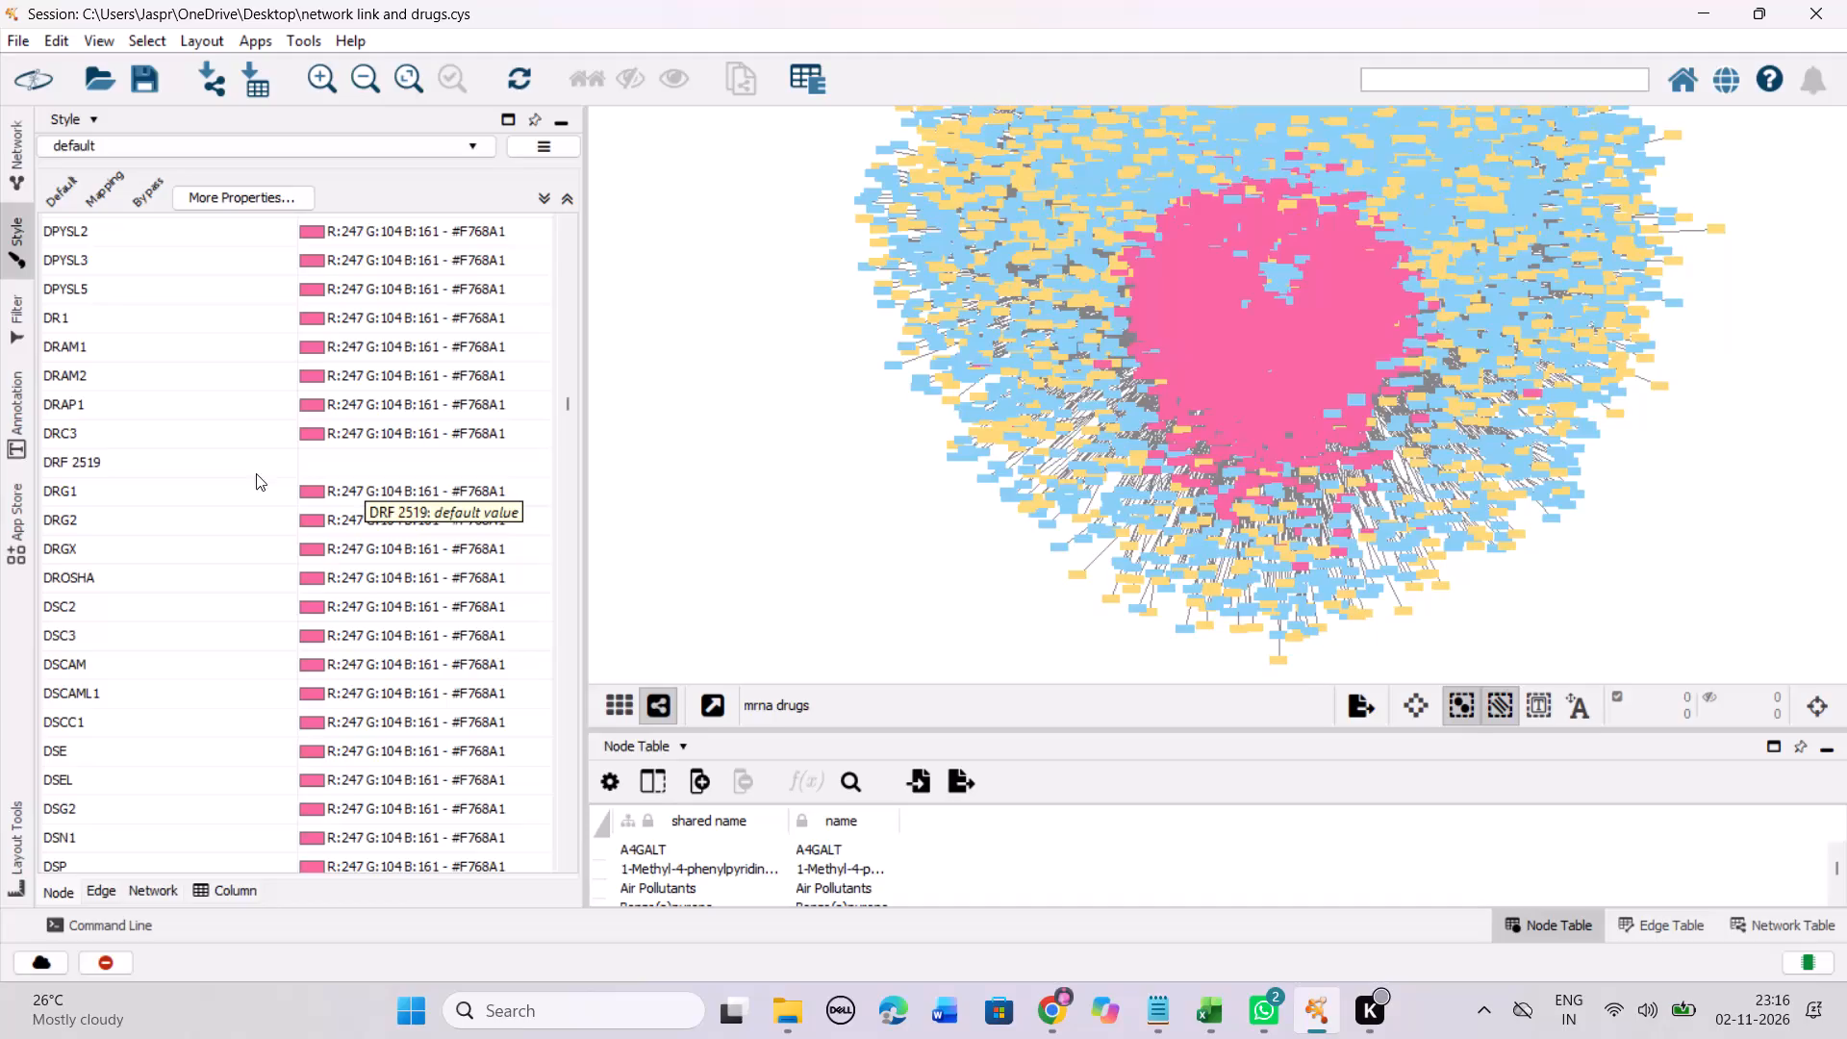
Set the discrete colour mapping of DRF 2519 to the light yellow #FED976 from the Yellow-Orange-Red shades.
{"action": "left_click", "coordinate": [218, 464]}
{"action": "right_click", "coordinate": [218, 464]}
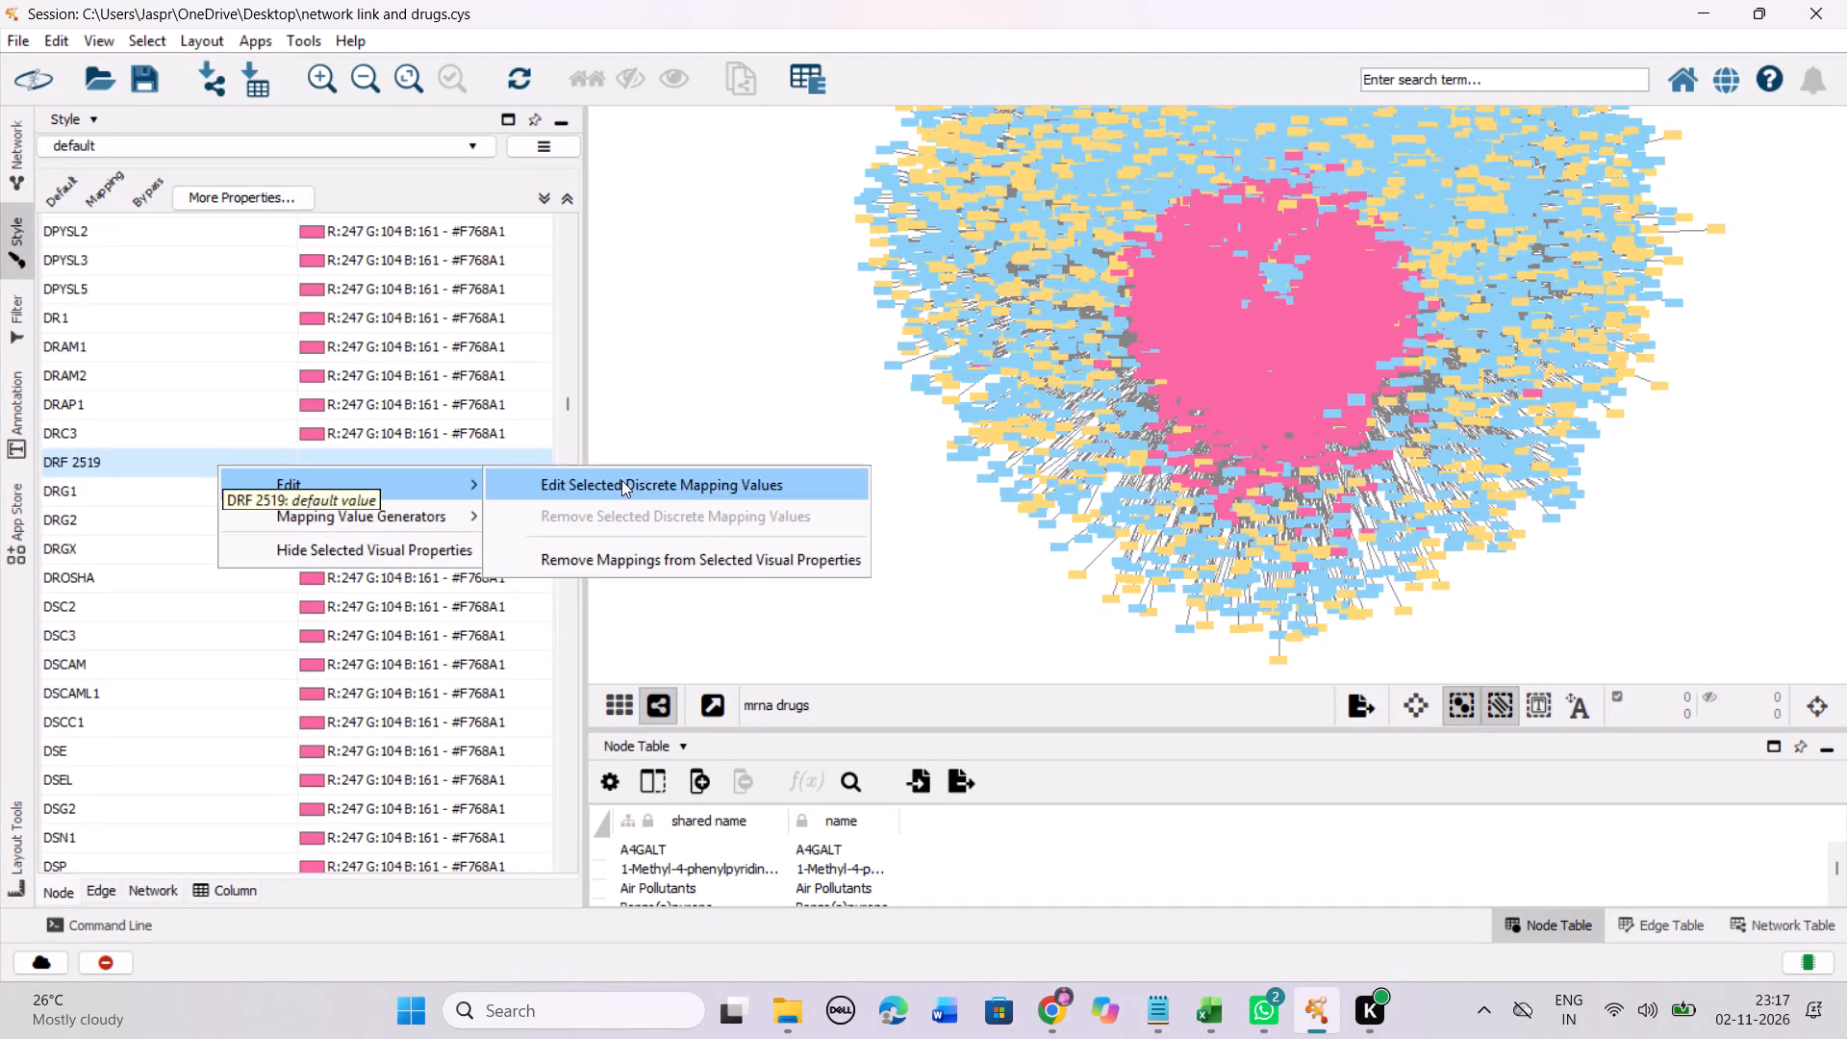
{"action": "left_click", "coordinate": [643, 480]}
{"action": "left_click_drag", "start_coordinate": [469, 537], "coordinate": [496, 388]}
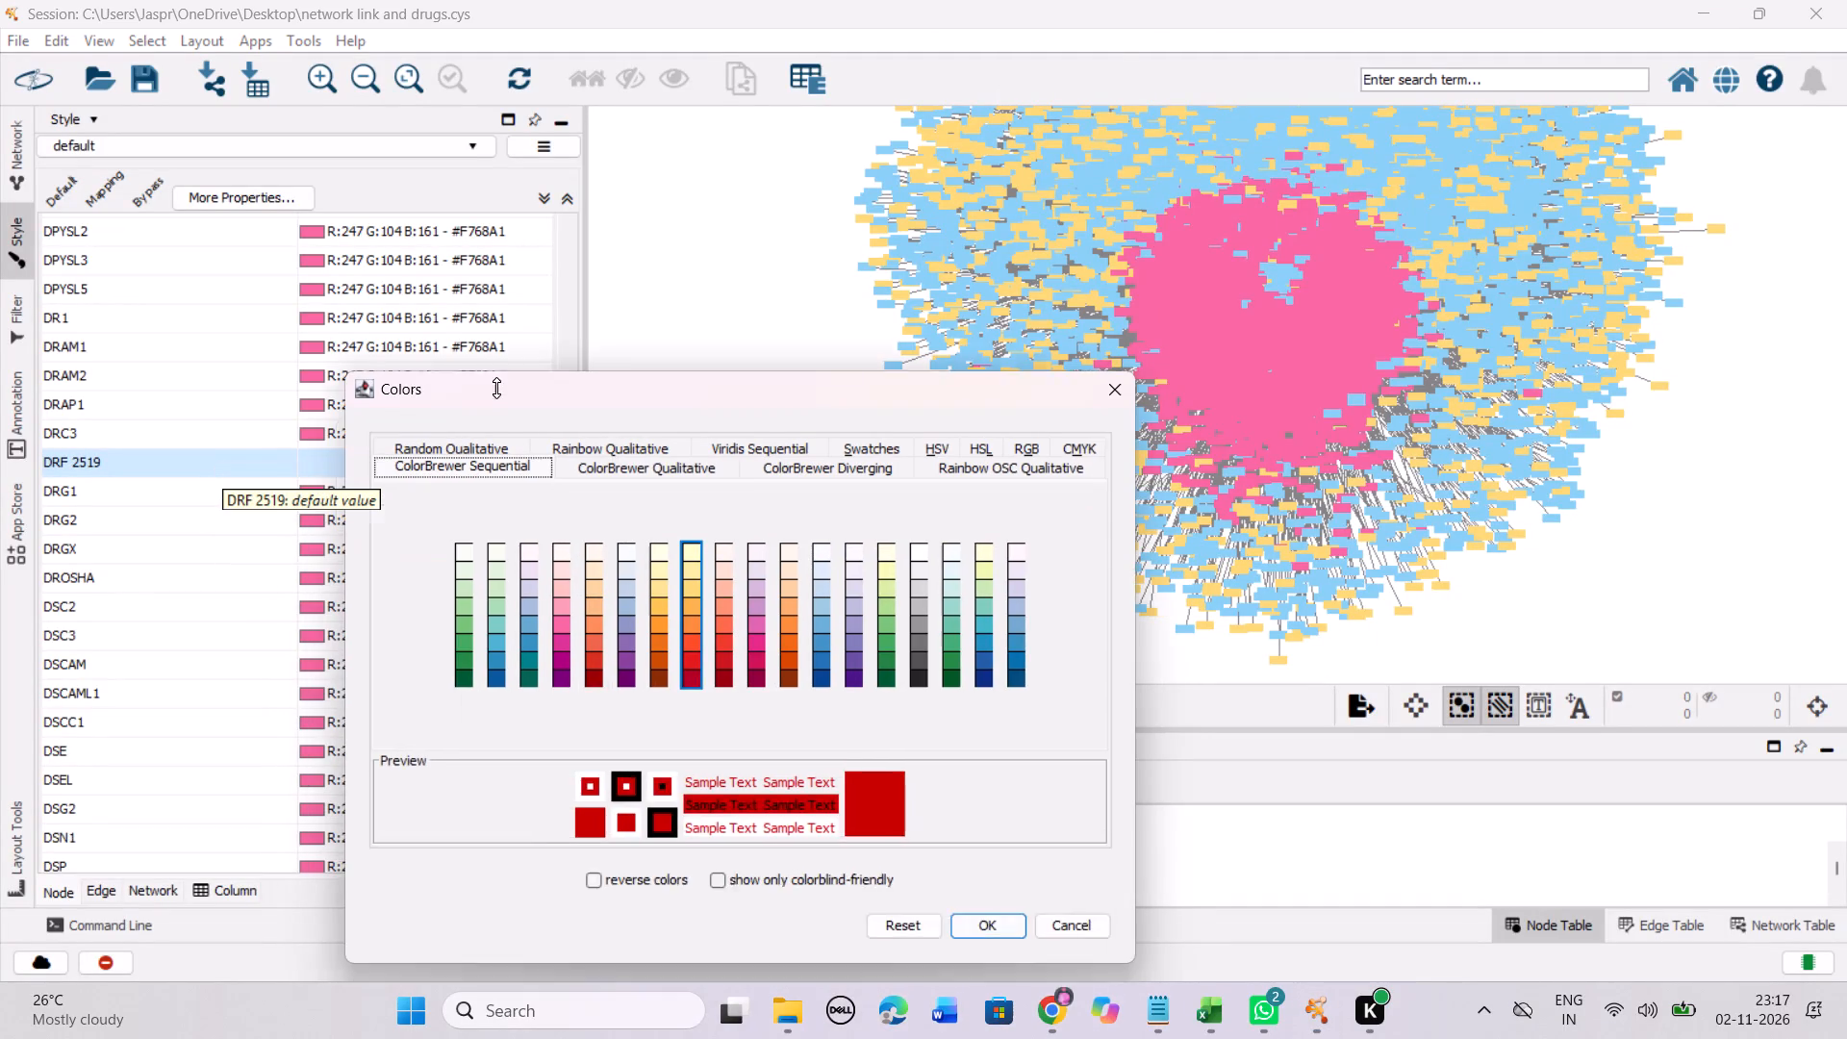
{"action": "left_click_drag", "start_coordinate": [496, 388], "coordinate": [499, 263]}
{"action": "left_click", "coordinate": [697, 458]}
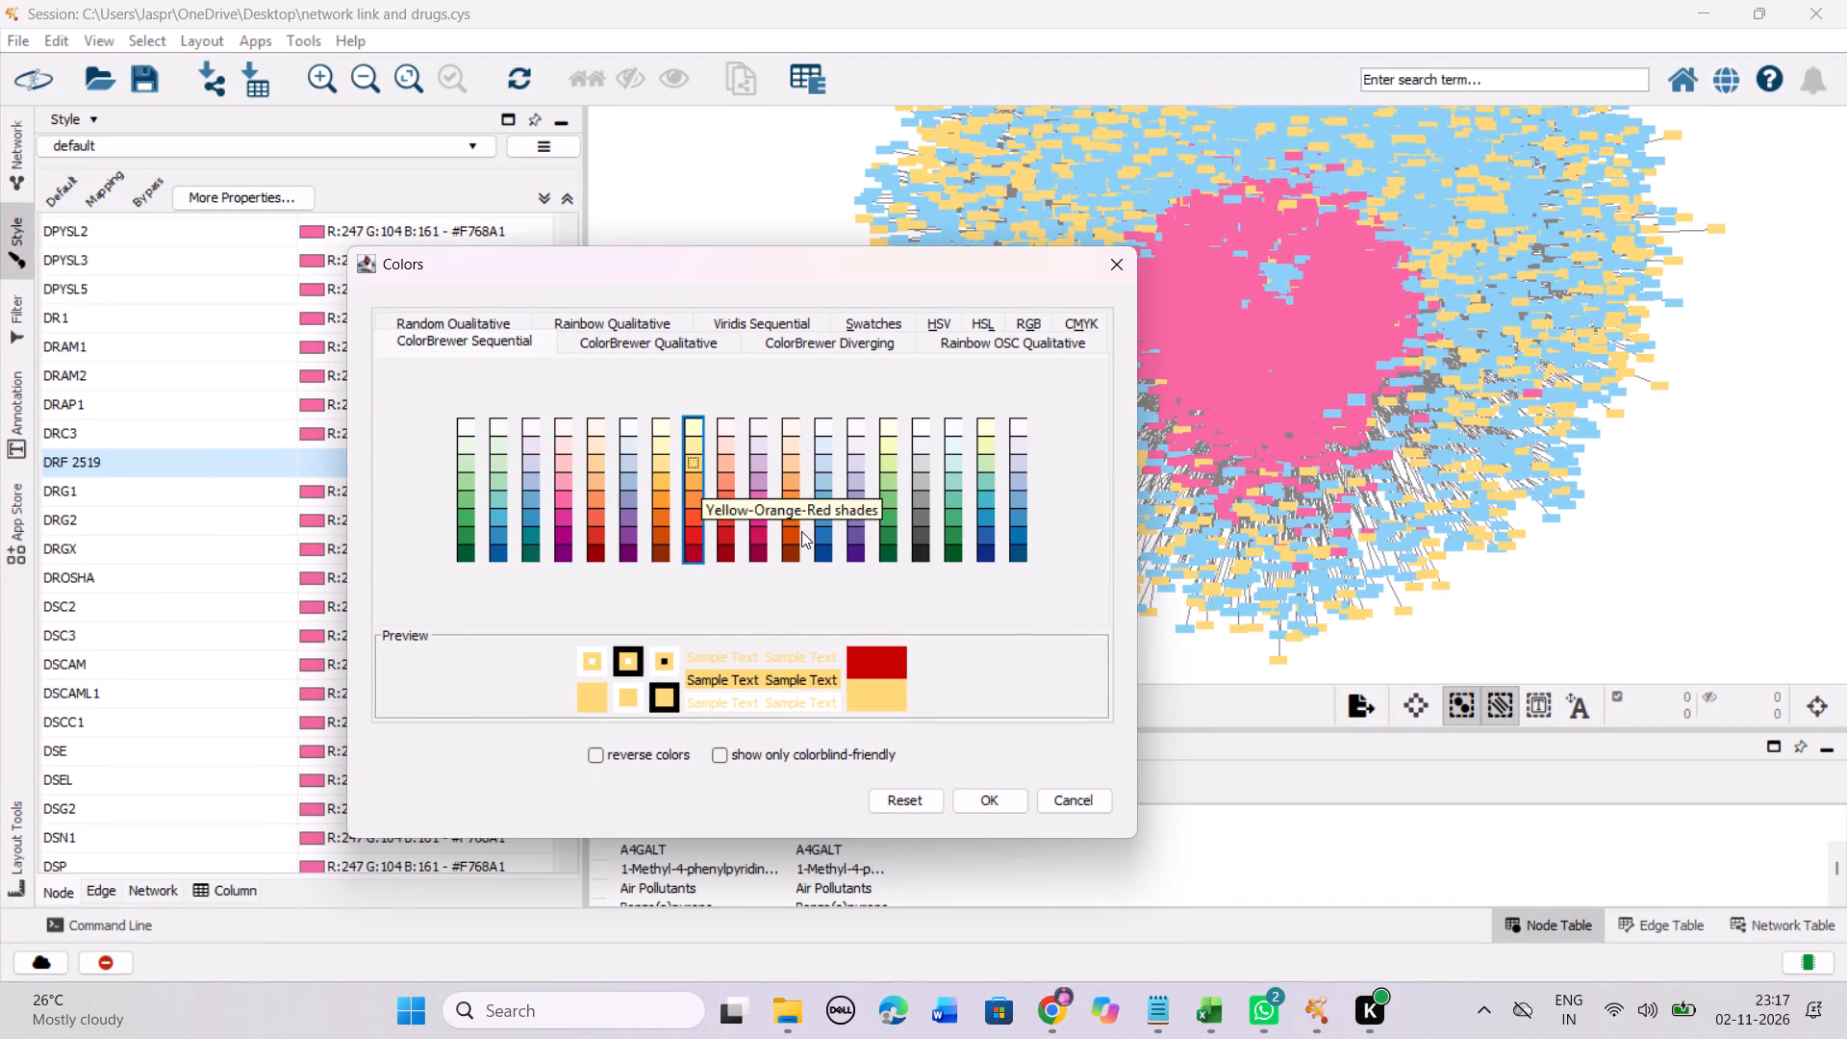
{"action": "left_click", "coordinate": [985, 799]}
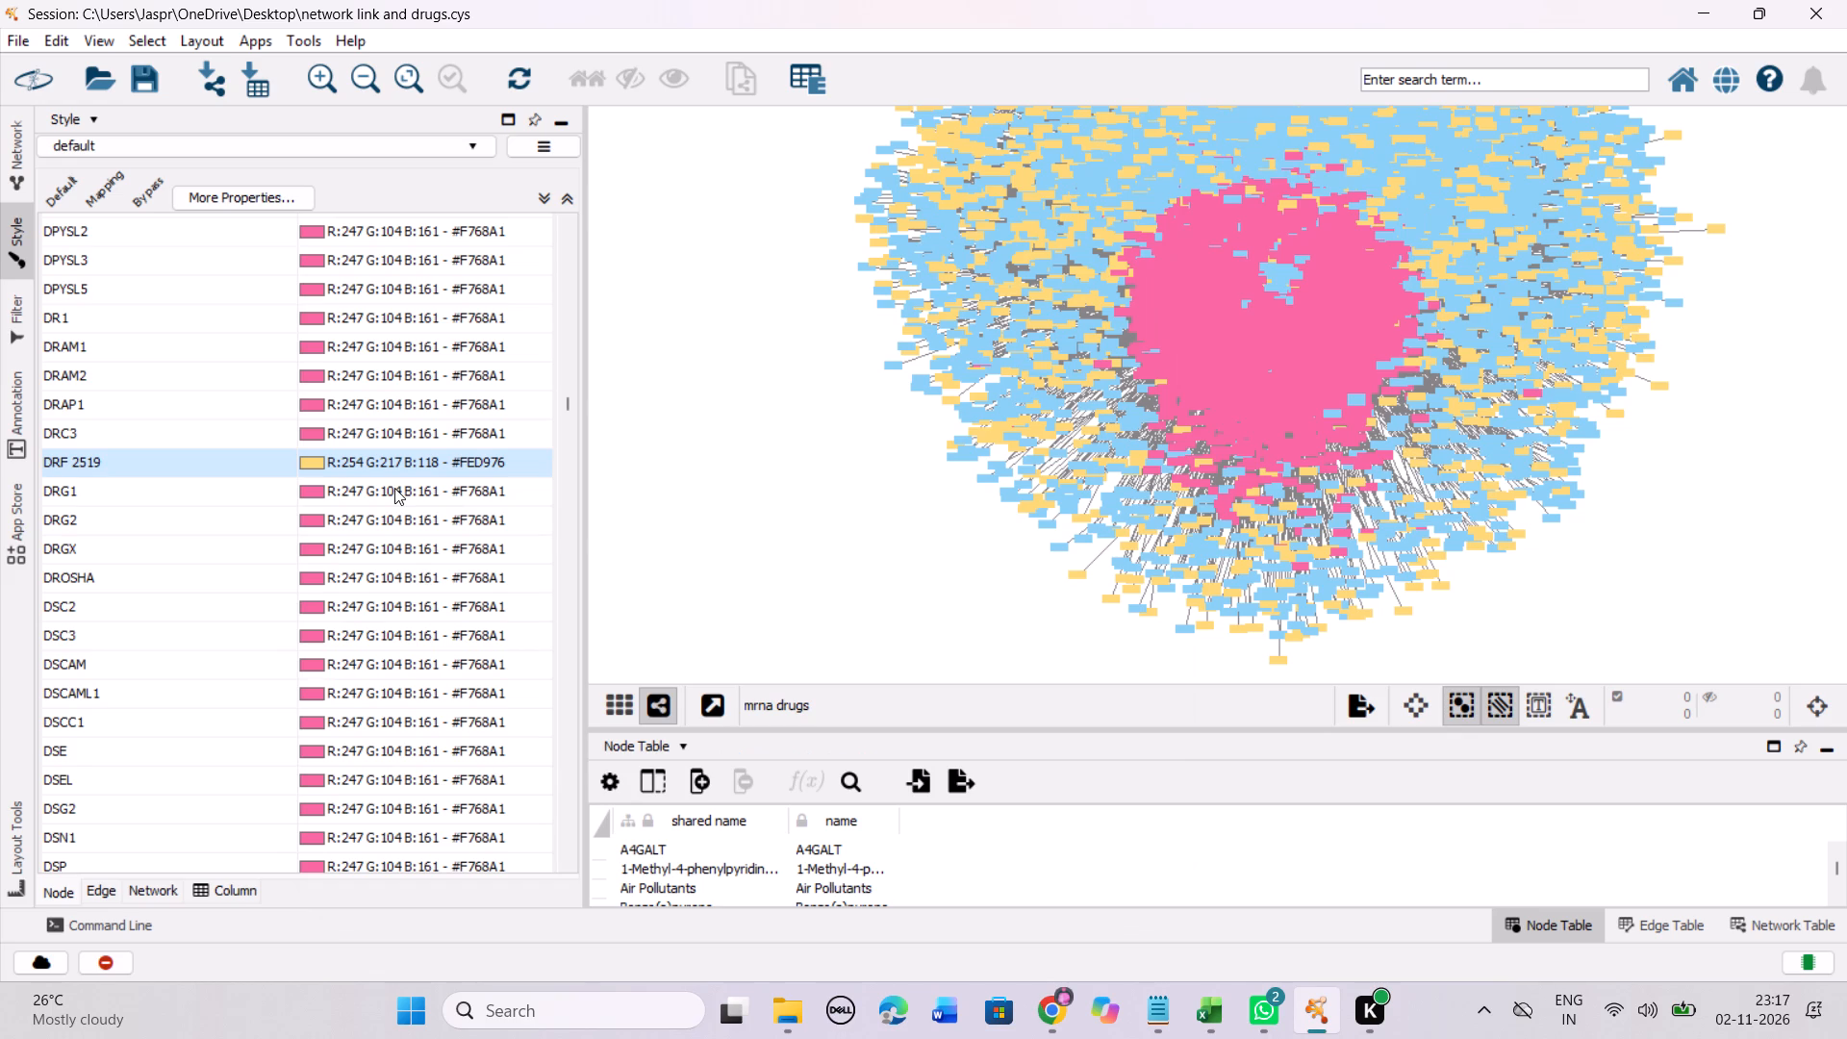
Set the colour of all unmapped entries from Dabigatran through E-2-(4'-methoxybenzylidene)-benzusuberone together to the Yellow-Orange-Red shade #FED976.
{"action": "scroll", "coordinate": [394, 488], "scroll_direction": "down", "scroll_amount": 1}
{"action": "scroll", "coordinate": [327, 430], "scroll_direction": "down", "scroll_amount": 3}
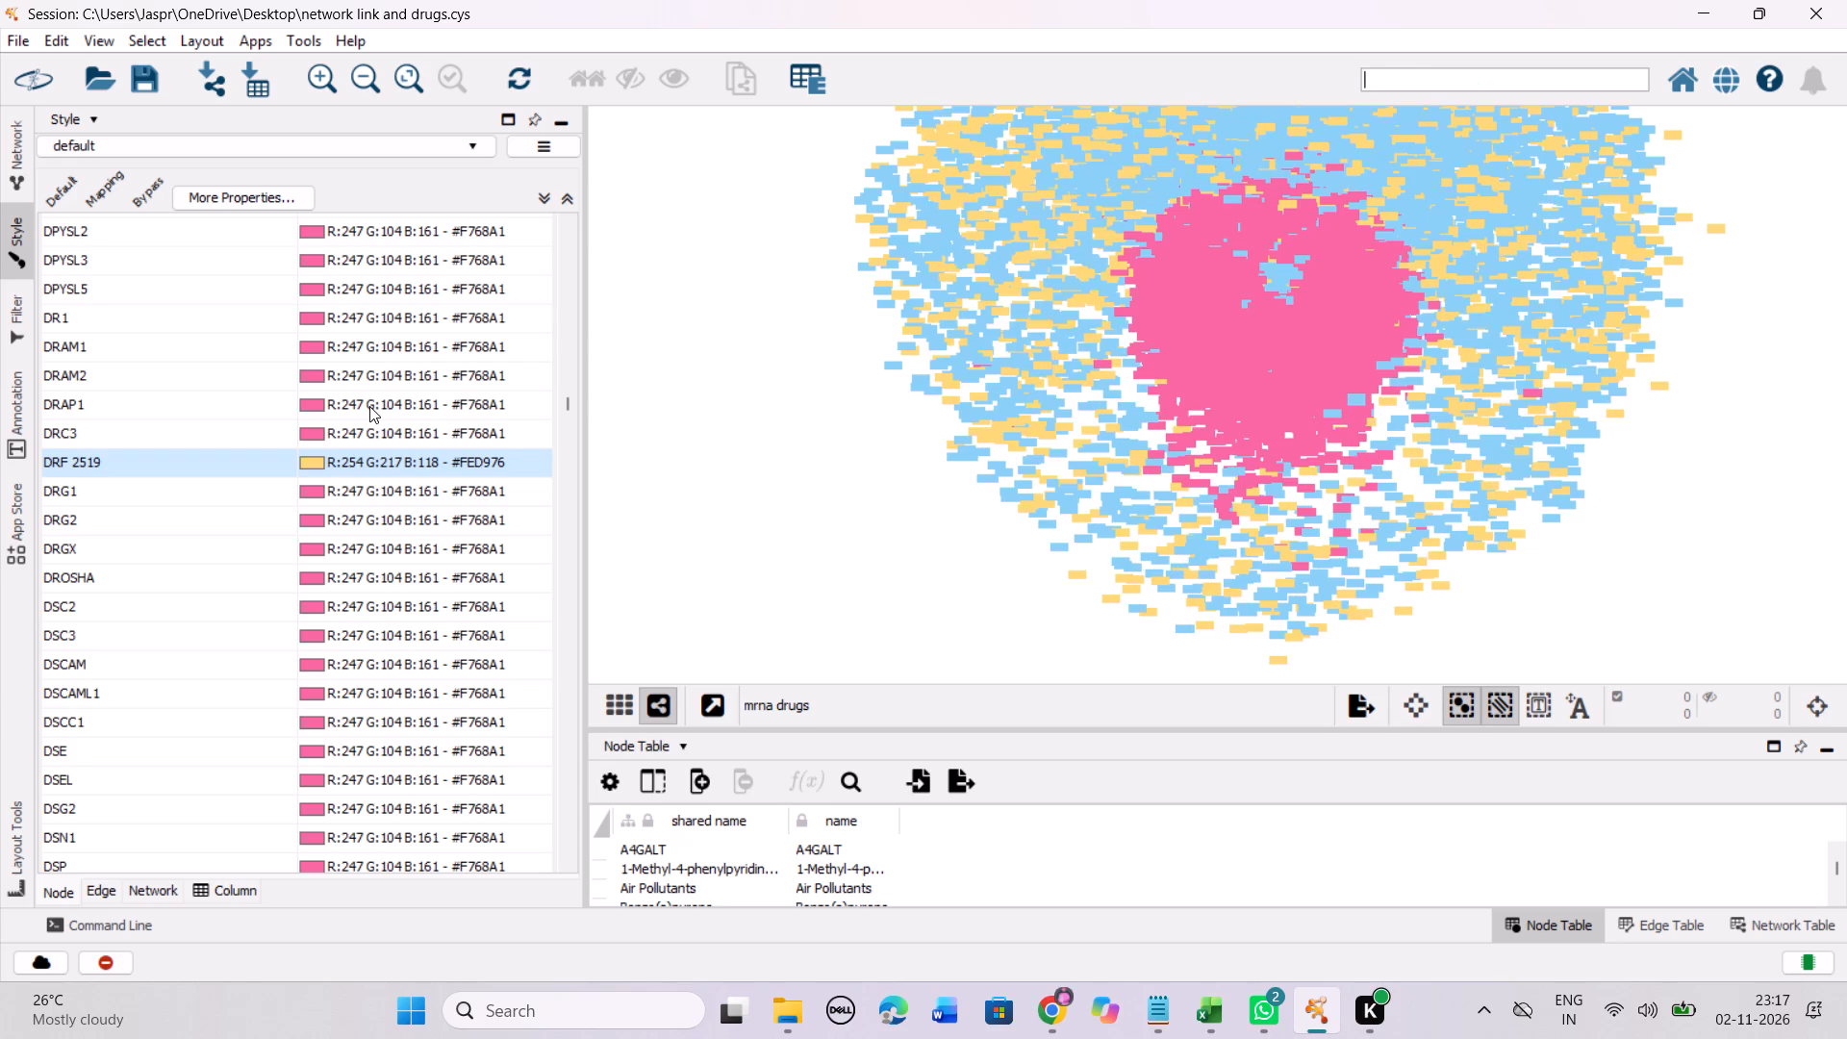
{"action": "scroll", "coordinate": [369, 406], "scroll_direction": "down", "scroll_amount": 3}
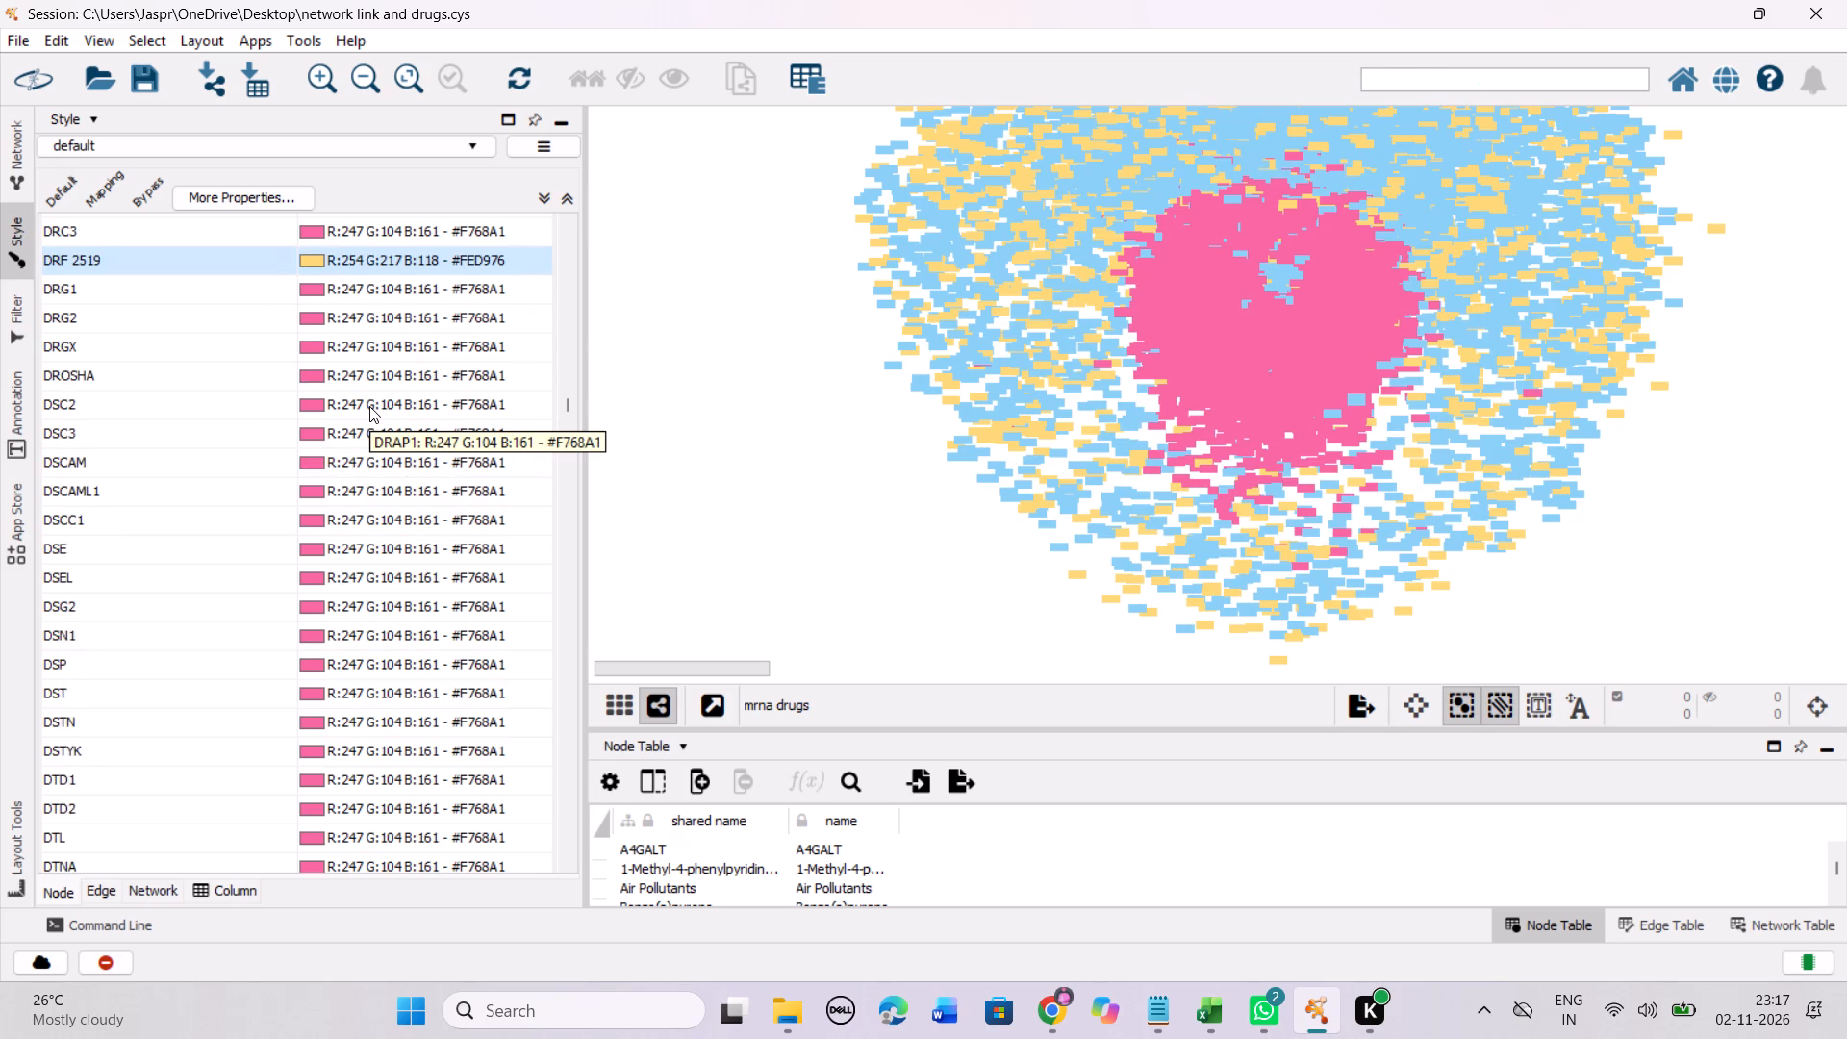
{"action": "scroll", "coordinate": [369, 406], "scroll_direction": "down", "scroll_amount": 20}
{"action": "scroll", "coordinate": [369, 406], "scroll_direction": "down", "scroll_amount": 20}
{"action": "scroll", "coordinate": [369, 406], "scroll_direction": "down", "scroll_amount": 9}
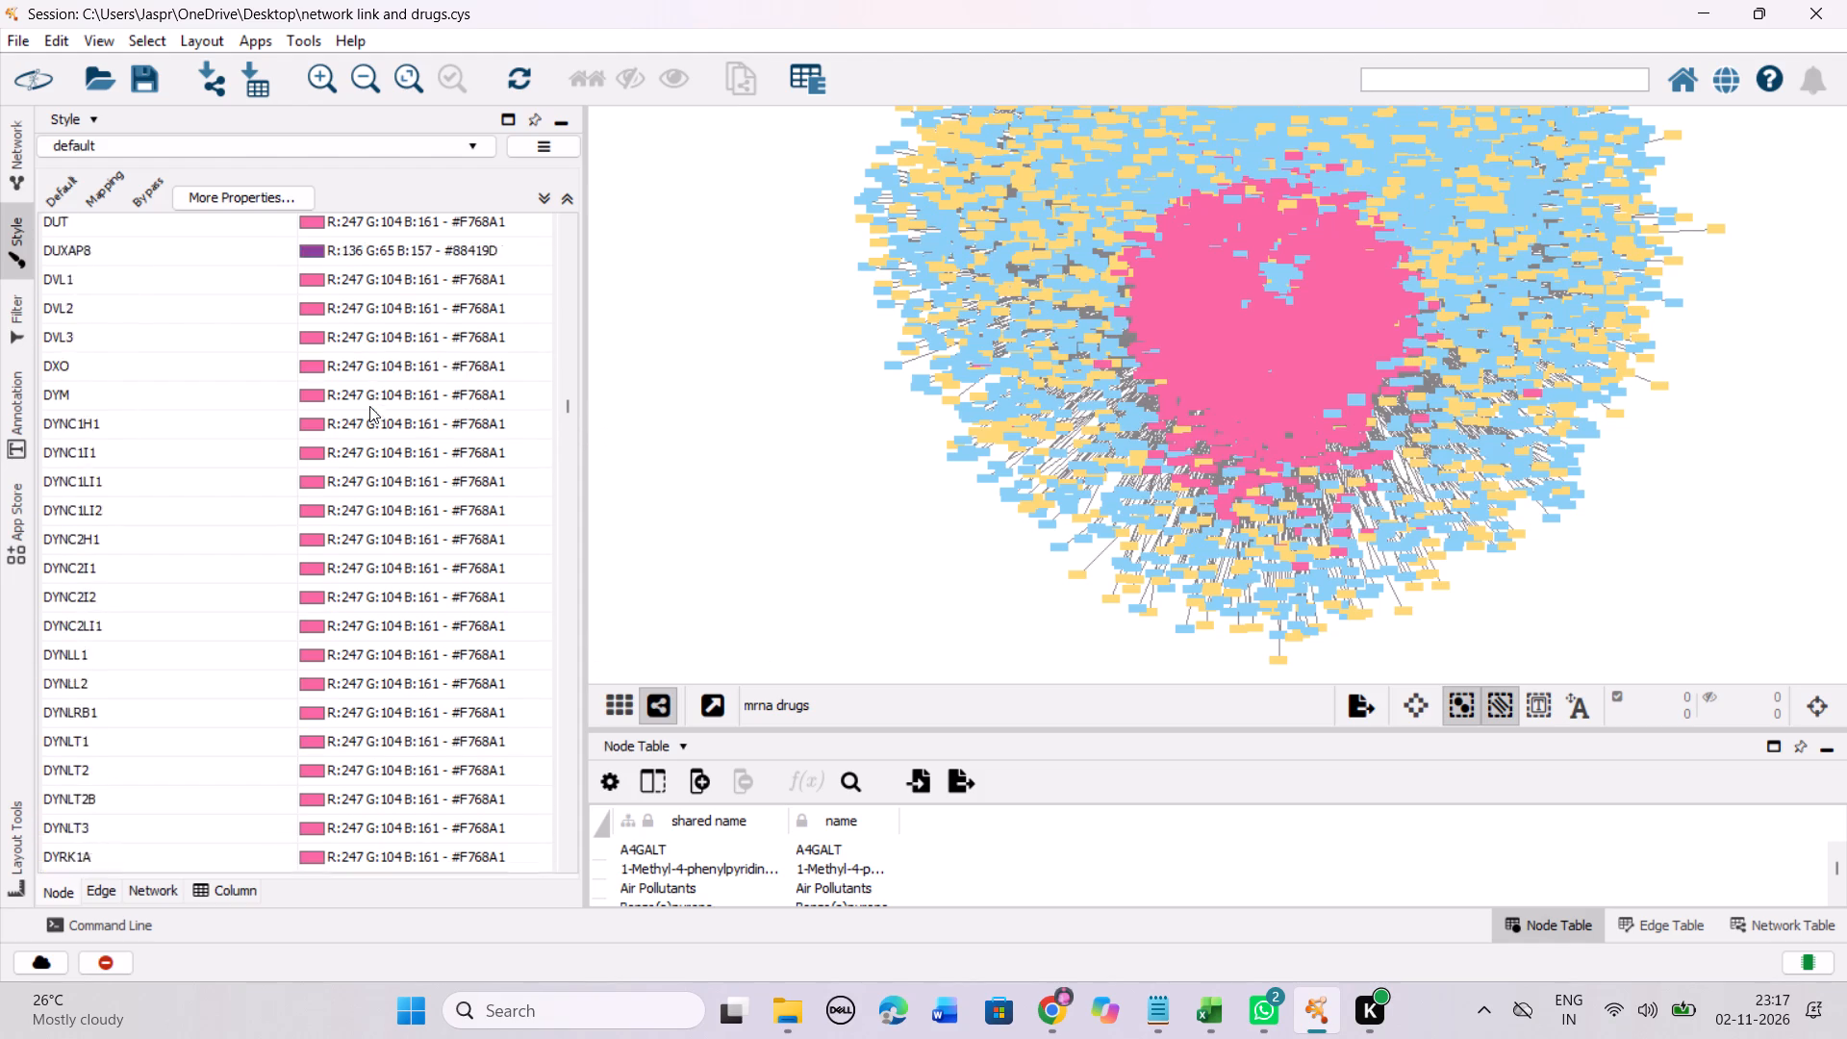
{"action": "scroll", "coordinate": [369, 406], "scroll_direction": "down", "scroll_amount": 20}
{"action": "scroll", "coordinate": [369, 406], "scroll_direction": "down", "scroll_amount": 4}
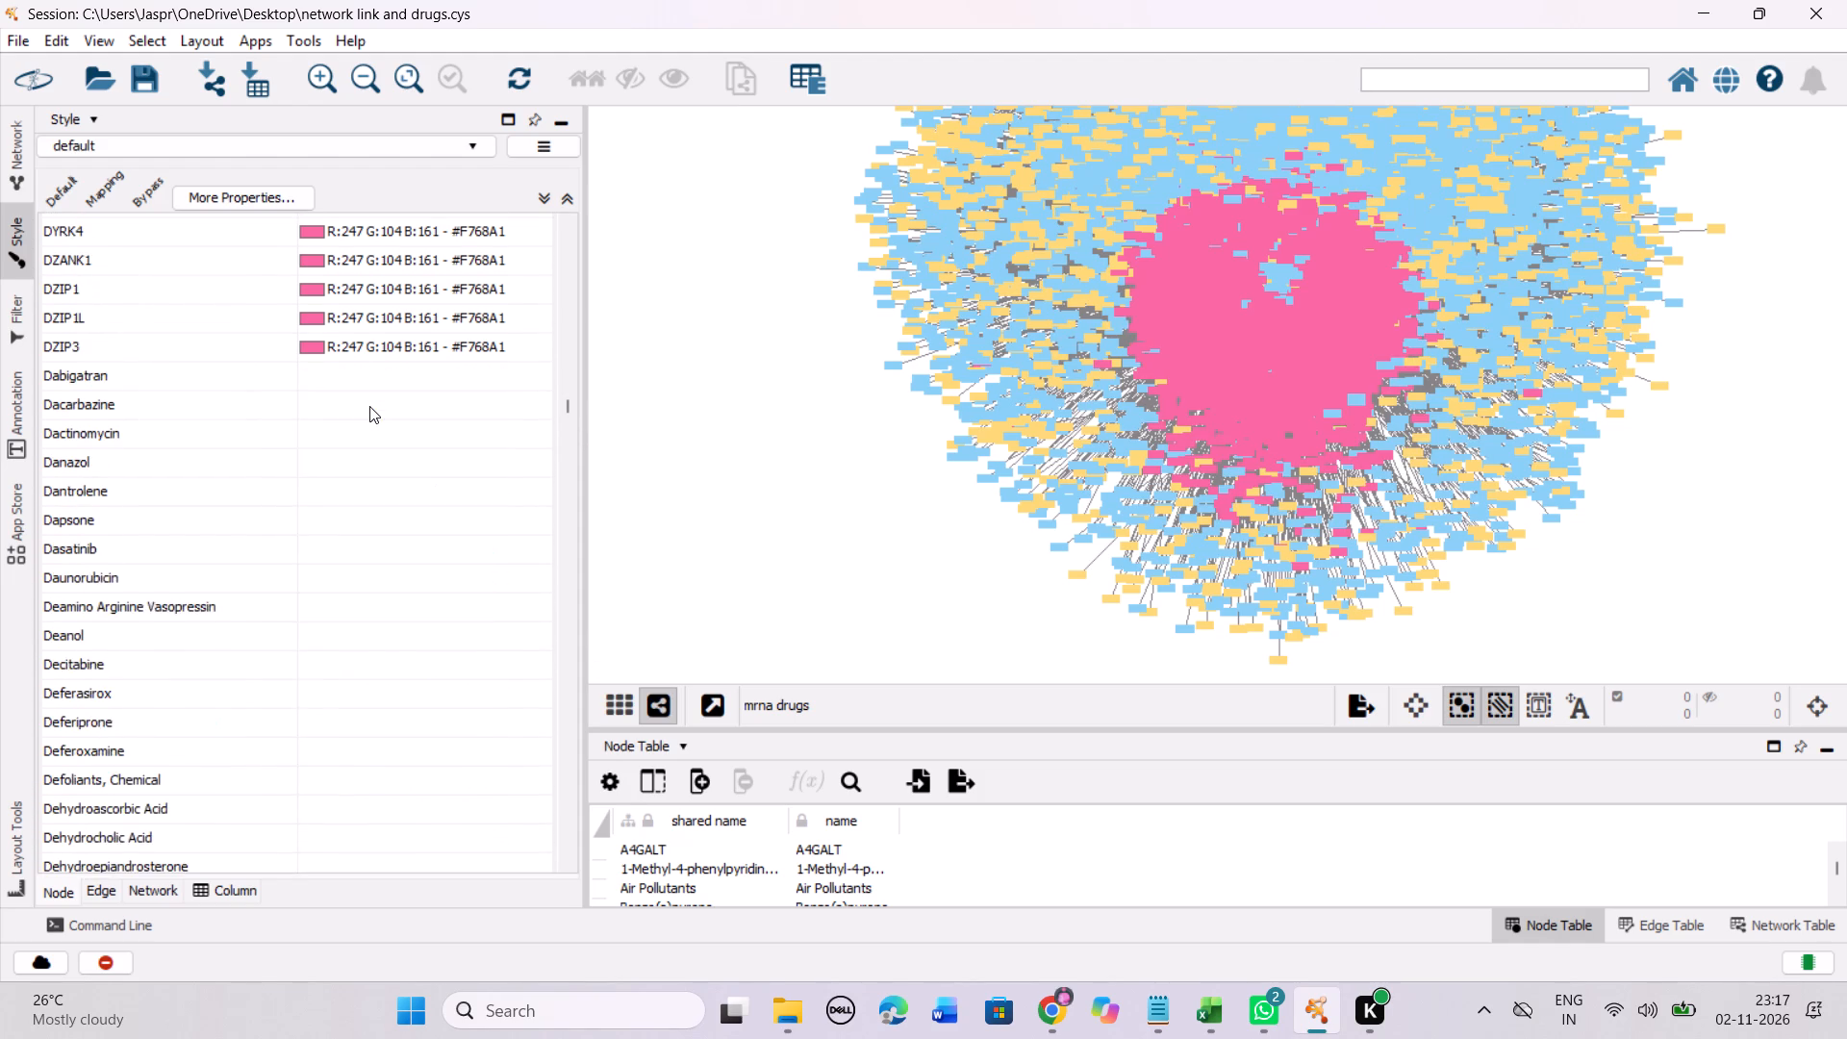
{"action": "scroll", "coordinate": [369, 406], "scroll_direction": "down", "scroll_amount": 2}
{"action": "left_click", "coordinate": [258, 317]}
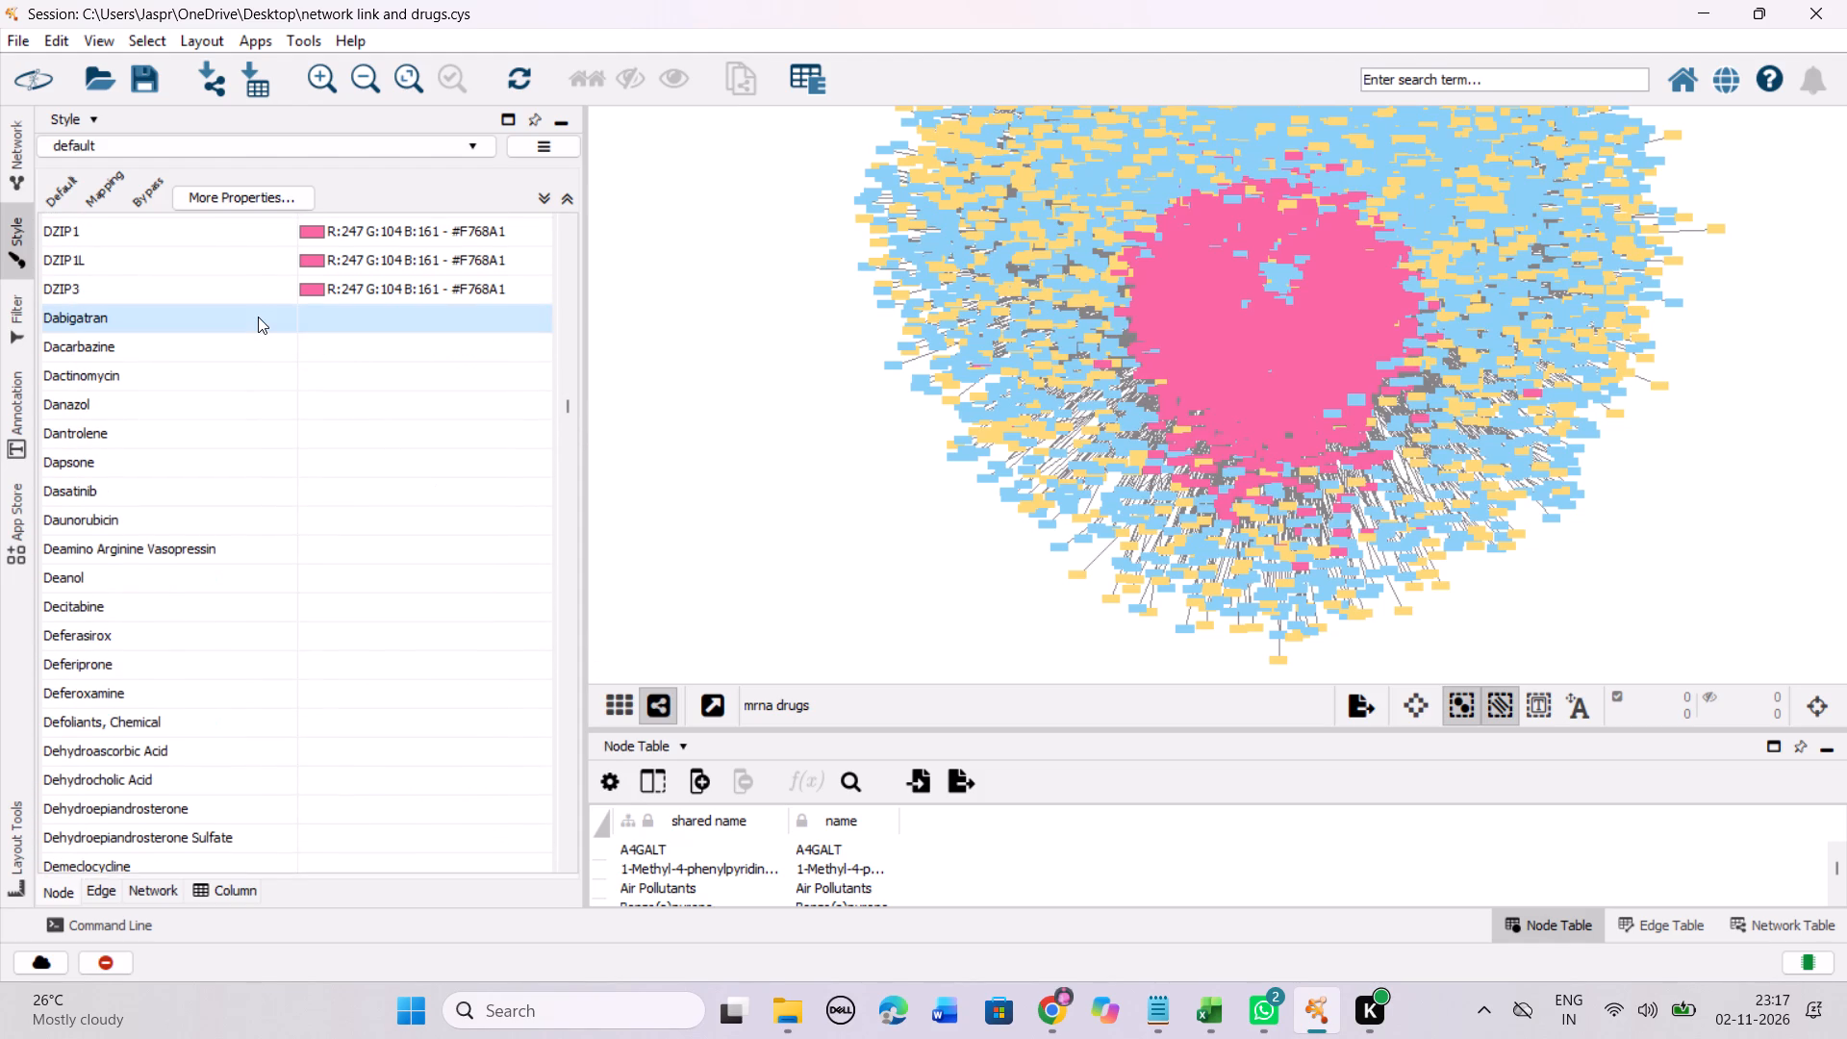
{"action": "scroll", "coordinate": [261, 320], "scroll_direction": "down", "scroll_amount": 14}
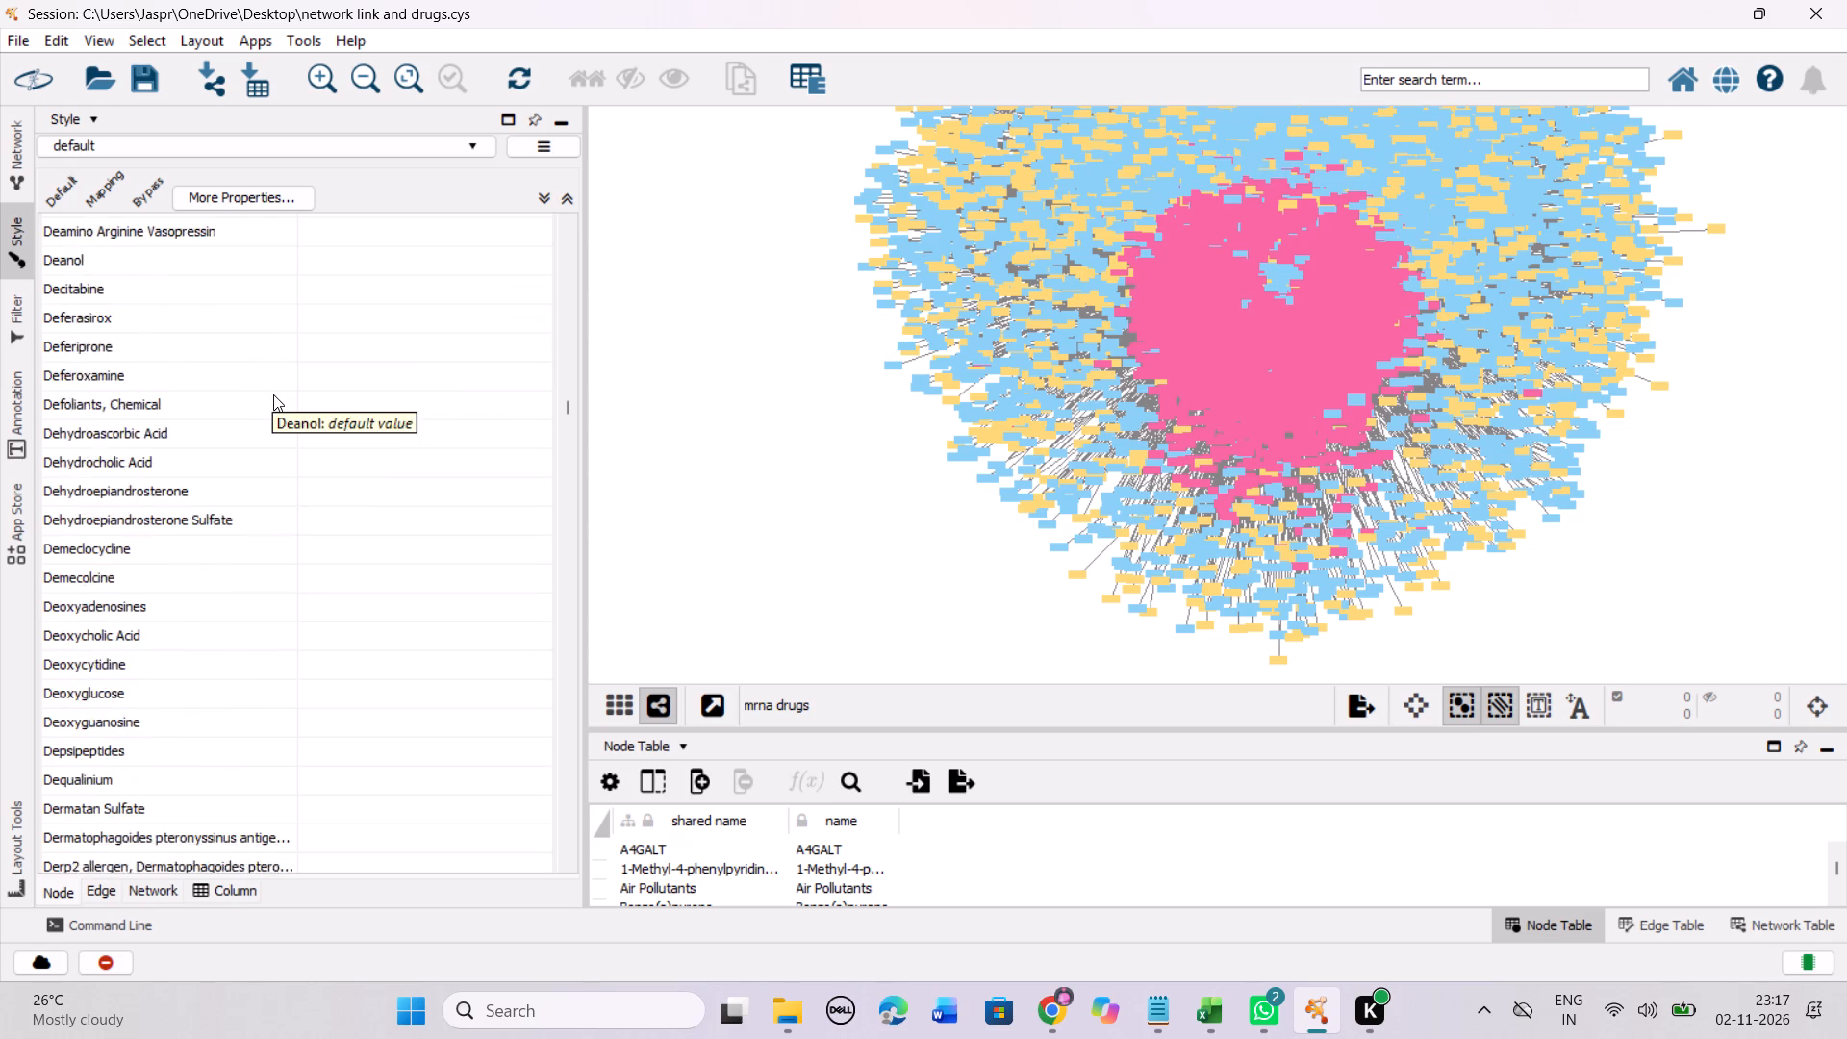
{"action": "scroll", "coordinate": [273, 394], "scroll_direction": "down", "scroll_amount": 20}
{"action": "scroll", "coordinate": [273, 394], "scroll_direction": "down", "scroll_amount": 7}
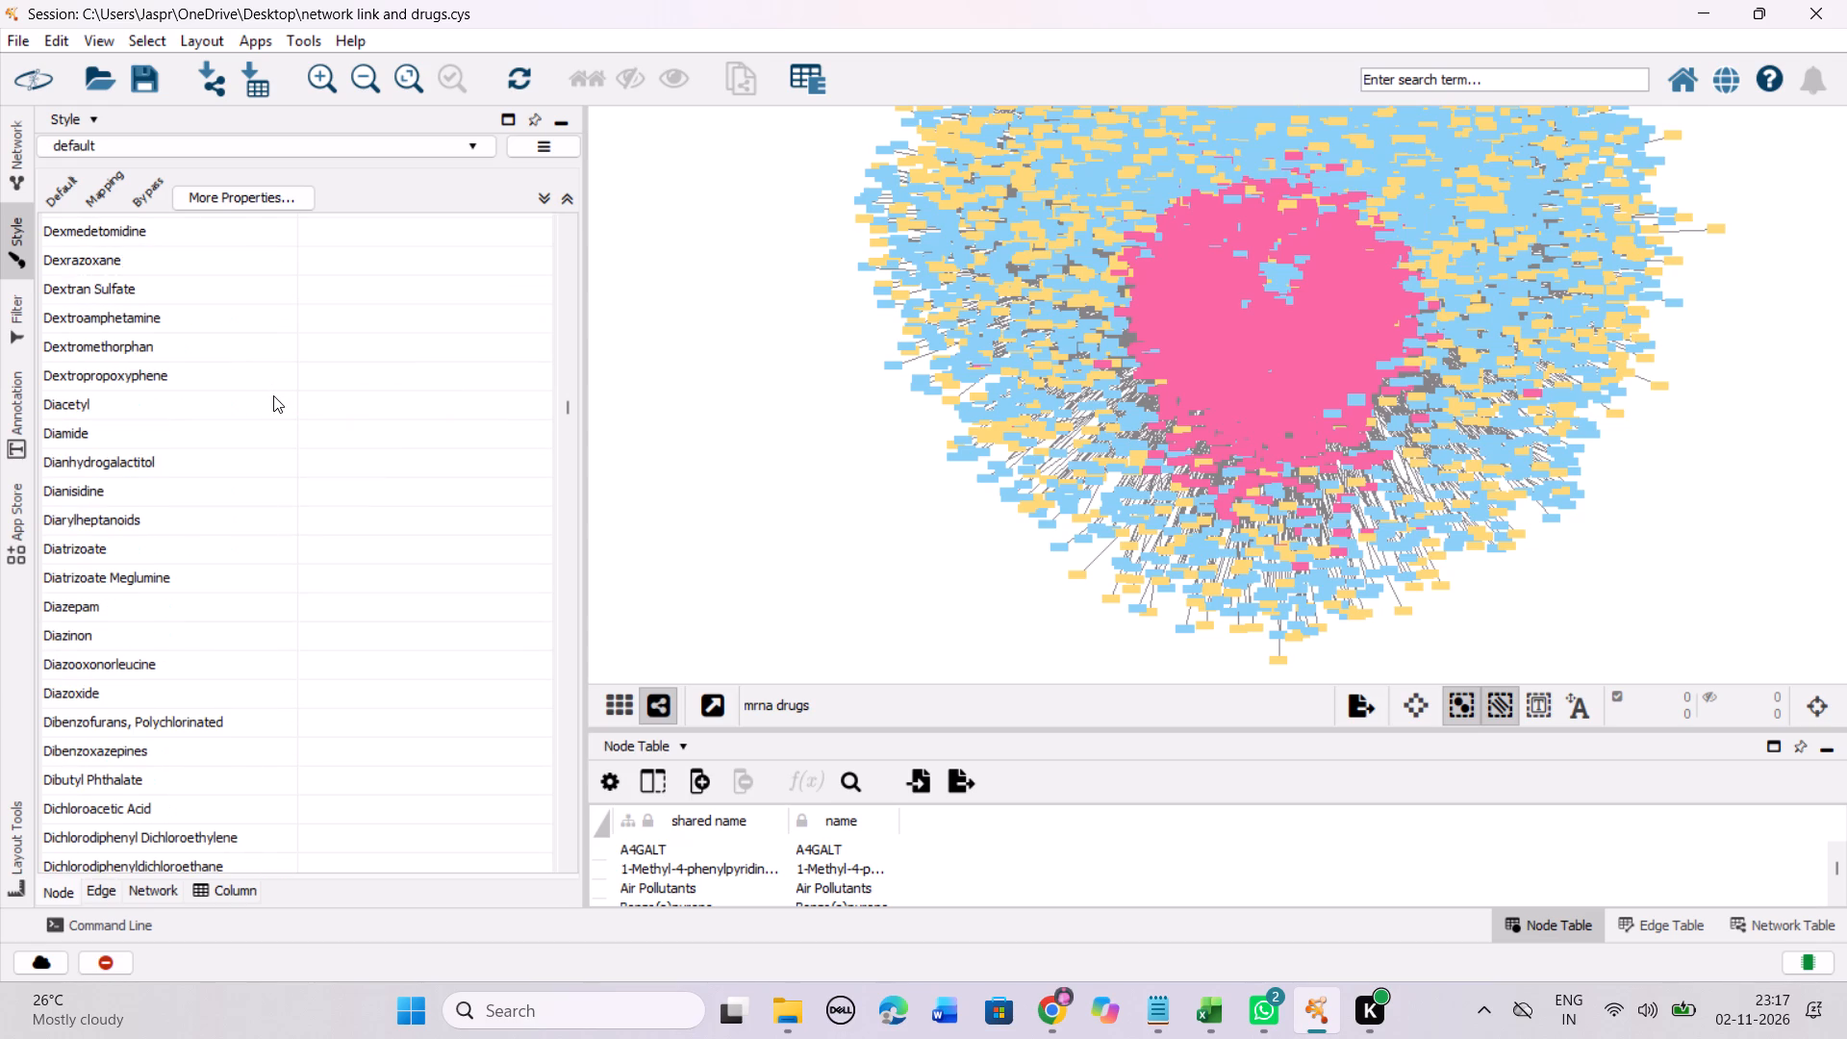
{"action": "scroll", "coordinate": [273, 395], "scroll_direction": "down", "scroll_amount": 5}
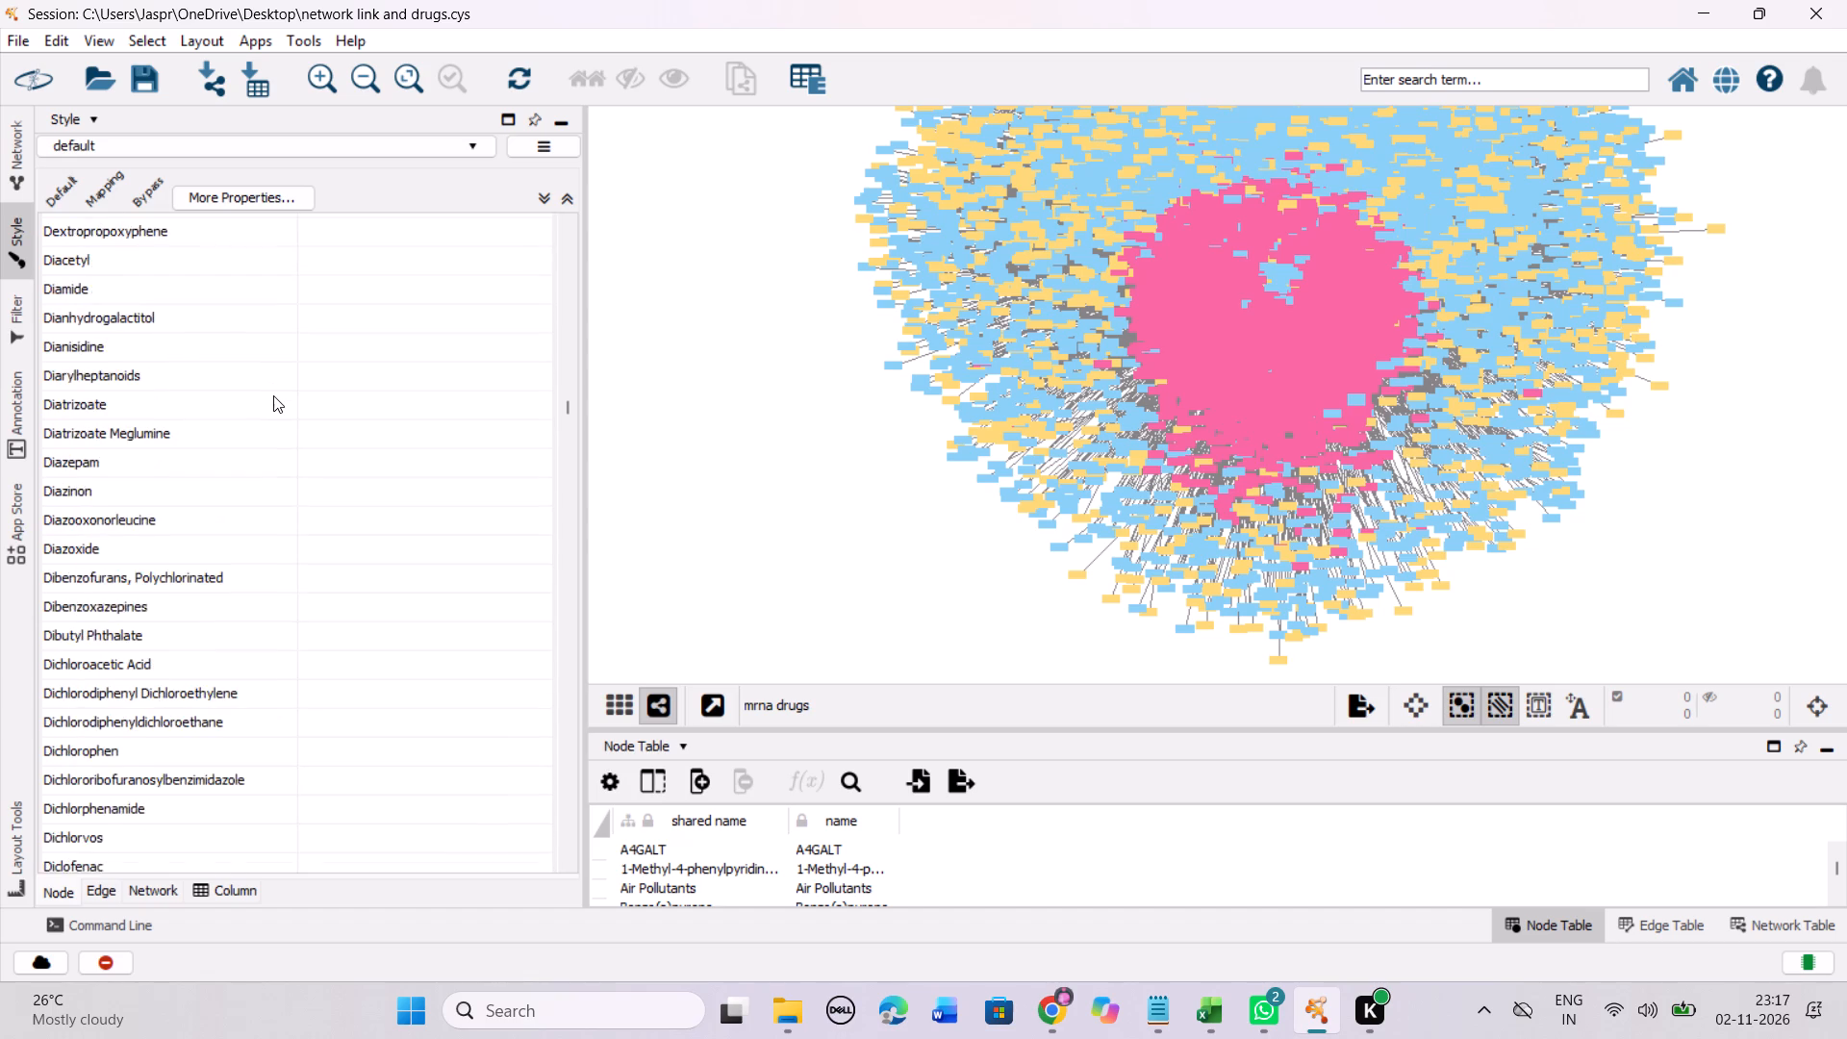
{"action": "scroll", "coordinate": [273, 395], "scroll_direction": "down", "scroll_amount": 11}
{"action": "scroll", "coordinate": [273, 395], "scroll_direction": "down", "scroll_amount": 15}
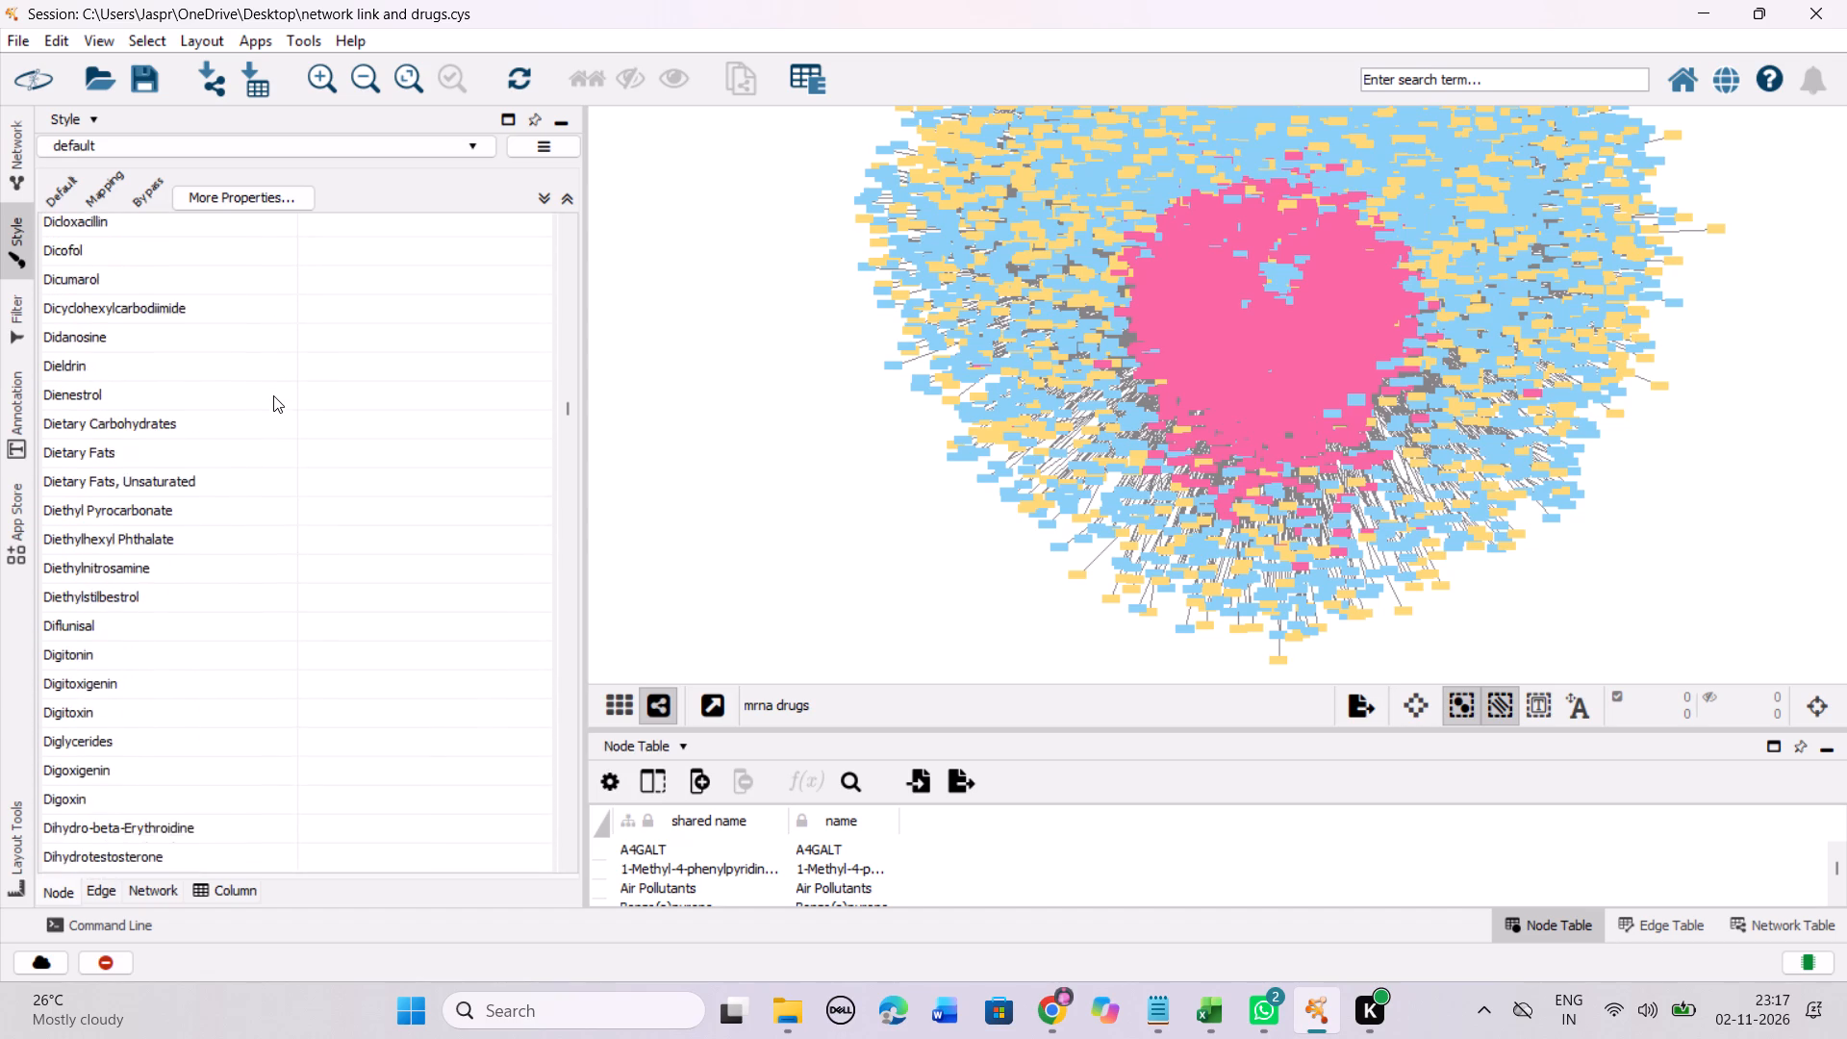
{"action": "scroll", "coordinate": [273, 395], "scroll_direction": "down", "scroll_amount": 10}
{"action": "scroll", "coordinate": [273, 395], "scroll_direction": "down", "scroll_amount": 19}
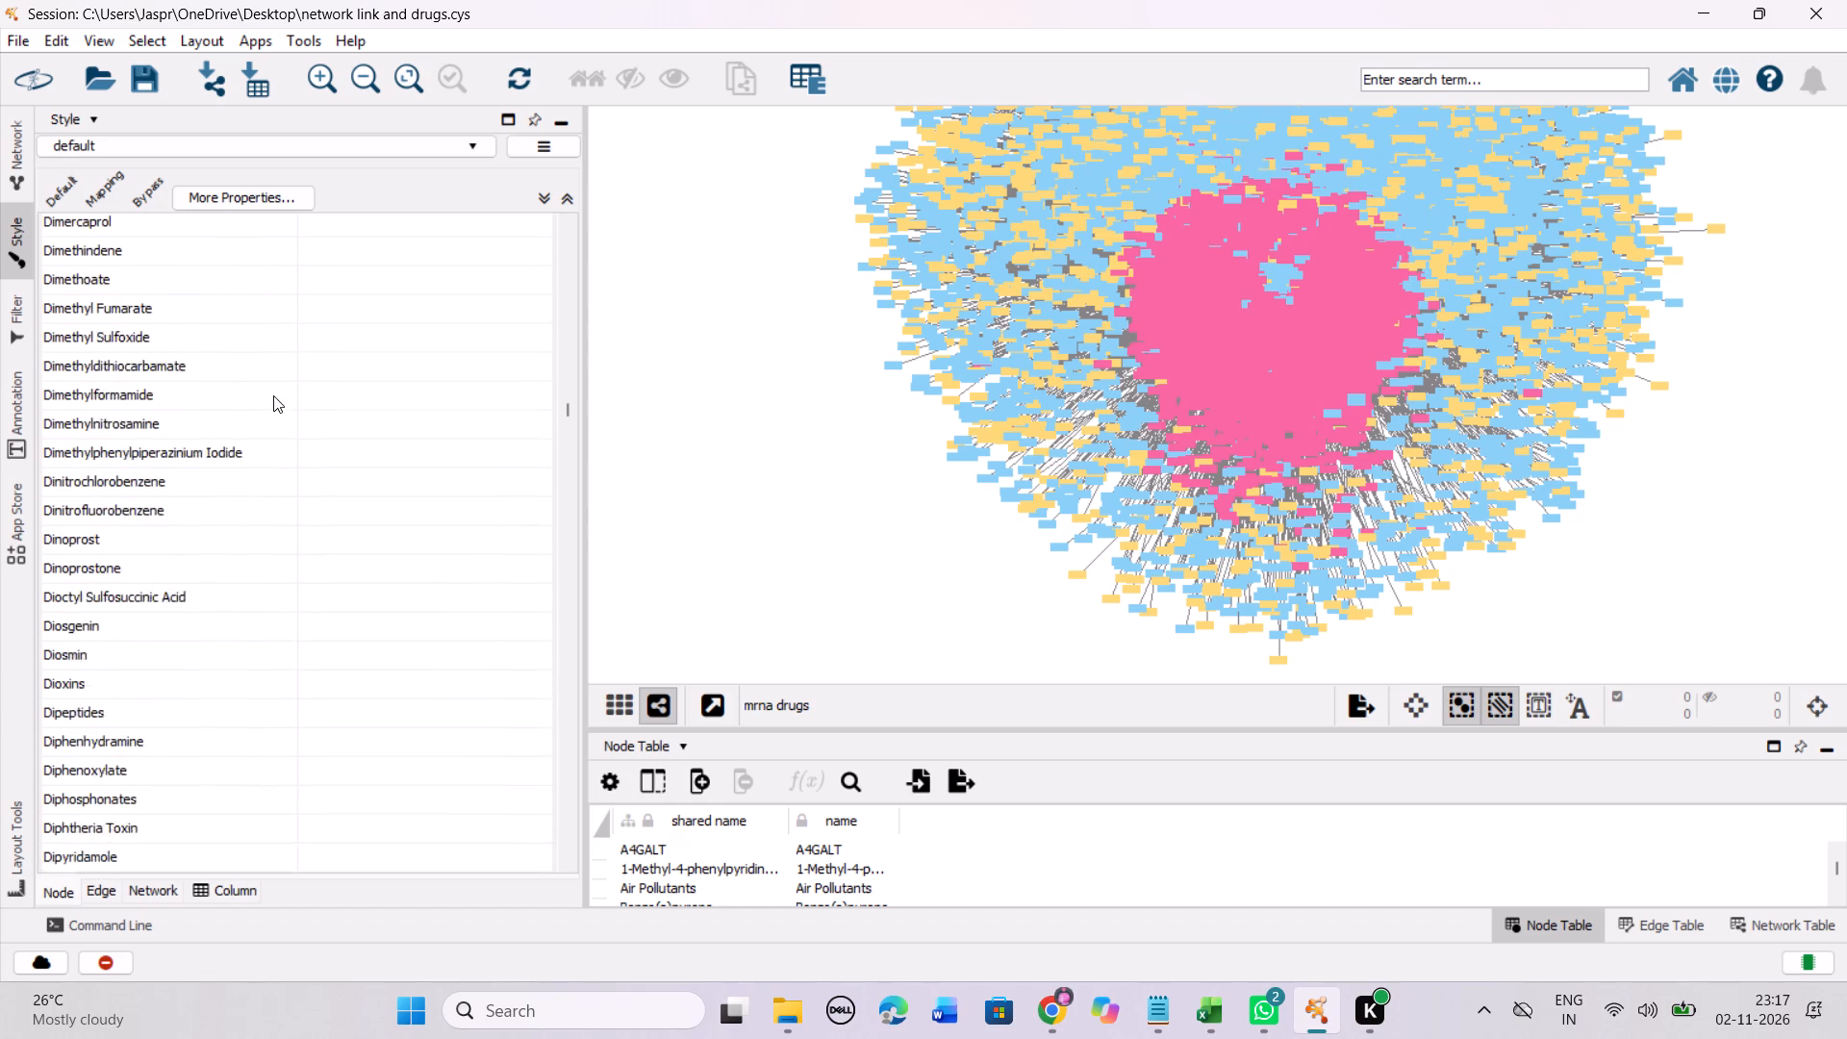
{"action": "scroll", "coordinate": [273, 395], "scroll_direction": "down", "scroll_amount": 12}
{"action": "scroll", "coordinate": [278, 395], "scroll_direction": "down", "scroll_amount": 13}
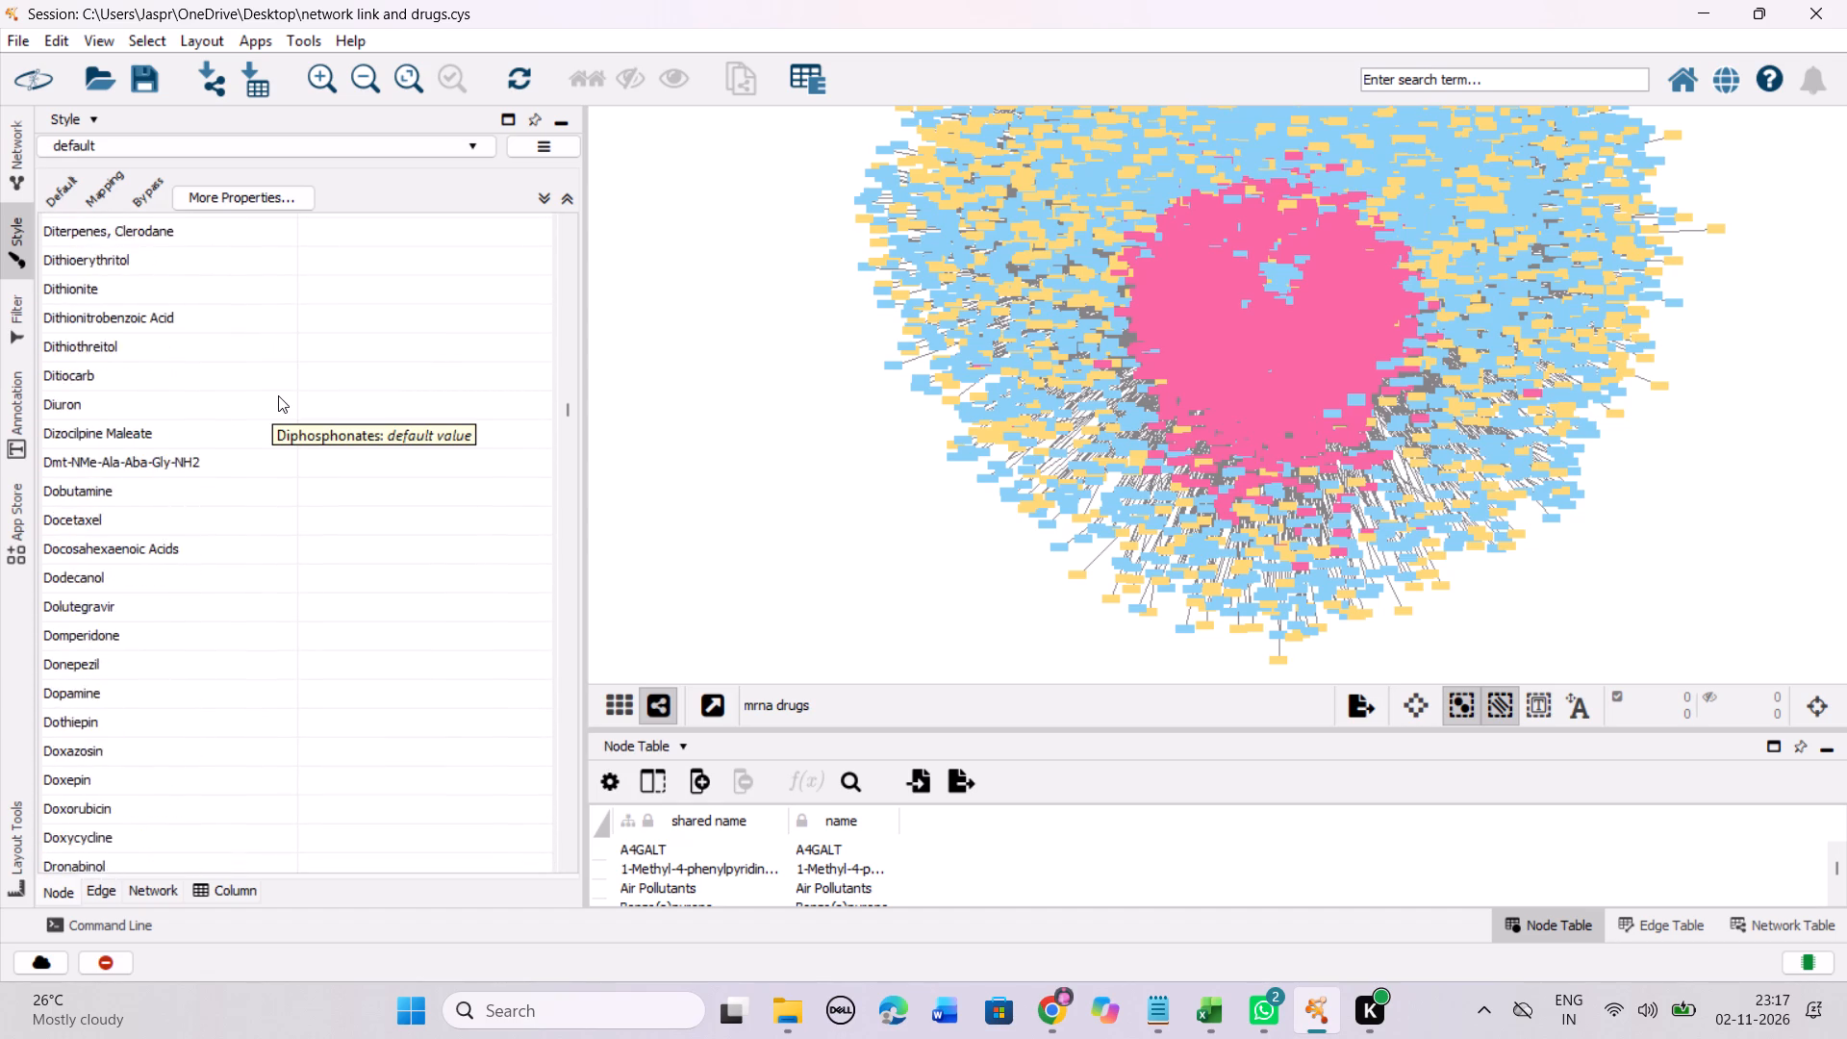
{"action": "scroll", "coordinate": [278, 395], "scroll_direction": "down", "scroll_amount": 16}
{"action": "scroll", "coordinate": [278, 396], "scroll_direction": "down", "scroll_amount": 6}
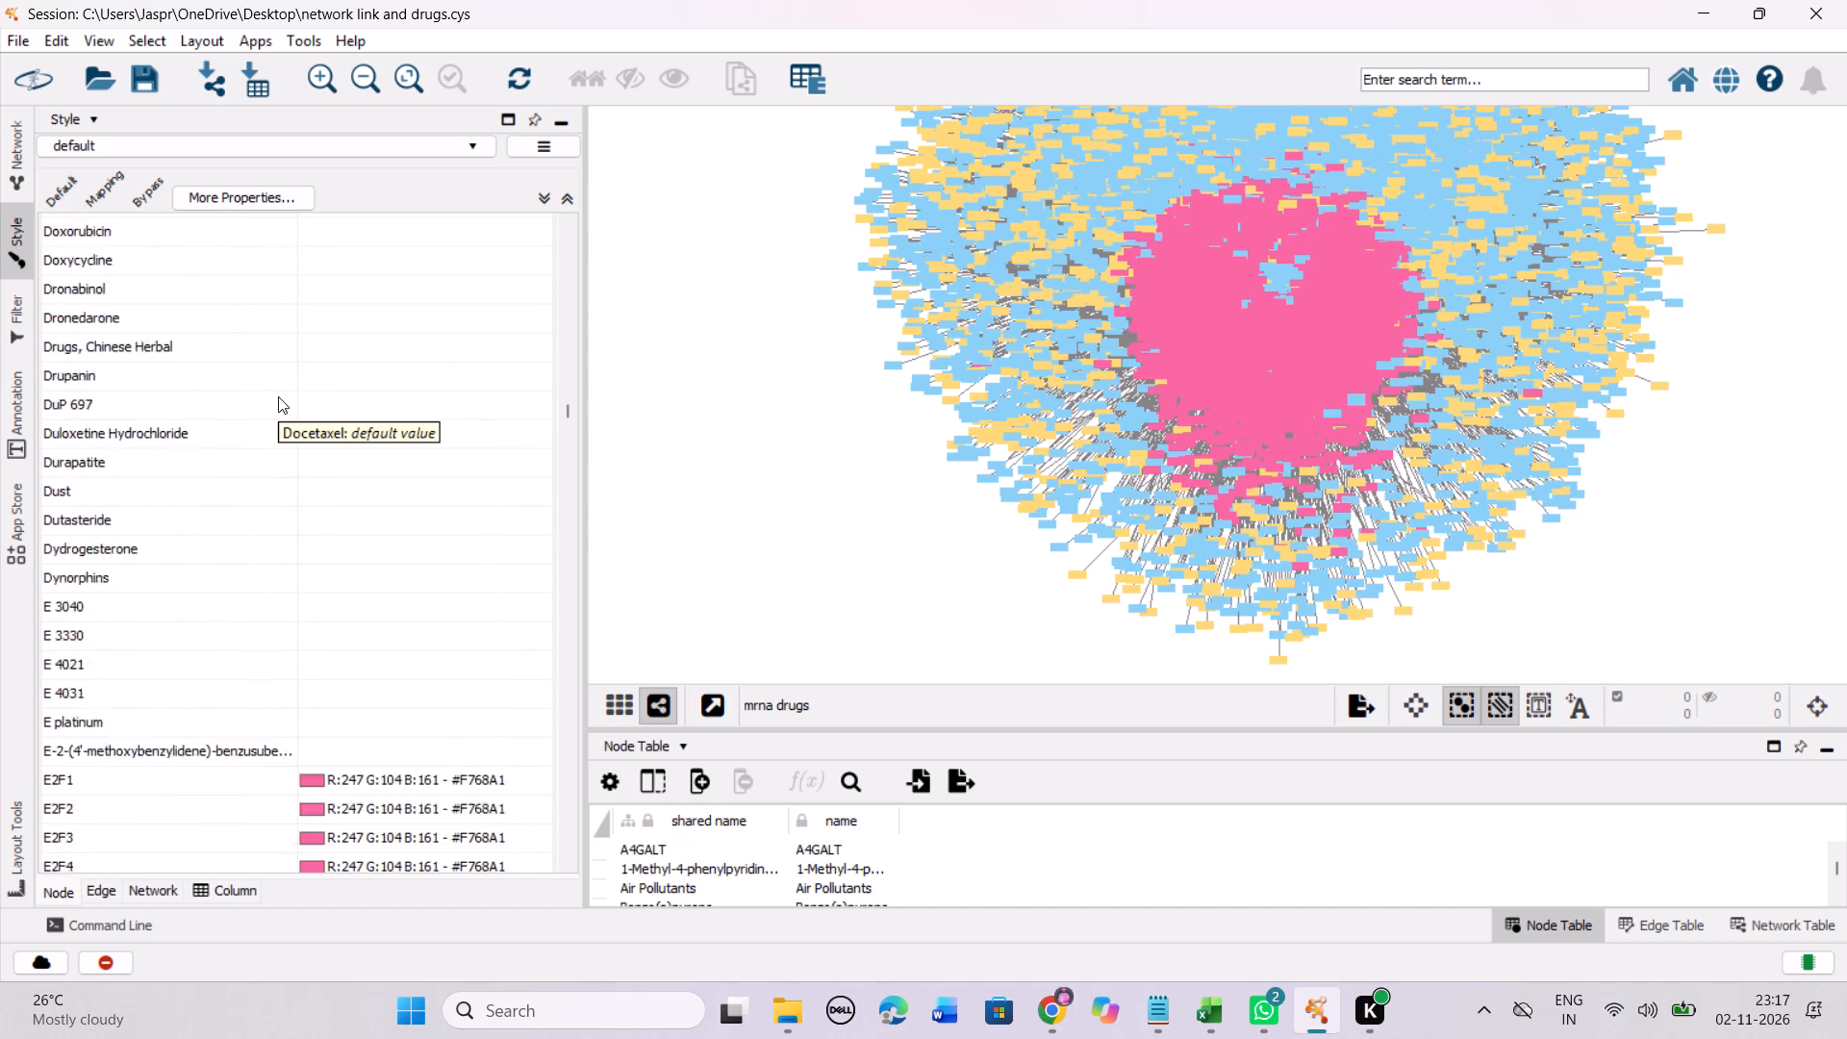
{"action": "scroll", "coordinate": [278, 396], "scroll_direction": "down", "scroll_amount": 5}
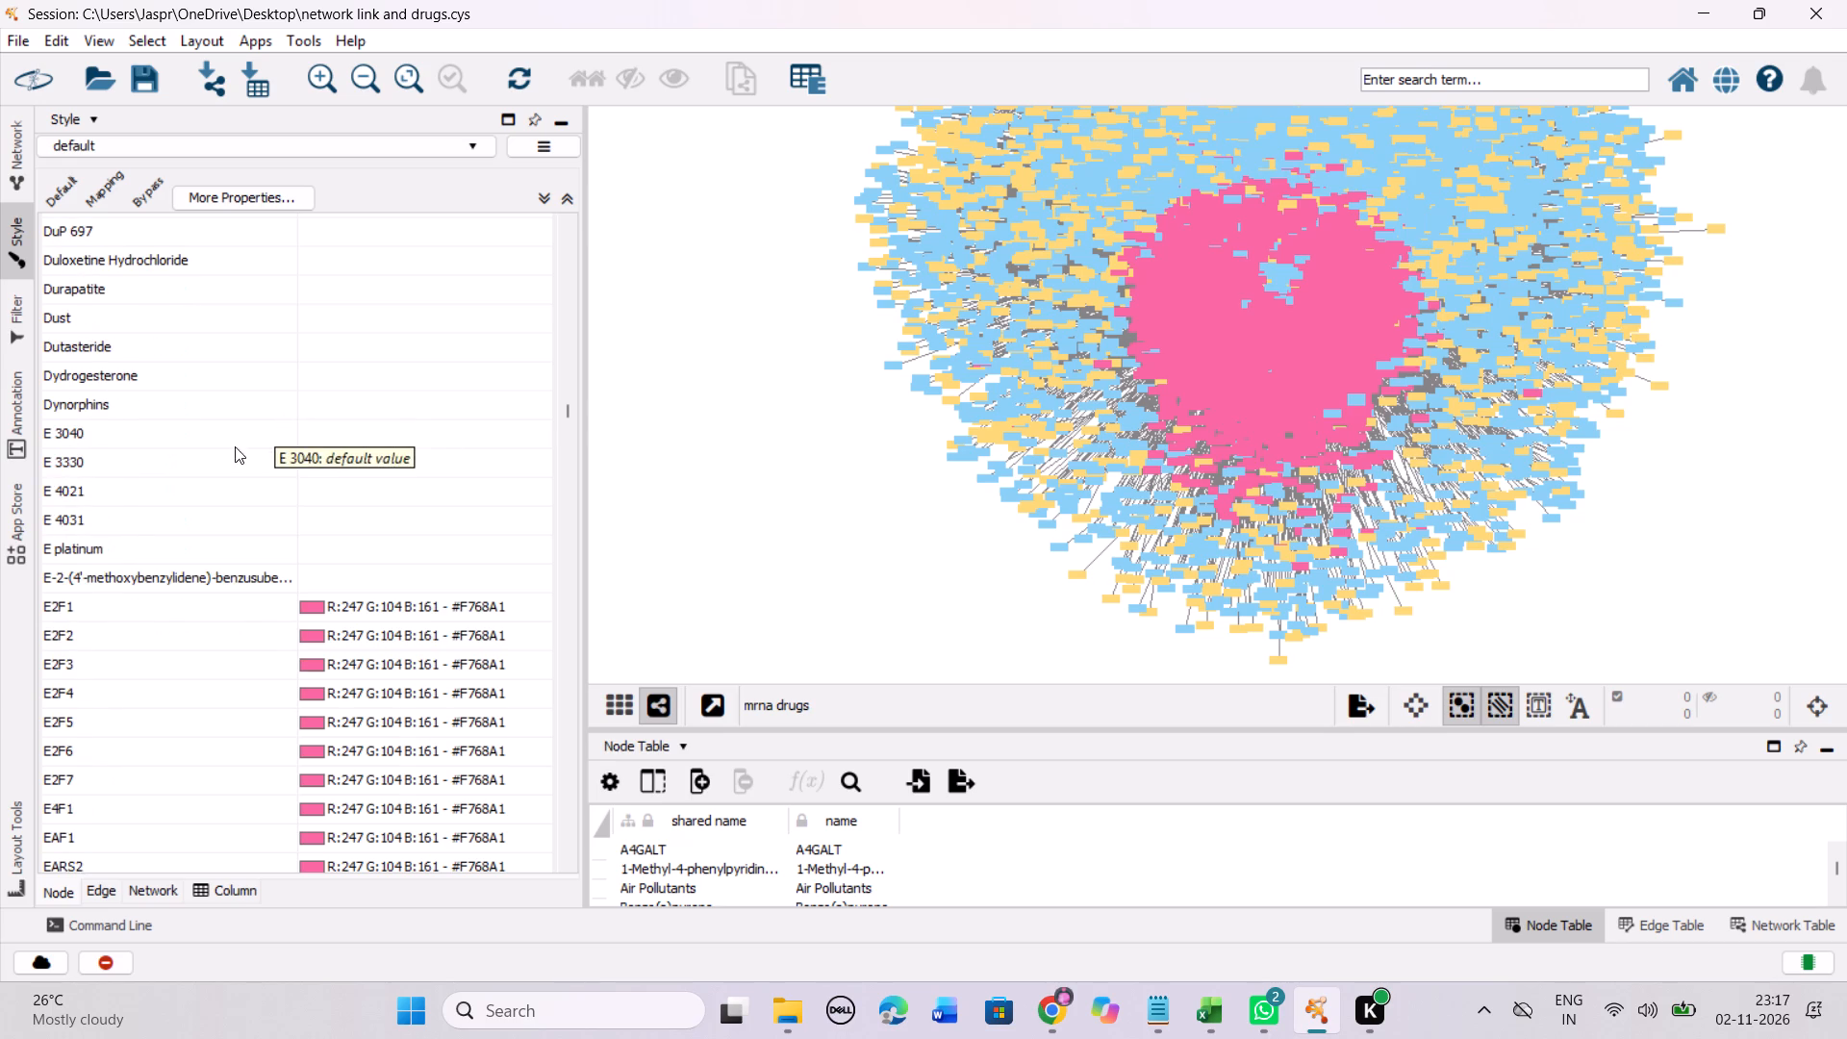
{"action": "left_click", "coordinate": [336, 576], "text": "shift"}
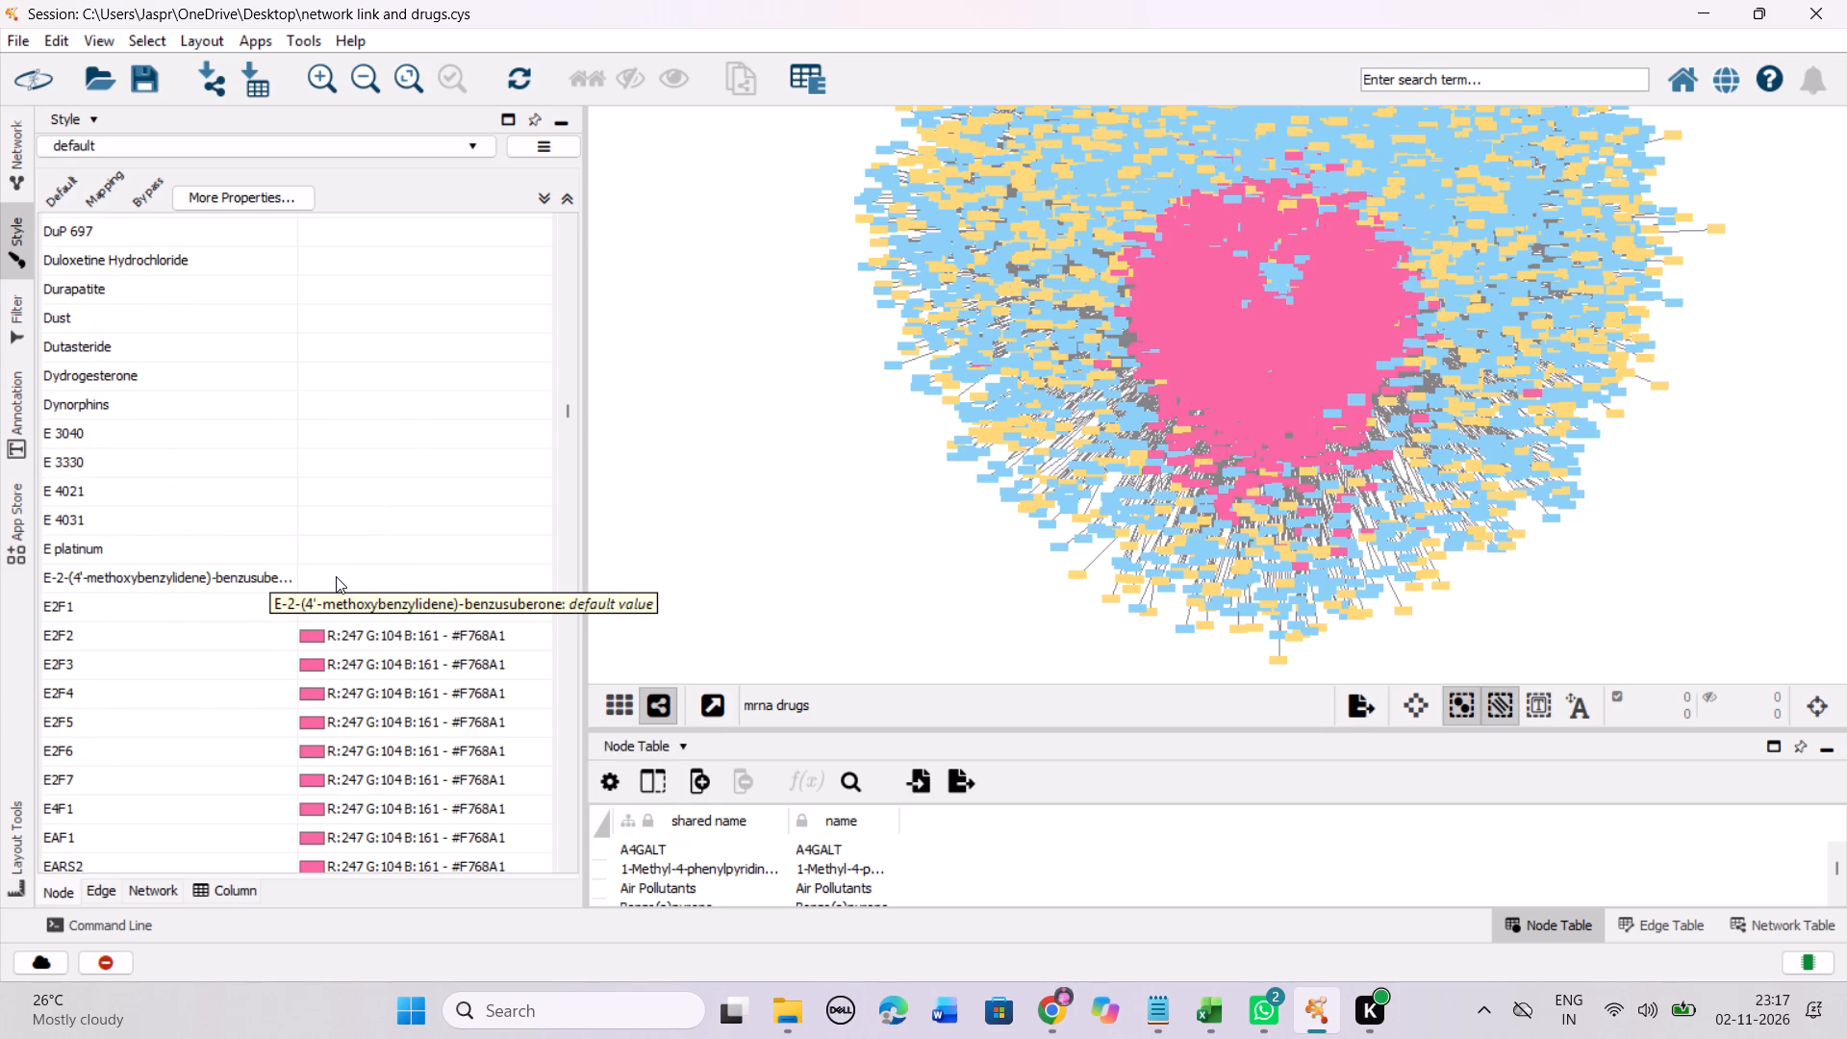
{"action": "right_click", "coordinate": [375, 373]}
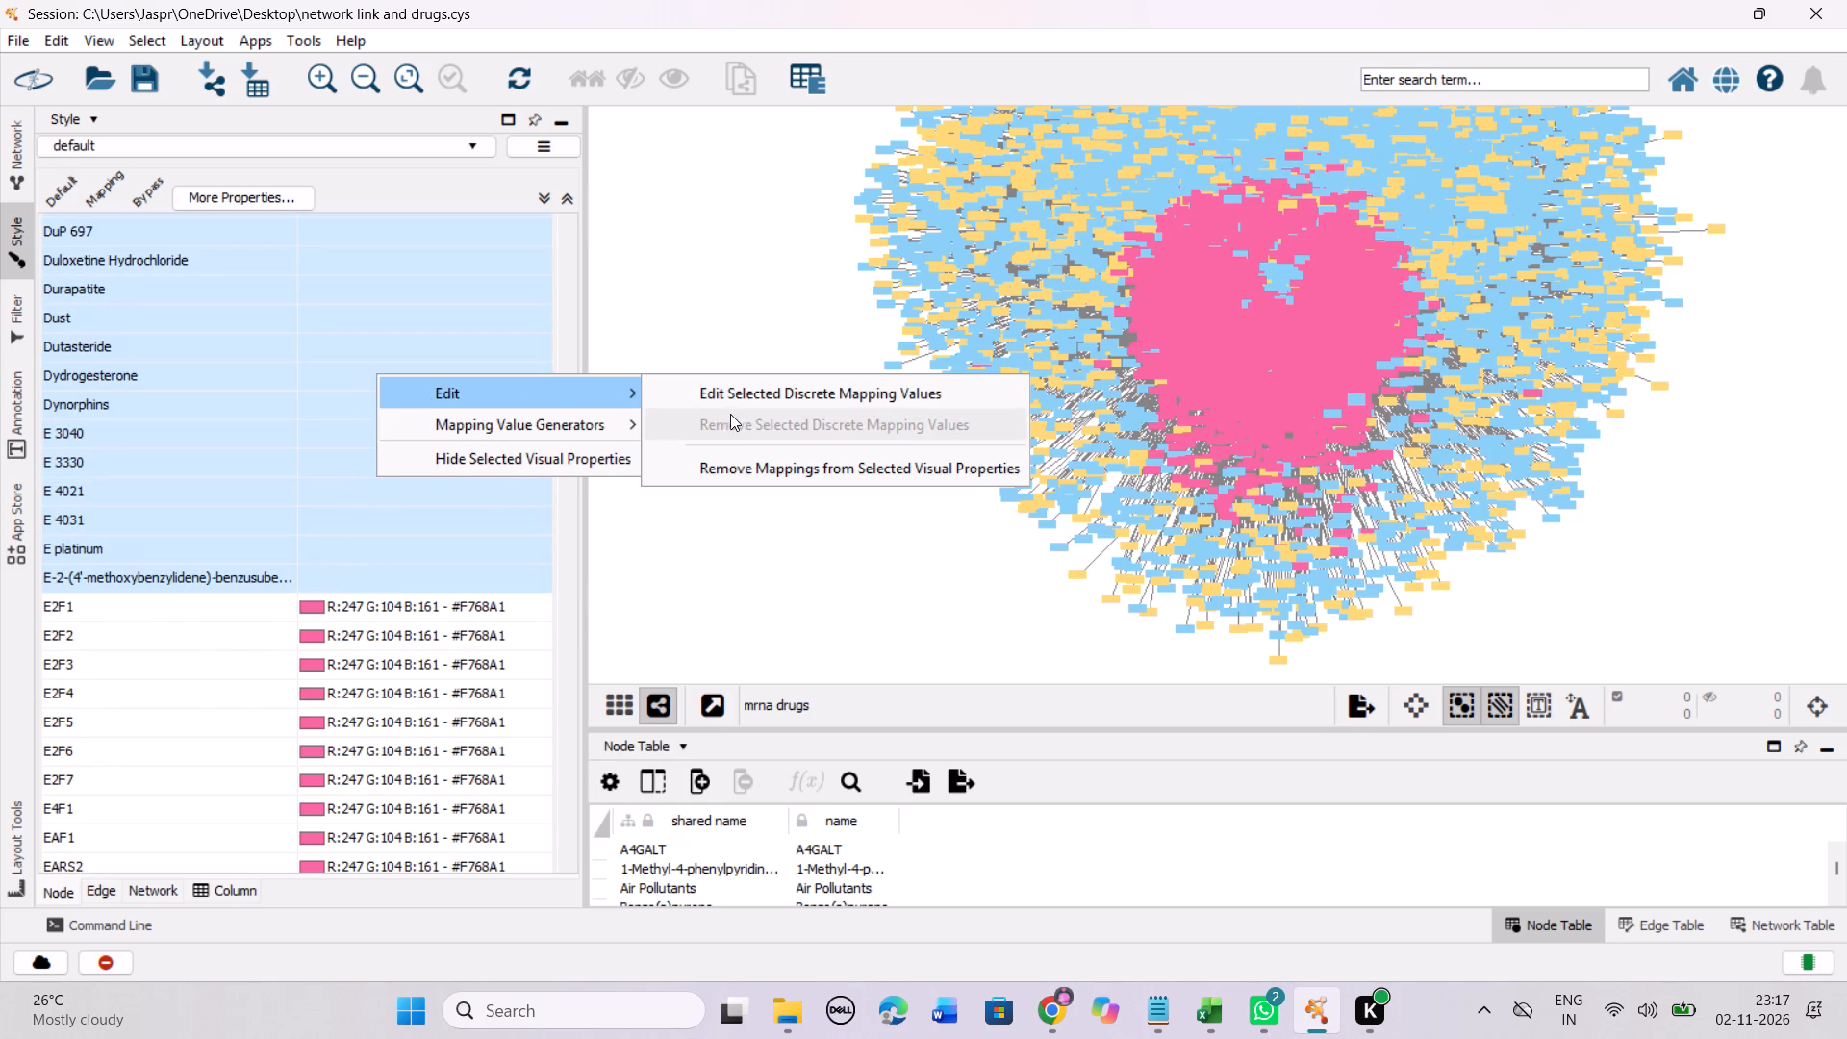
{"action": "left_click", "coordinate": [764, 395]}
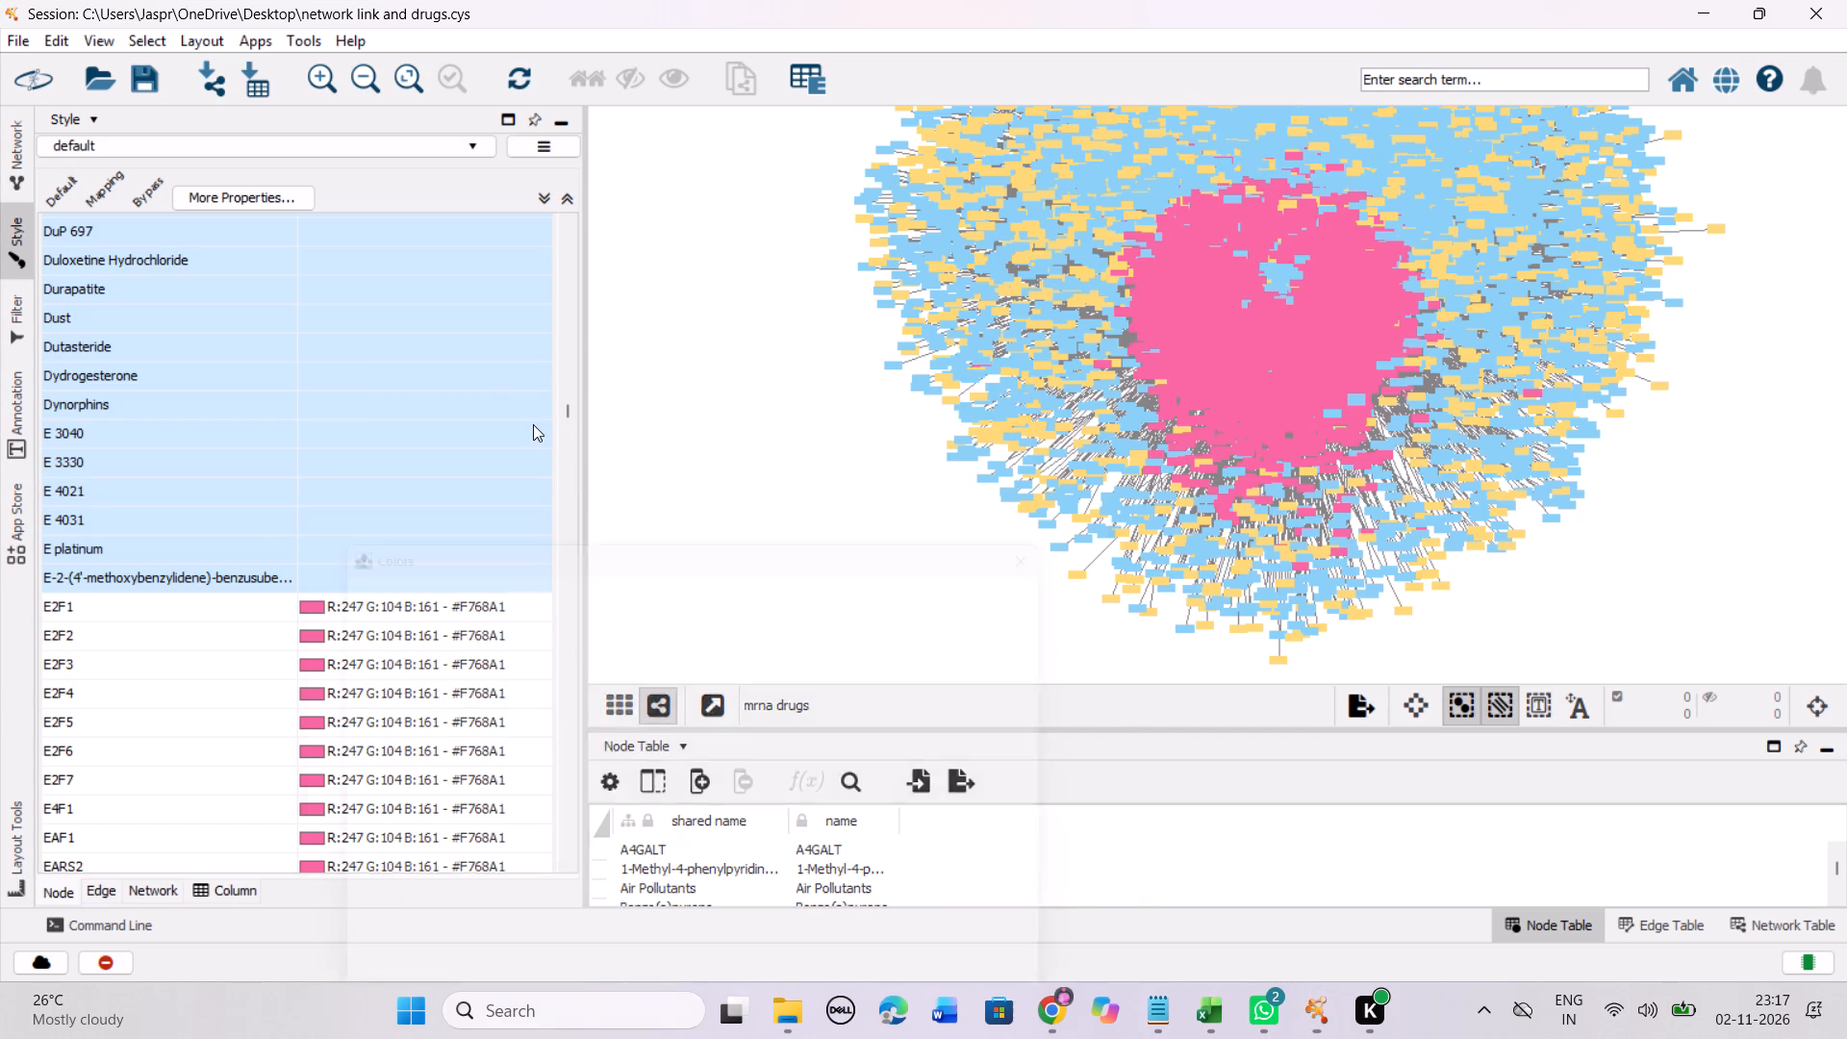
{"action": "left_click_drag", "start_coordinate": [484, 539], "coordinate": [494, 252]}
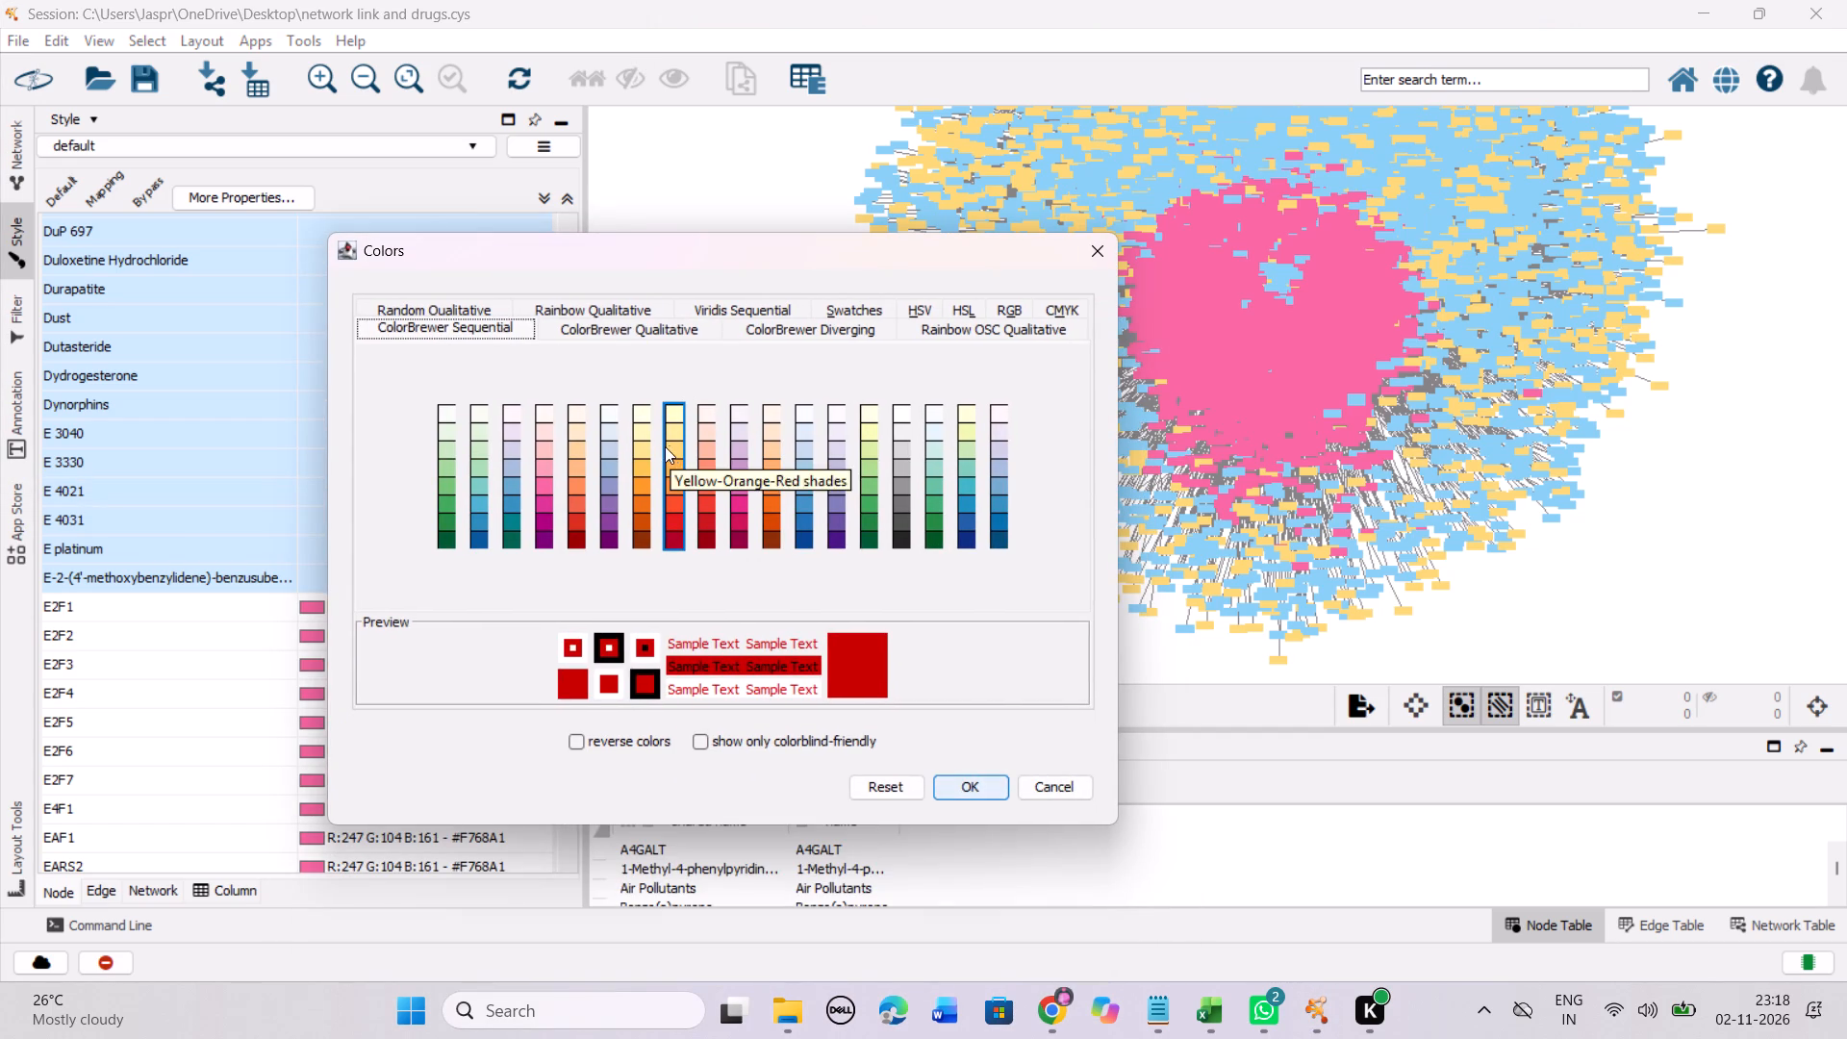
{"action": "left_click", "coordinate": [665, 446]}
{"action": "left_click", "coordinate": [983, 787]}
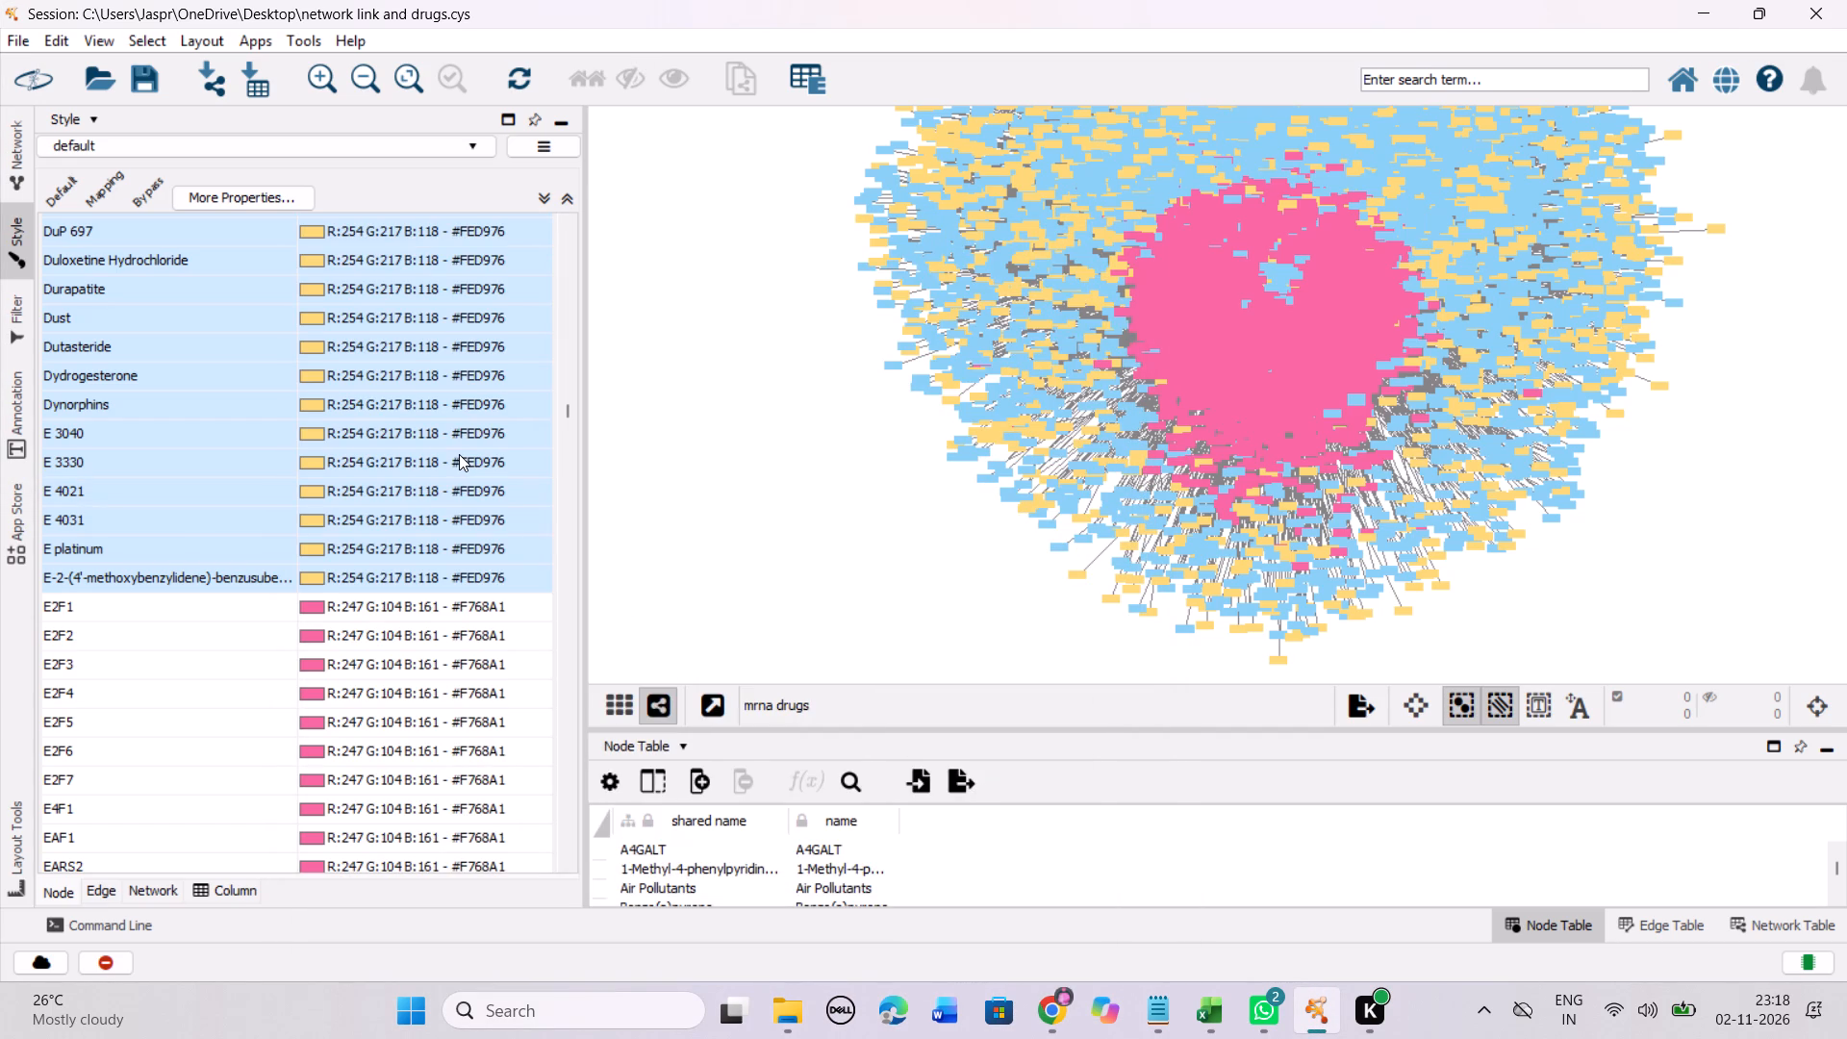
Set the discrete colour mapping of the unmapped entry EB-47 to the Yellow-Orange-Red shade #FED976.
{"action": "scroll", "coordinate": [459, 454], "scroll_direction": "down", "scroll_amount": 4}
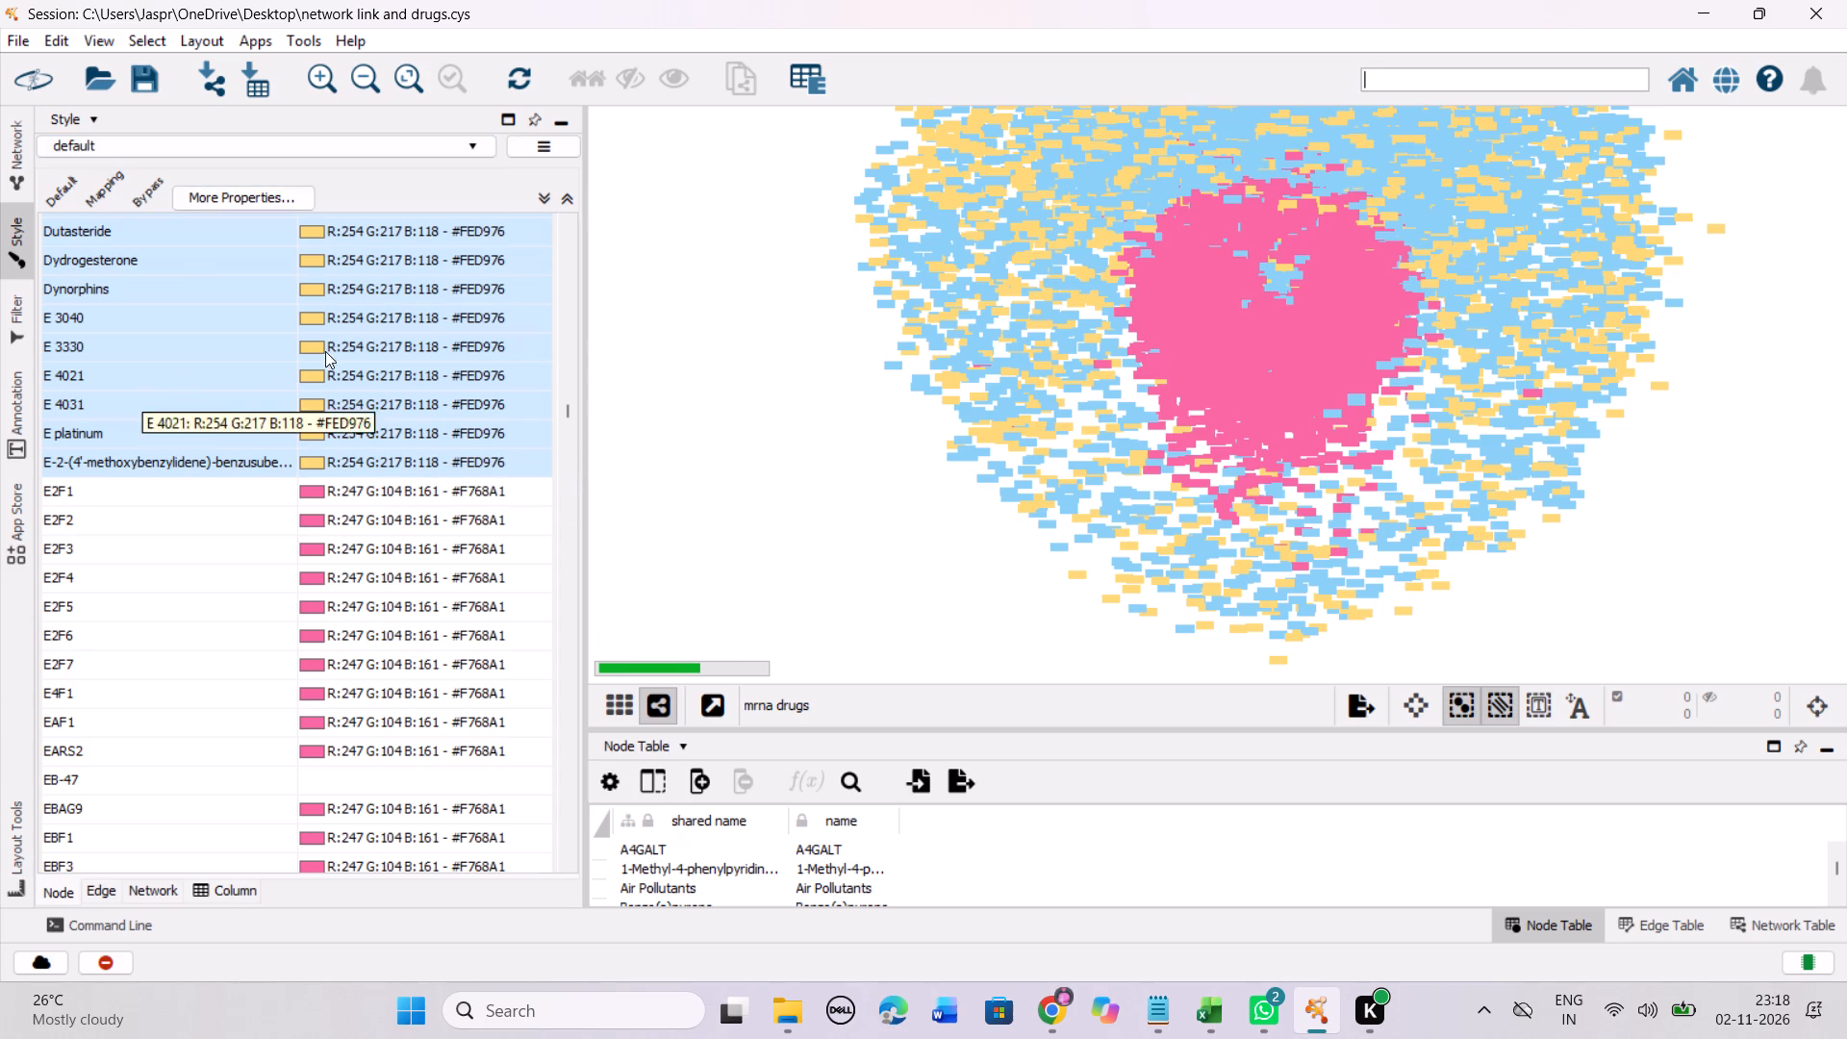
{"action": "scroll", "coordinate": [252, 402], "scroll_direction": "down", "scroll_amount": 13}
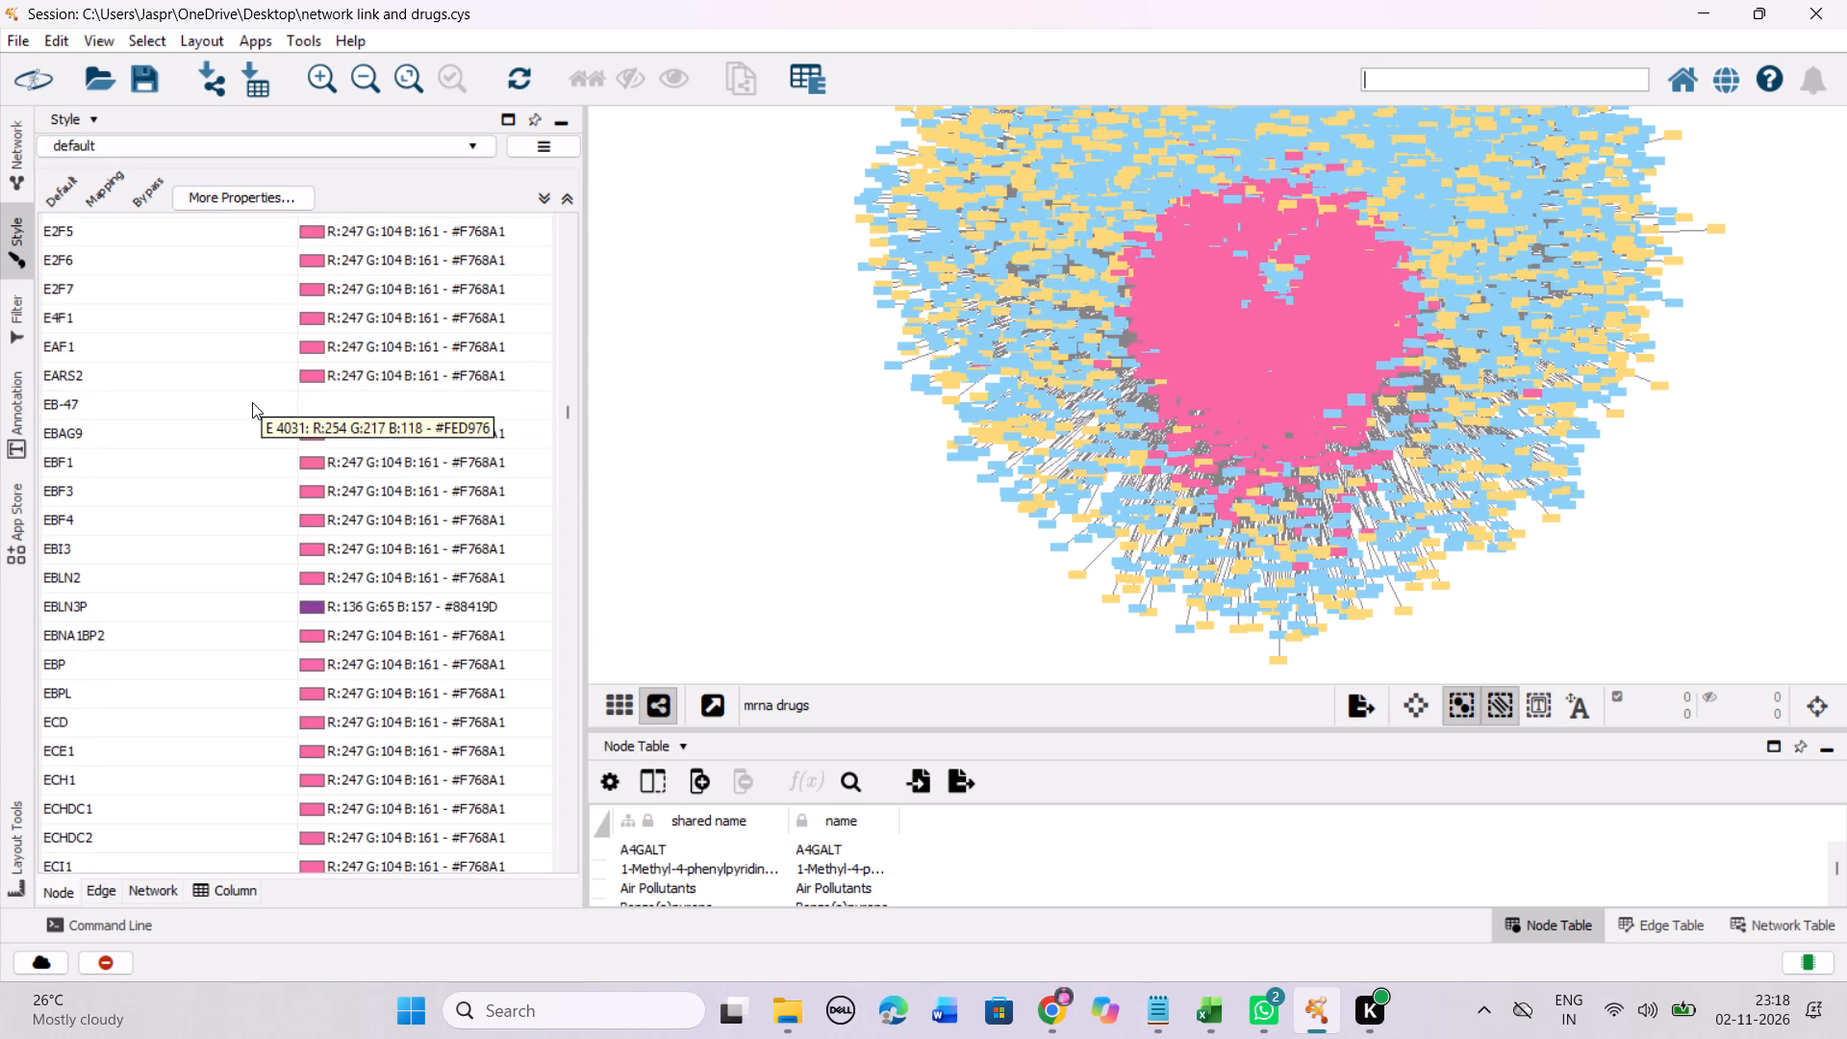
{"action": "left_click", "coordinate": [251, 402]}
{"action": "right_click", "coordinate": [251, 402]}
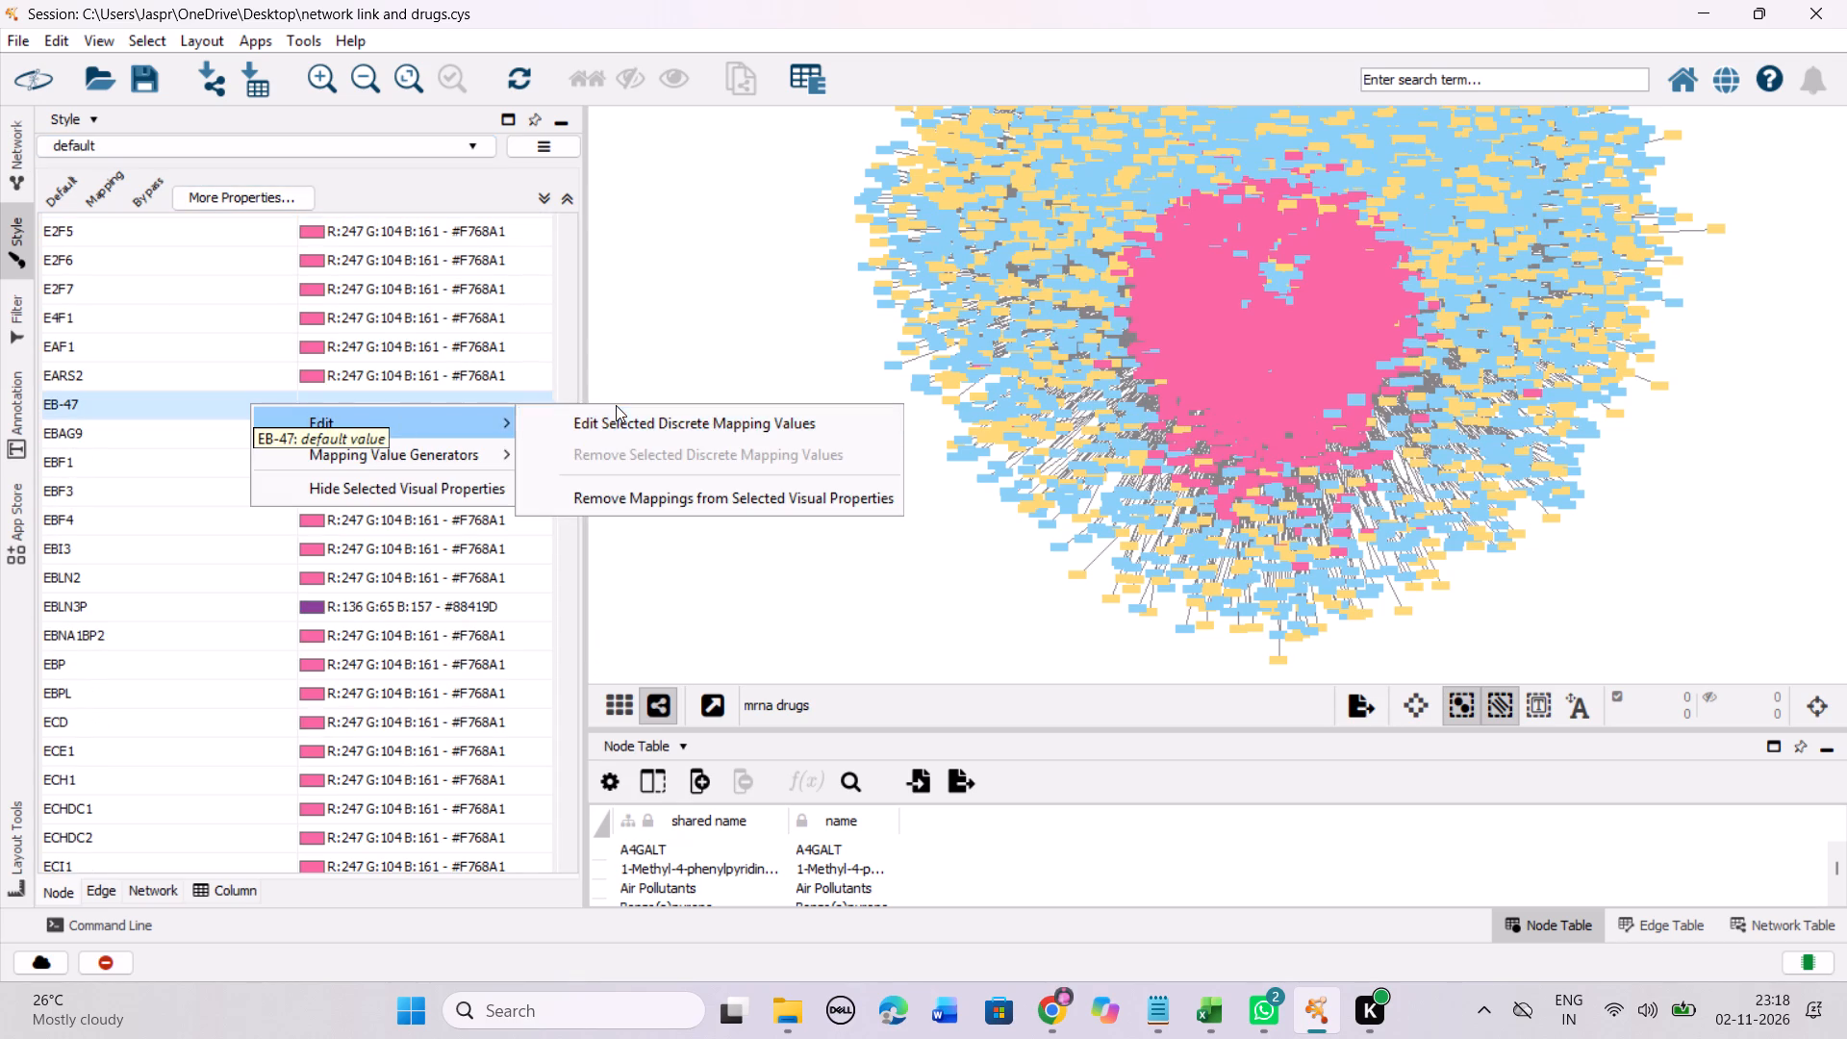
{"action": "left_click", "coordinate": [616, 417]}
{"action": "left_click_drag", "start_coordinate": [487, 544], "coordinate": [487, 542]}
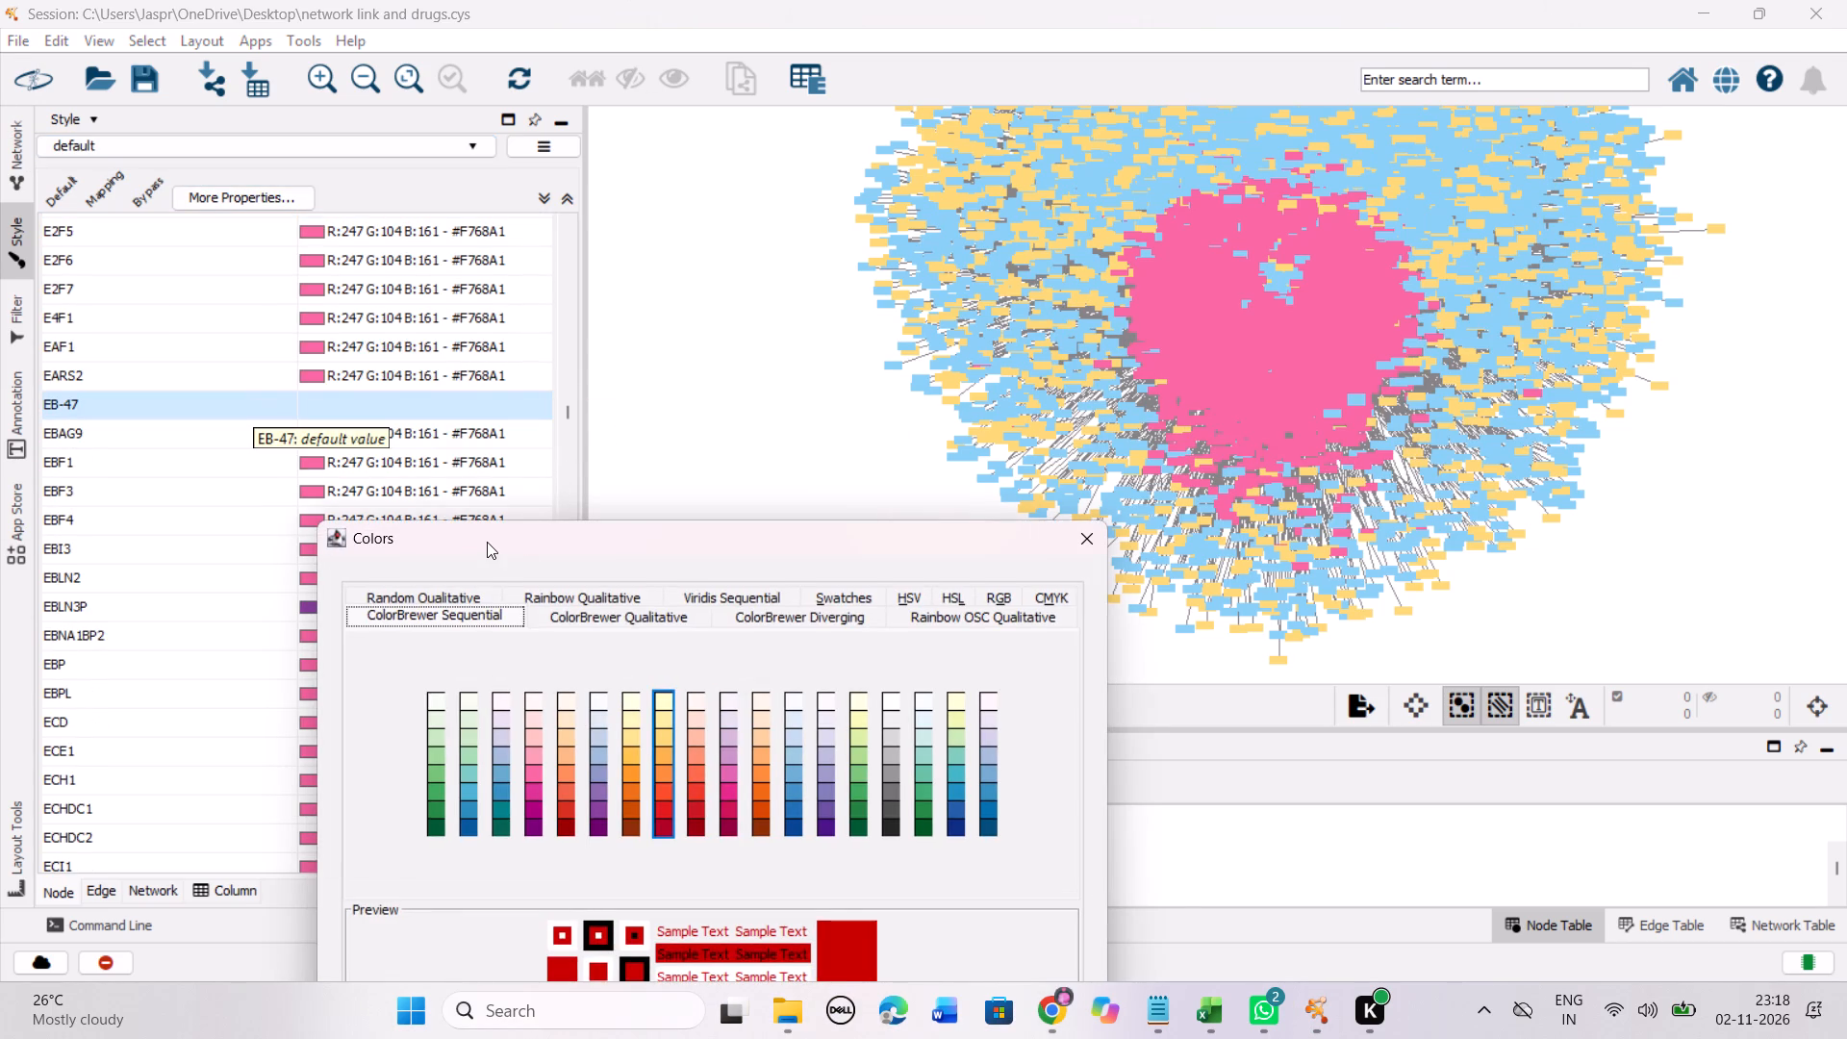
{"action": "left_click_drag", "start_coordinate": [487, 542], "coordinate": [479, 184]}
{"action": "left_click", "coordinate": [655, 377]}
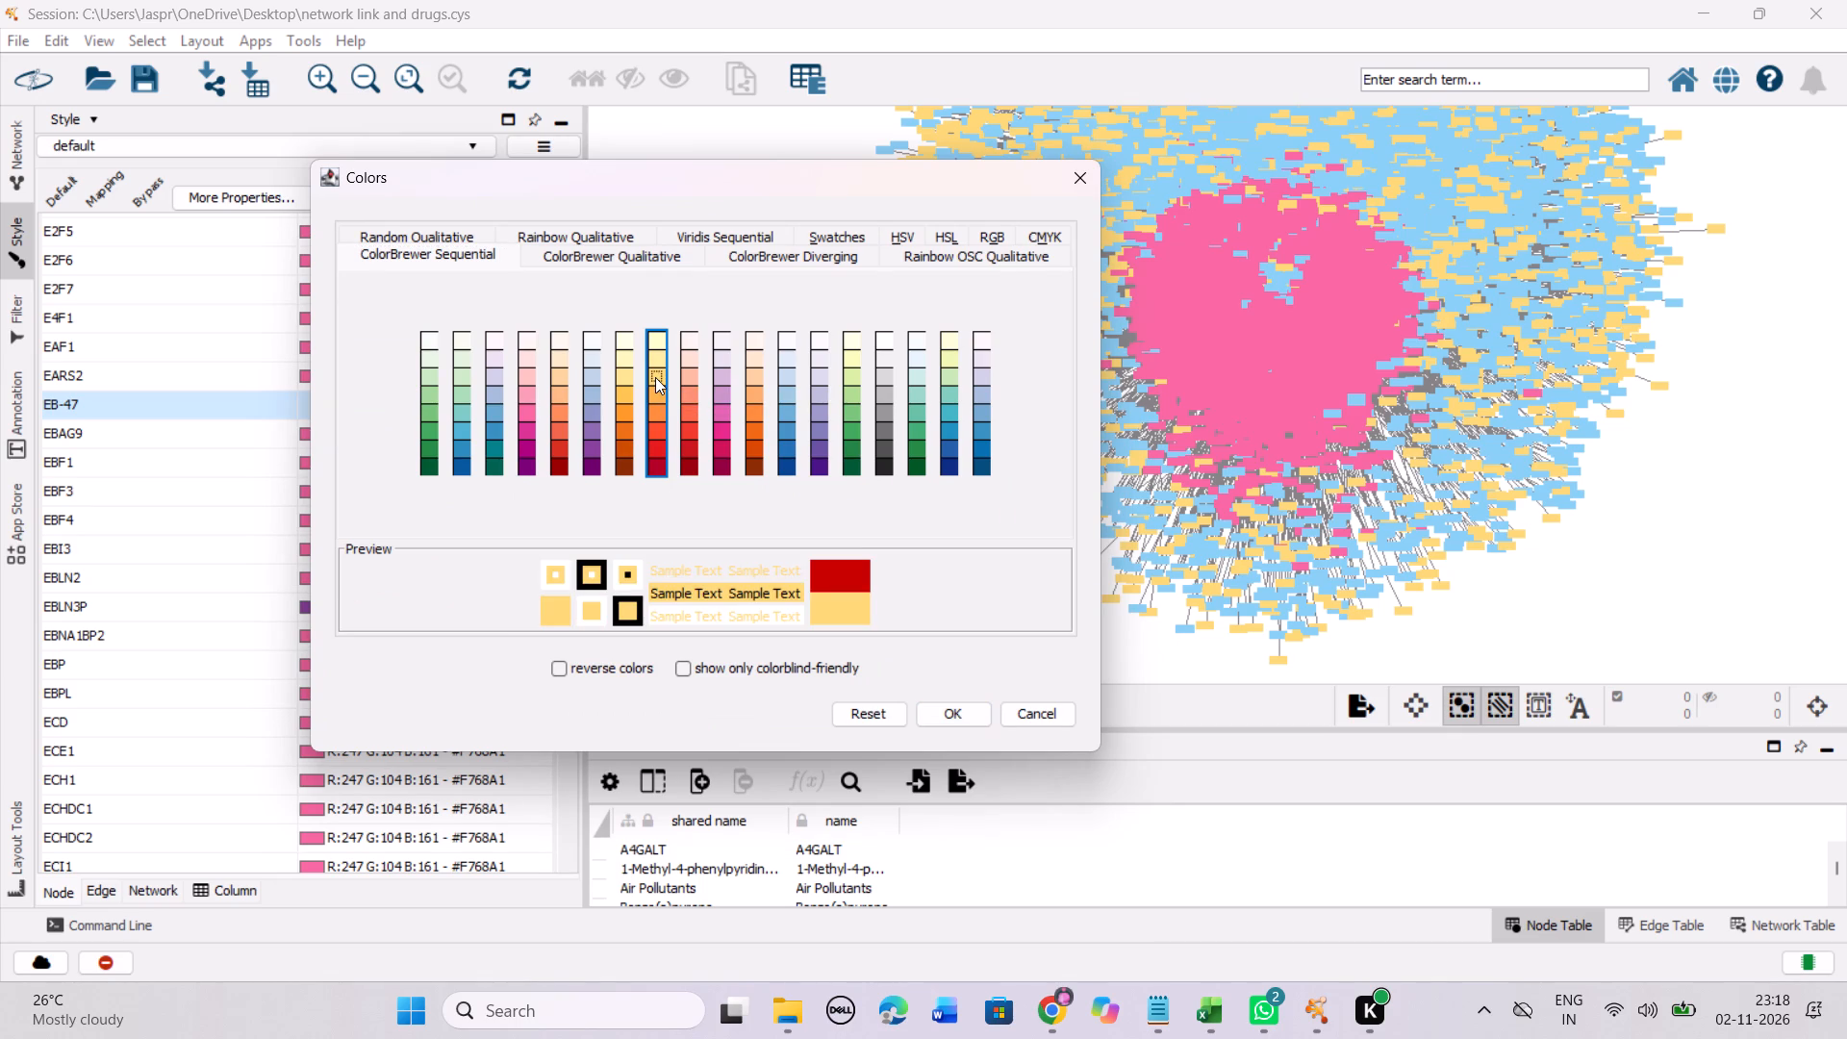
{"action": "left_click", "coordinate": [969, 712]}
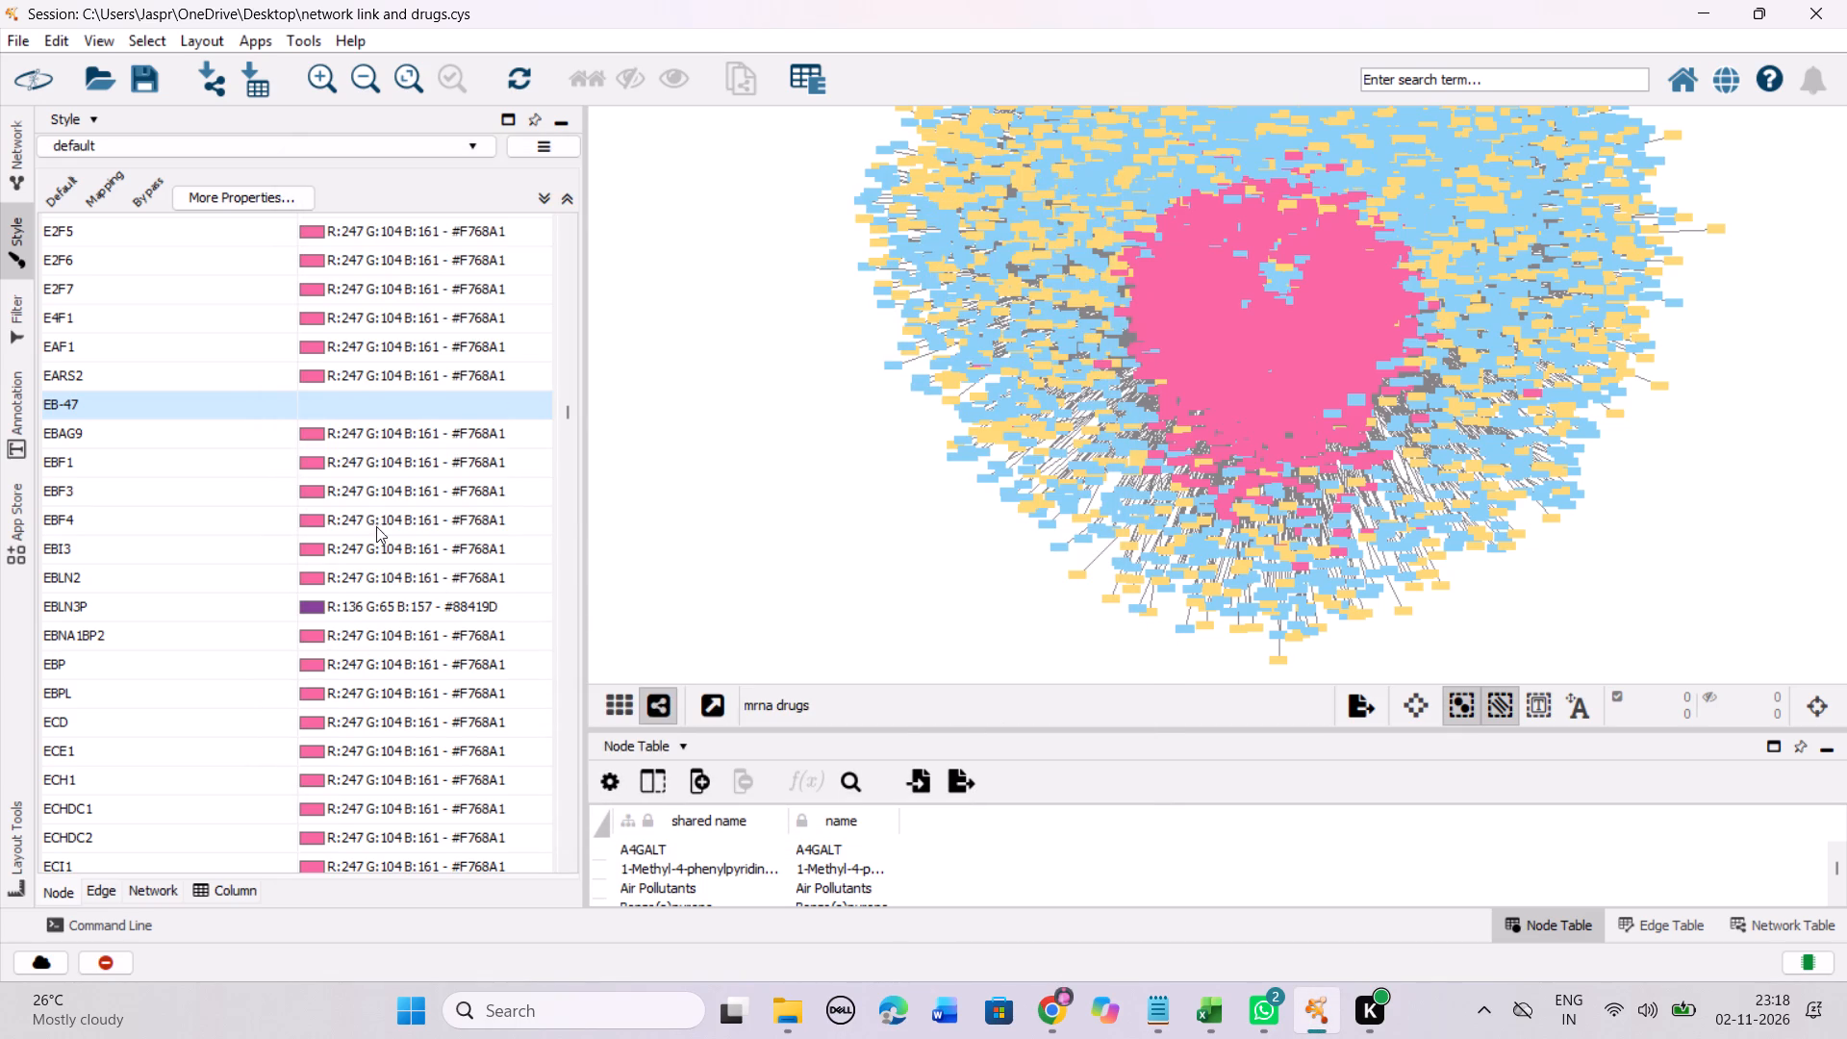
Set the discrete colour mapping of the unmapped entry EG-018 to the Yellow-Orange-Red shade #FED976.
{"action": "scroll", "coordinate": [346, 448], "scroll_direction": "down", "scroll_amount": 2}
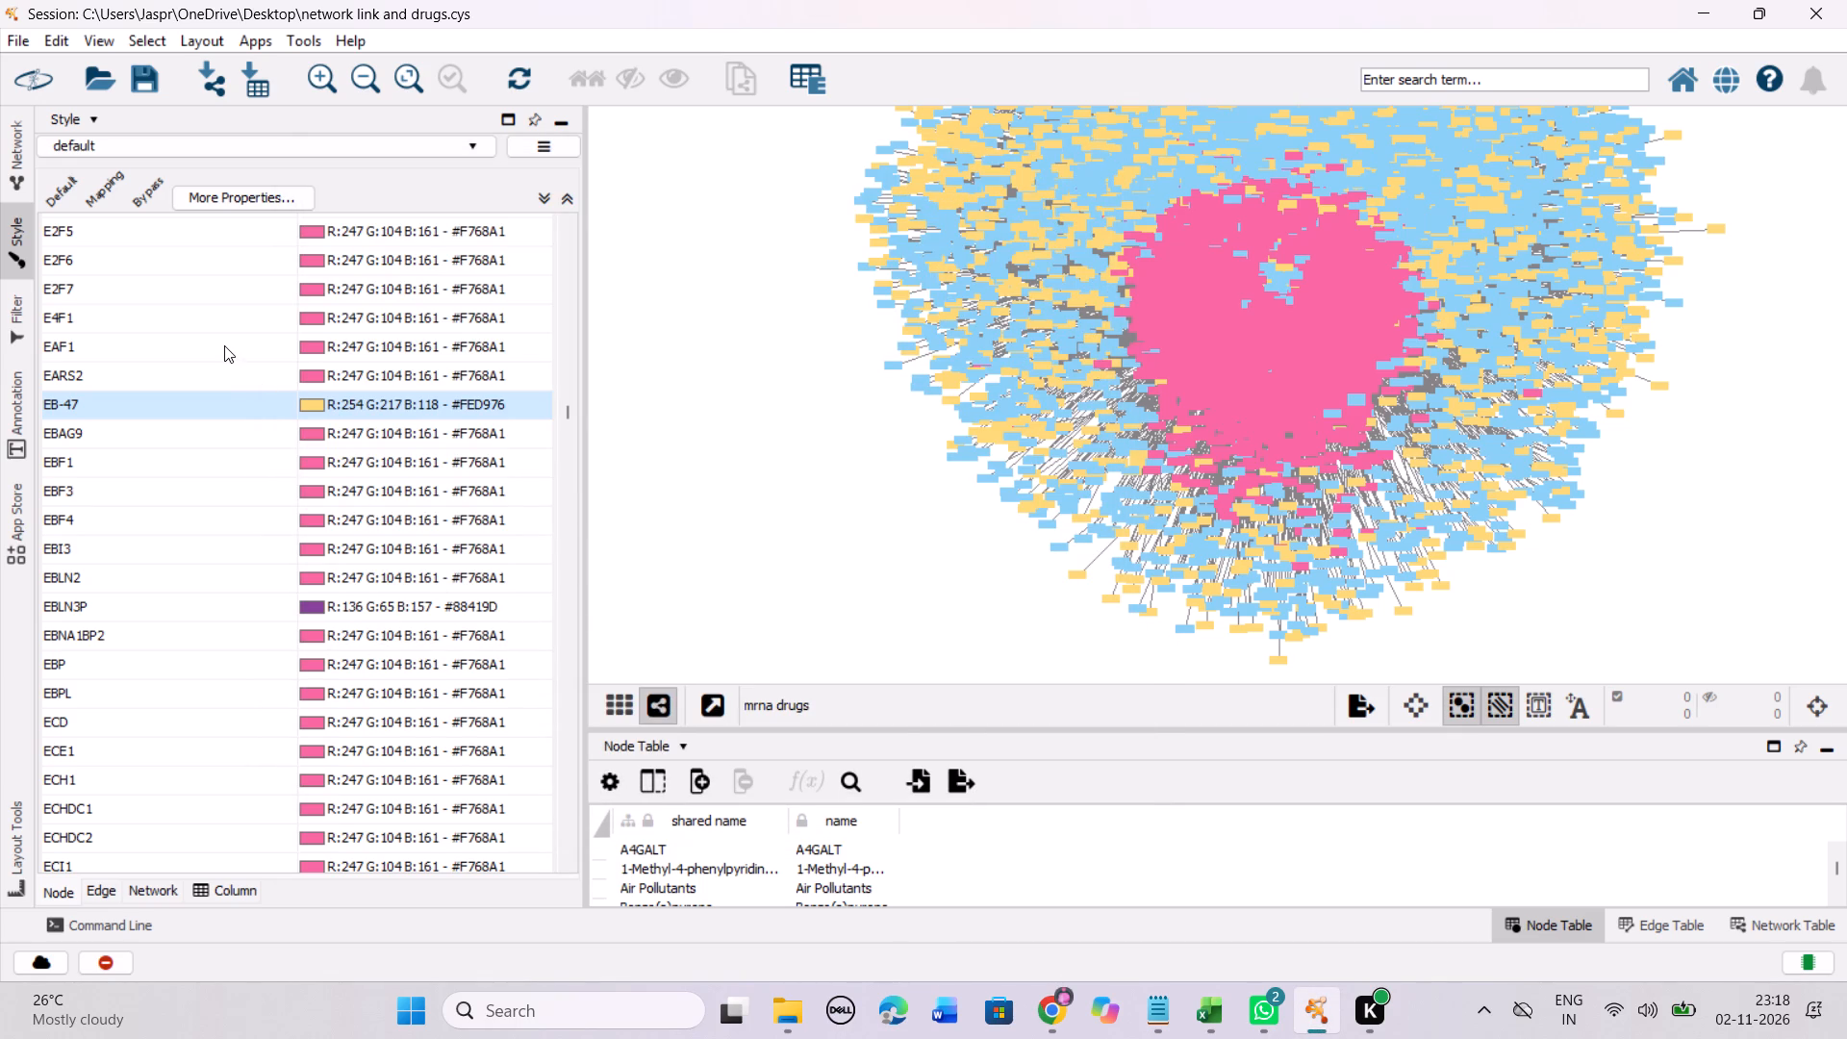
{"action": "scroll", "coordinate": [229, 279], "scroll_direction": "down", "scroll_amount": 17}
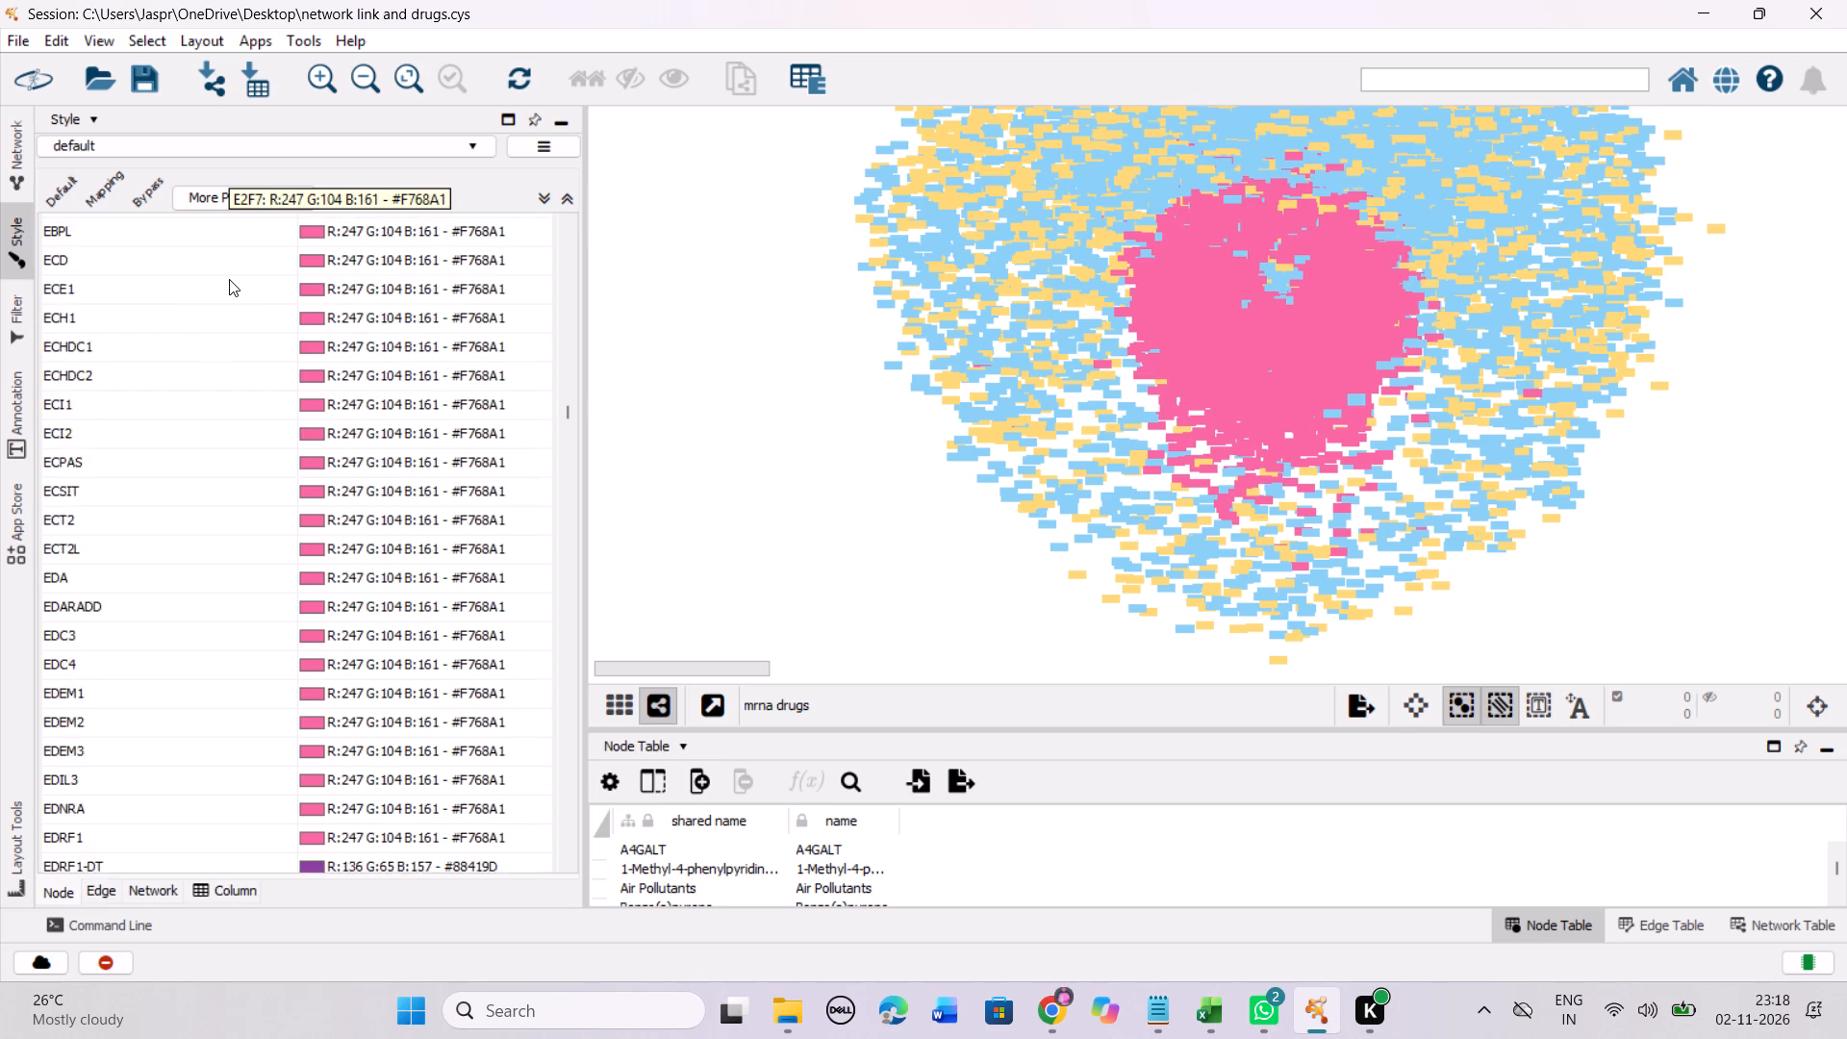
{"action": "scroll", "coordinate": [229, 279], "scroll_direction": "down", "scroll_amount": 20}
{"action": "scroll", "coordinate": [229, 279], "scroll_direction": "down", "scroll_amount": 10}
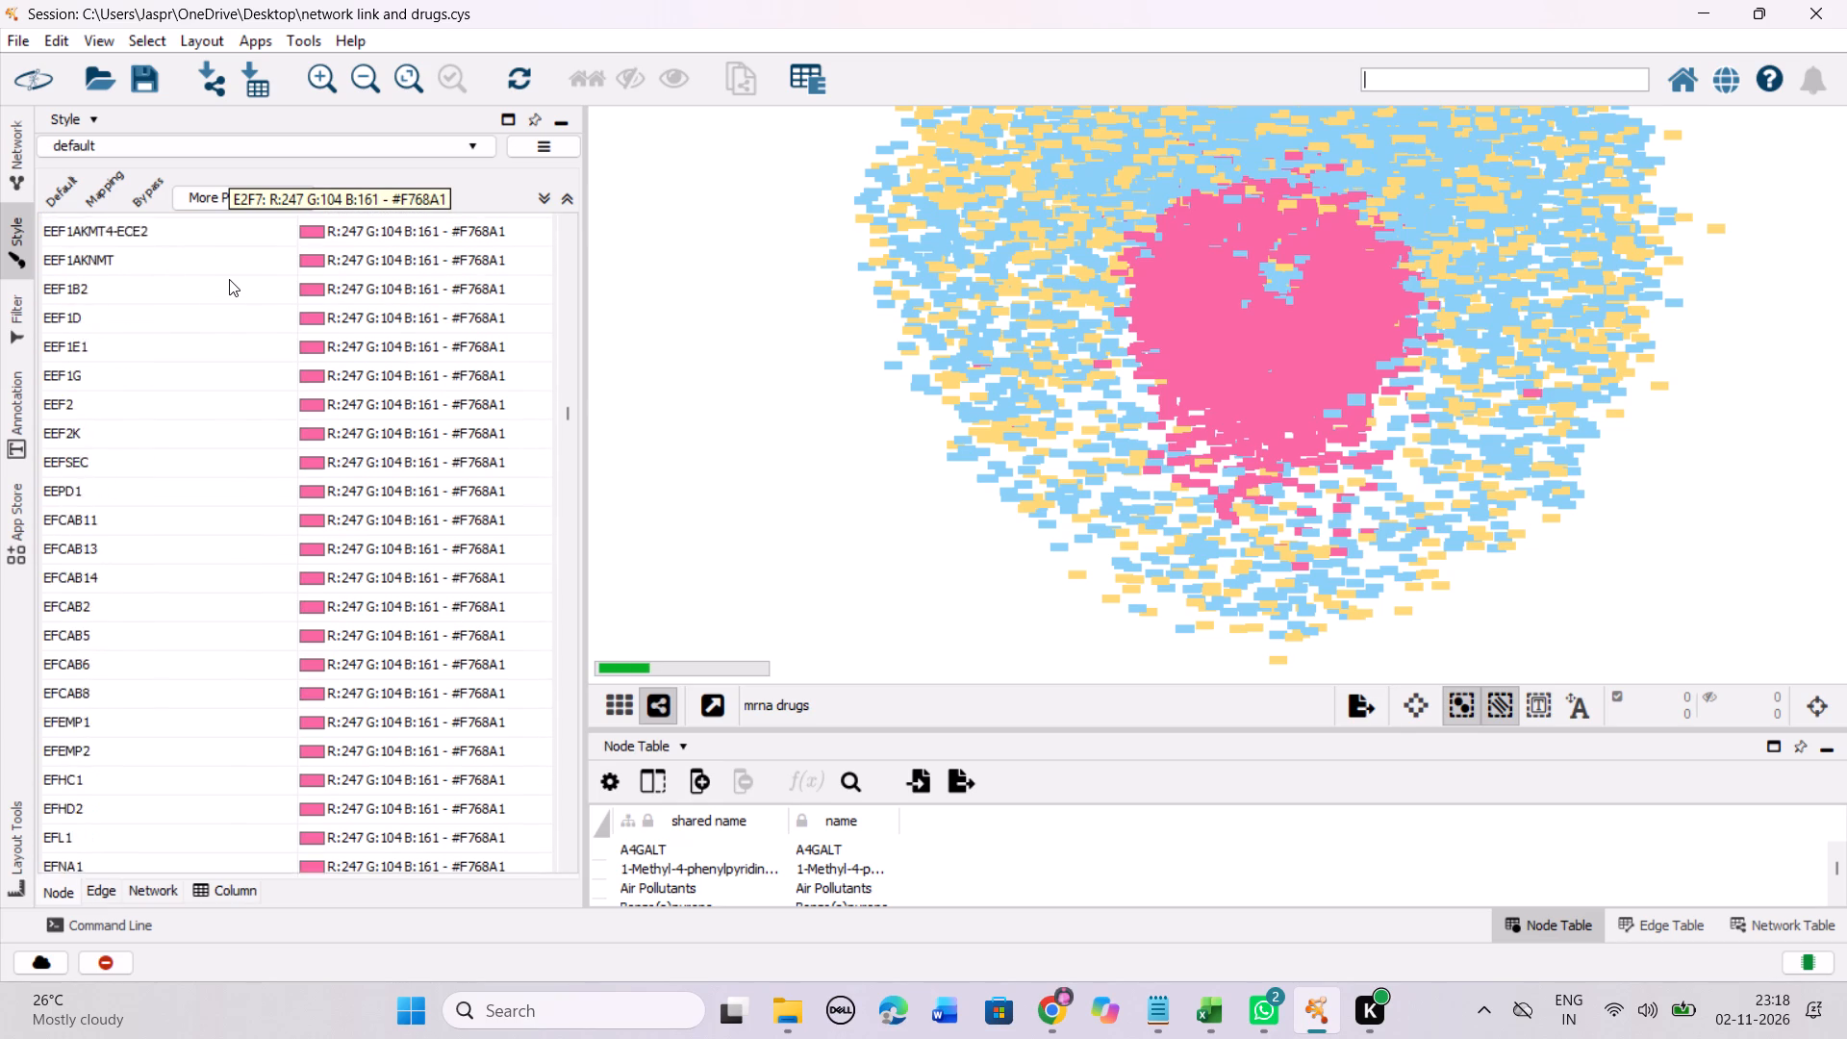
{"action": "scroll", "coordinate": [229, 279], "scroll_direction": "down", "scroll_amount": 17}
{"action": "scroll", "coordinate": [229, 279], "scroll_direction": "down", "scroll_amount": 4}
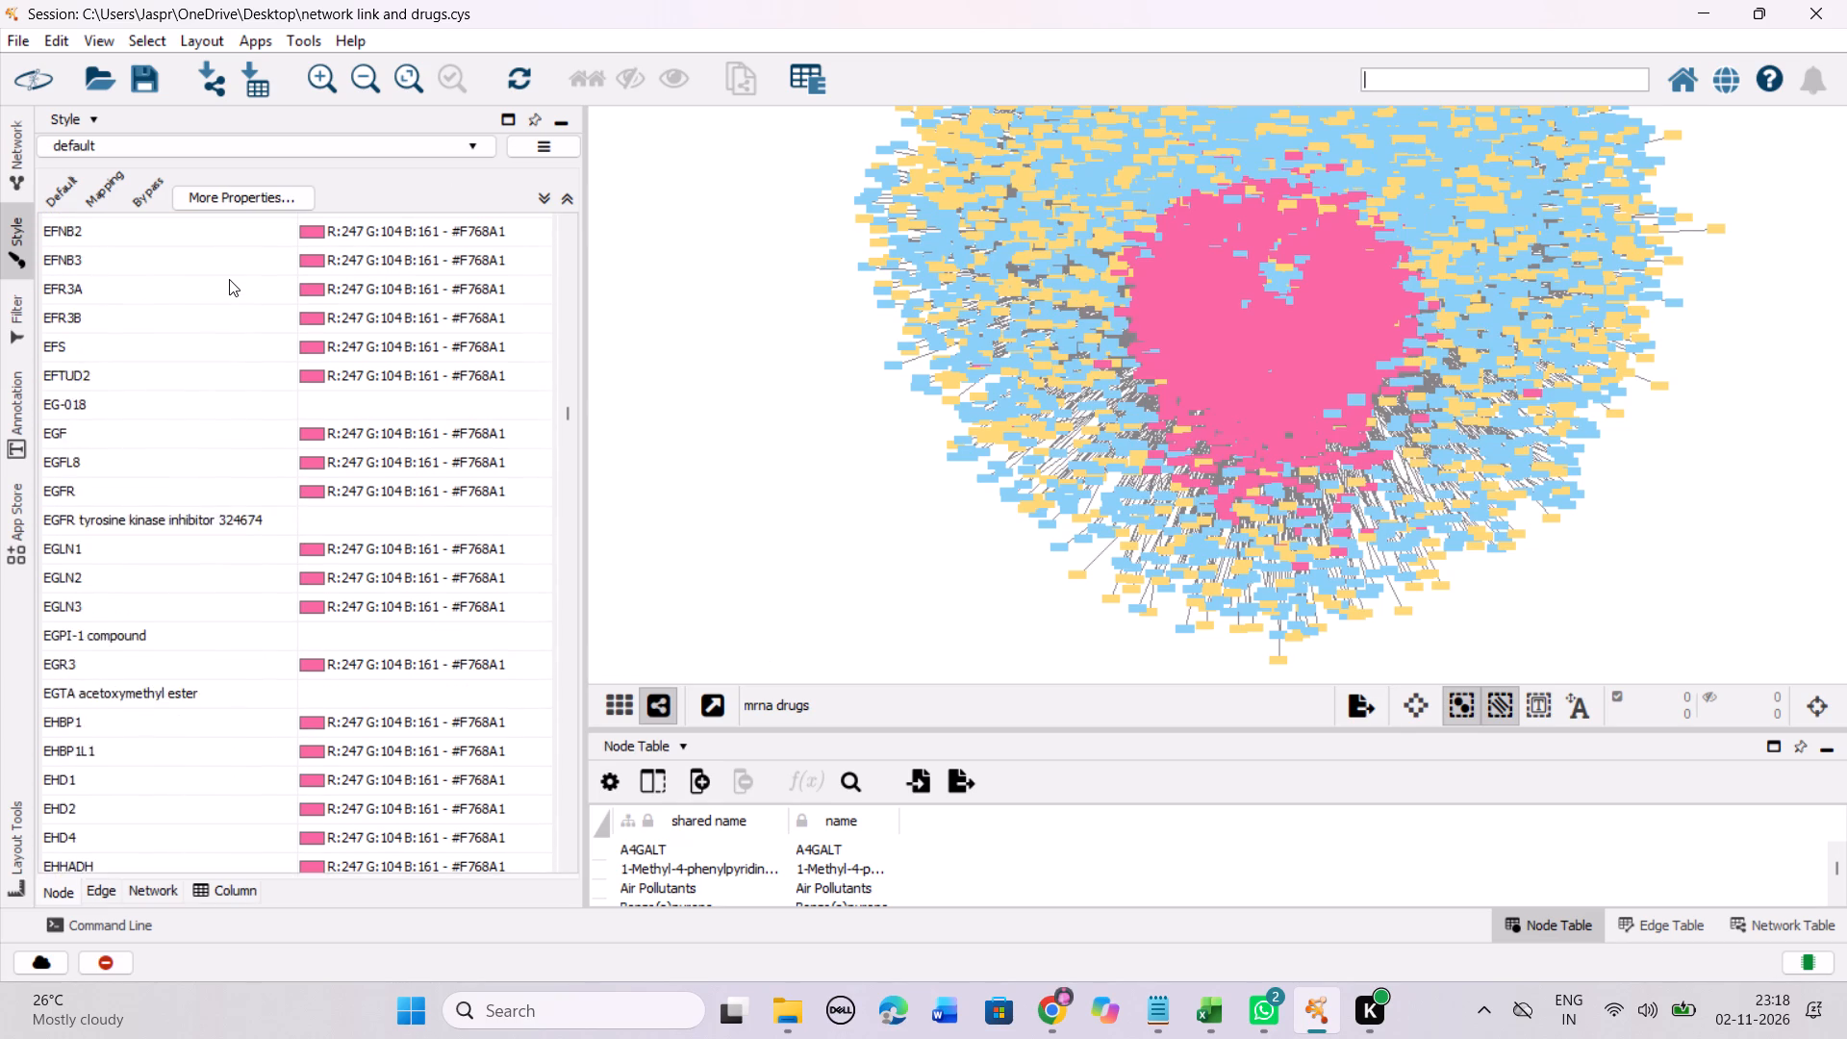
{"action": "scroll", "coordinate": [229, 279], "scroll_direction": "down", "scroll_amount": 3}
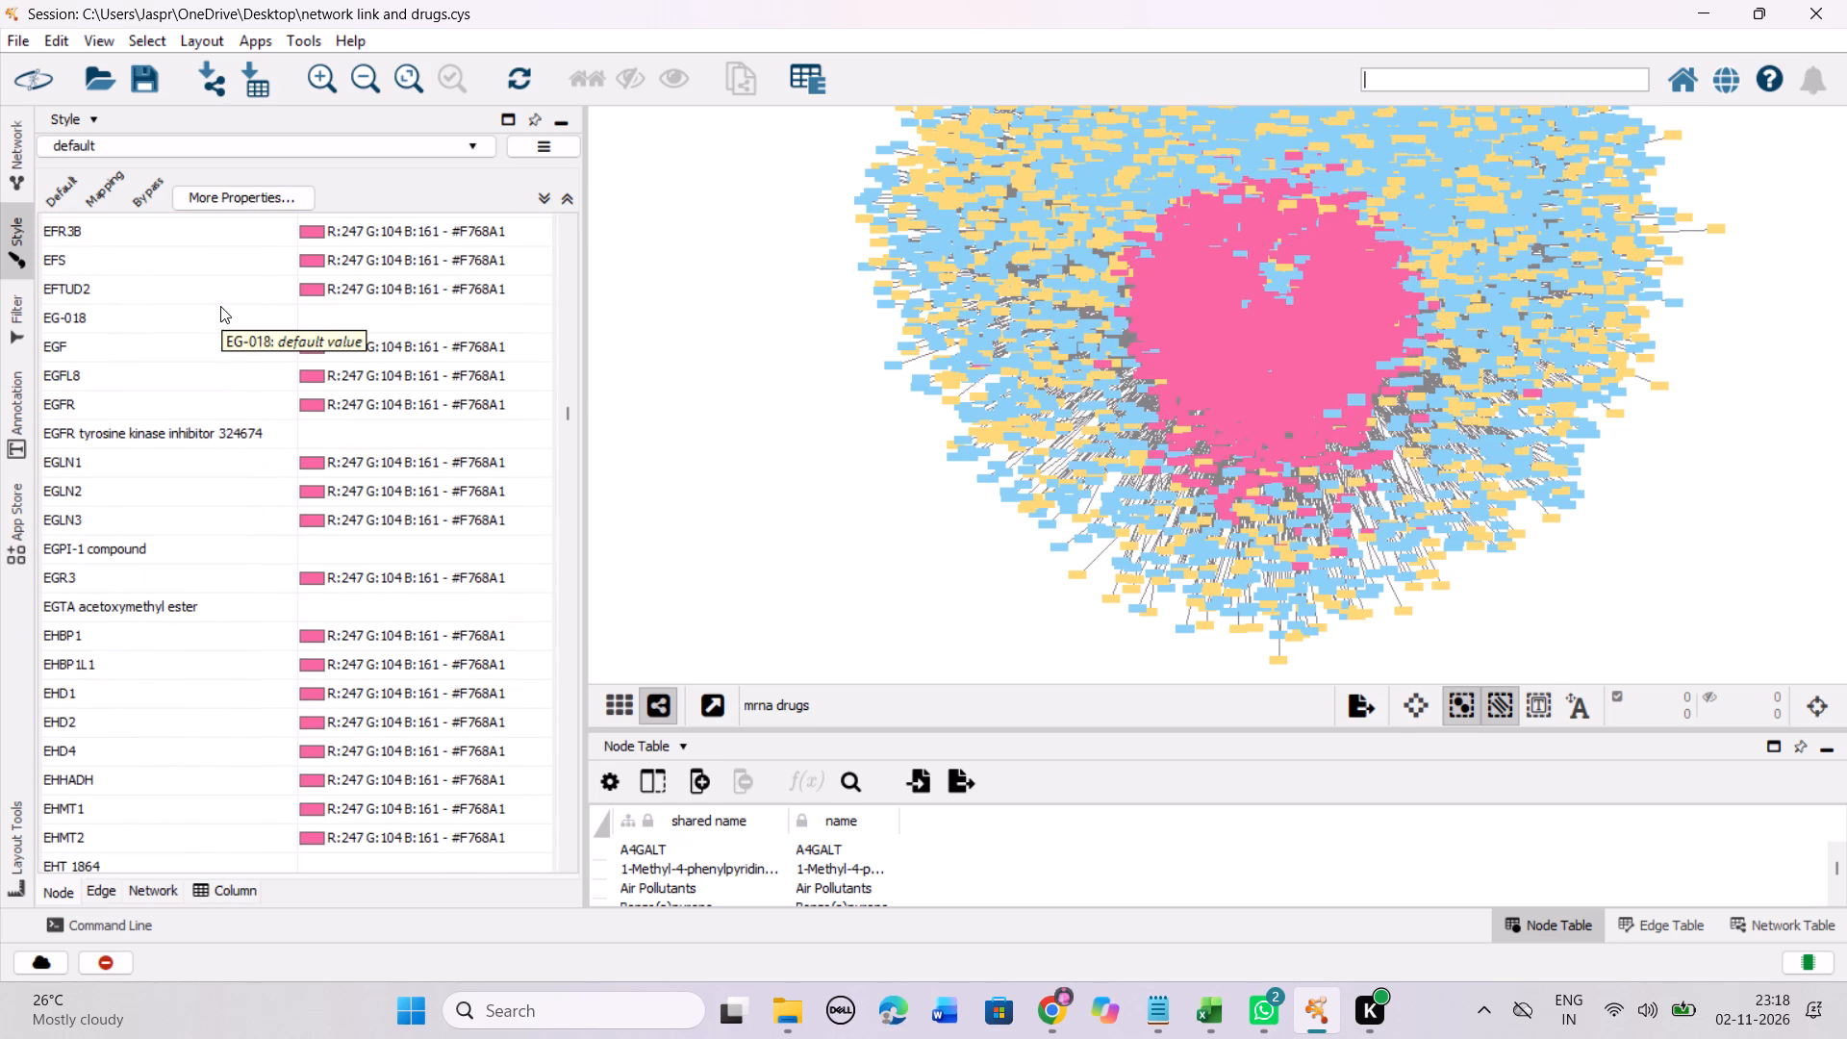
{"action": "left_click", "coordinate": [213, 317]}
{"action": "right_click", "coordinate": [213, 317]}
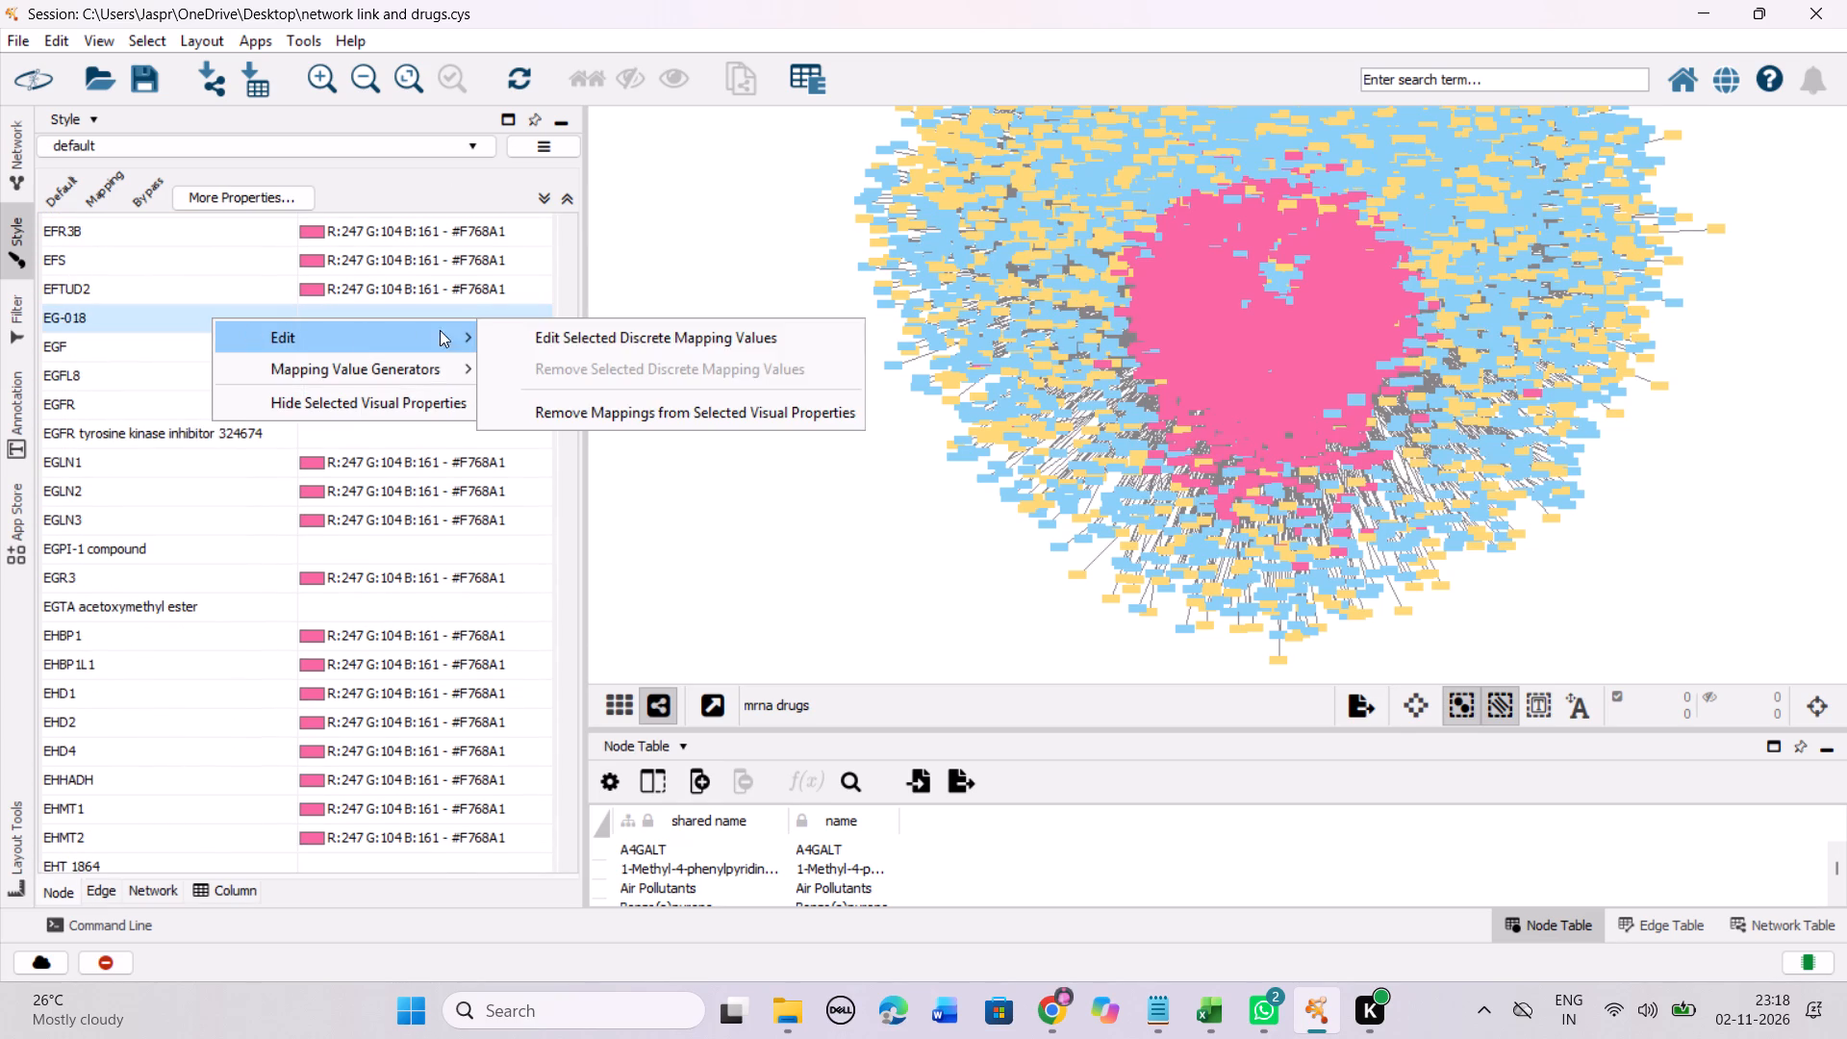
{"action": "left_click", "coordinate": [530, 336]}
{"action": "left_click_drag", "start_coordinate": [506, 545], "coordinate": [530, 188]}
{"action": "left_click", "coordinate": [679, 377]}
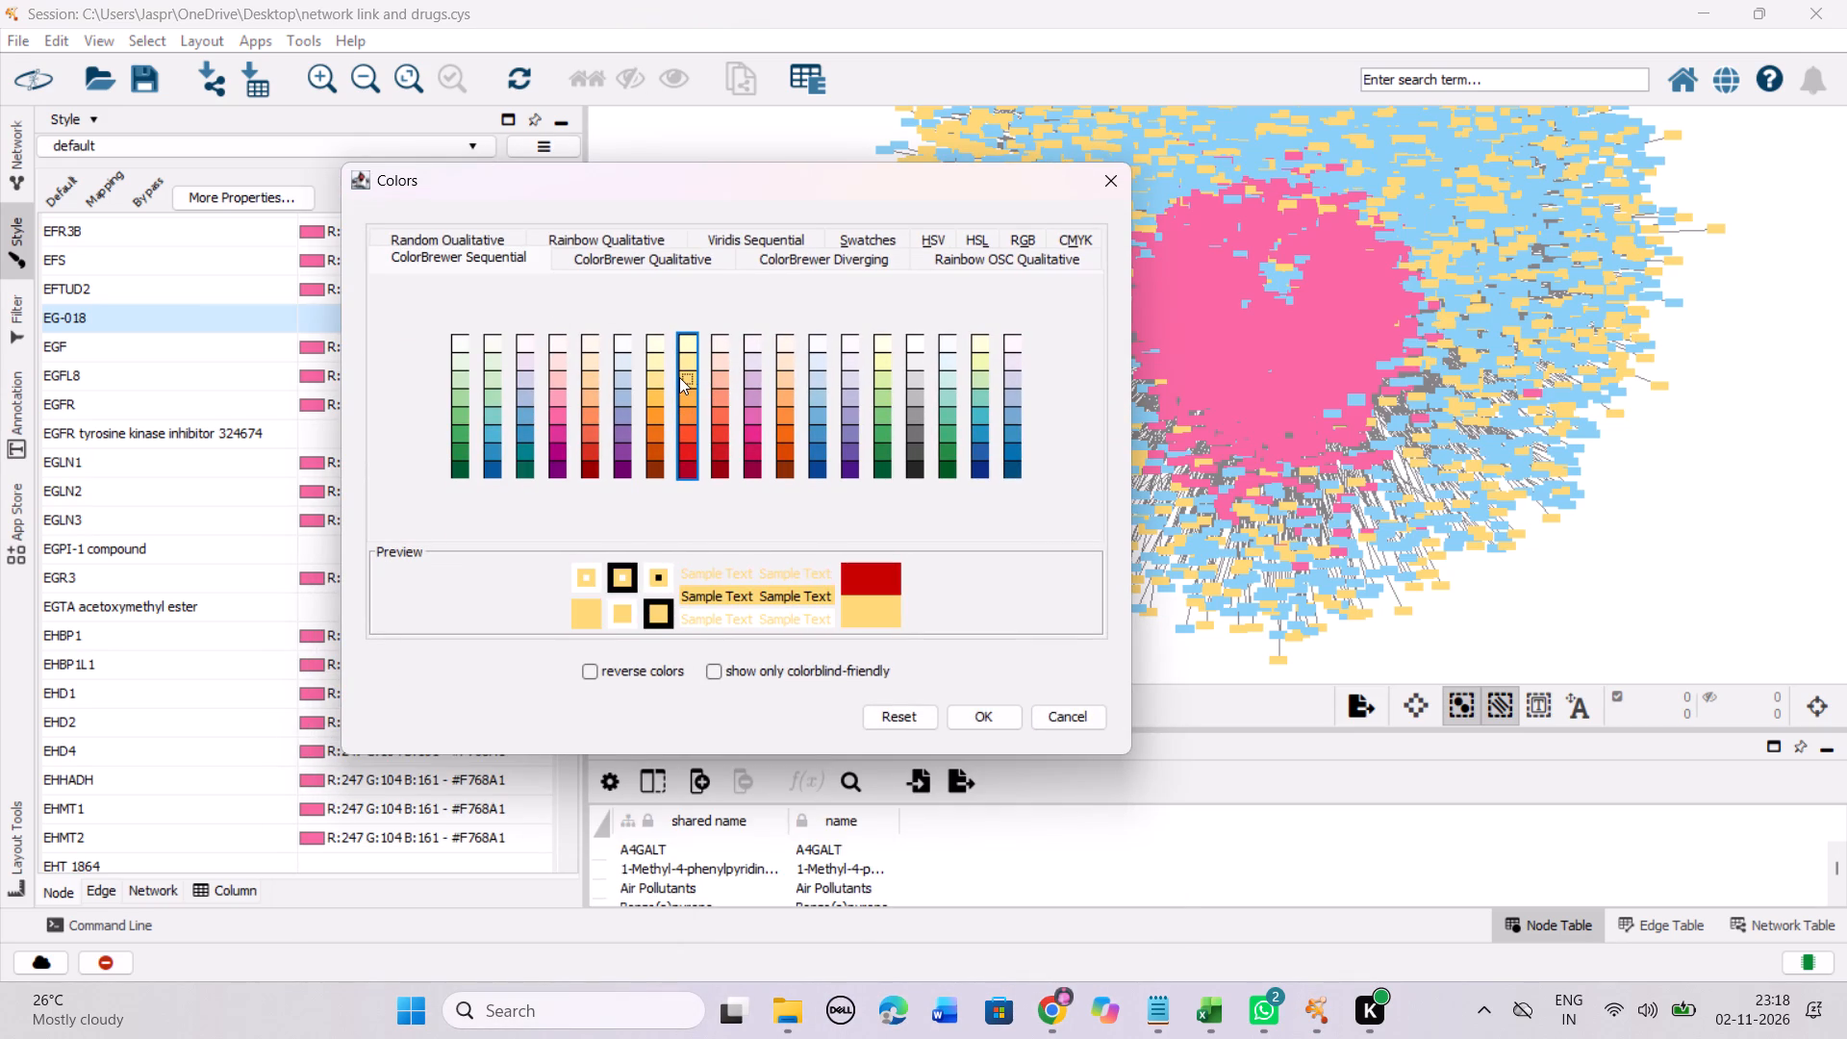
{"action": "left_click", "coordinate": [1012, 710]}
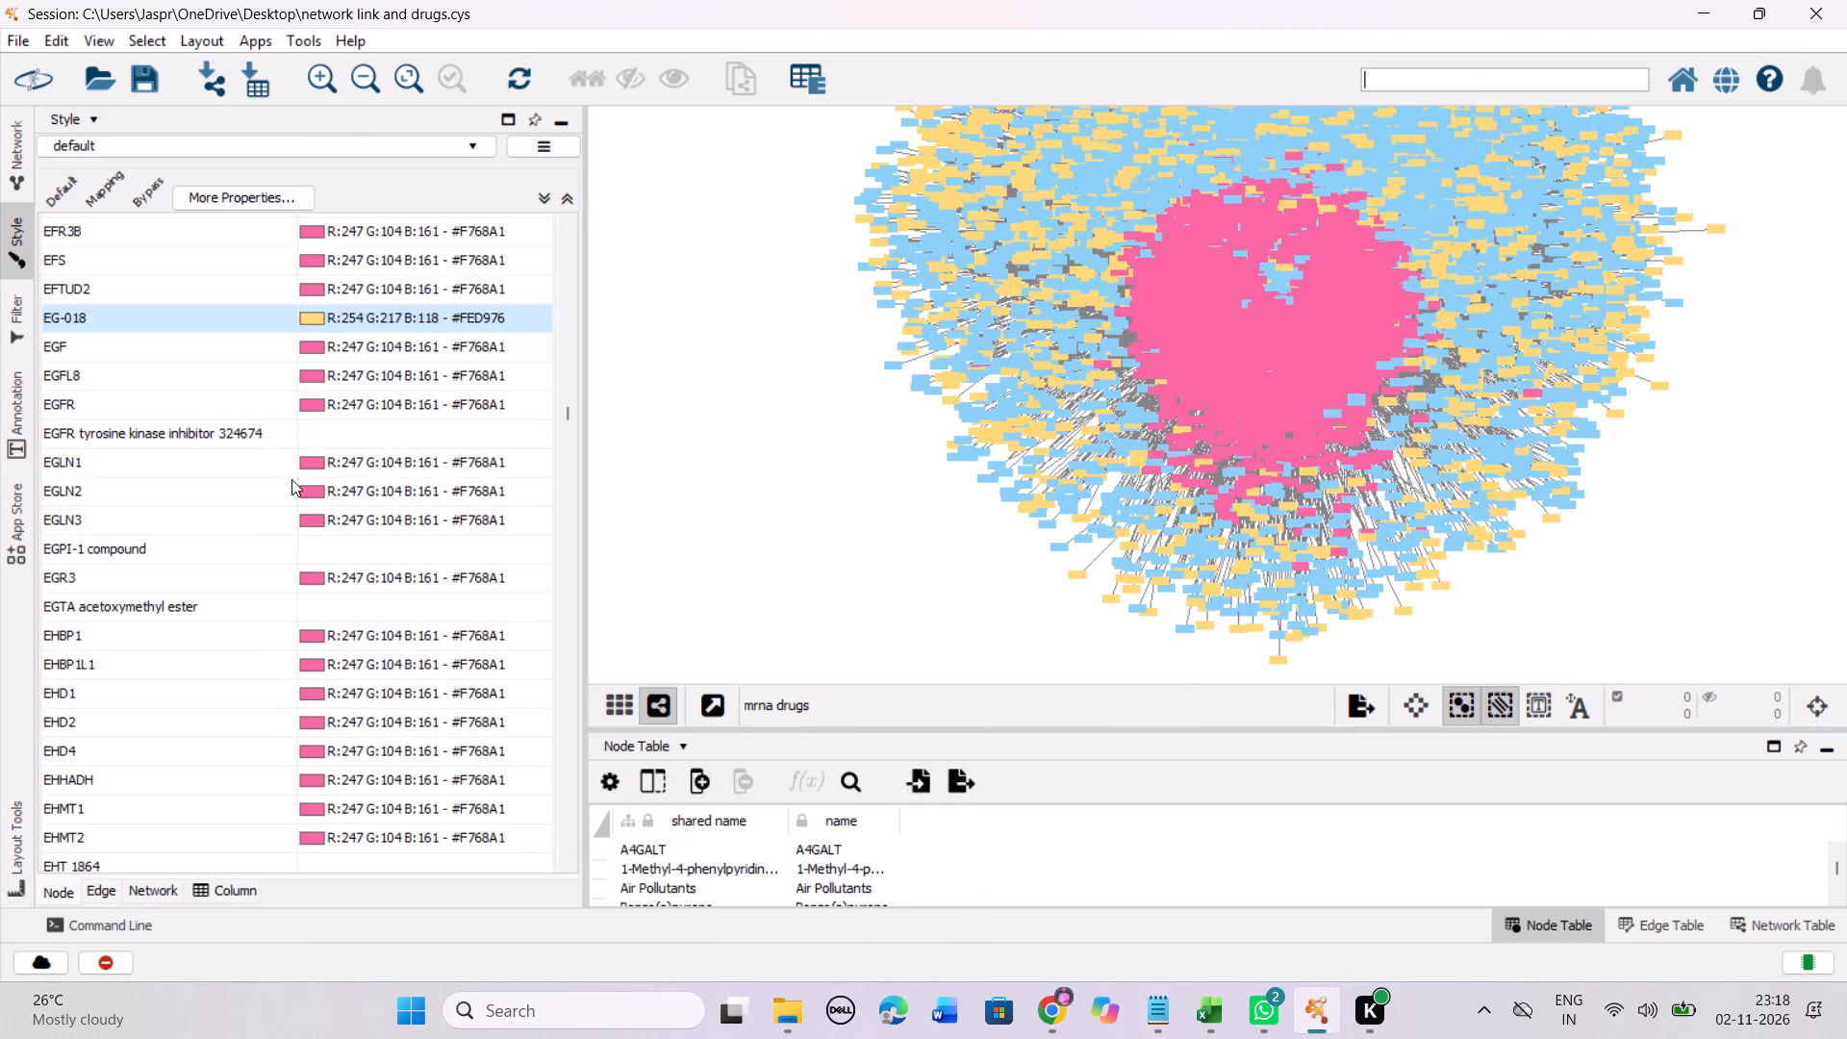
Set the discrete colour mapping of EGFR tyrosine kinase inhibitor 324674 to the Yellow-Orange-Red shade #FED976.
{"action": "left_click", "coordinate": [283, 441]}
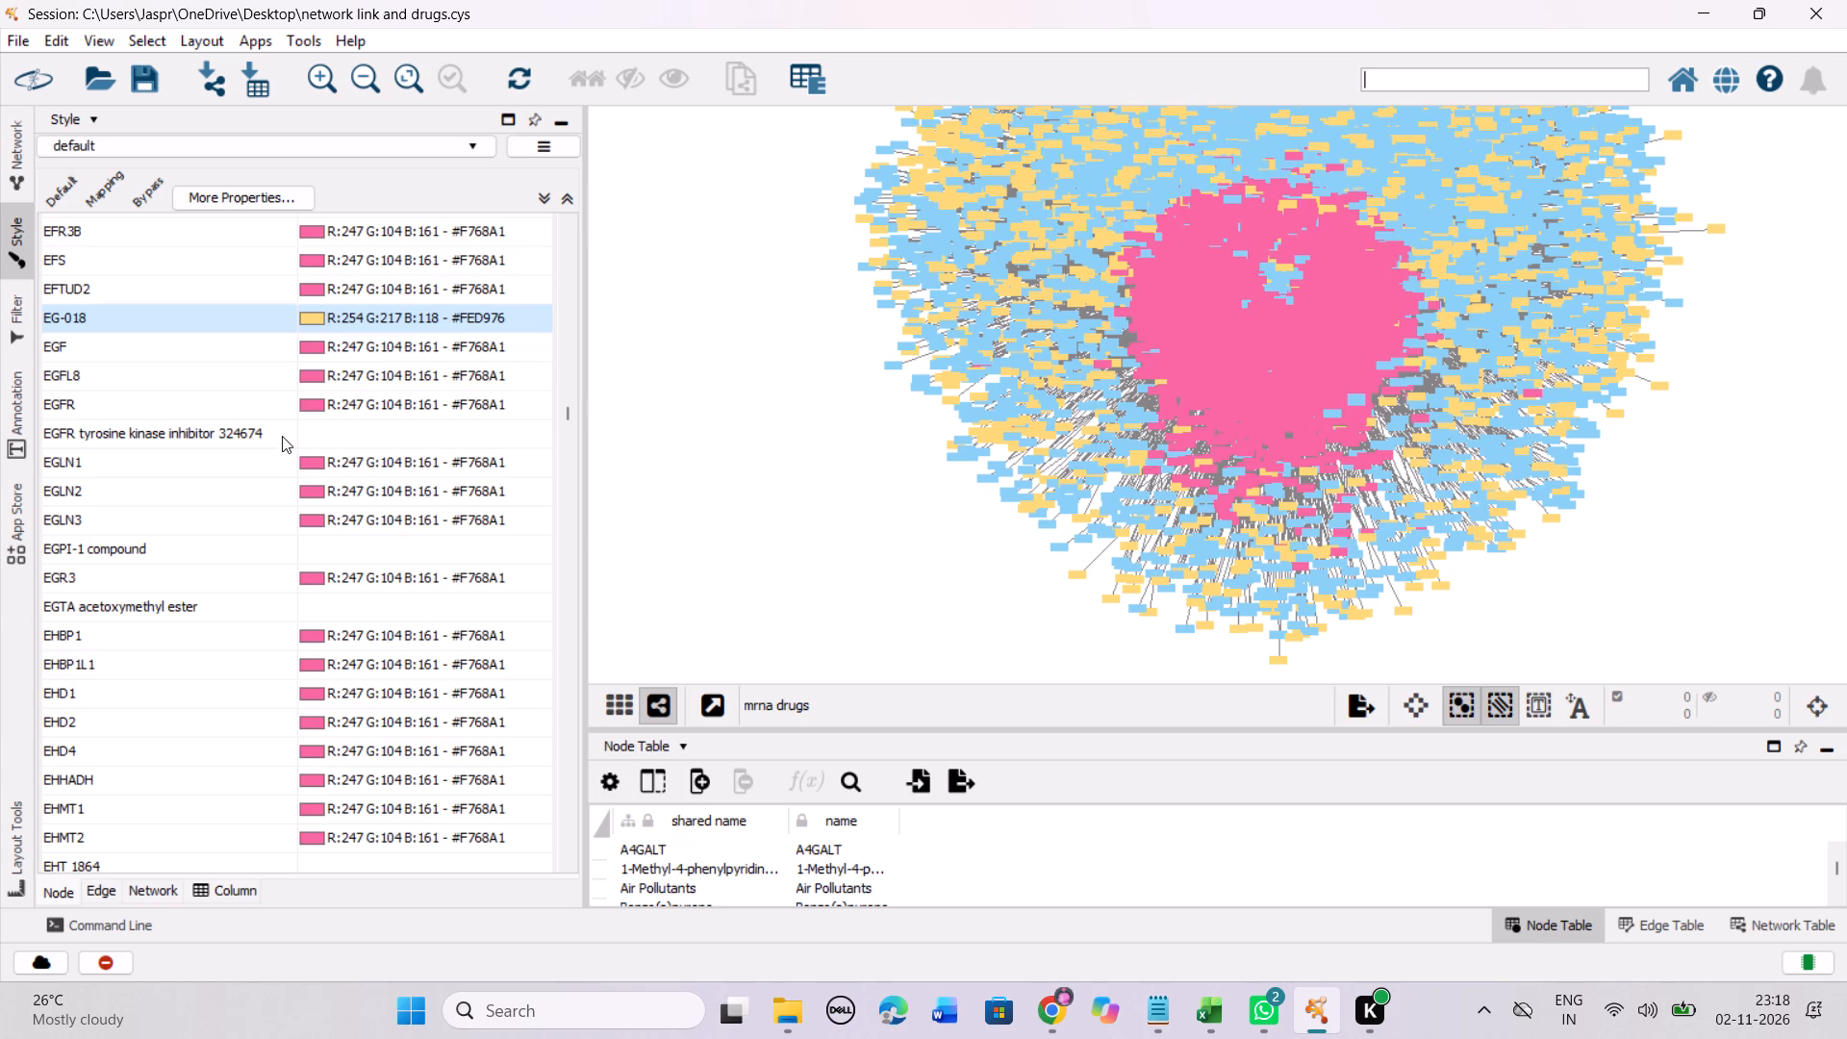
{"action": "left_click", "coordinate": [284, 430]}
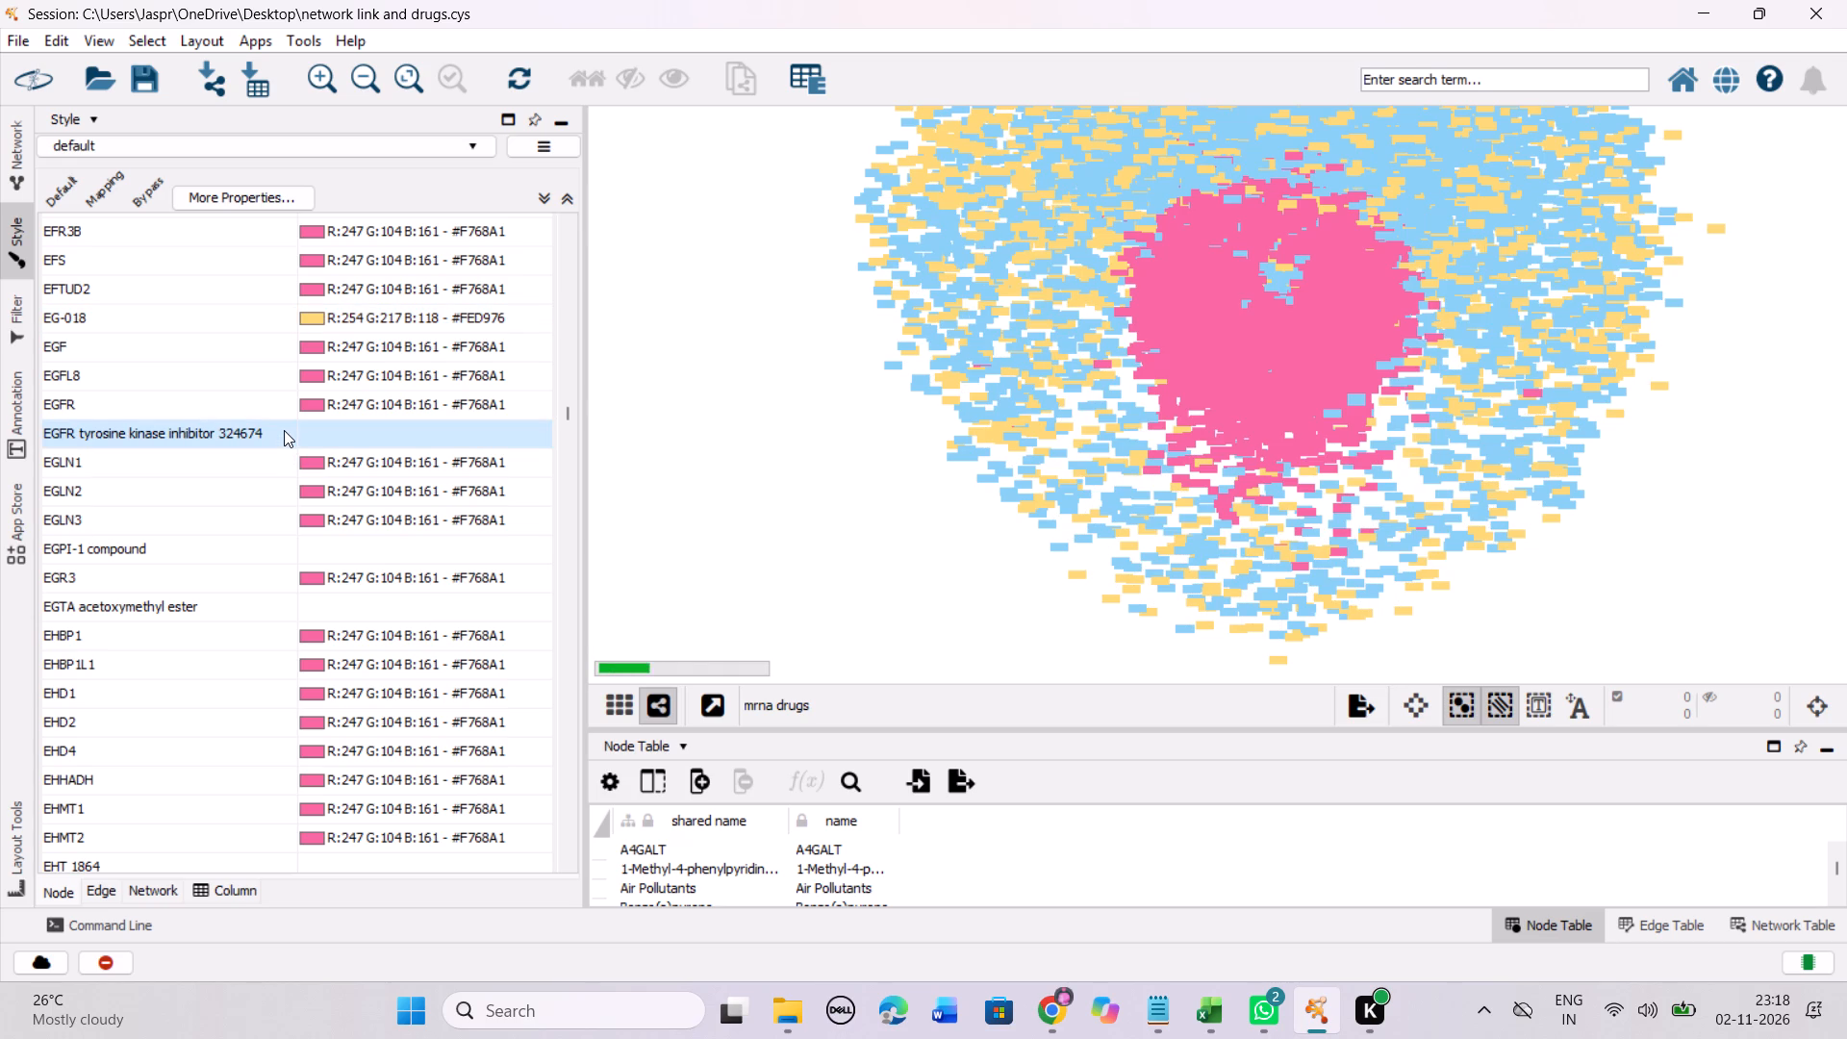
{"action": "right_click", "coordinate": [284, 430]}
{"action": "left_click", "coordinate": [351, 442]}
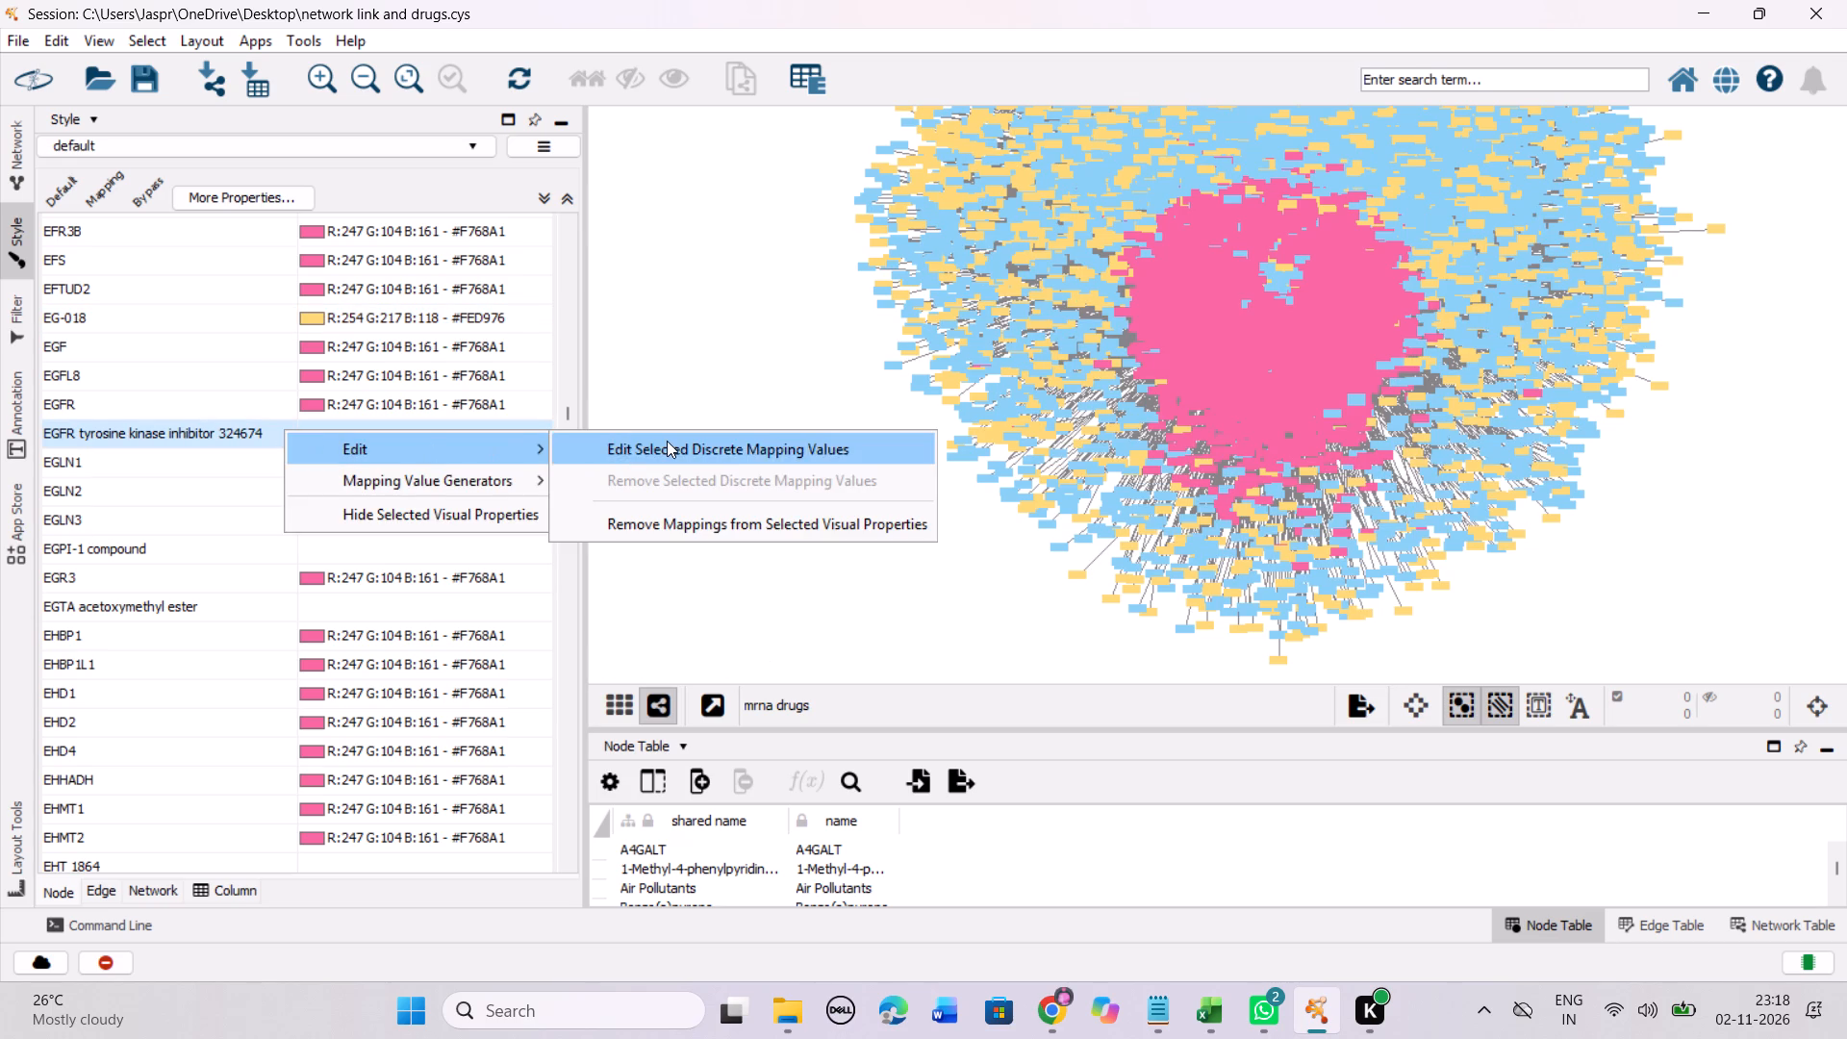
{"action": "left_click", "coordinate": [667, 441]}
{"action": "left_click_drag", "start_coordinate": [515, 540], "coordinate": [531, 357]}
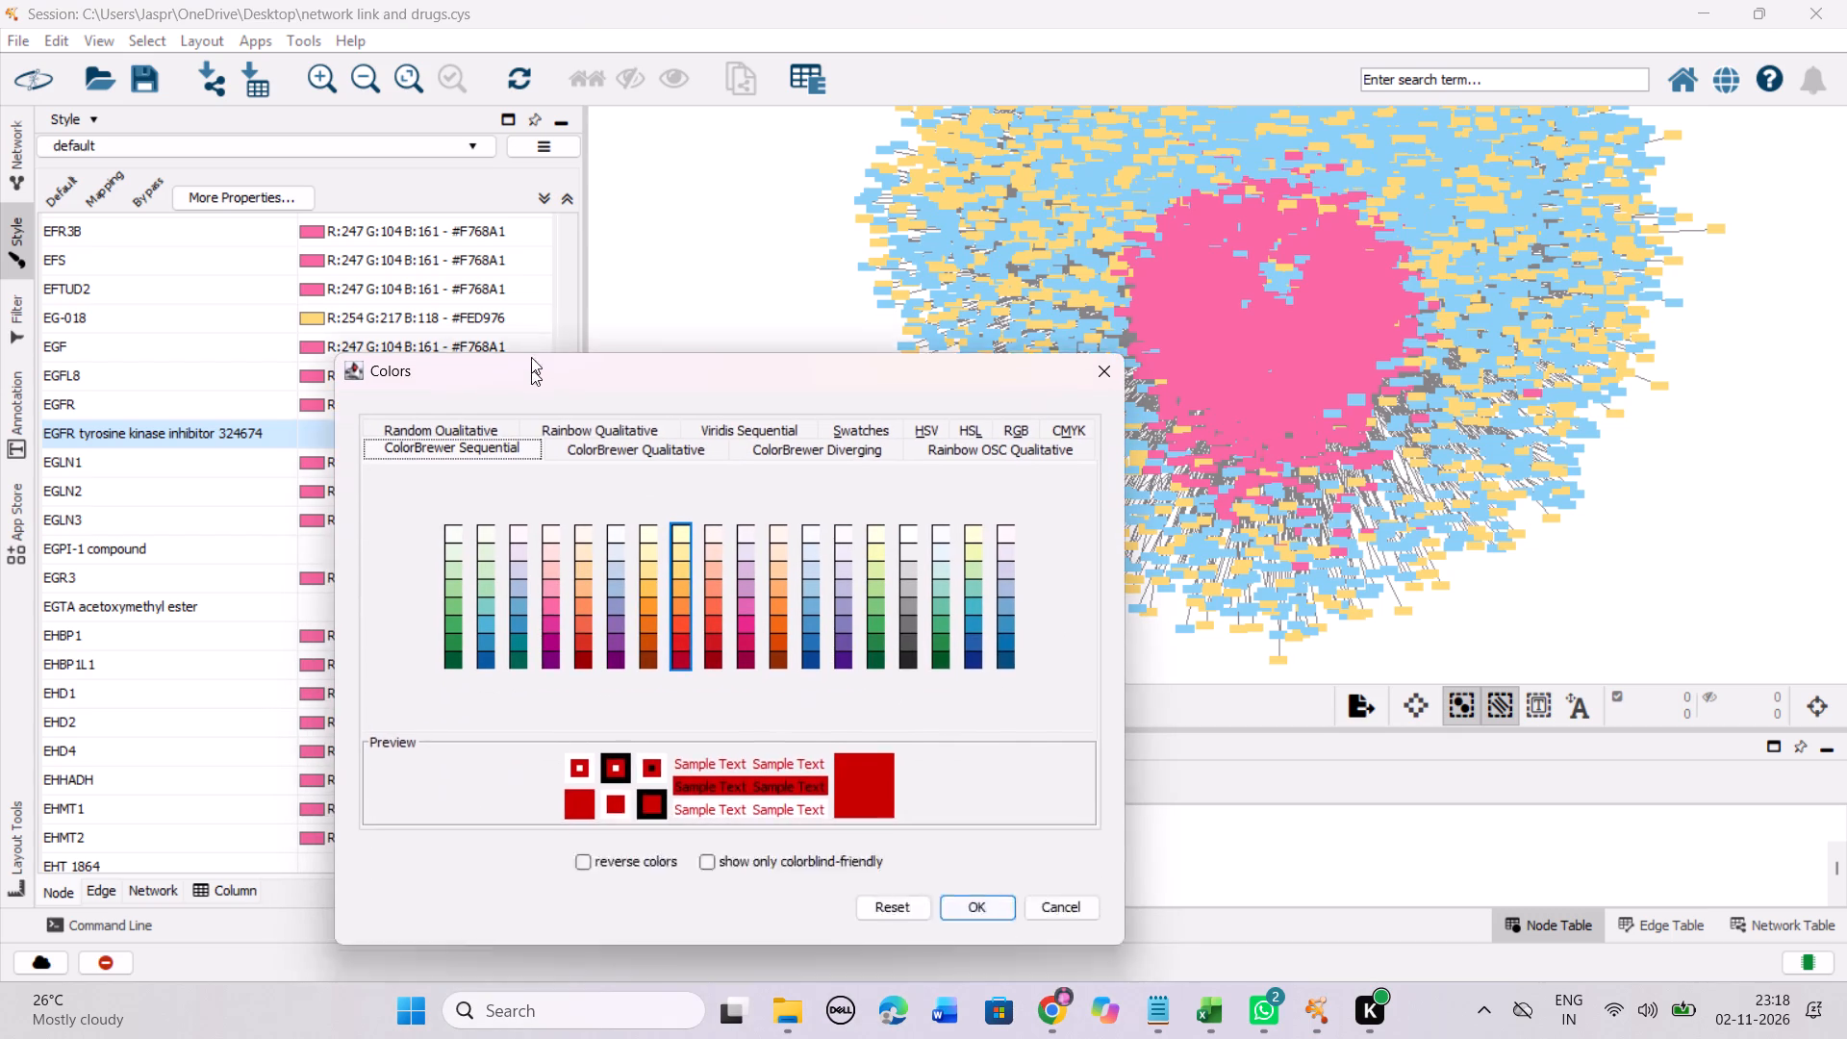
{"action": "left_click_drag", "start_coordinate": [531, 357], "coordinate": [535, 298]}
{"action": "left_click", "coordinate": [685, 498]}
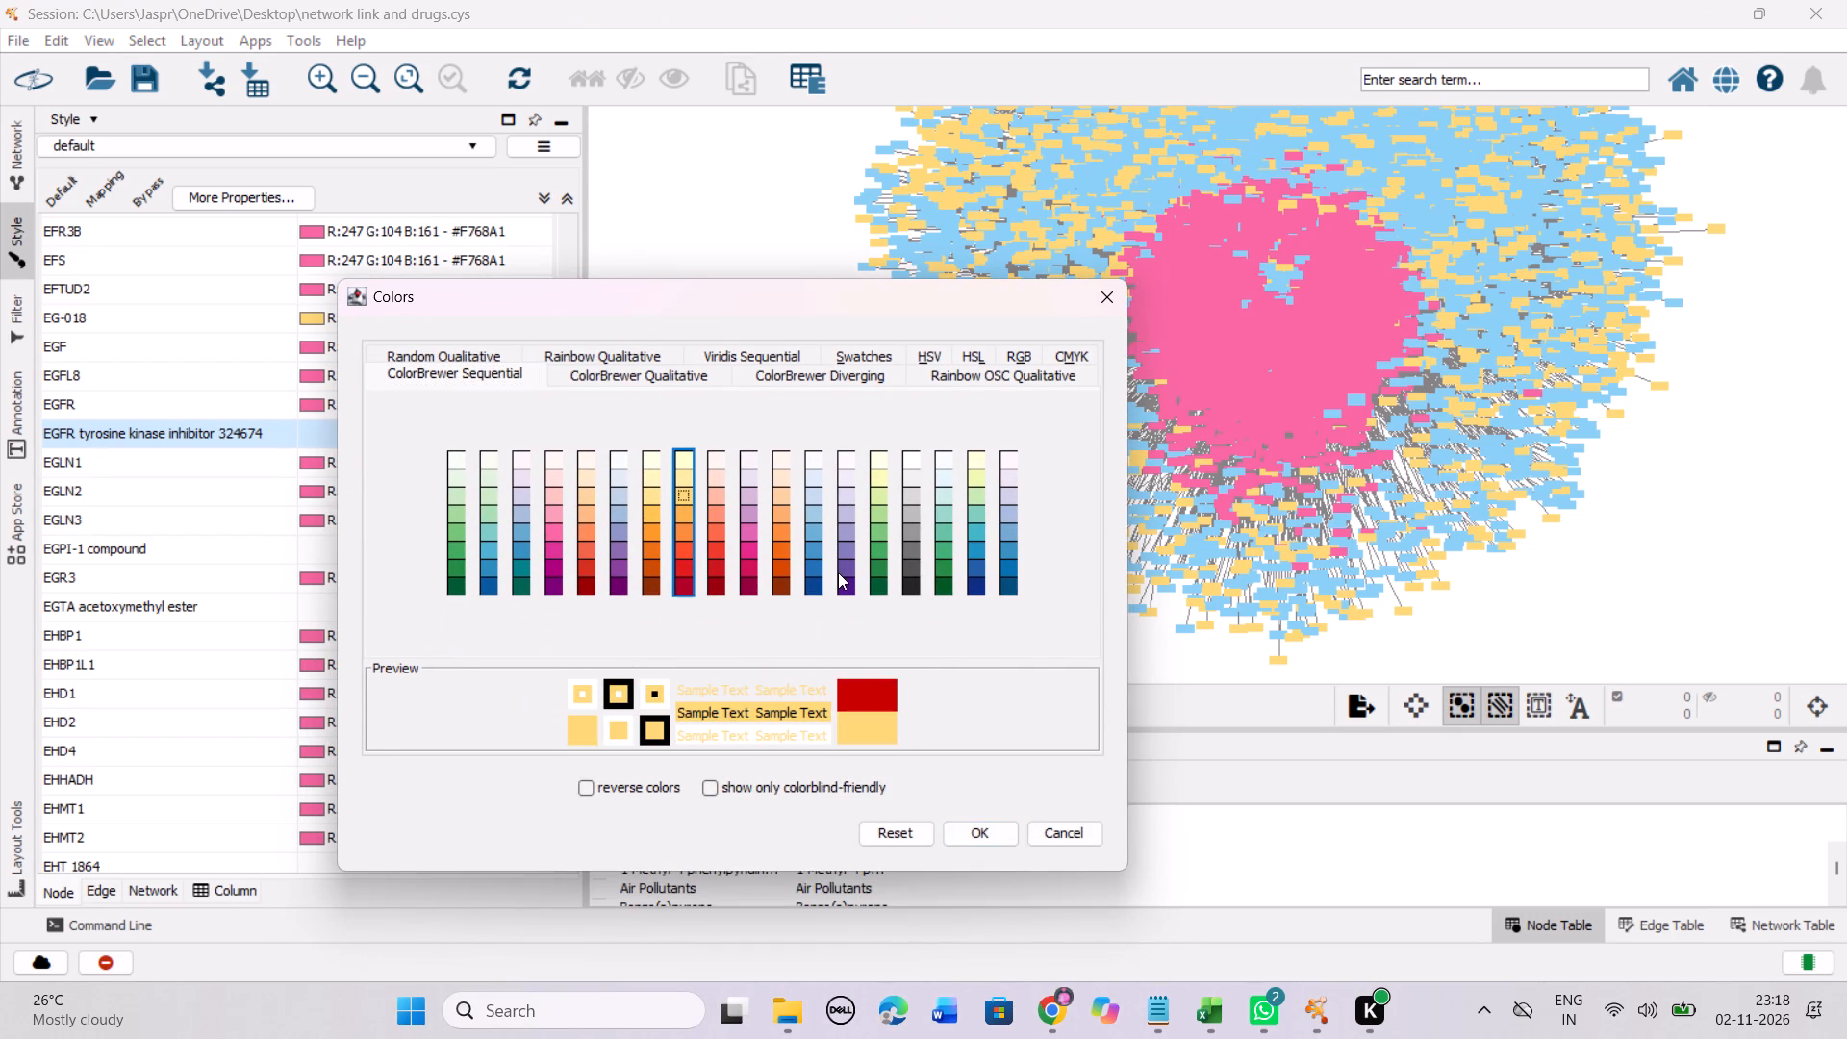
{"action": "left_click", "coordinate": [998, 830]}
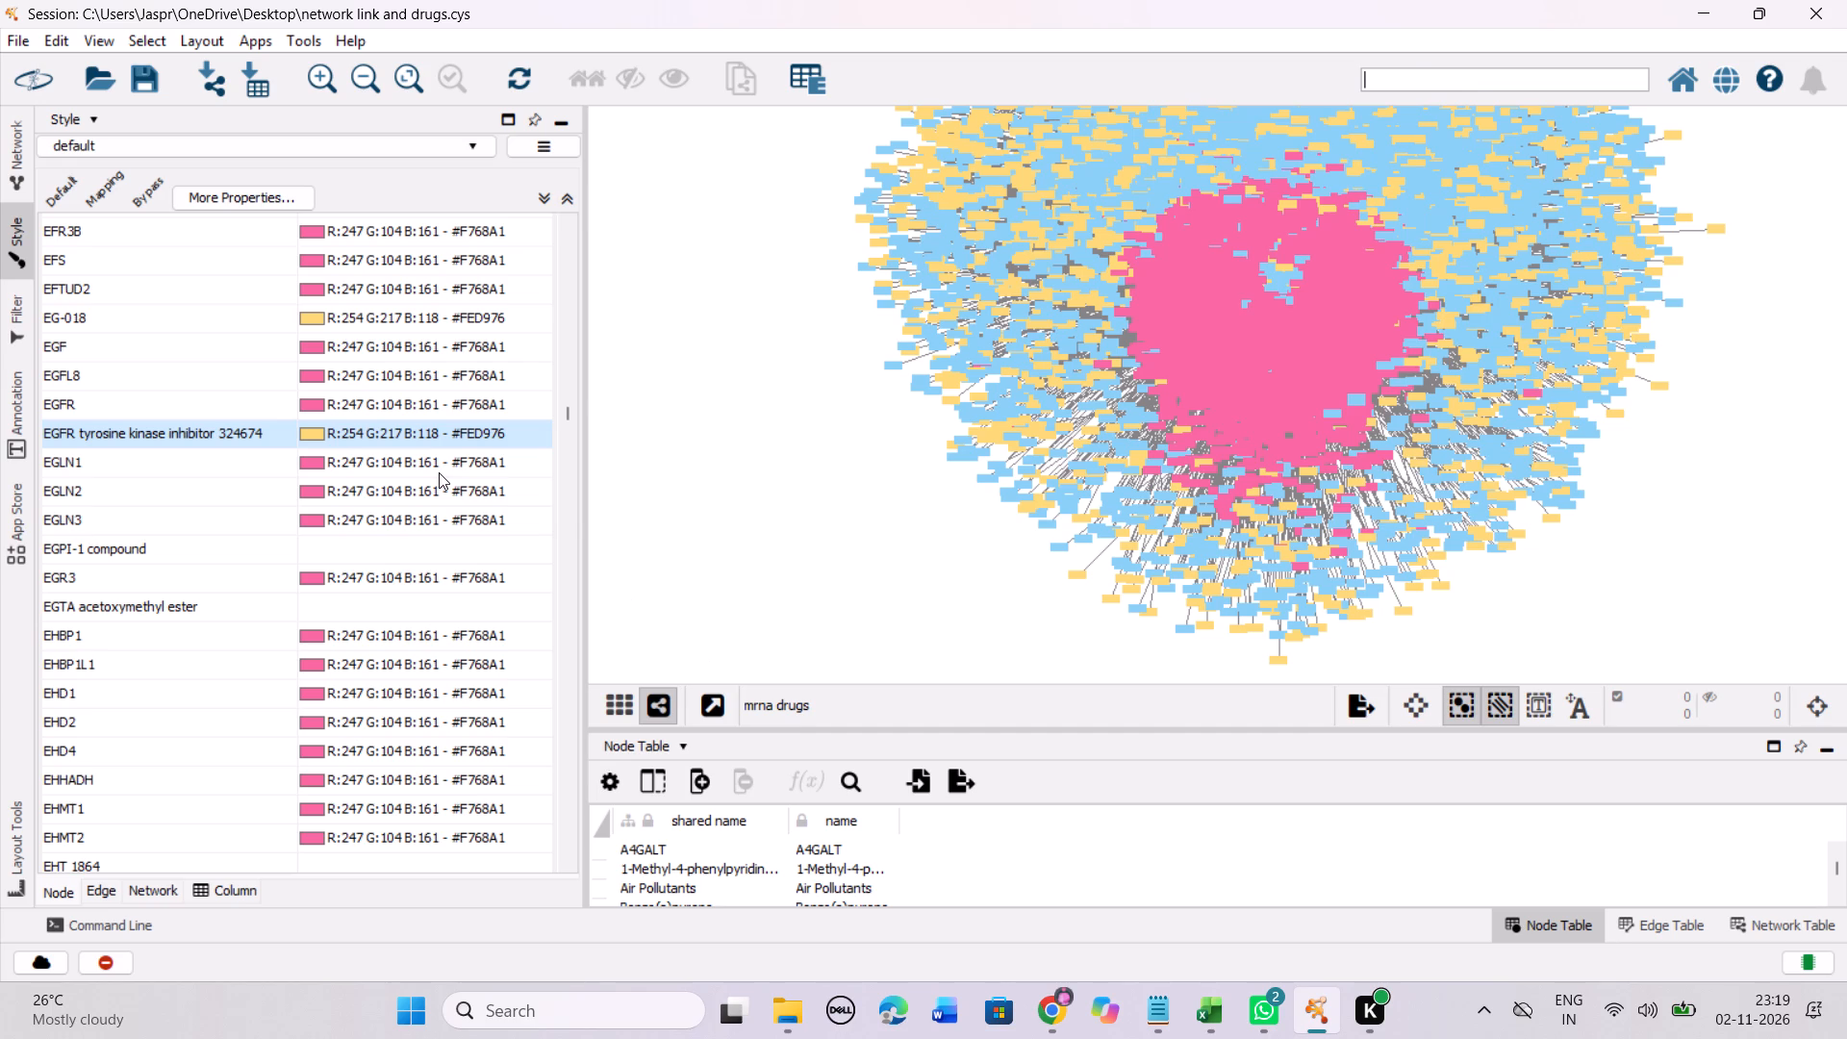
Set the discrete colour mapping of EGPI-1 compound to the Yellow-Orange-Red shade #FED976.
{"action": "scroll", "coordinate": [439, 472], "scroll_direction": "down", "scroll_amount": 2}
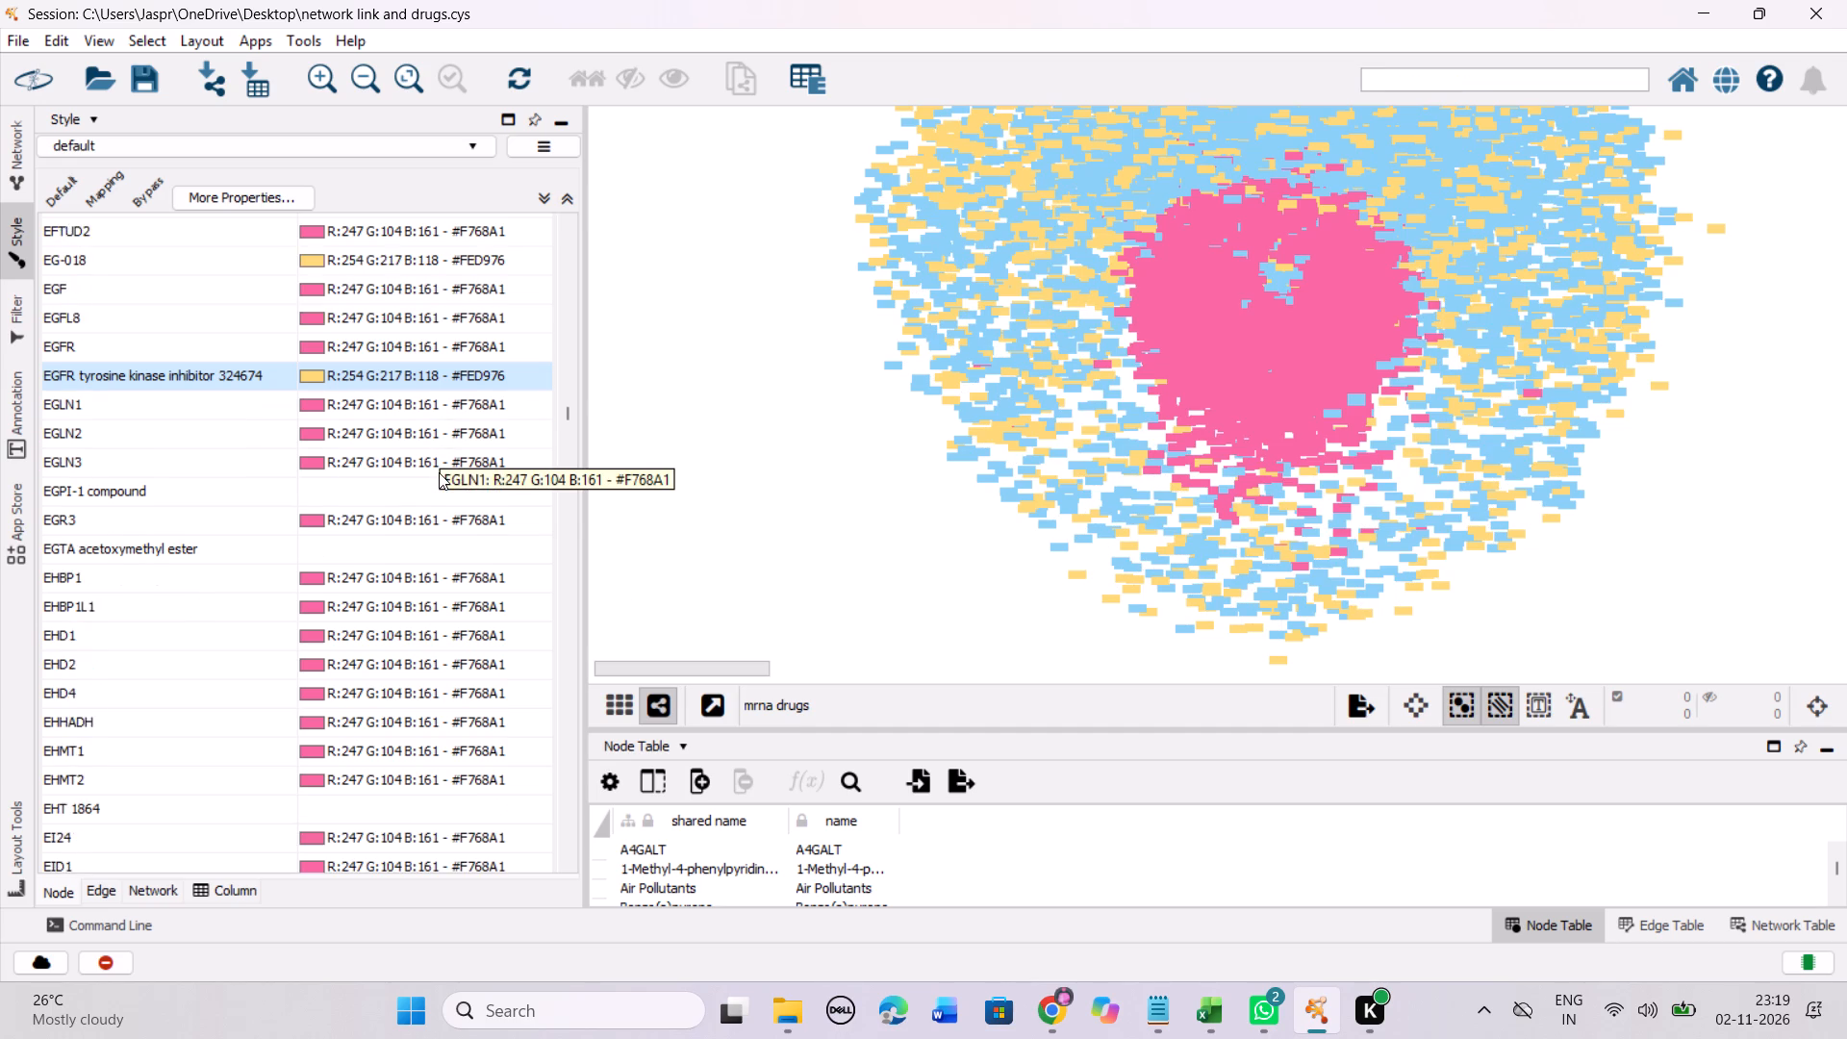
{"action": "scroll", "coordinate": [439, 472], "scroll_direction": "down", "scroll_amount": 6}
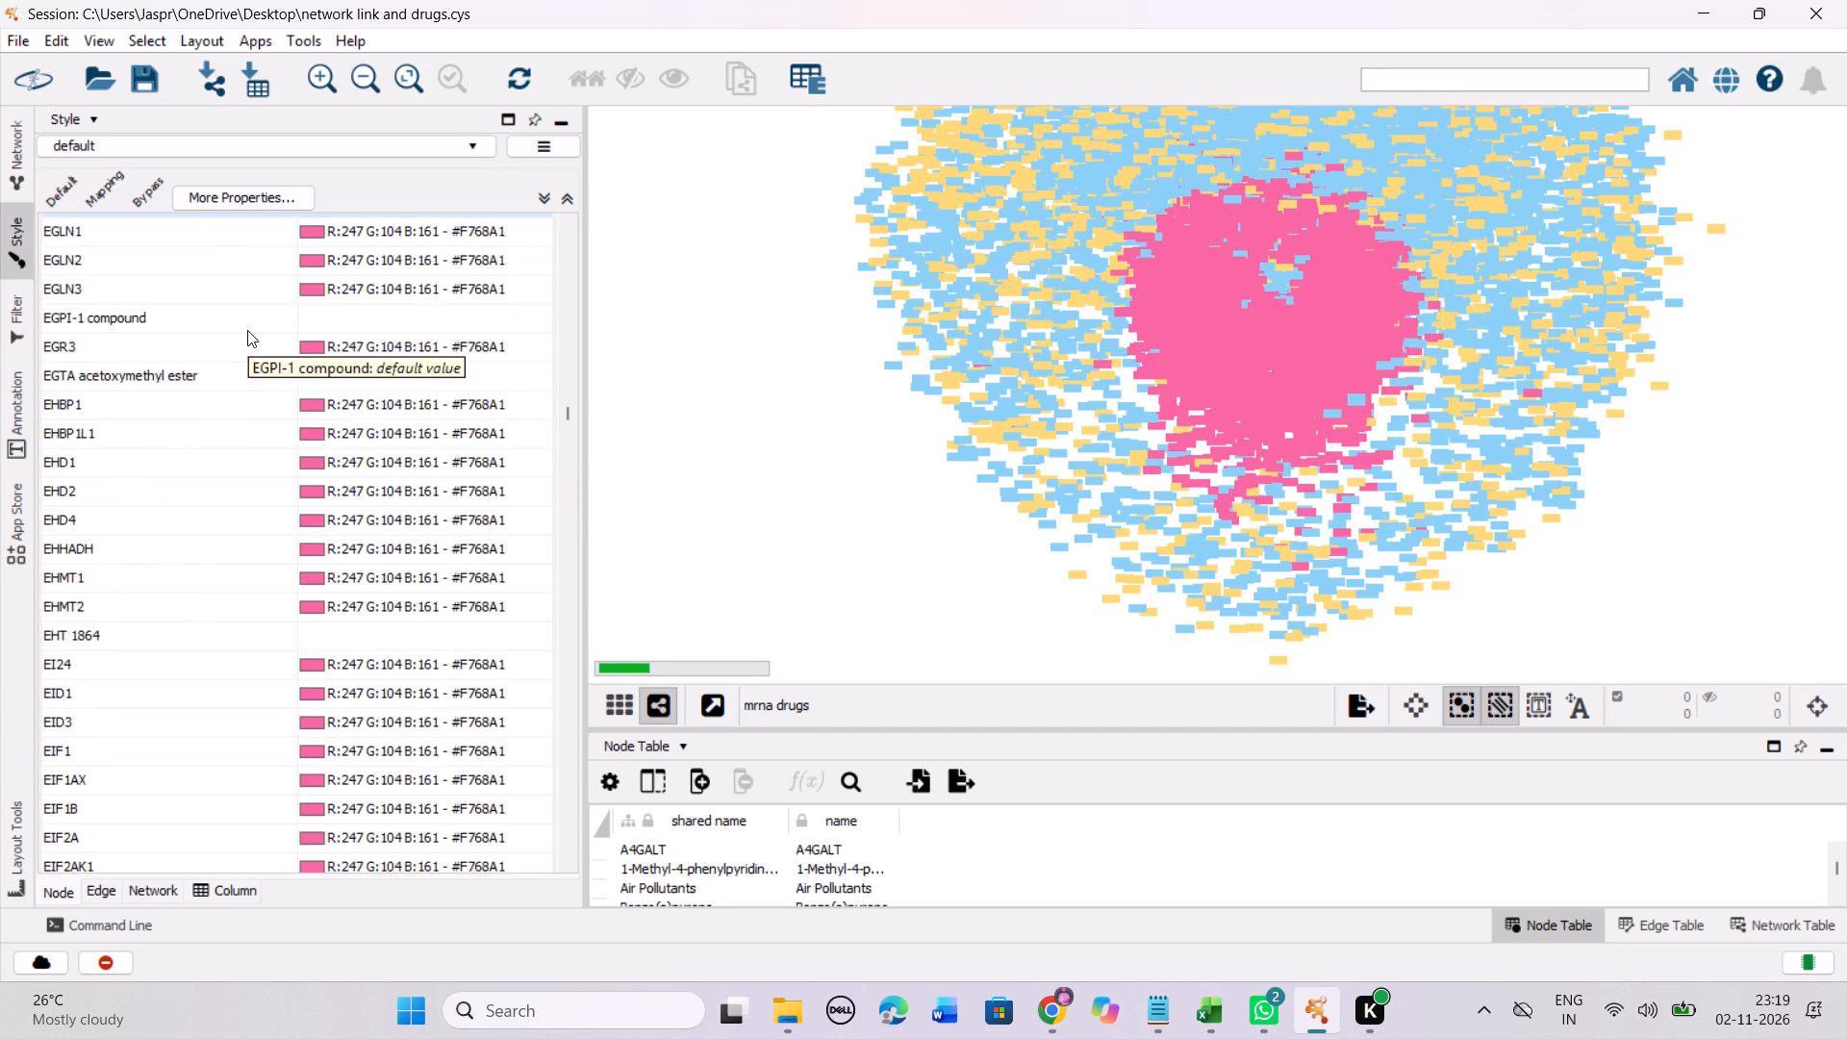
{"action": "left_click", "coordinate": [247, 319]}
{"action": "right_click", "coordinate": [247, 319]}
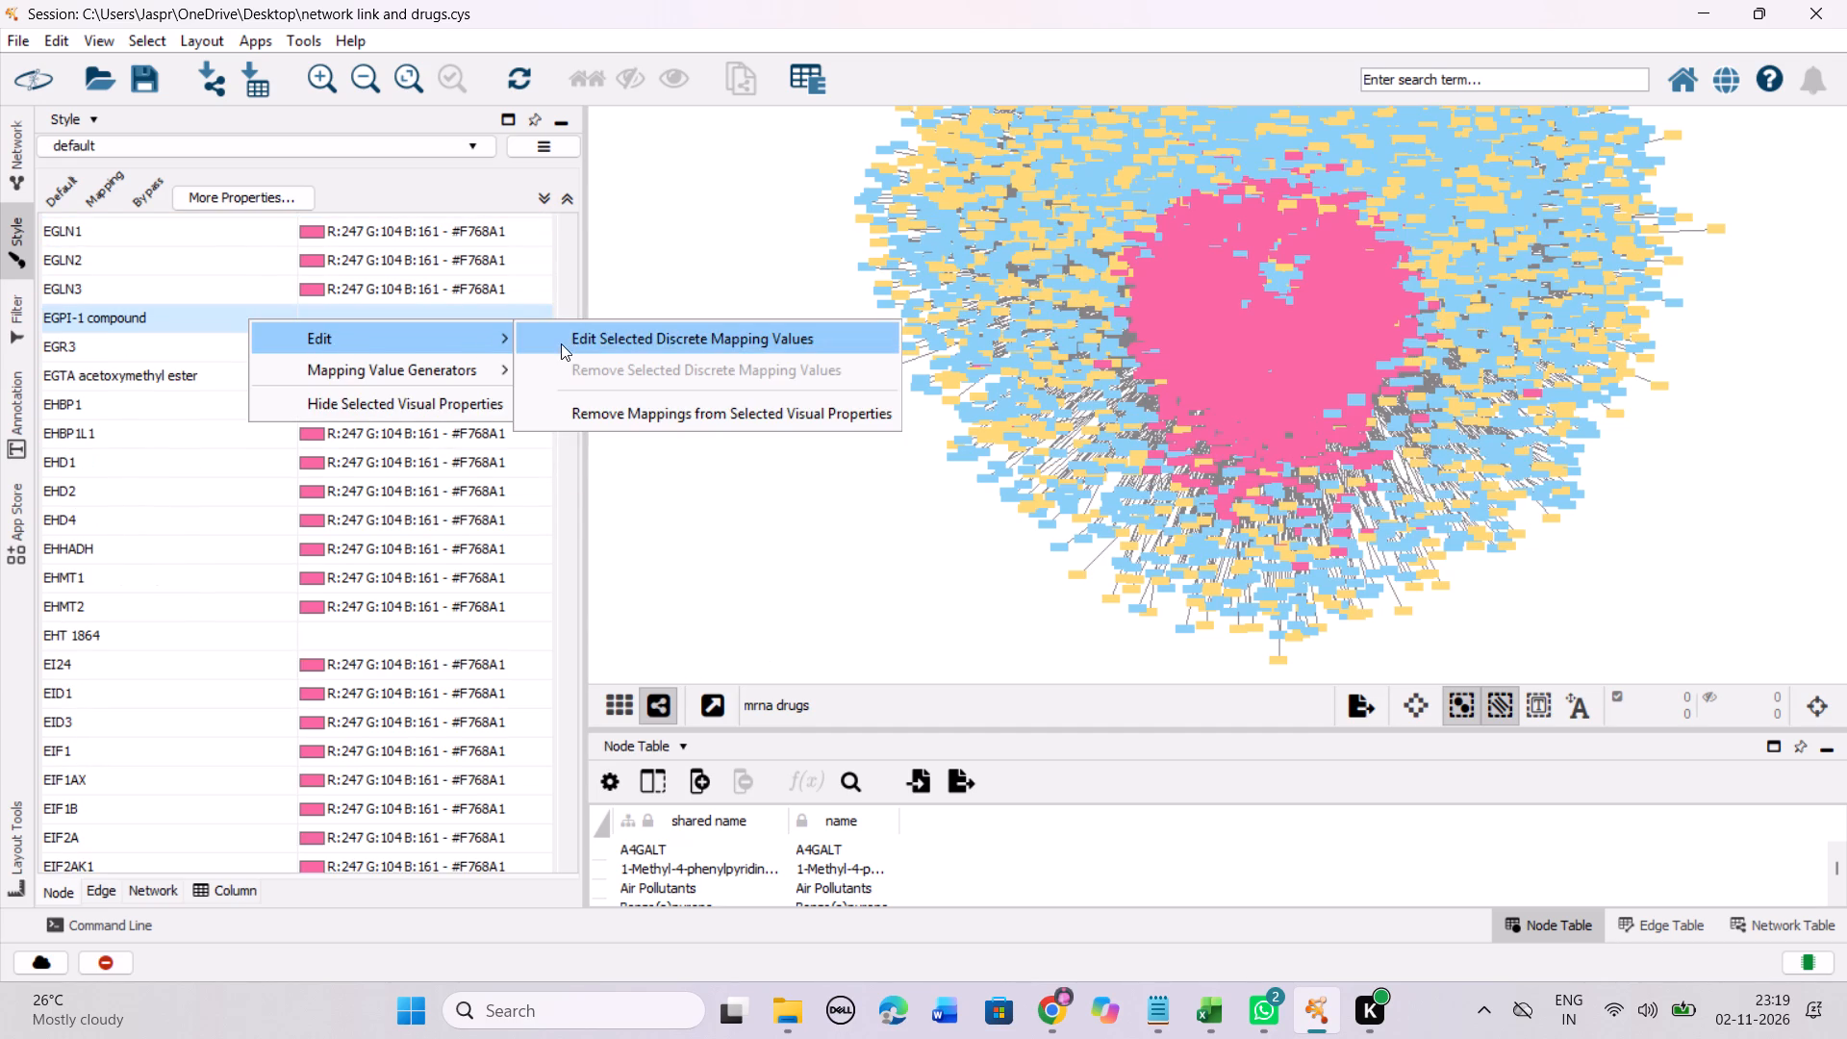
{"action": "left_click", "coordinate": [573, 343]}
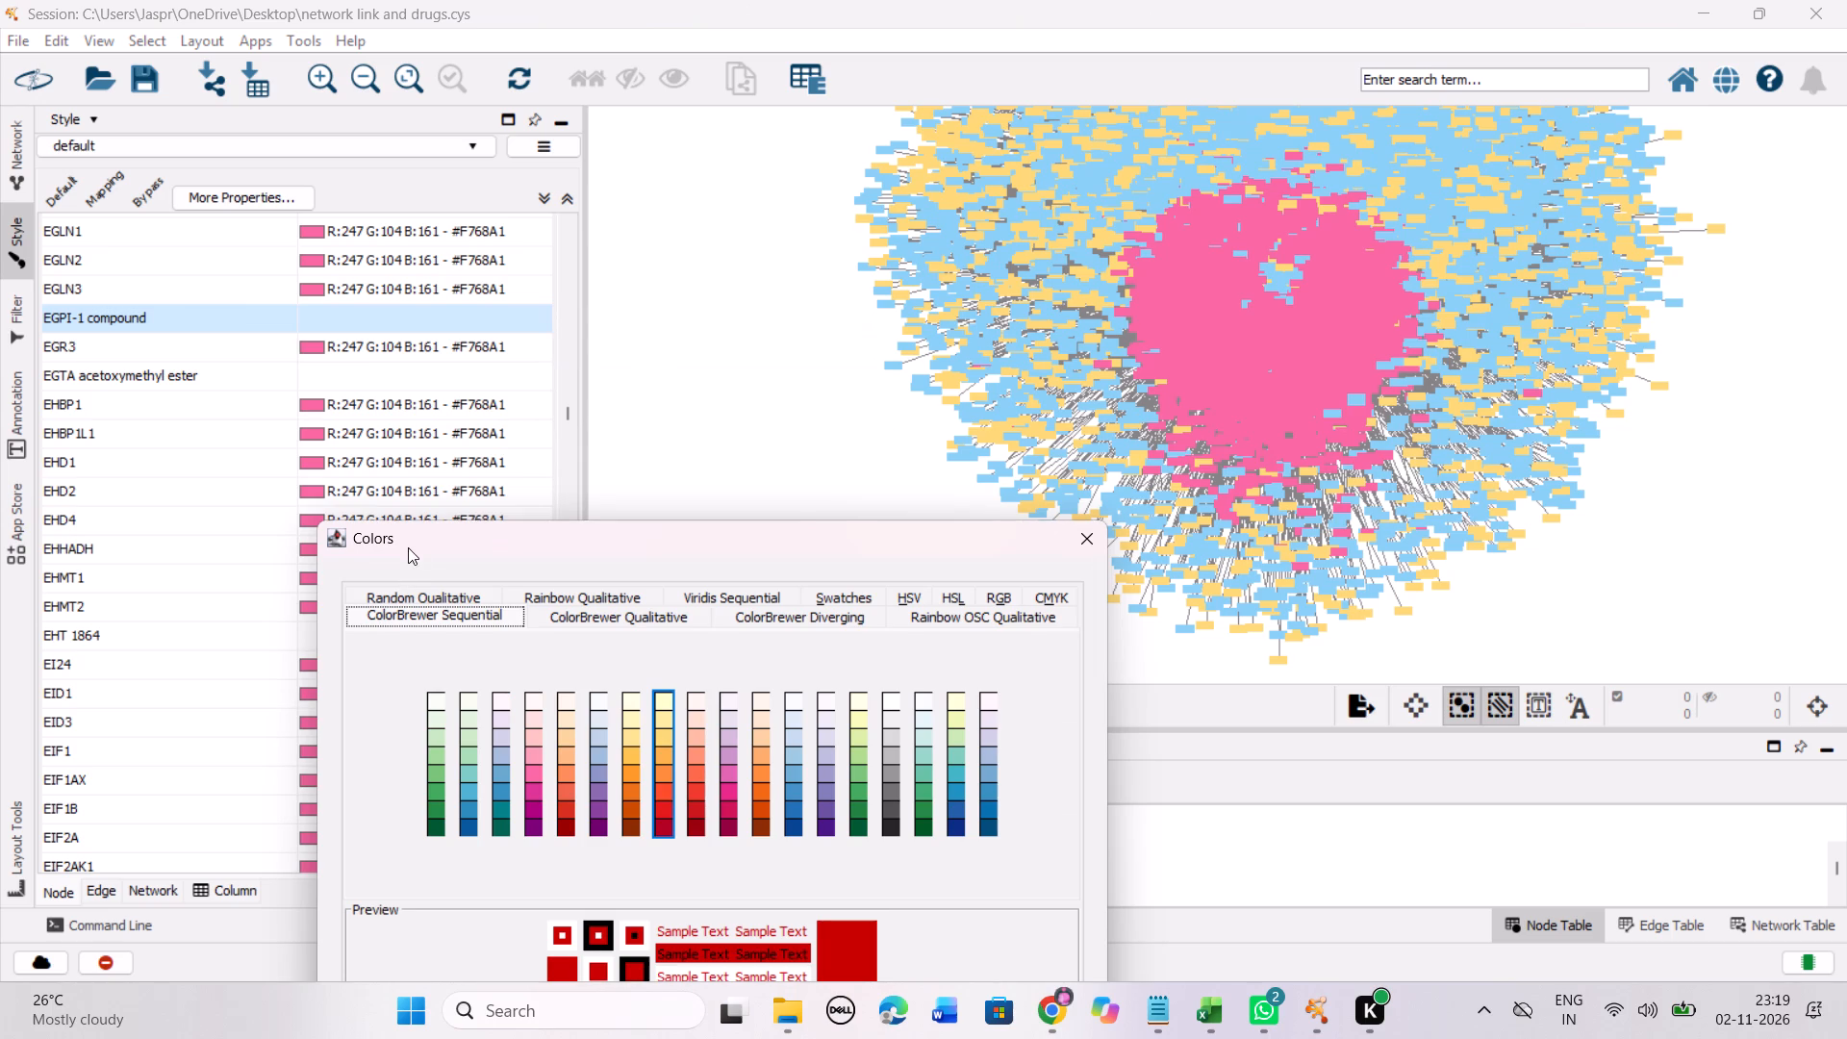
{"action": "left_click_drag", "start_coordinate": [410, 538], "coordinate": [422, 202]}
{"action": "left_click", "coordinate": [676, 404]}
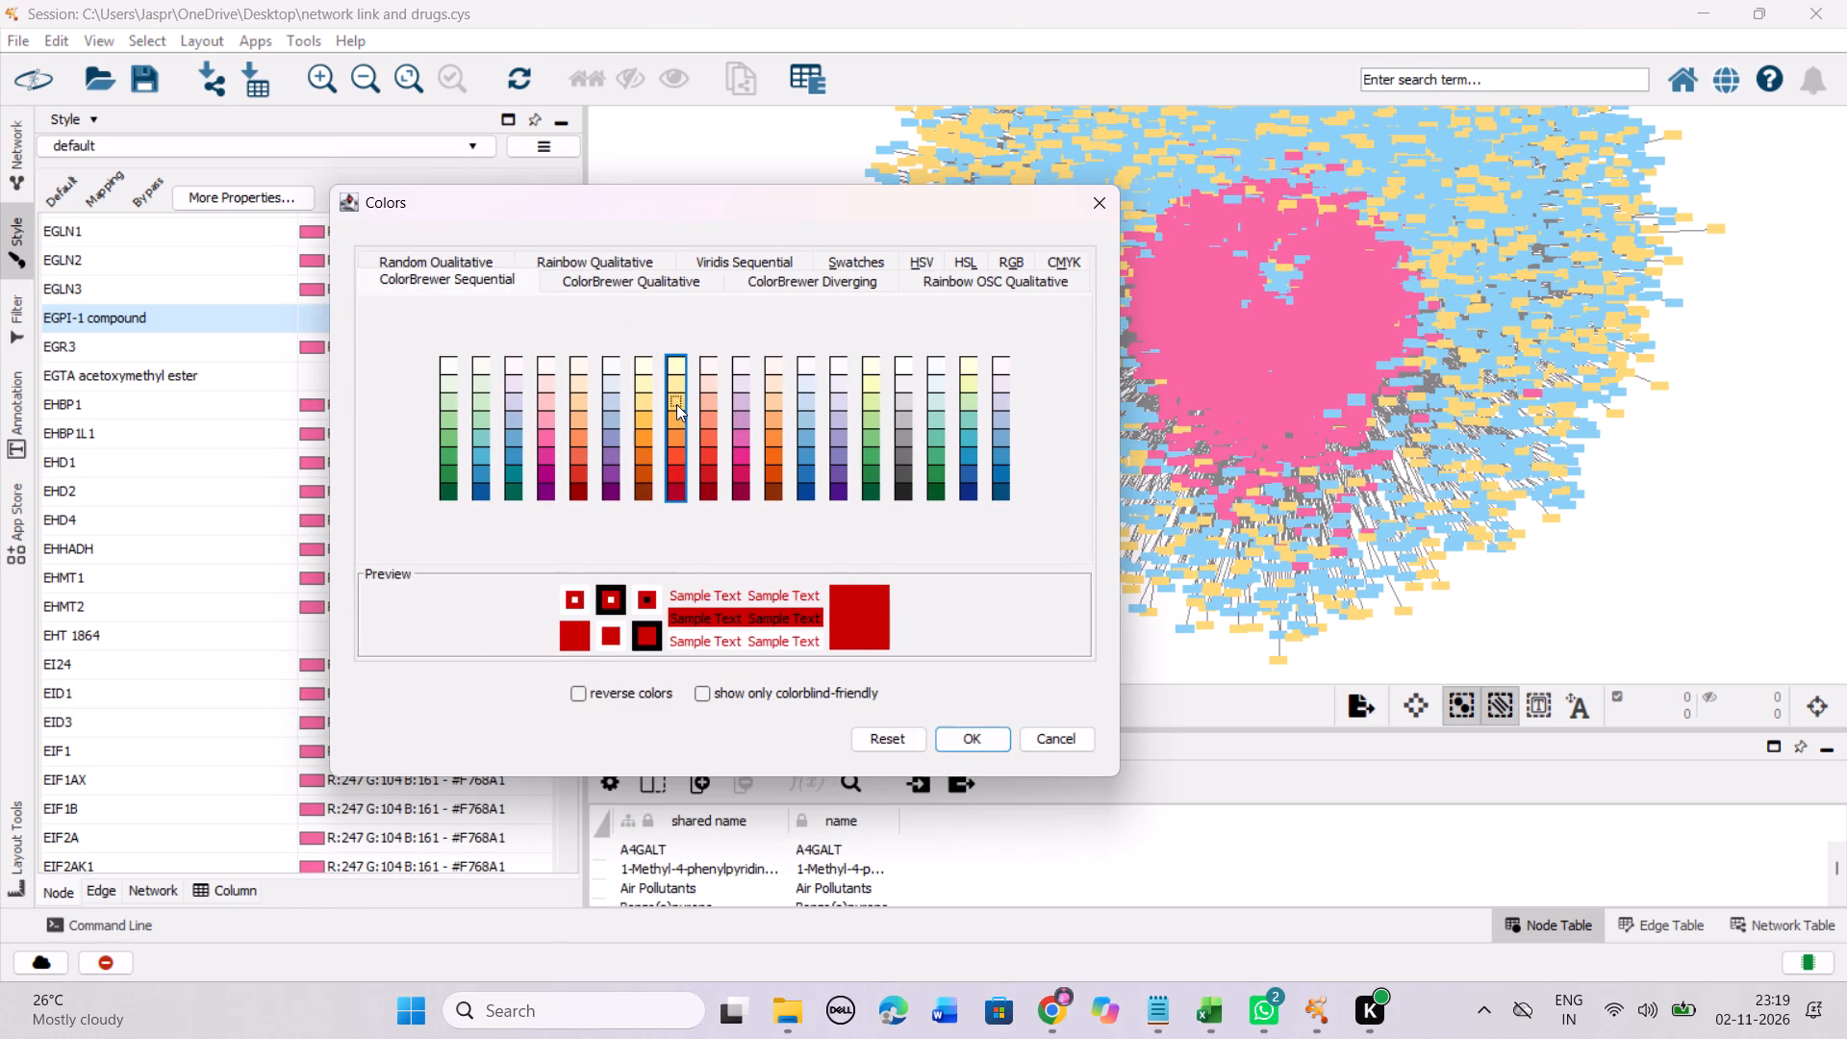
{"action": "left_click", "coordinate": [981, 742]}
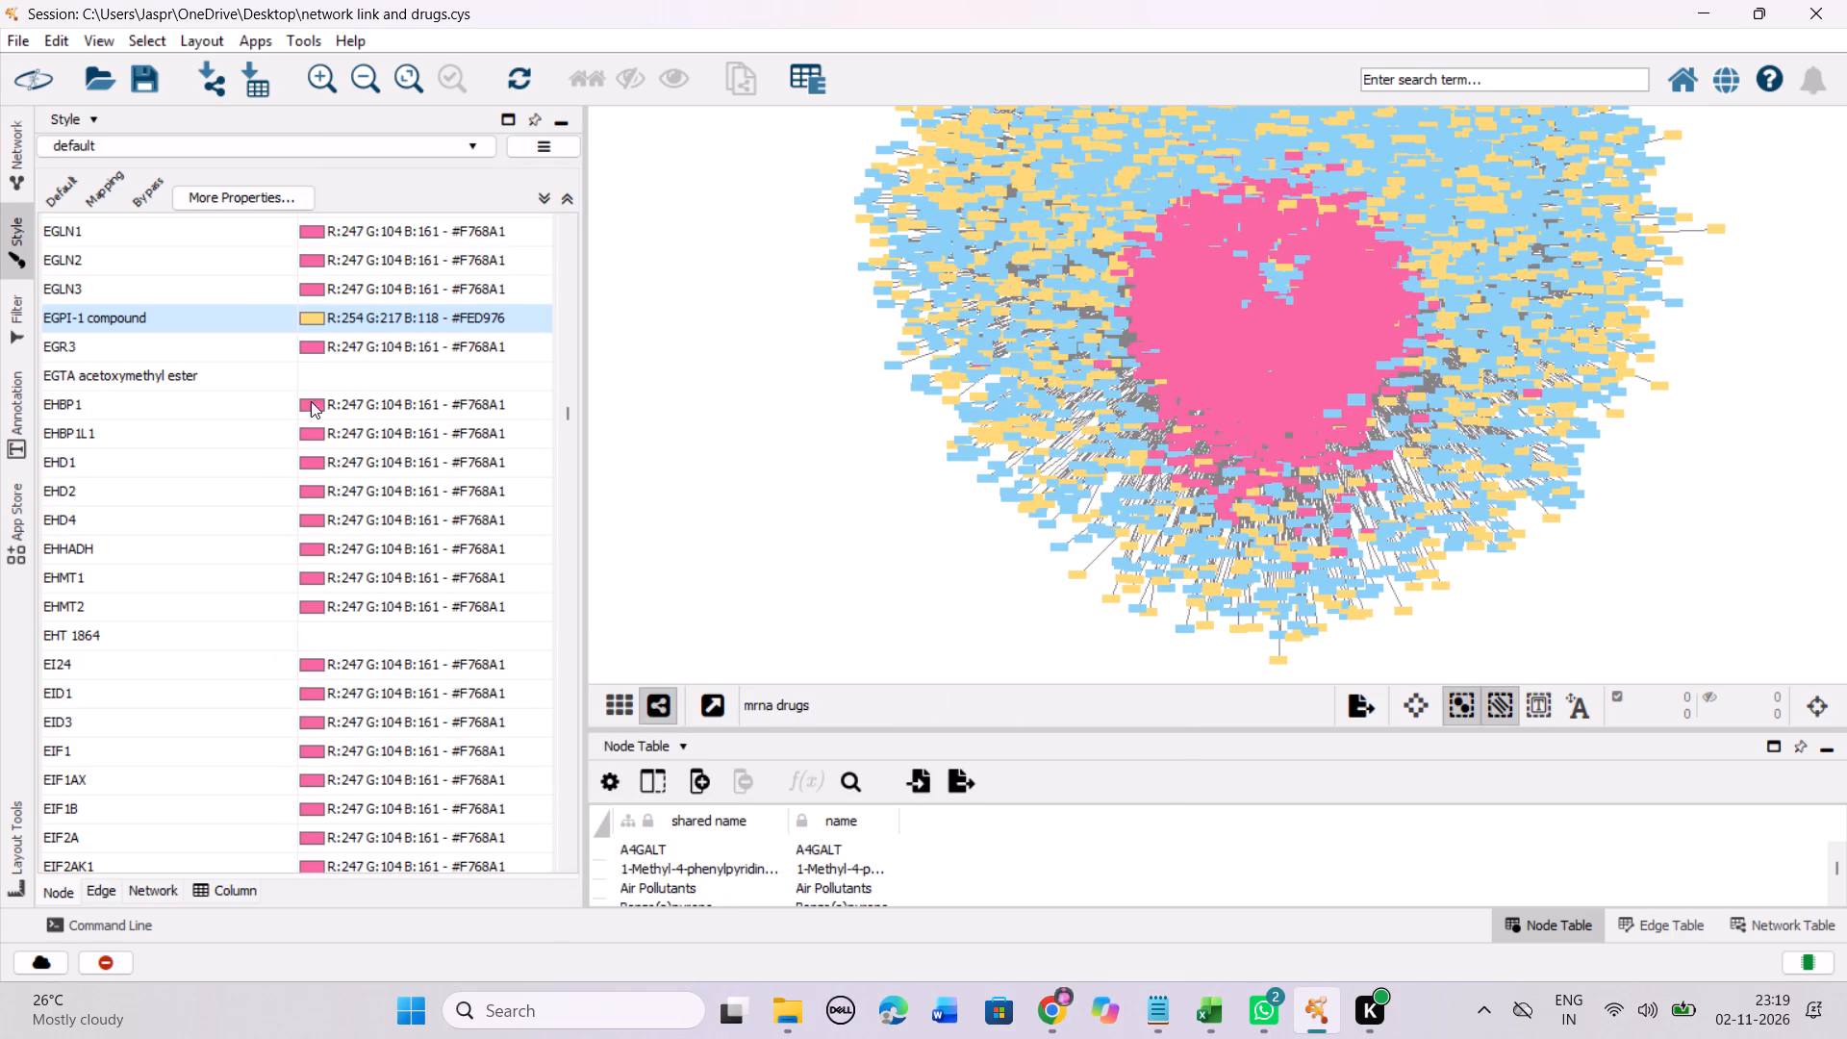
Set the discrete colour mapping of EGTA acetoxymethyl ester to the Yellow-Orange-Red shade #FED976.
{"action": "left_click", "coordinate": [275, 372]}
{"action": "left_click", "coordinate": [284, 372]}
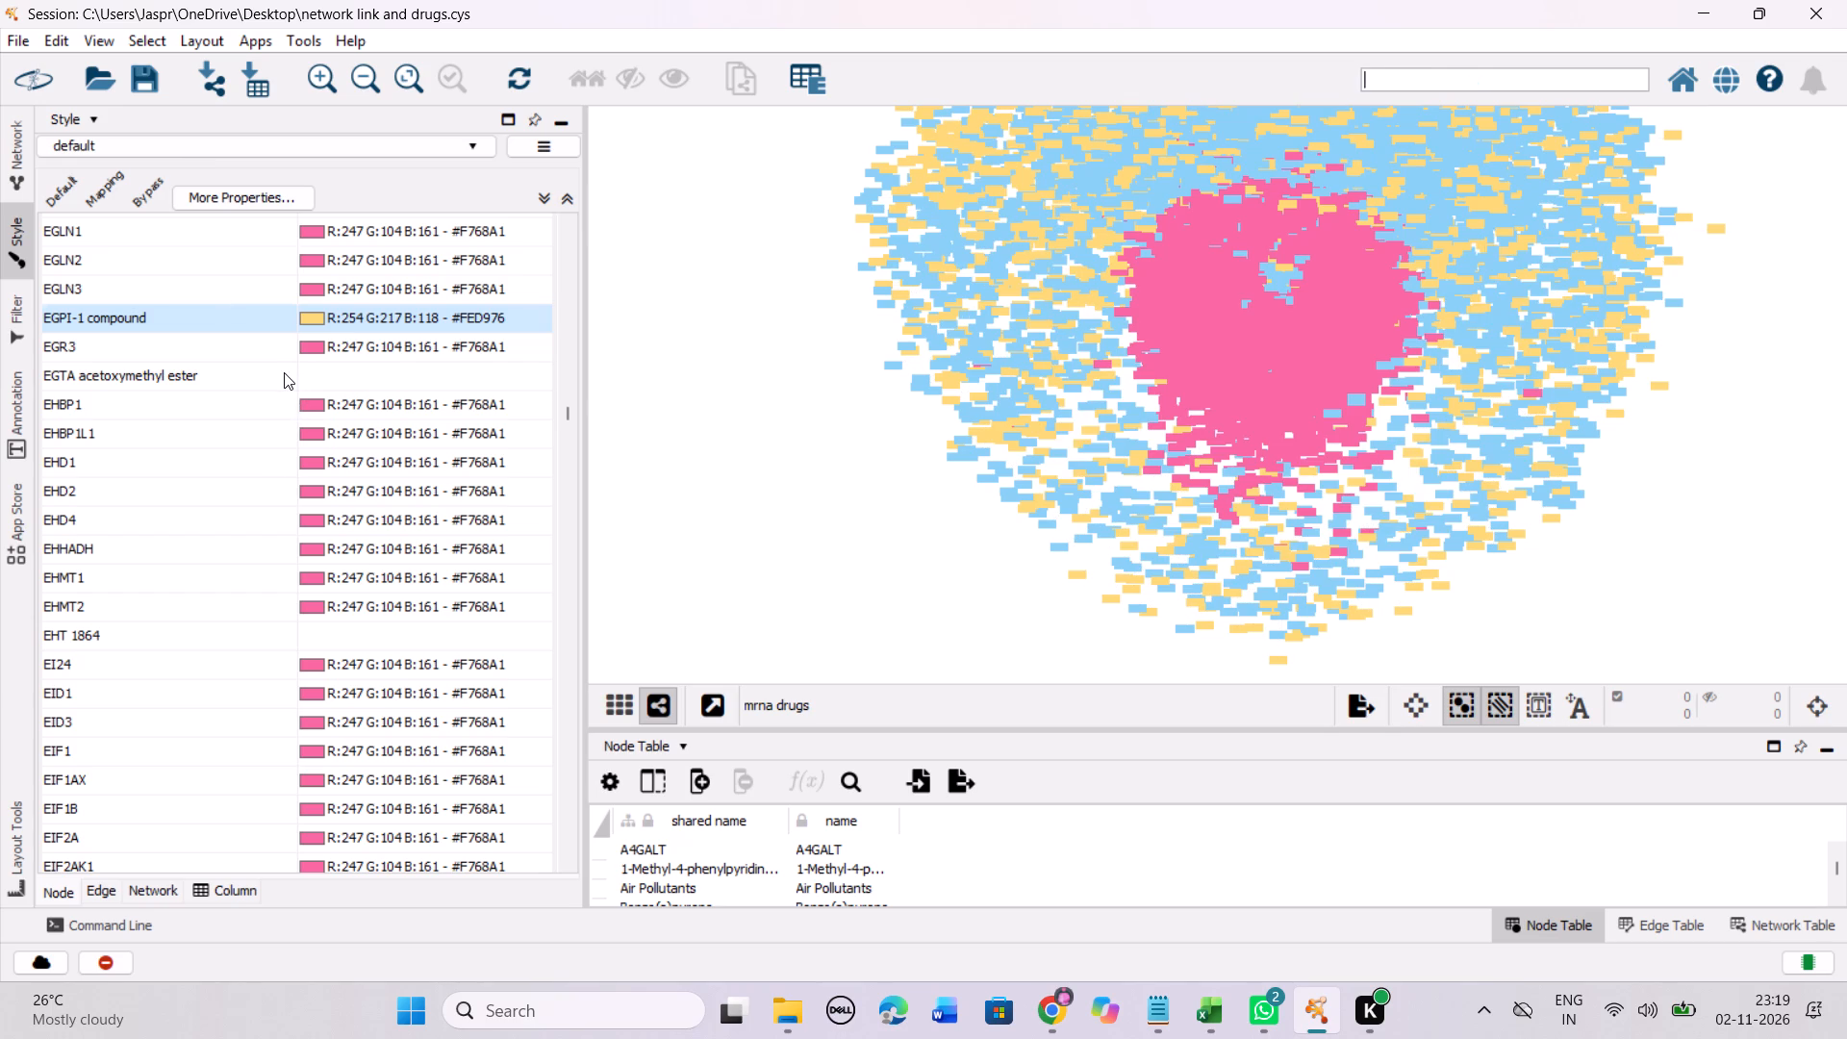
{"action": "right_click", "coordinate": [284, 372]}
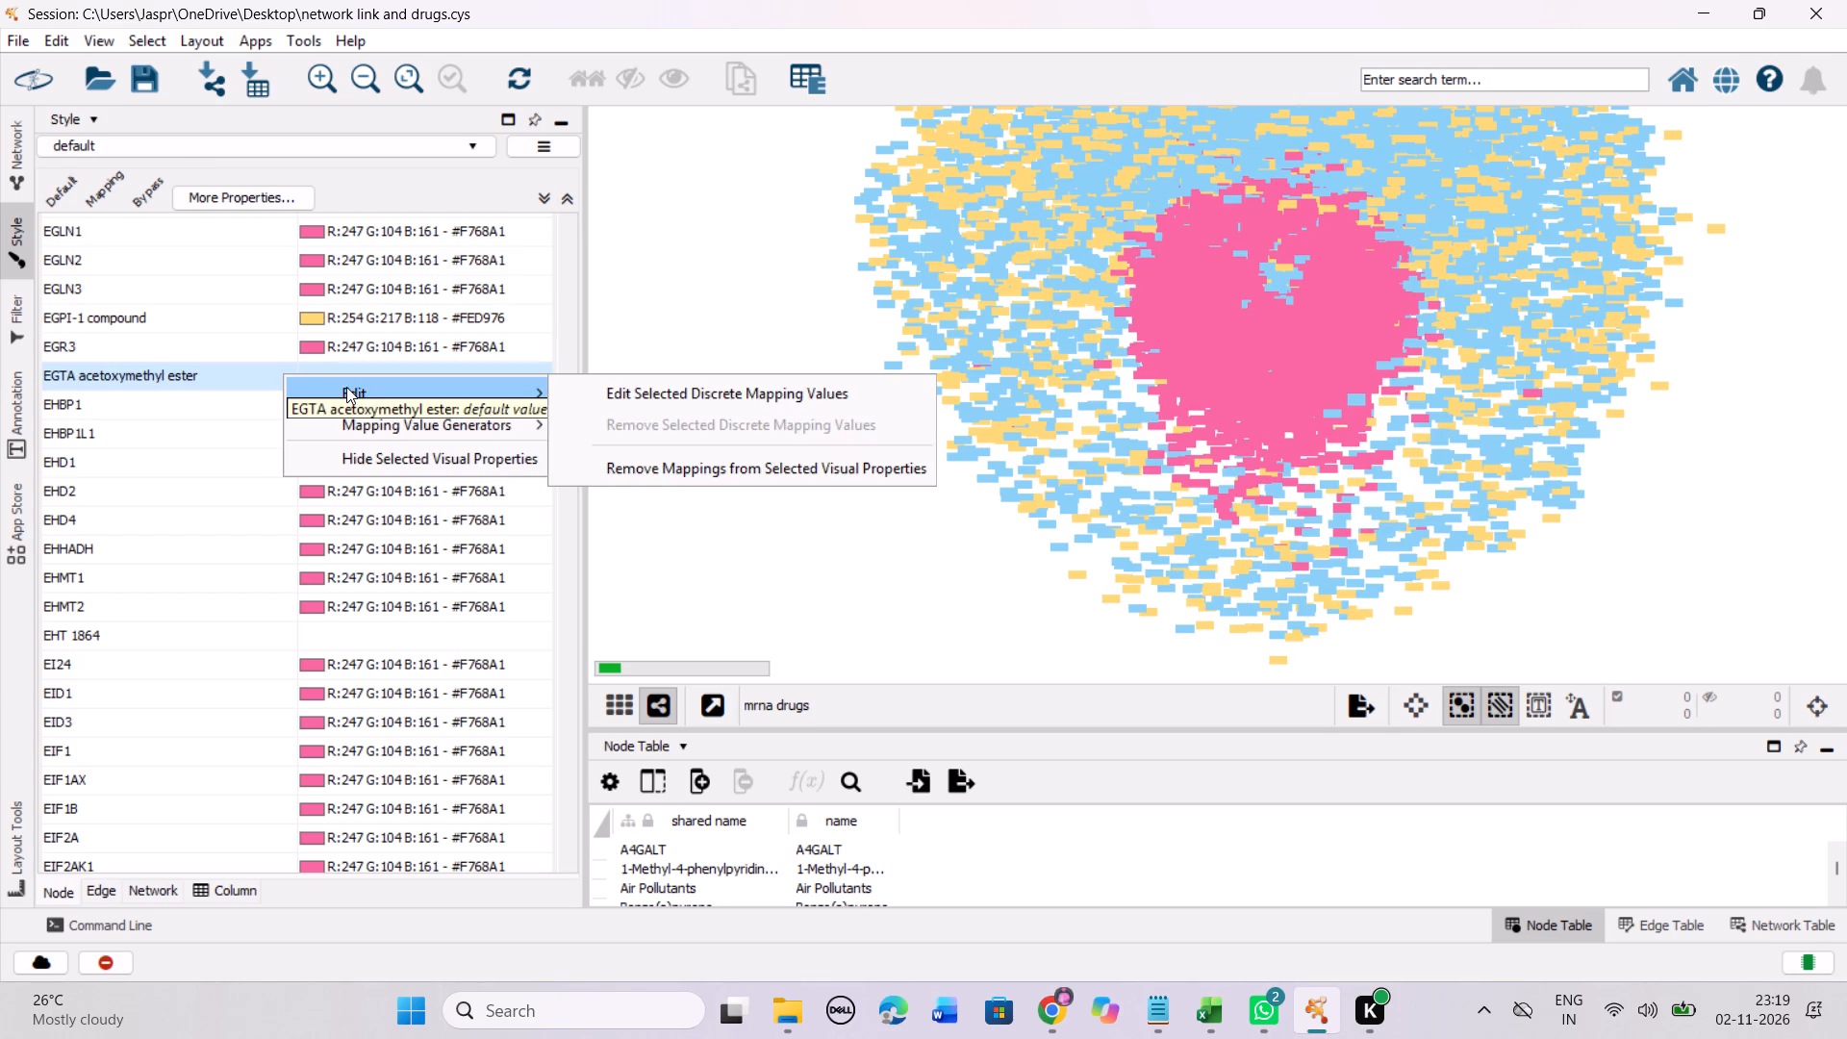
{"action": "left_click", "coordinate": [743, 386]}
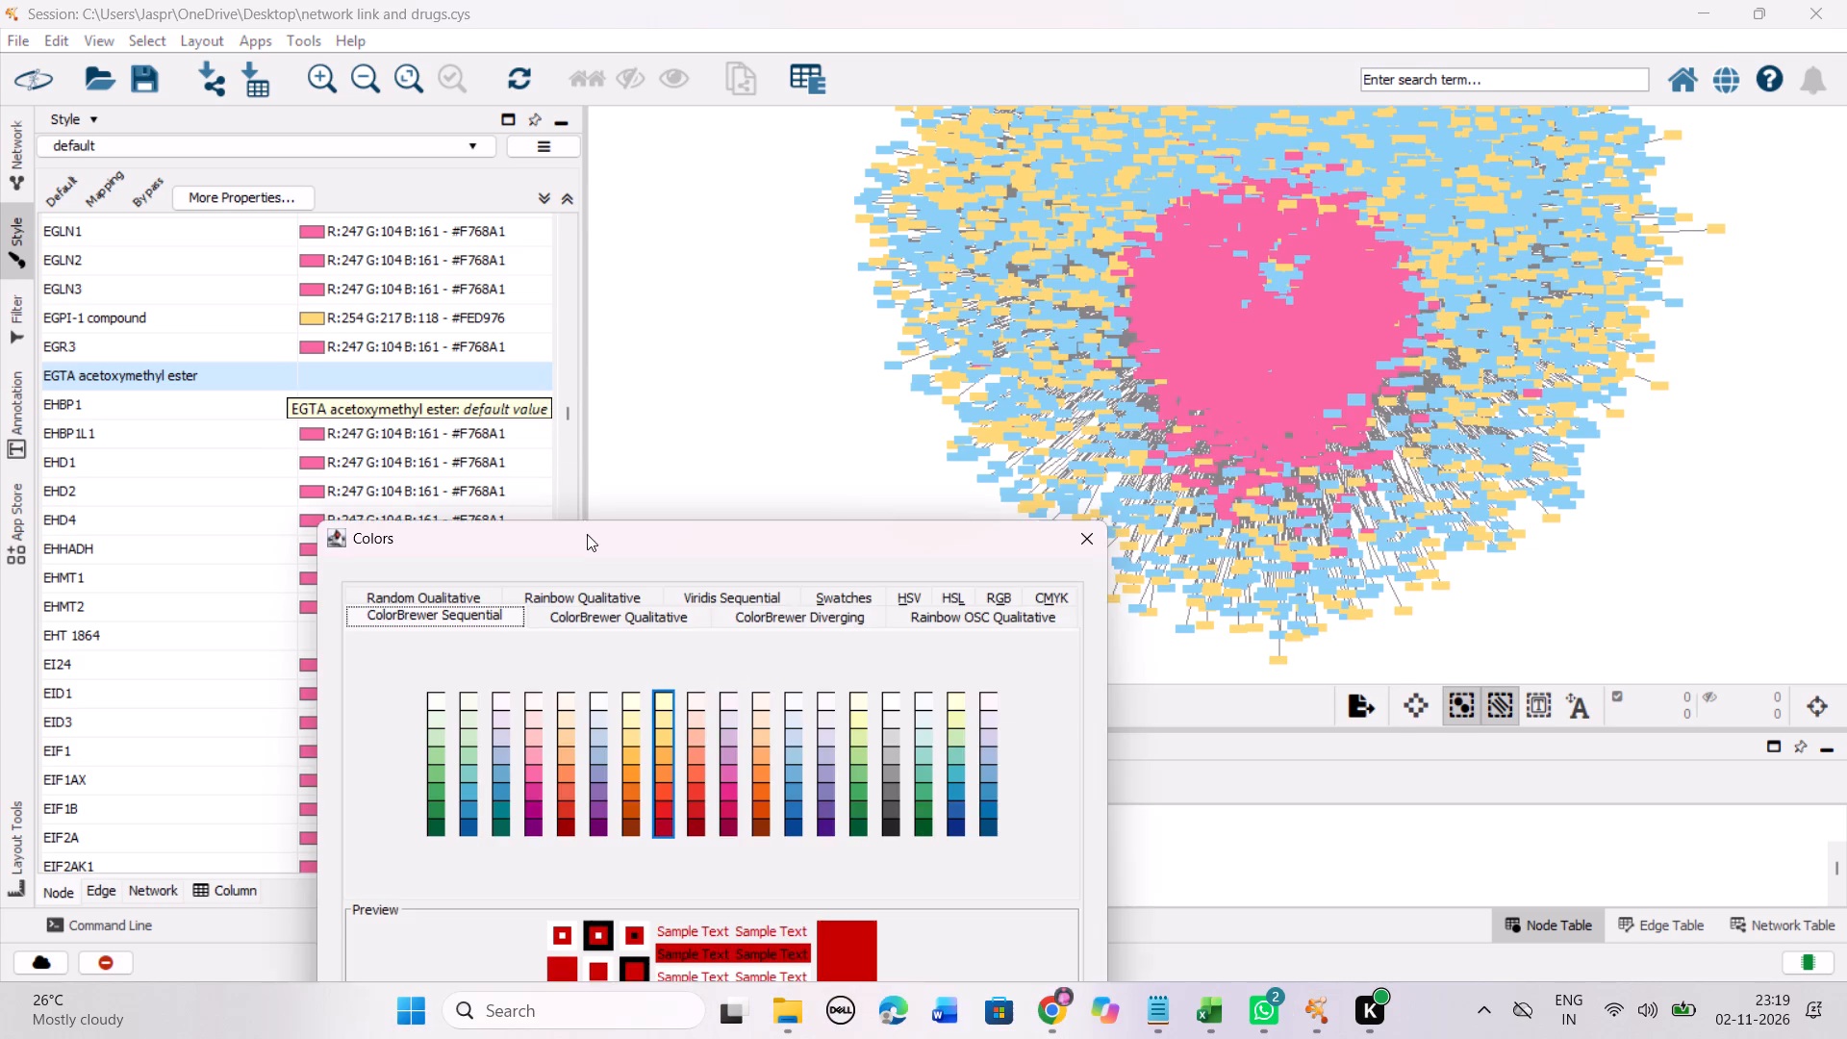
{"action": "left_click_drag", "start_coordinate": [444, 541], "coordinate": [468, 236]}
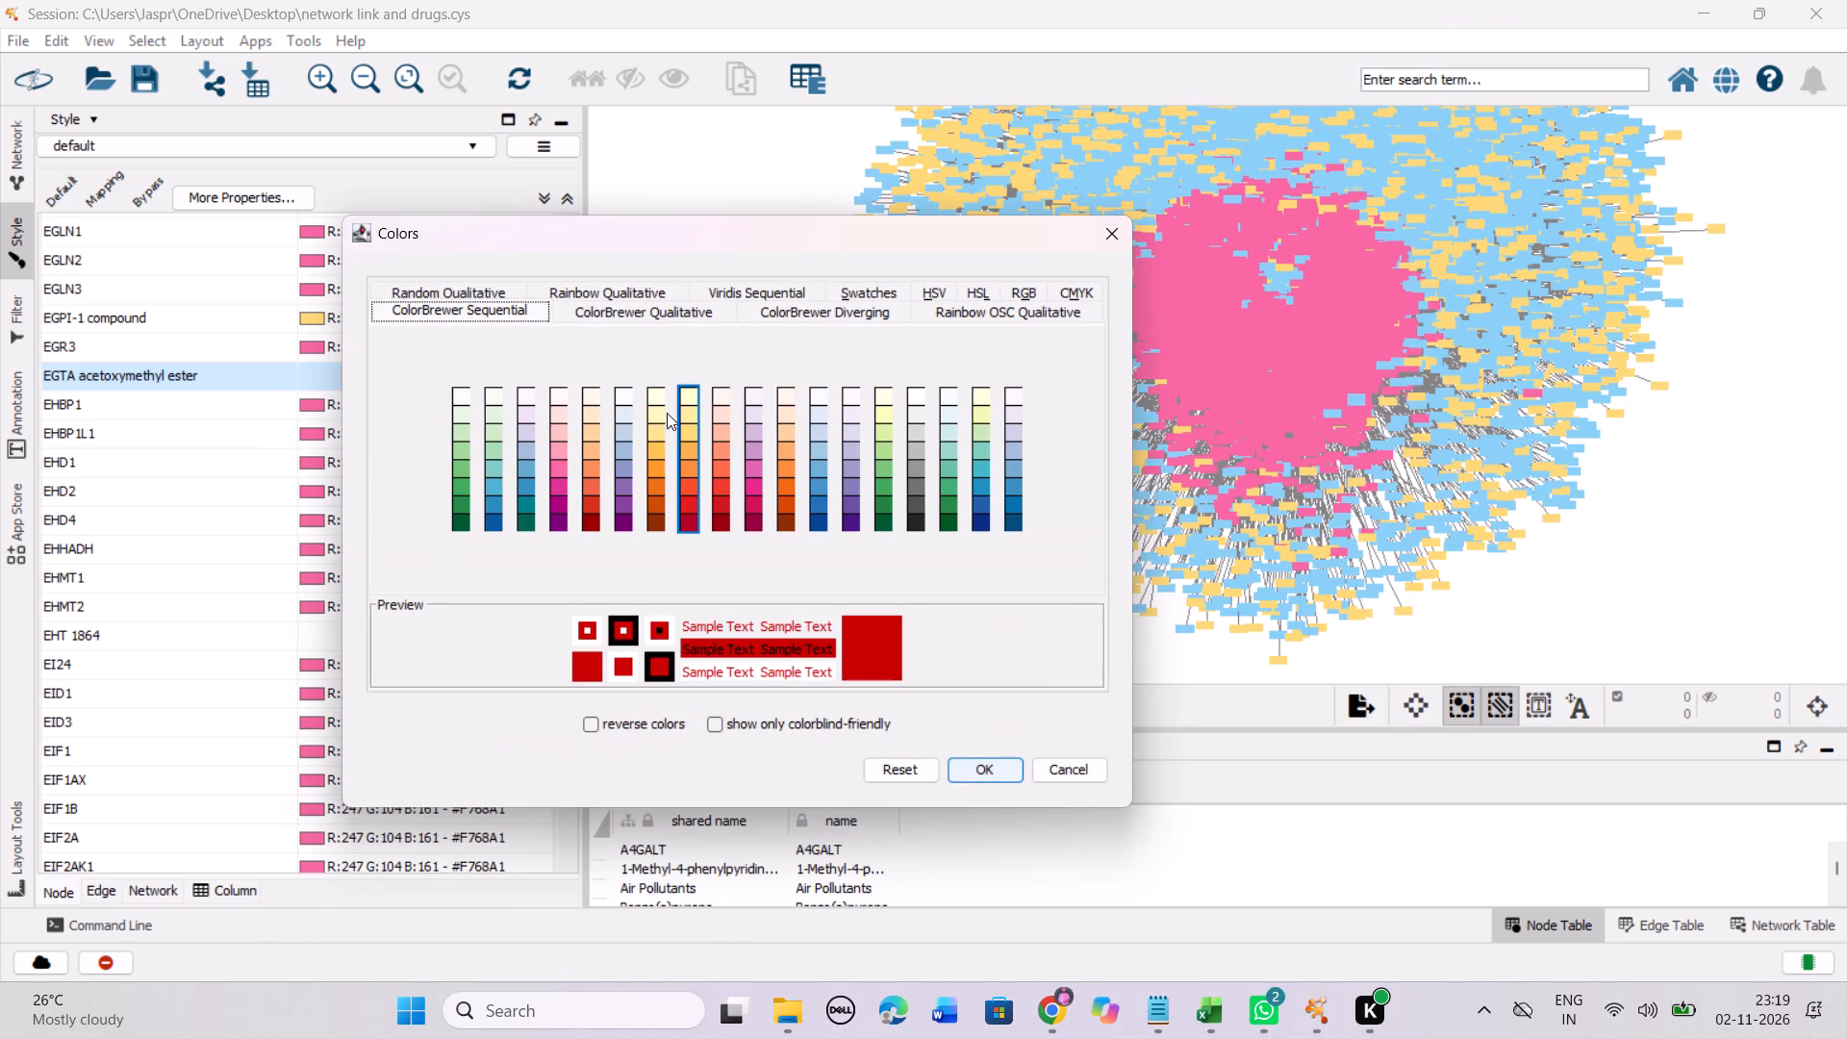
{"action": "left_click", "coordinate": [686, 429]}
{"action": "left_click", "coordinate": [998, 761]}
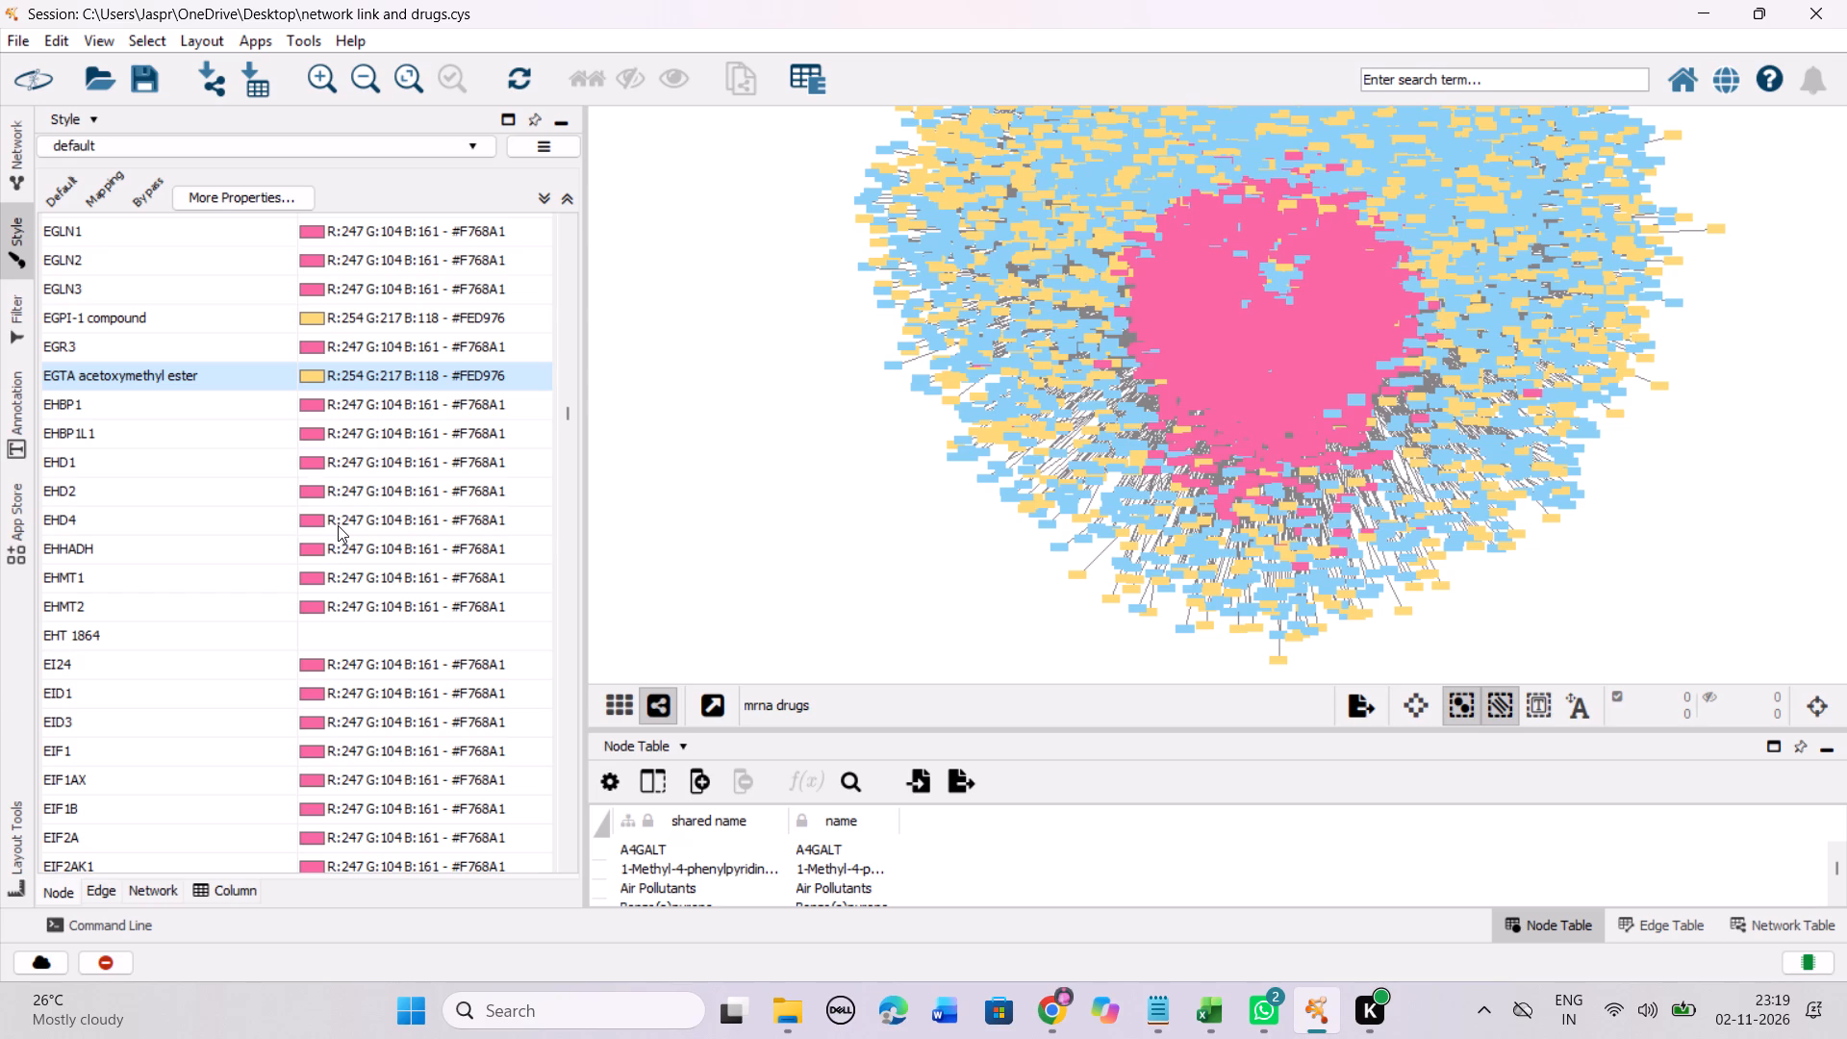
Set the discrete colour mapping of the unmapped entry EHT 1864 to the Yellow-Orange-Red shade #FED976.
{"action": "scroll", "coordinate": [338, 525], "scroll_direction": "down", "scroll_amount": 3}
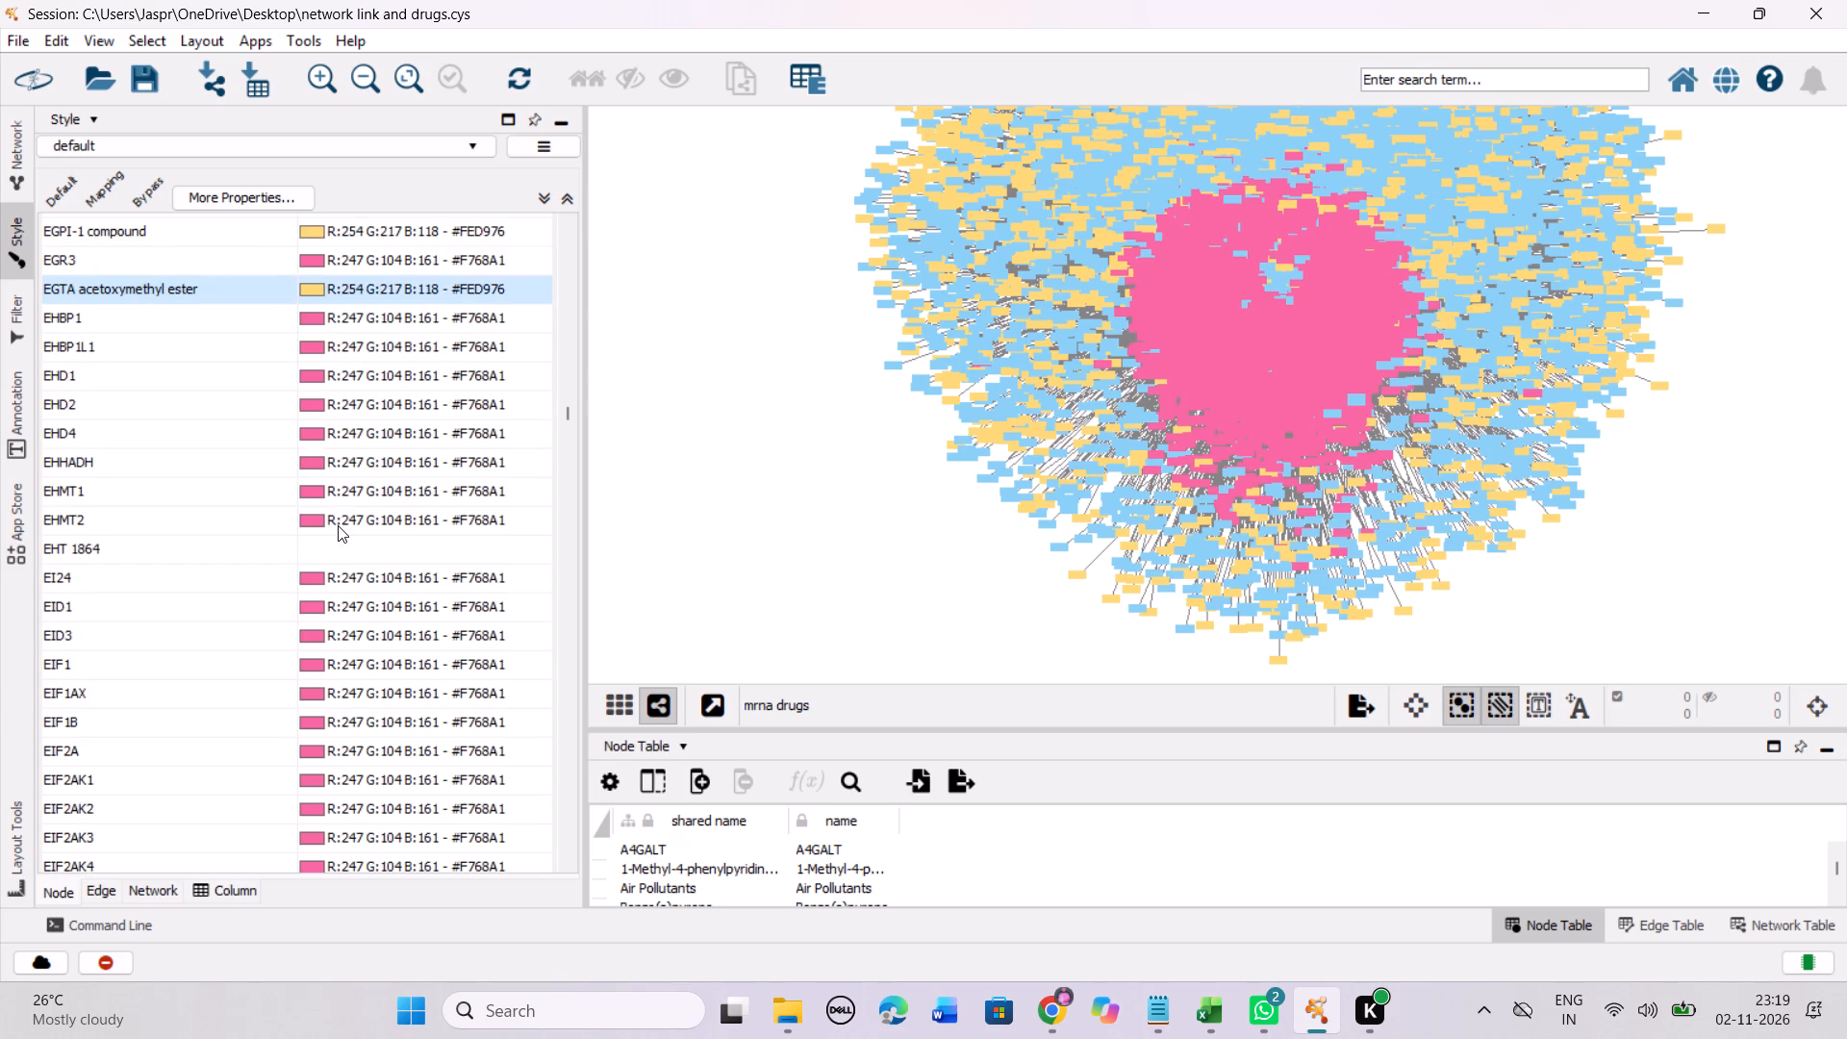
{"action": "scroll", "coordinate": [338, 525], "scroll_direction": "down", "scroll_amount": 5}
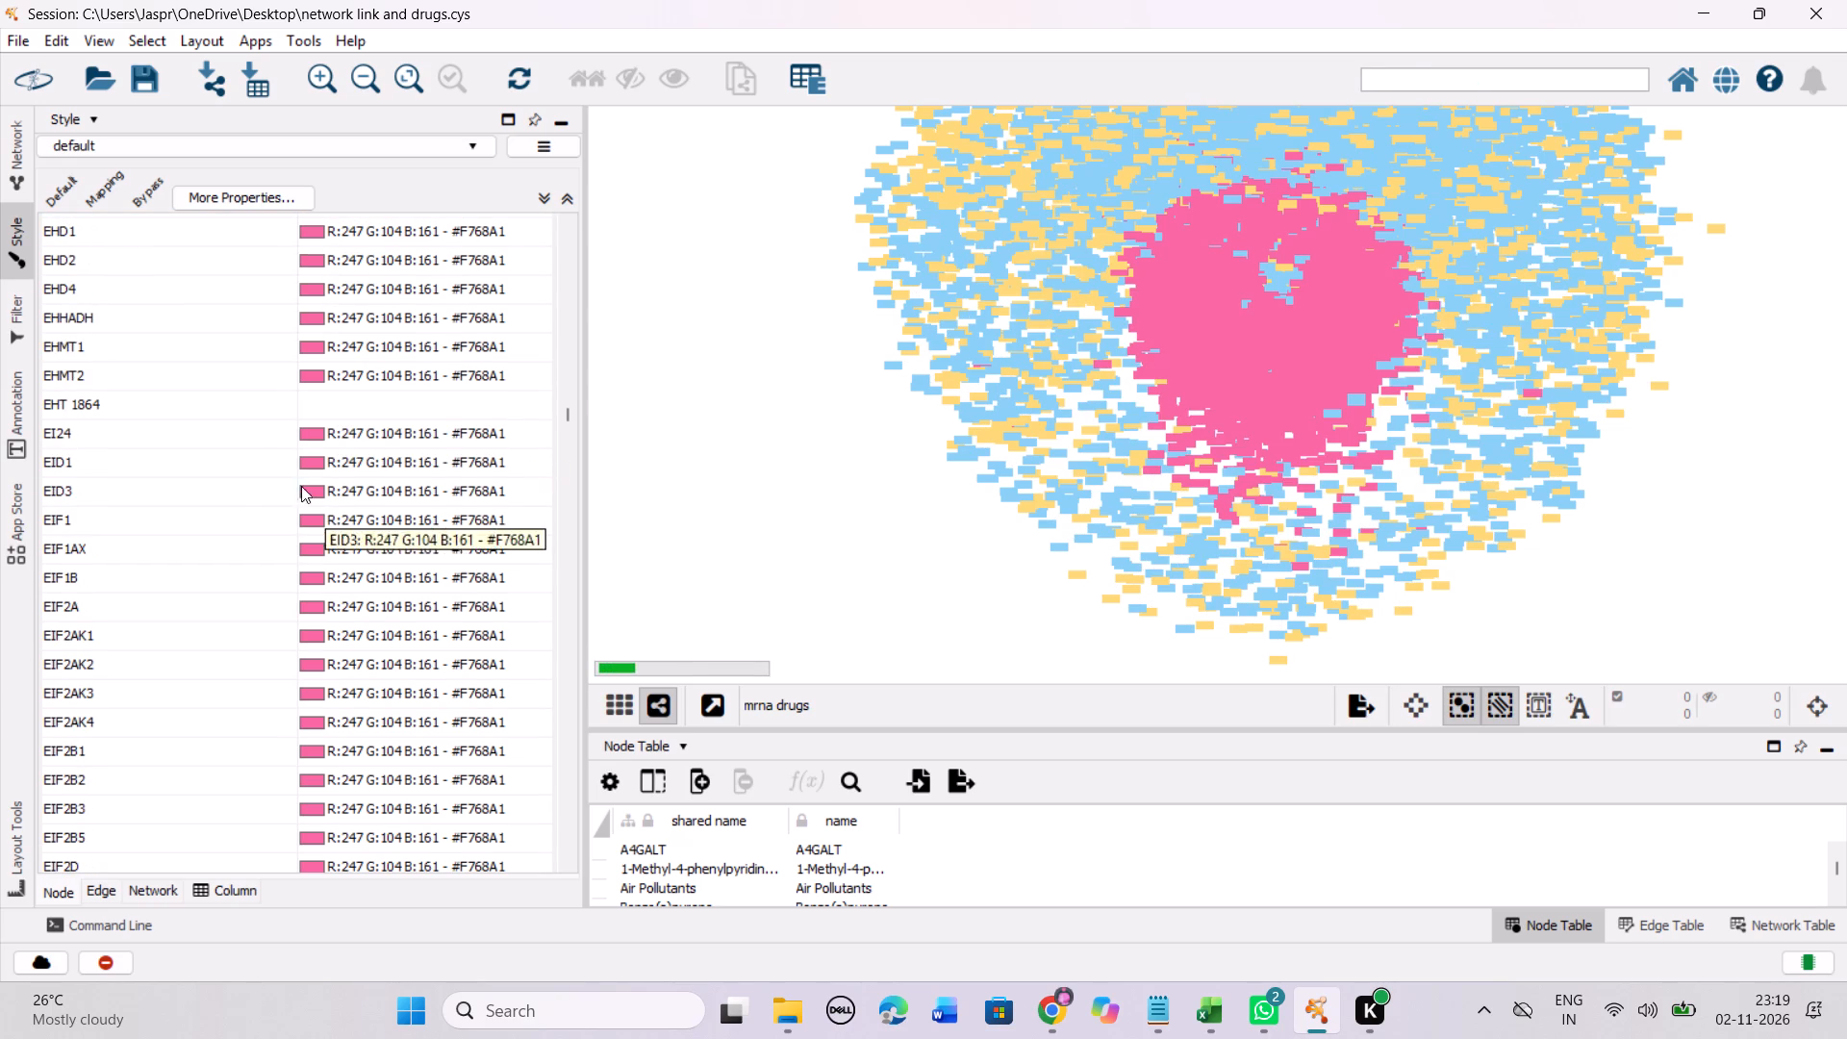
{"action": "left_click", "coordinate": [263, 399]}
{"action": "right_click", "coordinate": [263, 399]}
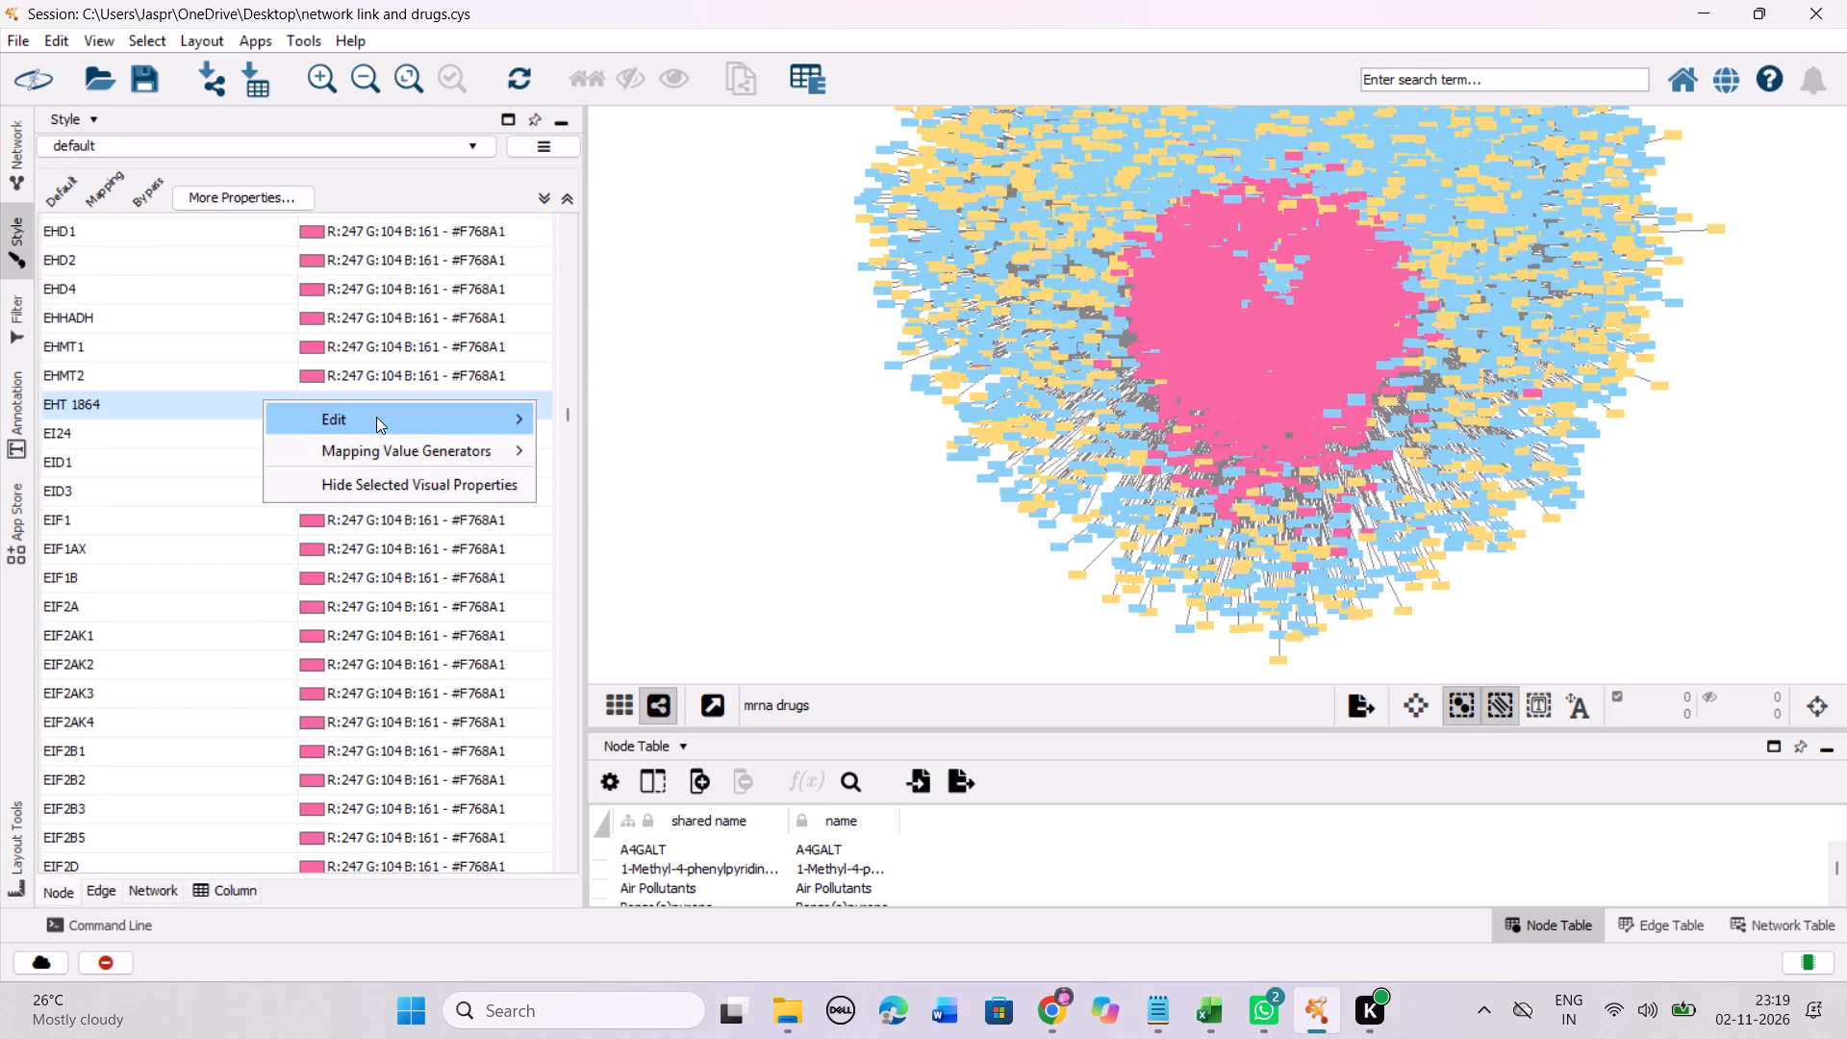
{"action": "left_click", "coordinate": [656, 424]}
{"action": "left_click_drag", "start_coordinate": [503, 547], "coordinate": [527, 471]}
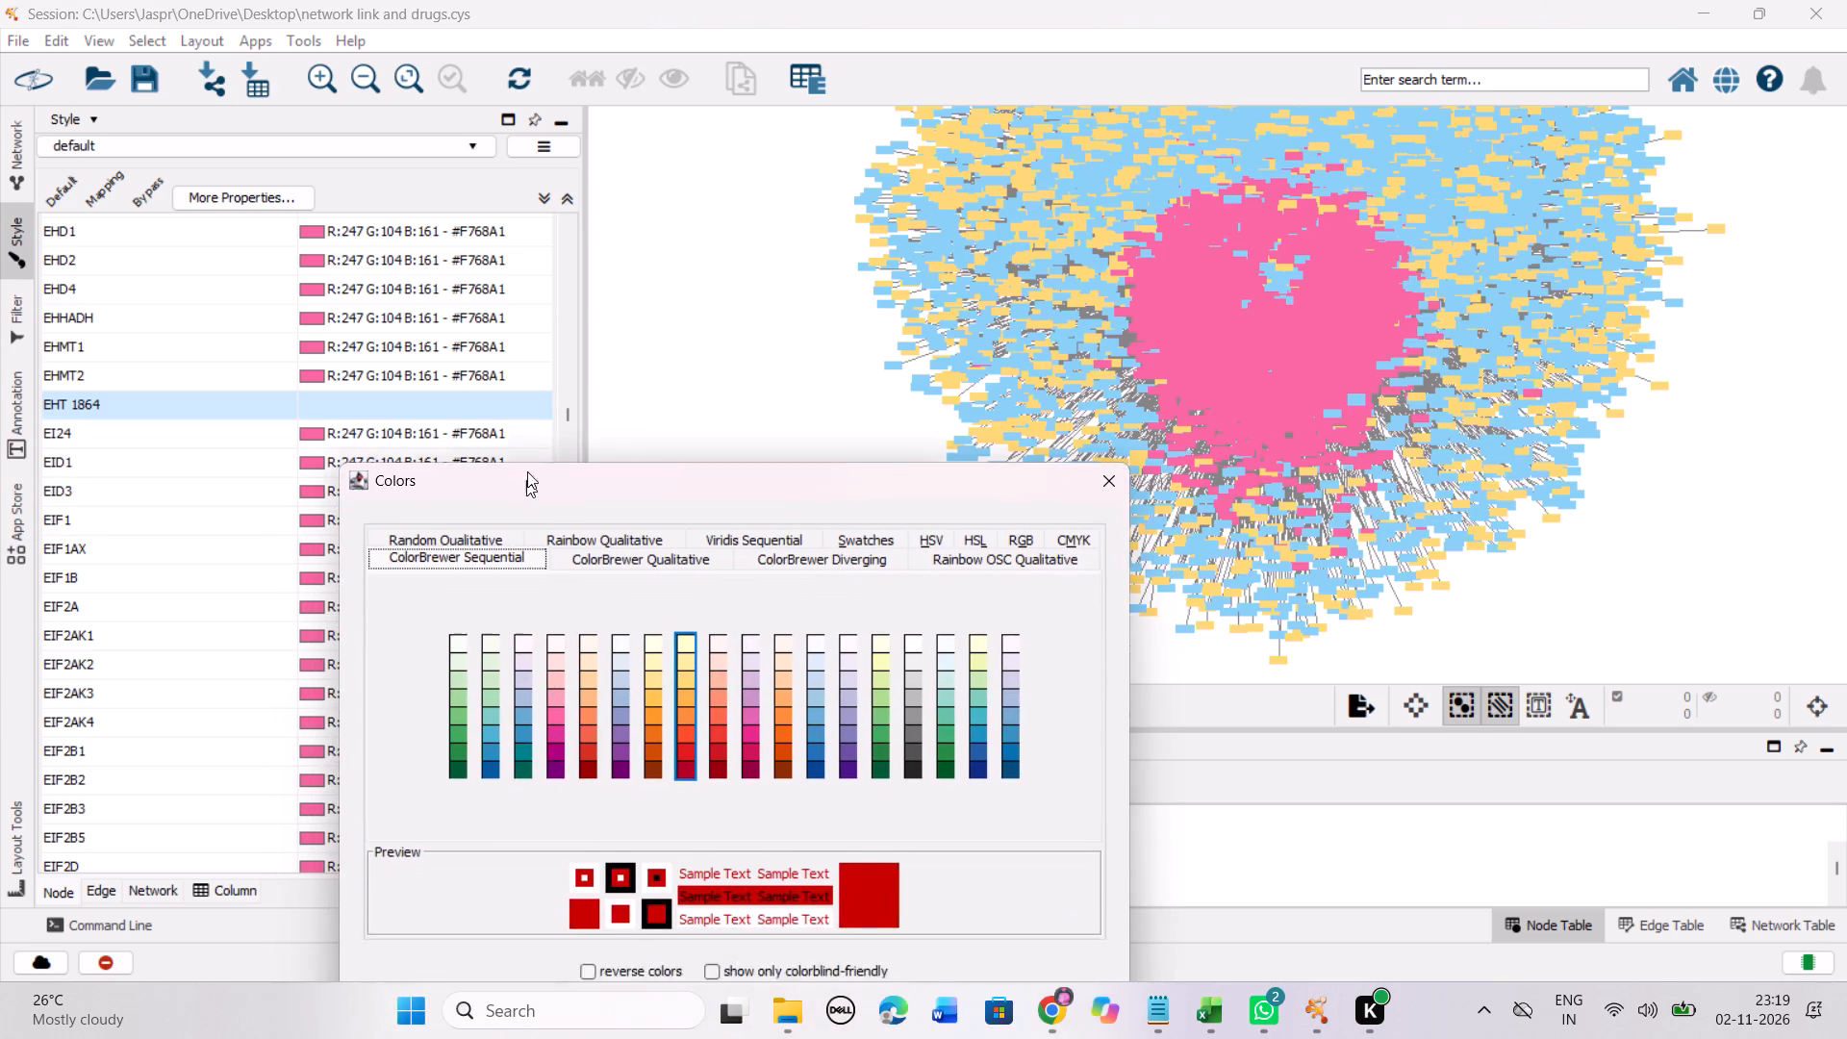
{"action": "left_click_drag", "start_coordinate": [527, 471], "coordinate": [533, 278]}
{"action": "left_click", "coordinate": [688, 469]}
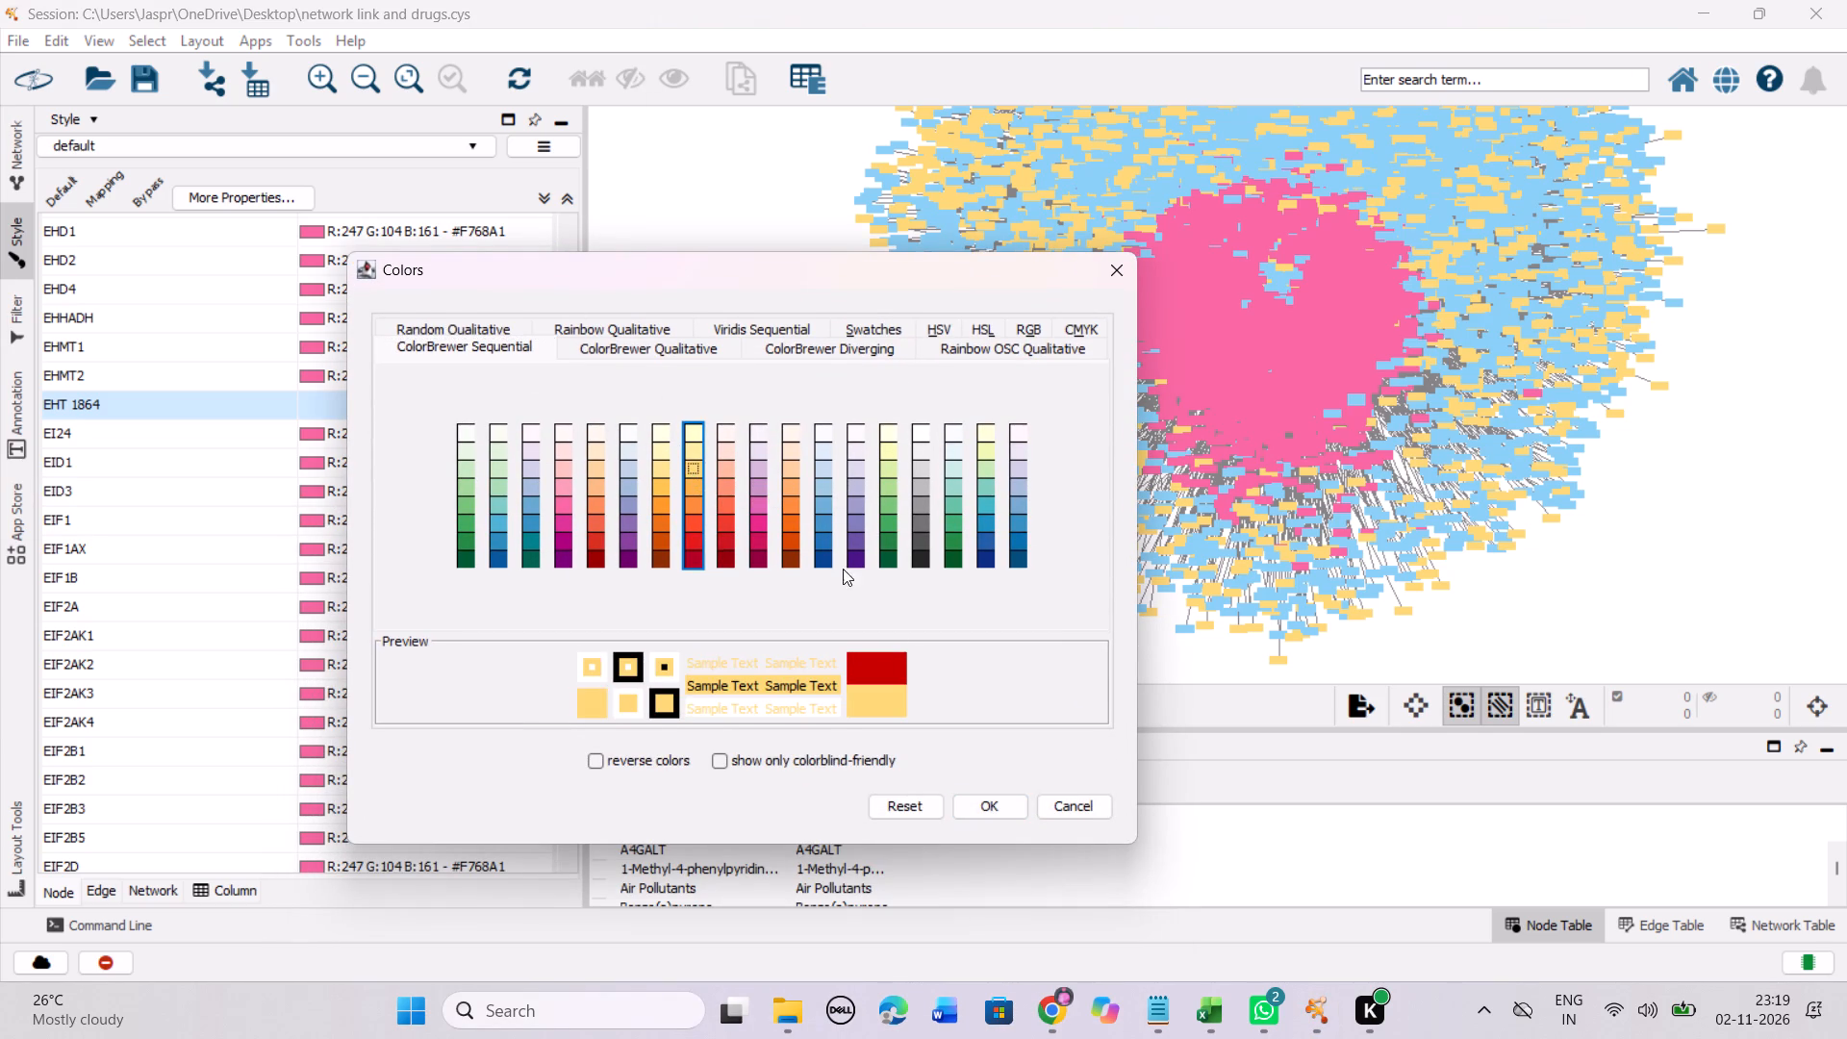
{"action": "left_click", "coordinate": [997, 795]}
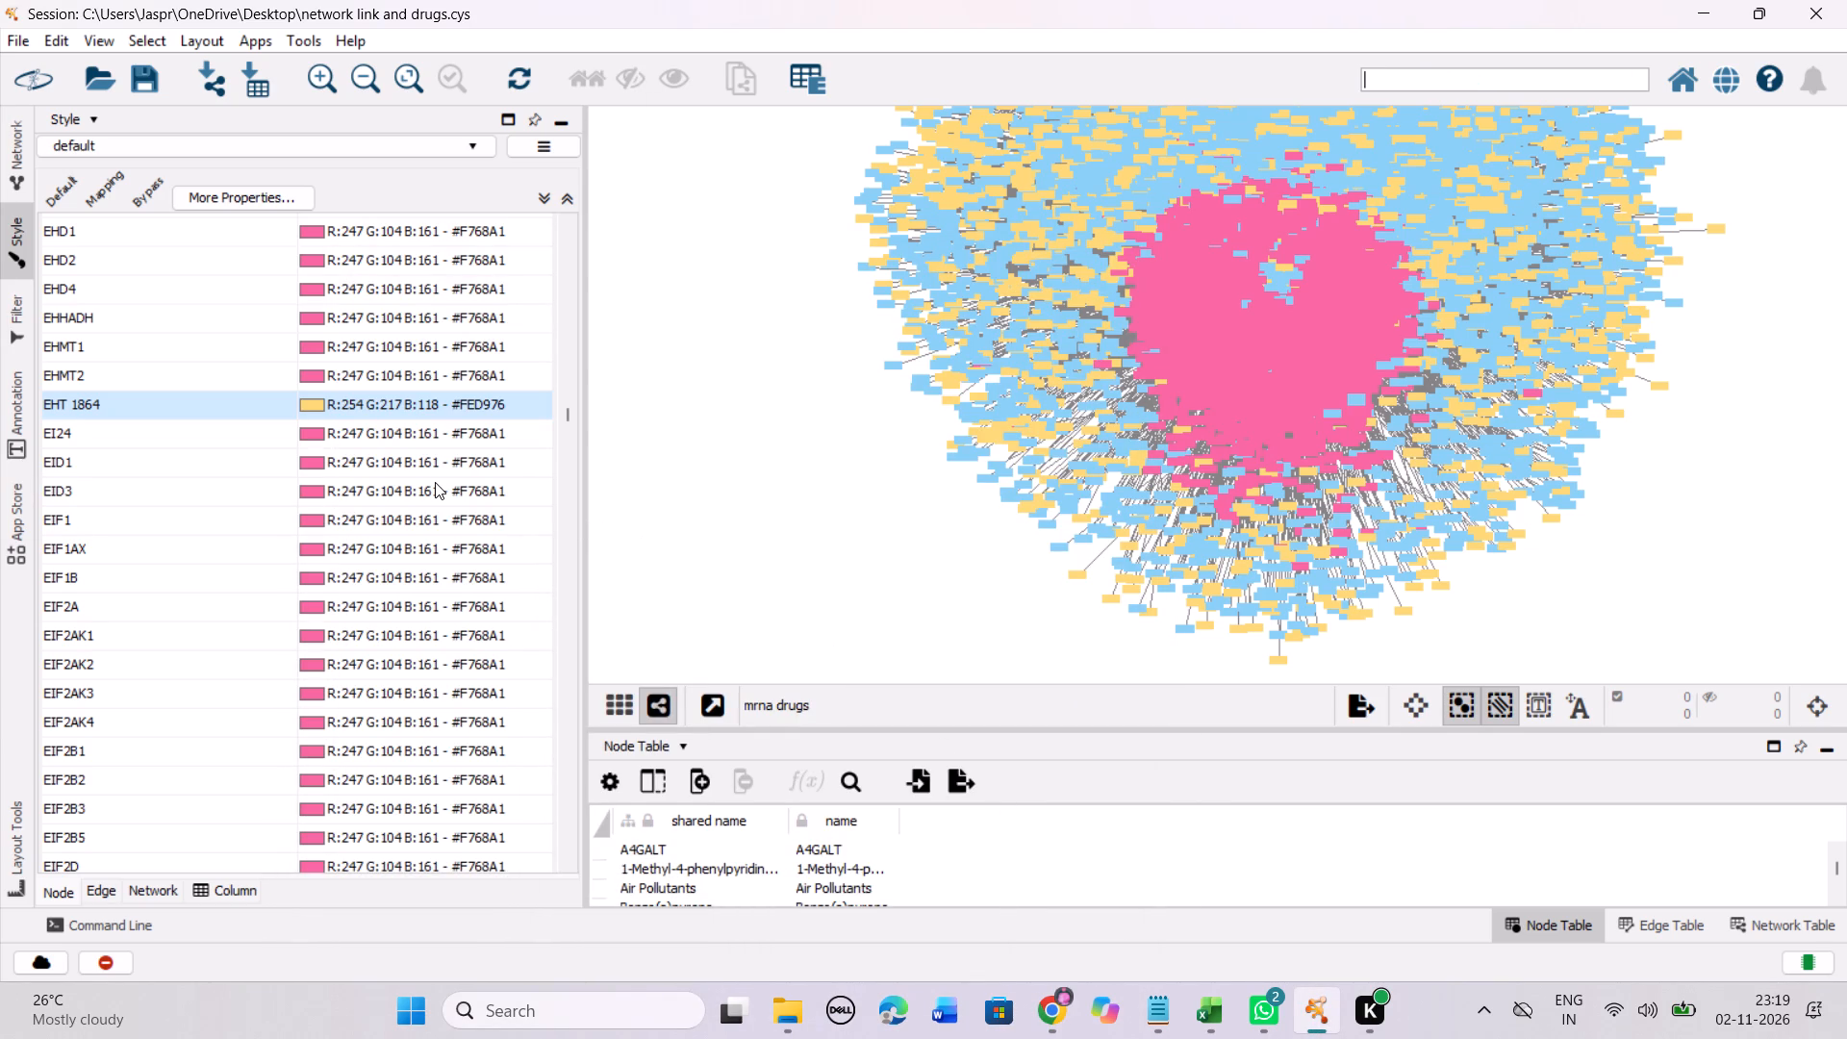
Set the discrete colour mapping of the unmapped entry EKB 569 to the Yellow-Orange-Red shade #FED976.
{"action": "scroll", "coordinate": [449, 478], "scroll_direction": "down", "scroll_amount": 7}
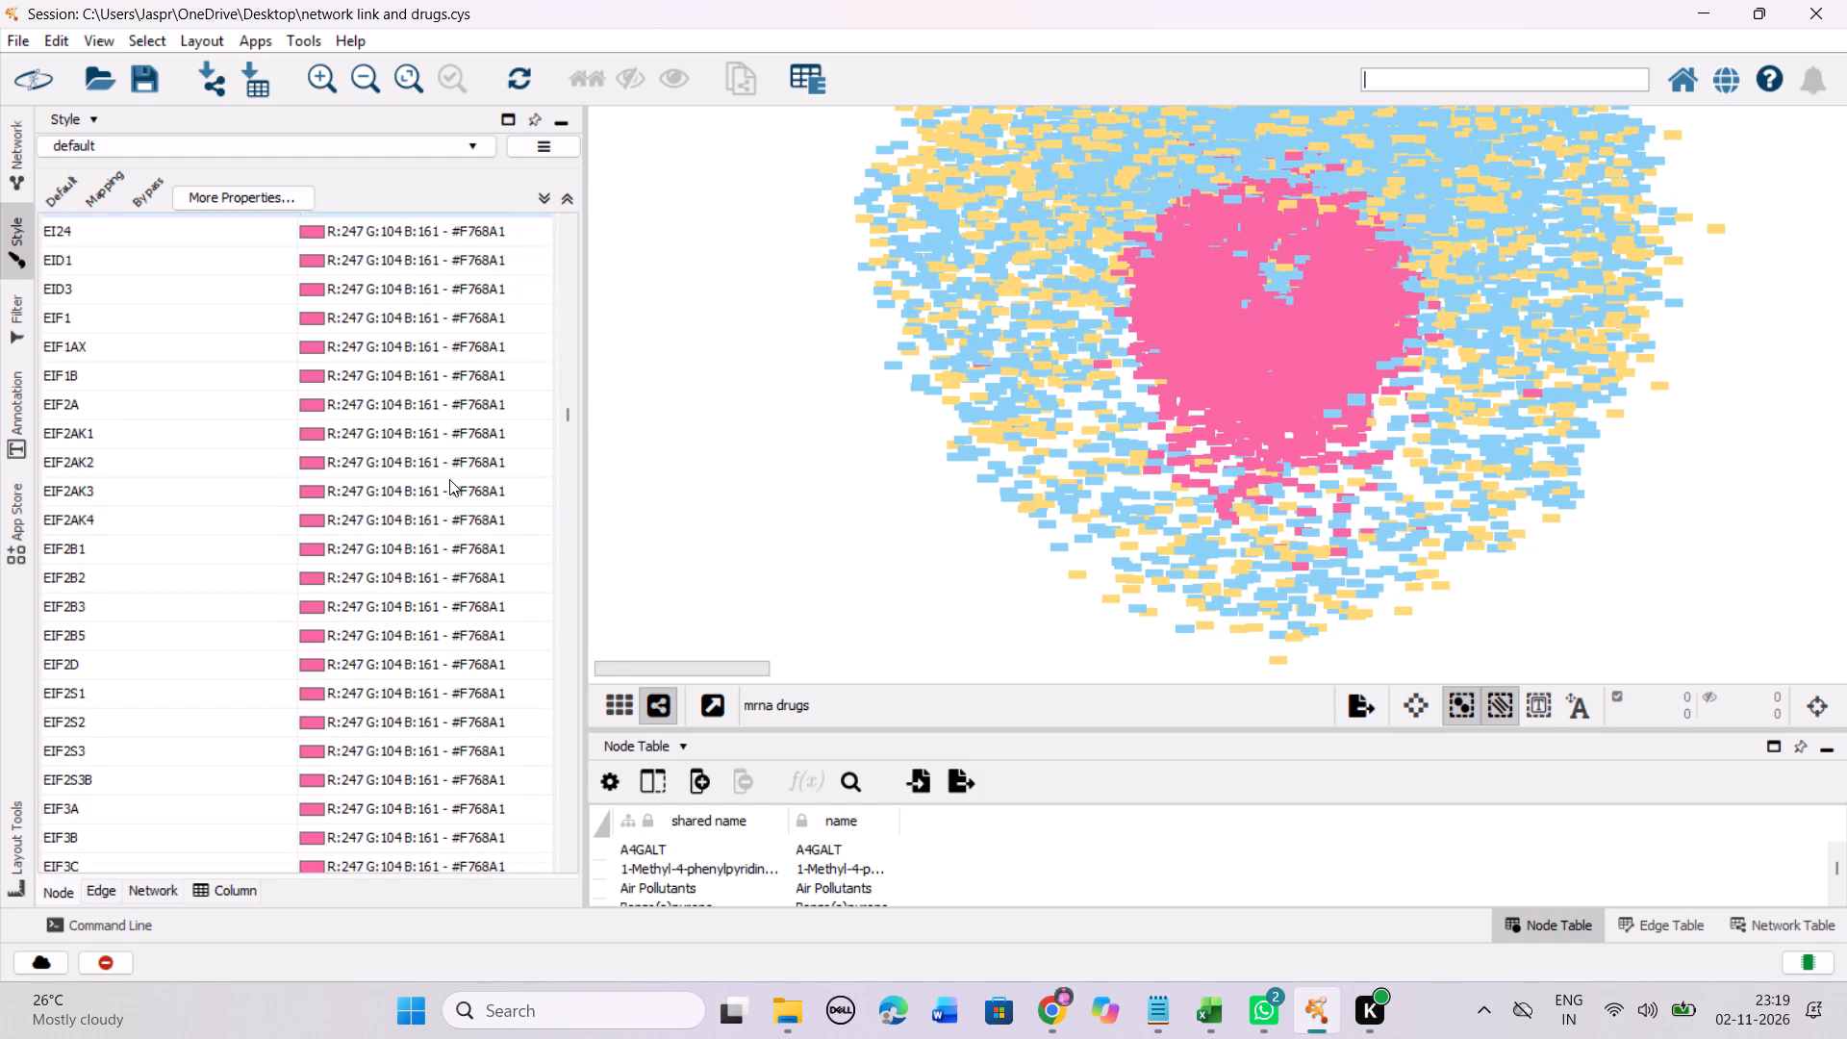
{"action": "scroll", "coordinate": [449, 479], "scroll_direction": "down", "scroll_amount": 13}
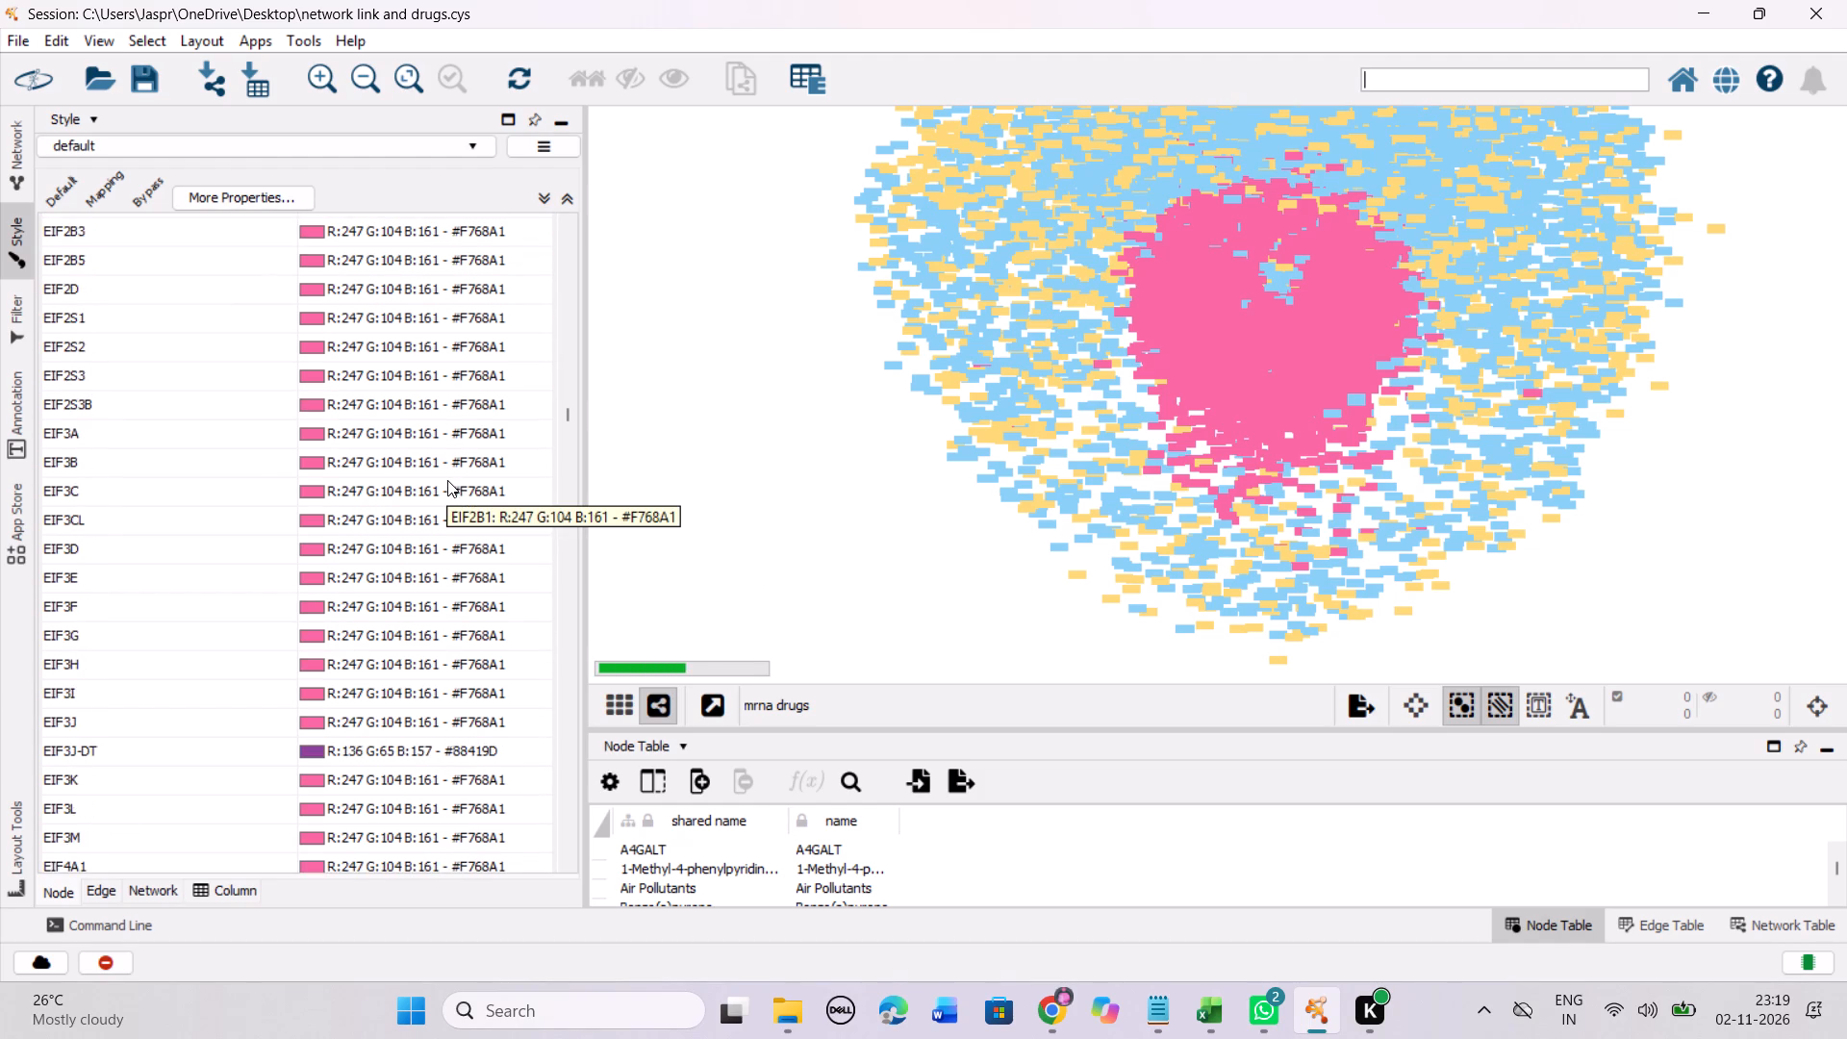
{"action": "scroll", "coordinate": [447, 480], "scroll_direction": "down", "scroll_amount": 16}
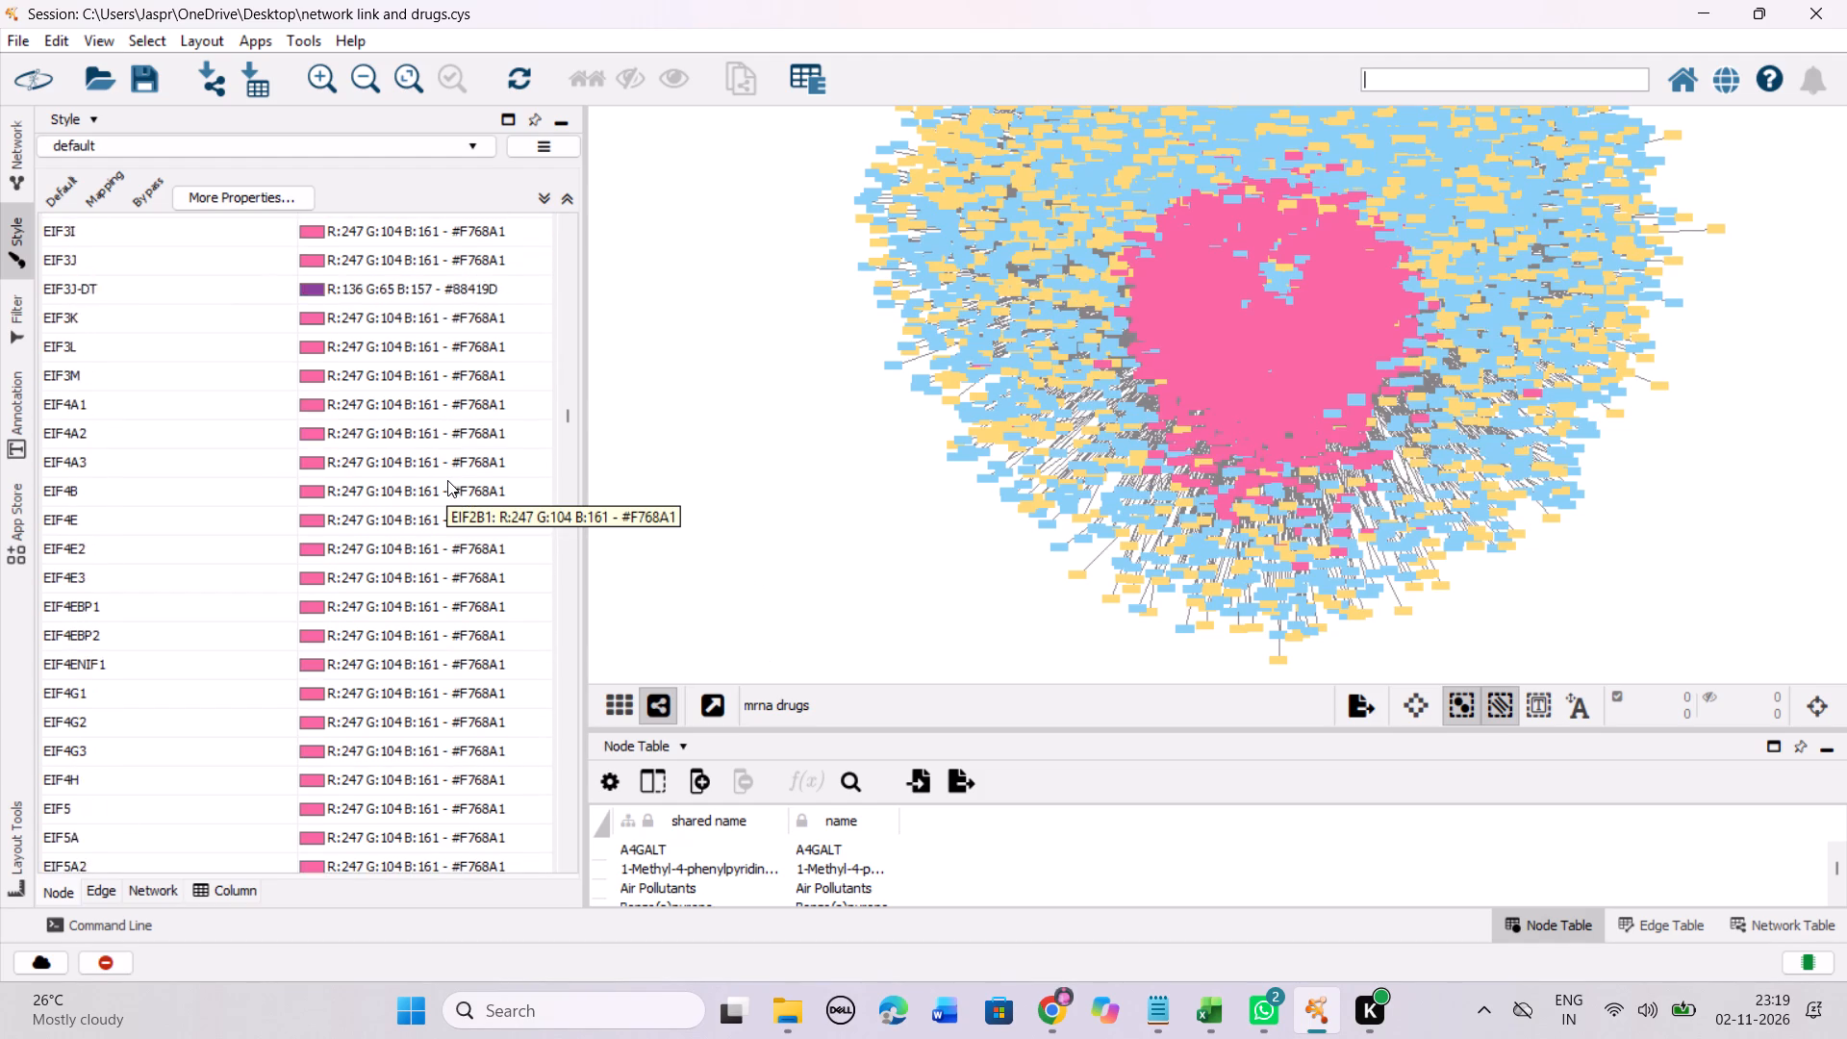
{"action": "scroll", "coordinate": [447, 480], "scroll_direction": "down", "scroll_amount": 14}
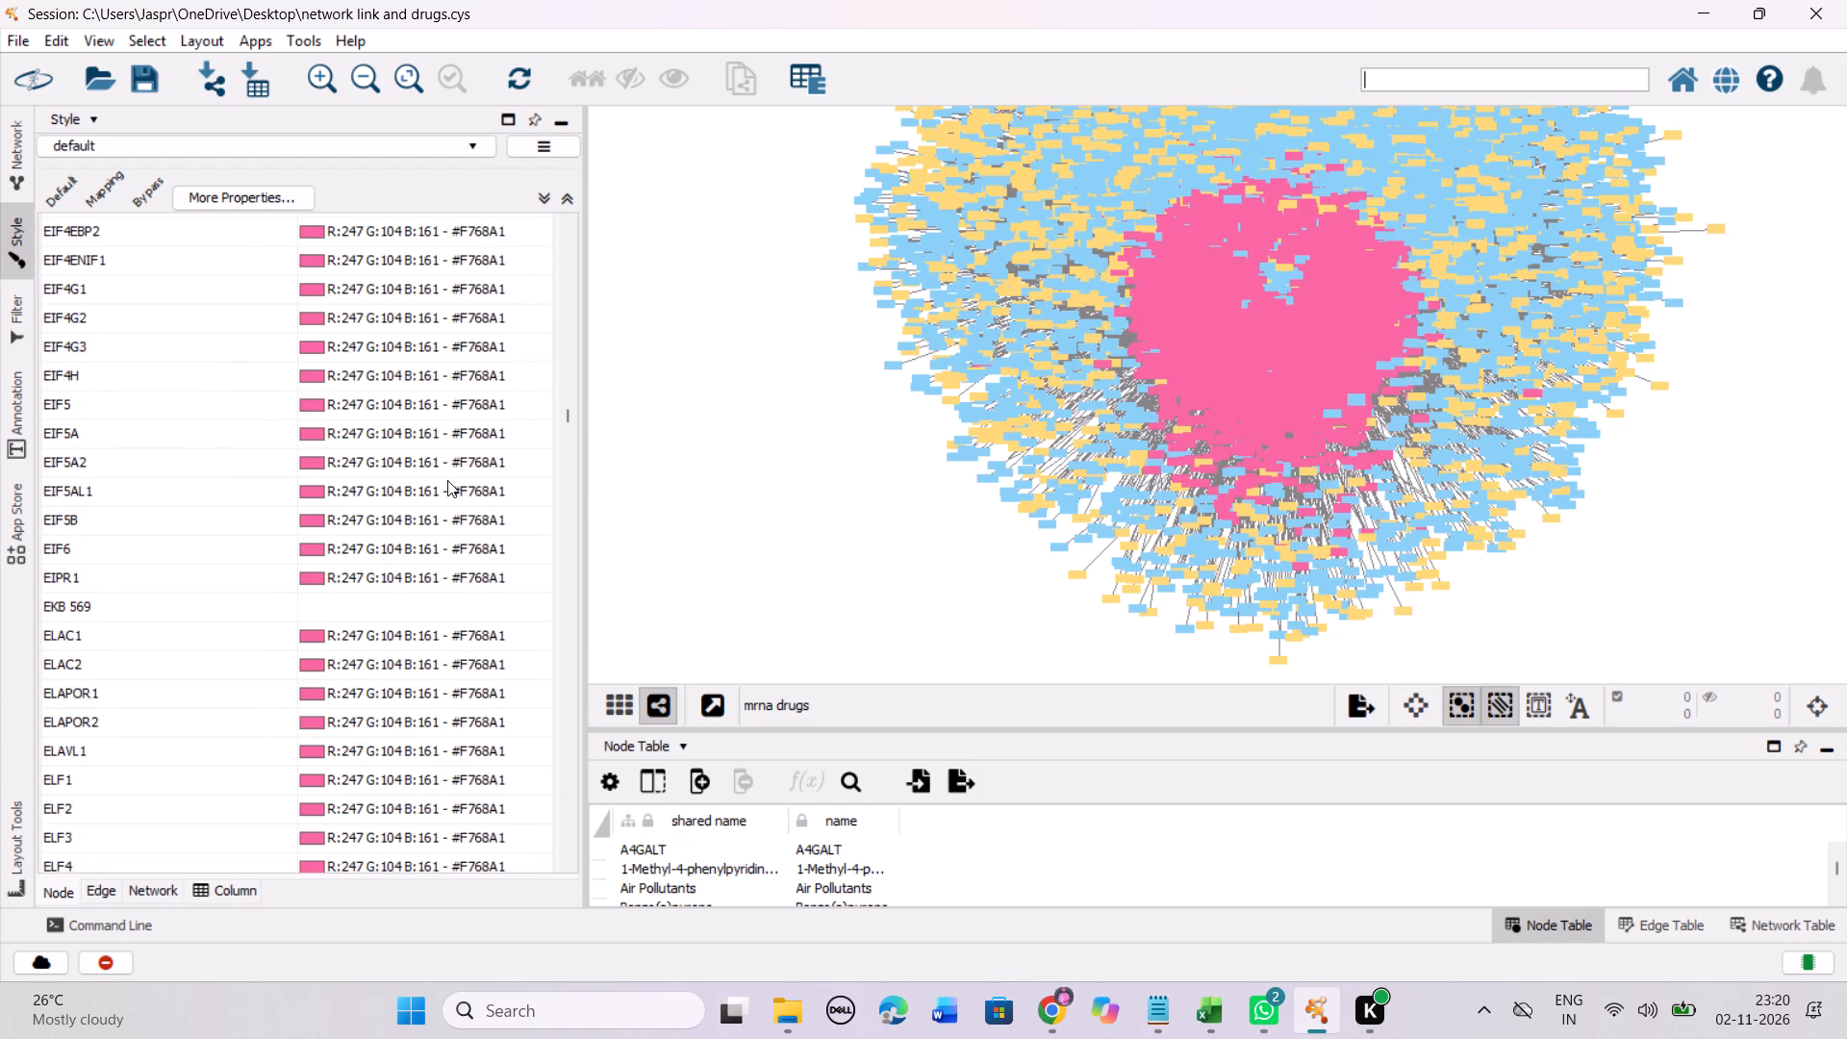
{"action": "scroll", "coordinate": [447, 480], "scroll_direction": "down", "scroll_amount": 7}
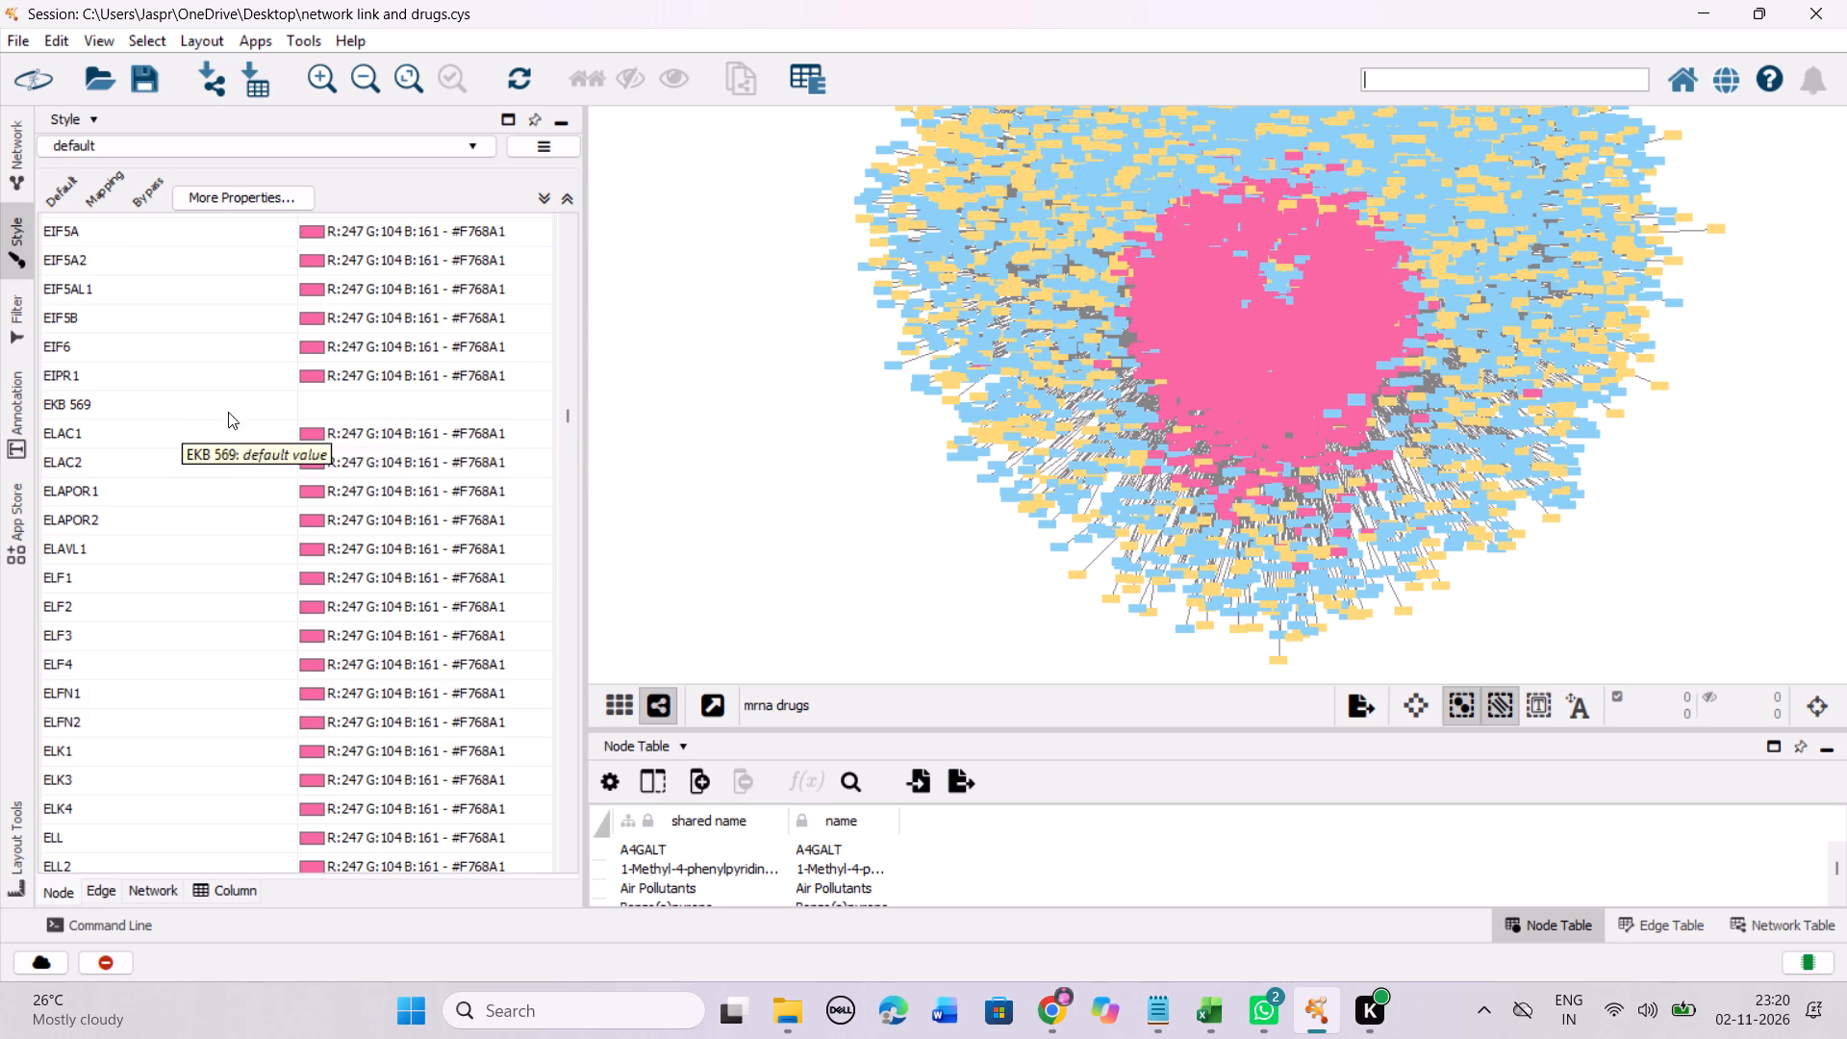
{"action": "left_click", "coordinate": [254, 409]}
{"action": "right_click", "coordinate": [254, 409]}
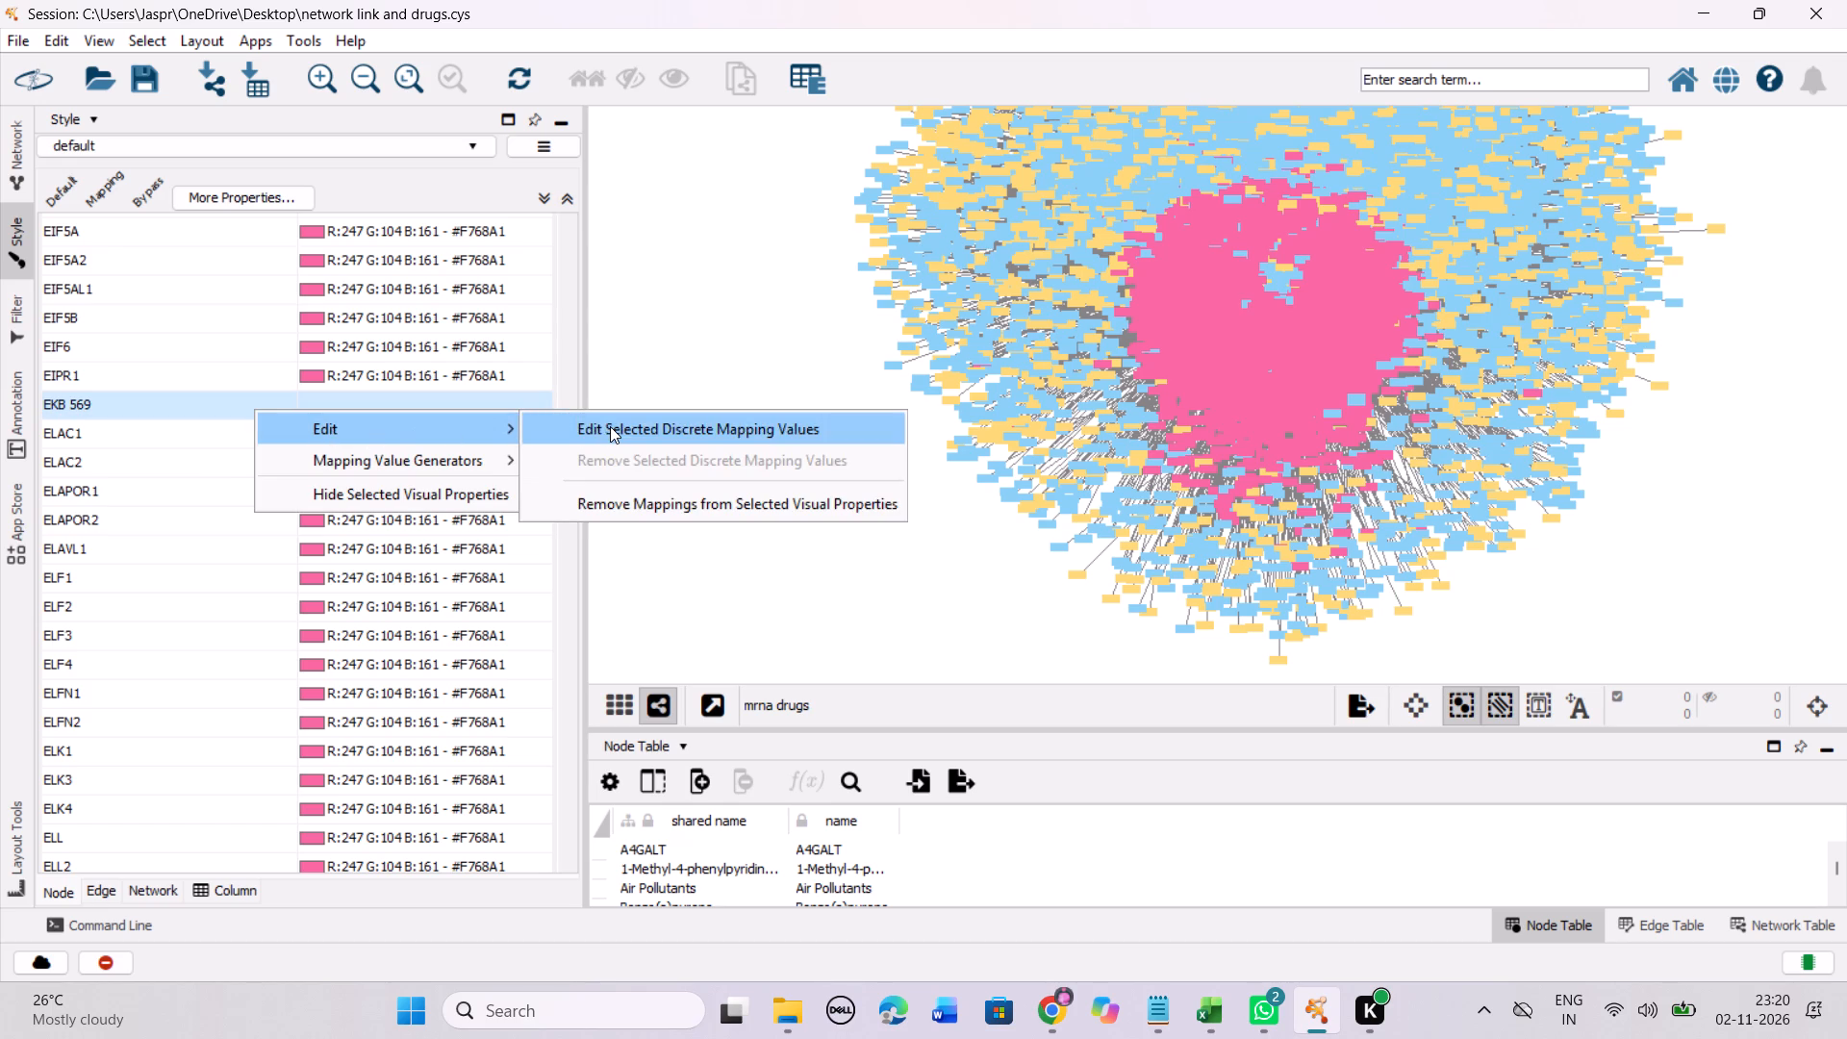
{"action": "left_click", "coordinate": [610, 426]}
{"action": "left_click_drag", "start_coordinate": [451, 545], "coordinate": [495, 284]}
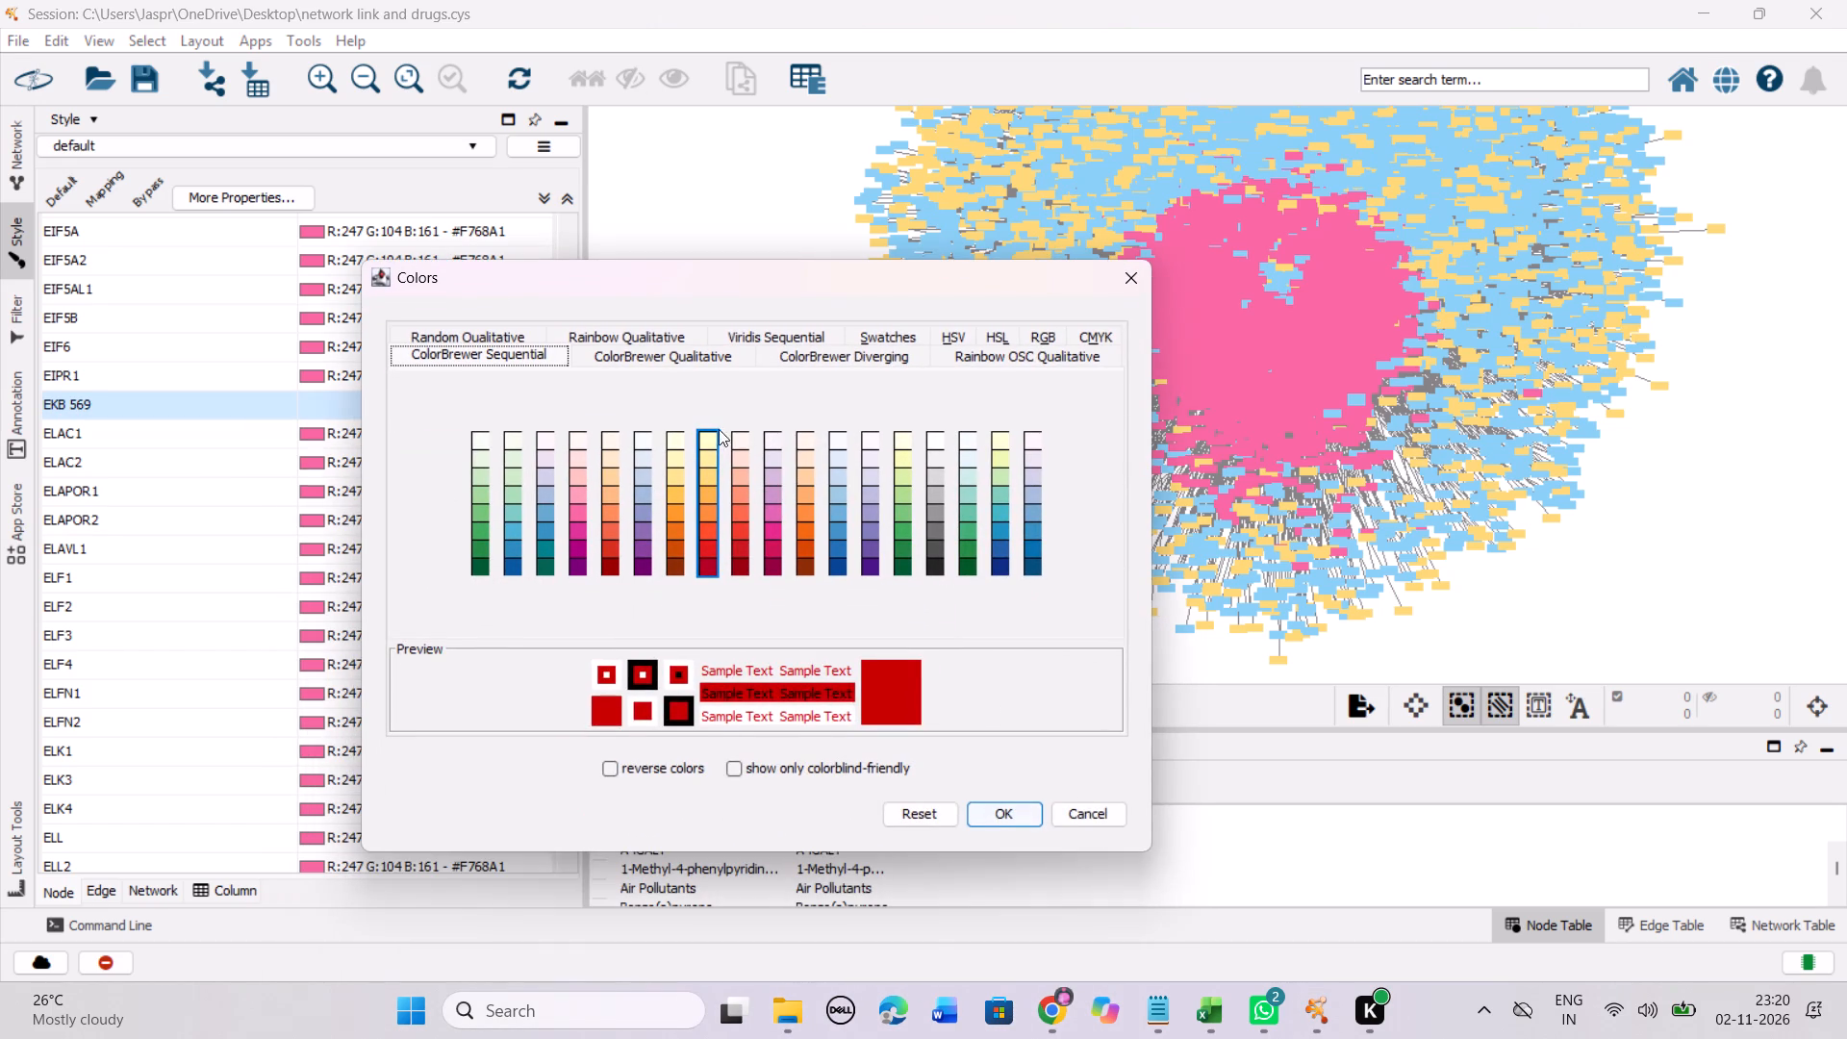
{"action": "left_click", "coordinate": [704, 472]}
{"action": "left_click", "coordinate": [1019, 812]}
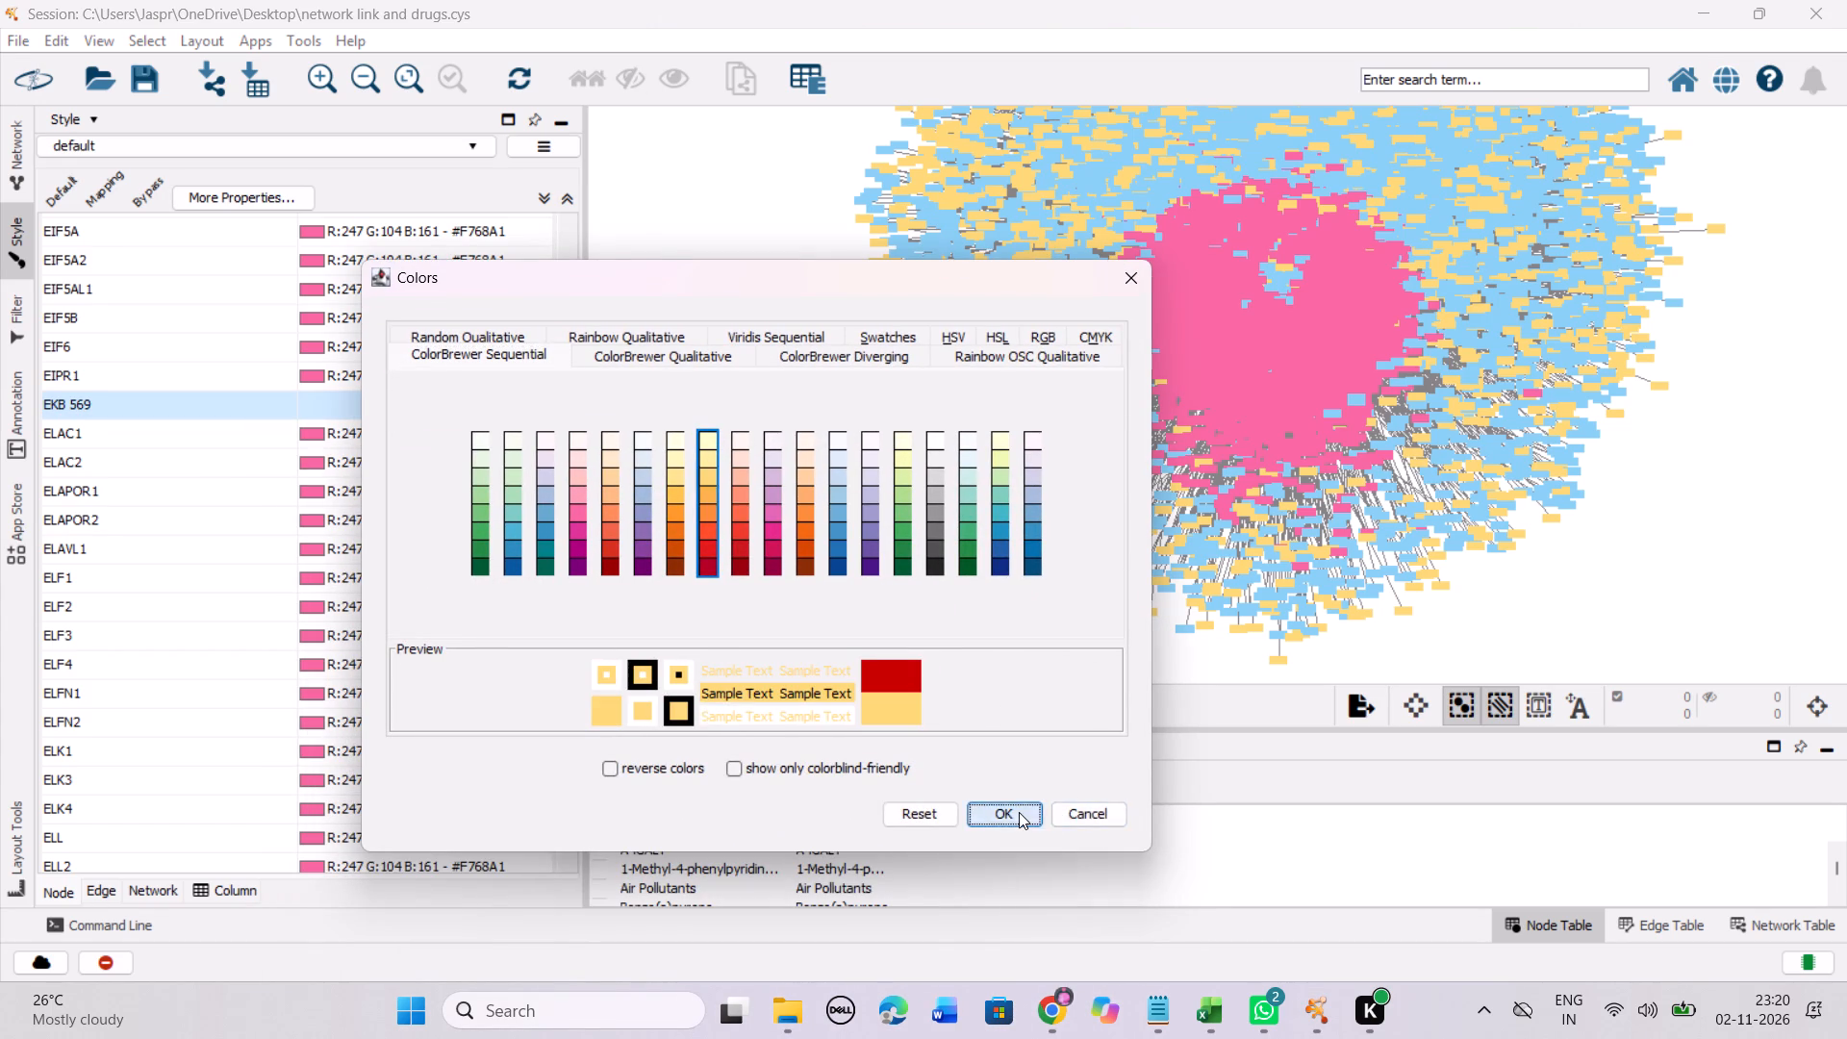
Set the discrete colour mapping of the unmapped entry EM703 to the Yellow-Orange-Red shade #FED976.
{"action": "scroll", "coordinate": [390, 509], "scroll_direction": "down", "scroll_amount": 2}
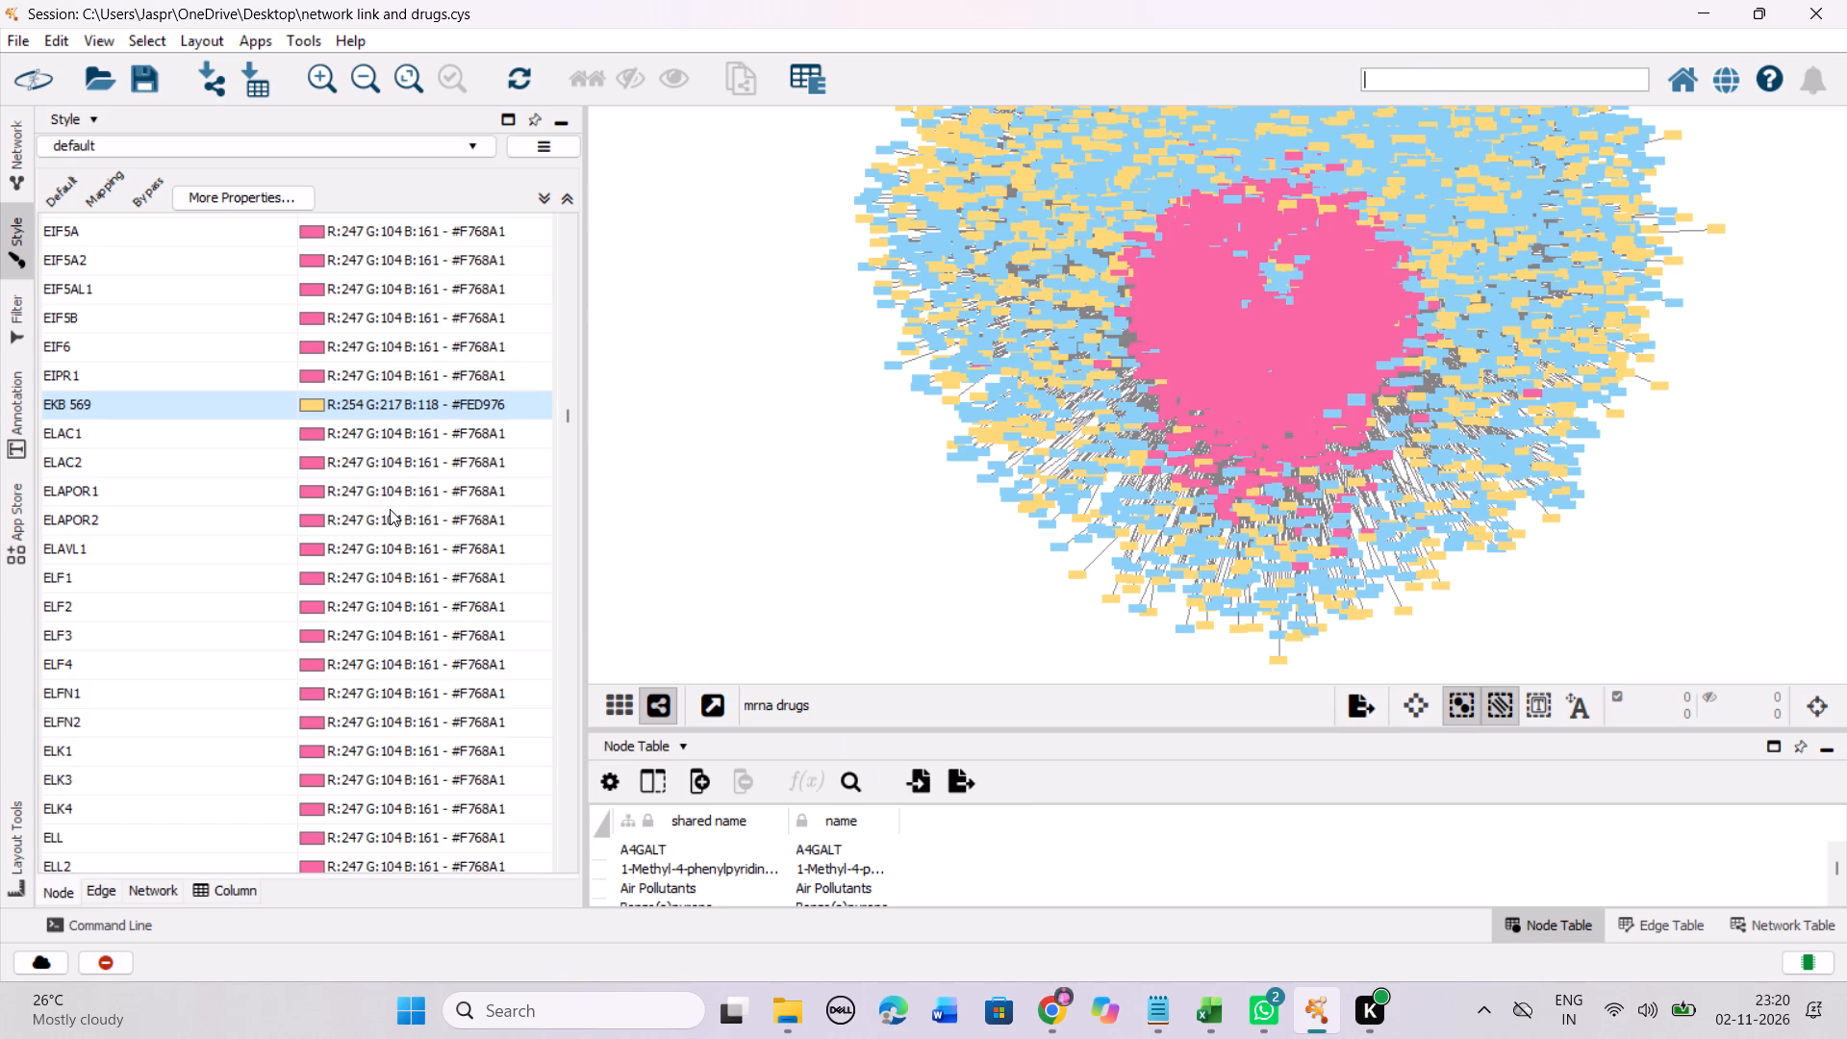
{"action": "scroll", "coordinate": [430, 484], "scroll_direction": "down", "scroll_amount": 16}
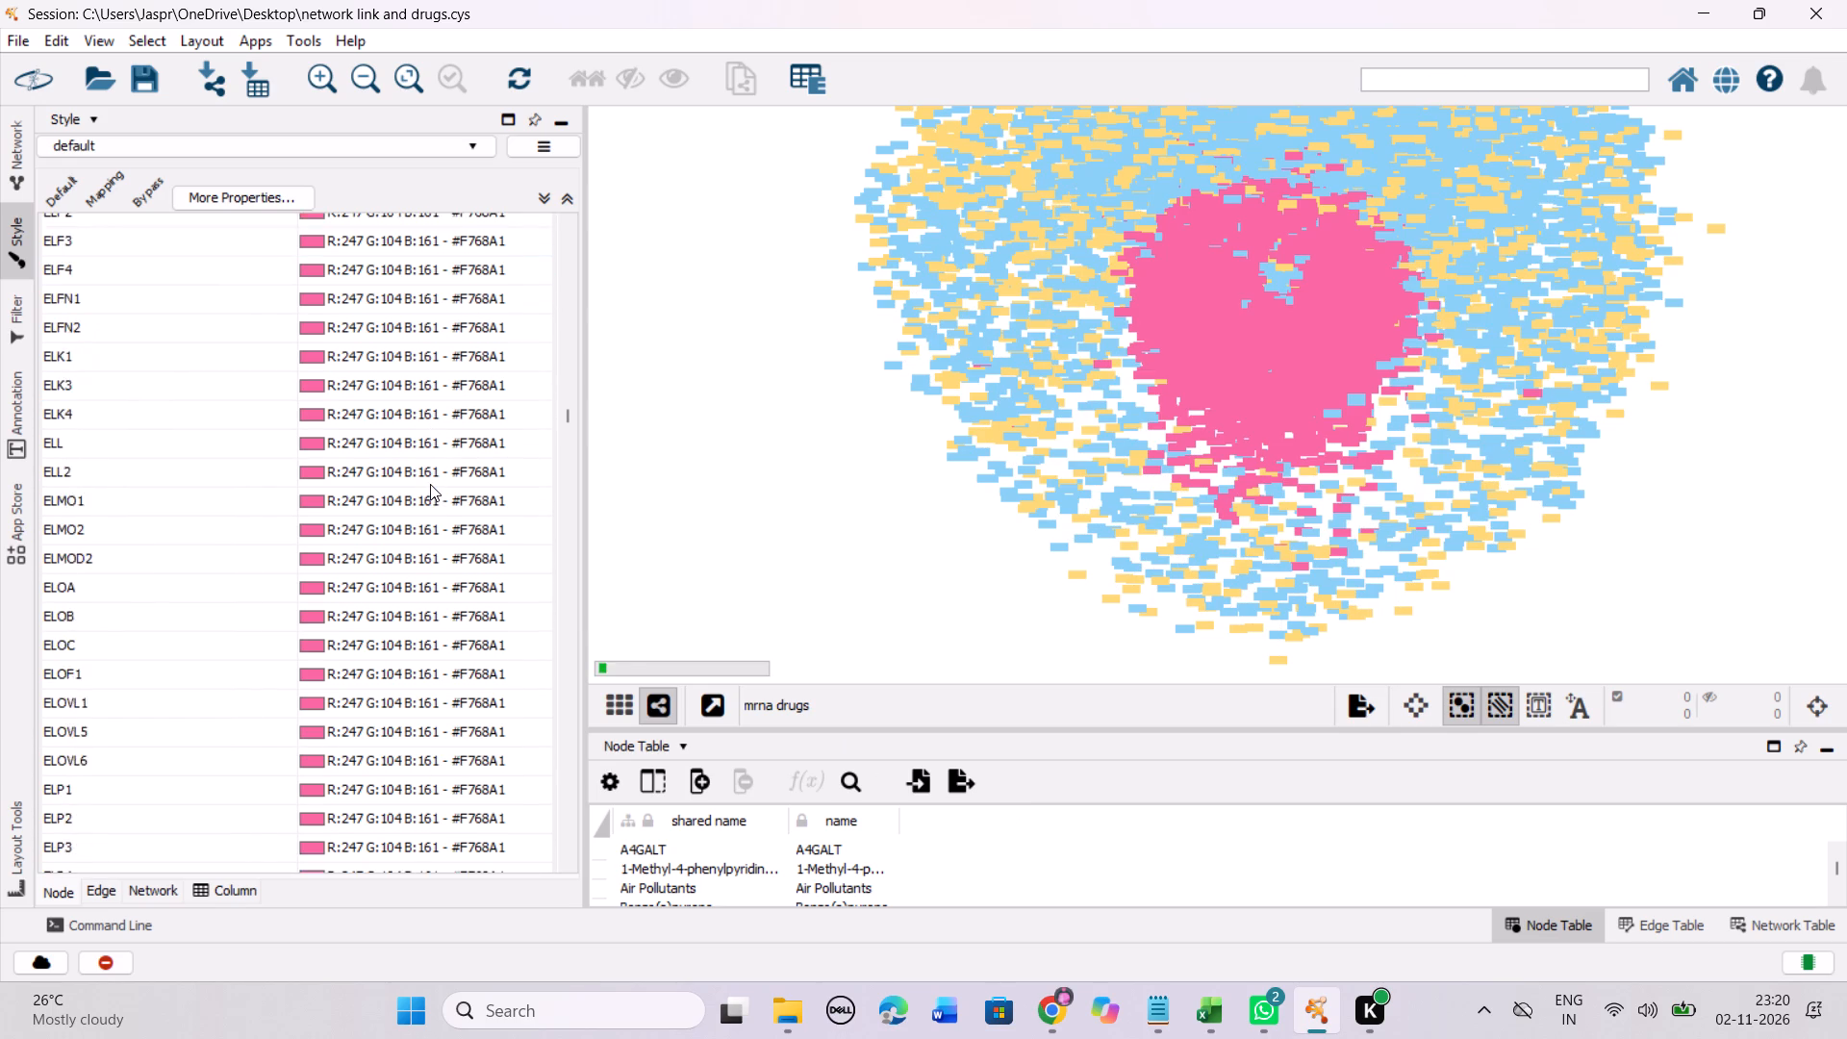
{"action": "scroll", "coordinate": [430, 484], "scroll_direction": "down", "scroll_amount": 16}
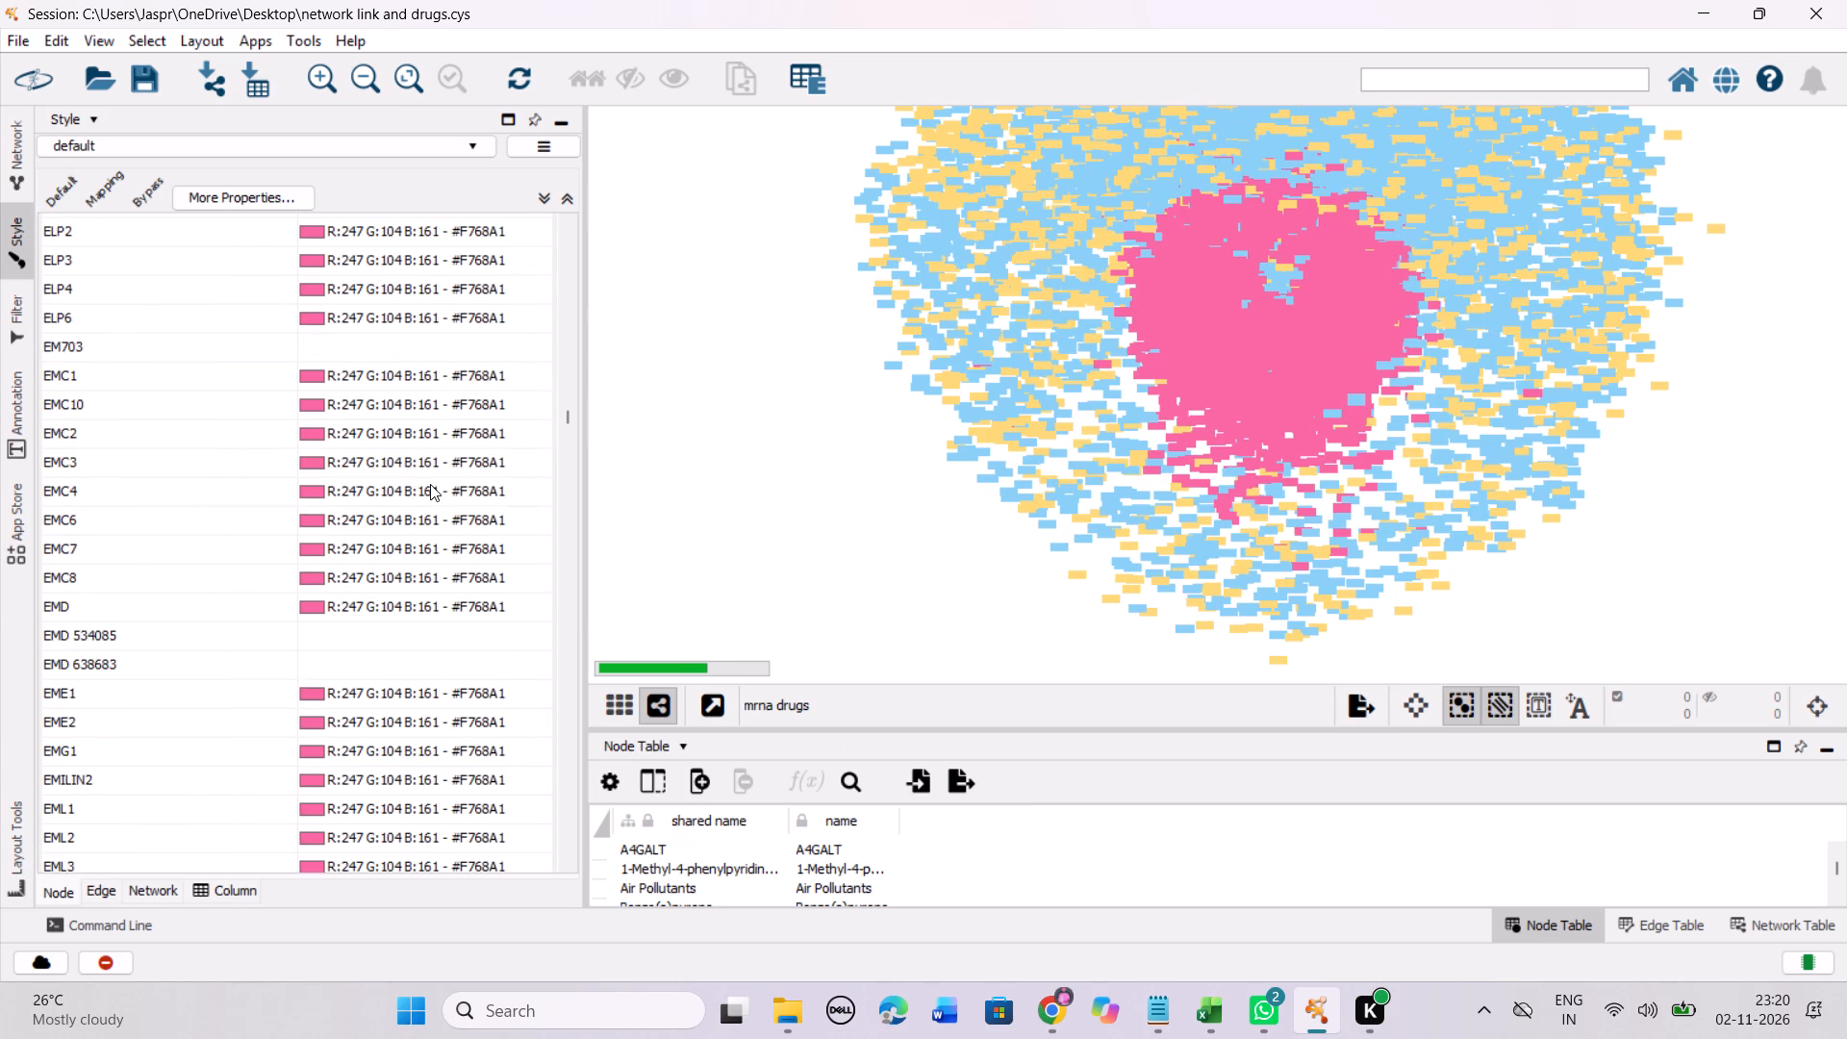
{"action": "left_click", "coordinate": [237, 345]}
{"action": "right_click", "coordinate": [237, 345]}
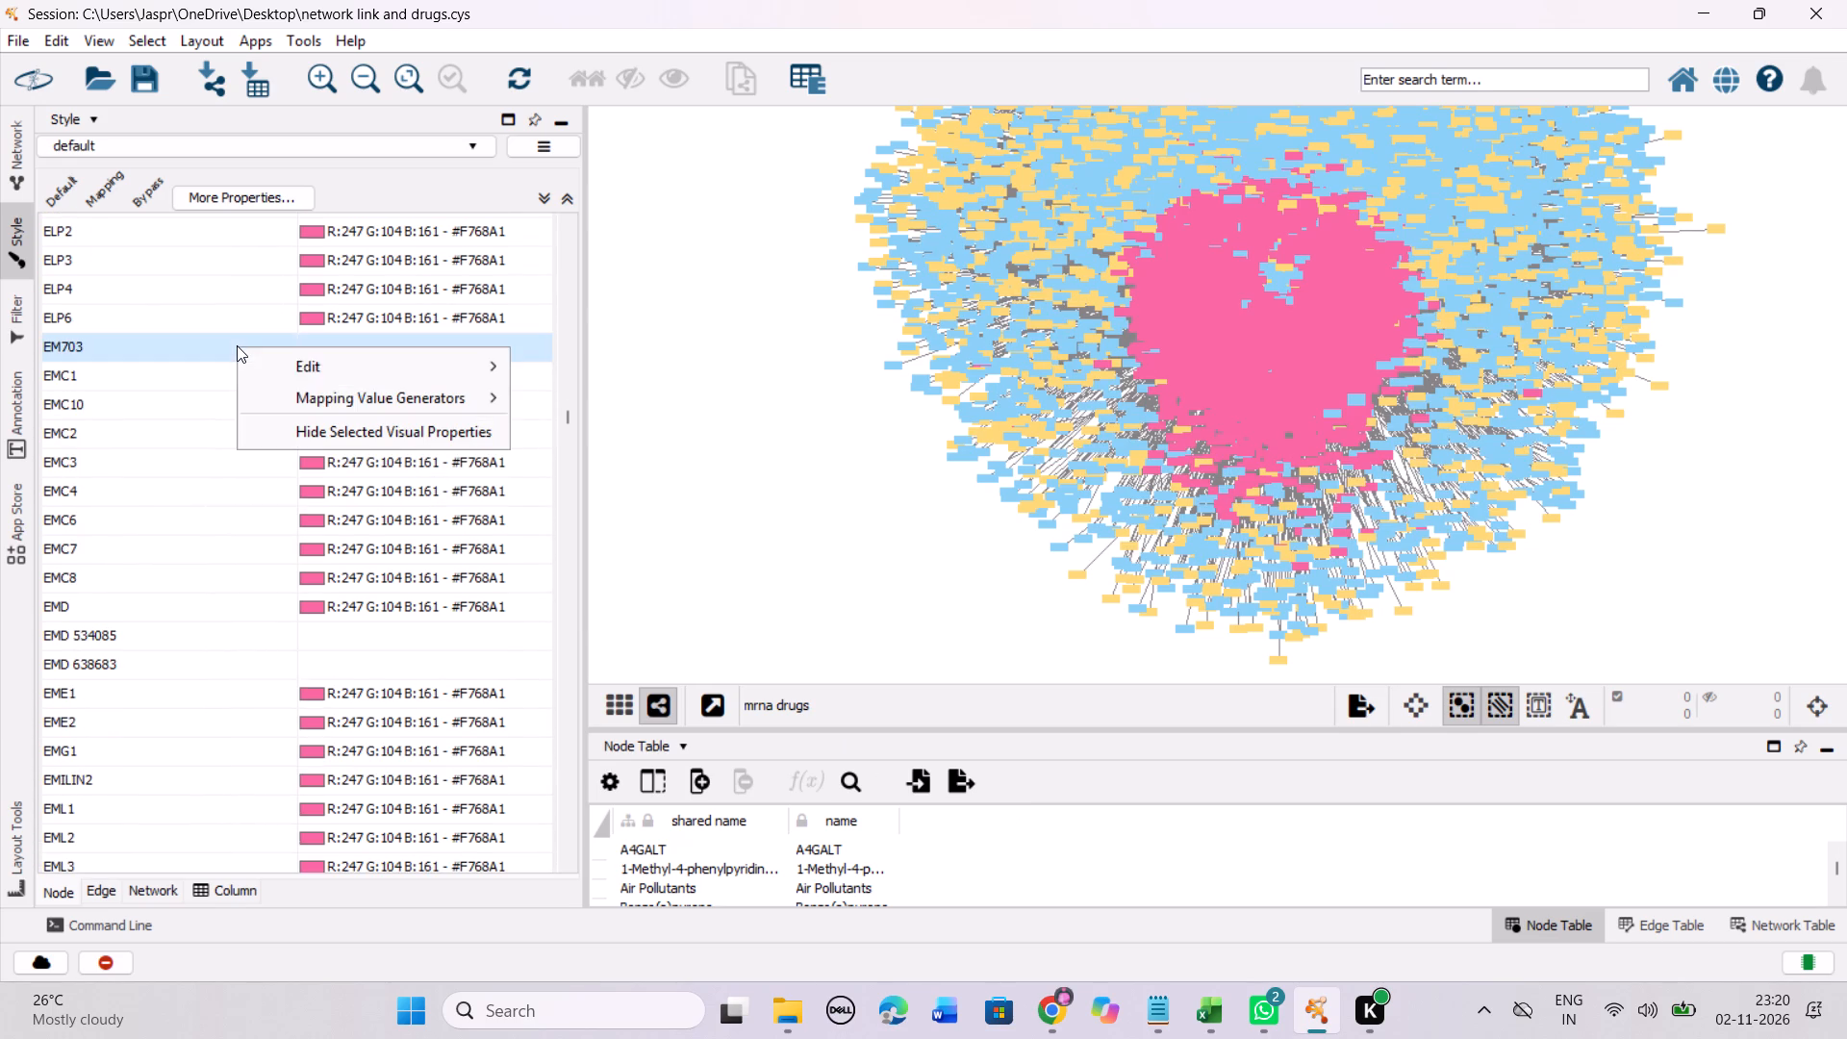
{"action": "left_click", "coordinate": [609, 367]}
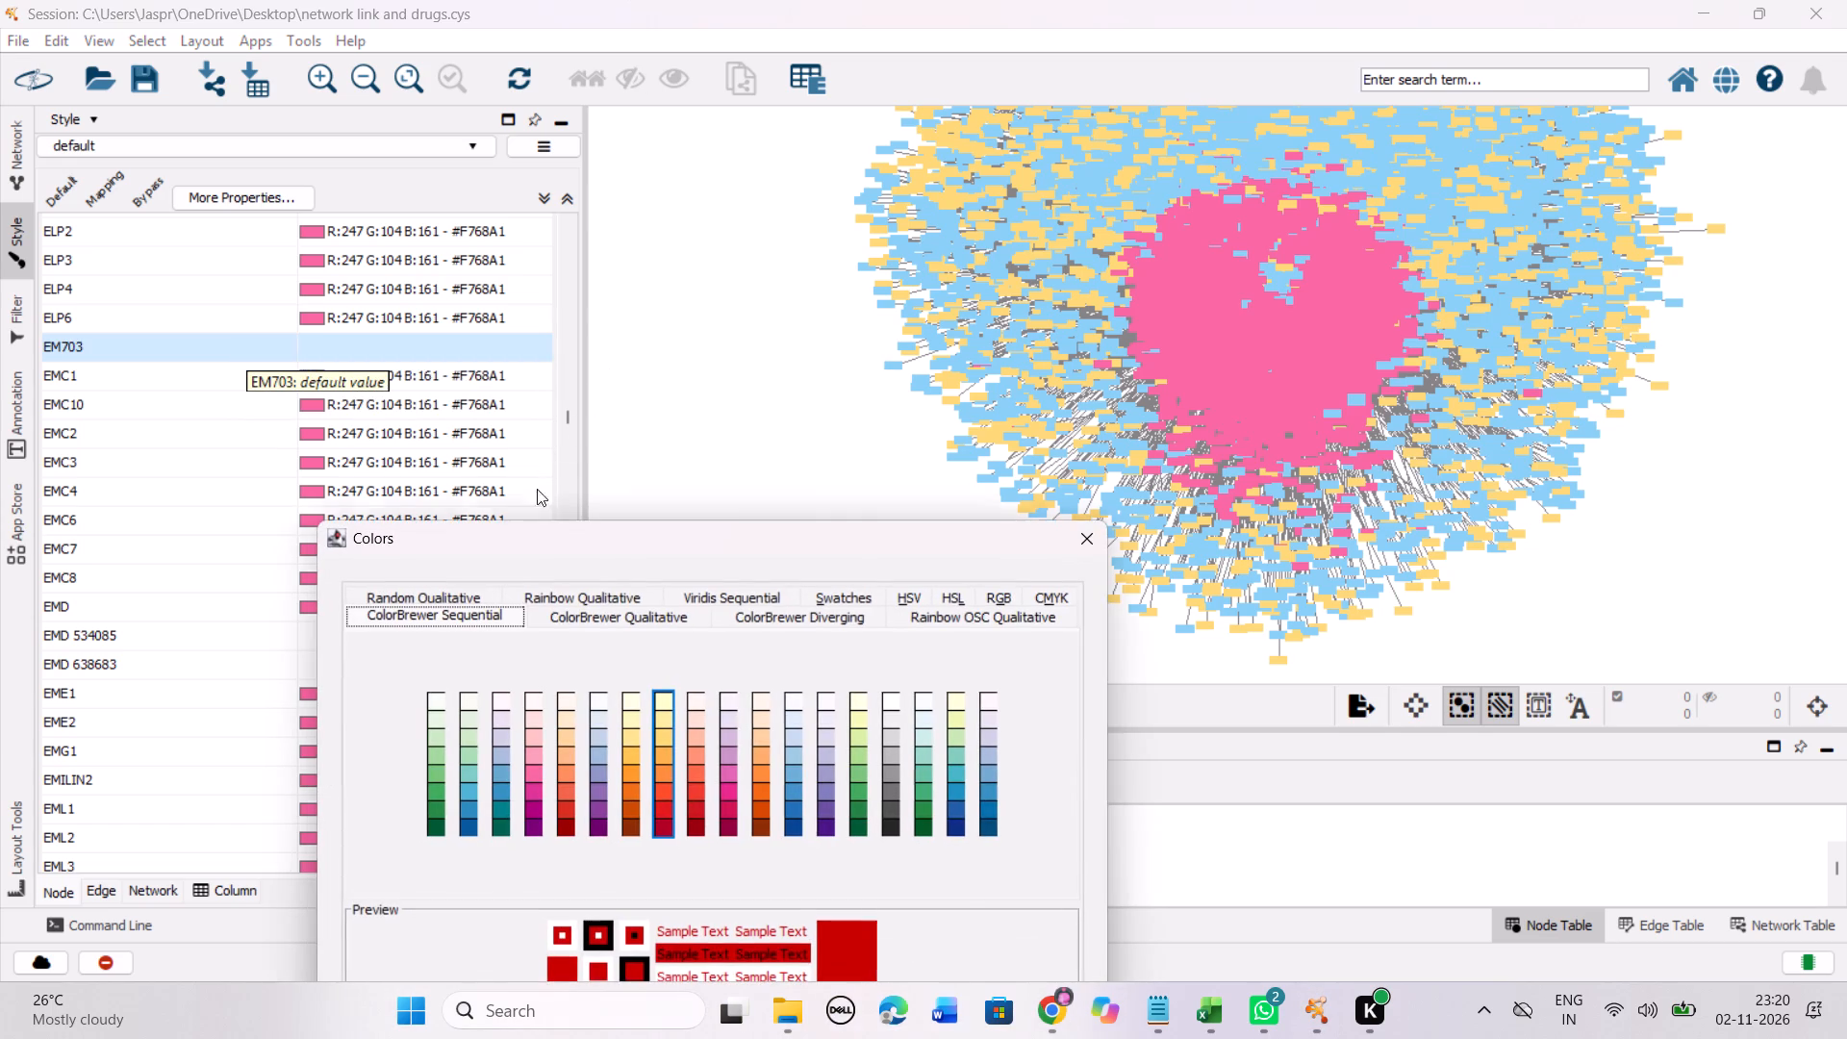
{"action": "left_click_drag", "start_coordinate": [519, 543], "coordinate": [538, 243]}
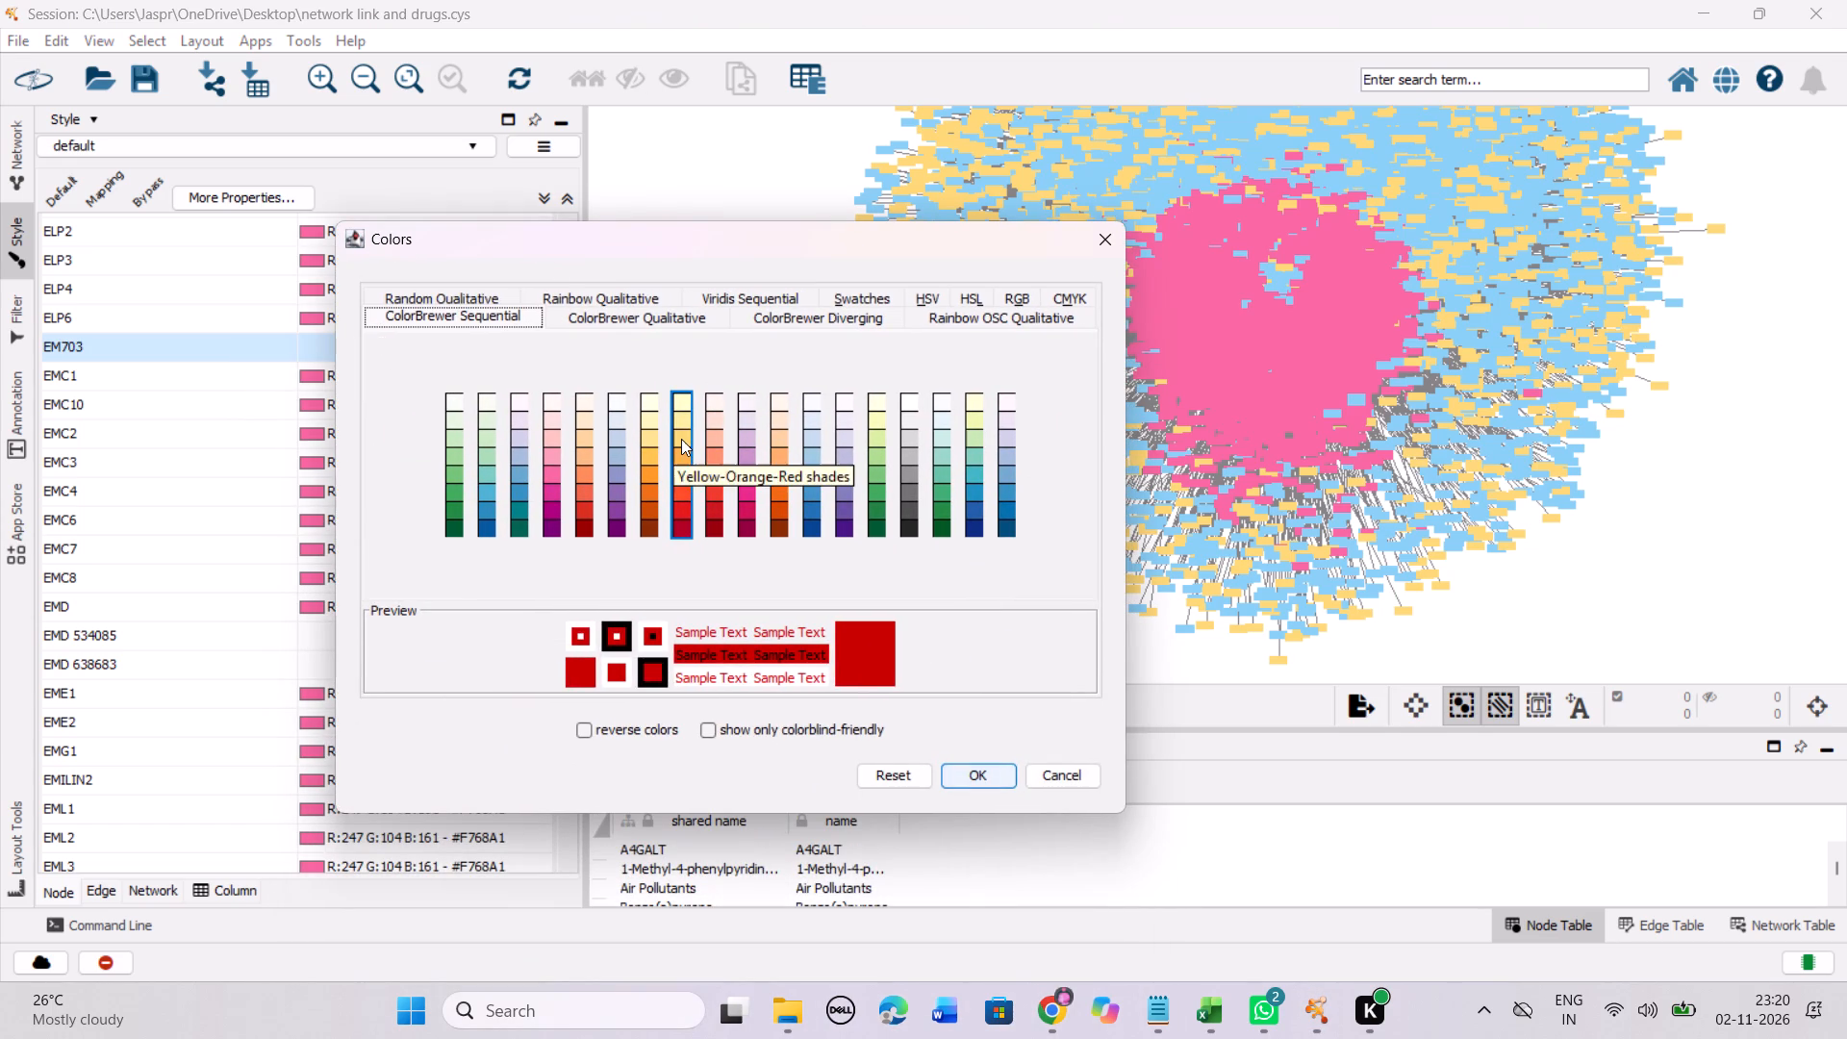
{"action": "left_click", "coordinate": [680, 440]}
{"action": "left_click", "coordinate": [976, 780]}
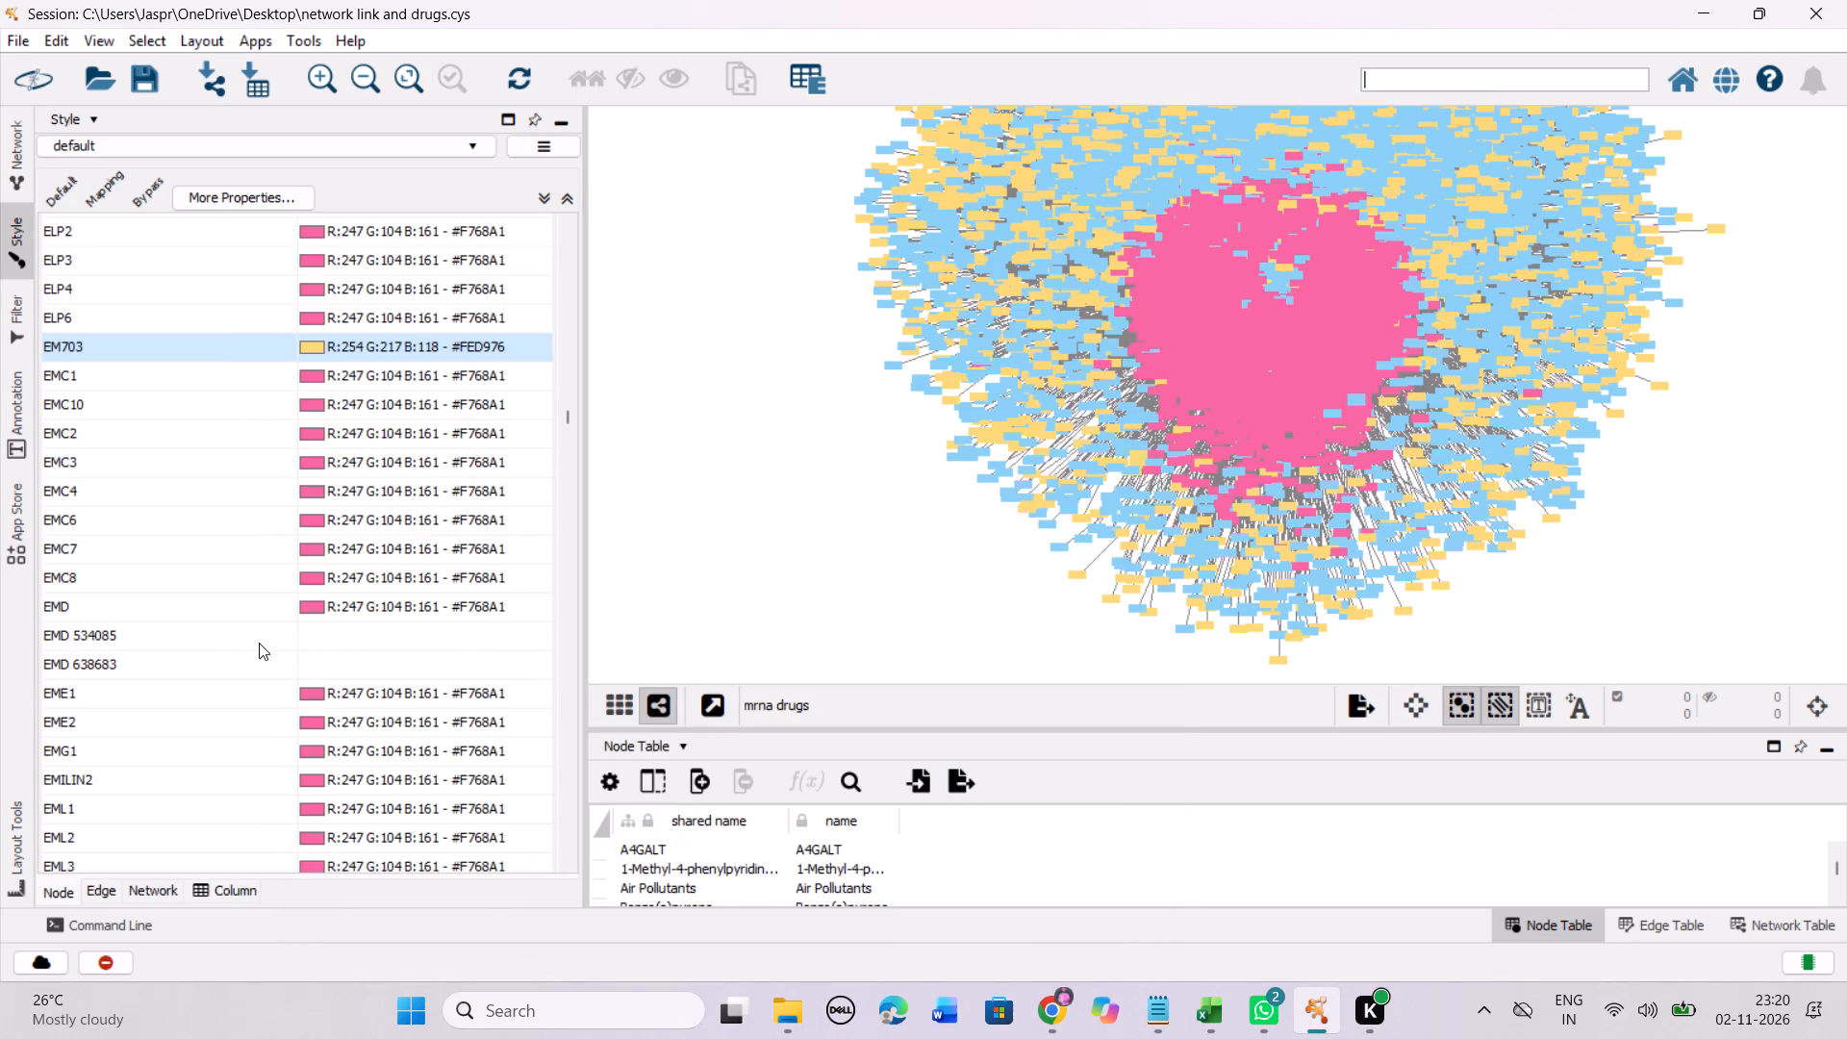
Set the discrete colour mappings of EMD 534085 and EMD 638683 together to the Yellow-Orange-Red shade #FED976.
{"action": "scroll", "coordinate": [389, 448], "scroll_direction": "down", "scroll_amount": 5}
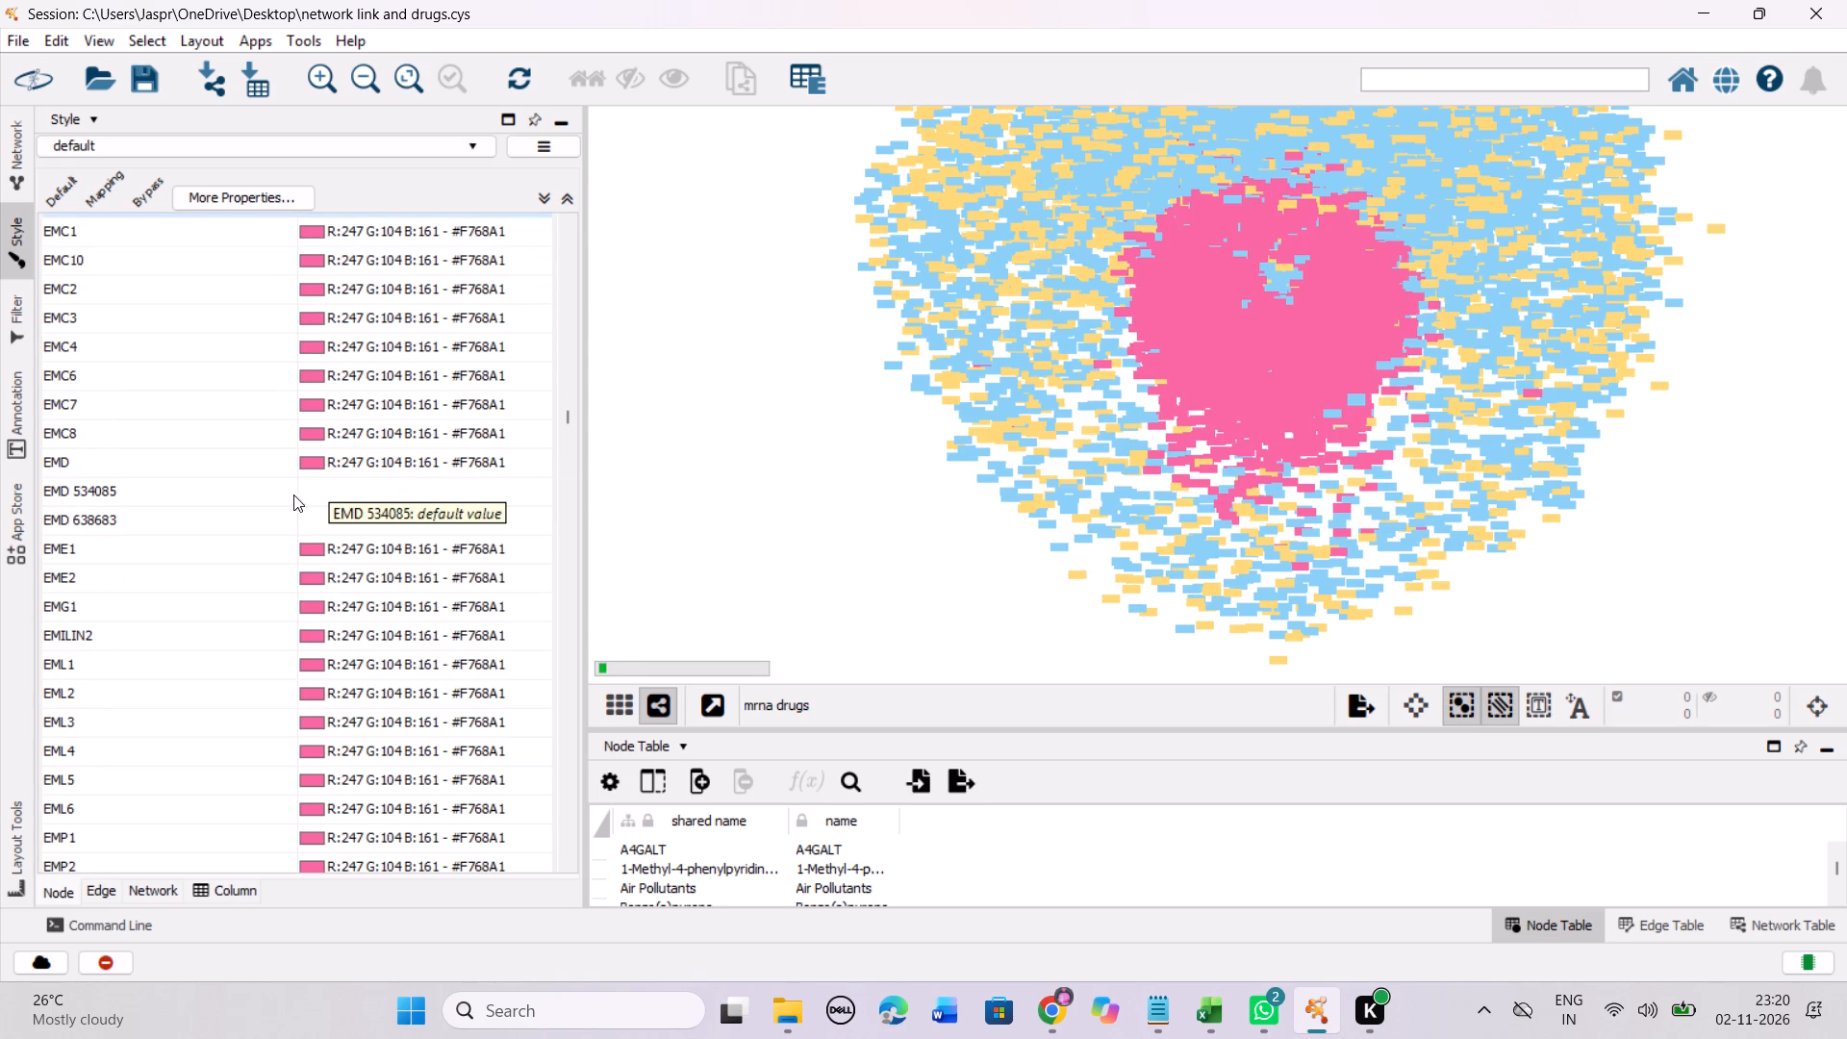
{"action": "left_click_drag", "start_coordinate": [278, 494], "coordinate": [272, 517]}
{"action": "right_click", "coordinate": [272, 517]}
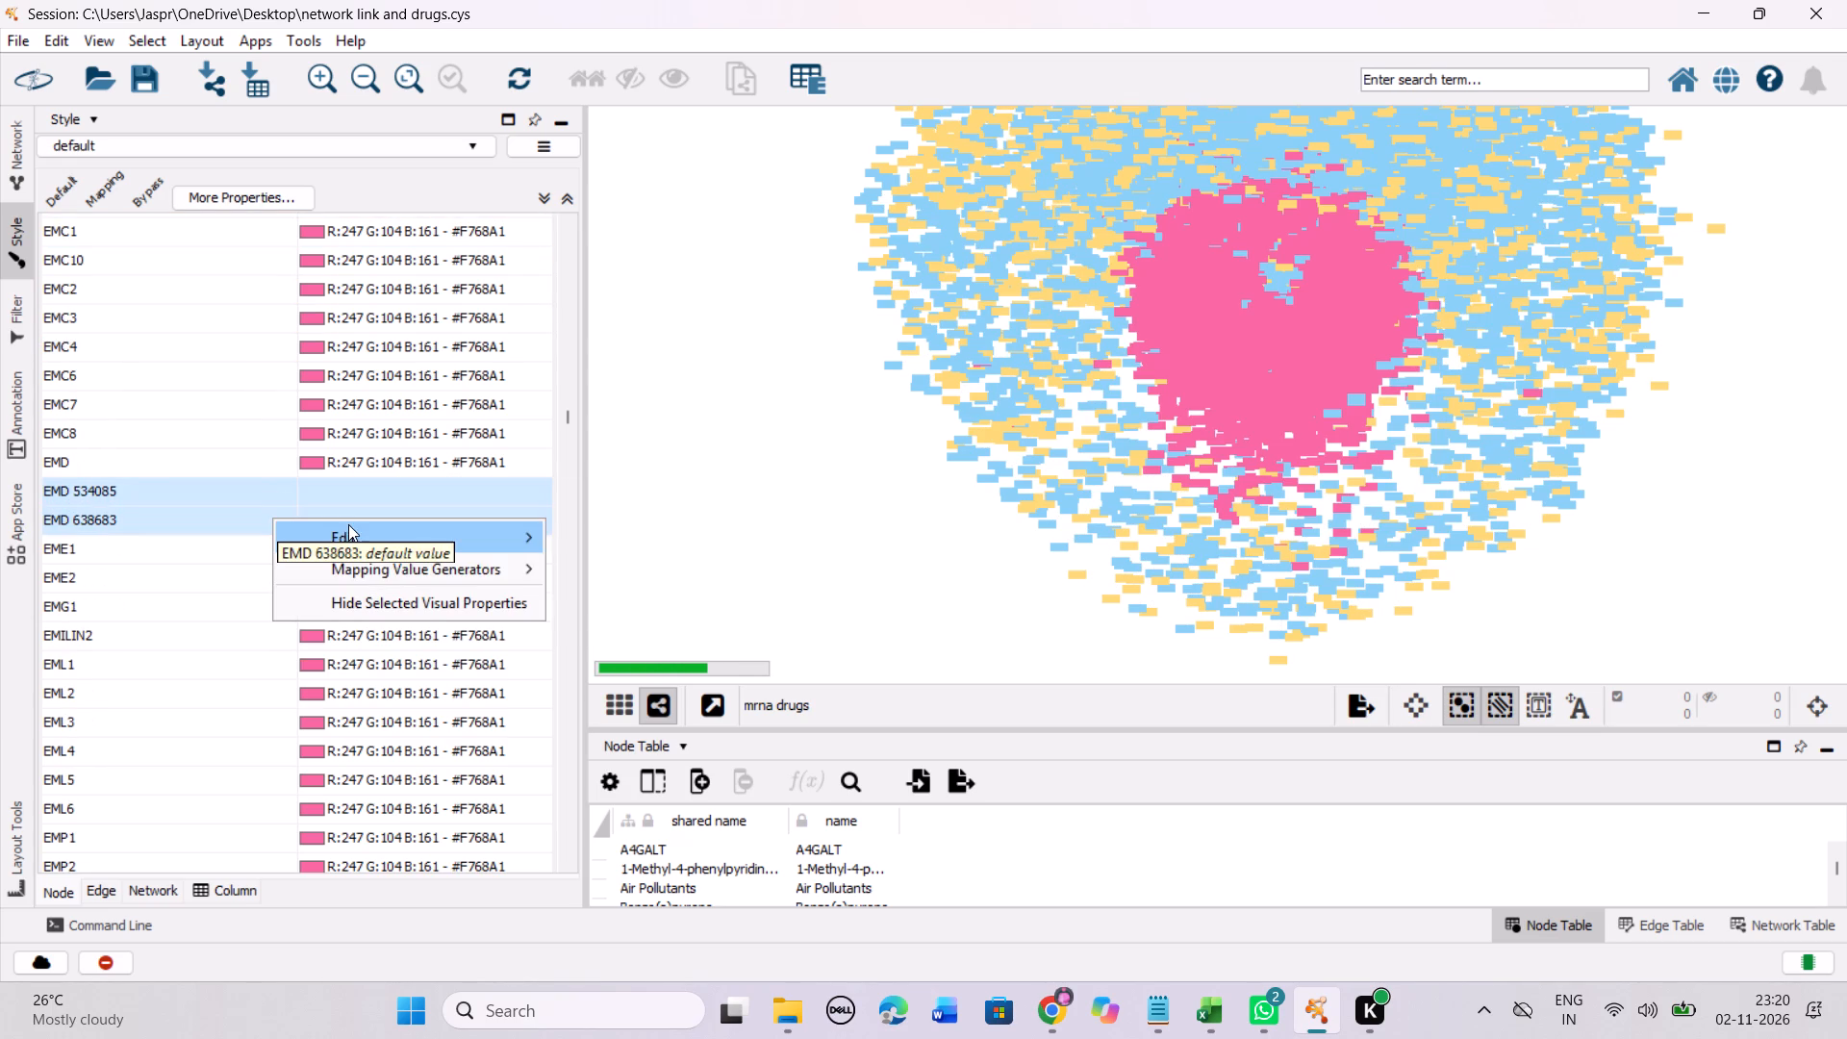
{"action": "left_click", "coordinate": [587, 544]}
{"action": "left_click_drag", "start_coordinate": [494, 543], "coordinate": [497, 538]}
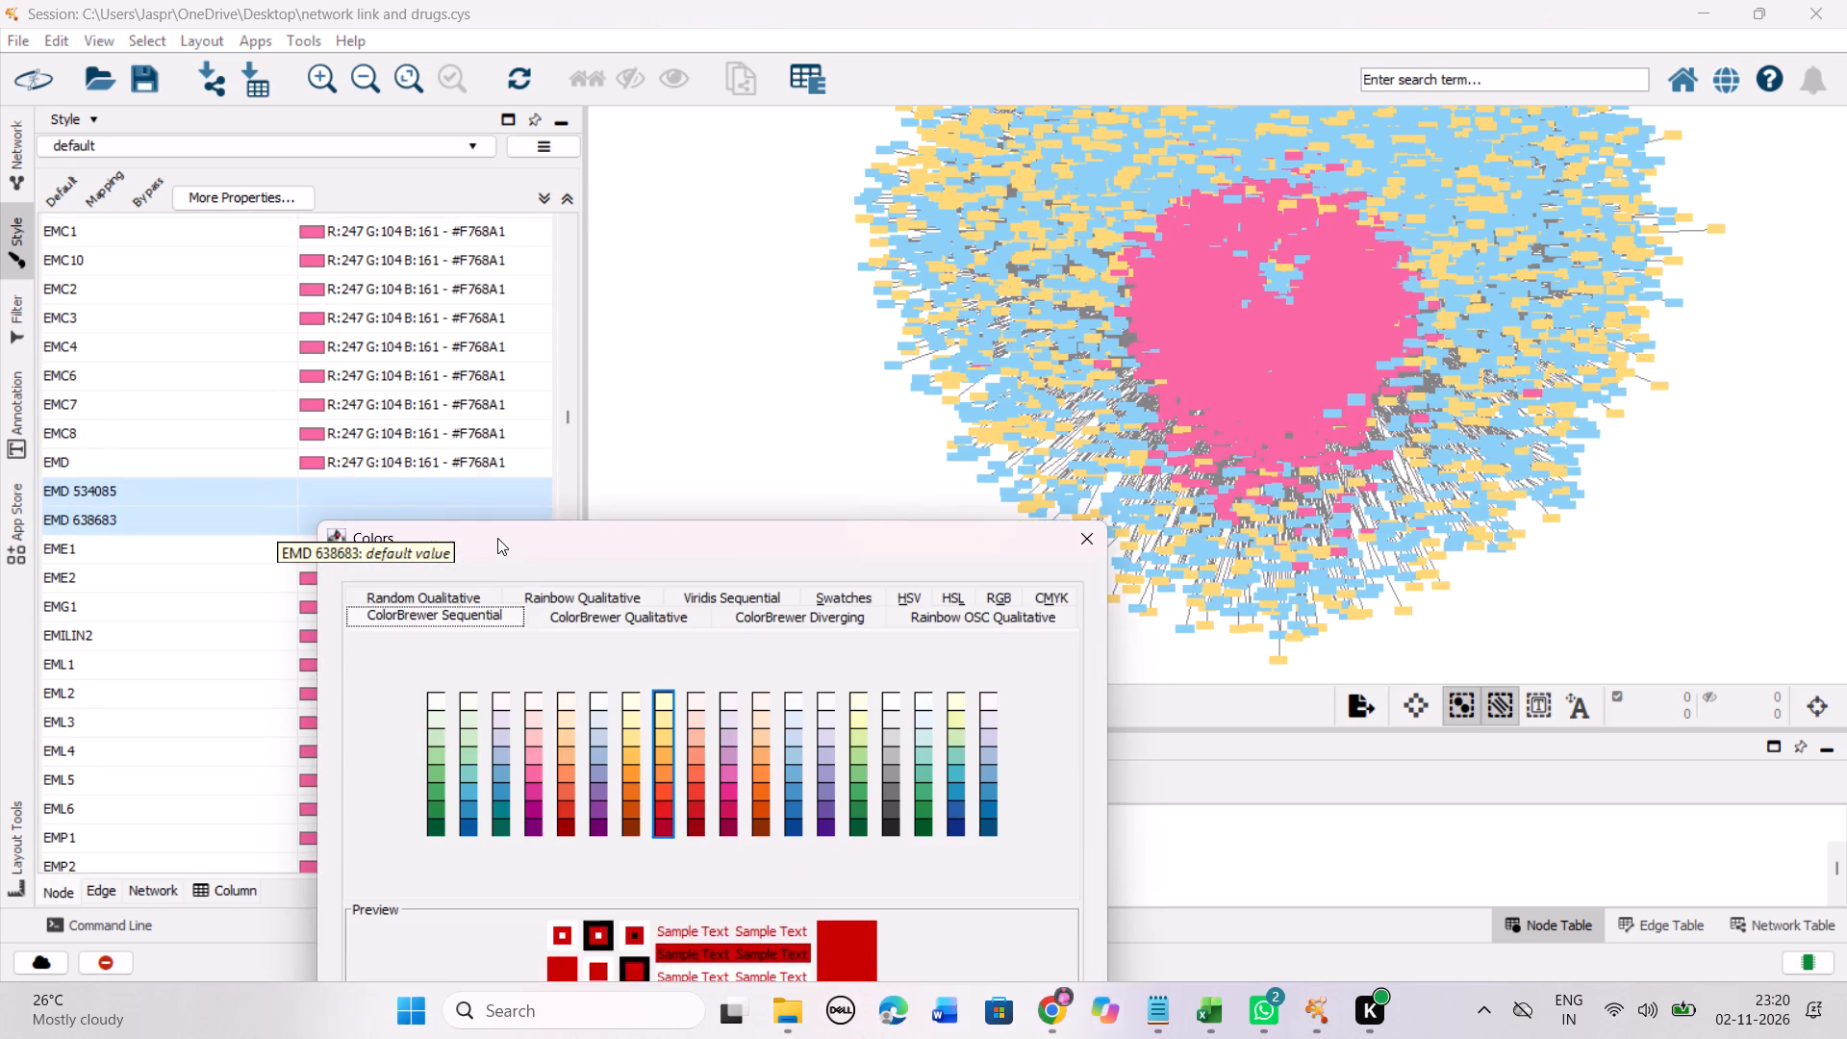
{"action": "left_click_drag", "start_coordinate": [497, 538], "coordinate": [529, 321]}
{"action": "left_click", "coordinate": [703, 516]}
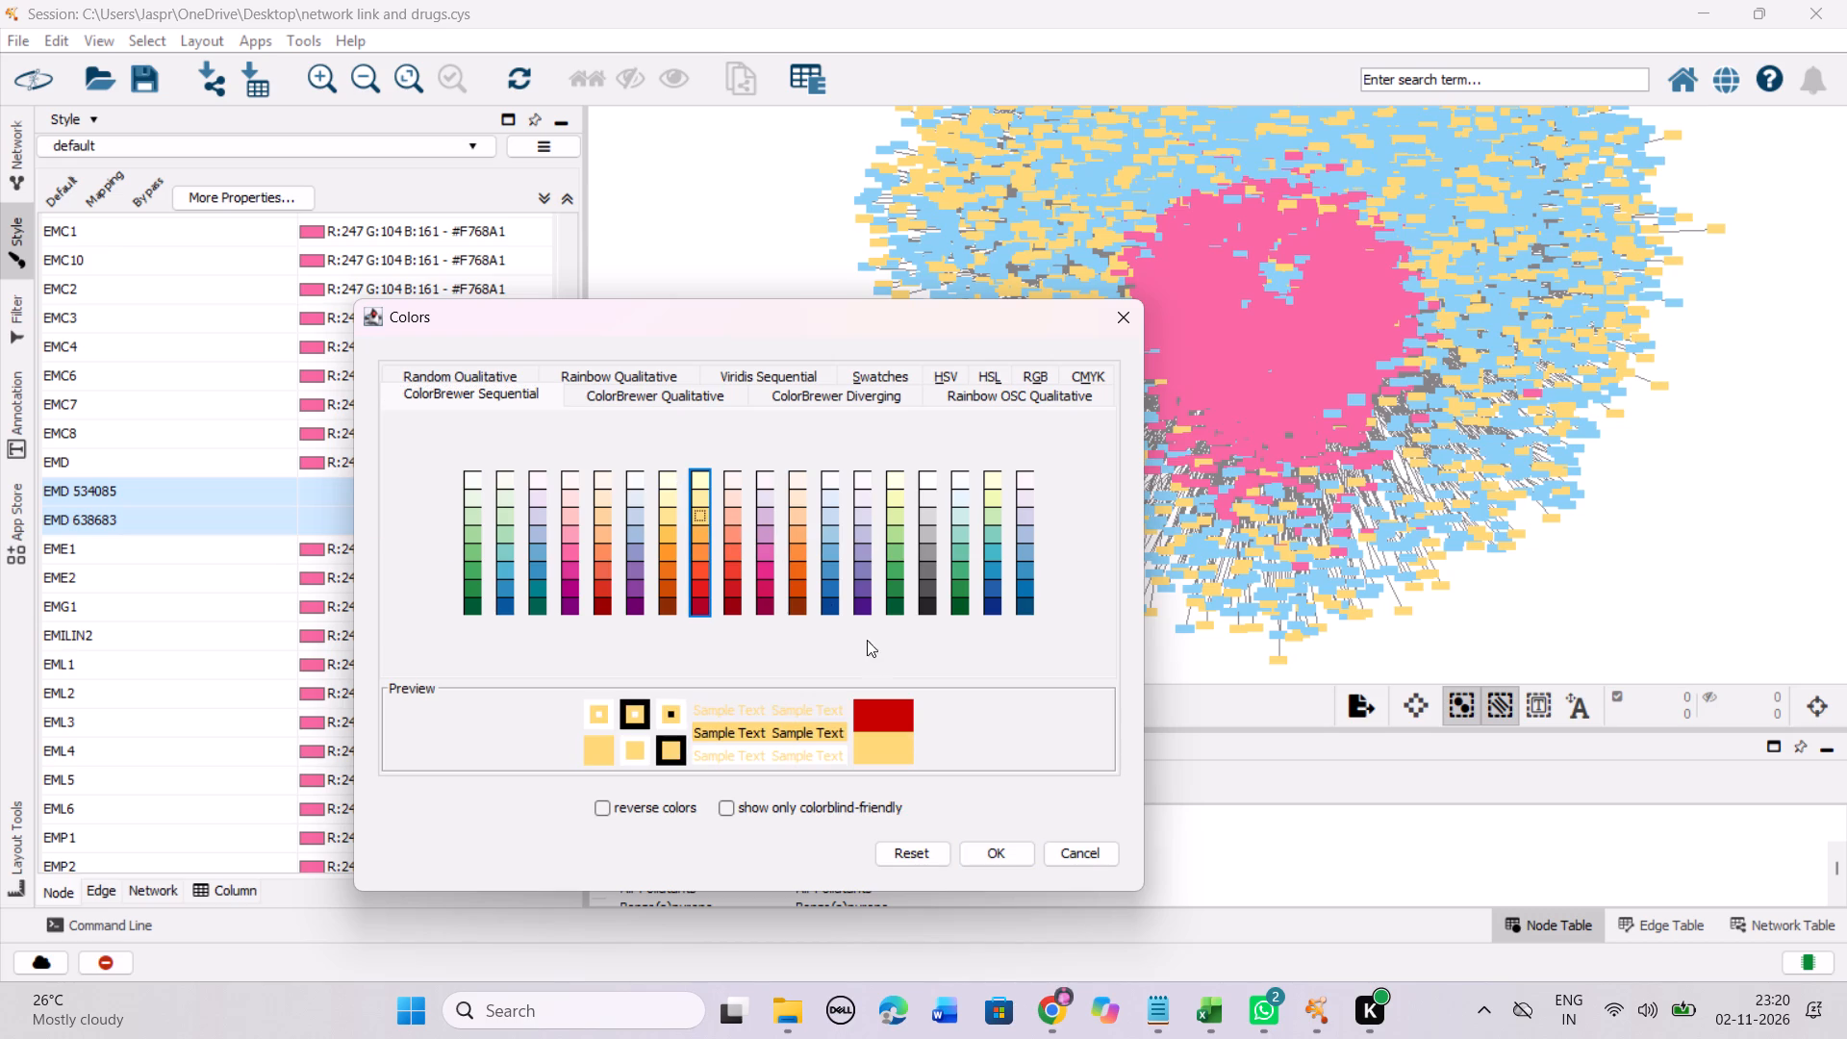
{"action": "left_click", "coordinate": [987, 845]}
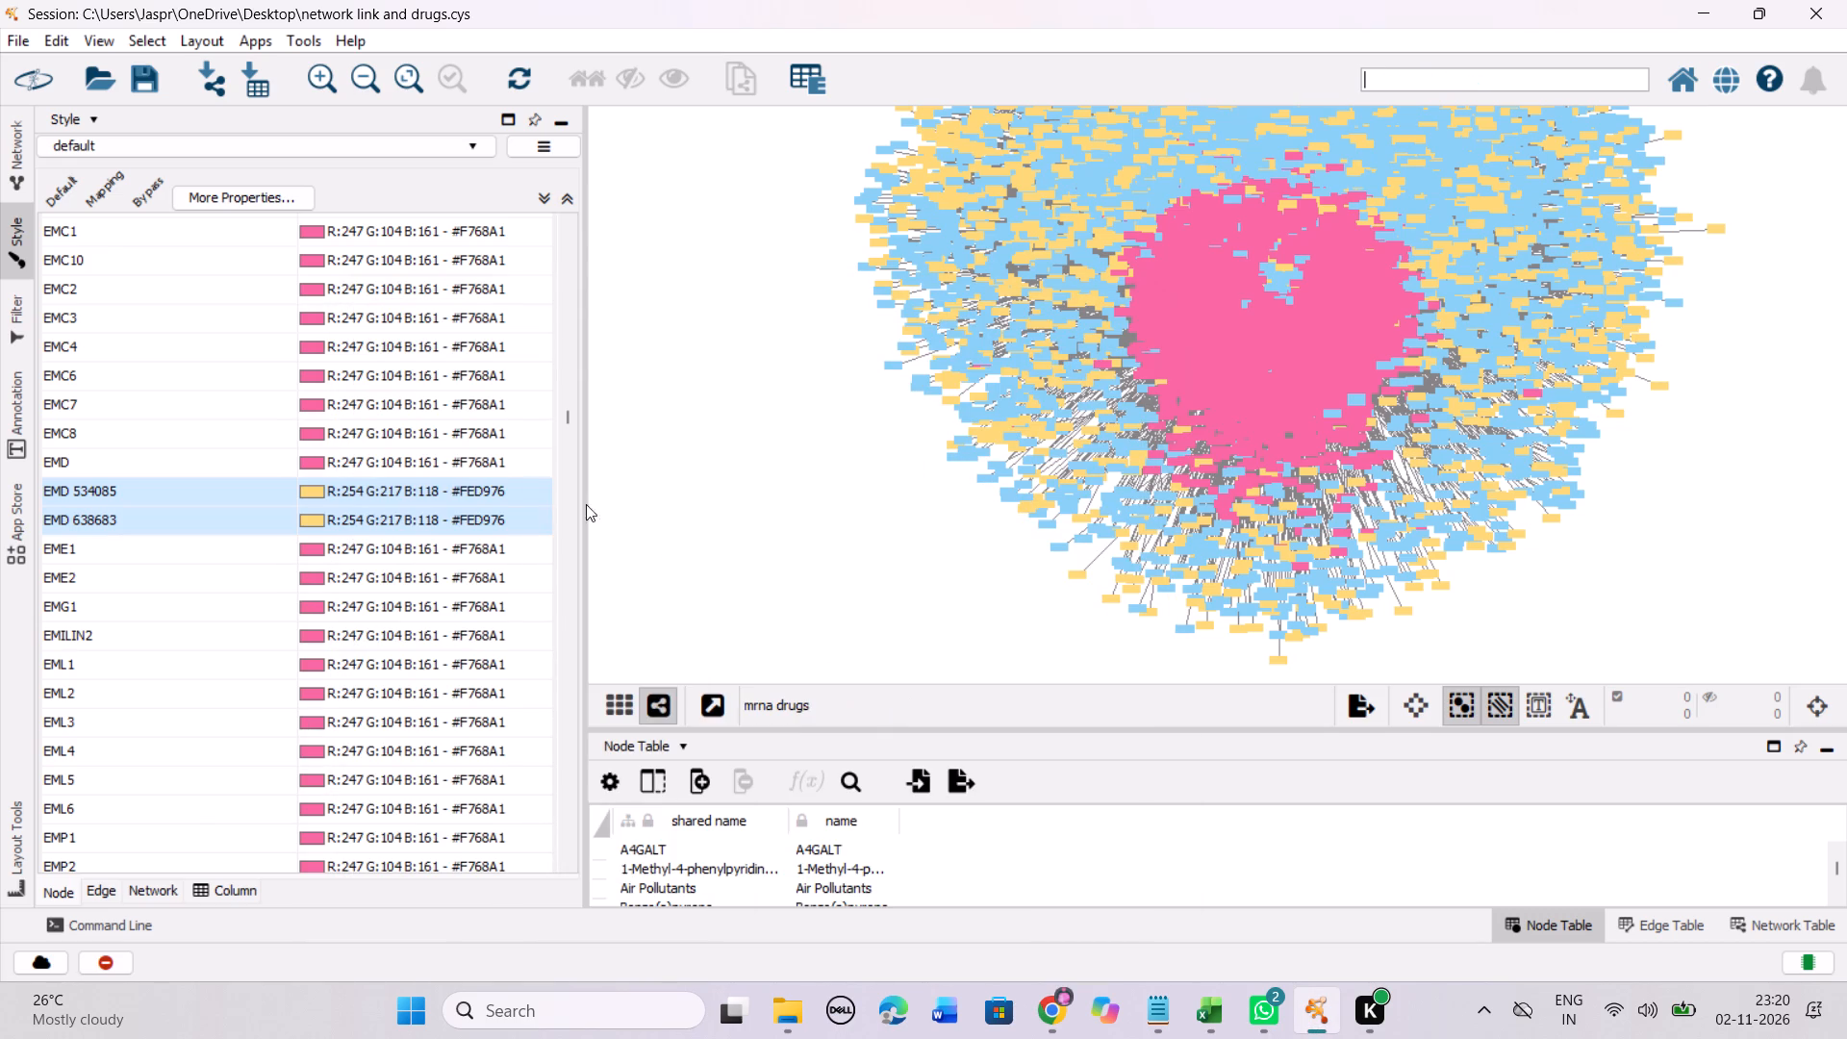
Set the discrete colour mapping of the unmapped entry EPI 001 to the Yellow-Orange-Red shade #FED976.
{"action": "scroll", "coordinate": [518, 469], "scroll_direction": "down", "scroll_amount": 5}
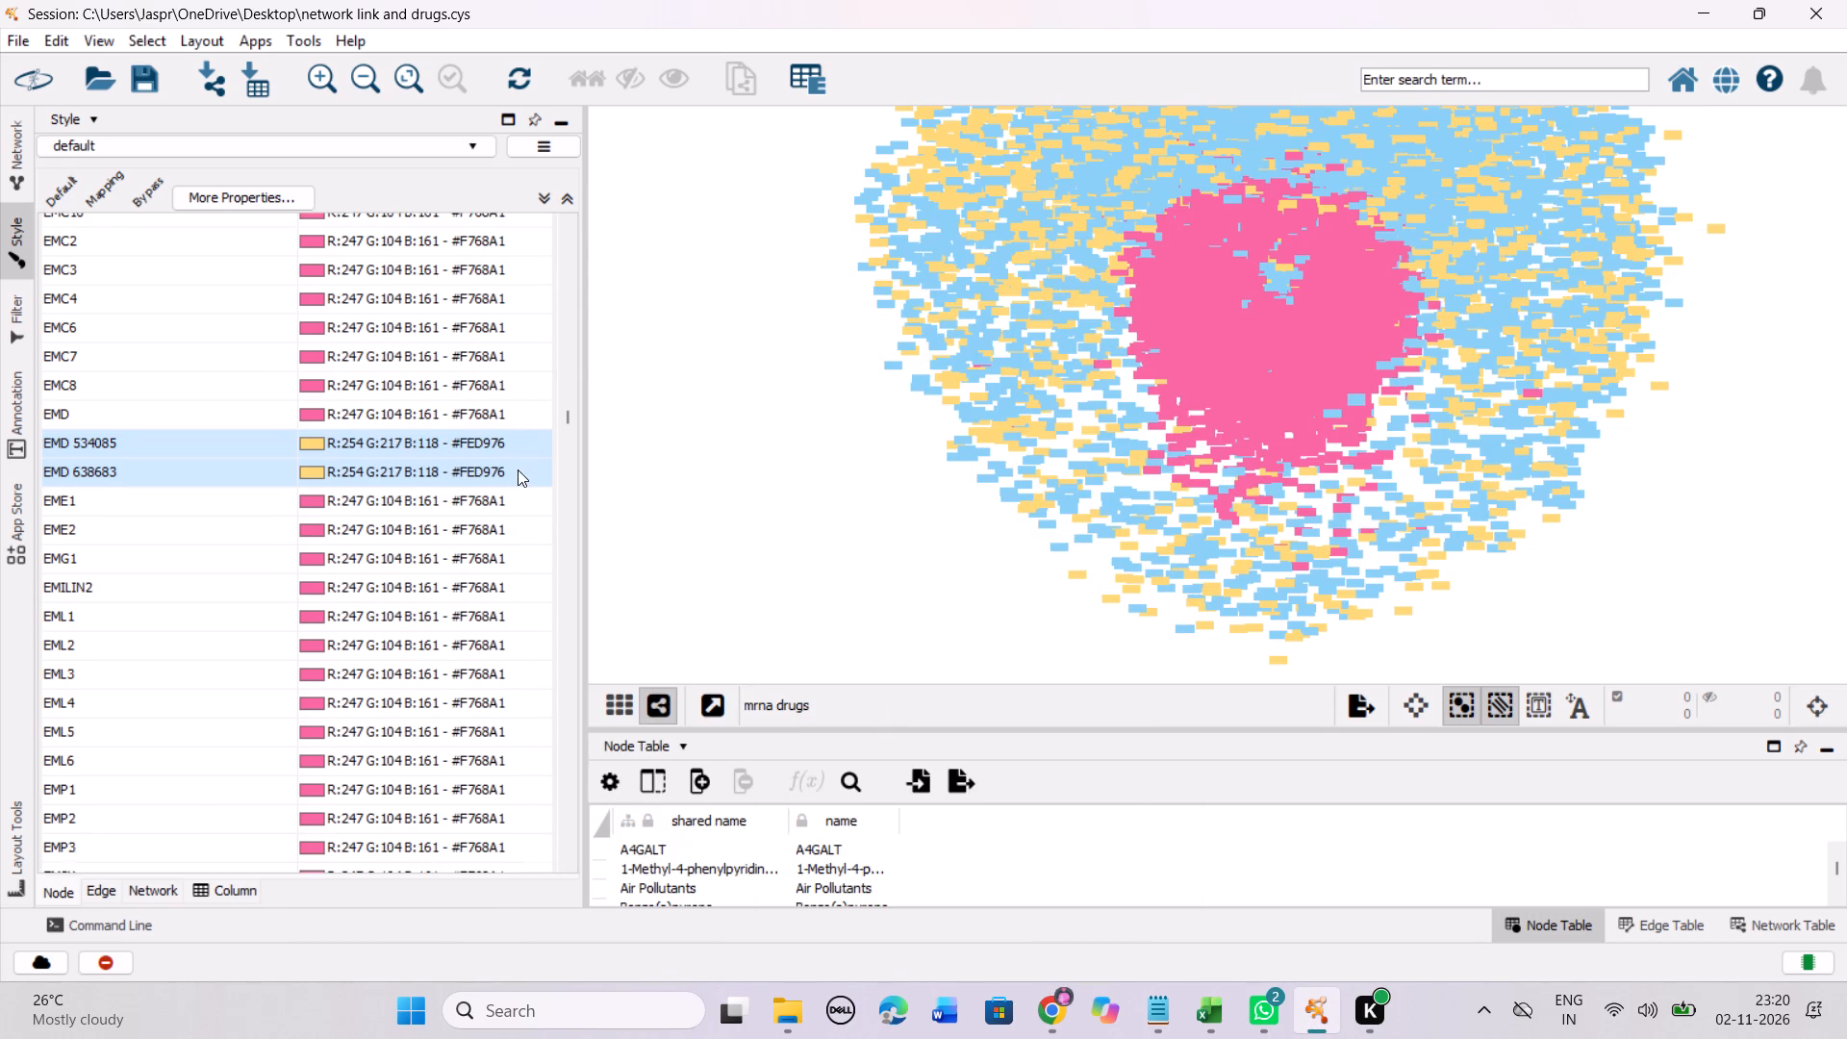
{"action": "scroll", "coordinate": [518, 469], "scroll_direction": "down", "scroll_amount": 15}
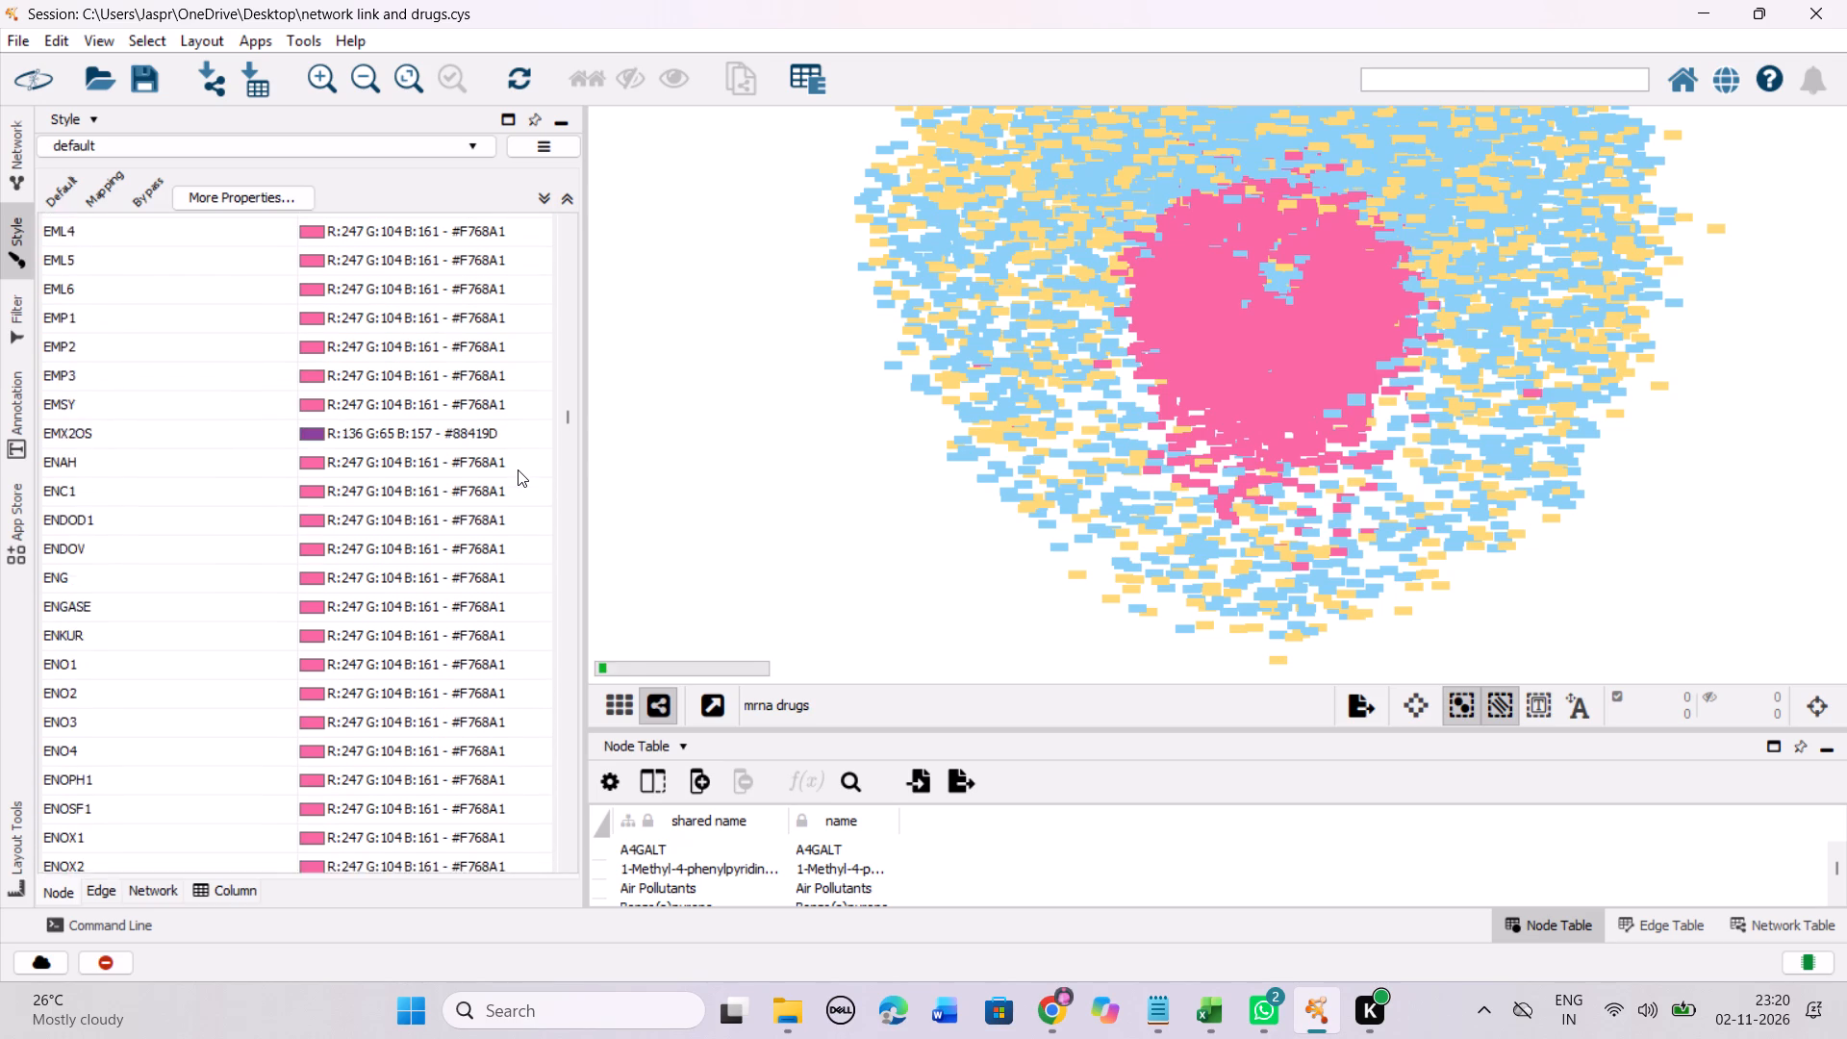
{"action": "scroll", "coordinate": [518, 469], "scroll_direction": "down", "scroll_amount": 13}
{"action": "scroll", "coordinate": [518, 469], "scroll_direction": "down", "scroll_amount": 13}
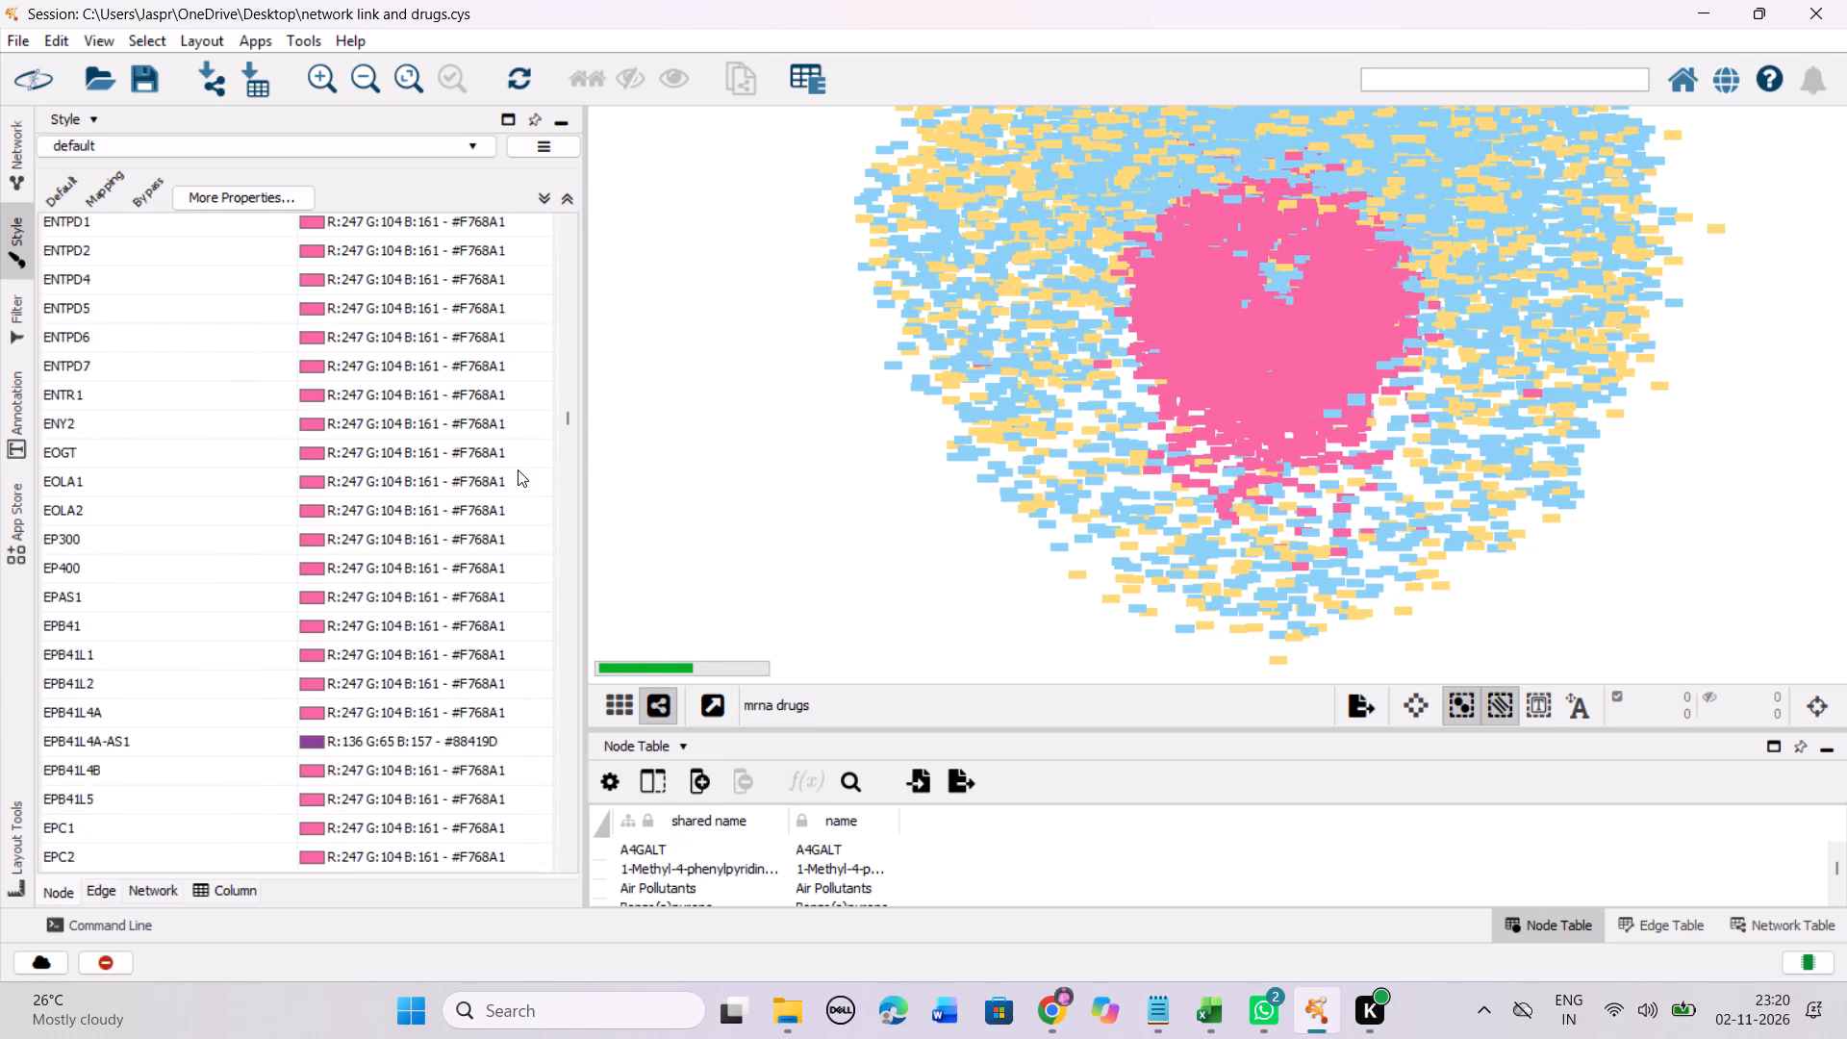
{"action": "scroll", "coordinate": [518, 469], "scroll_direction": "down", "scroll_amount": 20}
{"action": "scroll", "coordinate": [518, 469], "scroll_direction": "down", "scroll_amount": 5}
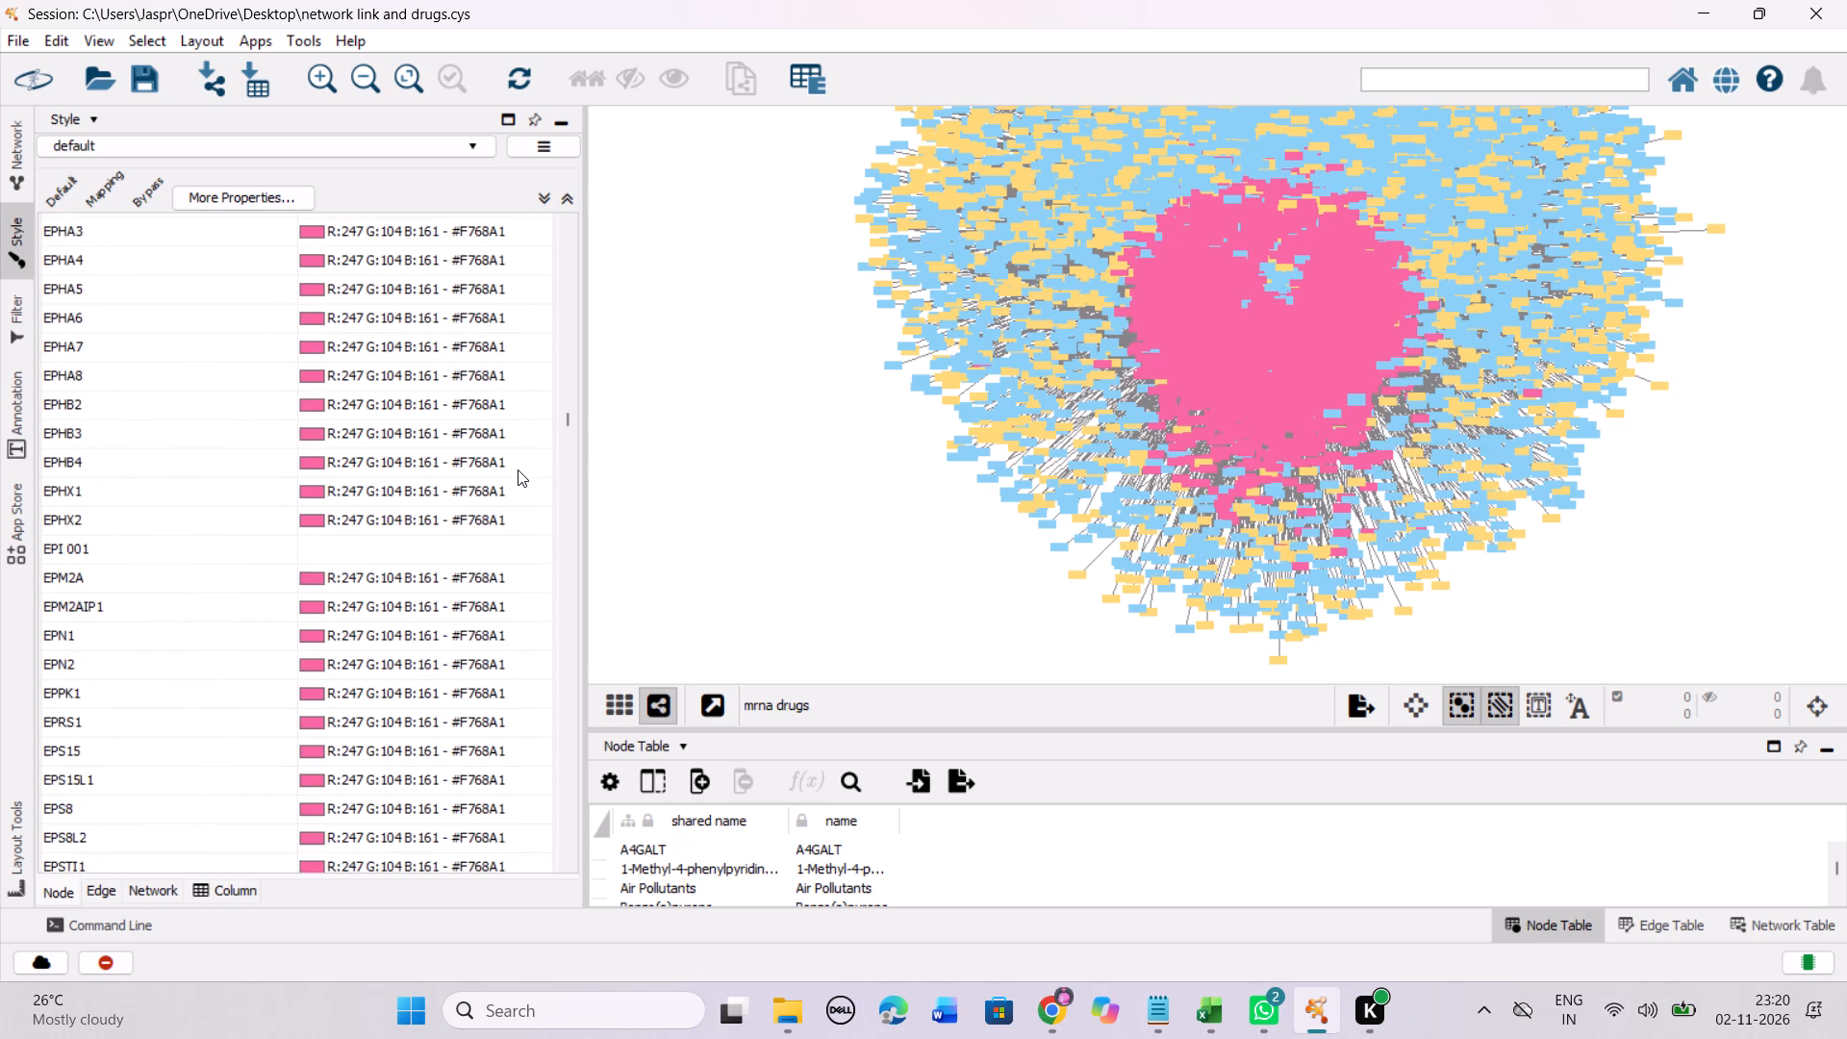
{"action": "scroll", "coordinate": [518, 469], "scroll_direction": "down", "scroll_amount": 8}
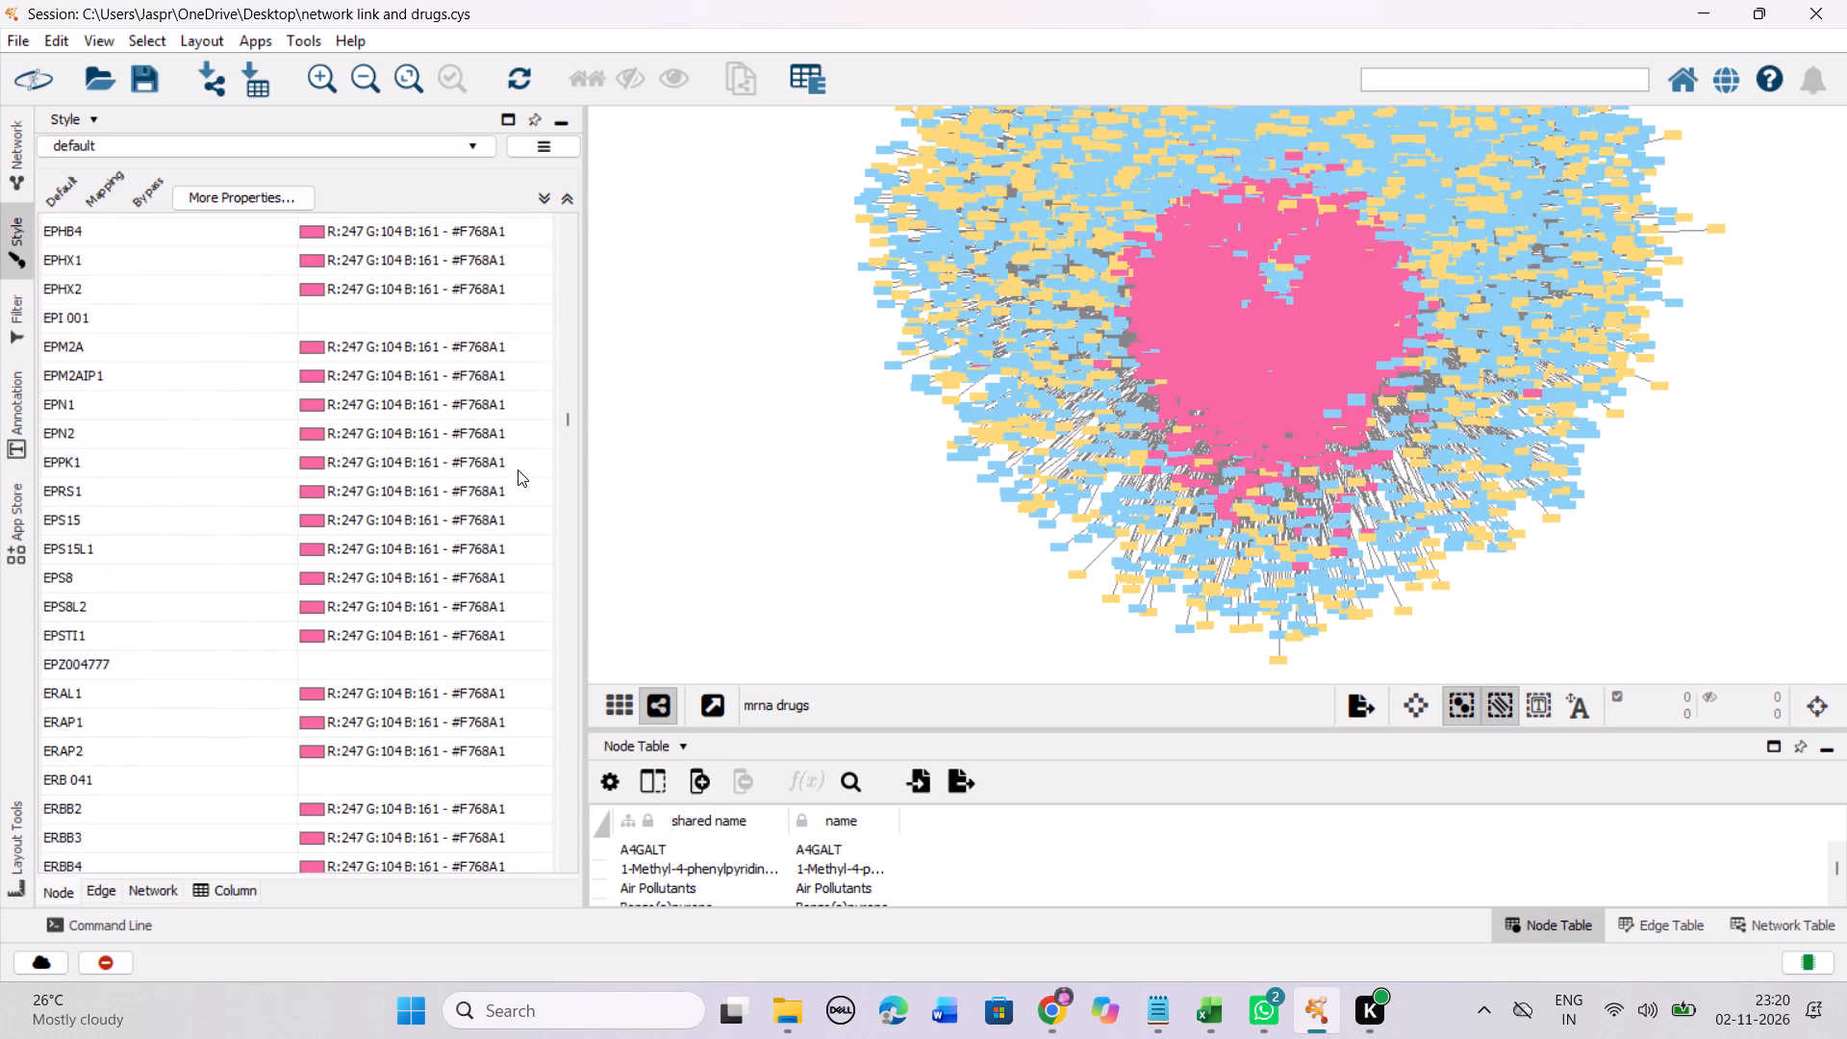
{"action": "left_click", "coordinate": [277, 319]}
{"action": "right_click", "coordinate": [277, 319]}
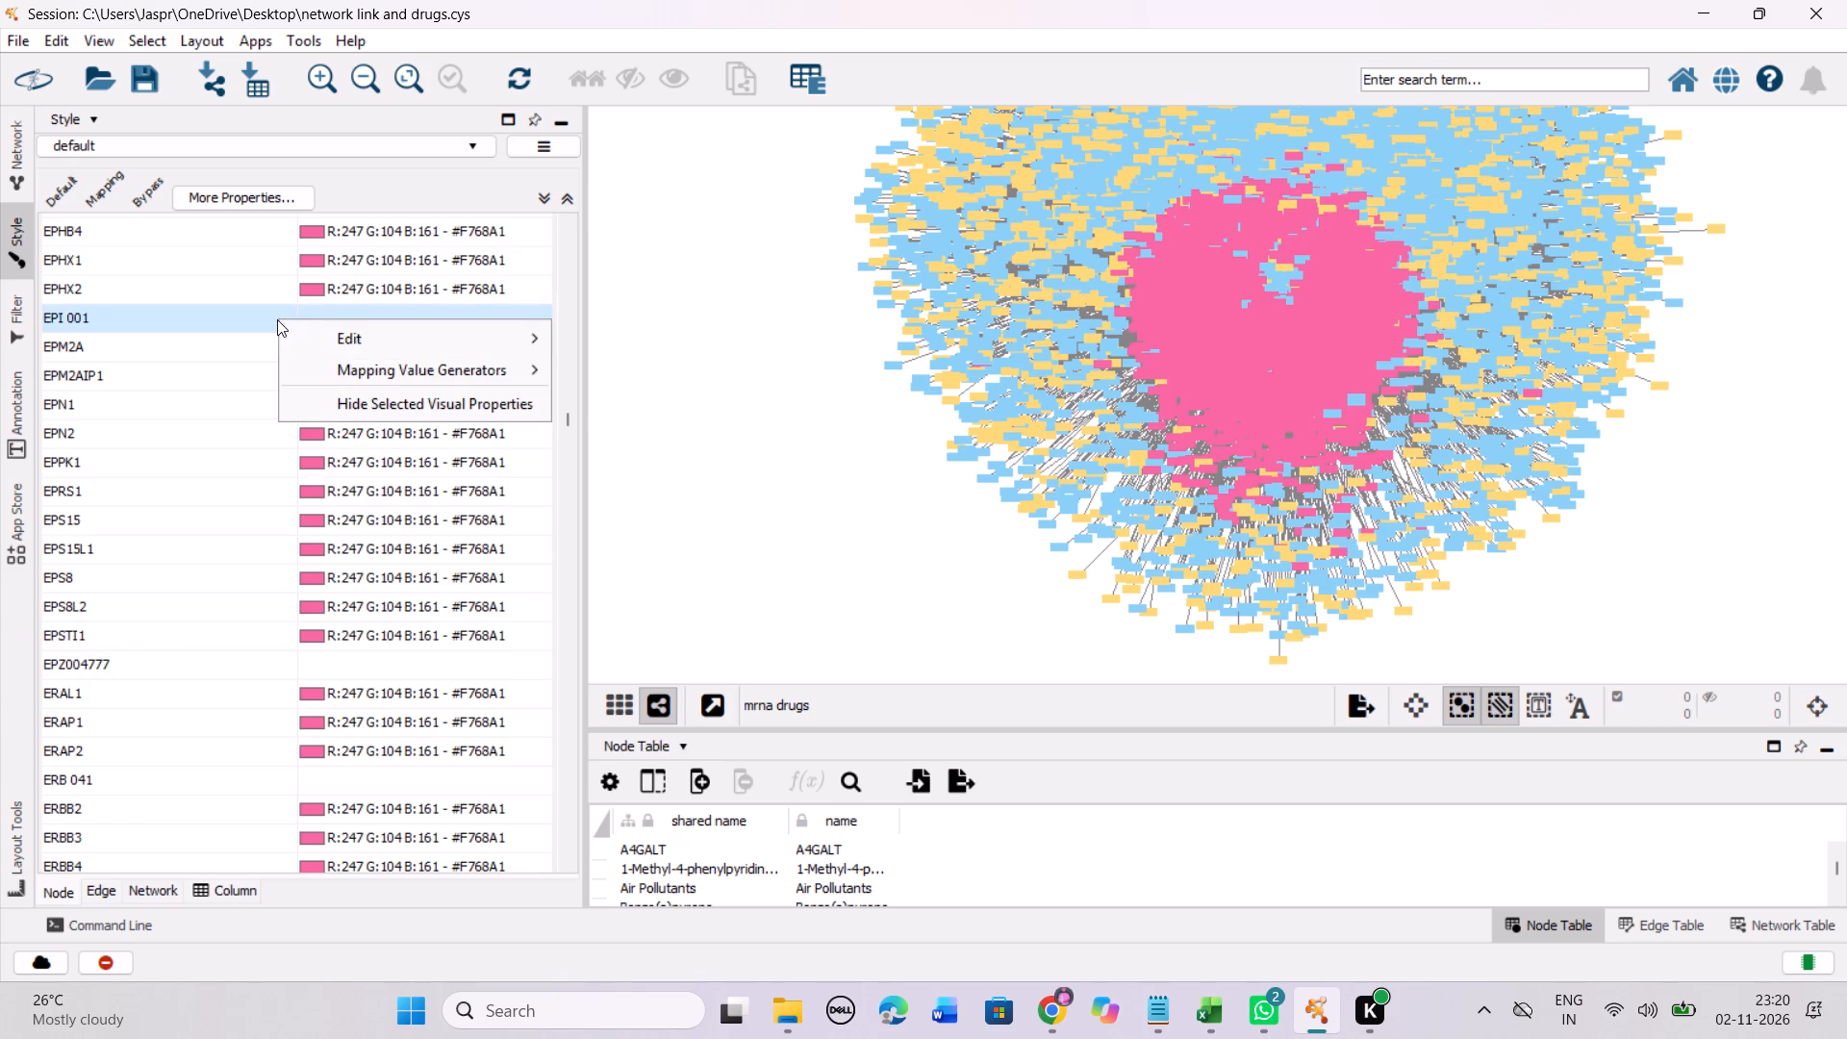
{"action": "left_click", "coordinate": [601, 334]}
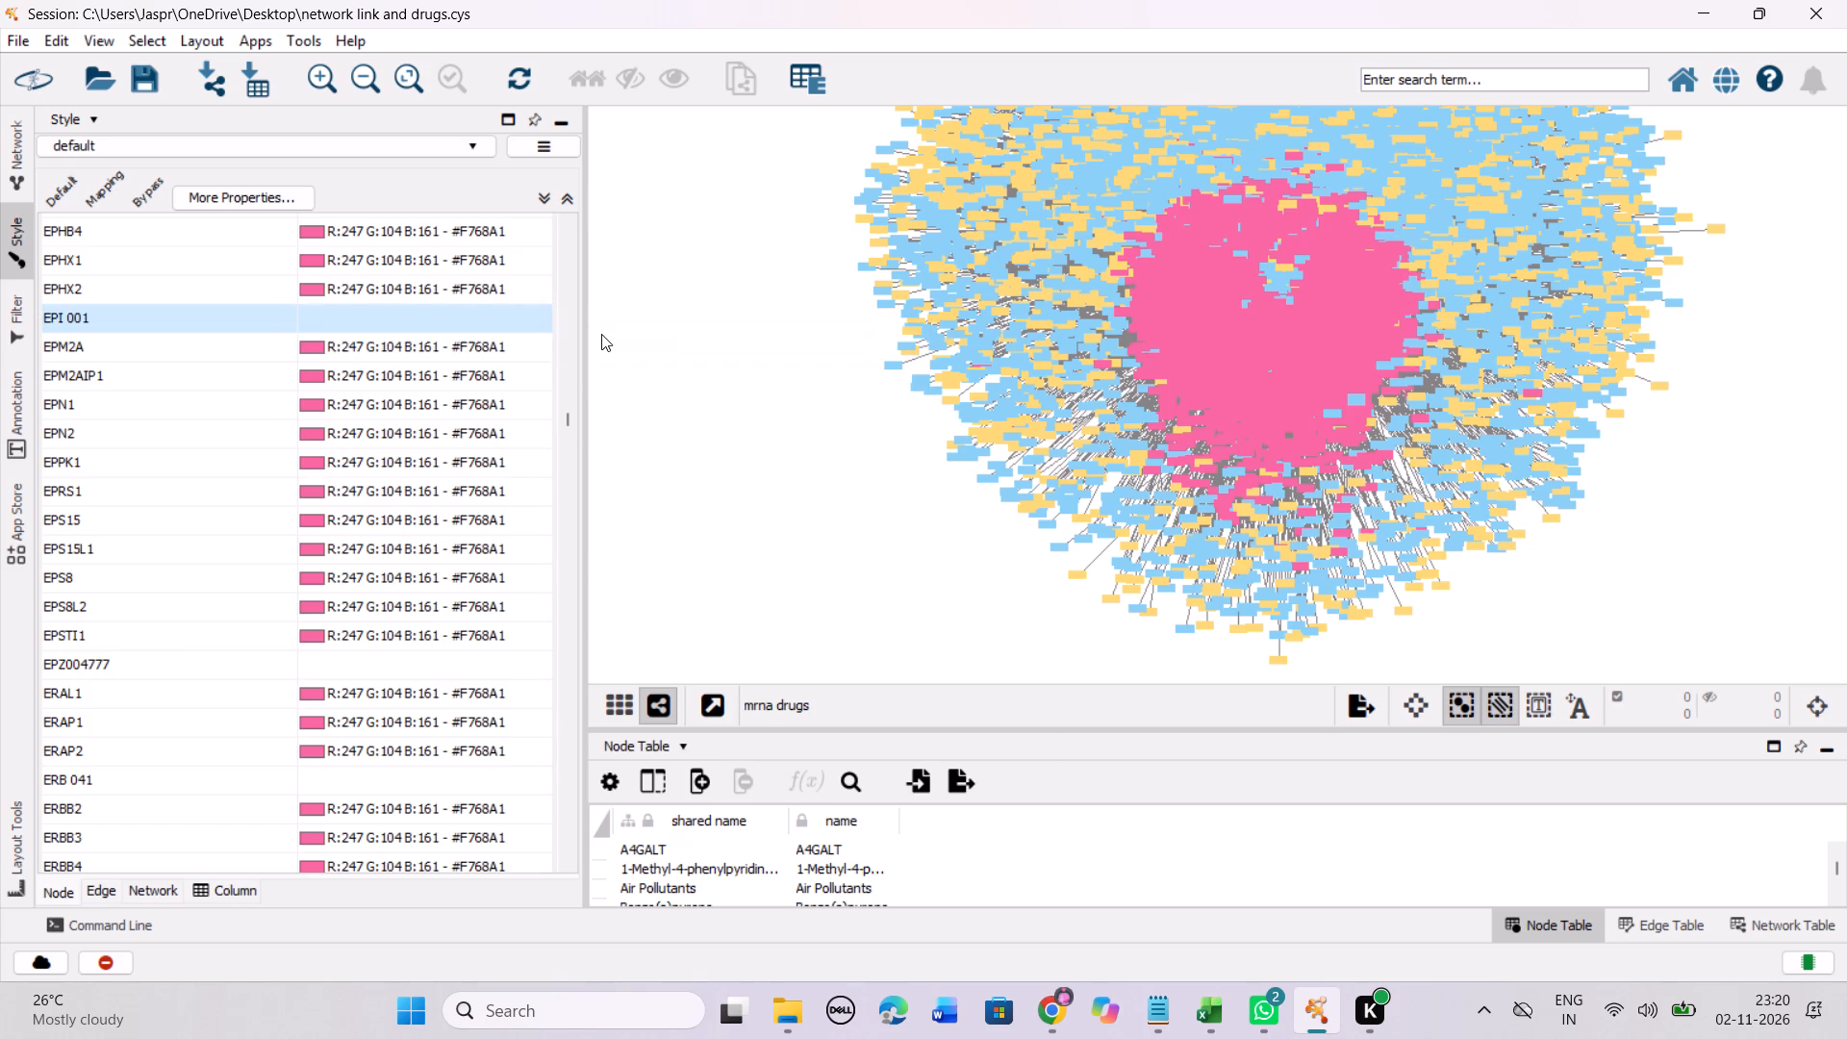
{"action": "left_click_drag", "start_coordinate": [509, 539], "coordinate": [559, 274]}
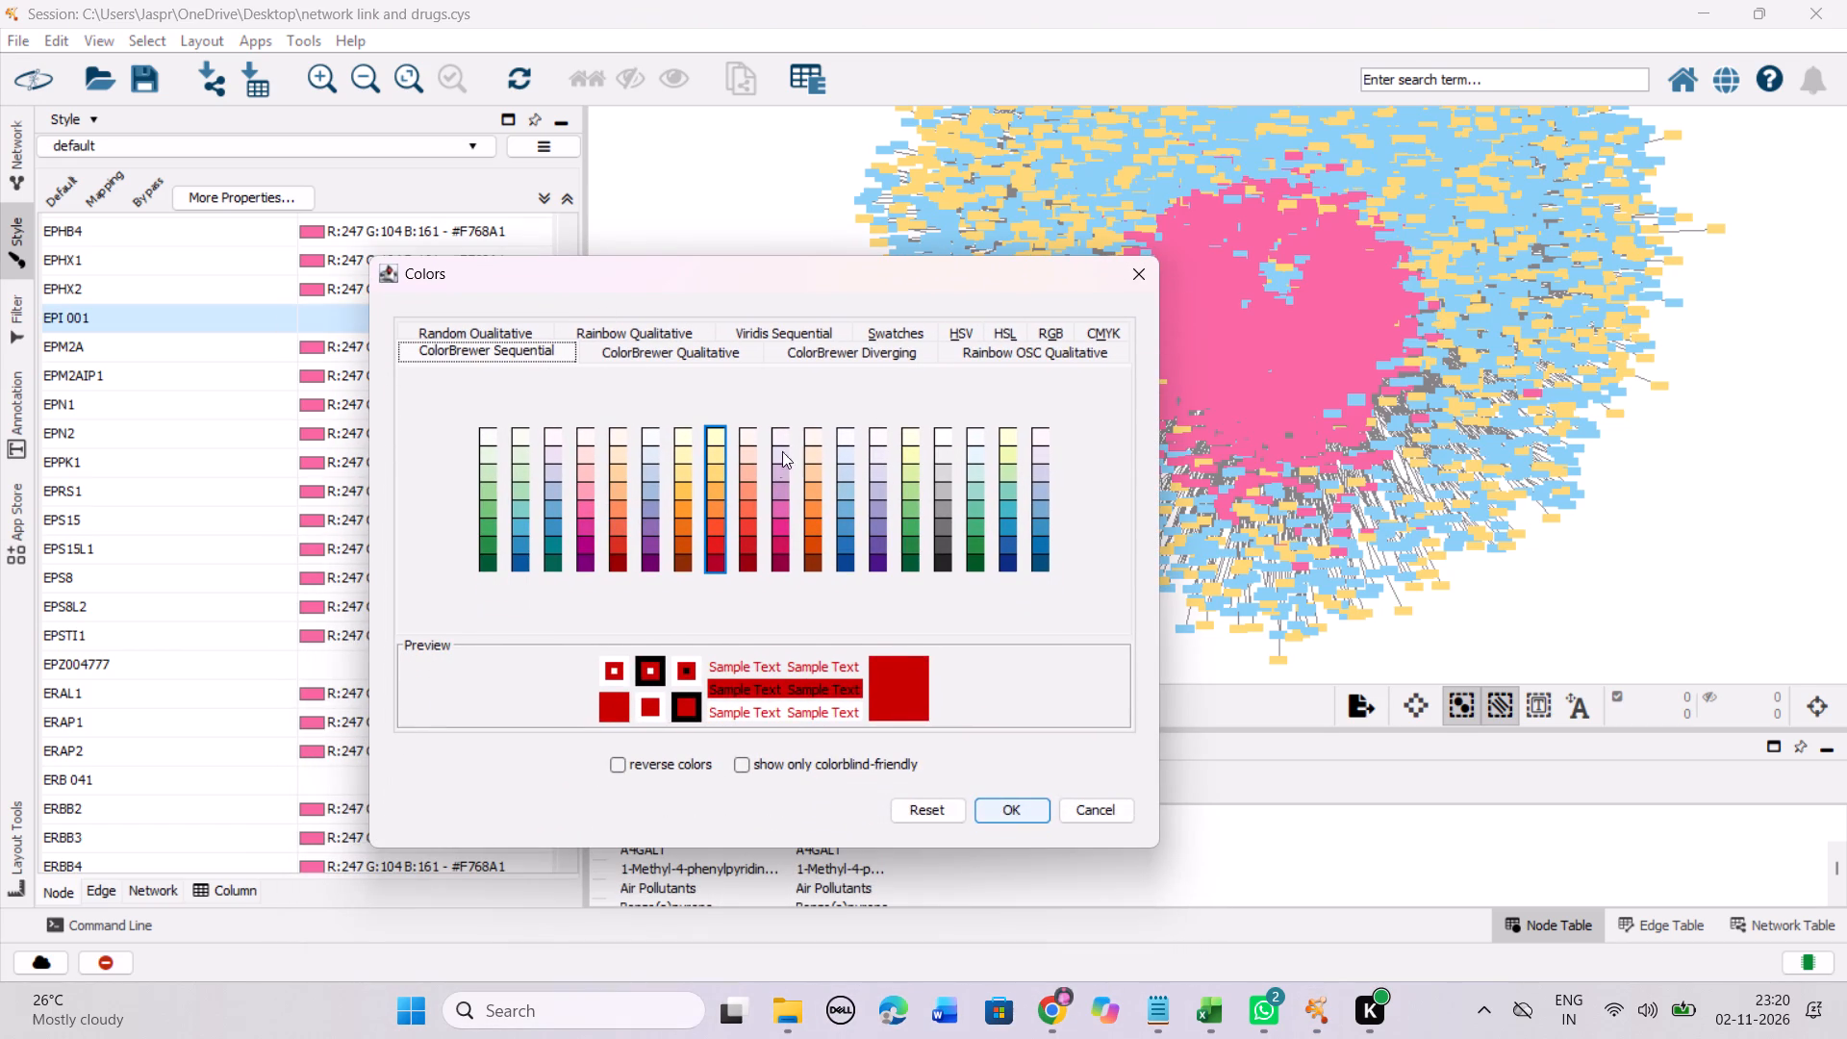
{"action": "left_click", "coordinate": [708, 471]}
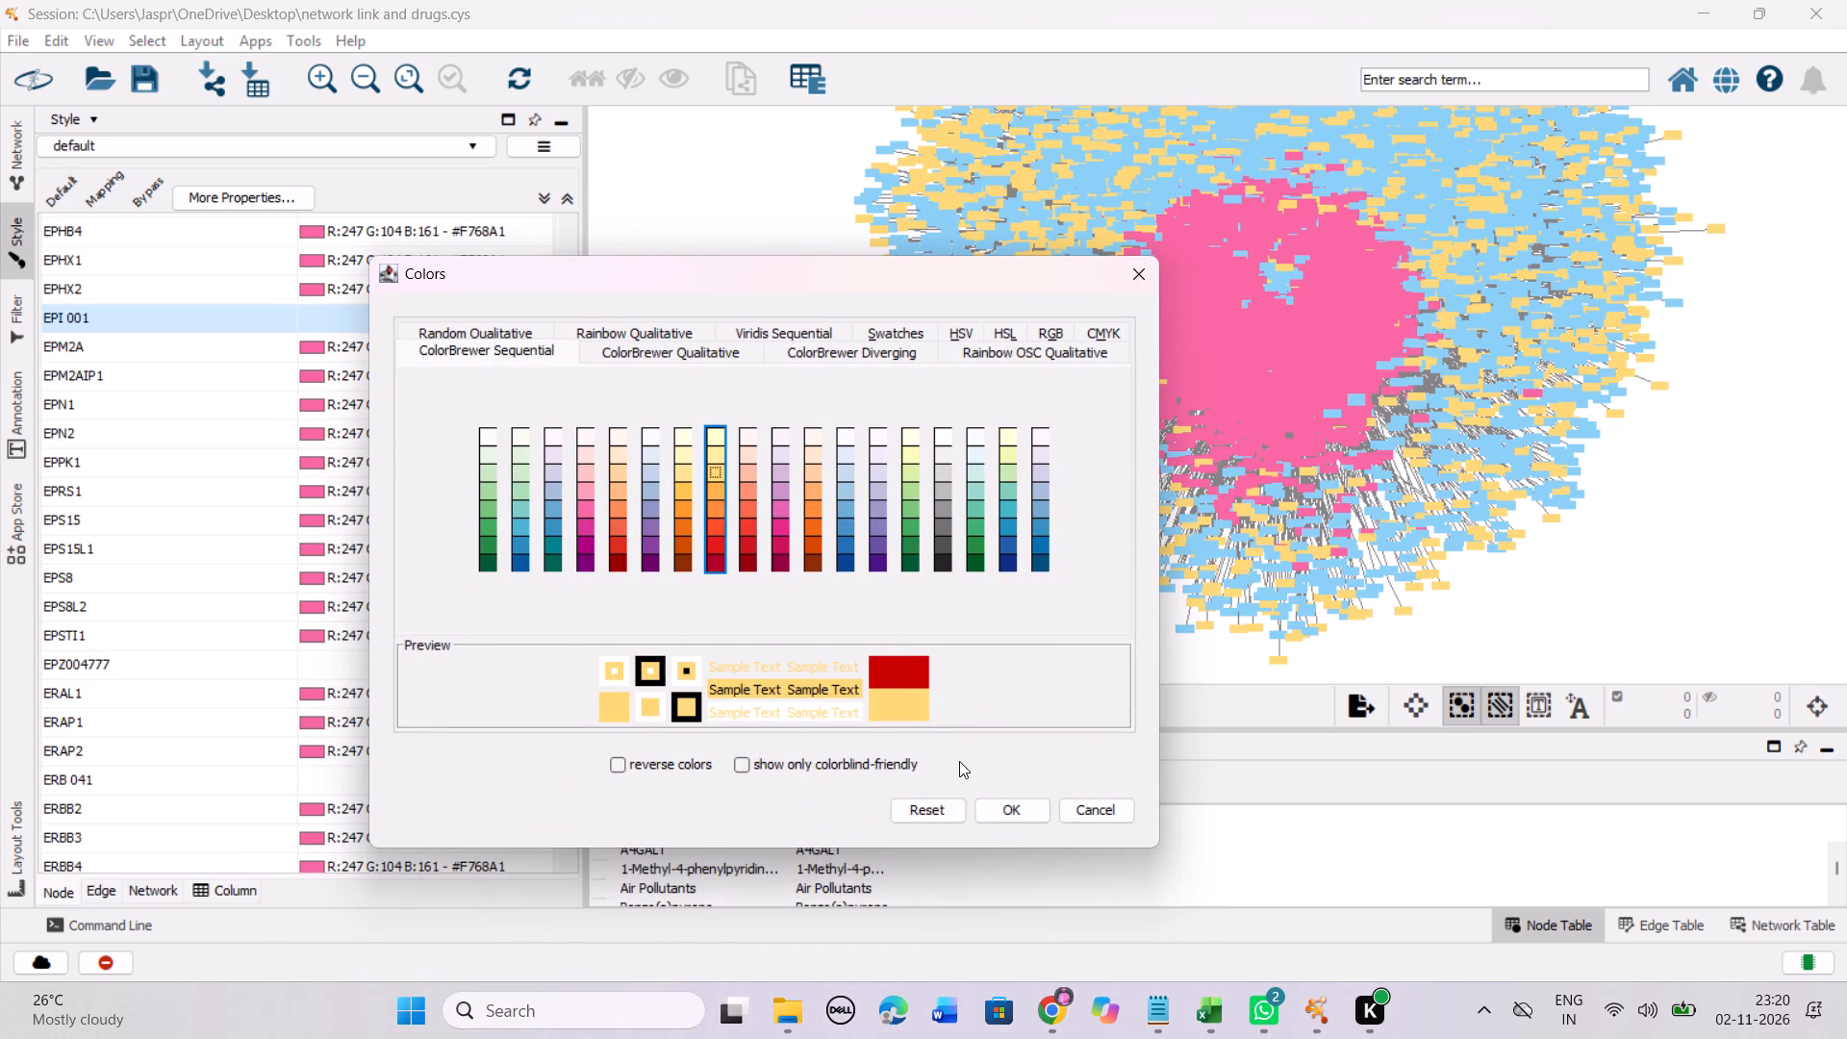
{"action": "left_click", "coordinate": [1023, 815]}
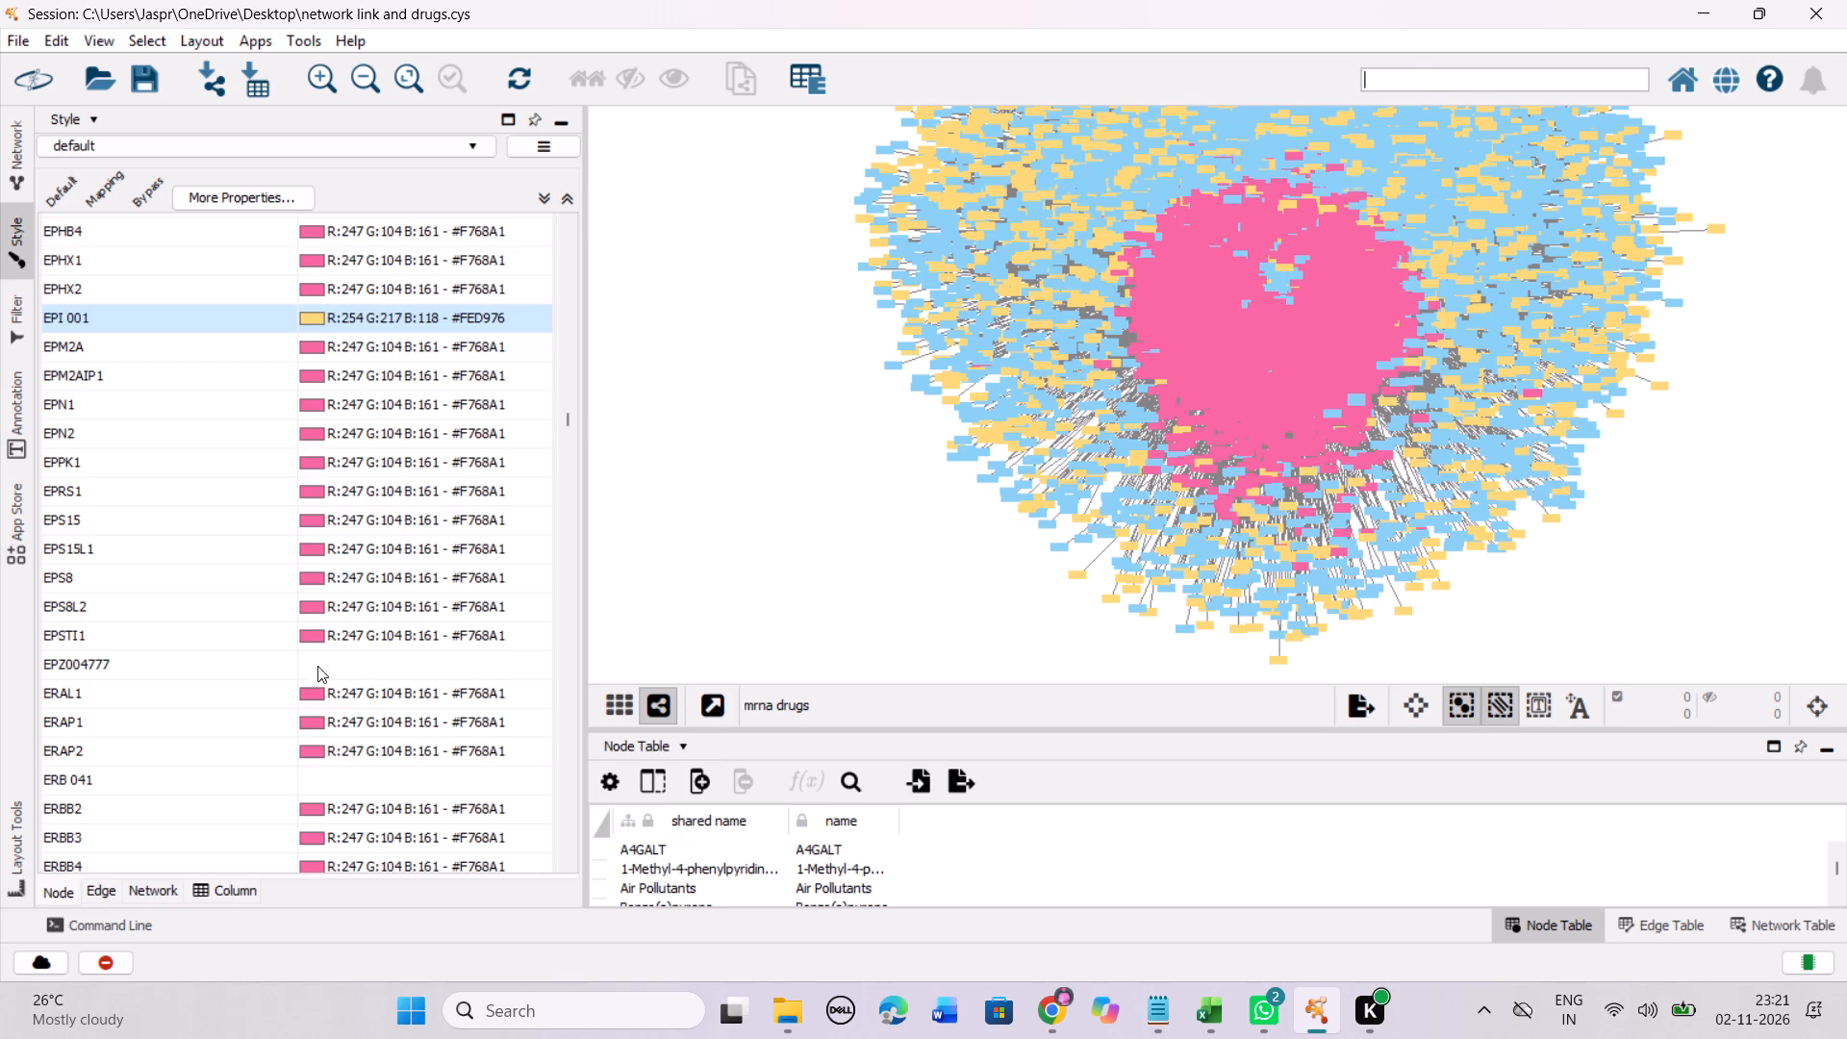
Set the discrete colour mapping of the unmapped entry EPZ004777 to the Yellow-Orange-Red shade #FED976.
{"action": "left_click", "coordinate": [273, 661]}
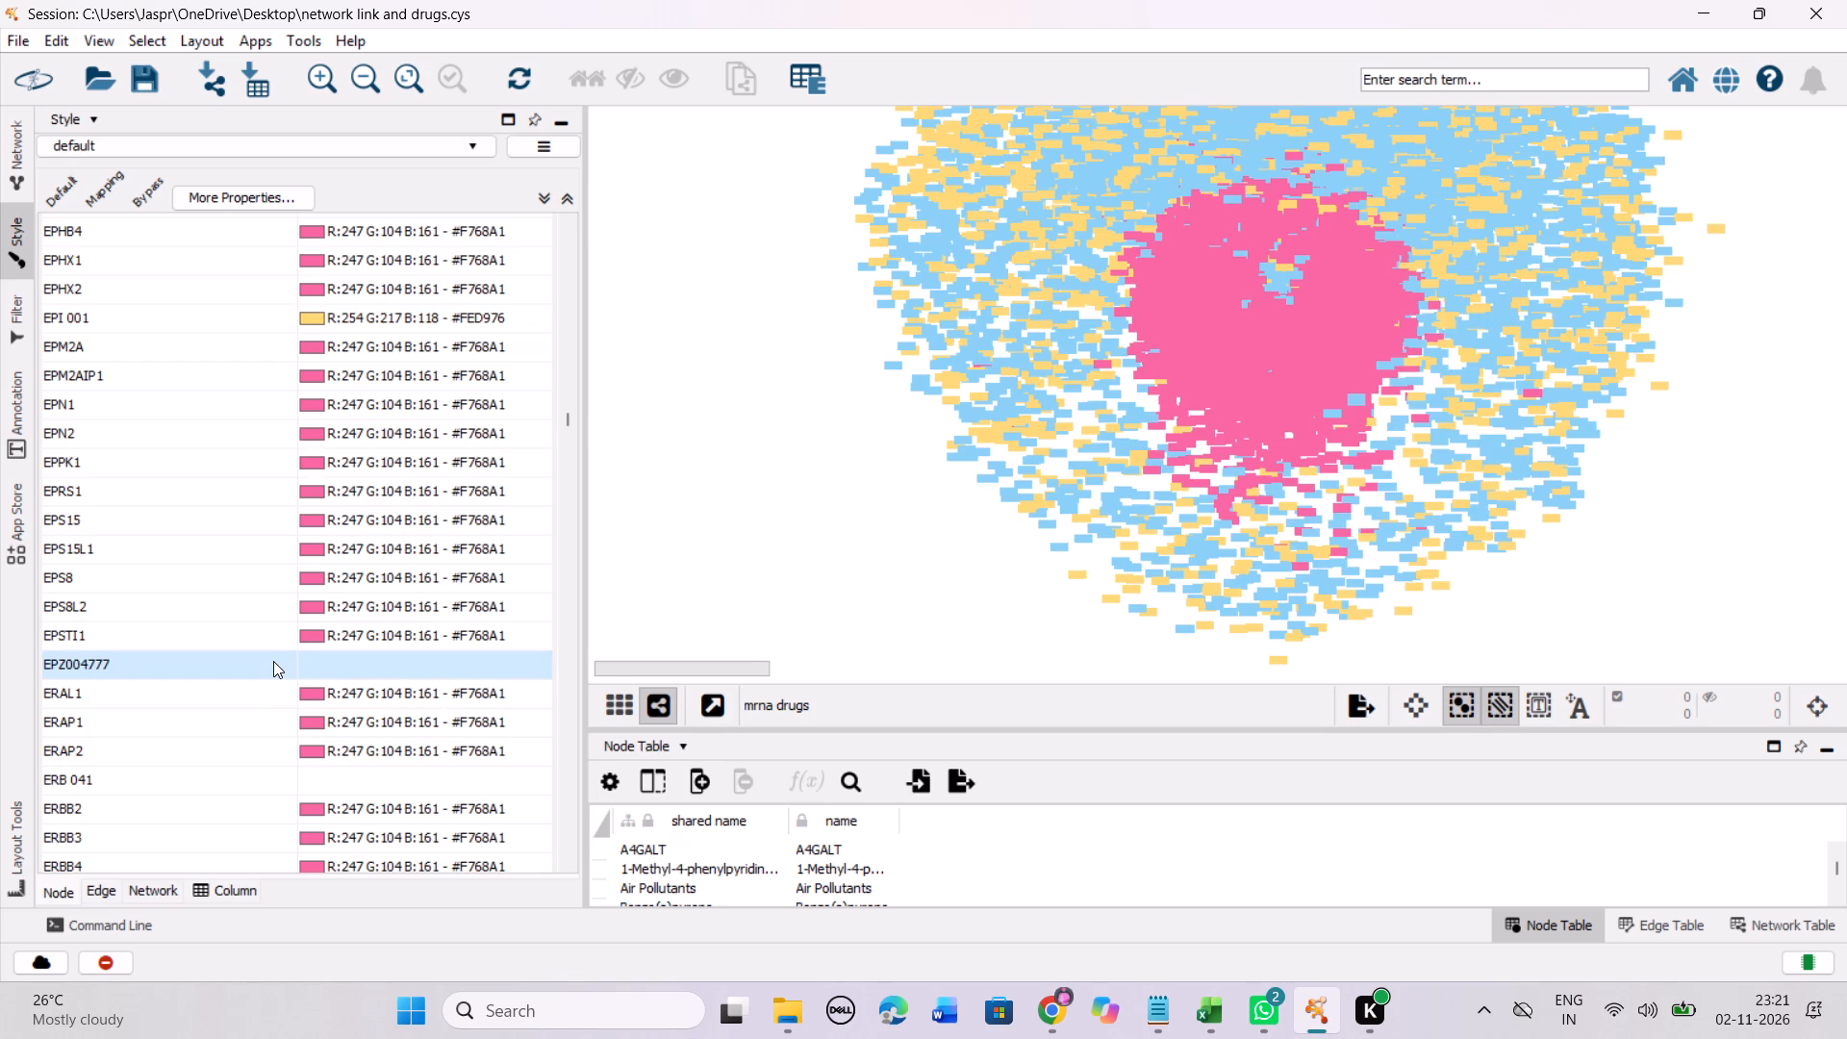
{"action": "right_click", "coordinate": [273, 661]}
{"action": "left_click", "coordinate": [619, 676]}
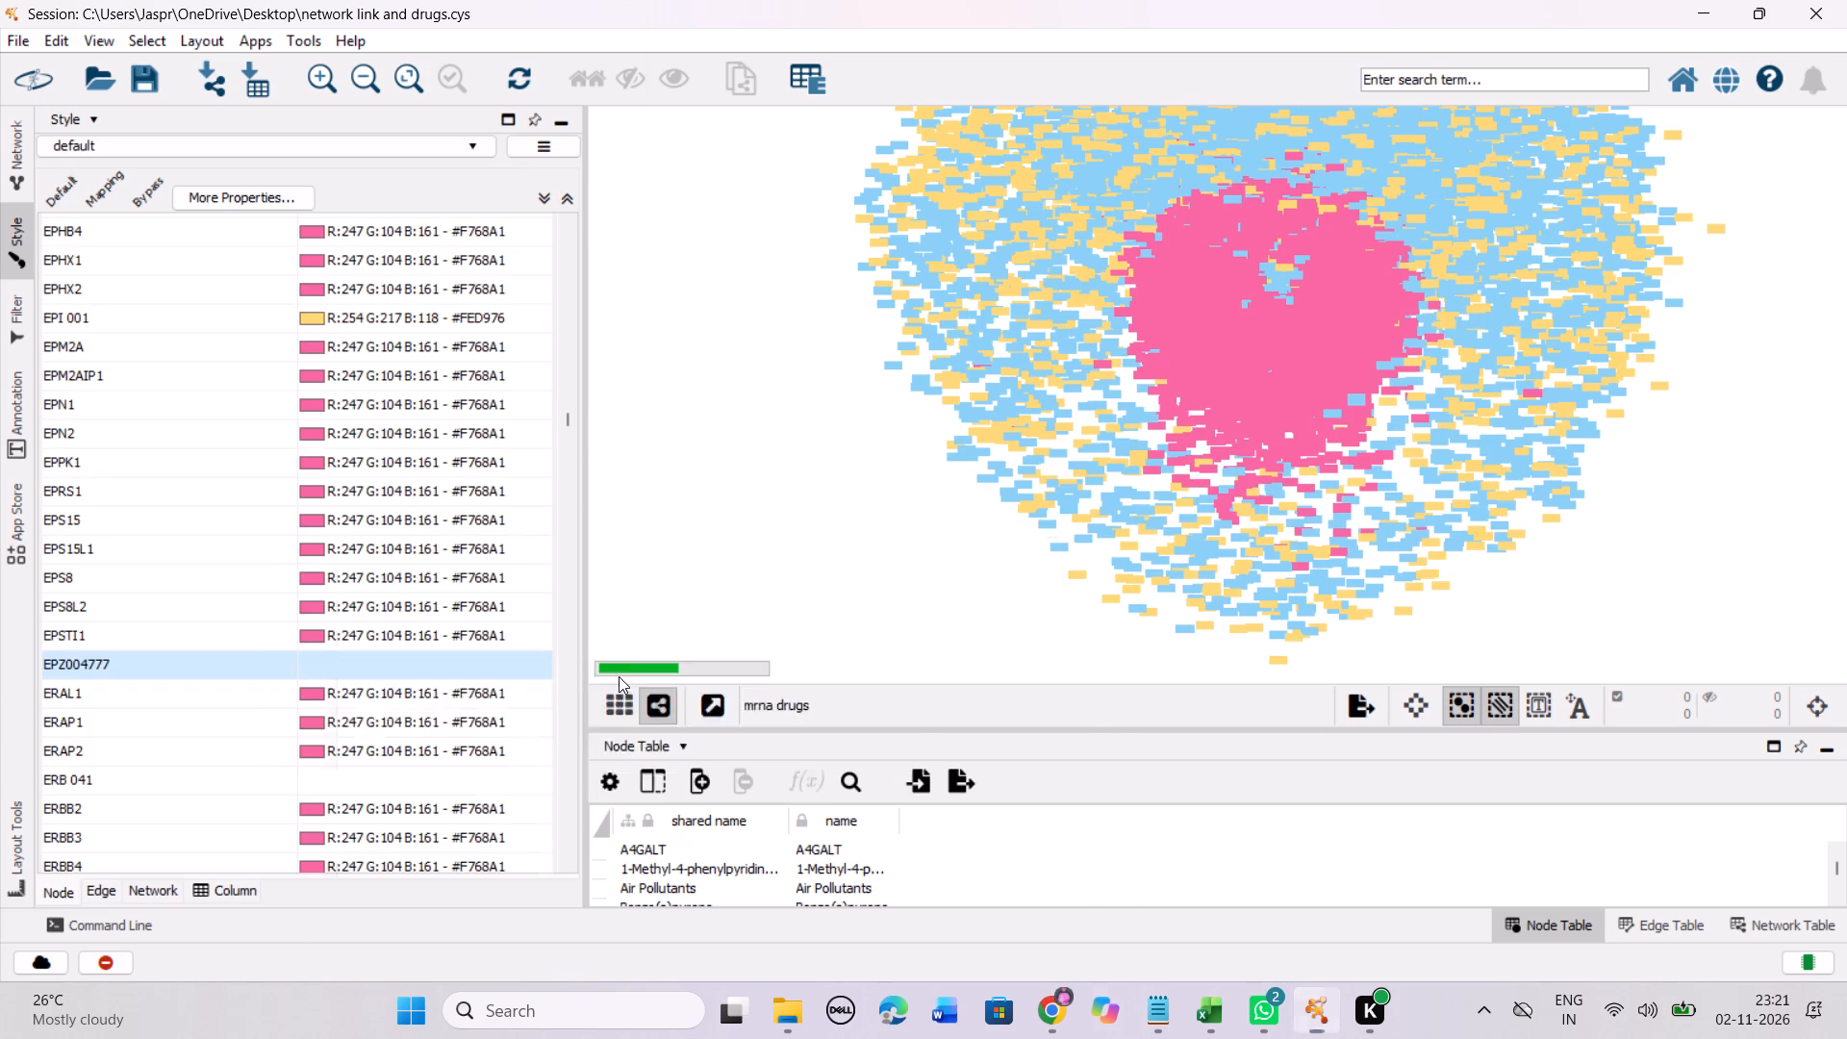
{"action": "left_click_drag", "start_coordinate": [636, 546], "coordinate": [746, 221]}
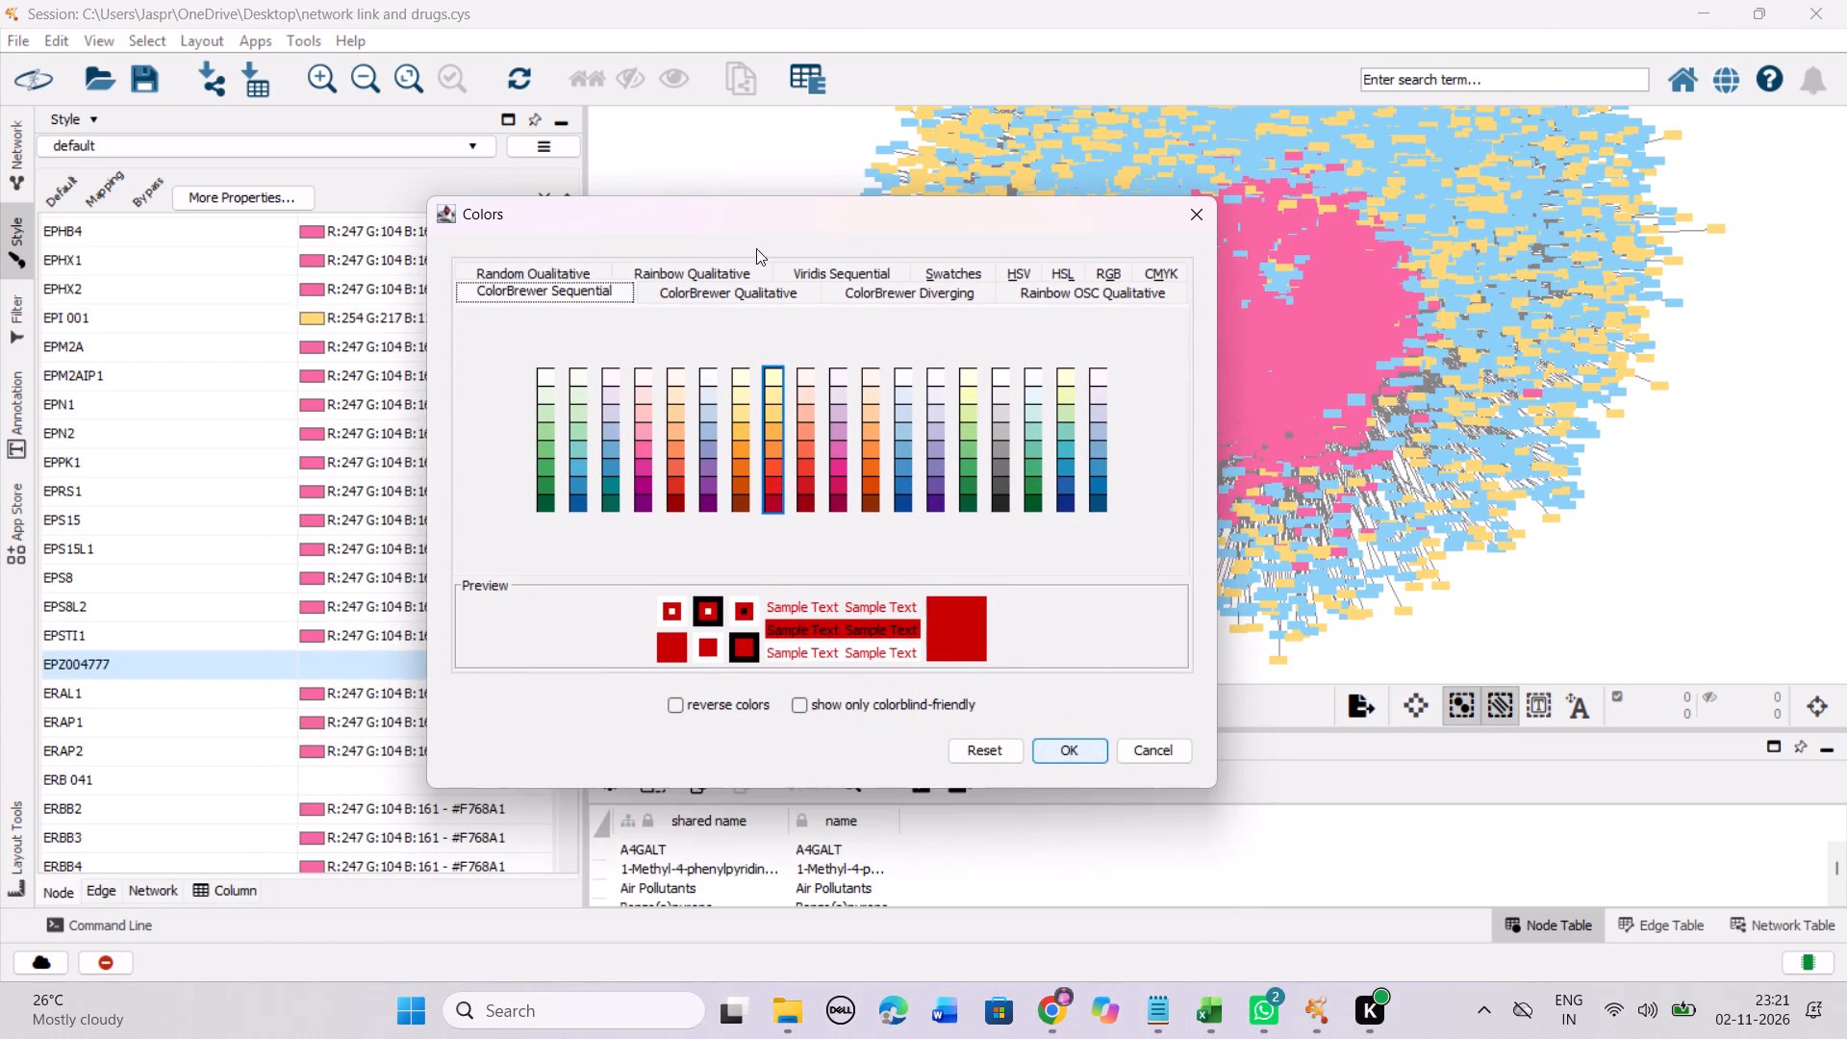
{"action": "left_click", "coordinate": [772, 415]}
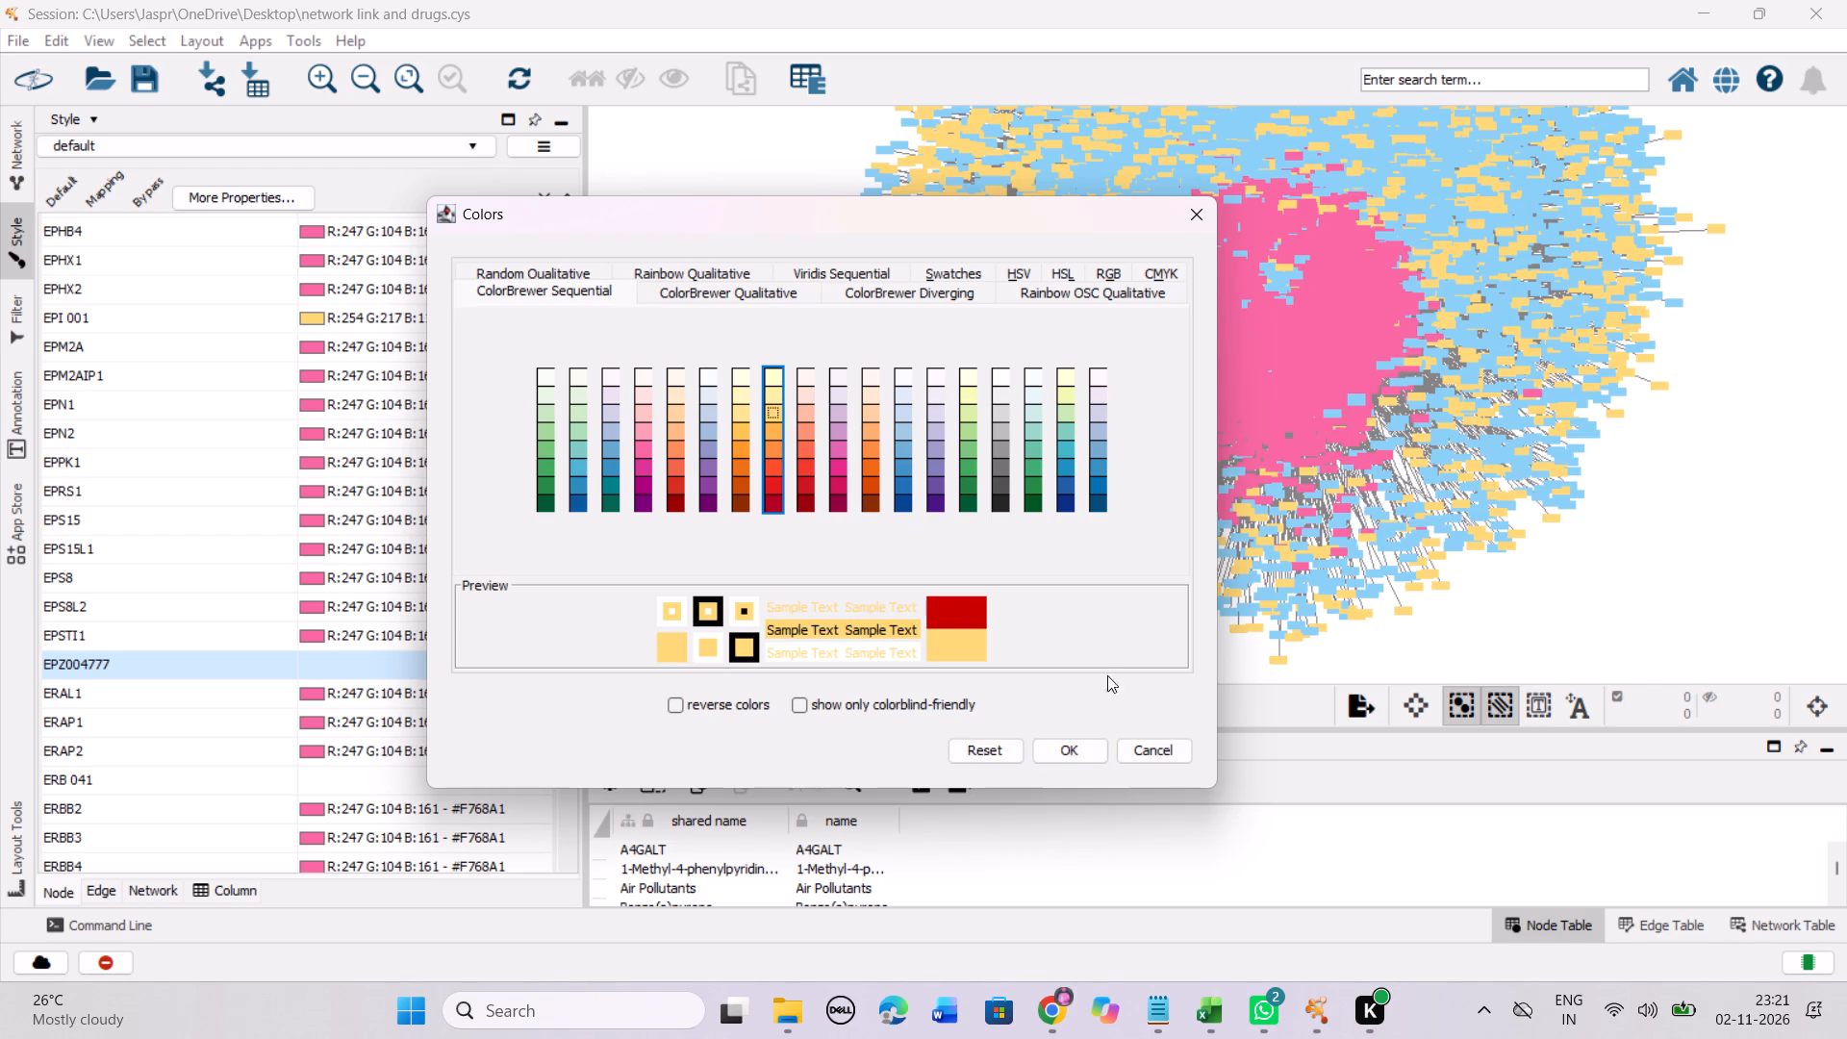
{"action": "left_click", "coordinate": [1059, 757]}
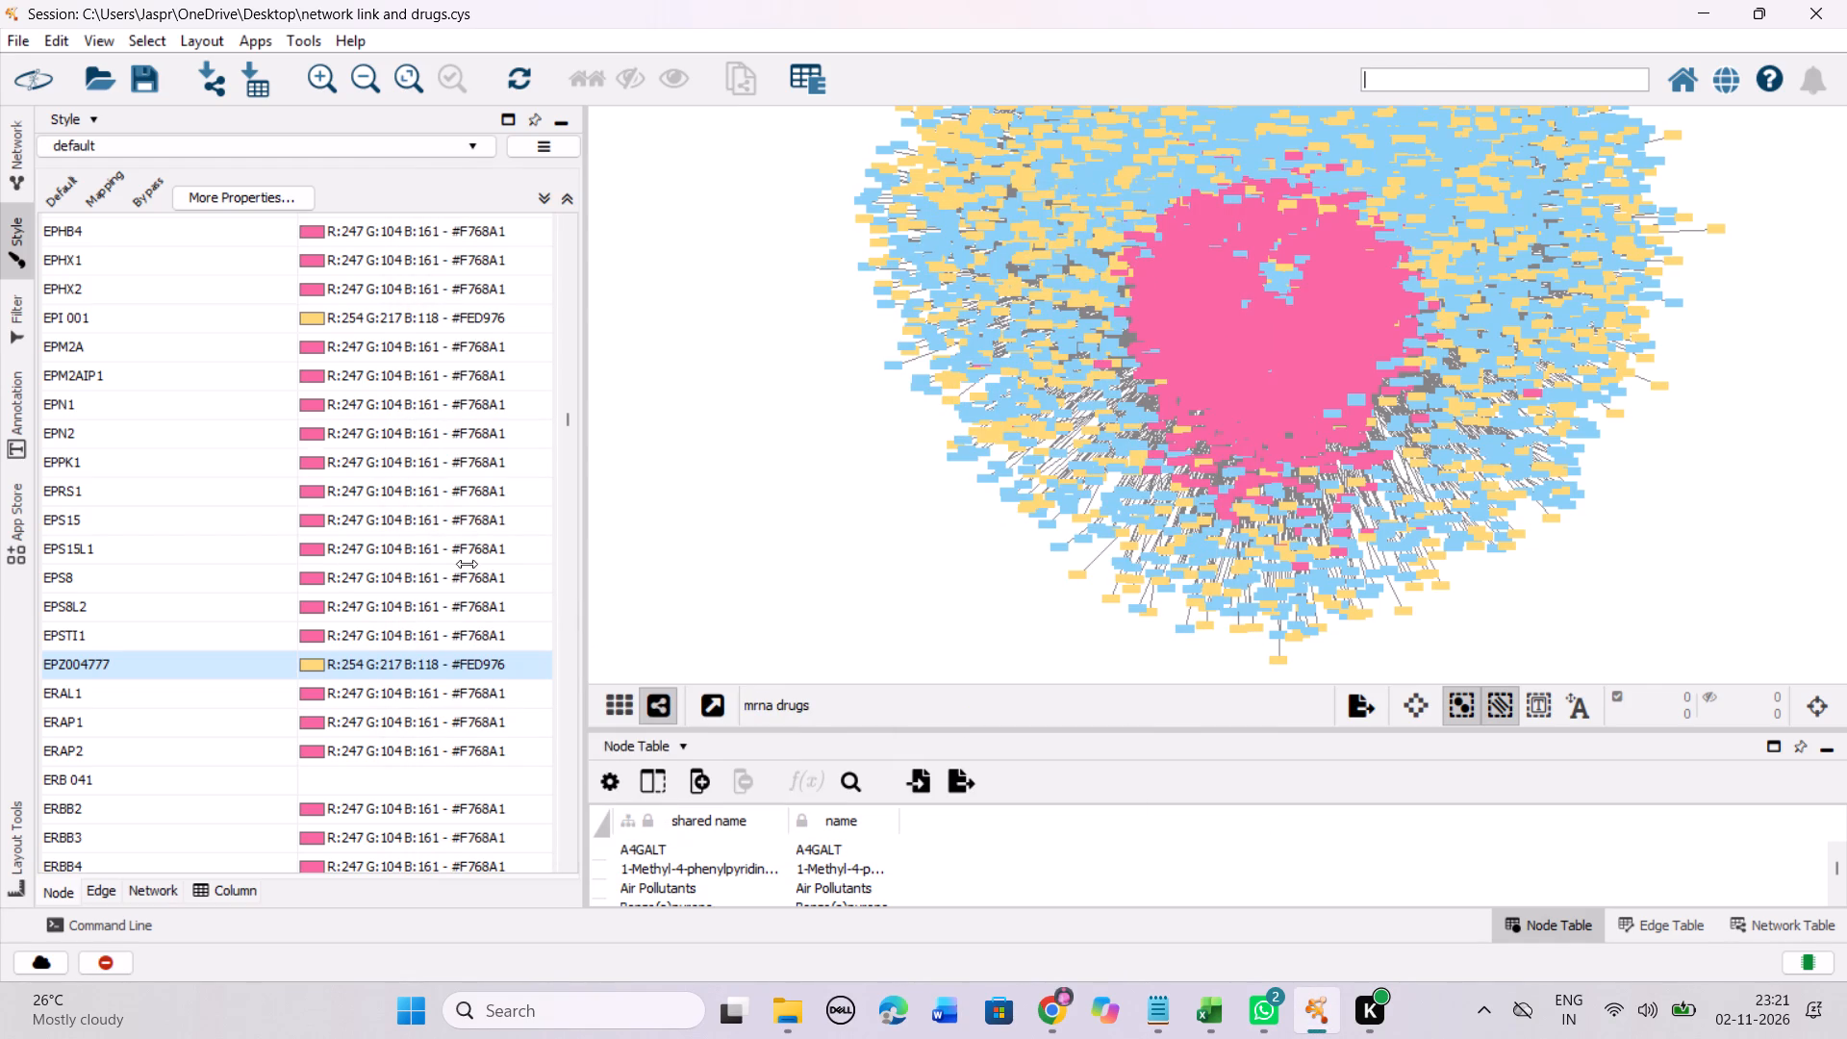
Set the discrete colour mapping of the unmapped entry ERB 041 to the Yellow-Orange-Red shade #FED976.
{"action": "scroll", "coordinate": [412, 545], "scroll_direction": "down", "scroll_amount": 12}
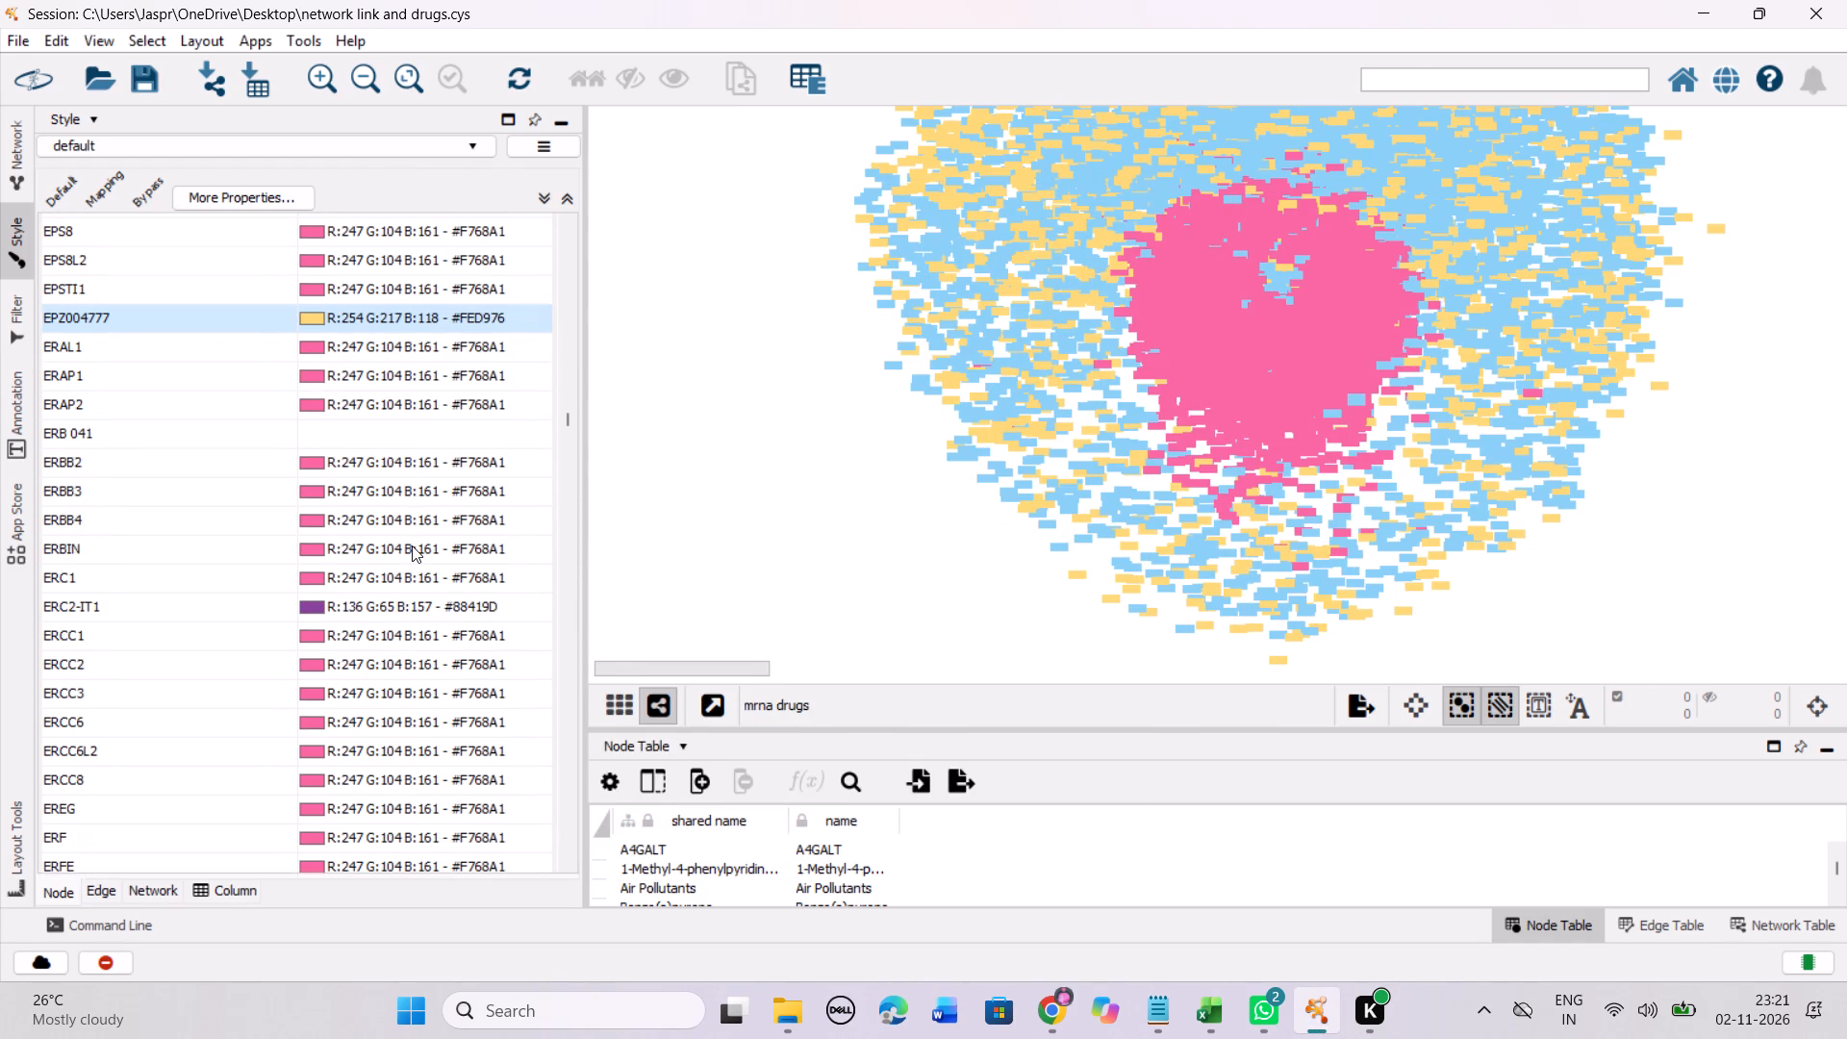
{"action": "left_click", "coordinate": [259, 442]}
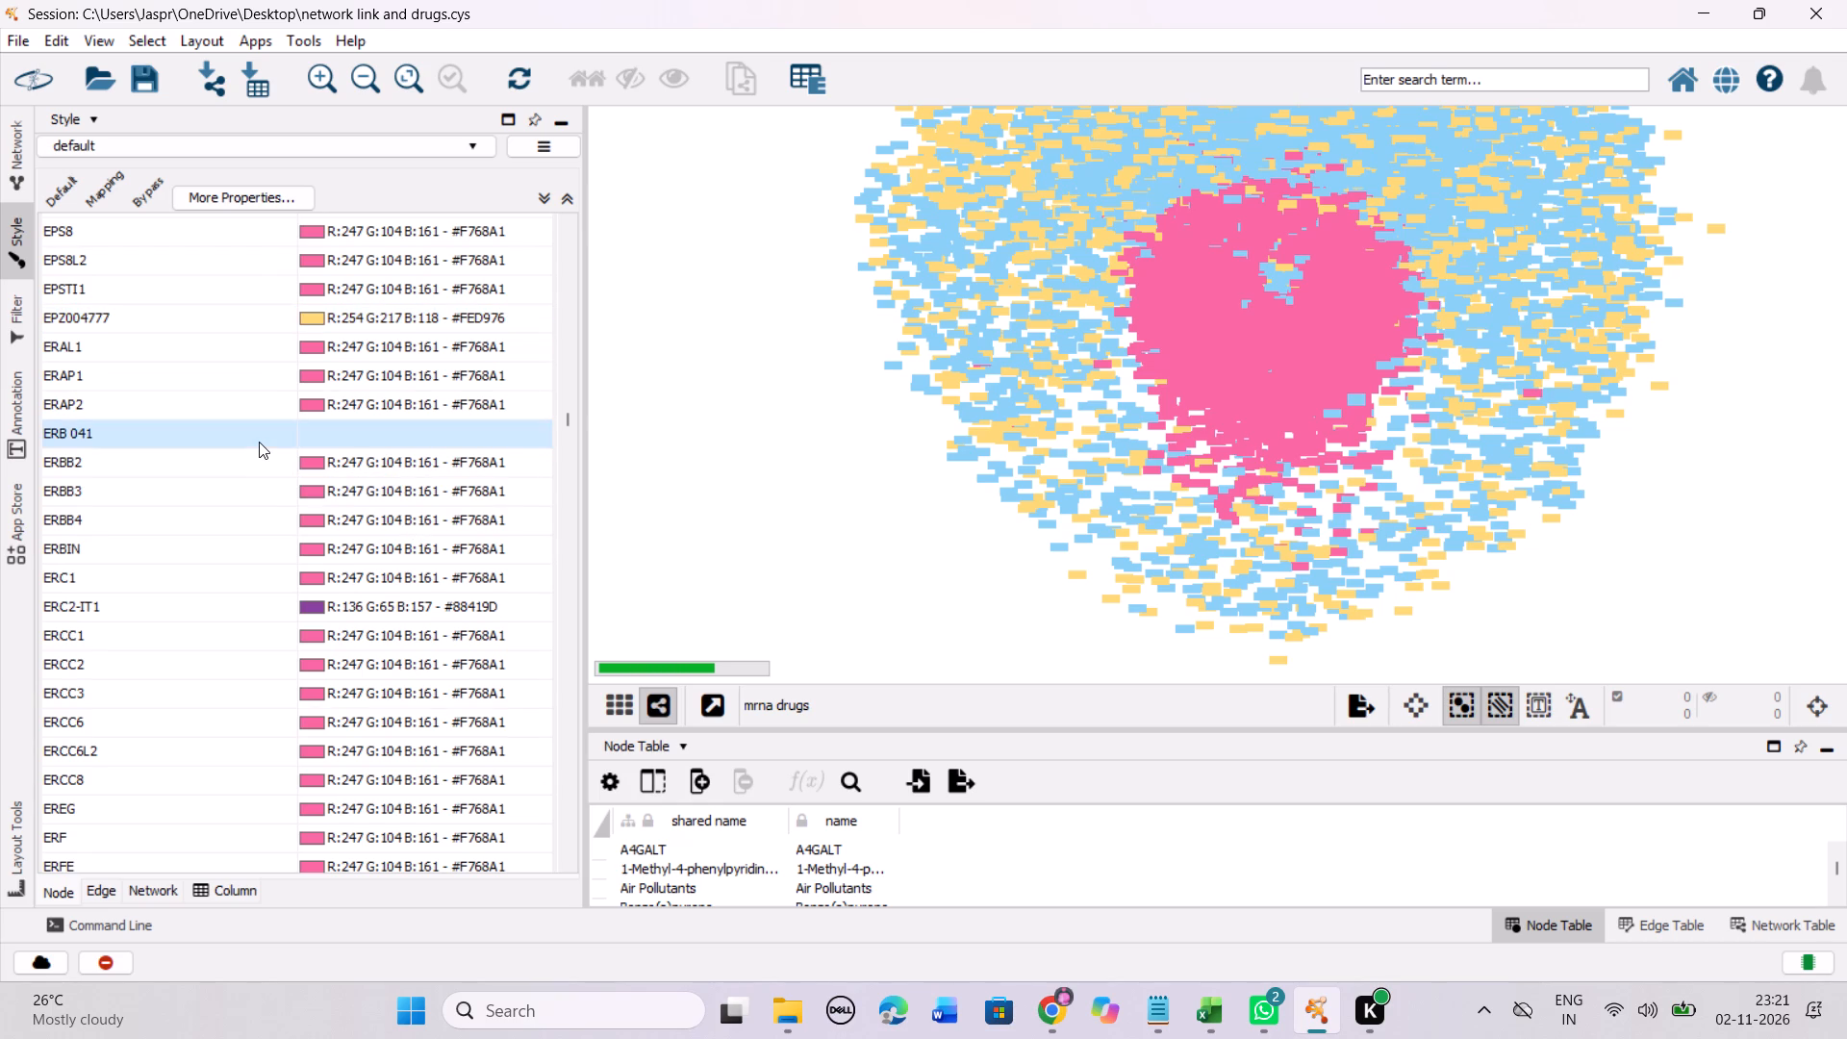
{"action": "right_click", "coordinate": [266, 431]}
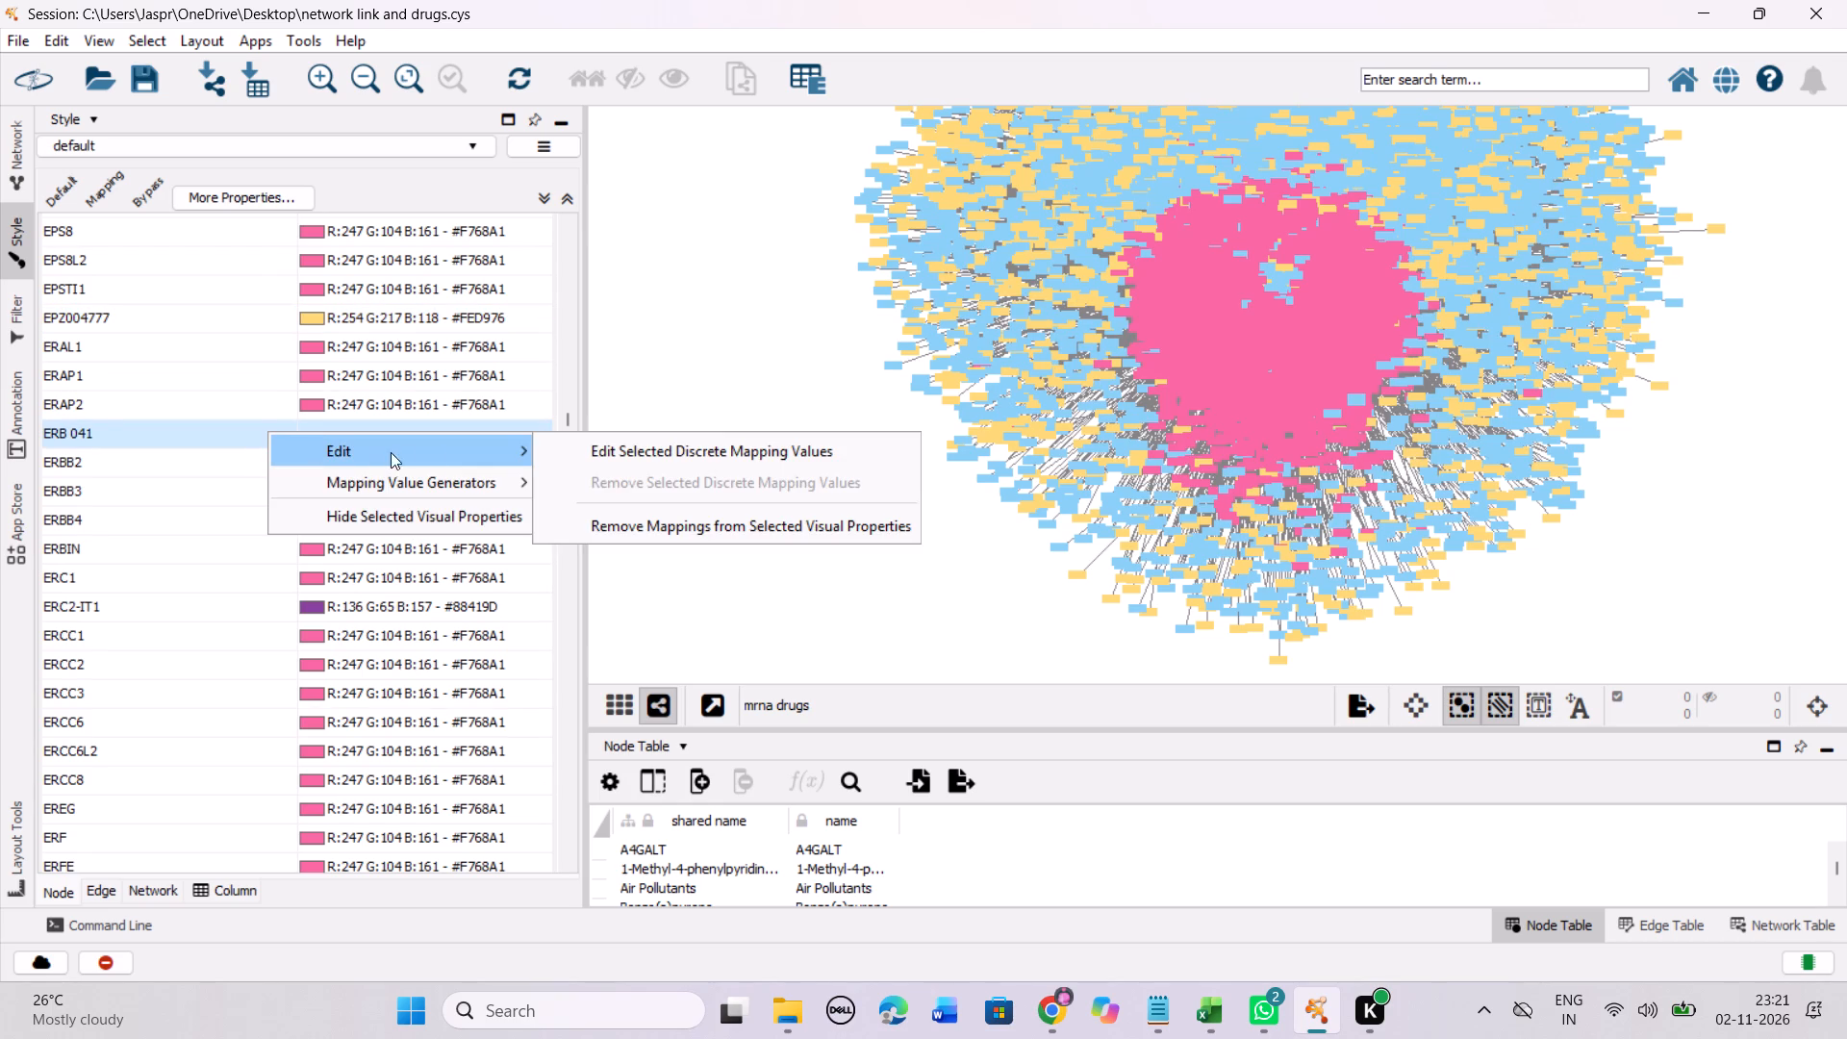
{"action": "left_click", "coordinate": [567, 454]}
{"action": "left_click_drag", "start_coordinate": [536, 548], "coordinate": [569, 496]}
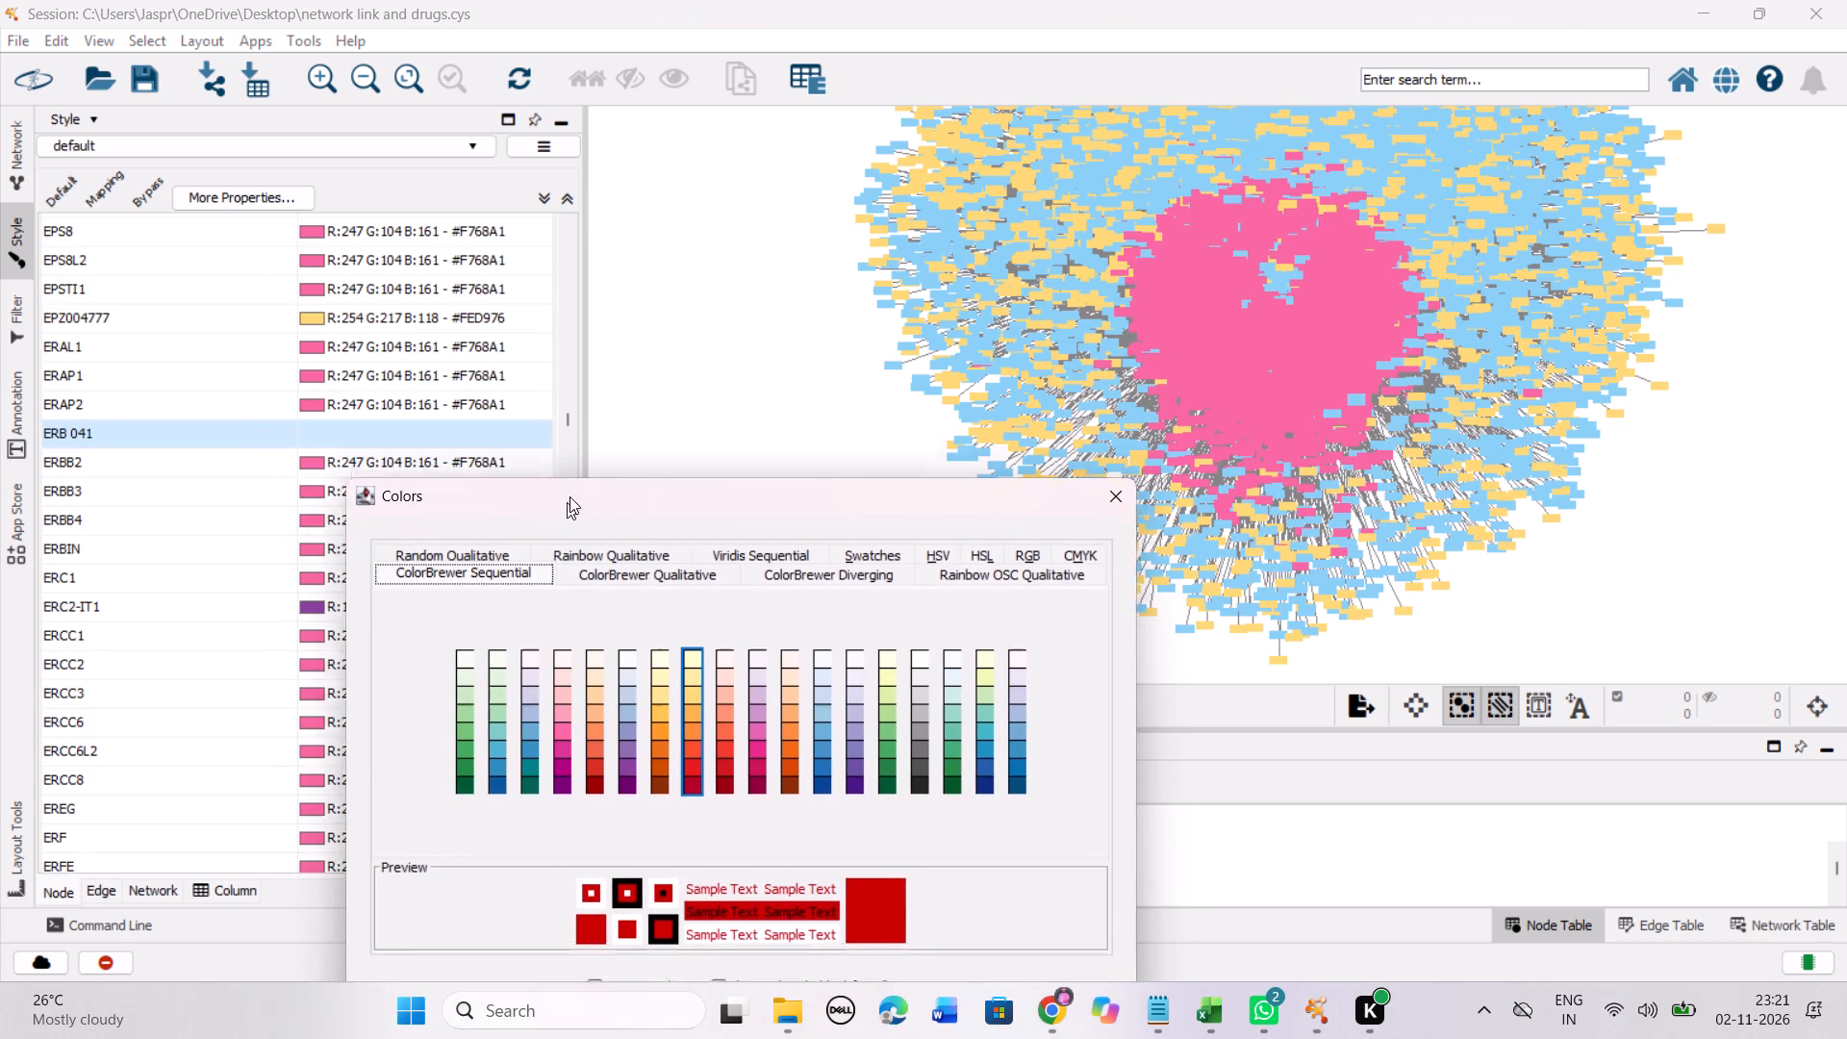
{"action": "left_click_drag", "start_coordinate": [569, 496], "coordinate": [578, 284]}
{"action": "left_click", "coordinate": [704, 469]}
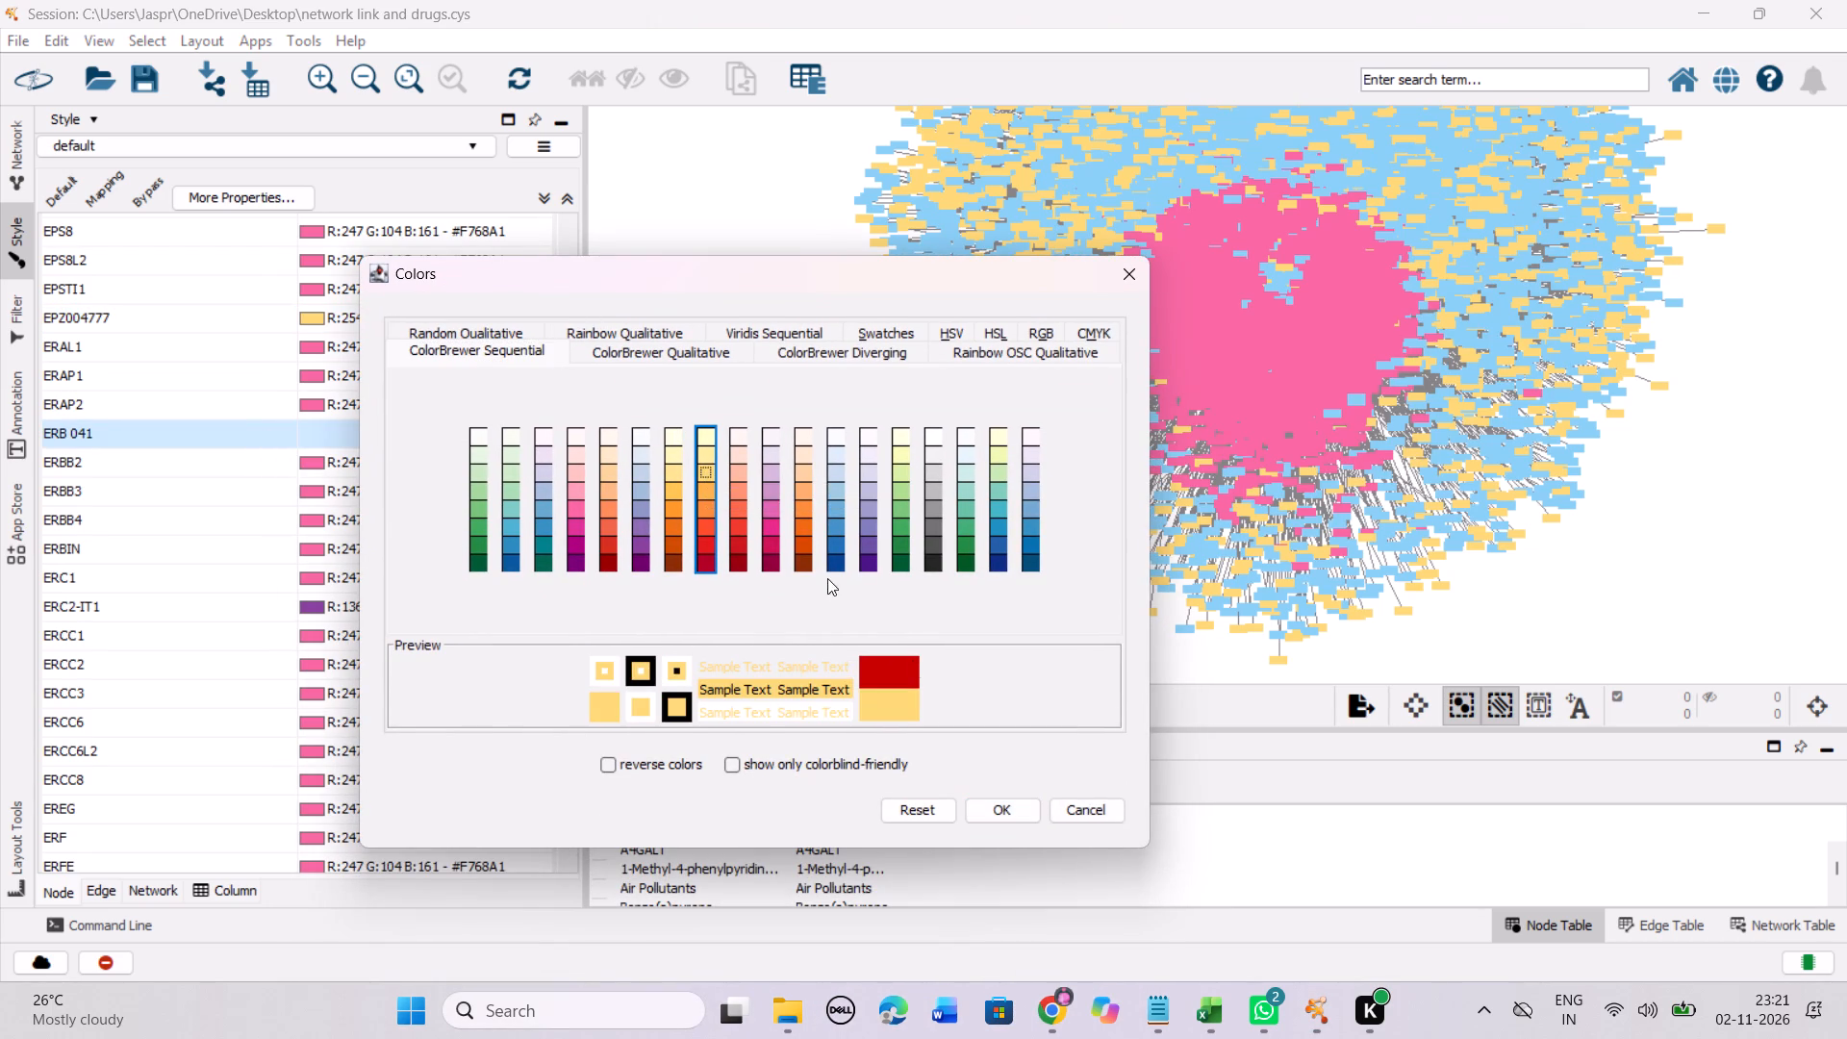
{"action": "left_click", "coordinate": [999, 808]}
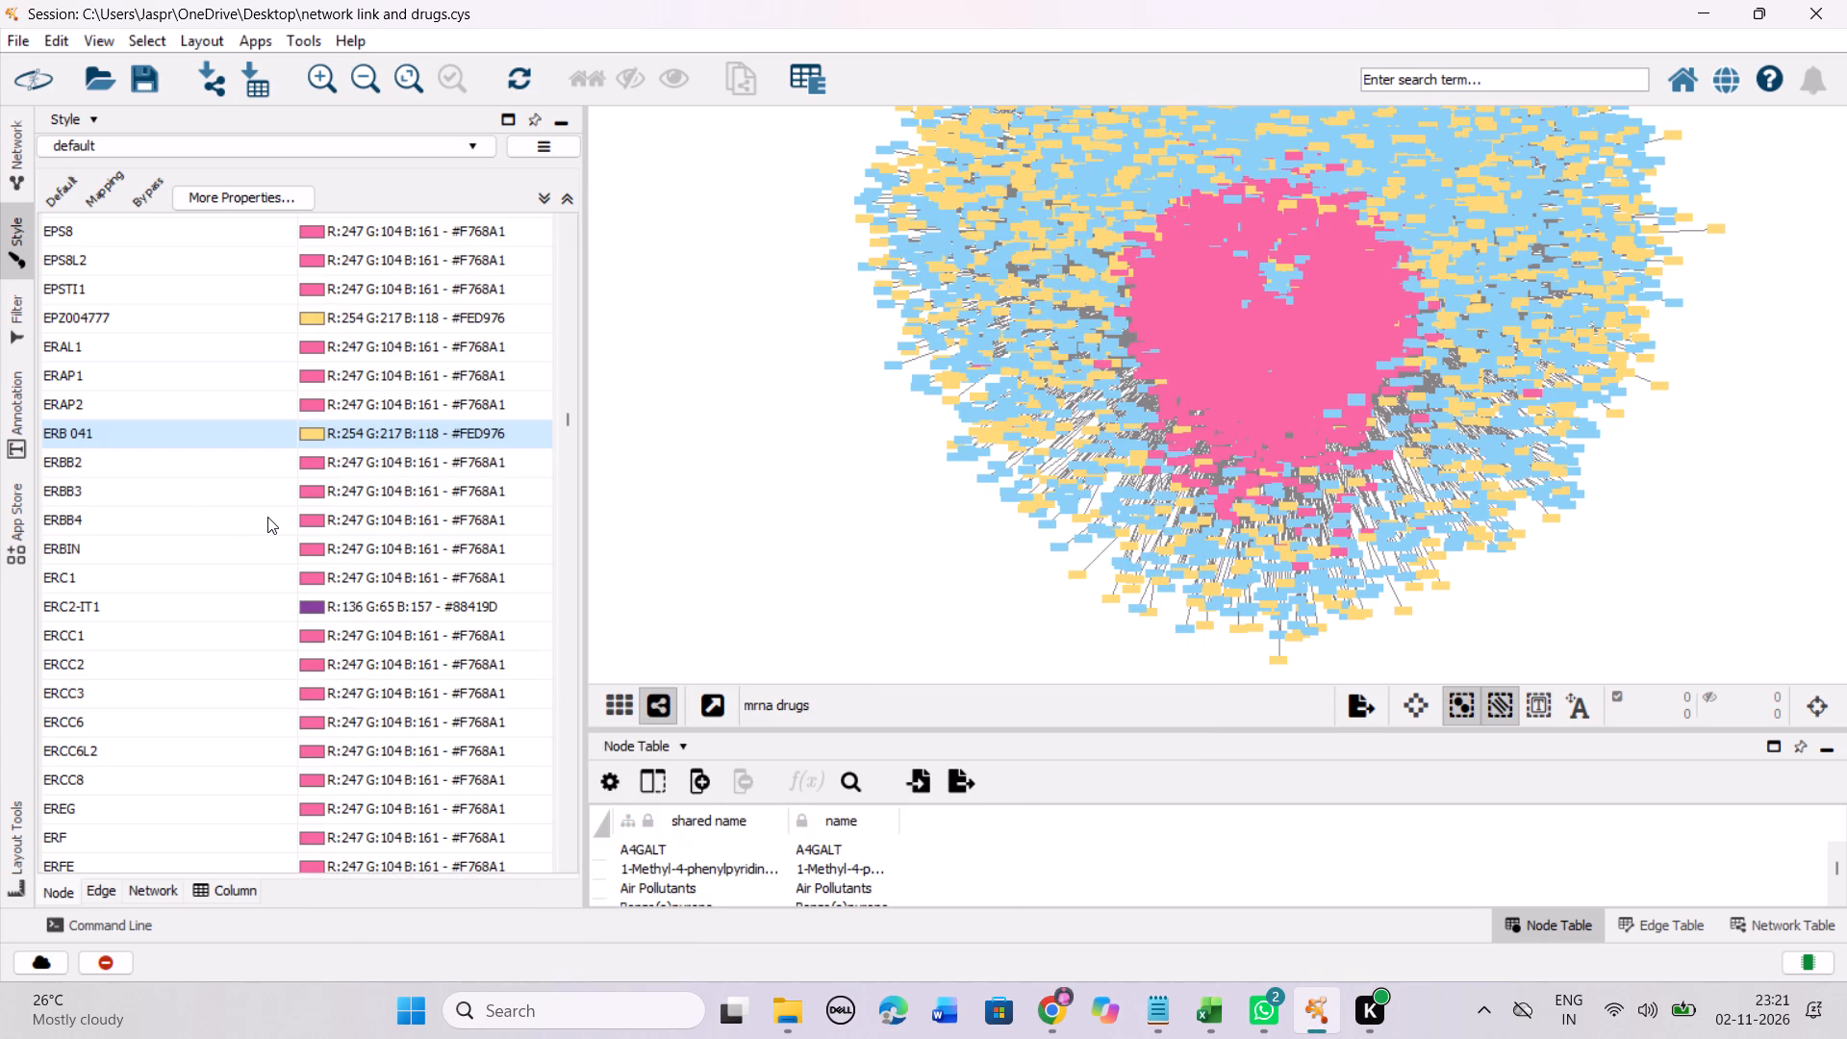
Set the discrete colour mapping of the unmapped entry ETC-159 to the Yellow-Orange-Red shade #FED976.
{"action": "scroll", "coordinate": [267, 517], "scroll_direction": "down", "scroll_amount": 9}
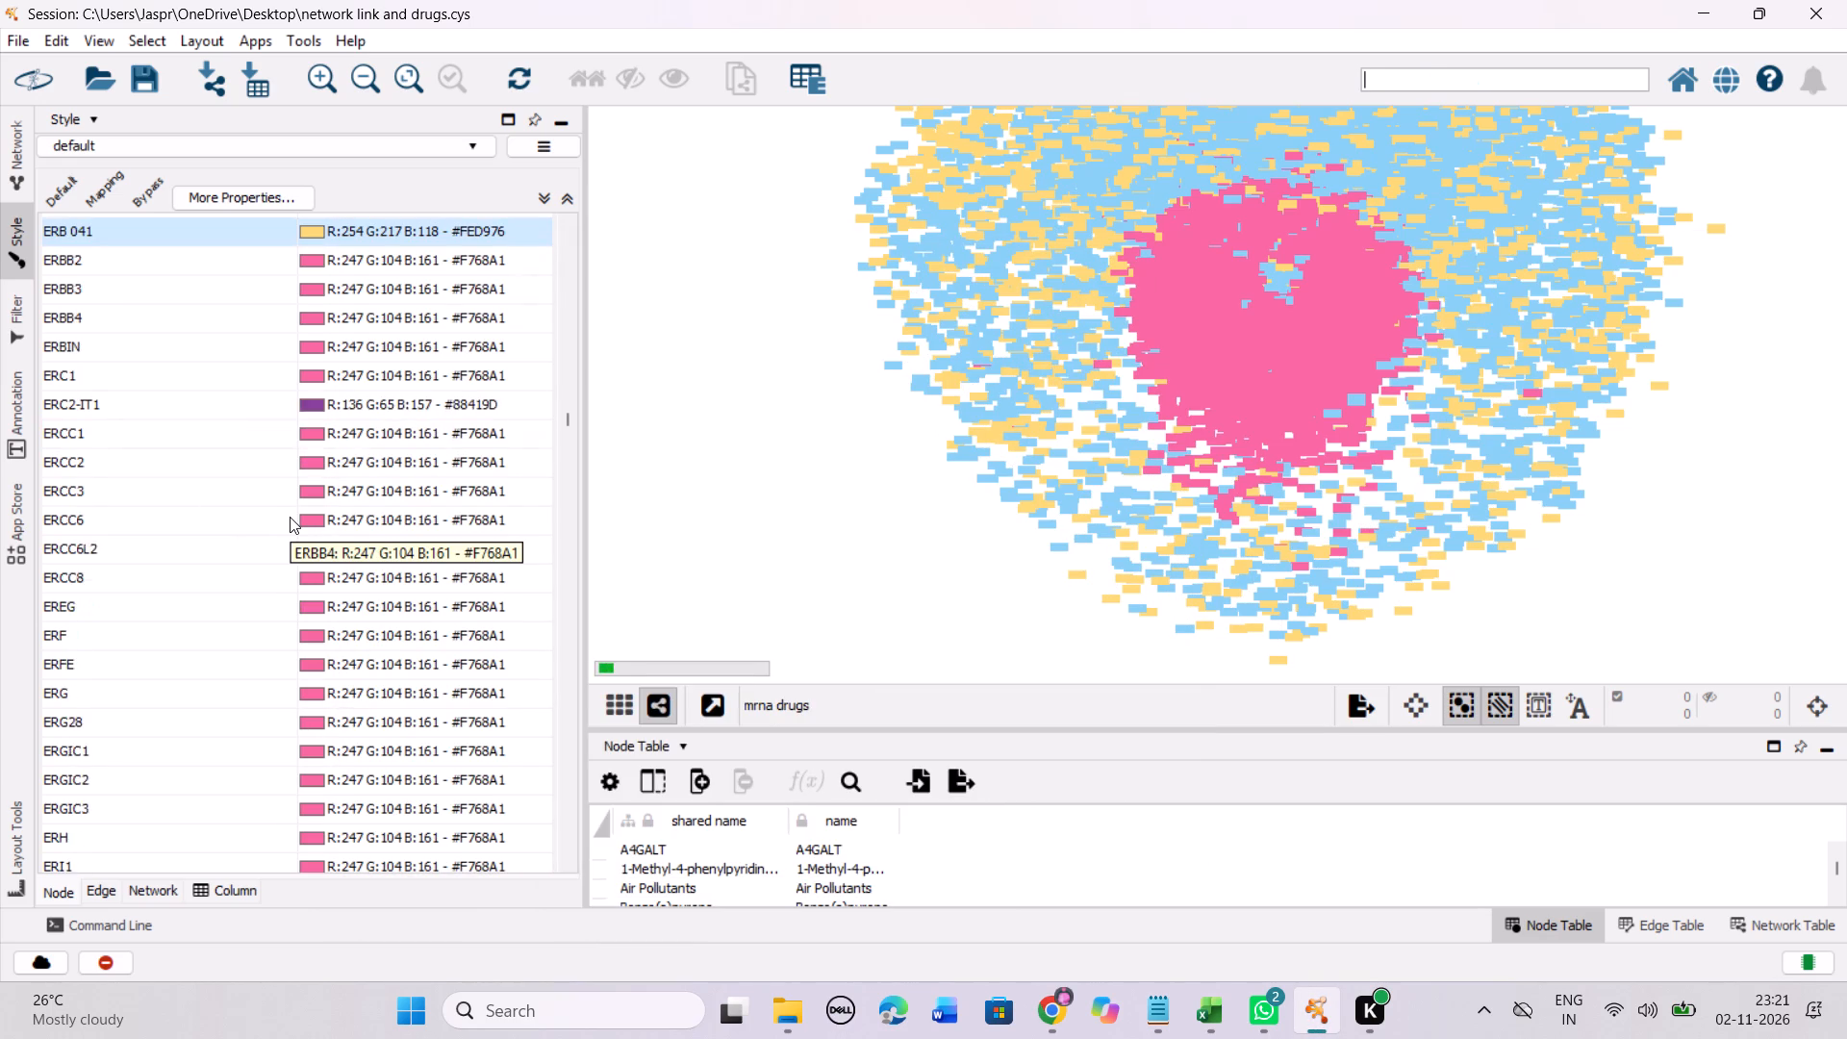
{"action": "scroll", "coordinate": [290, 517], "scroll_direction": "down", "scroll_amount": 20}
{"action": "scroll", "coordinate": [290, 517], "scroll_direction": "down", "scroll_amount": 8}
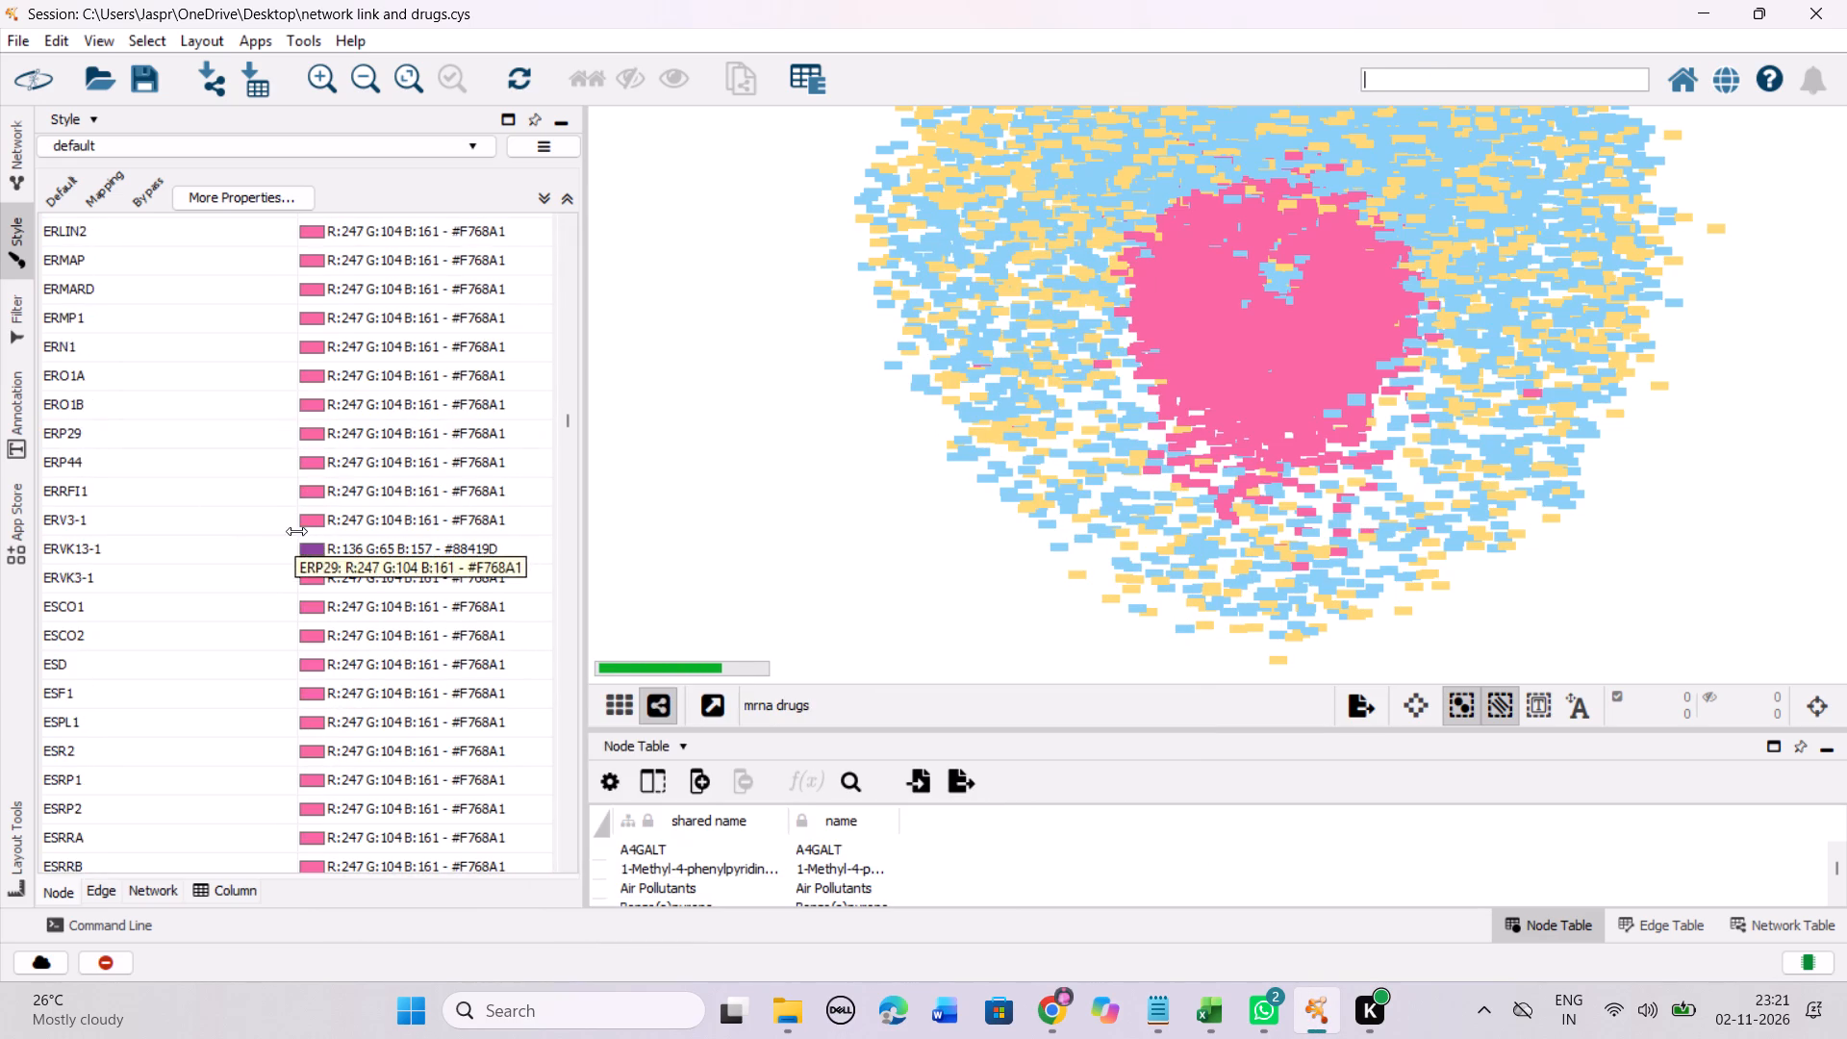
{"action": "scroll", "coordinate": [327, 528], "scroll_direction": "down", "scroll_amount": 17}
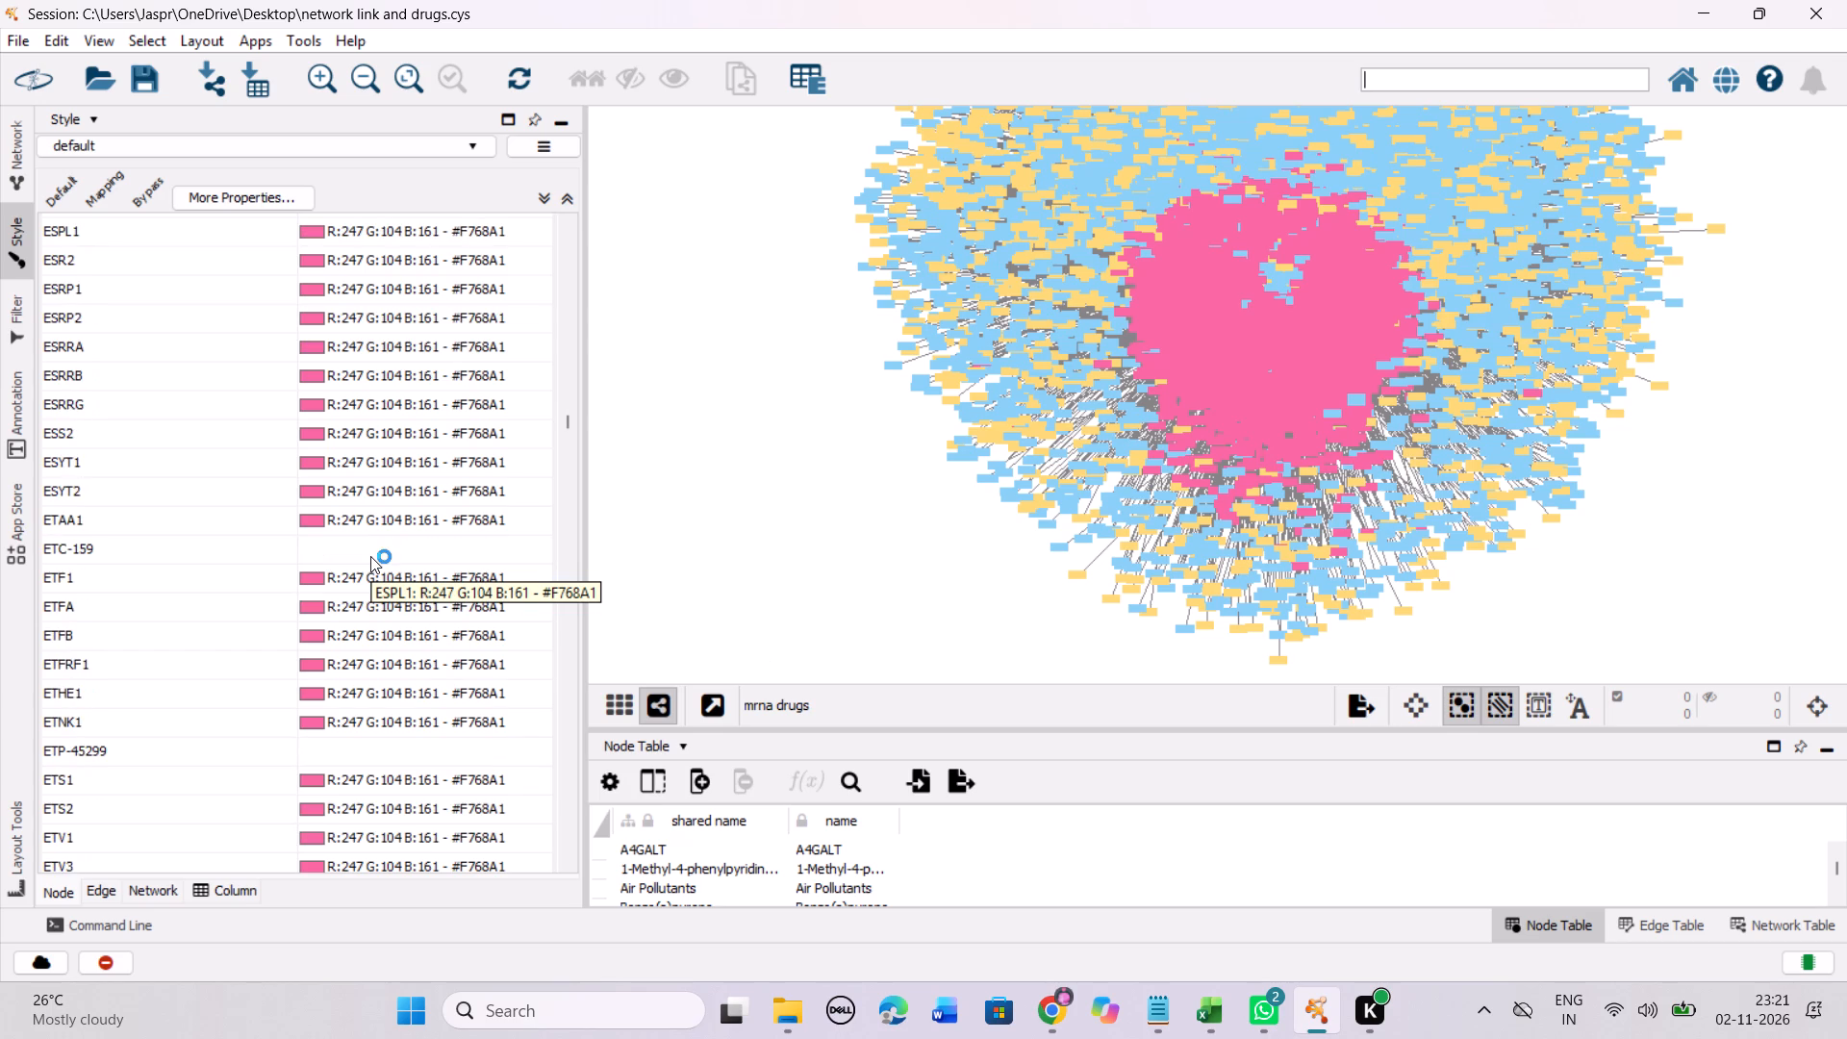
{"action": "scroll", "coordinate": [376, 548], "scroll_direction": "down", "scroll_amount": 6}
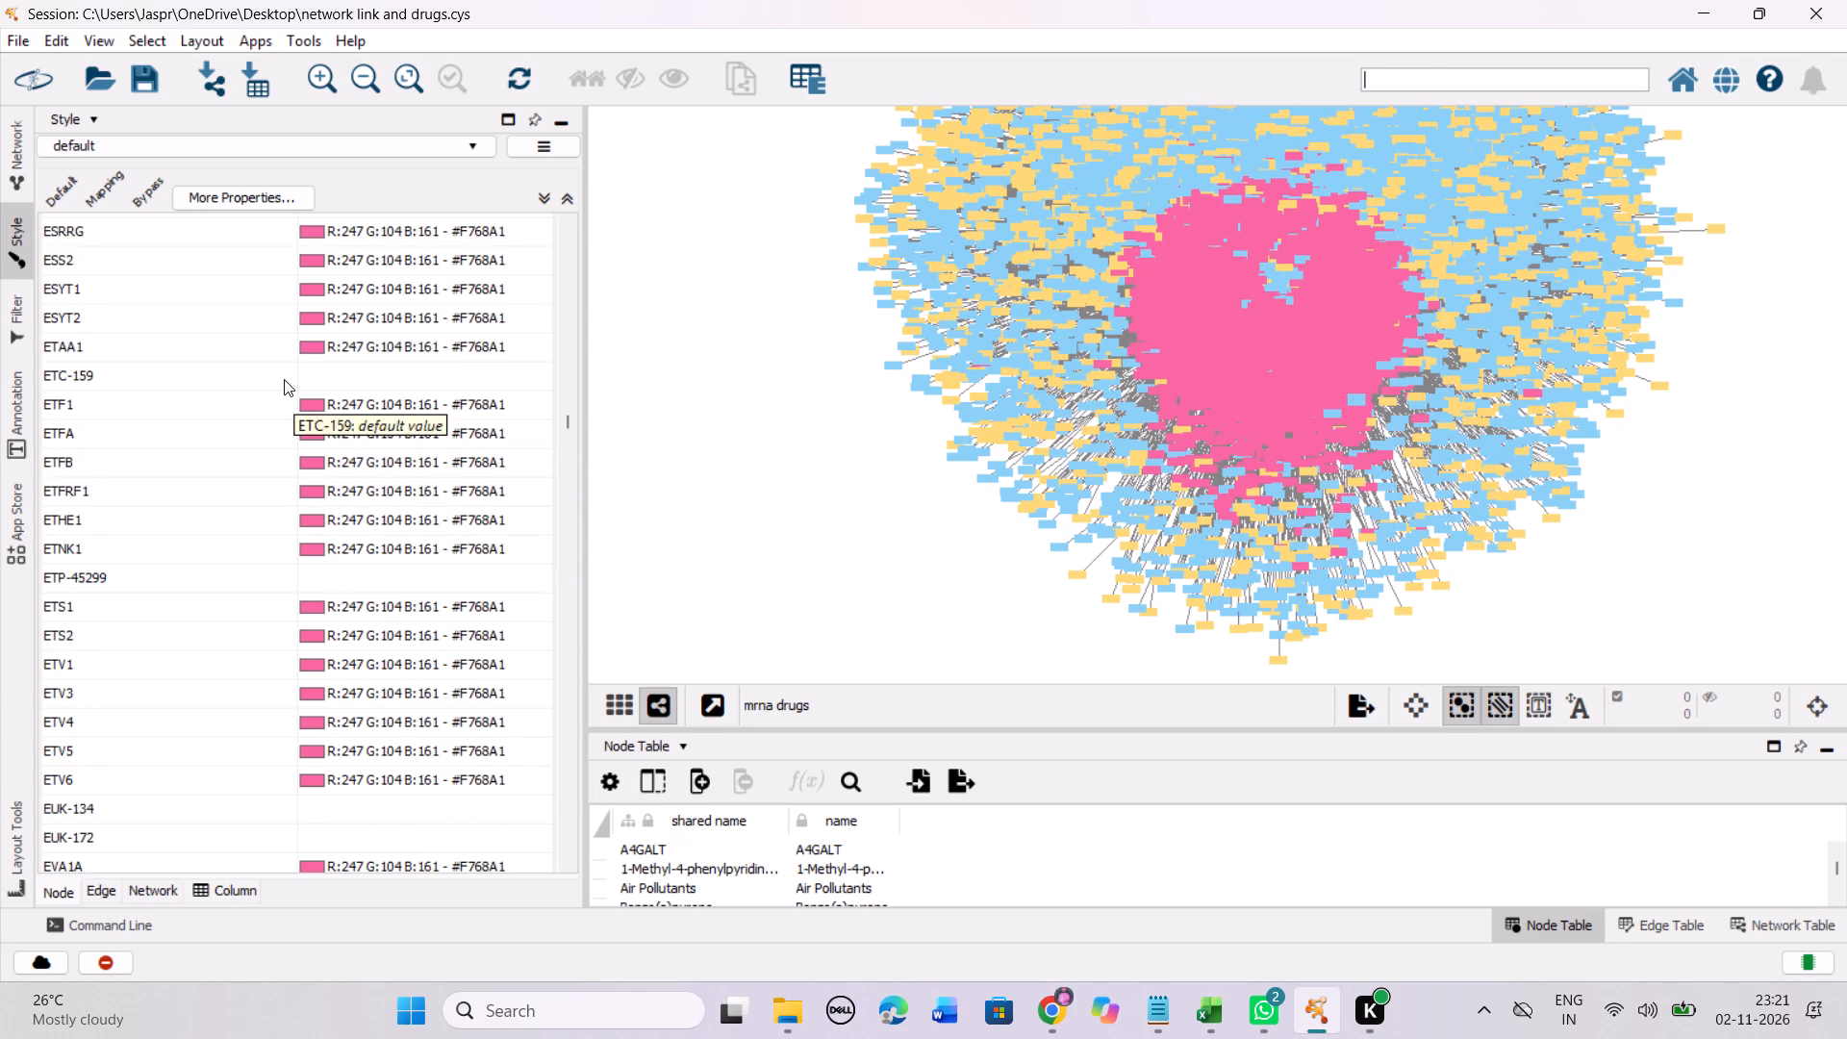
{"action": "left_click", "coordinate": [284, 379]}
{"action": "right_click", "coordinate": [284, 379]}
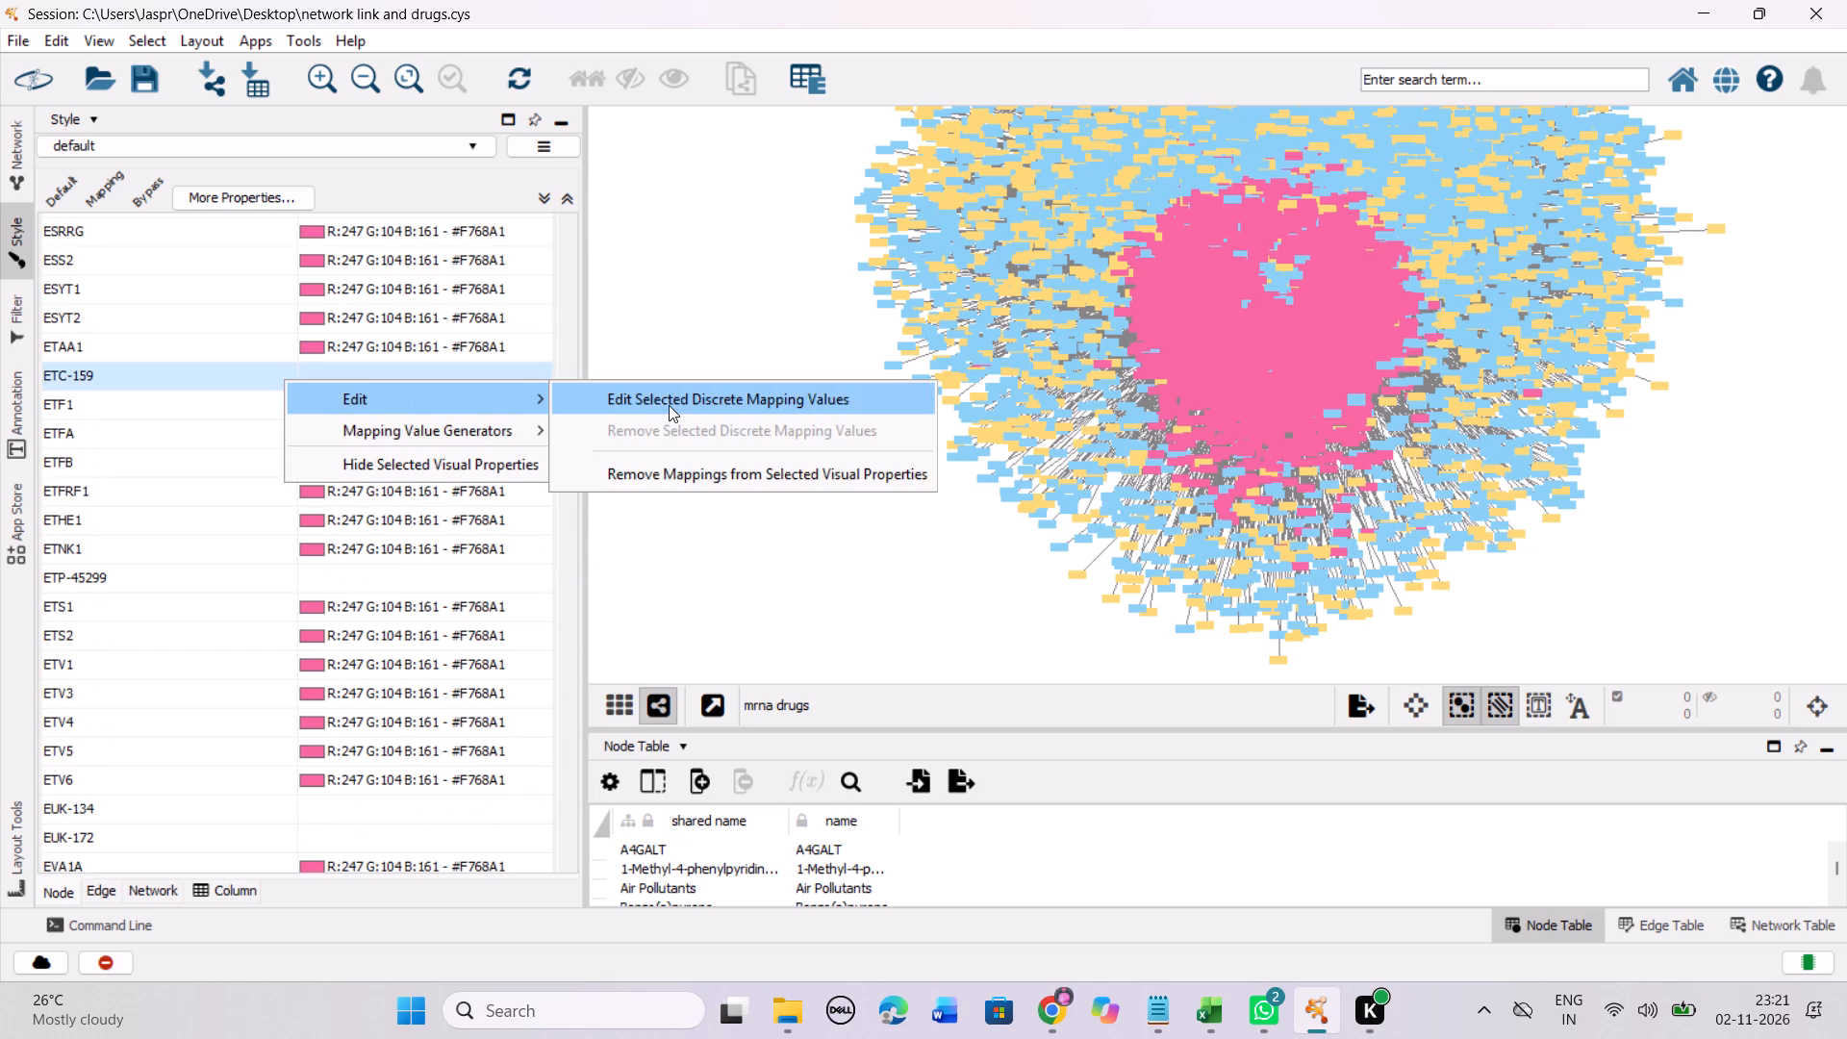
{"action": "left_click", "coordinate": [669, 405]}
{"action": "left_click_drag", "start_coordinate": [554, 536], "coordinate": [611, 215]}
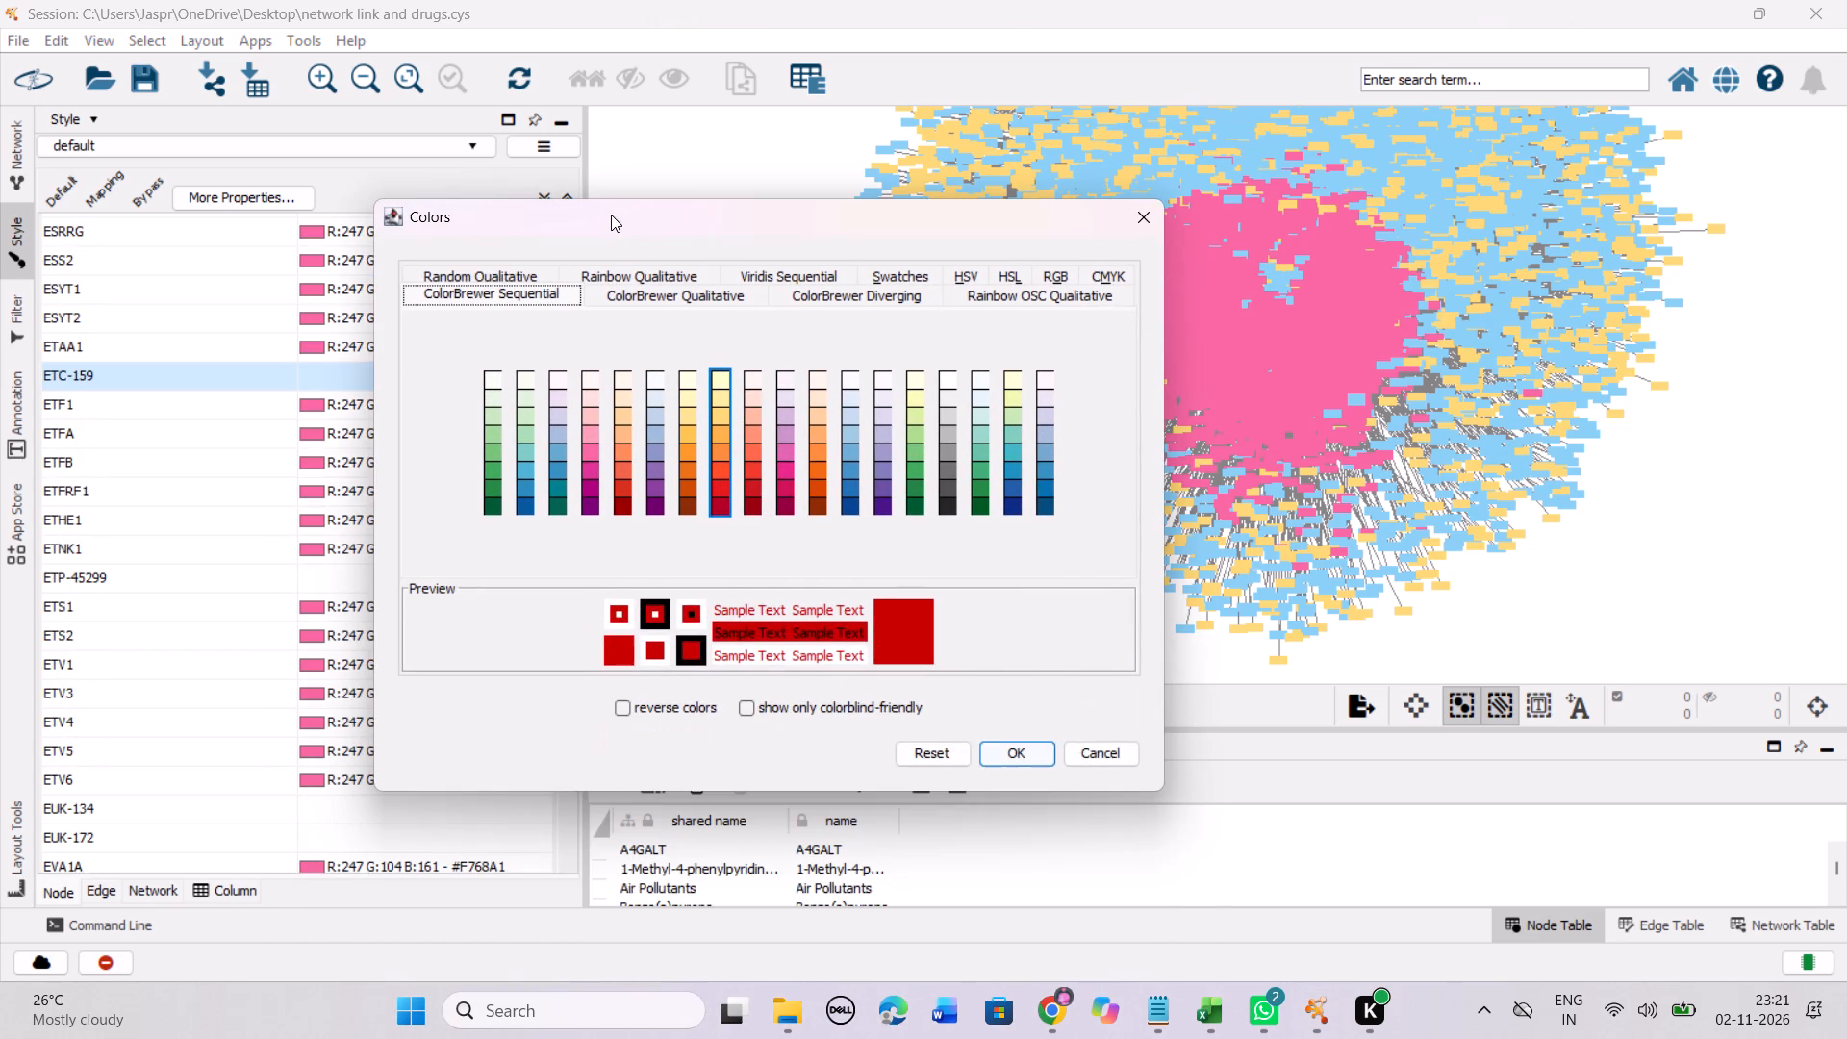
{"action": "left_click", "coordinate": [721, 411]}
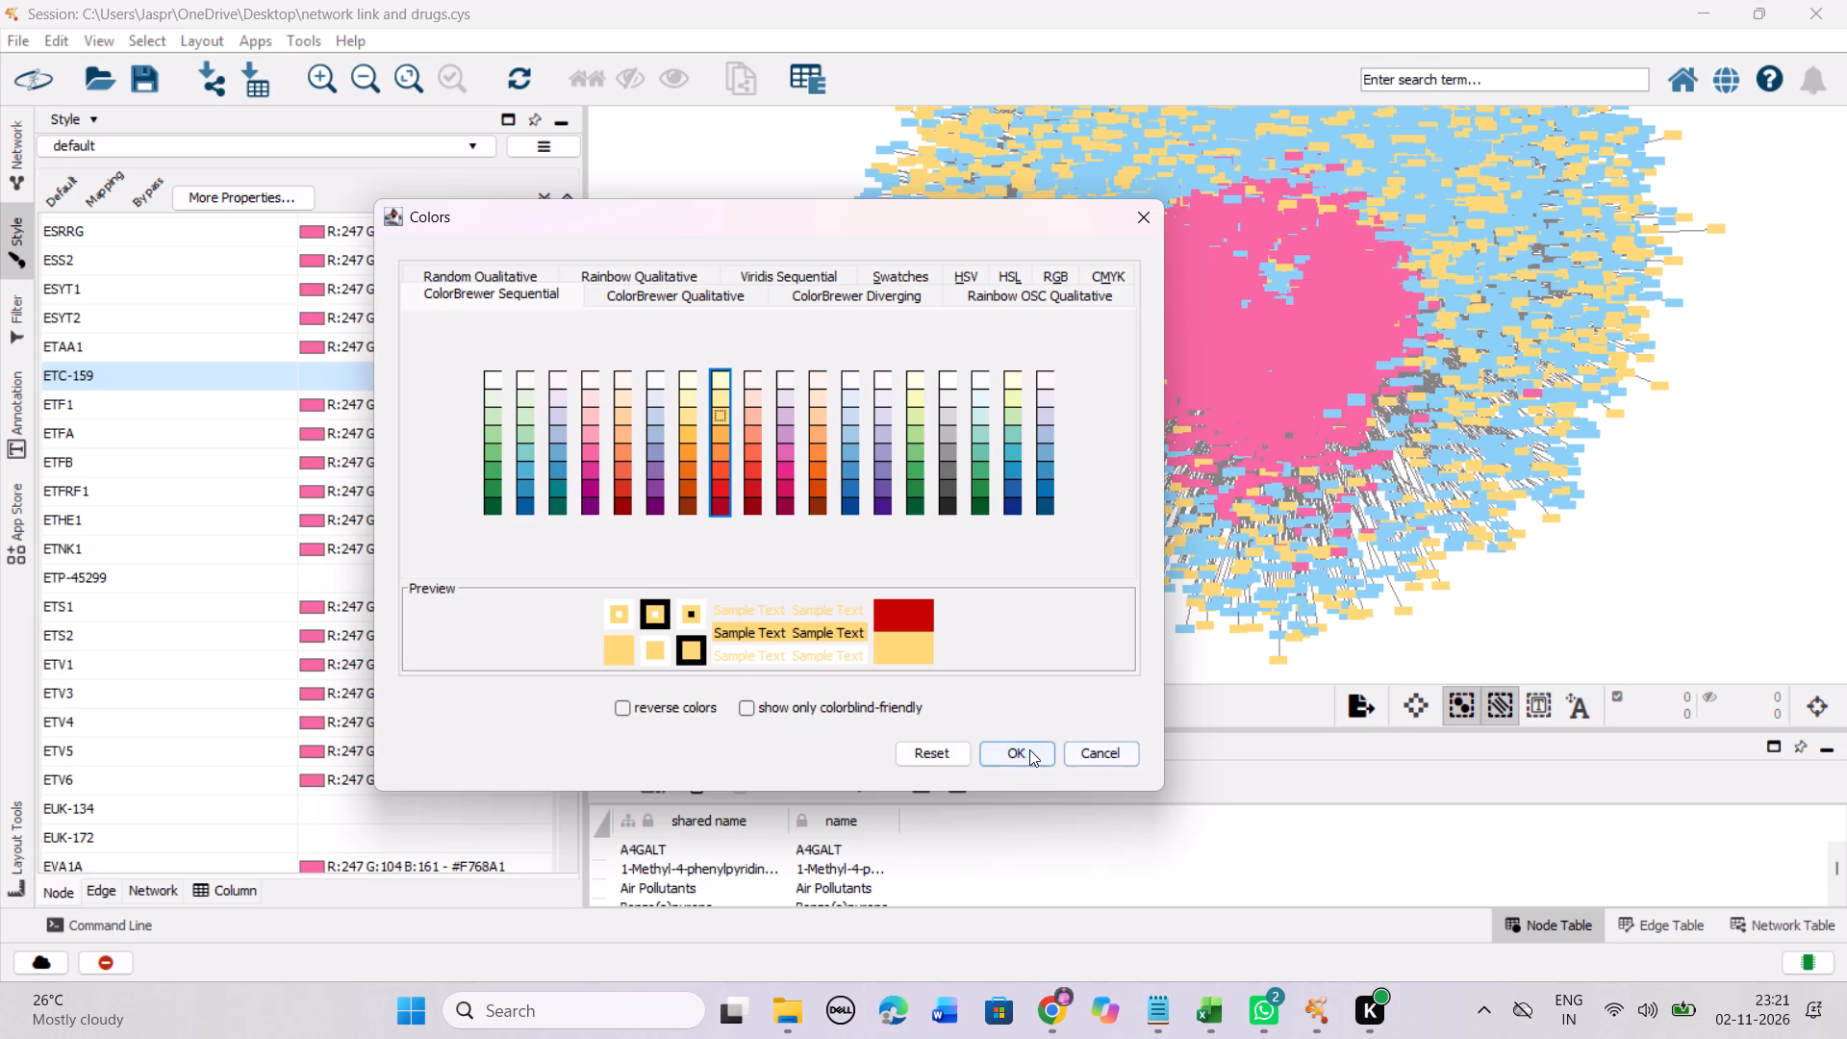
{"action": "left_click", "coordinate": [1029, 749]}
Set the discrete colour mapping of the unmapped entry ETP-45299 to the Yellow-Orange-Red shade #FED976.
{"action": "left_click", "coordinate": [223, 577]}
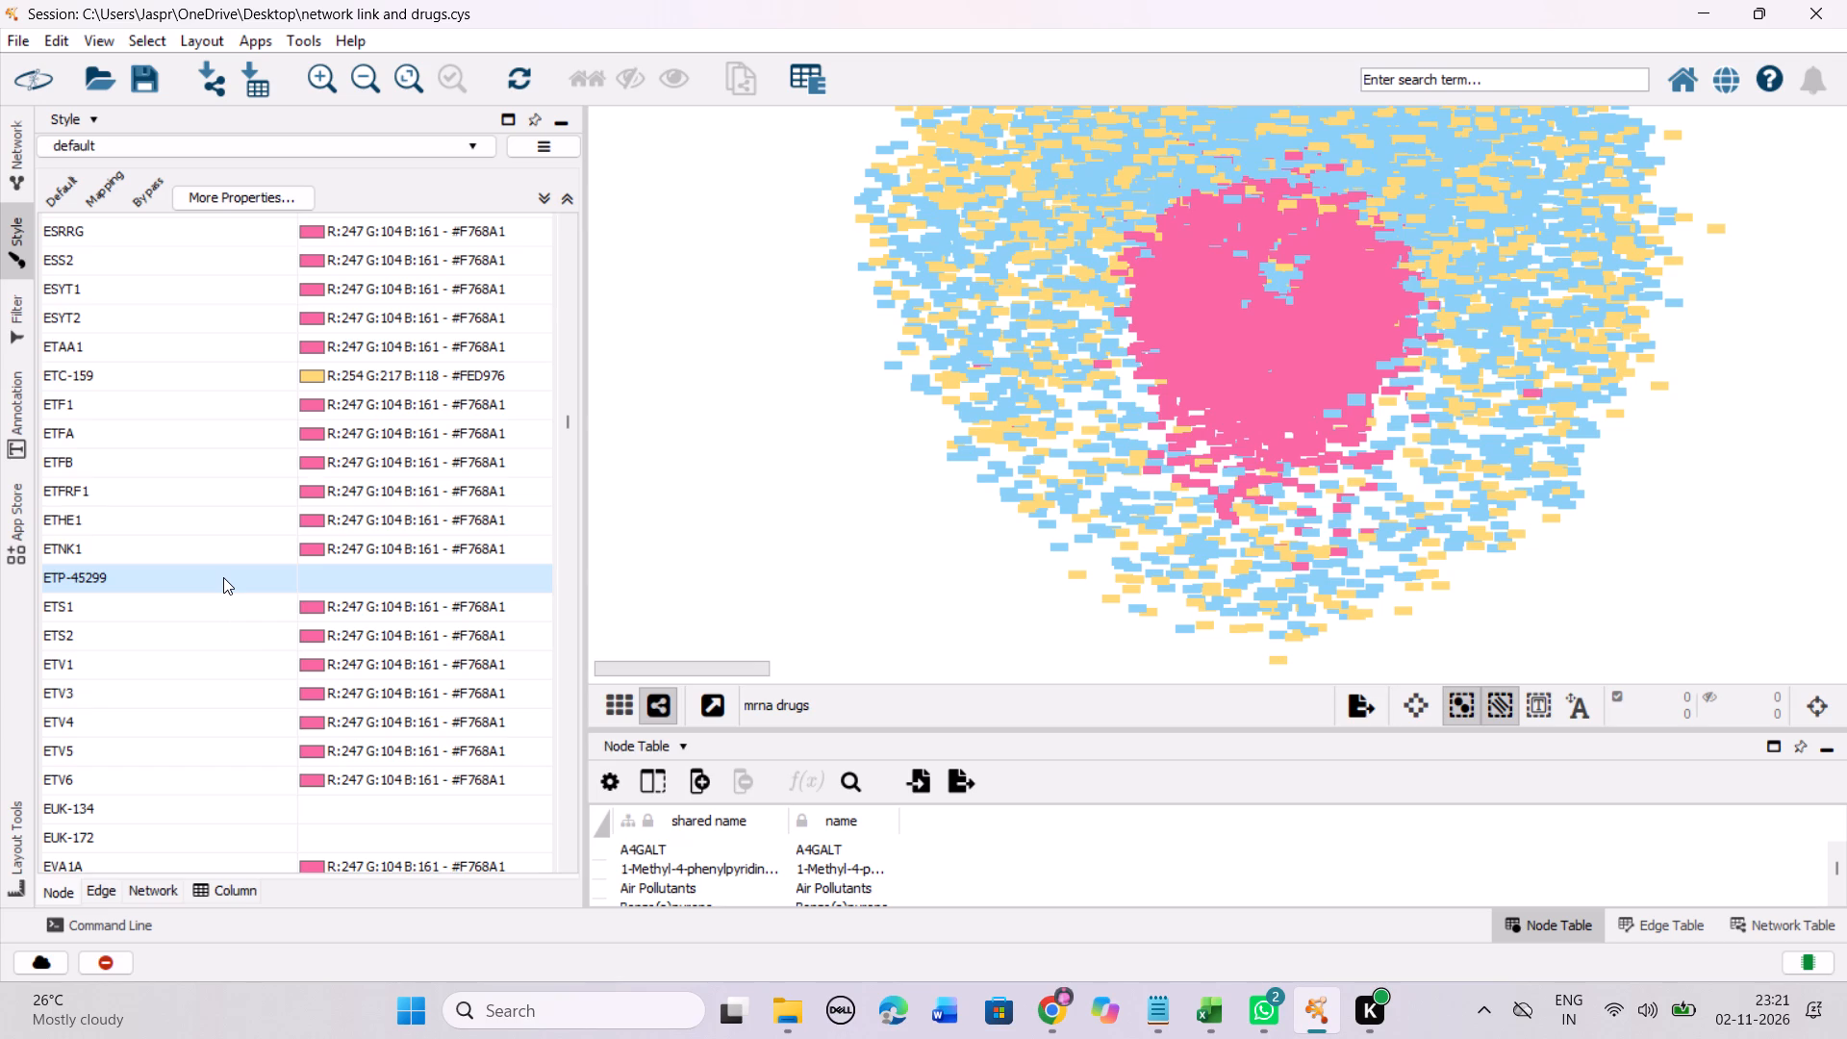
{"action": "right_click", "coordinate": [223, 577]}
{"action": "left_click", "coordinate": [346, 604]}
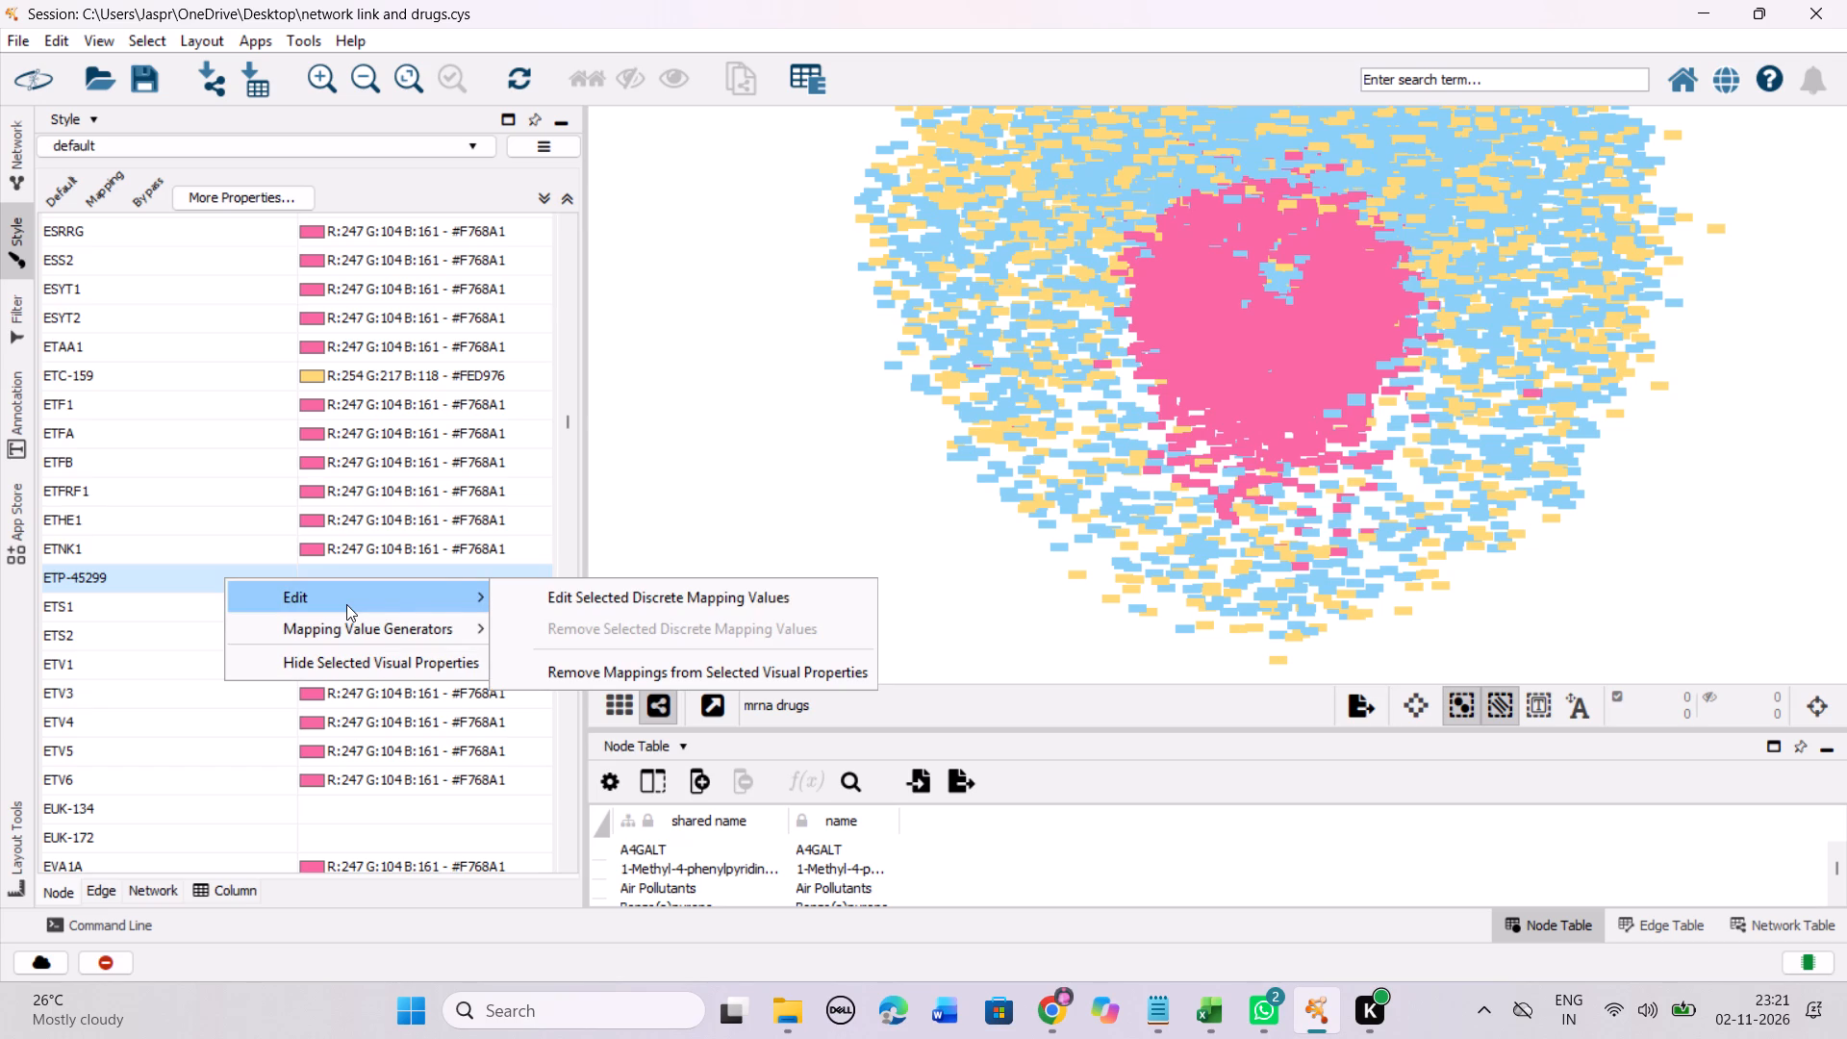
{"action": "left_click", "coordinate": [544, 601]}
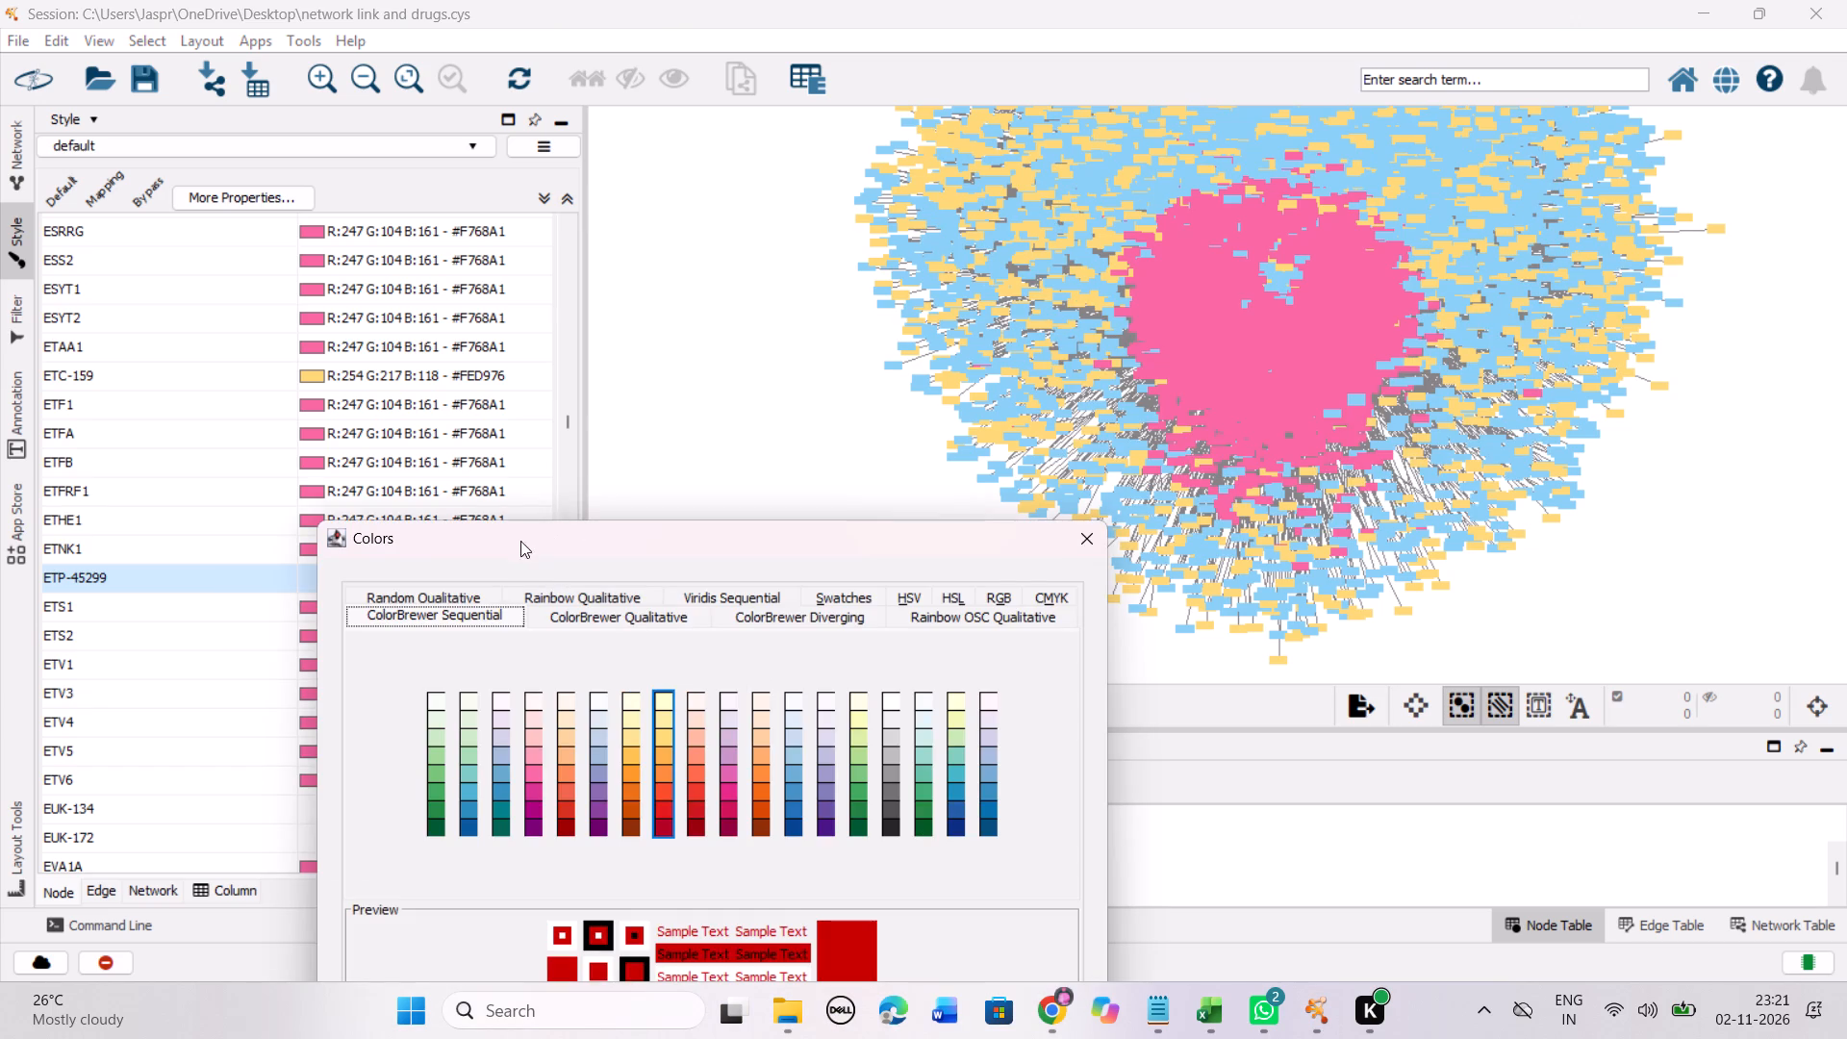
{"action": "left_click_drag", "start_coordinate": [520, 541], "coordinate": [575, 261]}
{"action": "left_click", "coordinate": [720, 460]}
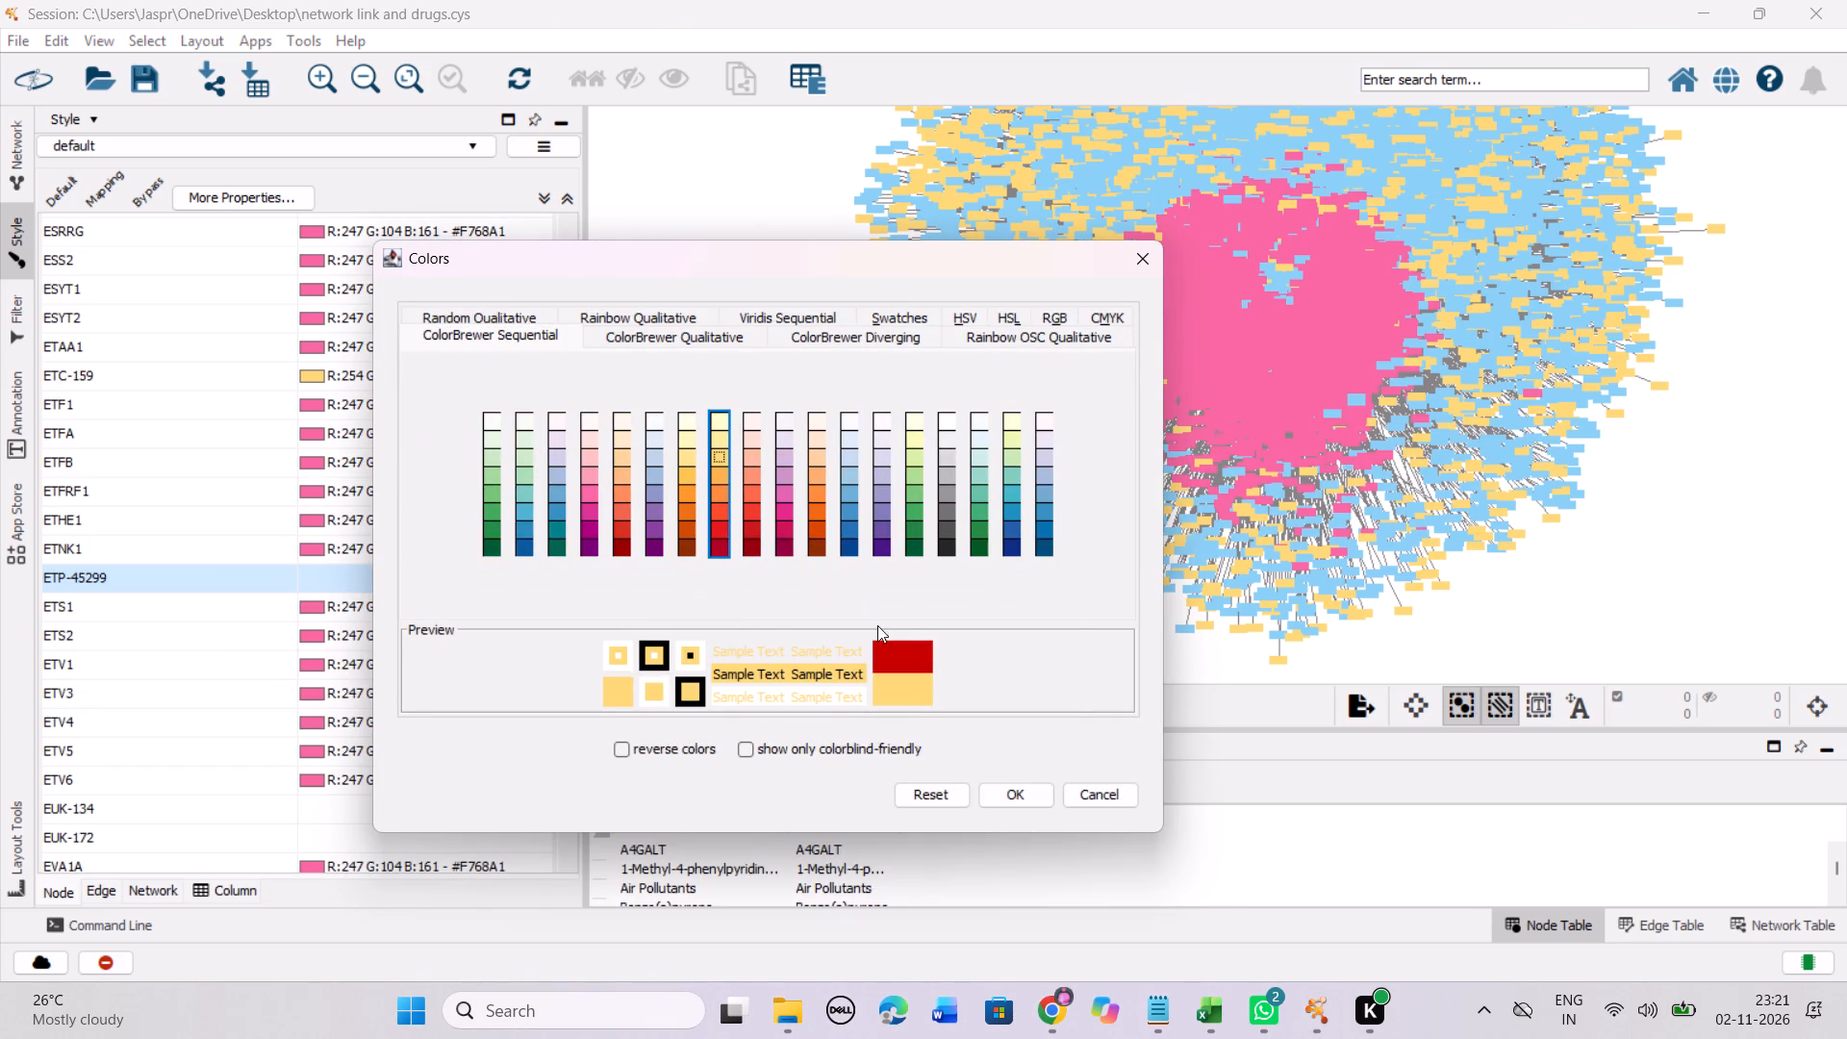
{"action": "left_click", "coordinate": [1013, 802]}
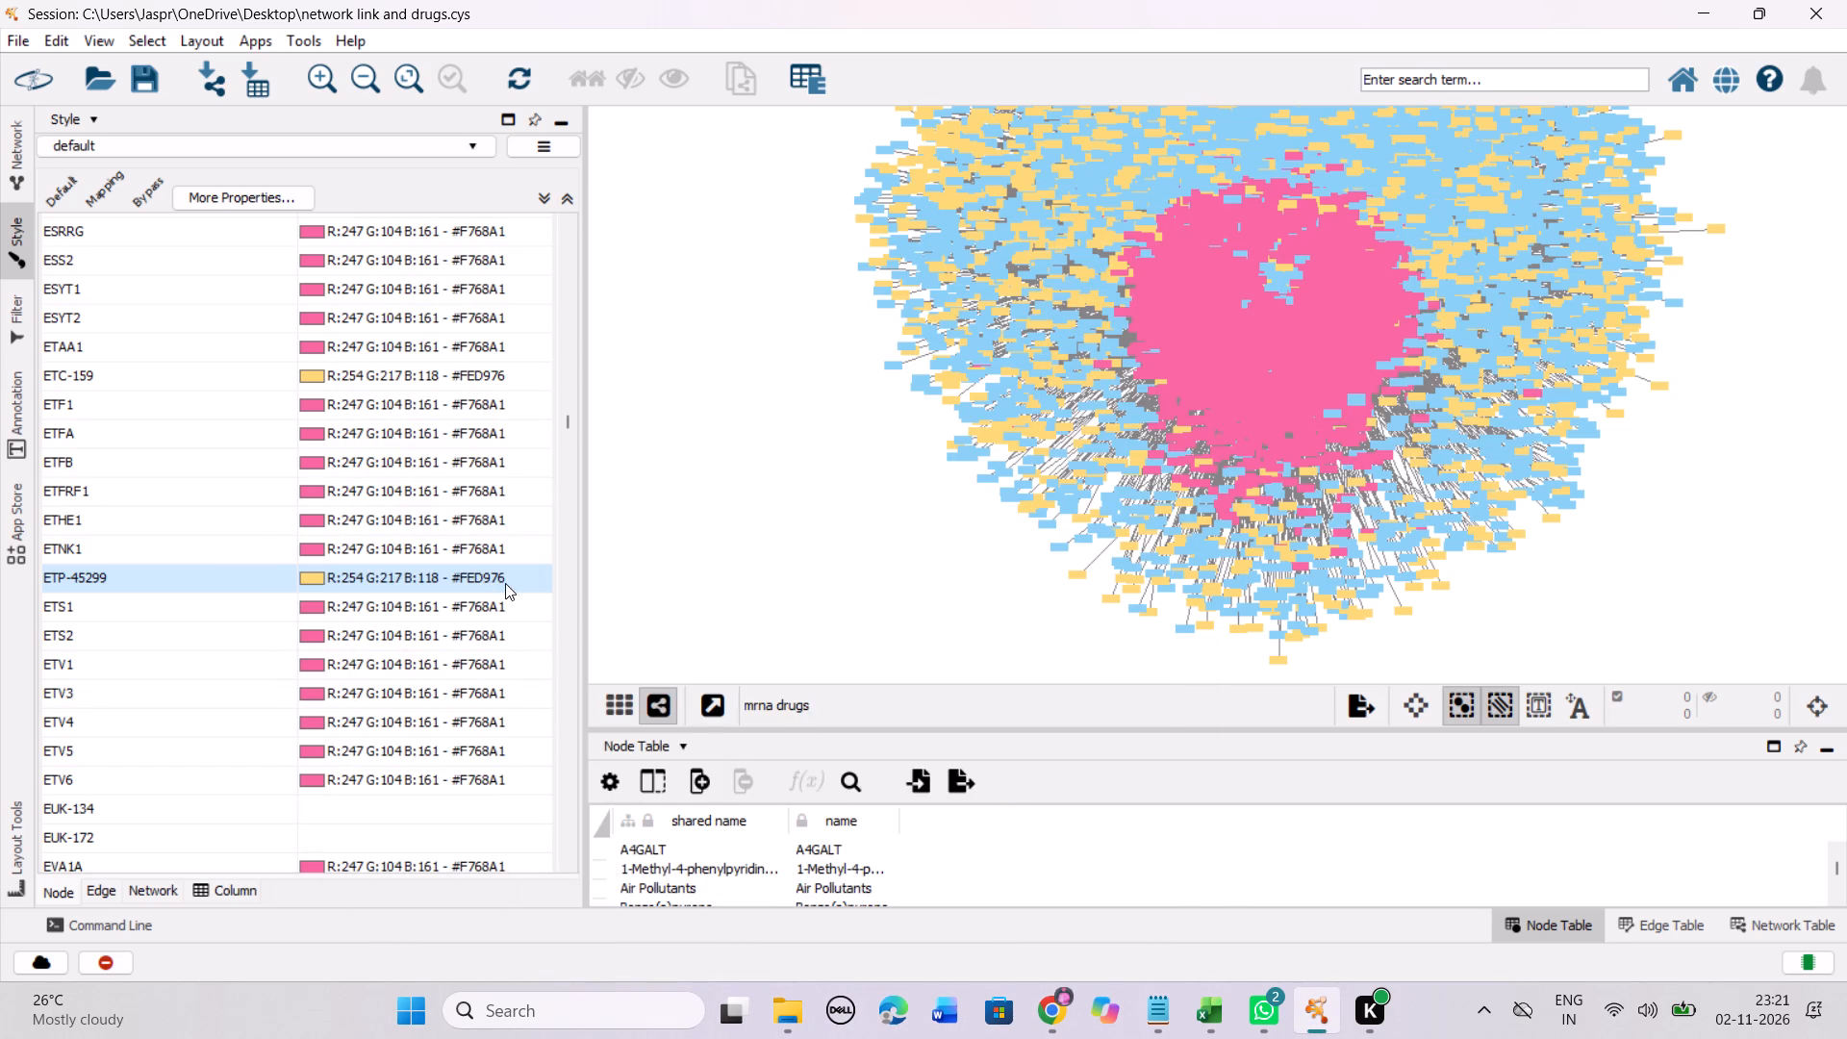
Set the discrete colour mappings of EUK-134 and EUK-172 together to the Yellow-Orange-Red shade #FED976.
{"action": "scroll", "coordinate": [448, 470], "scroll_direction": "down", "scroll_amount": 4}
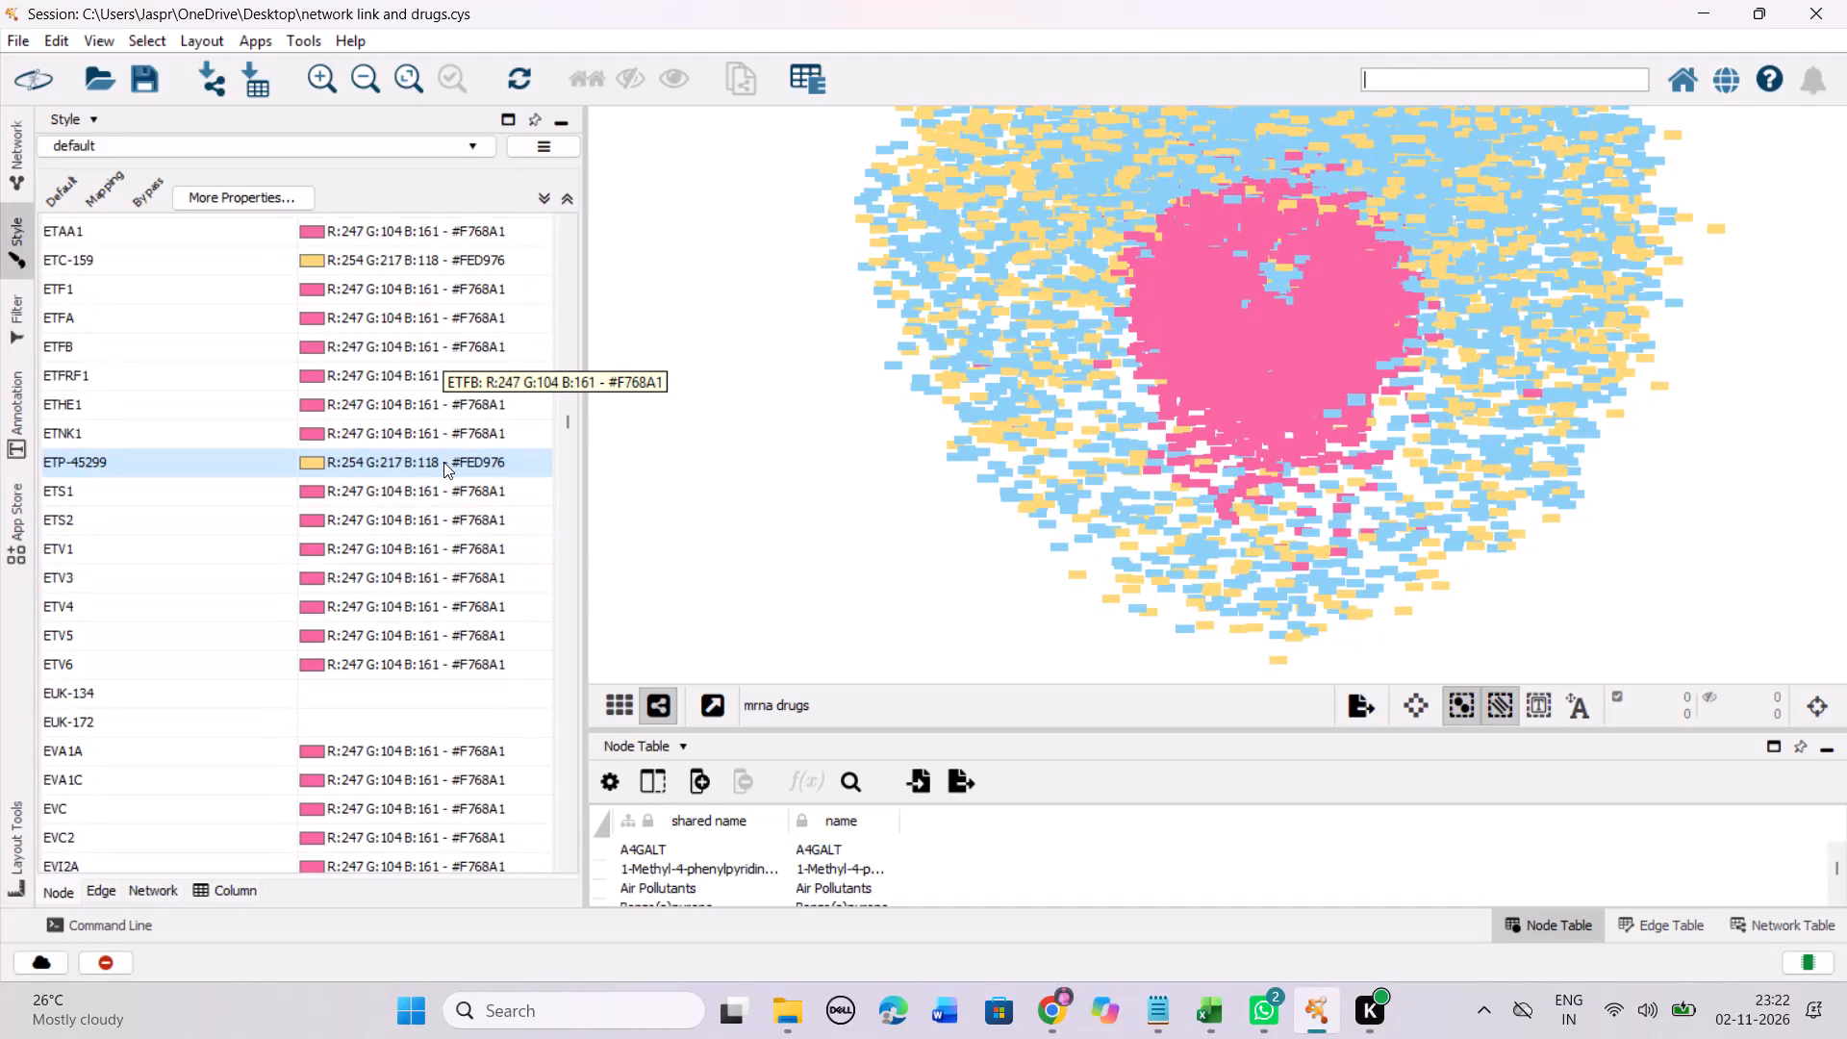
{"action": "scroll", "coordinate": [443, 462], "scroll_direction": "down", "scroll_amount": 1}
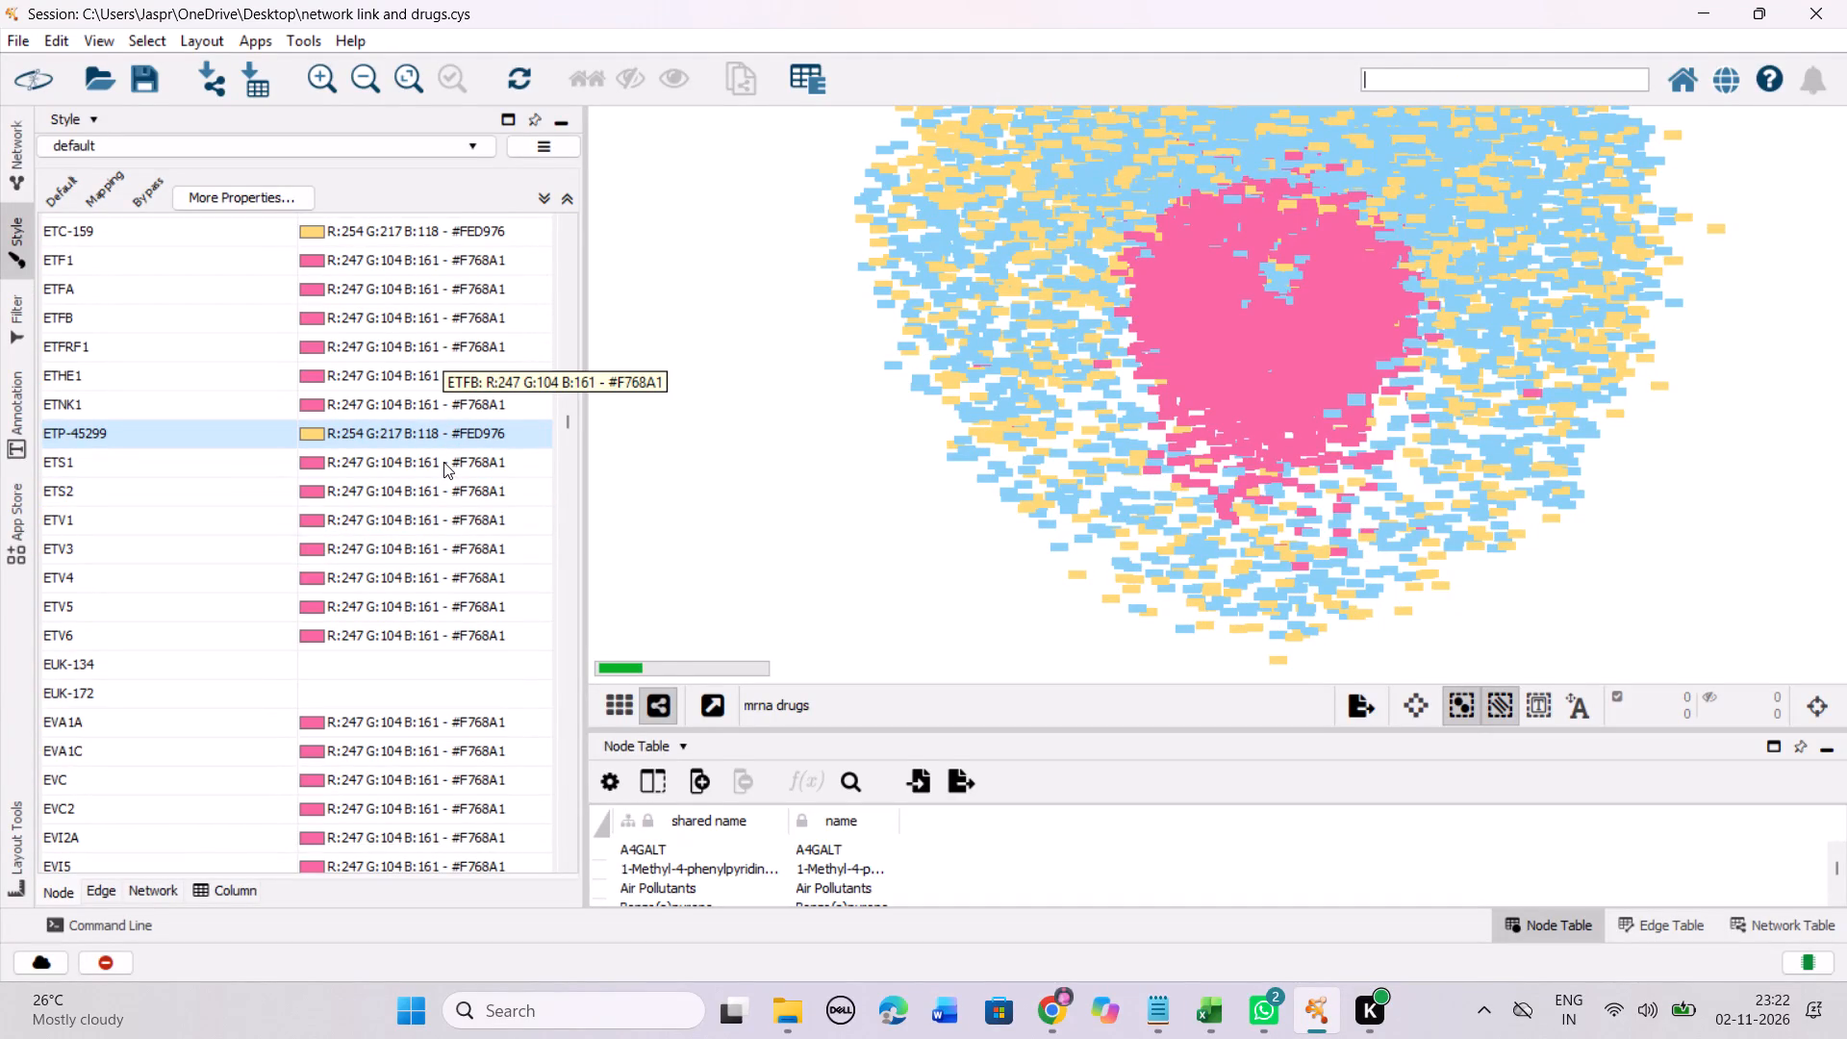
{"action": "scroll", "coordinate": [443, 462], "scroll_direction": "down", "scroll_amount": 10}
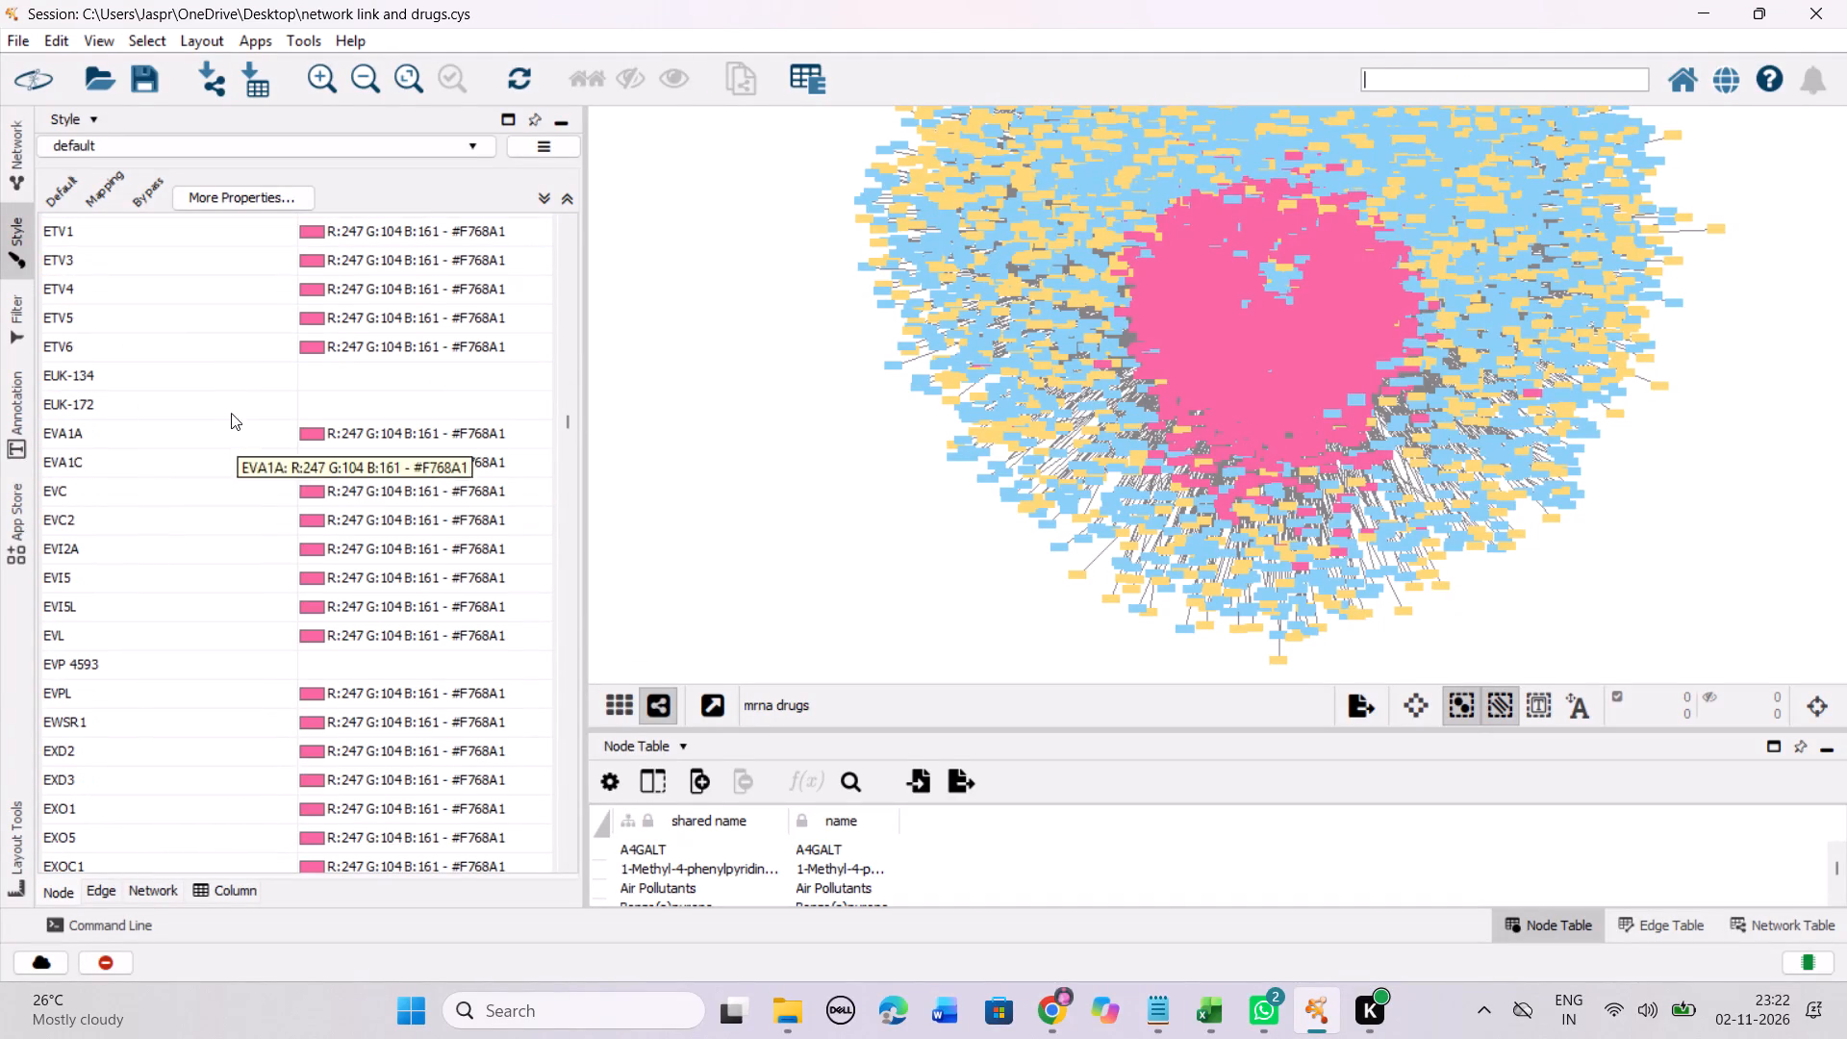
{"action": "left_click_drag", "start_coordinate": [254, 379], "coordinate": [254, 402]}
{"action": "right_click", "coordinate": [254, 402]}
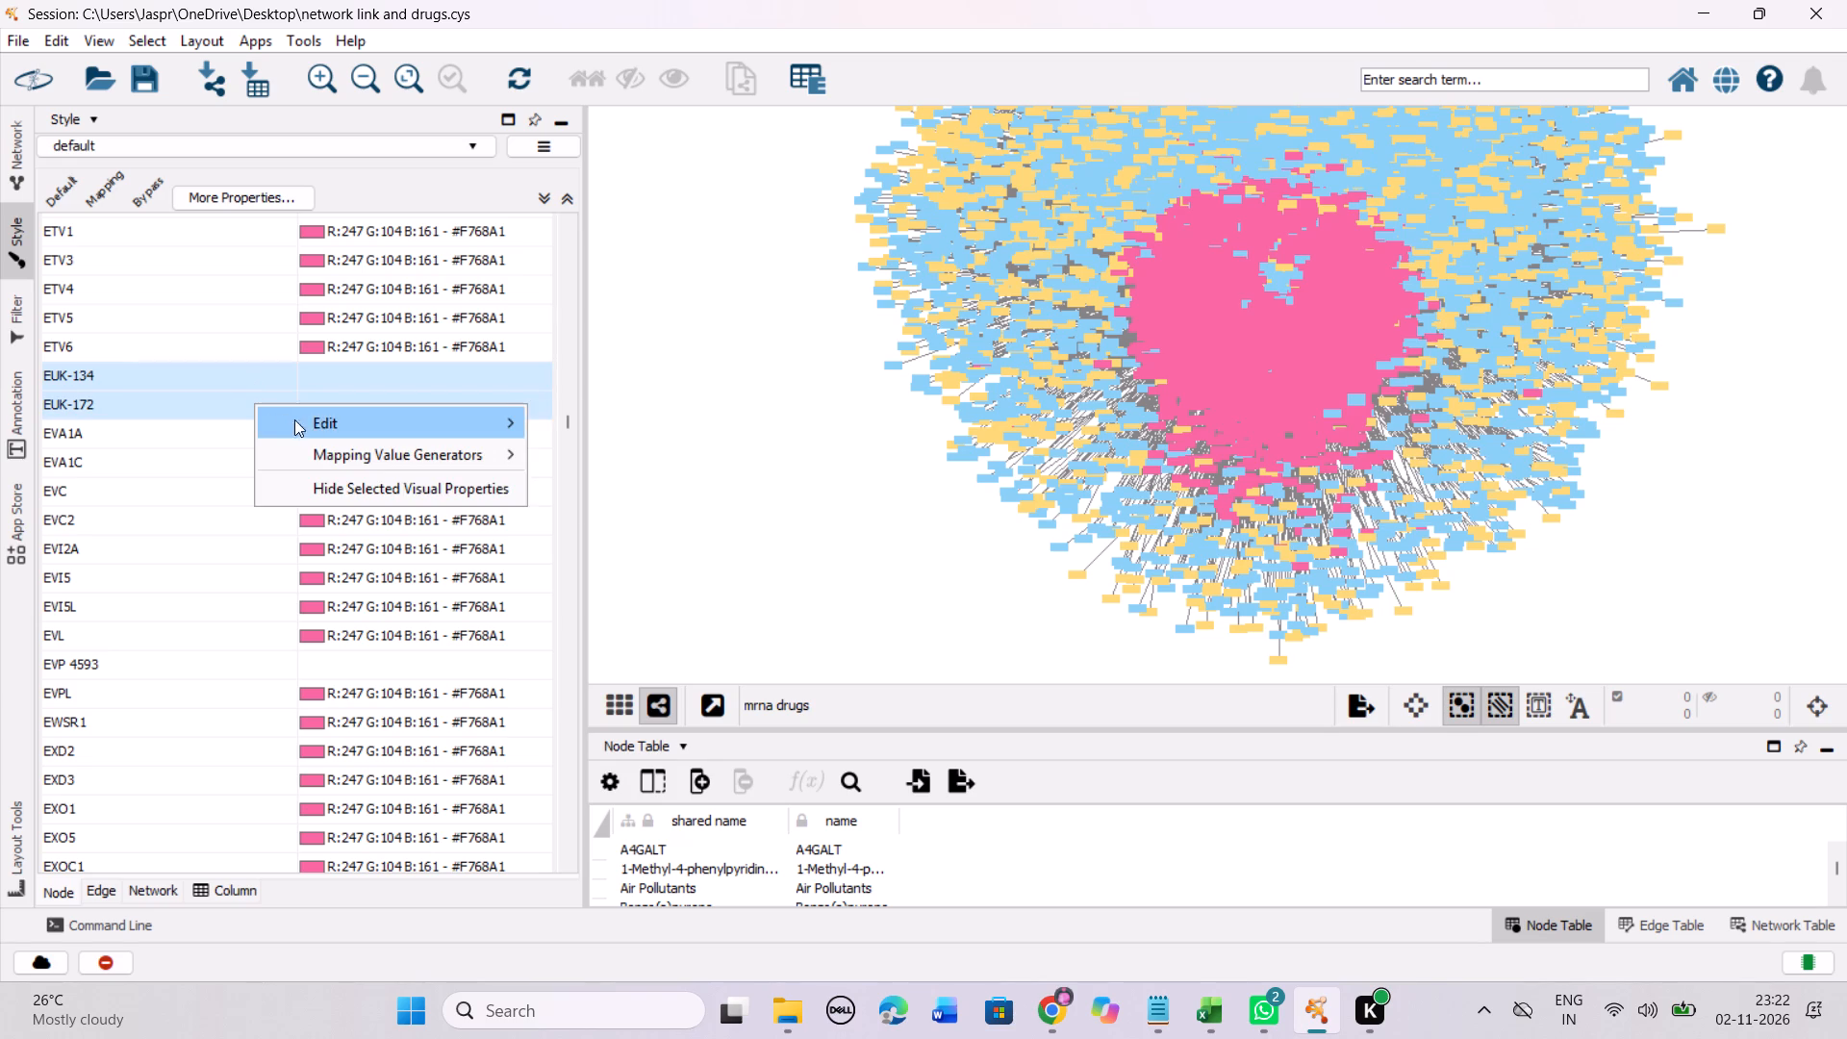
{"action": "left_click", "coordinate": [561, 425]}
{"action": "left_click_drag", "start_coordinate": [433, 541], "coordinate": [456, 291]}
{"action": "left_click", "coordinate": [687, 490]}
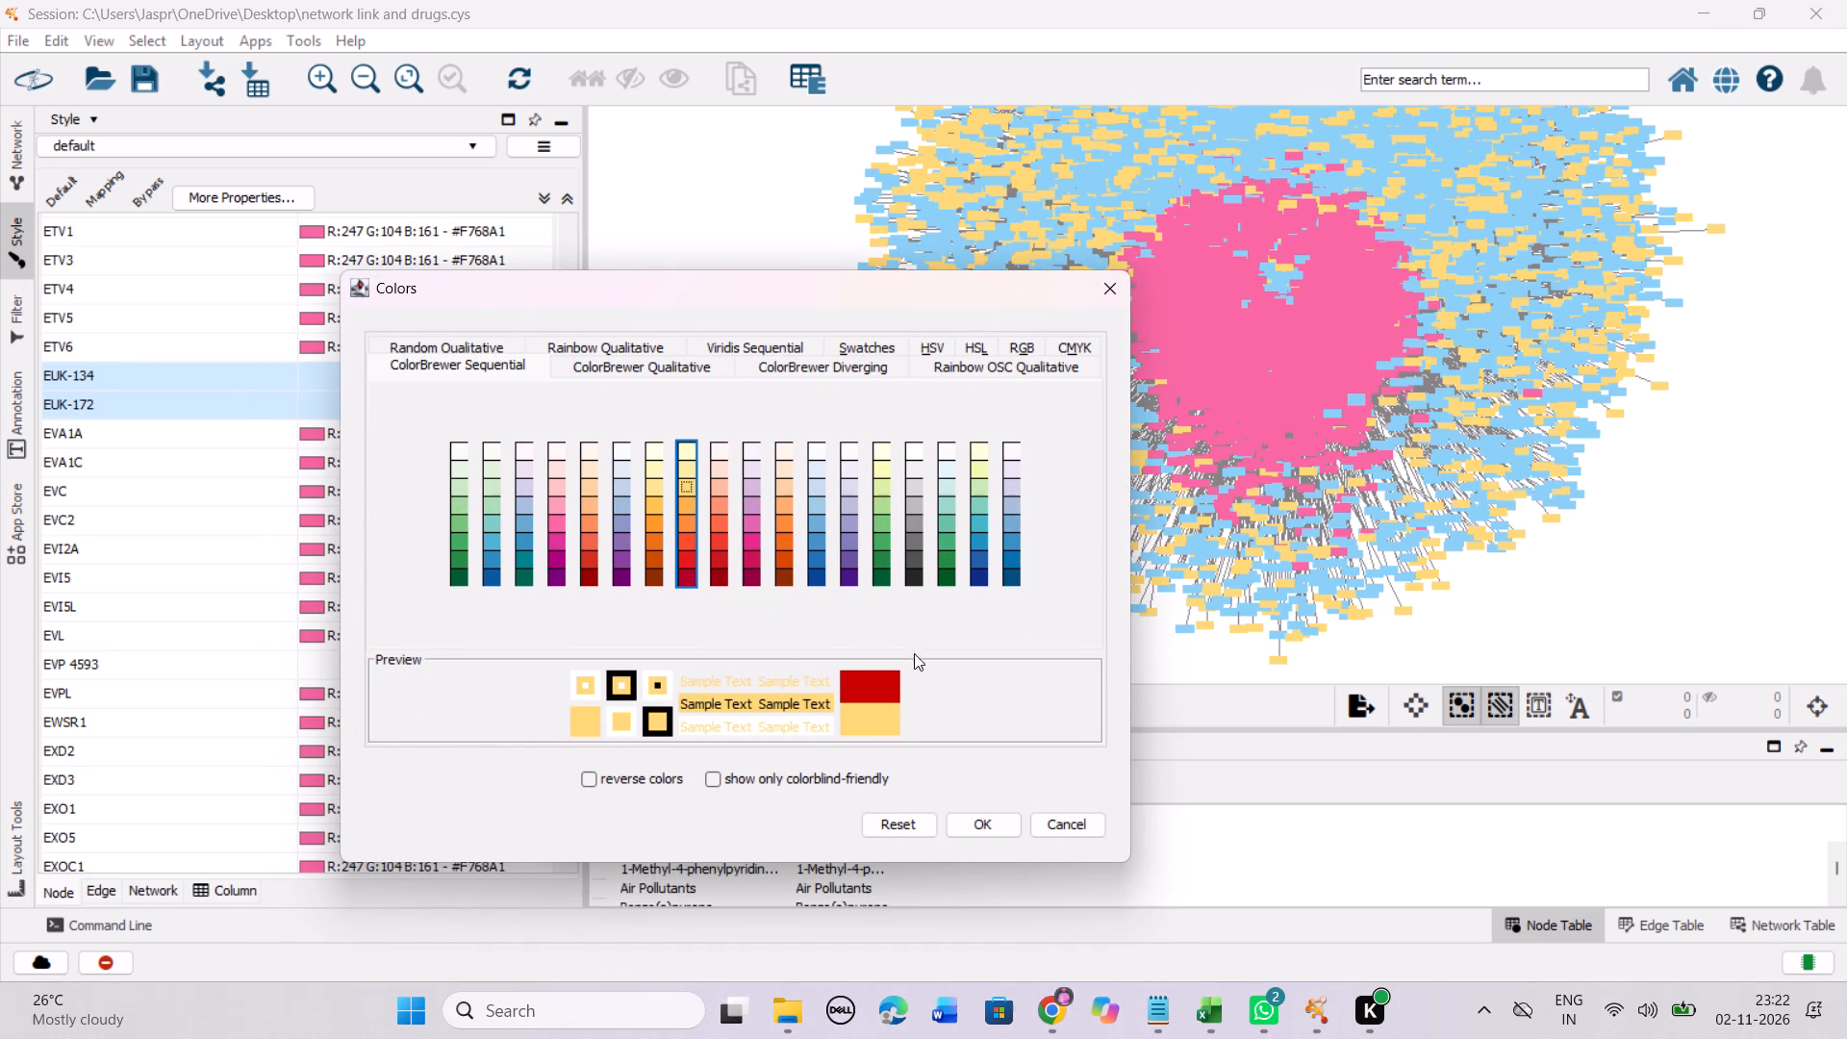
{"action": "left_click", "coordinate": [986, 823]}
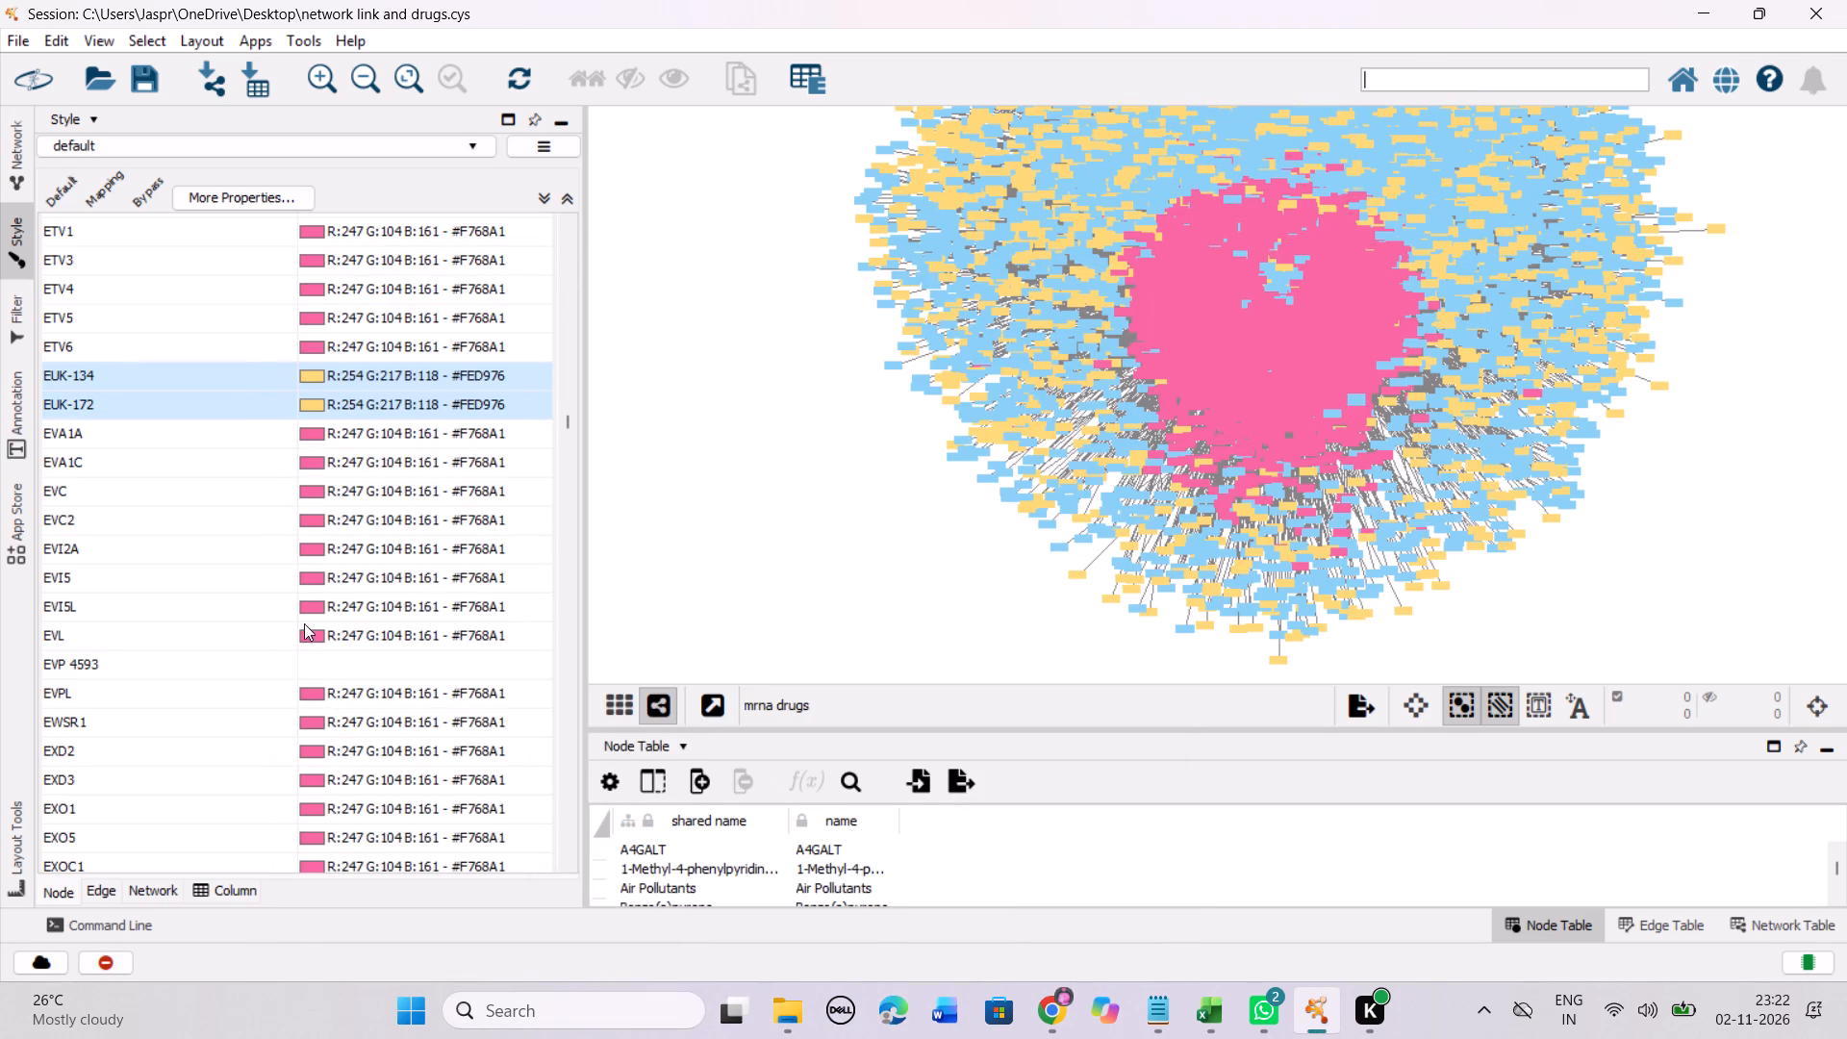
Set the discrete colour mapping of the unmapped entry EVP 4593 to the Yellow-Orange-Red shade #FED976.
{"action": "left_click", "coordinate": [262, 667]}
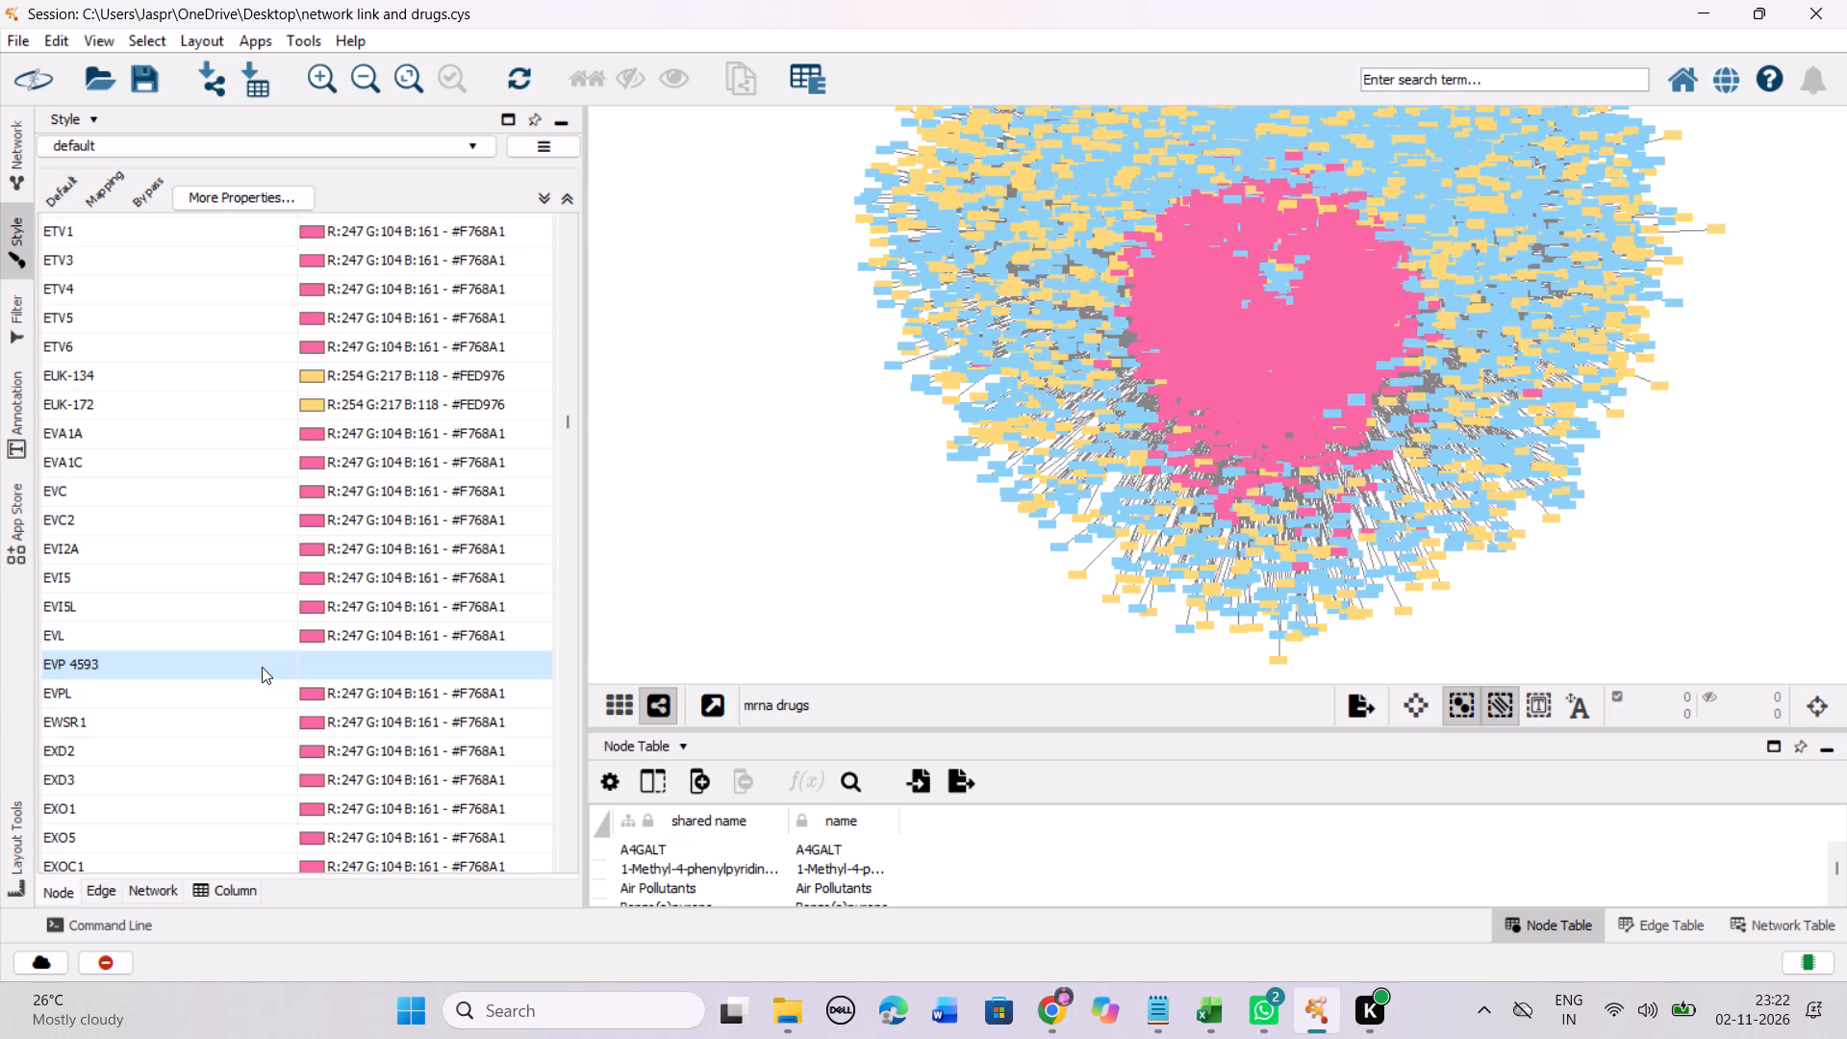
{"action": "right_click", "coordinate": [262, 667]}
{"action": "left_click", "coordinate": [576, 687]}
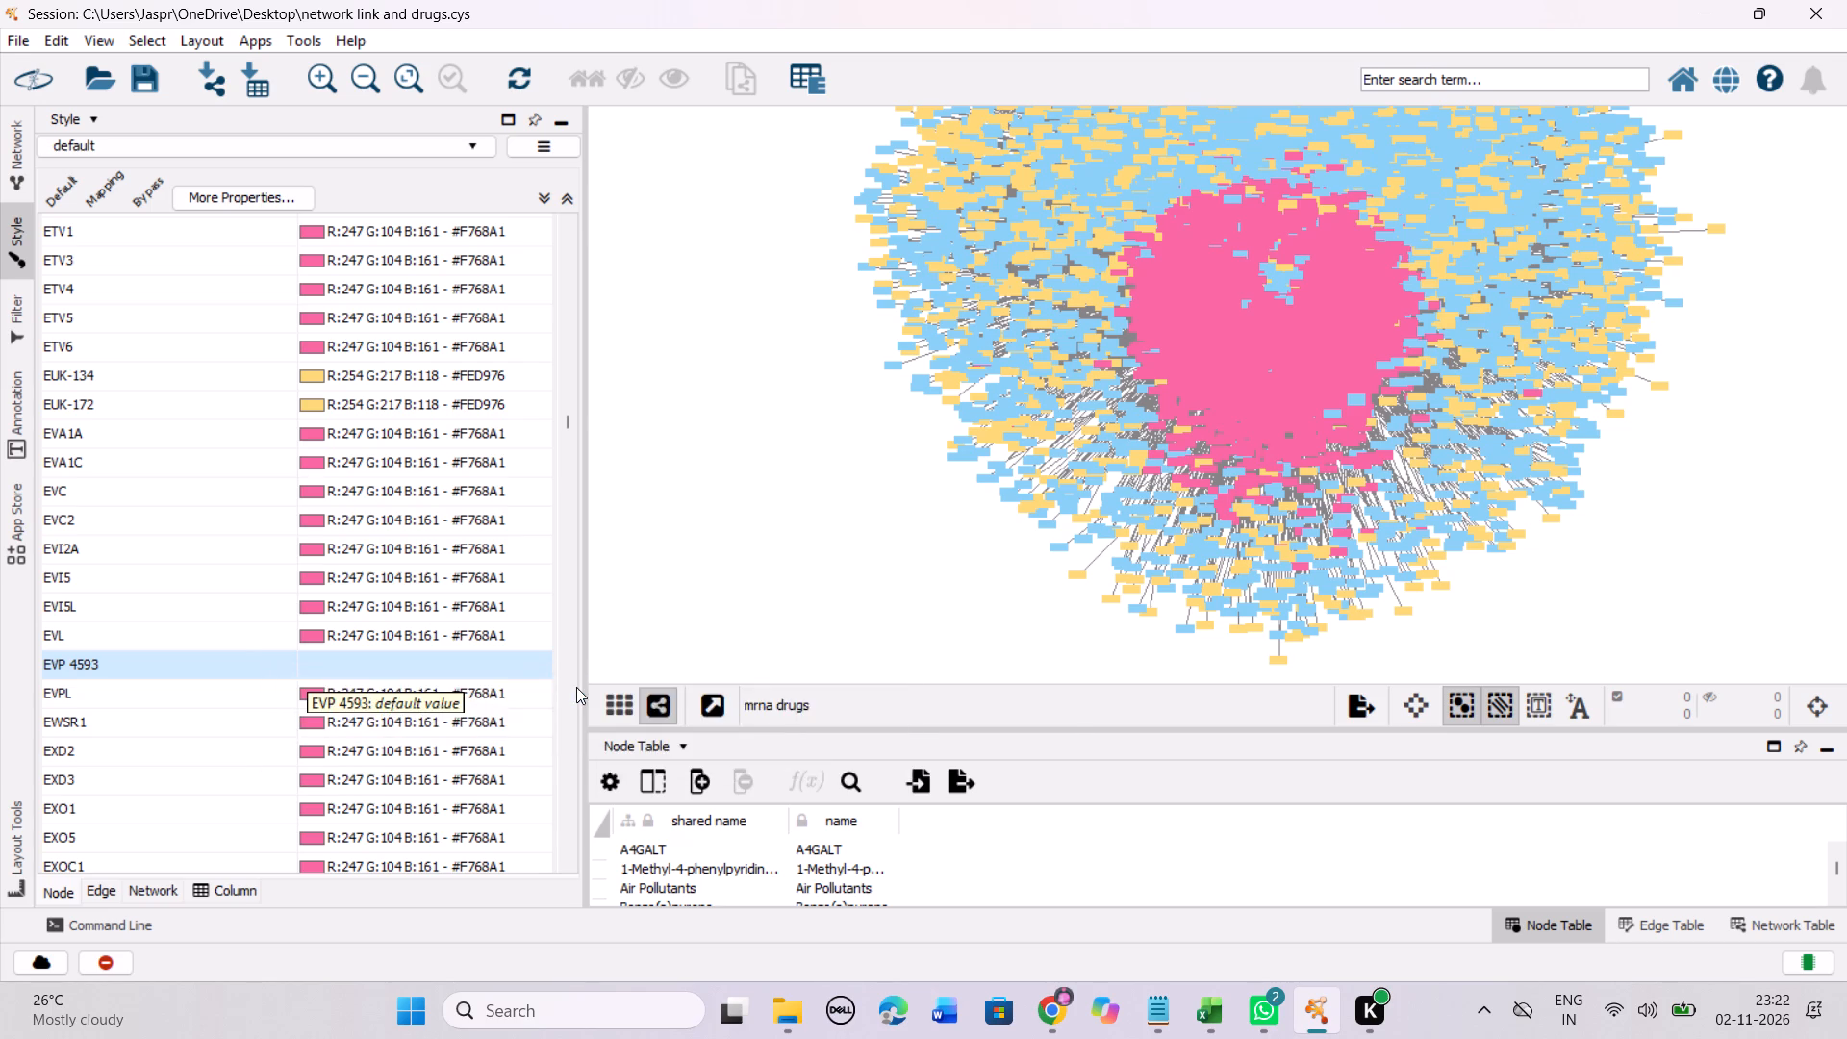
{"action": "left_click_drag", "start_coordinate": [554, 547], "coordinate": [620, 217]}
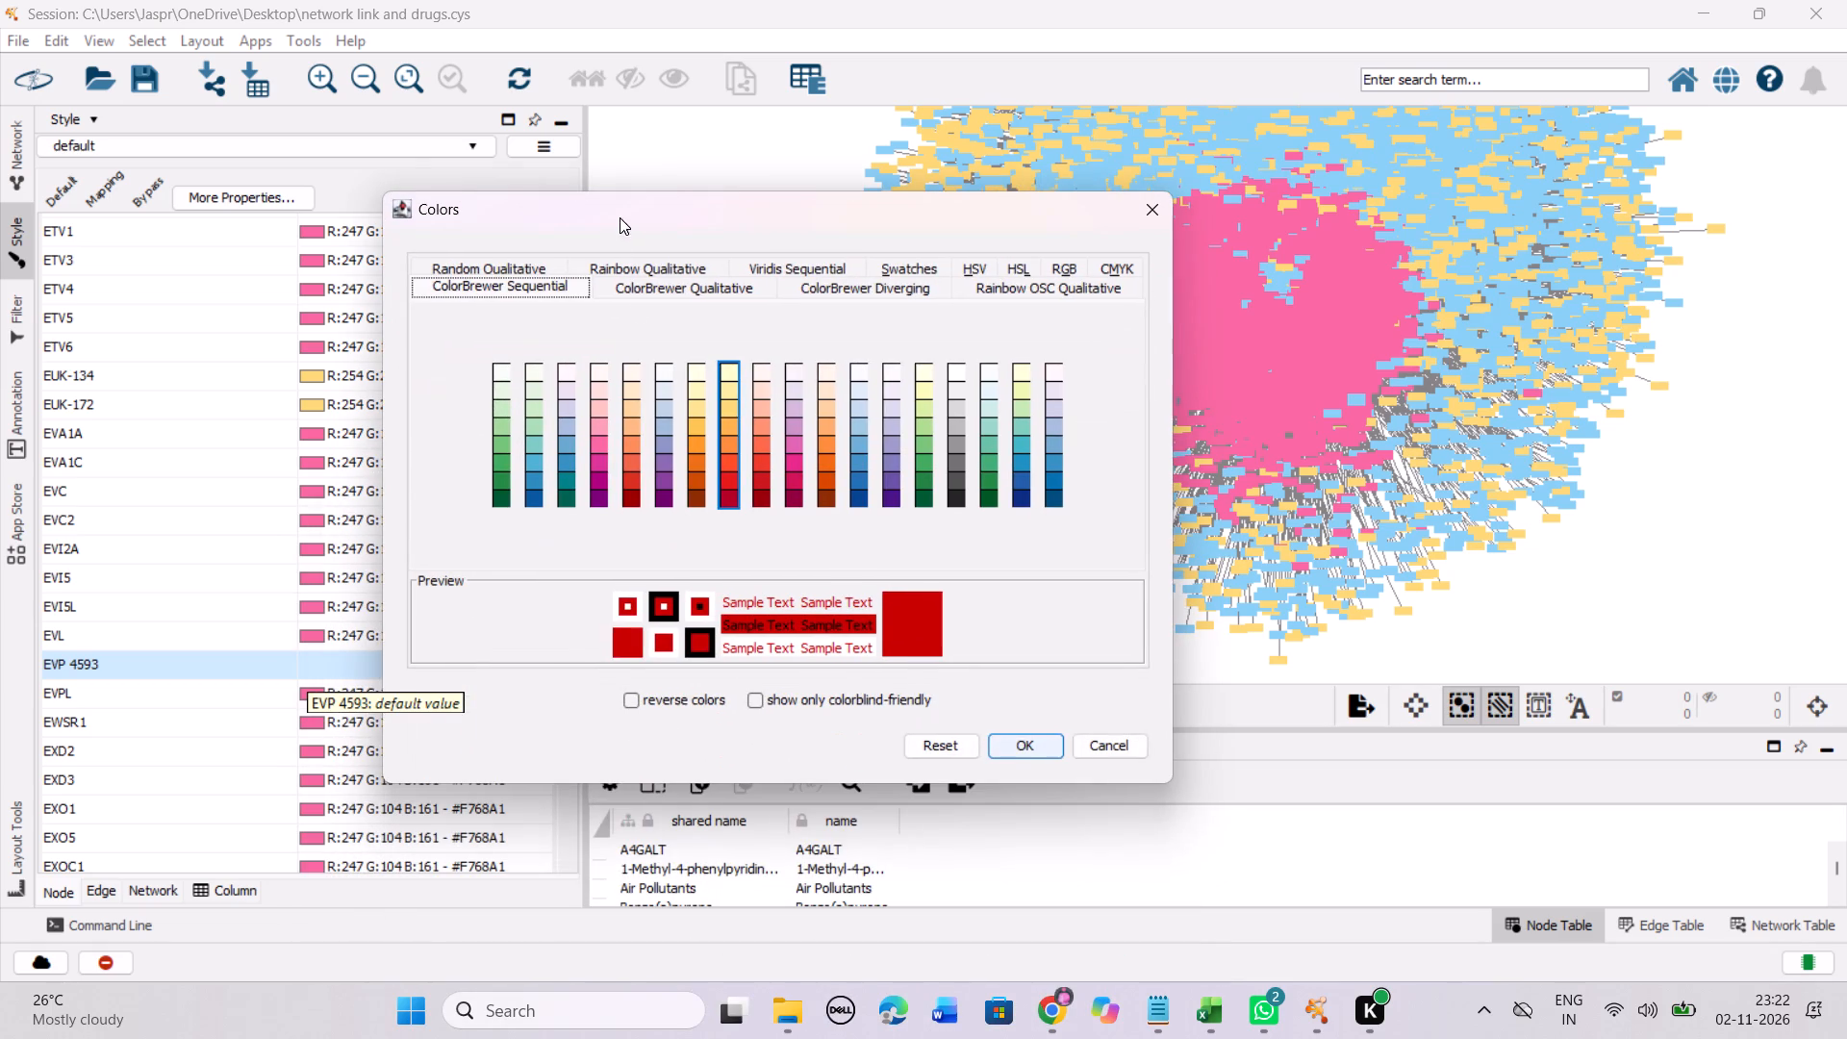
{"action": "left_click", "coordinate": [723, 404]}
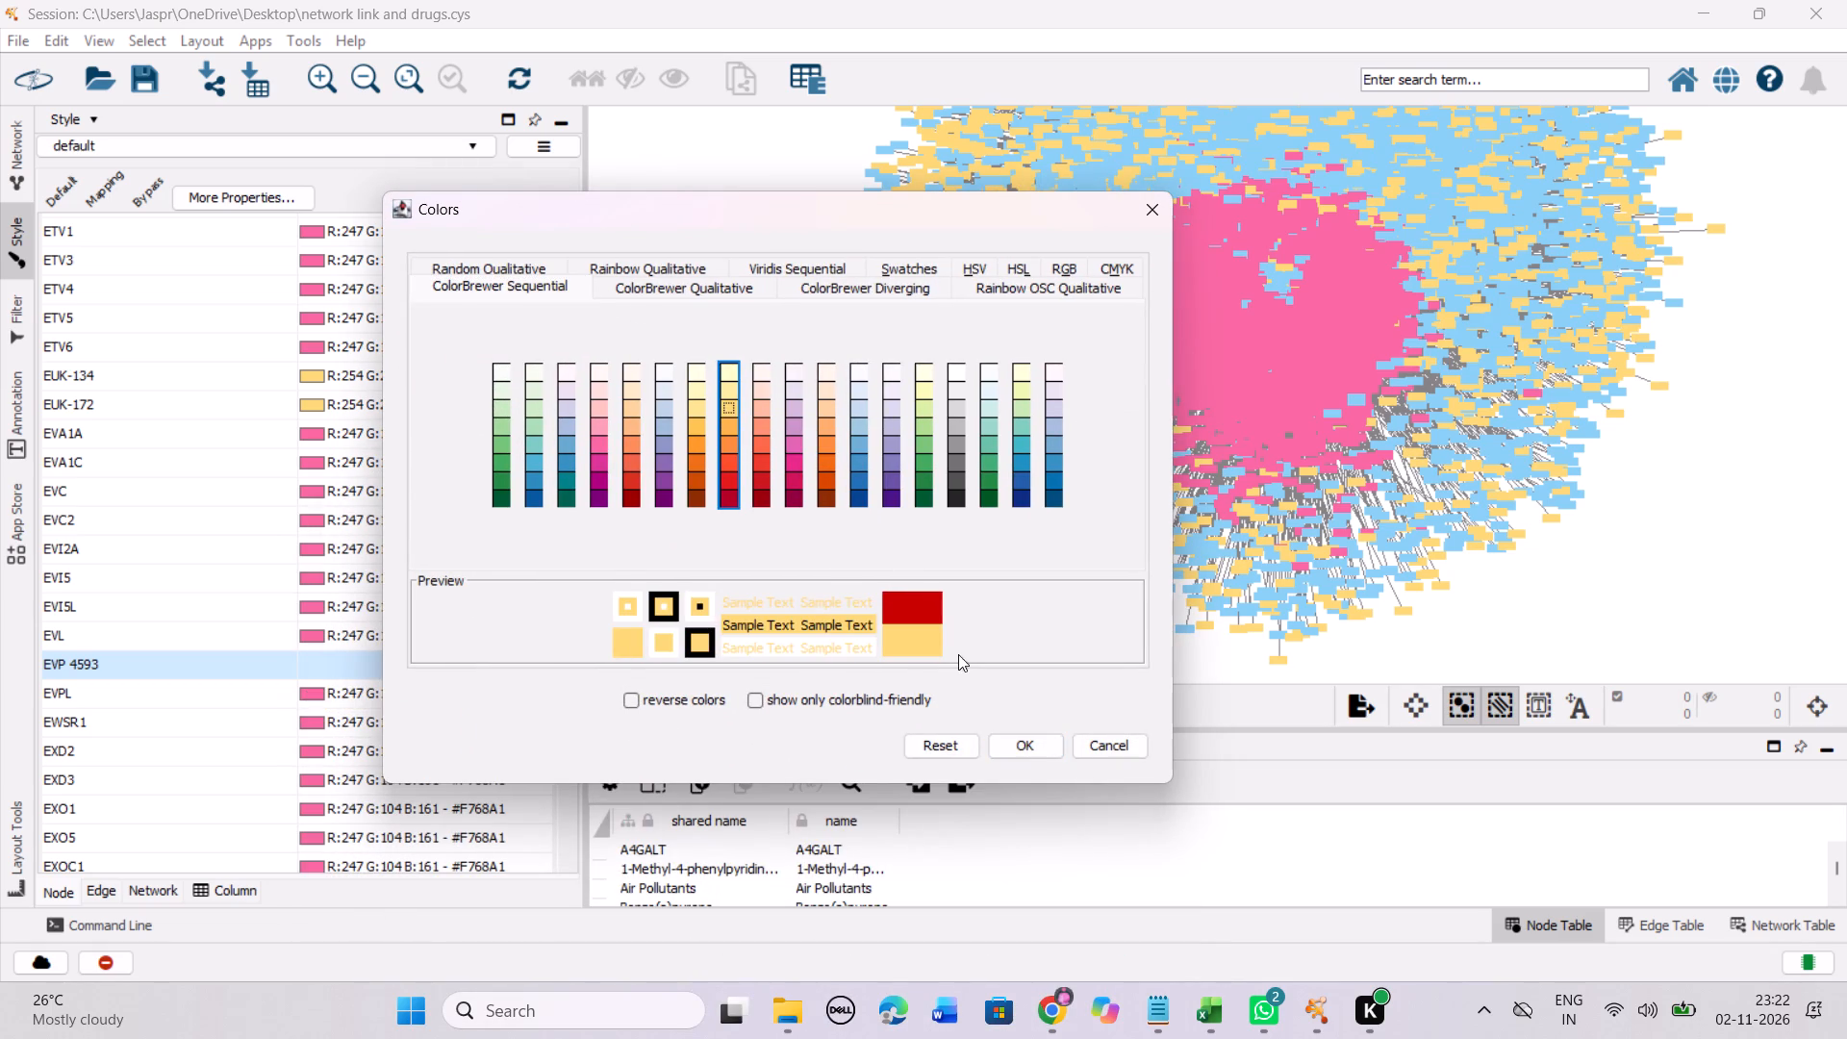
{"action": "left_click", "coordinate": [1035, 746]}
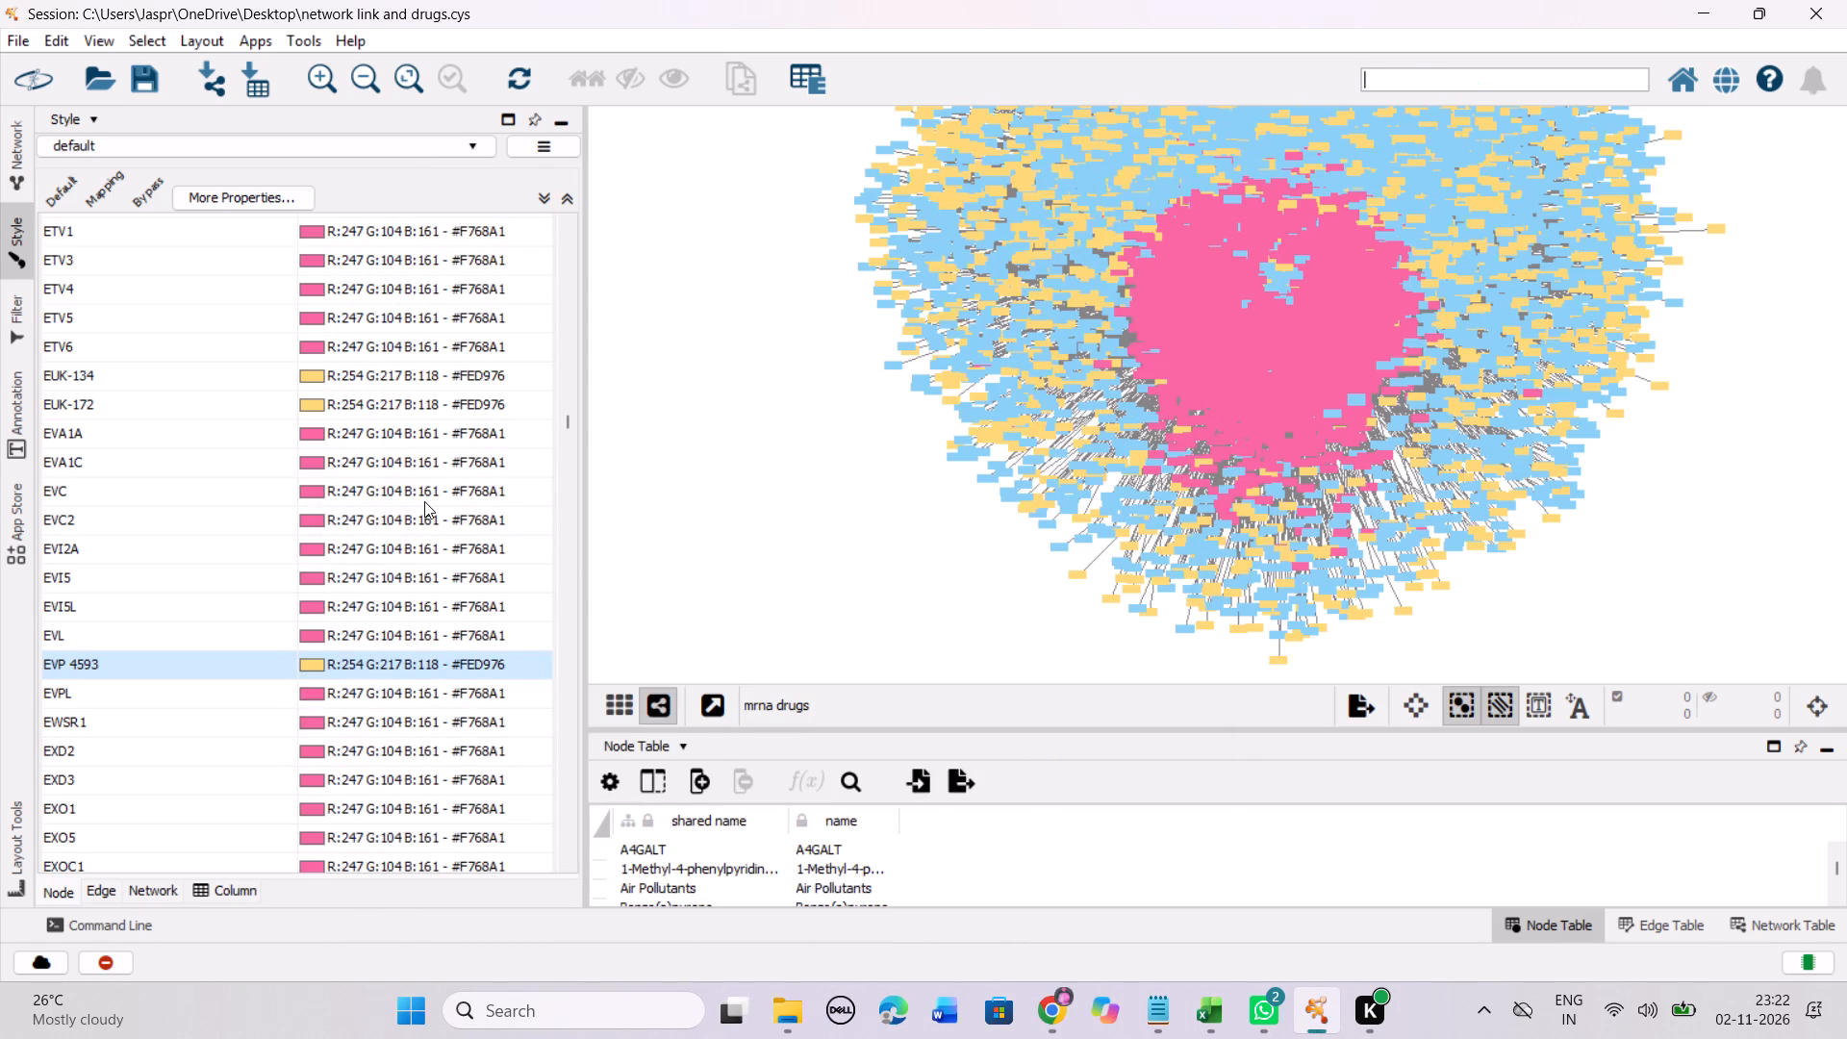
Set the discrete colour mappings of all unmapped entries from Ecdysterone through F 12509A together to the Yellow-Orange-Red shade #FED976.
{"action": "scroll", "coordinate": [424, 501], "scroll_direction": "down", "scroll_amount": 19}
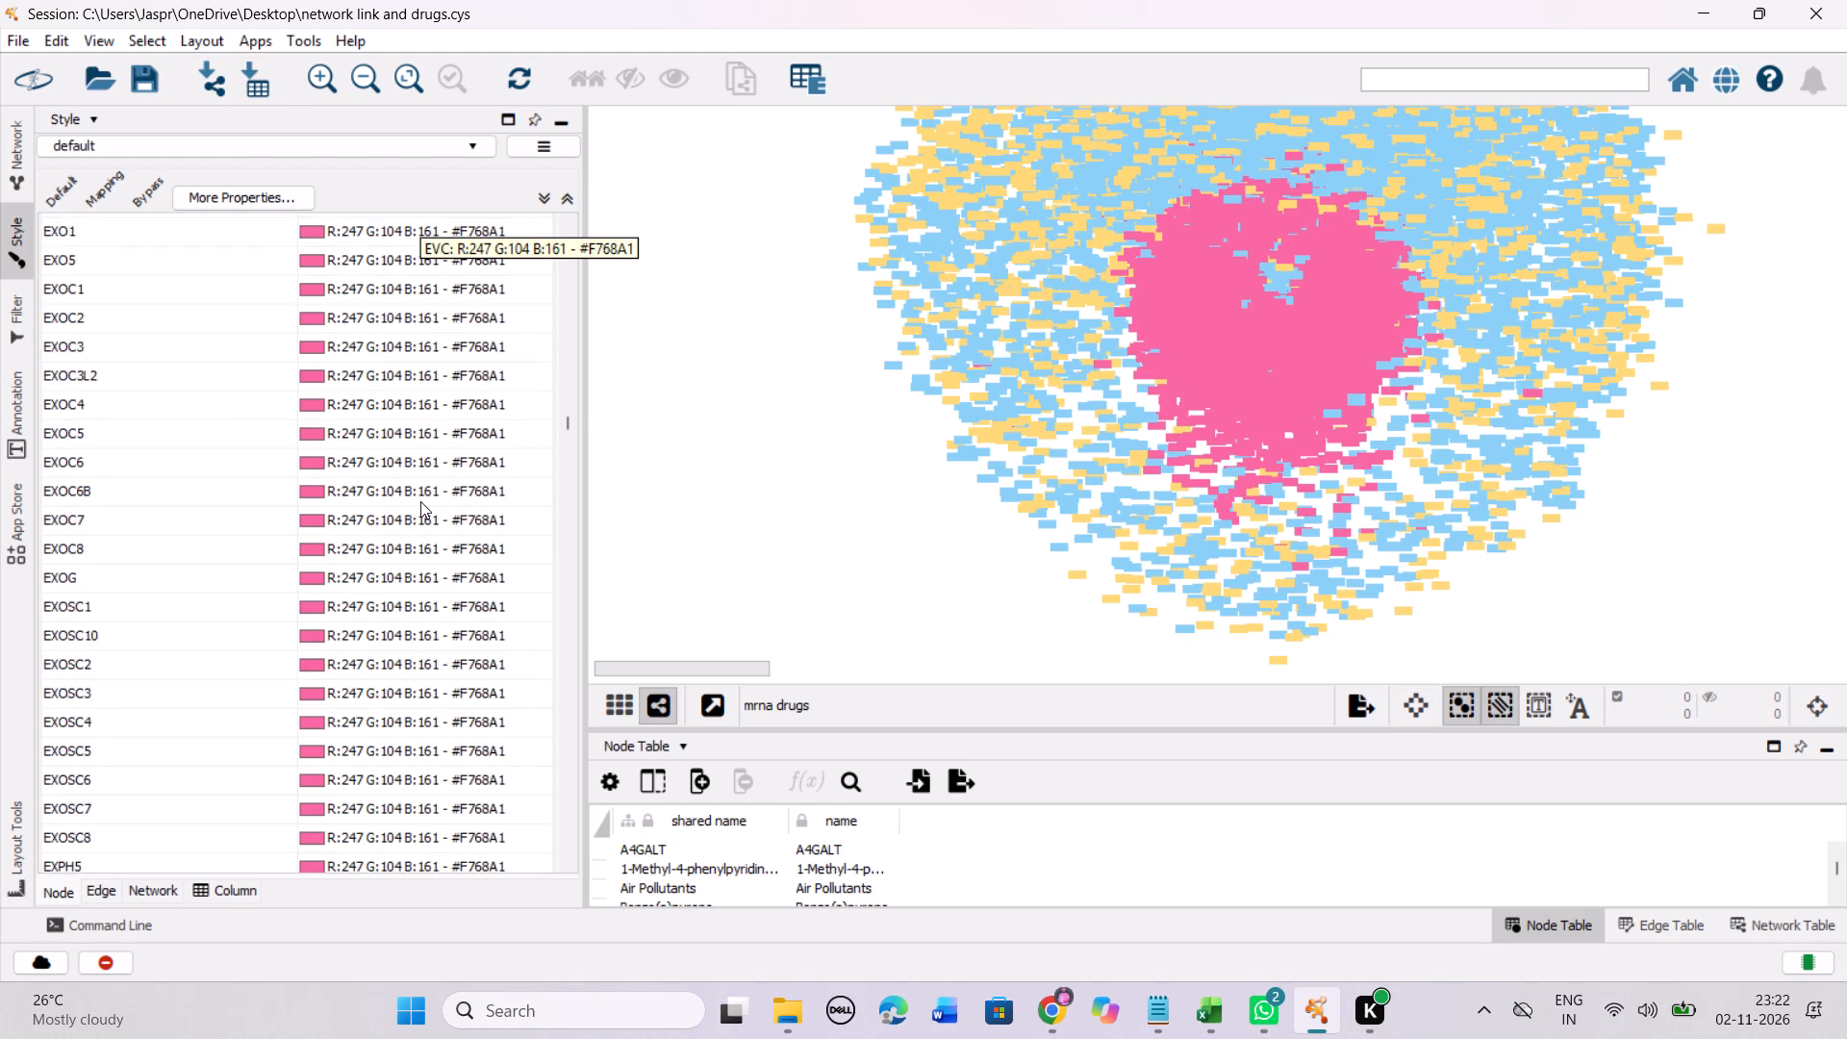
{"action": "scroll", "coordinate": [420, 501], "scroll_direction": "down", "scroll_amount": 18}
{"action": "scroll", "coordinate": [420, 501], "scroll_direction": "down", "scroll_amount": 4}
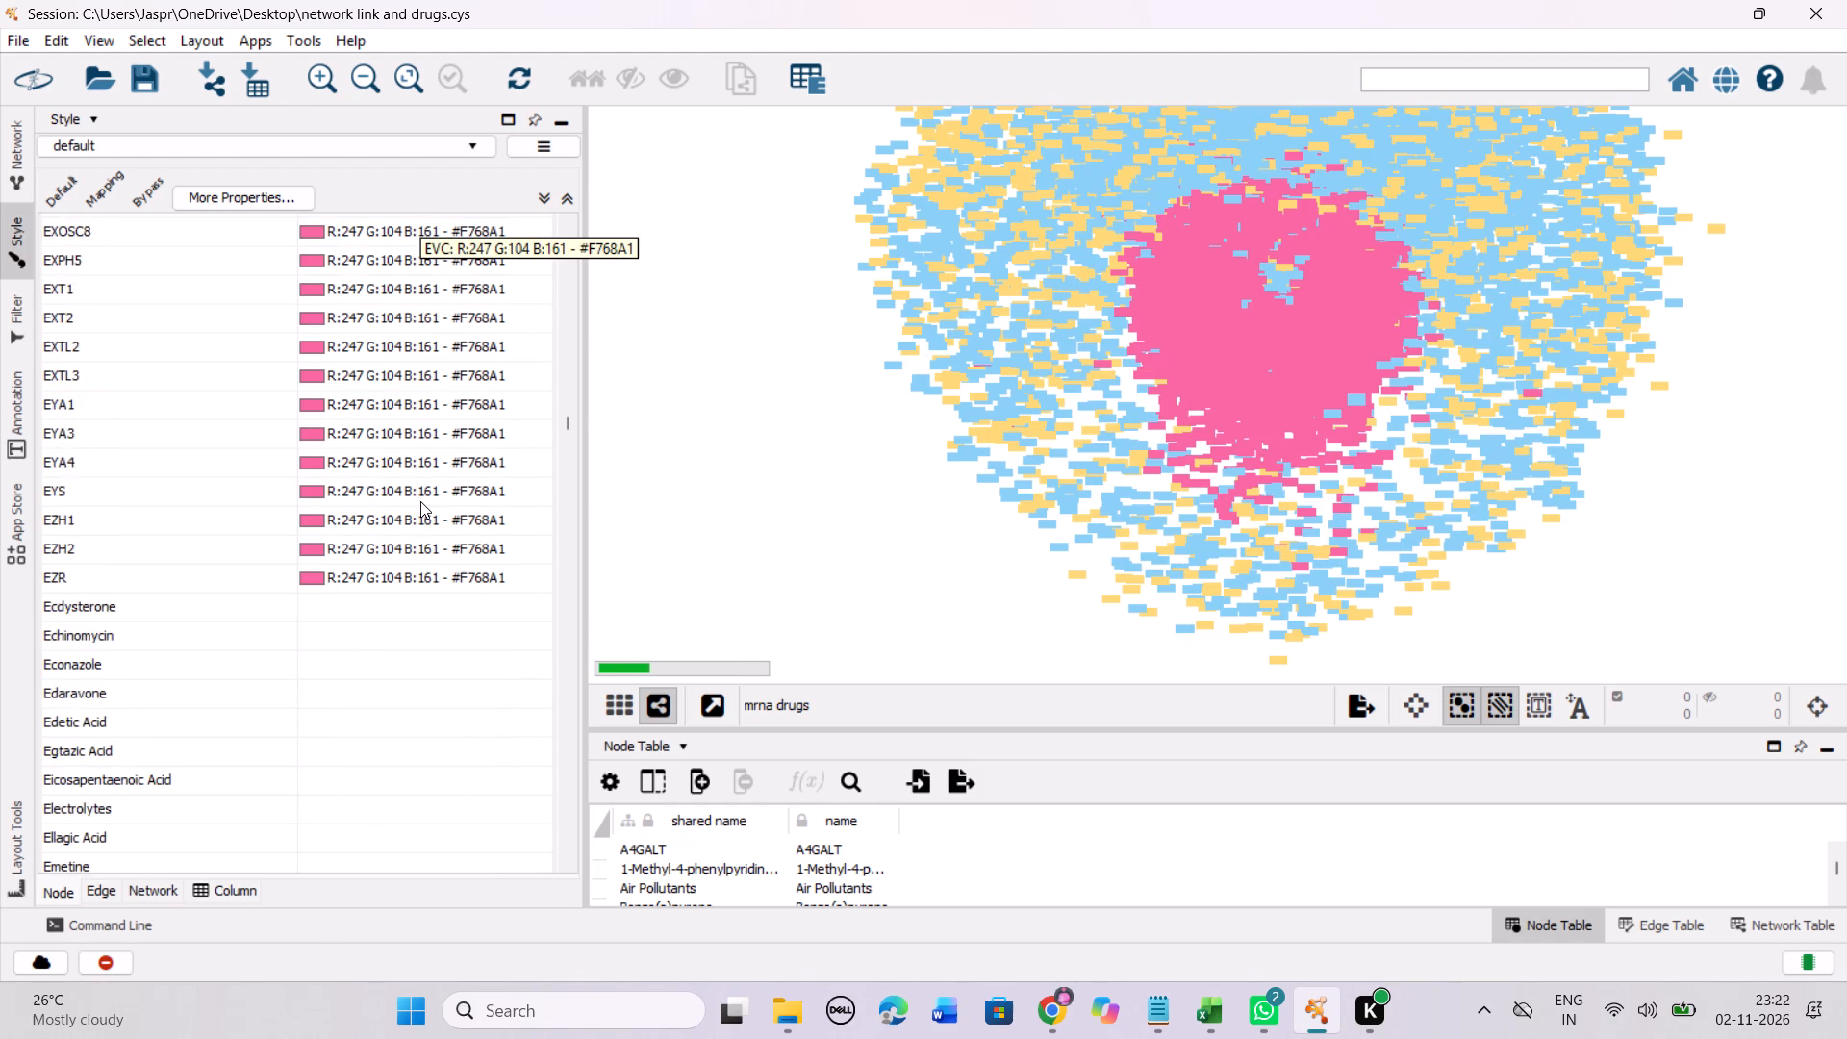
{"action": "scroll", "coordinate": [420, 501], "scroll_direction": "down", "scroll_amount": 10}
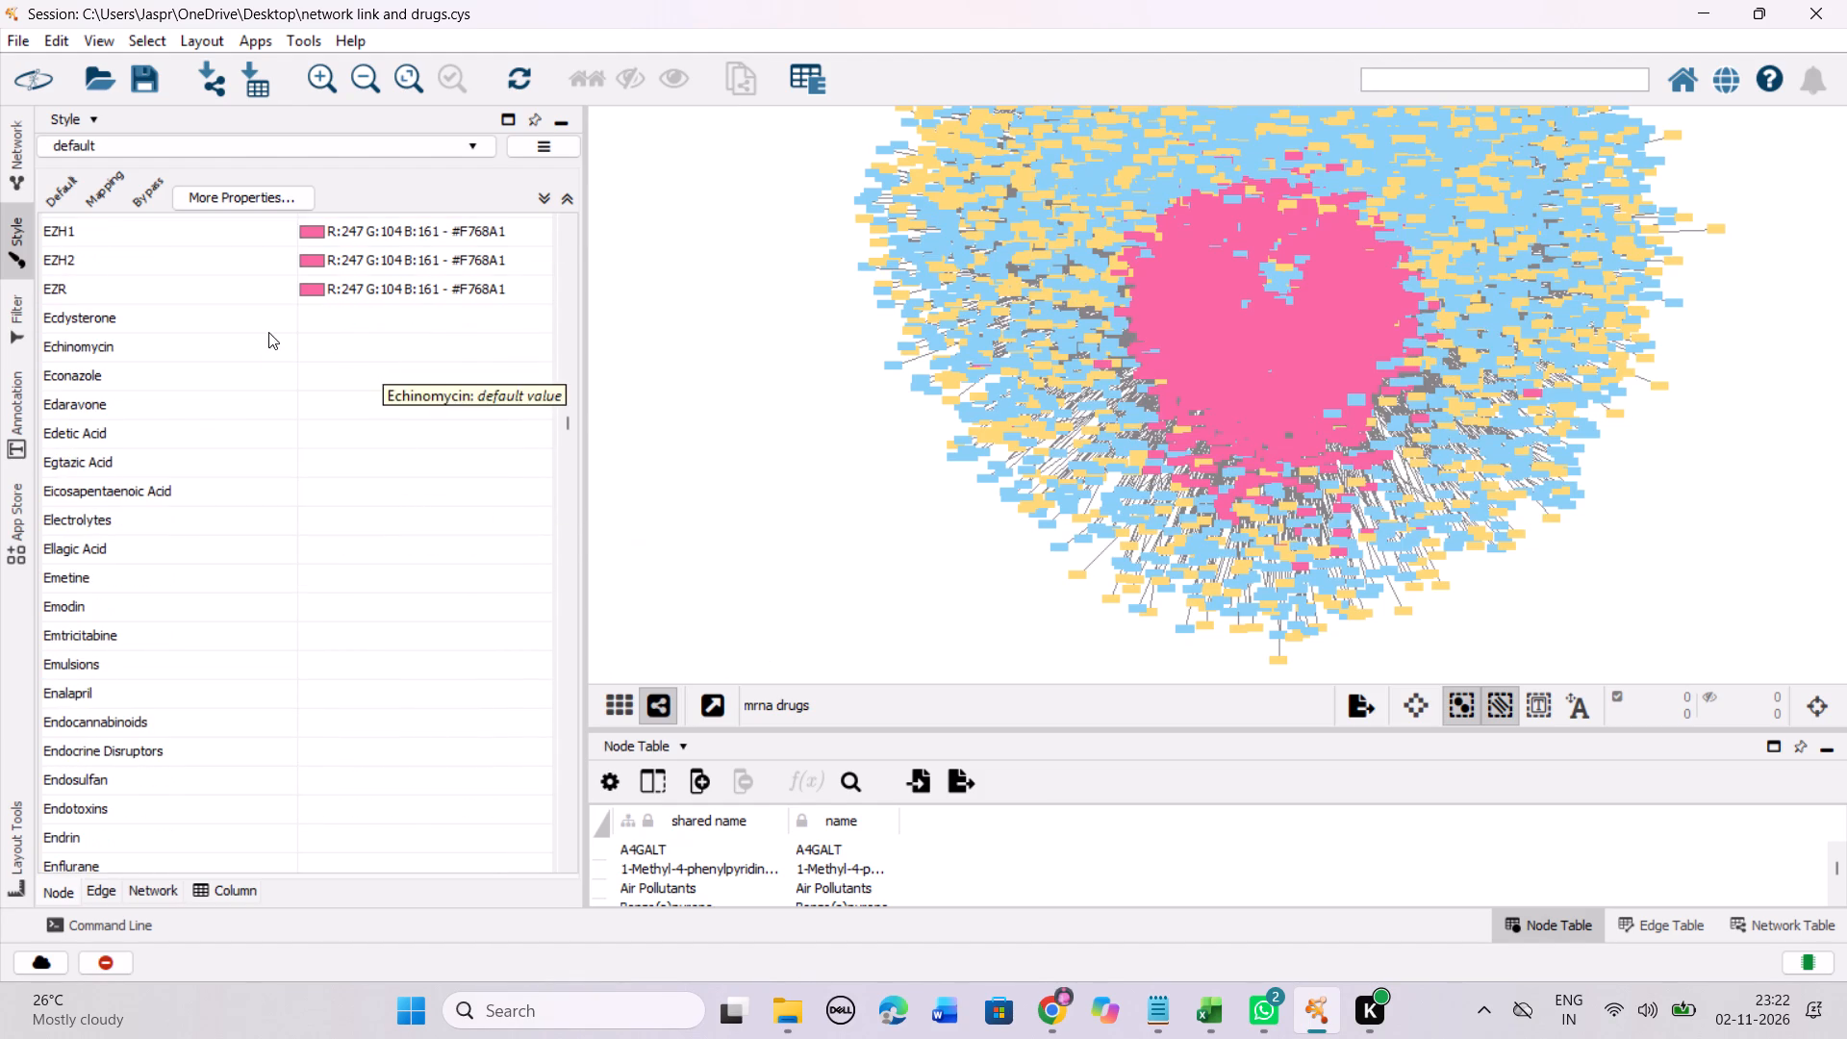
{"action": "left_click", "coordinate": [268, 314]}
{"action": "scroll", "coordinate": [426, 426], "scroll_direction": "down", "scroll_amount": 2}
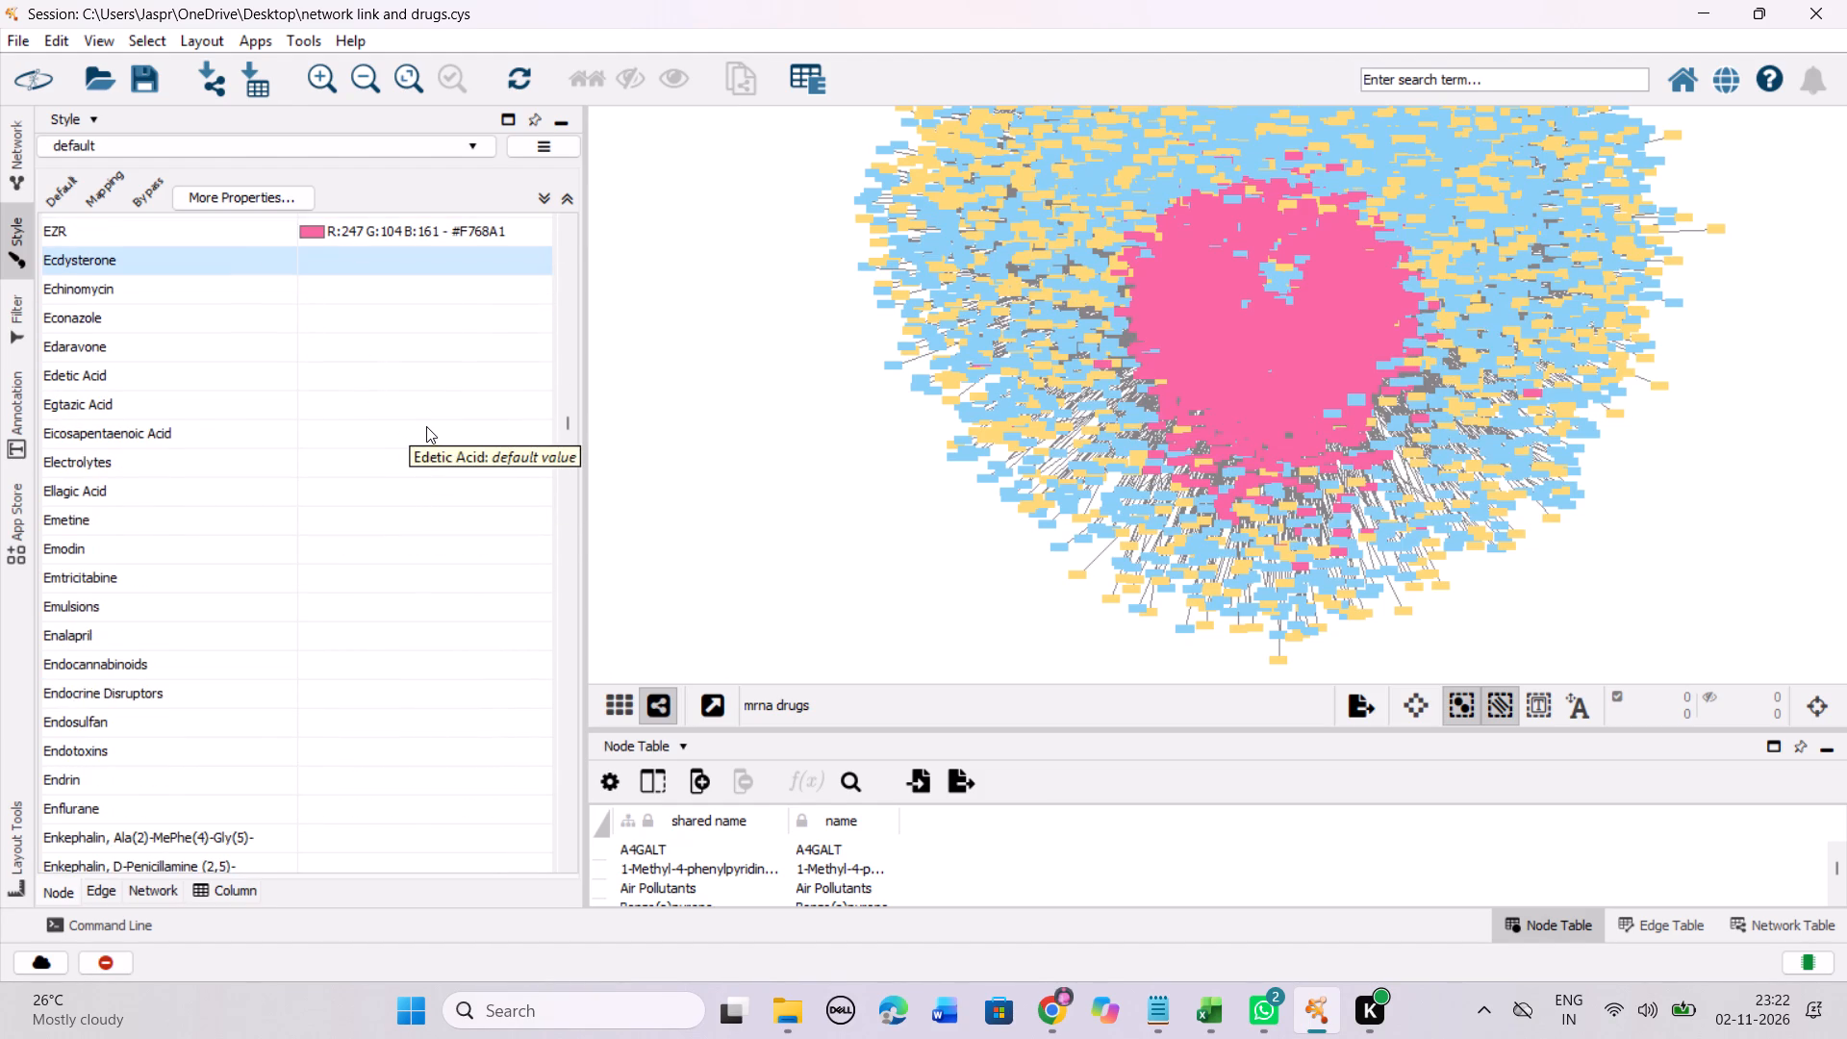
{"action": "scroll", "coordinate": [426, 426], "scroll_direction": "down", "scroll_amount": 12}
{"action": "scroll", "coordinate": [426, 426], "scroll_direction": "down", "scroll_amount": 13}
{"action": "scroll", "coordinate": [419, 439], "scroll_direction": "down", "scroll_amount": 9}
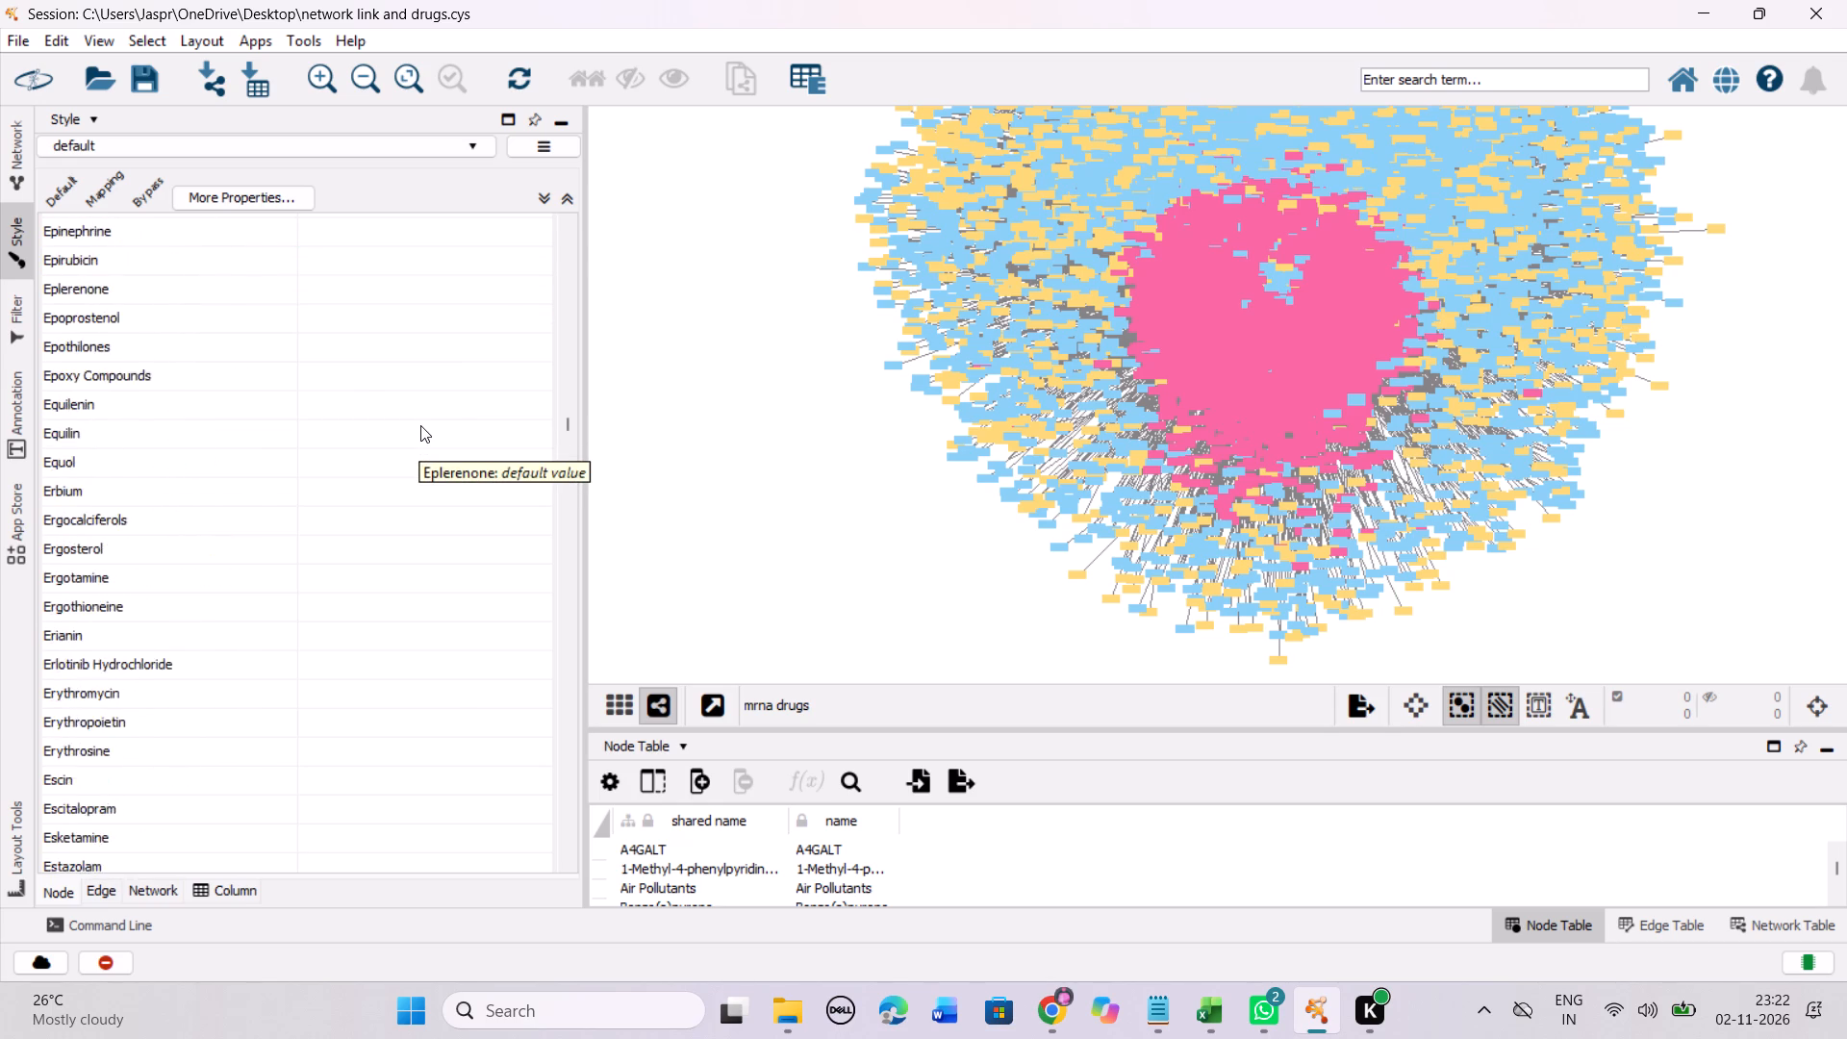
{"action": "scroll", "coordinate": [420, 425], "scroll_direction": "down", "scroll_amount": 20}
{"action": "scroll", "coordinate": [420, 425], "scroll_direction": "down", "scroll_amount": 11}
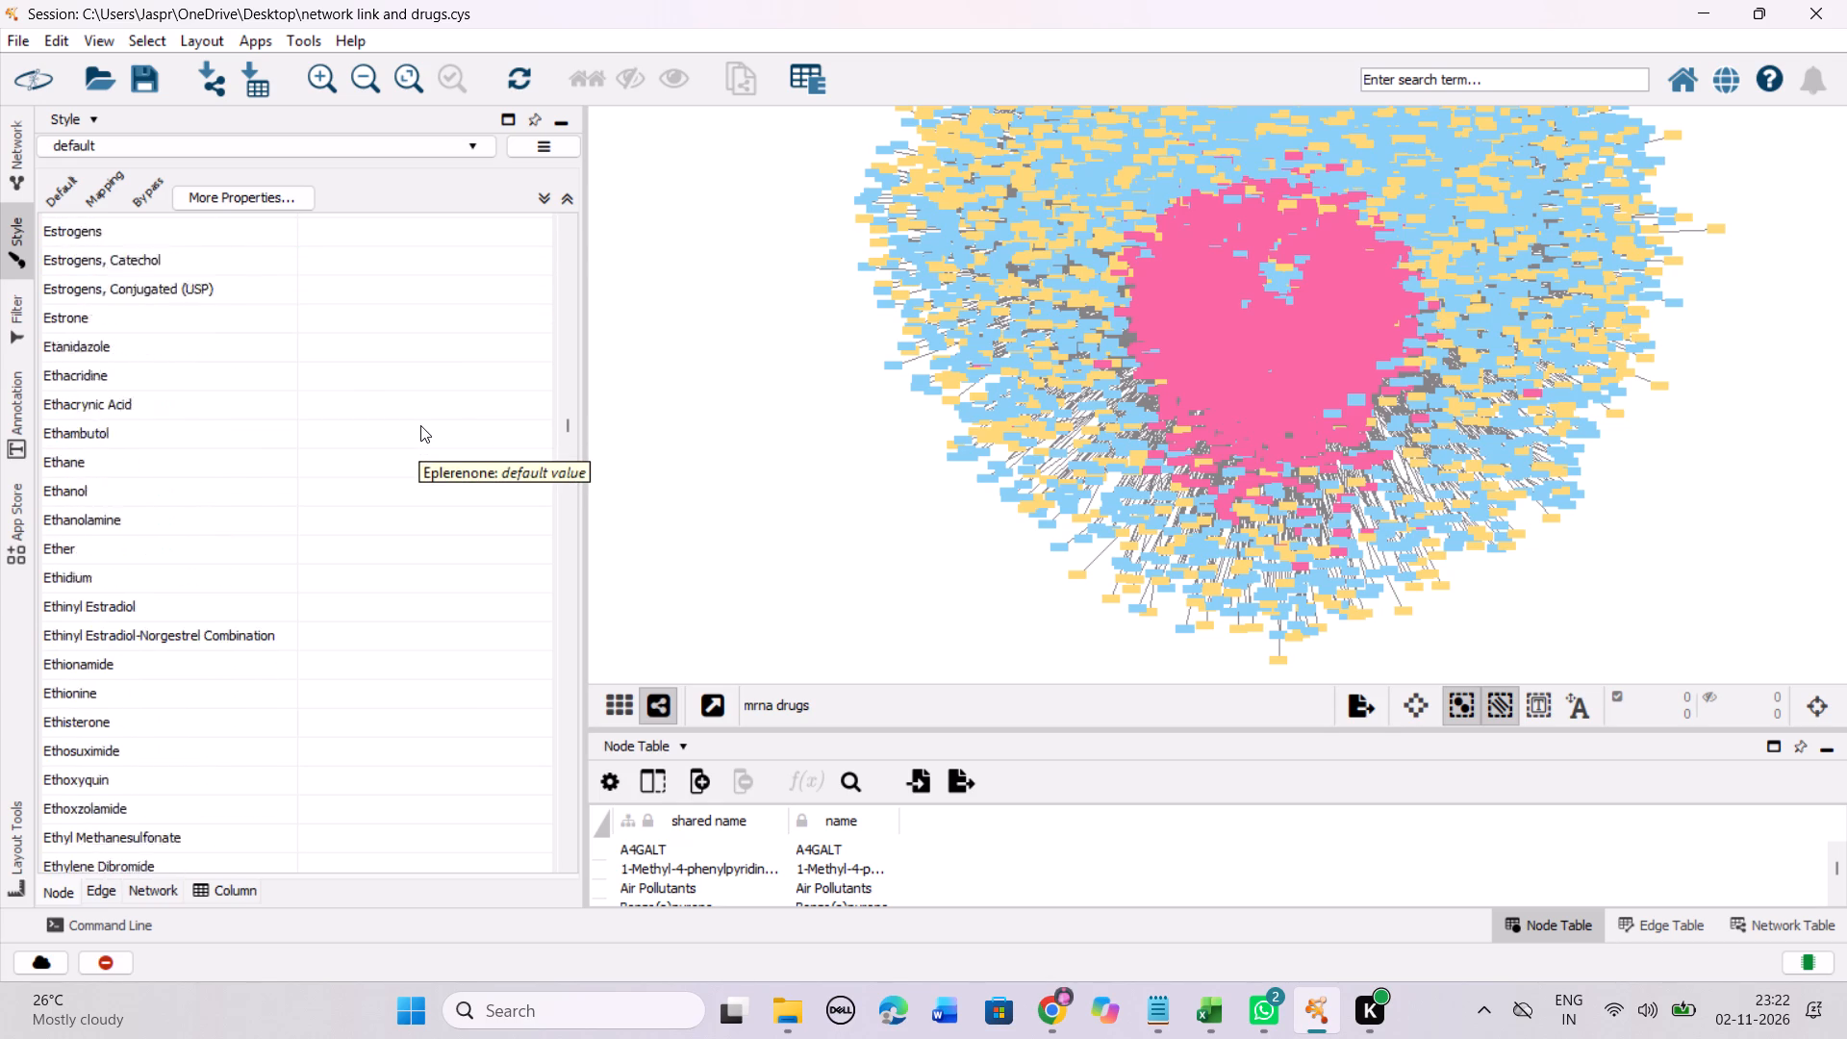
{"action": "scroll", "coordinate": [420, 425], "scroll_direction": "down", "scroll_amount": 20}
{"action": "scroll", "coordinate": [420, 425], "scroll_direction": "down", "scroll_amount": 10}
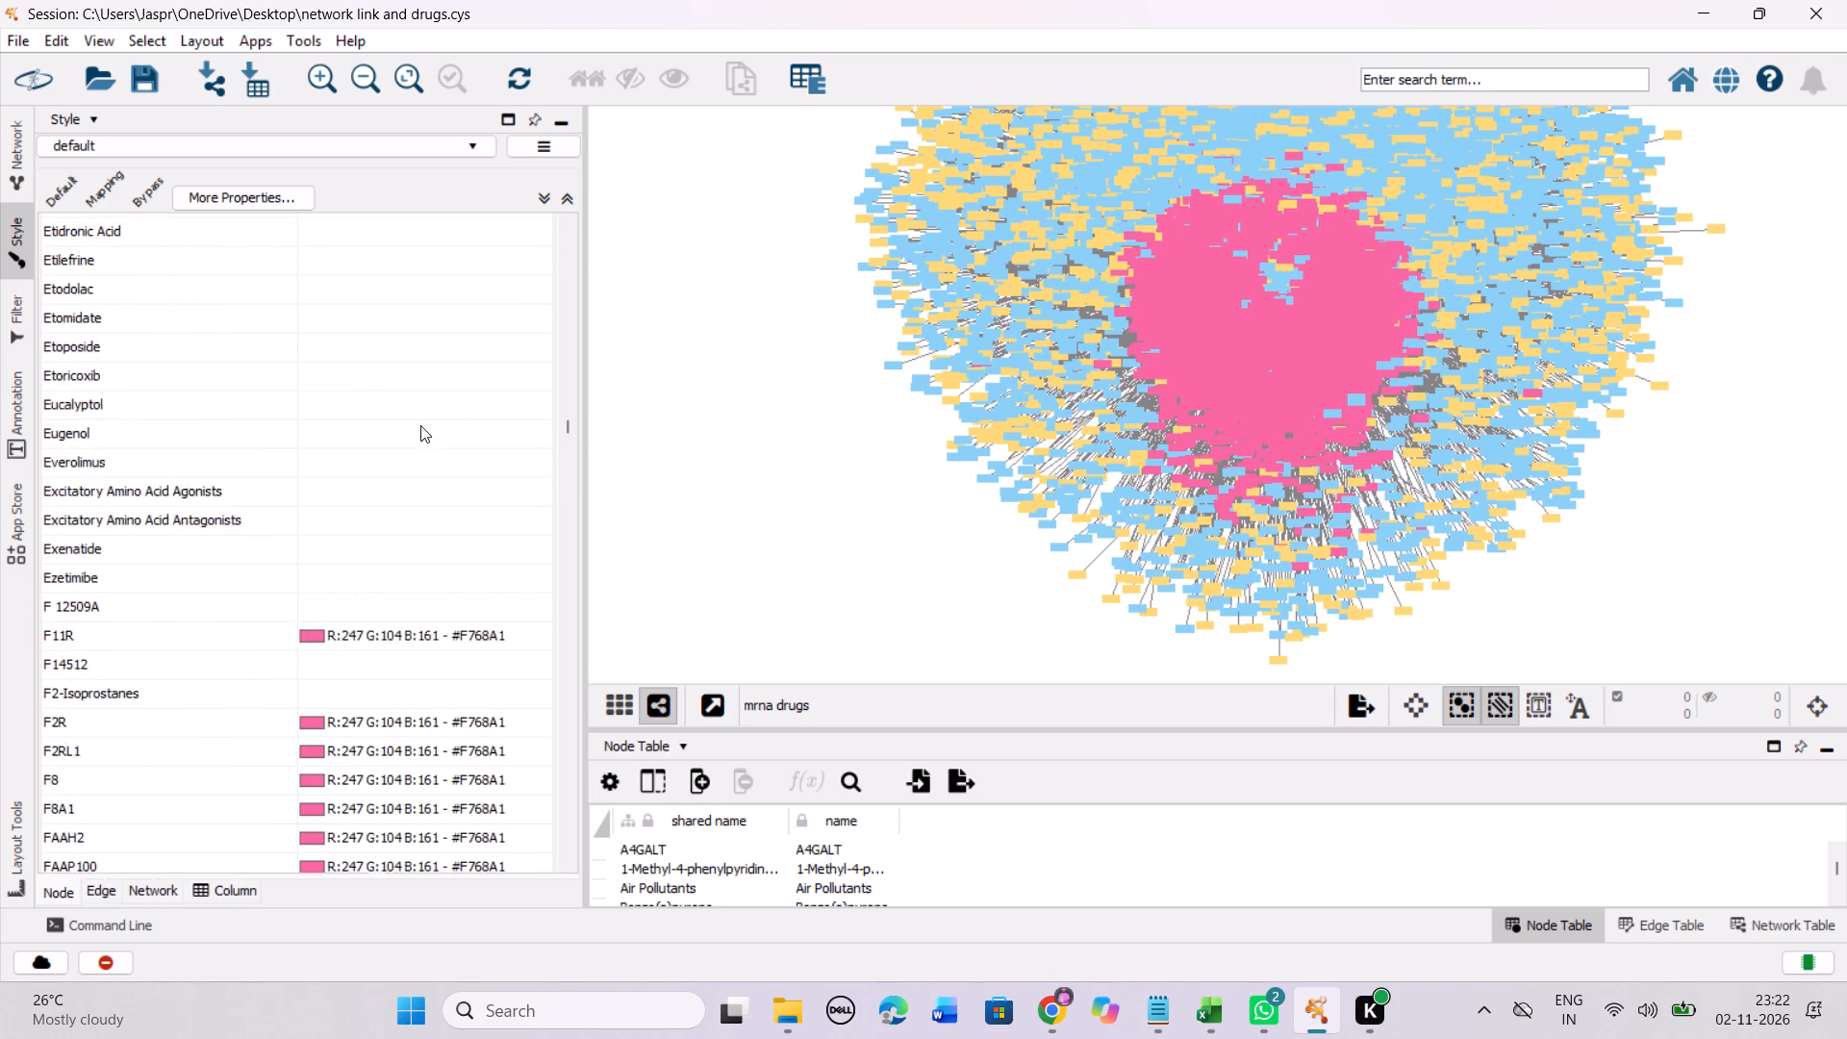
{"action": "scroll", "coordinate": [420, 425], "scroll_direction": "down", "scroll_amount": 6}
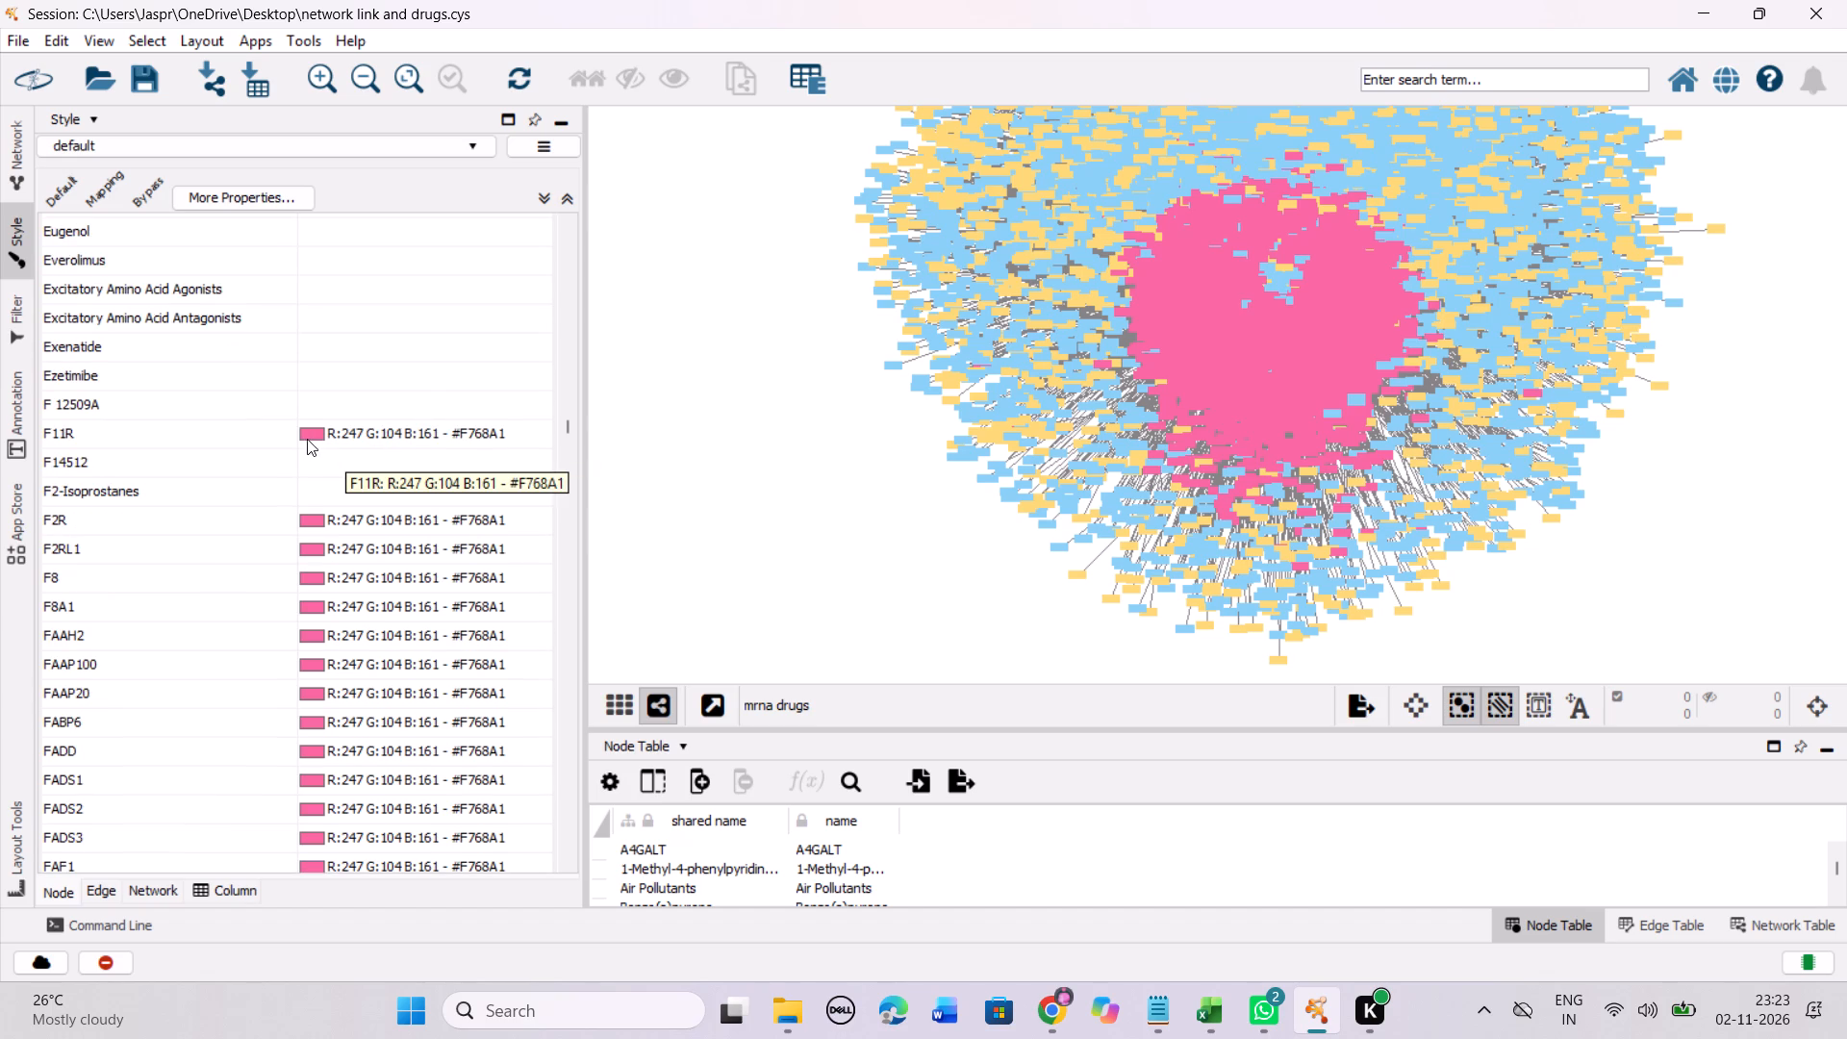
{"action": "left_click", "coordinate": [258, 400], "text": "shift"}
{"action": "right_click", "coordinate": [258, 400]}
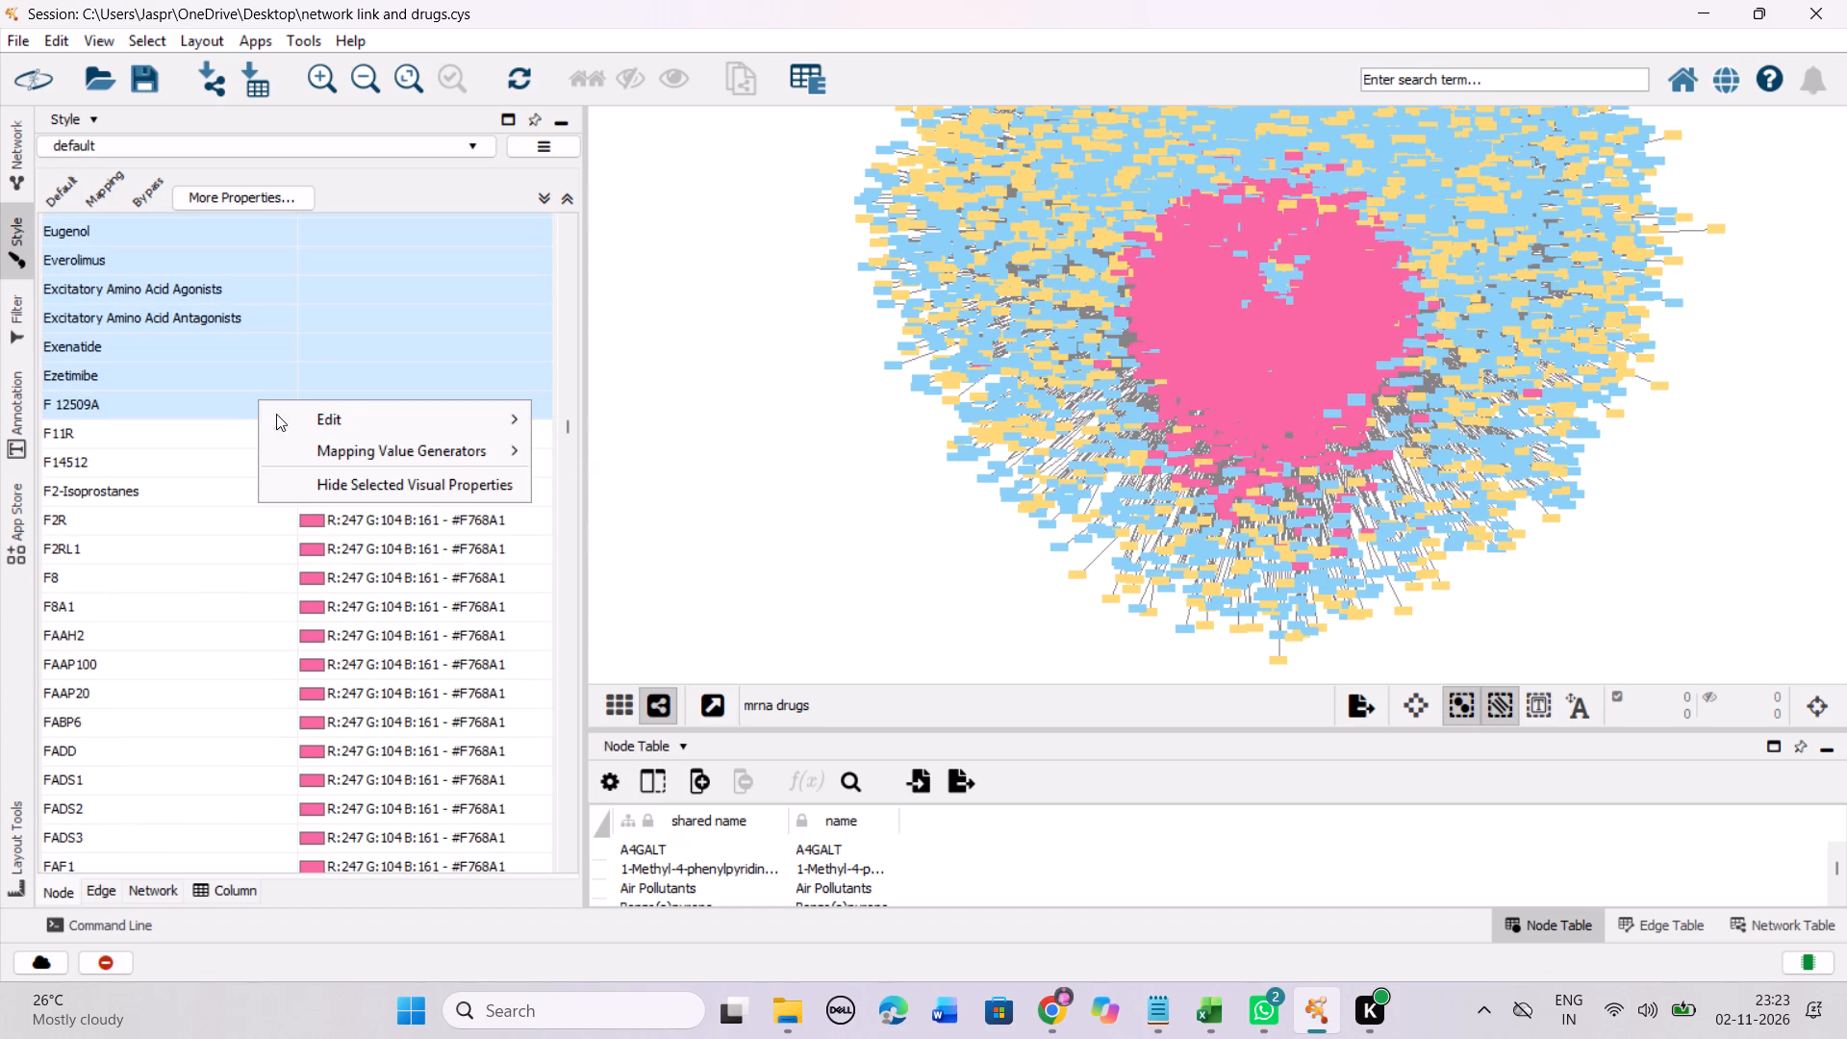
{"action": "left_click", "coordinate": [578, 413]}
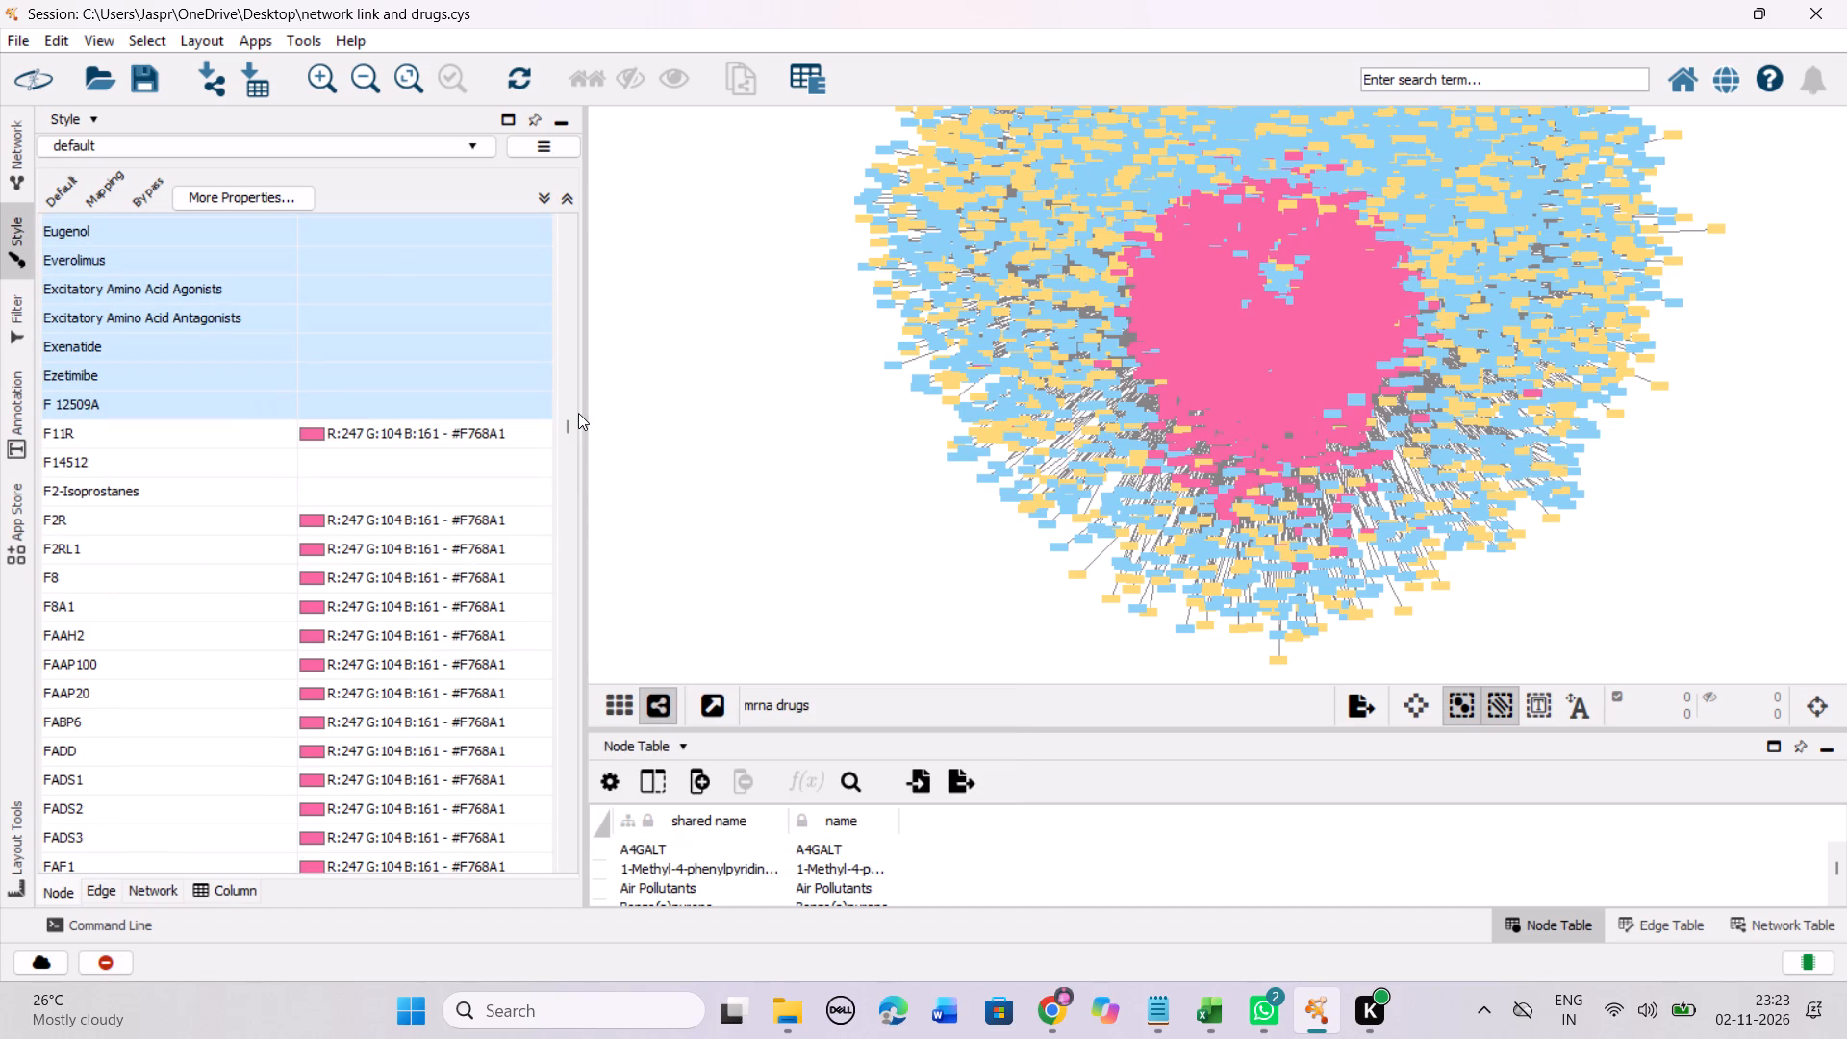
{"action": "left_click_drag", "start_coordinate": [586, 541], "coordinate": [627, 255]}
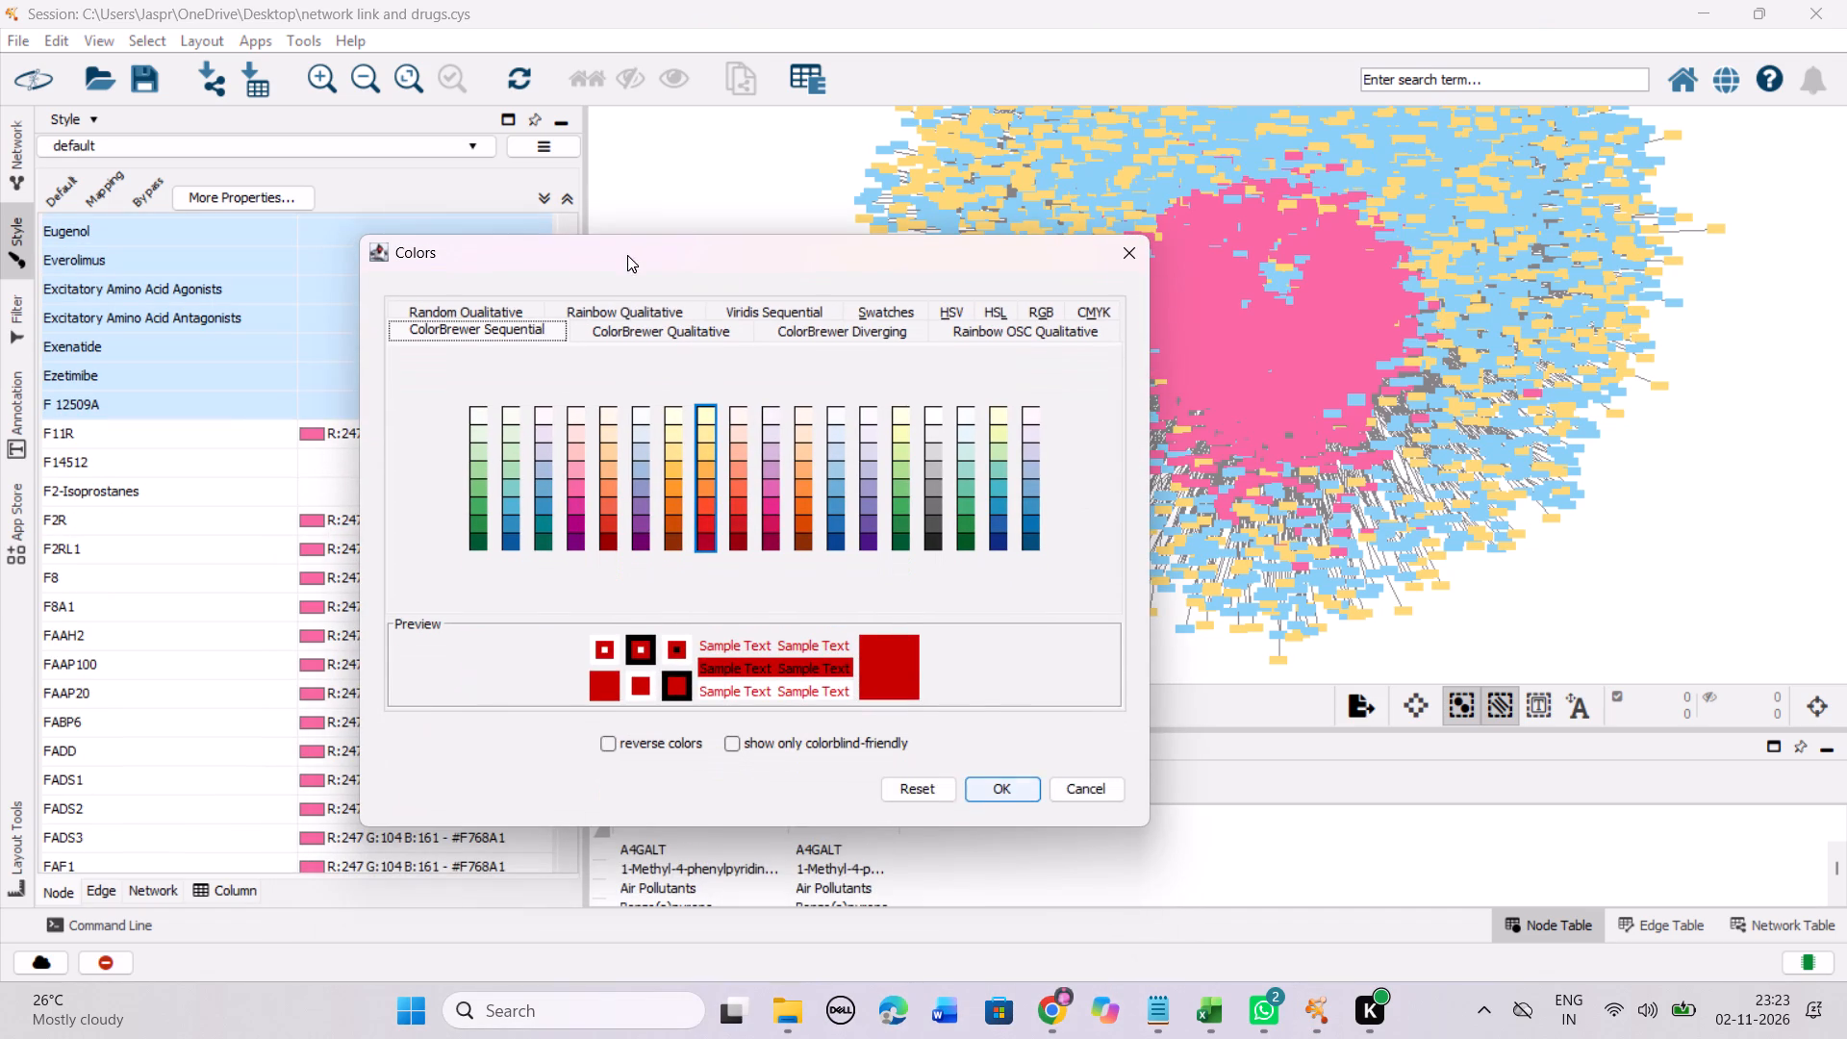
{"action": "left_click", "coordinate": [707, 445]}
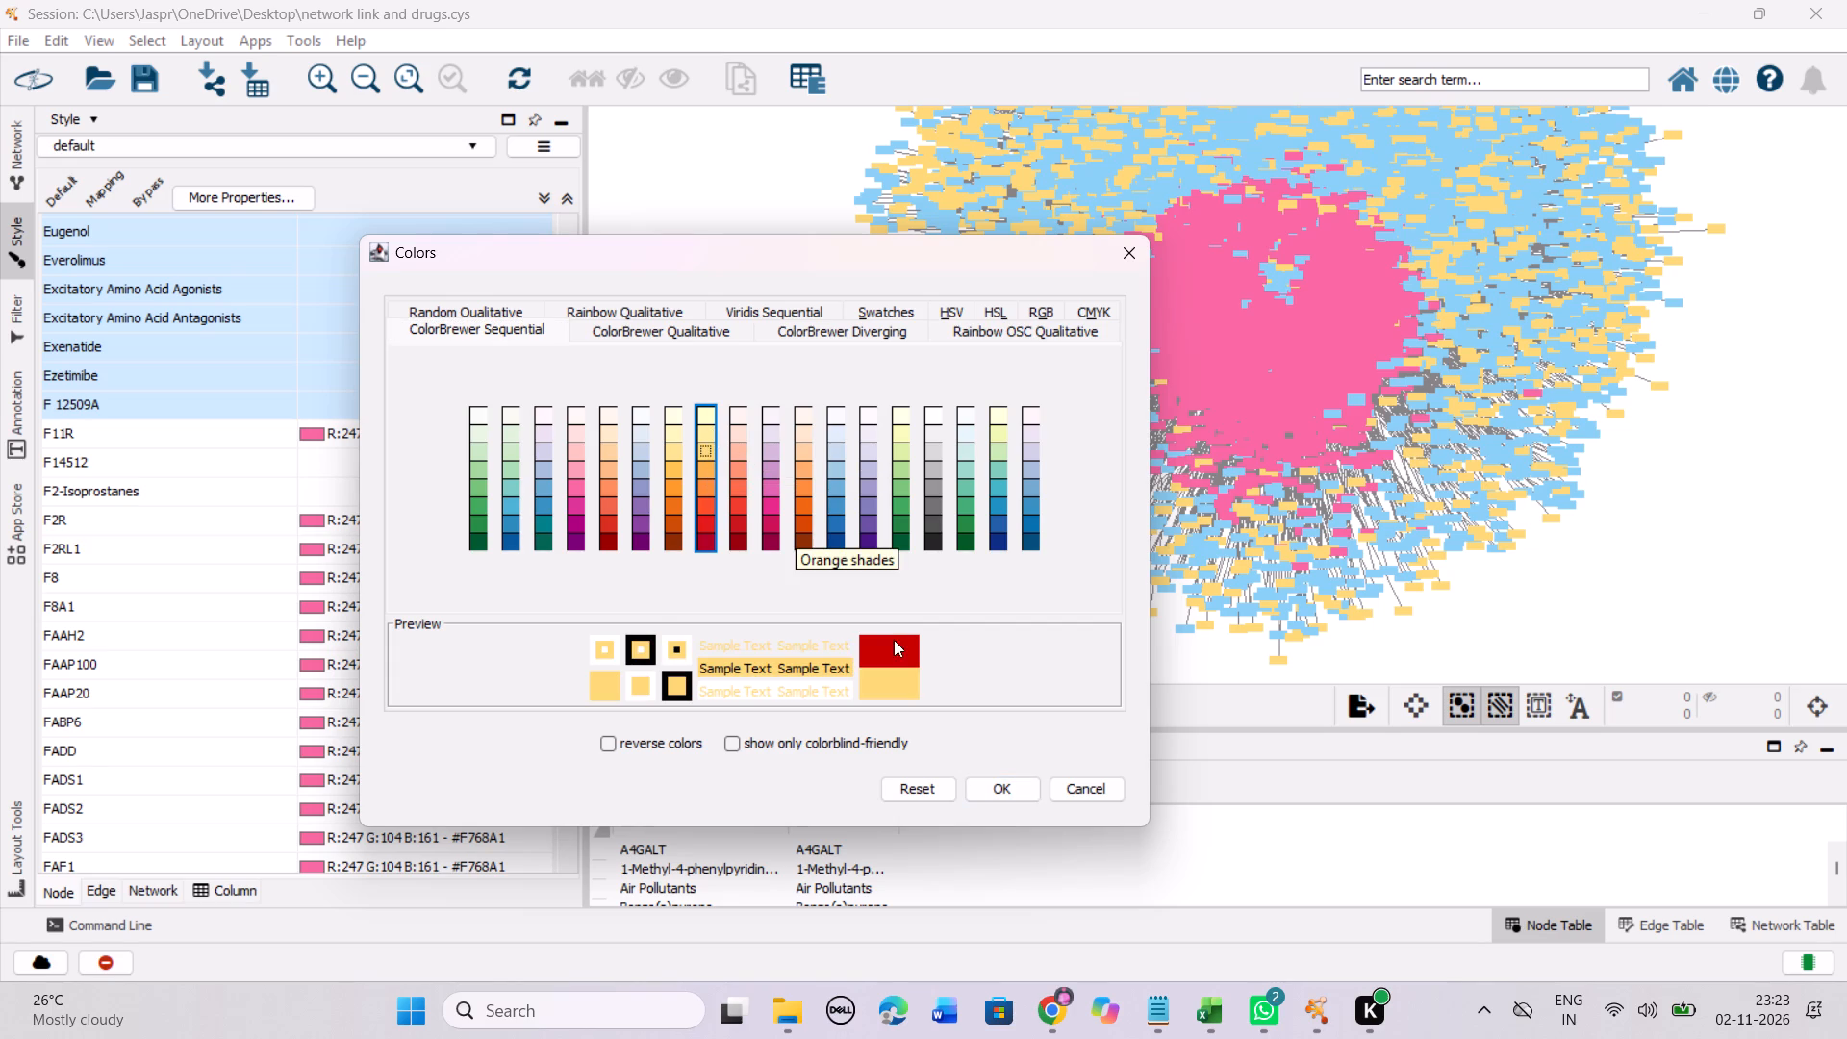
{"action": "left_click", "coordinate": [1000, 793]}
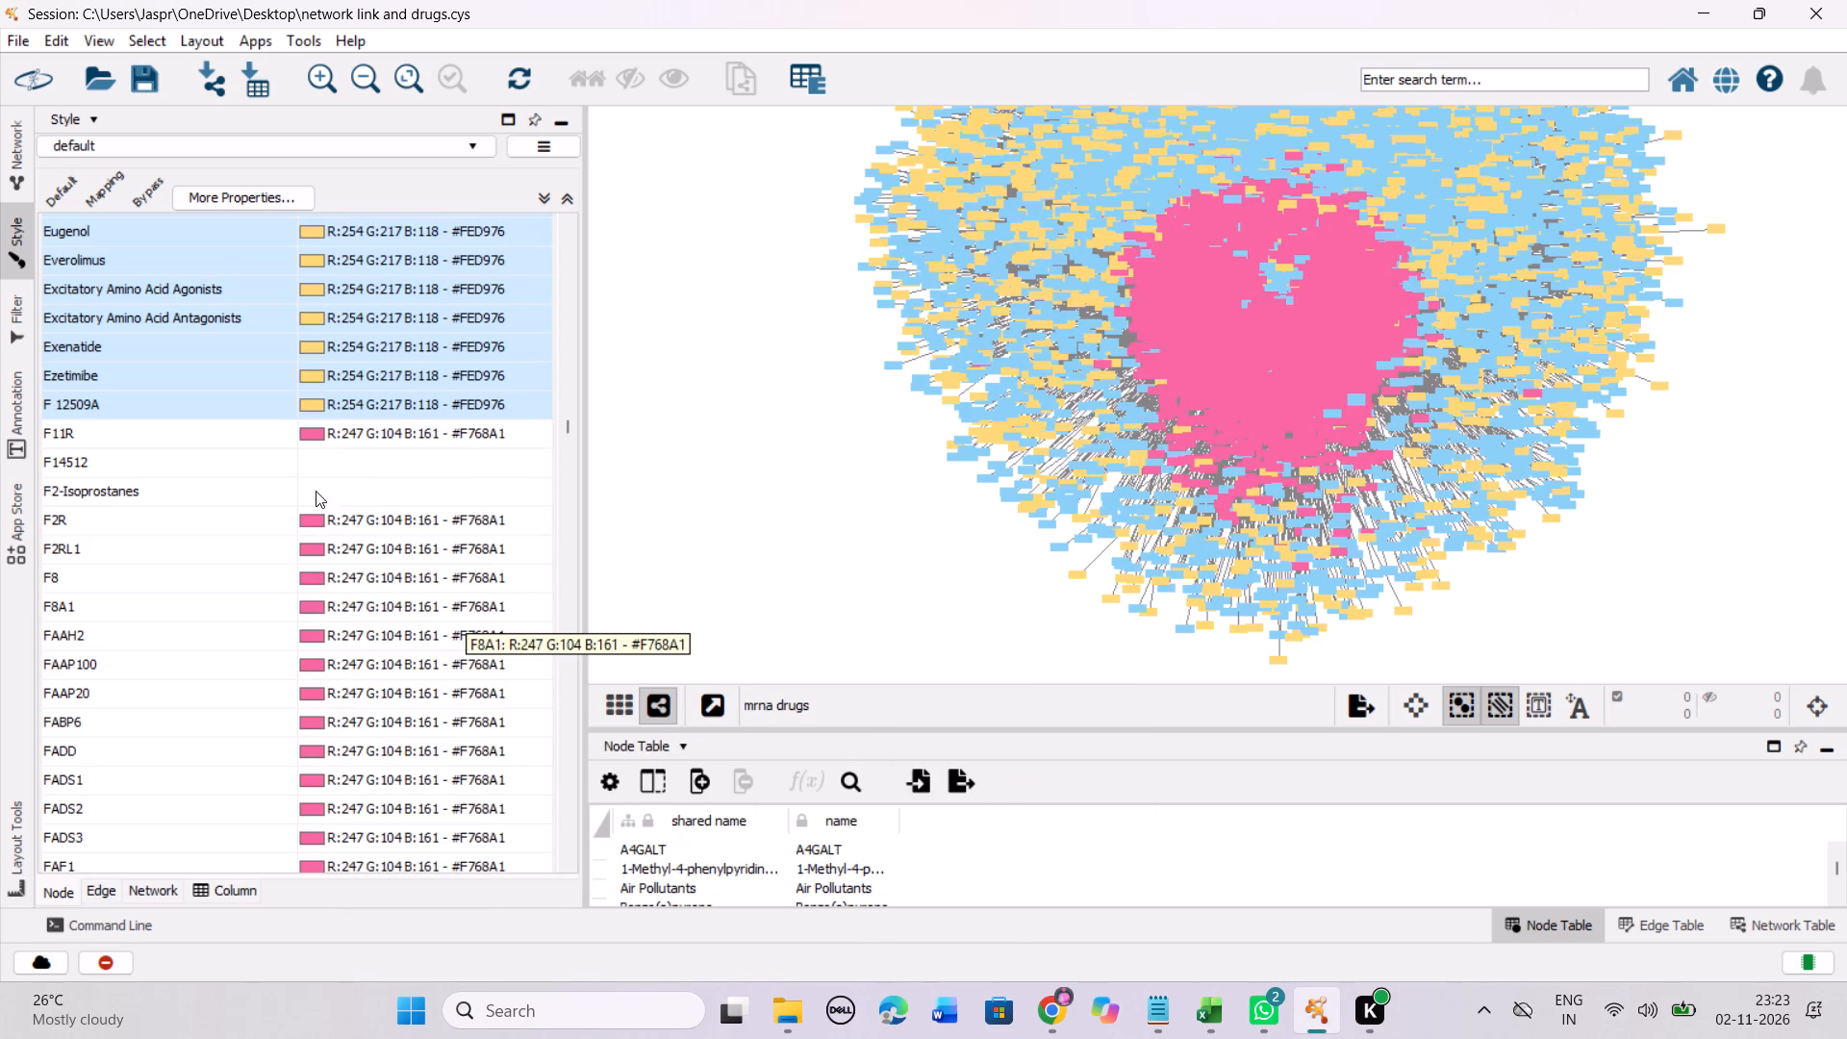
Set the discrete colour mappings of F14512 and F2-Isoprostanes together to the Yellow-Orange-Red shade #FED976.
{"action": "left_click_drag", "start_coordinate": [266, 462], "coordinate": [266, 488]}
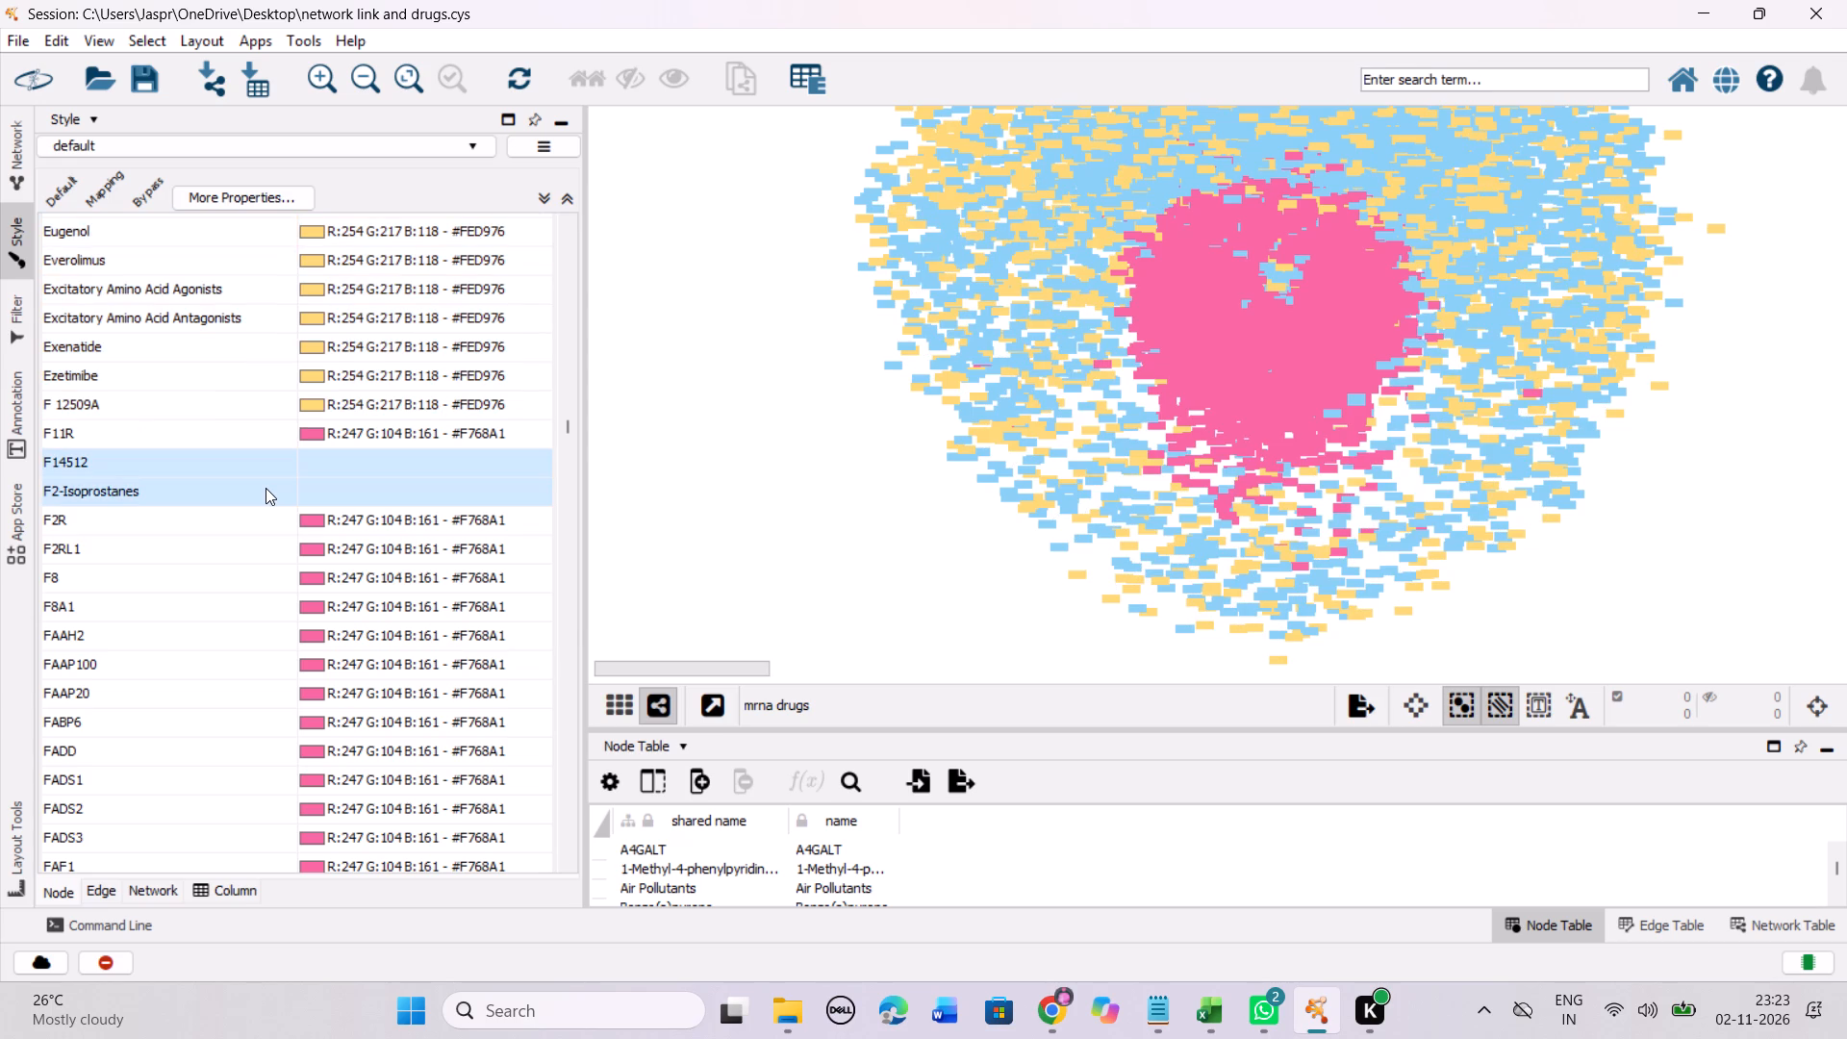
{"action": "right_click", "coordinate": [266, 488]}
{"action": "left_click", "coordinate": [590, 503]}
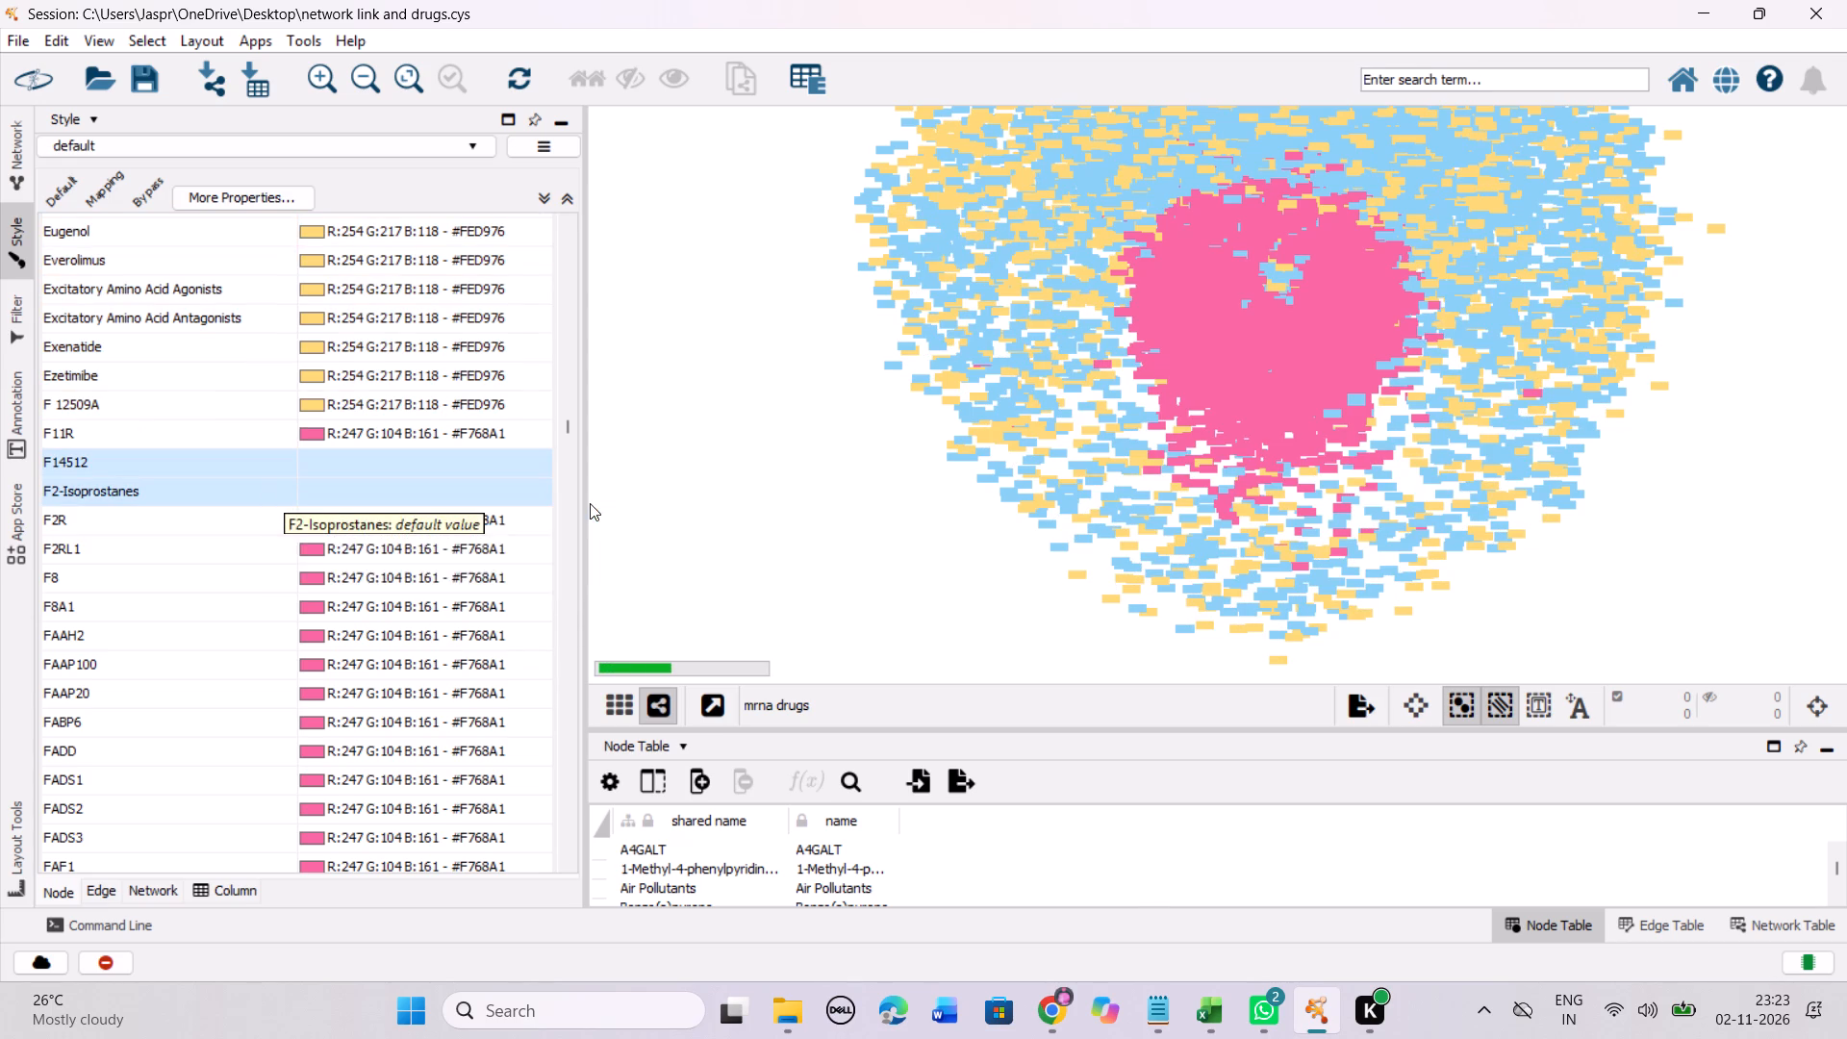
{"action": "left_click_drag", "start_coordinate": [521, 542], "coordinate": [584, 258]}
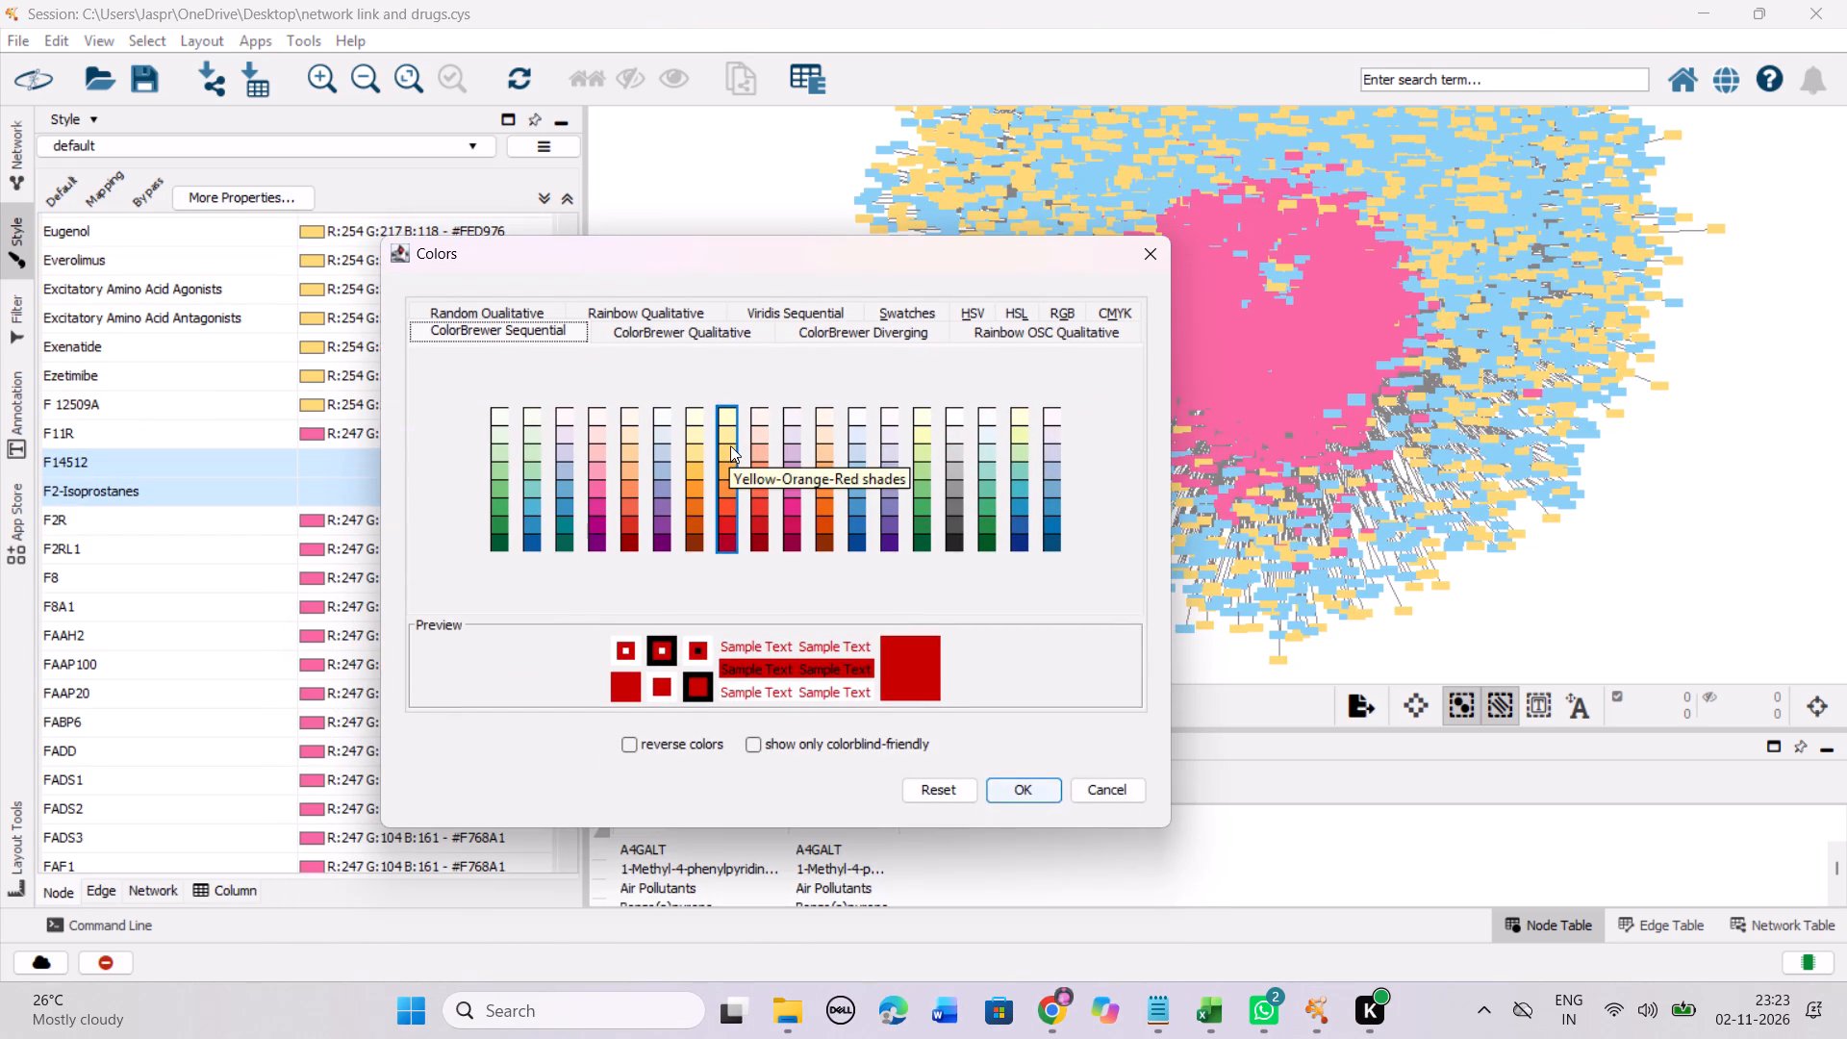
{"action": "left_click", "coordinate": [730, 445]}
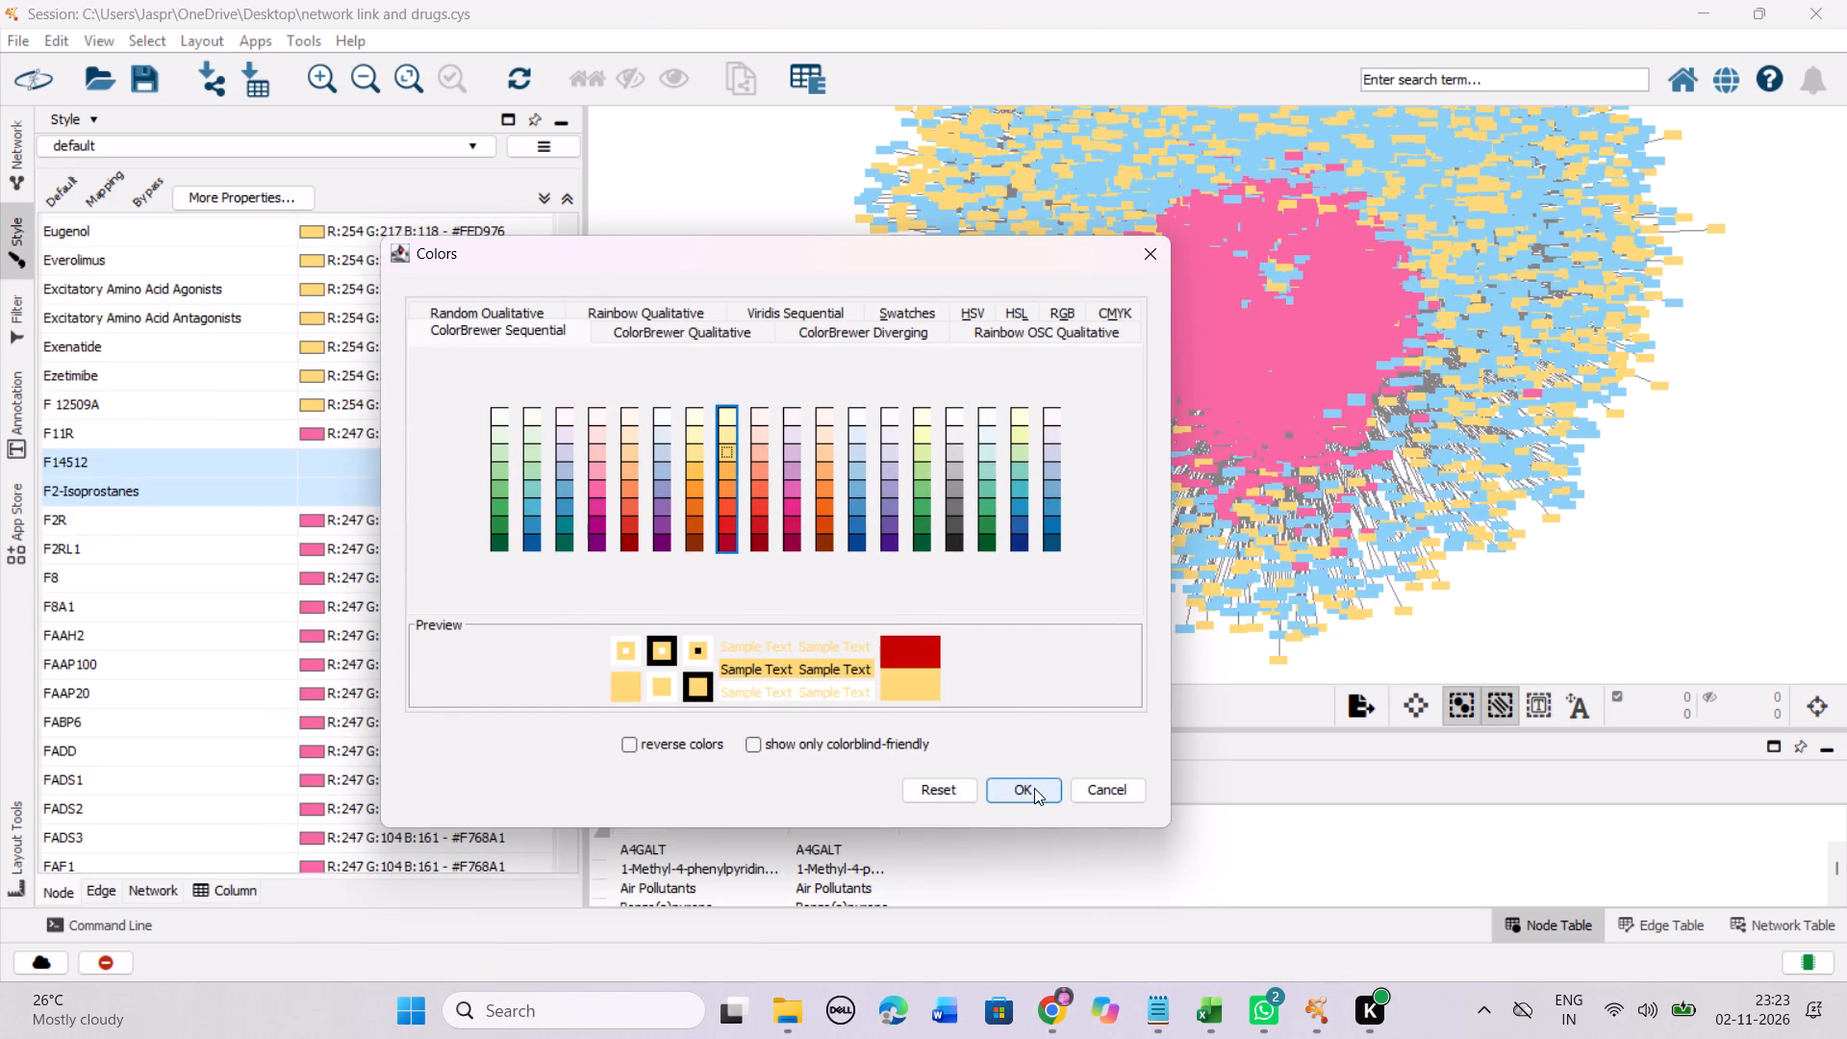
{"action": "left_click", "coordinate": [1034, 788]}
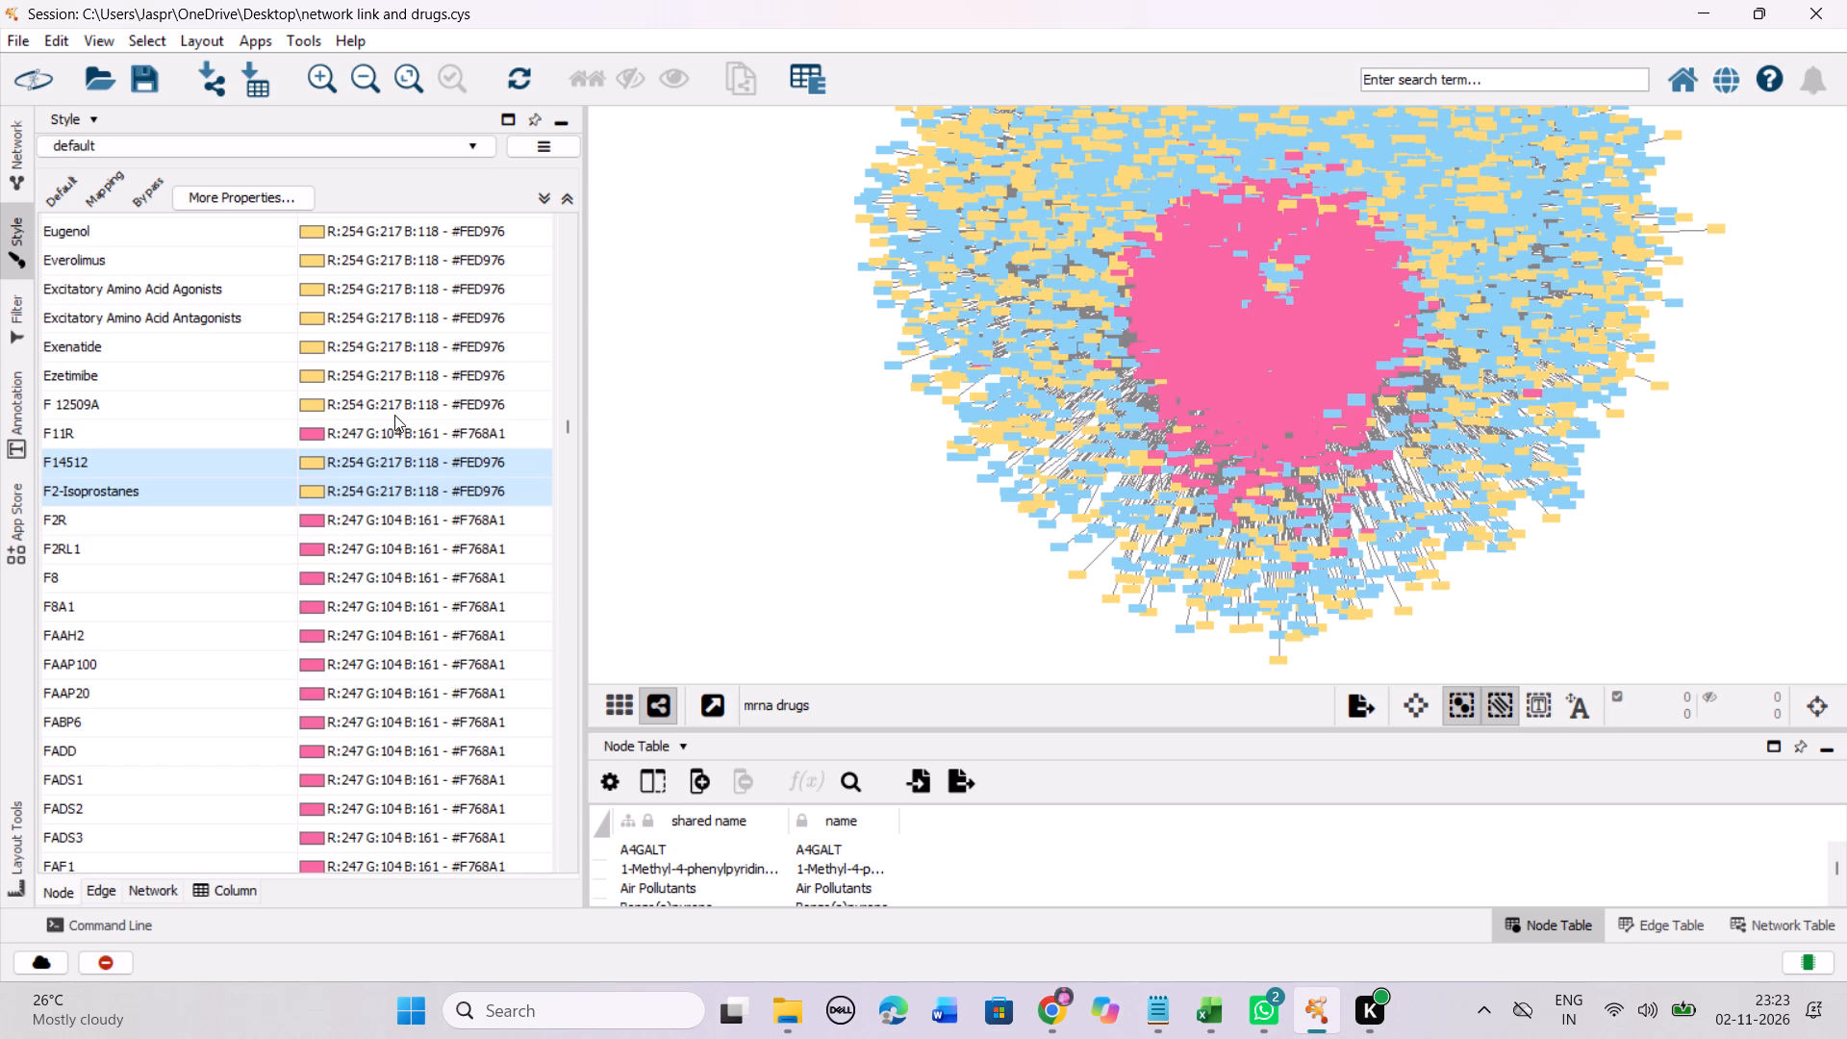
Set the discrete colour mapping of the unmapped entry FD137 nitrosourea to the Yellow-Orange-Red shade #FED976.
{"action": "scroll", "coordinate": [394, 415], "scroll_direction": "down", "scroll_amount": 2}
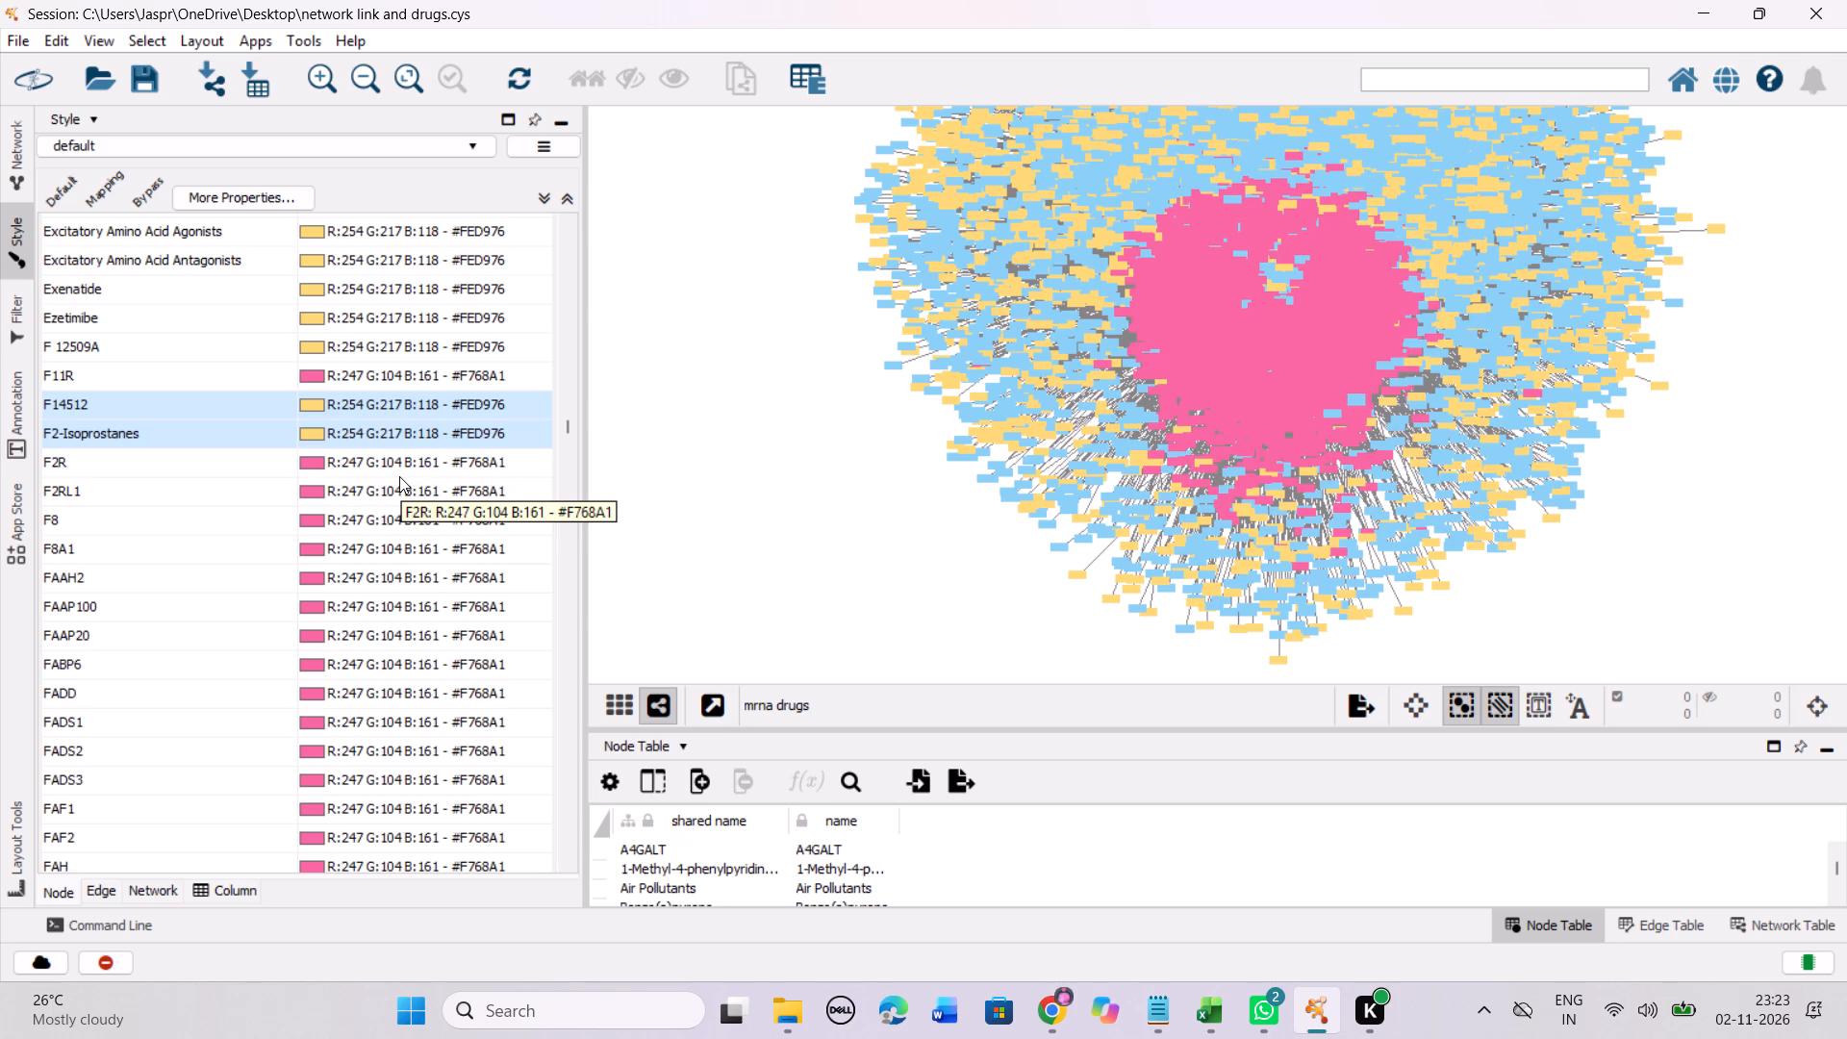
{"action": "scroll", "coordinate": [399, 476], "scroll_direction": "down", "scroll_amount": 14}
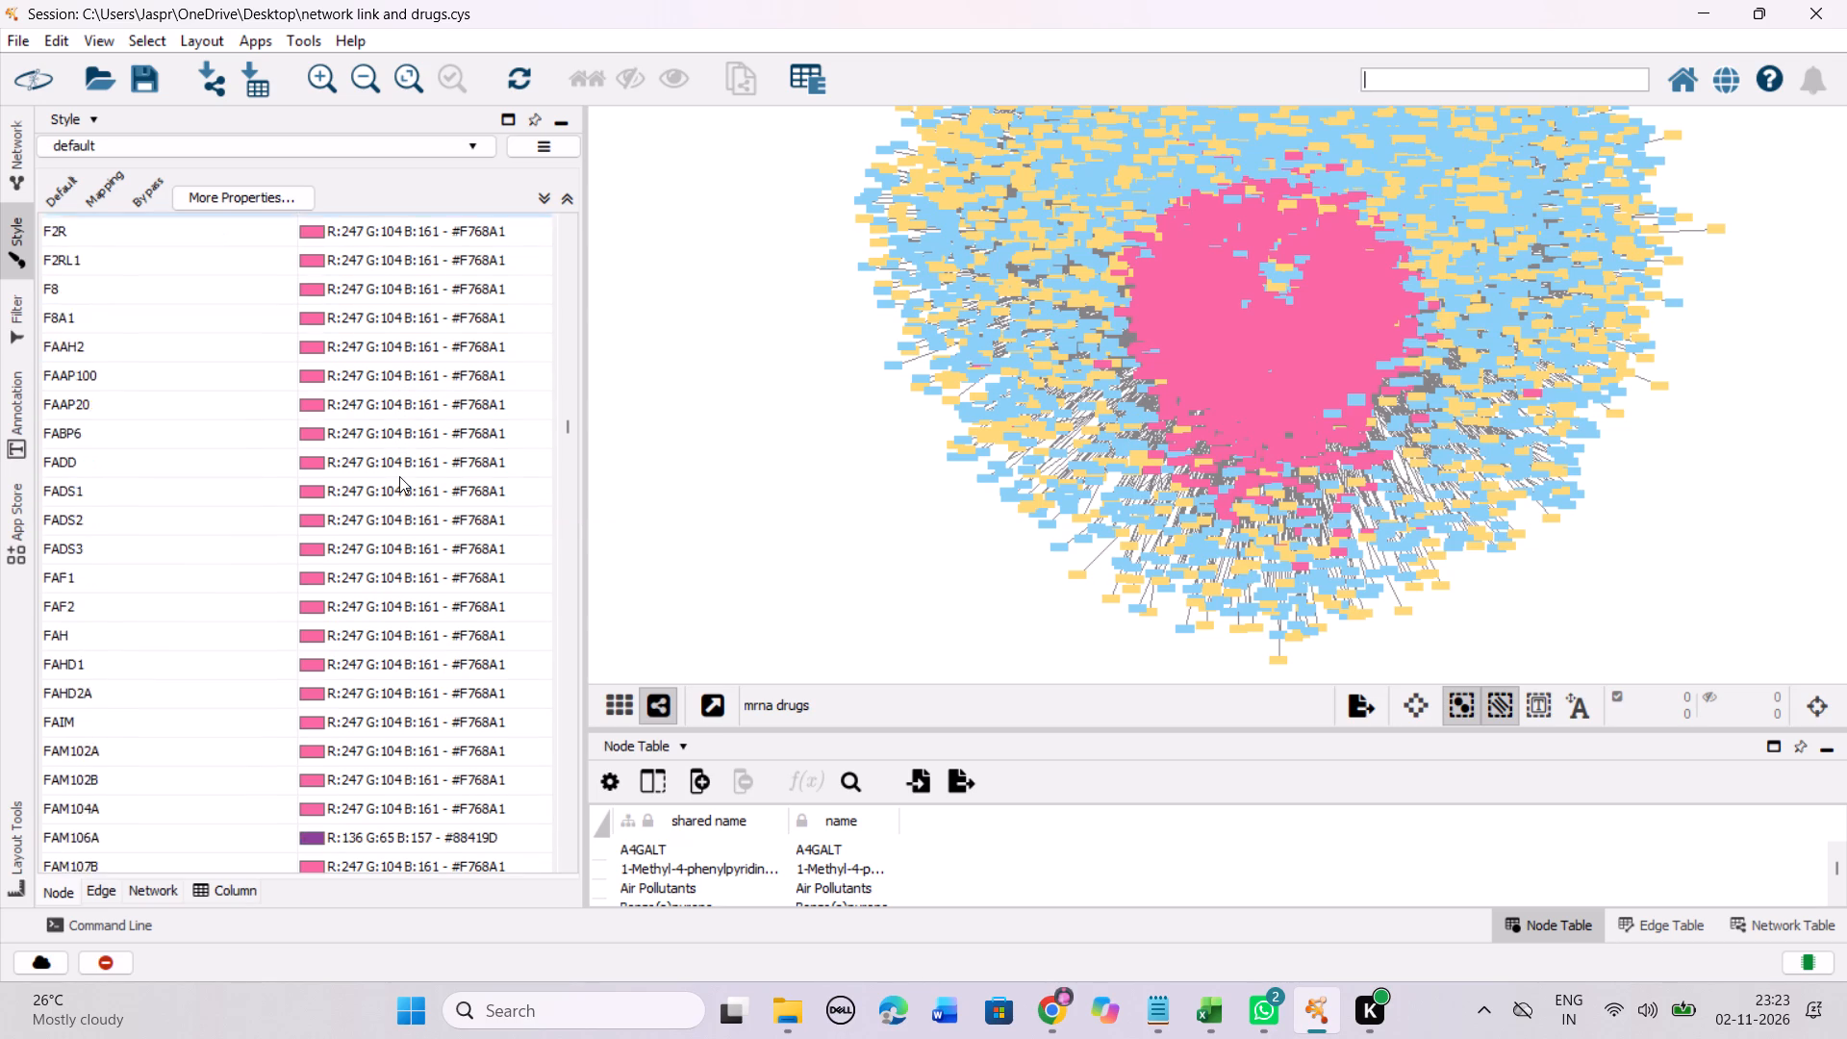
{"action": "scroll", "coordinate": [399, 476], "scroll_direction": "down", "scroll_amount": 20}
{"action": "scroll", "coordinate": [399, 476], "scroll_direction": "down", "scroll_amount": 15}
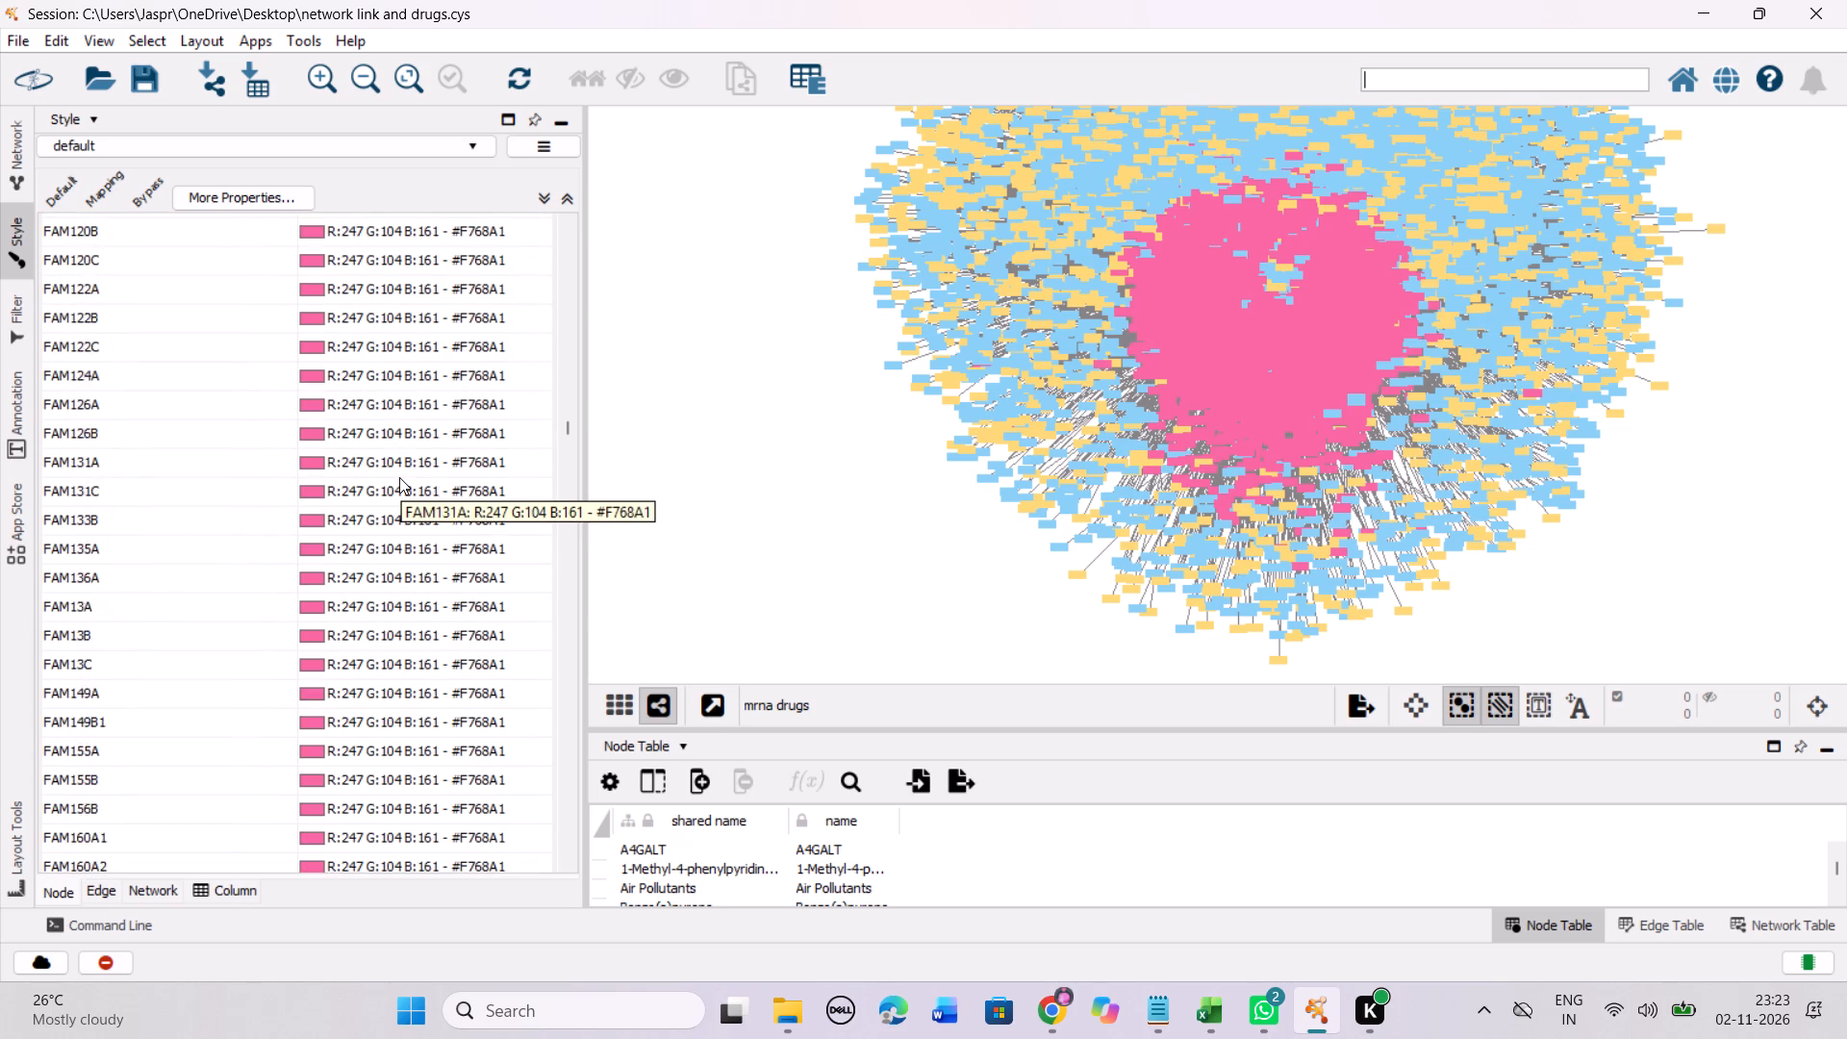
{"action": "scroll", "coordinate": [399, 477], "scroll_direction": "down", "scroll_amount": 20}
{"action": "scroll", "coordinate": [399, 477], "scroll_direction": "down", "scroll_amount": 15}
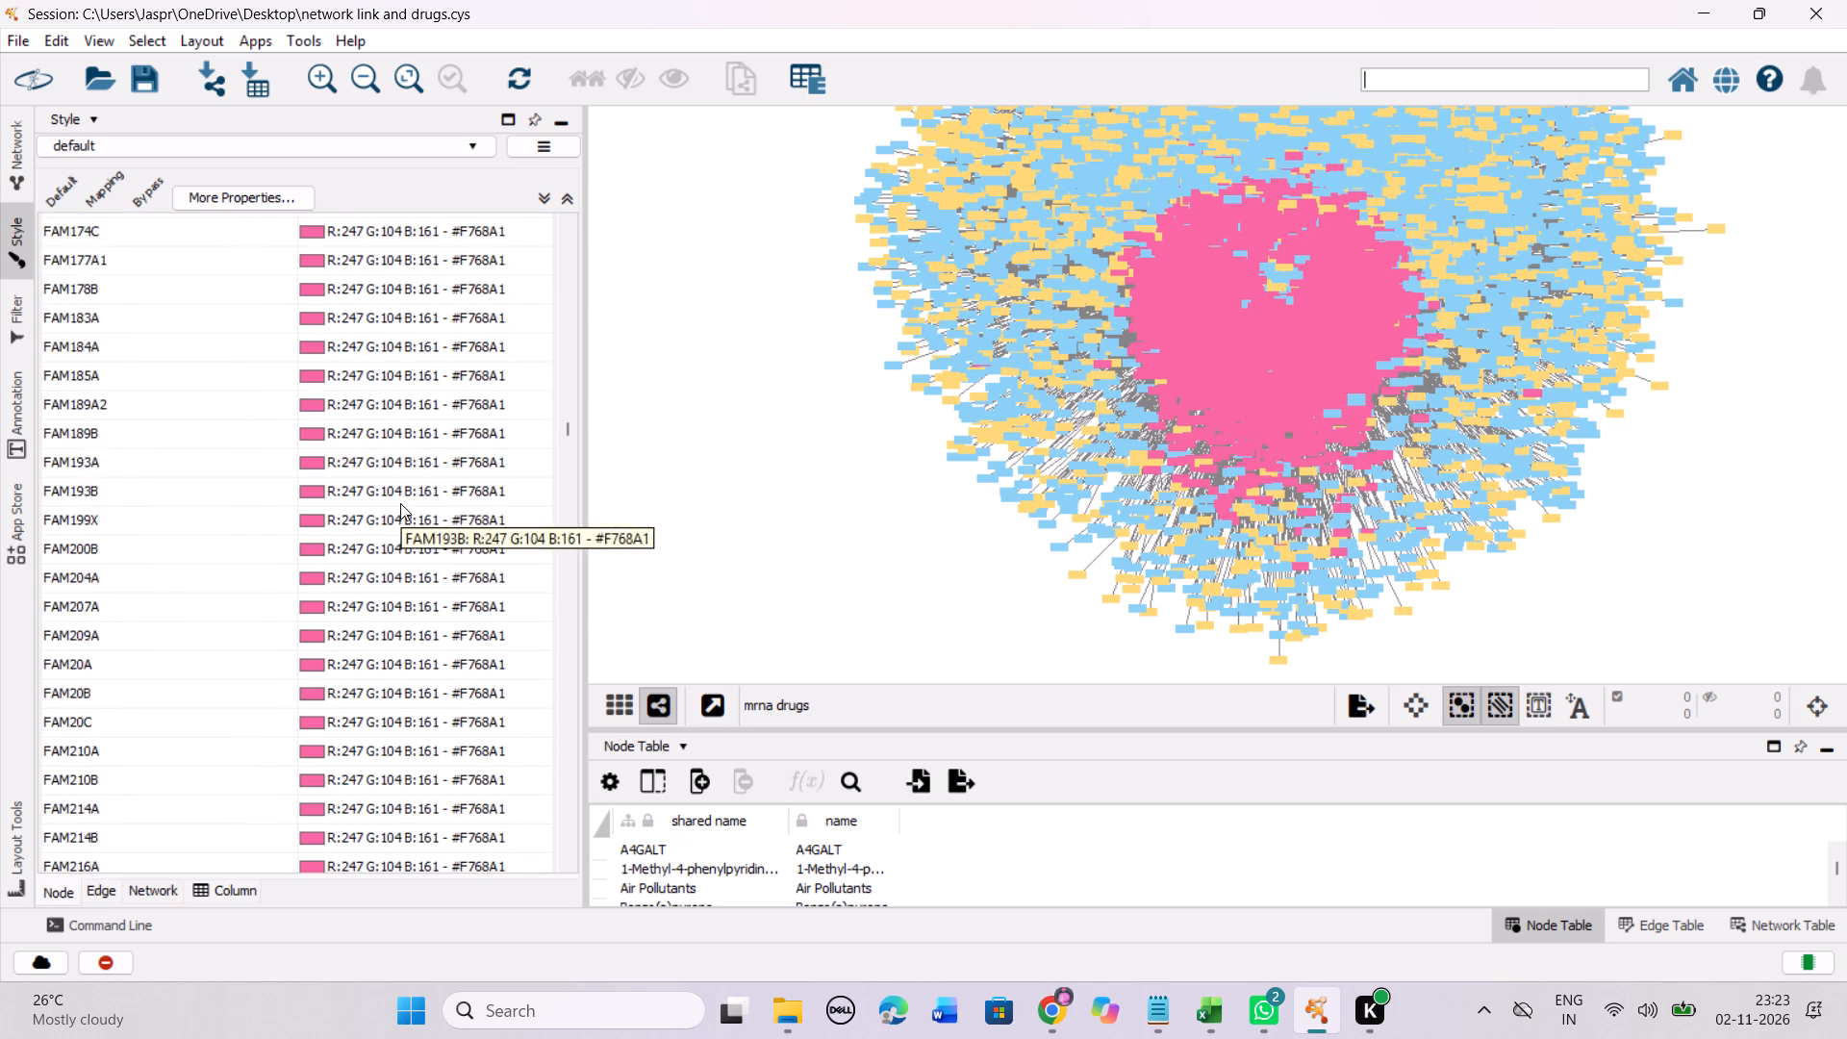
{"action": "scroll", "coordinate": [400, 503], "scroll_direction": "down", "scroll_amount": 20}
{"action": "scroll", "coordinate": [400, 503], "scroll_direction": "down", "scroll_amount": 2}
{"action": "scroll", "coordinate": [400, 492], "scroll_direction": "up", "scroll_amount": 1}
{"action": "scroll", "coordinate": [400, 492], "scroll_direction": "down", "scroll_amount": 14}
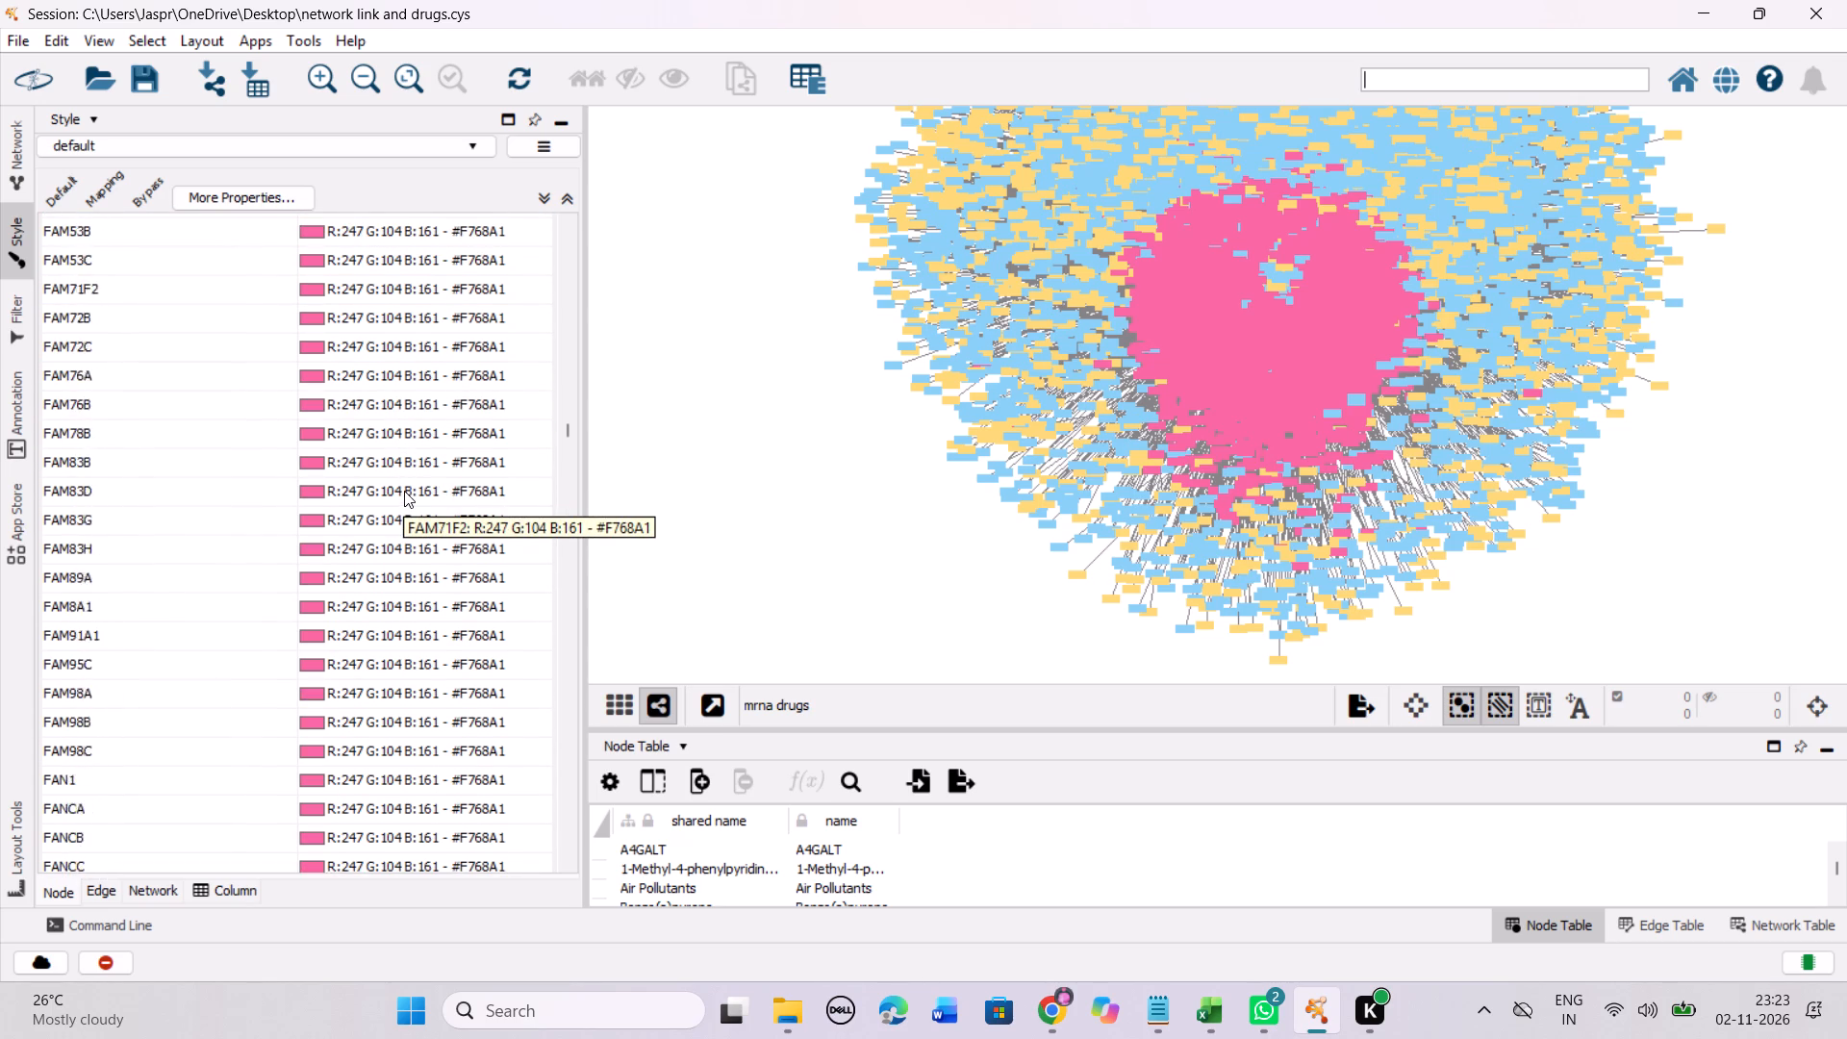
{"action": "scroll", "coordinate": [404, 491], "scroll_direction": "down", "scroll_amount": 20}
{"action": "scroll", "coordinate": [404, 491], "scroll_direction": "down", "scroll_amount": 20}
{"action": "scroll", "coordinate": [404, 491], "scroll_direction": "down", "scroll_amount": 3}
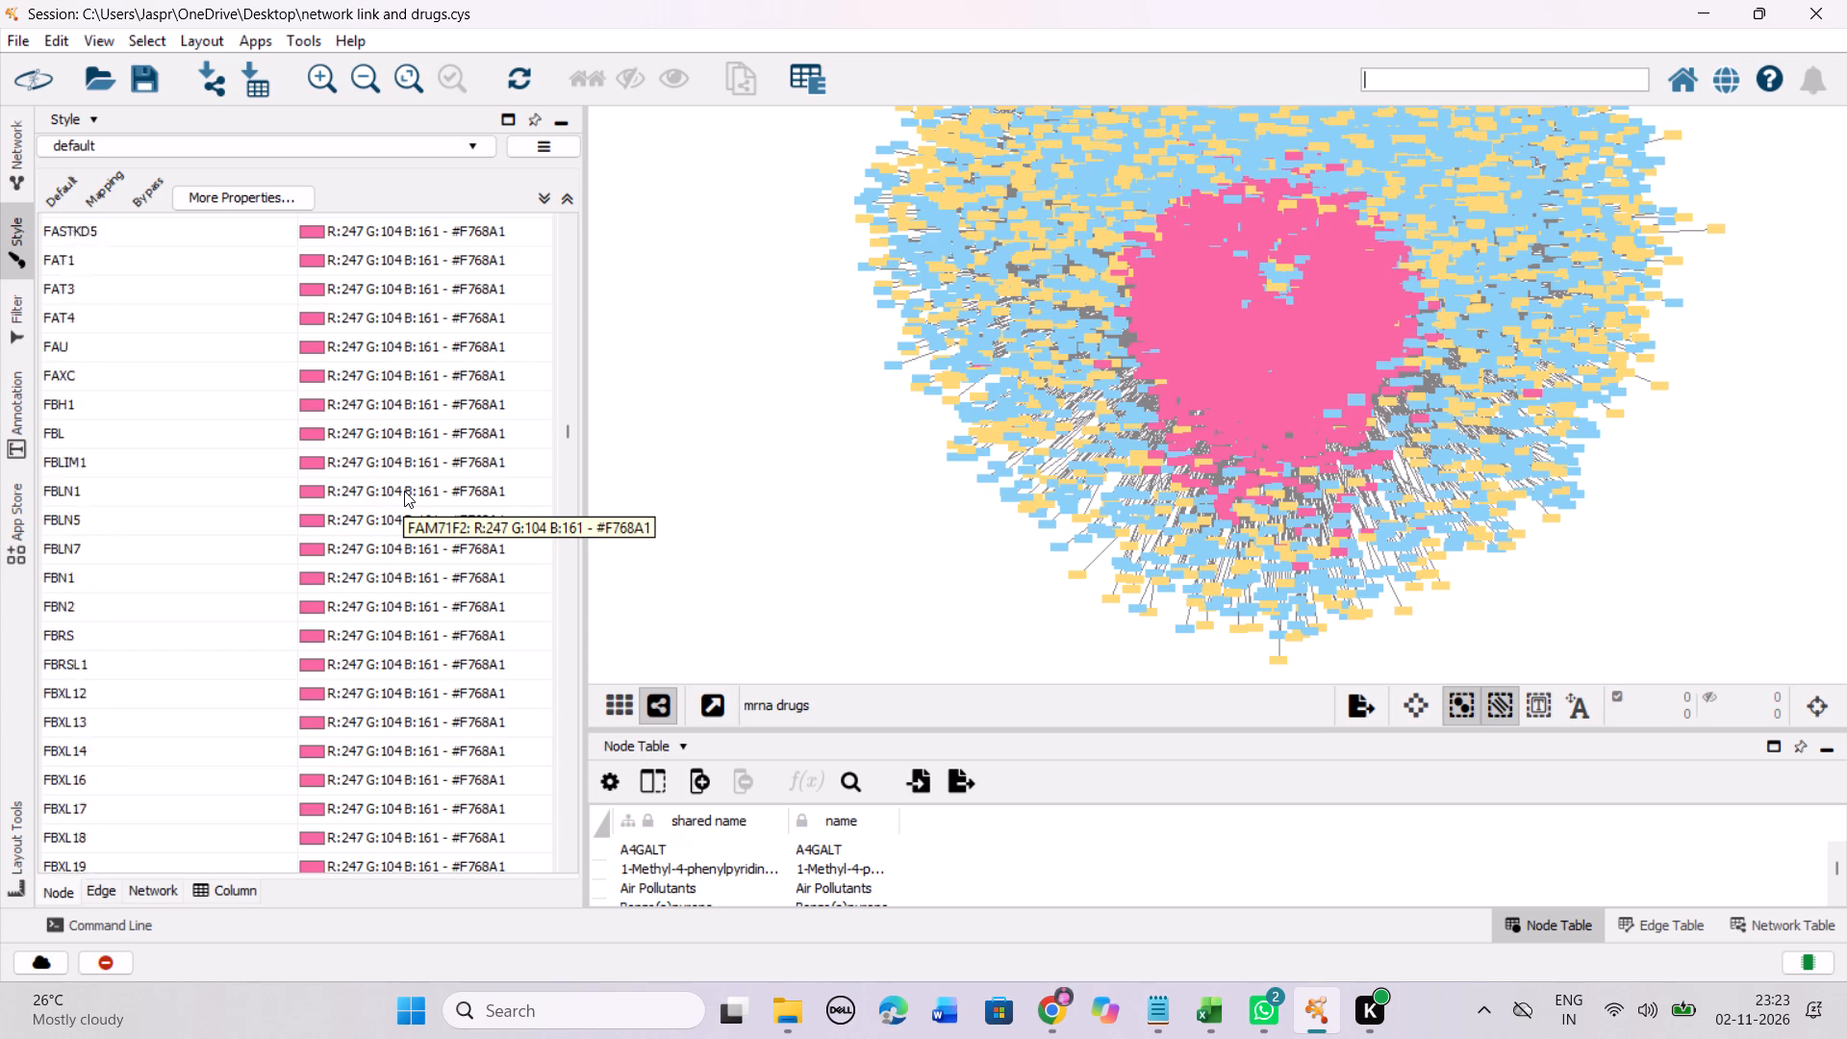
{"action": "scroll", "coordinate": [404, 491], "scroll_direction": "down", "scroll_amount": 20}
{"action": "scroll", "coordinate": [404, 491], "scroll_direction": "down", "scroll_amount": 20}
{"action": "scroll", "coordinate": [404, 491], "scroll_direction": "down", "scroll_amount": 3}
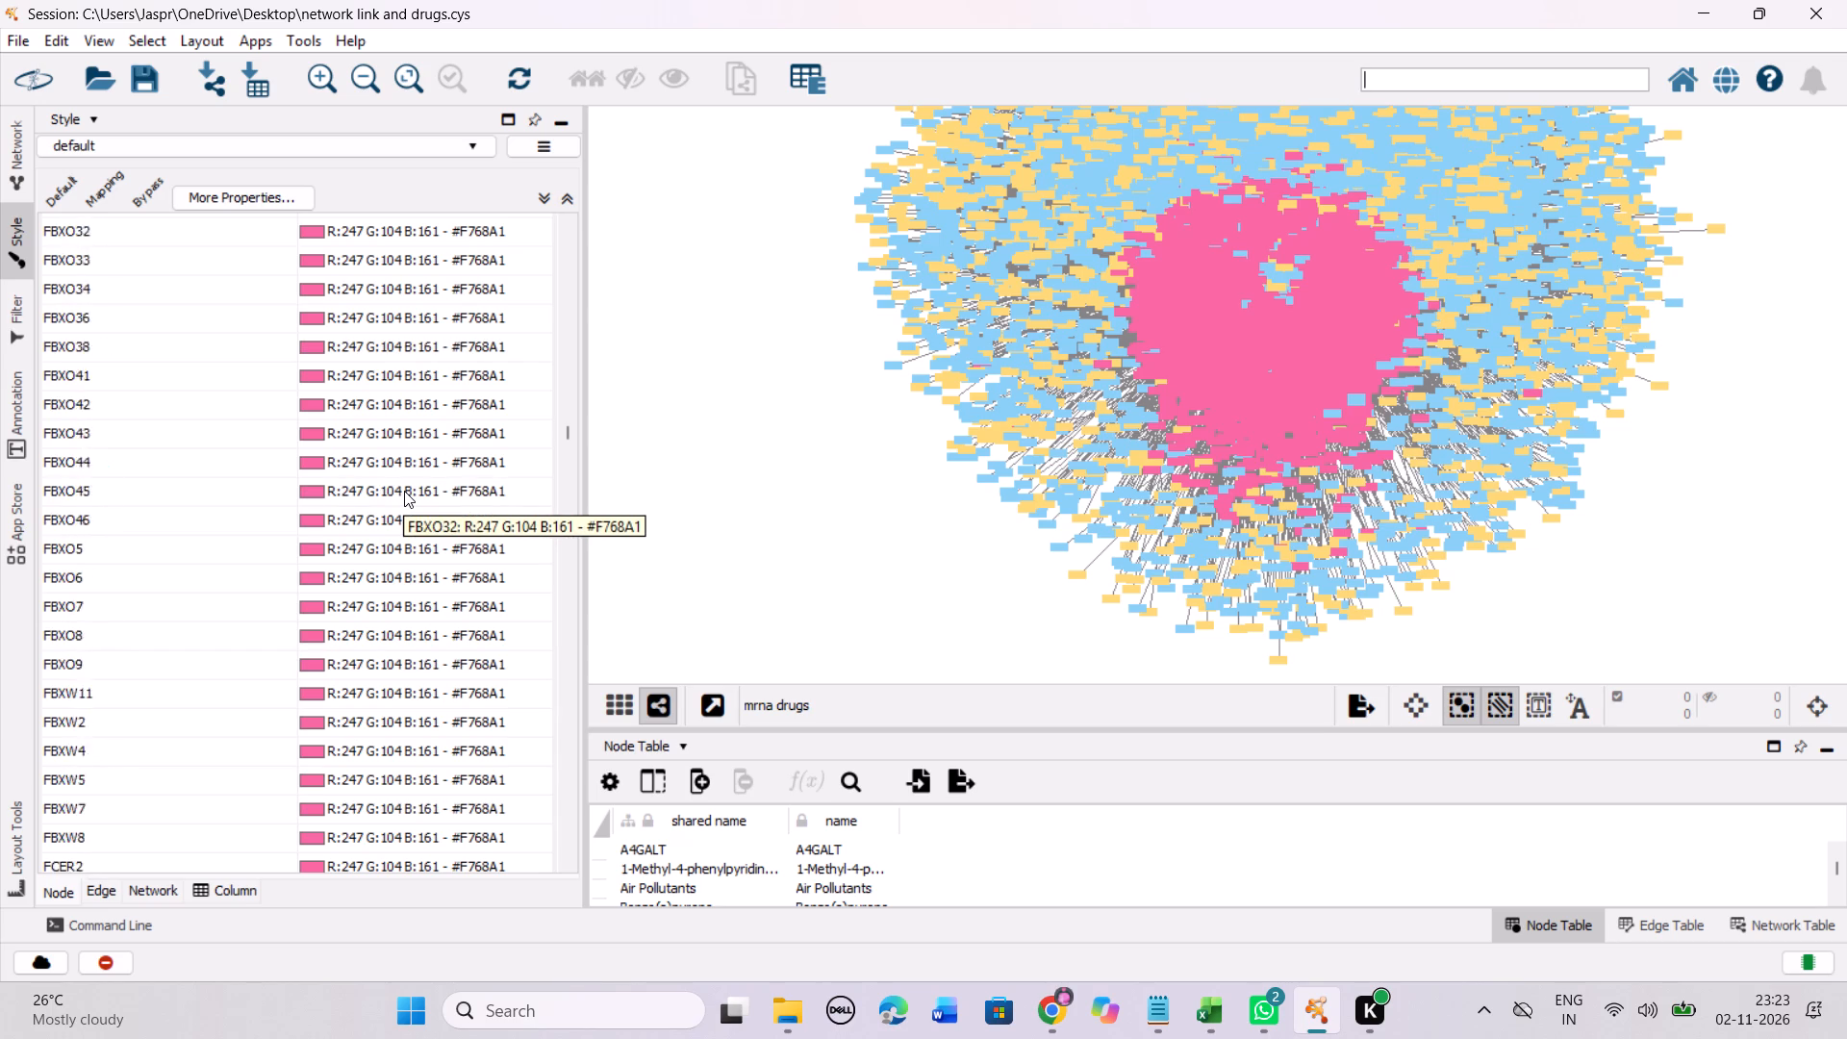
{"action": "scroll", "coordinate": [404, 491], "scroll_direction": "down", "scroll_amount": 20}
{"action": "scroll", "coordinate": [417, 486], "scroll_direction": "down", "scroll_amount": 2}
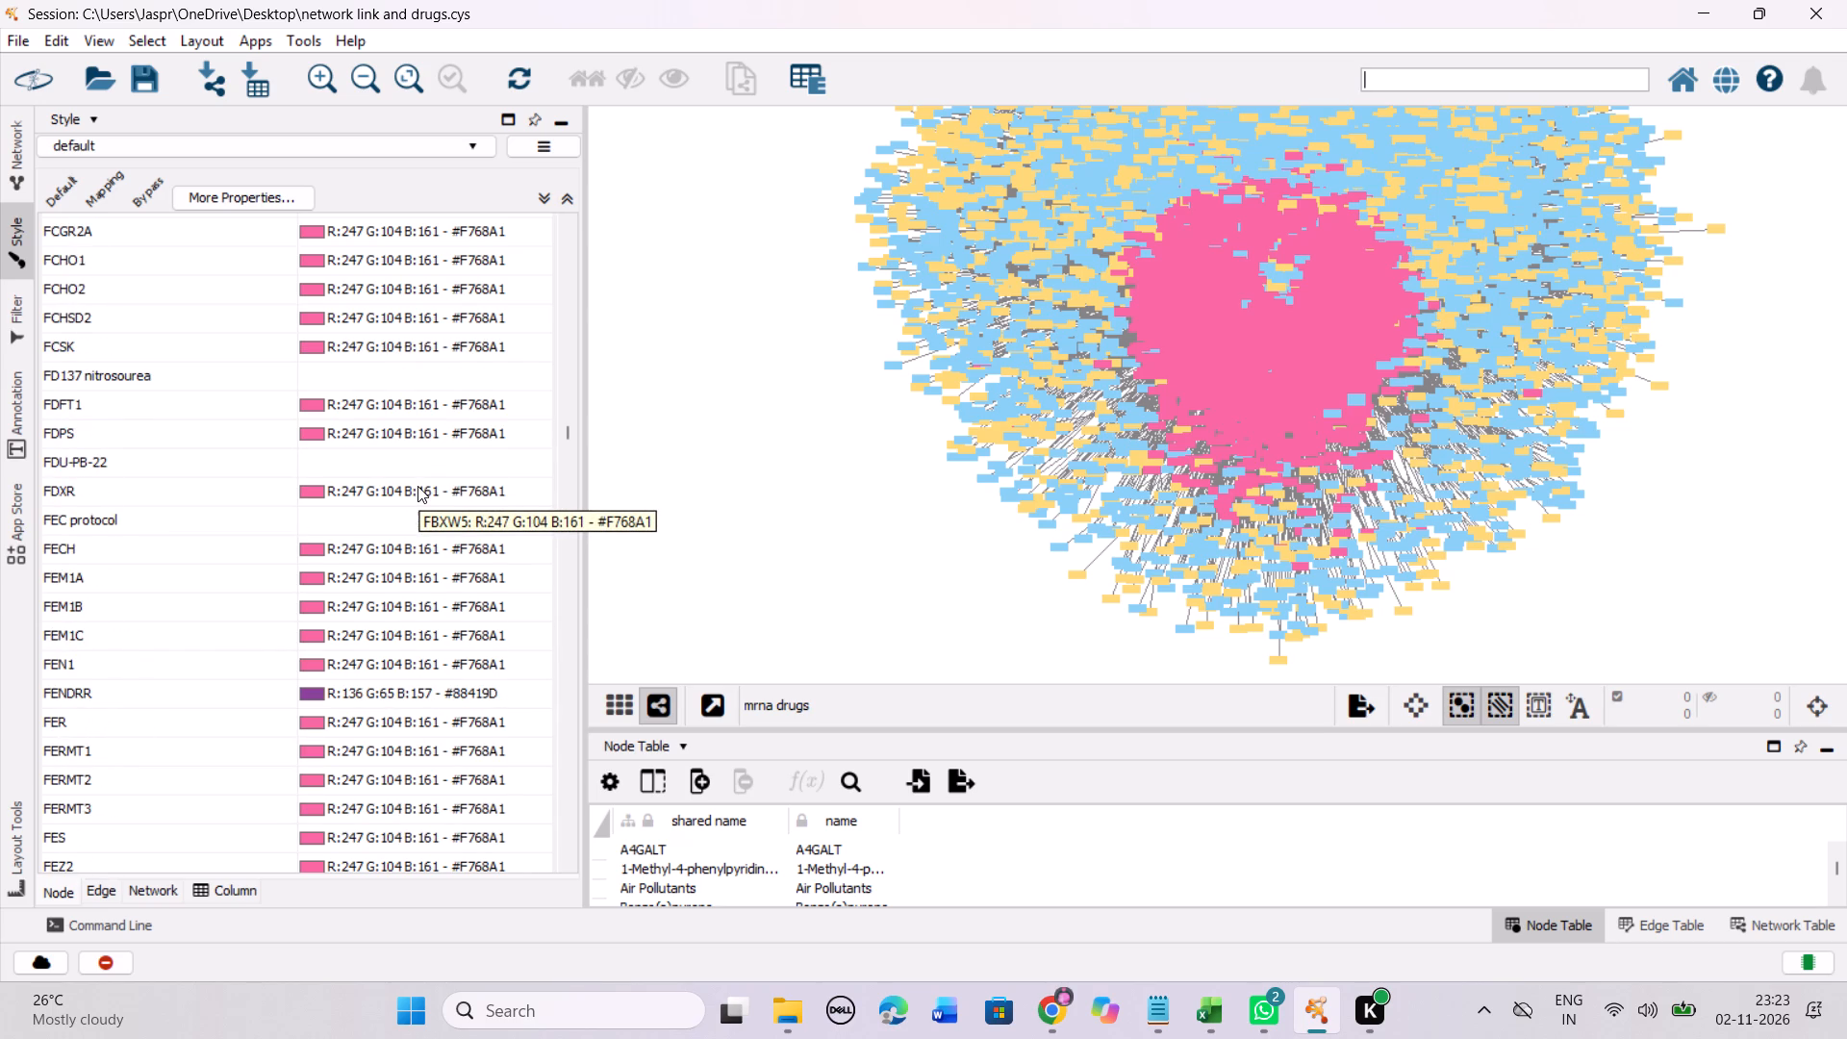
{"action": "left_click", "coordinate": [276, 376]}
{"action": "right_click", "coordinate": [276, 376]}
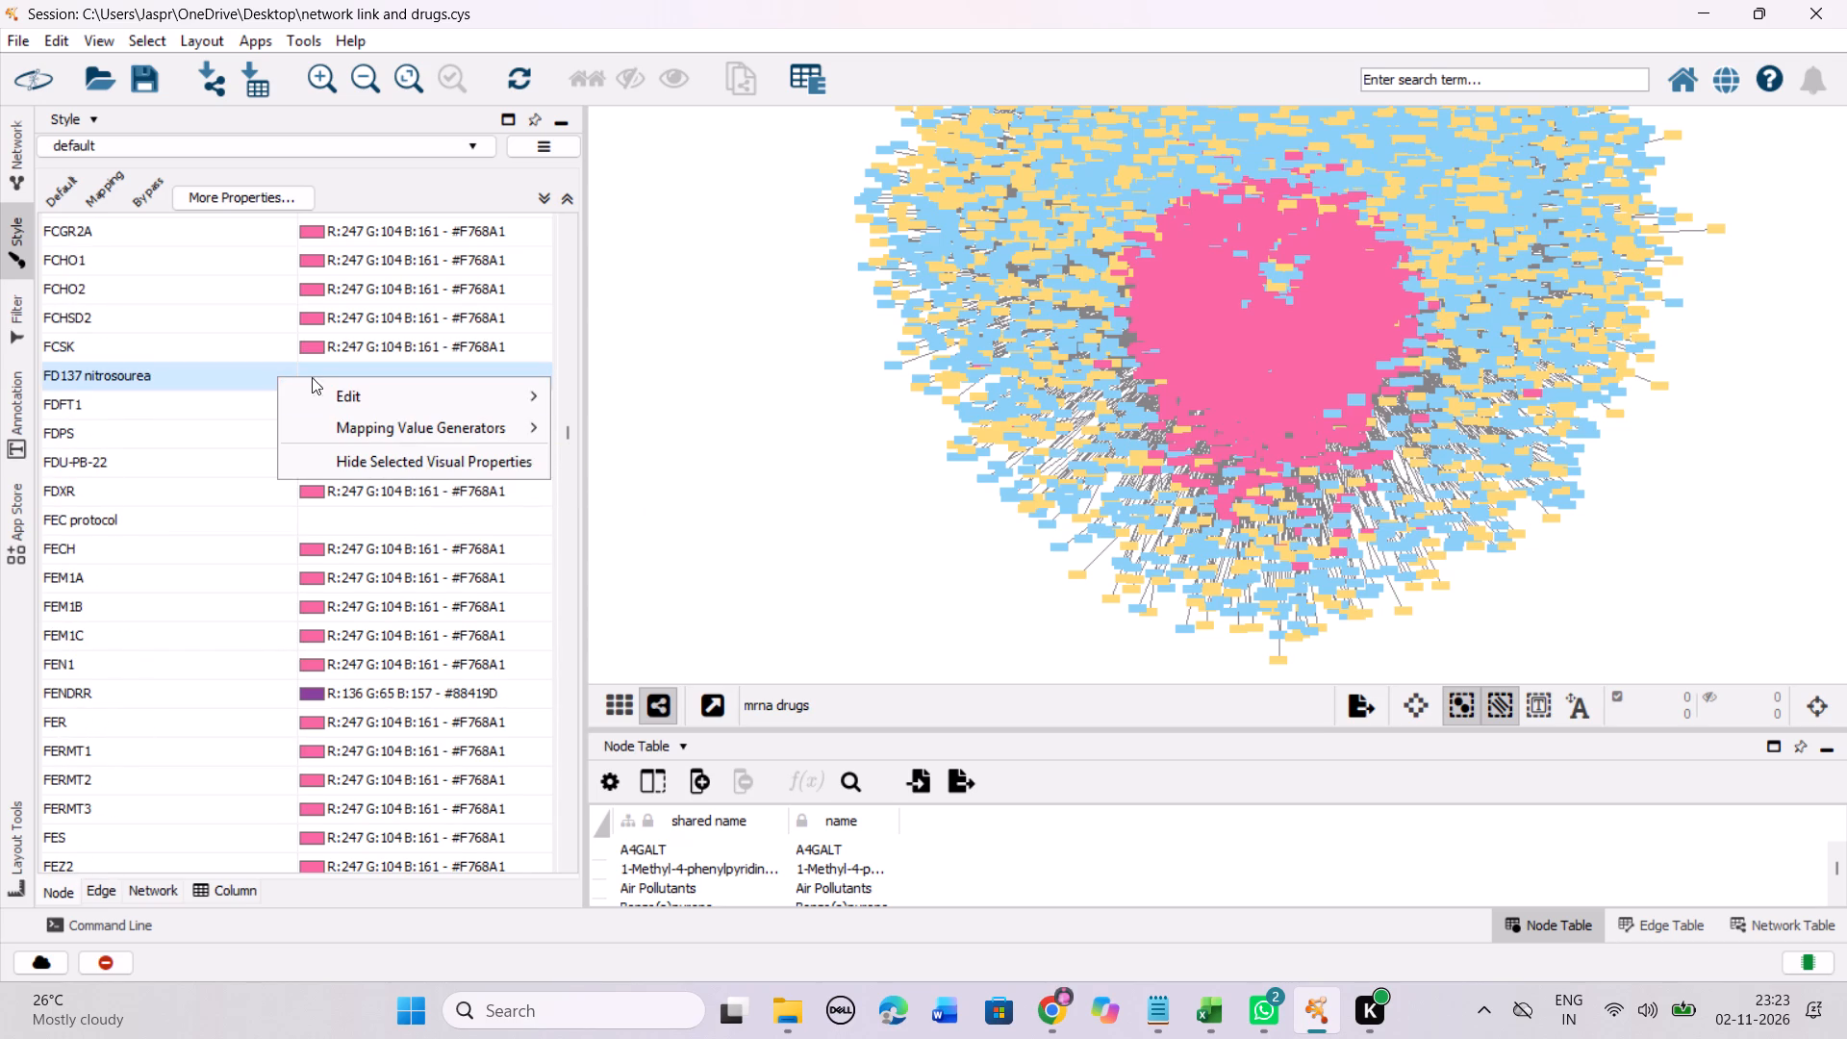
{"action": "left_click", "coordinate": [584, 386]}
{"action": "left_click_drag", "start_coordinate": [496, 536], "coordinate": [526, 250]}
{"action": "left_click", "coordinate": [696, 447]}
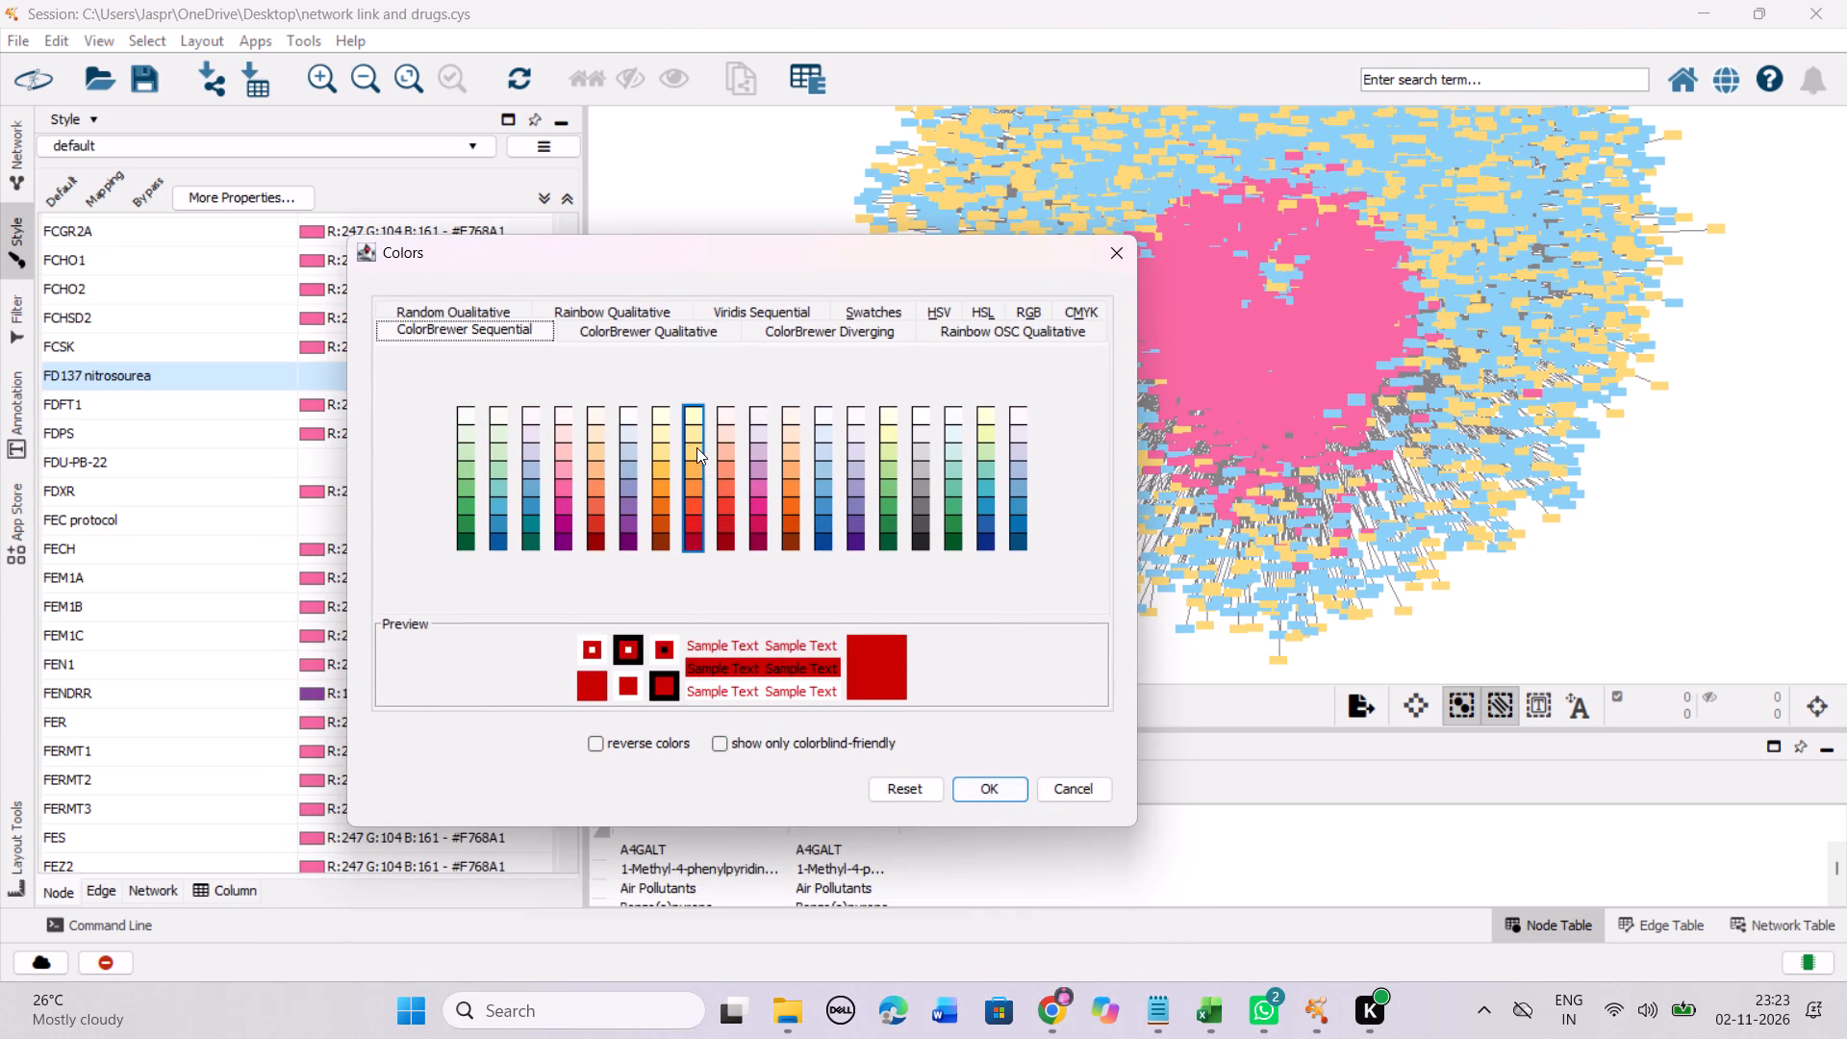
{"action": "left_click", "coordinate": [1006, 788]}
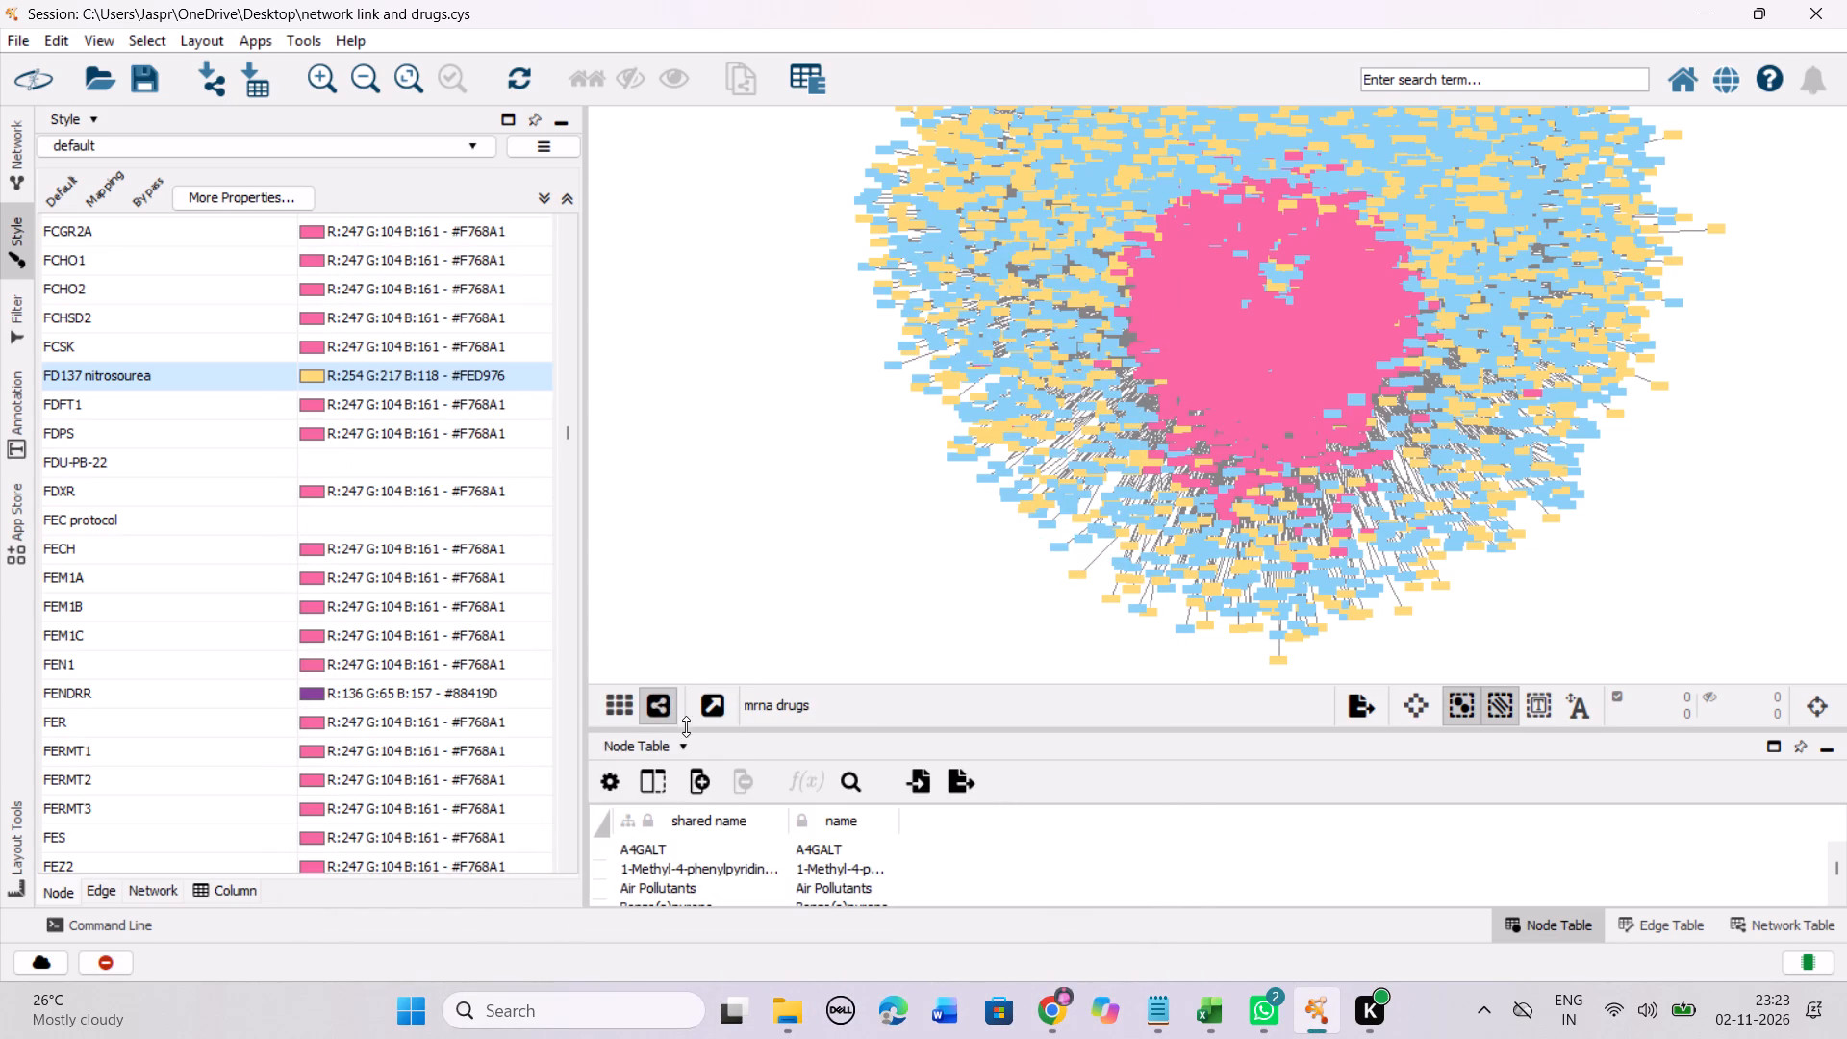
Set the discrete colour mapping of the unmapped entry FDU-PB-22 to the Yellow-Orange-Red shade #FED976.
{"action": "left_click", "coordinate": [275, 463]}
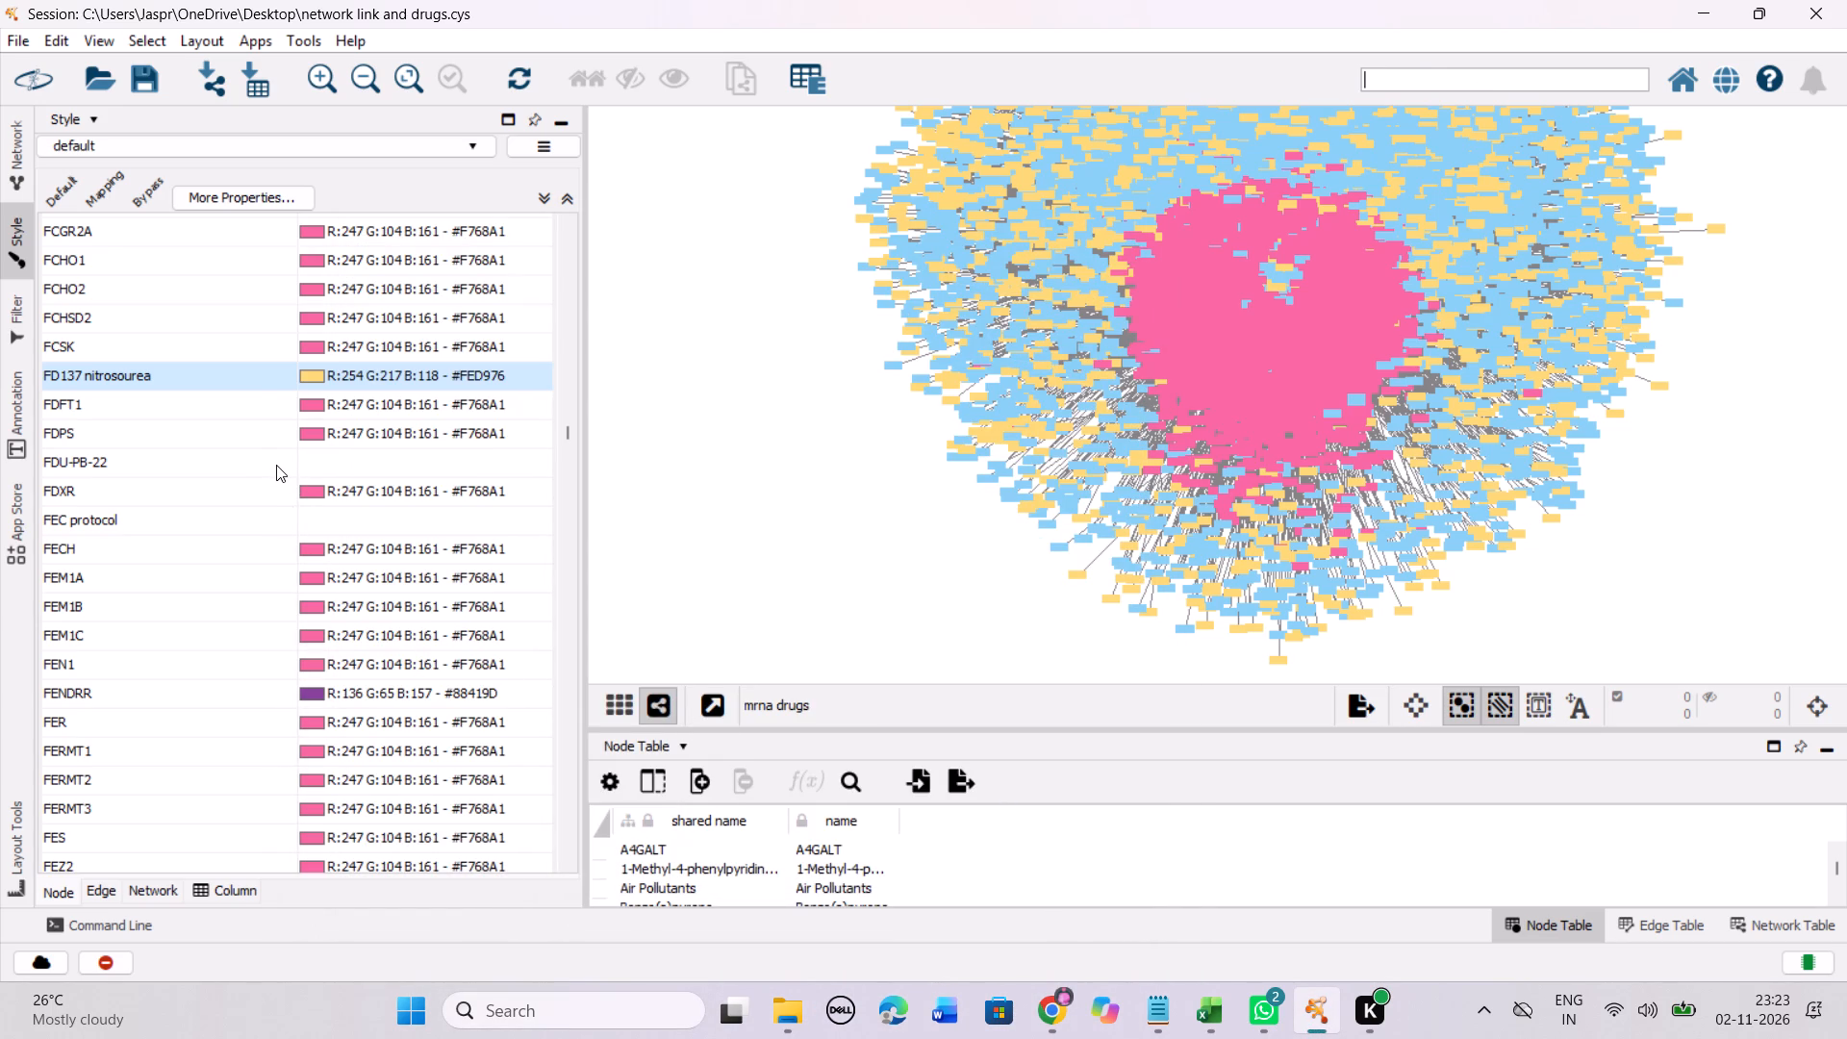
{"action": "left_click", "coordinate": [276, 461]}
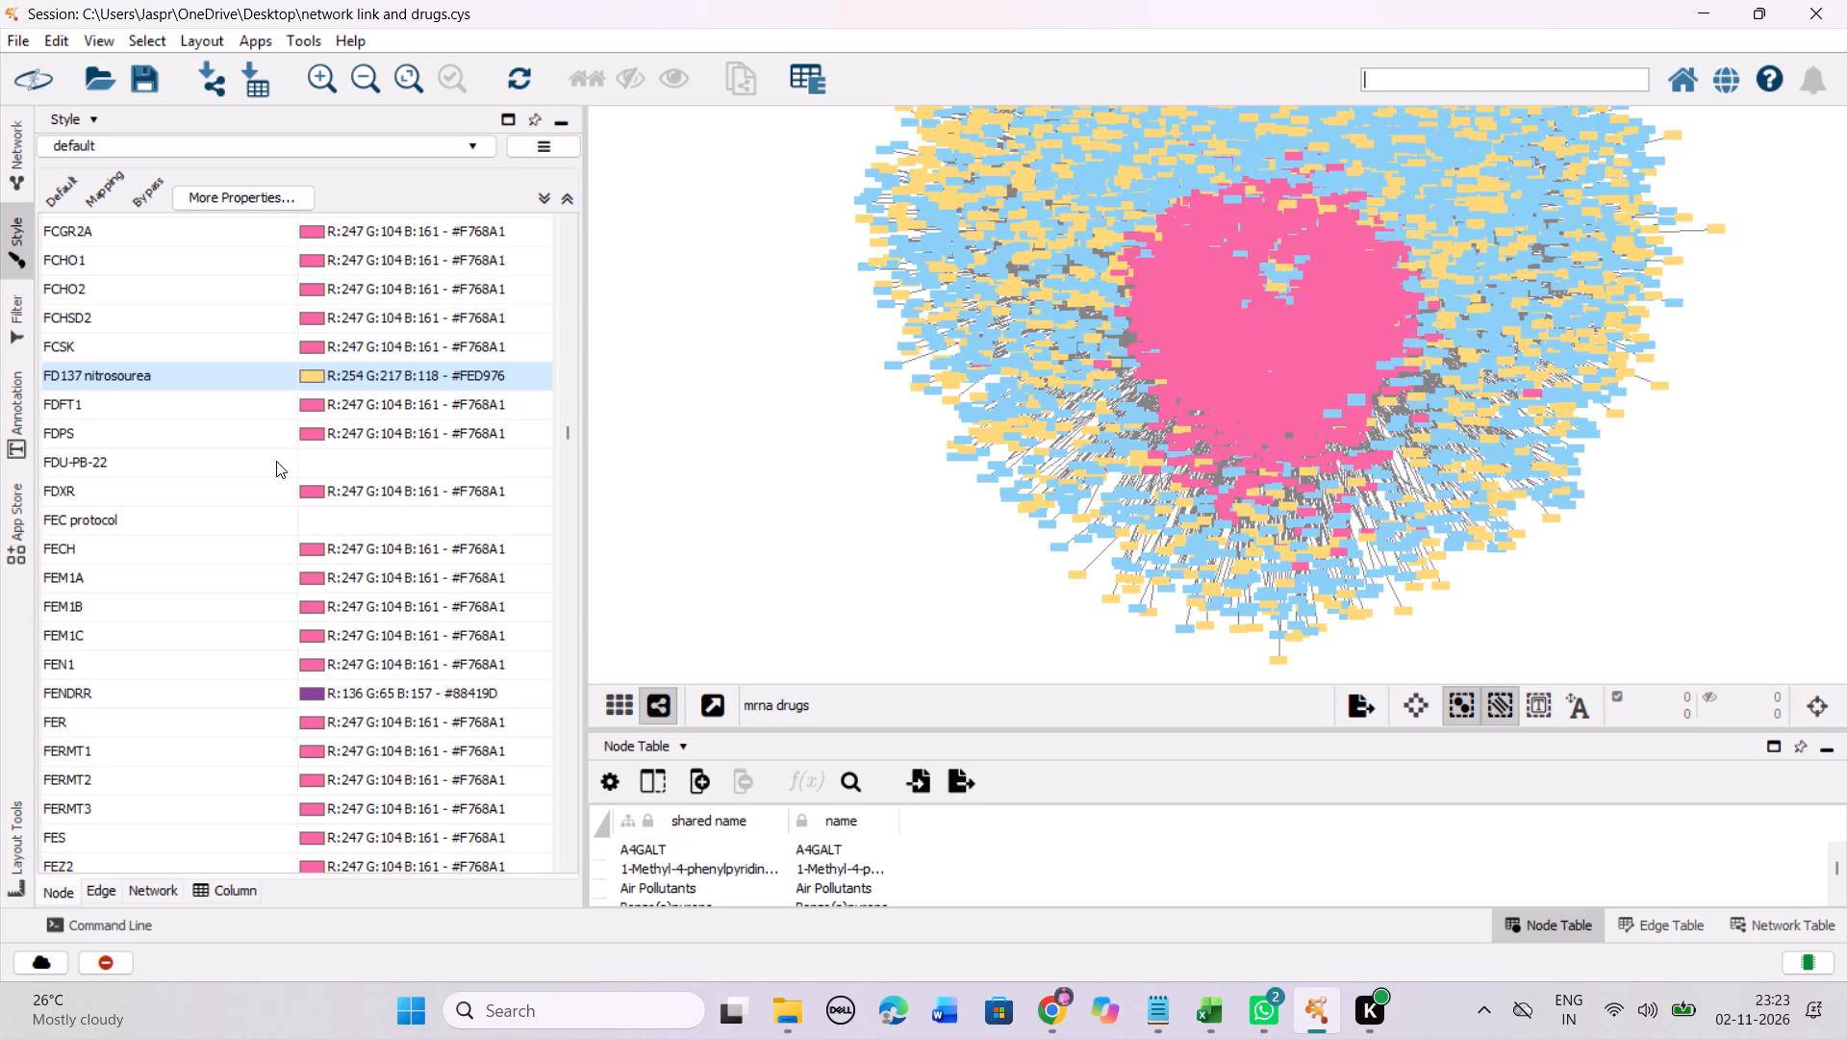
{"action": "right_click", "coordinate": [276, 461]}
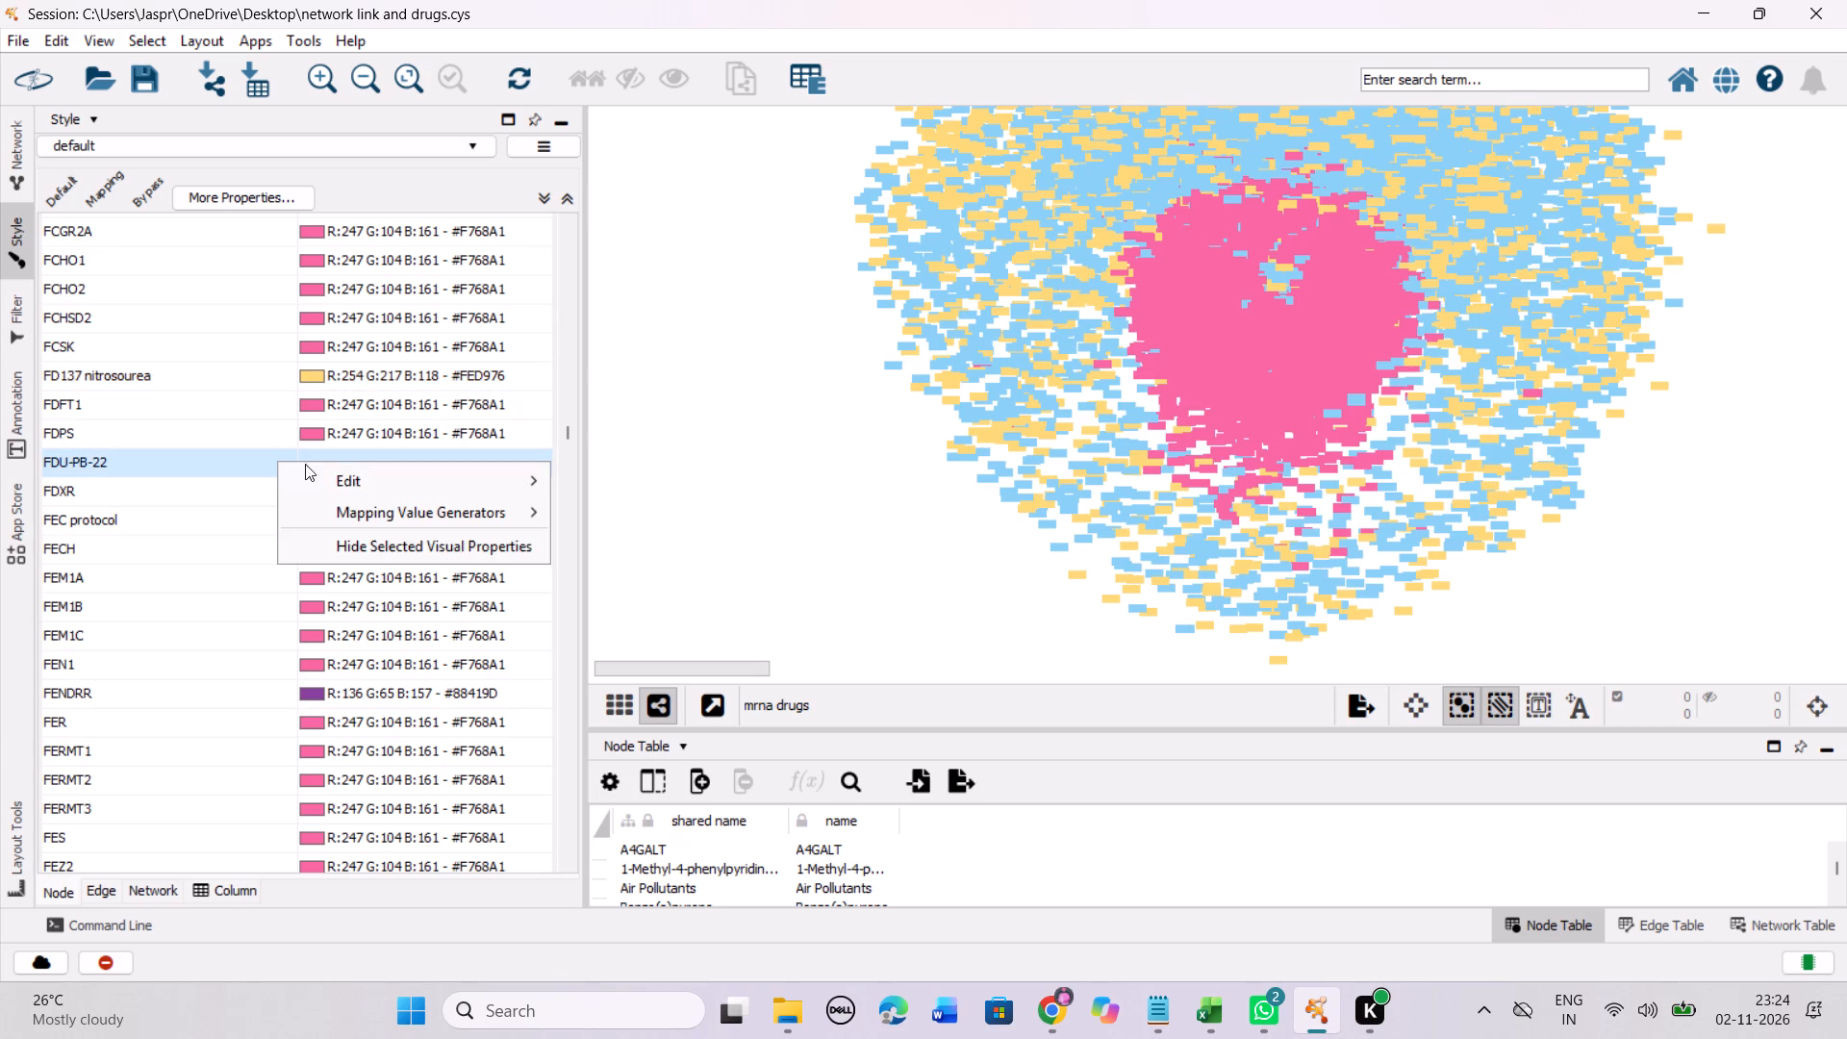
{"action": "left_click", "coordinate": [573, 469]}
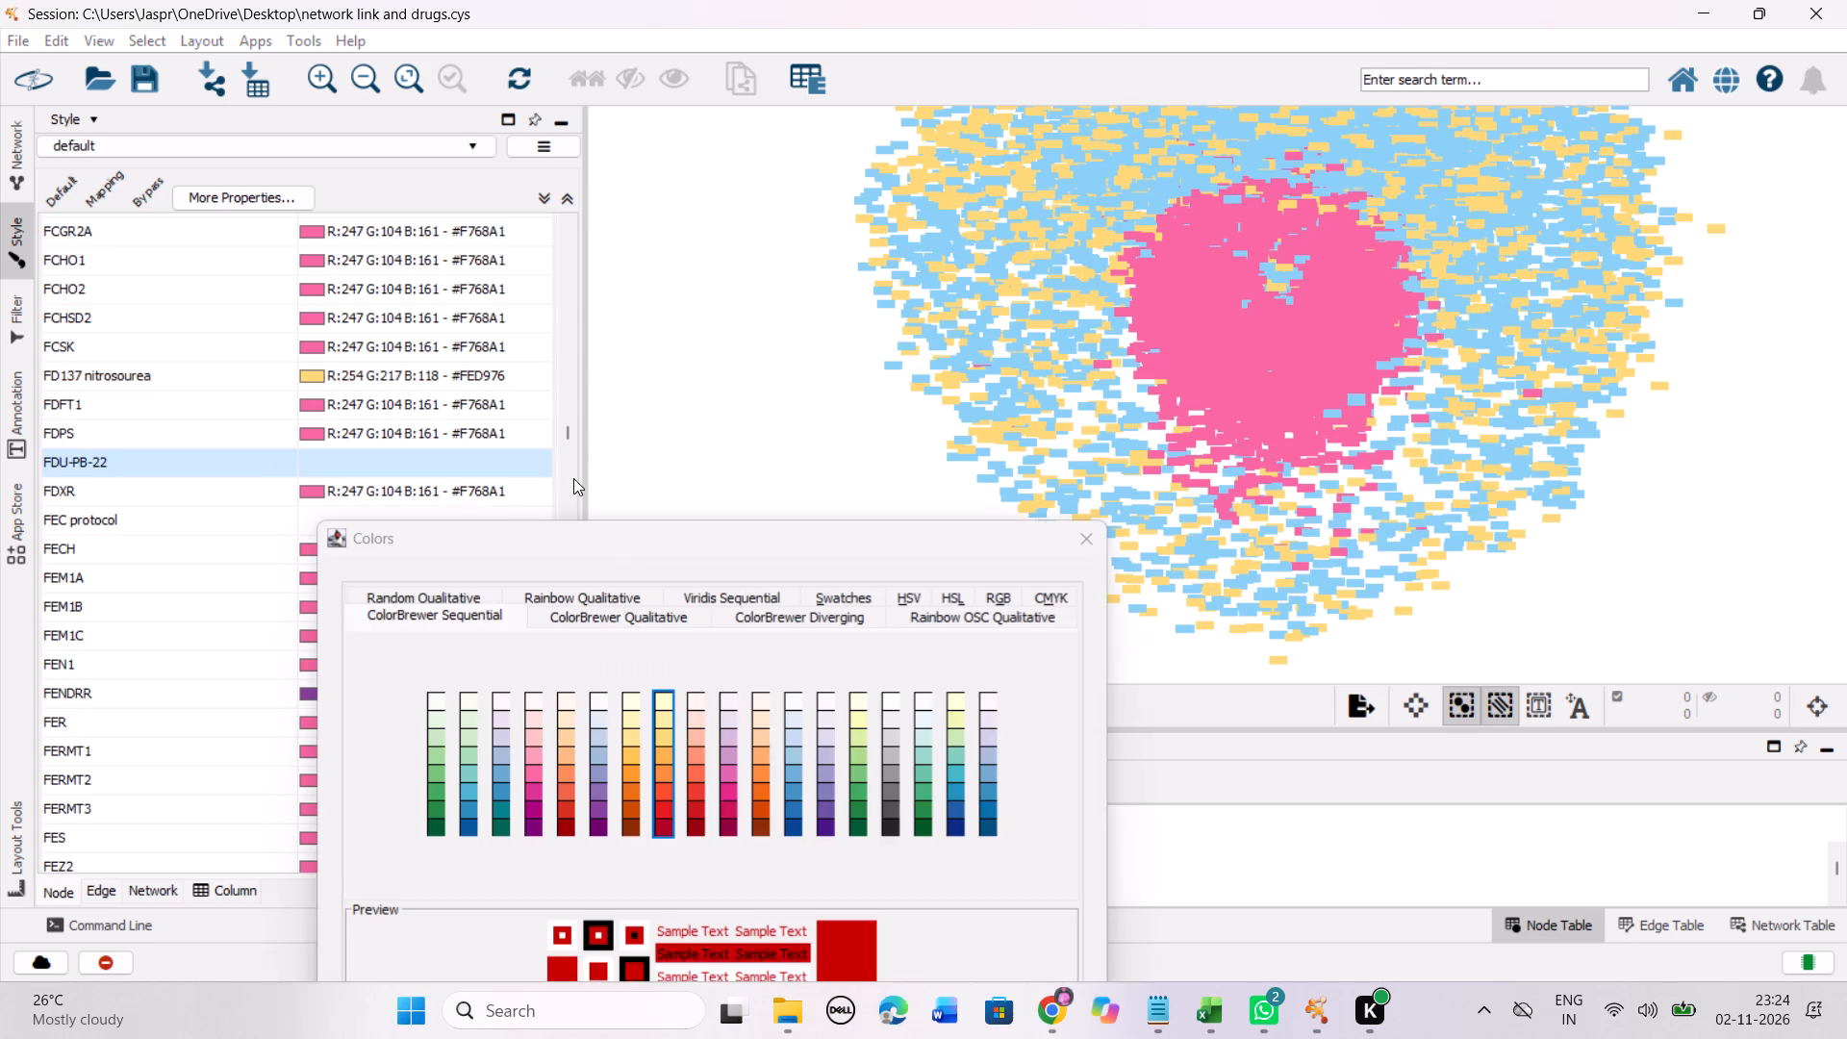
{"action": "left_click_drag", "start_coordinate": [626, 545], "coordinate": [669, 302]}
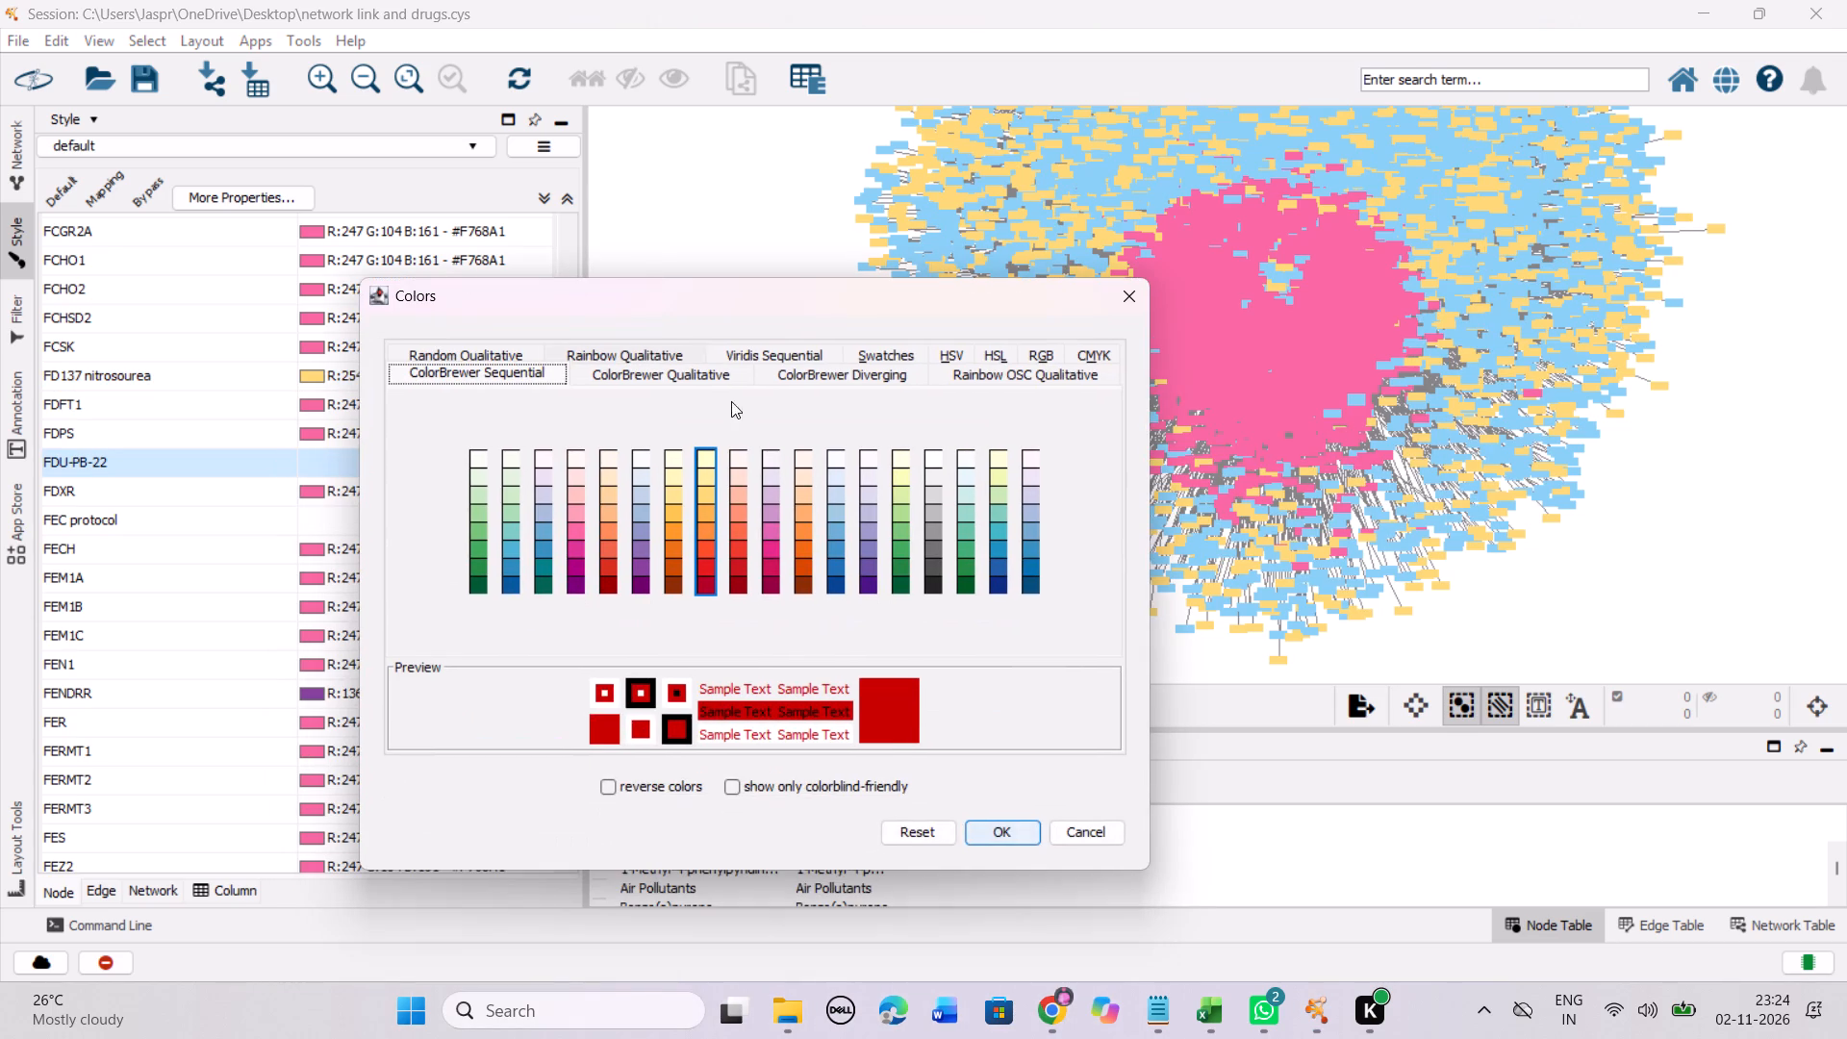
{"action": "left_click", "coordinate": [706, 494]}
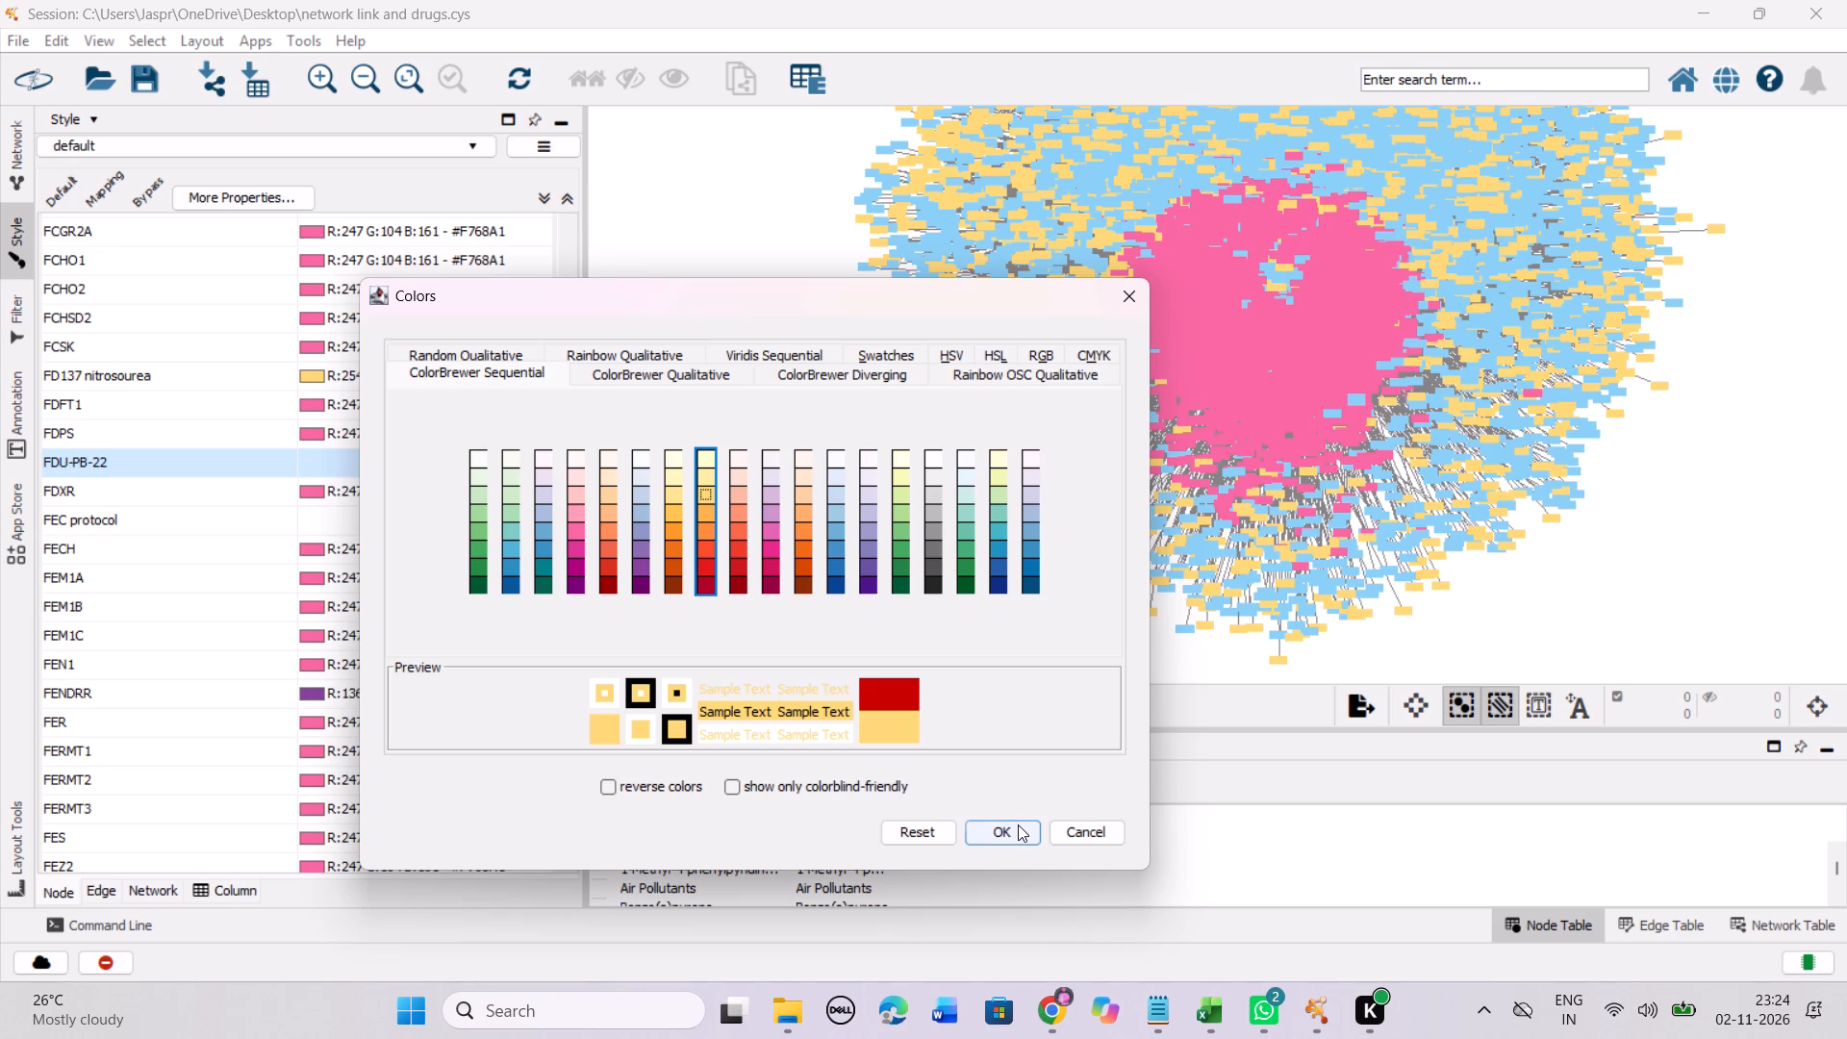
{"action": "left_click", "coordinate": [1012, 823]}
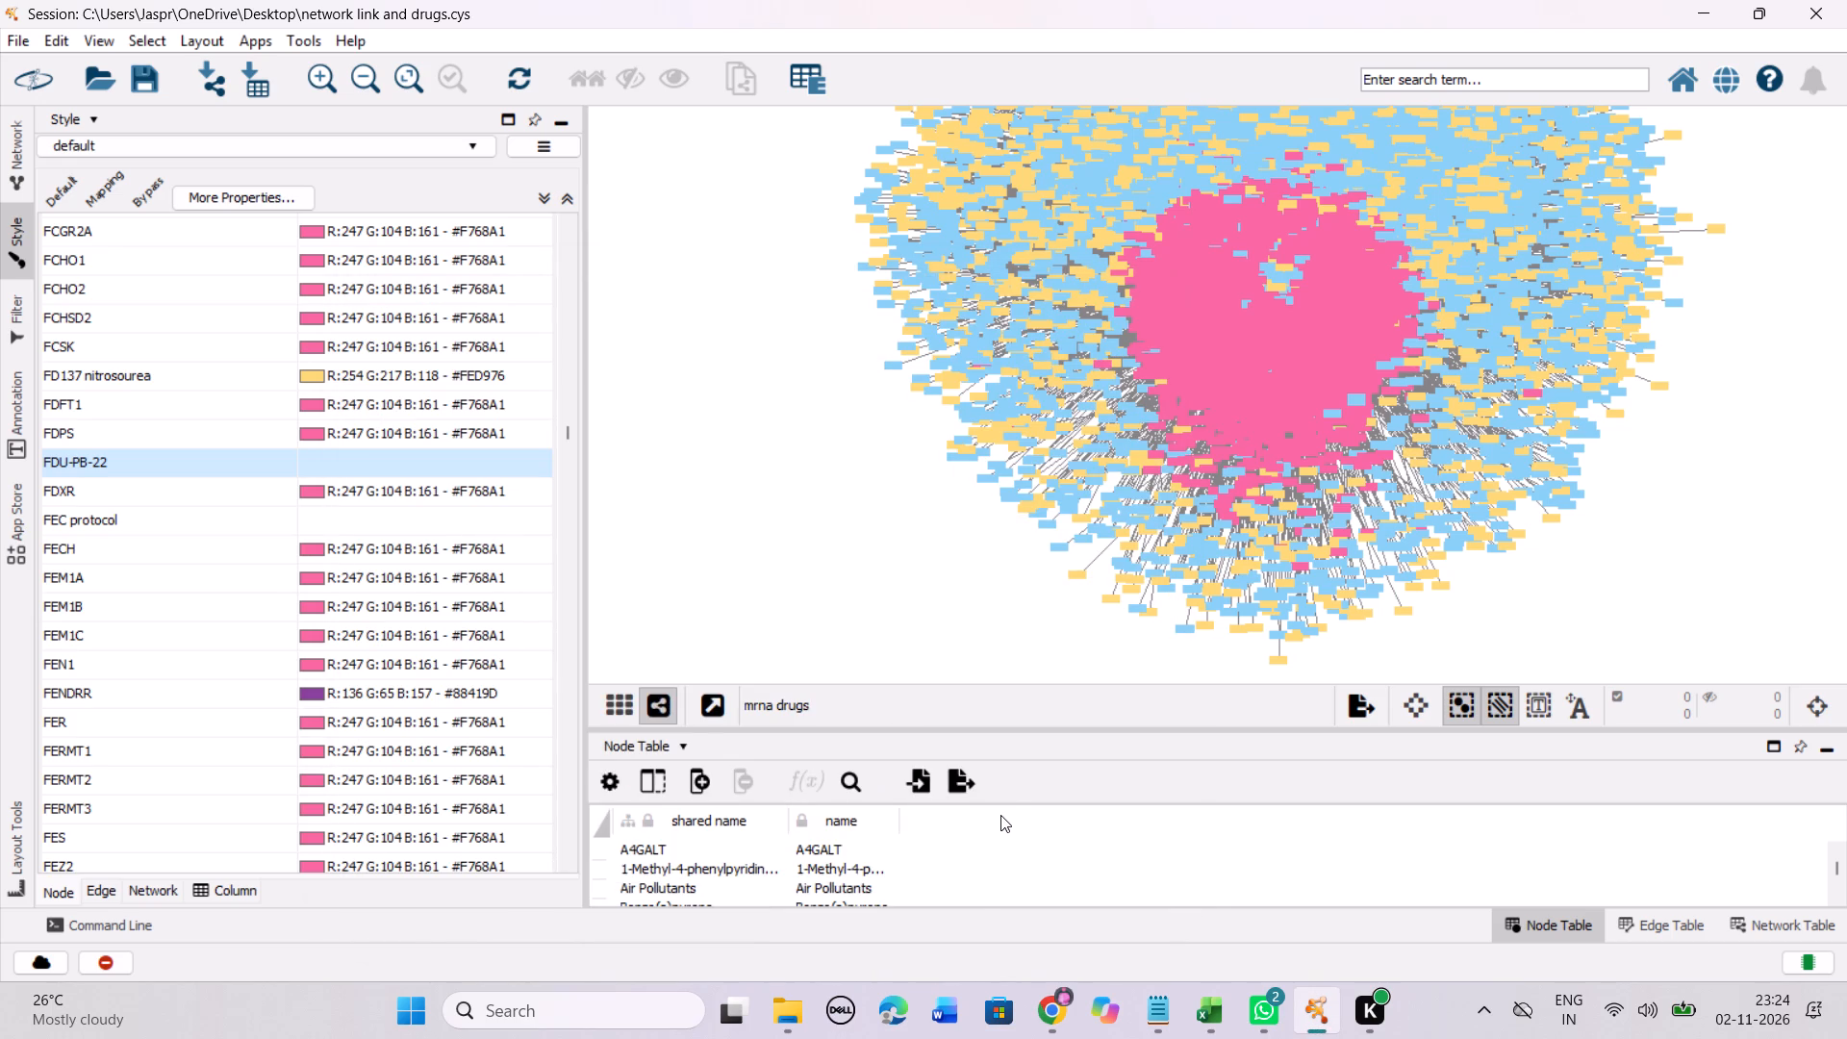
Set the discrete colour mapping of the unmapped entry FEC protocol to the Yellow-Orange-Red shade #FED976.
{"action": "left_click", "coordinate": [280, 520]}
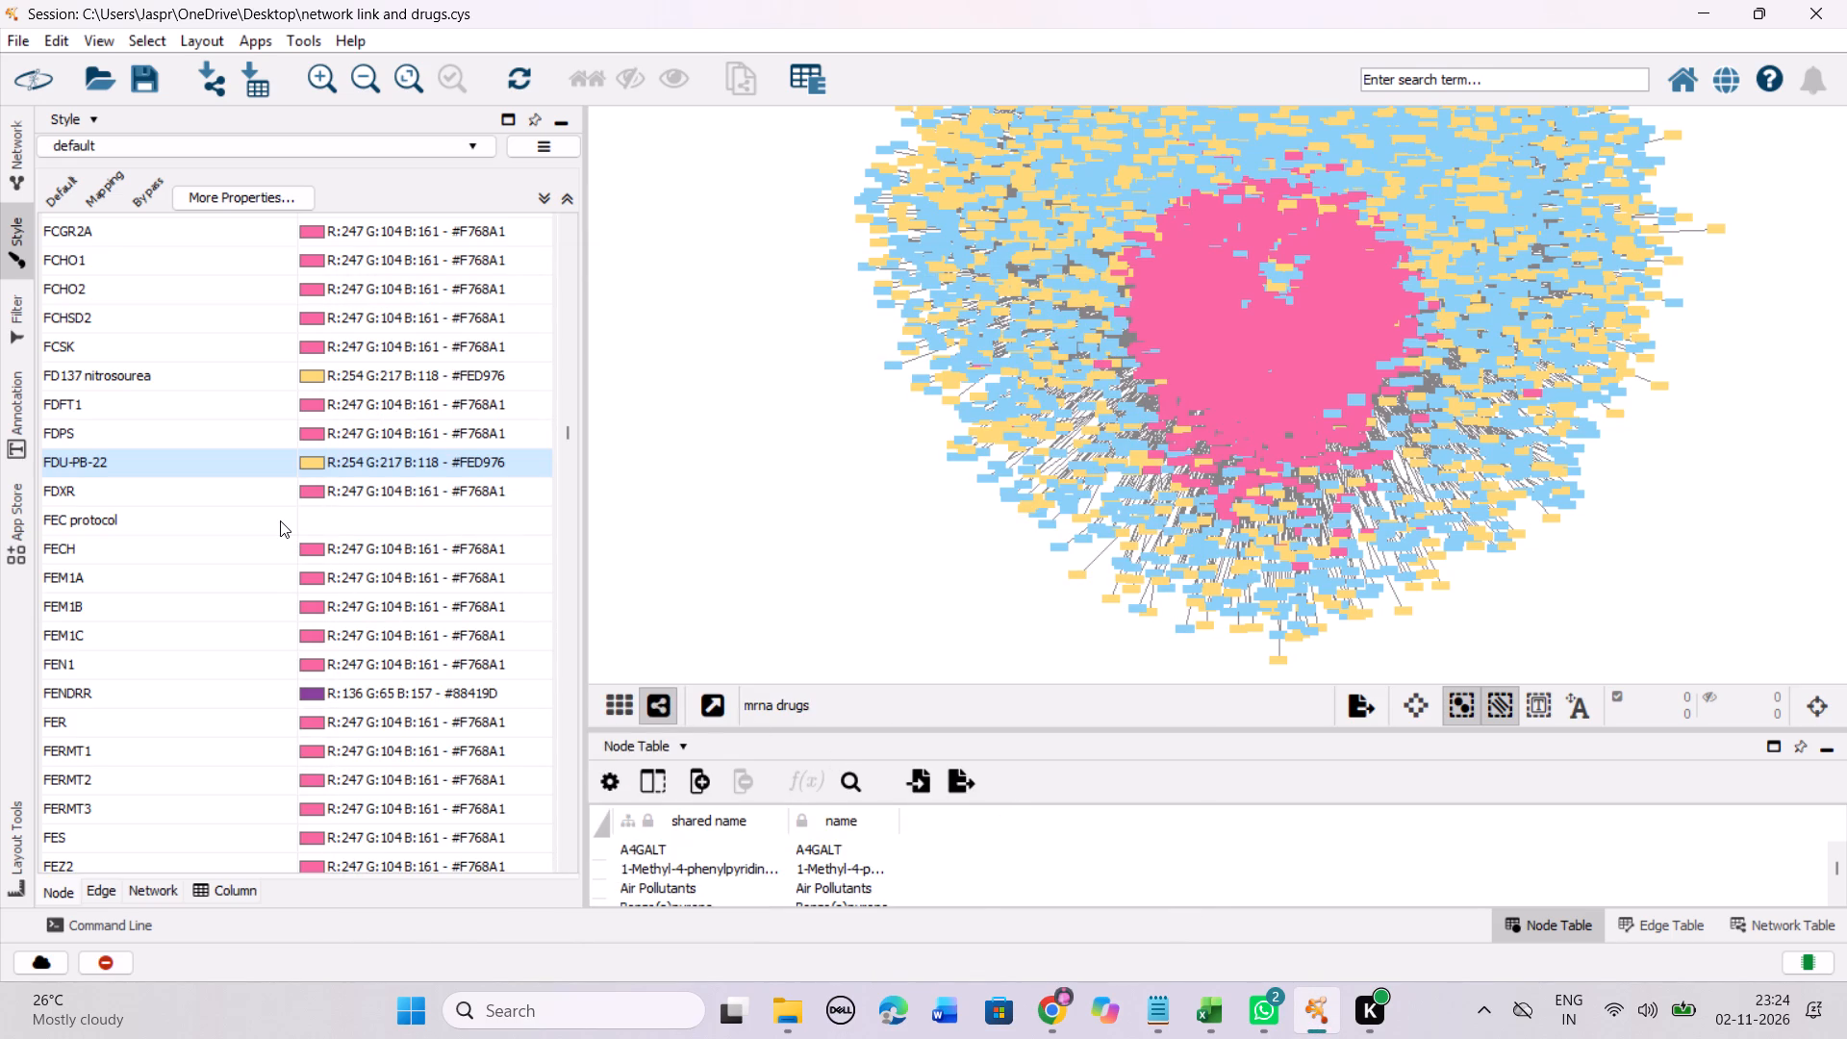
{"action": "right_click", "coordinate": [280, 520]}
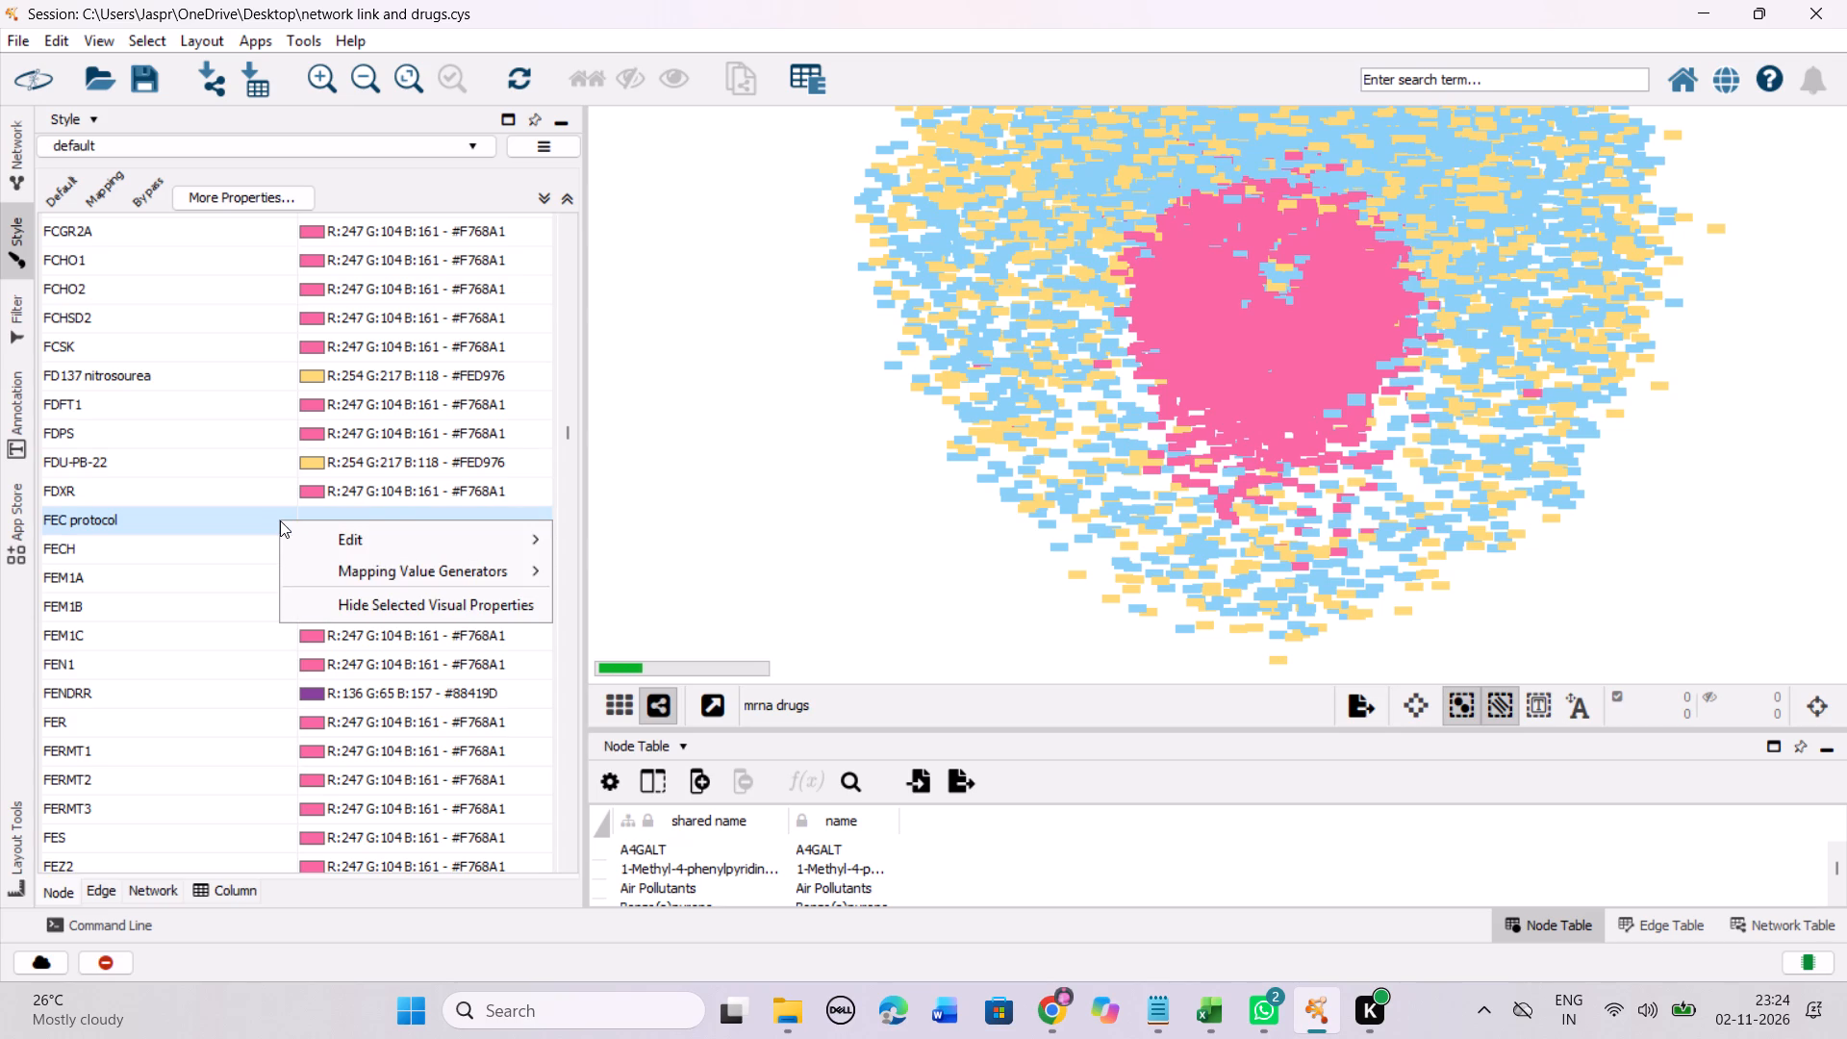
{"action": "left_click", "coordinate": [606, 535]}
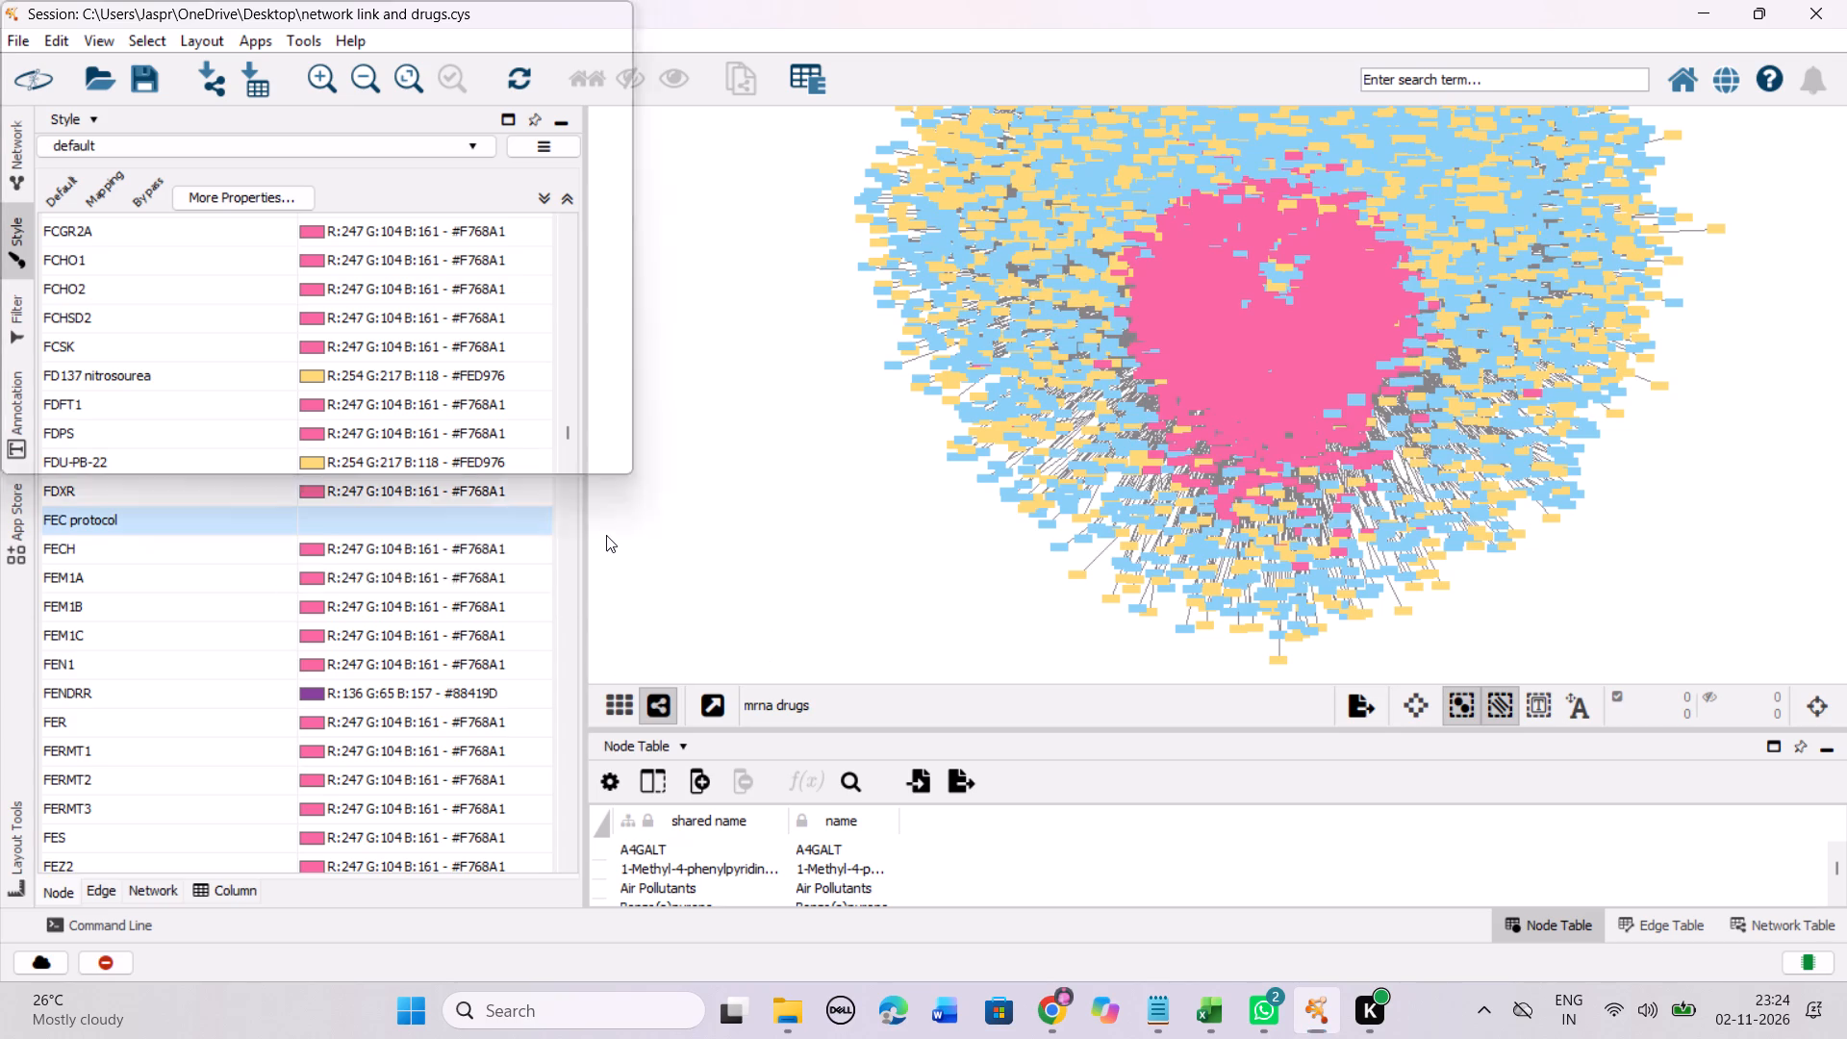
{"action": "left_click_drag", "start_coordinate": [597, 539], "coordinate": [620, 300]}
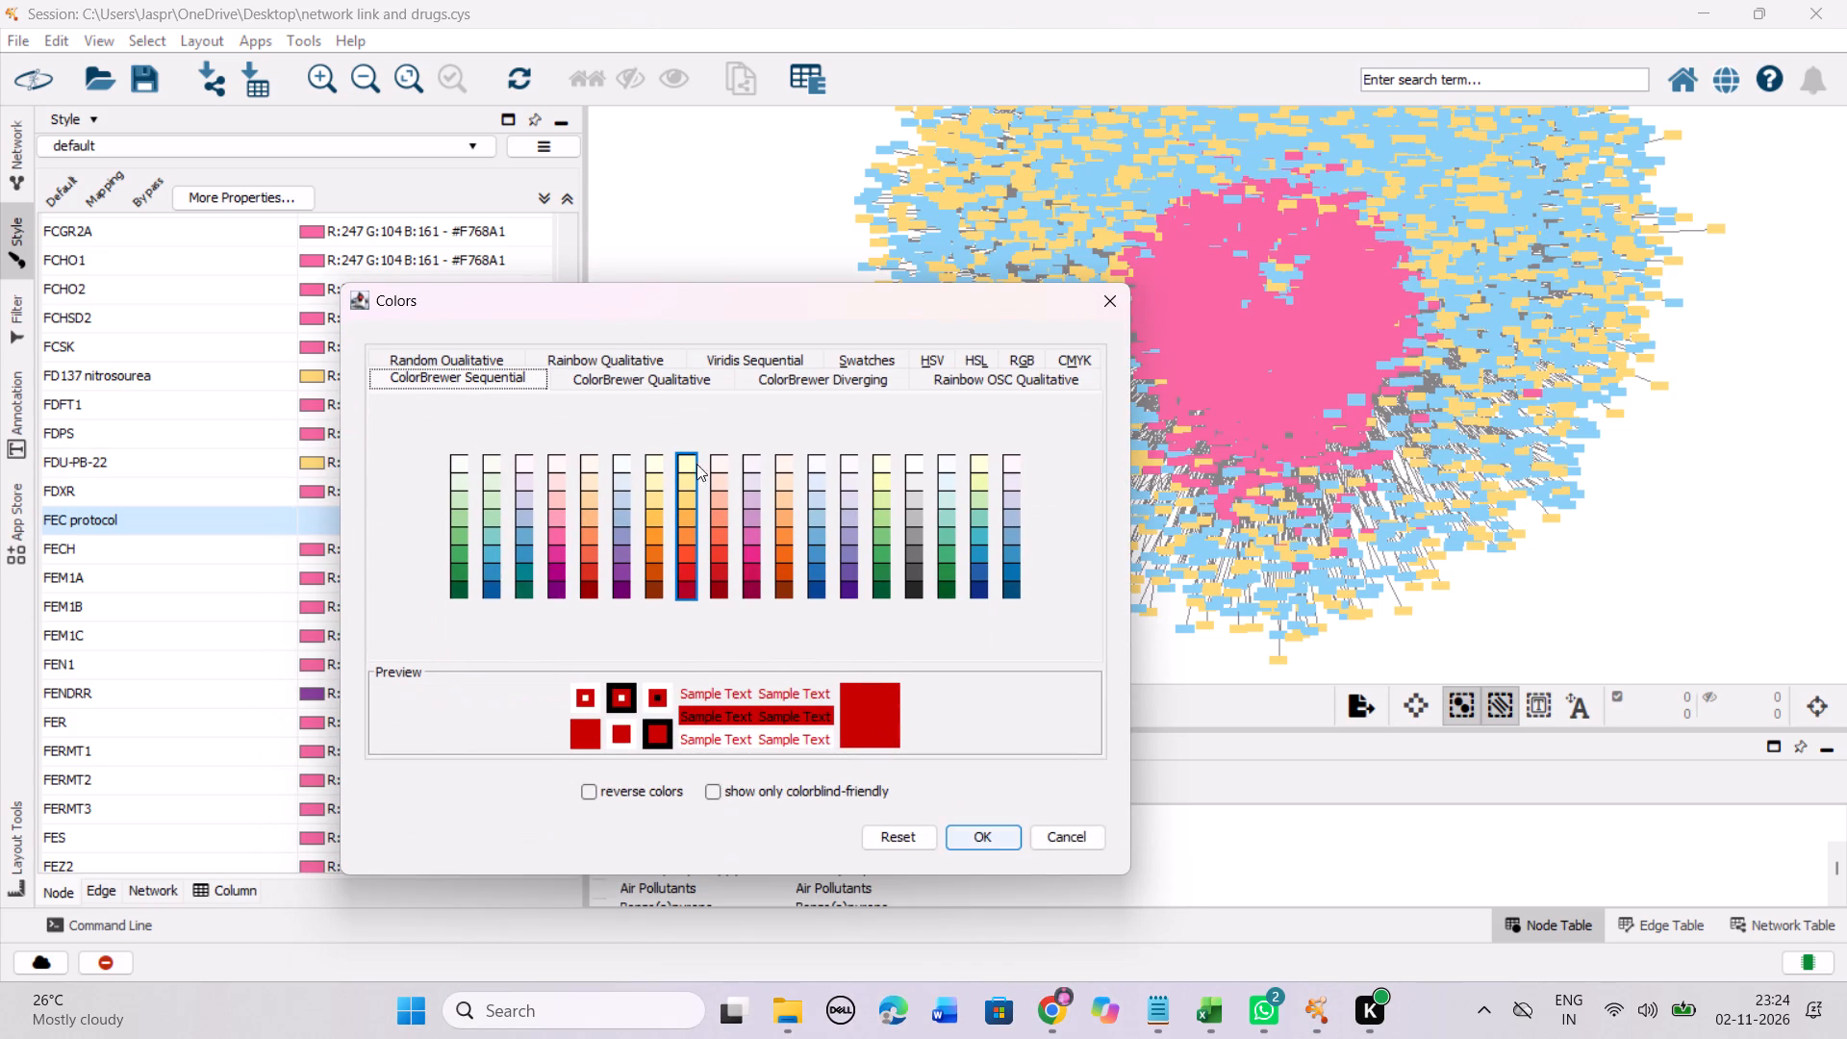
{"action": "left_click", "coordinate": [692, 500]}
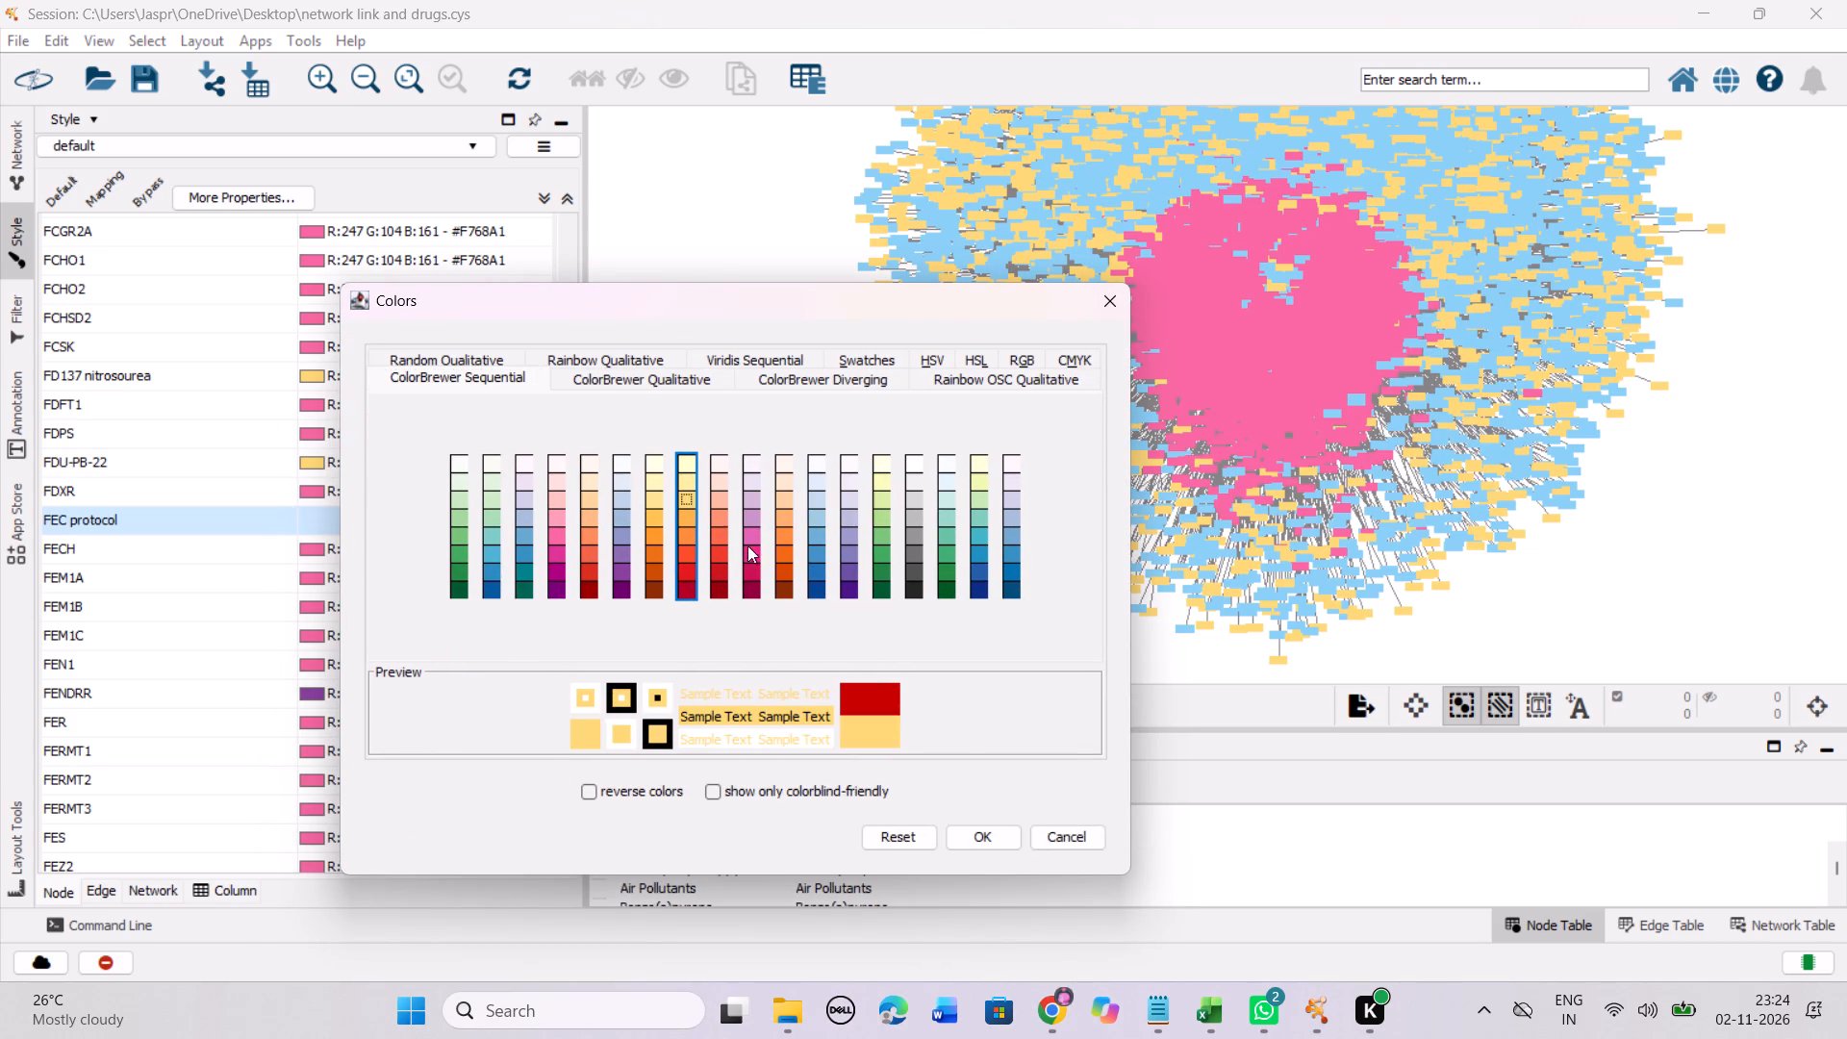
{"action": "left_click", "coordinate": [974, 842]}
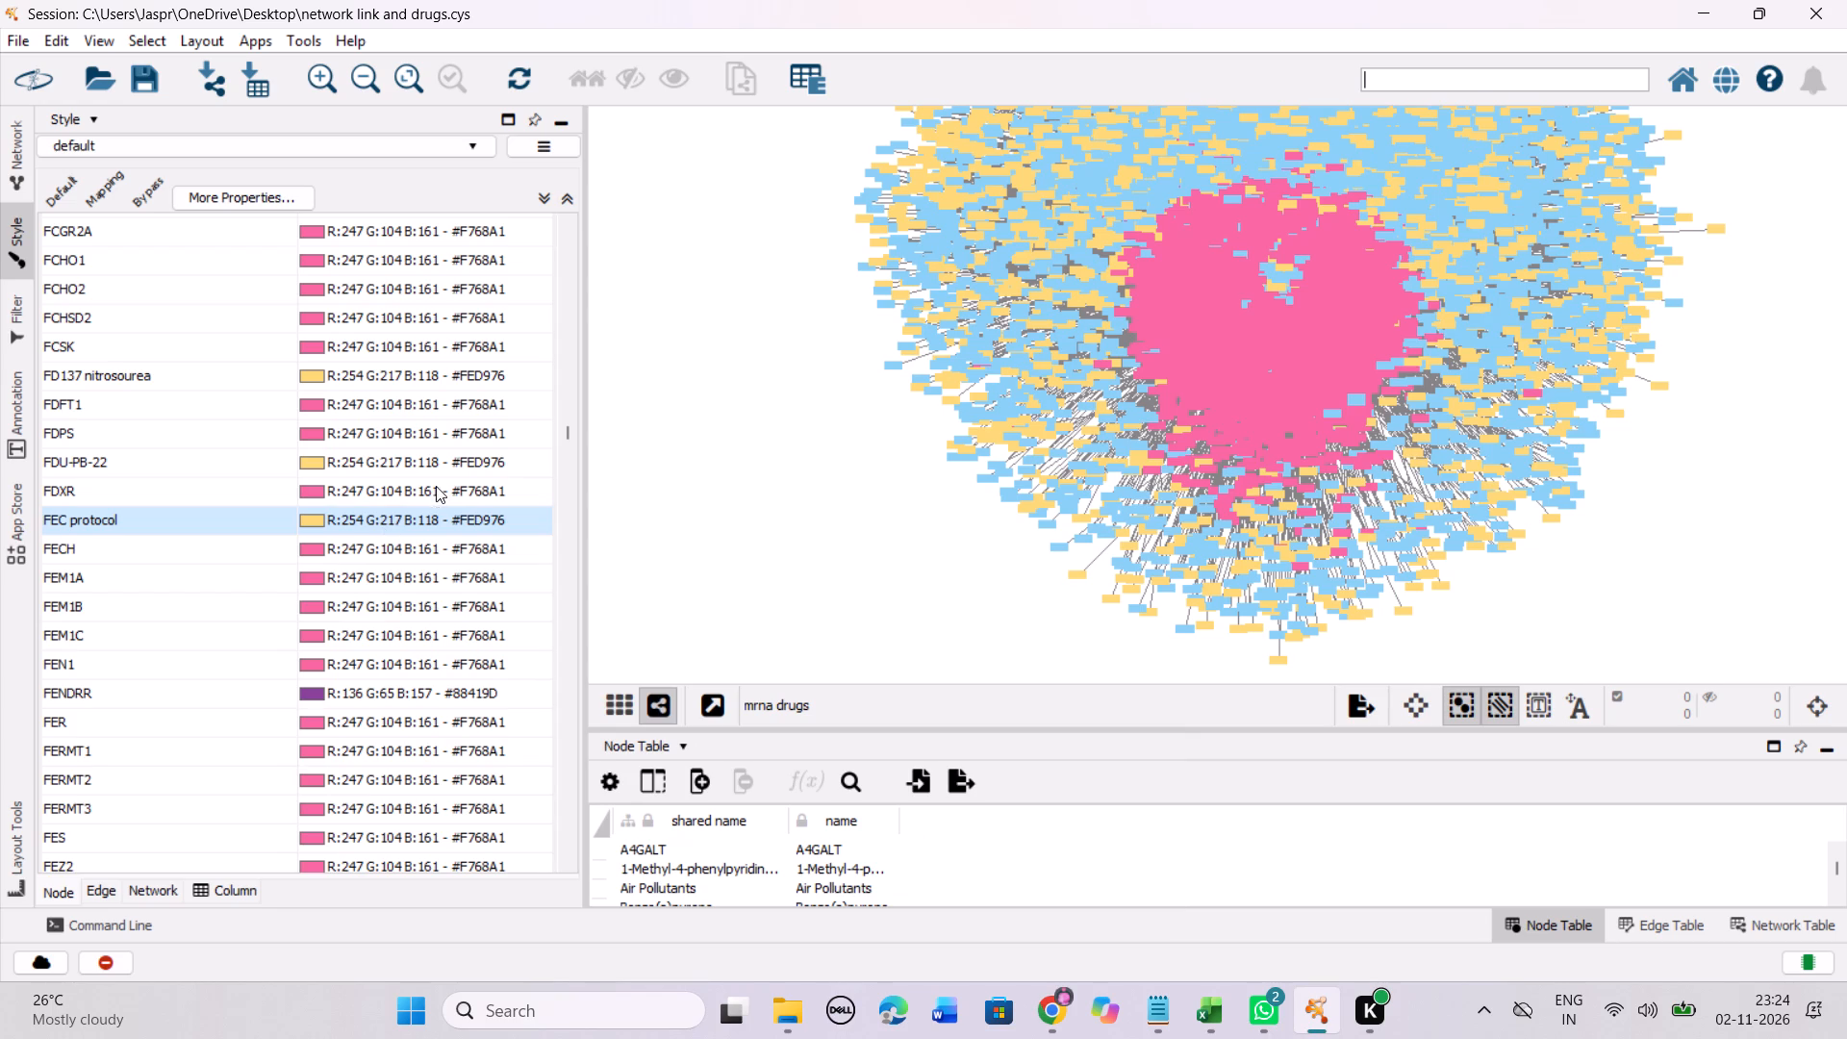
Set the discrete colour mapping of the unmapped entry FH535 to the Yellow-Orange-Red shade #FED976.
{"action": "scroll", "coordinate": [441, 481], "scroll_direction": "down", "scroll_amount": 3}
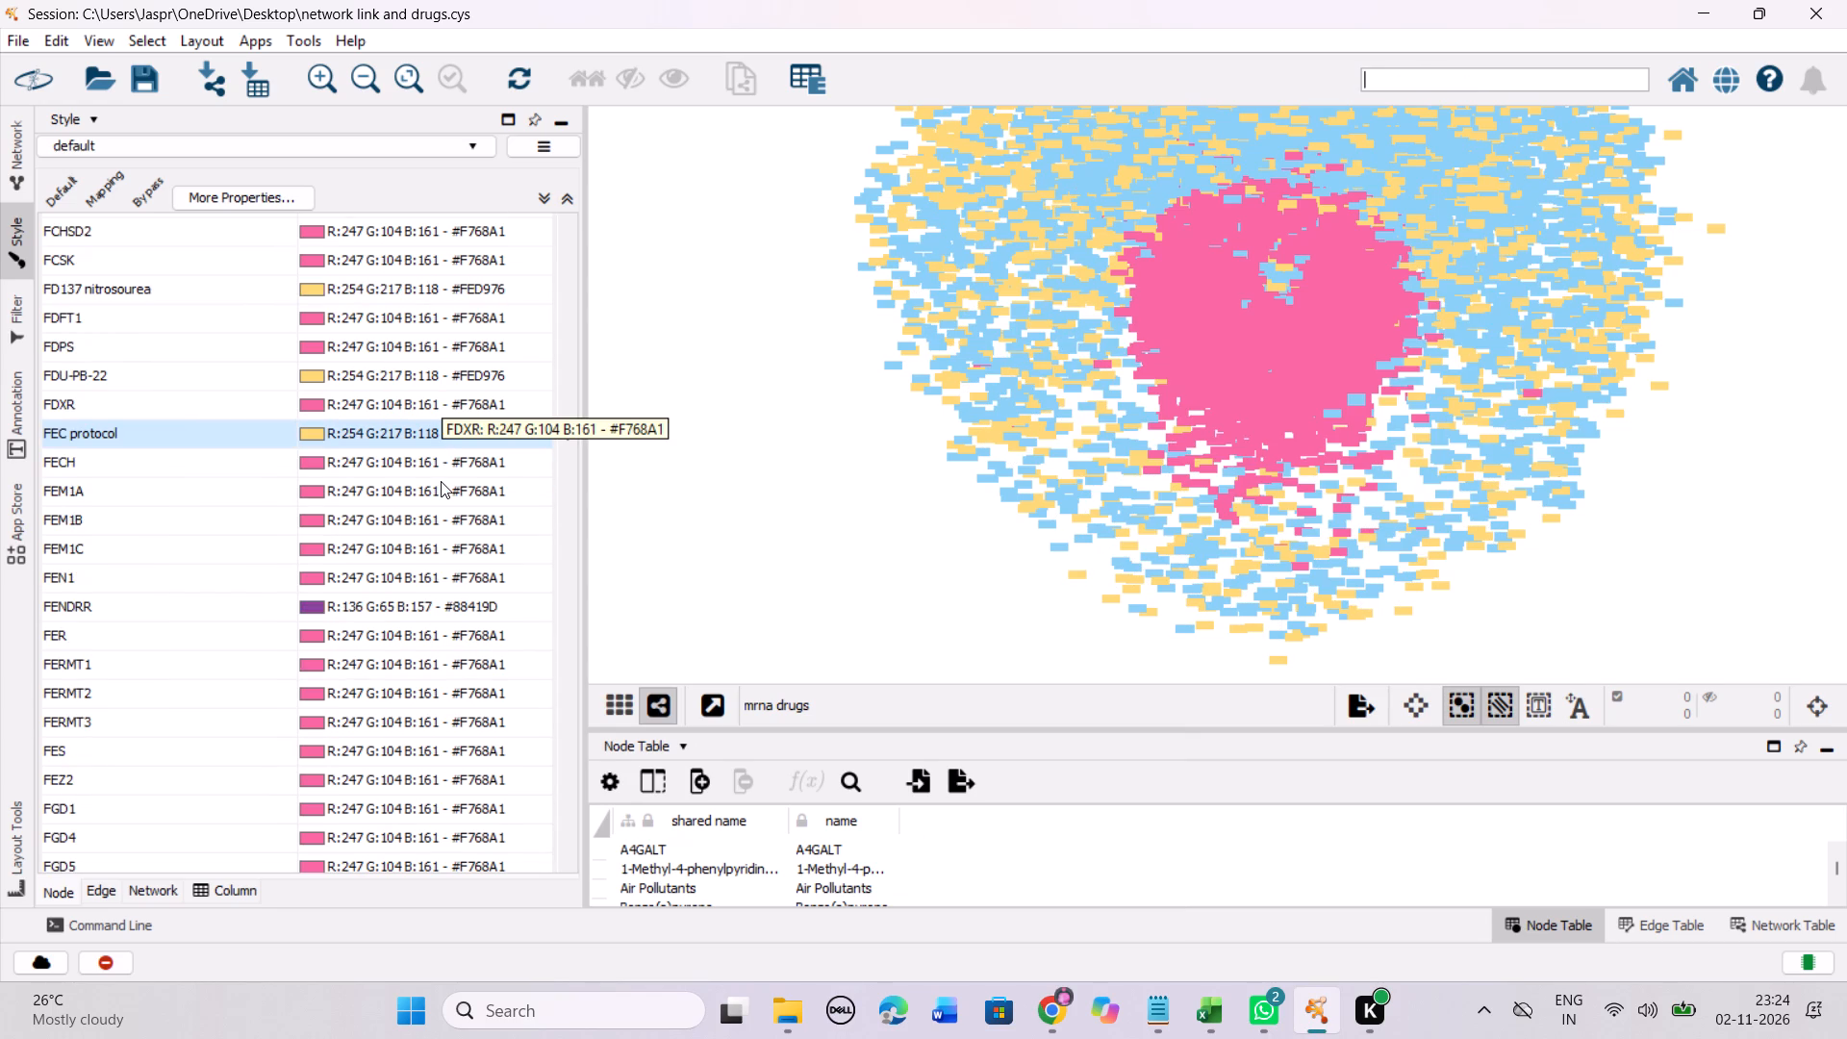
{"action": "scroll", "coordinate": [441, 481], "scroll_direction": "down", "scroll_amount": 1}
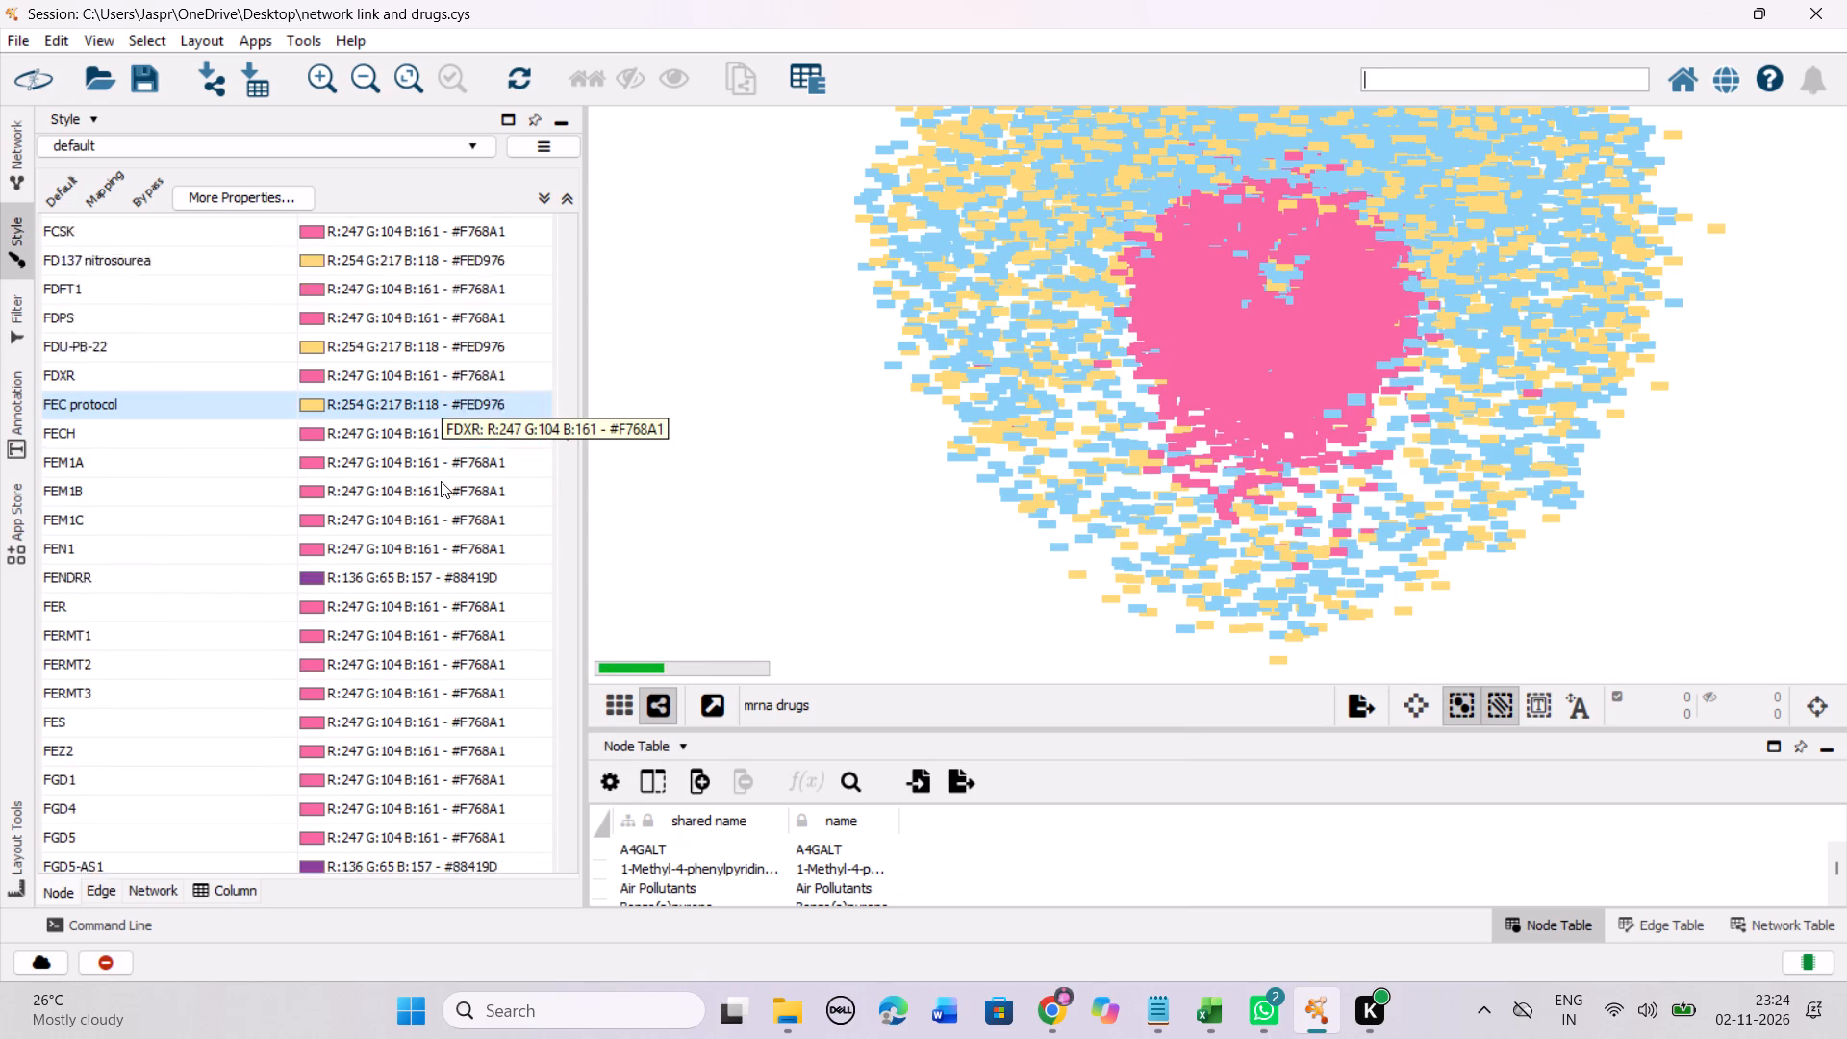
{"action": "scroll", "coordinate": [441, 481], "scroll_direction": "down", "scroll_amount": 7}
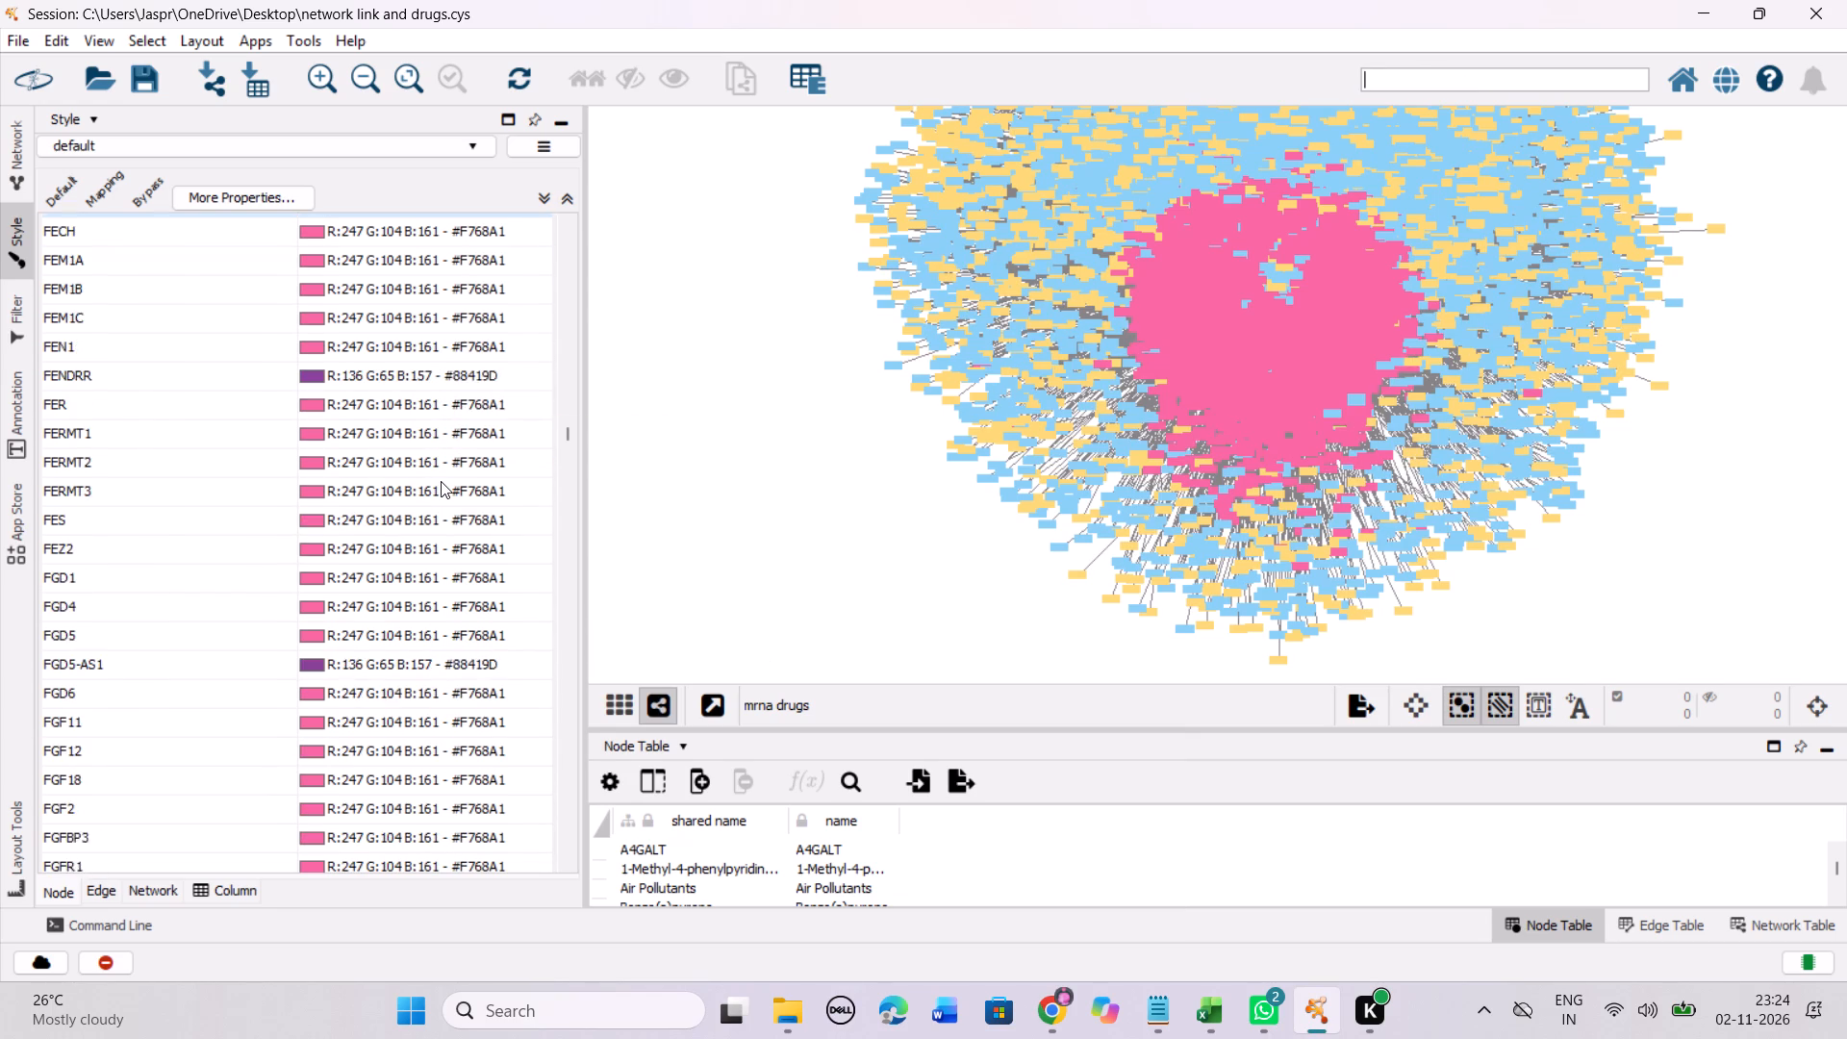
{"action": "scroll", "coordinate": [441, 481], "scroll_direction": "down", "scroll_amount": 12}
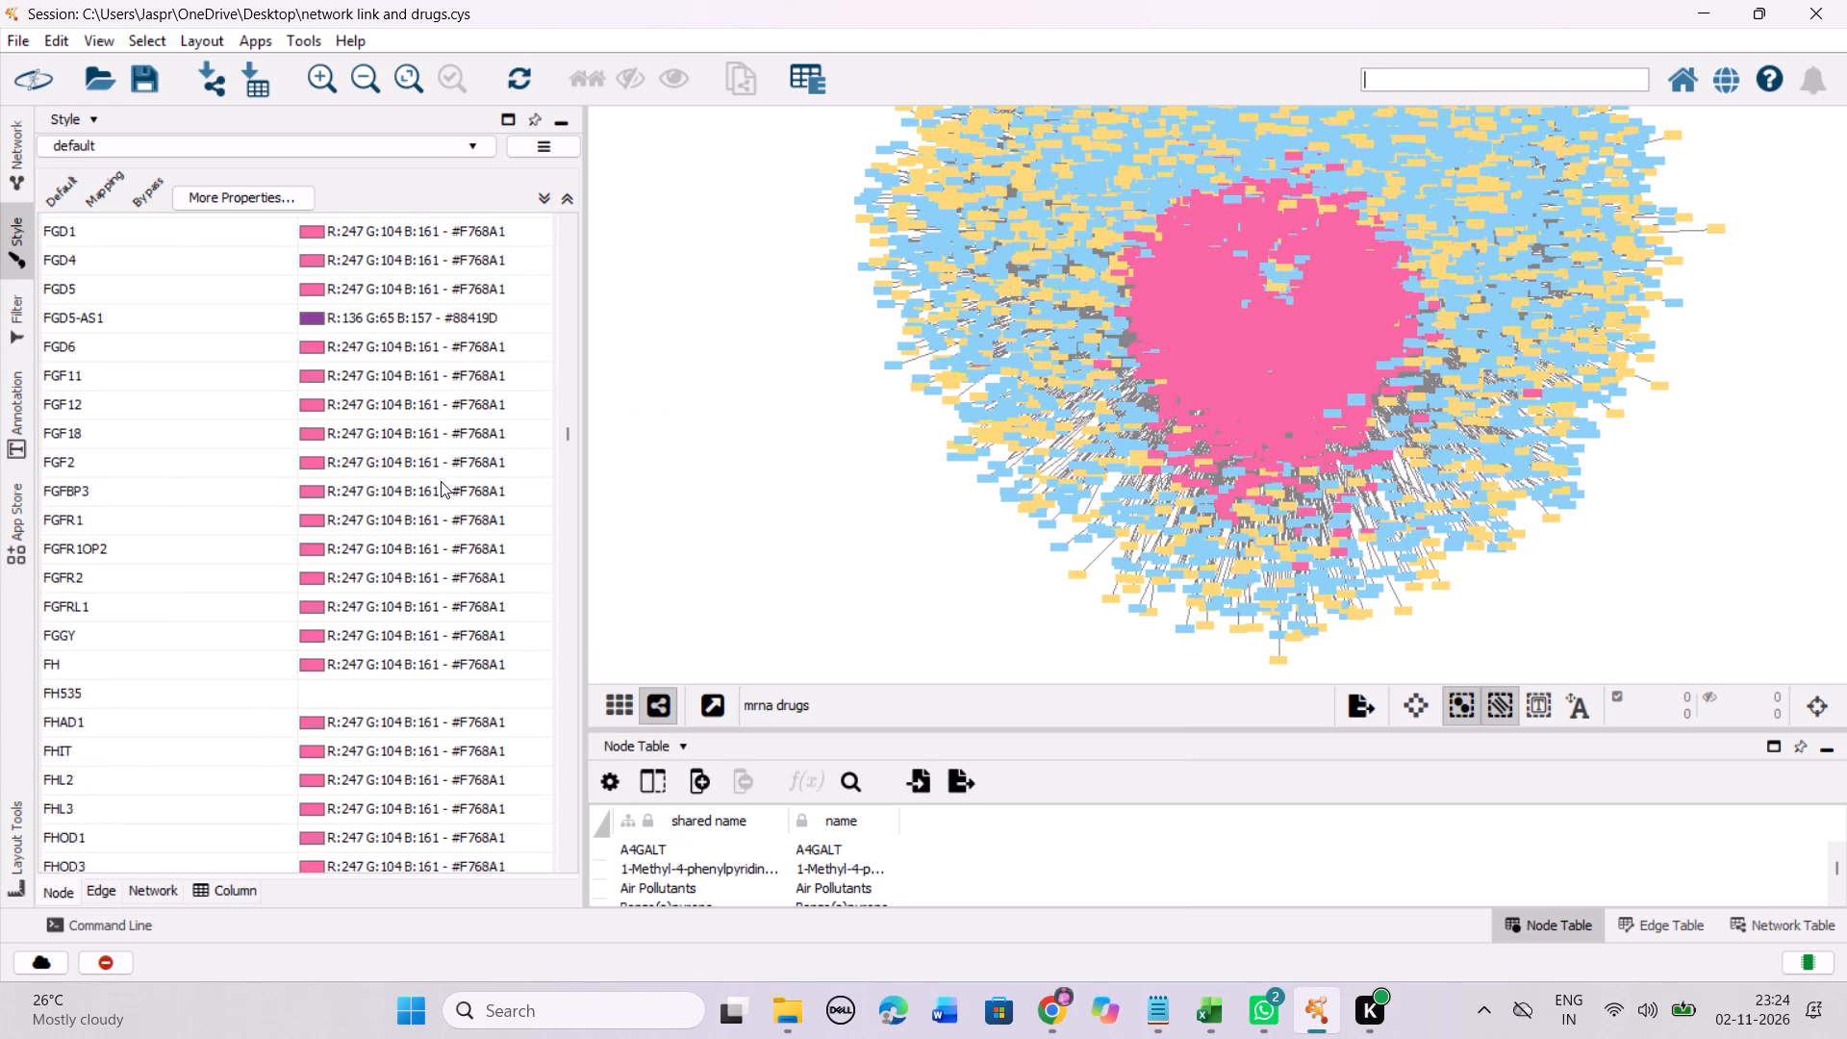
{"action": "scroll", "coordinate": [441, 481], "scroll_direction": "down", "scroll_amount": 9}
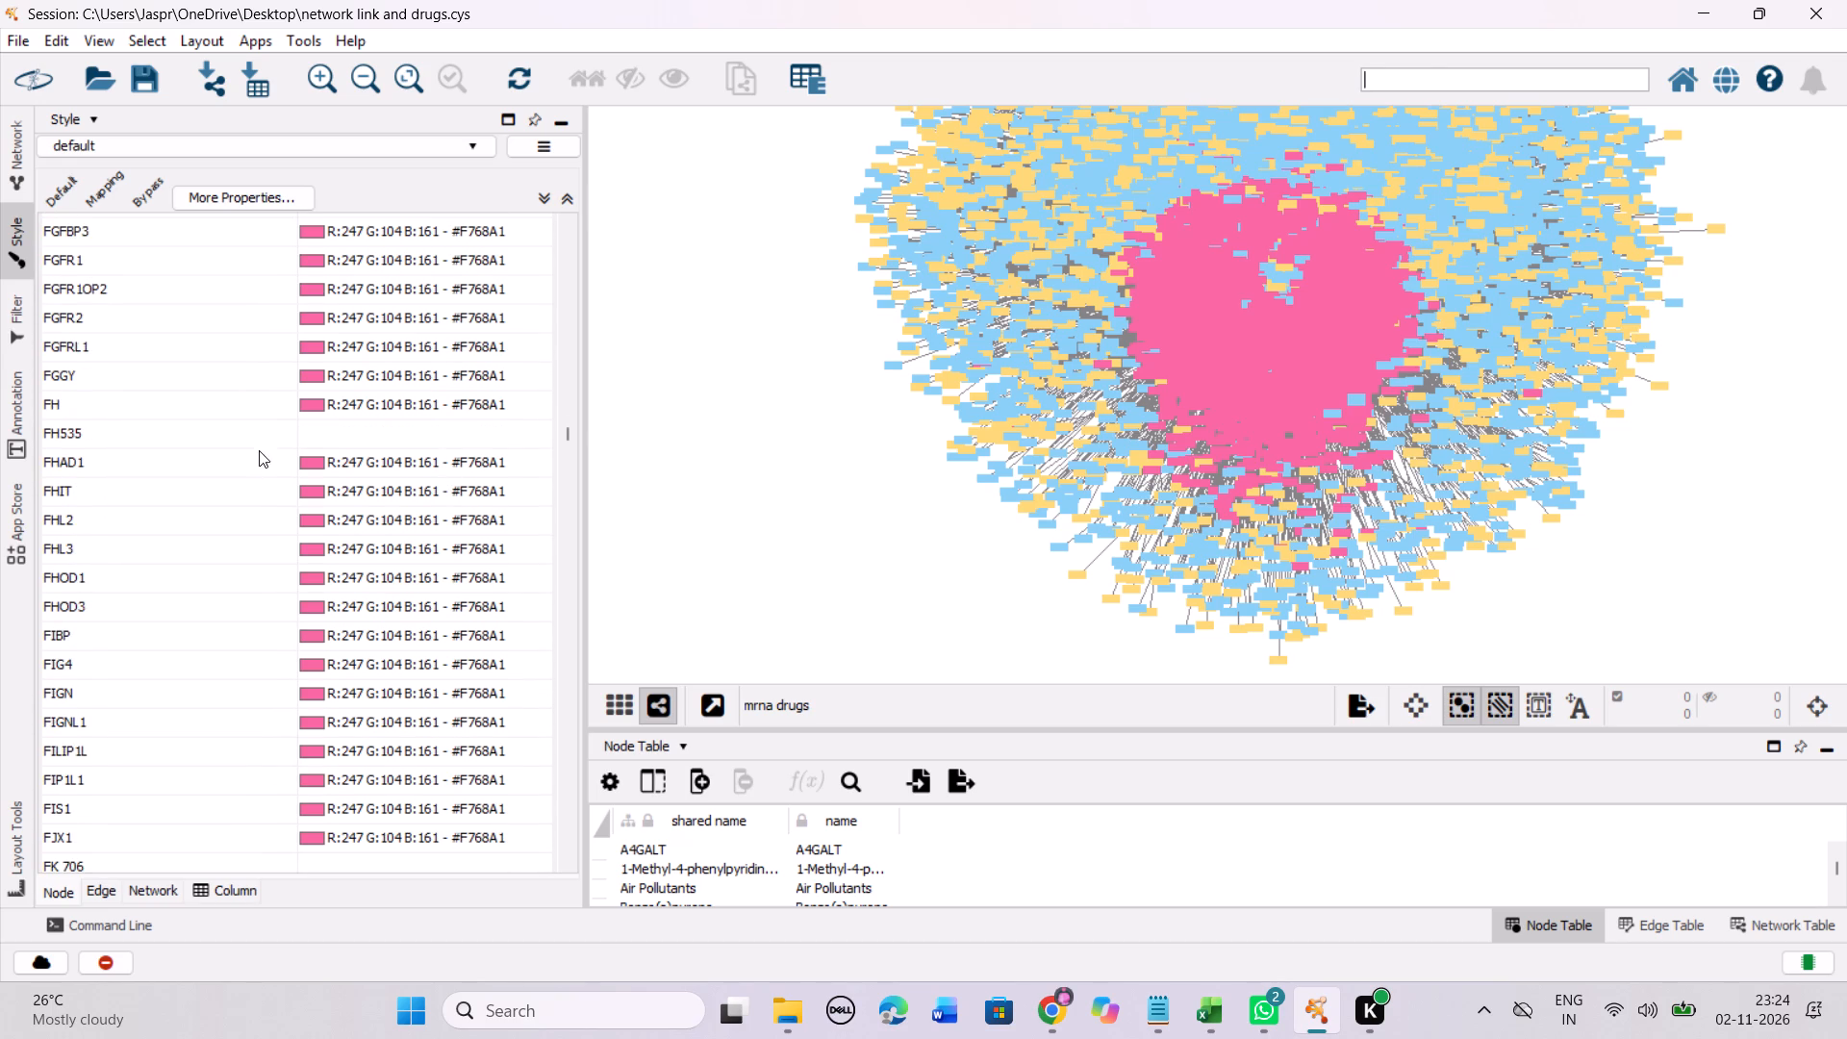
{"action": "left_click", "coordinate": [265, 436]}
{"action": "right_click", "coordinate": [265, 436]}
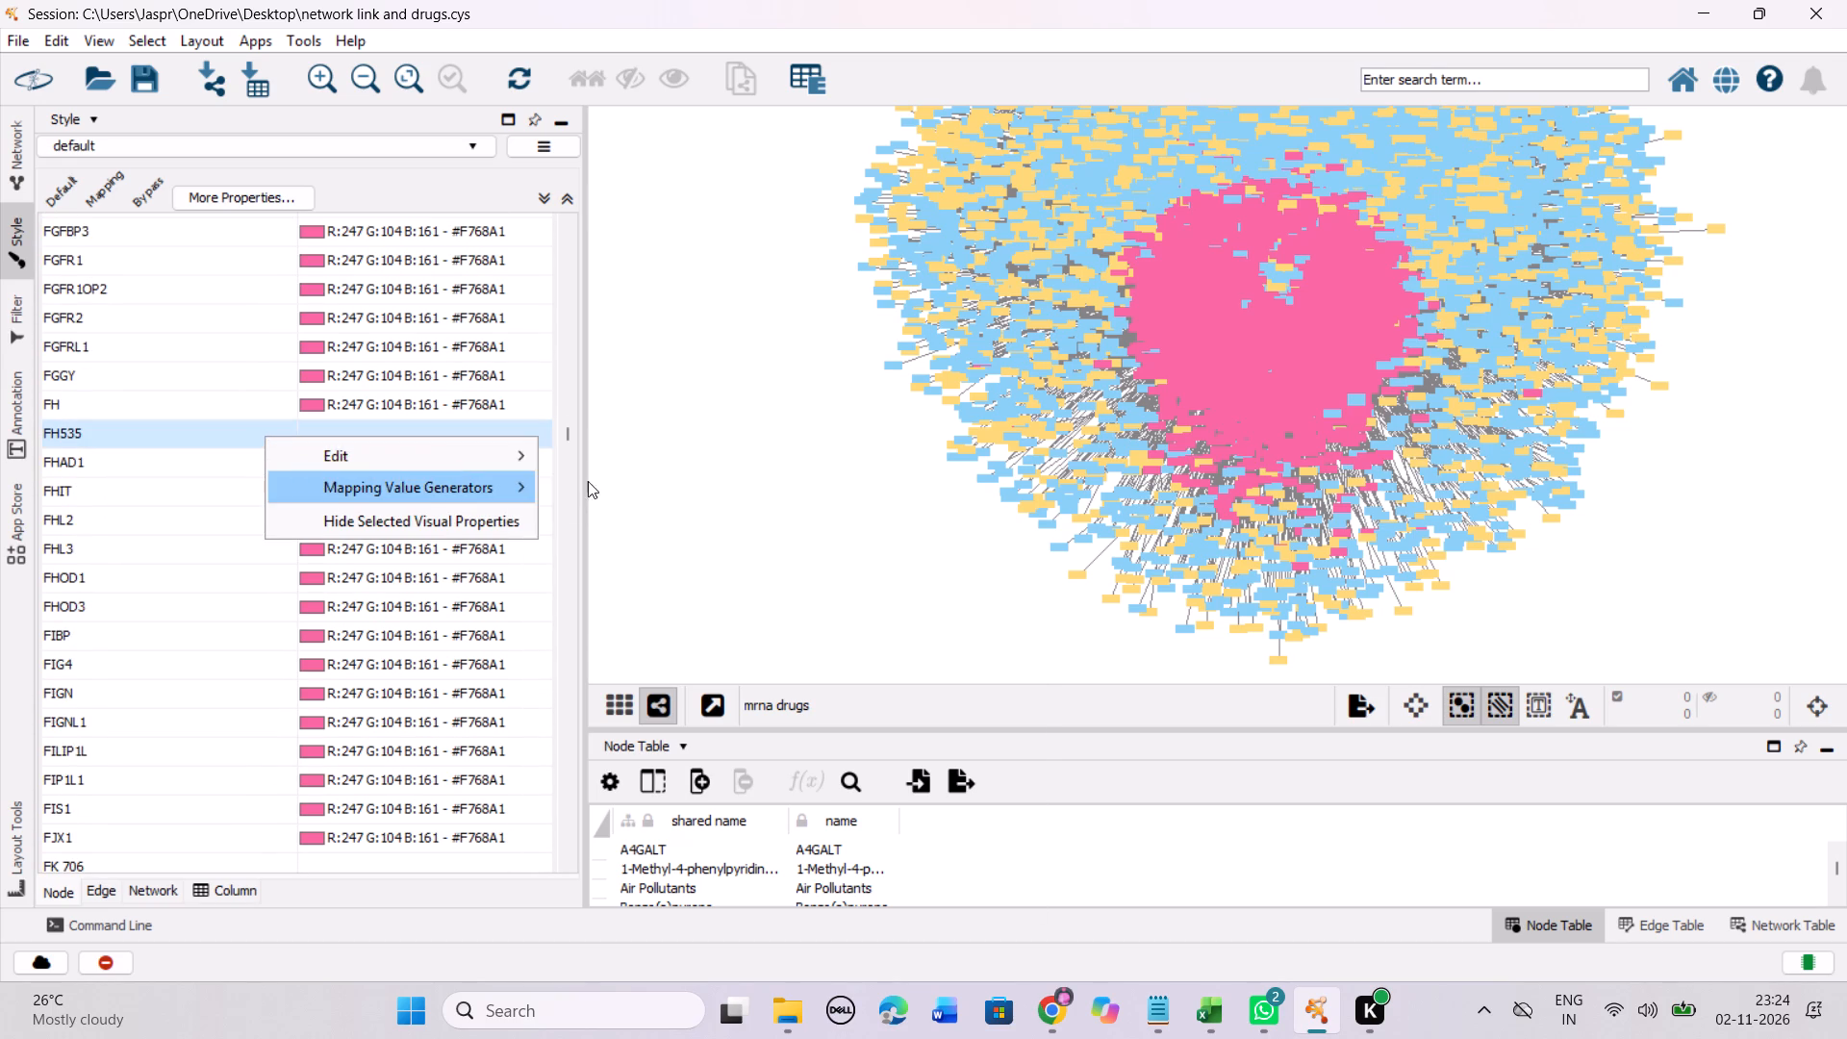
{"action": "left_click", "coordinate": [563, 446]}
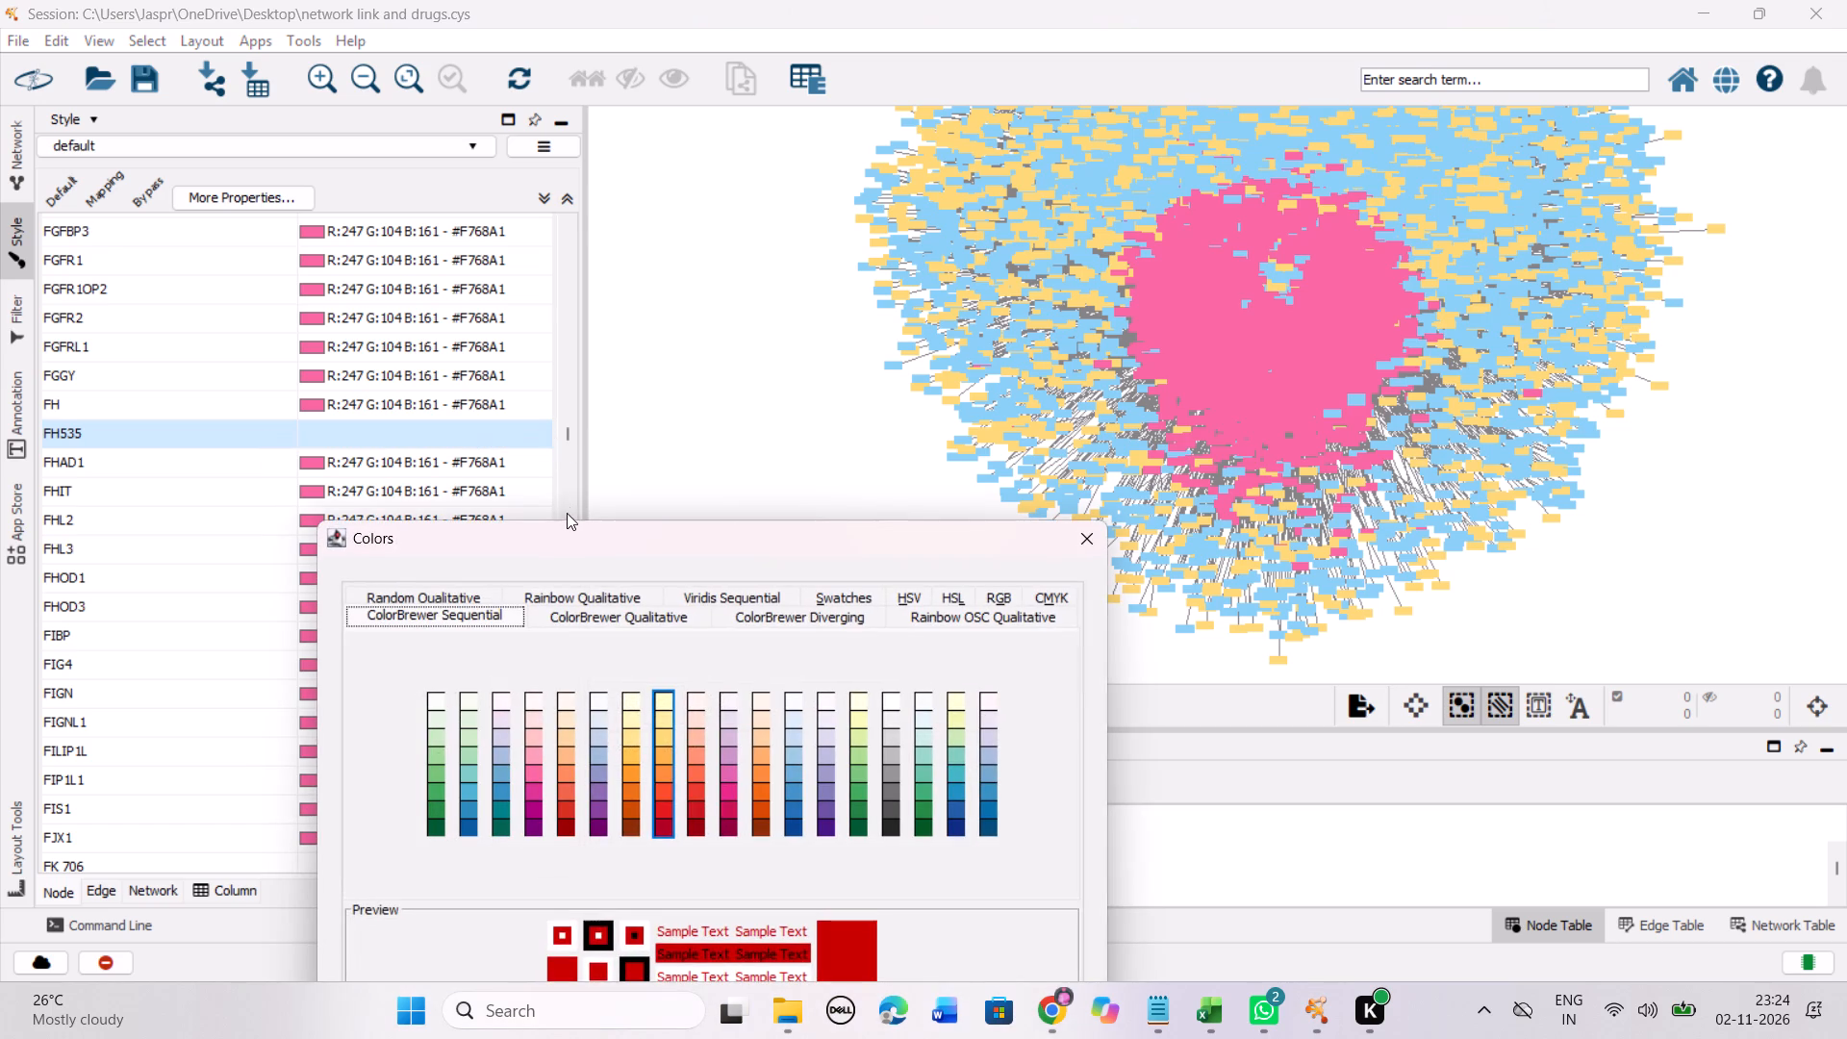
{"action": "left_click_drag", "start_coordinate": [627, 545], "coordinate": [601, 227]}
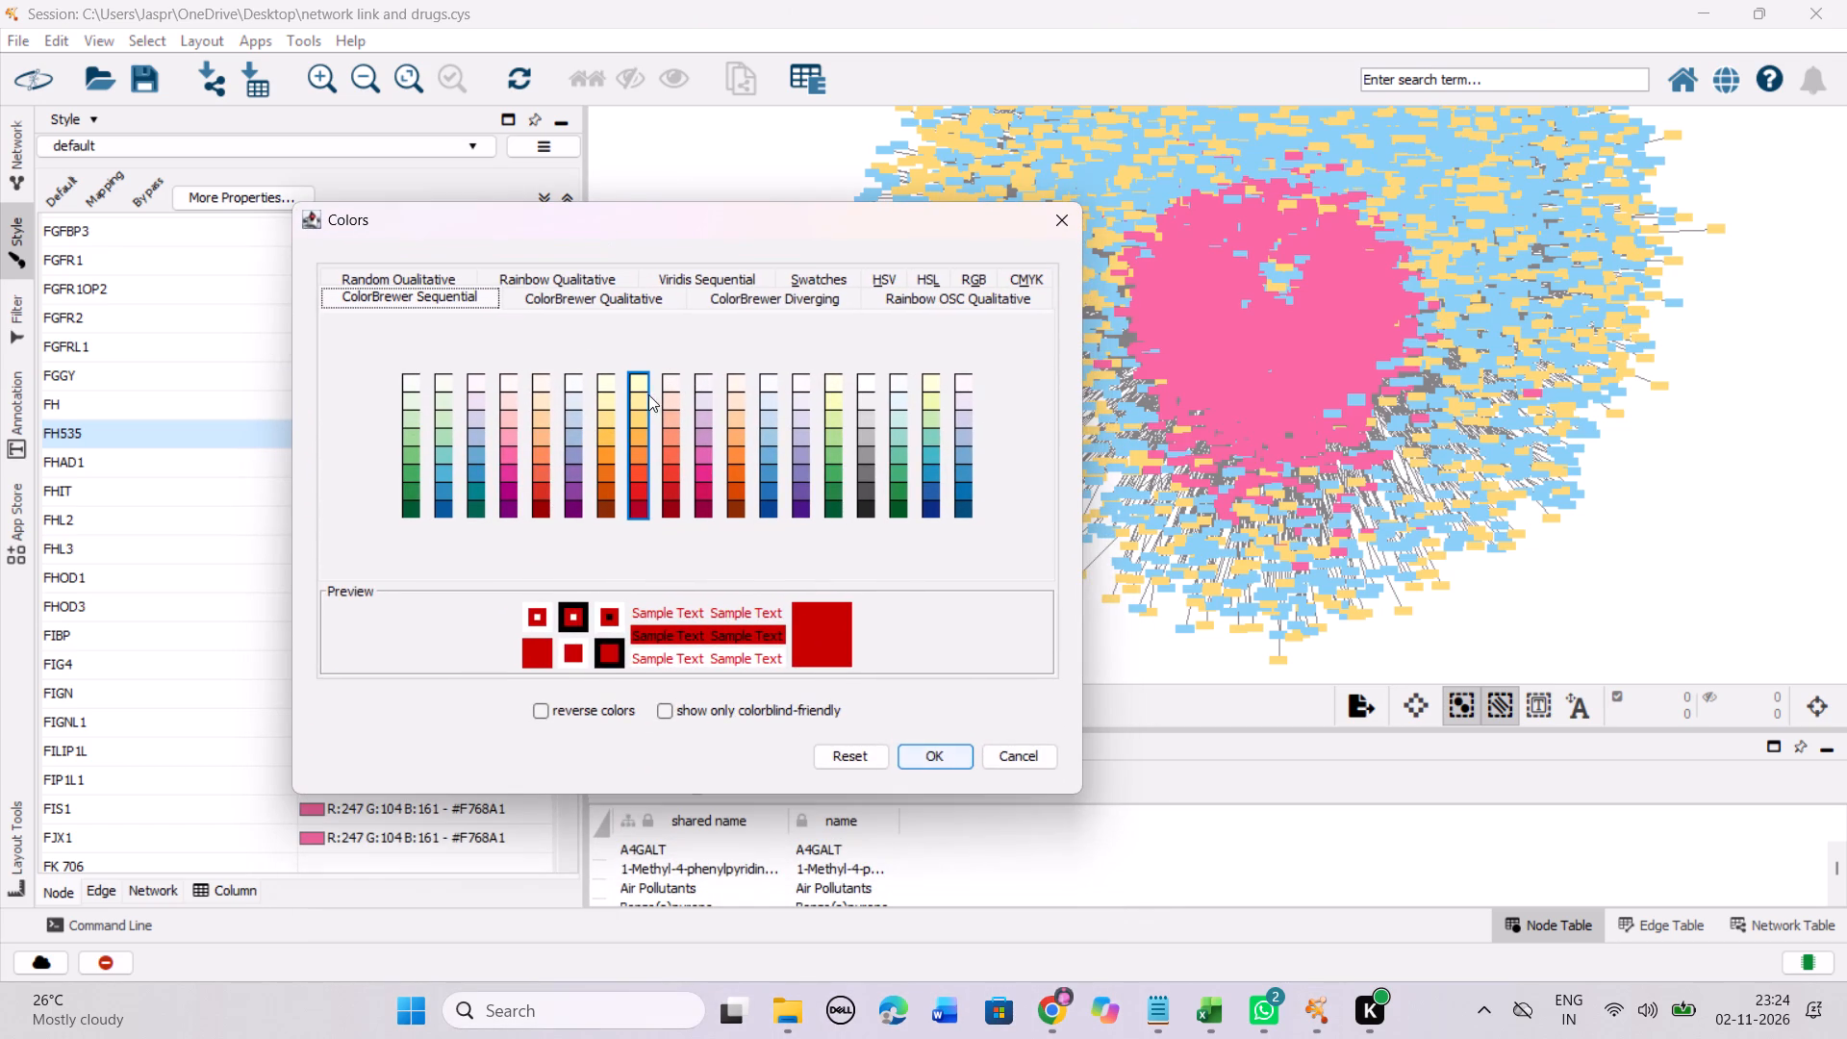
{"action": "left_click", "coordinate": [645, 415]}
{"action": "left_click", "coordinate": [950, 758]}
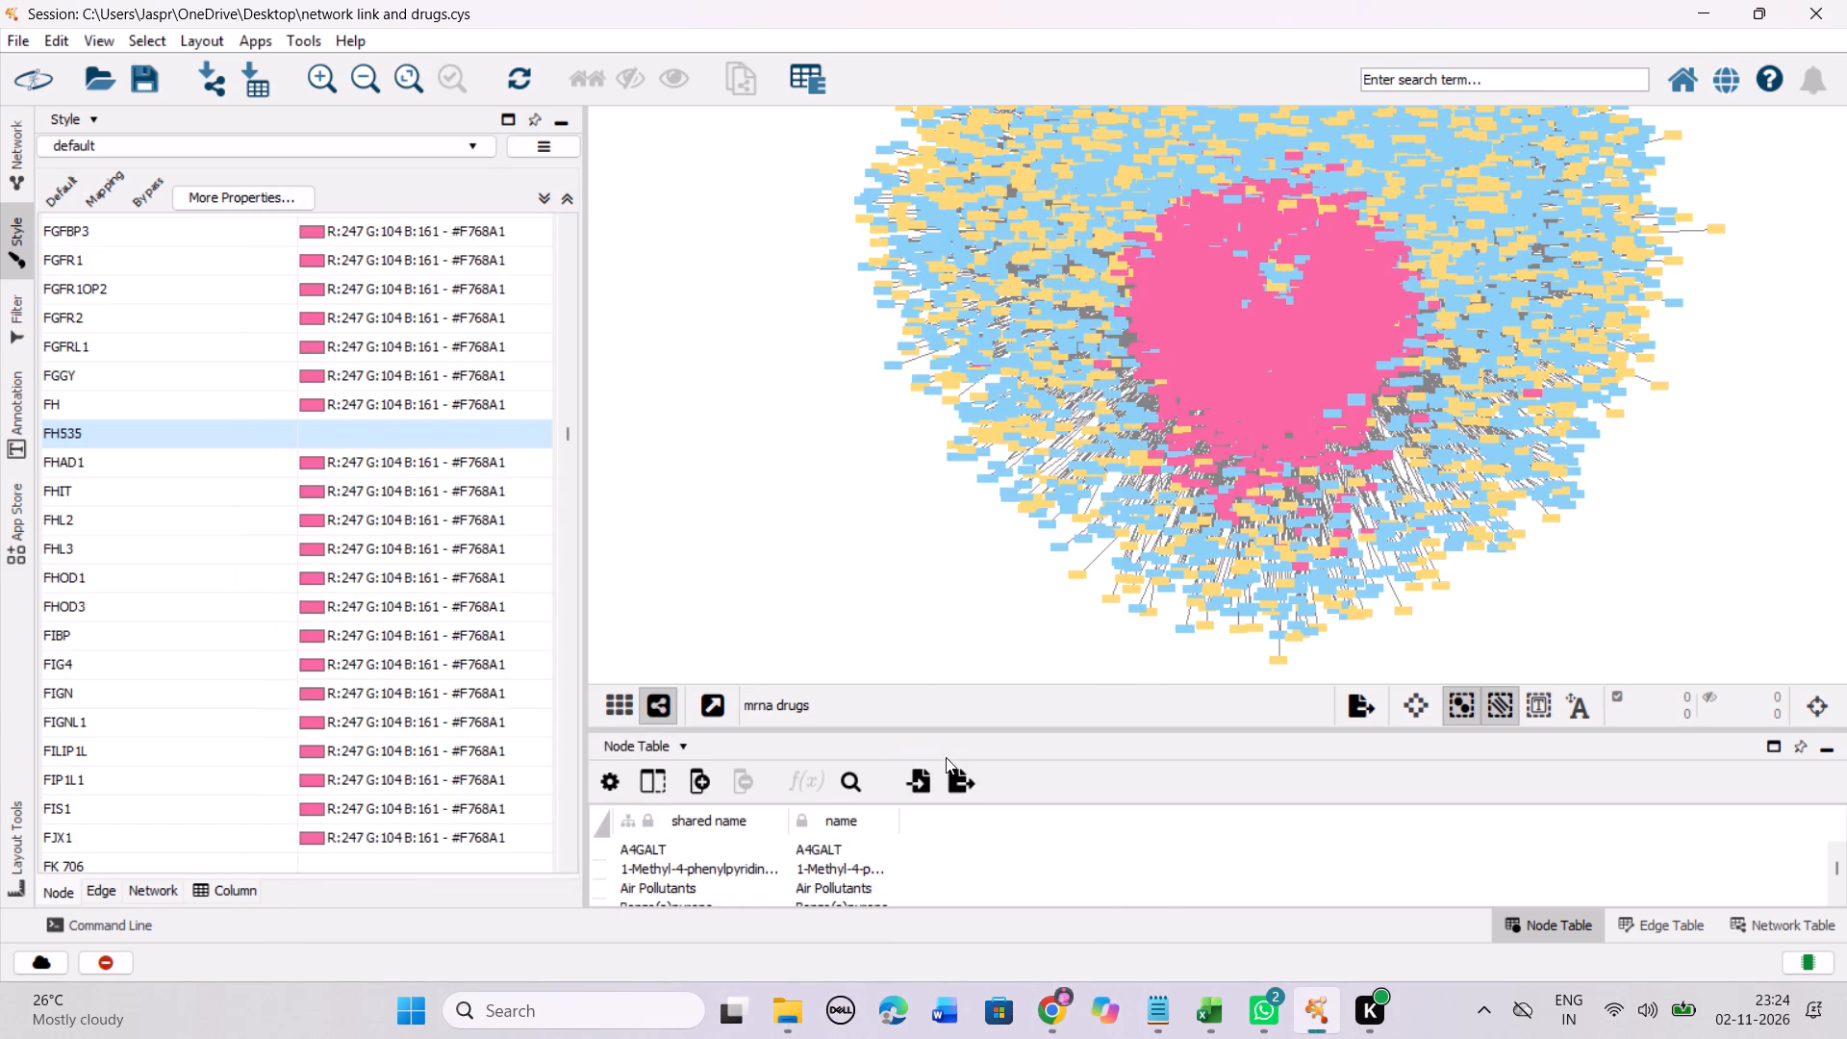
Set the discrete colour mapping of the unmapped entry FK 706 to the Yellow-Orange-Red shade #FED976.
{"action": "scroll", "coordinate": [391, 480], "scroll_direction": "down", "scroll_amount": 1}
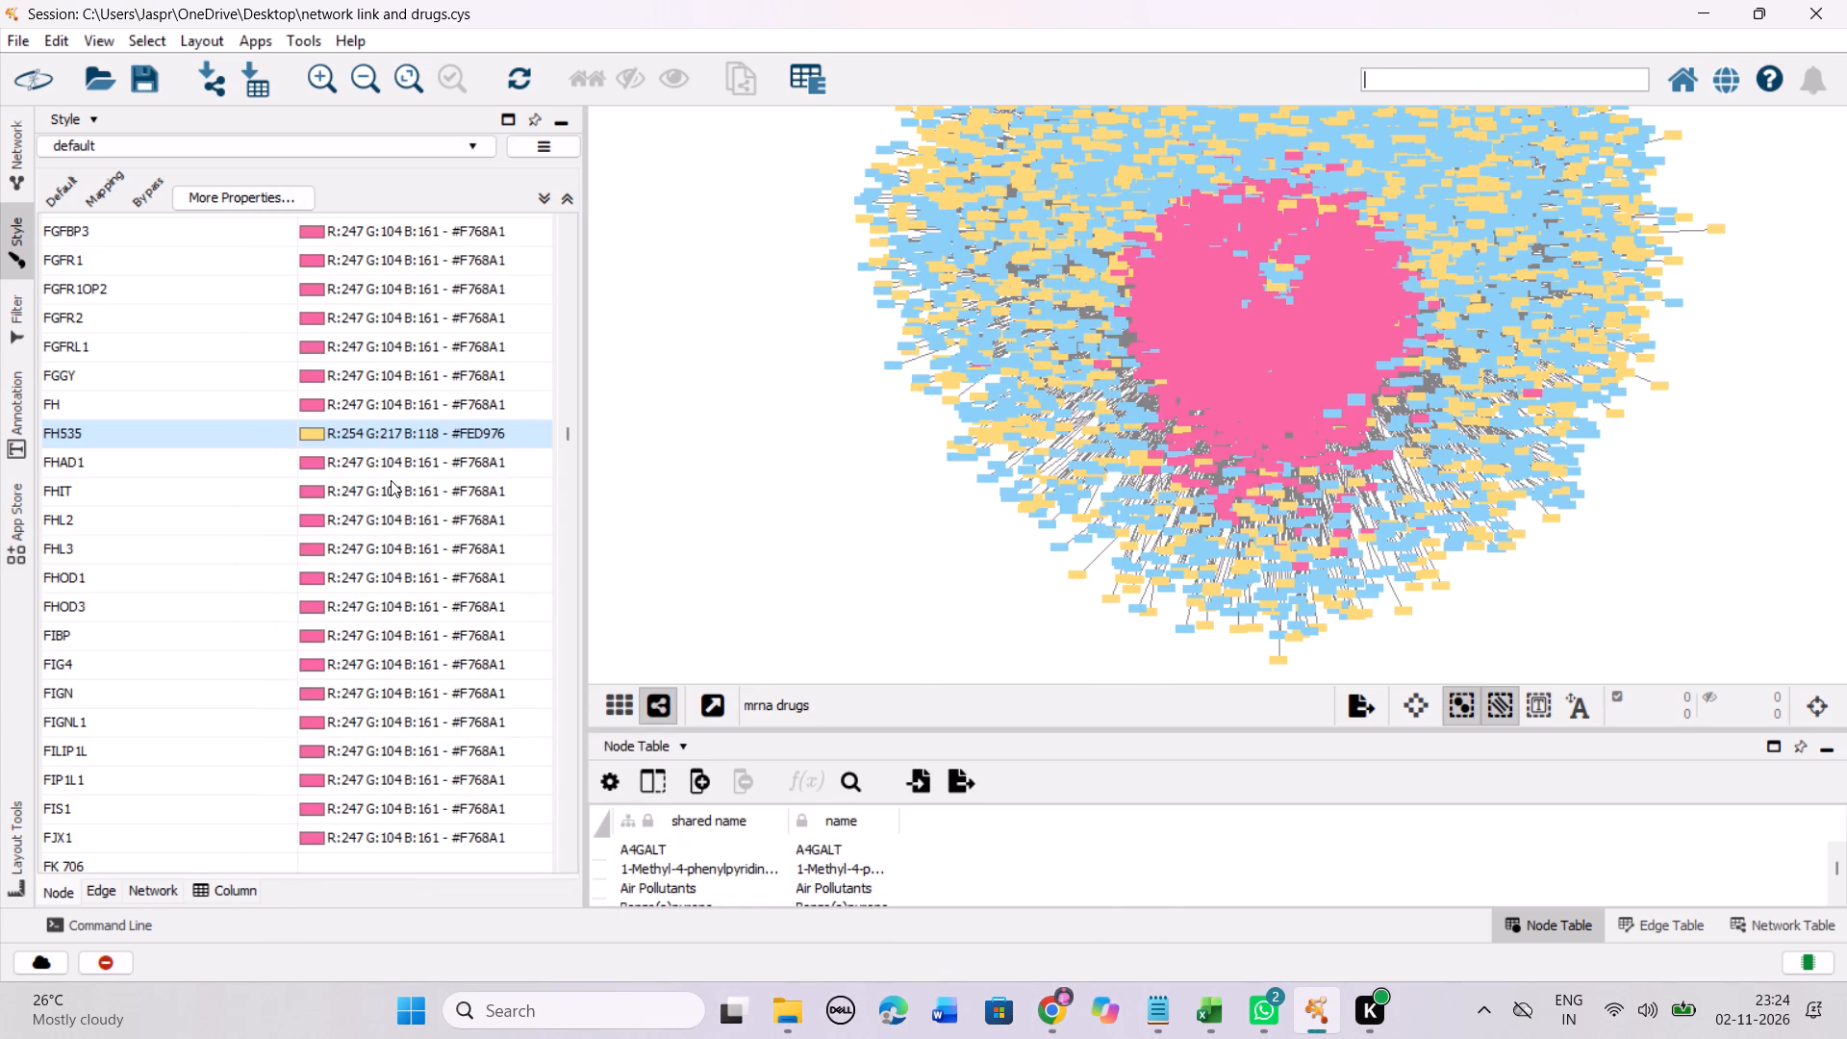
{"action": "scroll", "coordinate": [391, 480], "scroll_direction": "down", "scroll_amount": 5}
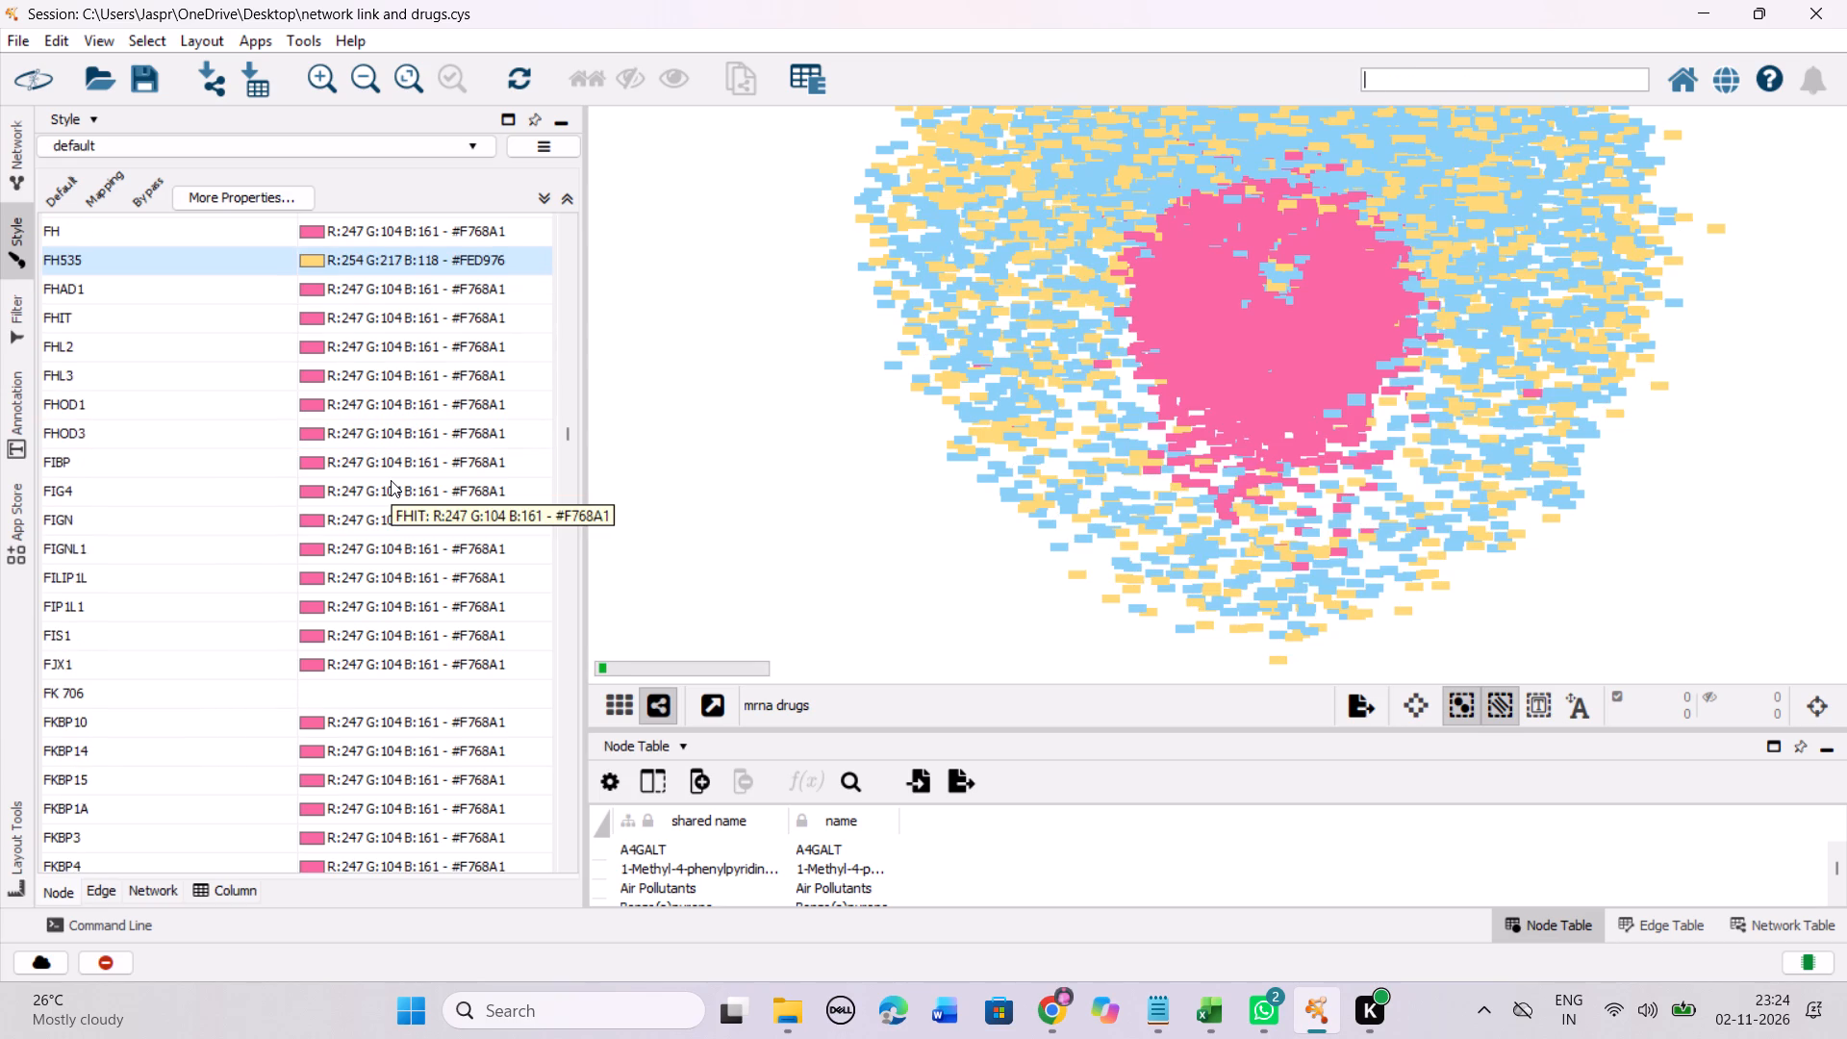
{"action": "scroll", "coordinate": [391, 480], "scroll_direction": "down", "scroll_amount": 7}
{"action": "scroll", "coordinate": [391, 480], "scroll_direction": "up", "scroll_amount": 7}
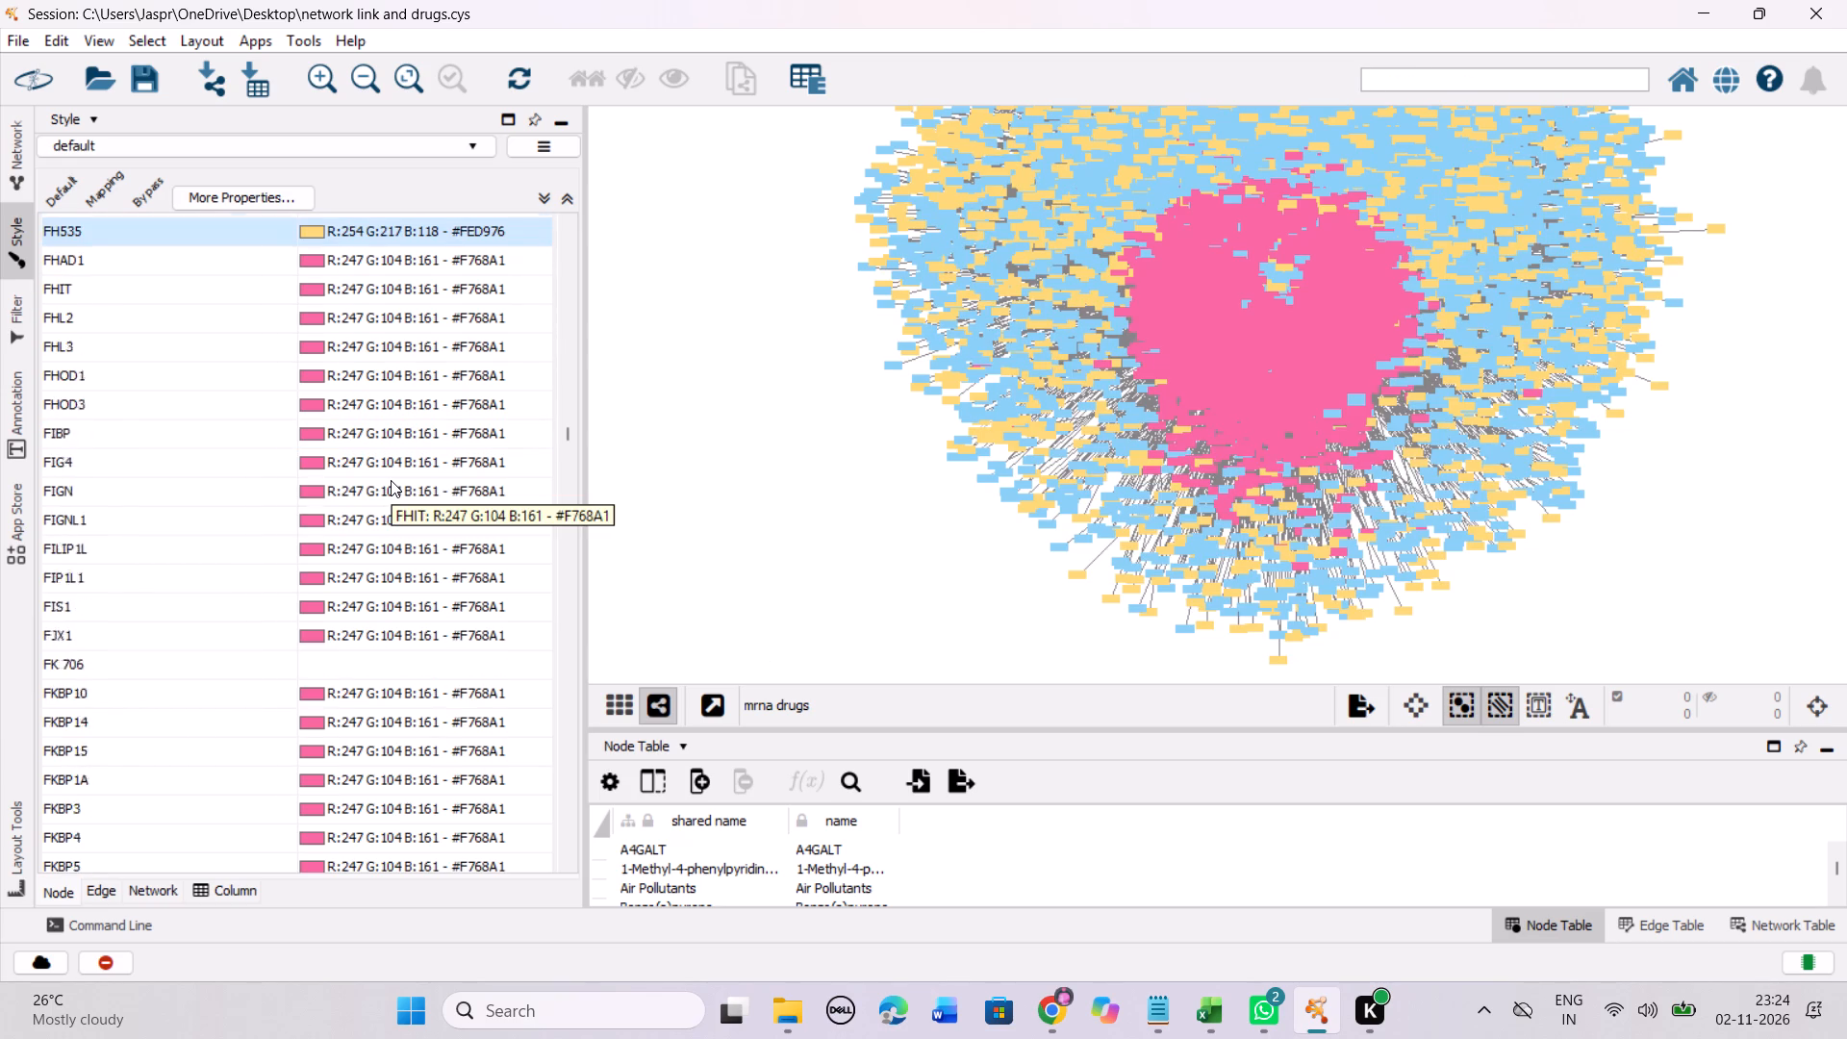
{"action": "scroll", "coordinate": [391, 480], "scroll_direction": "down", "scroll_amount": 11}
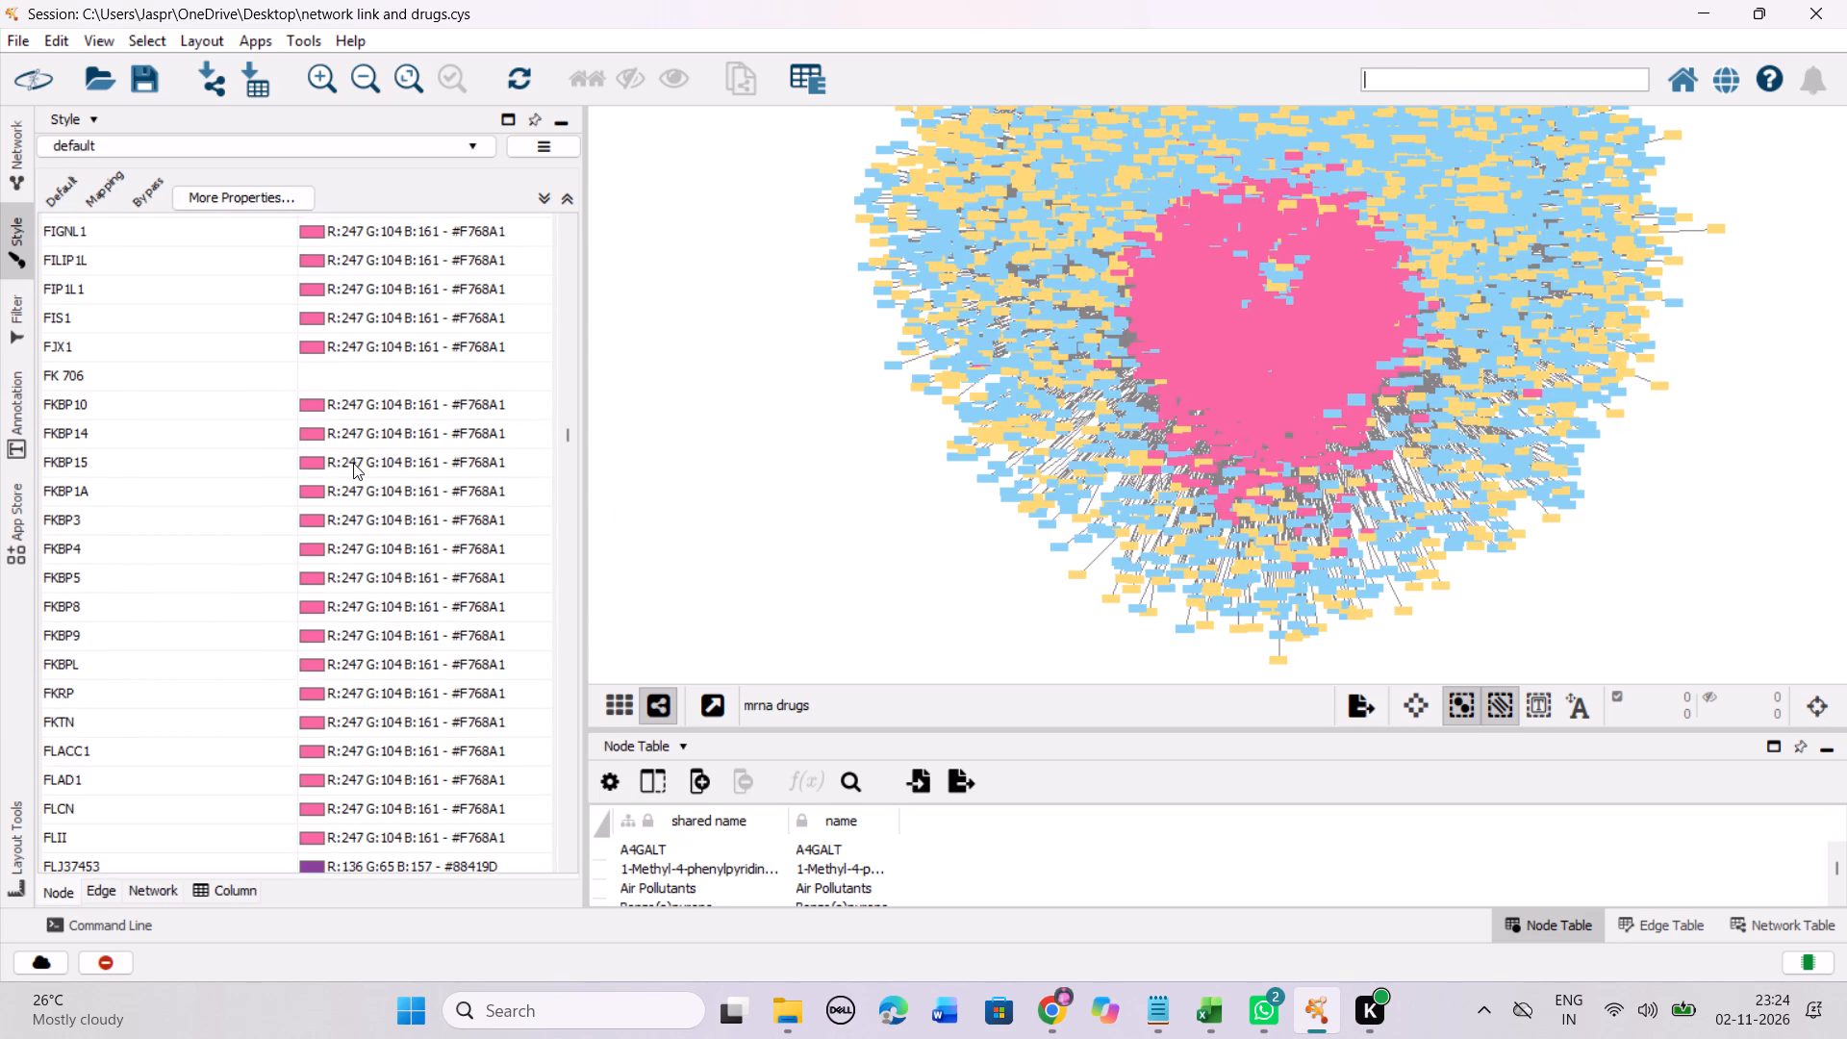
{"action": "left_click", "coordinate": [272, 378]}
{"action": "right_click", "coordinate": [272, 378]}
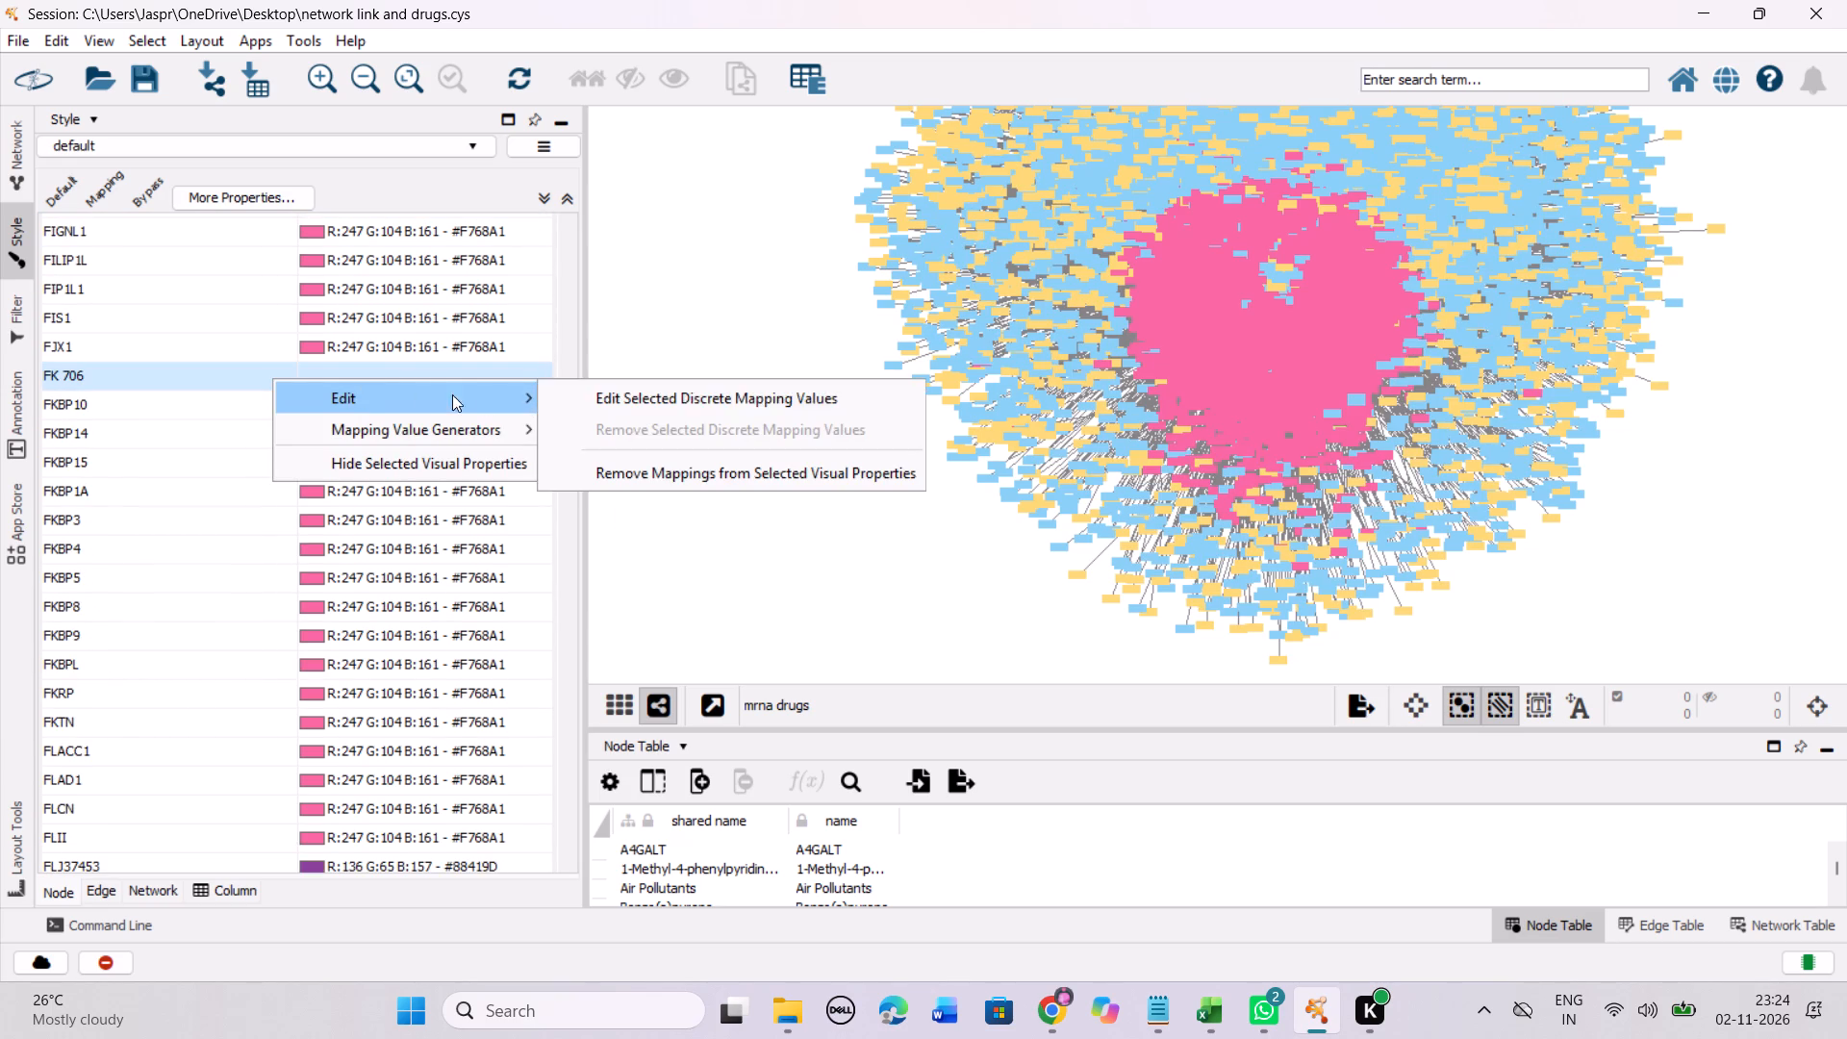
{"action": "left_click", "coordinate": [624, 399]}
{"action": "left_click_drag", "start_coordinate": [510, 551], "coordinate": [546, 459]}
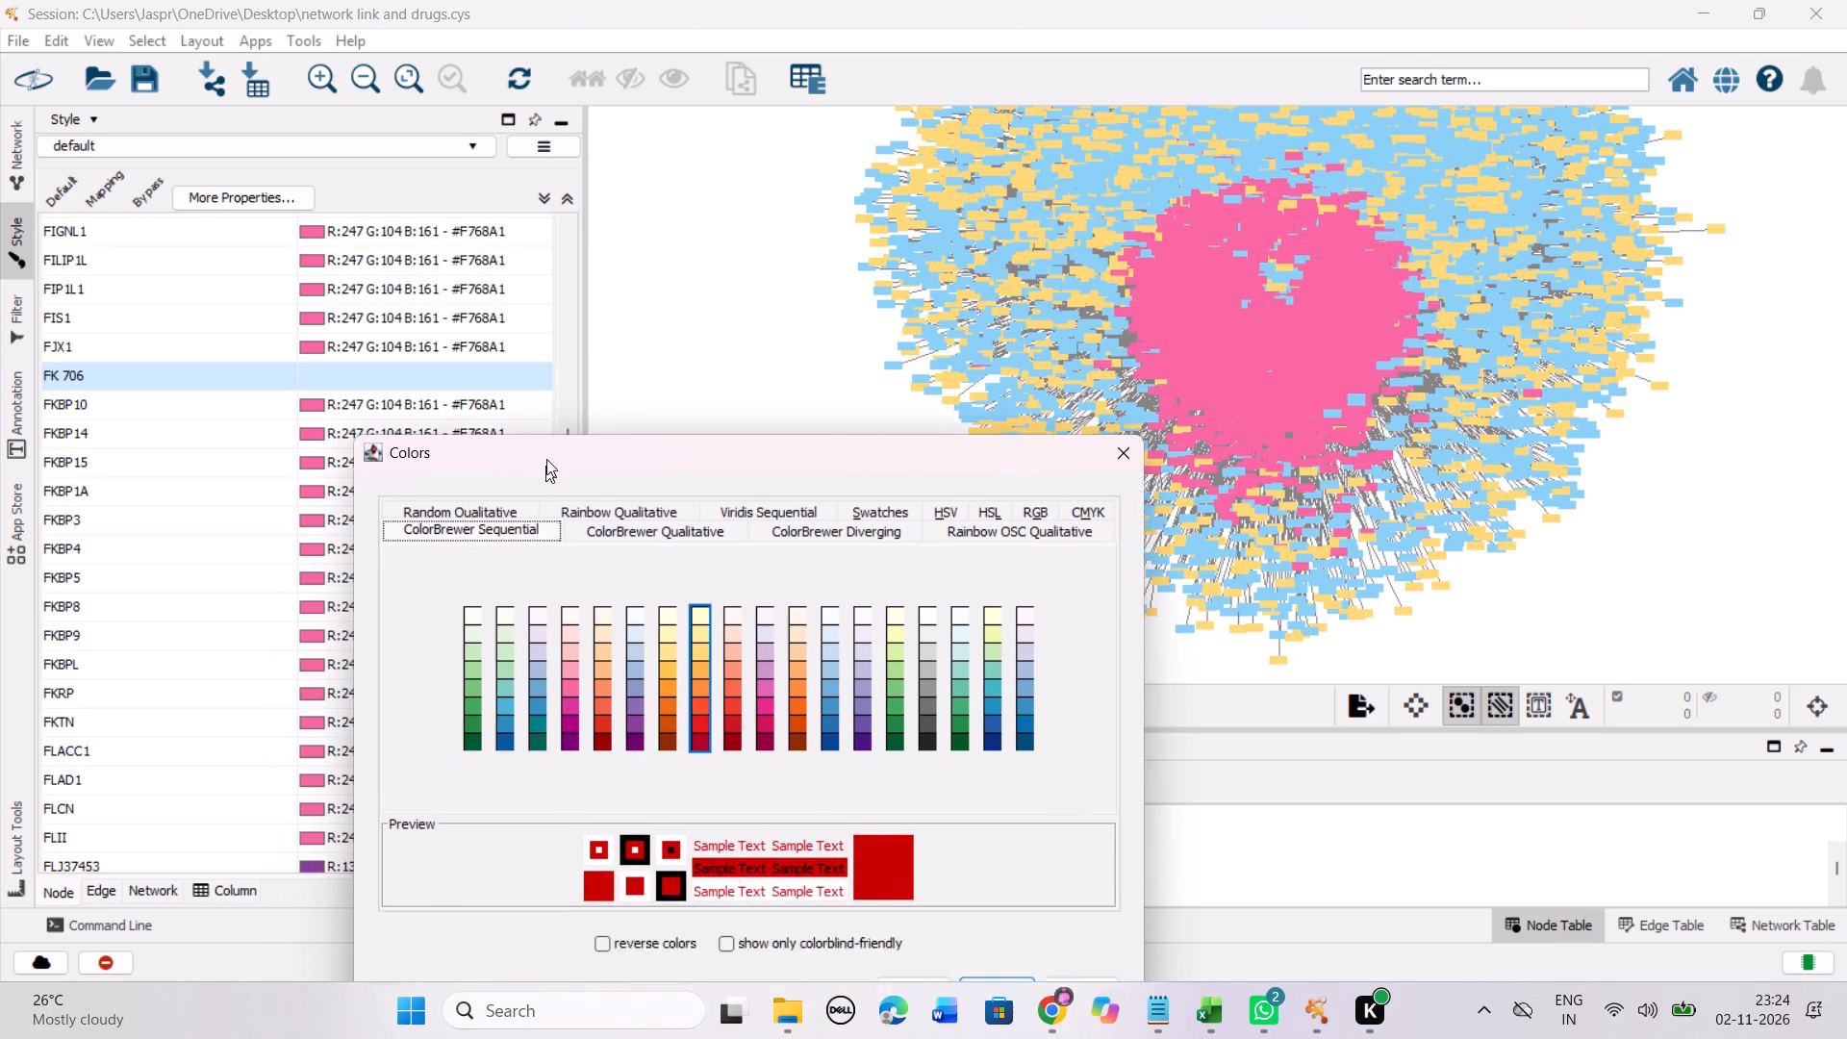
{"action": "left_click_drag", "start_coordinate": [546, 459], "coordinate": [554, 289]}
{"action": "left_click", "coordinate": [712, 469]}
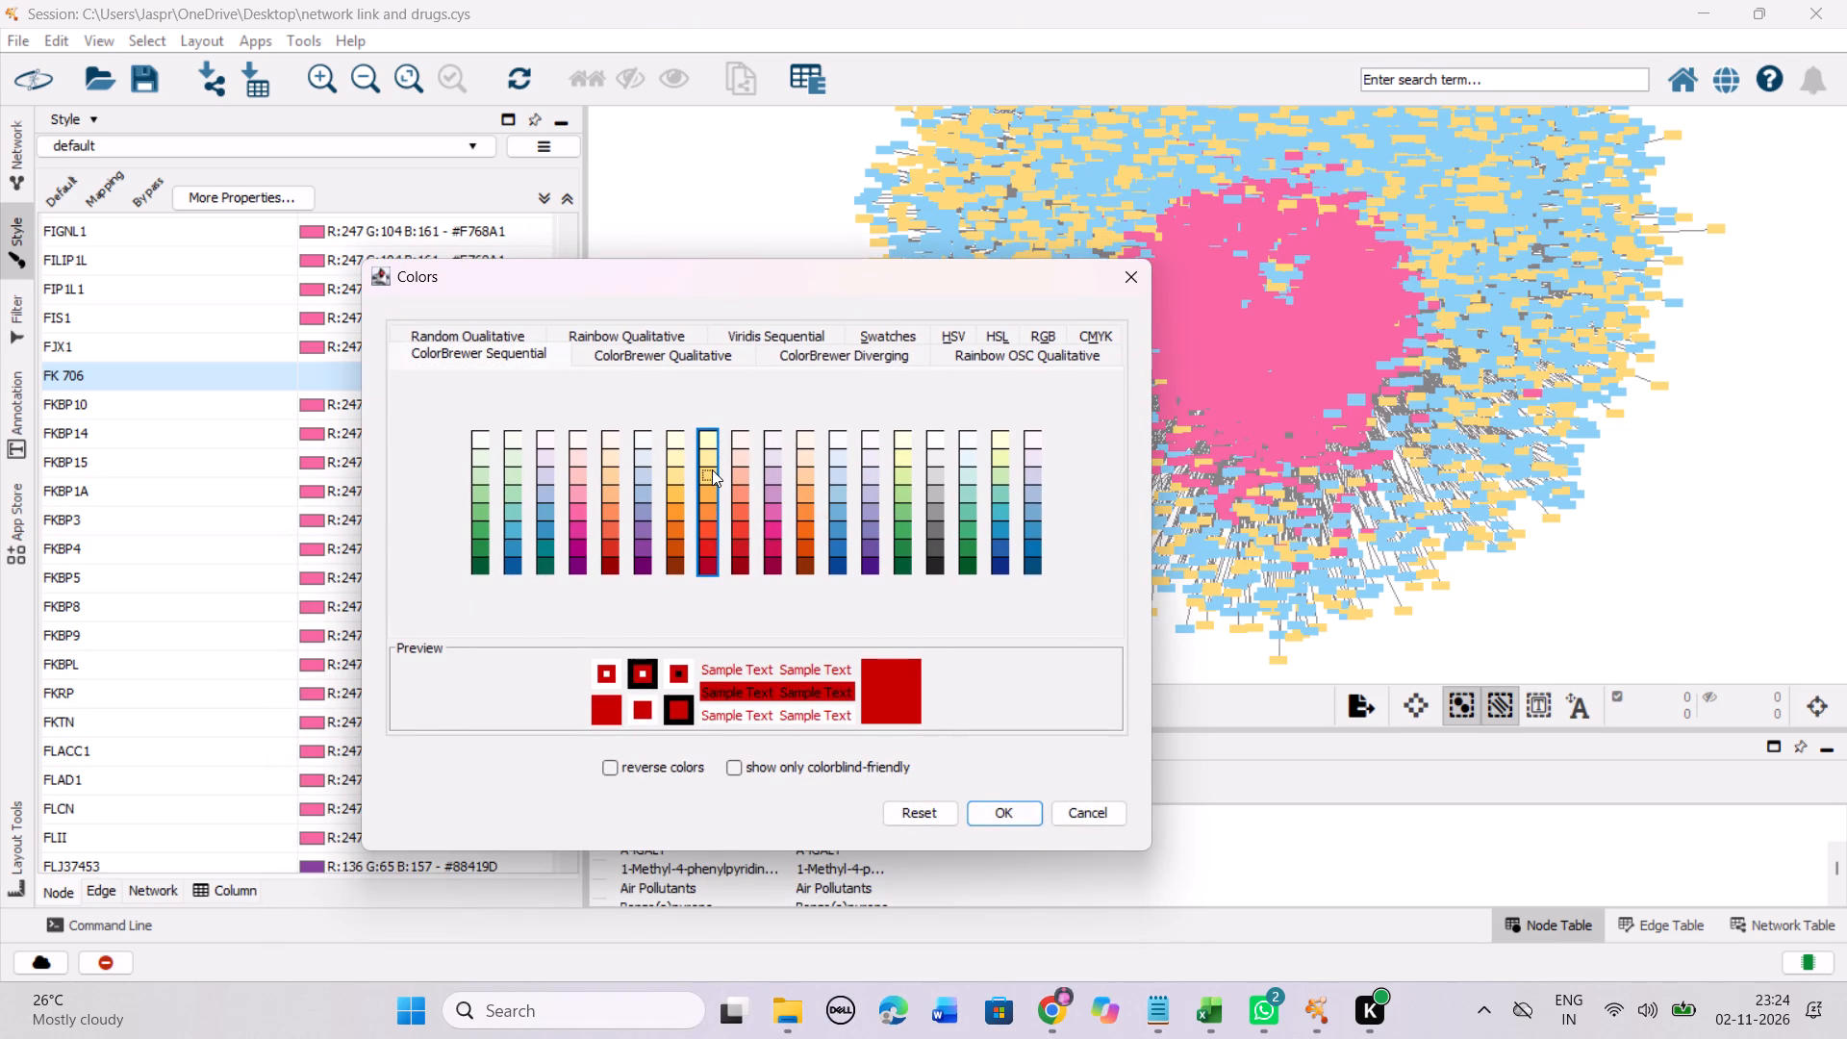
{"action": "left_click", "coordinate": [1003, 808]}
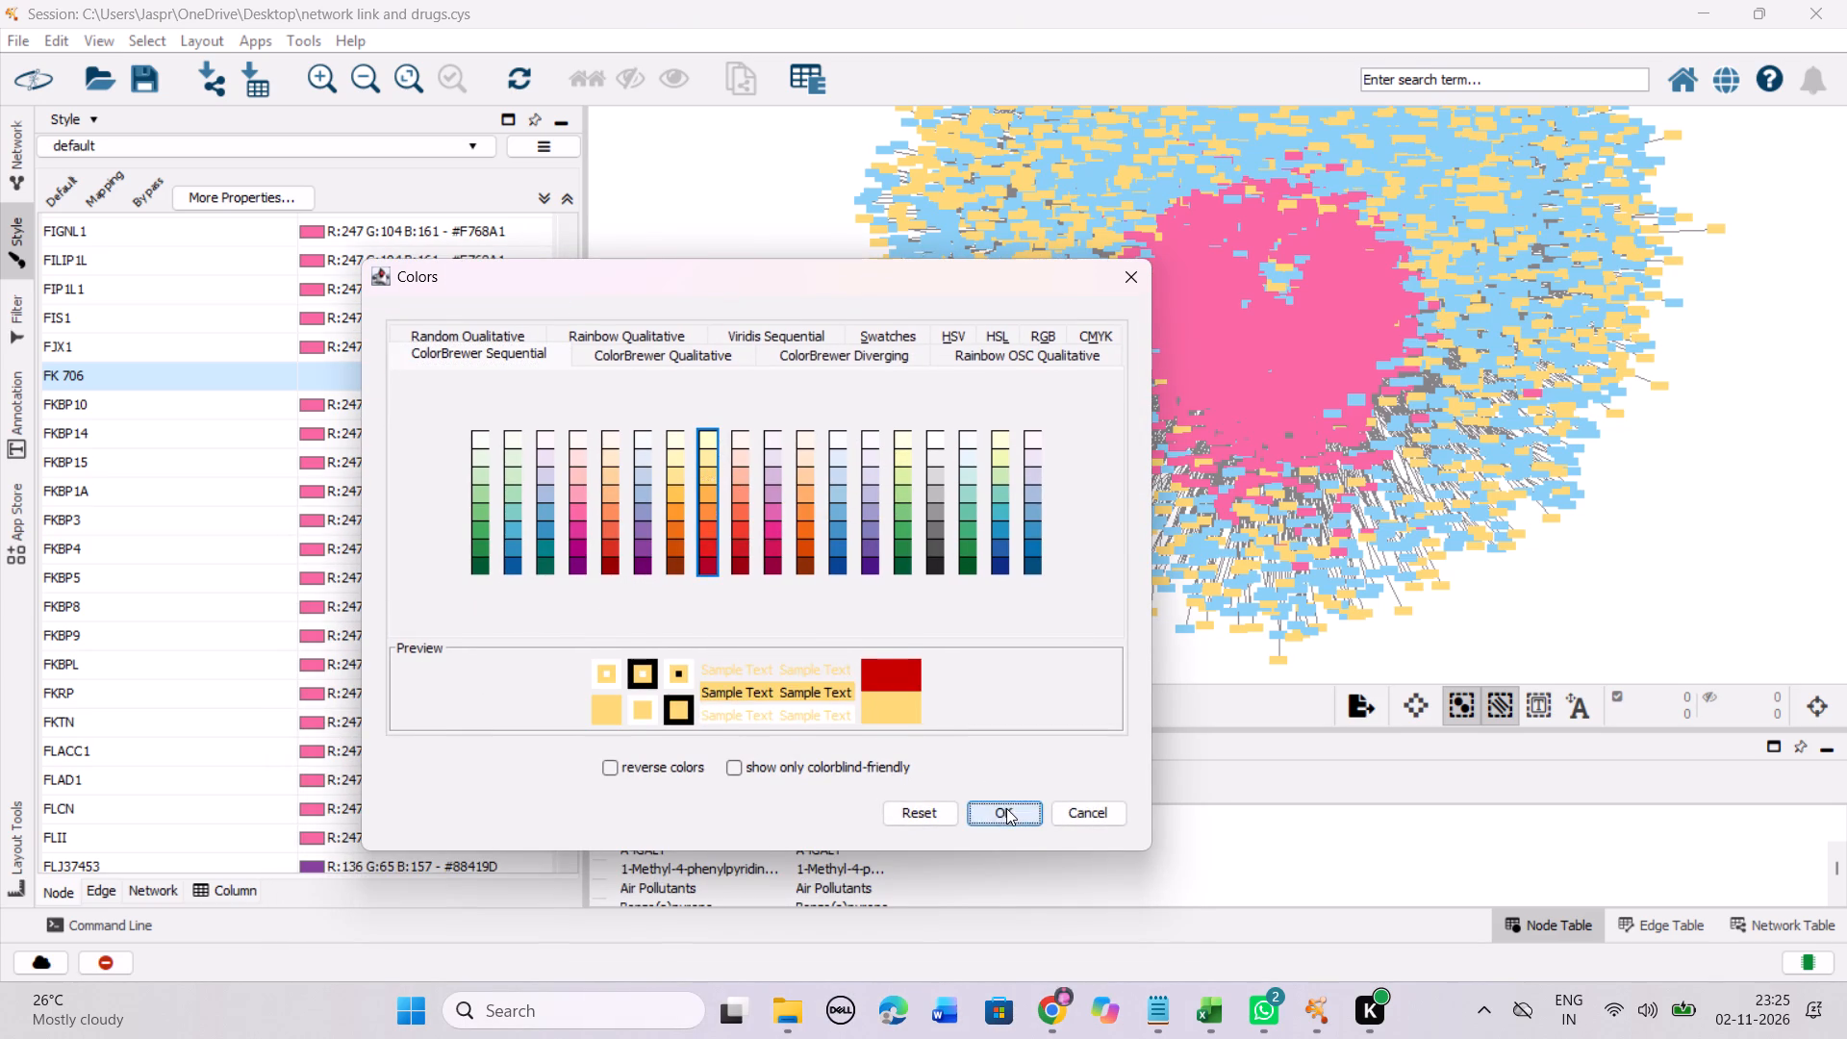
Set the discrete colour mapping of the unmapped entries FLLL 31 and FLLL 32 to the Yellow-Orange-Red shade #FED976.
{"action": "scroll", "coordinate": [336, 494], "scroll_direction": "down", "scroll_amount": 2}
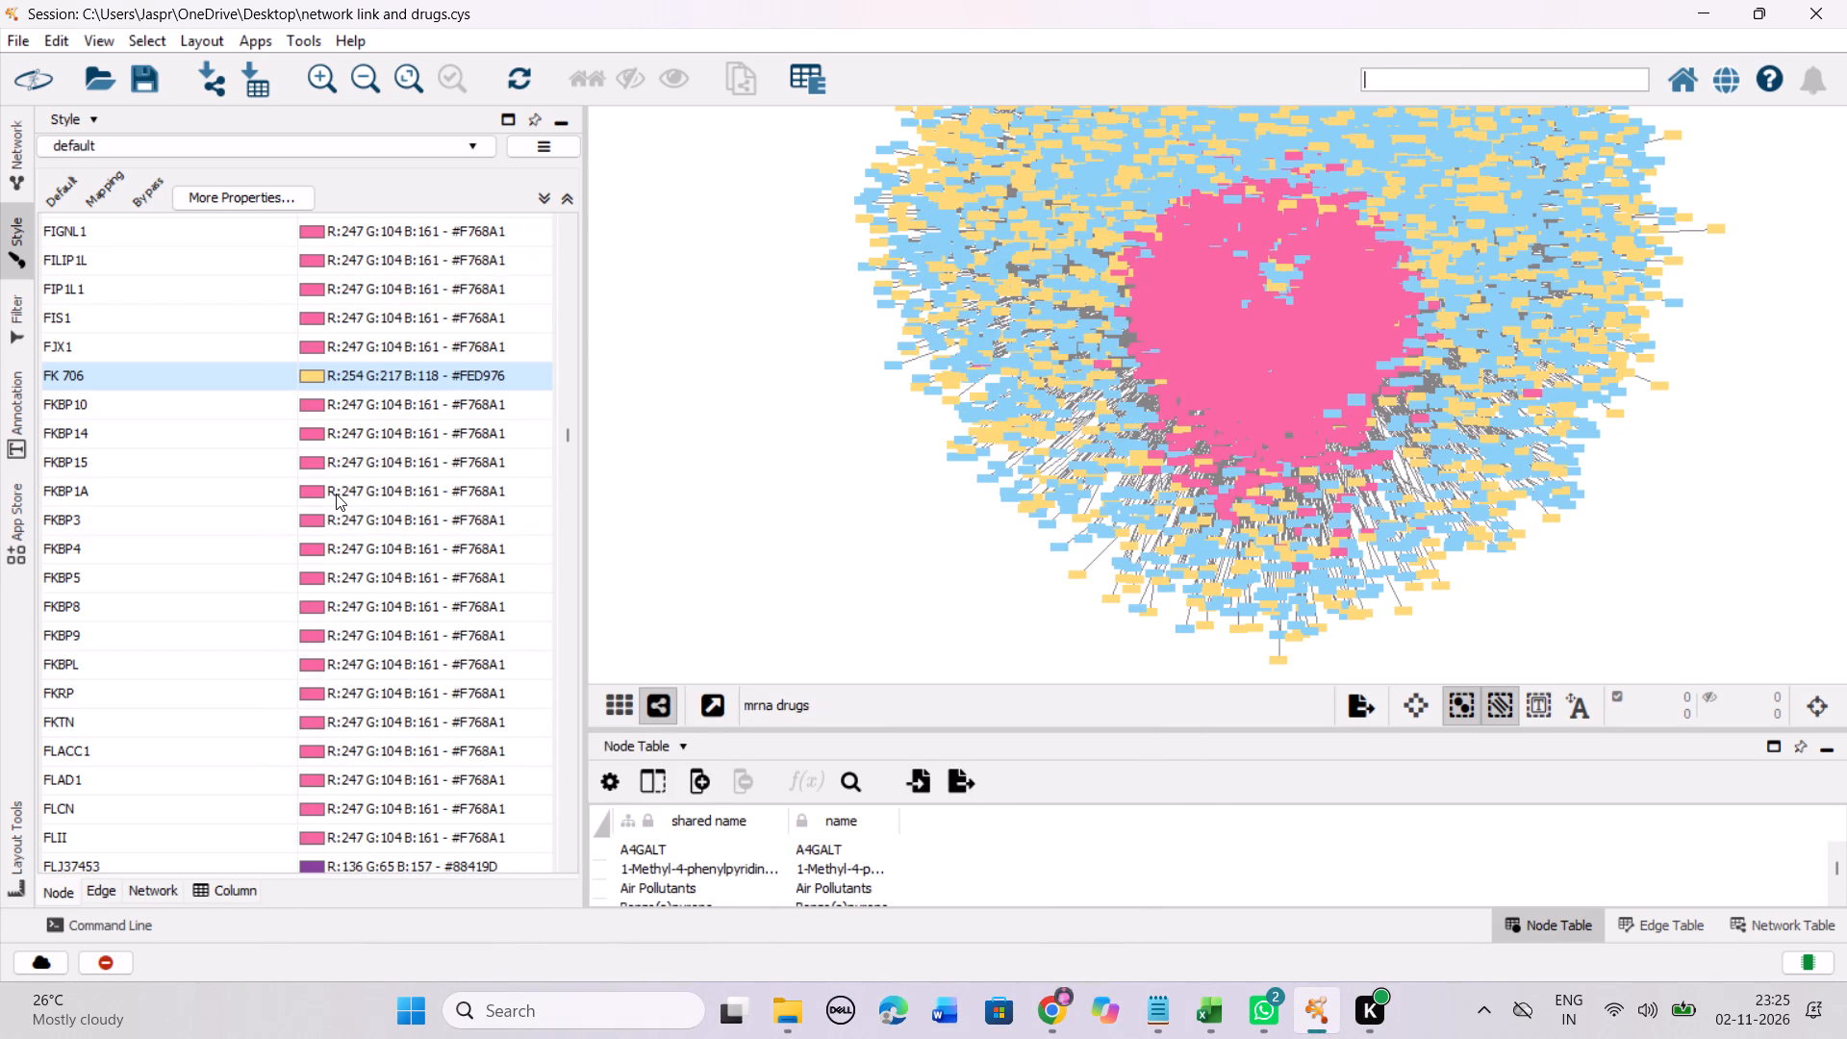
{"action": "scroll", "coordinate": [336, 494], "scroll_direction": "down", "scroll_amount": 2}
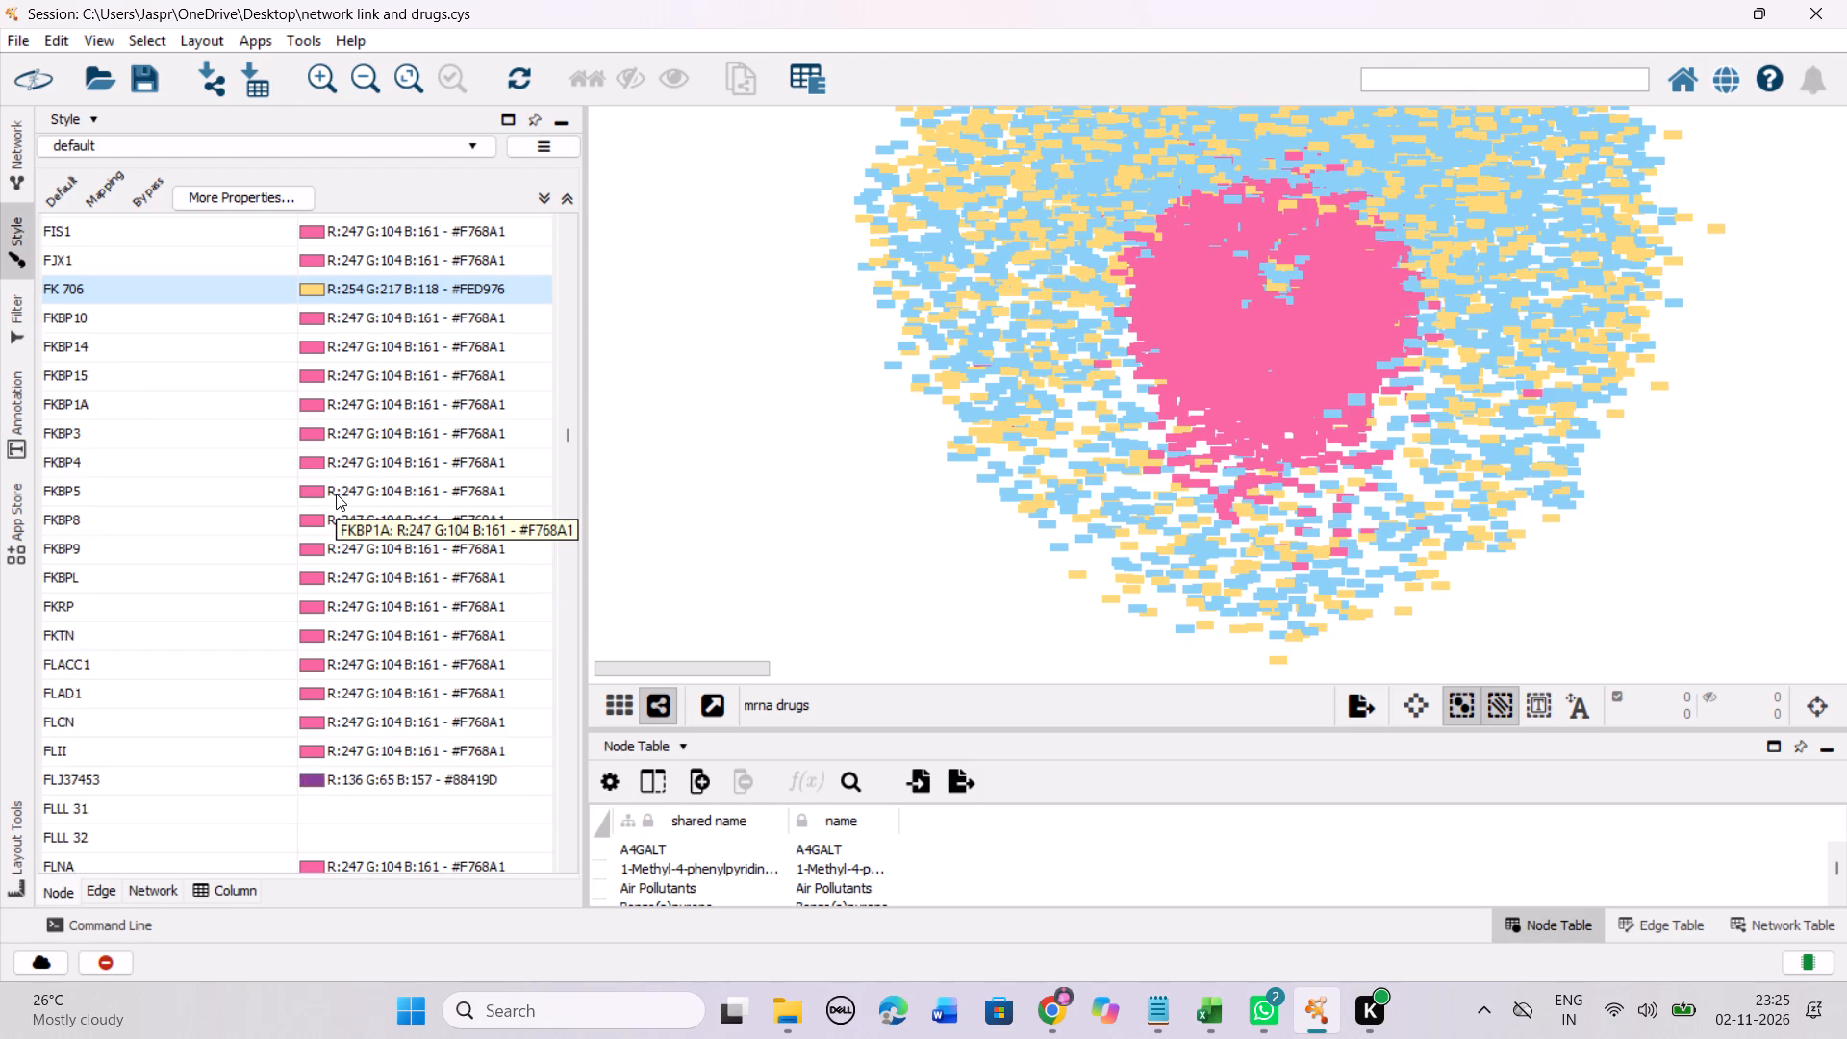
{"action": "scroll", "coordinate": [336, 494], "scroll_direction": "down", "scroll_amount": 11}
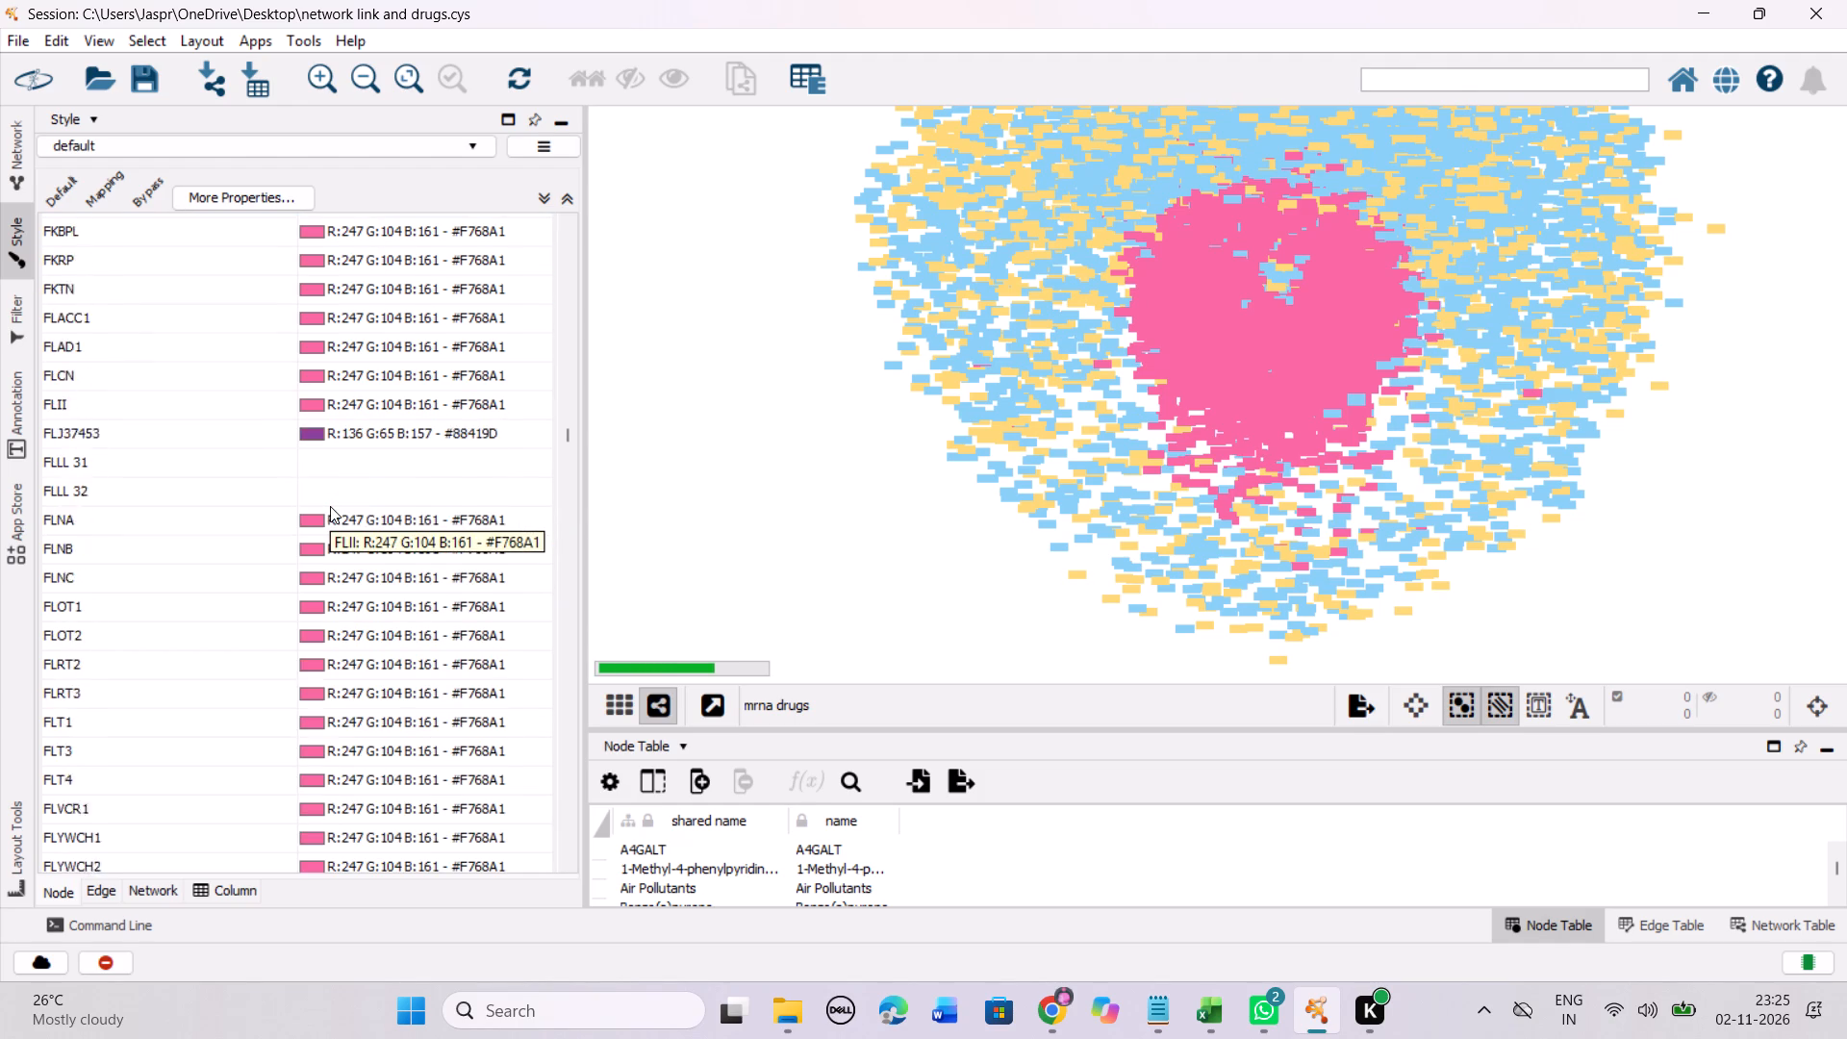
{"action": "scroll", "coordinate": [330, 506], "scroll_direction": "down", "scroll_amount": 1}
{"action": "left_click_drag", "start_coordinate": [268, 434], "coordinate": [266, 449]}
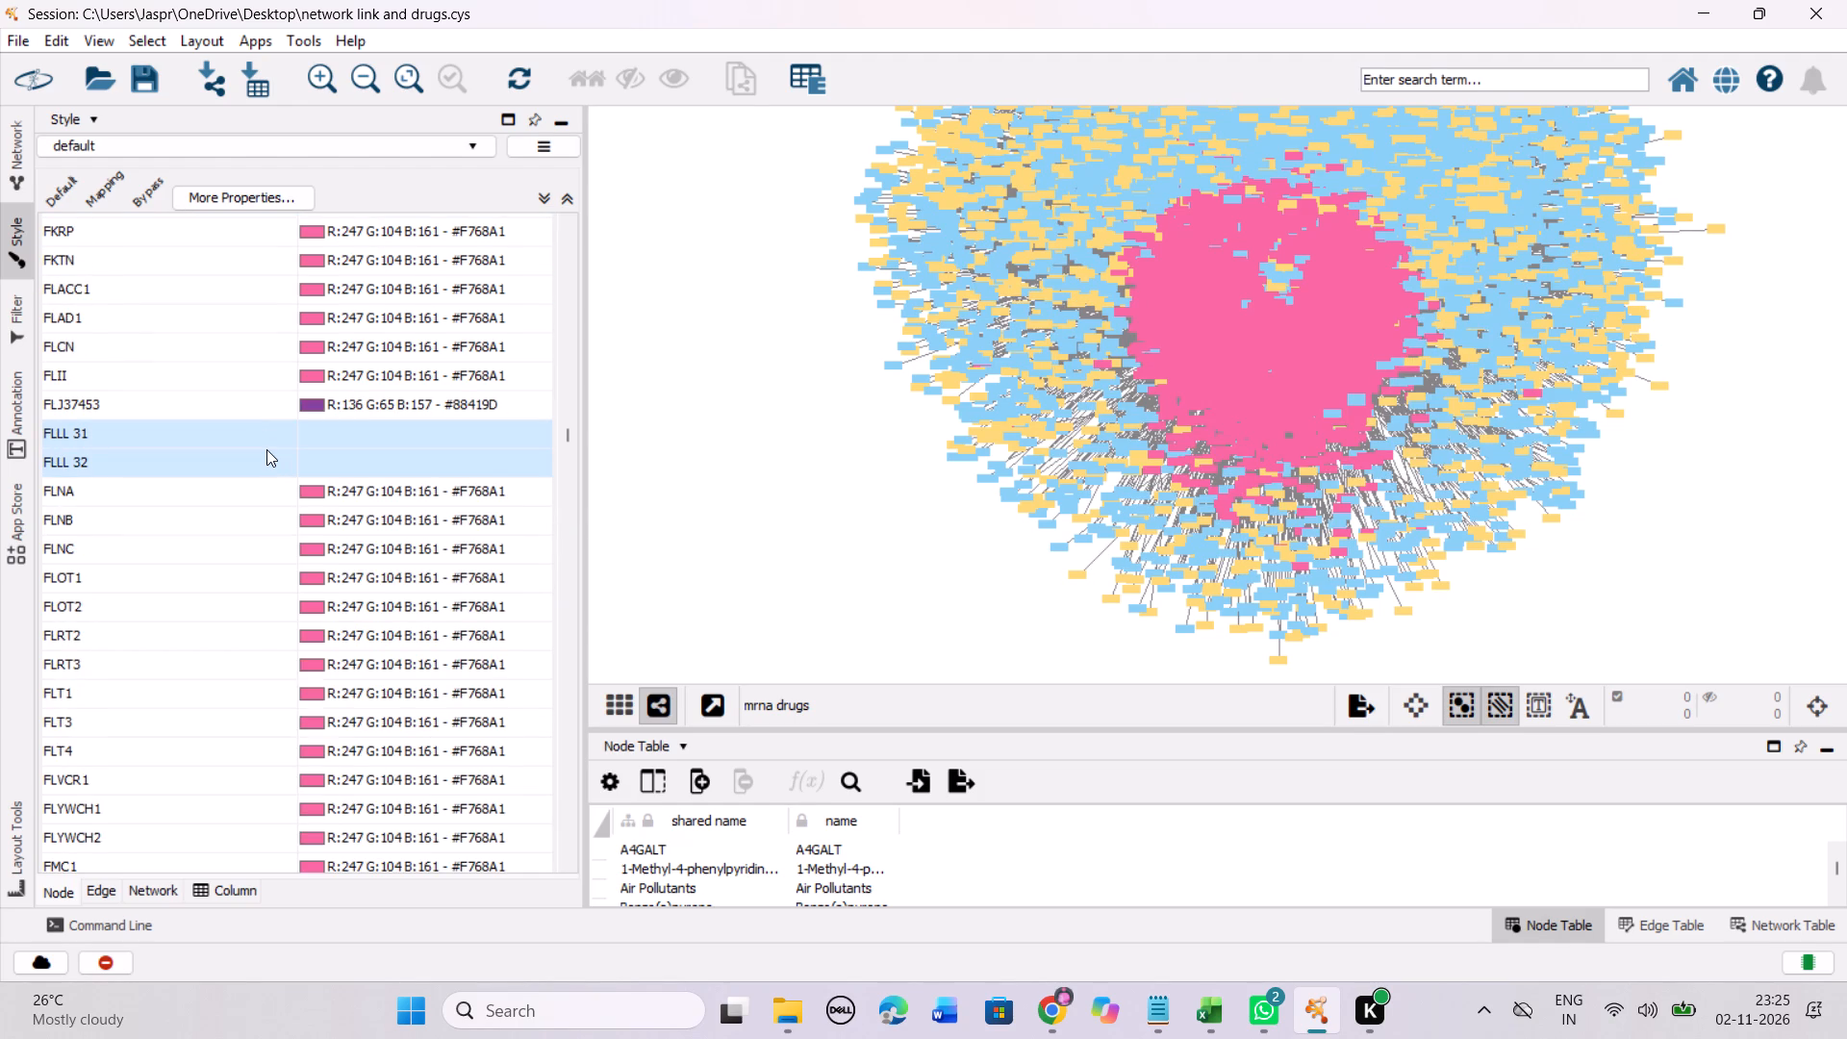
{"action": "right_click", "coordinate": [266, 449]}
{"action": "left_click", "coordinate": [665, 476]}
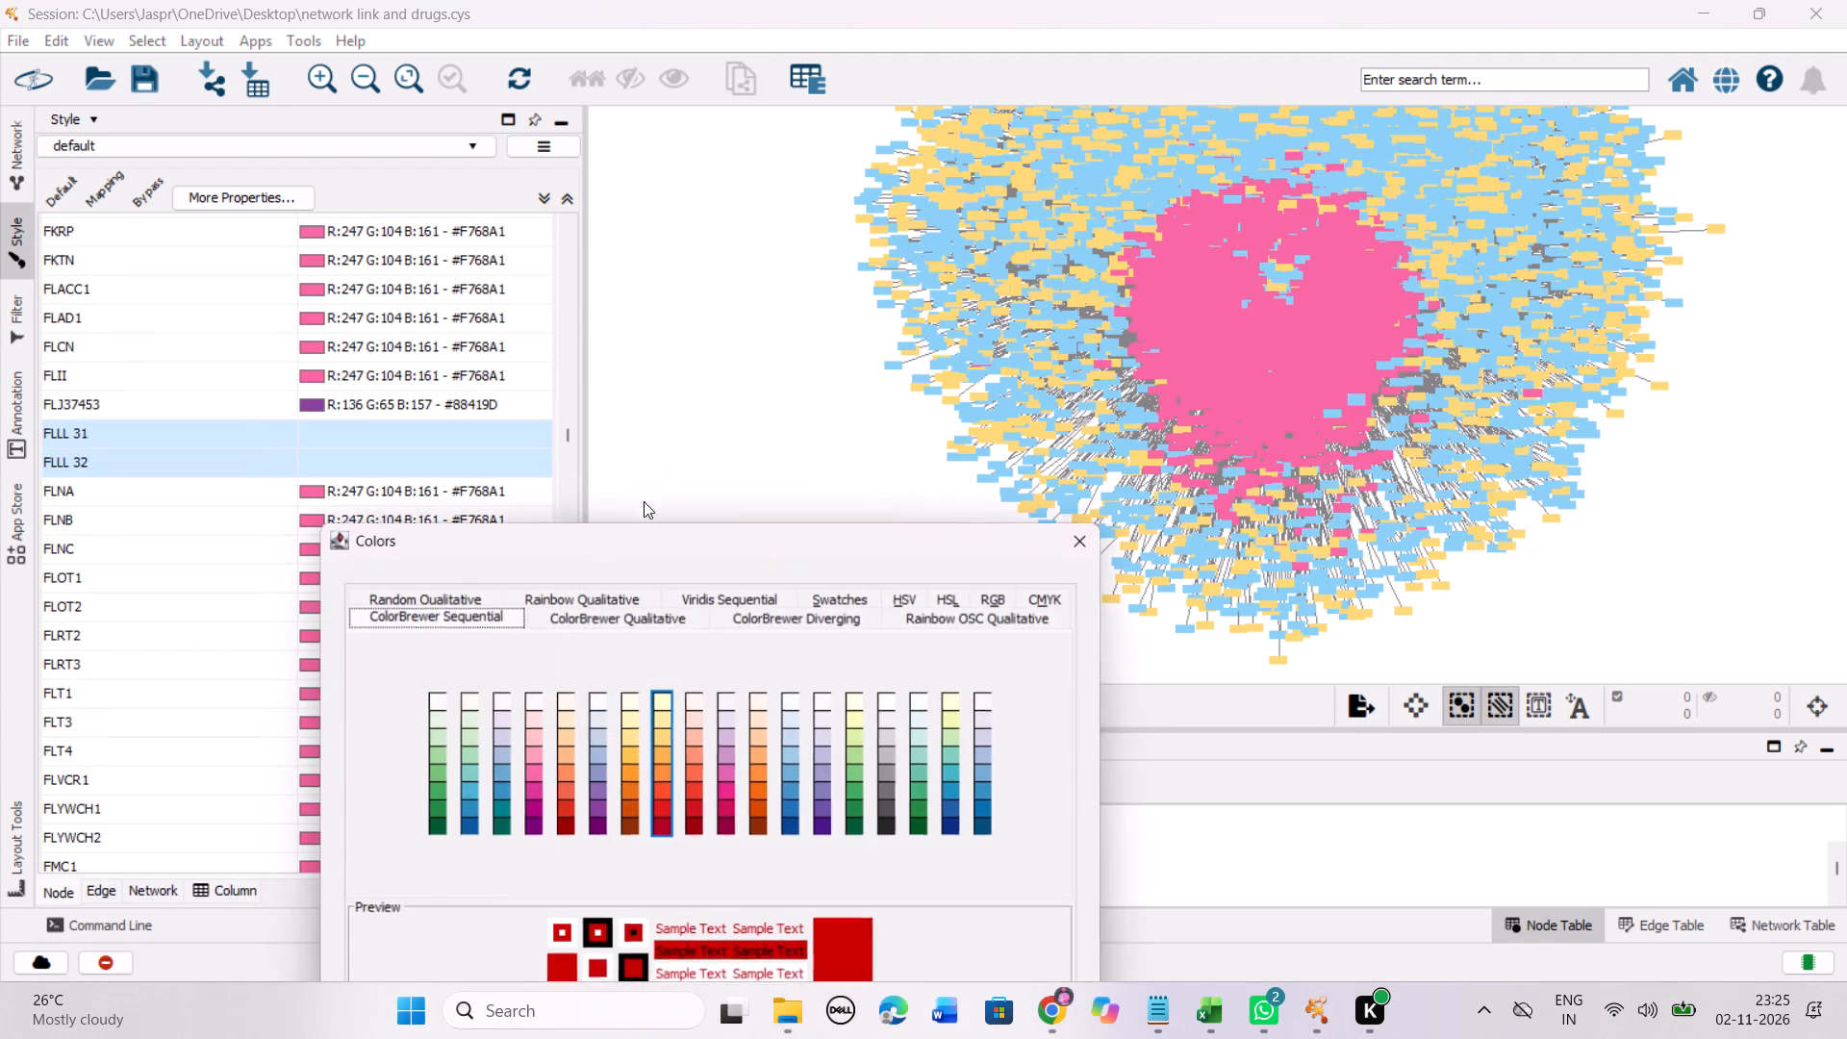
{"action": "left_click_drag", "start_coordinate": [628, 553], "coordinate": [613, 286]}
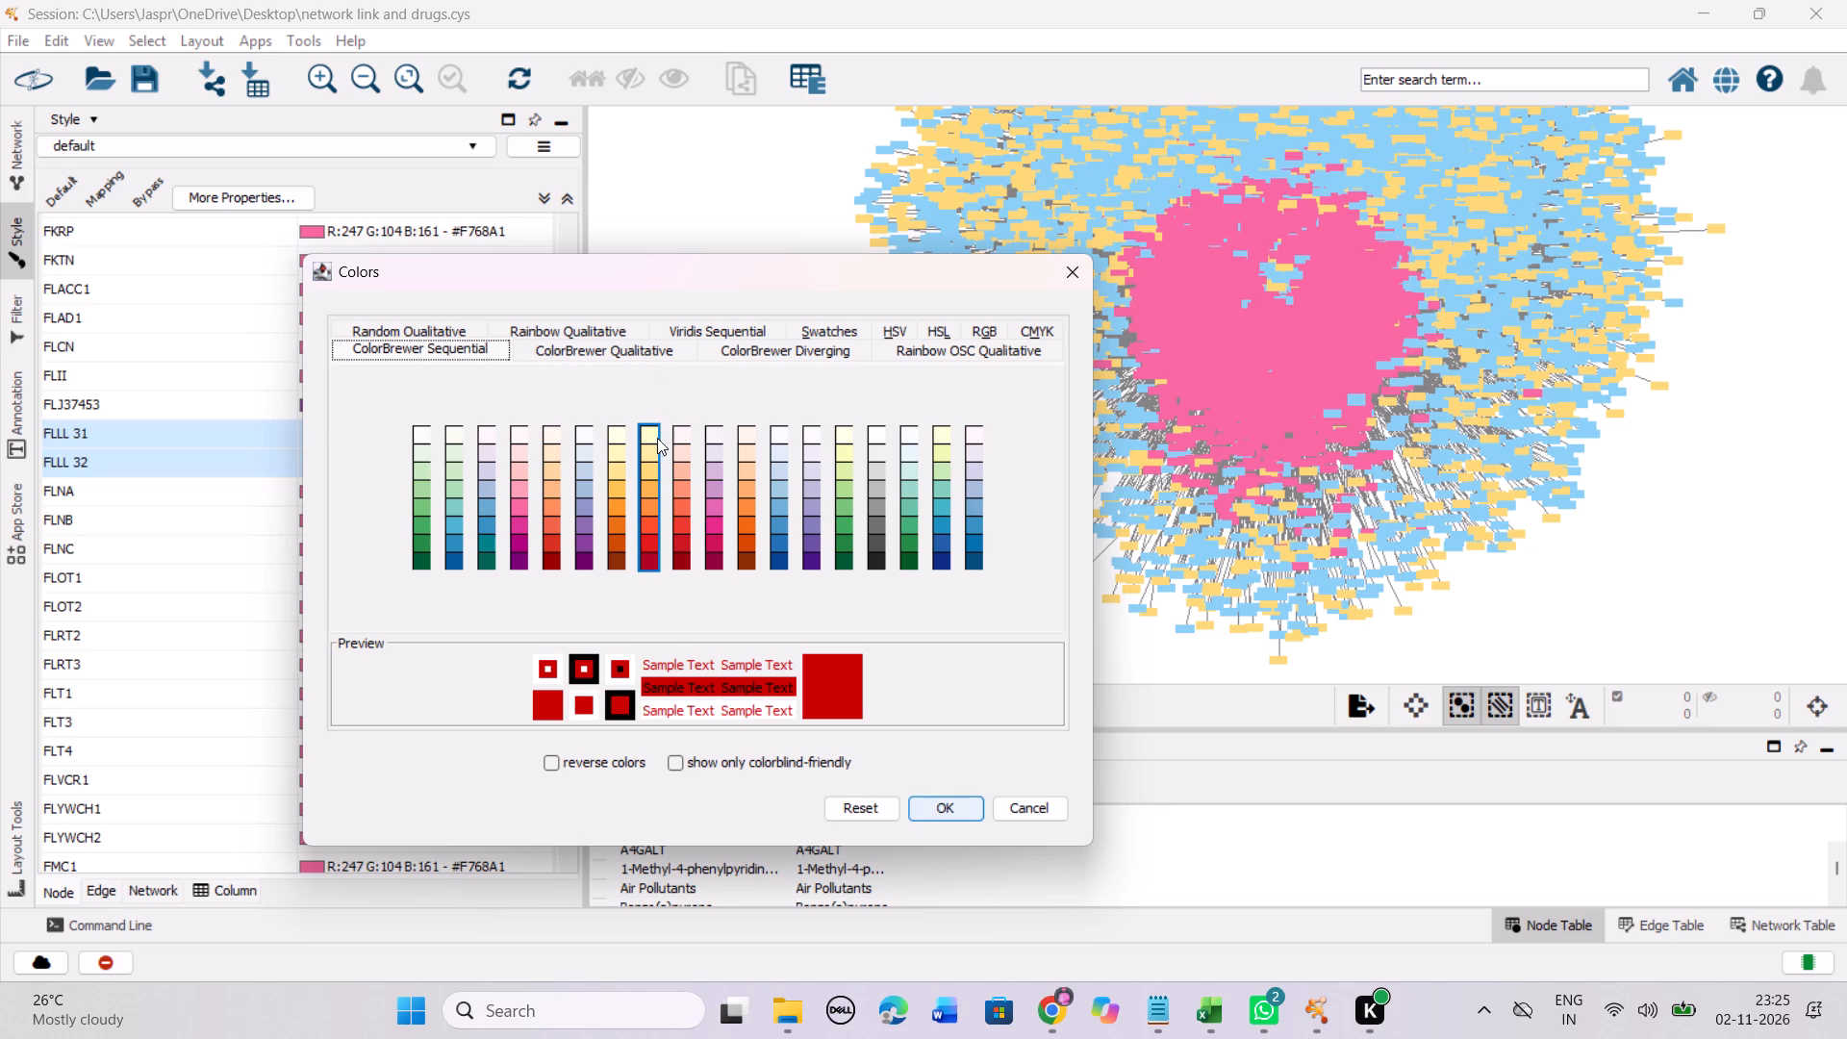
{"action": "left_click", "coordinate": [652, 463]}
{"action": "left_click", "coordinate": [935, 802]}
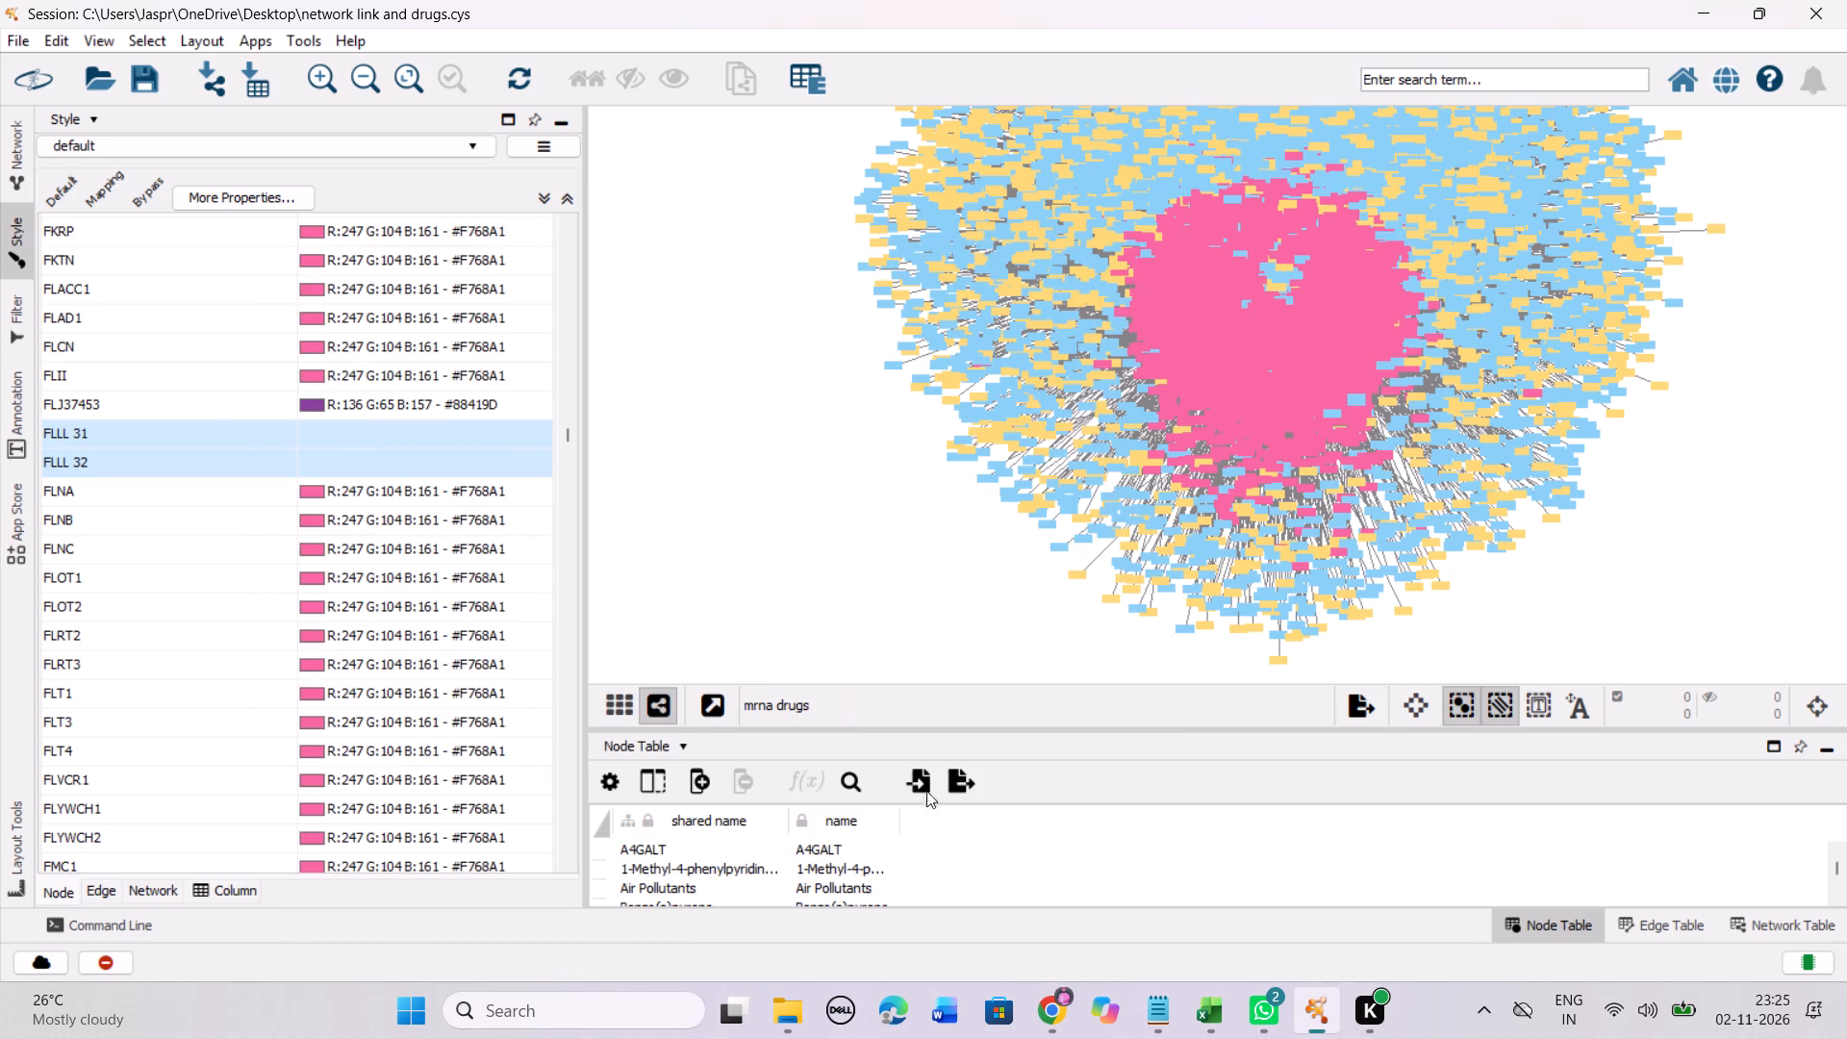
Set the discrete colour mapping of the unmapped entry FND-4b to the Yellow-Orange-Red shade #FED976.
{"action": "scroll", "coordinate": [395, 440], "scroll_direction": "down", "scroll_amount": 3}
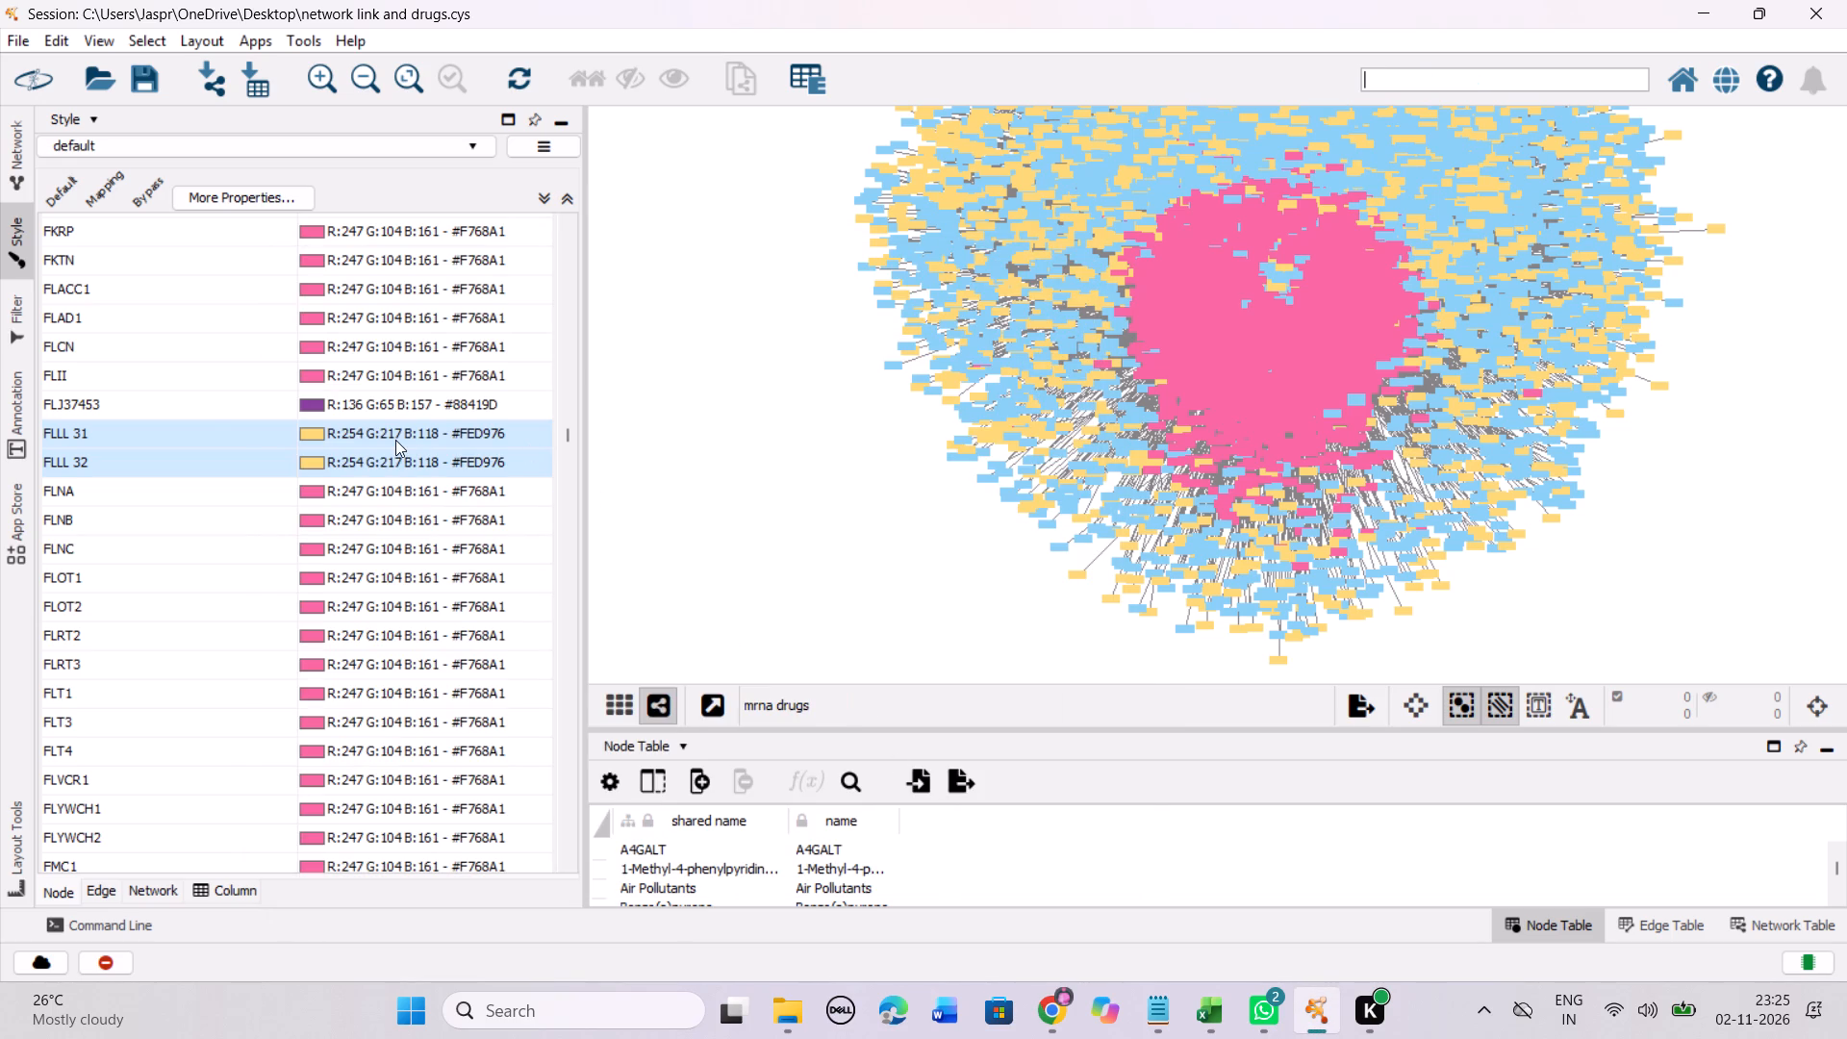
{"action": "scroll", "coordinate": [402, 440], "scroll_direction": "down", "scroll_amount": 10}
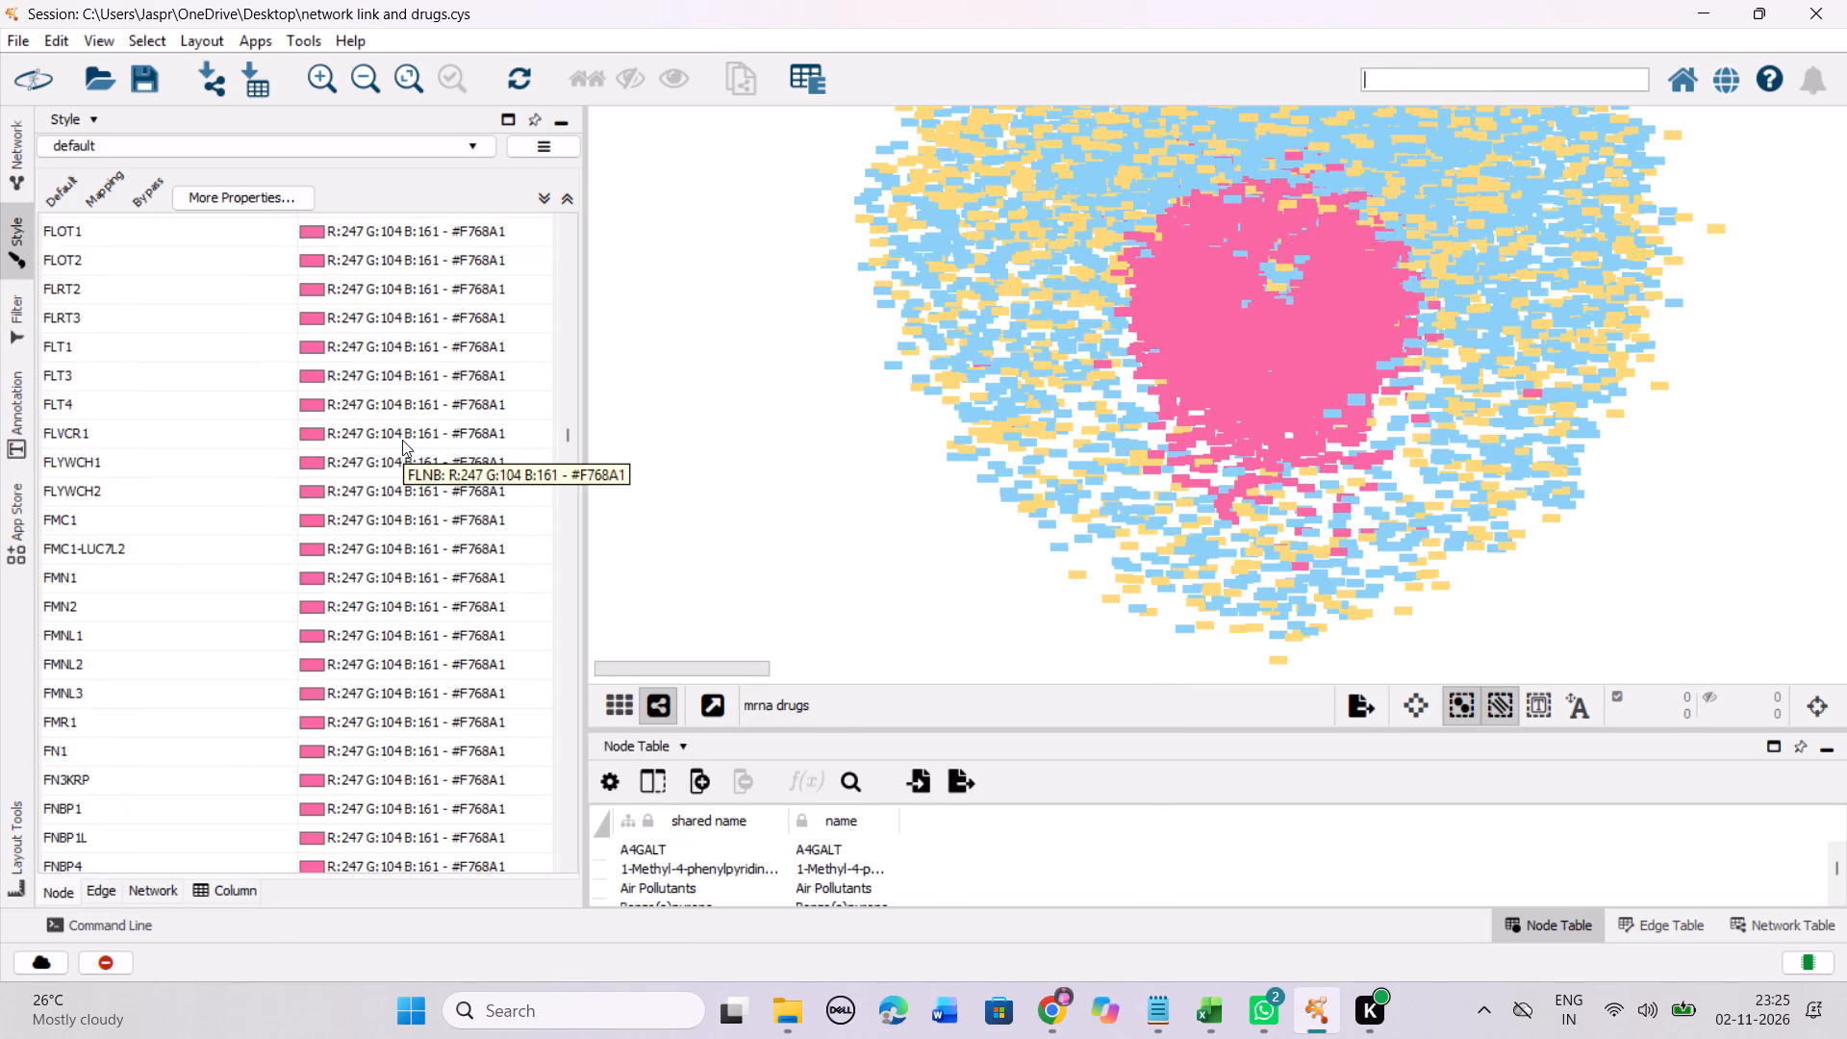
{"action": "scroll", "coordinate": [402, 440], "scroll_direction": "down", "scroll_amount": 19}
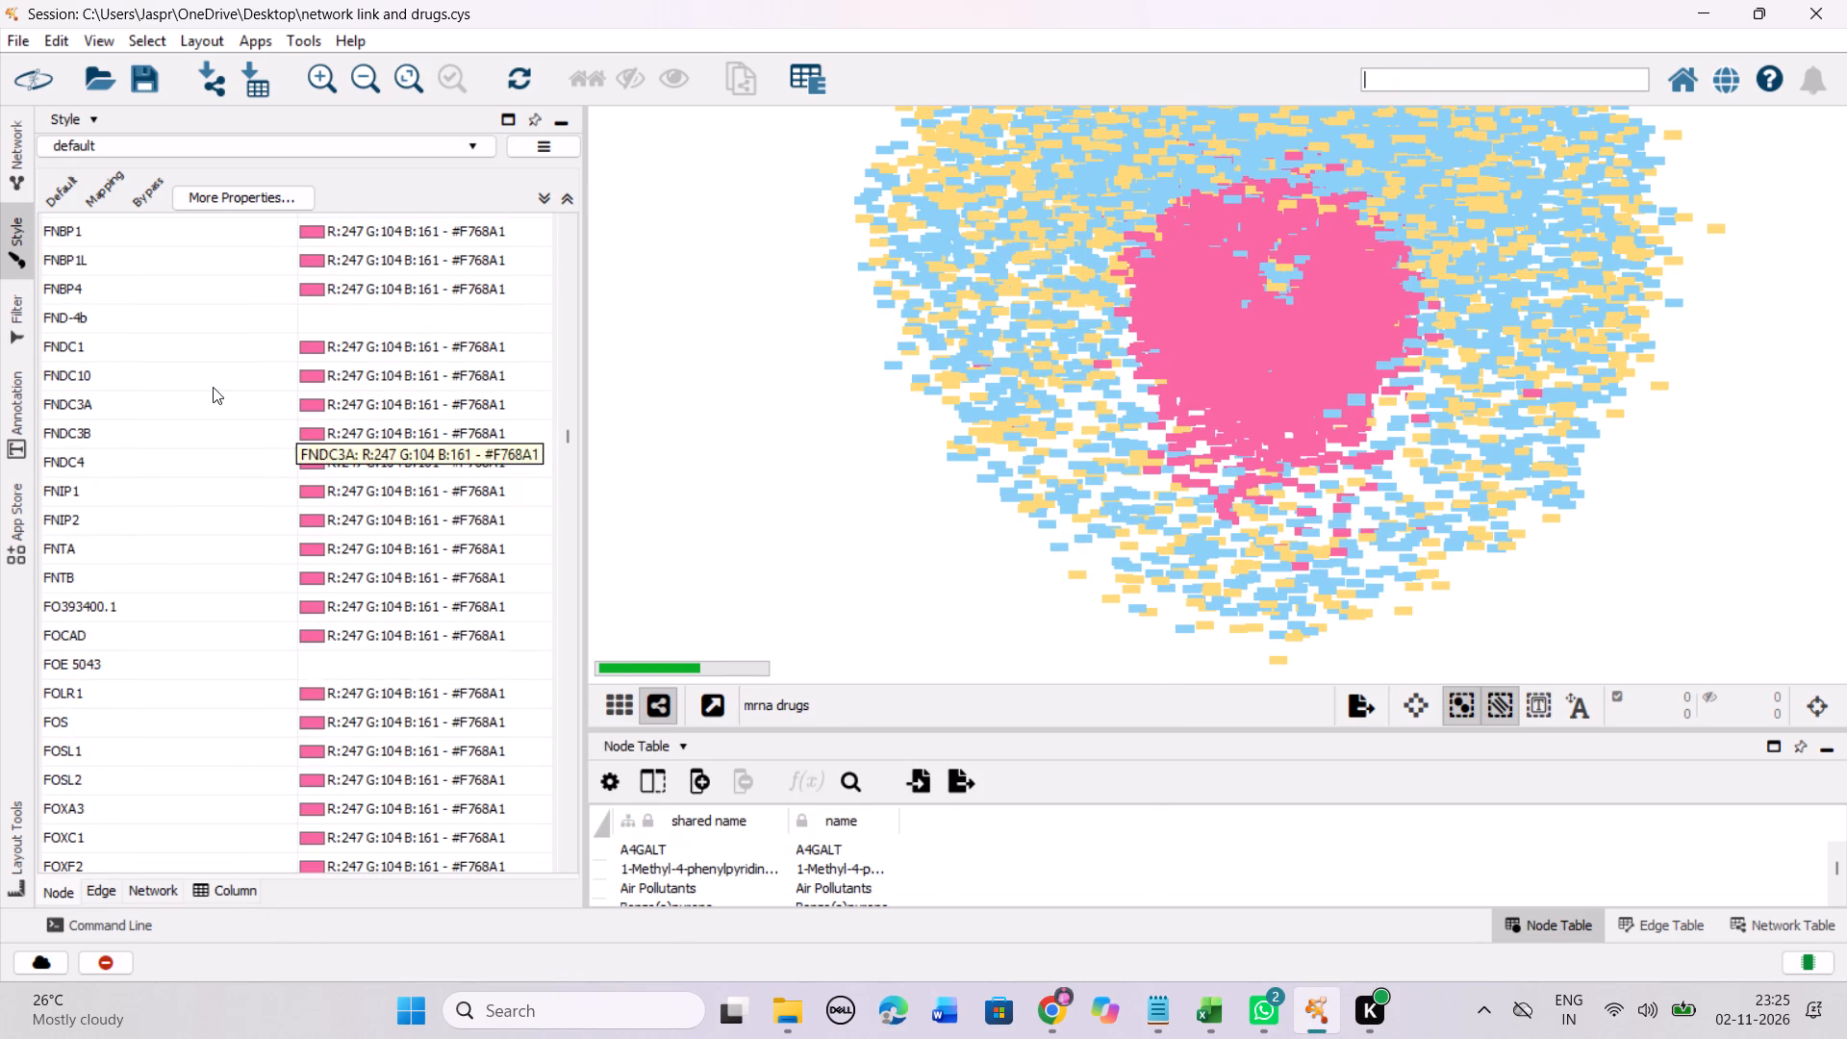
{"action": "left_click", "coordinate": [276, 313]}
{"action": "right_click", "coordinate": [276, 313]}
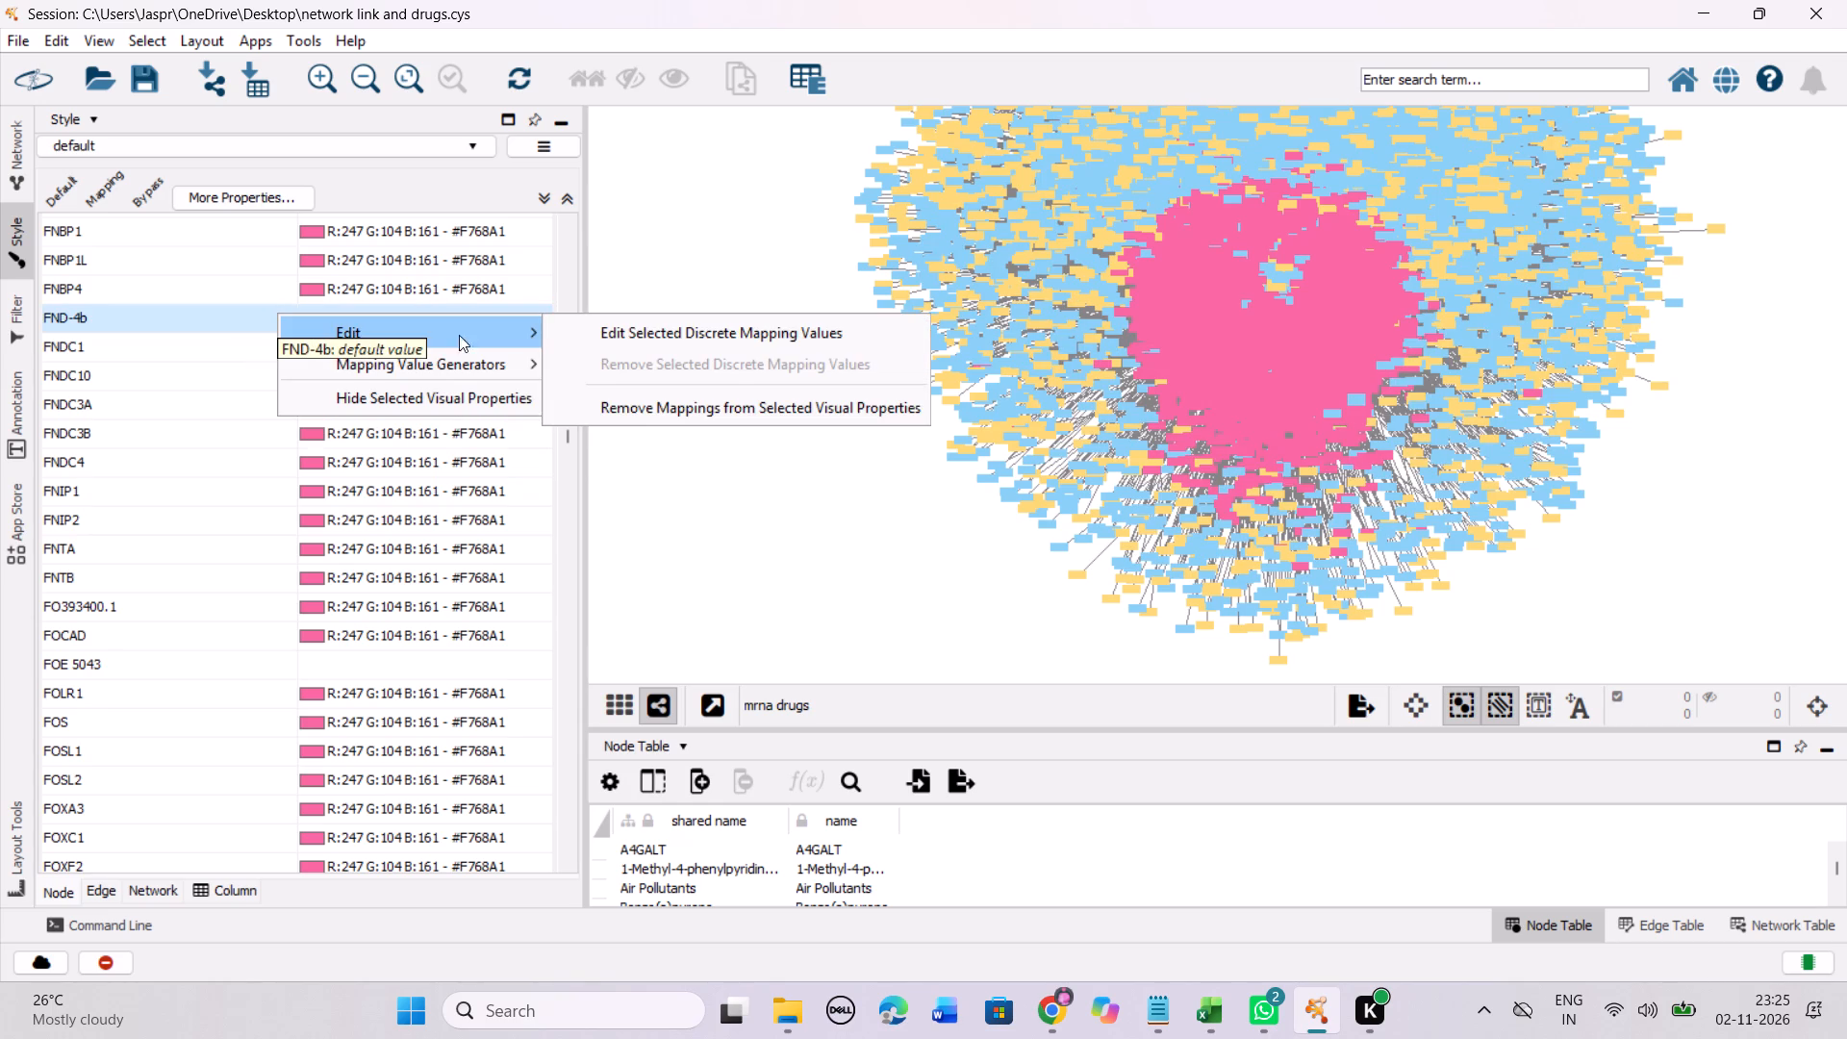
{"action": "left_click", "coordinate": [625, 341]}
{"action": "left_click_drag", "start_coordinate": [517, 537], "coordinate": [550, 234]}
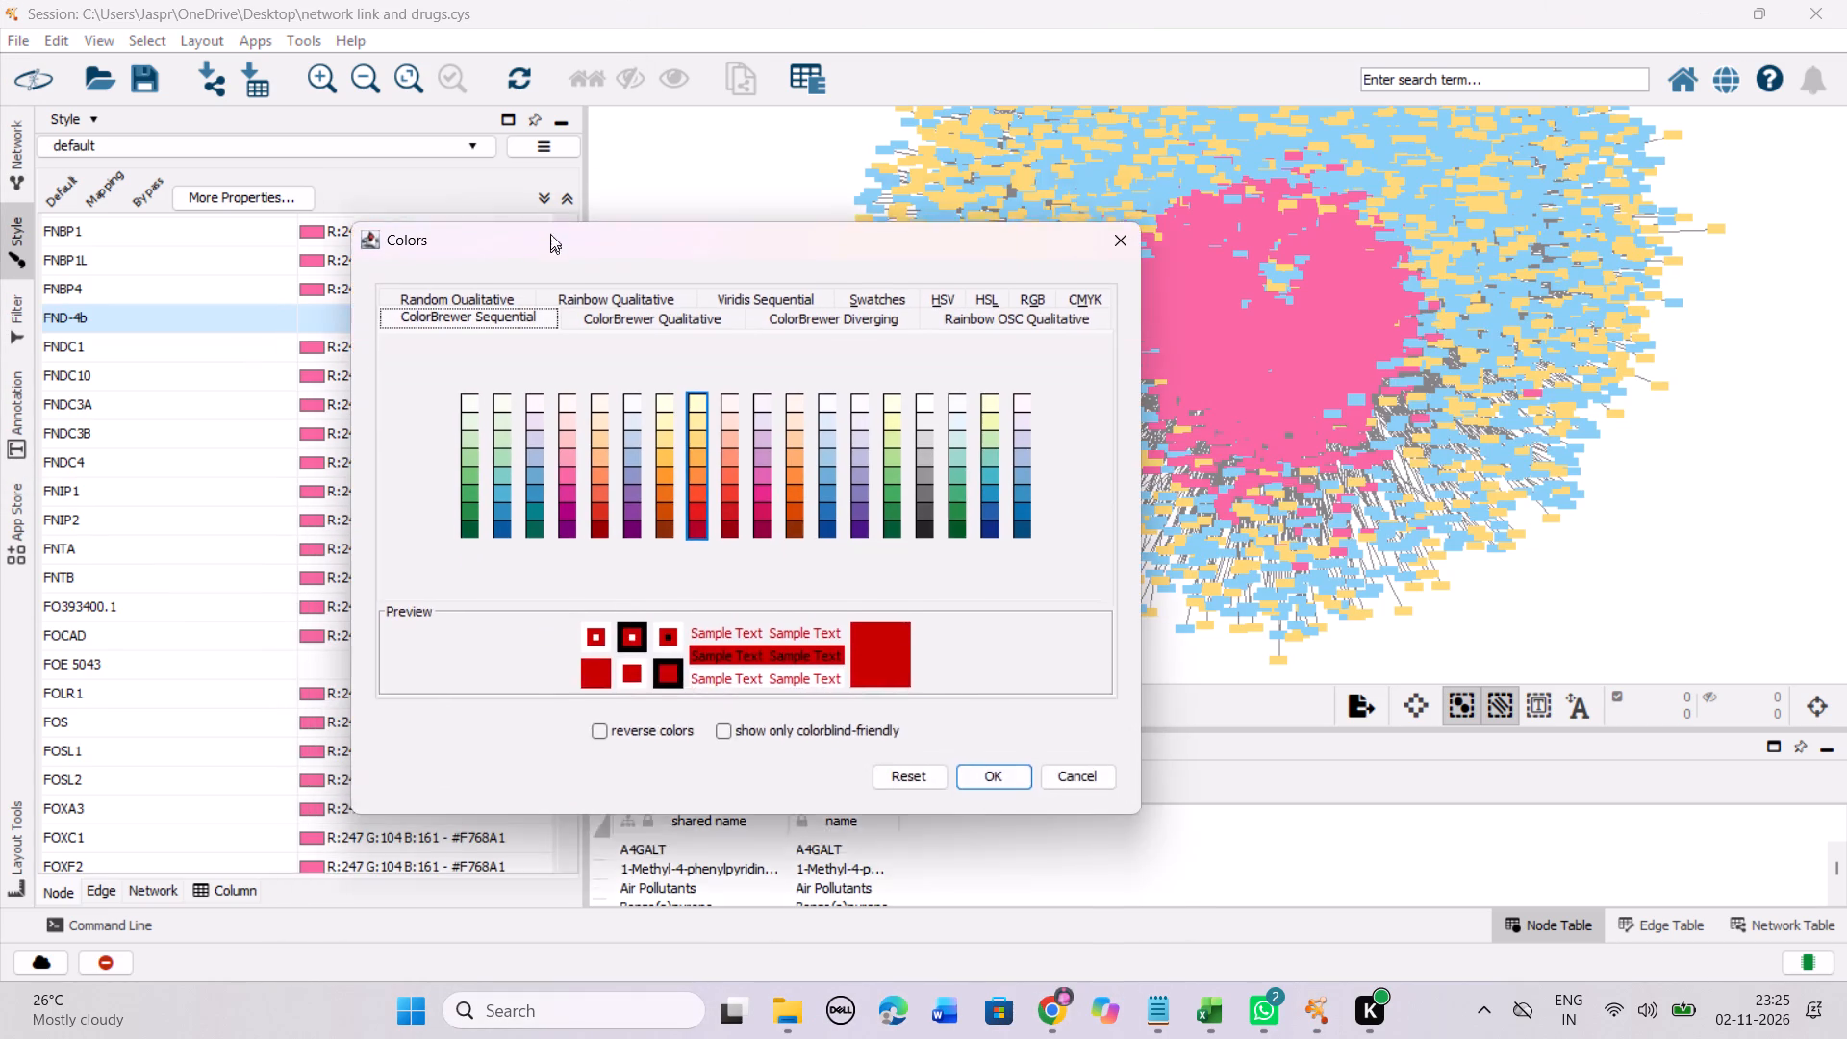
{"action": "left_click_drag", "start_coordinate": [550, 234], "coordinate": [550, 199]}
{"action": "left_click", "coordinate": [698, 395]}
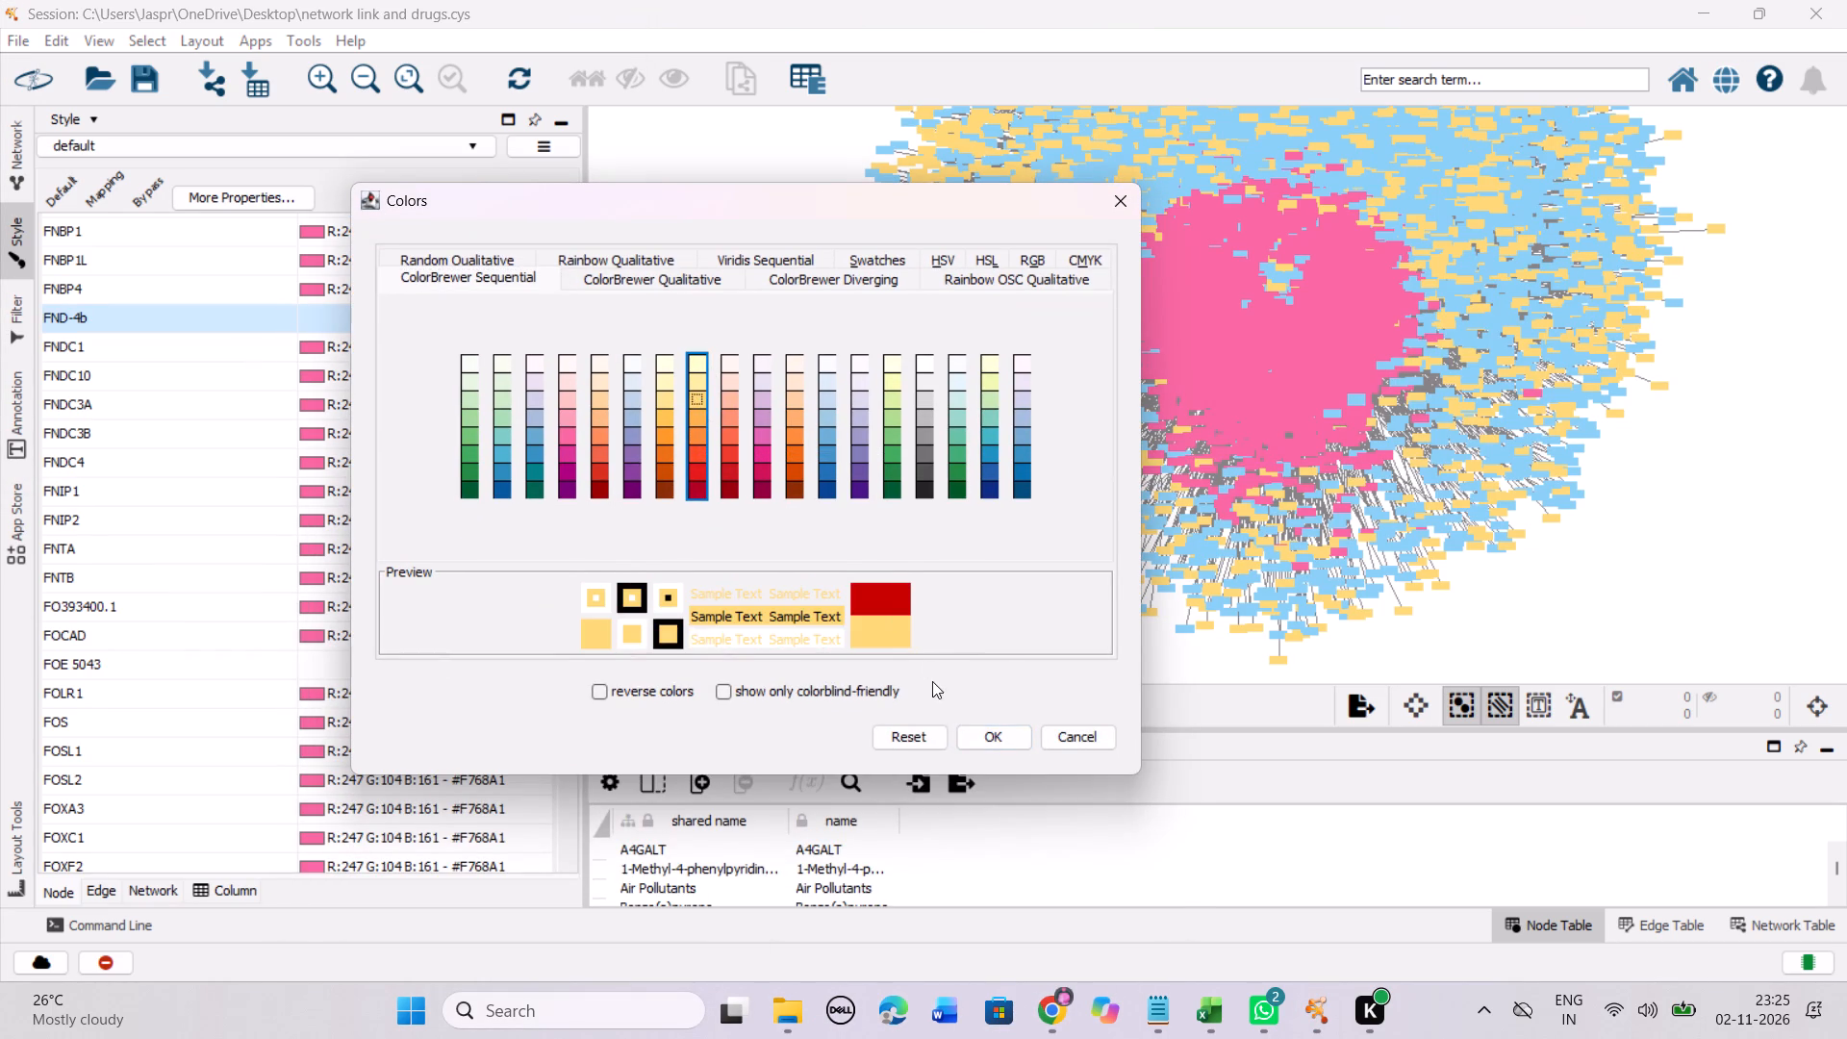
{"action": "left_click", "coordinate": [991, 729]}
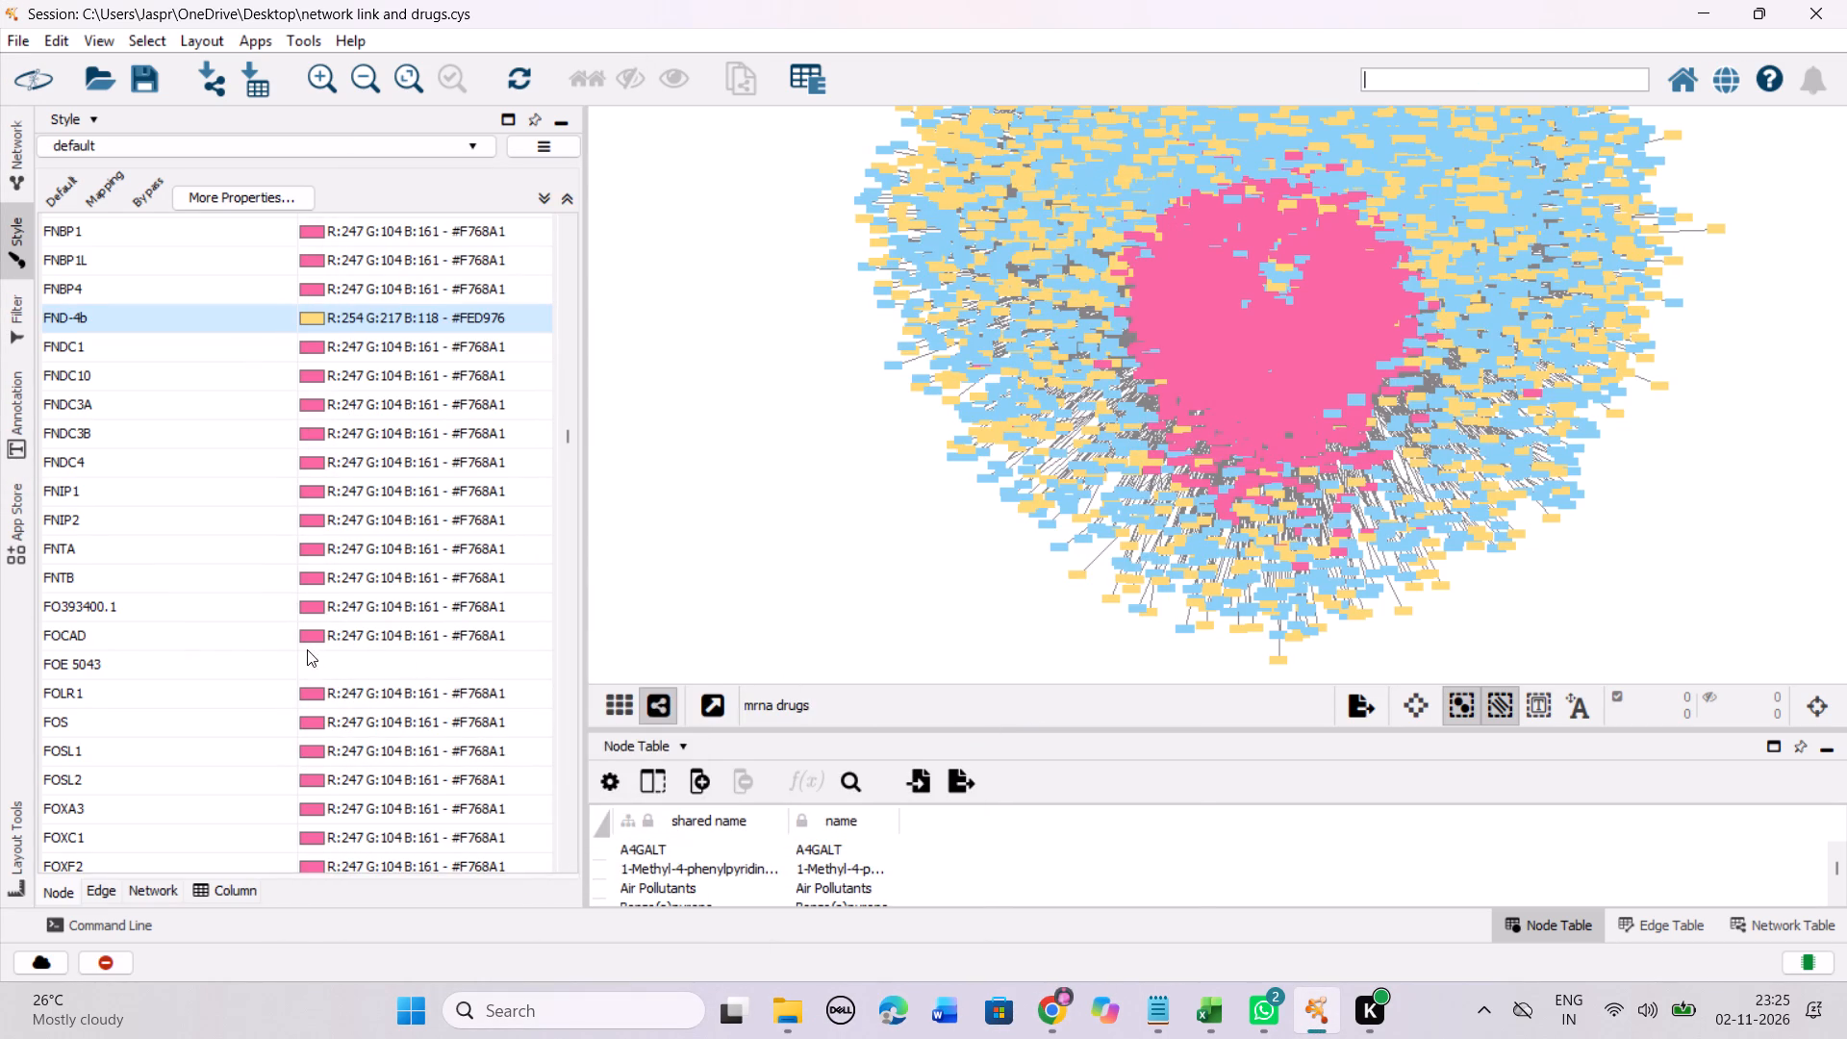
Set the discrete colour mapping of the unmapped entry FOE 5043 to the Yellow-Orange-Red shade #FED976.
{"action": "left_click", "coordinate": [246, 660]}
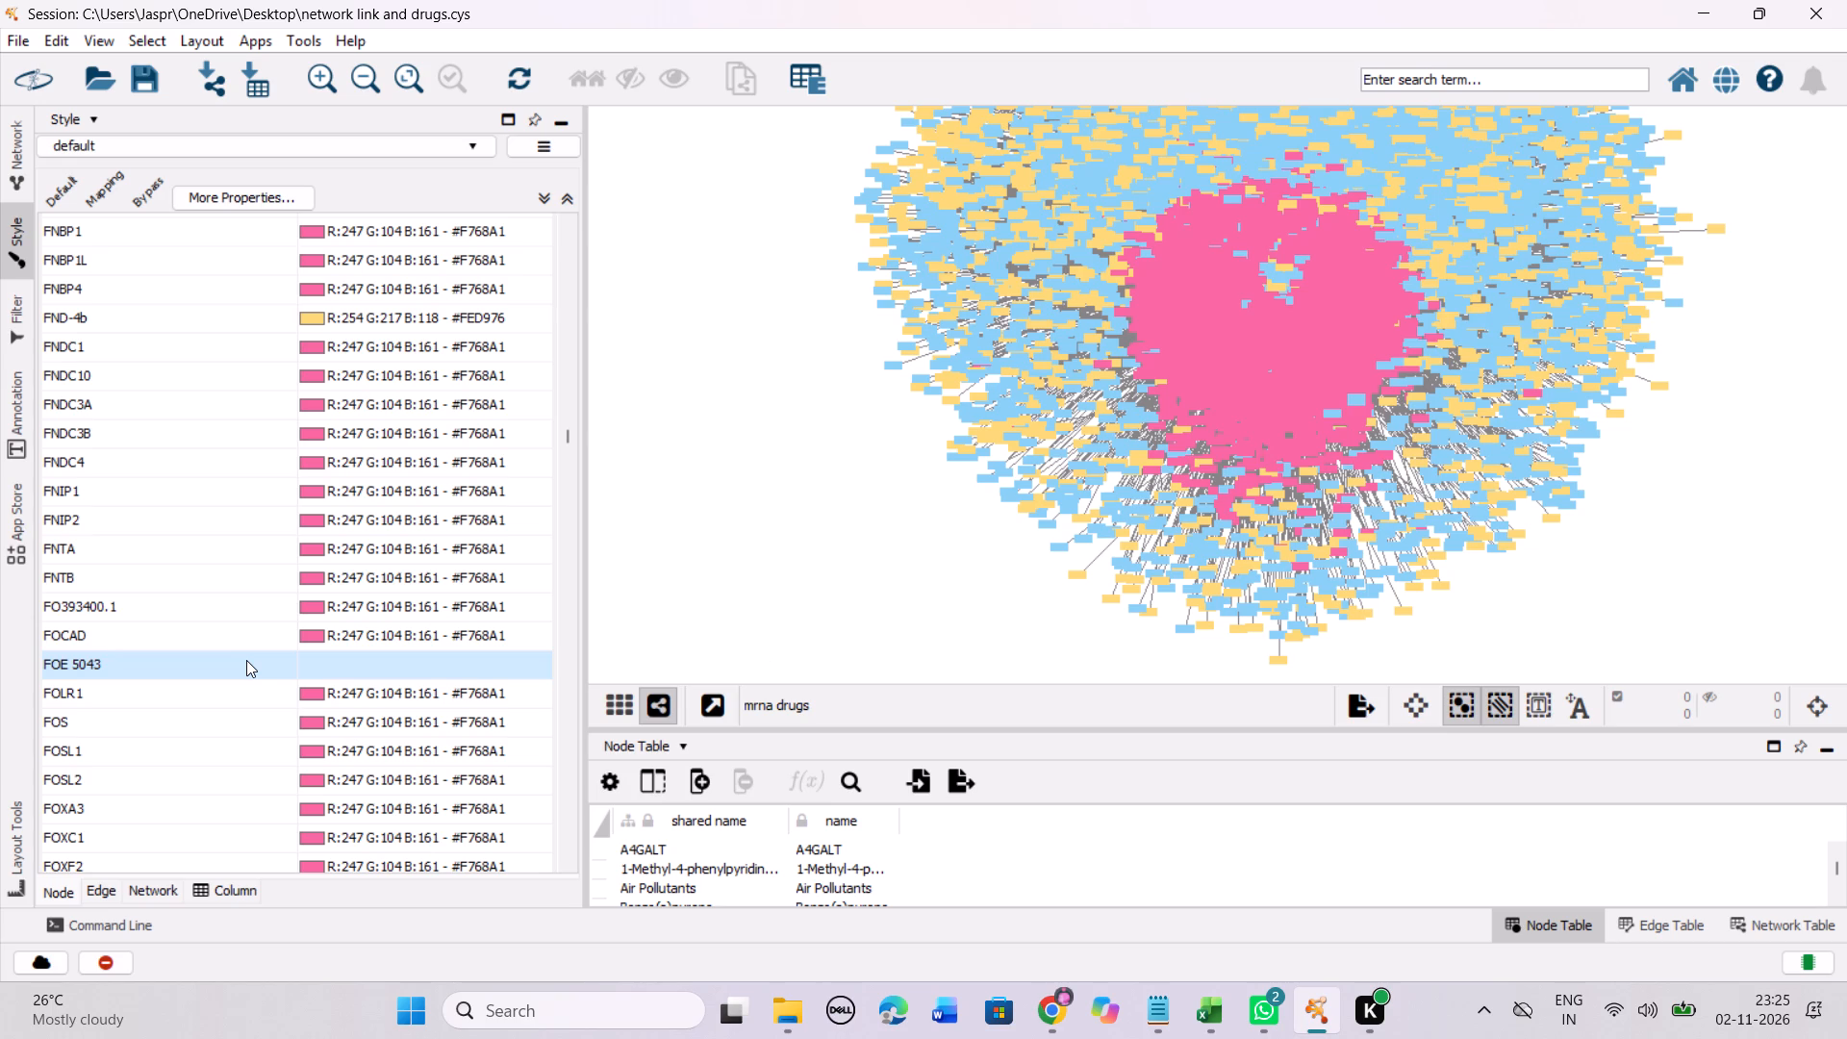
{"action": "right_click", "coordinate": [246, 660]}
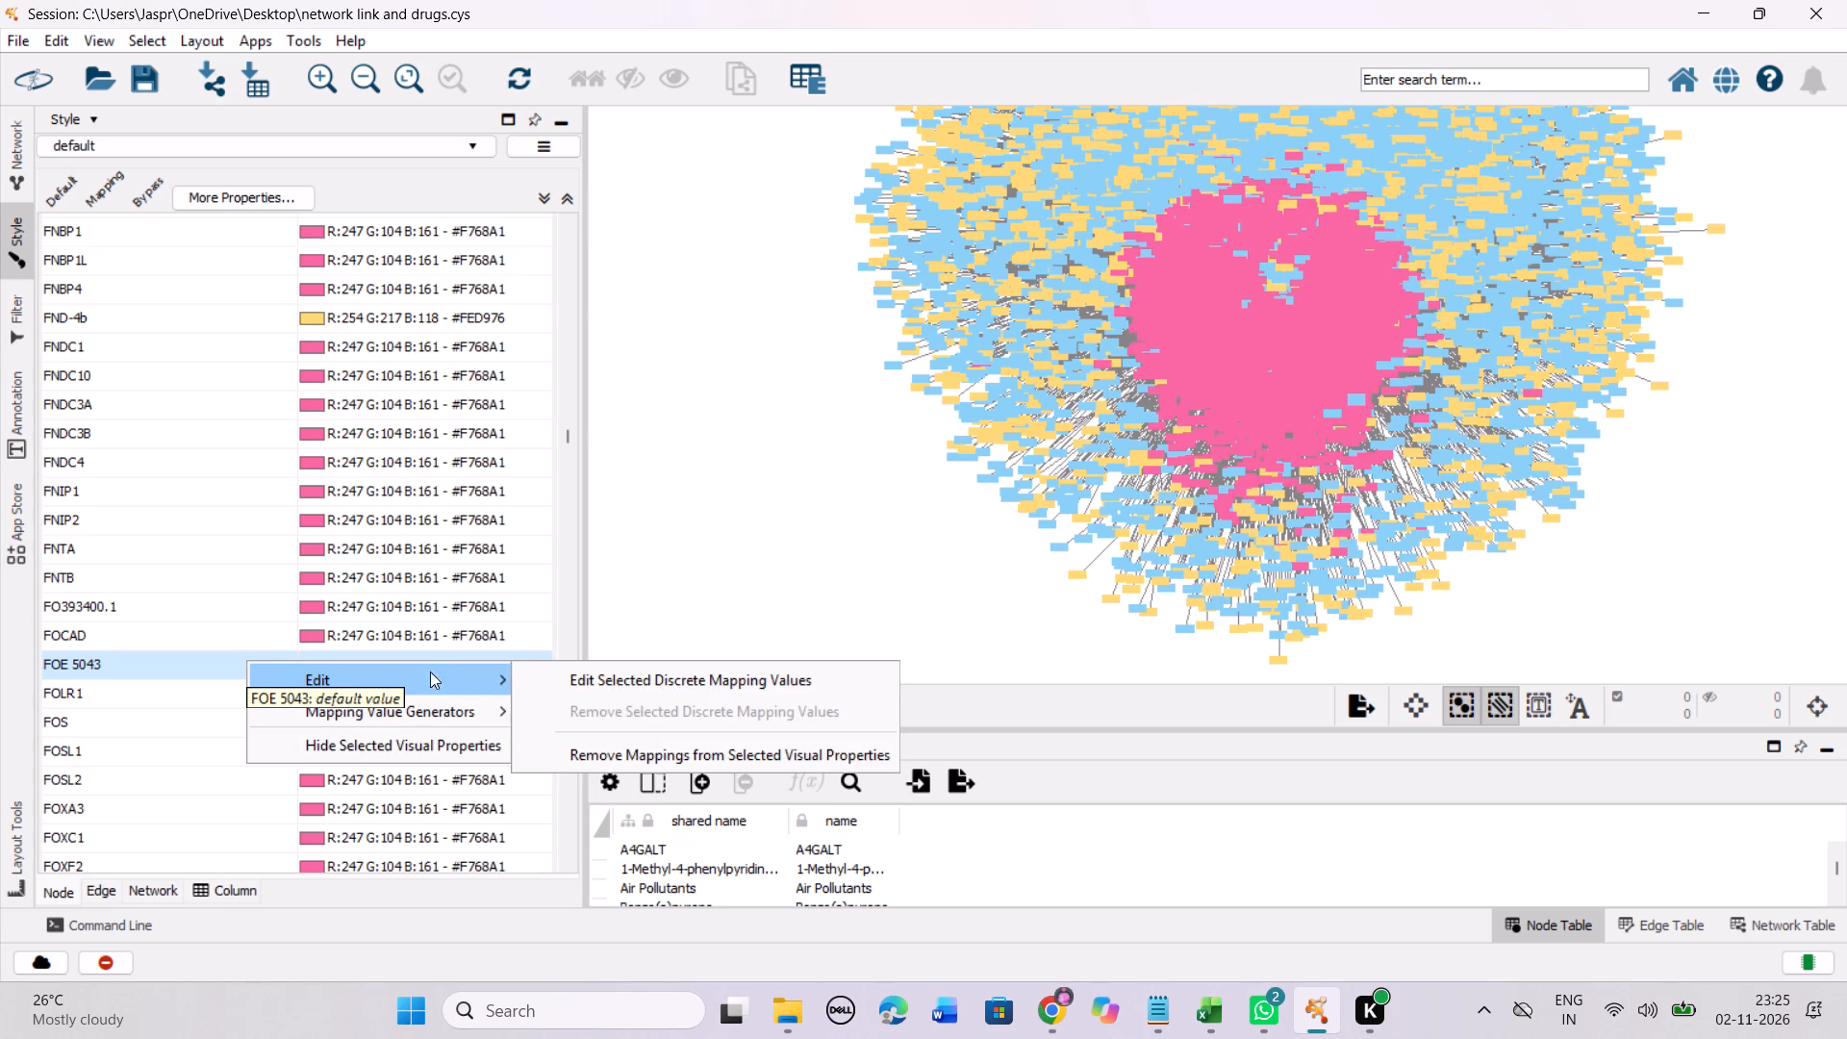
{"action": "left_click", "coordinate": [598, 675]}
{"action": "left_click_drag", "start_coordinate": [493, 535], "coordinate": [520, 454]}
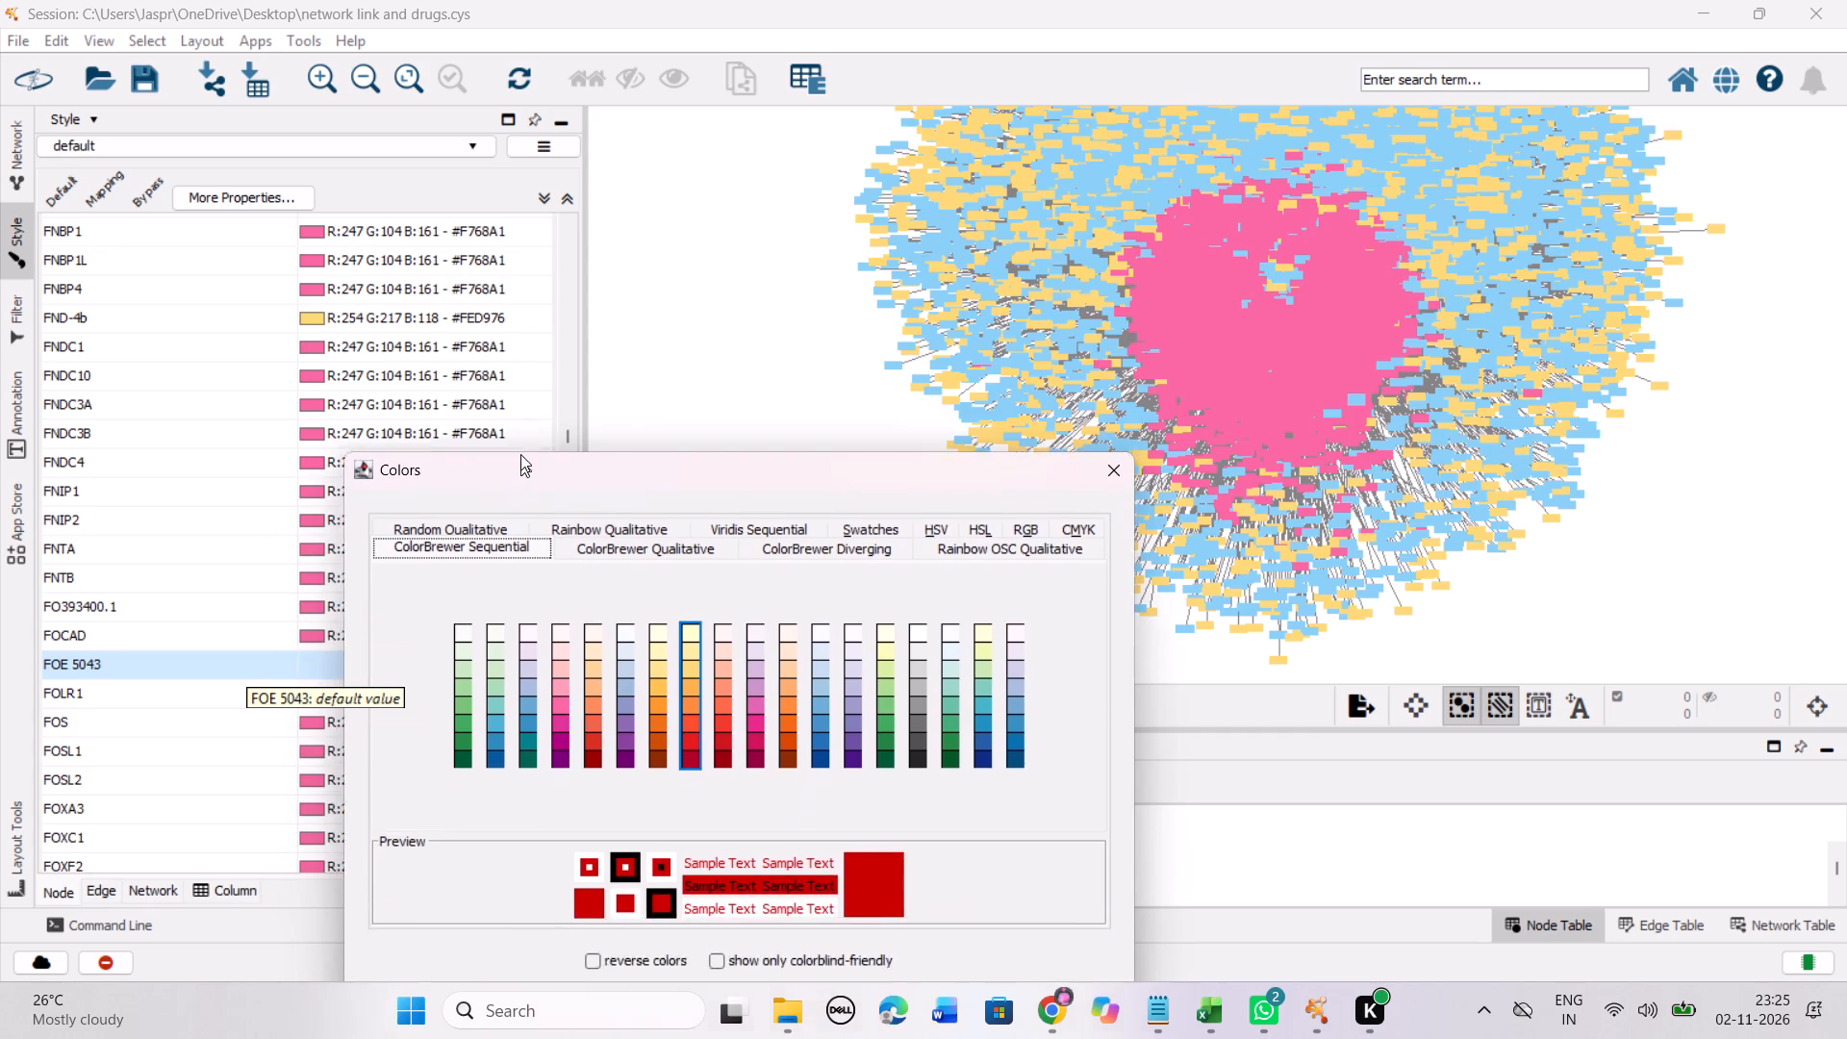
{"action": "left_click_drag", "start_coordinate": [520, 454], "coordinate": [519, 241]}
{"action": "left_click", "coordinate": [692, 445]}
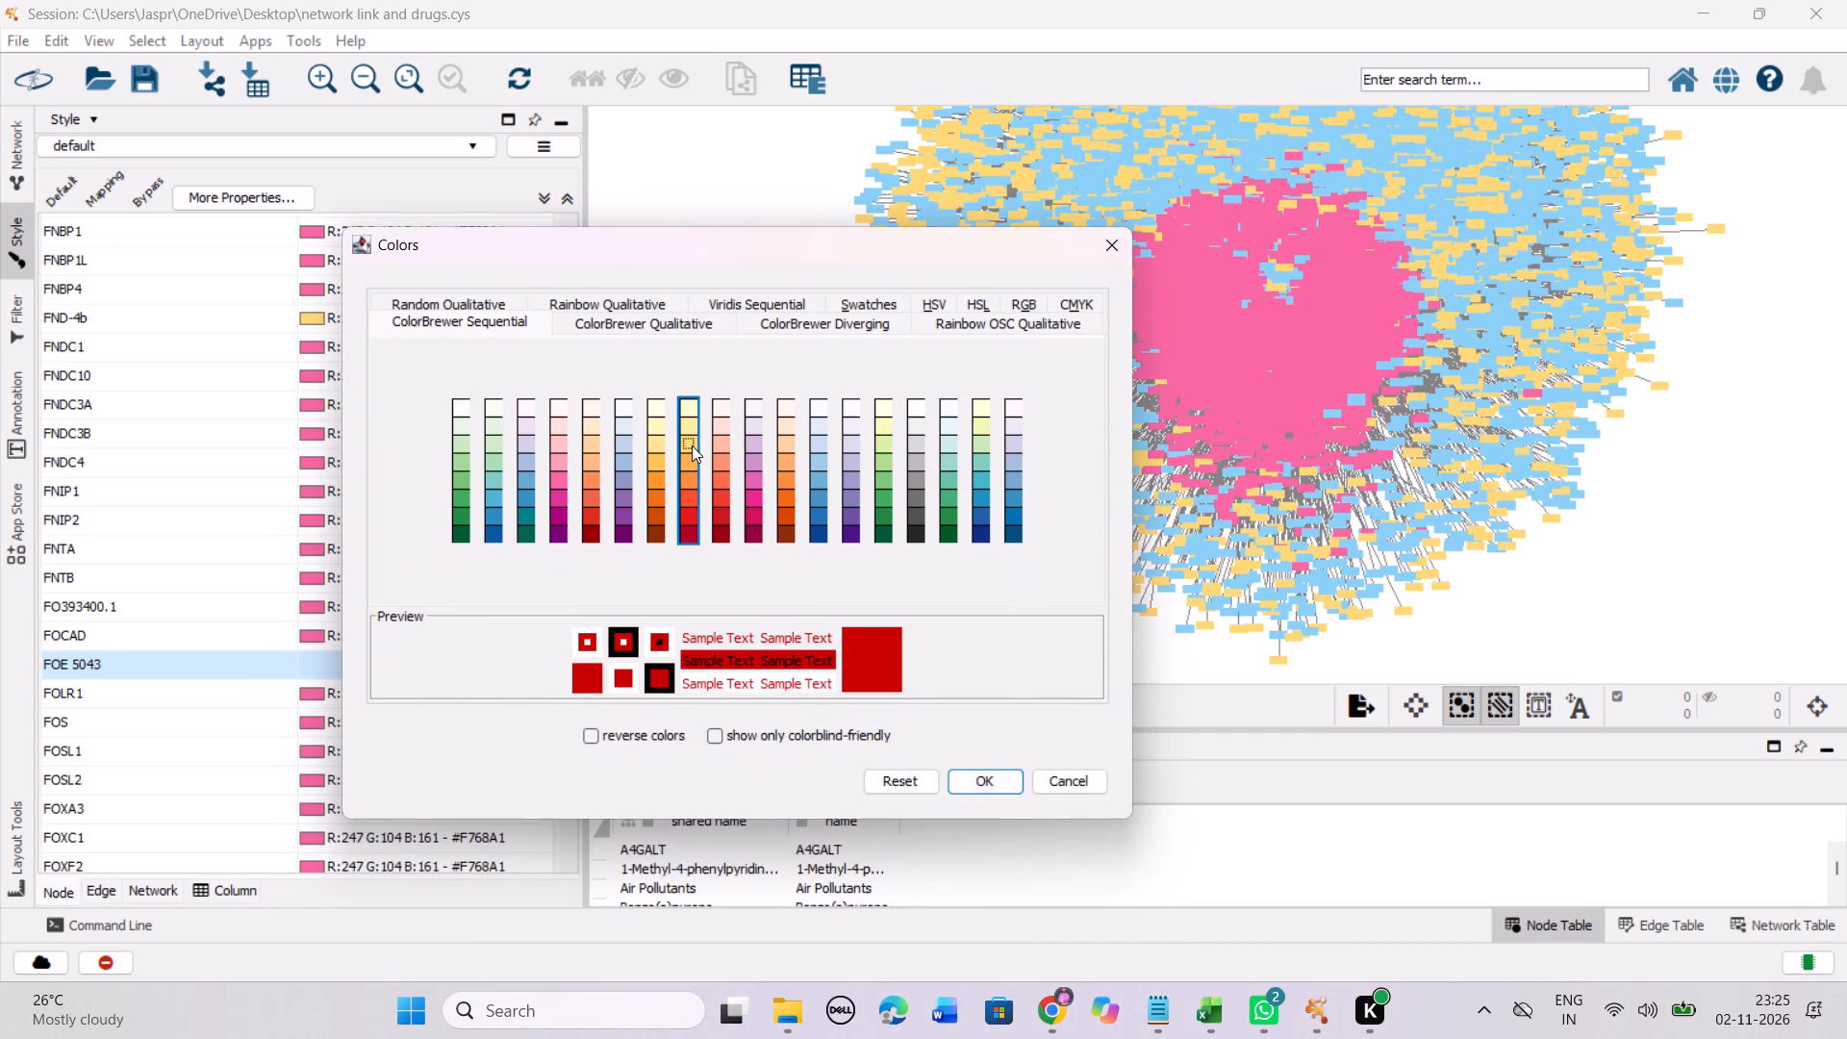
{"action": "left_click", "coordinate": [1002, 774]}
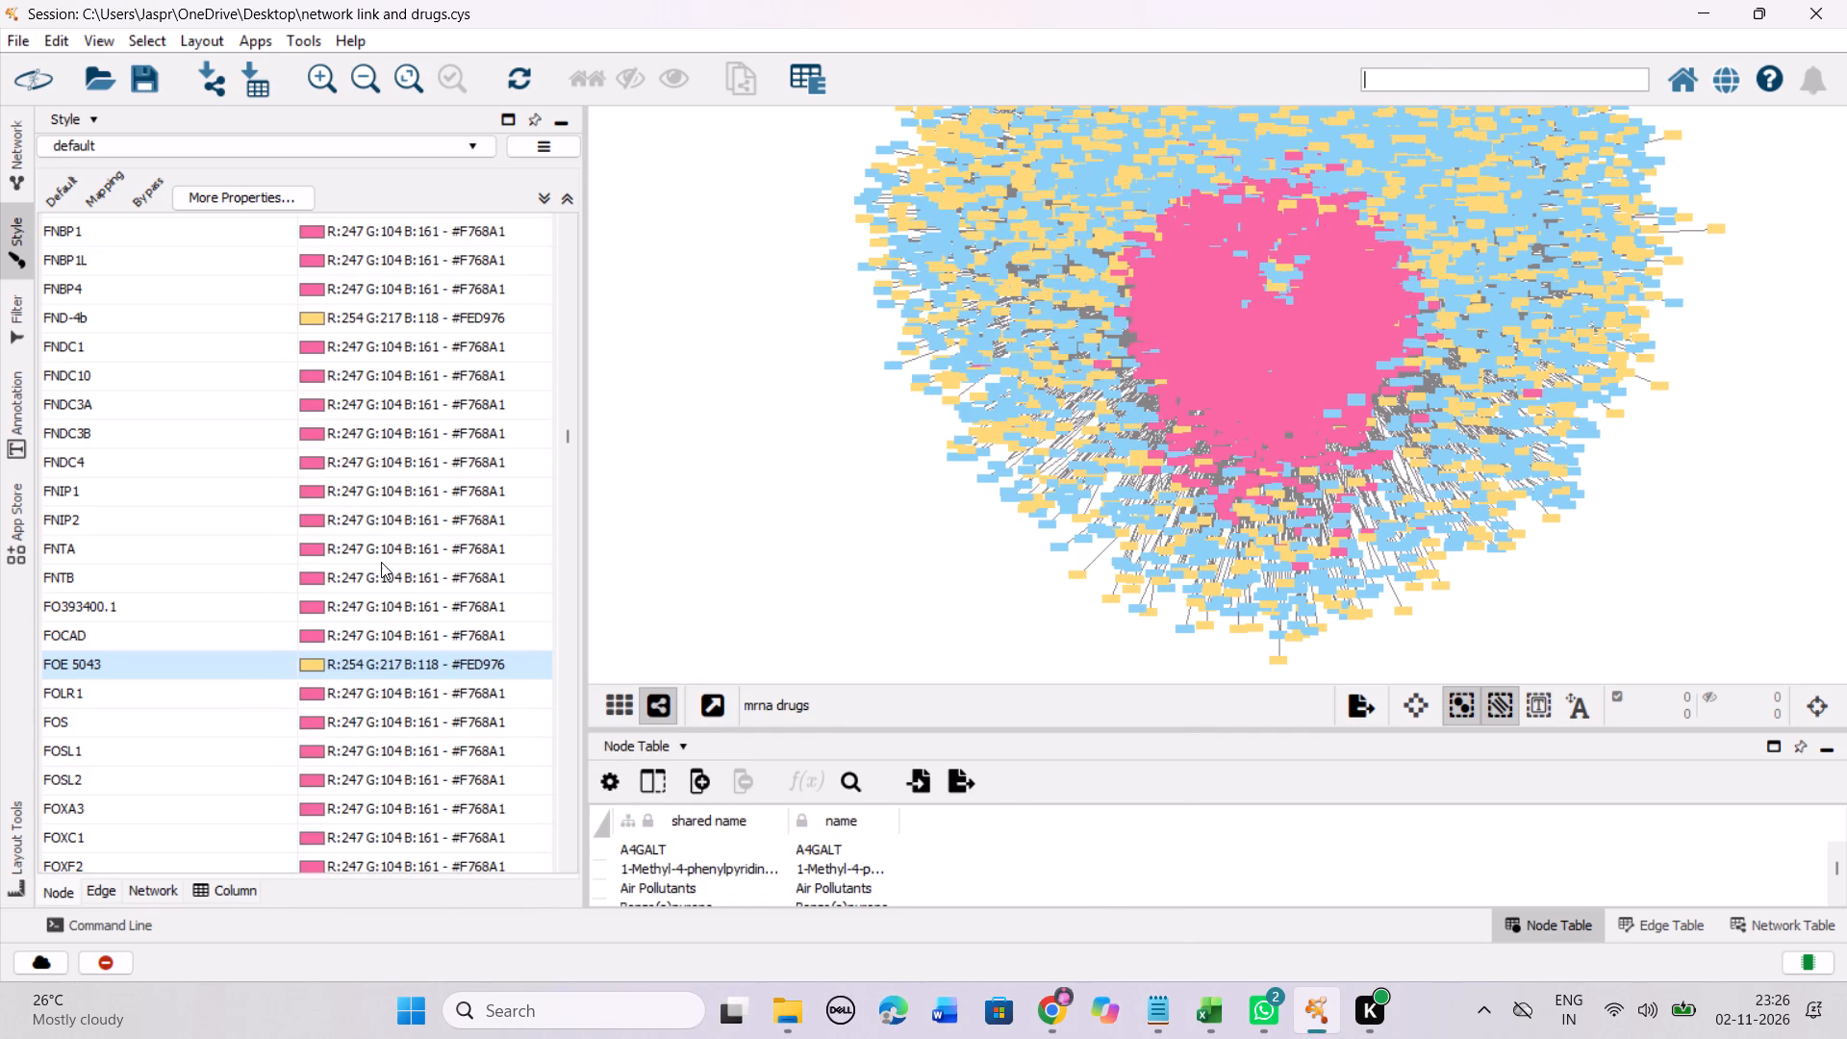
Set the discrete colour mapping of the five unmapped entries from FPS-ZM1 through FR900359 to the Yellow-Orange-Red shade #FED976.
{"action": "scroll", "coordinate": [381, 562], "scroll_direction": "down", "scroll_amount": 1}
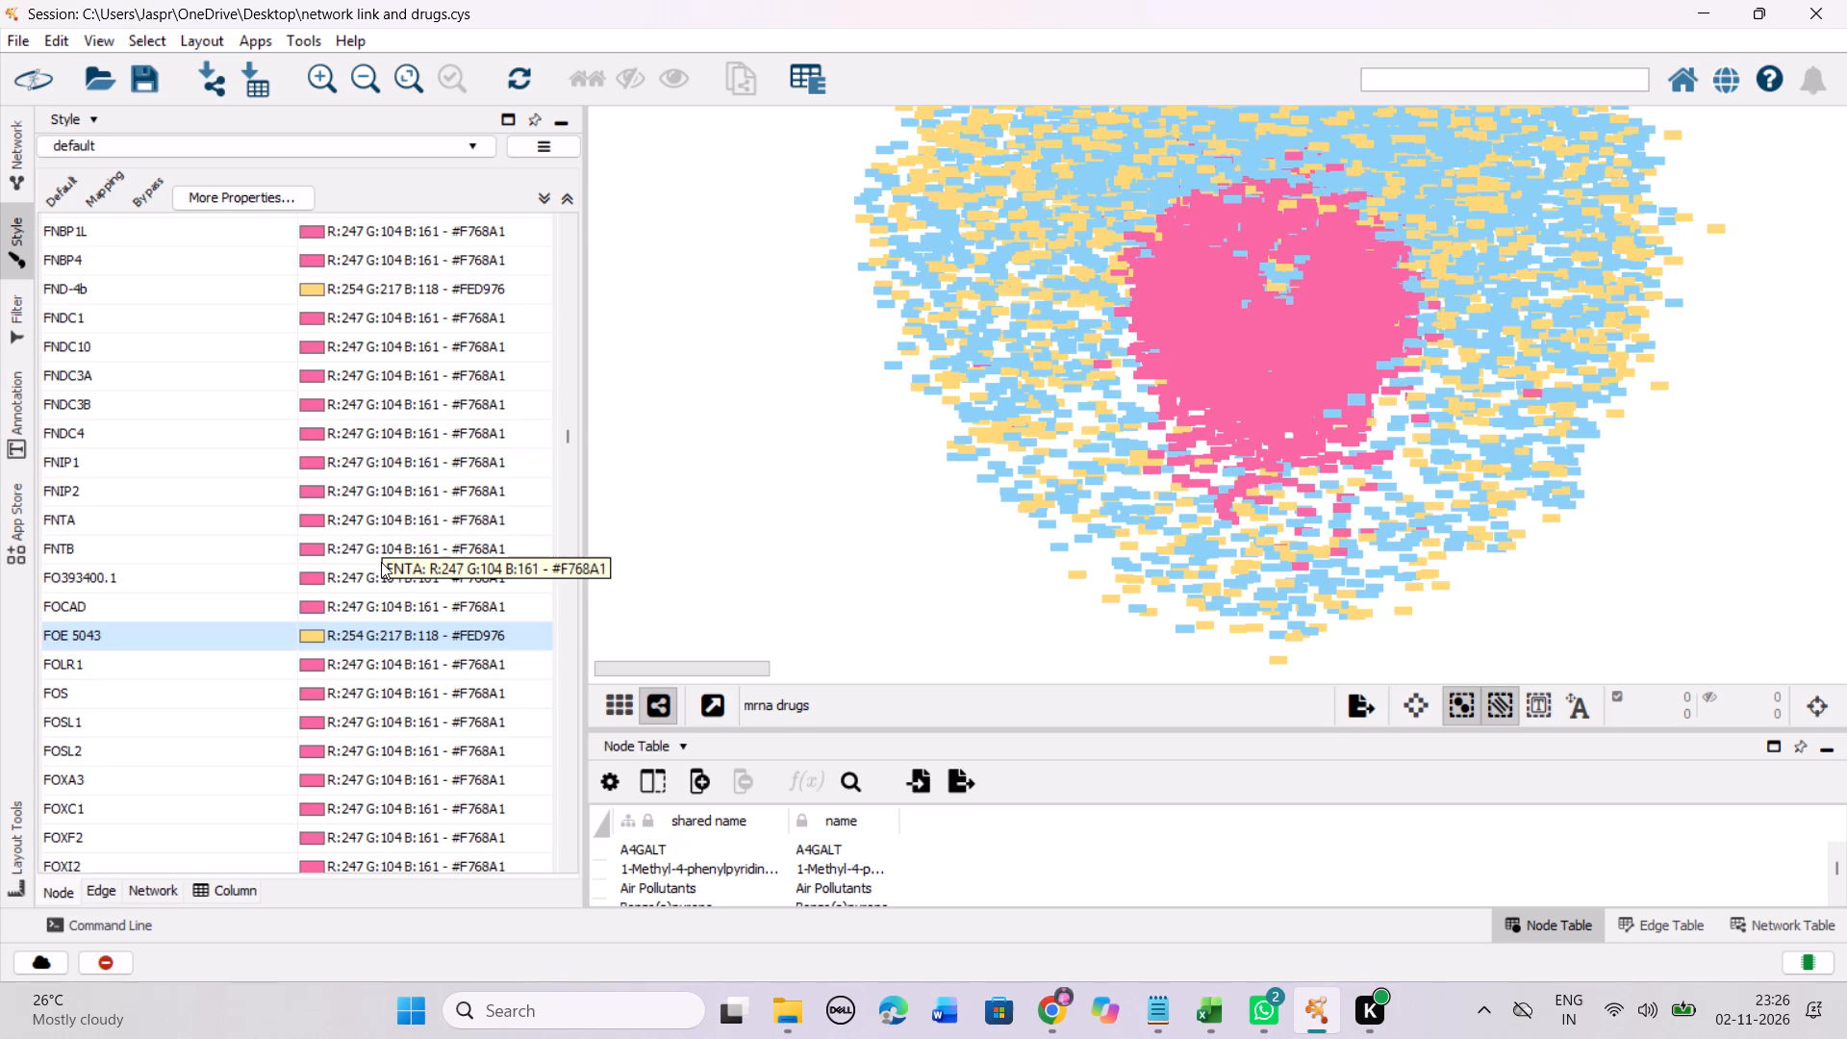
{"action": "scroll", "coordinate": [381, 562], "scroll_direction": "down", "scroll_amount": 17}
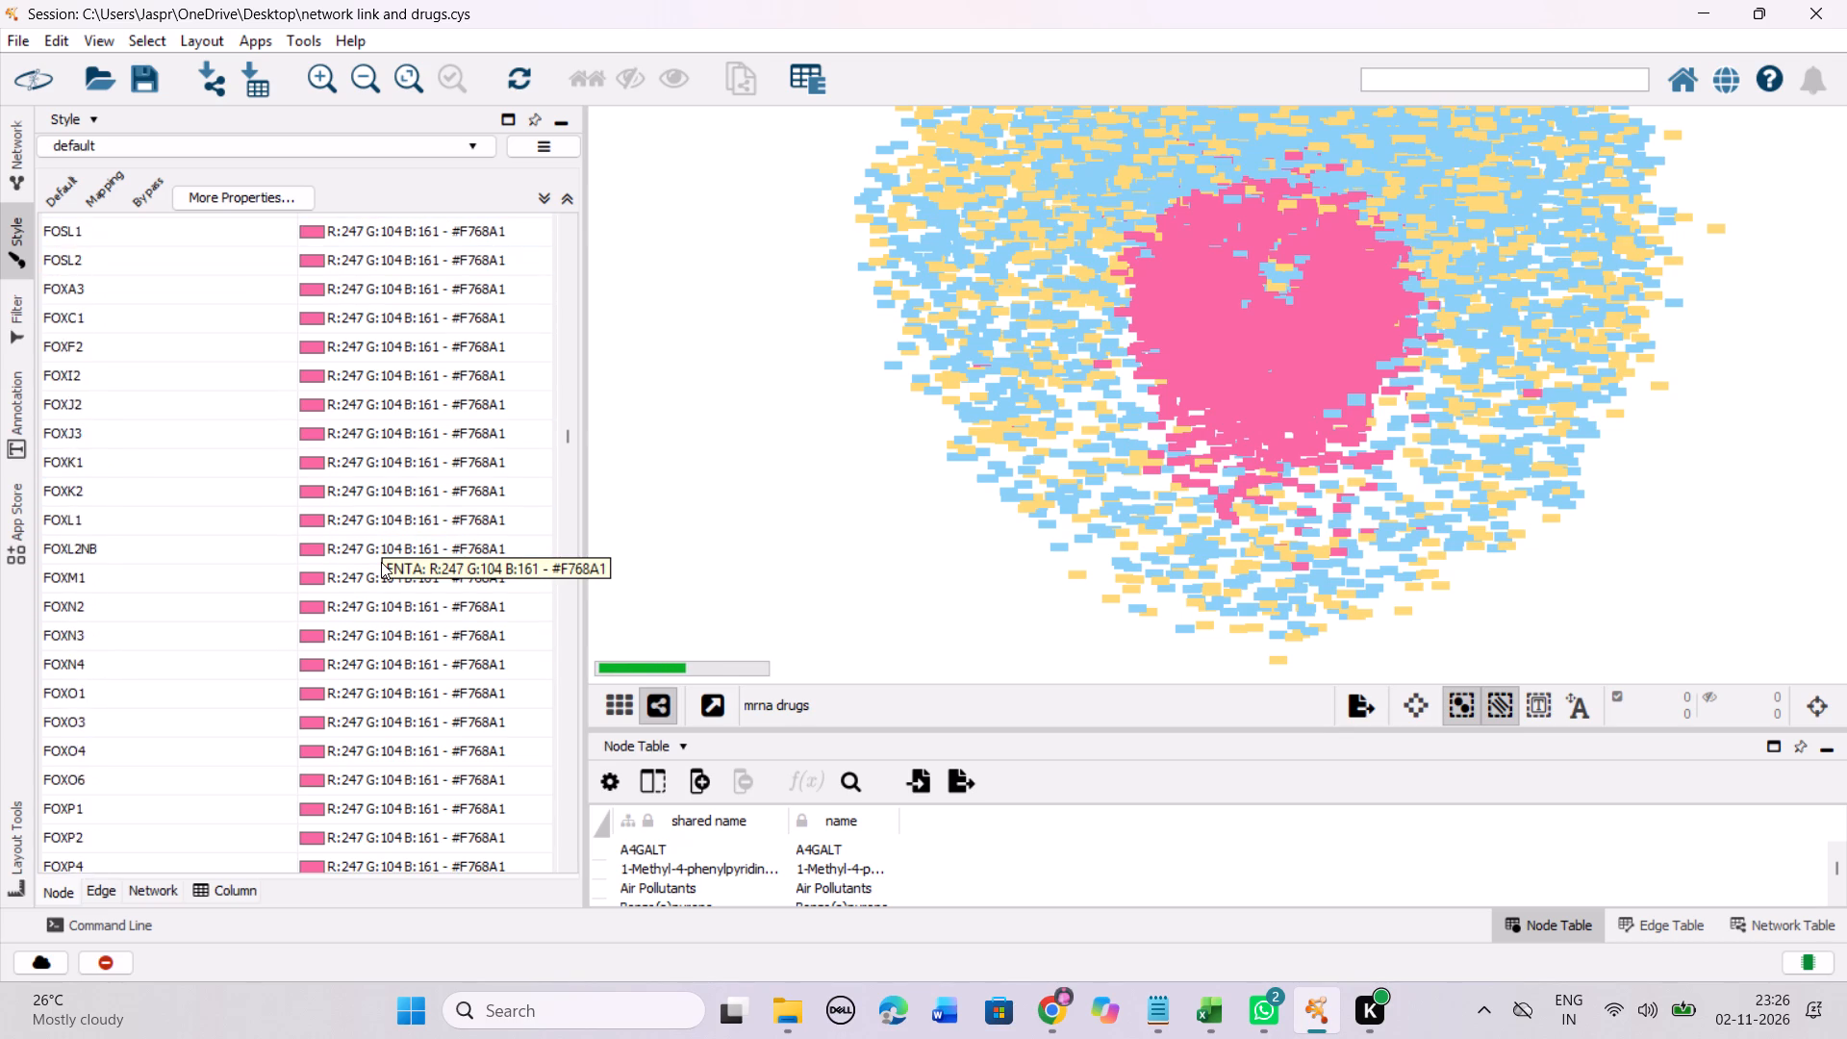
{"action": "scroll", "coordinate": [381, 562], "scroll_direction": "down", "scroll_amount": 20}
{"action": "scroll", "coordinate": [381, 562], "scroll_direction": "down", "scroll_amount": 5}
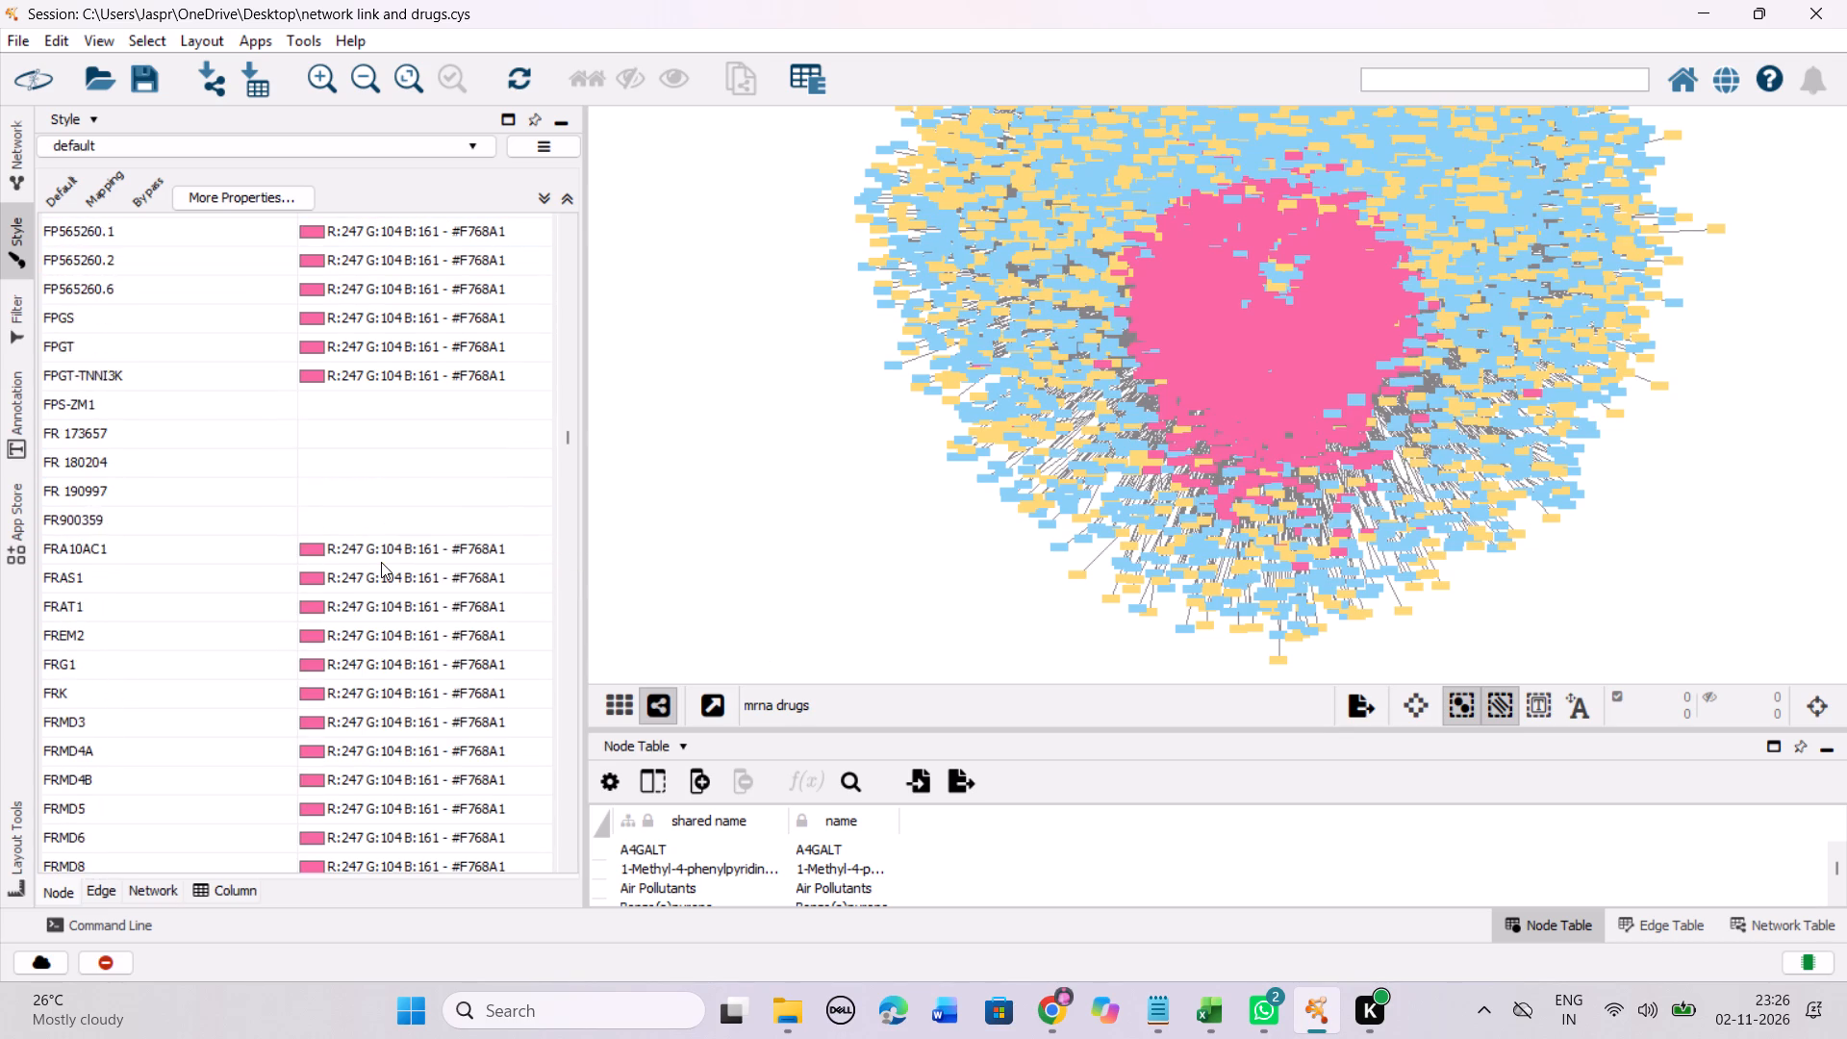
{"action": "scroll", "coordinate": [381, 562], "scroll_direction": "down", "scroll_amount": 3}
{"action": "left_click_drag", "start_coordinate": [270, 321], "coordinate": [269, 371]}
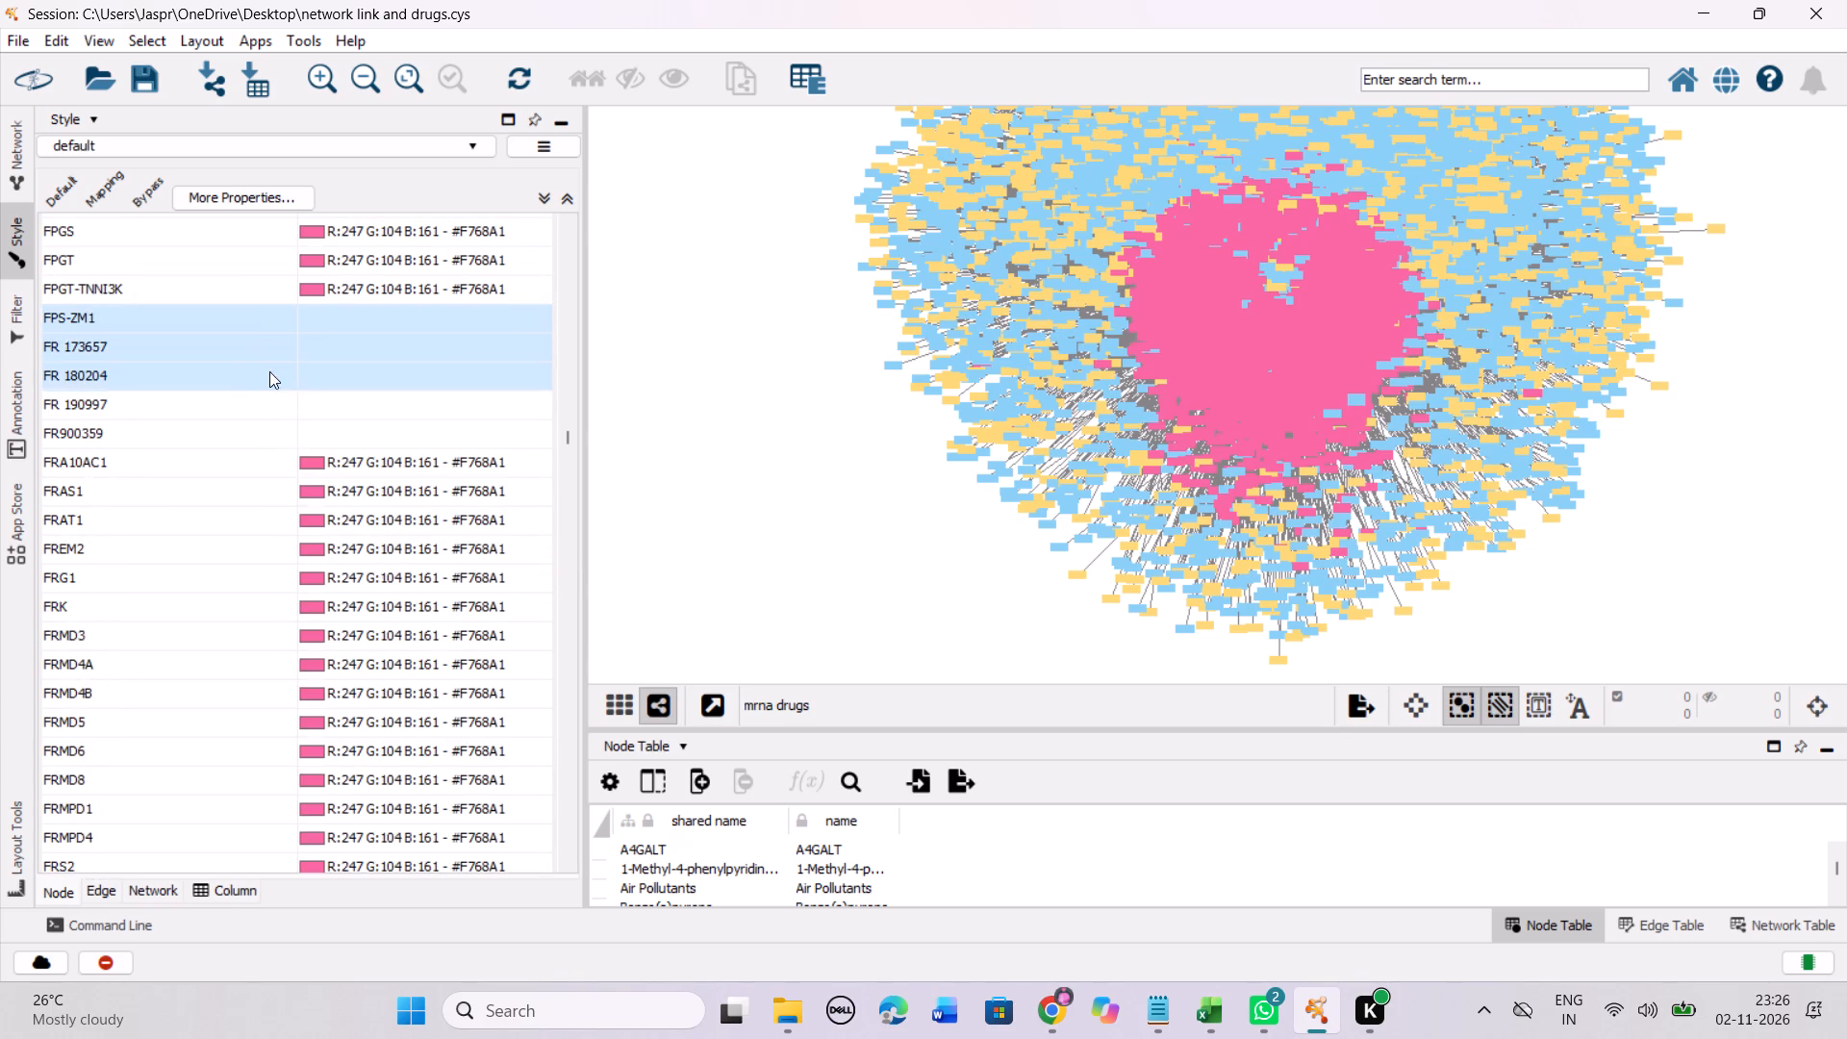
{"action": "left_click_drag", "start_coordinate": [269, 371], "coordinate": [269, 426]}
{"action": "right_click", "coordinate": [259, 375]}
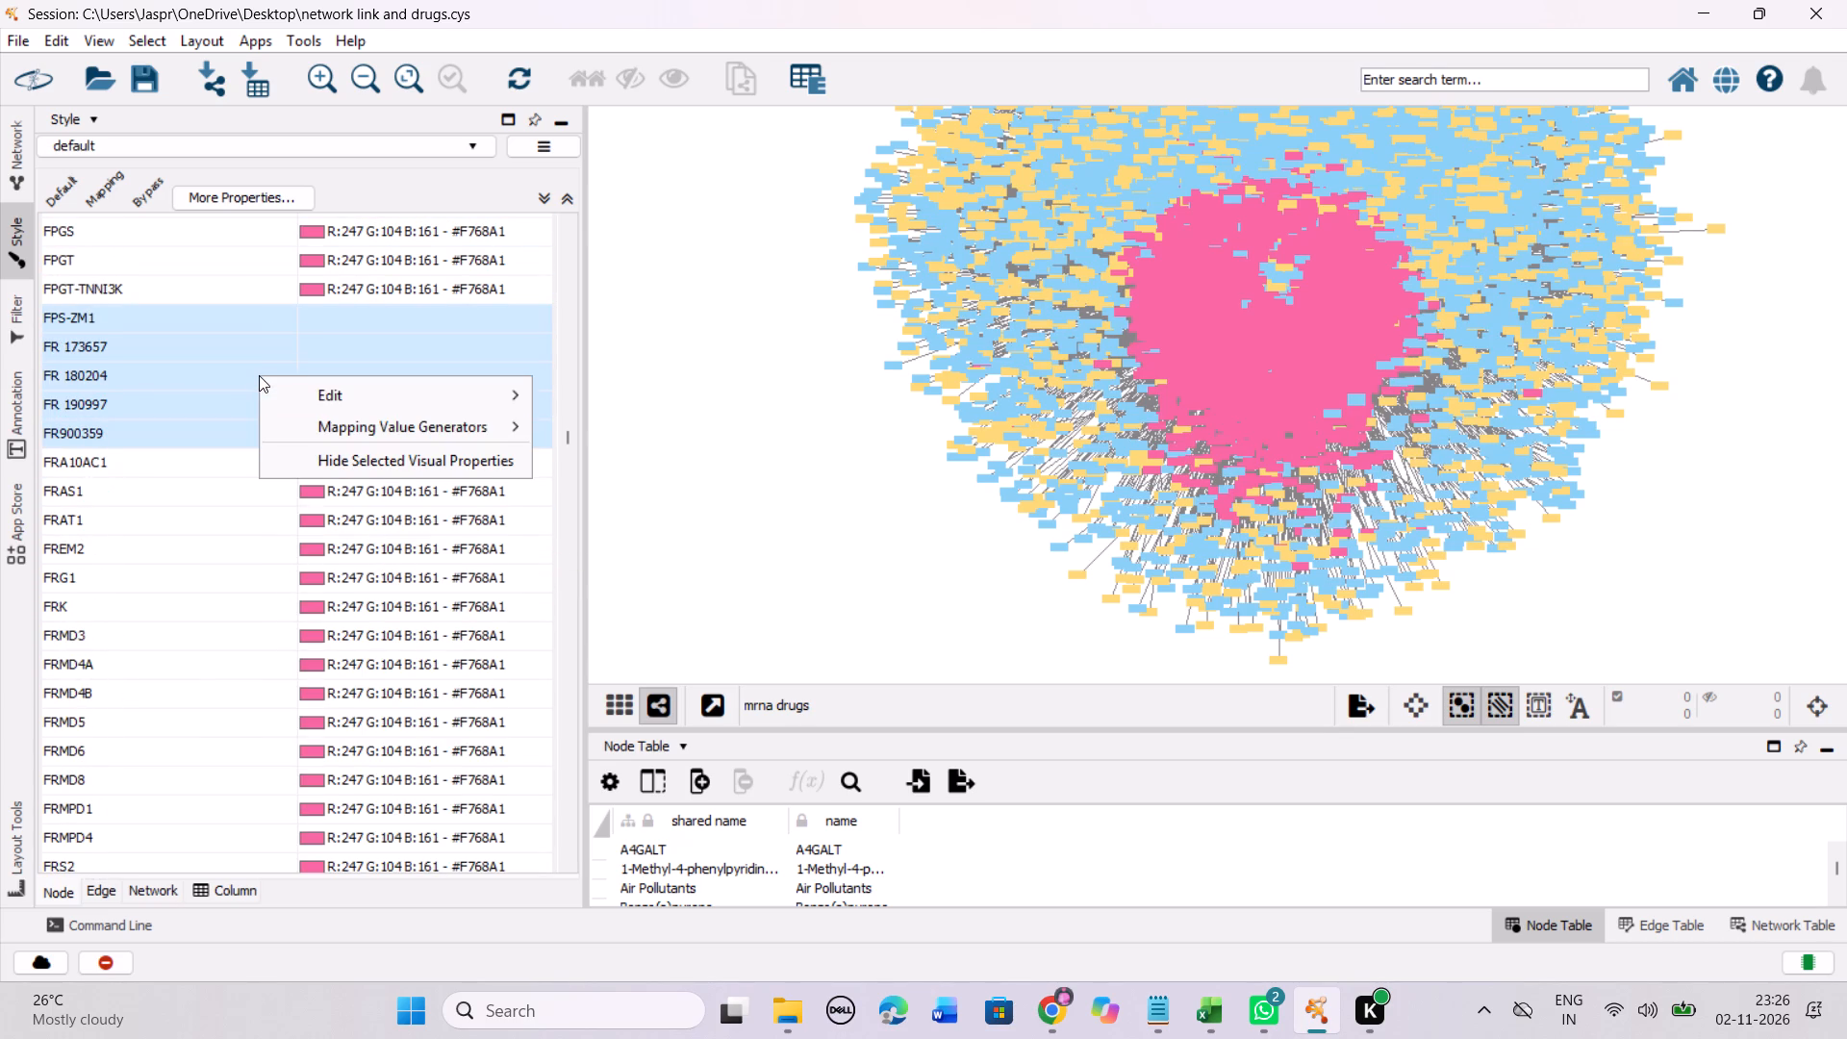
{"action": "left_click", "coordinate": [651, 398]}
{"action": "left_click_drag", "start_coordinate": [566, 544], "coordinate": [566, 516]}
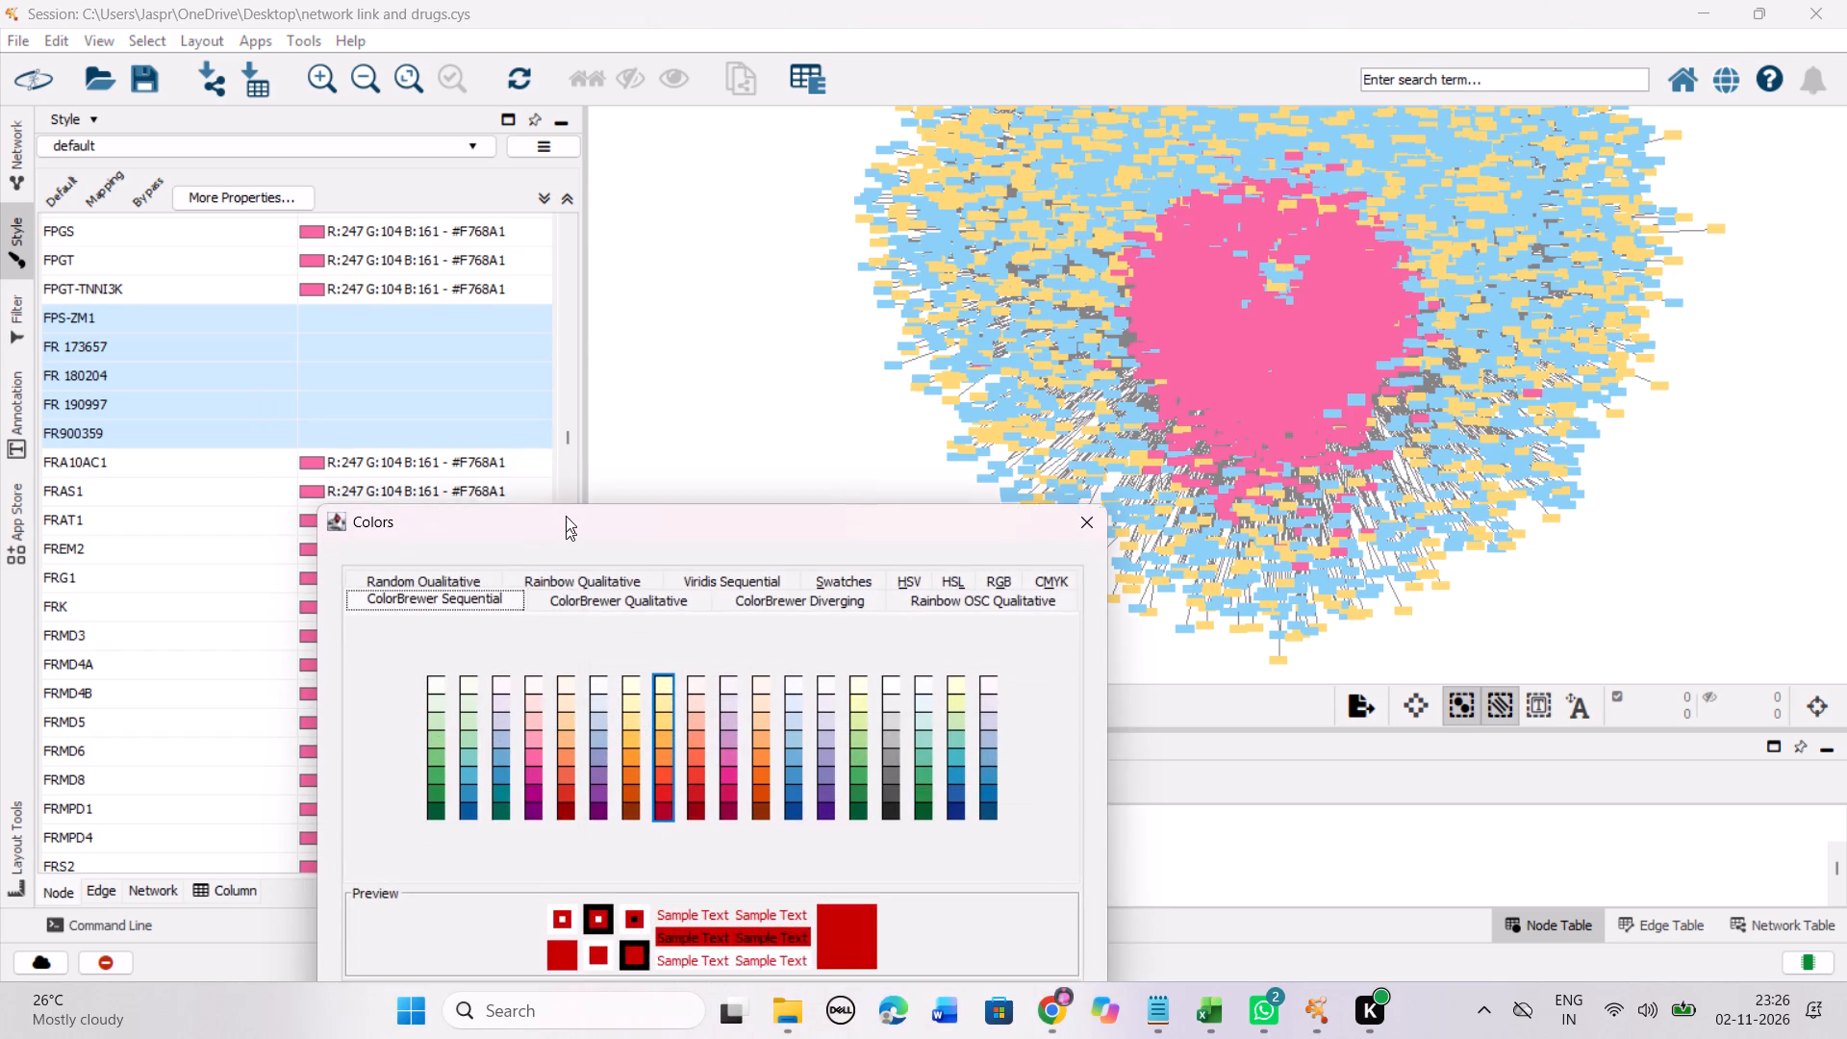
{"action": "left_click_drag", "start_coordinate": [566, 516], "coordinate": [565, 319]}
{"action": "left_click", "coordinate": [668, 513]}
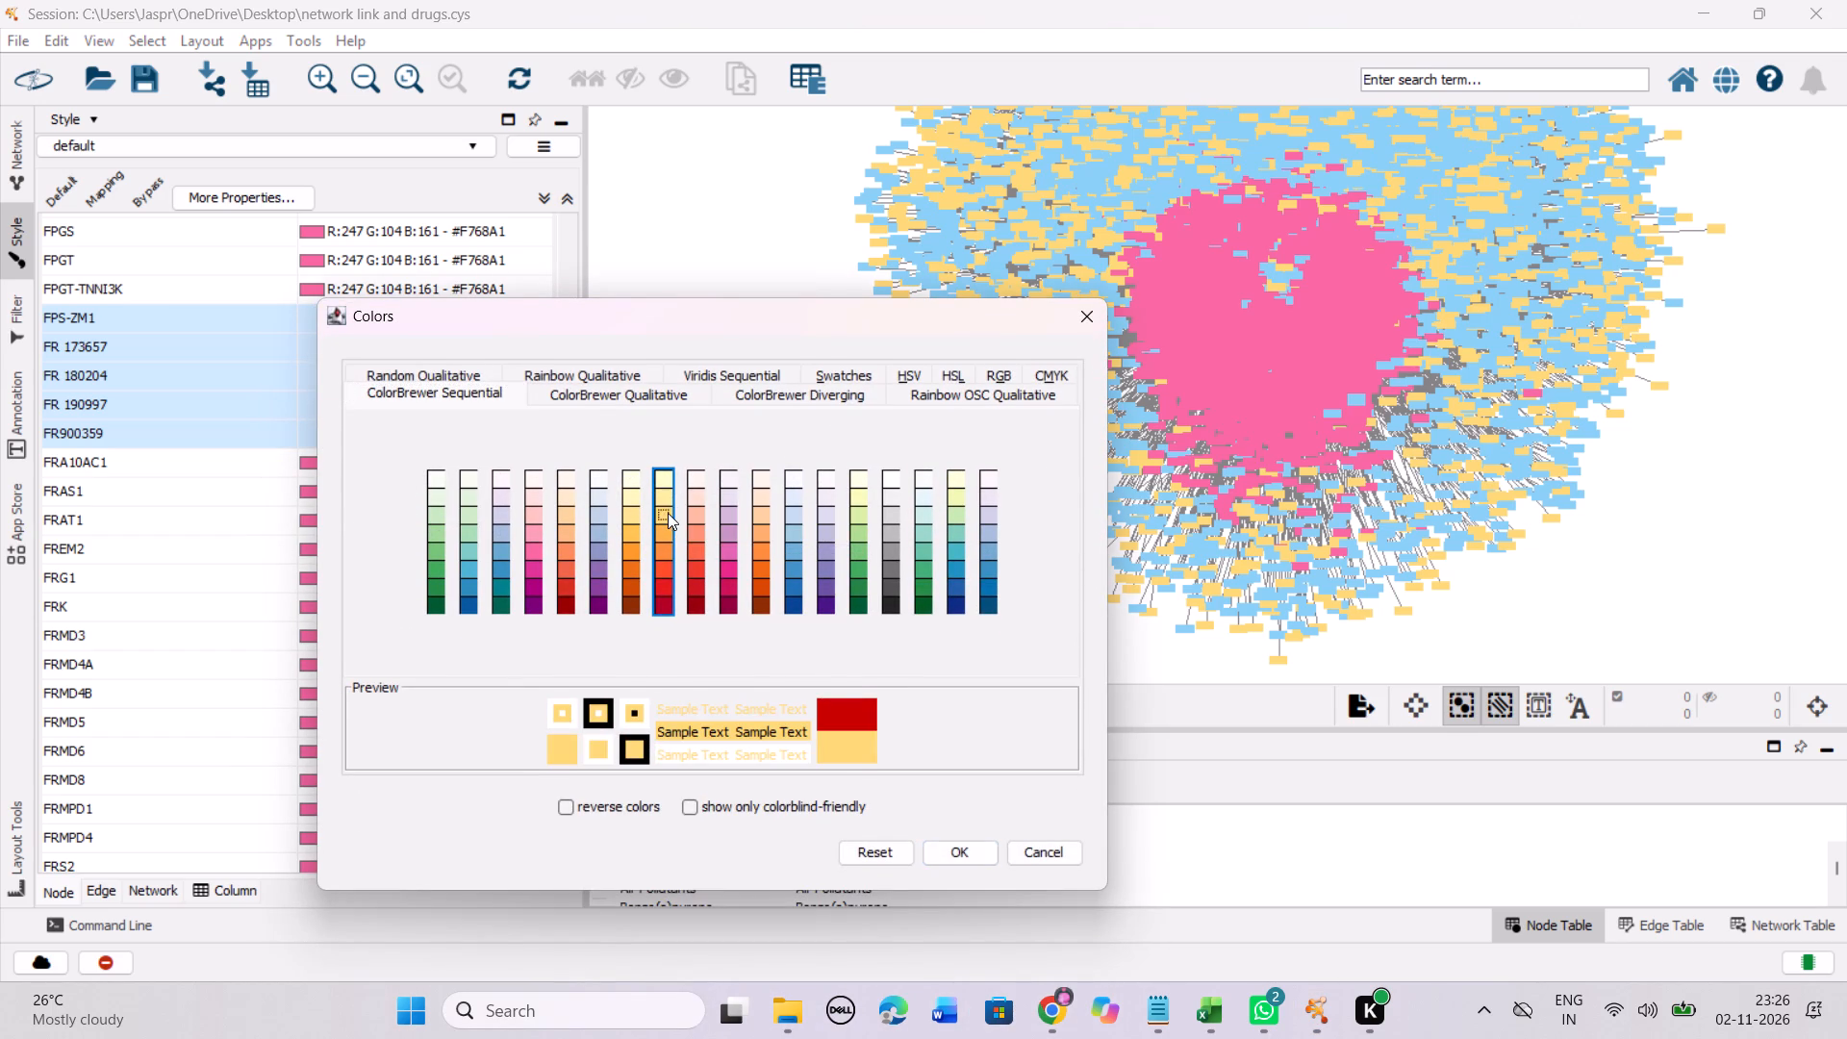
{"action": "left_click", "coordinate": [976, 855]}
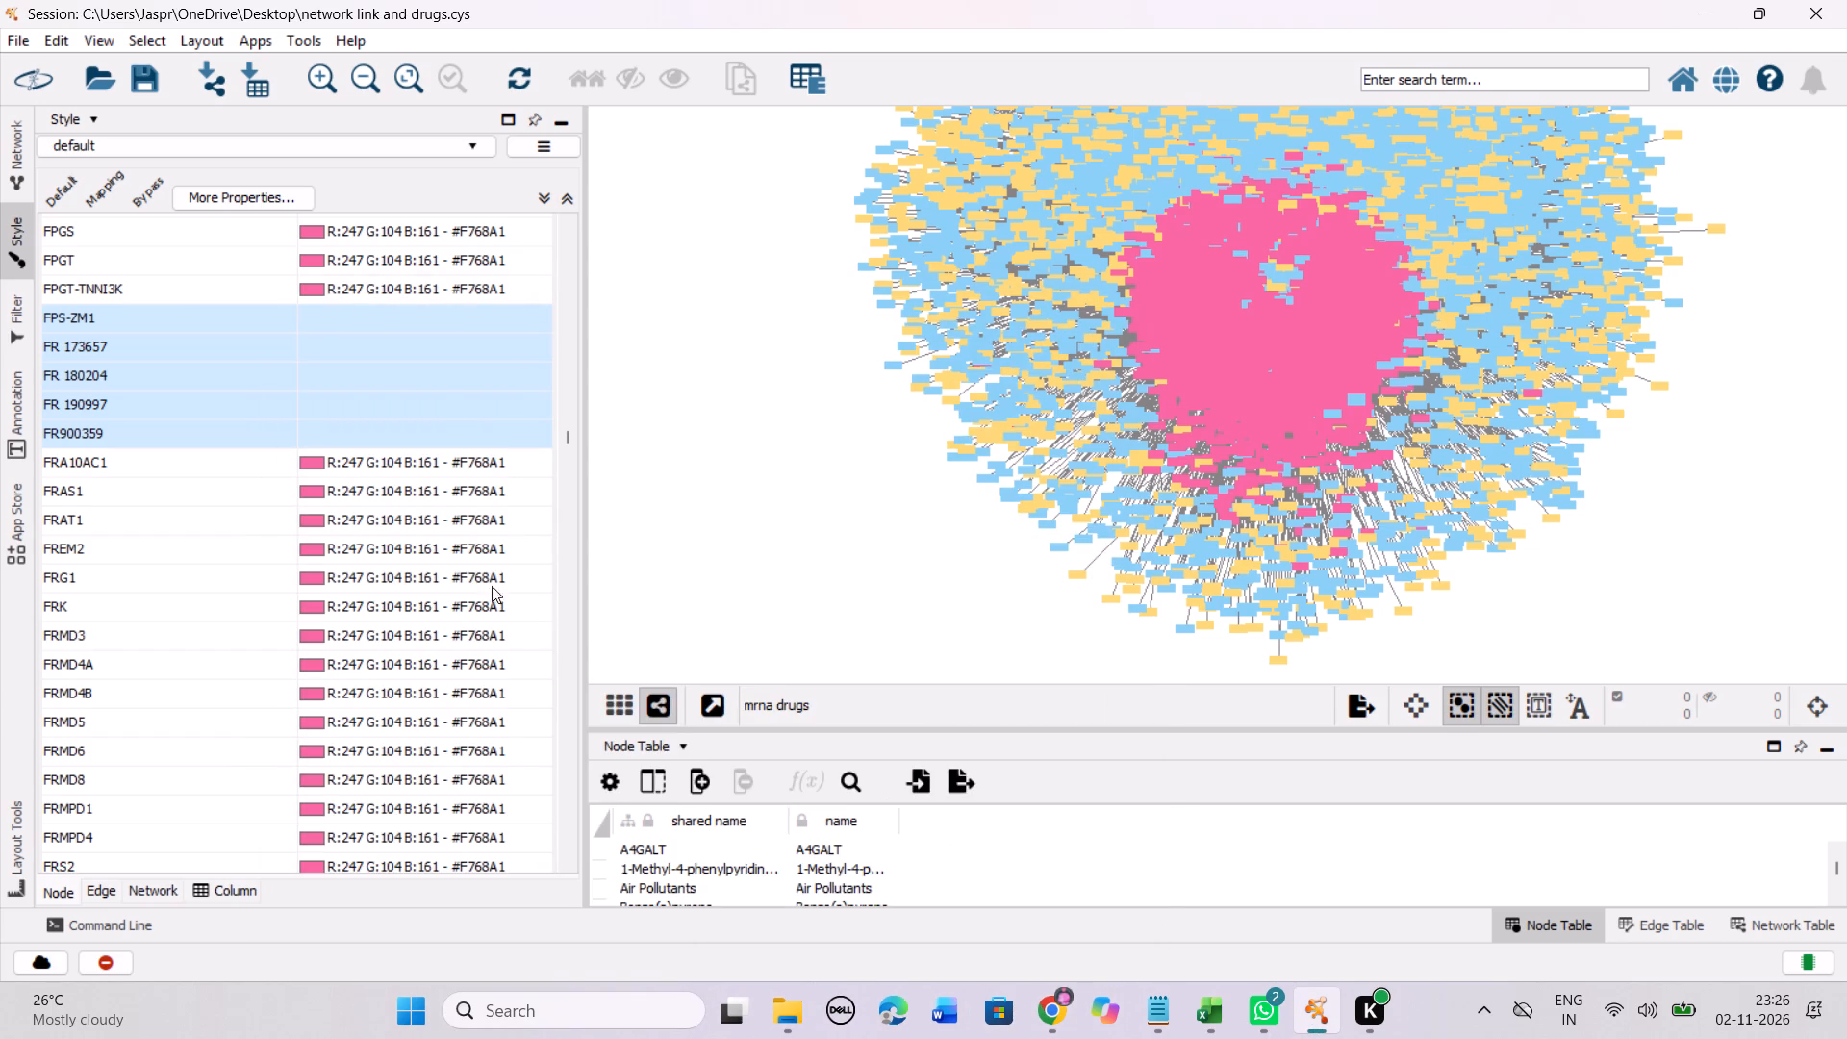
Set the discrete colour mapping of the unmapped entry FSL-1 lipoprotein, synthetic to the Yellow-Orange-Red shade #FED976.
{"action": "scroll", "coordinate": [417, 551], "scroll_direction": "down", "scroll_amount": 6}
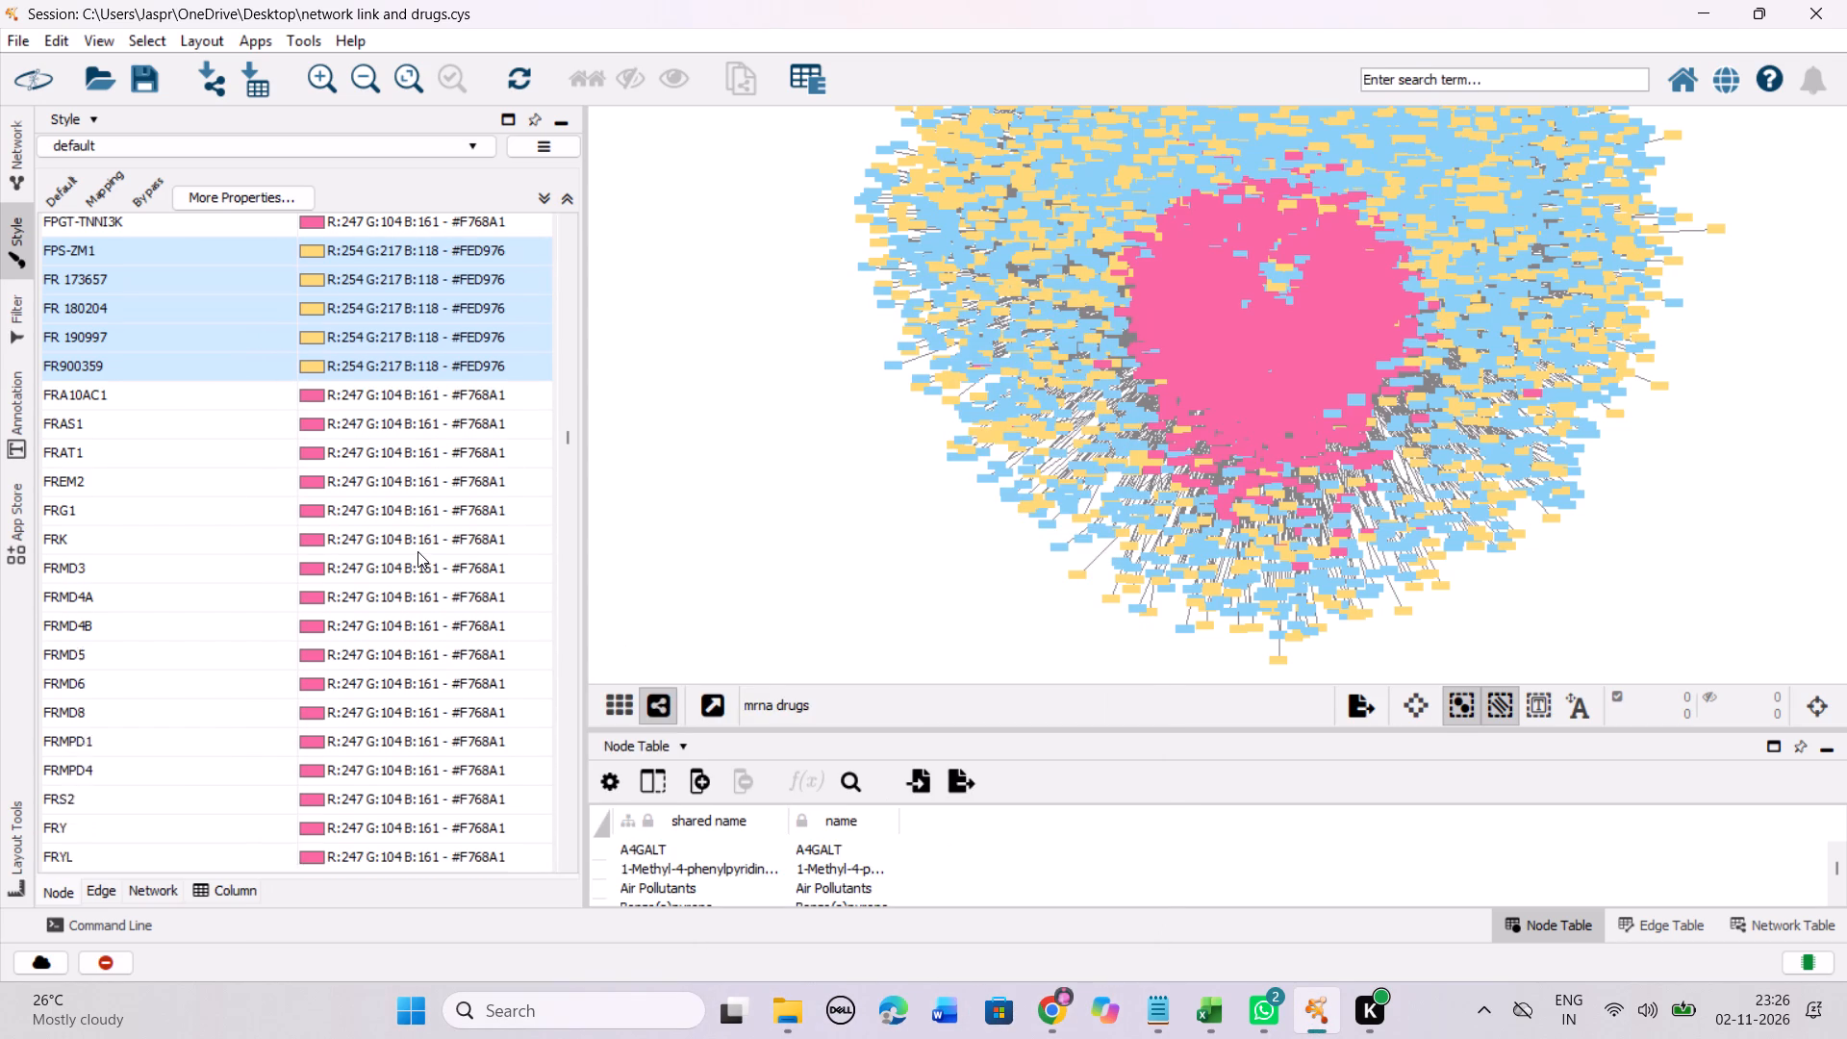
{"action": "scroll", "coordinate": [417, 551], "scroll_direction": "down", "scroll_amount": 19}
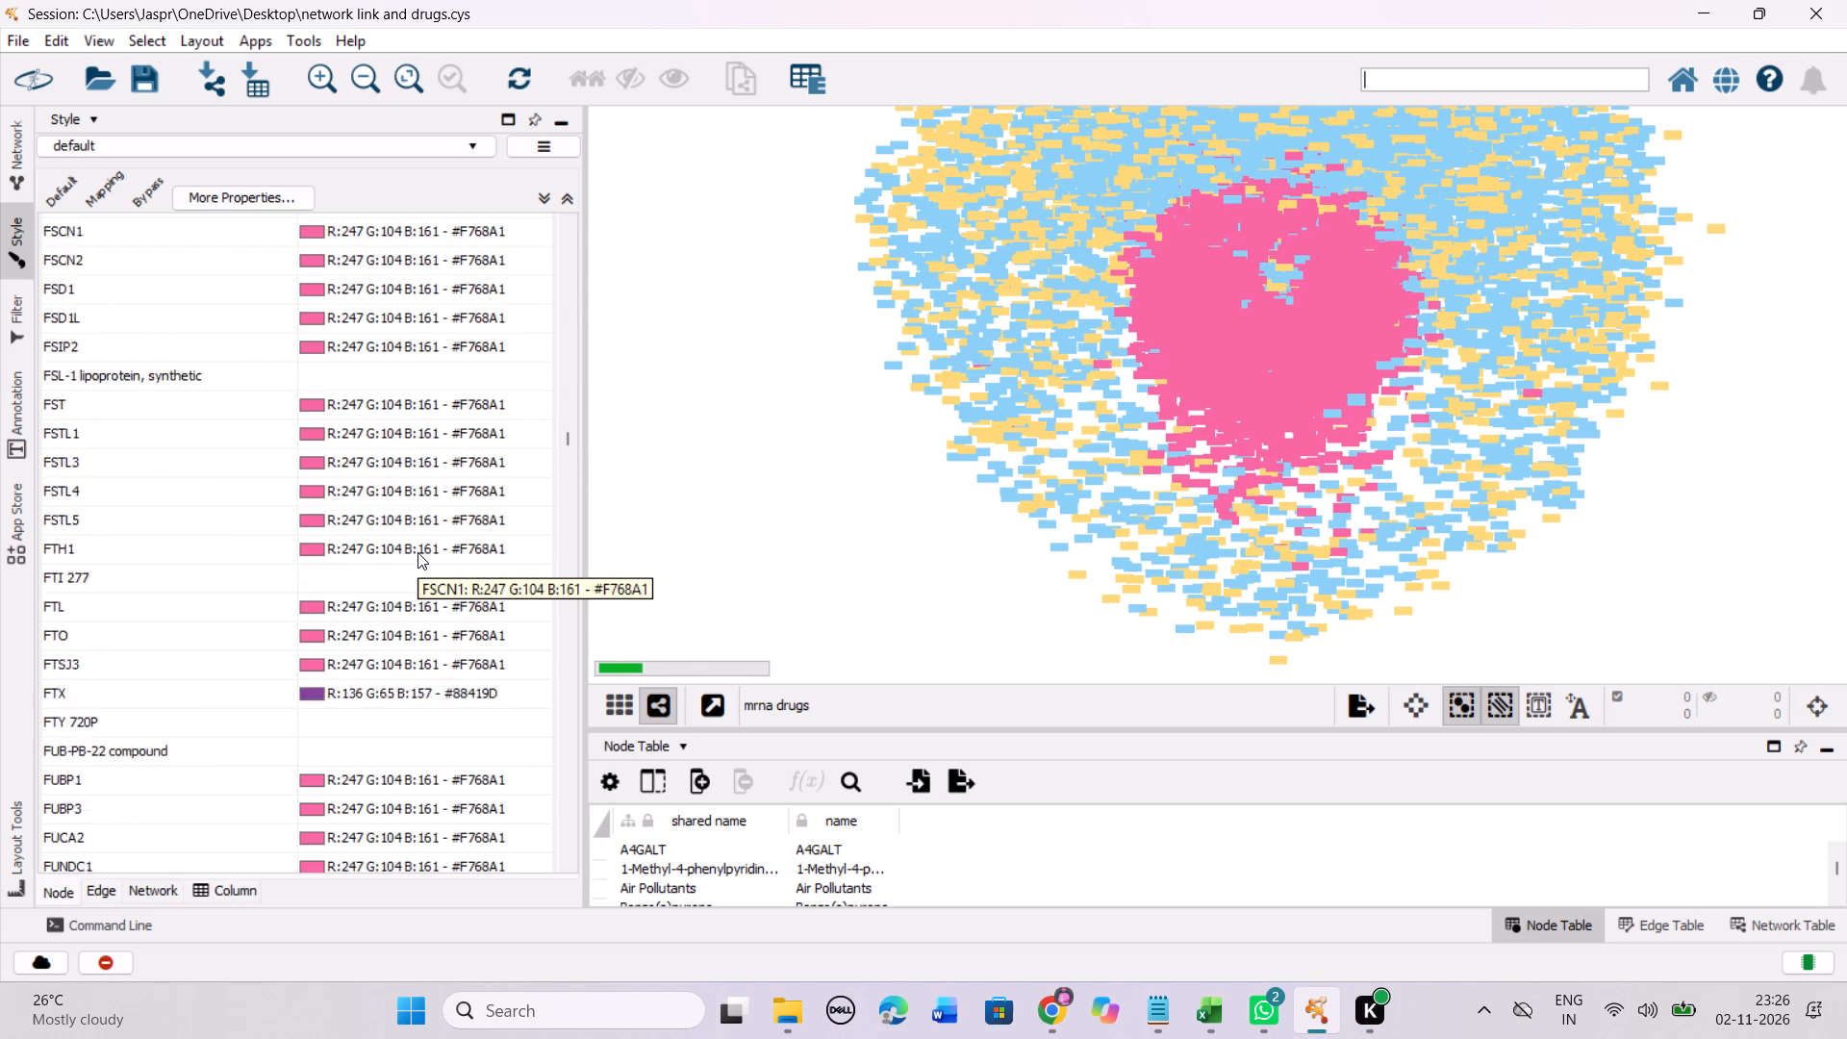
{"action": "scroll", "coordinate": [417, 552], "scroll_direction": "down", "scroll_amount": 3}
{"action": "left_click", "coordinate": [254, 322]}
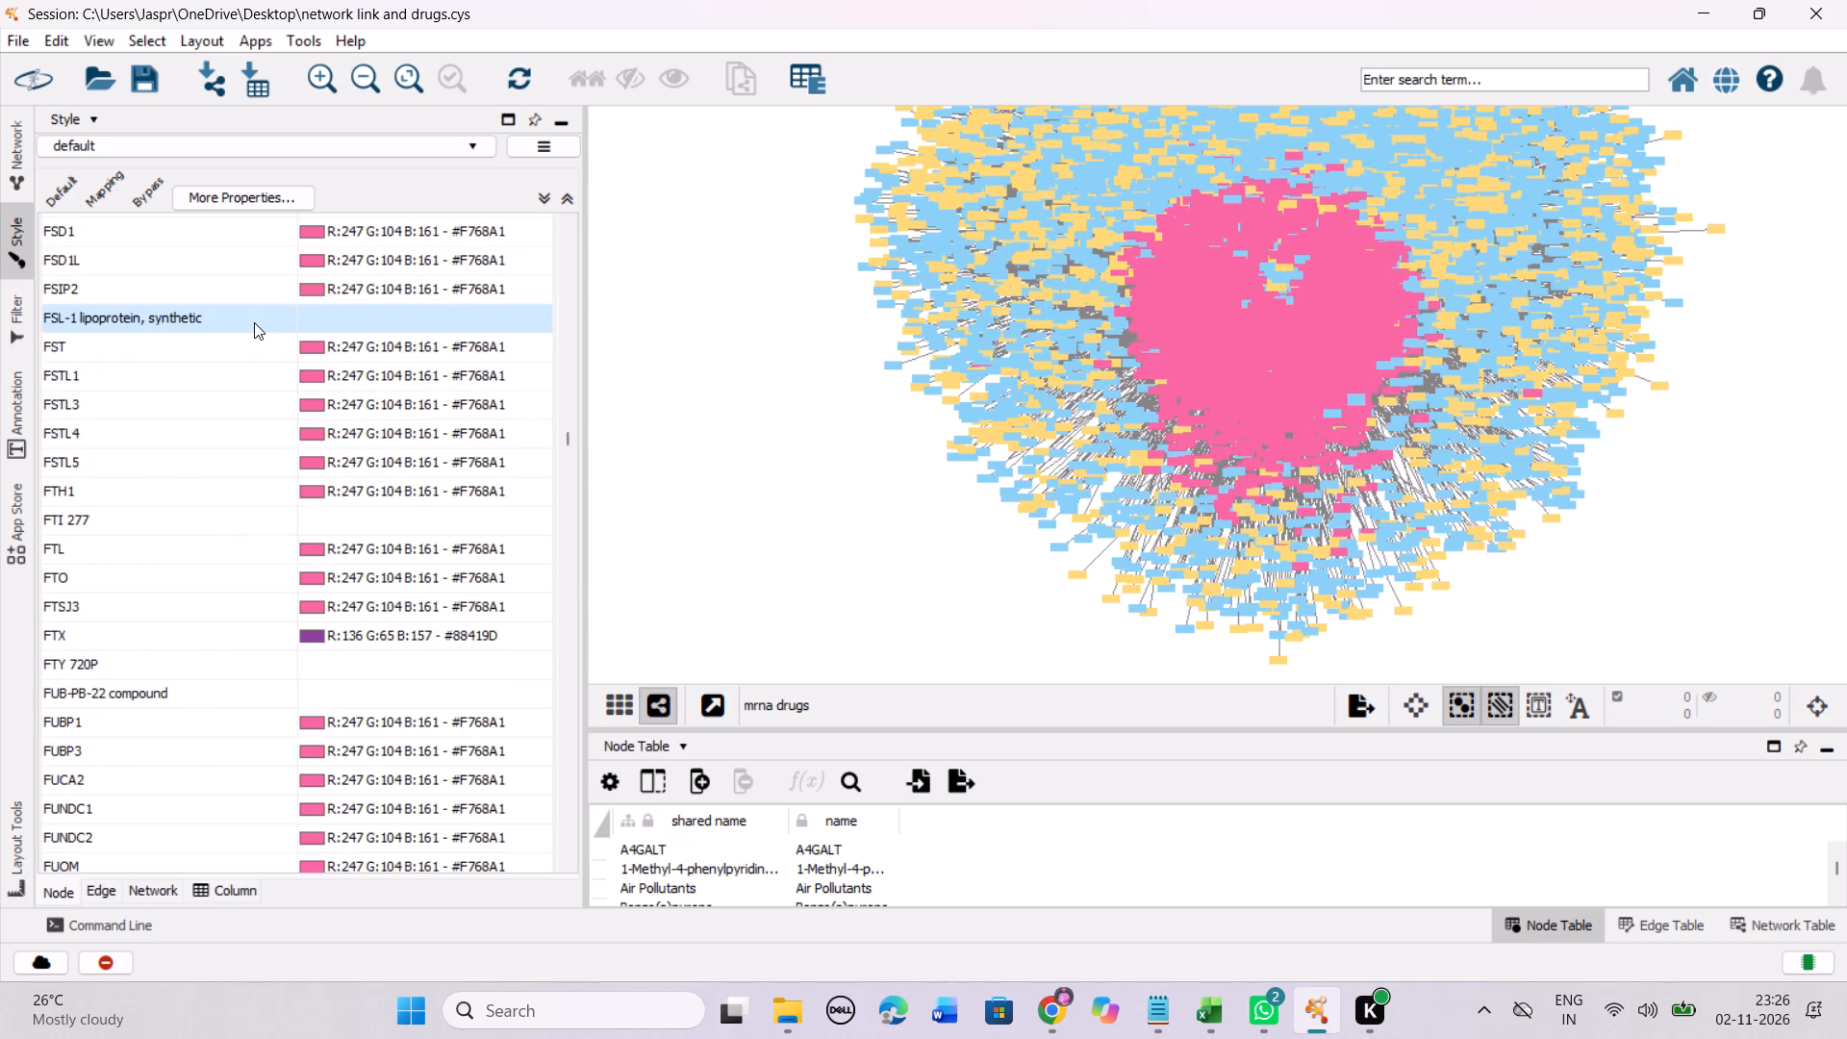
{"action": "right_click", "coordinate": [254, 322]}
{"action": "left_click", "coordinate": [562, 342]}
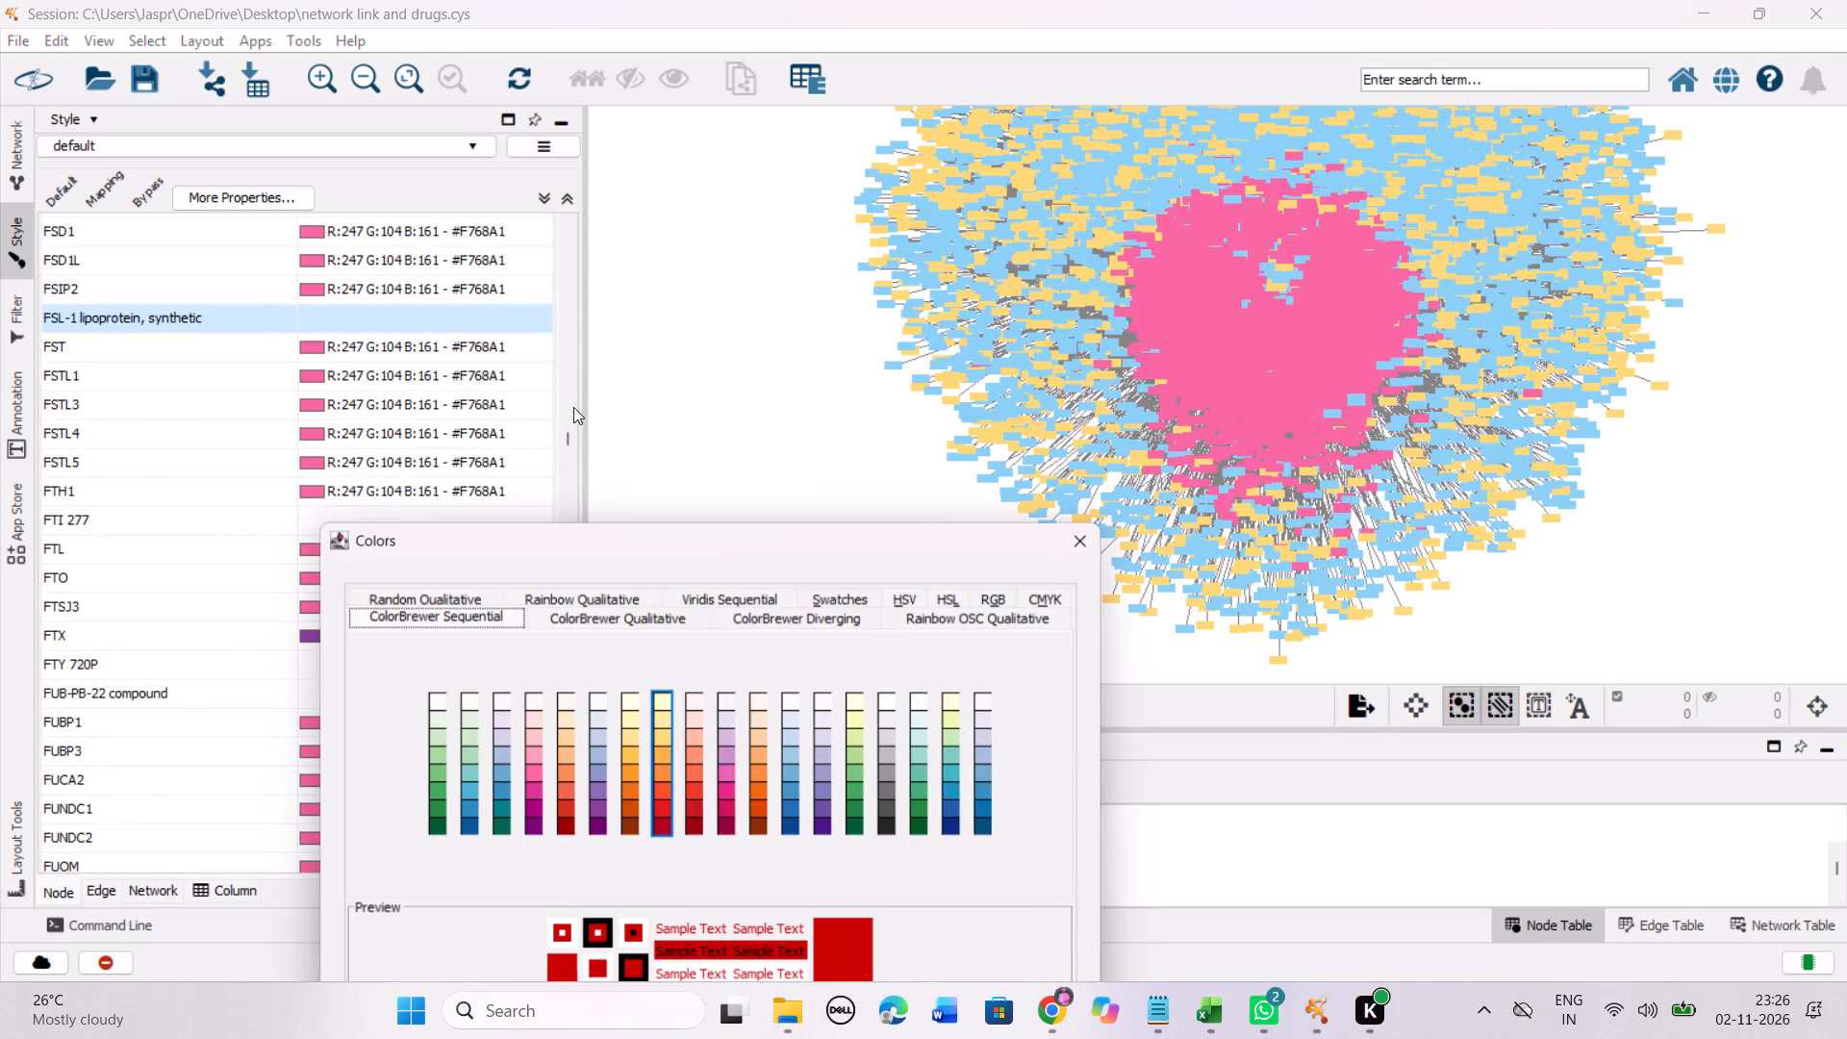
{"action": "left_click_drag", "start_coordinate": [565, 539], "coordinate": [642, 266]}
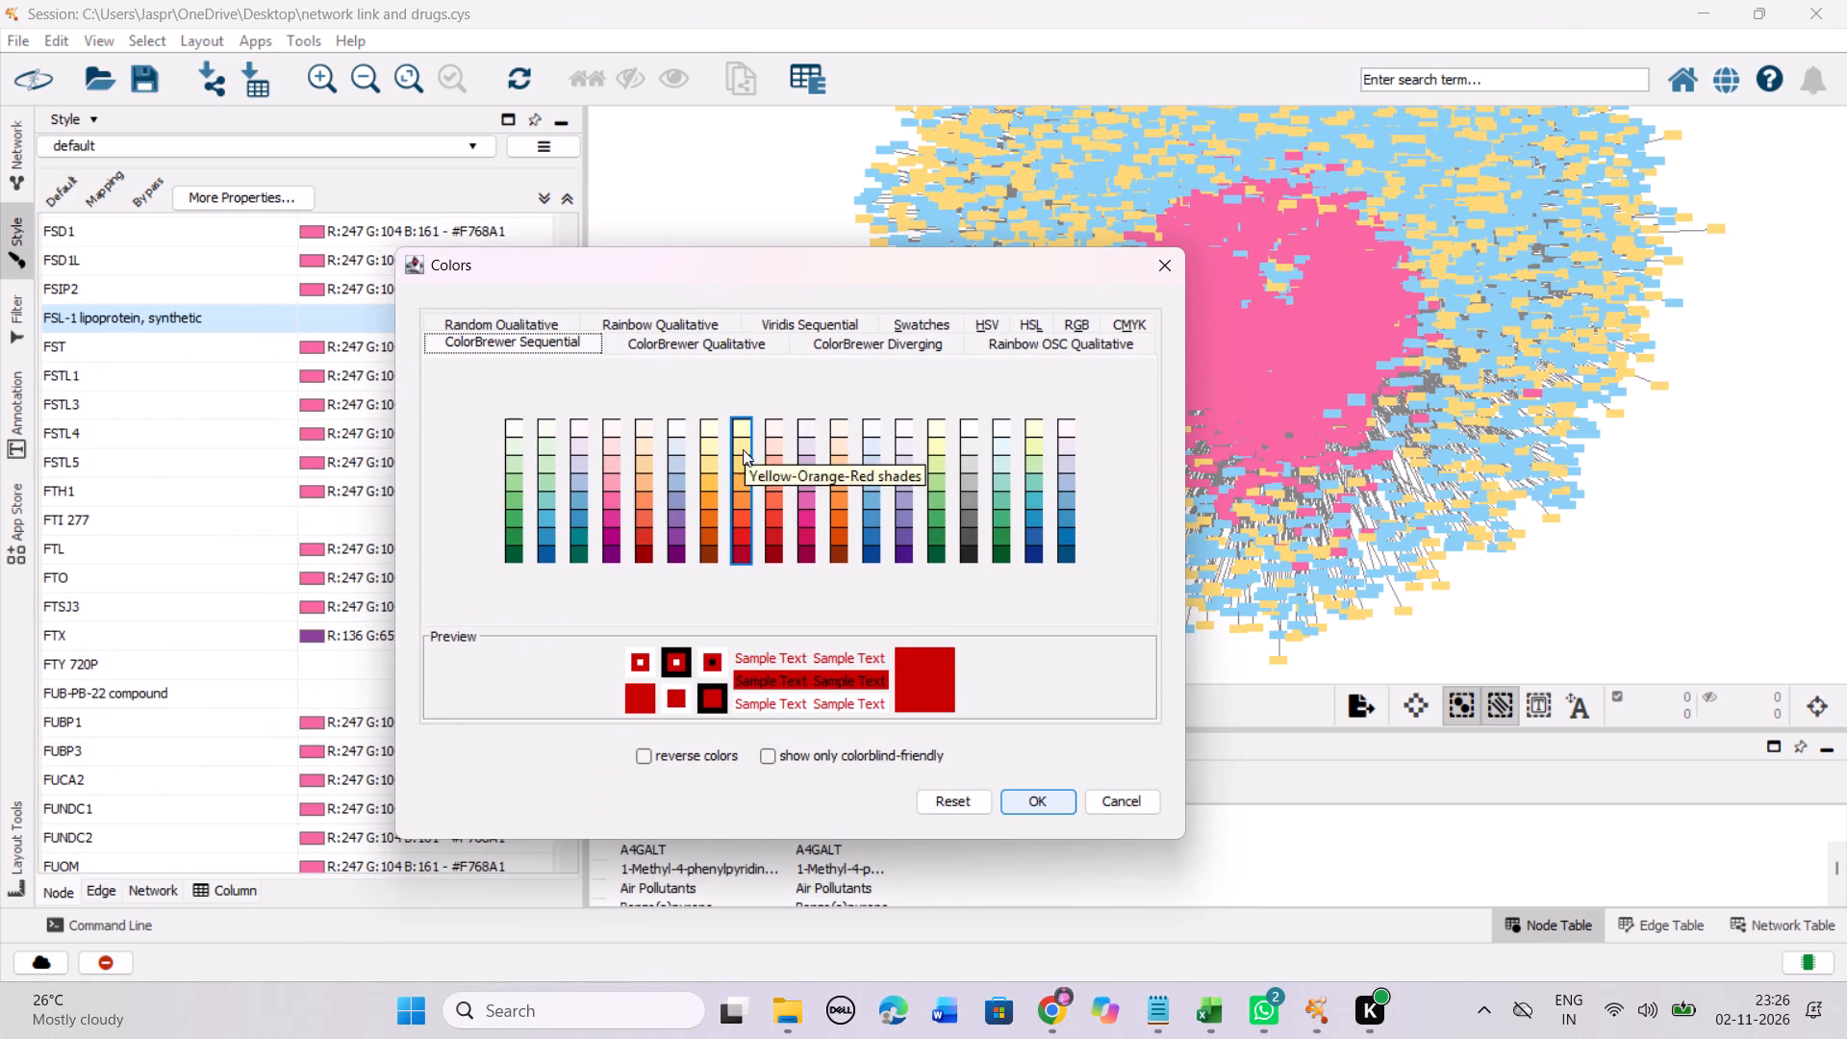
{"action": "left_click", "coordinate": [743, 458]}
{"action": "left_click", "coordinate": [1028, 794]}
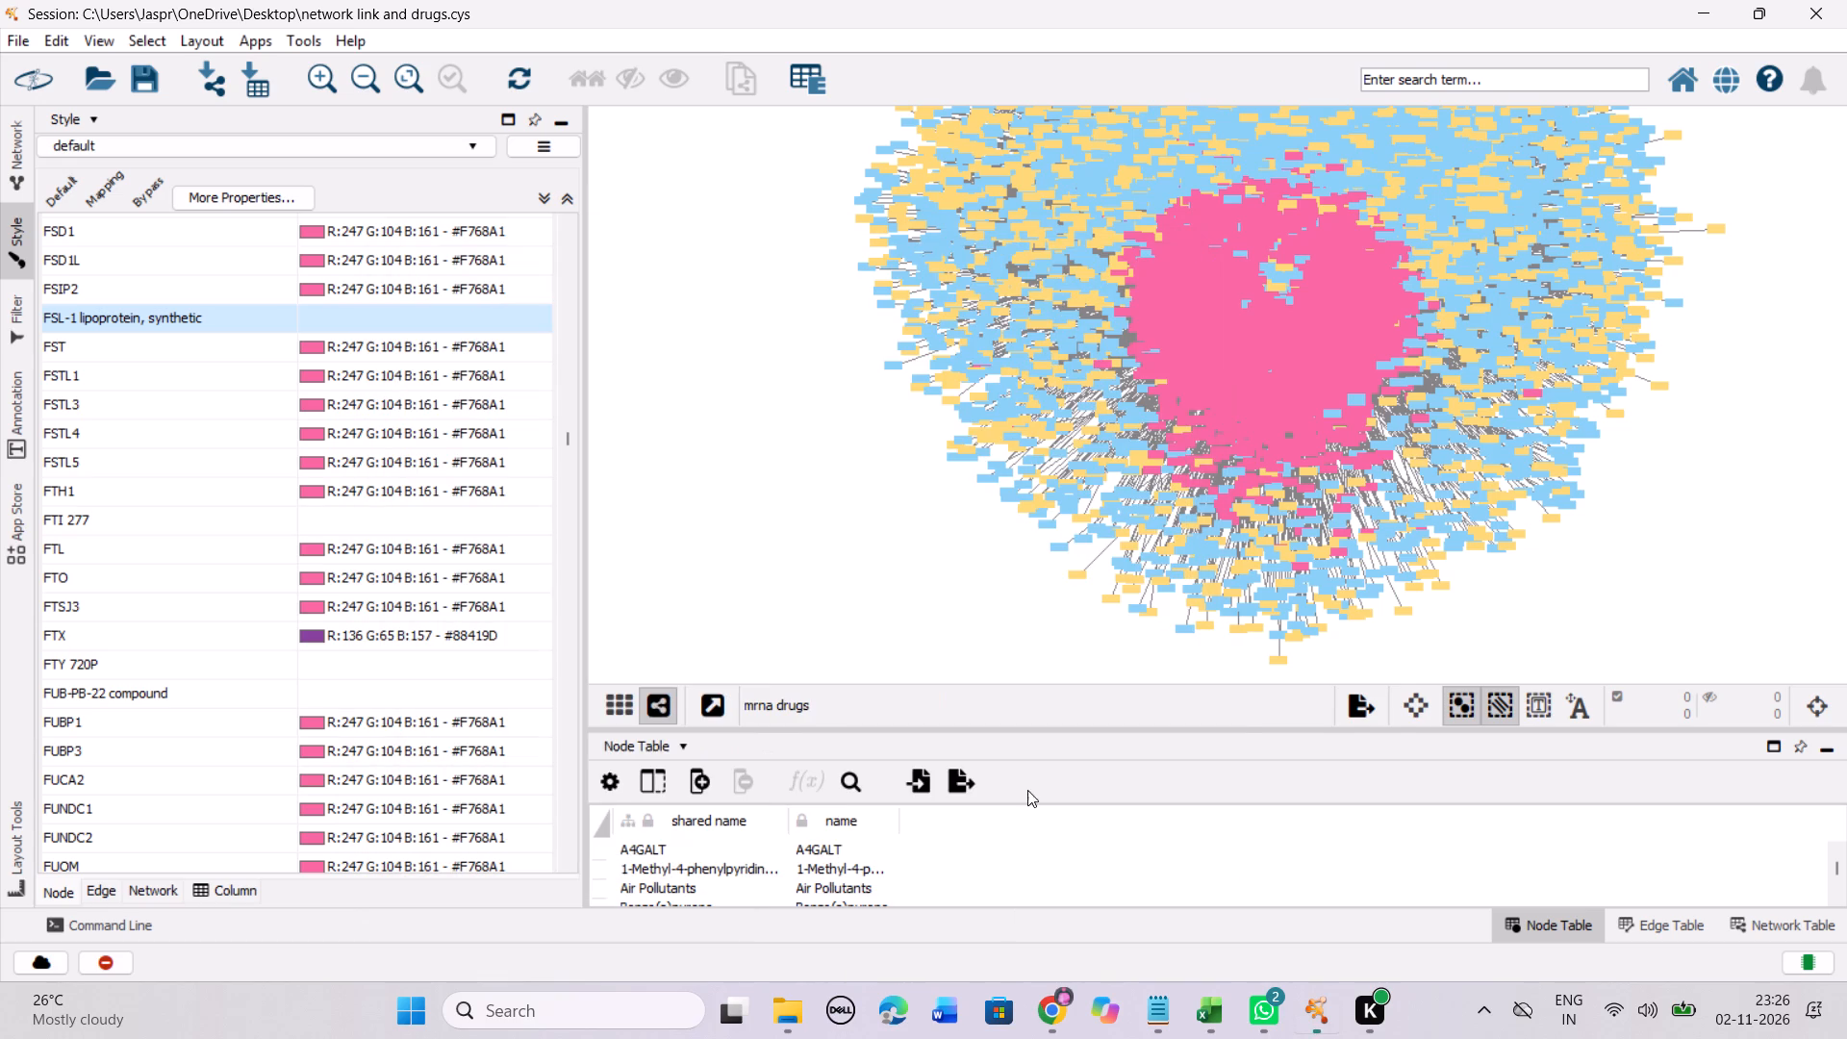
Set the discrete colour mapping of the unmapped entry FTI 277 to the Yellow-Orange-Red shade #FED976.
{"action": "left_click", "coordinate": [274, 523]}
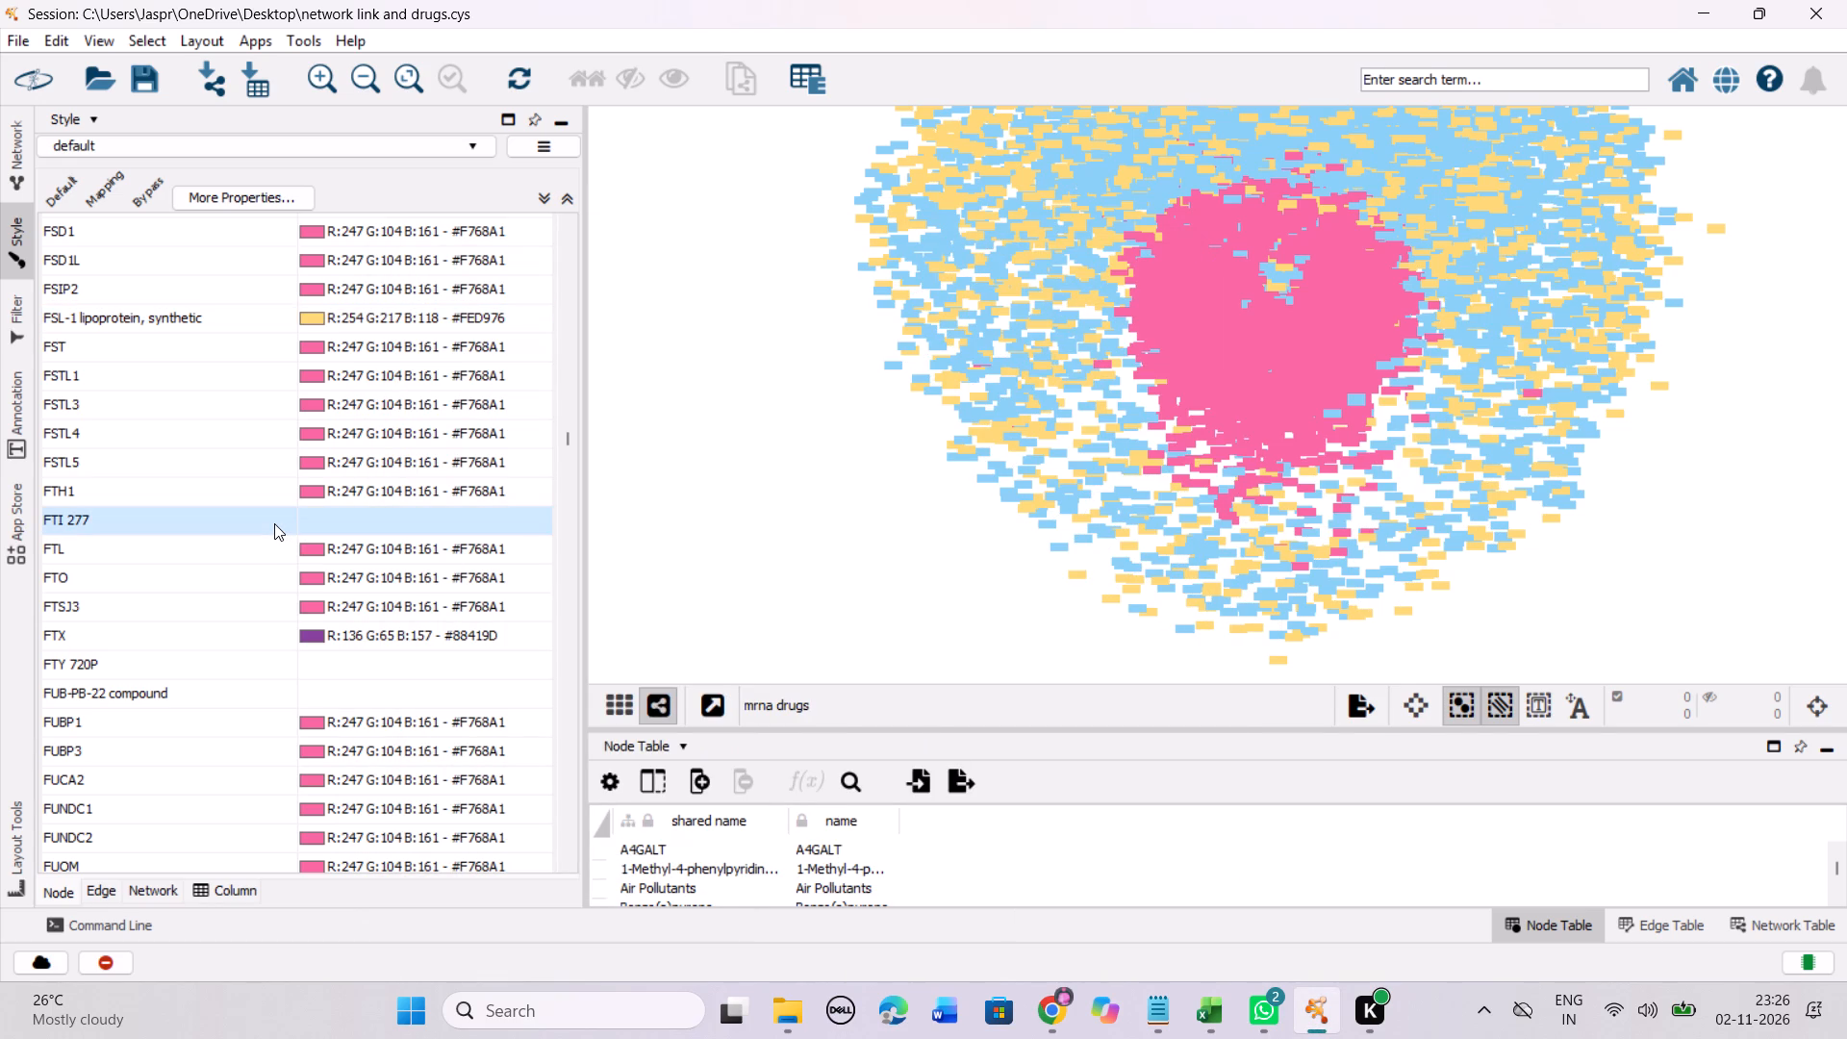
{"action": "right_click", "coordinate": [274, 523]}
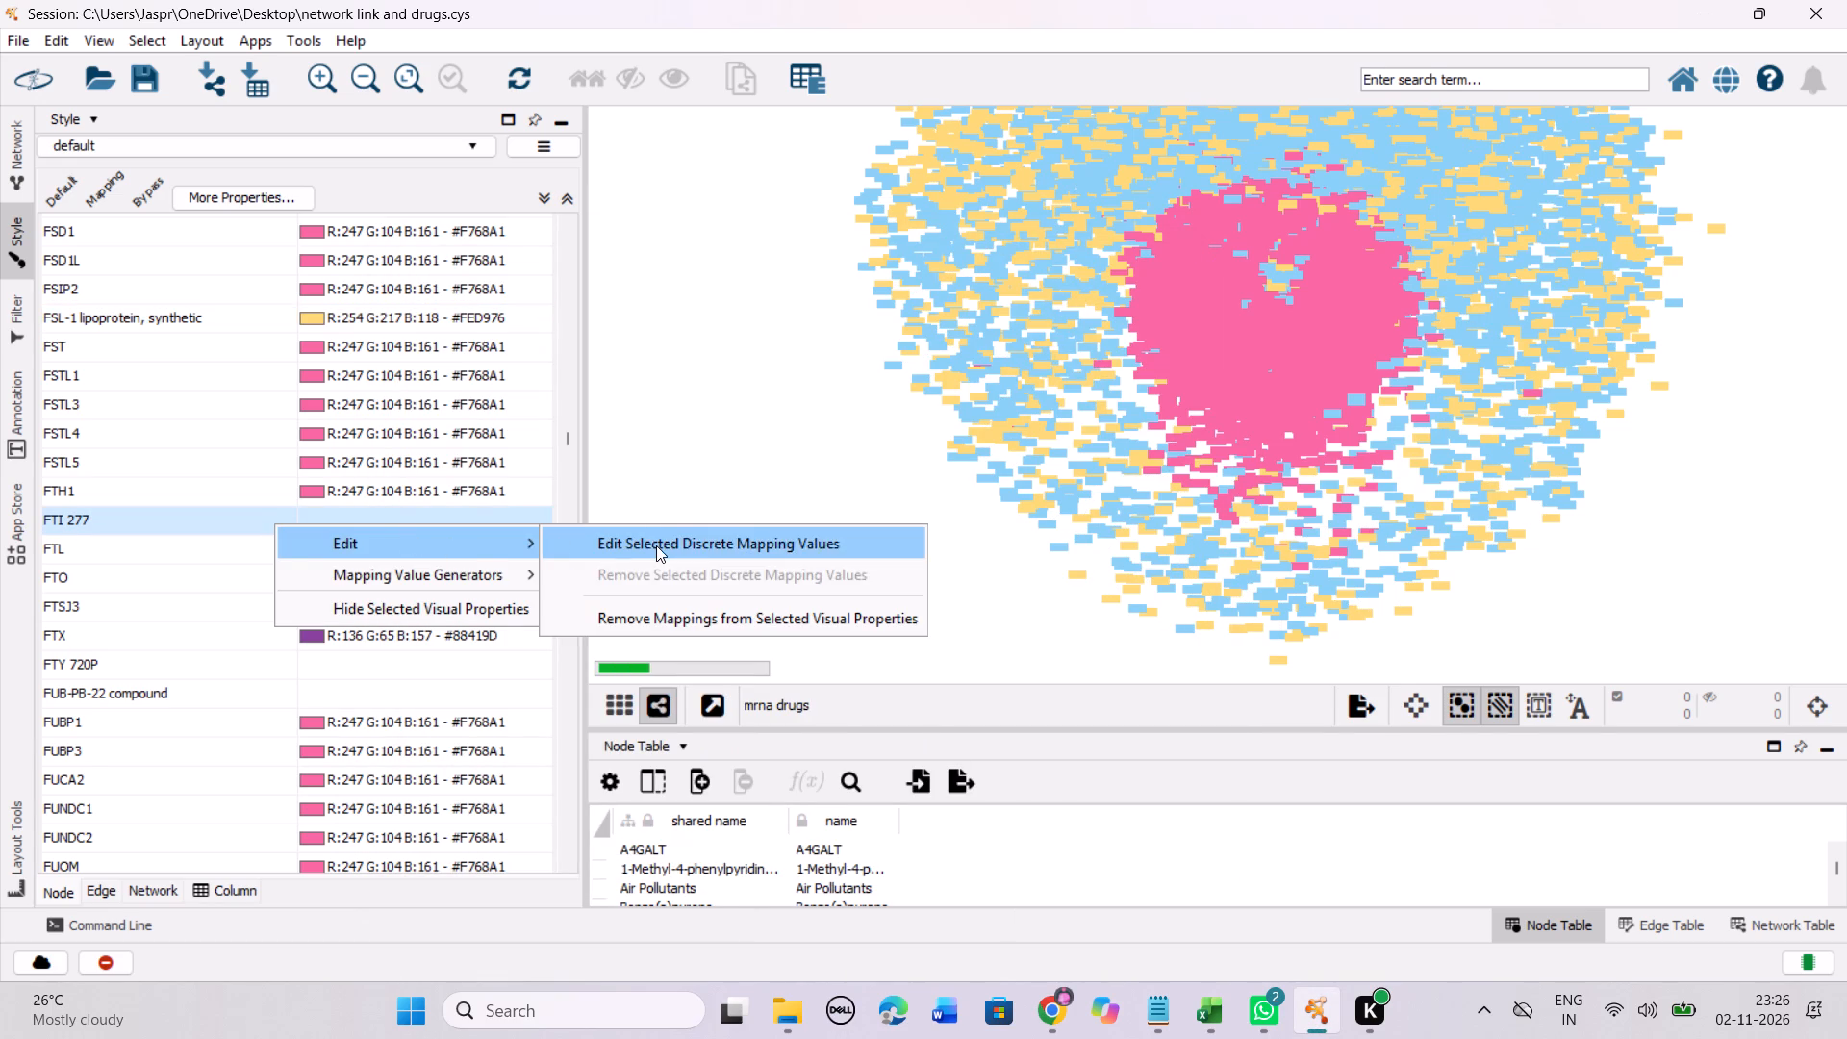
{"action": "left_click", "coordinate": [656, 545]}
{"action": "left_click_drag", "start_coordinate": [566, 551], "coordinate": [652, 275]}
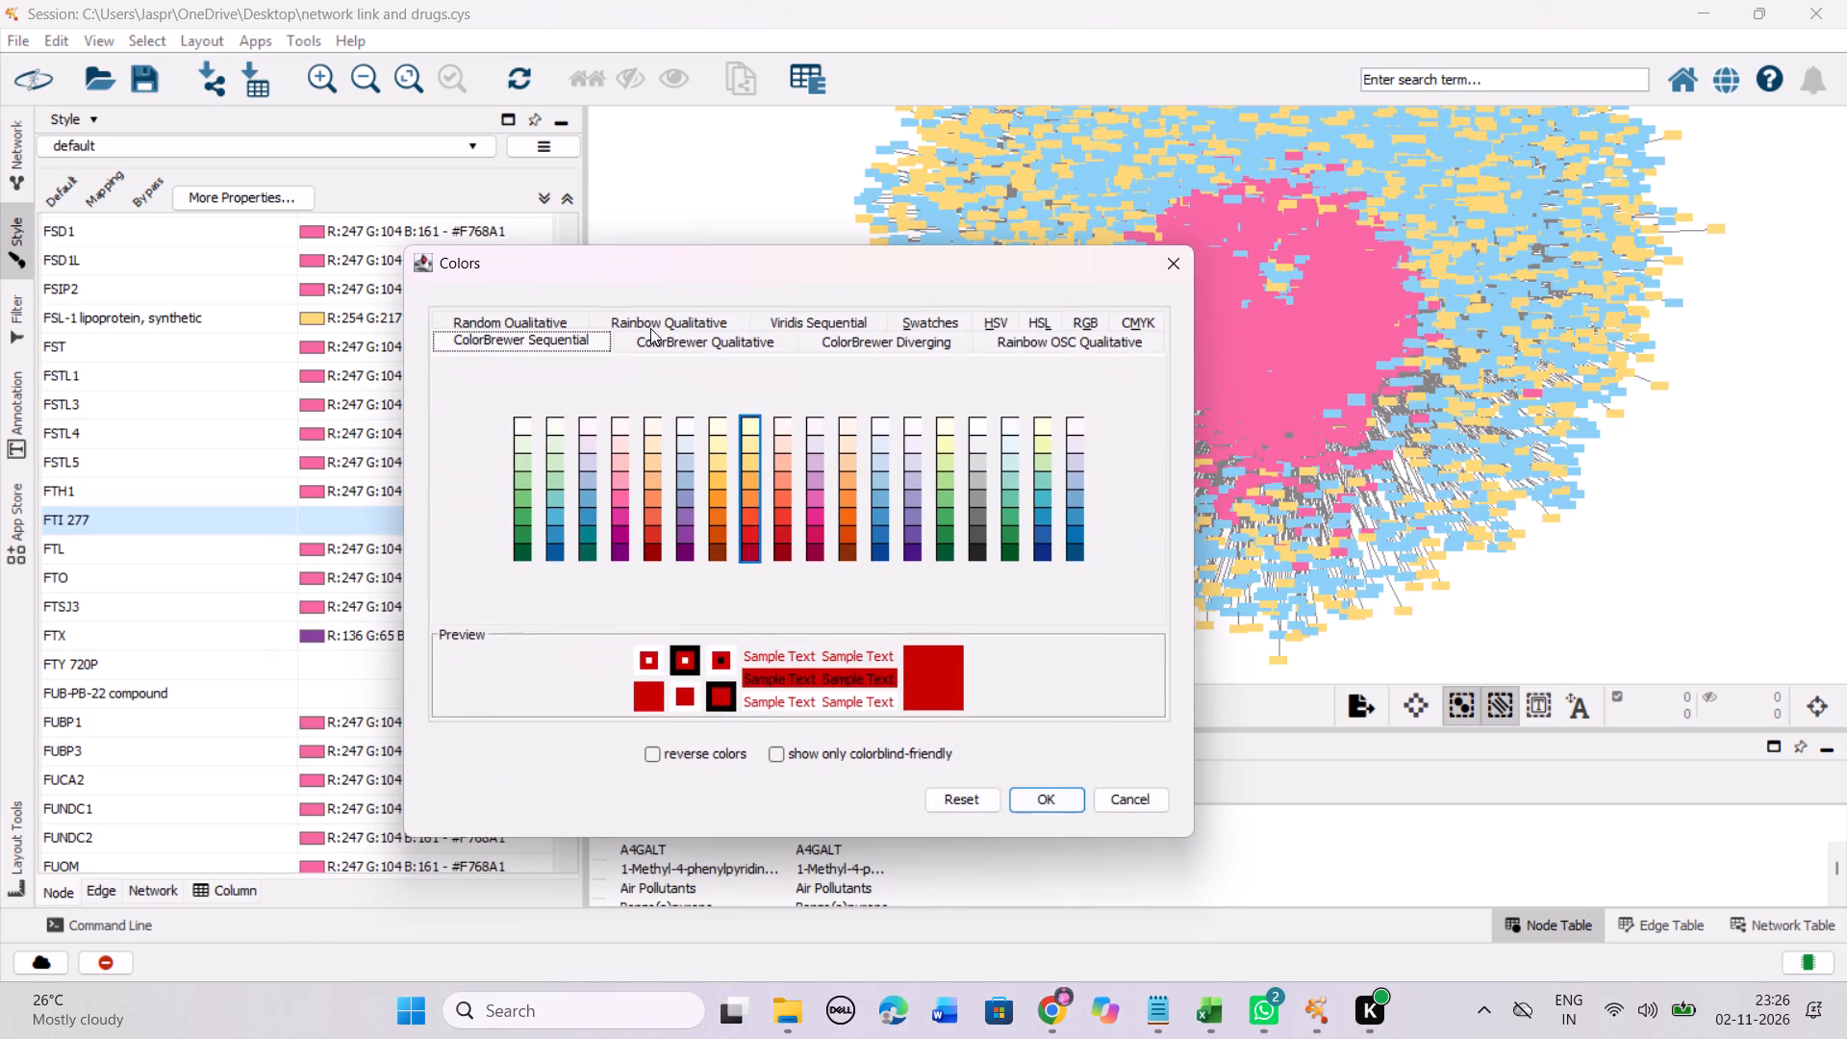
{"action": "left_click", "coordinate": [750, 462]}
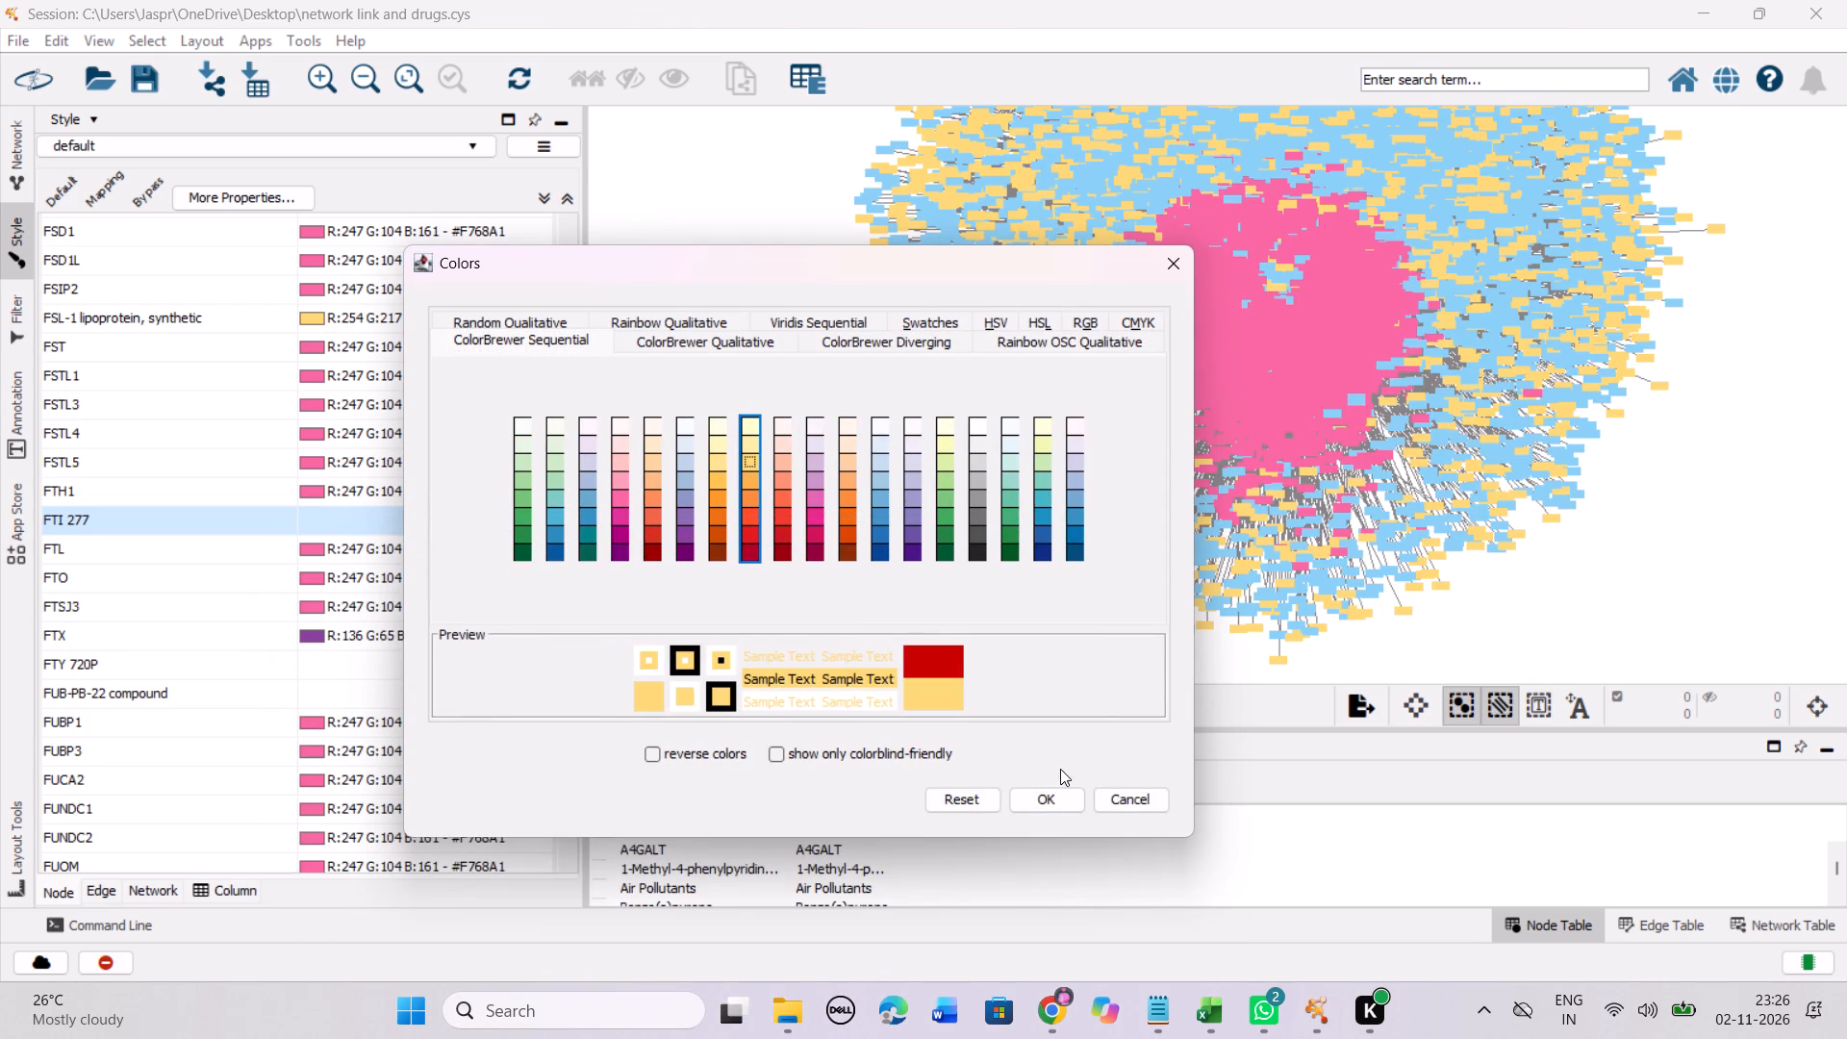
{"action": "left_click", "coordinate": [1058, 803]}
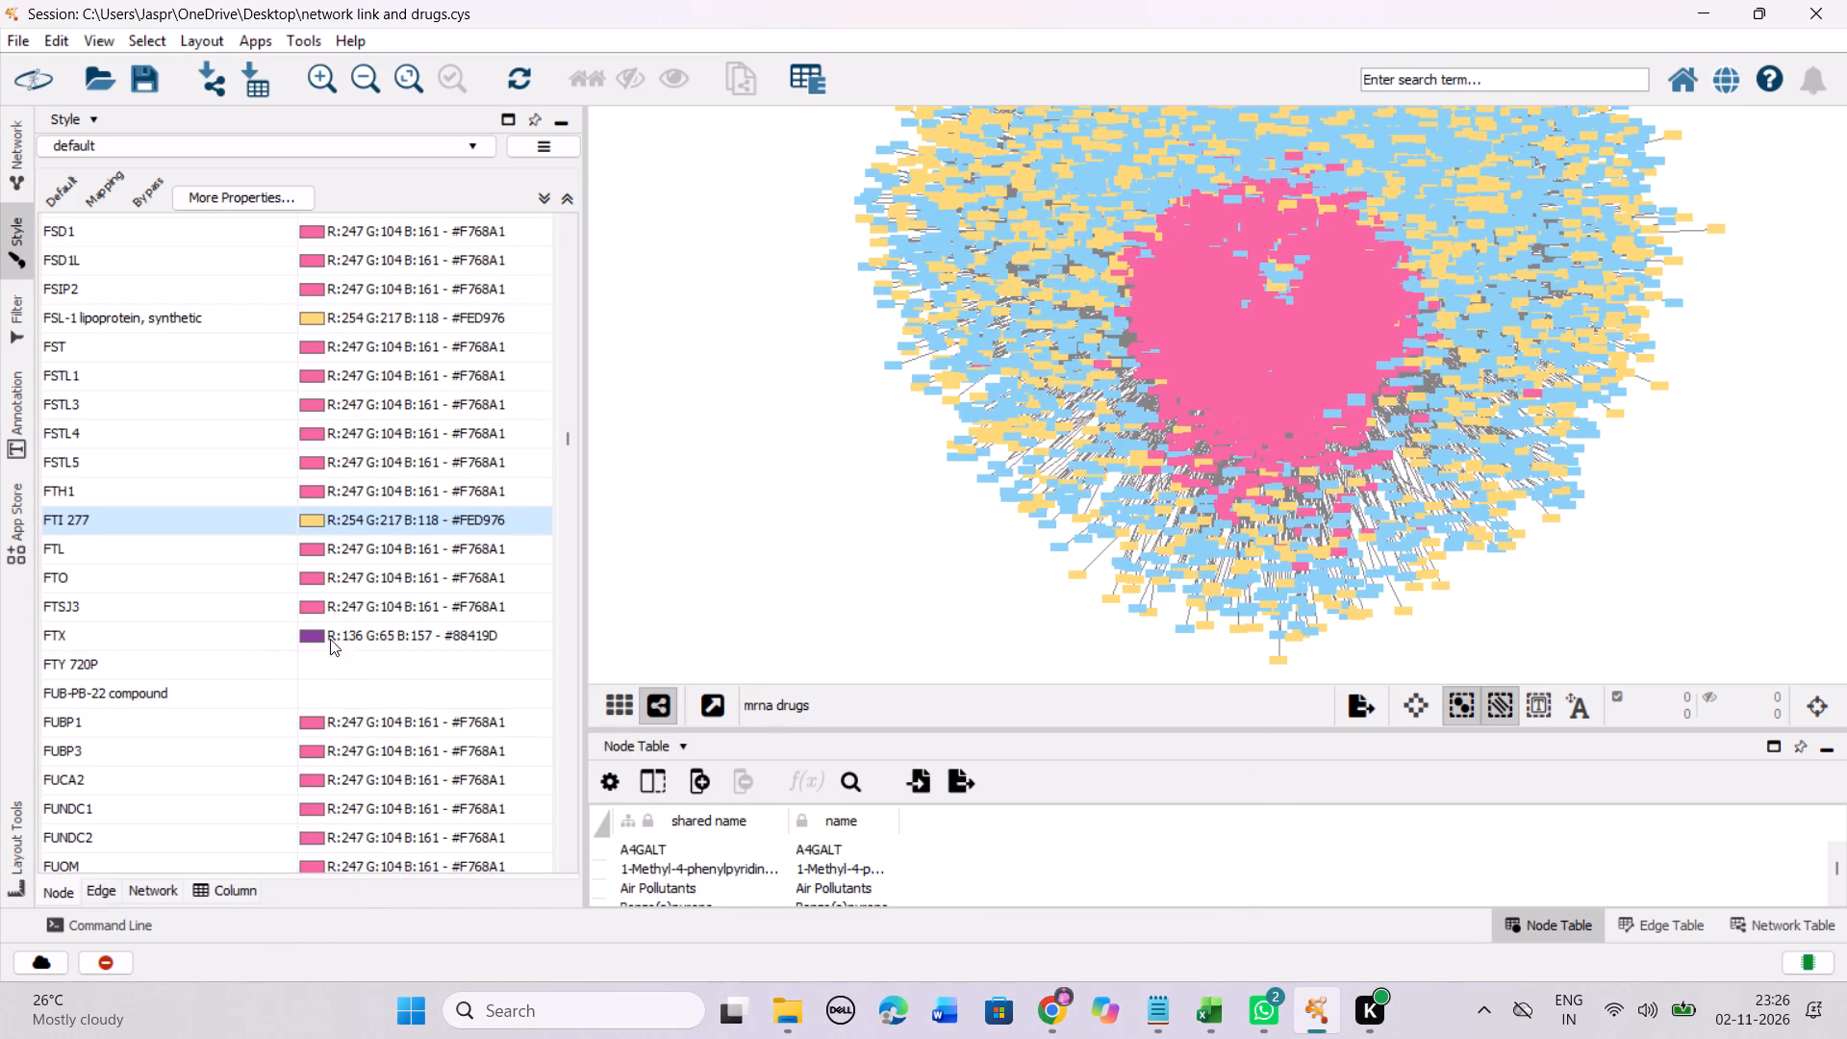
Set the discrete colour mapping of the unmapped entries FTY 720P and FUB-PB-22 compound to the Yellow-Orange-Red shade #FED976.
{"action": "scroll", "coordinate": [441, 452], "scroll_direction": "down", "scroll_amount": 8}
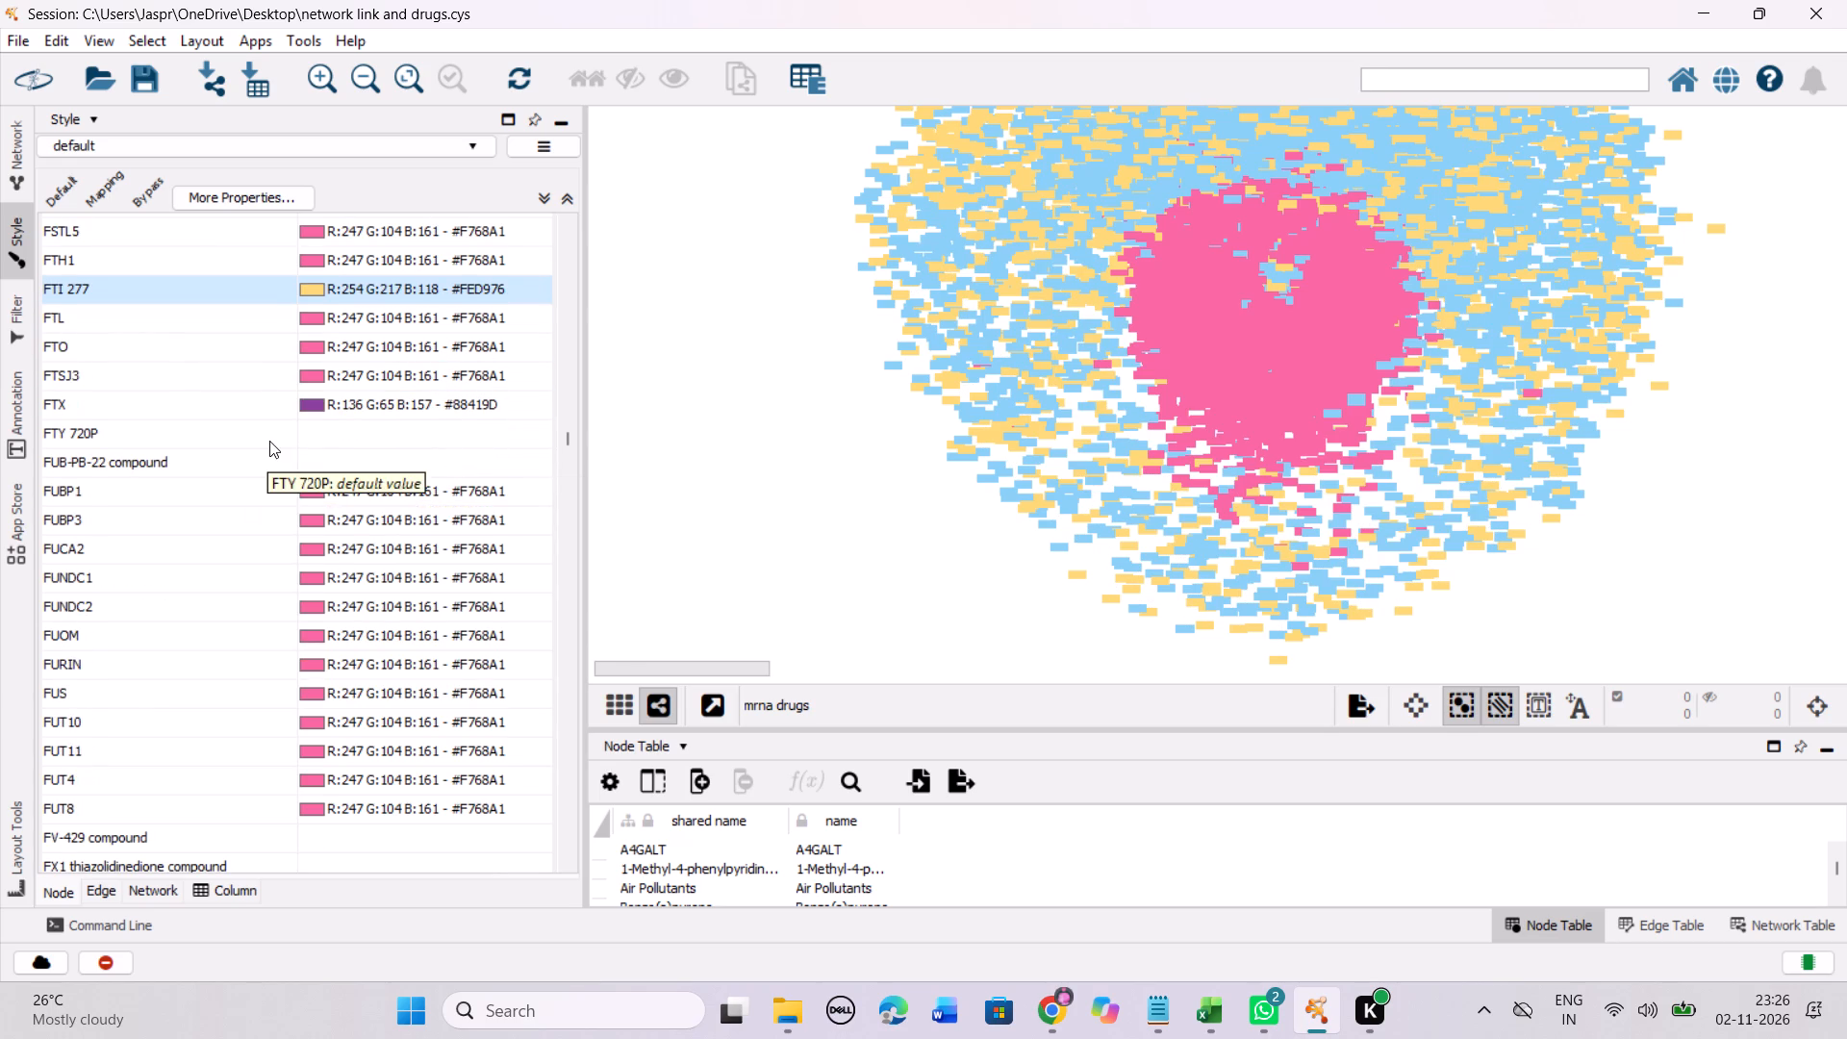
{"action": "left_click_drag", "start_coordinate": [270, 434], "coordinate": [270, 458]}
{"action": "right_click", "coordinate": [270, 458]}
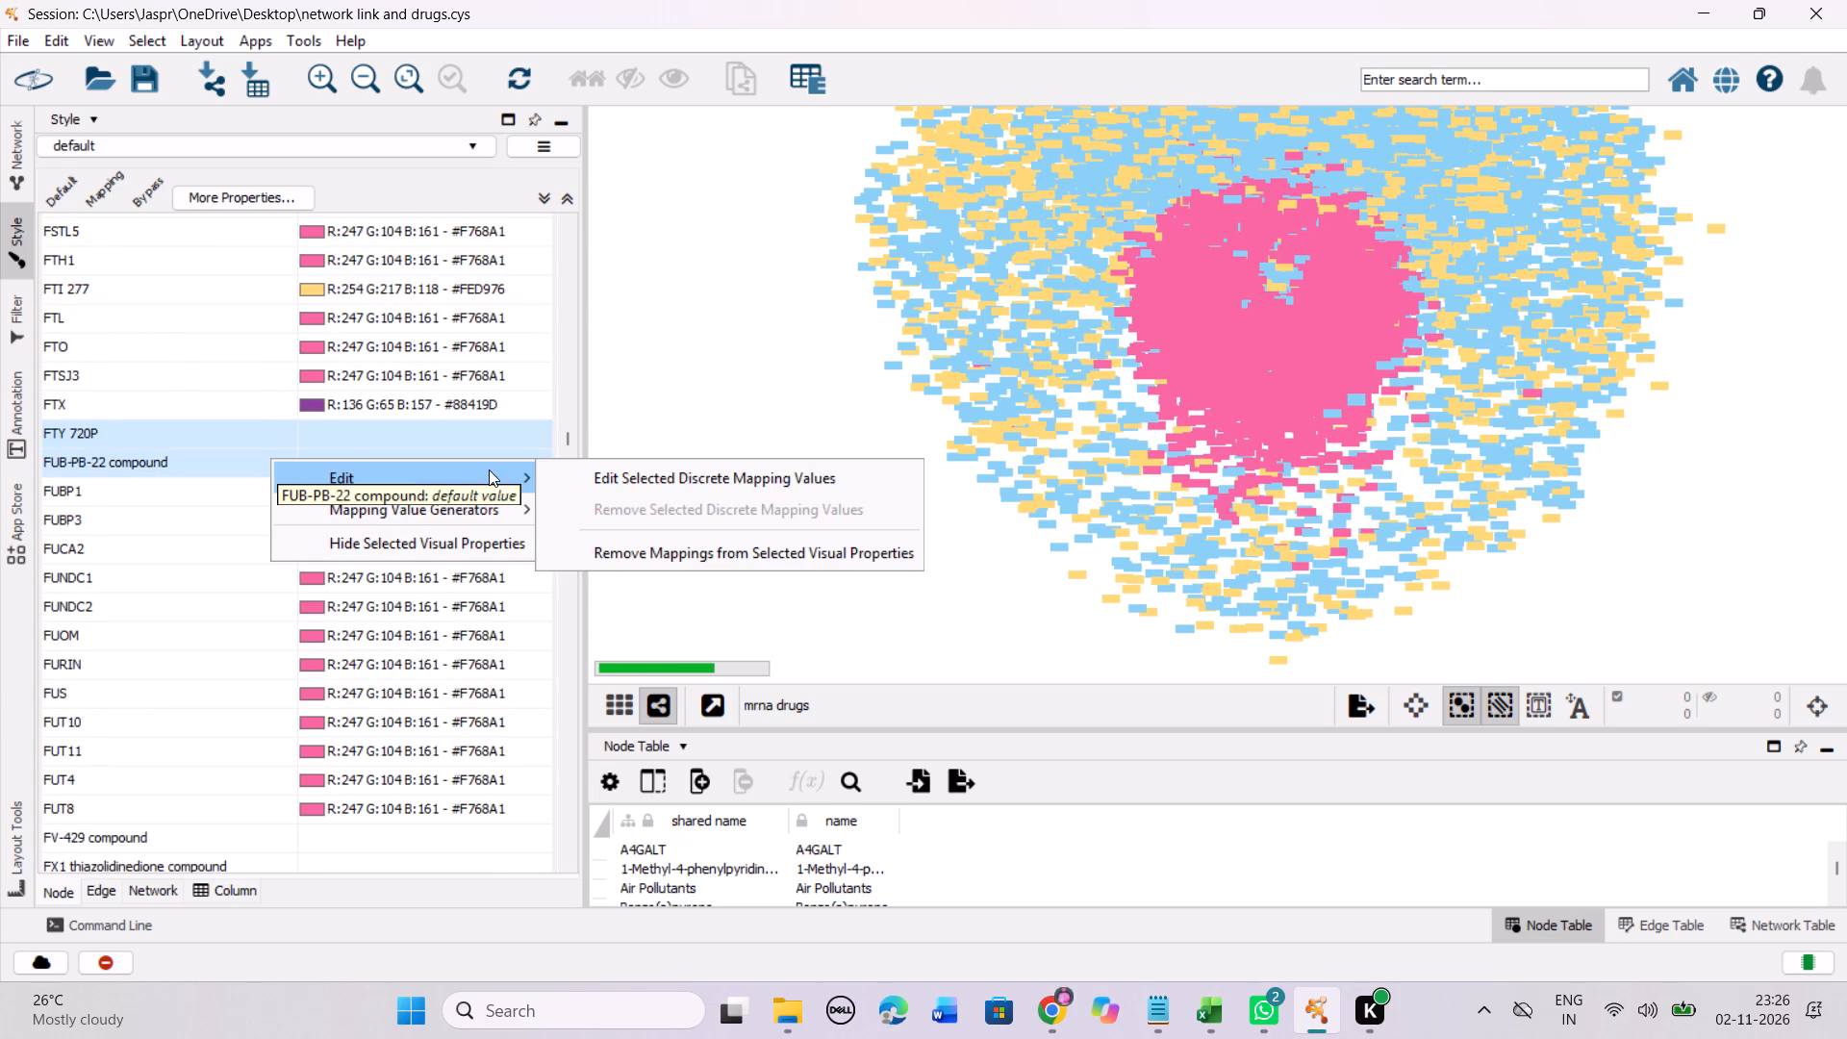
{"action": "left_click", "coordinate": [607, 473]}
{"action": "left_click_drag", "start_coordinate": [574, 536], "coordinate": [601, 330]}
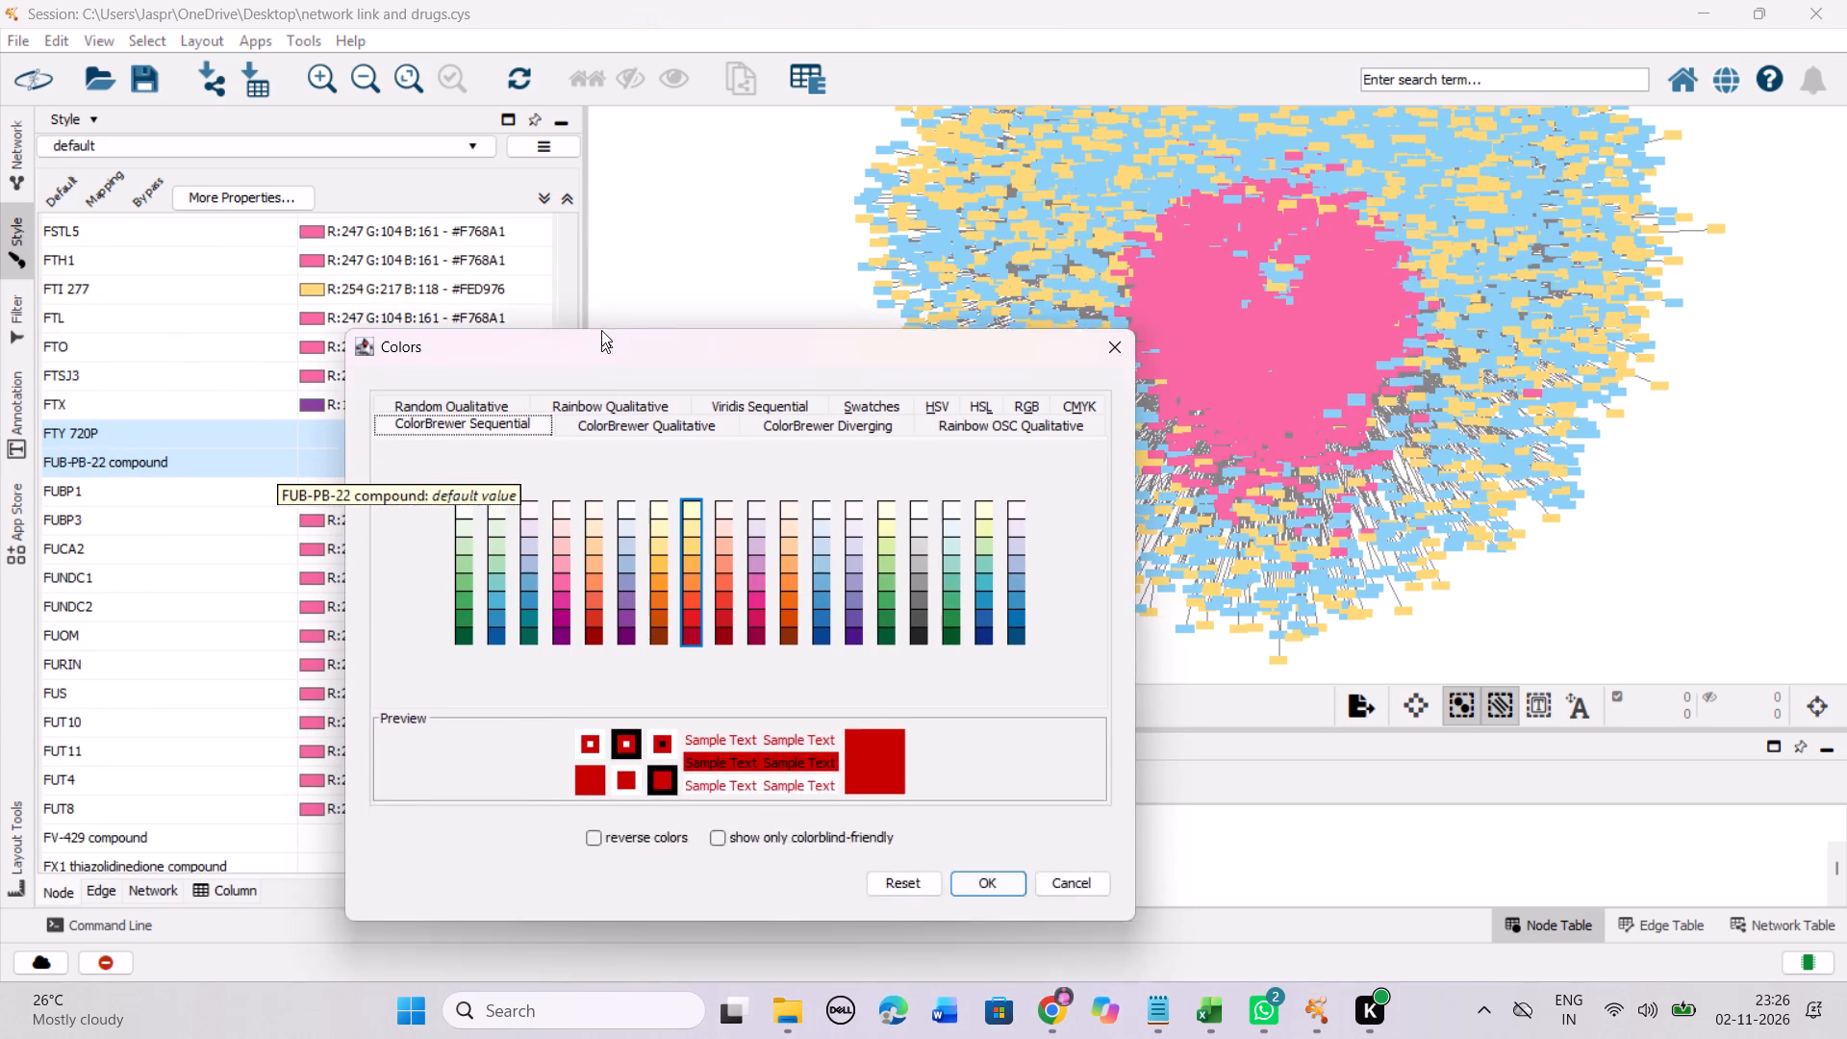
{"action": "left_click_drag", "start_coordinate": [601, 330], "coordinate": [601, 278]}
{"action": "left_click", "coordinate": [691, 480]}
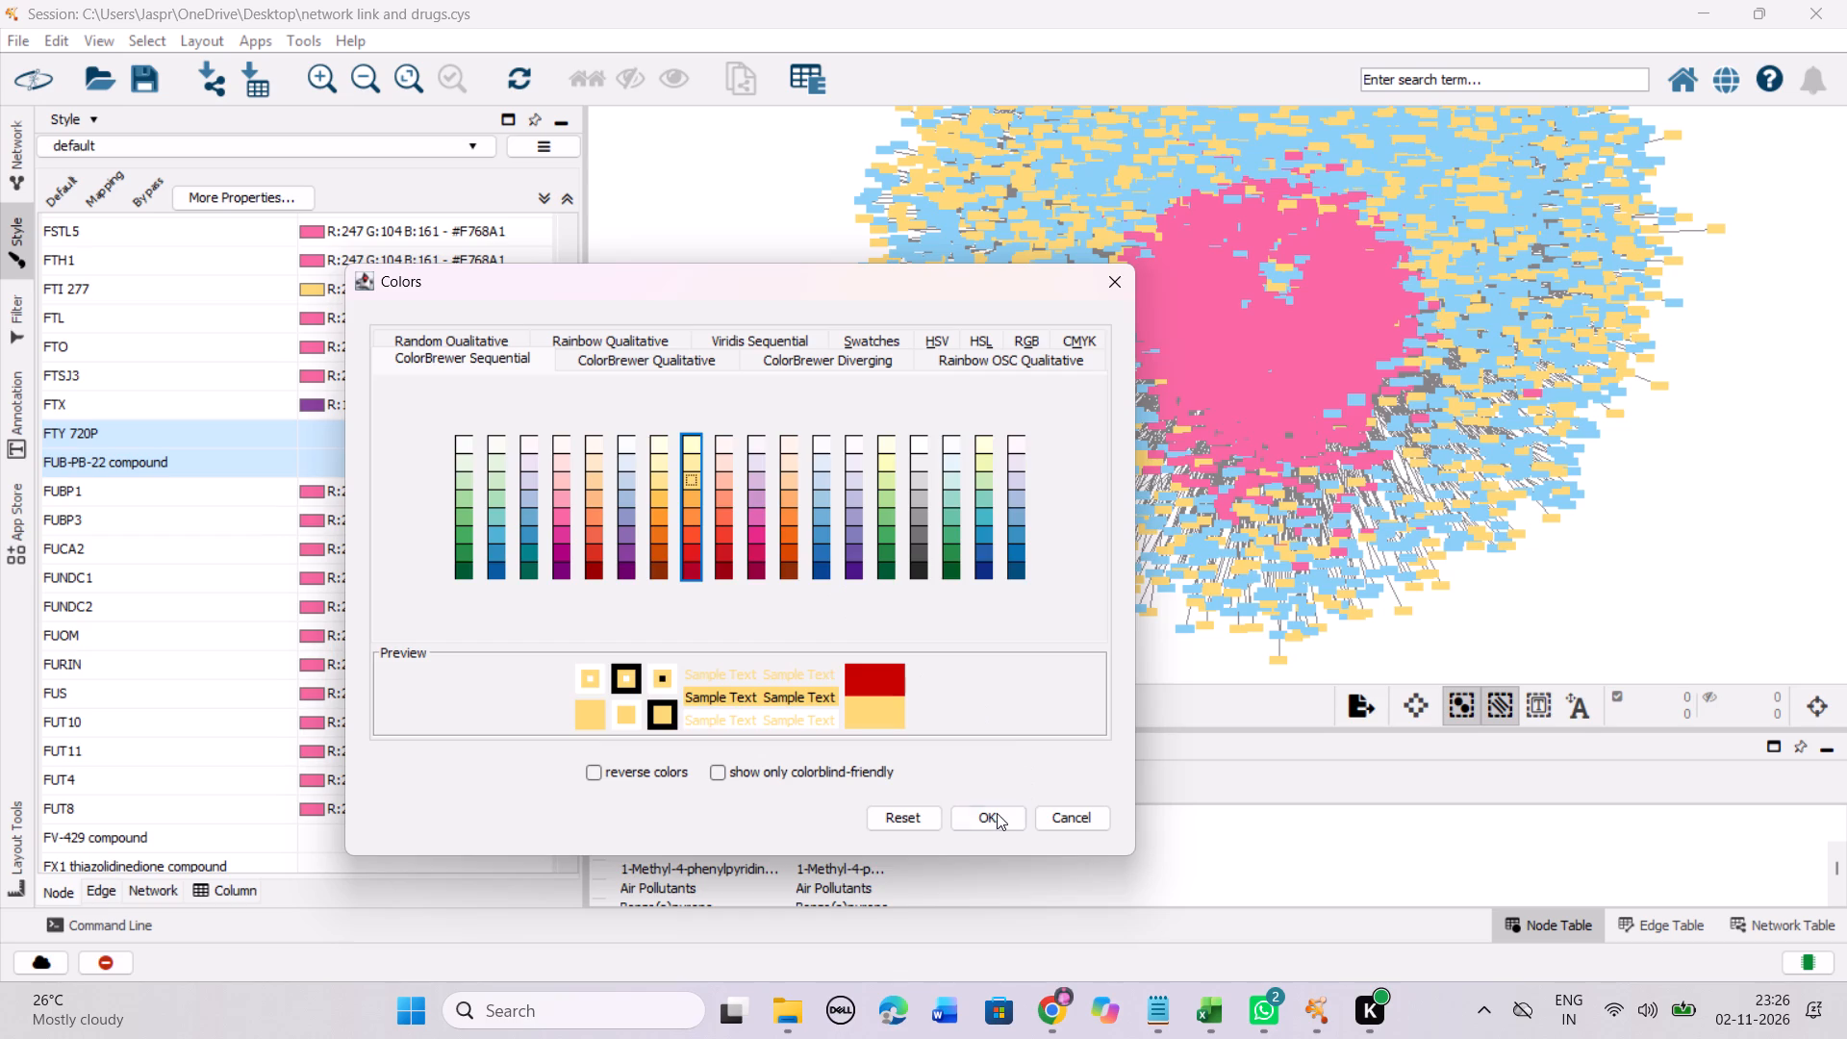
{"action": "left_click", "coordinate": [986, 817]}
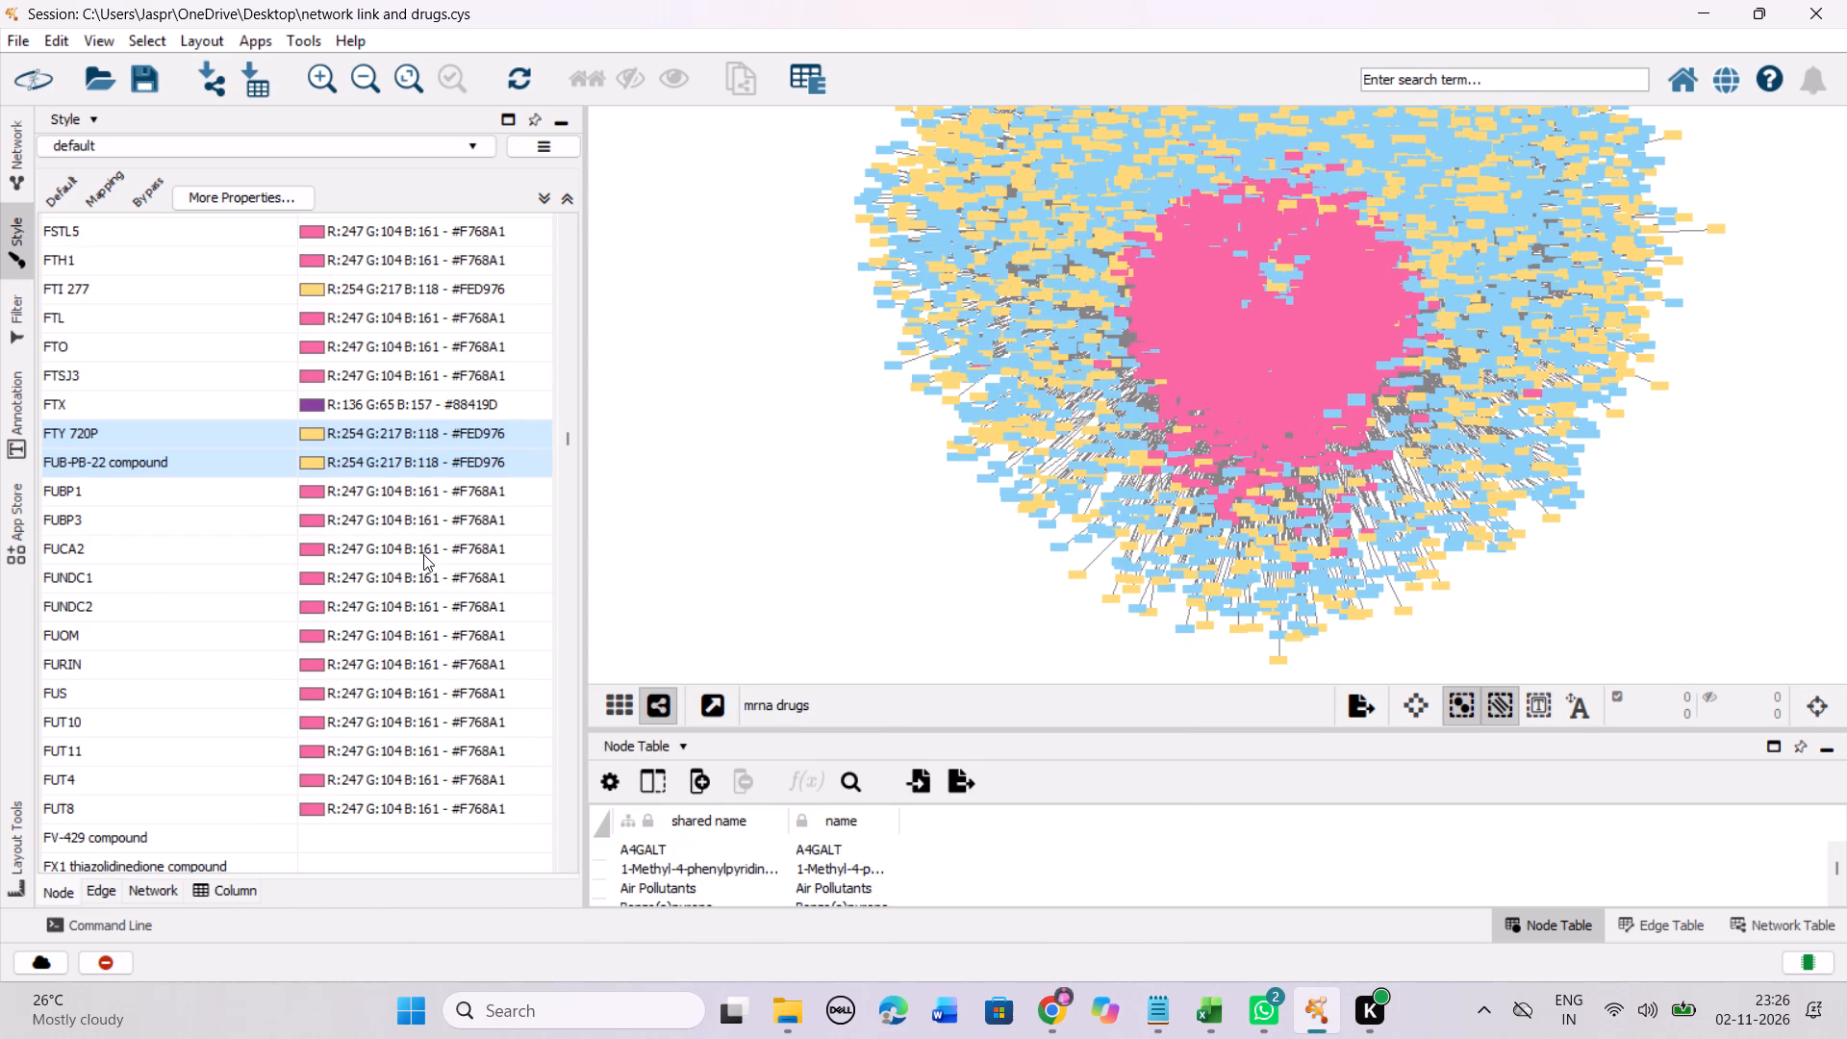
Set the discrete colour mapping of the unmapped entries FV-429 compound and FX1 thiazolidinedione compound to the Yellow-Orange-Red shade #FED976.
{"action": "scroll", "coordinate": [423, 554], "scroll_direction": "down", "scroll_amount": 7}
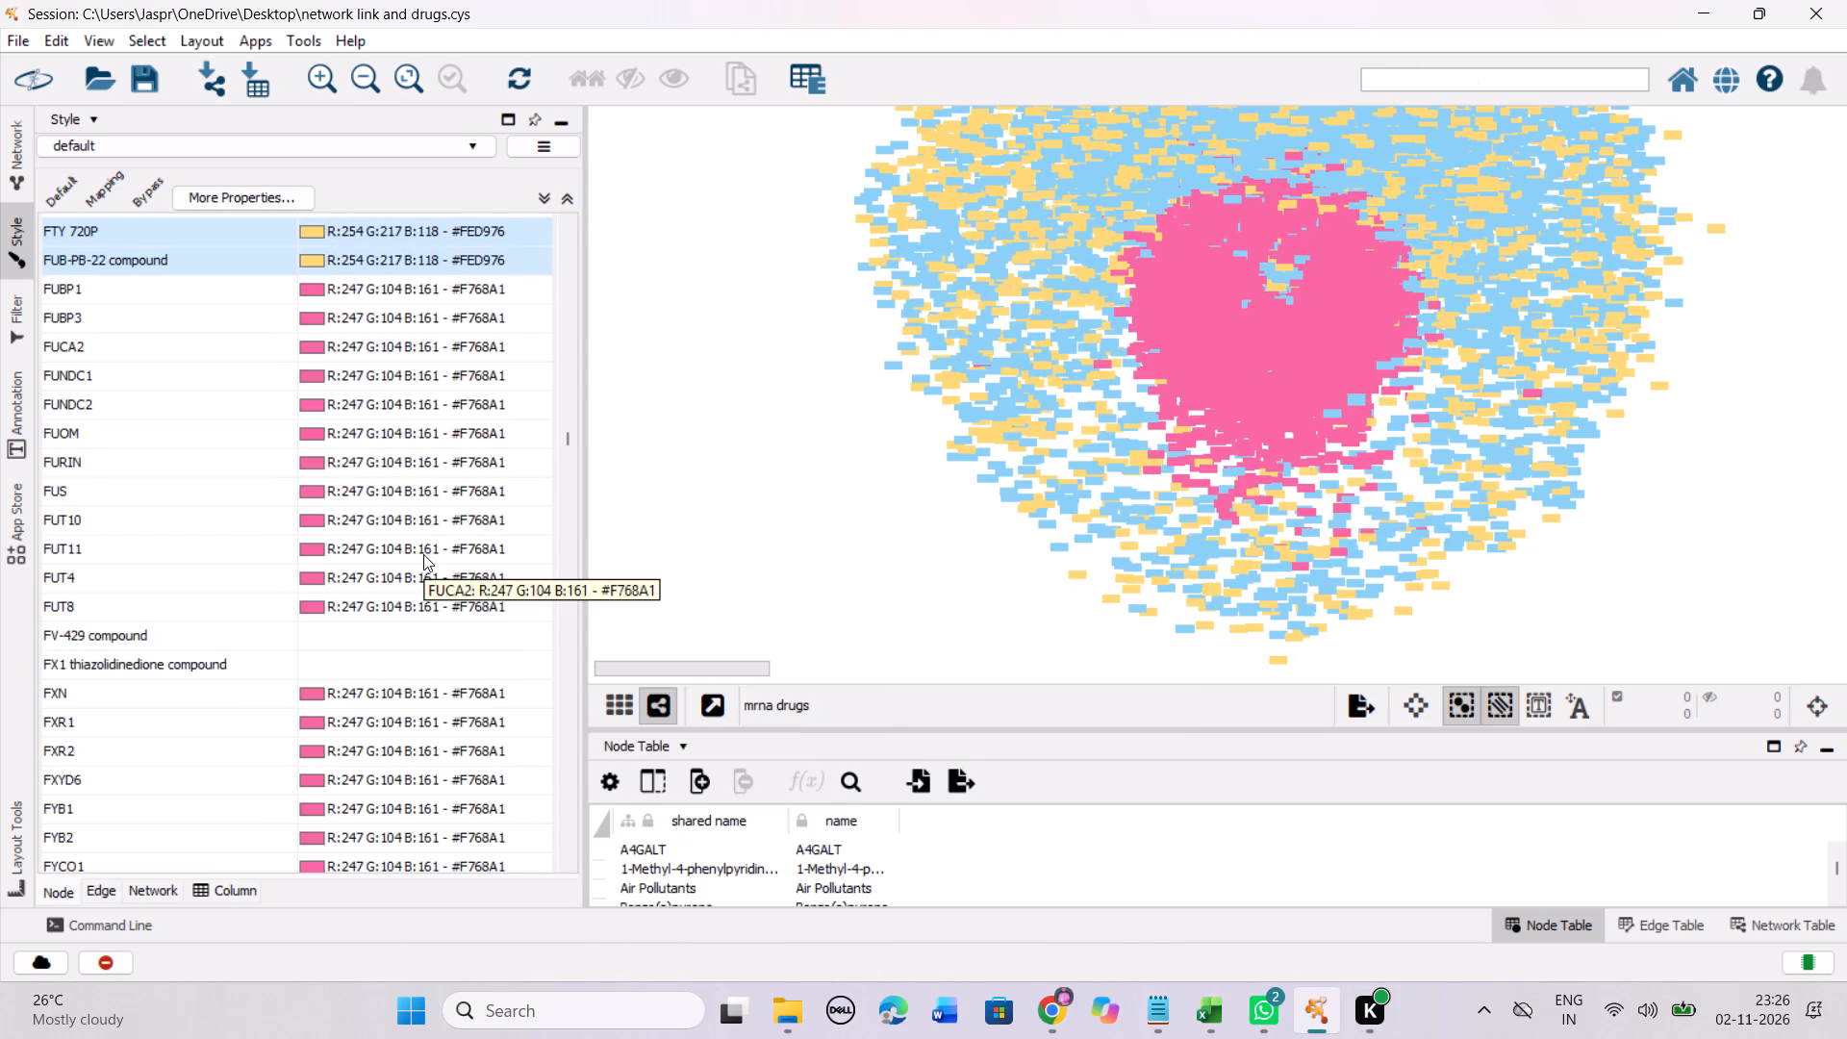
{"action": "scroll", "coordinate": [423, 554], "scroll_direction": "down", "scroll_amount": 11}
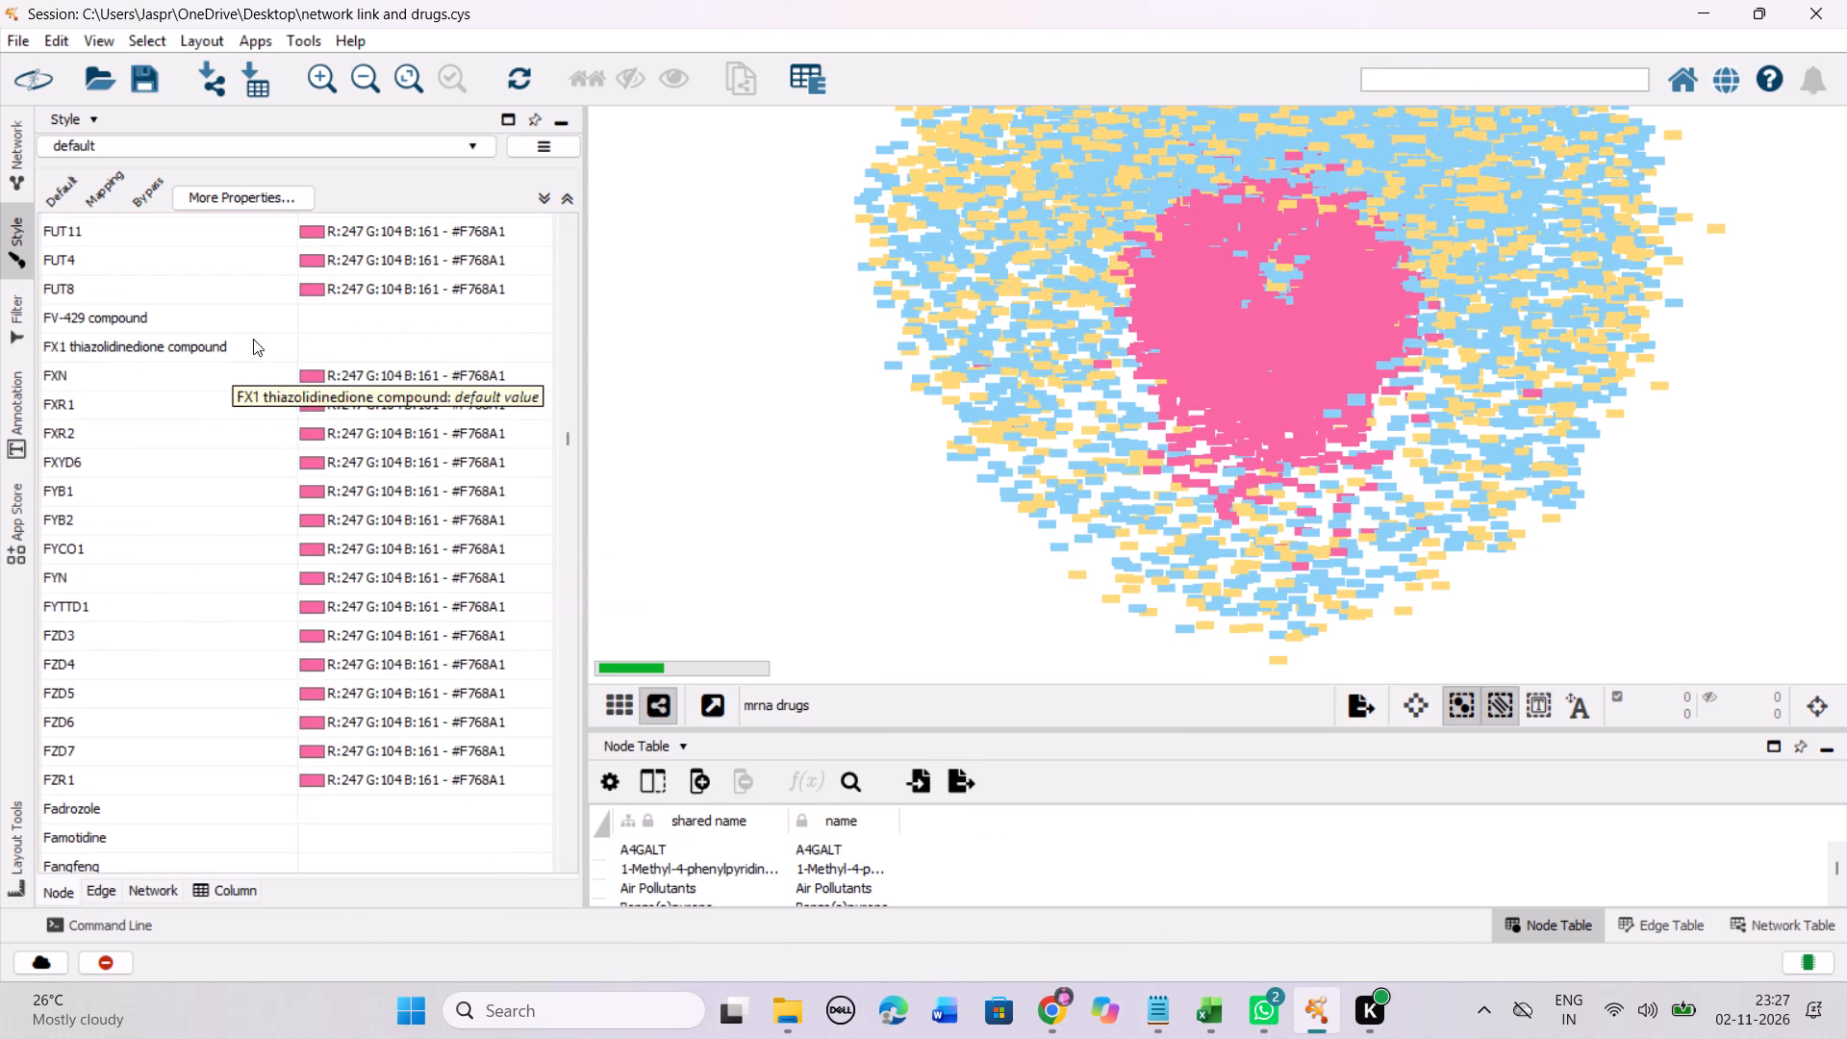
{"action": "left_click_drag", "start_coordinate": [264, 318], "coordinate": [264, 342]}
{"action": "right_click", "coordinate": [264, 342]}
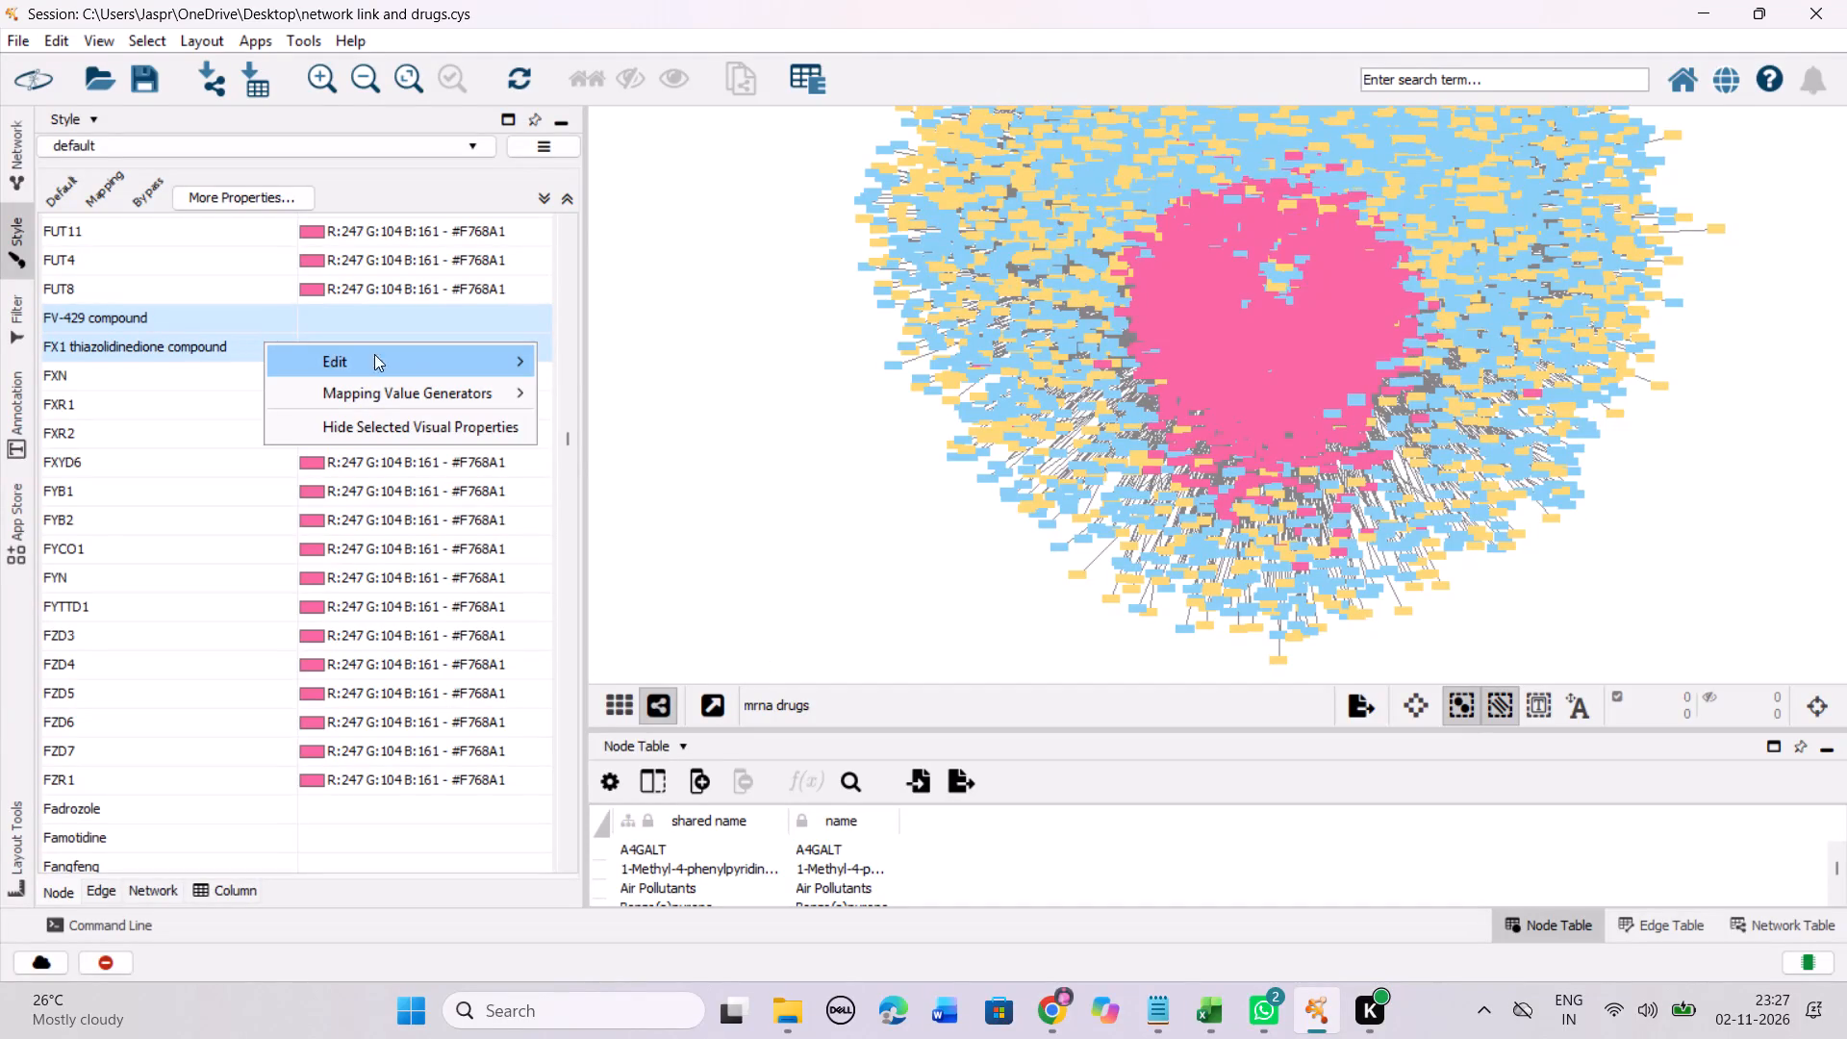
{"action": "left_click", "coordinate": [629, 369]}
{"action": "left_click_drag", "start_coordinate": [653, 545], "coordinate": [666, 523]}
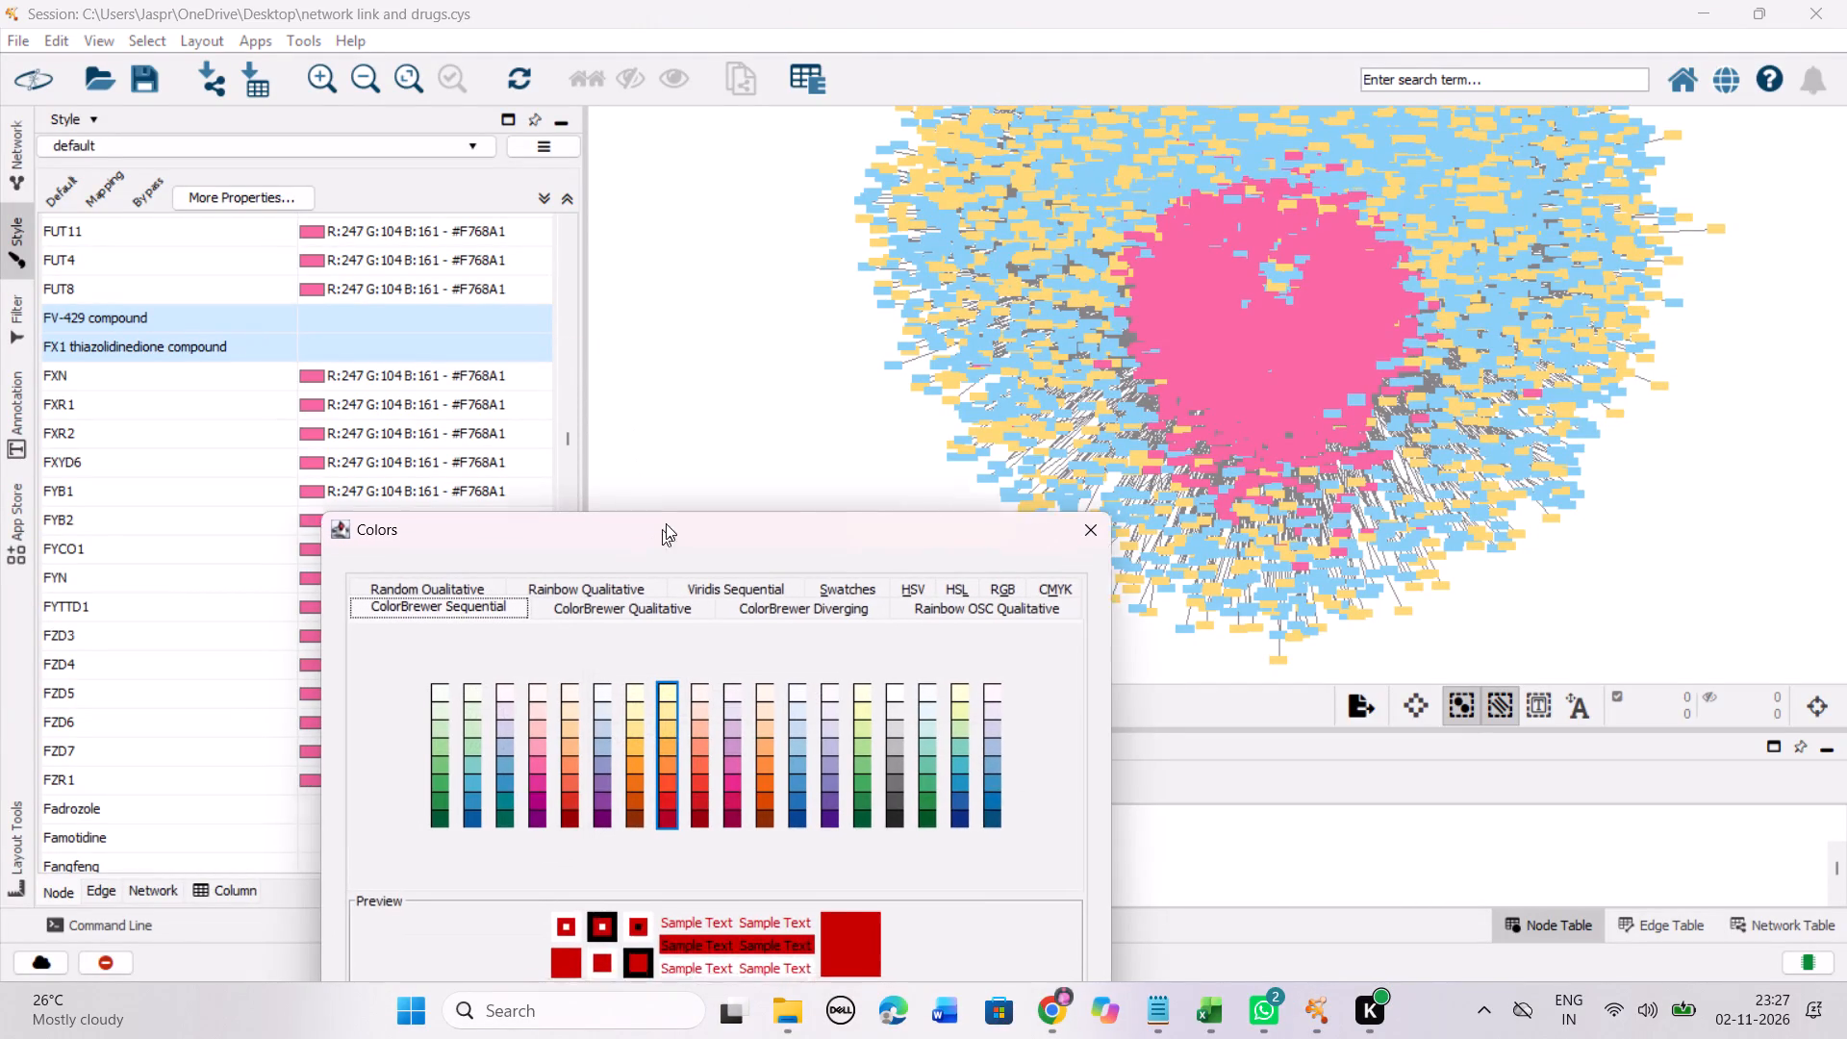
{"action": "left_click_drag", "start_coordinate": [666, 523], "coordinate": [667, 268]}
{"action": "left_click", "coordinate": [677, 456]}
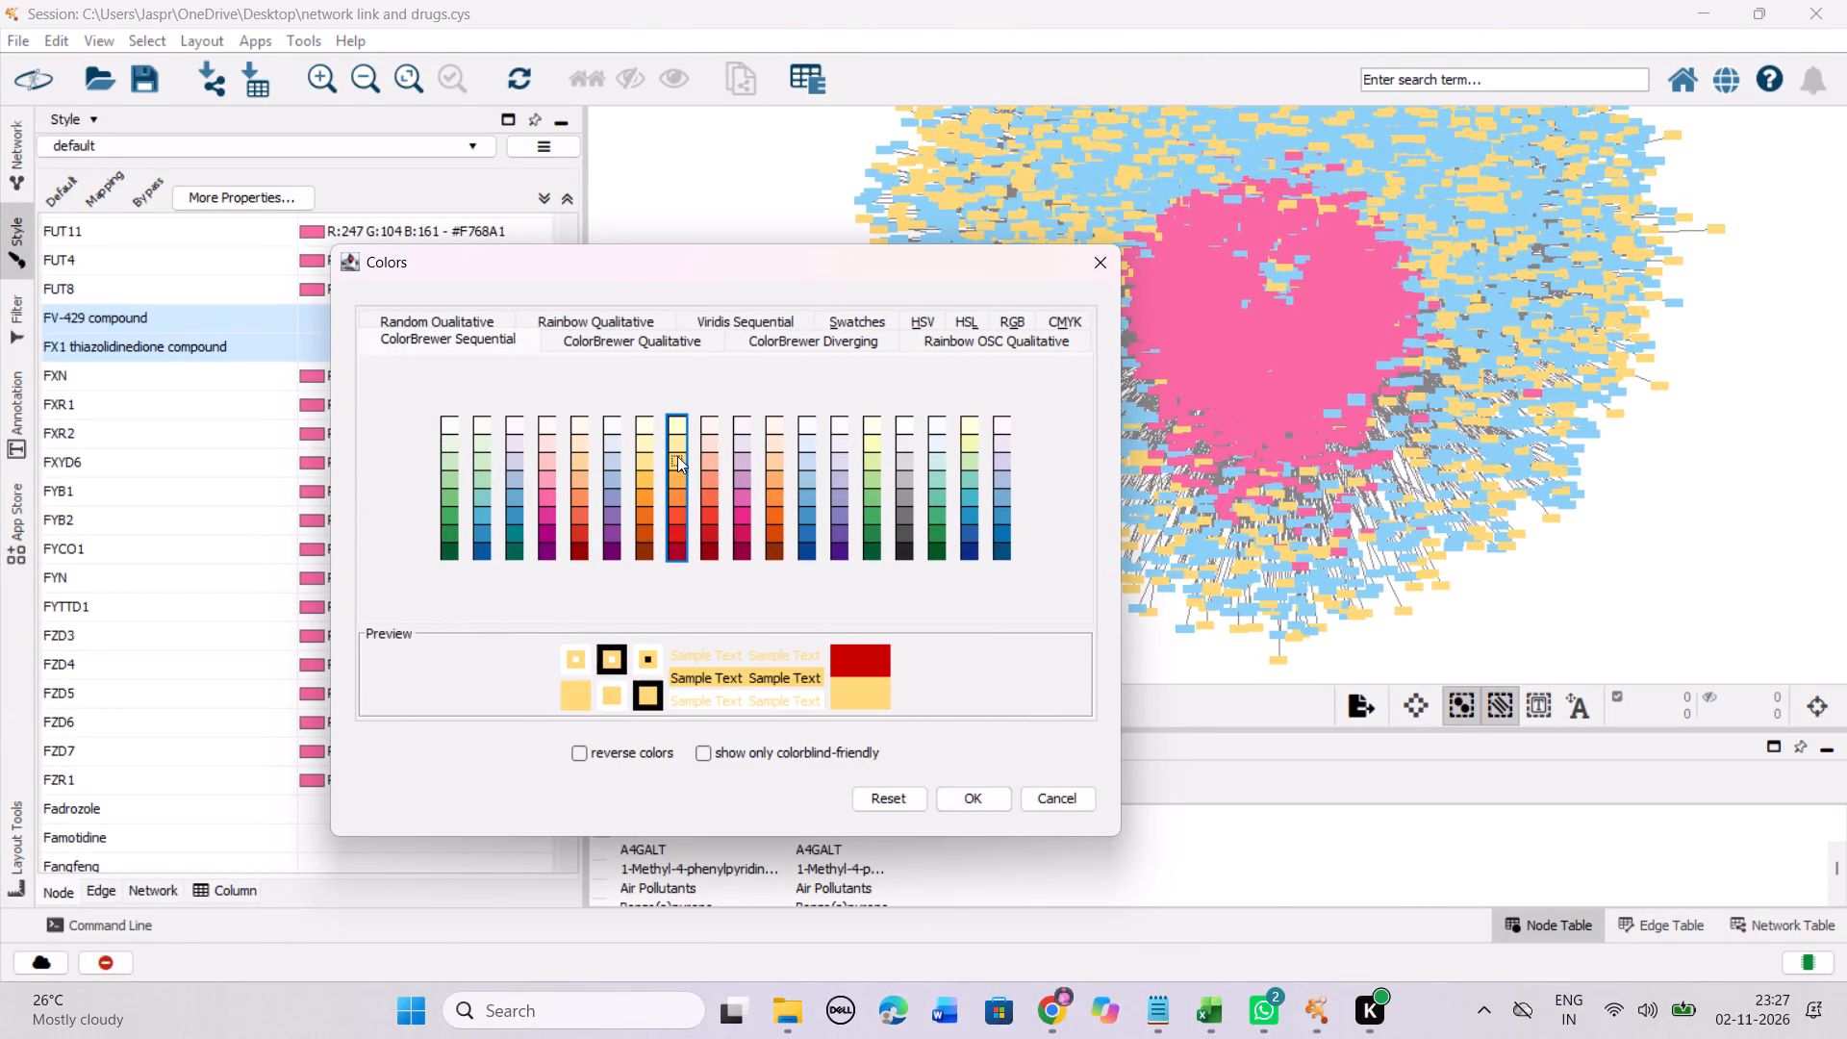
{"action": "left_click", "coordinate": [993, 796]}
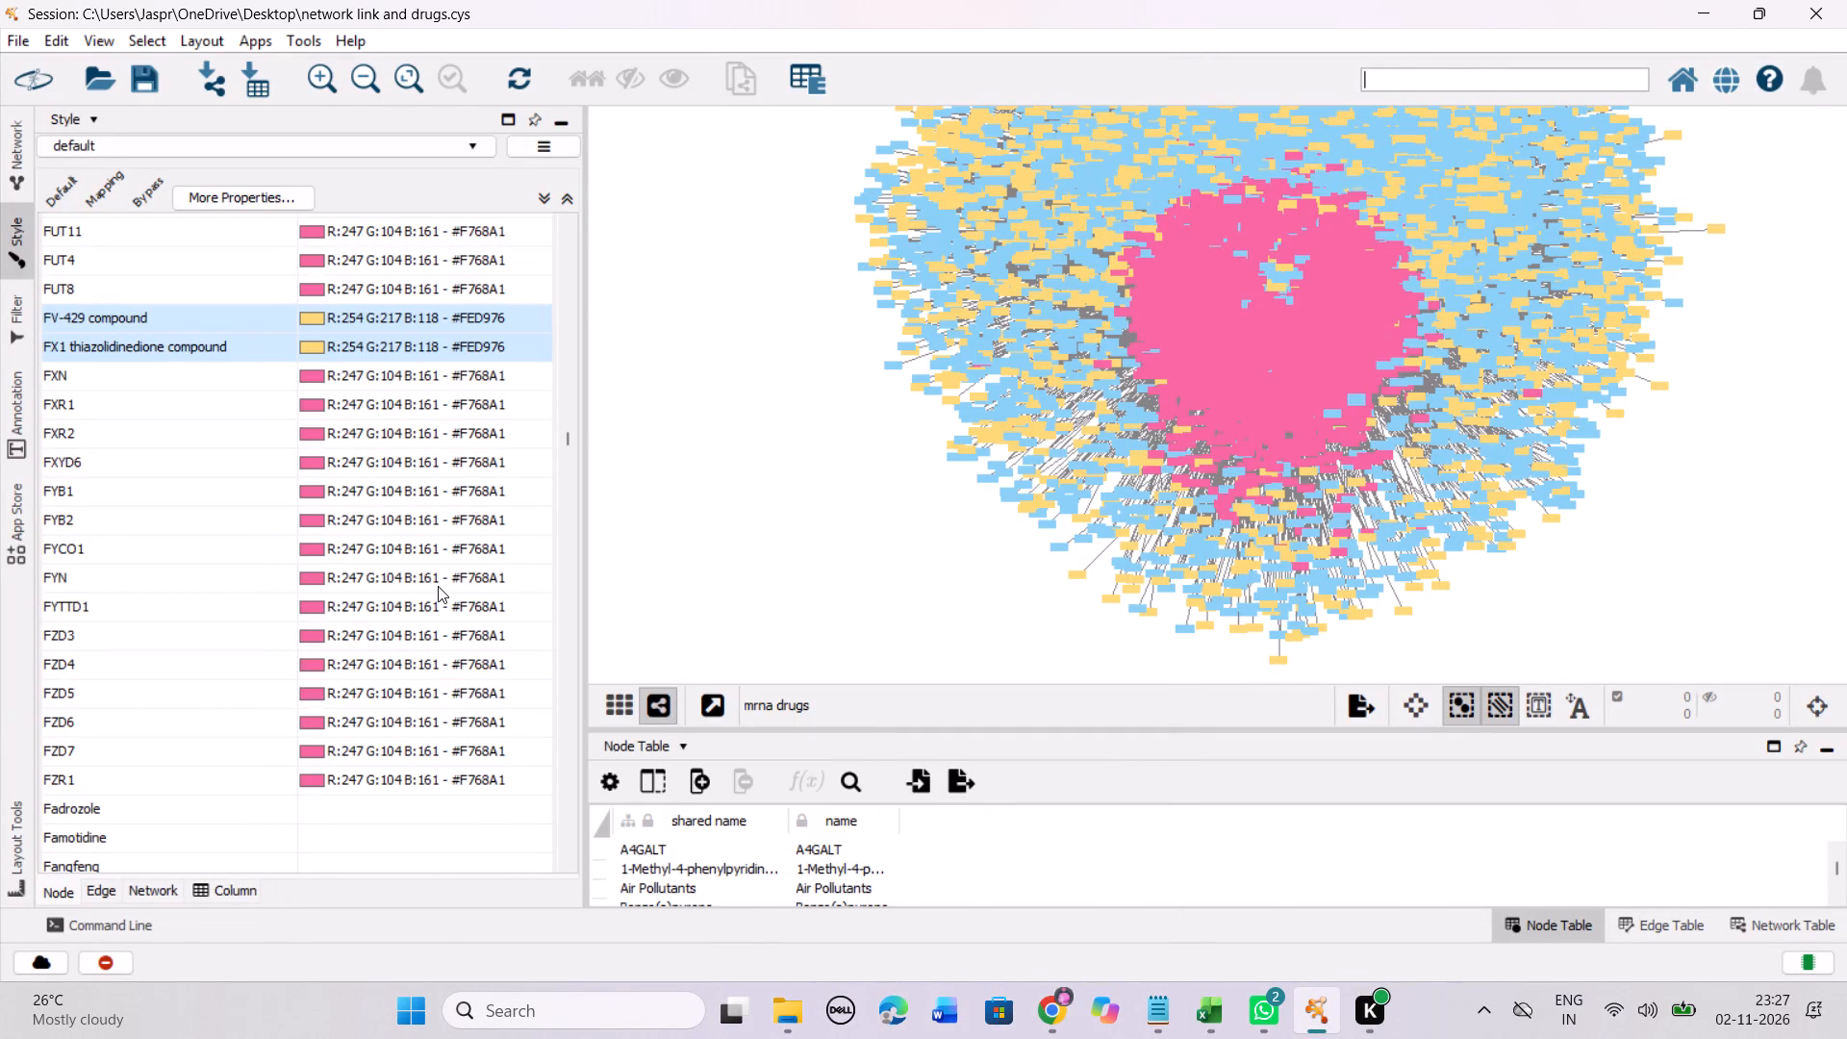
Set the discrete colour mapping of all unmapped entries from Fadrozole through G226 compound to the Yellow-Orange-Red shade #FED976.
{"action": "scroll", "coordinate": [438, 586], "scroll_direction": "down", "scroll_amount": 5}
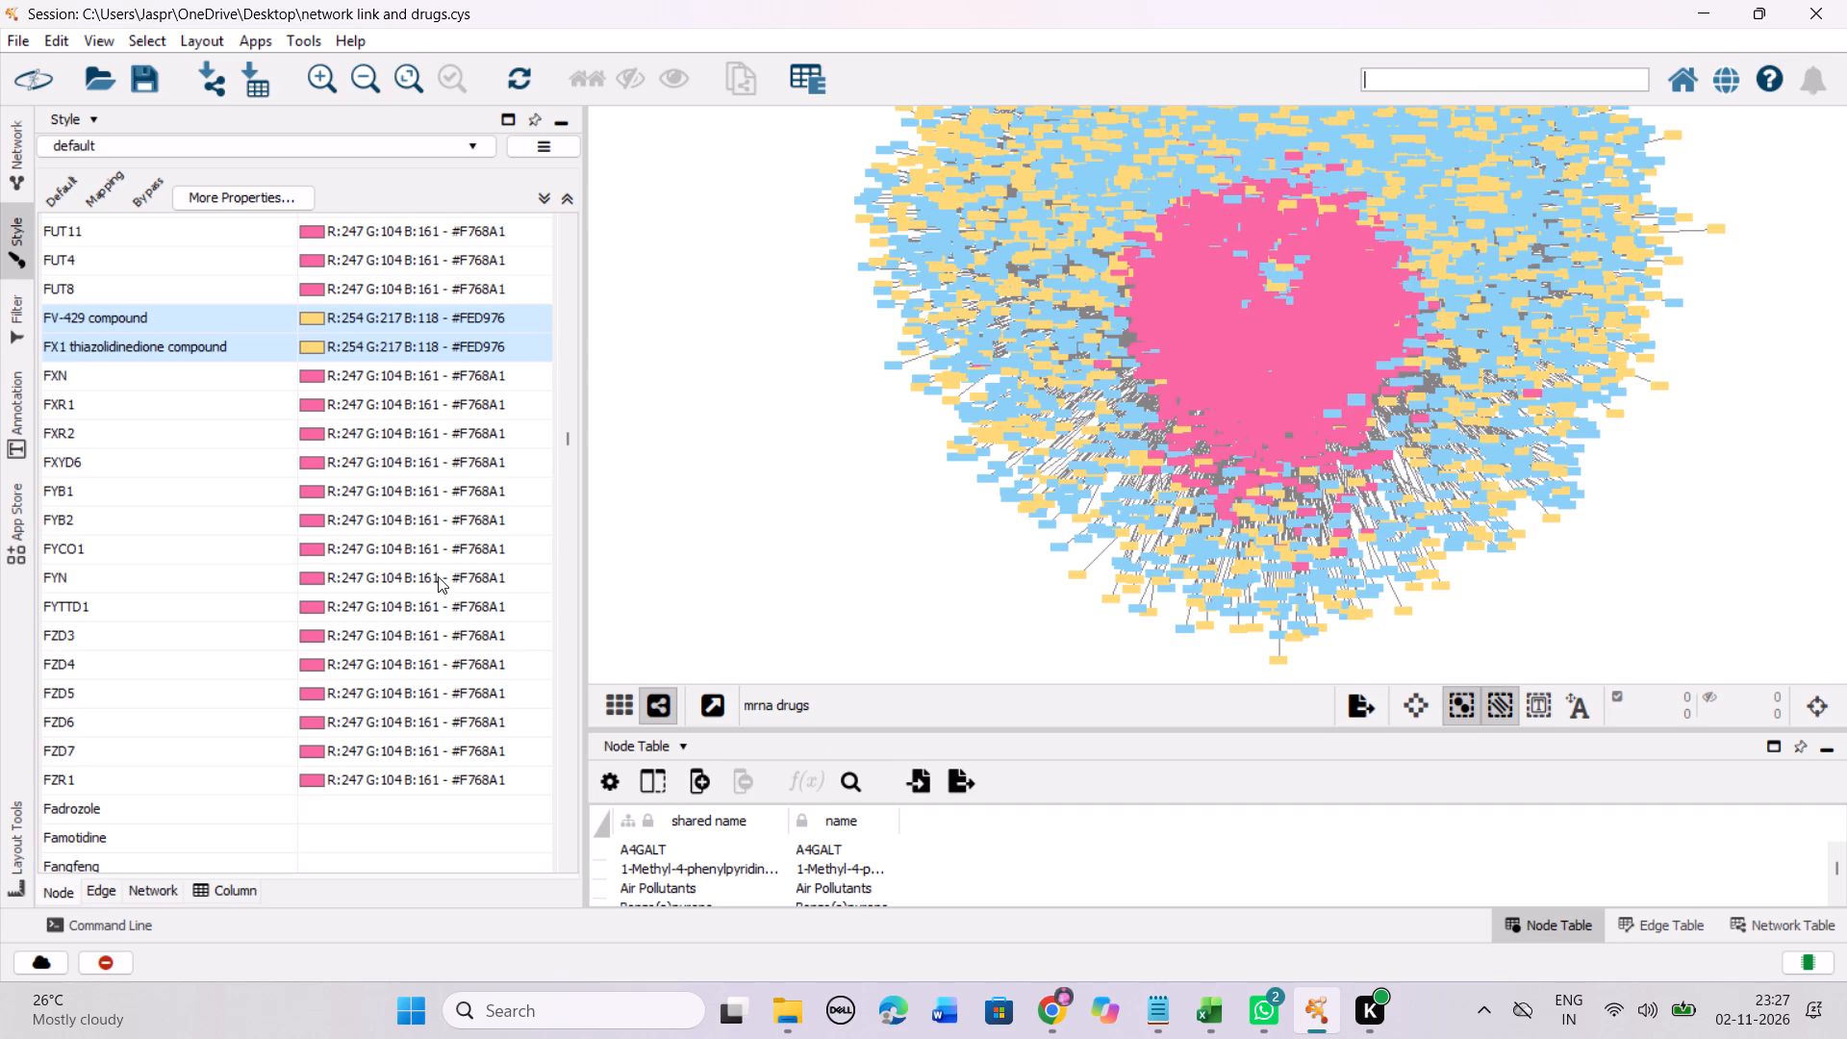
{"action": "scroll", "coordinate": [417, 569], "scroll_direction": "down", "scroll_amount": 7}
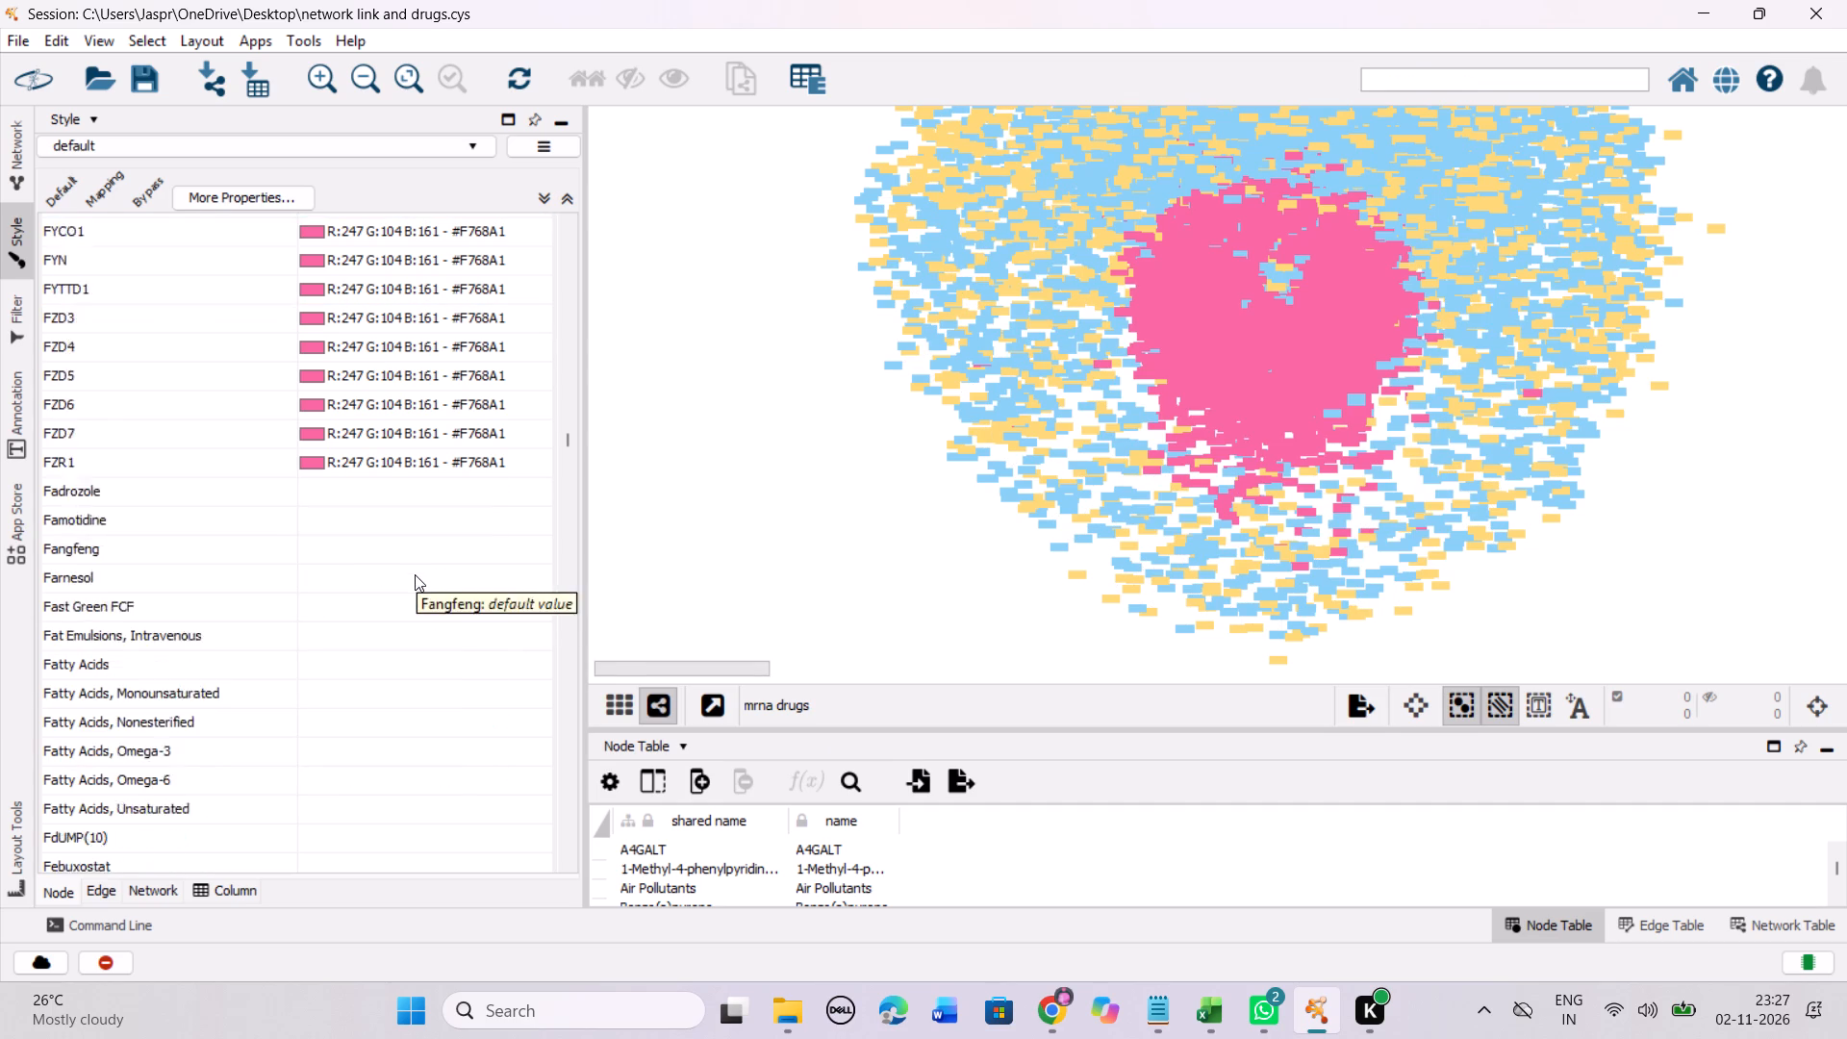
{"action": "scroll", "coordinate": [415, 574], "scroll_direction": "down", "scroll_amount": 5}
{"action": "left_click", "coordinate": [273, 323]}
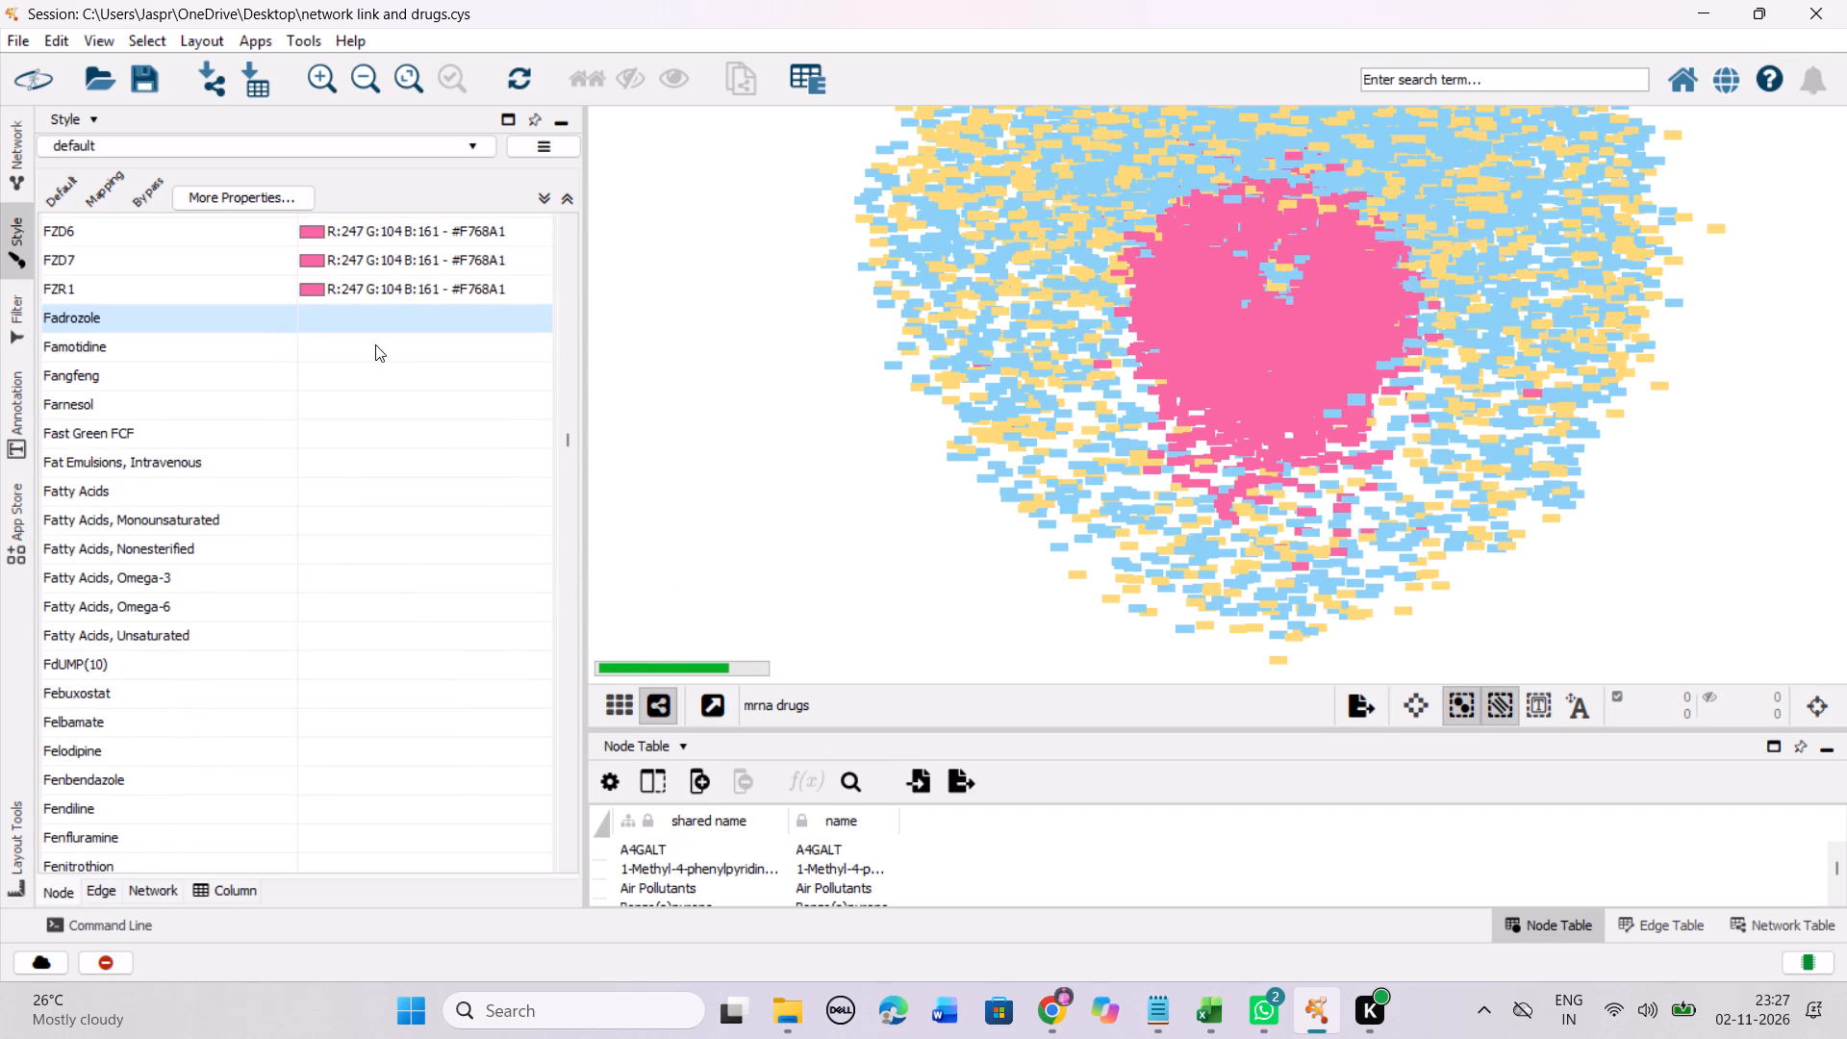
{"action": "scroll", "coordinate": [403, 371], "scroll_direction": "down", "scroll_amount": 17}
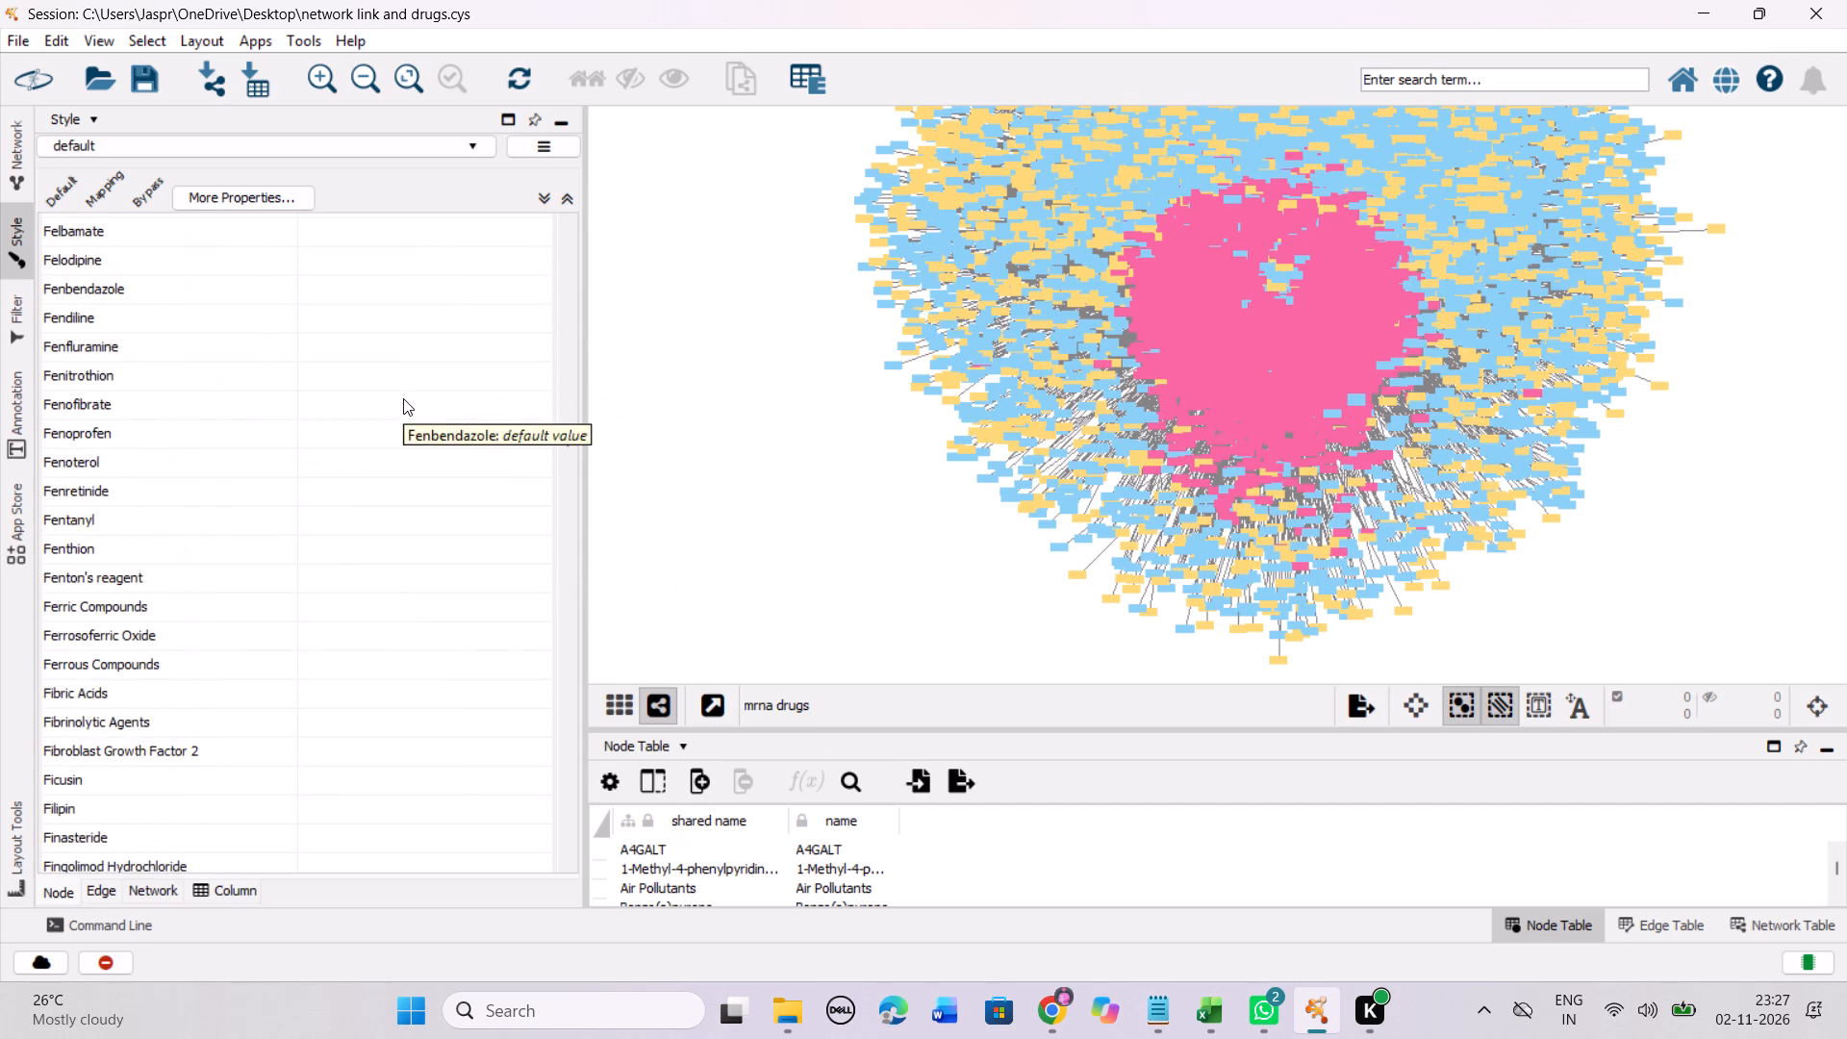
{"action": "scroll", "coordinate": [403, 399], "scroll_direction": "down", "scroll_amount": 20}
{"action": "scroll", "coordinate": [403, 399], "scroll_direction": "down", "scroll_amount": 16}
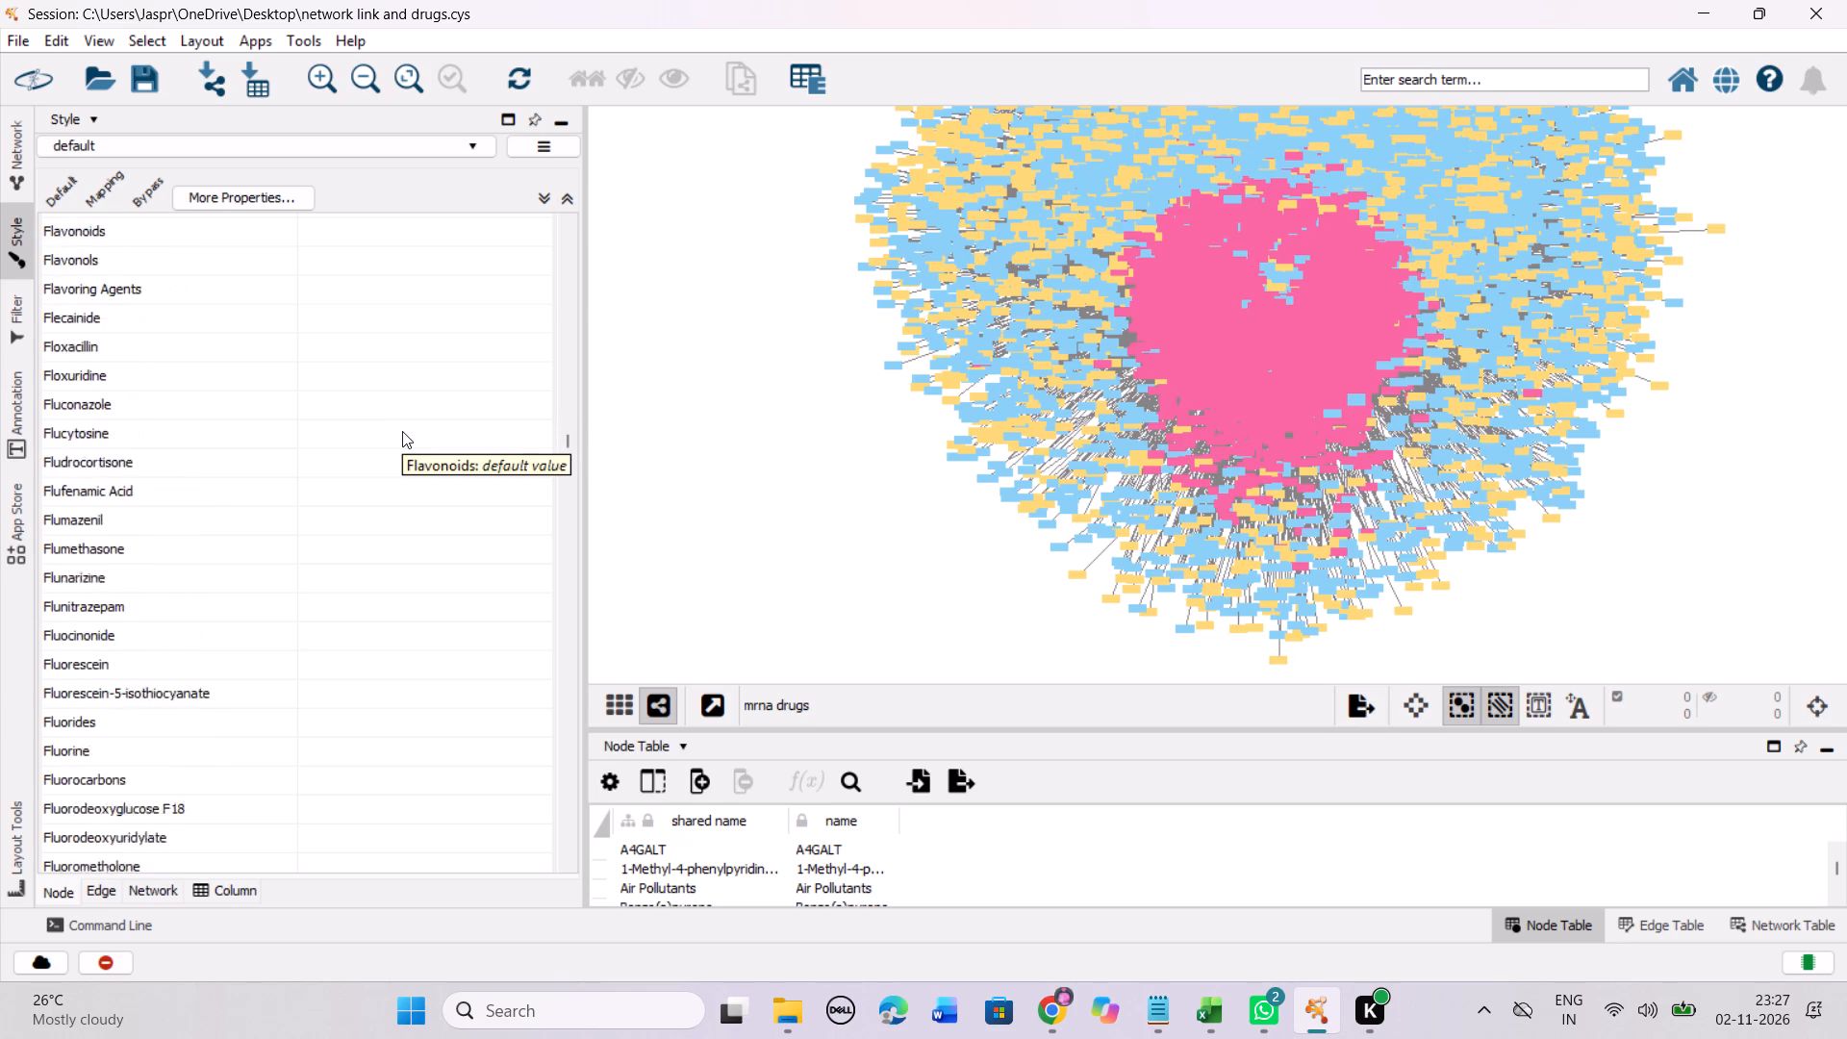
{"action": "scroll", "coordinate": [402, 431], "scroll_direction": "down", "scroll_amount": 20}
{"action": "scroll", "coordinate": [402, 431], "scroll_direction": "down", "scroll_amount": 19}
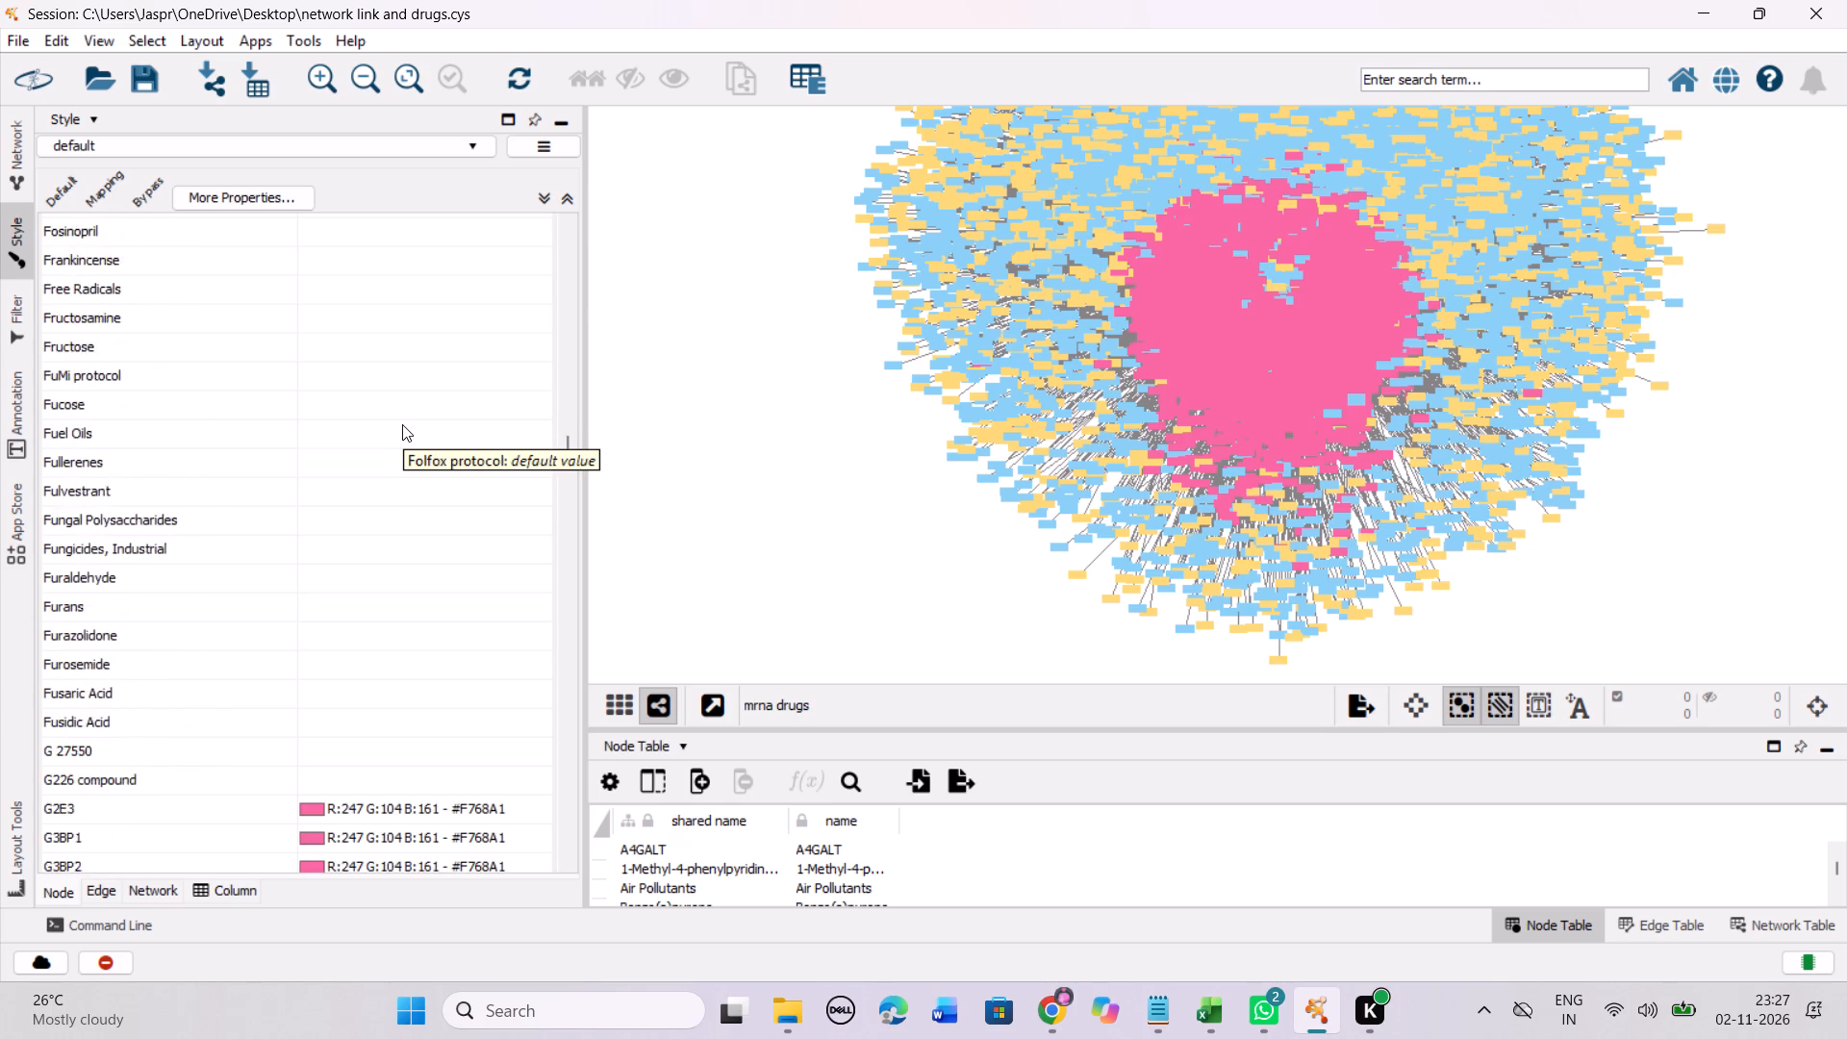
{"action": "scroll", "coordinate": [402, 424], "scroll_direction": "down", "scroll_amount": 10}
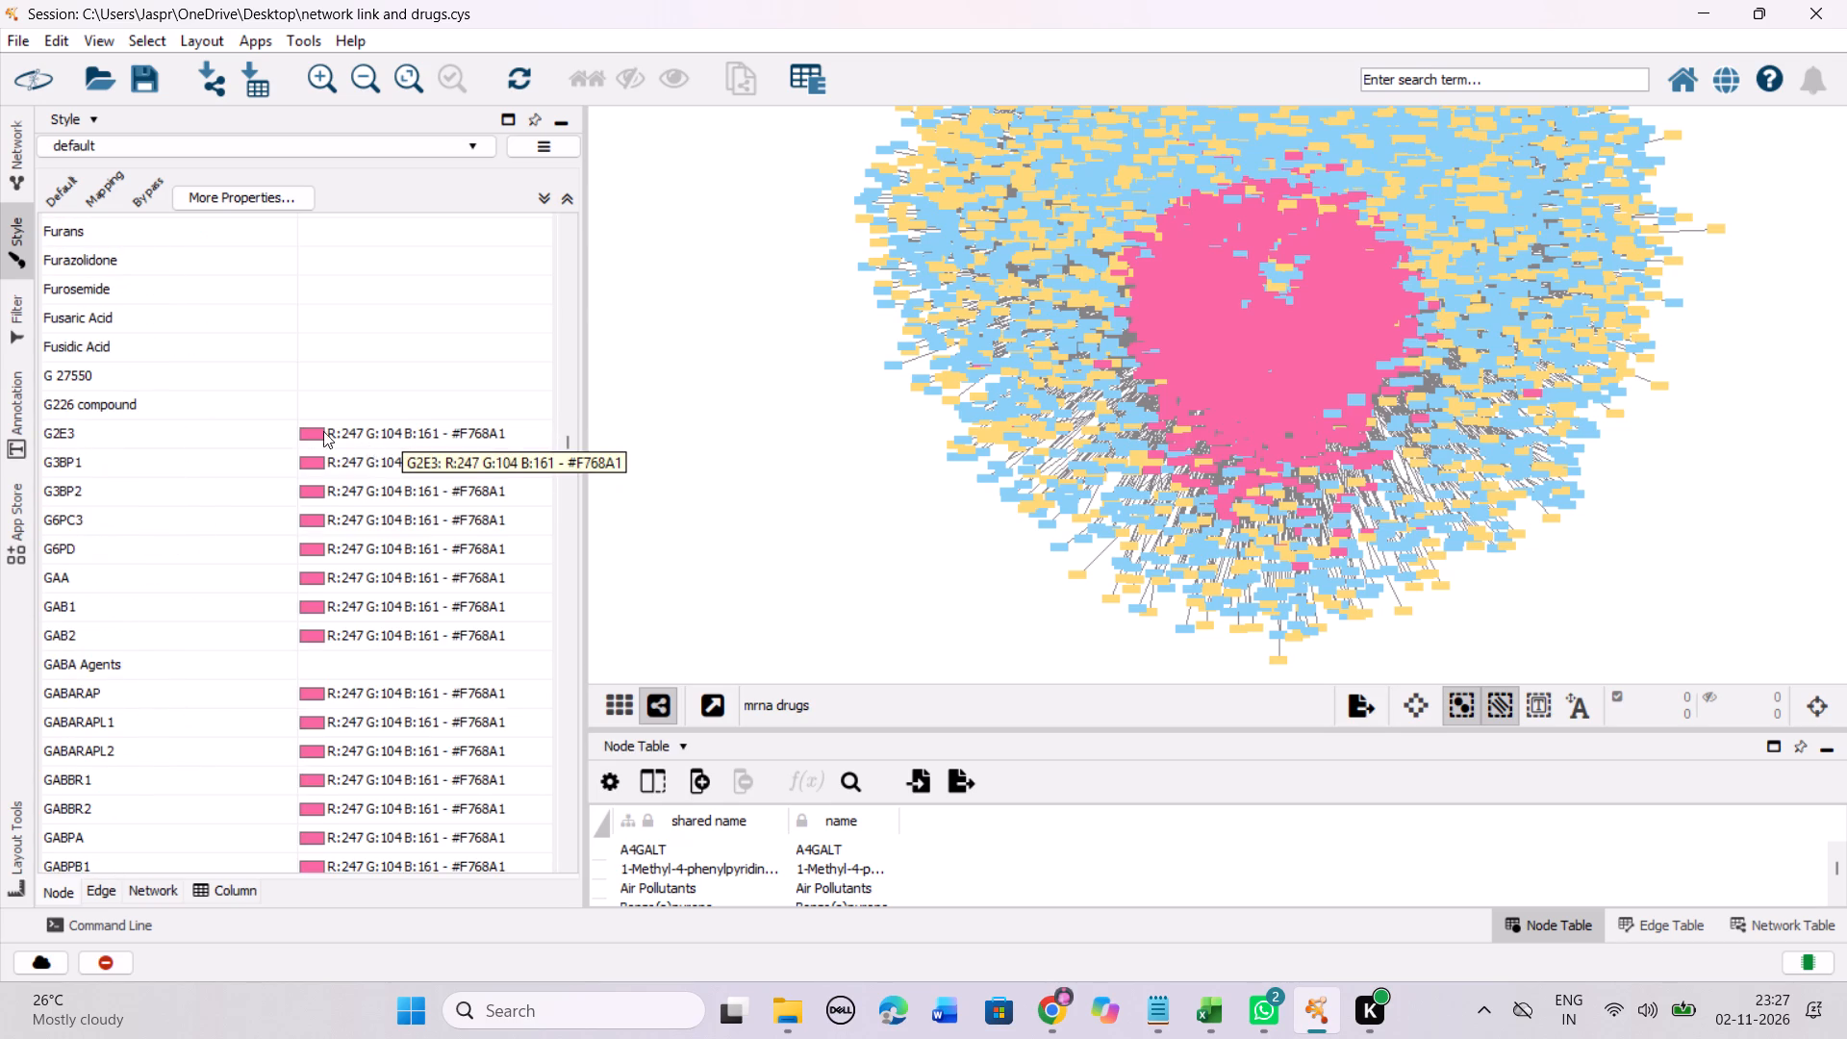
{"action": "left_click", "coordinate": [285, 403], "text": "shift"}
{"action": "right_click", "coordinate": [285, 403]}
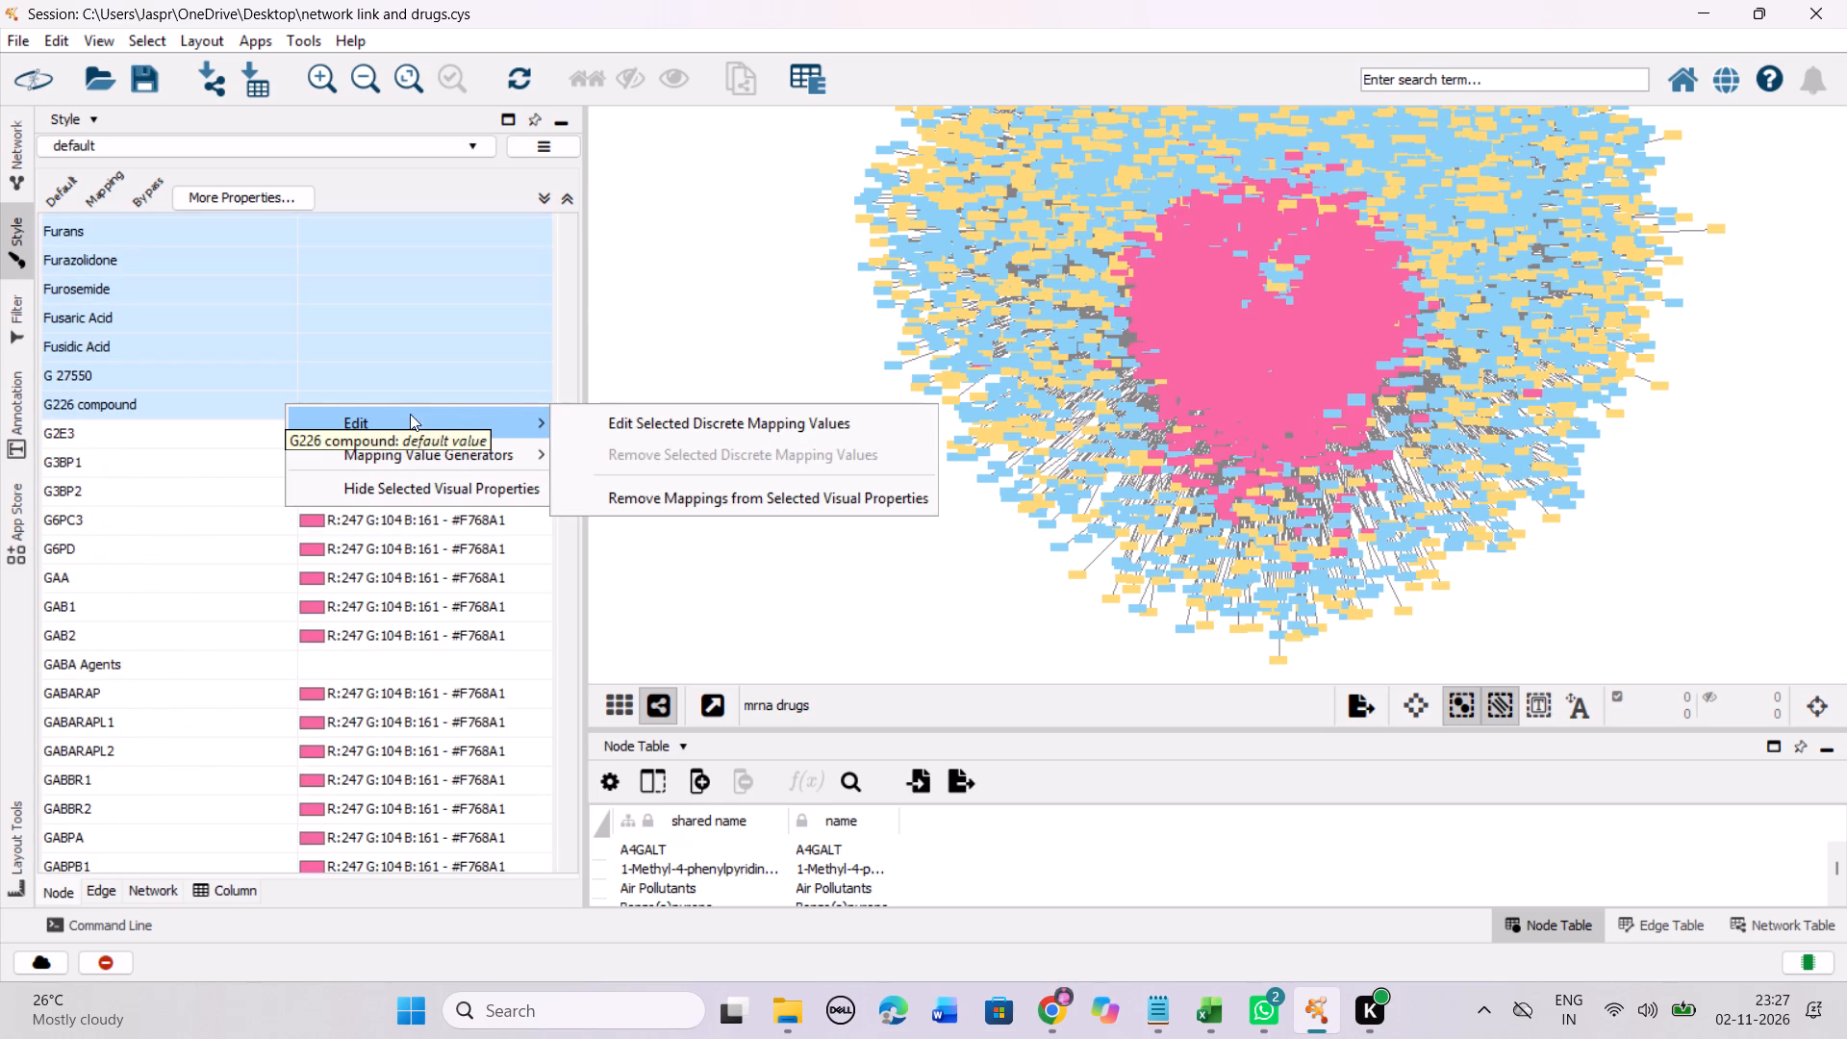
{"action": "left_click", "coordinate": [673, 427]}
{"action": "left_click_drag", "start_coordinate": [648, 539], "coordinate": [649, 527]}
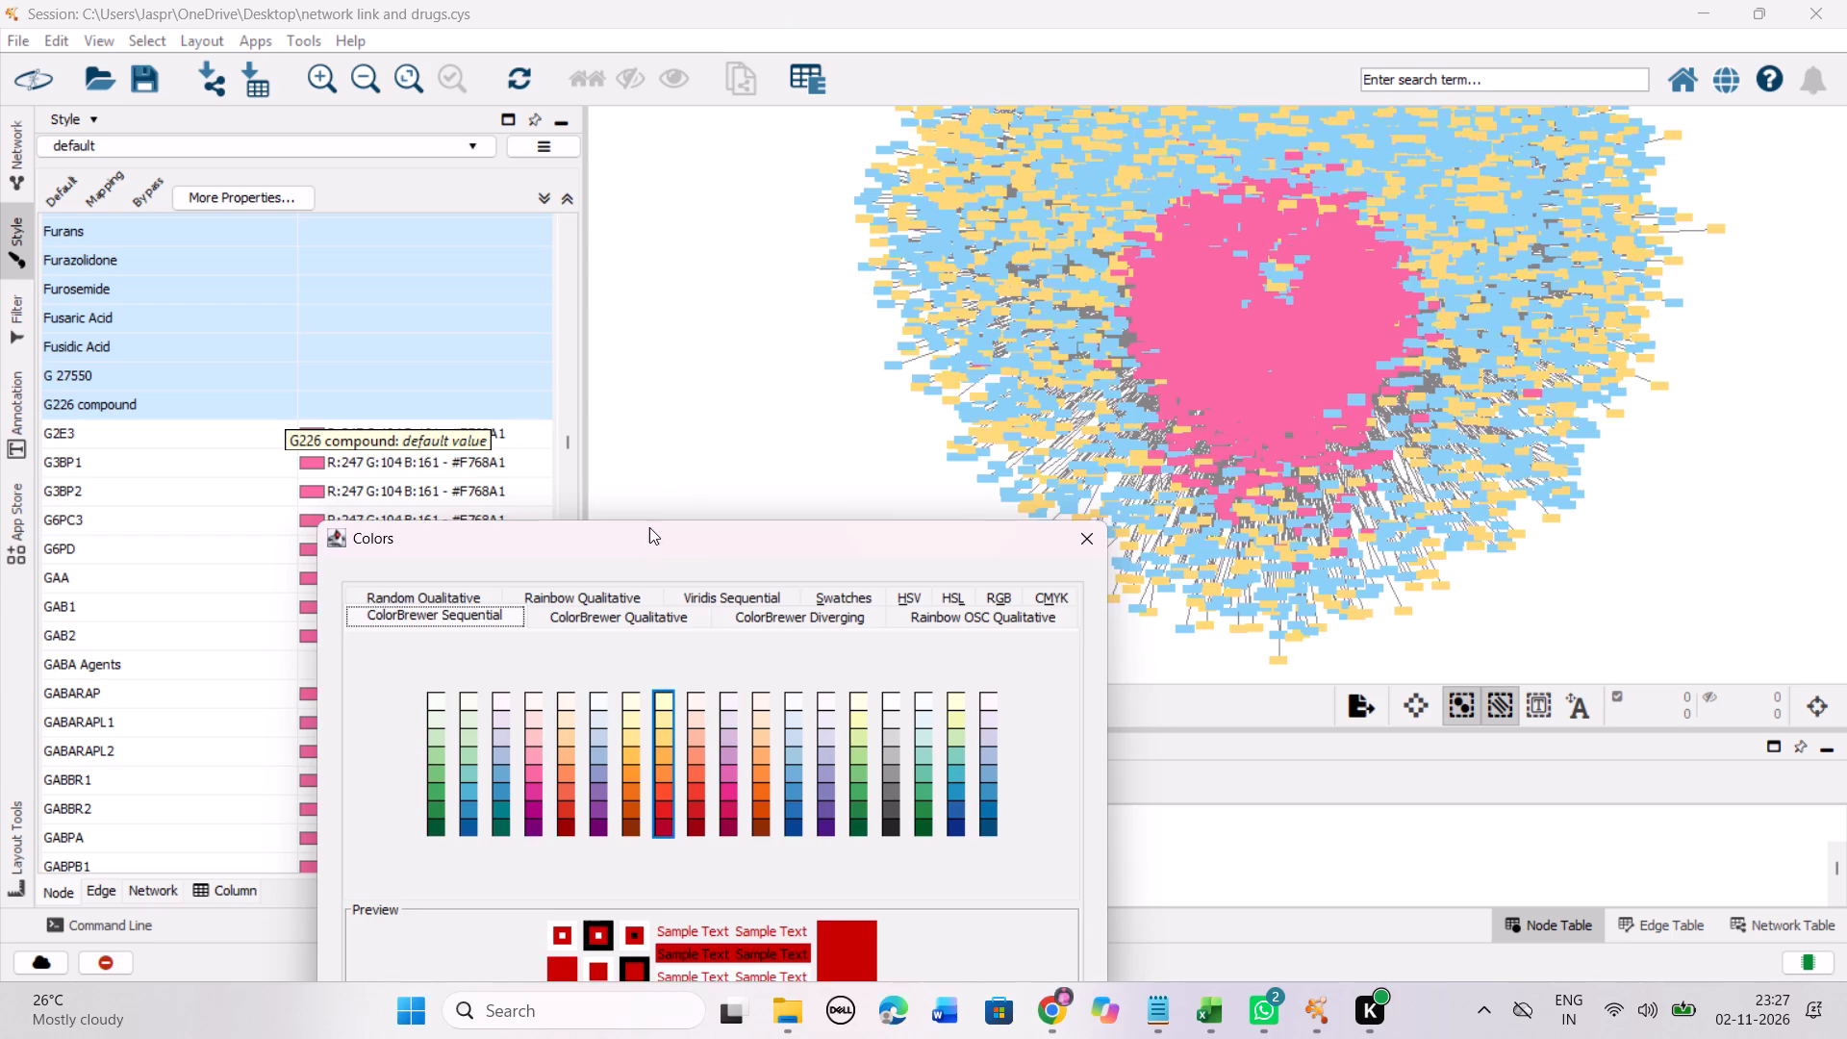
{"action": "left_click_drag", "start_coordinate": [649, 527], "coordinate": [695, 212]}
{"action": "left_click", "coordinate": [712, 411]}
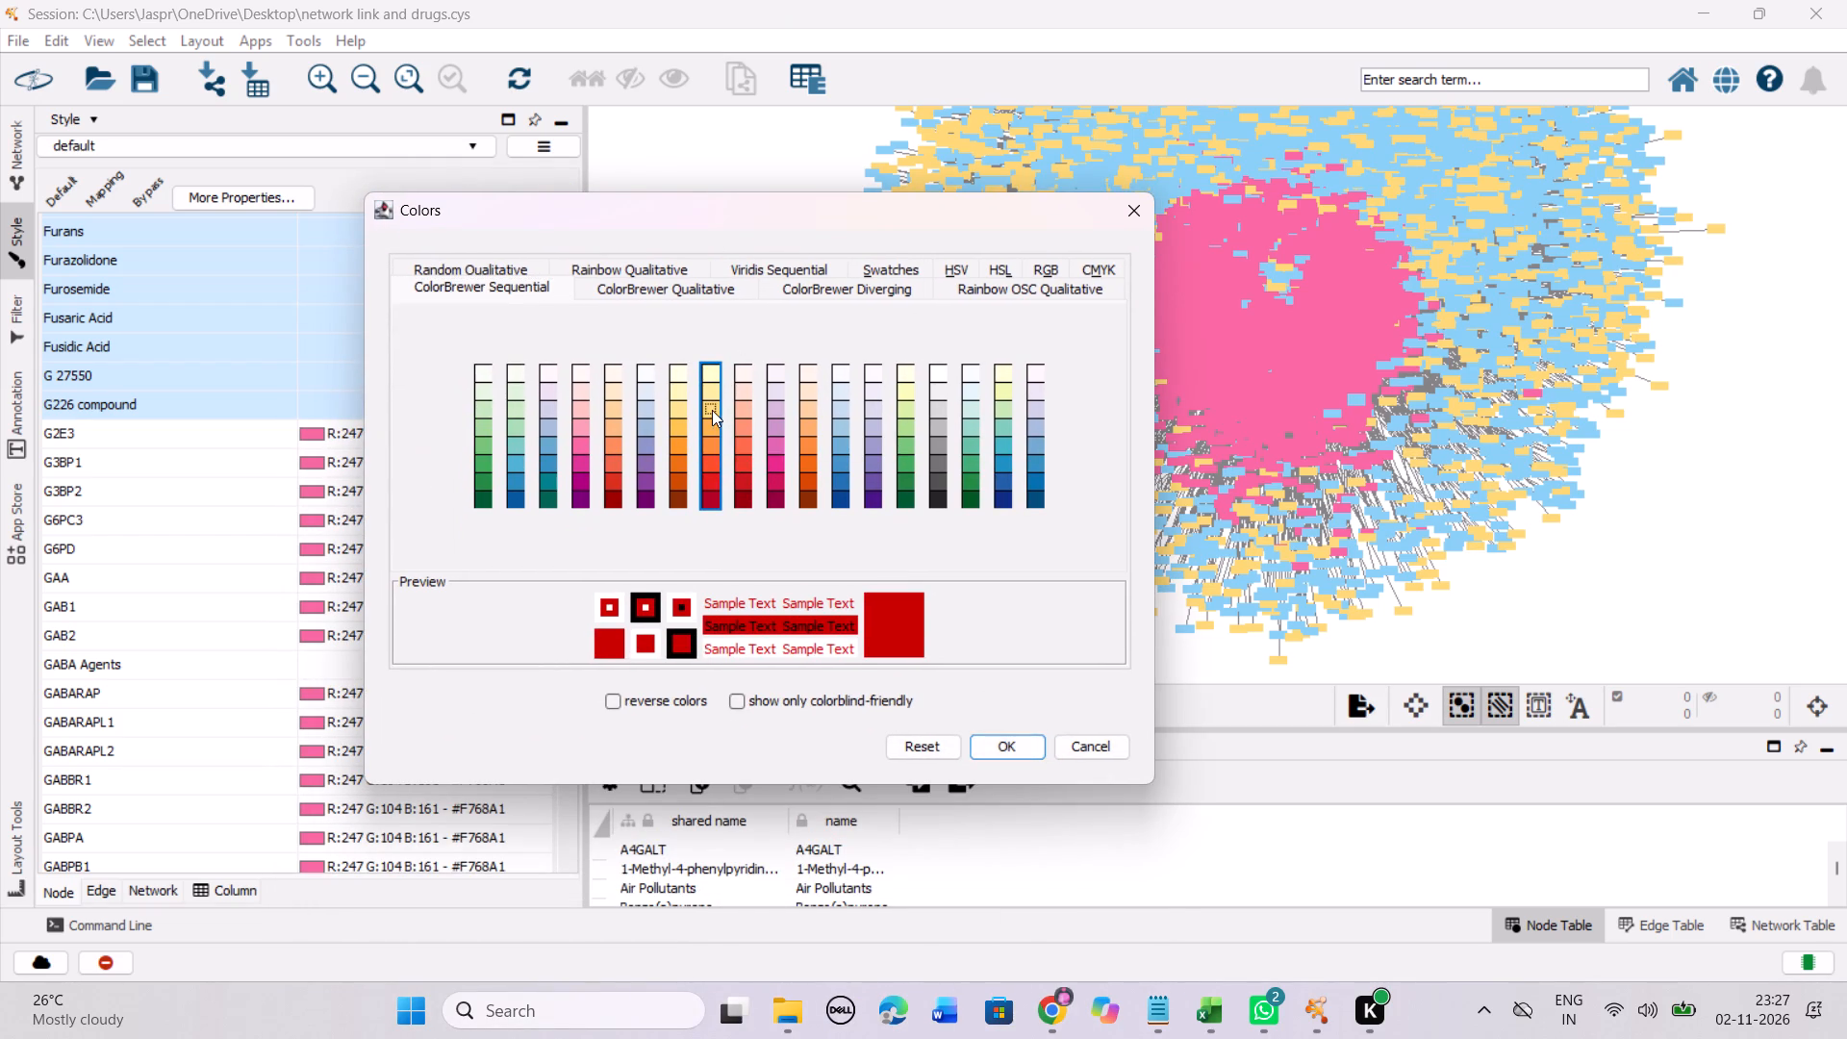
{"action": "left_click", "coordinate": [1013, 734]}
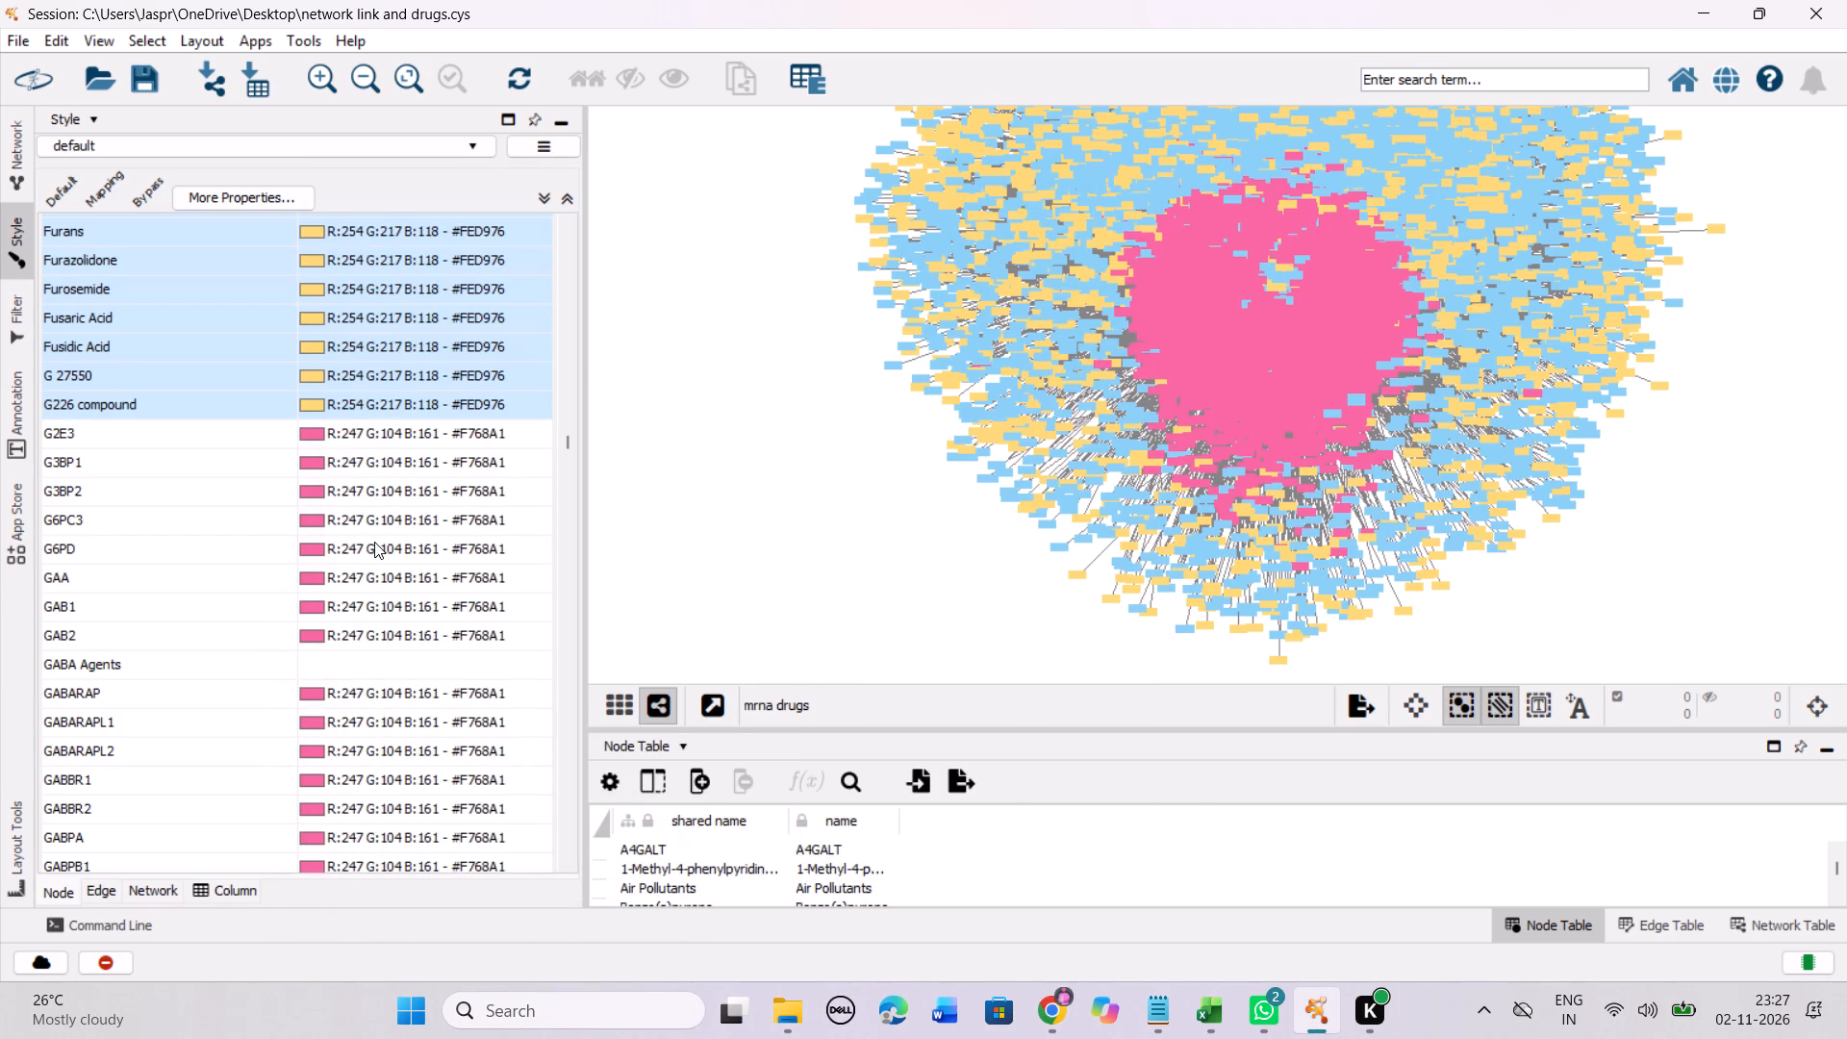
Set the discrete colour mapping of the unmapped entry GABA Agents to the Yellow-Orange-Red shade #FED976.
{"action": "scroll", "coordinate": [374, 542], "scroll_direction": "down", "scroll_amount": 4}
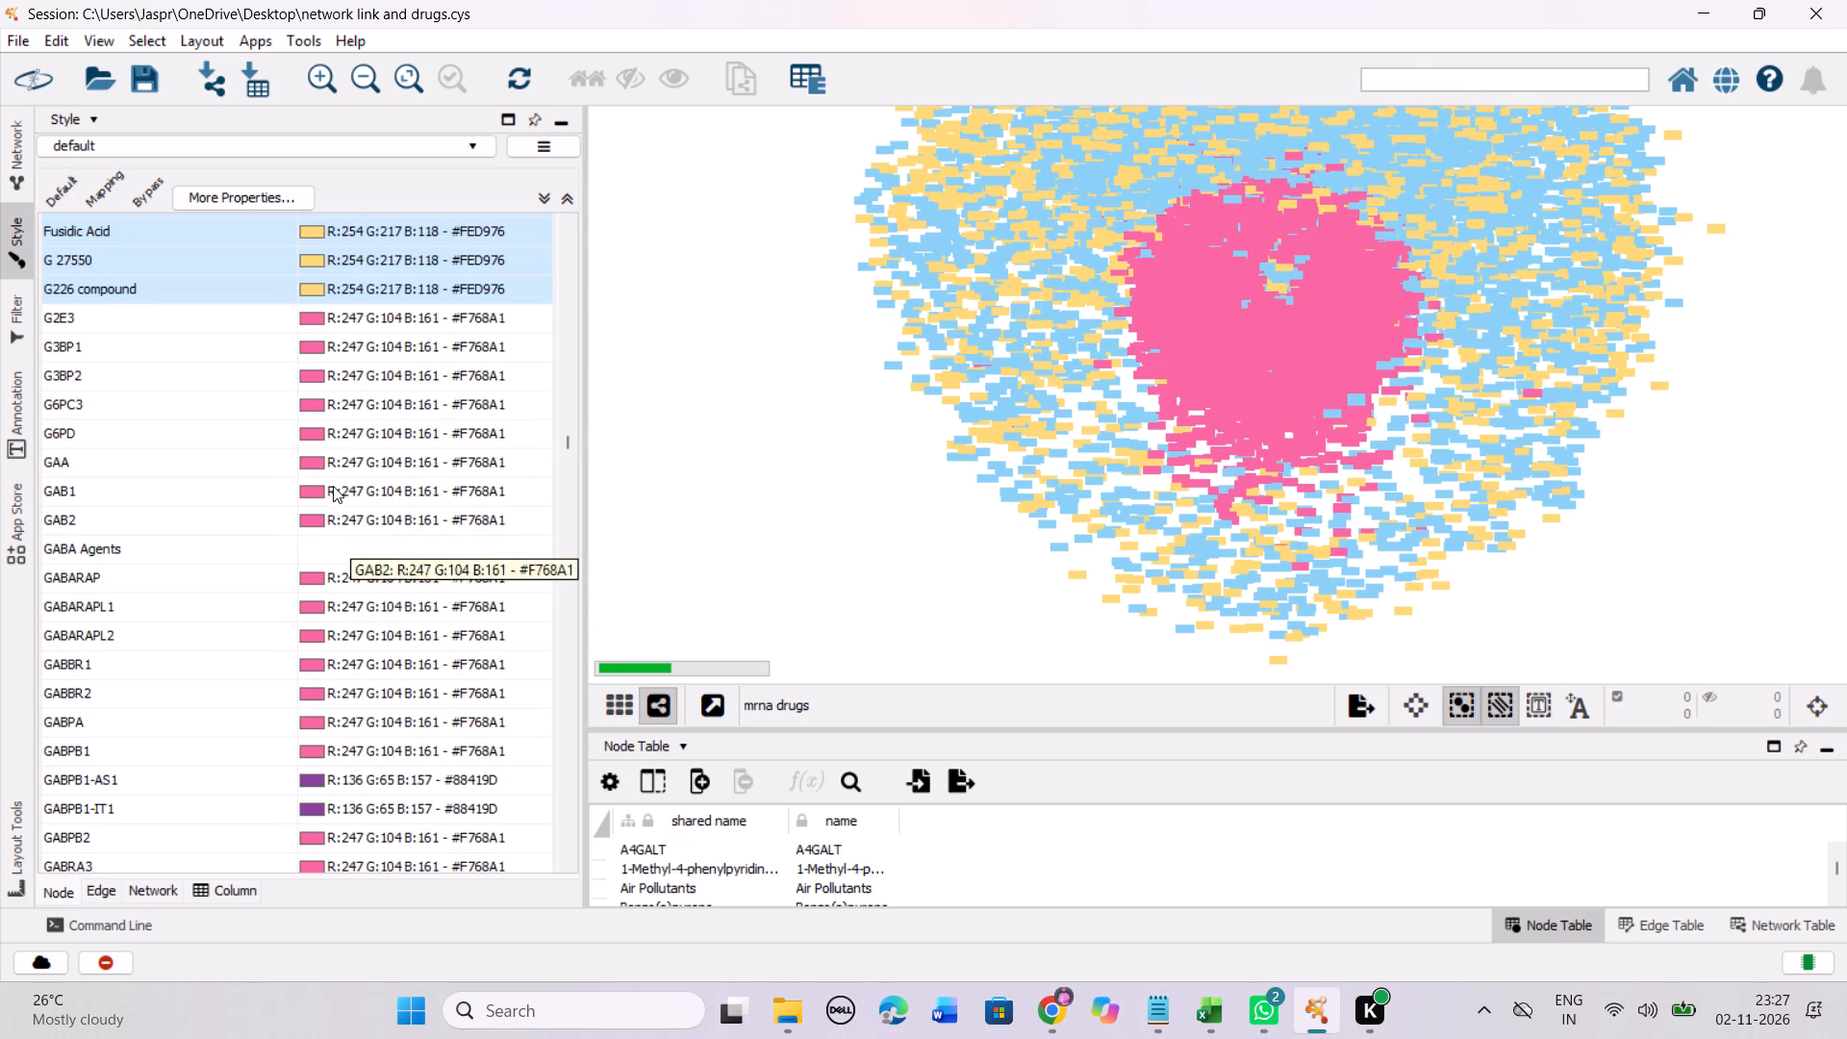
{"action": "left_click", "coordinate": [250, 548]}
{"action": "right_click", "coordinate": [250, 548]}
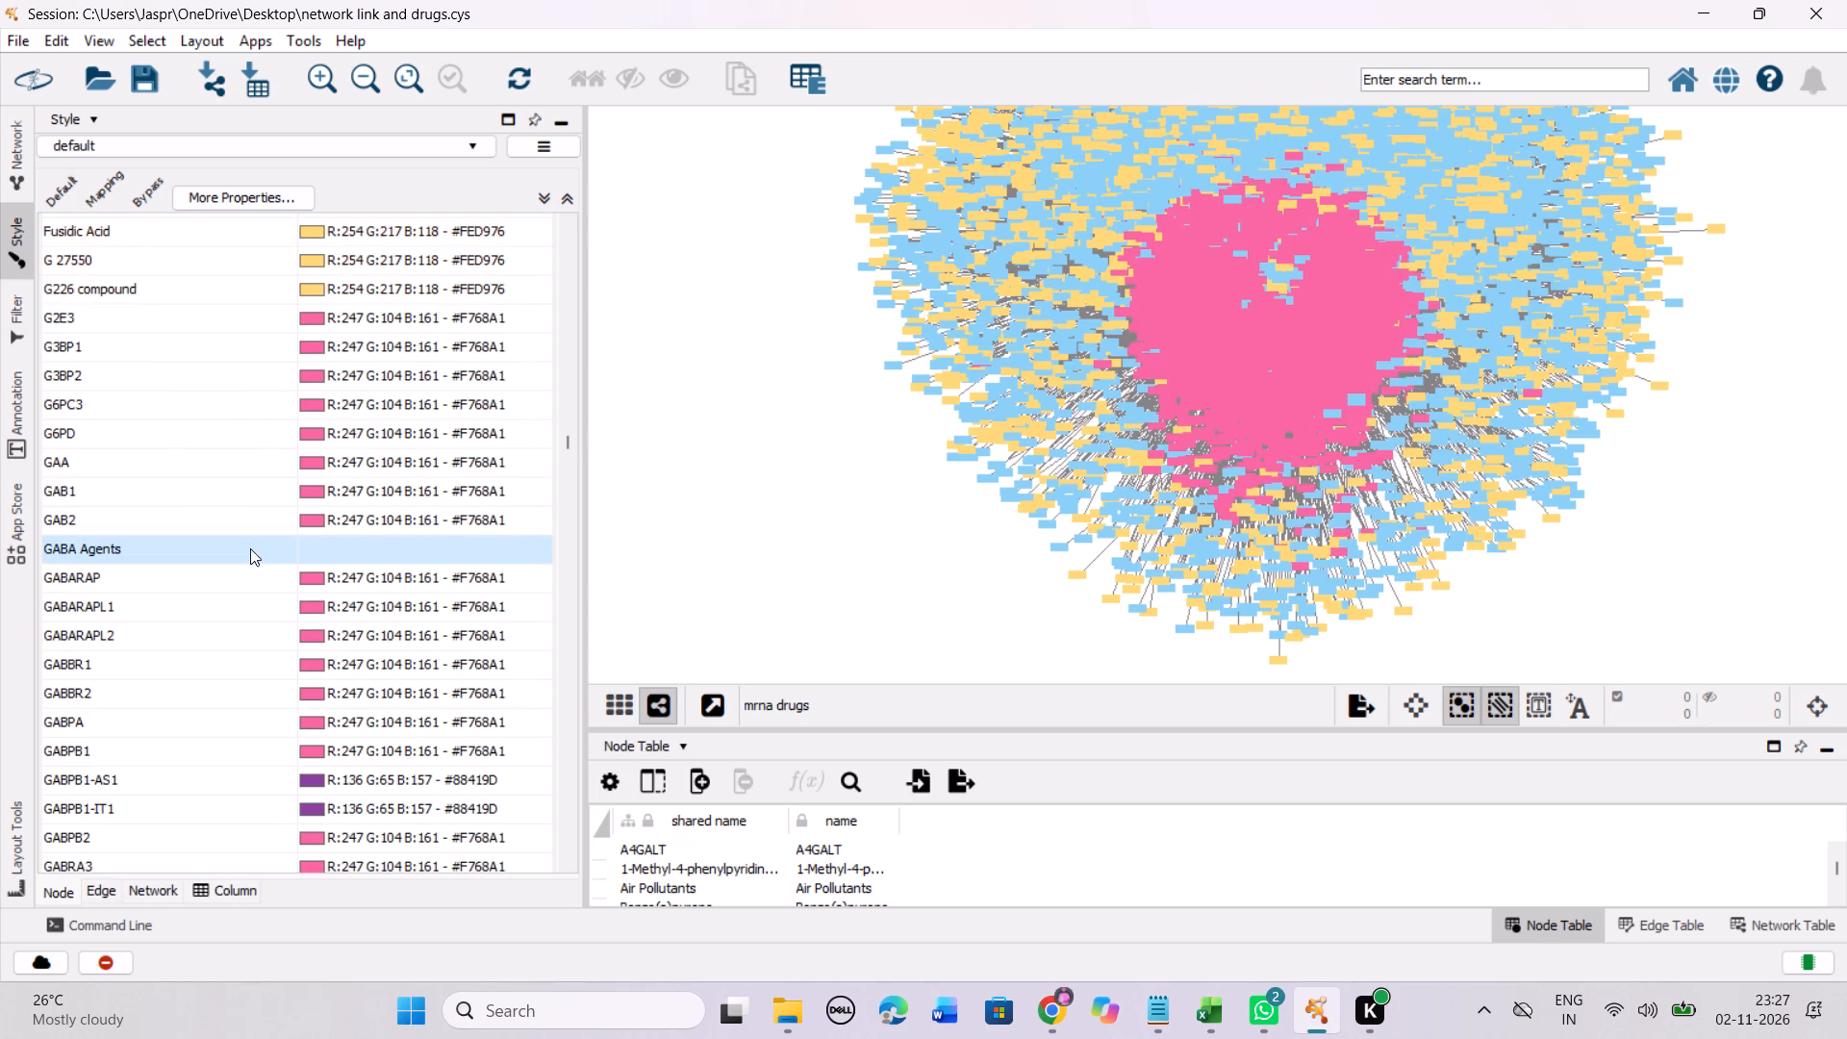
{"action": "left_click", "coordinate": [570, 570]}
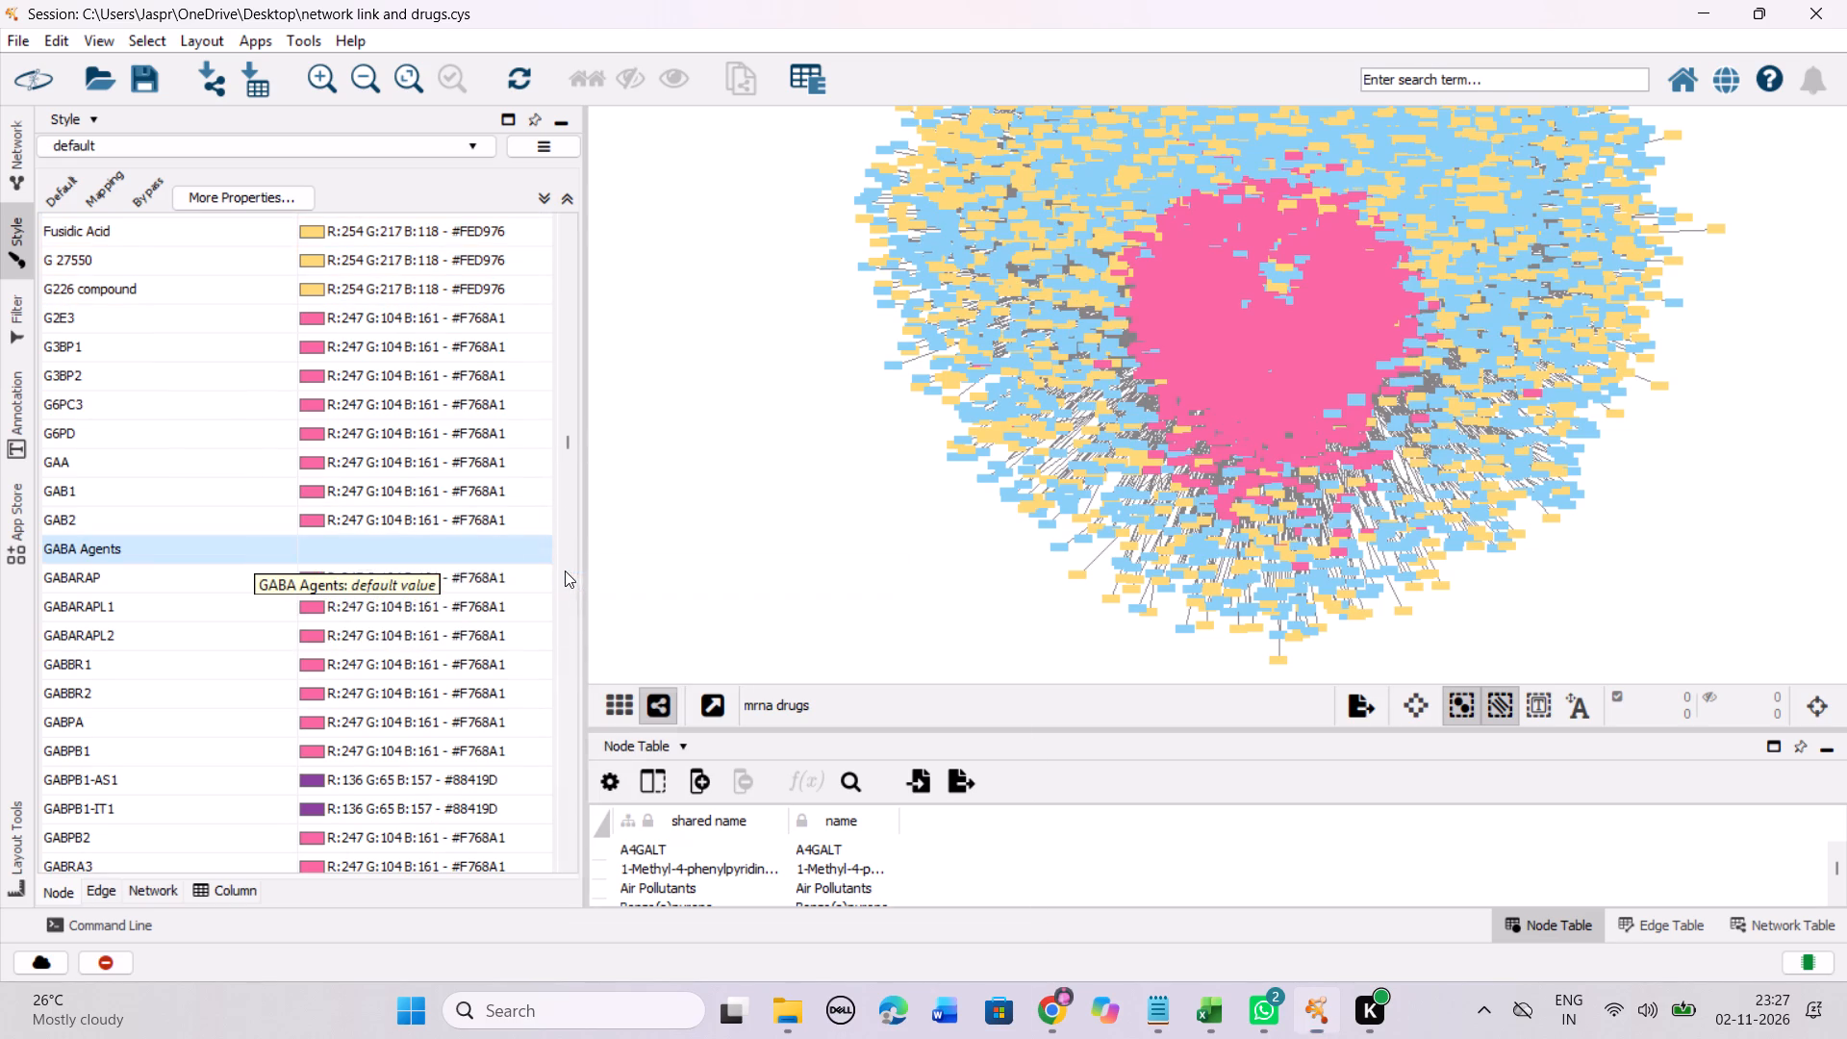
{"action": "left_click_drag", "start_coordinate": [581, 545], "coordinate": [606, 251]}
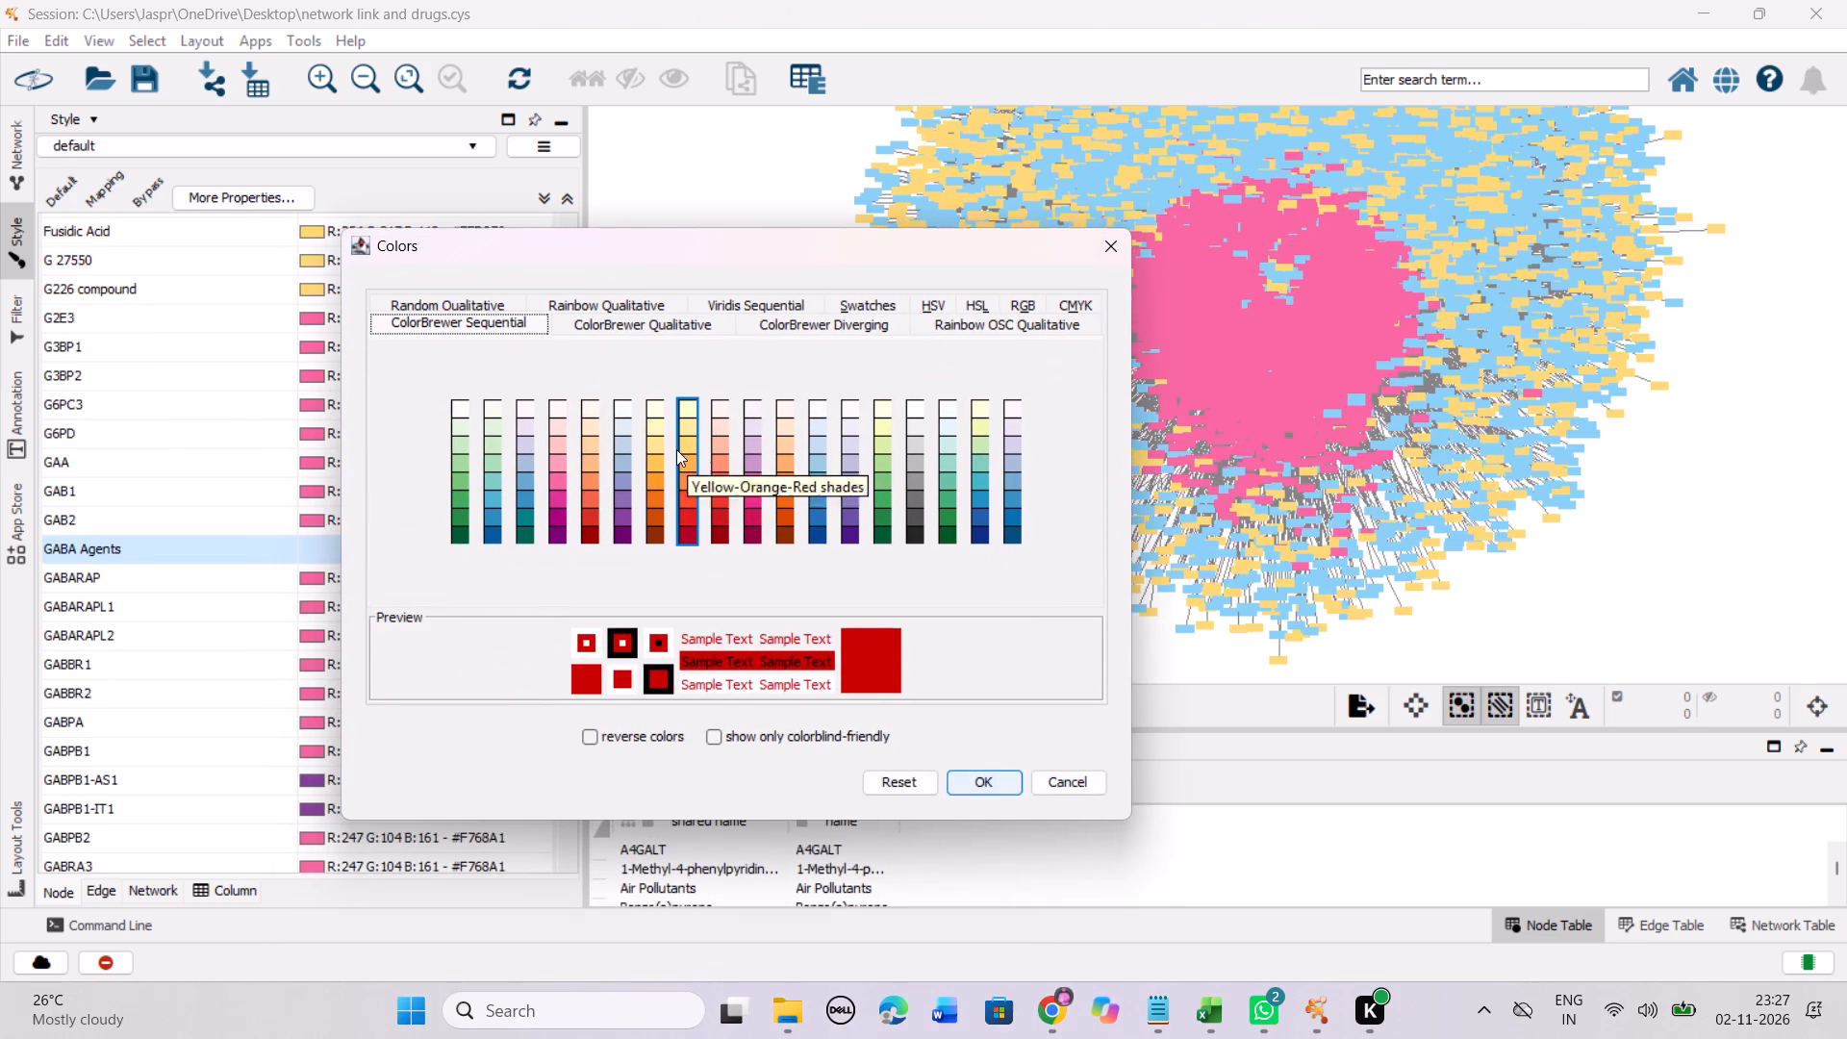
{"action": "left_click", "coordinate": [683, 442]}
{"action": "left_click", "coordinate": [982, 776]}
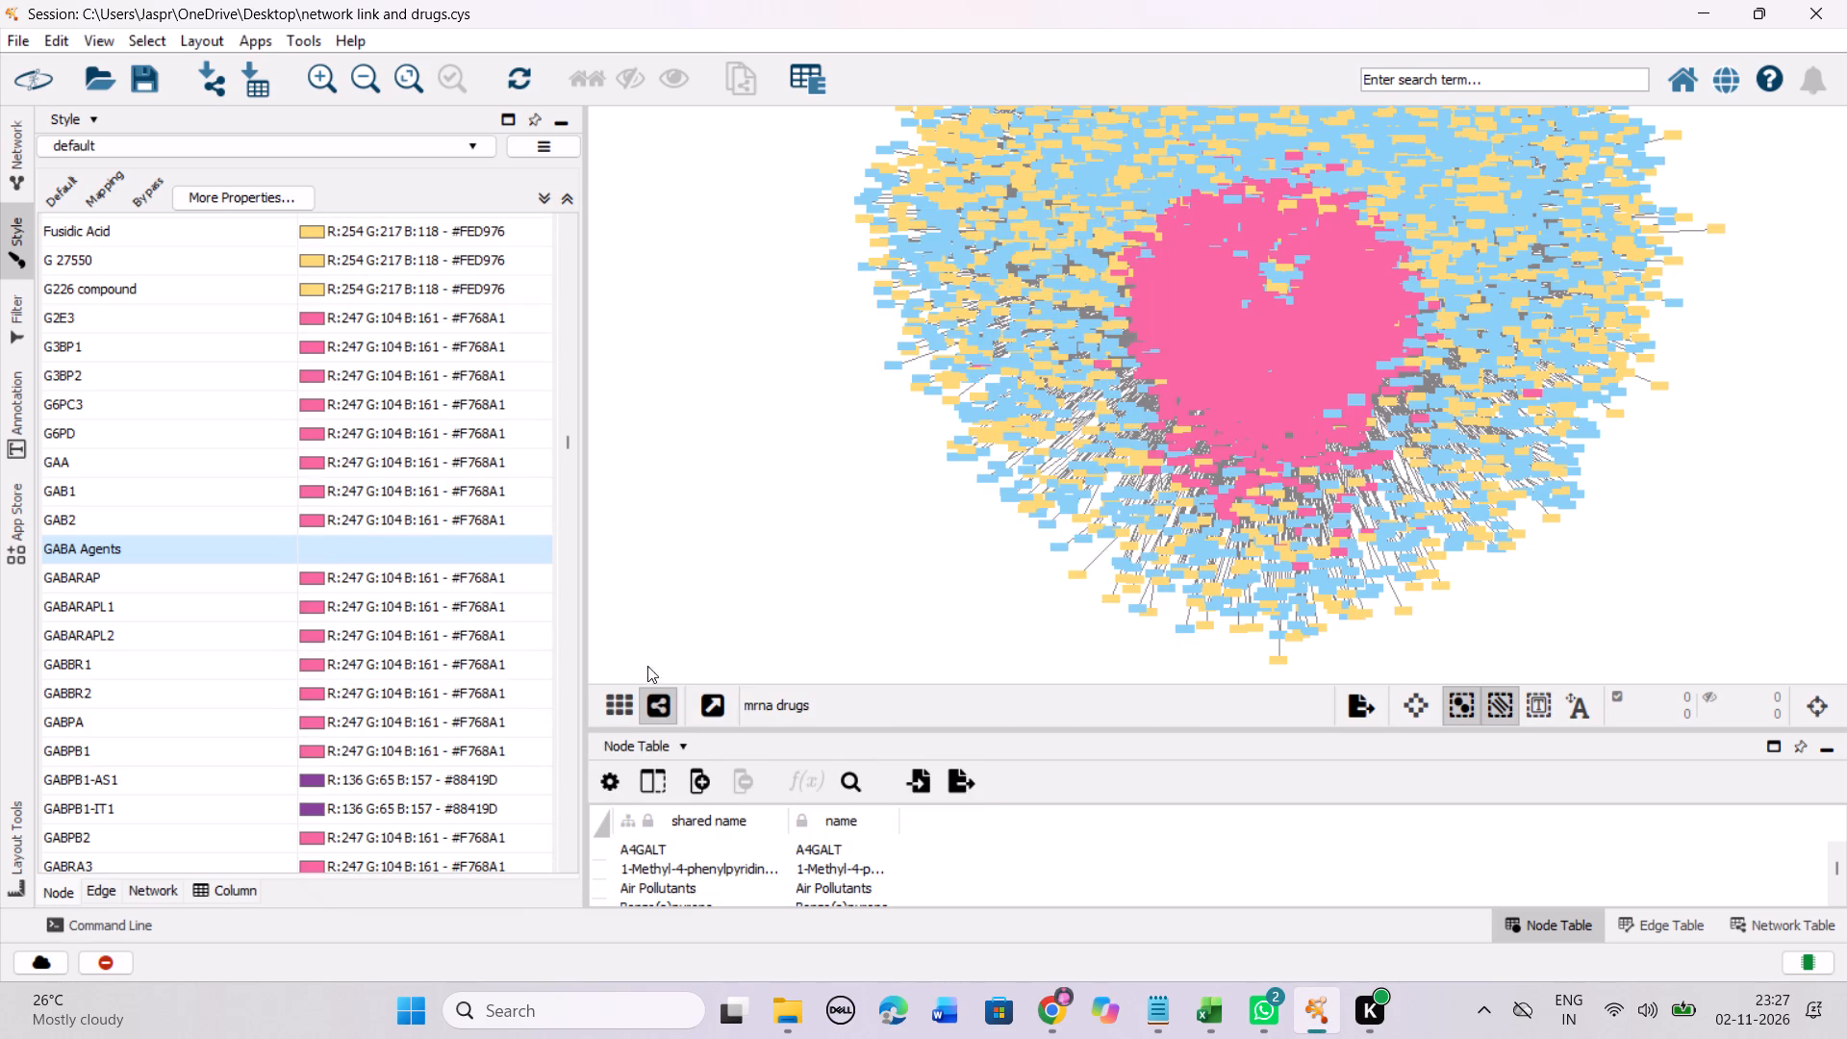
Set the discrete colour mapping of the unmapped entry GANT 61 to the Yellow-Orange-Red shade #FED976.
{"action": "scroll", "coordinate": [443, 532], "scroll_direction": "down", "scroll_amount": 1}
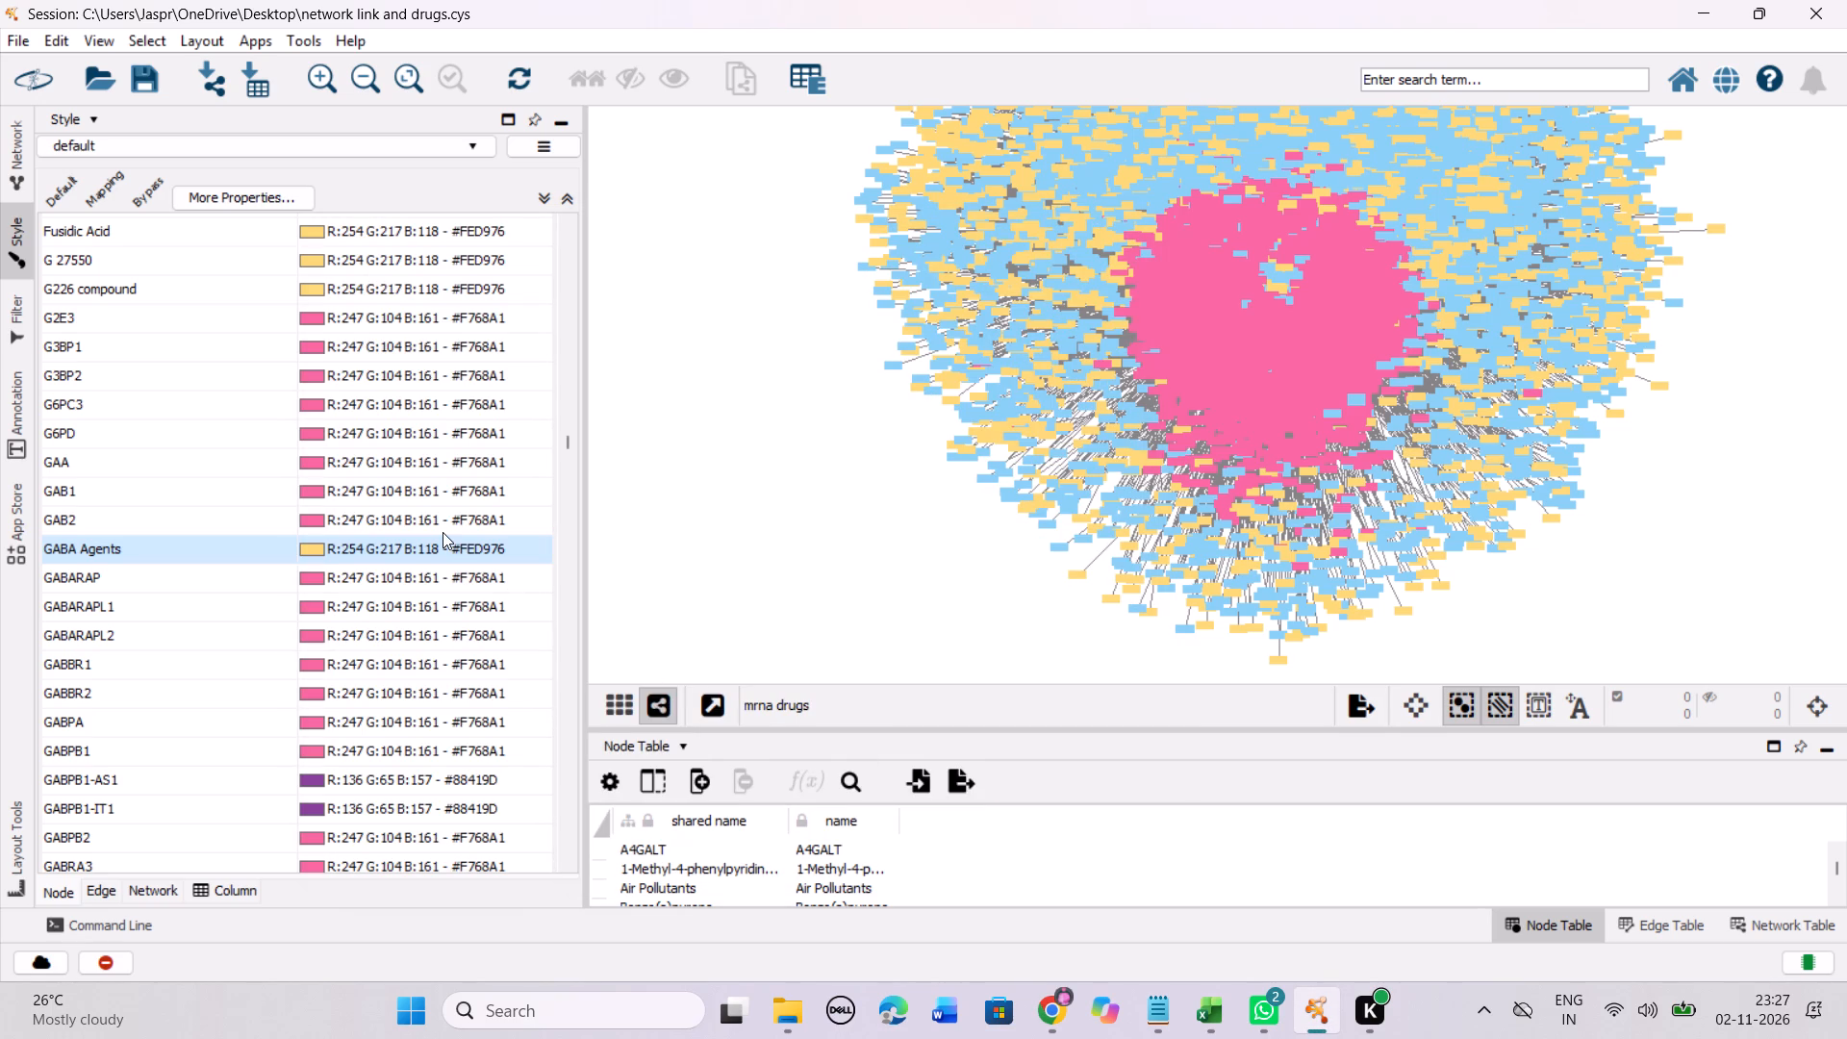
{"action": "scroll", "coordinate": [443, 532], "scroll_direction": "down", "scroll_amount": 14}
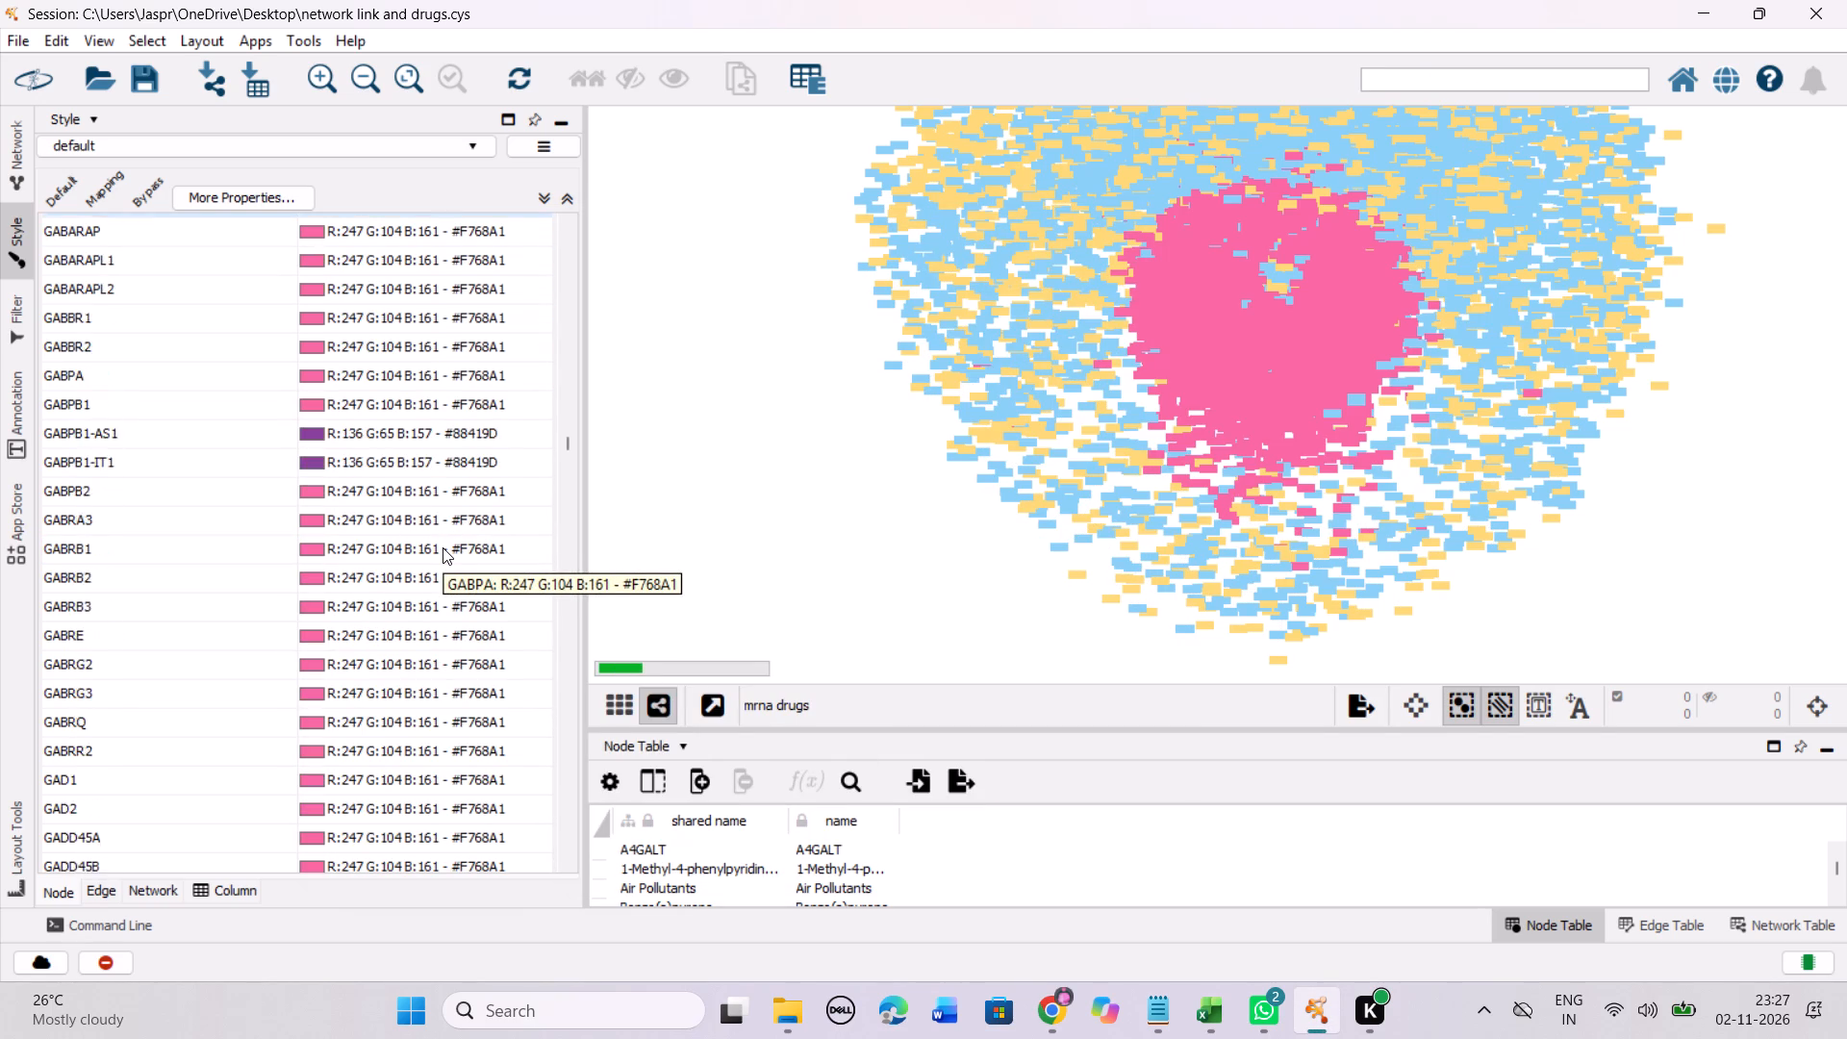
{"action": "scroll", "coordinate": [443, 547], "scroll_direction": "down", "scroll_amount": 20}
{"action": "scroll", "coordinate": [443, 547], "scroll_direction": "down", "scroll_amount": 12}
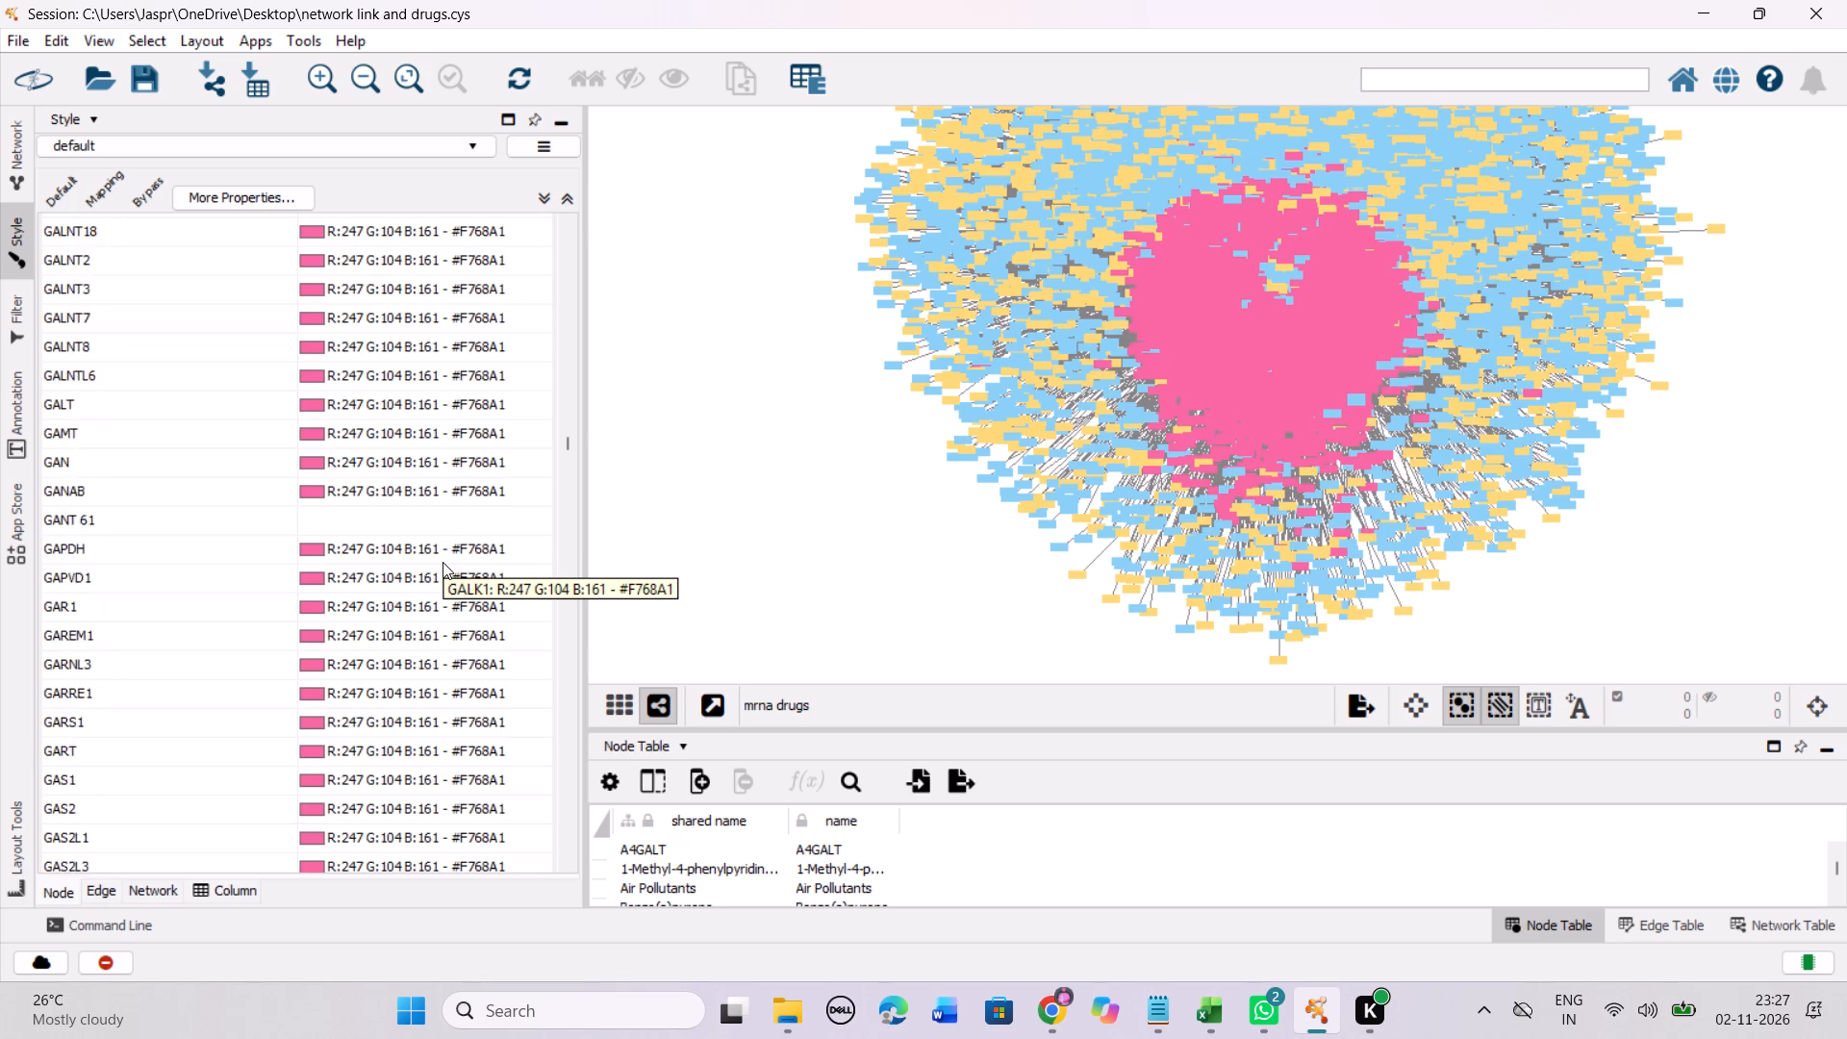
{"action": "scroll", "coordinate": [443, 562], "scroll_direction": "down", "scroll_amount": 11}
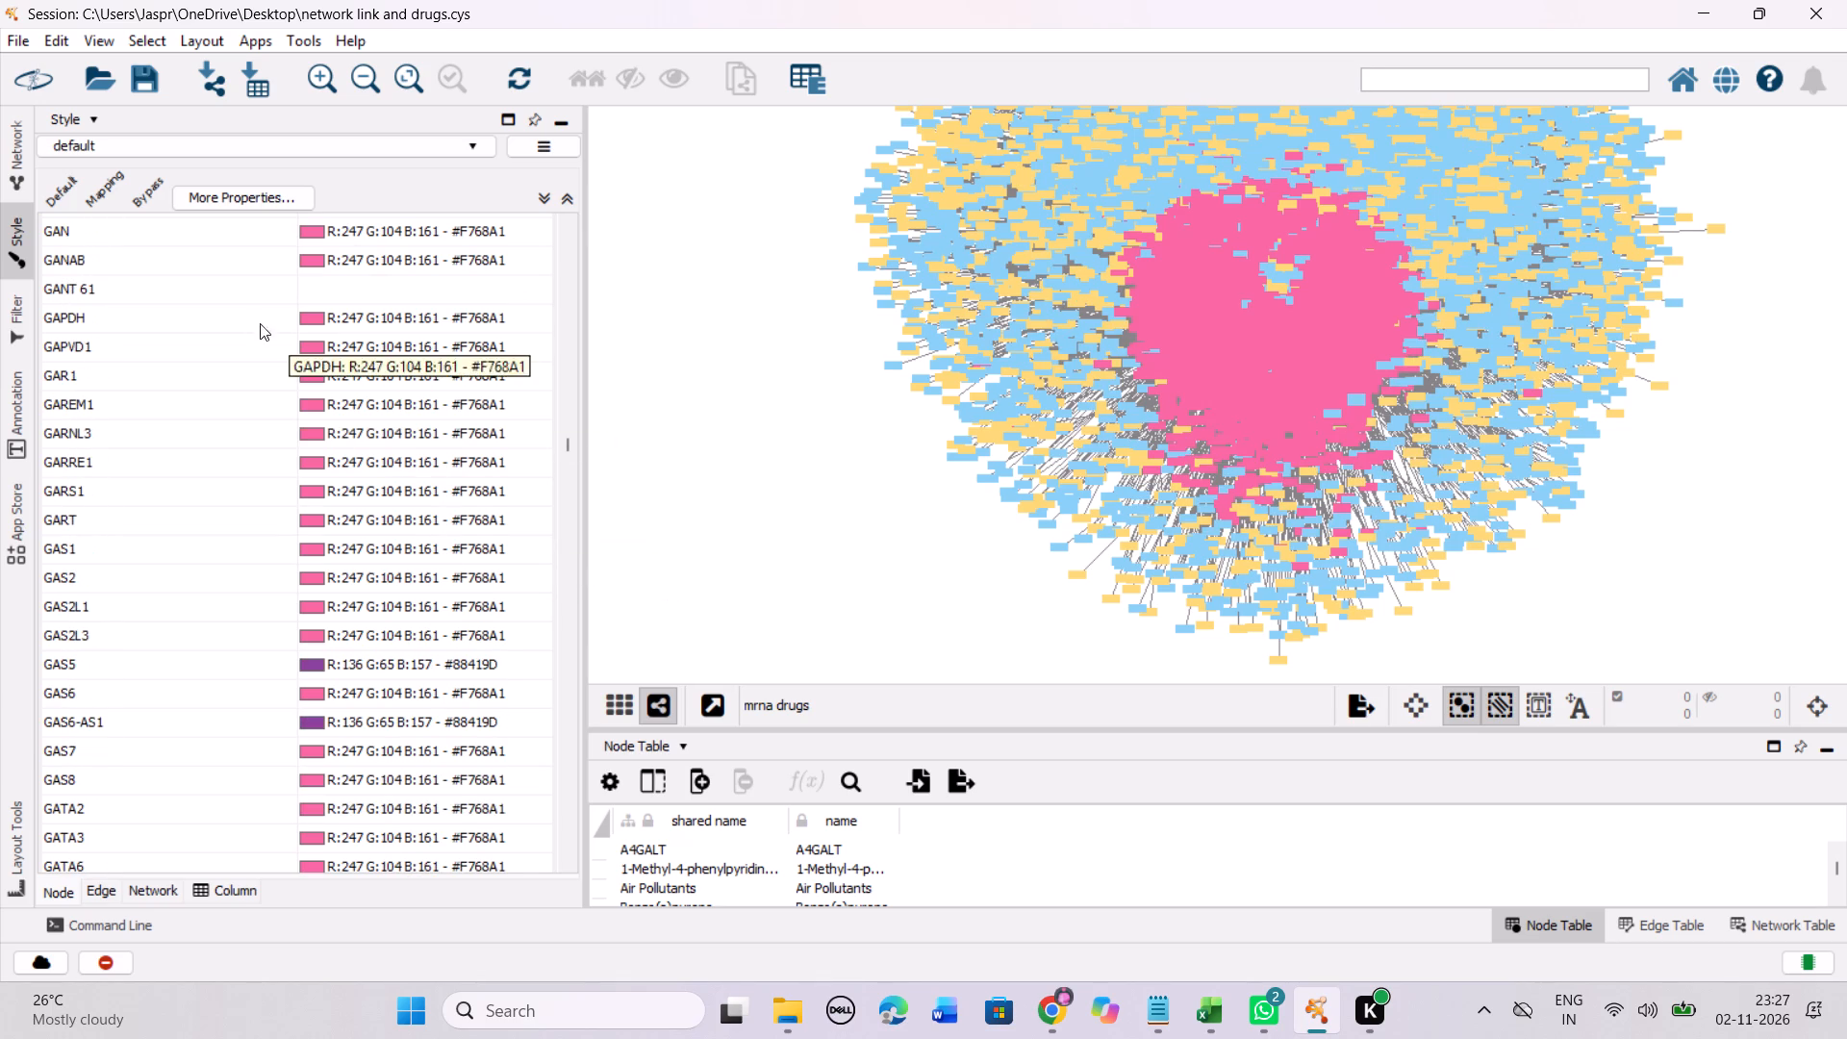
{"action": "left_click", "coordinate": [231, 288]}
{"action": "right_click", "coordinate": [231, 288]}
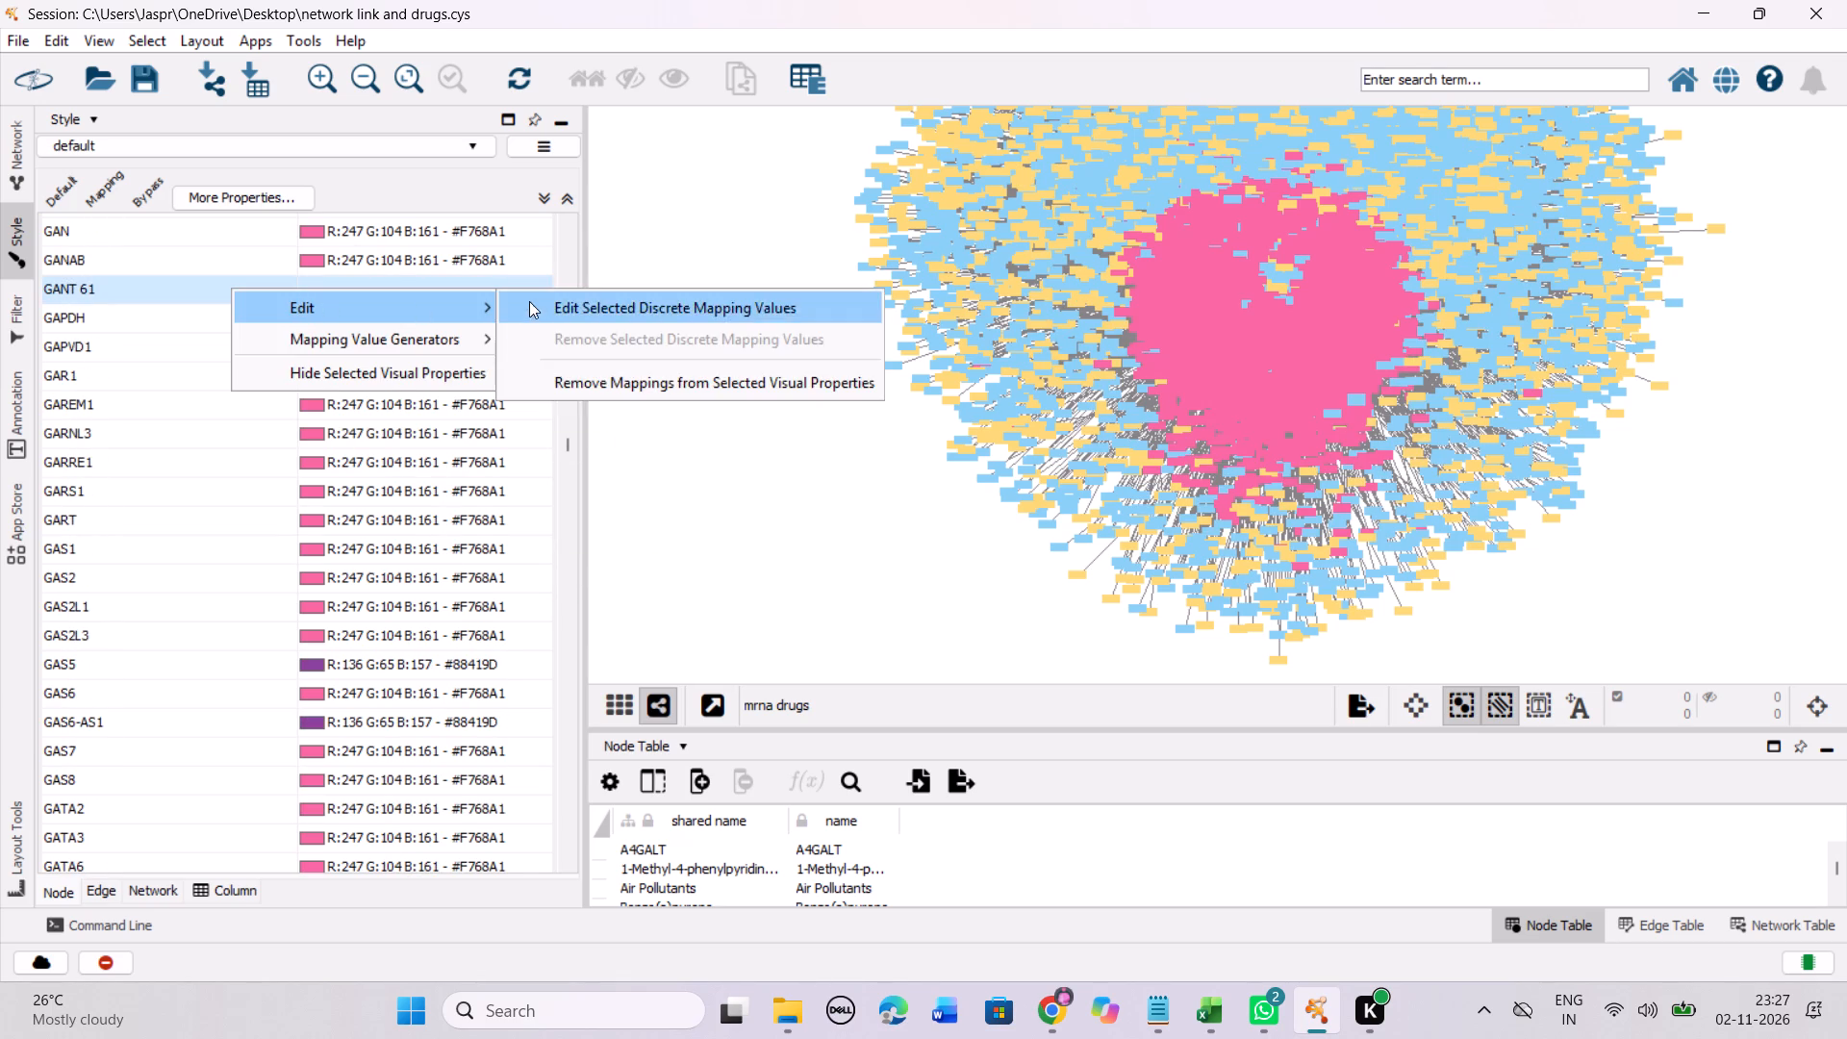
{"action": "left_click", "coordinate": [543, 300]}
{"action": "left_click_drag", "start_coordinate": [540, 541], "coordinate": [586, 201]}
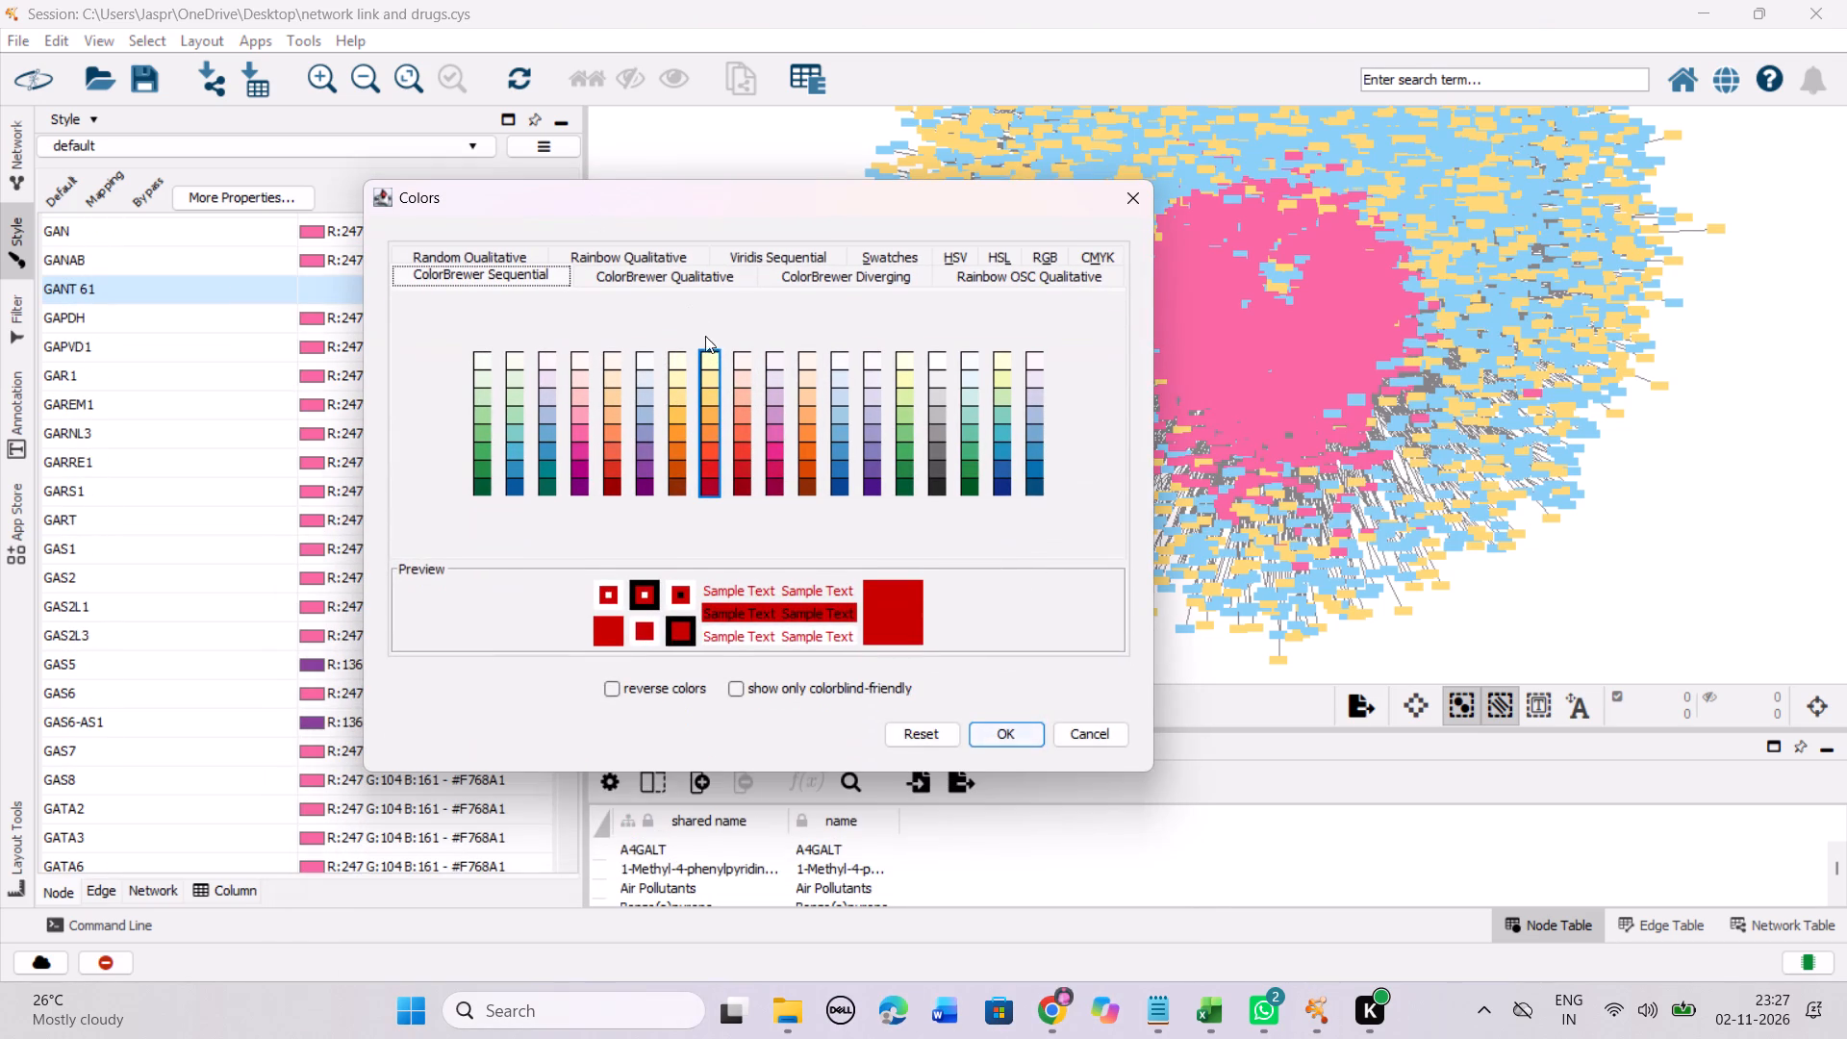
{"action": "left_click", "coordinate": [706, 392]}
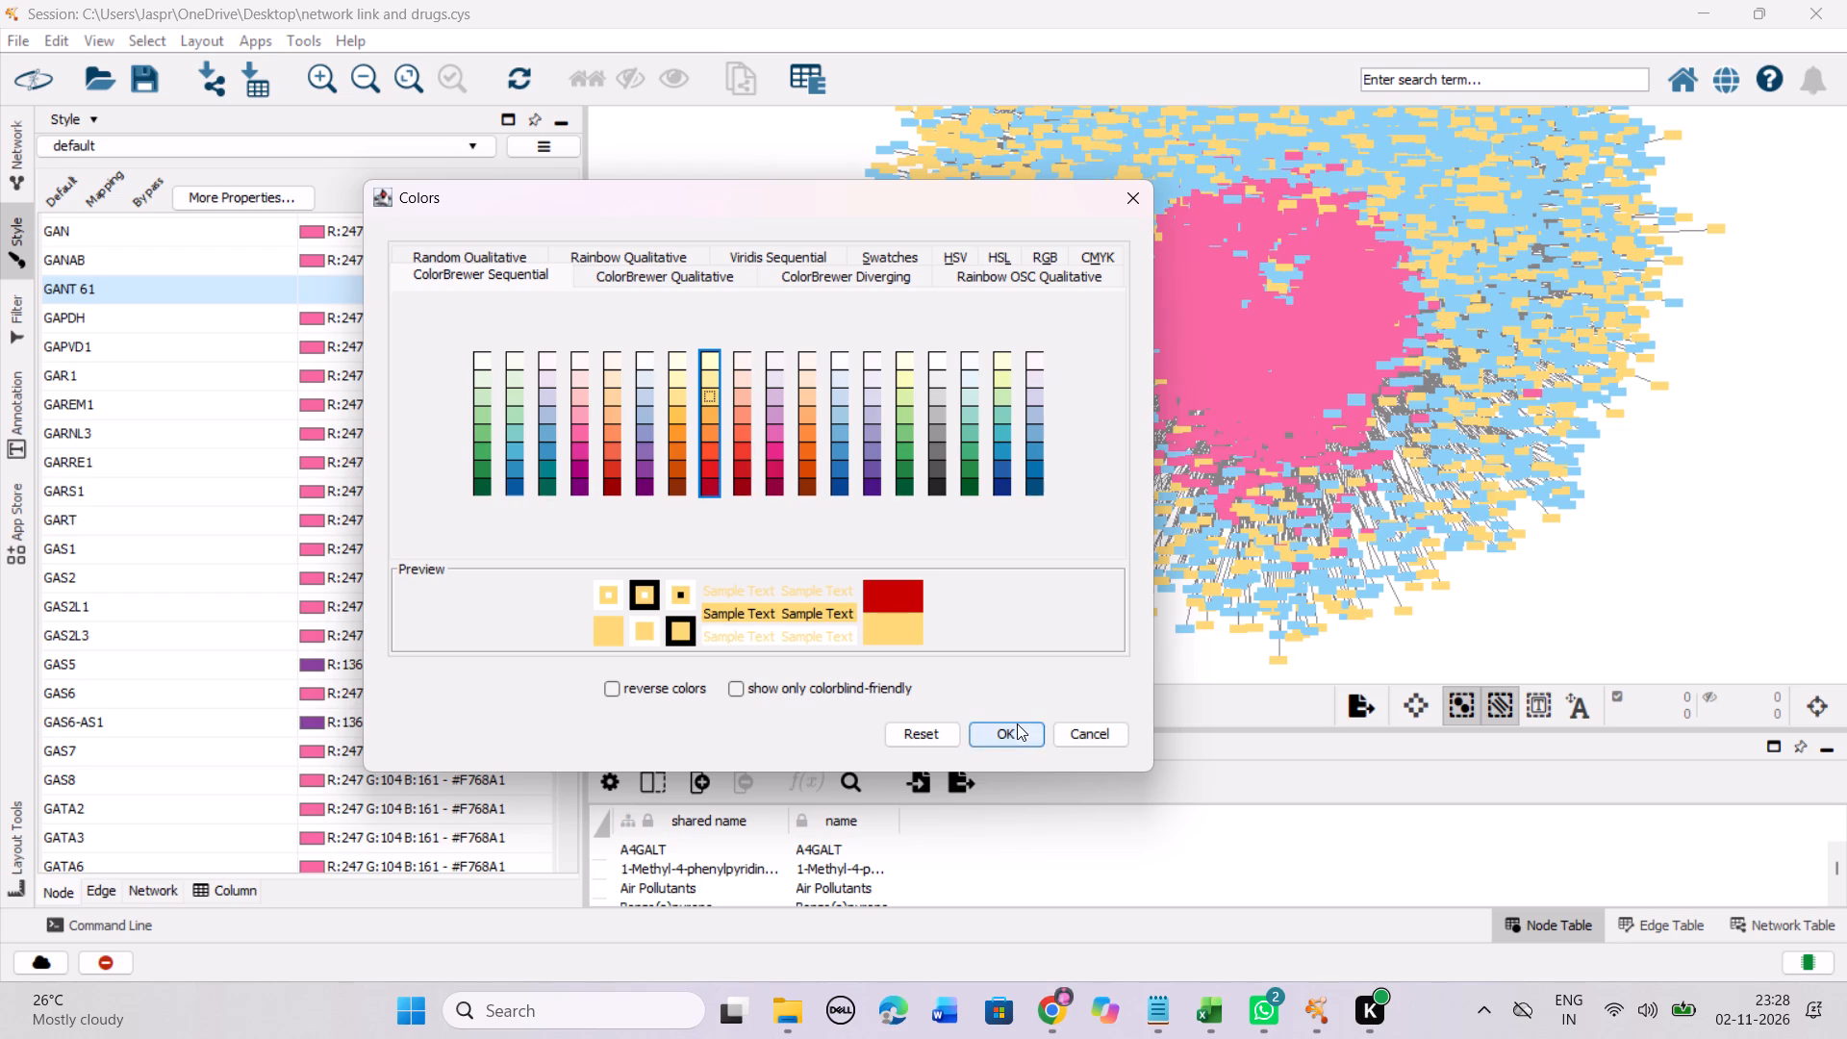
{"action": "left_click", "coordinate": [1017, 723]}
Set the discrete colour mapping of the unmapped entry GCS-100 to the Yellow-Orange-Red shade #FED976.
{"action": "scroll", "coordinate": [414, 482], "scroll_direction": "down", "scroll_amount": 3}
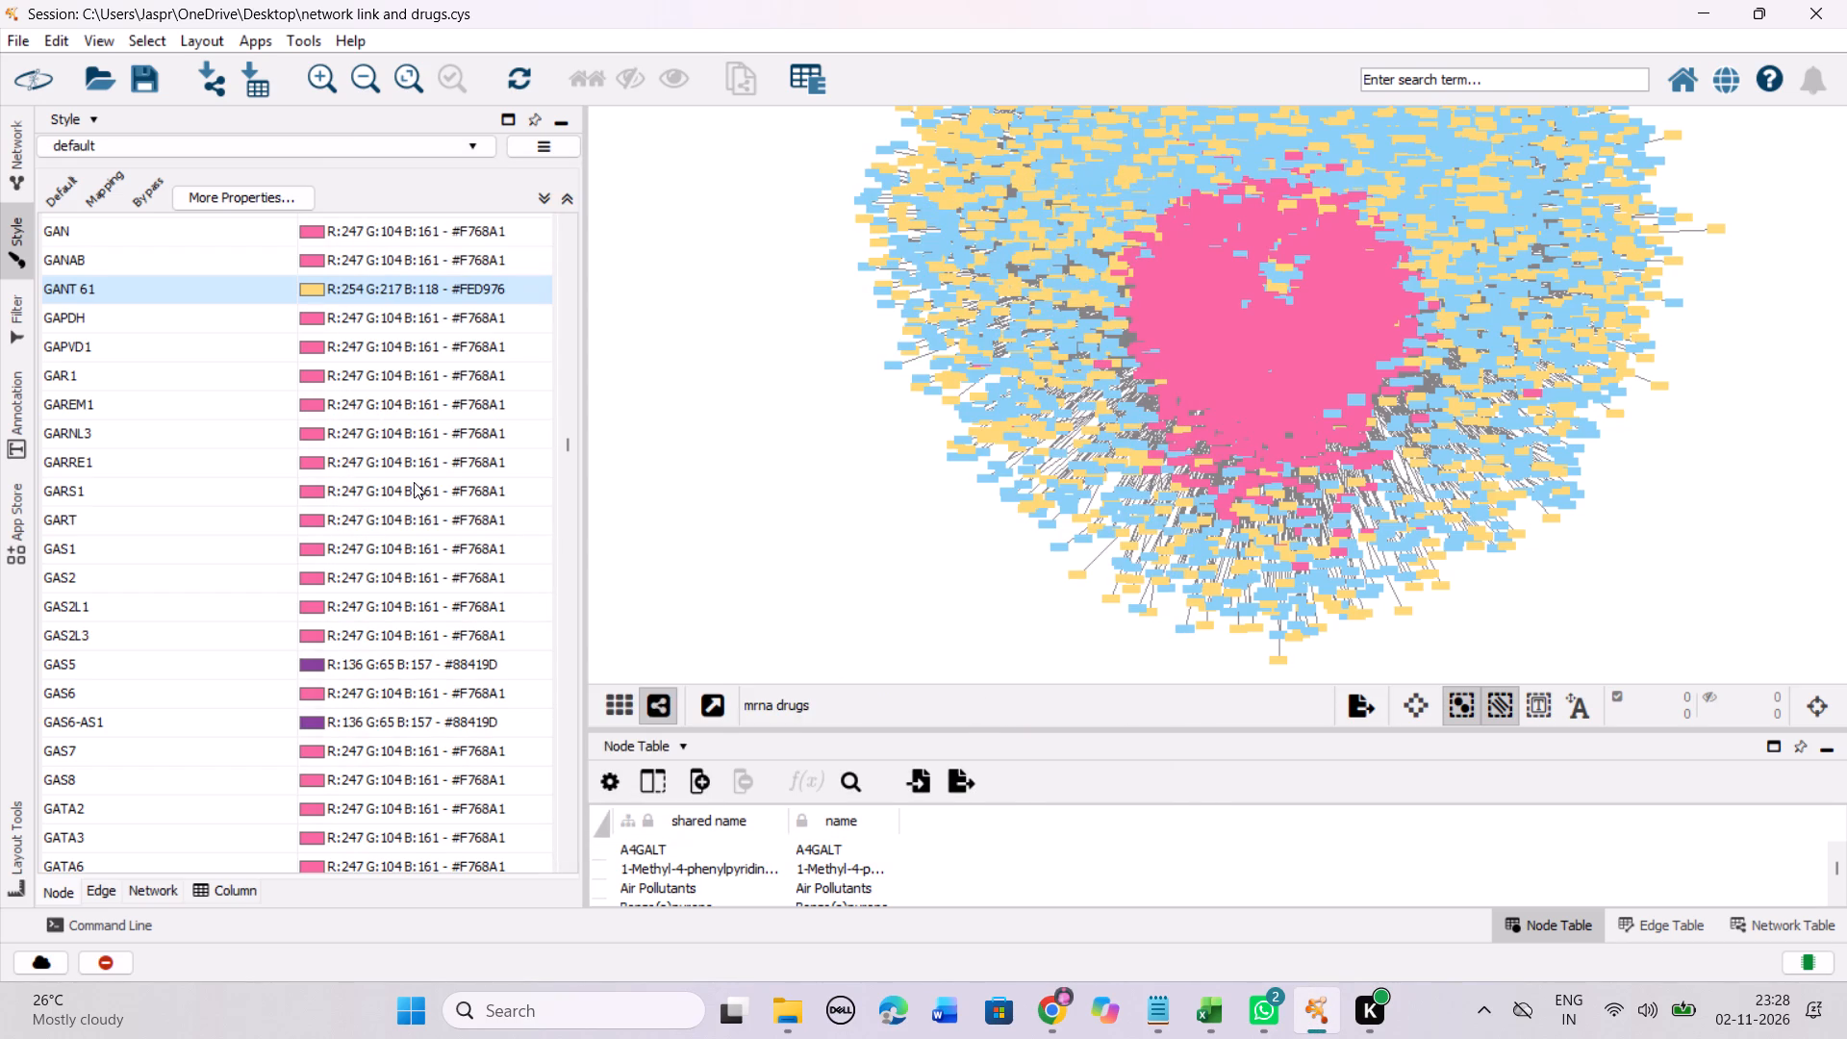
{"action": "scroll", "coordinate": [414, 482], "scroll_direction": "down", "scroll_amount": 11}
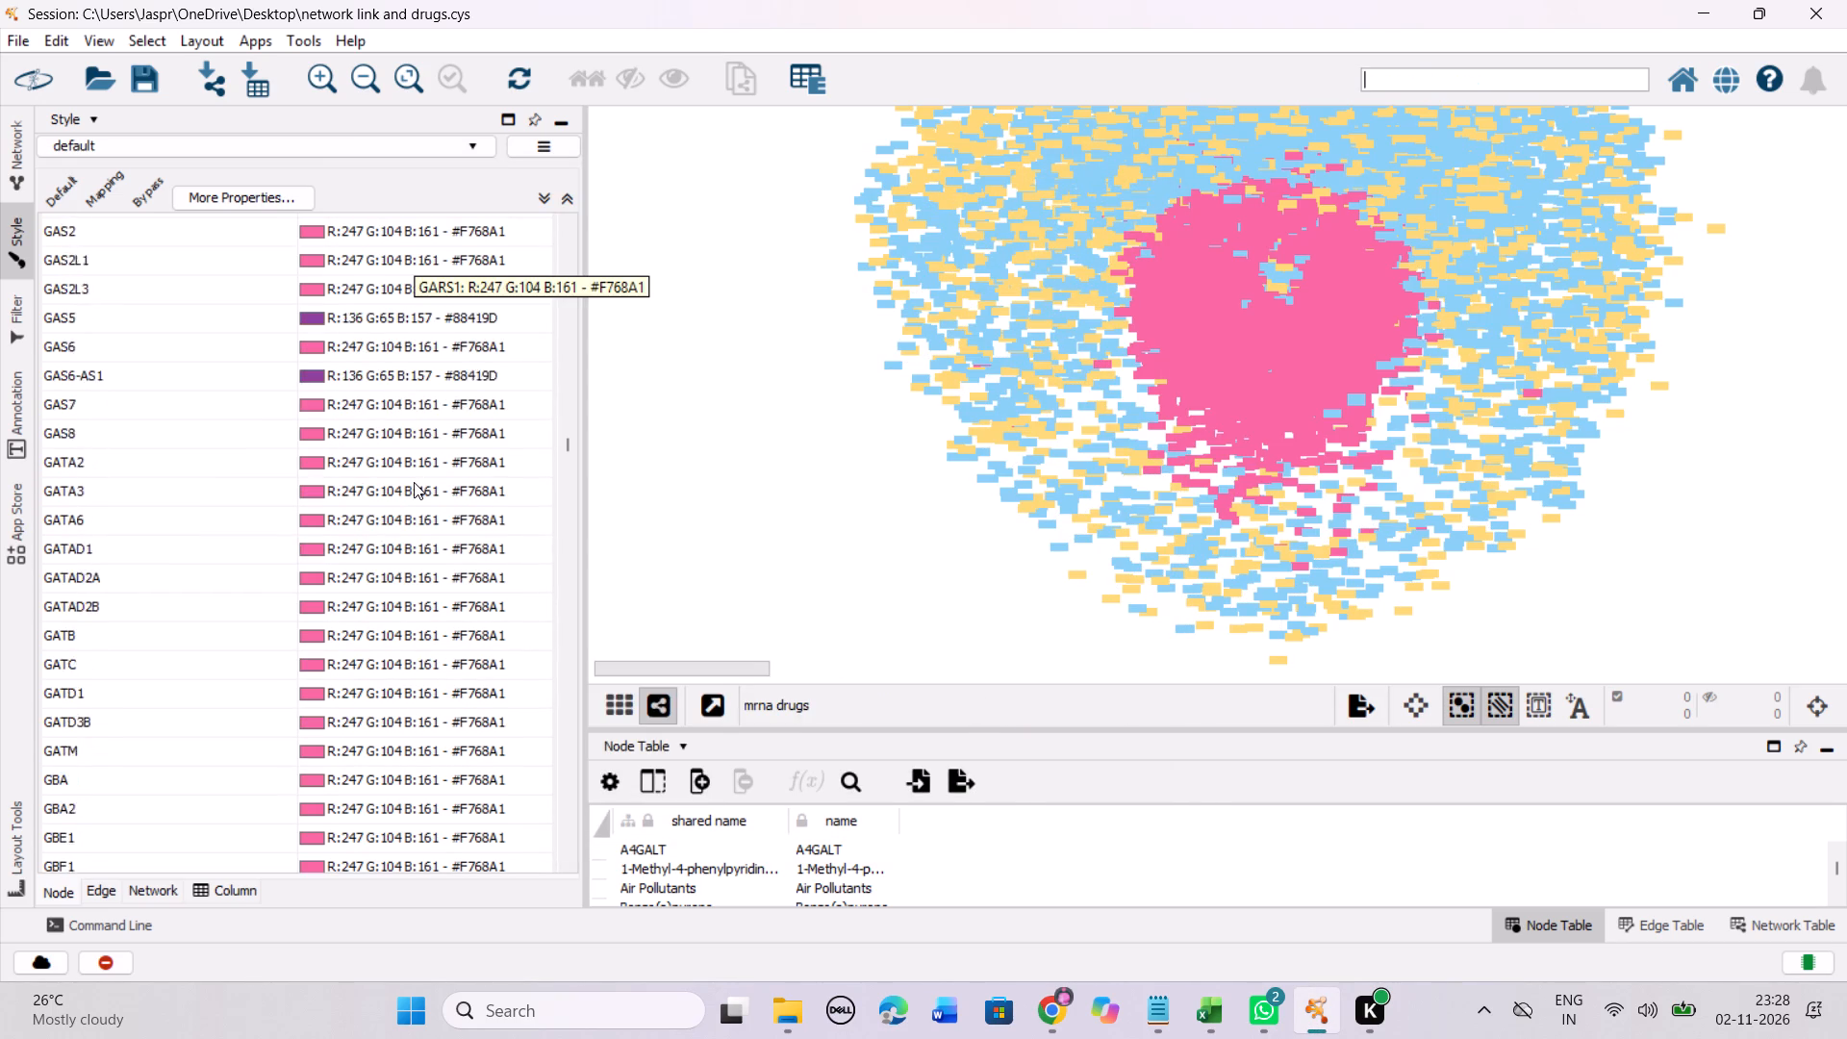
{"action": "scroll", "coordinate": [414, 482], "scroll_direction": "down", "scroll_amount": 20}
{"action": "scroll", "coordinate": [414, 482], "scroll_direction": "down", "scroll_amount": 13}
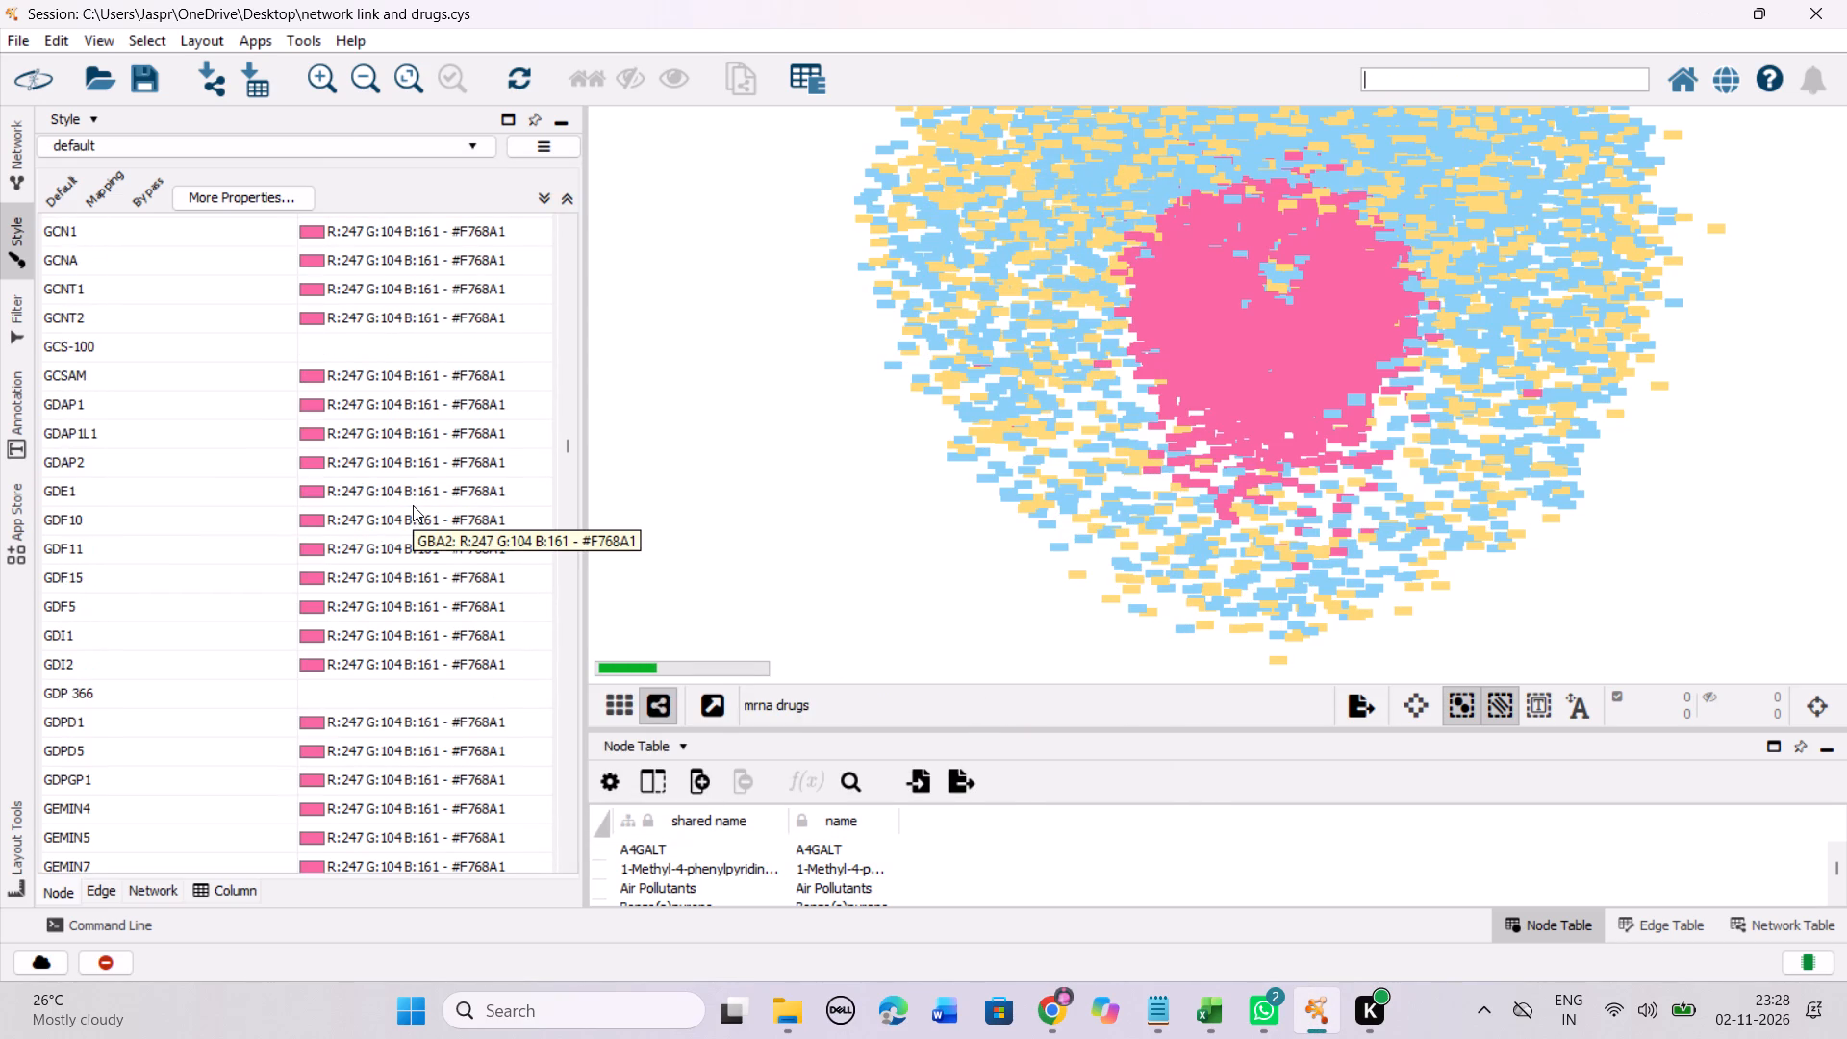
{"action": "scroll", "coordinate": [413, 505], "scroll_direction": "down", "scroll_amount": 2}
{"action": "left_click", "coordinate": [264, 279]}
{"action": "right_click", "coordinate": [263, 279]}
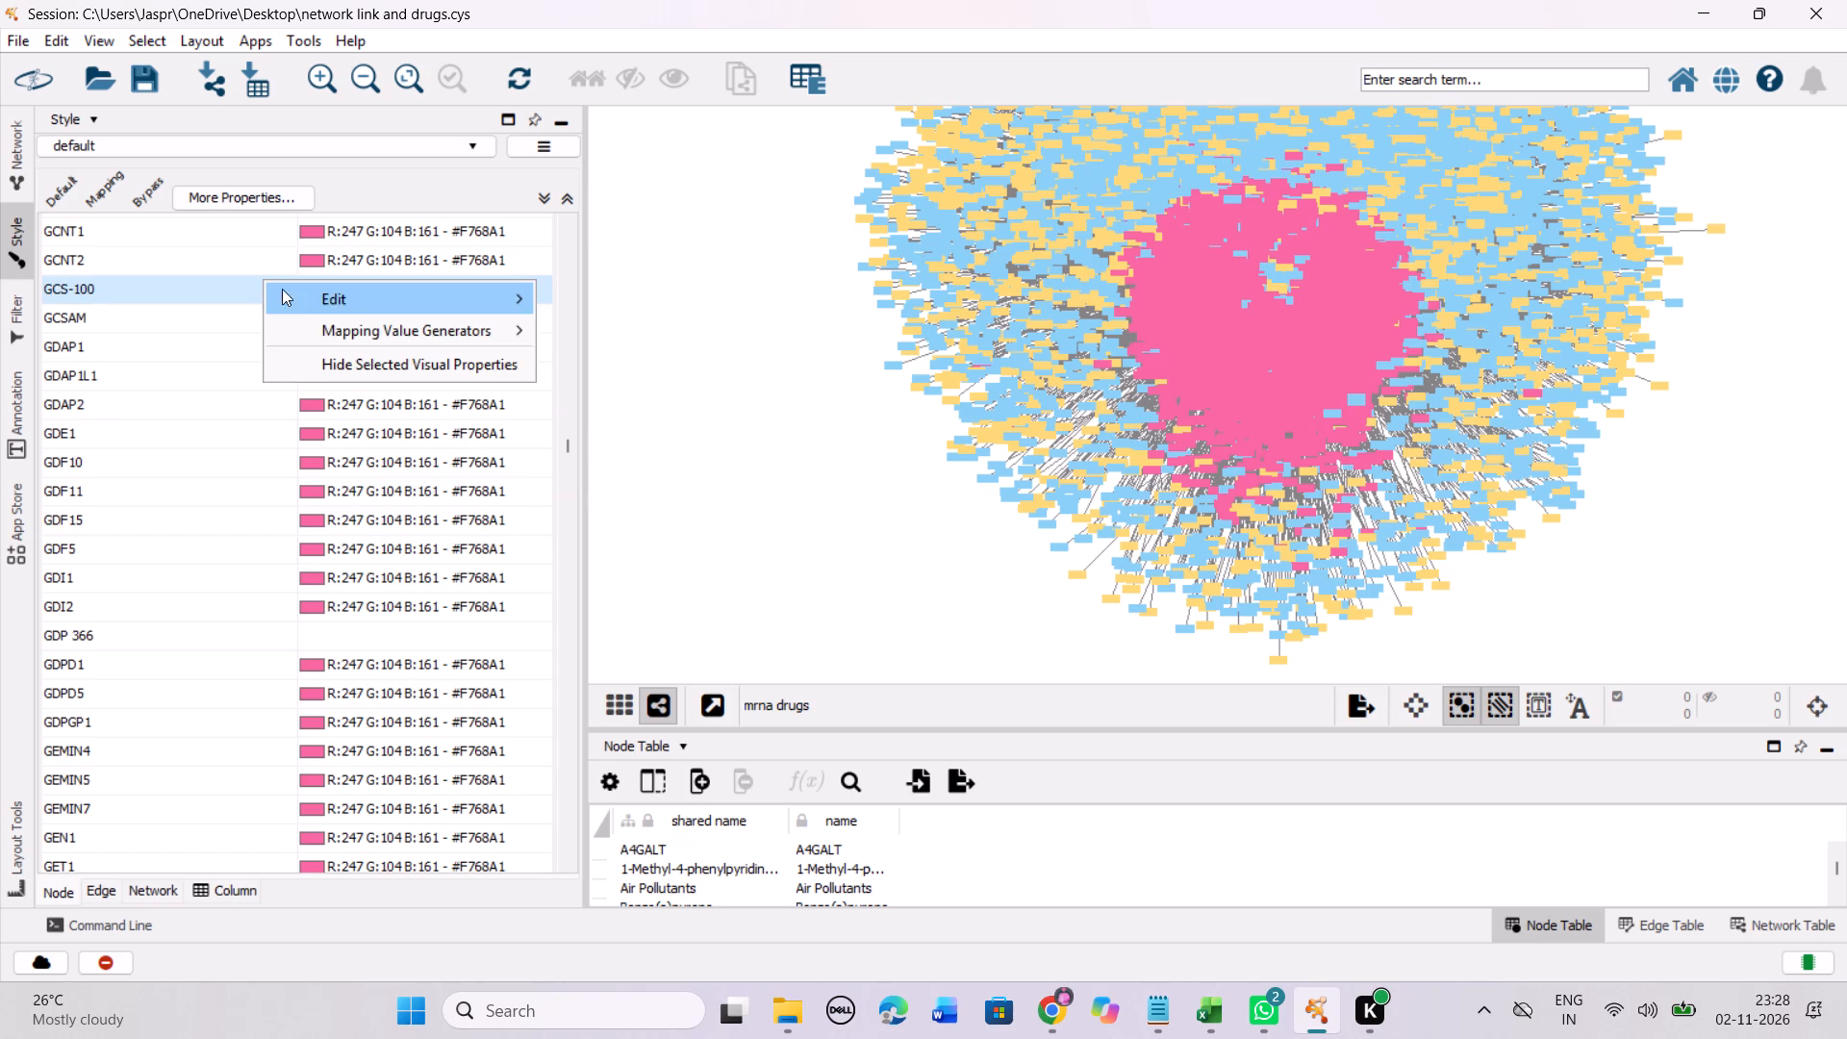
{"action": "left_click", "coordinate": [617, 289]}
{"action": "left_click_drag", "start_coordinate": [661, 555], "coordinate": [679, 505]}
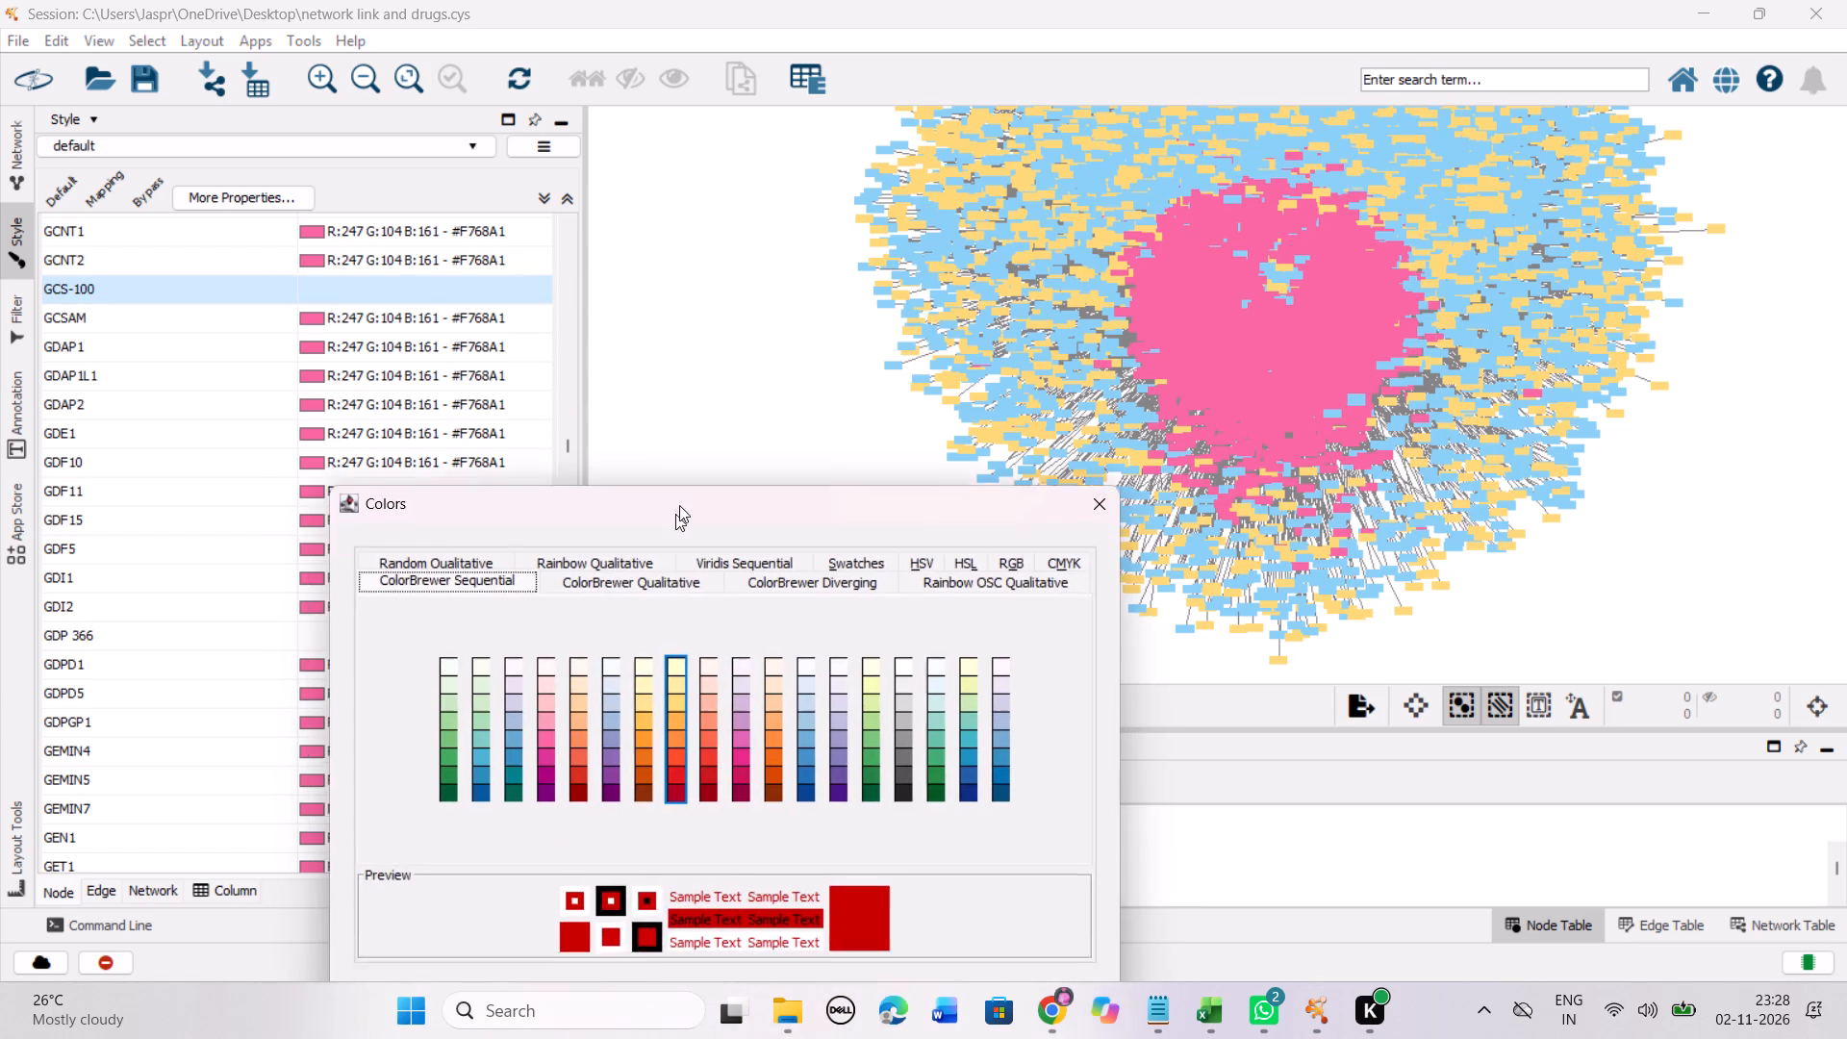
{"action": "left_click_drag", "start_coordinate": [679, 505], "coordinate": [724, 134]}
{"action": "left_click", "coordinate": [732, 313]}
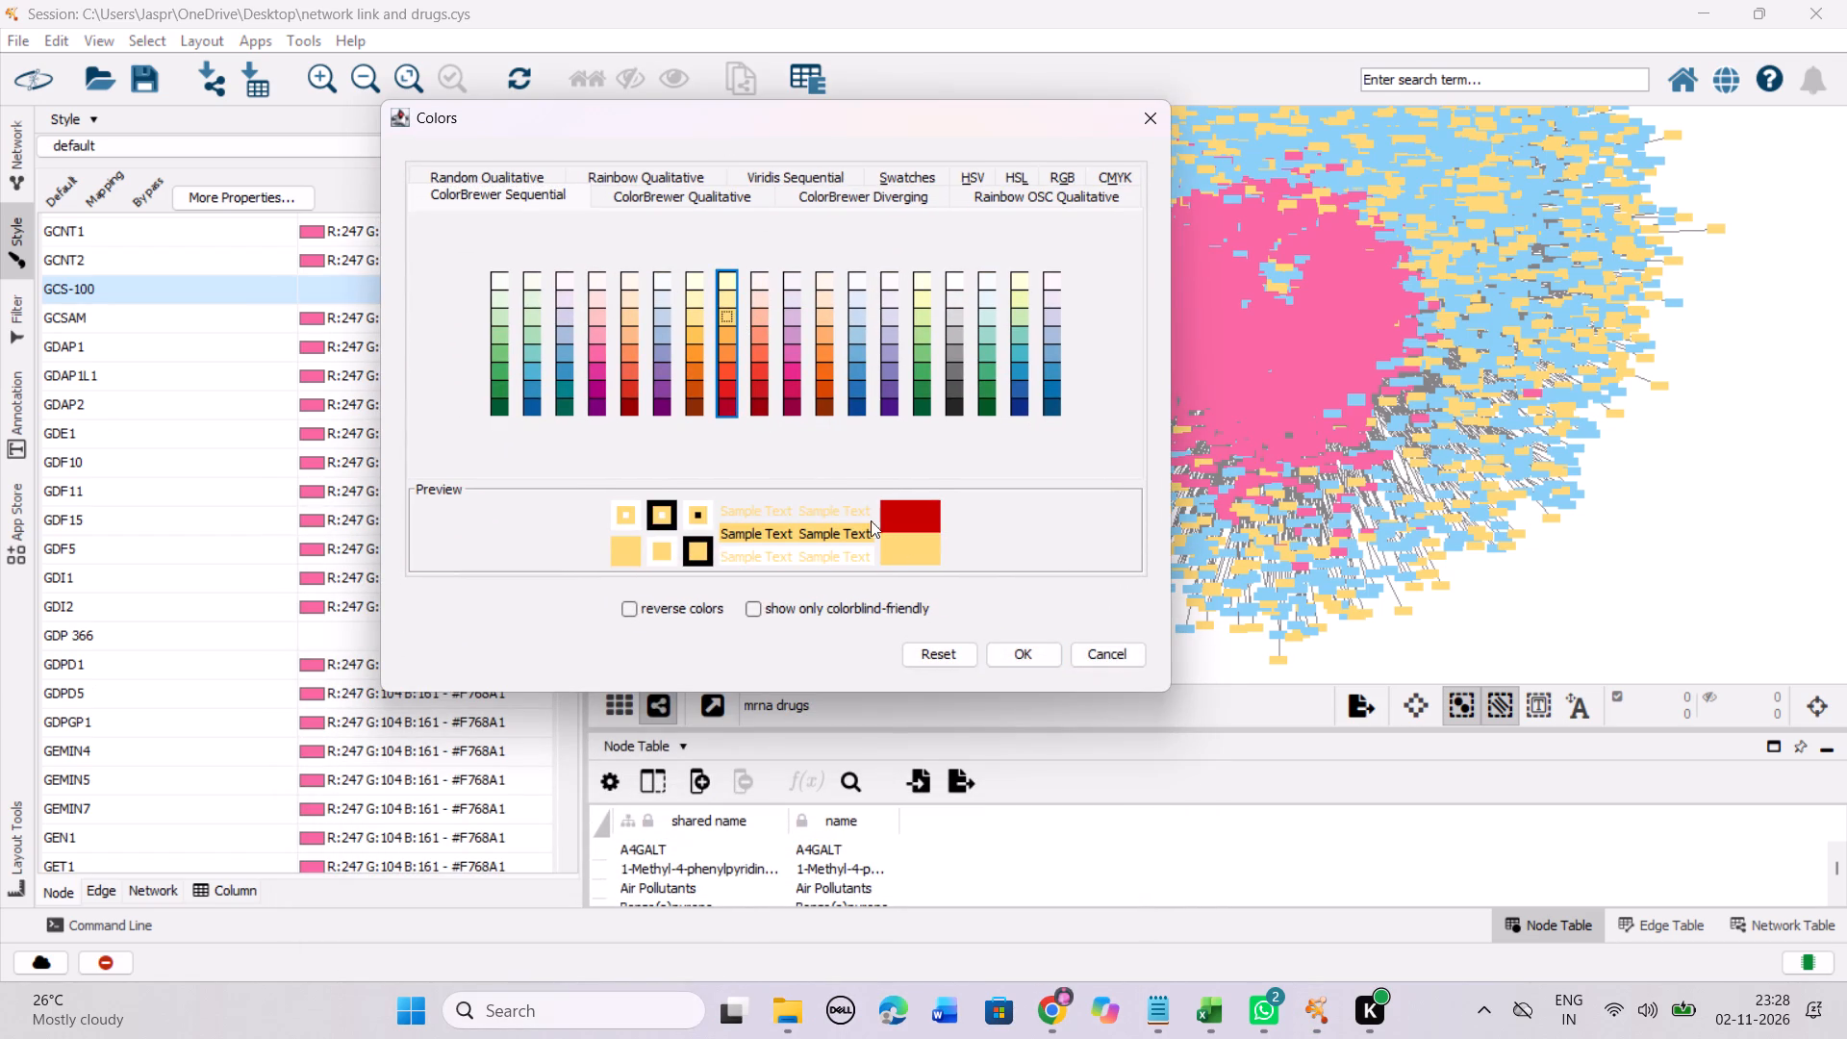
{"action": "left_click", "coordinate": [1023, 649]}
Set the discrete colour mapping of the unmapped entry GDP 366 to the Yellow-Orange-Red shade #FED976.
{"action": "left_click", "coordinate": [269, 629]}
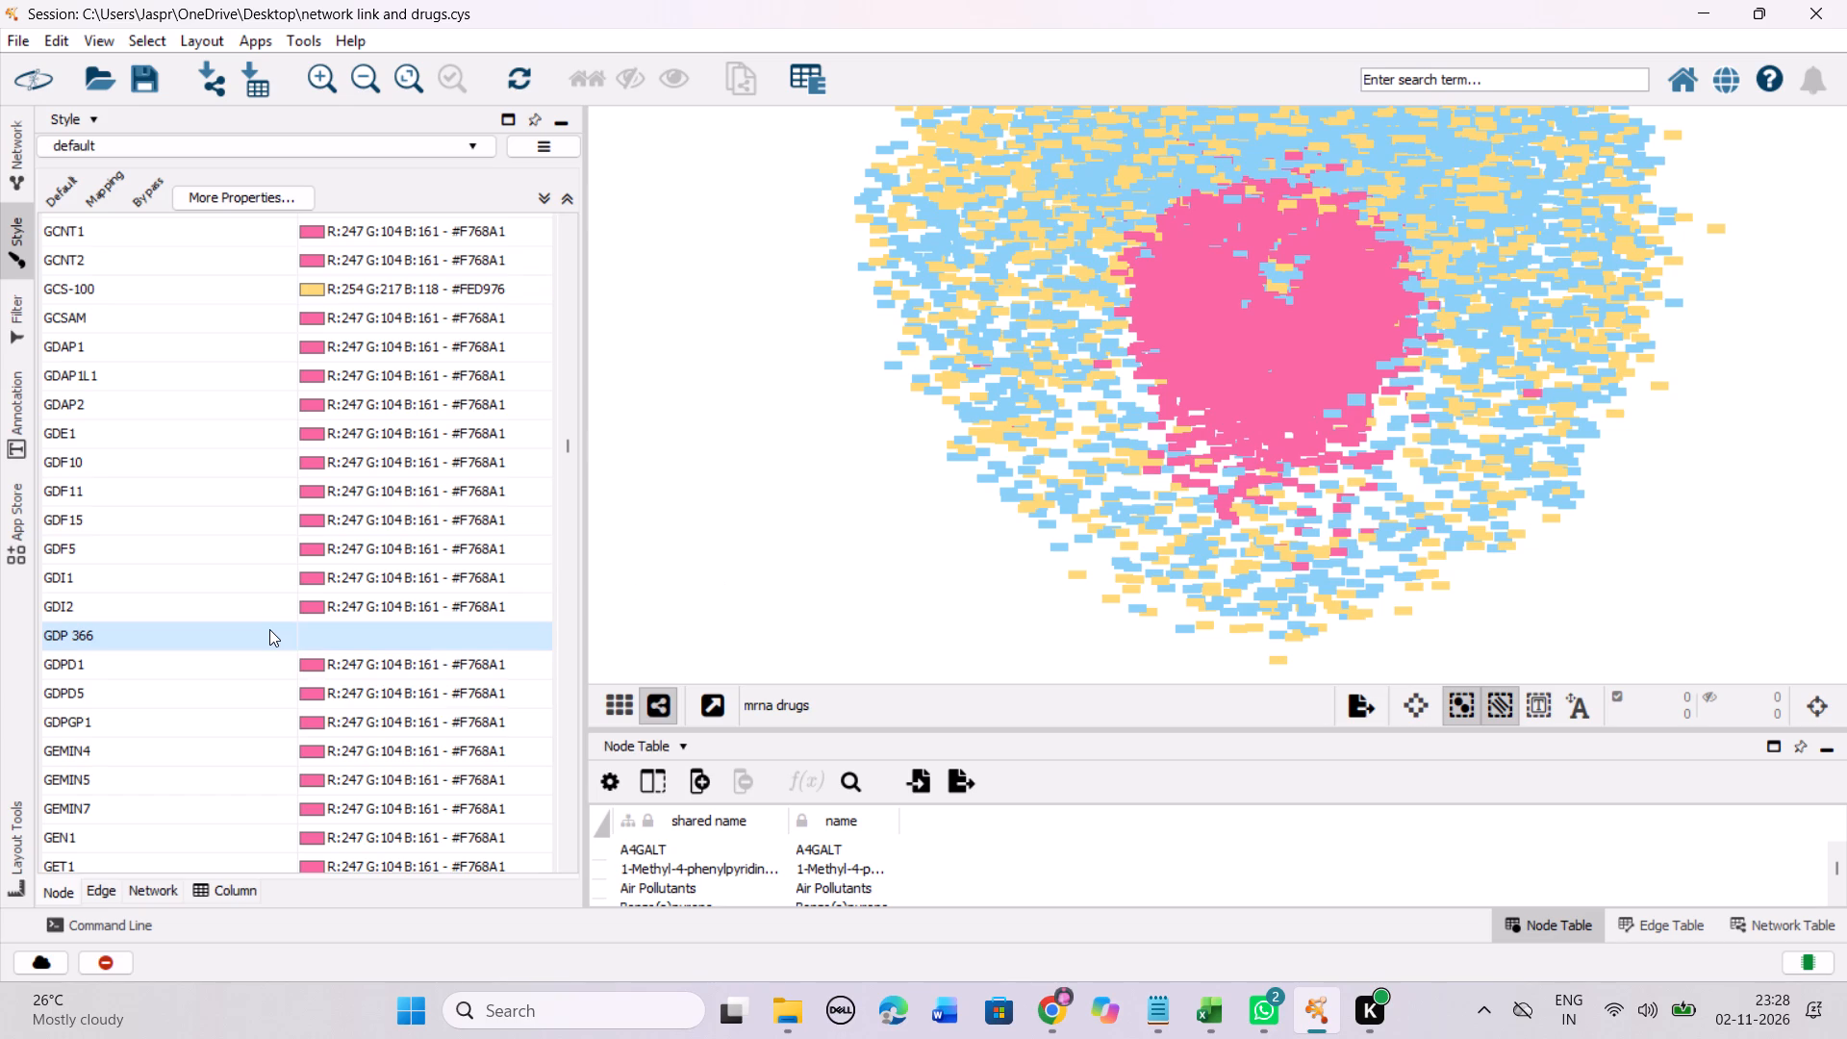
{"action": "right_click", "coordinate": [269, 629]}
{"action": "left_click", "coordinate": [596, 636]}
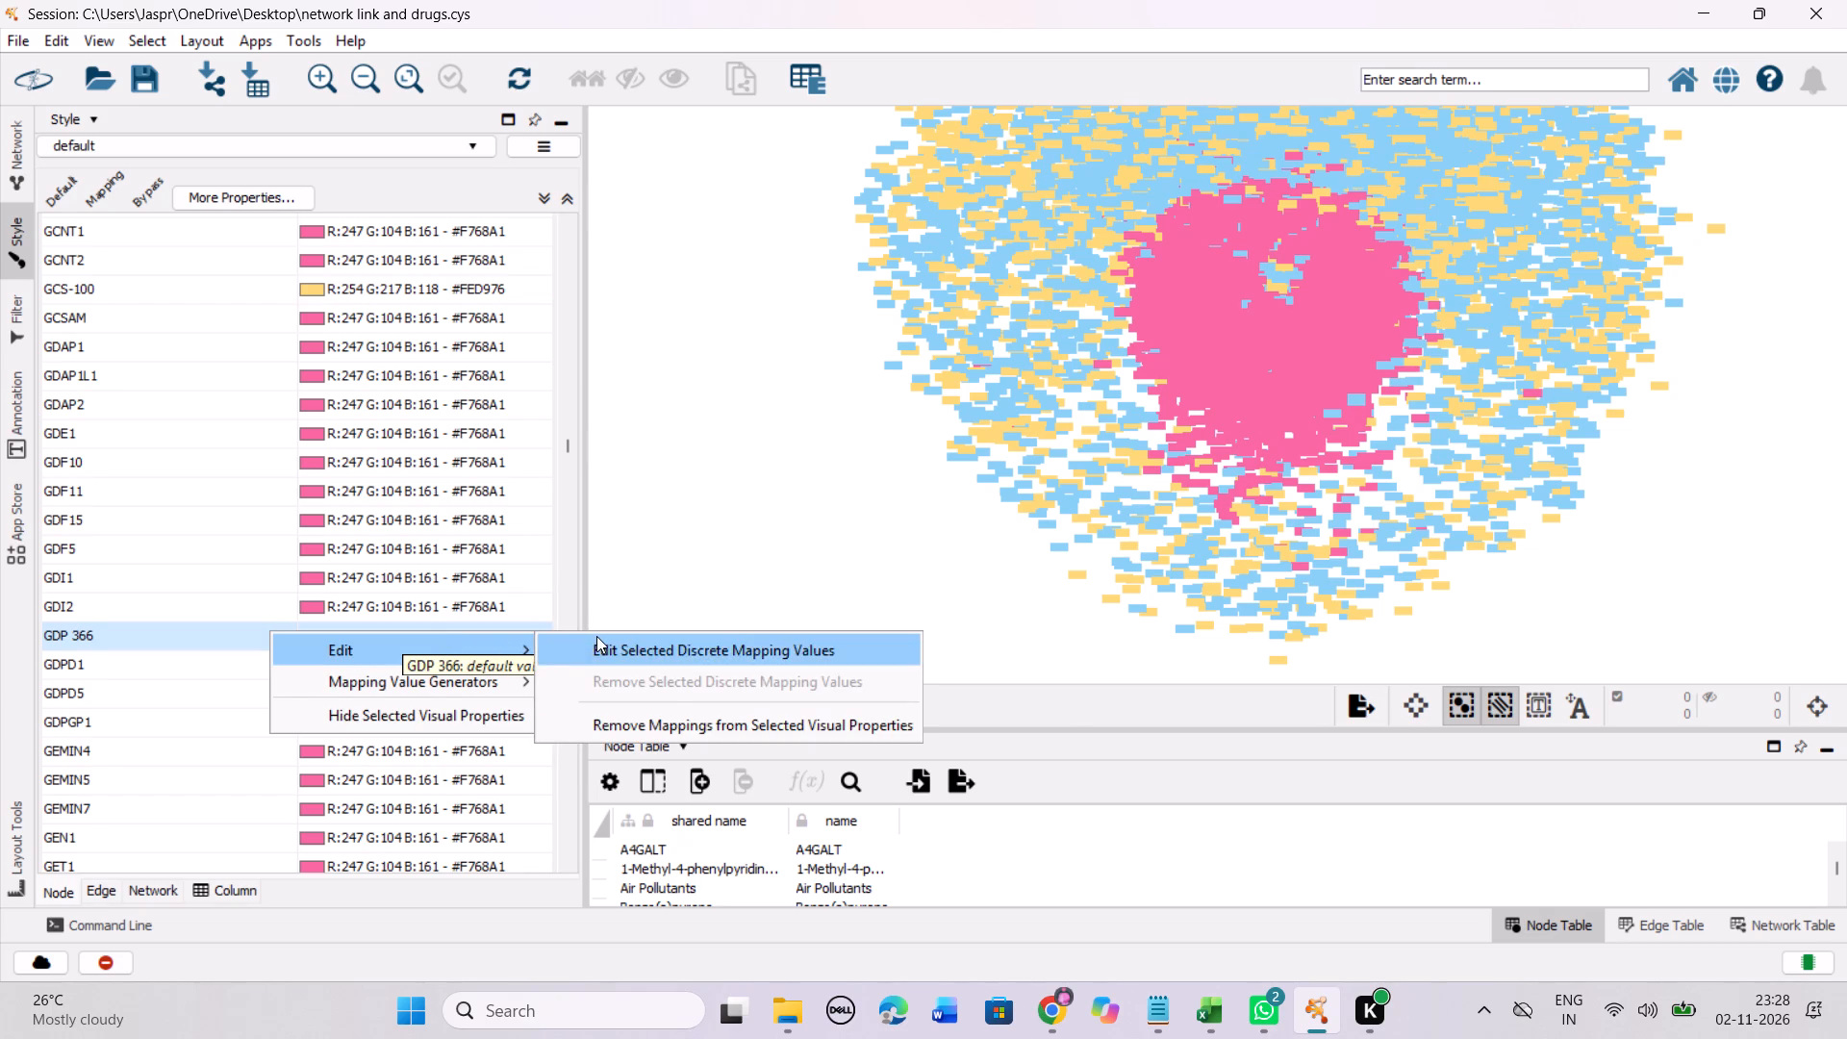
{"action": "left_click_drag", "start_coordinate": [645, 541], "coordinate": [753, 198]}
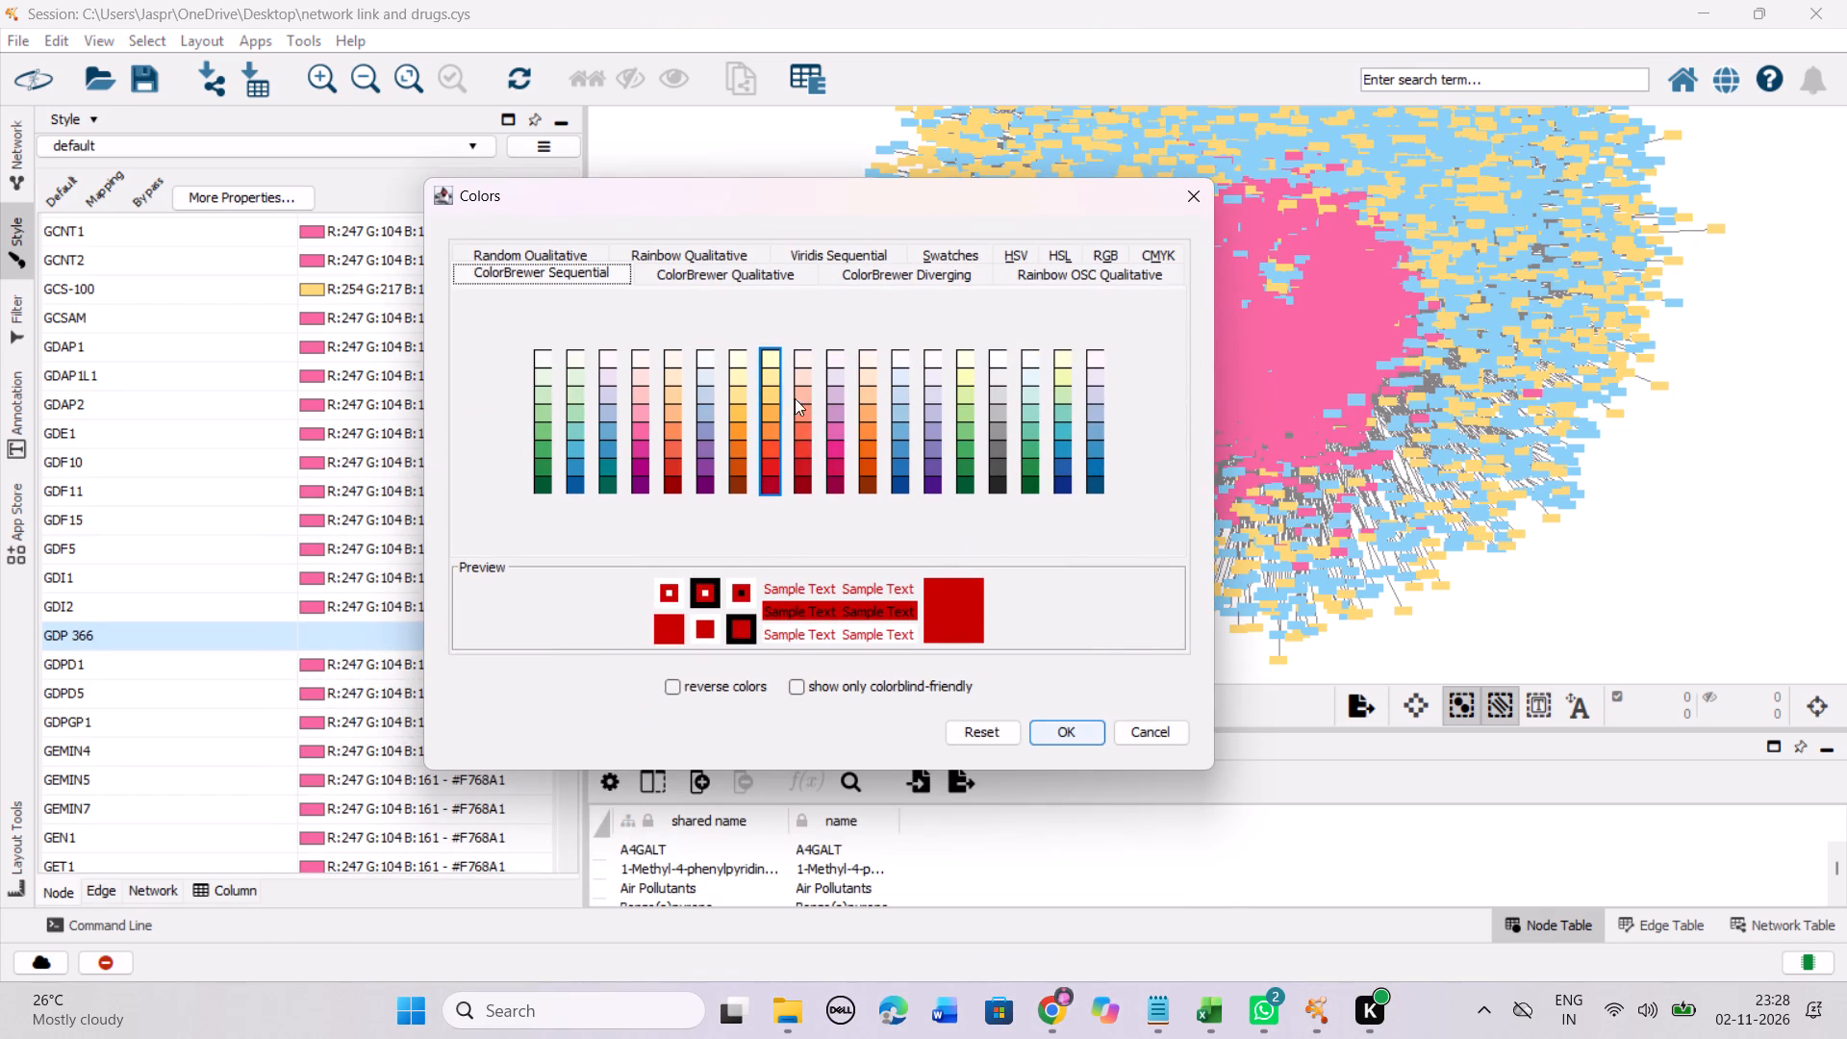
{"action": "left_click", "coordinate": [769, 395]}
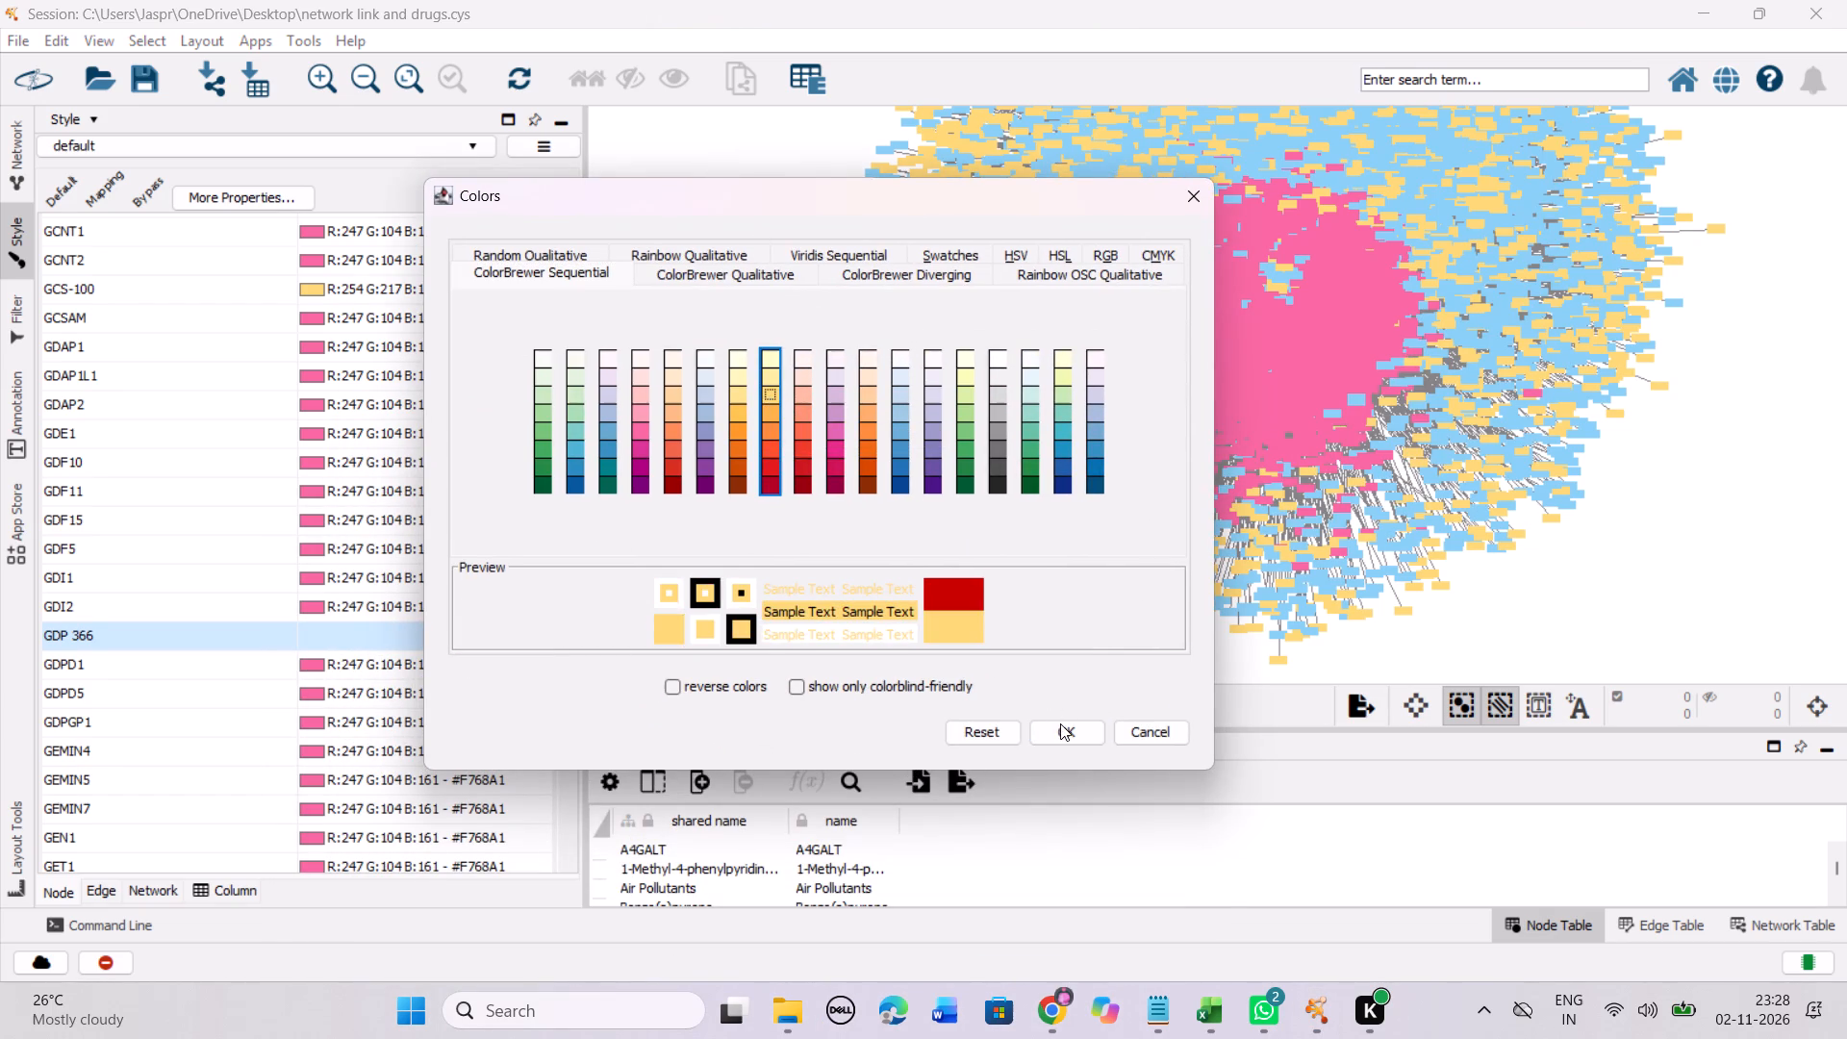
{"action": "left_click", "coordinate": [1060, 723]}
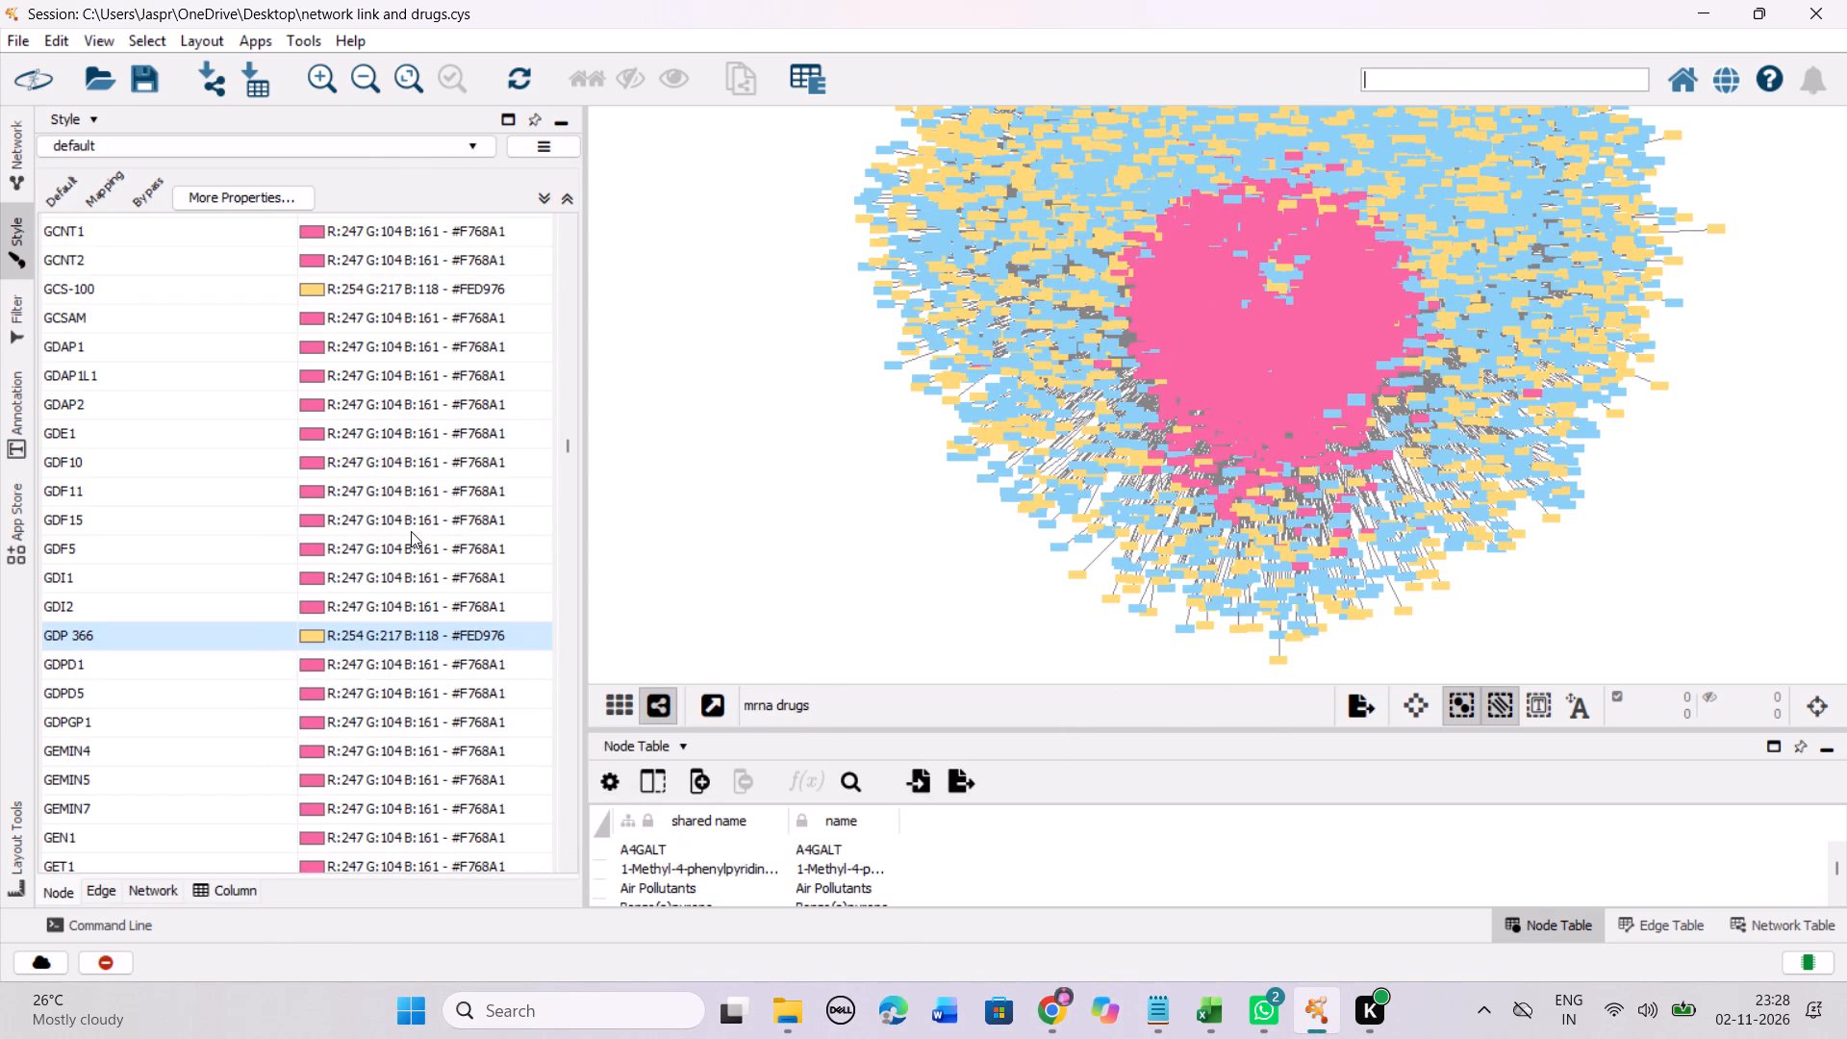
Set the discrete colour mapping of the unmapped entries GGTI 2147, GGTI 298 and GGTI-2133 to the Yellow-Orange-Red shade #FED976.
{"action": "scroll", "coordinate": [411, 531], "scroll_direction": "down", "scroll_amount": 12}
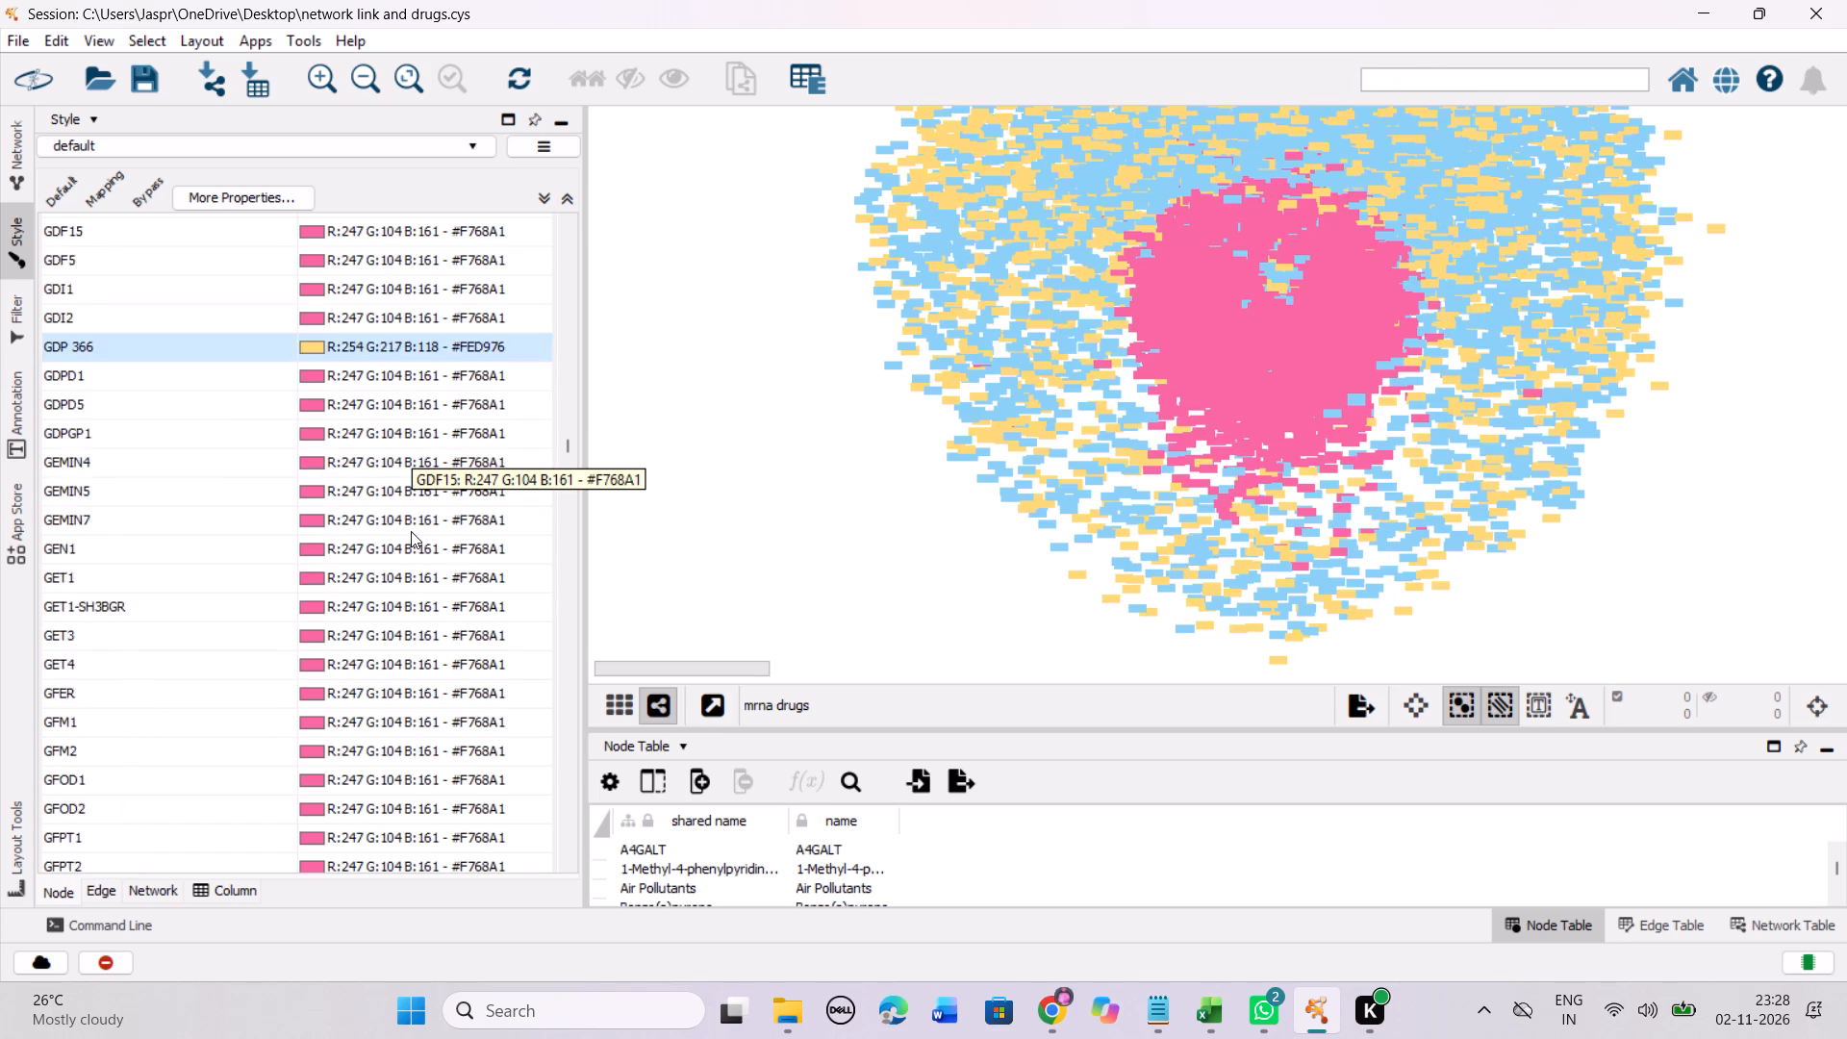
{"action": "scroll", "coordinate": [411, 531], "scroll_direction": "down", "scroll_amount": 20}
{"action": "scroll", "coordinate": [411, 531], "scroll_direction": "down", "scroll_amount": 8}
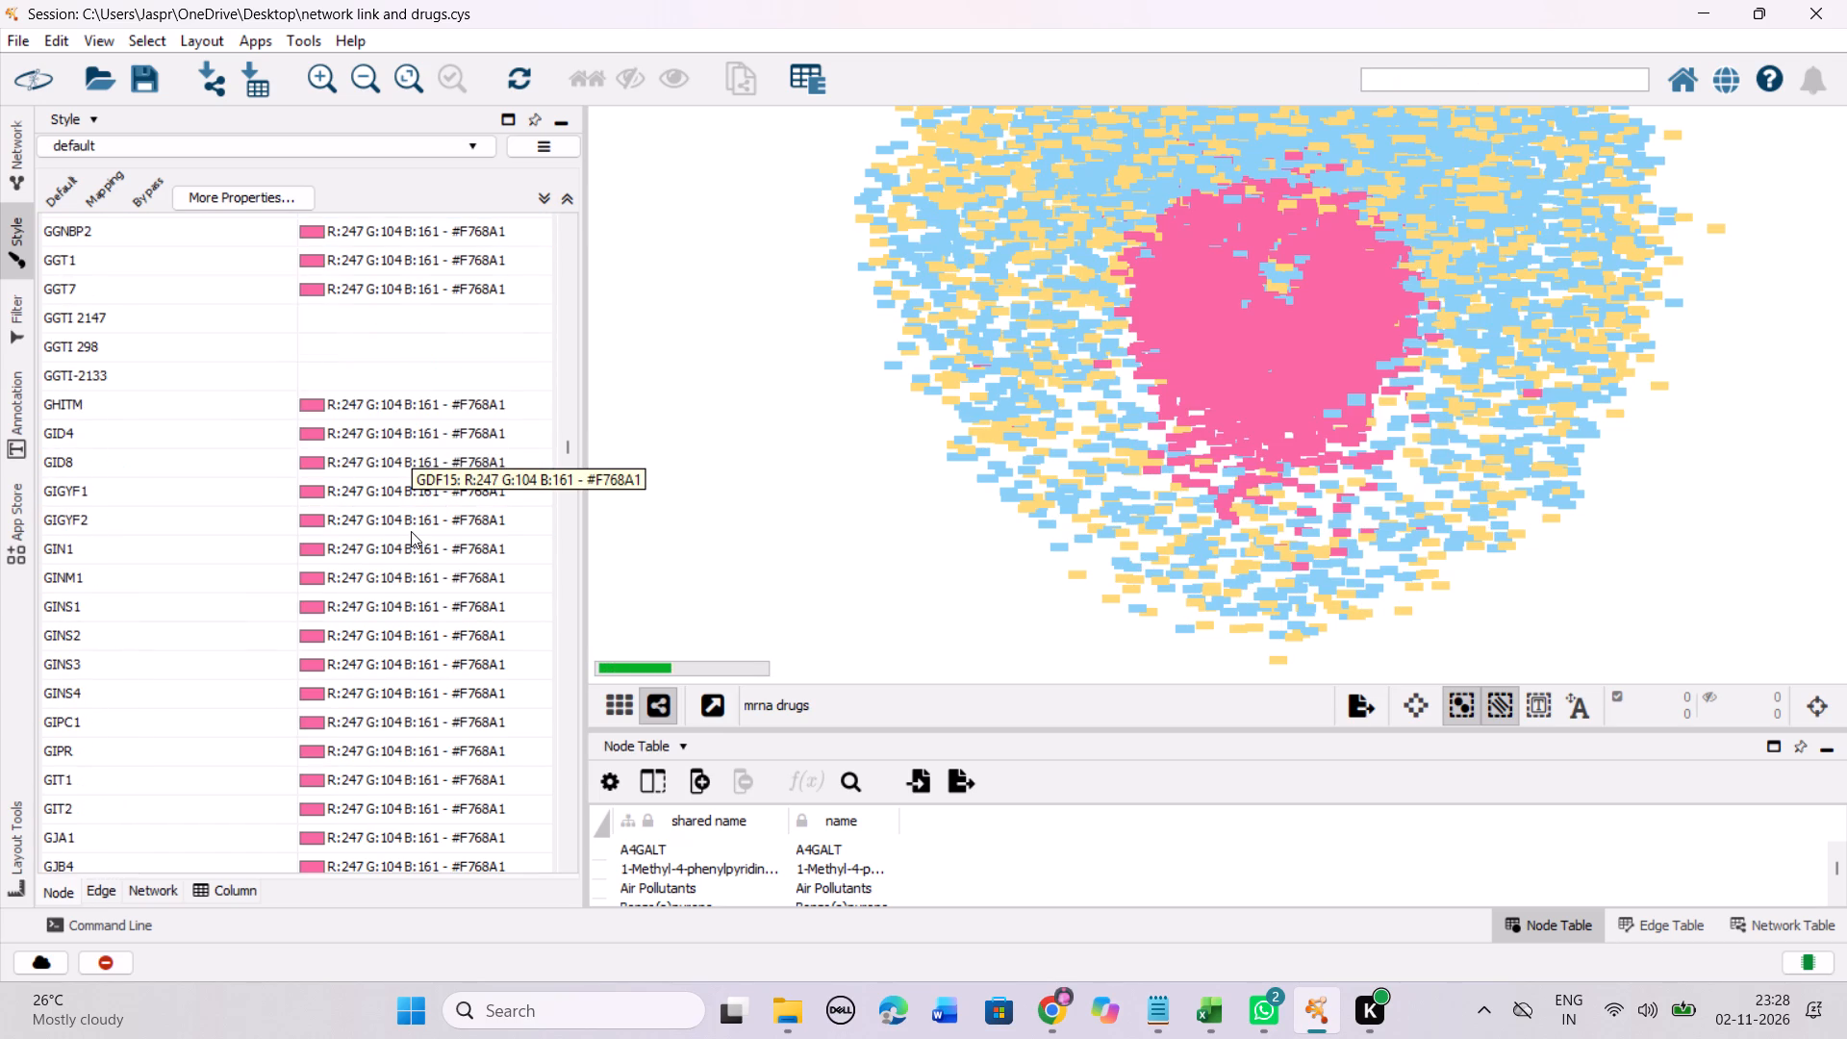
{"action": "left_click_drag", "start_coordinate": [278, 316], "coordinate": [280, 380]}
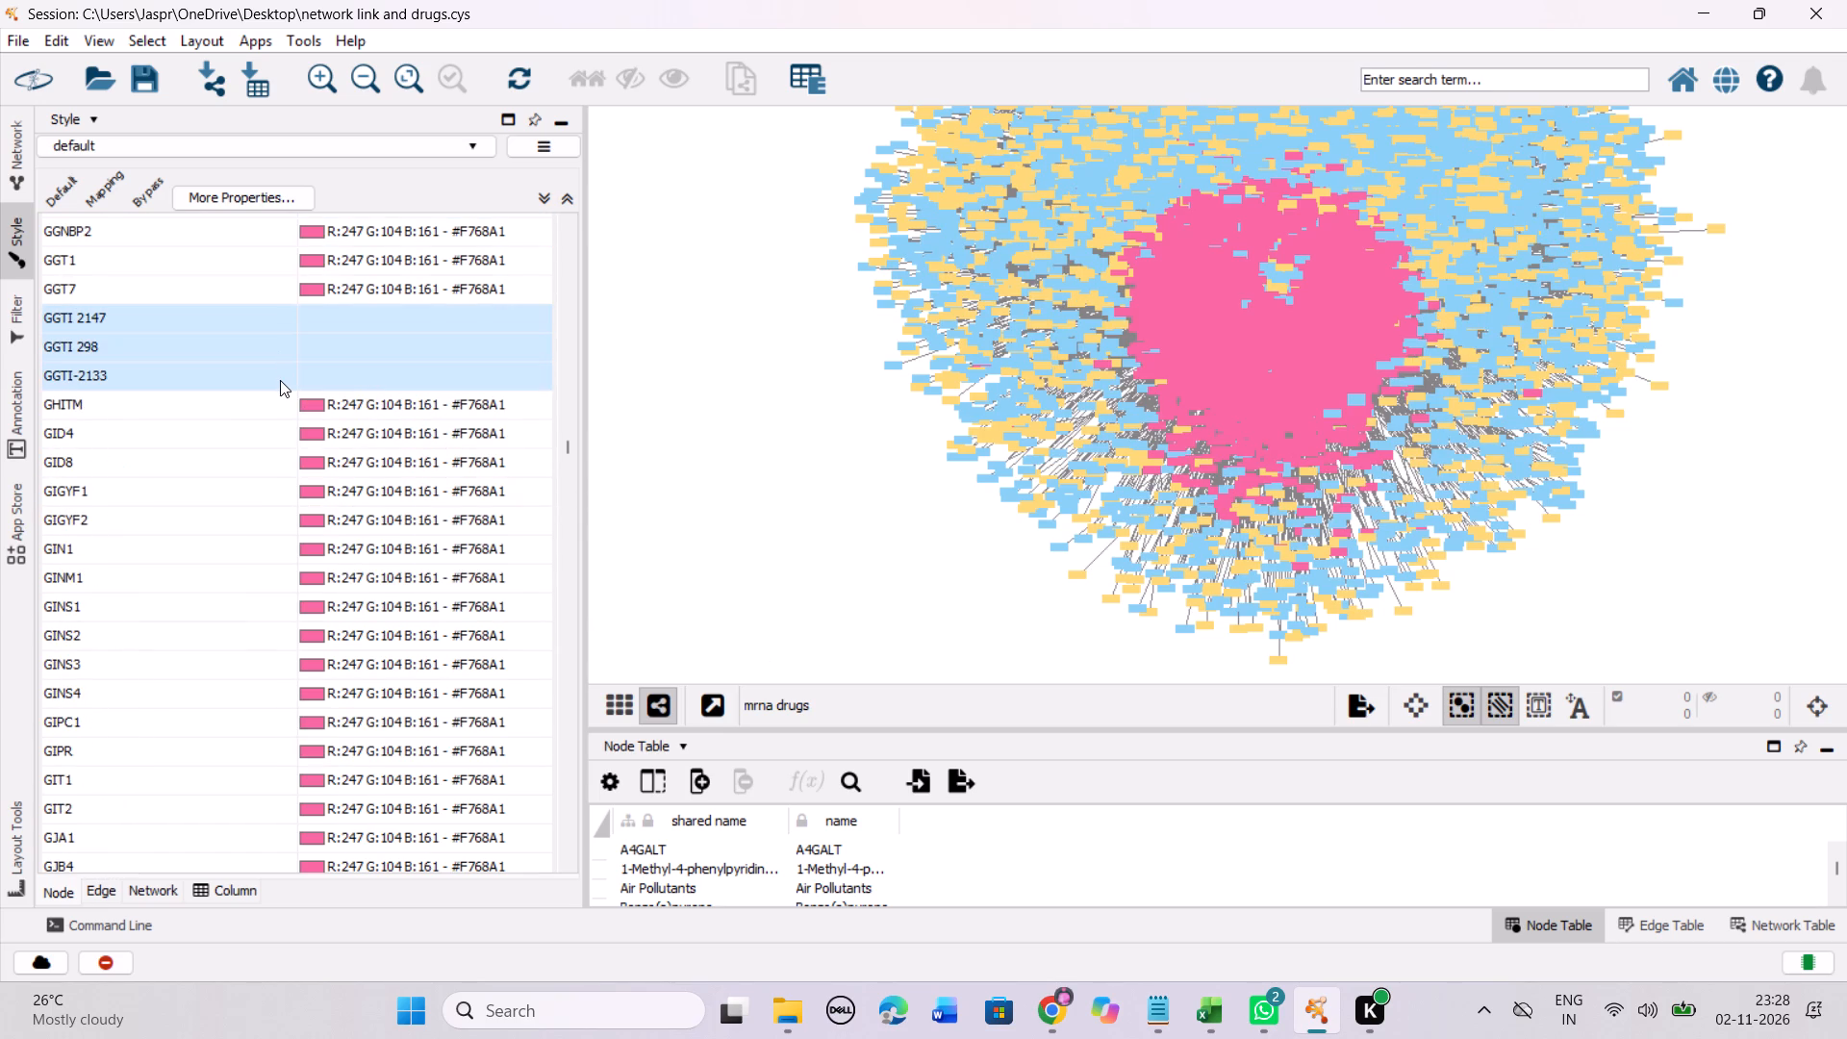
{"action": "right_click", "coordinate": [280, 380]}
{"action": "left_click", "coordinate": [674, 402]}
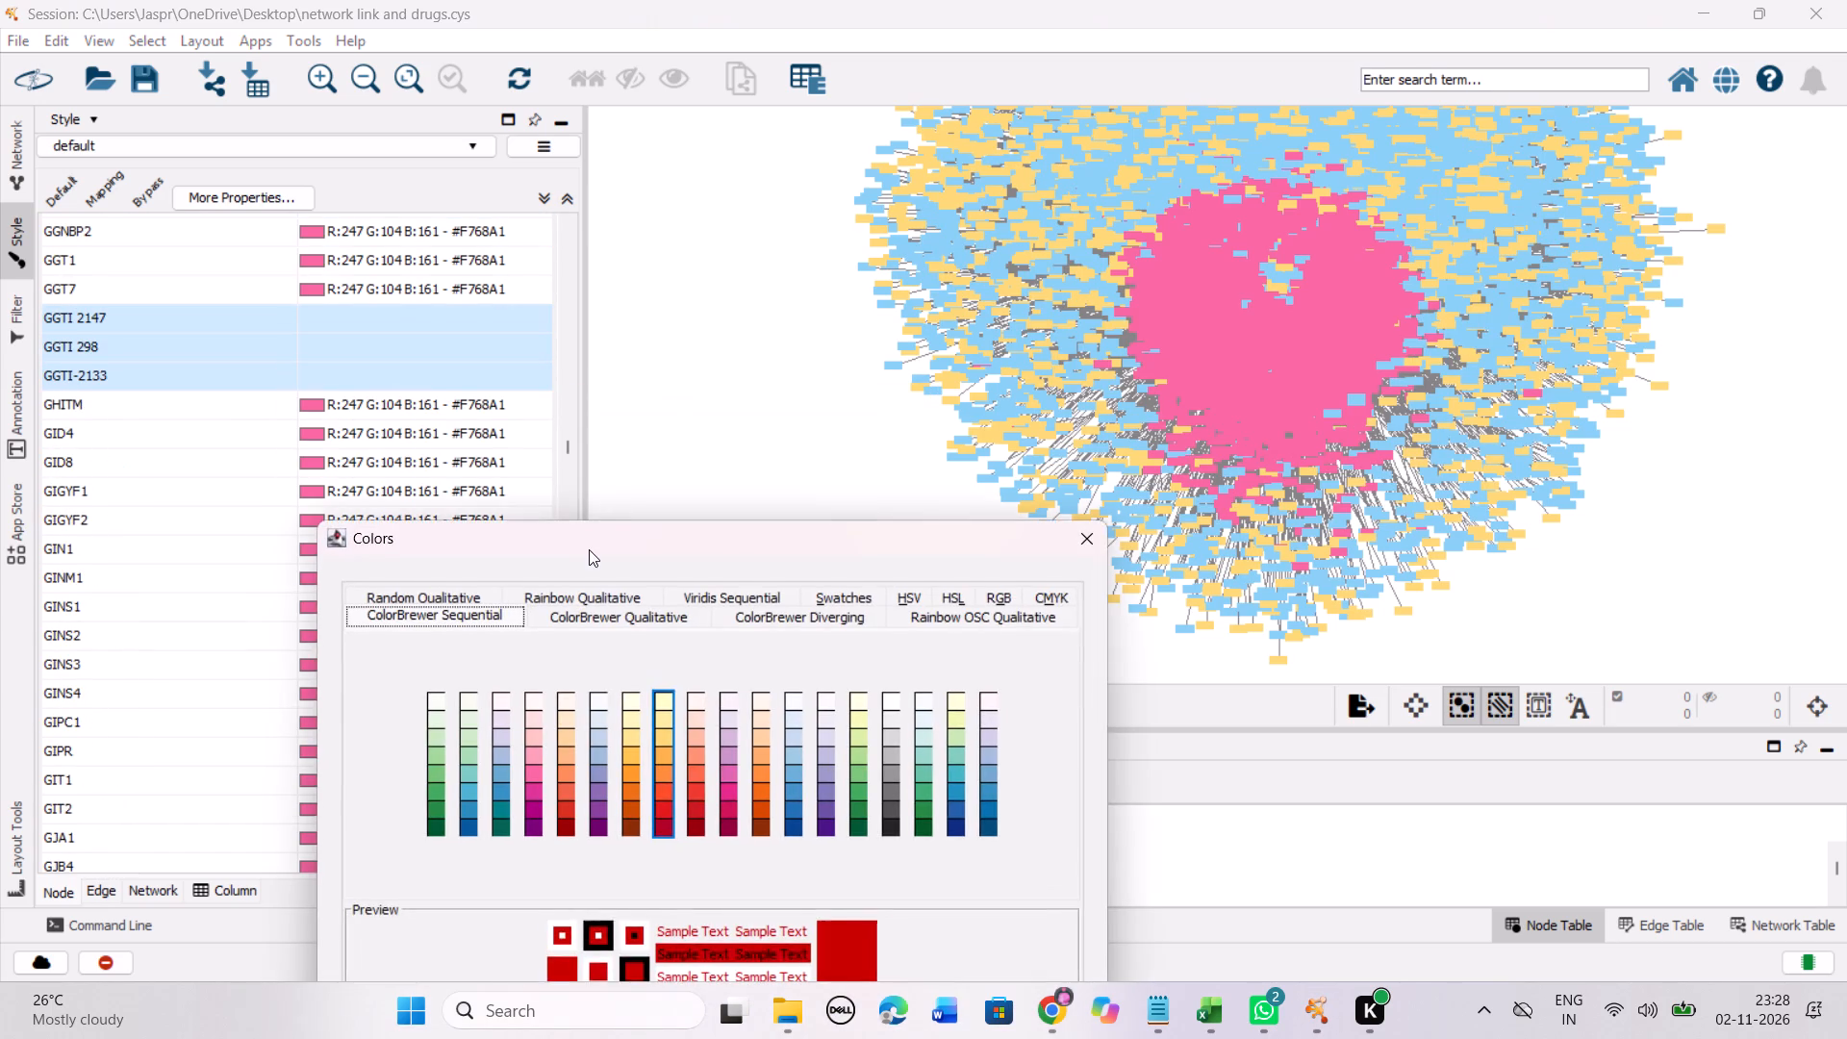
{"action": "left_click_drag", "start_coordinate": [589, 550], "coordinate": [646, 252]}
{"action": "left_click", "coordinate": [726, 439]}
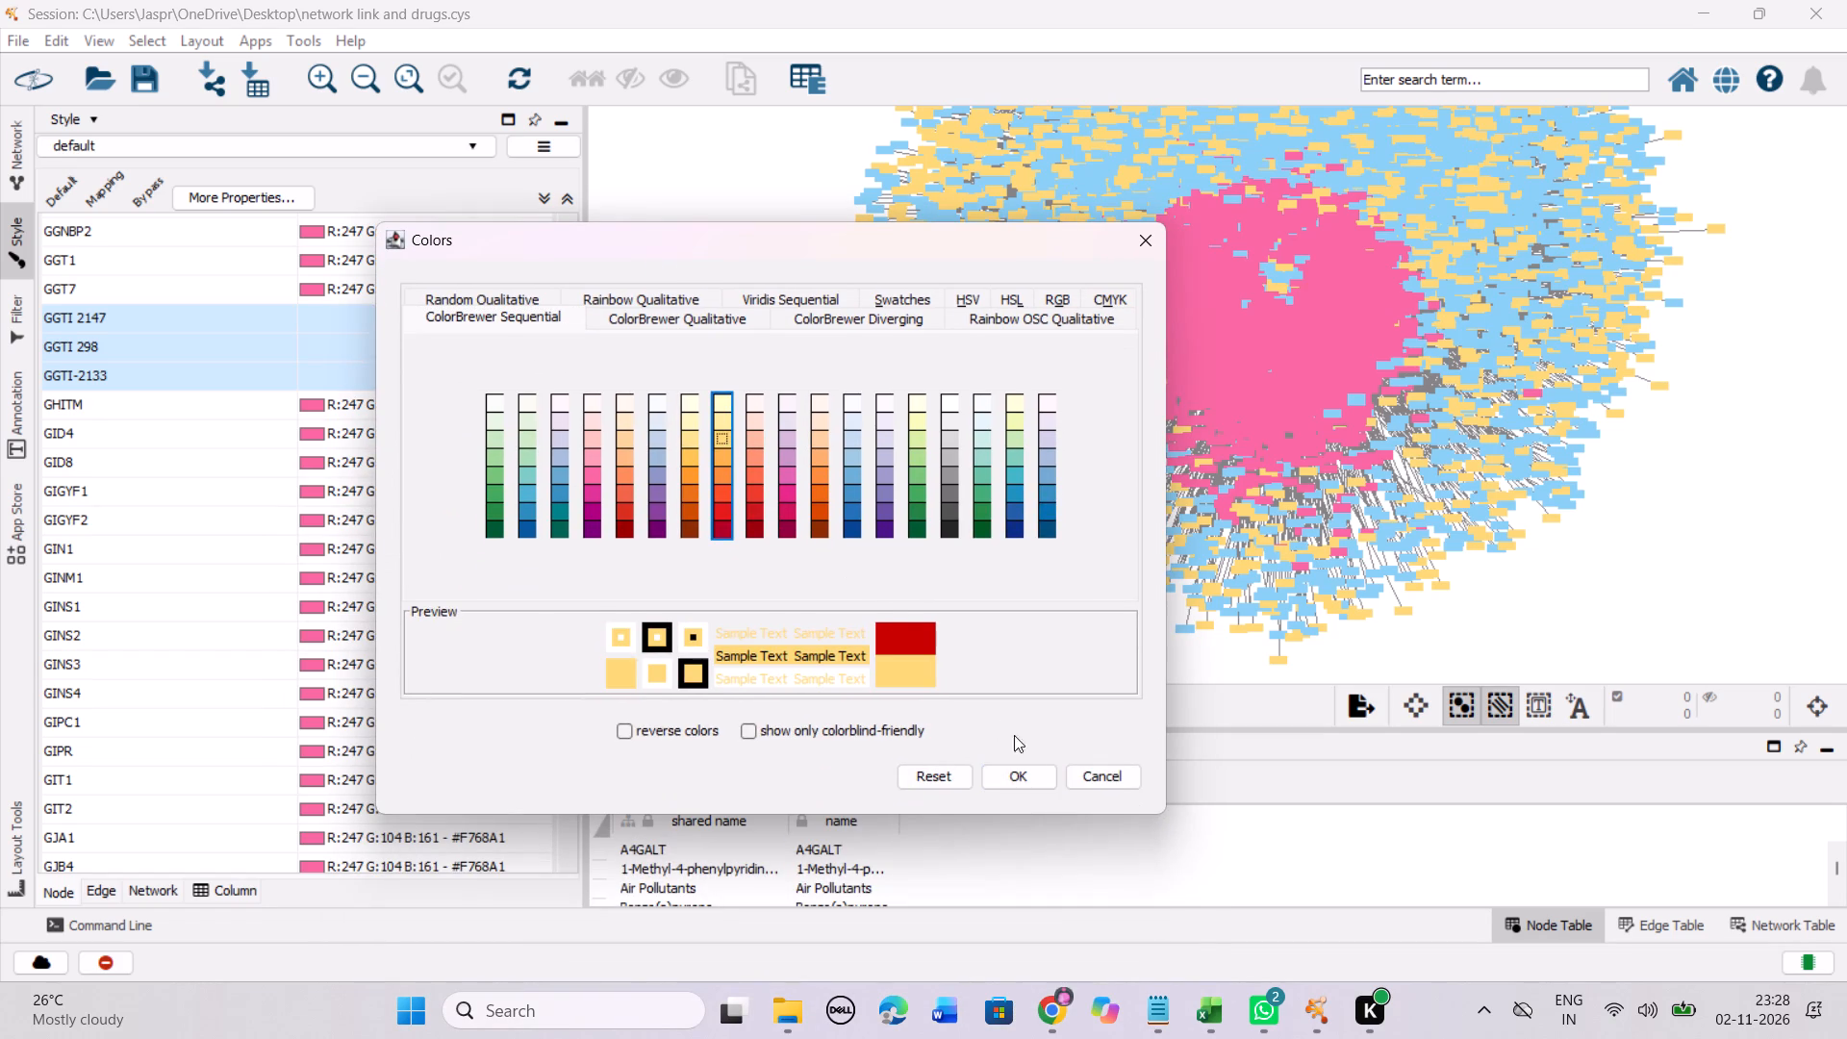
{"action": "left_click", "coordinate": [1029, 770]}
Set the discrete colour mapping of the unmapped entry GLX351322 to the Yellow-Orange-Red shade #FED976.
{"action": "scroll", "coordinate": [408, 538], "scroll_direction": "down", "scroll_amount": 2}
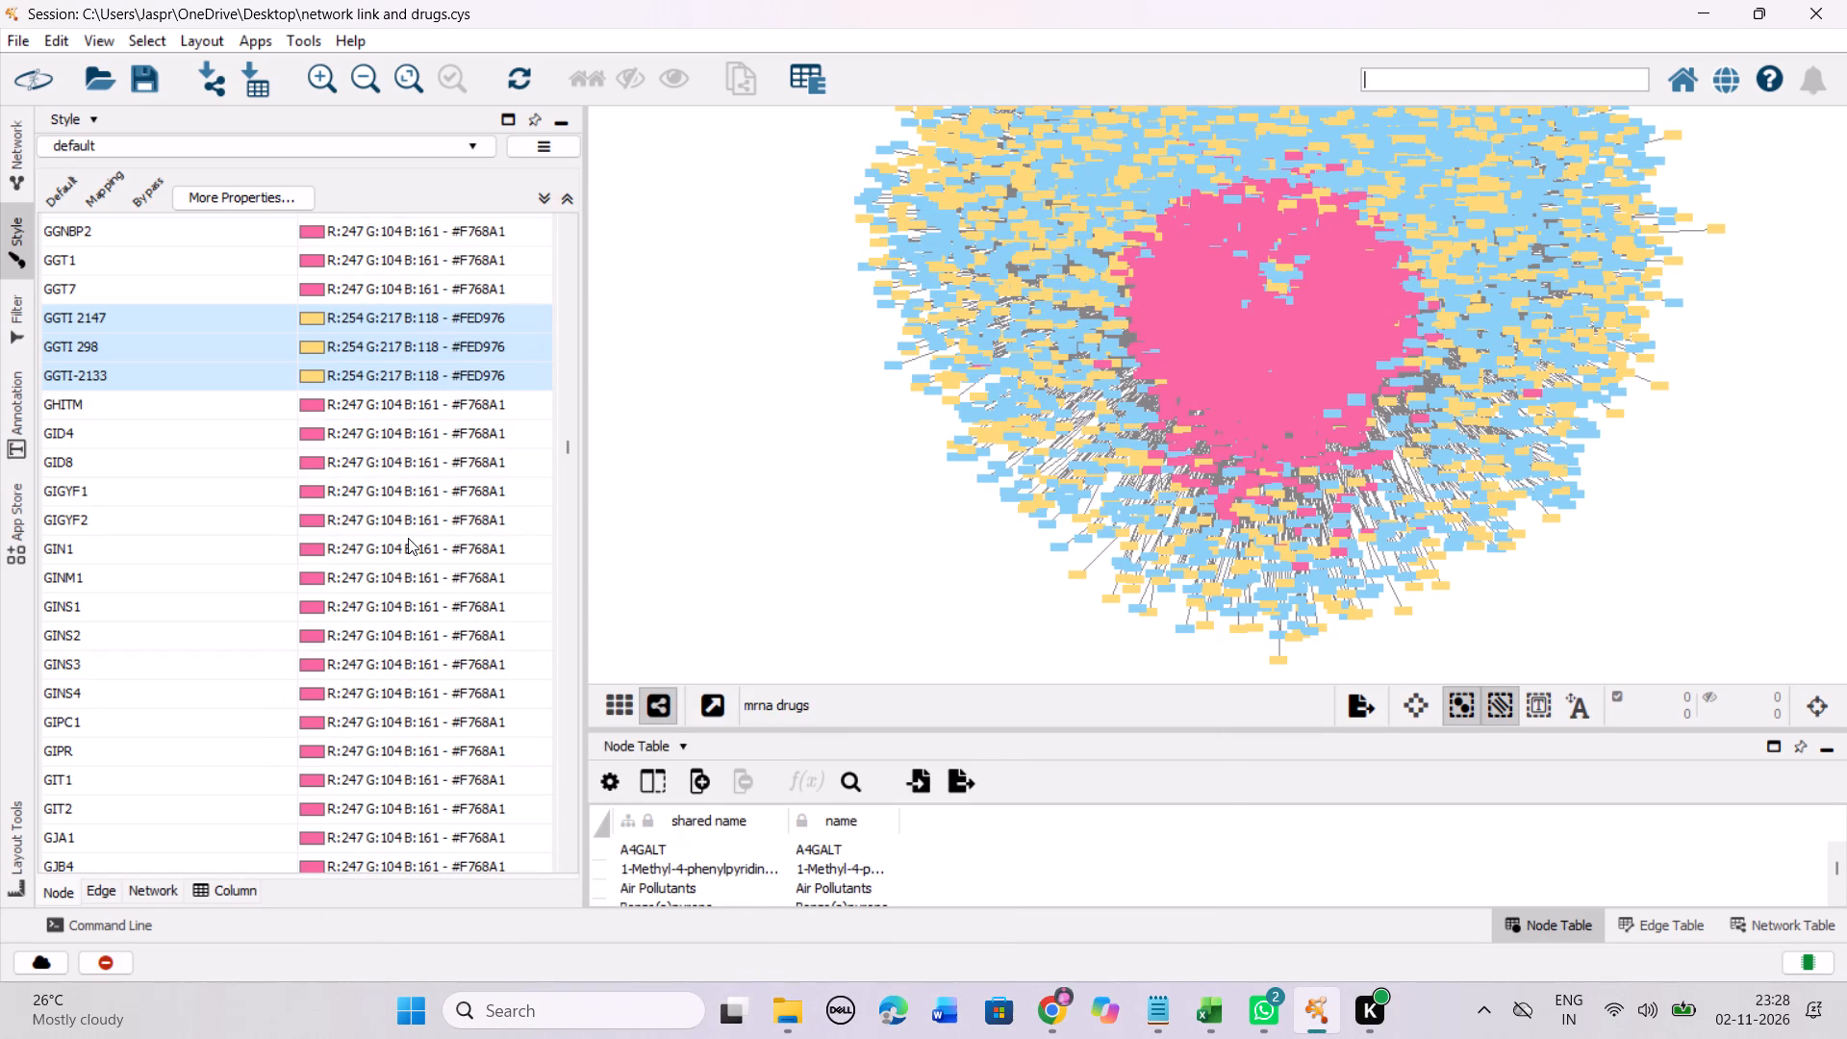
{"action": "scroll", "coordinate": [408, 538], "scroll_direction": "down", "scroll_amount": 6}
{"action": "scroll", "coordinate": [408, 538], "scroll_direction": "down", "scroll_amount": 19}
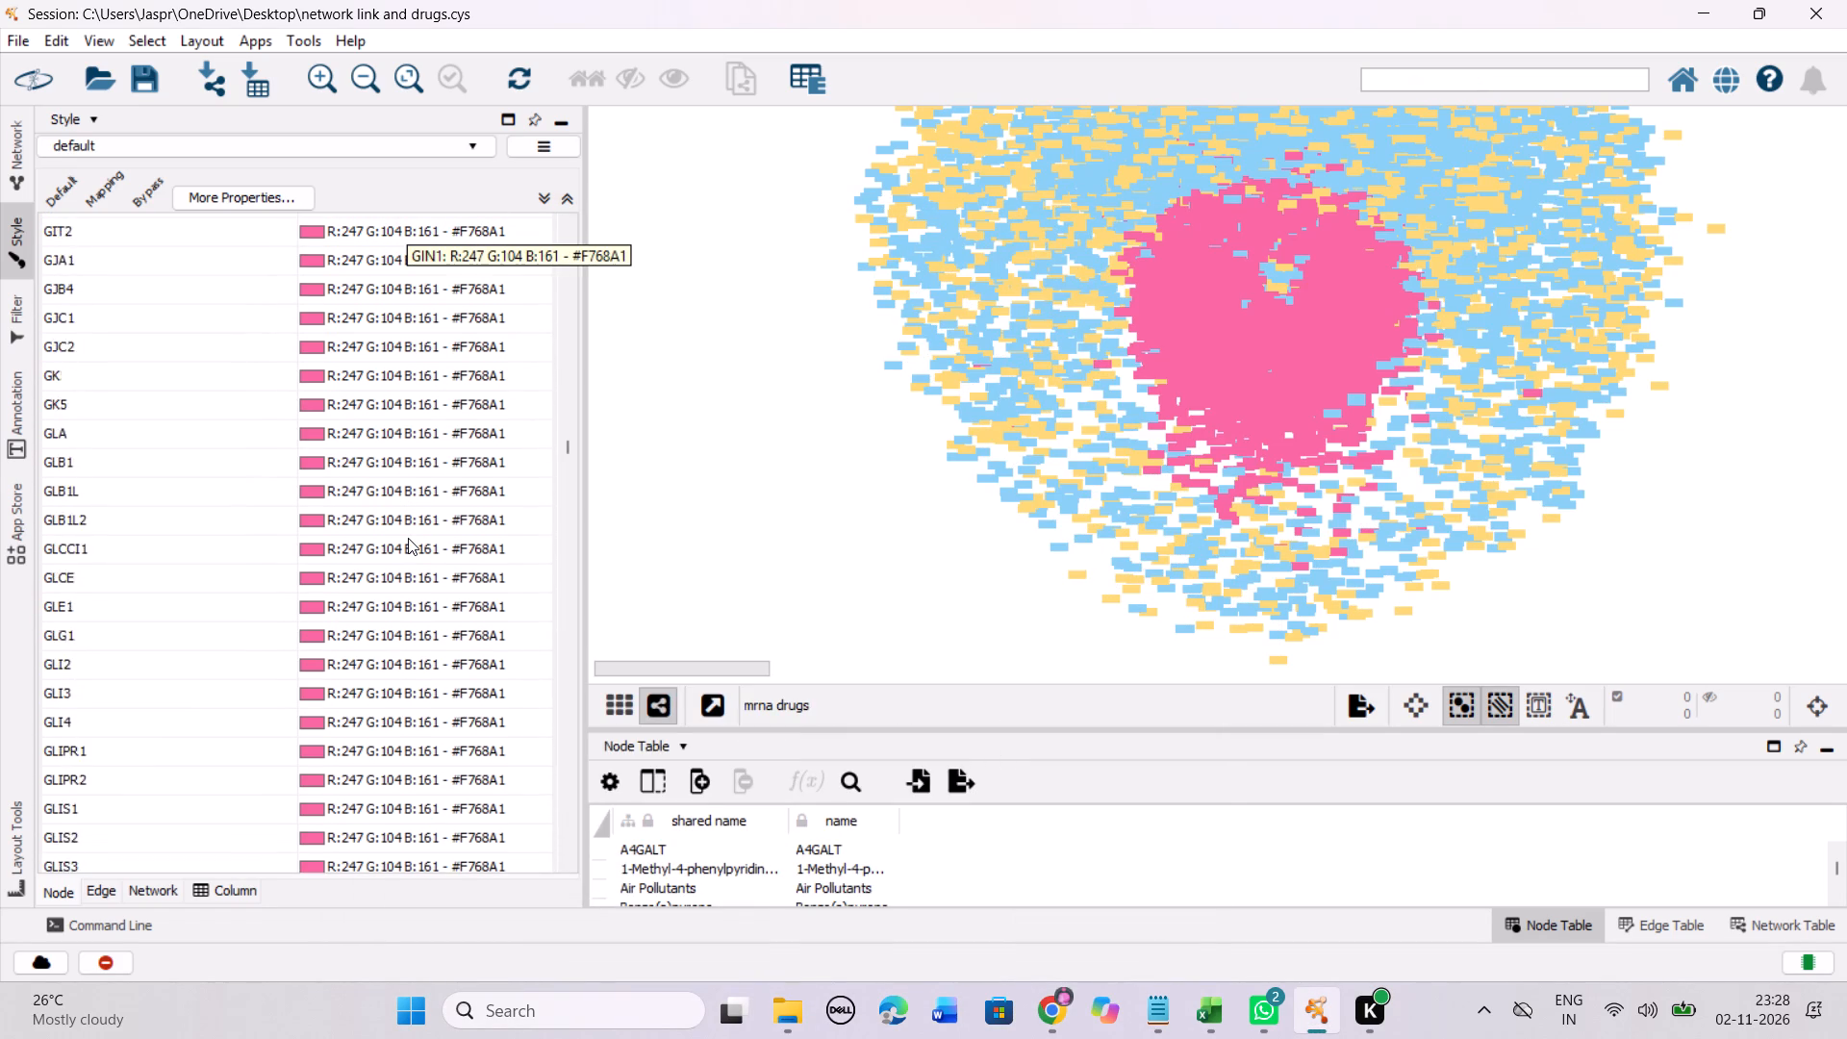
{"action": "scroll", "coordinate": [408, 538], "scroll_direction": "down", "scroll_amount": 20}
{"action": "scroll", "coordinate": [408, 538], "scroll_direction": "down", "scroll_amount": 8}
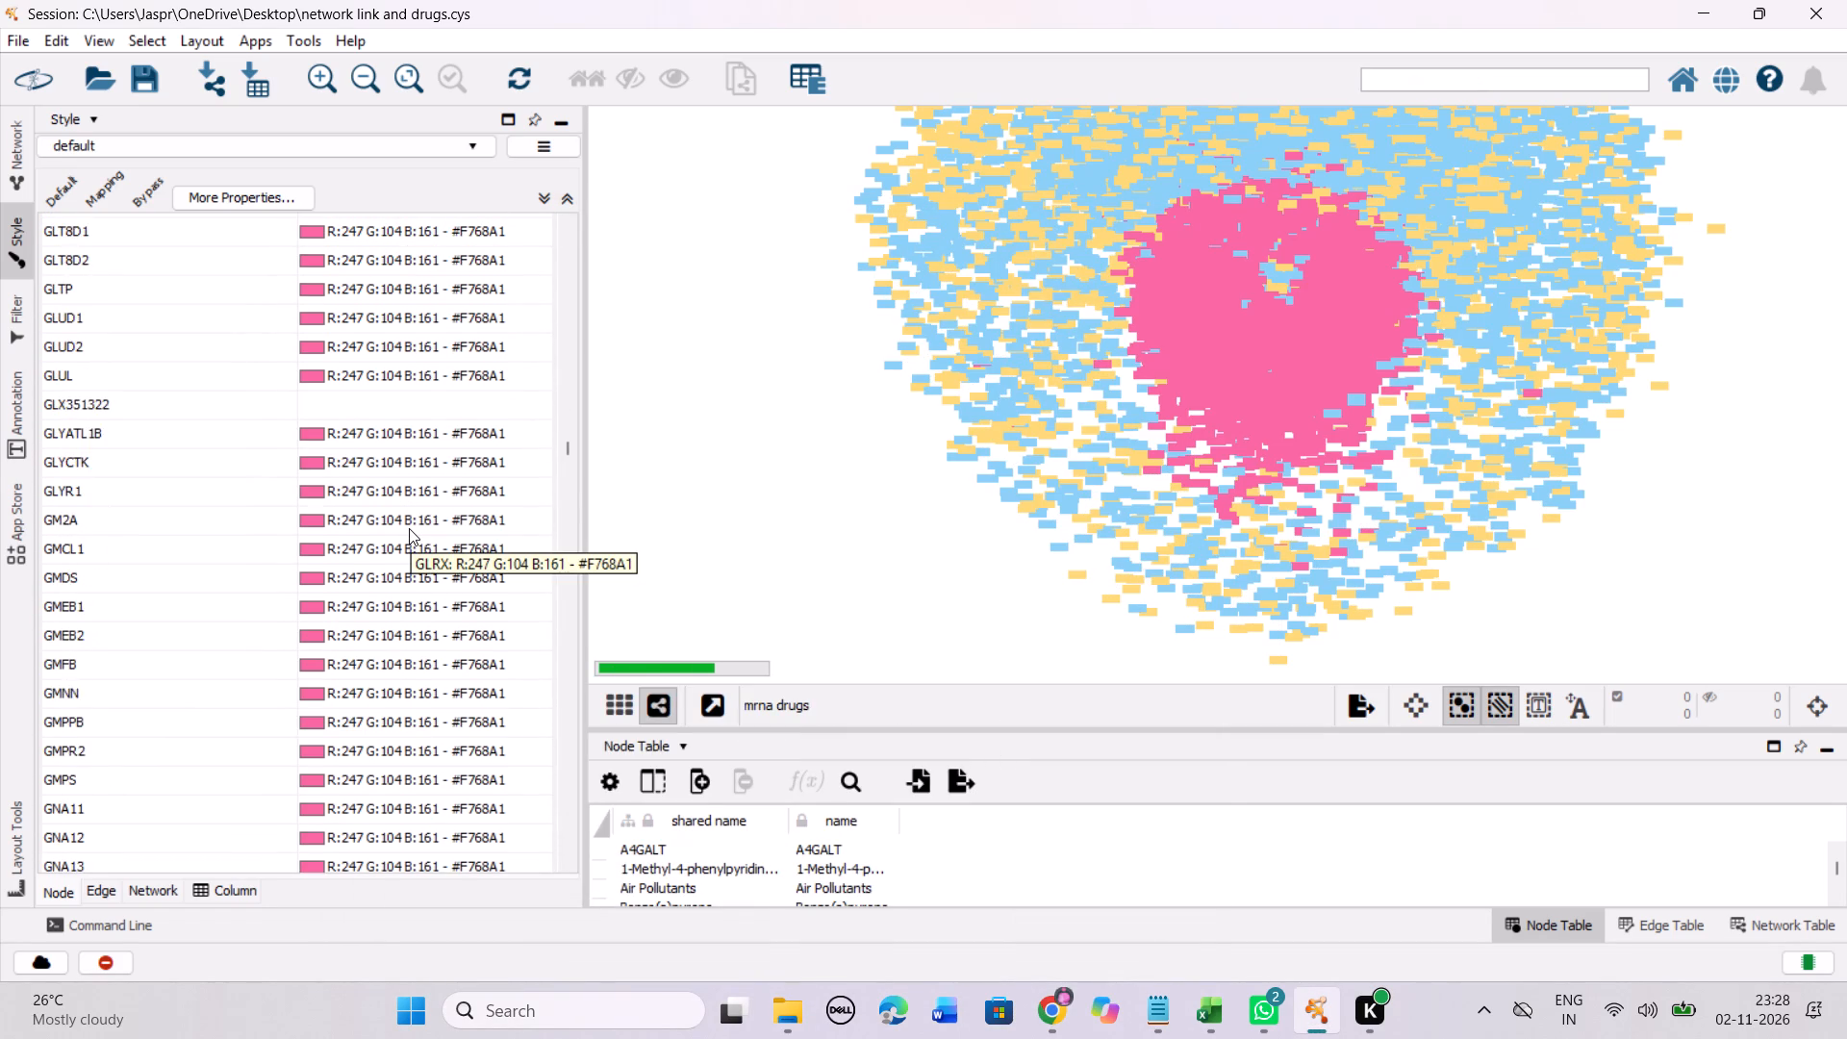
{"action": "scroll", "coordinate": [409, 528], "scroll_direction": "down", "scroll_amount": 2}
{"action": "left_click", "coordinate": [257, 348]}
{"action": "right_click", "coordinate": [257, 348]}
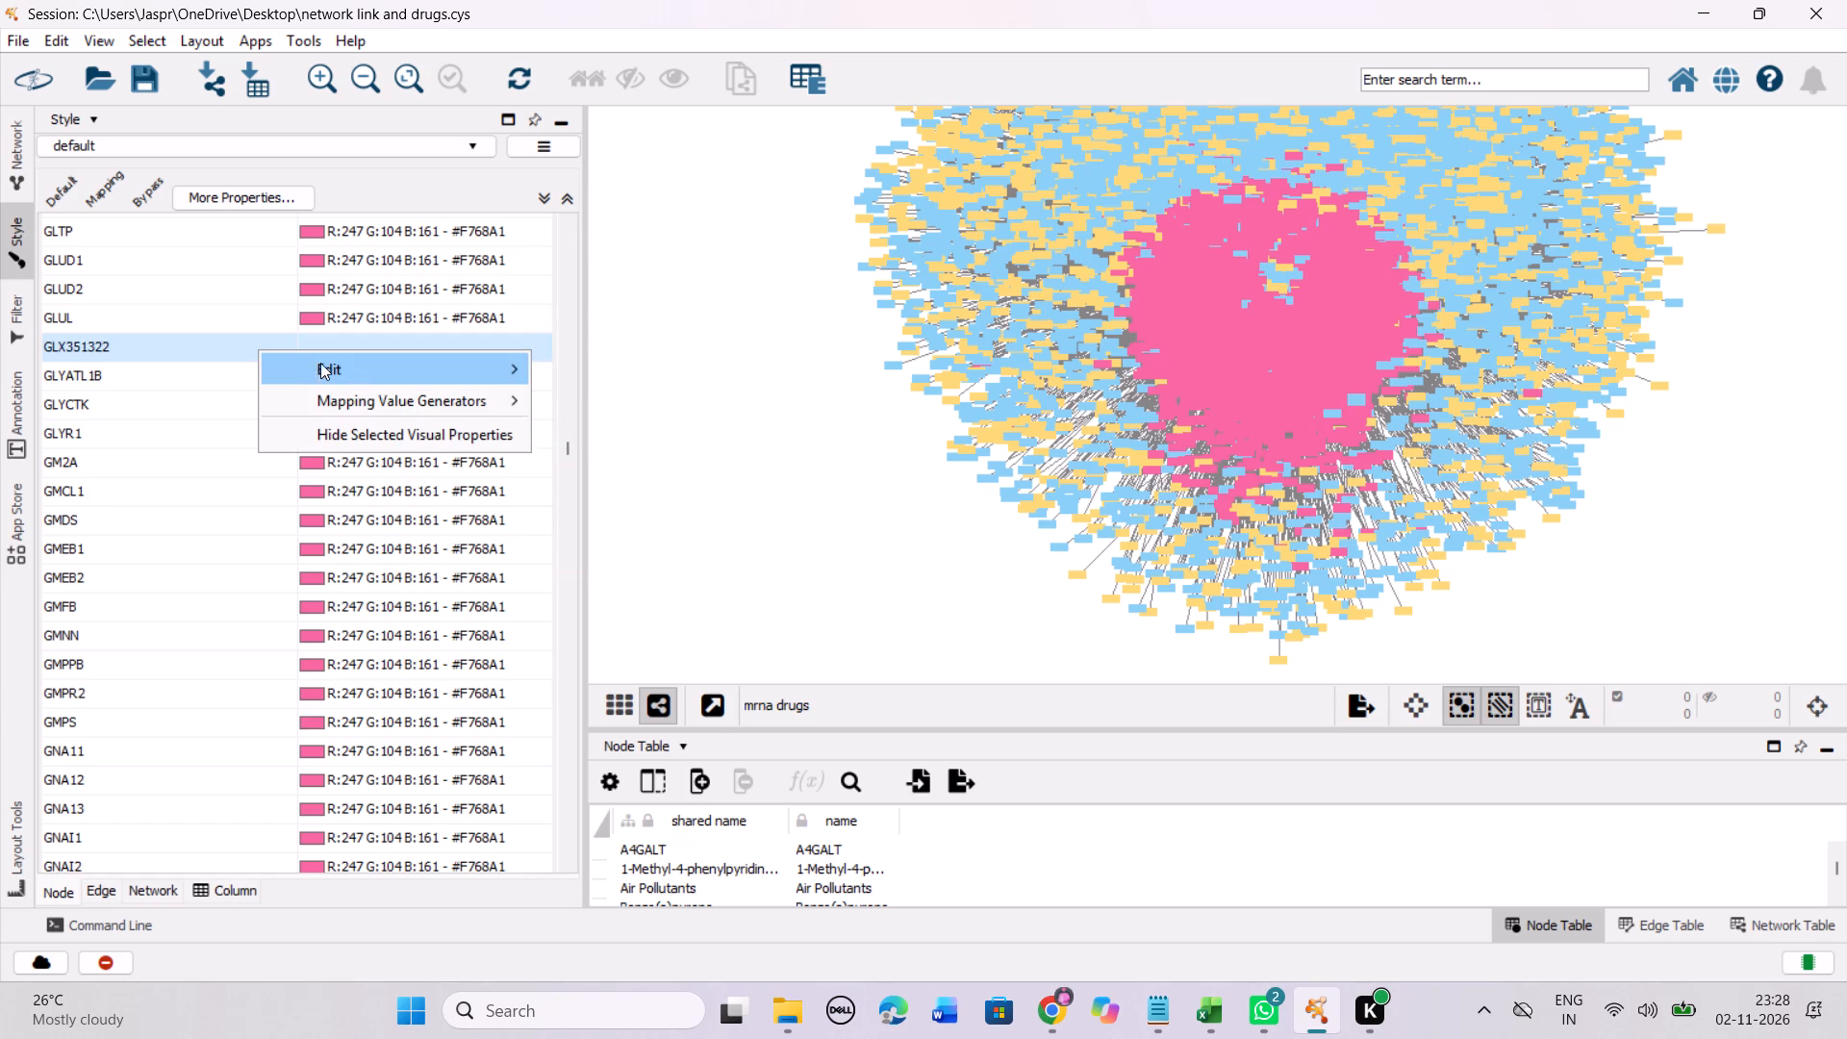
{"action": "left_click", "coordinate": [635, 365]}
{"action": "left_click_drag", "start_coordinate": [620, 539], "coordinate": [671, 236]}
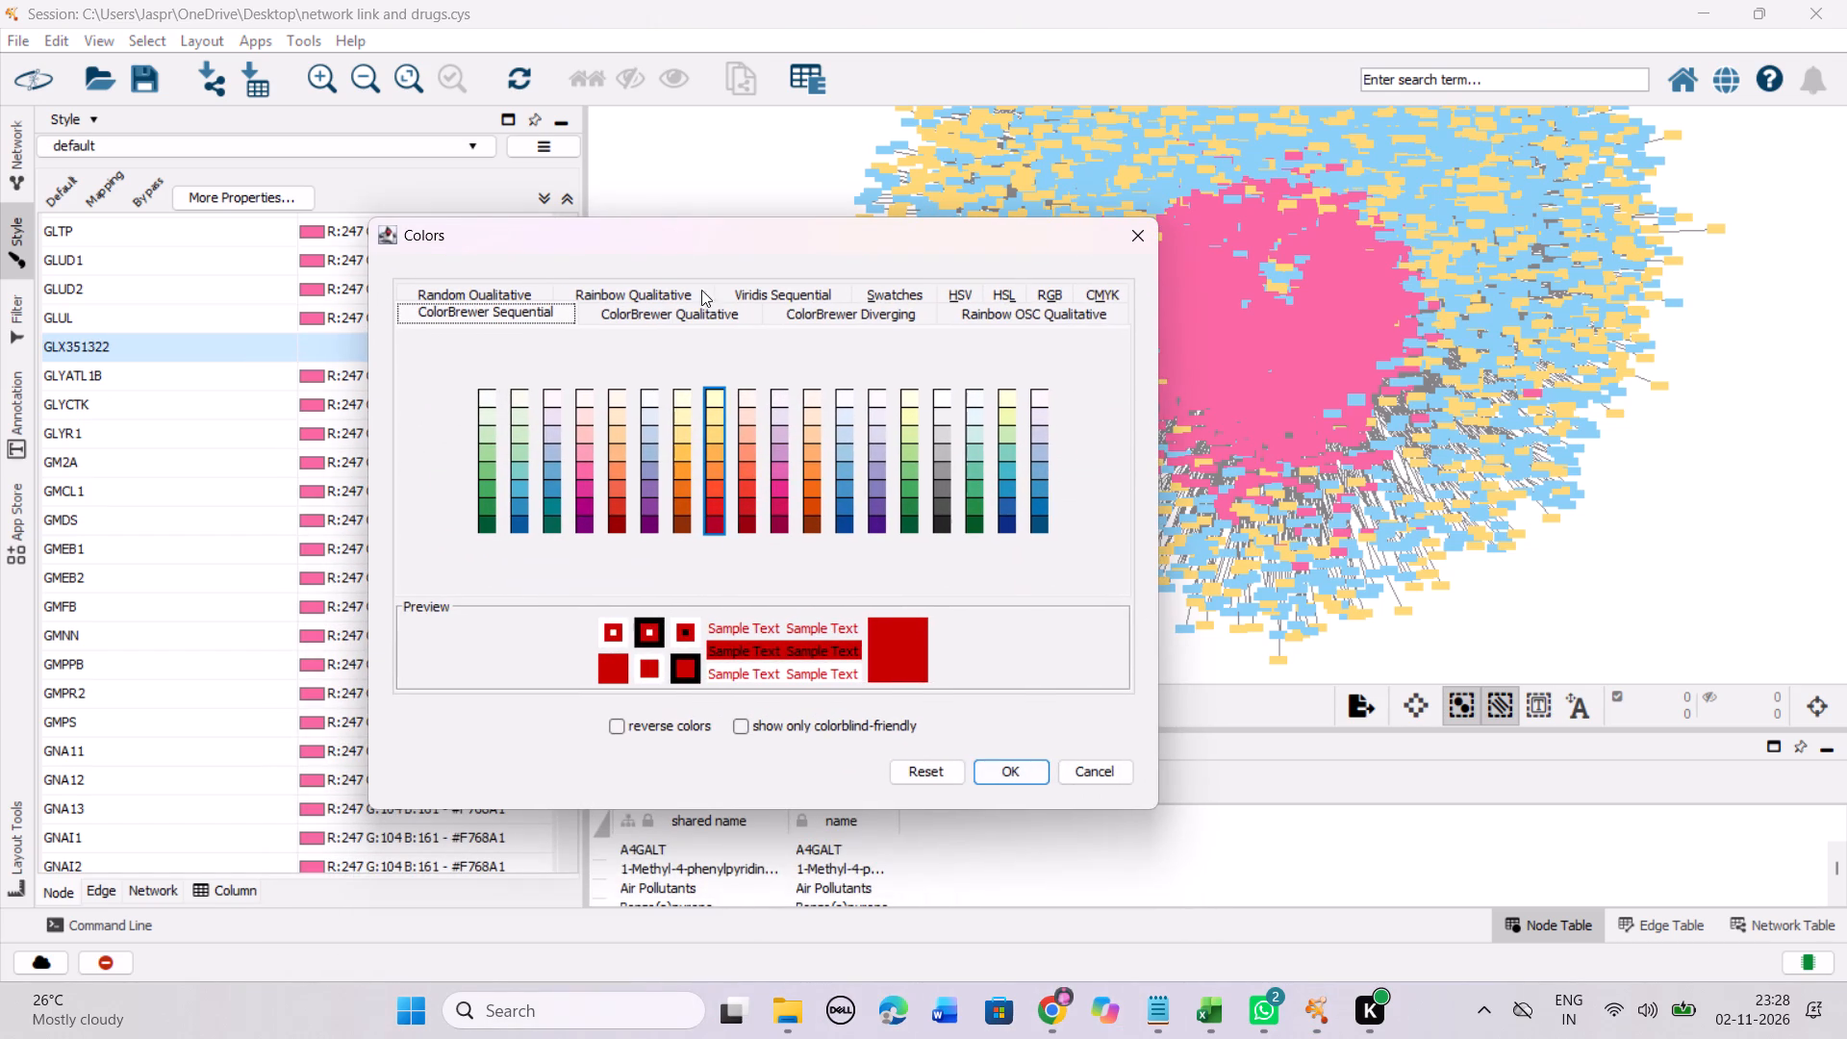
{"action": "left_click", "coordinate": [714, 433]}
{"action": "left_click", "coordinate": [996, 771]}
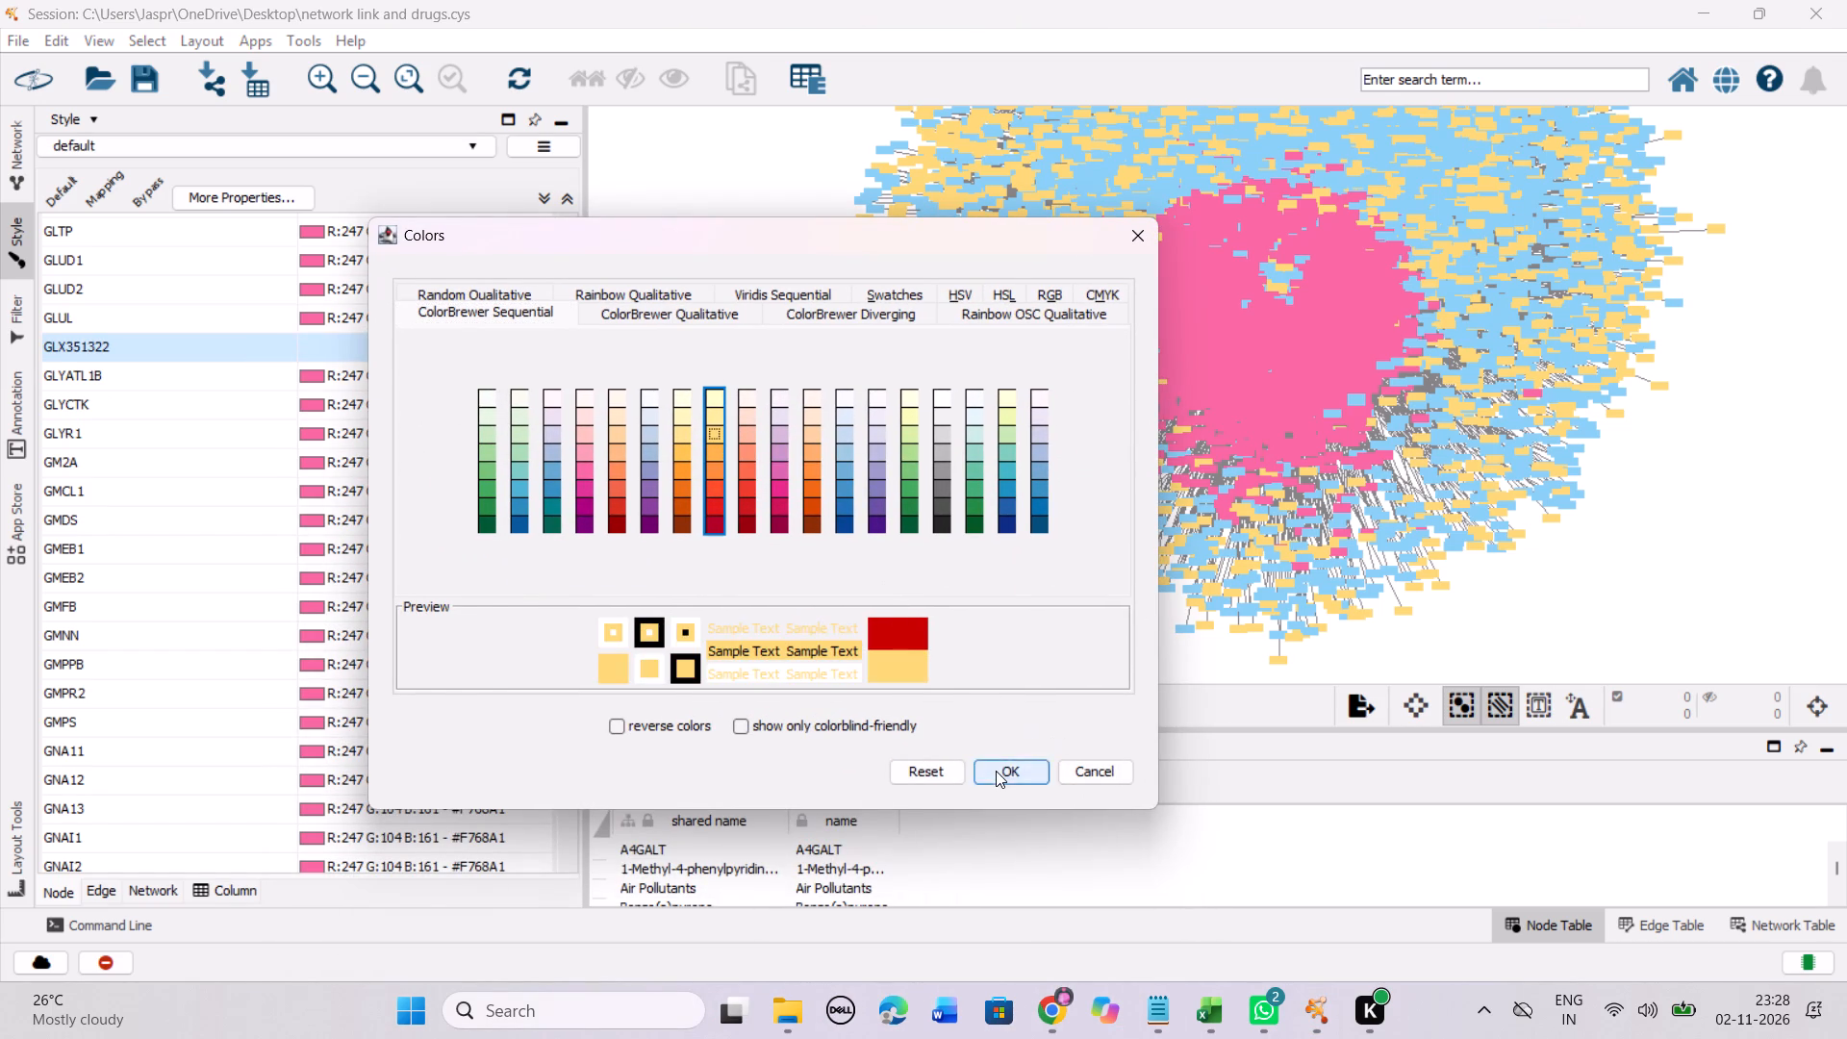
Set the discrete colour mapping of the unmapped entries GSK 1363089 through GSK343 to the Yellow-Orange-Red shade #FED976.
{"action": "scroll", "coordinate": [395, 503], "scroll_direction": "down", "scroll_amount": 11}
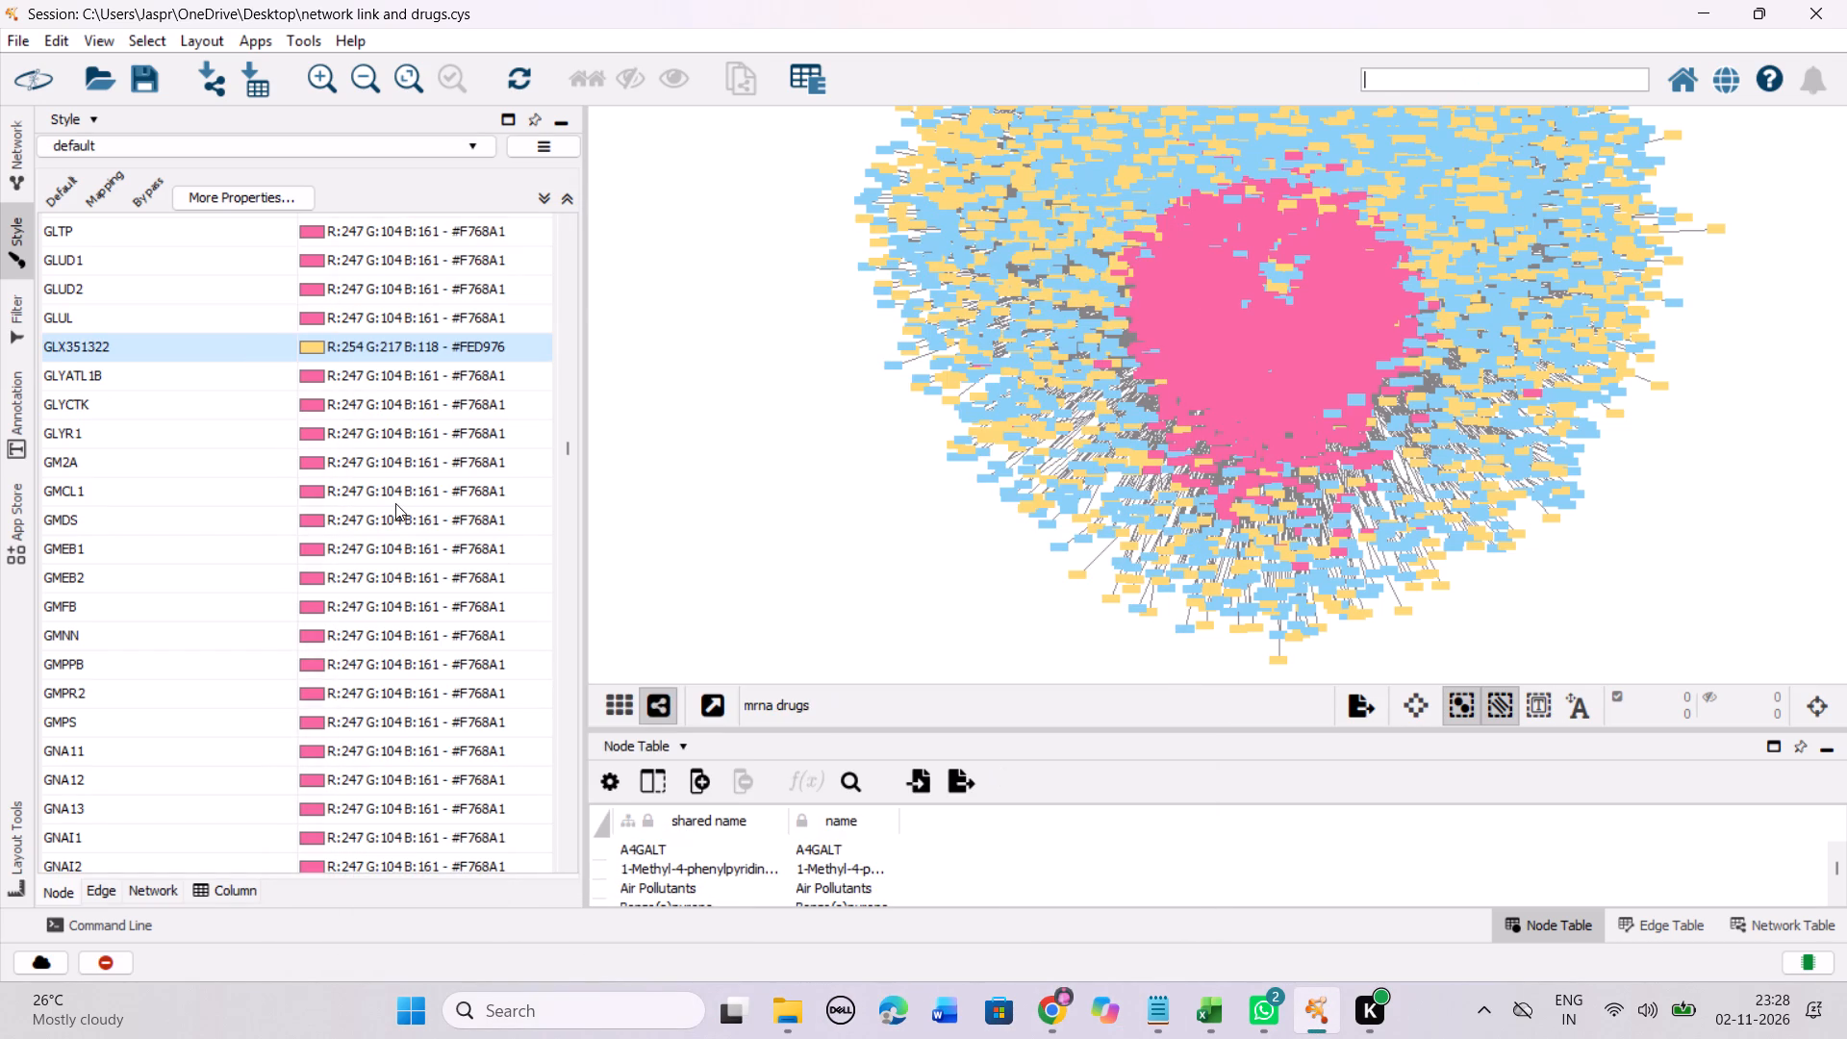
{"action": "scroll", "coordinate": [395, 503], "scroll_direction": "down", "scroll_amount": 9}
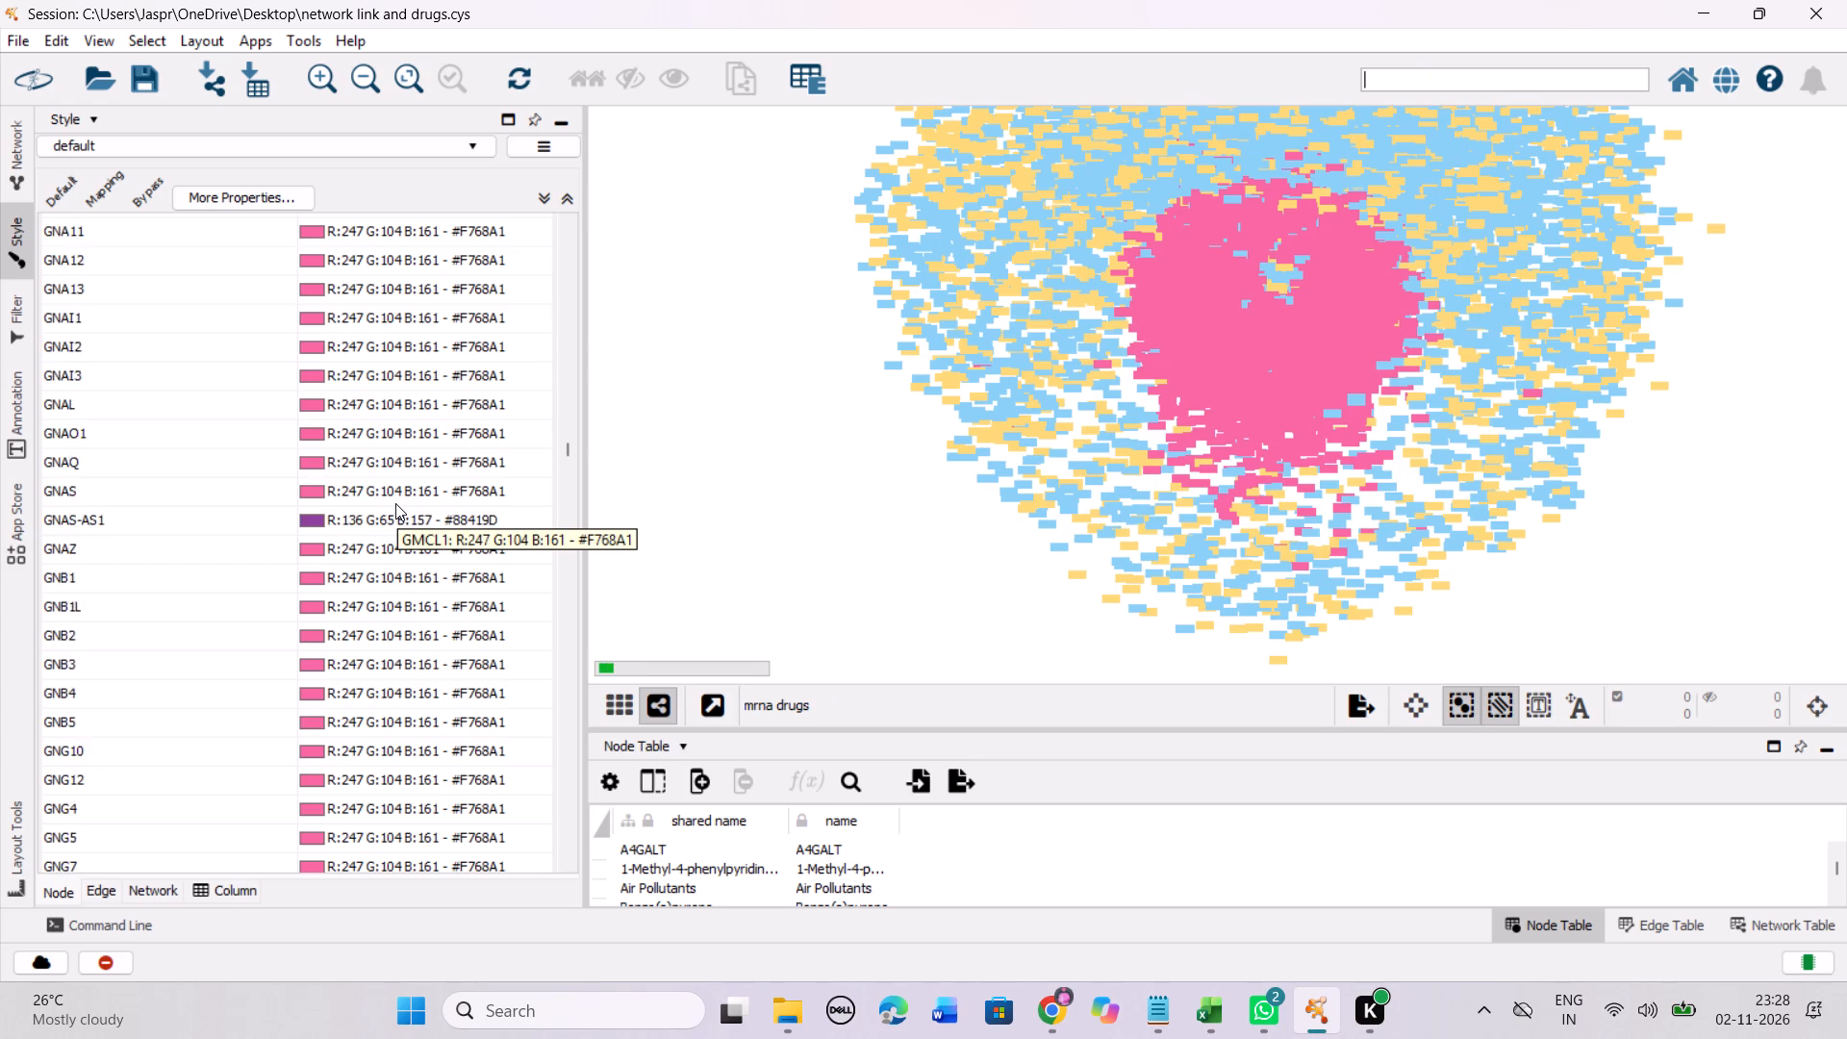
{"action": "scroll", "coordinate": [395, 503], "scroll_direction": "down", "scroll_amount": 20}
{"action": "scroll", "coordinate": [395, 503], "scroll_direction": "down", "scroll_amount": 20}
{"action": "scroll", "coordinate": [395, 503], "scroll_direction": "down", "scroll_amount": 4}
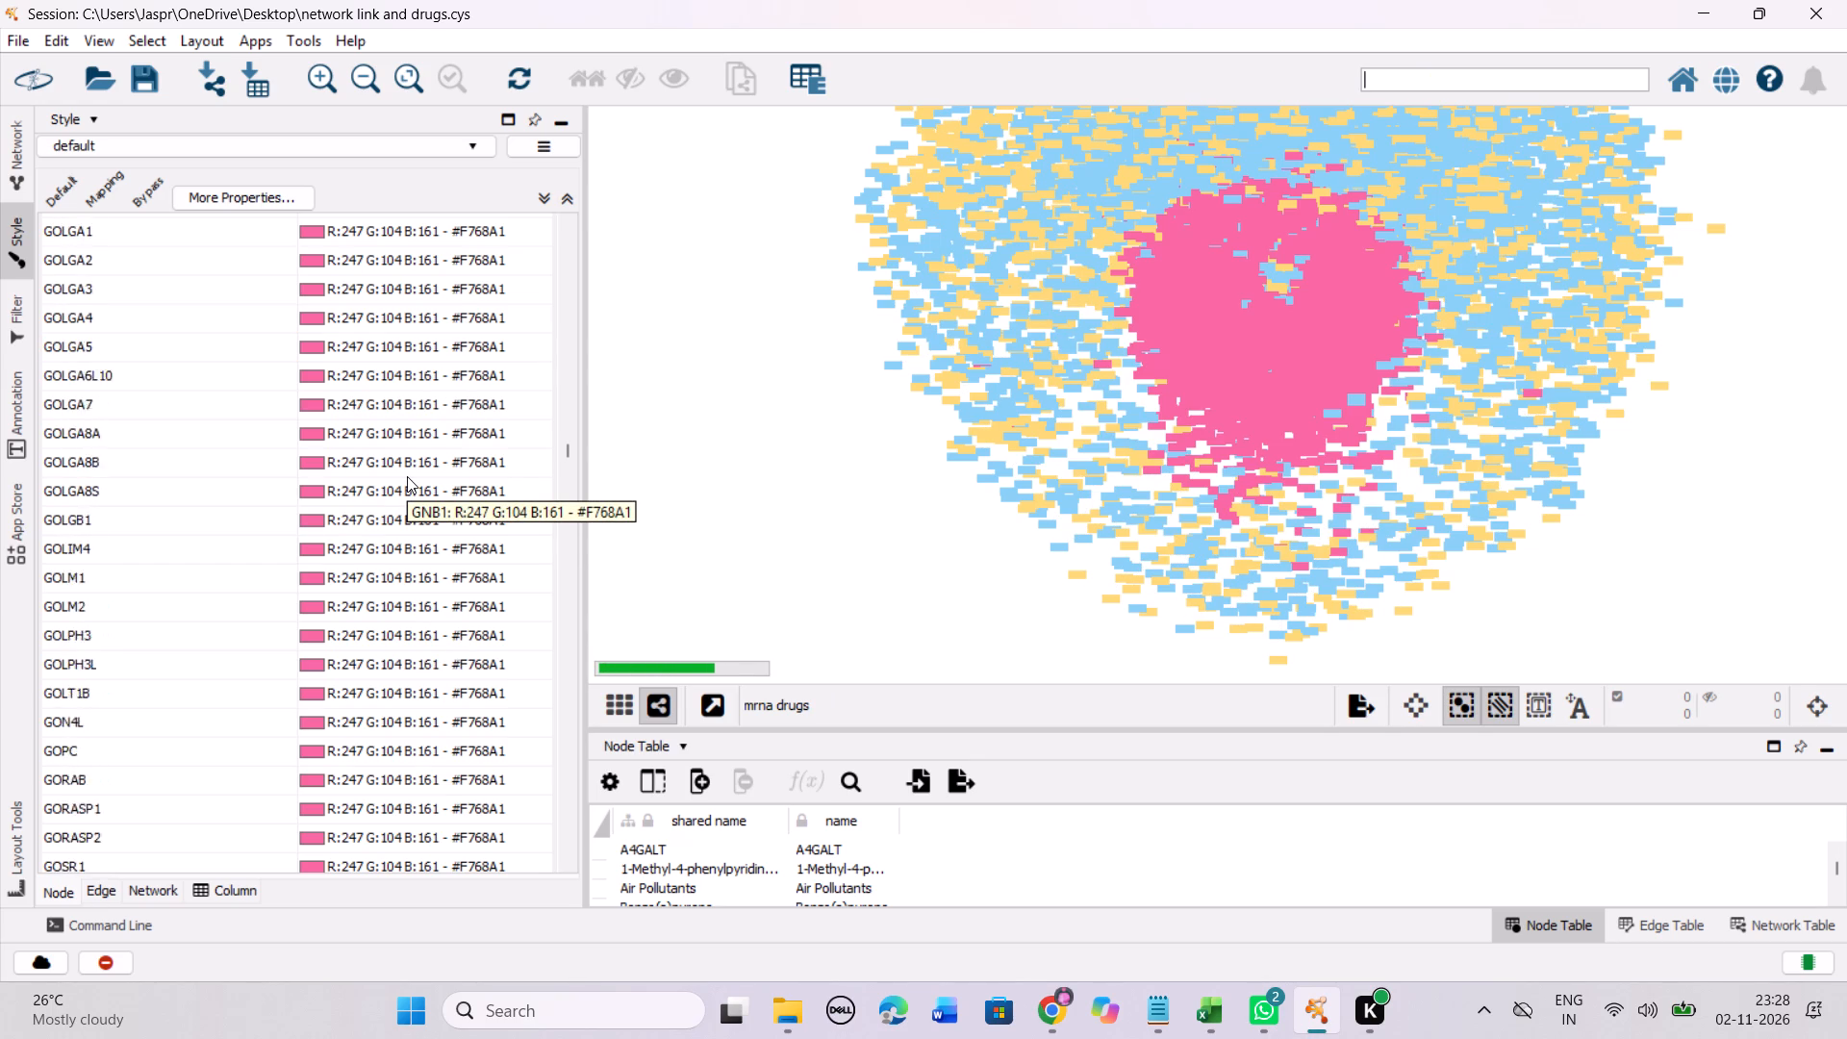
{"action": "scroll", "coordinate": [407, 476], "scroll_direction": "down", "scroll_amount": 20}
{"action": "scroll", "coordinate": [407, 476], "scroll_direction": "down", "scroll_amount": 20}
{"action": "scroll", "coordinate": [407, 476], "scroll_direction": "down", "scroll_amount": 4}
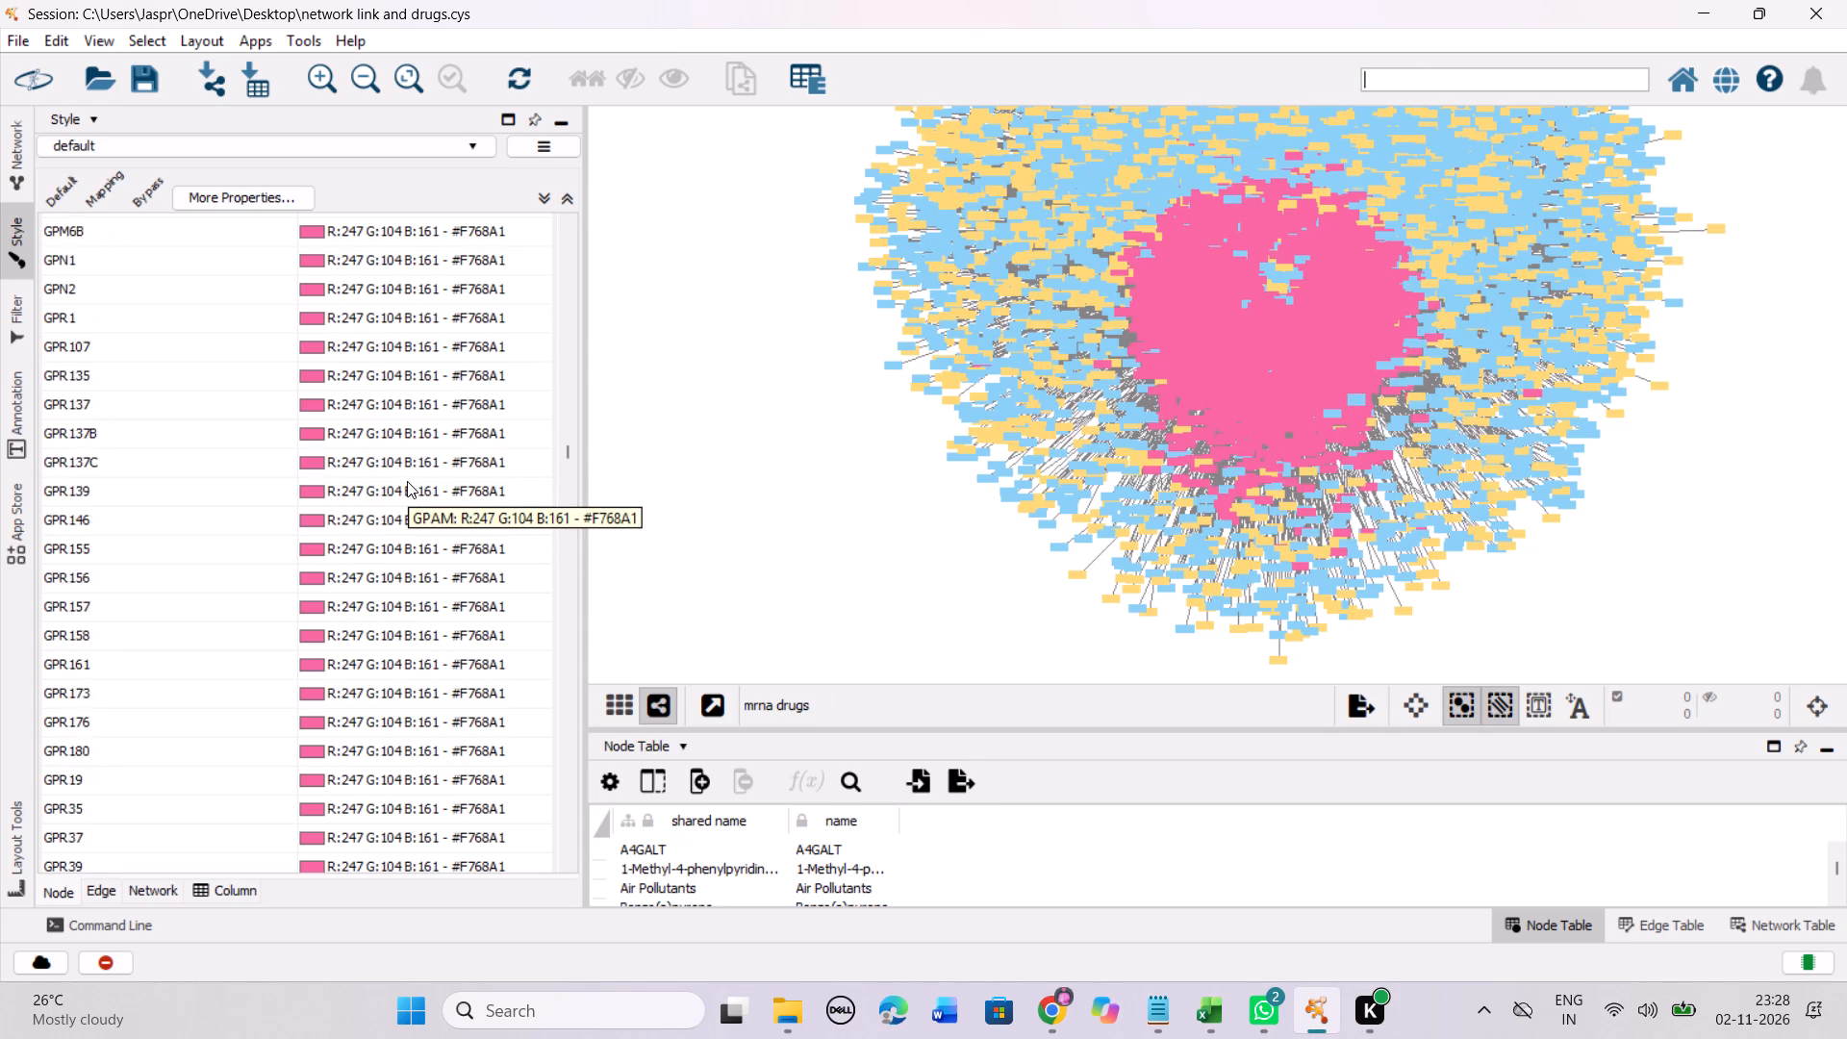
{"action": "scroll", "coordinate": [407, 481], "scroll_direction": "down", "scroll_amount": 20}
{"action": "scroll", "coordinate": [407, 481], "scroll_direction": "down", "scroll_amount": 20}
{"action": "scroll", "coordinate": [407, 481], "scroll_direction": "down", "scroll_amount": 4}
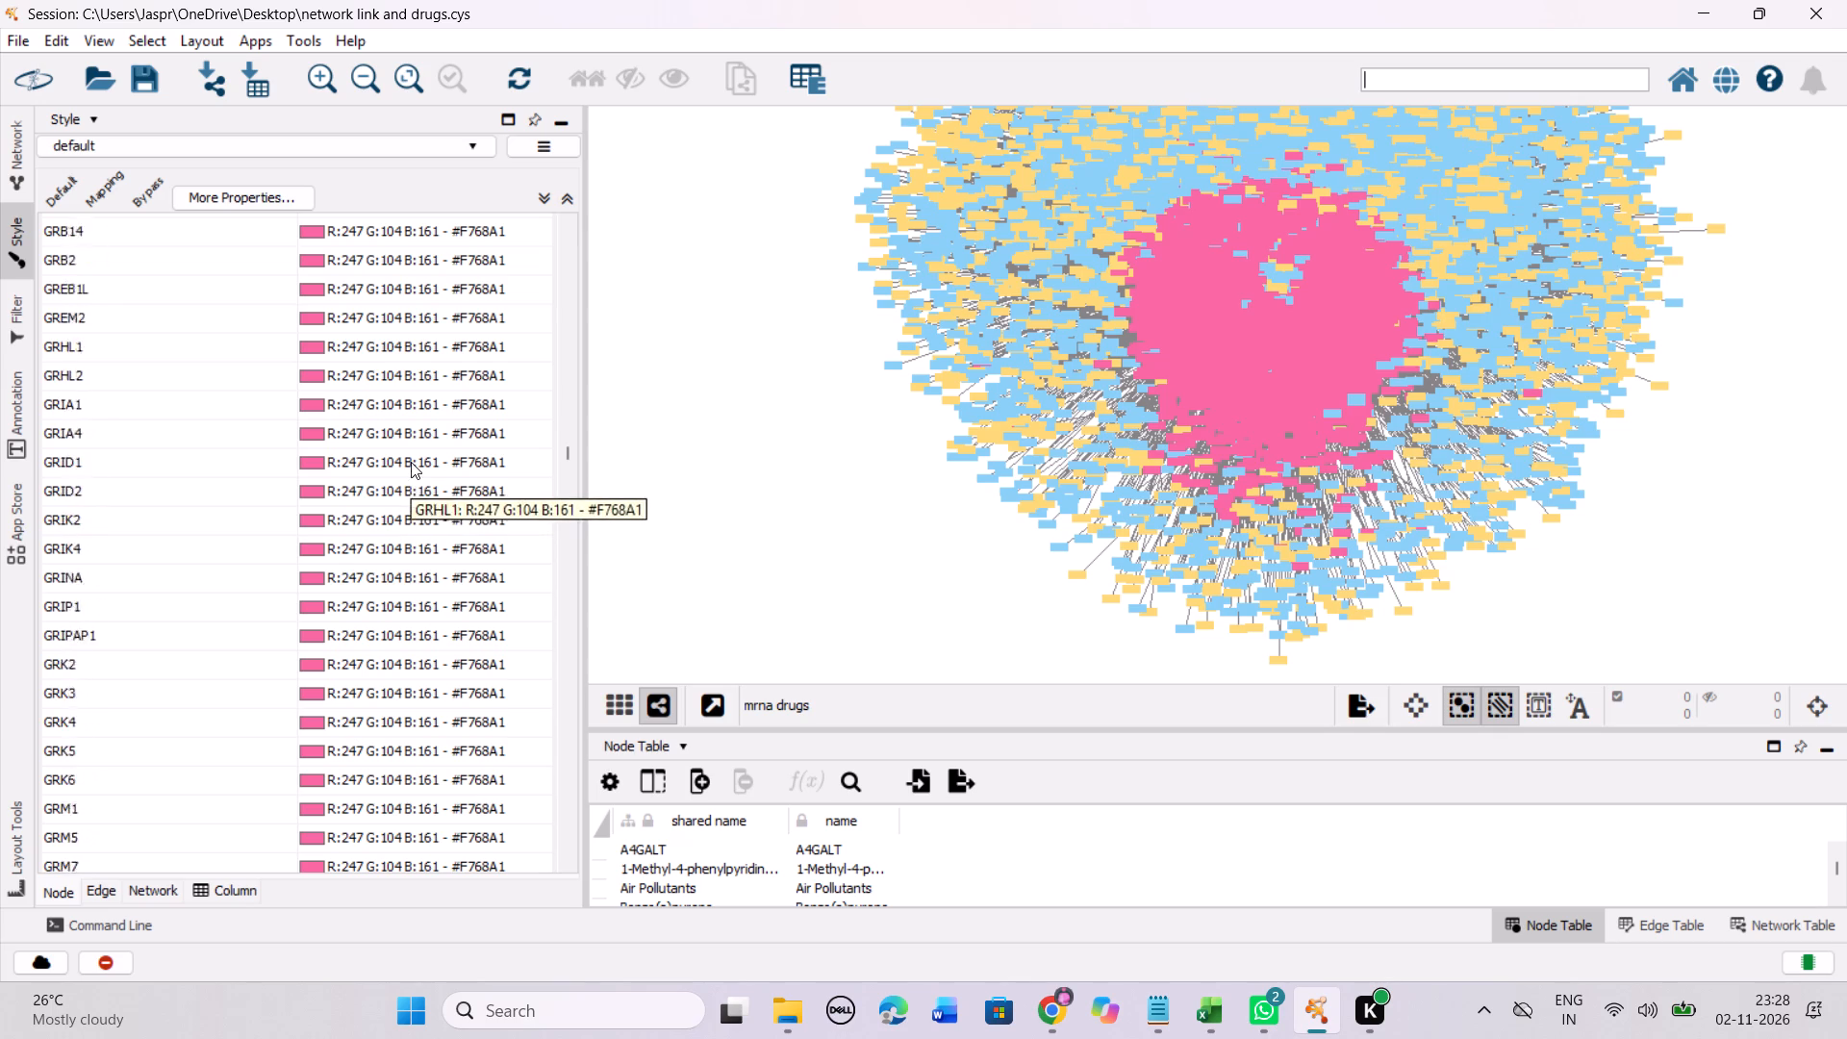
{"action": "scroll", "coordinate": [411, 462], "scroll_direction": "down", "scroll_amount": 20}
{"action": "scroll", "coordinate": [411, 462], "scroll_direction": "down", "scroll_amount": 12}
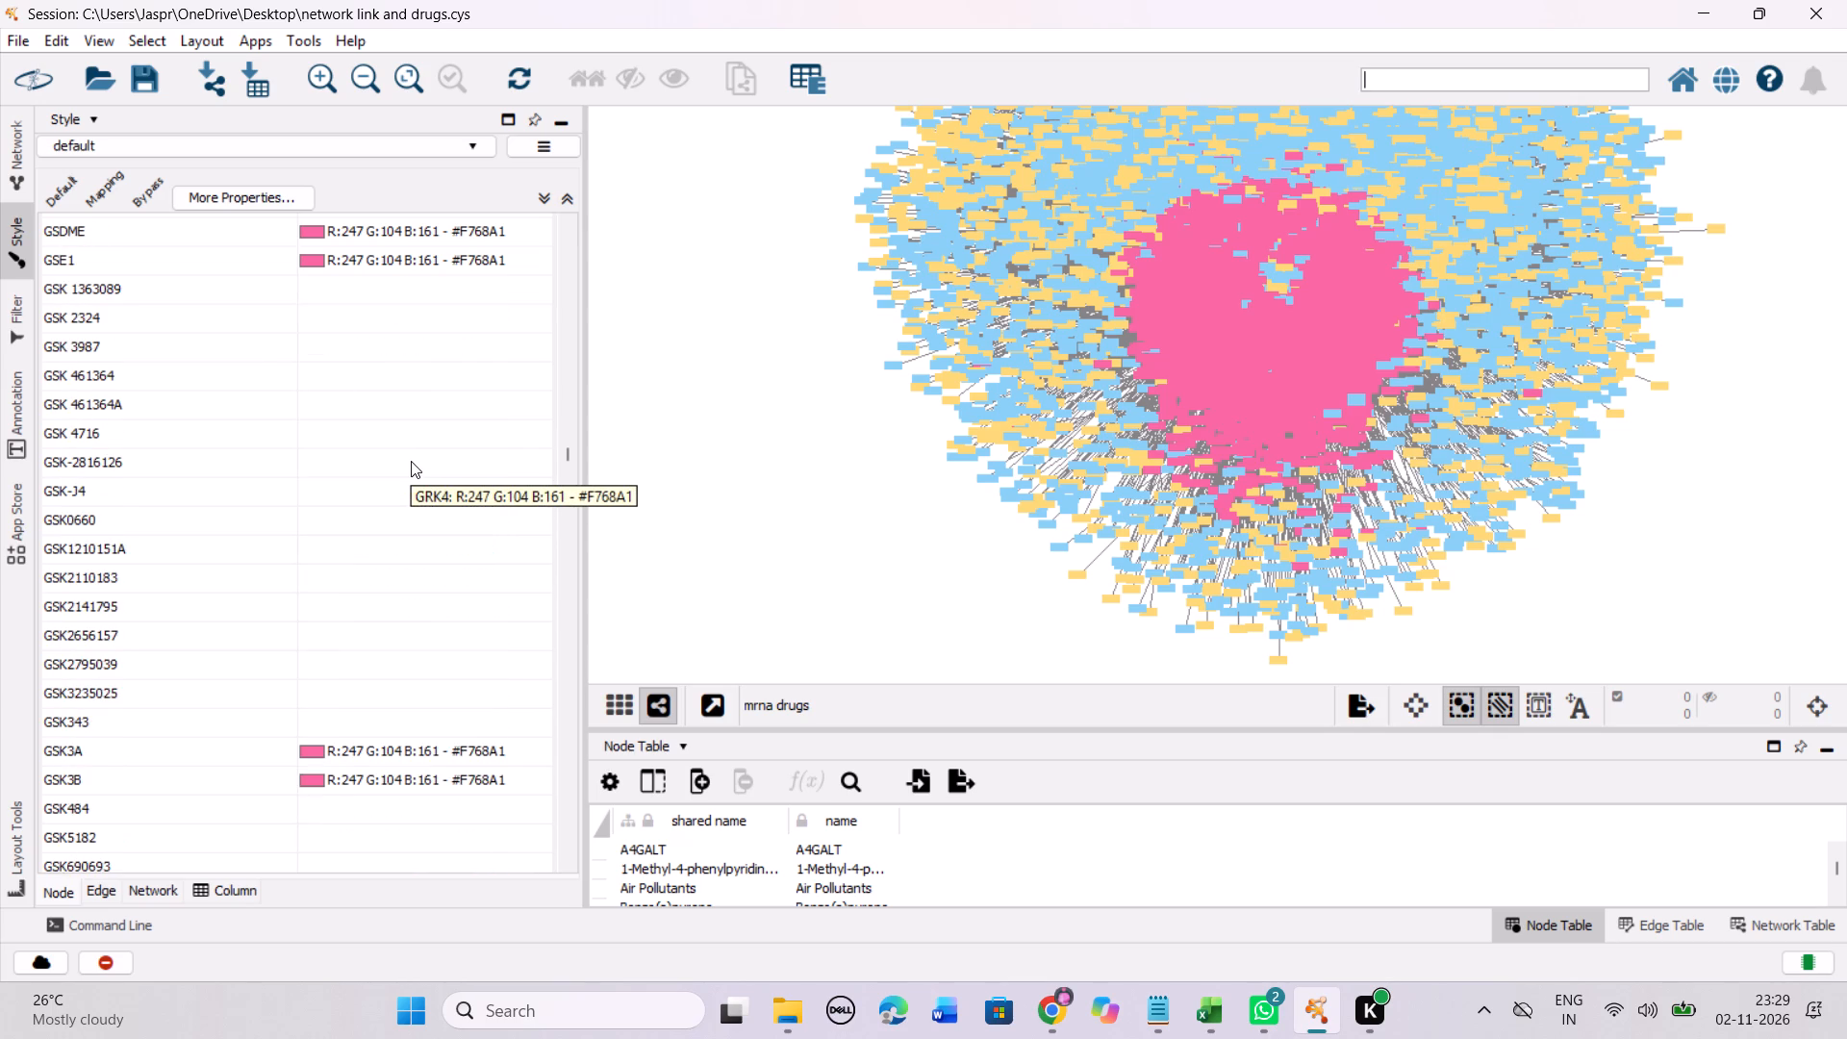
{"action": "left_click", "coordinate": [267, 278]}
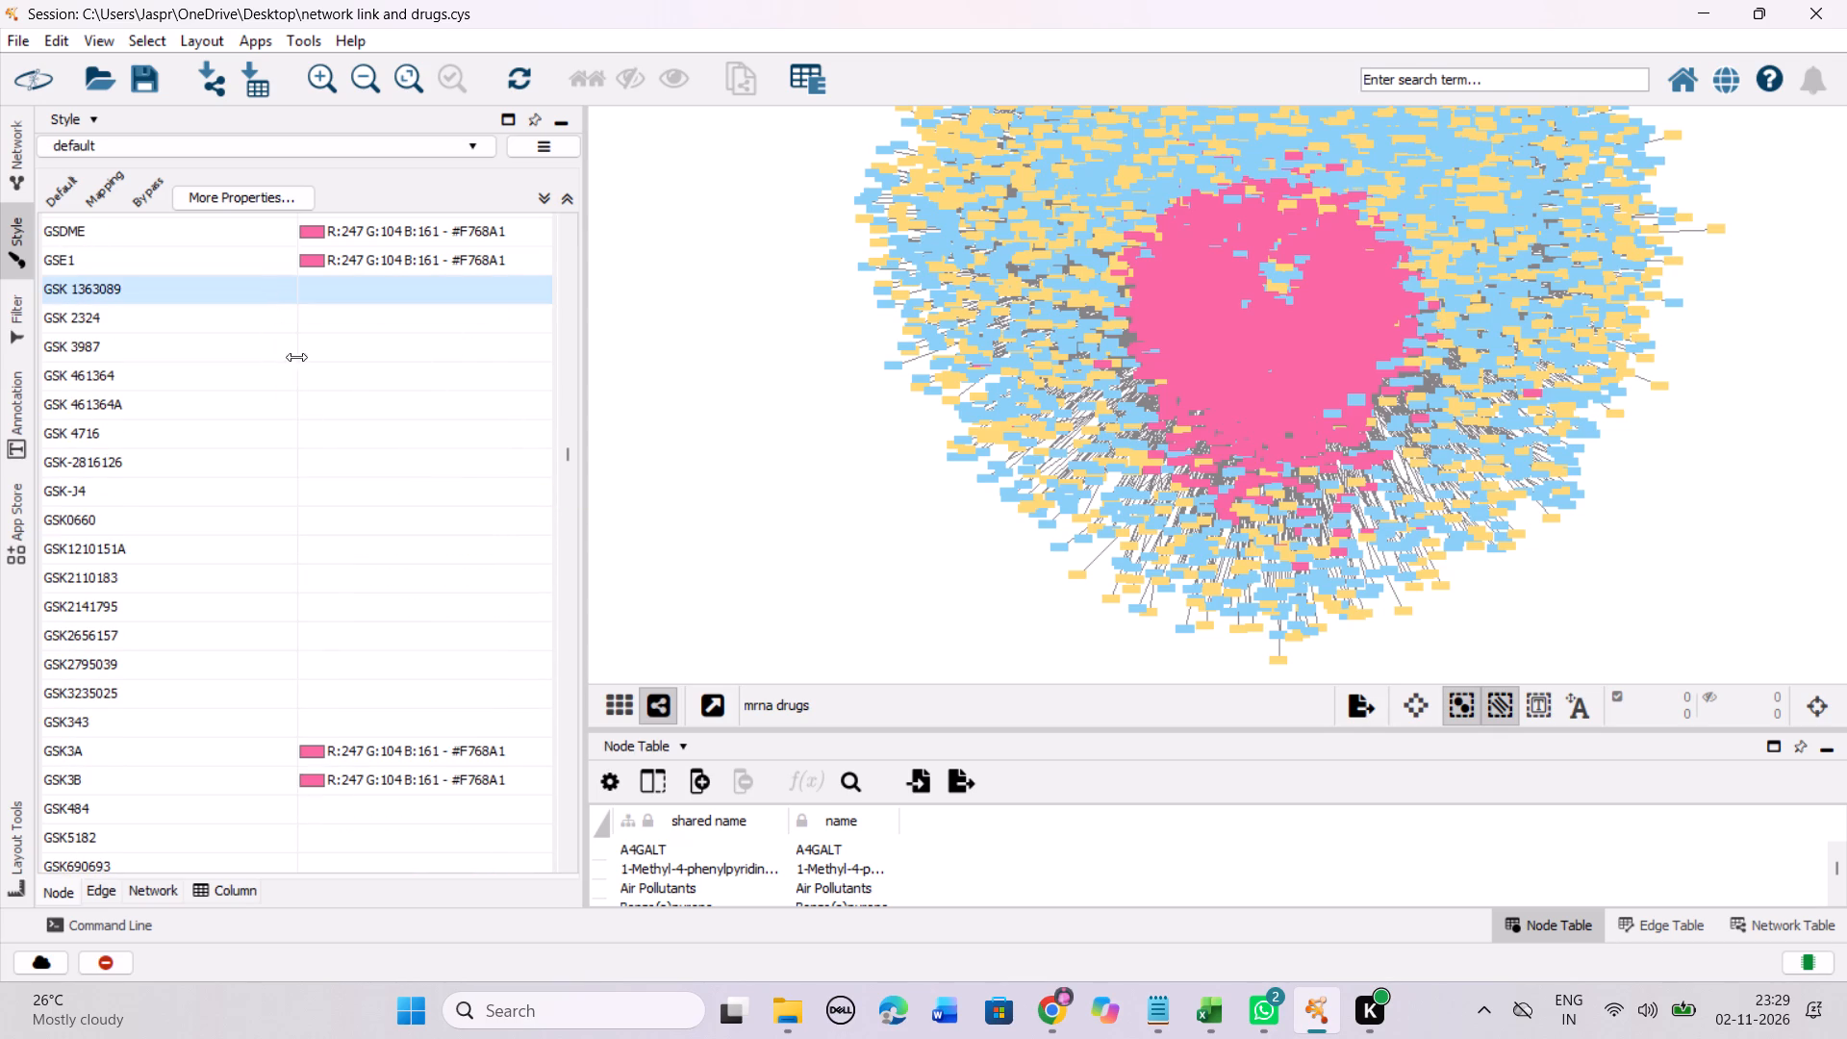
{"action": "left_click", "coordinate": [264, 729], "text": "shift"}
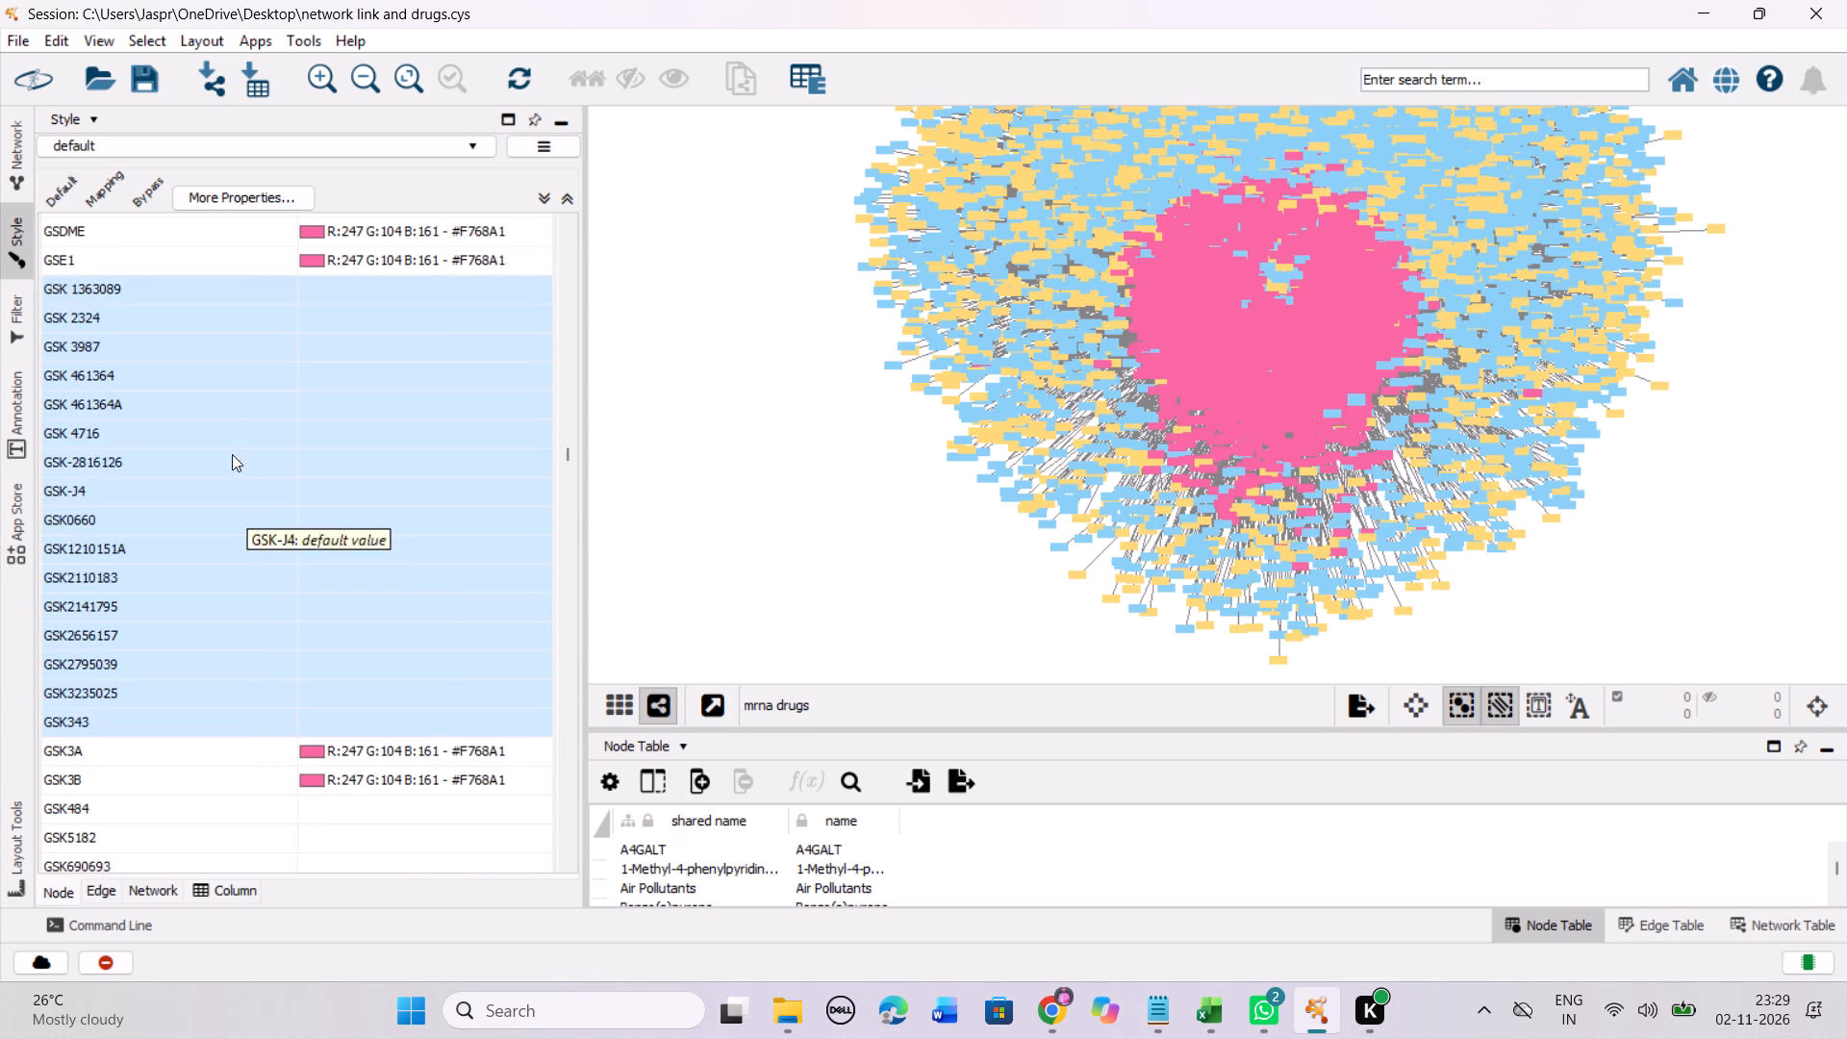
{"action": "right_click", "coordinate": [234, 422]}
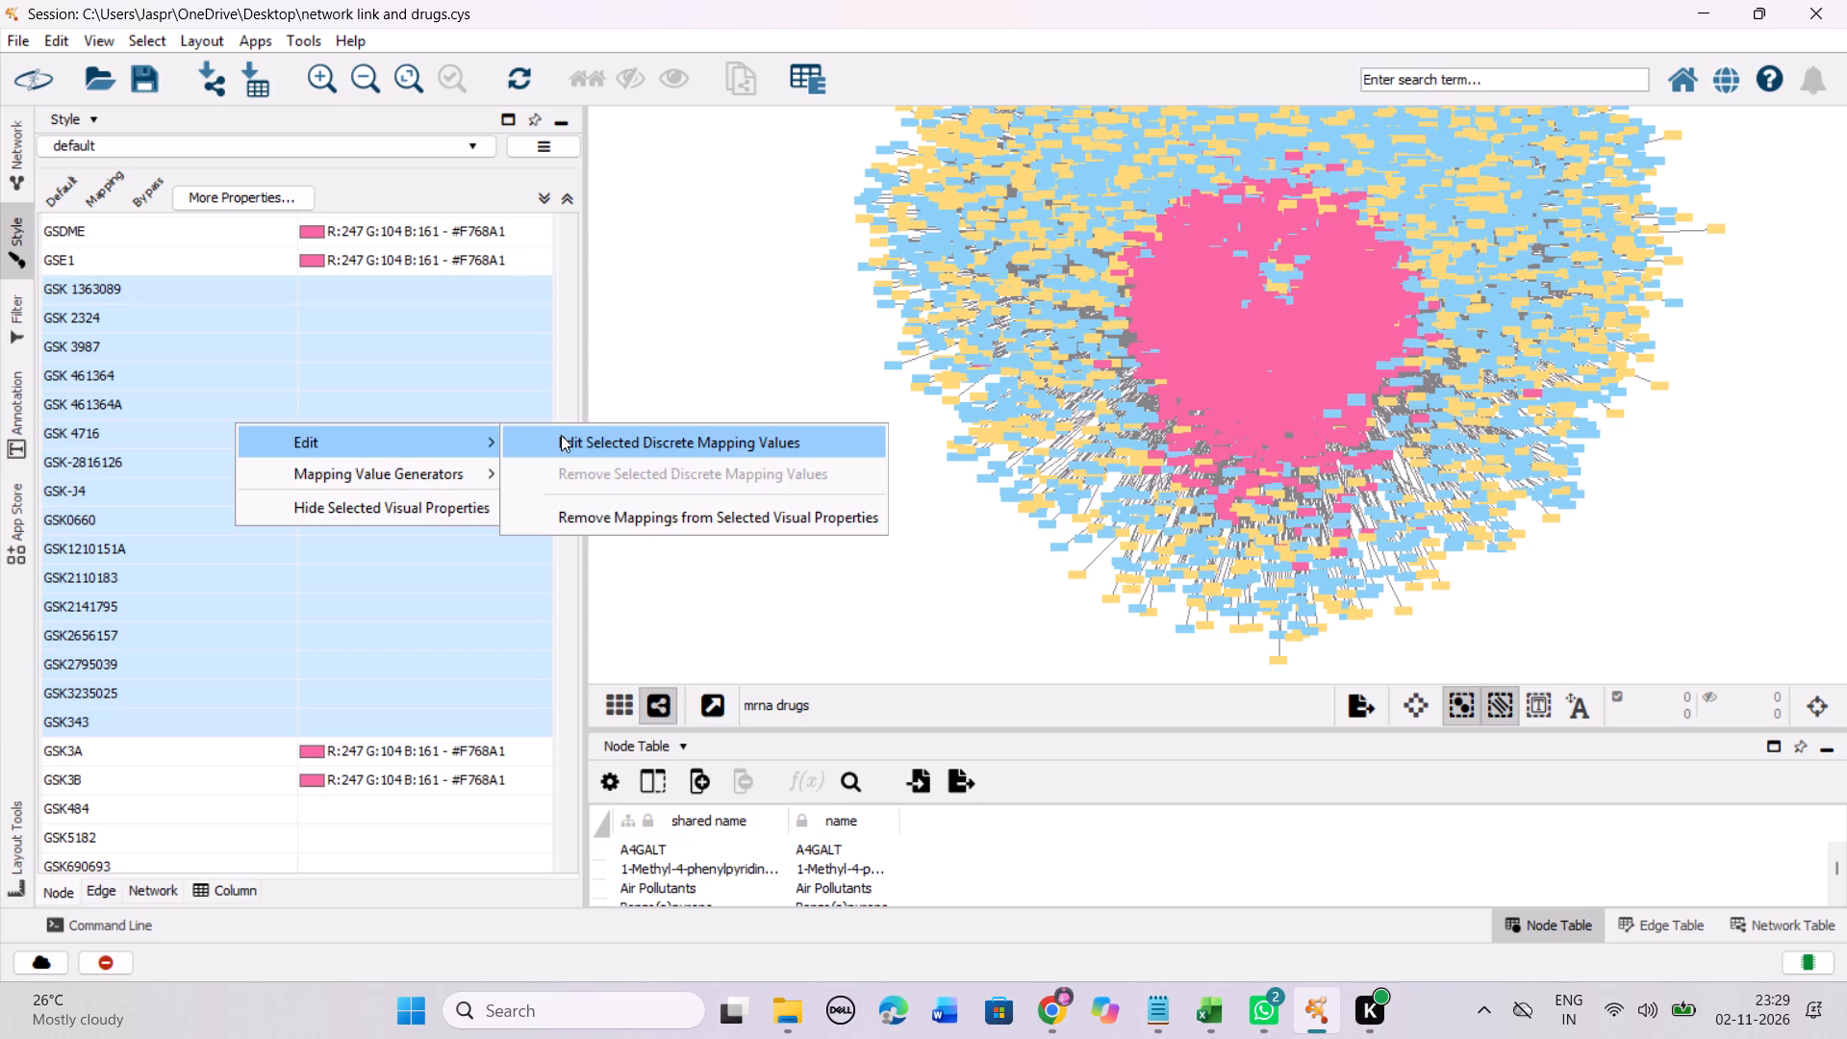
{"action": "left_click", "coordinate": [561, 436]}
{"action": "left_click_drag", "start_coordinate": [588, 541], "coordinate": [630, 180]}
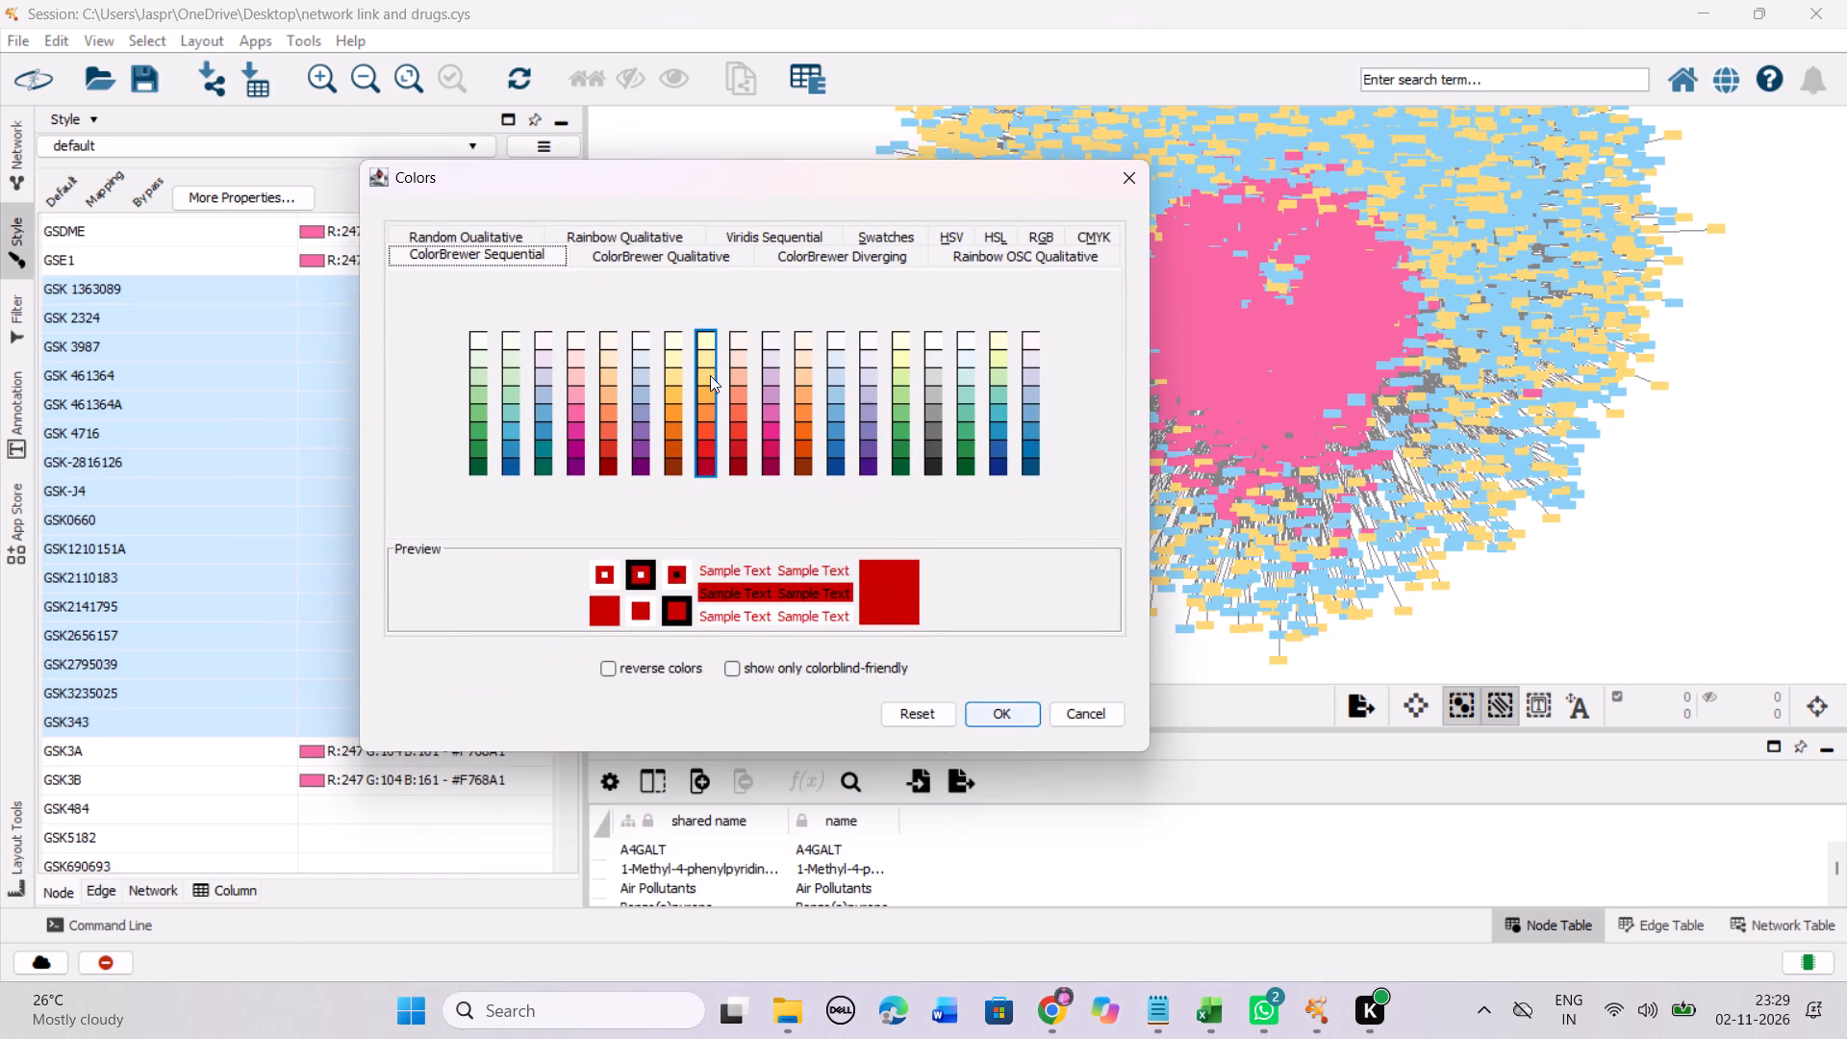
{"action": "left_click", "coordinate": [706, 378]}
{"action": "left_click", "coordinate": [982, 710]}
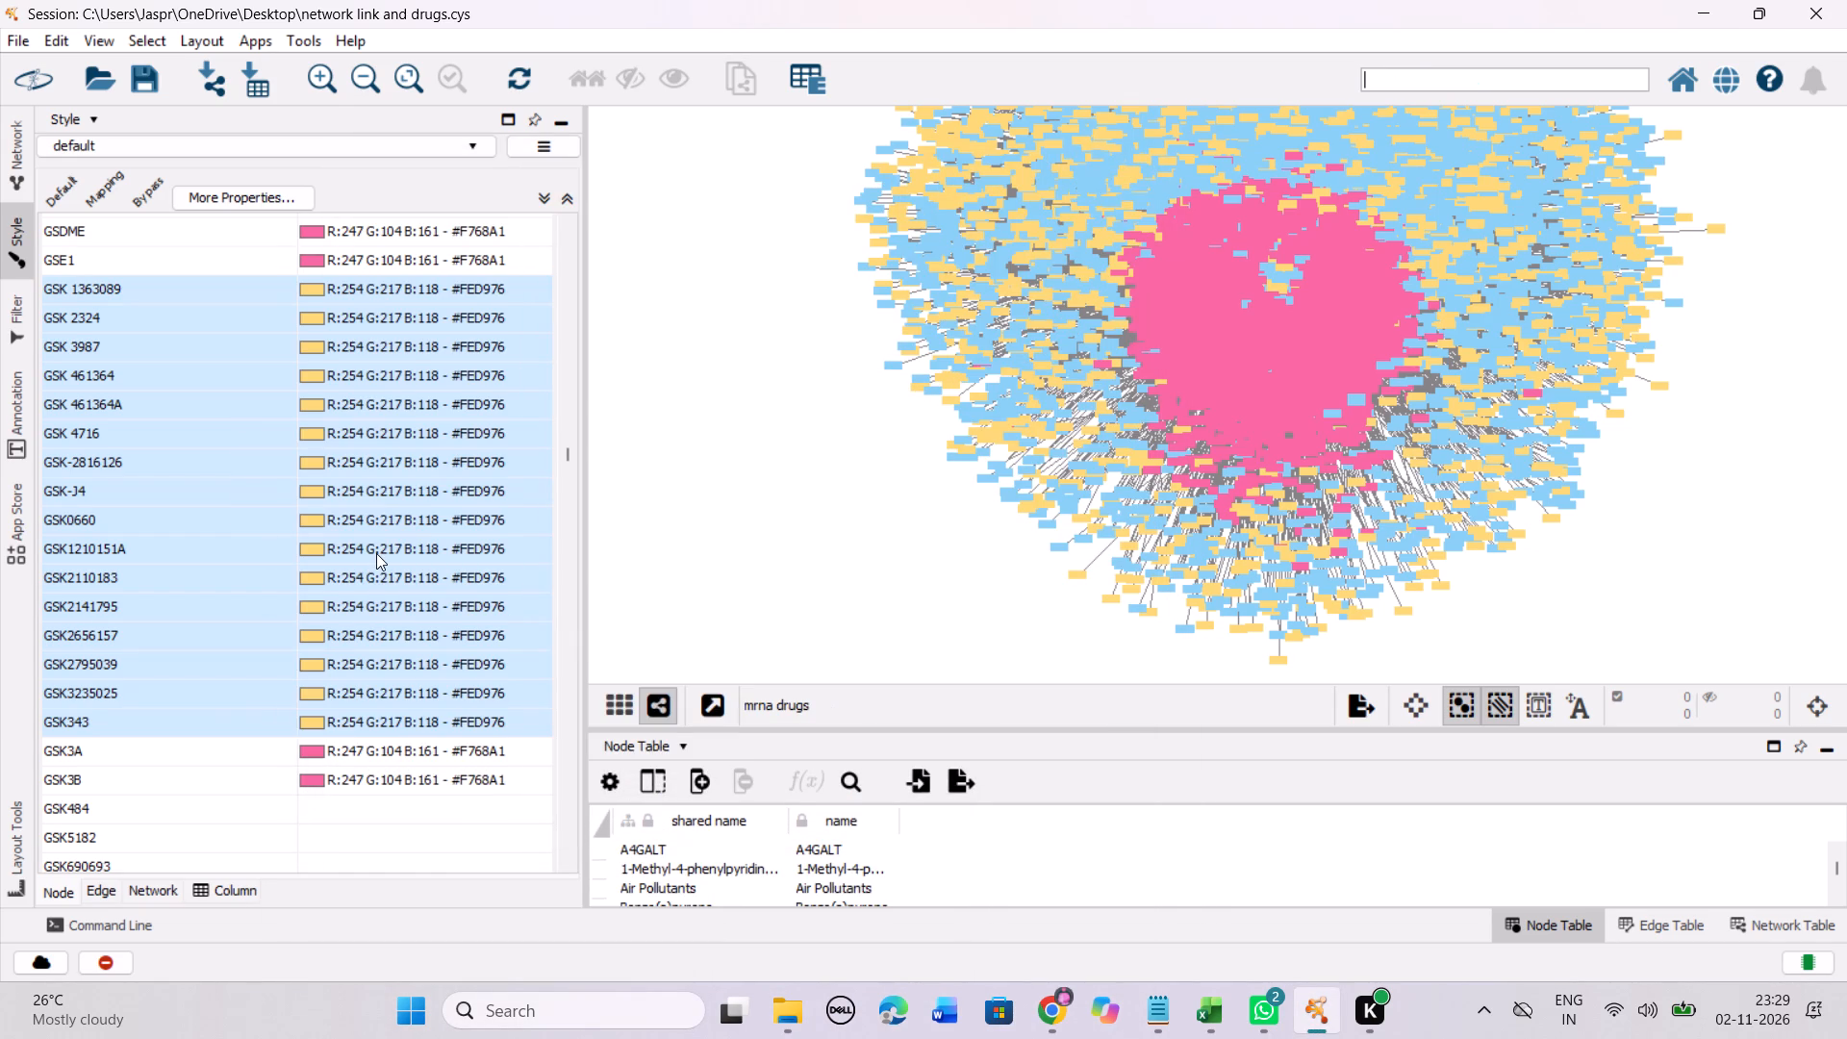
Set the discrete colour mapping of the unmapped entries GSK484 through GSK923295 to the Yellow-Orange-Red shade #FED976.
{"action": "scroll", "coordinate": [376, 551], "scroll_direction": "down", "scroll_amount": 19}
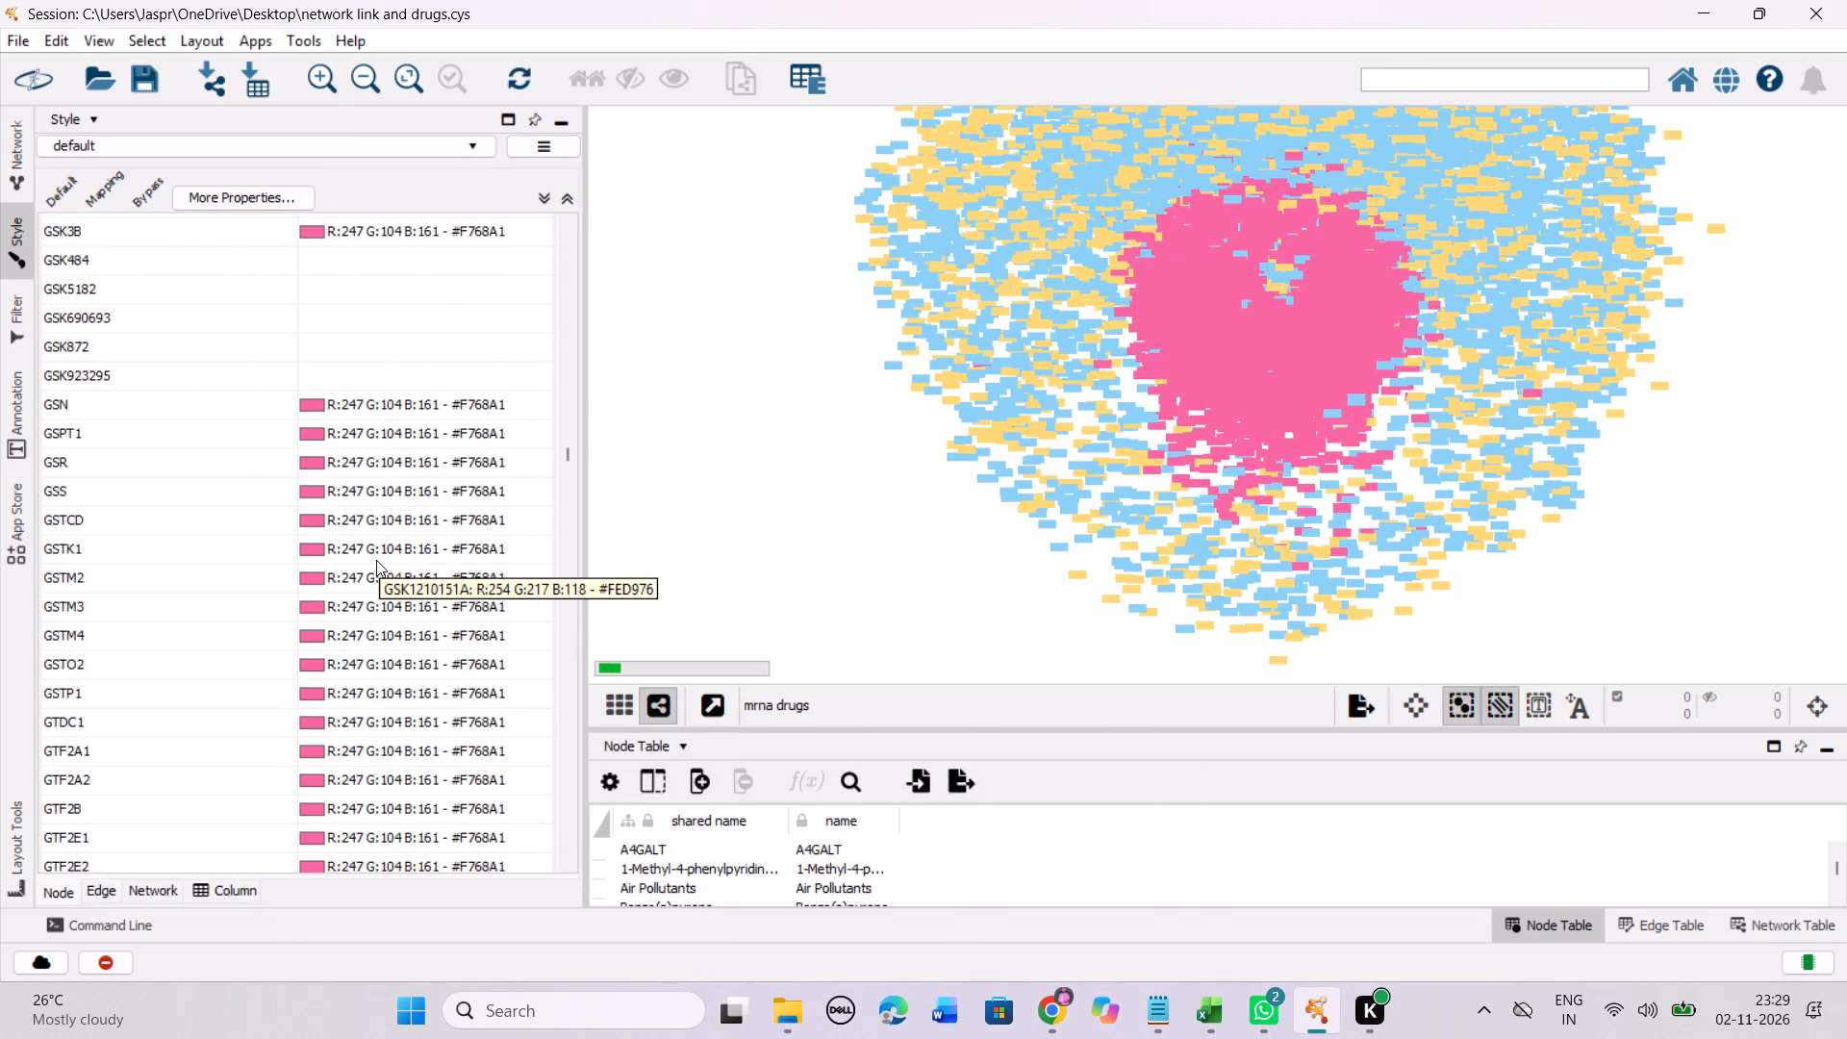
{"action": "left_click", "coordinate": [260, 262]}
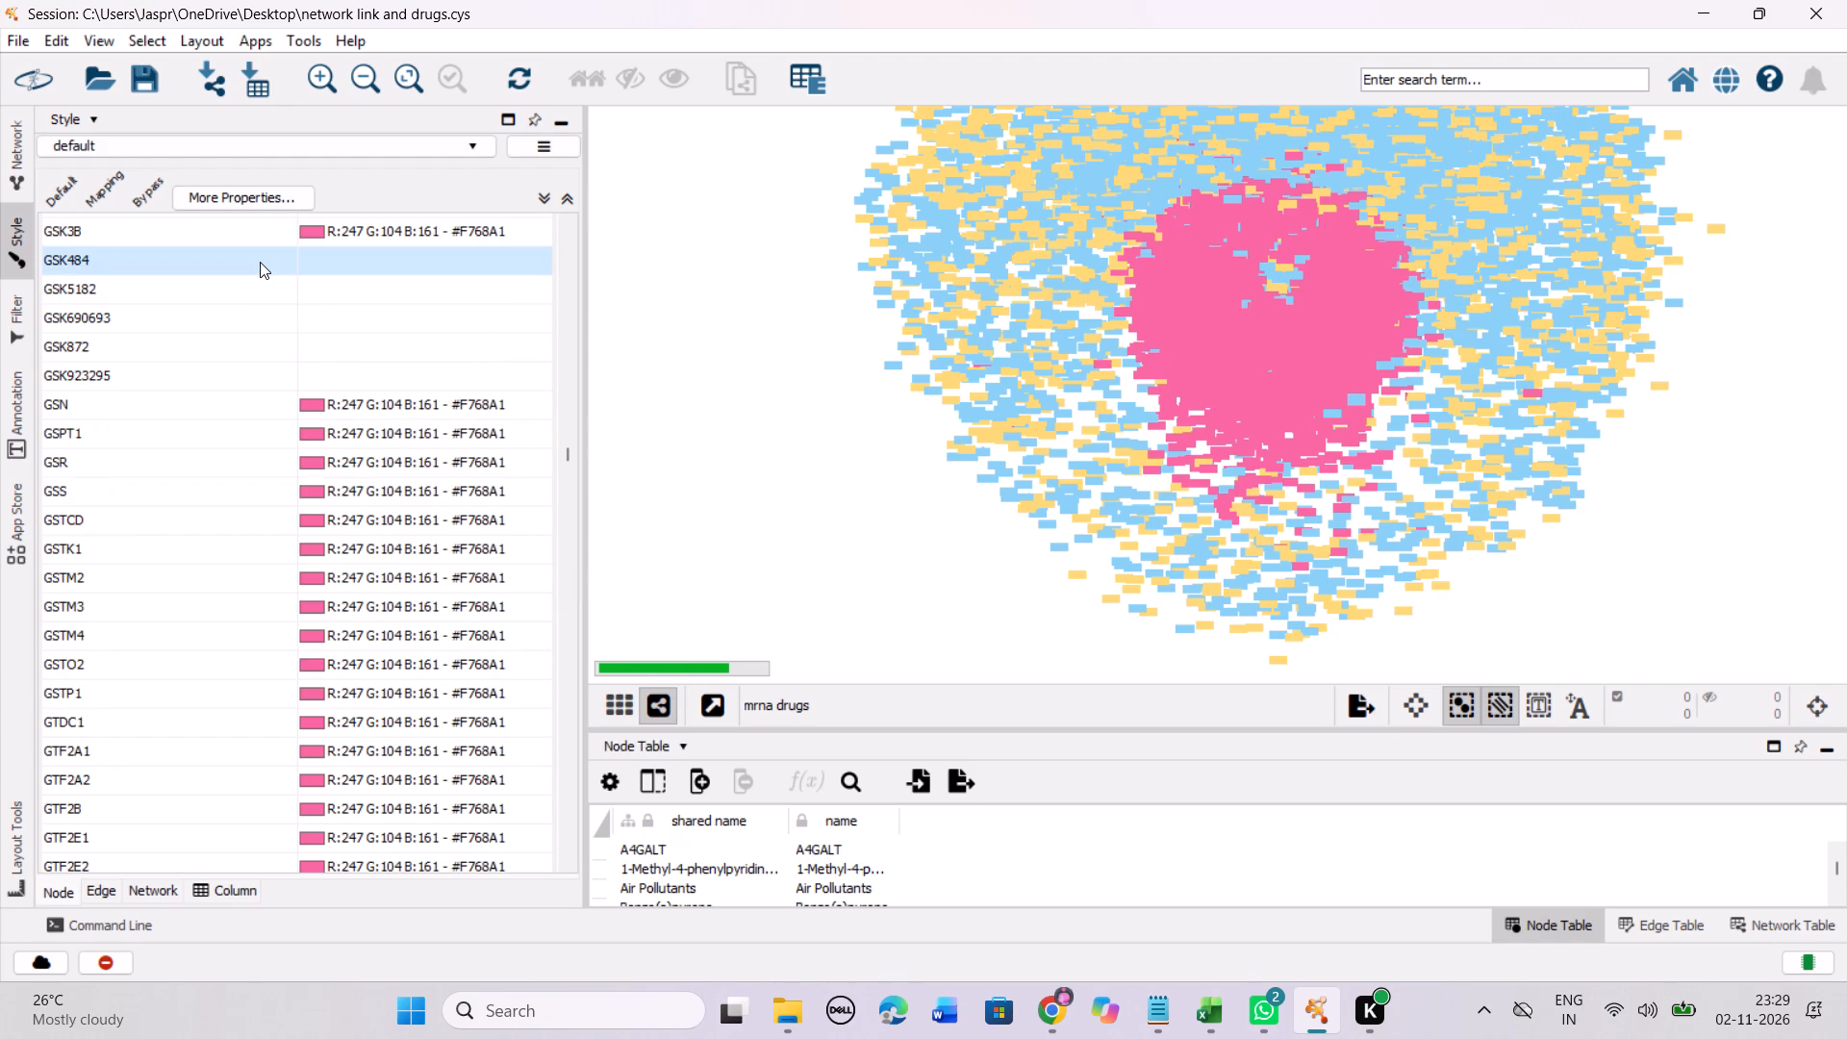
{"action": "left_click", "coordinate": [256, 367], "text": "shift"}
{"action": "right_click", "coordinate": [256, 367]}
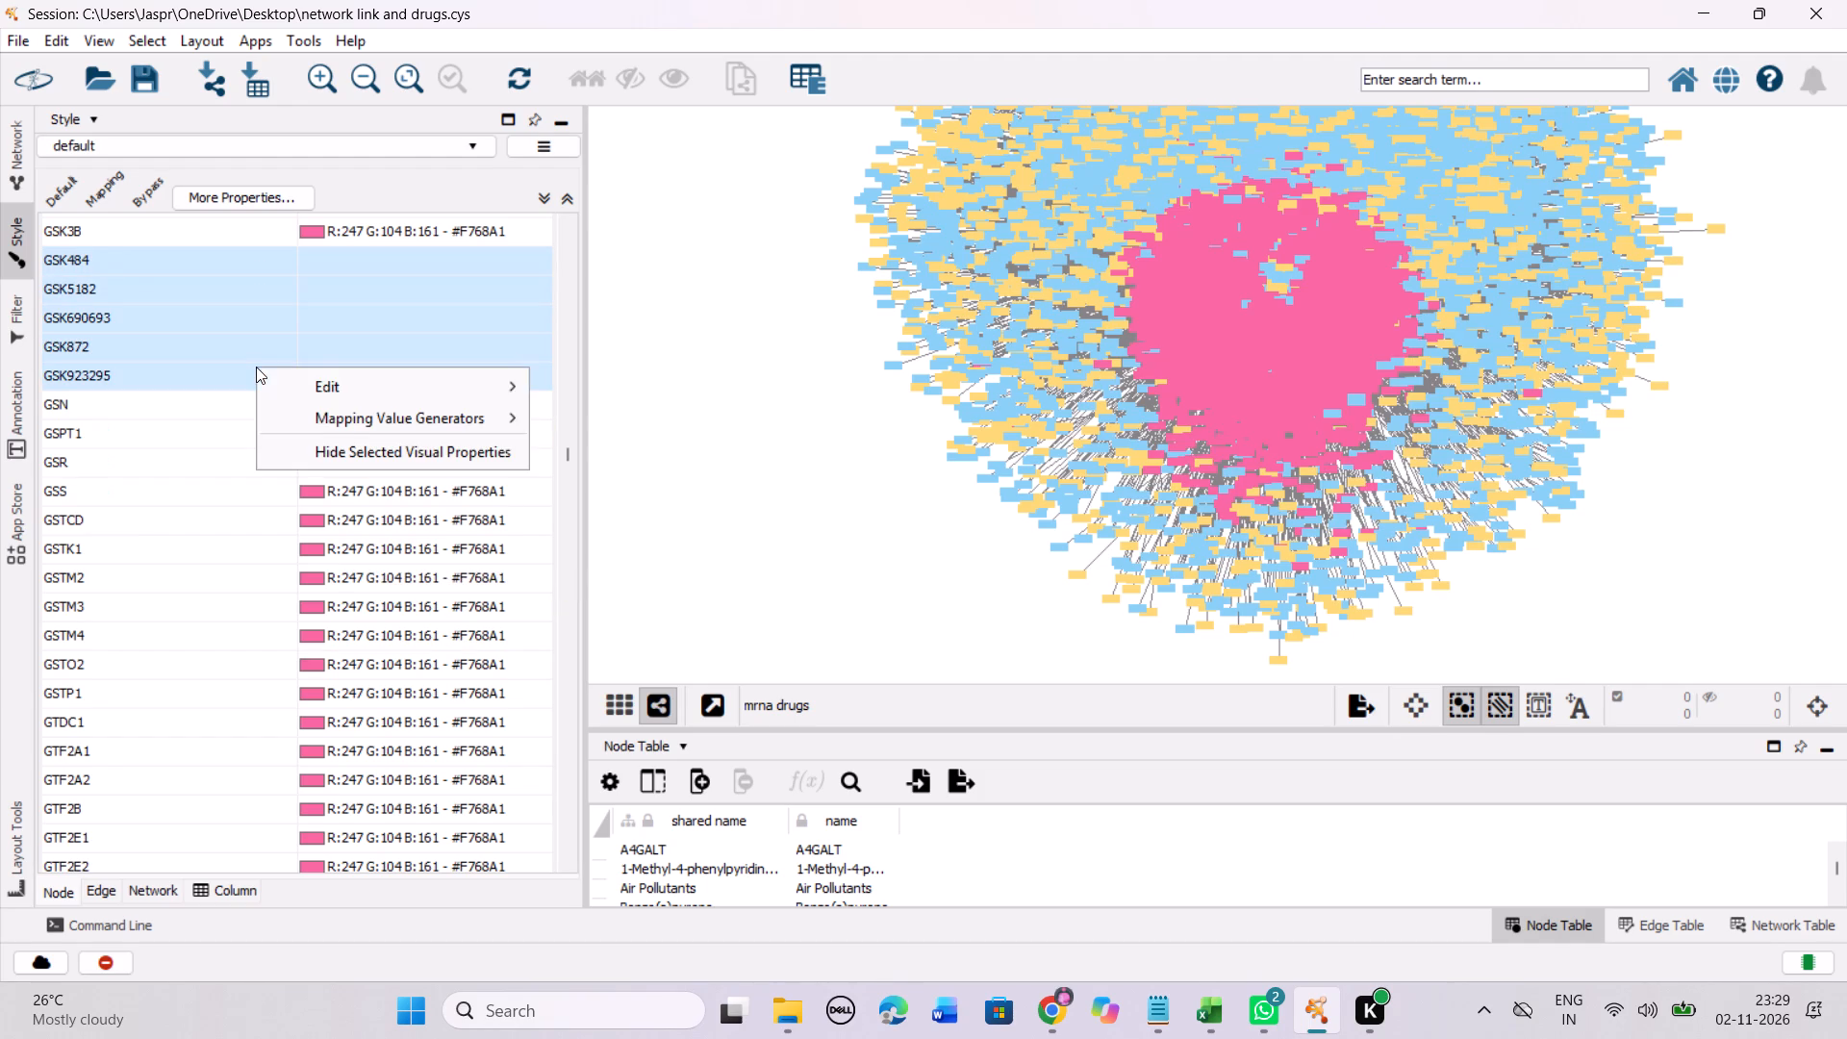
{"action": "left_click", "coordinate": [593, 379]}
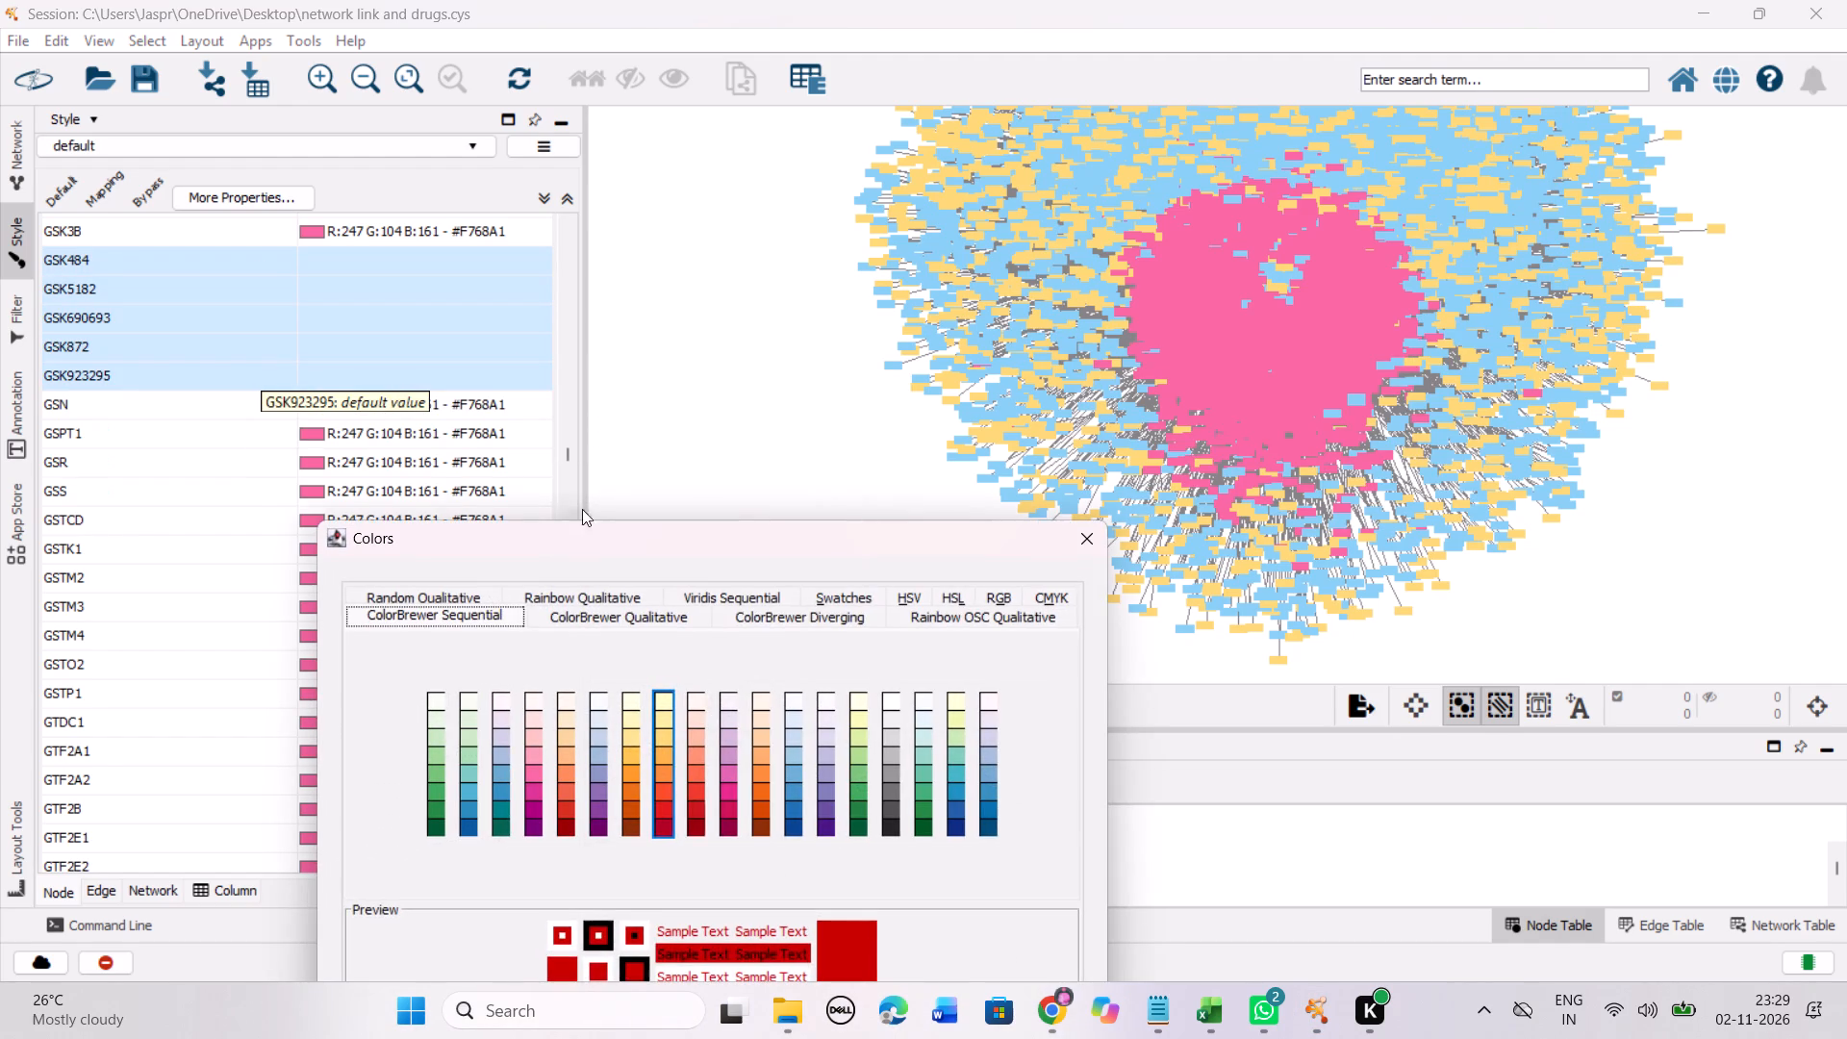
{"action": "left_click_drag", "start_coordinate": [584, 528], "coordinate": [620, 216]}
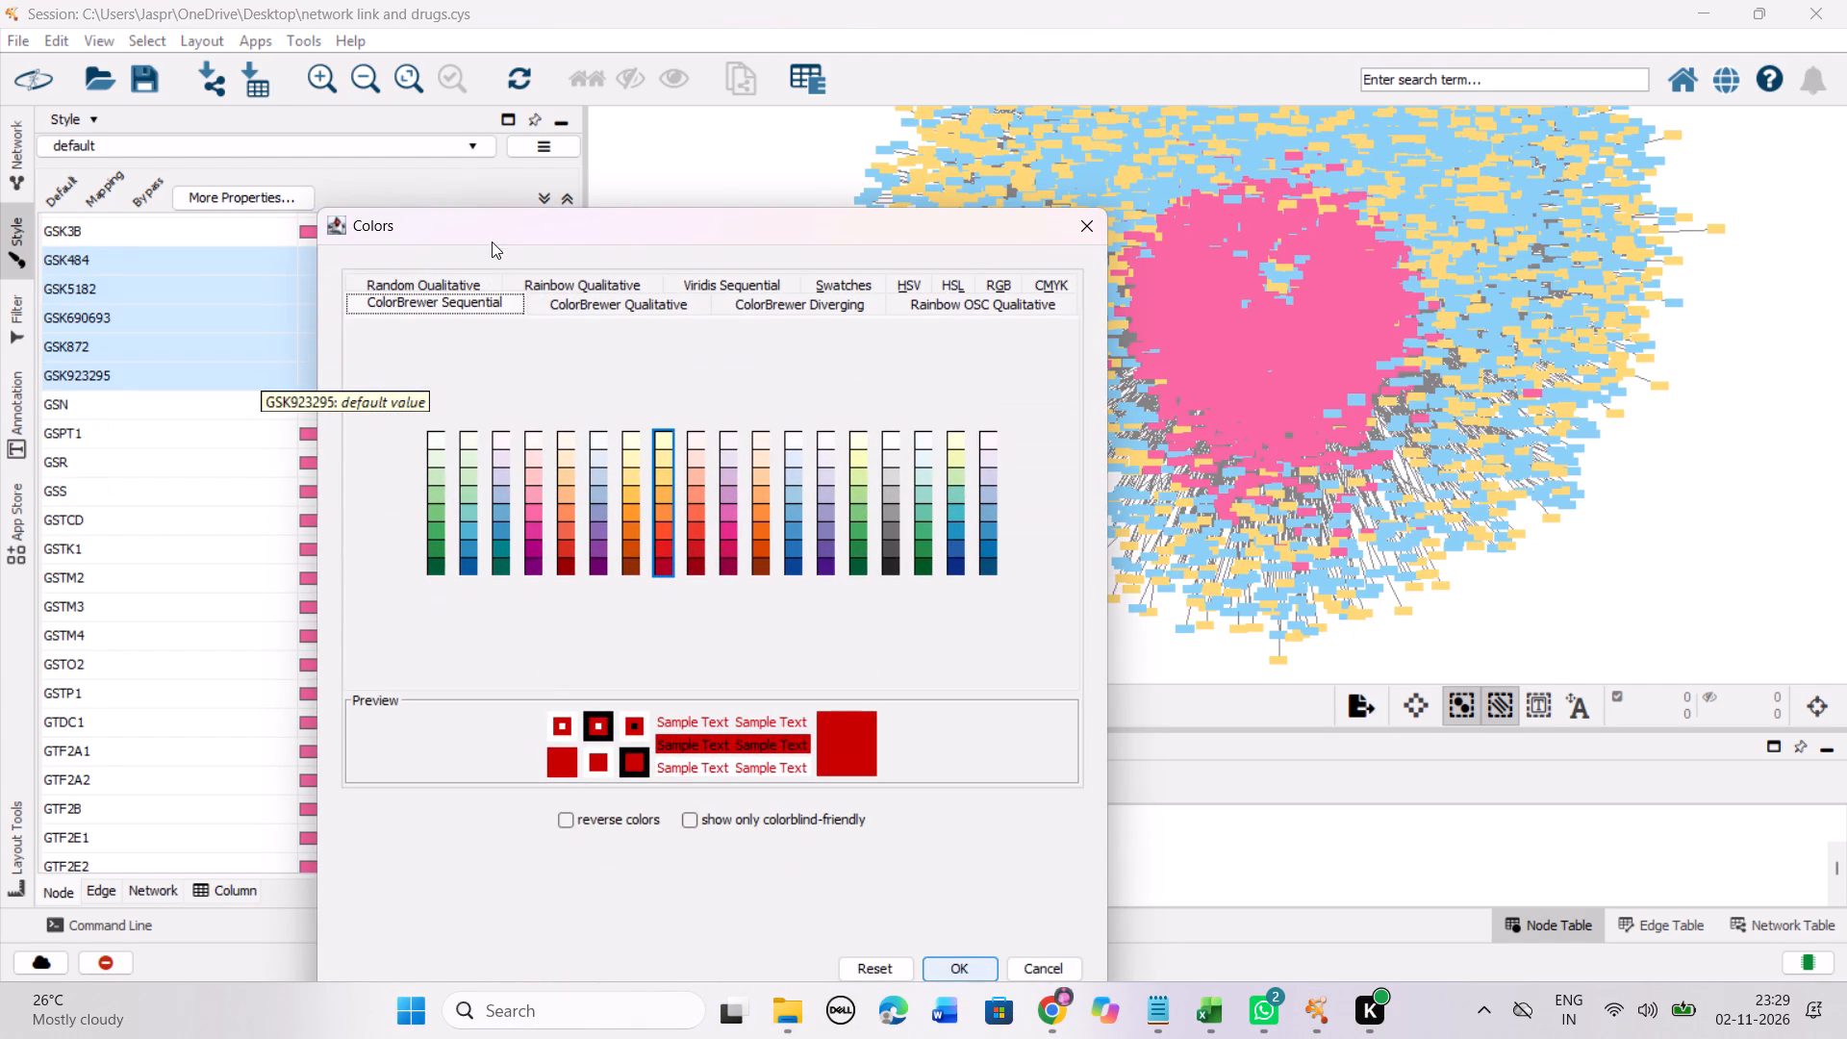
{"action": "left_click_drag", "start_coordinate": [491, 248], "coordinate": [618, 208]}
{"action": "left_click_drag", "start_coordinate": [512, 237], "coordinate": [418, 117]}
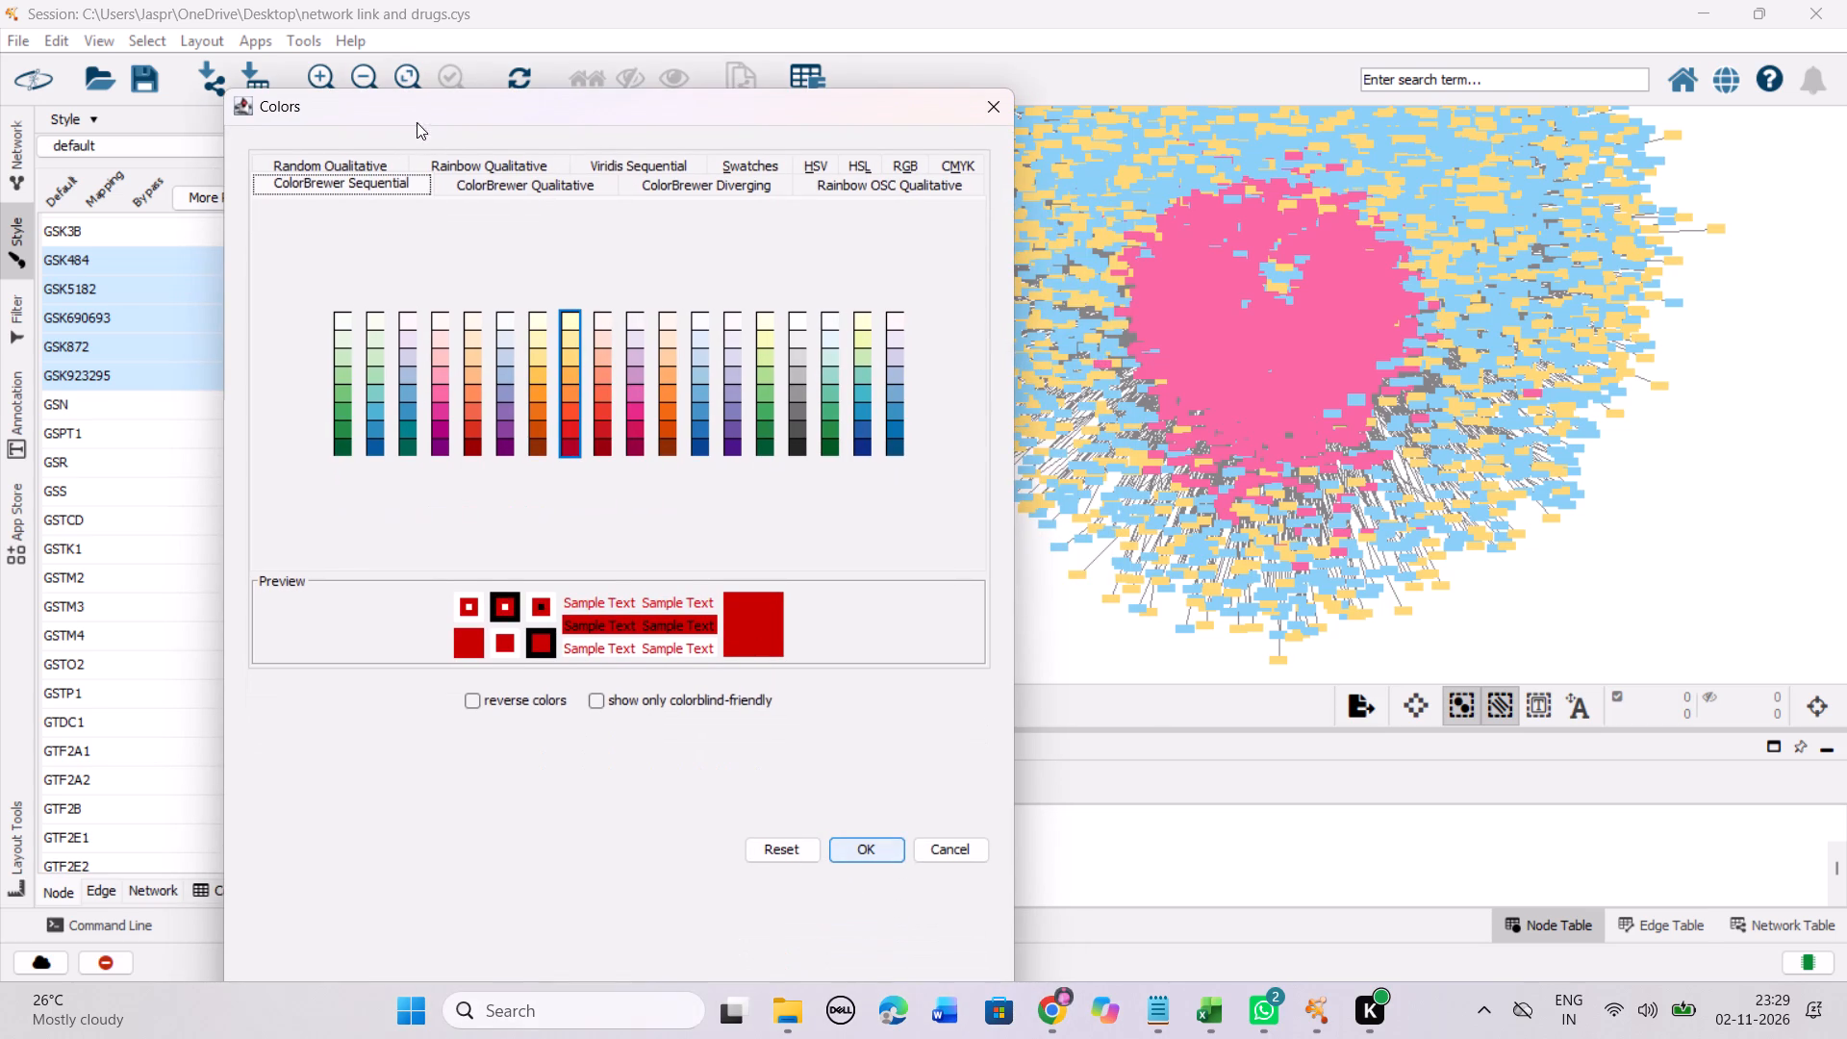
{"action": "left_click", "coordinate": [569, 354]}
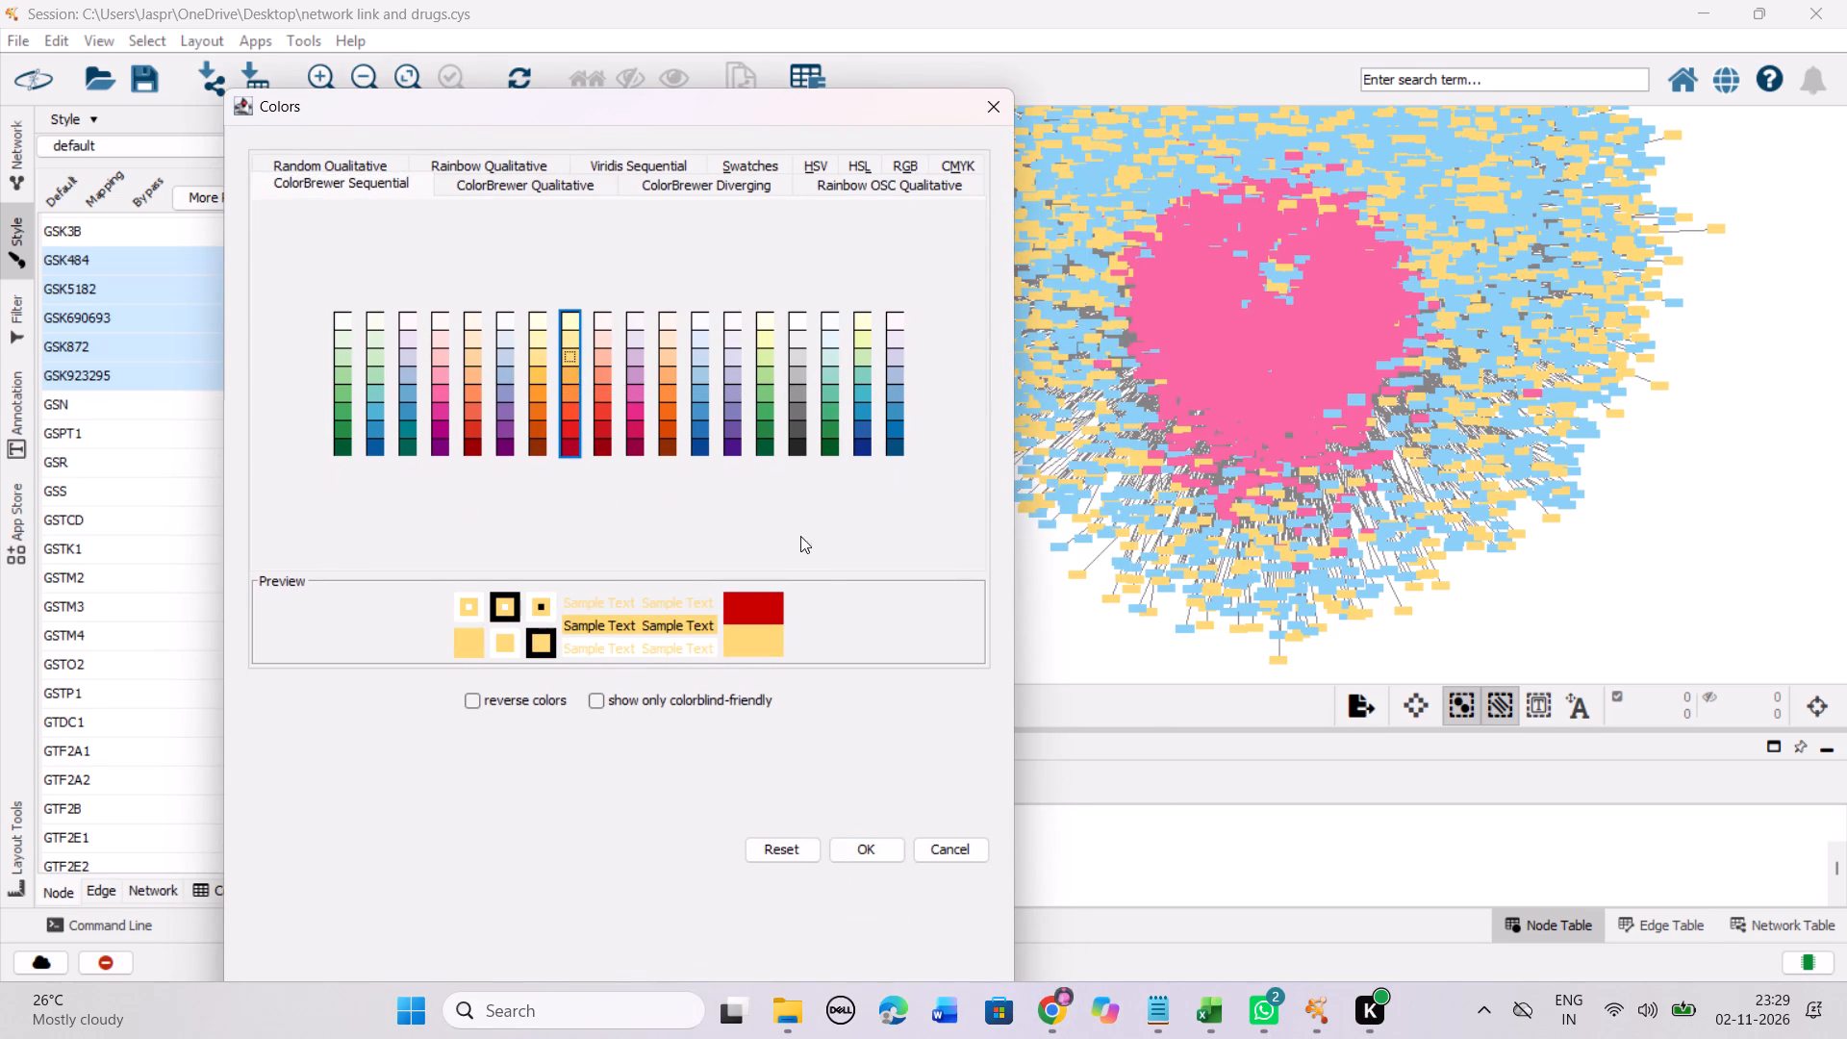
{"action": "left_click", "coordinate": [884, 849]}
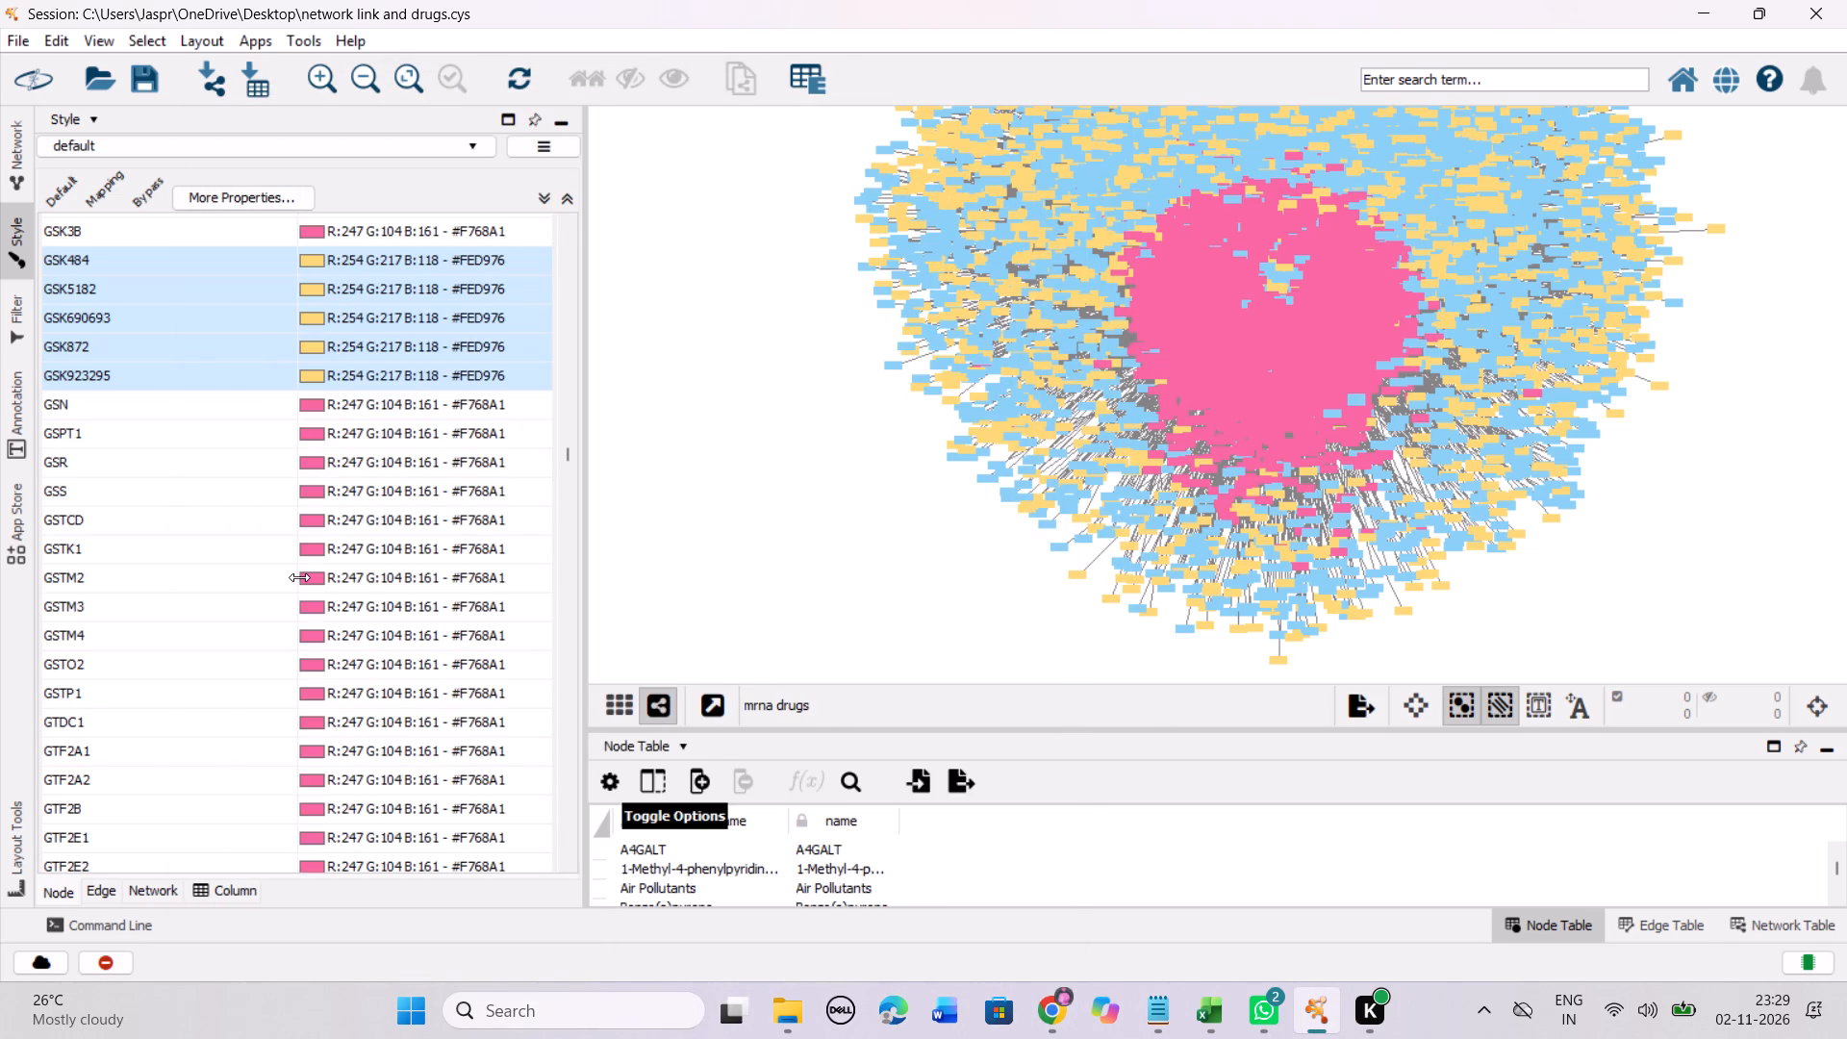
Set the discrete colour mapping of the unmapped entry GUM1 compound to the Yellow-Orange-Red shade #FED976.
{"action": "scroll", "coordinate": [299, 577], "scroll_direction": "down", "scroll_amount": 3}
{"action": "scroll", "coordinate": [446, 485], "scroll_direction": "down", "scroll_amount": 14}
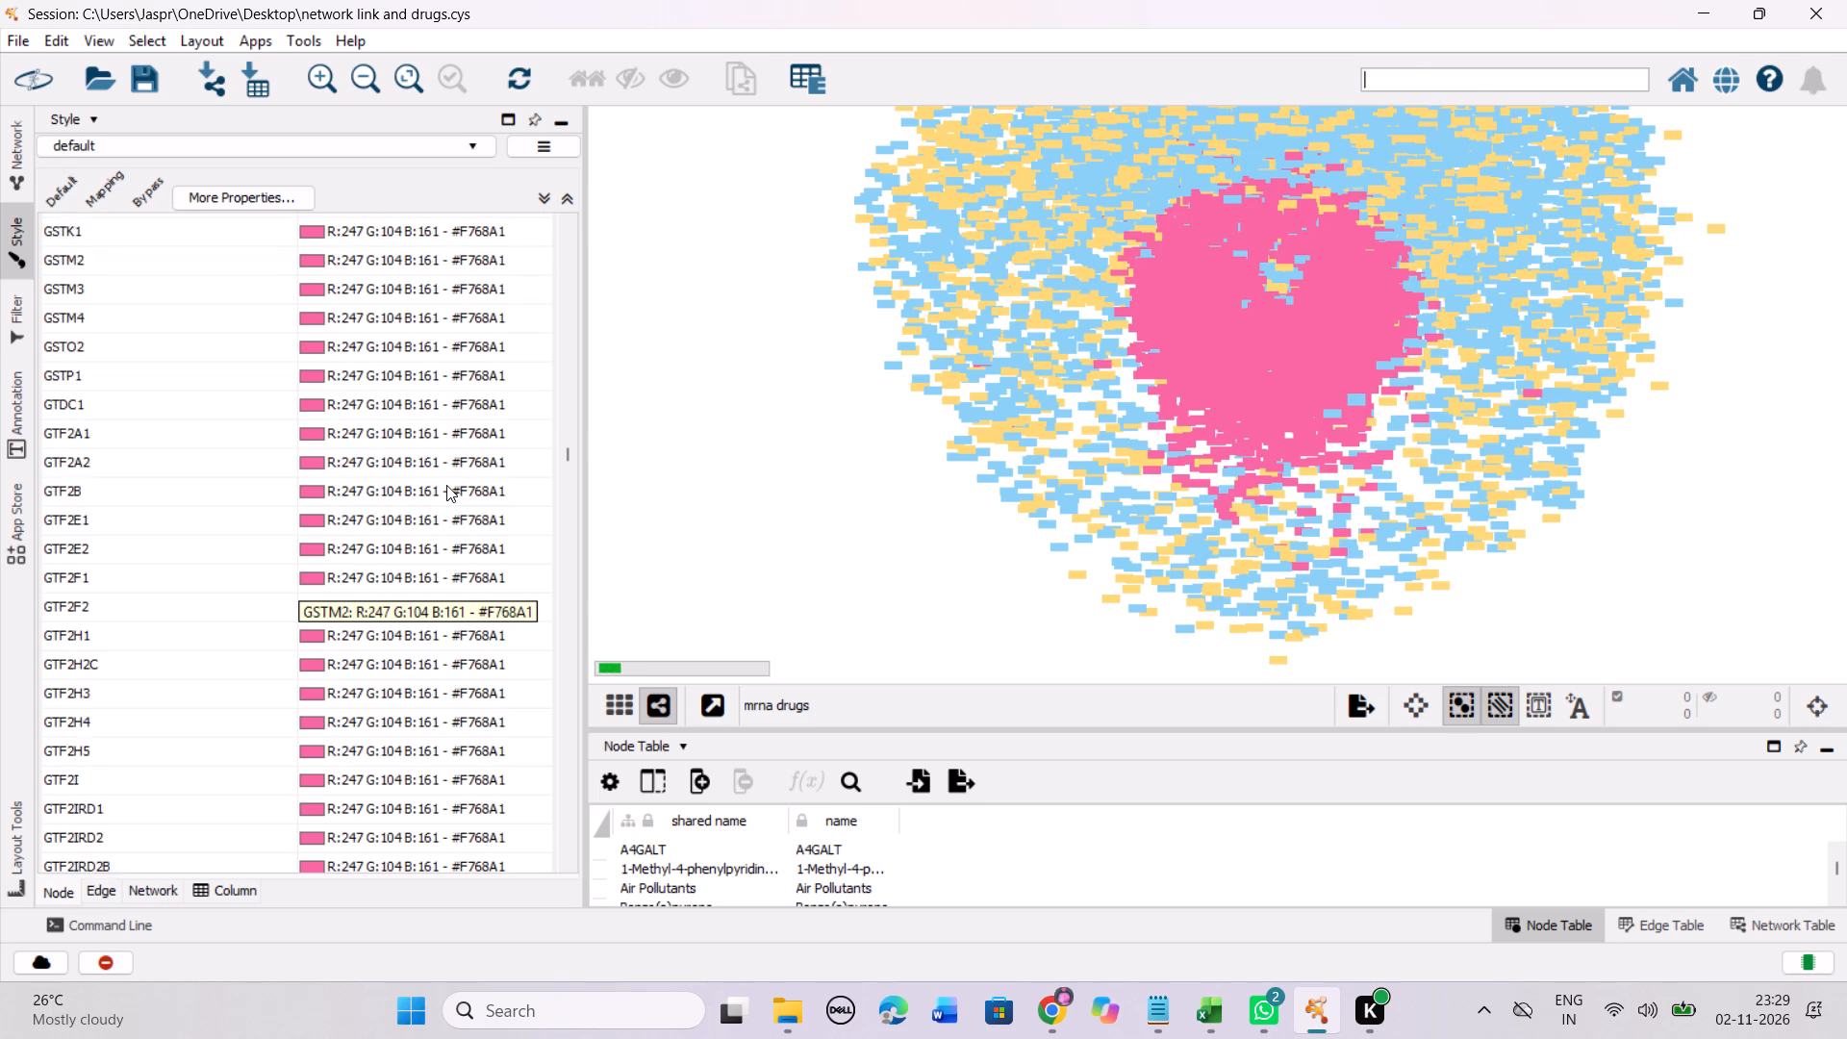
{"action": "scroll", "coordinate": [446, 485], "scroll_direction": "down", "scroll_amount": 20}
{"action": "scroll", "coordinate": [446, 485], "scroll_direction": "down", "scroll_amount": 15}
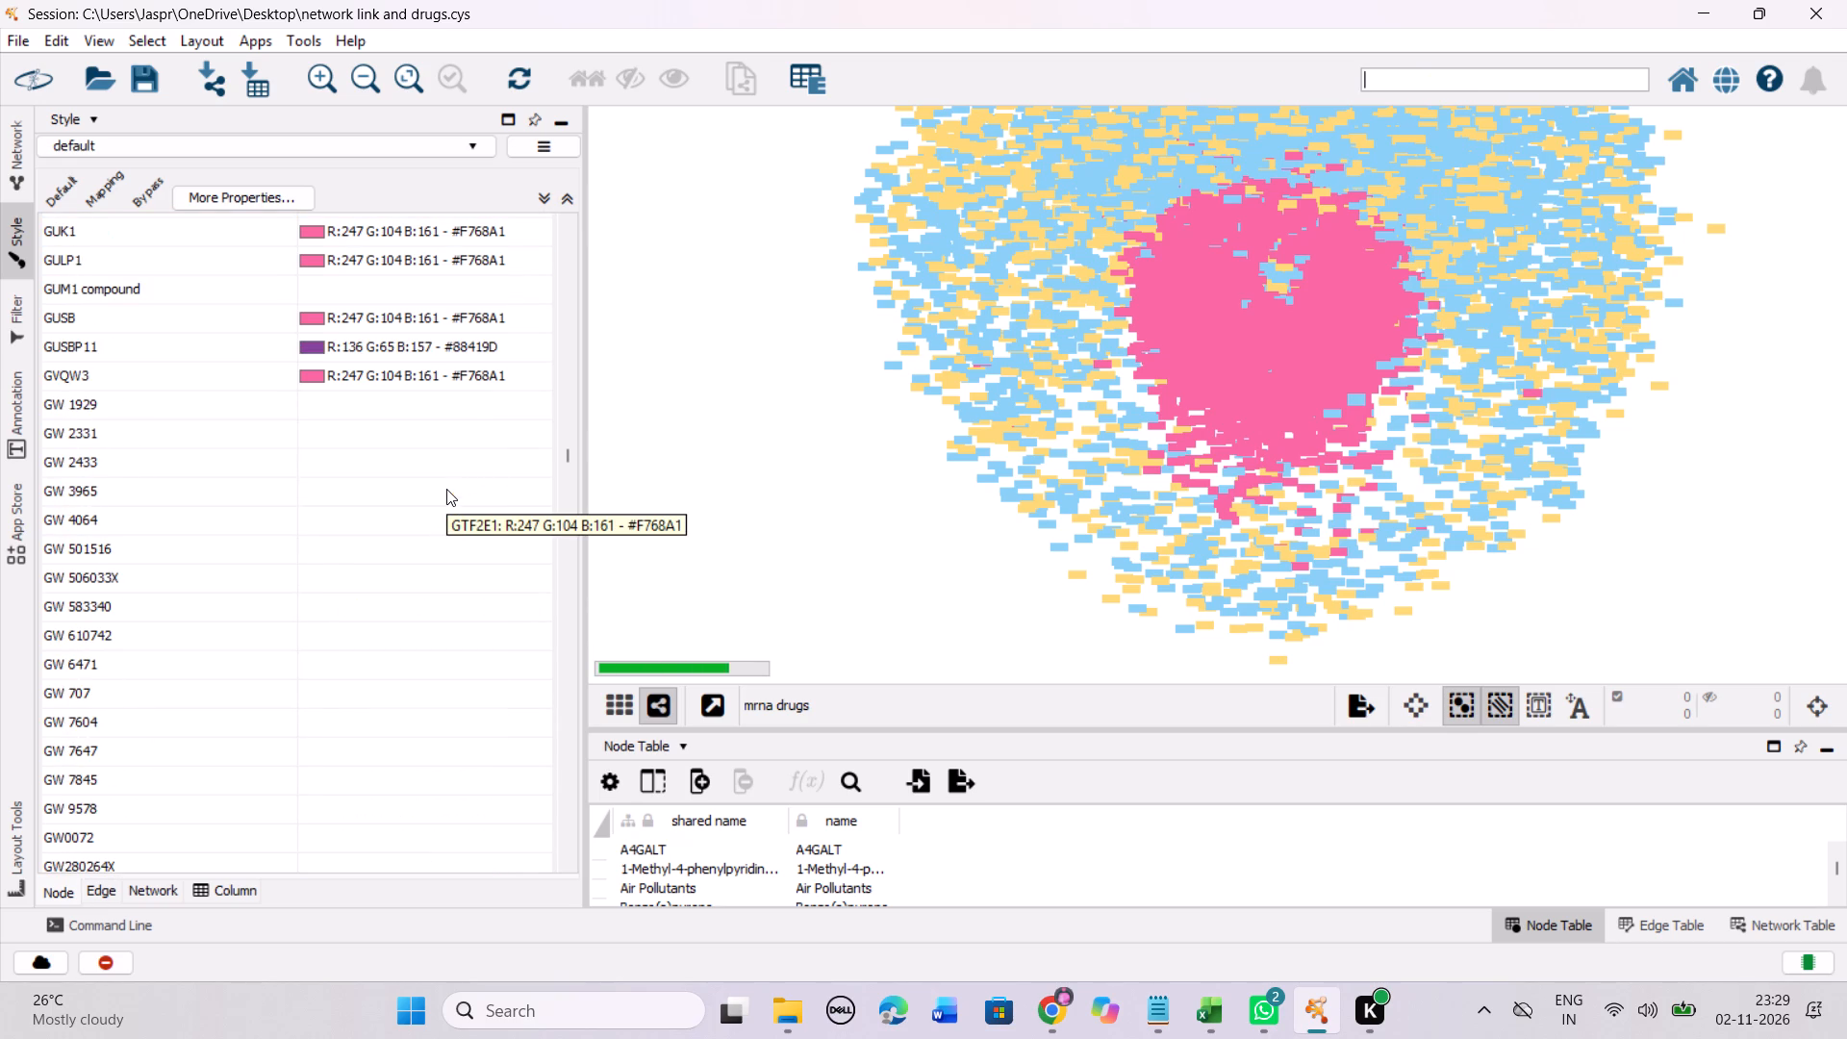
{"action": "left_click", "coordinate": [269, 282]}
{"action": "right_click", "coordinate": [269, 282]}
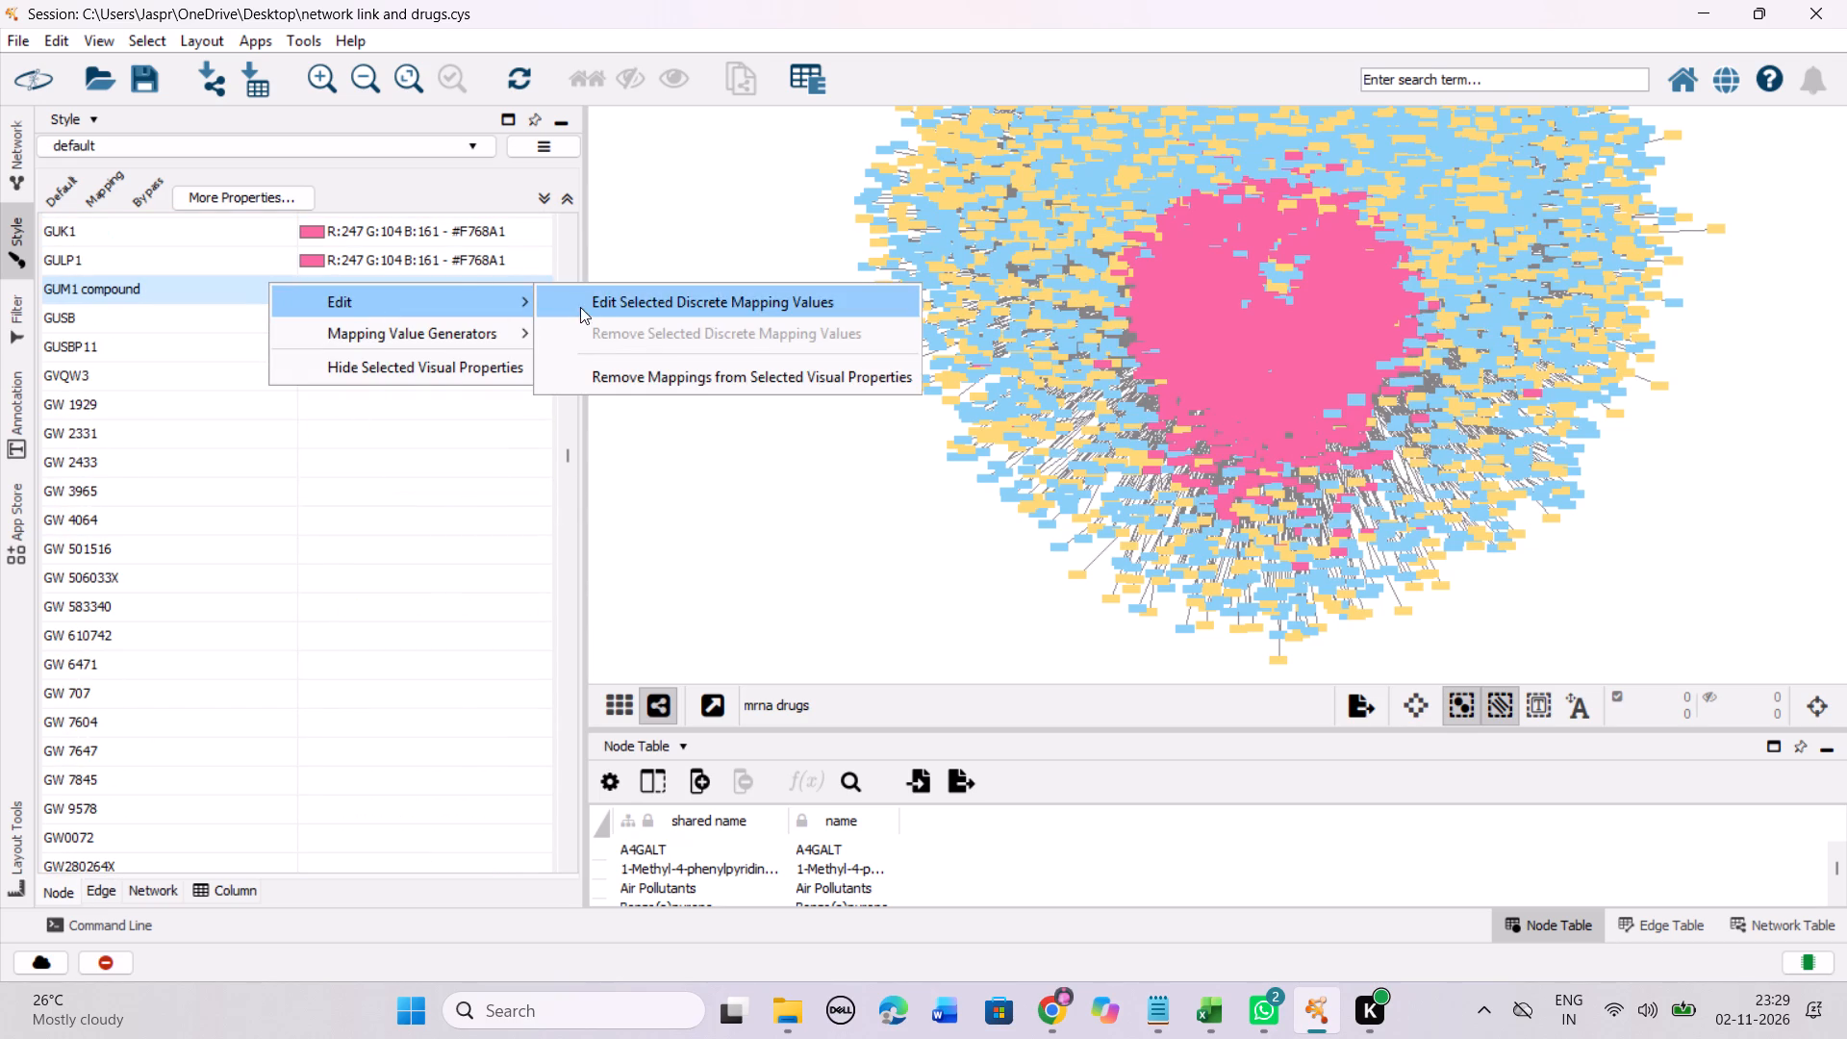
{"action": "left_click", "coordinate": [598, 307]}
{"action": "left_click_drag", "start_coordinate": [535, 540], "coordinate": [515, 238]}
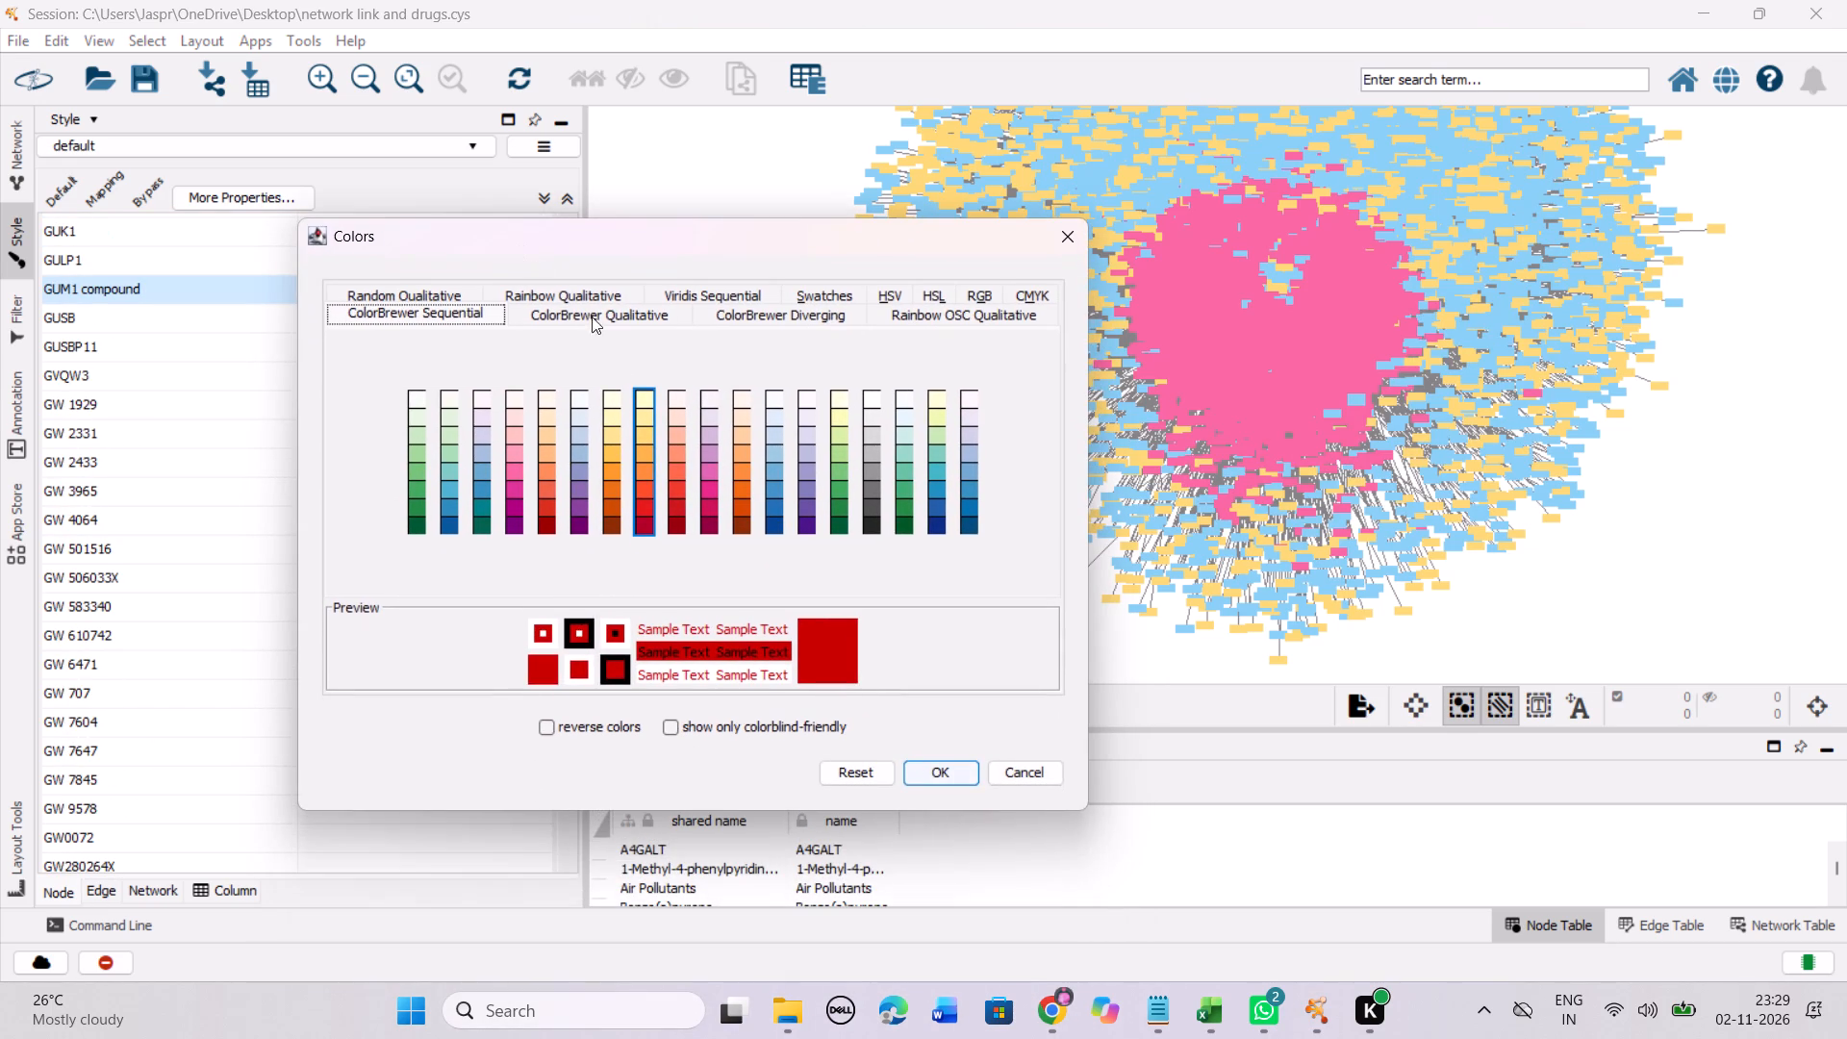
{"action": "left_click", "coordinate": [640, 431]}
{"action": "left_click", "coordinate": [971, 775]}
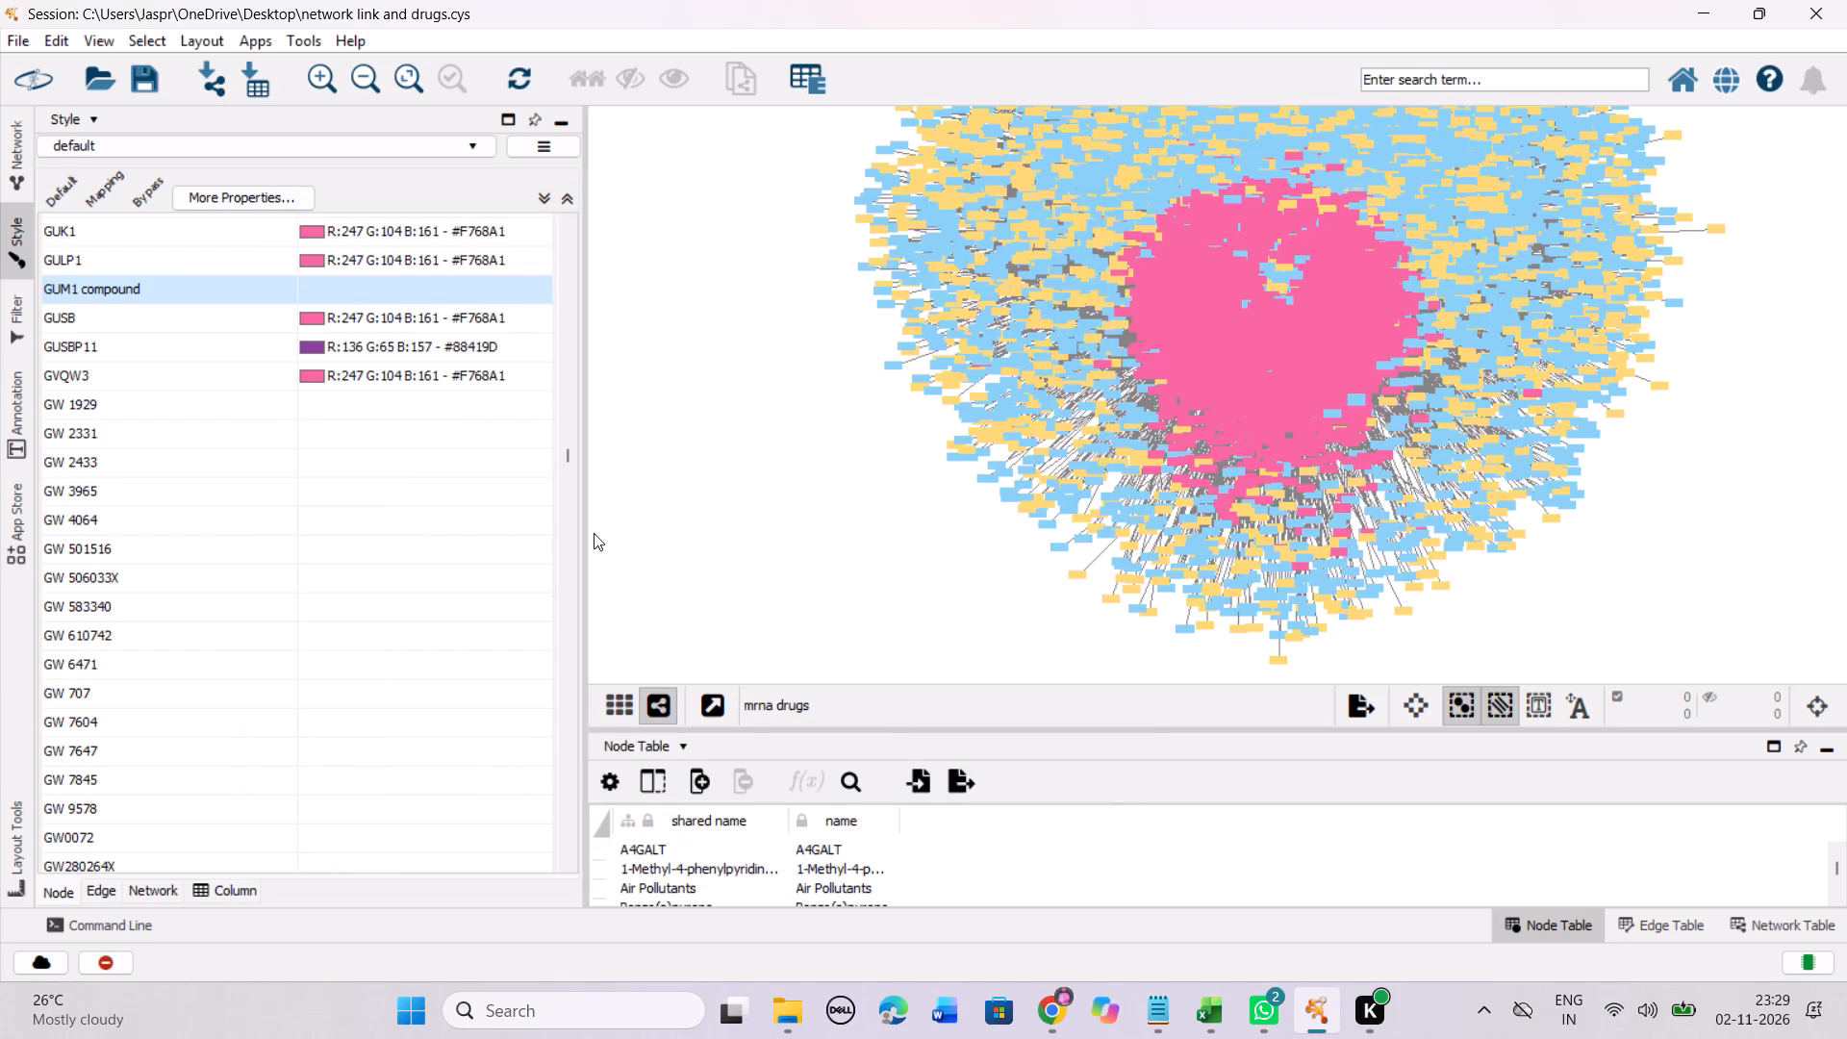
Set the discrete colour mapping of the unmapped entries GW 1929 through GW8510 to the Yellow-Orange-Red shade #FED976.
{"action": "left_click", "coordinate": [267, 396]}
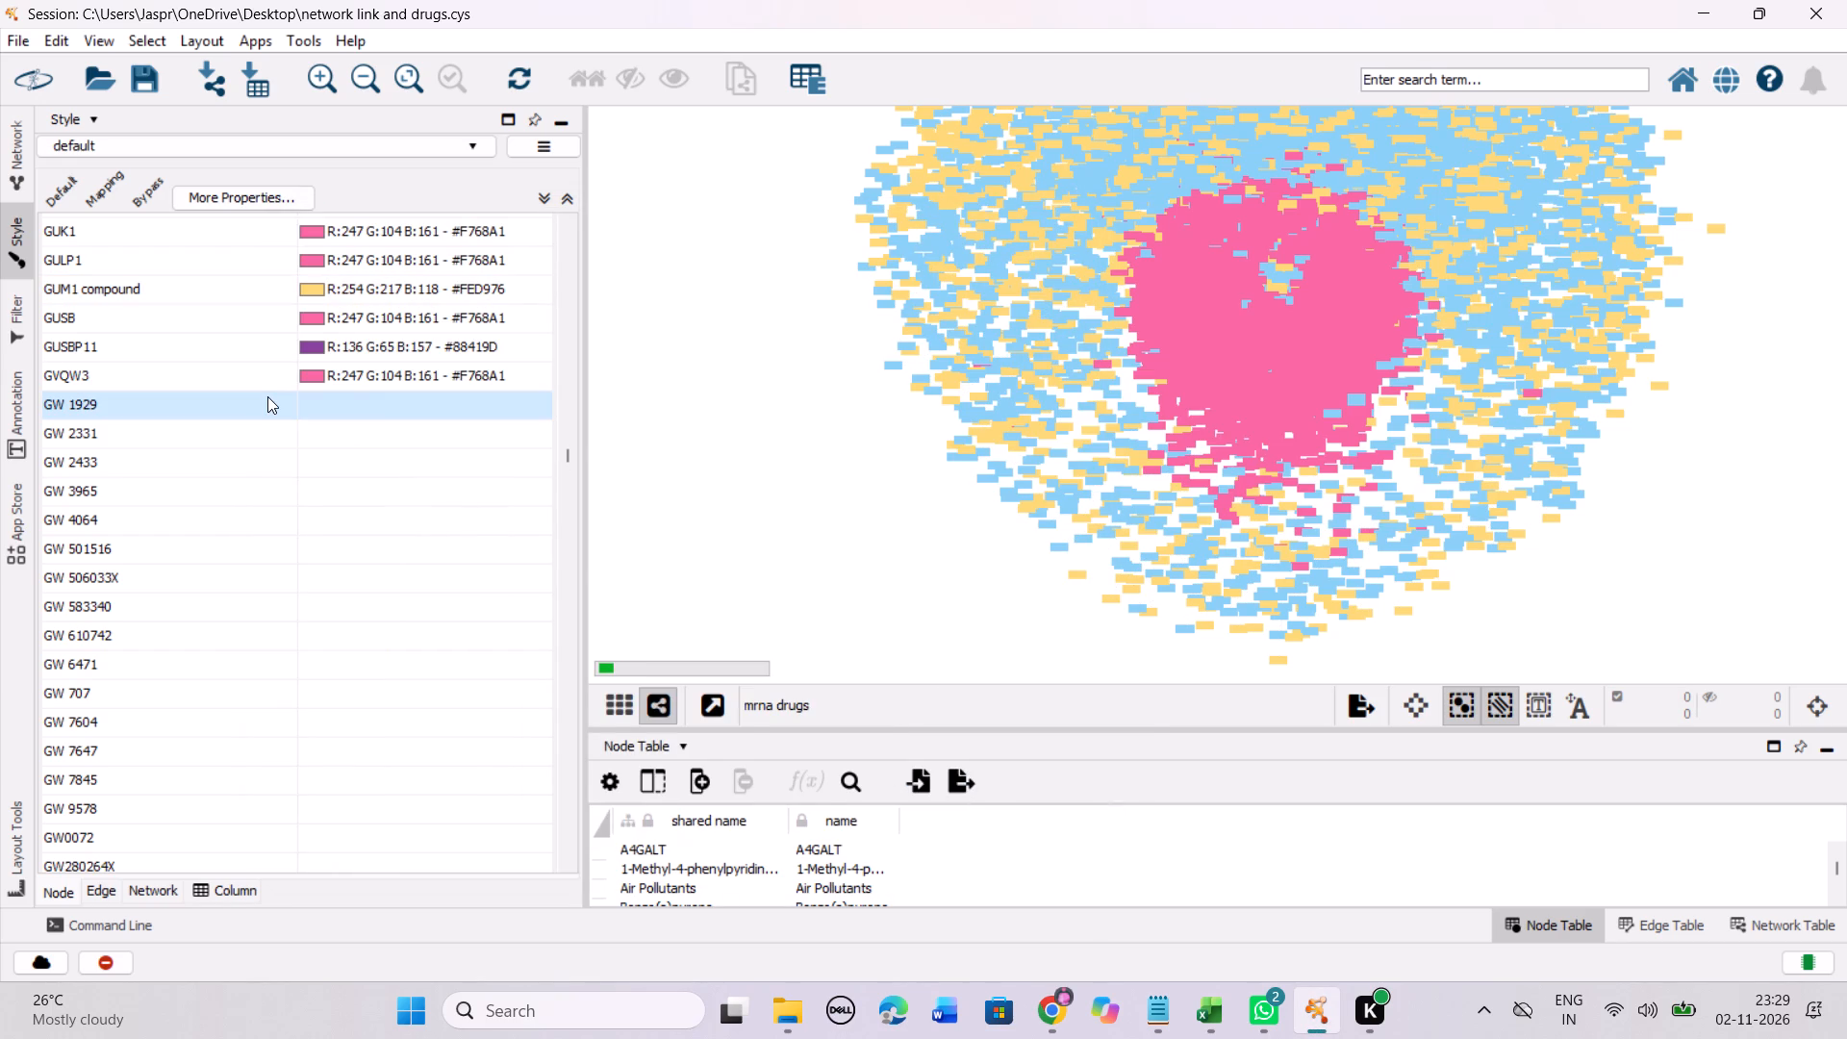
{"action": "scroll", "coordinate": [300, 501], "scroll_direction": "down", "scroll_amount": 2}
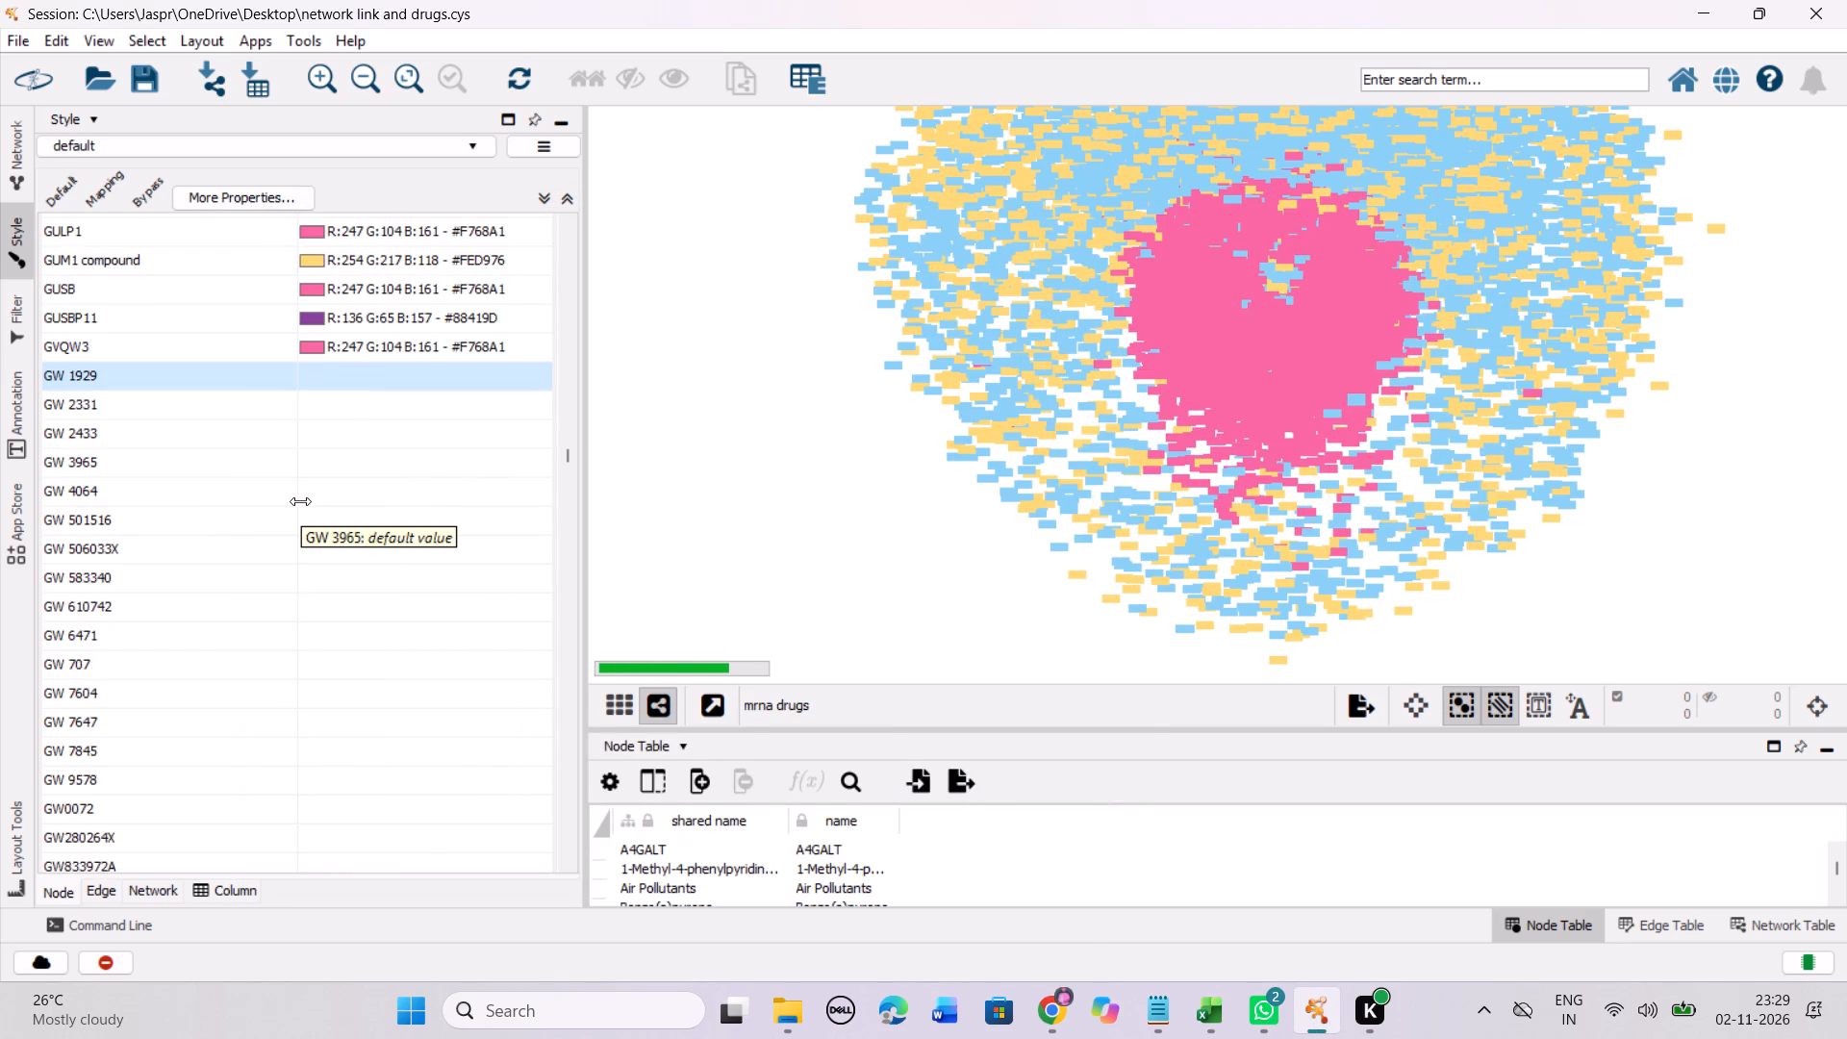
{"action": "scroll", "coordinate": [300, 501], "scroll_direction": "down", "scroll_amount": 8}
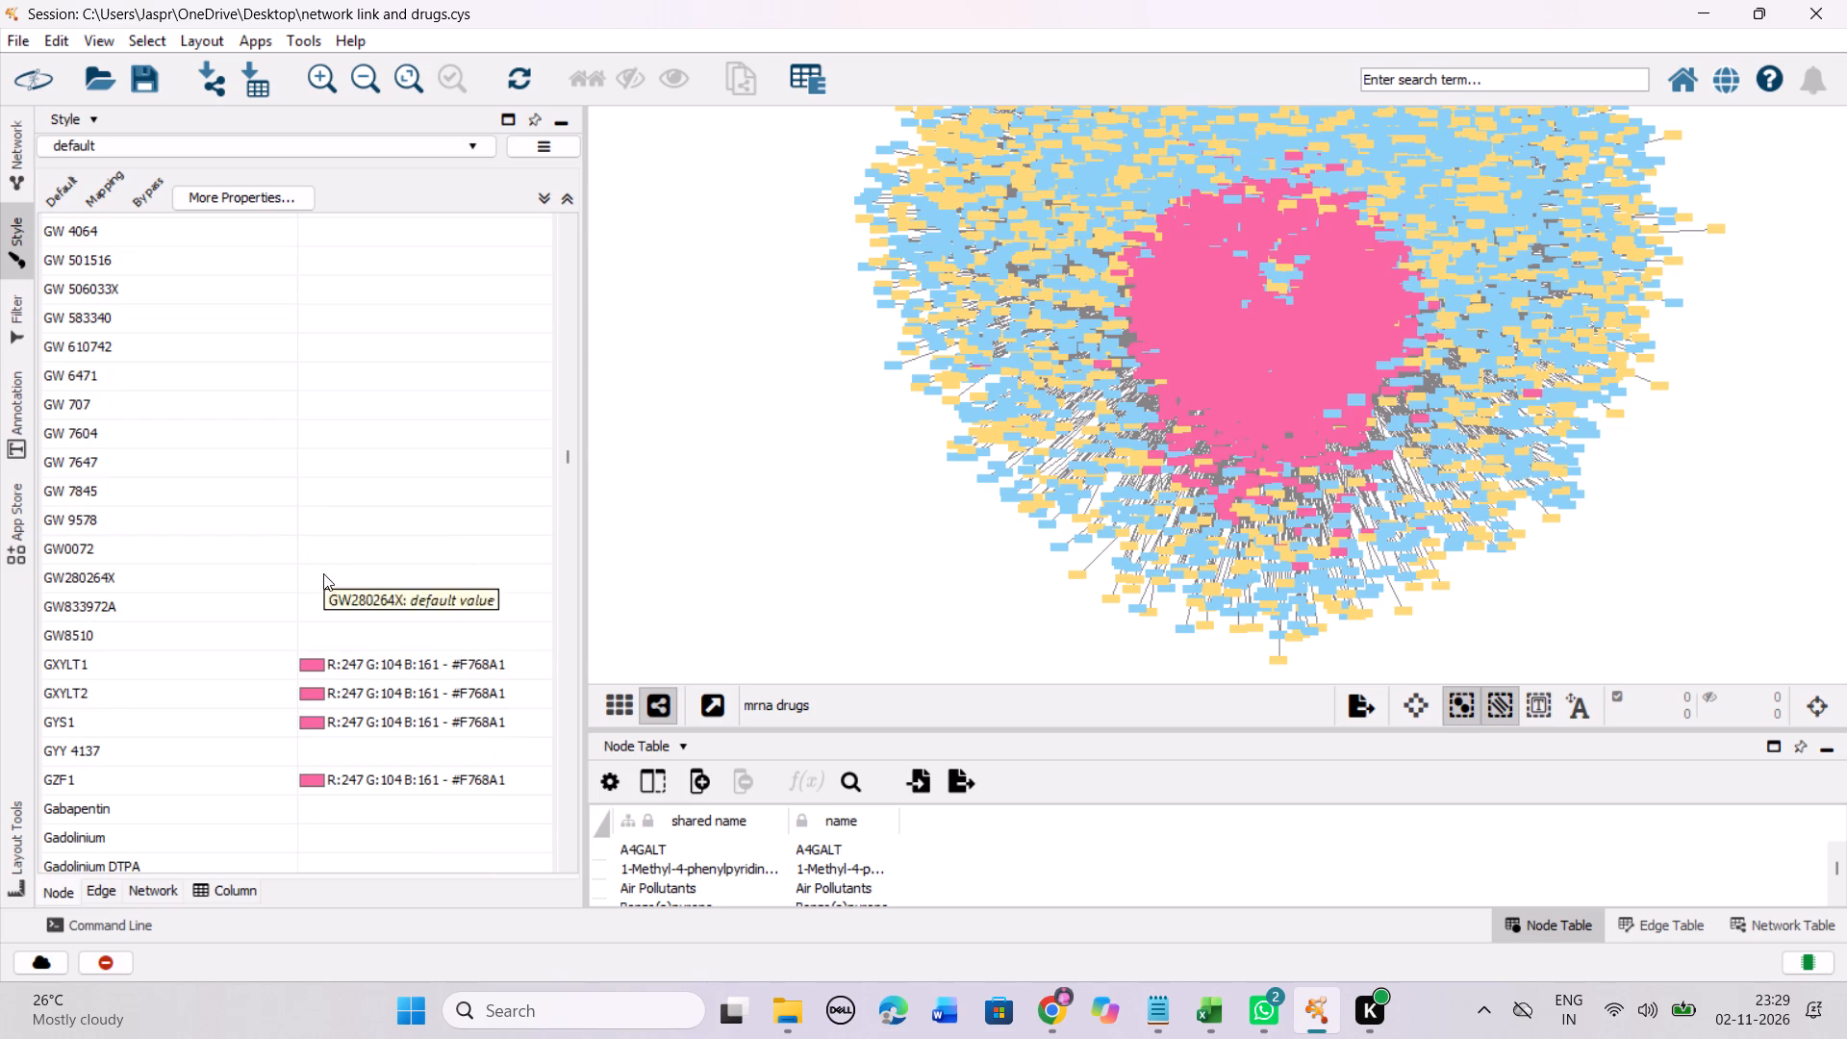
{"action": "left_click", "coordinate": [269, 638], "text": "shift"}
{"action": "right_click", "coordinate": [269, 638]}
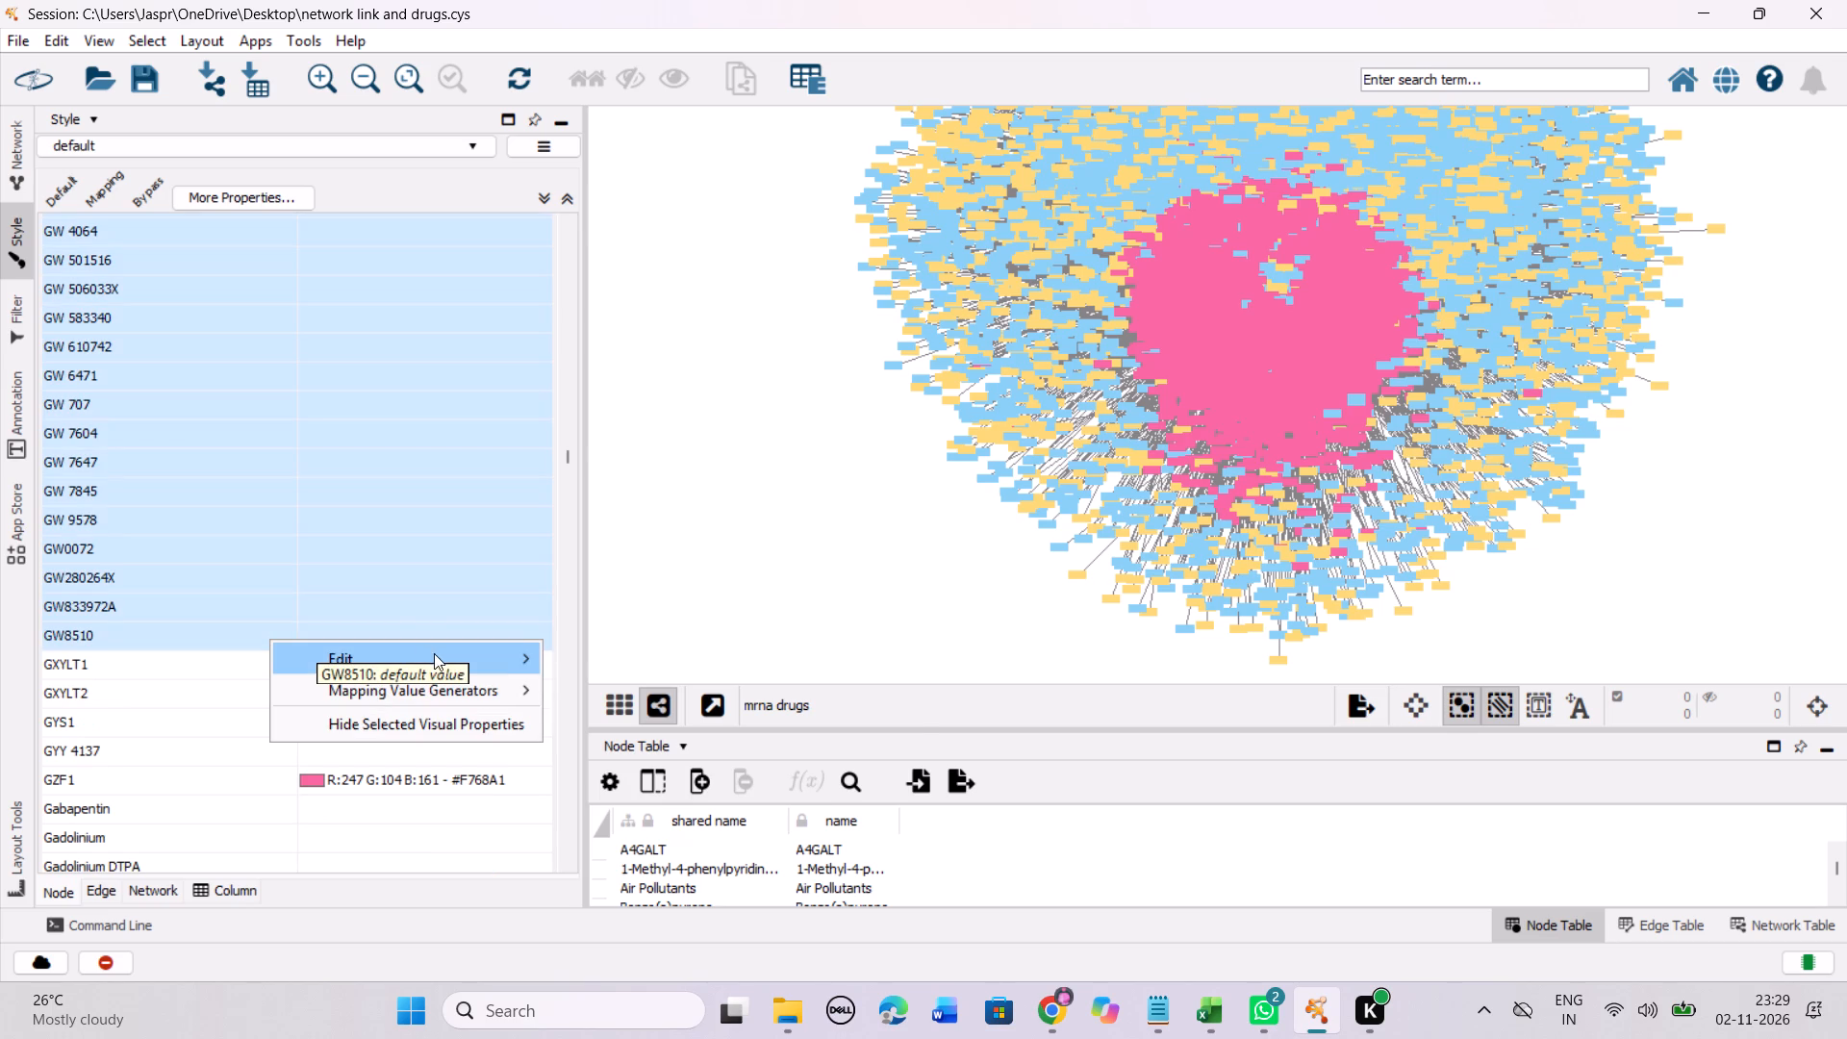
{"action": "left_click", "coordinate": [610, 651]}
{"action": "left_click_drag", "start_coordinate": [572, 550], "coordinate": [593, 264]}
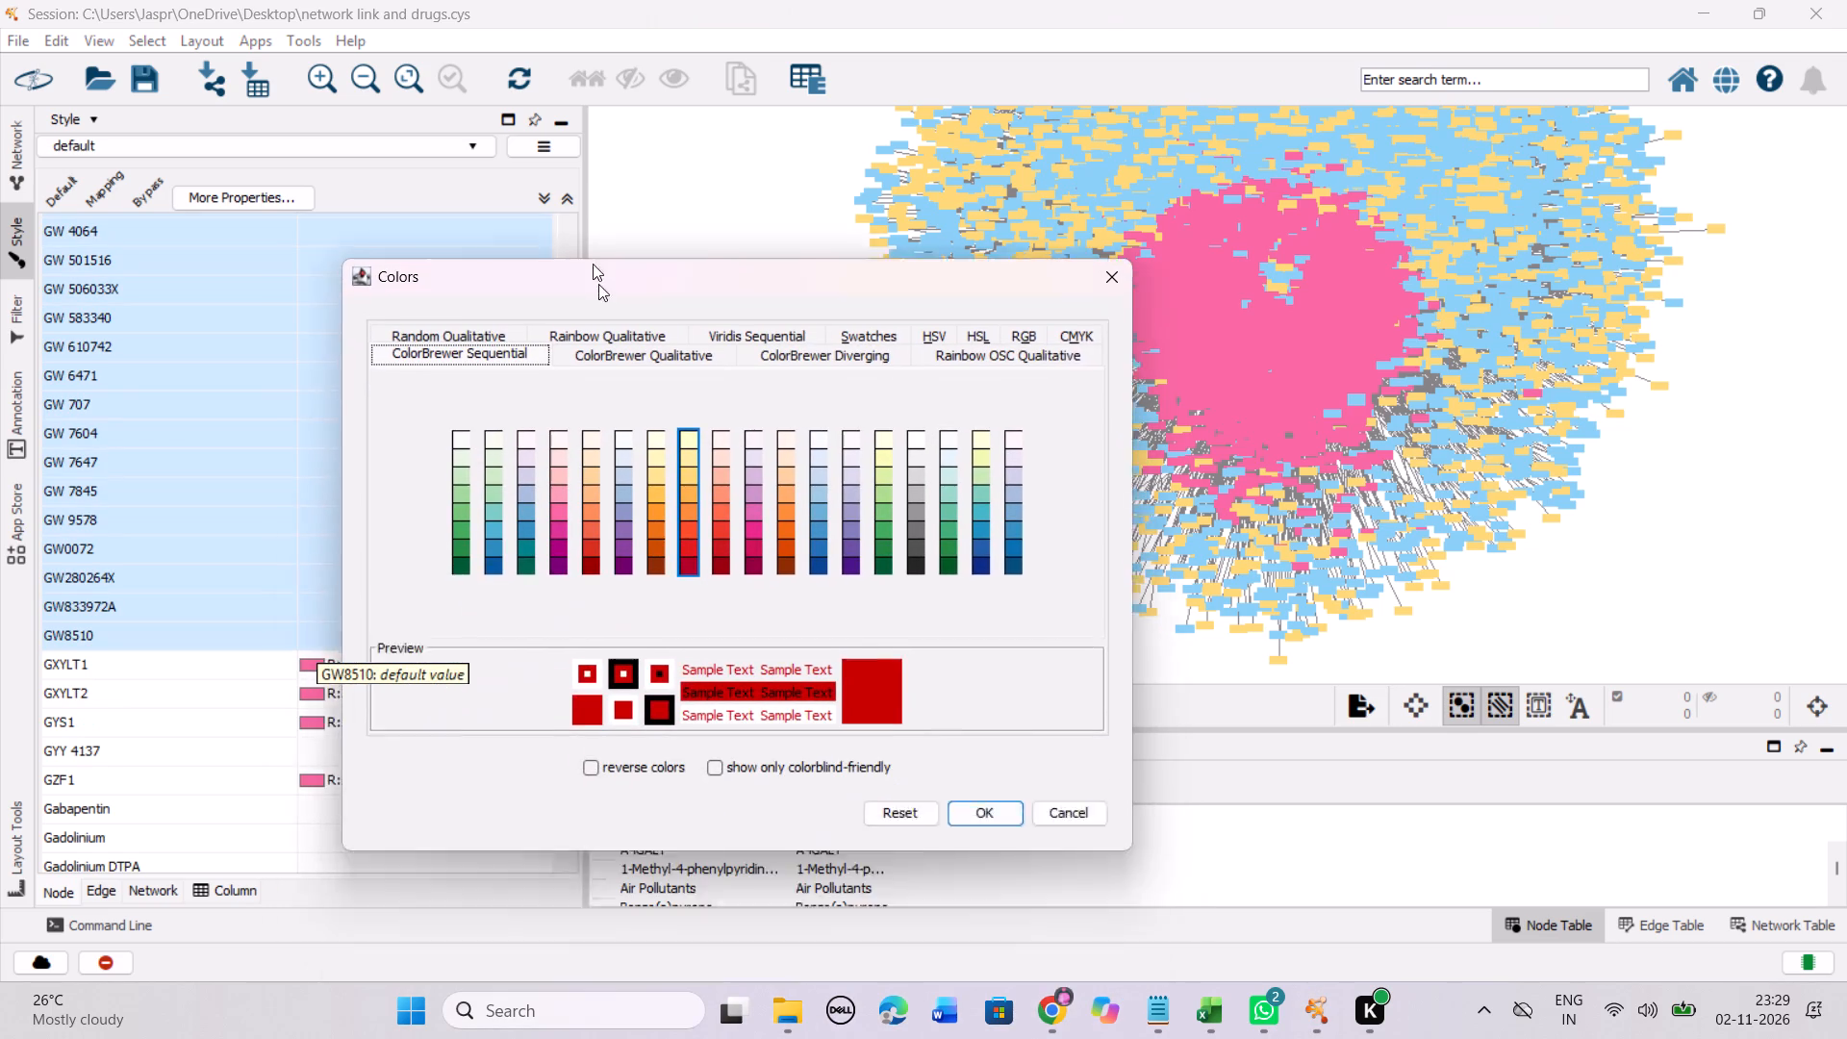
{"action": "left_click_drag", "start_coordinate": [593, 264], "coordinate": [574, 174]}
{"action": "left_click", "coordinate": [663, 367]}
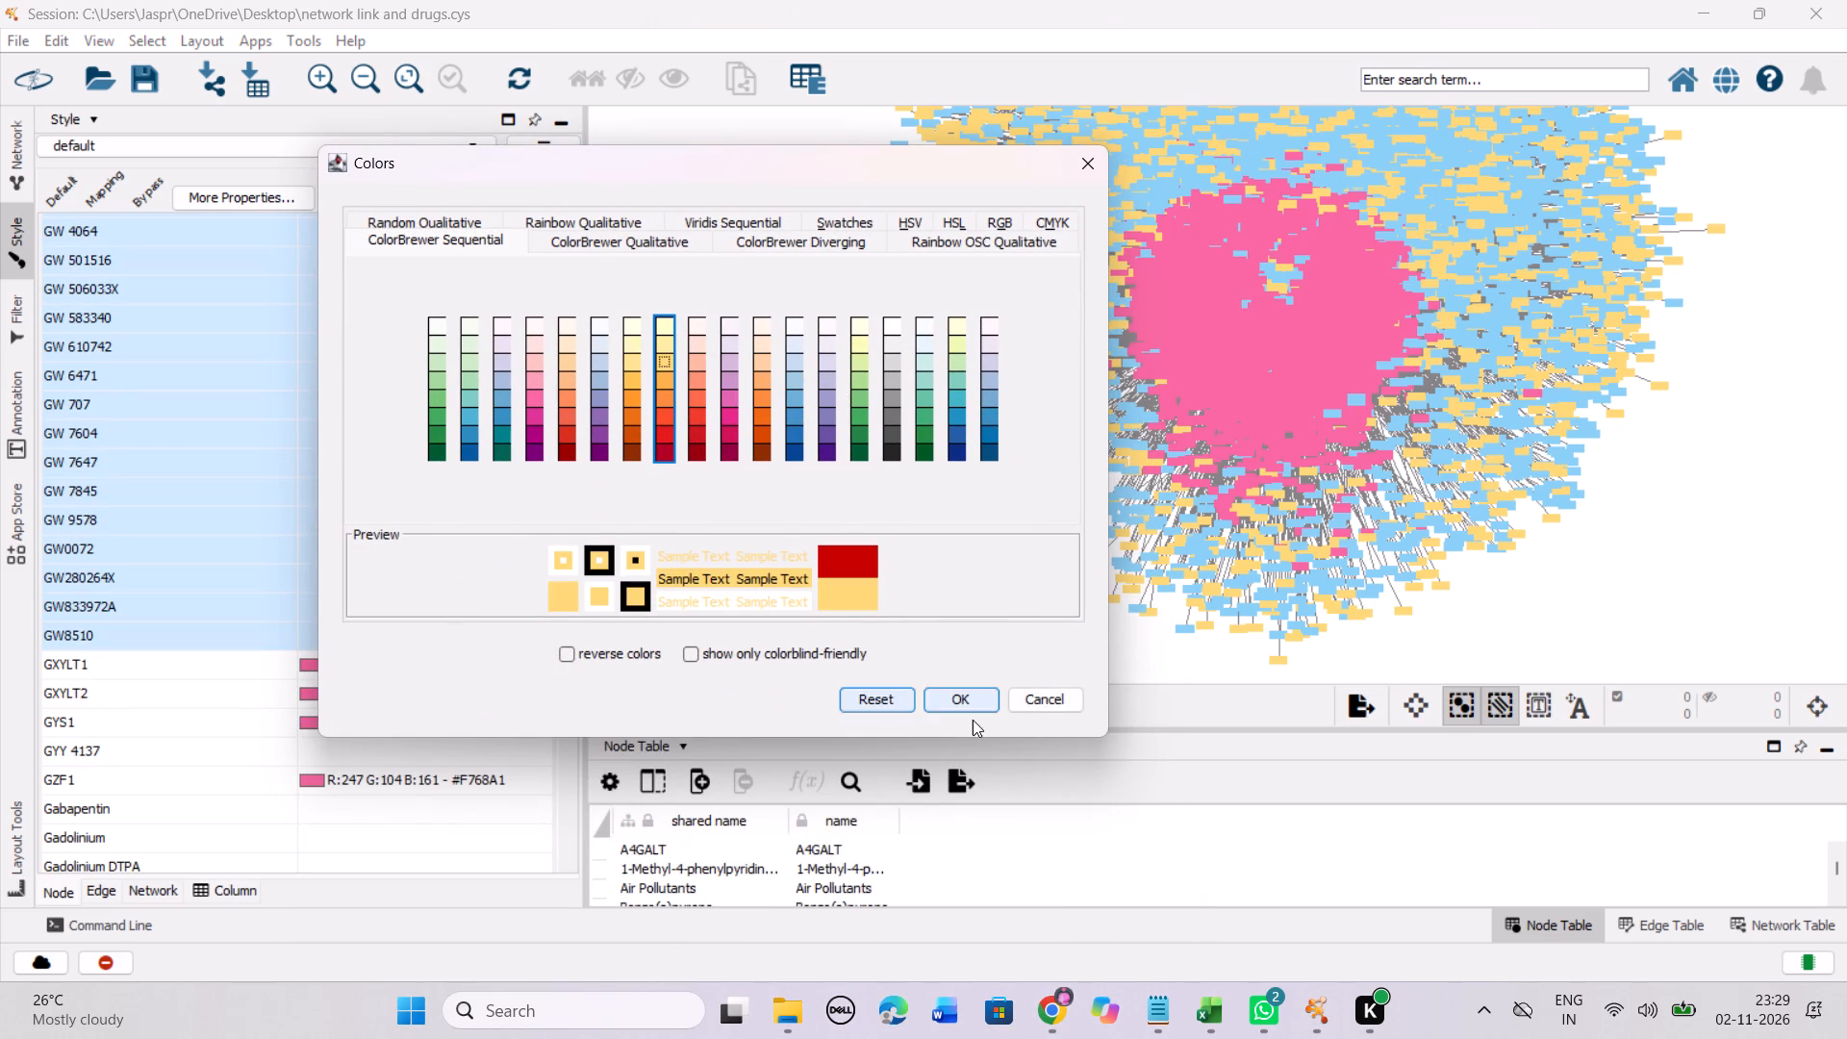
{"action": "left_click", "coordinate": [975, 695]}
Set the discrete colour mapping of the unmapped entry GYY 4137 to the Yellow-Orange-Red shade #FED976.
{"action": "scroll", "coordinate": [321, 487], "scroll_direction": "down", "scroll_amount": 2}
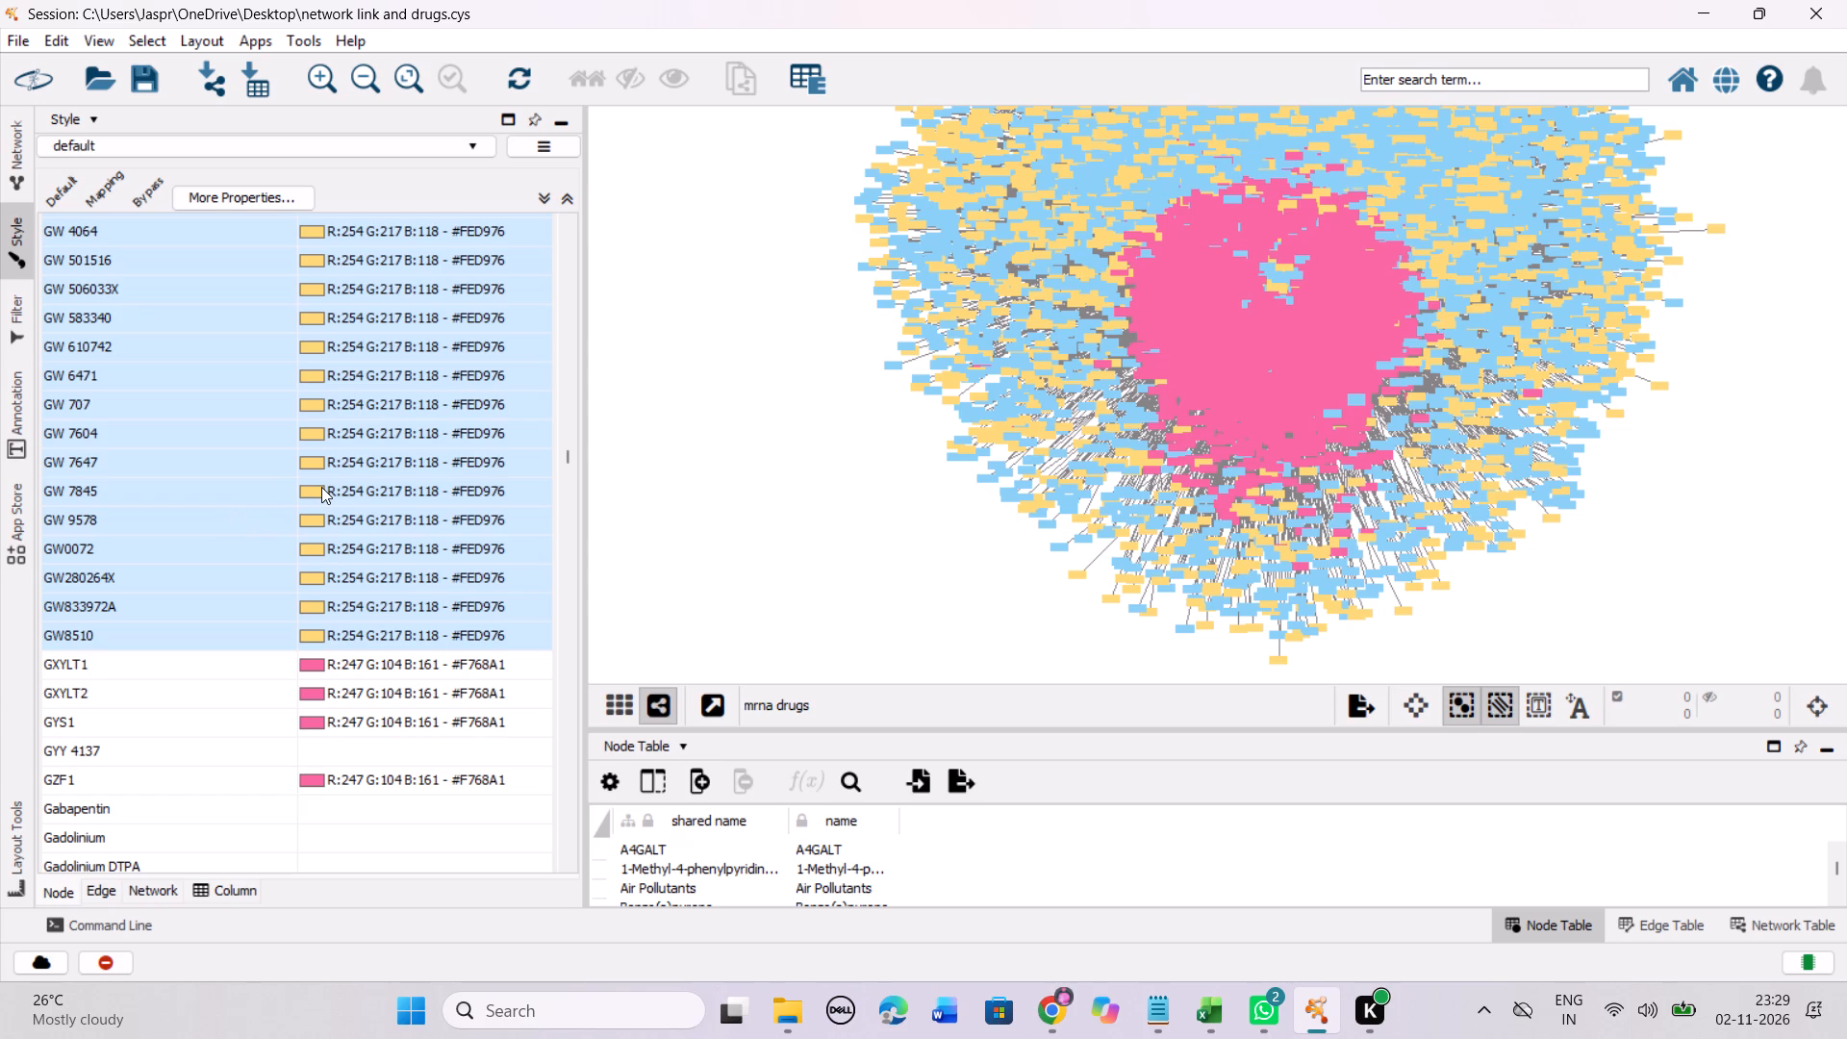
{"action": "scroll", "coordinate": [321, 487], "scroll_direction": "down", "scroll_amount": 11}
{"action": "left_click", "coordinate": [286, 370]}
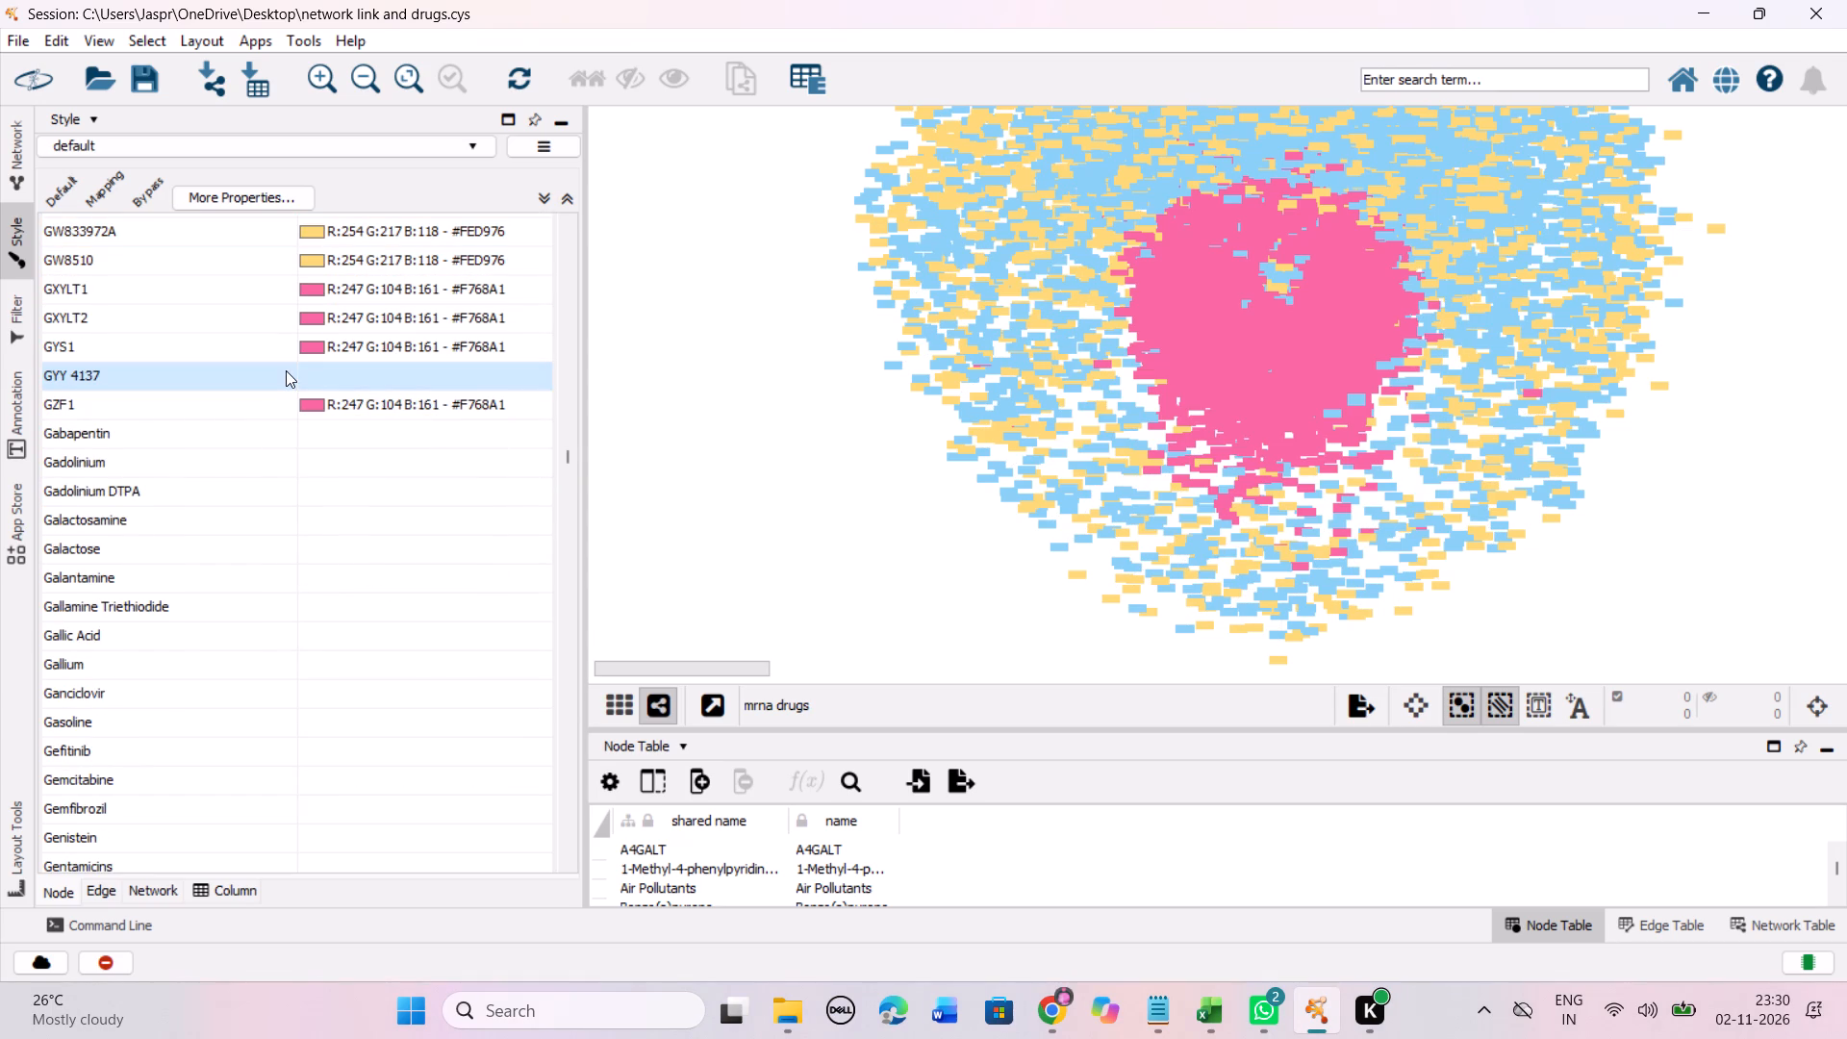
{"action": "right_click", "coordinate": [286, 370]}
{"action": "left_click", "coordinate": [621, 389]}
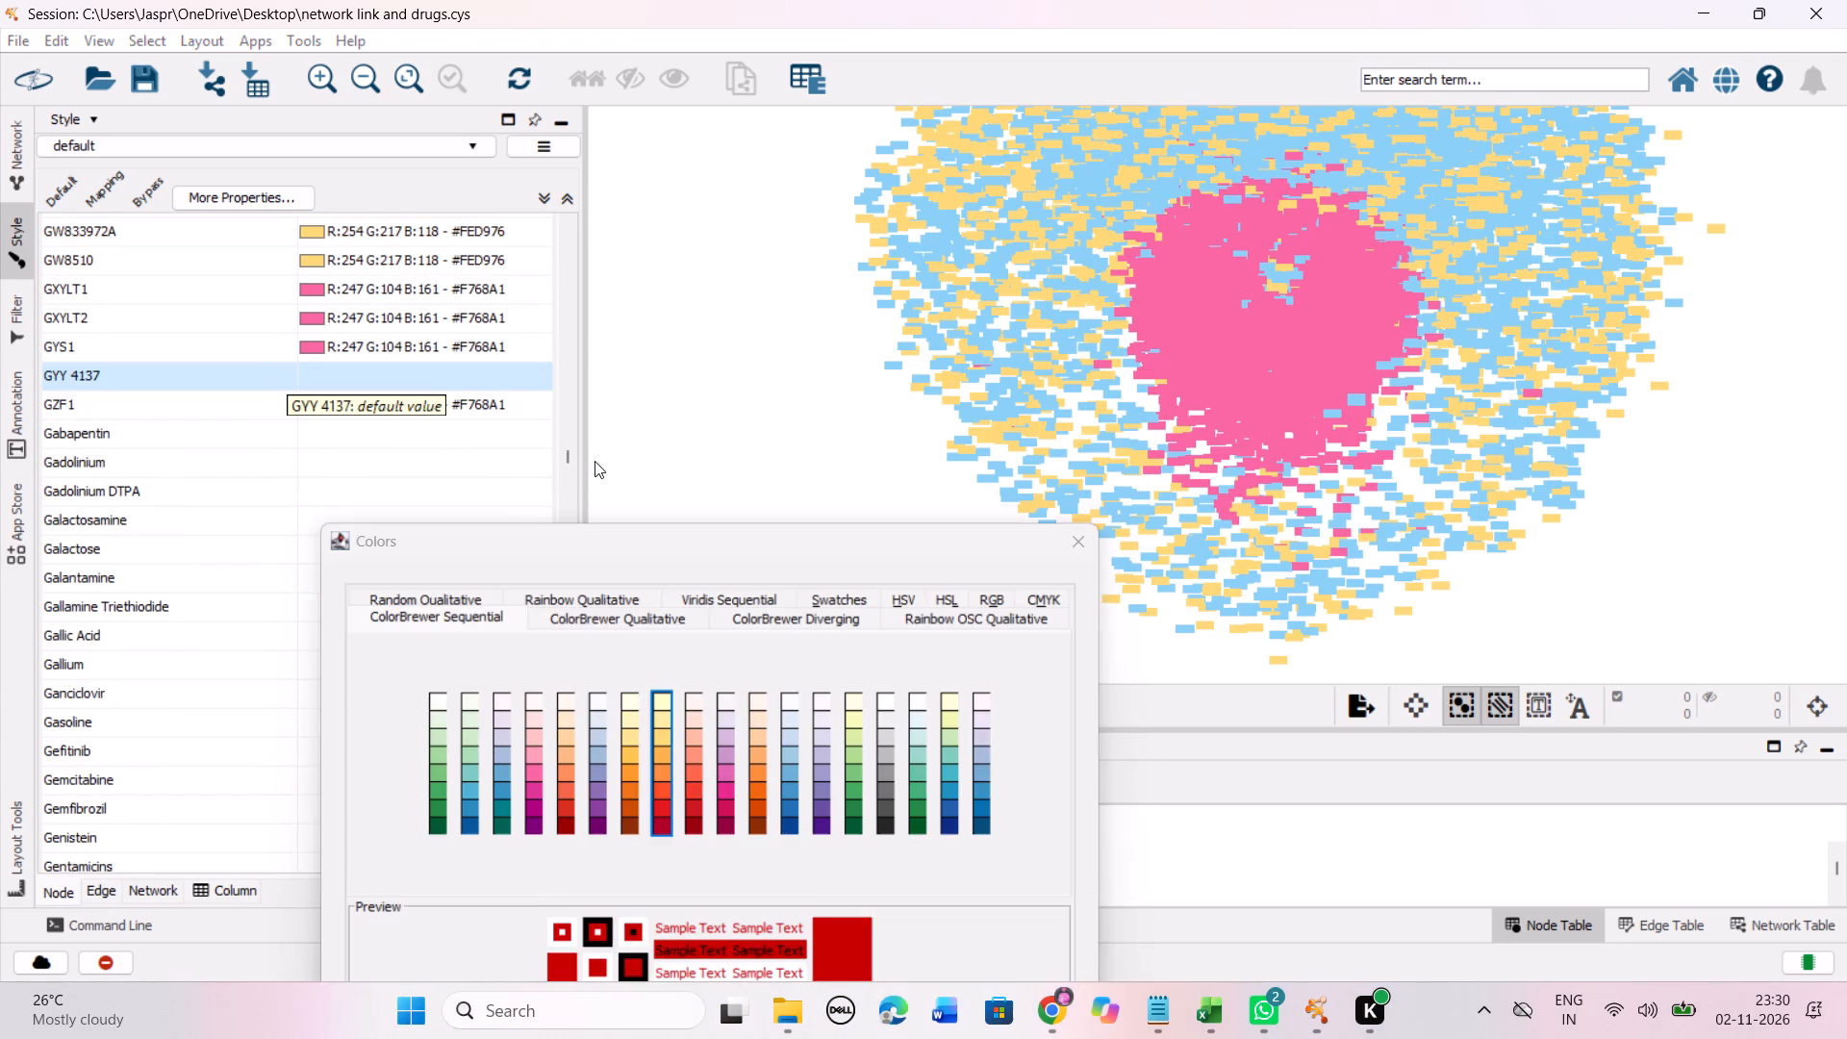
{"action": "left_click_drag", "start_coordinate": [575, 547], "coordinate": [577, 273]}
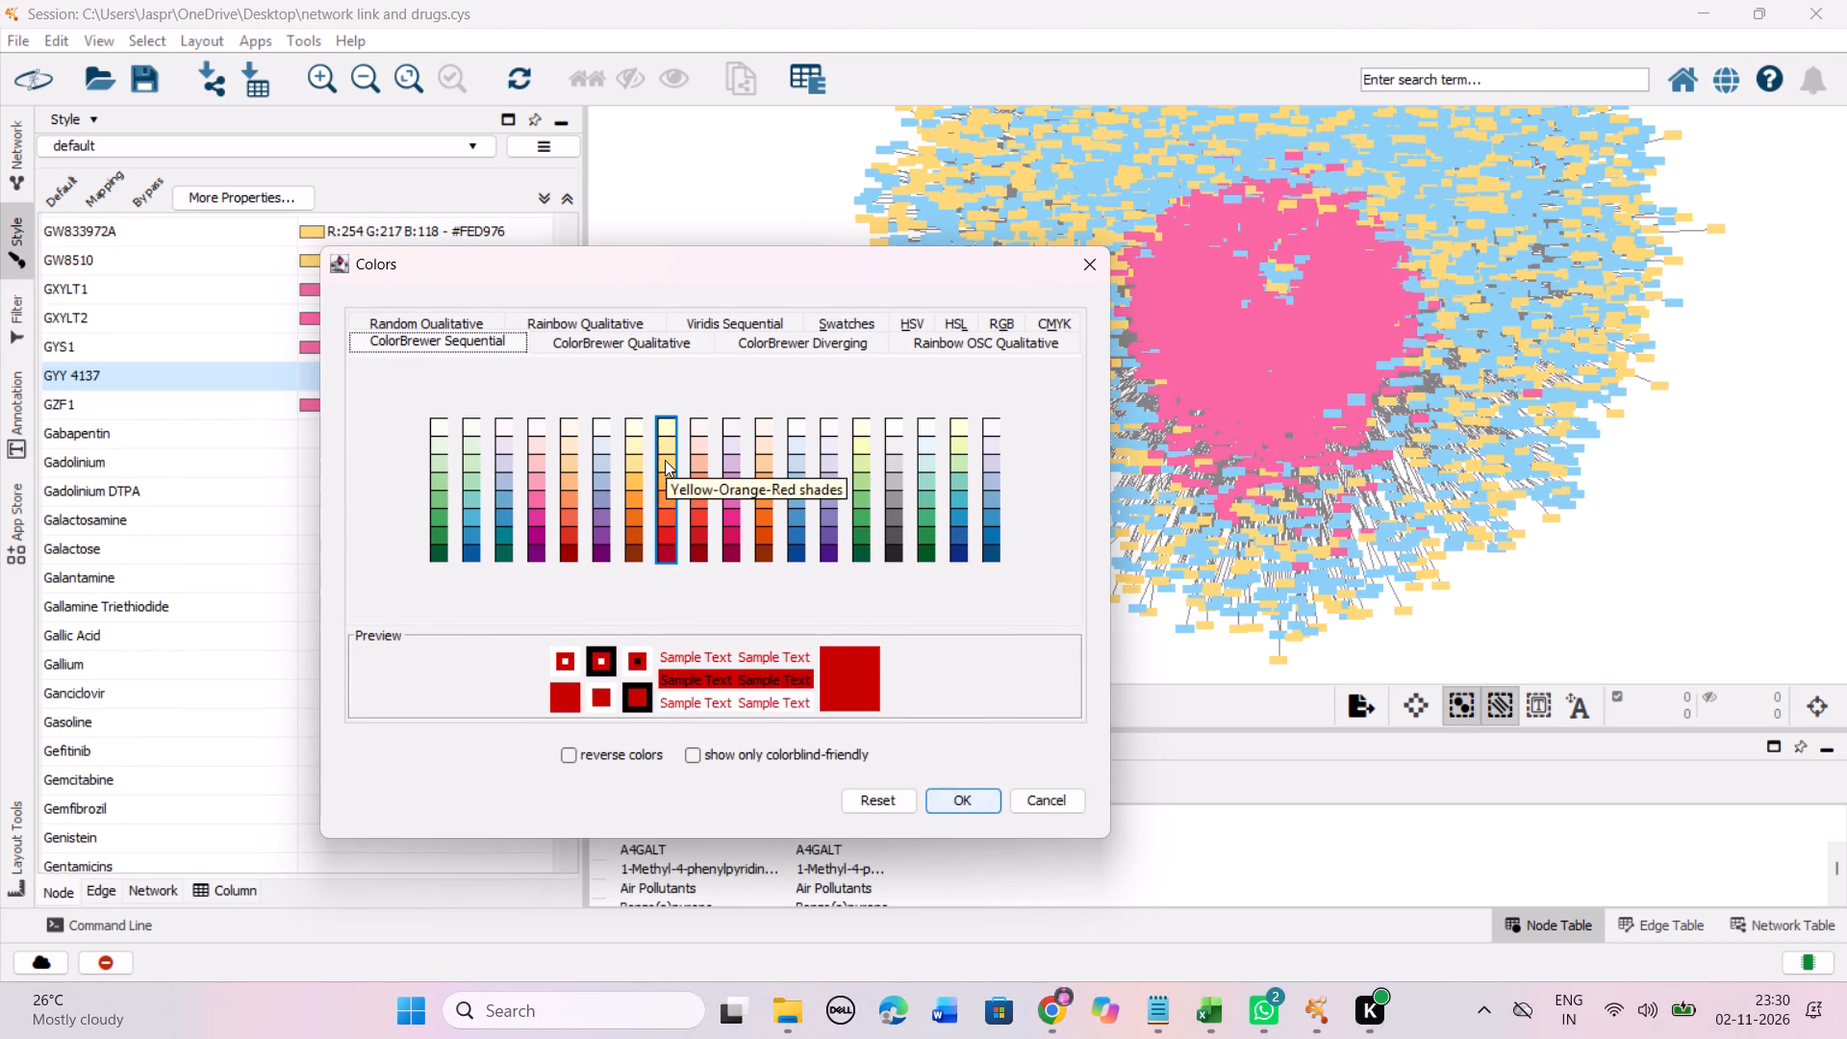
{"action": "left_click", "coordinate": [665, 462]}
{"action": "left_click", "coordinate": [958, 798]}
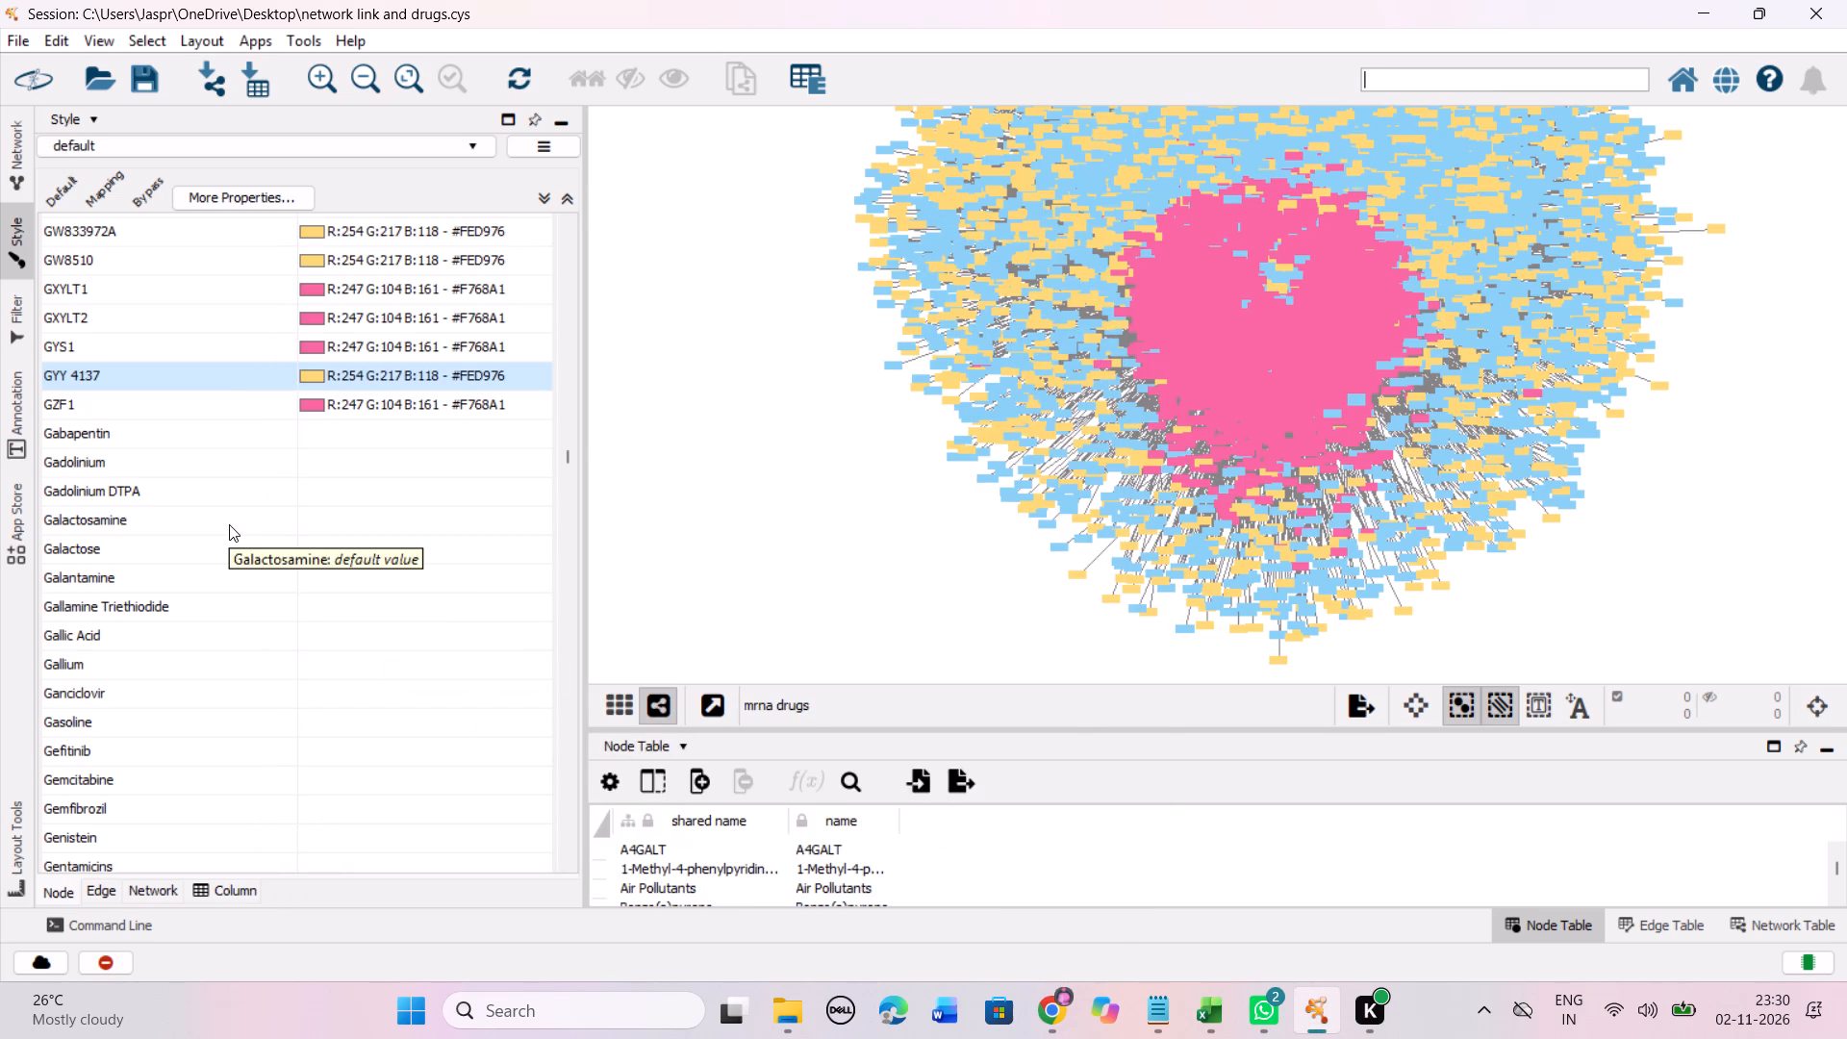
Set the discrete colour mapping of the unmapped entries Gabapentin through Guanylyl Imidodiphosphate to the Yellow-Orange-Red shade #FED976.
{"action": "scroll", "coordinate": [247, 497], "scroll_direction": "down", "scroll_amount": 2}
{"action": "left_click", "coordinate": [240, 369]}
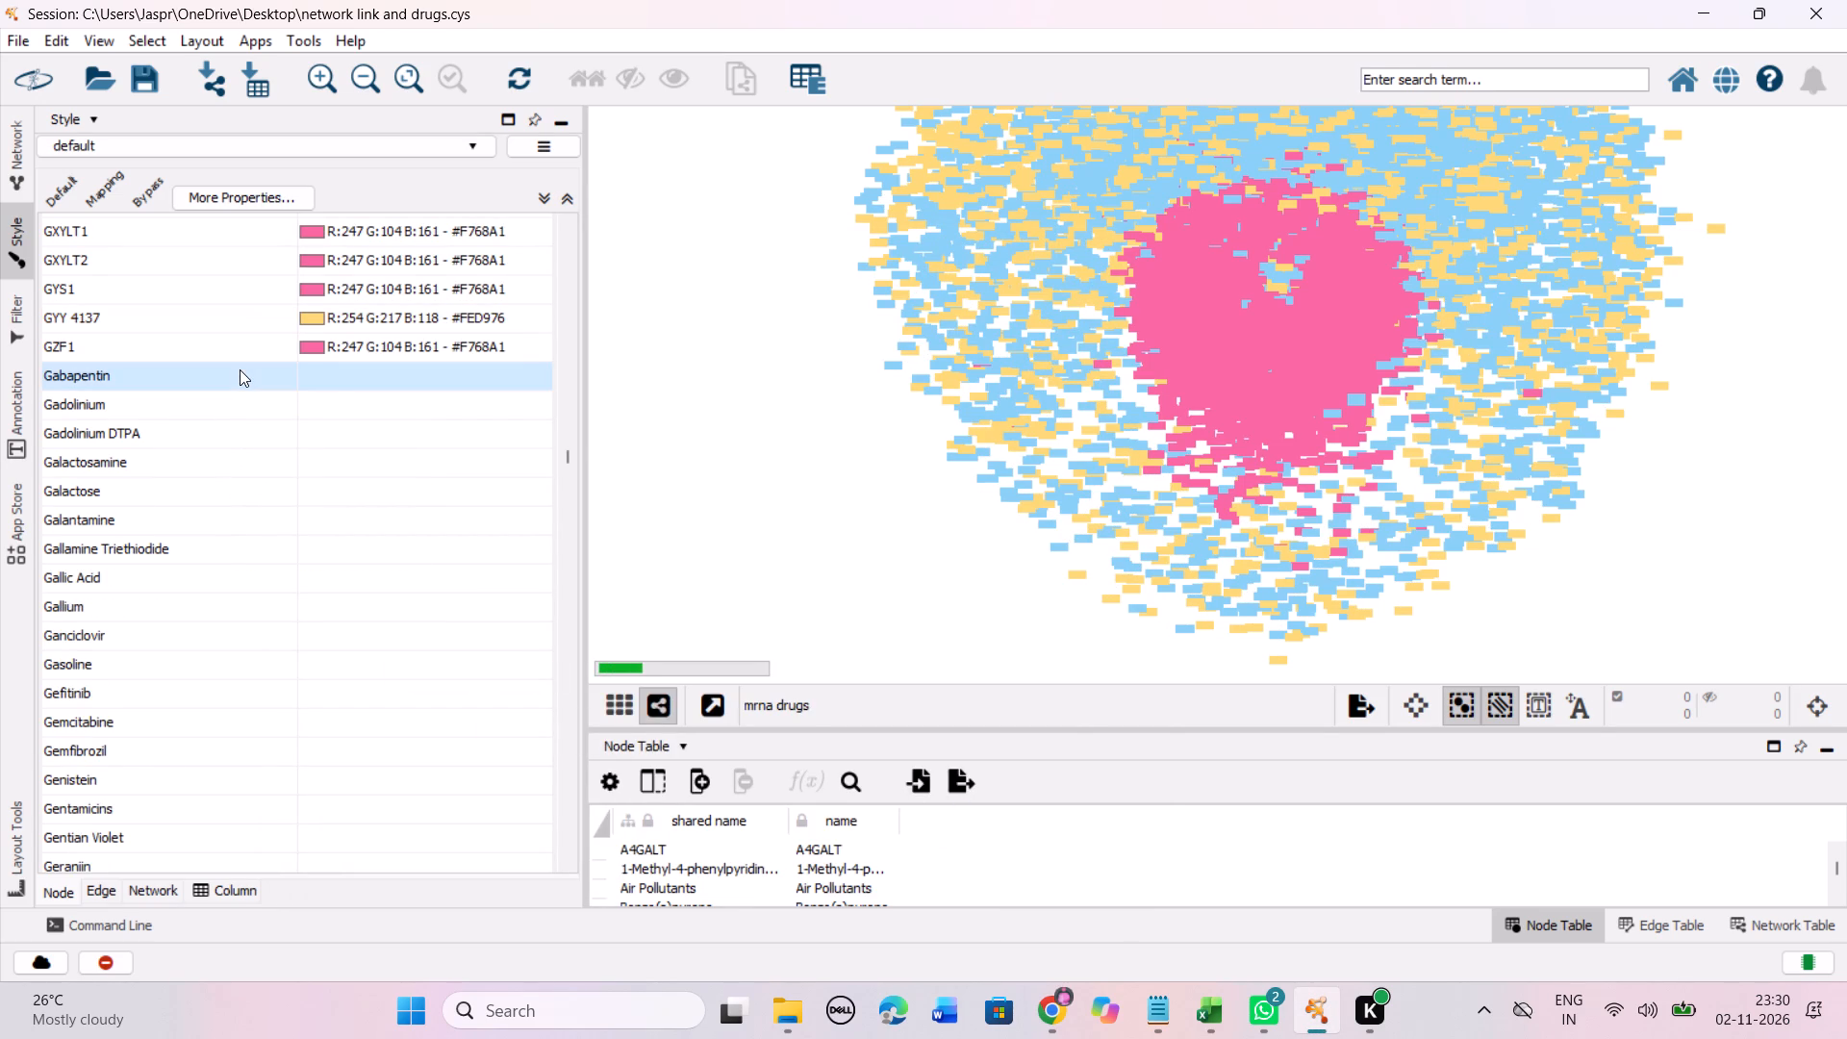
{"action": "scroll", "coordinate": [400, 488], "scroll_direction": "down", "scroll_amount": 12}
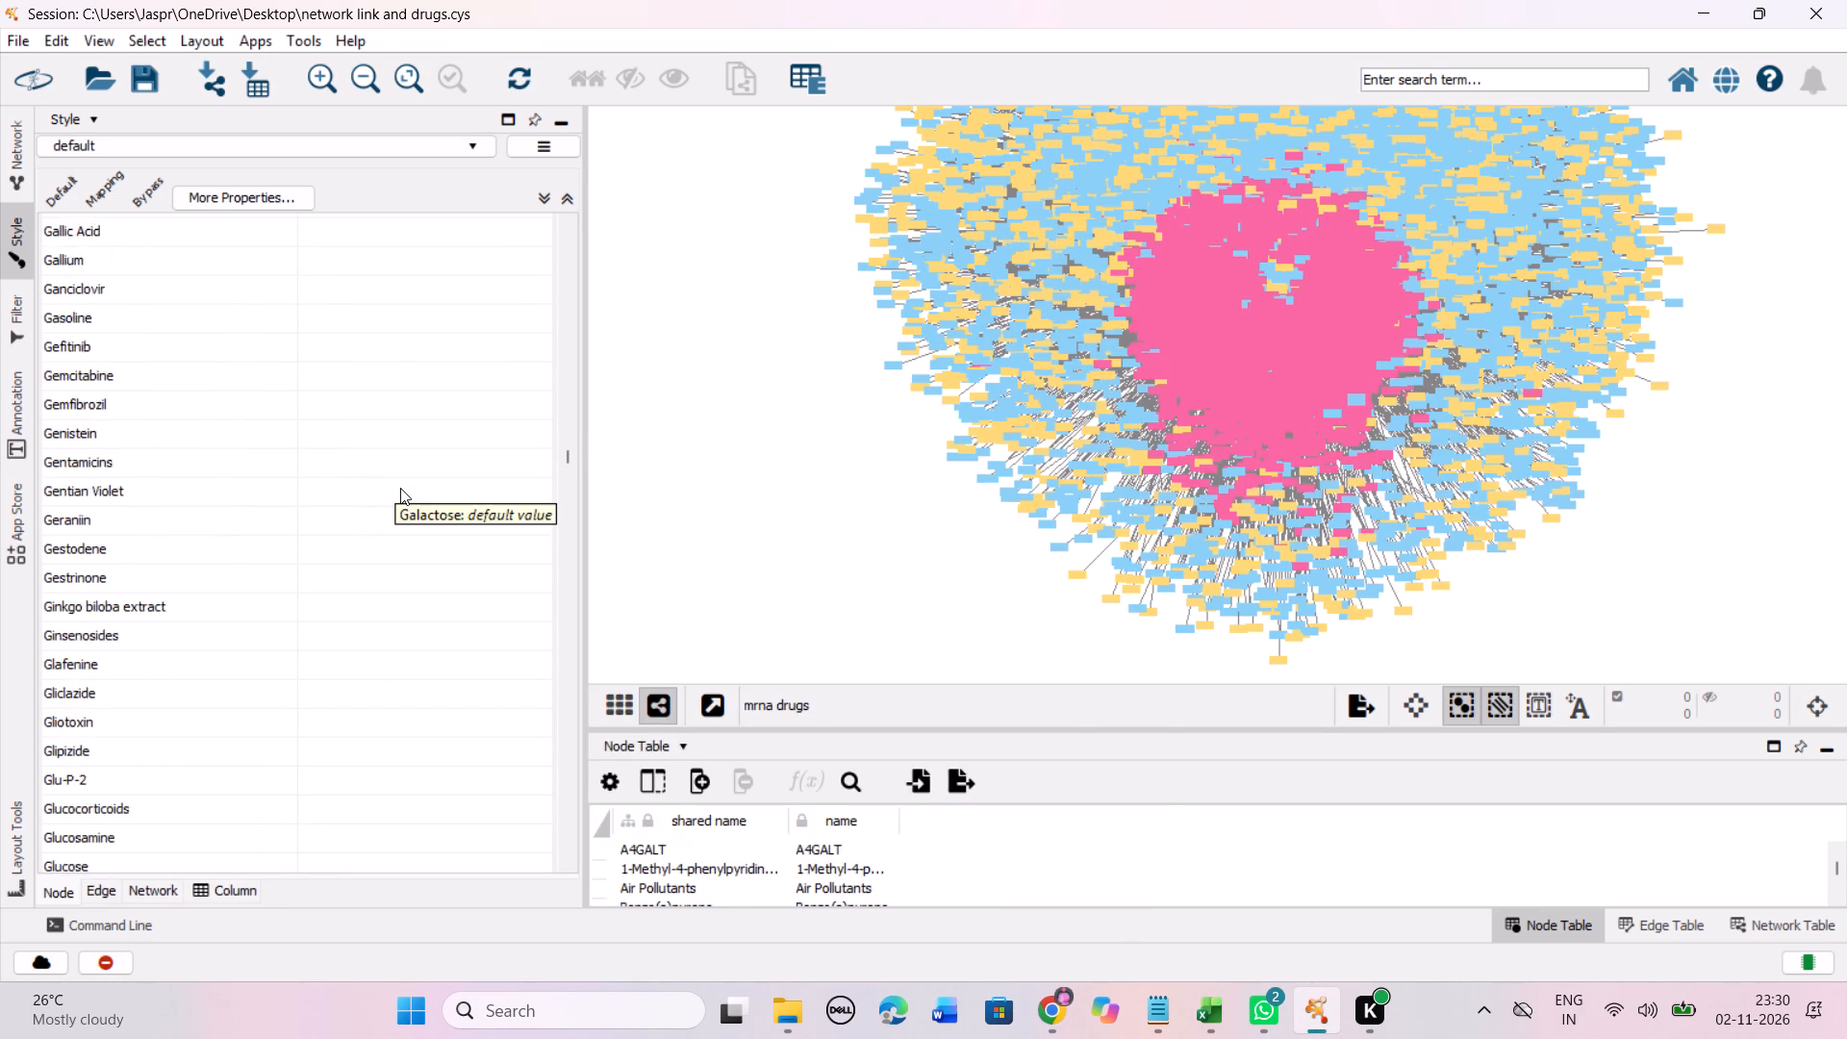
{"action": "scroll", "coordinate": [400, 488], "scroll_direction": "down", "scroll_amount": 20}
{"action": "scroll", "coordinate": [400, 488], "scroll_direction": "down", "scroll_amount": 20}
{"action": "scroll", "coordinate": [400, 488], "scroll_direction": "down", "scroll_amount": 3}
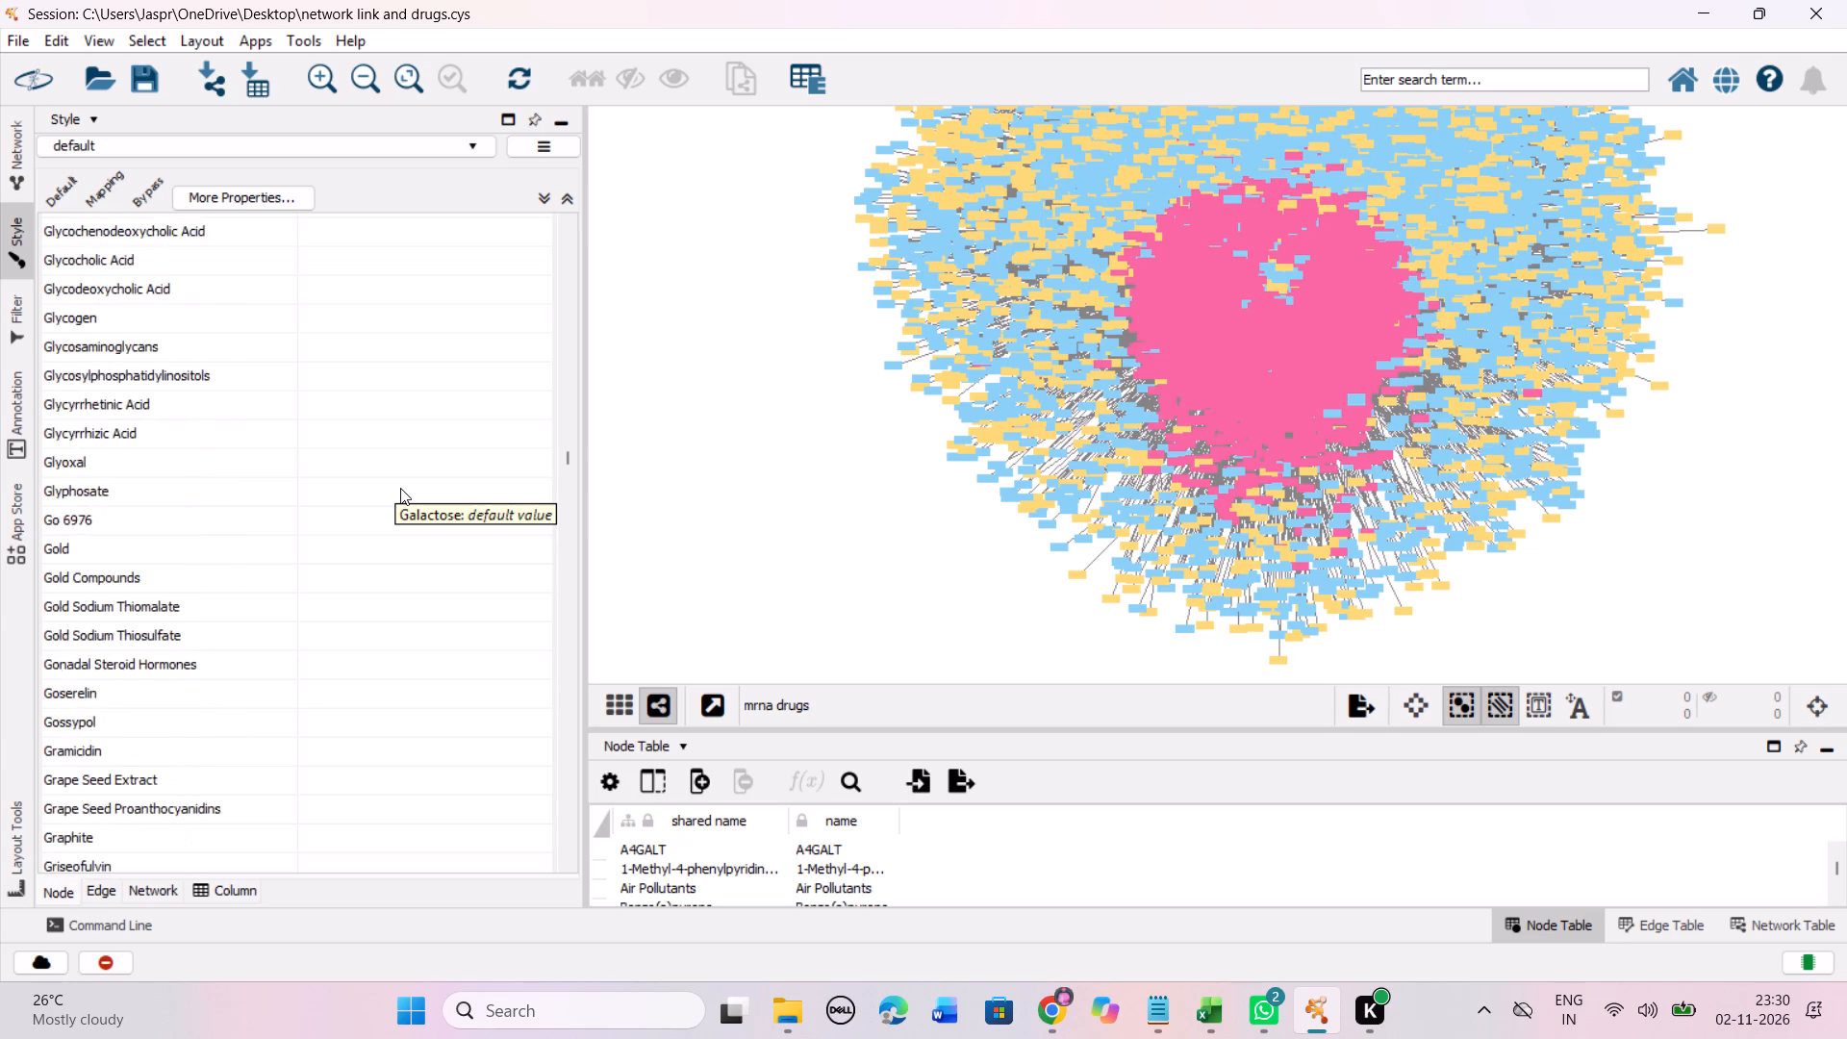
{"action": "scroll", "coordinate": [400, 488], "scroll_direction": "down", "scroll_amount": 18}
{"action": "scroll", "coordinate": [400, 488], "scroll_direction": "down", "scroll_amount": 5}
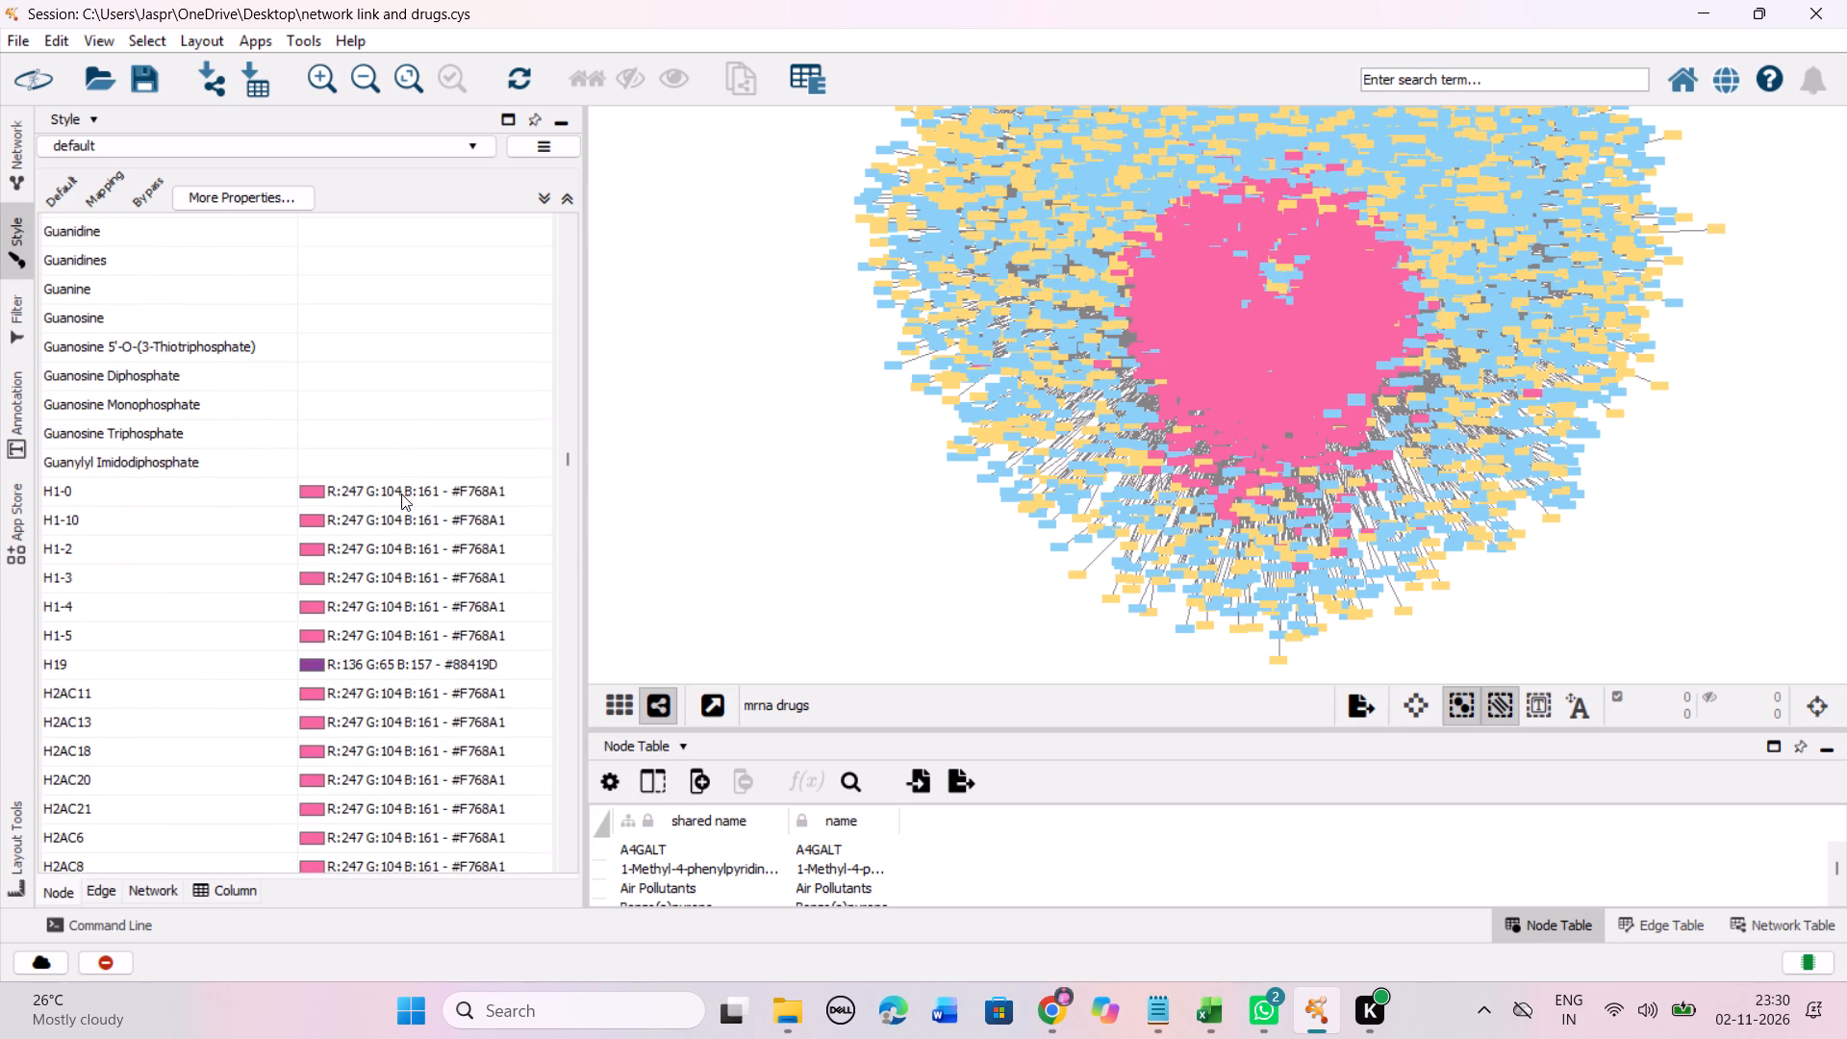
{"action": "left_click", "coordinate": [261, 458], "text": "shift"}
{"action": "right_click", "coordinate": [261, 458]}
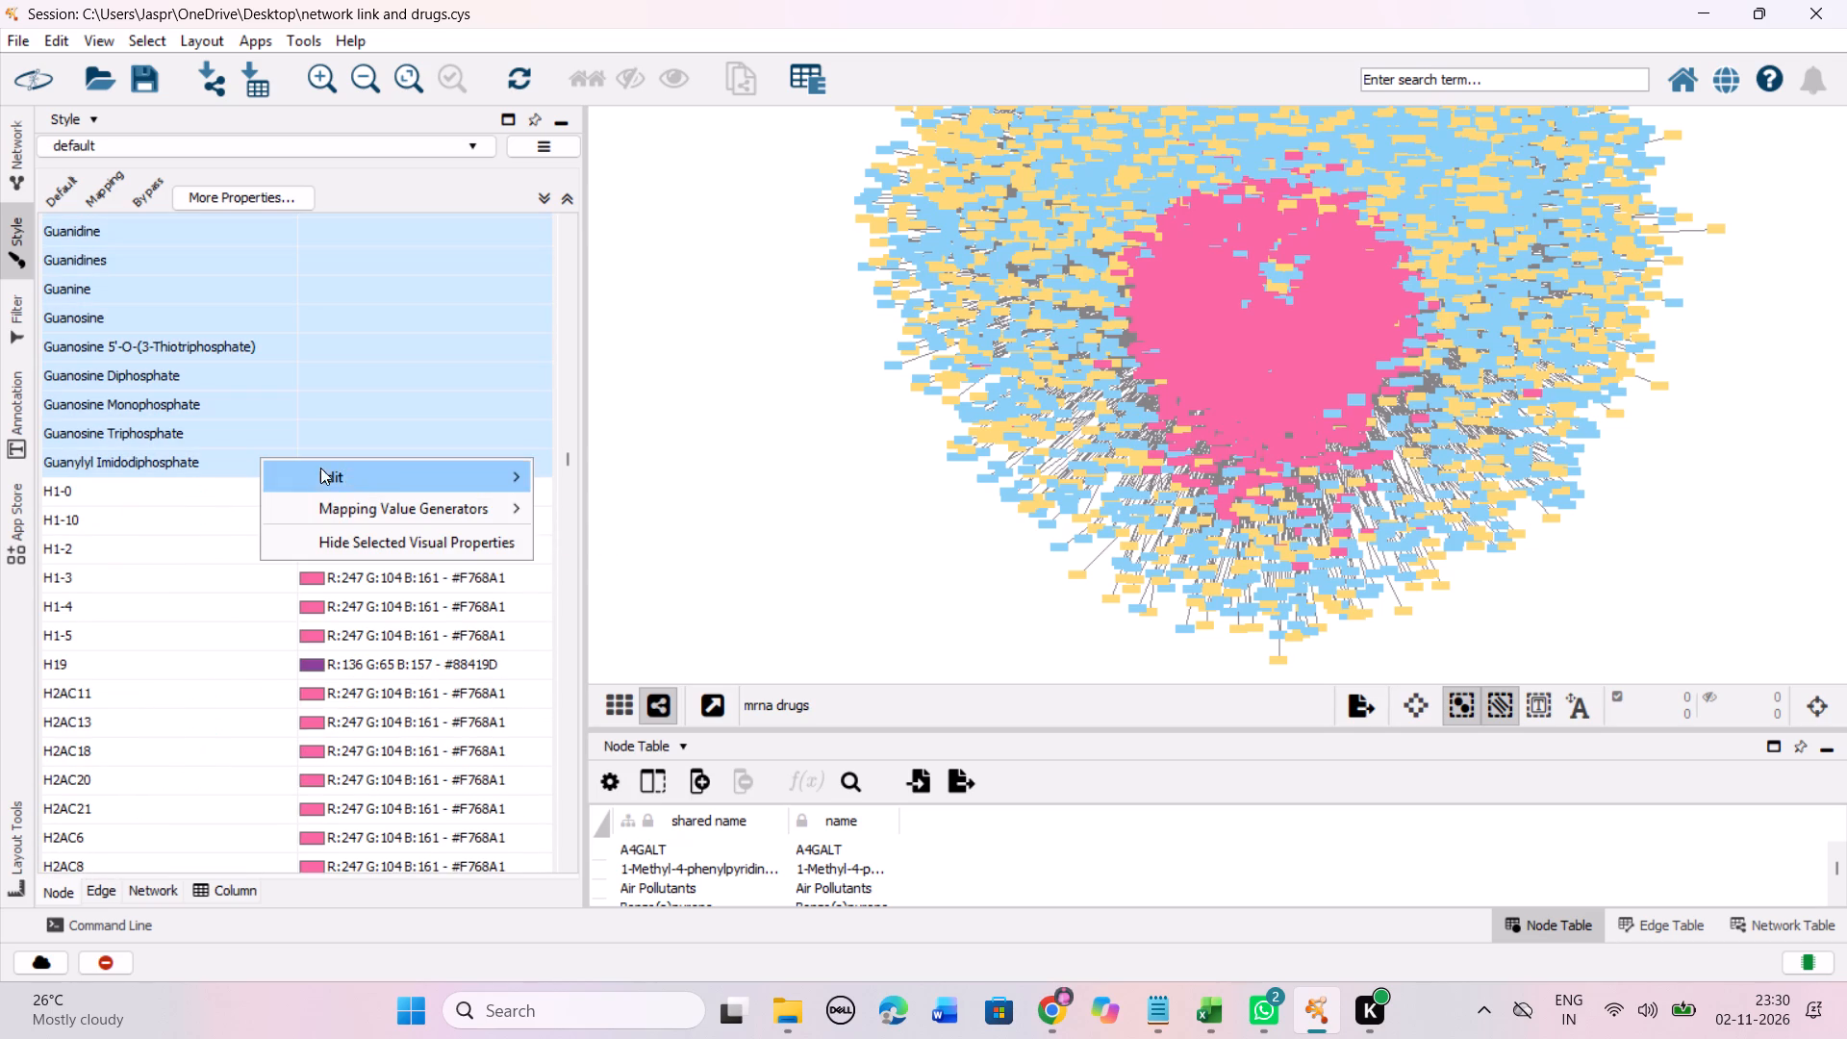
{"action": "left_click", "coordinate": [620, 471]}
{"action": "left_click_drag", "start_coordinate": [594, 548], "coordinate": [646, 428]}
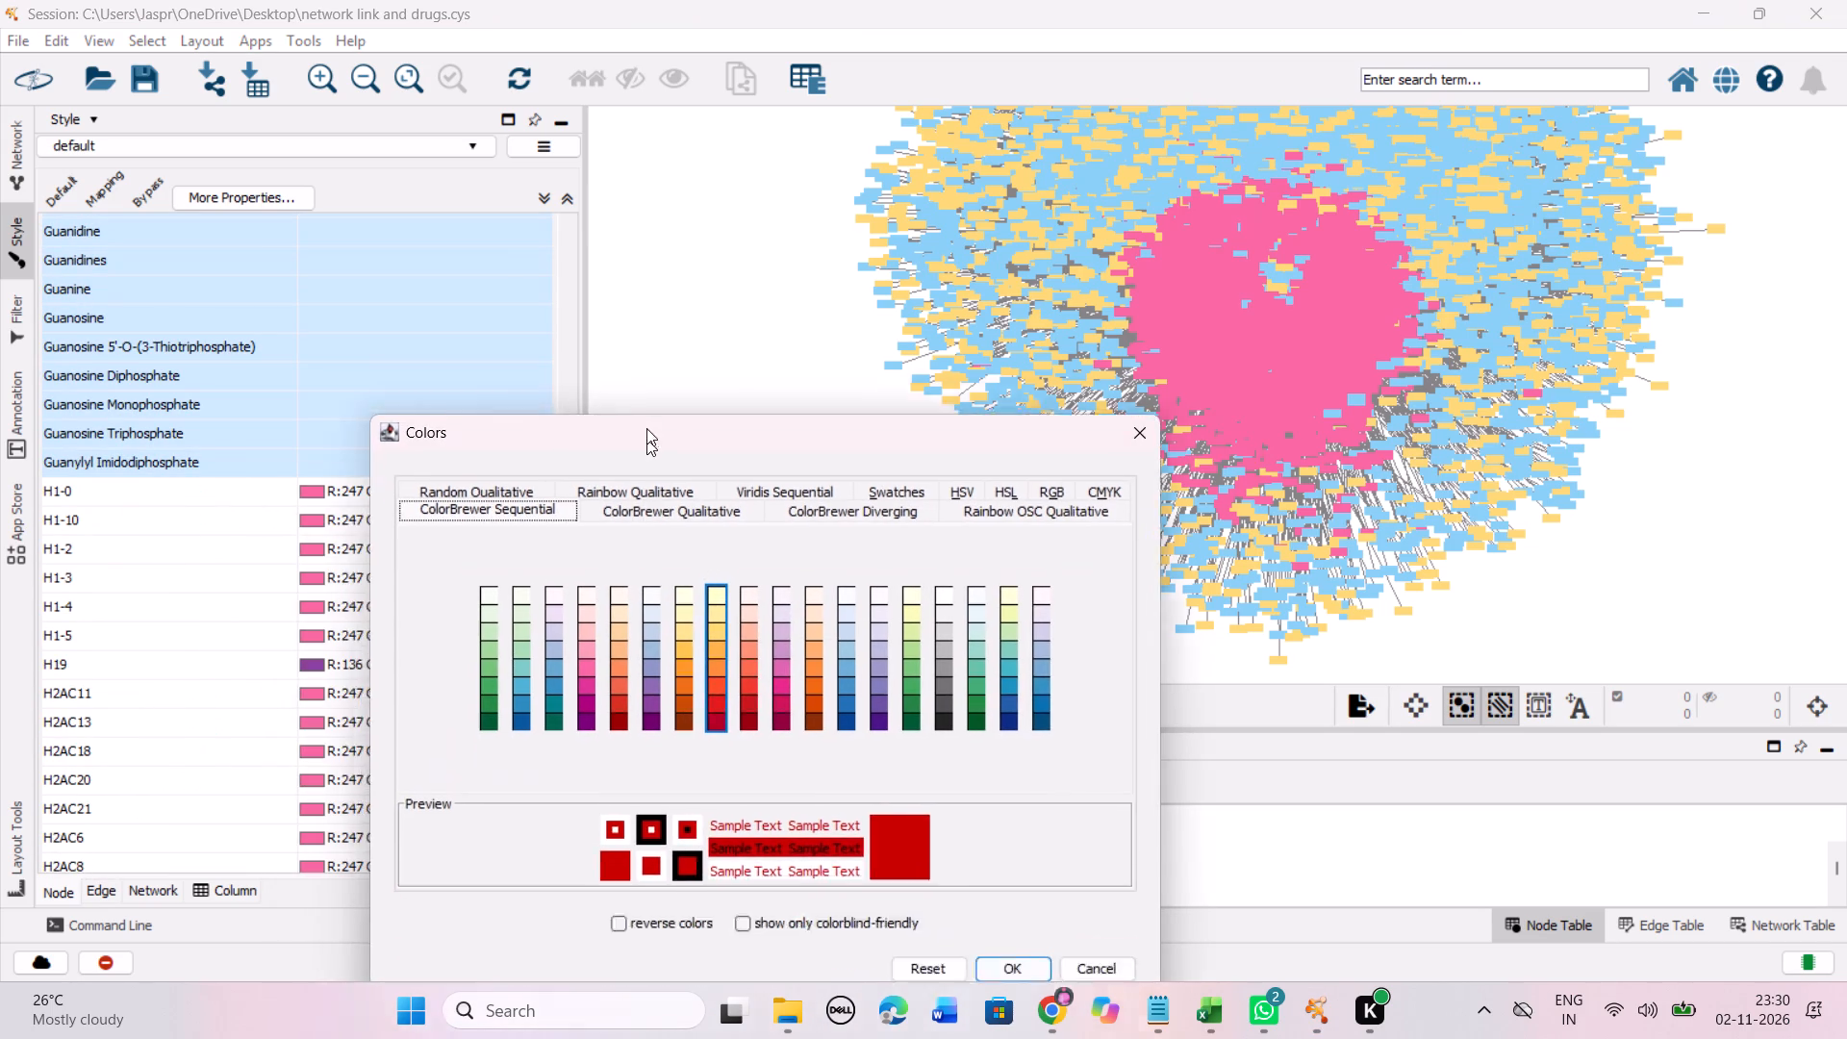
{"action": "left_click_drag", "start_coordinate": [646, 428], "coordinate": [612, 192]}
{"action": "left_click", "coordinate": [680, 378]}
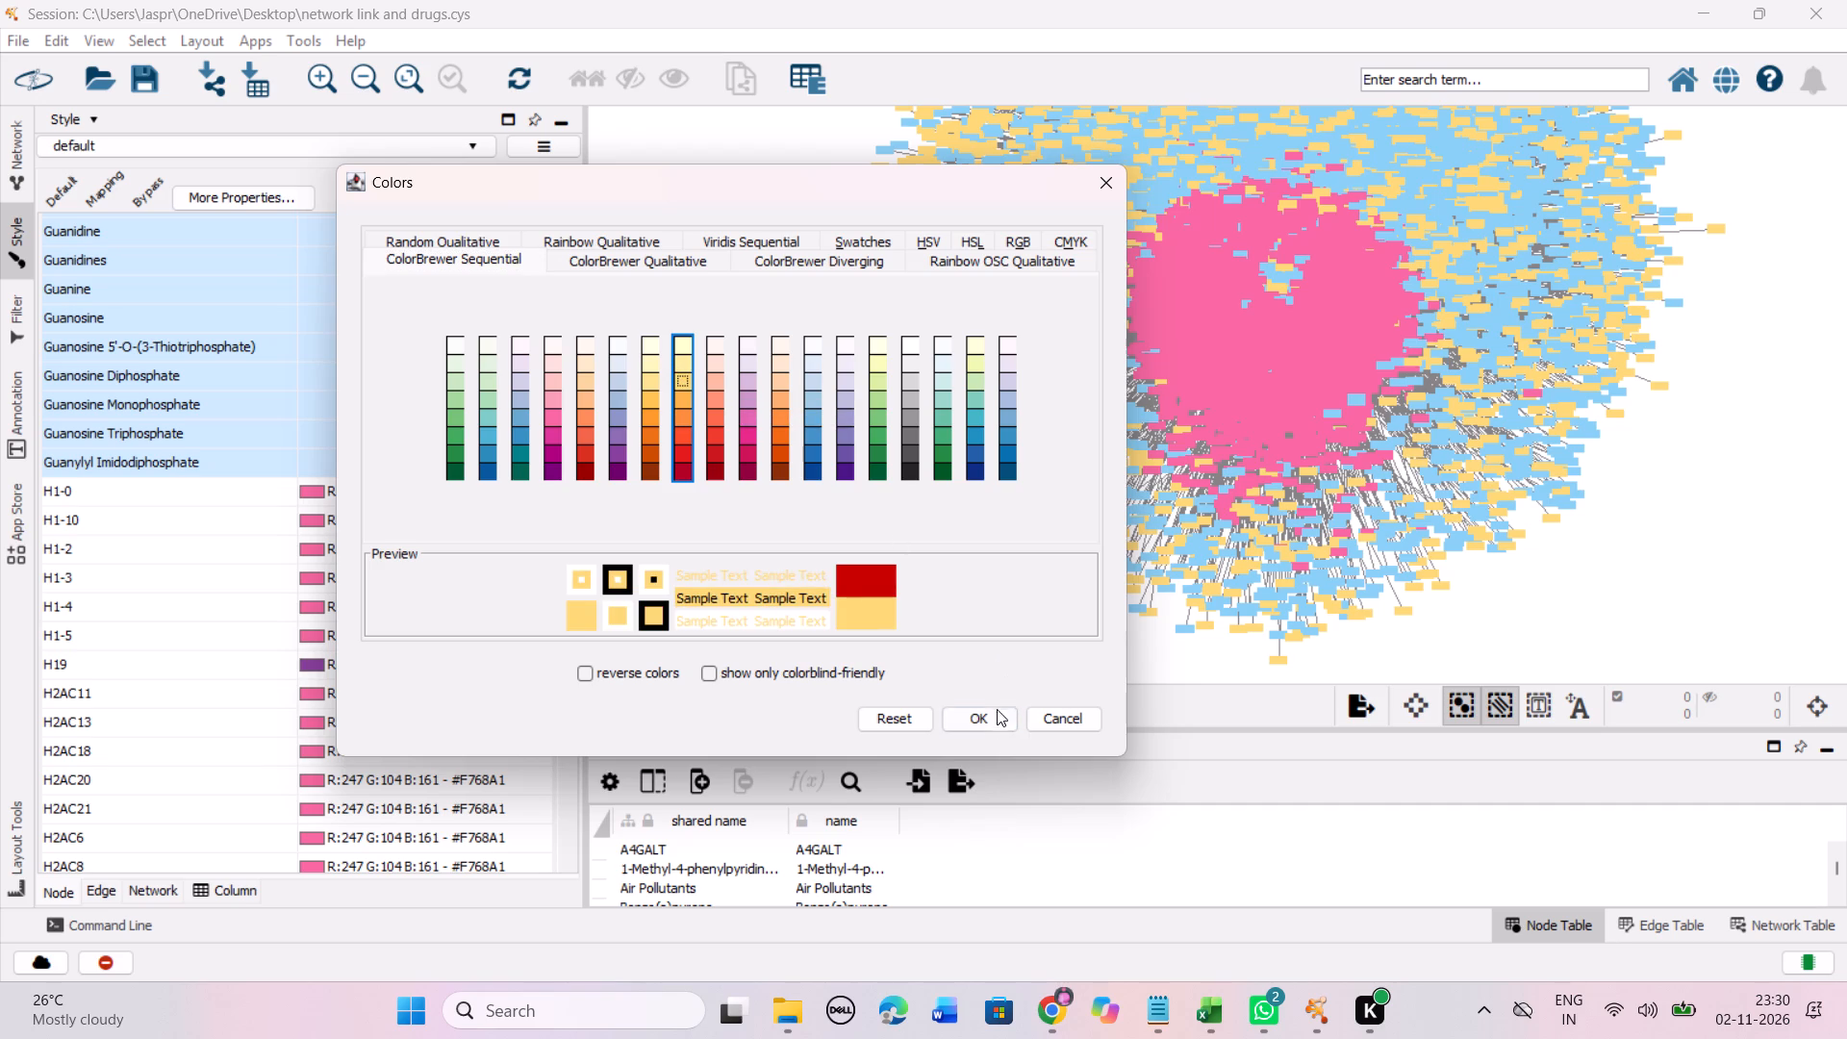
{"action": "left_click", "coordinate": [985, 721]}
Set the discrete colour mapping of the unmapped entry H3B-120 to the Yellow-Orange-Red shade #FED976.
{"action": "scroll", "coordinate": [438, 605], "scroll_direction": "down", "scroll_amount": 4}
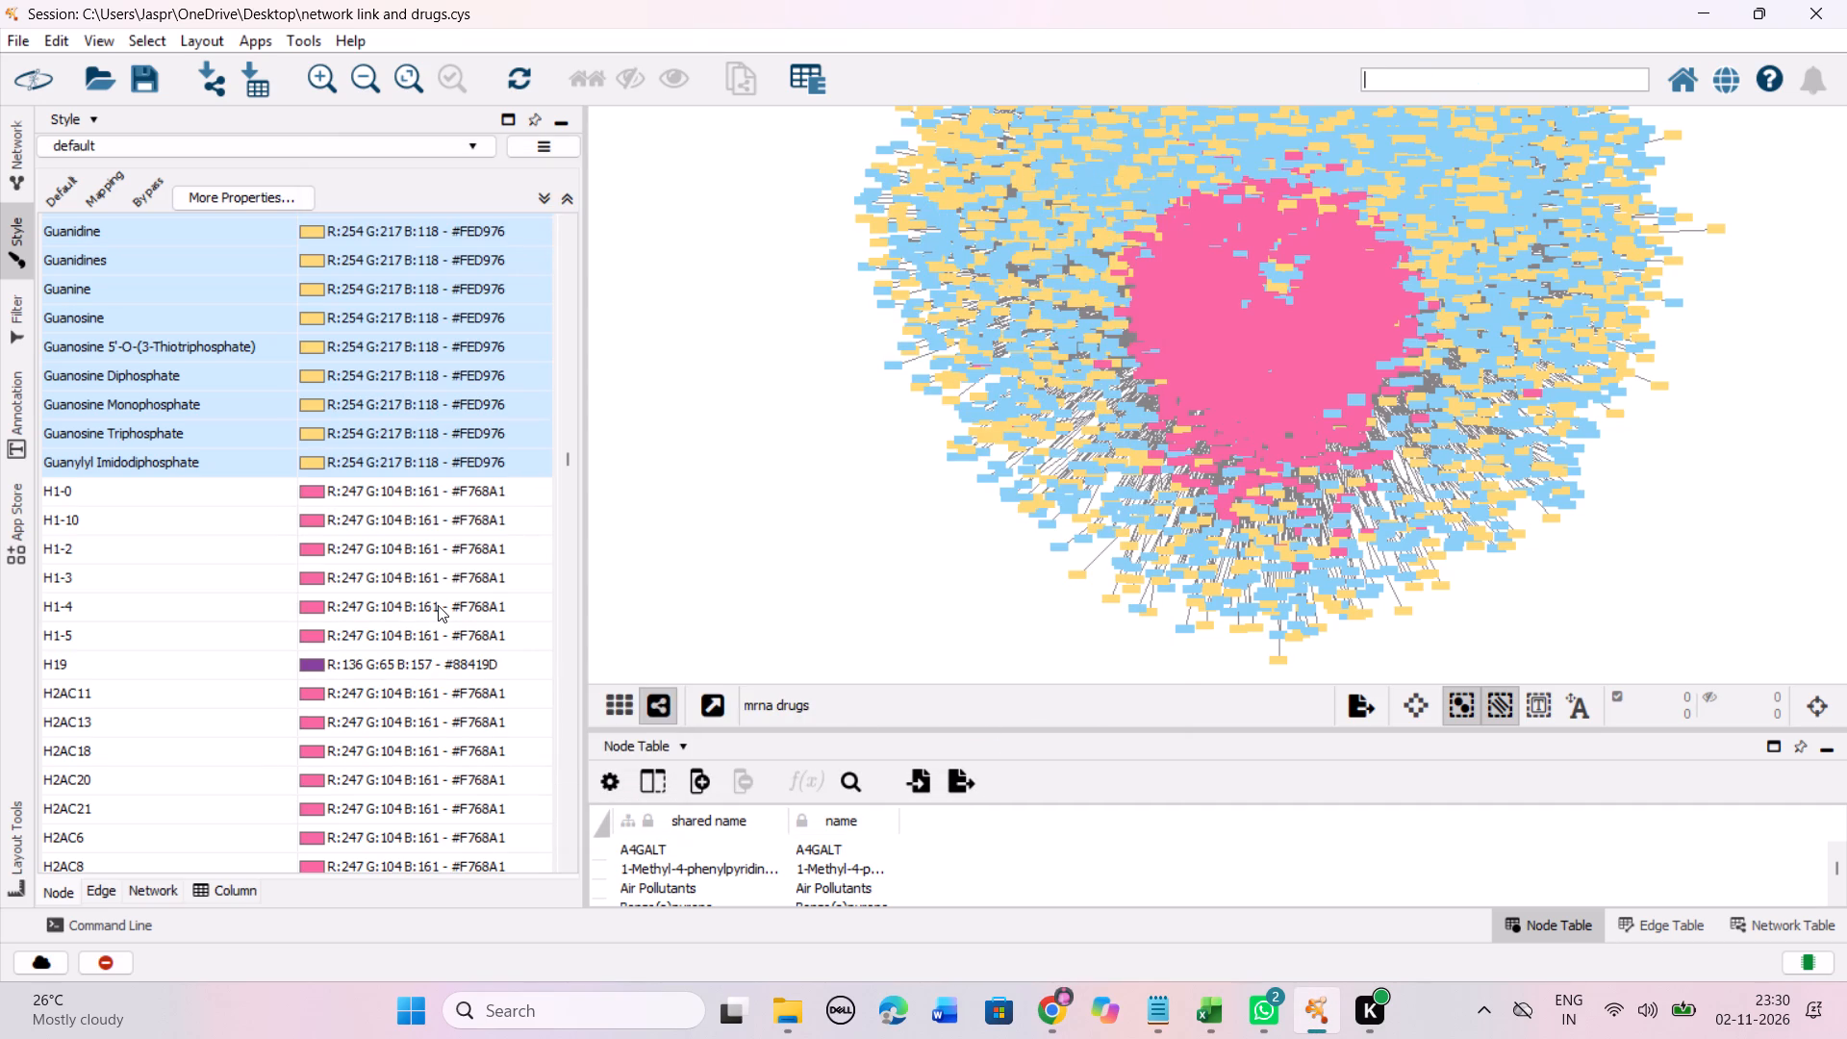
{"action": "scroll", "coordinate": [438, 605], "scroll_direction": "down", "scroll_amount": 11}
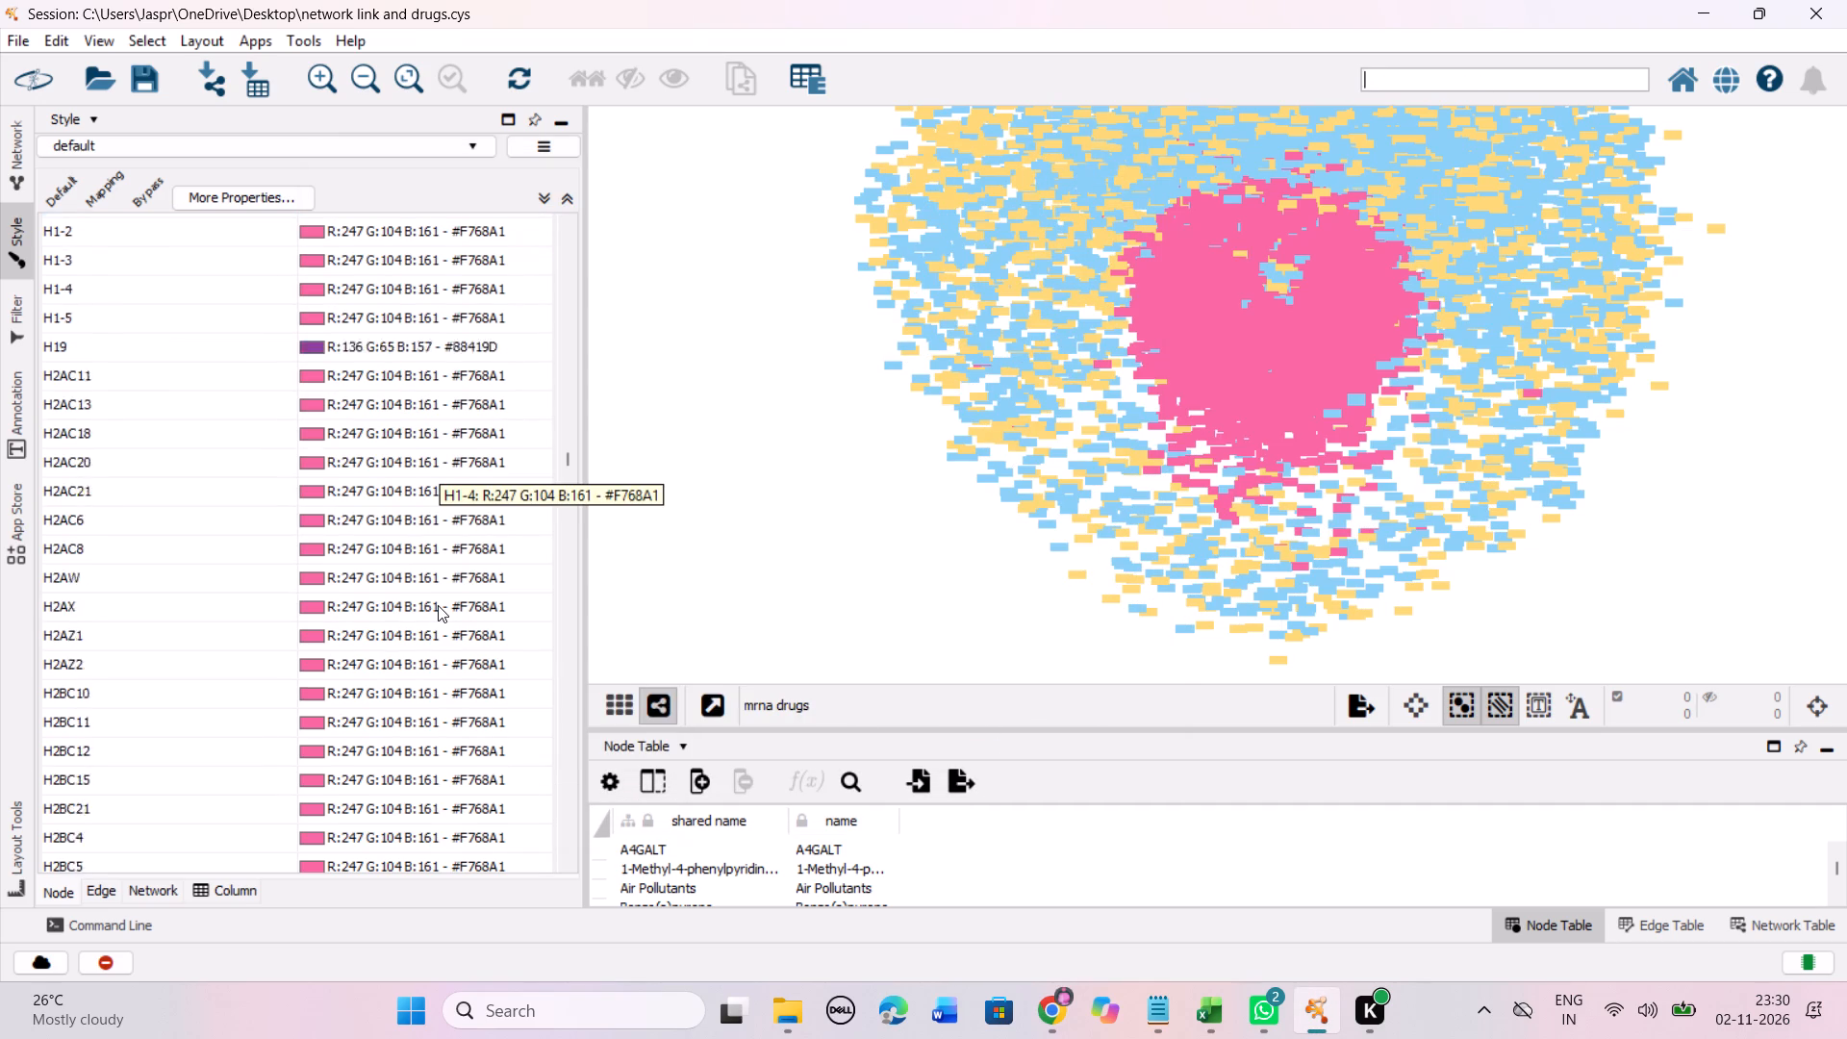
{"action": "scroll", "coordinate": [438, 605], "scroll_direction": "down", "scroll_amount": 18}
{"action": "scroll", "coordinate": [438, 621], "scroll_direction": "down", "scroll_amount": 3}
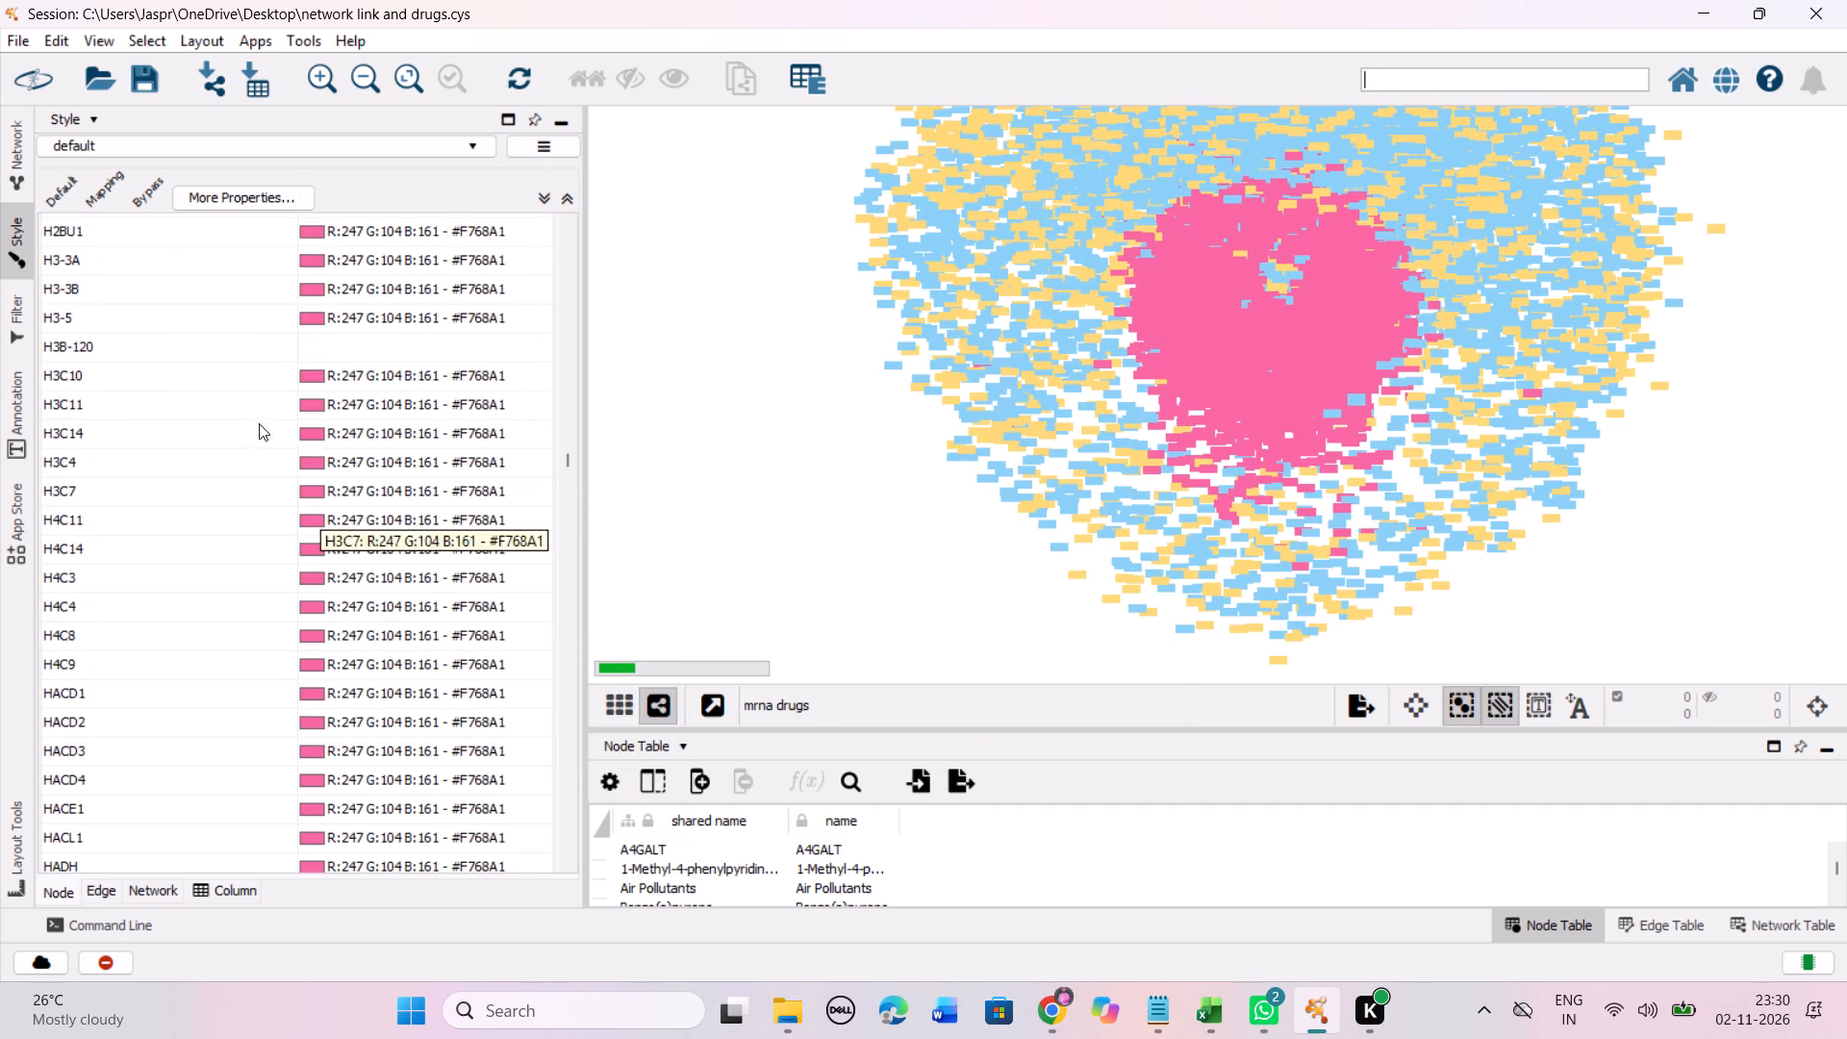
{"action": "left_click", "coordinate": [230, 350]}
{"action": "right_click", "coordinate": [230, 350]}
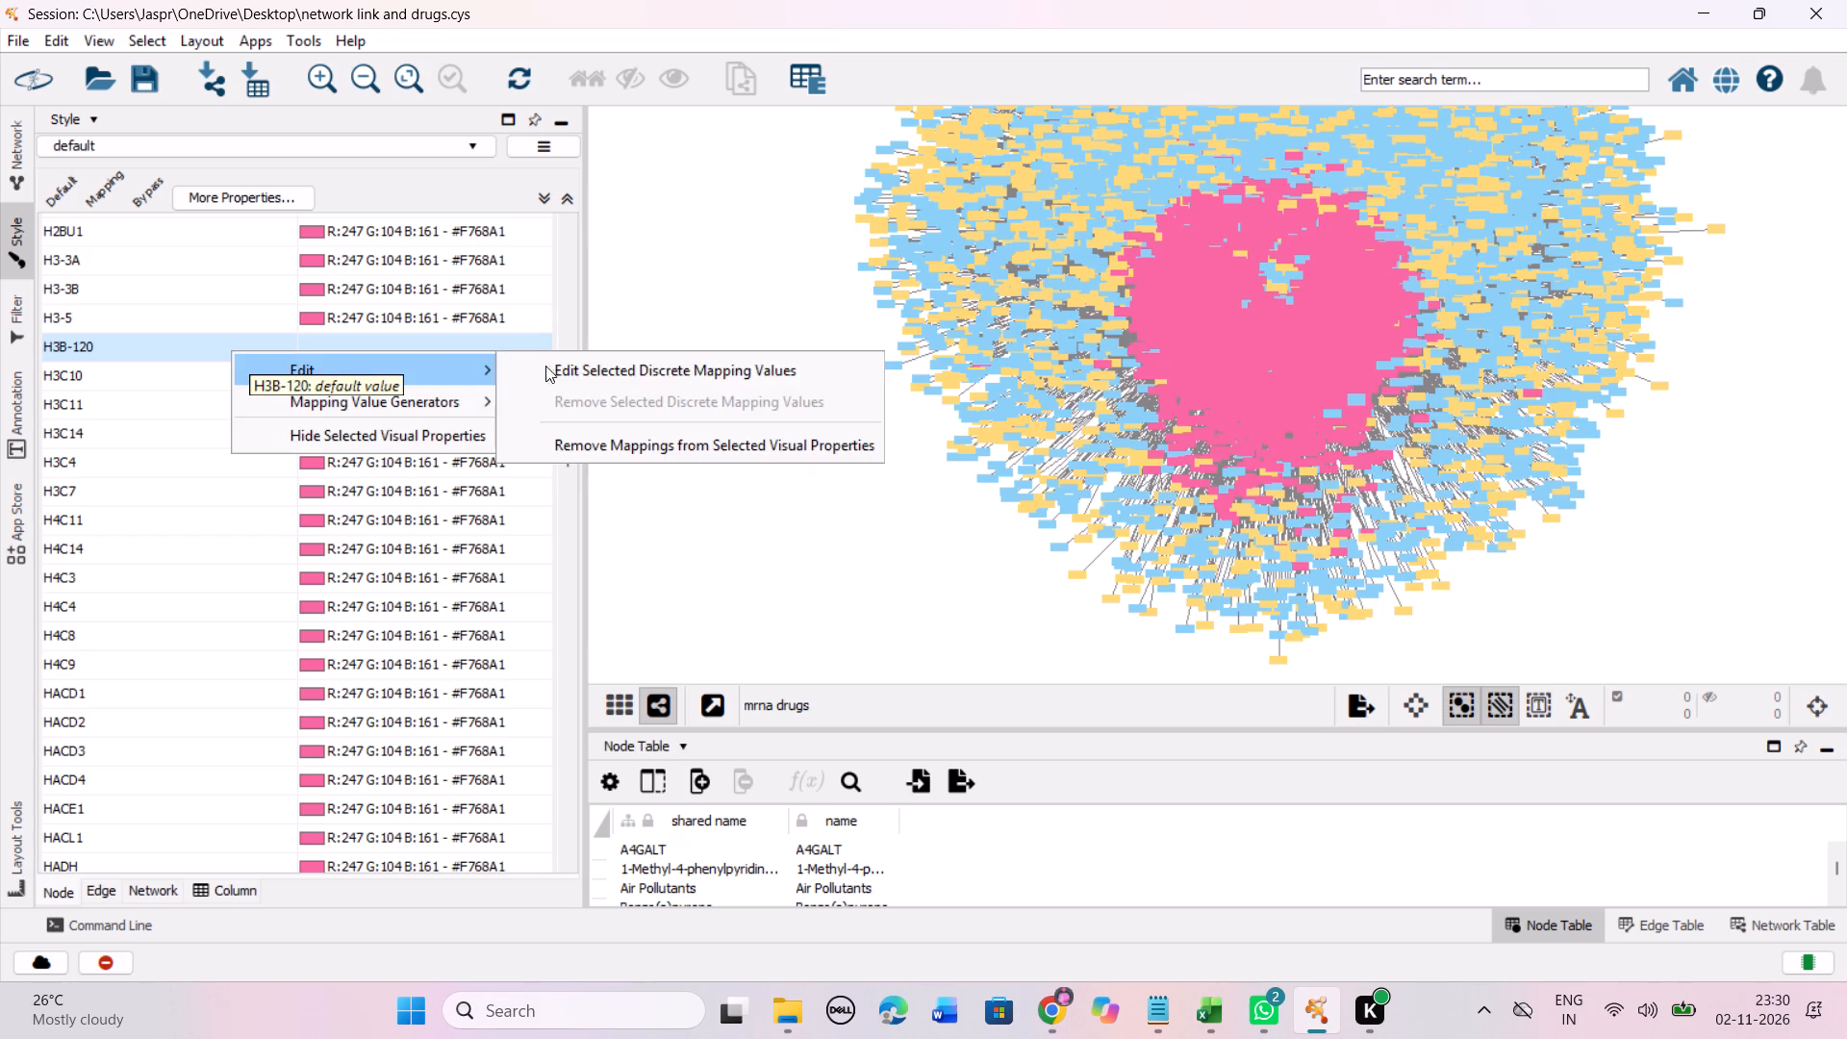
{"action": "left_click", "coordinate": [624, 366]}
{"action": "left_click_drag", "start_coordinate": [524, 537], "coordinate": [533, 225]}
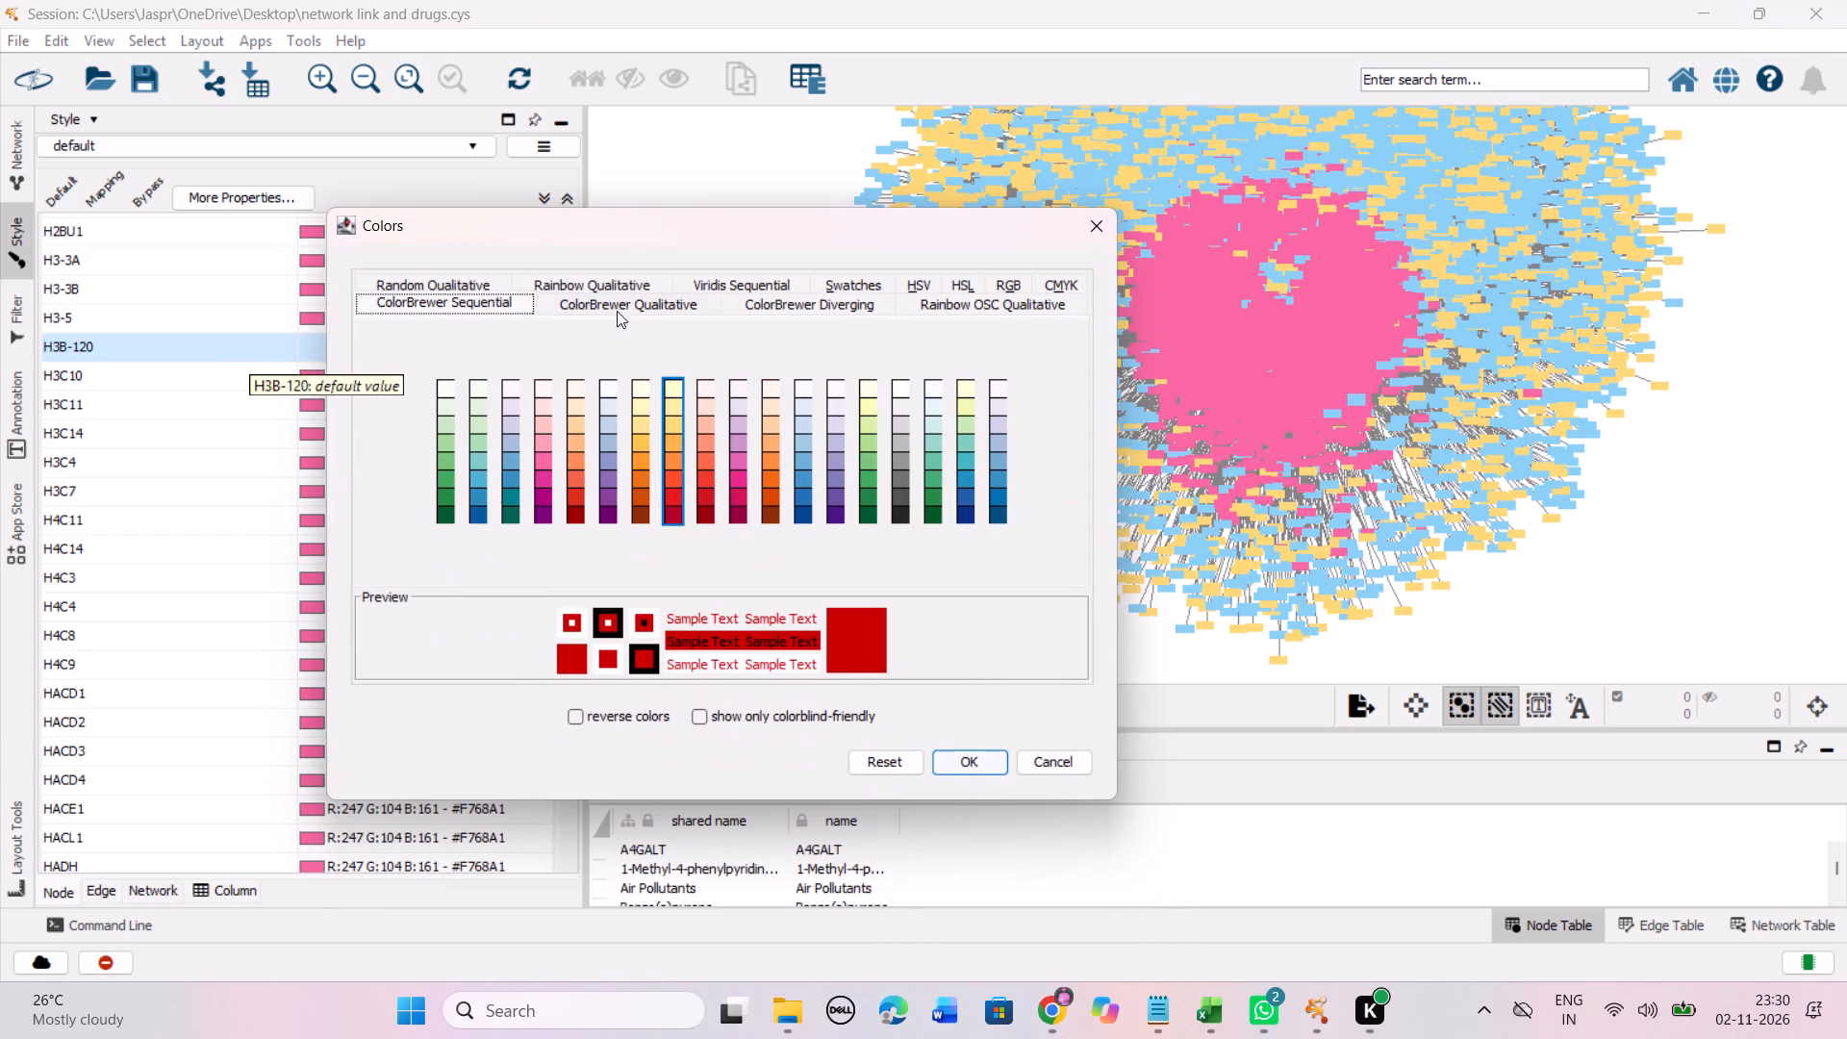
{"action": "left_click", "coordinate": [668, 429]}
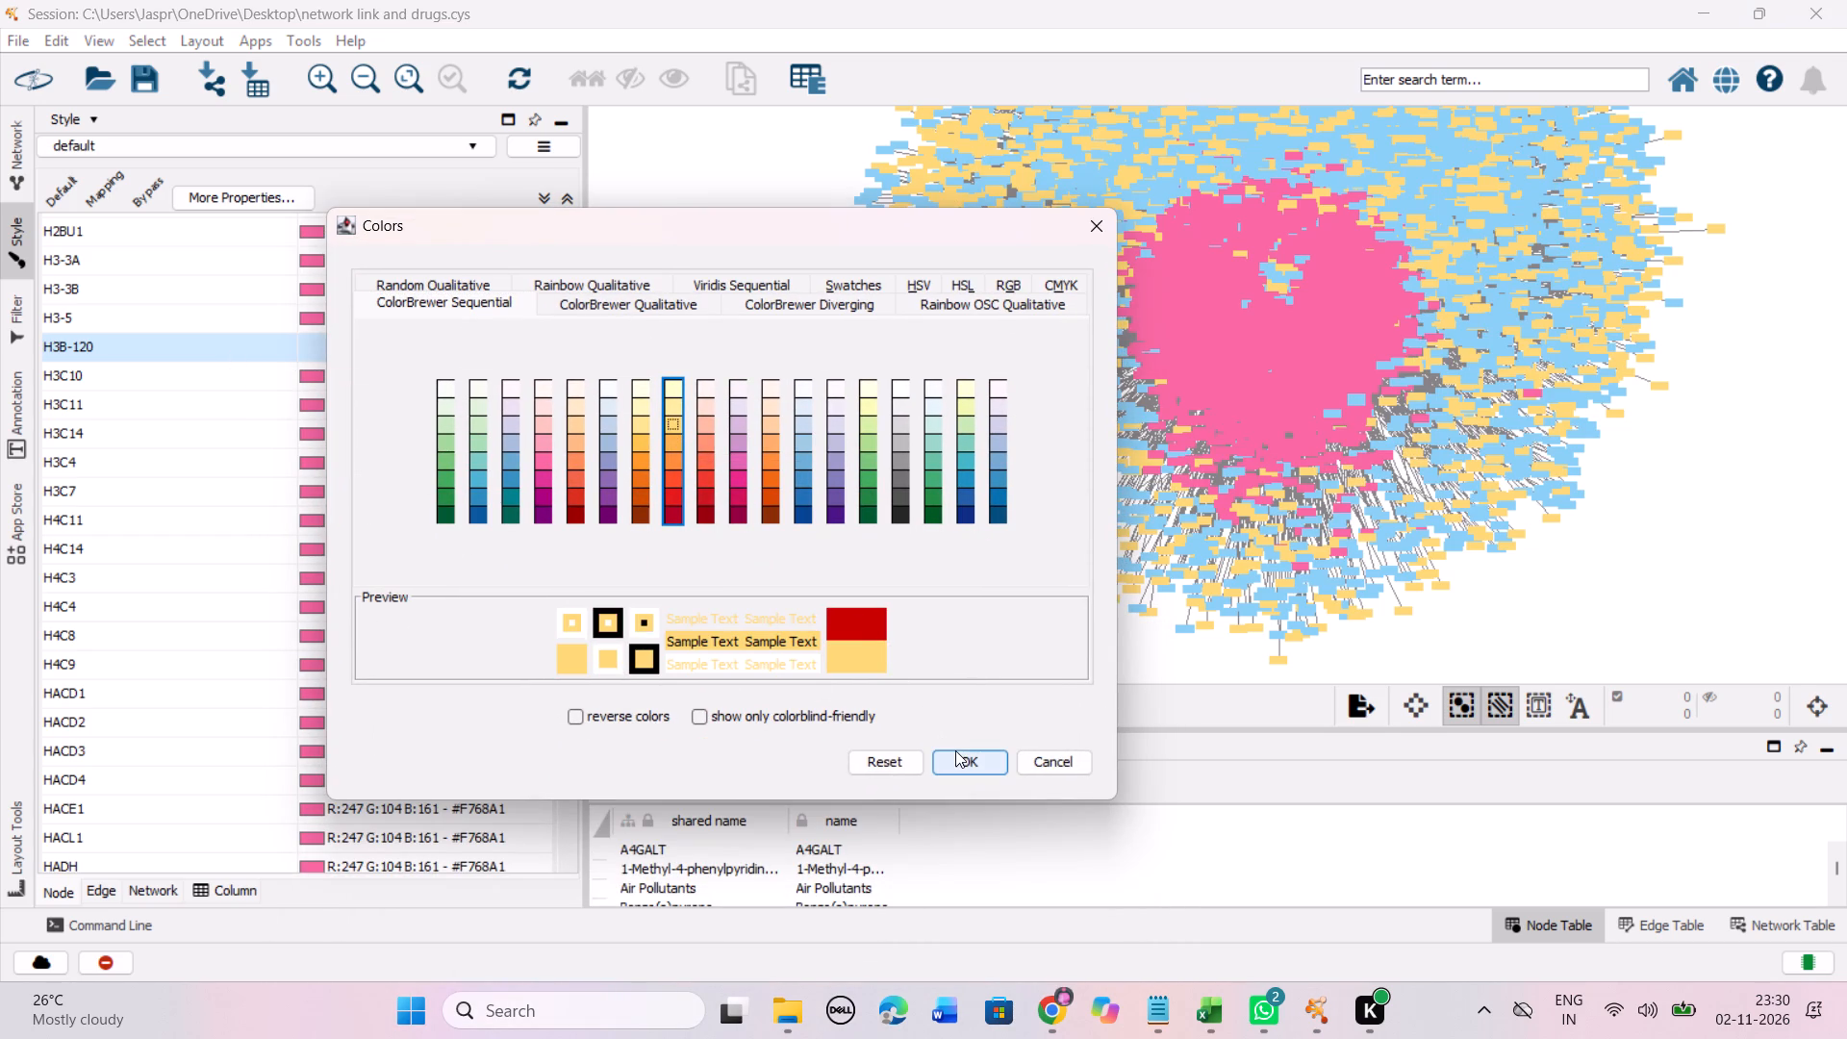
{"action": "left_click", "coordinate": [965, 755]}
Set the discrete colour mapping of the unmapped entry HB-19 peptide to the Yellow-Orange-Red shade #FED976.
{"action": "scroll", "coordinate": [375, 425], "scroll_direction": "down", "scroll_amount": 2}
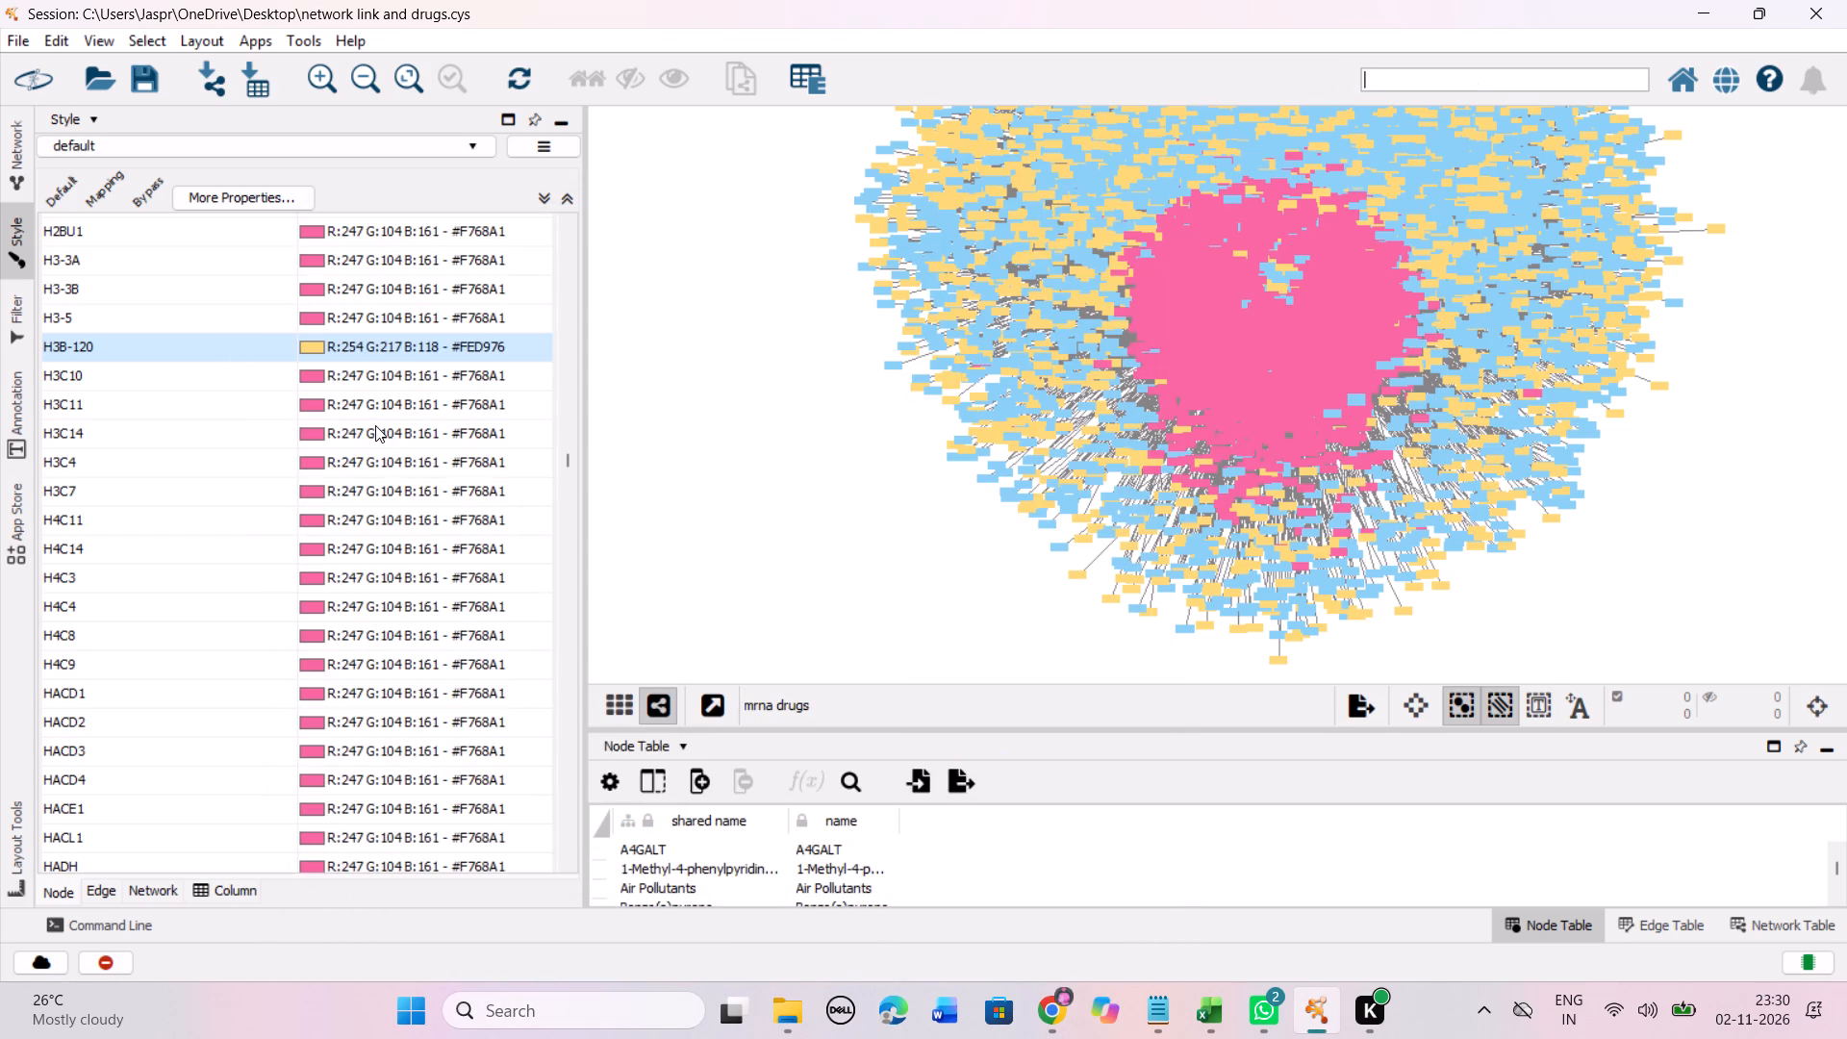
{"action": "scroll", "coordinate": [375, 425], "scroll_direction": "down", "scroll_amount": 12}
{"action": "scroll", "coordinate": [375, 425], "scroll_direction": "down", "scroll_amount": 16}
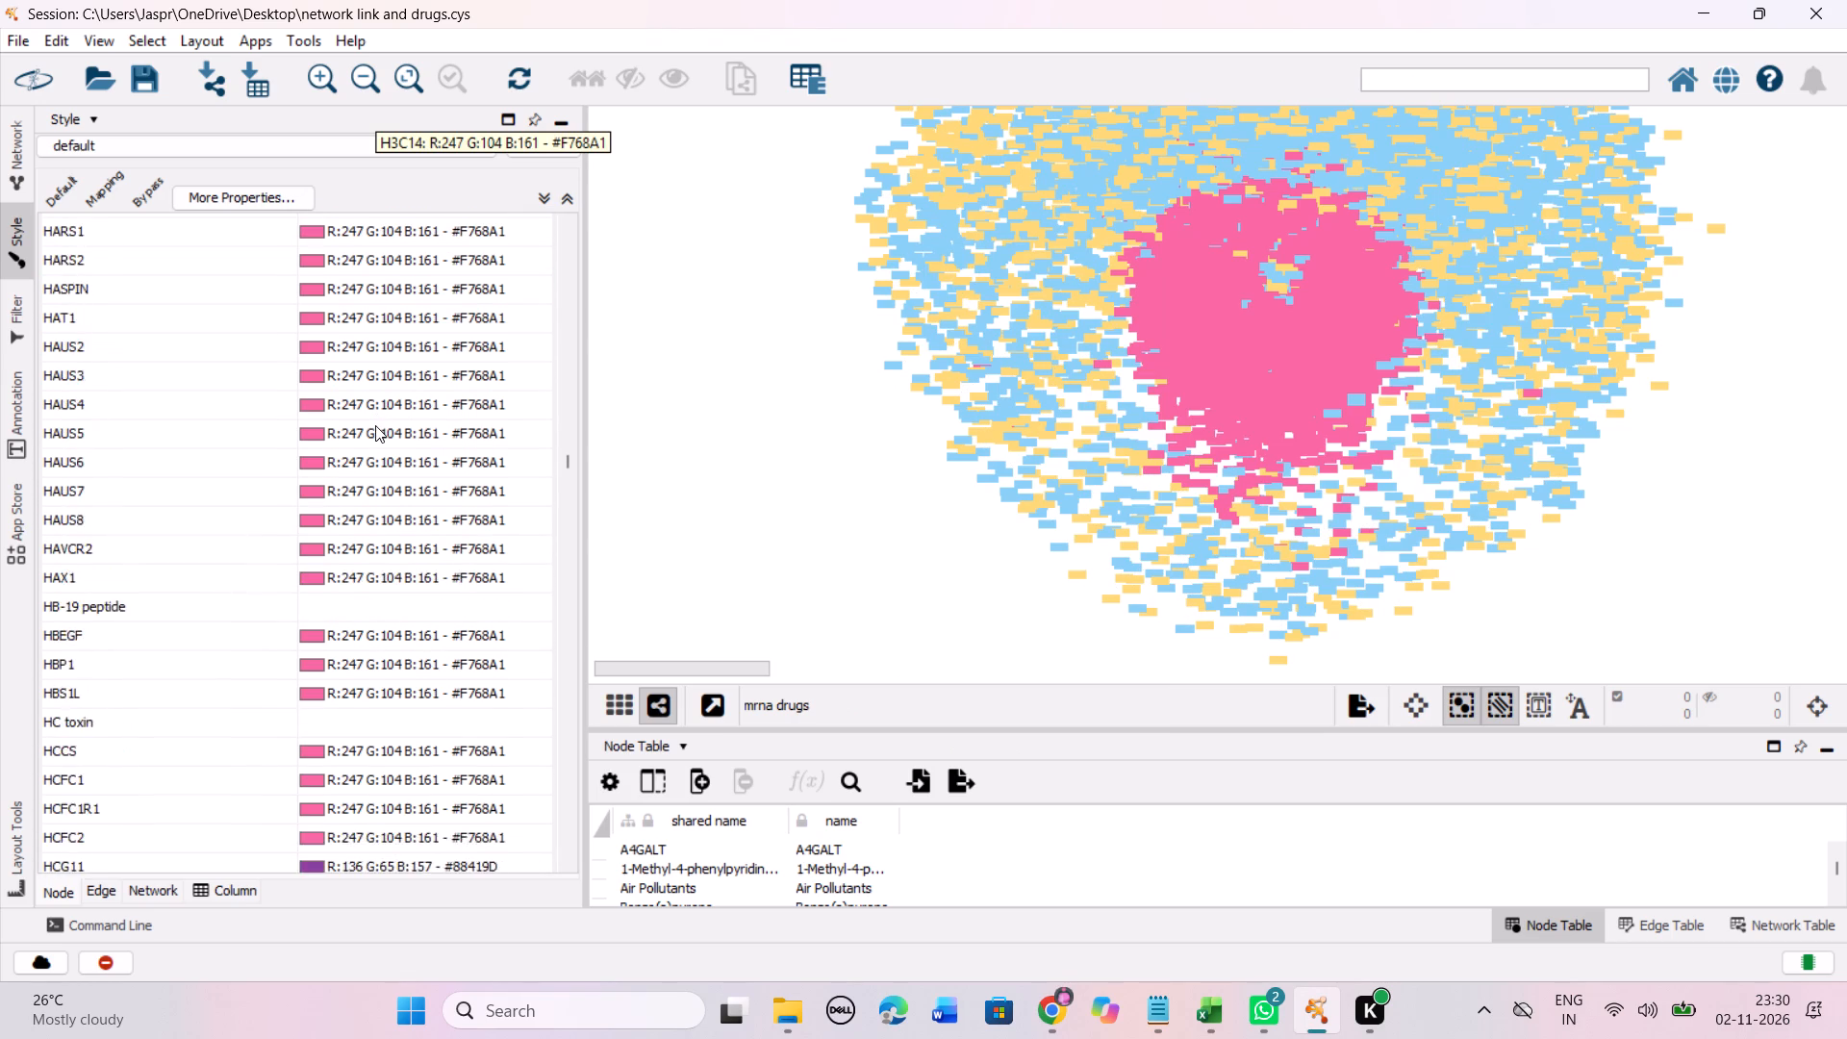
{"action": "scroll", "coordinate": [375, 425], "scroll_direction": "down", "scroll_amount": 7}
{"action": "left_click", "coordinate": [221, 405]}
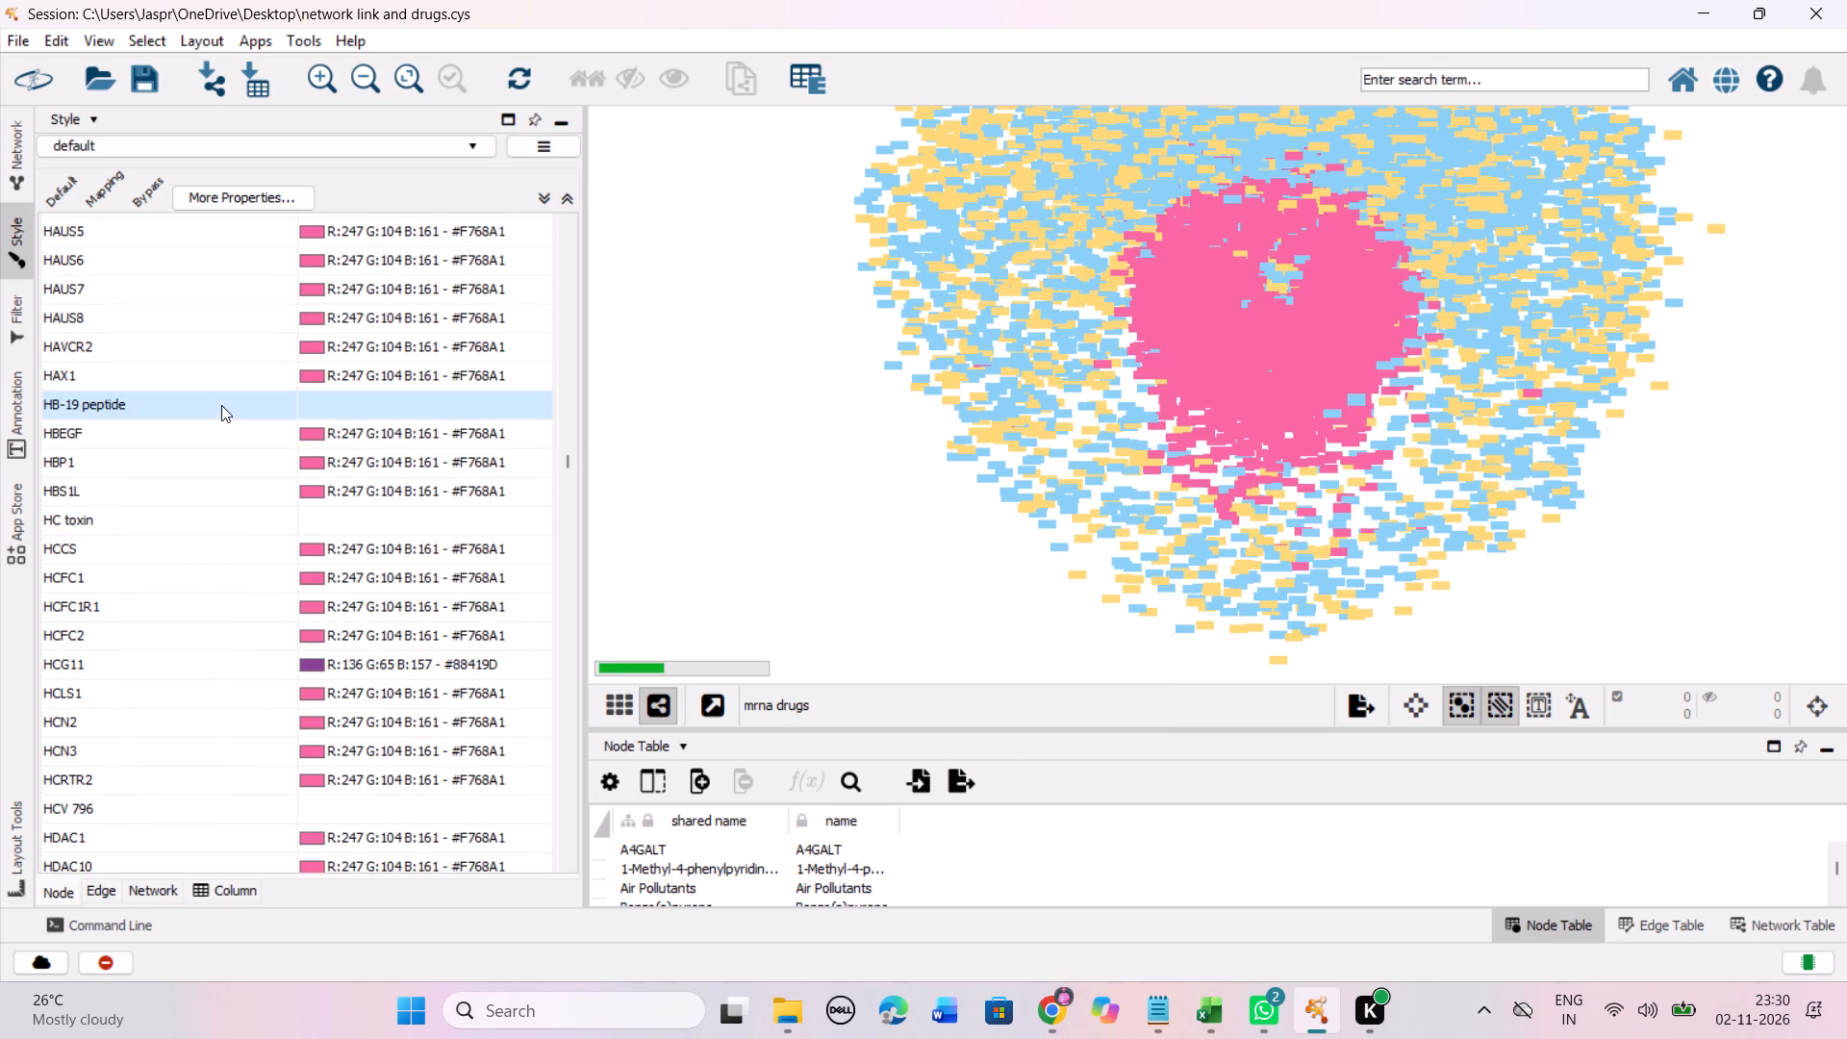
{"action": "right_click", "coordinate": [221, 405]}
{"action": "left_click", "coordinate": [514, 418]}
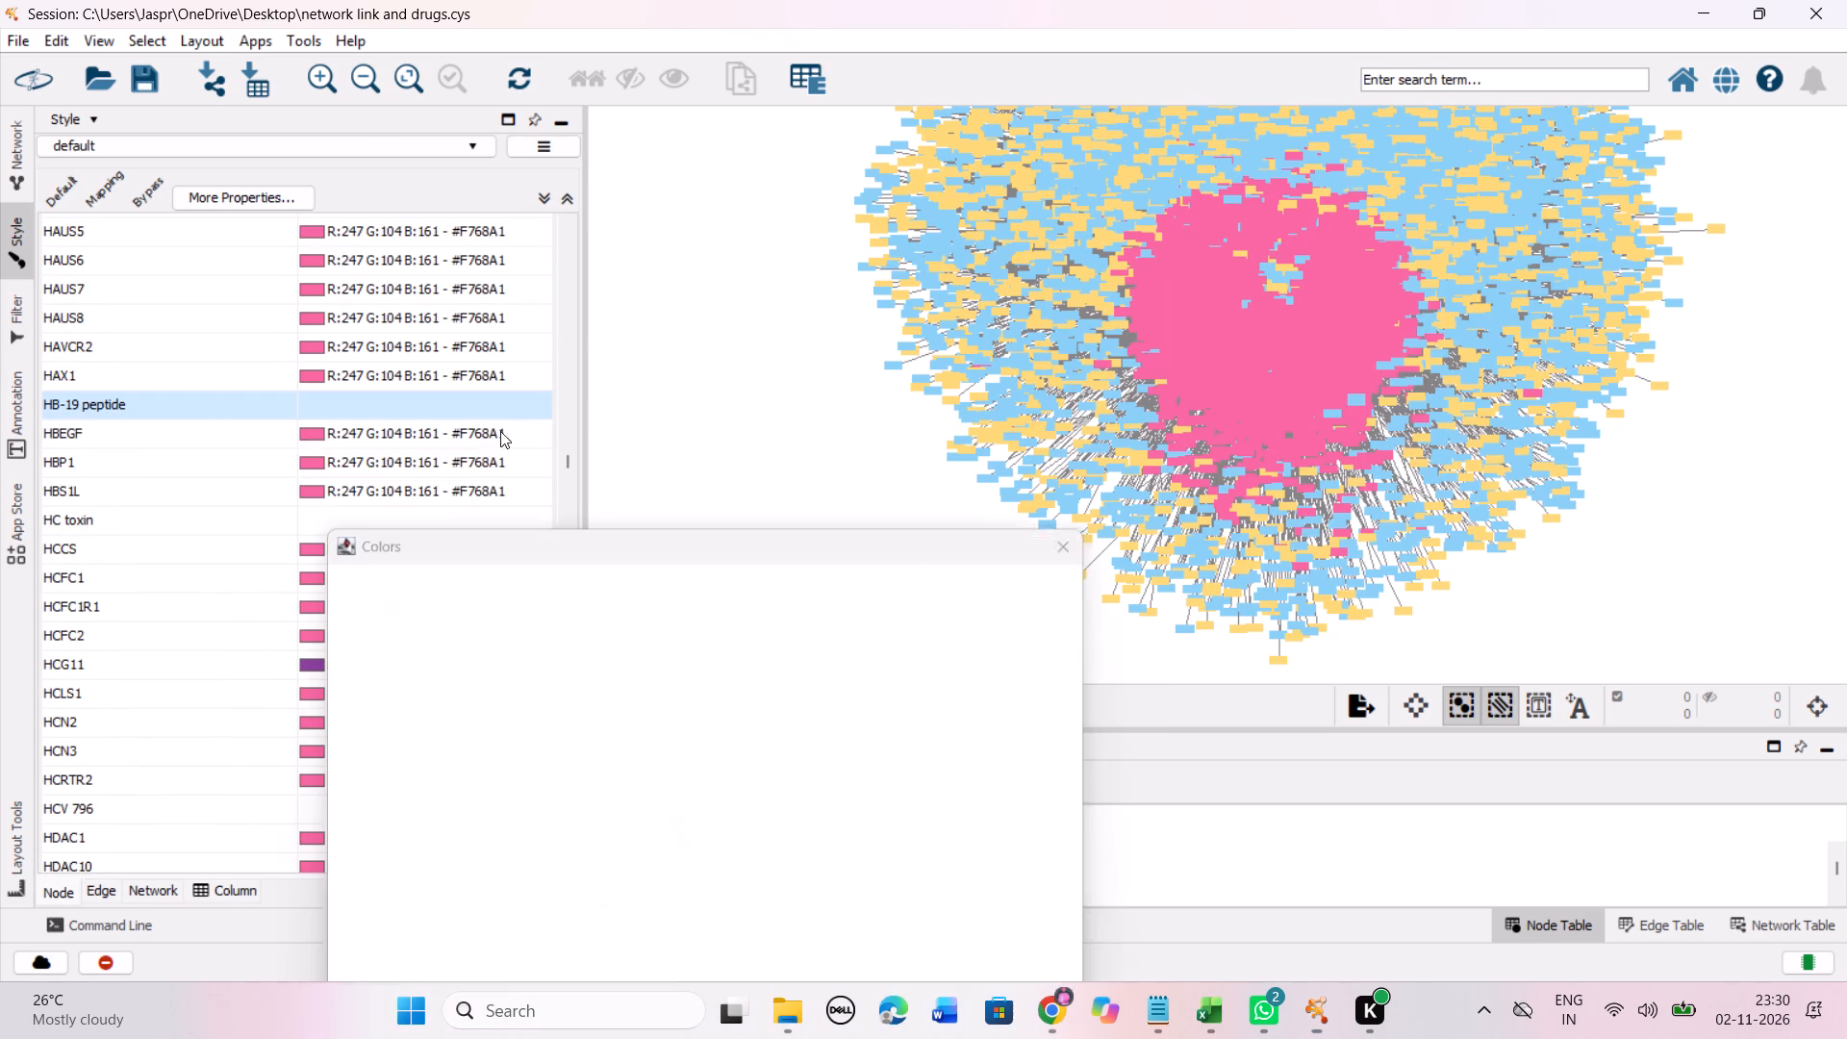
{"action": "left_click_drag", "start_coordinate": [530, 537], "coordinate": [510, 237]}
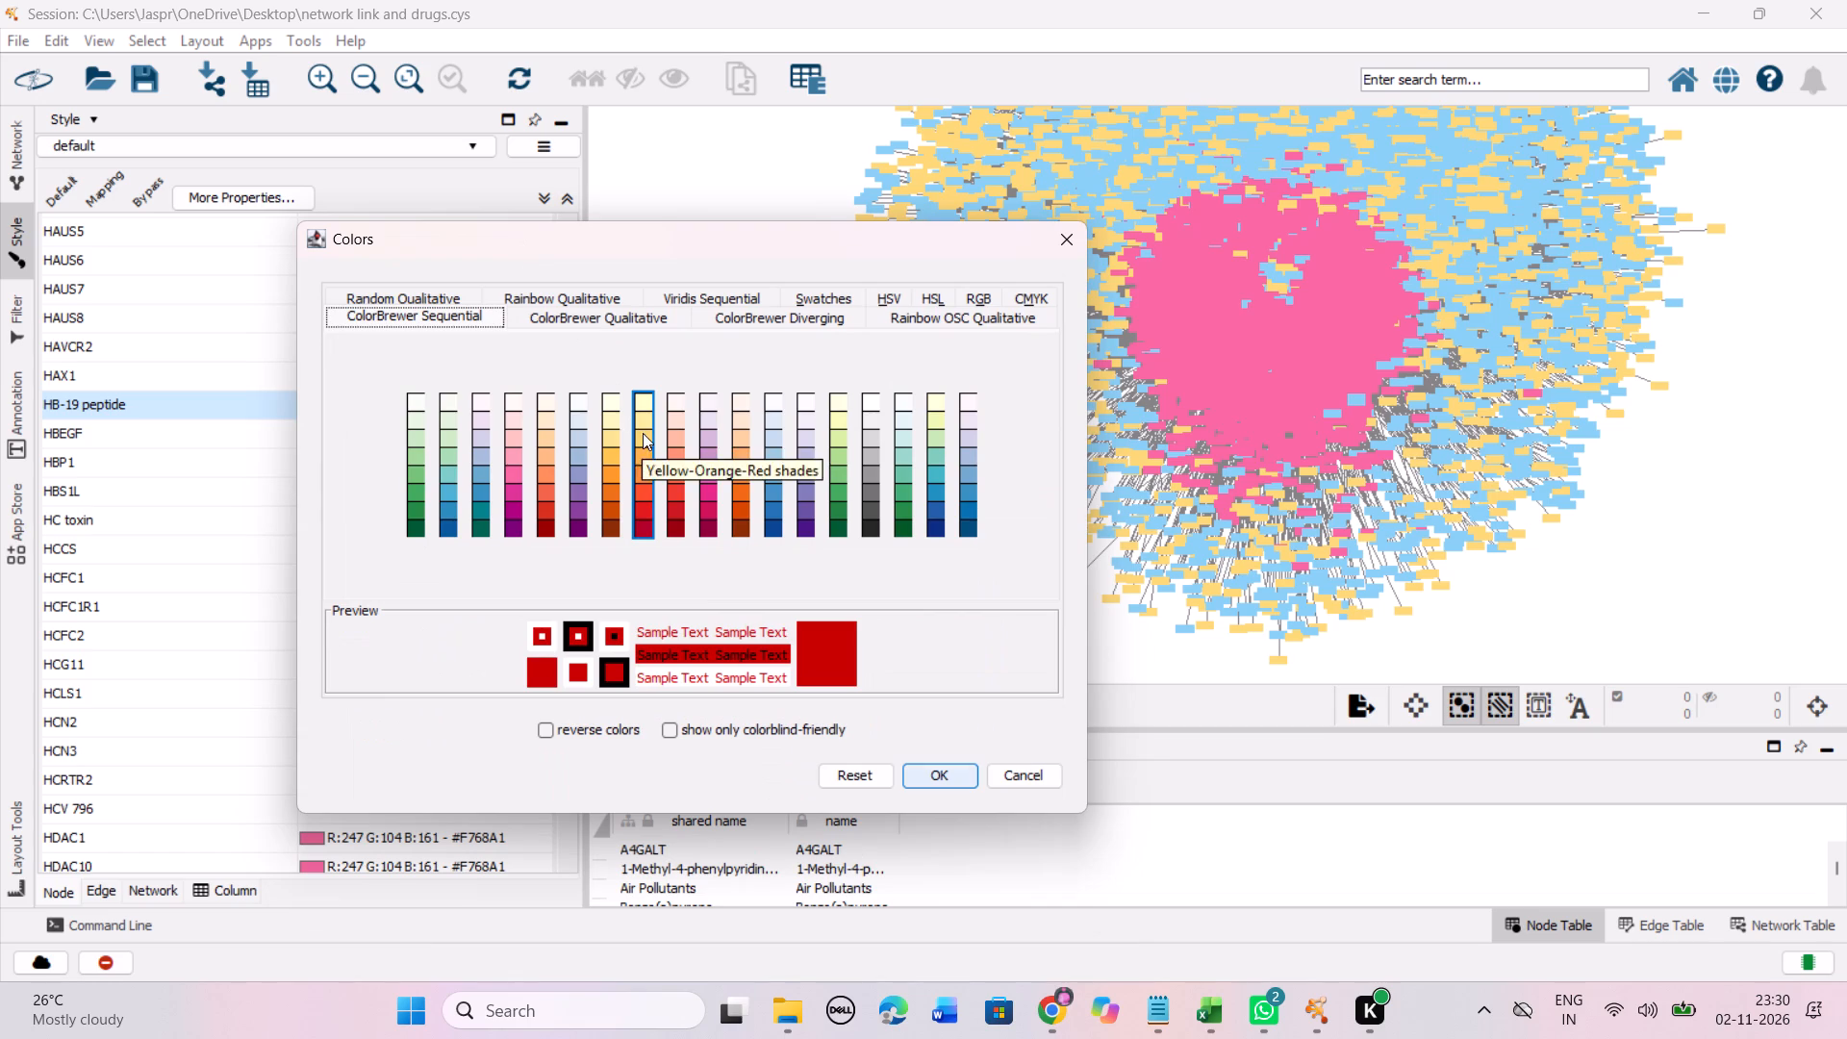
{"action": "left_click", "coordinate": [645, 435]}
{"action": "left_click", "coordinate": [935, 771]}
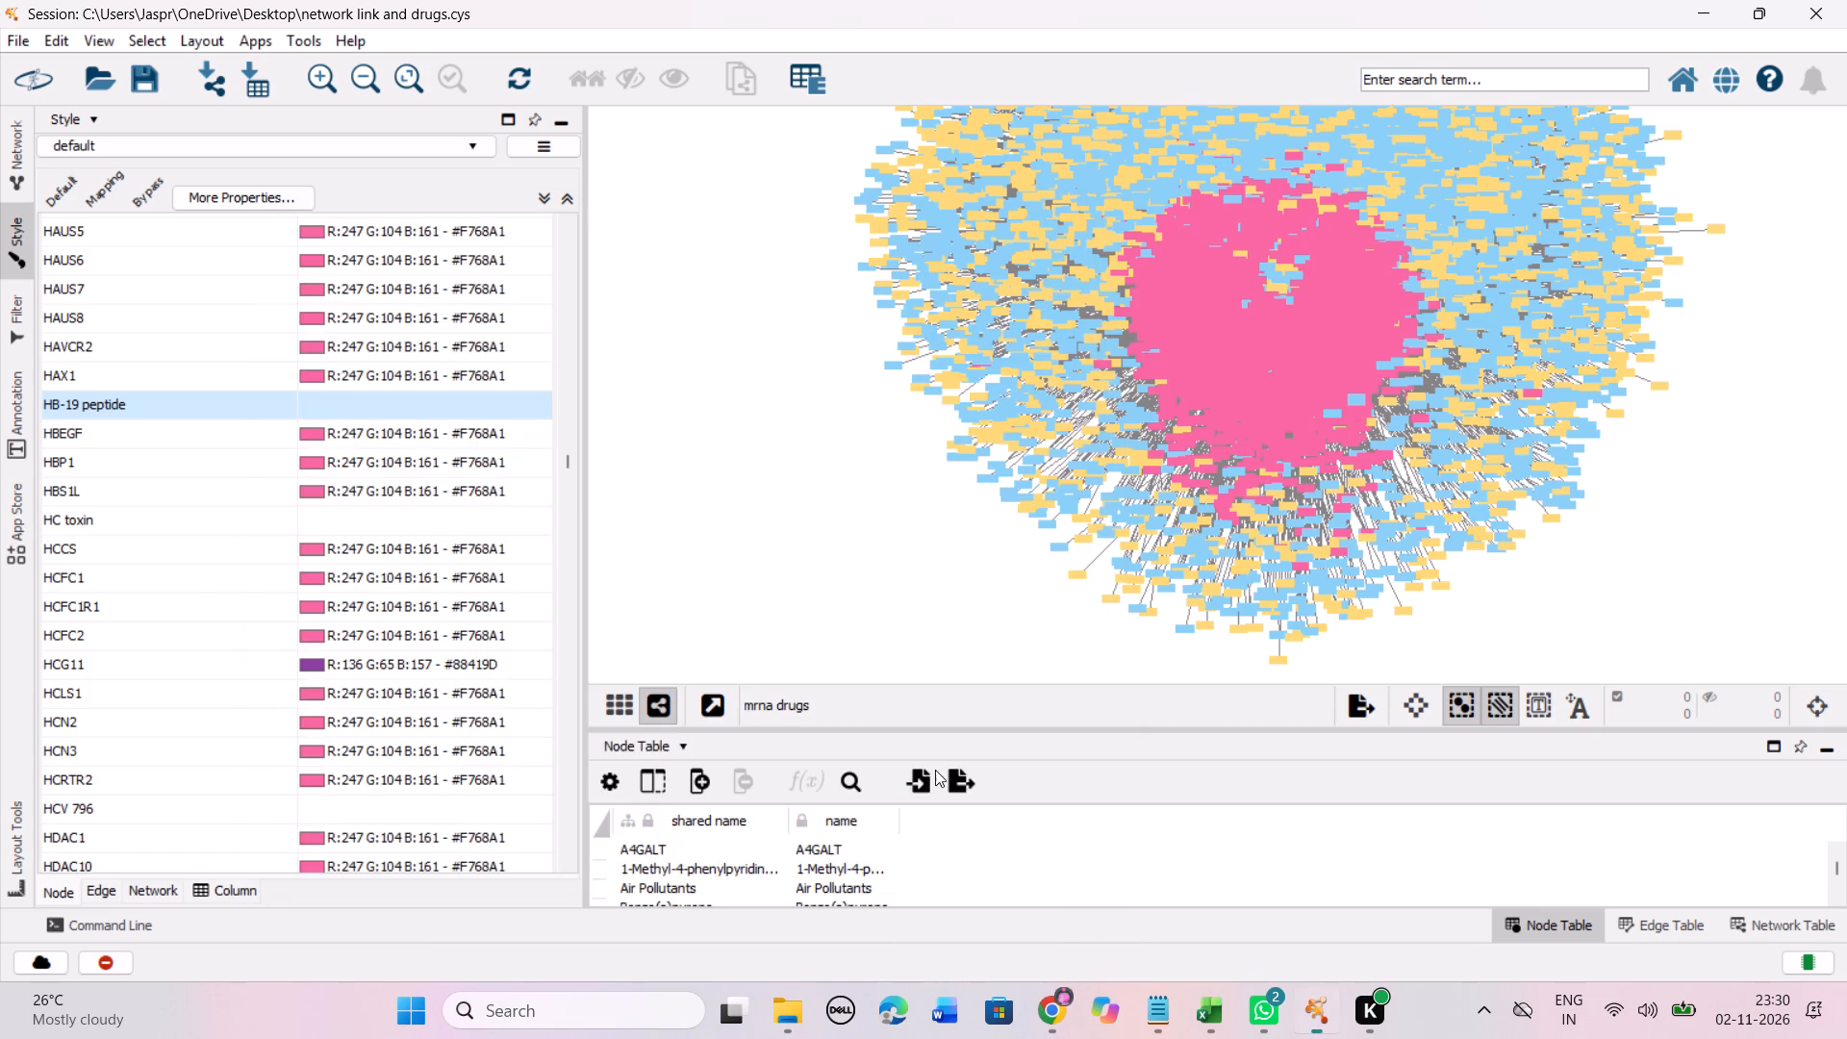
Set the discrete colour mapping of the unmapped entry HC toxin to the Yellow-Orange-Red shade #FED976.
{"action": "left_click", "coordinate": [267, 514]}
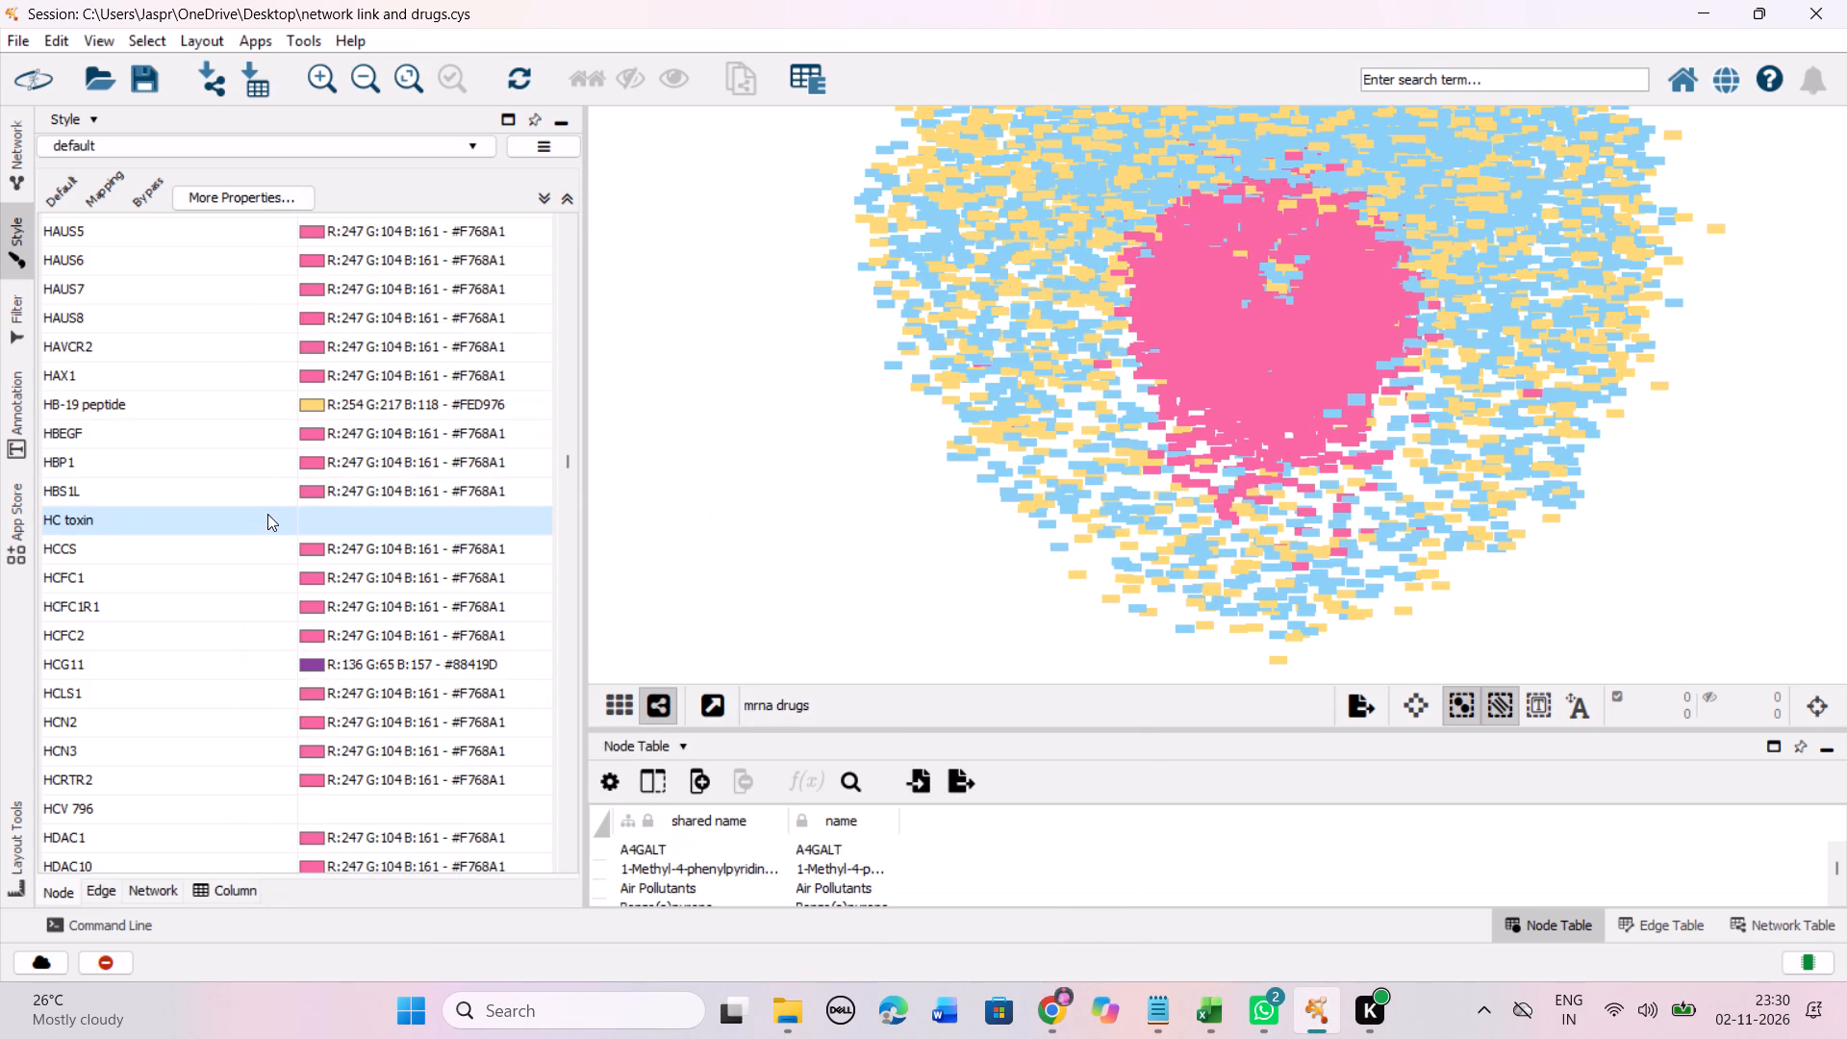
{"action": "right_click", "coordinate": [267, 514]}
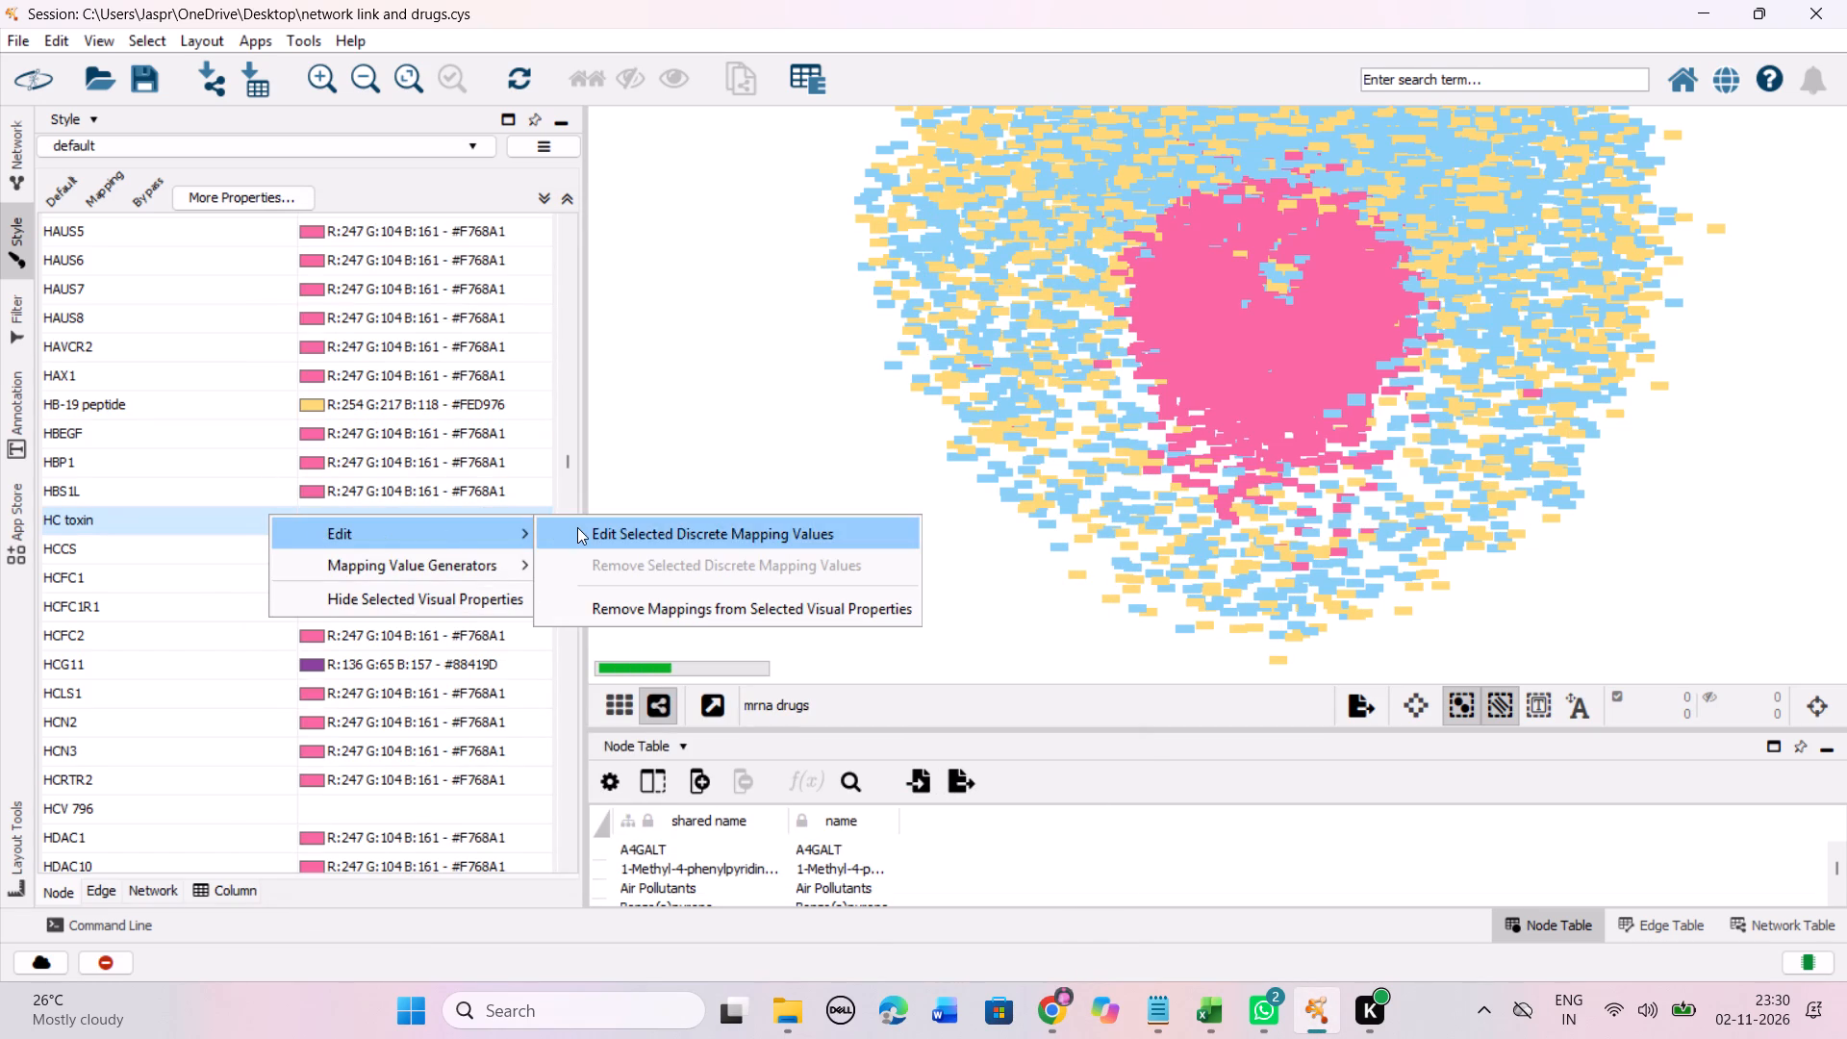
{"action": "left_click", "coordinate": [579, 527]}
{"action": "left_click_drag", "start_coordinate": [509, 539], "coordinate": [517, 339]}
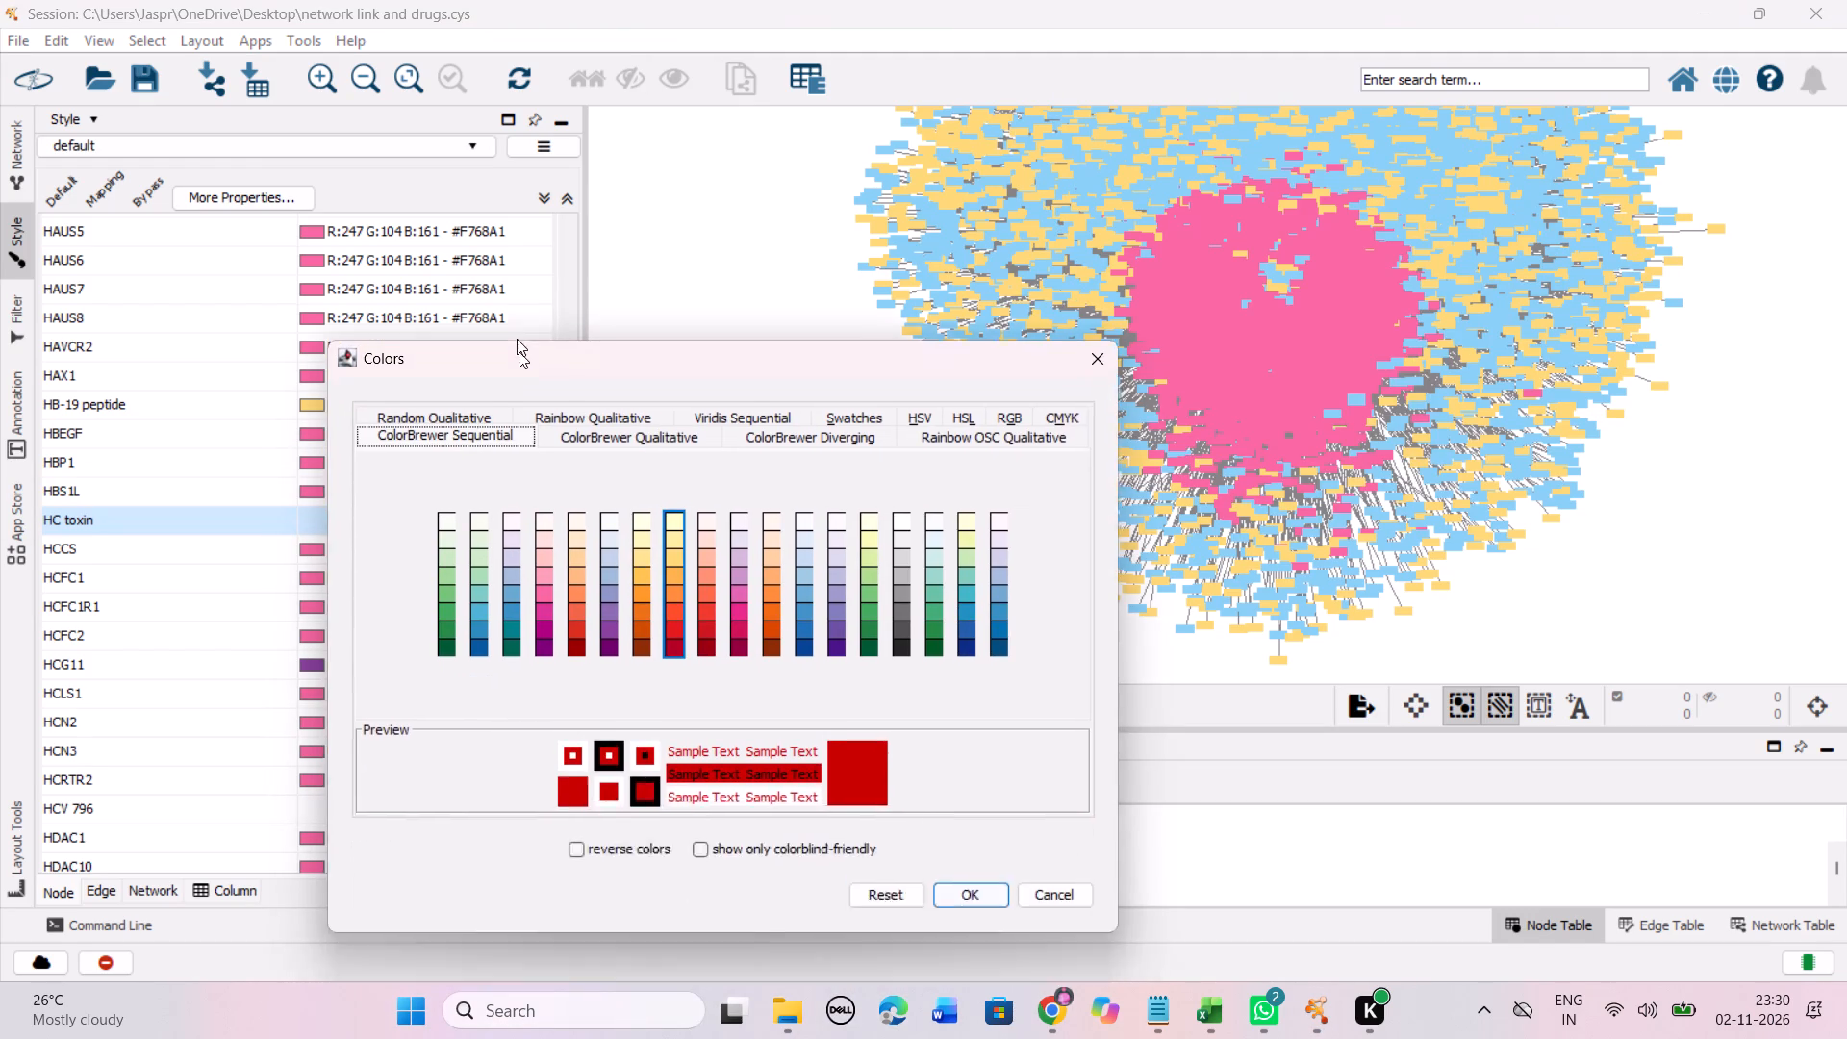
{"action": "left_click_drag", "start_coordinate": [517, 339], "coordinate": [510, 298]}
{"action": "left_click", "coordinate": [670, 492]}
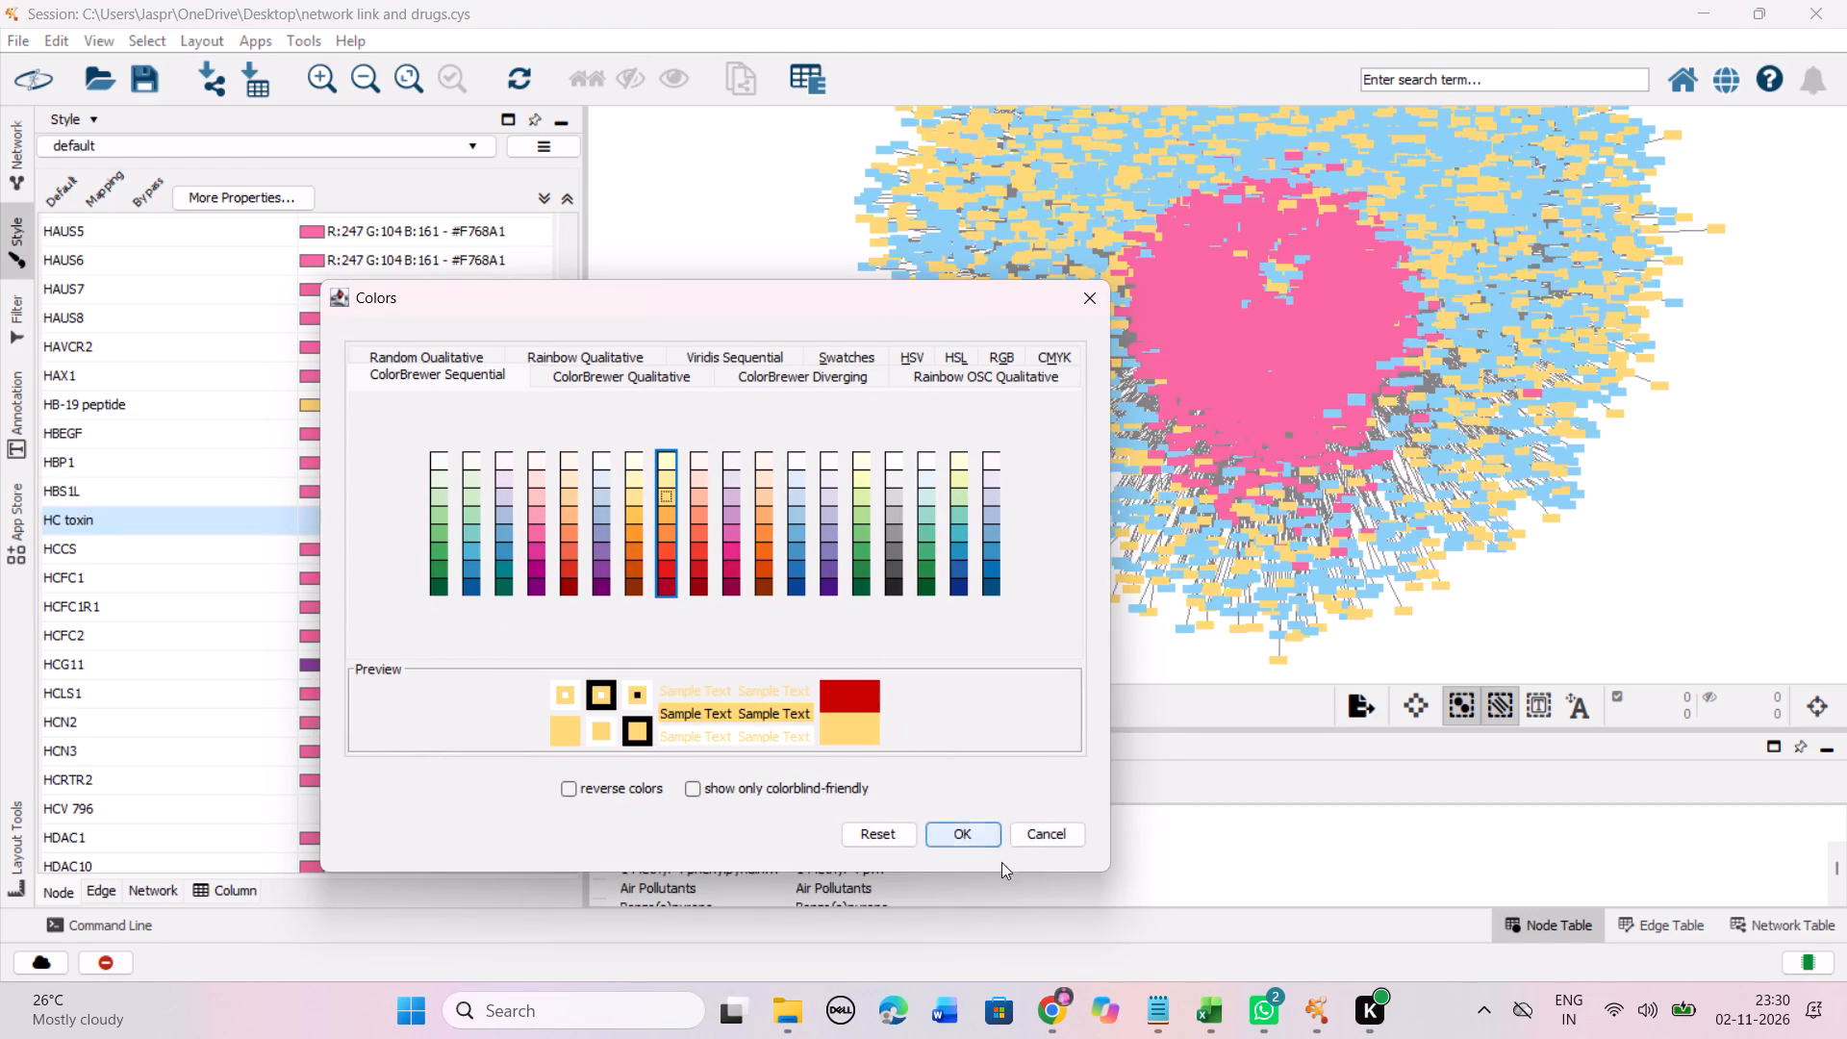
{"action": "left_click", "coordinate": [955, 832]}
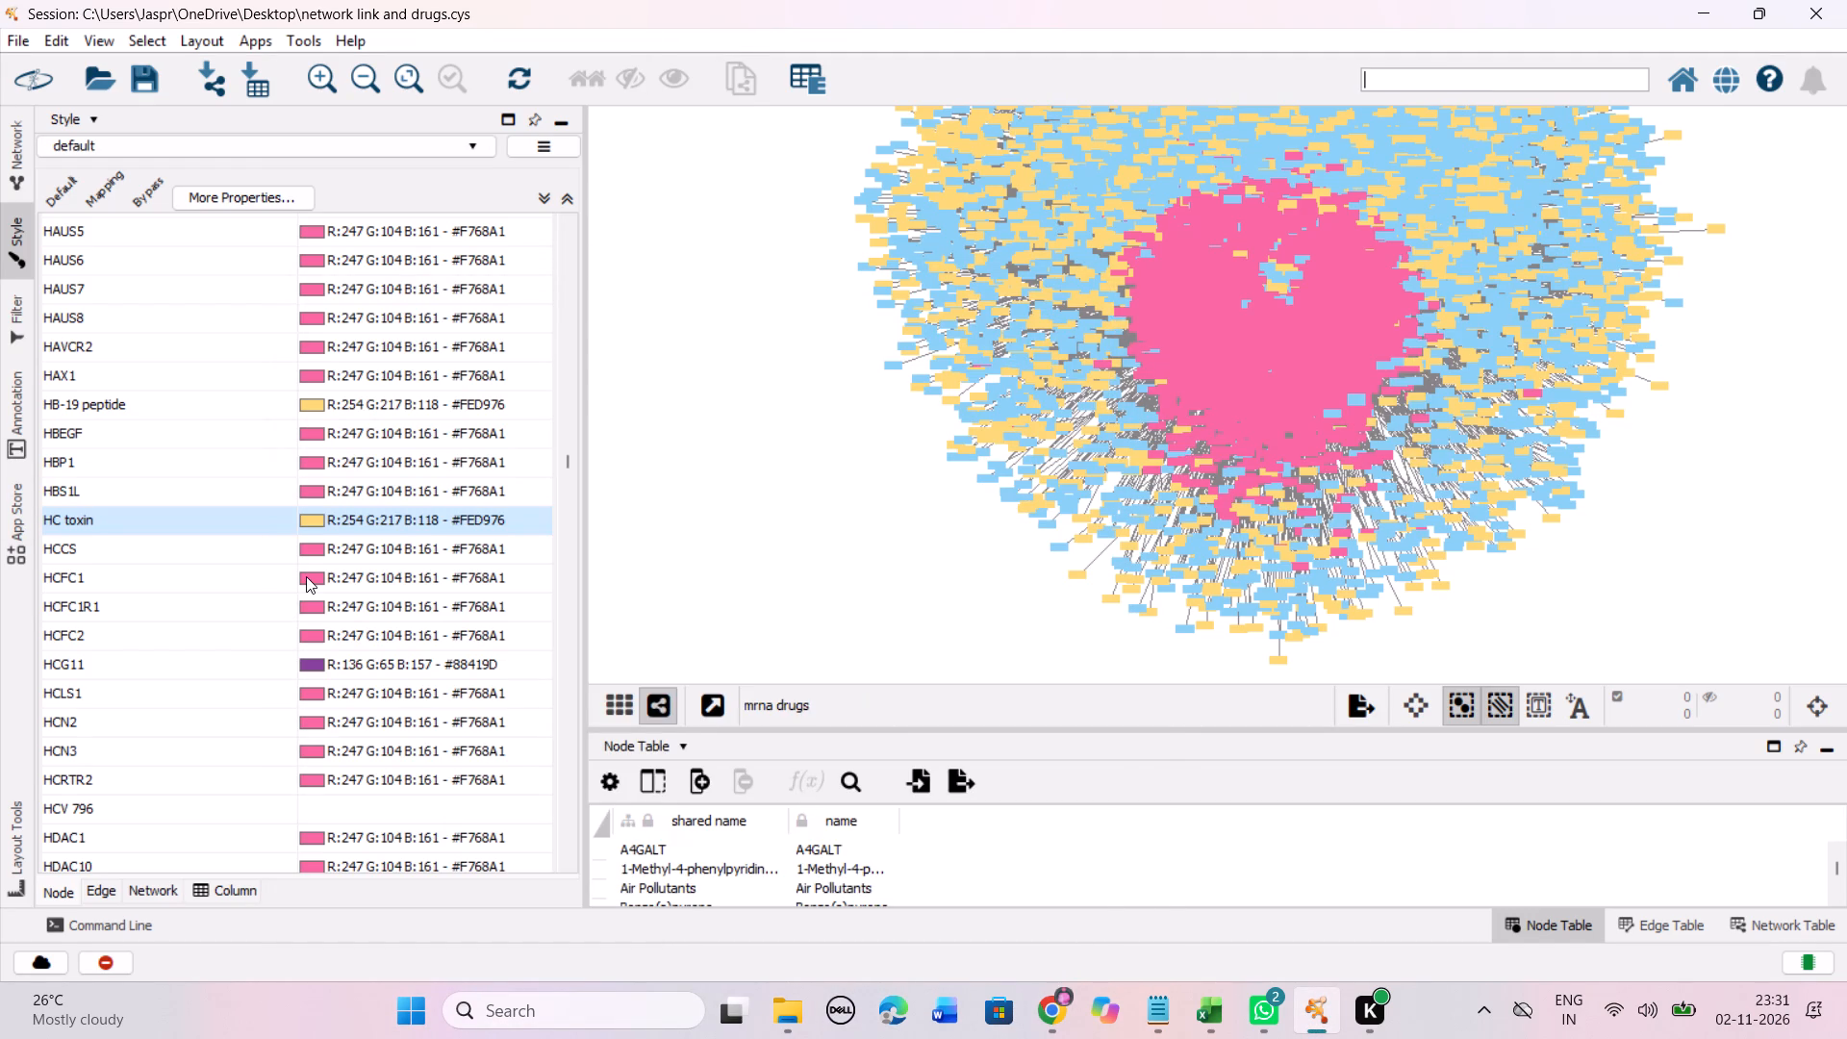
Set the discrete colour mapping of the unmapped entry HCV 796 to the Yellow-Orange-Red shade #FED976.
{"action": "scroll", "coordinate": [306, 576], "scroll_direction": "down", "scroll_amount": 6}
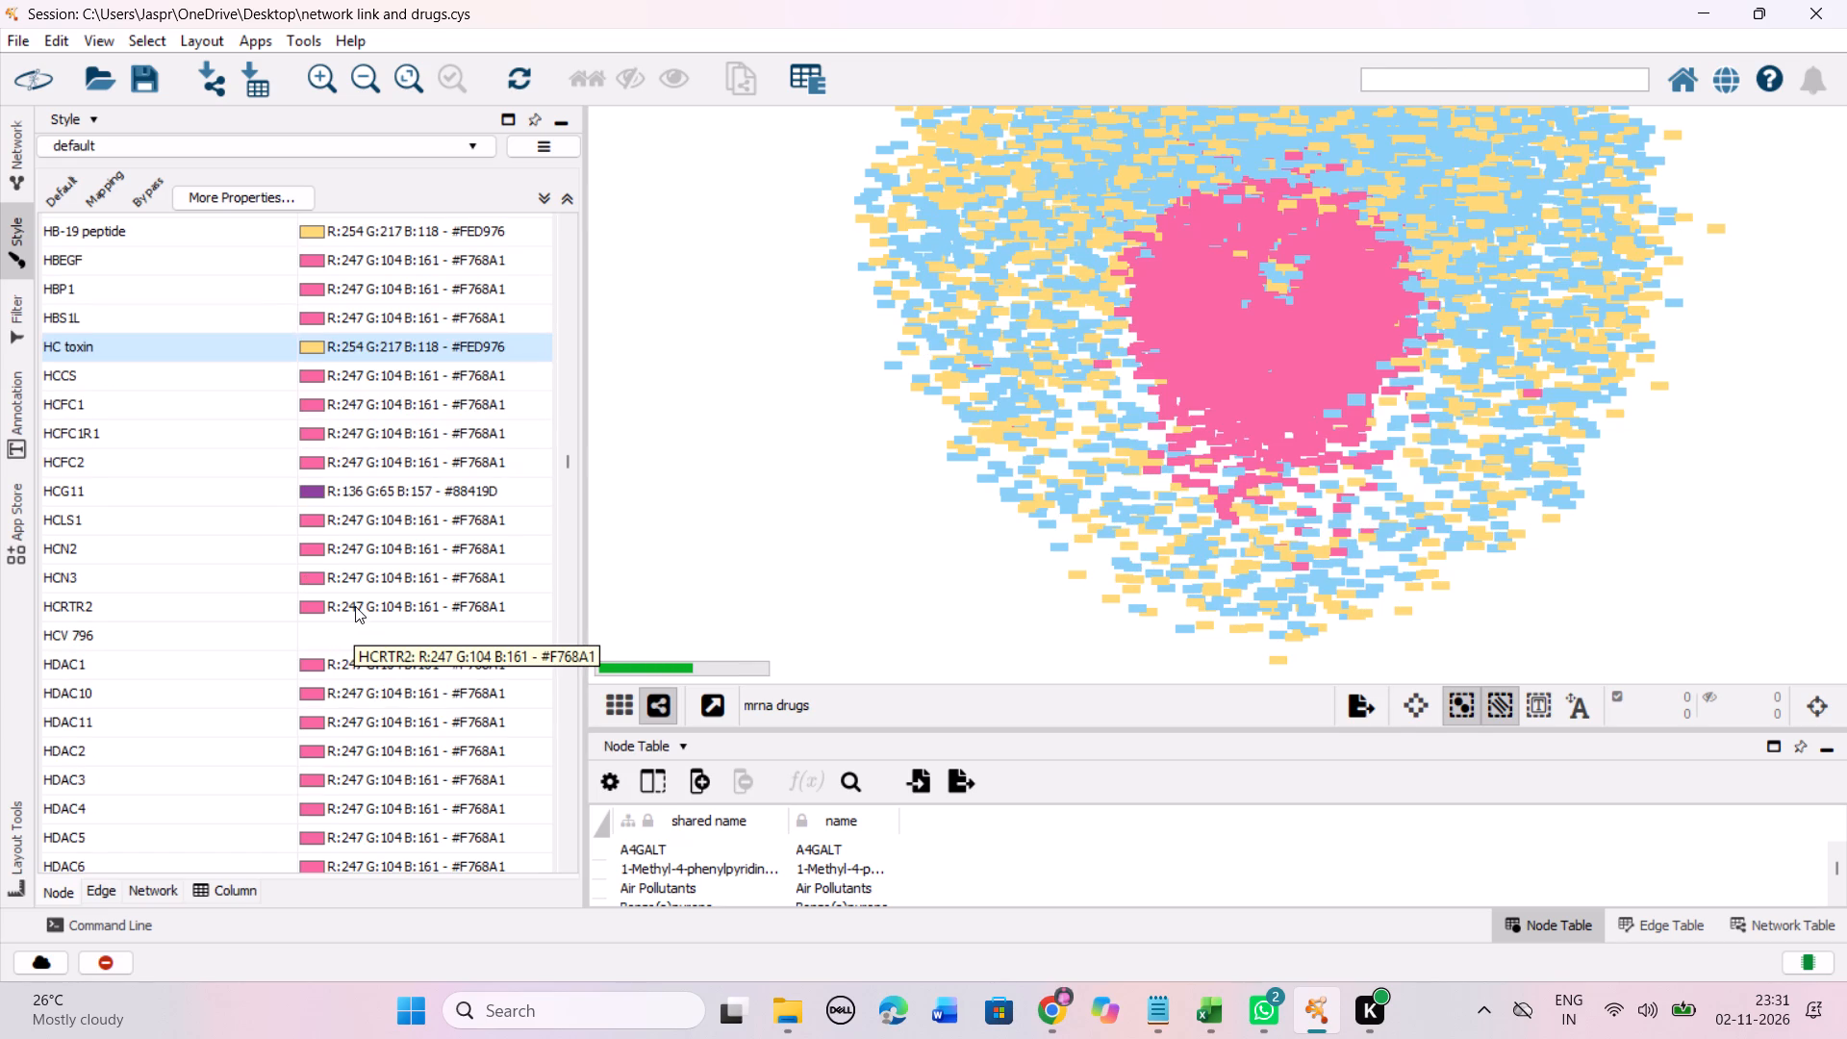
{"action": "scroll", "coordinate": [355, 606], "scroll_direction": "down", "scroll_amount": 5}
{"action": "left_click", "coordinate": [262, 494]}
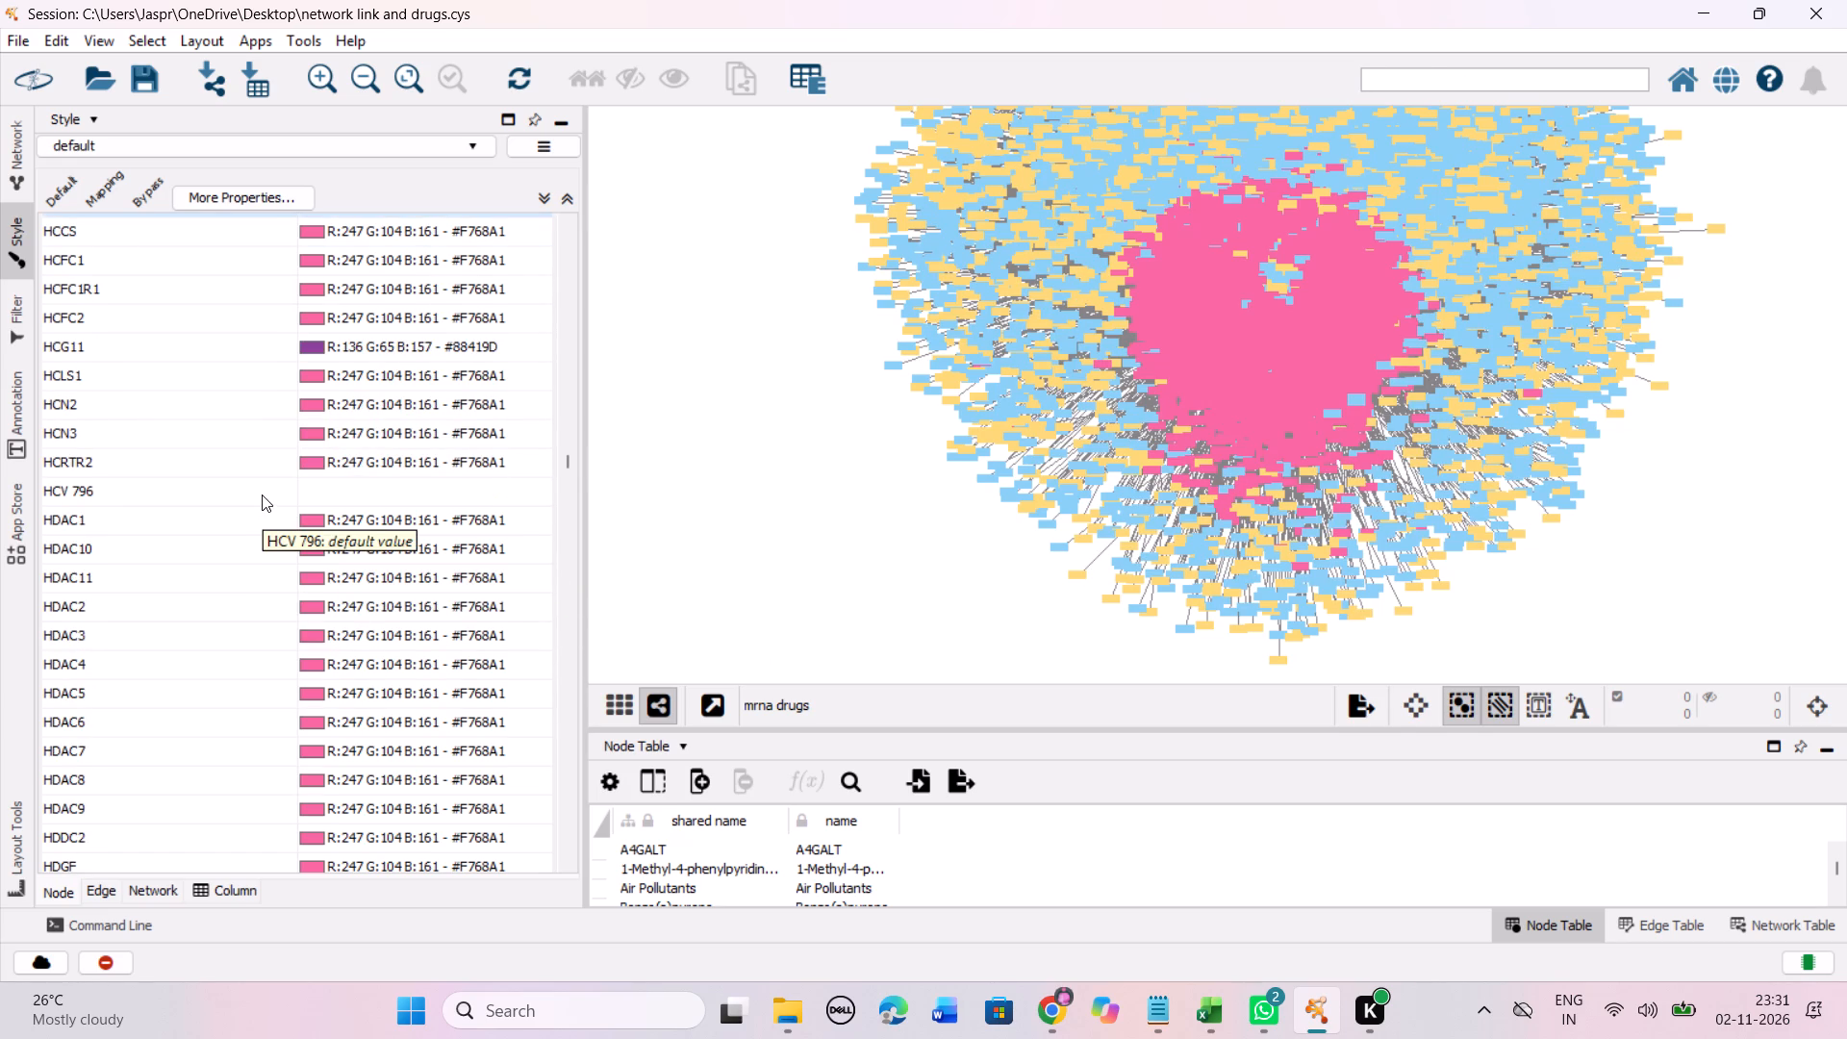
{"action": "right_click", "coordinate": [262, 494]}
{"action": "left_click", "coordinate": [629, 515]}
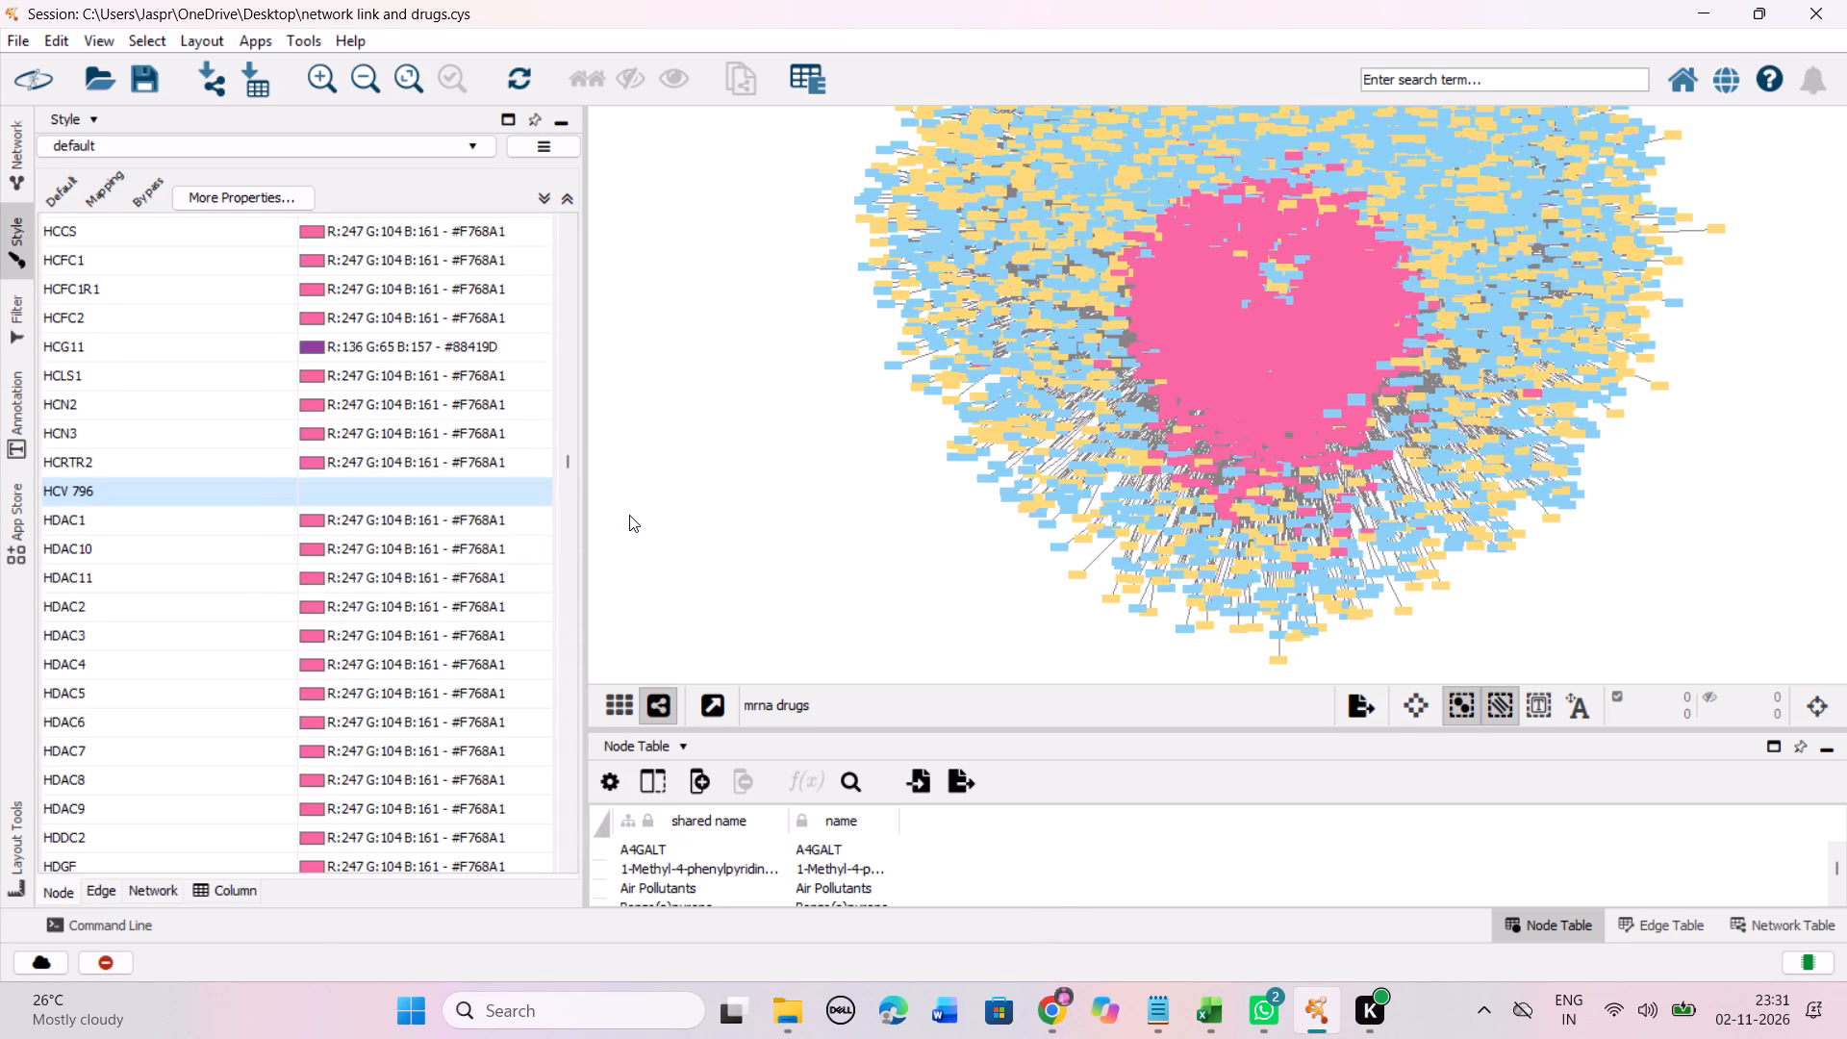
{"action": "left_click_drag", "start_coordinate": [546, 546], "coordinate": [548, 198]}
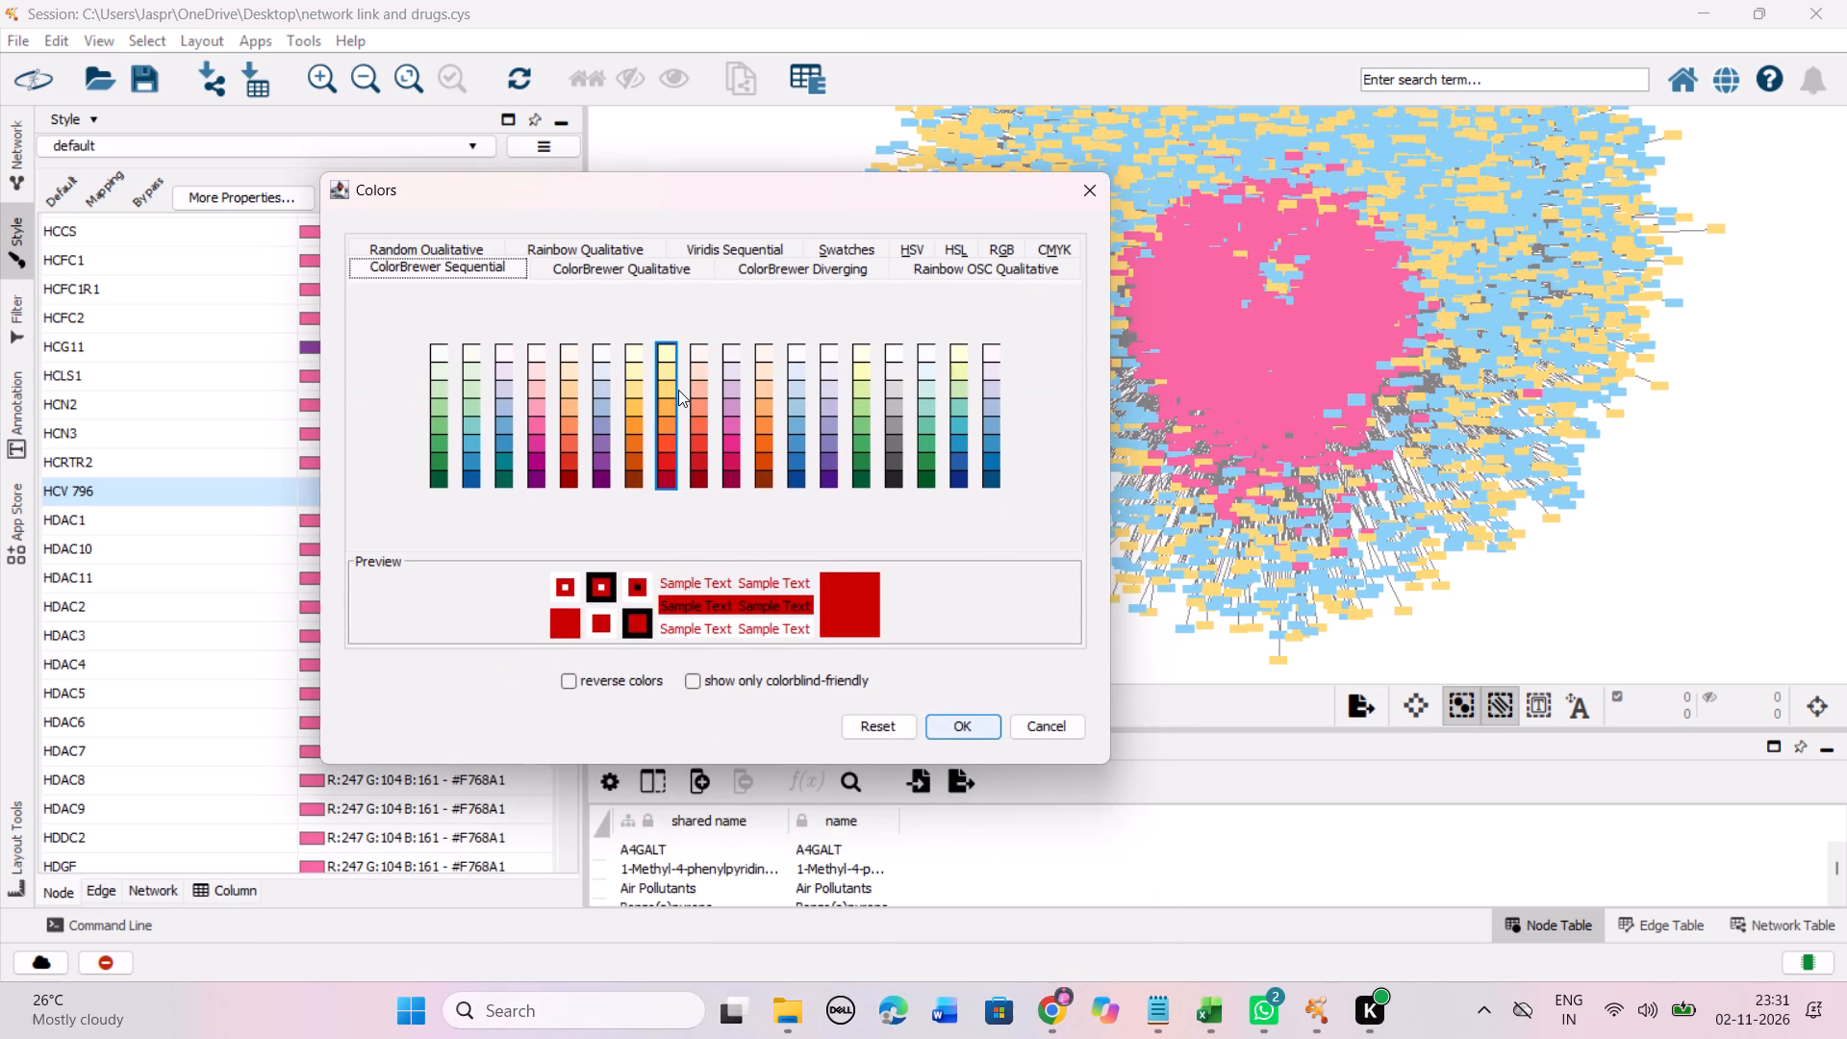
{"action": "left_click", "coordinate": [678, 390]}
{"action": "left_click", "coordinate": [667, 384]}
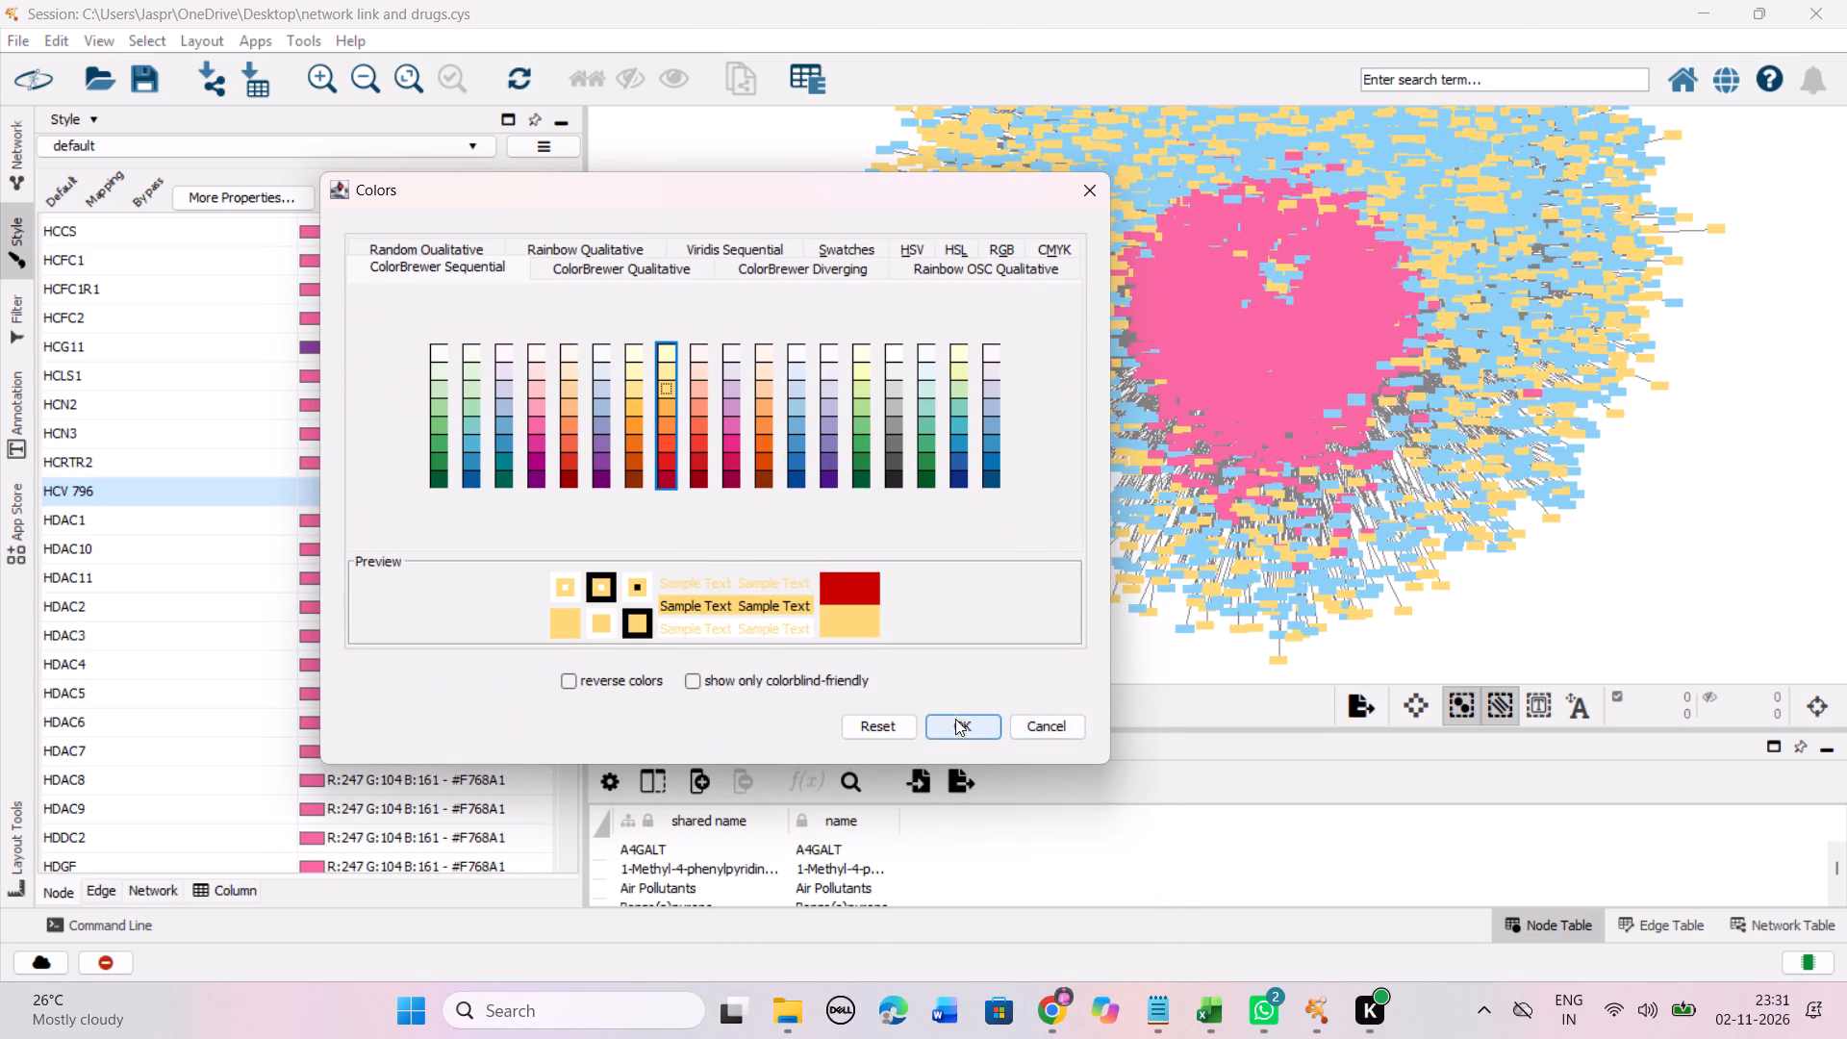
{"action": "left_click", "coordinate": [964, 728]}
Set the discrete colour mapping of the unmapped entry HDL cholesteryl ester to the Yellow-Orange-Red shade #FED976.
{"action": "scroll", "coordinate": [451, 568], "scroll_direction": "down", "scroll_amount": 3}
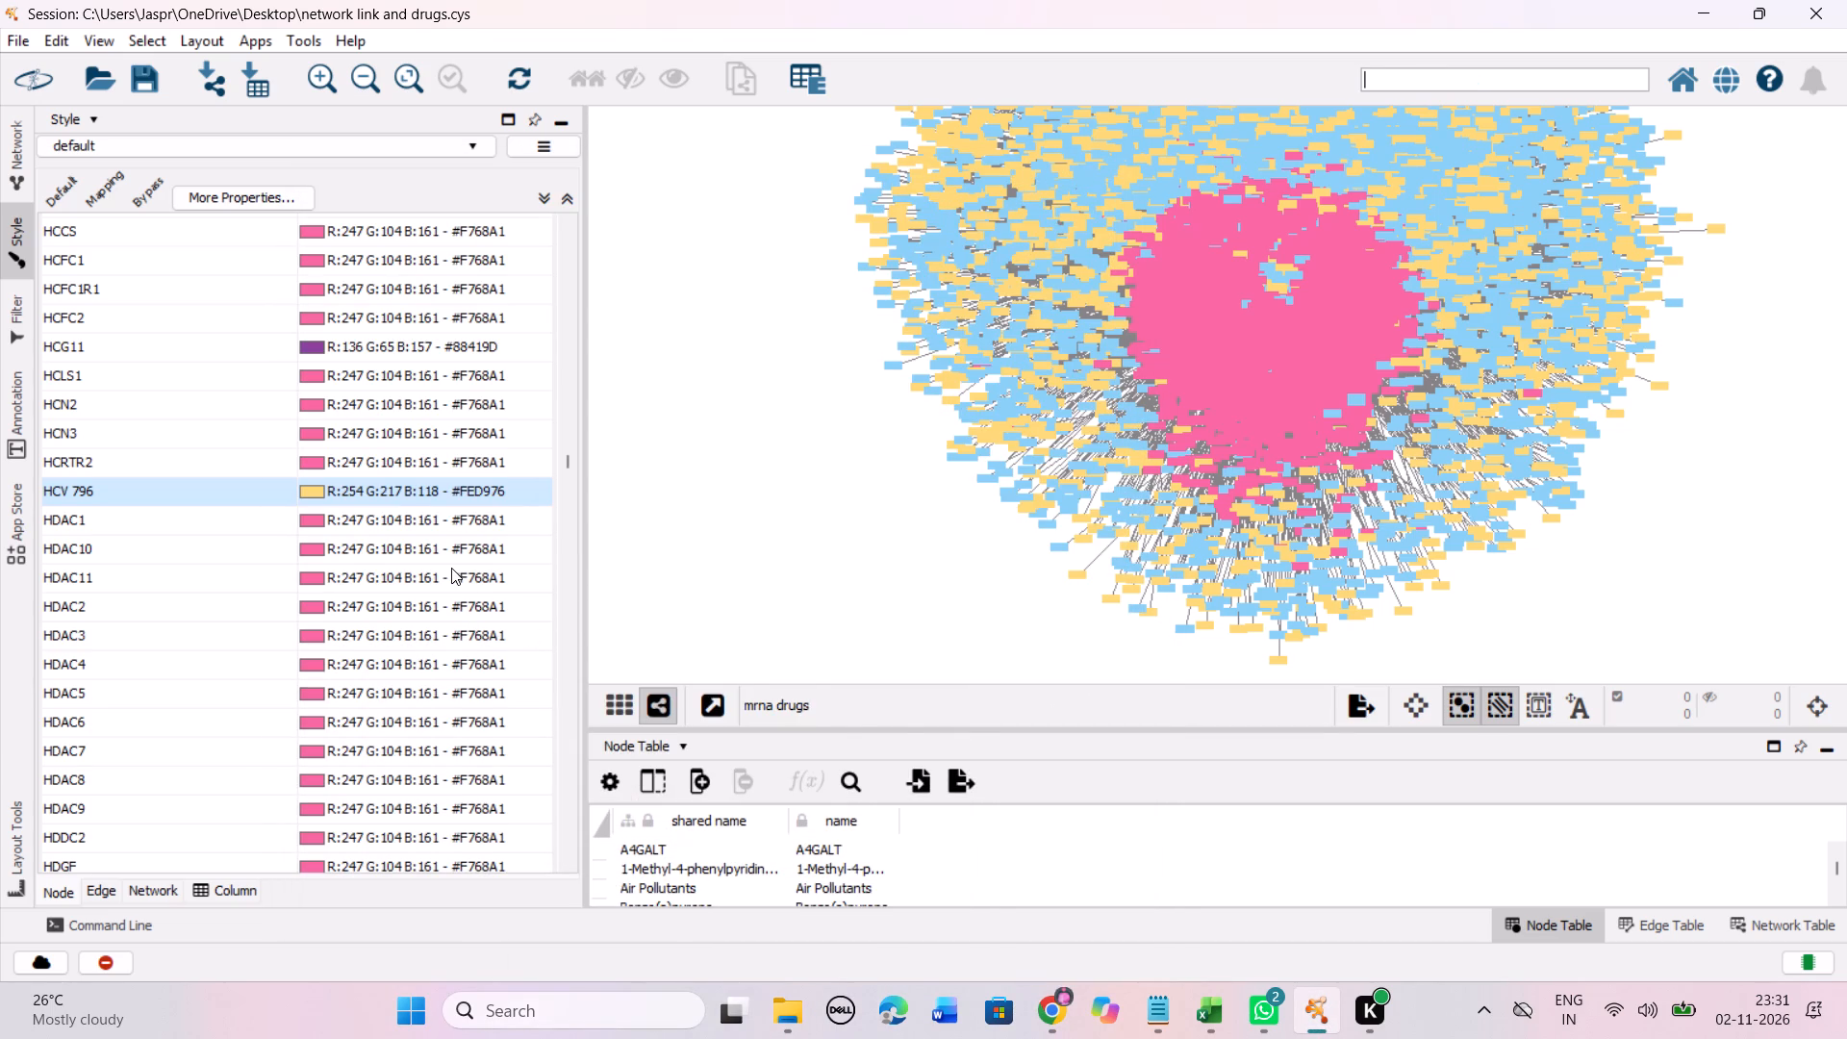
{"action": "scroll", "coordinate": [451, 568], "scroll_direction": "down", "scroll_amount": 18}
{"action": "left_click", "coordinate": [274, 436]}
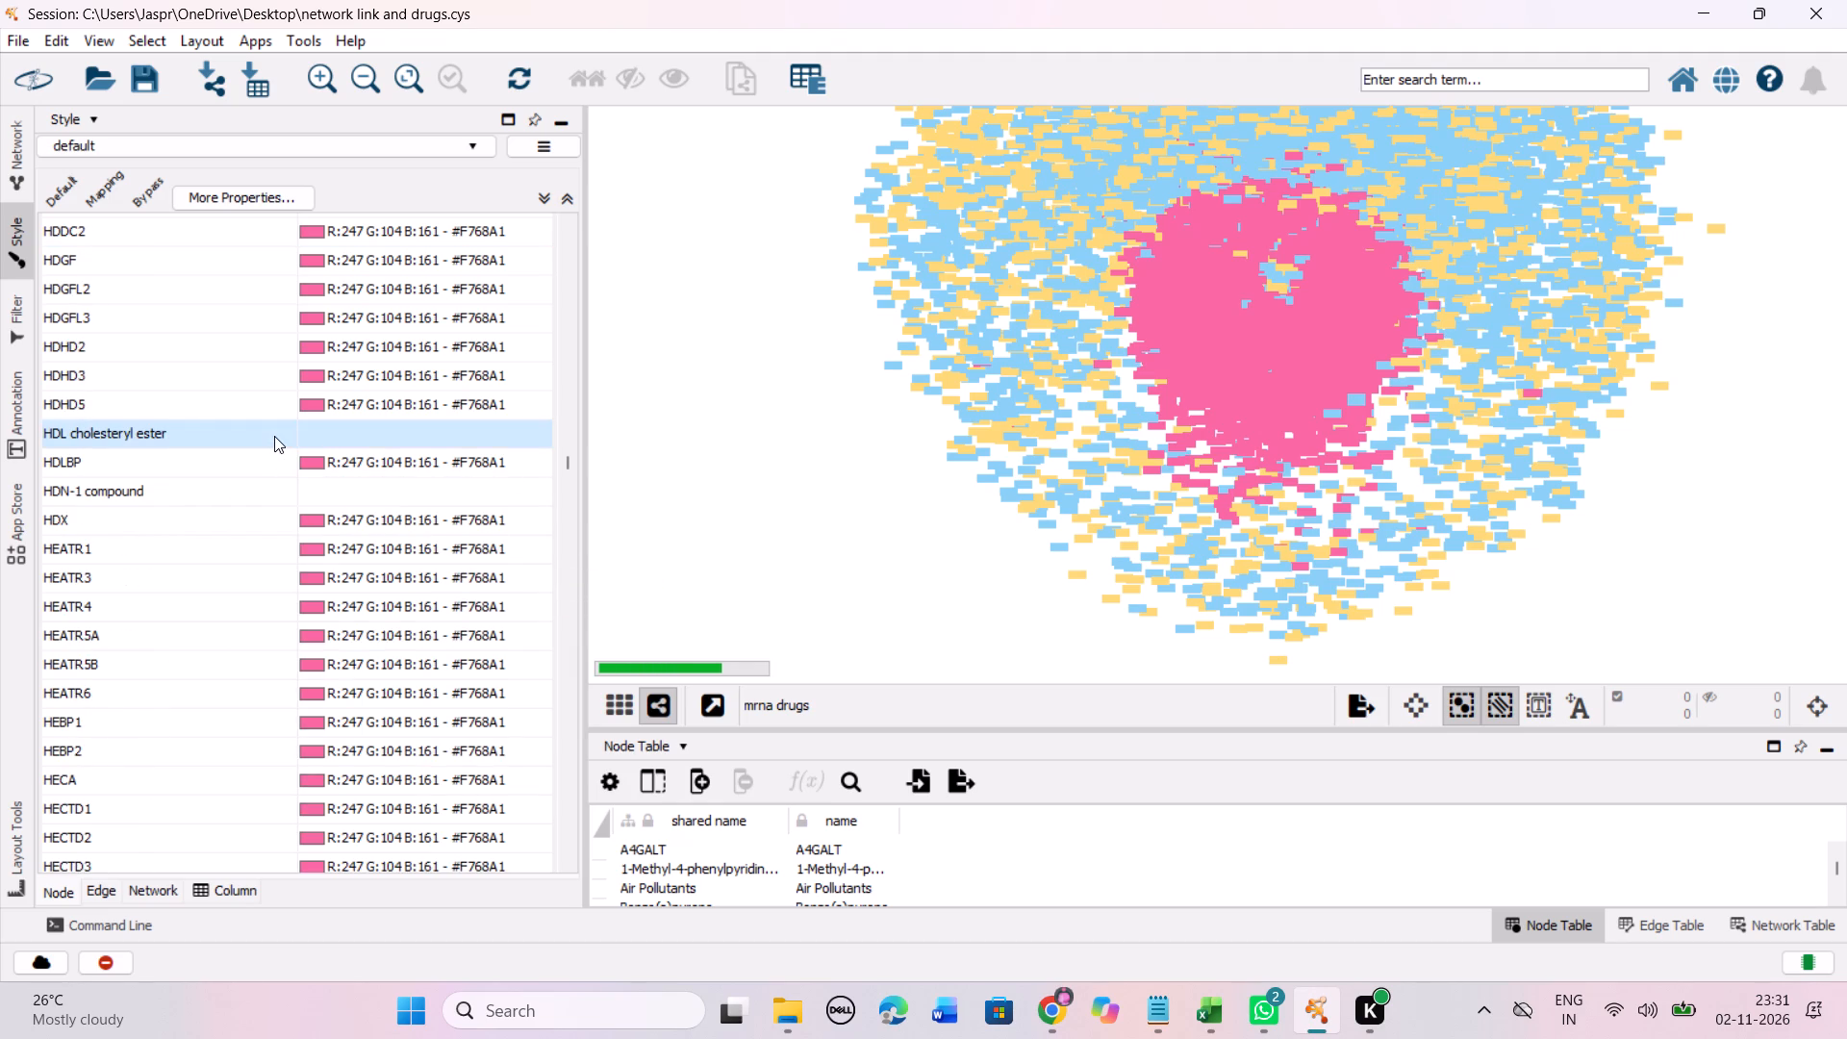
{"action": "right_click", "coordinate": [274, 436]}
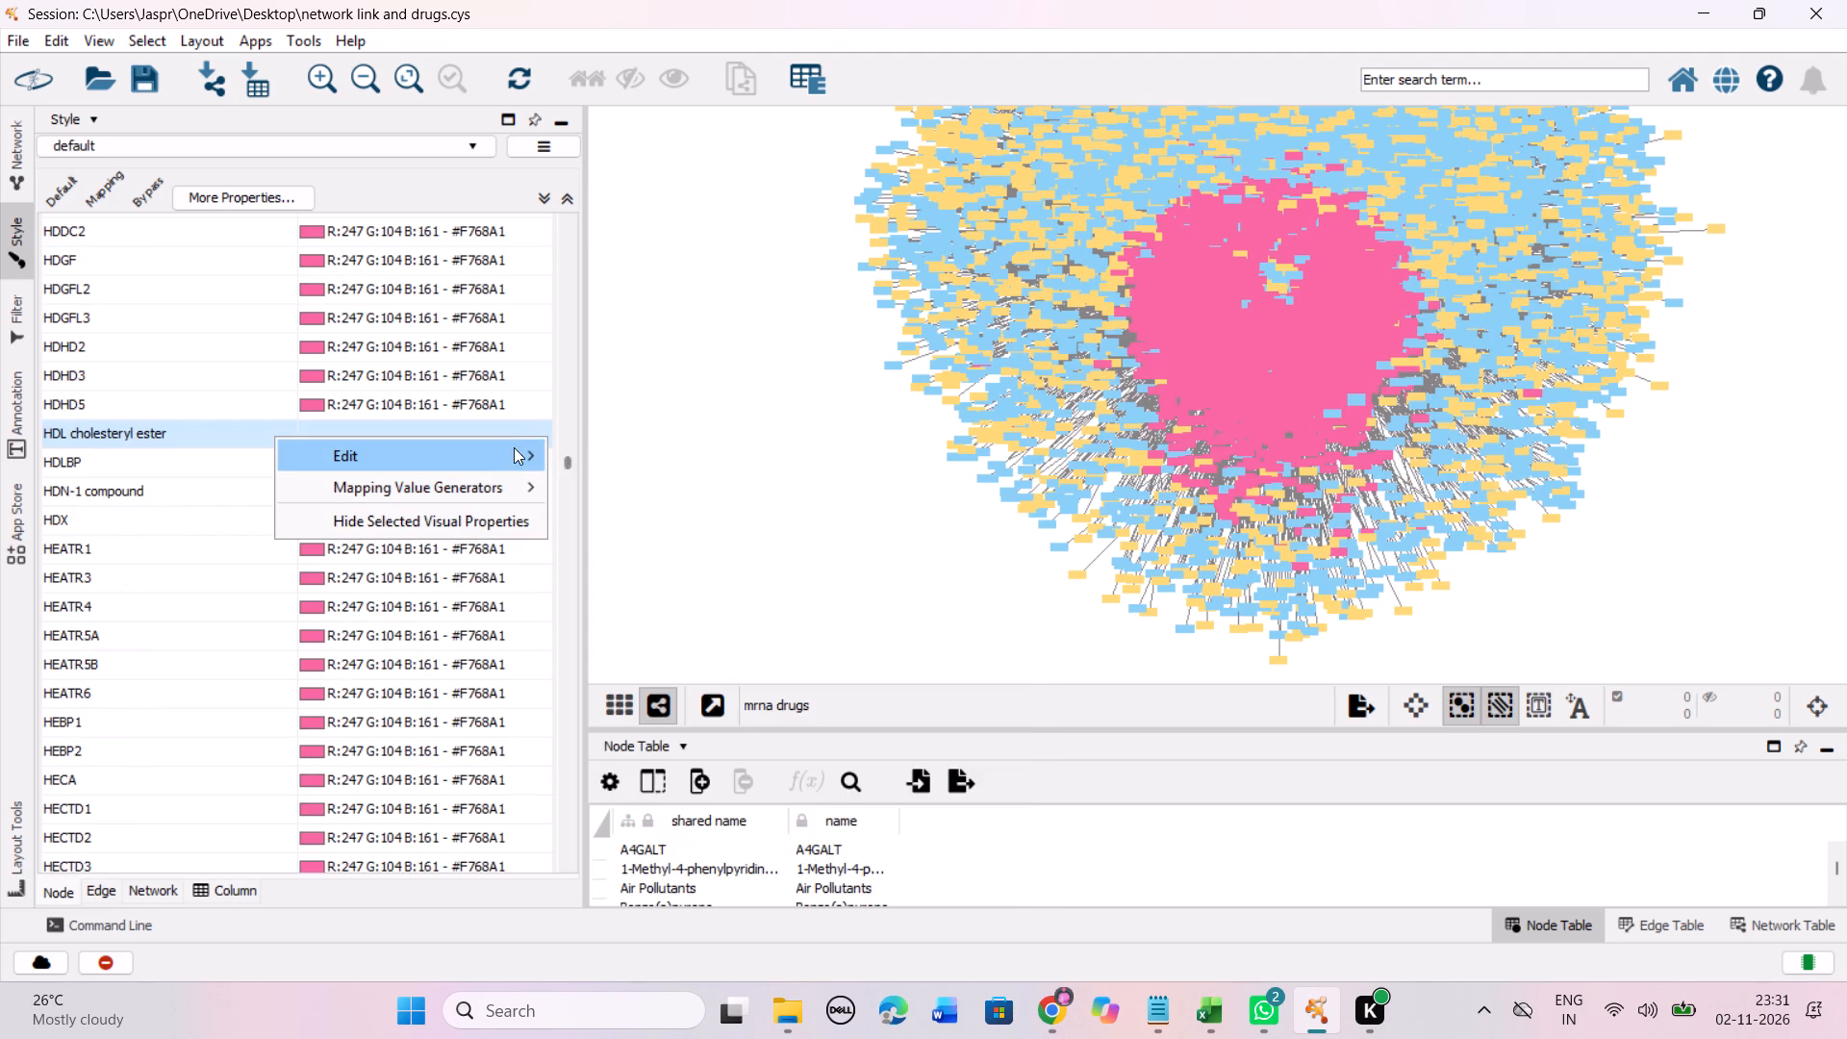
{"action": "left_click", "coordinate": [585, 449]}
{"action": "left_click_drag", "start_coordinate": [538, 554], "coordinate": [538, 540]}
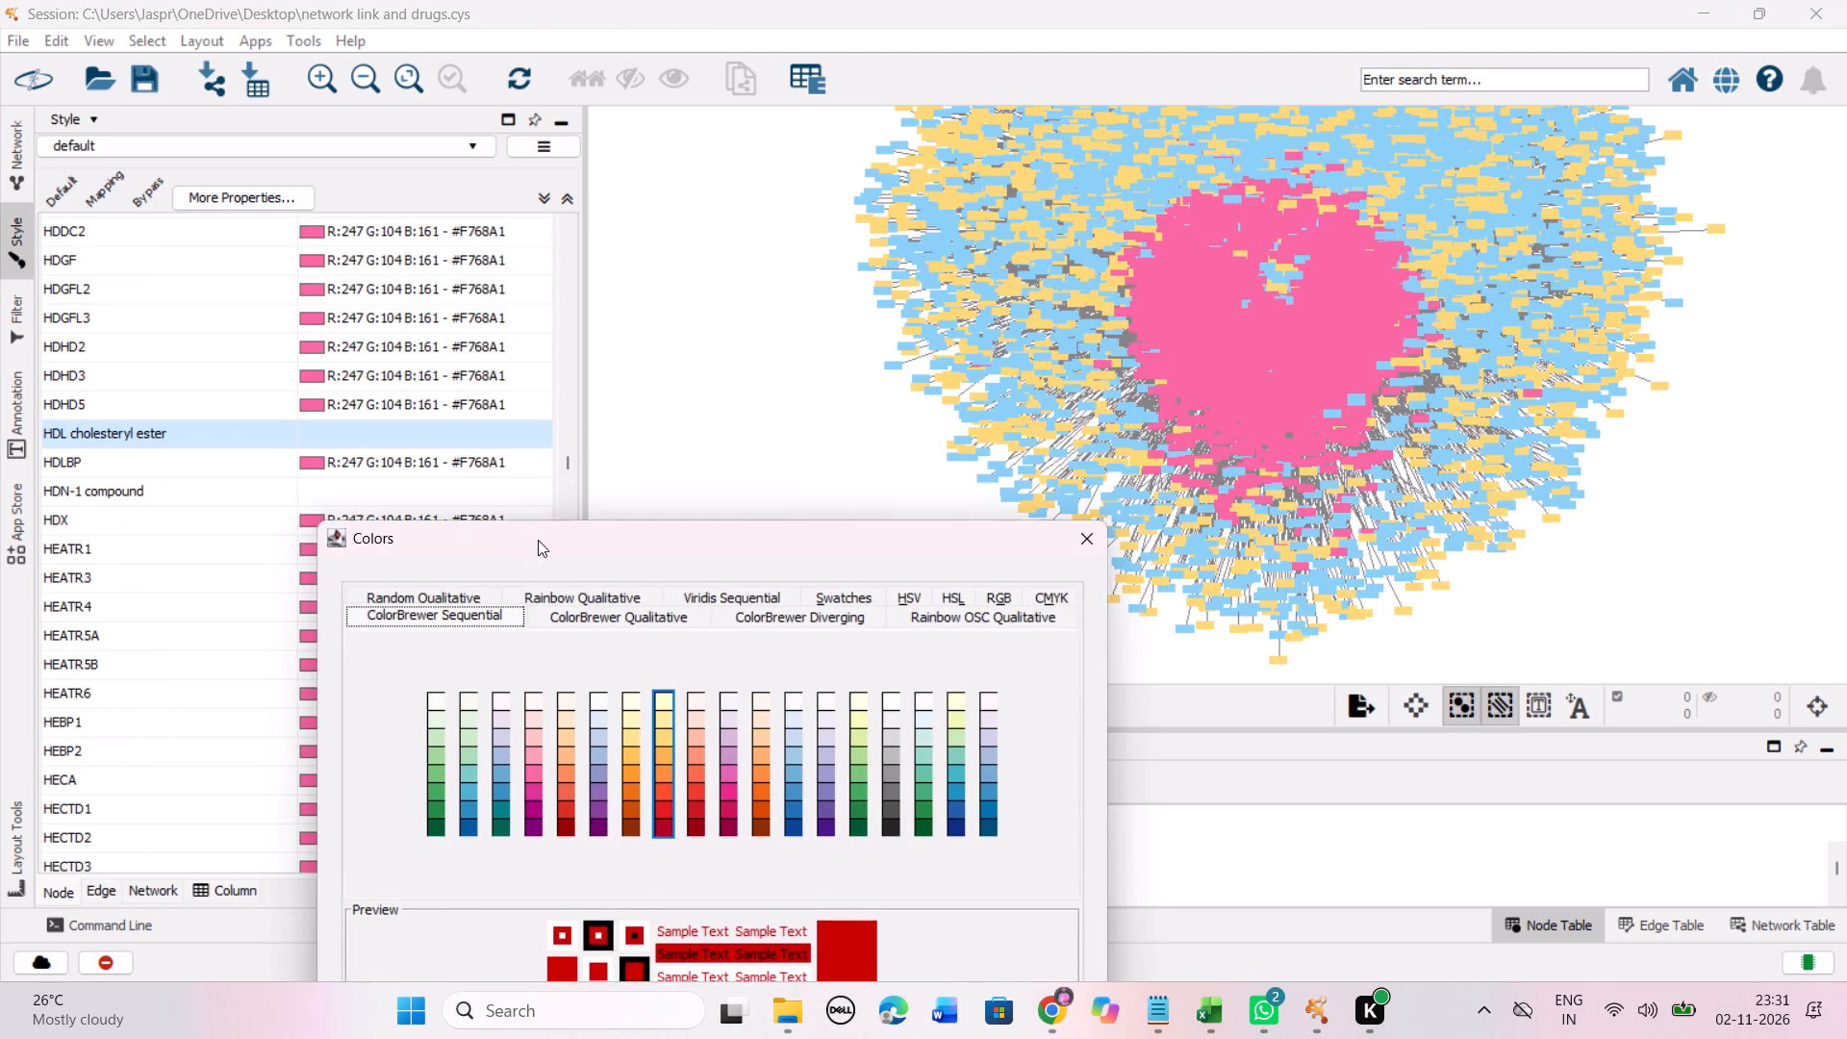
{"action": "left_click_drag", "start_coordinate": [538, 540], "coordinate": [550, 316]}
{"action": "left_click", "coordinate": [673, 494]}
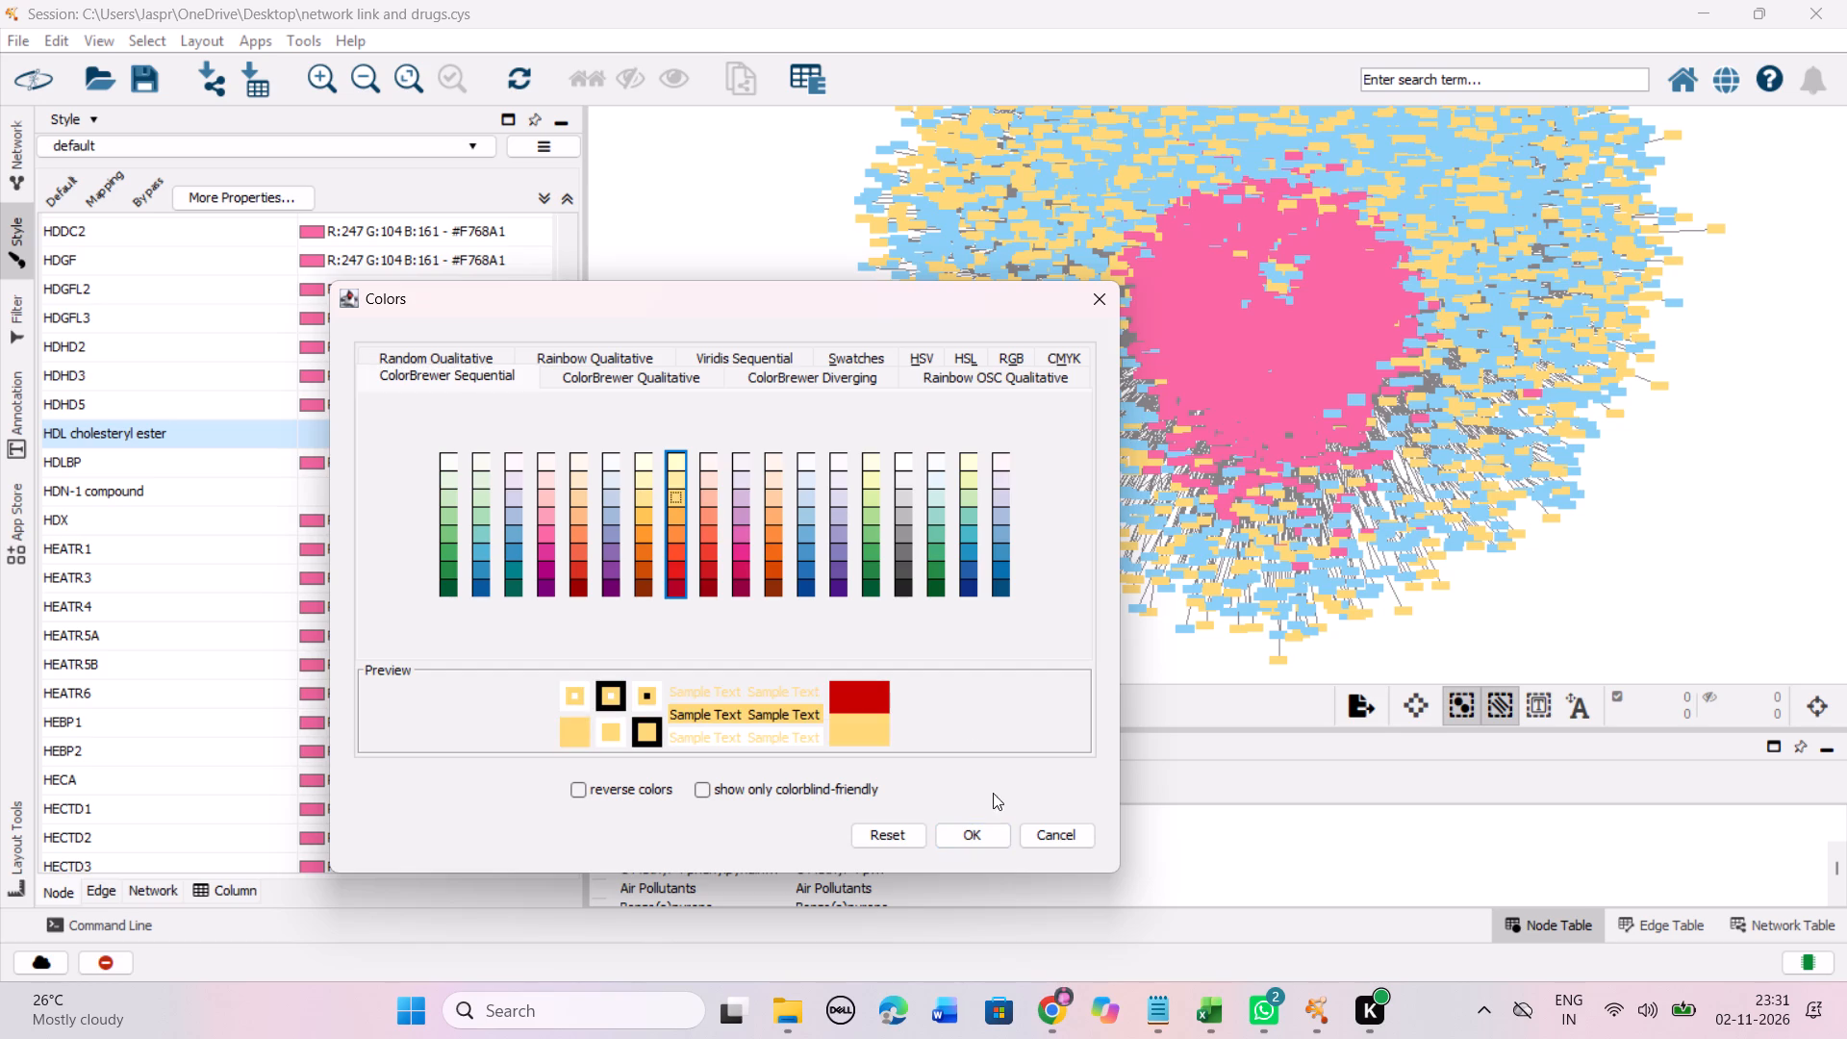
{"action": "left_click", "coordinate": [997, 837]}
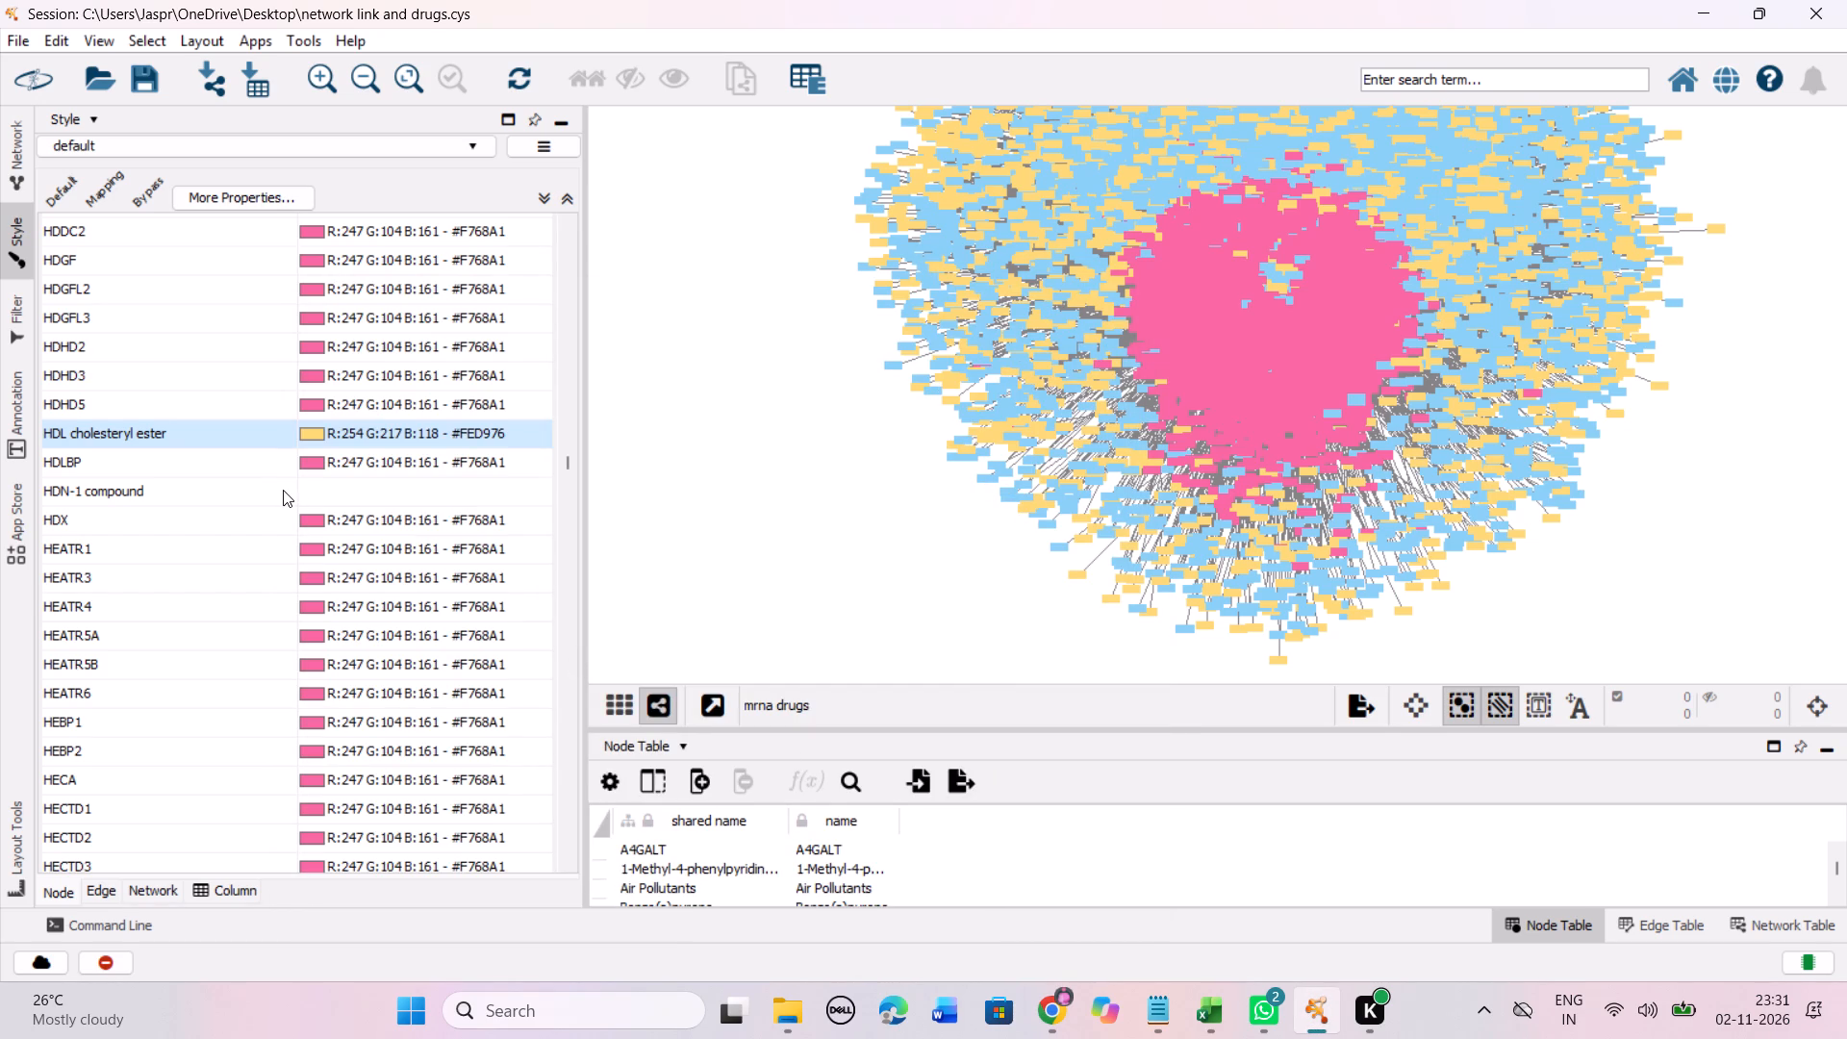
Set the discrete colour mapping of the unmapped entry HDN-1 compound to the Yellow-Orange-Red shade #FED976.
{"action": "left_click", "coordinate": [278, 490]}
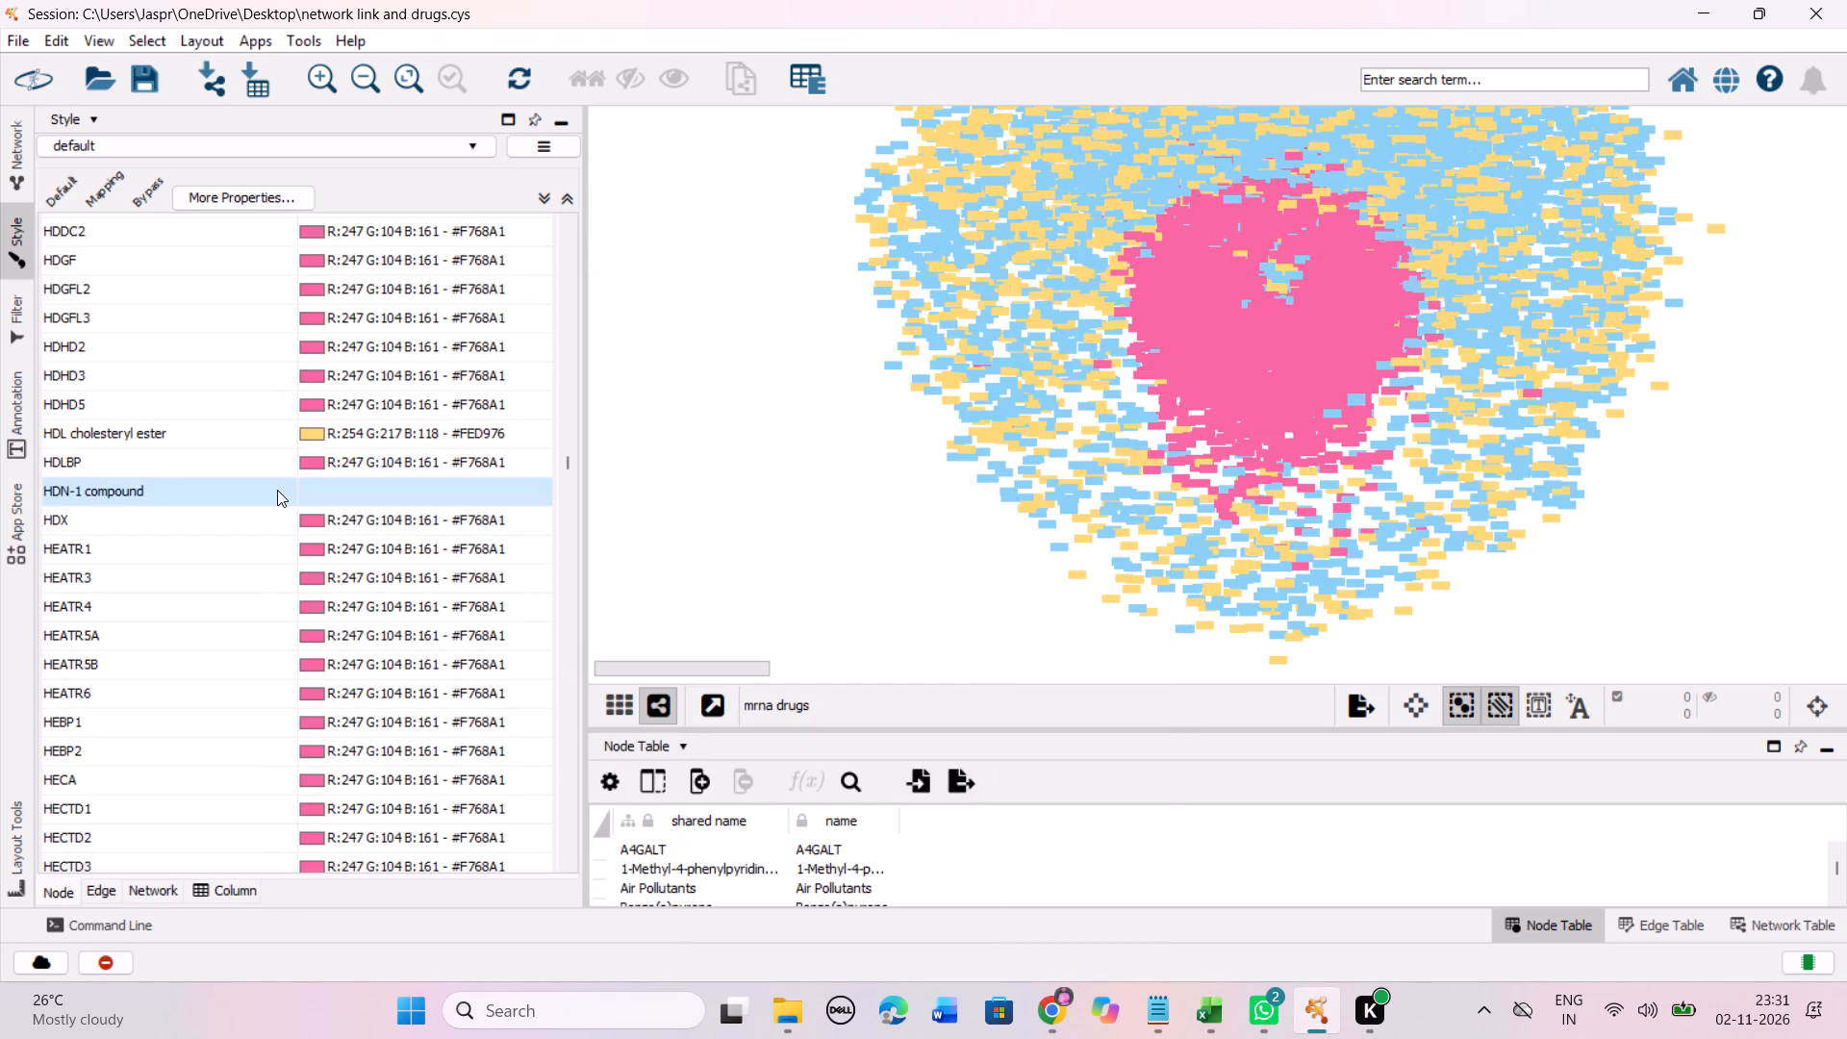
{"action": "right_click", "coordinate": [277, 490]}
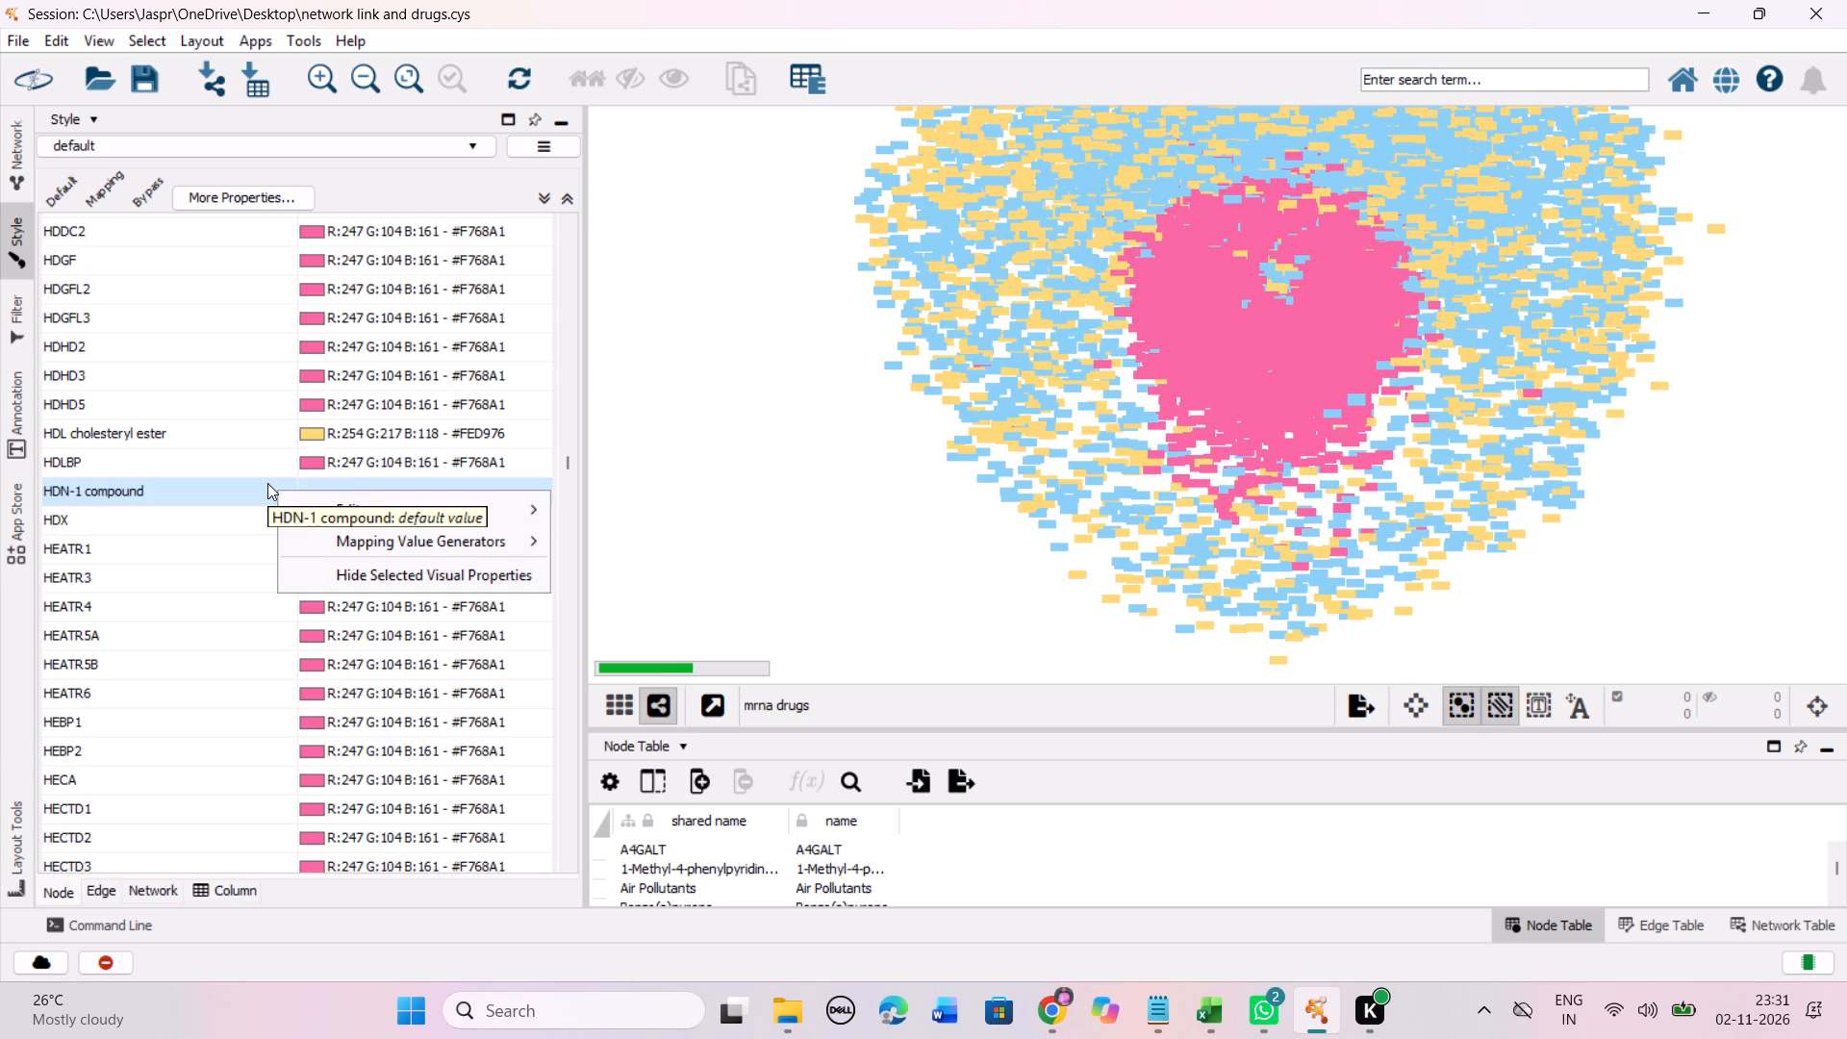
{"action": "left_click", "coordinate": [626, 502]}
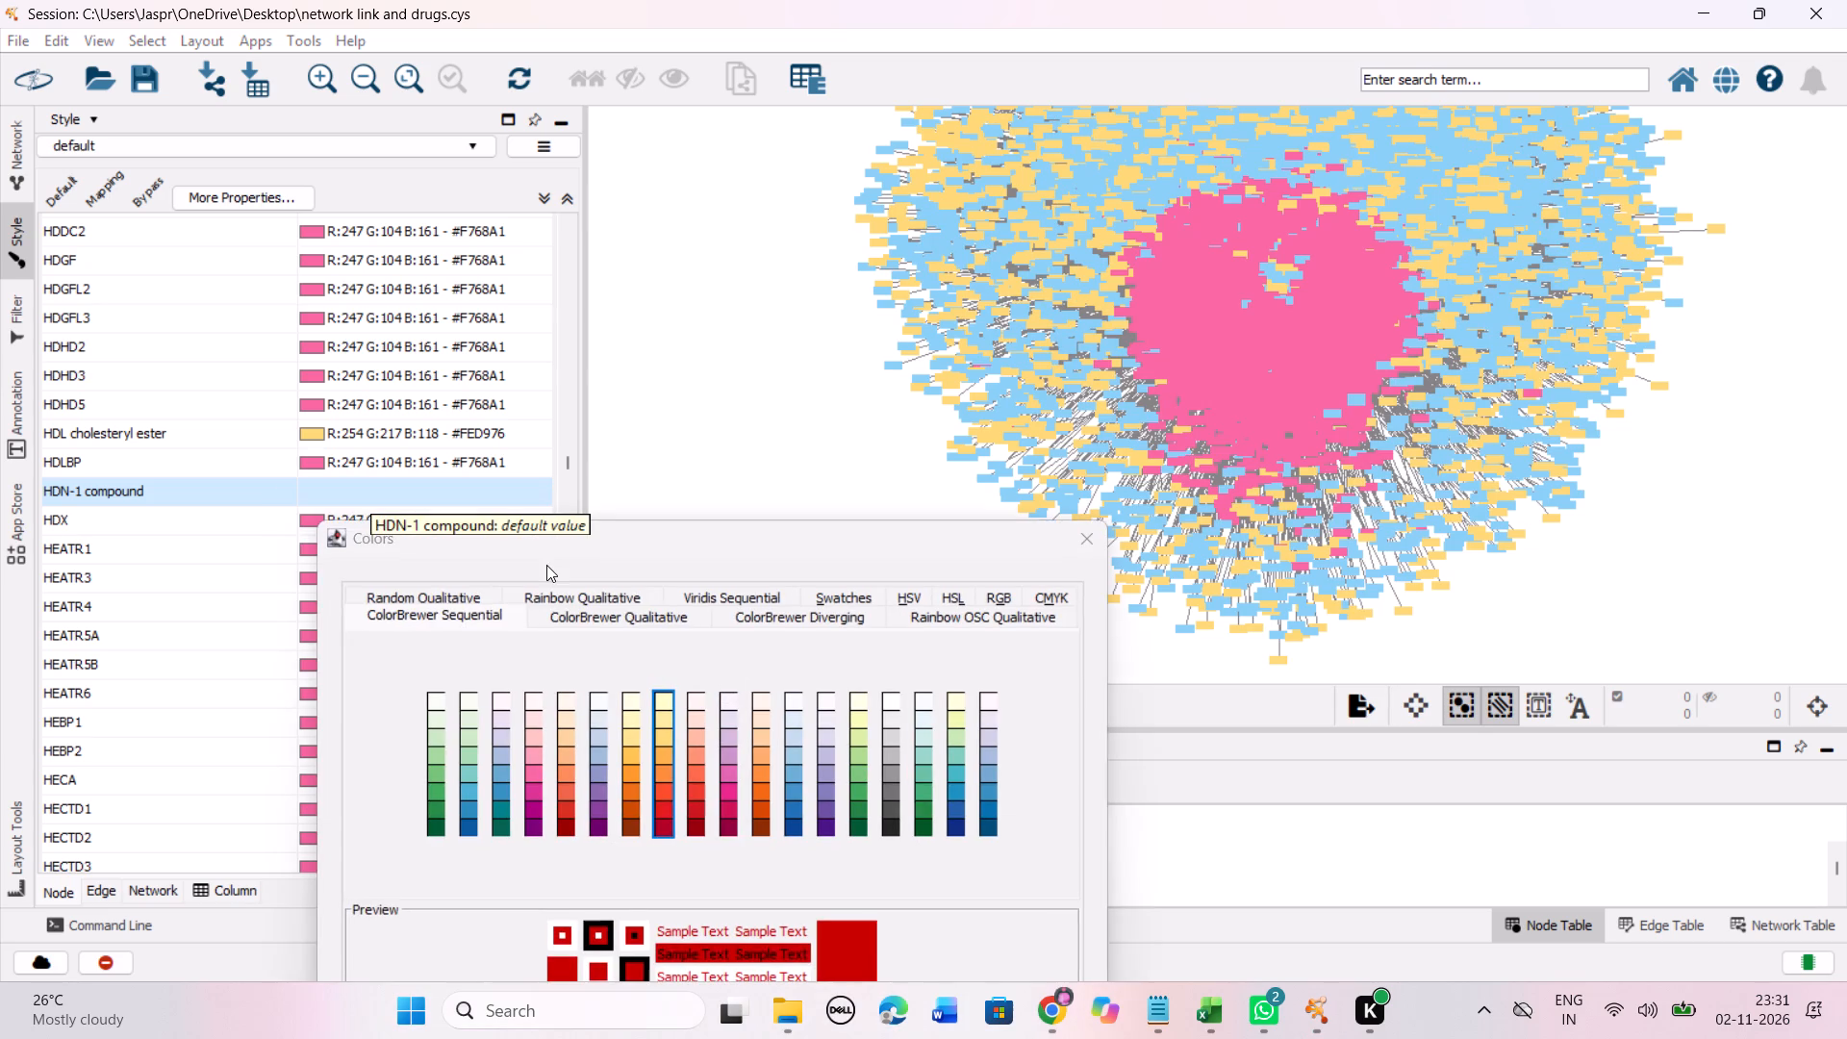
{"action": "left_click_drag", "start_coordinate": [550, 544], "coordinate": [596, 224]}
{"action": "left_click", "coordinate": [710, 418]}
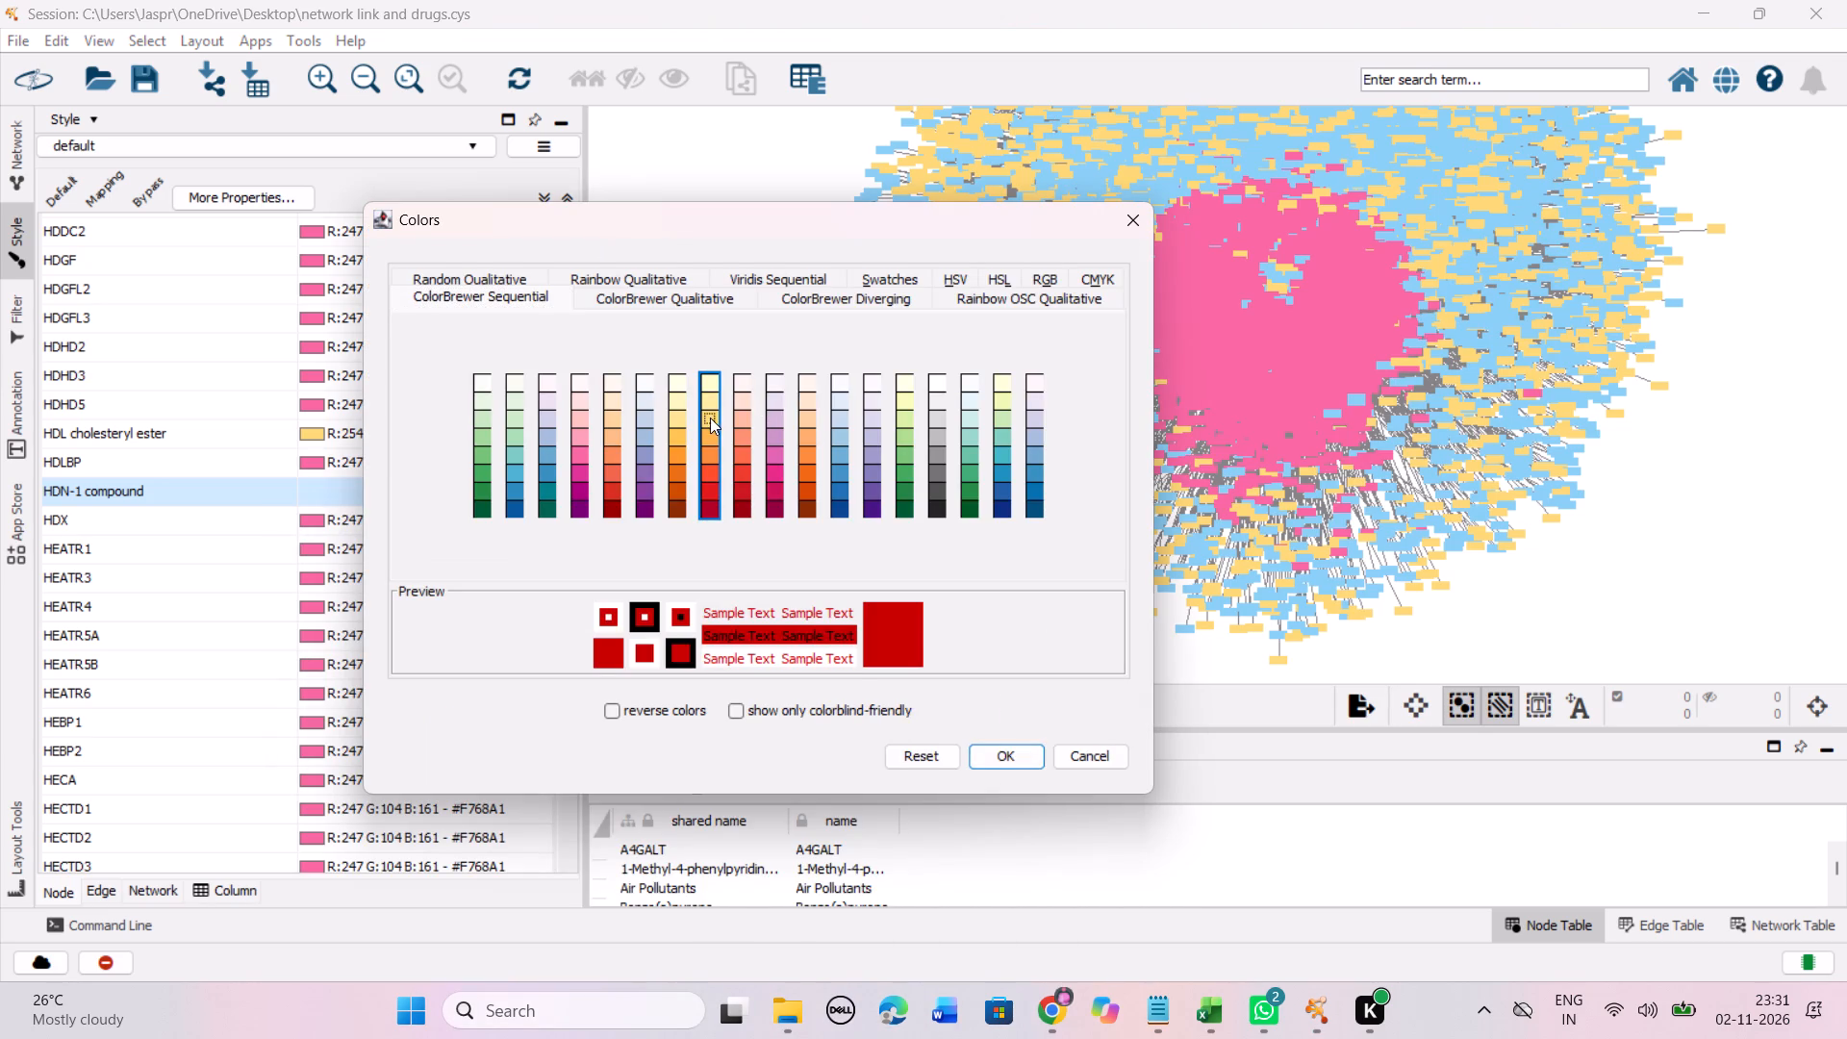
{"action": "left_click", "coordinate": [1023, 760]}
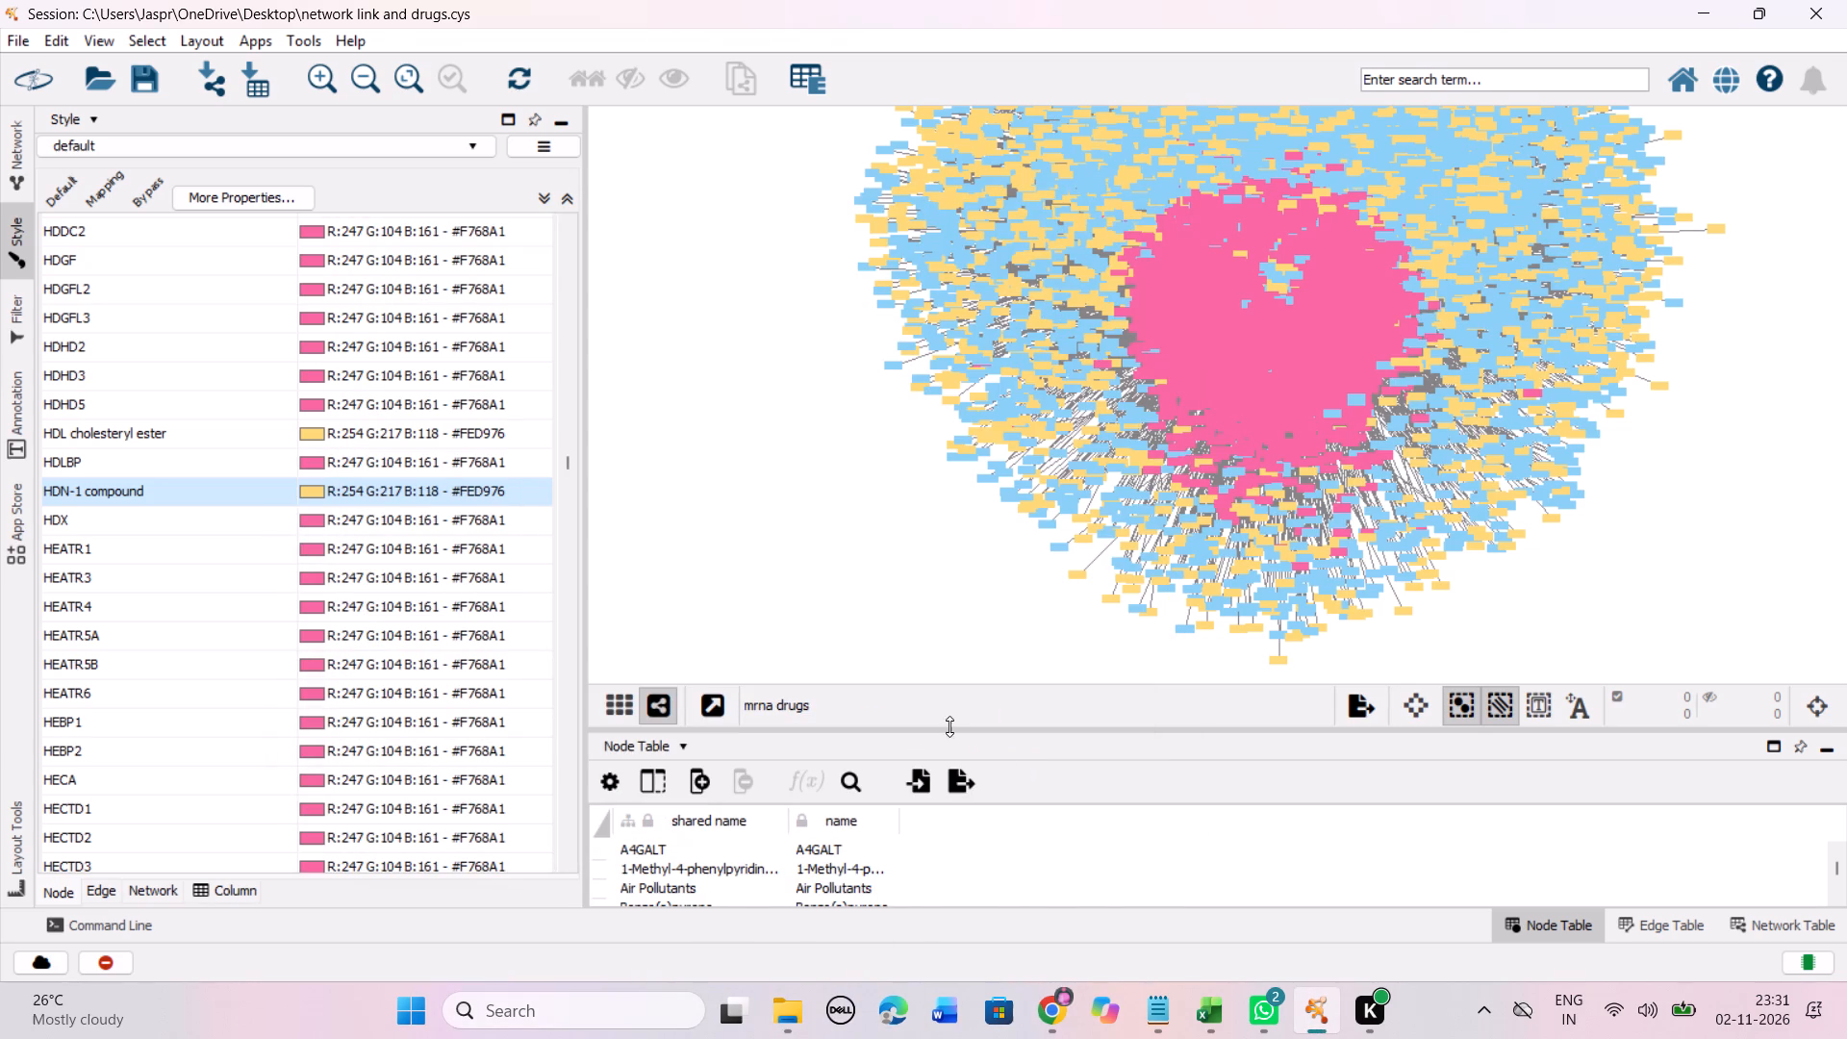
Set the discrete colour mapping of the unmapped entry HET0016 to the Yellow-Orange-Red shade #FED976.
{"action": "scroll", "coordinate": [332, 593], "scroll_direction": "down", "scroll_amount": 8}
{"action": "scroll", "coordinate": [332, 593], "scroll_direction": "down", "scroll_amount": 16}
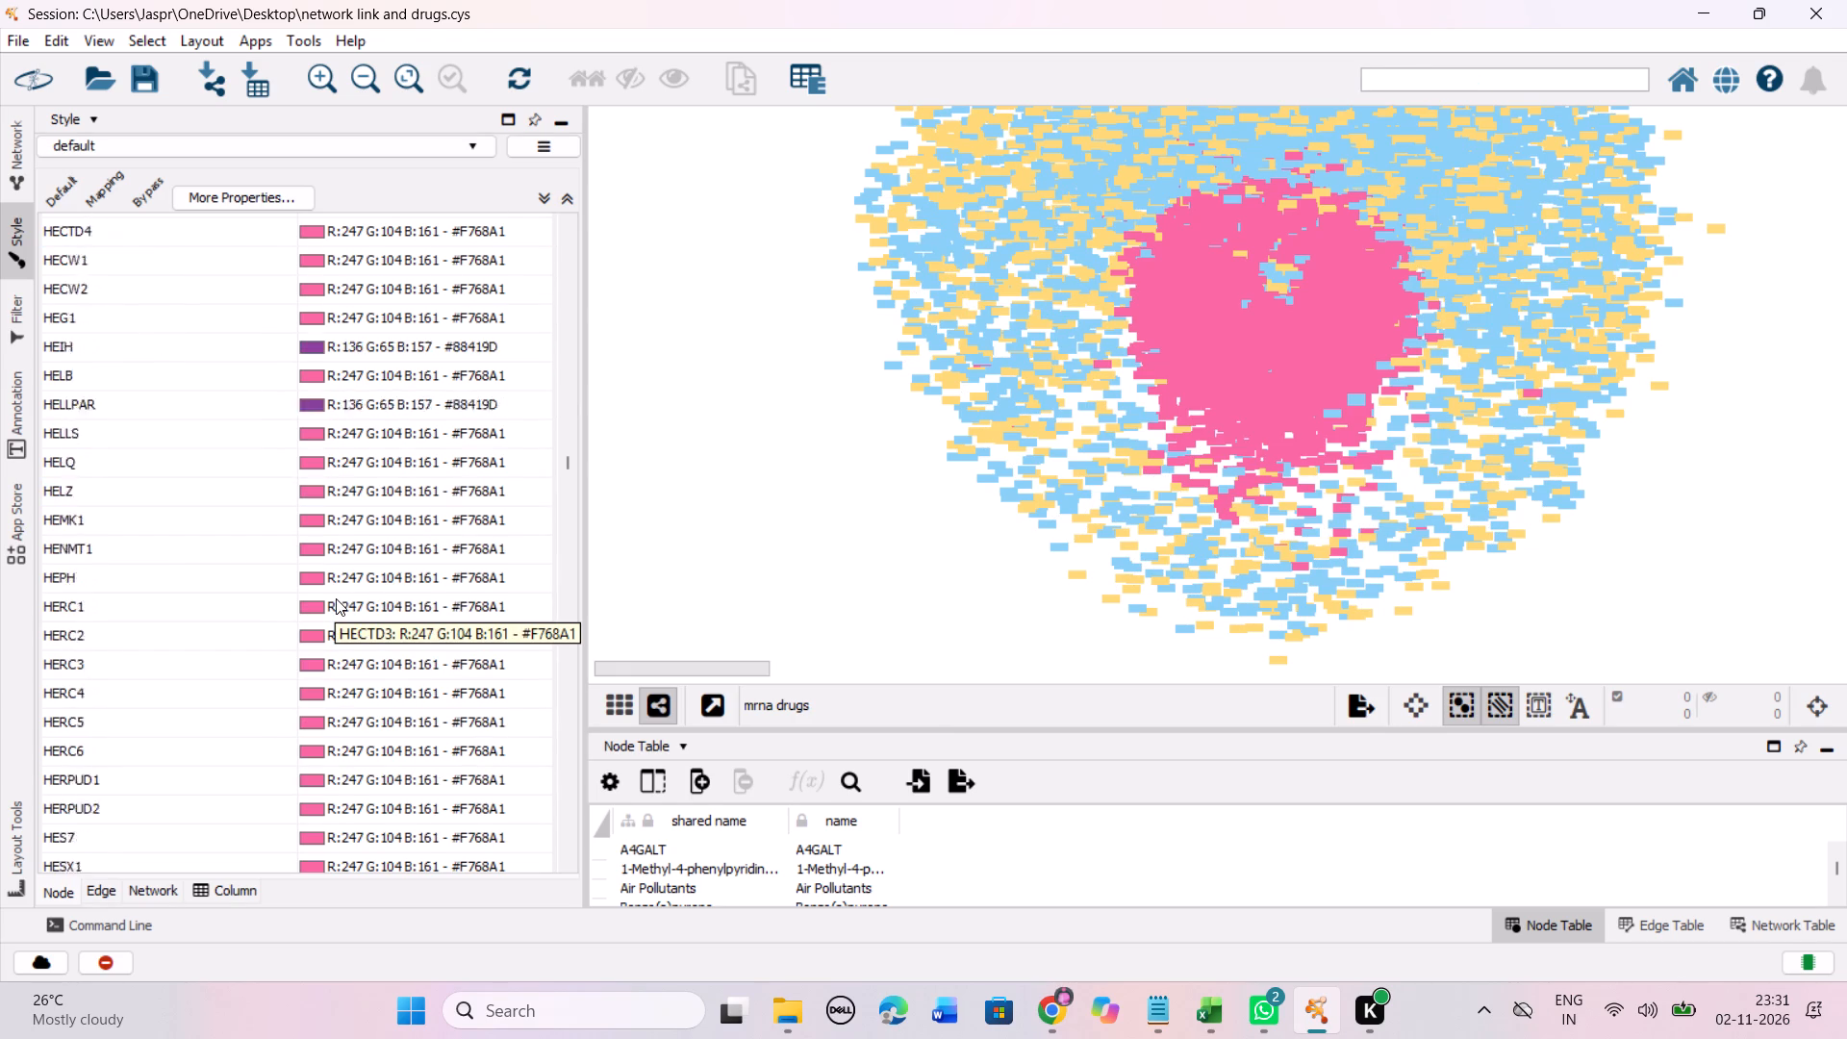
{"action": "scroll", "coordinate": [336, 598], "scroll_direction": "down", "scroll_amount": 18}
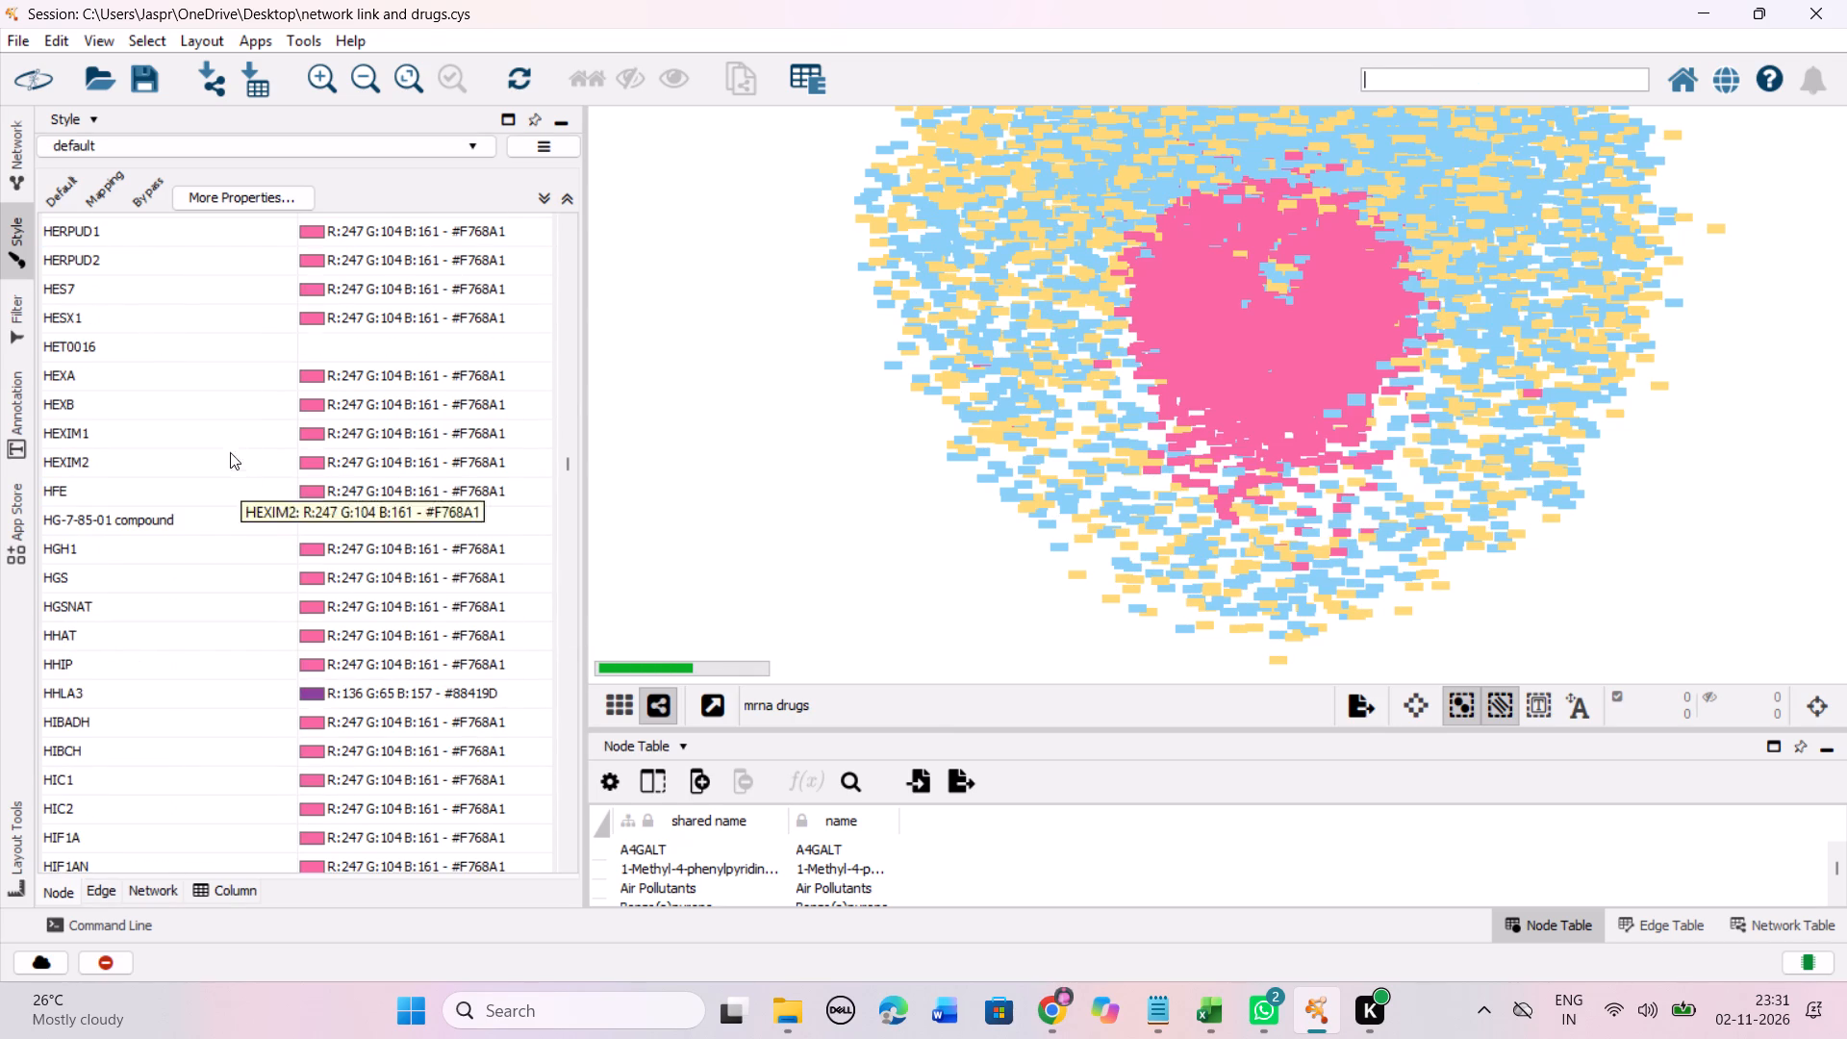
{"action": "left_click", "coordinate": [266, 345]}
{"action": "right_click", "coordinate": [266, 345]}
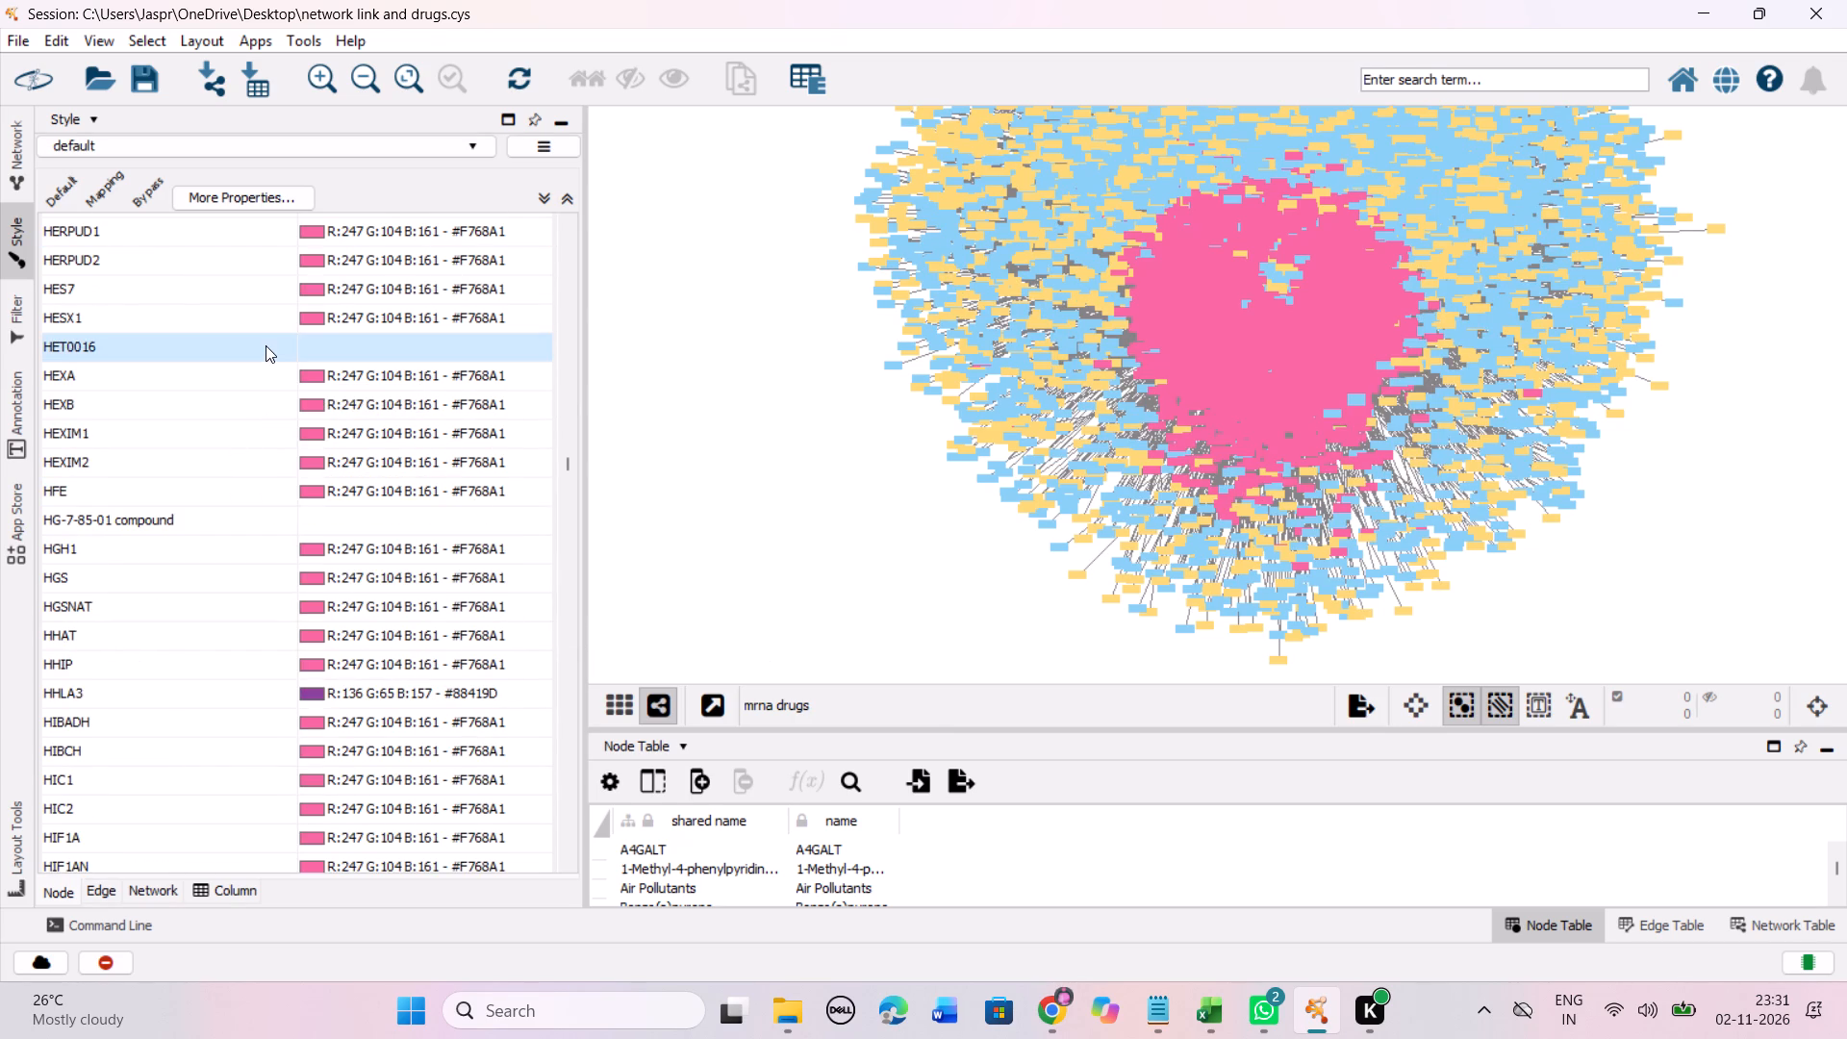
{"action": "left_click", "coordinate": [621, 360]}
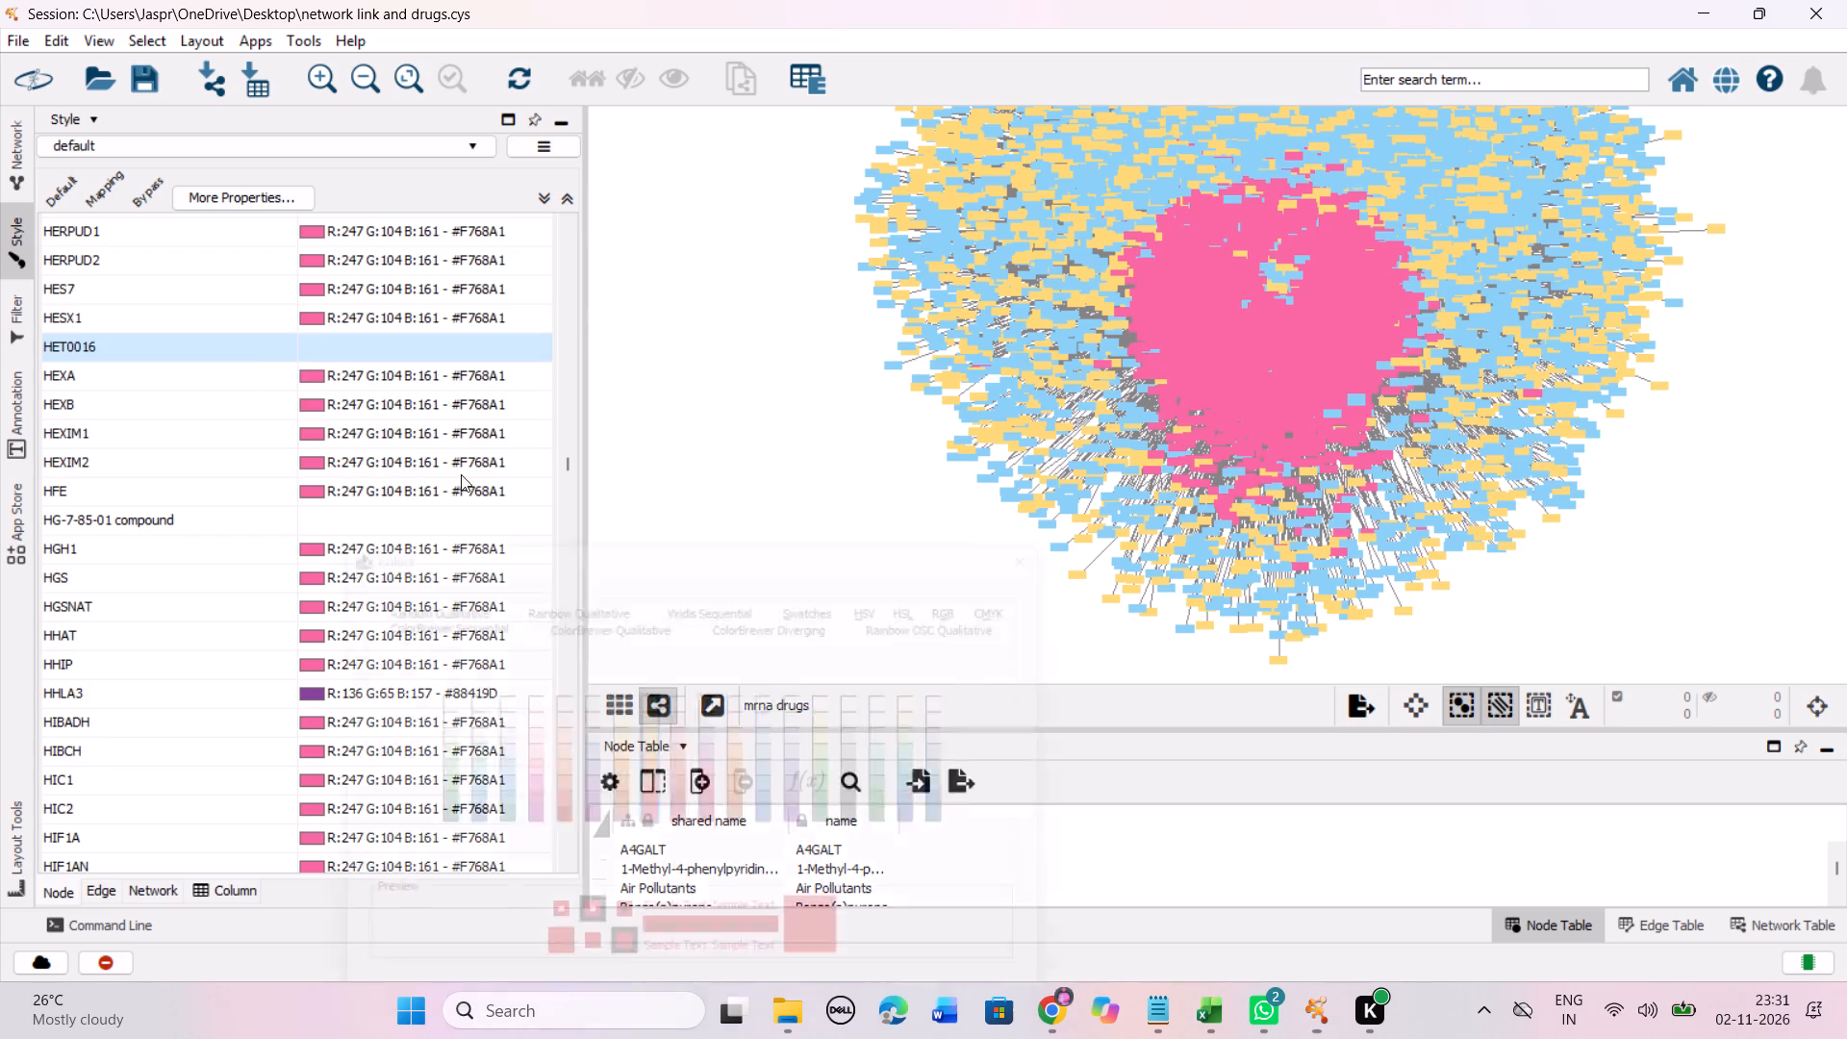
{"action": "left_click_drag", "start_coordinate": [428, 548], "coordinate": [519, 266]}
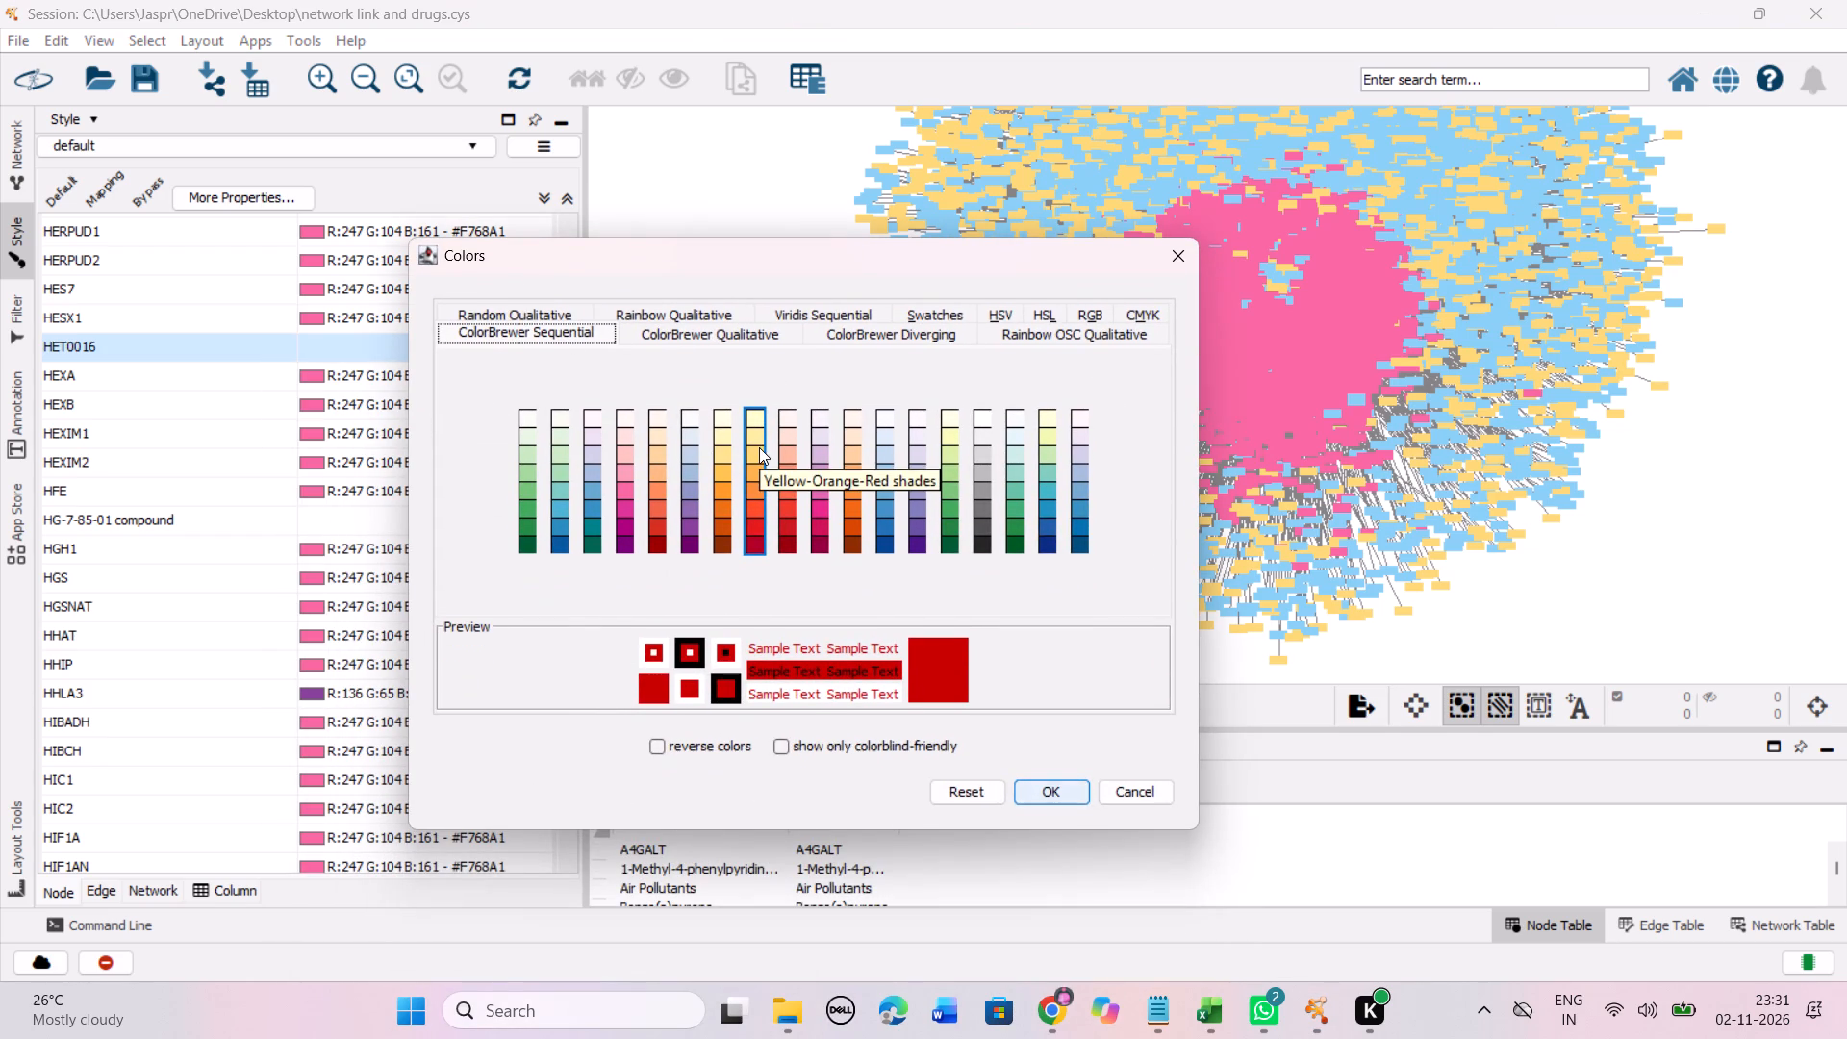
{"action": "left_click", "coordinate": [759, 447]}
{"action": "left_click", "coordinate": [1042, 791]}
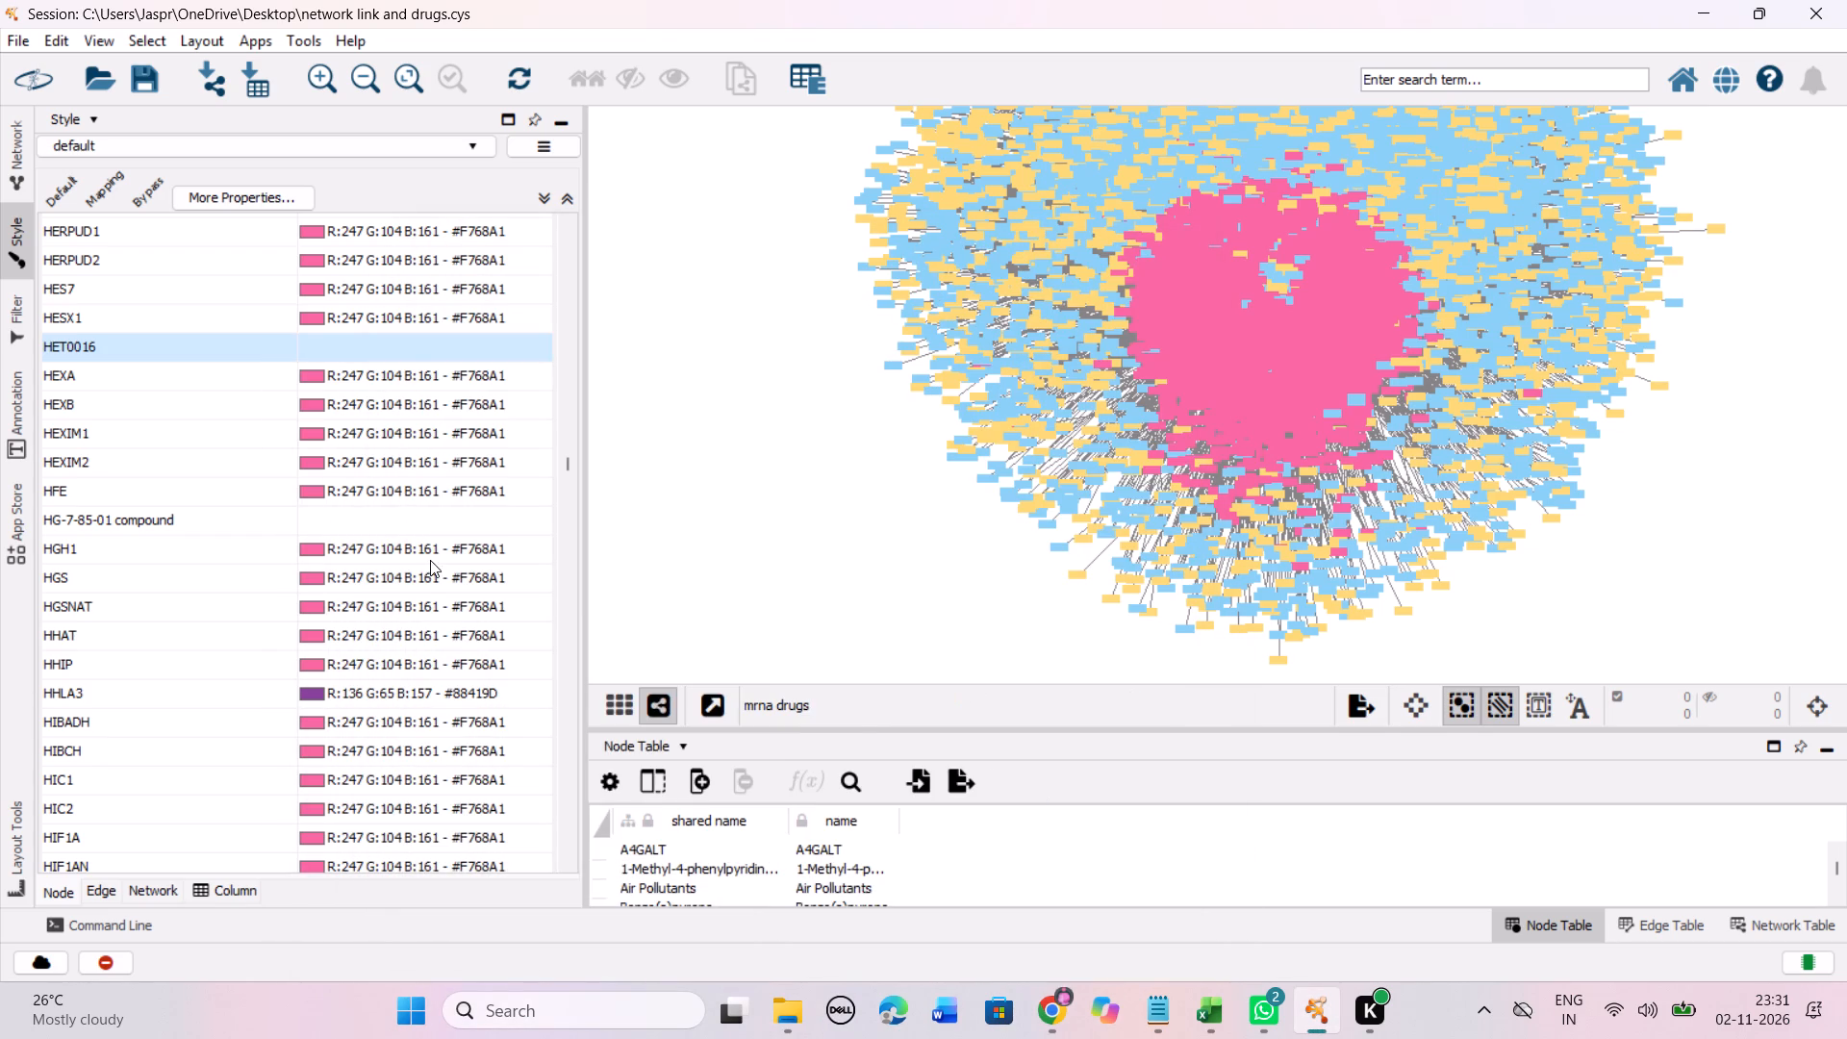
Set the discrete colour mapping of the unmapped entry HG-7-85-01 compound to the Yellow-Orange-Red shade #FED976.
{"action": "left_click", "coordinate": [268, 517]}
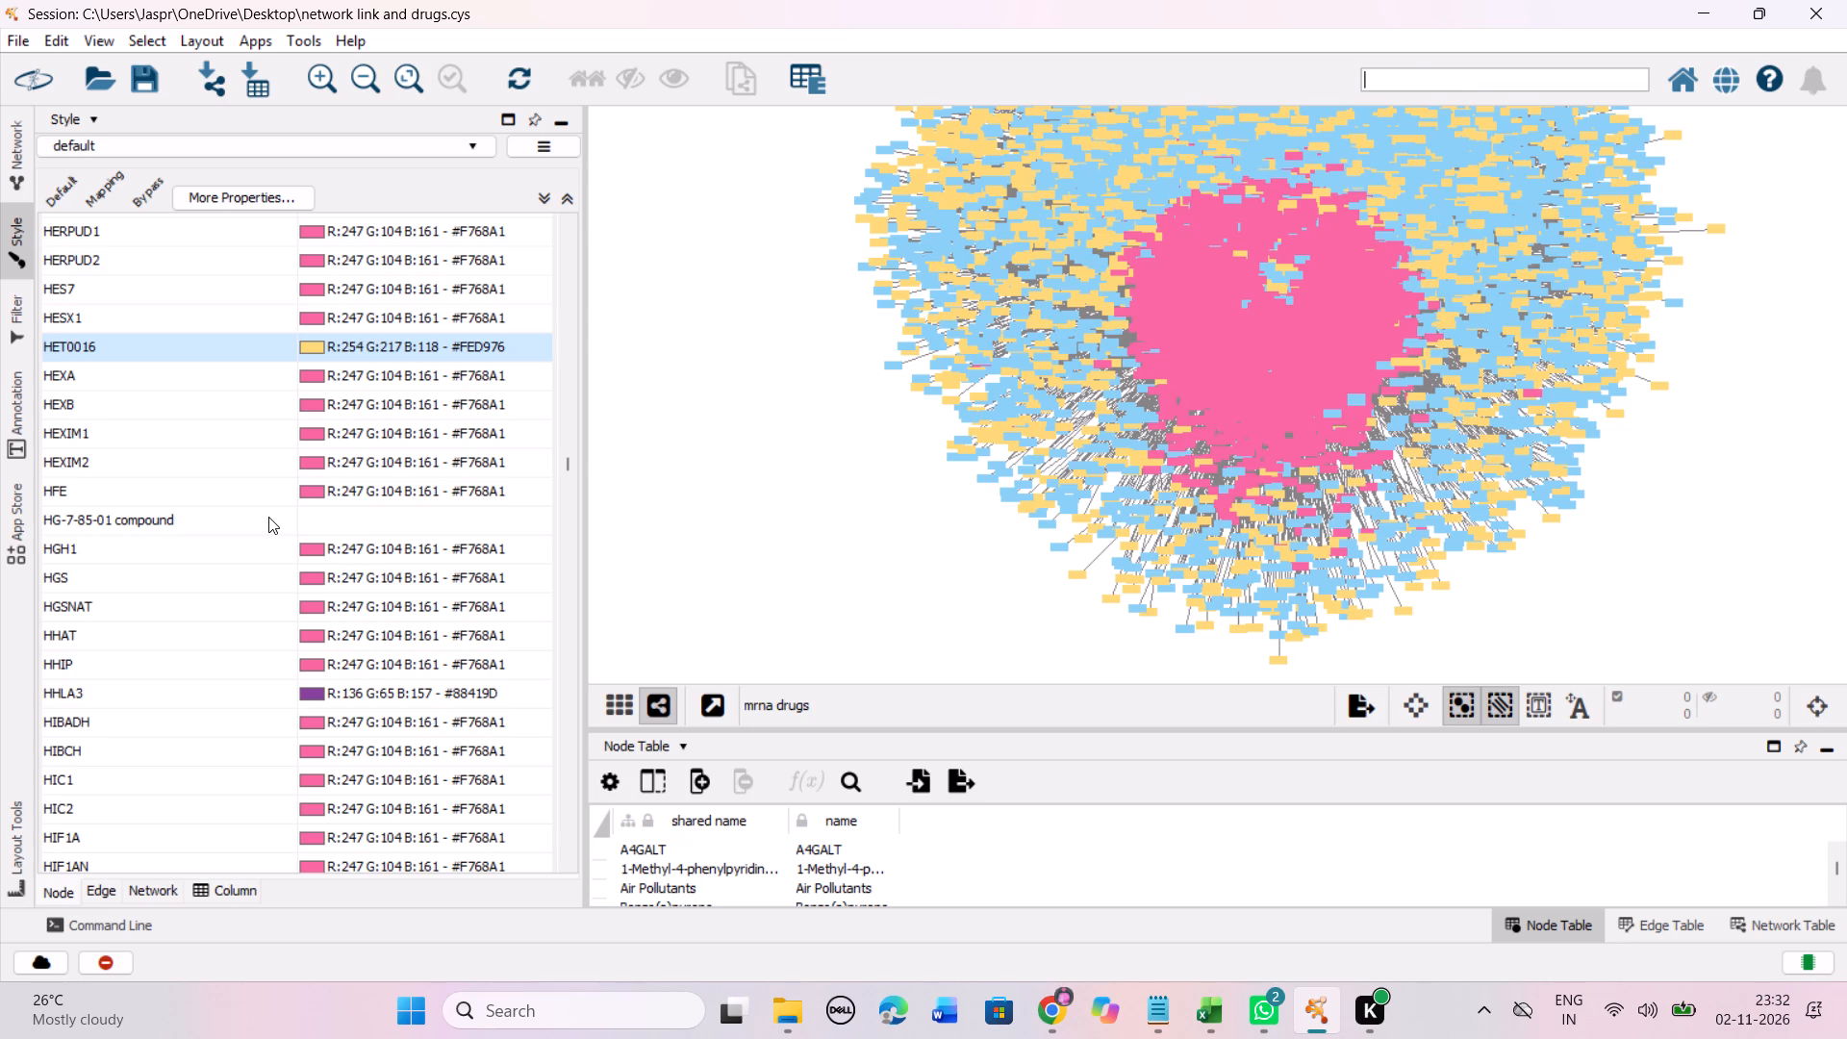
{"action": "left_click", "coordinate": [268, 517]}
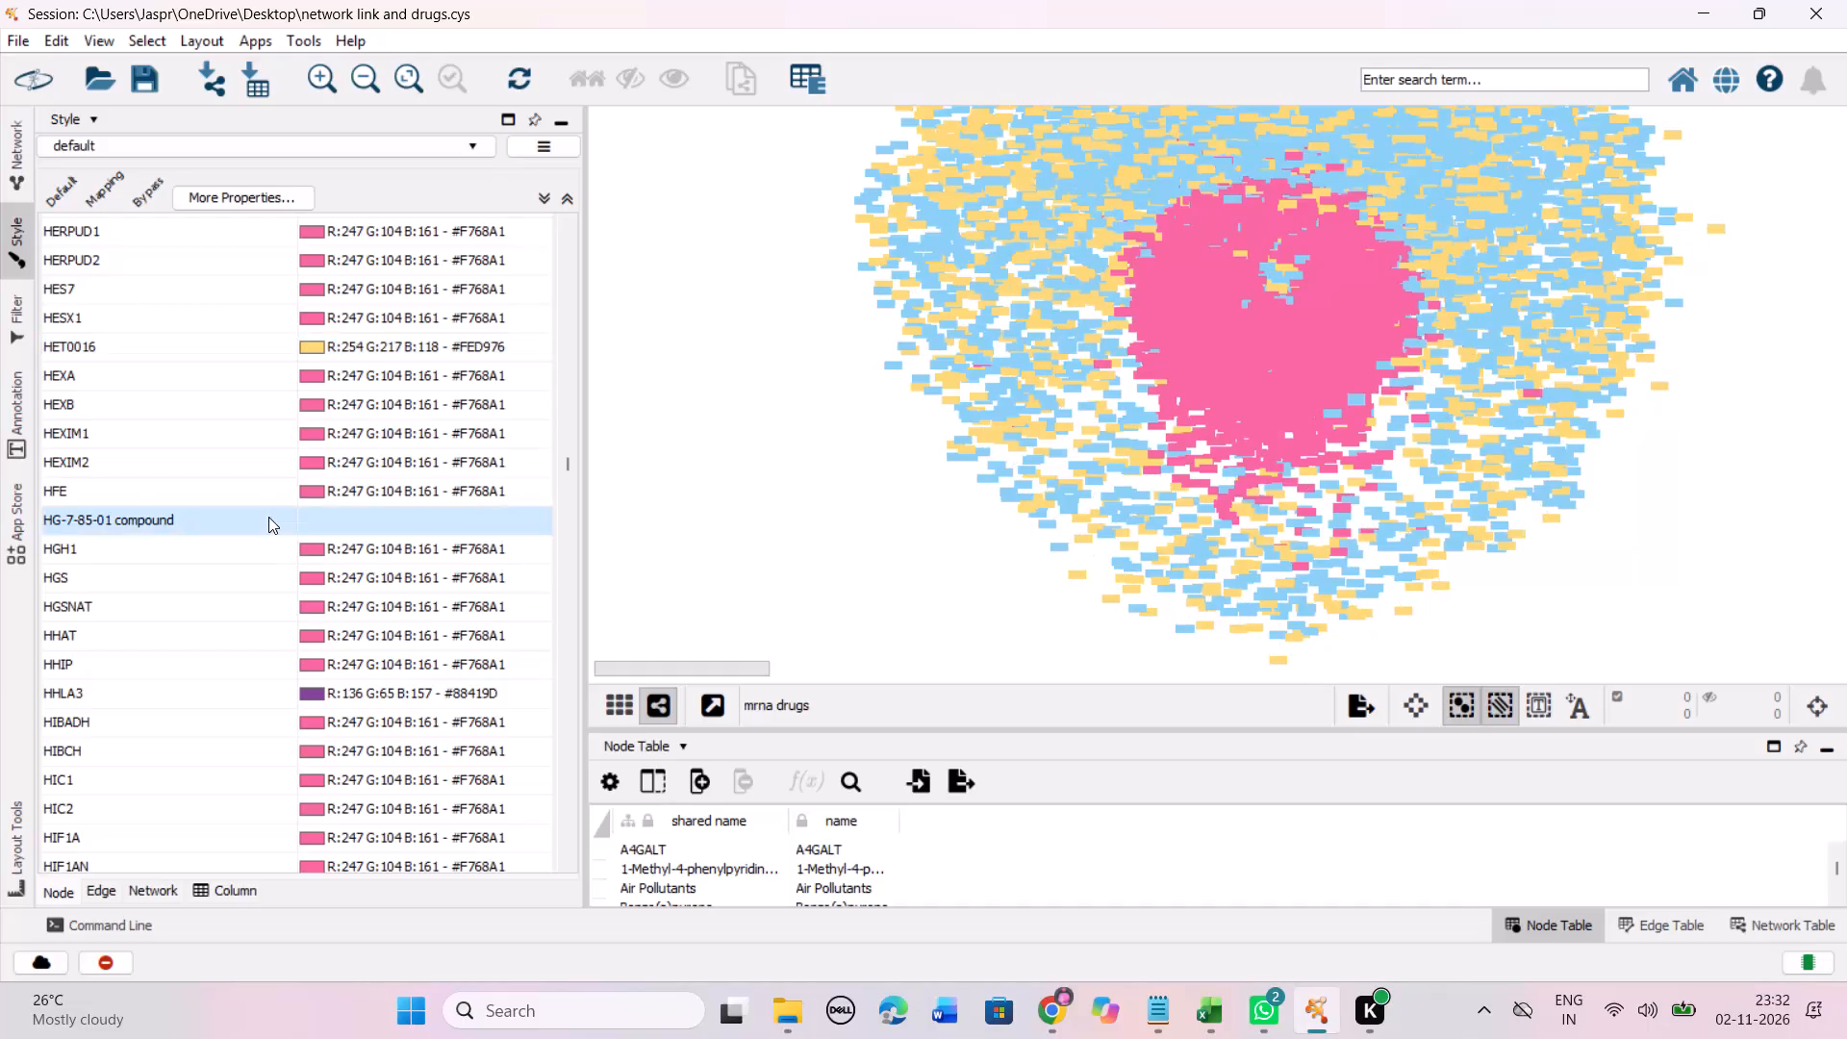
{"action": "right_click", "coordinate": [268, 517]}
{"action": "left_click", "coordinate": [626, 527]}
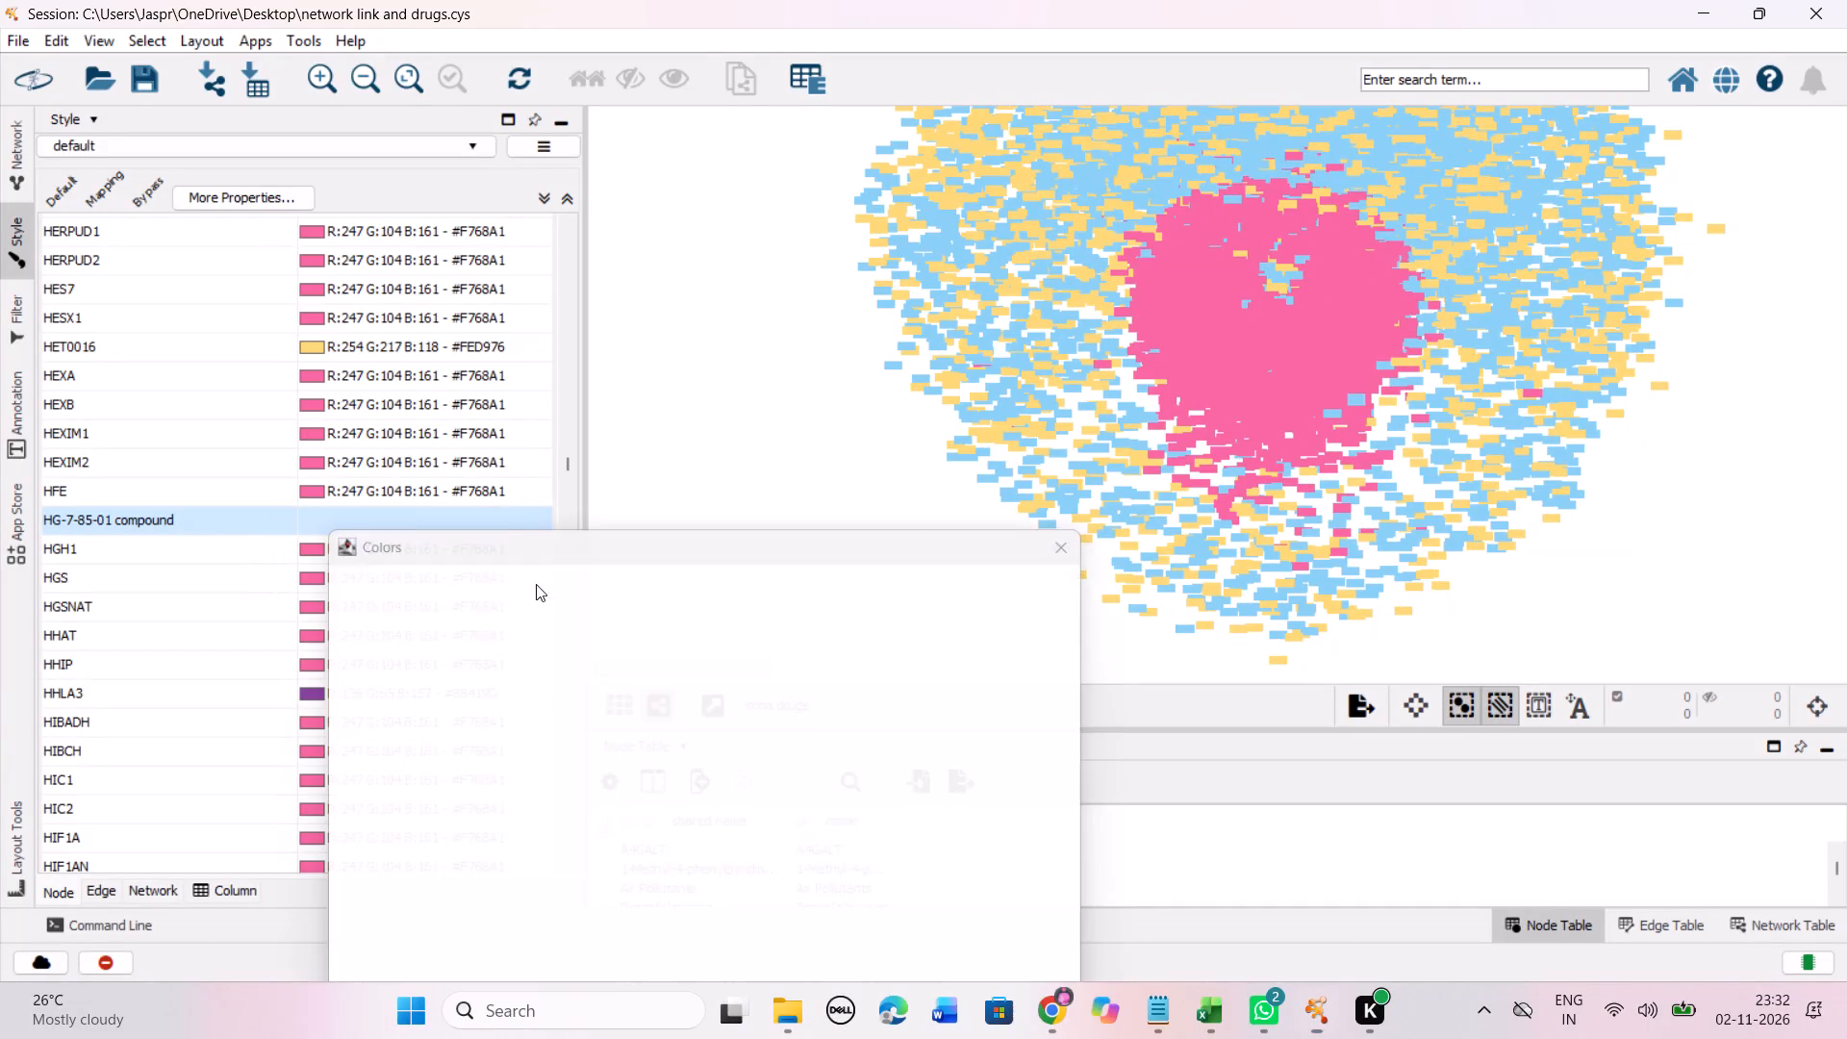
{"action": "left_click_drag", "start_coordinate": [495, 556], "coordinate": [552, 215]}
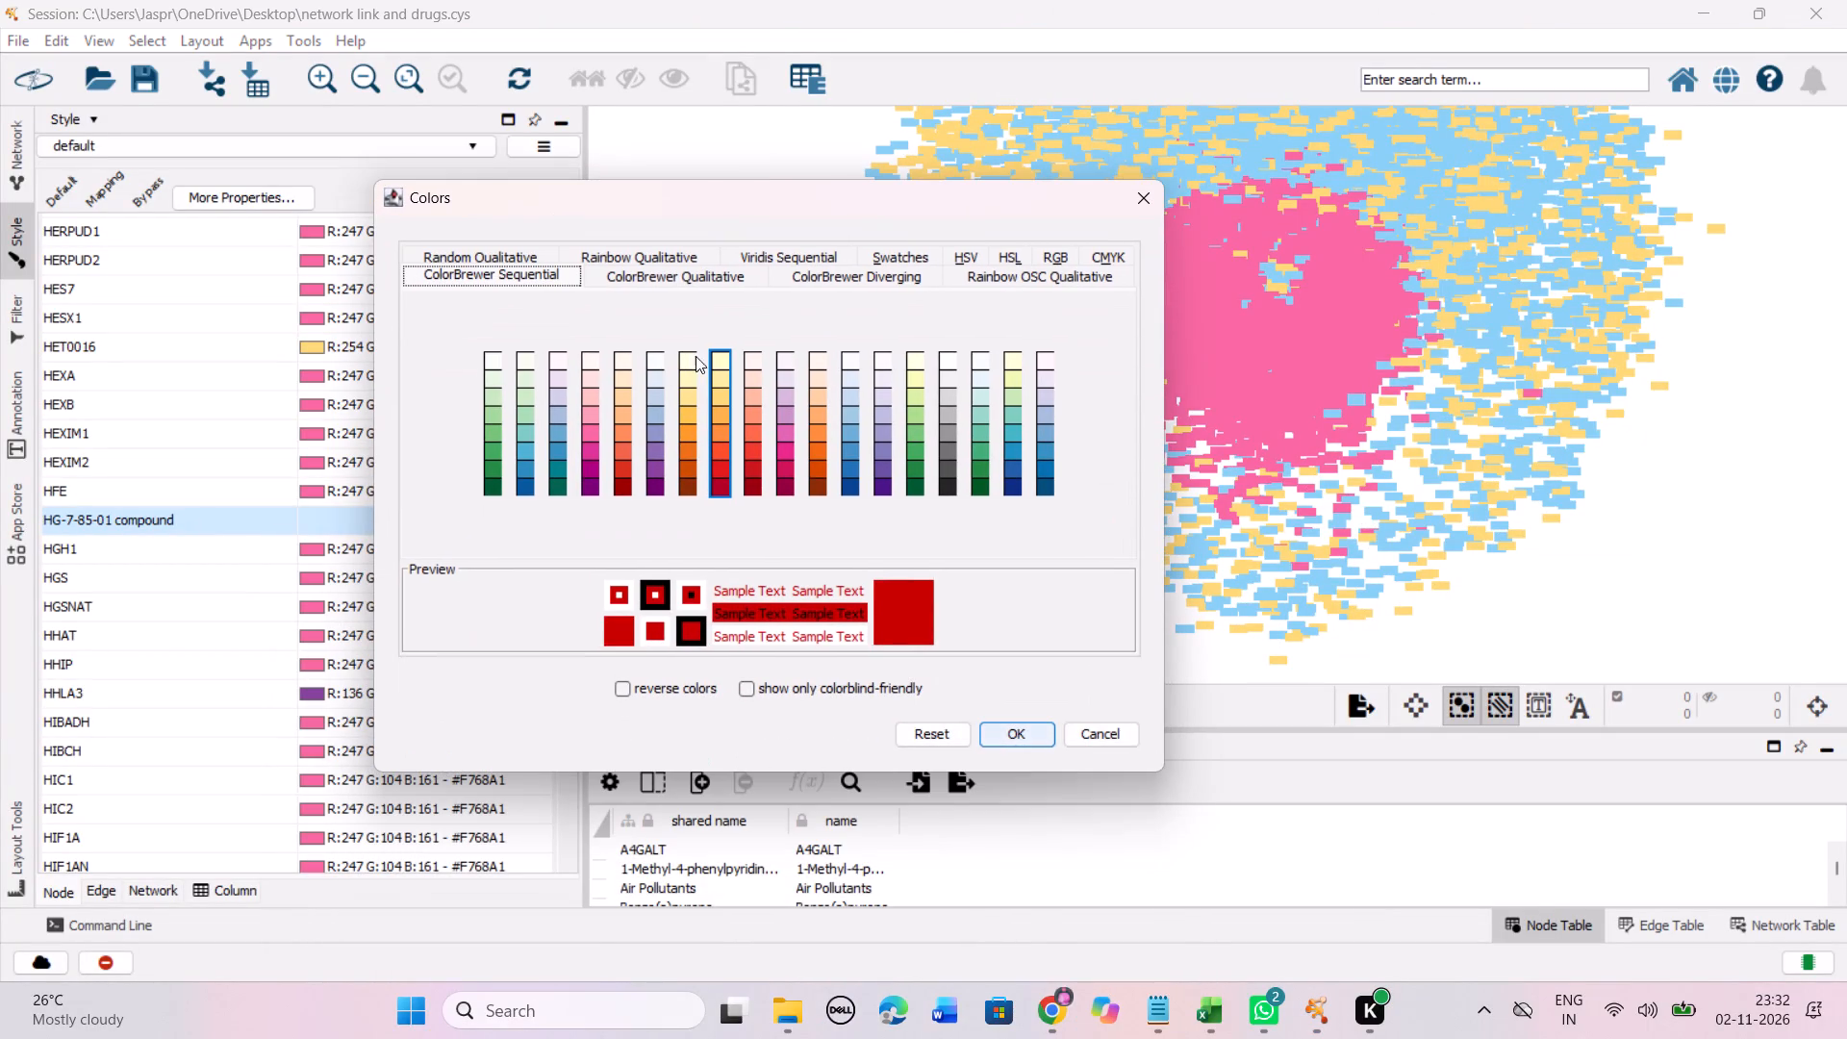
{"action": "left_click", "coordinate": [720, 398]}
{"action": "left_click", "coordinate": [1002, 733]}
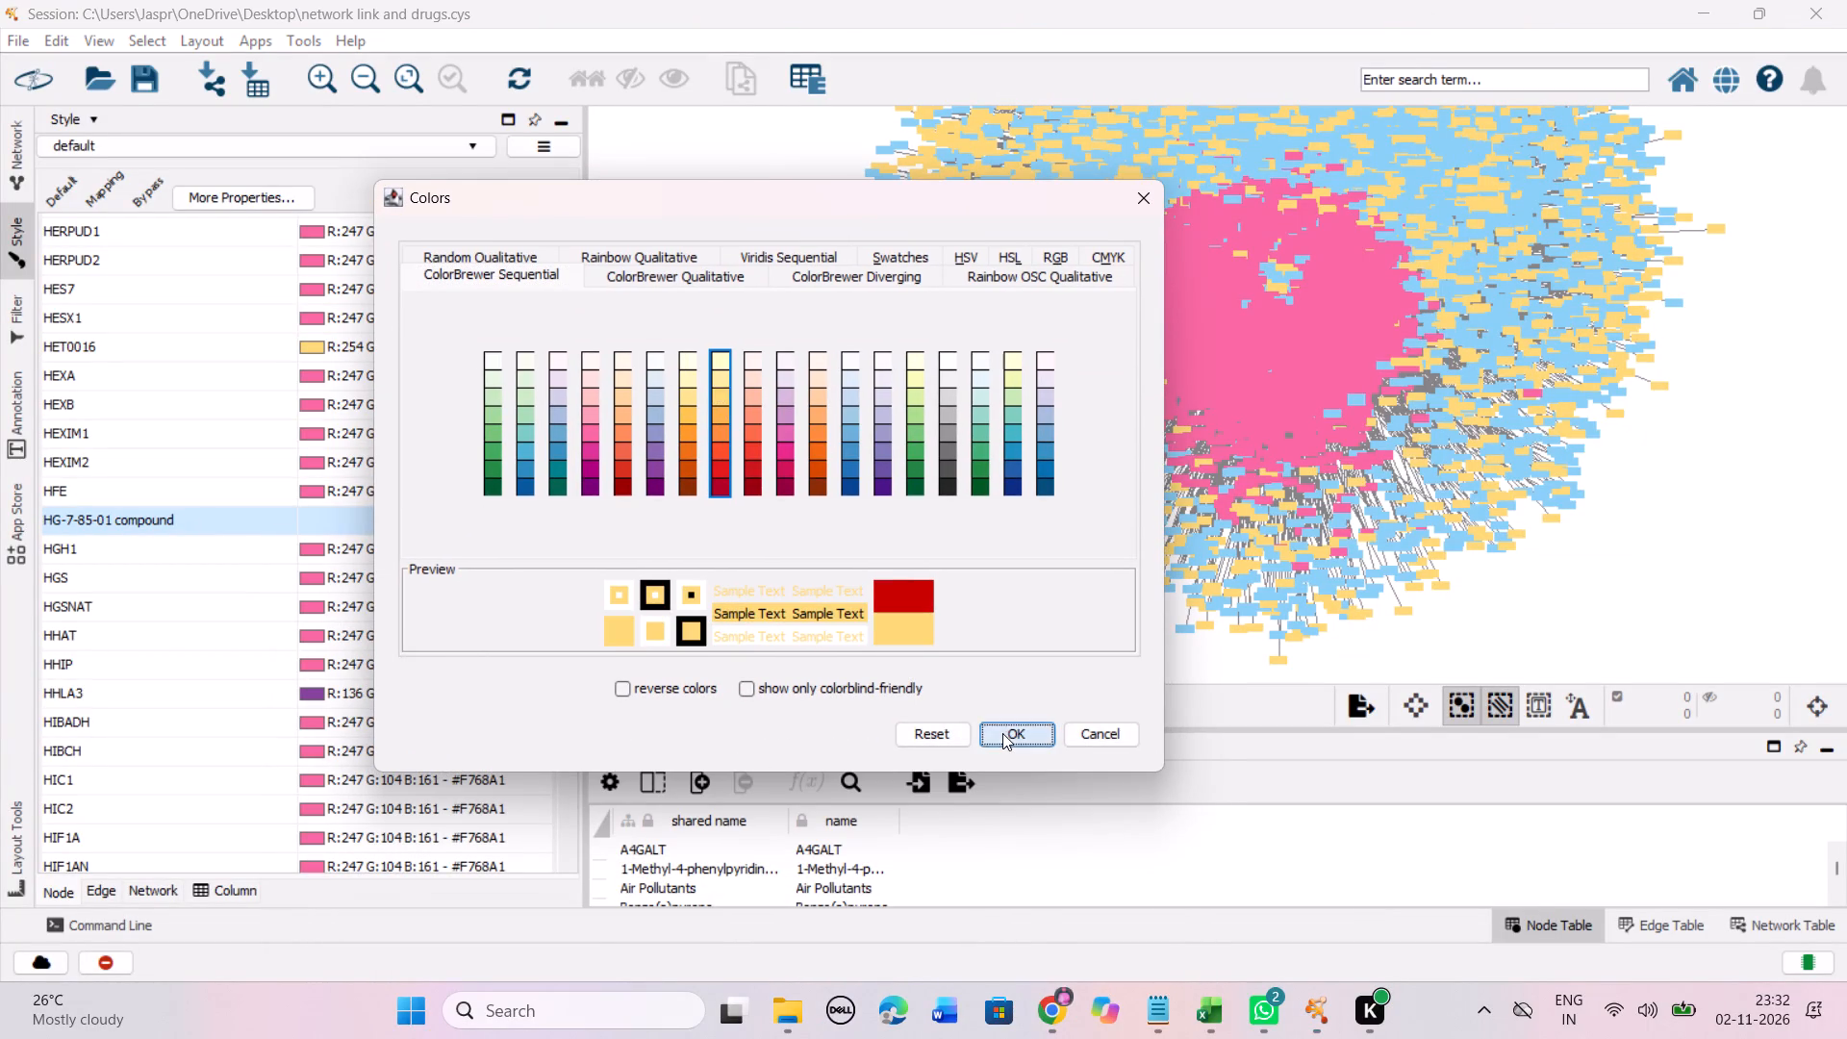
Set the discrete colour mapping of the unmapped entry HIV Envelope Protein gp120 to the Yellow-Orange-Red shade #FED976.
{"action": "scroll", "coordinate": [267, 704], "scroll_direction": "down", "scroll_amount": 4}
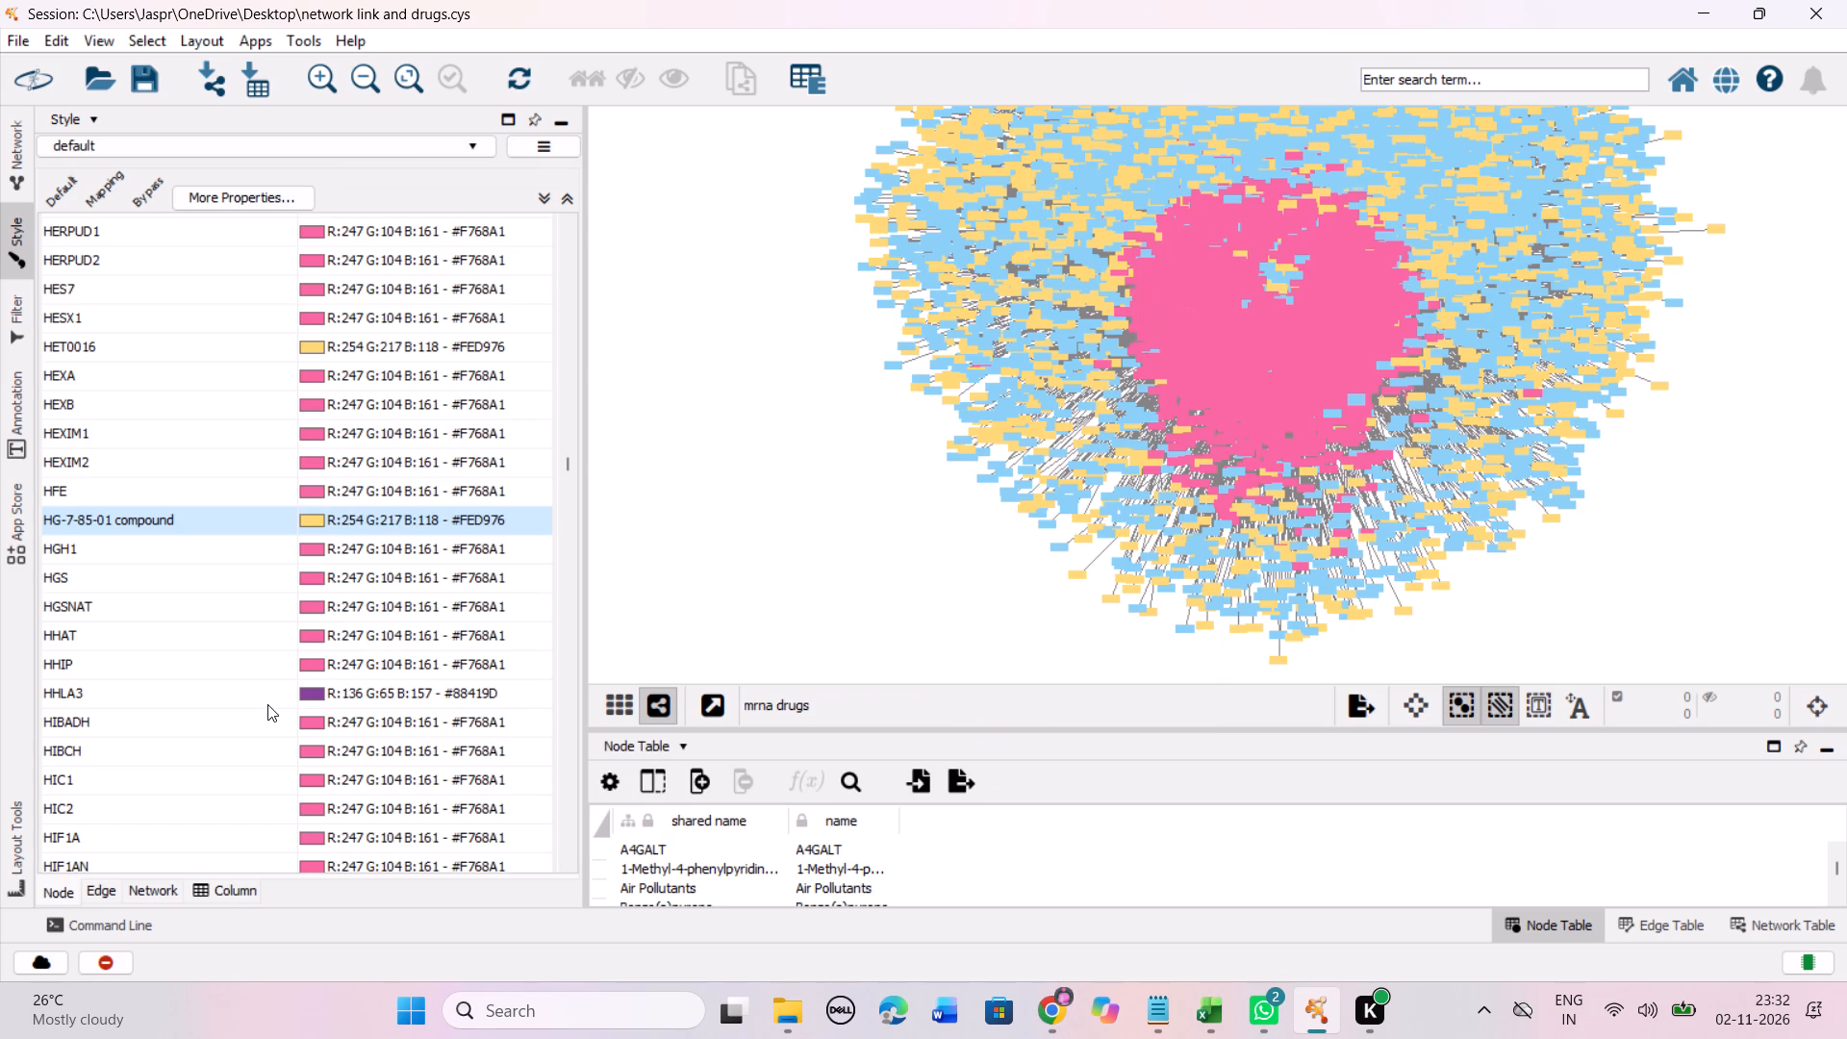
{"action": "scroll", "coordinate": [267, 704], "scroll_direction": "down", "scroll_amount": 18}
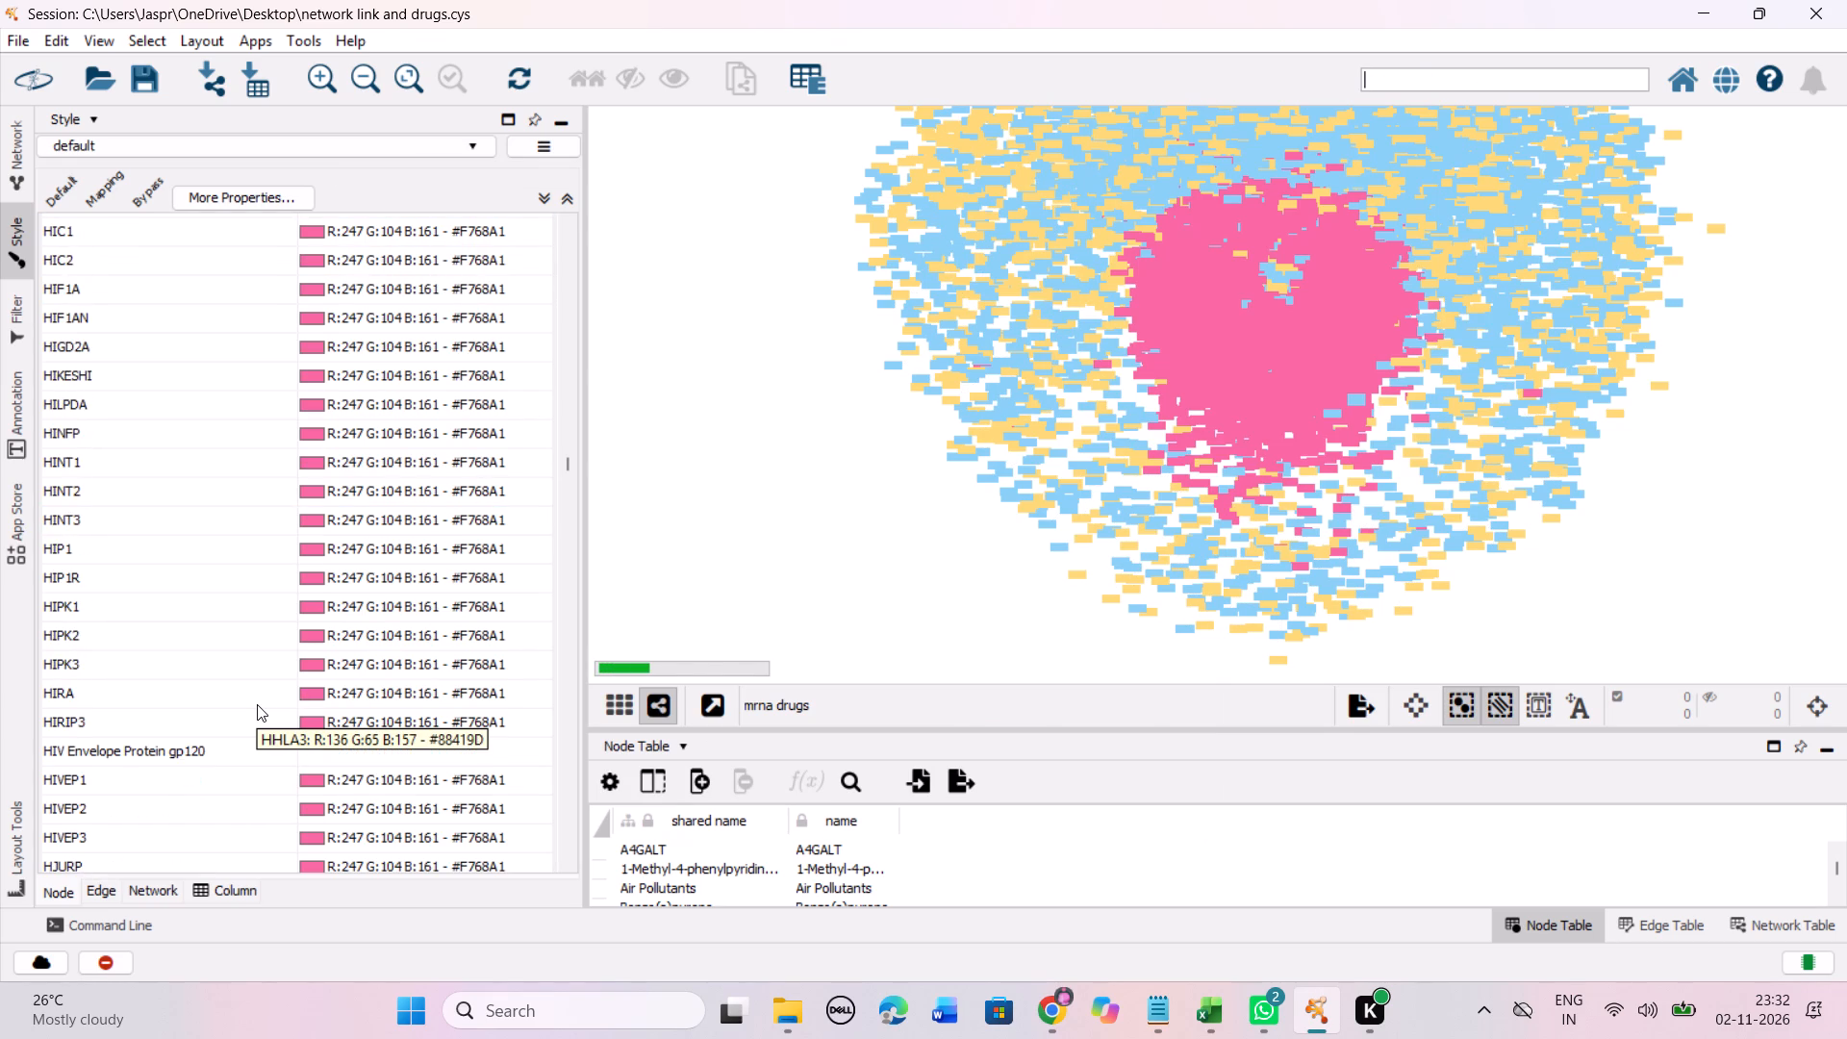
{"action": "scroll", "coordinate": [257, 704], "scroll_direction": "down", "scroll_amount": 9}
{"action": "scroll", "coordinate": [240, 514], "scroll_direction": "down", "scroll_amount": 2}
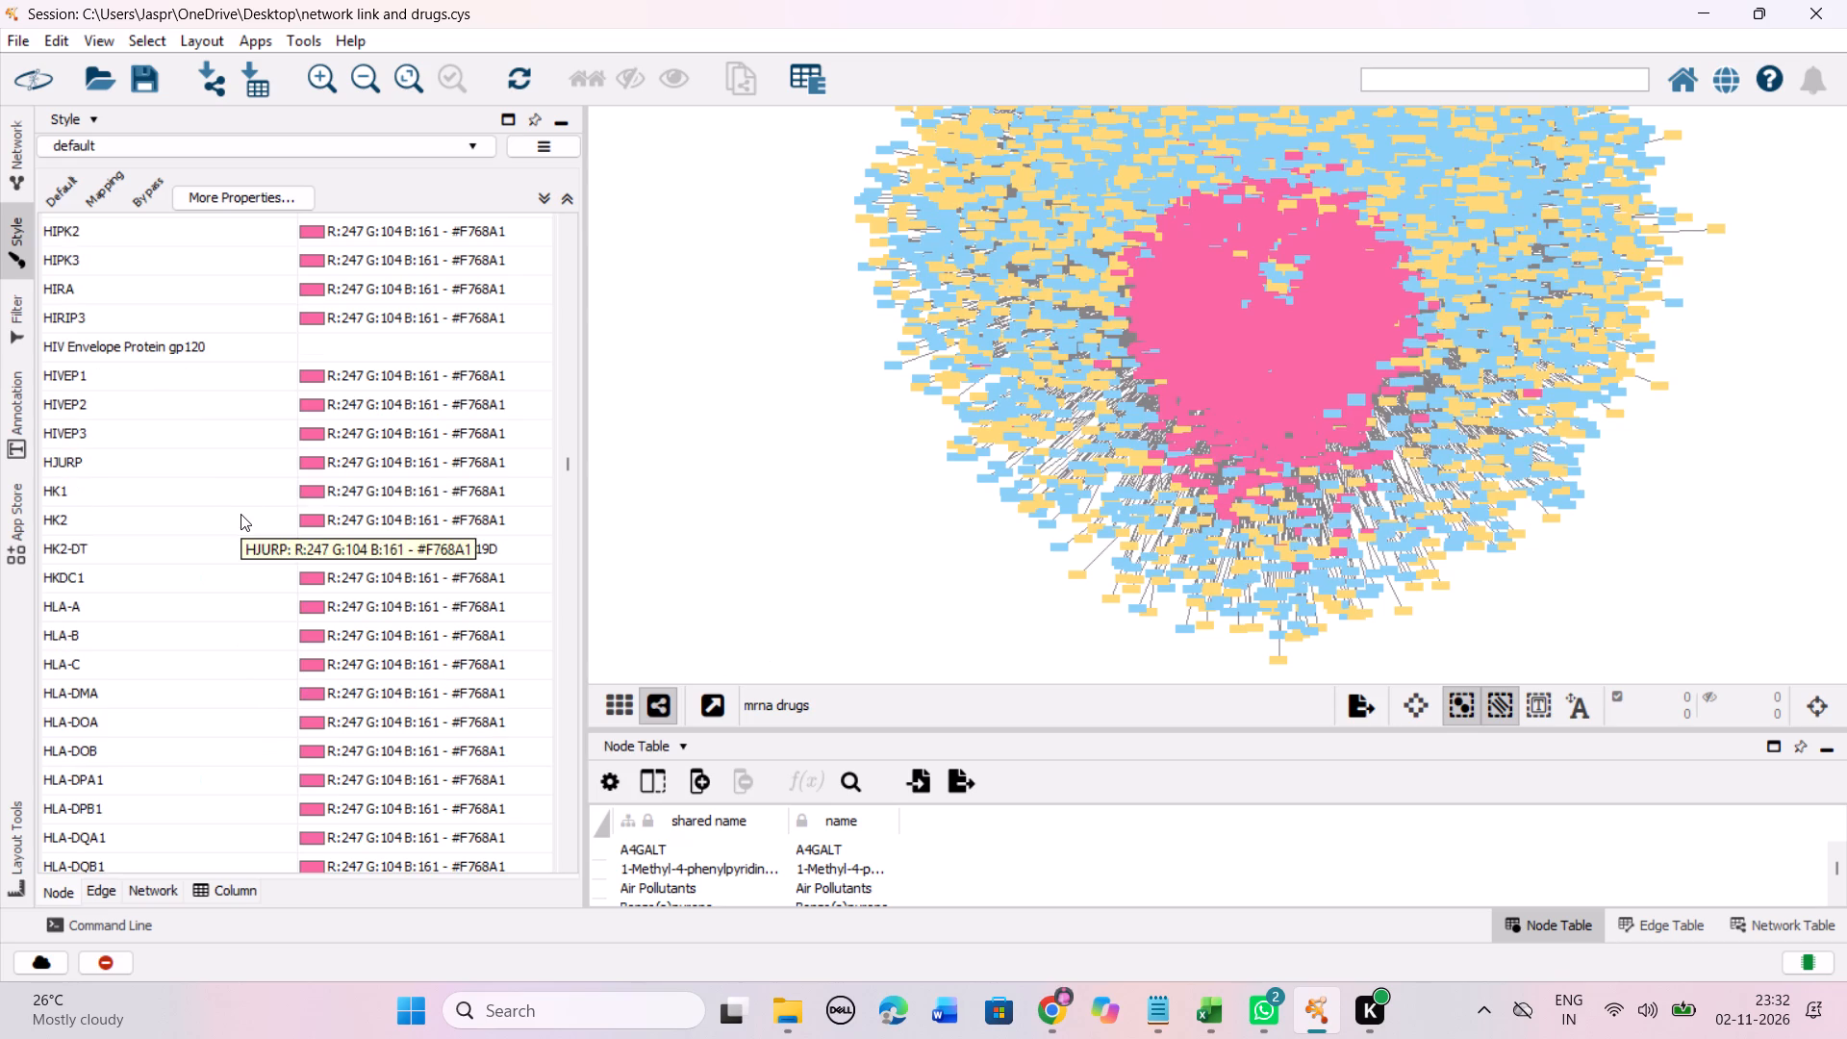
{"action": "left_click", "coordinate": [242, 345]}
{"action": "right_click", "coordinate": [242, 345]}
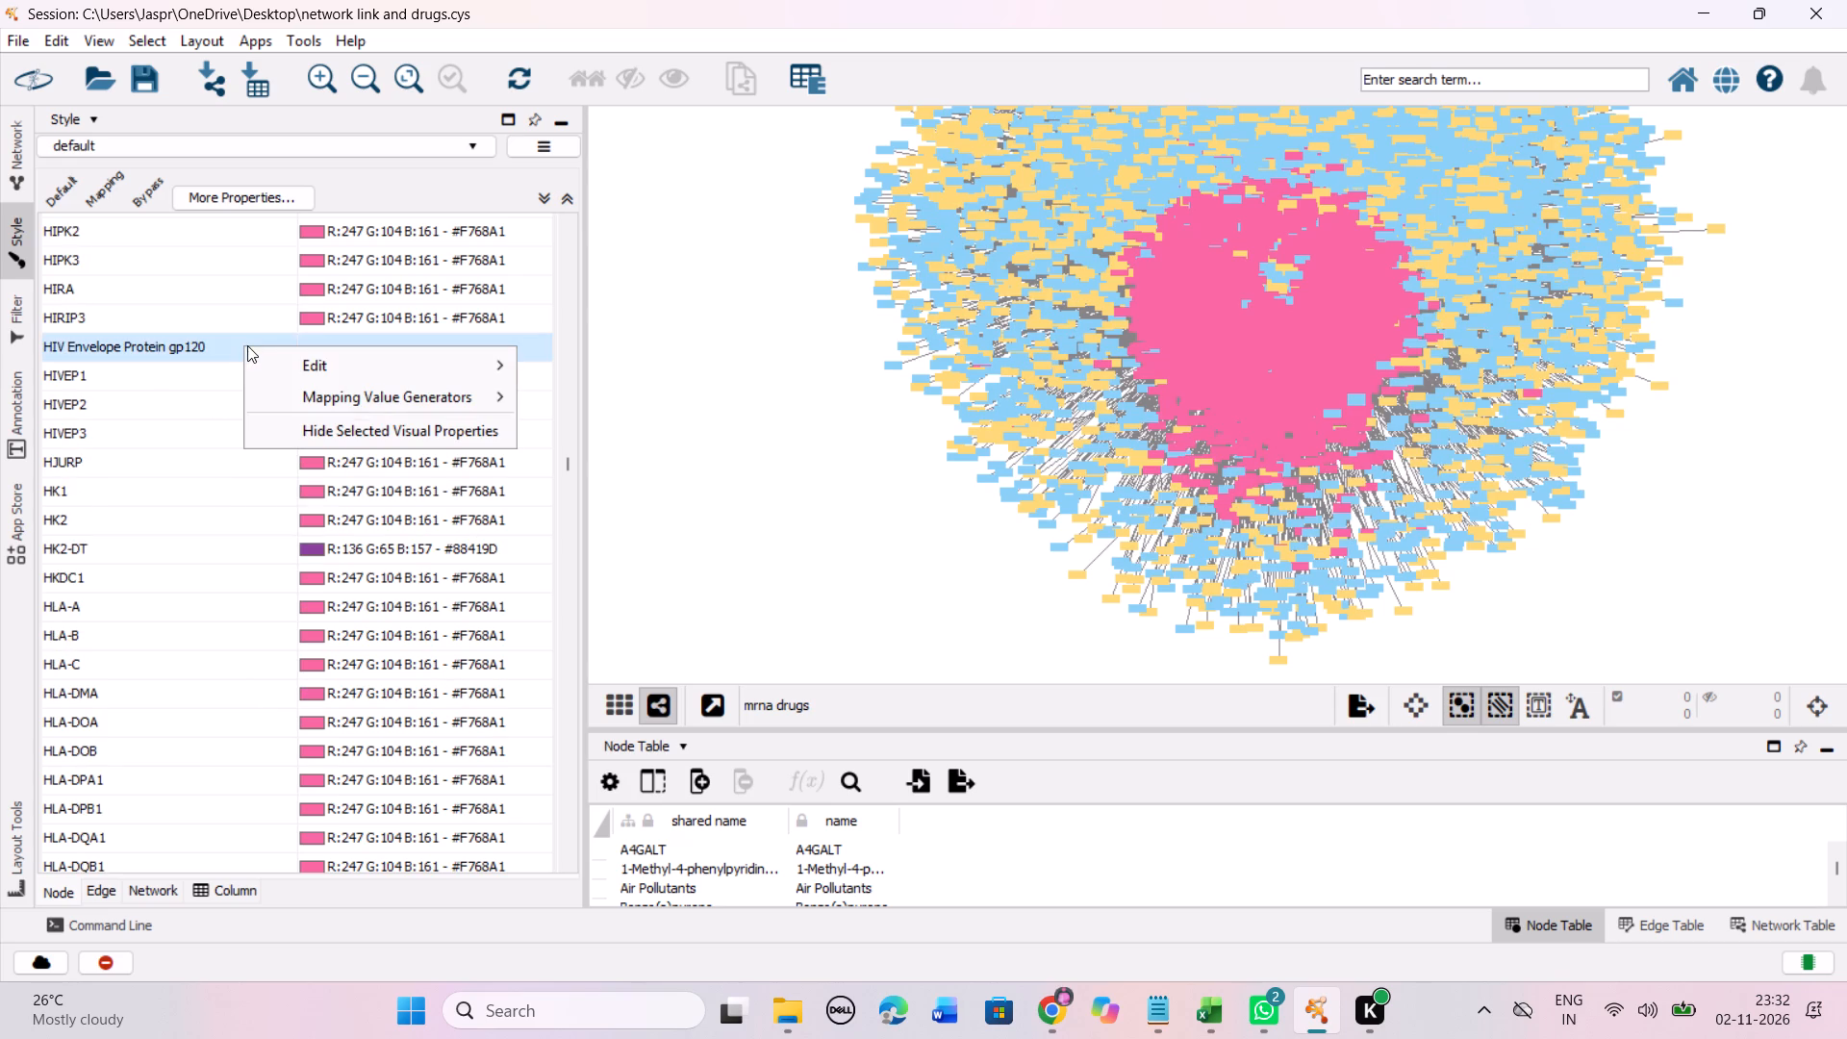
{"action": "left_click", "coordinate": [676, 370]}
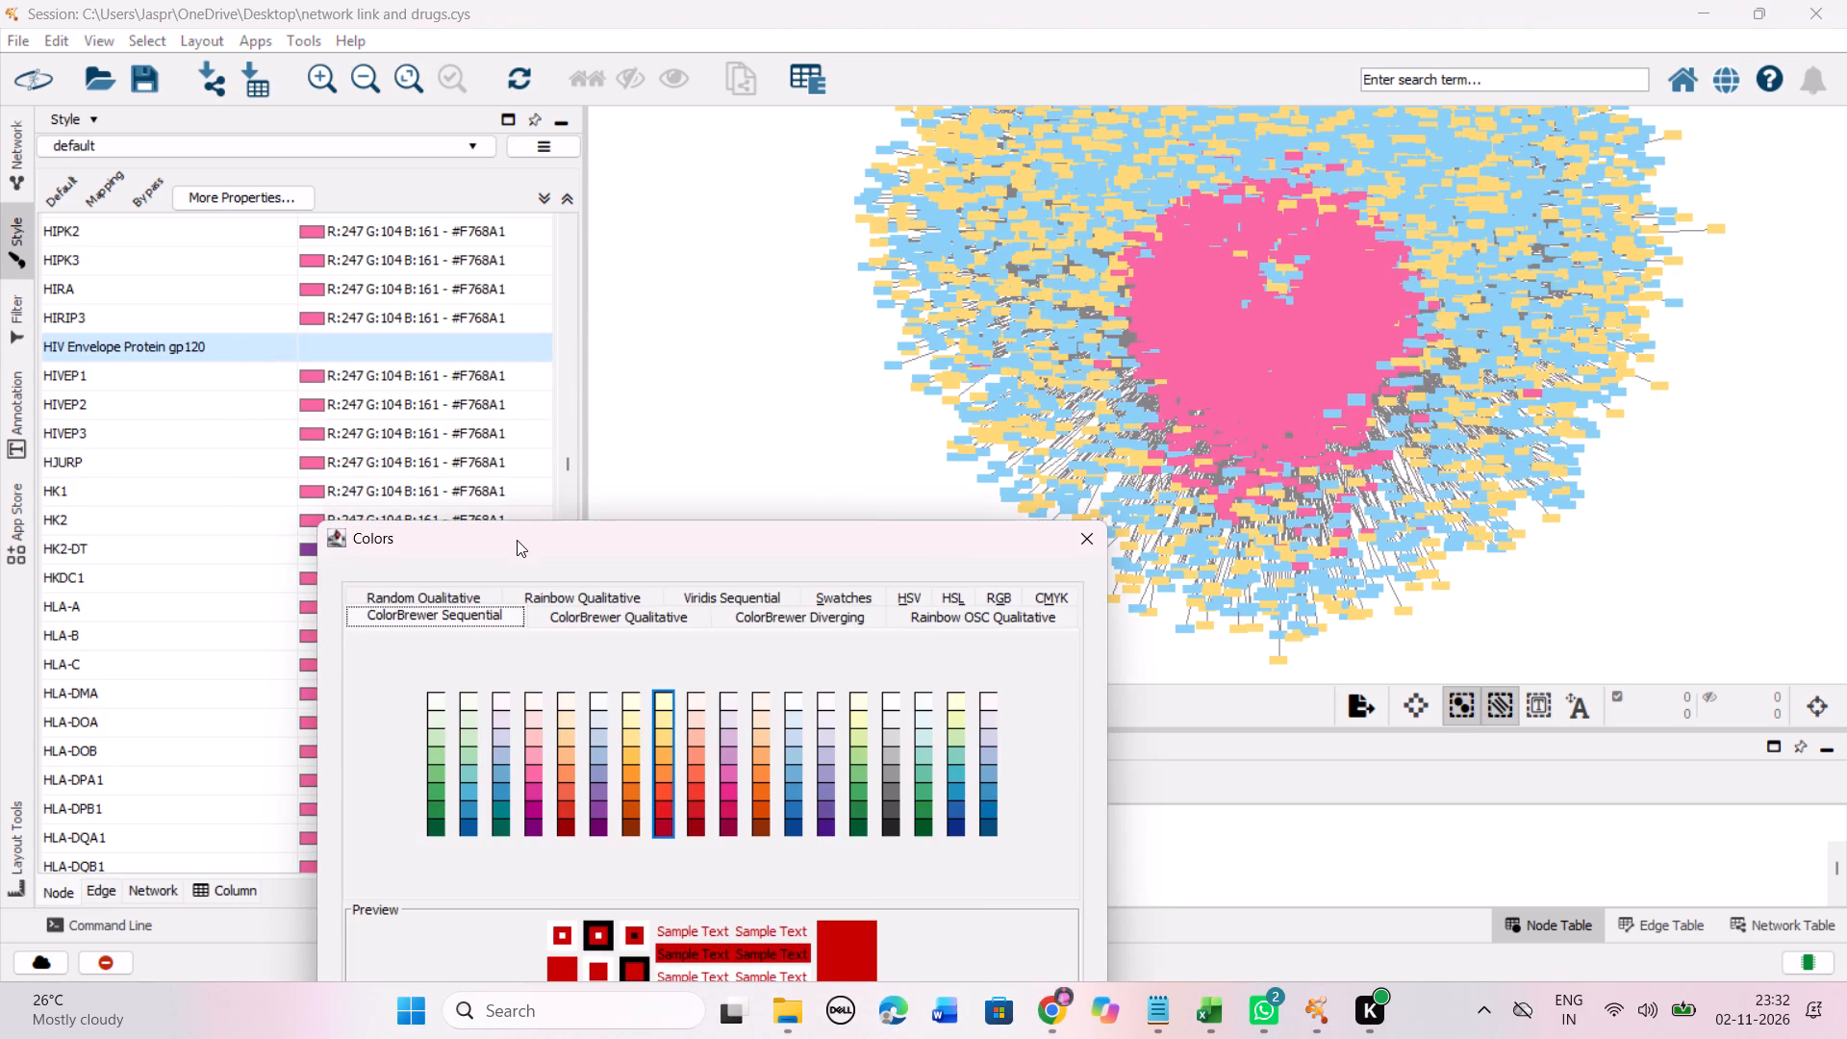
{"action": "left_click_drag", "start_coordinate": [514, 544], "coordinate": [519, 249]}
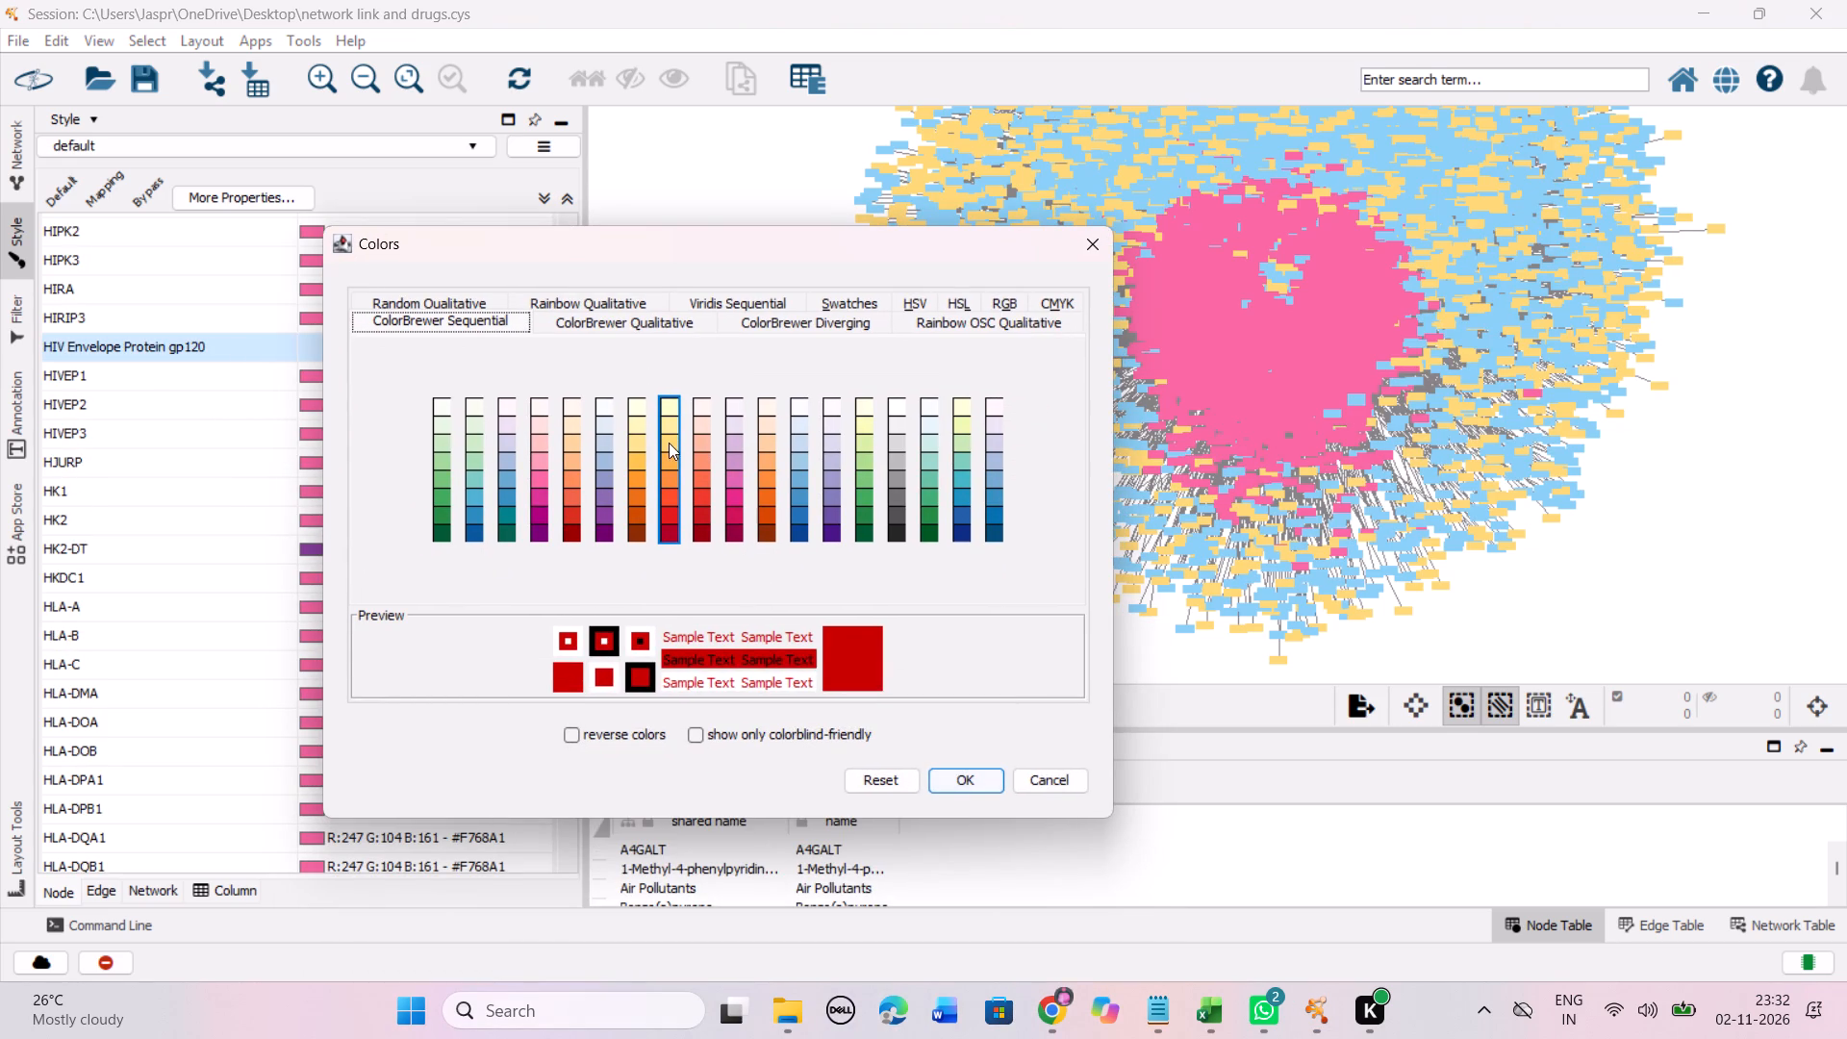
{"action": "left_click", "coordinate": [669, 443]}
{"action": "left_click", "coordinate": [982, 781]}
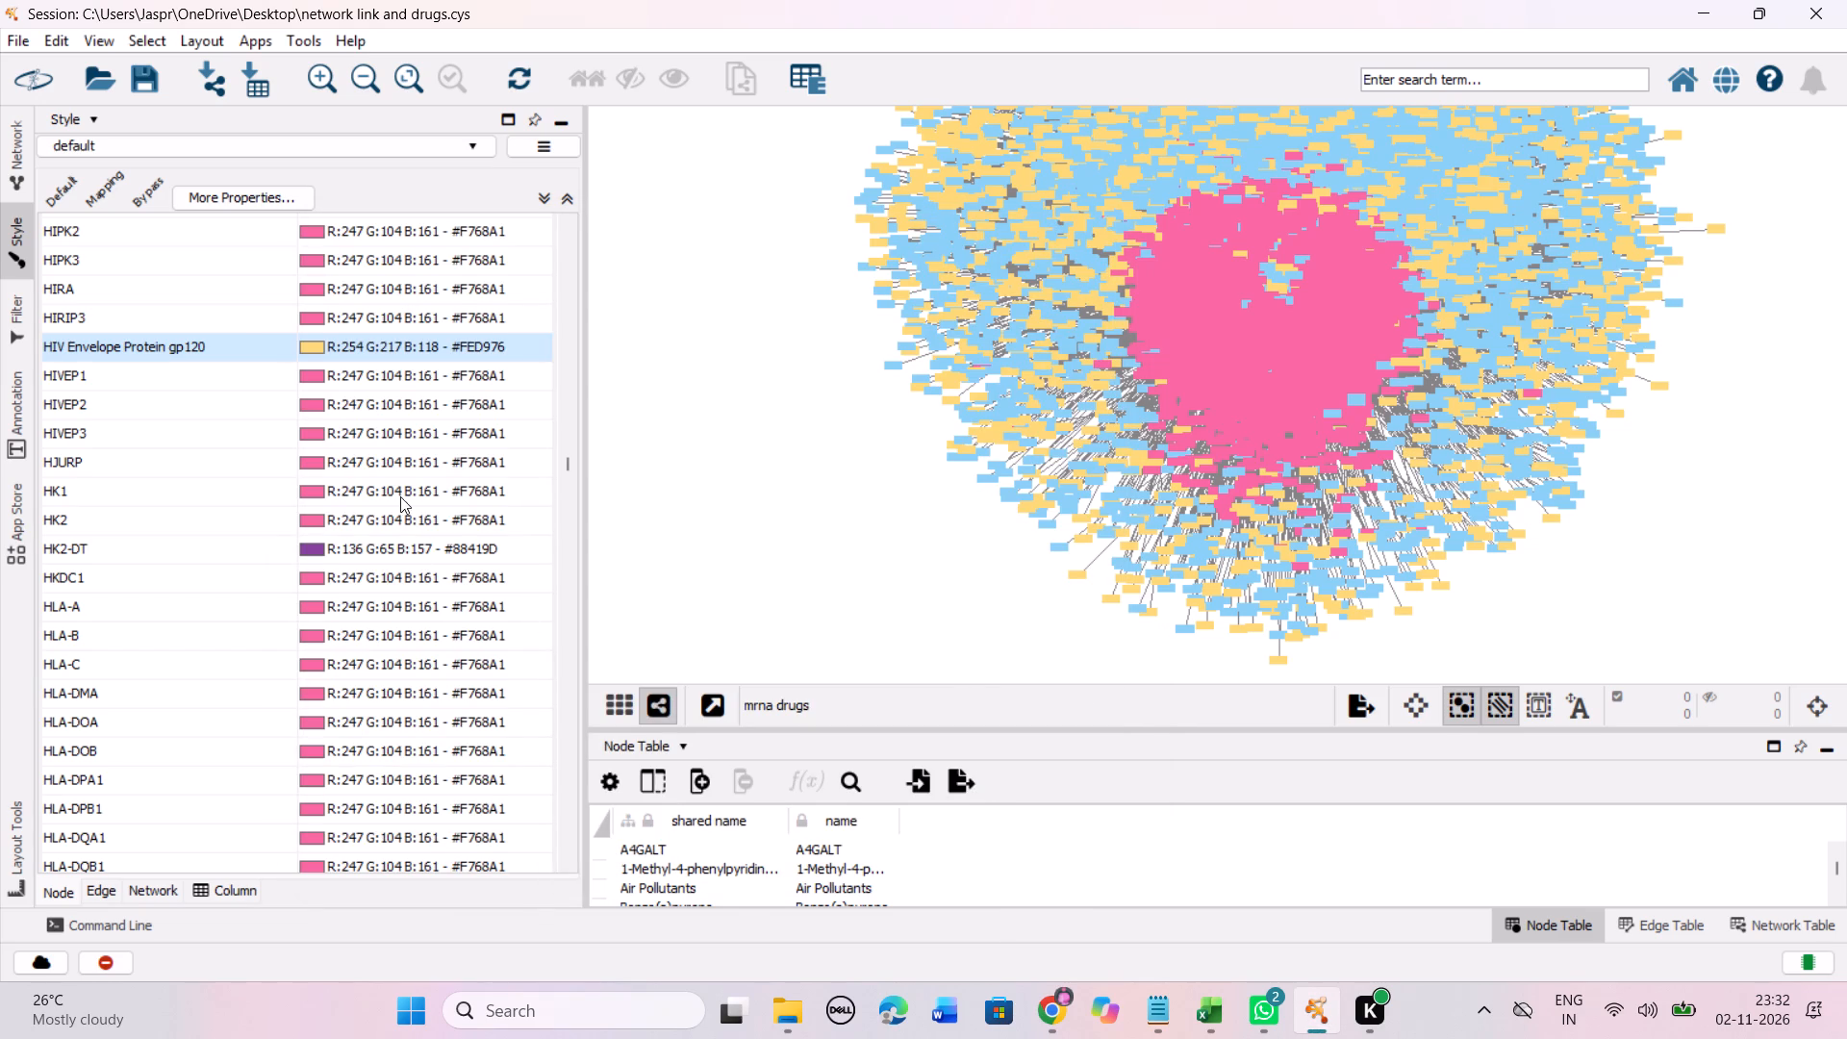
Set the discrete colour mapping of the unmapped entry HM781-36B to the Yellow-Orange-Red shade #FED976.
{"action": "scroll", "coordinate": [399, 487], "scroll_direction": "down", "scroll_amount": 11}
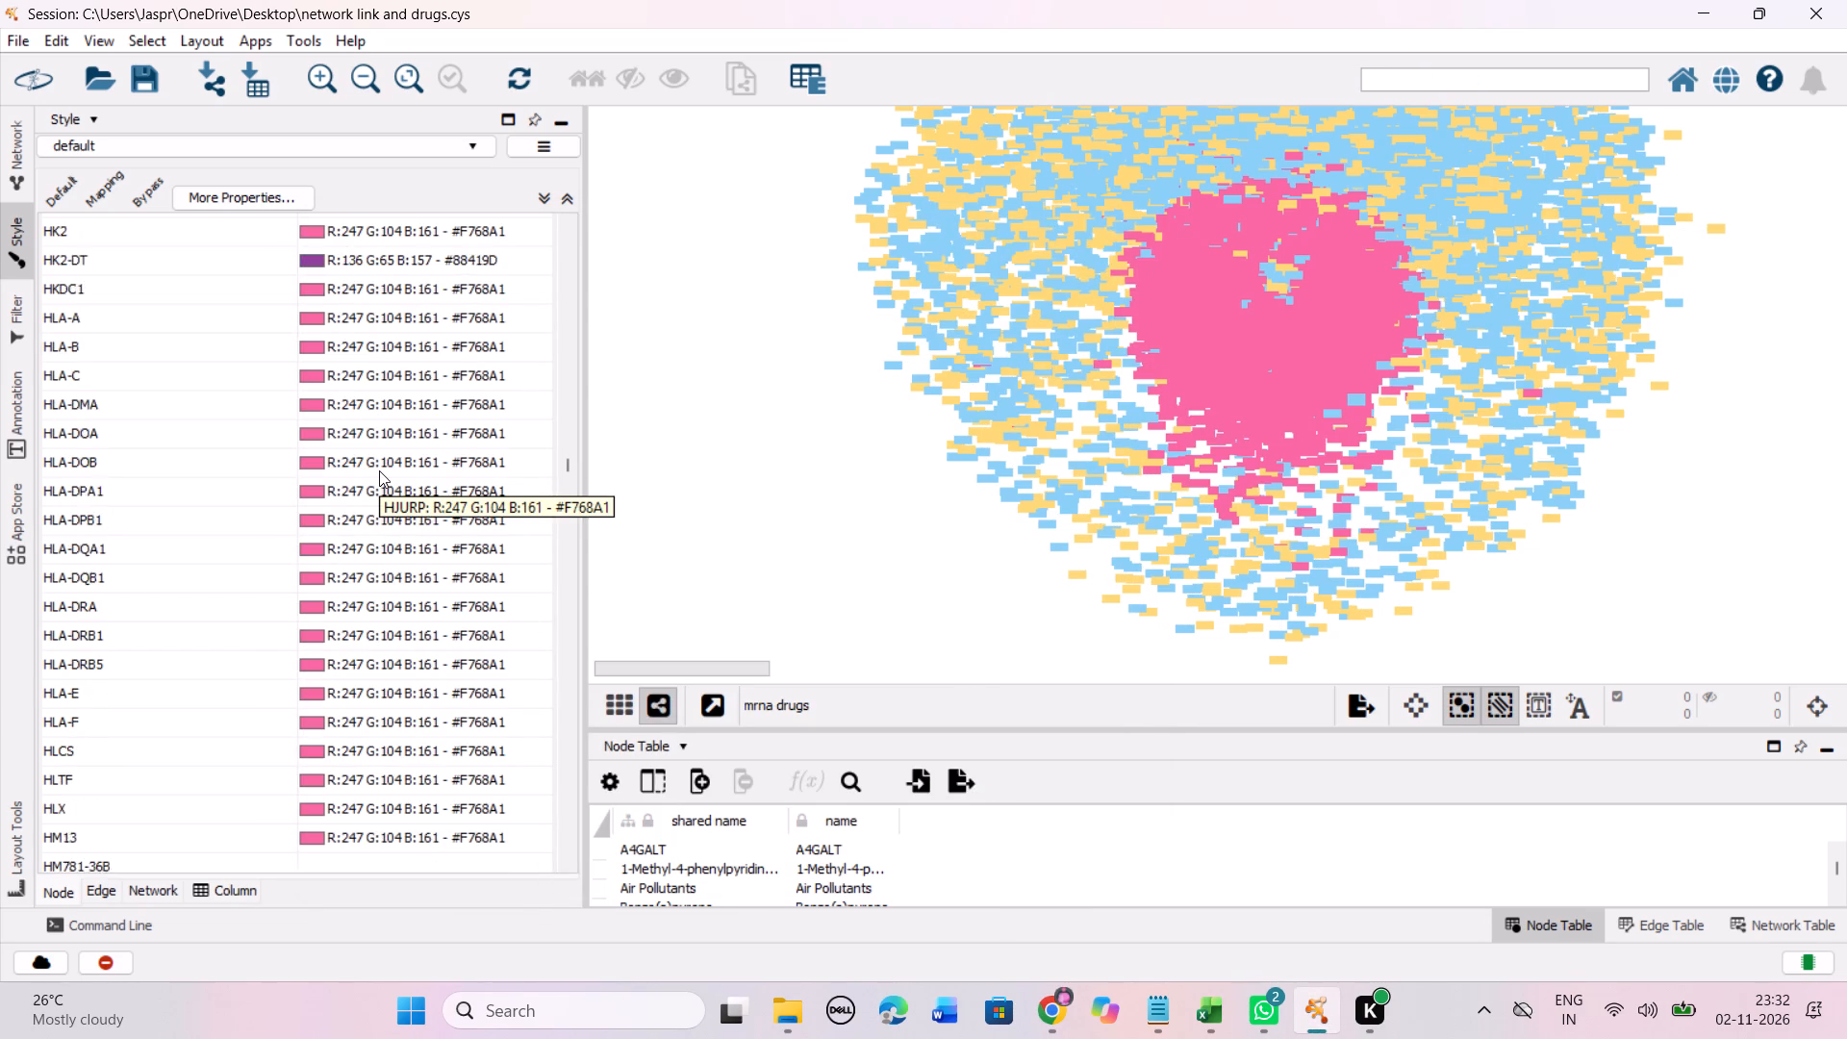
{"action": "scroll", "coordinate": [379, 470], "scroll_direction": "down", "scroll_amount": 15}
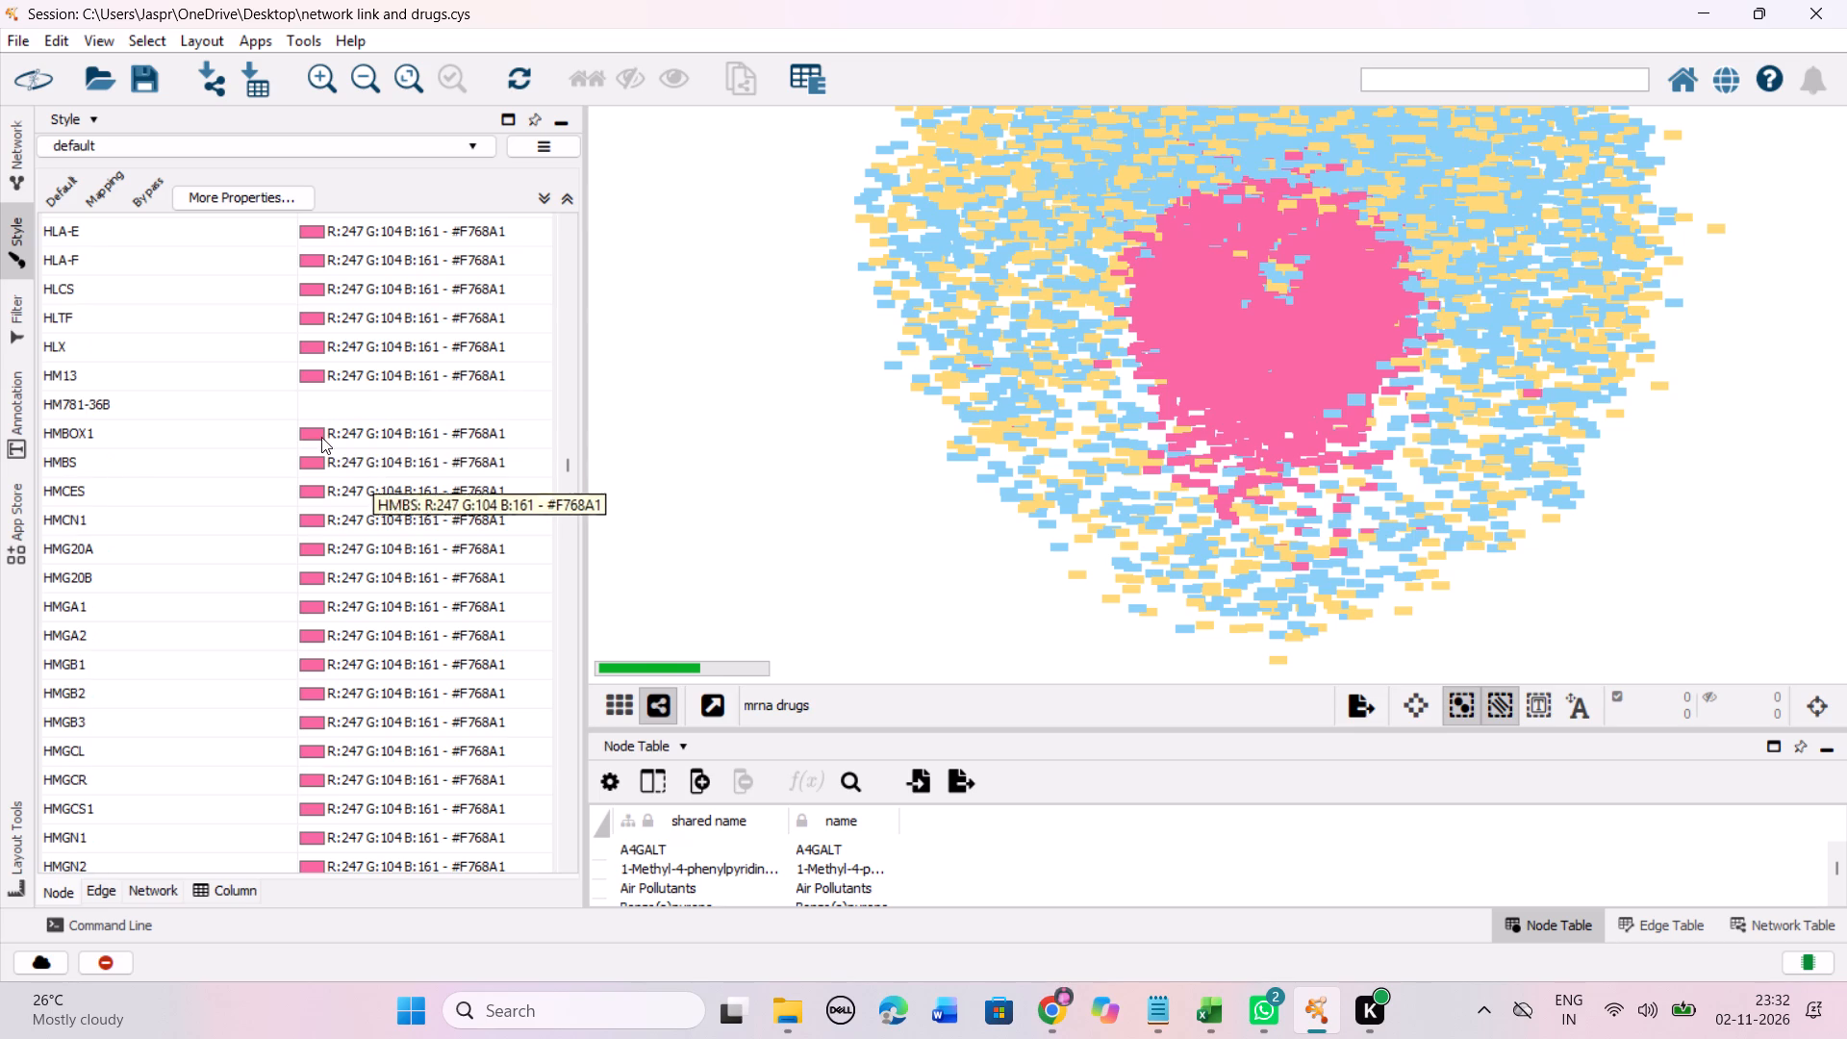
{"action": "left_click", "coordinate": [278, 399]}
{"action": "right_click", "coordinate": [278, 399]}
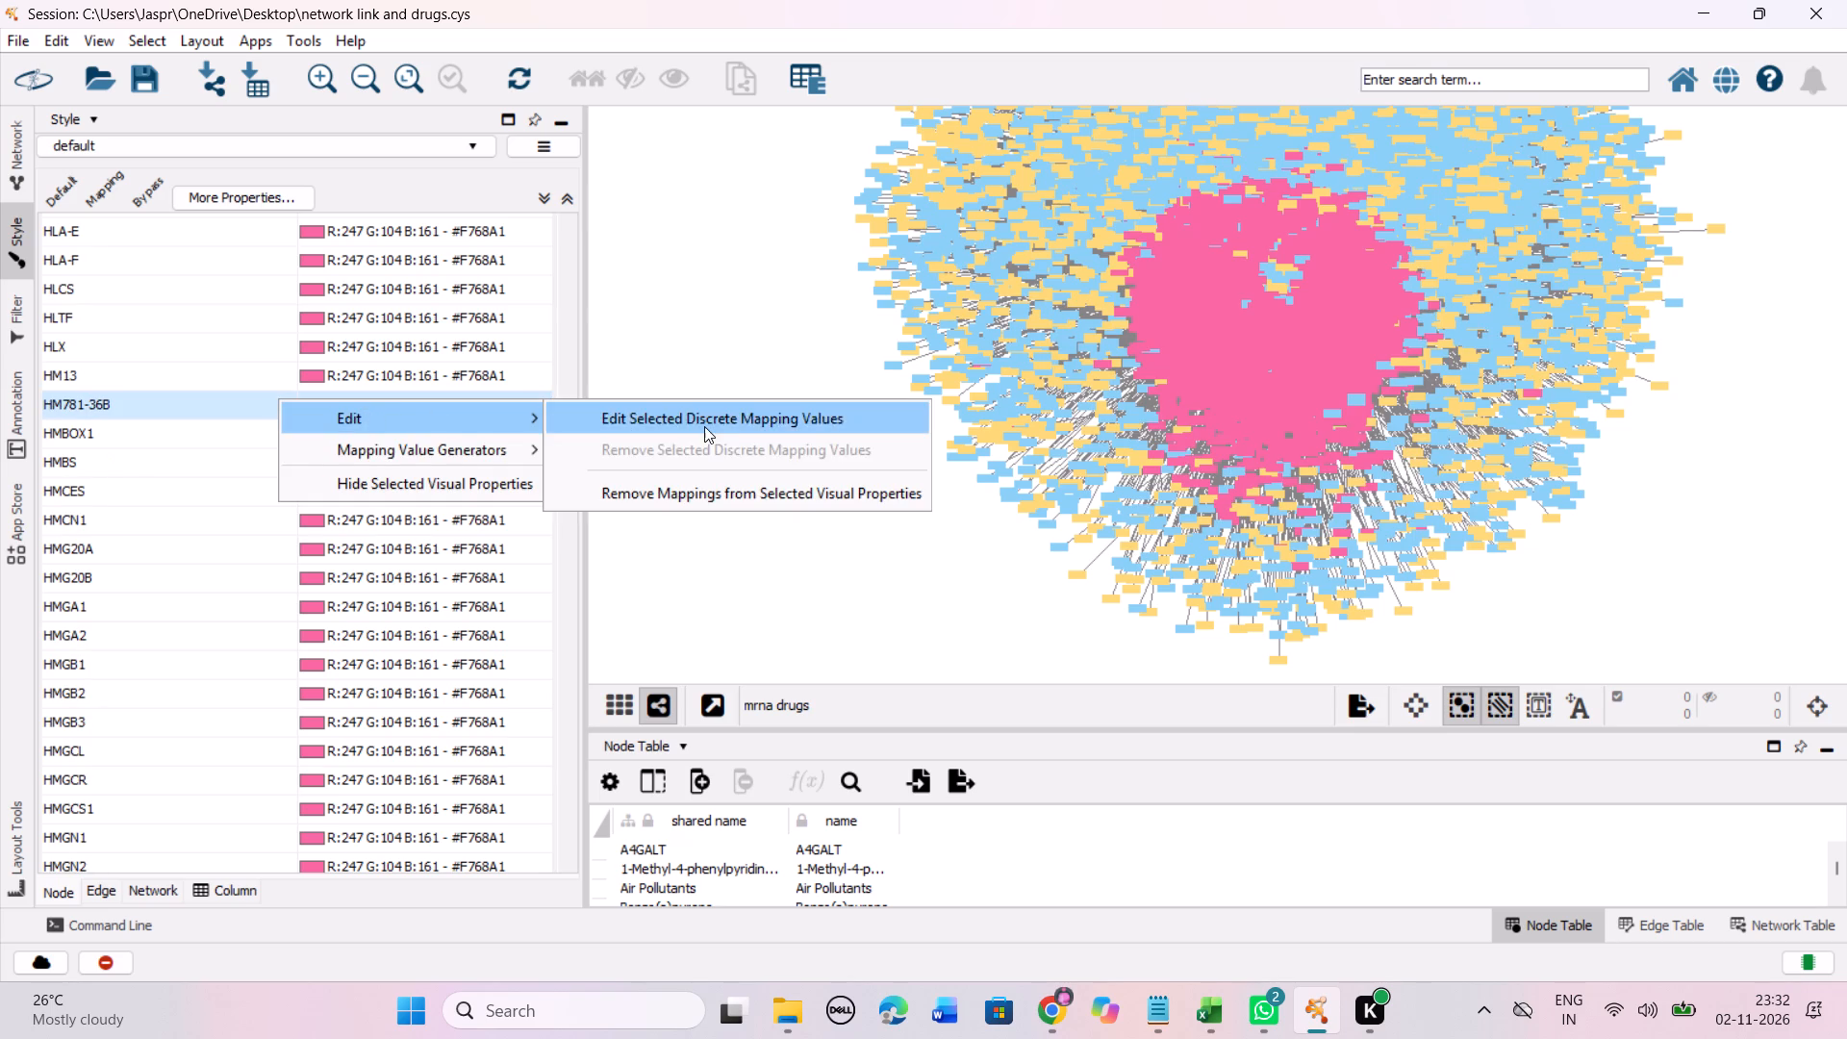
{"action": "left_click", "coordinate": [704, 426]}
{"action": "left_click_drag", "start_coordinate": [547, 546], "coordinate": [537, 206]}
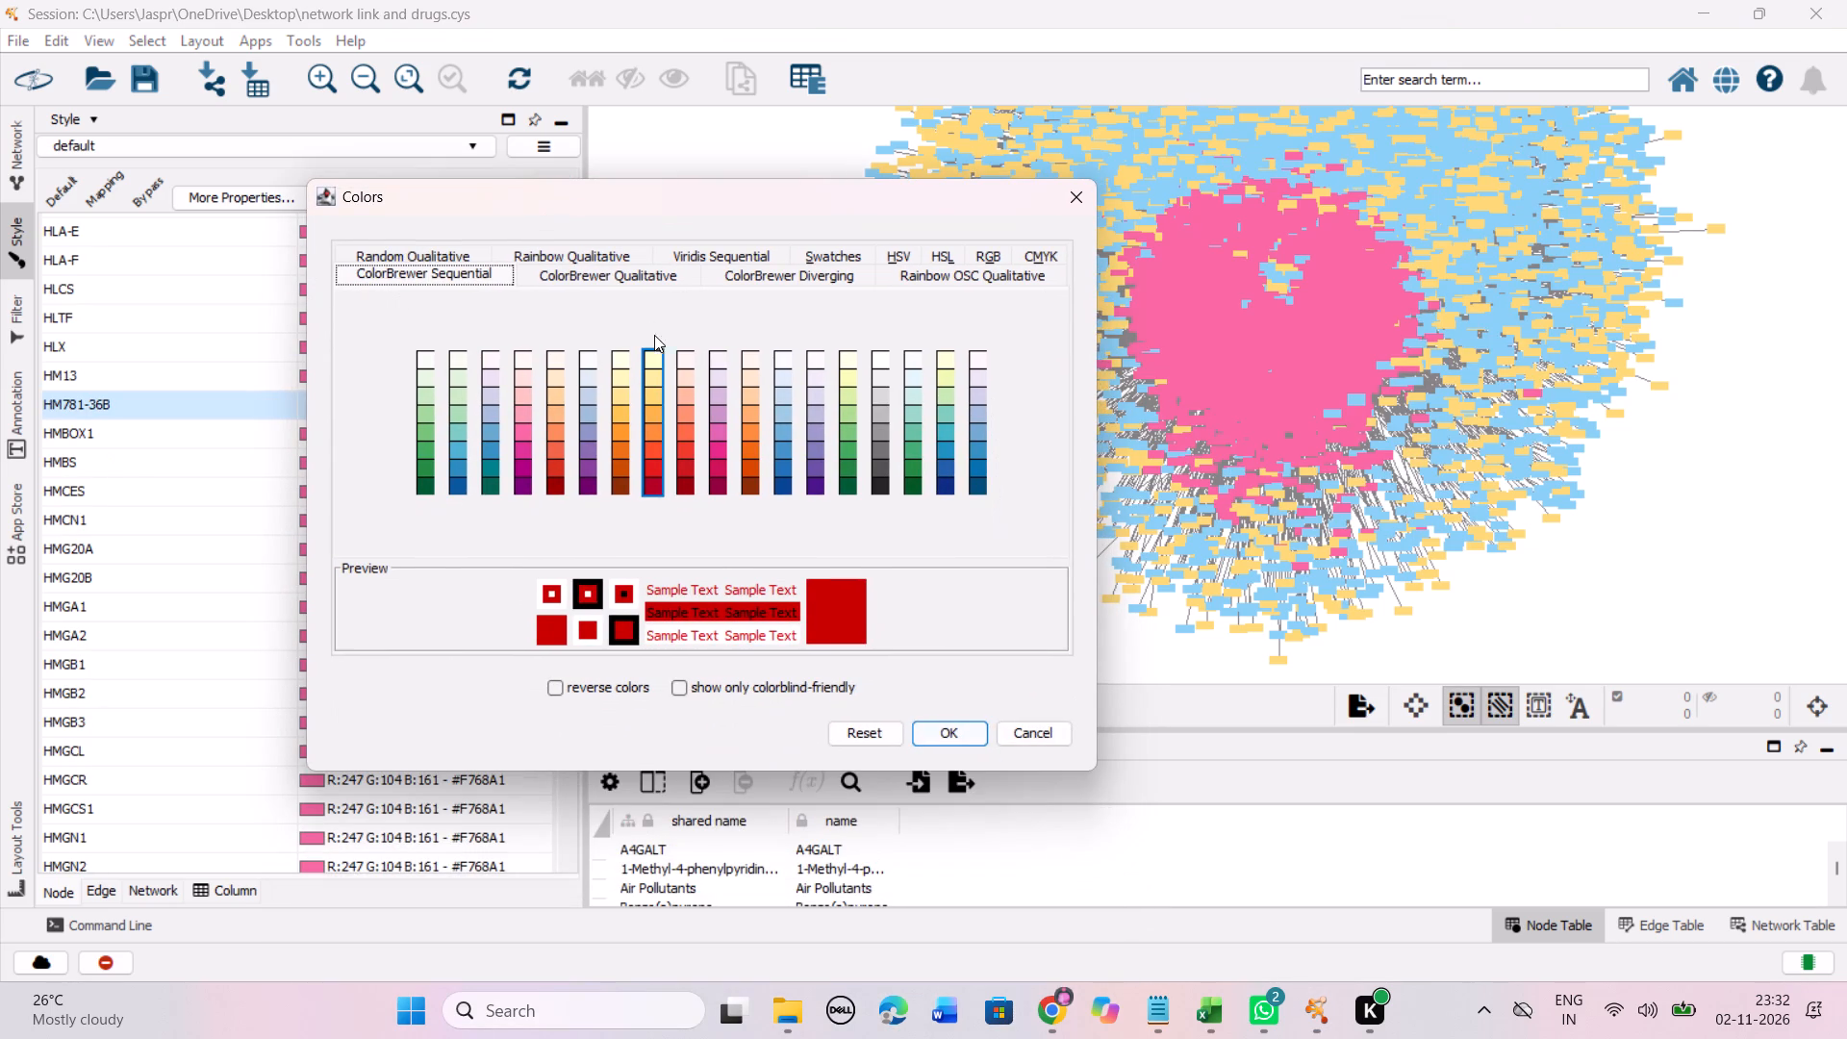
{"action": "left_click", "coordinate": [651, 401]}
{"action": "left_click", "coordinate": [952, 728]}
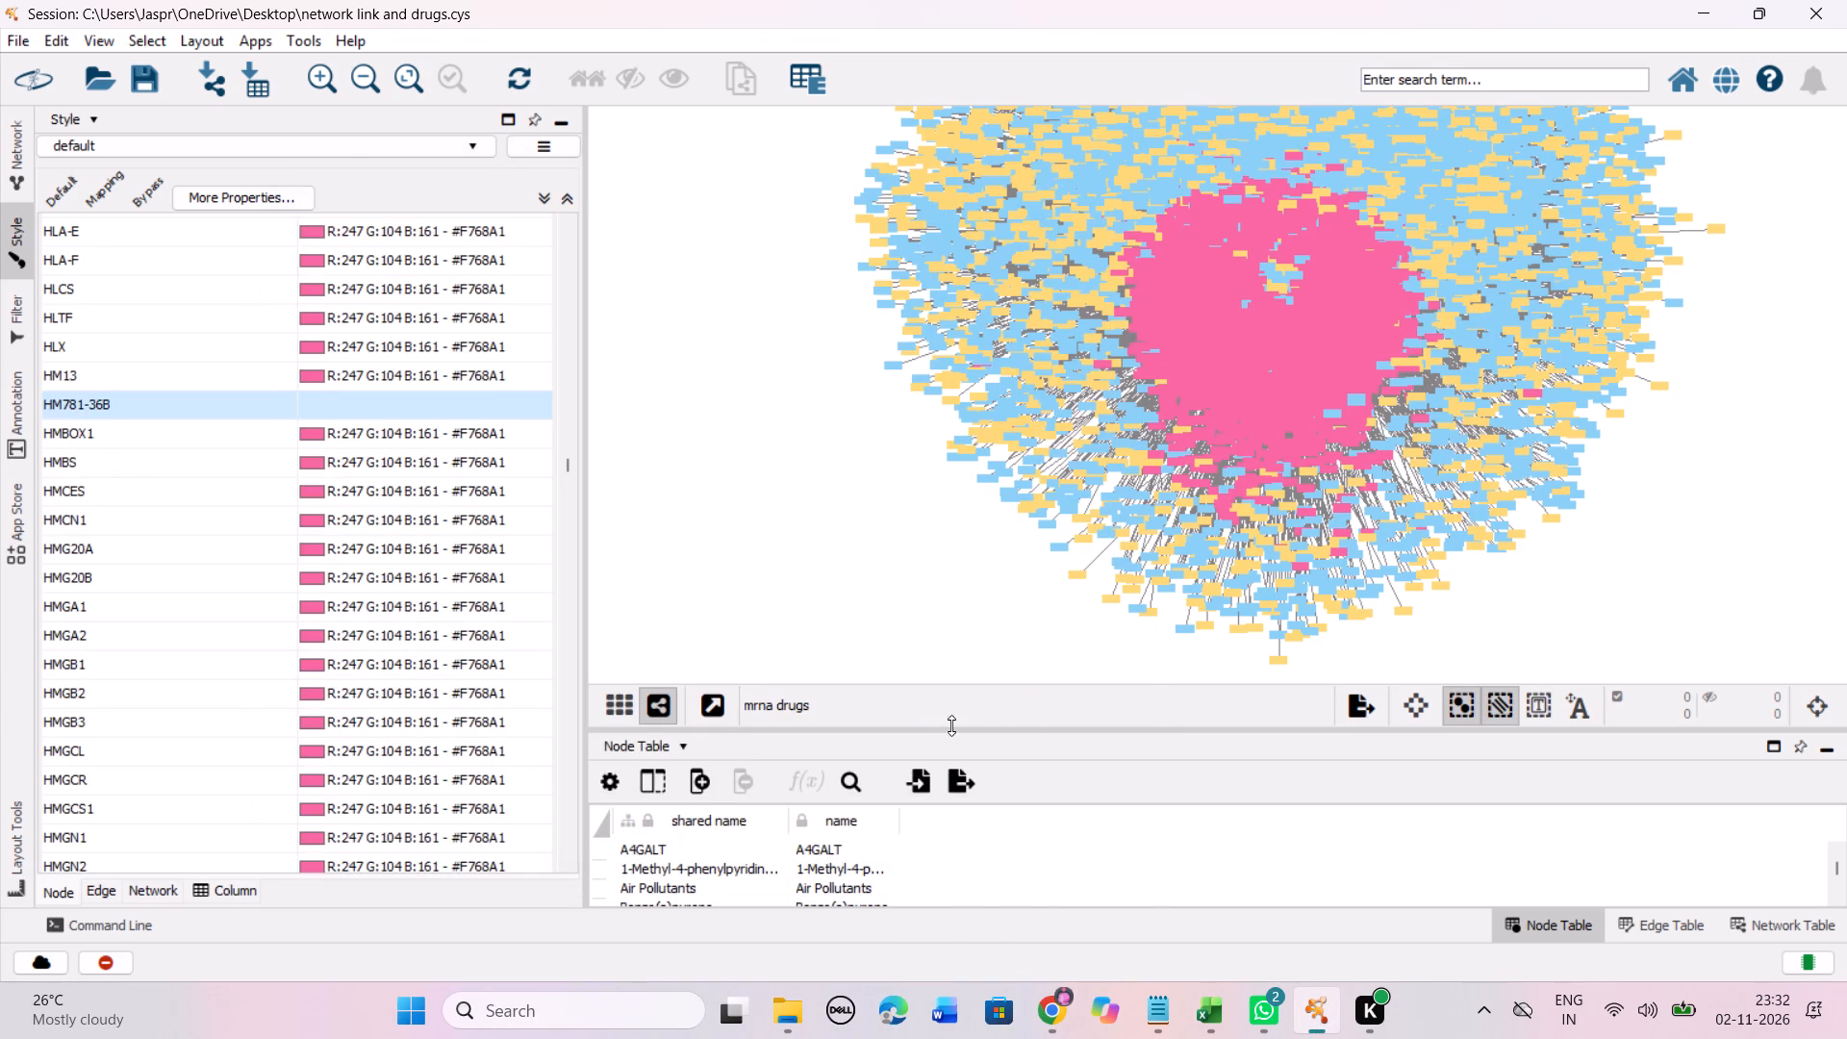
Set the discrete colour mapping of the unmapped entries HMR 1556 and HMR 3339 together to the Yellow-Orange-Red shade #FED976.
{"action": "scroll", "coordinate": [423, 452], "scroll_direction": "down", "scroll_amount": 4}
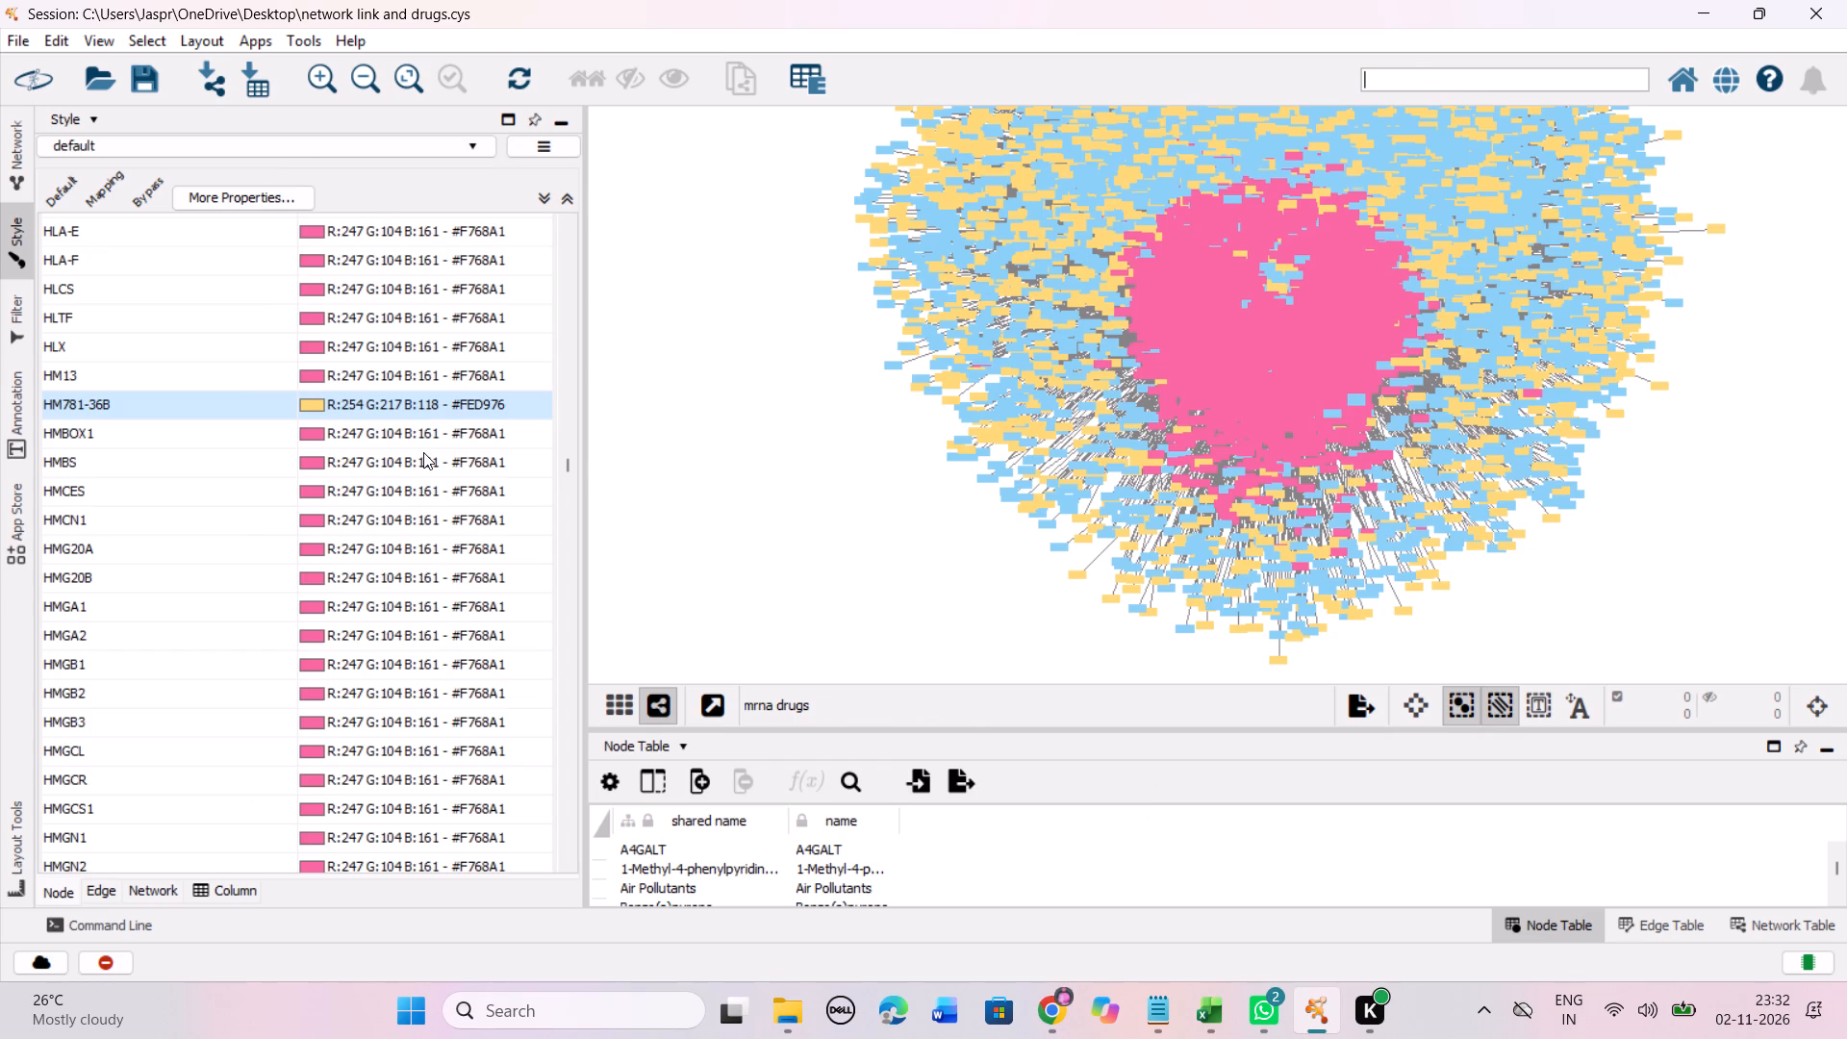
{"action": "scroll", "coordinate": [423, 452], "scroll_direction": "down", "scroll_amount": 18}
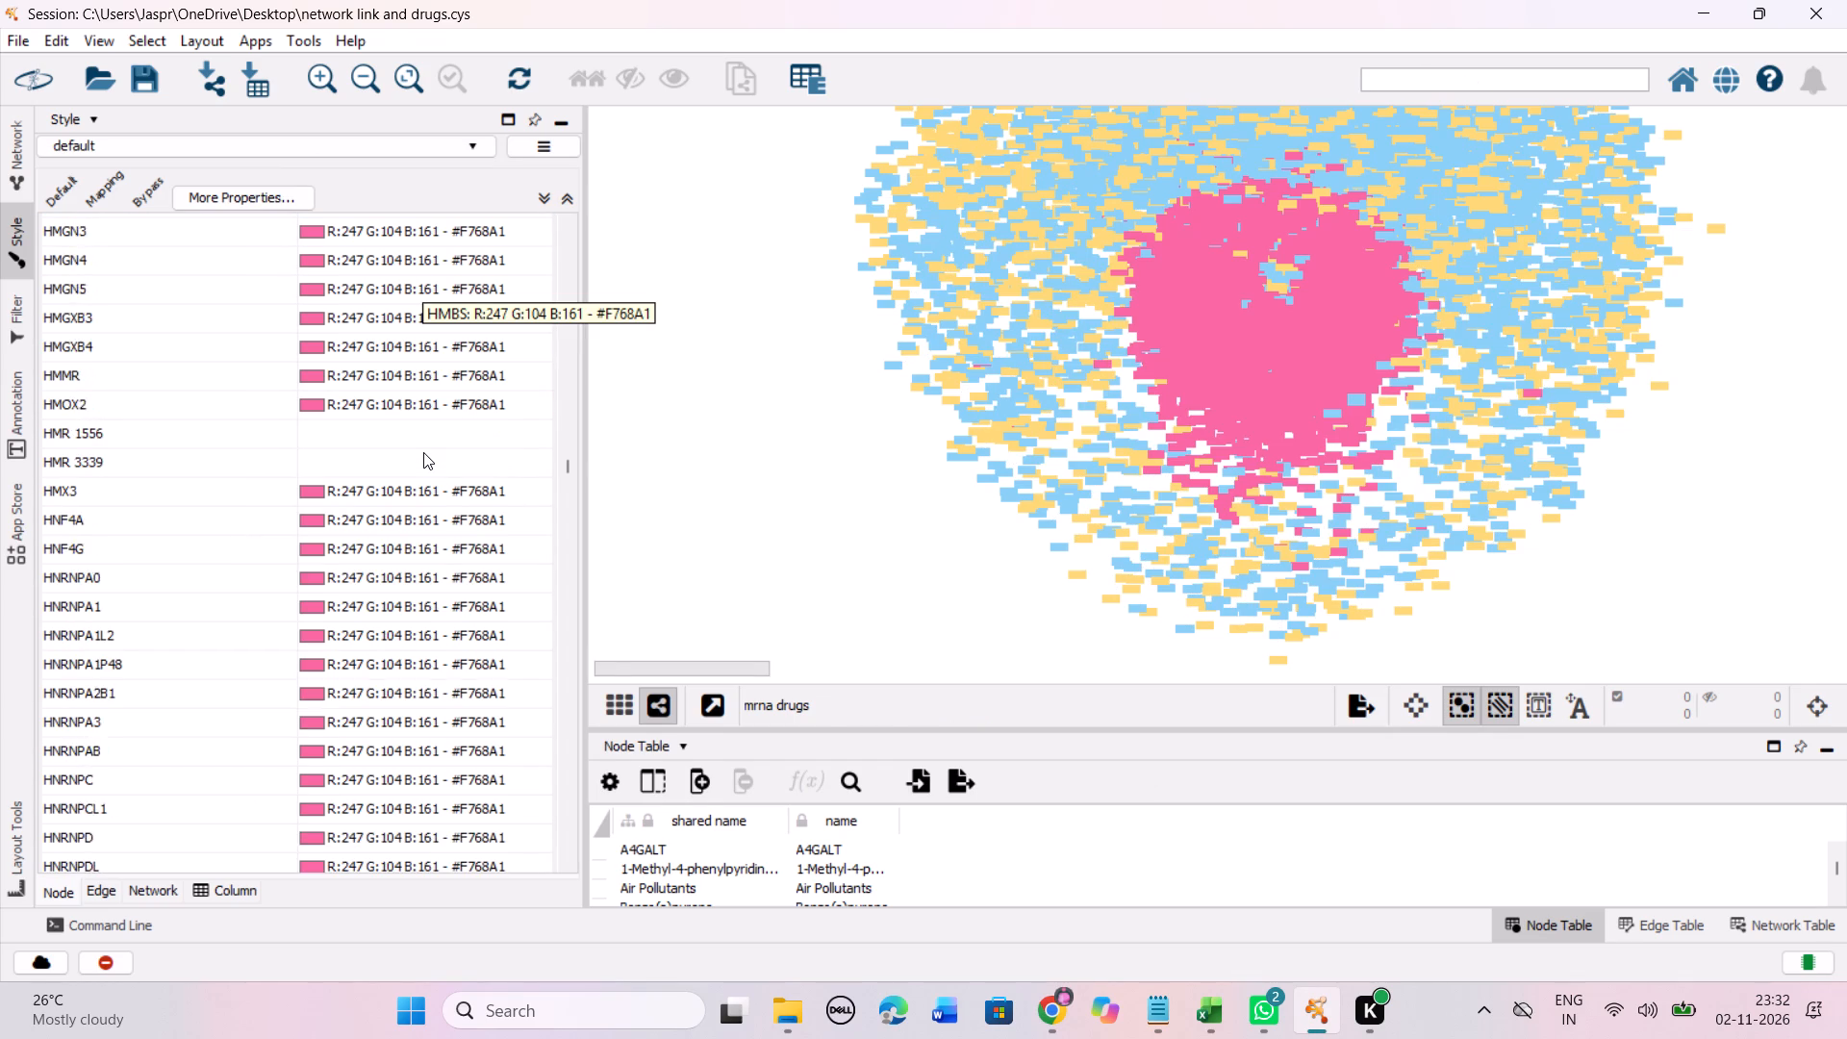
{"action": "scroll", "coordinate": [423, 452], "scroll_direction": "down", "scroll_amount": 4}
{"action": "left_click_drag", "start_coordinate": [285, 343], "coordinate": [285, 366]}
{"action": "right_click", "coordinate": [285, 366]}
{"action": "left_click", "coordinate": [672, 368]}
{"action": "left_click", "coordinate": [662, 383]}
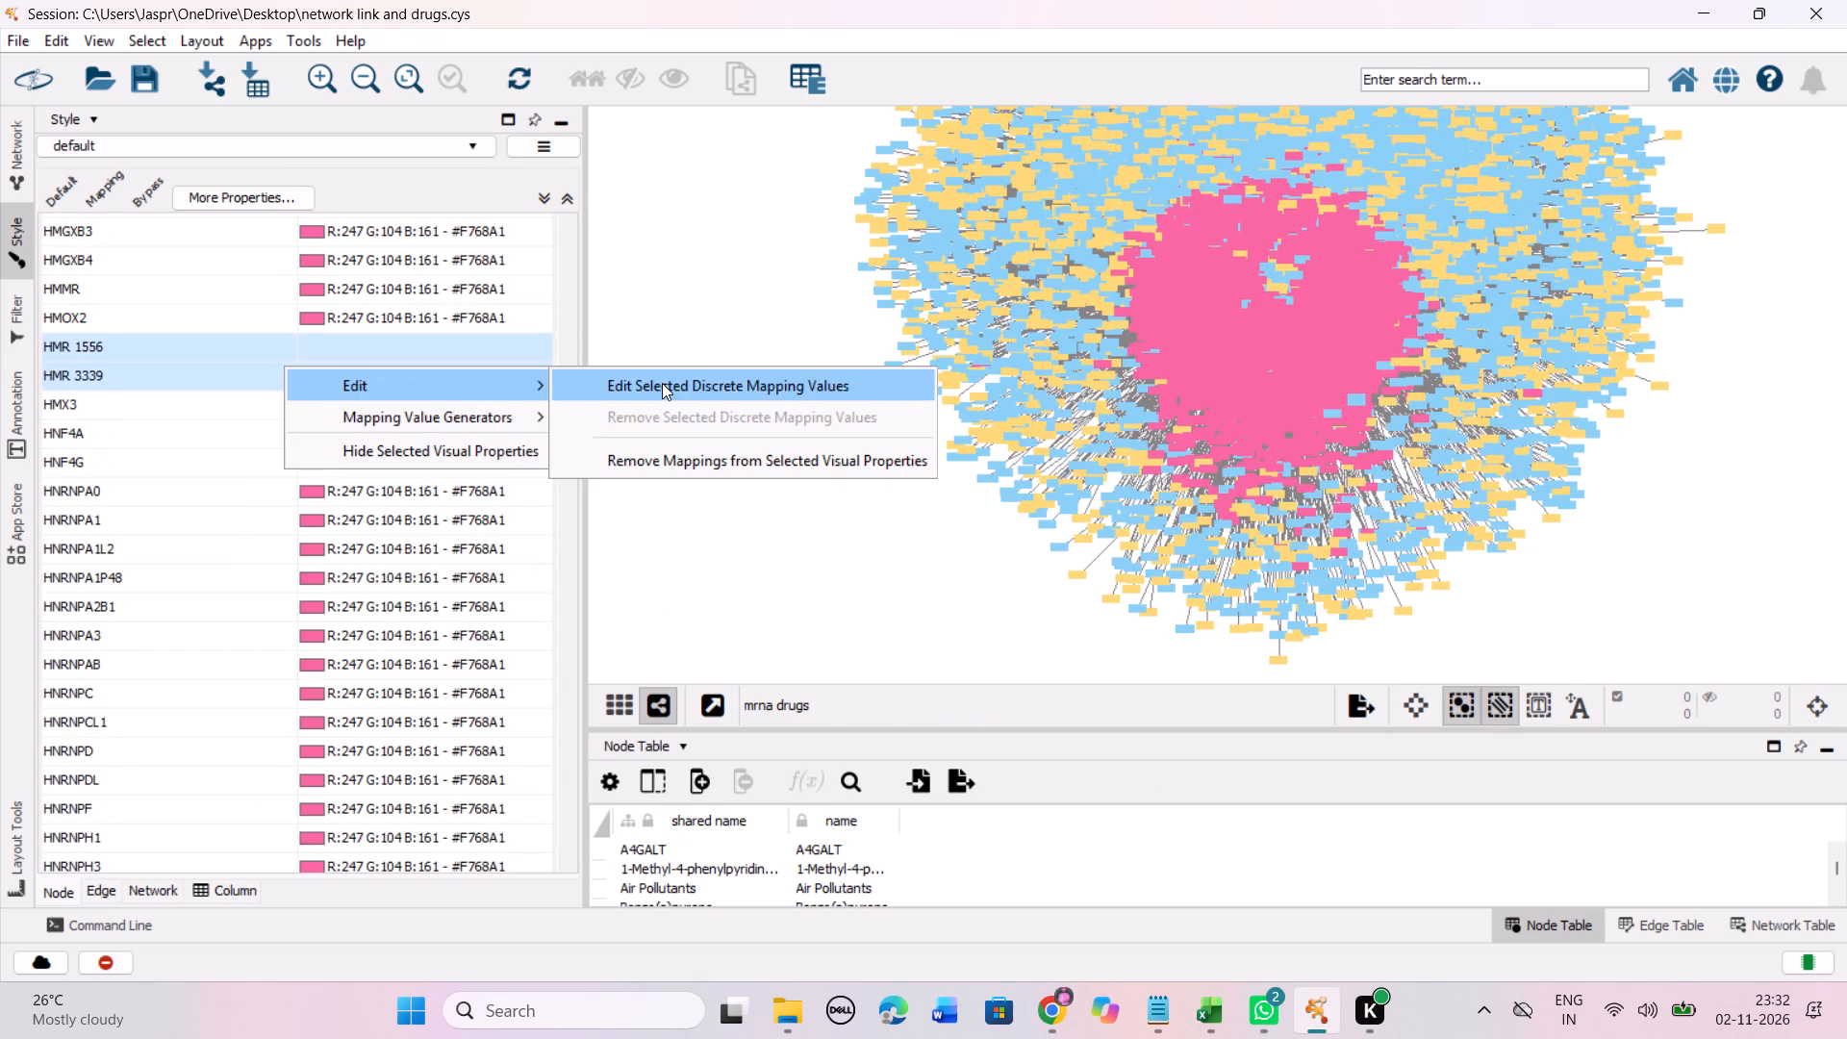
{"action": "left_click_drag", "start_coordinate": [507, 551], "coordinate": [532, 209]}
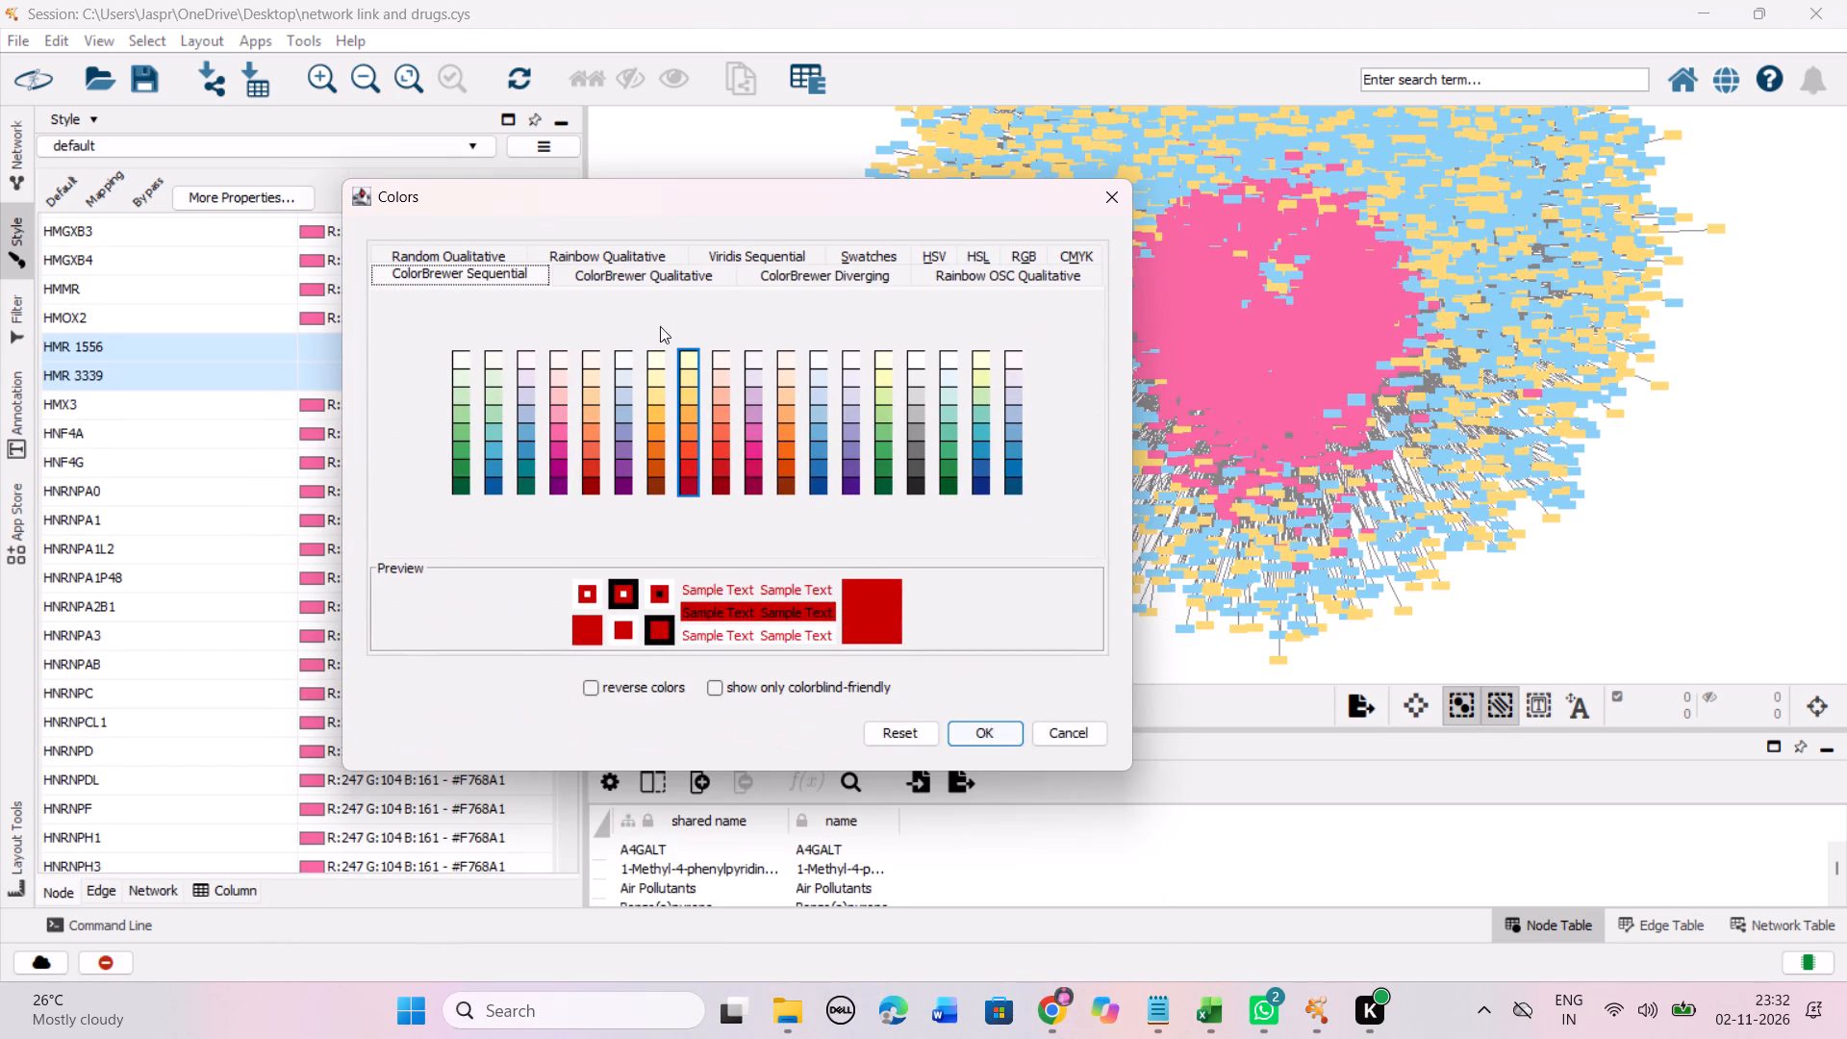
{"action": "left_click", "coordinate": [690, 395]}
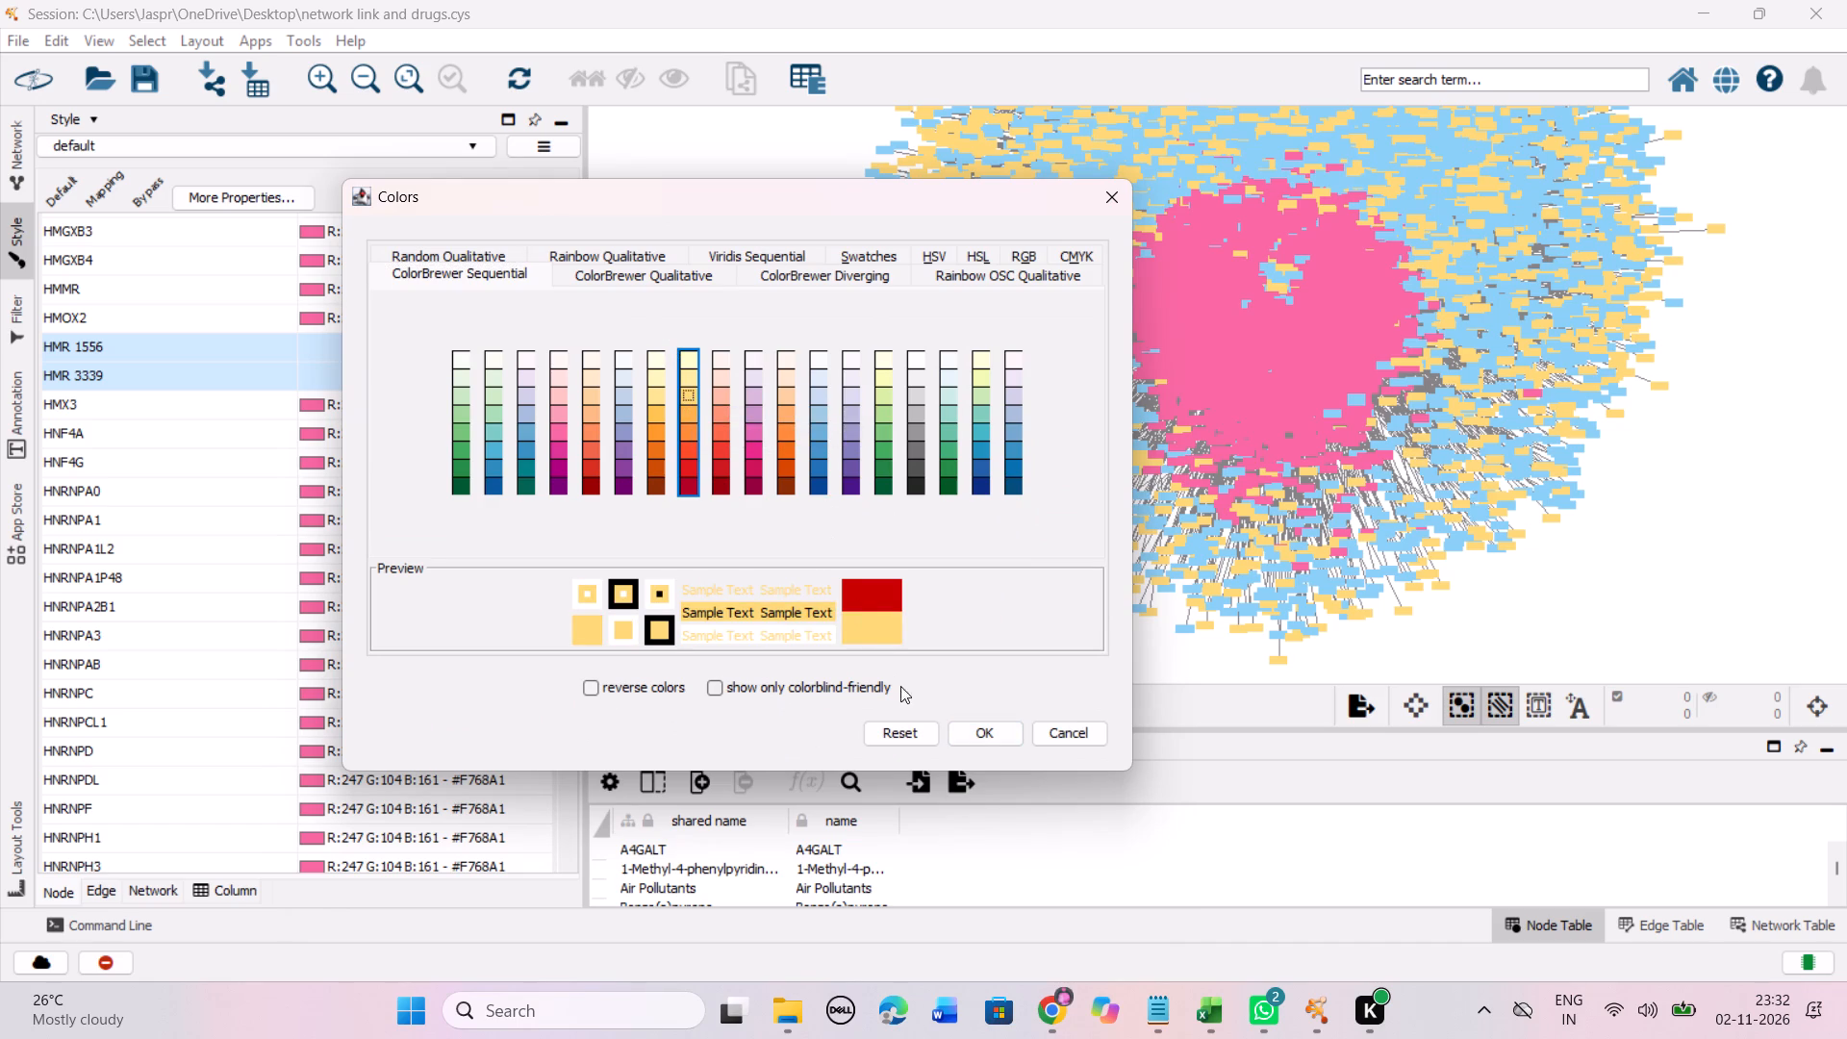
{"action": "left_click", "coordinate": [983, 731]}
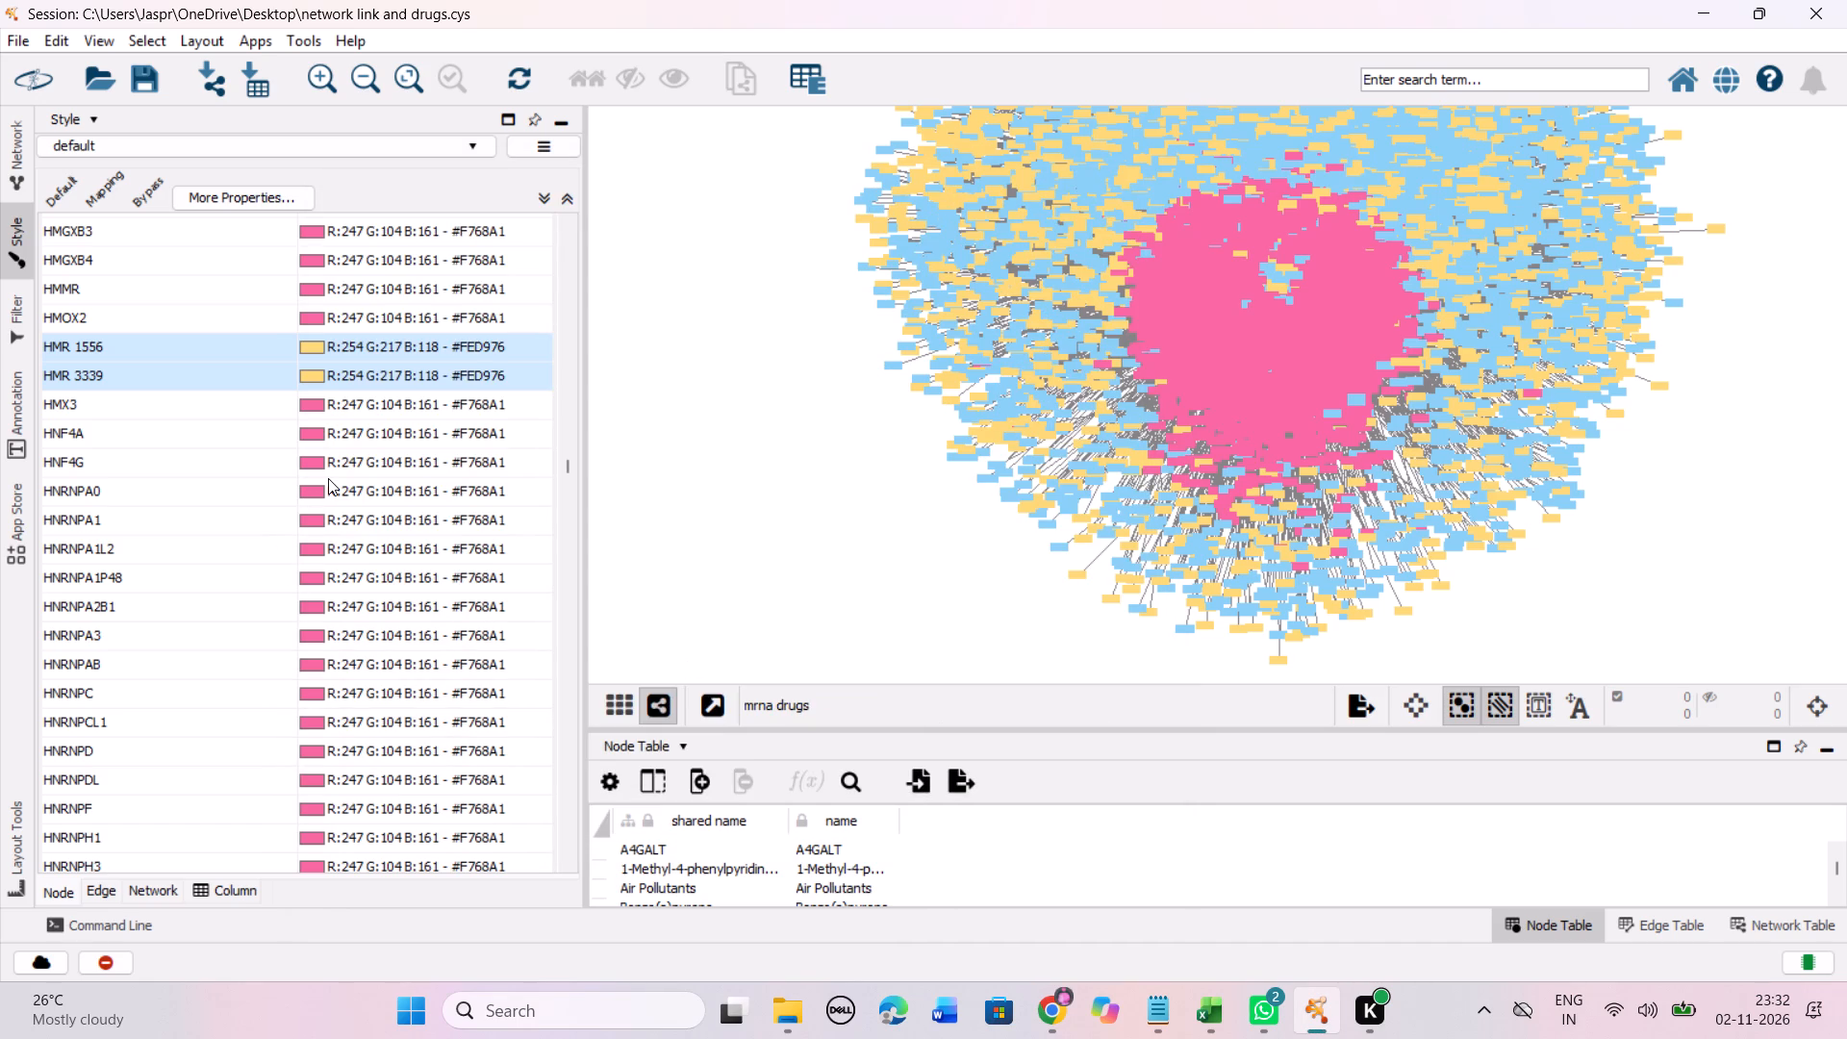
Set the discrete colour mapping of the unmapped entry HR 325 to the Yellow-Orange-Red shade #FED976.
{"action": "scroll", "coordinate": [328, 478], "scroll_direction": "down", "scroll_amount": 15}
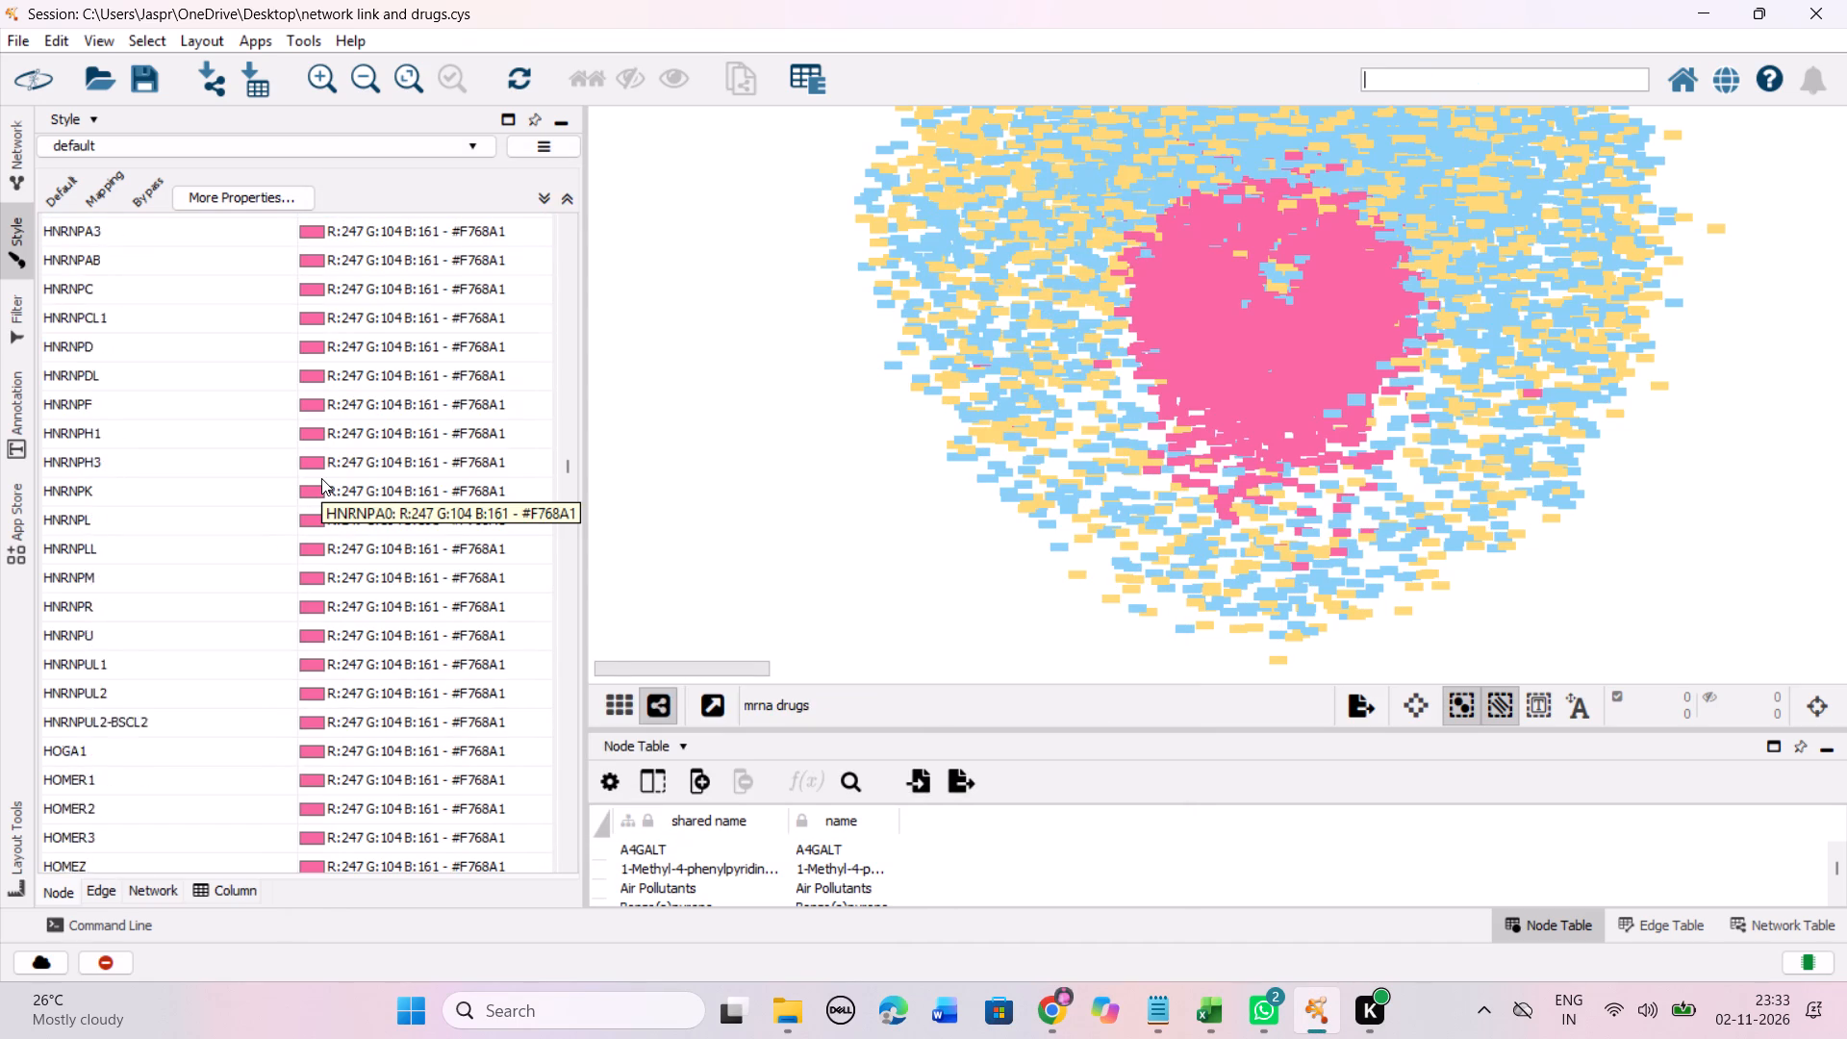
{"action": "scroll", "coordinate": [321, 478], "scroll_direction": "down", "scroll_amount": 14}
{"action": "scroll", "coordinate": [321, 478], "scroll_direction": "down", "scroll_amount": 14}
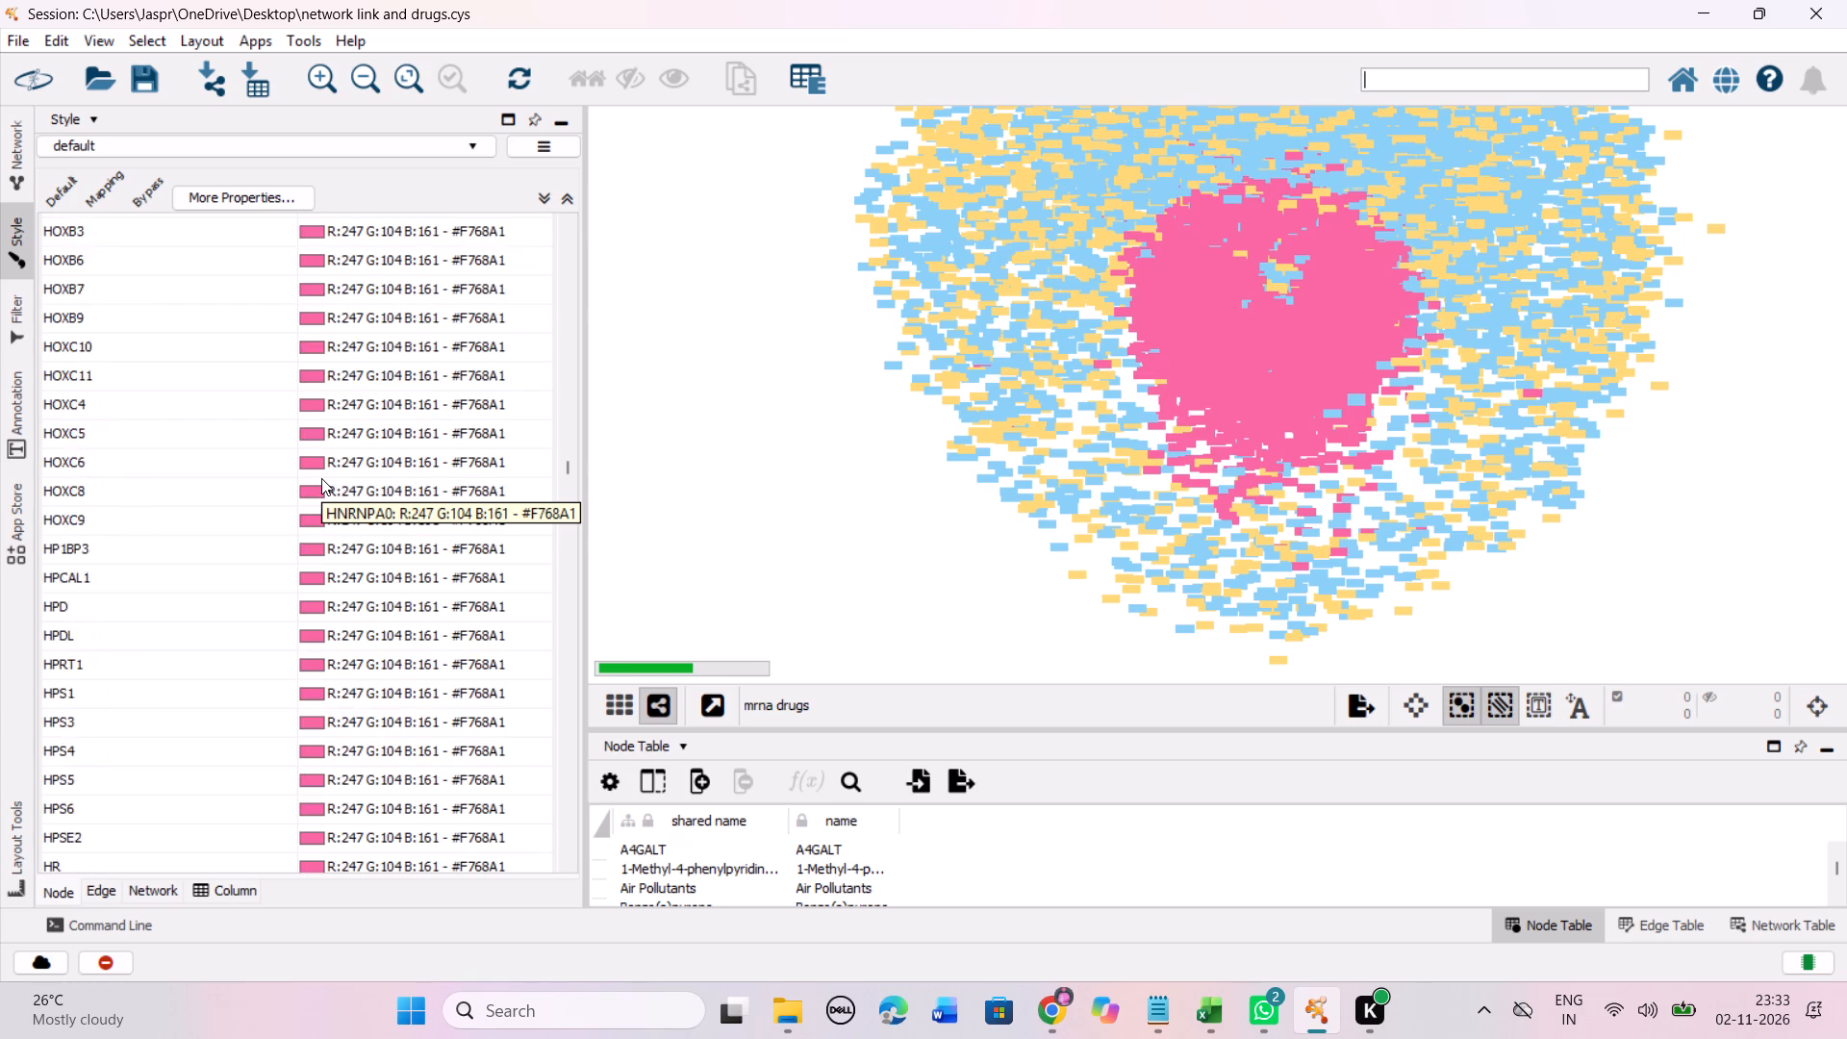
{"action": "scroll", "coordinate": [321, 478], "scroll_direction": "down", "scroll_amount": 17}
{"action": "scroll", "coordinate": [321, 478], "scroll_direction": "down", "scroll_amount": 6}
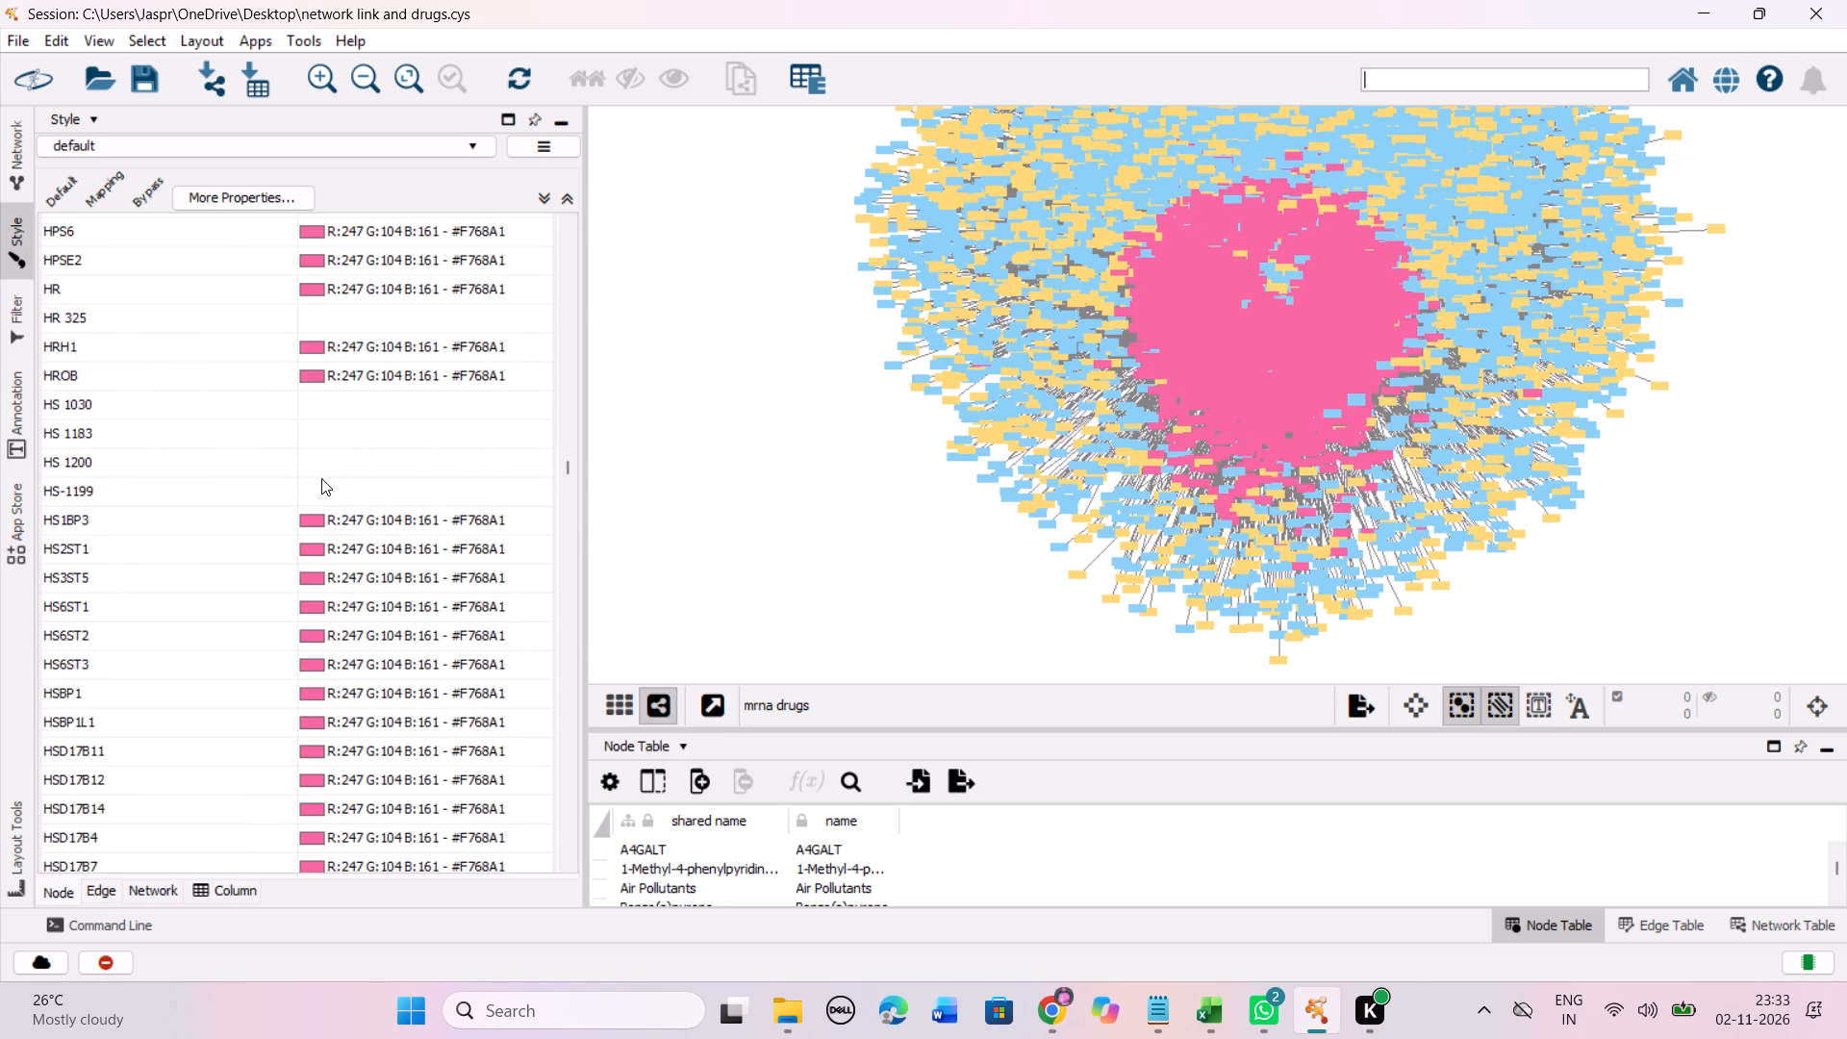
{"action": "left_click", "coordinate": [272, 285]}
{"action": "right_click", "coordinate": [272, 285]}
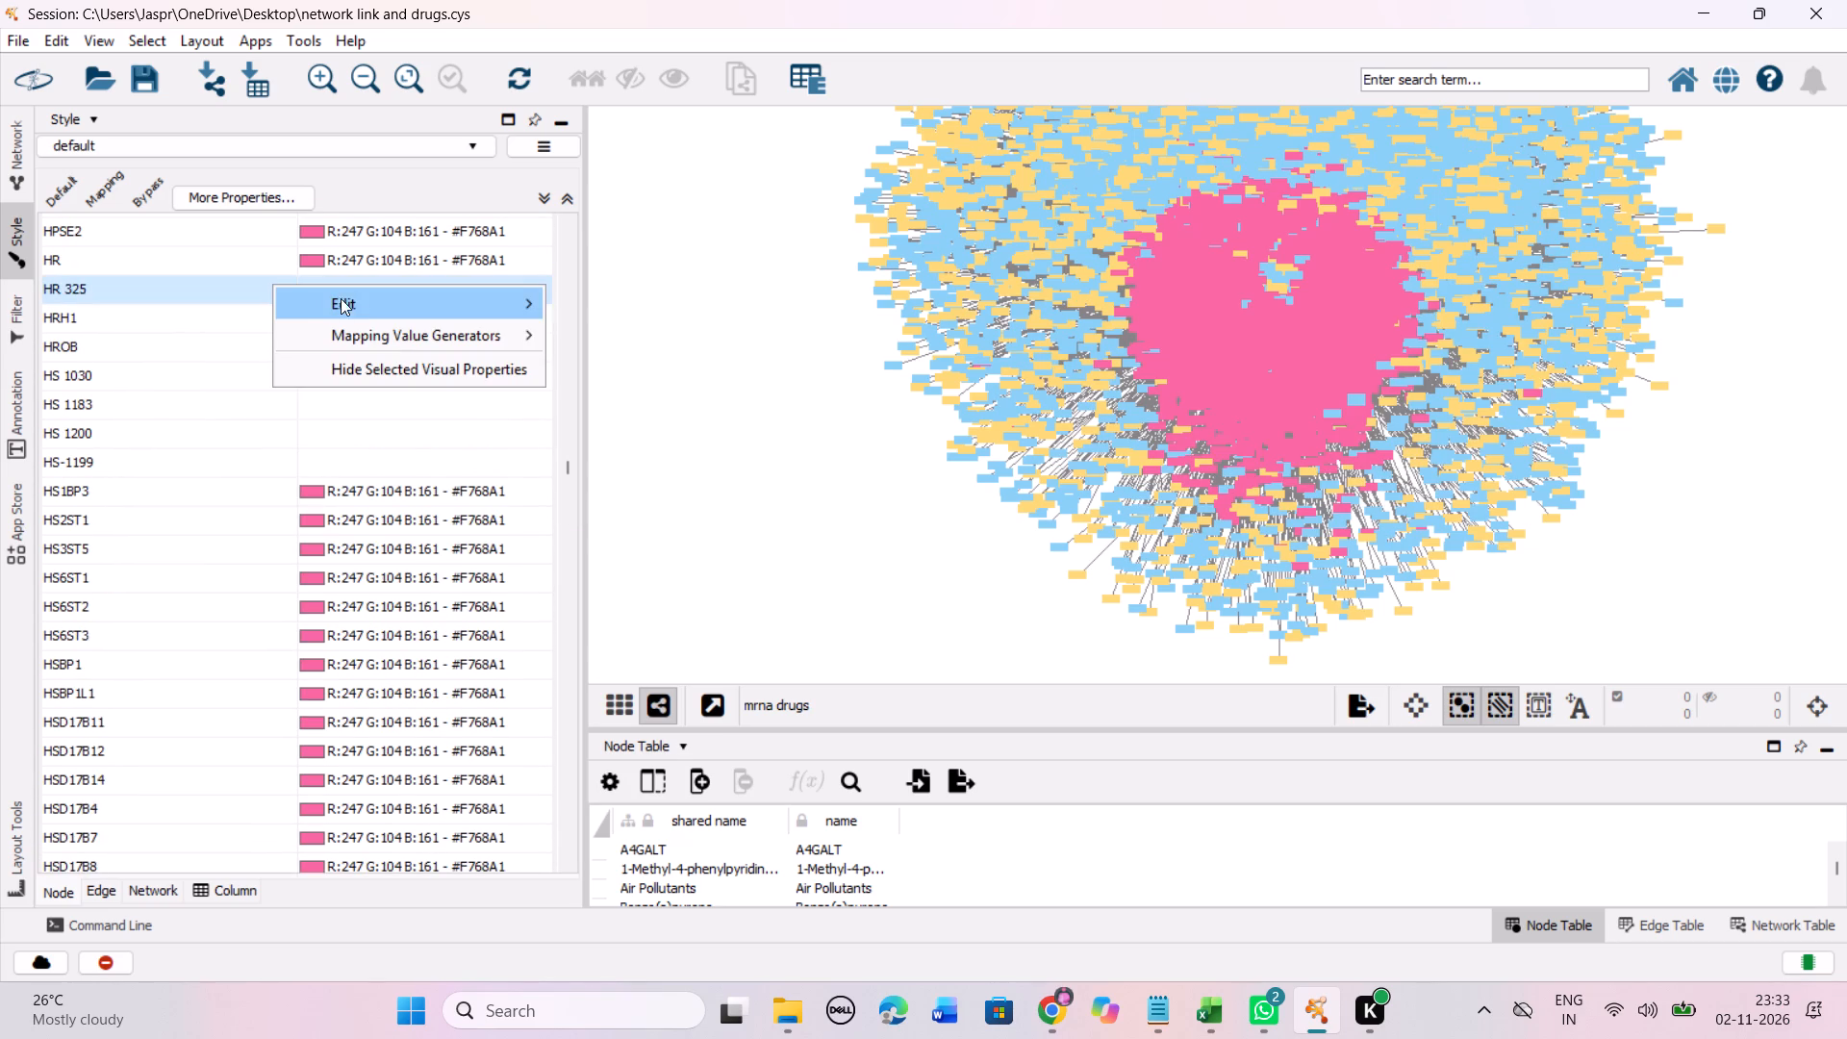
{"action": "left_click", "coordinate": [355, 298]}
{"action": "left_click", "coordinate": [580, 293]}
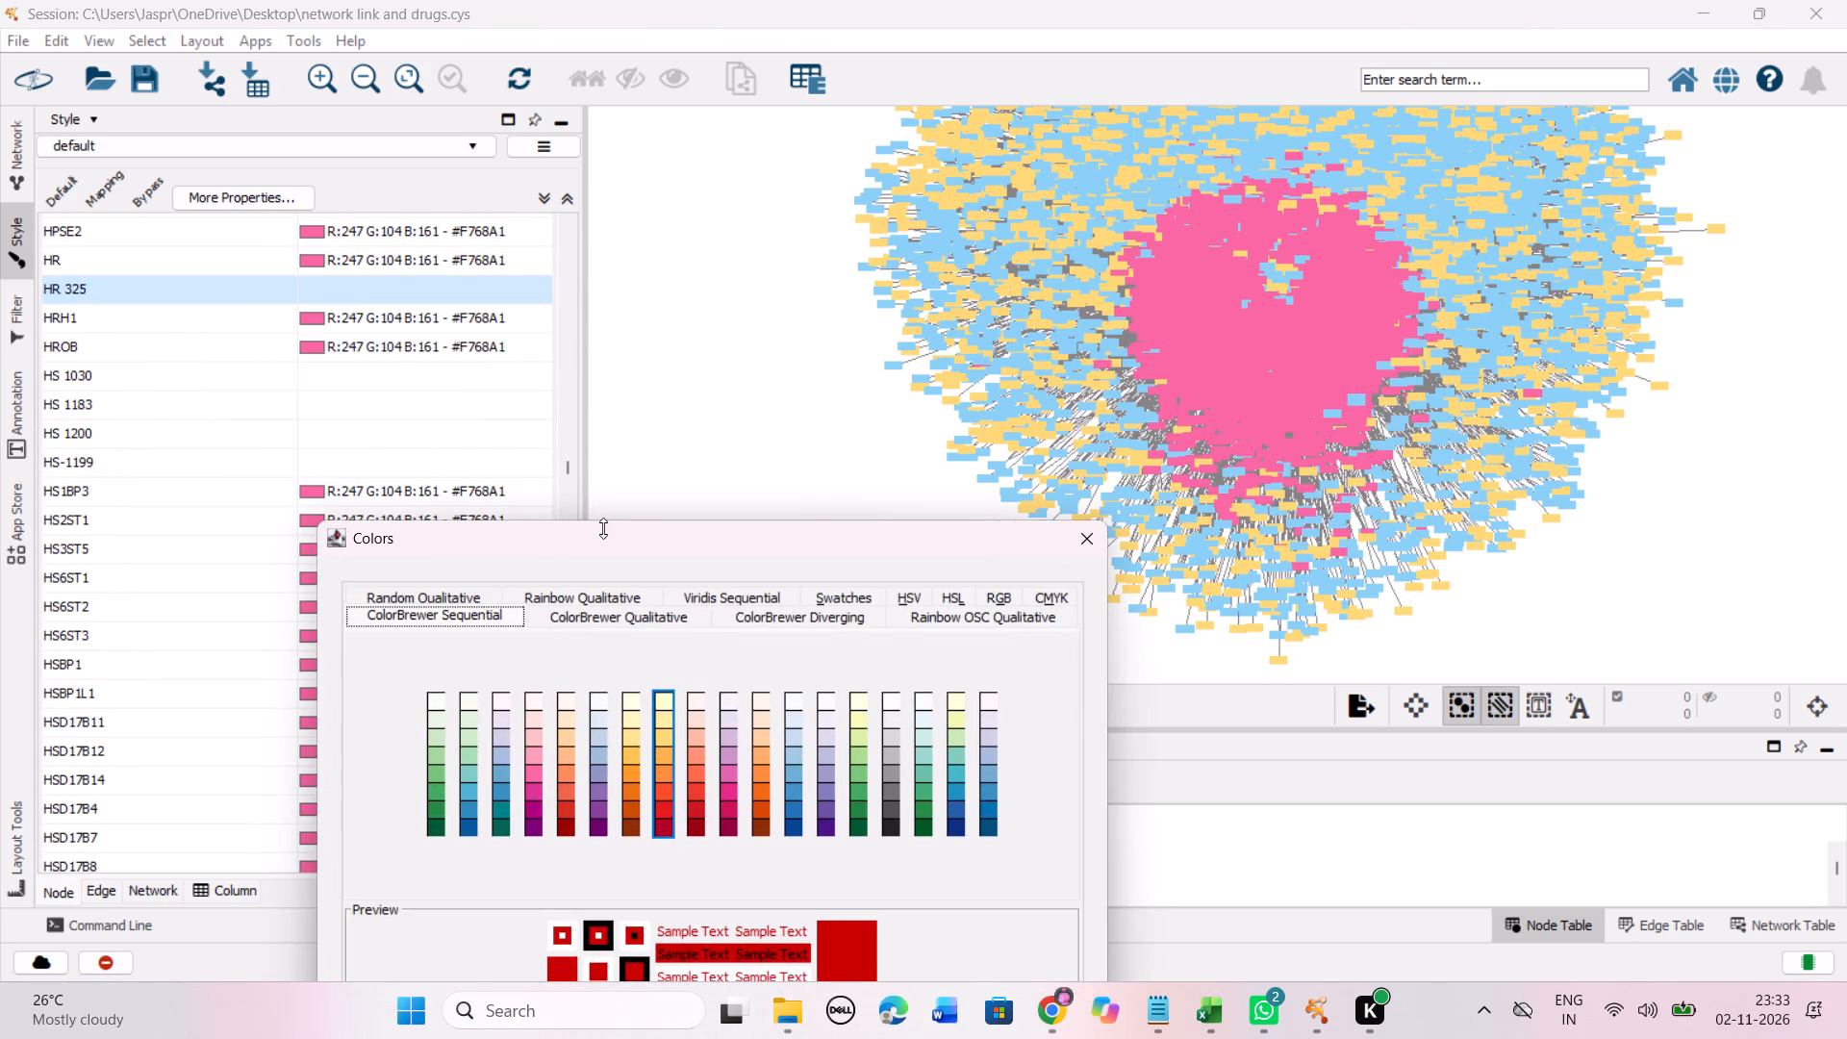
{"action": "left_click_drag", "start_coordinate": [549, 551], "coordinate": [598, 278]}
{"action": "left_click", "coordinate": [712, 461]}
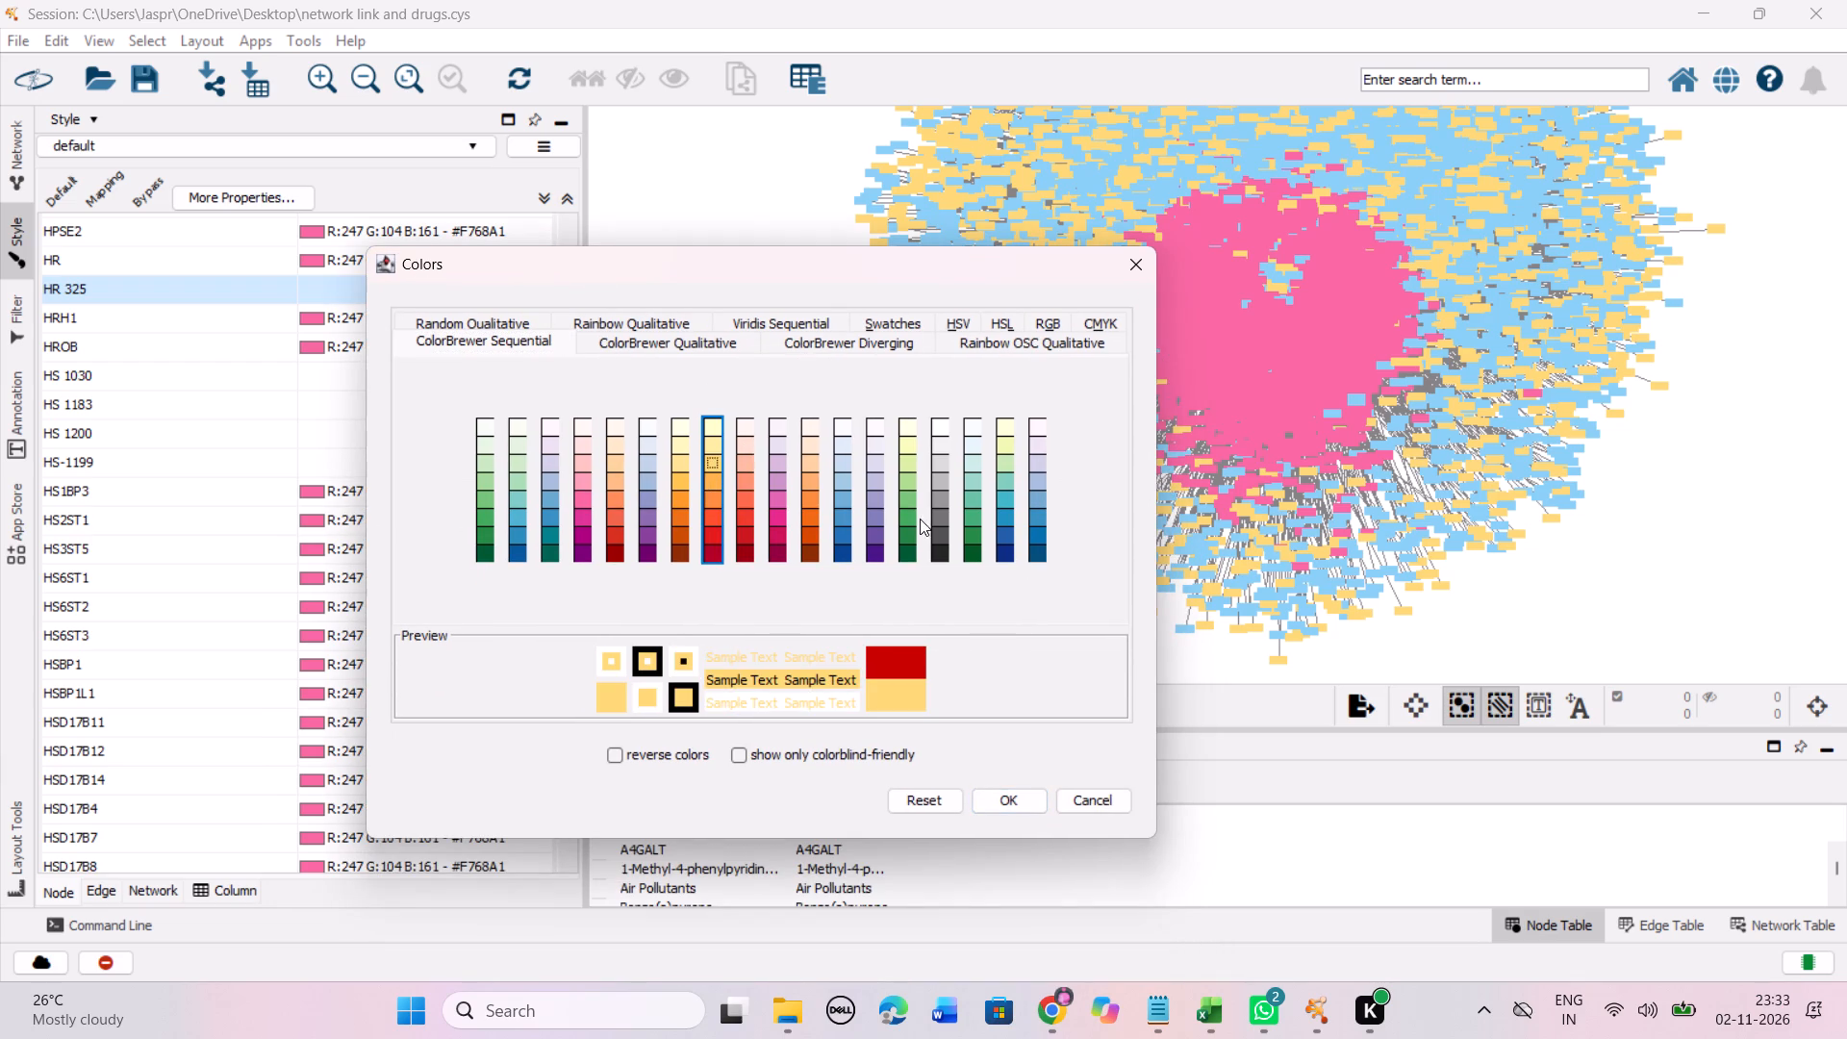
{"action": "left_click", "coordinate": [1001, 798]}
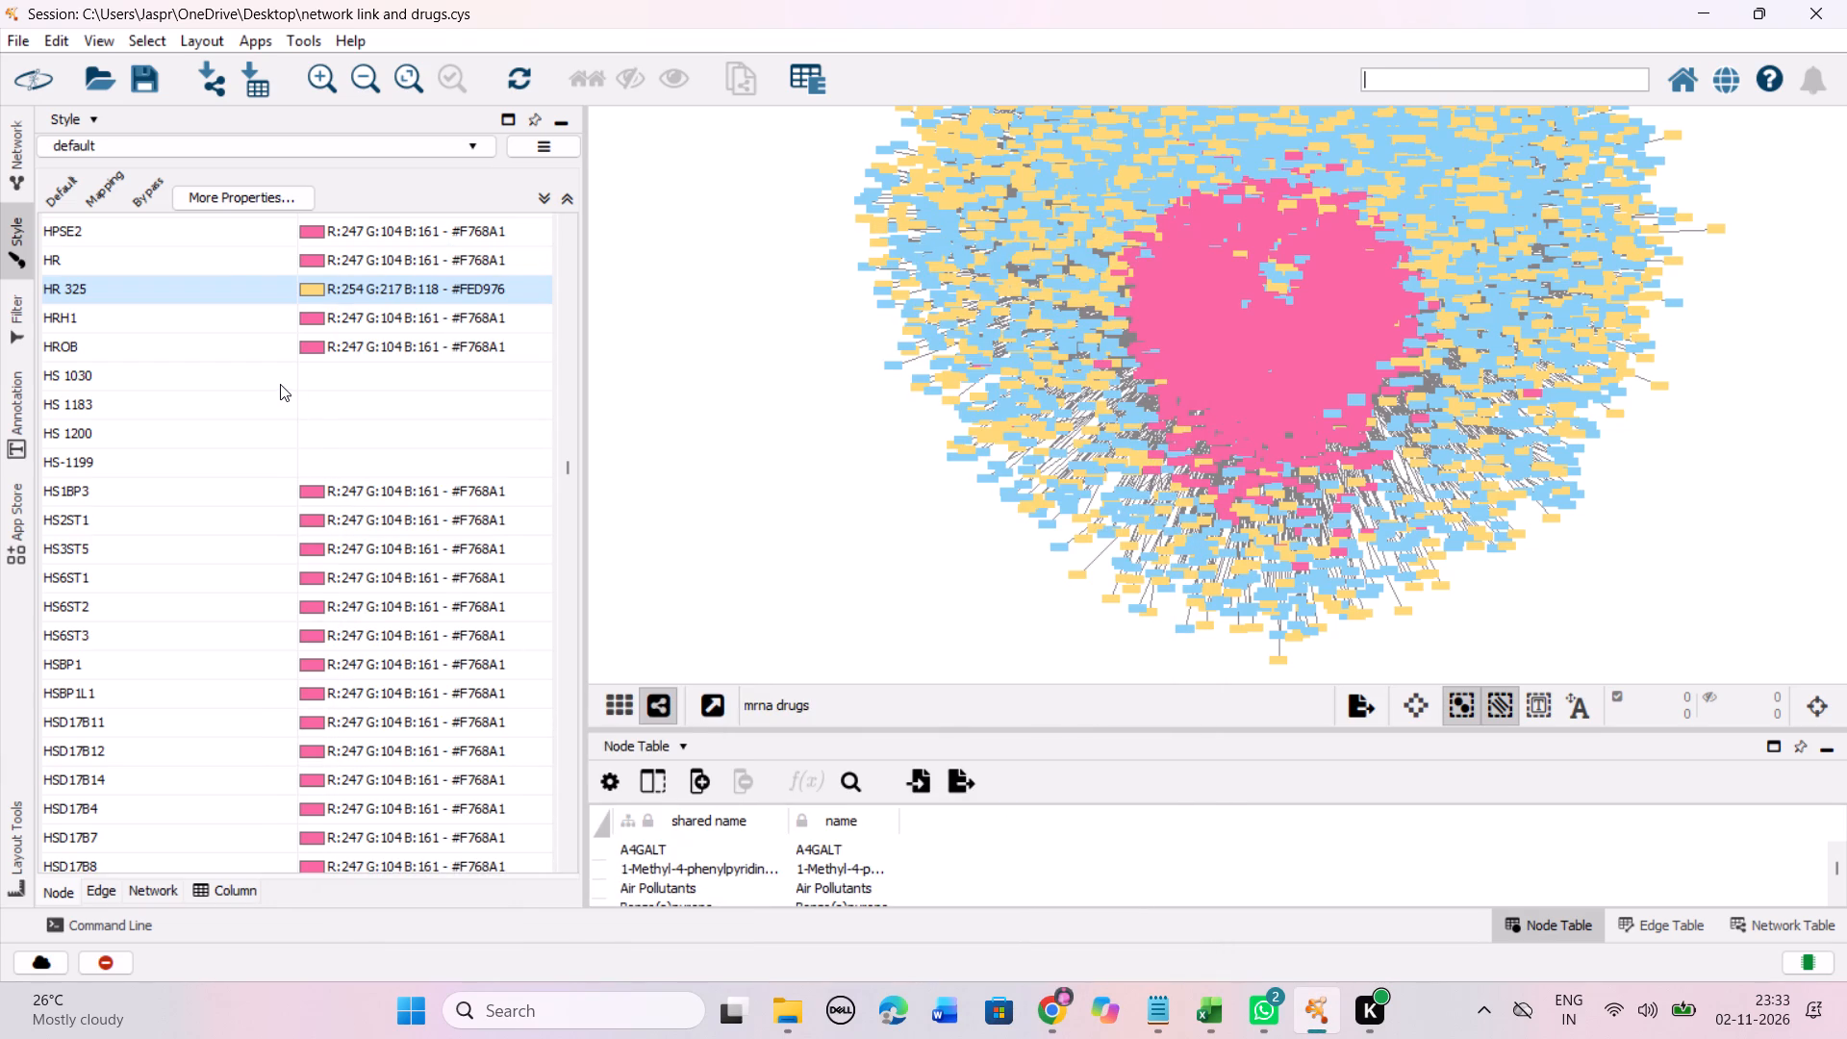
Set the discrete colour mapping of the unmapped entries HS 1030, HS 1183, HS 1200 and HS-1199 together to the Yellow-Orange-Red shade #FED976.
{"action": "left_click_drag", "start_coordinate": [278, 381], "coordinate": [278, 474]}
{"action": "left_click_drag", "start_coordinate": [278, 474], "coordinate": [278, 472]}
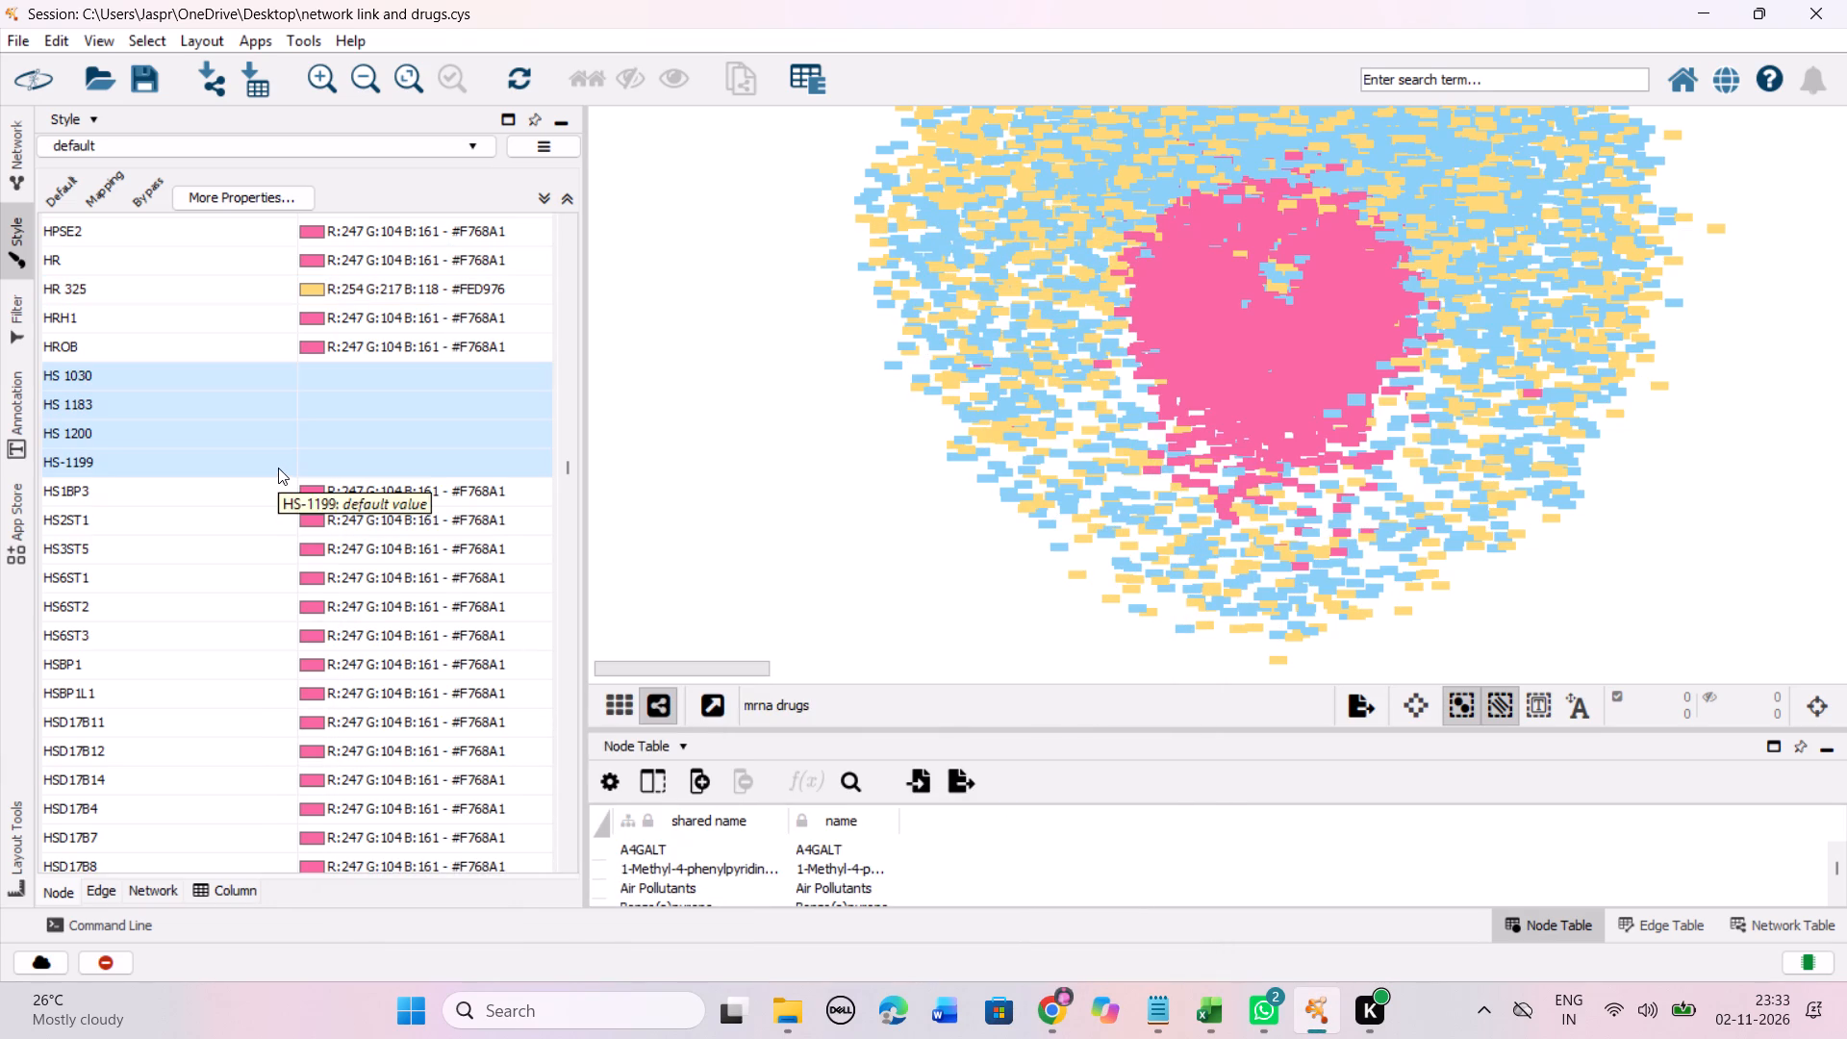
{"action": "right_click", "coordinate": [278, 468]}
{"action": "left_click", "coordinate": [607, 481]}
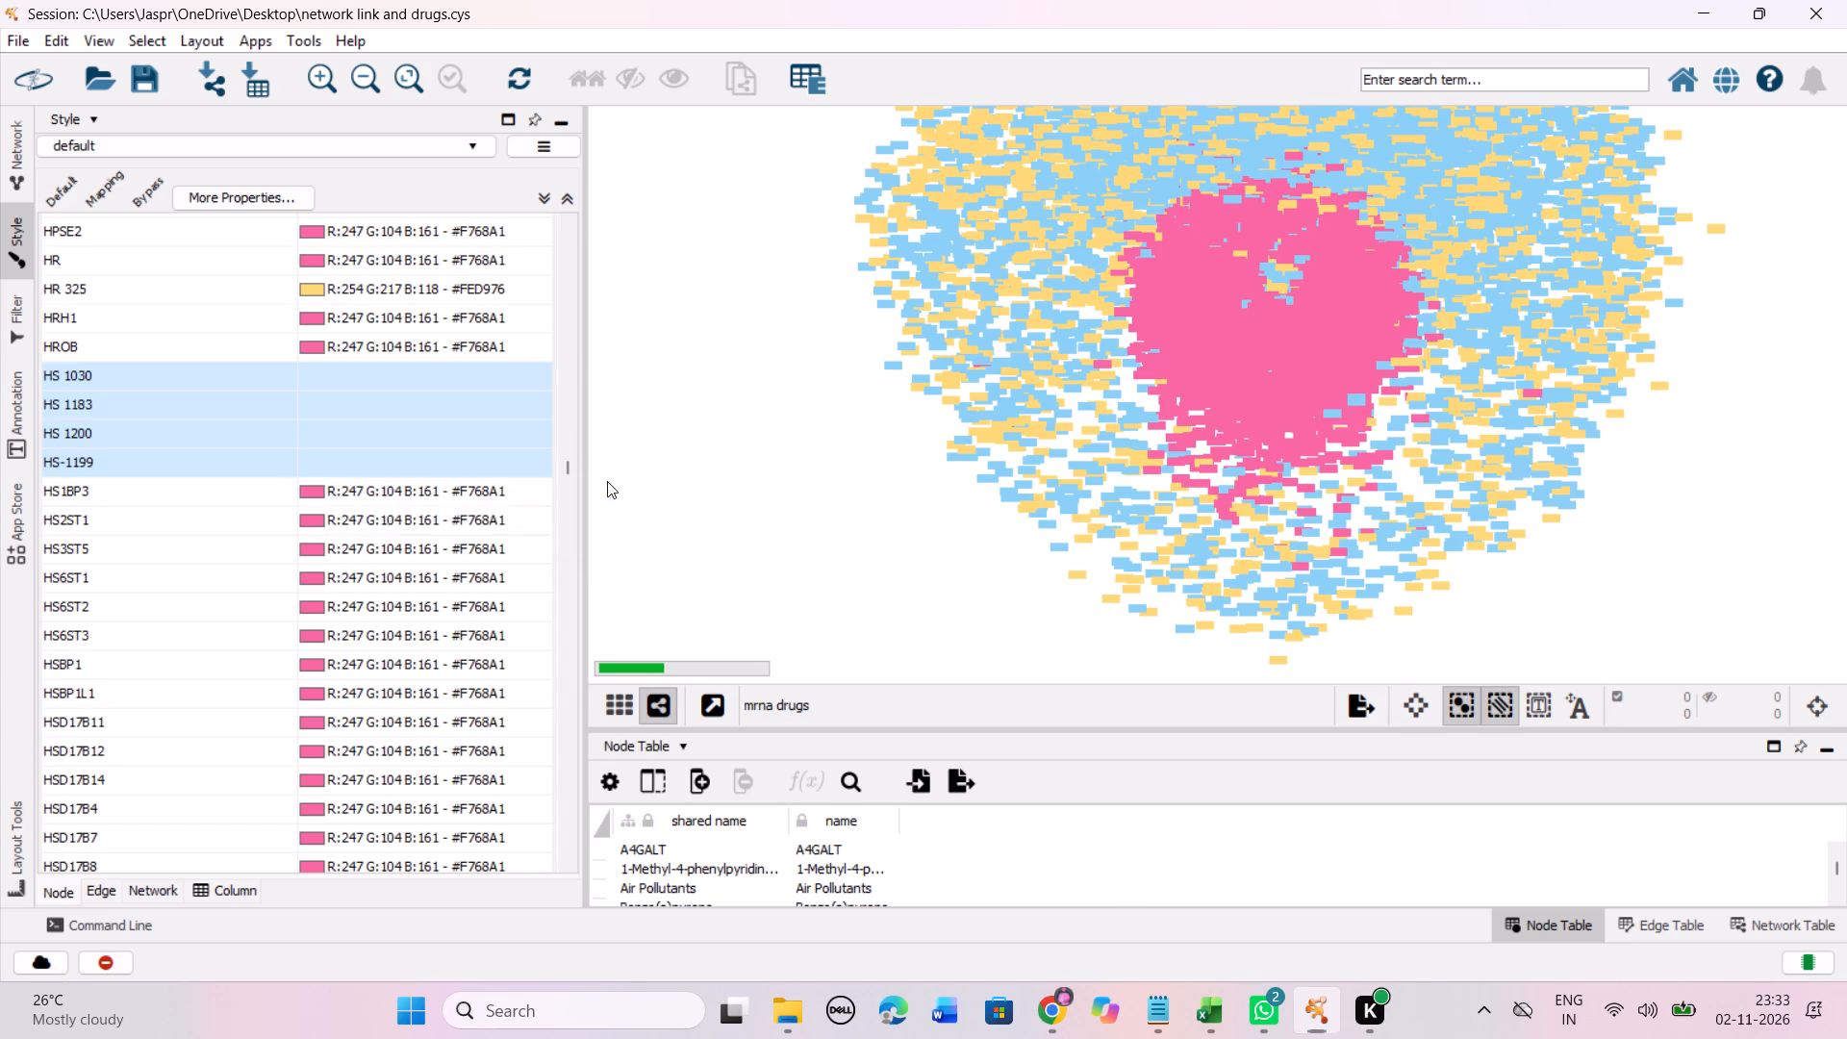
{"action": "left_click_drag", "start_coordinate": [542, 547], "coordinate": [543, 277]}
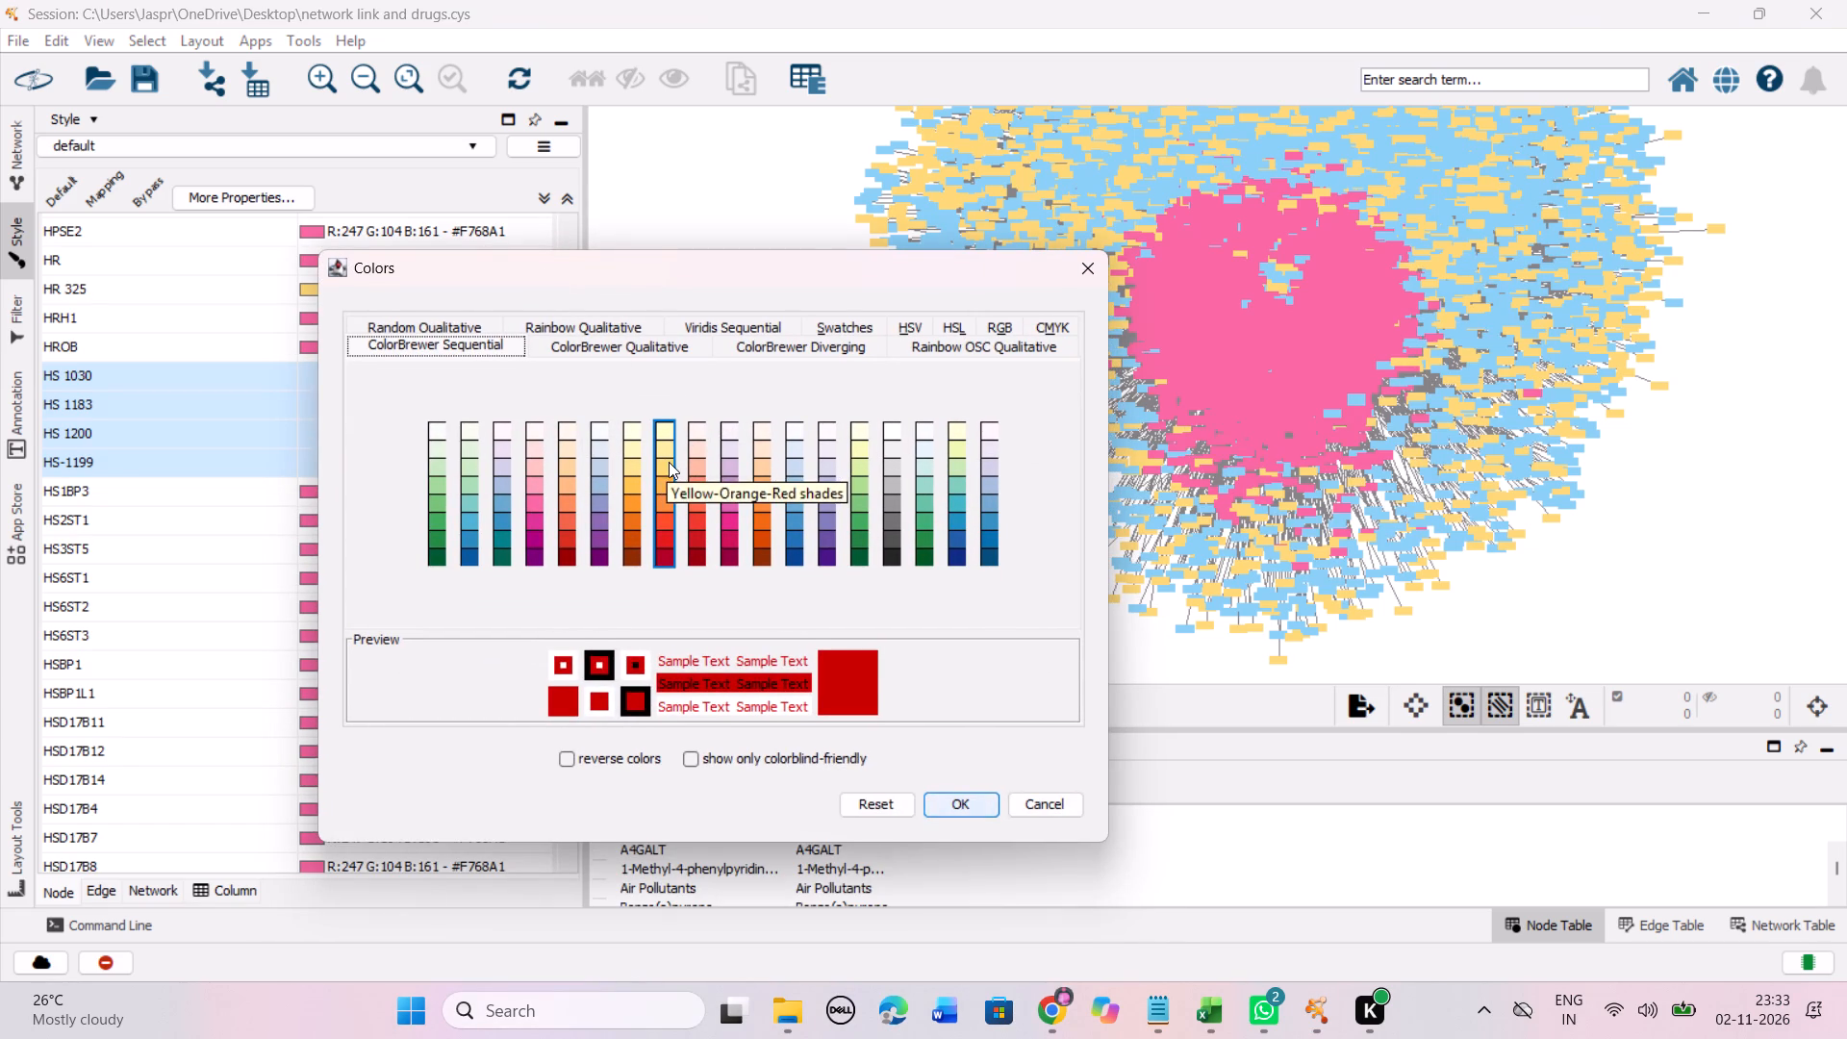
{"action": "left_click", "coordinate": [669, 462]}
{"action": "left_click", "coordinate": [968, 802]}
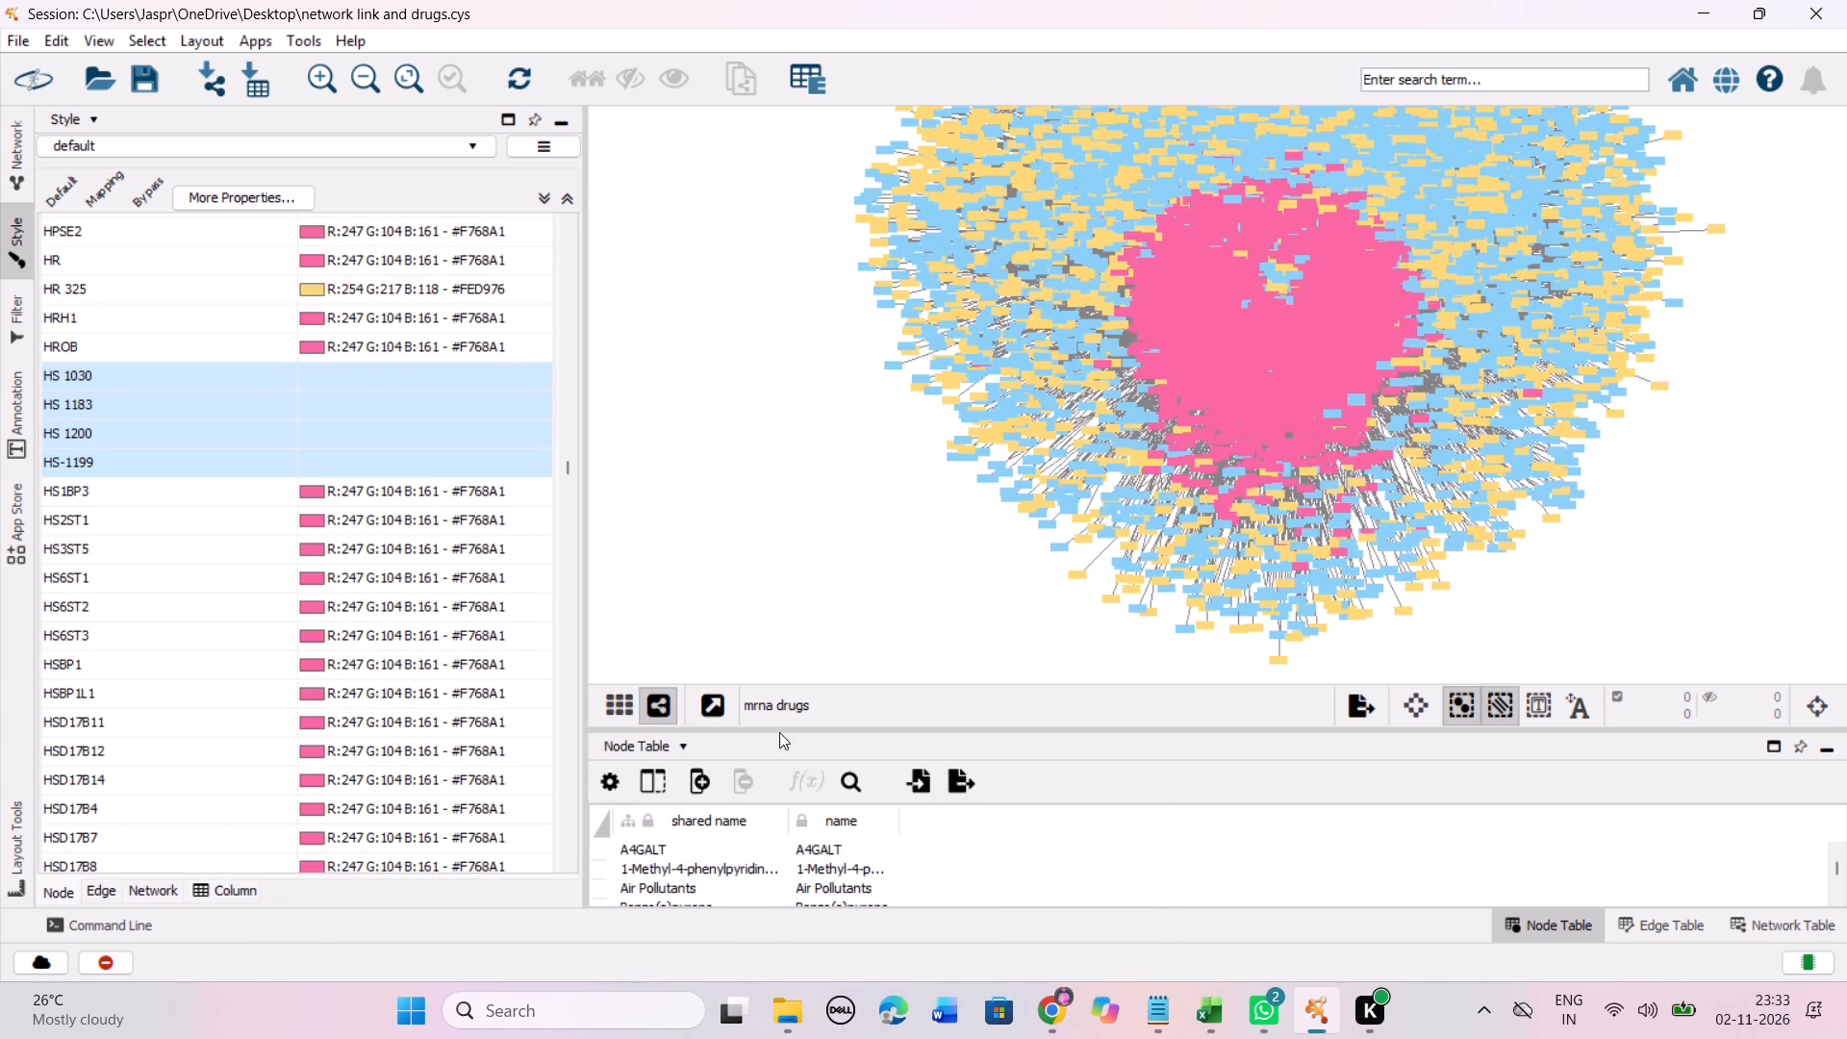
Set the discrete colour mapping of the unmapped entry HT-2 toxin to the Yellow-Orange-Red shade #FED976.
{"action": "scroll", "coordinate": [389, 584], "scroll_direction": "down", "scroll_amount": 4}
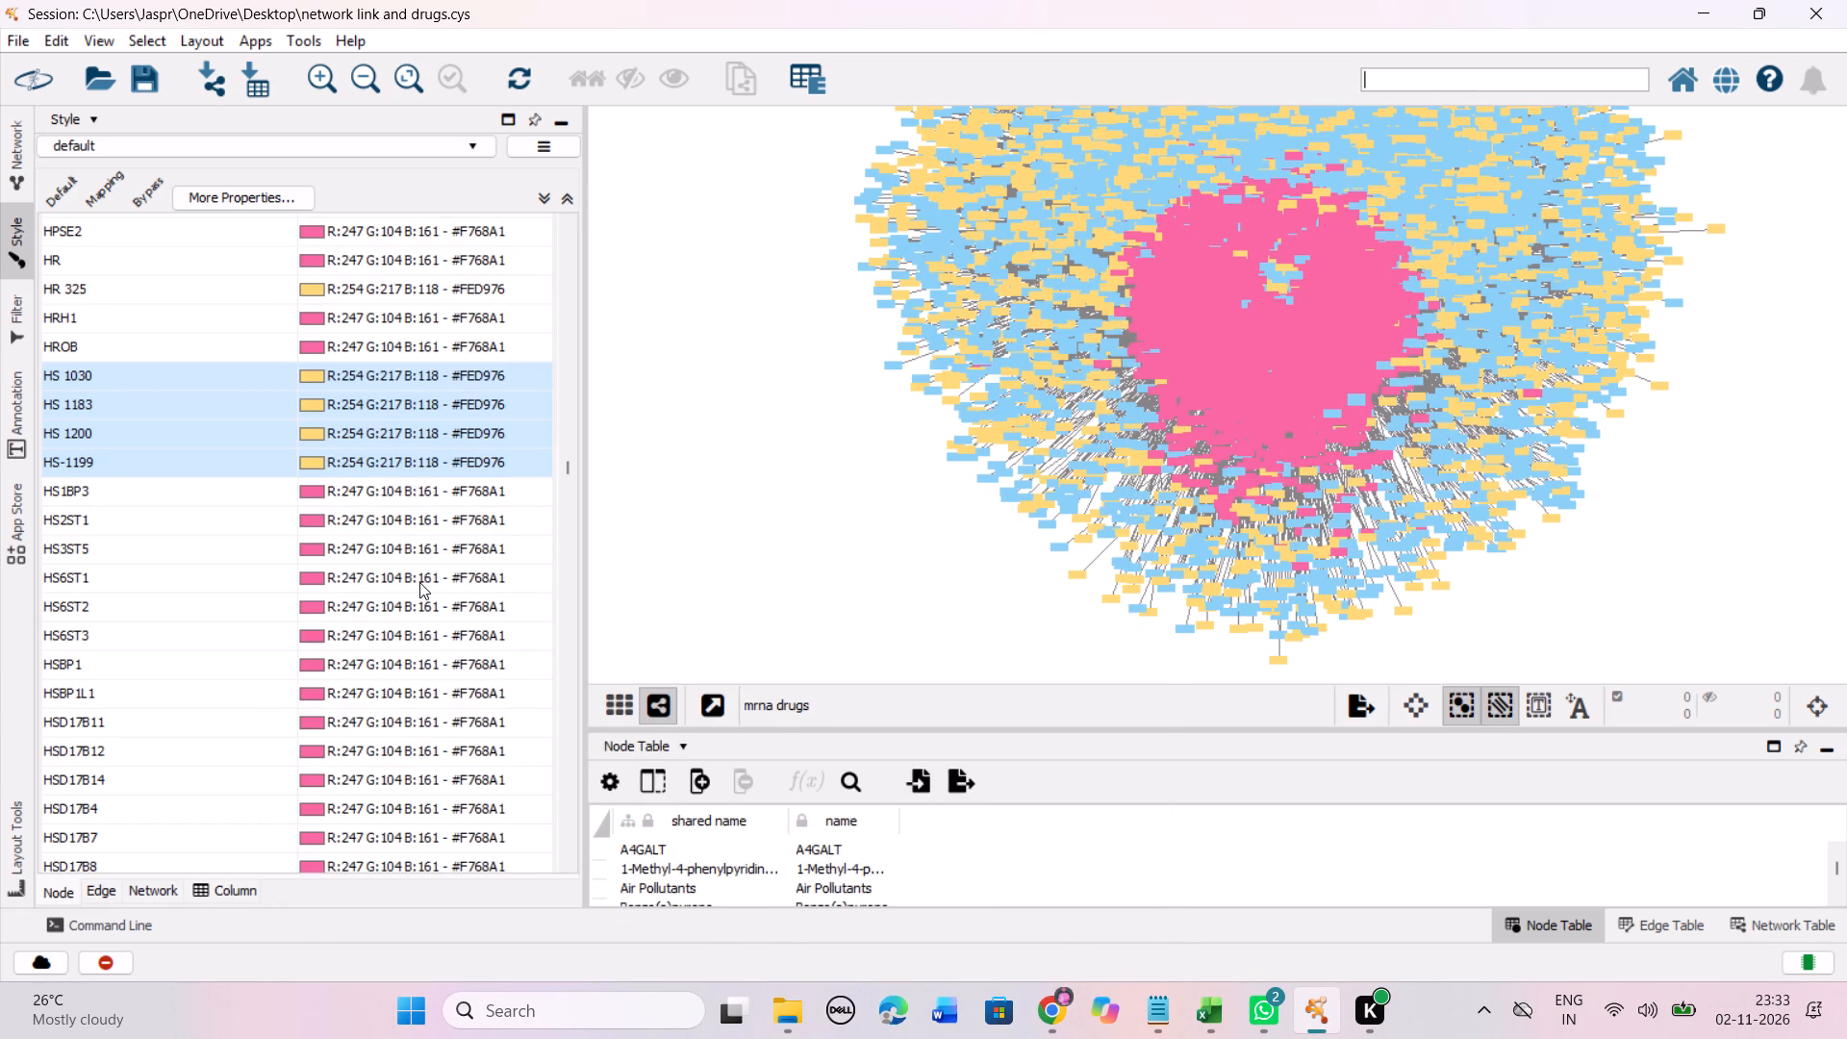
{"action": "scroll", "coordinate": [419, 582], "scroll_direction": "down", "scroll_amount": 13}
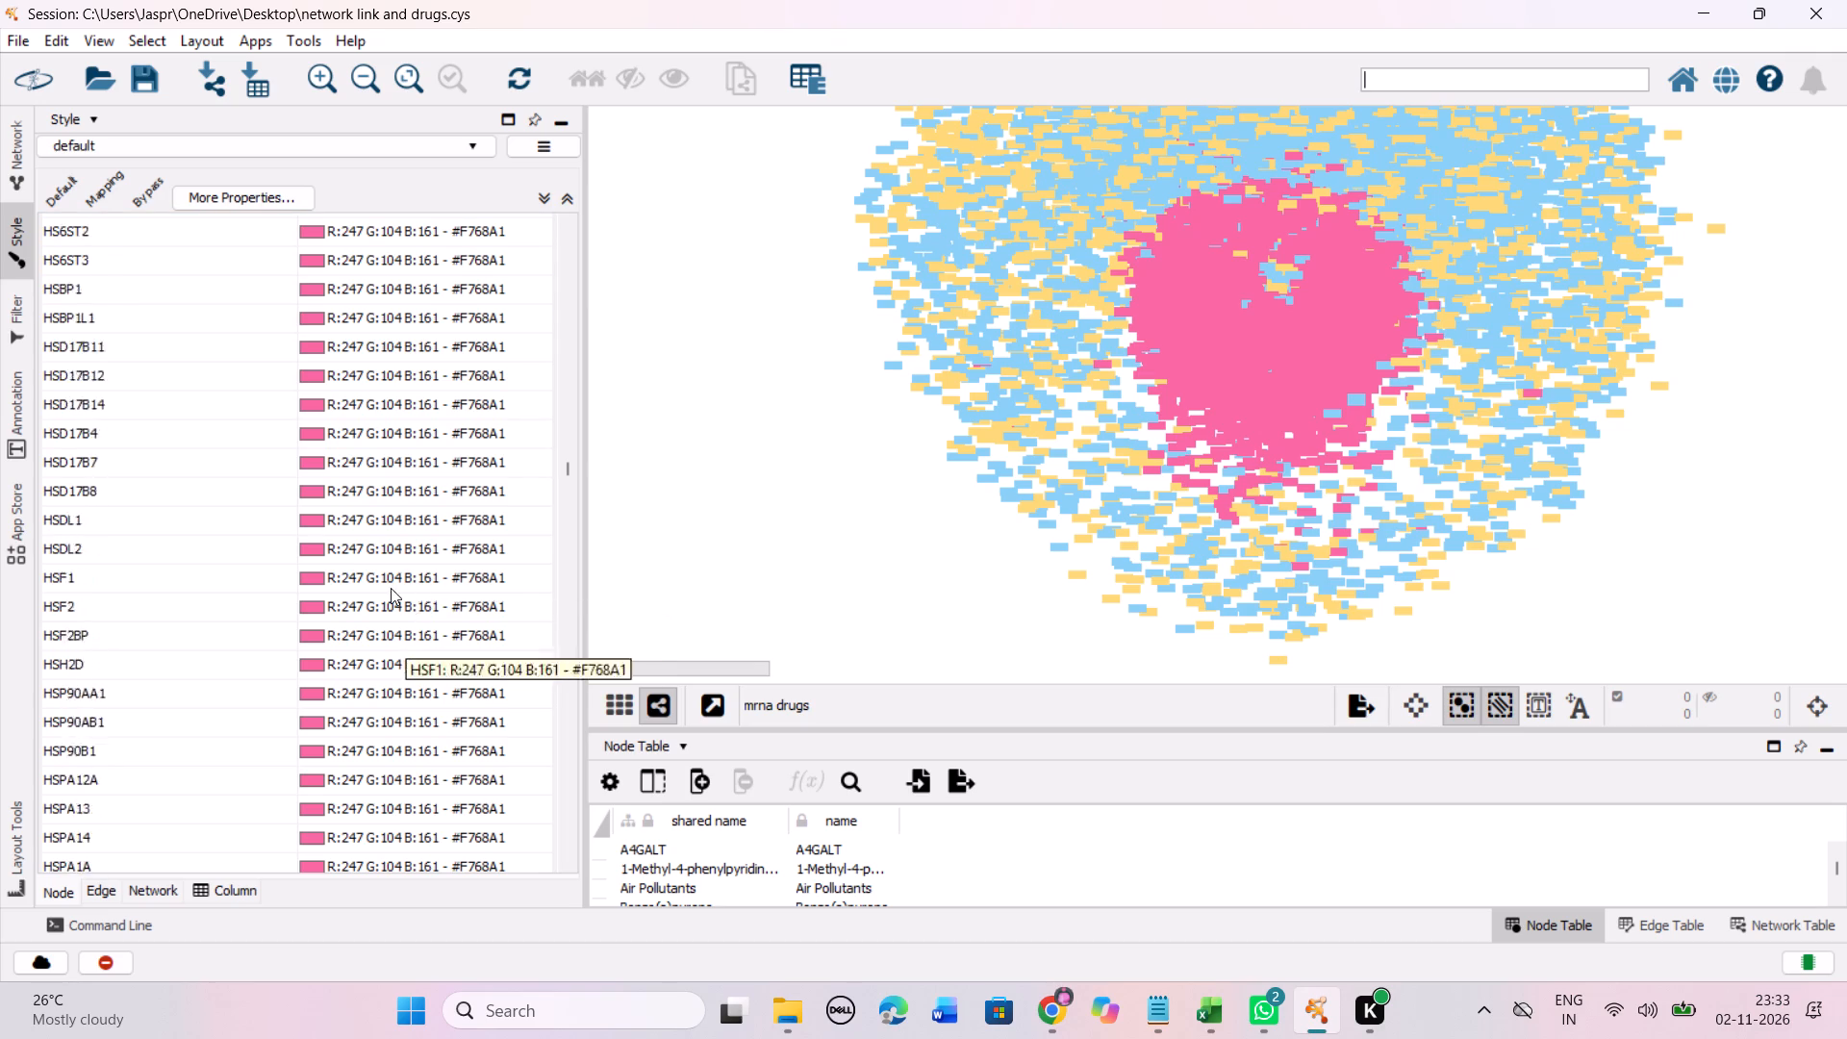
{"action": "scroll", "coordinate": [391, 588], "scroll_direction": "down", "scroll_amount": 20}
{"action": "scroll", "coordinate": [391, 588], "scroll_direction": "down", "scroll_amount": 10}
{"action": "scroll", "coordinate": [393, 517], "scroll_direction": "up", "scroll_amount": 1}
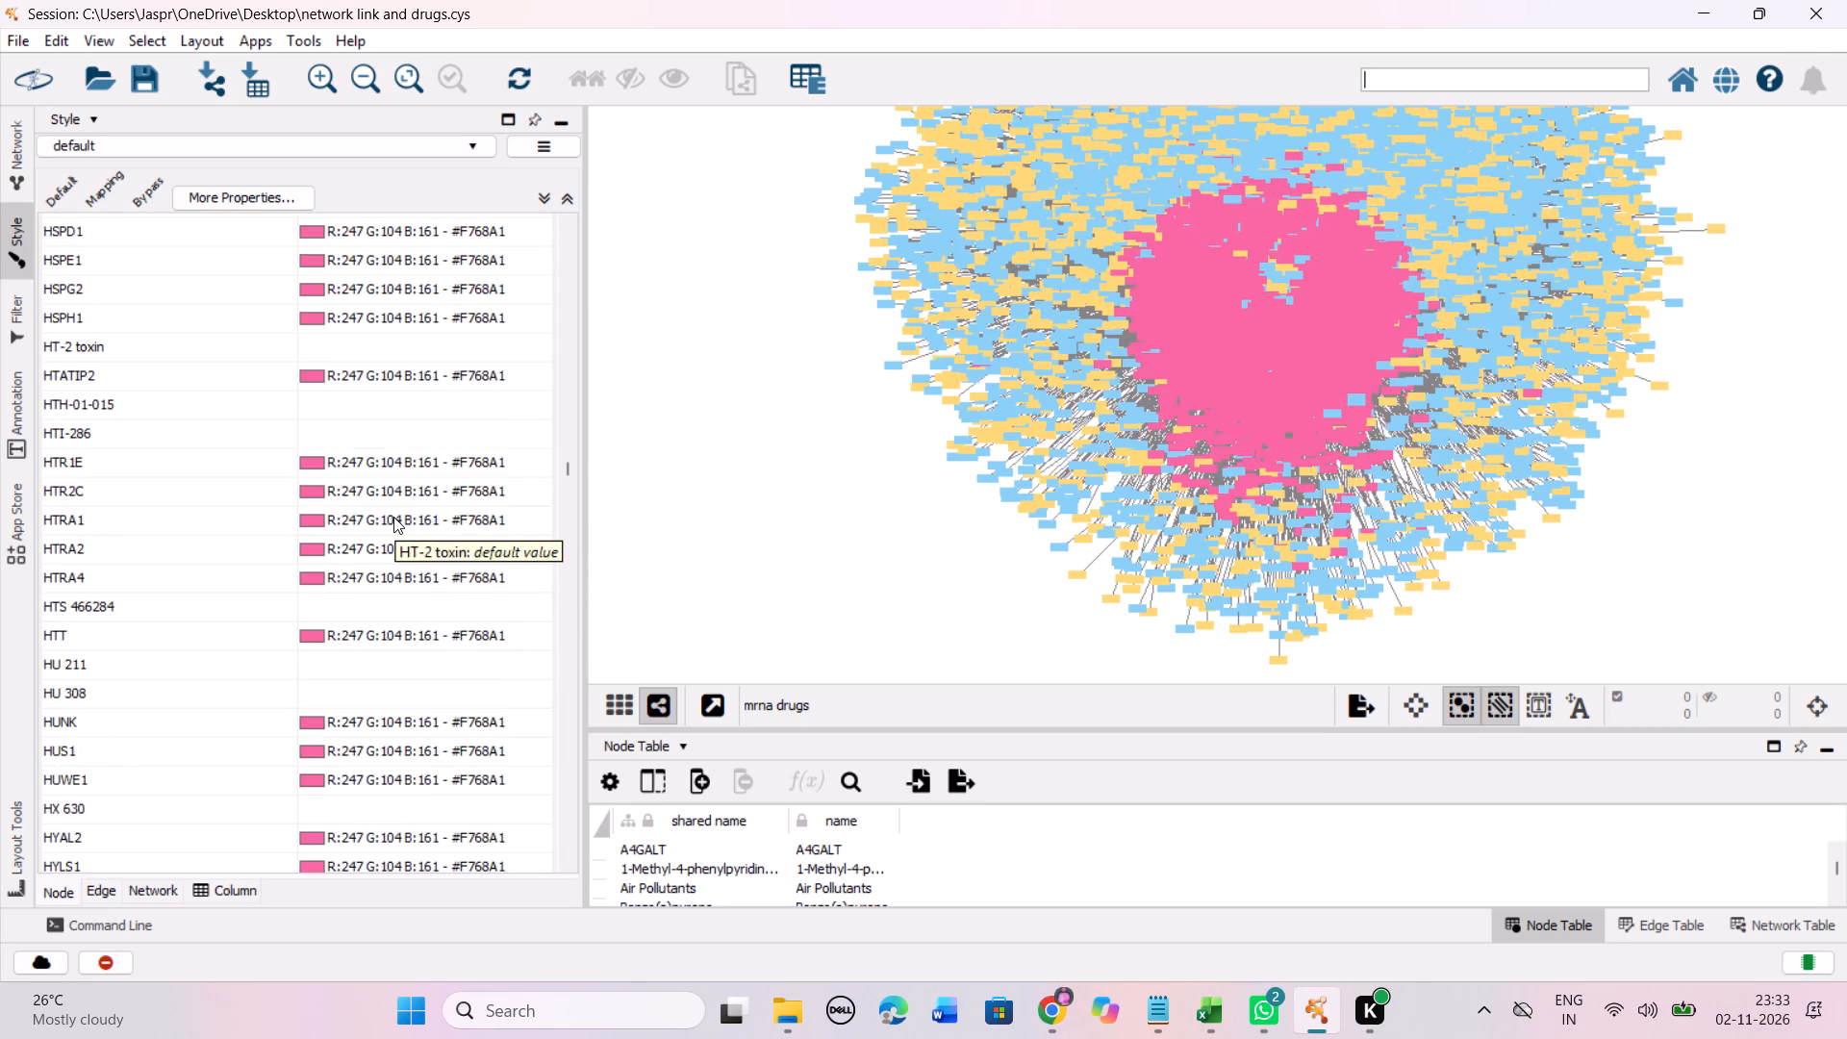
{"action": "left_click", "coordinate": [278, 336]}
{"action": "right_click", "coordinate": [278, 336]}
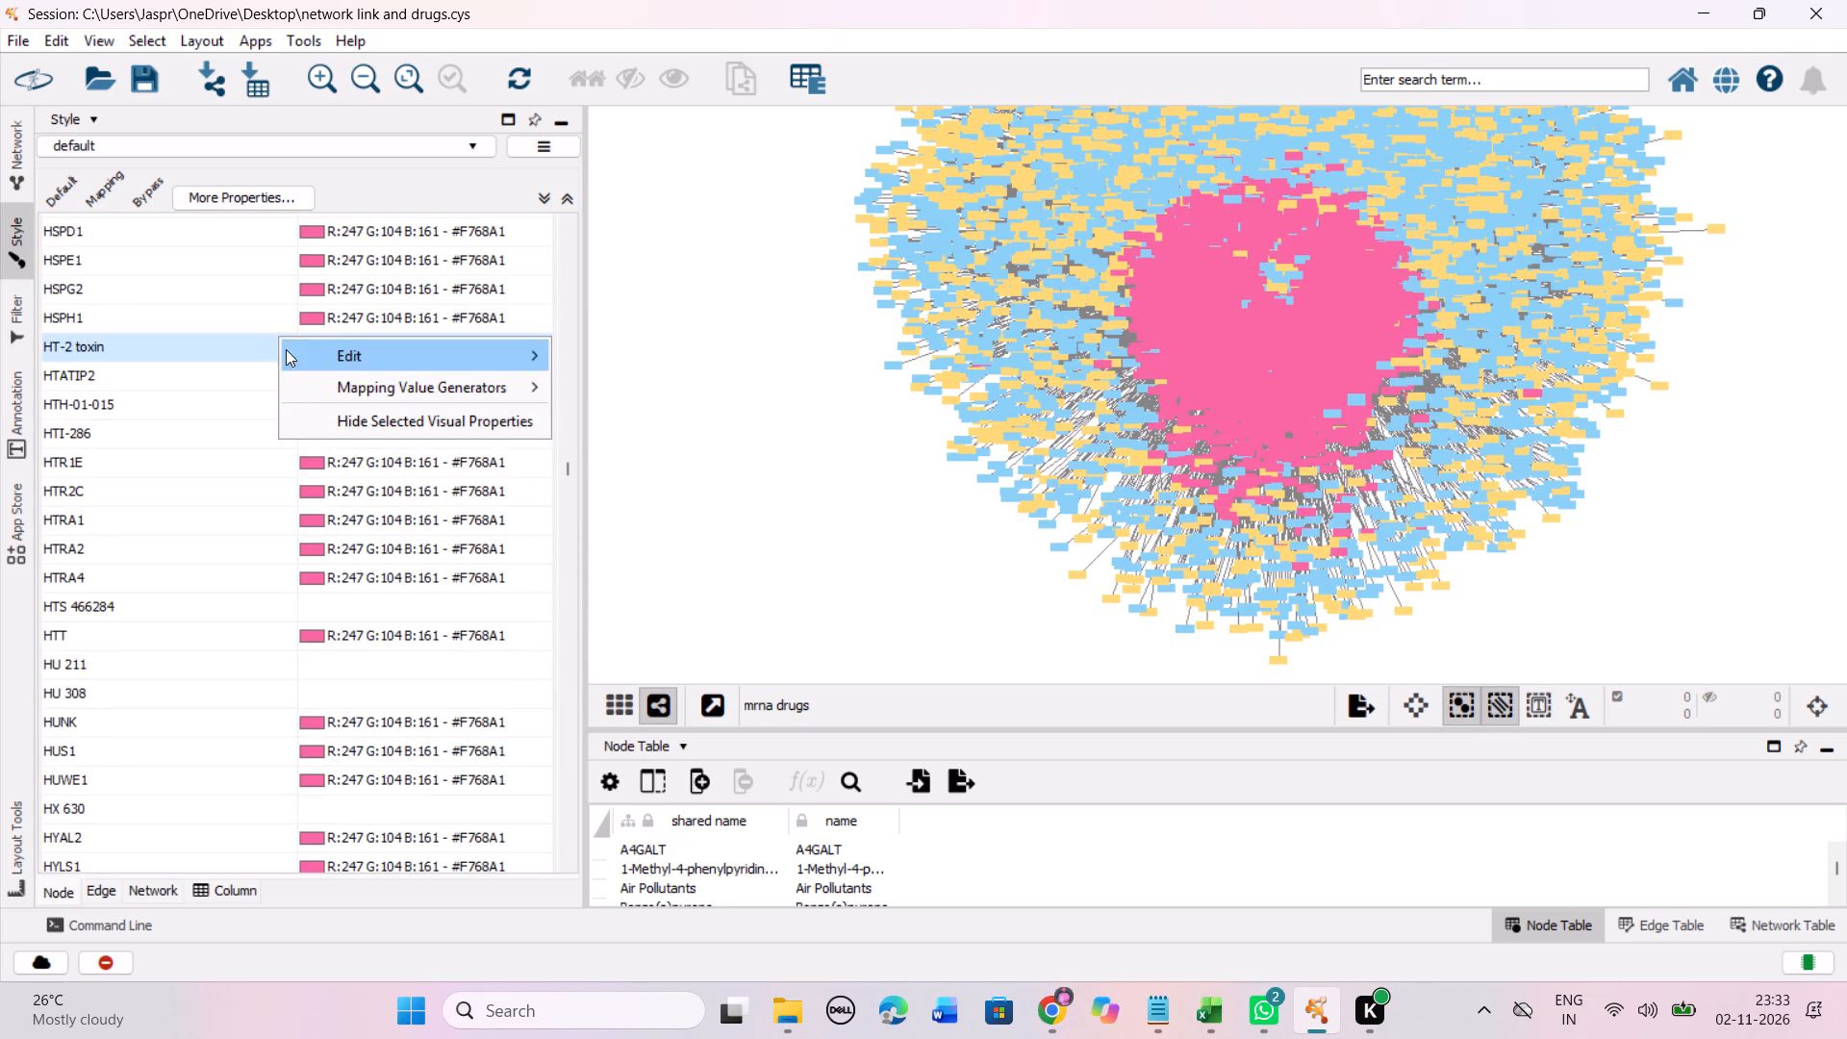
{"action": "left_click", "coordinate": [603, 344]}
{"action": "left_click_drag", "start_coordinate": [534, 540], "coordinate": [543, 274]}
{"action": "left_click", "coordinate": [669, 470]}
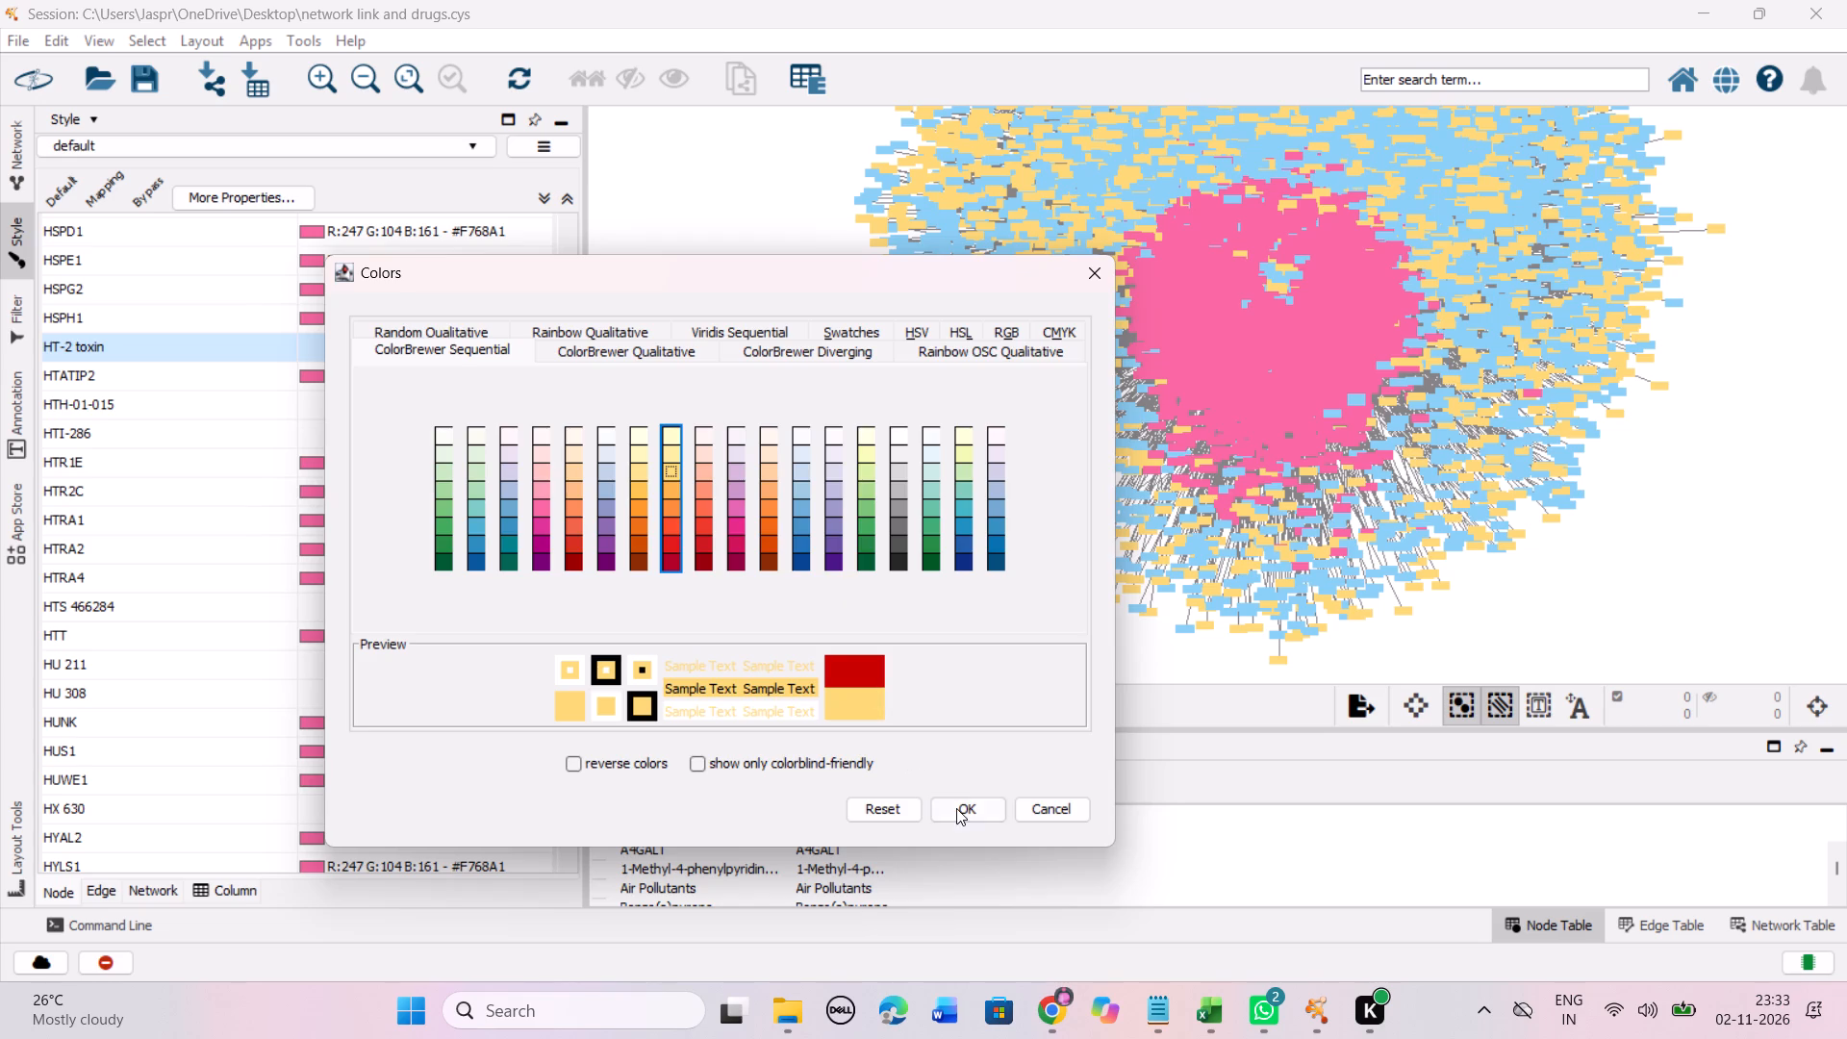
{"action": "left_click", "coordinate": [956, 808]}
Set the discrete colour mapping of the unmapped entries HTH-01-015 and HTI-286 together to the Yellow-Orange-Red shade #FED976.
{"action": "left_click_drag", "start_coordinate": [250, 399], "coordinate": [251, 437]}
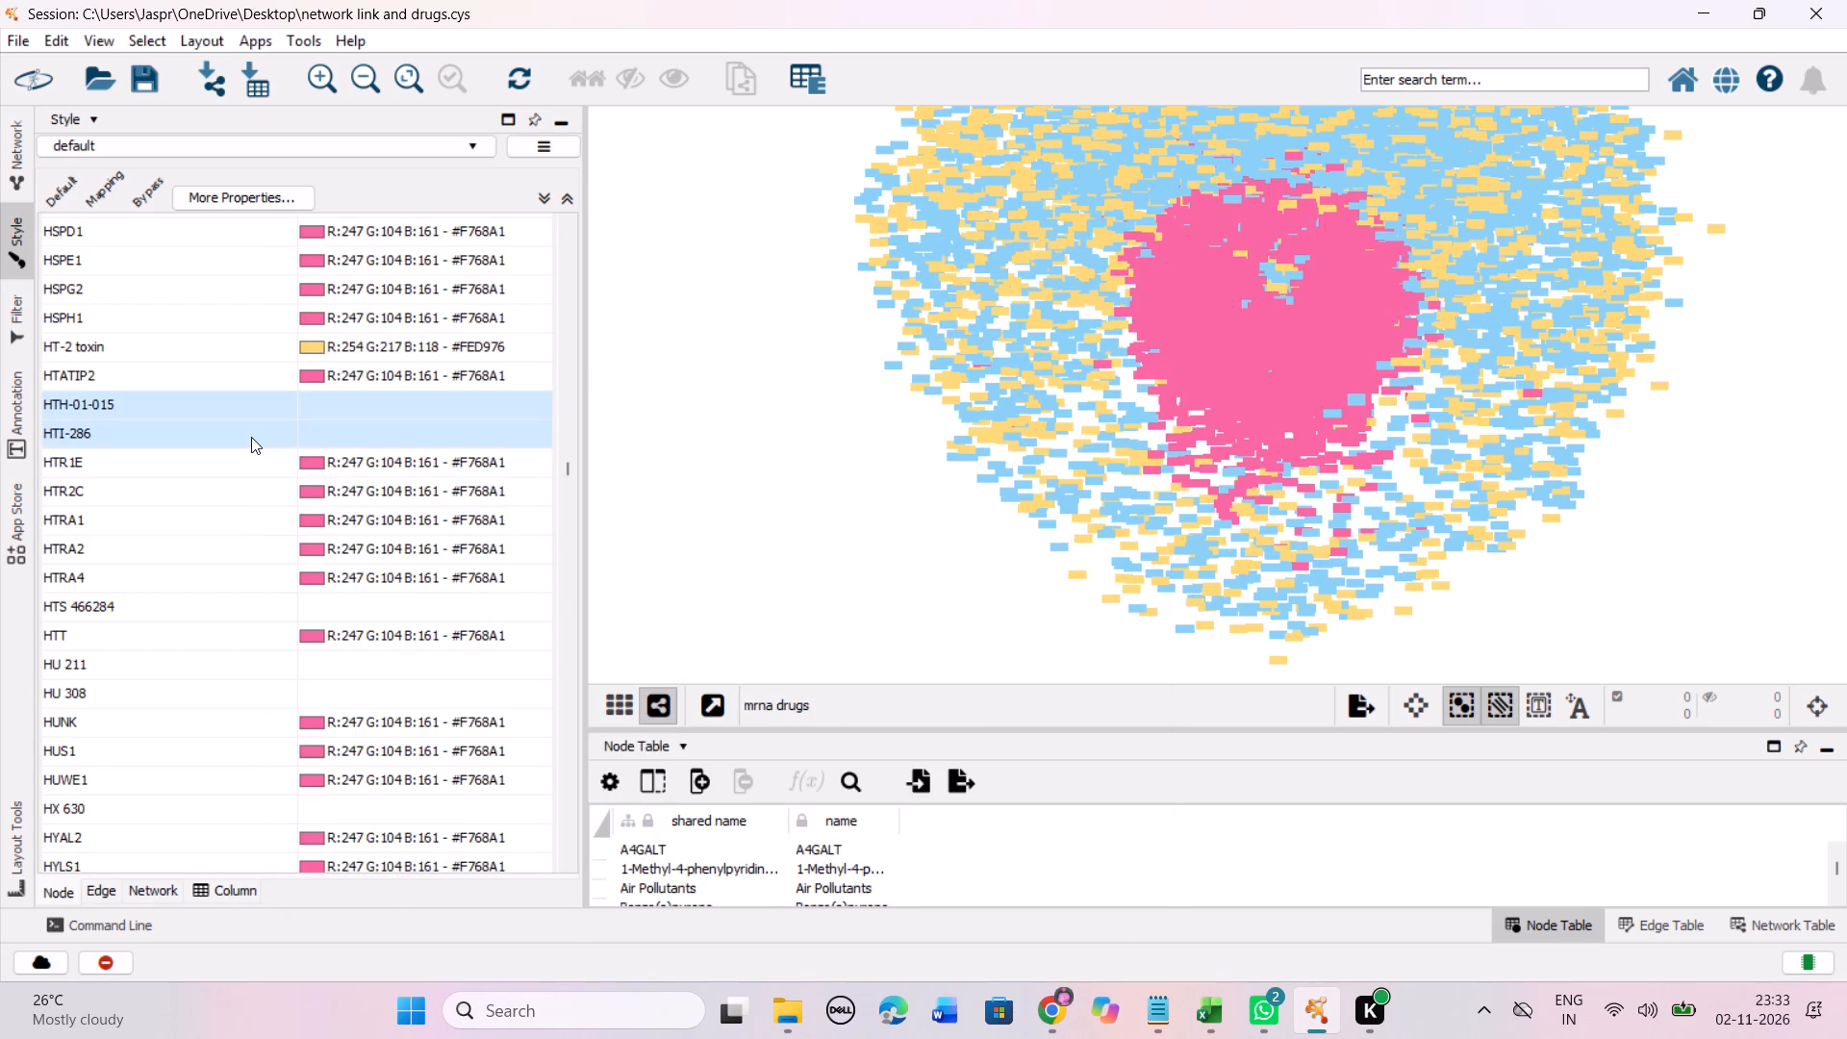
{"action": "right_click", "coordinate": [251, 437]}
{"action": "left_click", "coordinate": [595, 442]}
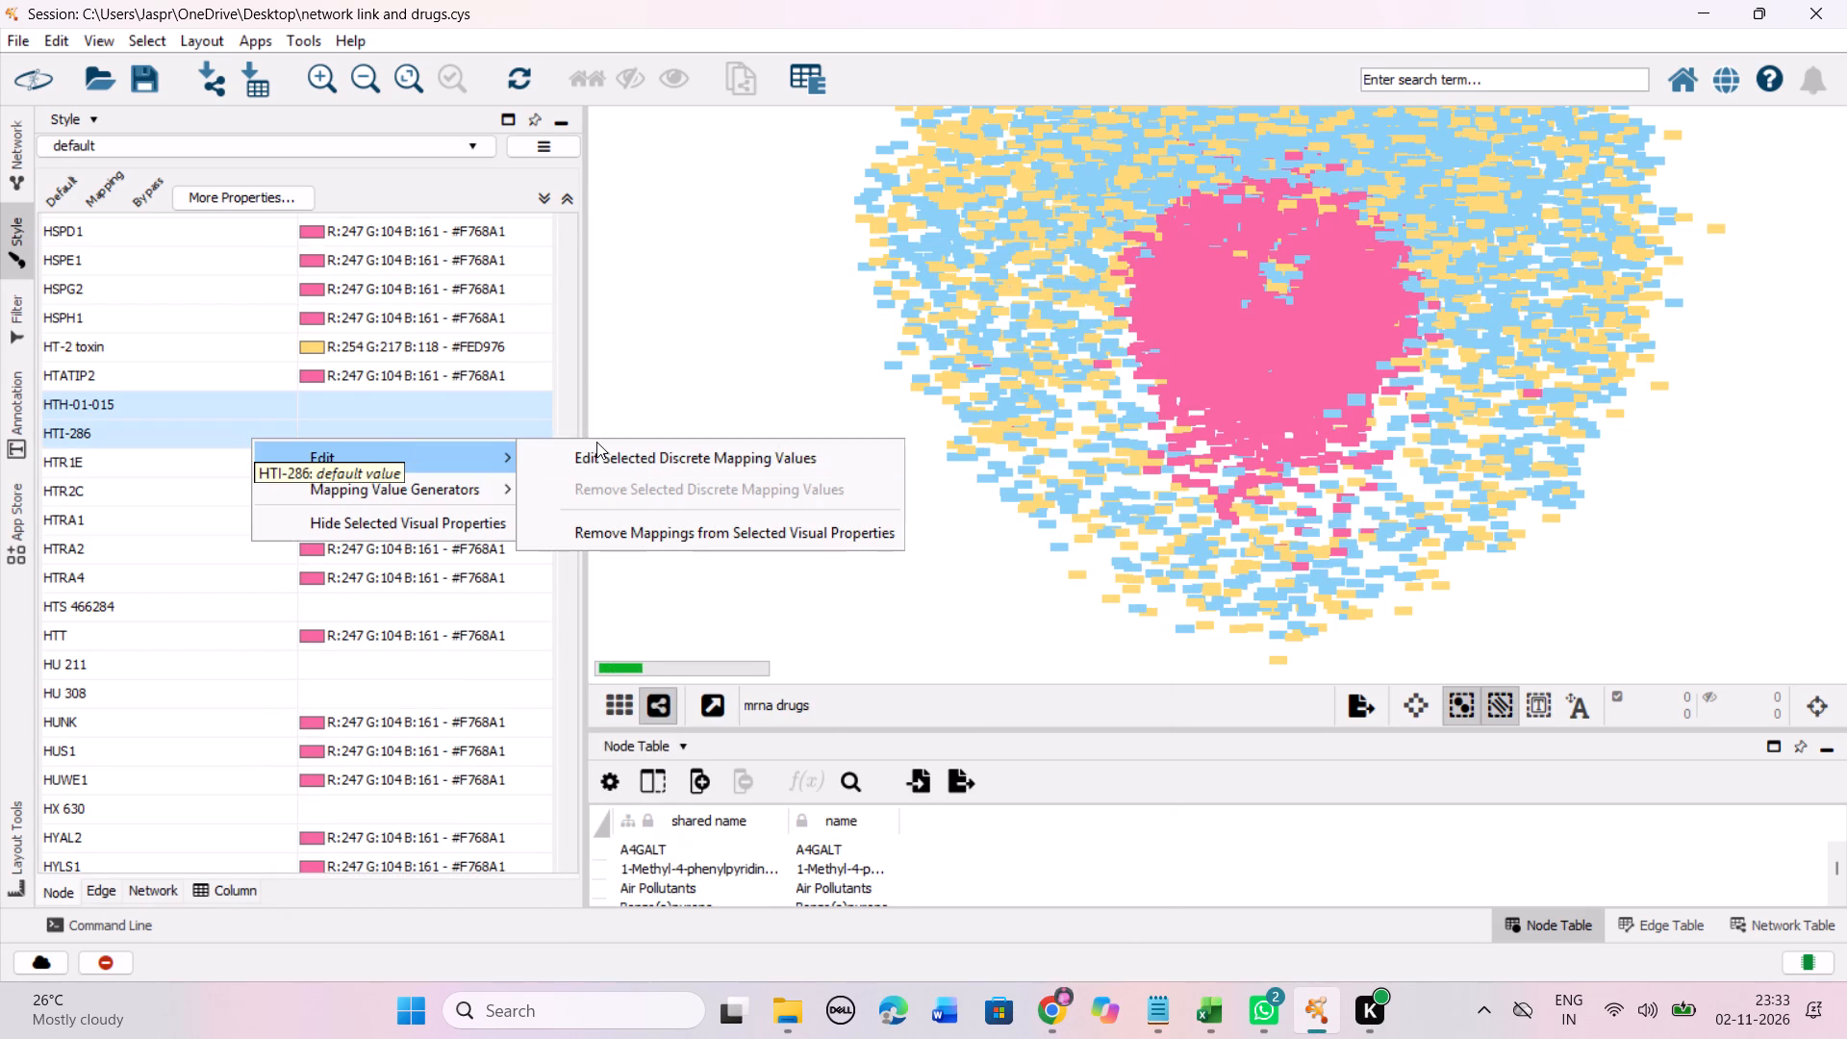
{"action": "left_click", "coordinate": [598, 448]}
{"action": "left_click_drag", "start_coordinate": [517, 552], "coordinate": [540, 466]}
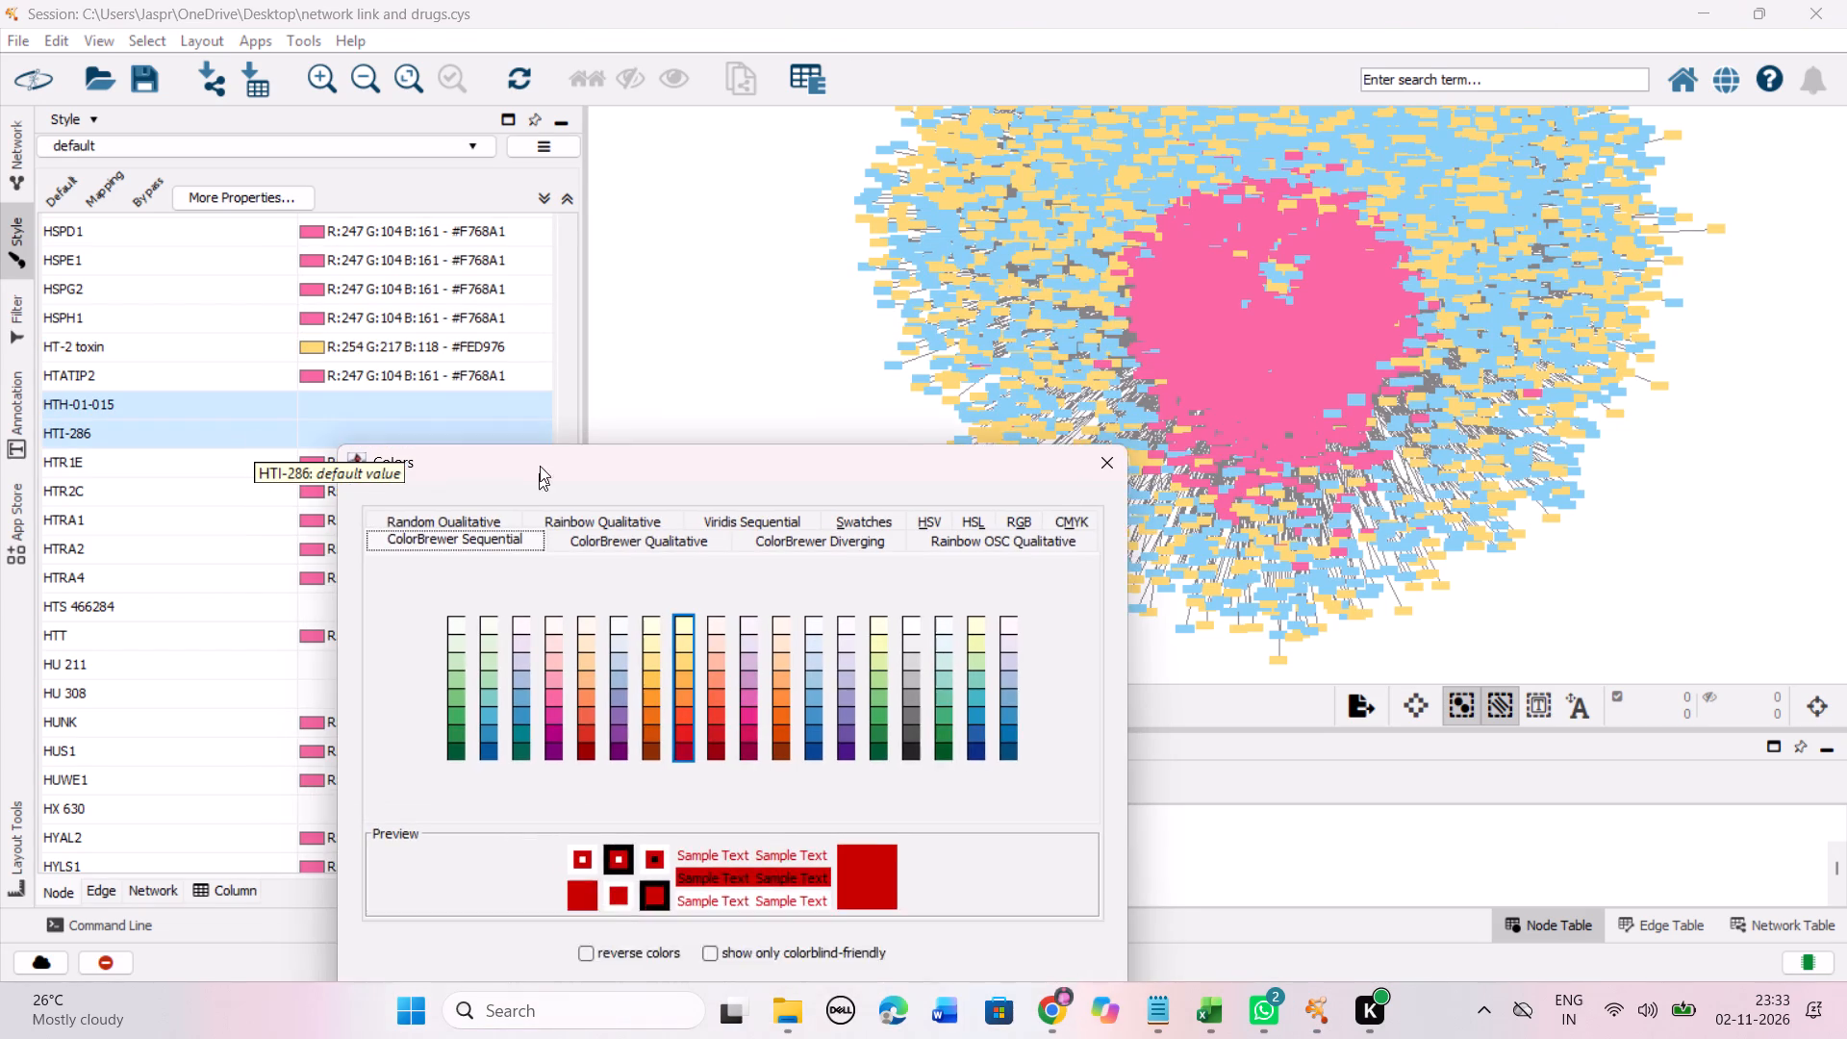
{"action": "left_click_drag", "start_coordinate": [540, 466], "coordinate": [546, 318]}
{"action": "left_click", "coordinate": [688, 501]}
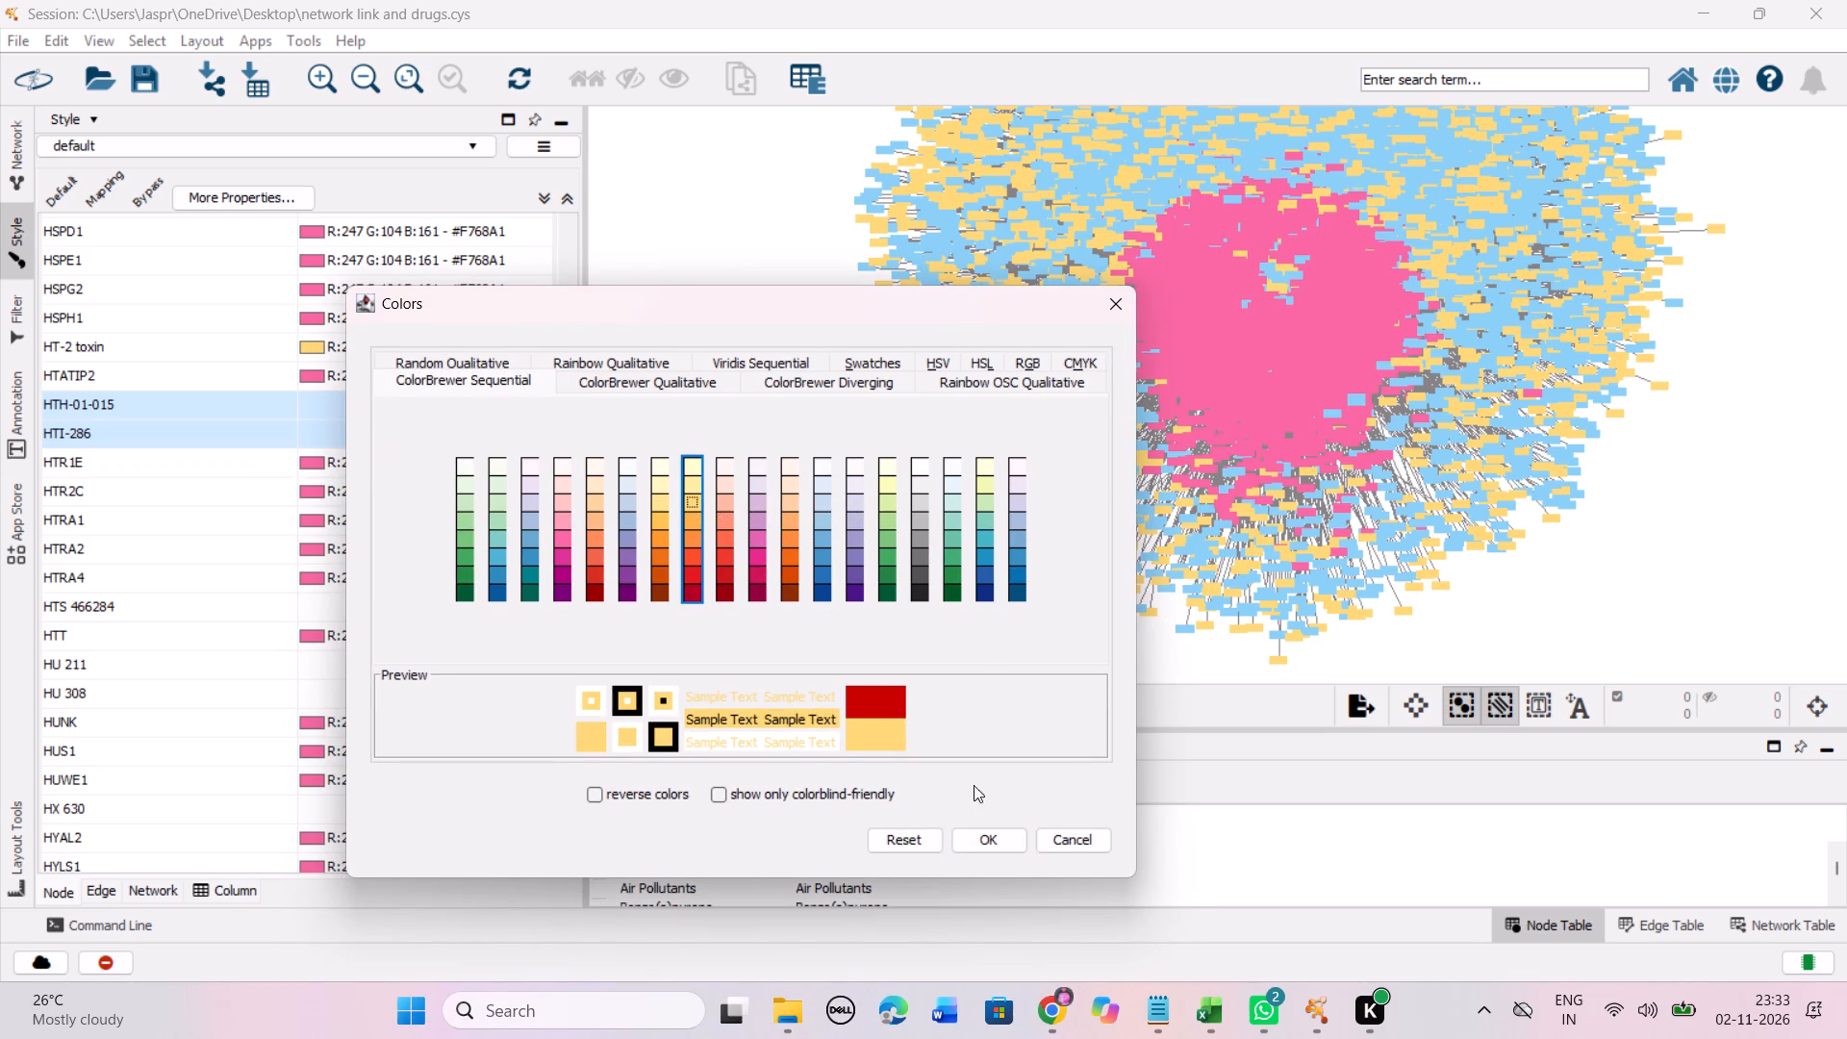
{"action": "left_click", "coordinate": [981, 831]}
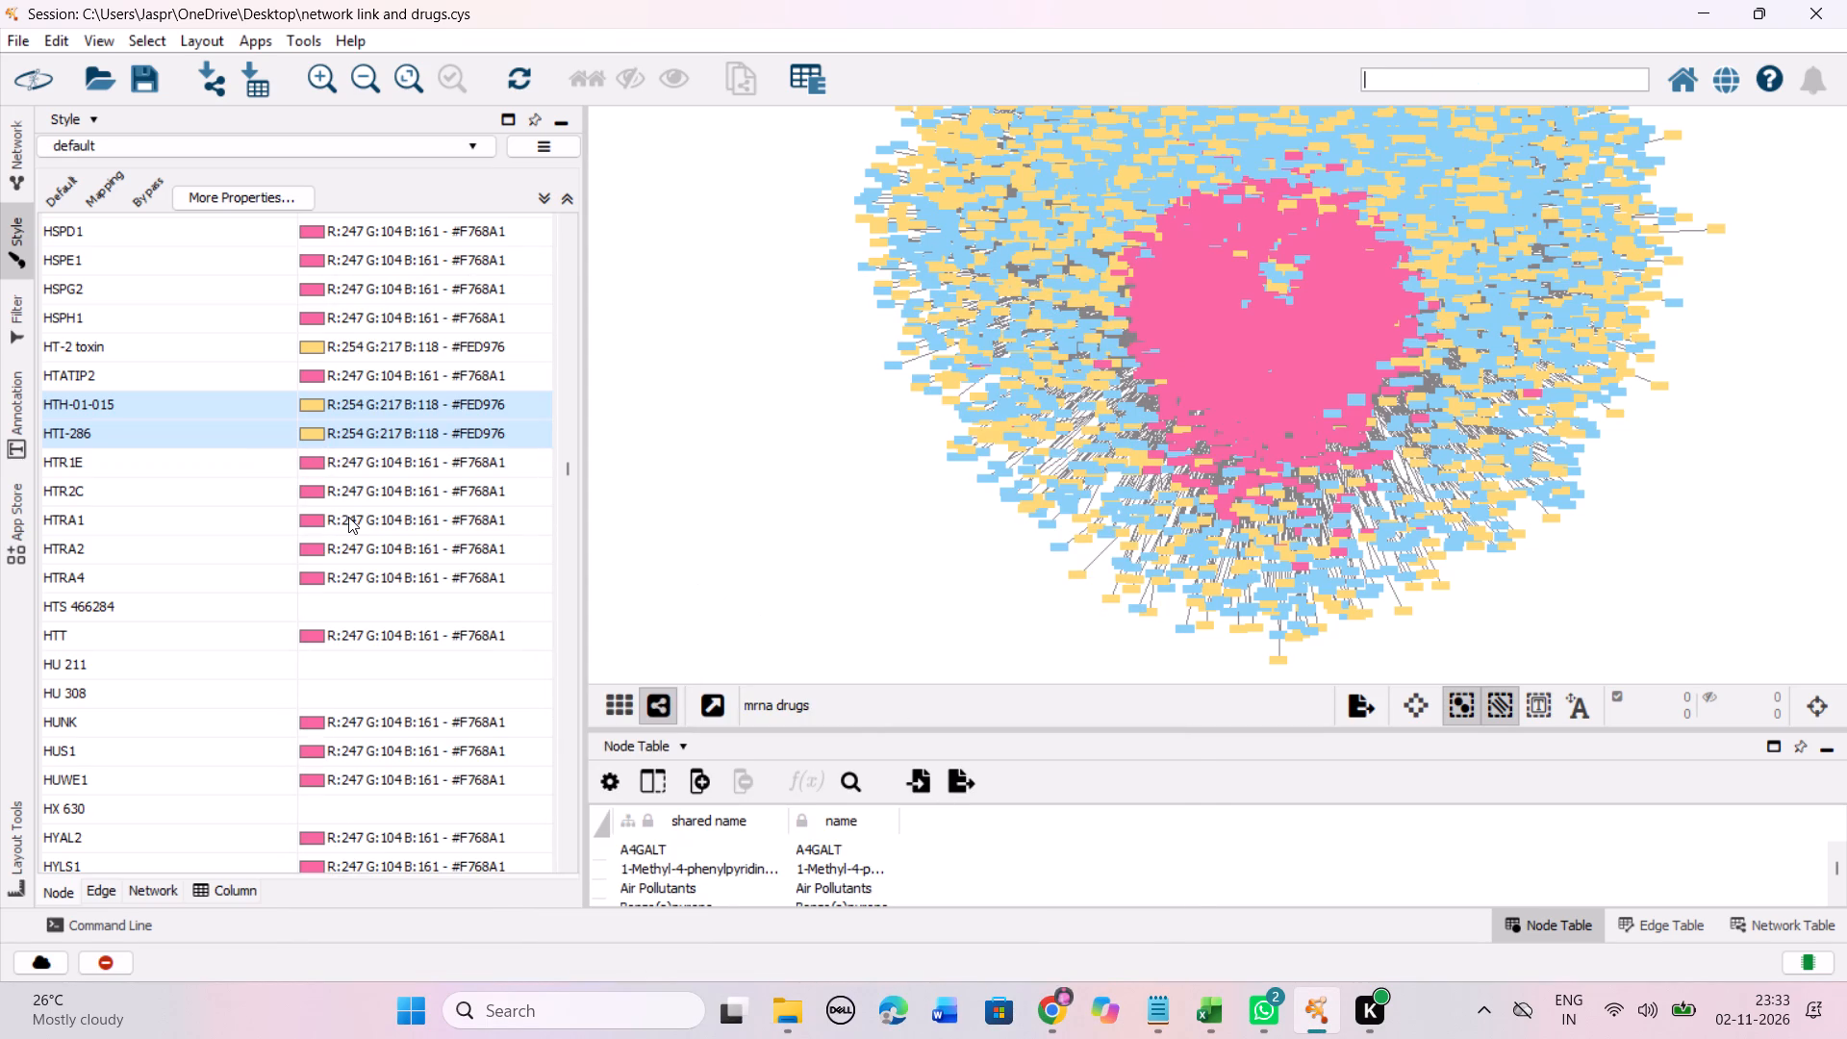
Close the other open windows: File Explorer, Chrome, the NUCLEOTIDE SEQ text file, the Inc - mrna final workbook and WhatsApp.
{"action": "scroll", "coordinate": [348, 517], "scroll_direction": "down", "scroll_amount": 3}
{"action": "left_click", "coordinate": [880, 798]}
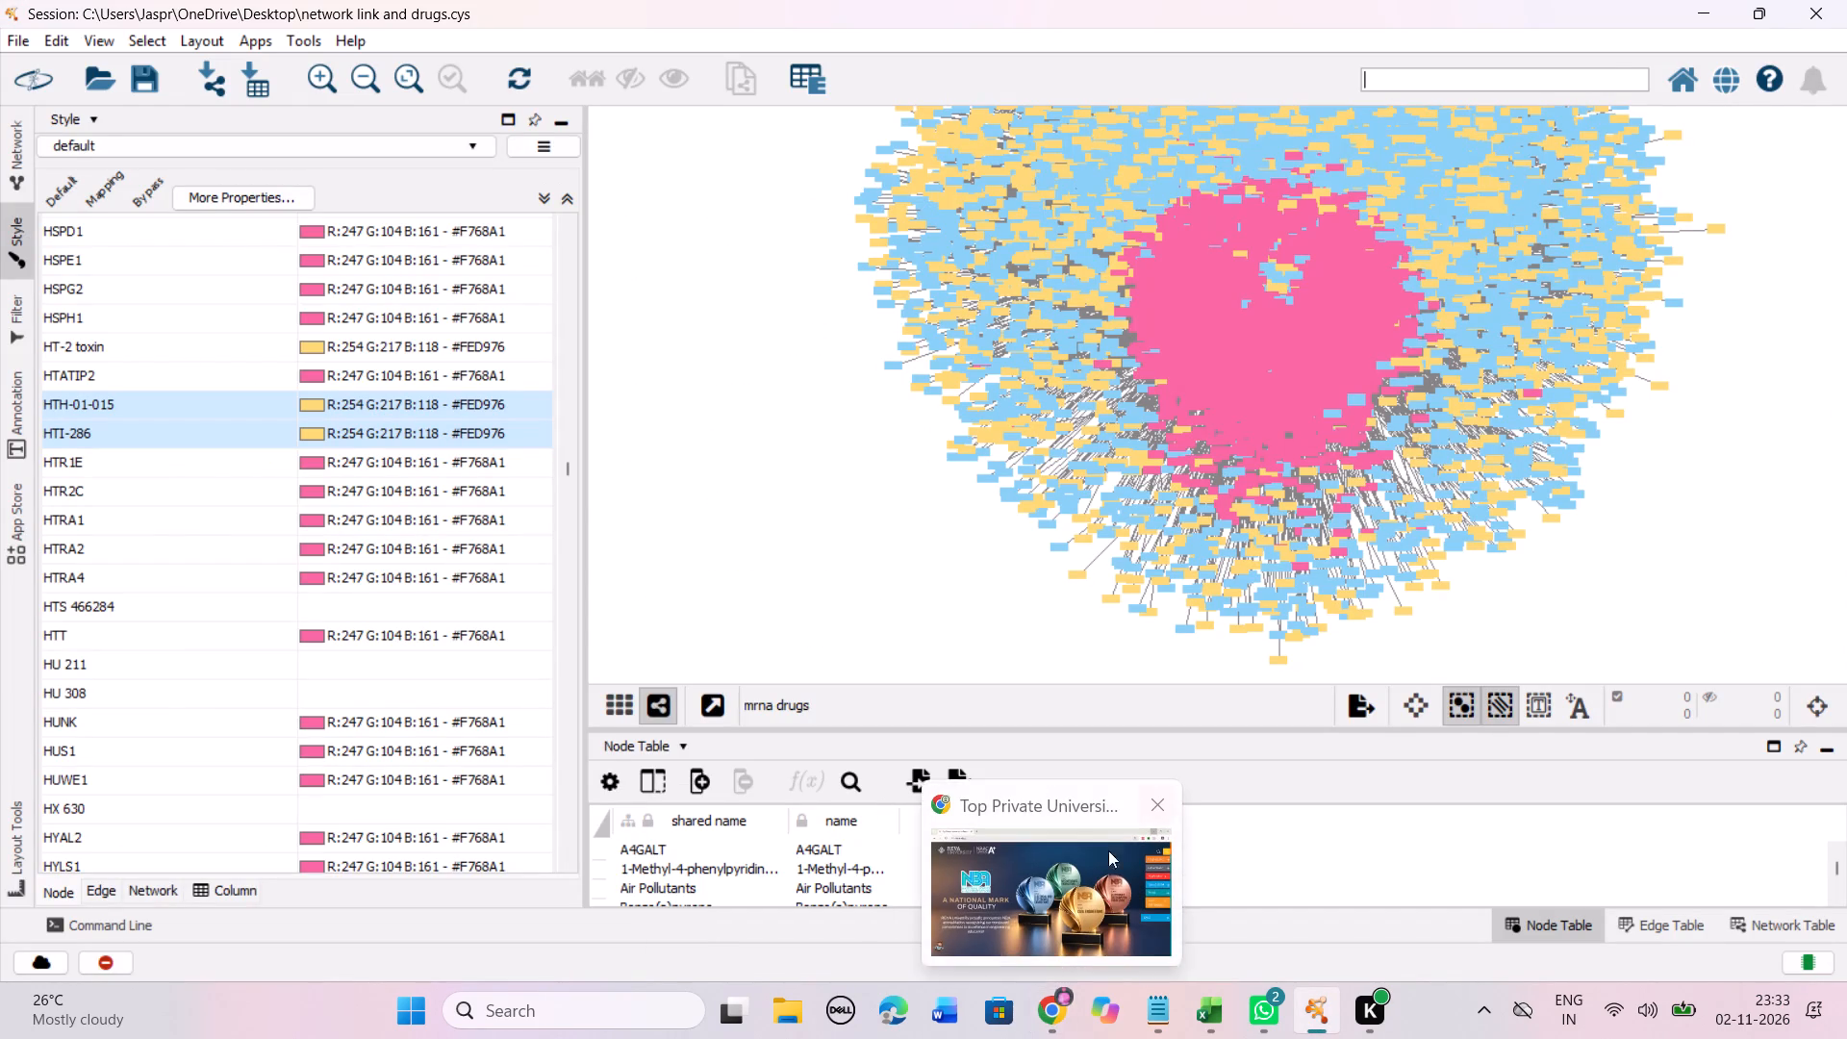
{"action": "left_click", "coordinate": [1137, 800]}
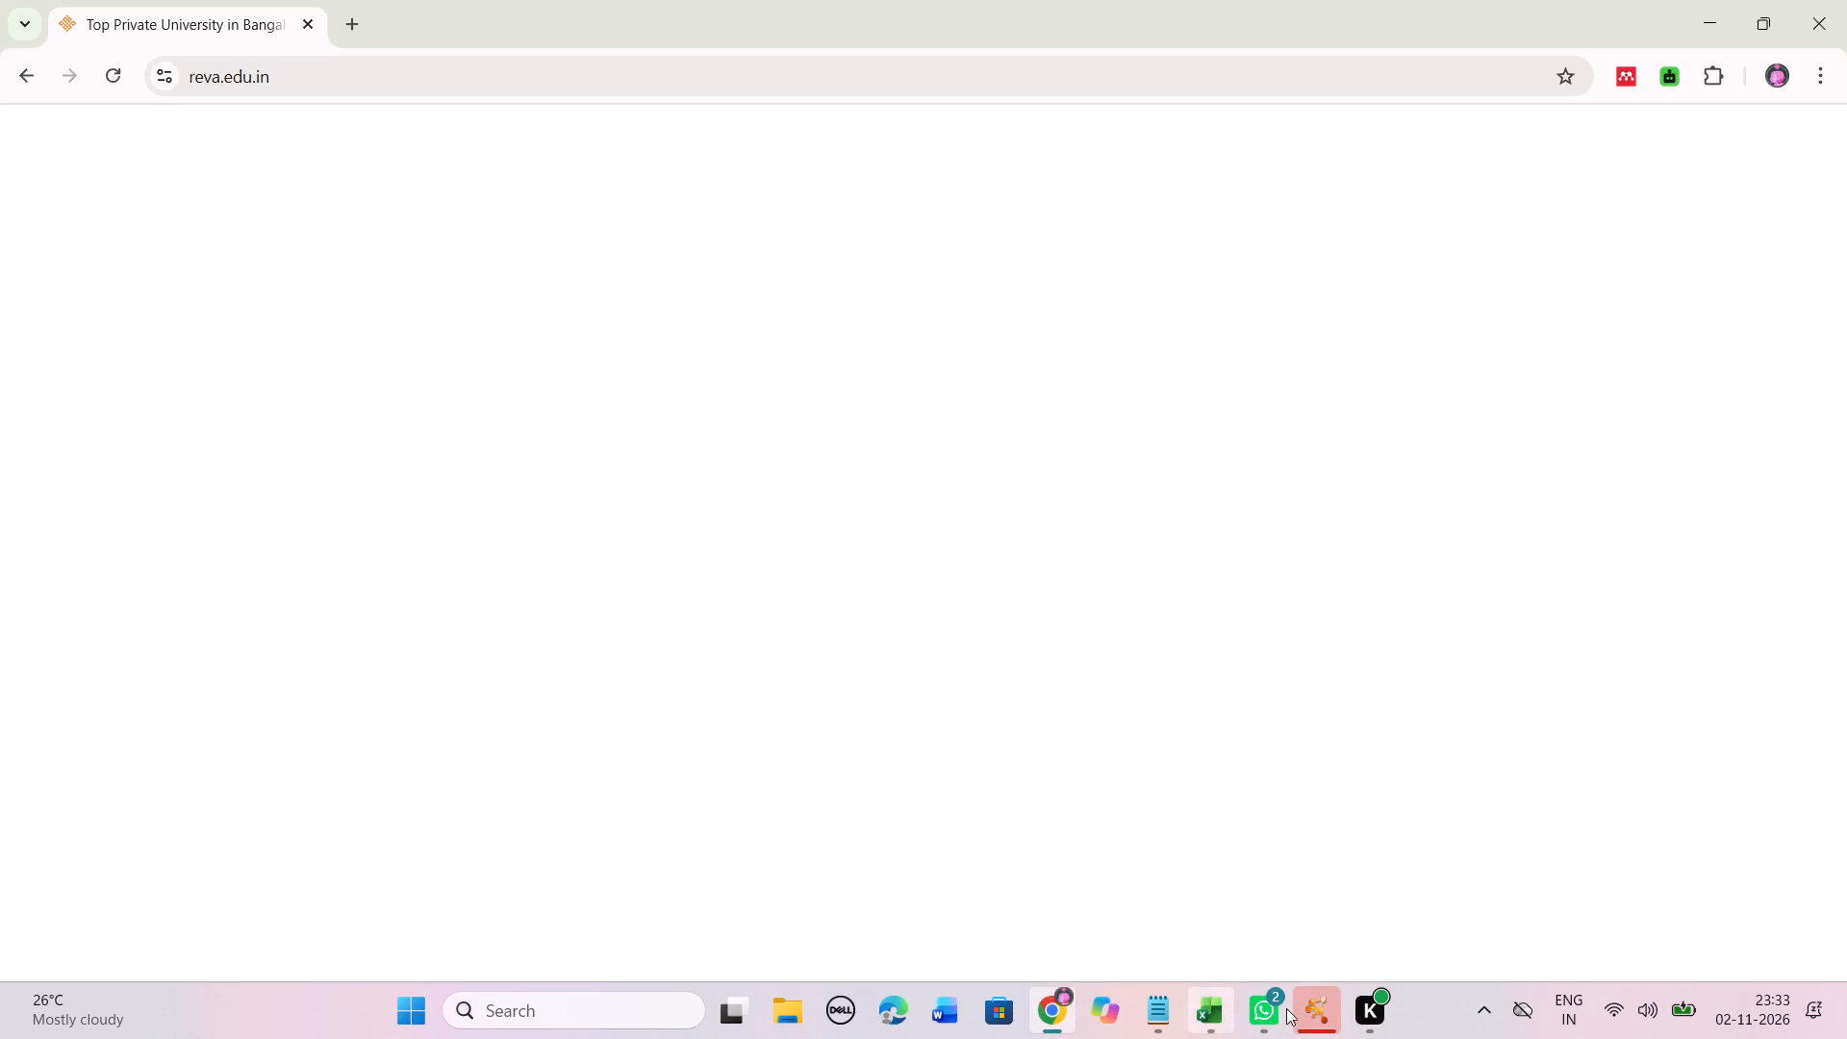
{"action": "left_click", "coordinate": [1318, 903]}
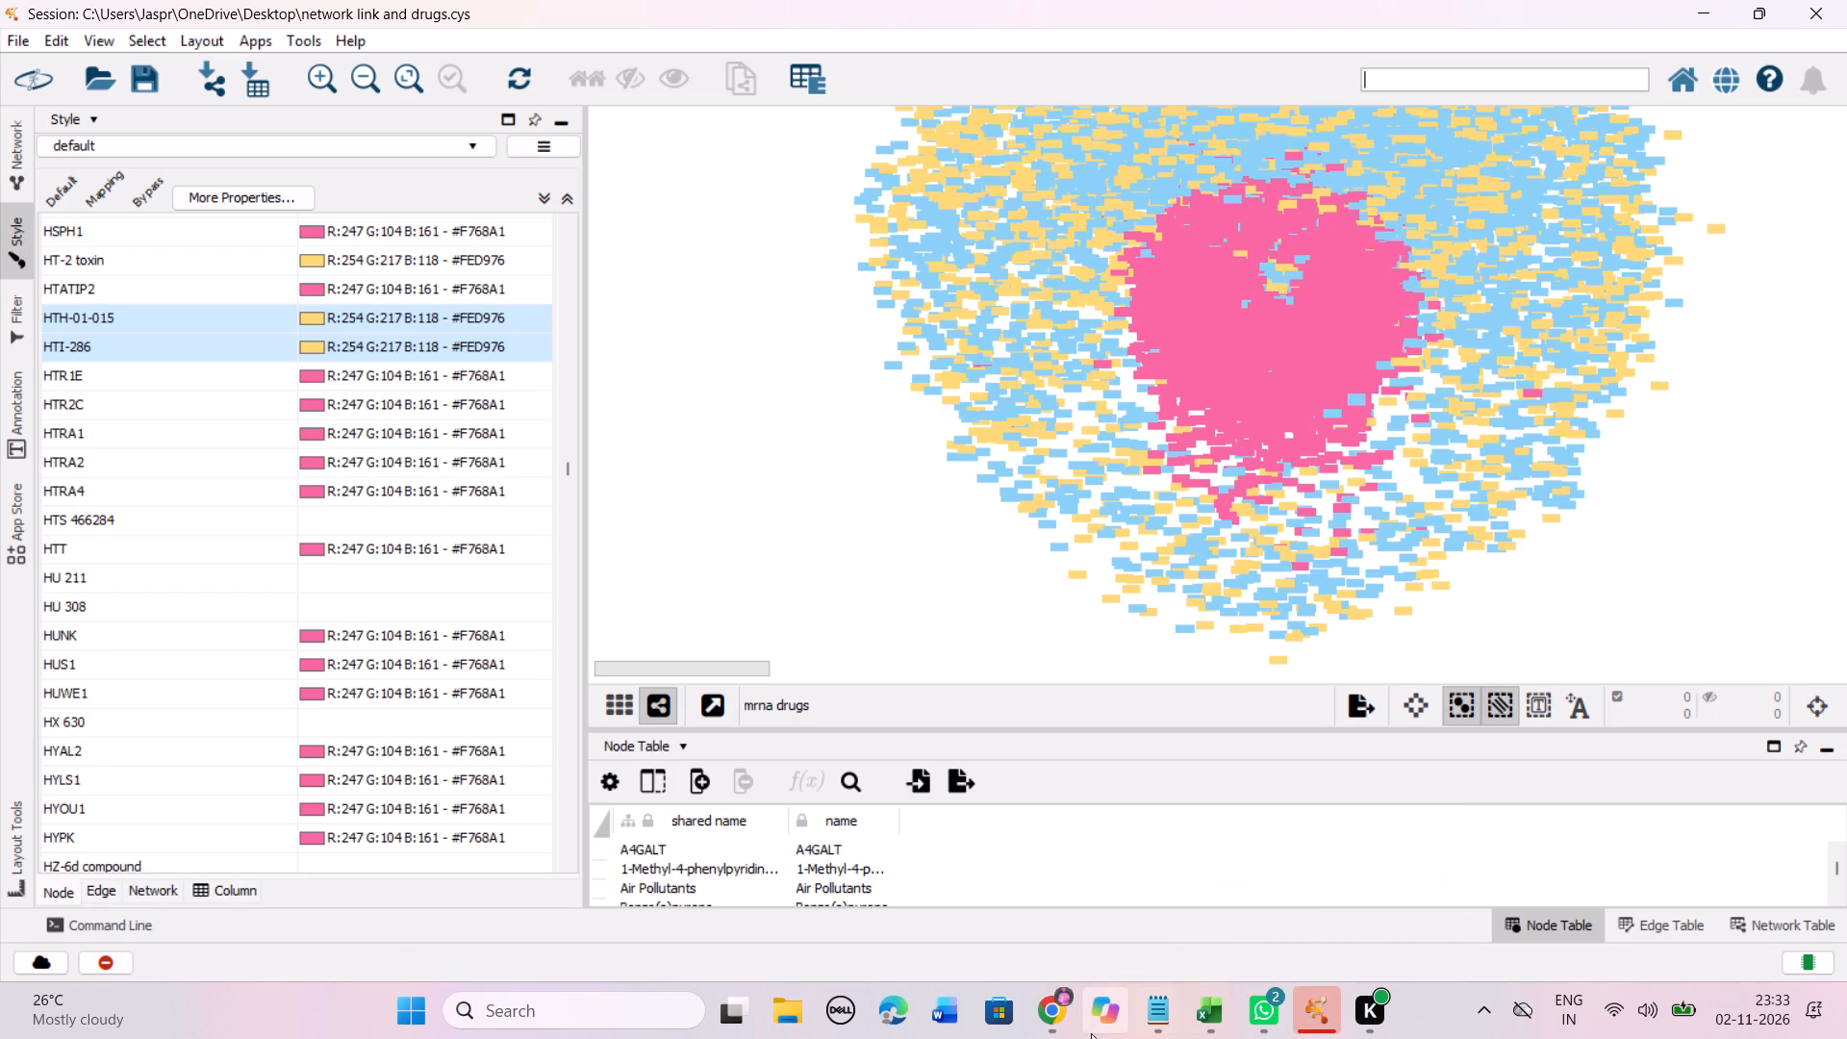
{"action": "left_click", "coordinate": [1146, 813]}
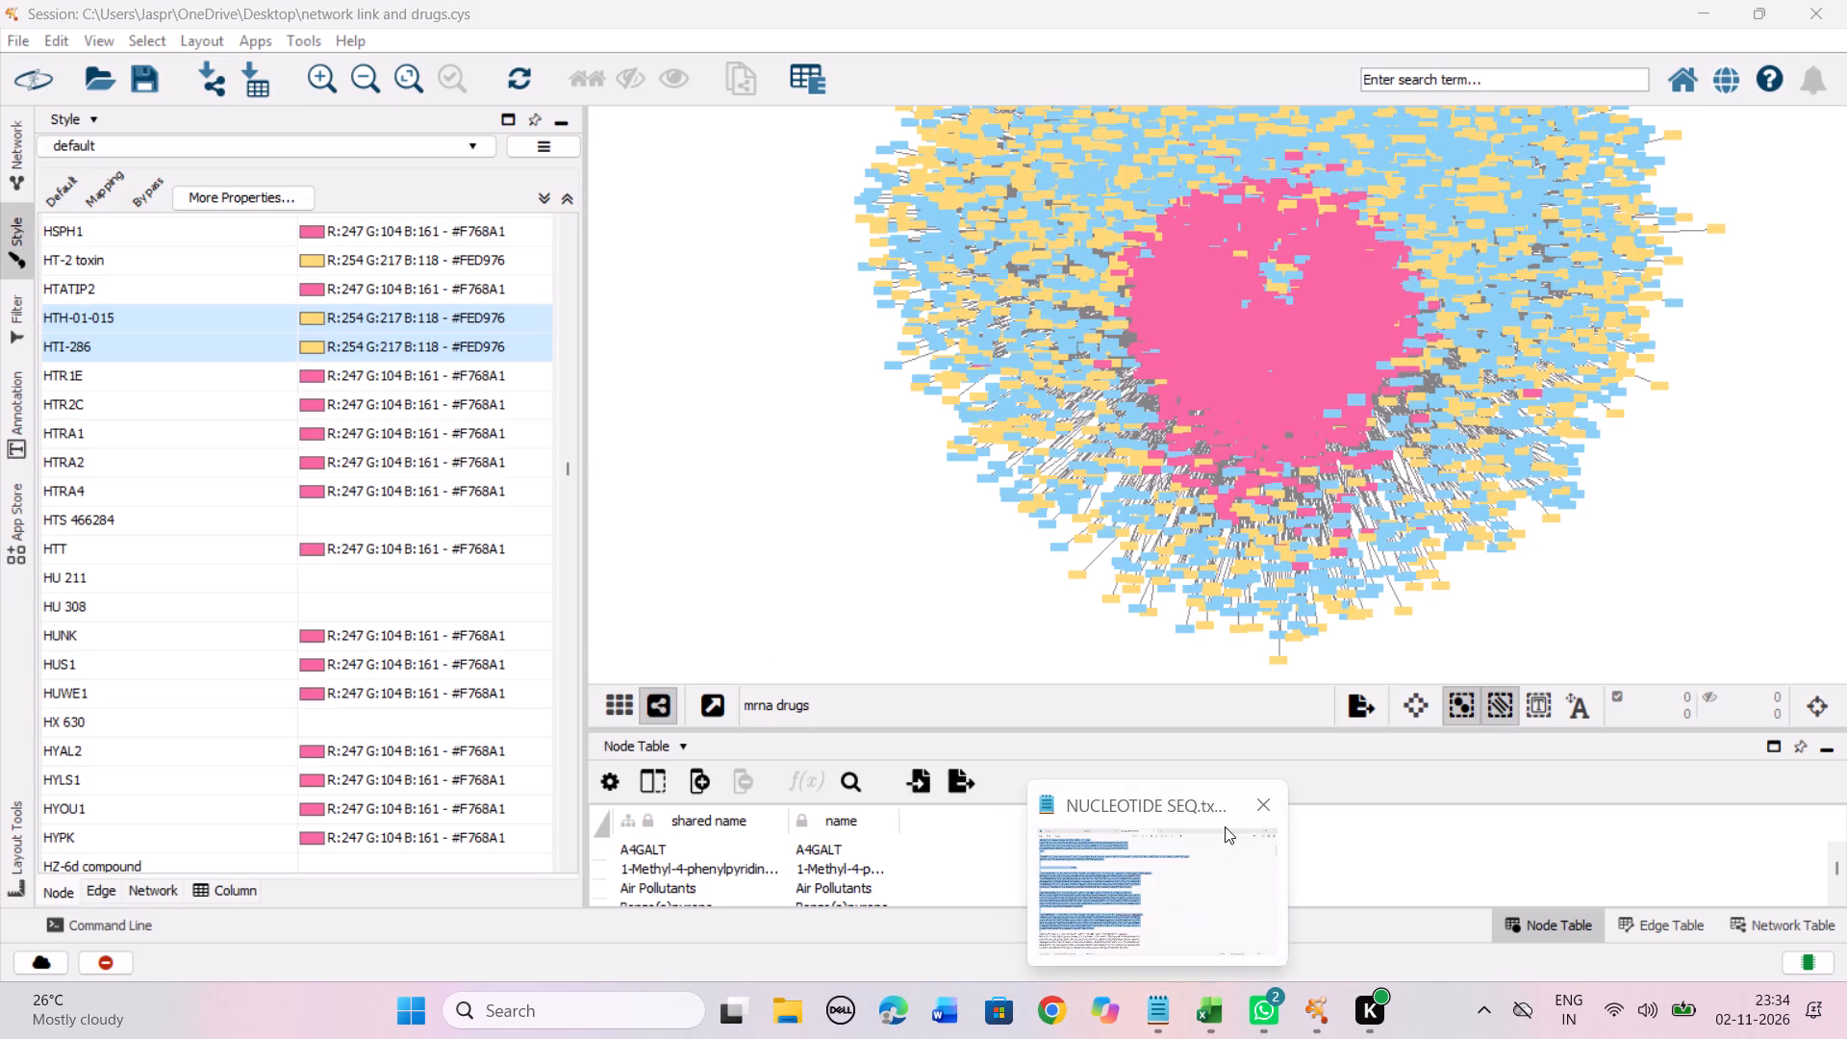
{"action": "left_click", "coordinate": [1256, 804]}
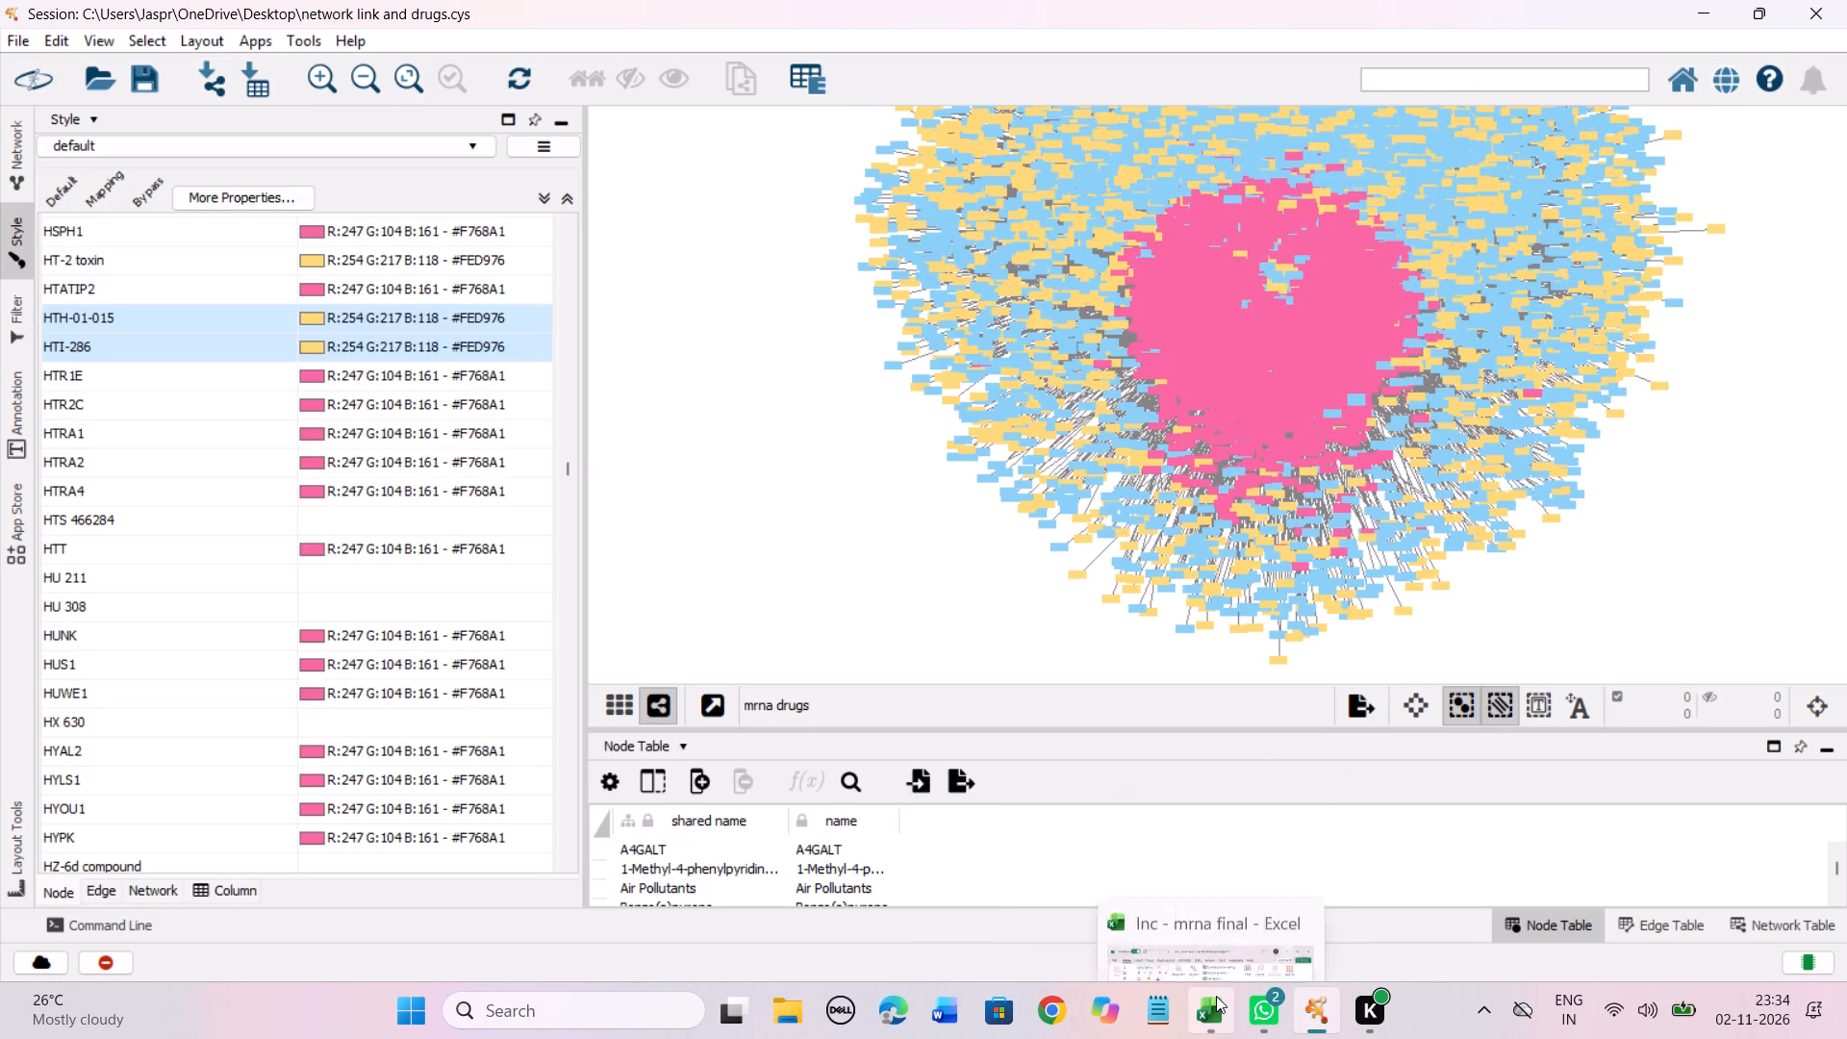
{"action": "left_click", "coordinate": [1289, 805]}
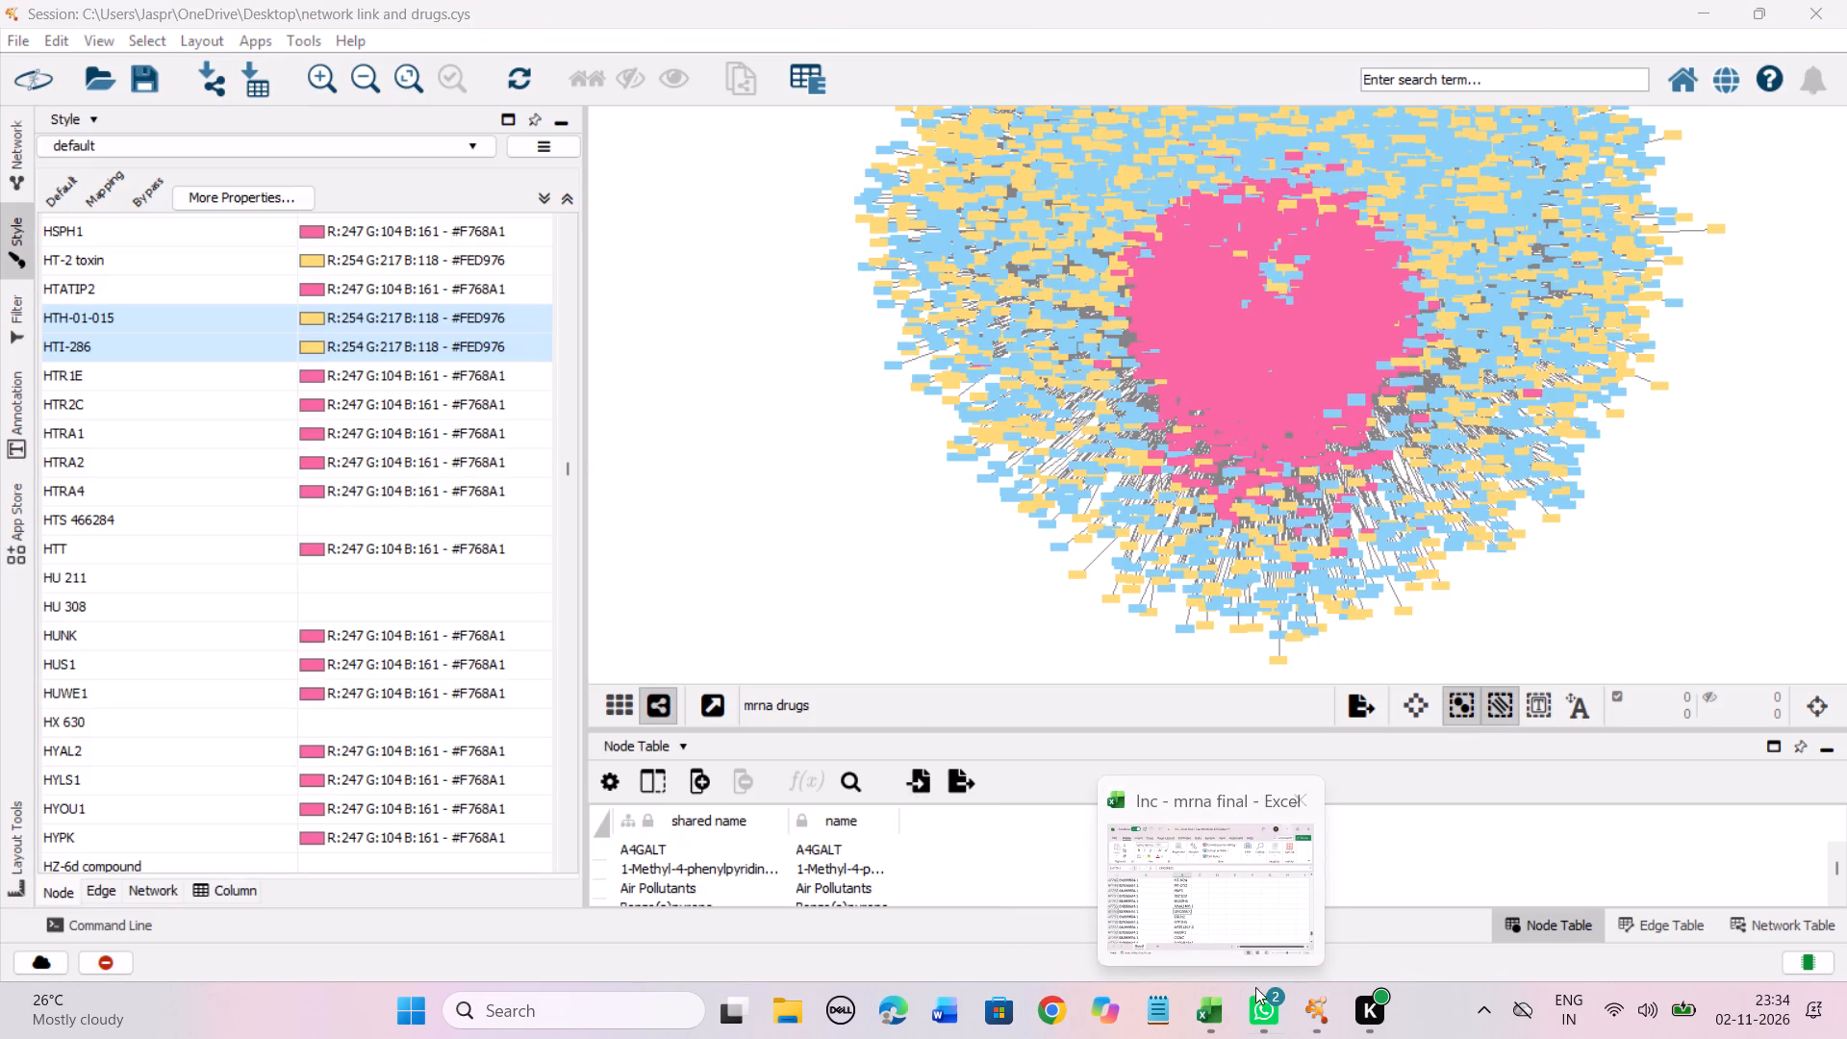
{"action": "left_click", "coordinate": [1360, 799]}
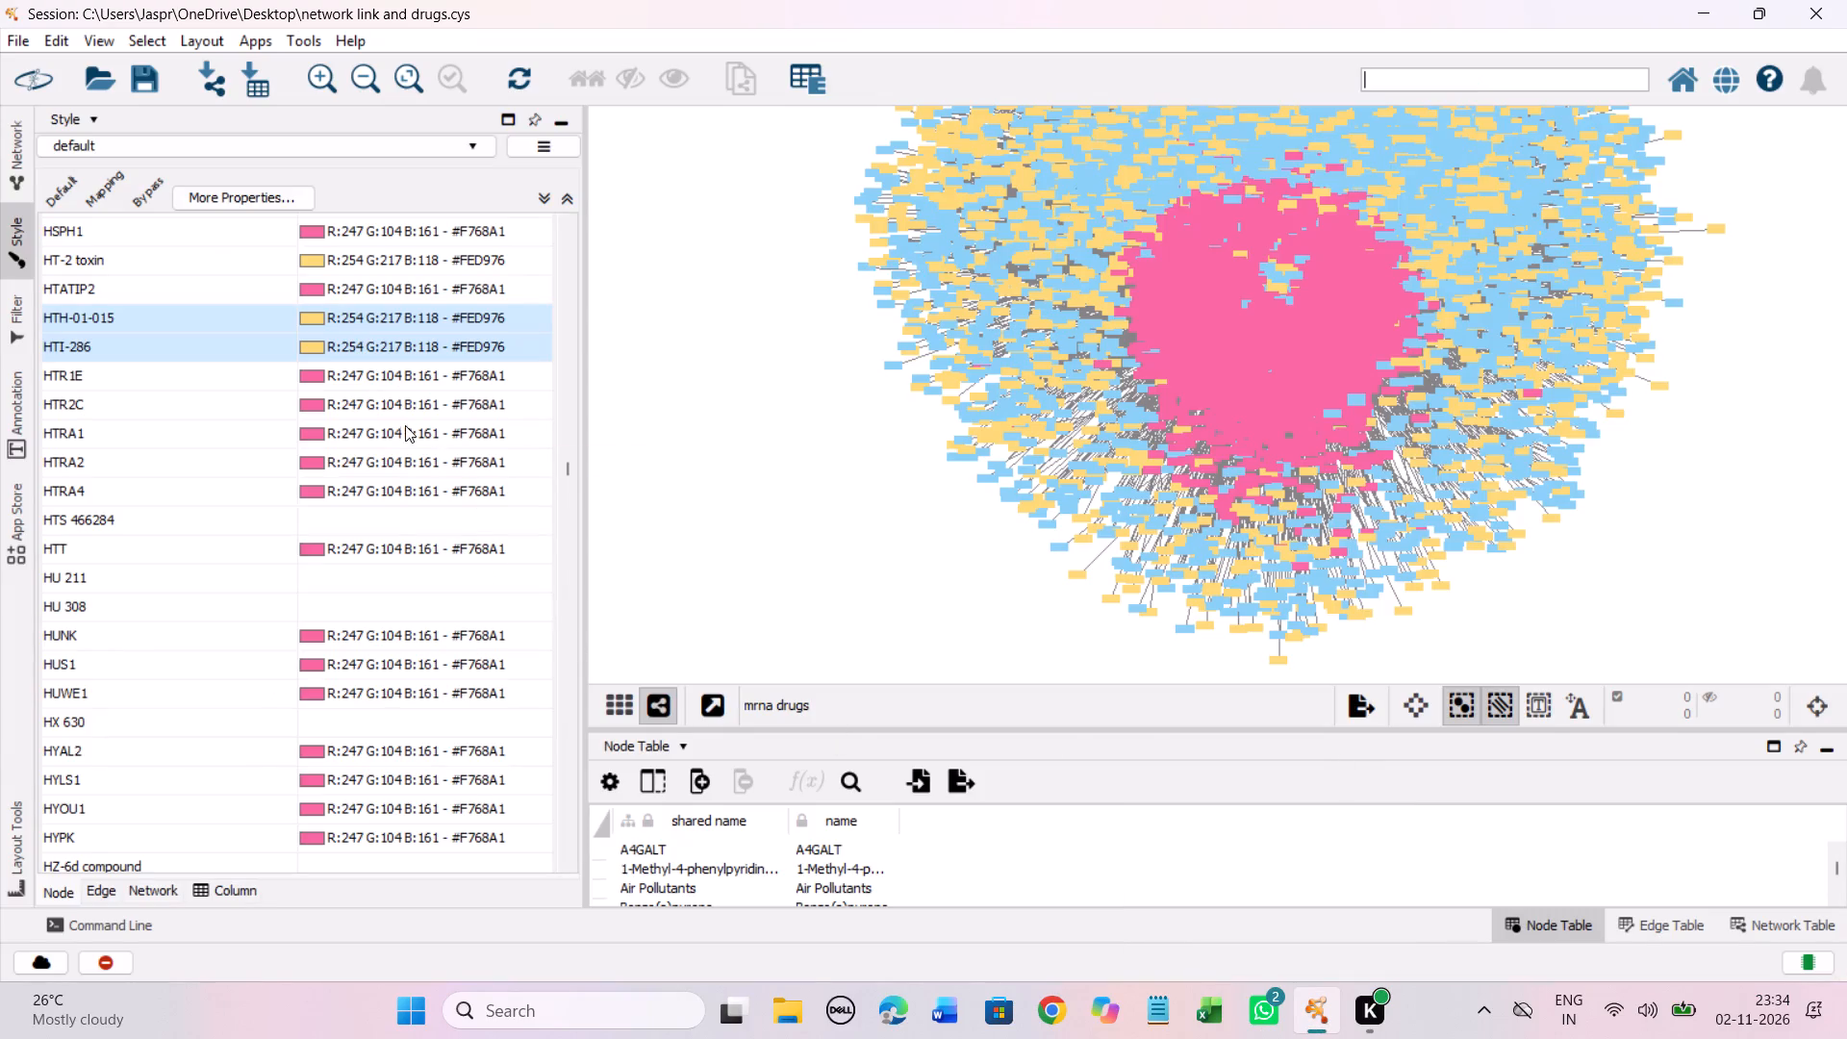
Set the discrete colour mapping of the unmapped entry HTS 466284 to the Yellow-Orange-Red shade #FED976.
{"action": "left_click", "coordinate": [268, 518]}
{"action": "right_click", "coordinate": [267, 518]}
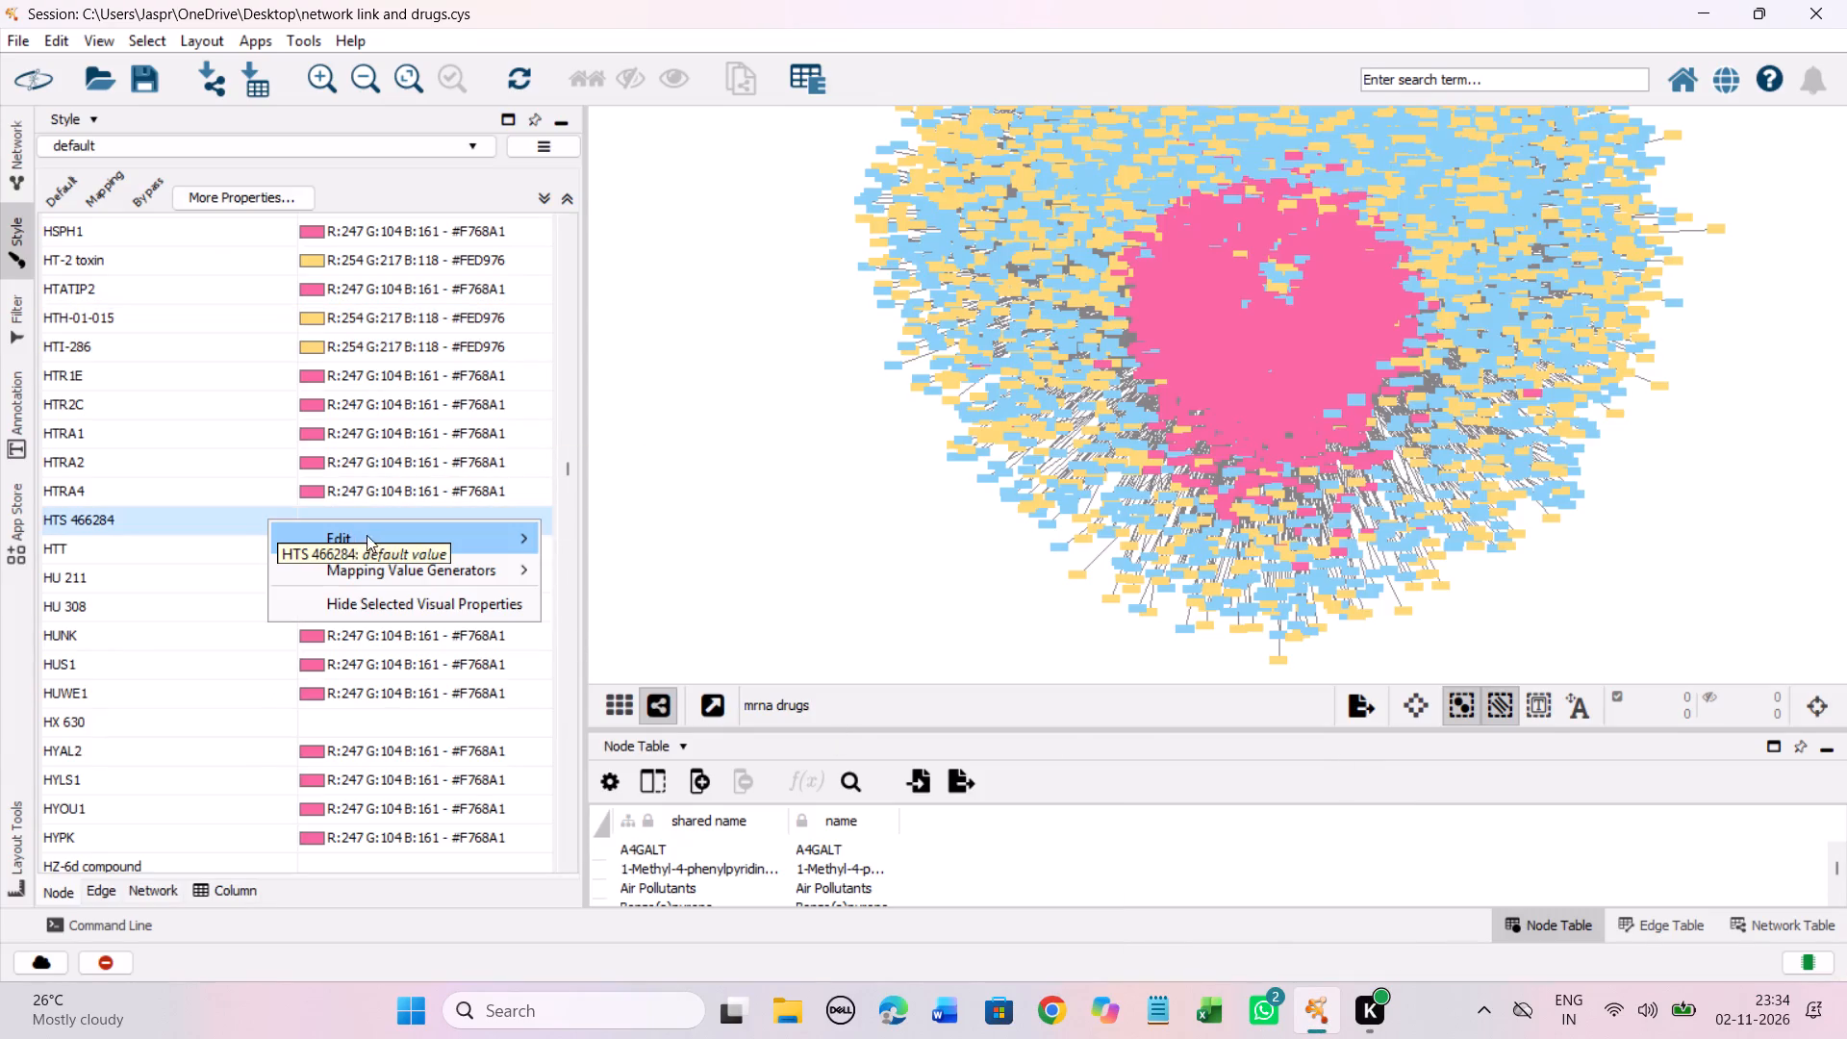
{"action": "left_click", "coordinate": [596, 548]}
{"action": "left_click_drag", "start_coordinate": [556, 549], "coordinate": [555, 537]}
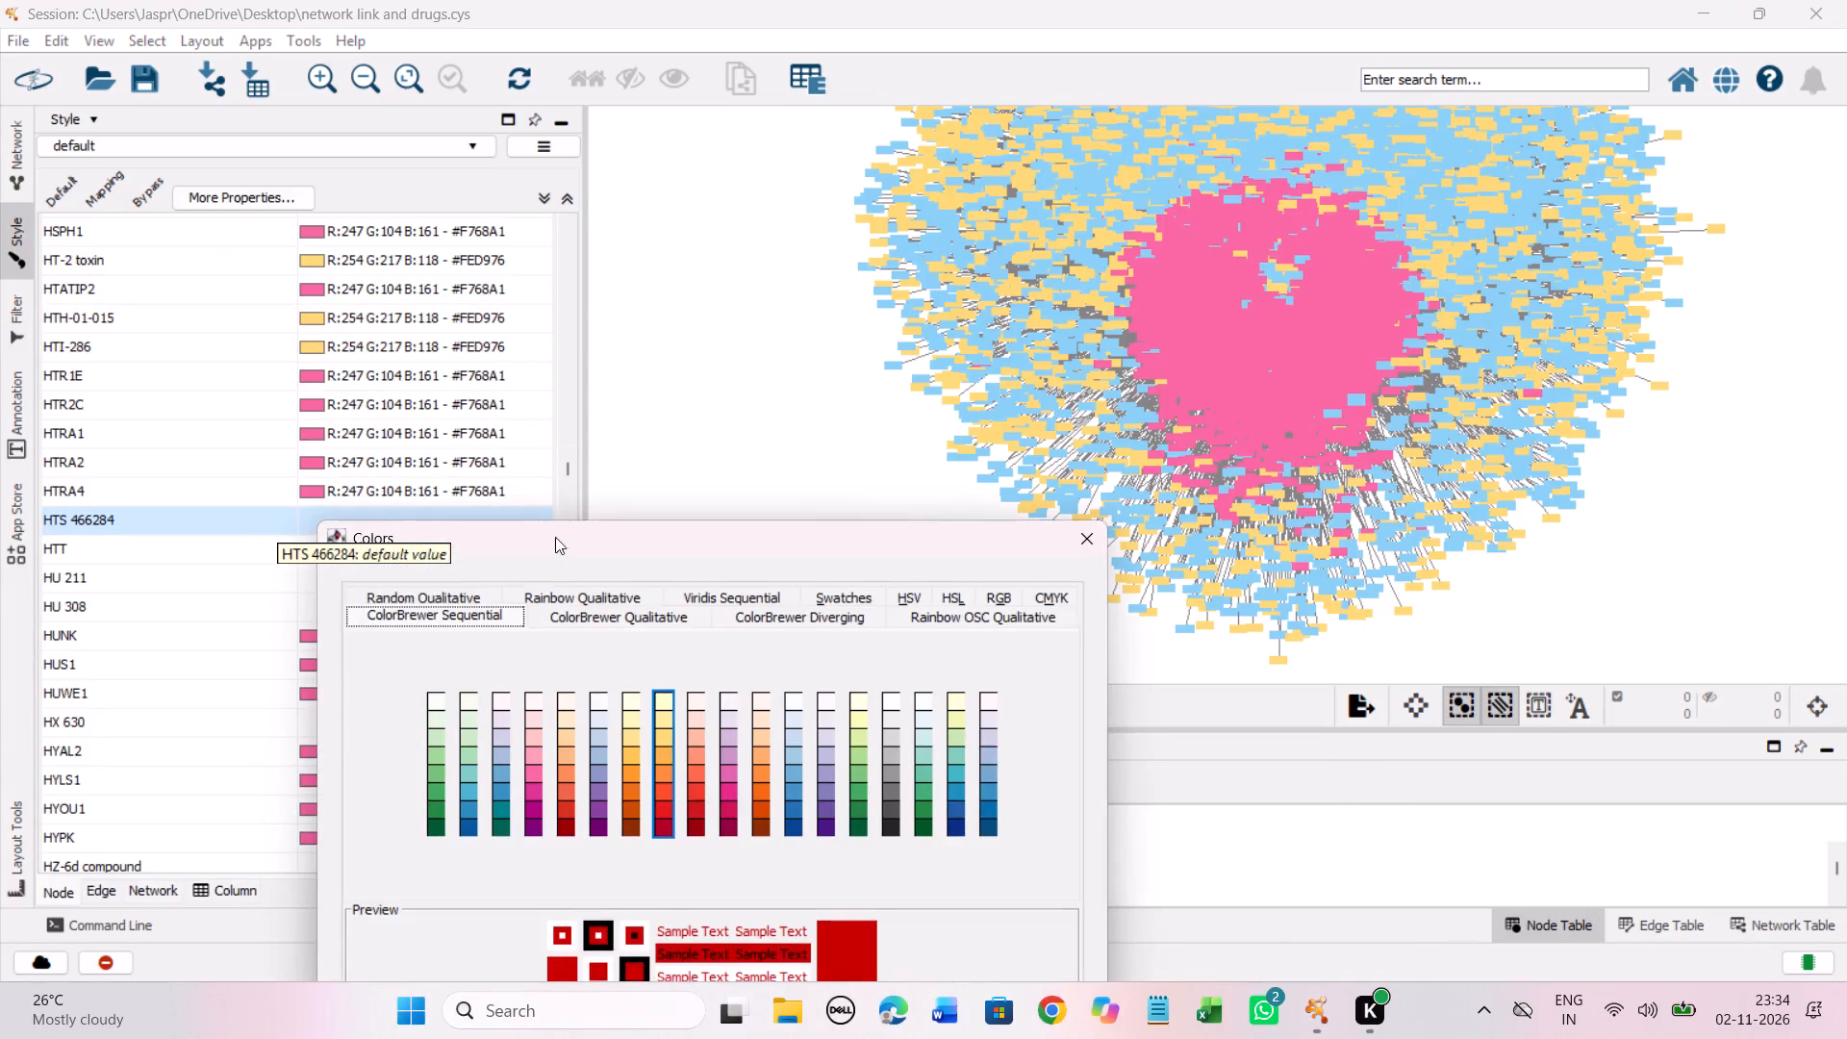
{"action": "left_click_drag", "start_coordinate": [555, 537], "coordinate": [607, 309]}
{"action": "left_click", "coordinate": [711, 494]}
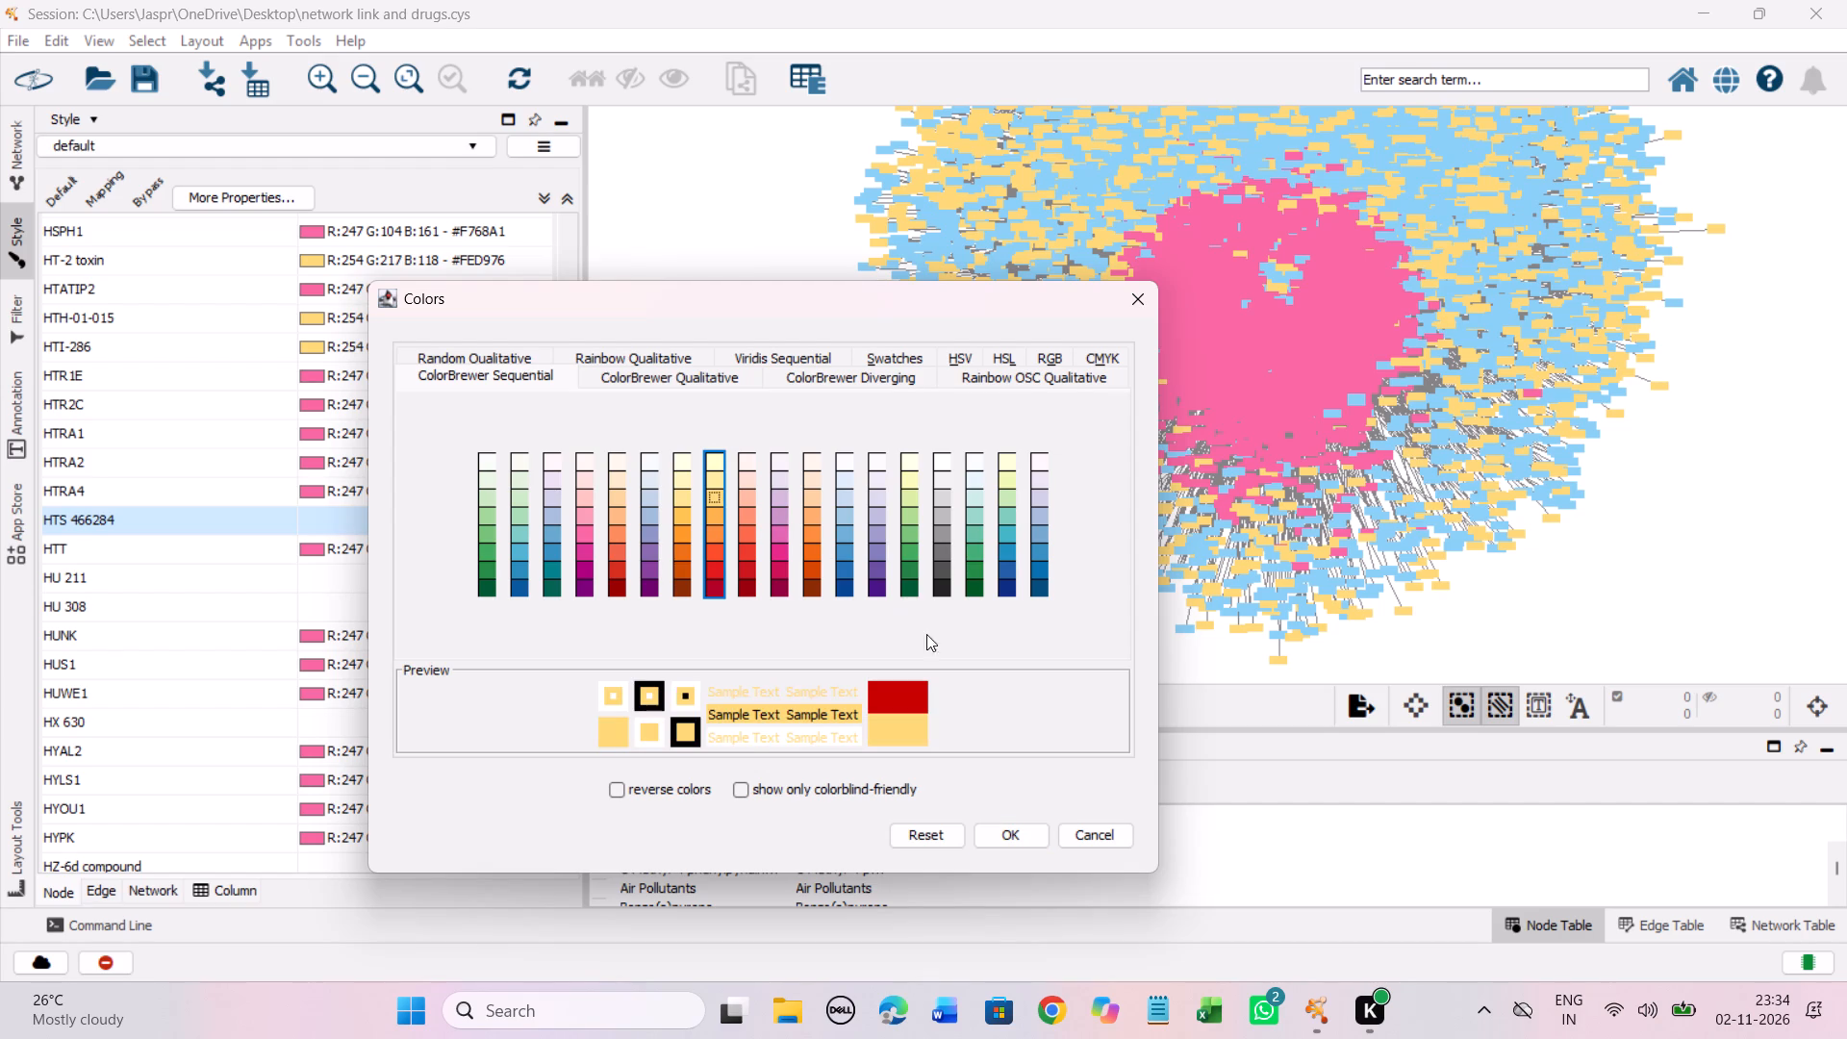
{"action": "left_click", "coordinate": [1021, 829]}
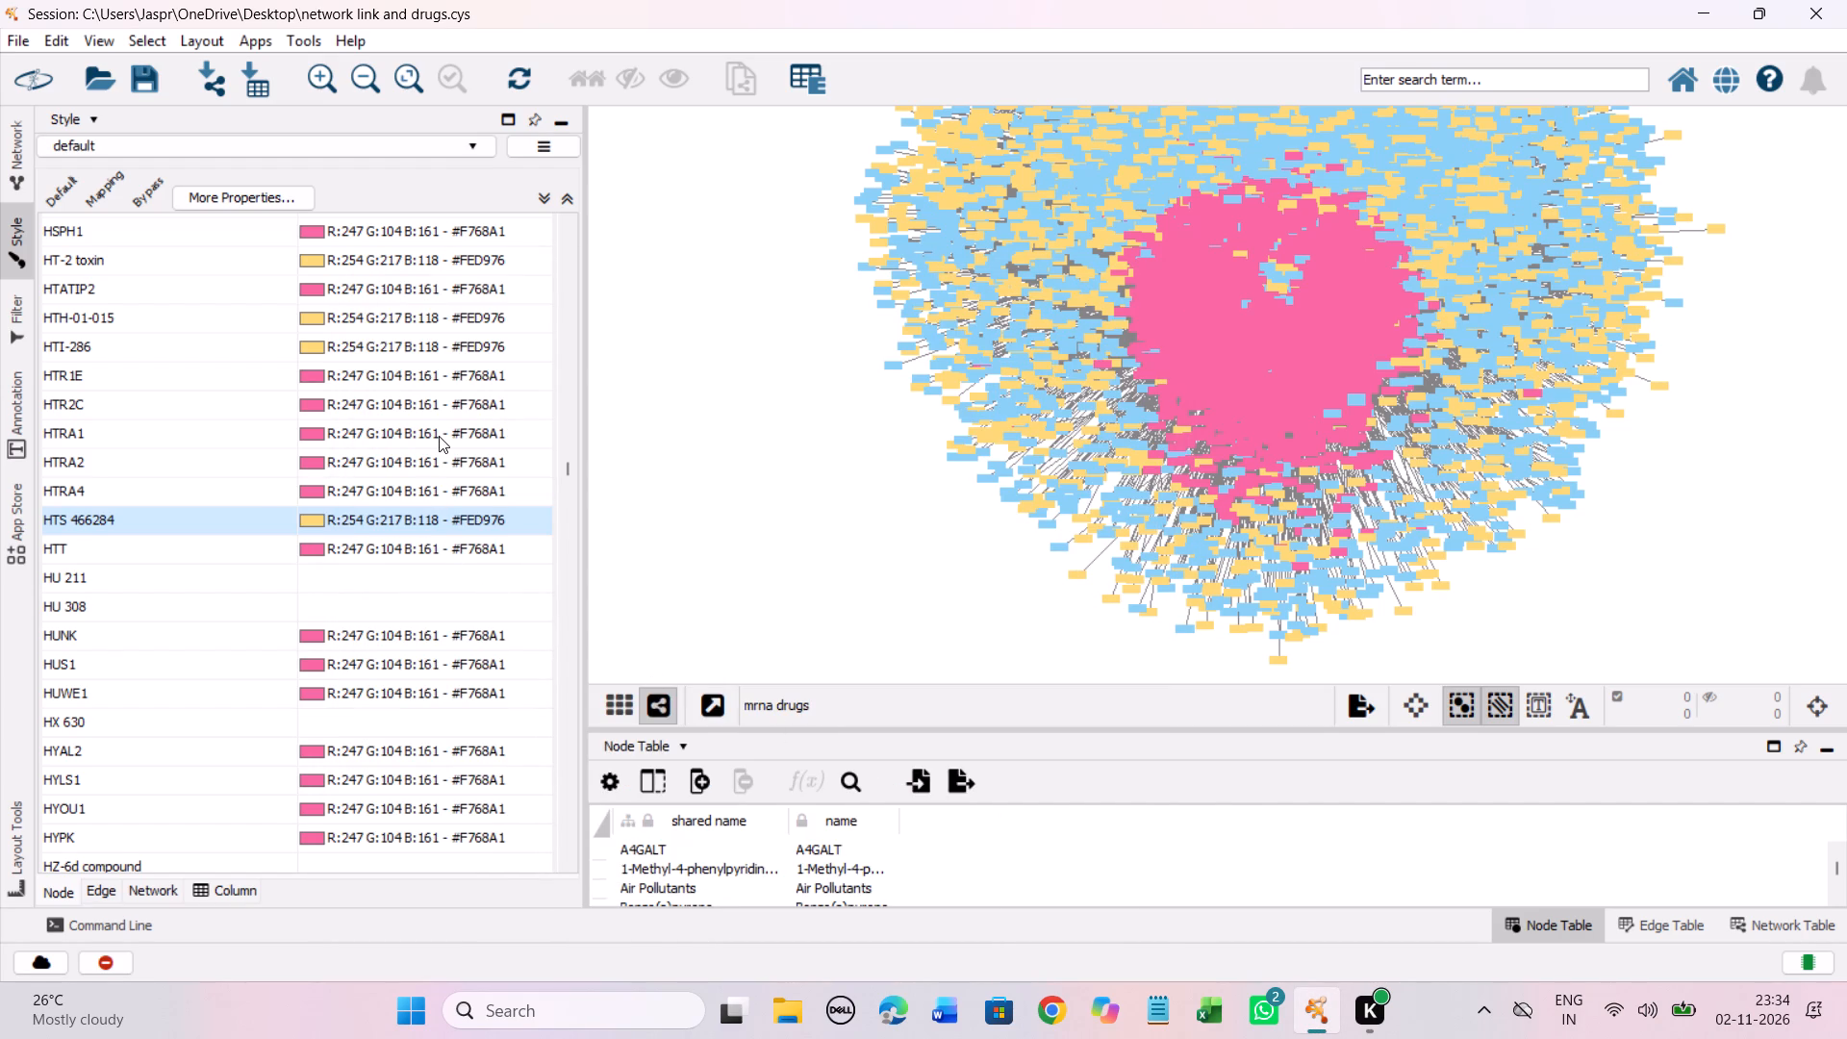
Set the discrete colour mapping of the unmapped entries HU 211 and HU 308 together to the Yellow-Orange-Red shade #FED976.
{"action": "scroll", "coordinate": [441, 434], "scroll_direction": "down", "scroll_amount": 2}
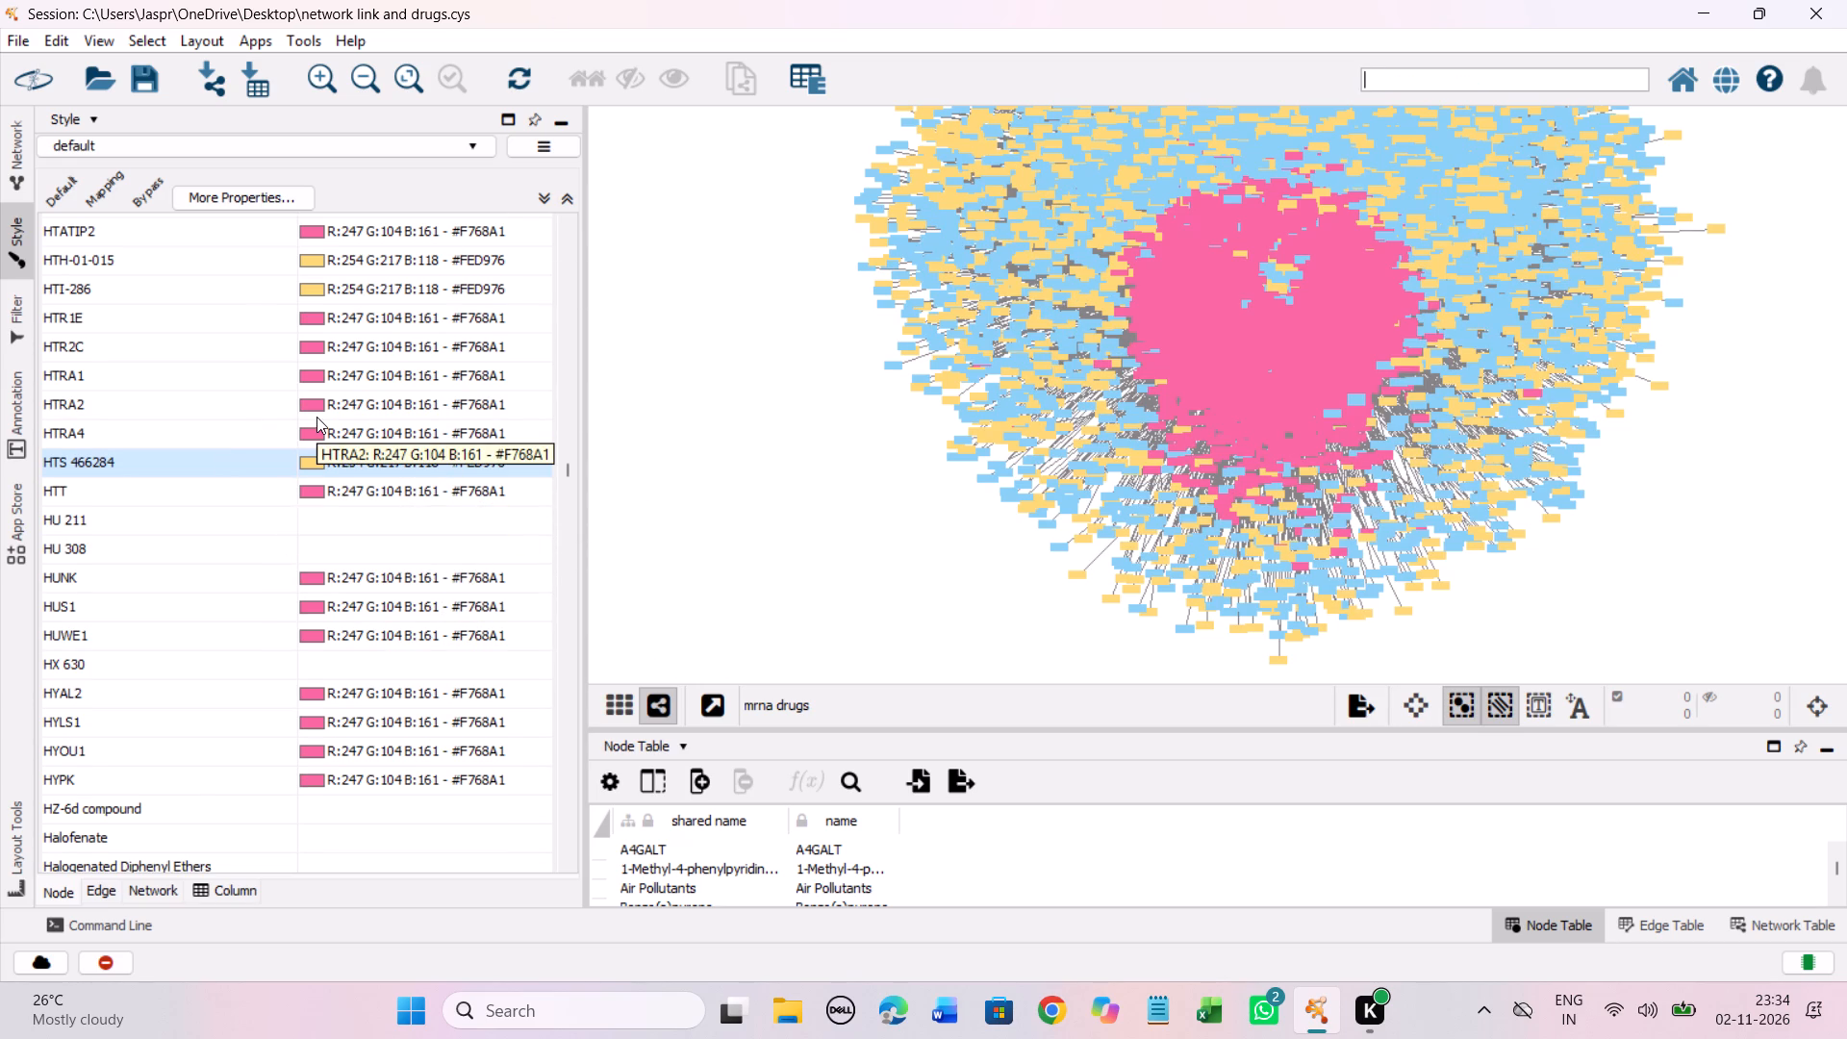
{"action": "scroll", "coordinate": [316, 417], "scroll_direction": "down", "scroll_amount": 5}
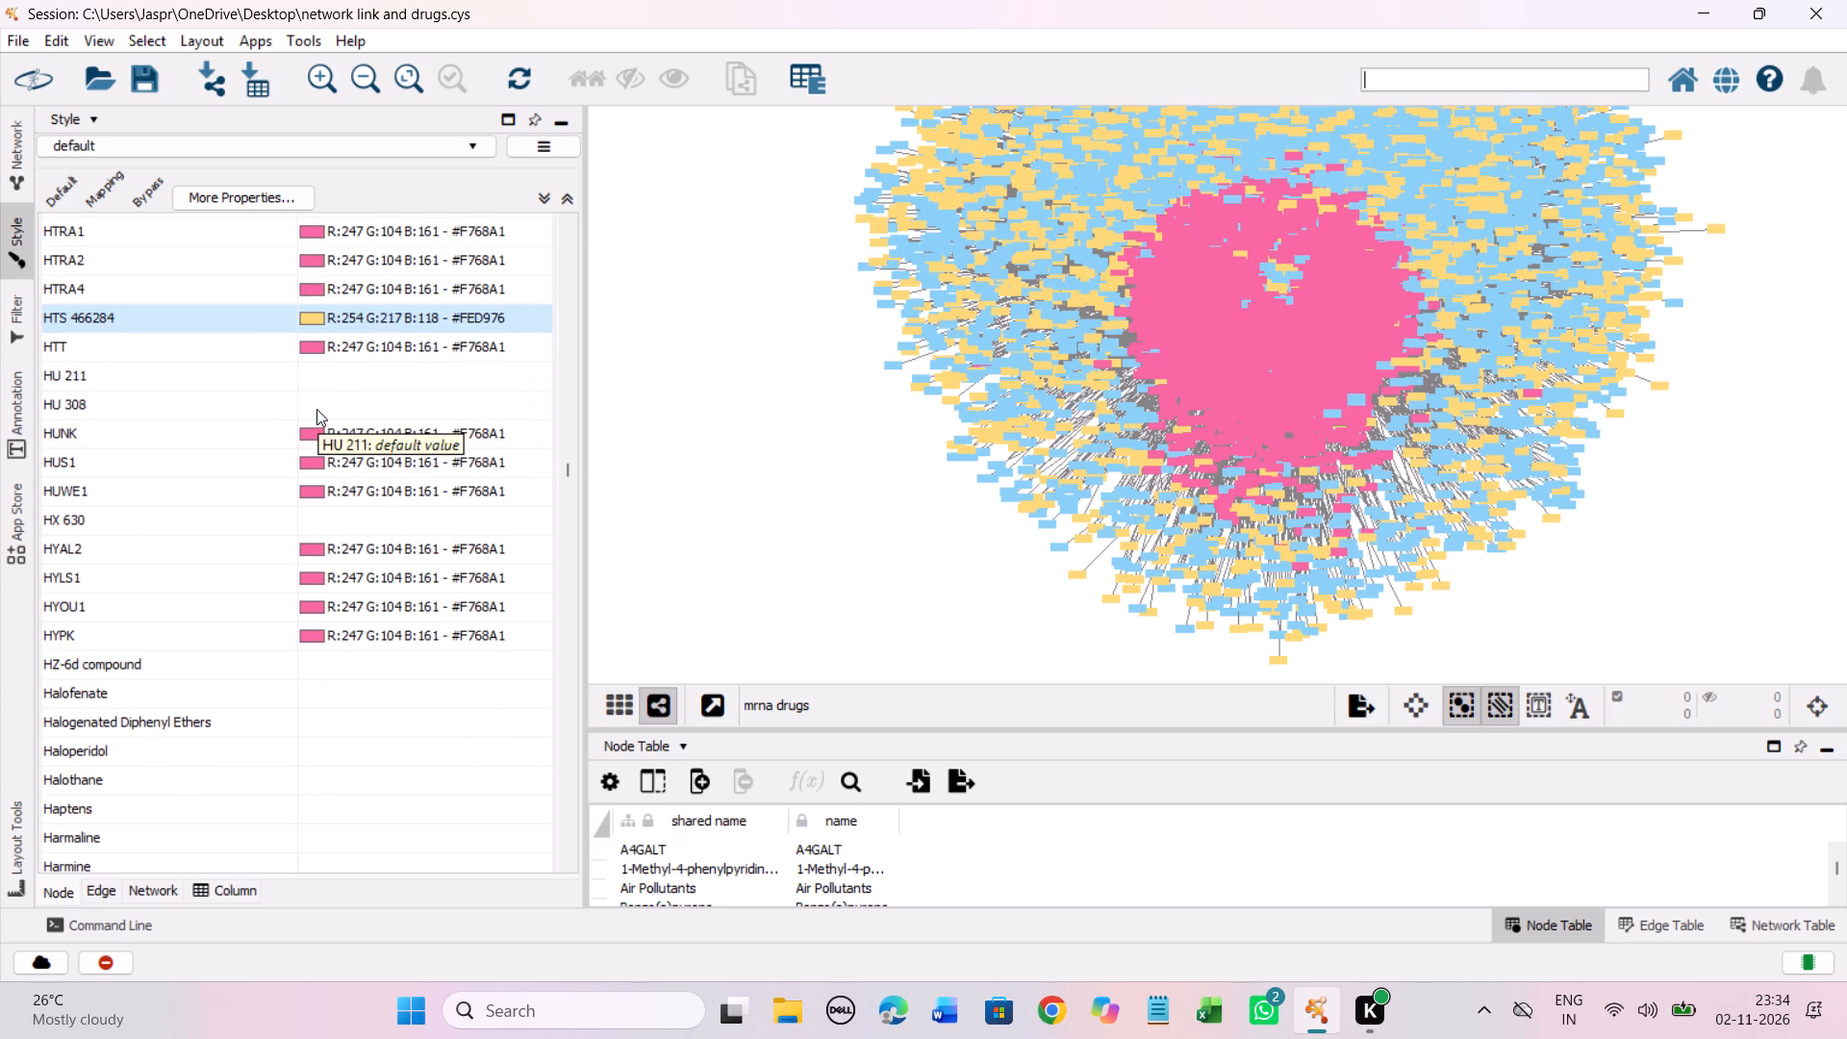
{"action": "left_click_drag", "start_coordinate": [282, 380], "coordinate": [281, 397]}
{"action": "right_click", "coordinate": [281, 397]}
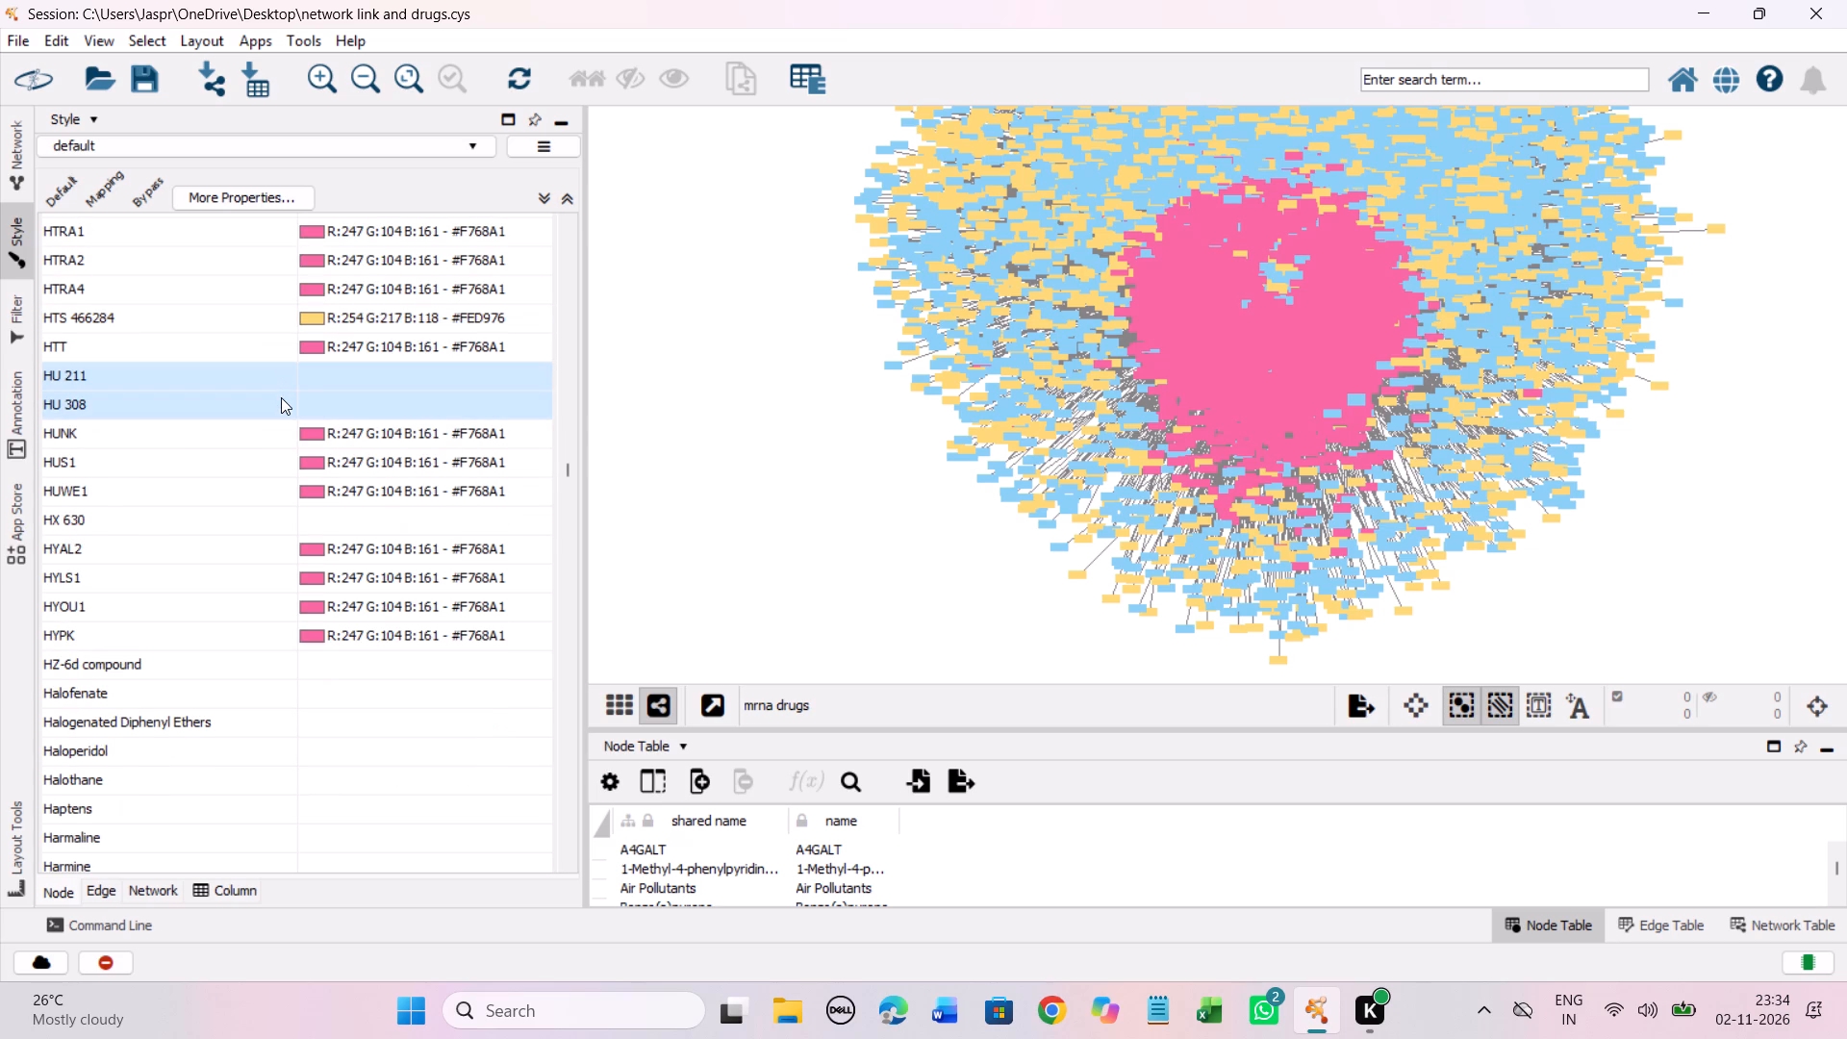
{"action": "left_click", "coordinate": [328, 415]}
{"action": "left_click", "coordinate": [685, 414]}
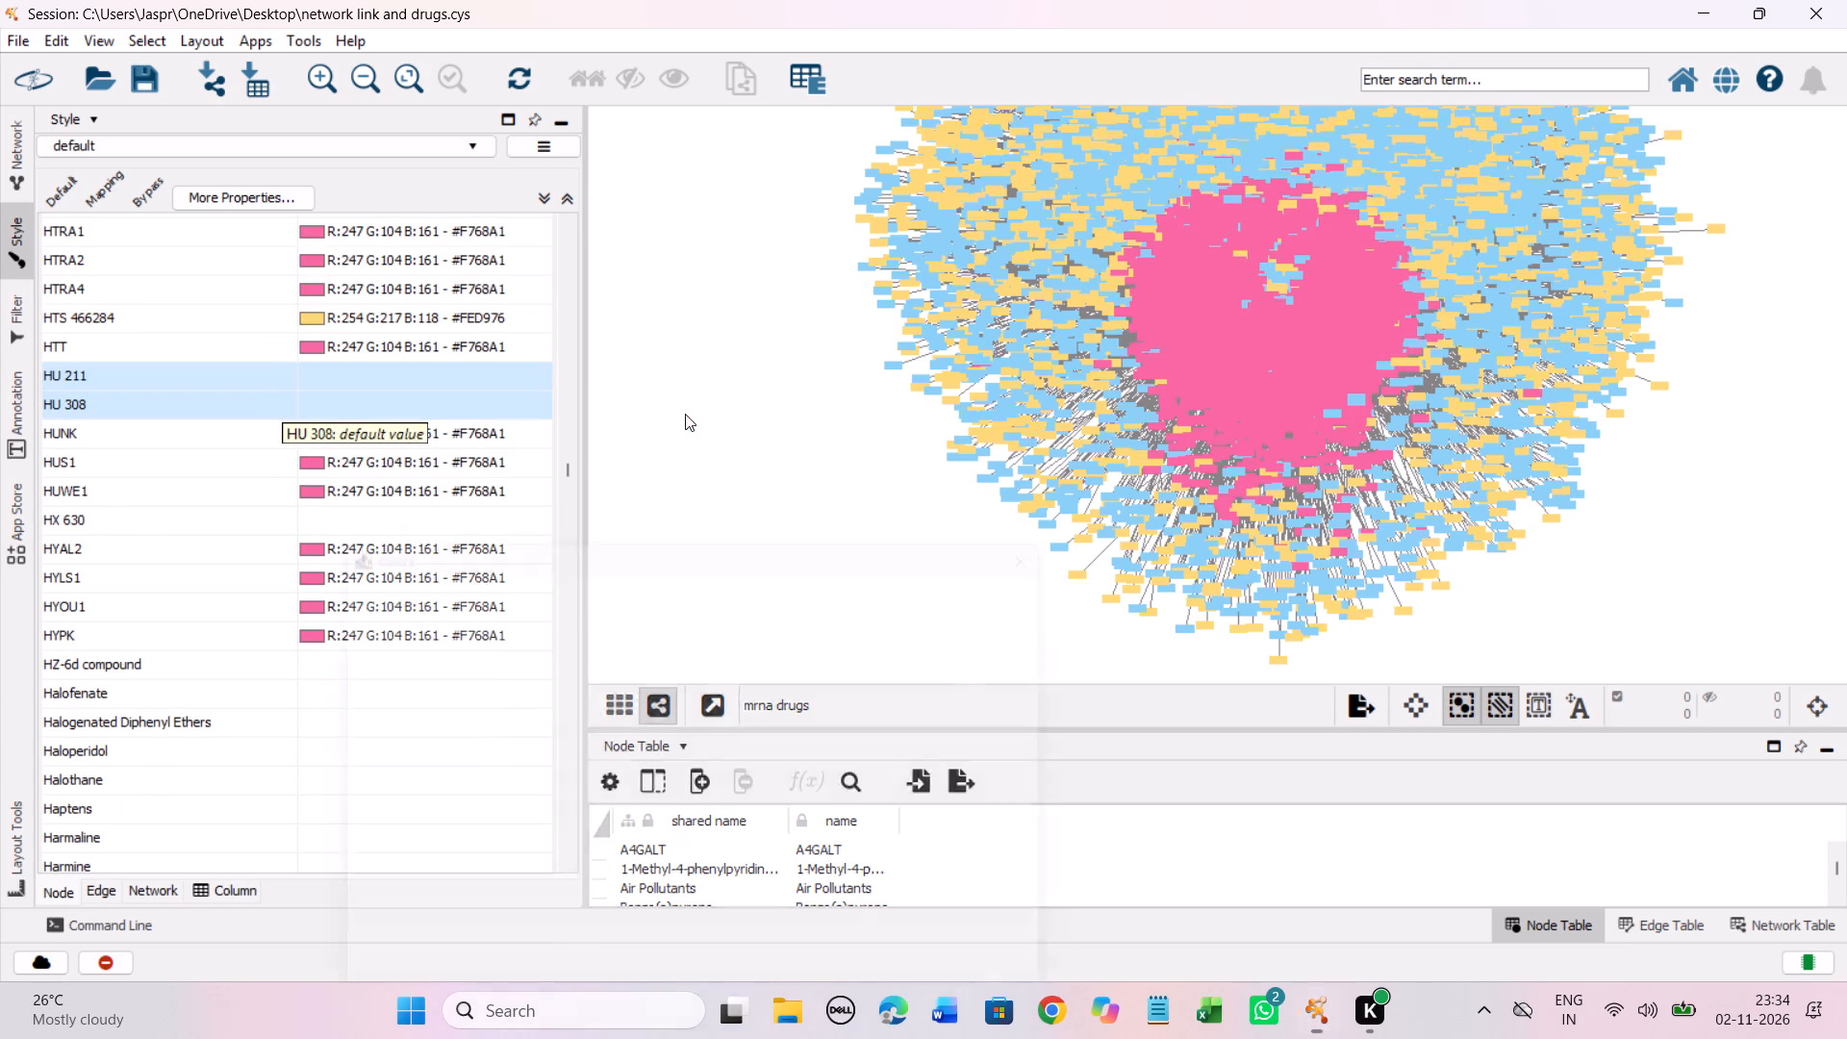
{"action": "left_click_drag", "start_coordinate": [627, 552], "coordinate": [630, 322]}
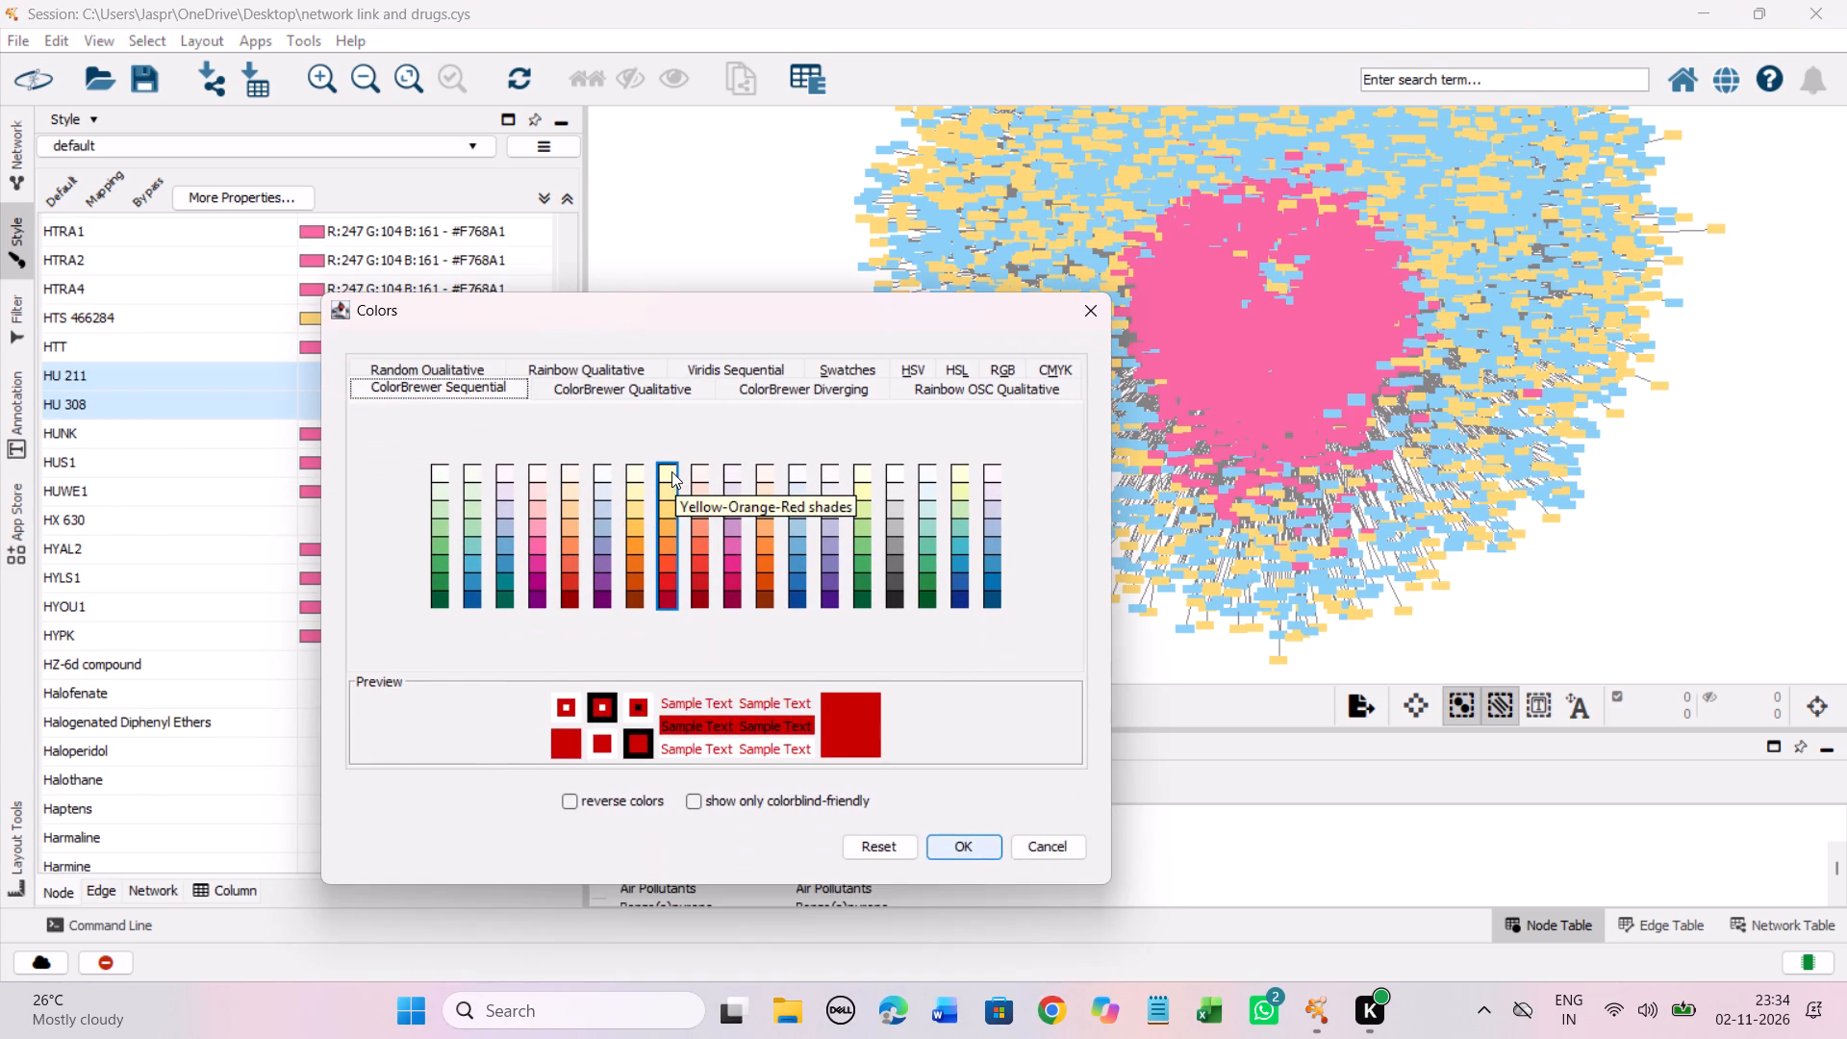
{"action": "left_click", "coordinate": [670, 502]}
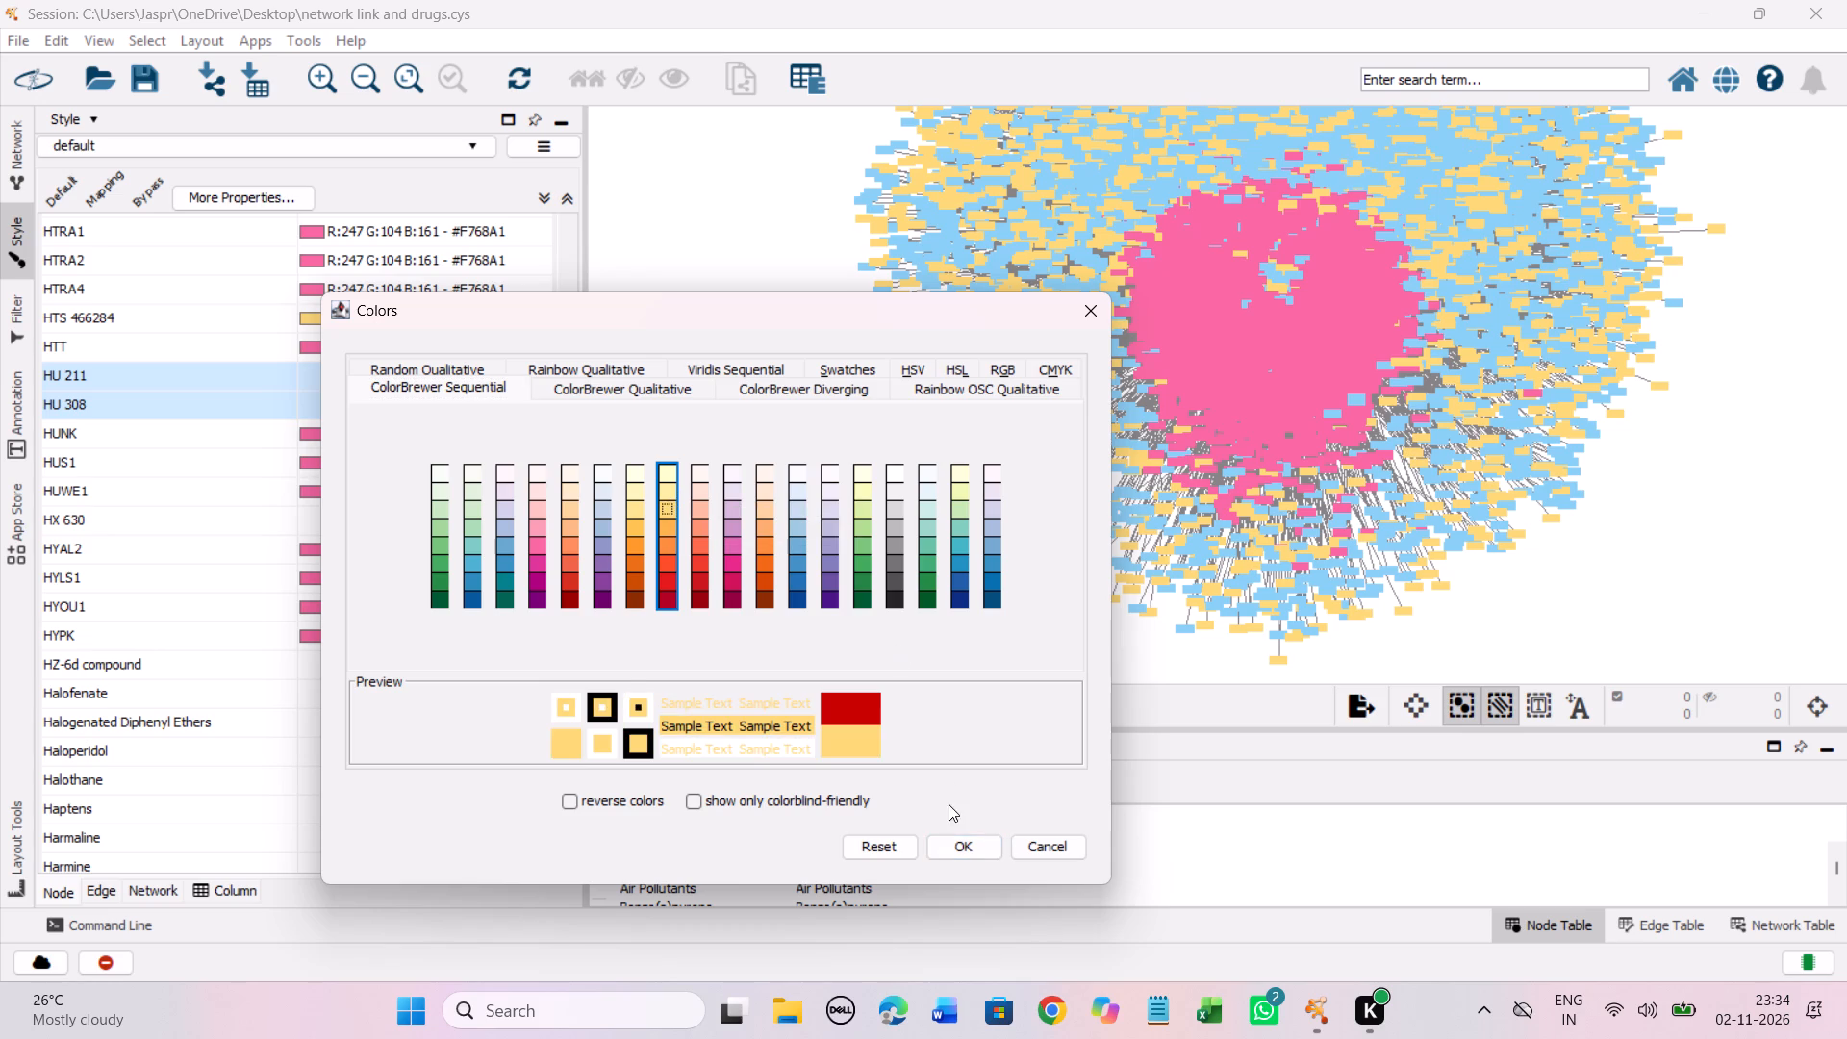
{"action": "left_click", "coordinate": [985, 842]}
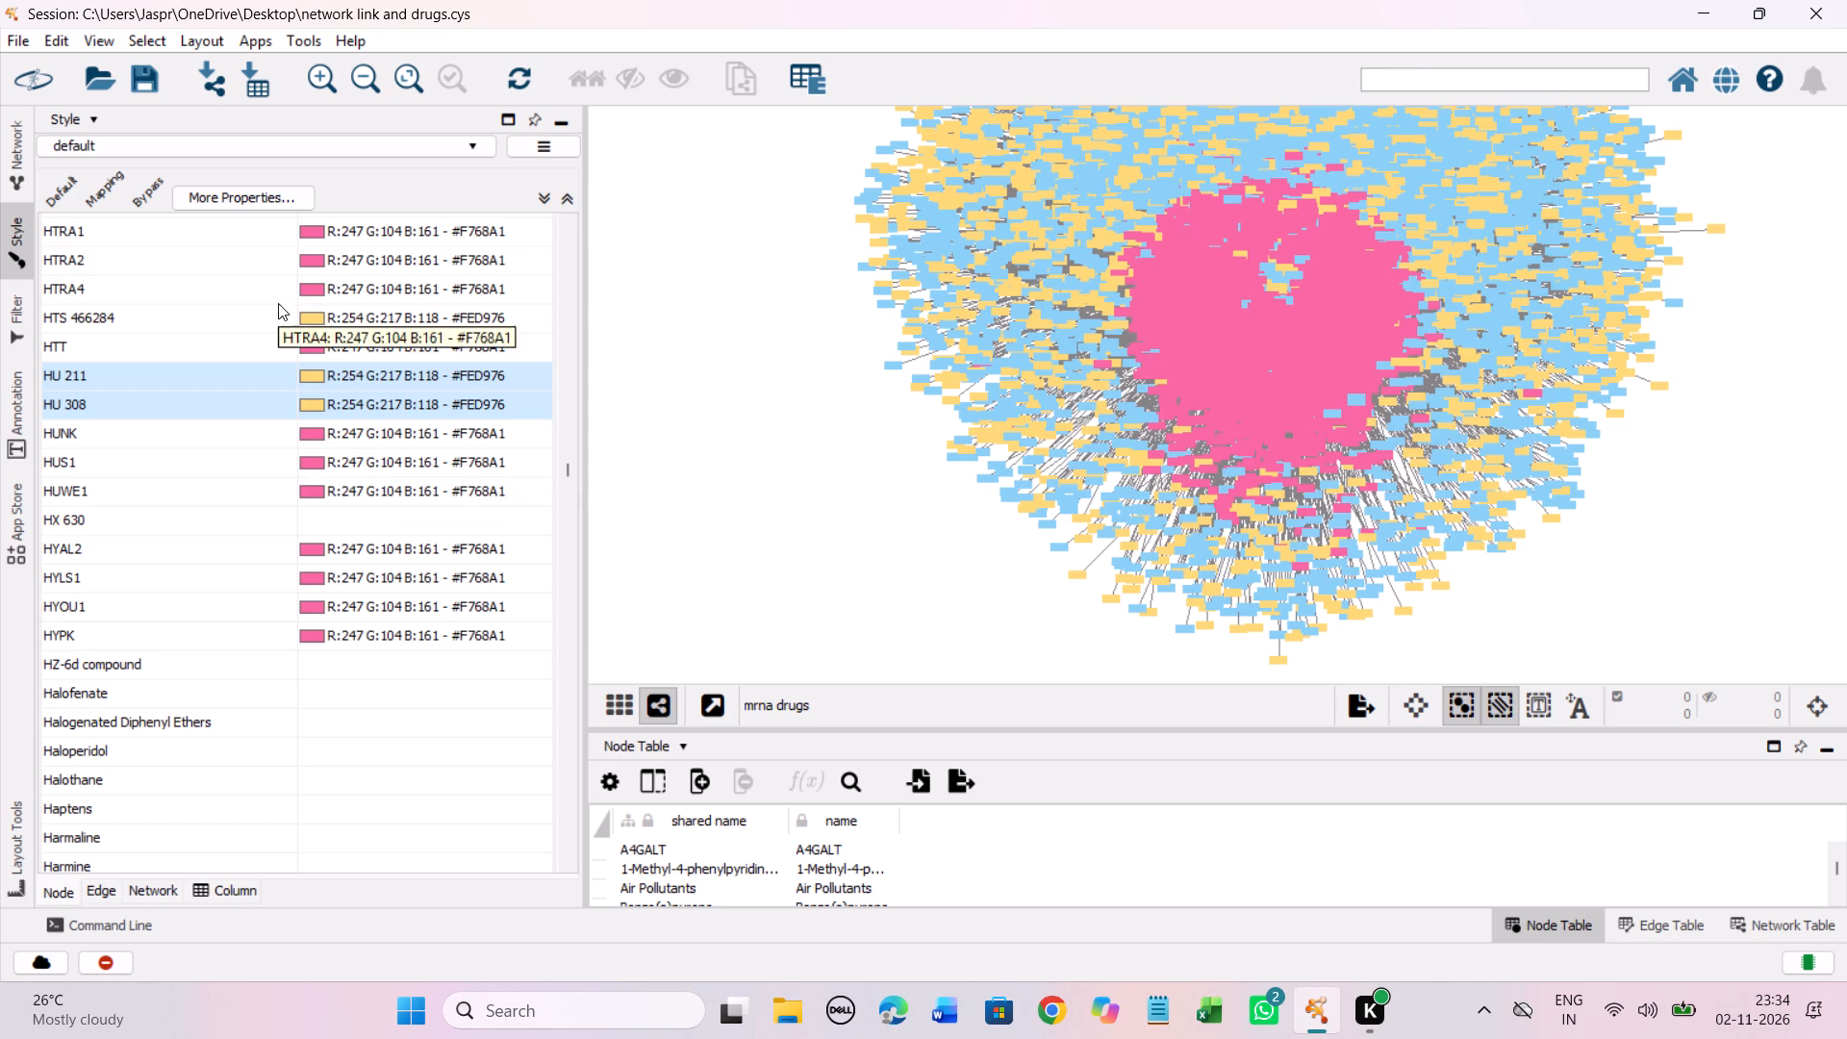
Set the discrete colour mapping of the unmapped entry HX 630 to the Yellow-Orange-Red shade #FED976.
{"action": "left_click", "coordinate": [261, 512]}
{"action": "right_click", "coordinate": [261, 512]}
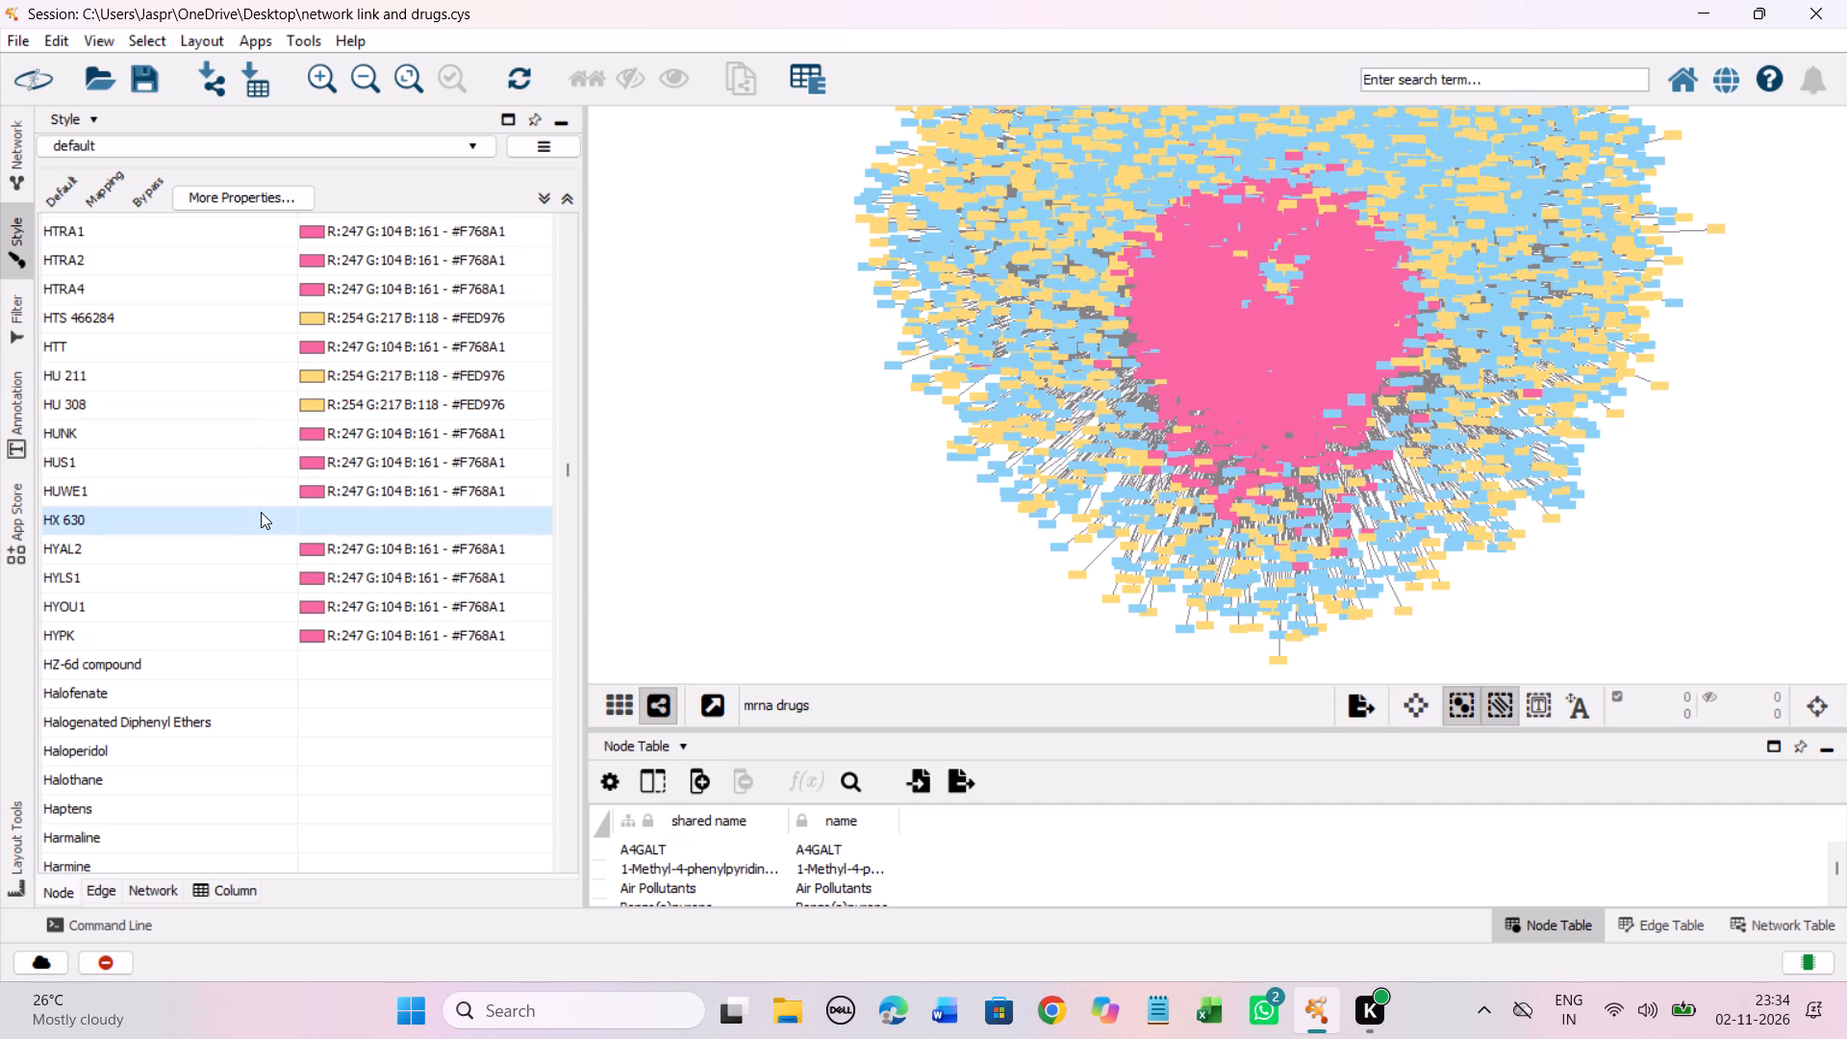
{"action": "left_click", "coordinate": [632, 540]}
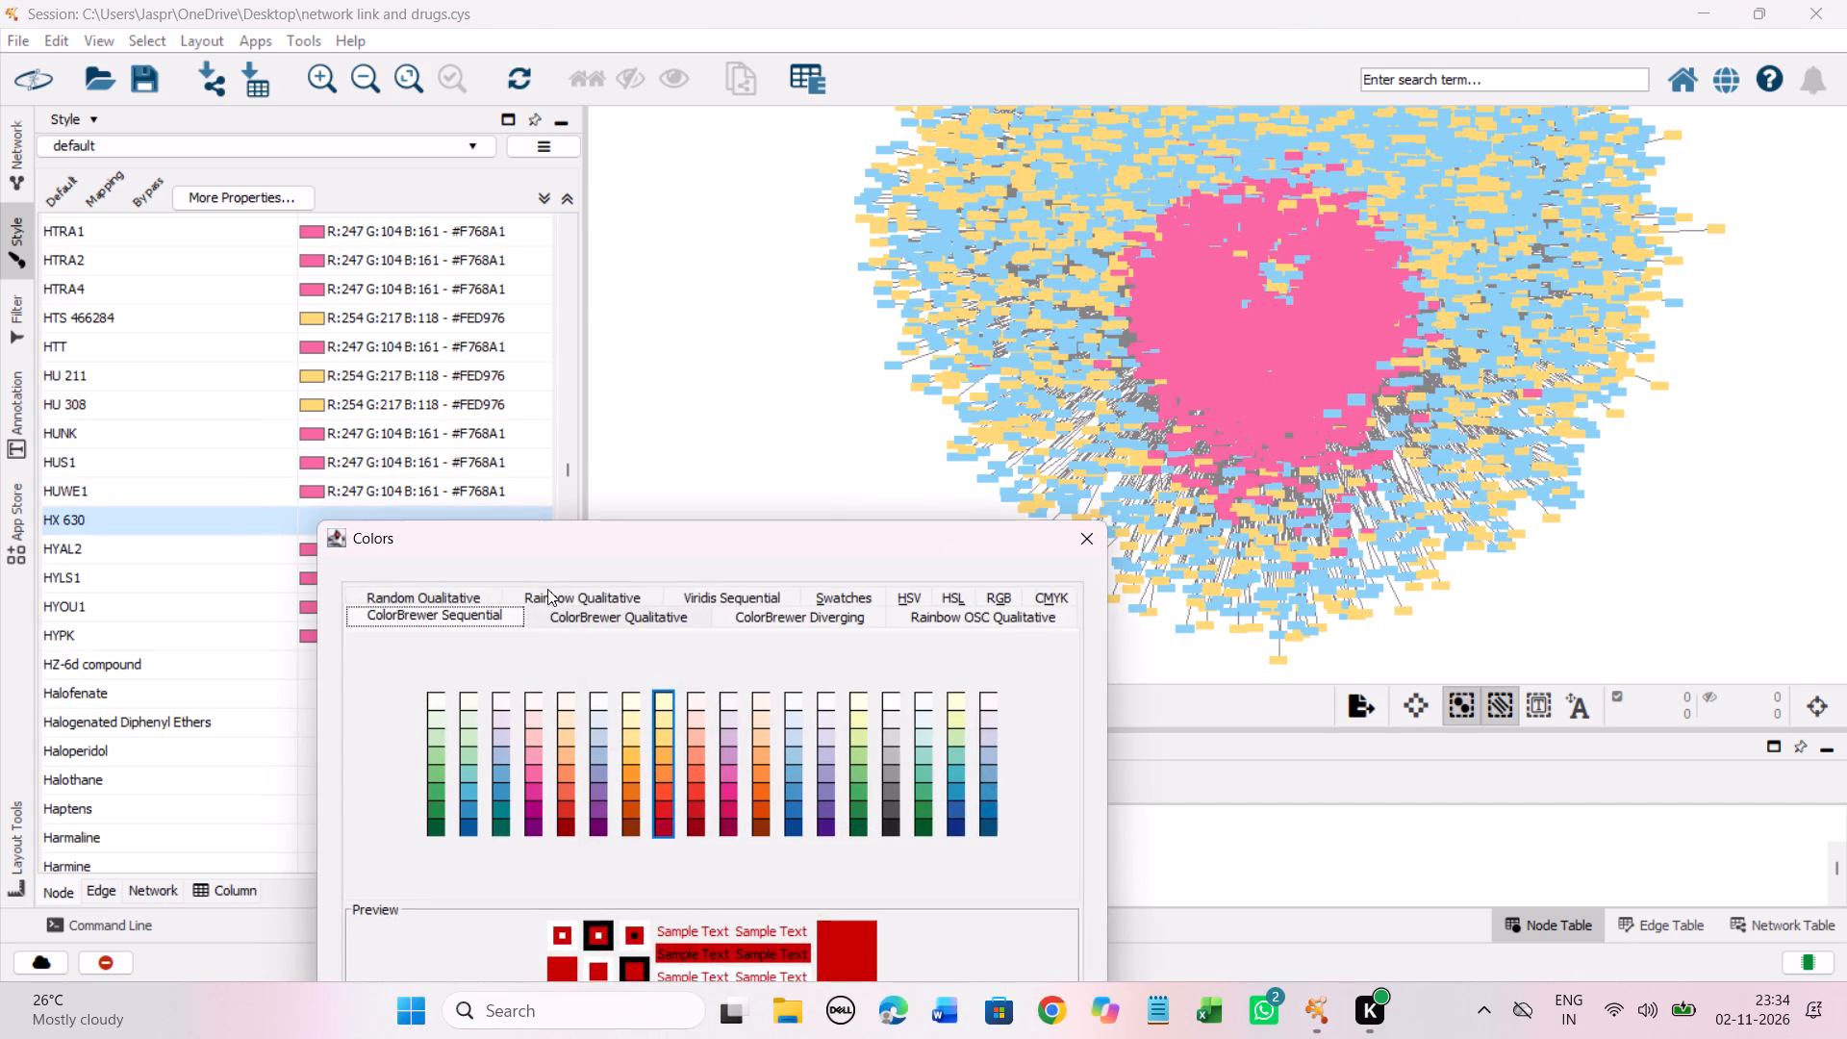
{"action": "left_click_drag", "start_coordinate": [550, 551], "coordinate": [596, 292]}
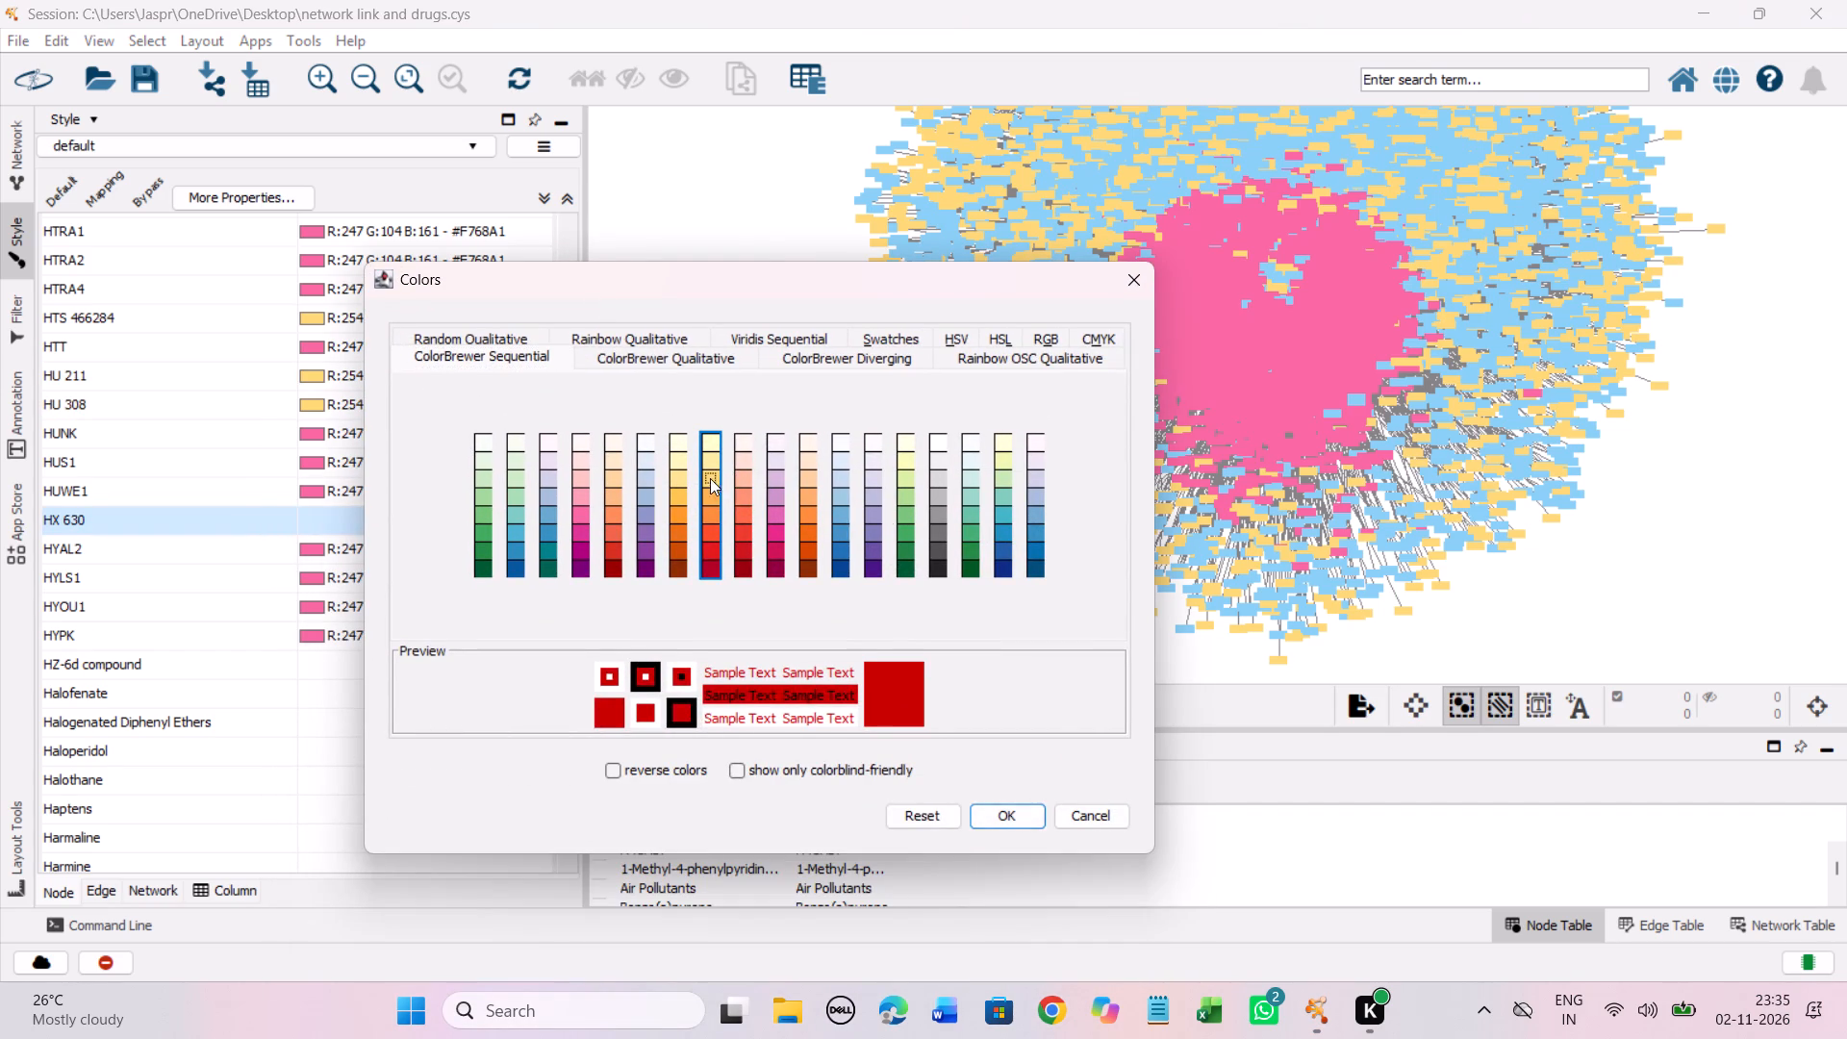
{"action": "left_click", "coordinate": [711, 478]}
{"action": "left_click", "coordinate": [997, 812]}
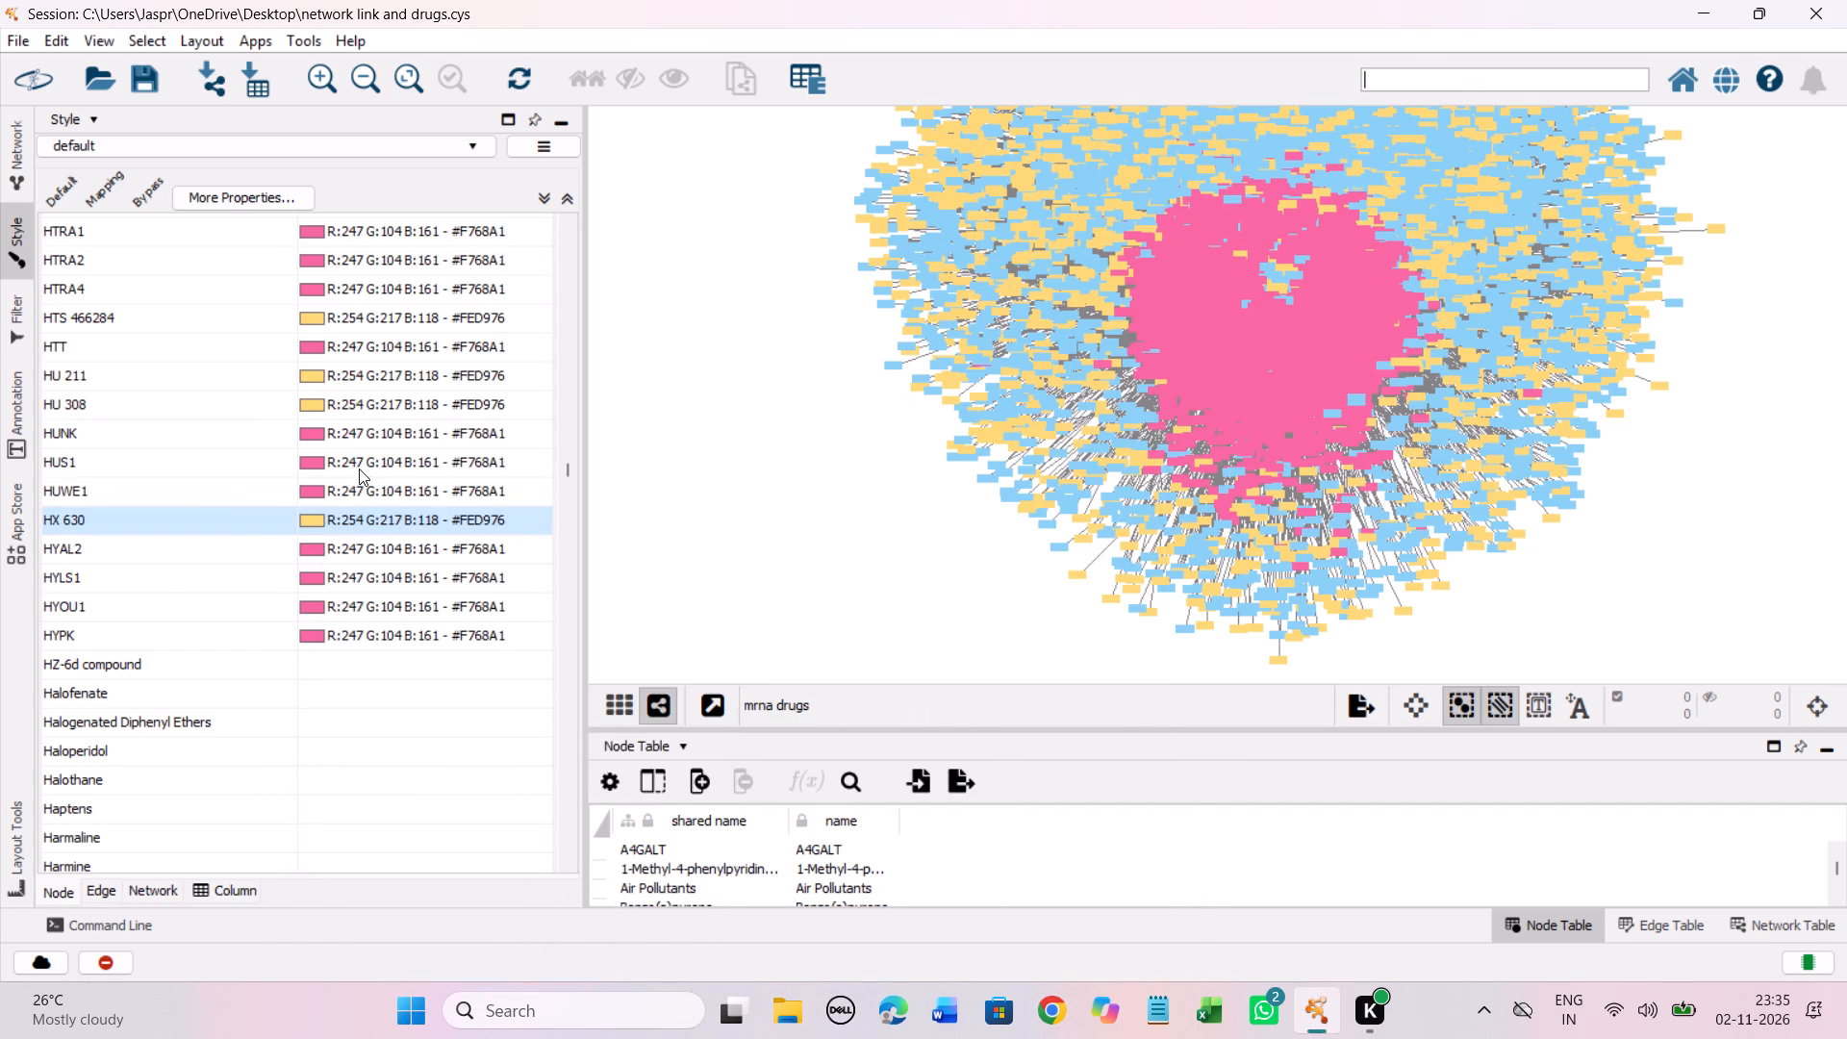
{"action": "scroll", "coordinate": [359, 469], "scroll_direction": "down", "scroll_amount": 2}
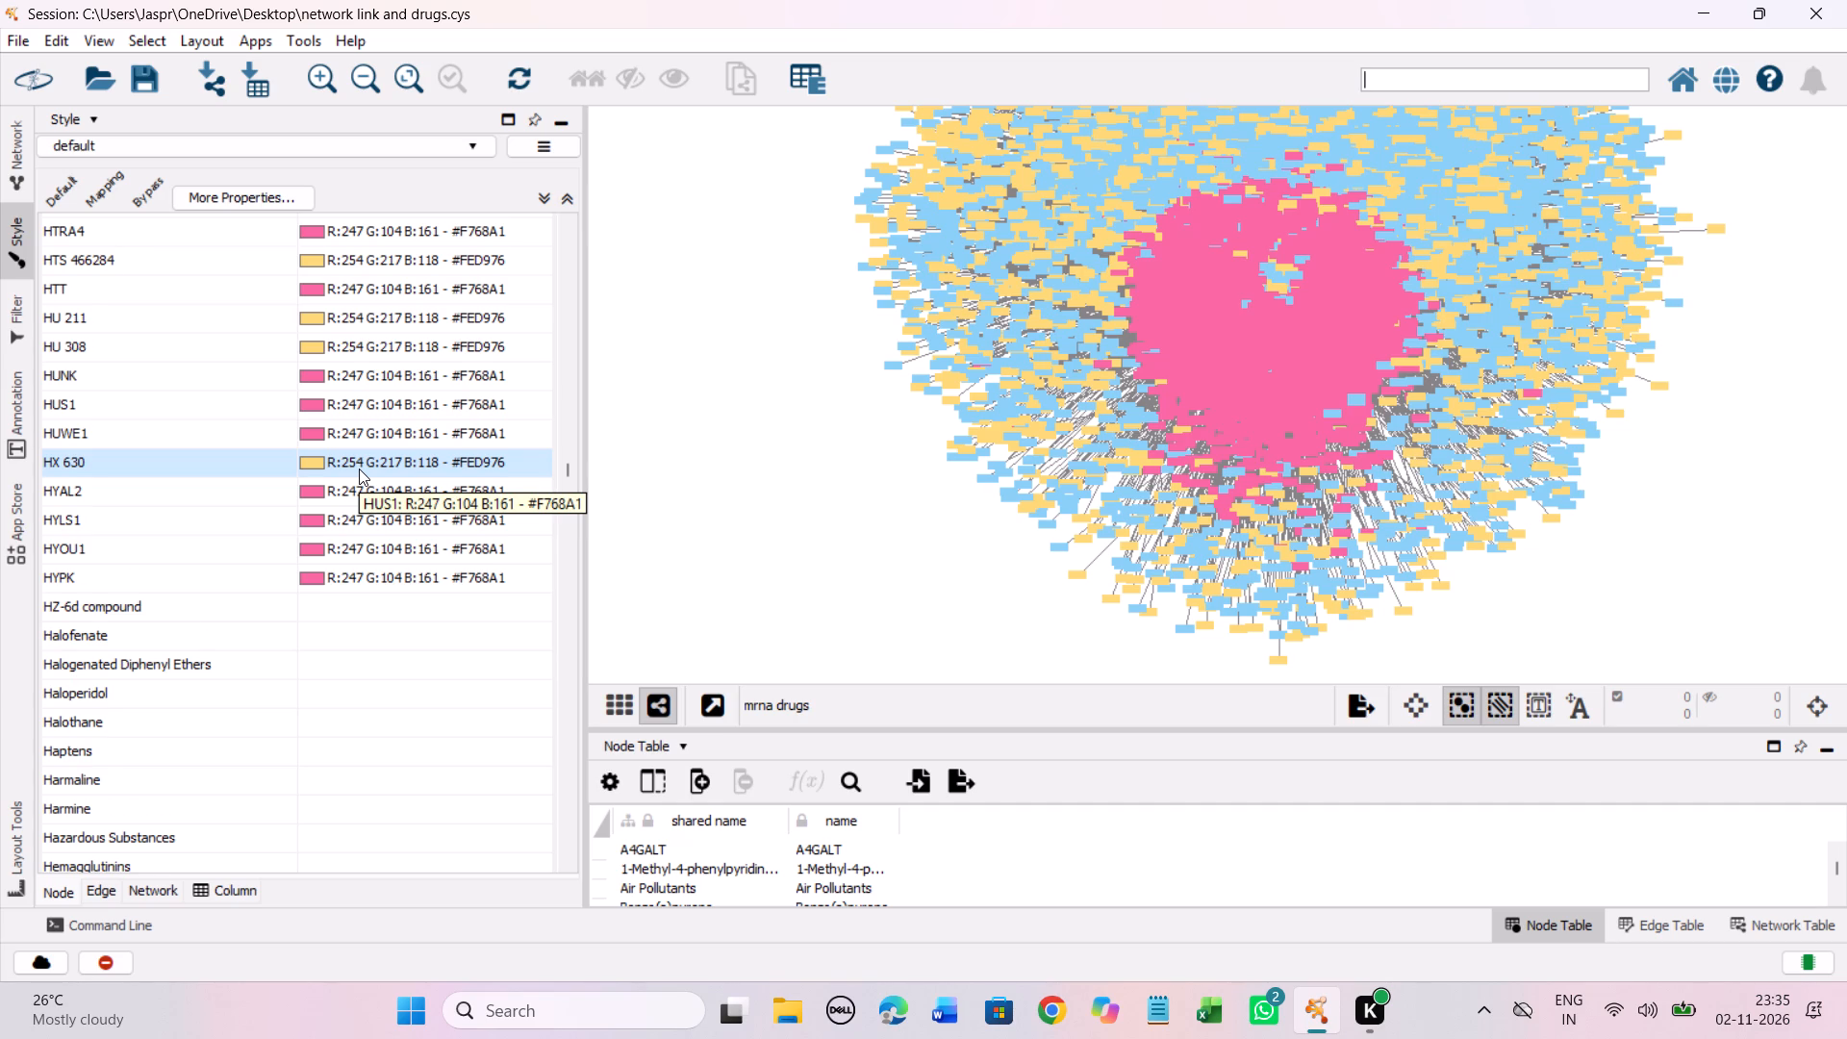
Set the discrete colour mapping of all unmapped entries from HZ-6d compound through Hypoxanthine to the Yellow-Orange-Red shade #FED976.
{"action": "scroll", "coordinate": [359, 469], "scroll_direction": "down", "scroll_amount": 8}
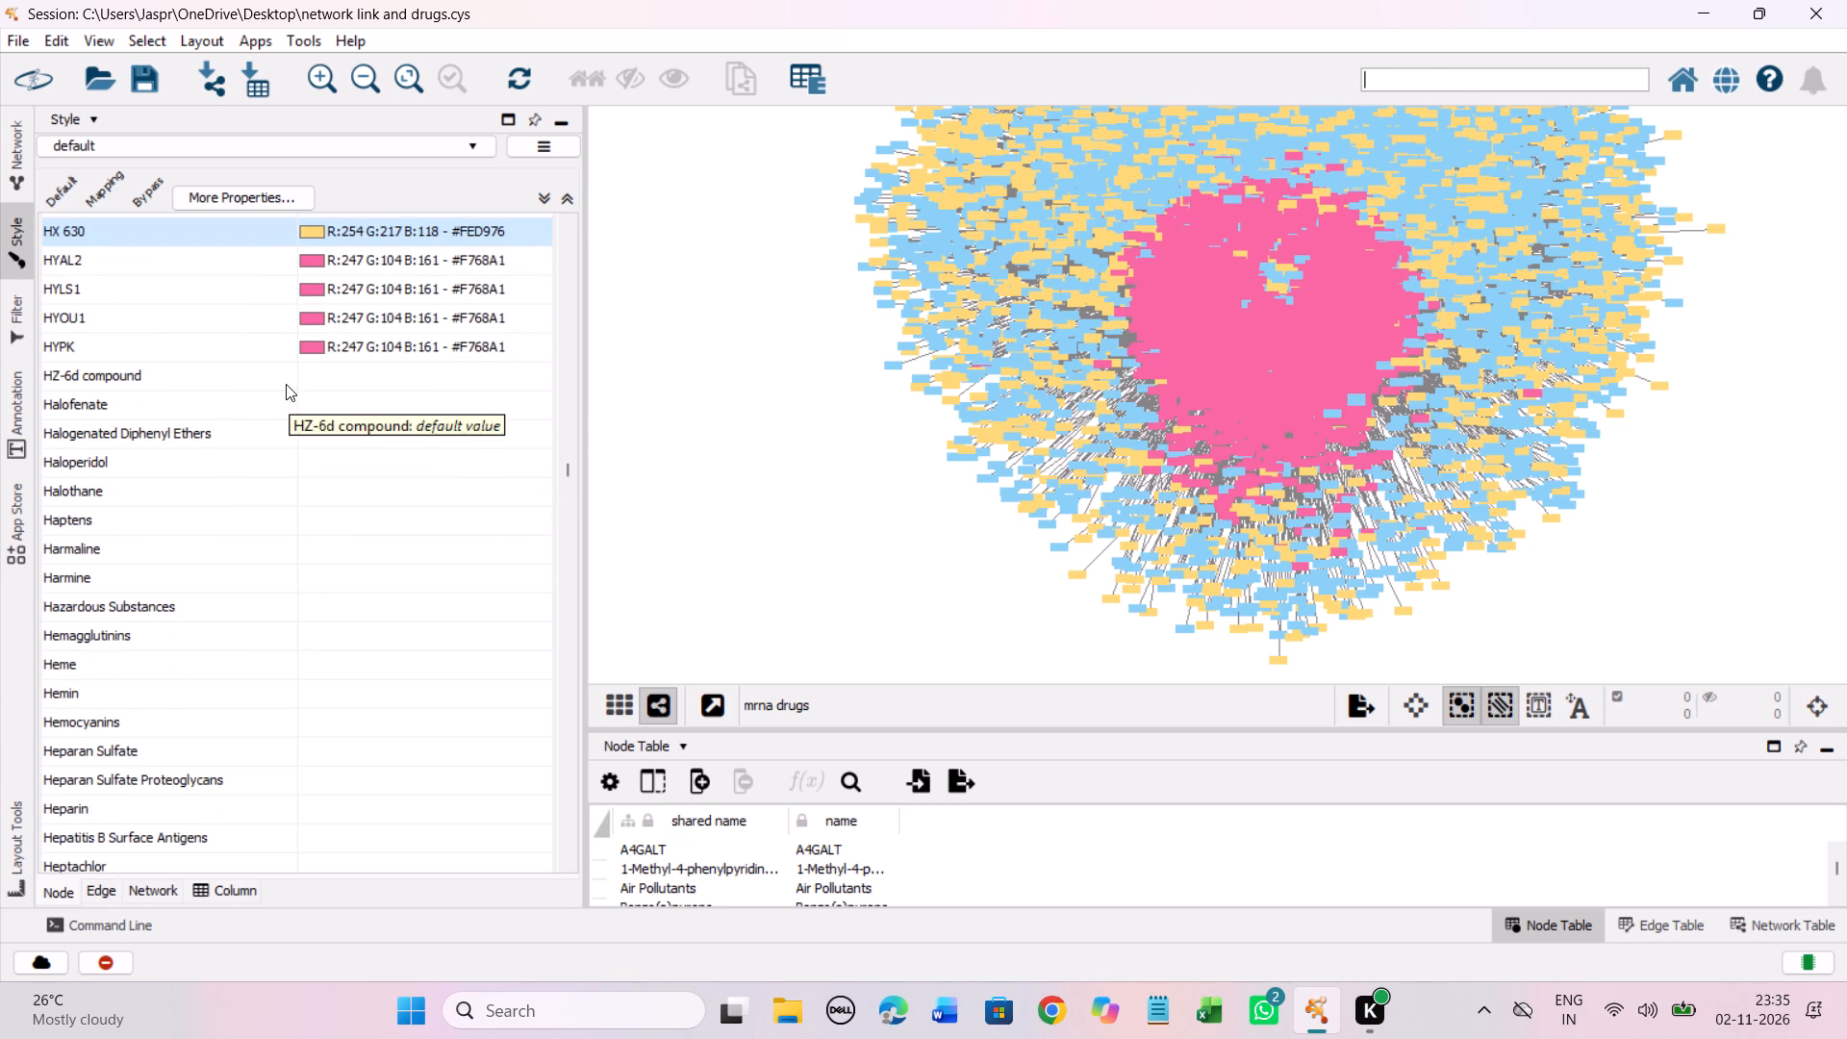
{"action": "left_click", "coordinate": [283, 381]}
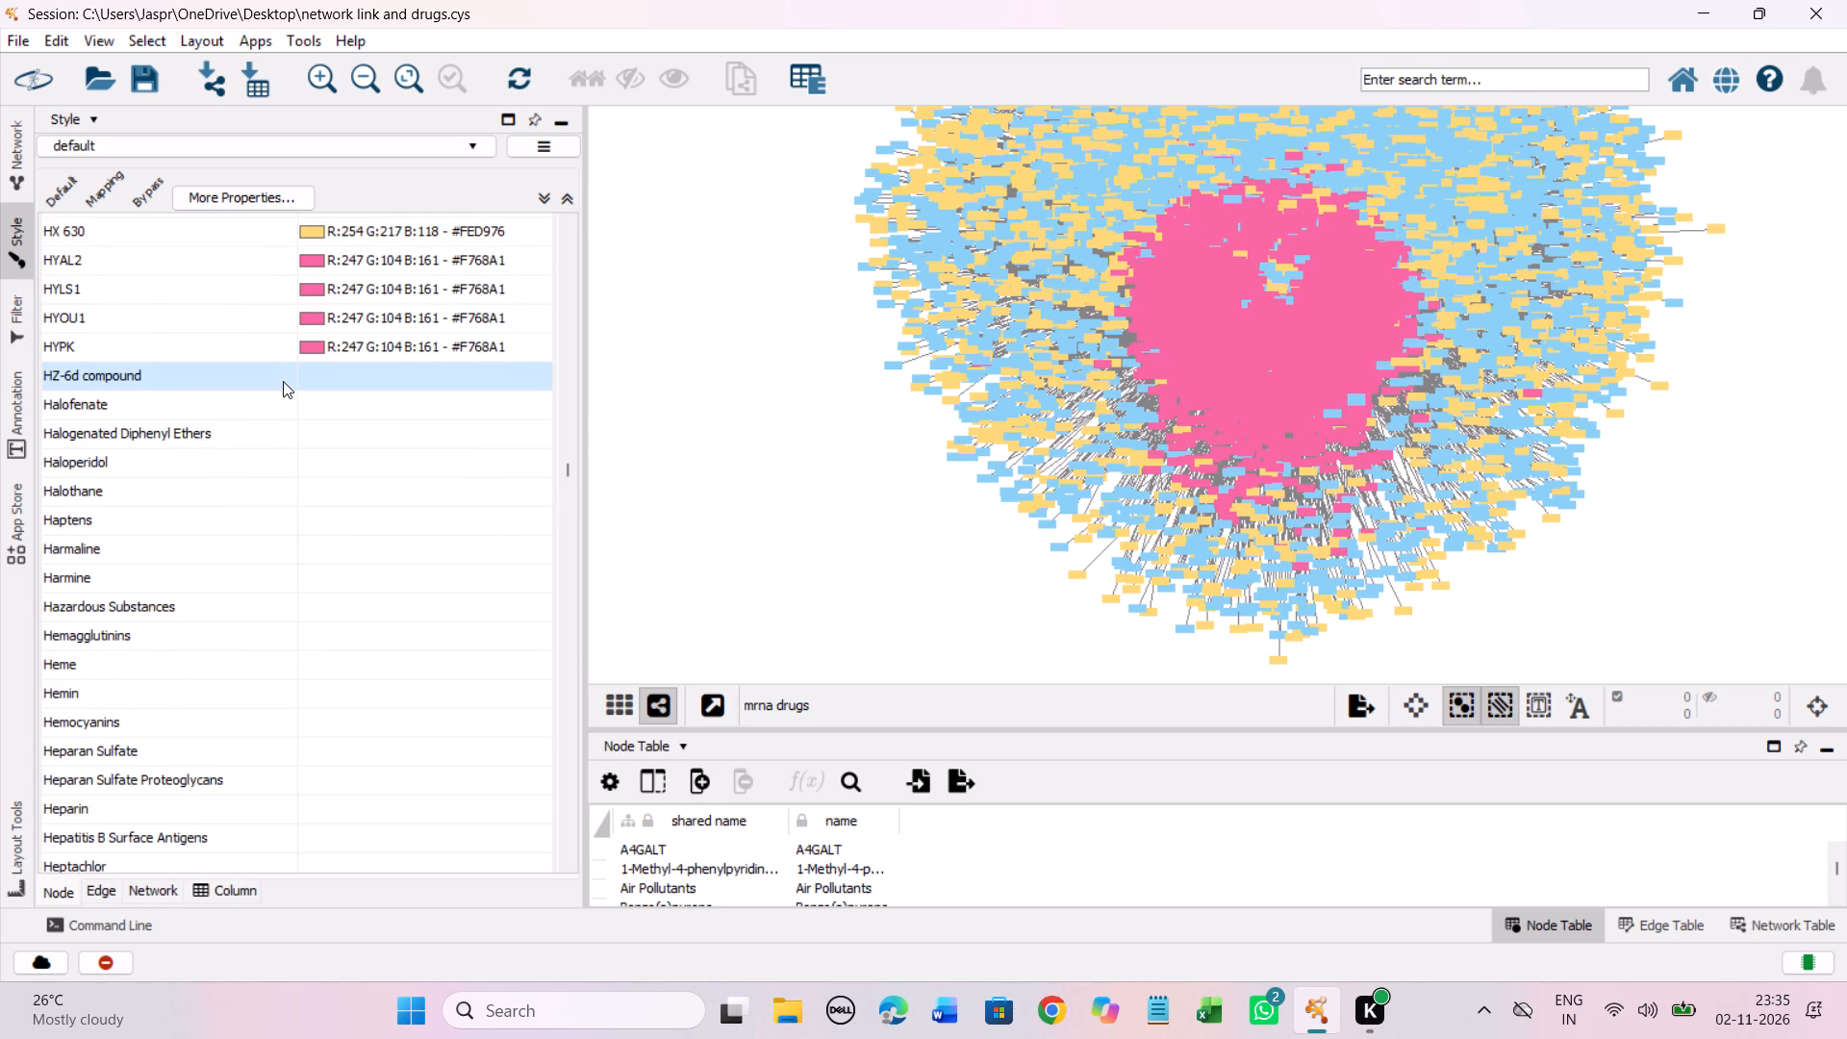
{"action": "scroll", "coordinate": [283, 381], "scroll_direction": "down", "scroll_amount": 20}
{"action": "scroll", "coordinate": [283, 381], "scroll_direction": "down", "scroll_amount": 2}
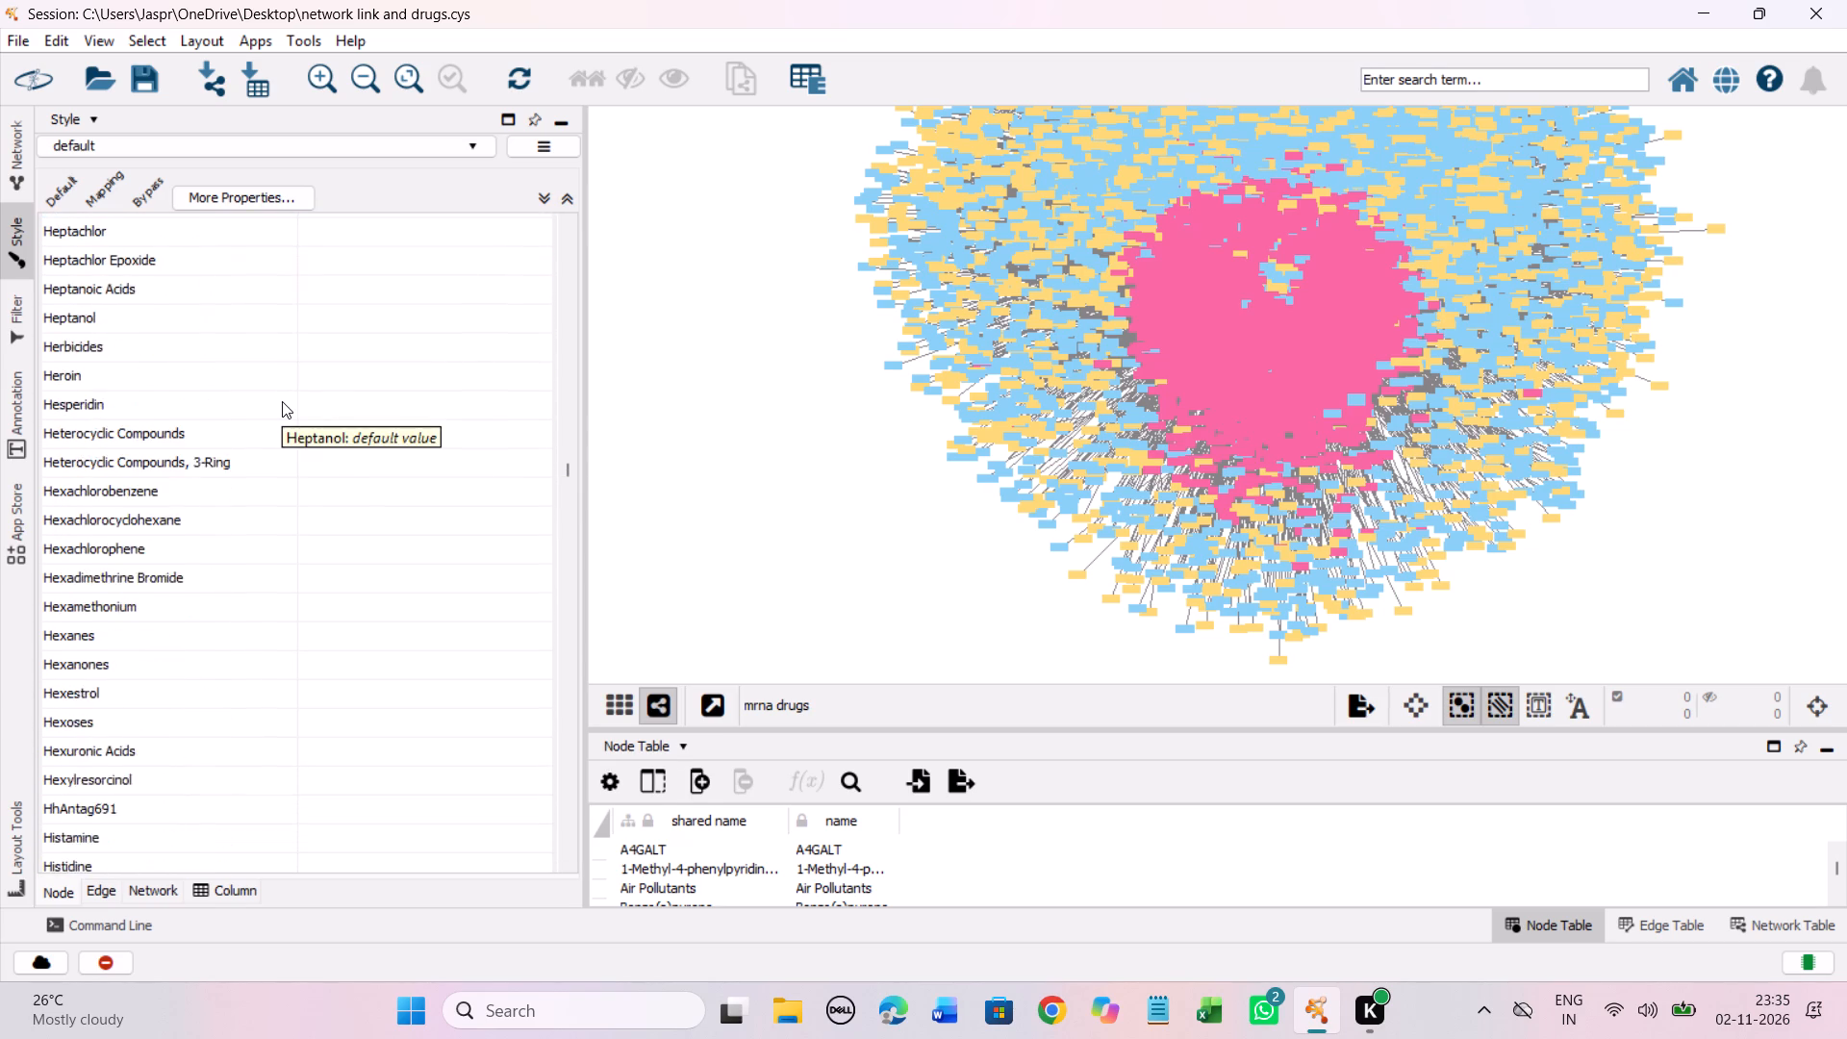
{"action": "scroll", "coordinate": [282, 401], "scroll_direction": "down", "scroll_amount": 19}
{"action": "scroll", "coordinate": [284, 522], "scroll_direction": "down", "scroll_amount": 5}
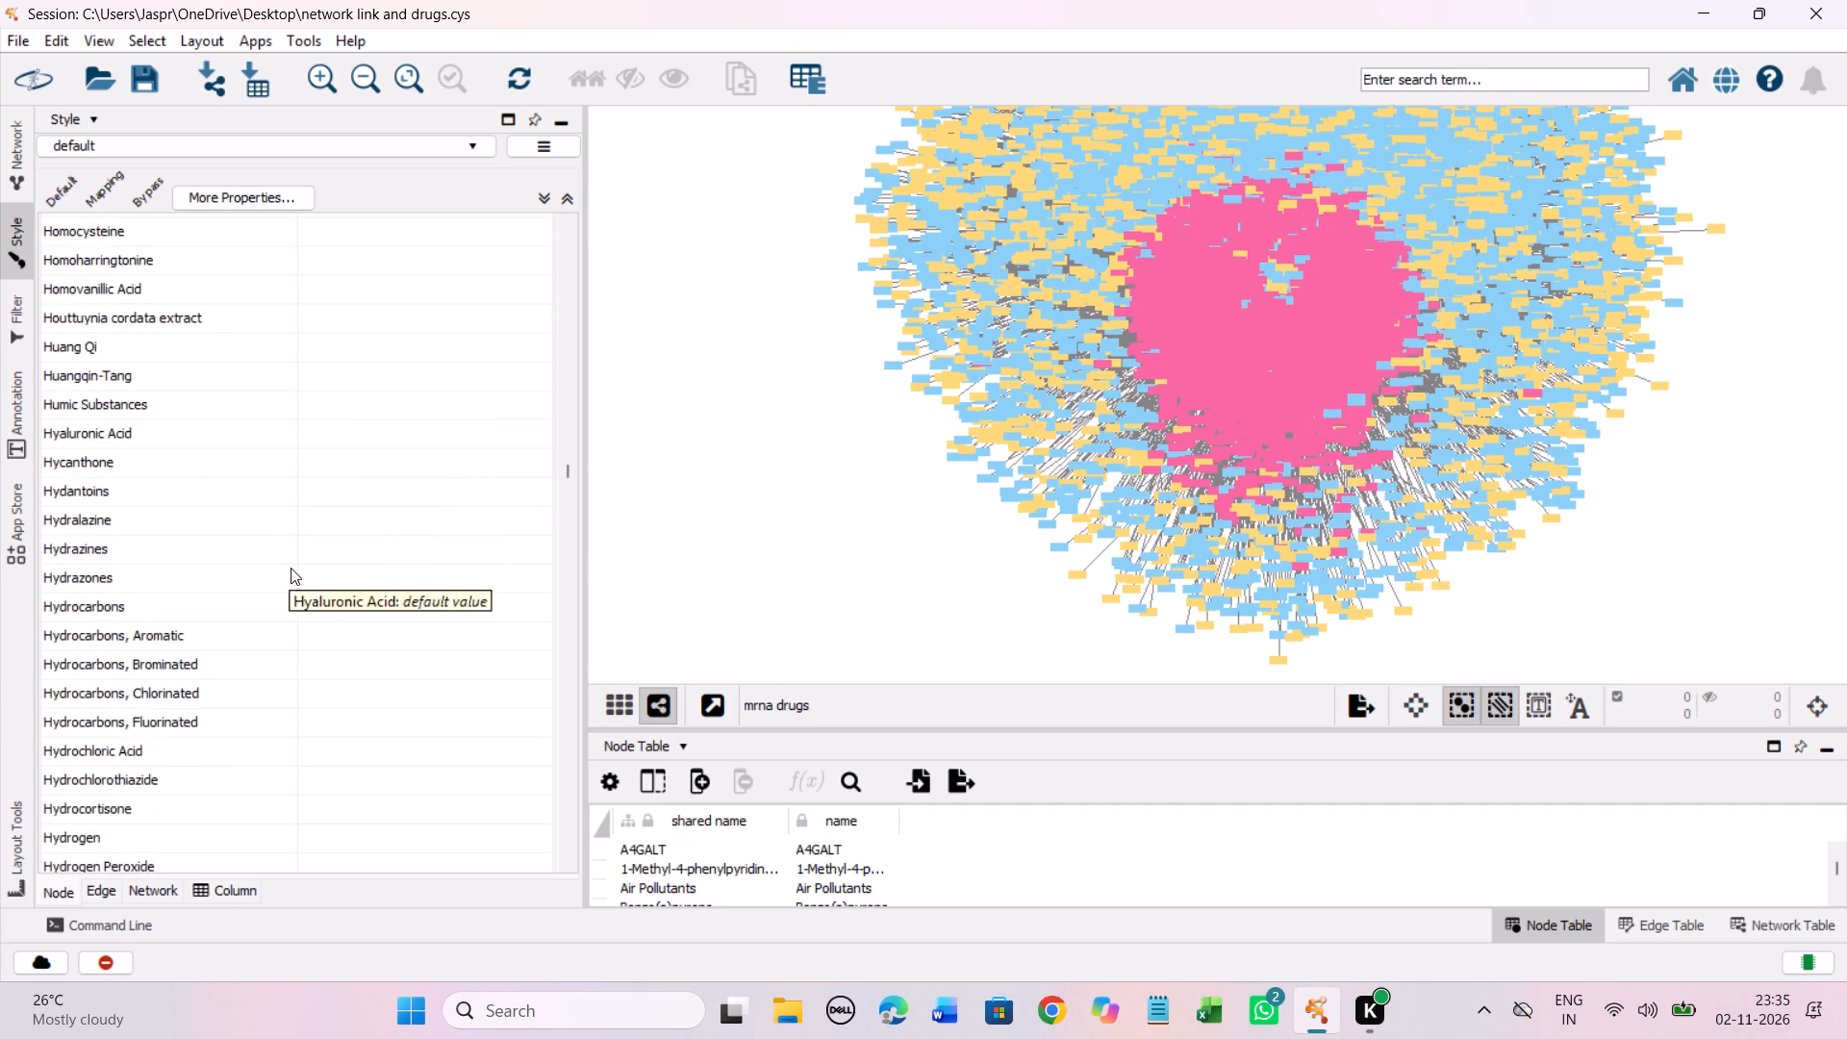
{"action": "scroll", "coordinate": [291, 568], "scroll_direction": "down", "scroll_amount": 20}
{"action": "scroll", "coordinate": [291, 568], "scroll_direction": "down", "scroll_amount": 10}
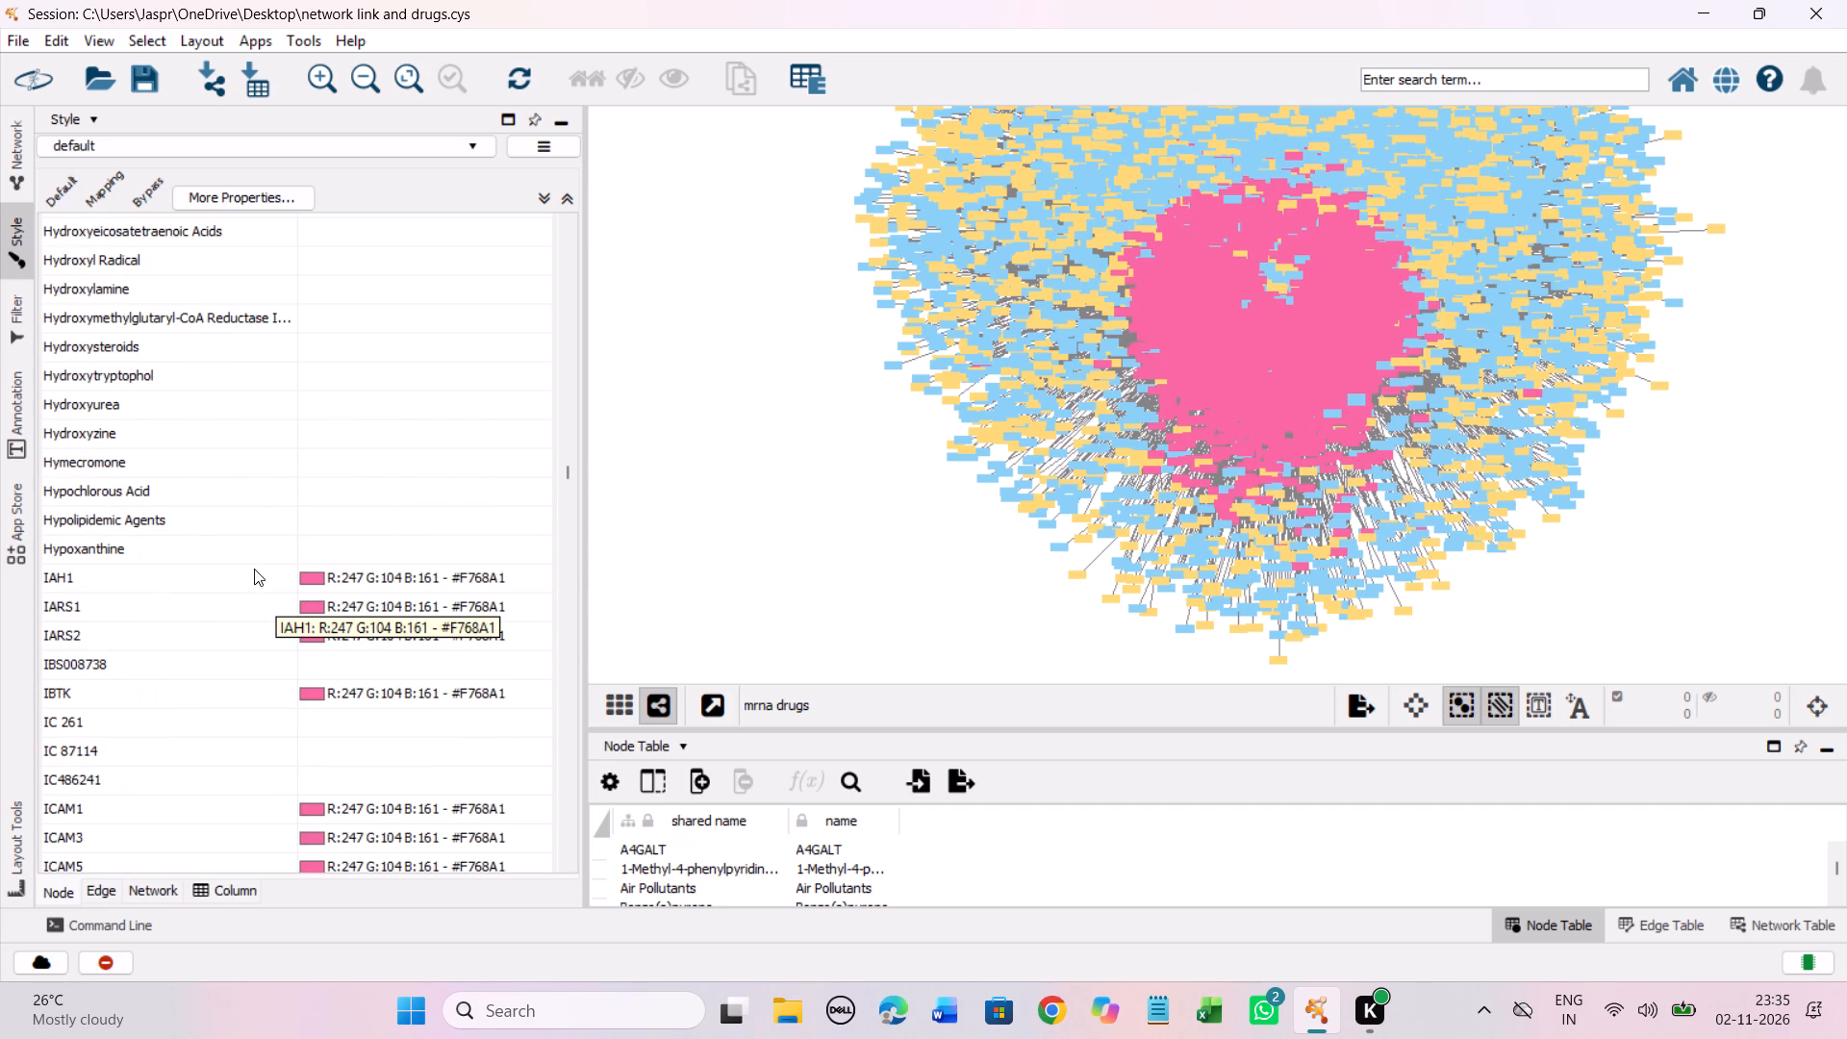
{"action": "left_click", "coordinate": [261, 551], "text": "shift"}
{"action": "right_click", "coordinate": [252, 405]}
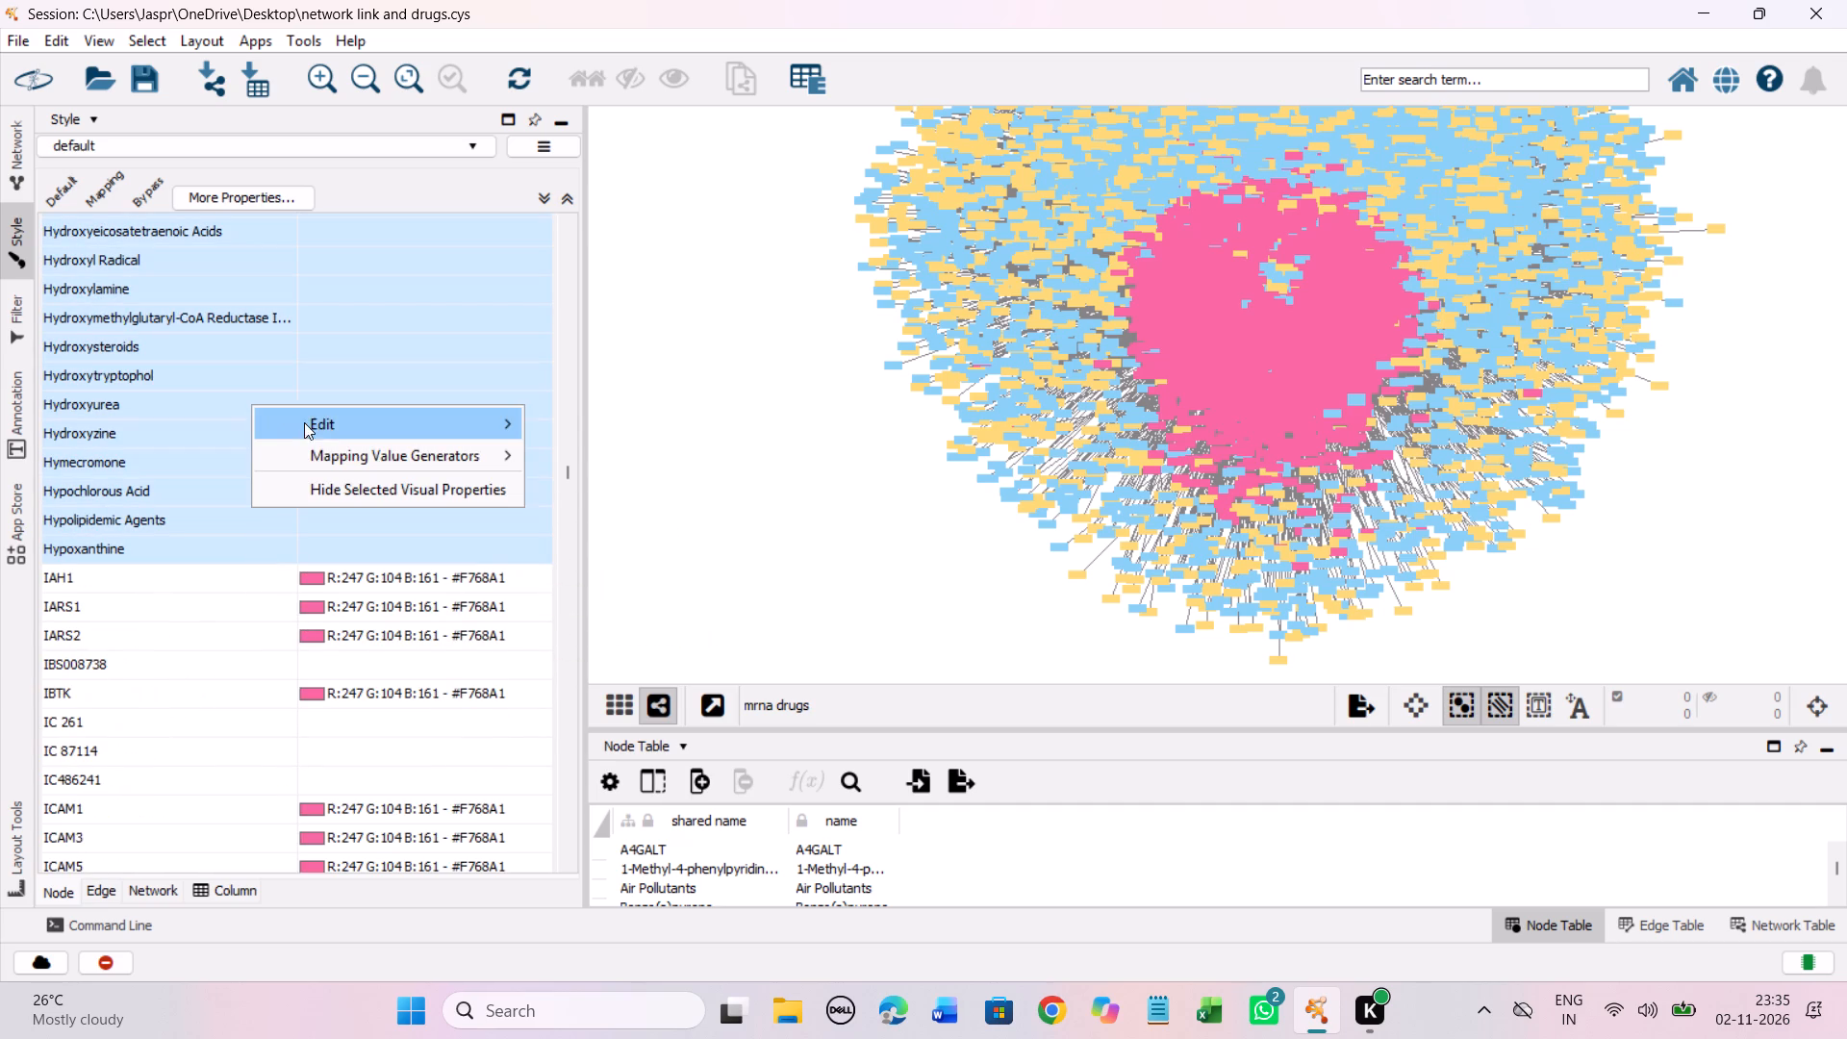
{"action": "left_click", "coordinate": [325, 422]}
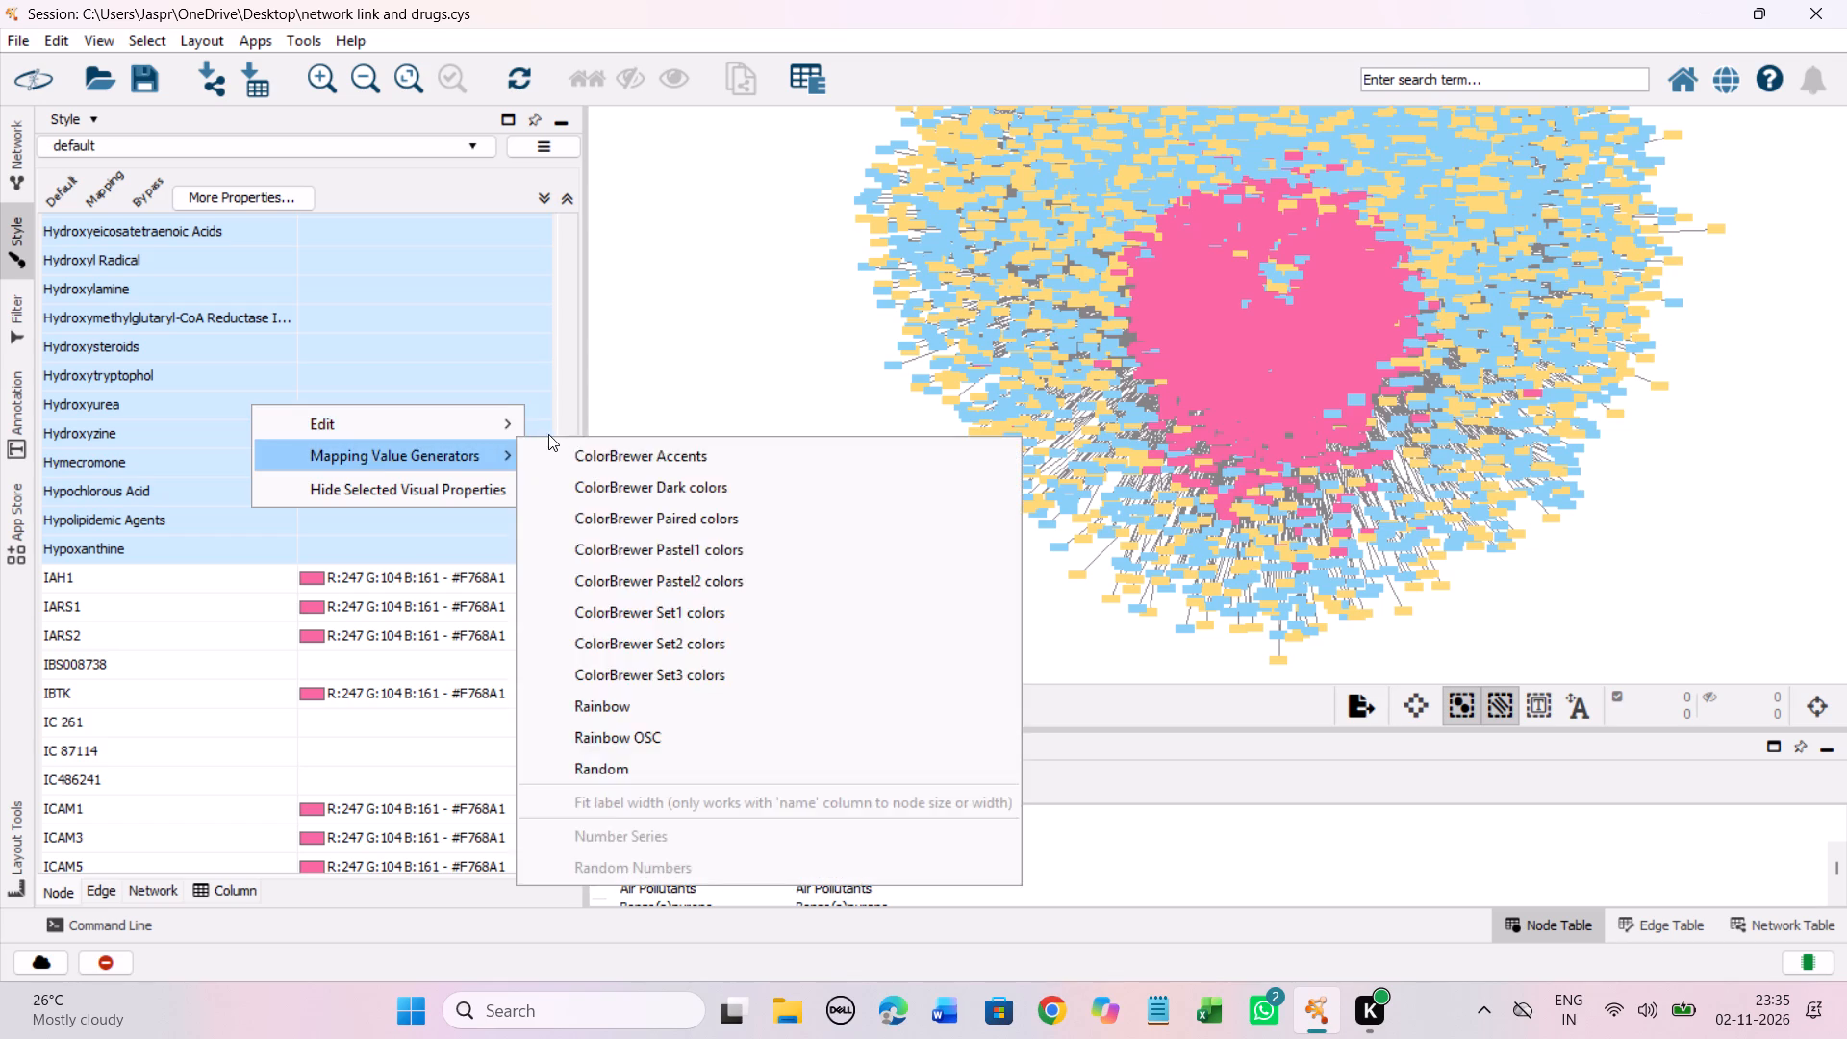
{"action": "left_click", "coordinate": [599, 412]}
{"action": "left_click_drag", "start_coordinate": [576, 551], "coordinate": [584, 278]}
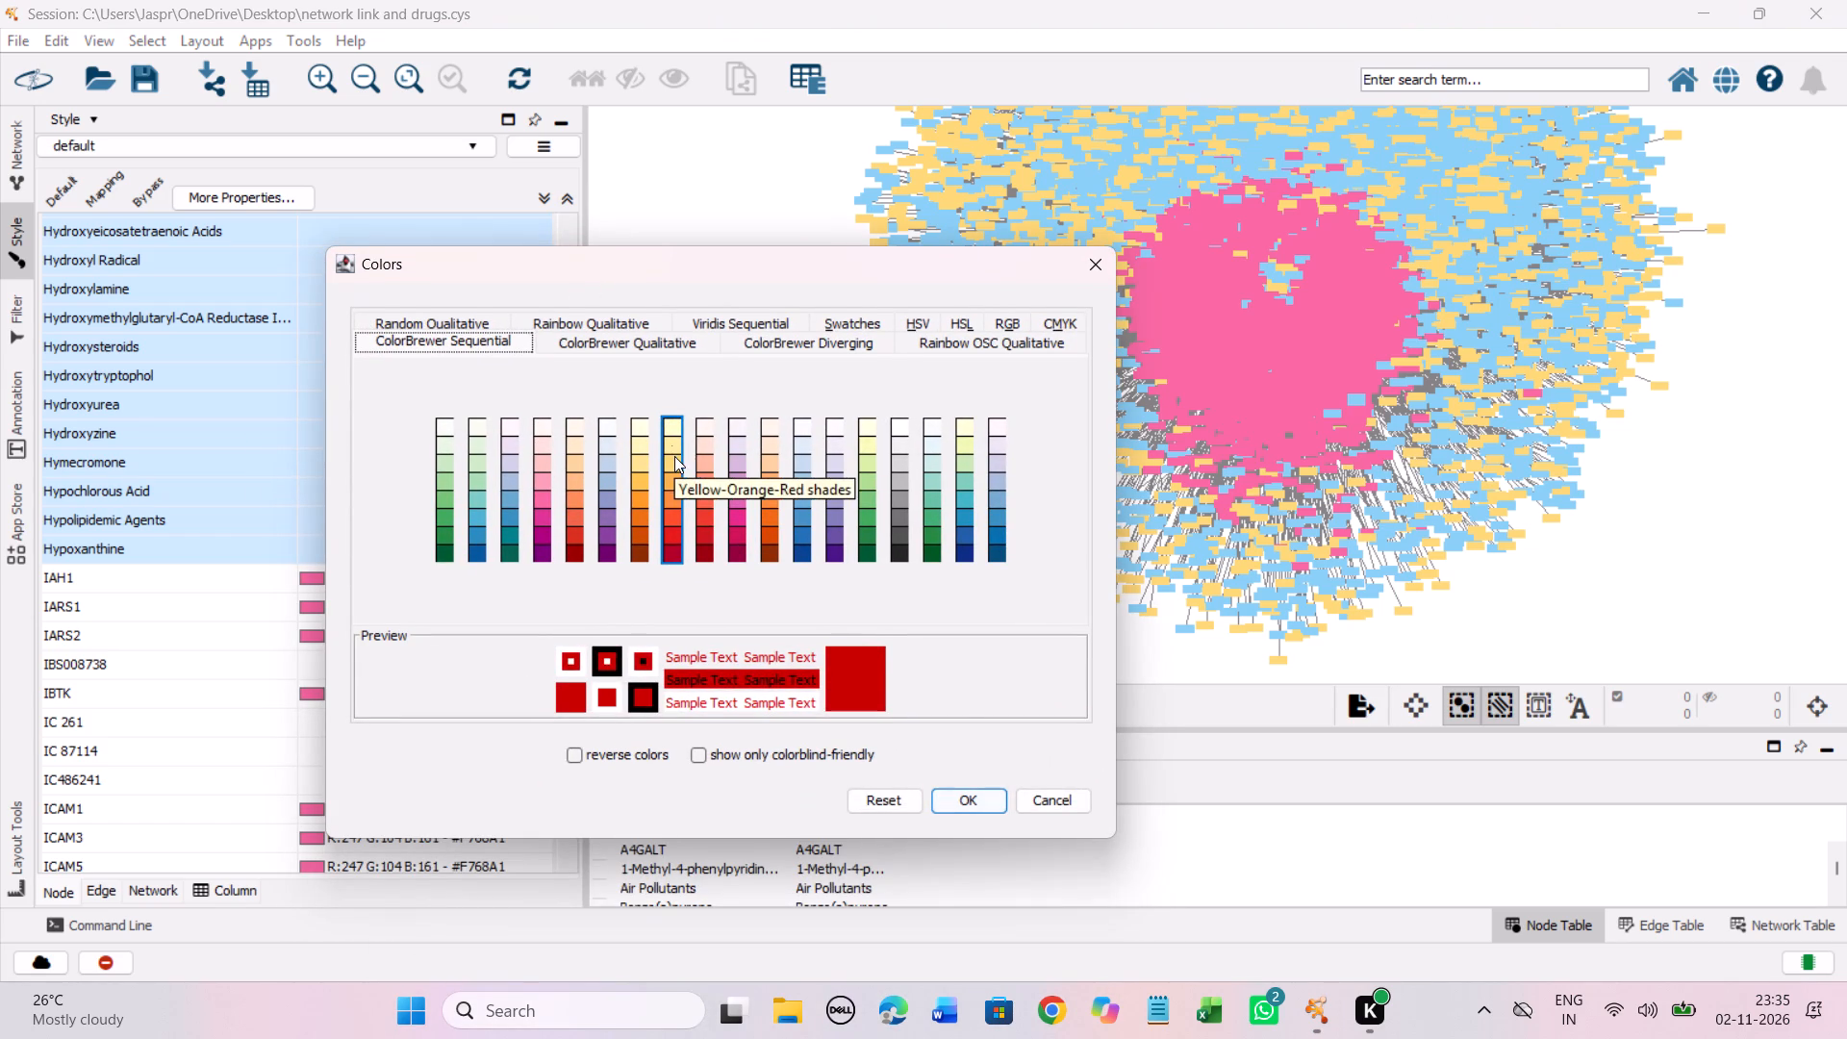
{"action": "left_click", "coordinate": [673, 457]}
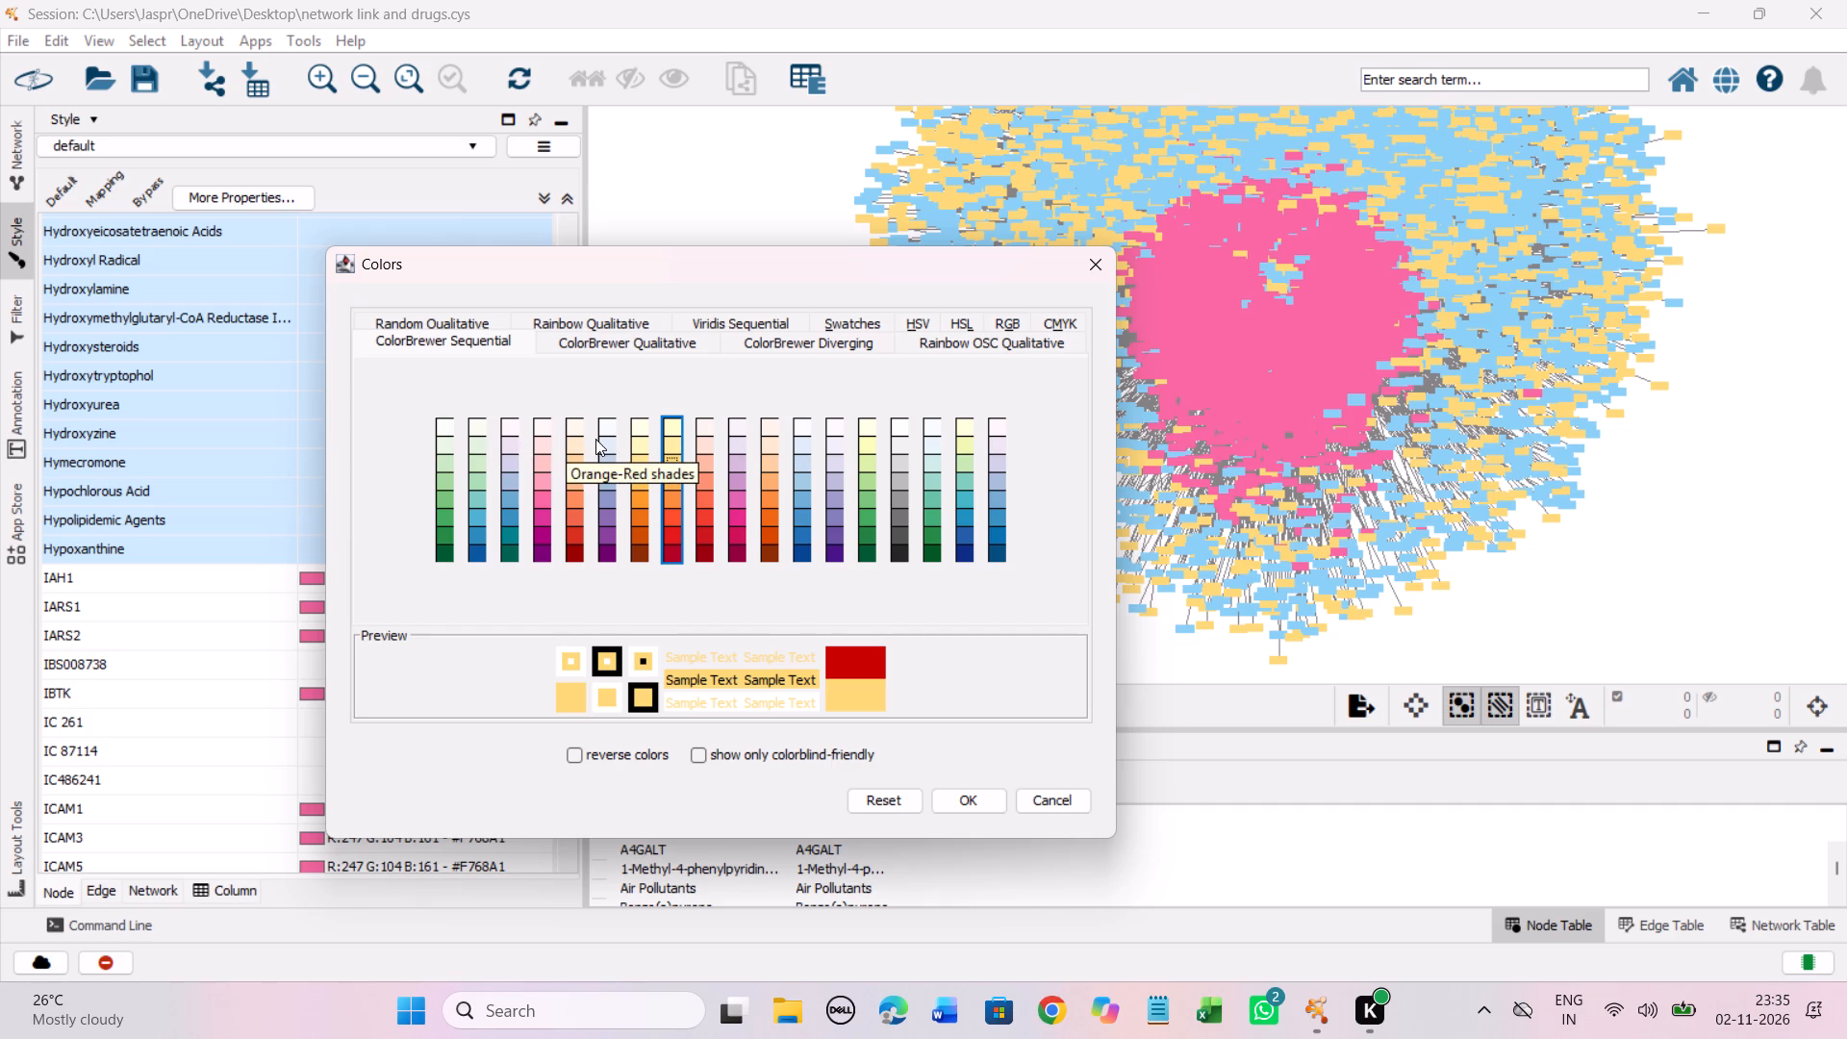
{"action": "left_click", "coordinate": [972, 799]}
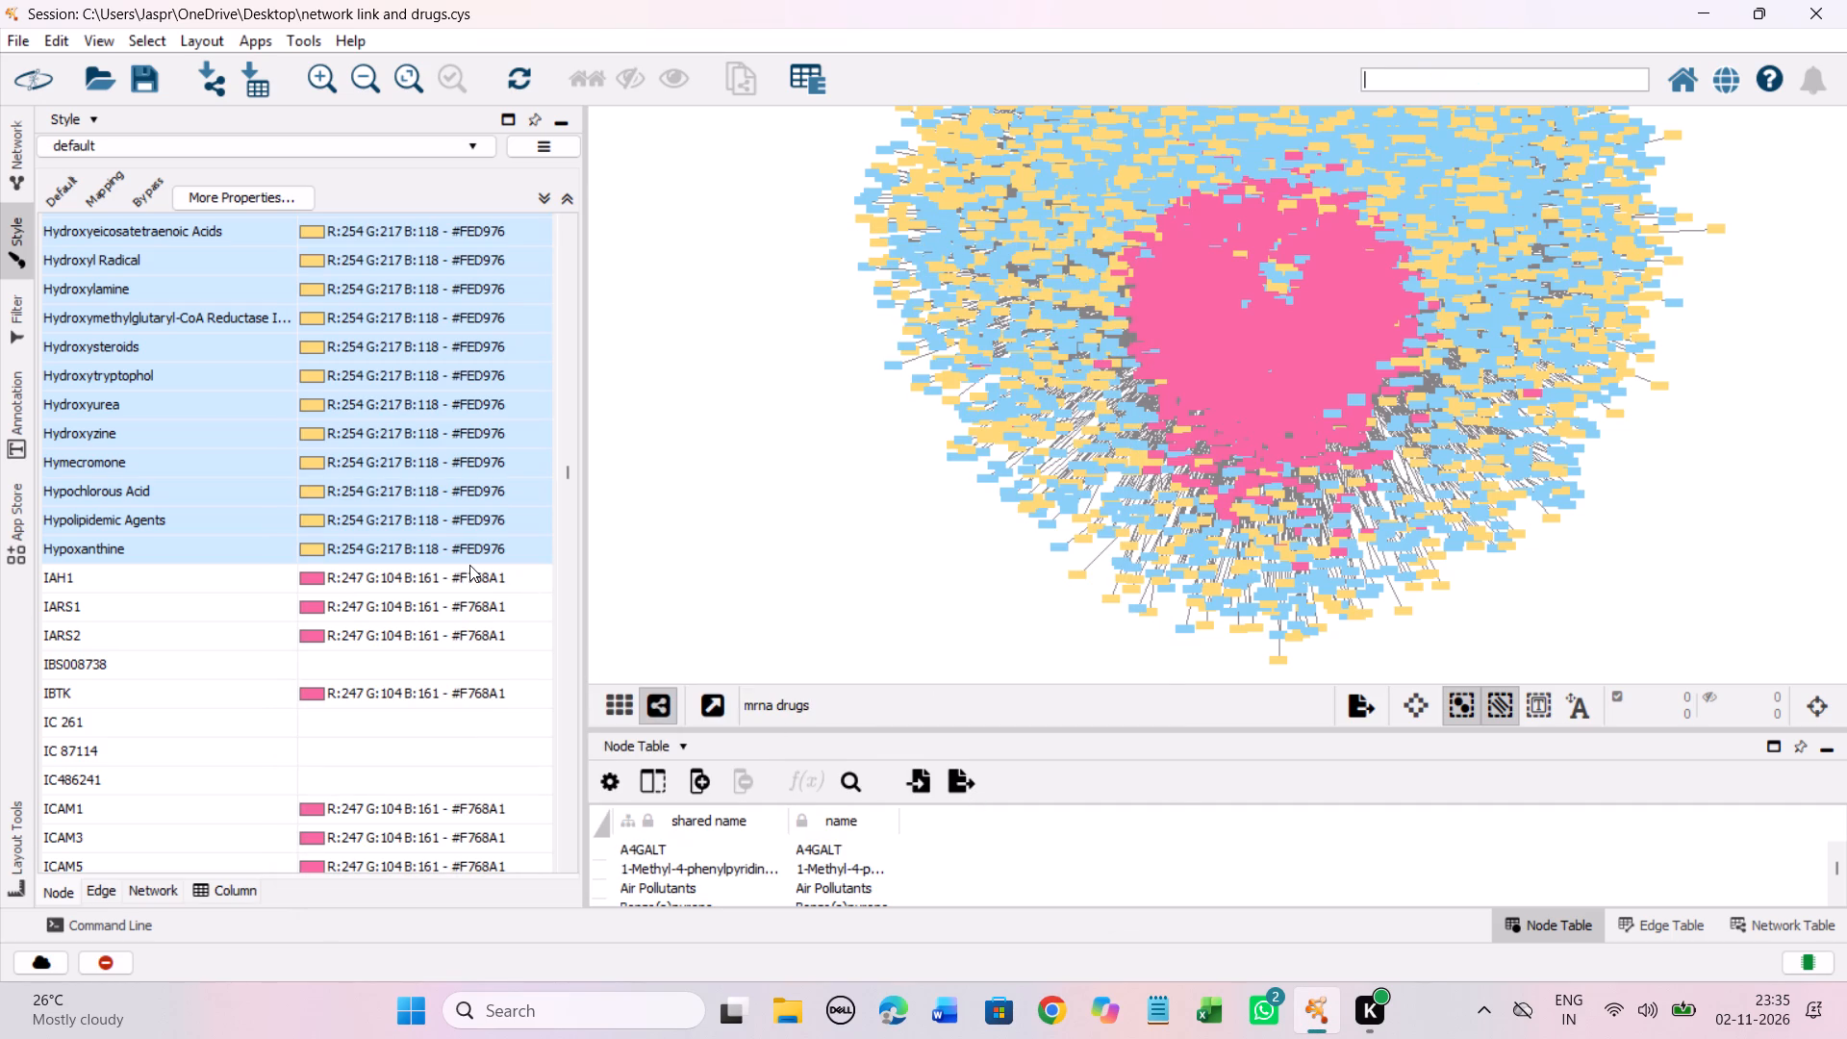
Set the discrete colour mapping of the unmapped entry IBS008738 to the Yellow-Orange-Red shade #FED976.
{"action": "scroll", "coordinate": [469, 565], "scroll_direction": "down", "scroll_amount": 3}
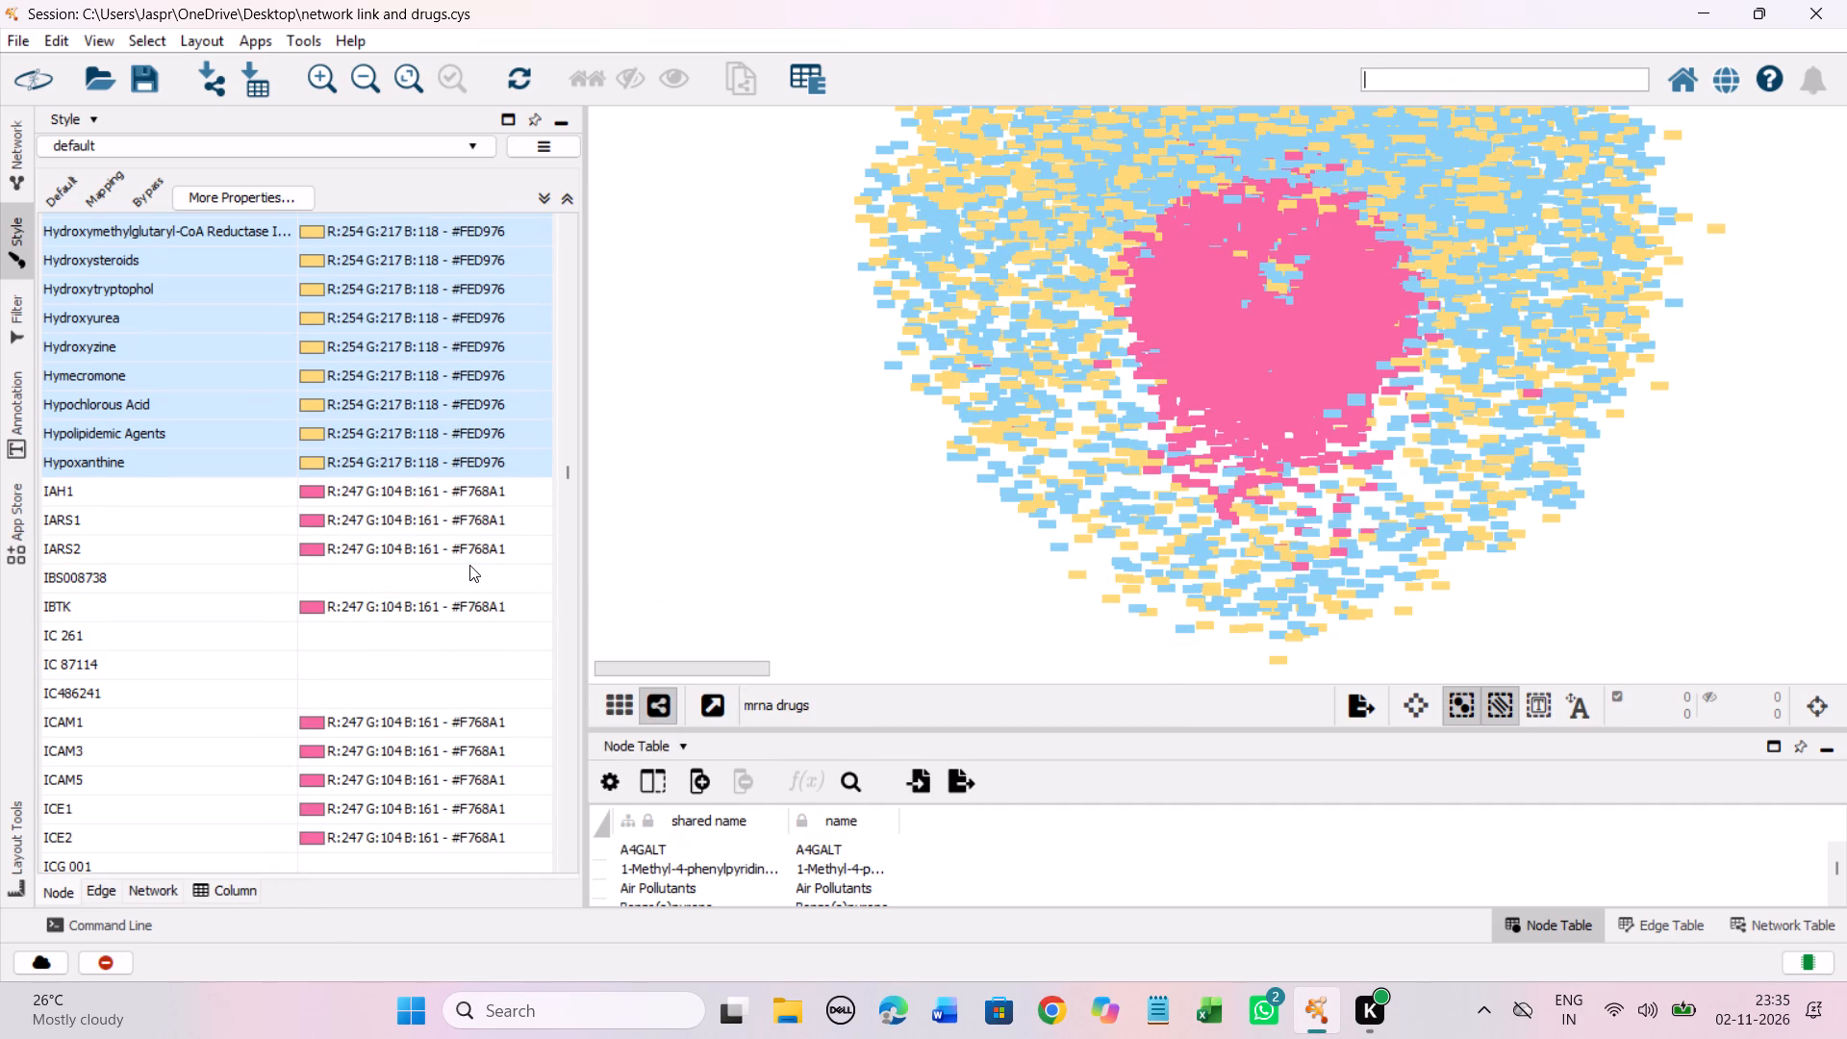
{"action": "scroll", "coordinate": [469, 565], "scroll_direction": "down", "scroll_amount": 6}
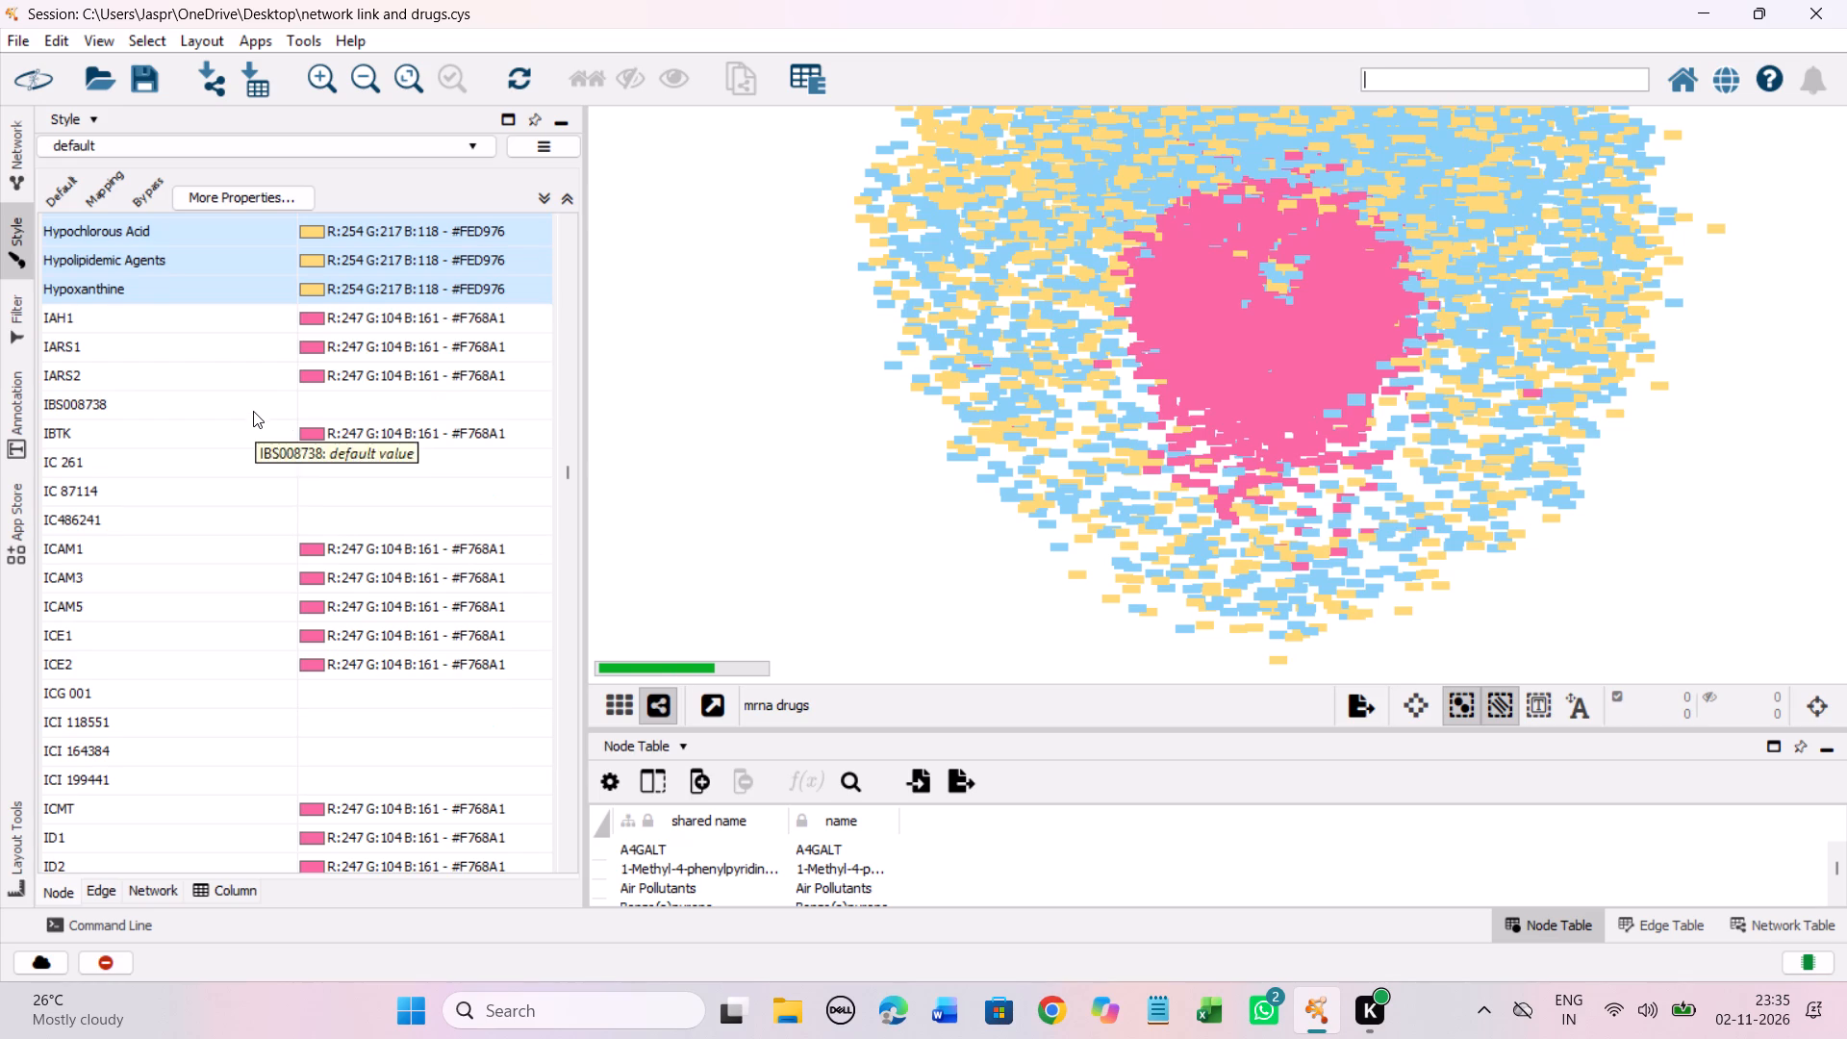
{"action": "left_click", "coordinate": [253, 409]}
{"action": "right_click", "coordinate": [253, 409]}
{"action": "left_click", "coordinate": [548, 418]}
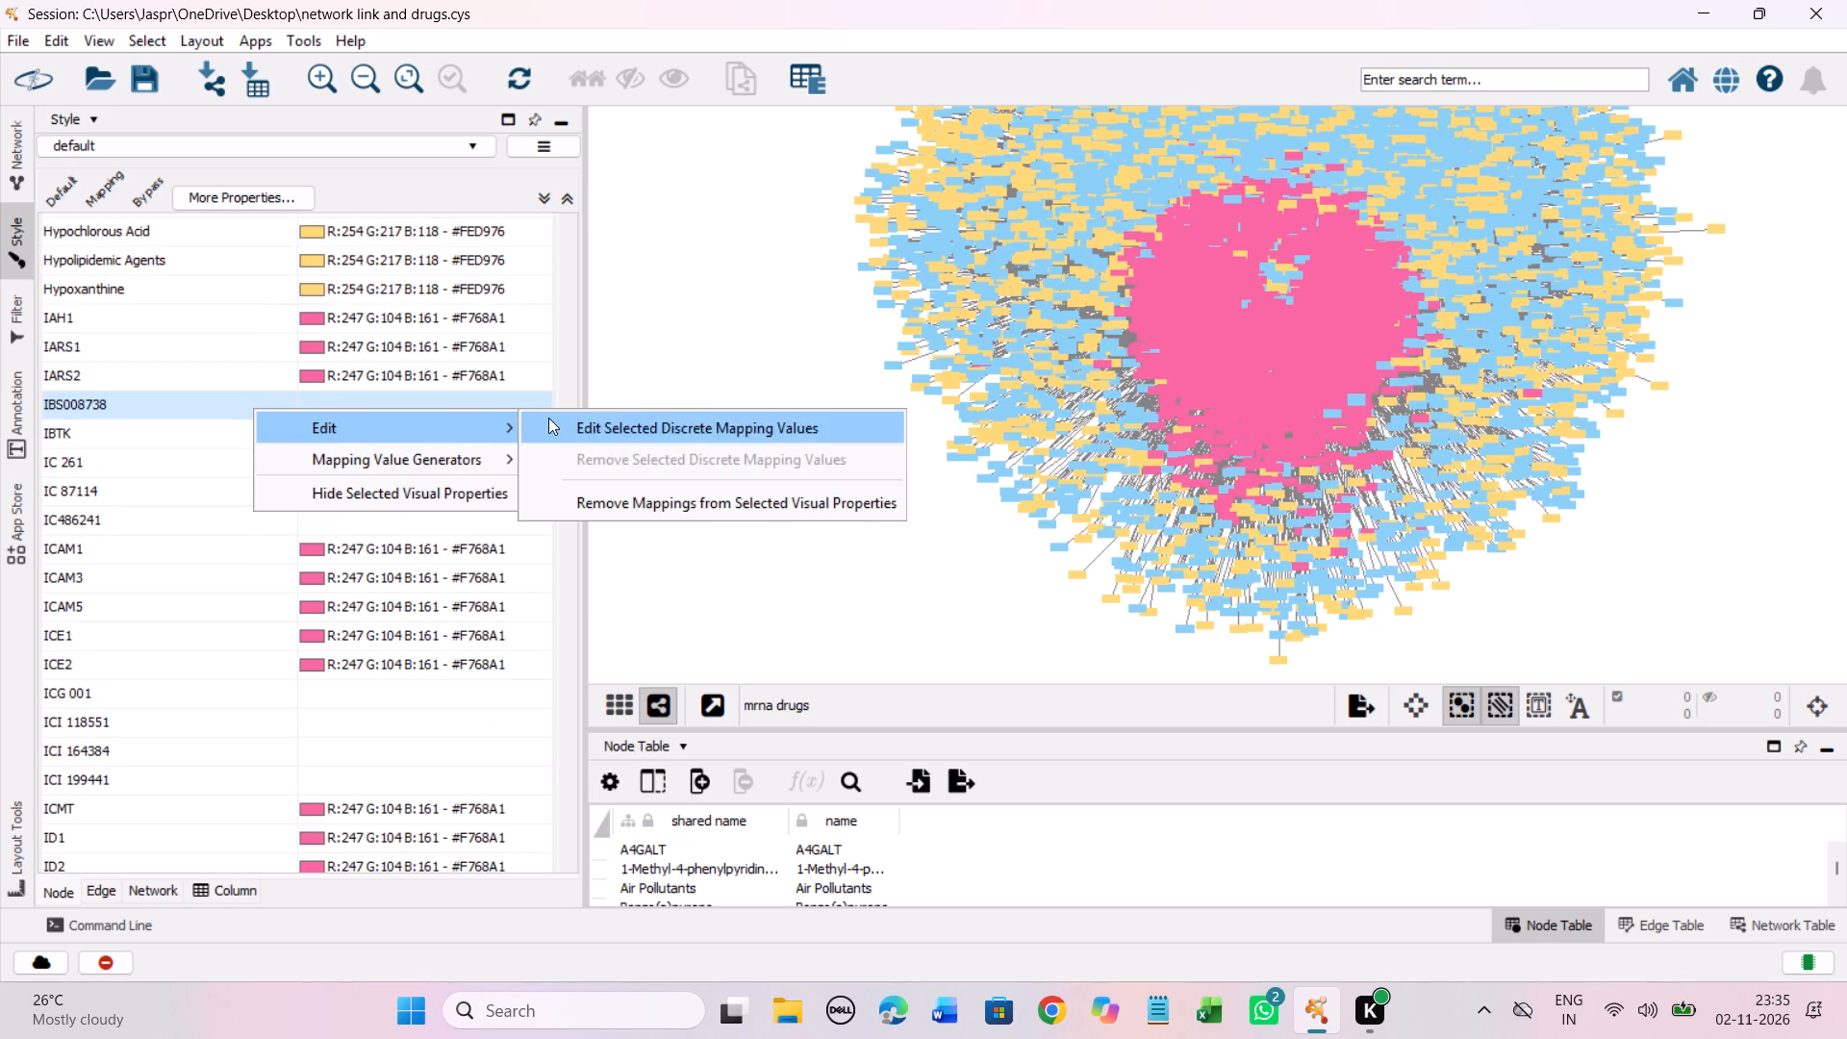
{"action": "left_click_drag", "start_coordinate": [483, 548], "coordinate": [497, 261]}
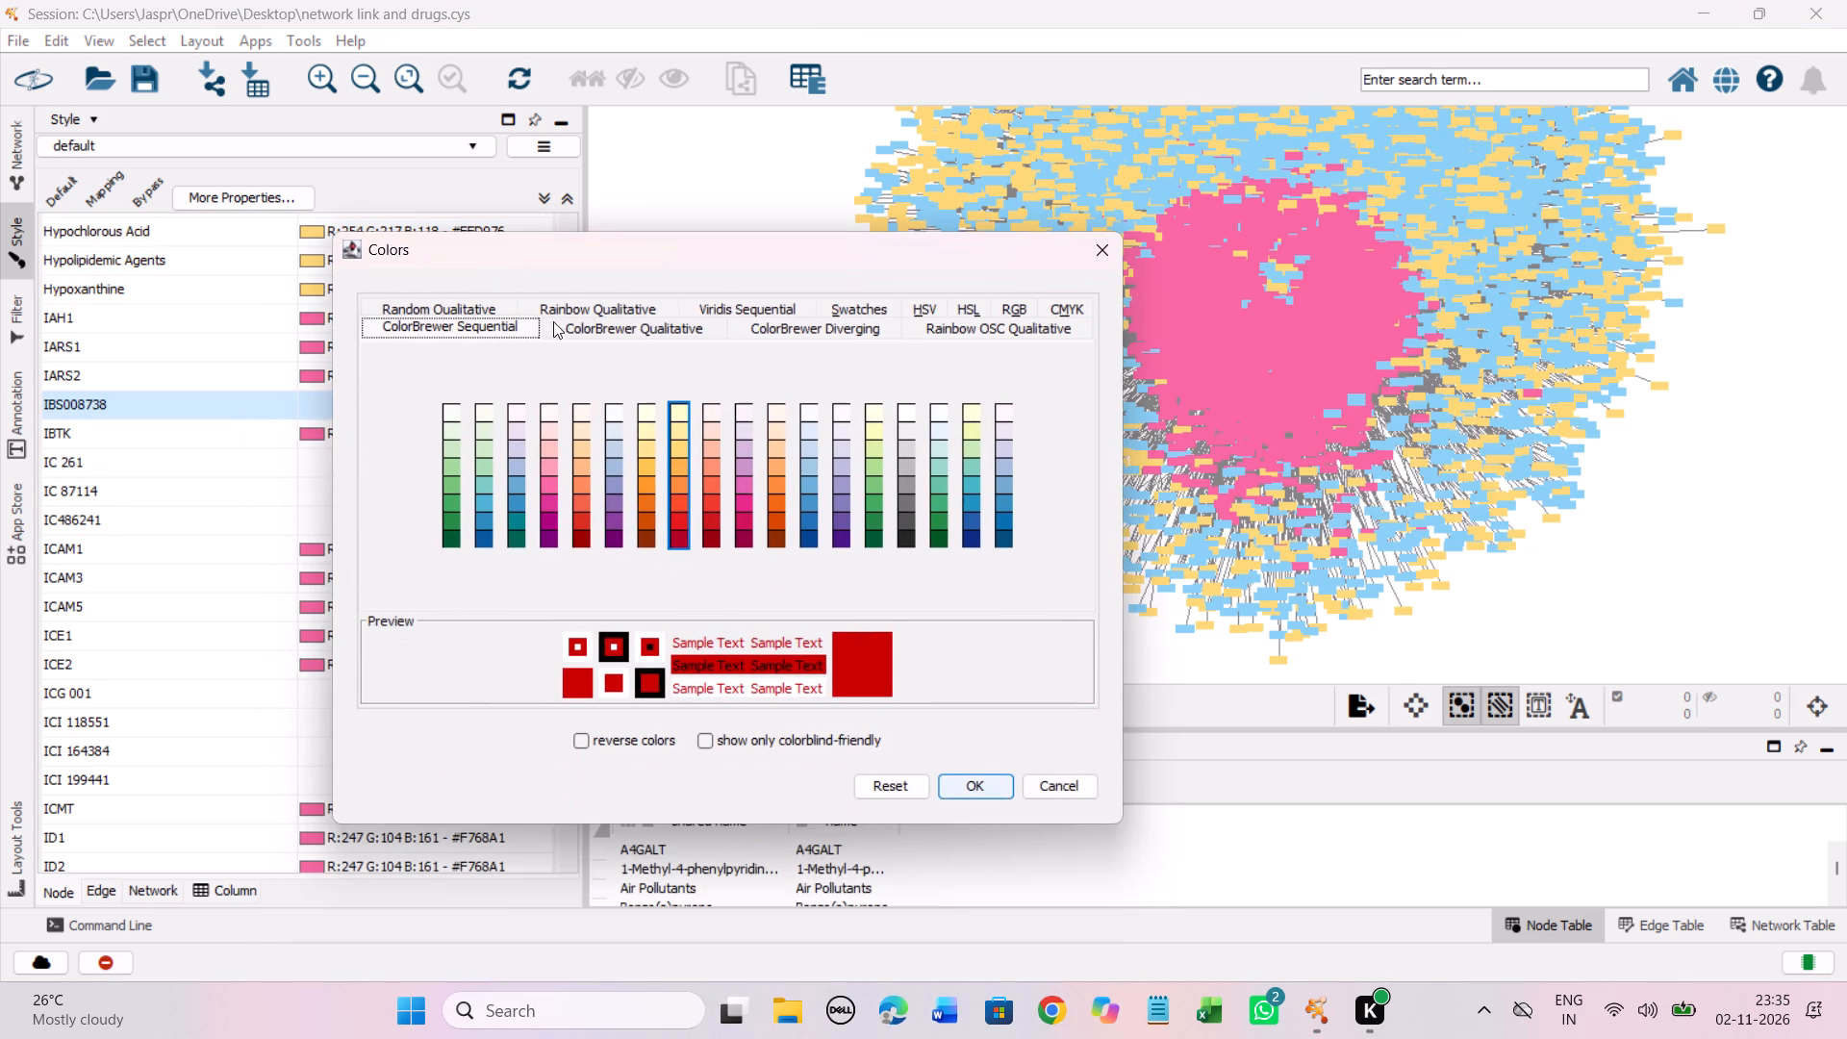
{"action": "left_click", "coordinate": [679, 444]}
{"action": "left_click", "coordinate": [991, 785]}
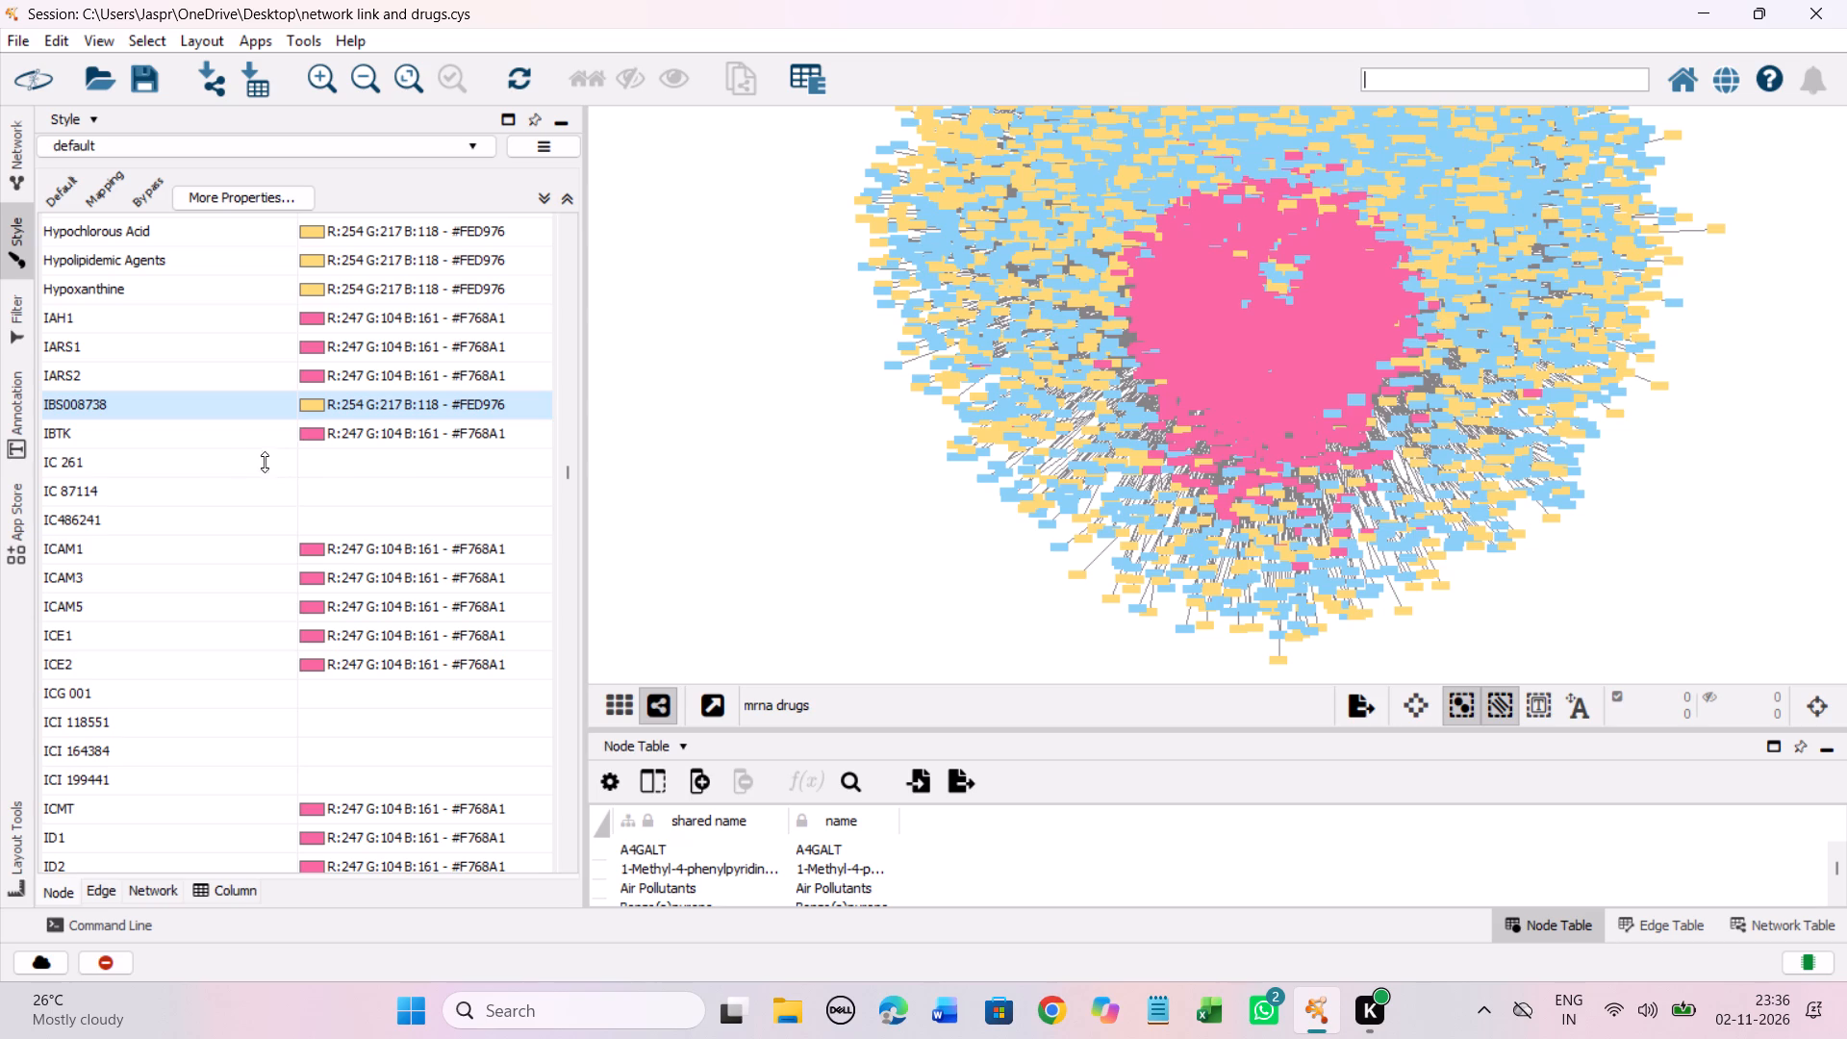
Set the discrete colour mapping of the unmapped entries IC 261, IC 87114 and IC486241 together to the Yellow-Orange-Red shade #FED976.
{"action": "scroll", "coordinate": [307, 448], "scroll_direction": "down", "scroll_amount": 1}
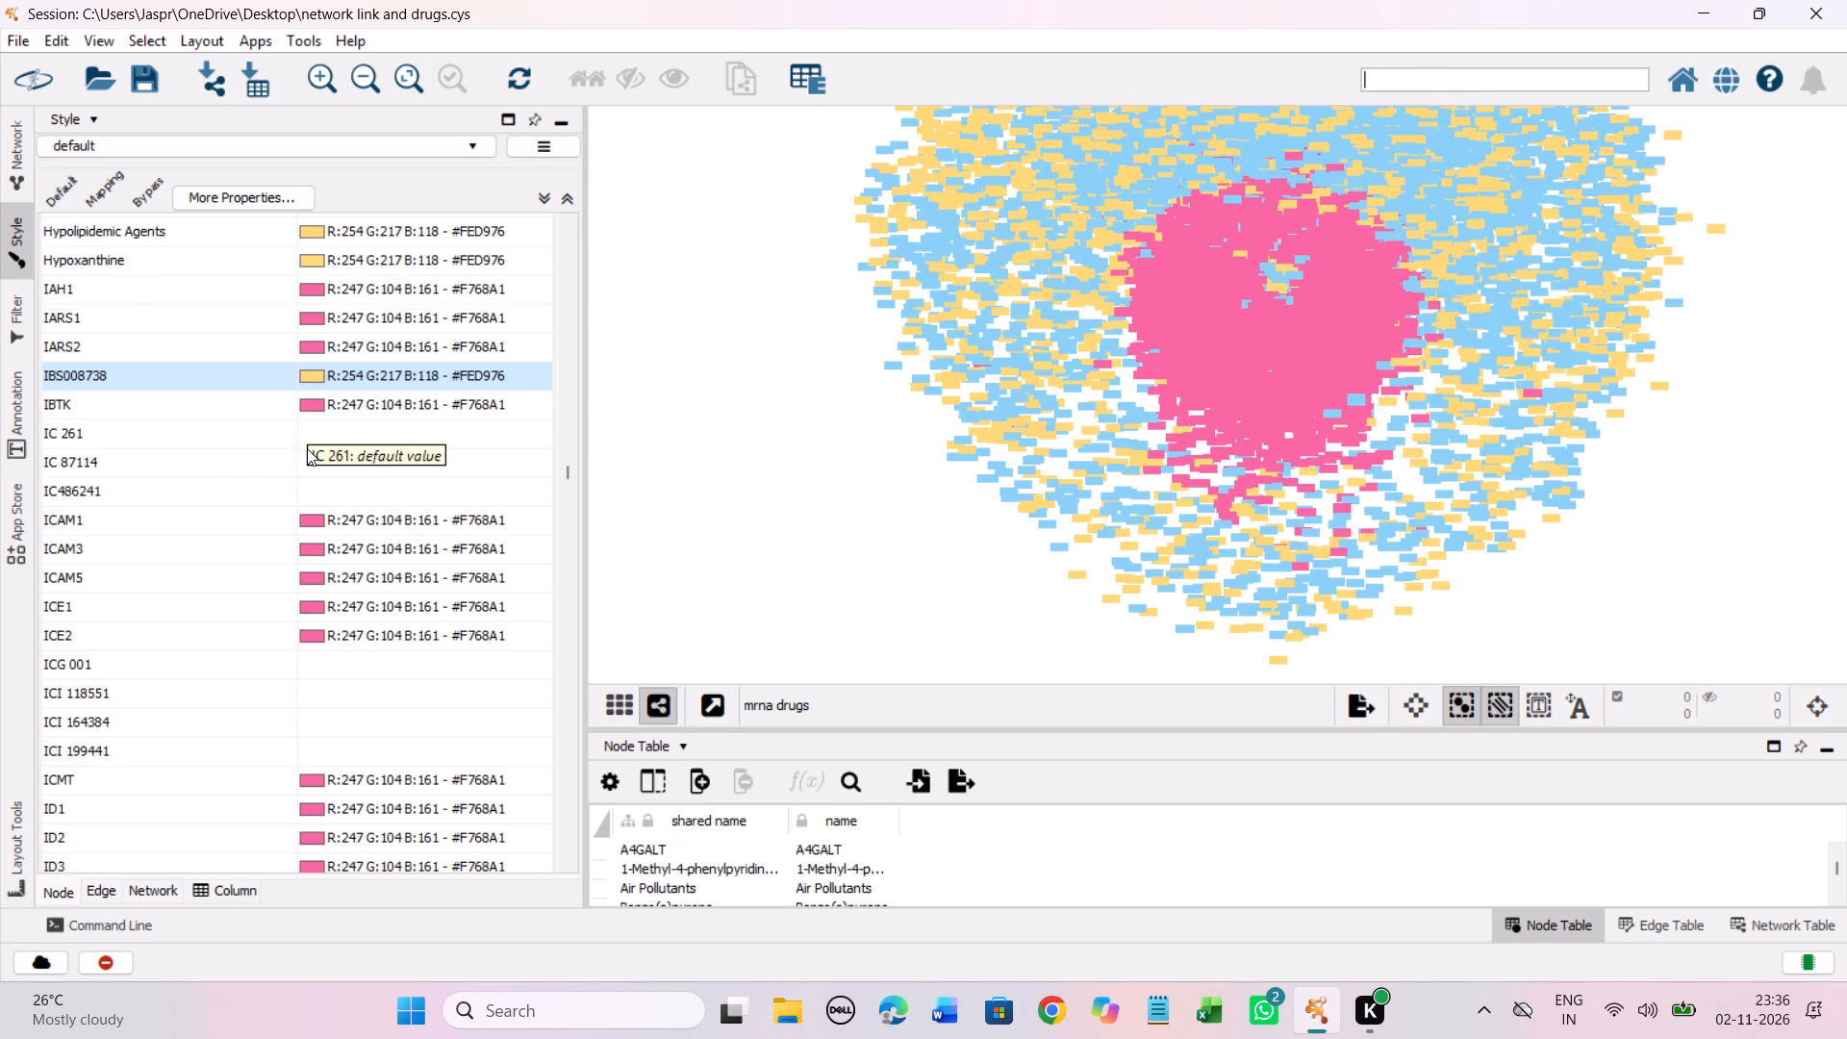
{"action": "scroll", "coordinate": [307, 448], "scroll_direction": "down", "scroll_amount": 4}
{"action": "left_click_drag", "start_coordinate": [268, 319], "coordinate": [269, 365]}
{"action": "right_click", "coordinate": [269, 365]}
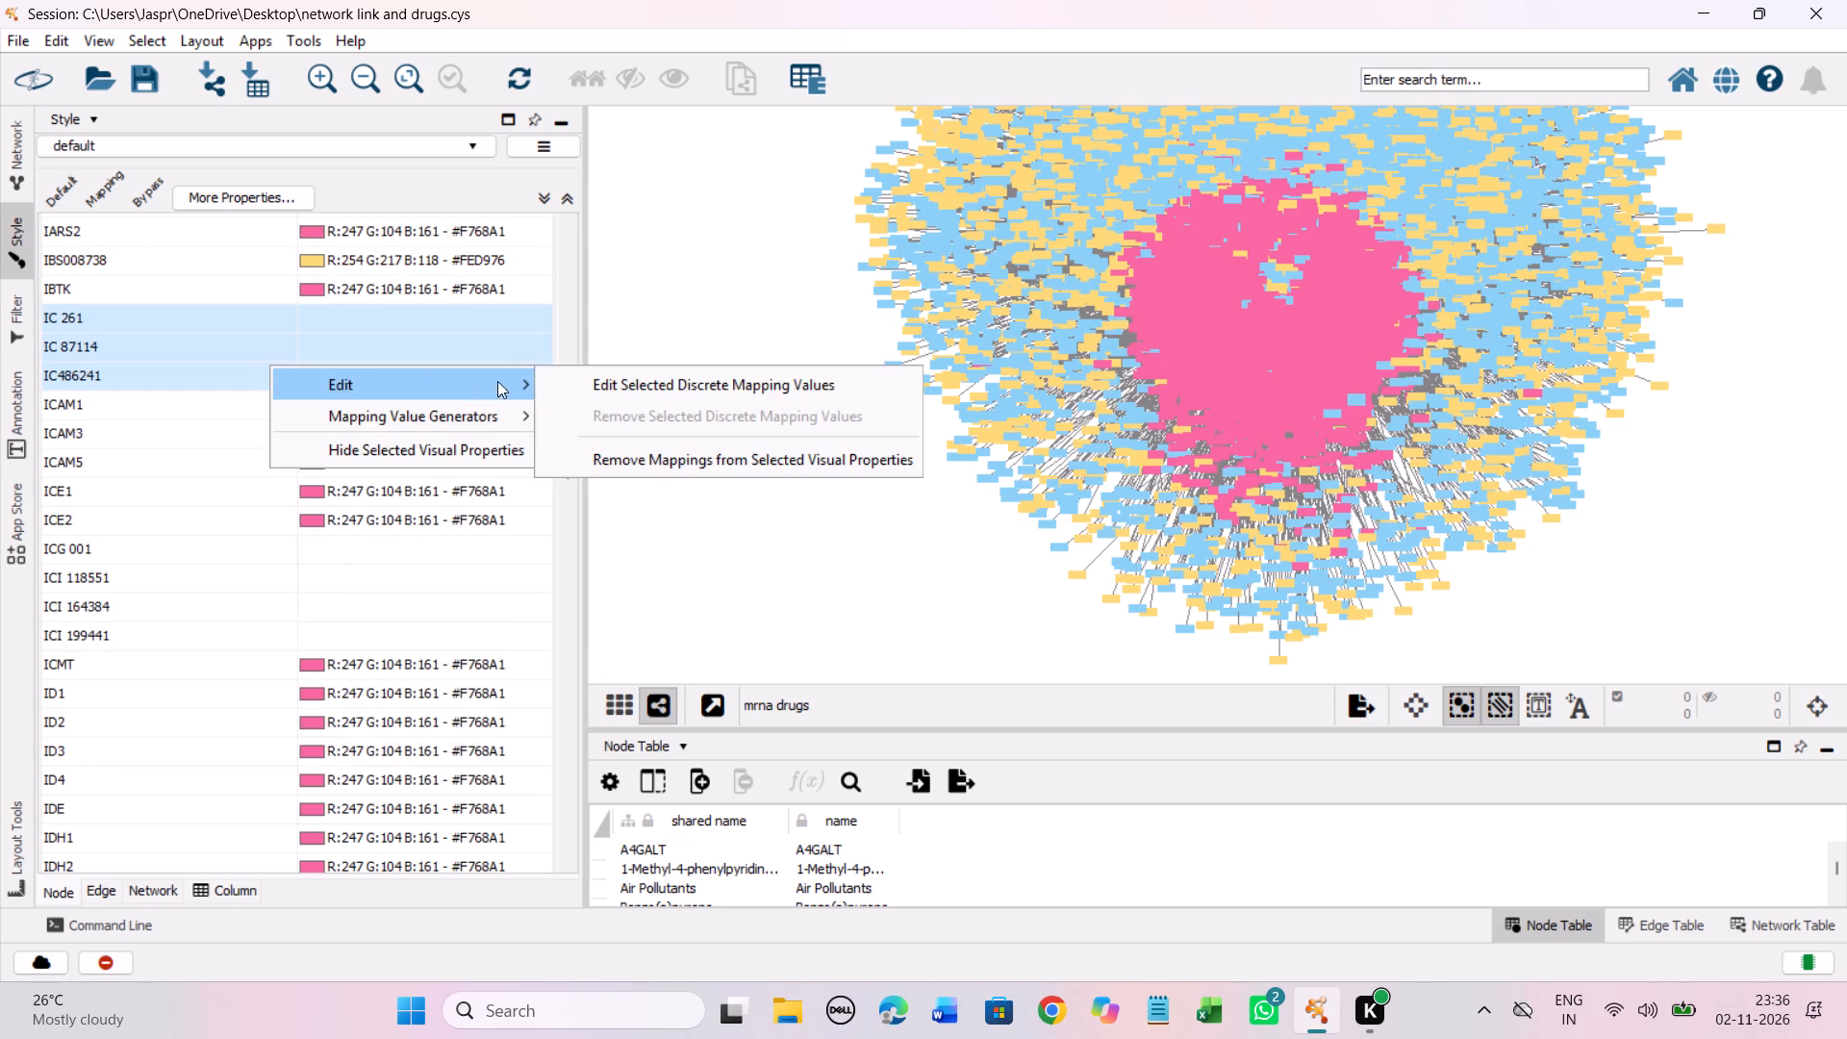
{"action": "left_click", "coordinate": [570, 382]}
{"action": "left_click_drag", "start_coordinate": [442, 557], "coordinate": [508, 369]}
{"action": "left_click_drag", "start_coordinate": [435, 541], "coordinate": [486, 308]}
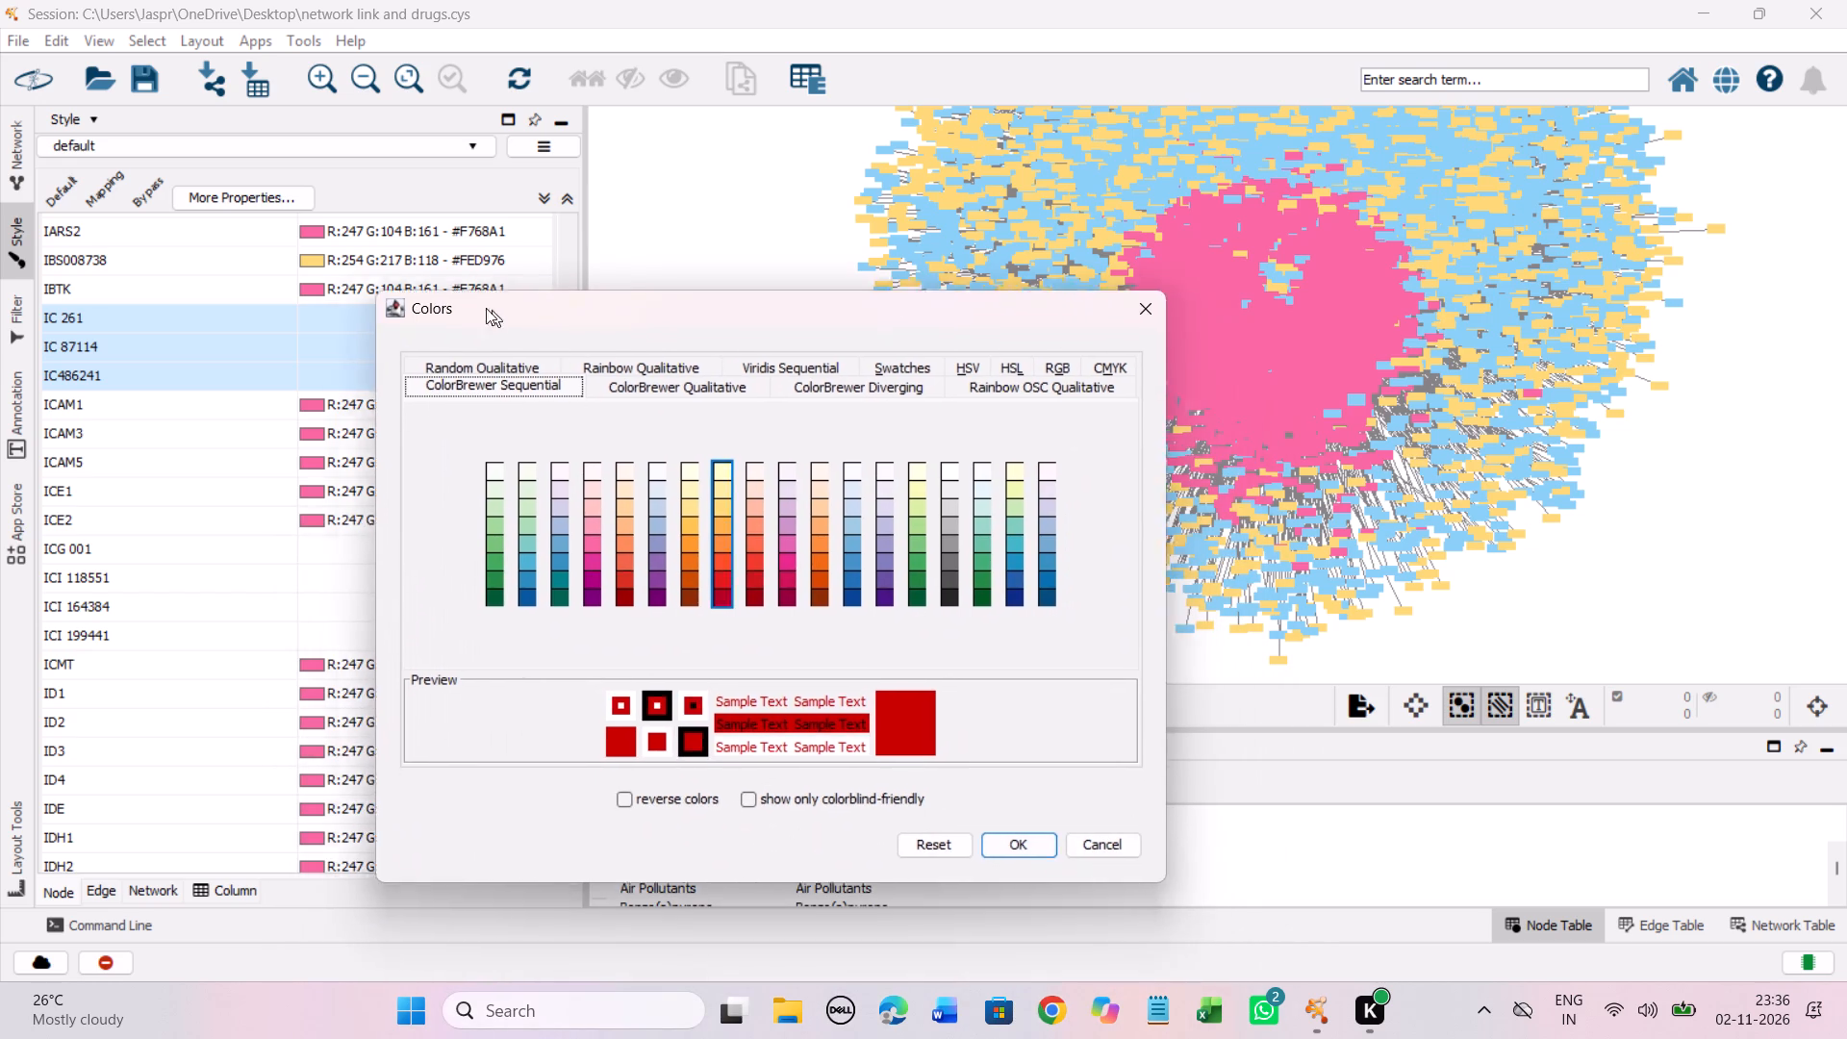
{"action": "left_click_drag", "start_coordinate": [486, 308], "coordinate": [474, 304]}
{"action": "left_click", "coordinate": [706, 502]}
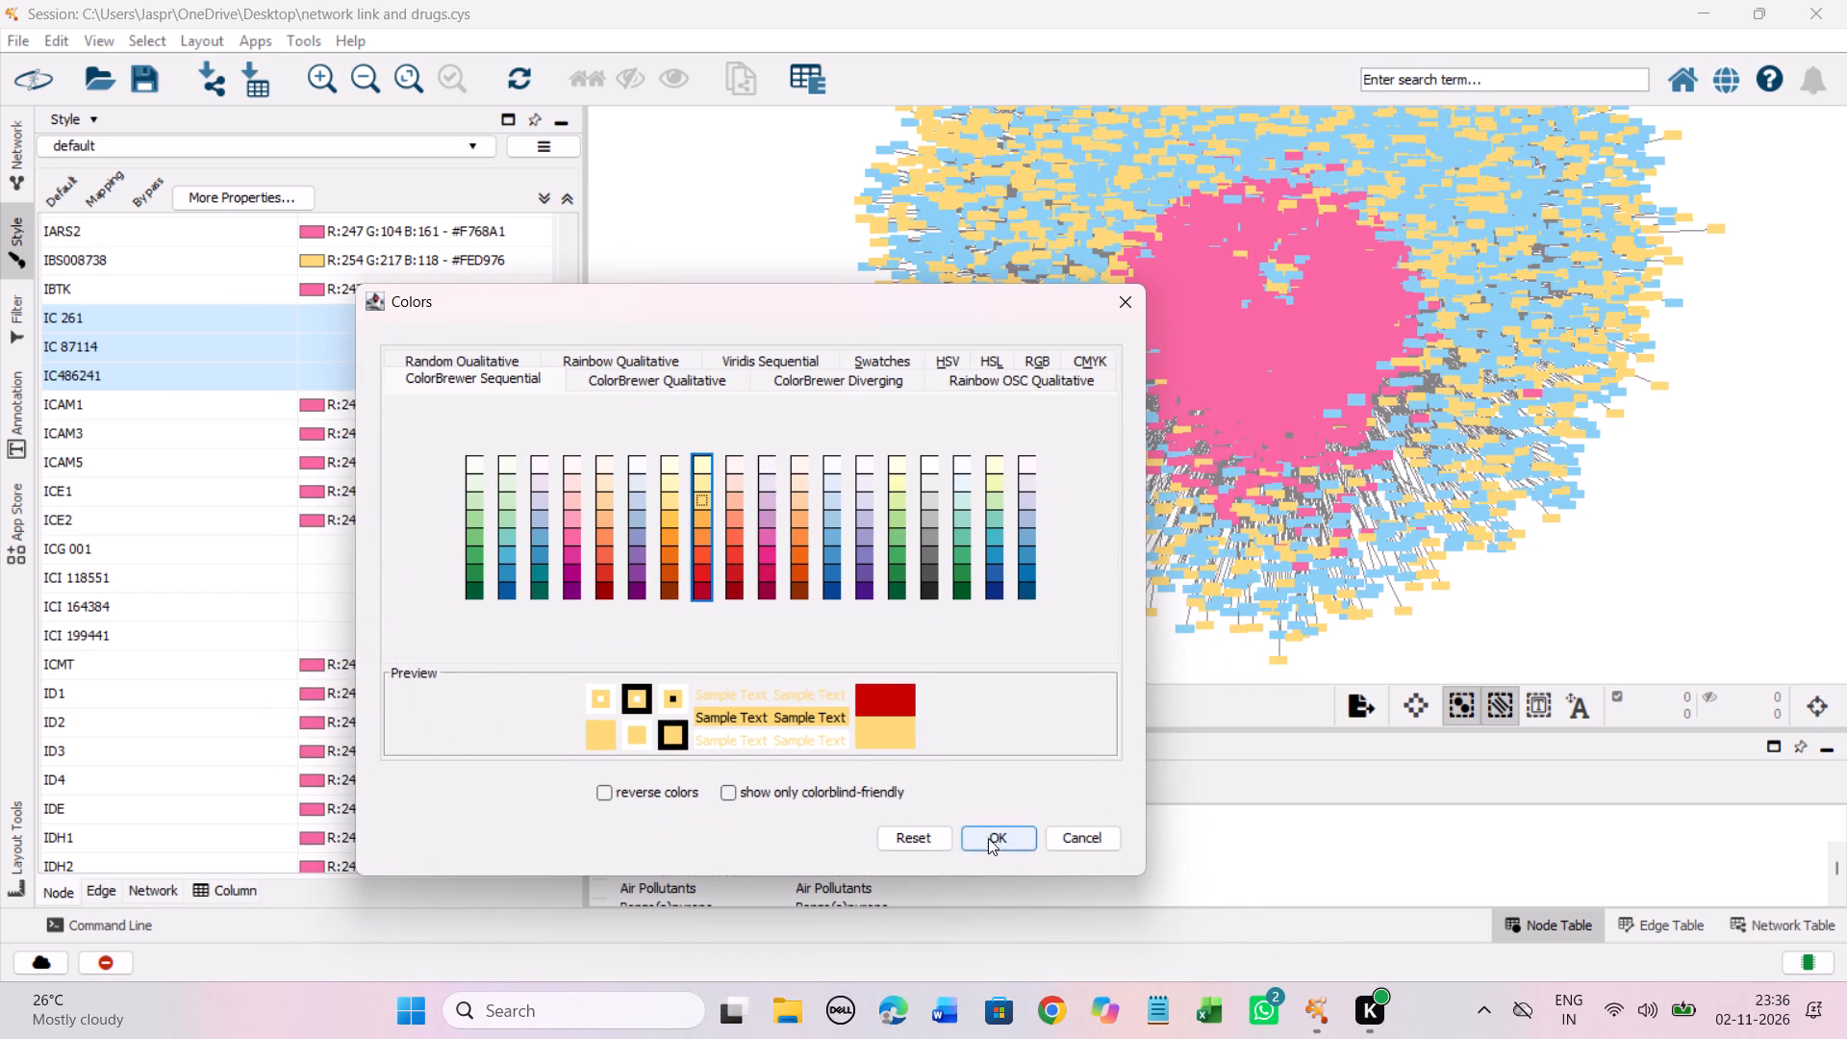
{"action": "left_click", "coordinate": [988, 838]}
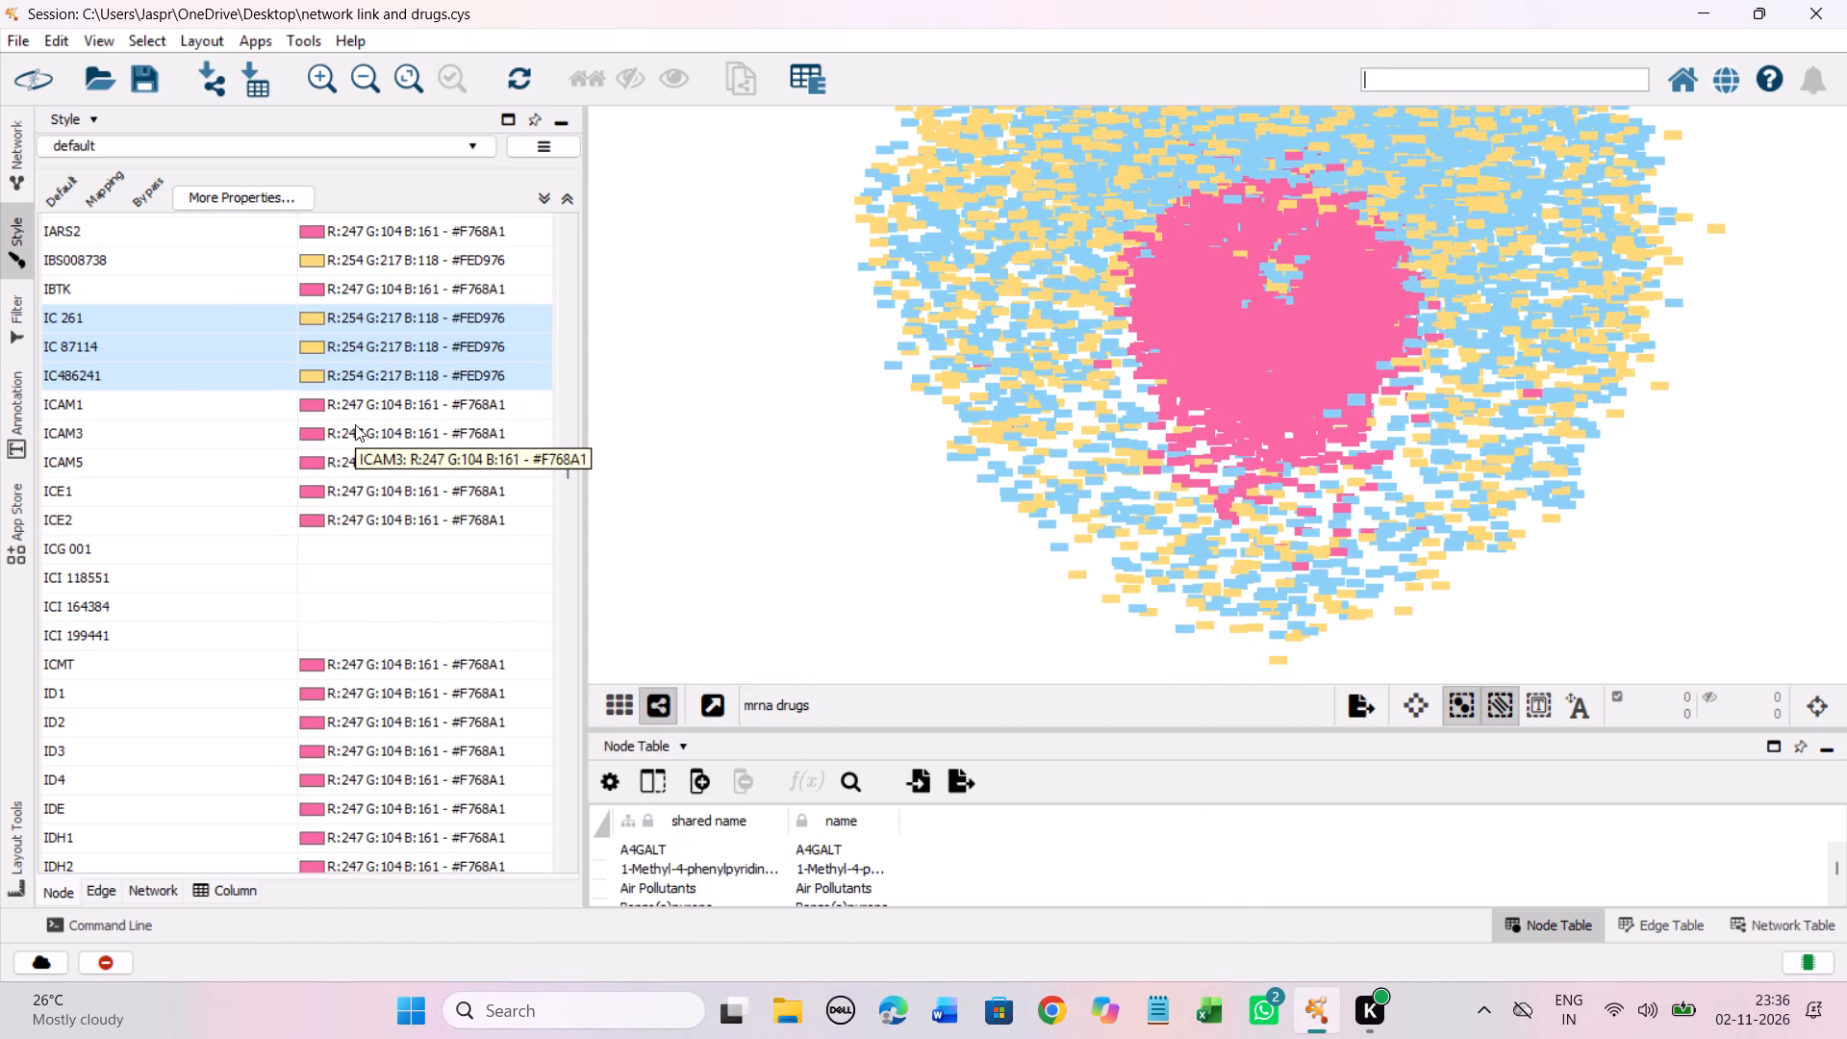
Set the discrete colour mapping of the unmapped entries ICG 001, ICI 118551, ICI 164384 and ICI 199441 together to the Yellow-Orange-Red shade #FED976.
{"action": "scroll", "coordinate": [355, 424], "scroll_direction": "down", "scroll_amount": 6}
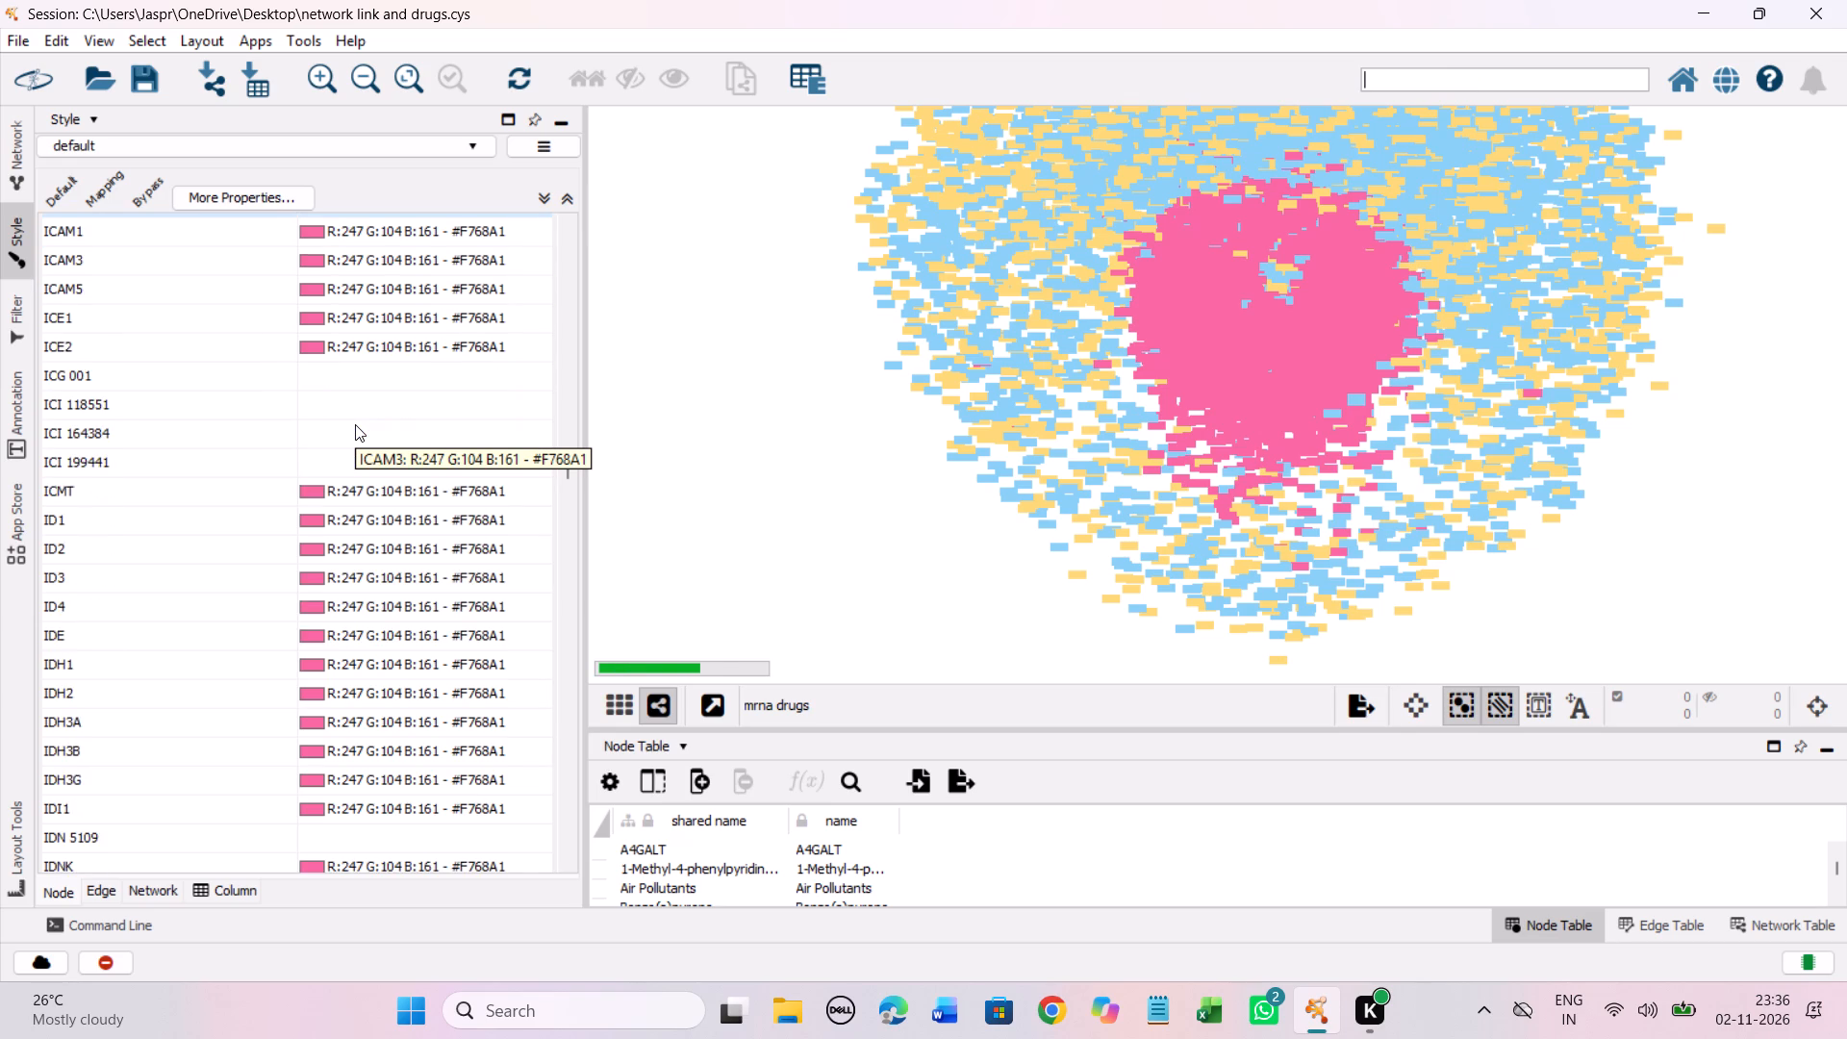
{"action": "scroll", "coordinate": [355, 424], "scroll_direction": "down", "scroll_amount": 2}
{"action": "left_click_drag", "start_coordinate": [267, 323], "coordinate": [268, 406]}
{"action": "right_click", "coordinate": [279, 342]}
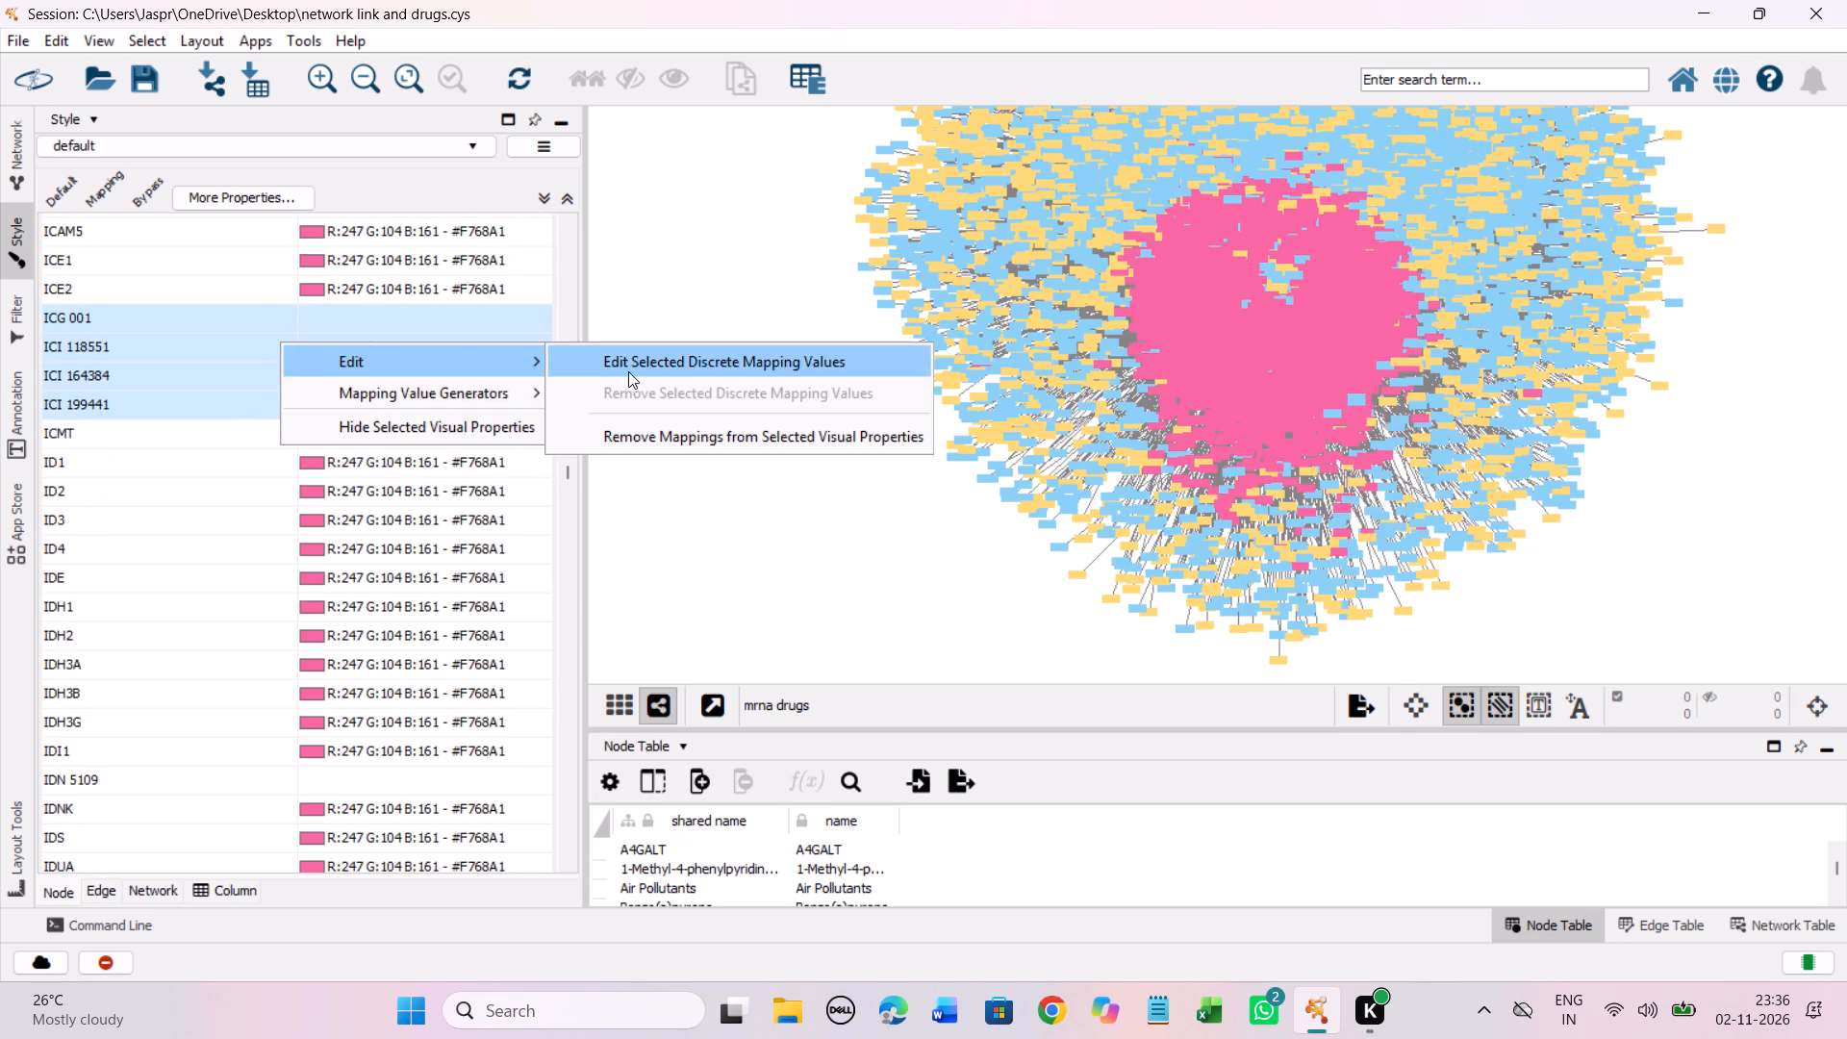
{"action": "left_click", "coordinate": [638, 372]}
{"action": "left_click_drag", "start_coordinate": [582, 539], "coordinate": [596, 280]}
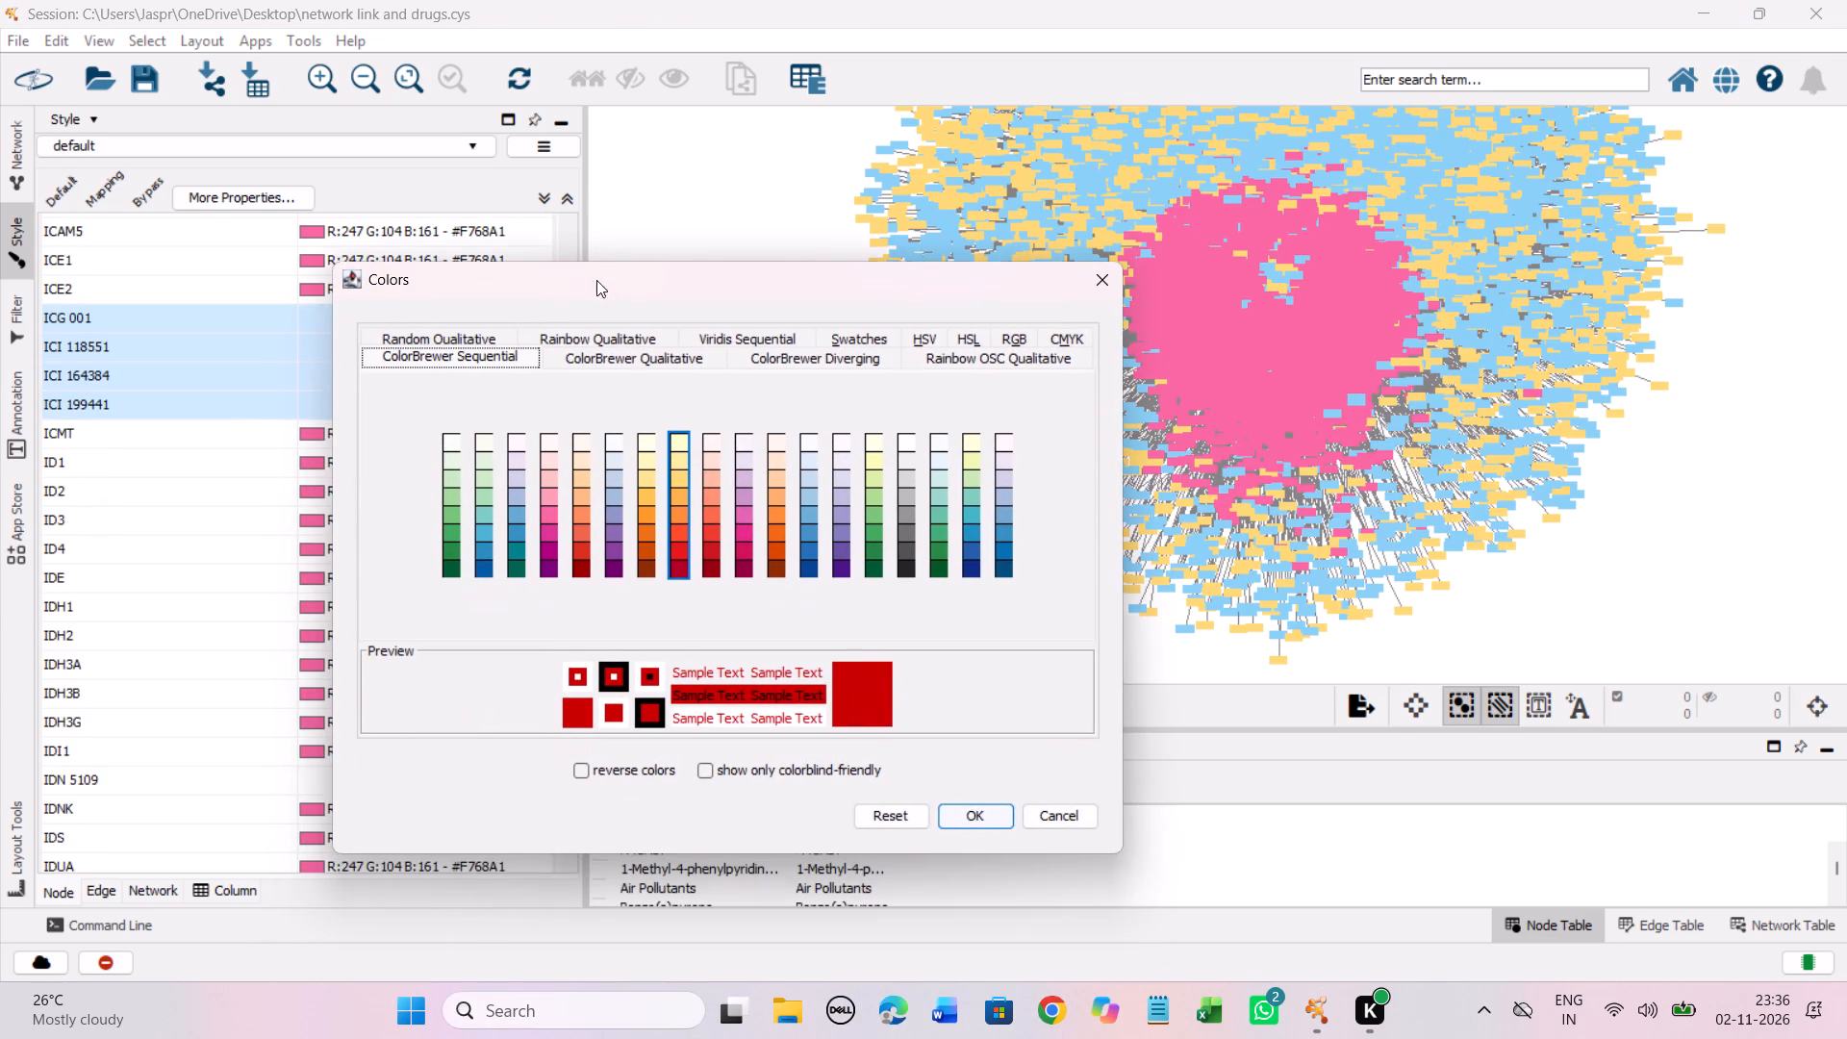
{"action": "left_click", "coordinate": [680, 475]}
{"action": "left_click", "coordinate": [987, 804]}
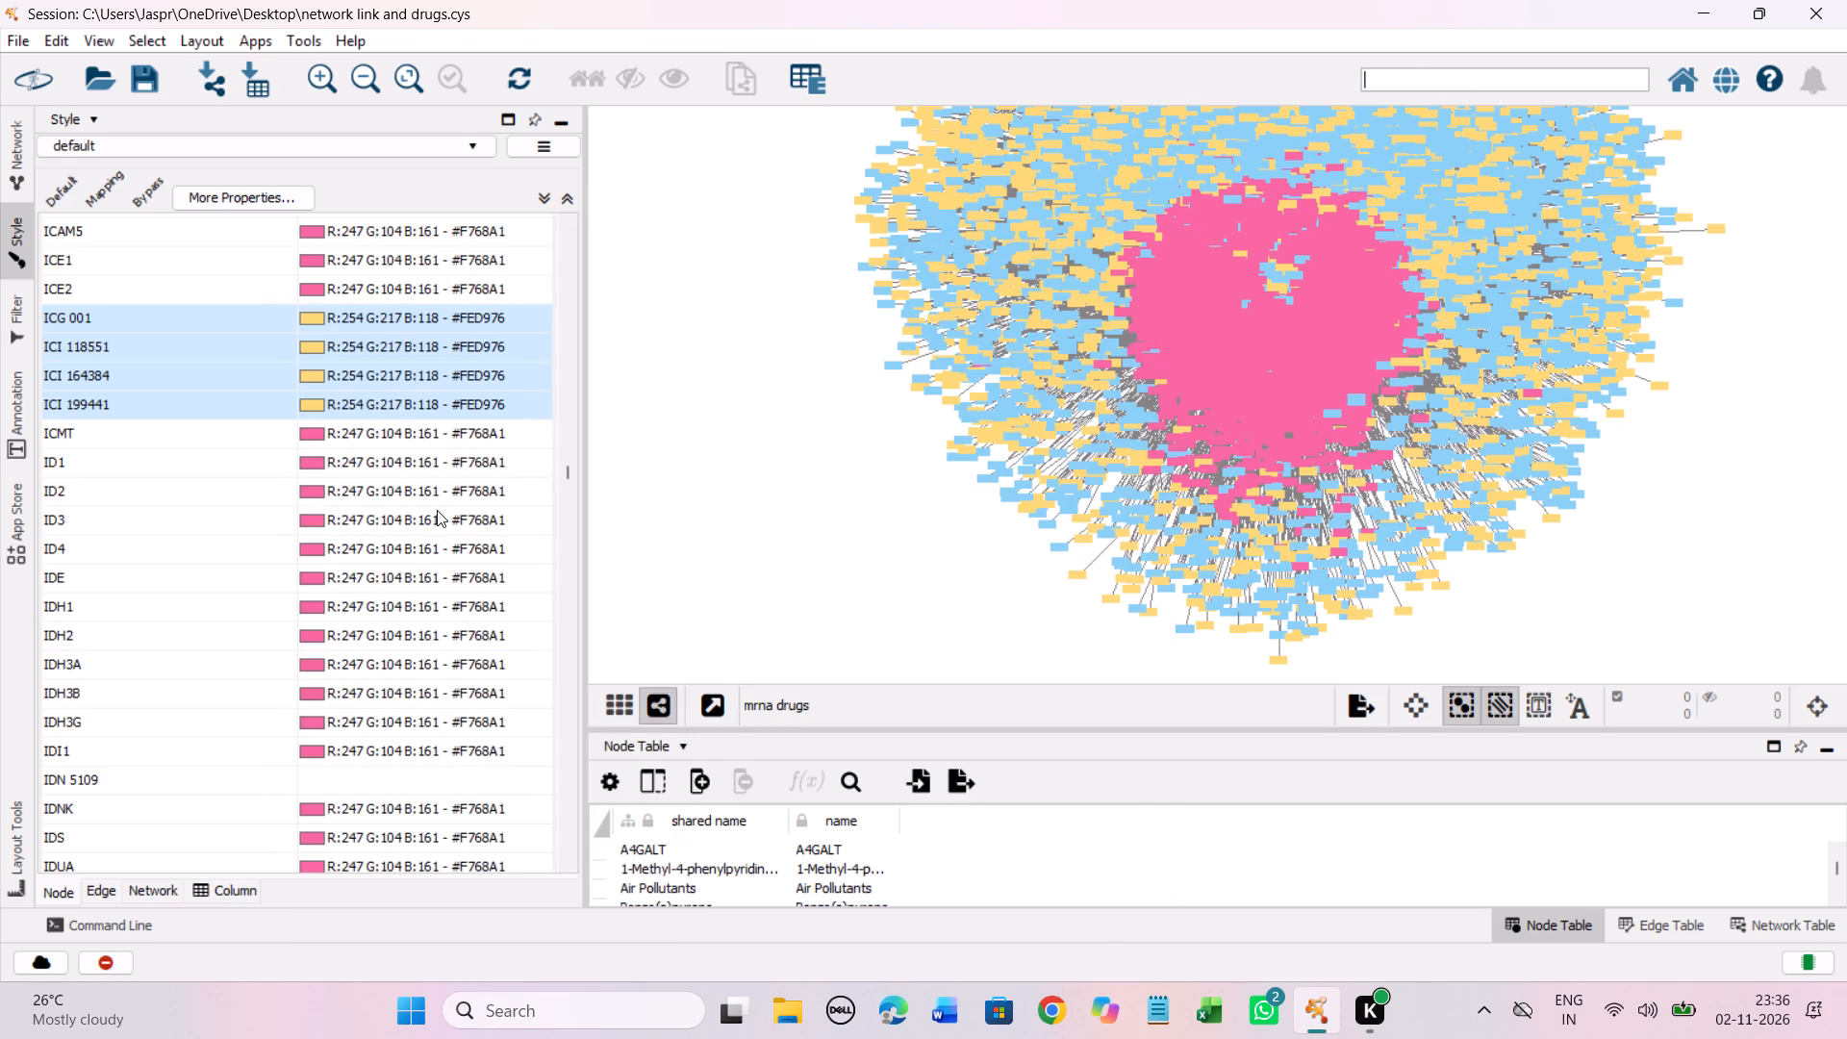
Set the discrete colour mapping of the unmapped entry IDN 5109 to the Yellow-Orange-Red shade #FED976.
{"action": "scroll", "coordinate": [437, 510], "scroll_direction": "down", "scroll_amount": 12}
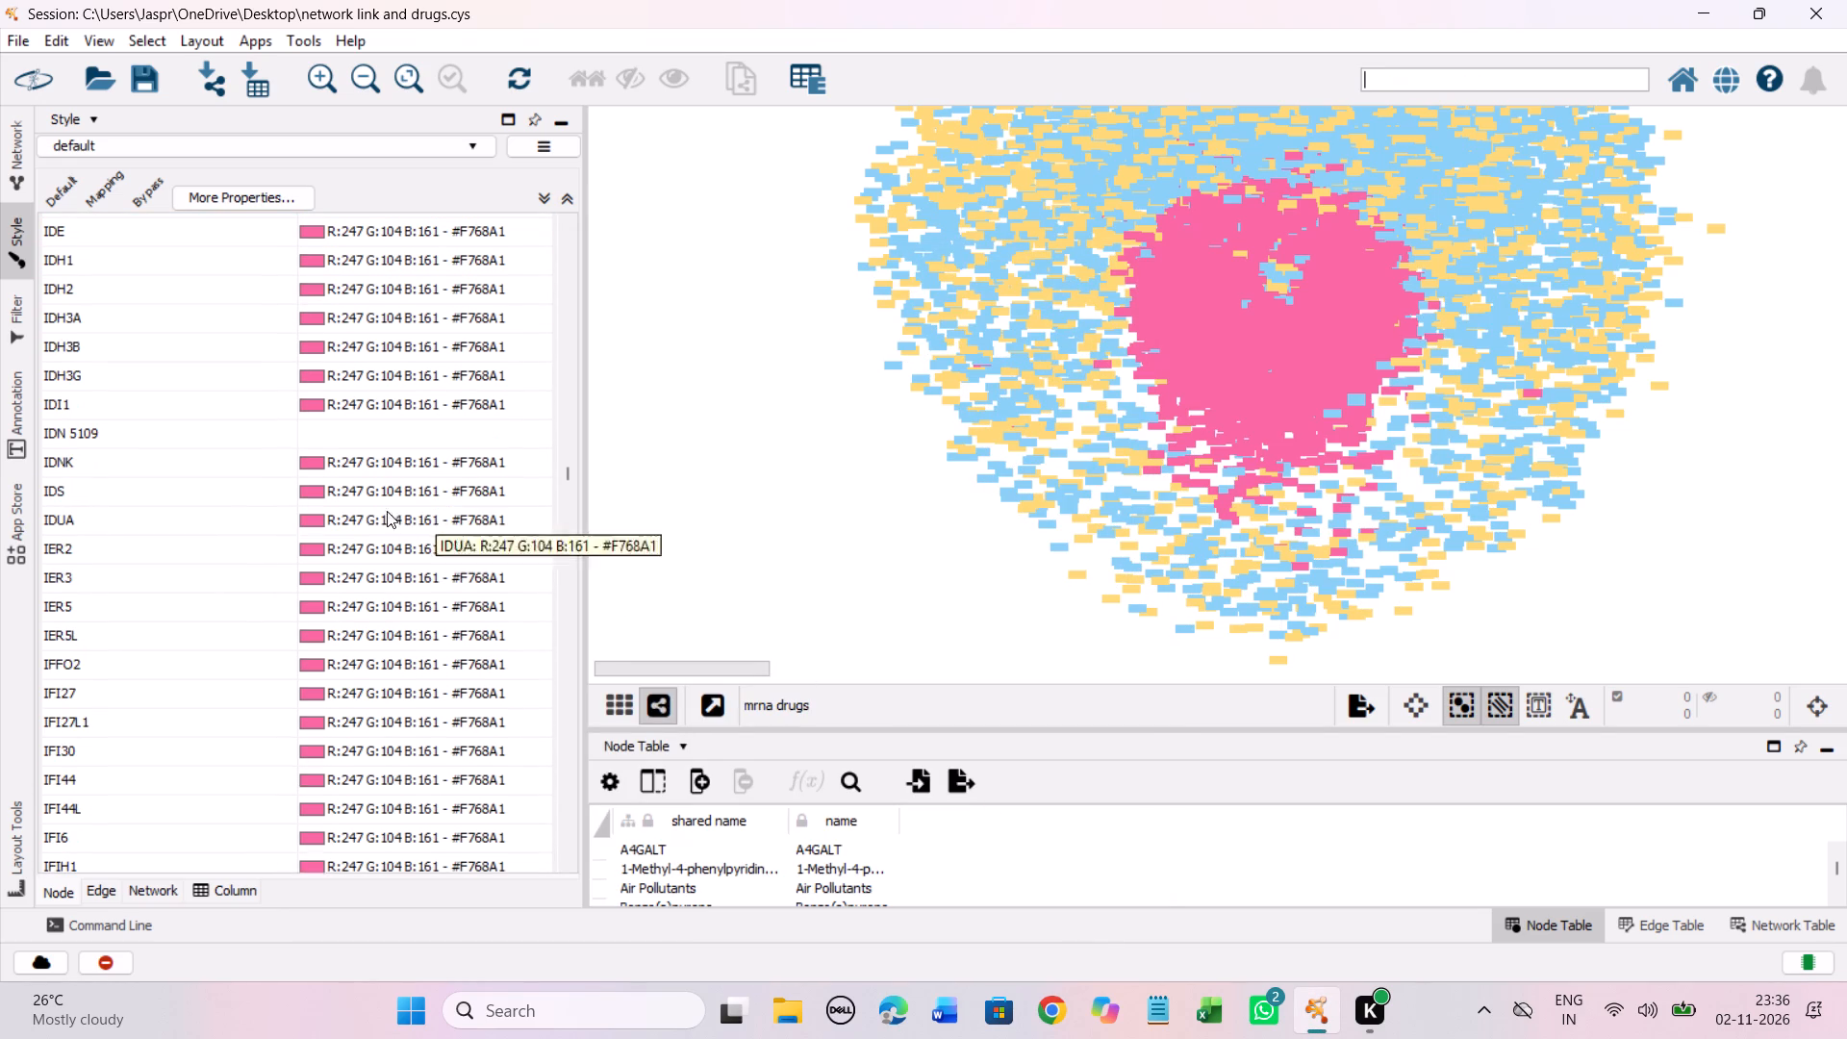
{"action": "left_click", "coordinate": [265, 433]}
{"action": "right_click", "coordinate": [265, 433]}
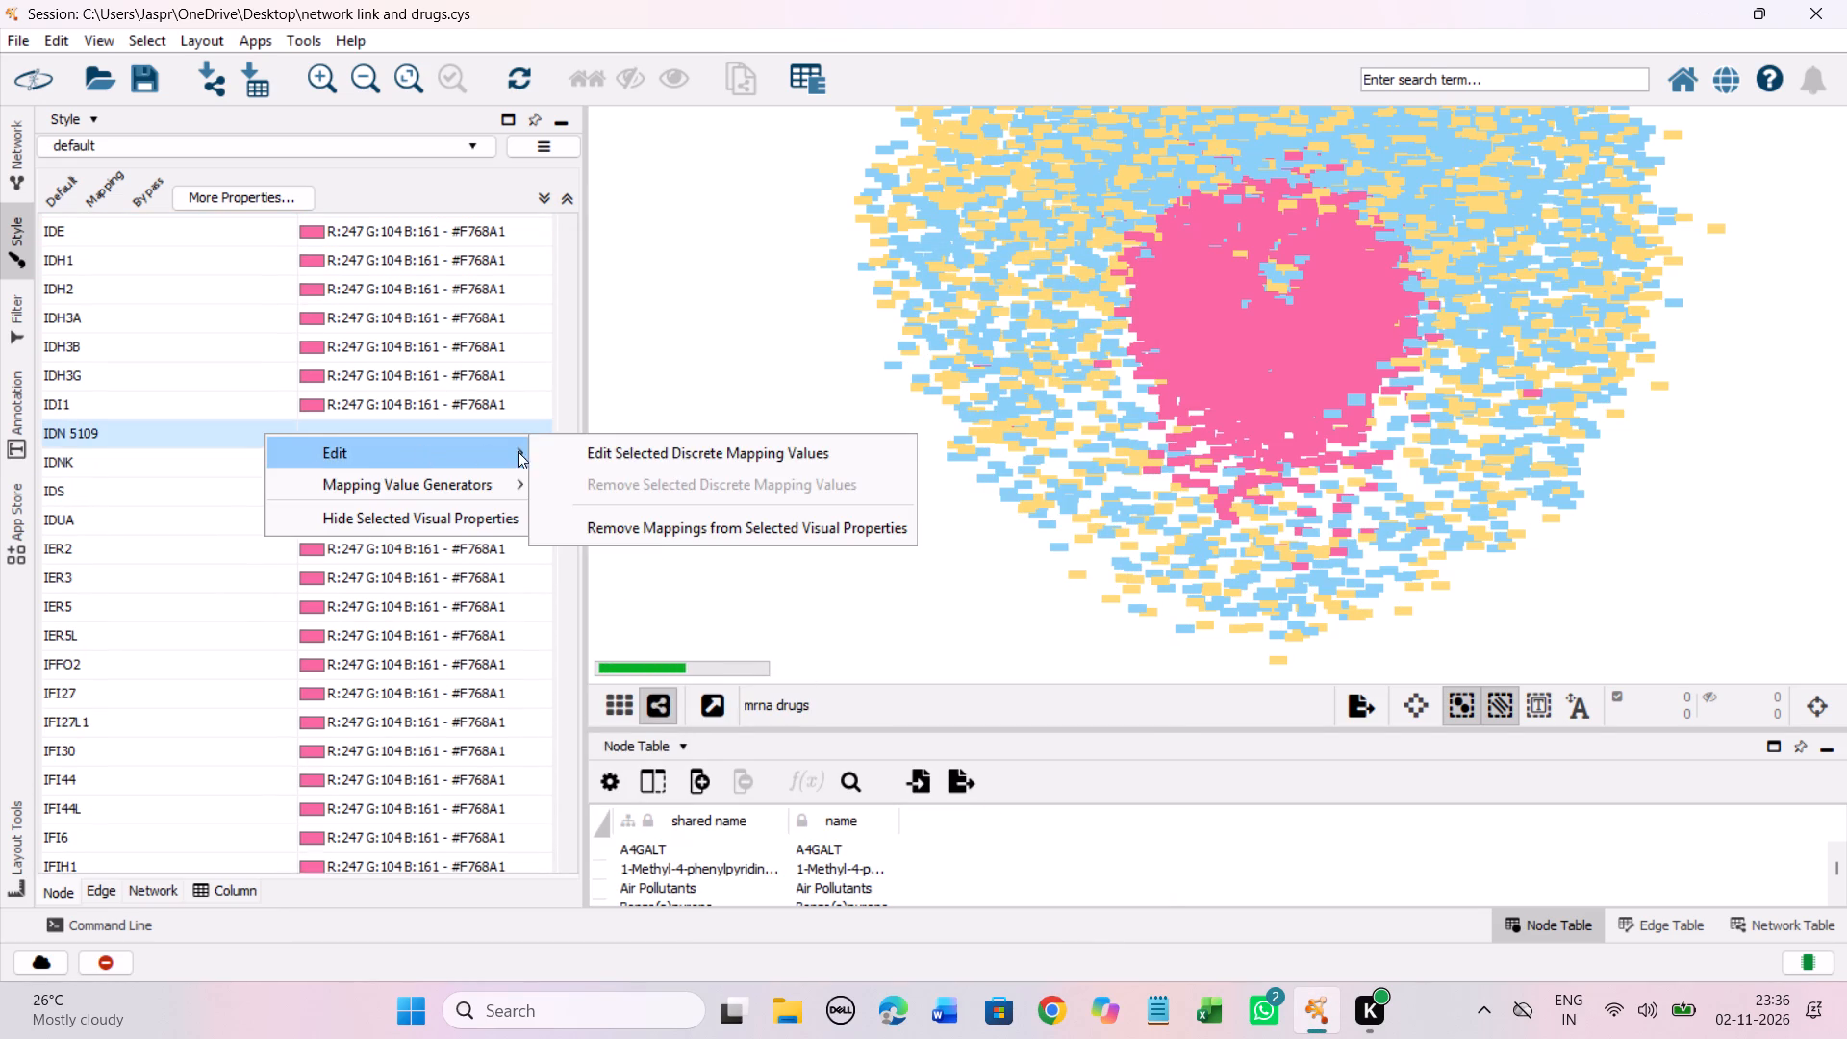
{"action": "left_click", "coordinate": [615, 452]}
{"action": "left_click_drag", "start_coordinate": [545, 550], "coordinate": [577, 324]}
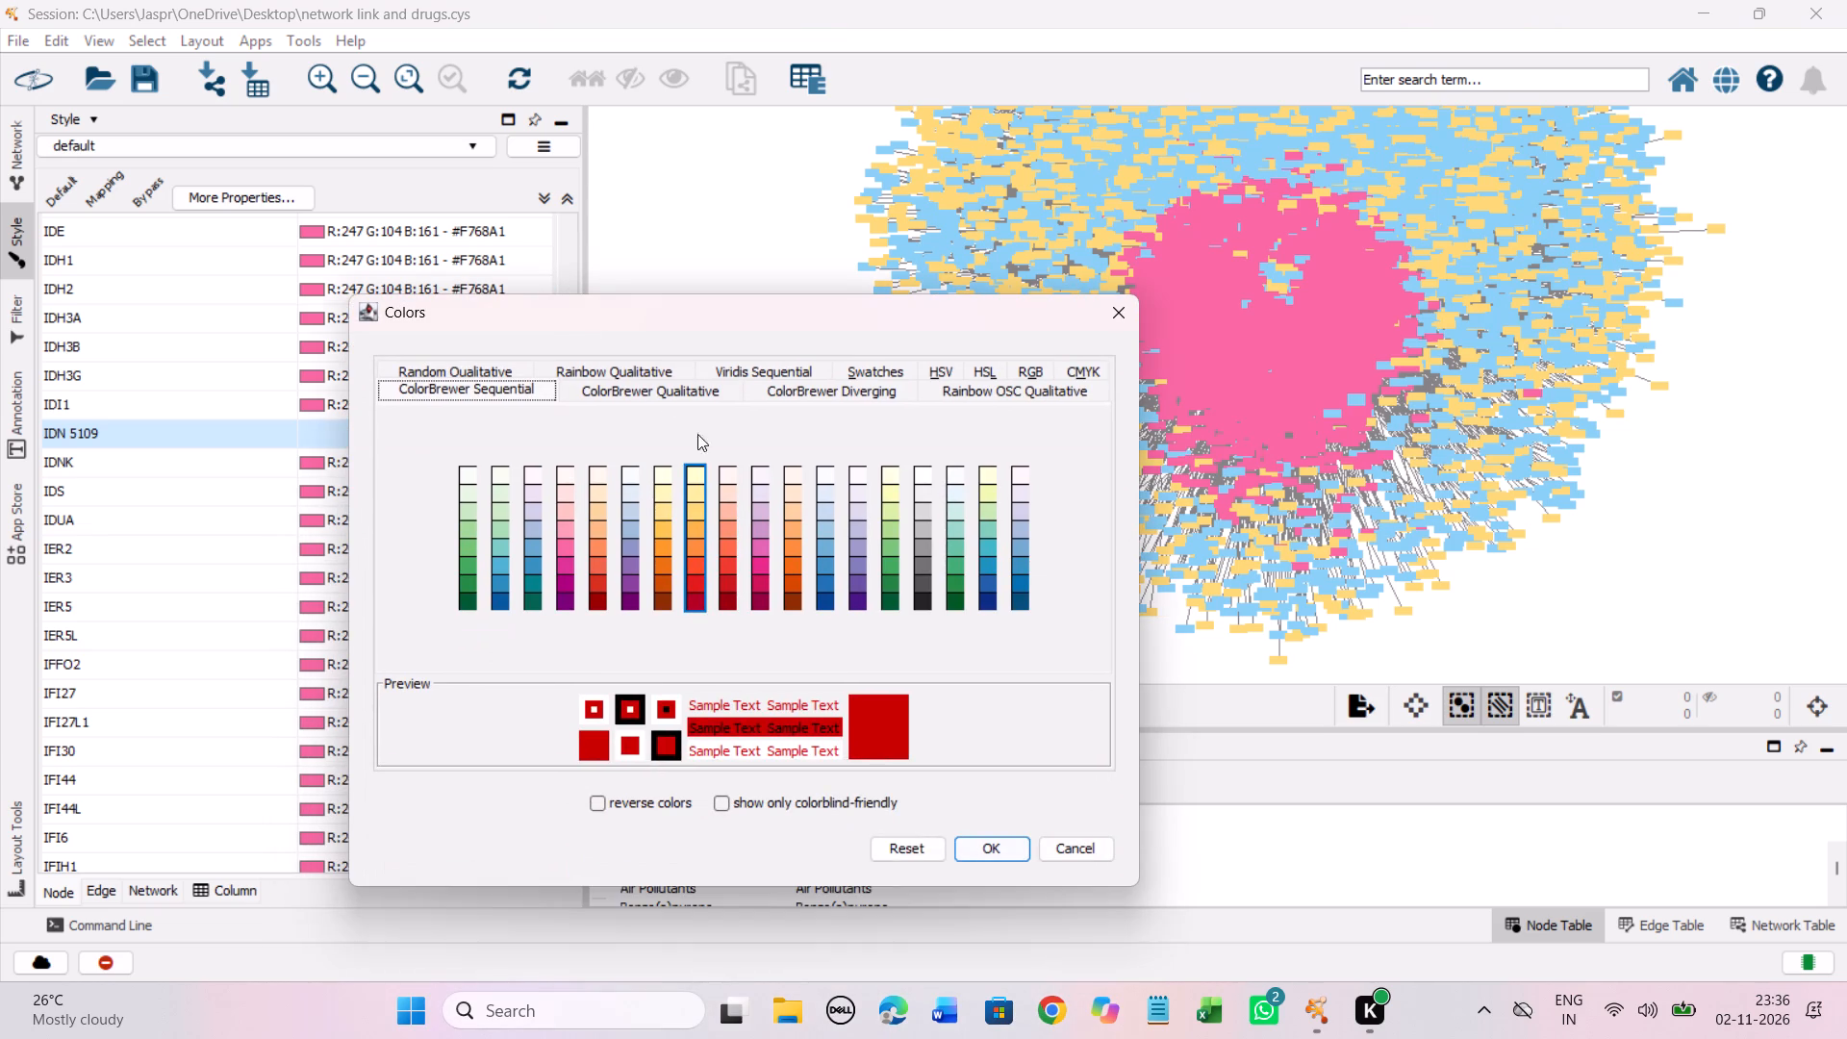
{"action": "left_click", "coordinate": [698, 508]}
{"action": "left_click", "coordinate": [996, 850]}
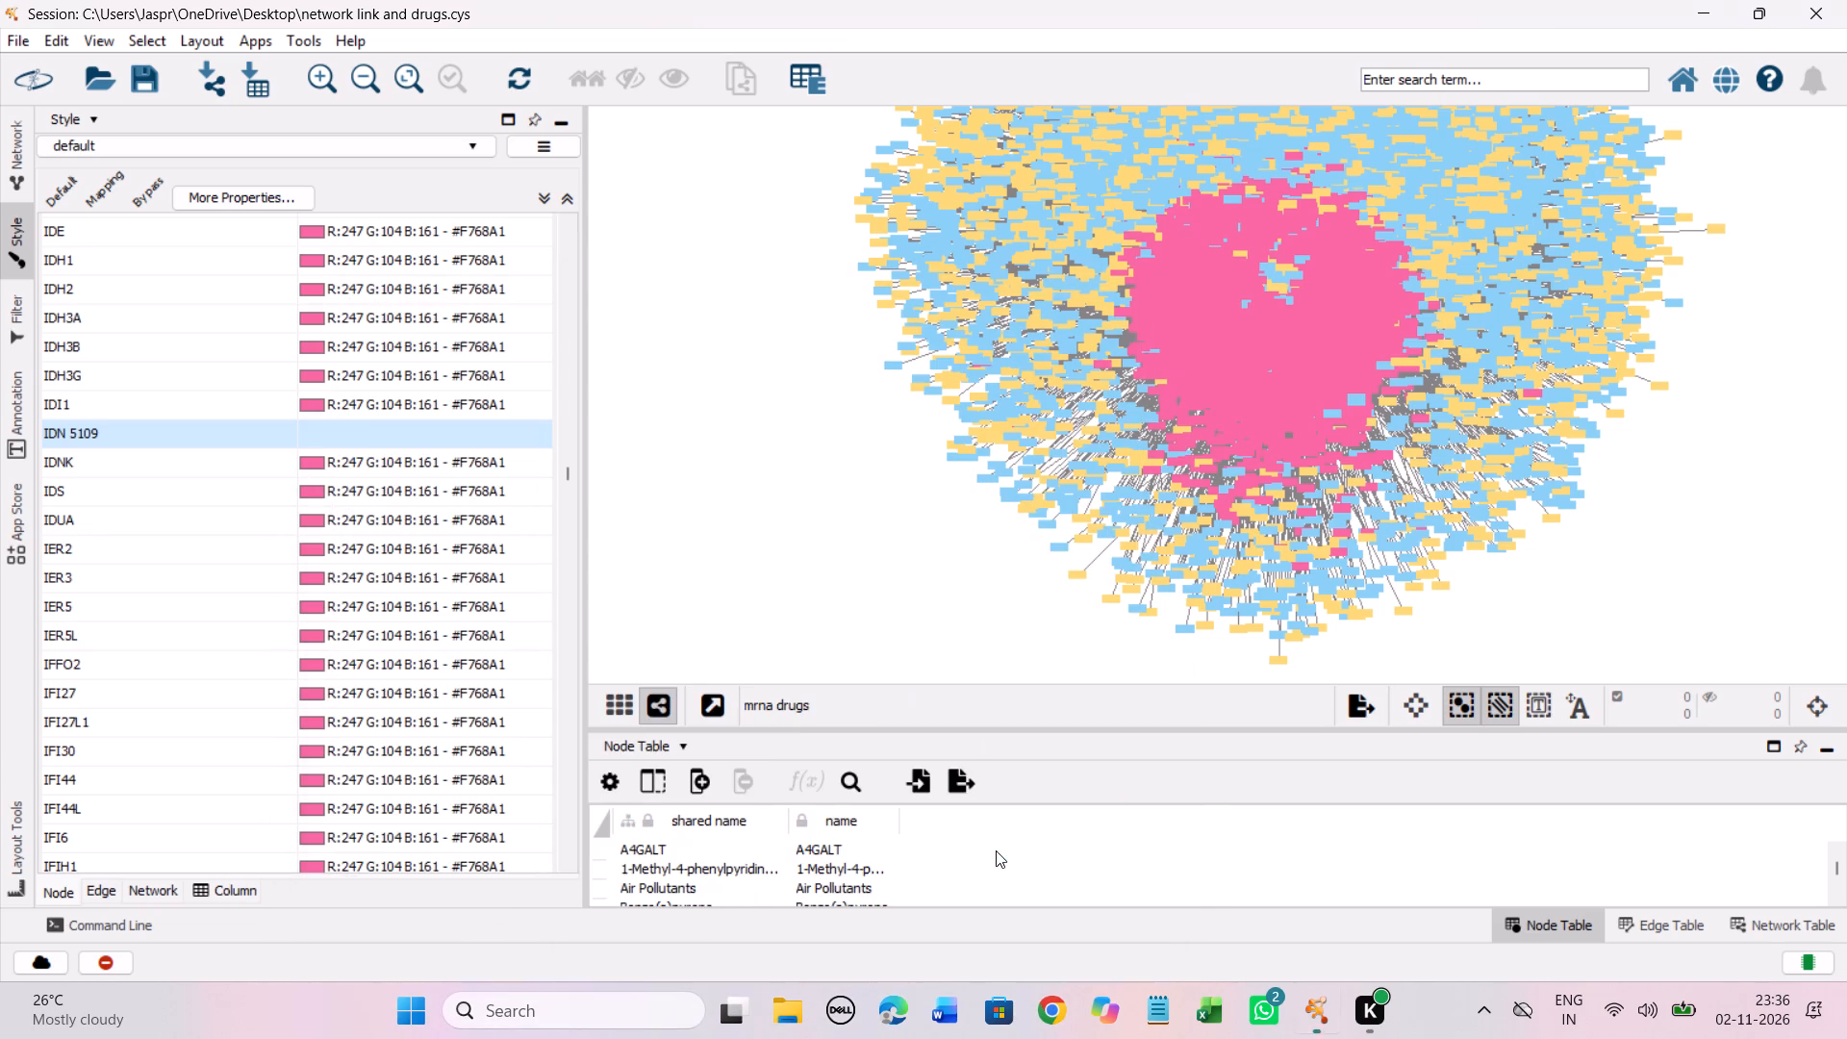
Set the discrete colour mapping of the unmapped entries IMMU-110 and IMOL S-140 together to the Yellow-Orange-Red shade #FED976.
{"action": "scroll", "coordinate": [382, 440], "scroll_direction": "down", "scroll_amount": 5}
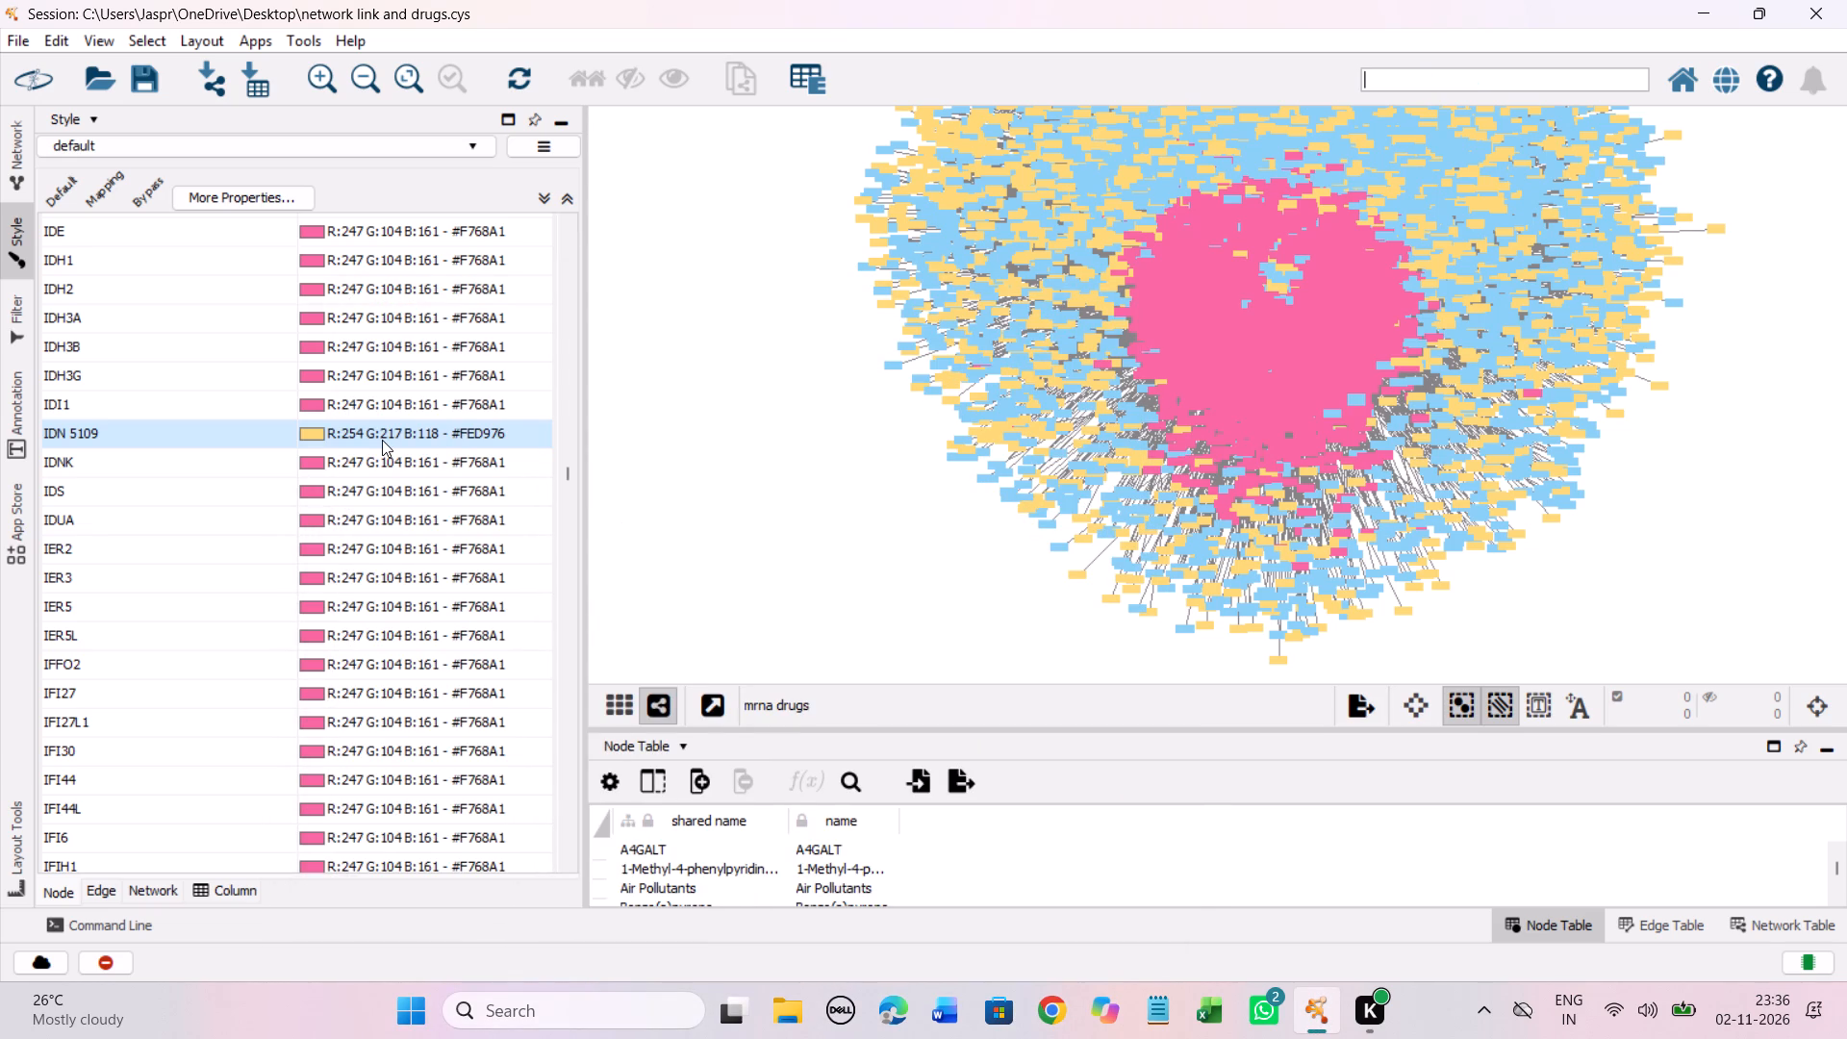
{"action": "scroll", "coordinate": [382, 440], "scroll_direction": "down", "scroll_amount": 13}
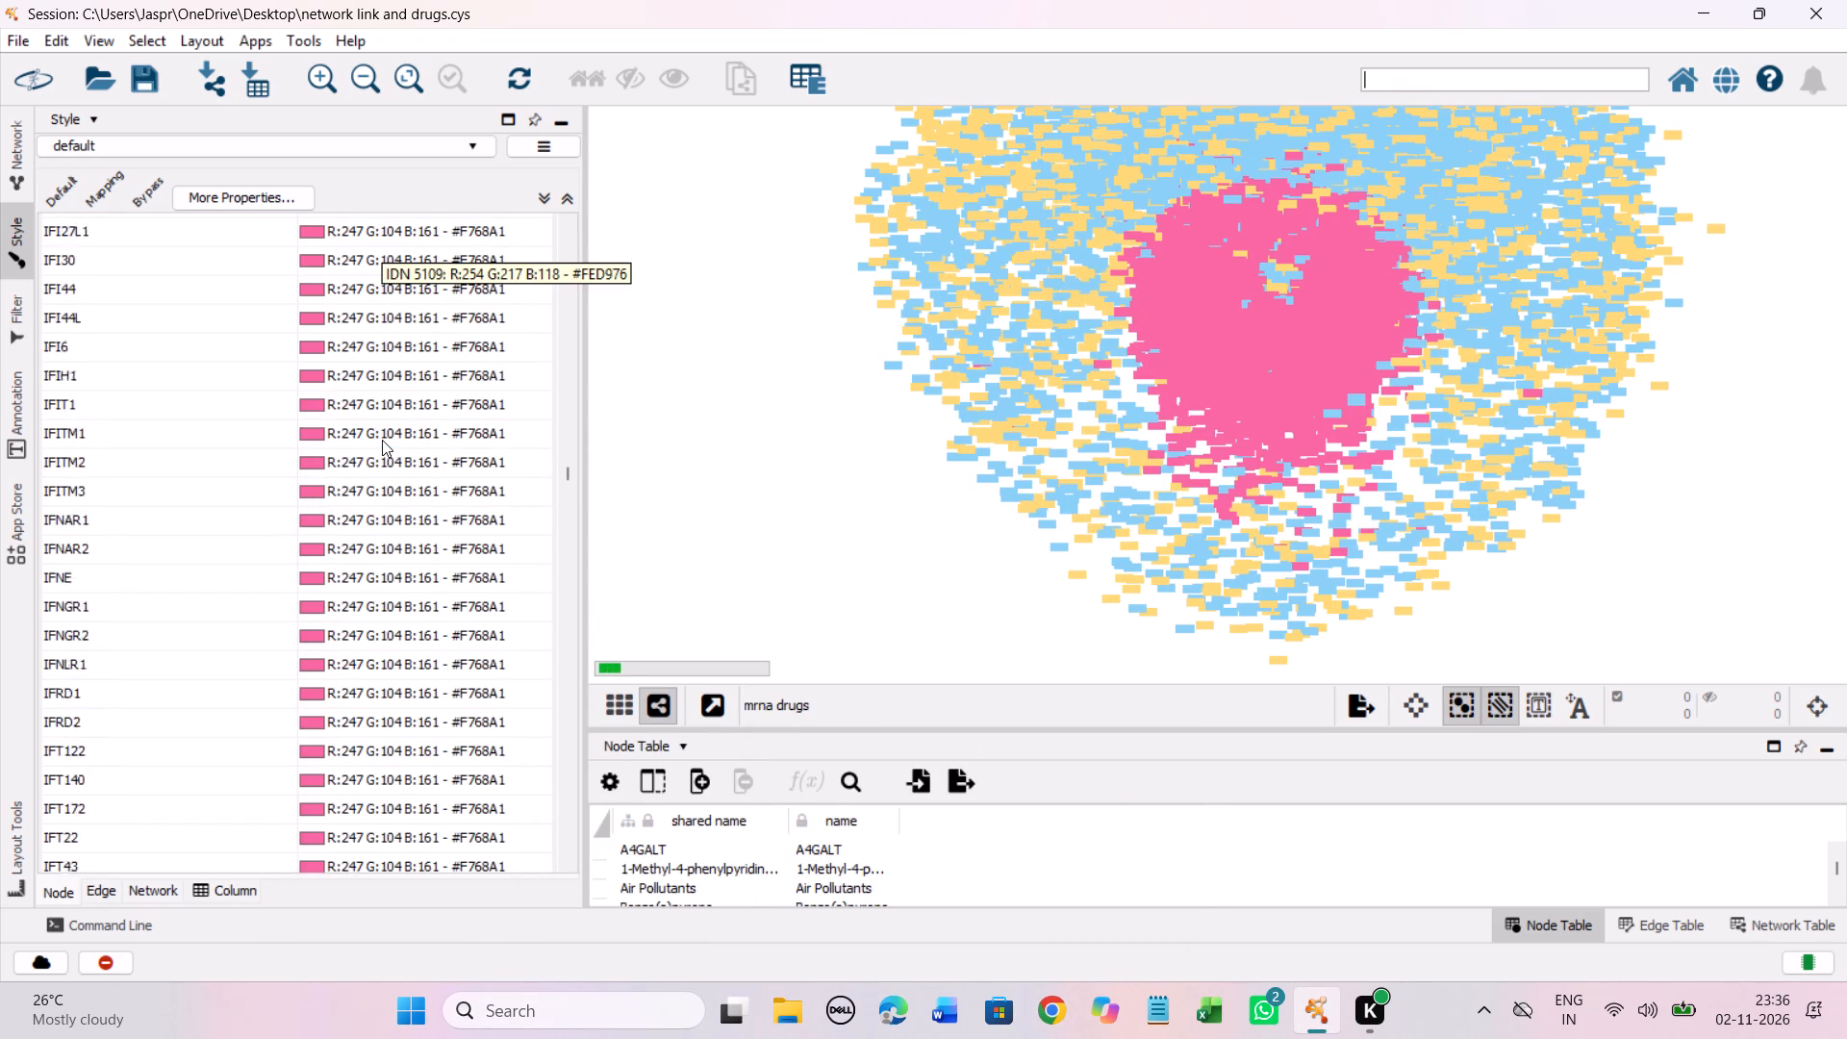
{"action": "scroll", "coordinate": [382, 440], "scroll_direction": "down", "scroll_amount": 10}
{"action": "scroll", "coordinate": [381, 442], "scroll_direction": "down", "scroll_amount": 13}
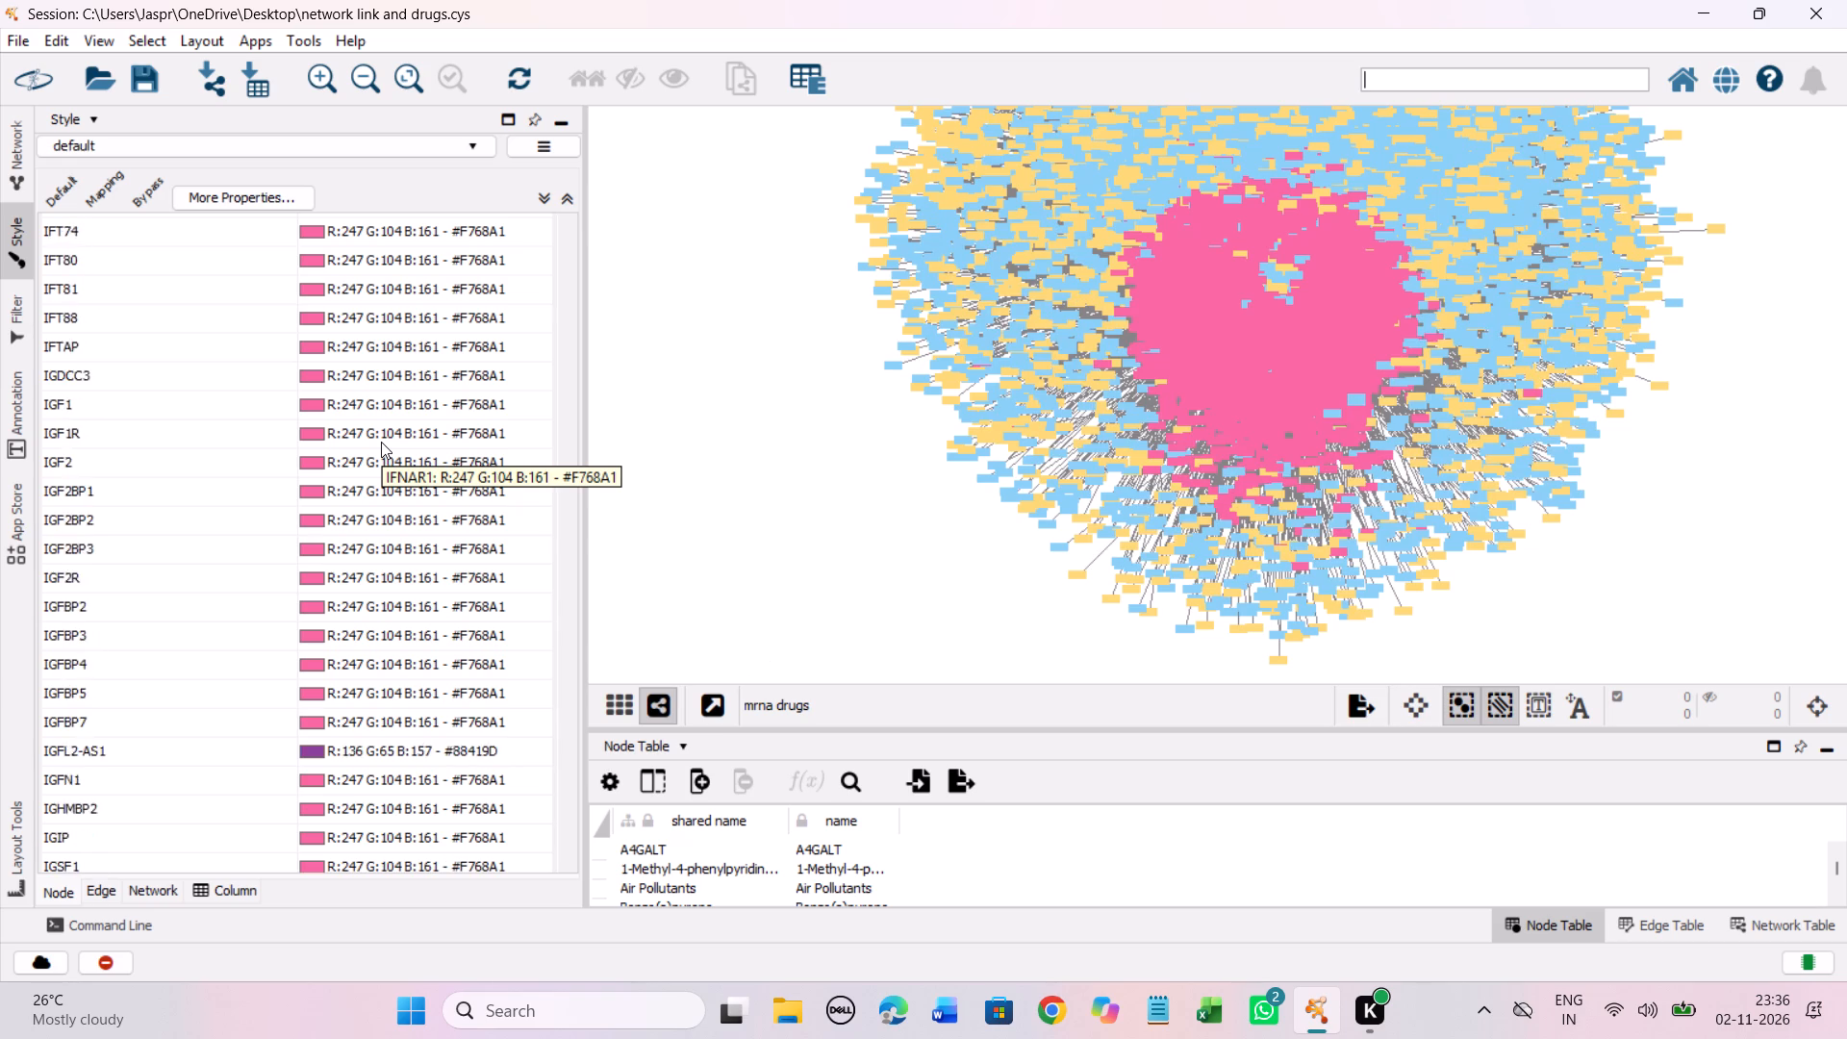
{"action": "scroll", "coordinate": [381, 442], "scroll_direction": "down", "scroll_amount": 19}
{"action": "scroll", "coordinate": [379, 457], "scroll_direction": "down", "scroll_amount": 4}
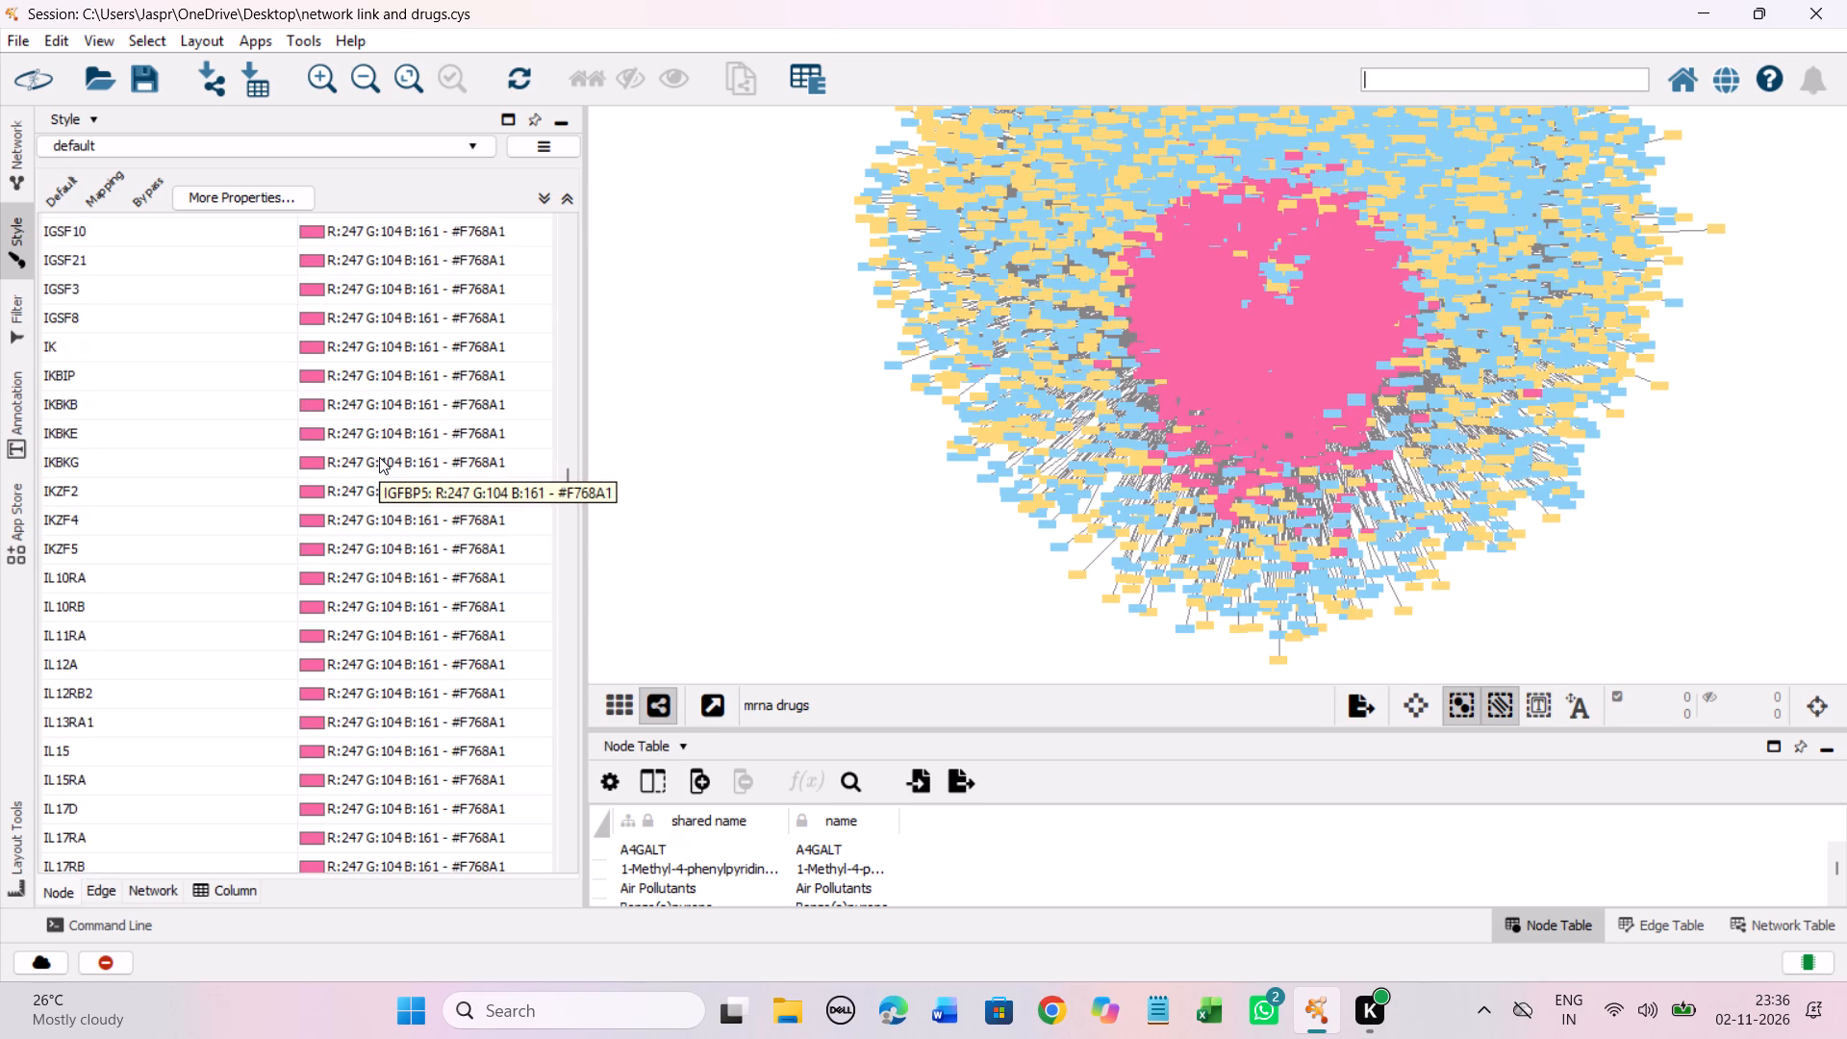
{"action": "scroll", "coordinate": [379, 457], "scroll_direction": "down", "scroll_amount": 12}
{"action": "scroll", "coordinate": [379, 458], "scroll_direction": "down", "scroll_amount": 11}
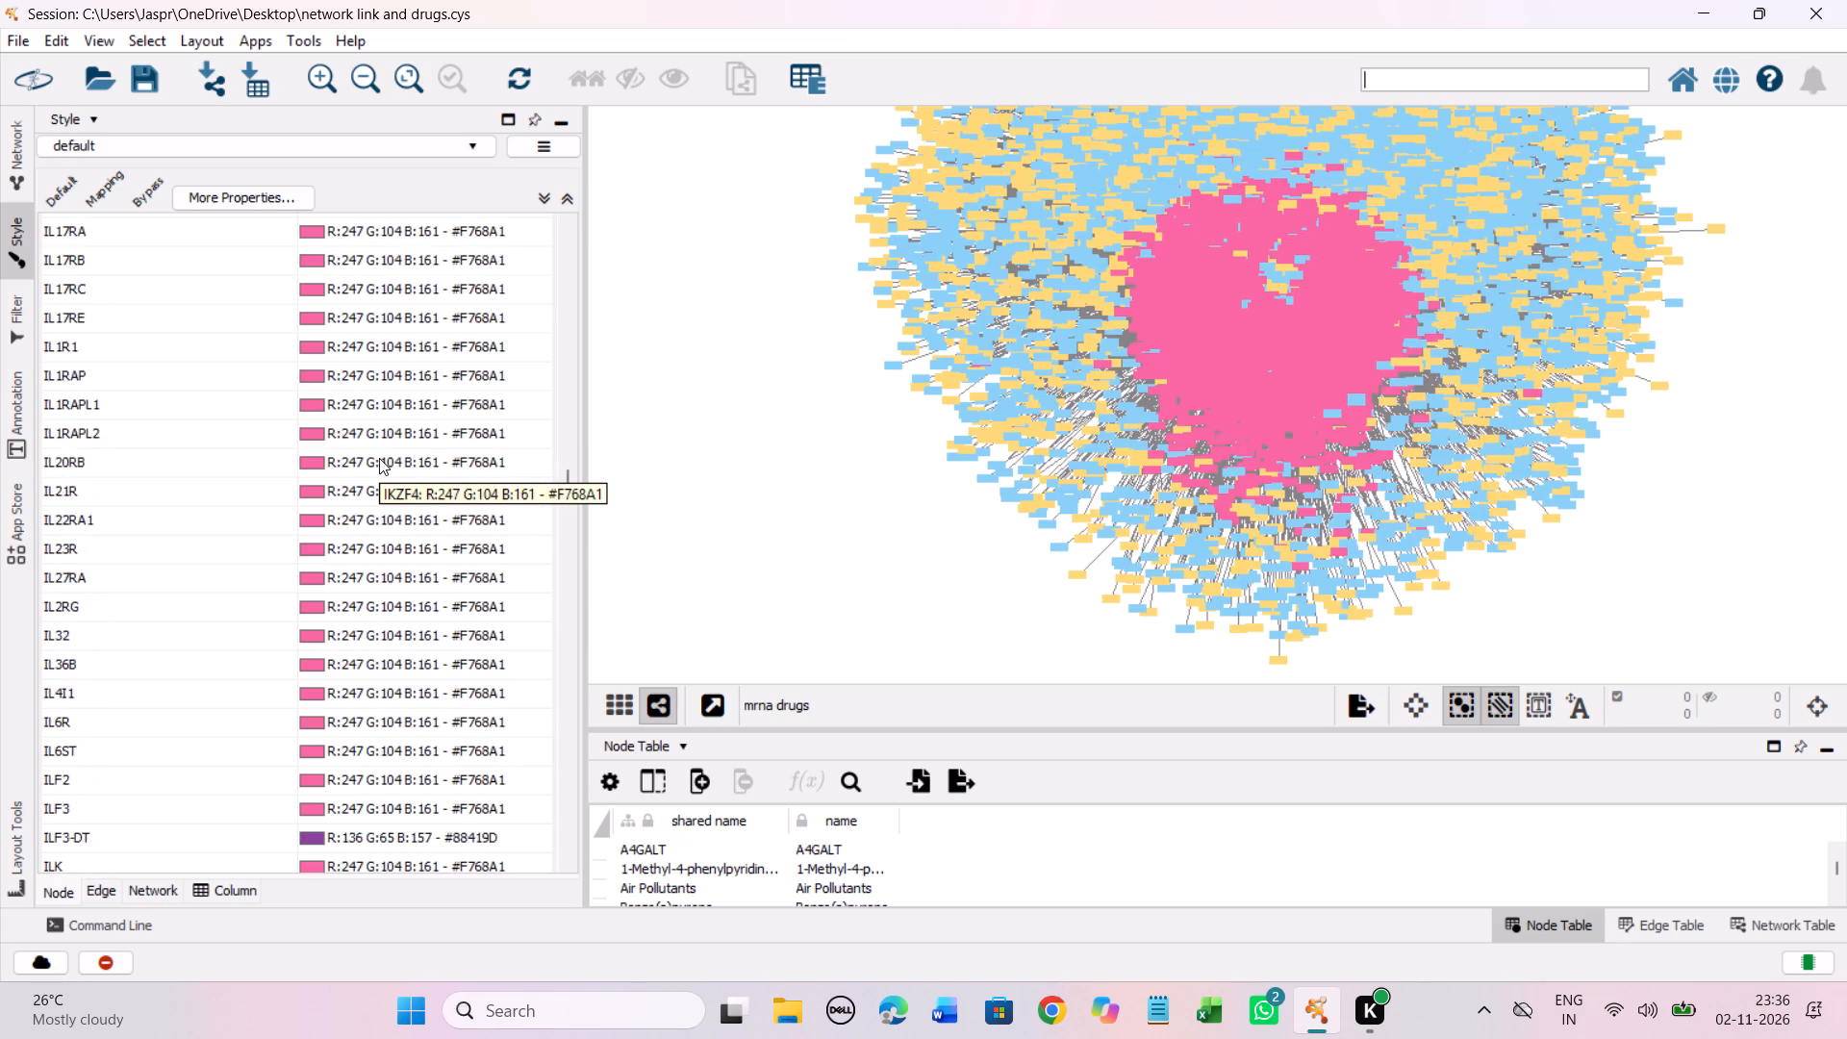
{"action": "scroll", "coordinate": [379, 458], "scroll_direction": "down", "scroll_amount": 17}
{"action": "scroll", "coordinate": [379, 460], "scroll_direction": "down", "scroll_amount": 5}
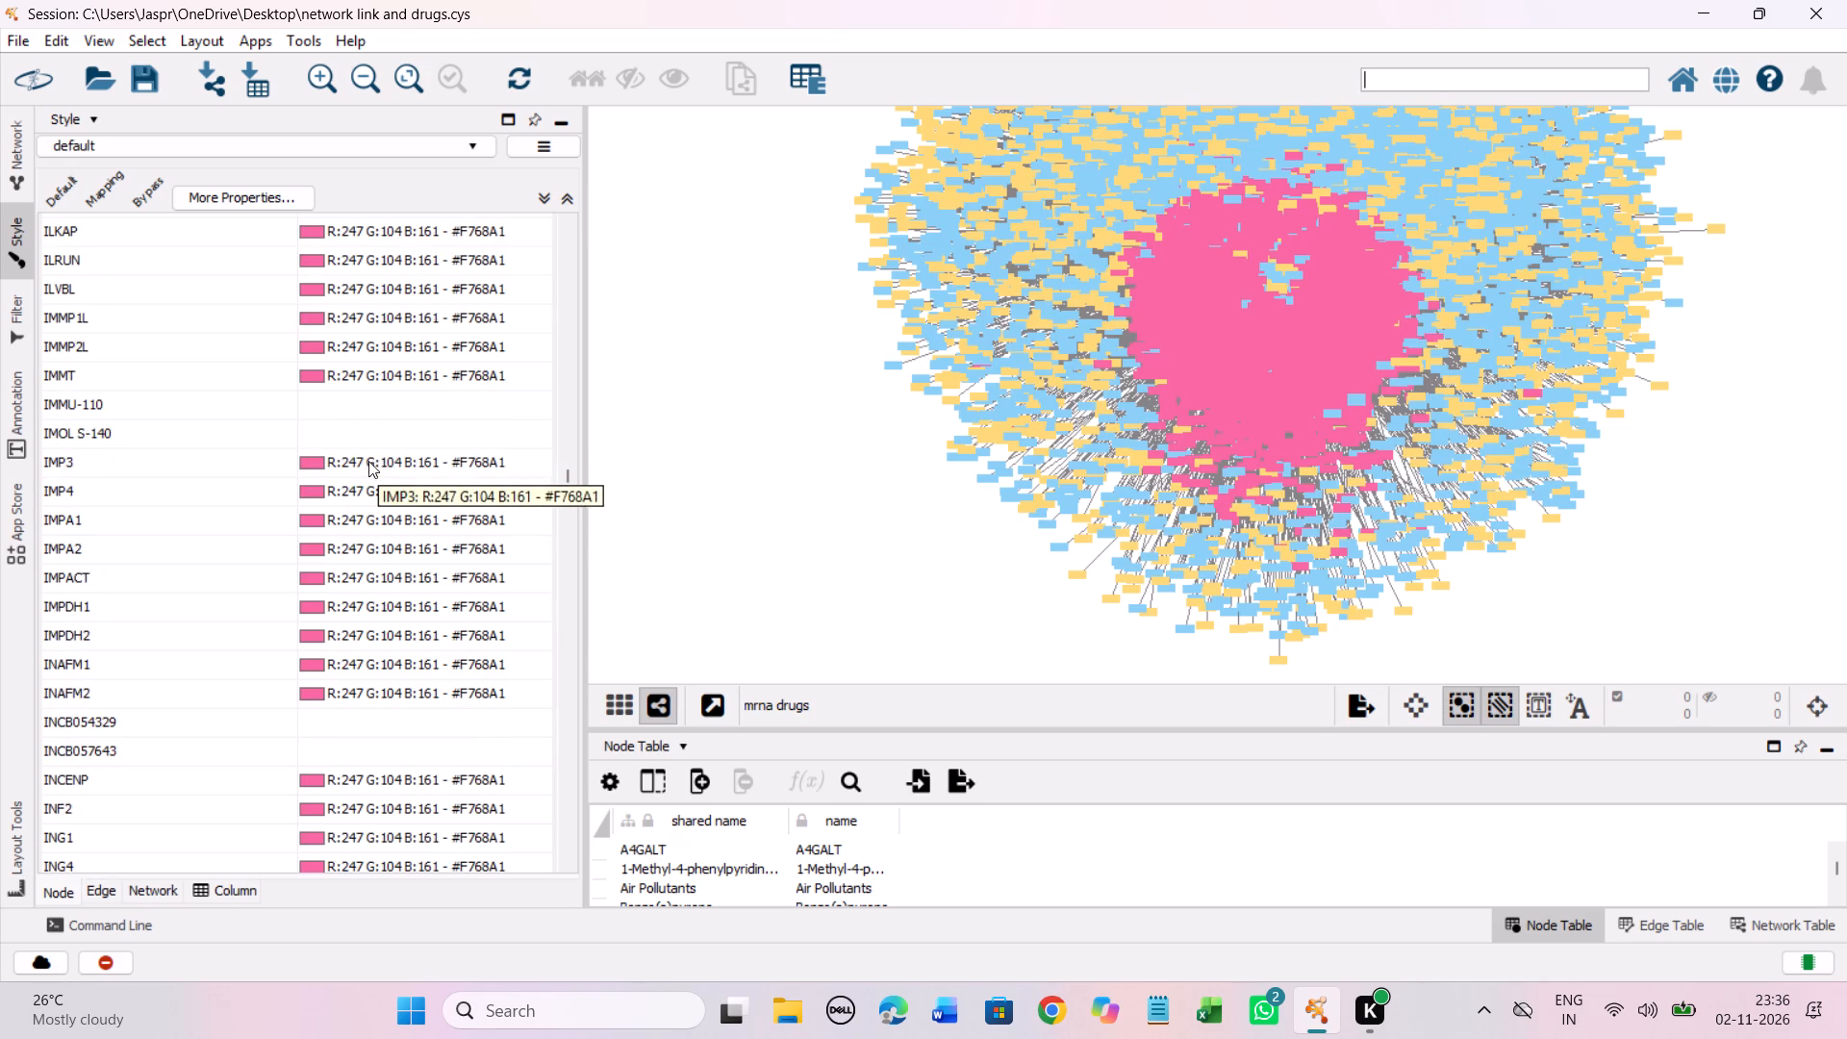
{"action": "left_click_drag", "start_coordinate": [278, 401], "coordinate": [278, 430]}
{"action": "right_click", "coordinate": [278, 430]}
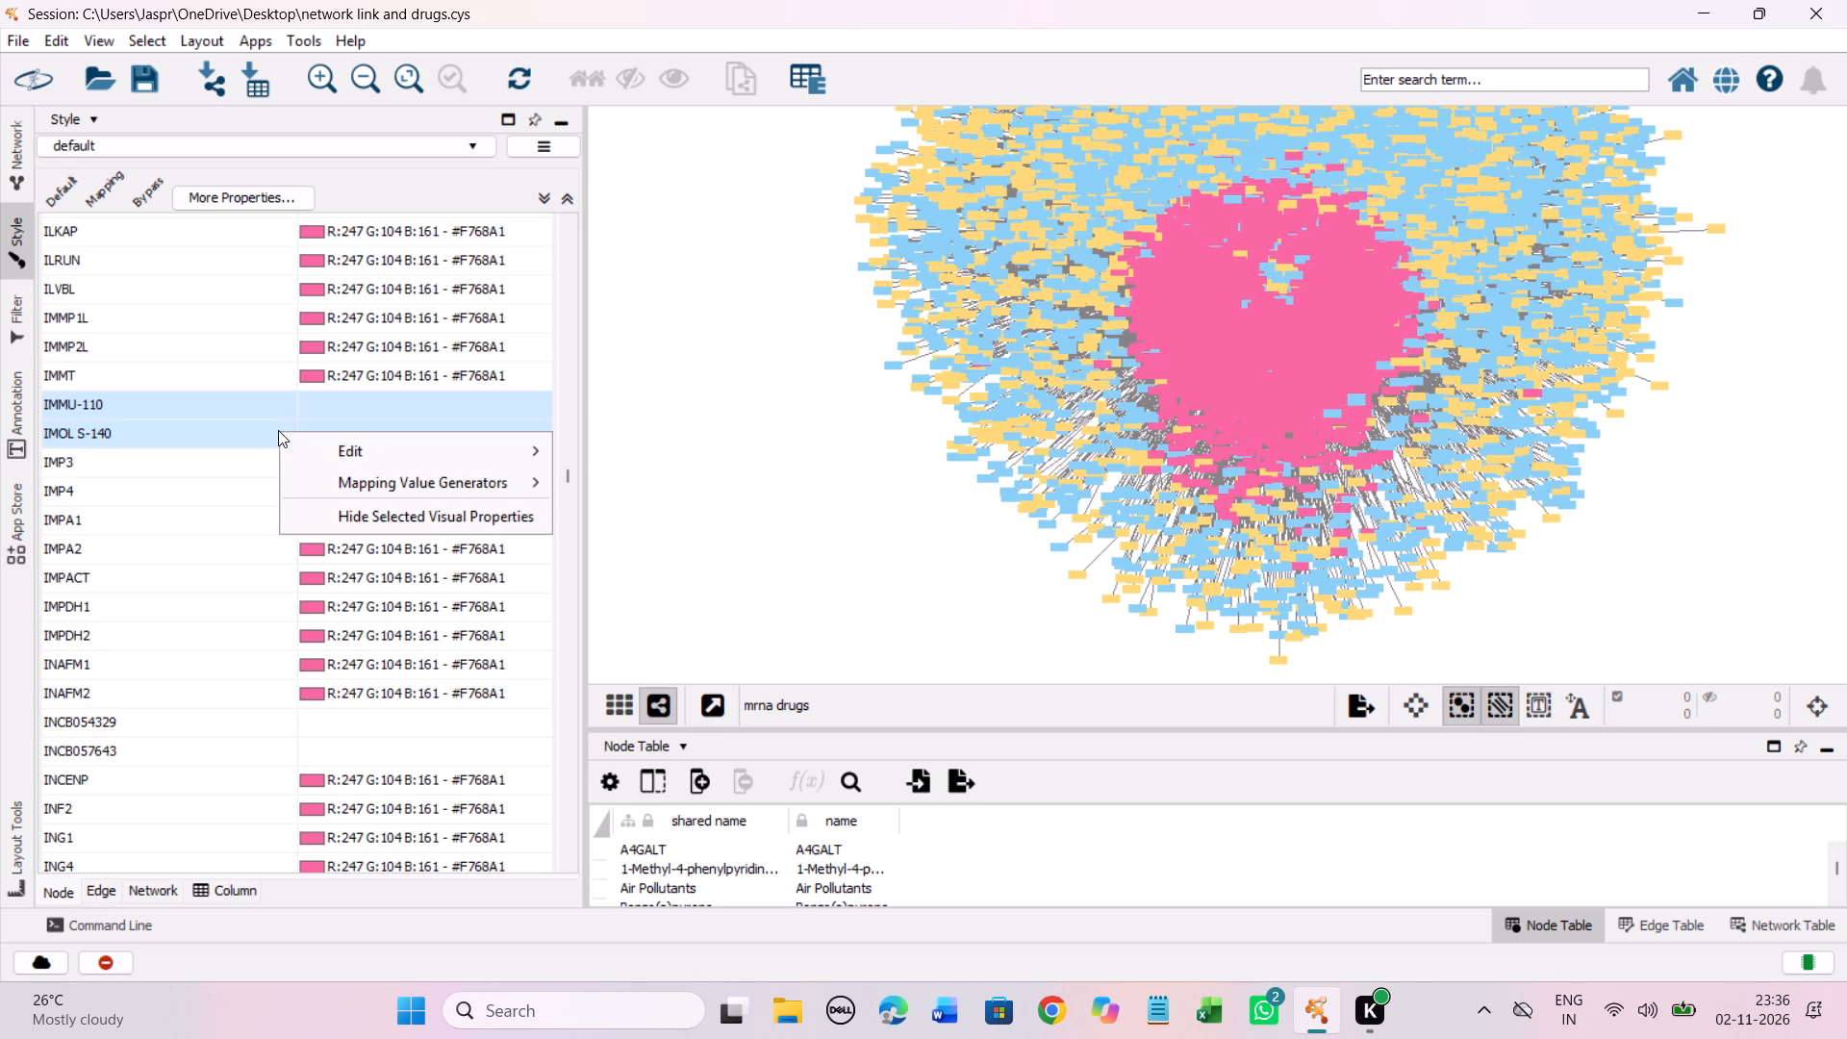
{"action": "left_click", "coordinate": [611, 456]}
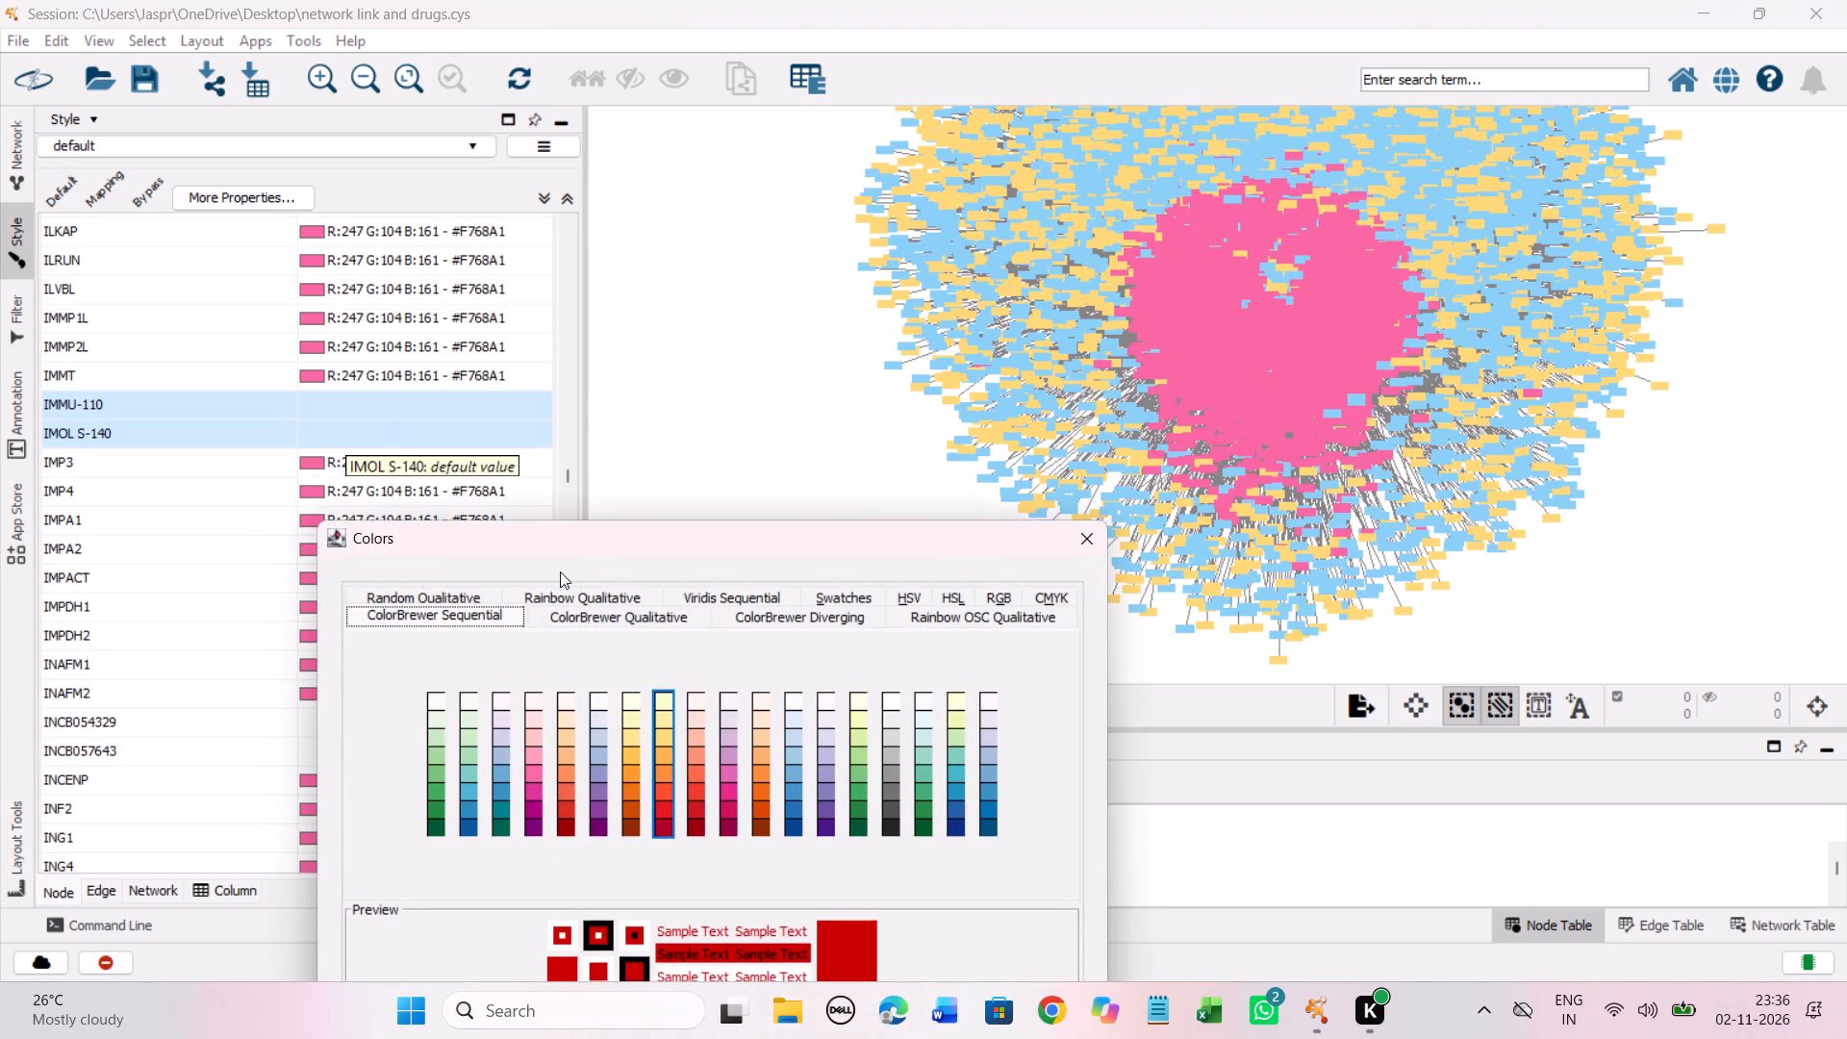
{"action": "left_click_drag", "start_coordinate": [560, 540], "coordinate": [617, 266]}
{"action": "left_click", "coordinate": [721, 464]}
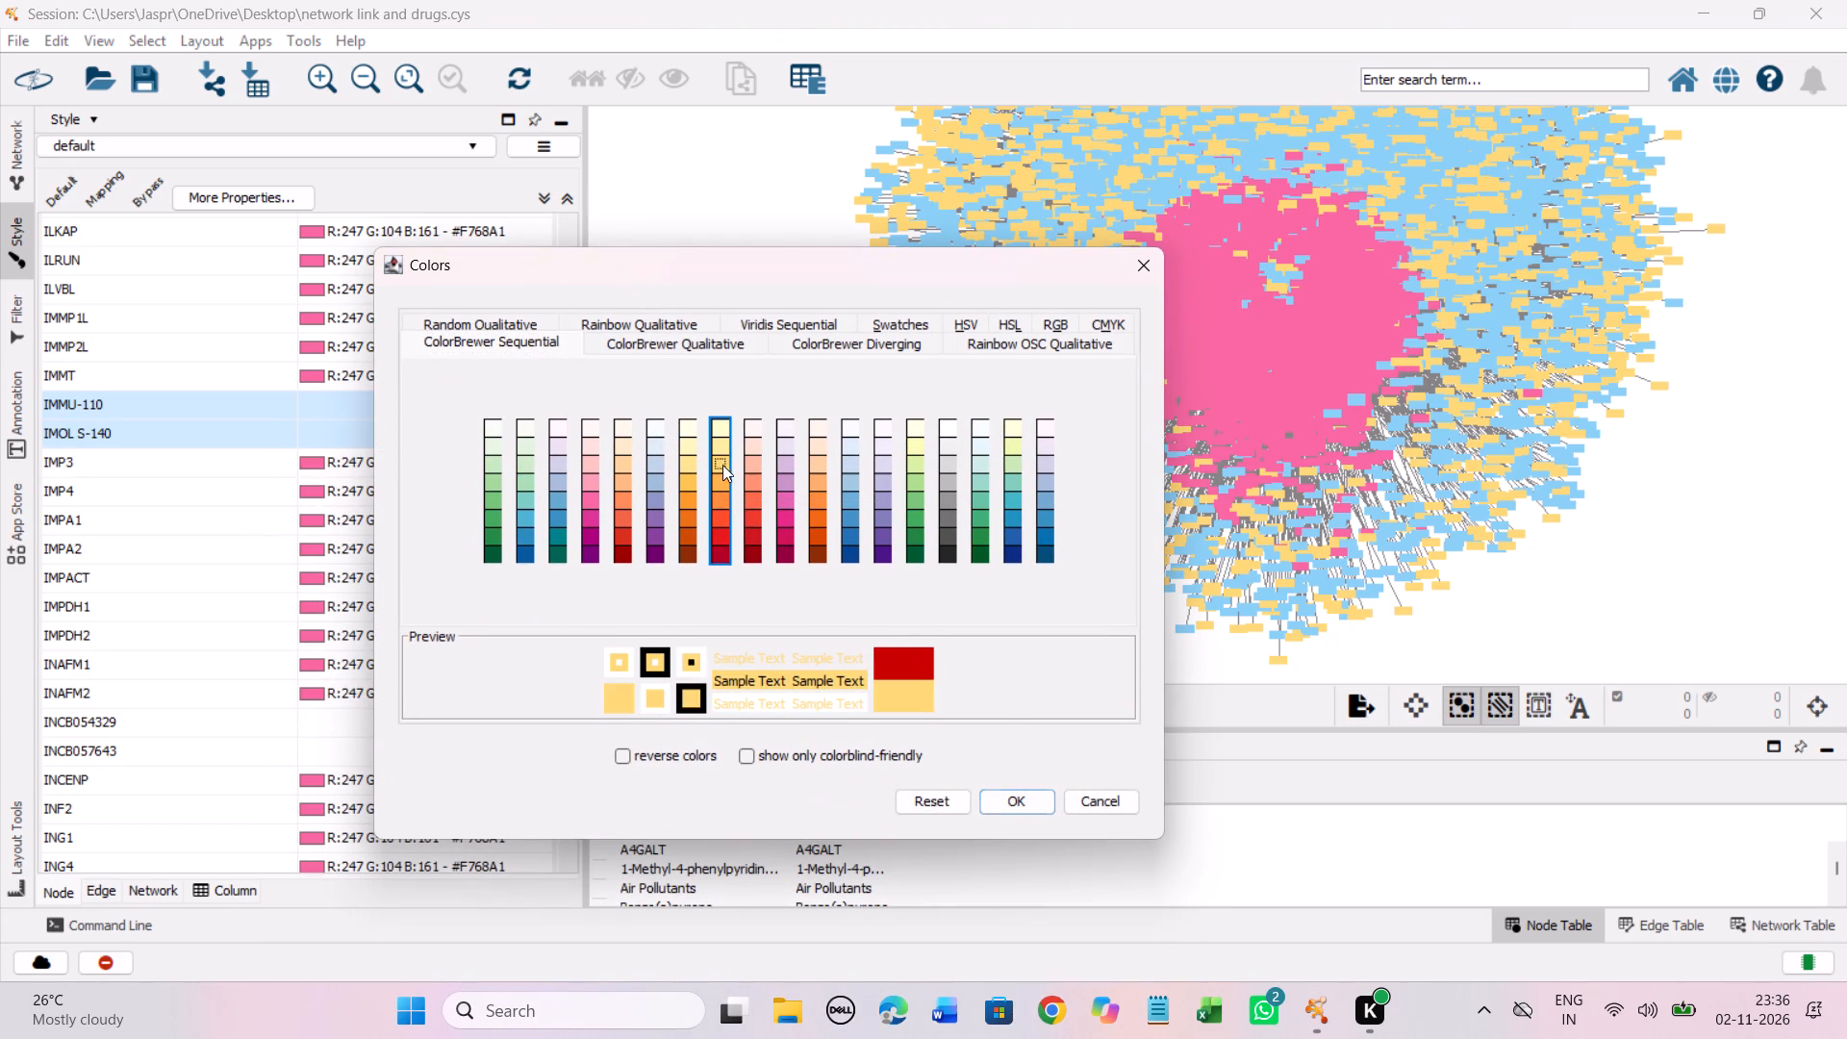
{"action": "left_click", "coordinate": [1018, 803]}
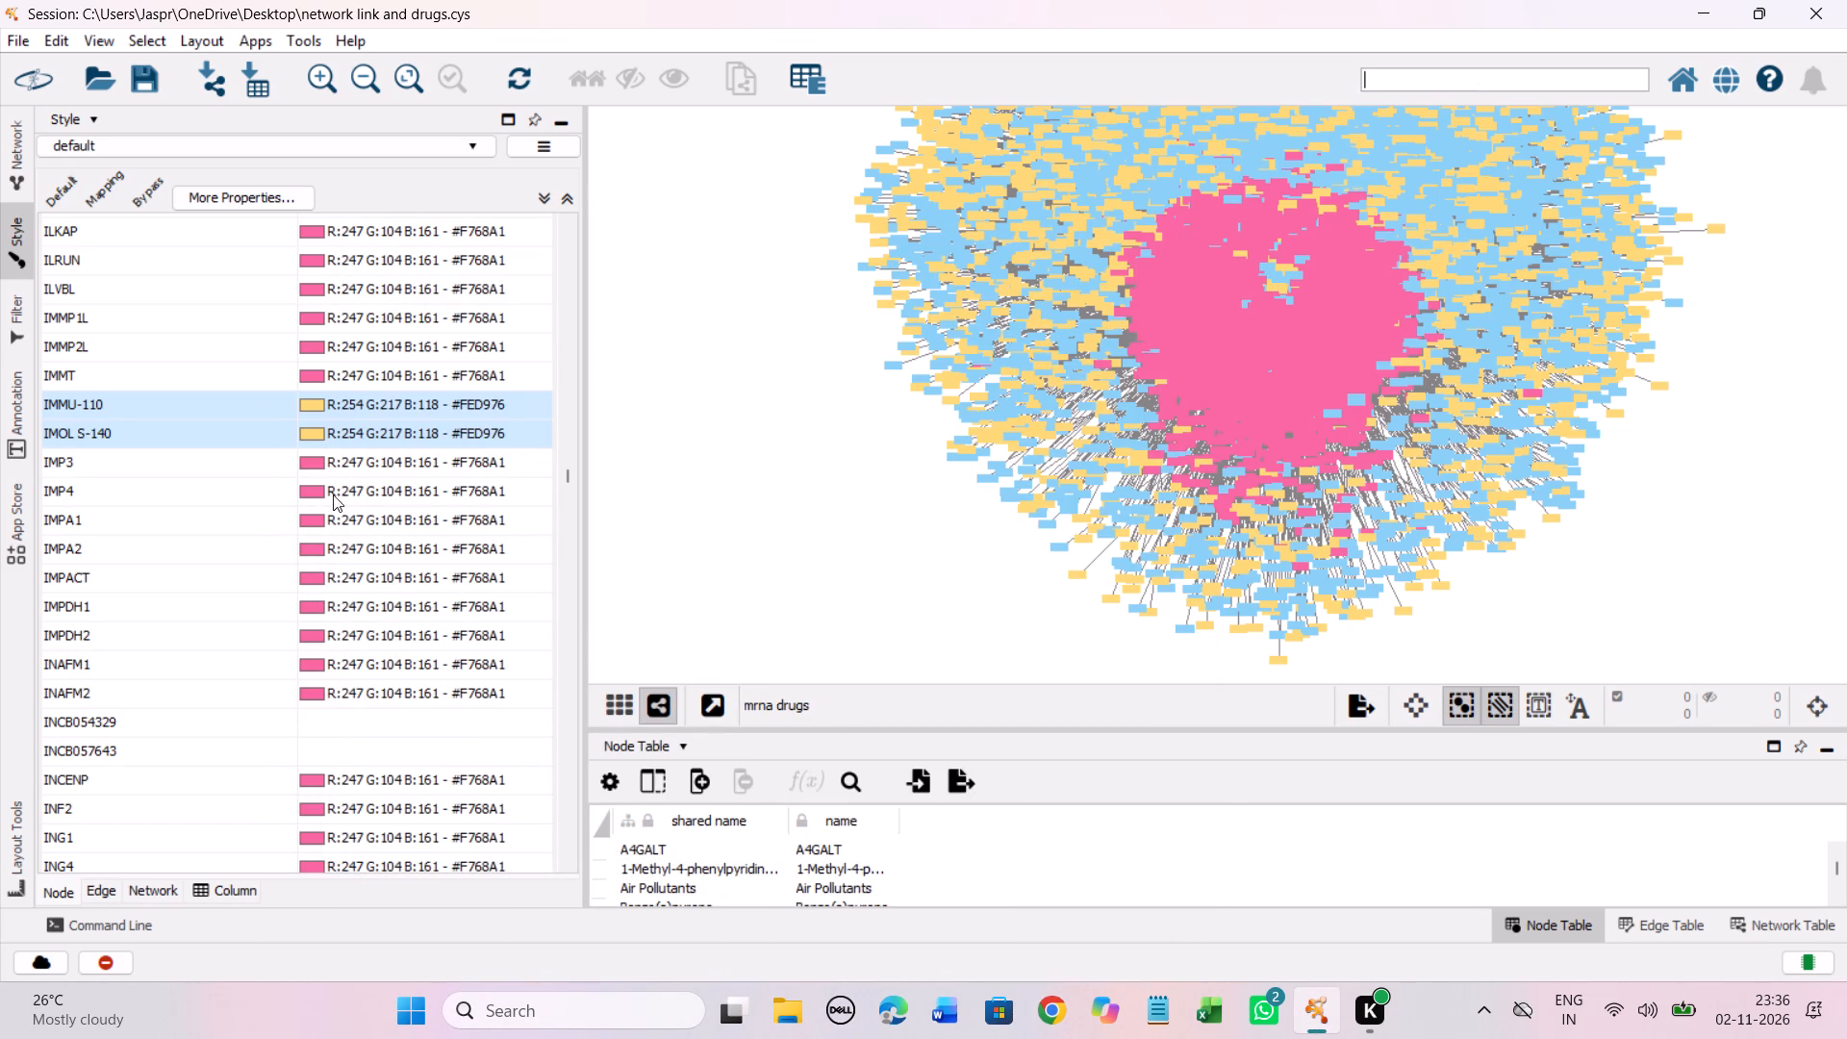
Set the discrete colour mapping of the unmapped entries INCB054329 and INCB057643 together to the Yellow-Orange-Red shade #FED976.
{"action": "scroll", "coordinate": [427, 459], "scroll_direction": "down", "scroll_amount": 3}
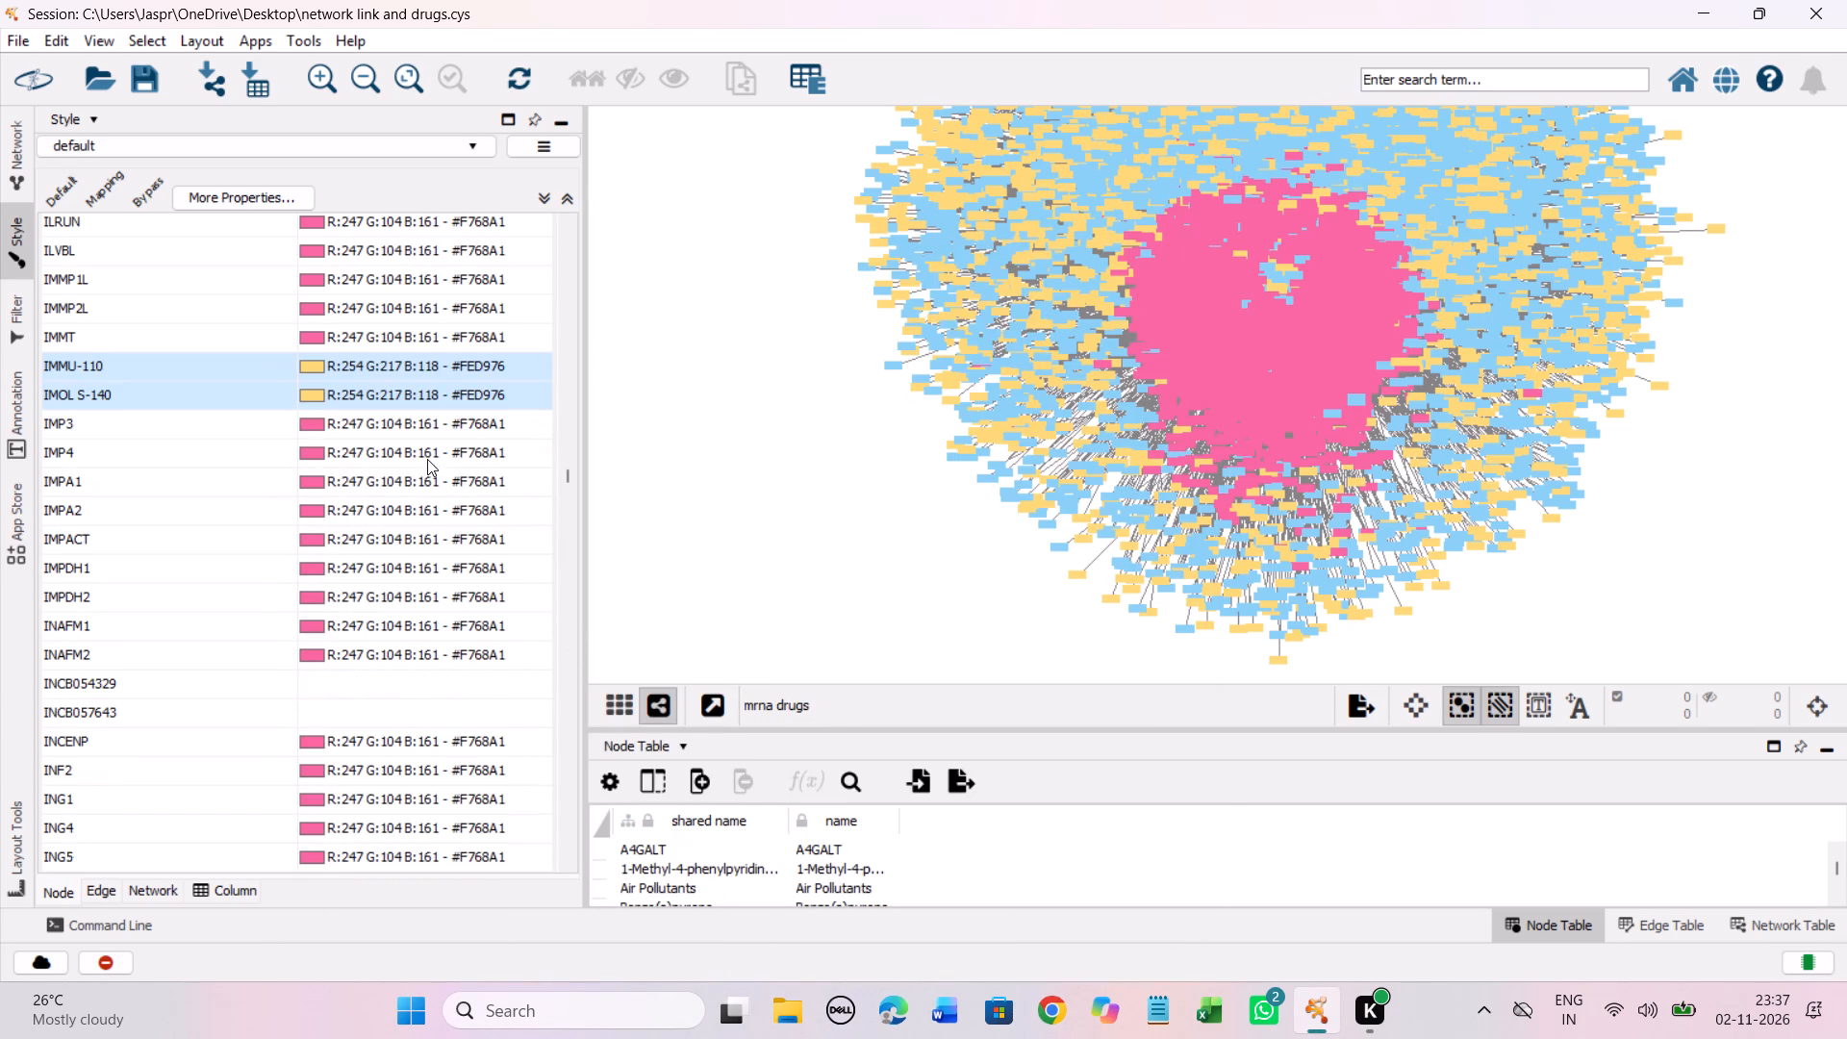
{"action": "scroll", "coordinate": [427, 459], "scroll_direction": "down", "scroll_amount": 5}
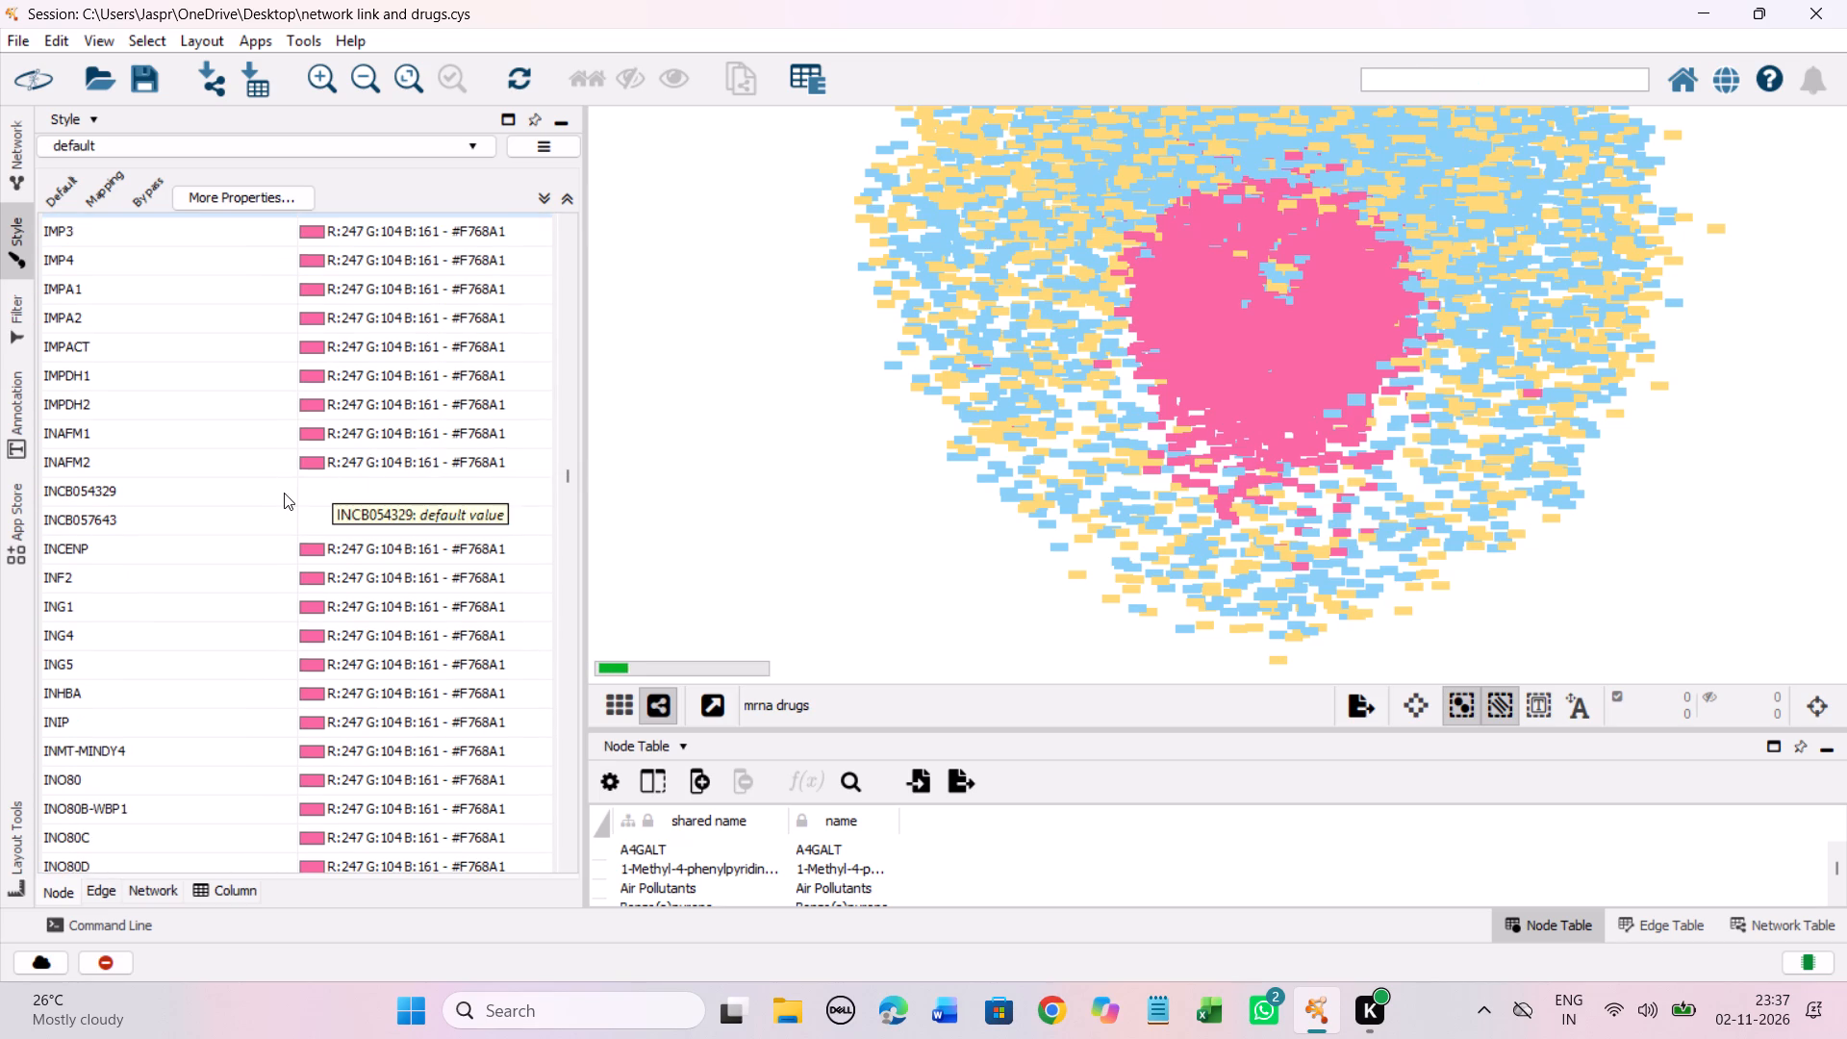
{"action": "left_click_drag", "start_coordinate": [268, 493], "coordinate": [268, 515]}
{"action": "right_click", "coordinate": [268, 515]}
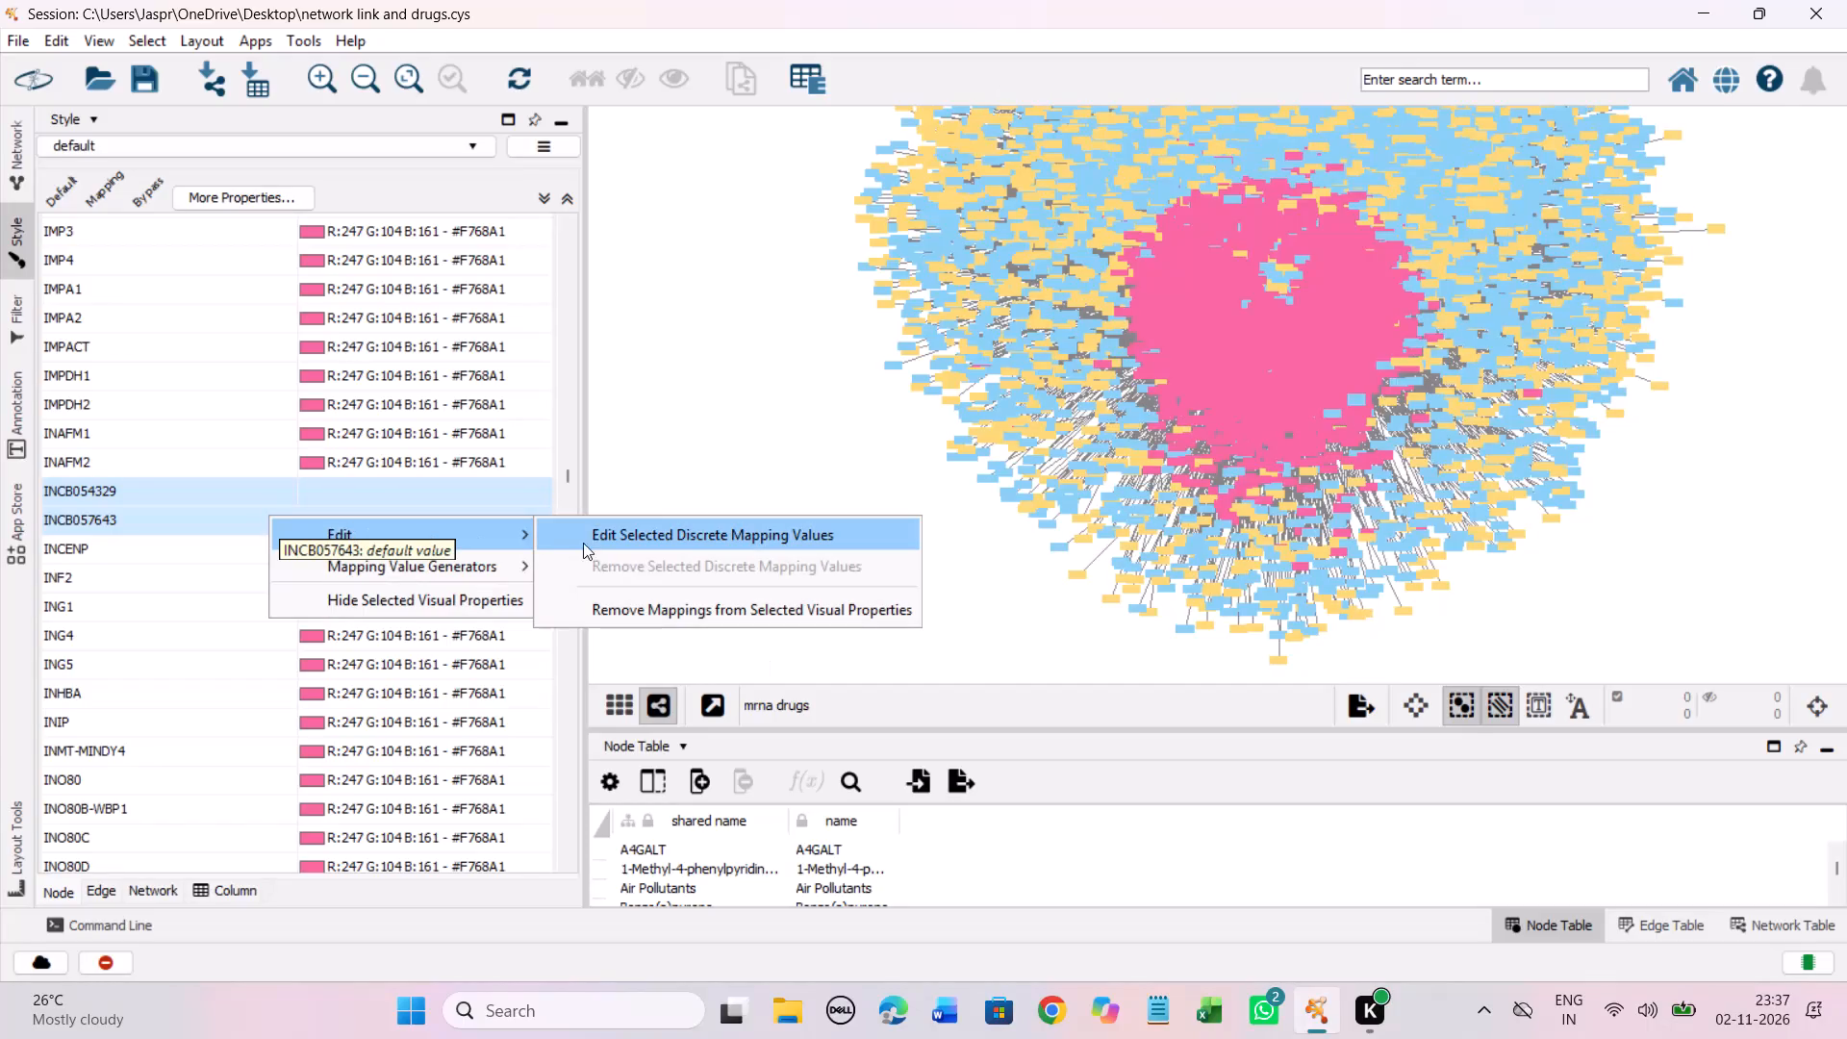
{"action": "left_click", "coordinate": [612, 542]}
{"action": "left_click_drag", "start_coordinate": [548, 545], "coordinate": [604, 293]}
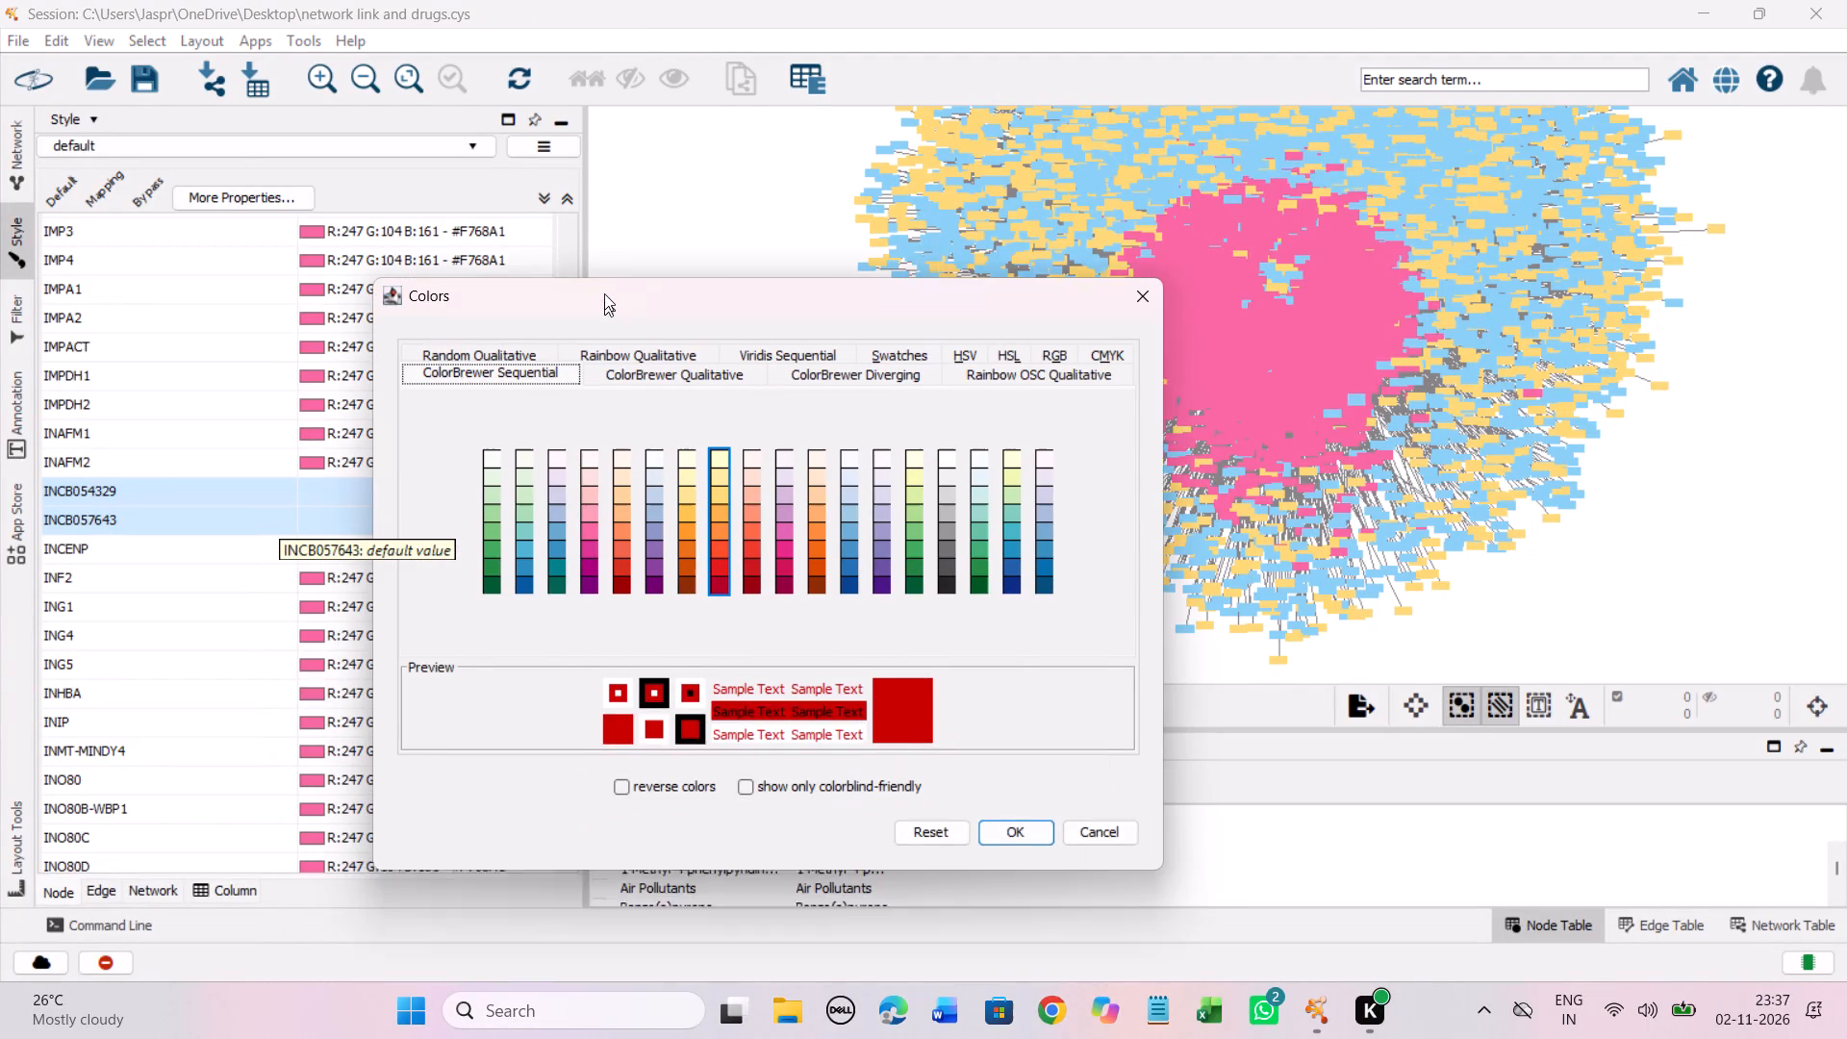
{"action": "left_click_drag", "start_coordinate": [604, 293], "coordinate": [606, 270]}
{"action": "left_click", "coordinate": [722, 462]}
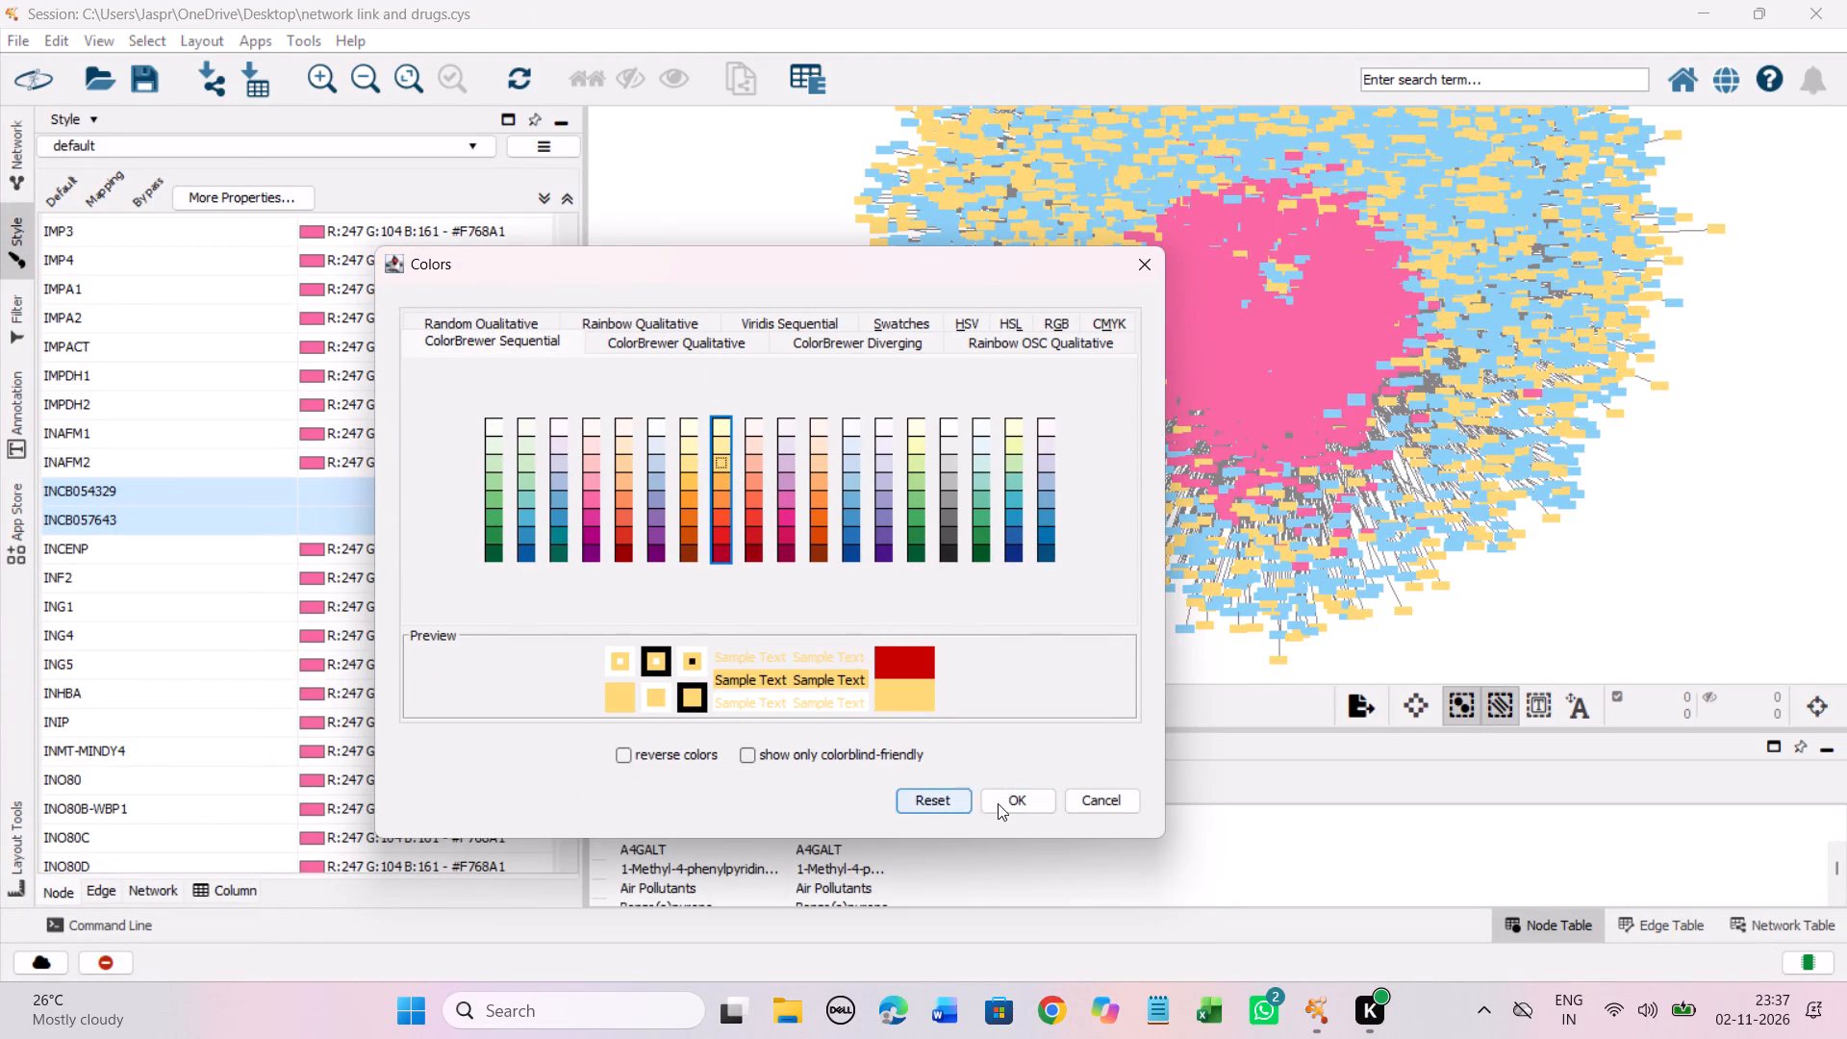
{"action": "left_click", "coordinate": [1007, 795]}
Set the discrete colour mapping of the unmapped entry INT 131 to the Yellow-Orange-Red shade #FED976.
{"action": "scroll", "coordinate": [428, 501], "scroll_direction": "down", "scroll_amount": 1}
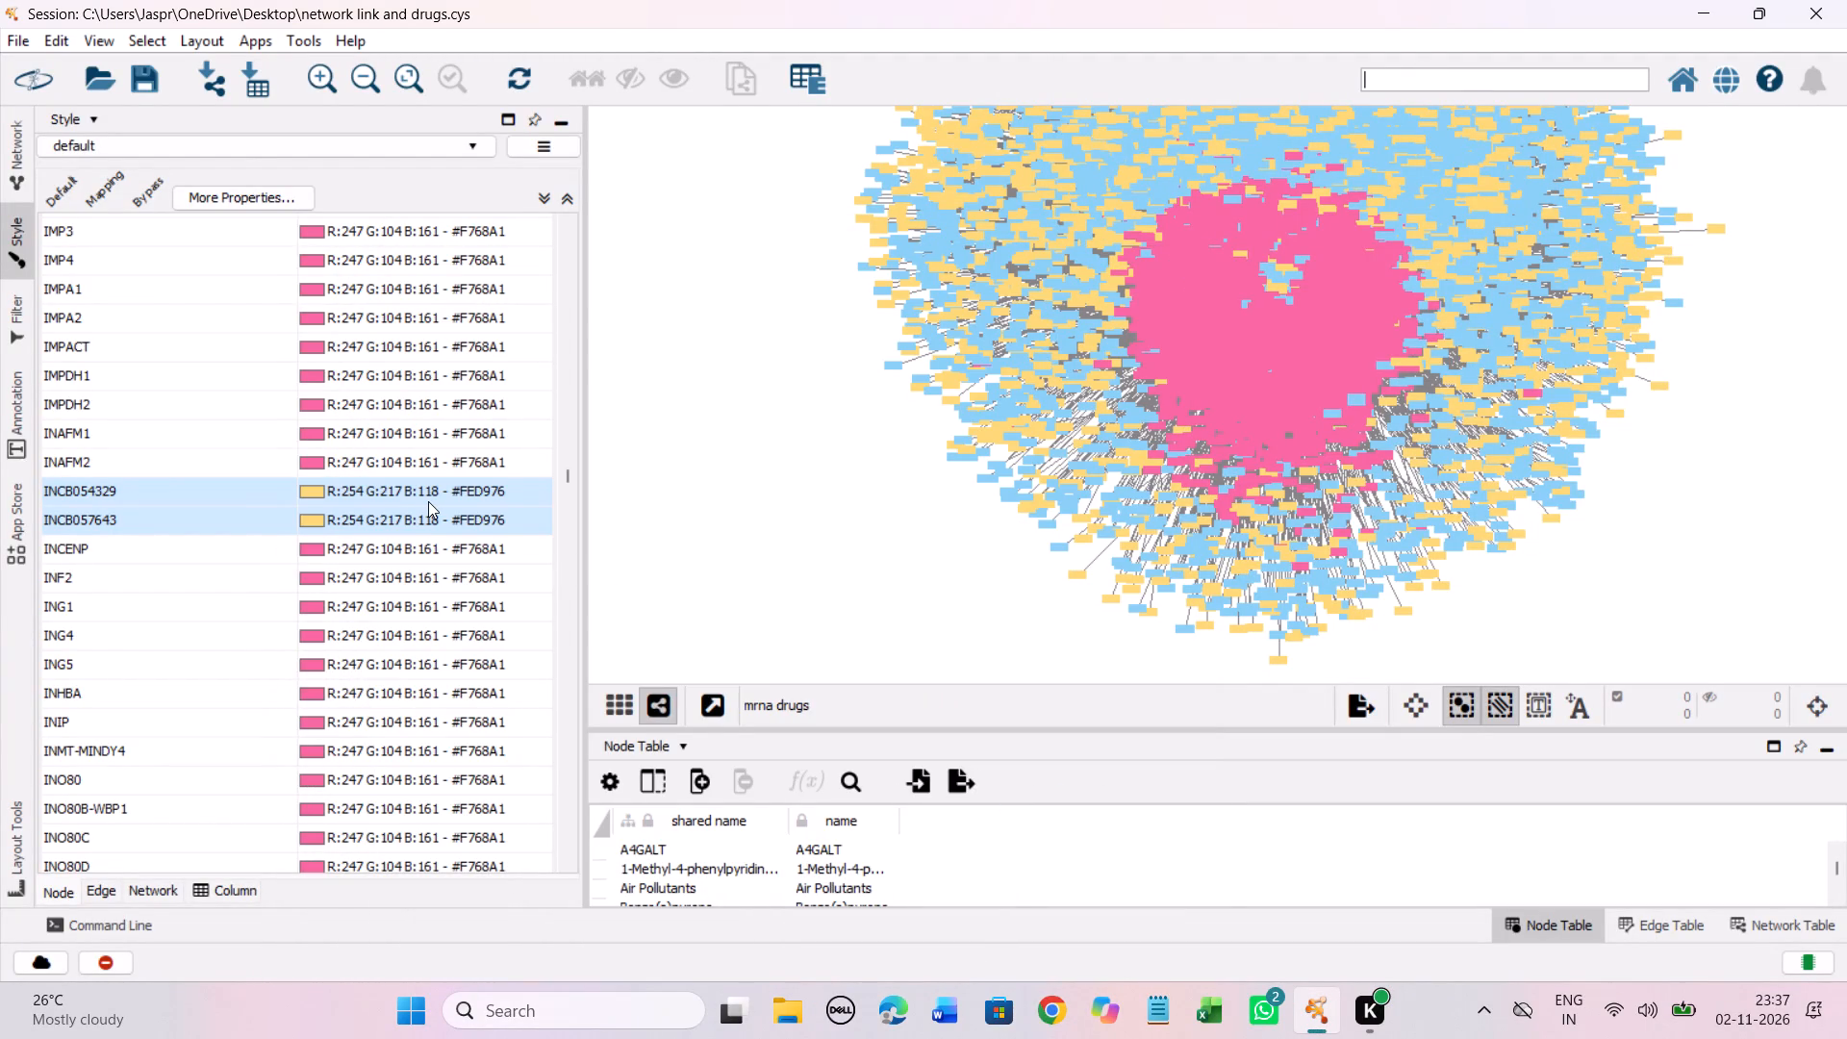
{"action": "scroll", "coordinate": [428, 501], "scroll_direction": "down", "scroll_amount": 3}
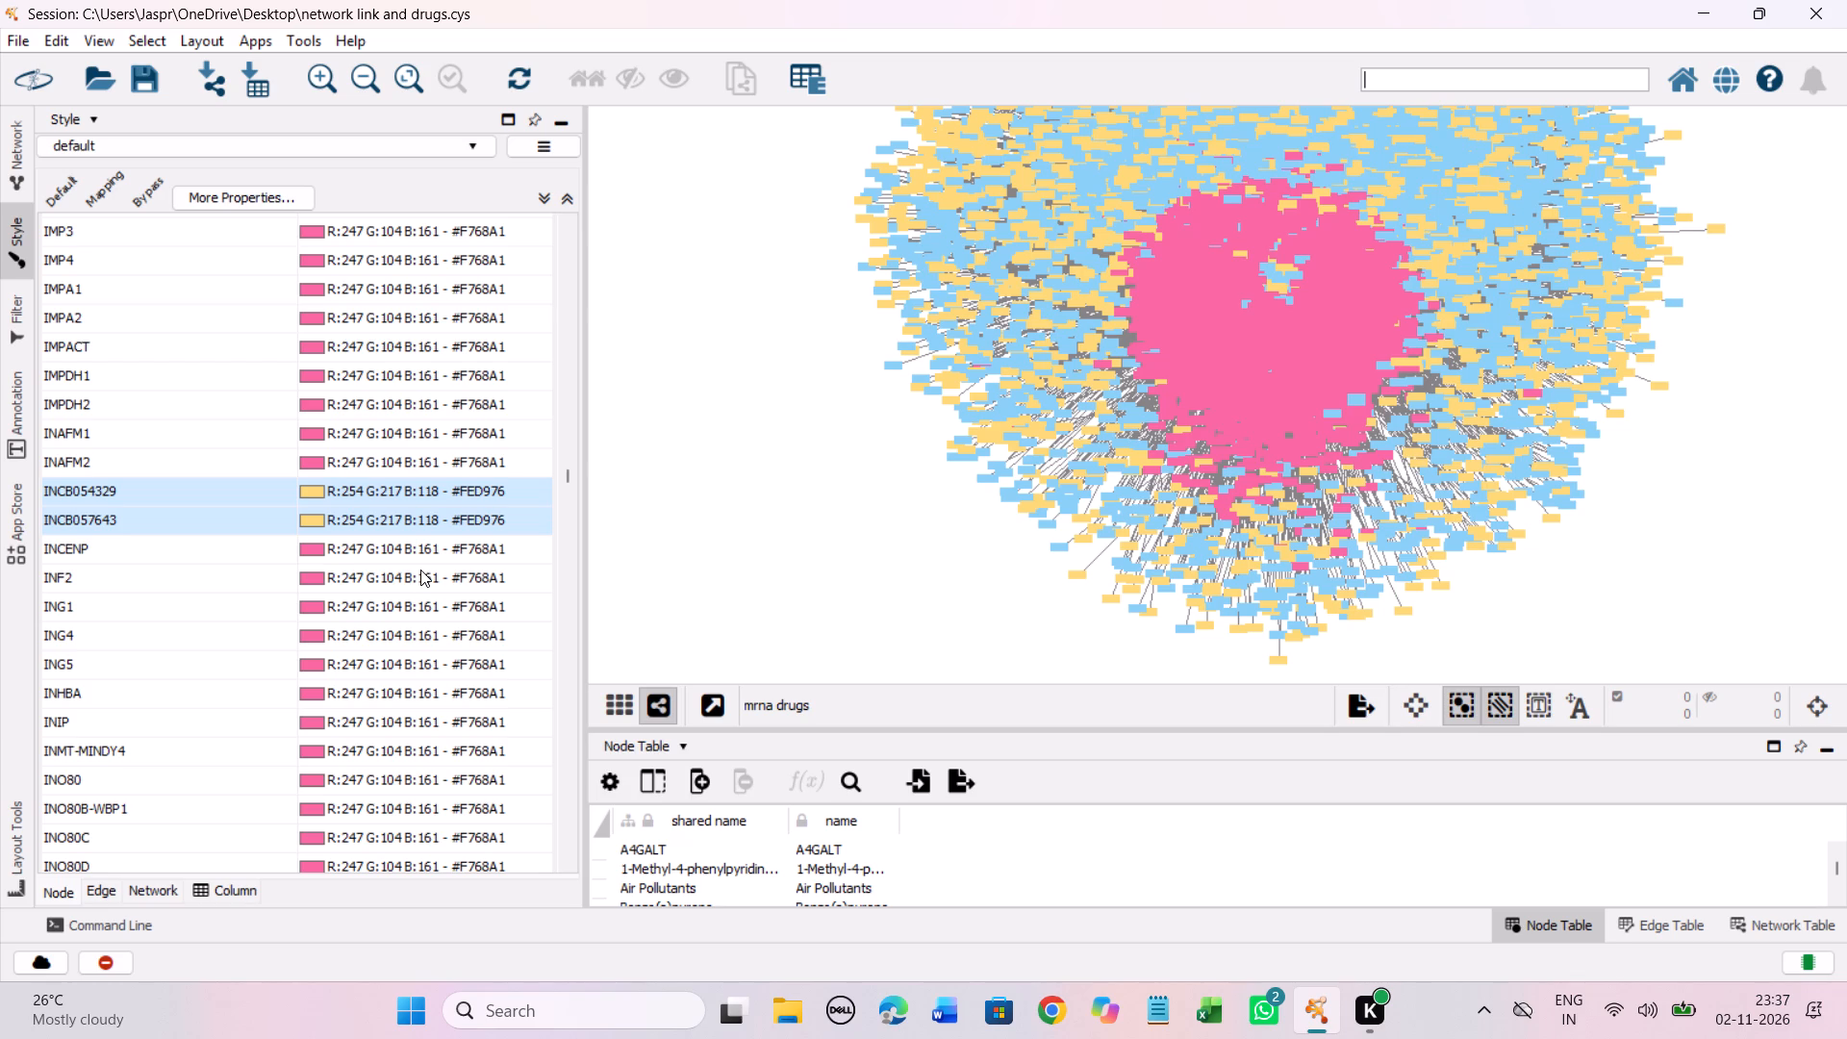
{"action": "scroll", "coordinate": [425, 587], "scroll_direction": "down", "scroll_amount": 6}
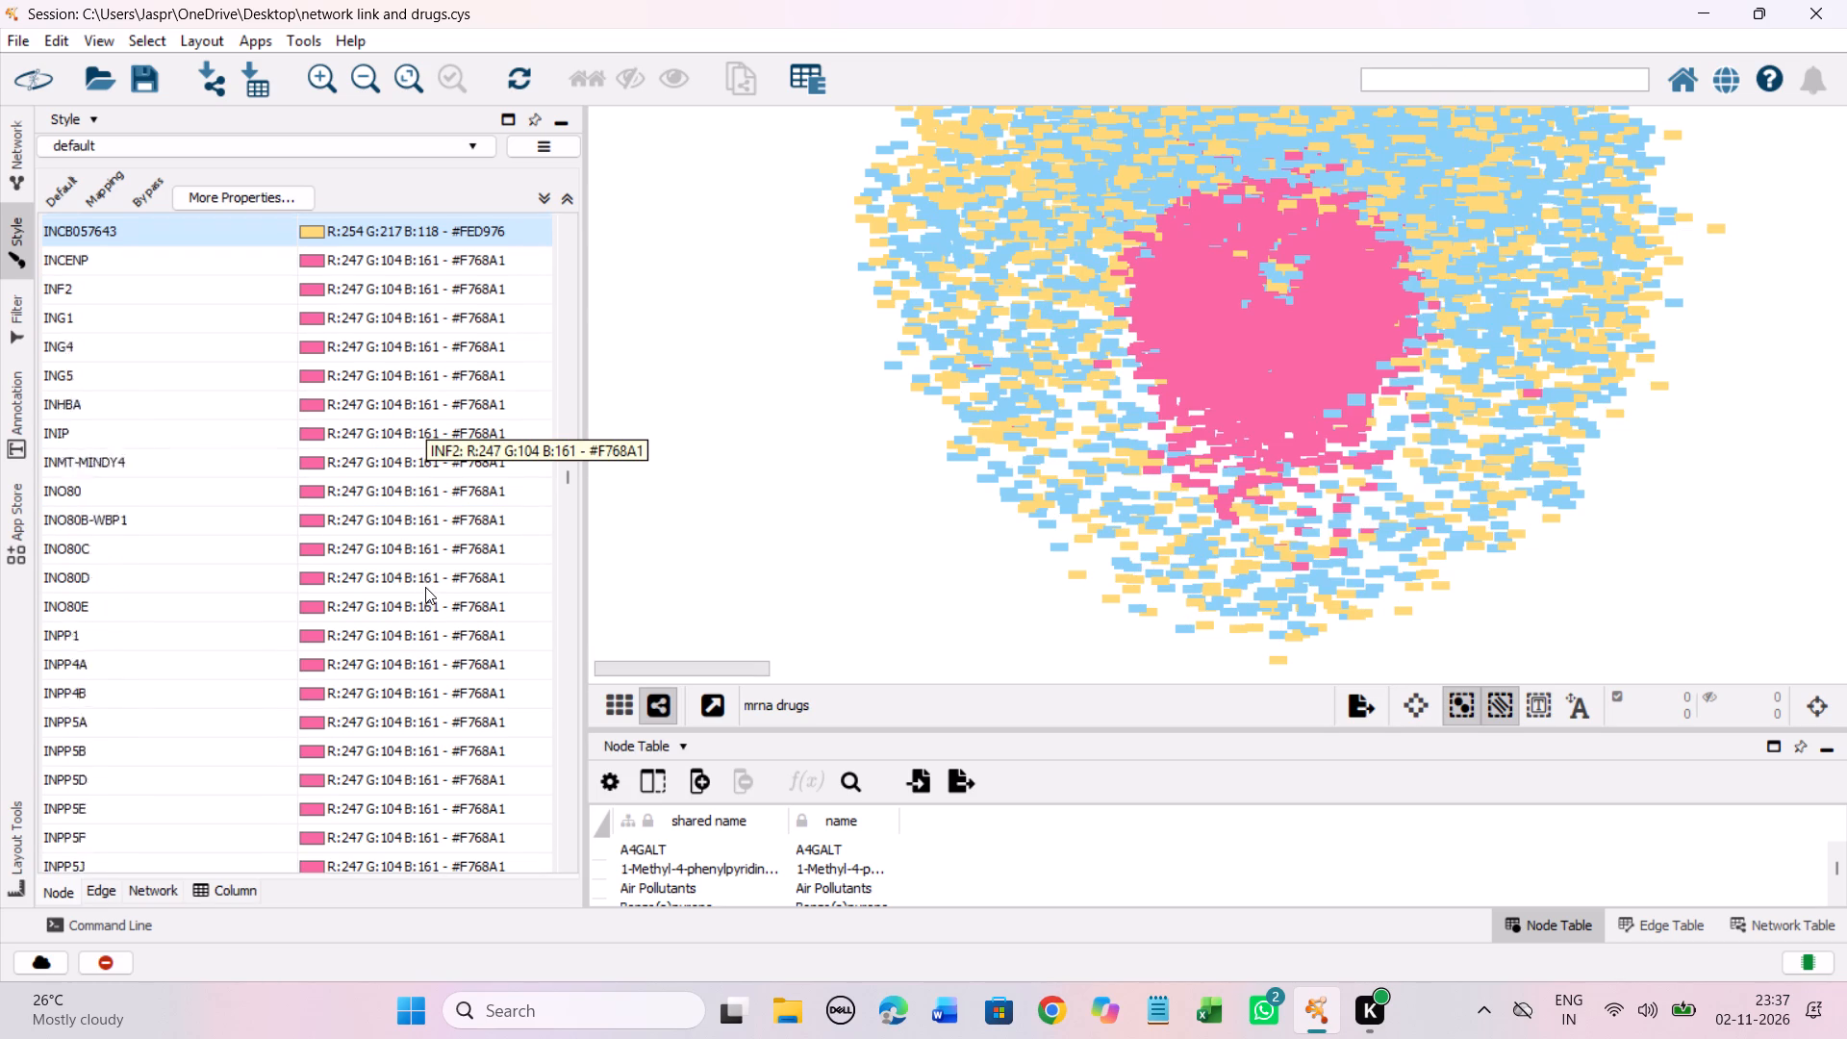
{"action": "scroll", "coordinate": [425, 587], "scroll_direction": "down", "scroll_amount": 18}
{"action": "scroll", "coordinate": [425, 587], "scroll_direction": "down", "scroll_amount": 5}
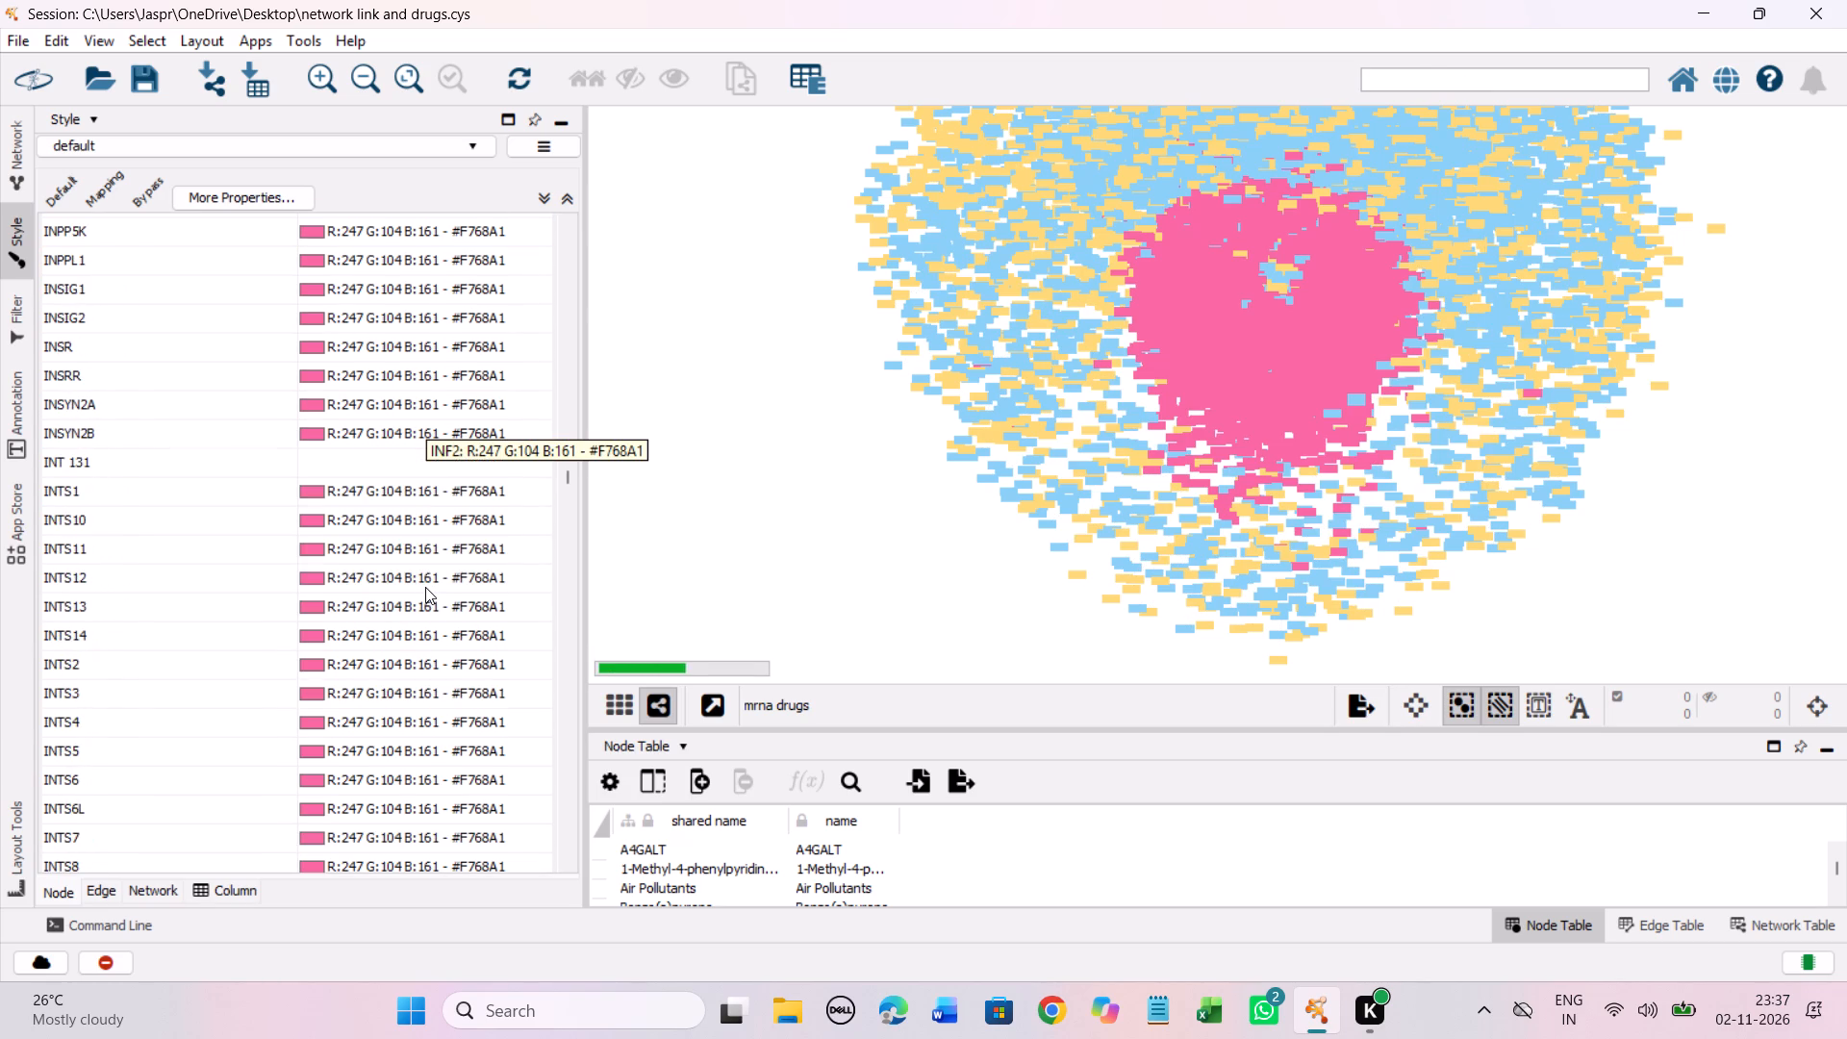
{"action": "left_click", "coordinate": [247, 458]}
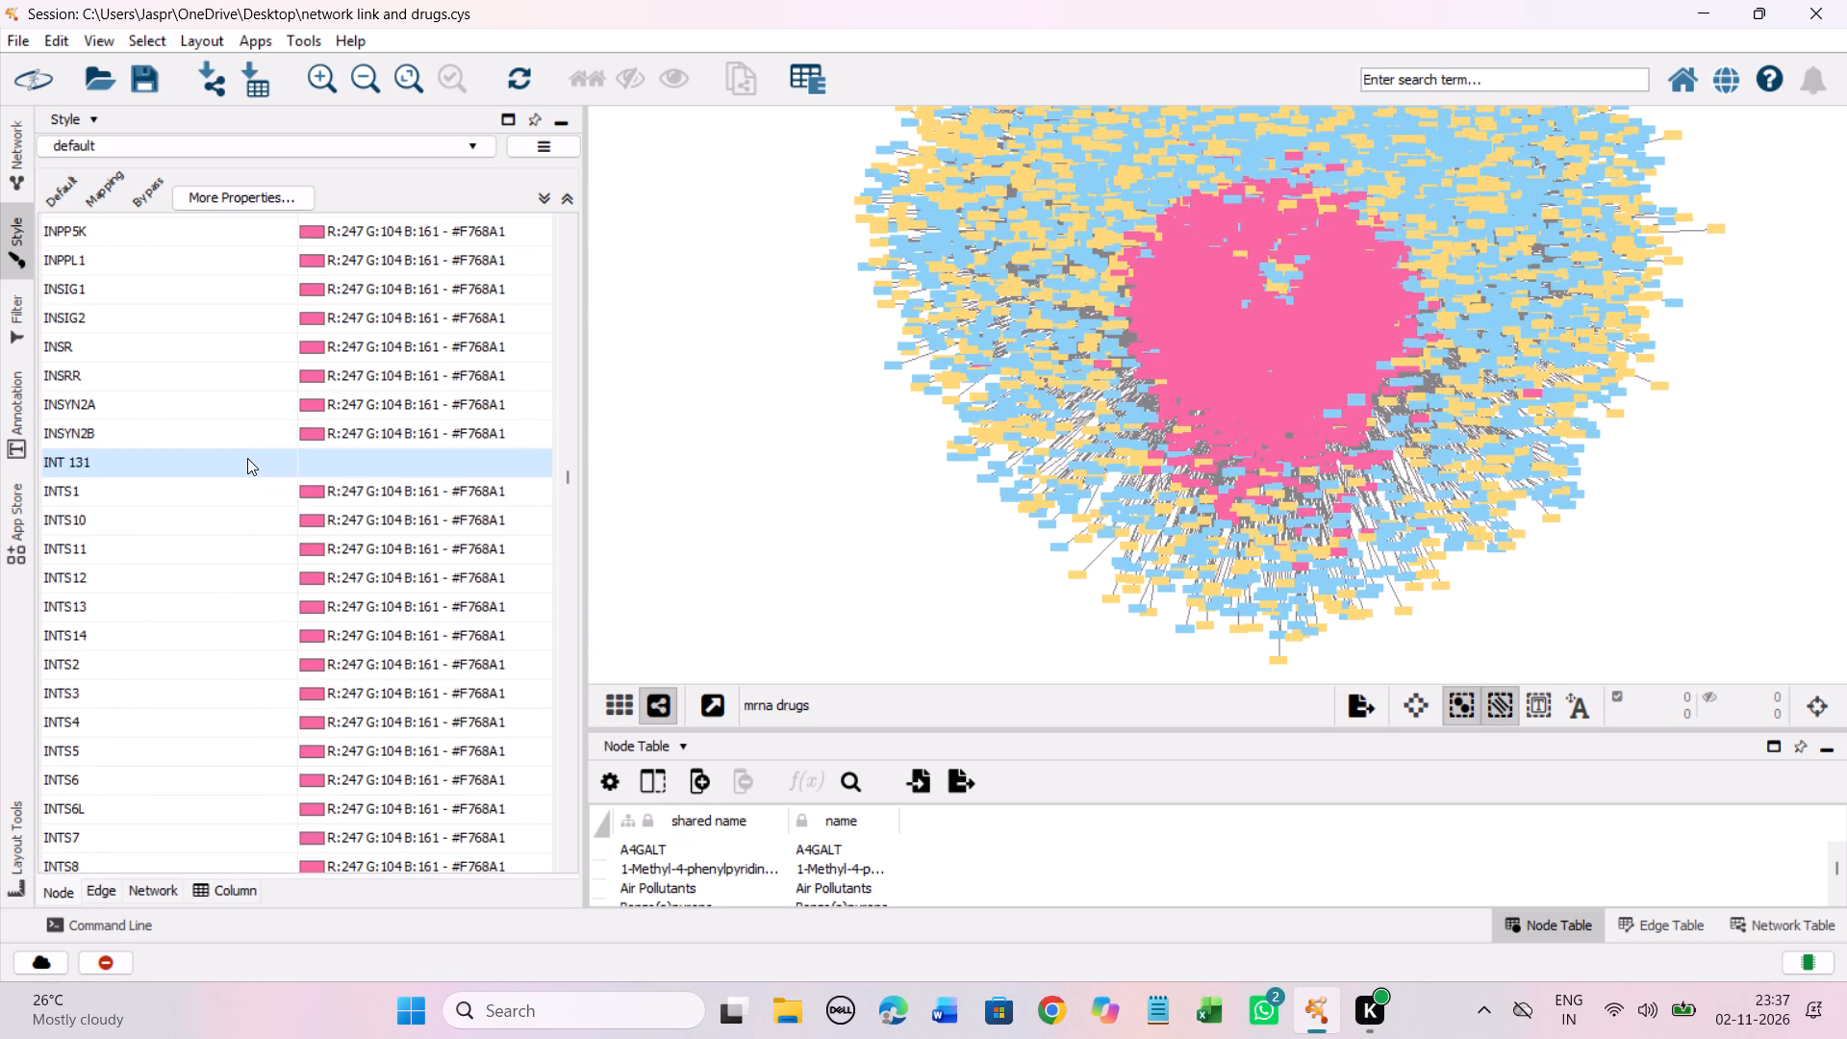
{"action": "right_click", "coordinate": [247, 458]}
{"action": "left_click", "coordinate": [581, 475]}
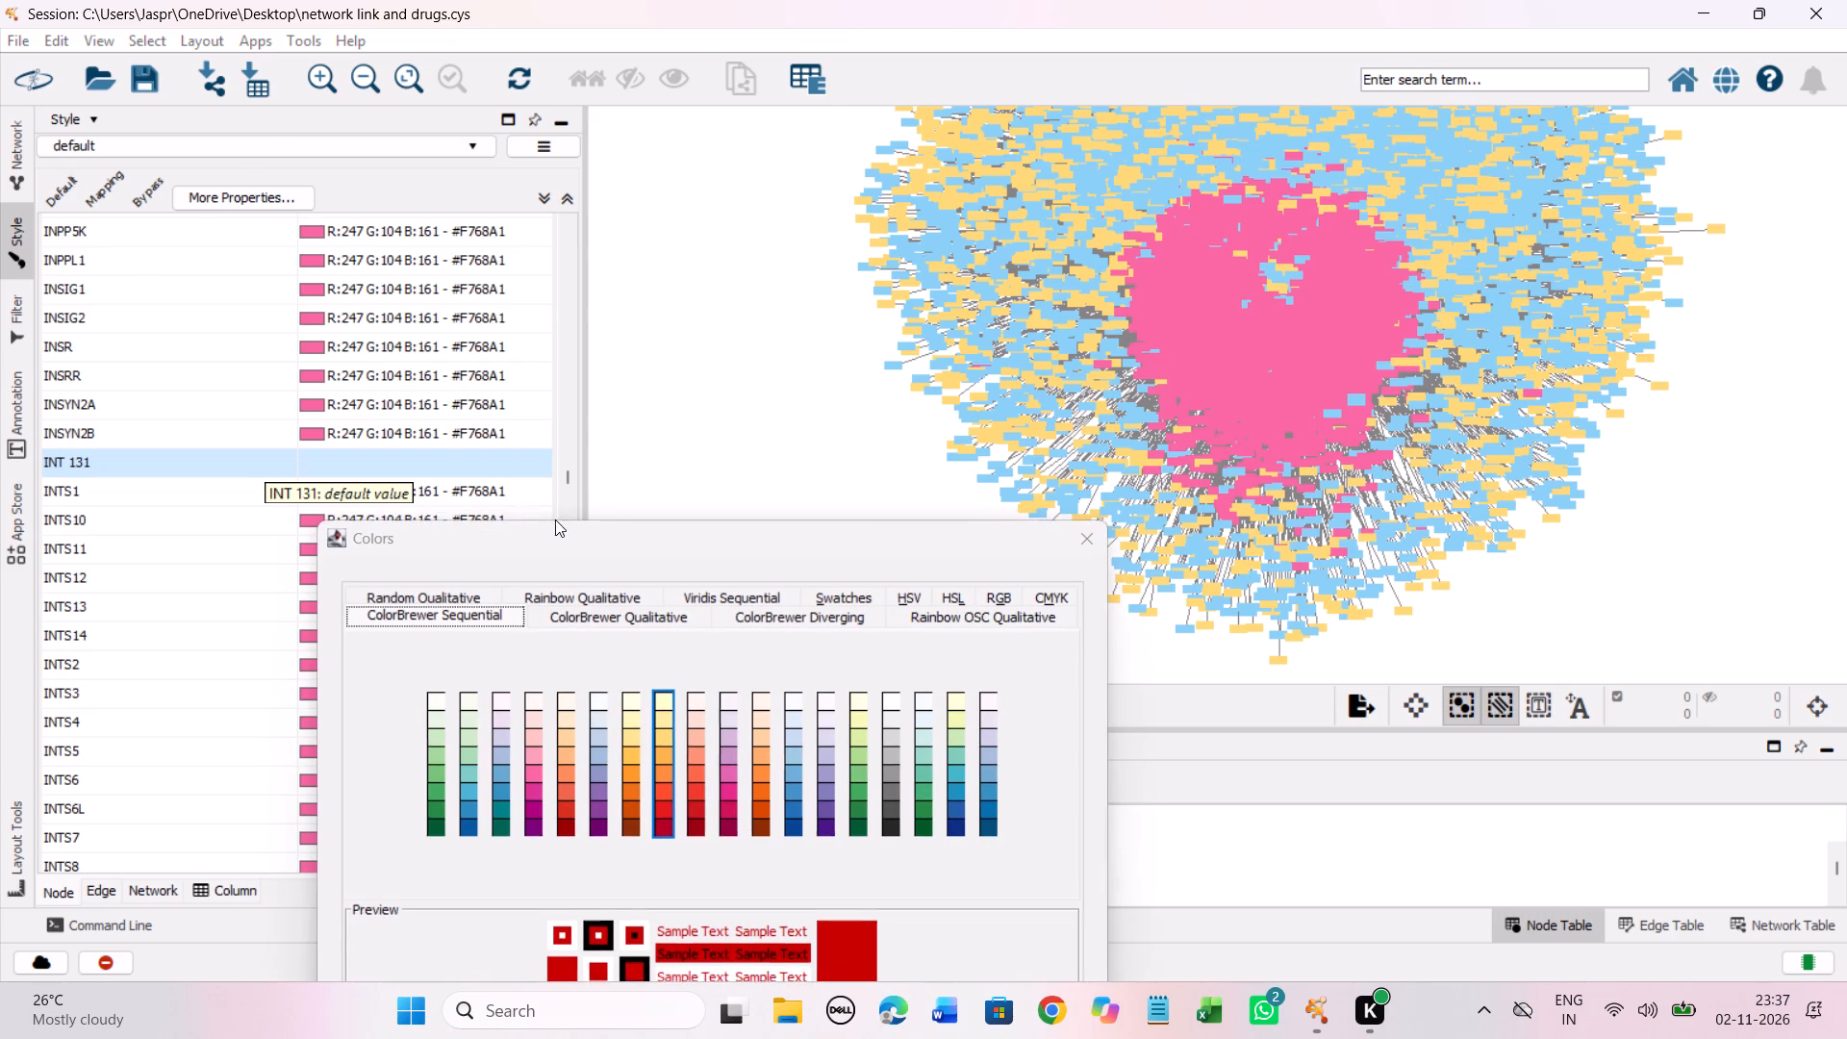
{"action": "left_click_drag", "start_coordinate": [544, 545], "coordinate": [611, 265]}
{"action": "left_click", "coordinate": [727, 454]}
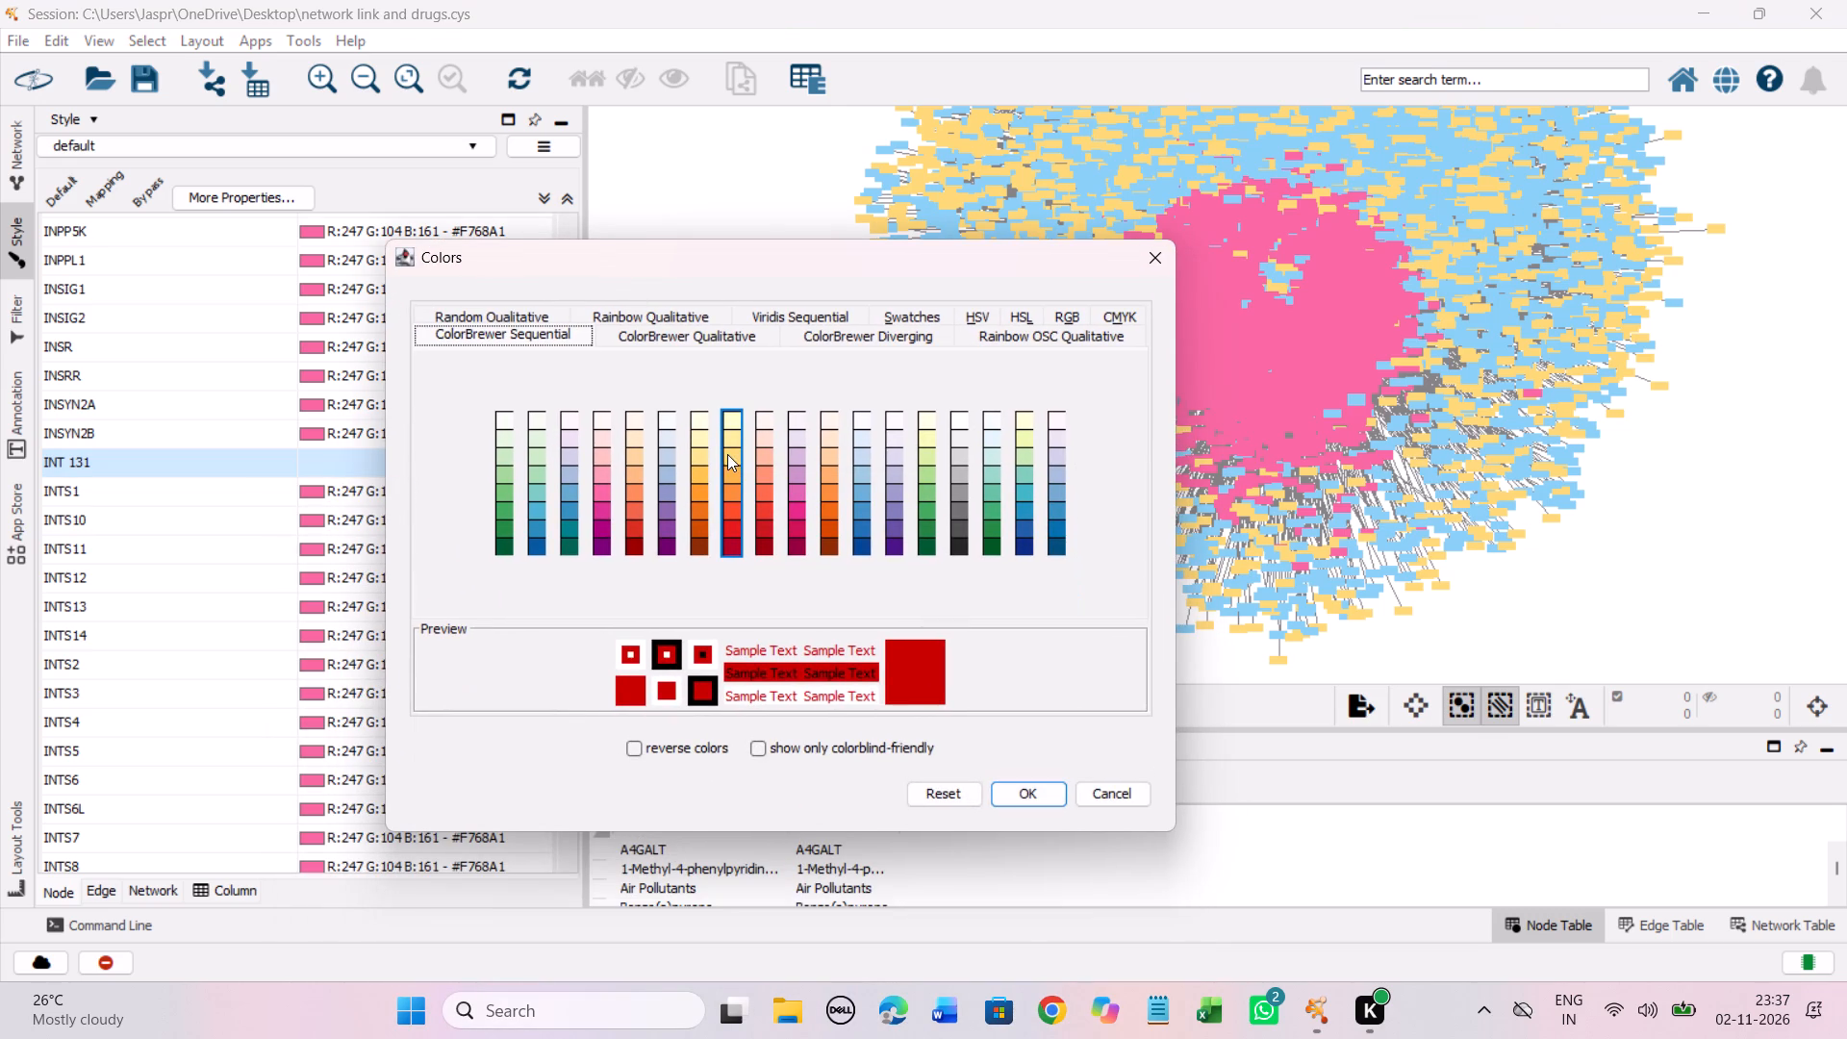
{"action": "left_click", "coordinate": [1020, 789]}
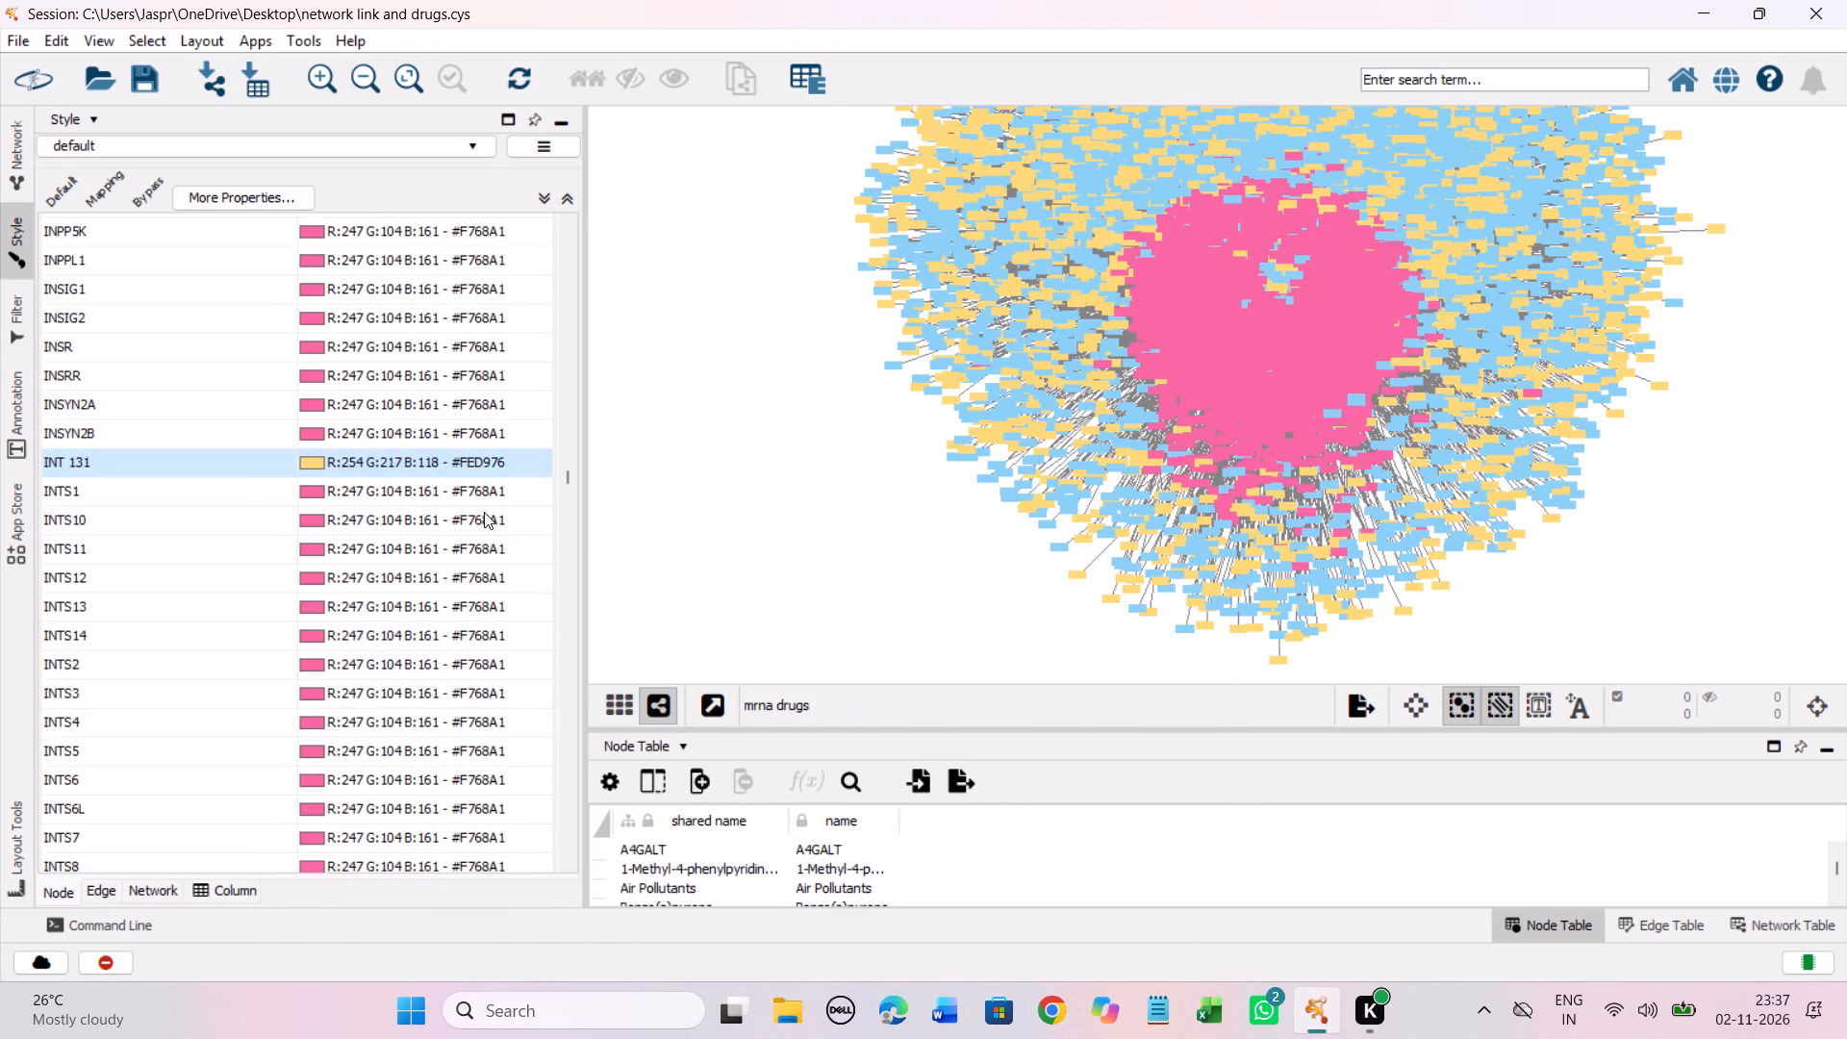
Set the discrete colour mapping of the unmapped entry ISA-2011B to the Yellow-Orange-Red shade #FED976.
{"action": "scroll", "coordinate": [484, 512], "scroll_direction": "down", "scroll_amount": 4}
{"action": "scroll", "coordinate": [484, 512], "scroll_direction": "down", "scroll_amount": 17}
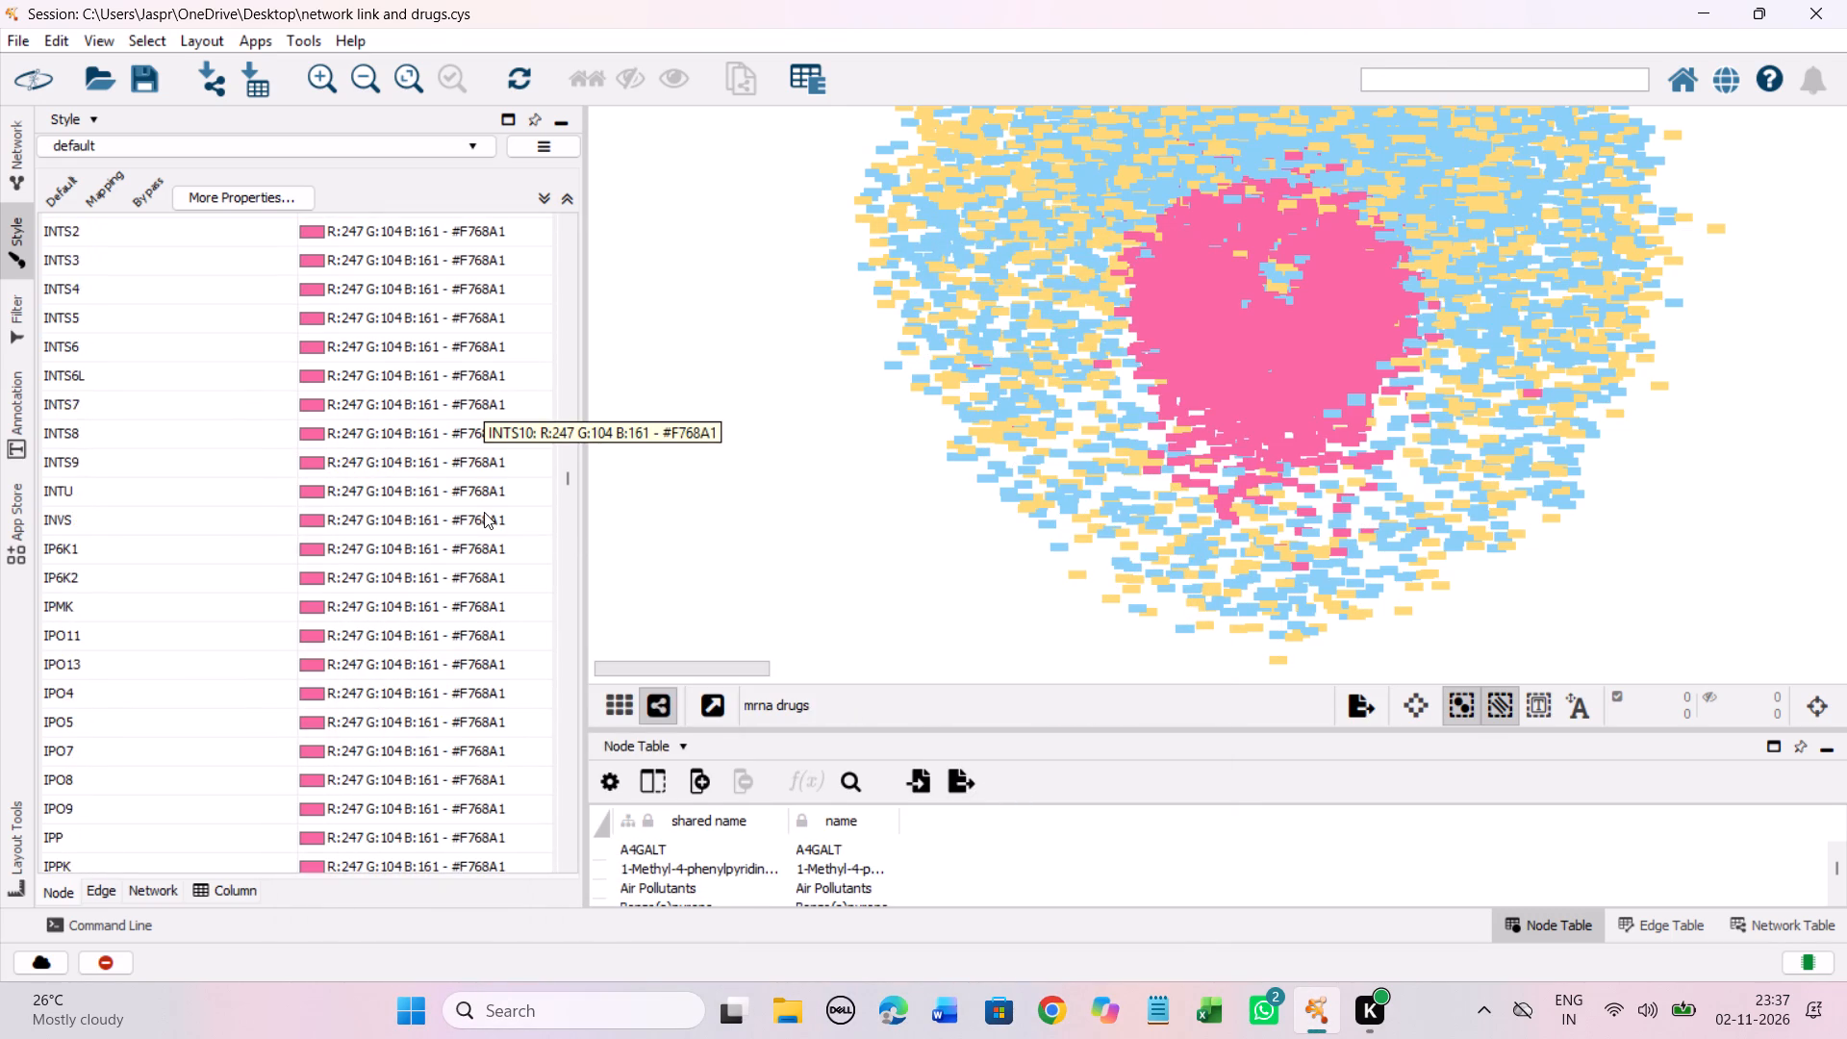
{"action": "scroll", "coordinate": [484, 512], "scroll_direction": "down", "scroll_amount": 20}
{"action": "scroll", "coordinate": [484, 512], "scroll_direction": "down", "scroll_amount": 6}
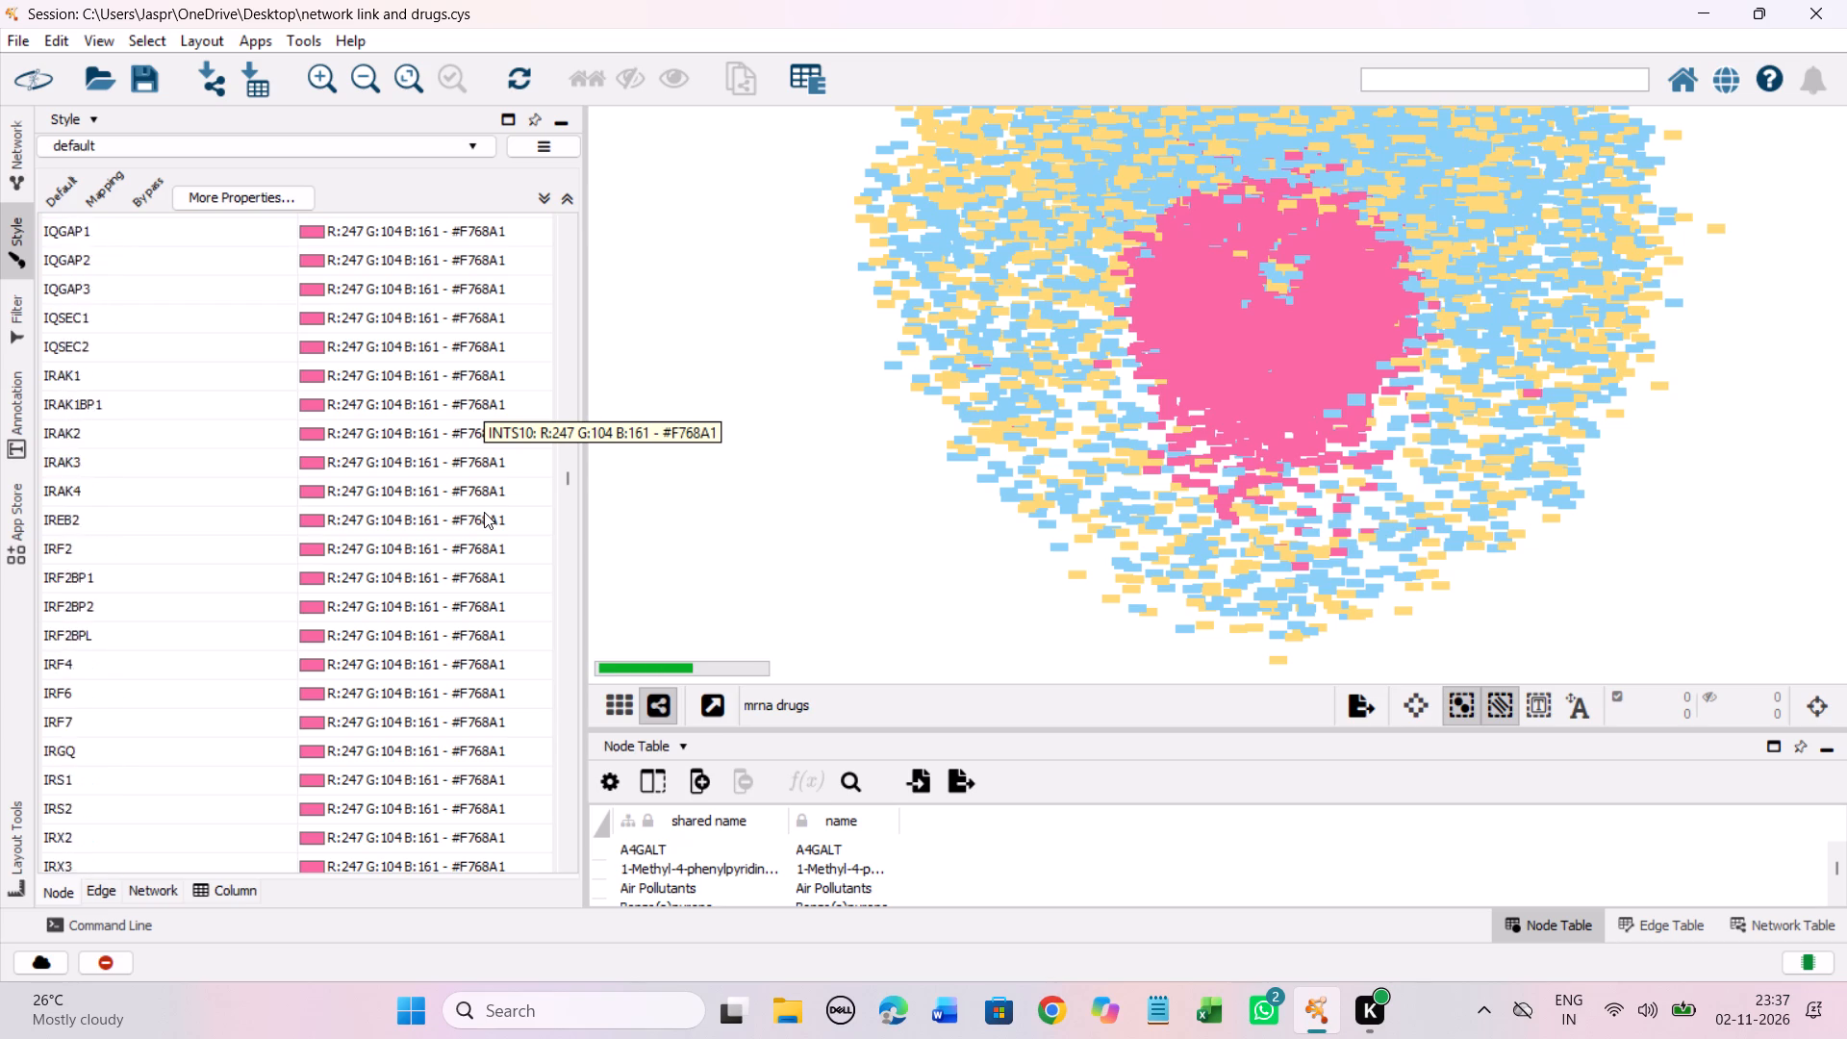
{"action": "scroll", "coordinate": [484, 512], "scroll_direction": "down", "scroll_amount": 9}
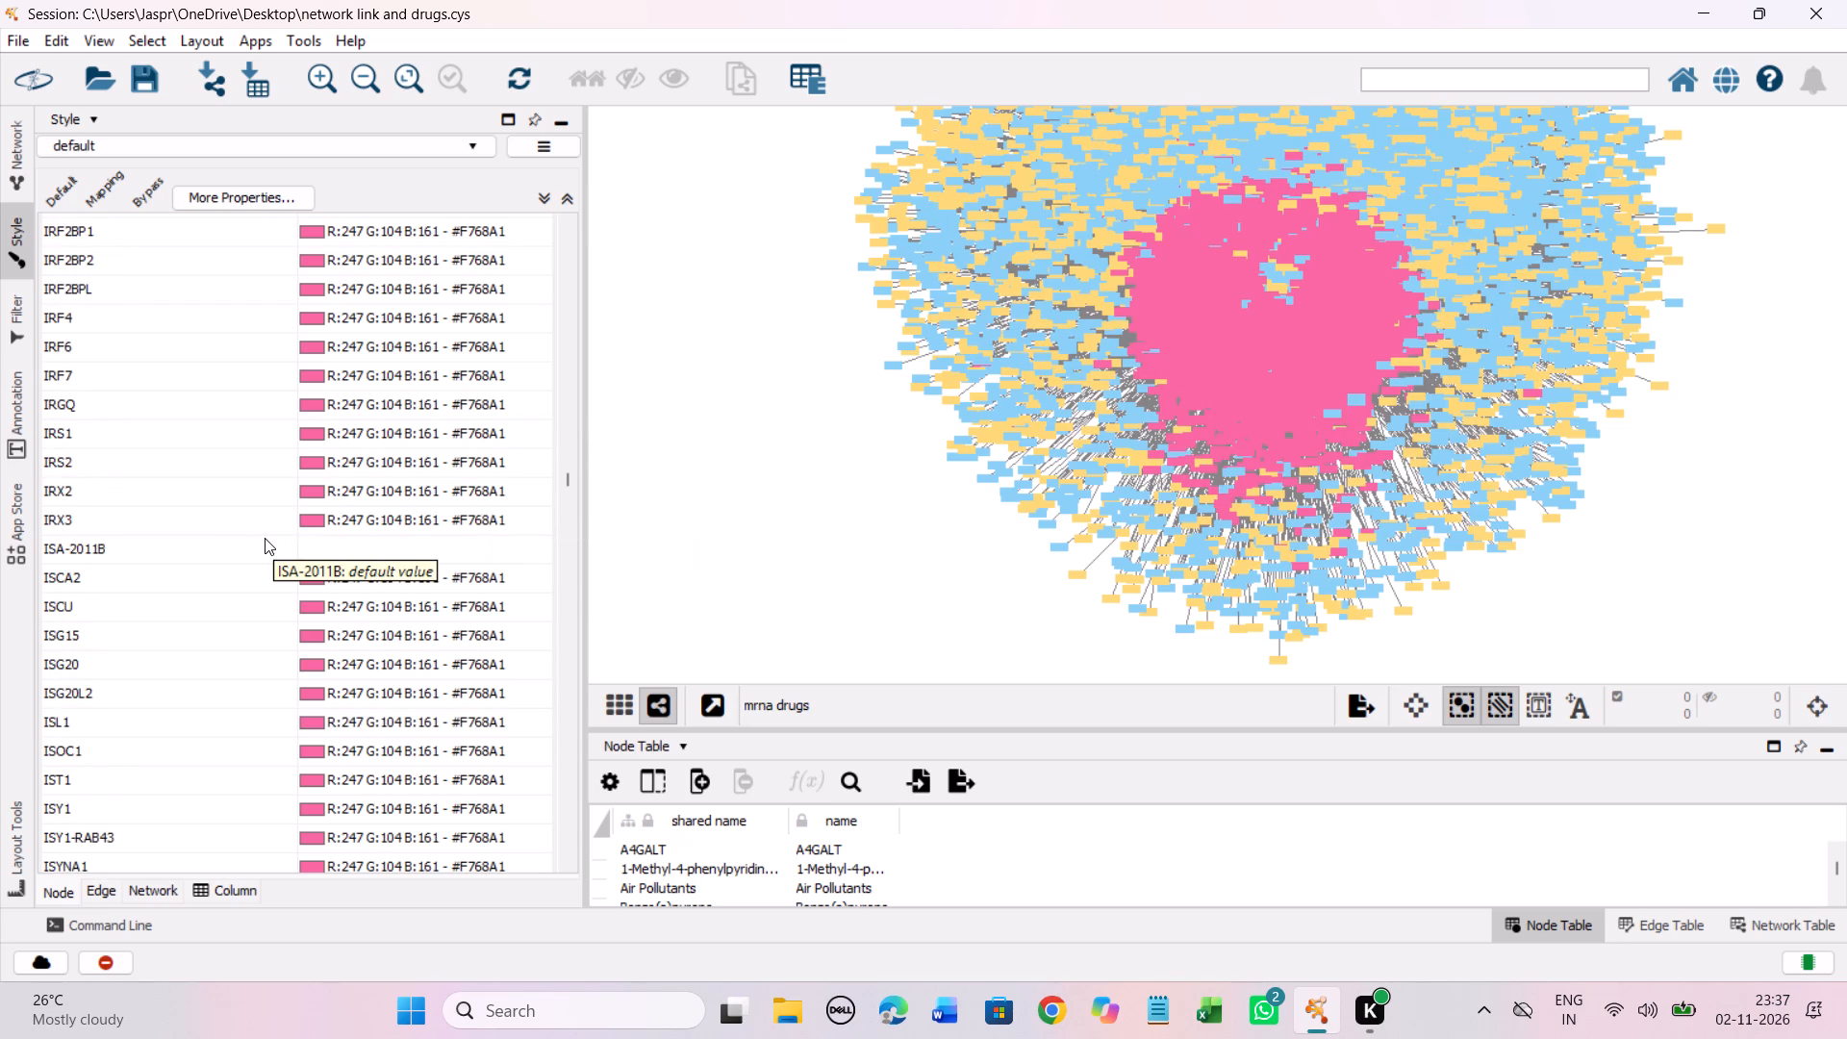
{"action": "left_click", "coordinate": [255, 544]}
{"action": "right_click", "coordinate": [255, 544]}
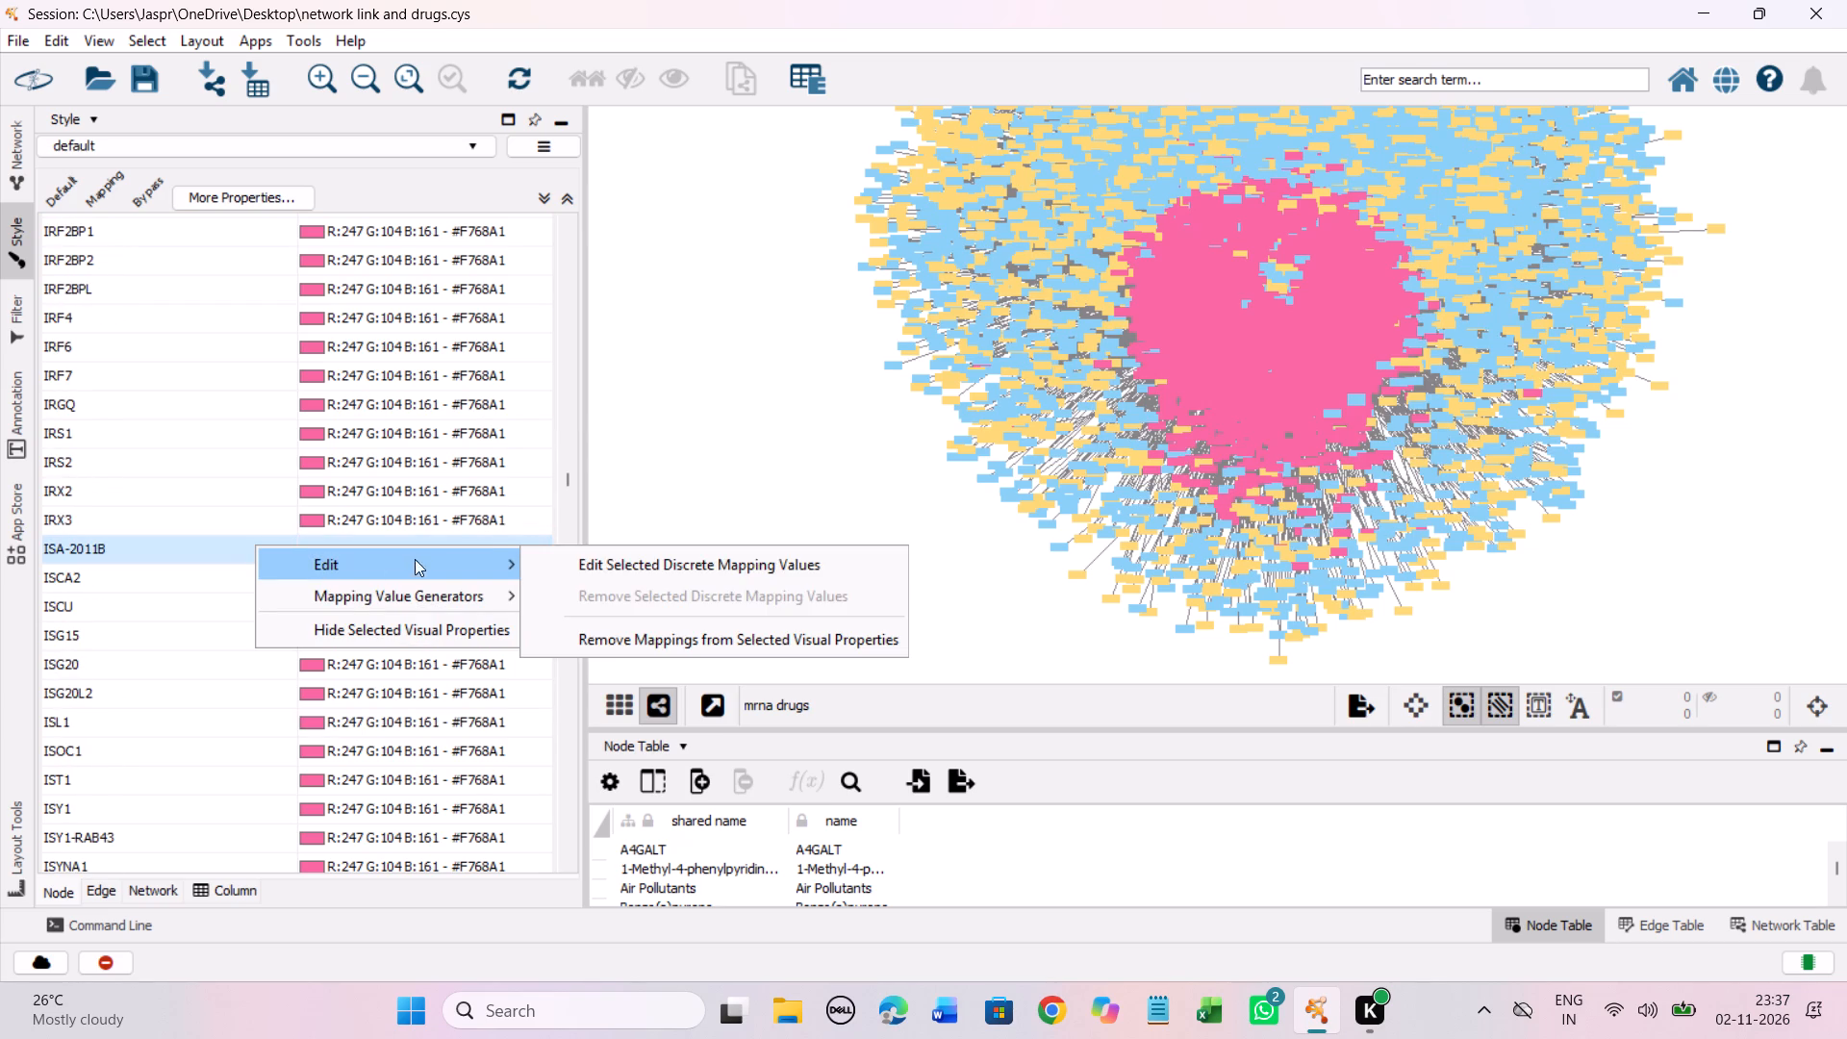
{"action": "left_click", "coordinate": [573, 561]}
{"action": "left_click_drag", "start_coordinate": [539, 548], "coordinate": [540, 545]}
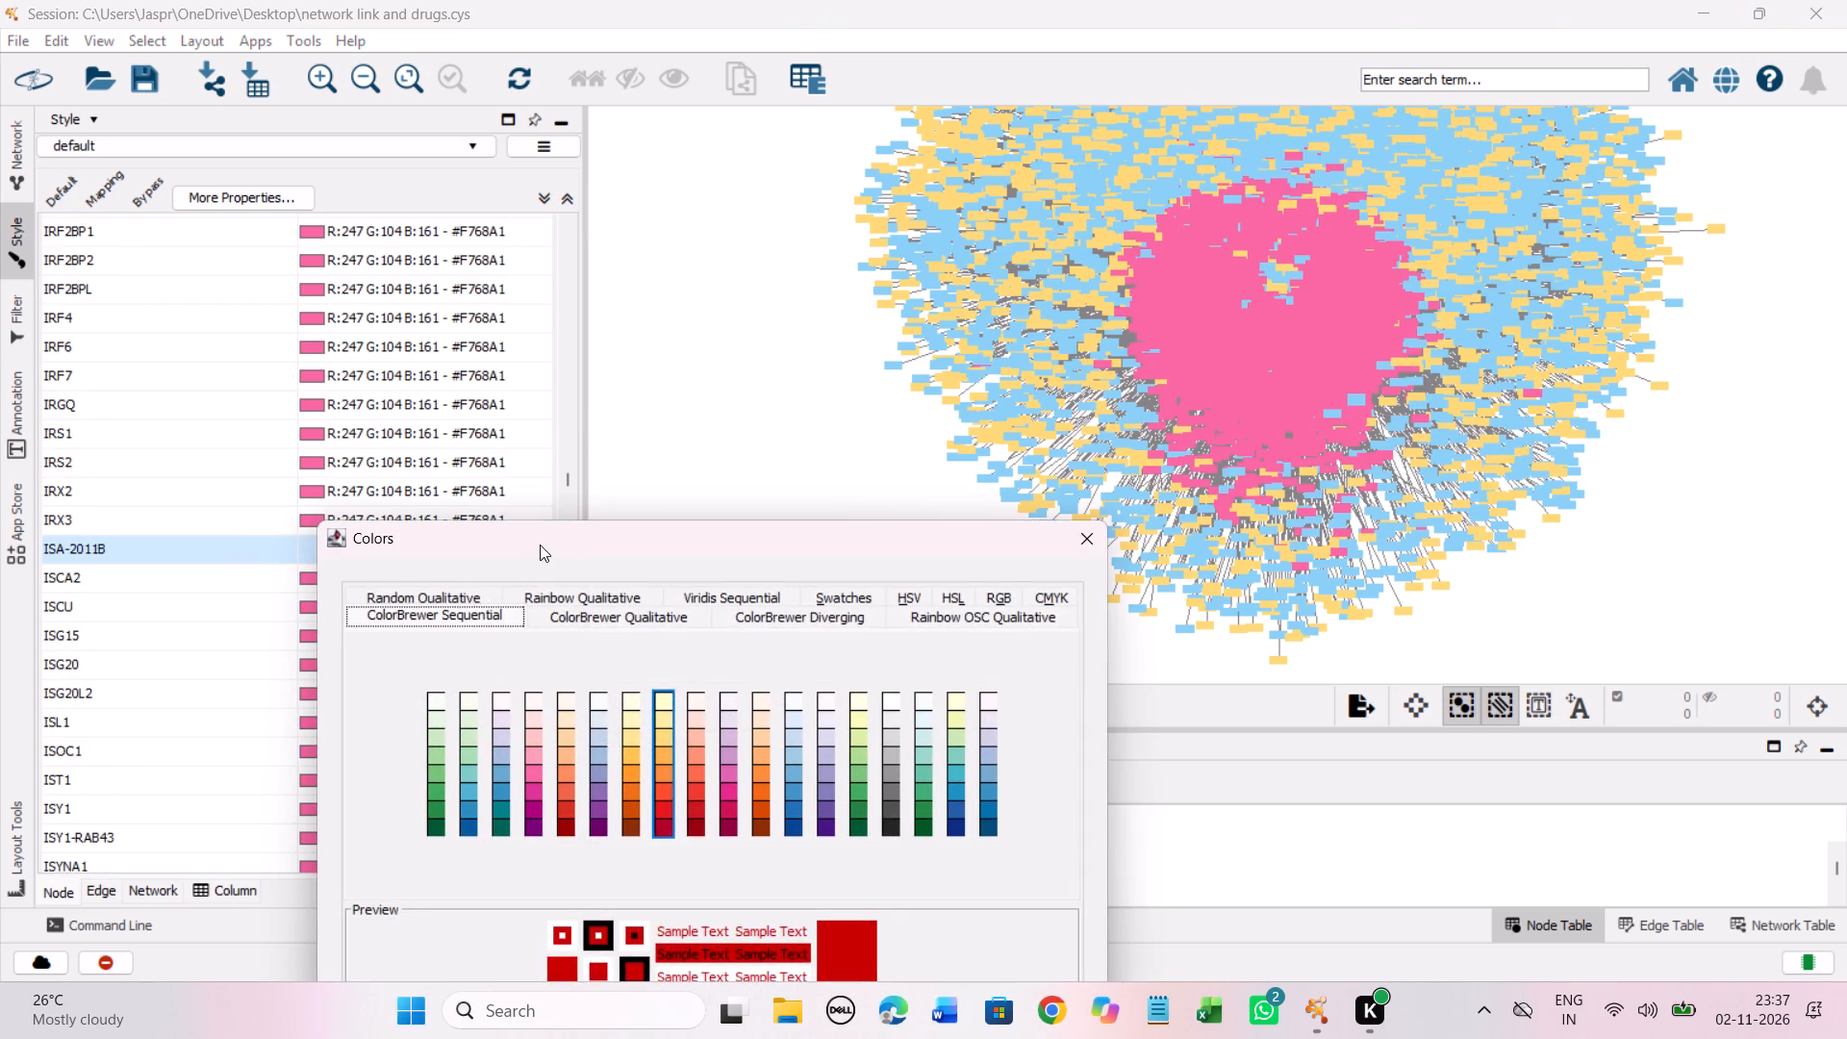
{"action": "left_click_drag", "start_coordinate": [540, 545], "coordinate": [563, 294]}
{"action": "left_click", "coordinate": [683, 482]}
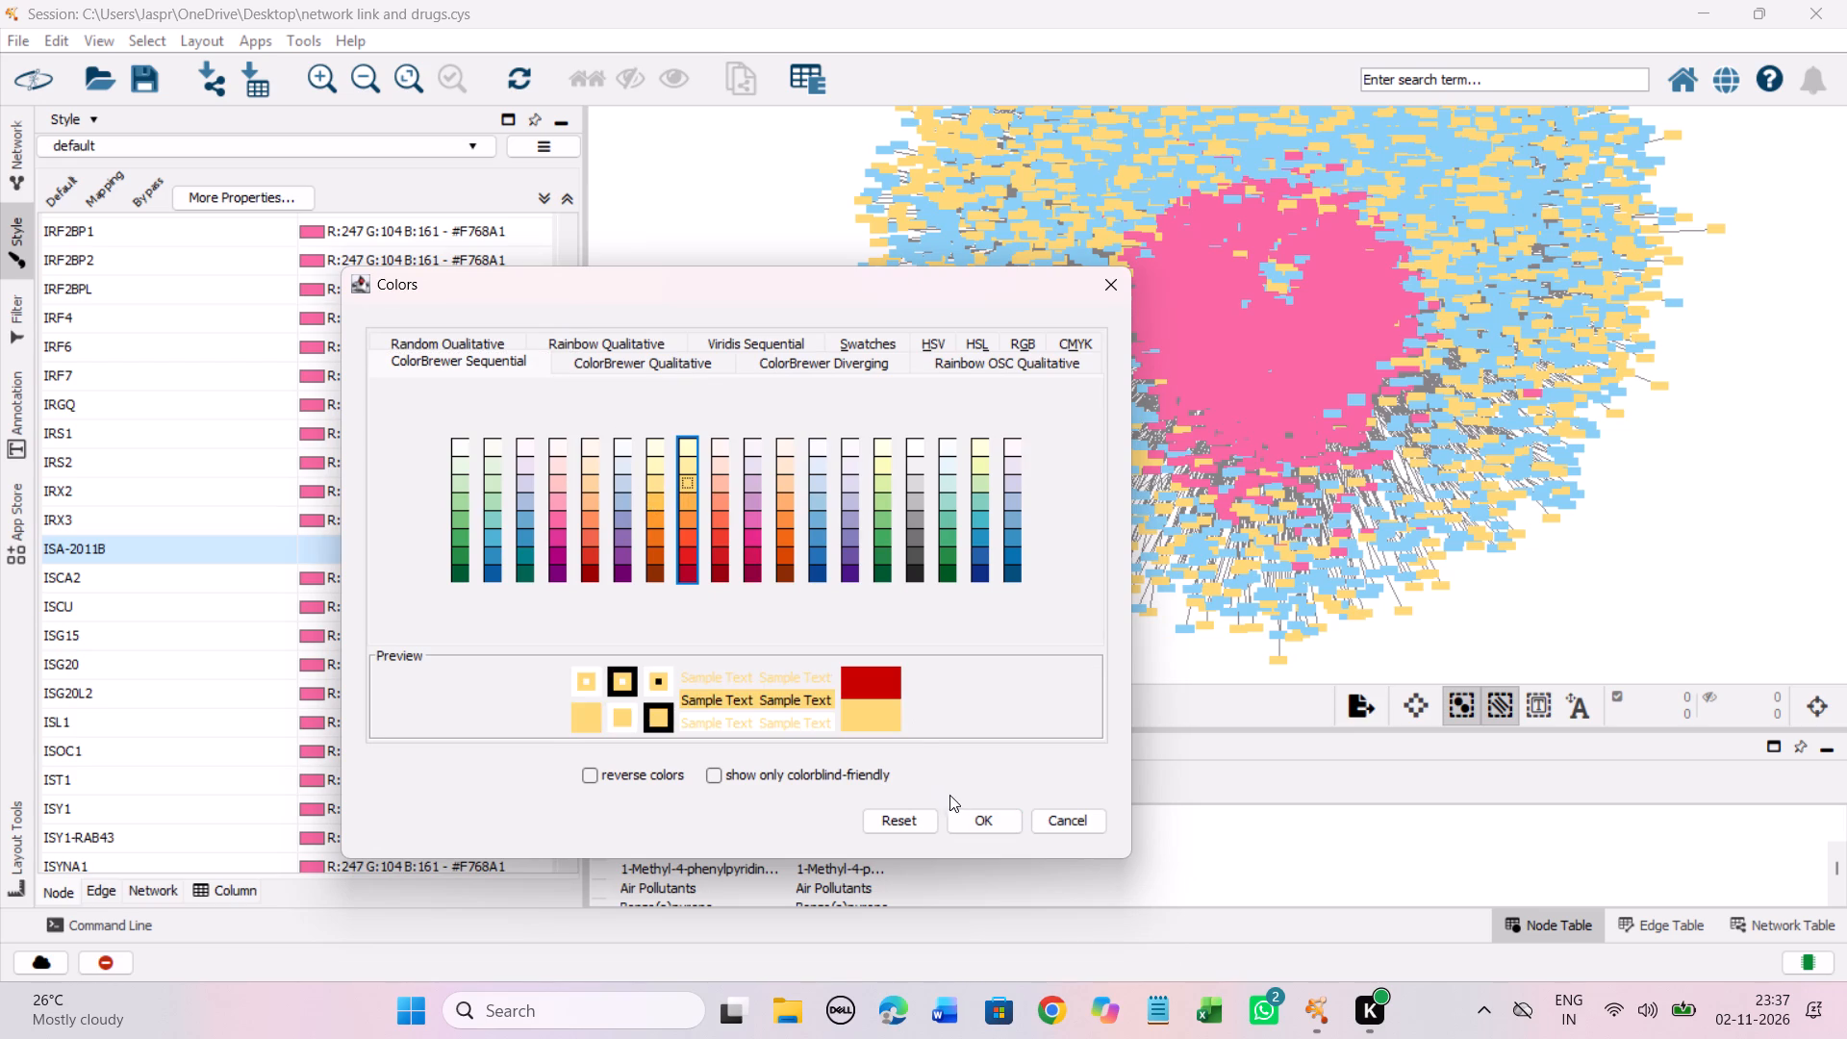
{"action": "left_click", "coordinate": [999, 824]}
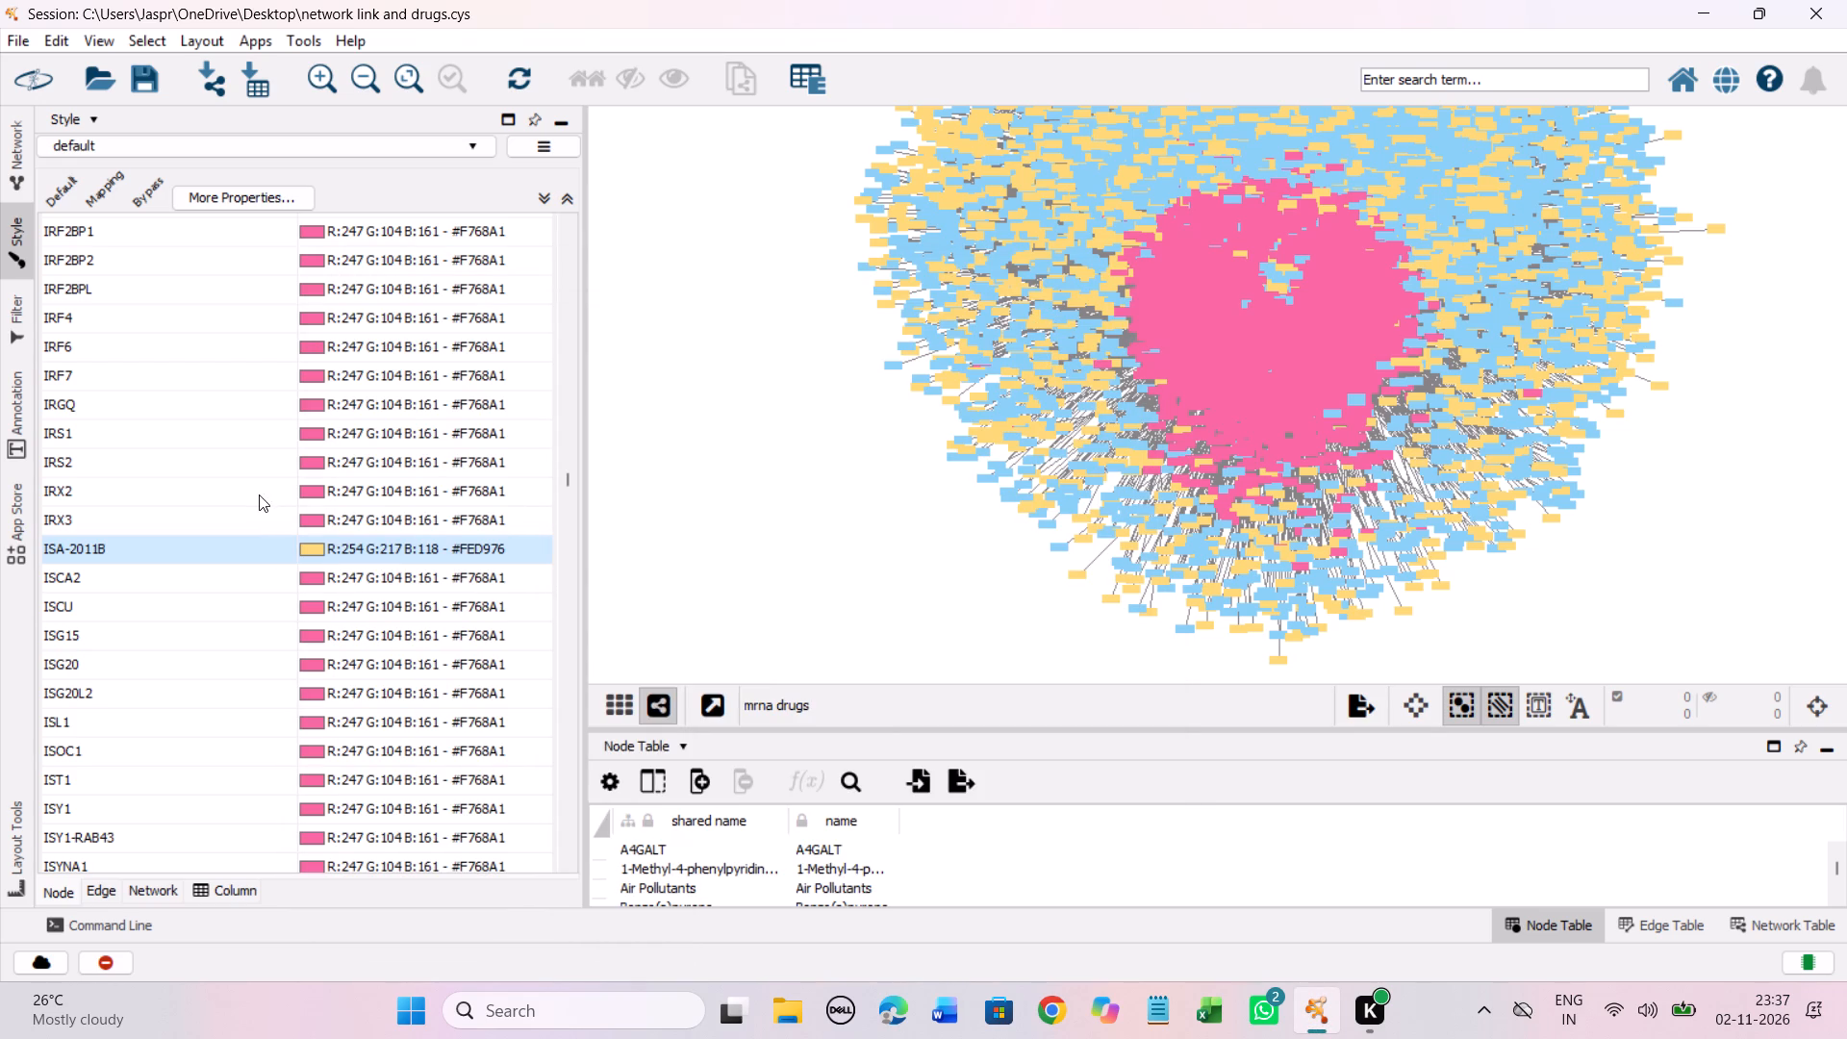
Set the discrete colour mapping of the unmapped entry ITX3 compound to the Yellow-Orange-Red shade #FED976.
{"action": "scroll", "coordinate": [382, 447], "scroll_direction": "down", "scroll_amount": 4}
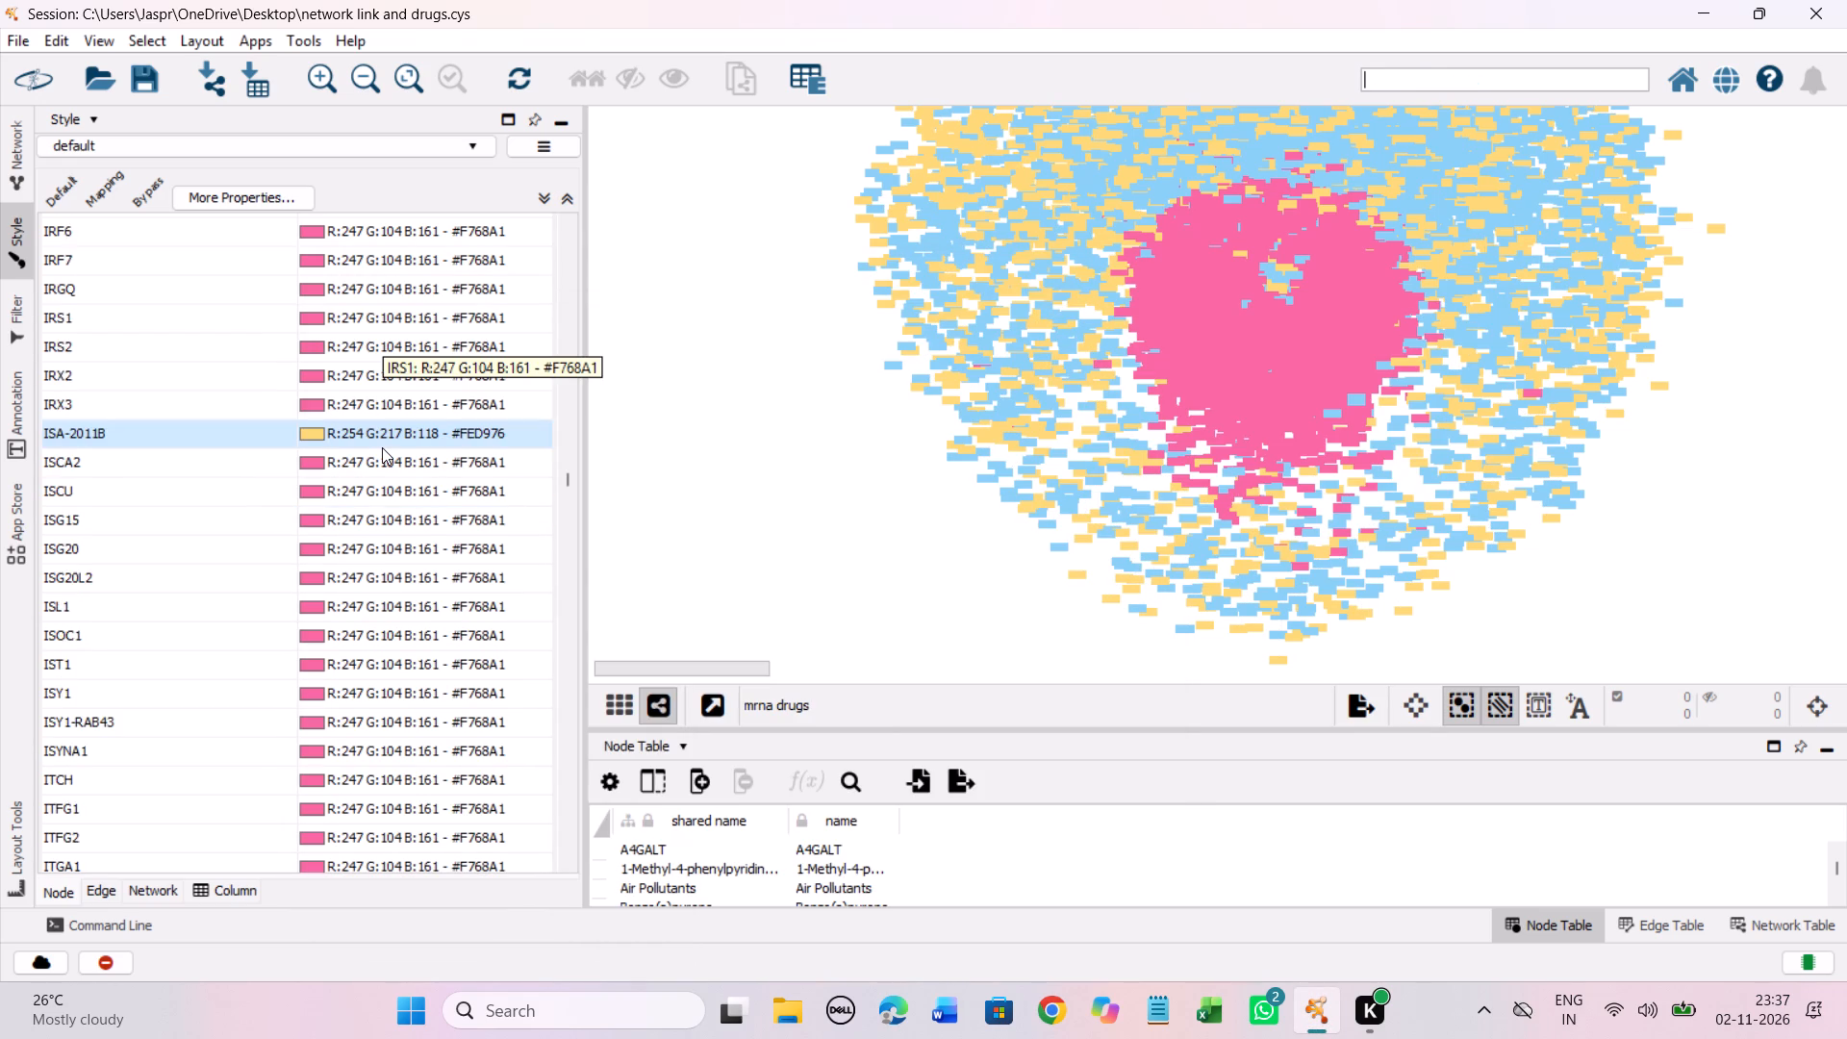
{"action": "scroll", "coordinate": [382, 447], "scroll_direction": "down", "scroll_amount": 5}
{"action": "scroll", "coordinate": [382, 447], "scroll_direction": "down", "scroll_amount": 20}
{"action": "scroll", "coordinate": [382, 447], "scroll_direction": "down", "scroll_amount": 3}
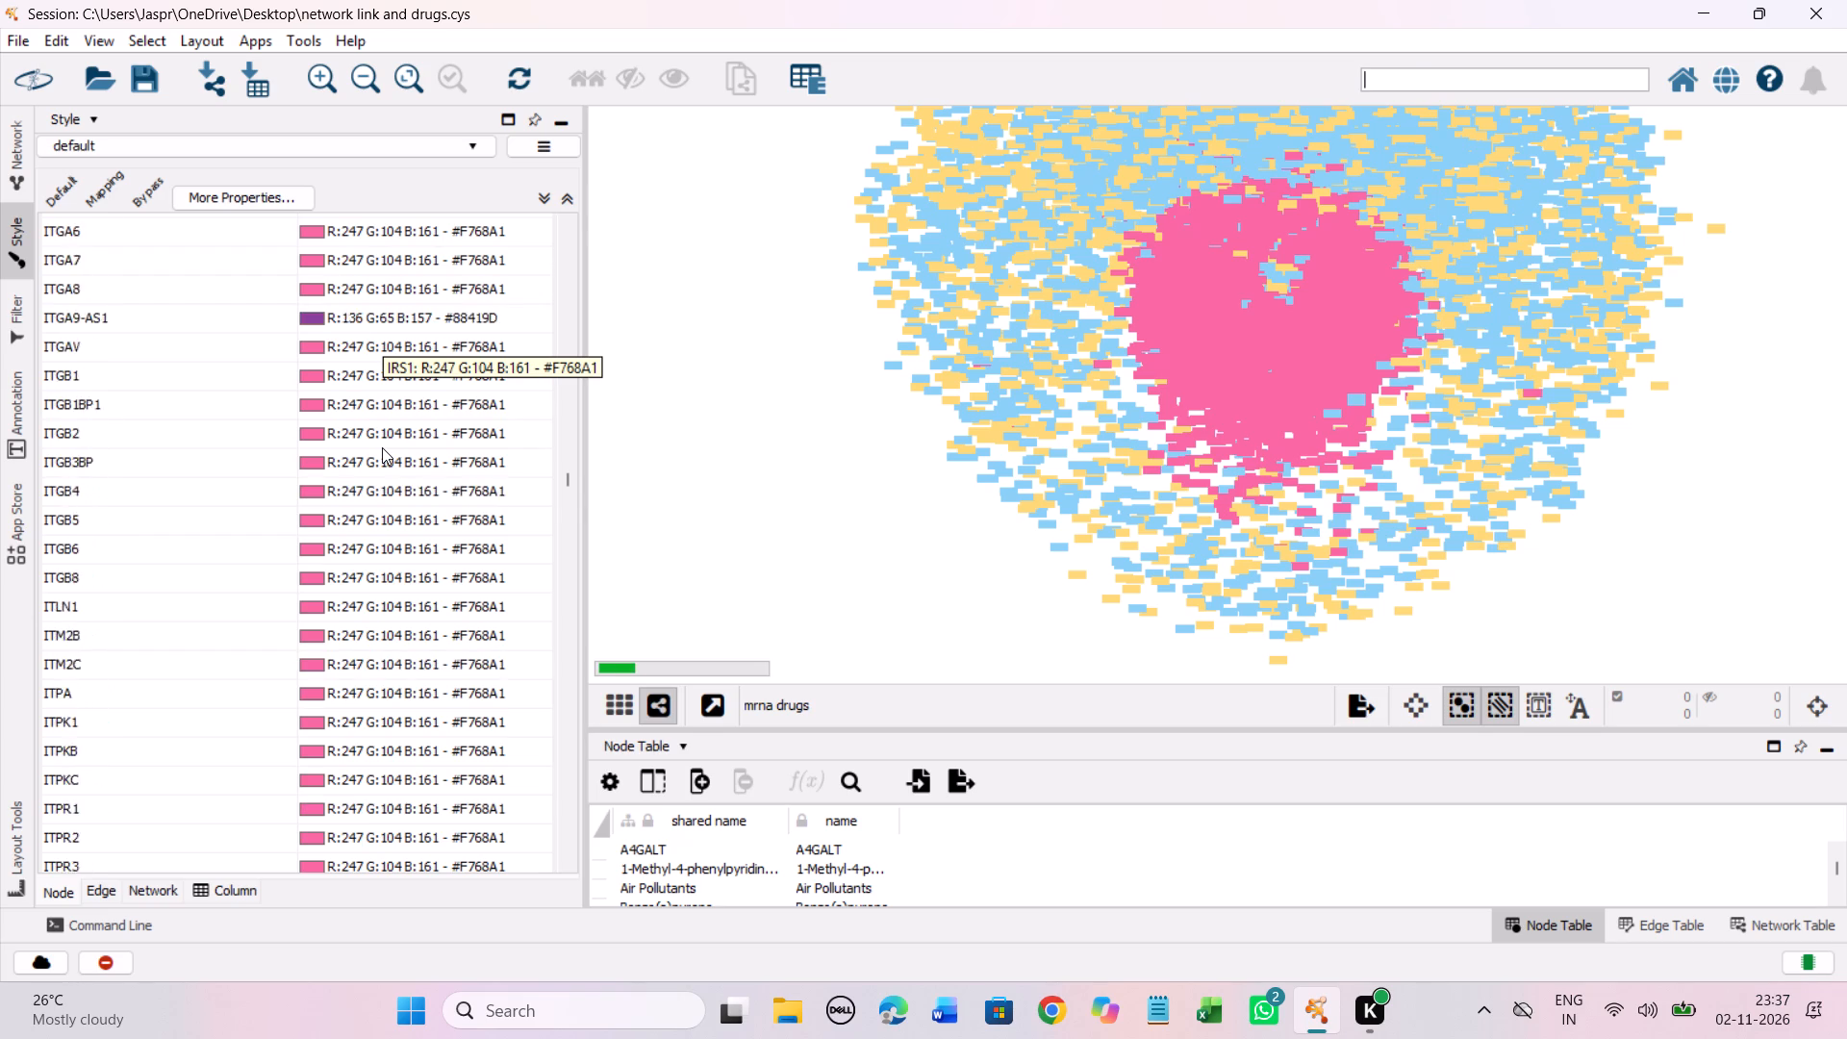
{"action": "scroll", "coordinate": [382, 447], "scroll_direction": "down", "scroll_amount": 20}
{"action": "scroll", "coordinate": [382, 447], "scroll_direction": "down", "scroll_amount": 1}
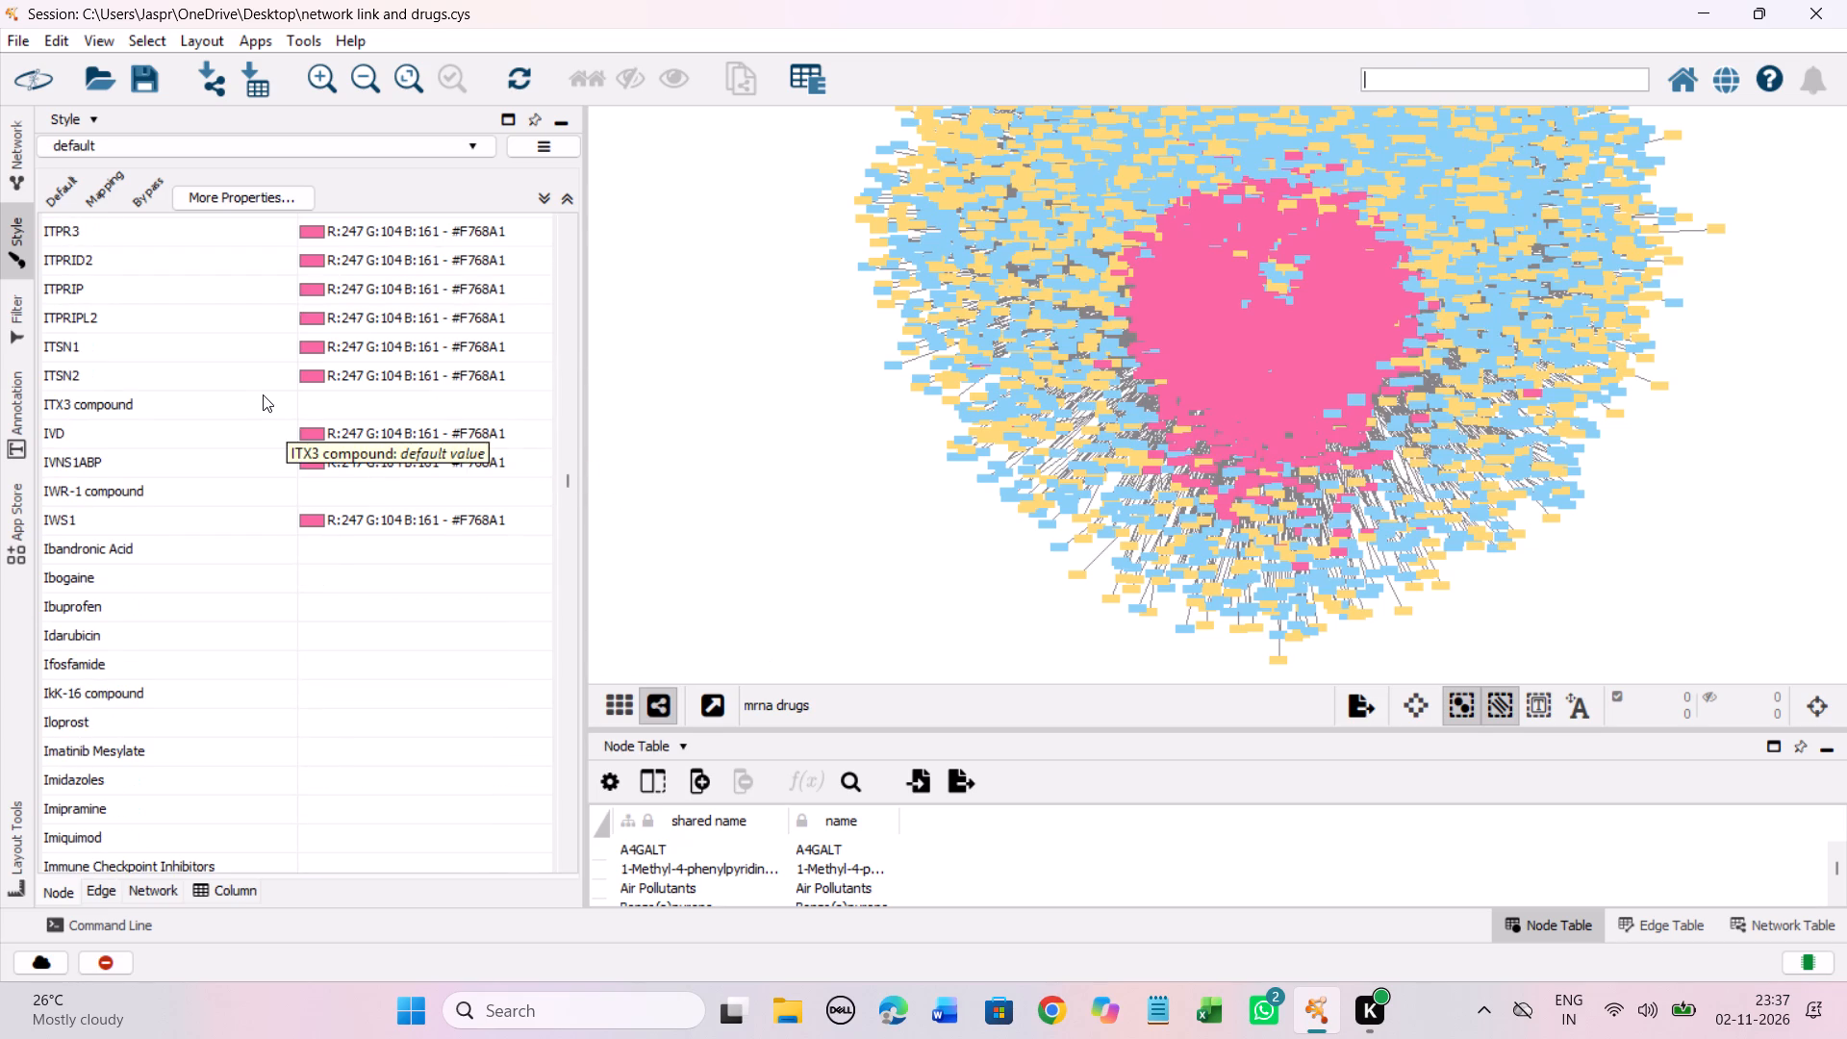
{"action": "left_click", "coordinate": [261, 395]}
{"action": "right_click", "coordinate": [261, 395]}
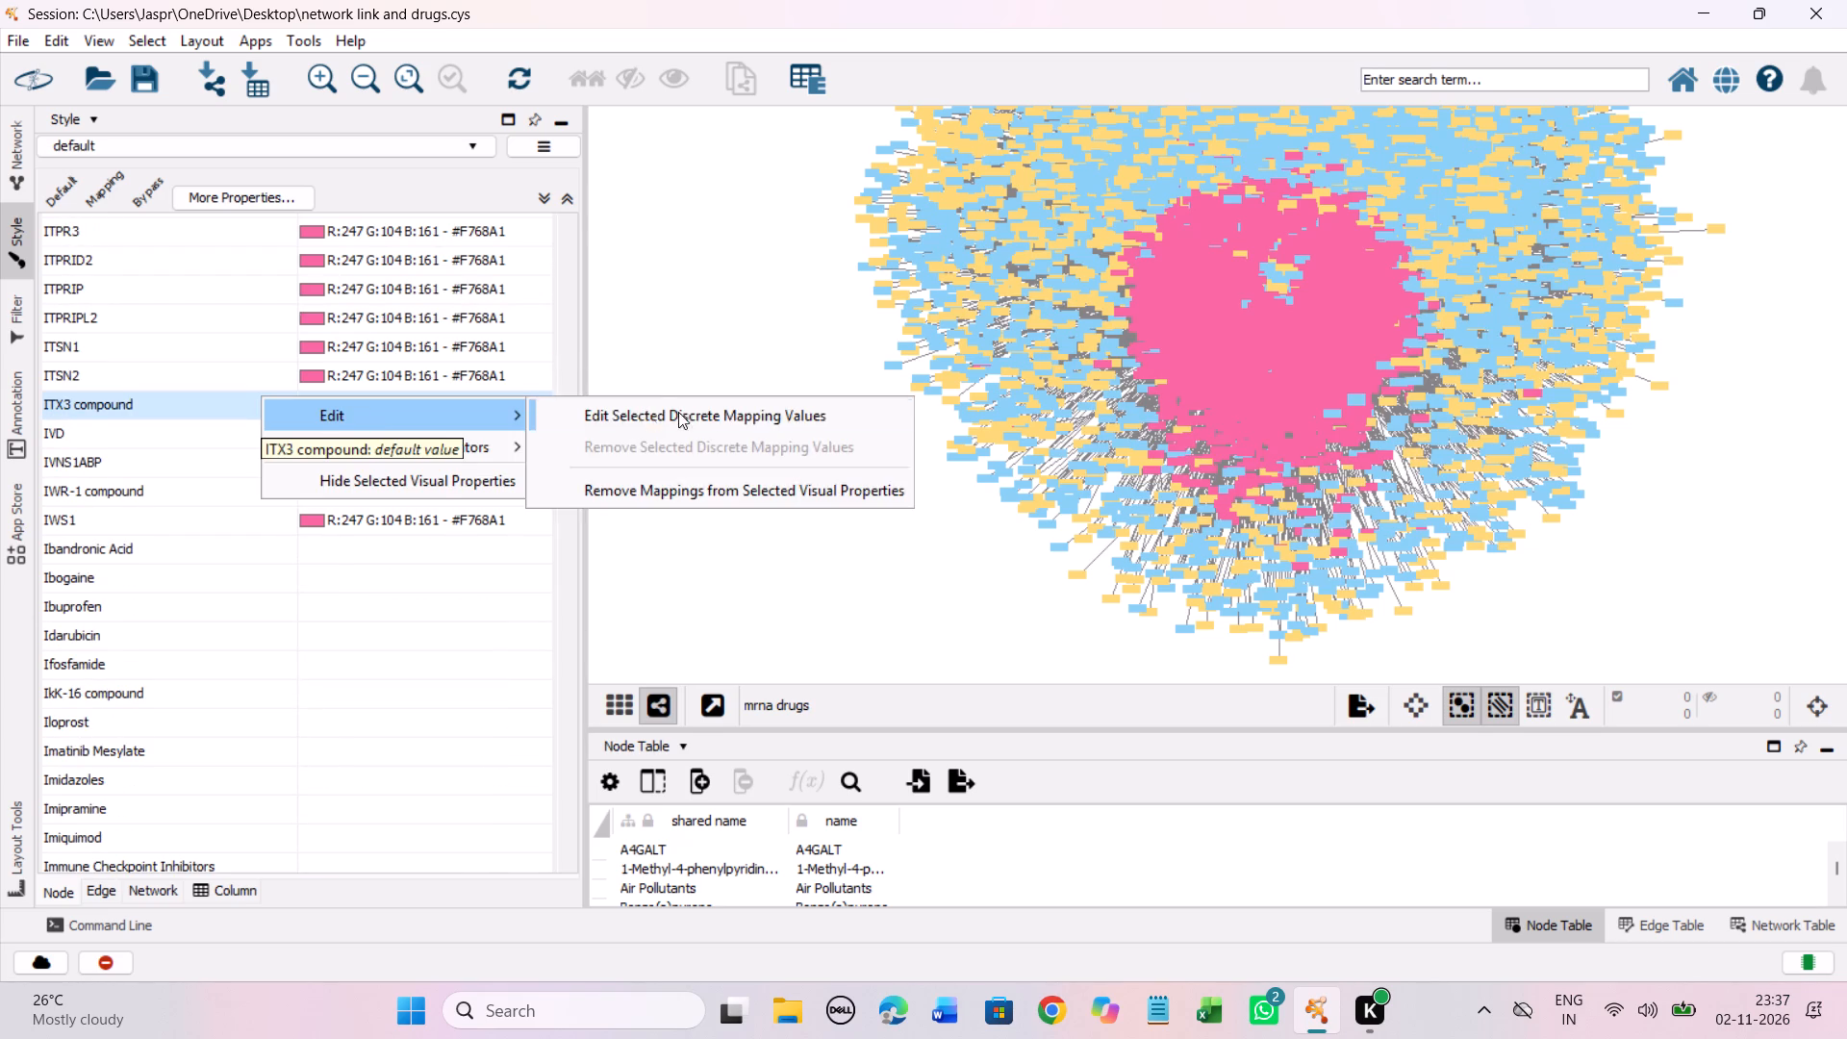
{"action": "left_click", "coordinate": [719, 412]}
{"action": "left_click_drag", "start_coordinate": [443, 549], "coordinate": [540, 203]}
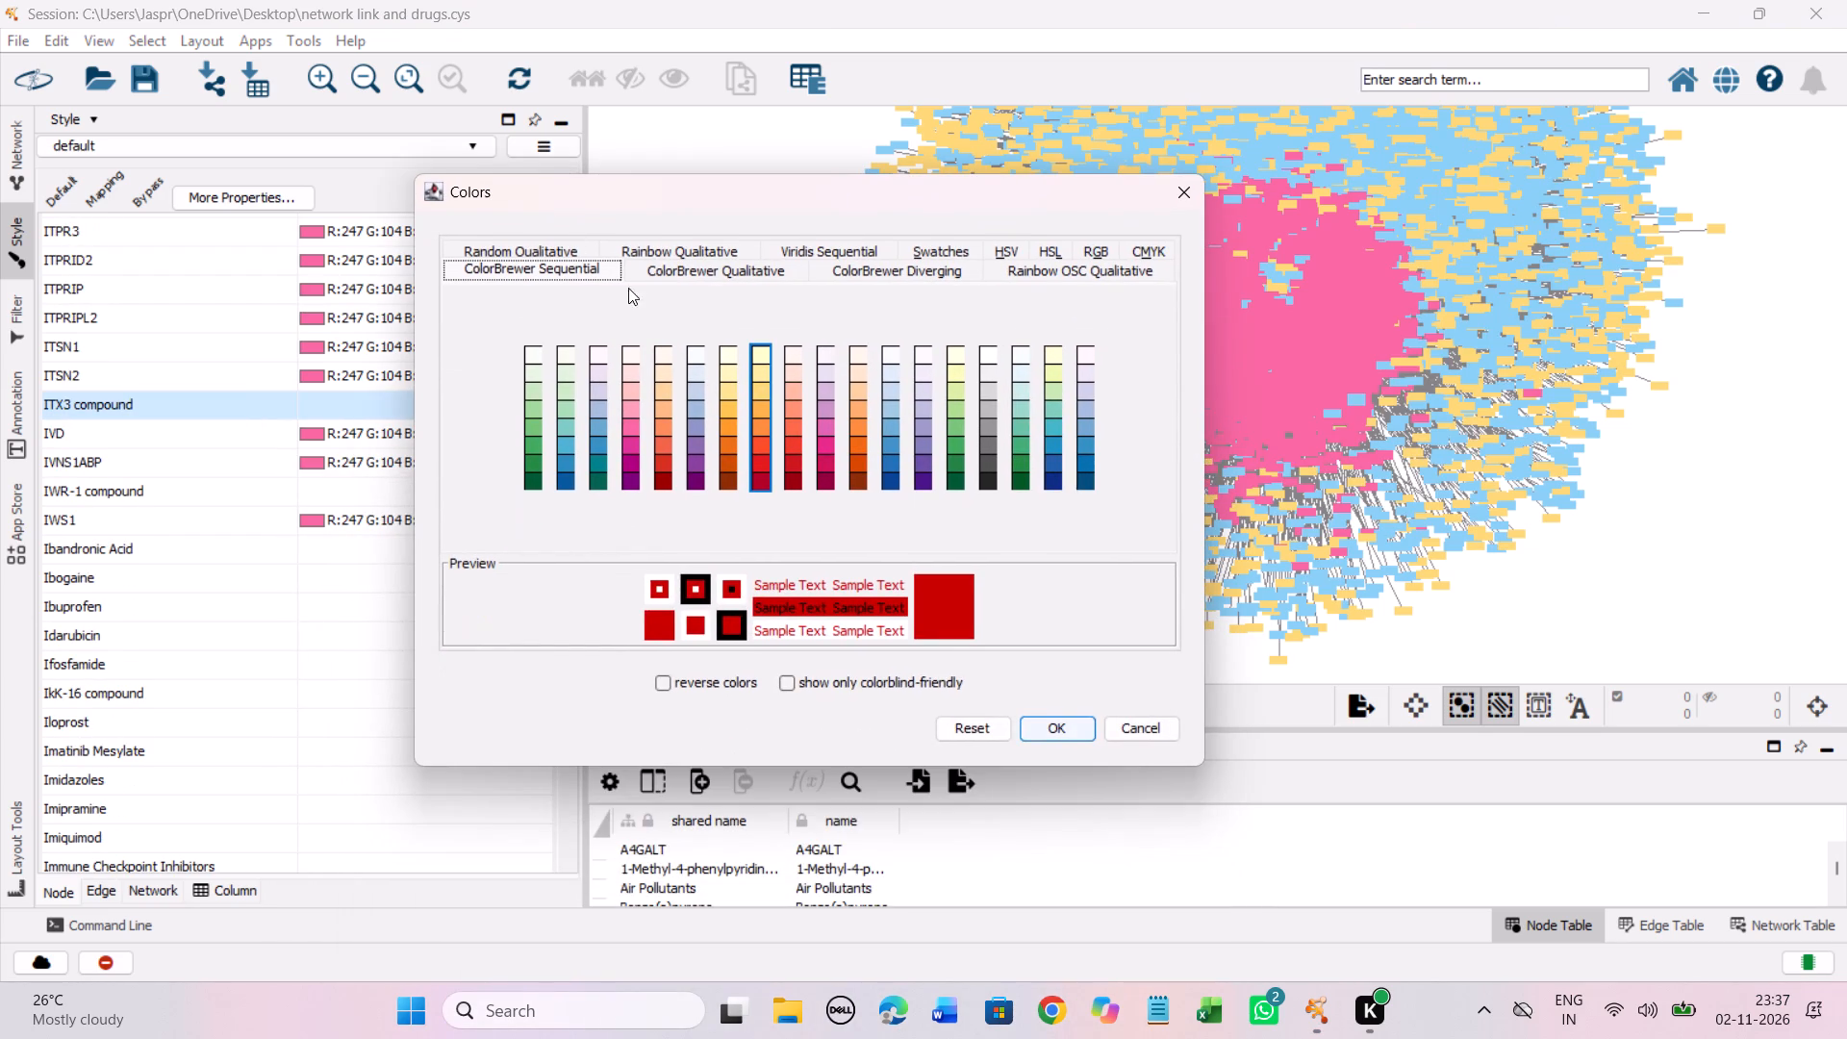
{"action": "left_click", "coordinate": [761, 395]}
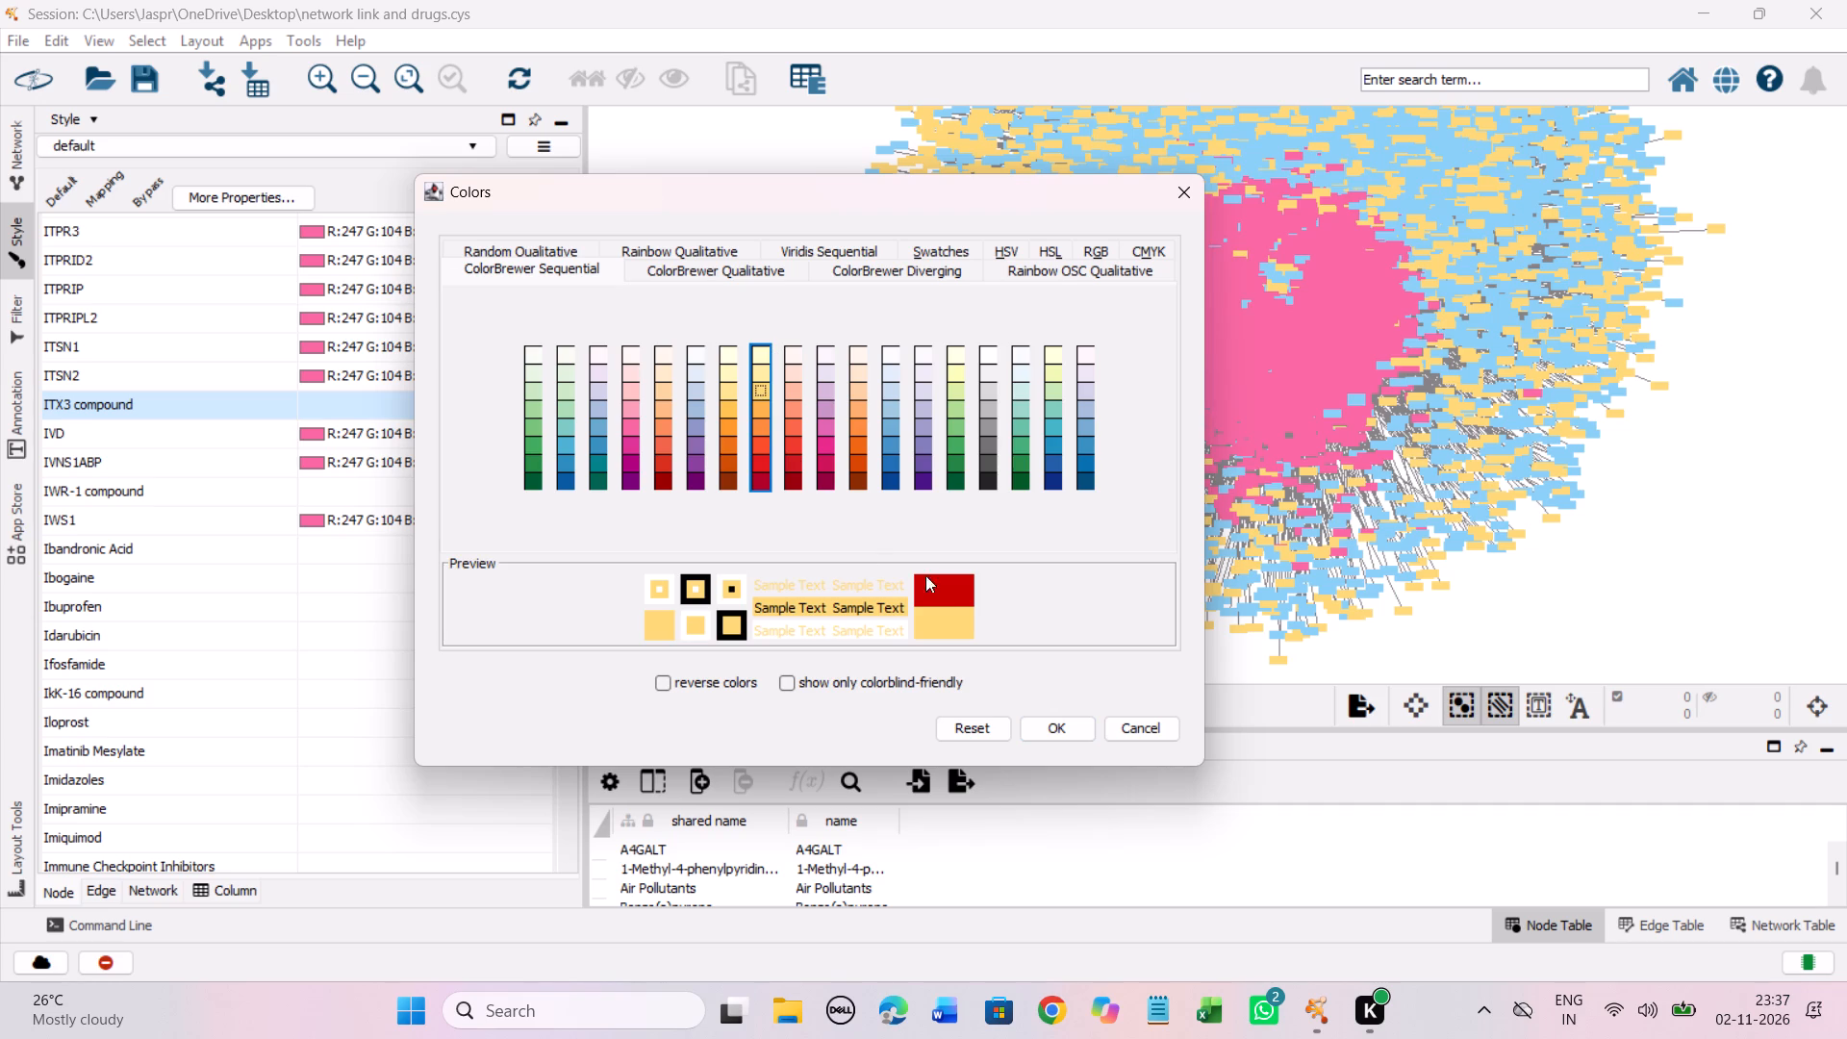
{"action": "left_click", "coordinate": [1065, 721]}
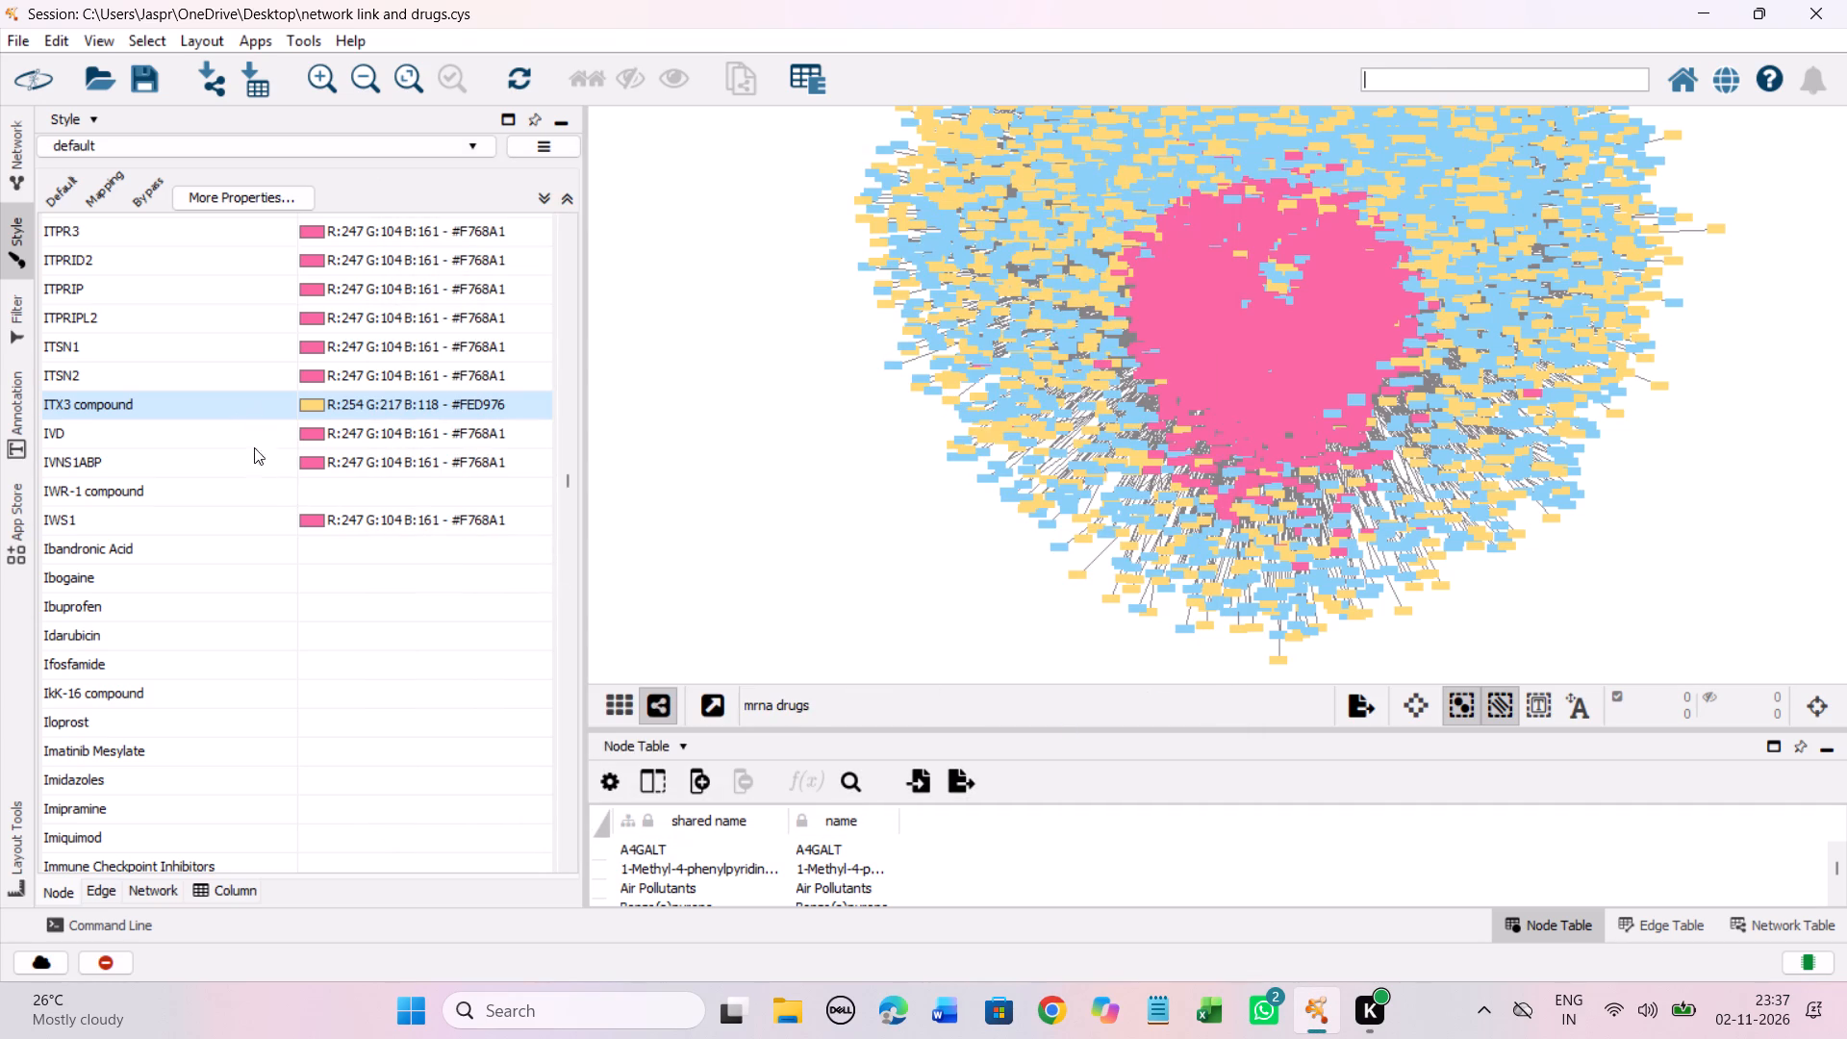
Set the discrete colour mapping of the unmapped entry IWR-1 compound to the Yellow-Orange-Red shade #FED976.
{"action": "left_click", "coordinate": [266, 487]}
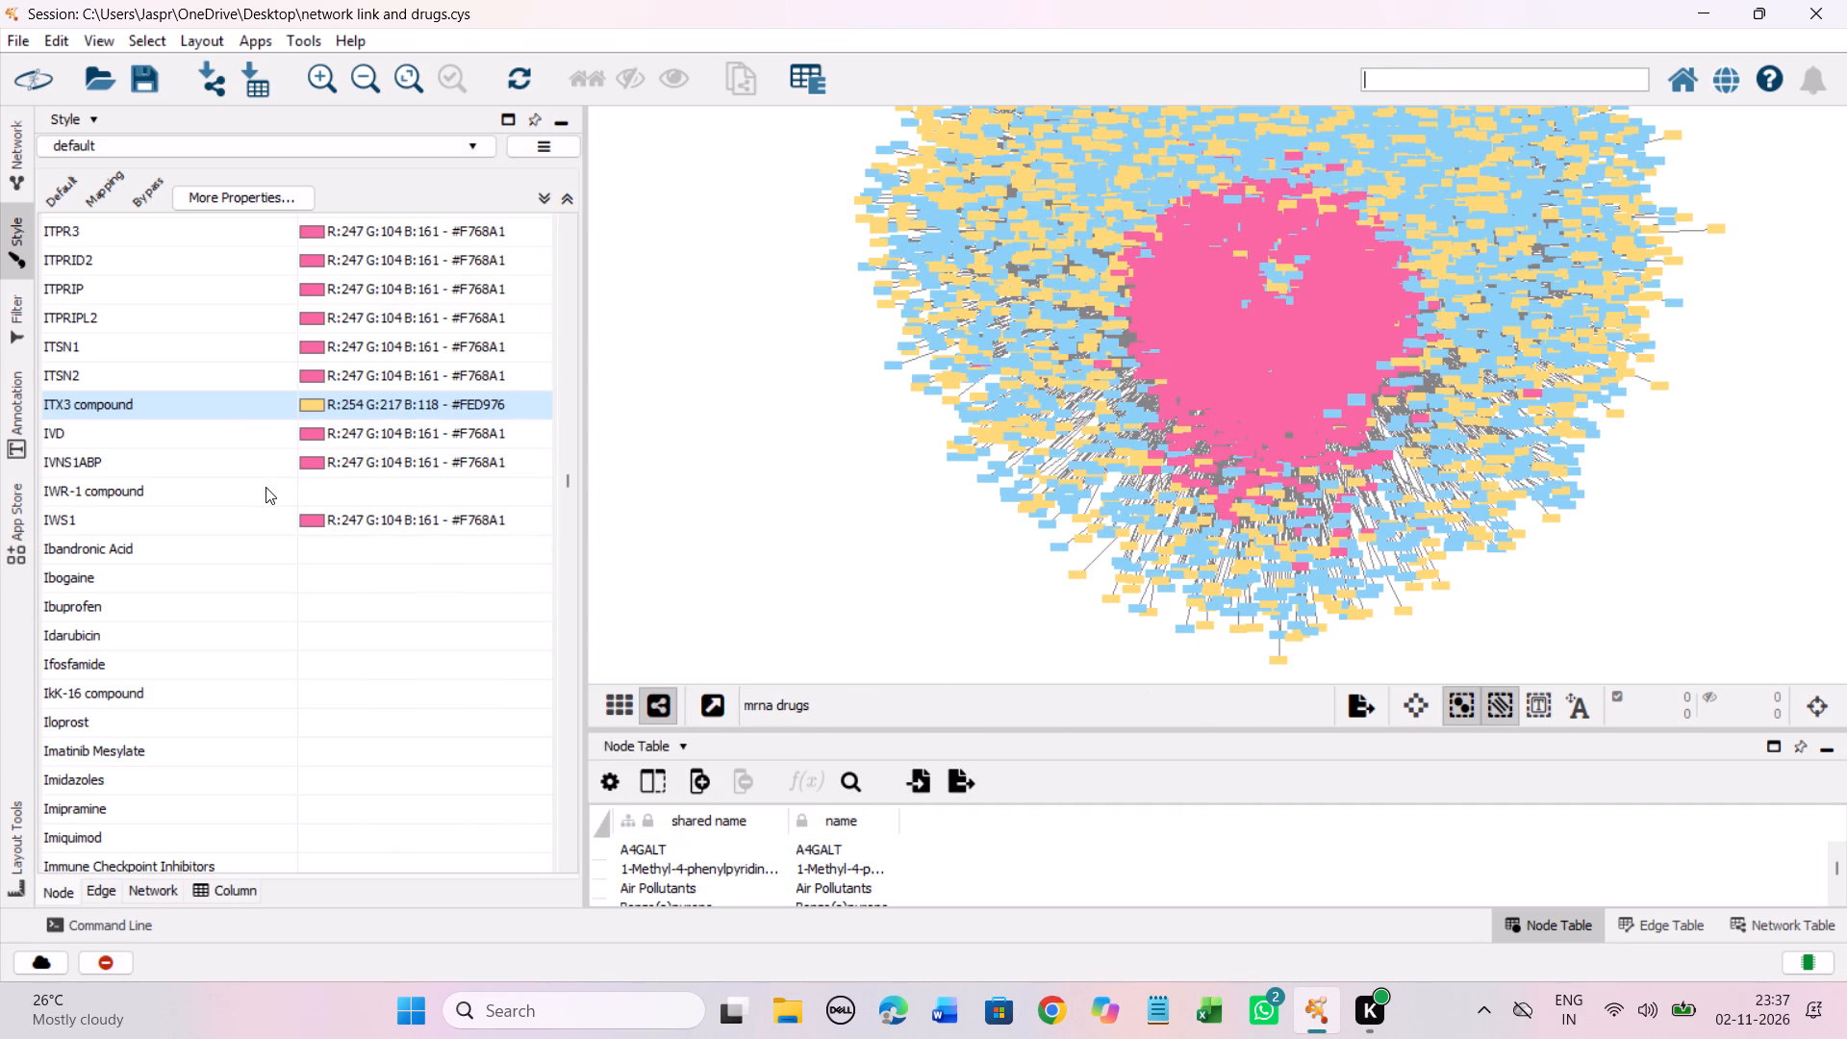
{"action": "right_click", "coordinate": [266, 487]}
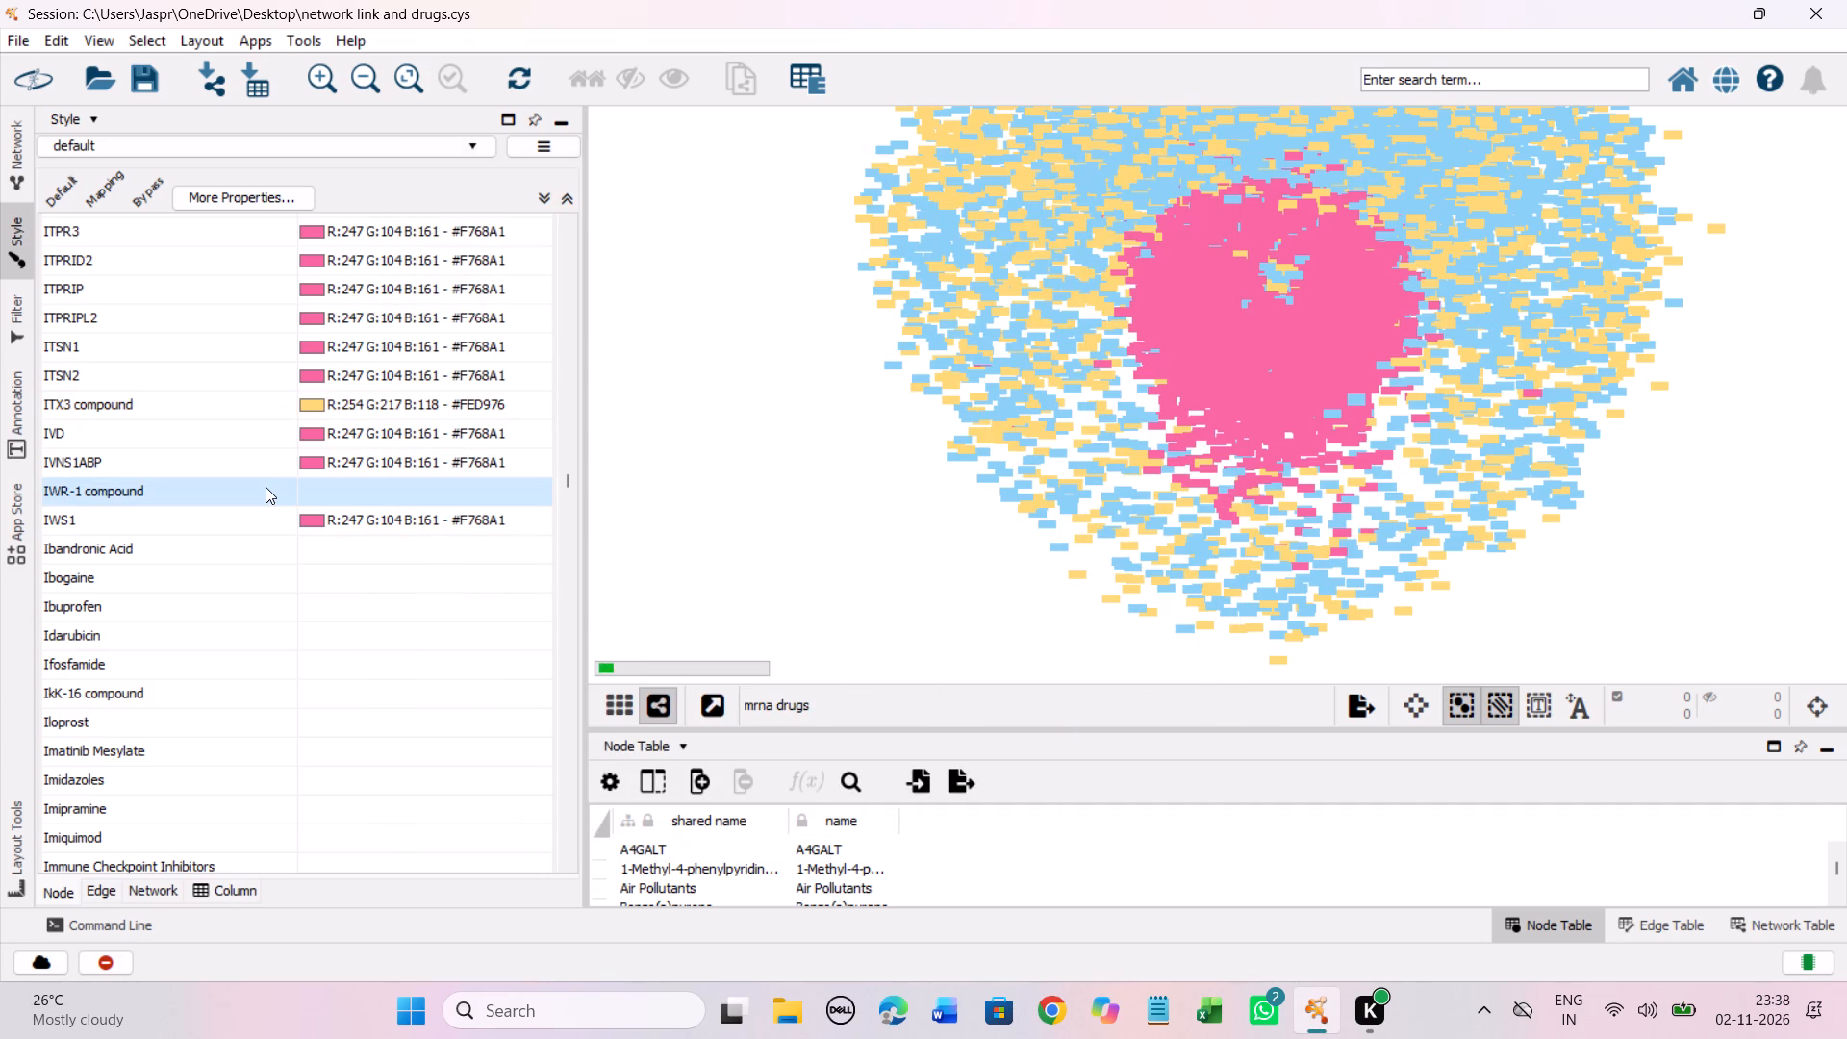
{"action": "left_click", "coordinate": [586, 511]}
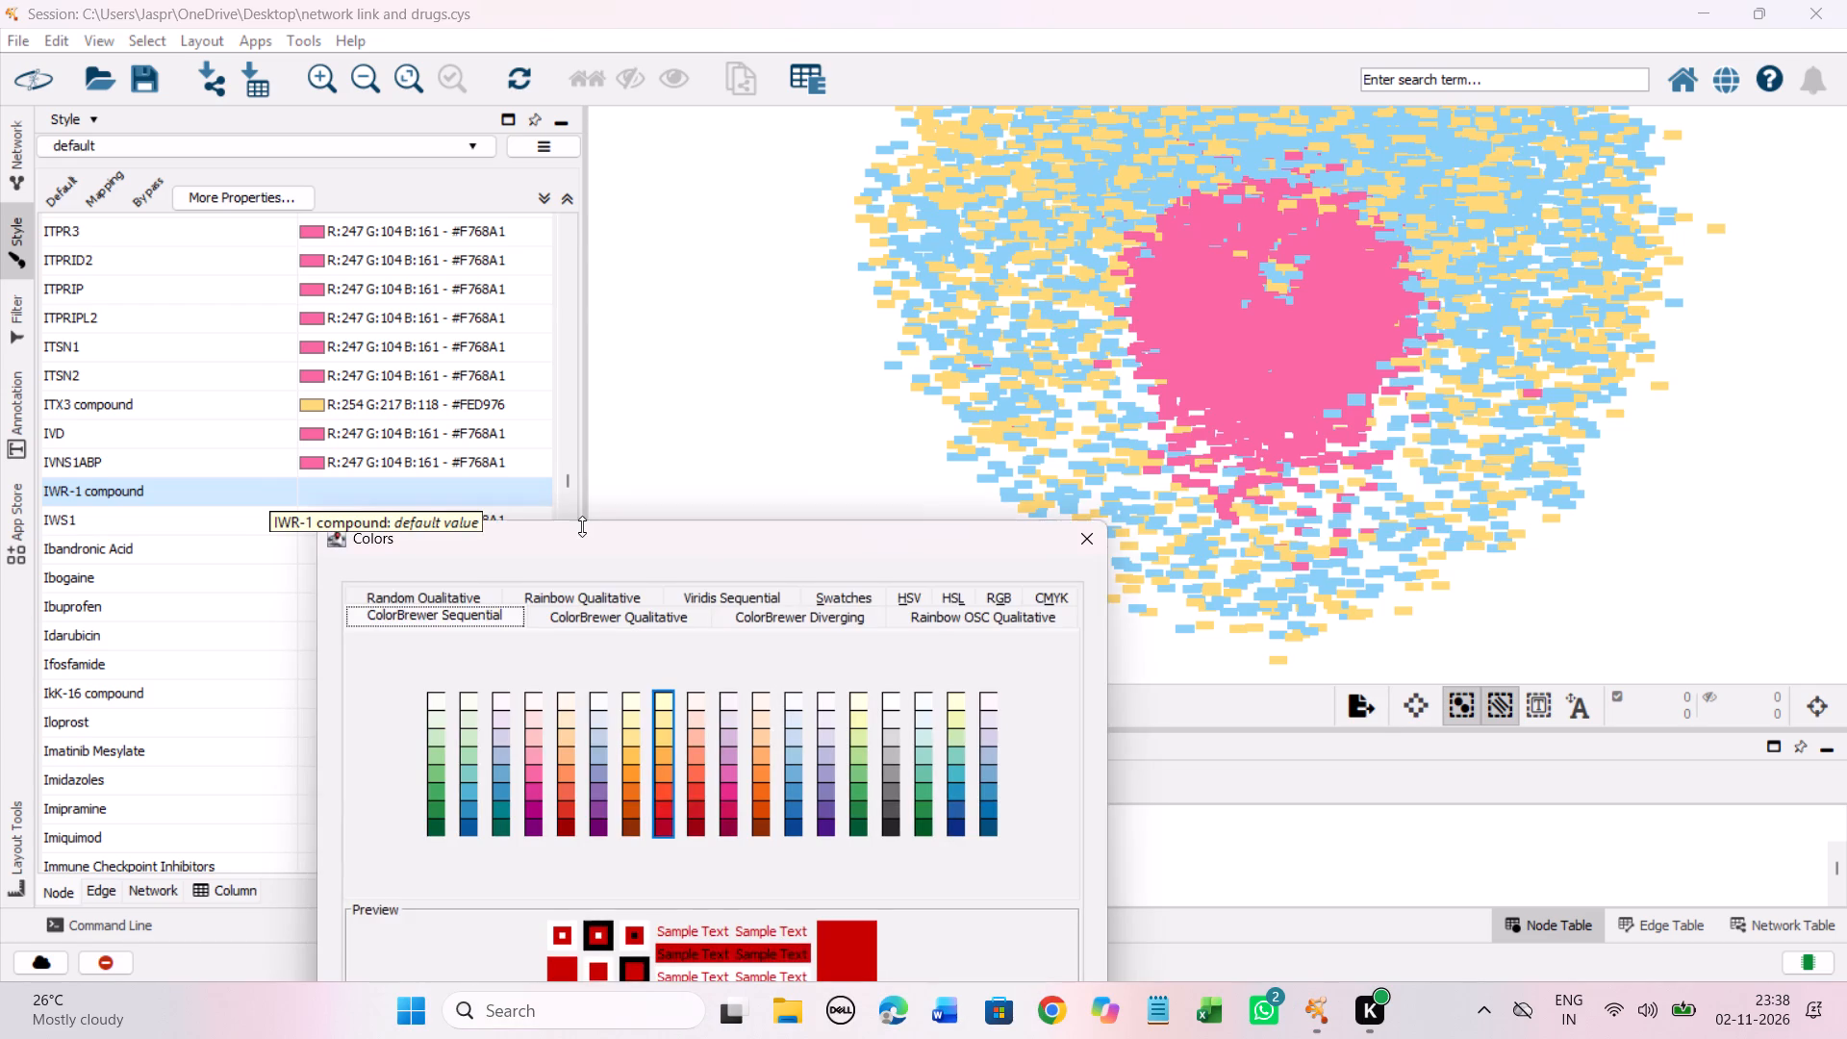
{"action": "left_click_drag", "start_coordinate": [562, 540], "coordinate": [641, 206]}
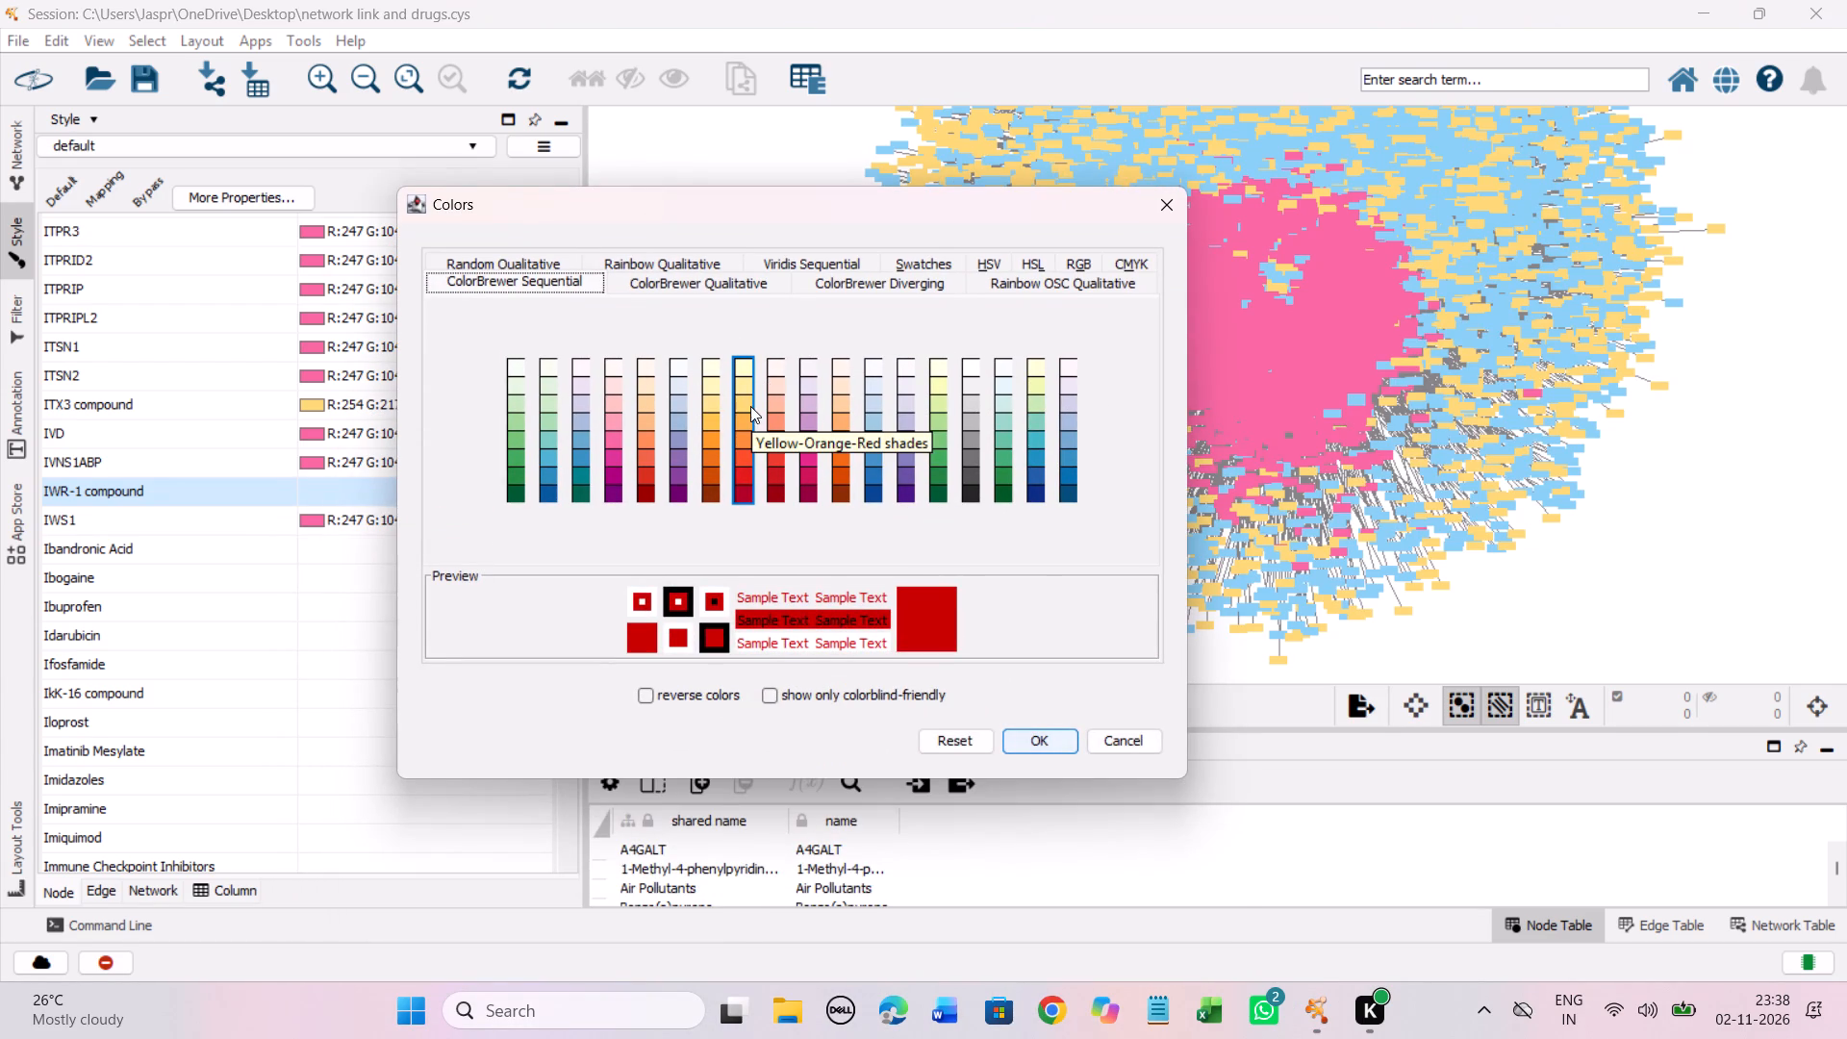
{"action": "left_click", "coordinate": [748, 406]}
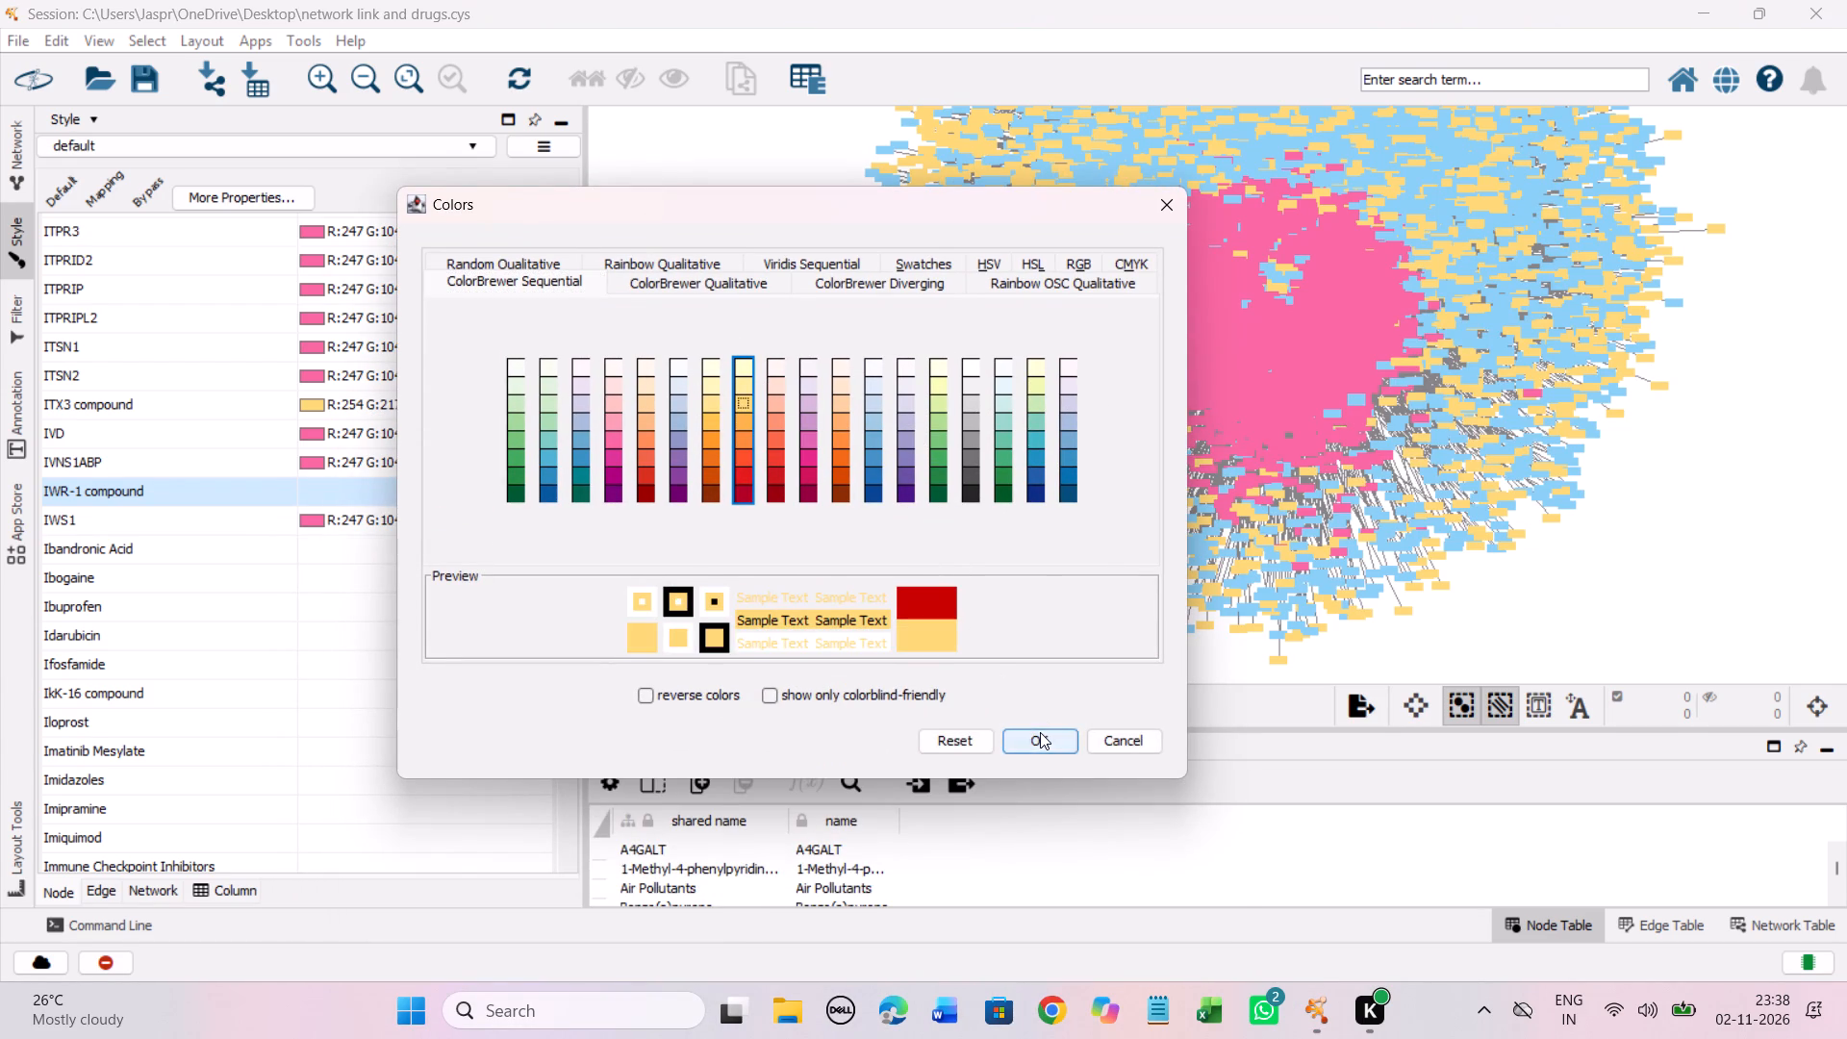
{"action": "left_click", "coordinate": [1040, 732]}
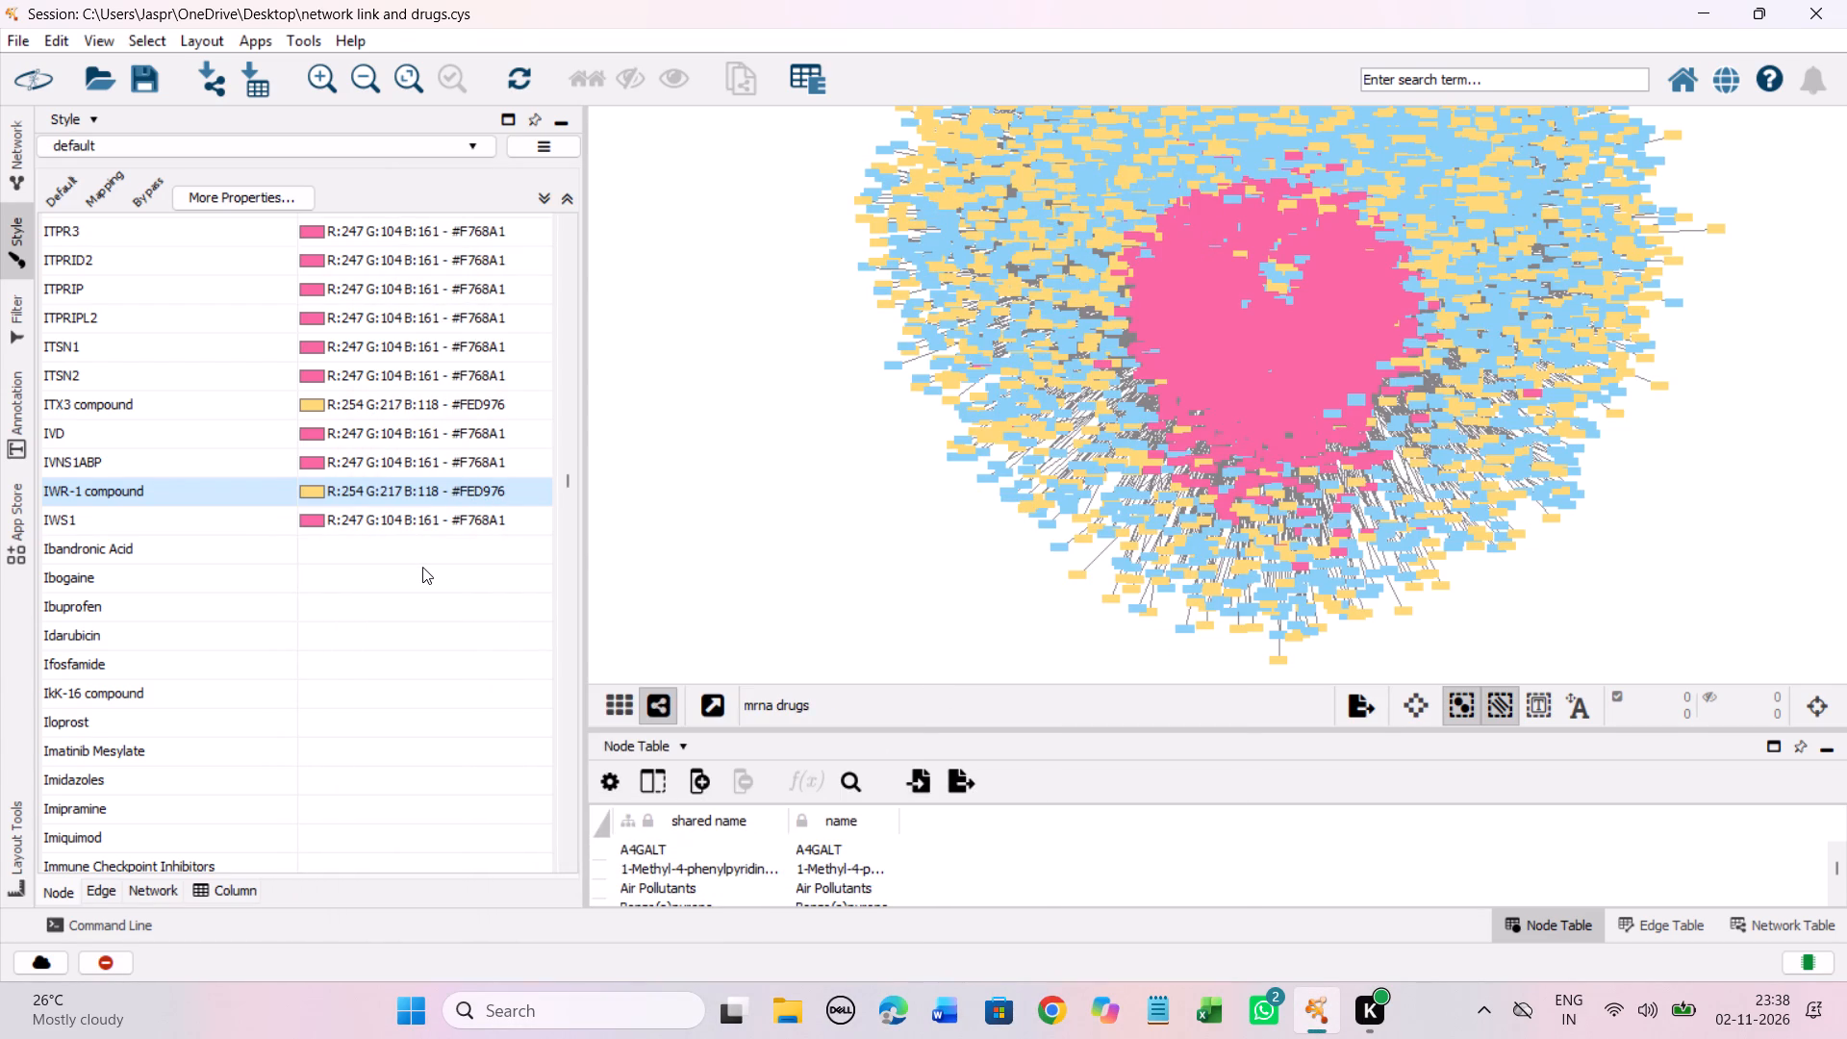
Set the discrete colour mapping of all unmapped entries from Ibandronic Acid through J2326 compound together to the Yellow-Orange-Red shade #FED976.
{"action": "scroll", "coordinate": [422, 567], "scroll_direction": "down", "scroll_amount": 9}
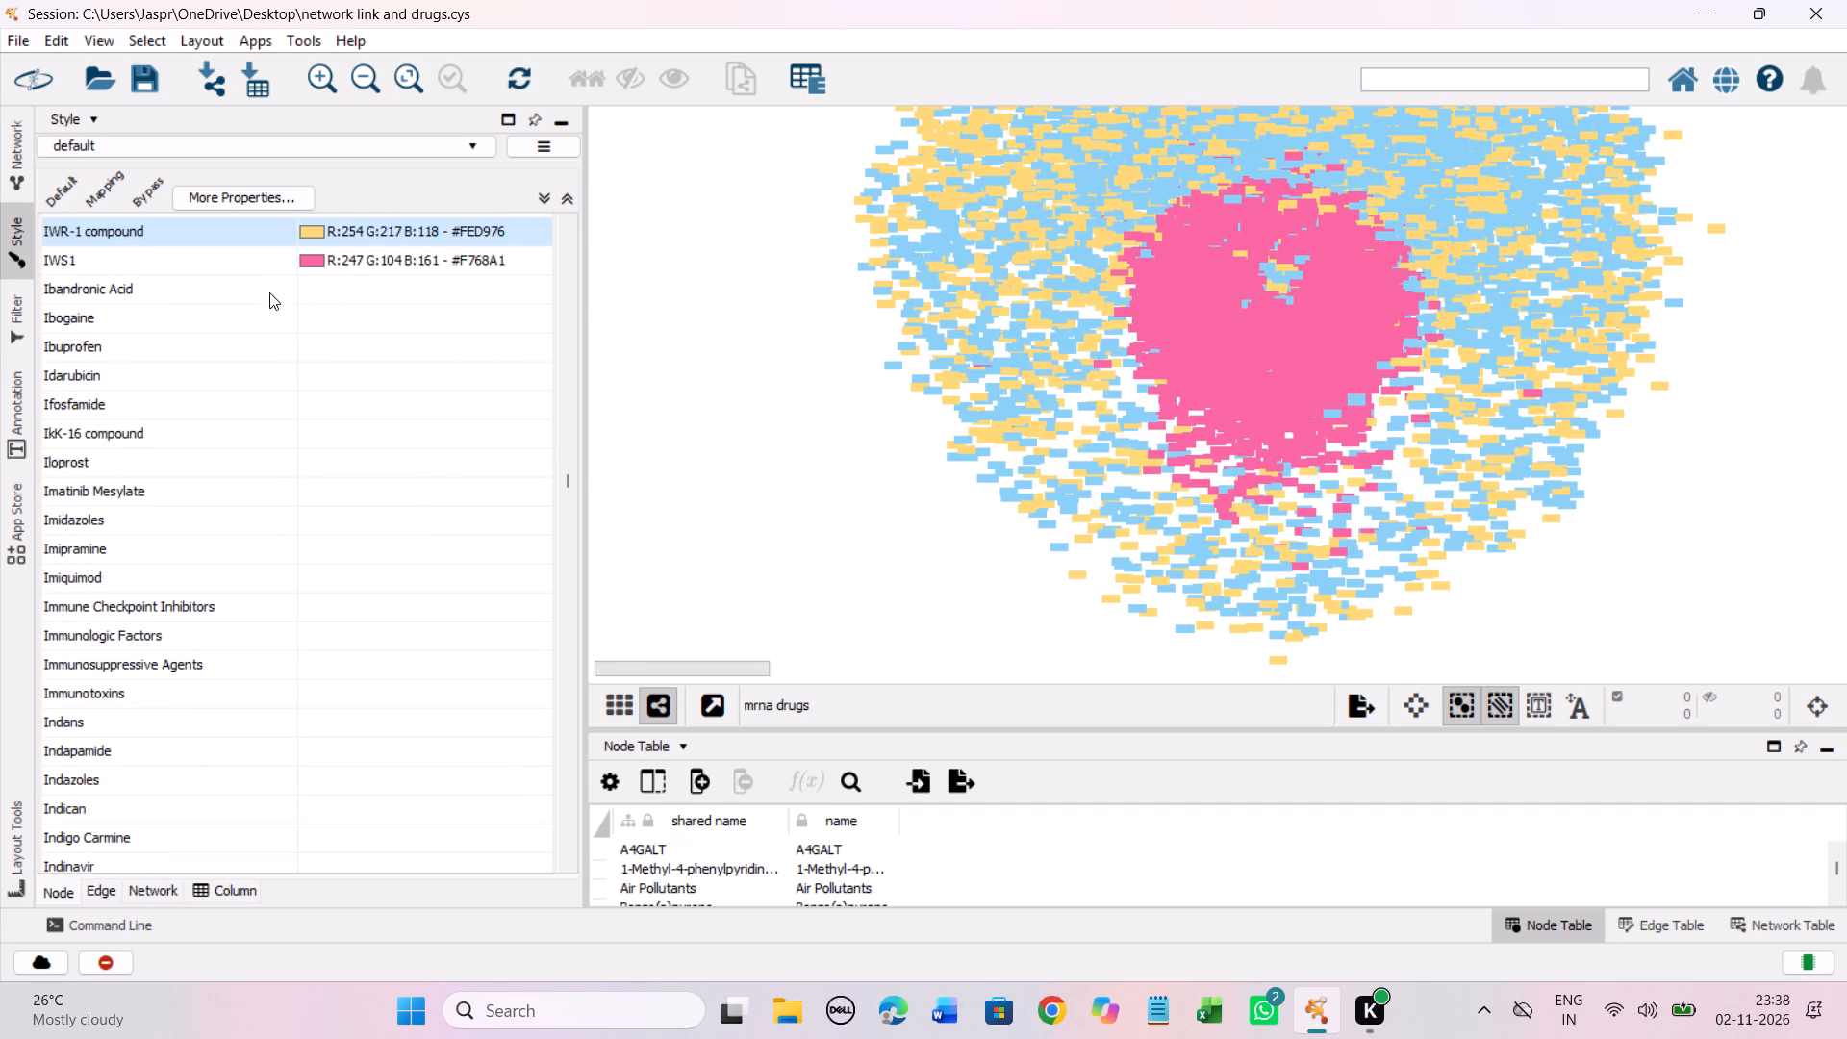
{"action": "left_click", "coordinate": [246, 291]}
{"action": "scroll", "coordinate": [452, 443], "scroll_direction": "down", "scroll_amount": 5}
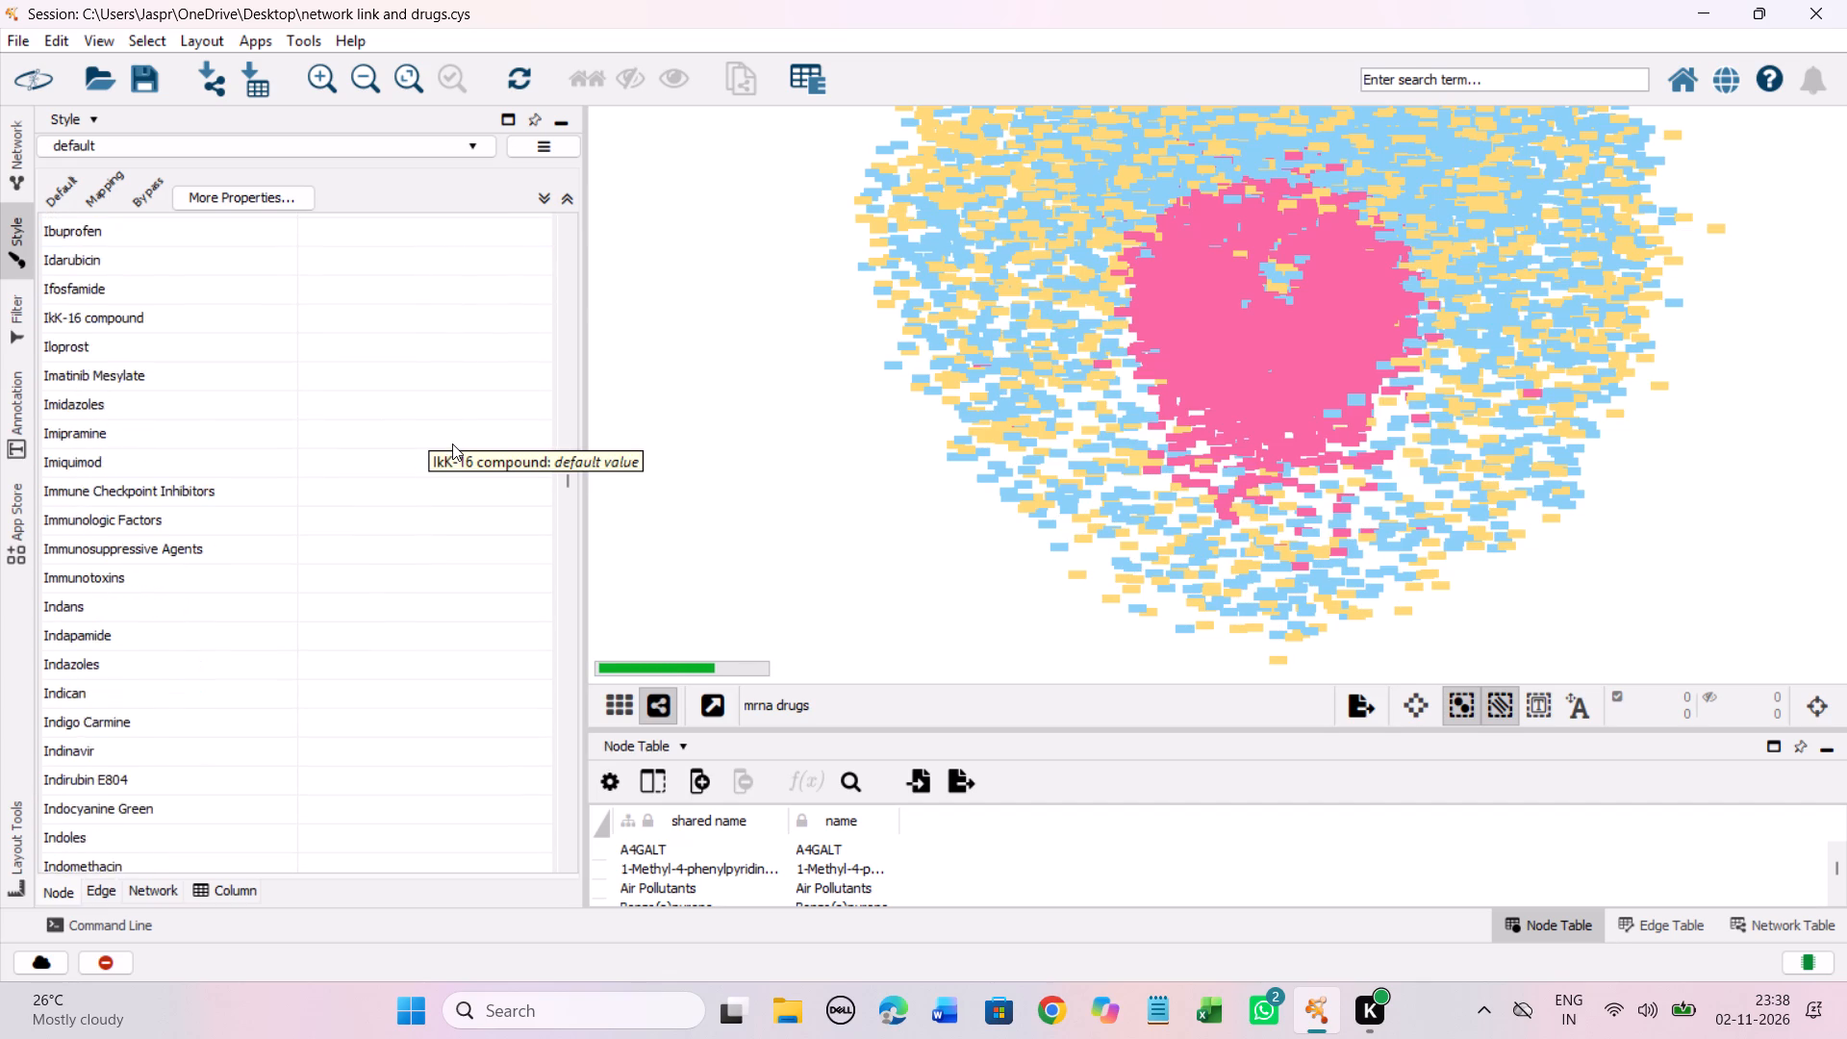
{"action": "scroll", "coordinate": [452, 443], "scroll_direction": "down", "scroll_amount": 20}
{"action": "scroll", "coordinate": [452, 443], "scroll_direction": "down", "scroll_amount": 20}
{"action": "scroll", "coordinate": [452, 443], "scroll_direction": "down", "scroll_amount": 4}
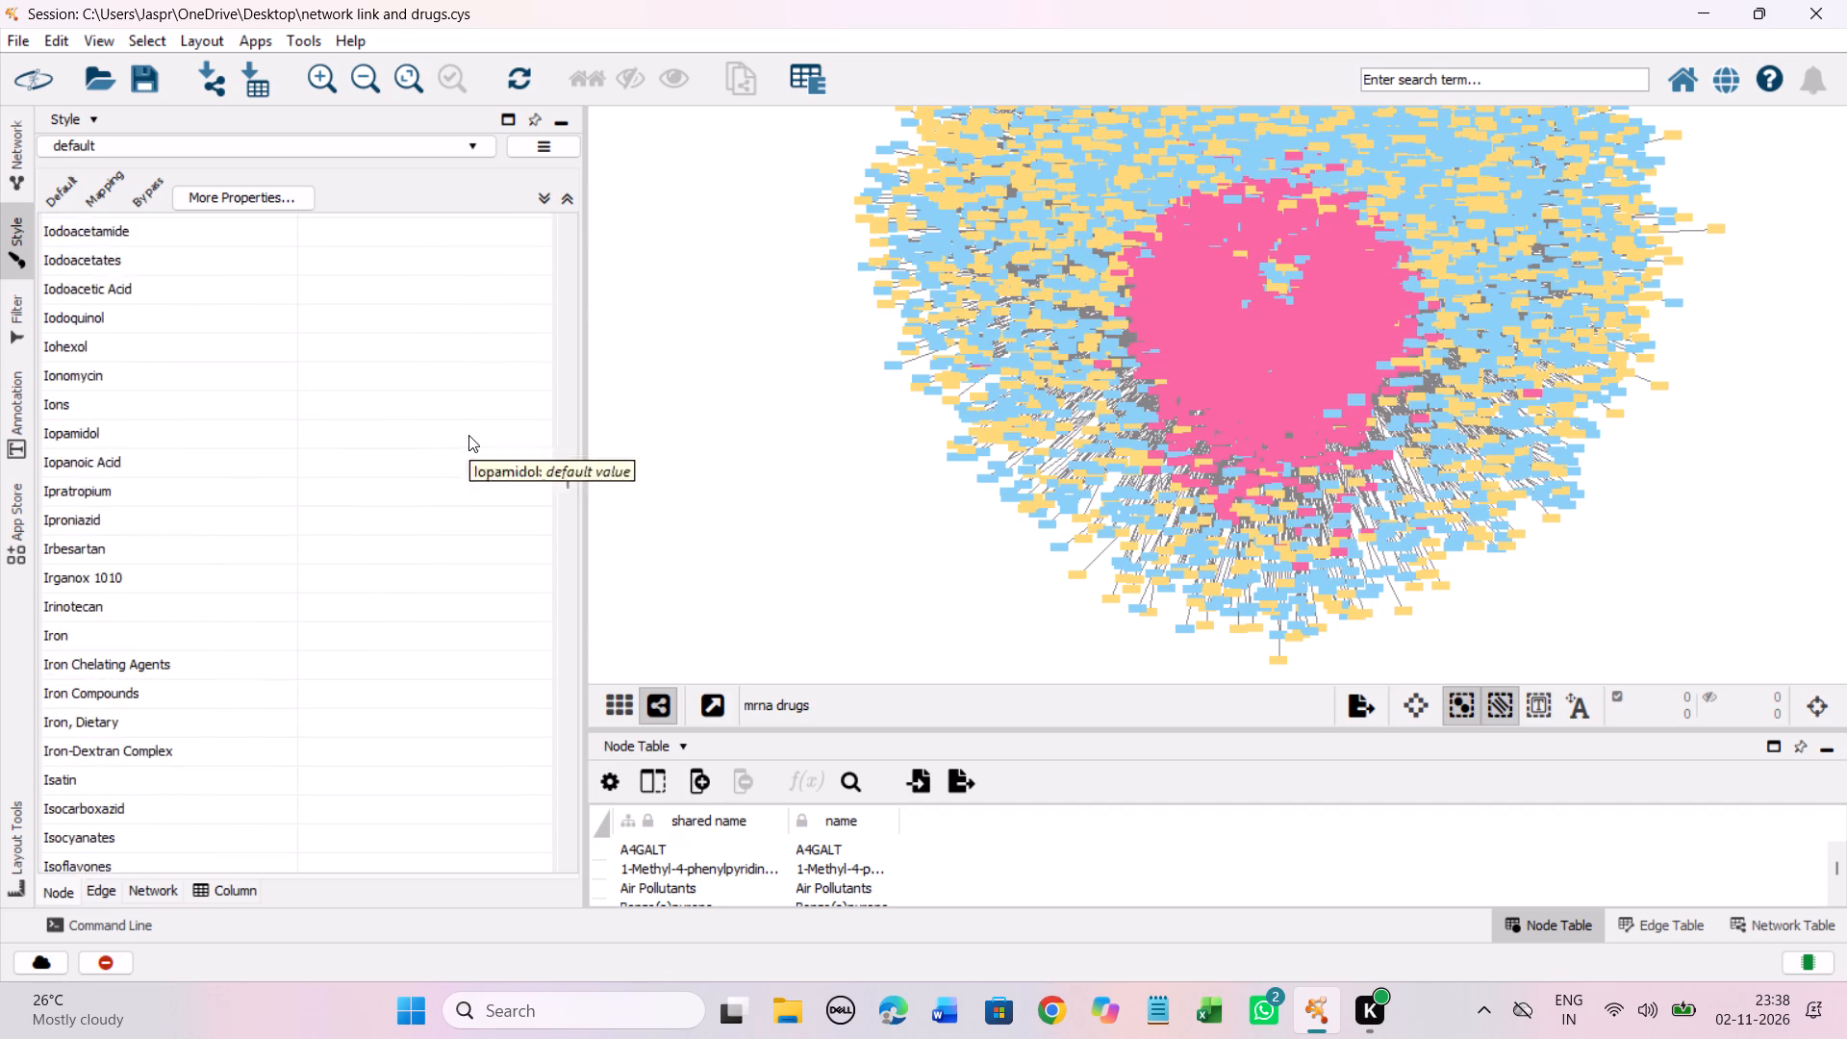
{"action": "scroll", "coordinate": [468, 435], "scroll_direction": "down", "scroll_amount": 20}
{"action": "scroll", "coordinate": [468, 435], "scroll_direction": "down", "scroll_amount": 6}
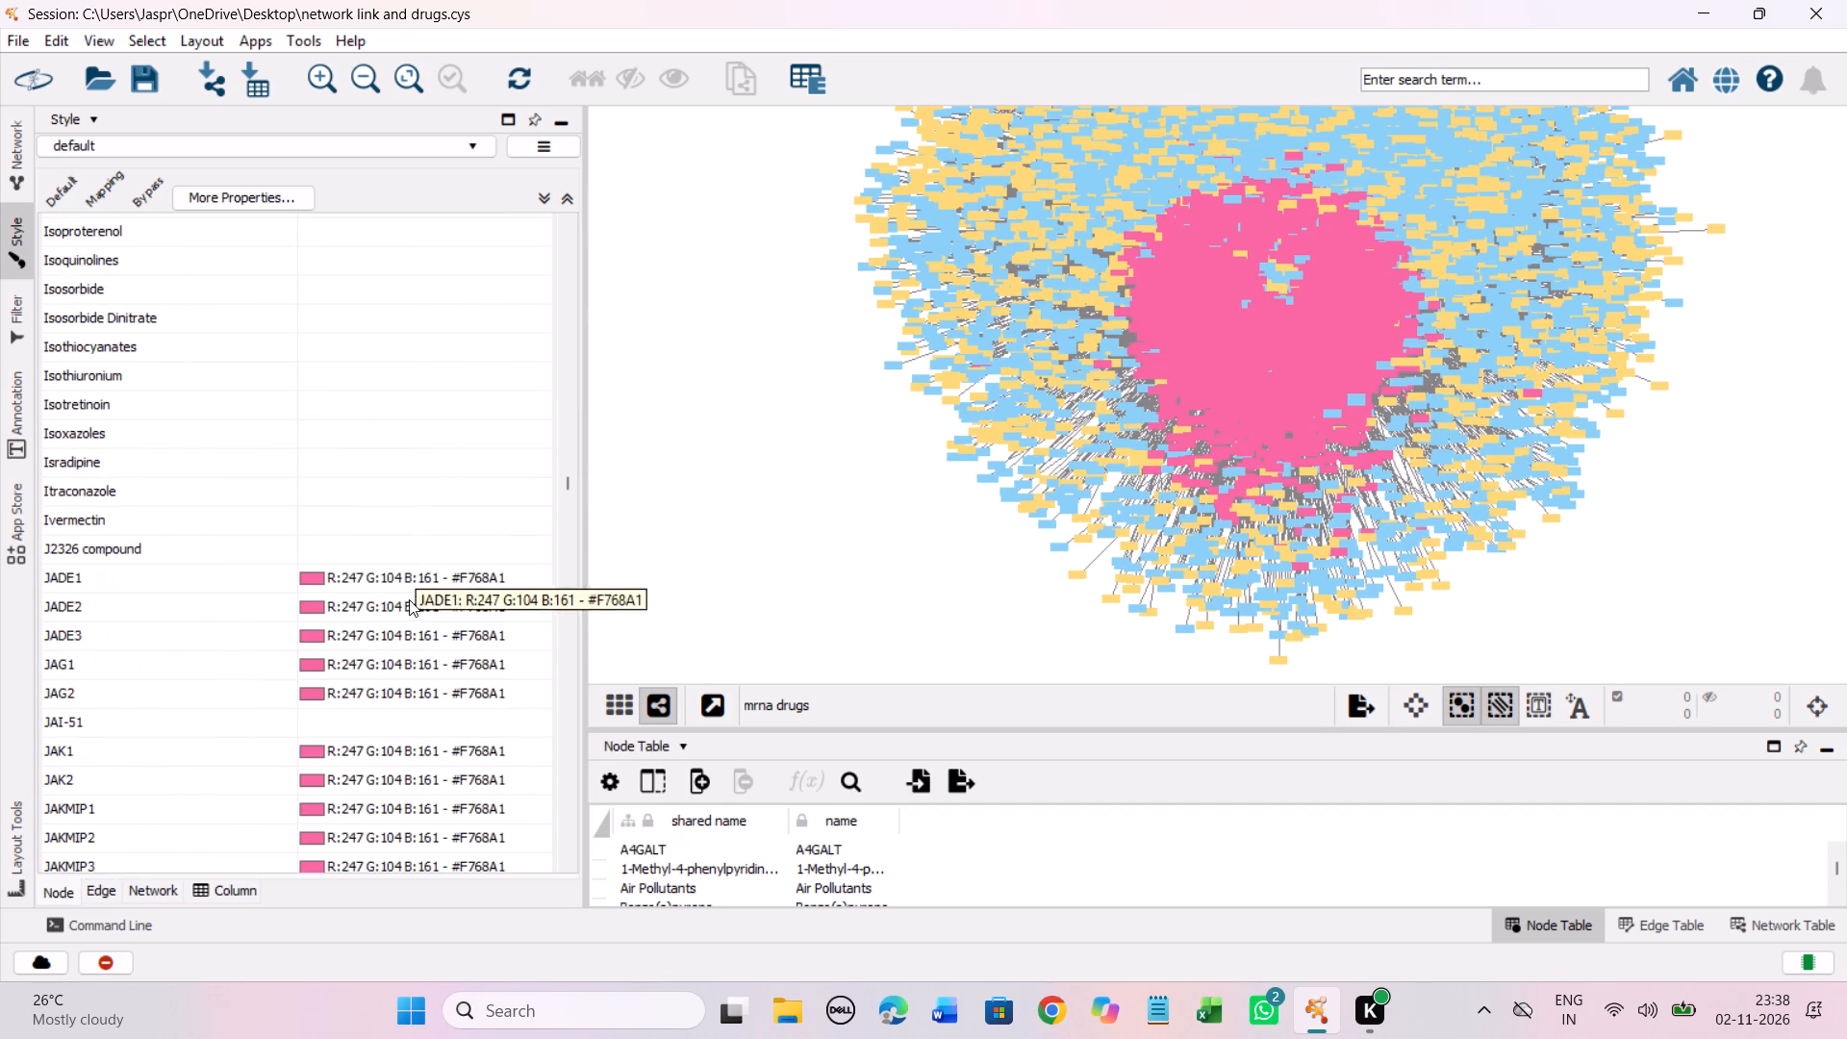
{"action": "left_click", "coordinate": [273, 549], "text": "shift"}
{"action": "right_click", "coordinate": [273, 545]}
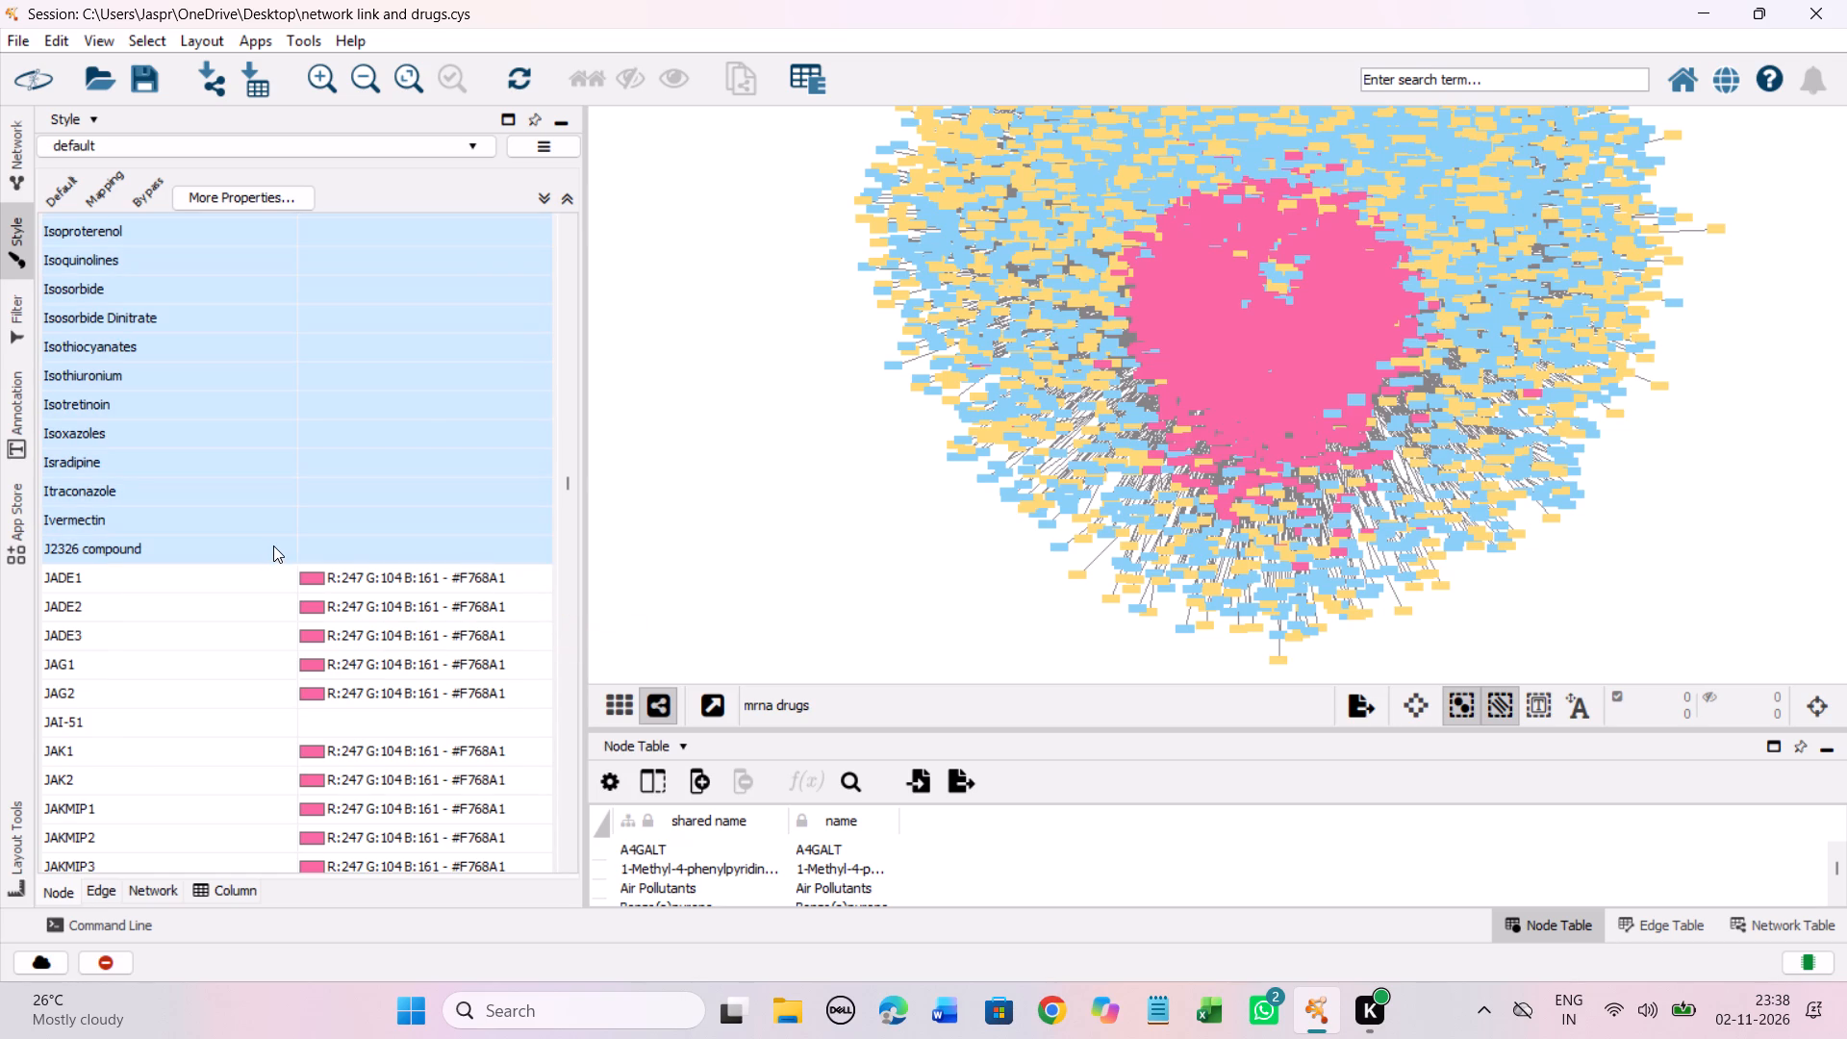
{"action": "left_click", "coordinate": [599, 559]}
{"action": "left_click_drag", "start_coordinate": [578, 560], "coordinate": [603, 531]}
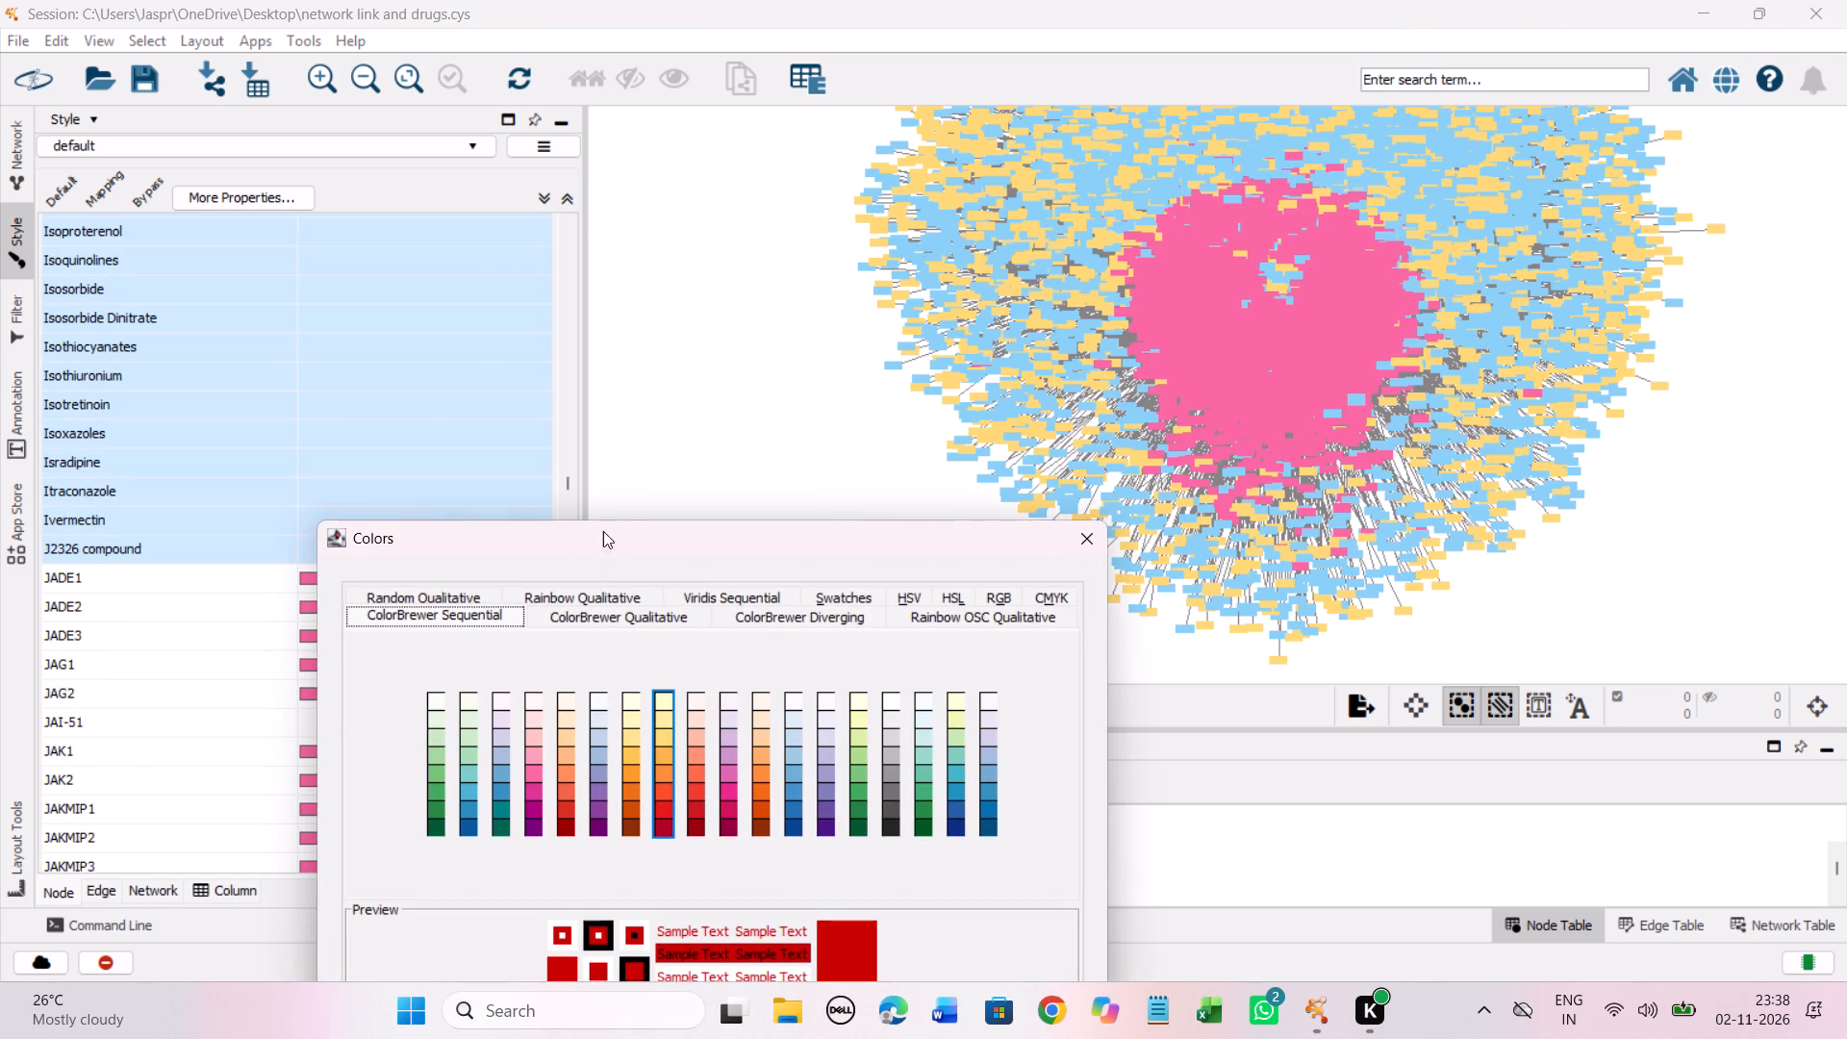
{"action": "left_click_drag", "start_coordinate": [603, 531], "coordinate": [674, 412]}
{"action": "left_click_drag", "start_coordinate": [525, 548], "coordinate": [628, 262]}
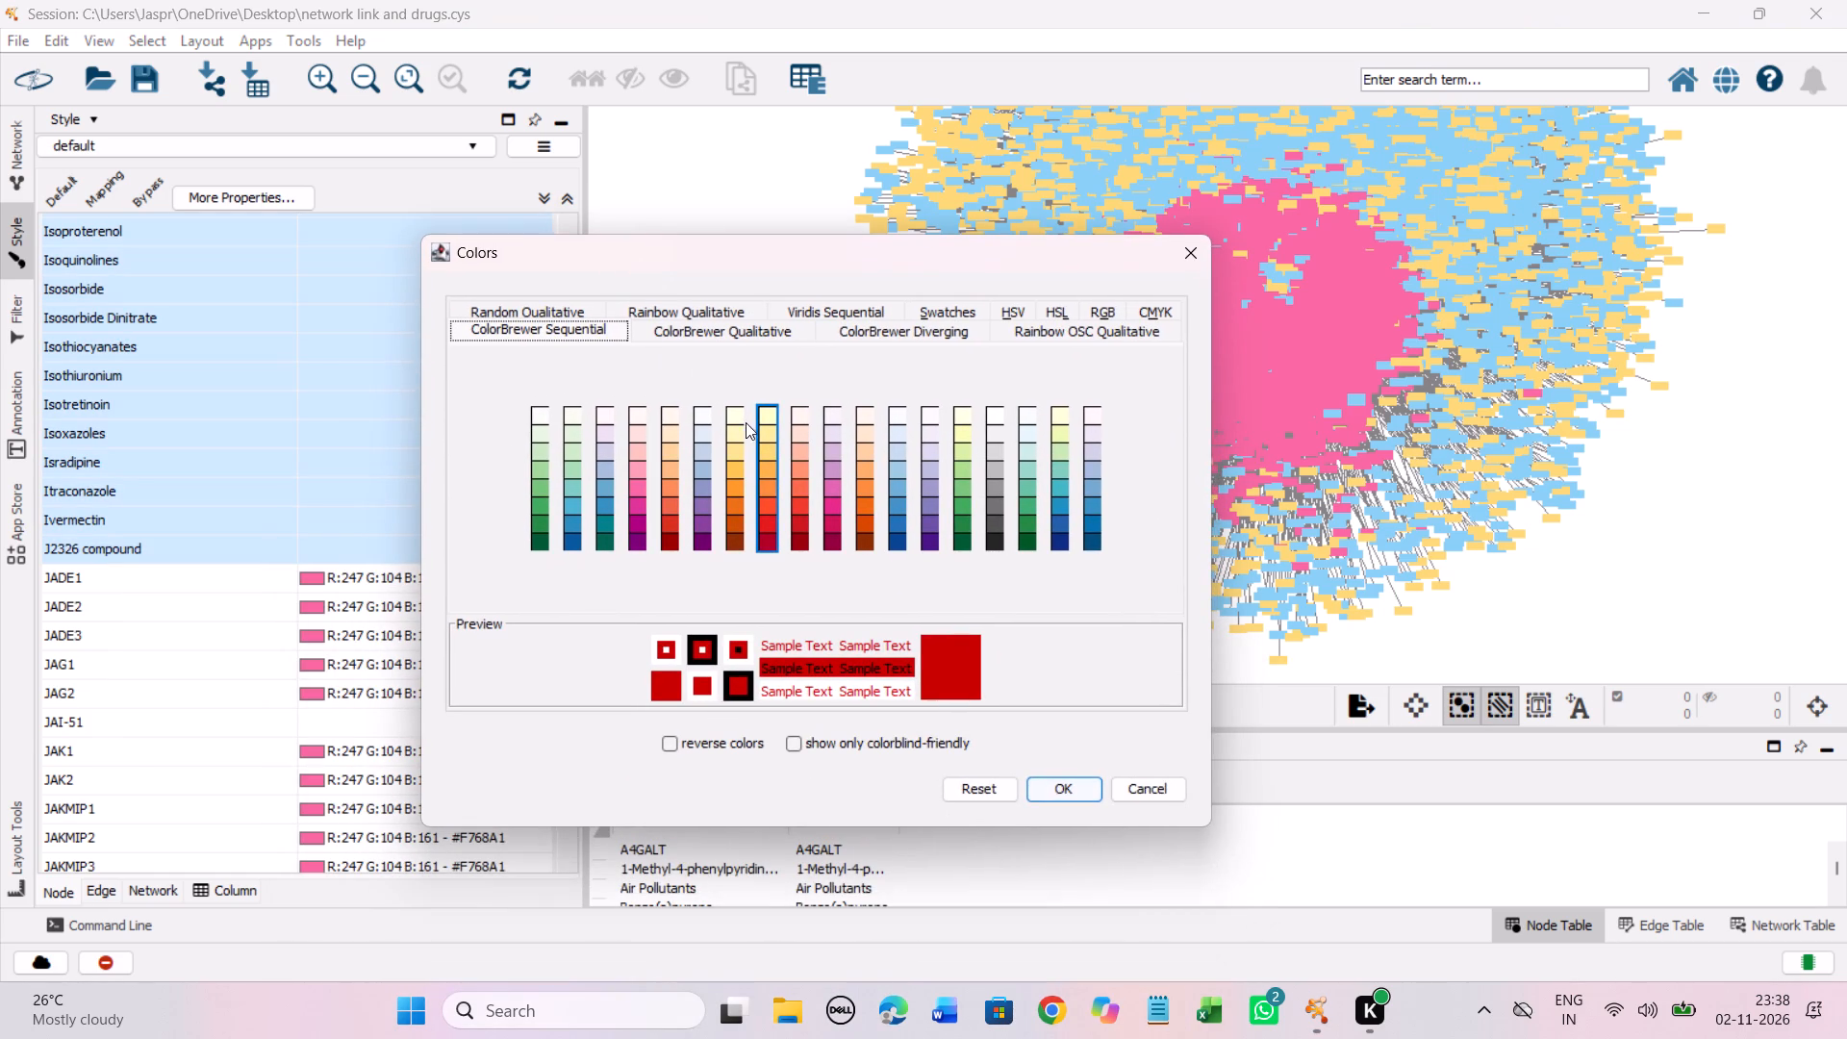
{"action": "left_click", "coordinate": [770, 449]}
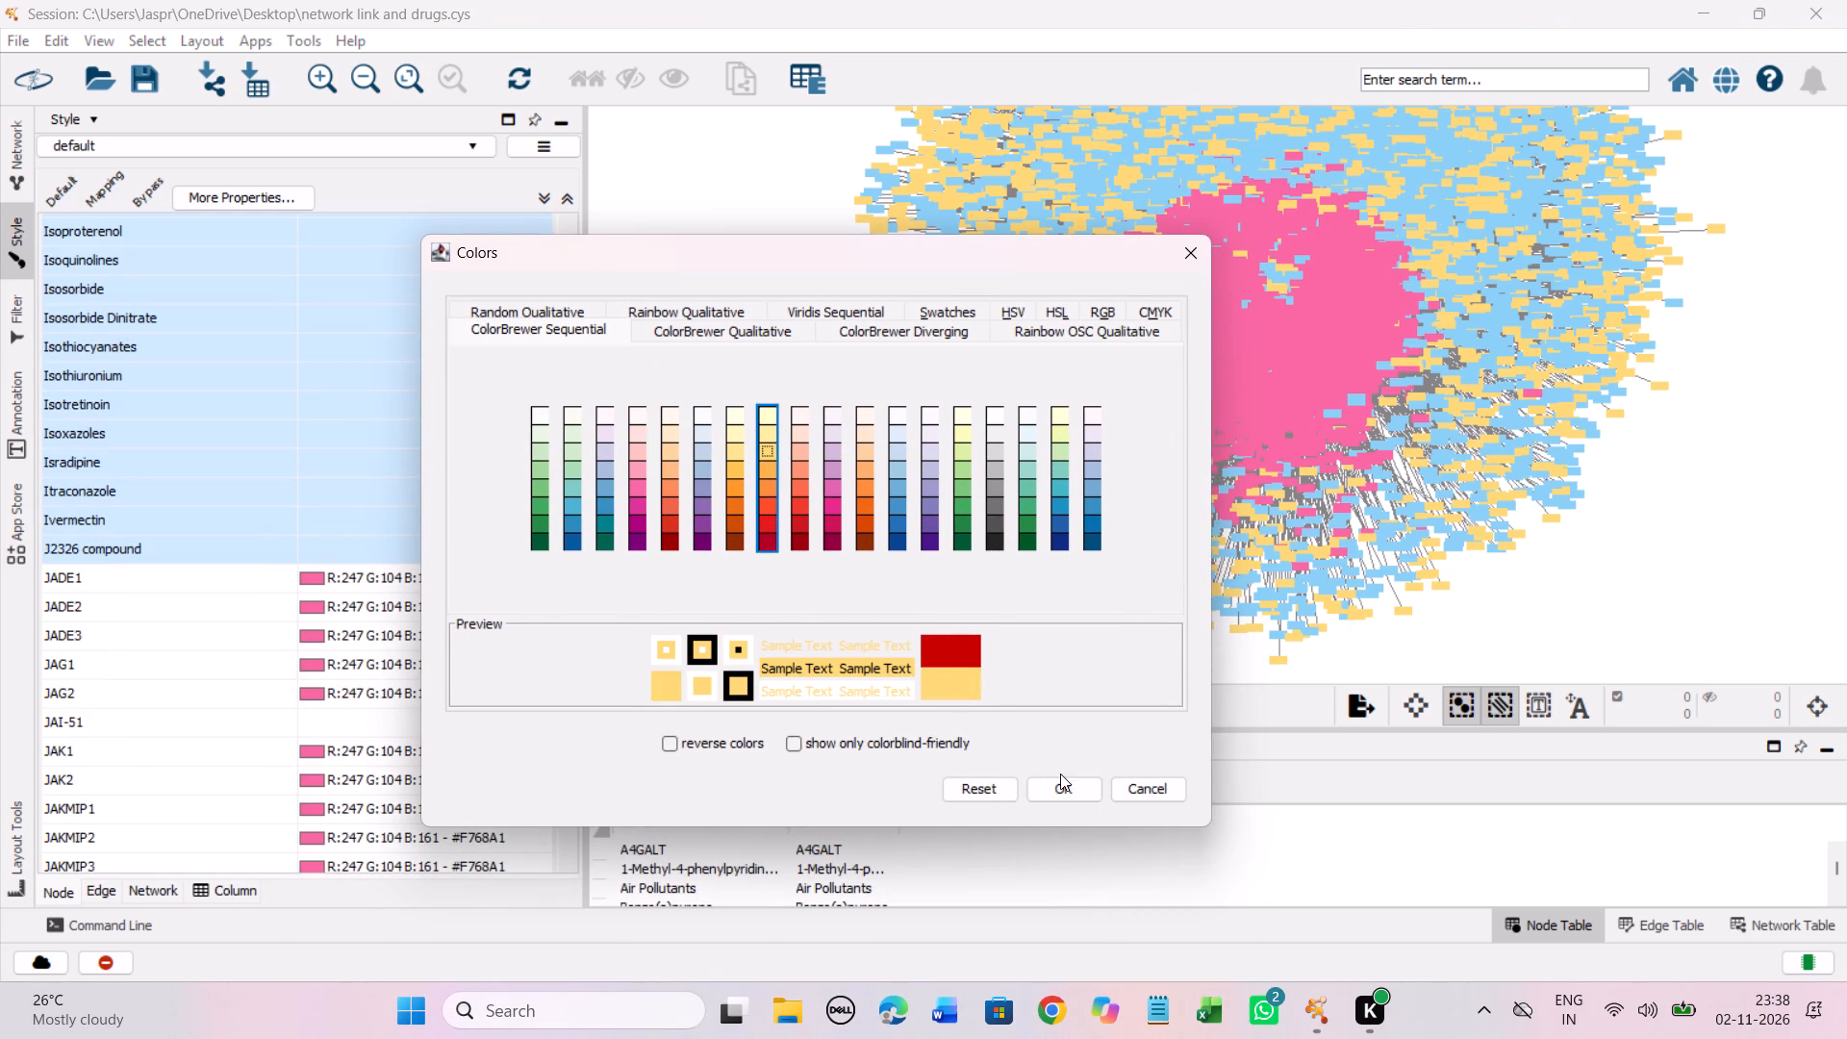
{"action": "left_click", "coordinate": [1067, 786]}
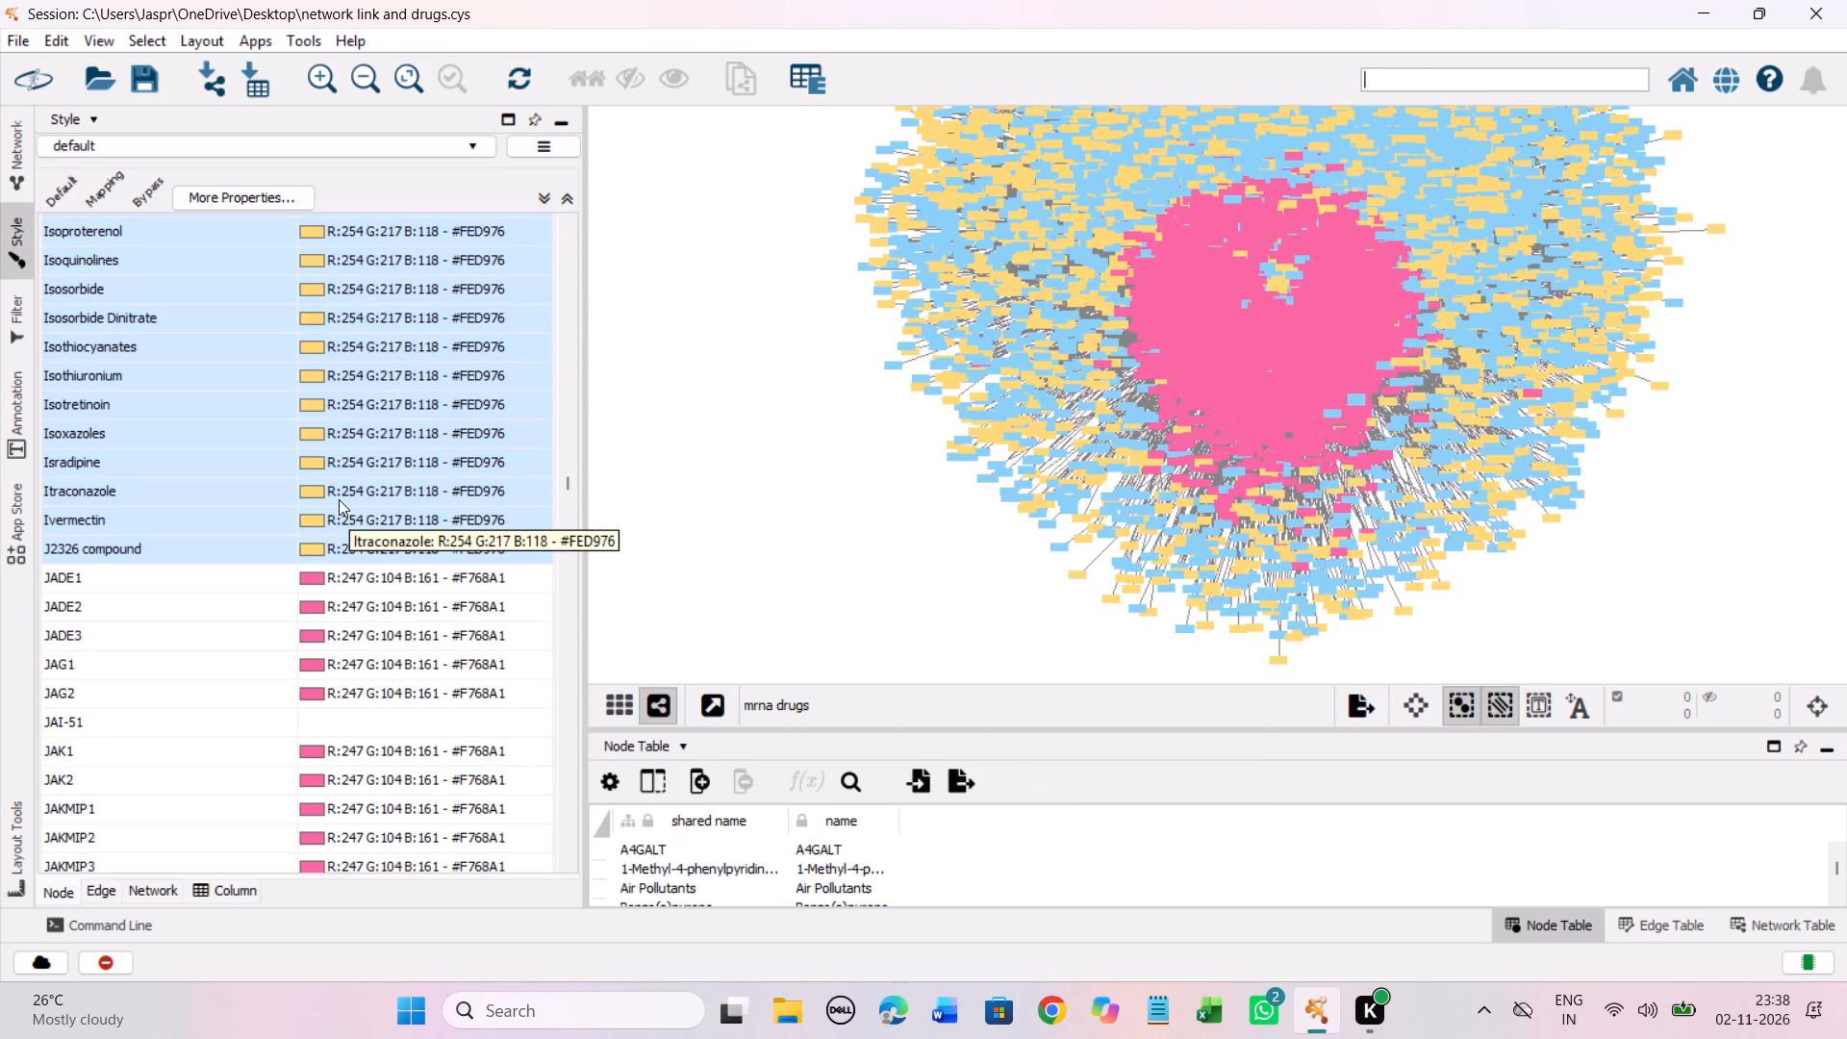
Set the discrete colour mapping of the unmapped entry JAI-51 to the Yellow-Orange-Red shade #FED976.
{"action": "scroll", "coordinate": [339, 499], "scroll_direction": "down", "scroll_amount": 12}
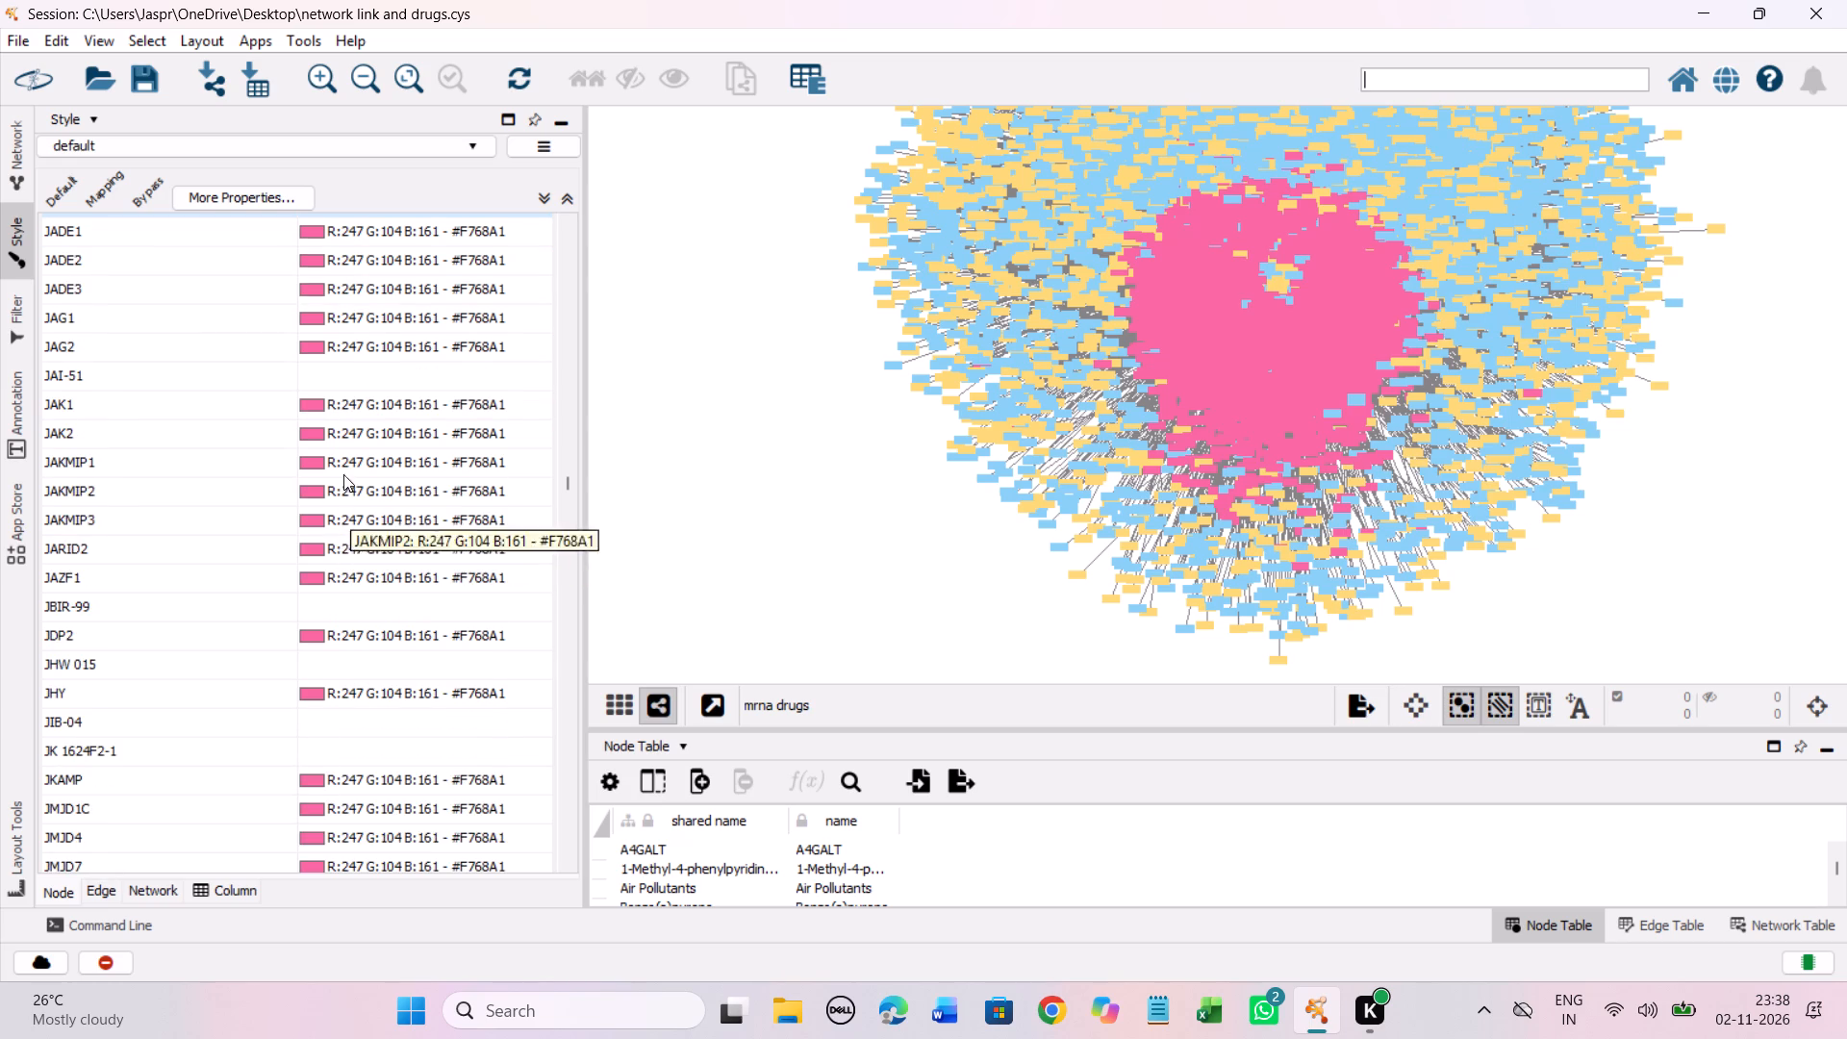
{"action": "left_click", "coordinate": [258, 366]}
{"action": "right_click", "coordinate": [258, 366]}
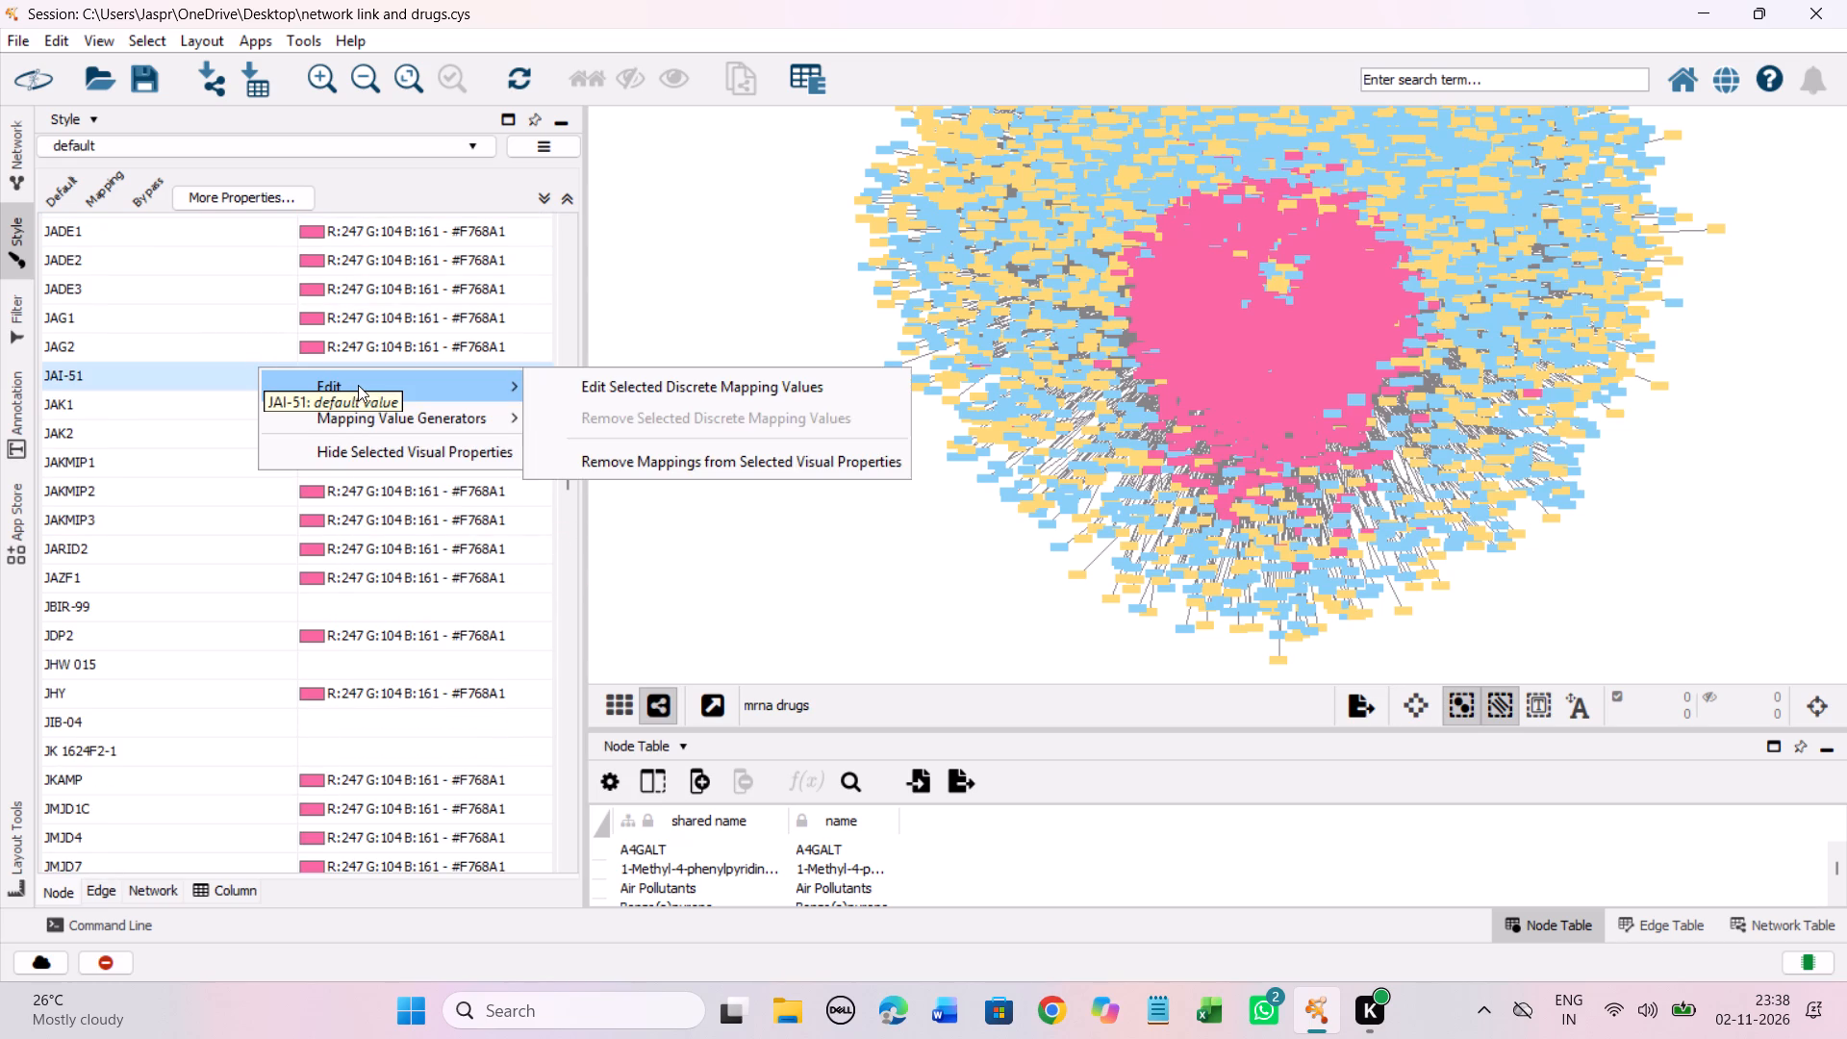
{"action": "left_click", "coordinate": [616, 385]}
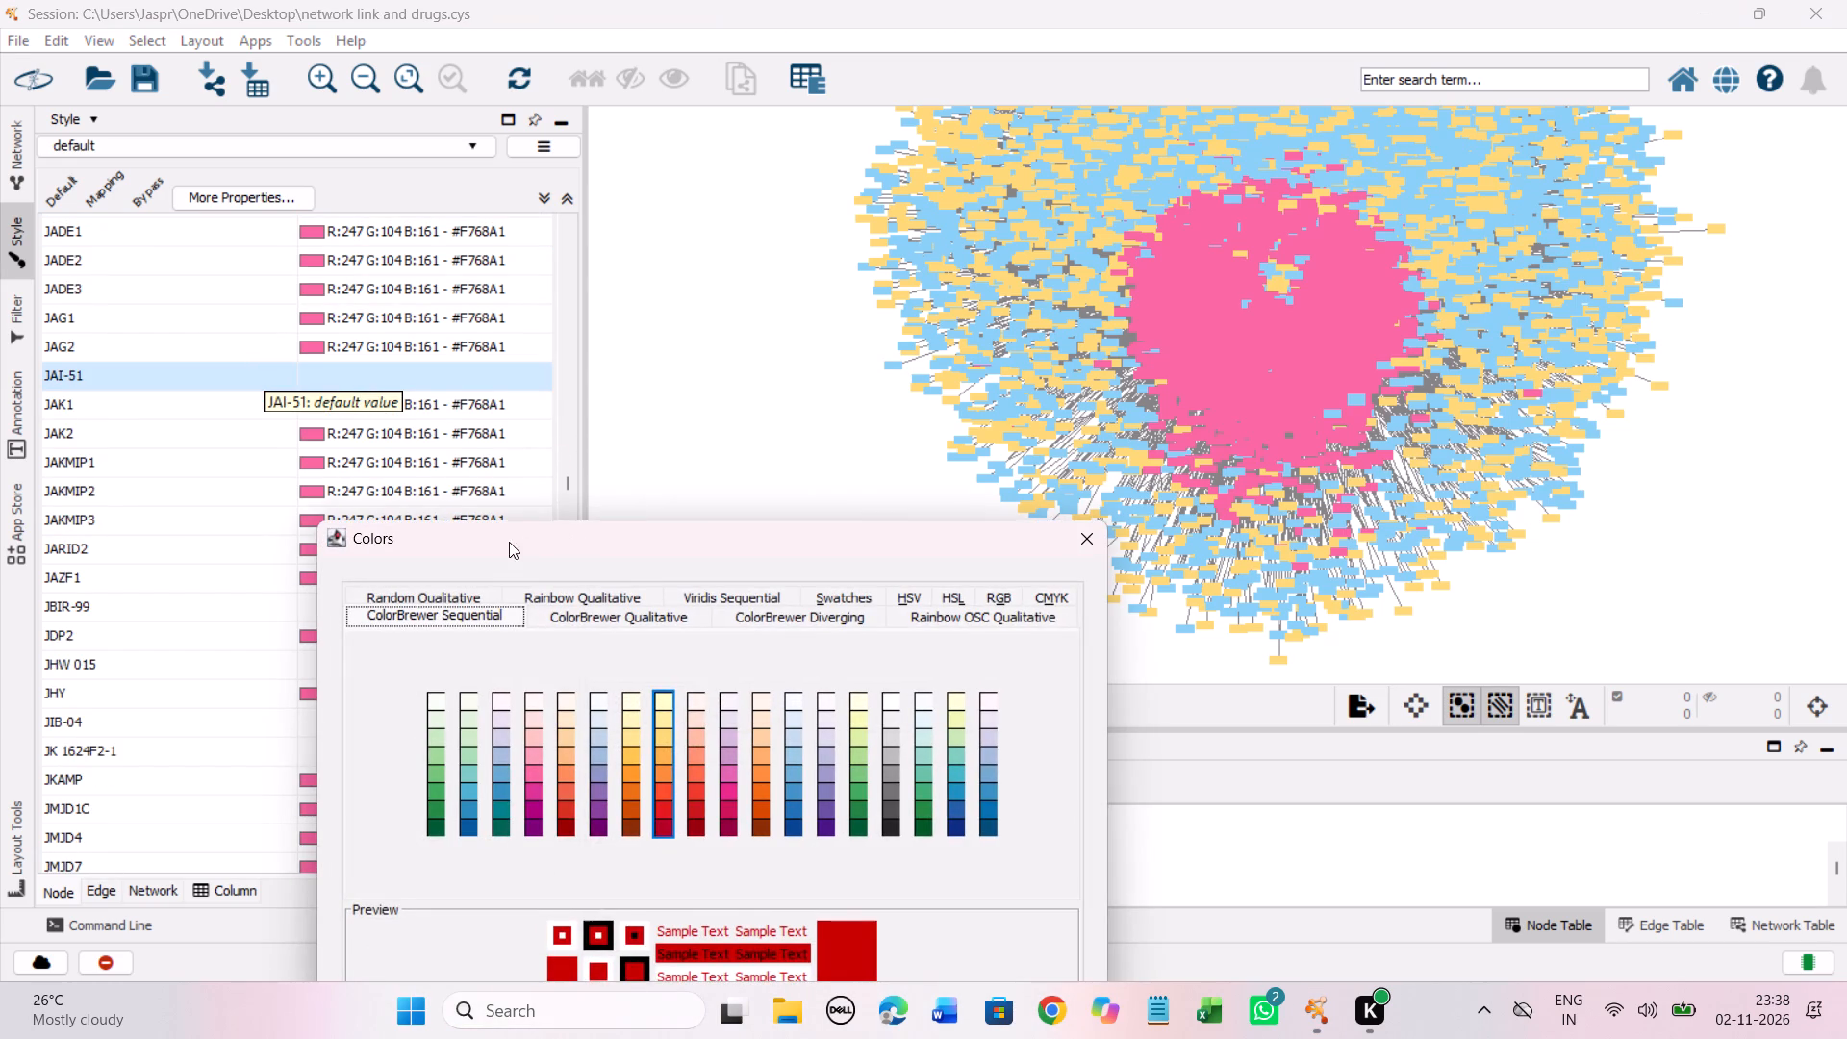
{"action": "left_click_drag", "start_coordinate": [493, 542], "coordinate": [529, 247]}
{"action": "left_click", "coordinate": [699, 439]}
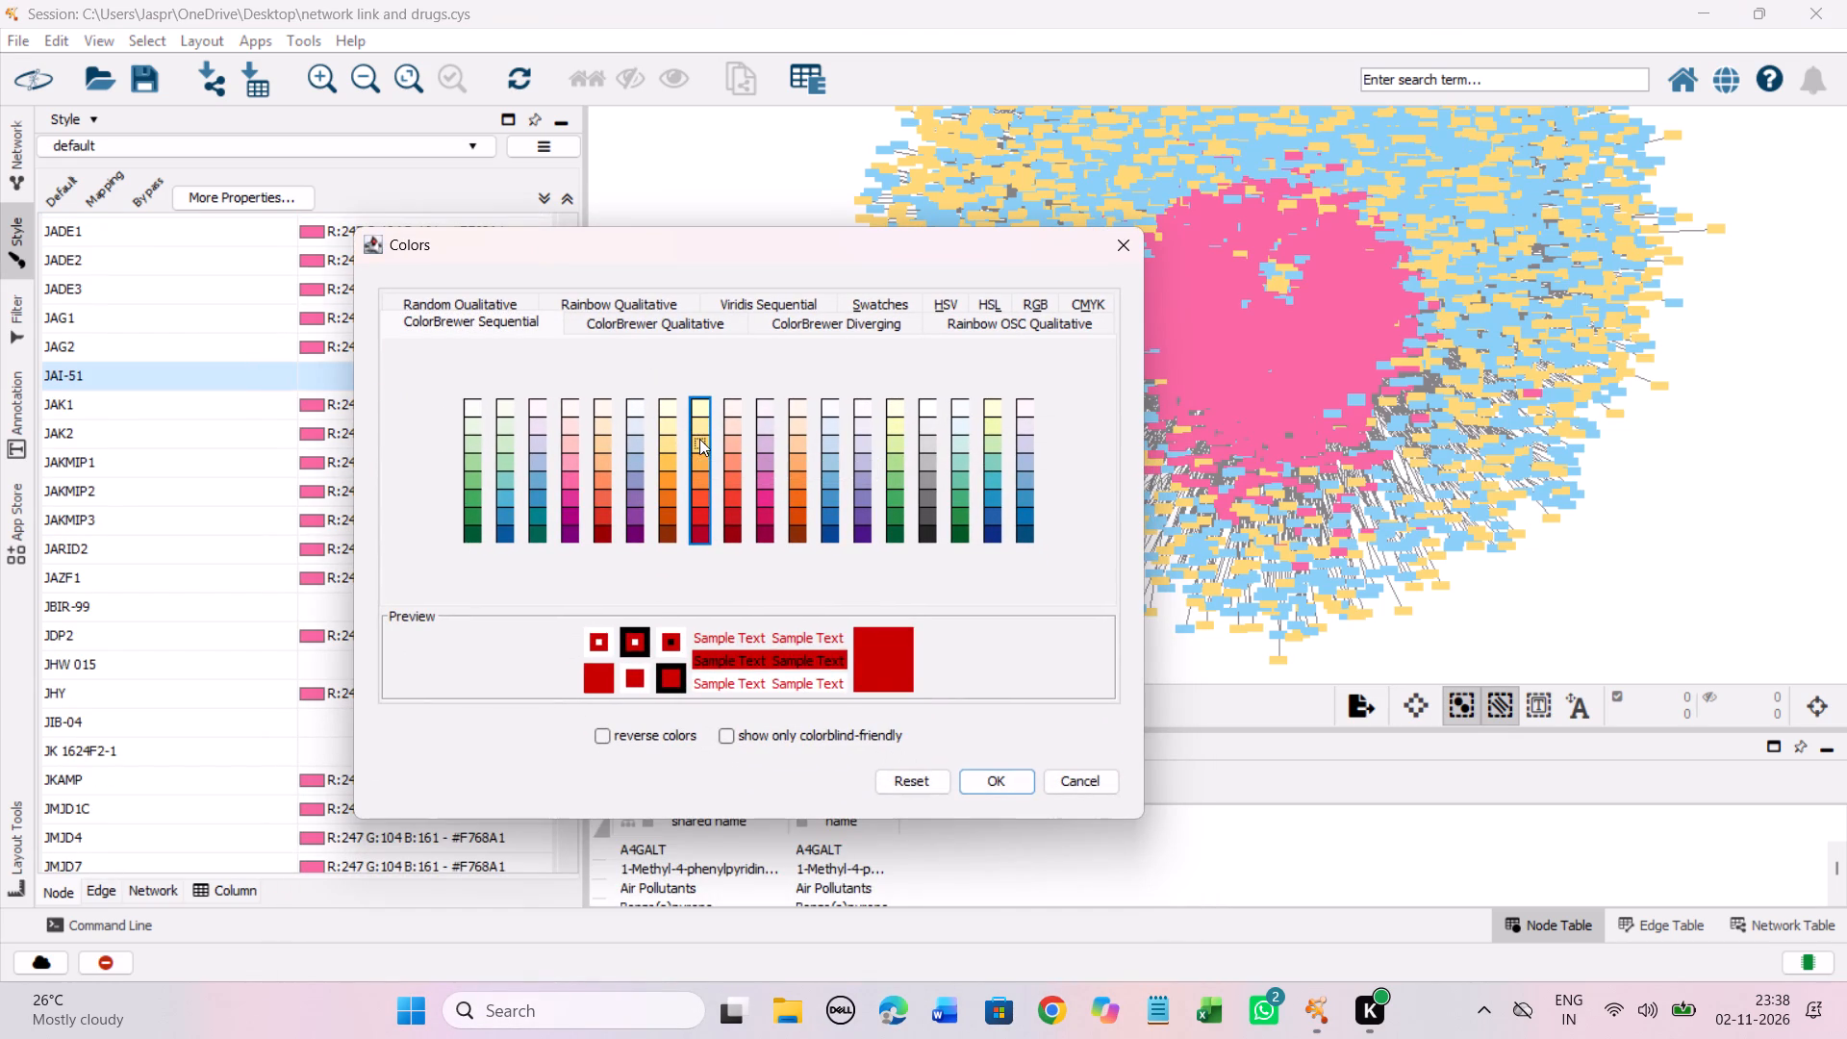
{"action": "left_click", "coordinate": [993, 775]}
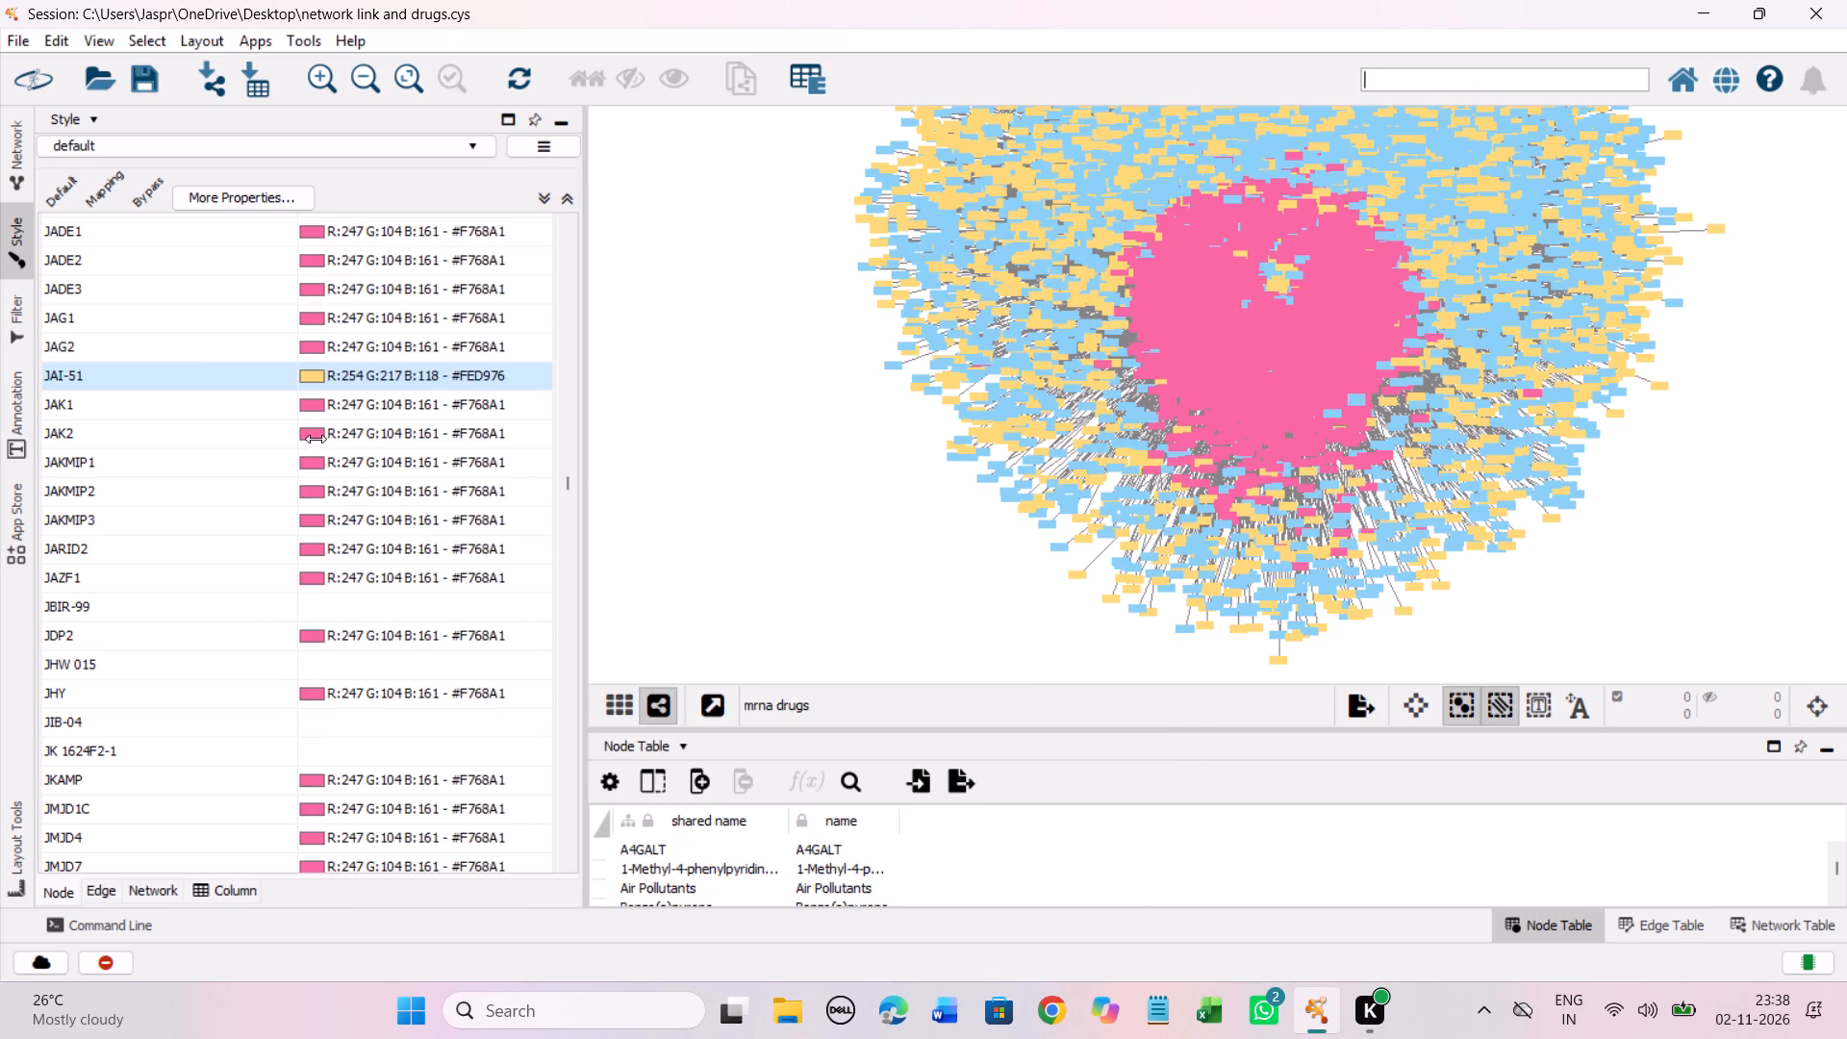
Set the discrete colour mapping of the unmapped entry JBIR-99 to the Yellow-Orange-Red shade #FED976.
{"action": "scroll", "coordinate": [361, 467], "scroll_direction": "down", "scroll_amount": 6}
{"action": "left_click", "coordinate": [268, 431]}
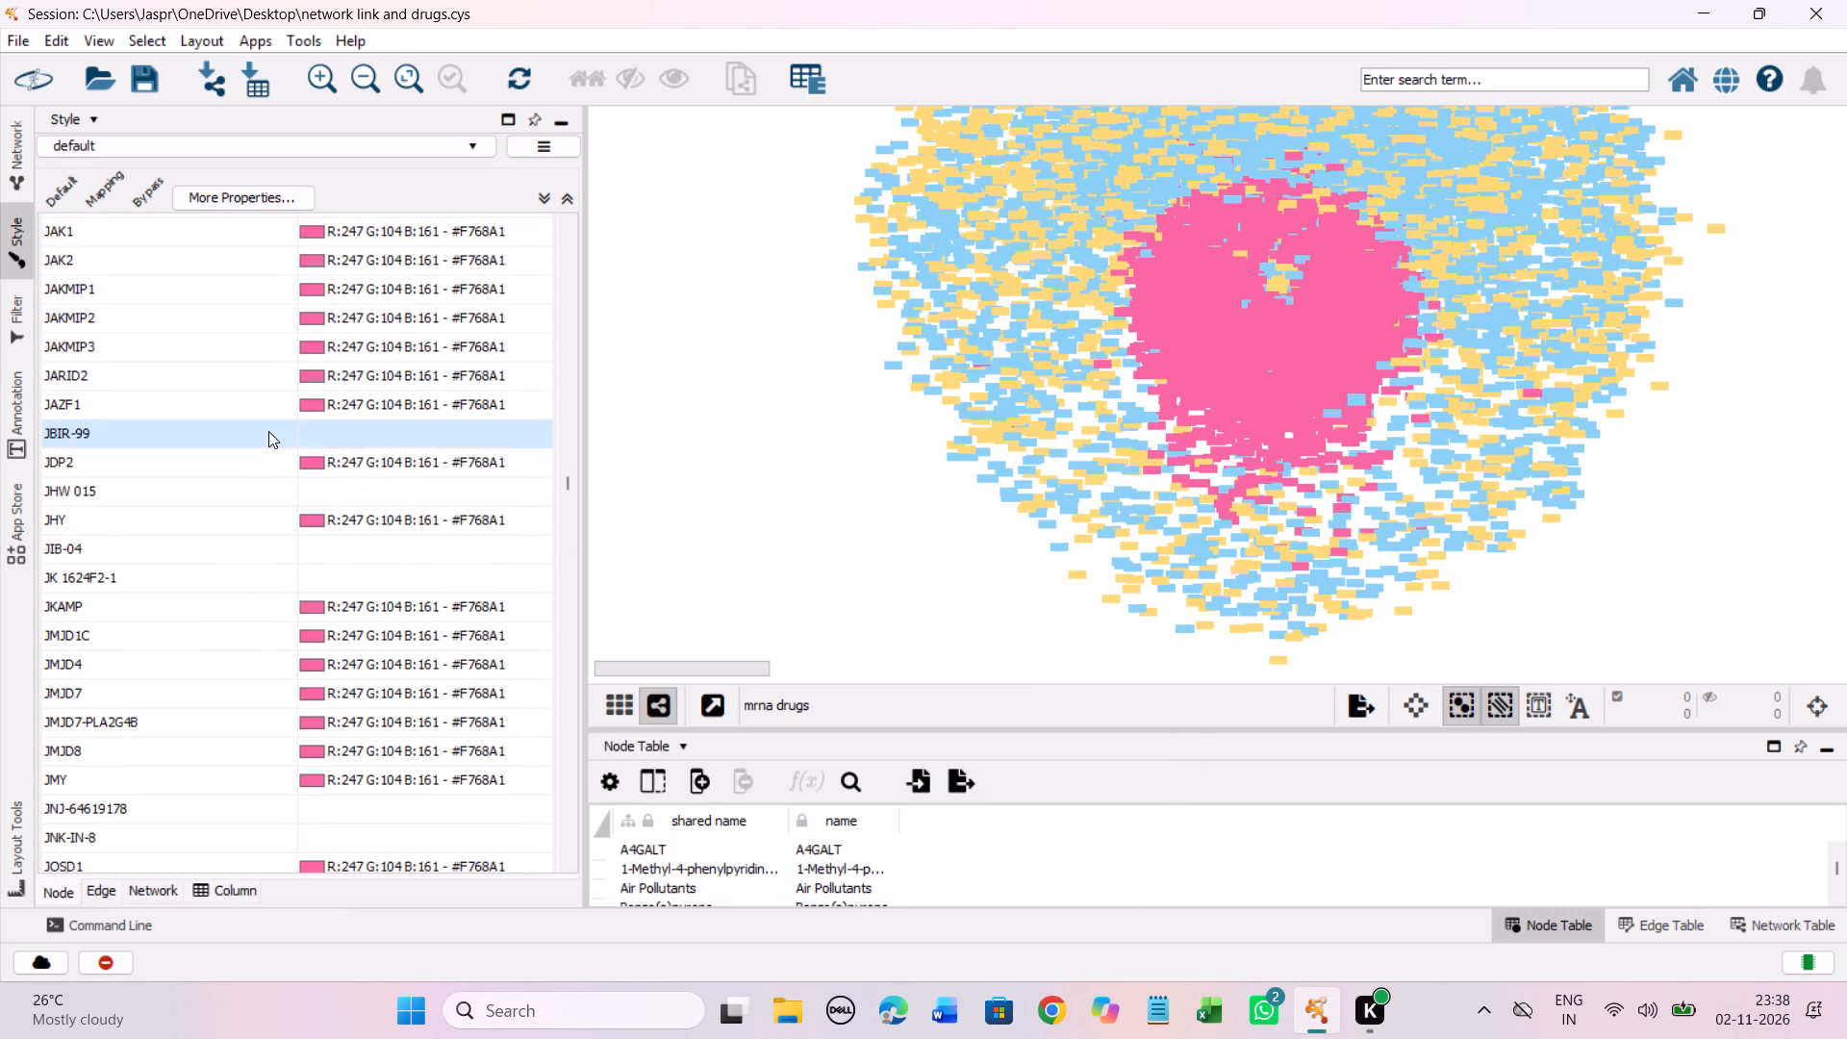
{"action": "right_click", "coordinate": [268, 431]}
{"action": "left_click", "coordinate": [578, 455]}
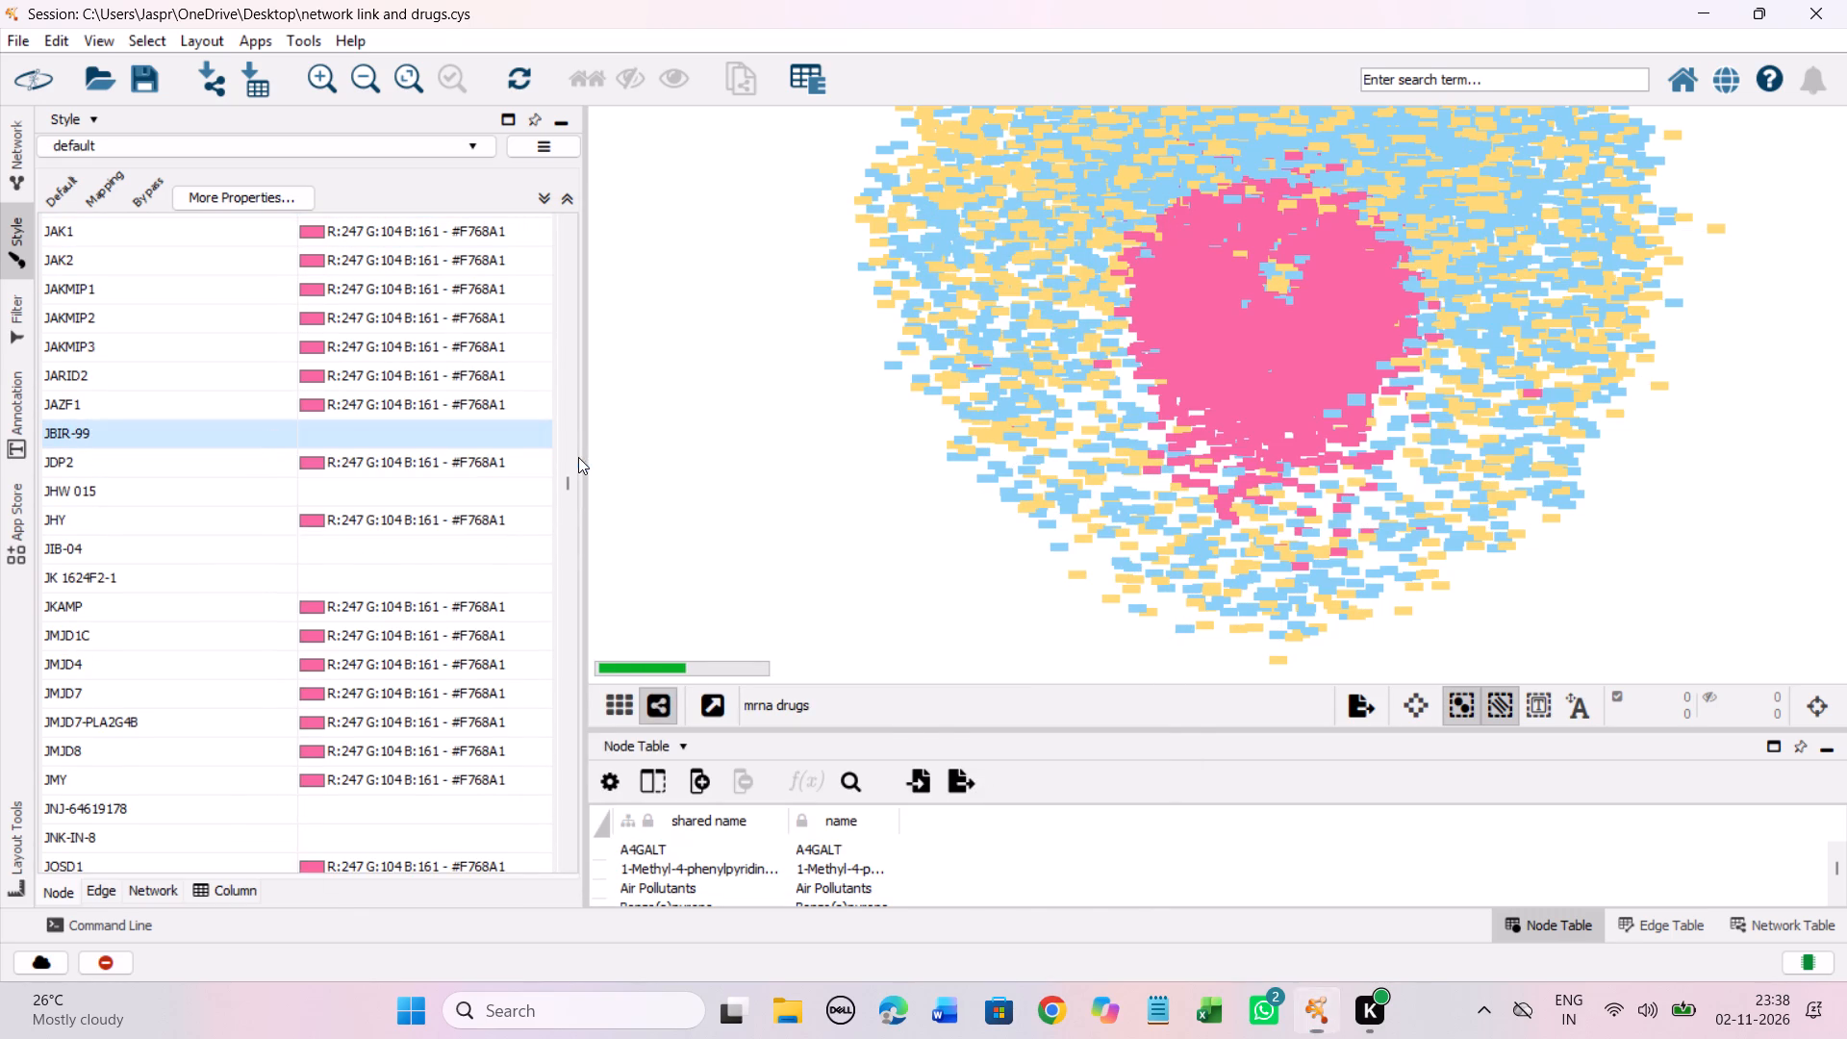
{"action": "left_click_drag", "start_coordinate": [560, 544], "coordinate": [598, 277]}
{"action": "left_click", "coordinate": [706, 469]}
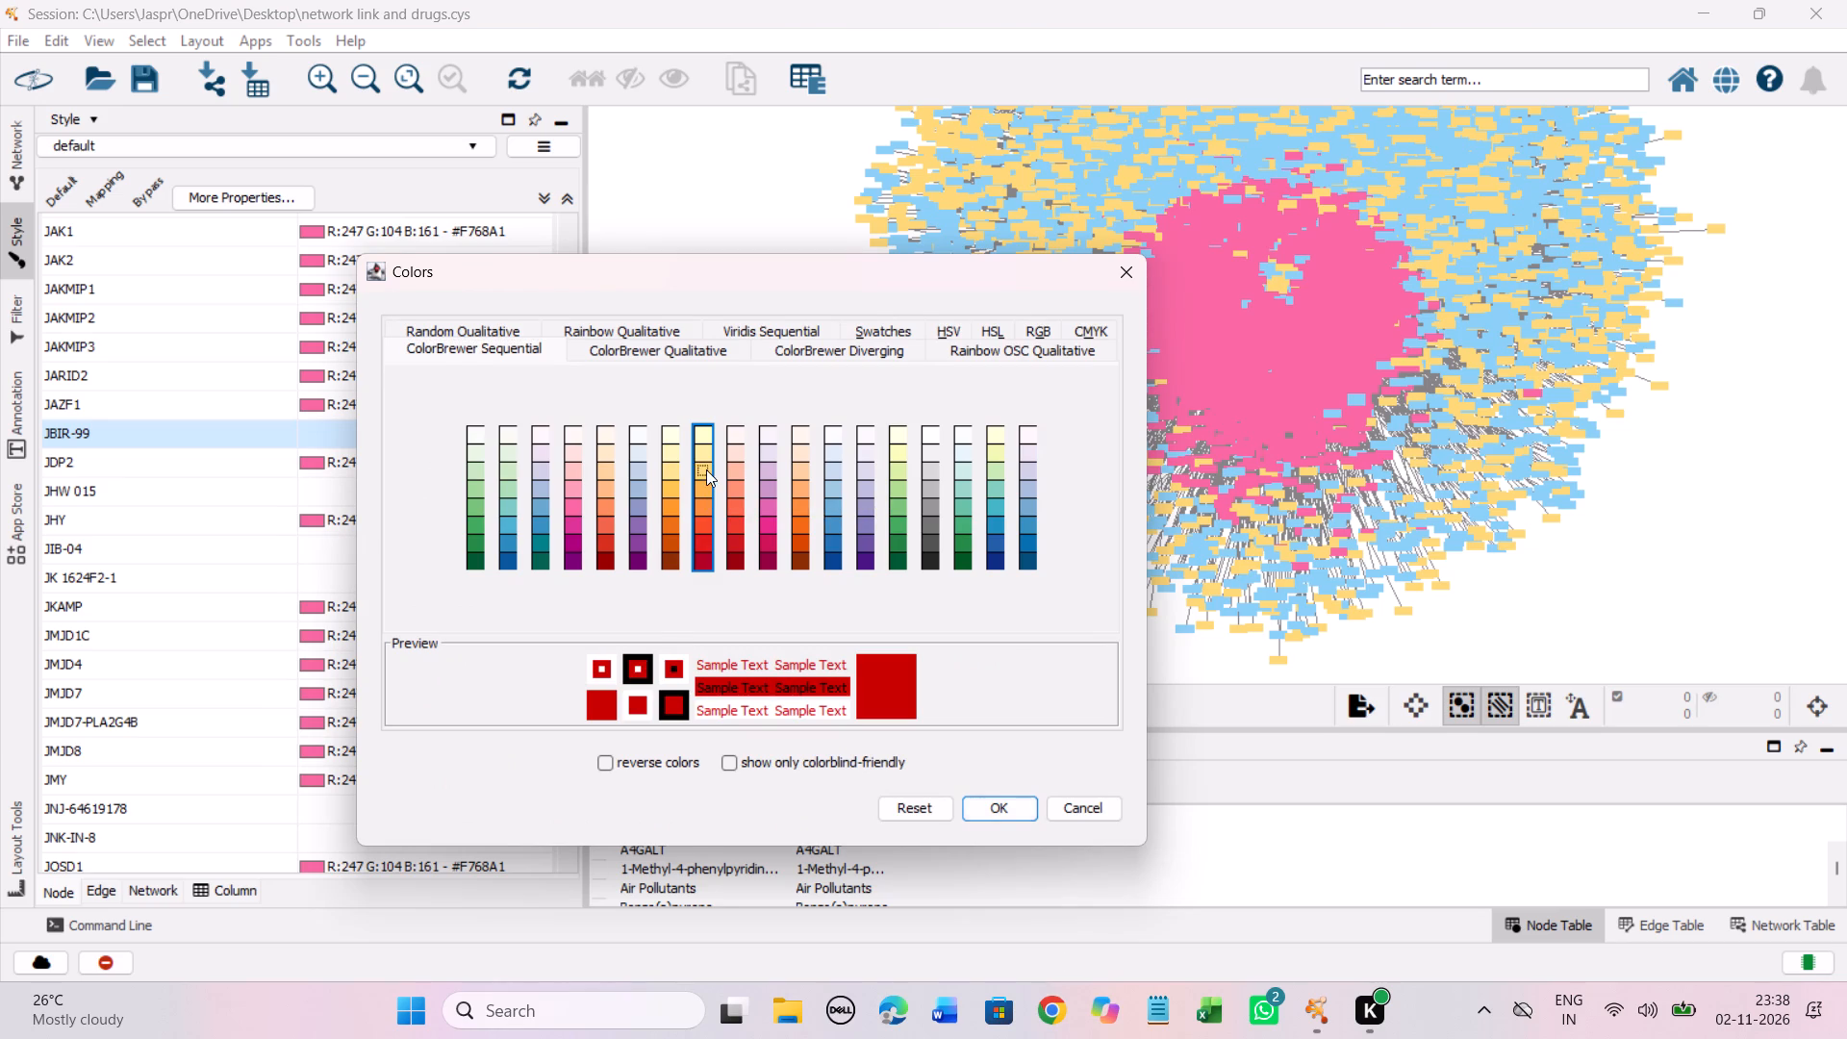
{"action": "left_click", "coordinate": [1015, 809]}
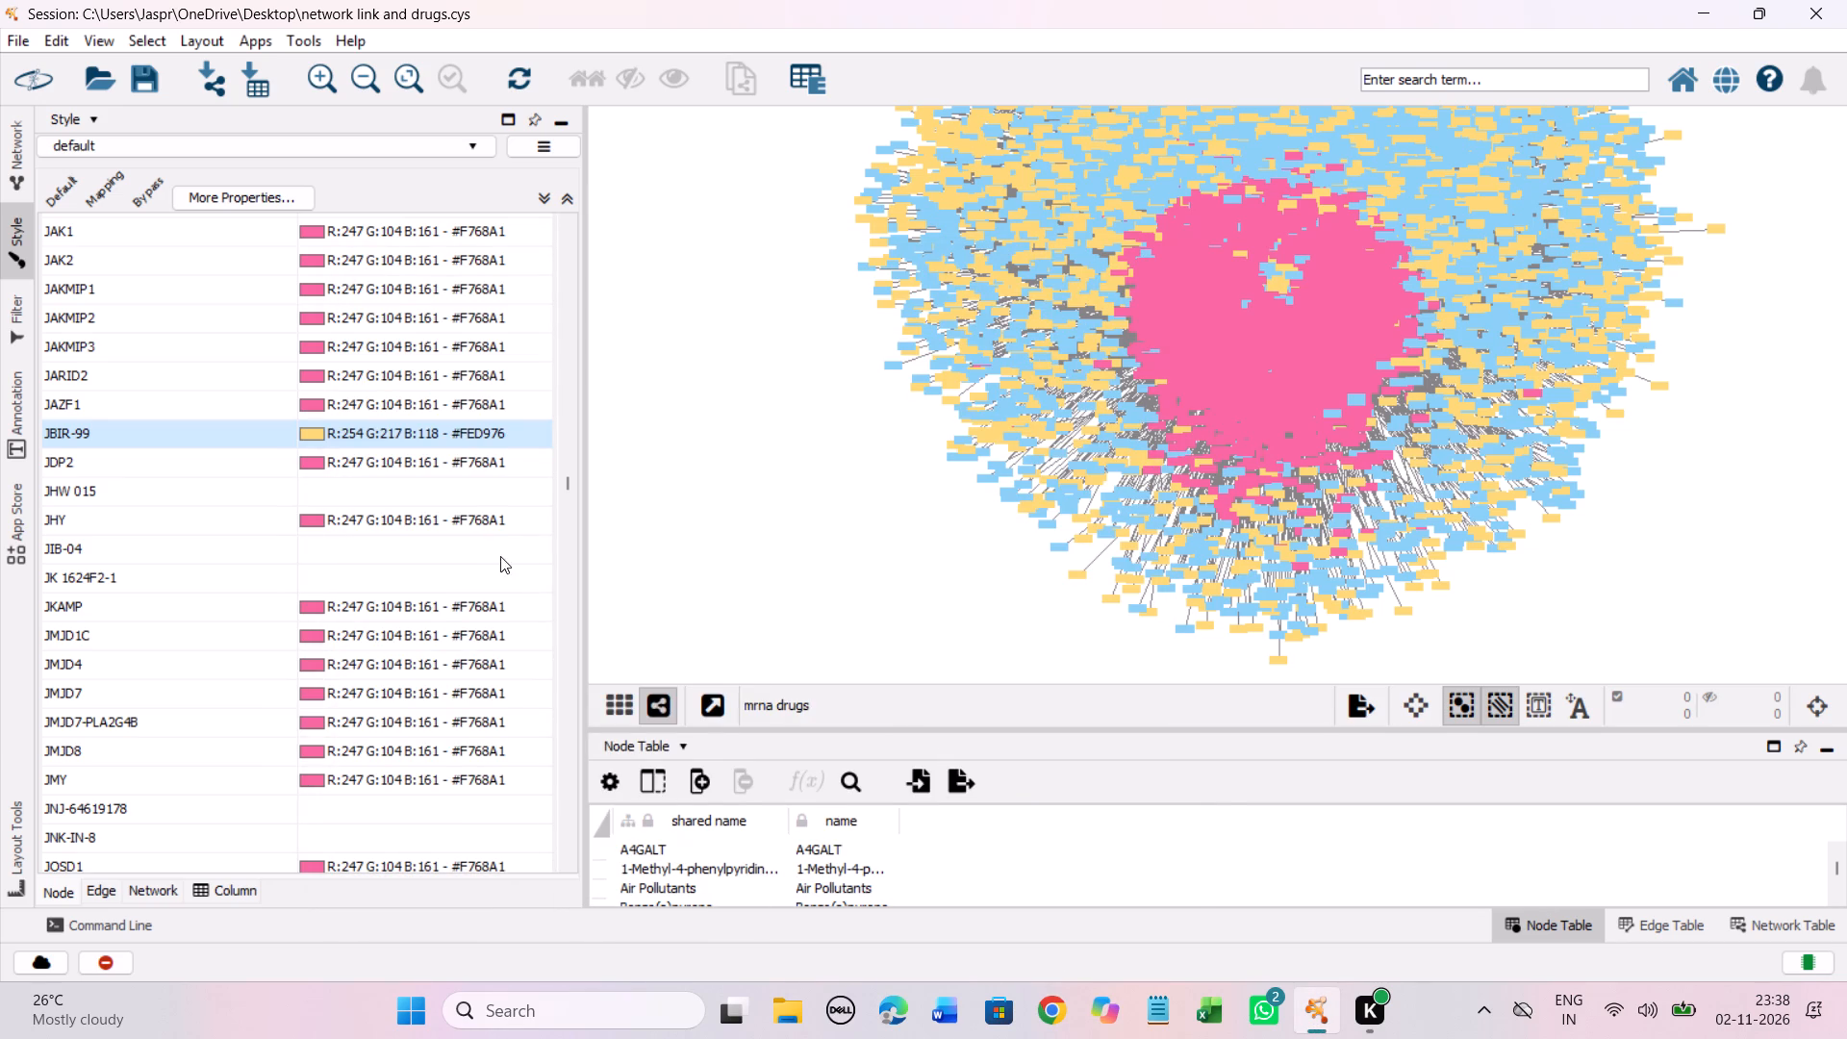
Set the discrete colour mapping of the unmapped entry JHW 015 to the Yellow-Orange-Red shade #FED976.
{"action": "left_click", "coordinate": [276, 492]}
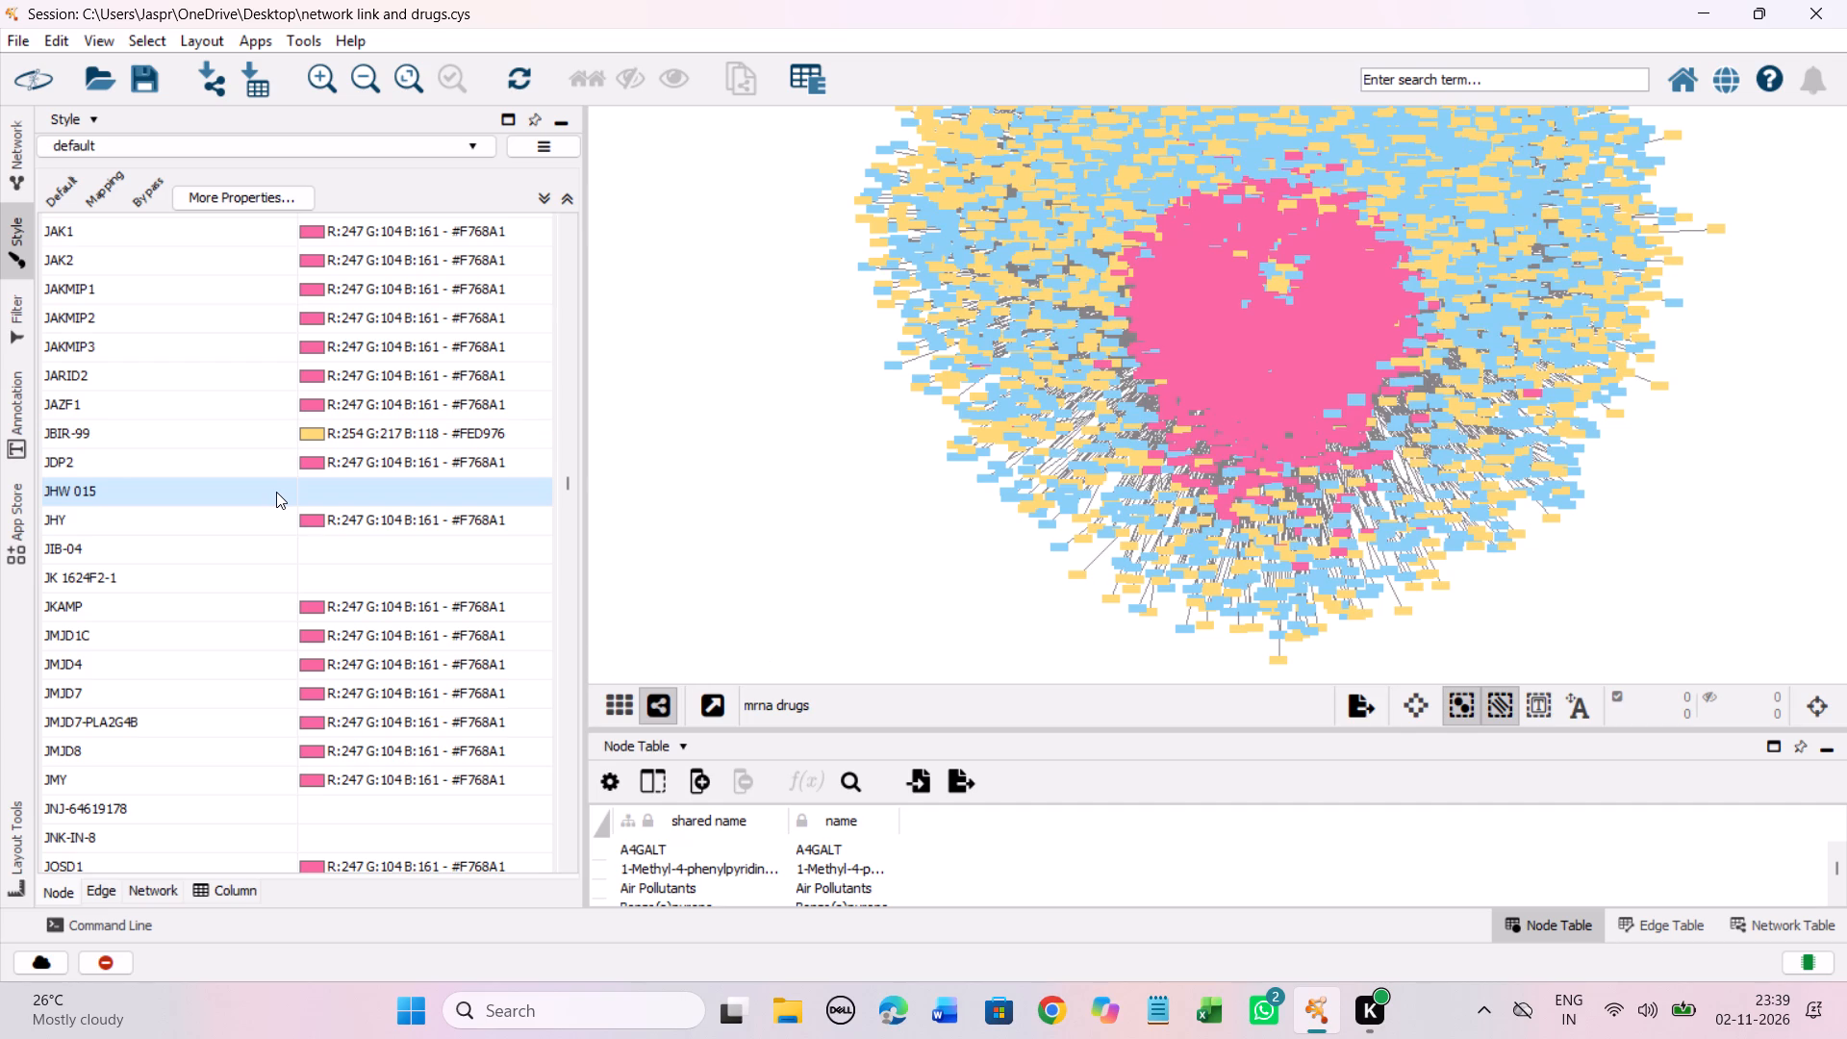
{"action": "right_click", "coordinate": [276, 492]}
{"action": "left_click", "coordinate": [608, 509]}
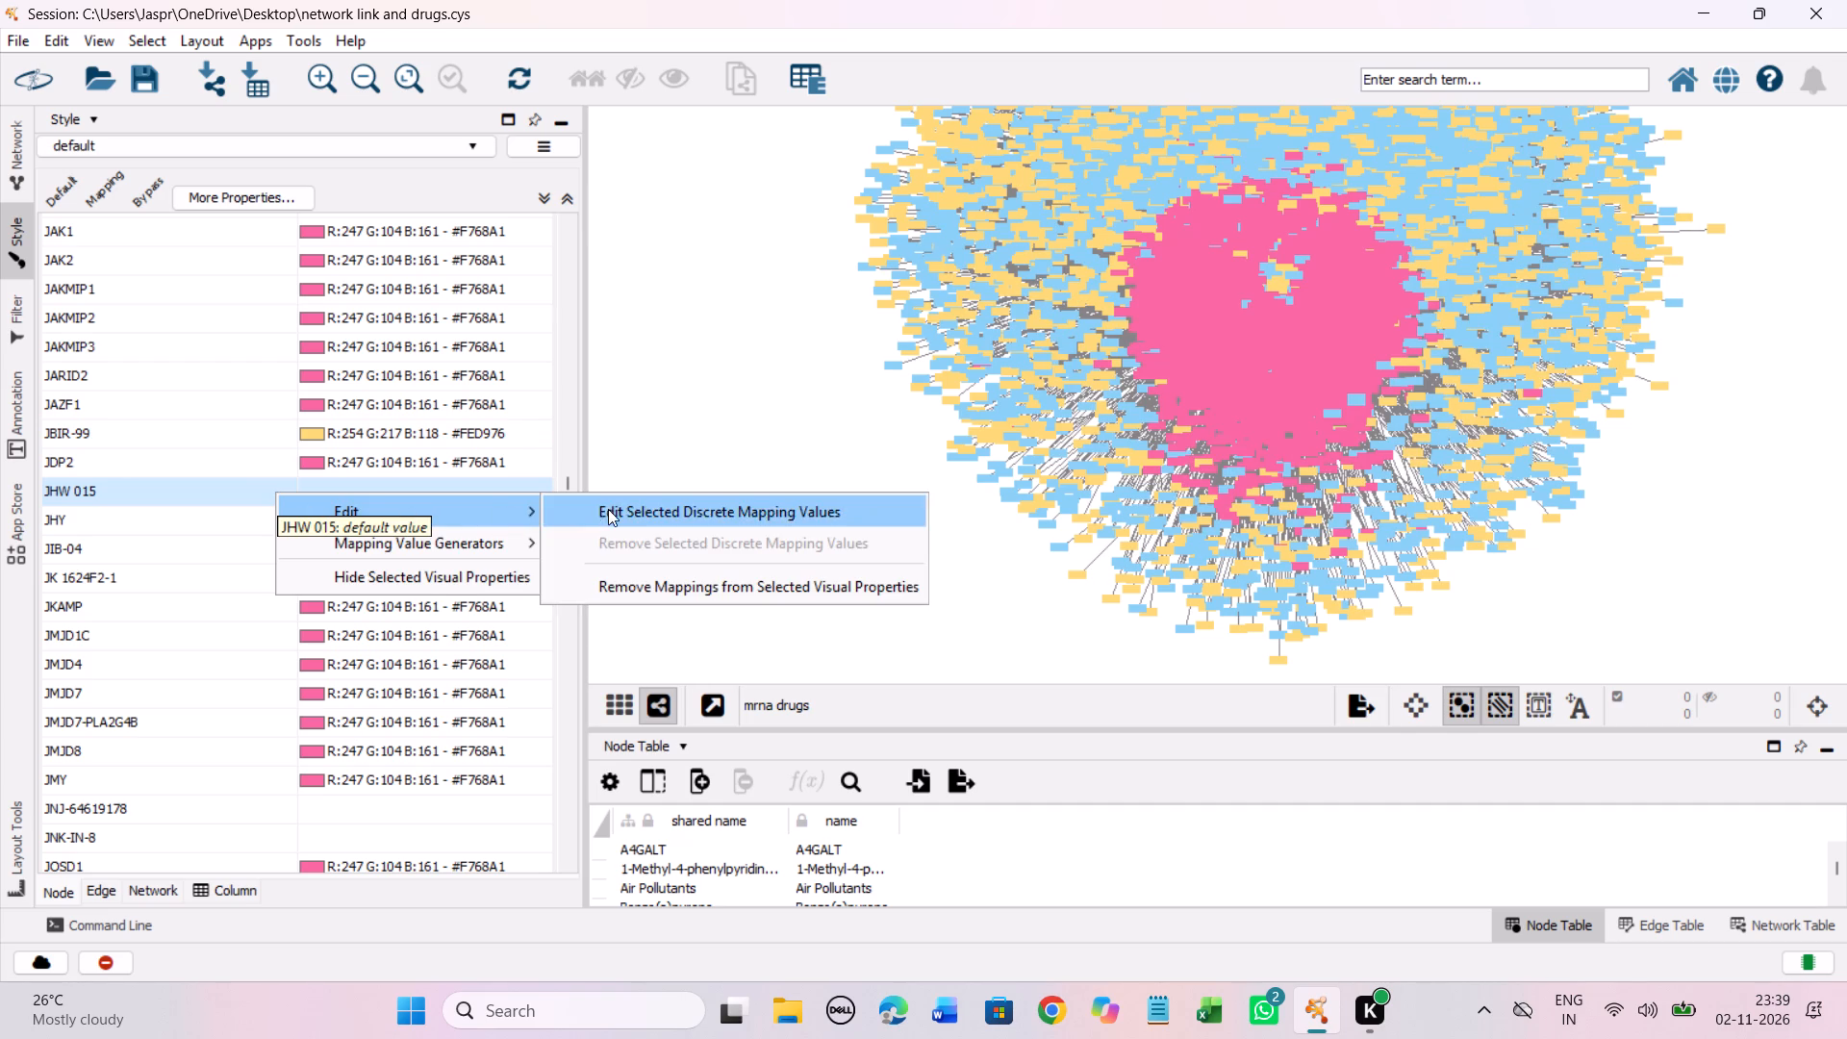
{"action": "left_click_drag", "start_coordinate": [574, 541], "coordinate": [649, 286]}
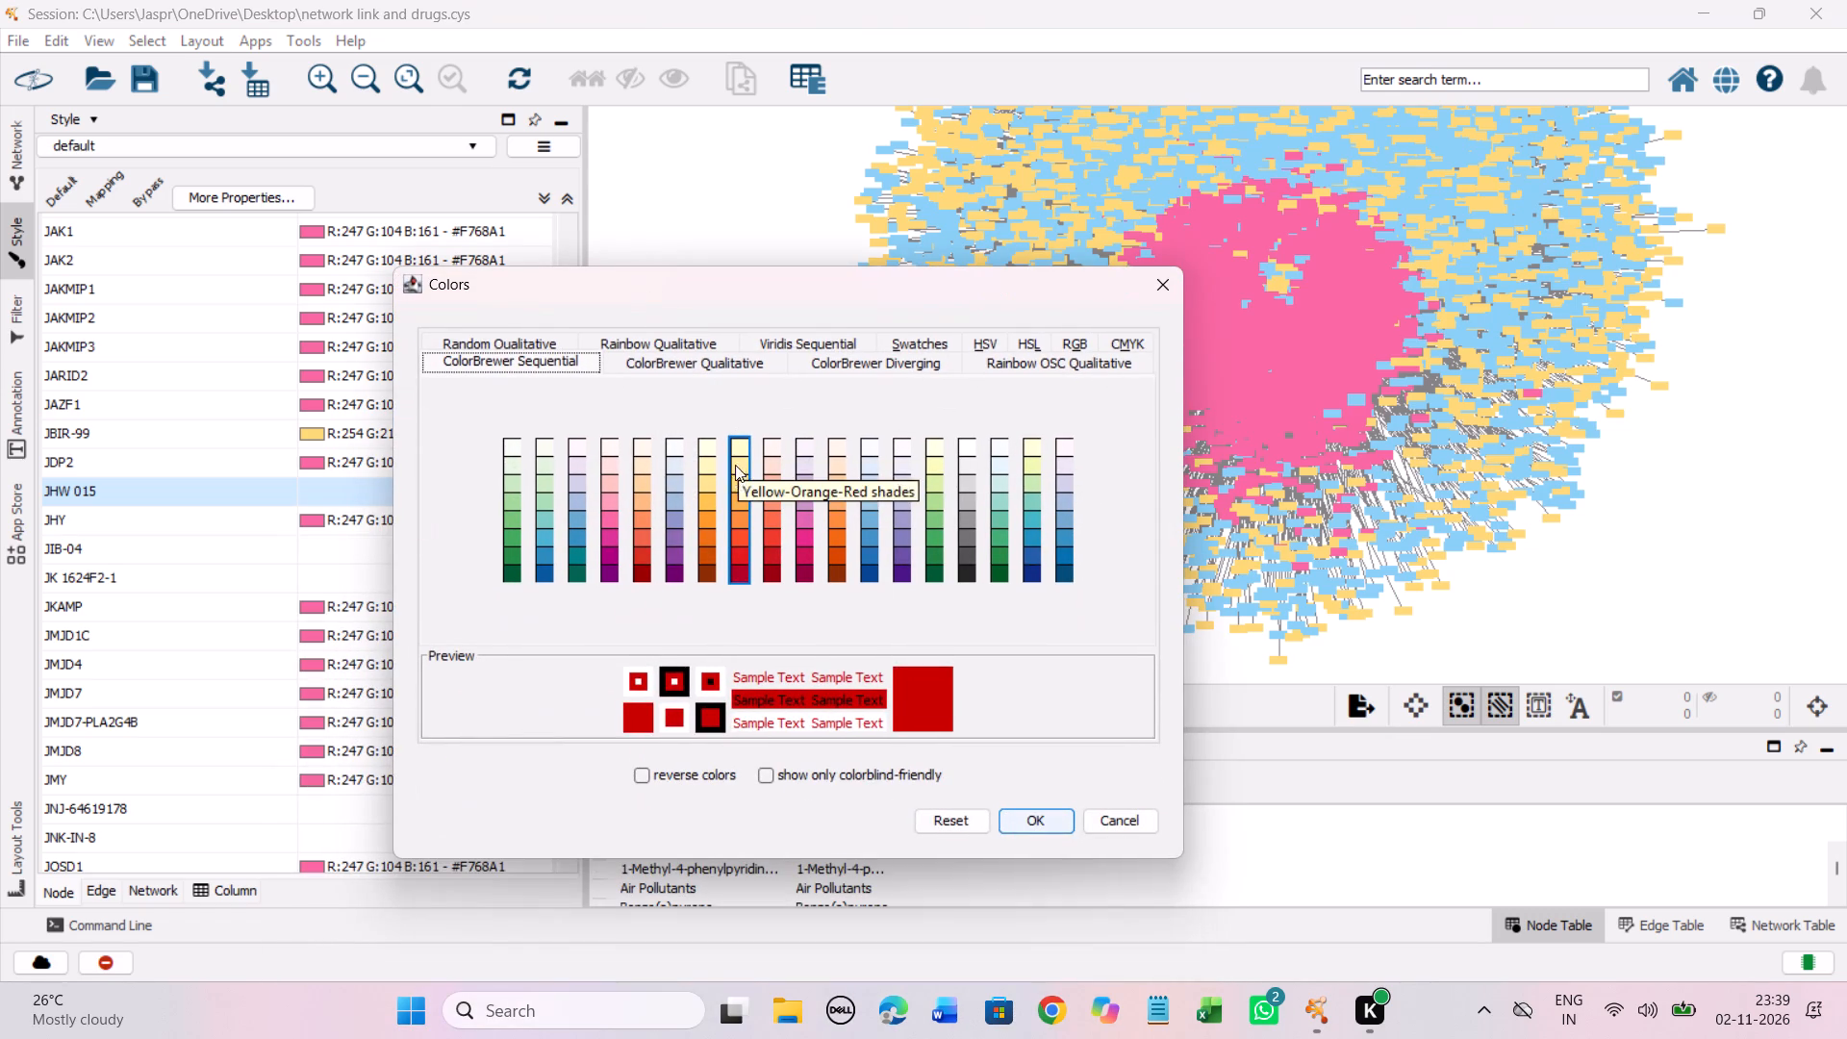
{"action": "left_click", "coordinate": [742, 480]}
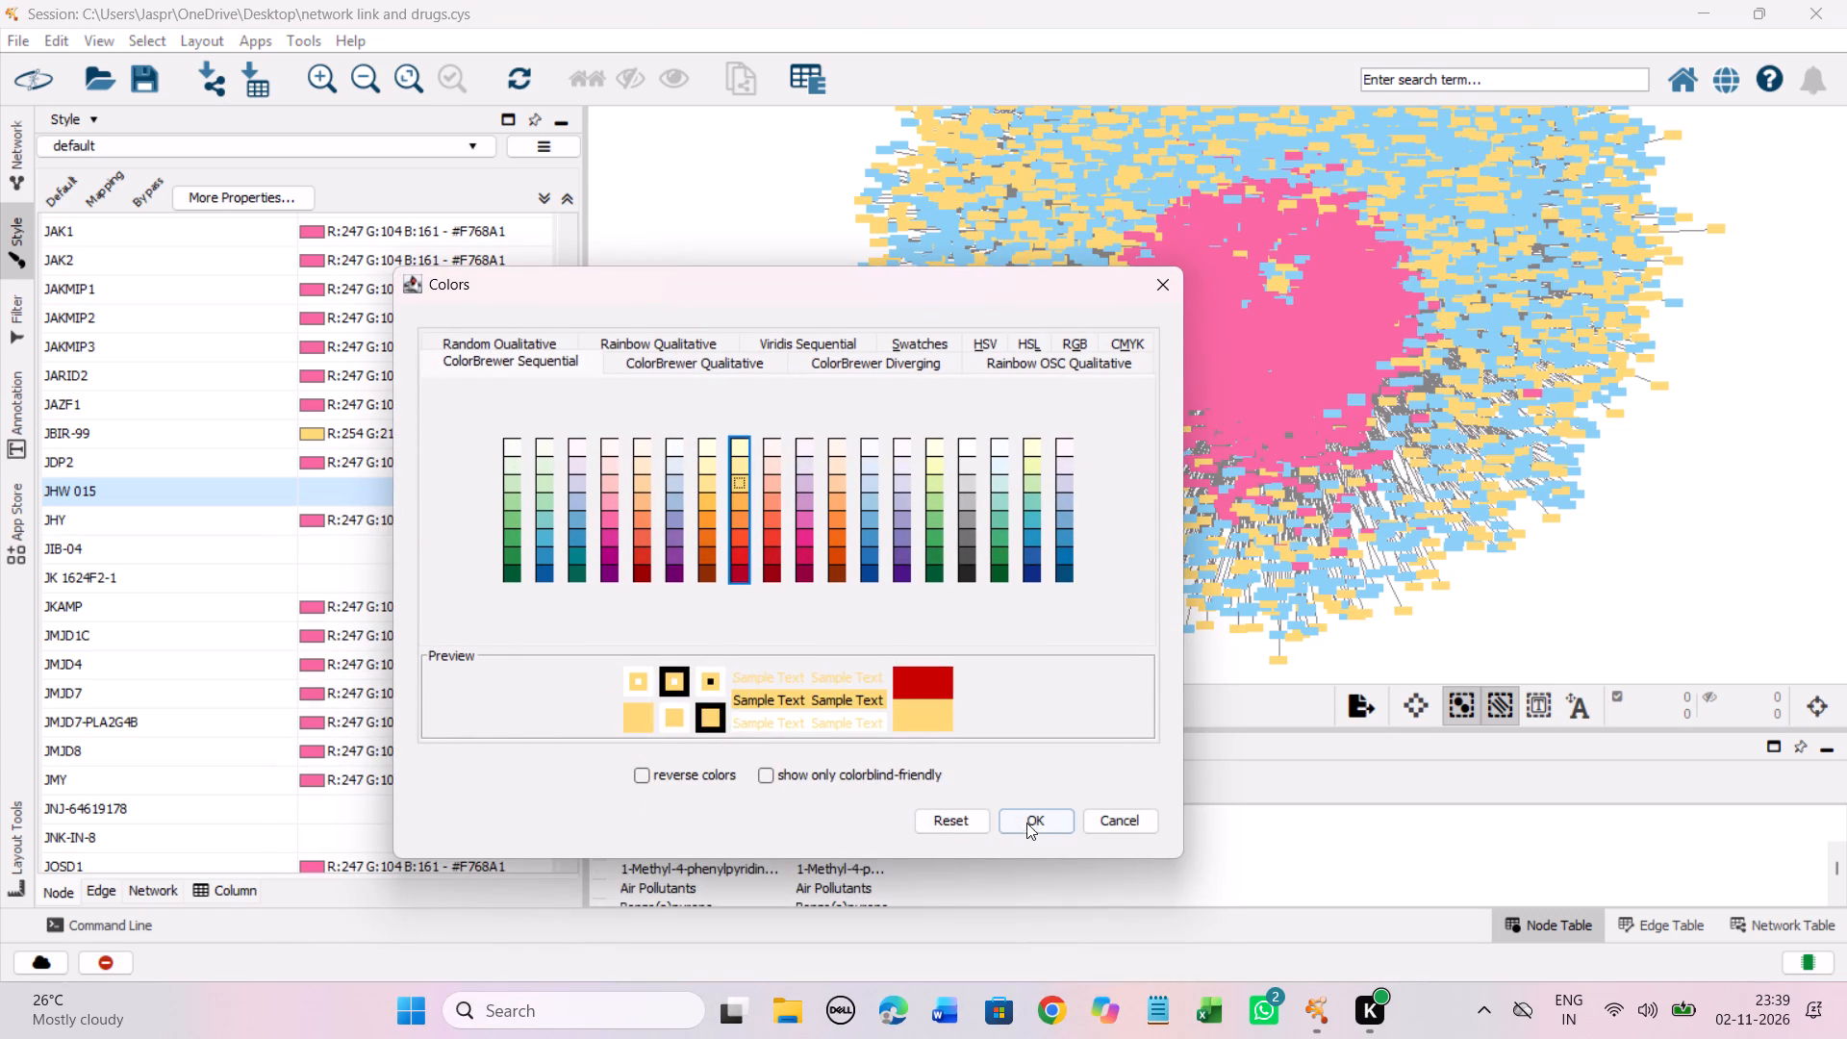
{"action": "left_click", "coordinate": [1033, 812]}
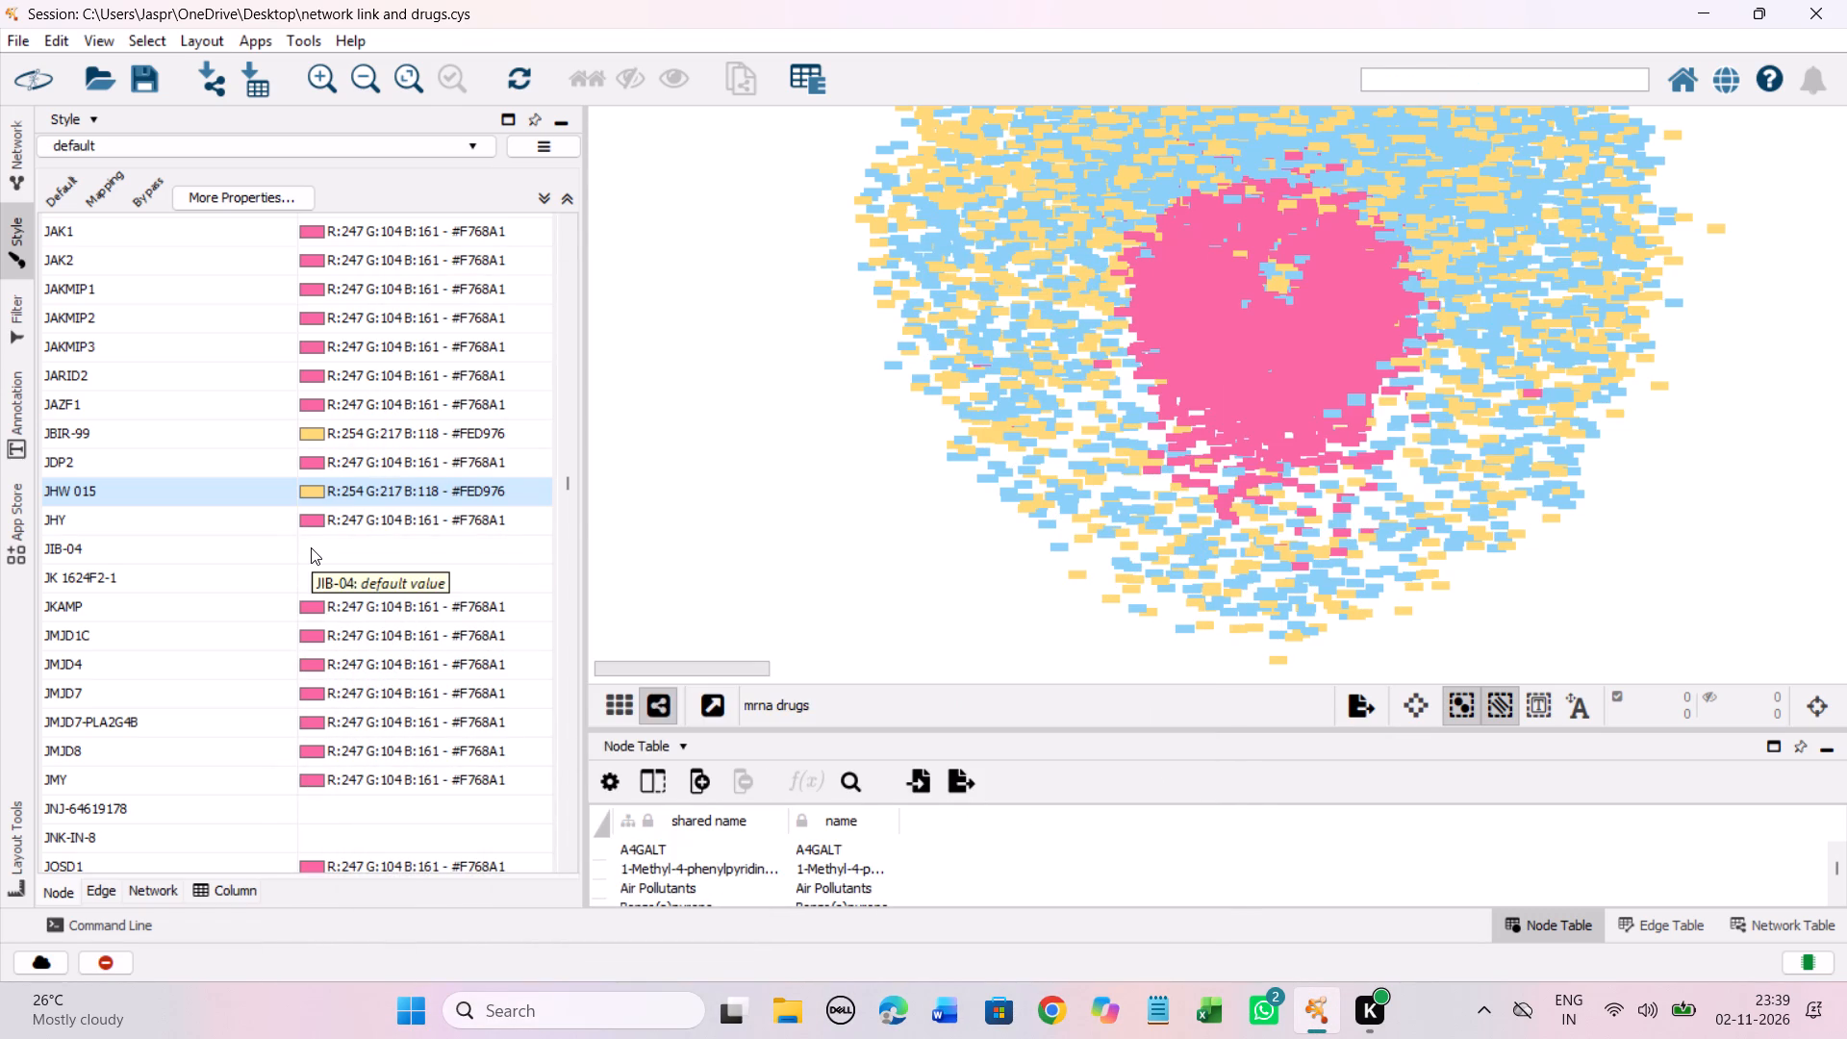
Set the discrete colour mapping of the unmapped entries JIB-04 and JK 1624F2-1 together to the Yellow-Orange-Red shade #FED976.
{"action": "scroll", "coordinate": [387, 424], "scroll_direction": "down", "scroll_amount": 6}
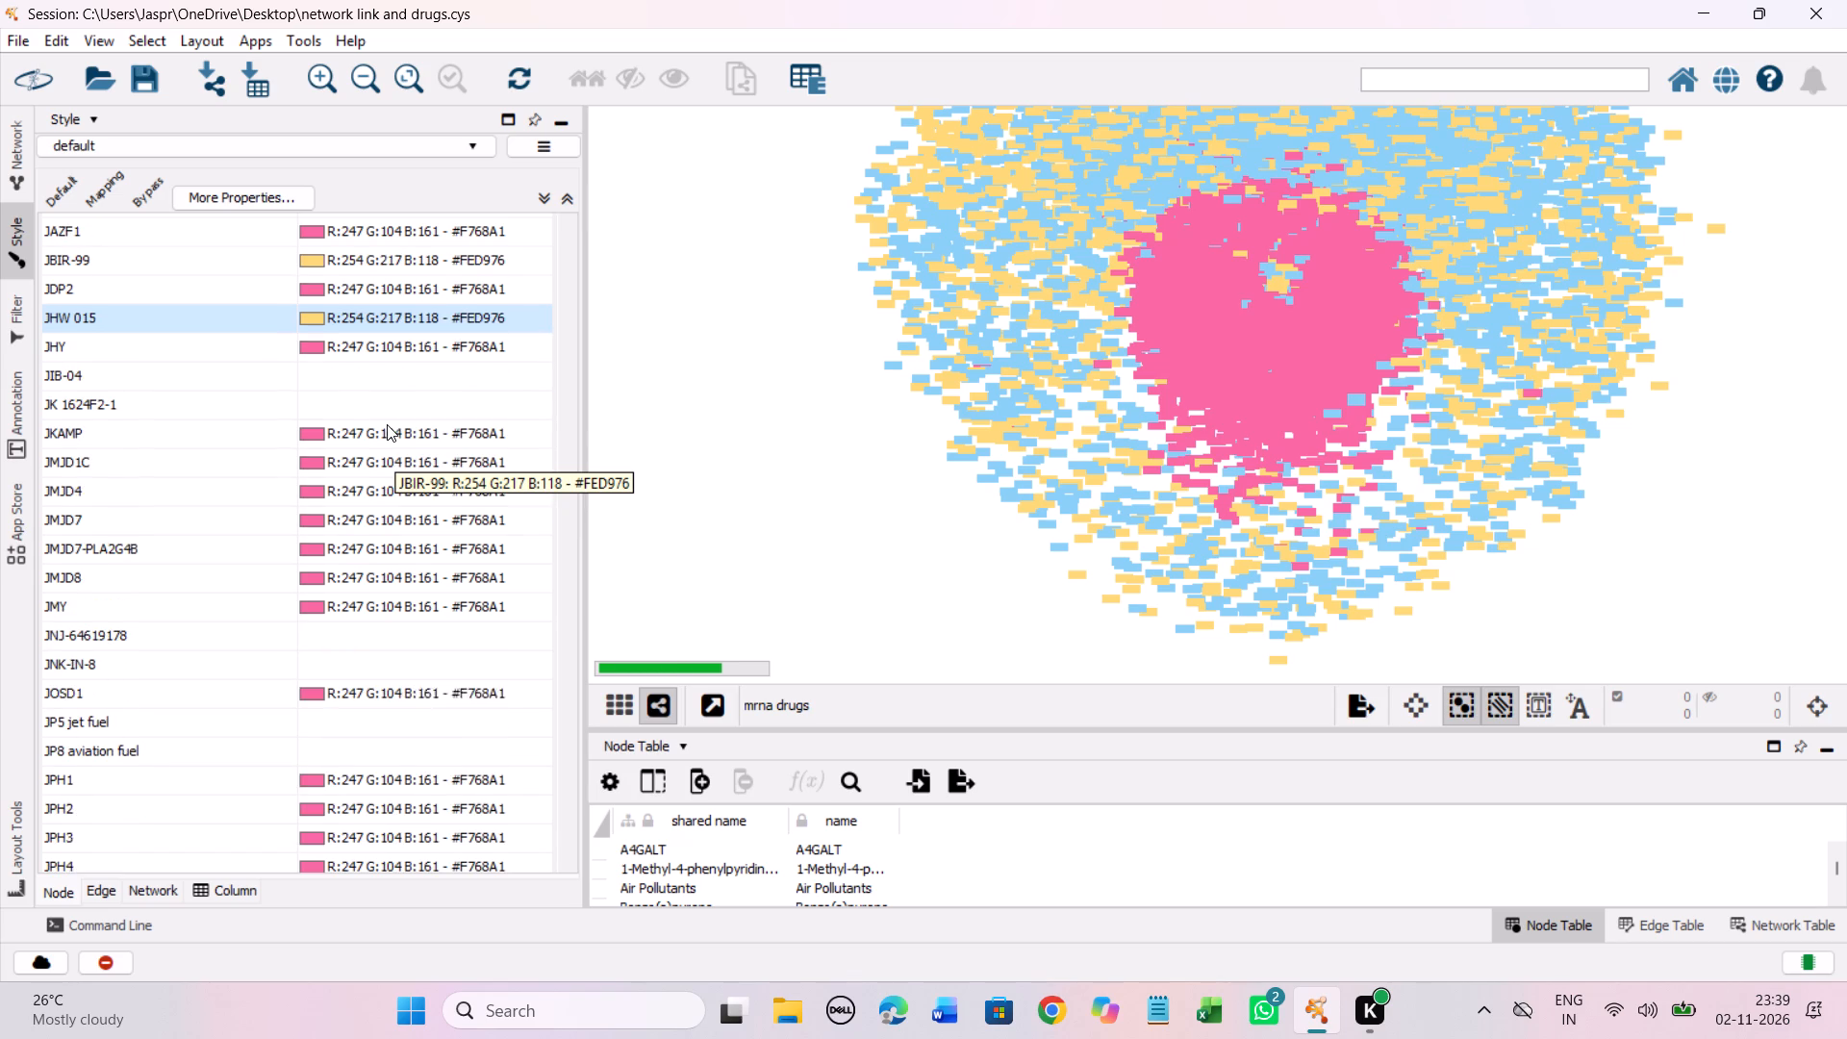
{"action": "scroll", "coordinate": [387, 424], "scroll_direction": "down", "scroll_amount": 1}
{"action": "left_click_drag", "start_coordinate": [288, 344], "coordinate": [288, 349]}
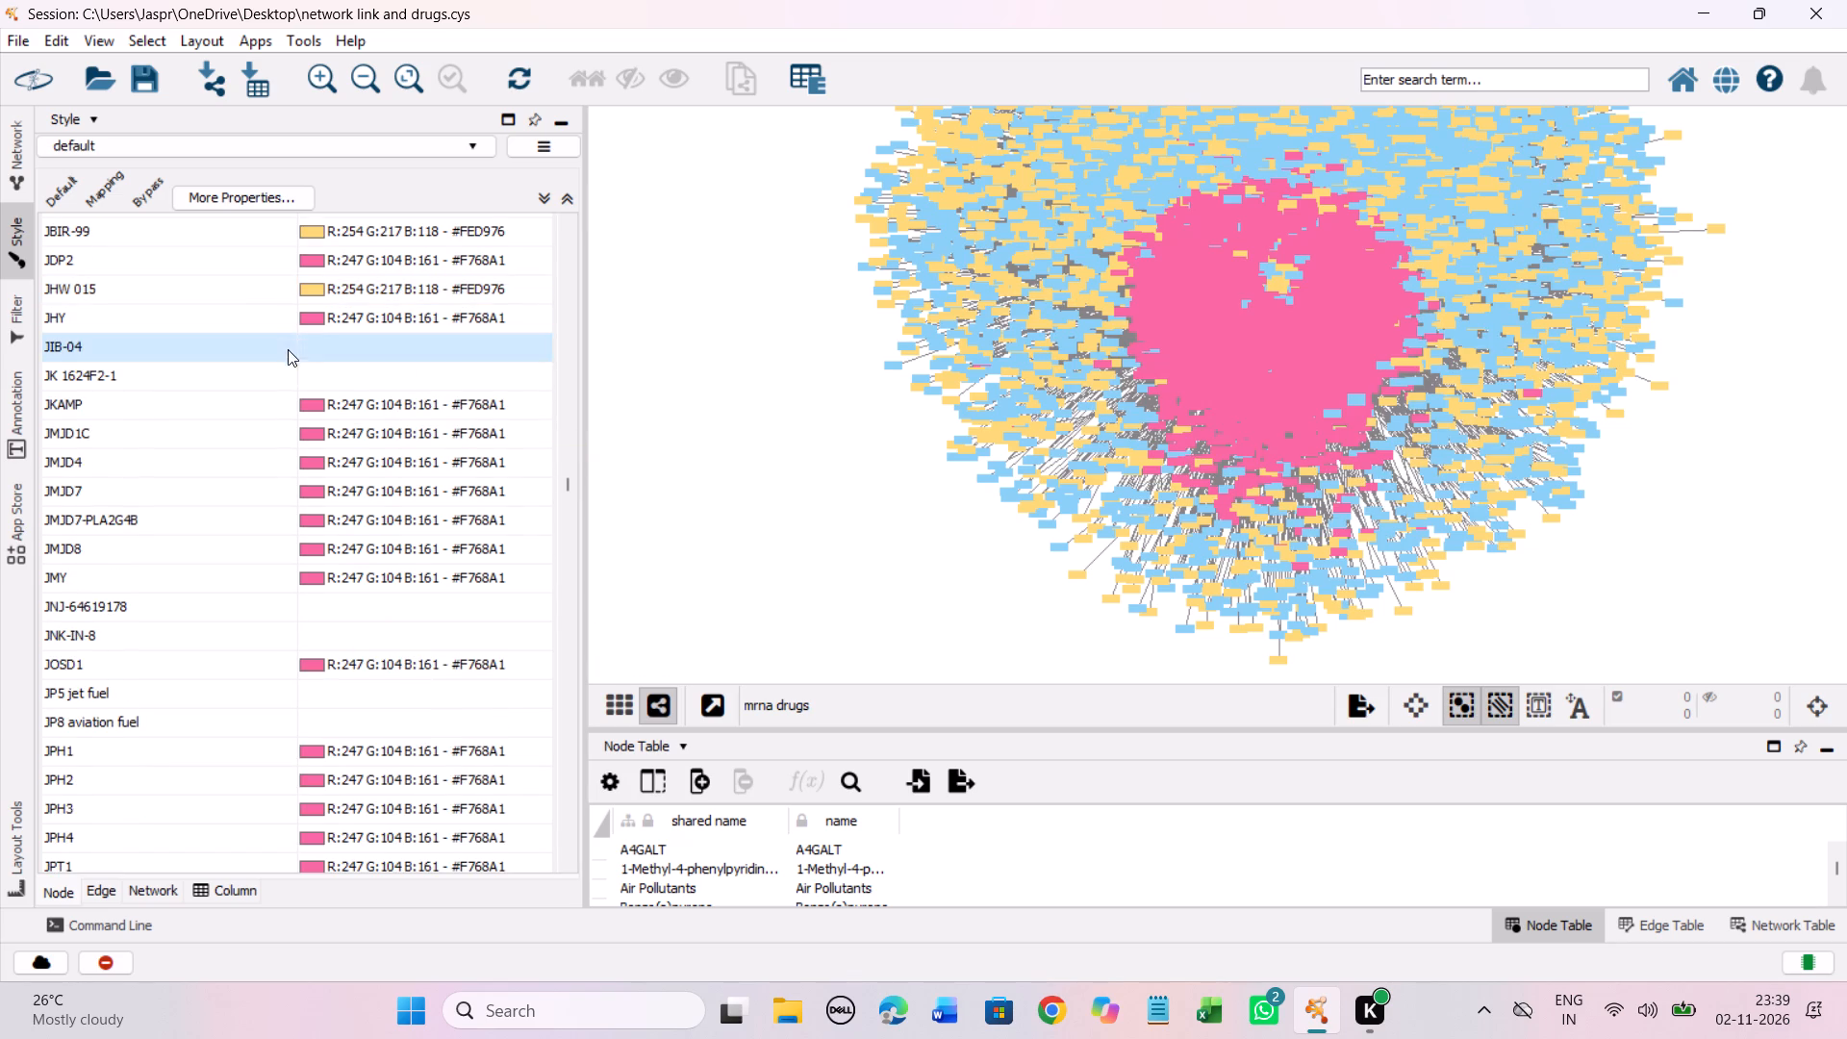
{"action": "left_click_drag", "start_coordinate": [288, 349], "coordinate": [288, 377]}
{"action": "right_click_drag", "start_coordinate": [287, 377], "coordinate": [278, 375]}
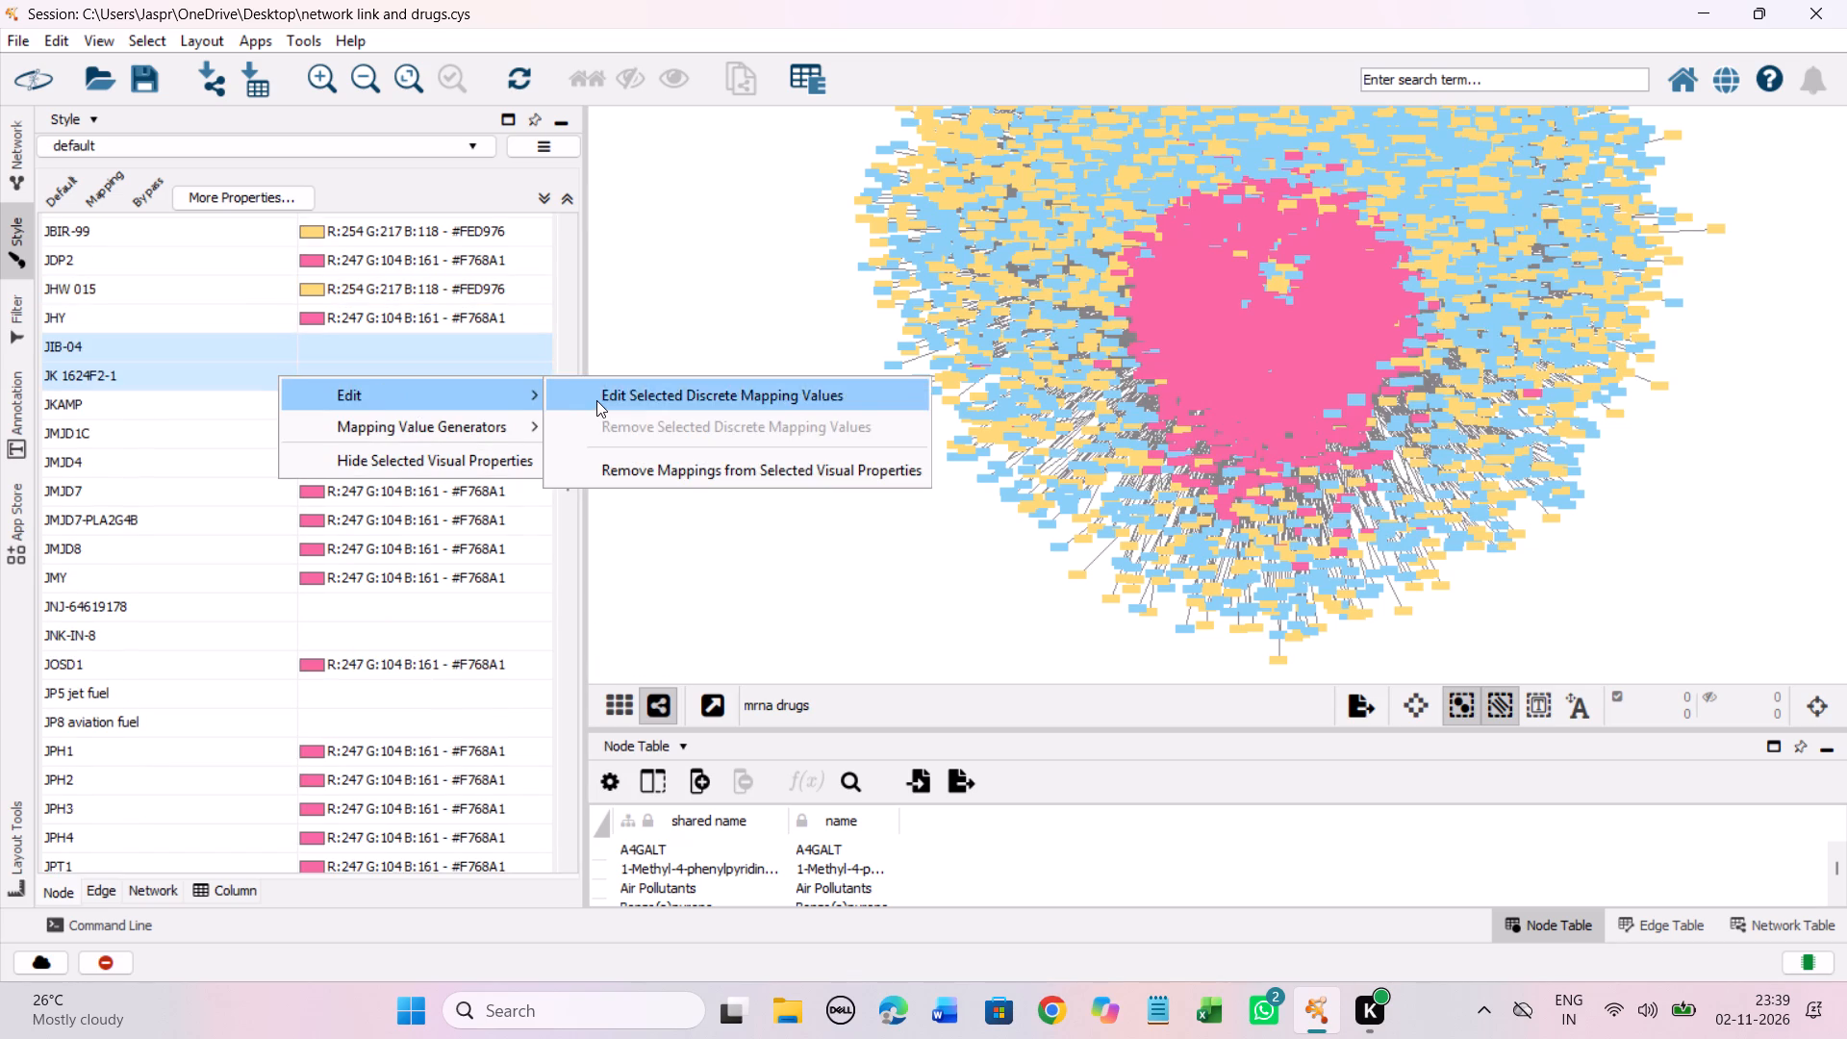
{"action": "left_click", "coordinate": [597, 400]}
{"action": "left_click_drag", "start_coordinate": [588, 544], "coordinate": [626, 174]}
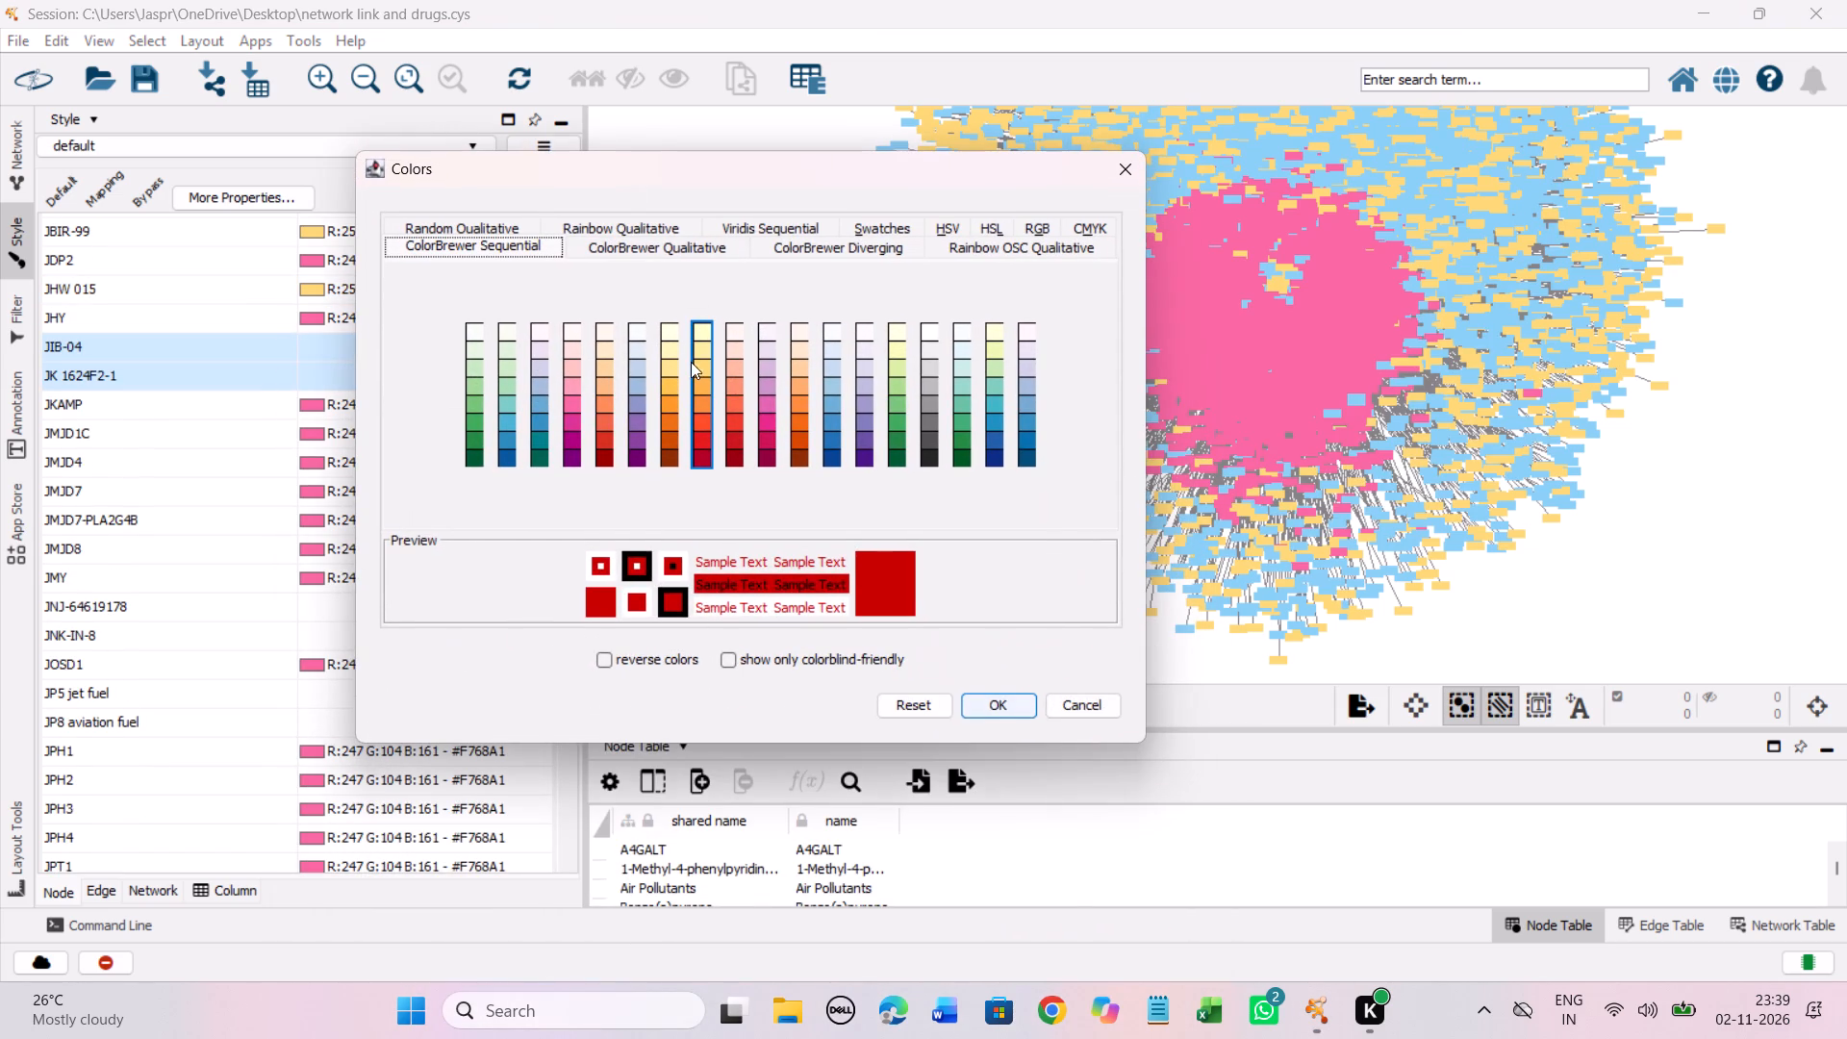
{"action": "left_click", "coordinate": [701, 370]}
{"action": "left_click", "coordinate": [970, 705]}
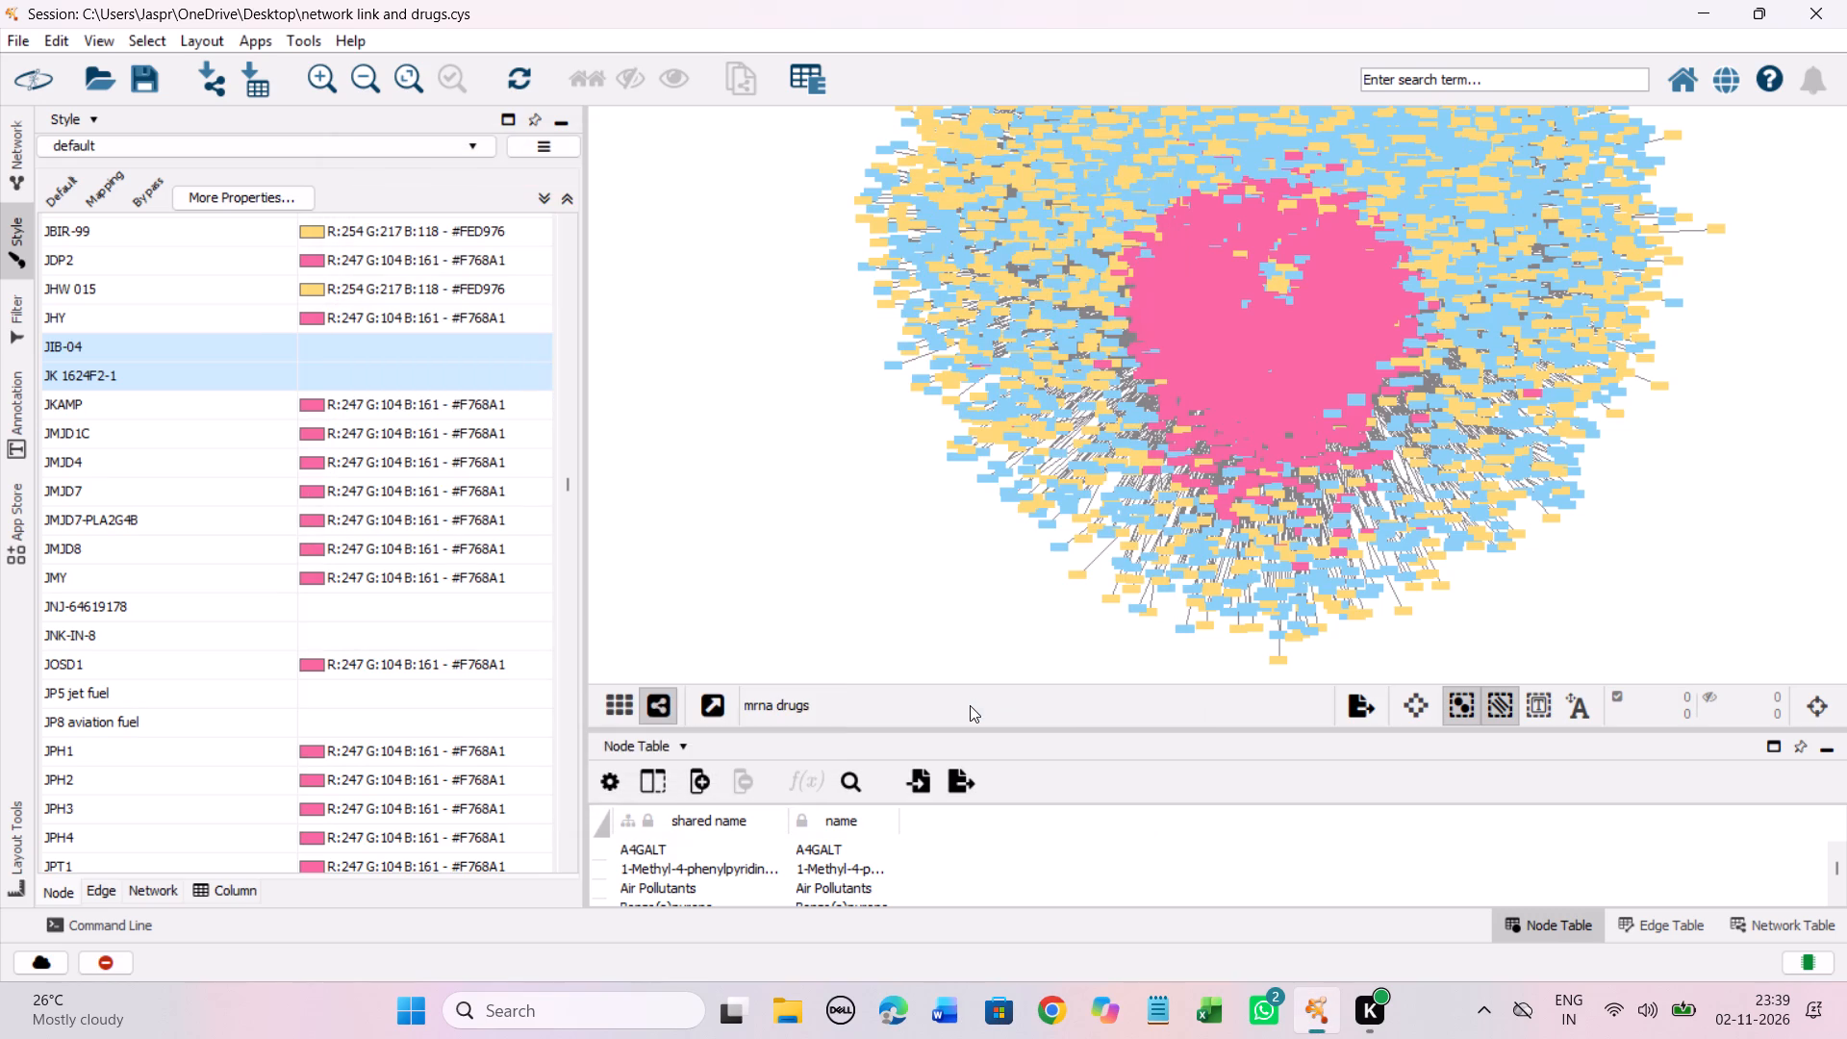
Set the discrete colour mapping of the unmapped entries JNJ-64619178 and JNK-IN-8 together to the Yellow-Orange-Red shade #FED976.
{"action": "scroll", "coordinate": [327, 497], "scroll_direction": "down", "scroll_amount": 2}
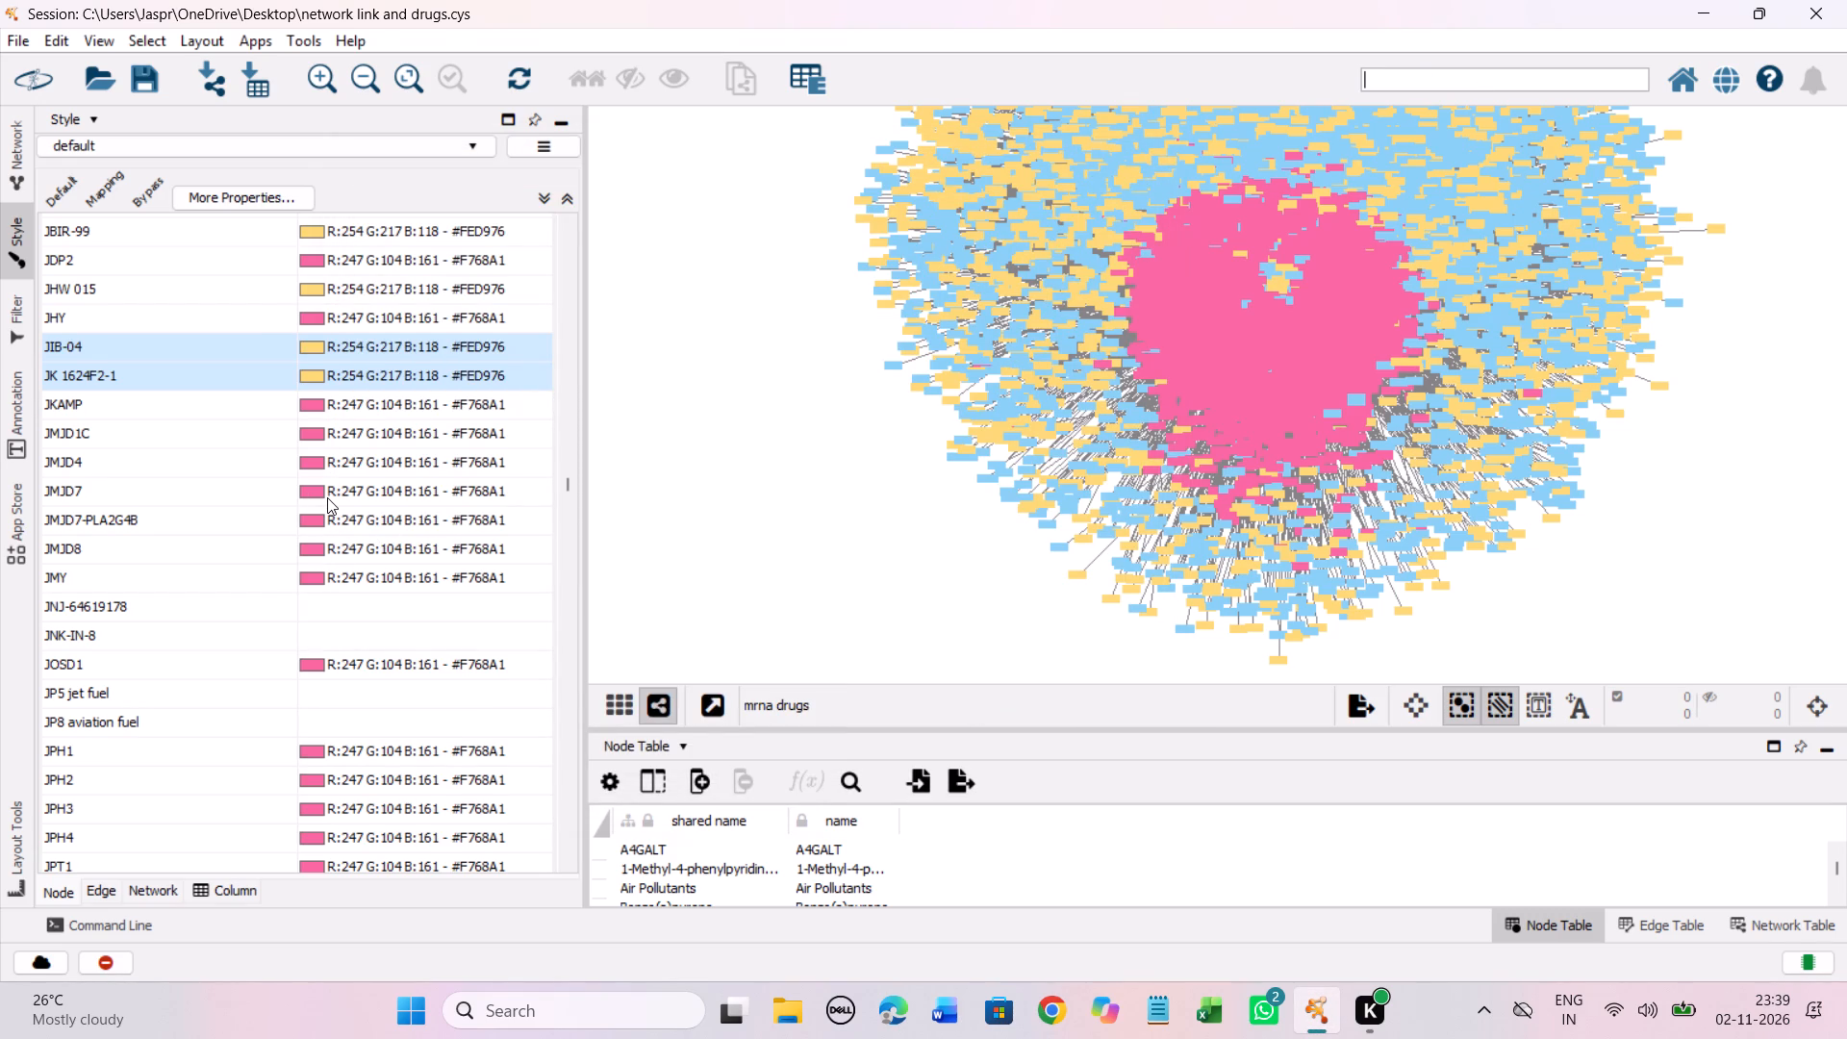
{"action": "scroll", "coordinate": [327, 497], "scroll_direction": "down", "scroll_amount": 7}
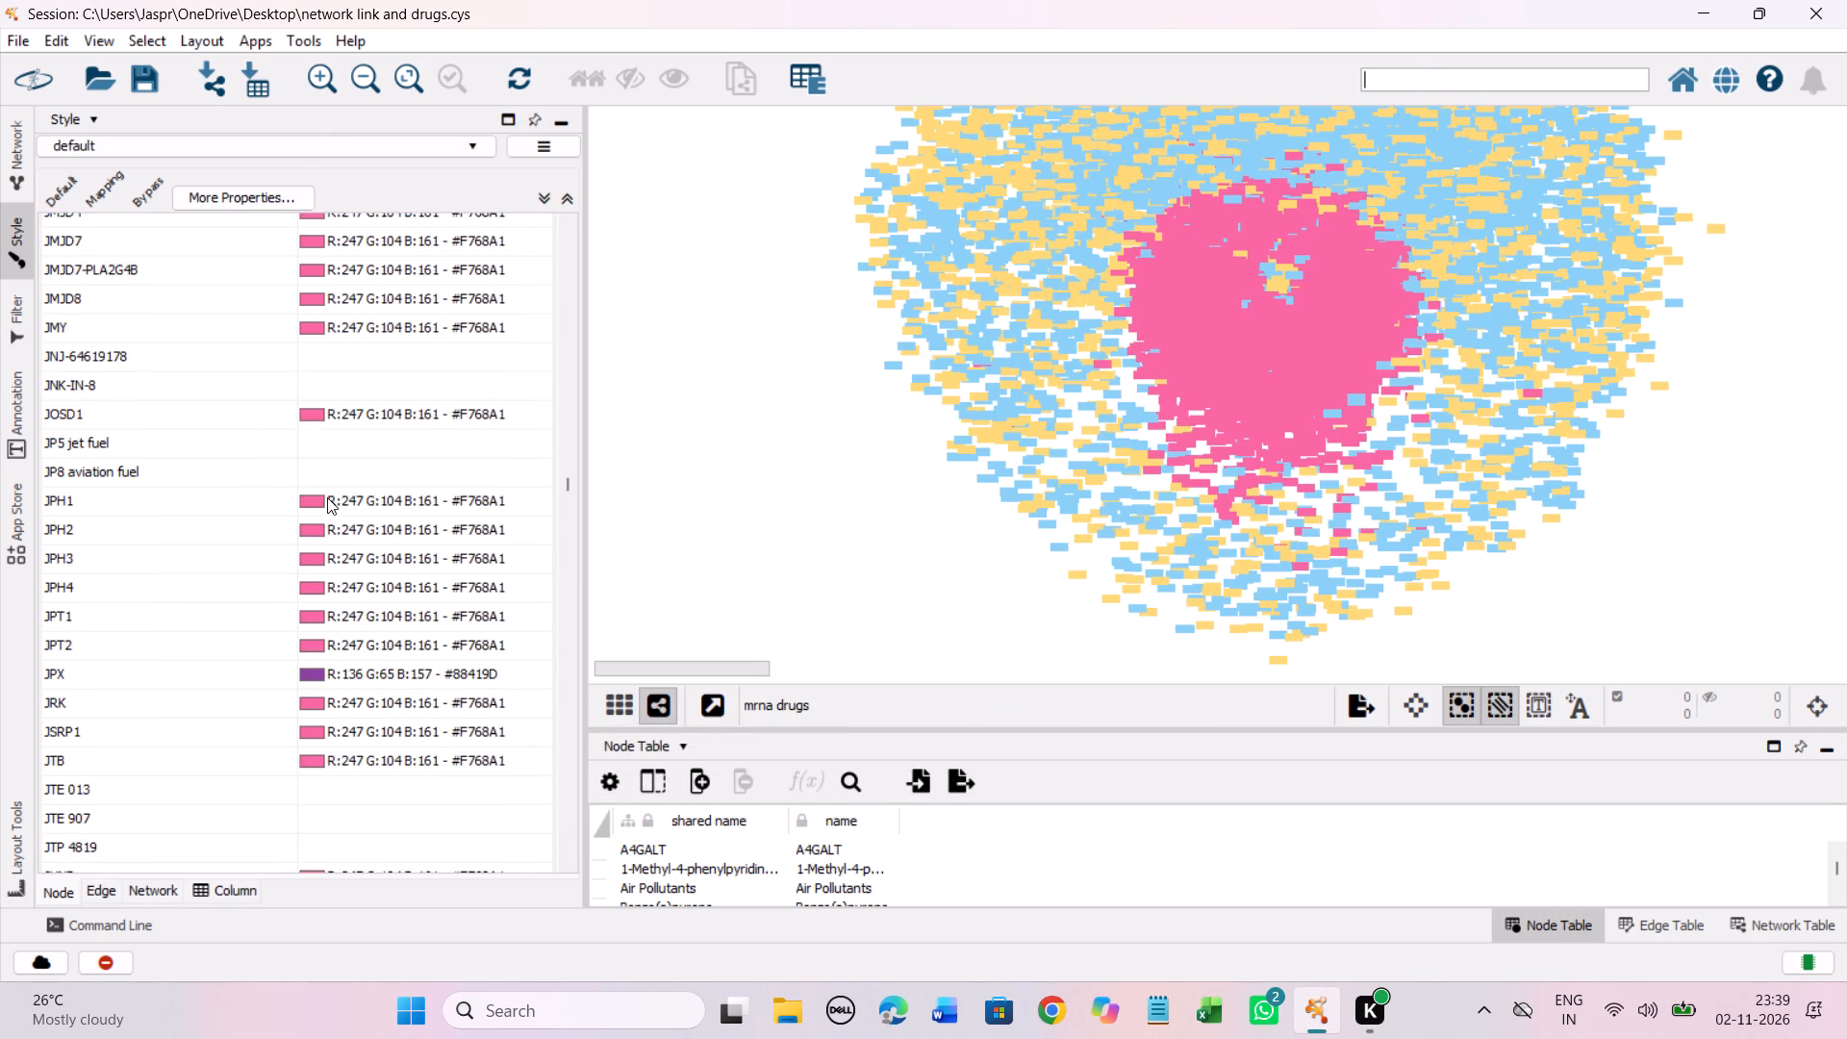
{"action": "left_click_drag", "start_coordinate": [276, 349], "coordinate": [277, 376]}
{"action": "right_click", "coordinate": [277, 376]}
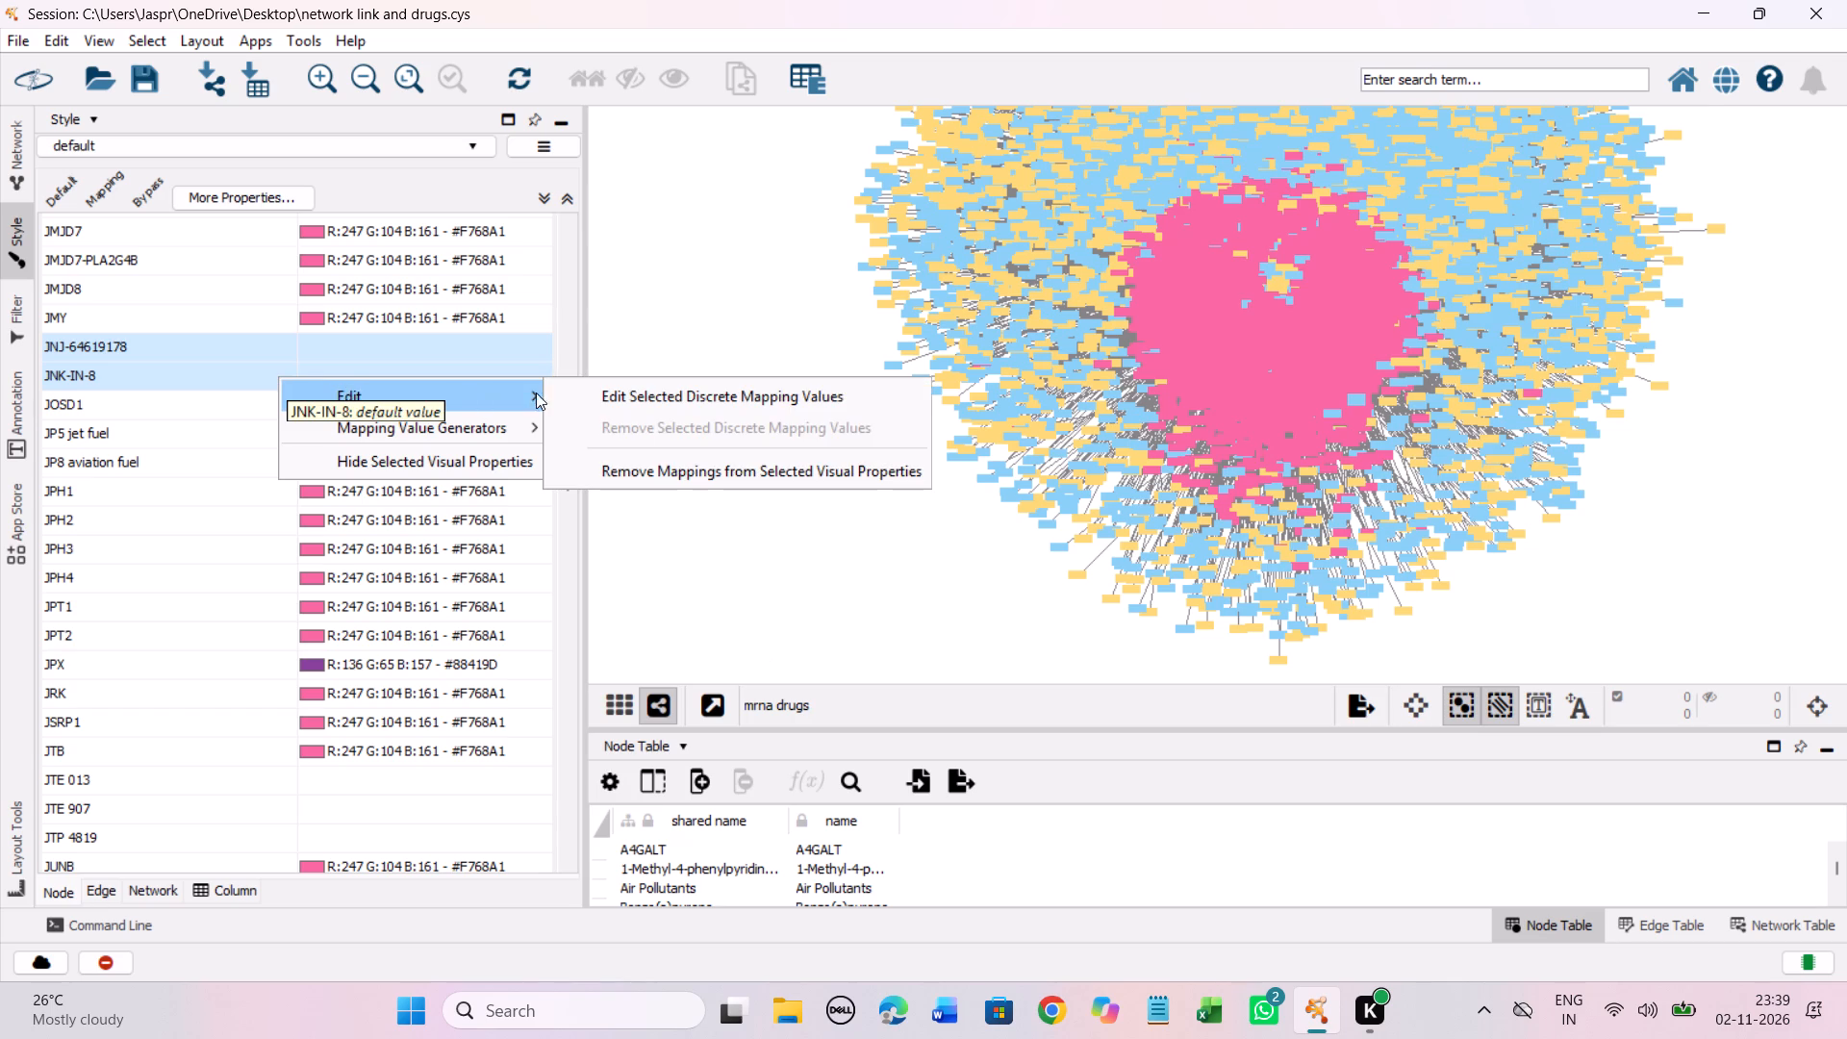
{"action": "left_click", "coordinate": [600, 394]}
{"action": "left_click_drag", "start_coordinate": [637, 537], "coordinate": [689, 215]}
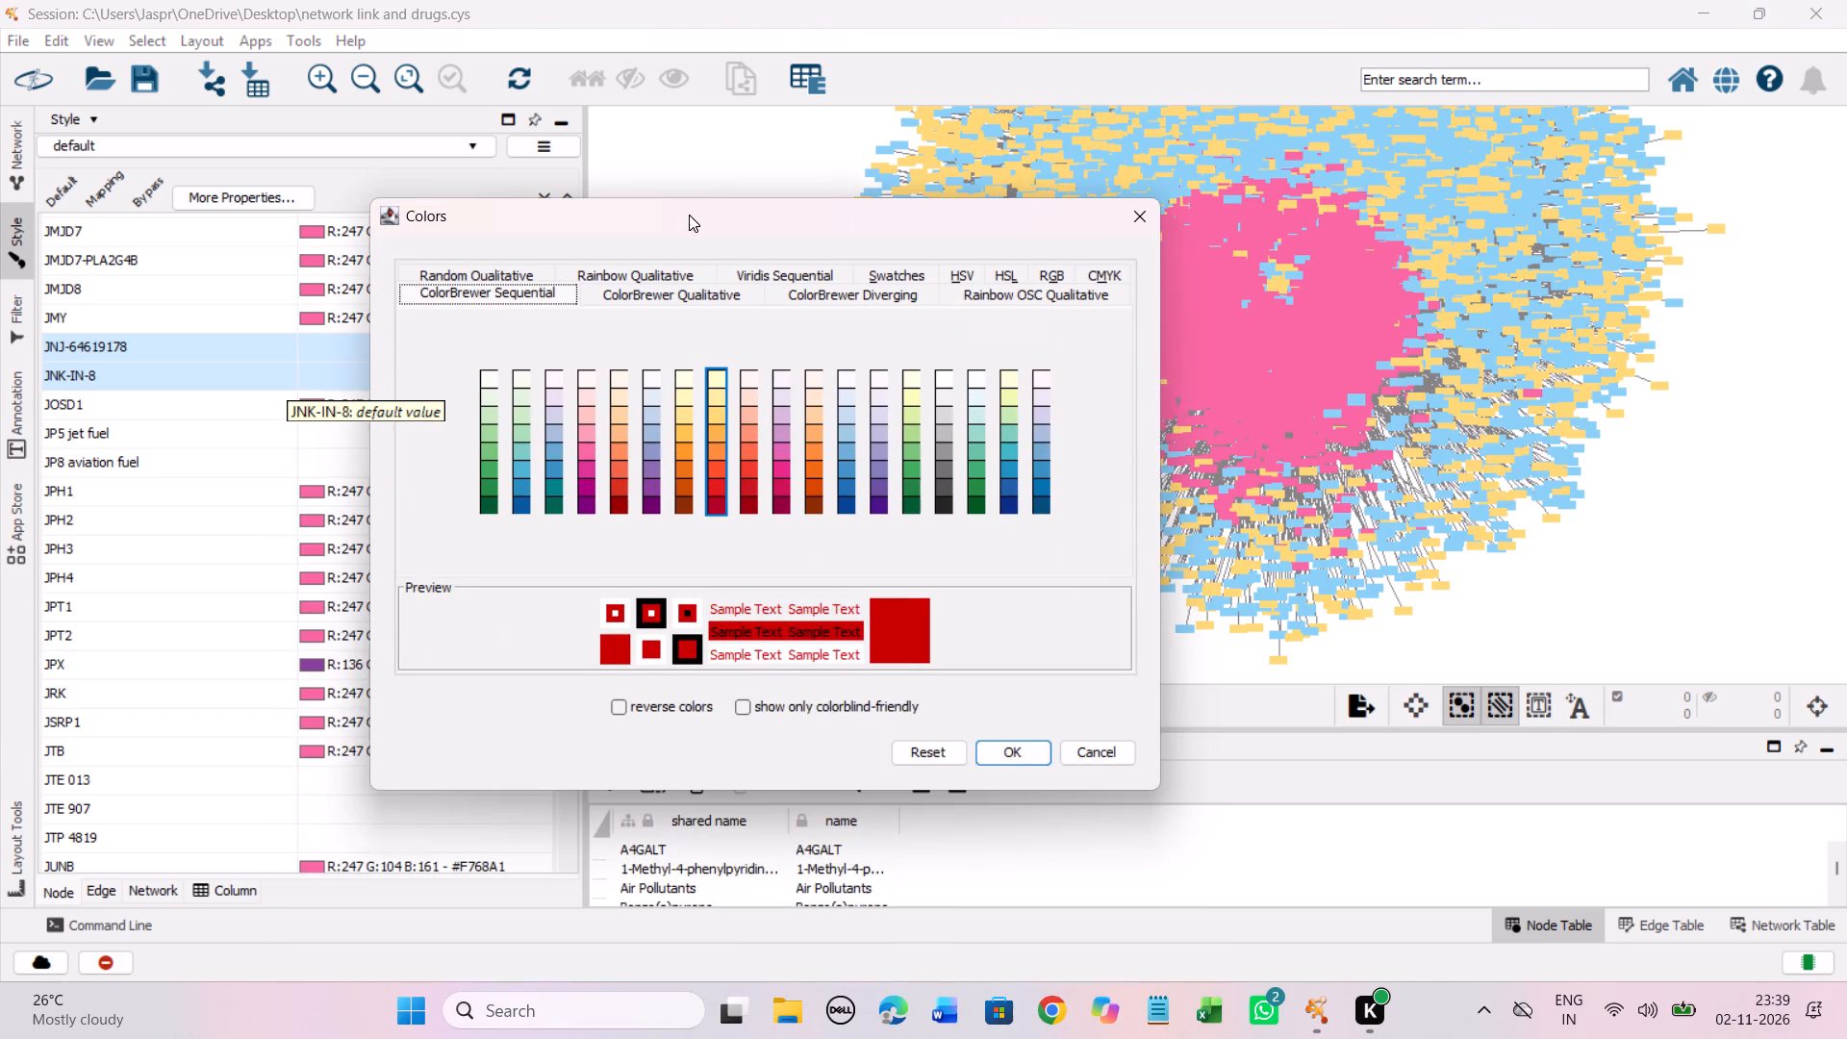
{"action": "left_click_drag", "start_coordinate": [689, 215], "coordinate": [691, 214]}
{"action": "left_click", "coordinate": [712, 417]}
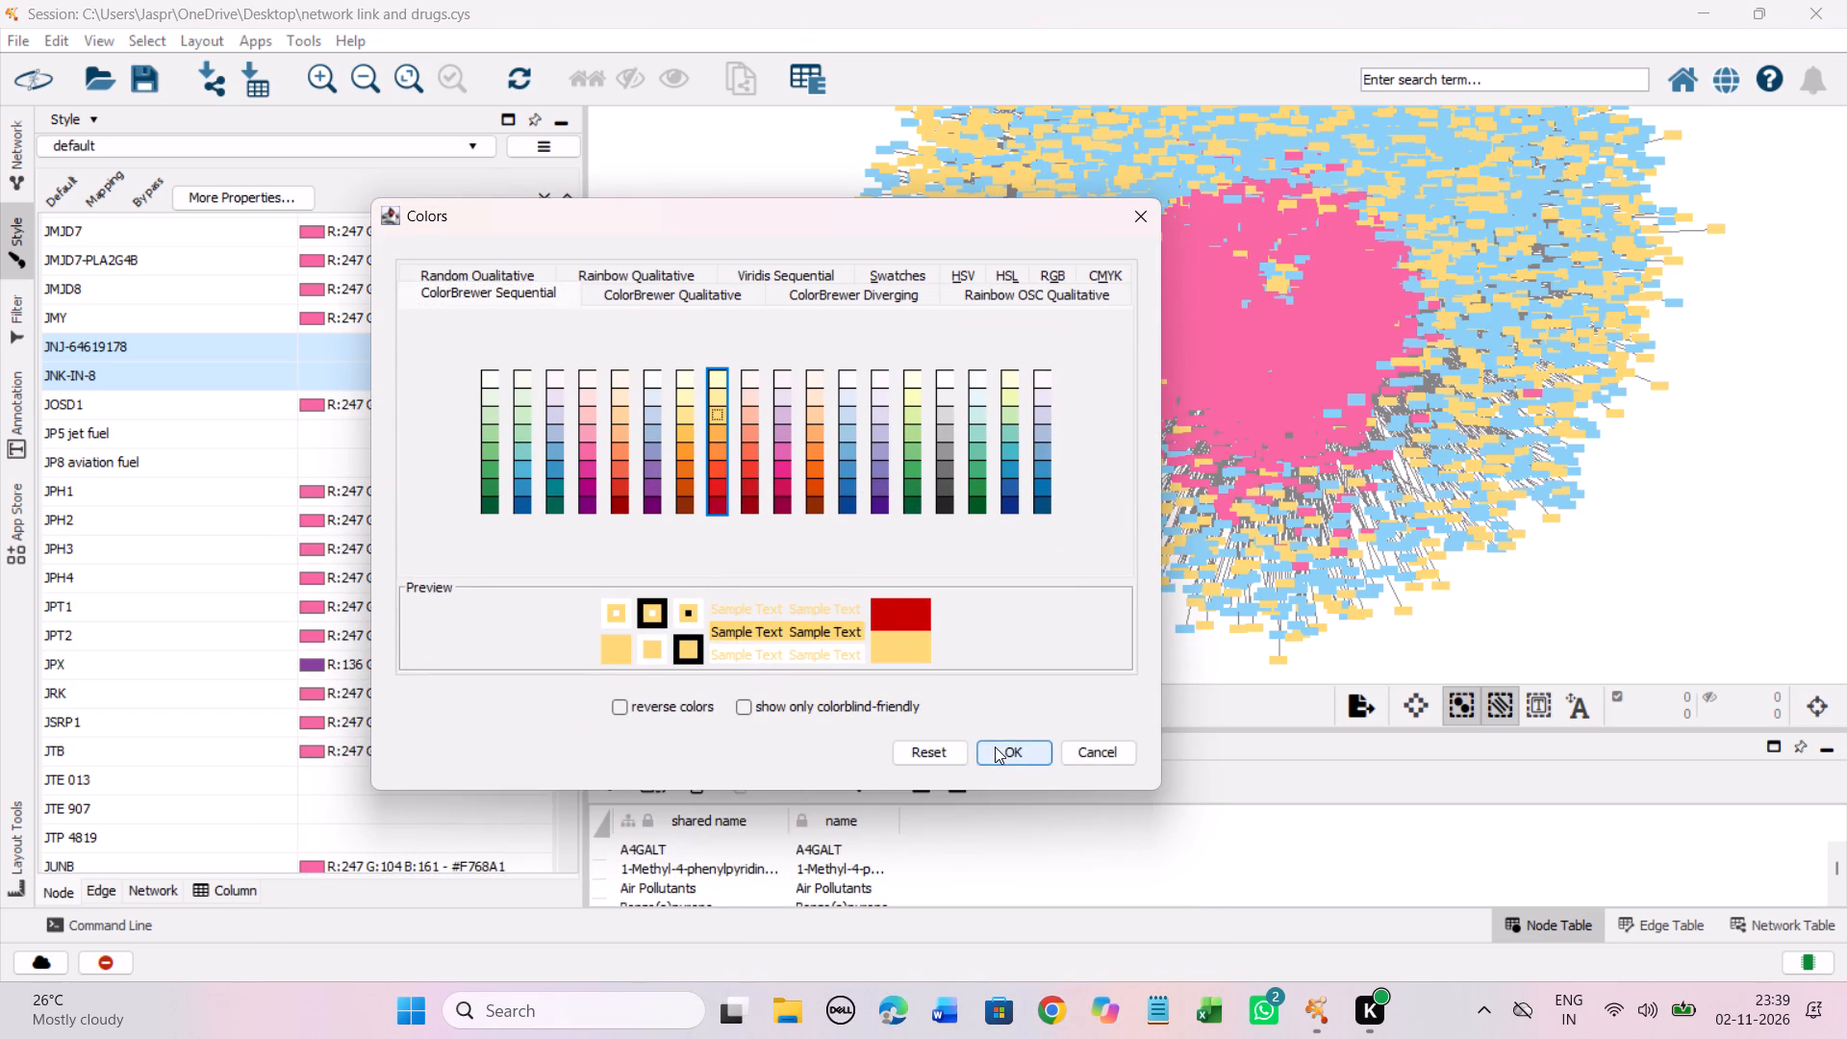
{"action": "left_click", "coordinate": [995, 747]}
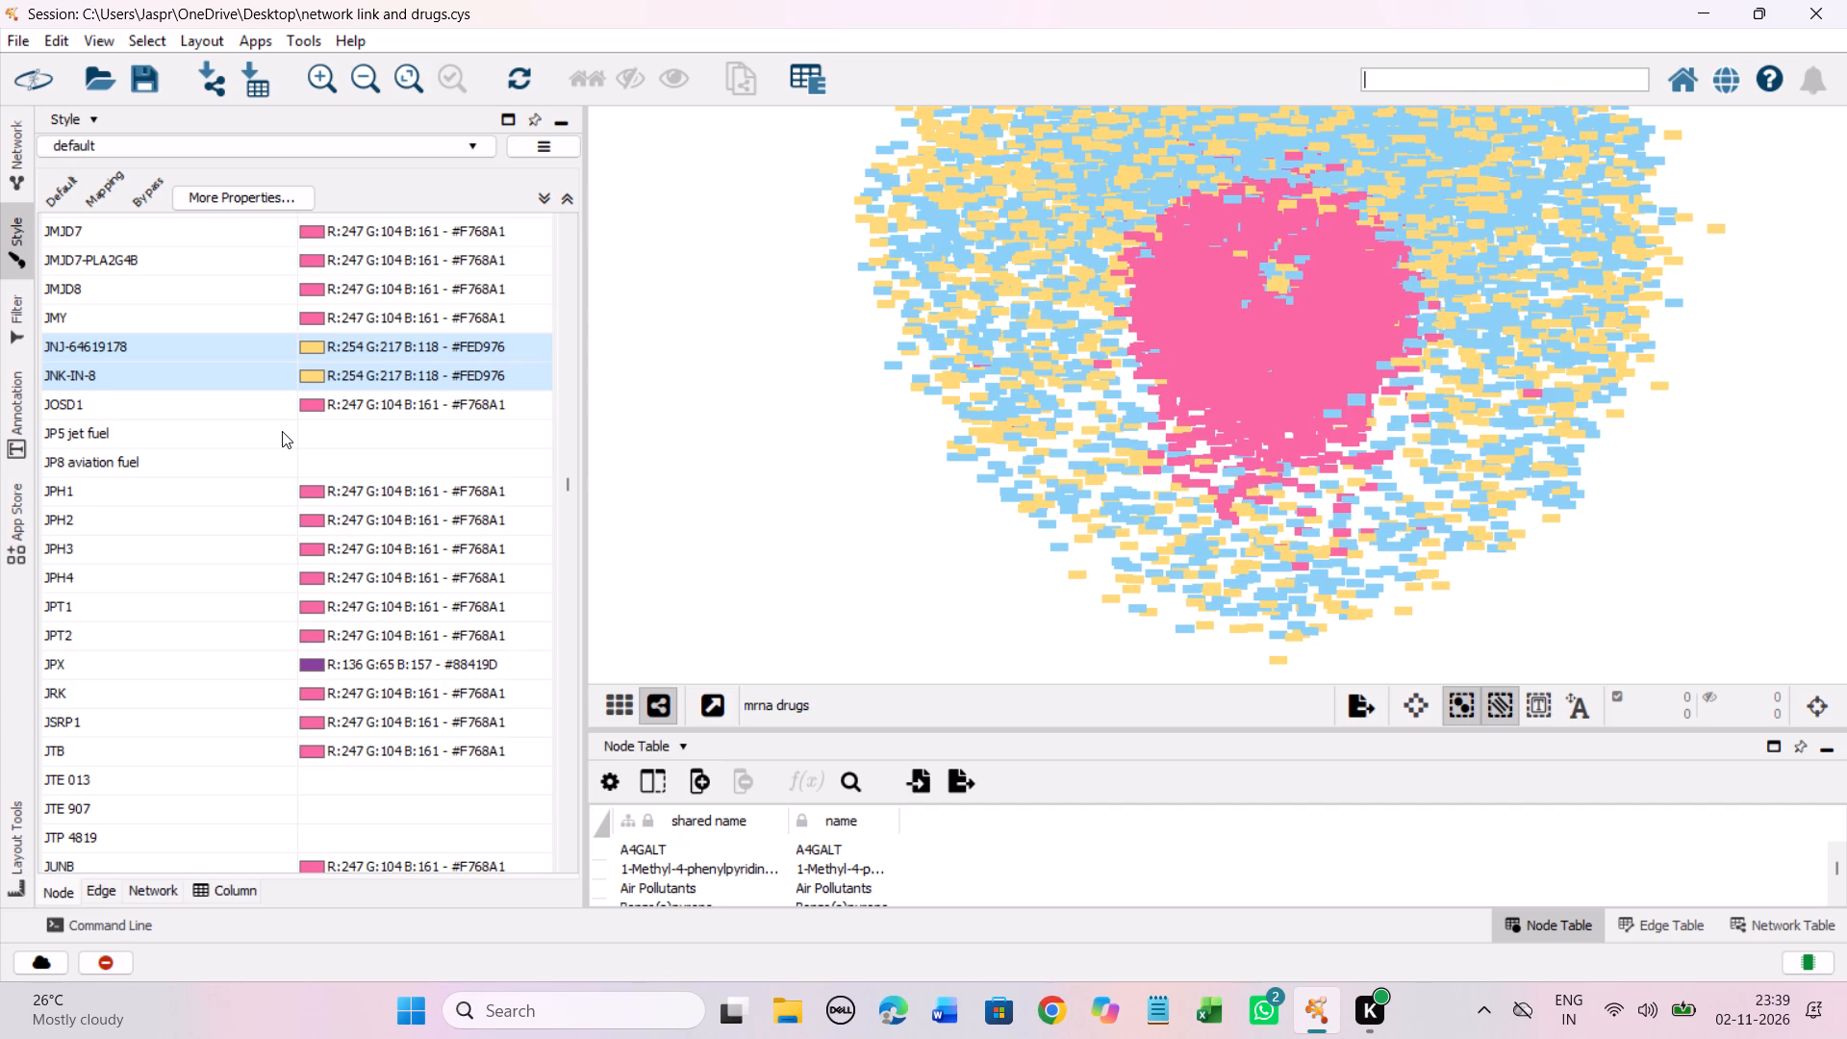
Set the discrete colour mapping of the unmapped entries JP5 jet fuel and JP8 aviation fuel together to the Yellow-Orange-Red shade #FED976.
{"action": "left_click_drag", "start_coordinate": [282, 431], "coordinate": [283, 459]}
{"action": "right_click", "coordinate": [283, 459]}
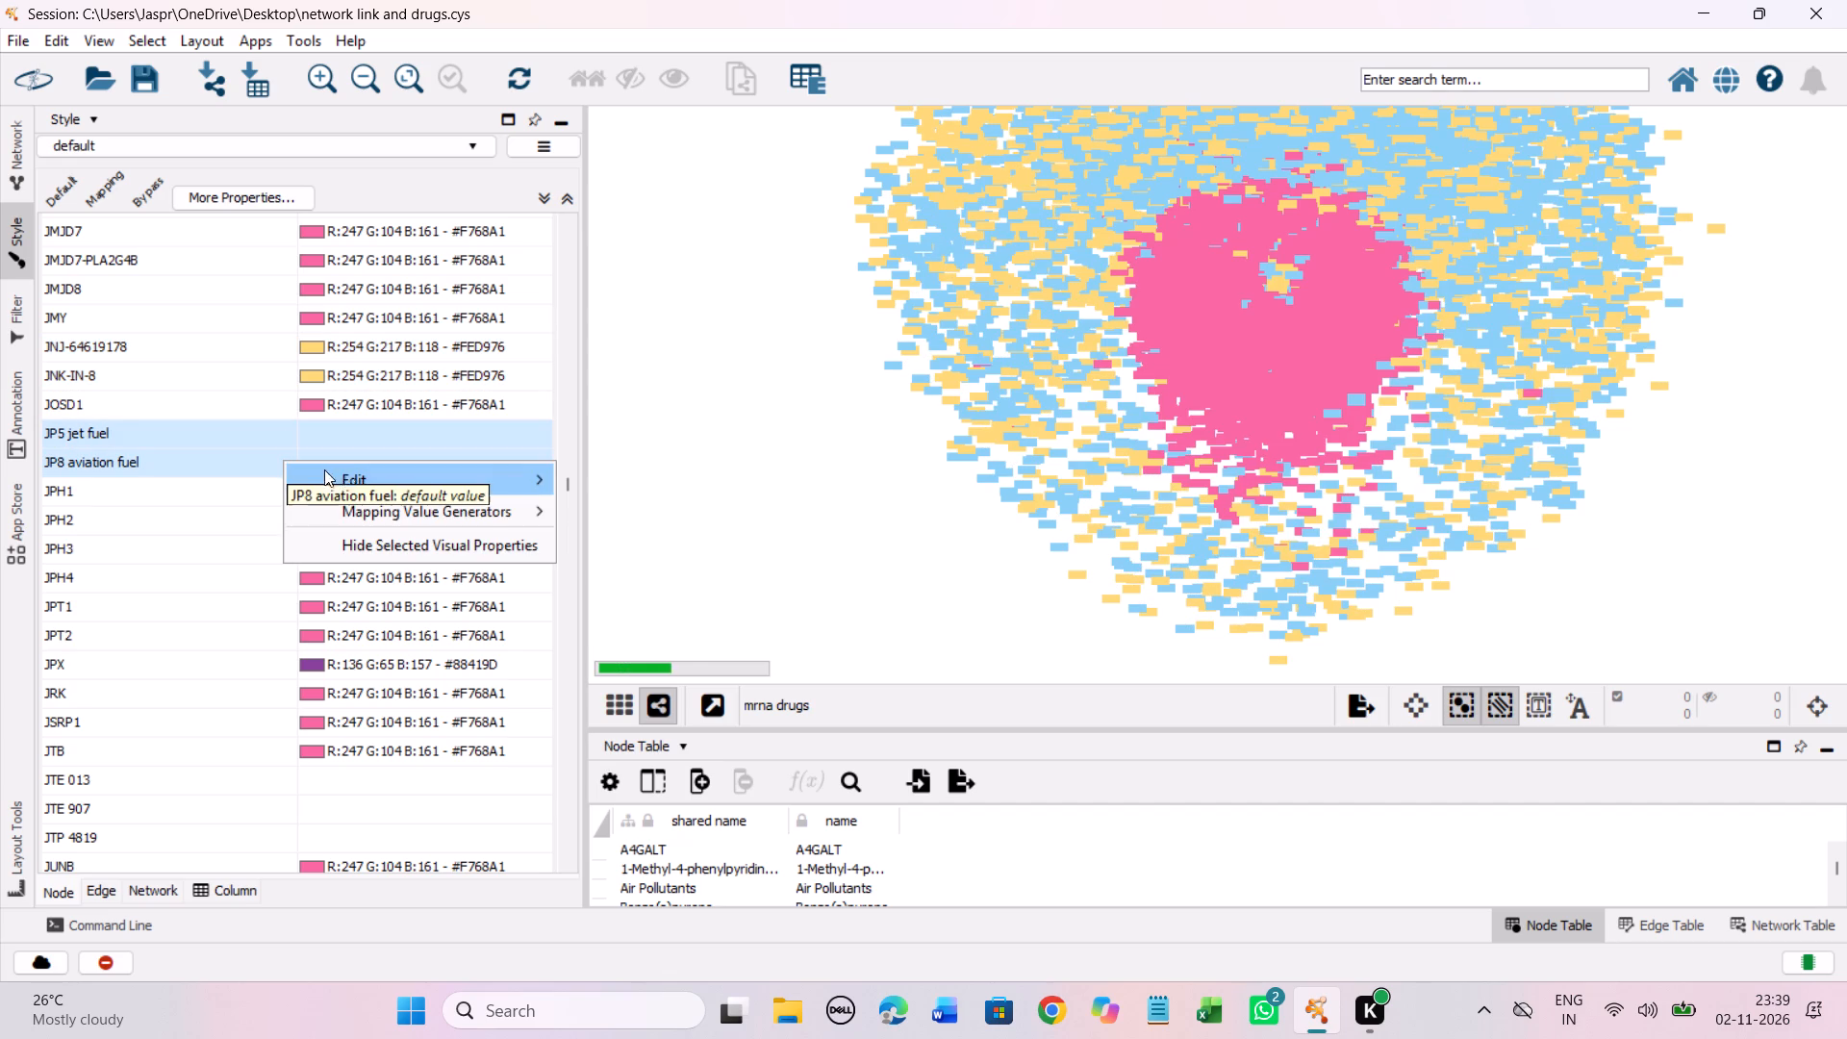
{"action": "left_click", "coordinate": [599, 487]}
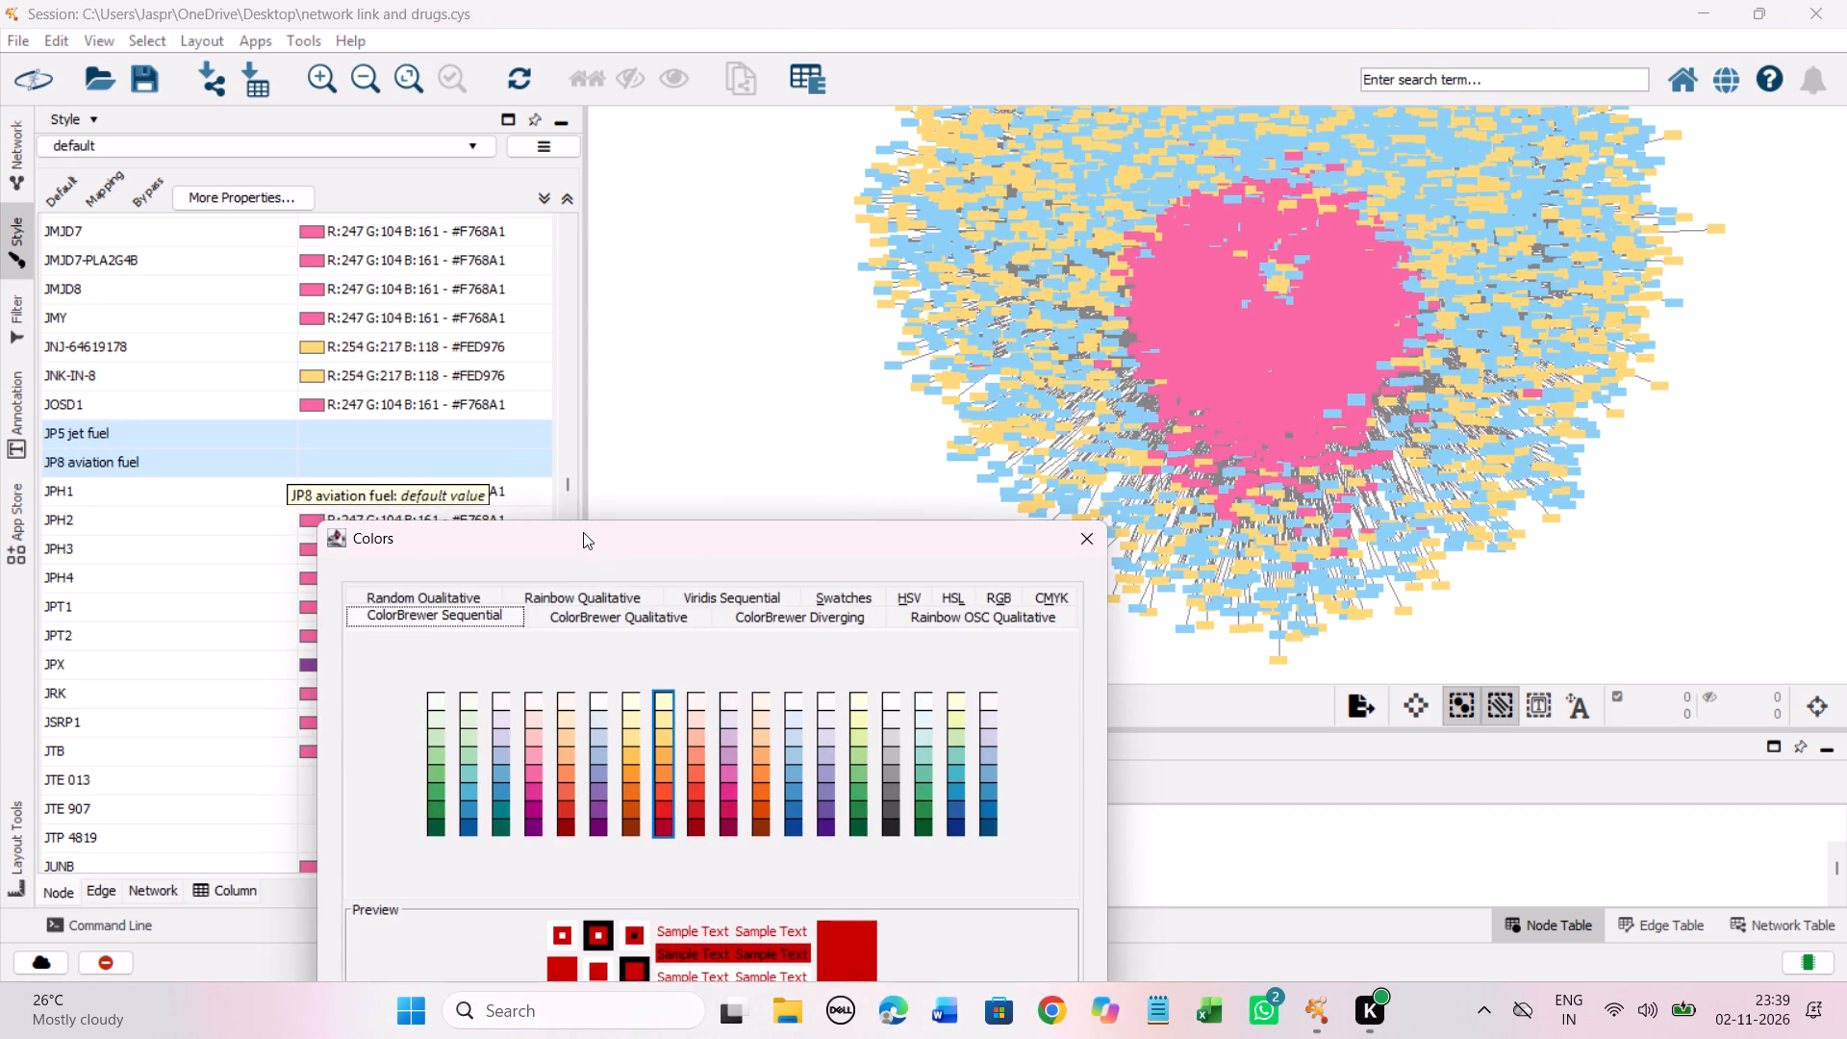
{"action": "left_click_drag", "start_coordinate": [554, 541], "coordinate": [647, 272]}
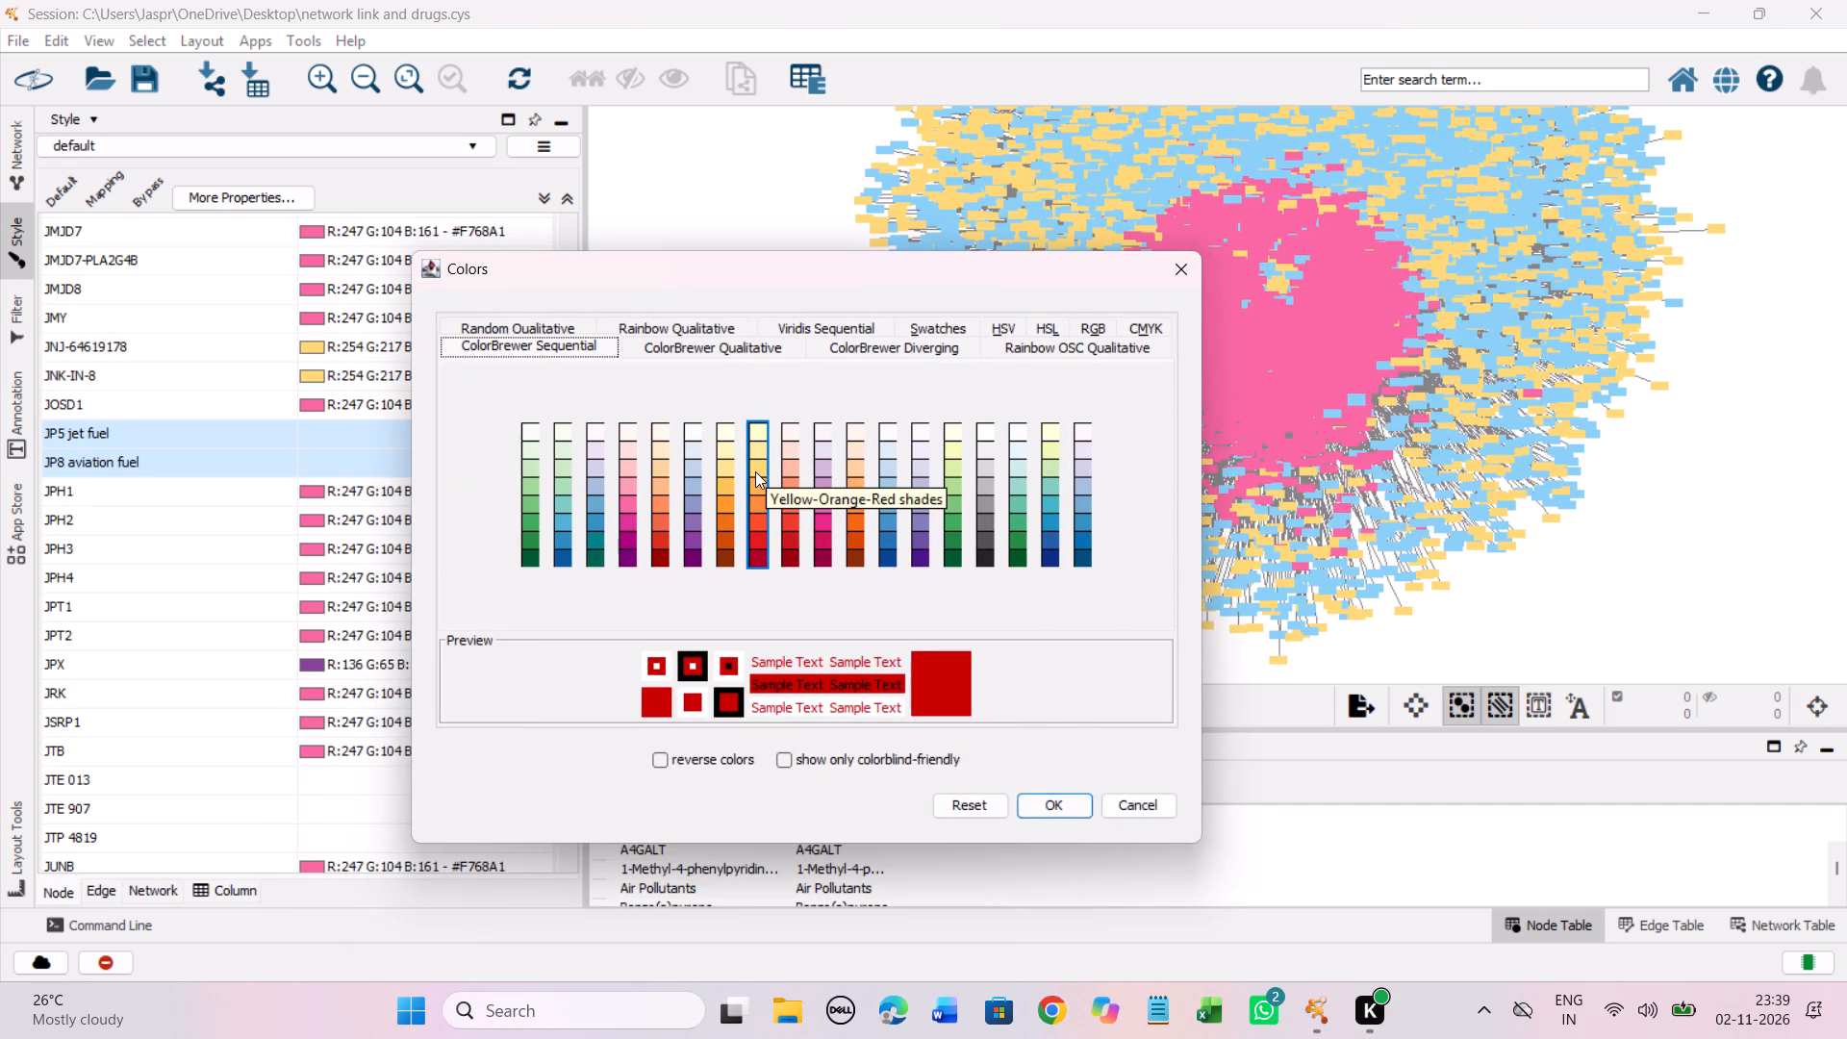
{"action": "left_click", "coordinate": [755, 471]}
{"action": "left_click", "coordinate": [1043, 809]}
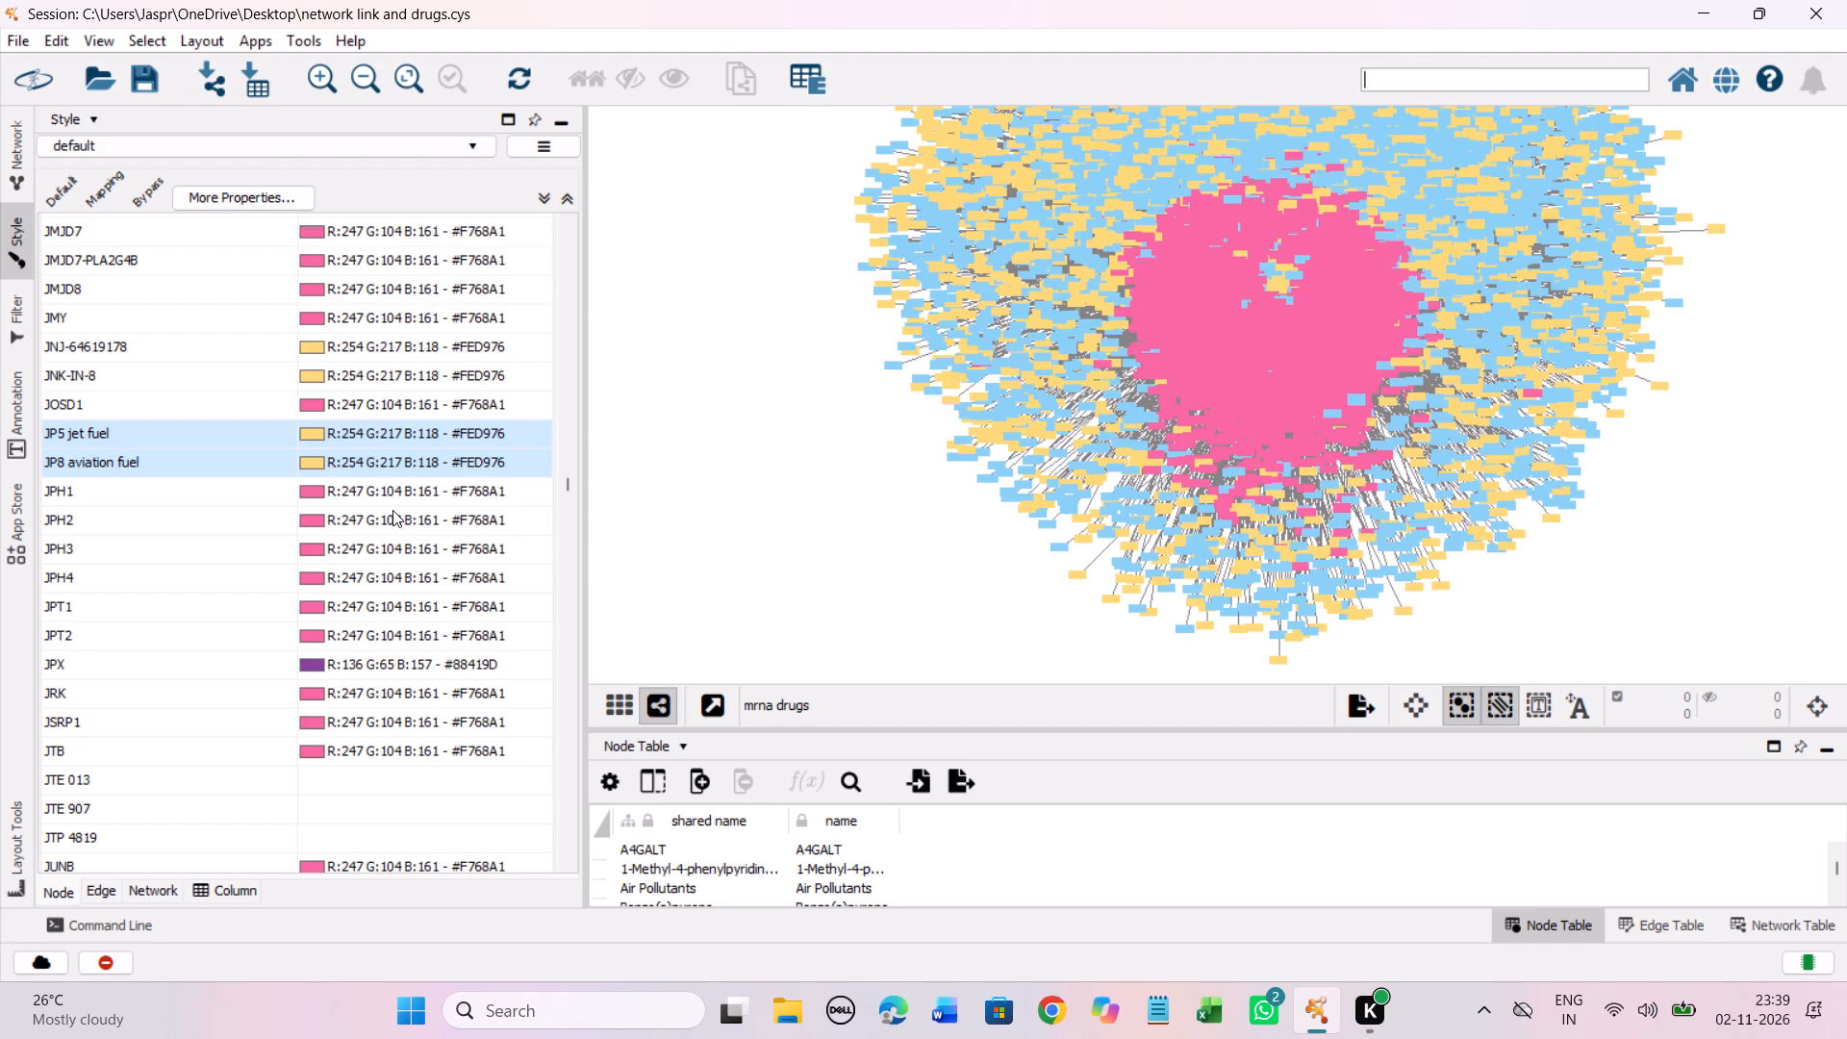
Set the discrete colour mapping of the unmapped entries JTE 013, JTE 907 and JTP 4819 together to the Yellow-Orange-Red shade #FED976.
{"action": "scroll", "coordinate": [392, 510], "scroll_direction": "down", "scroll_amount": 16}
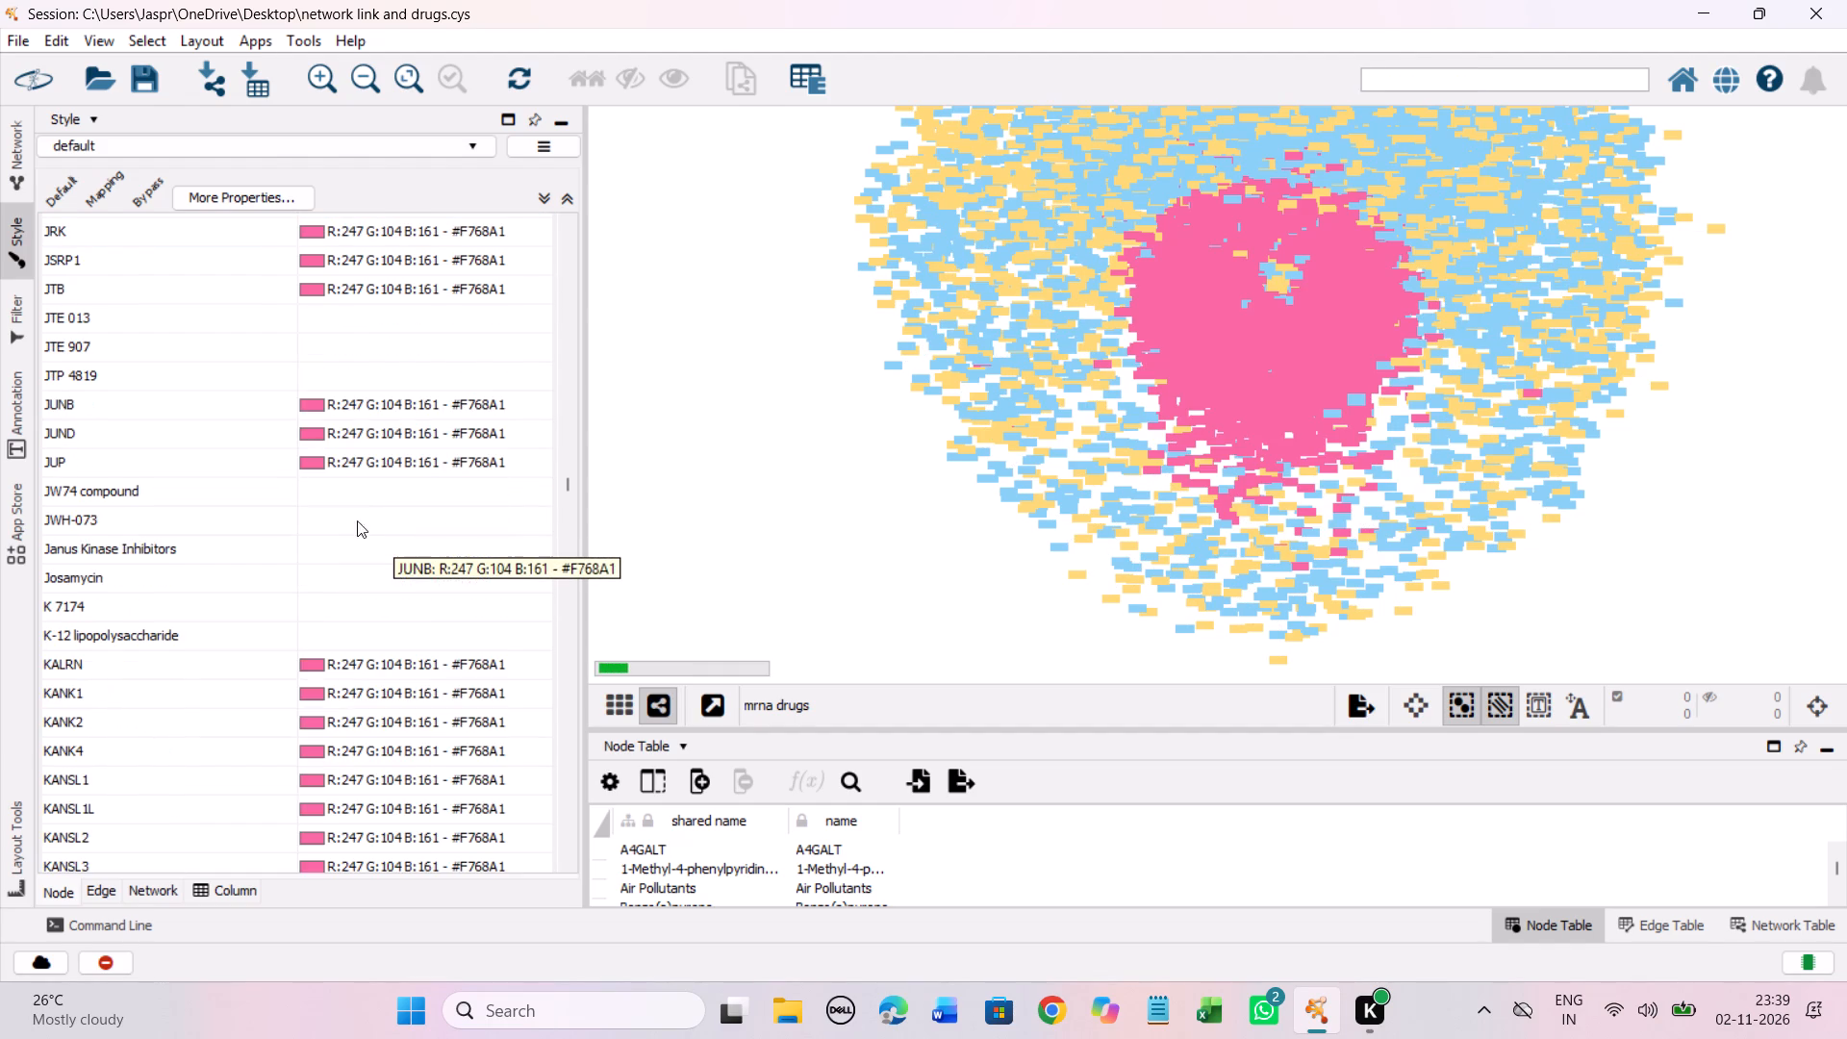
{"action": "left_click_drag", "start_coordinate": [280, 319], "coordinate": [280, 384]}
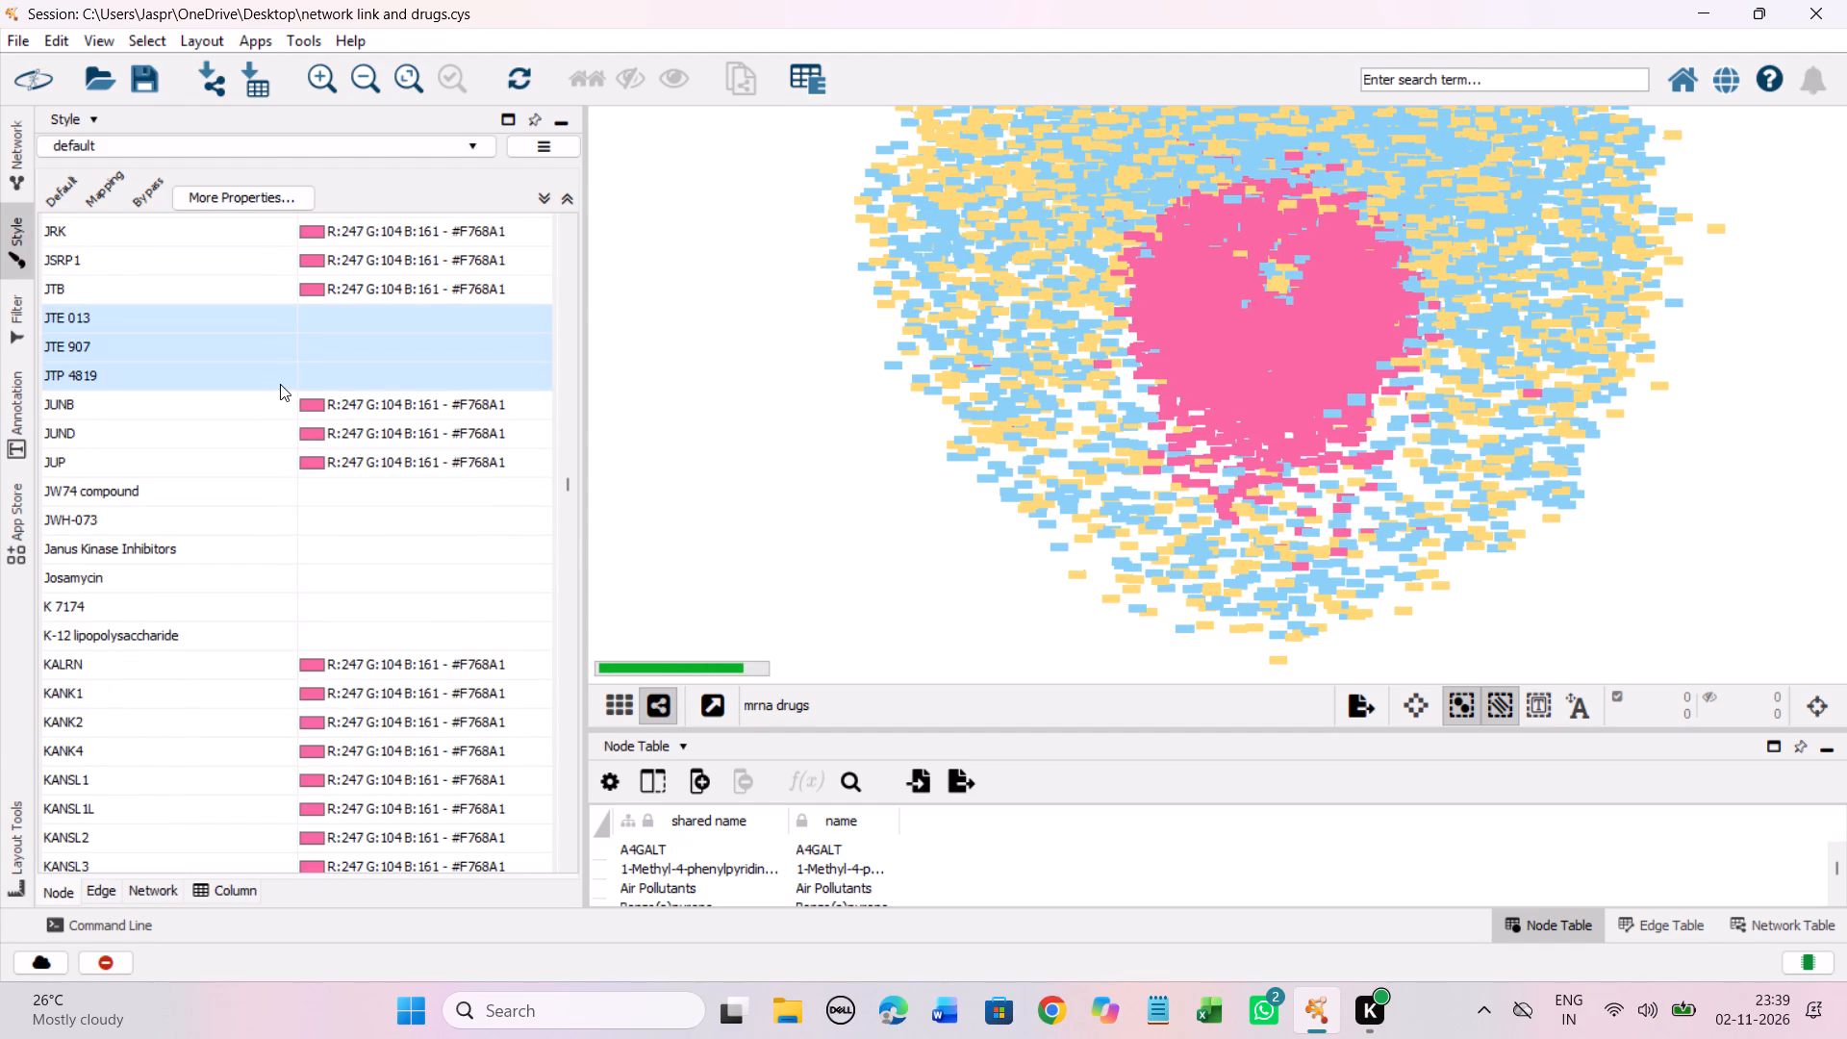
{"action": "right_click", "coordinate": [280, 373]}
{"action": "left_click", "coordinate": [601, 400]}
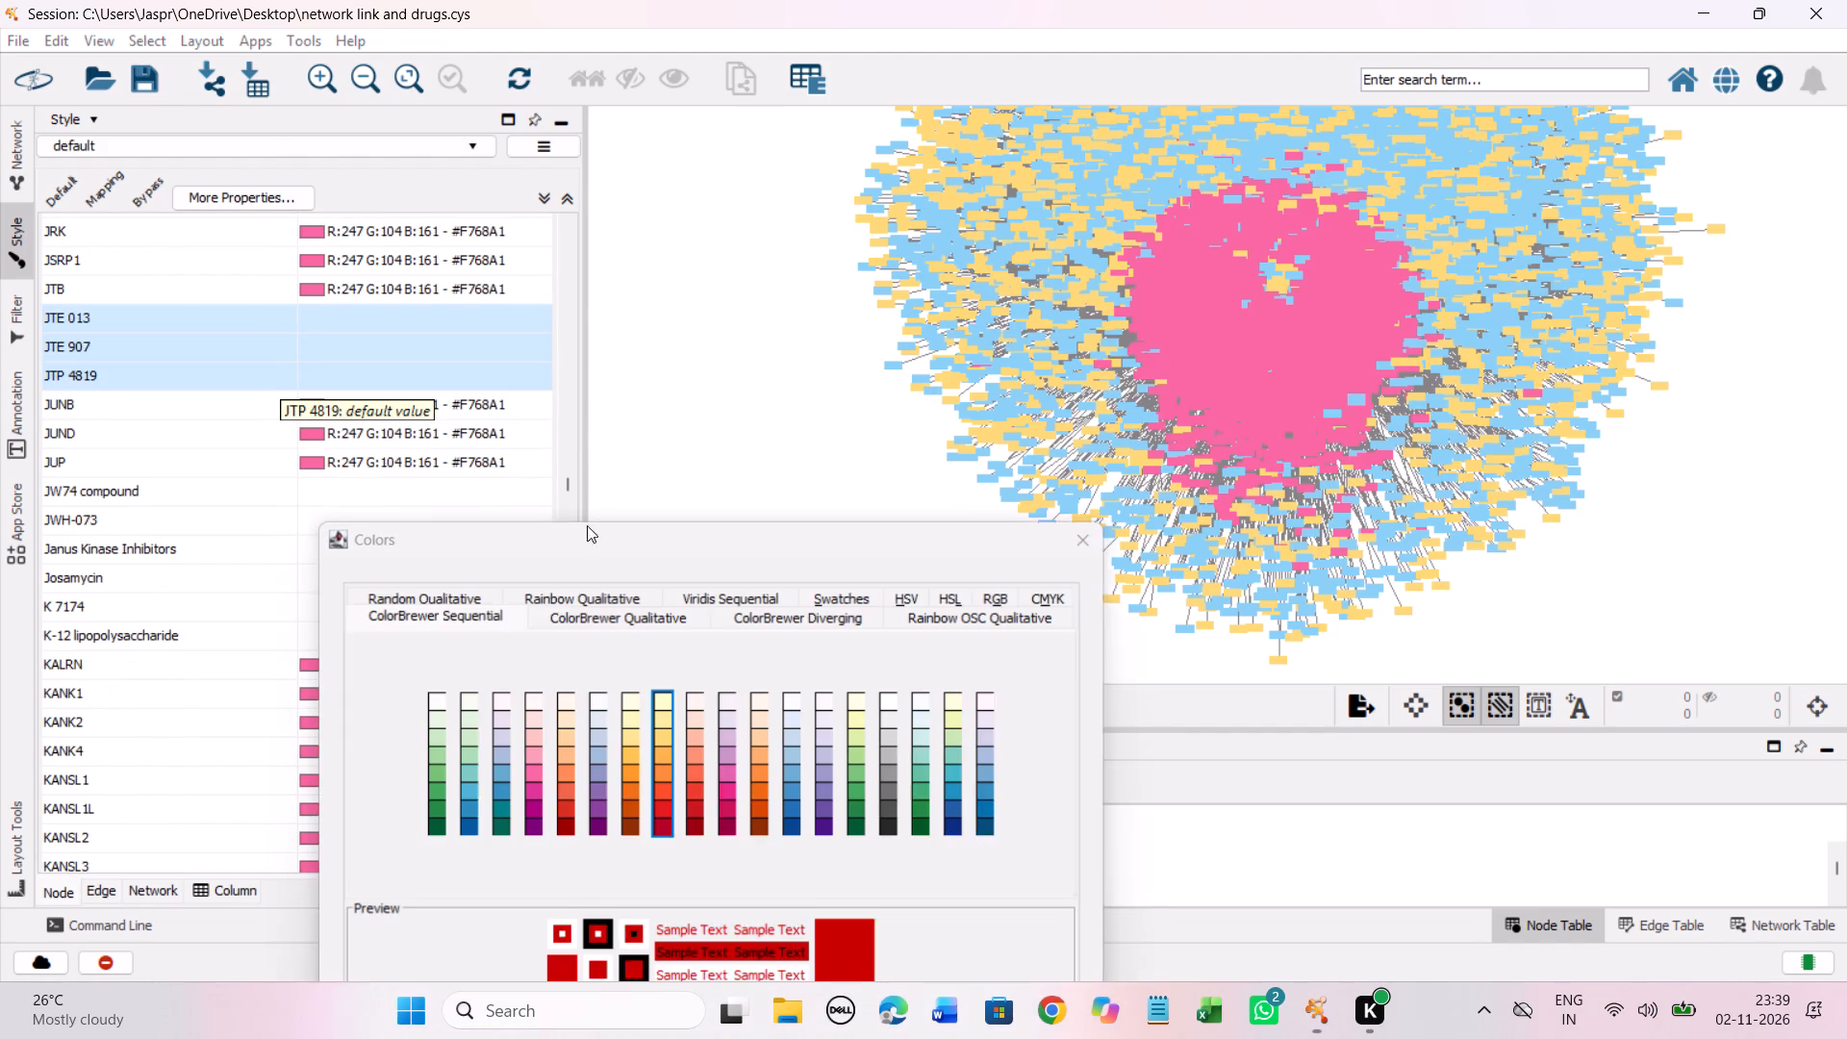
{"action": "left_click_drag", "start_coordinate": [577, 545], "coordinate": [625, 211]}
{"action": "left_click", "coordinate": [710, 398]}
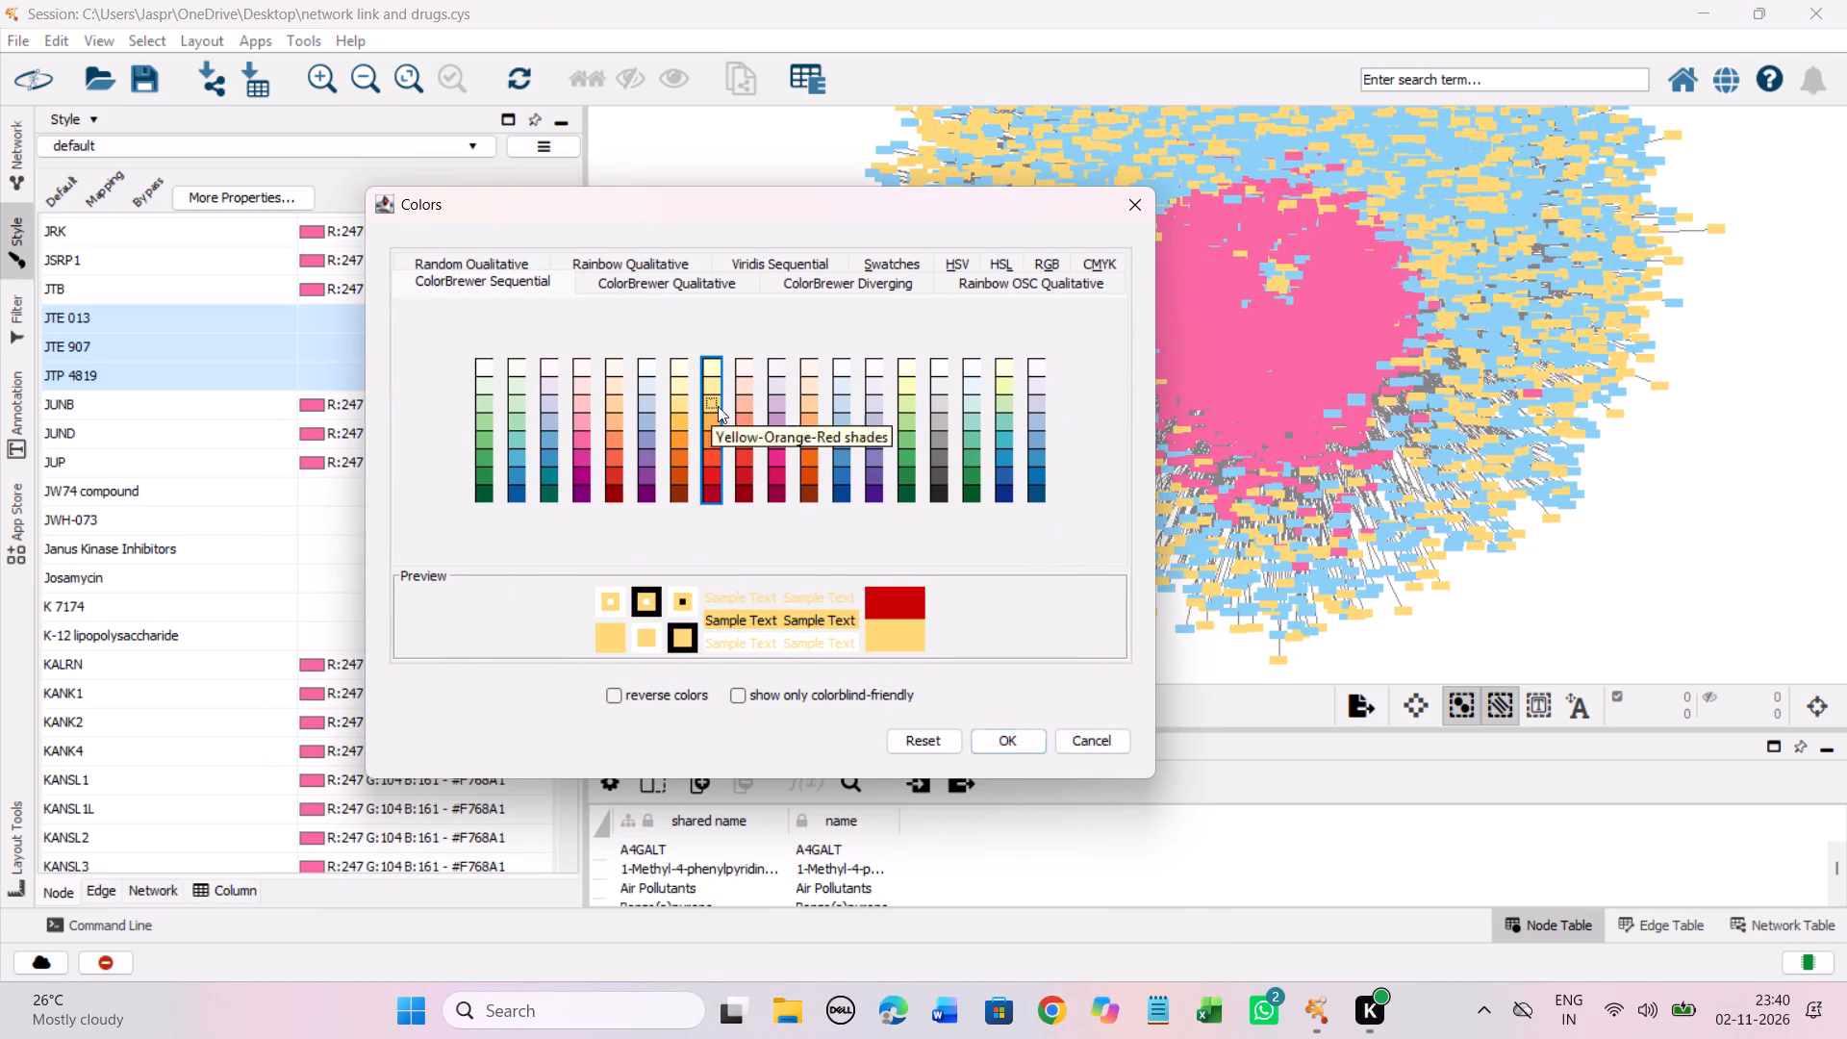
{"action": "left_click", "coordinate": [1014, 736]}
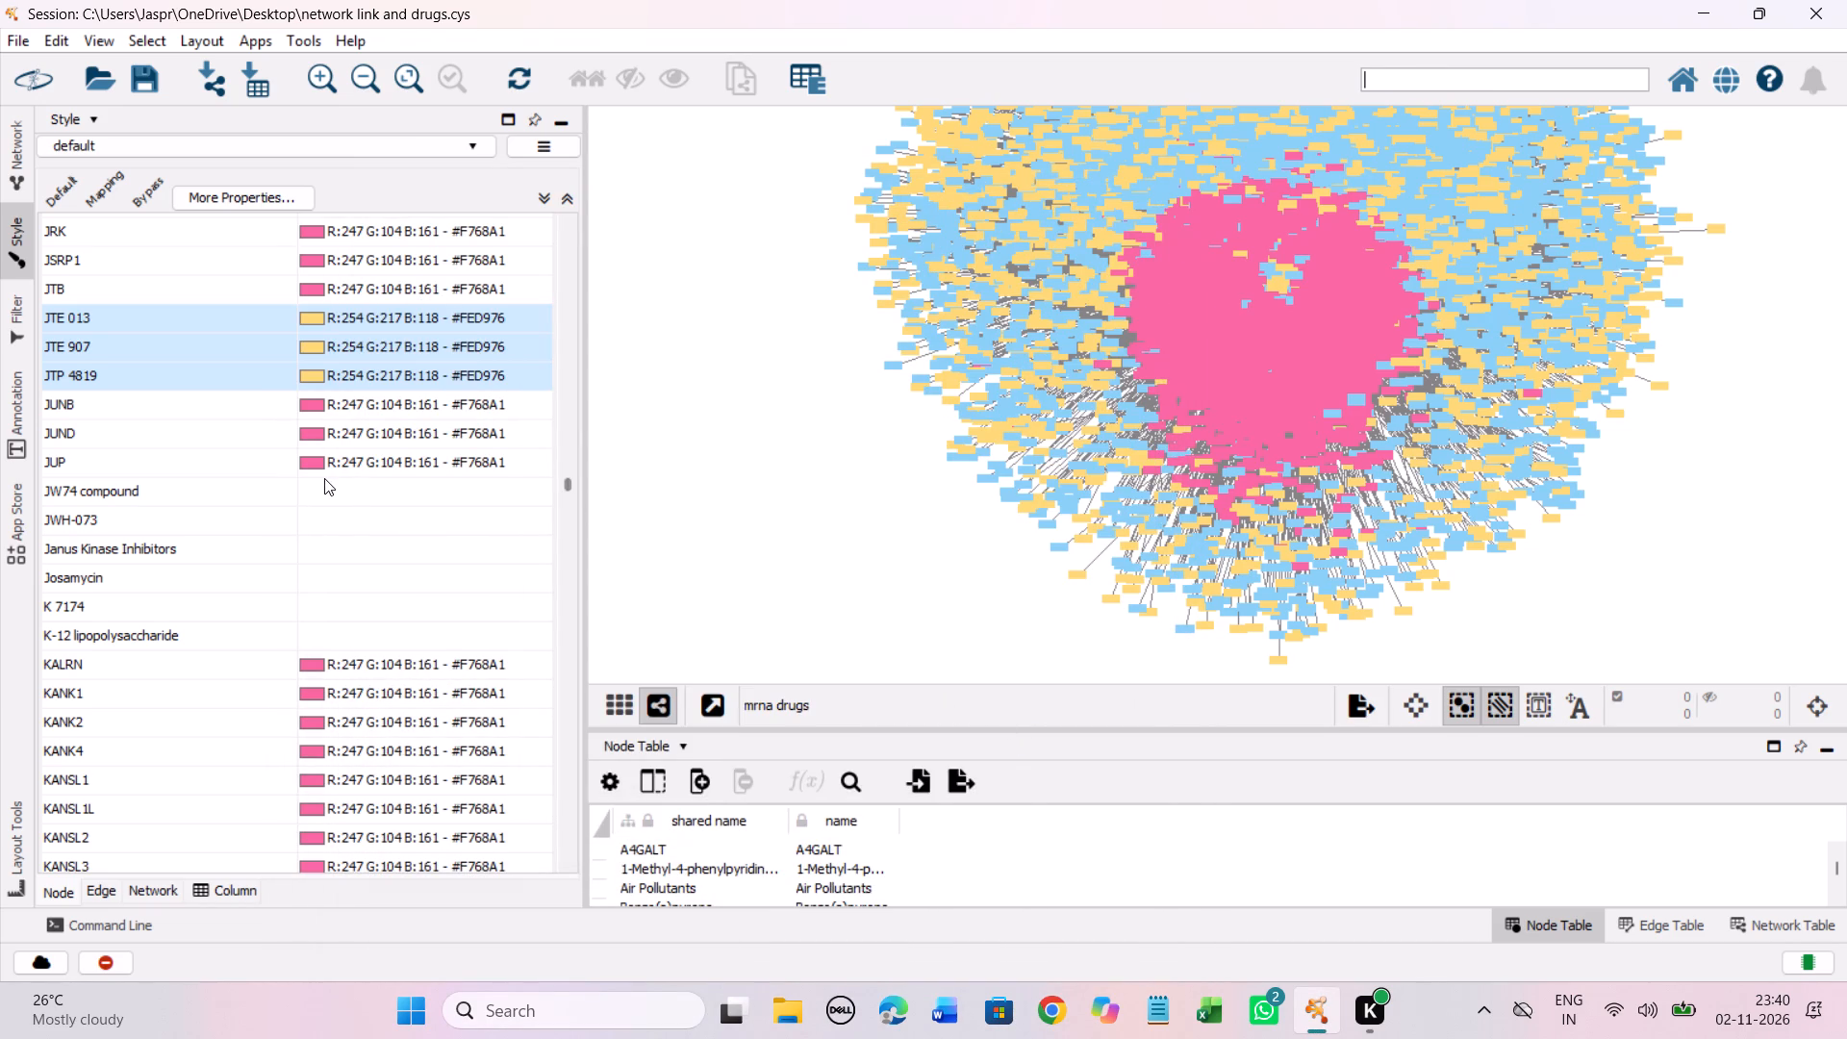
Set the discrete colour mapping of all unmapped entries from JW74 compound through K-12 lipopolysaccharide together to the Yellow-Orange-Red shade #FED976.
{"action": "scroll", "coordinate": [324, 478], "scroll_direction": "down", "scroll_amount": 9}
{"action": "scroll", "coordinate": [324, 468], "scroll_direction": "up", "scroll_amount": 4}
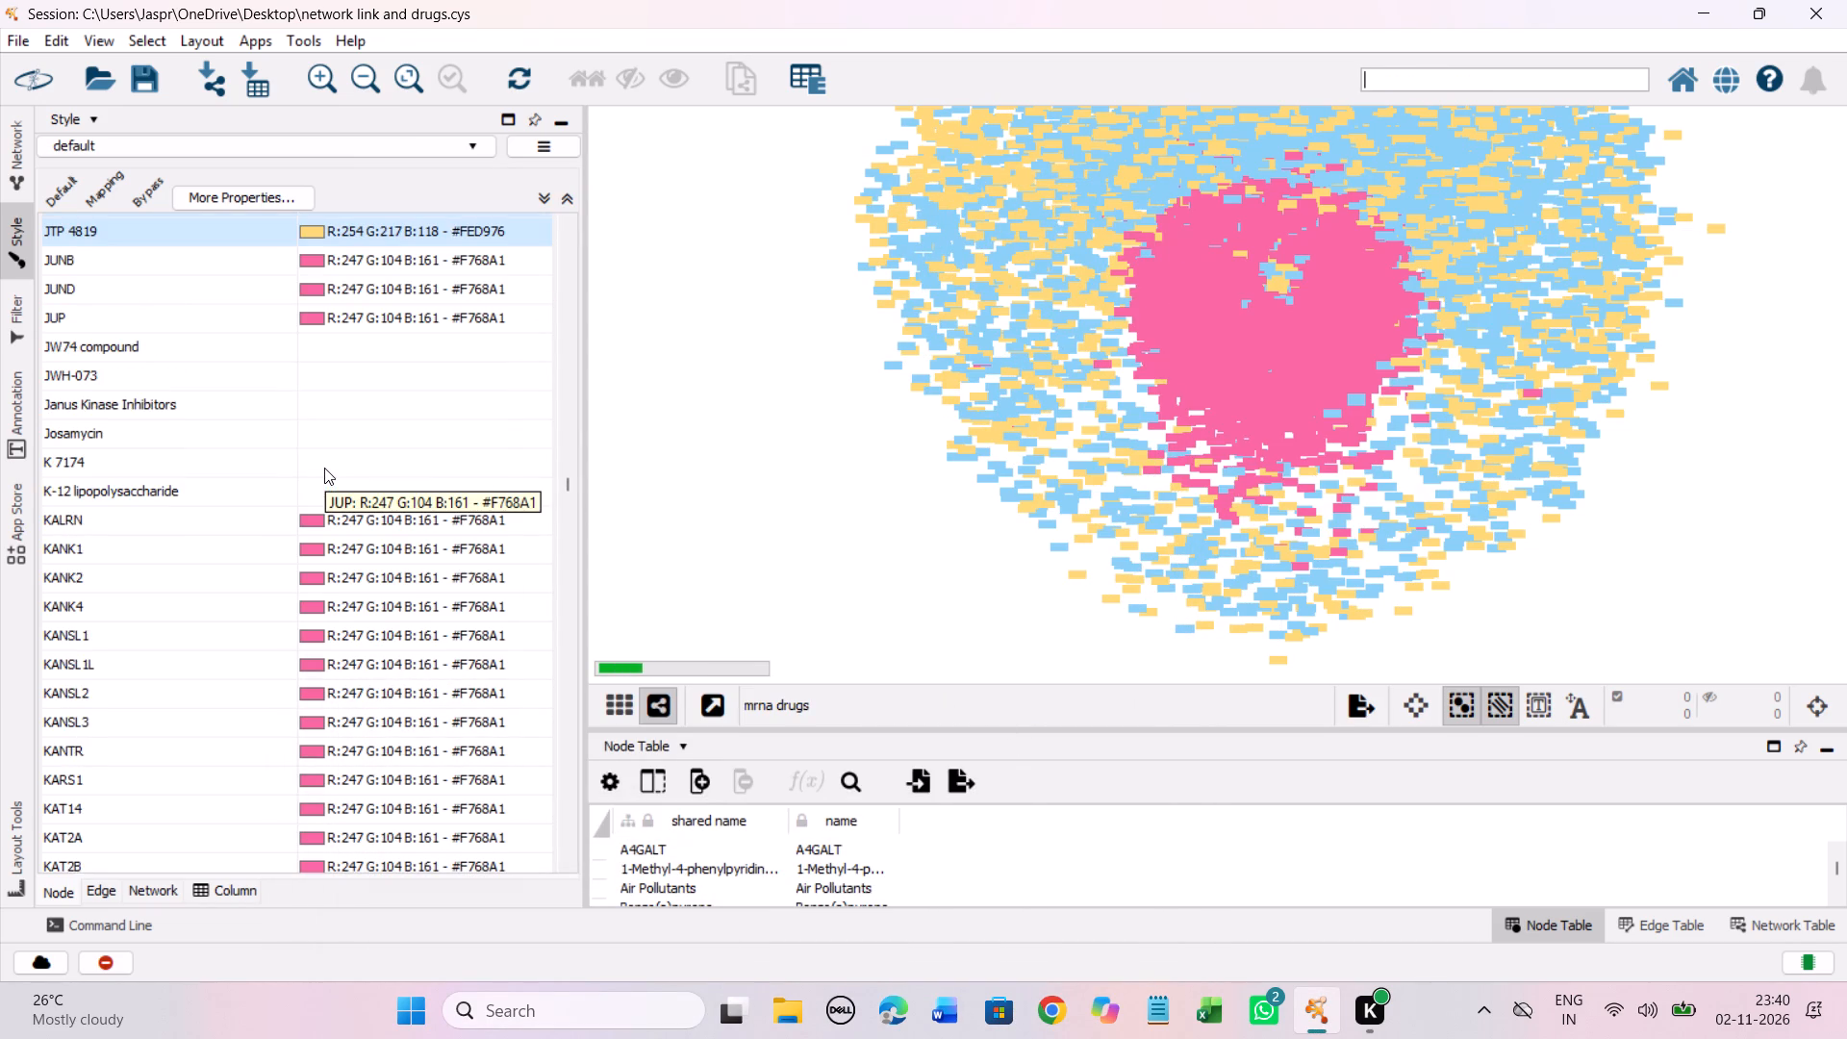
{"action": "scroll", "coordinate": [324, 465], "scroll_direction": "up", "scroll_amount": 1}
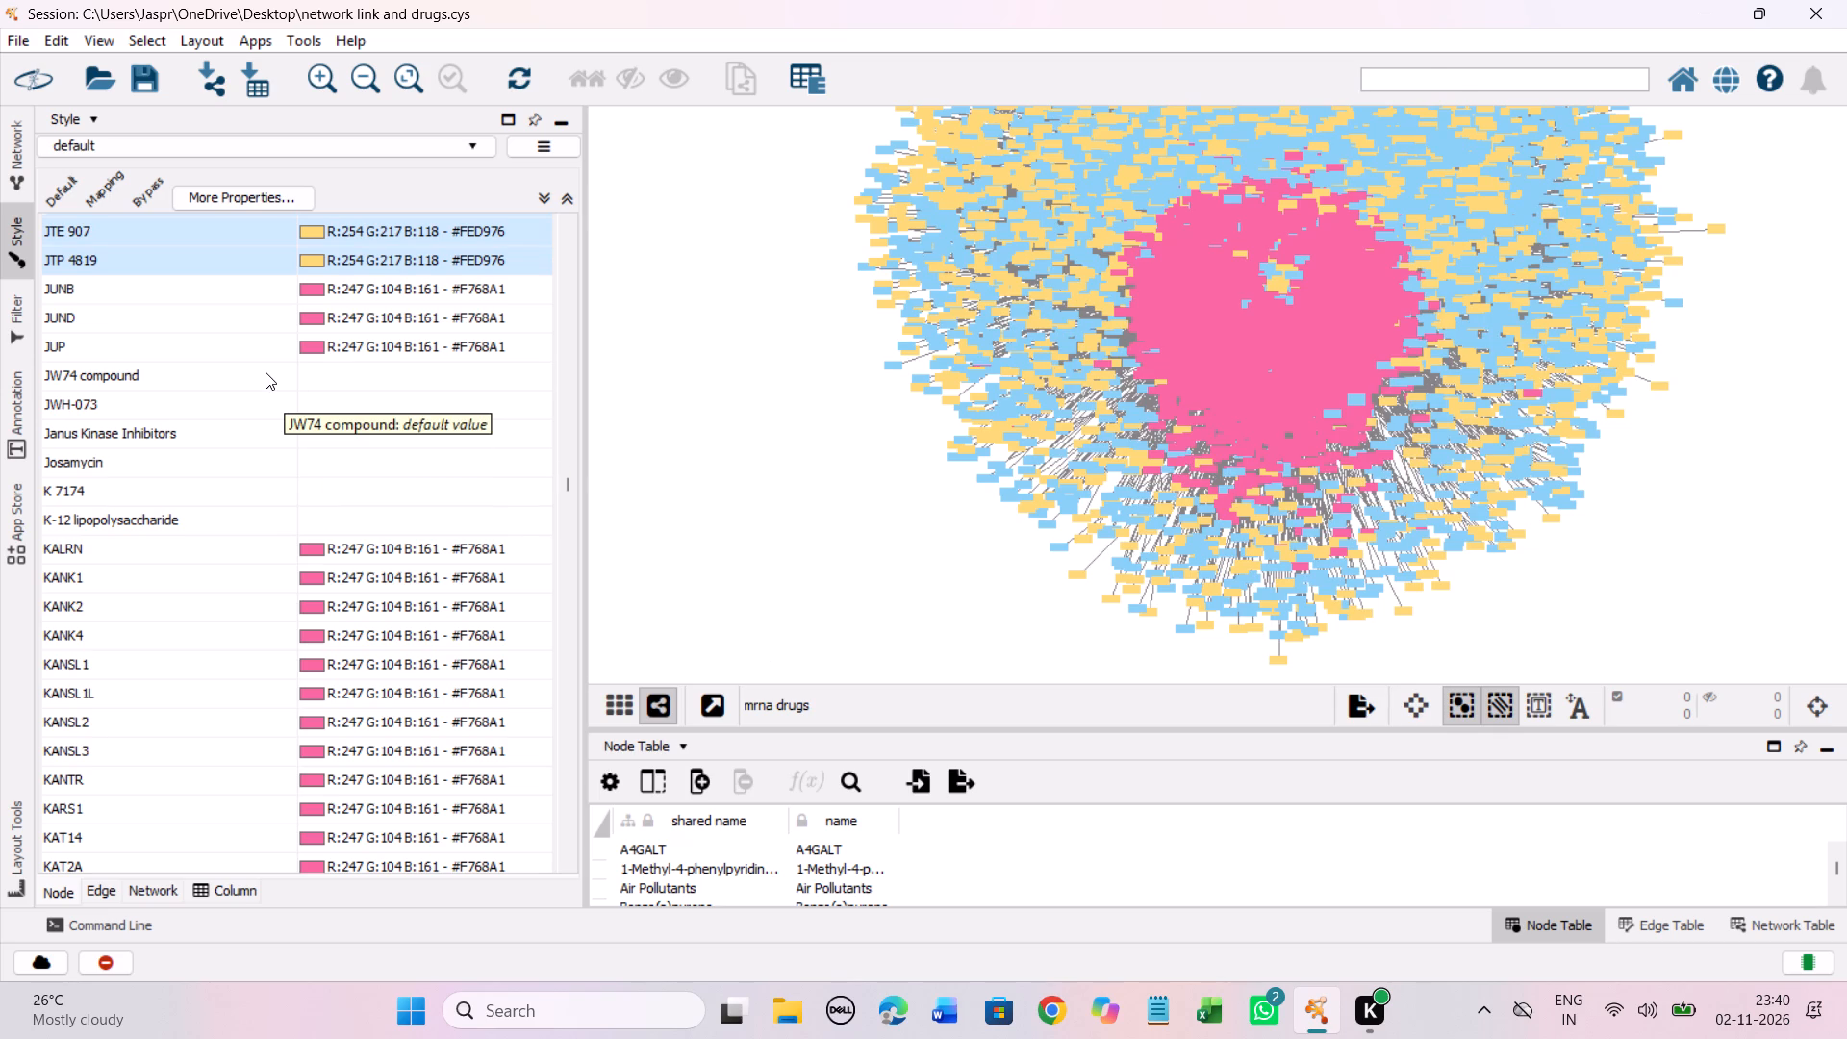
{"action": "left_click_drag", "start_coordinate": [266, 372], "coordinate": [263, 517]}
{"action": "right_click", "coordinate": [257, 511]}
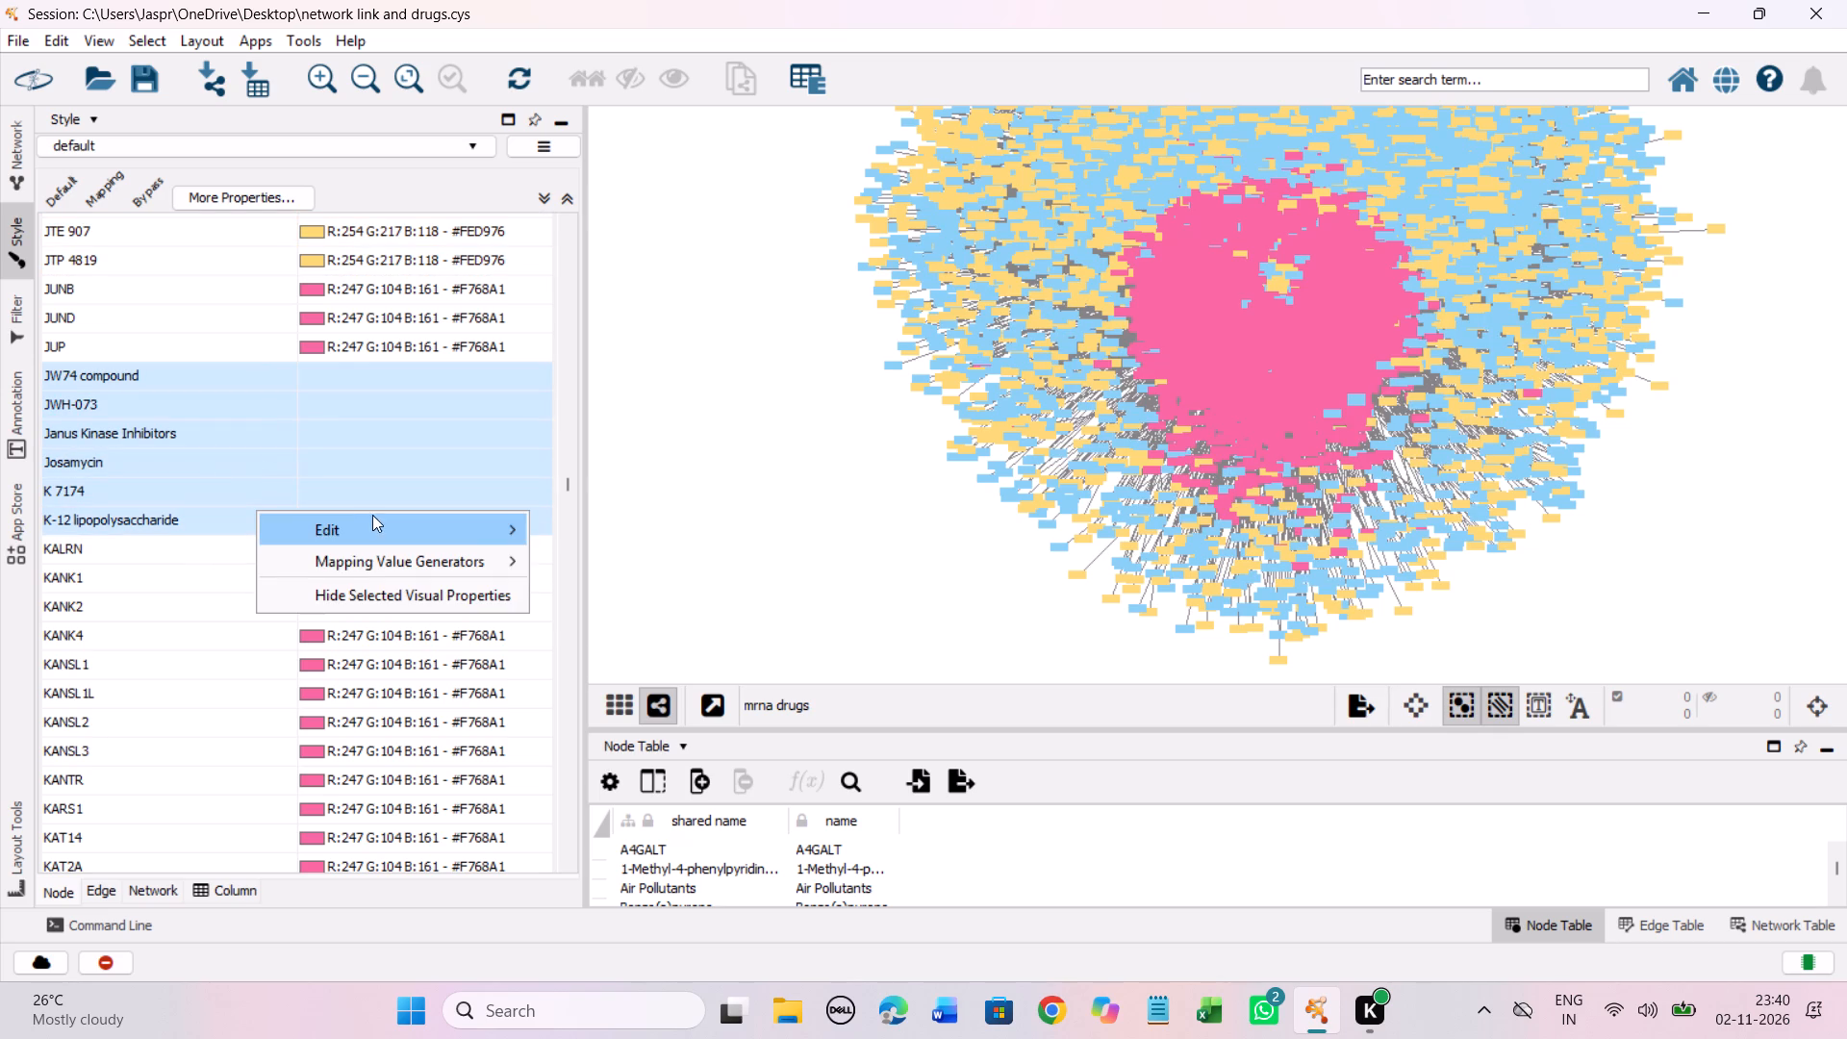
{"action": "left_click", "coordinate": [556, 527]}
{"action": "left_click_drag", "start_coordinate": [518, 535], "coordinate": [567, 505]}
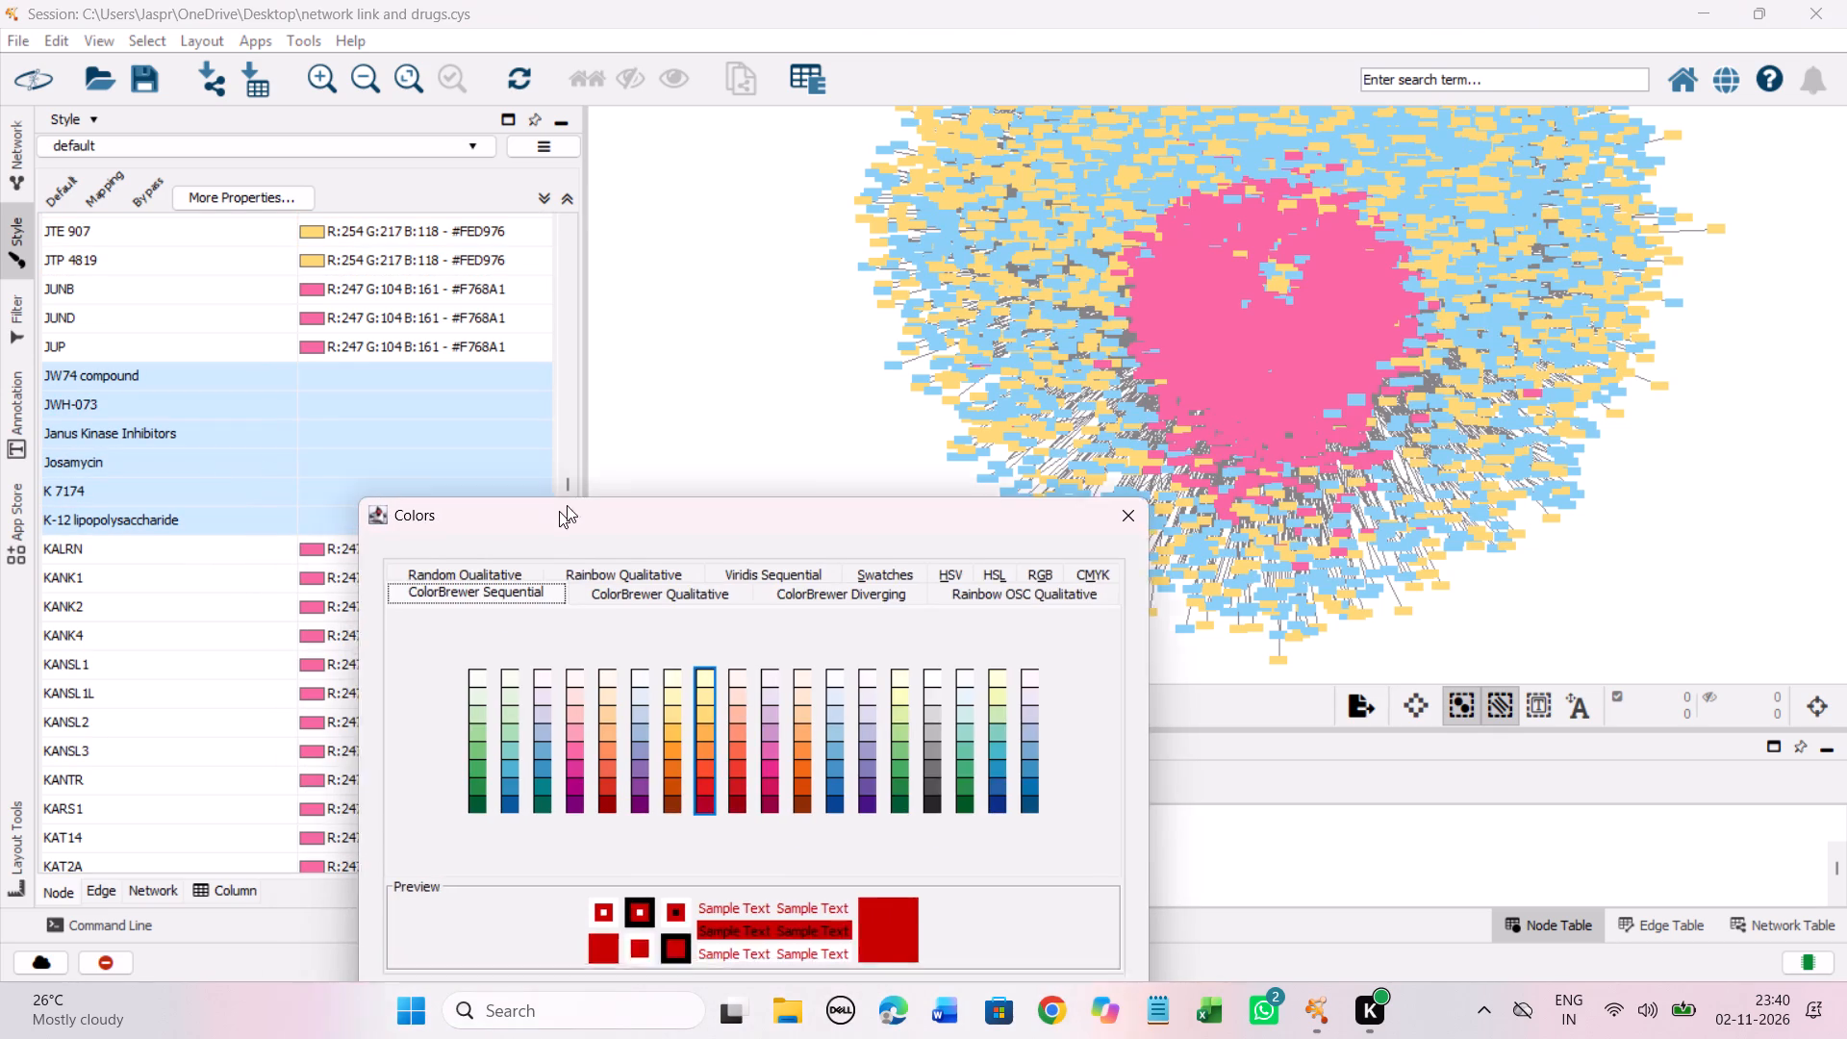
{"action": "left_click_drag", "start_coordinate": [567, 505], "coordinate": [602, 257]}
{"action": "left_click", "coordinate": [743, 462]}
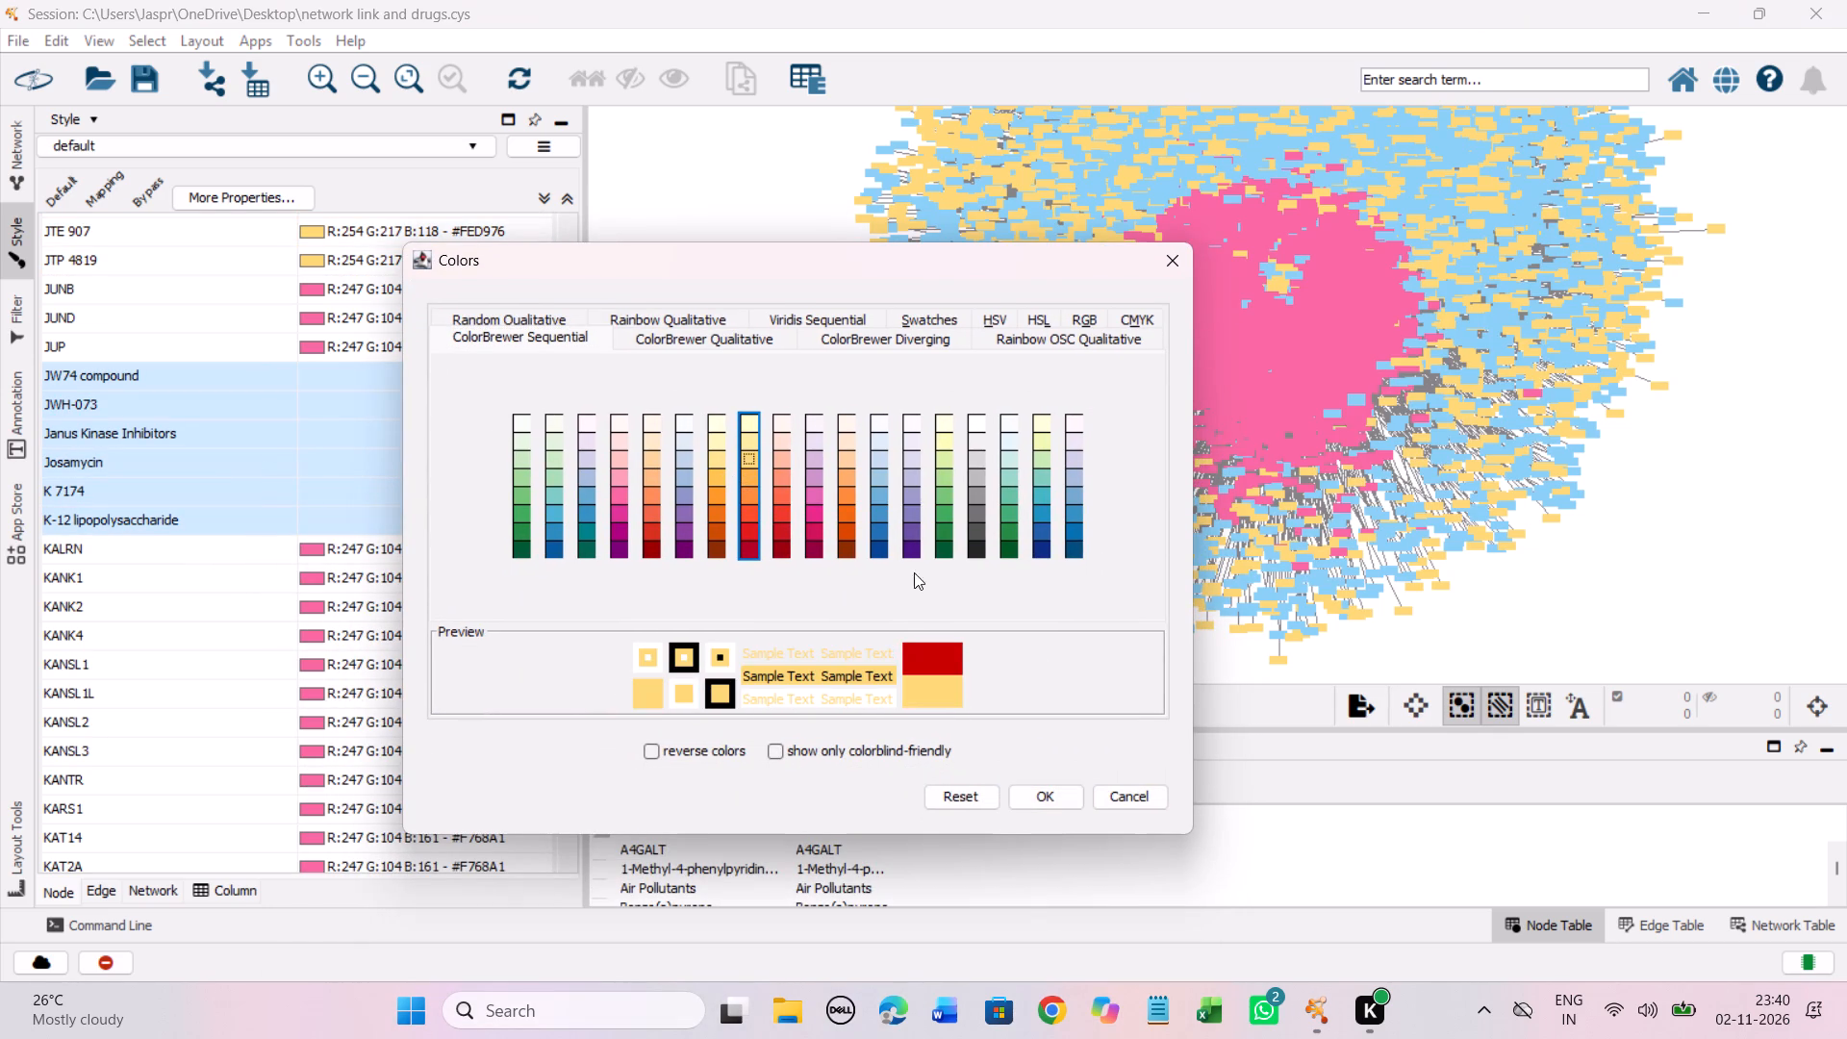
{"action": "left_click", "coordinate": [1054, 796]}
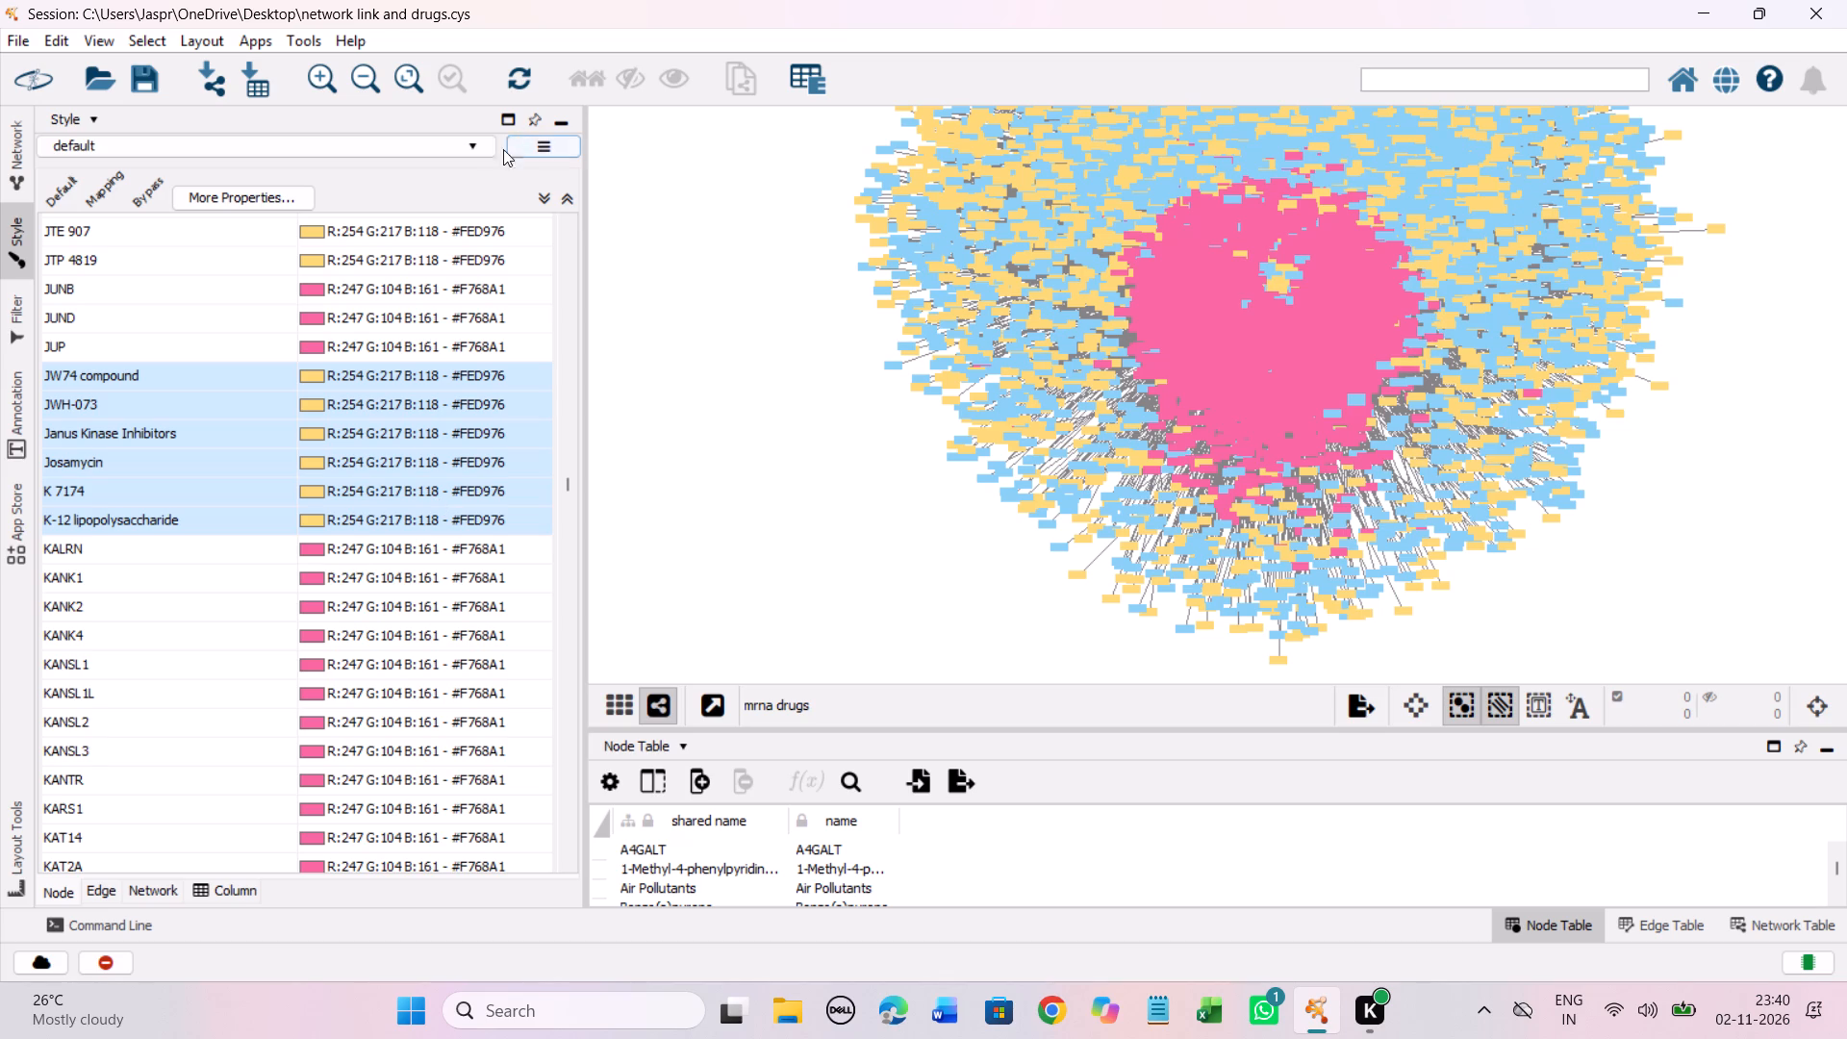
Set the discrete colour mapping of the unmapped entries KB 130015, KB R7785 and KB R8301 together to the Yellow-Orange-Red shade #FED976.
{"action": "scroll", "coordinate": [474, 335], "scroll_direction": "down", "scroll_amount": 20}
{"action": "scroll", "coordinate": [474, 335], "scroll_direction": "down", "scroll_amount": 3}
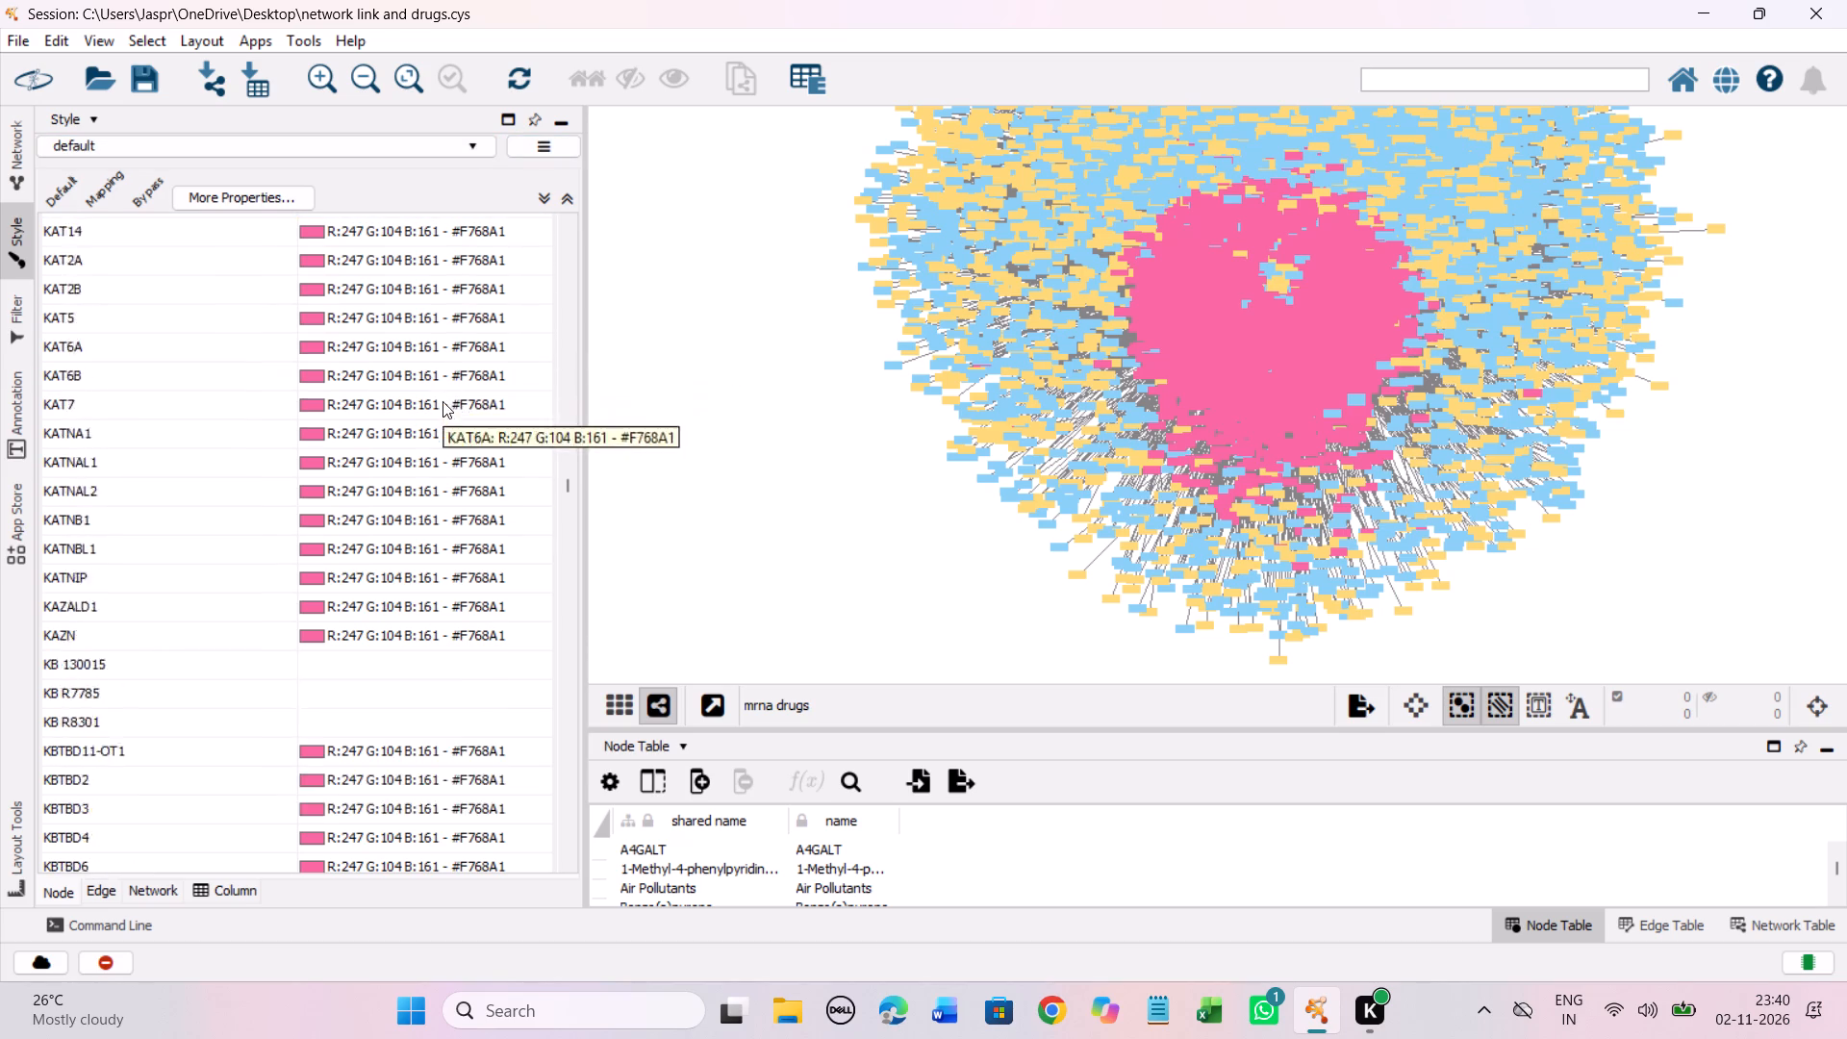
{"action": "scroll", "coordinate": [443, 401], "scroll_direction": "down", "scroll_amount": 9}
{"action": "left_click_drag", "start_coordinate": [269, 348], "coordinate": [273, 373]}
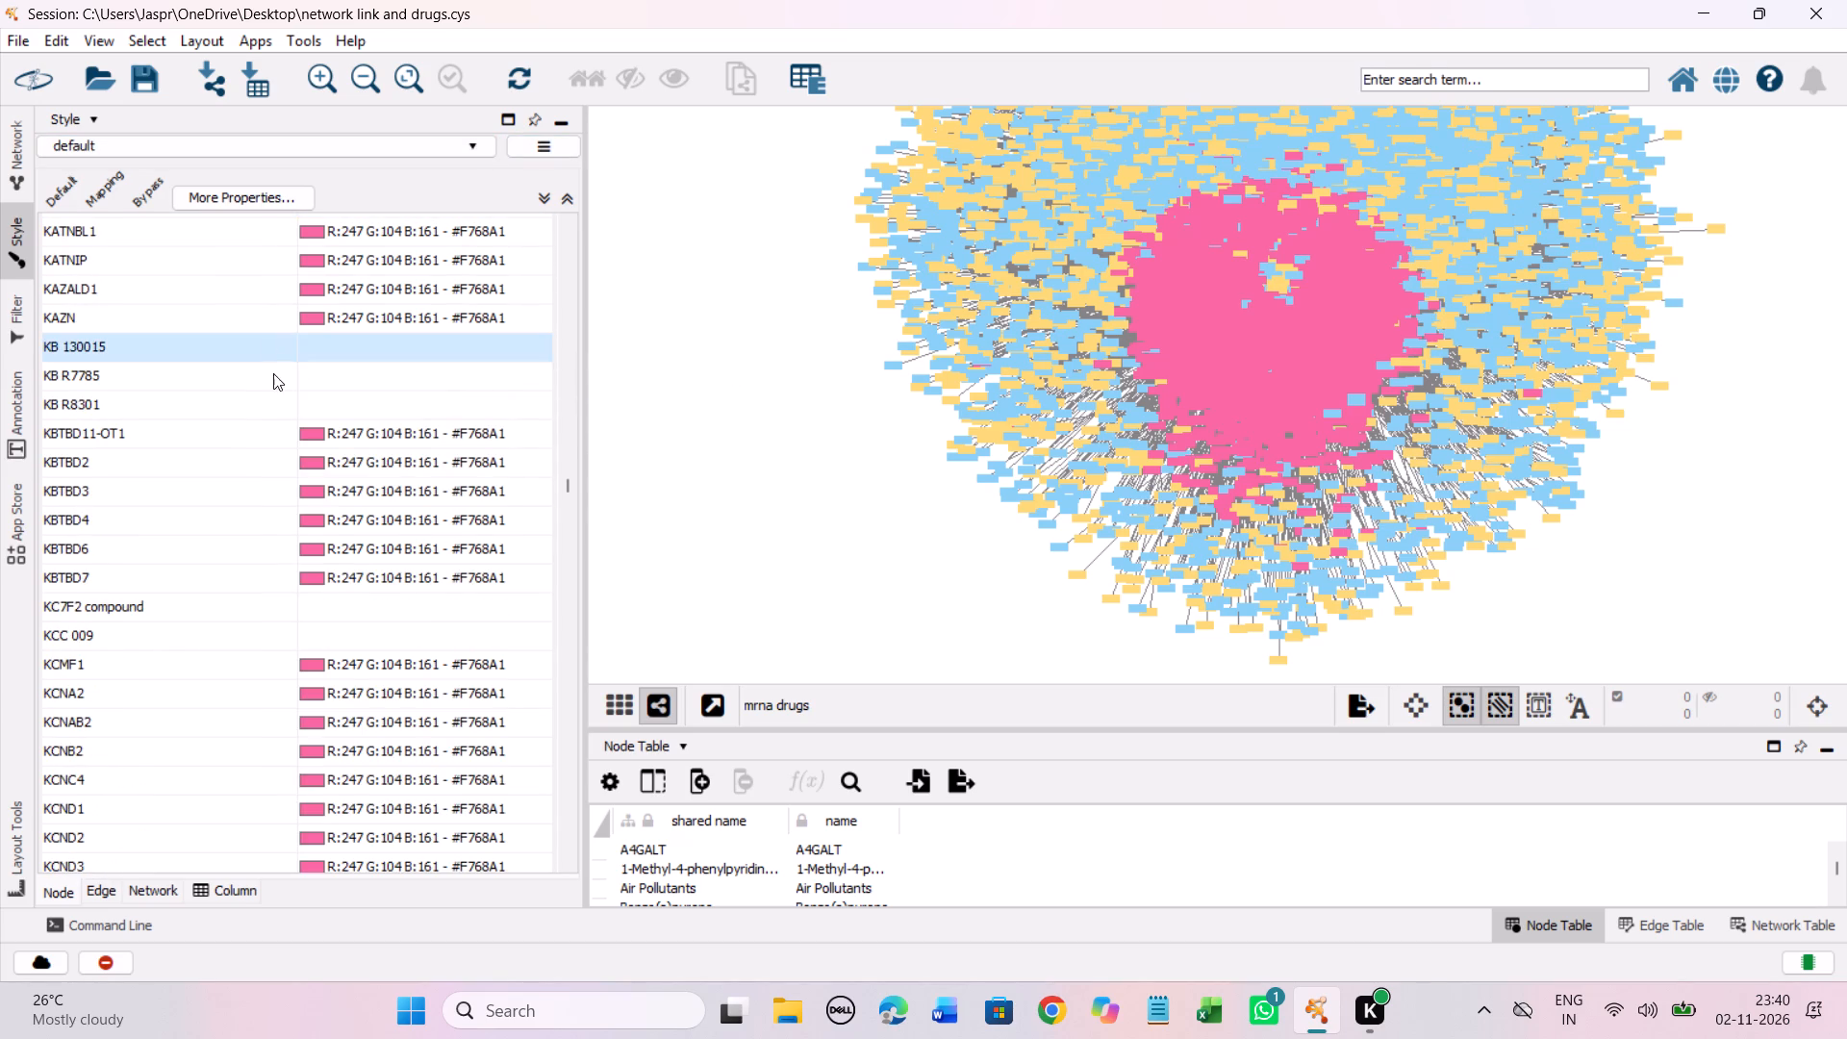
{"action": "left_click_drag", "start_coordinate": [273, 373], "coordinate": [273, 397]}
{"action": "right_click", "coordinate": [273, 397]}
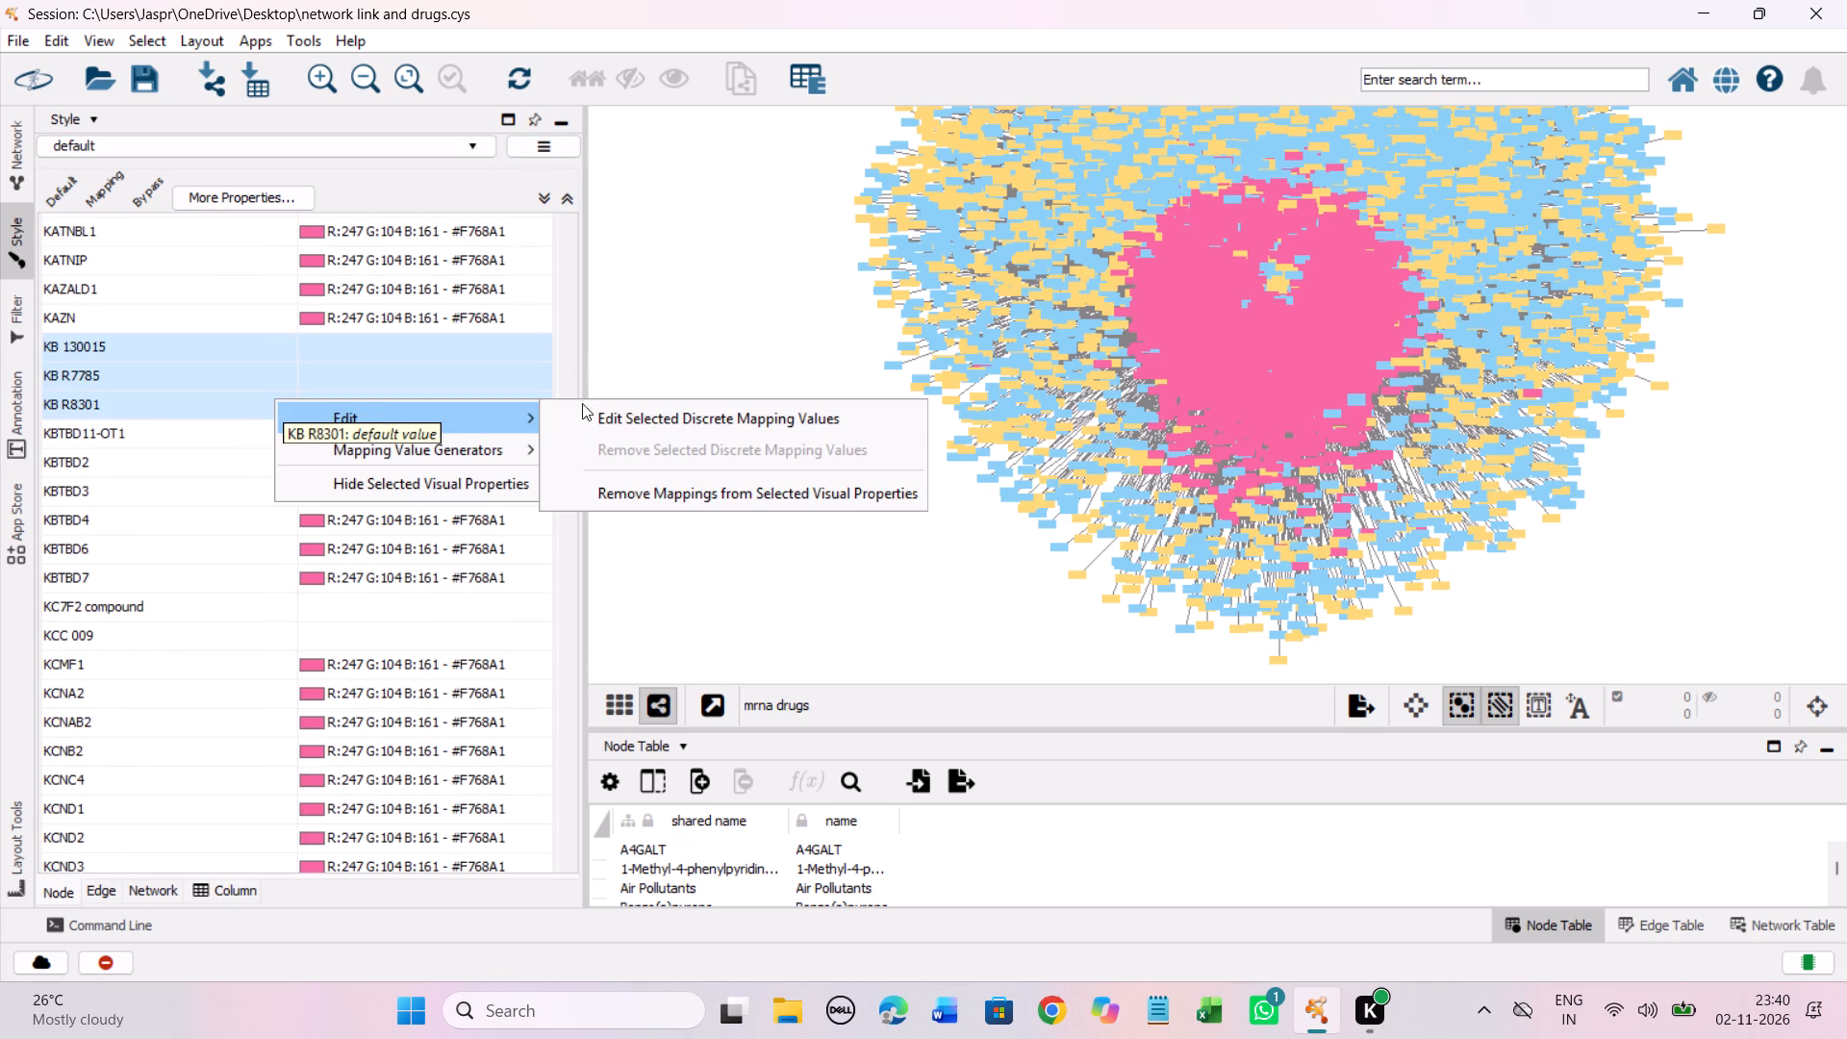
{"action": "left_click", "coordinate": [609, 409]}
{"action": "left_click_drag", "start_coordinate": [563, 532], "coordinate": [628, 266]}
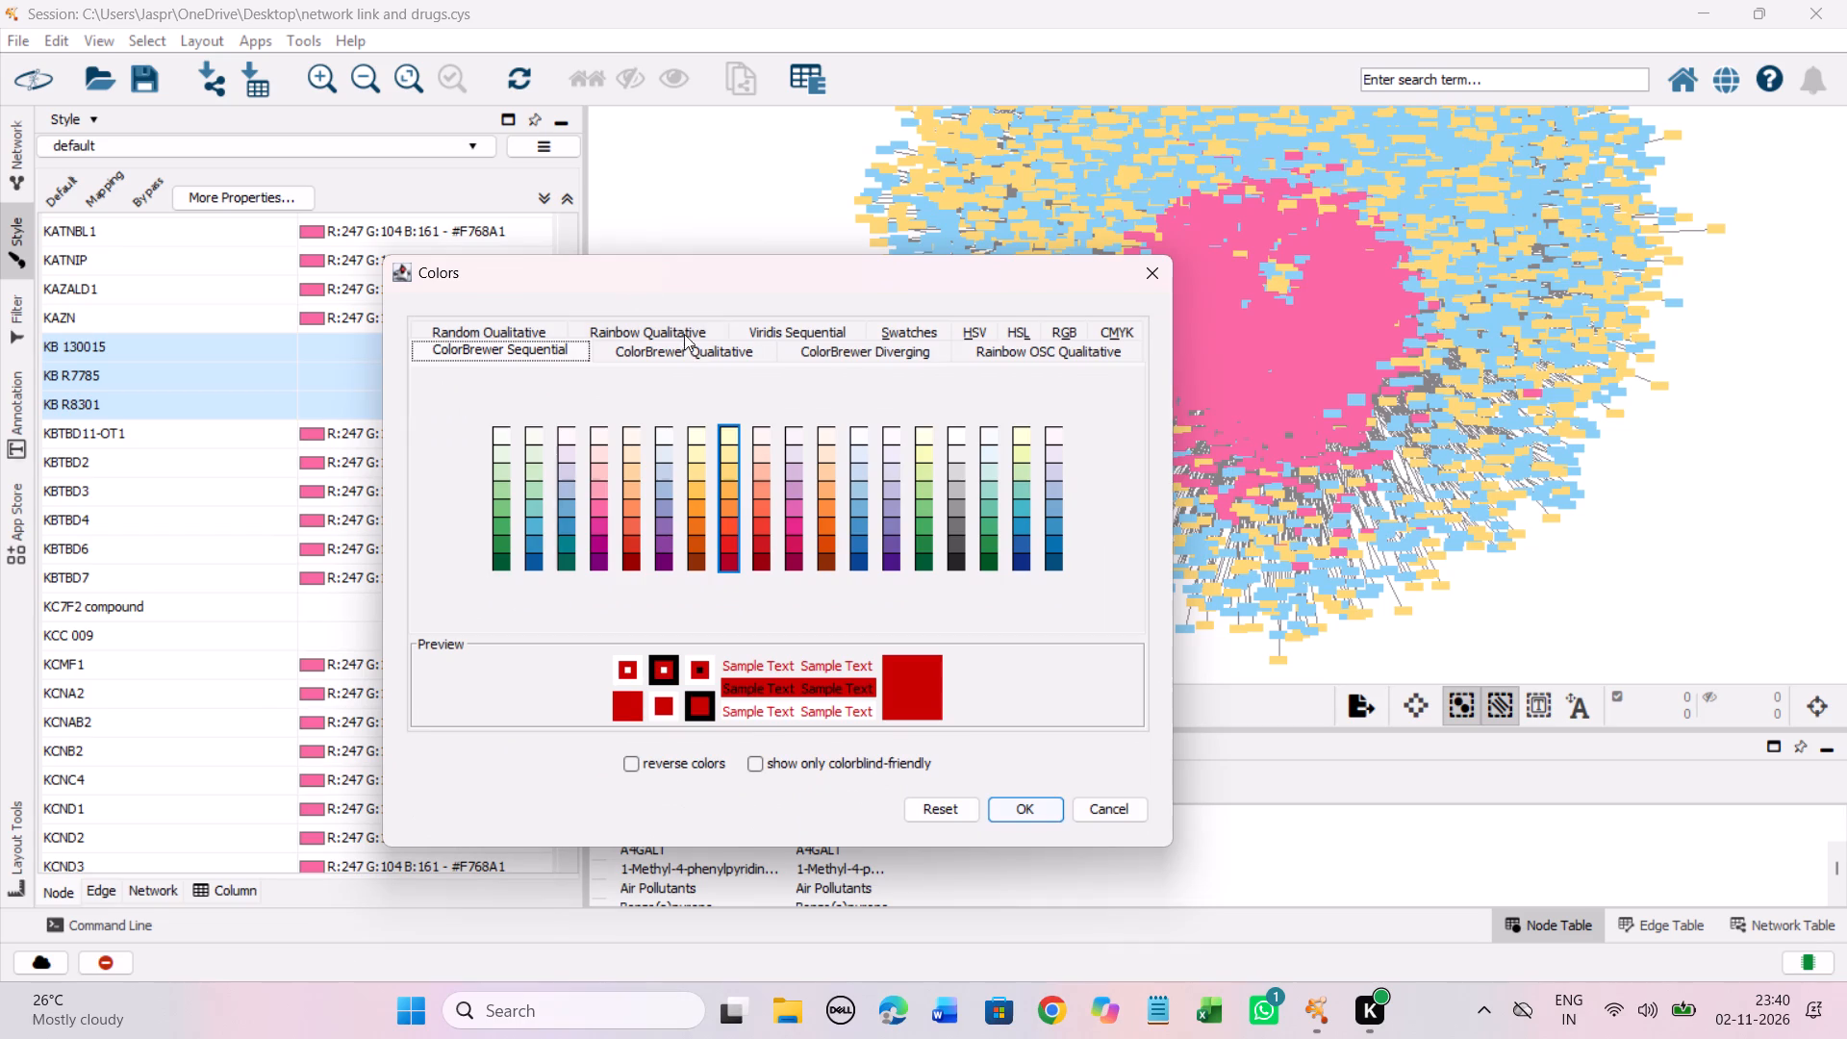
{"action": "left_click", "coordinate": [724, 464]}
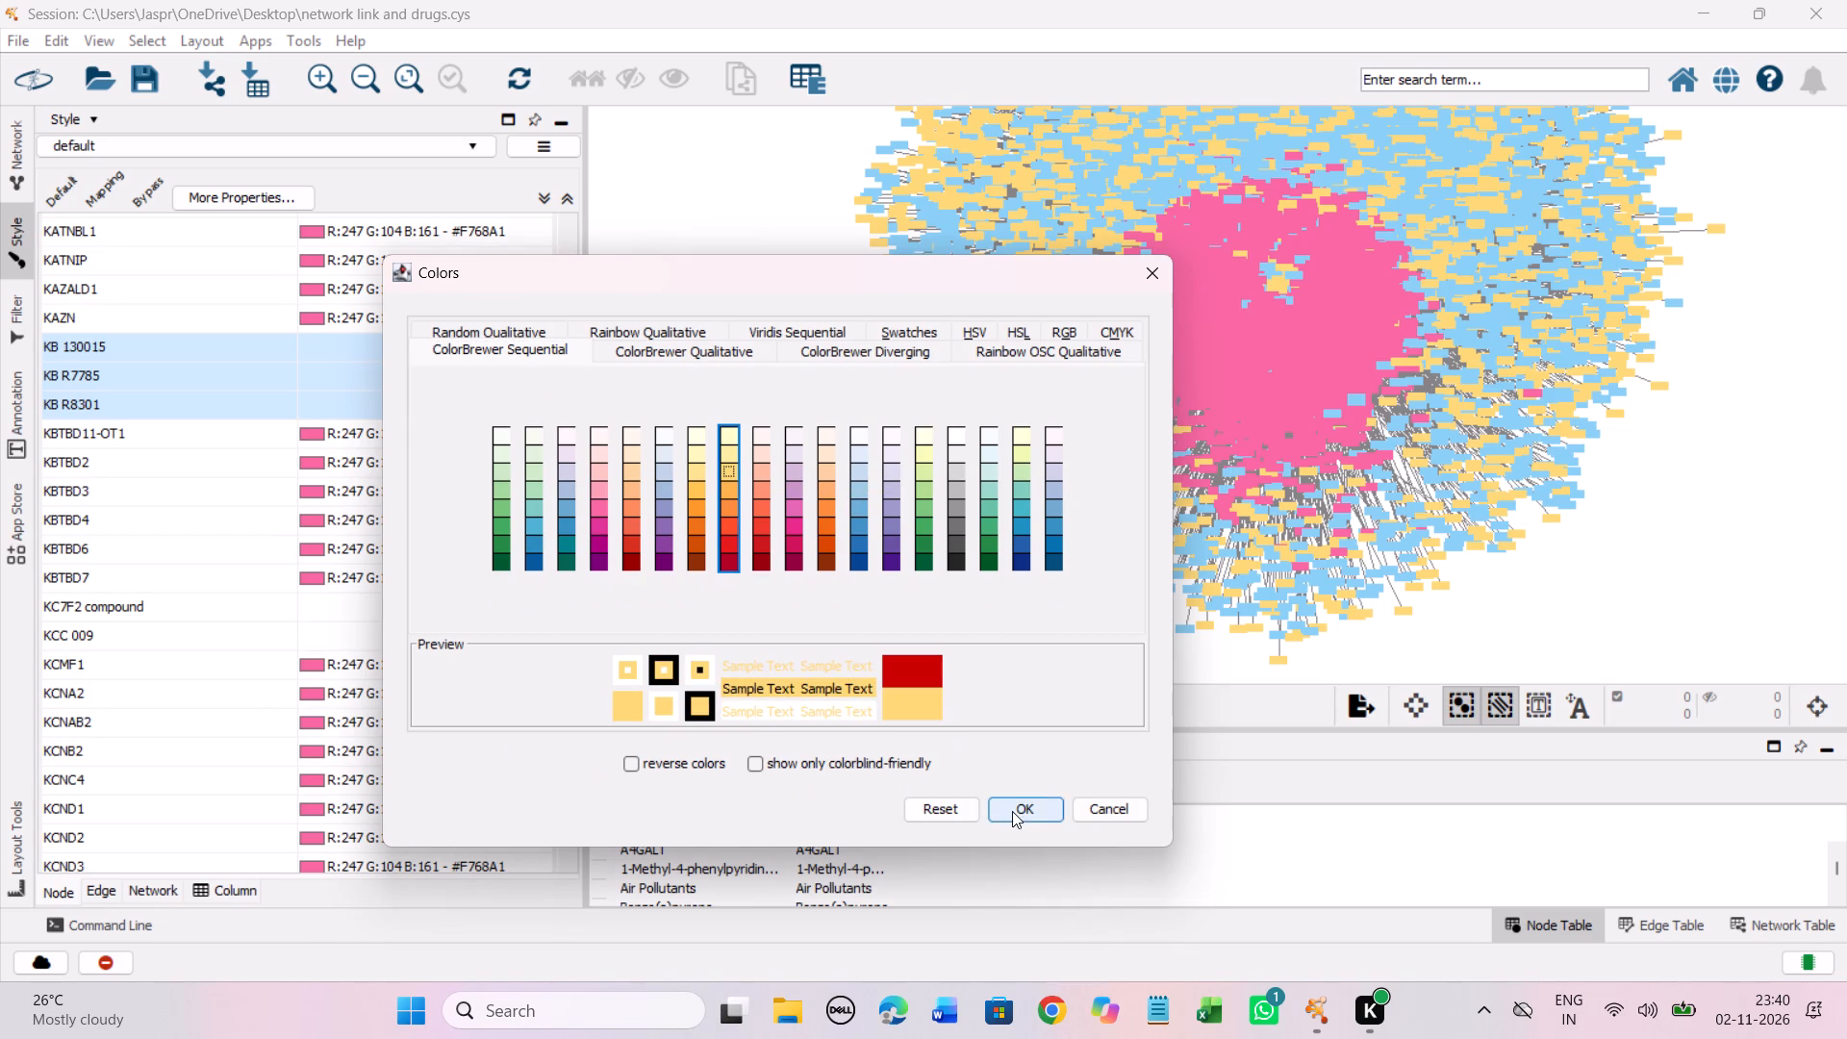
{"action": "left_click", "coordinate": [1012, 811]}
Set the discrete colour mapping of the unmapped entries KC7F2 compound and KCC 009 together to the Yellow-Orange-Red shade #FED976.
{"action": "scroll", "coordinate": [389, 440], "scroll_direction": "down", "scroll_amount": 3}
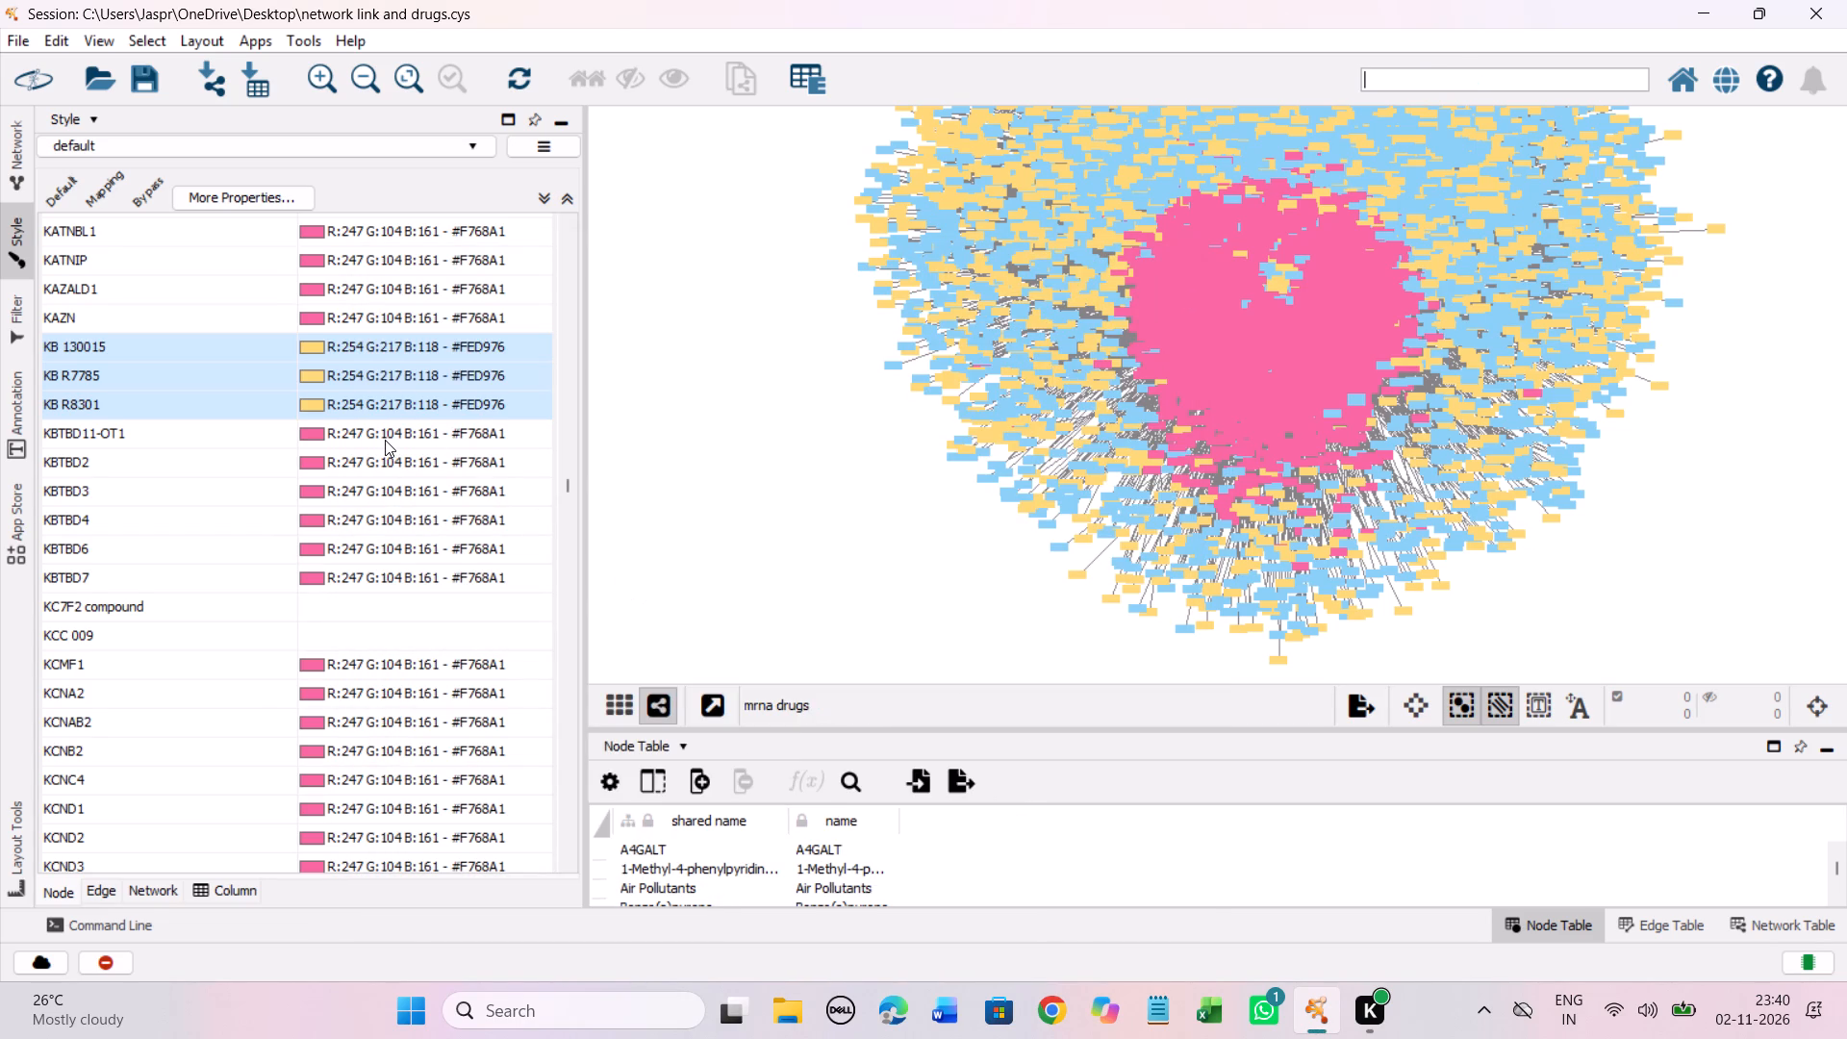
{"action": "scroll", "coordinate": [385, 440], "scroll_direction": "down", "scroll_amount": 5}
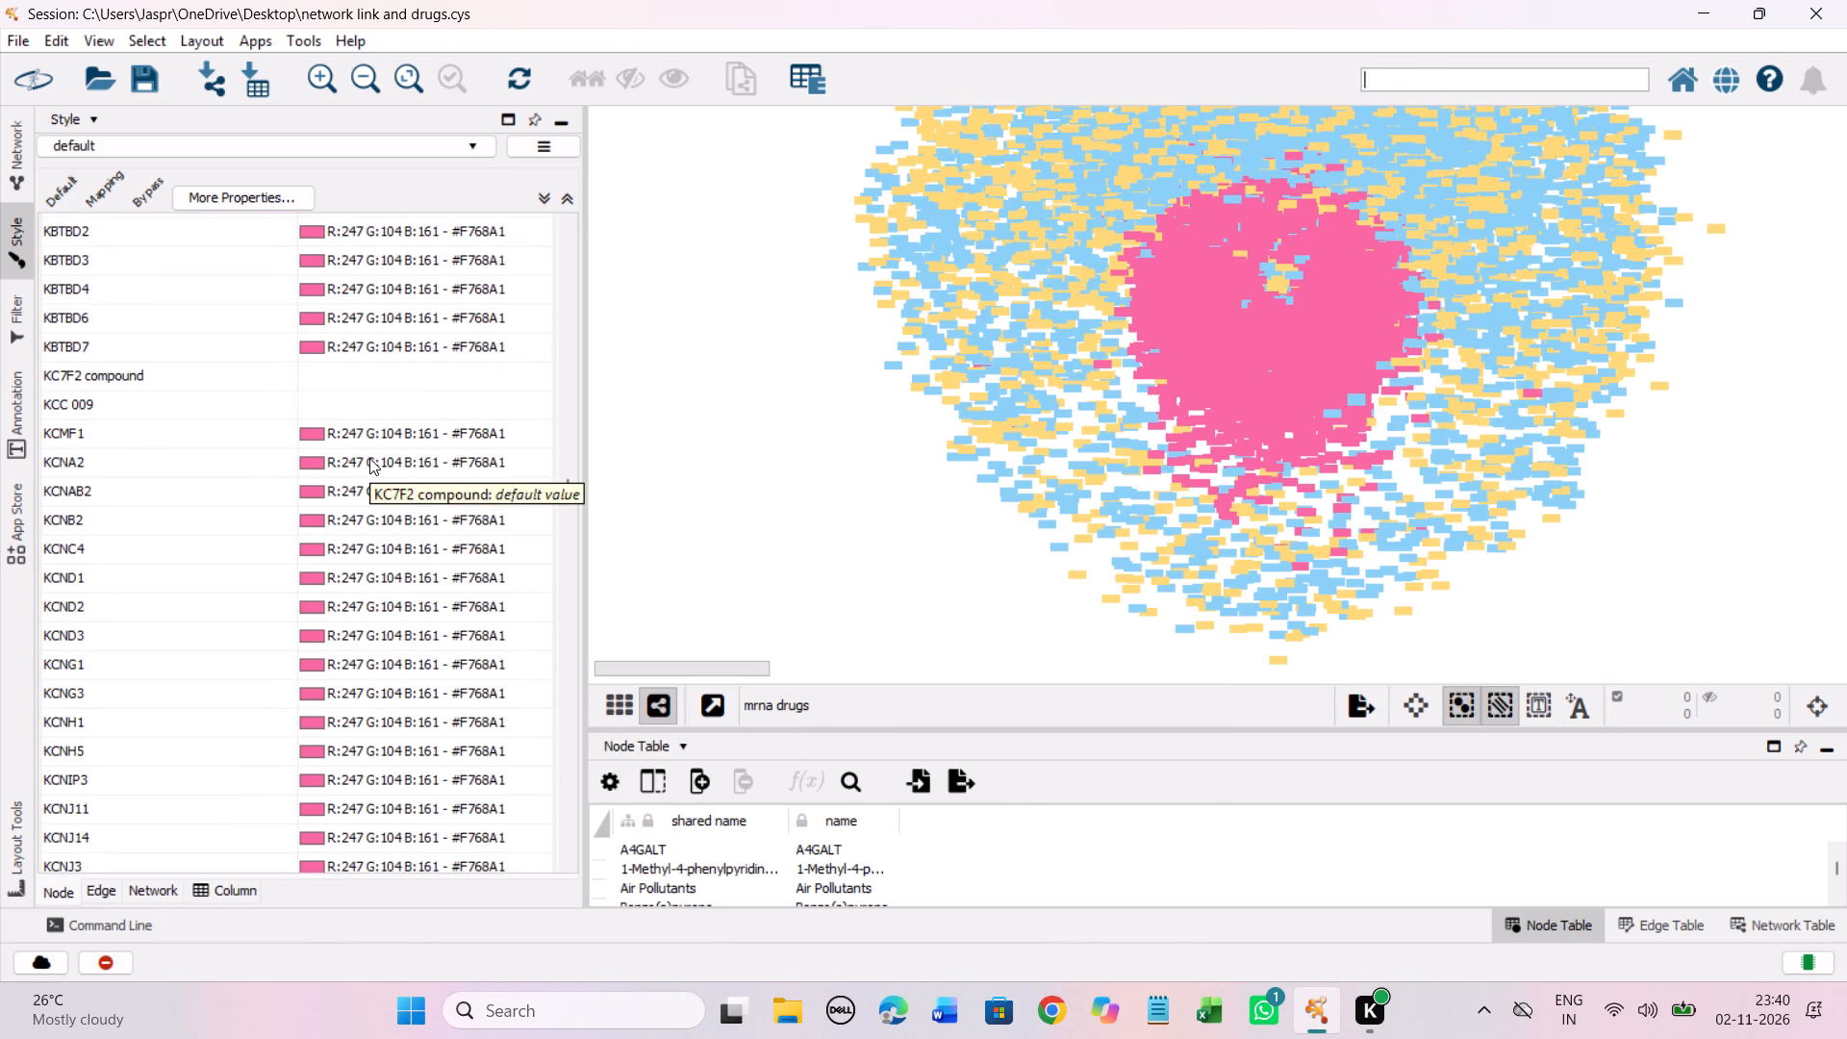
{"action": "scroll", "coordinate": [362, 433], "scroll_direction": "down", "scroll_amount": 3}
{"action": "left_click_drag", "start_coordinate": [283, 293], "coordinate": [280, 320]}
{"action": "right_click", "coordinate": [280, 320]}
{"action": "left_click", "coordinate": [670, 335]}
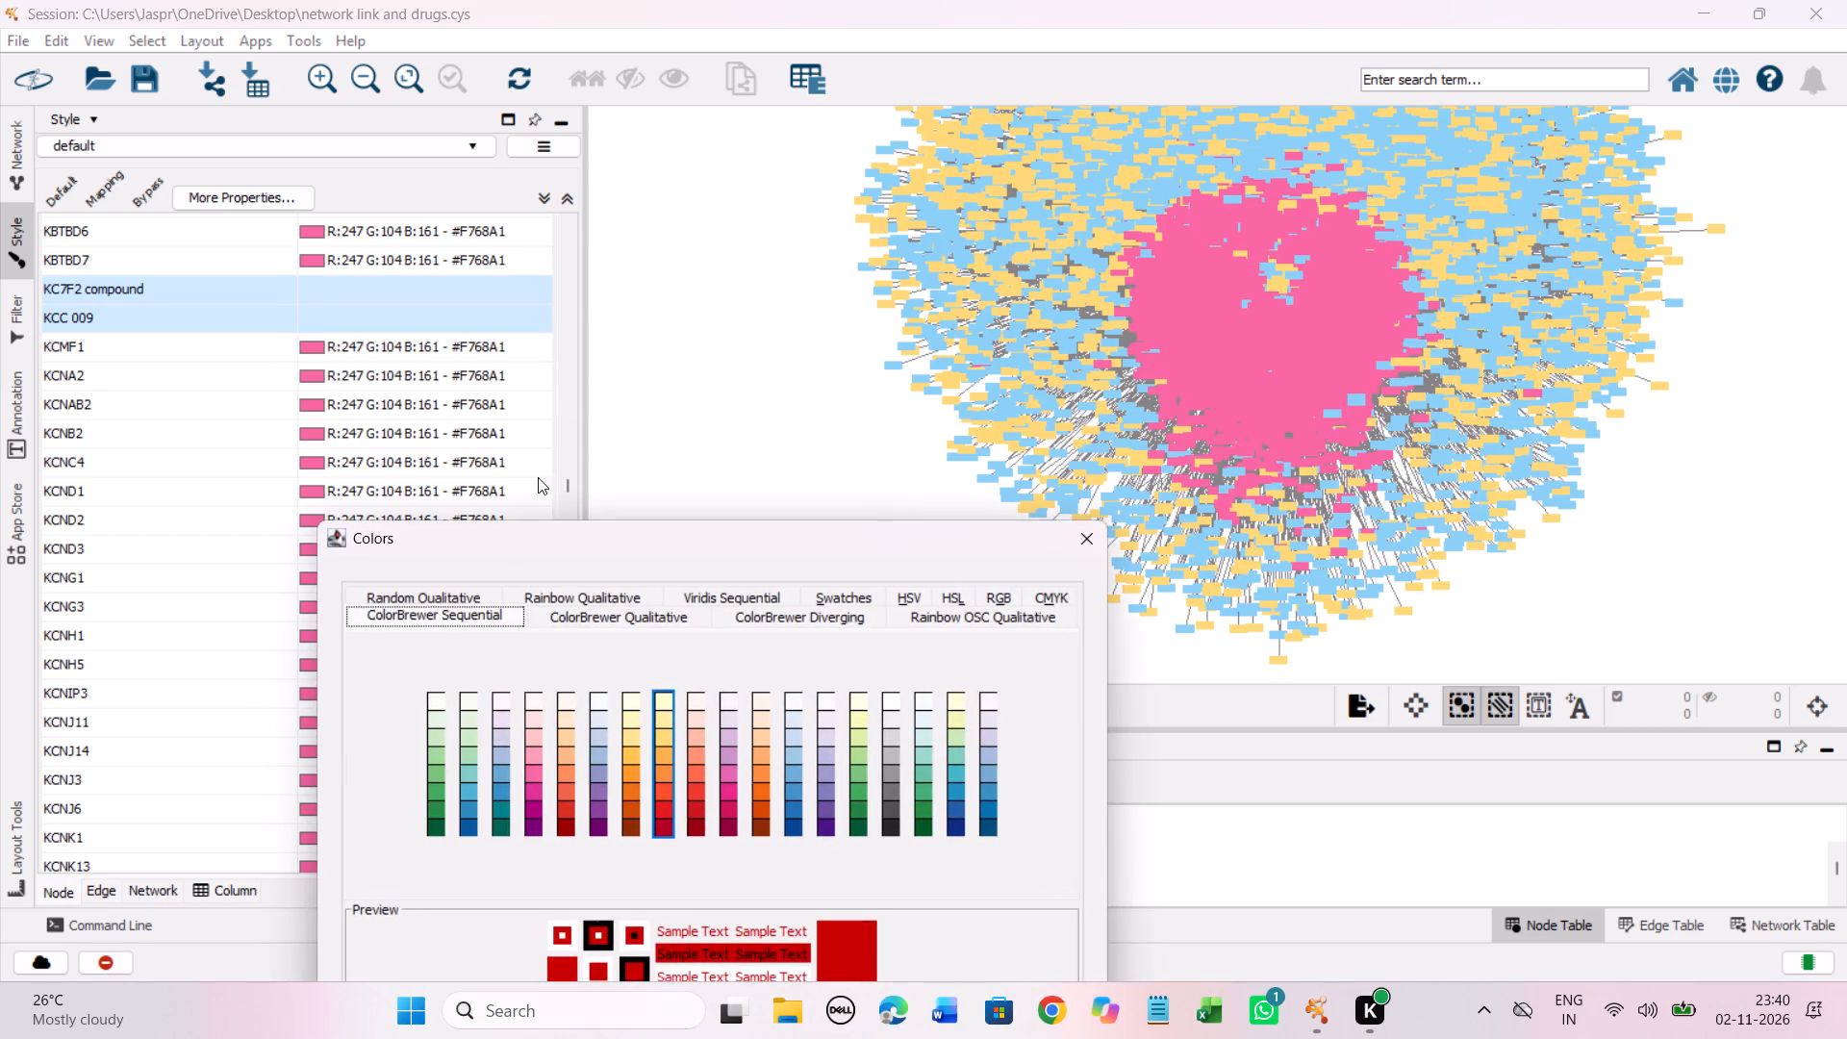
{"action": "left_click_drag", "start_coordinate": [533, 554], "coordinate": [632, 221]}
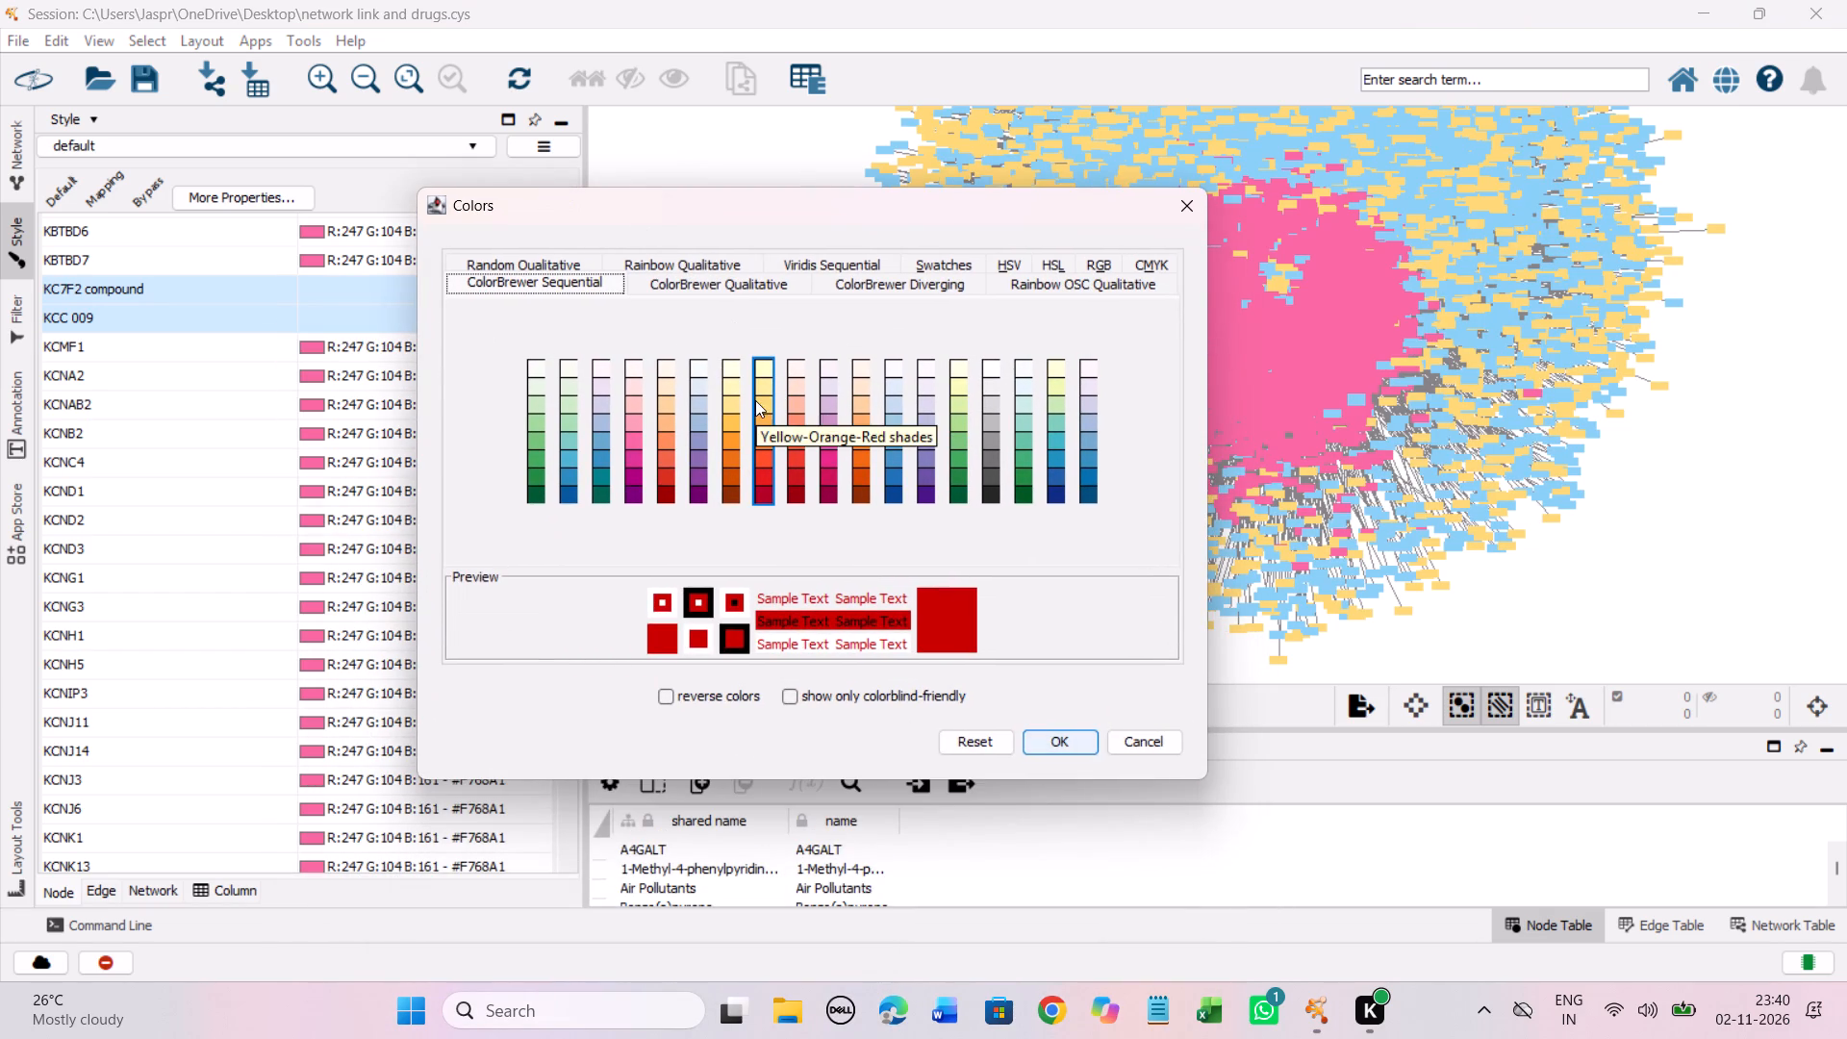
{"action": "left_click", "coordinate": [762, 403]}
{"action": "left_click", "coordinate": [1076, 735]}
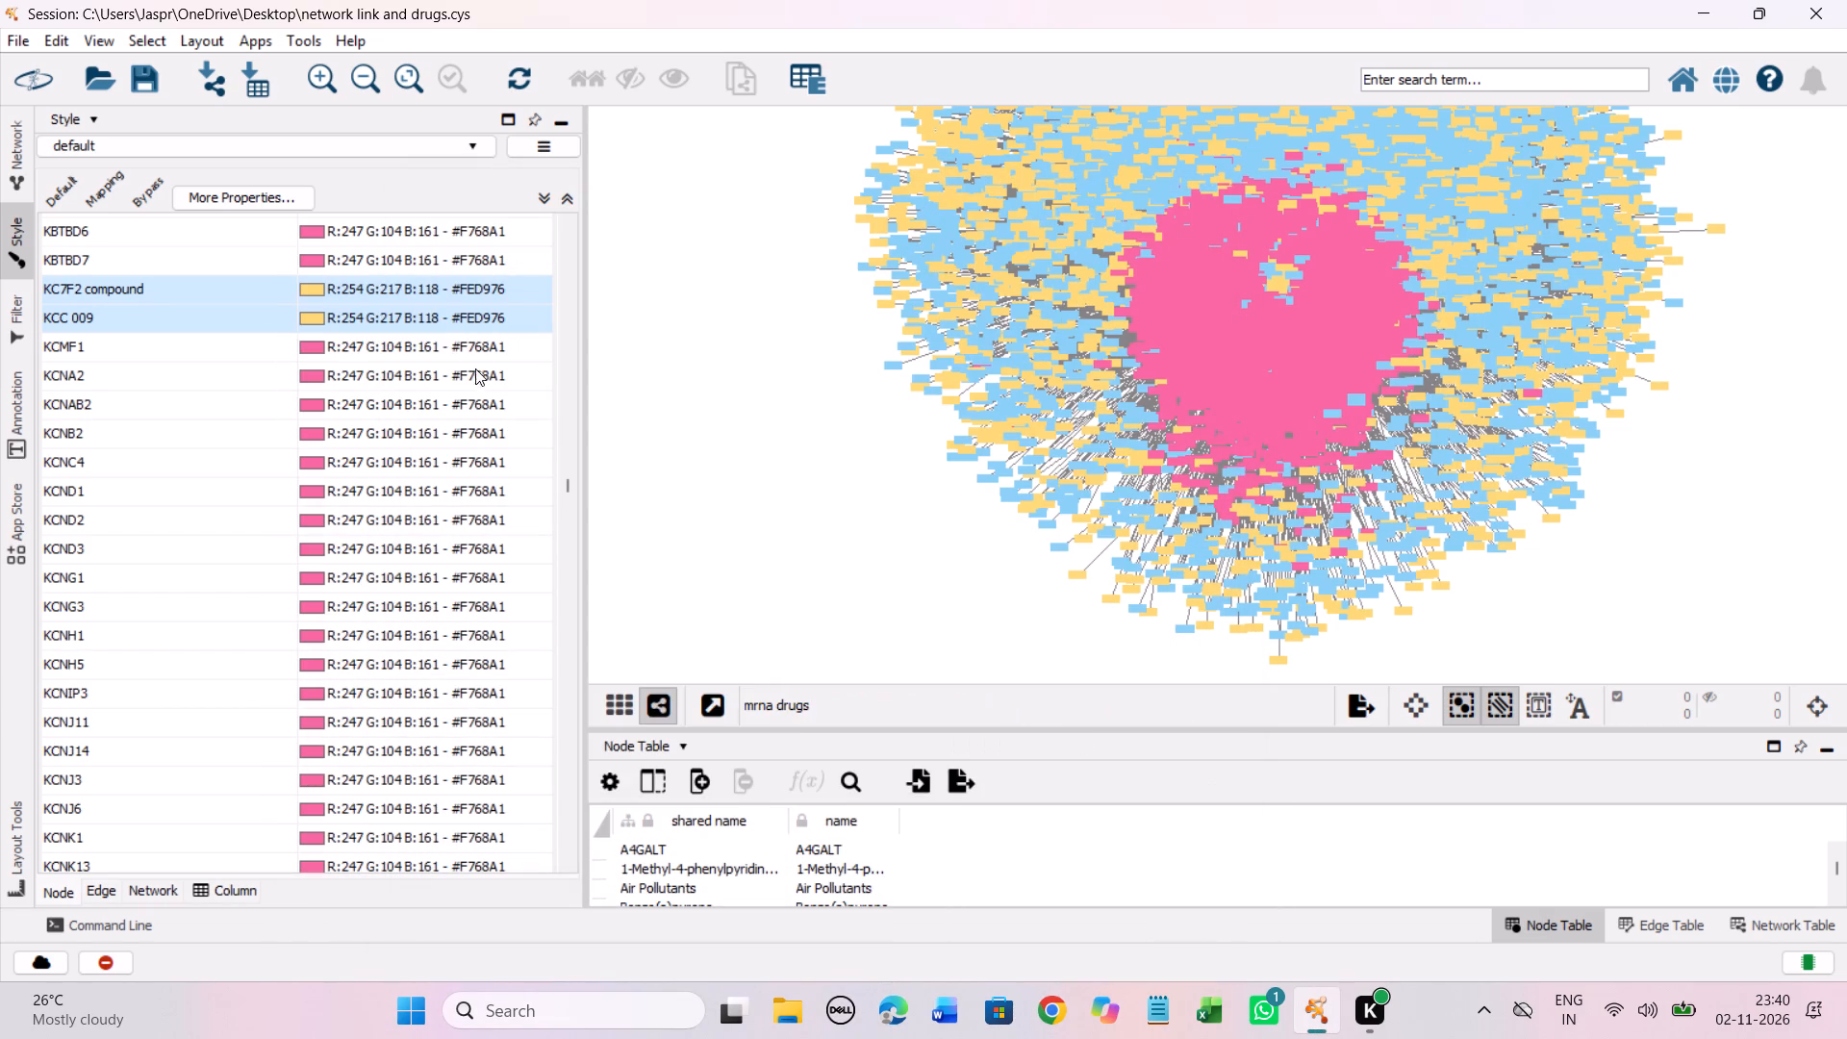
Set the discrete colour mapping of the unmapped entries KF58333 and KH 1060 together to the Yellow-Orange-Red shade #FED976.
{"action": "scroll", "coordinate": [449, 338], "scroll_direction": "down", "scroll_amount": 12}
{"action": "scroll", "coordinate": [444, 346], "scroll_direction": "down", "scroll_amount": 16}
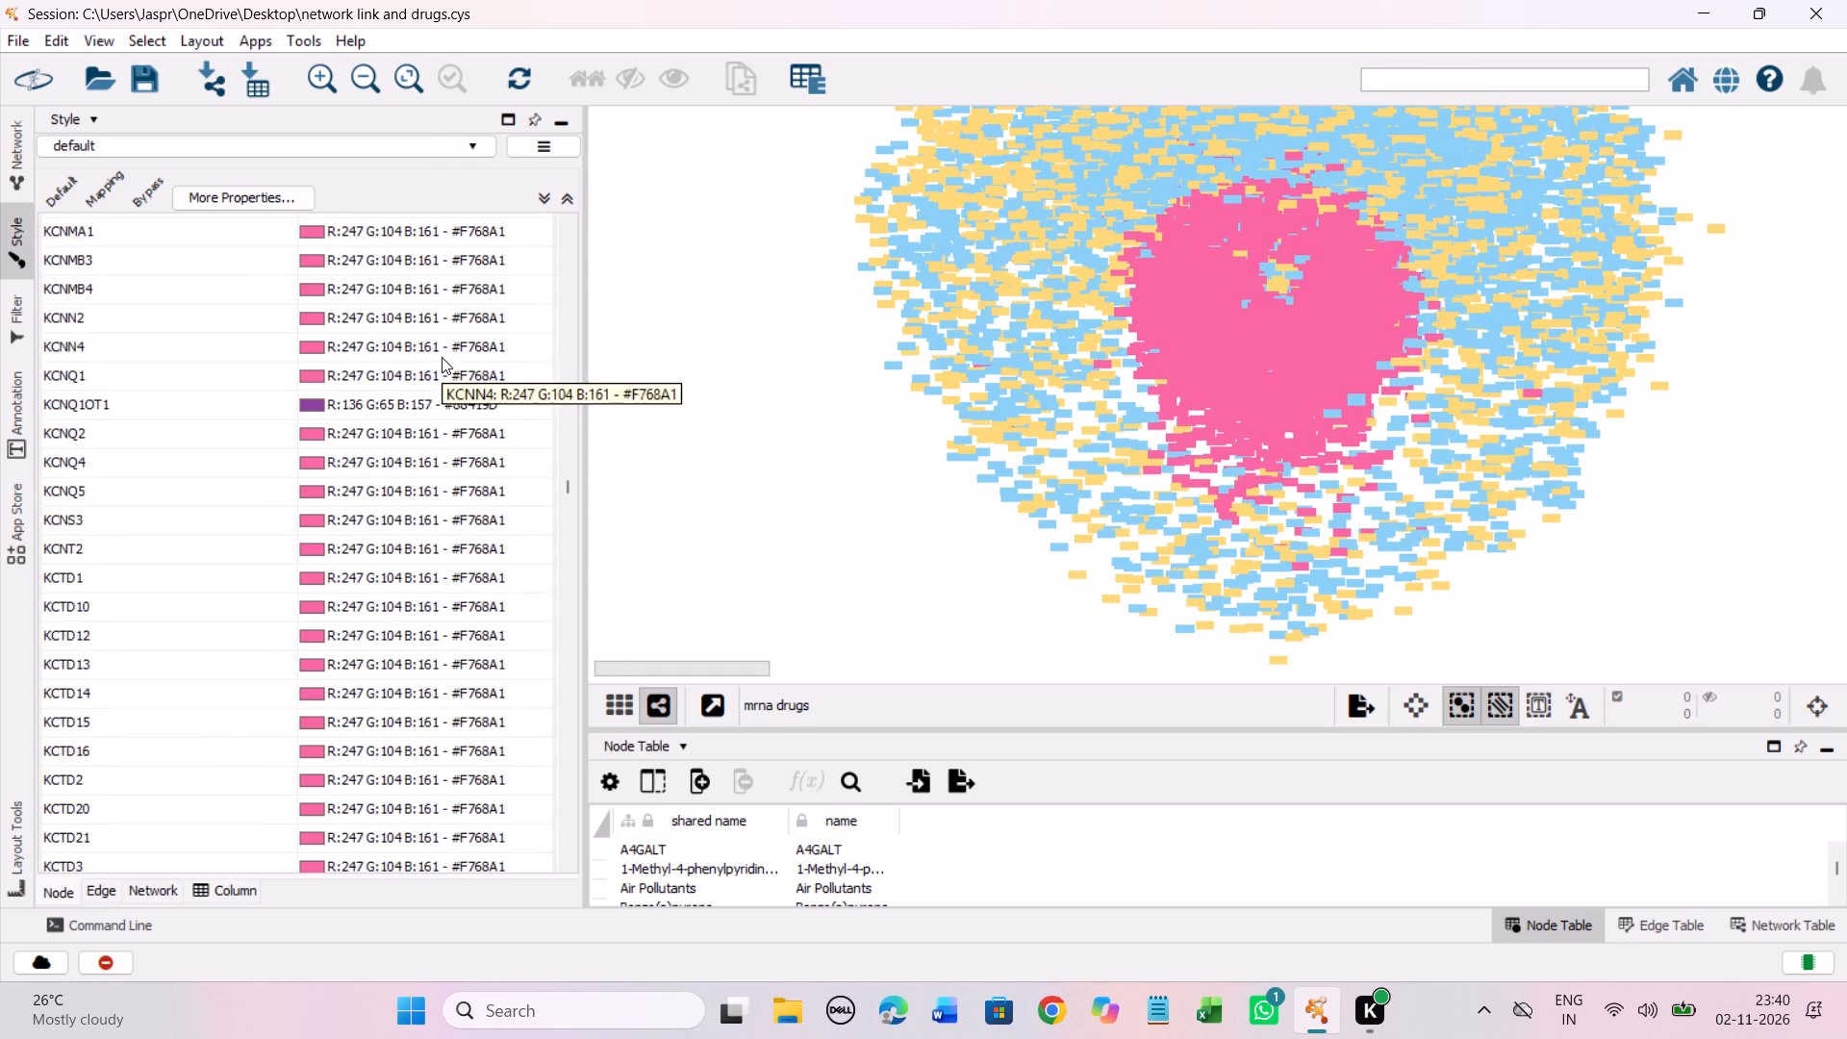
{"action": "scroll", "coordinate": [442, 357], "scroll_direction": "down", "scroll_amount": 20}
{"action": "scroll", "coordinate": [442, 357], "scroll_direction": "down", "scroll_amount": 13}
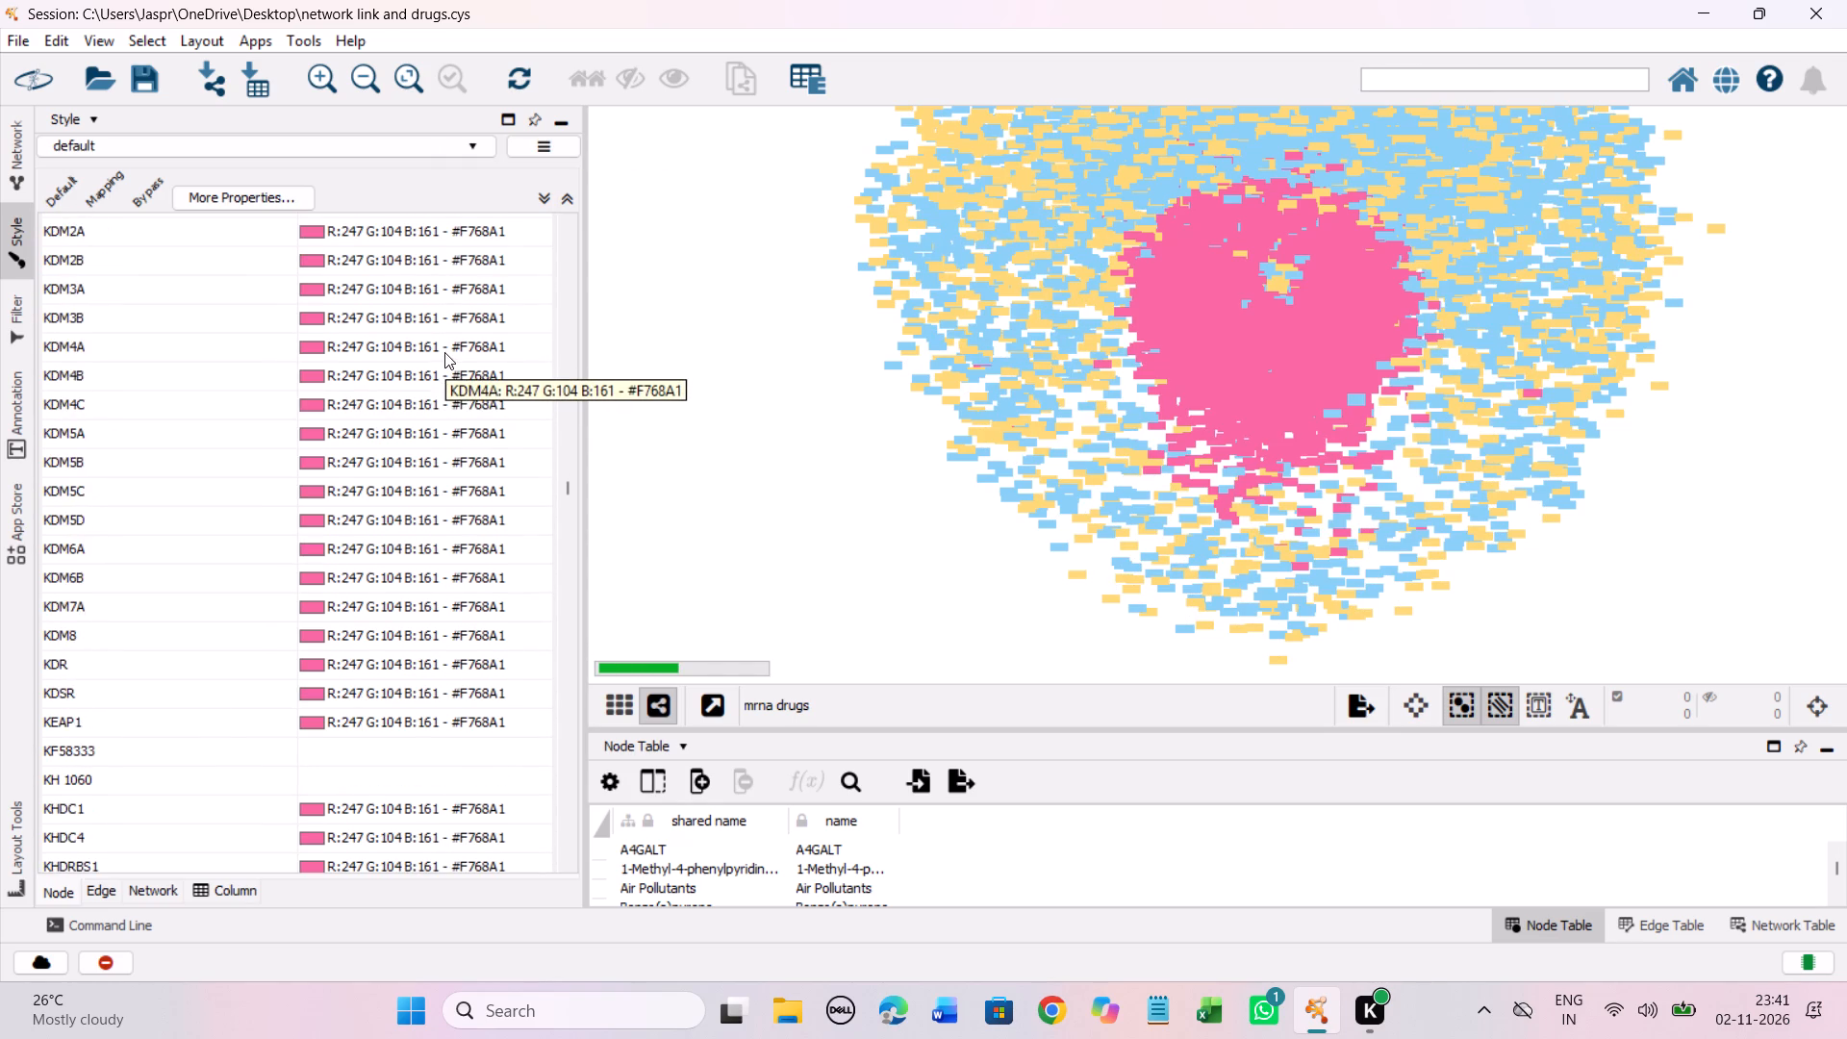
{"action": "scroll", "coordinate": [444, 352], "scroll_direction": "down", "scroll_amount": 12}
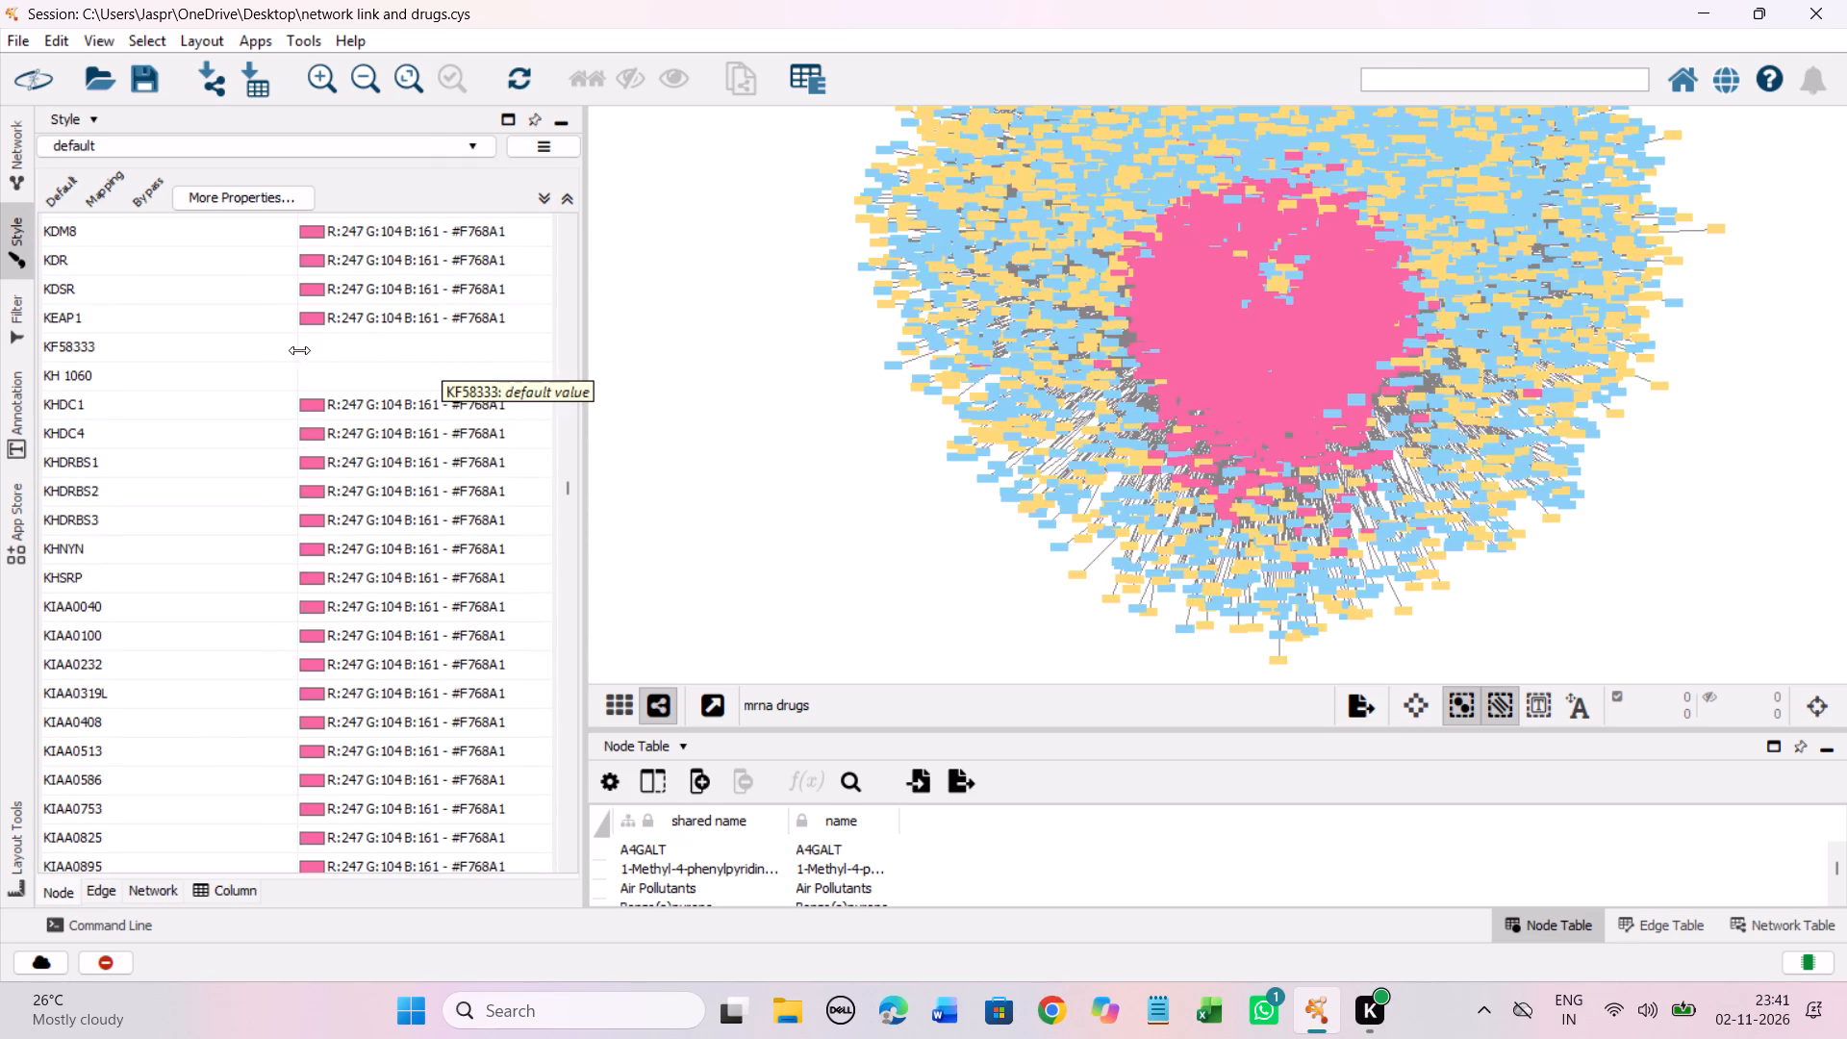
{"action": "left_click_drag", "start_coordinate": [288, 350], "coordinate": [287, 371]}
{"action": "right_click", "coordinate": [287, 371]}
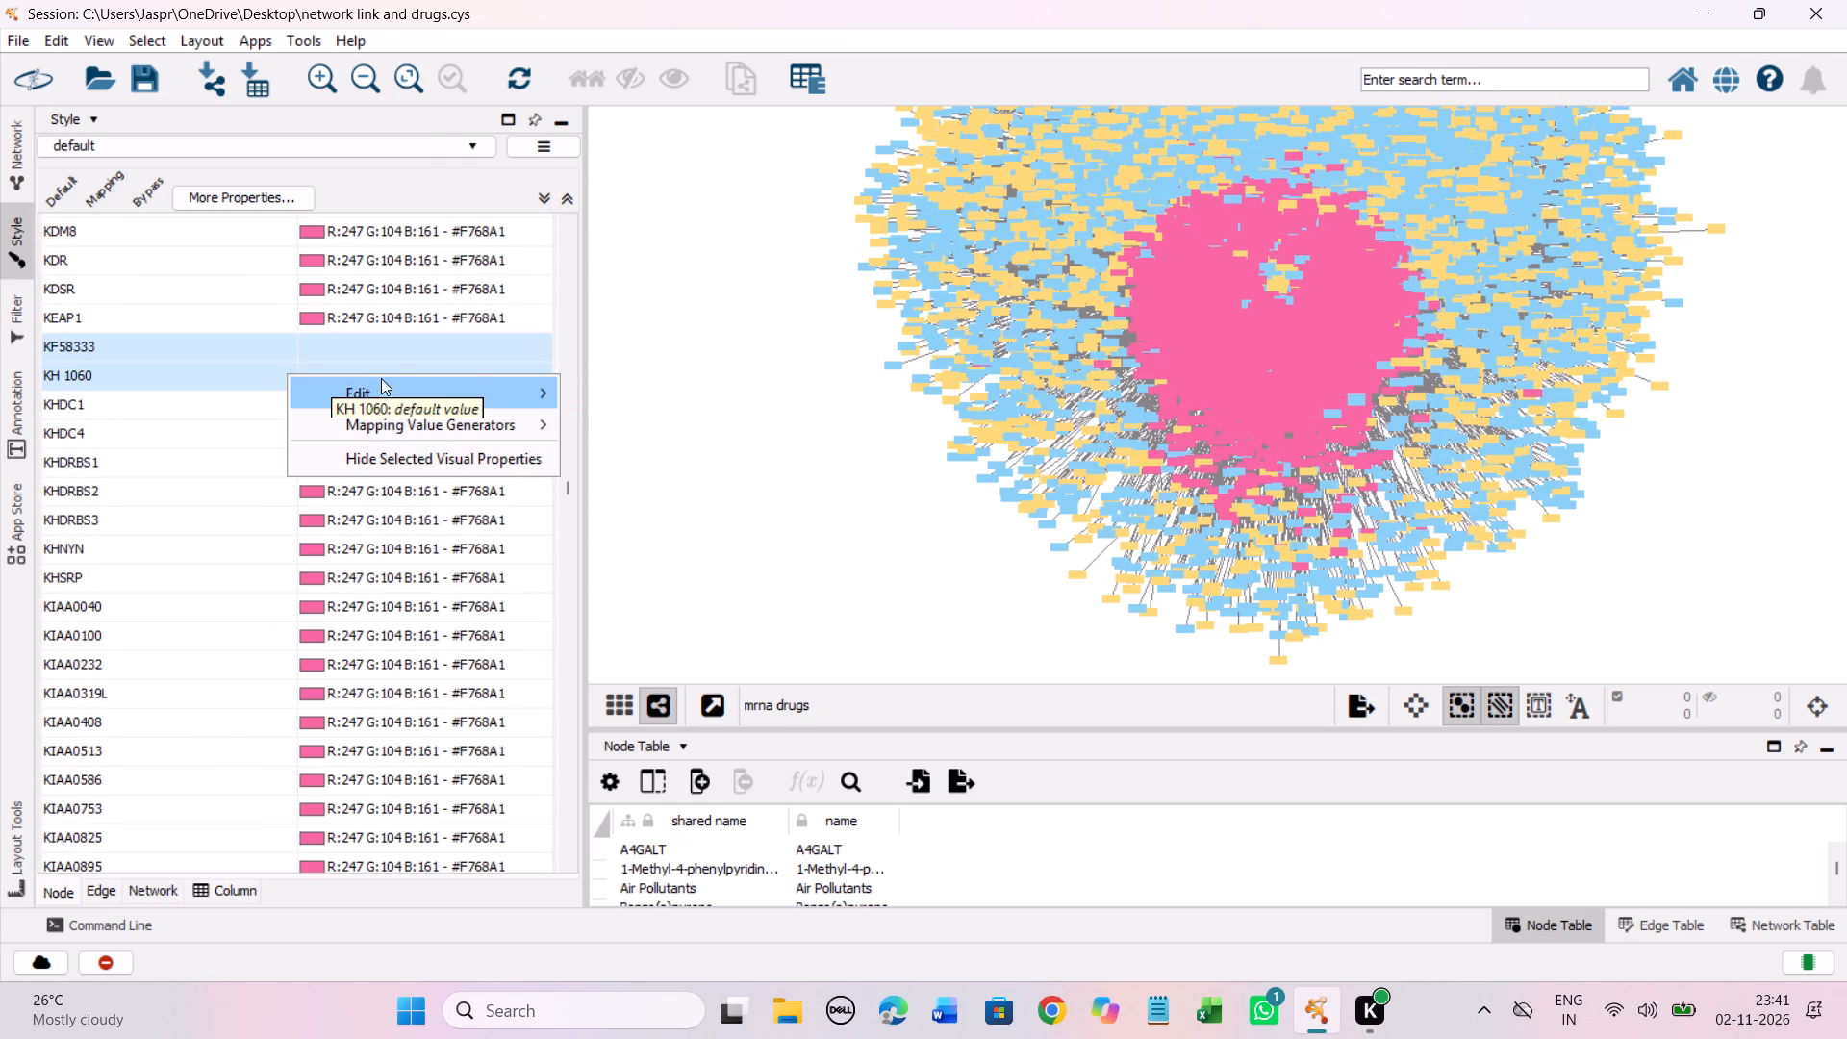
{"action": "left_click", "coordinate": [607, 381]}
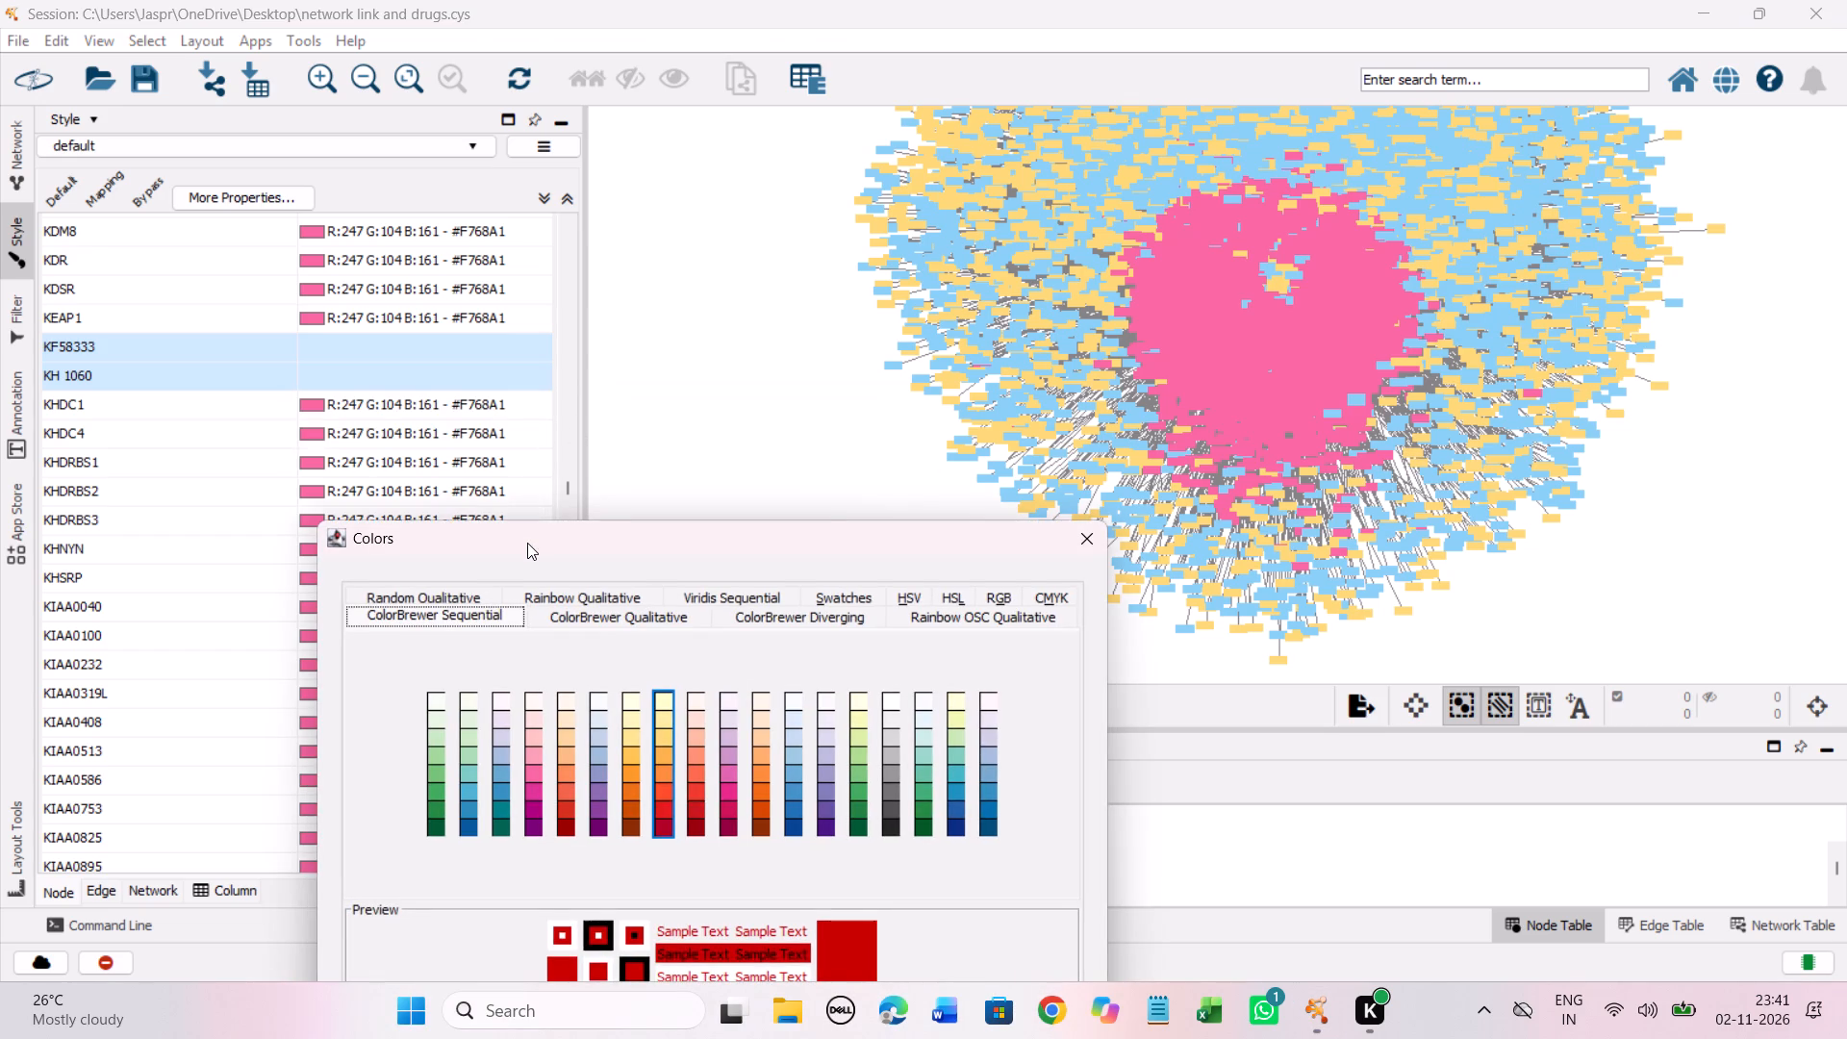
{"action": "left_click_drag", "start_coordinate": [527, 543], "coordinate": [606, 210]}
{"action": "left_click", "coordinate": [740, 402]}
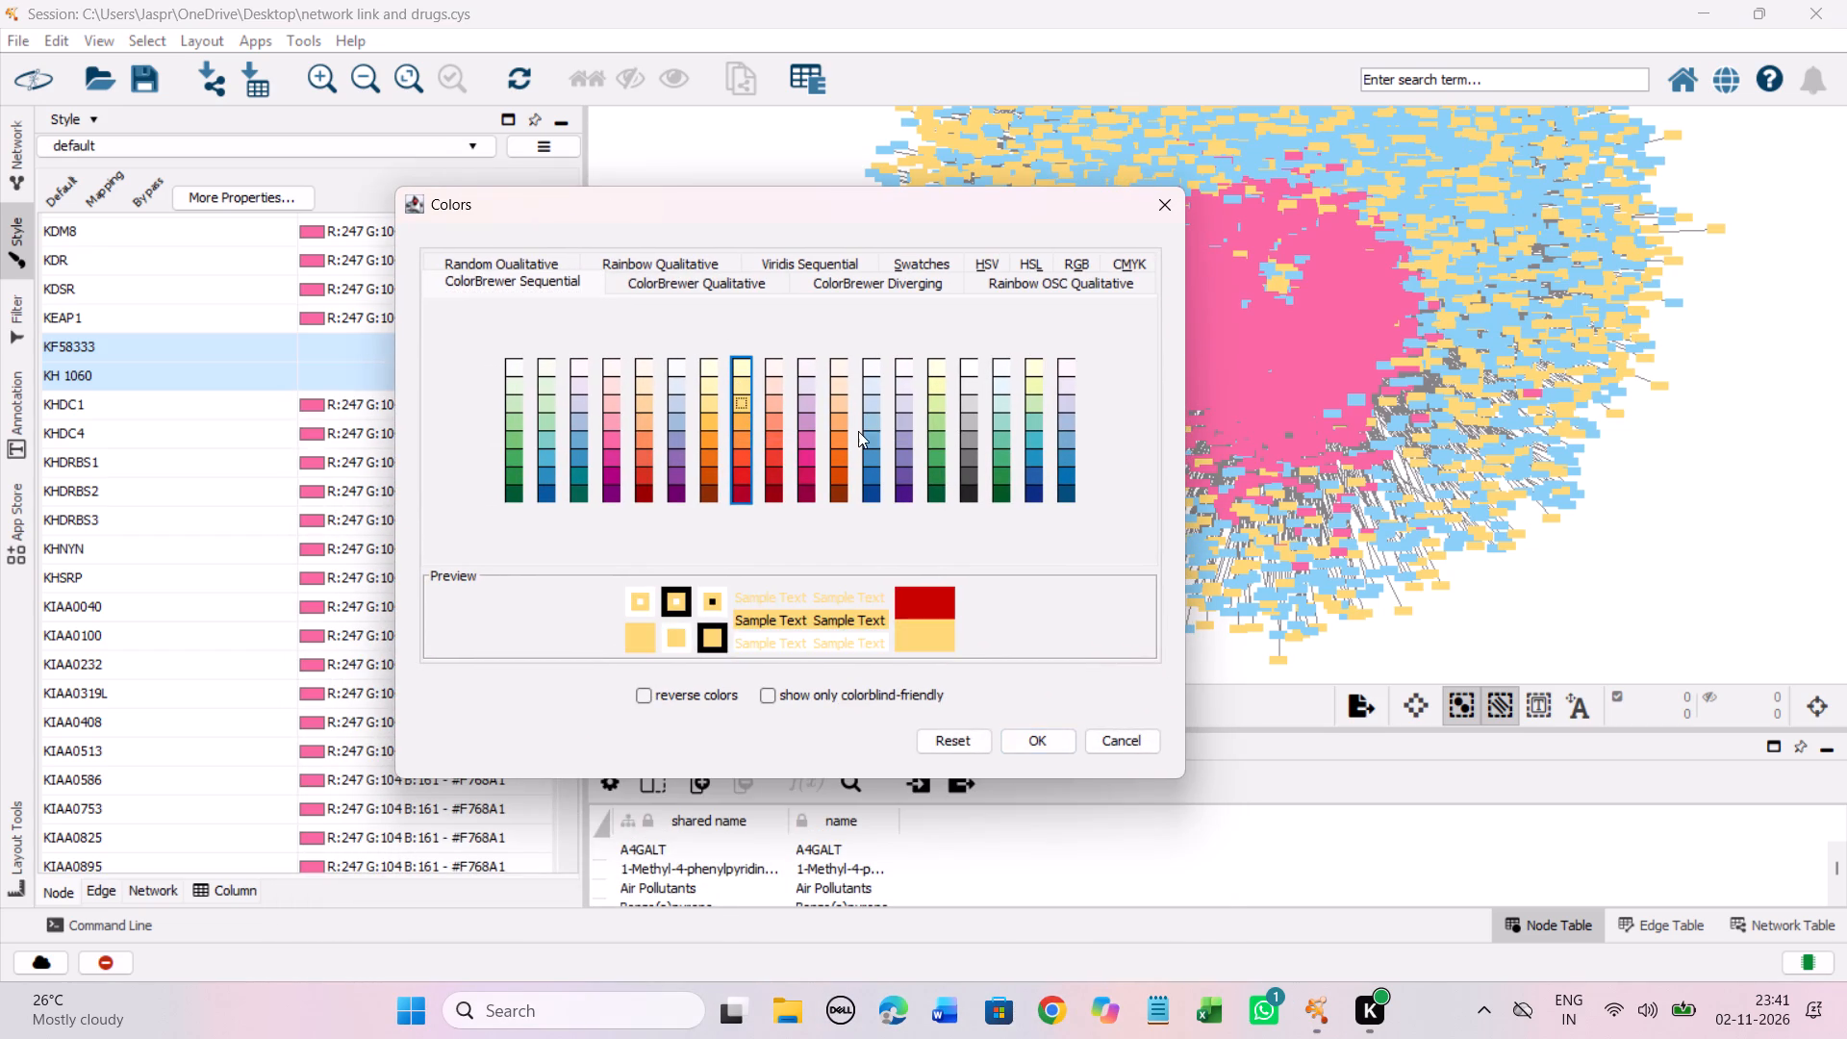
{"action": "left_click", "coordinate": [1035, 743]}
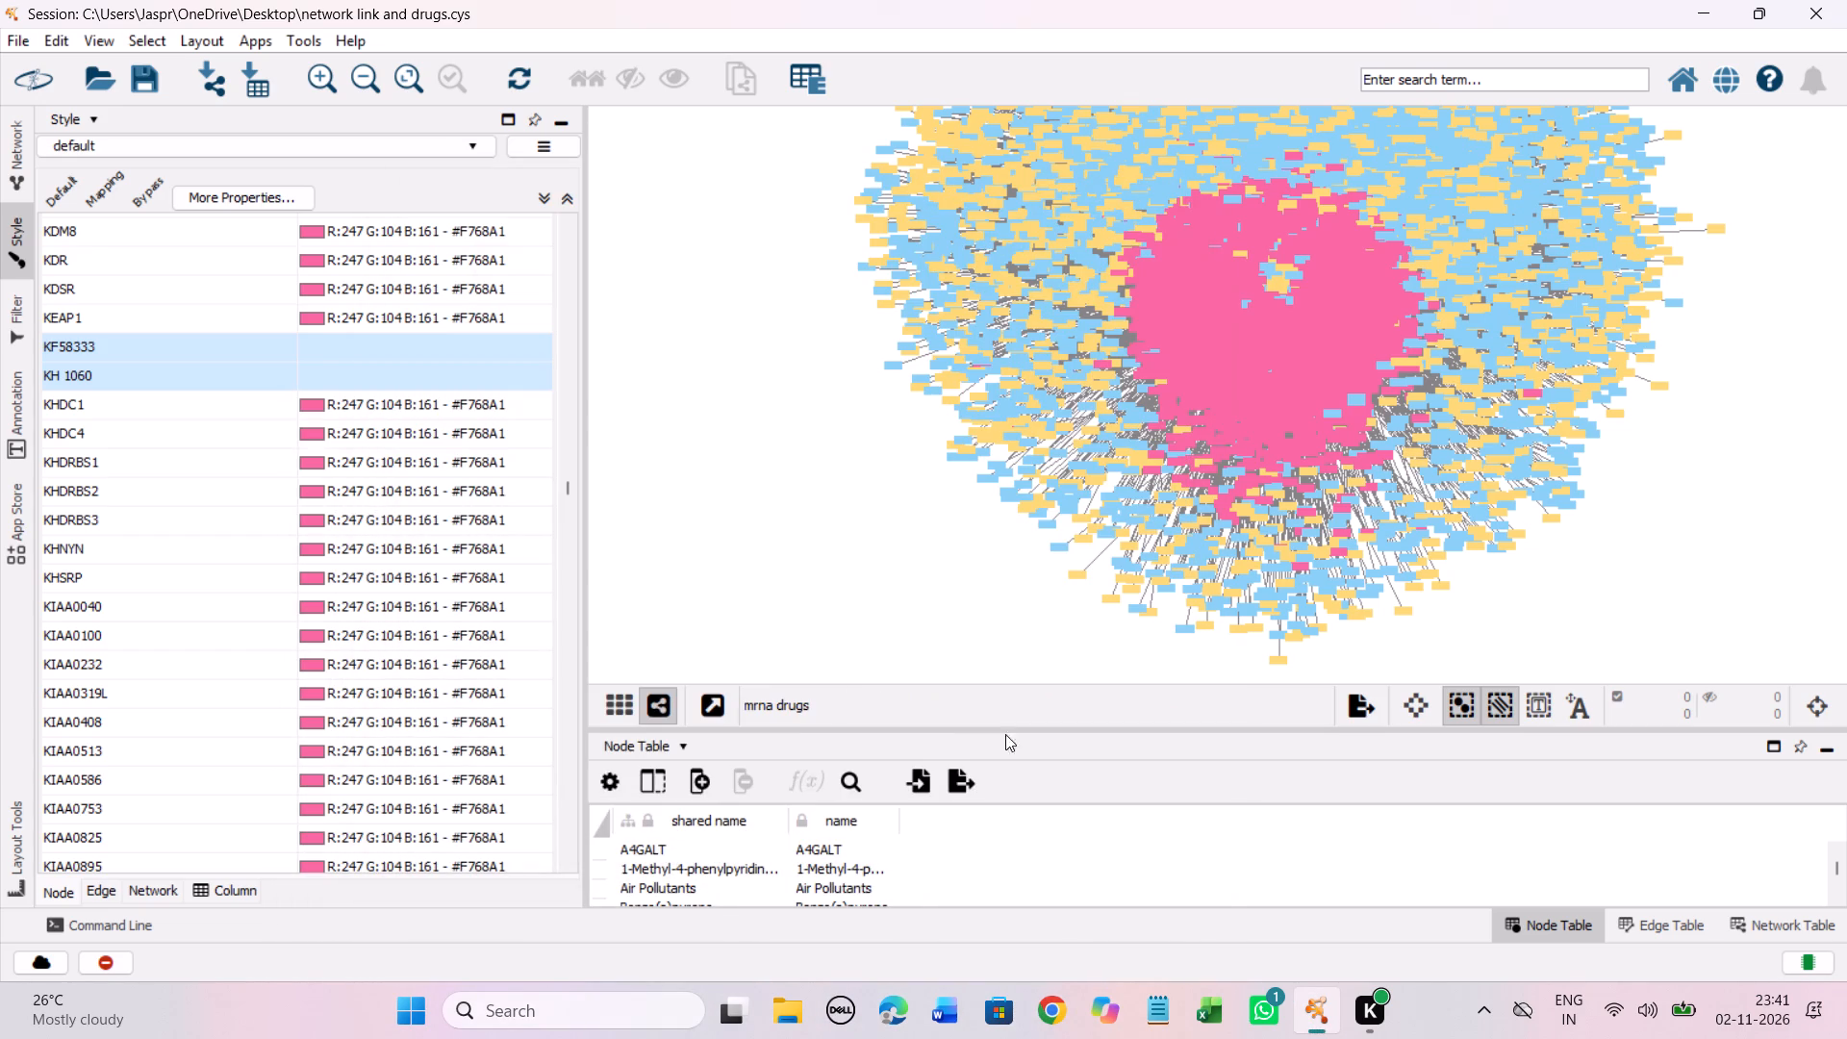
Set the discrete colour mapping of the unmapped entry KIRA6 to the Yellow-Orange-Red shade #FED976.
{"action": "scroll", "coordinate": [456, 490], "scroll_direction": "down", "scroll_amount": 6}
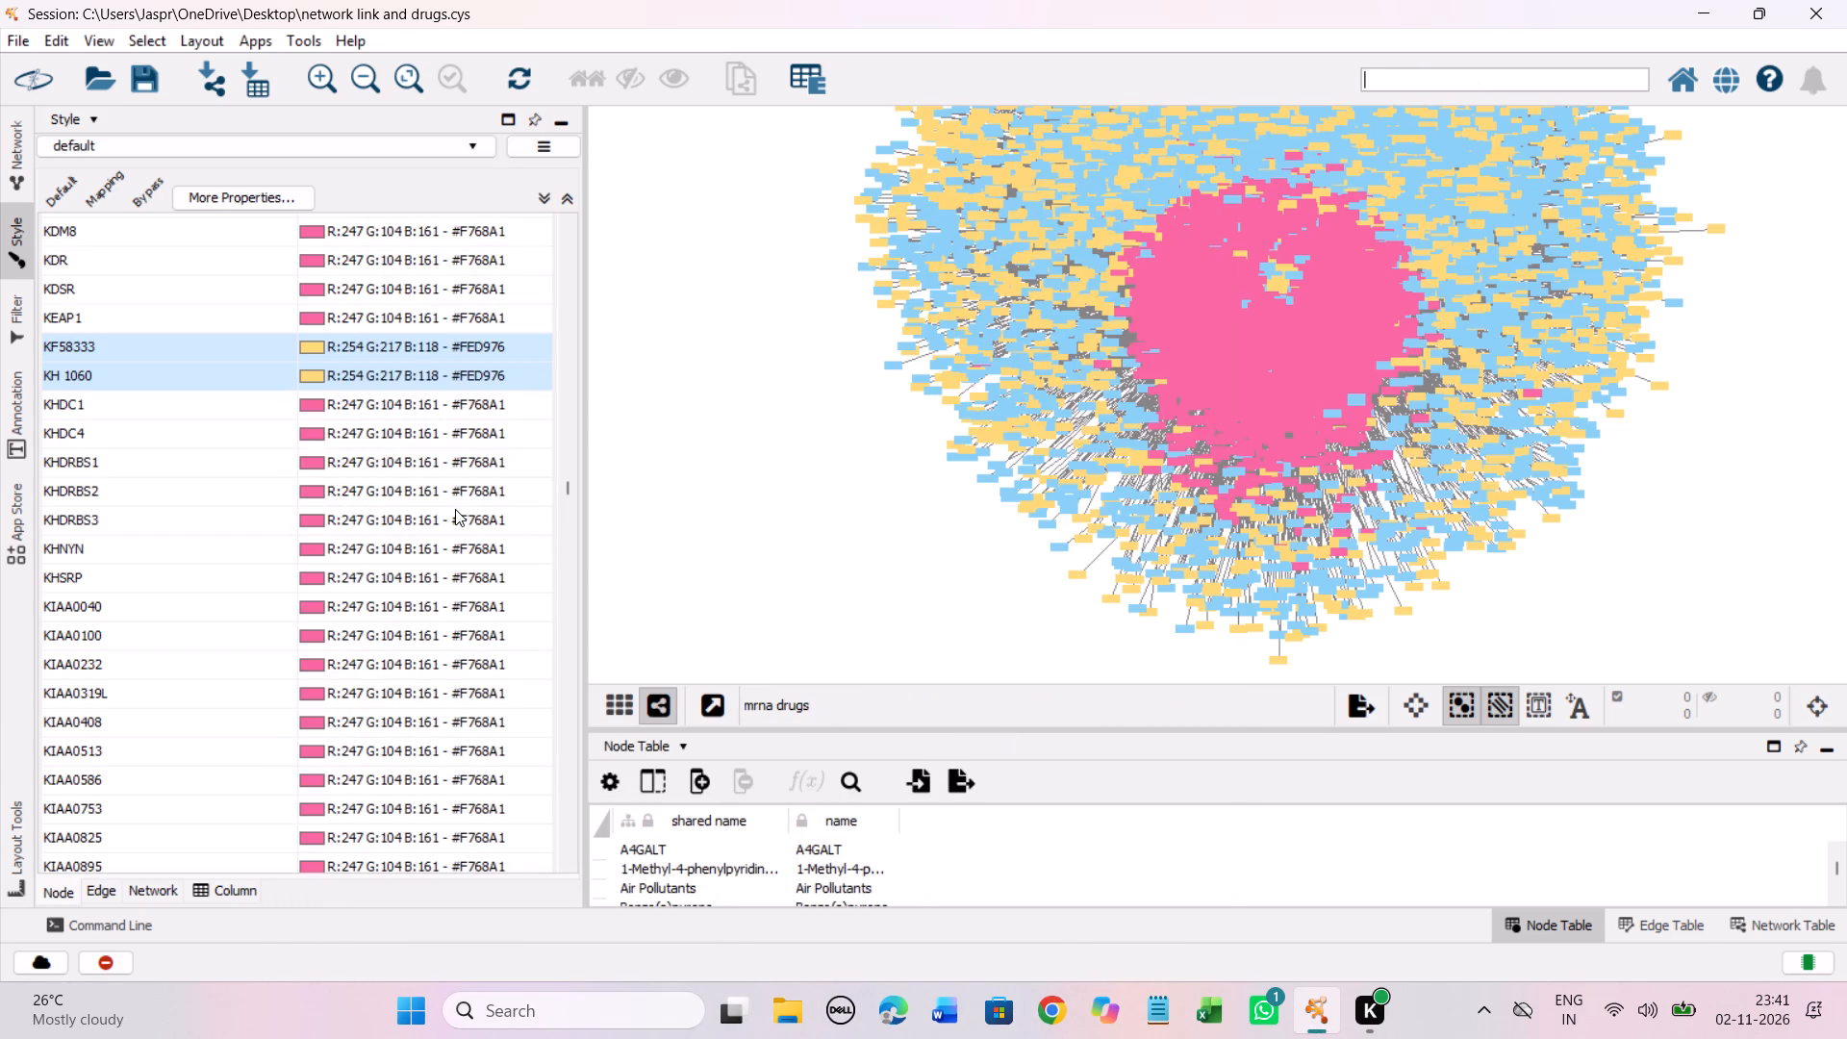
{"action": "scroll", "coordinate": [455, 511], "scroll_direction": "down", "scroll_amount": 3}
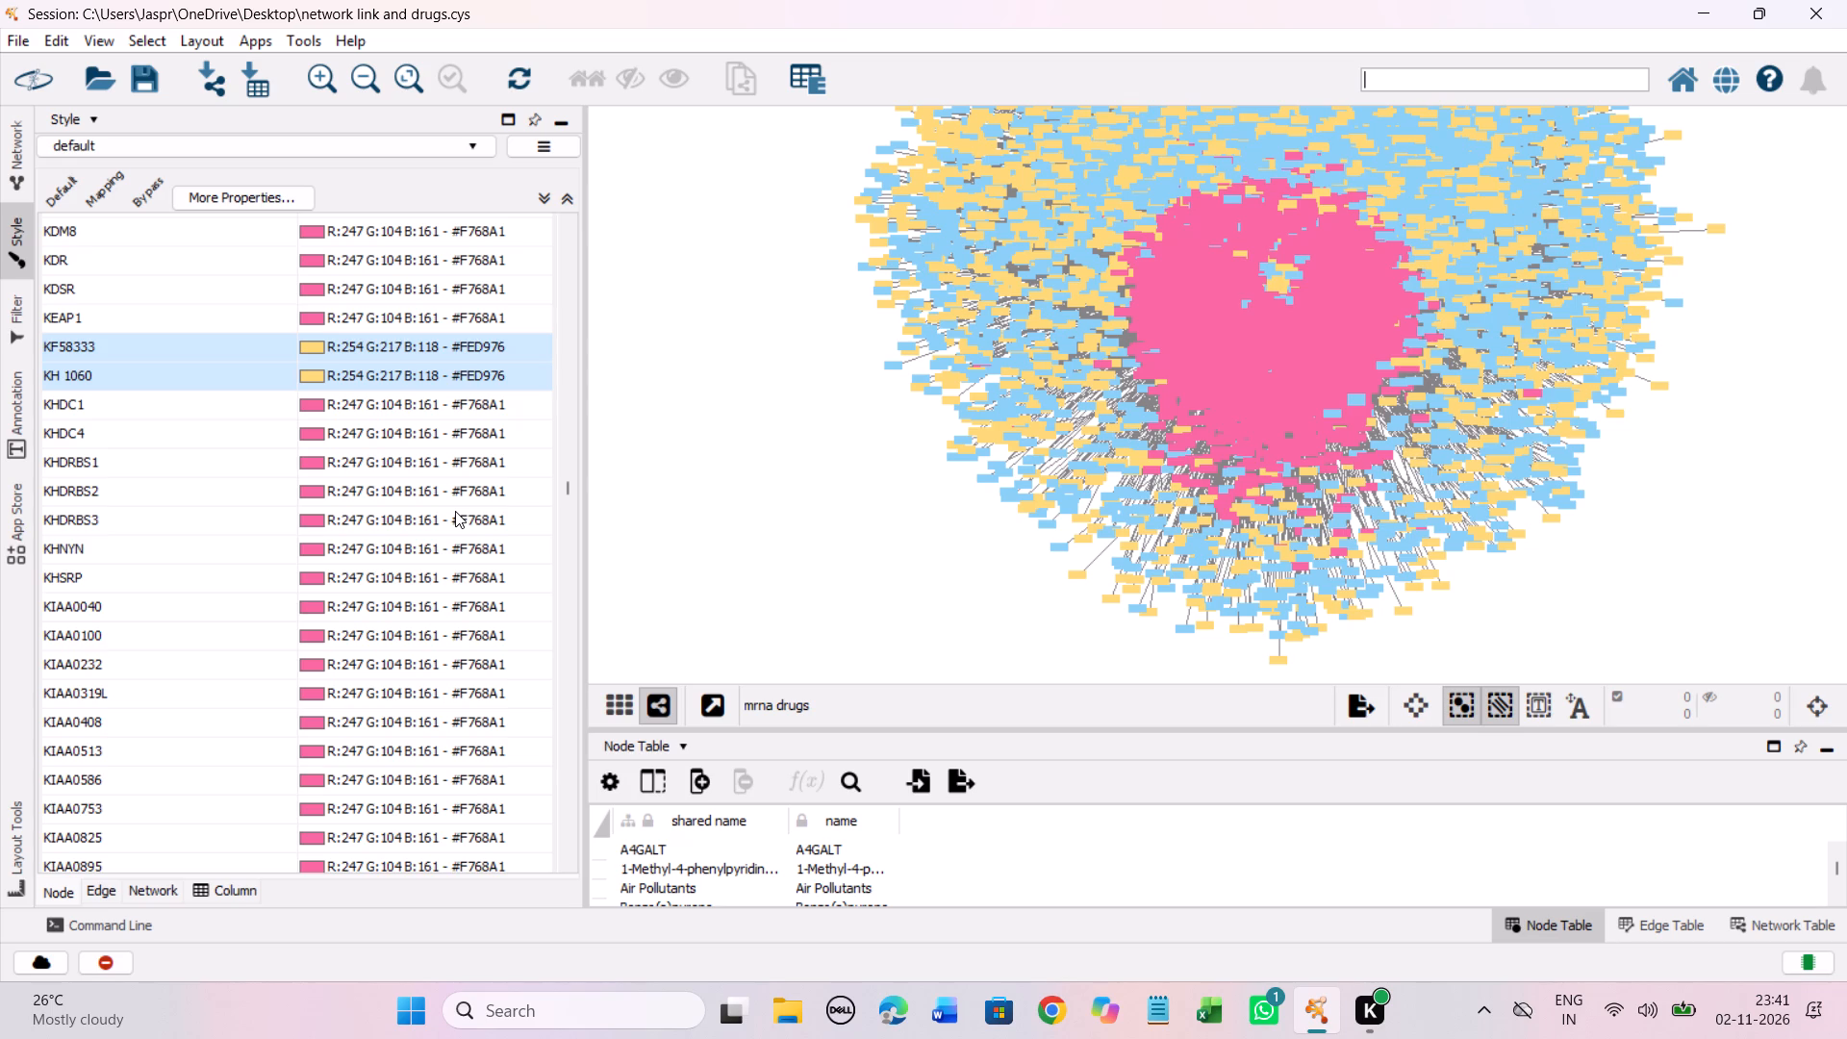
{"action": "scroll", "coordinate": [486, 521], "scroll_direction": "down", "scroll_amount": 3}
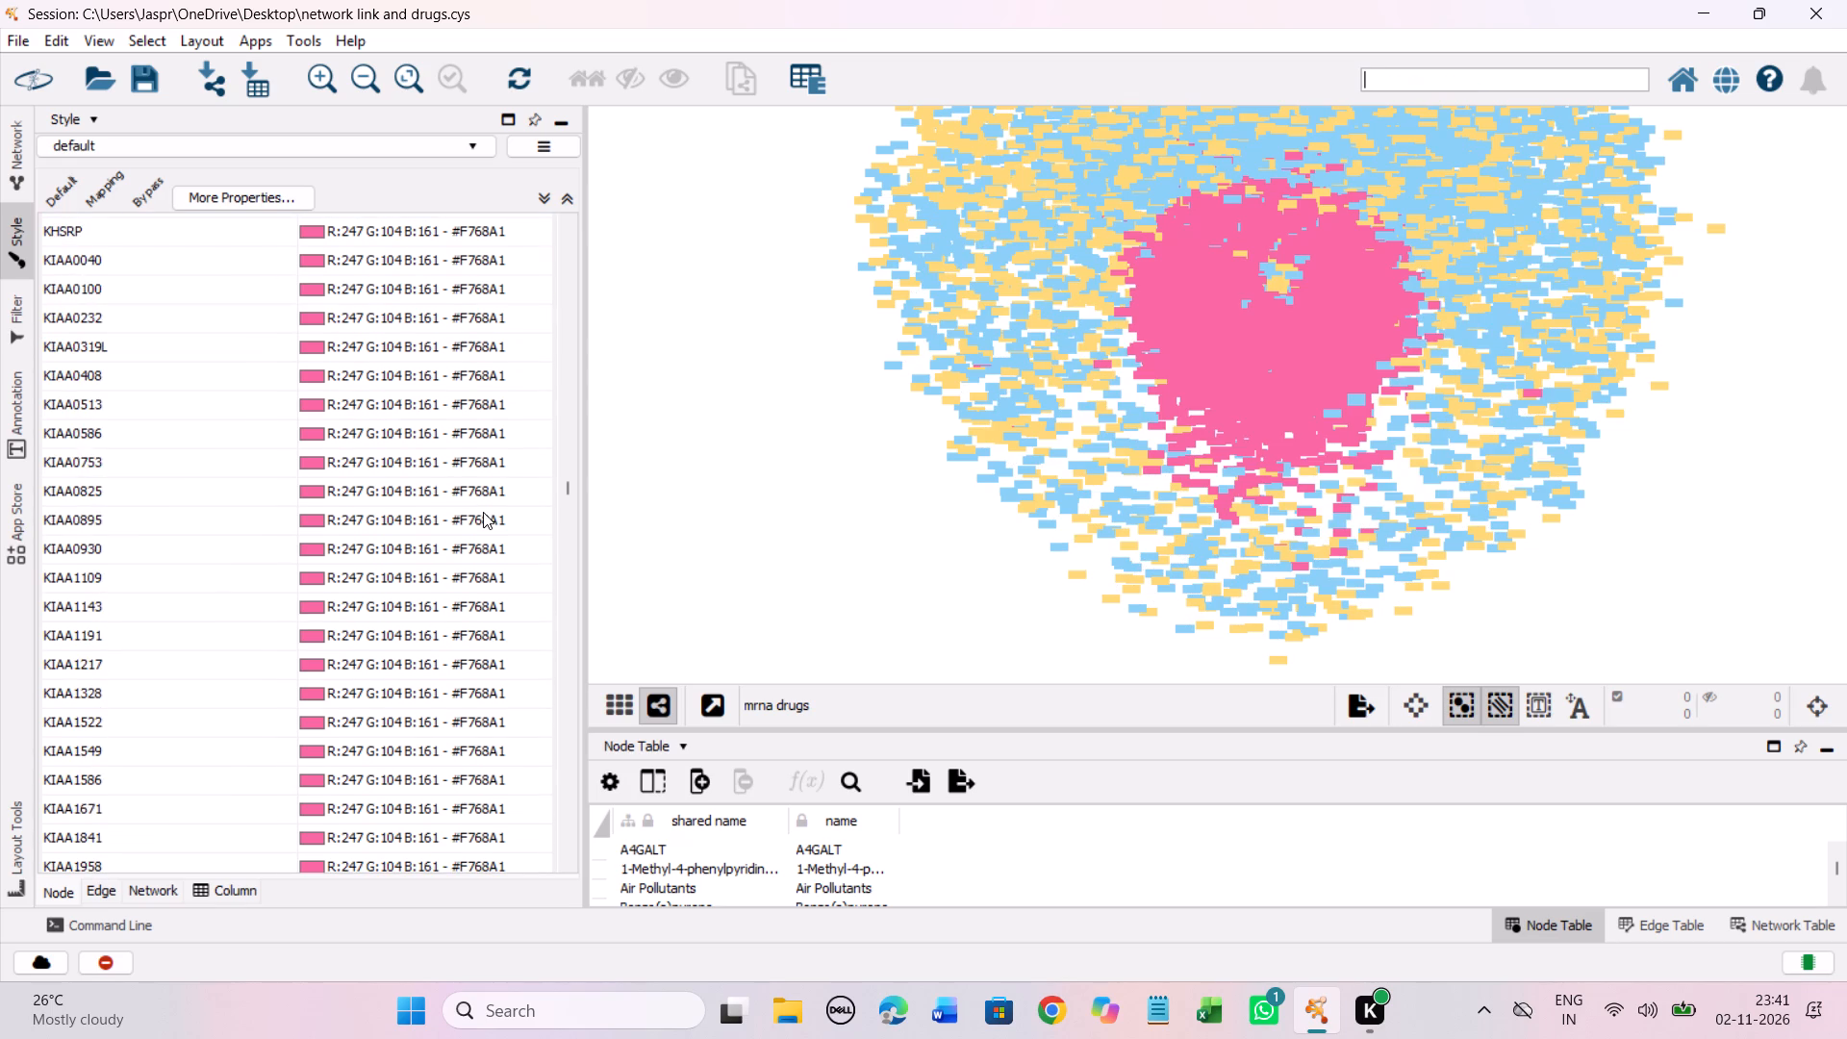
{"action": "scroll", "coordinate": [480, 525], "scroll_direction": "down", "scroll_amount": 19}
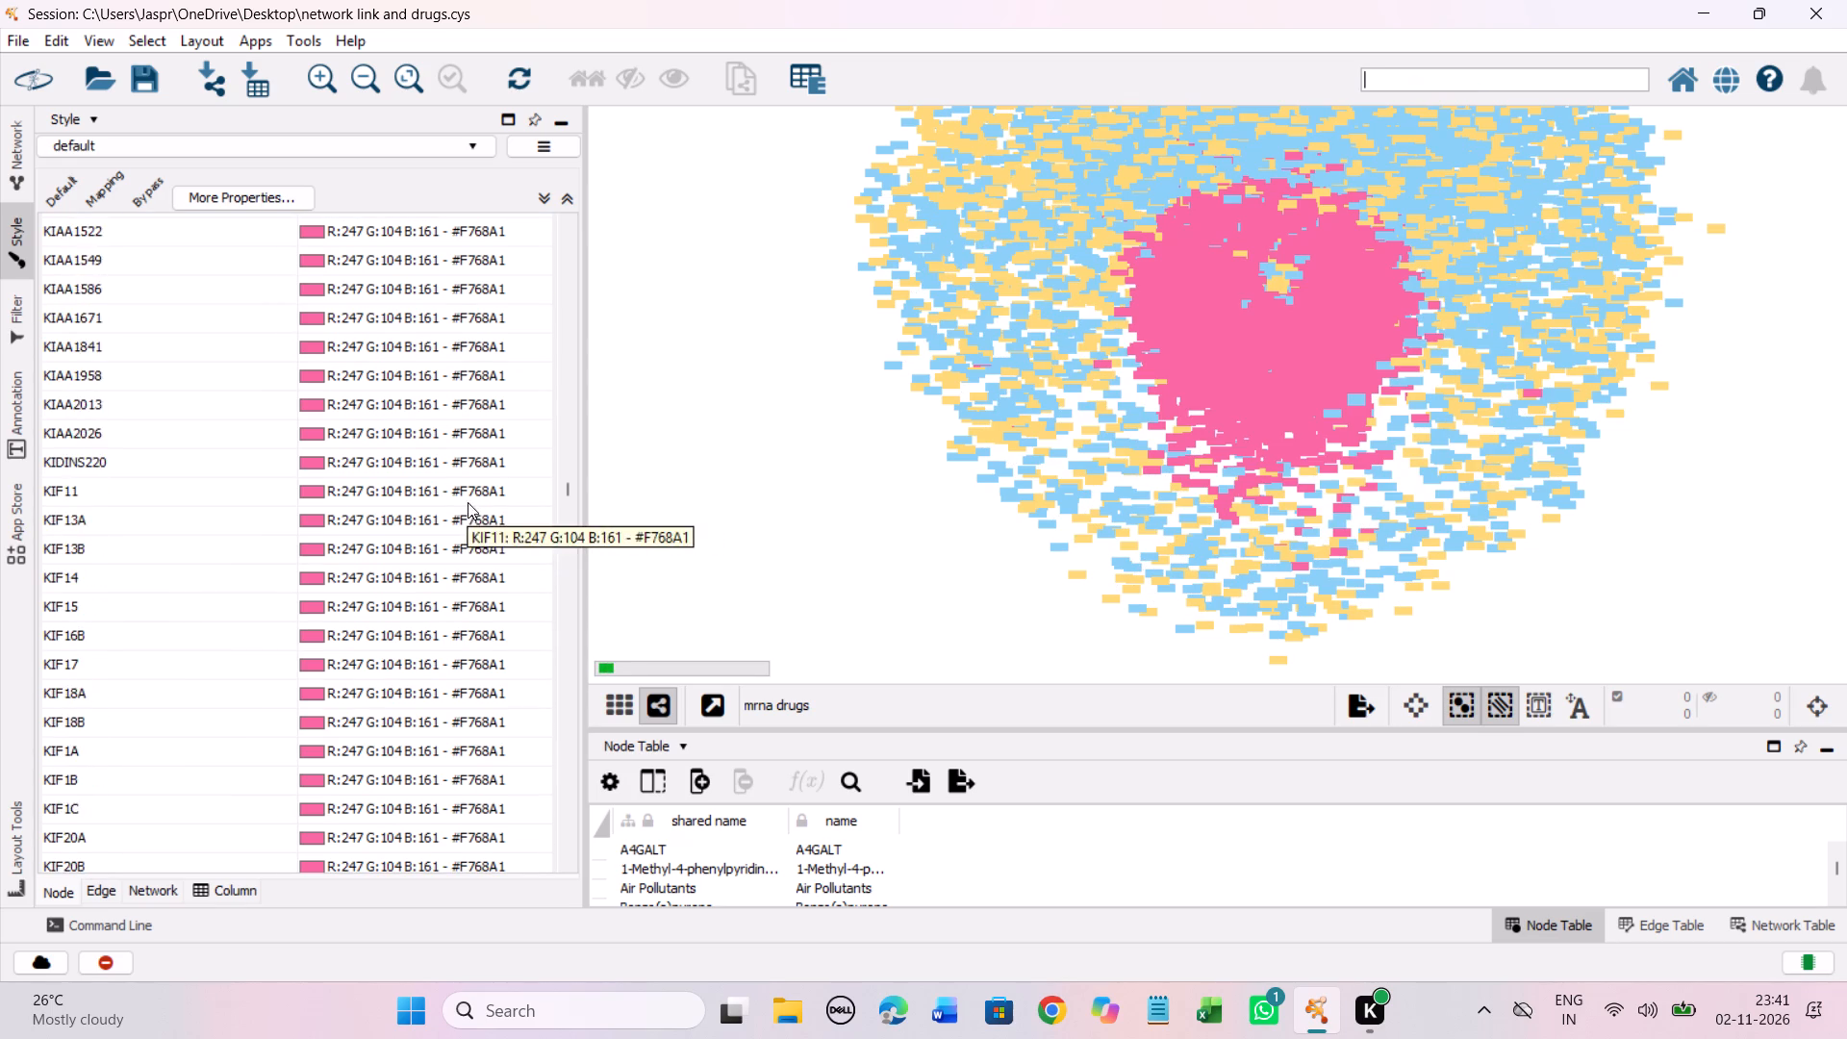
{"action": "scroll", "coordinate": [468, 502], "scroll_direction": "down", "scroll_amount": 20}
{"action": "scroll", "coordinate": [468, 502], "scroll_direction": "down", "scroll_amount": 11}
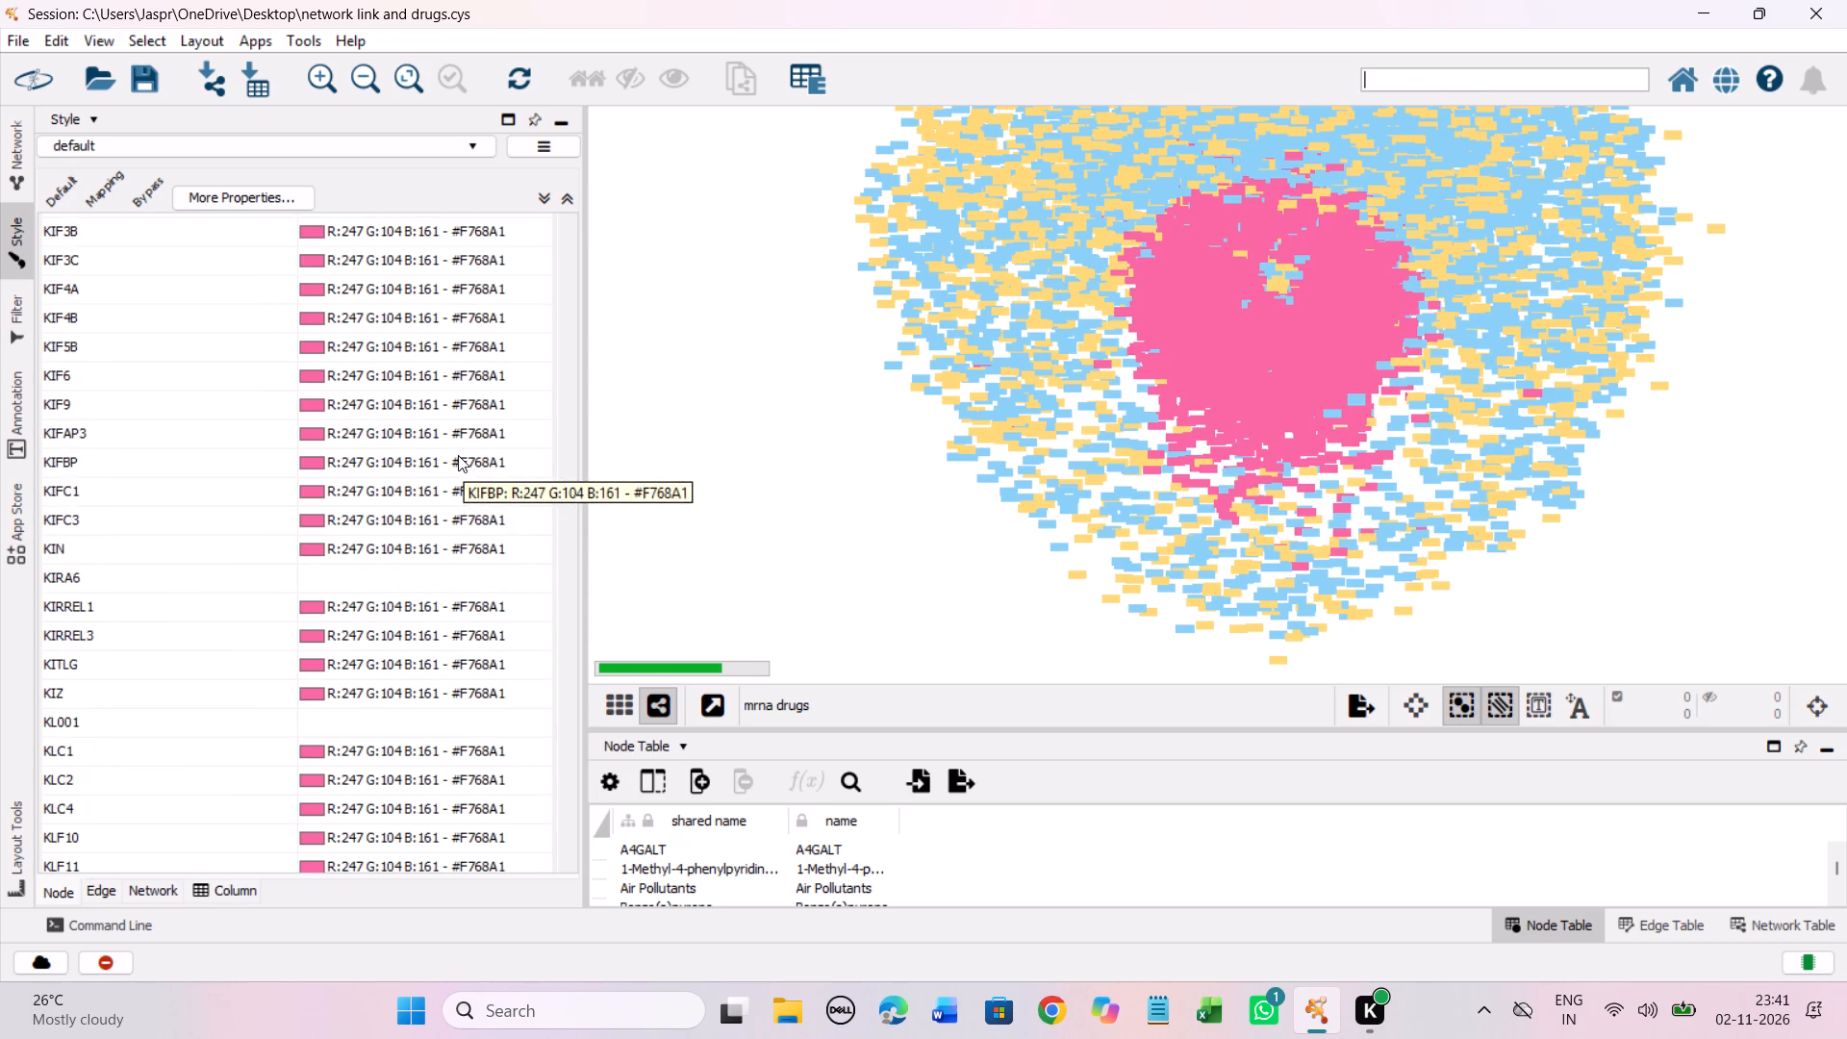
{"action": "scroll", "coordinate": [458, 455], "scroll_direction": "down", "scroll_amount": 2}
{"action": "scroll", "coordinate": [457, 453], "scroll_direction": "up", "scroll_amount": 8}
{"action": "scroll", "coordinate": [457, 453], "scroll_direction": "down", "scroll_amount": 3}
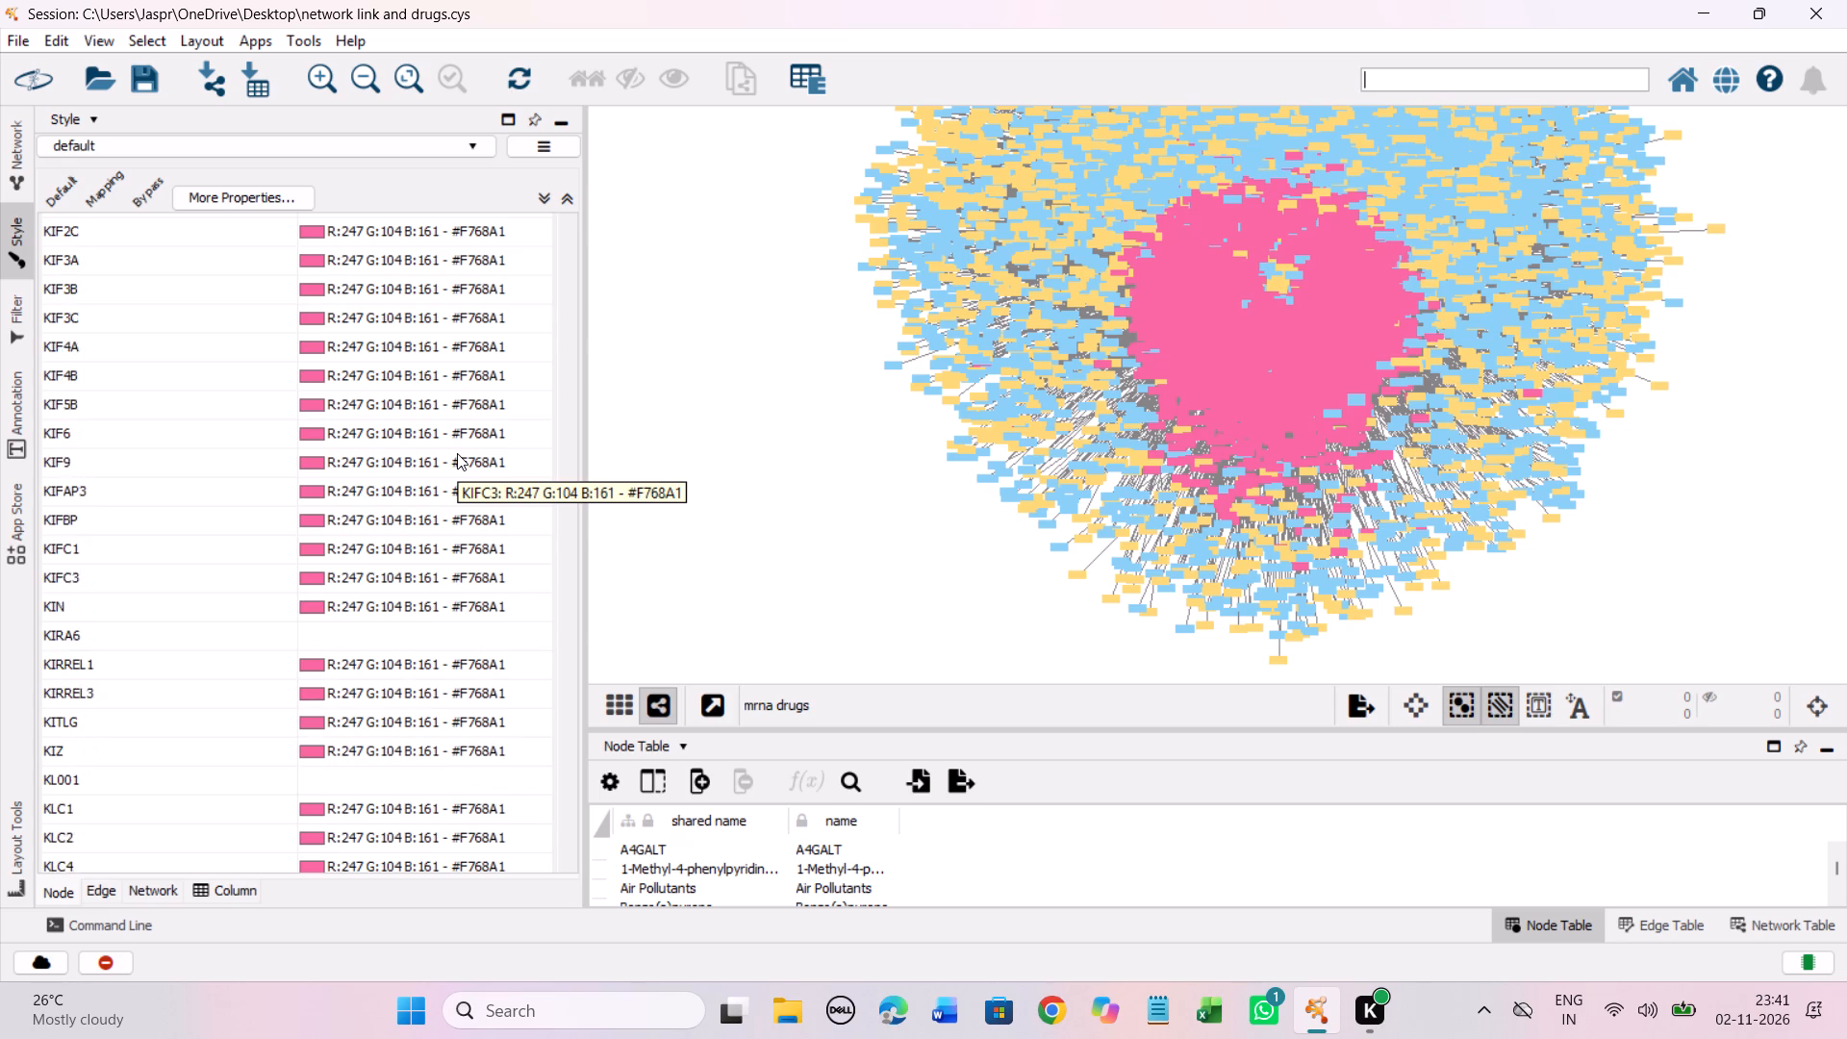
{"action": "scroll", "coordinate": [457, 453], "scroll_direction": "down", "scroll_amount": 6}
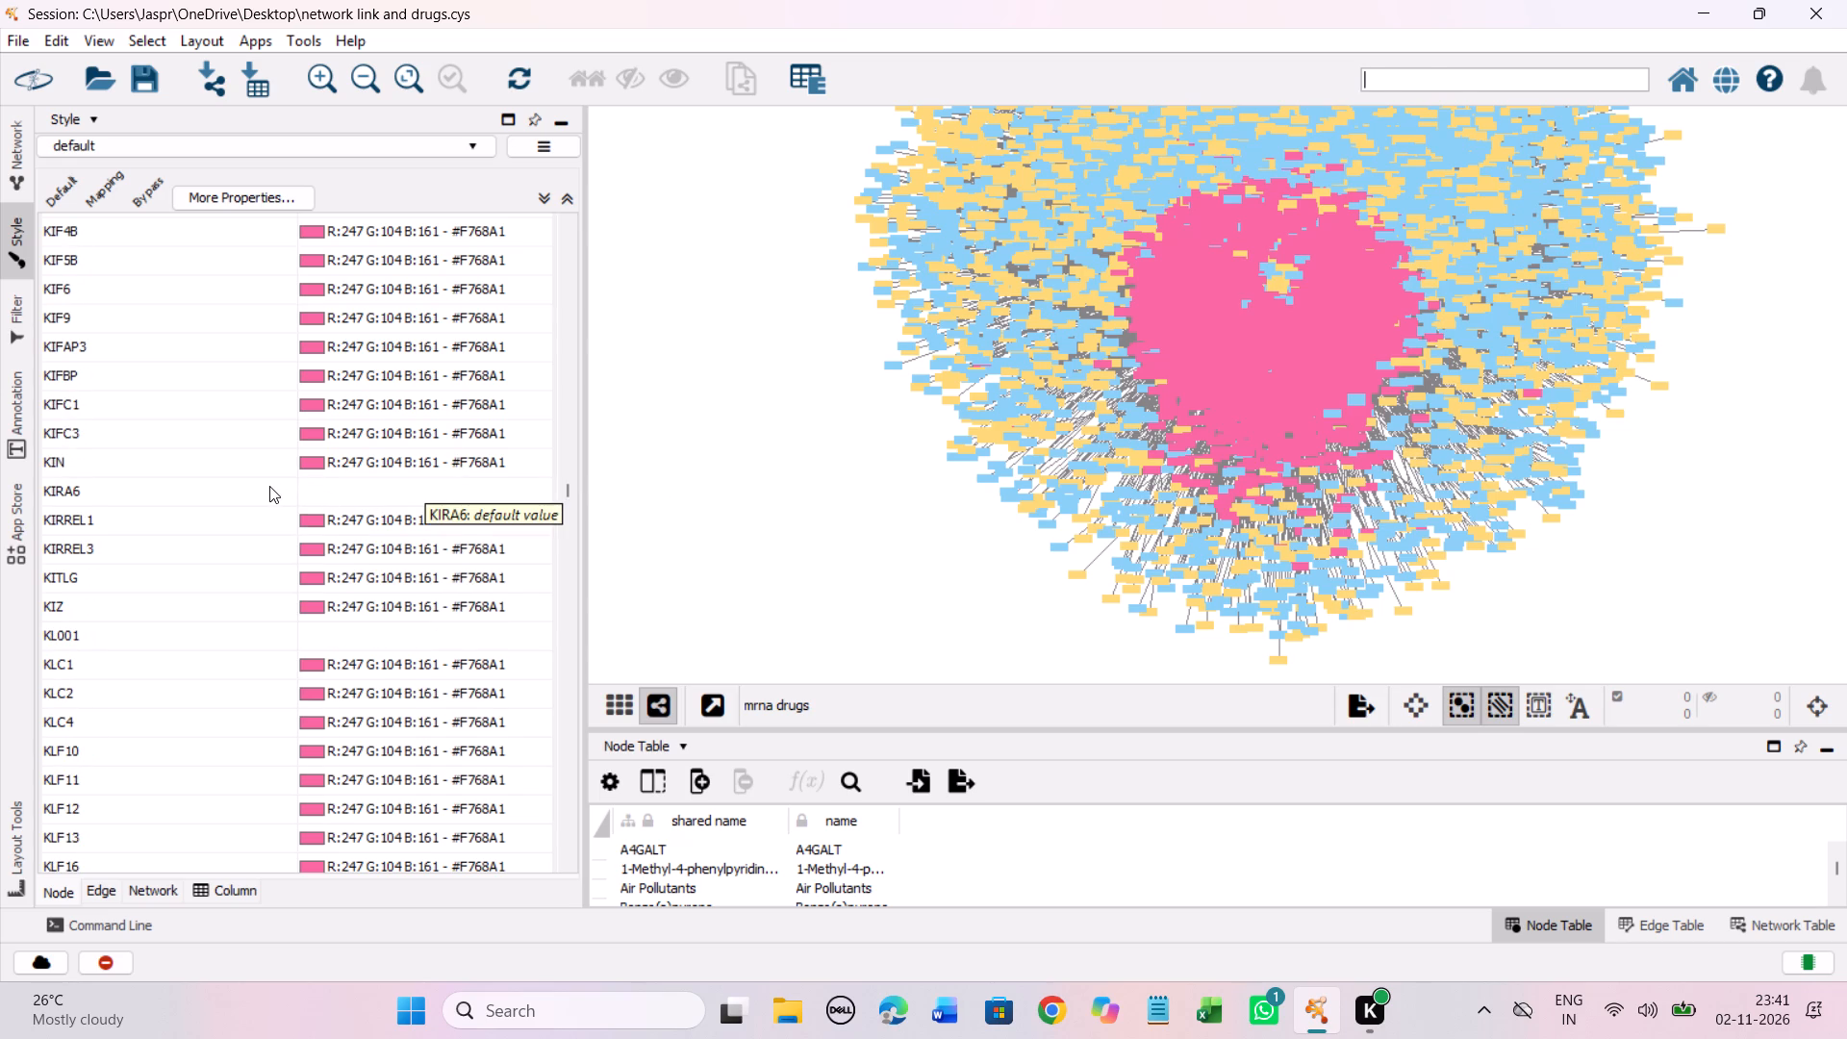
{"action": "left_click", "coordinate": [269, 486]}
{"action": "right_click", "coordinate": [269, 486]}
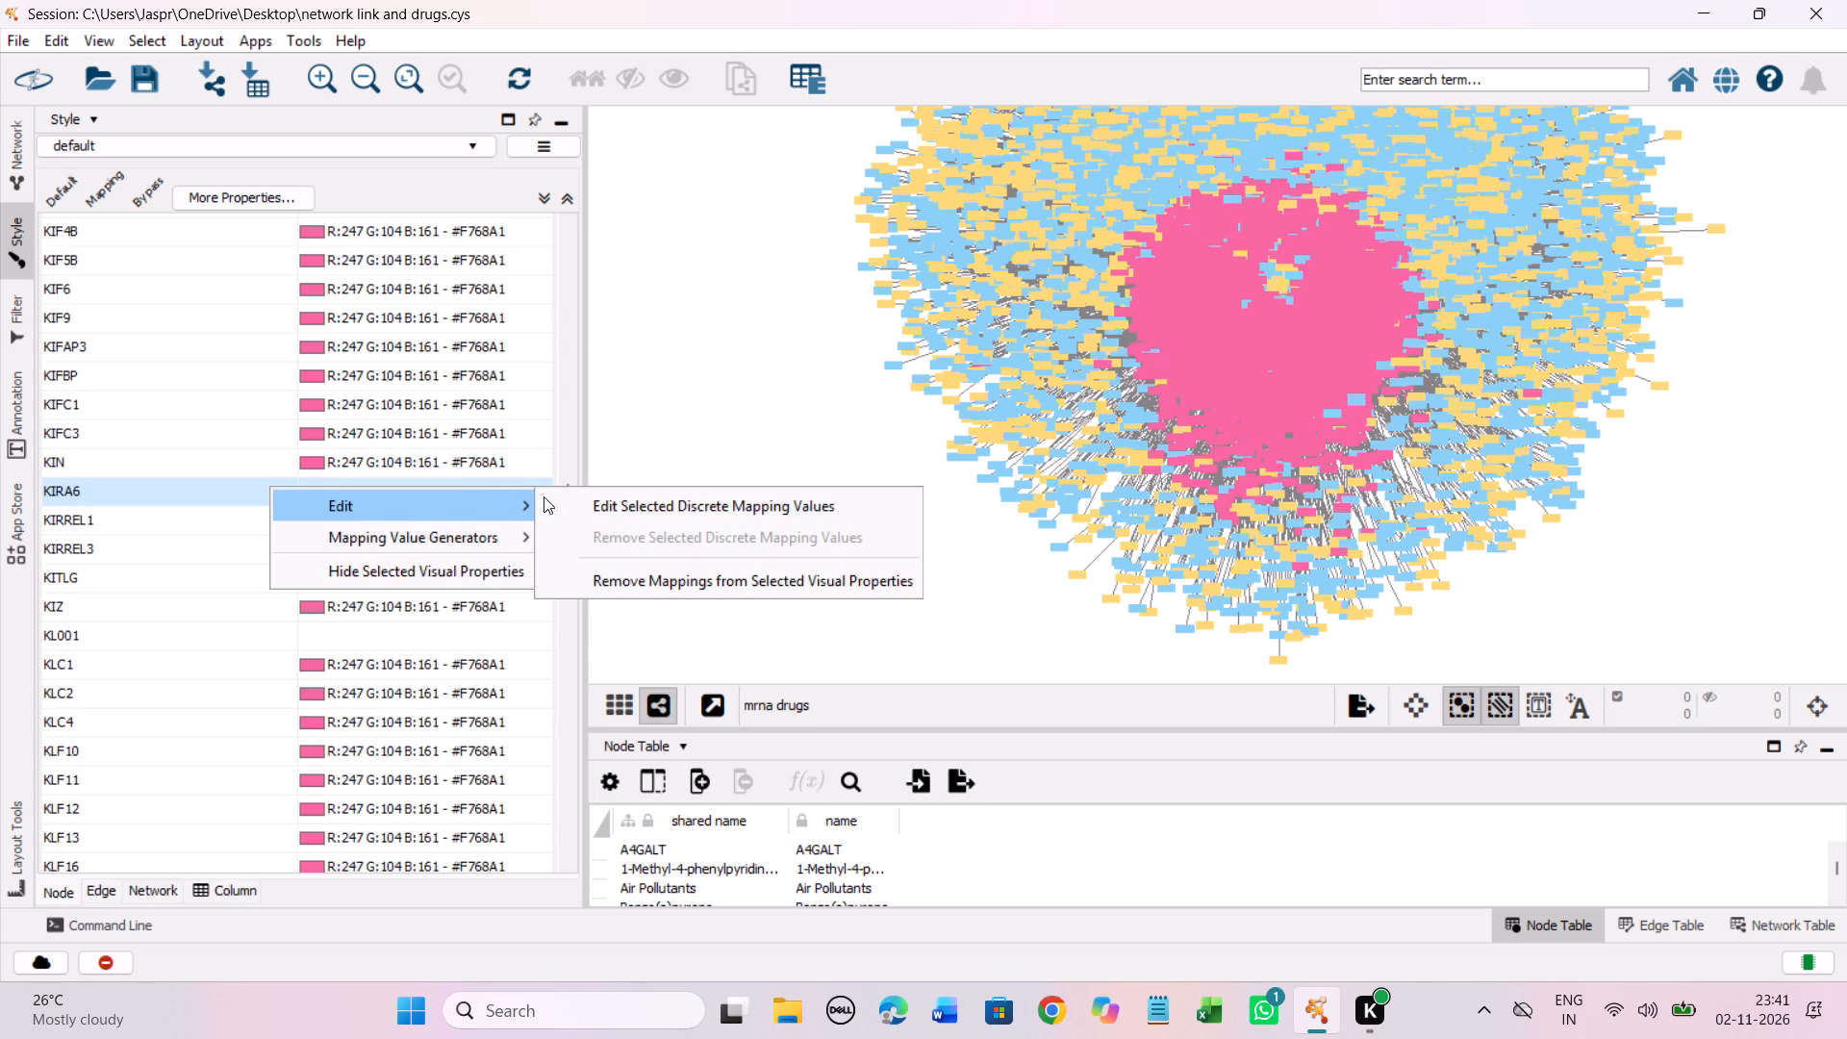
{"action": "left_click", "coordinate": [634, 498]}
{"action": "left_click_drag", "start_coordinate": [531, 551], "coordinate": [588, 303]}
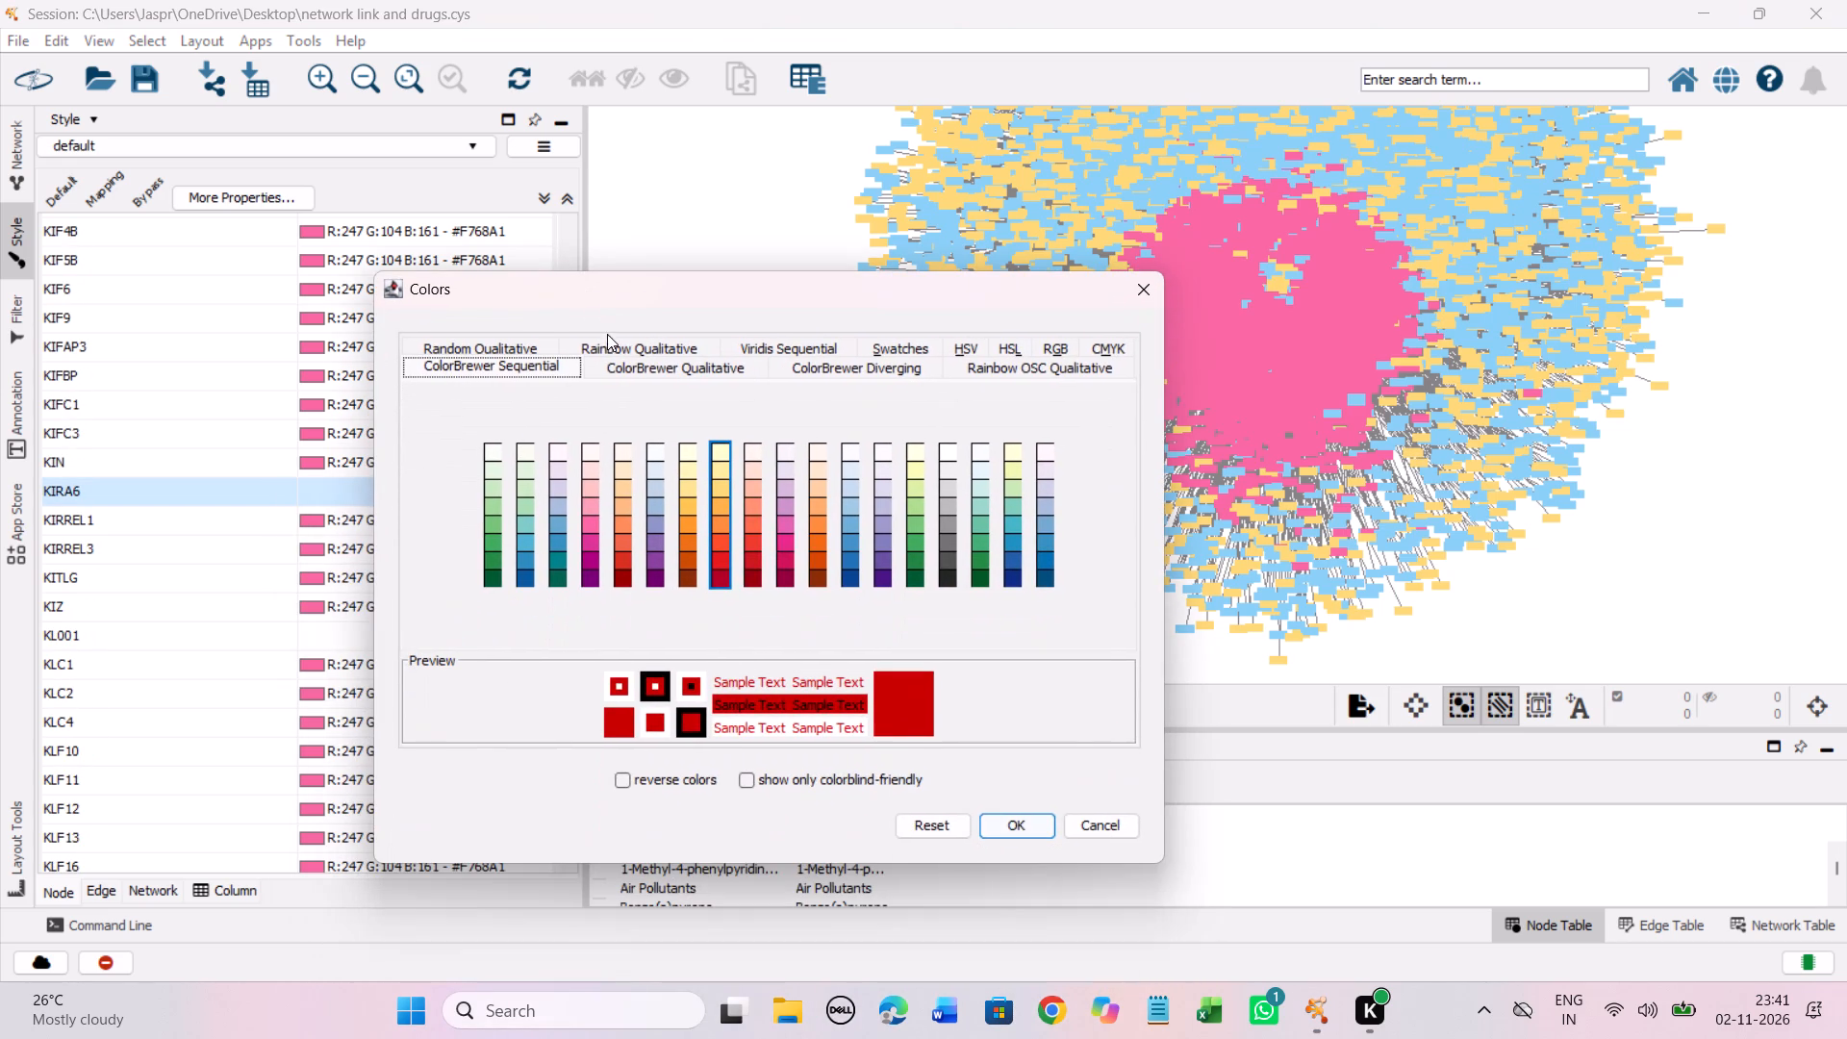
{"action": "left_click", "coordinate": [725, 484]}
{"action": "left_click", "coordinate": [991, 822]}
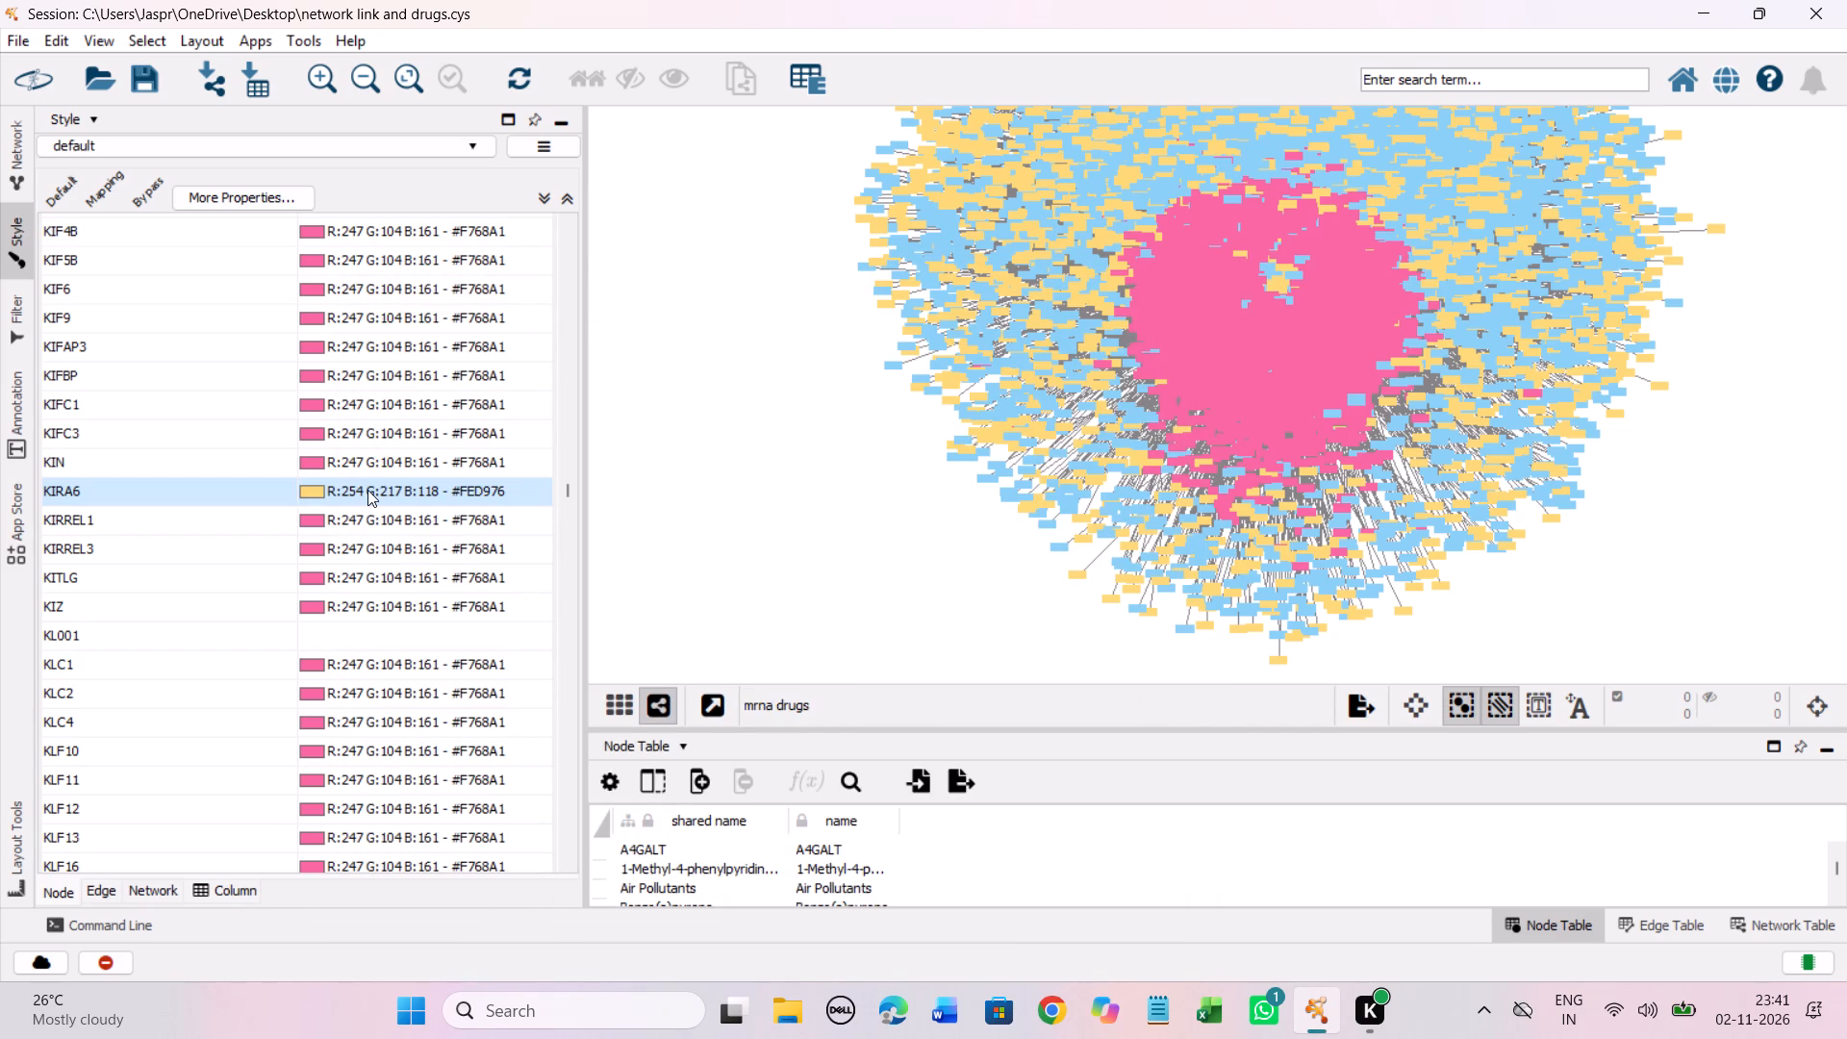
Set the discrete colour mapping of the unmapped entry KL001 to the Yellow-Orange-Red shade #FED976.
{"action": "scroll", "coordinate": [367, 499], "scroll_direction": "down", "scroll_amount": 2}
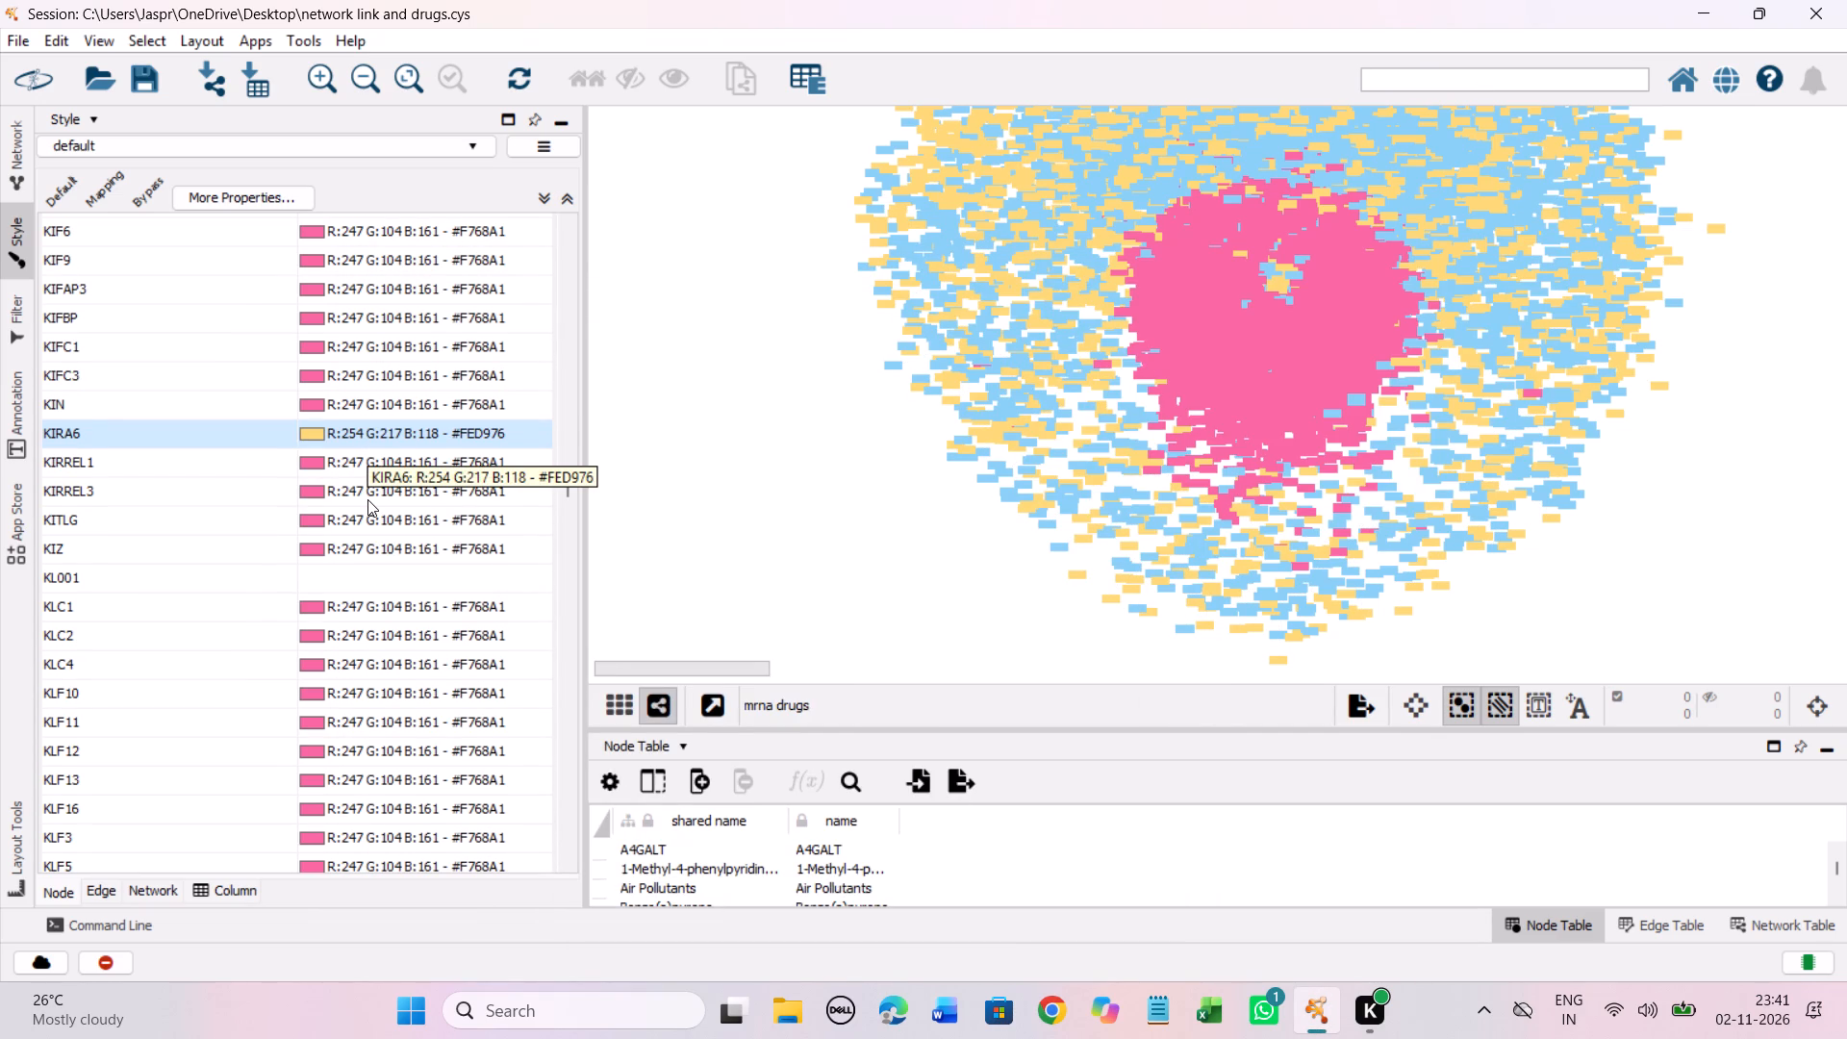
{"action": "scroll", "coordinate": [366, 495], "scroll_direction": "down", "scroll_amount": 4}
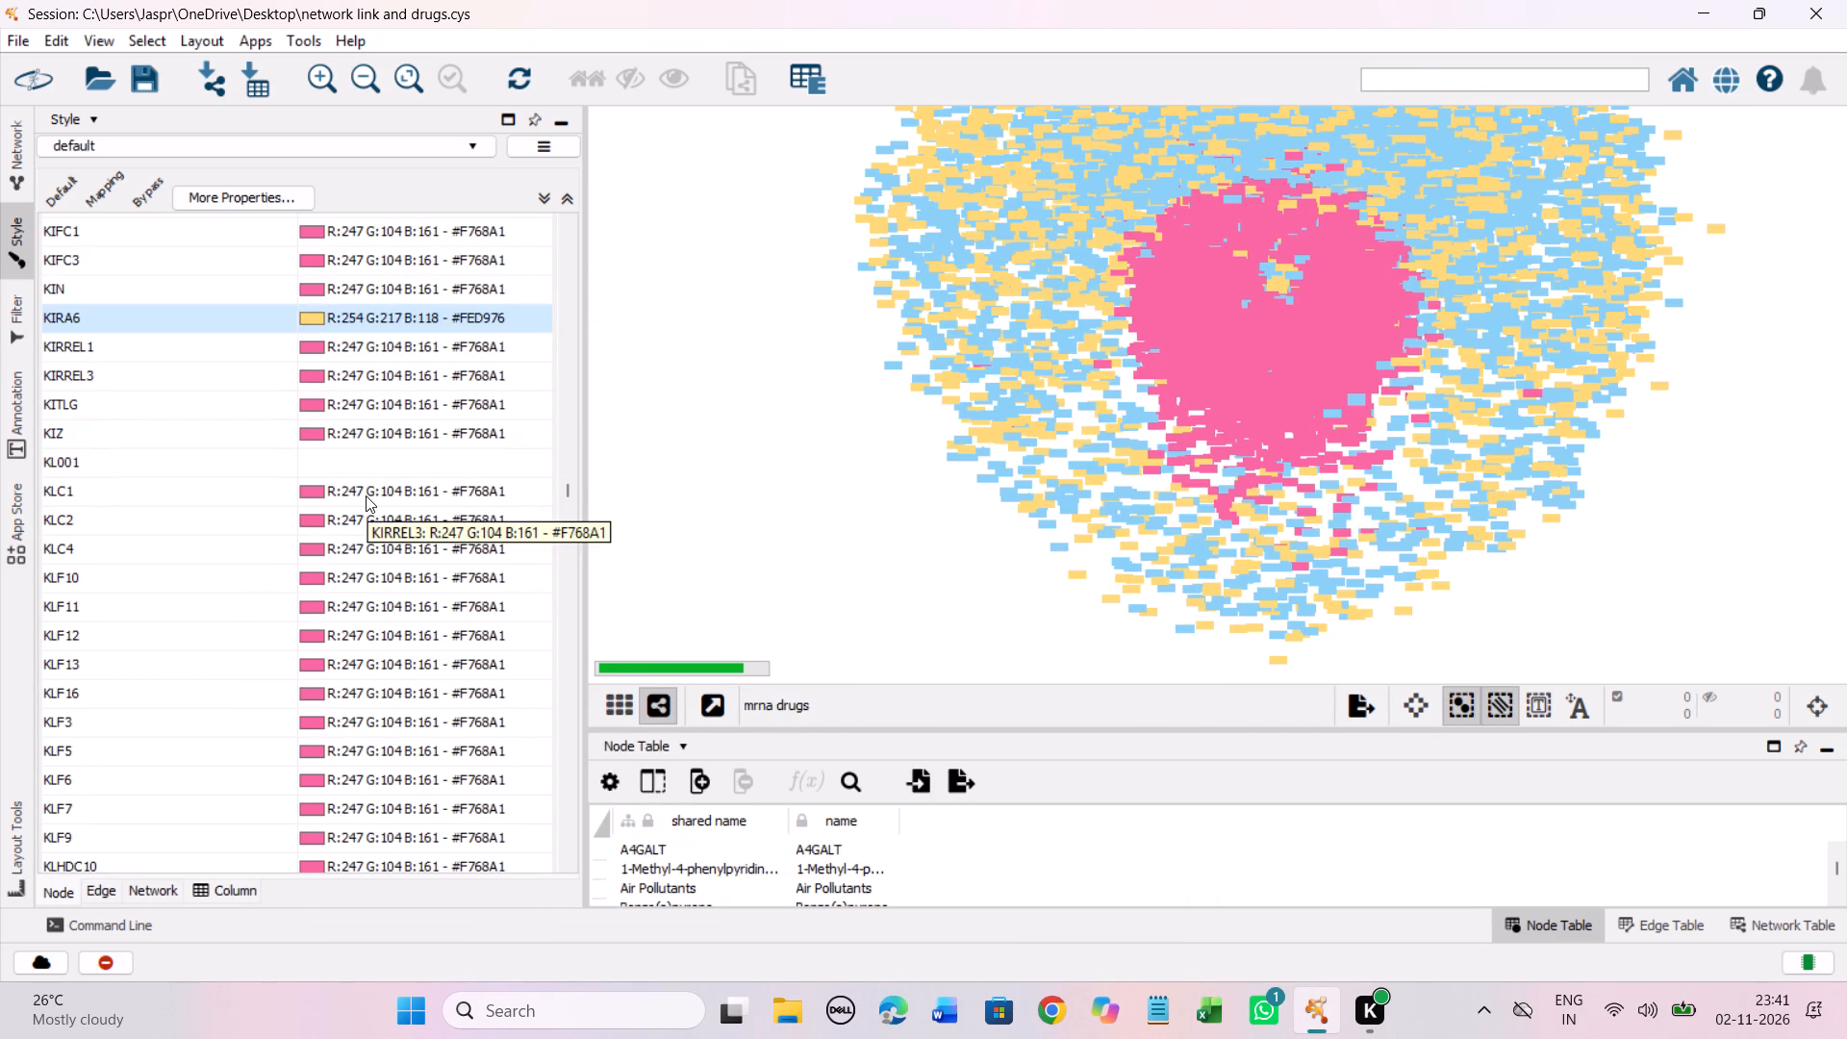
{"action": "left_click", "coordinate": [265, 457]}
{"action": "right_click", "coordinate": [265, 457]}
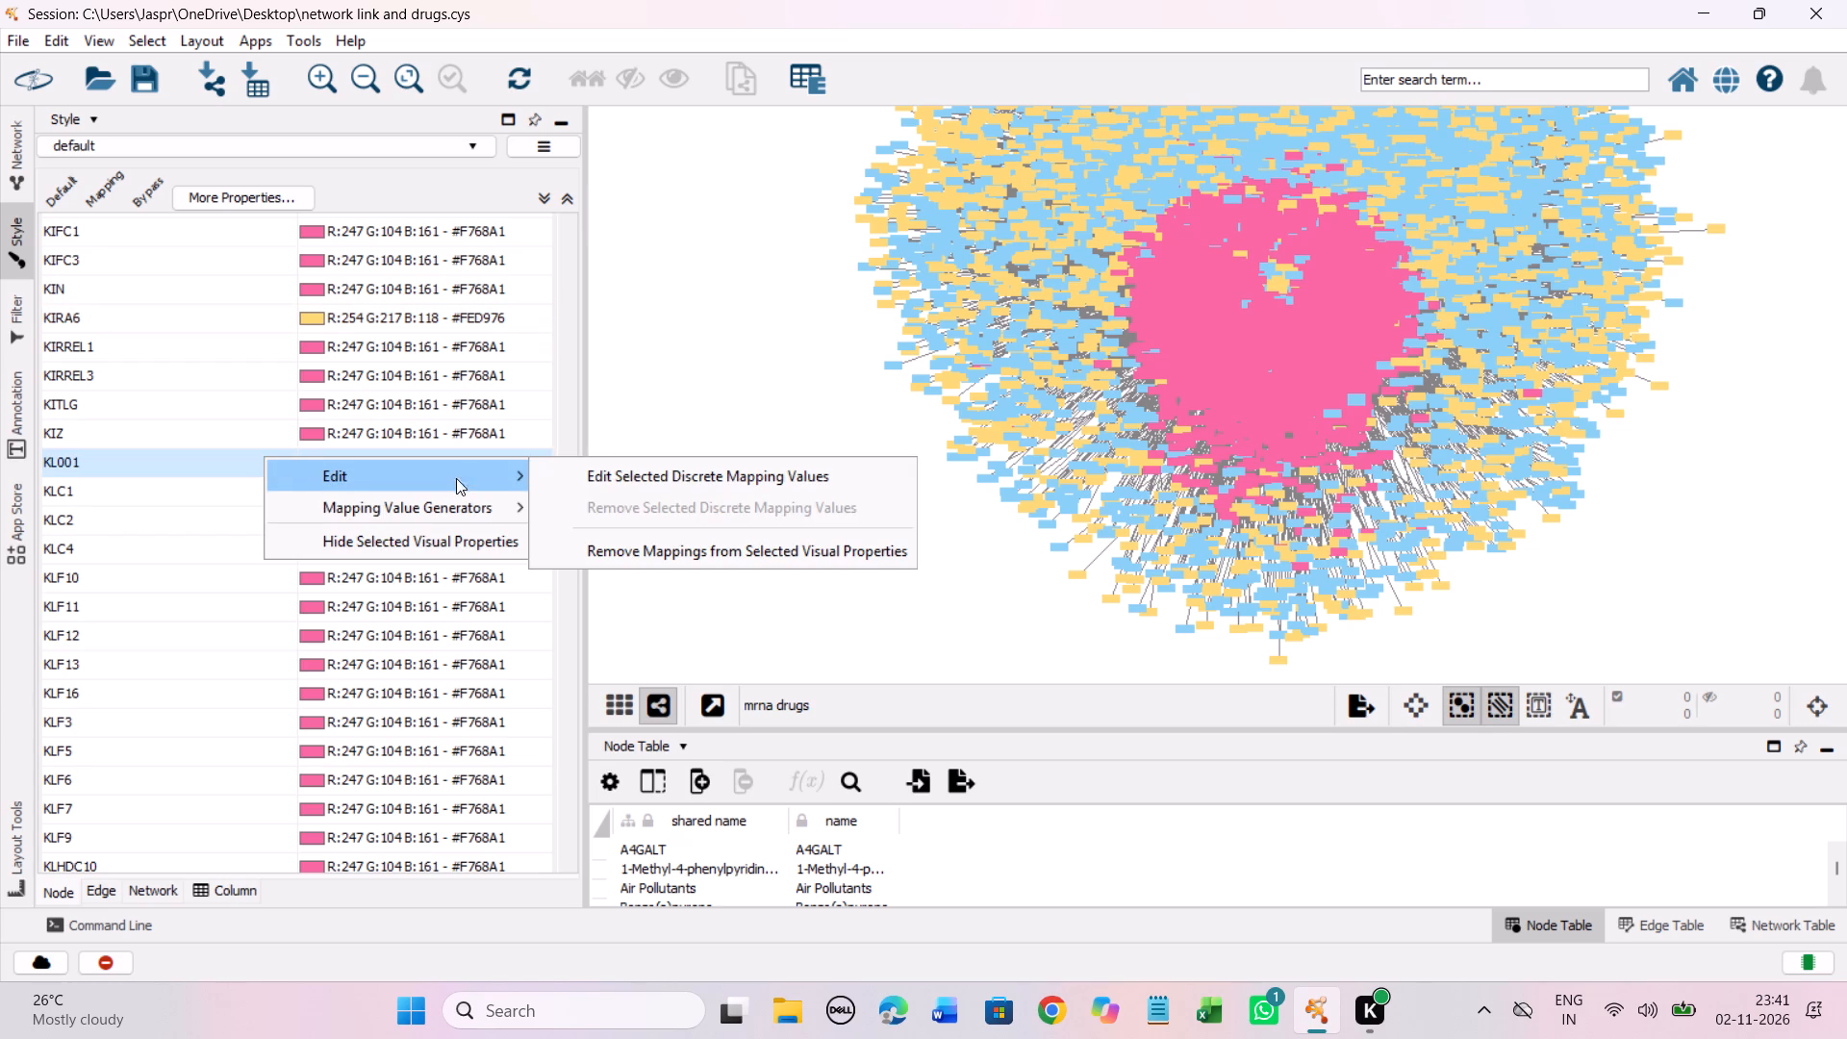
{"action": "left_click", "coordinate": [572, 481]}
{"action": "left_click_drag", "start_coordinate": [492, 541], "coordinate": [542, 338]}
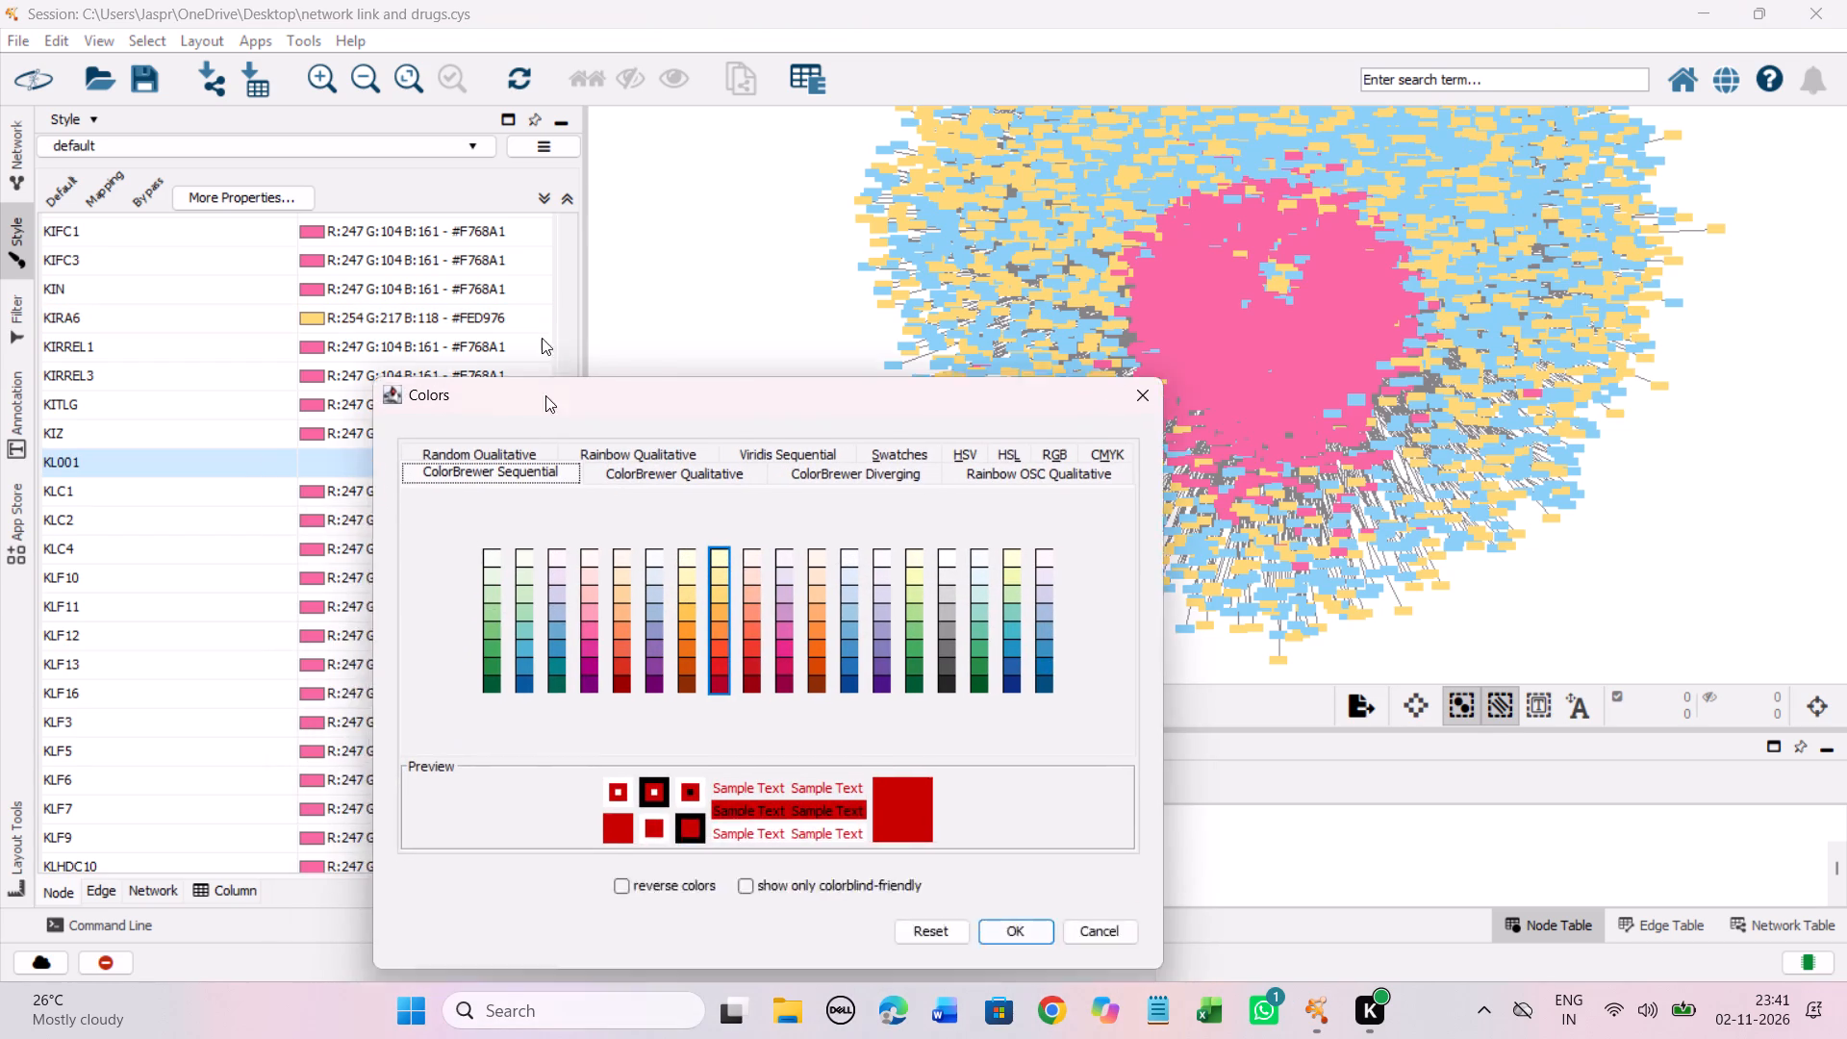
{"action": "left_click_drag", "start_coordinate": [542, 338], "coordinate": [515, 251]}
{"action": "left_click", "coordinate": [685, 450]}
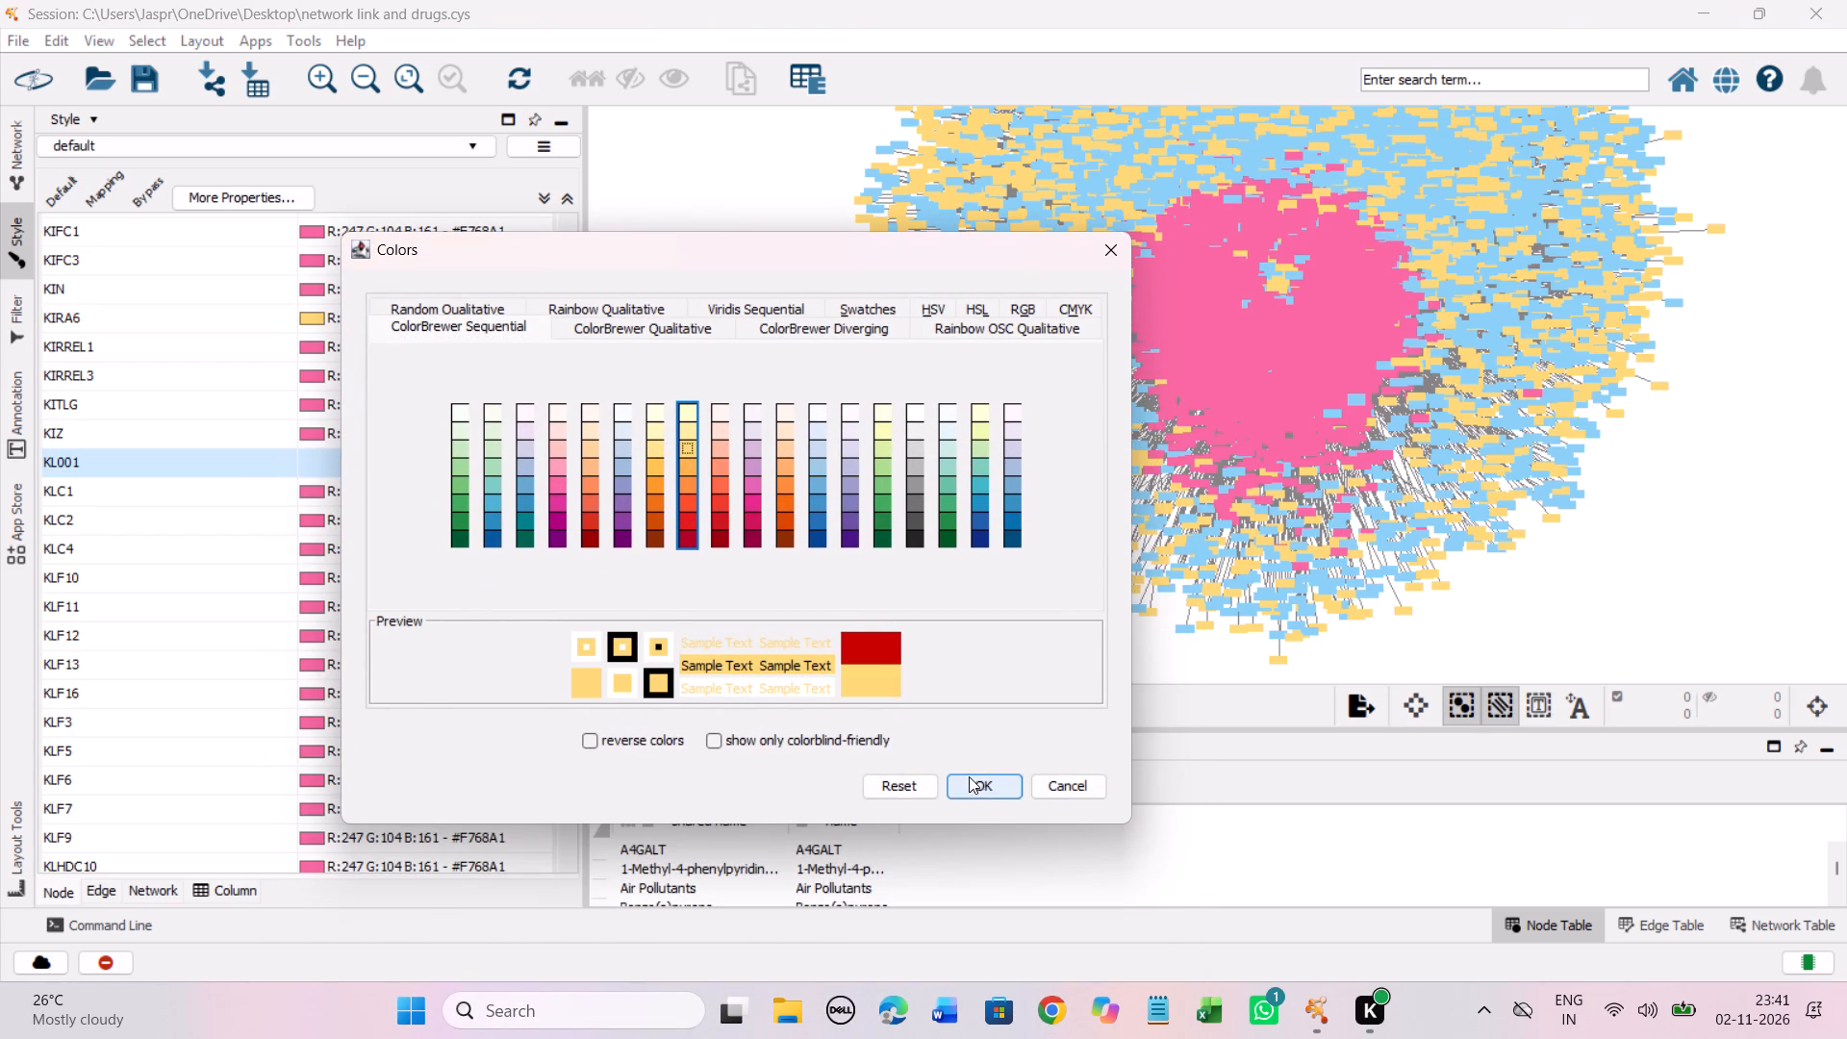
{"action": "left_click", "coordinate": [969, 776]}
Set the discrete colour mapping of the unmapped entries KMUP 1, KN 62, KN 93 and KNK 437 together to the Yellow-Orange-Red shade #FED976.
{"action": "scroll", "coordinate": [433, 487], "scroll_direction": "down", "scroll_amount": 4}
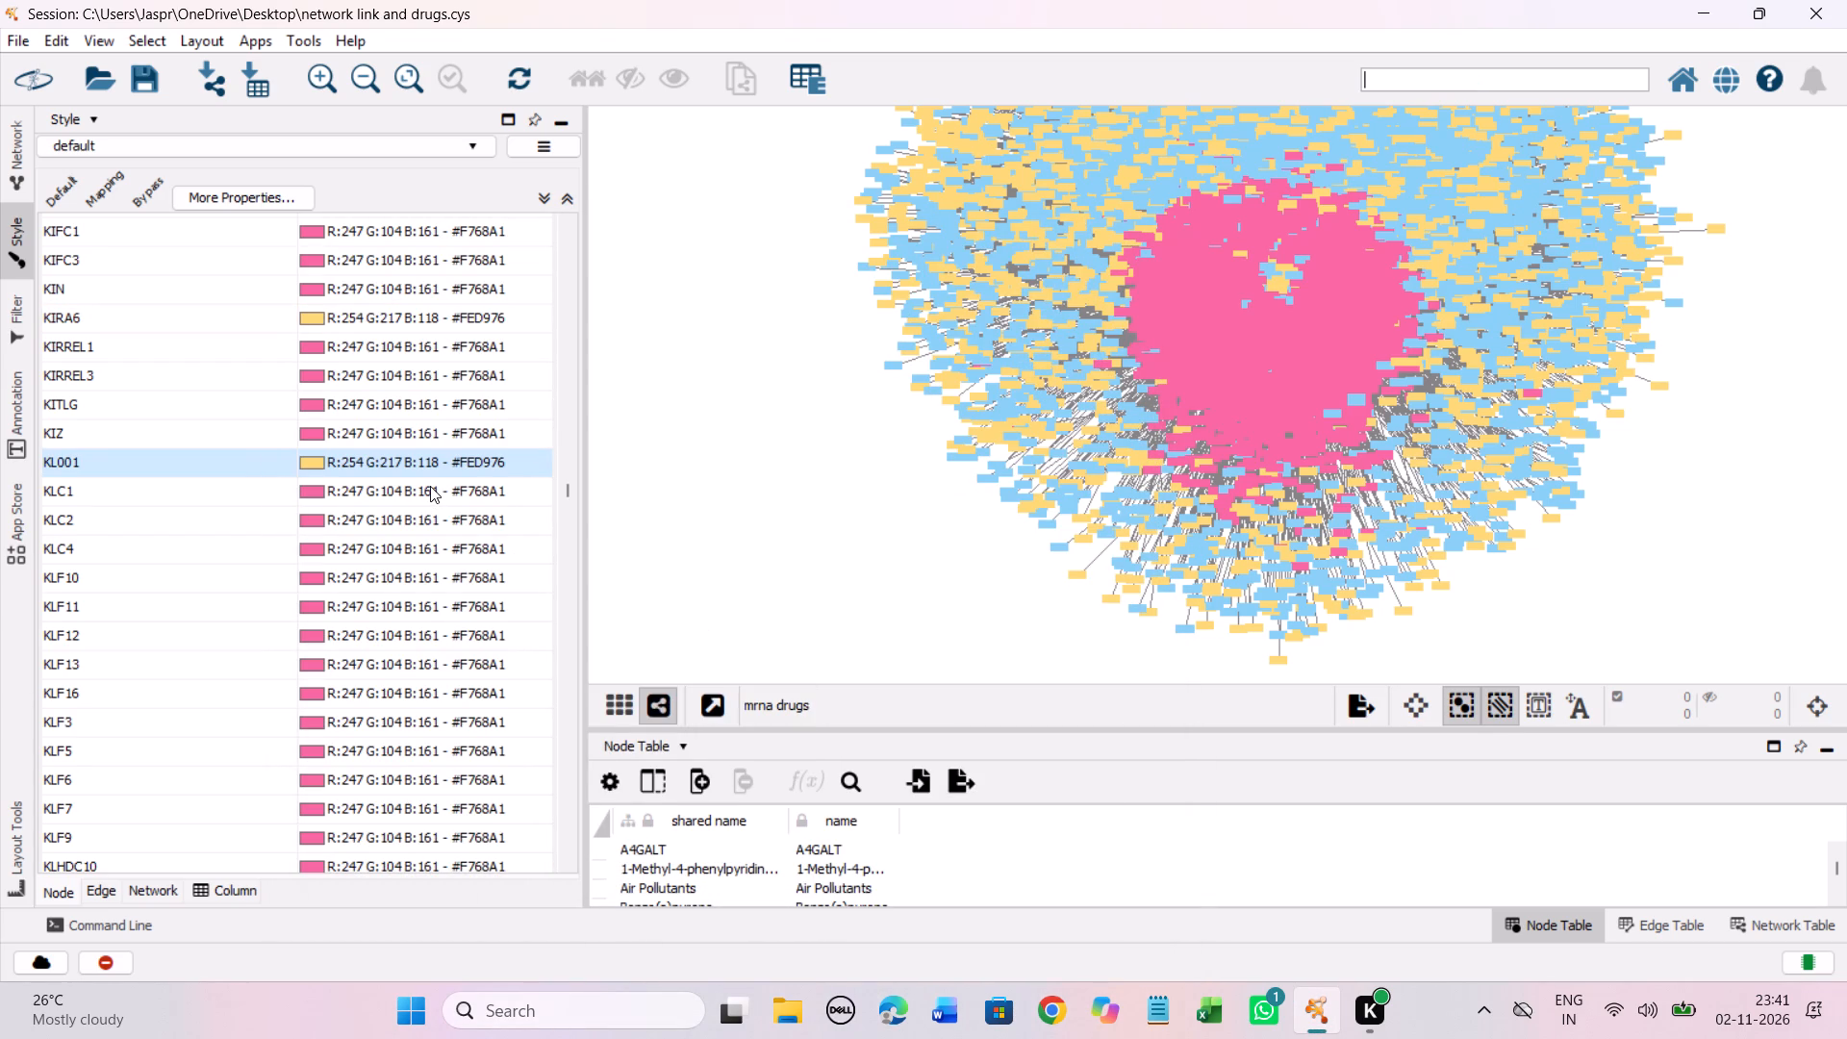
{"action": "scroll", "coordinate": [430, 486], "scroll_direction": "down", "scroll_amount": 6}
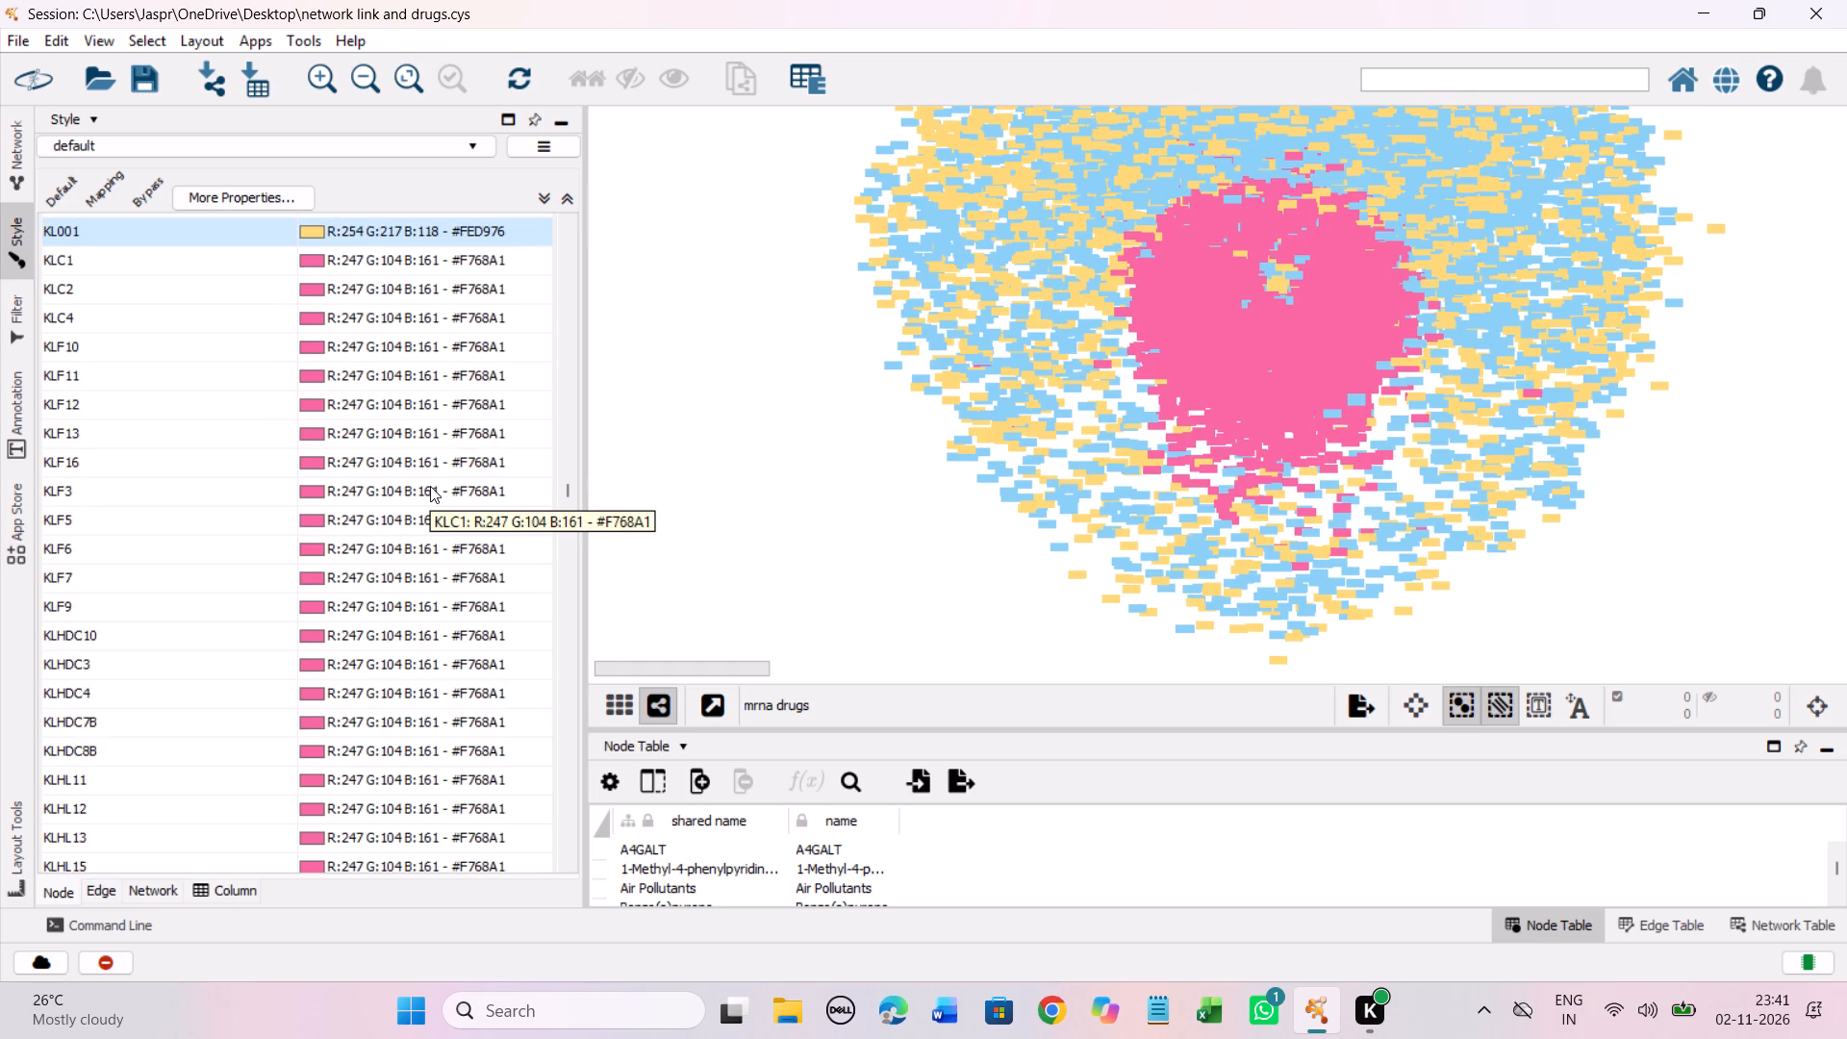
{"action": "scroll", "coordinate": [430, 486], "scroll_direction": "down", "scroll_amount": 20}
{"action": "scroll", "coordinate": [430, 486], "scroll_direction": "down", "scroll_amount": 7}
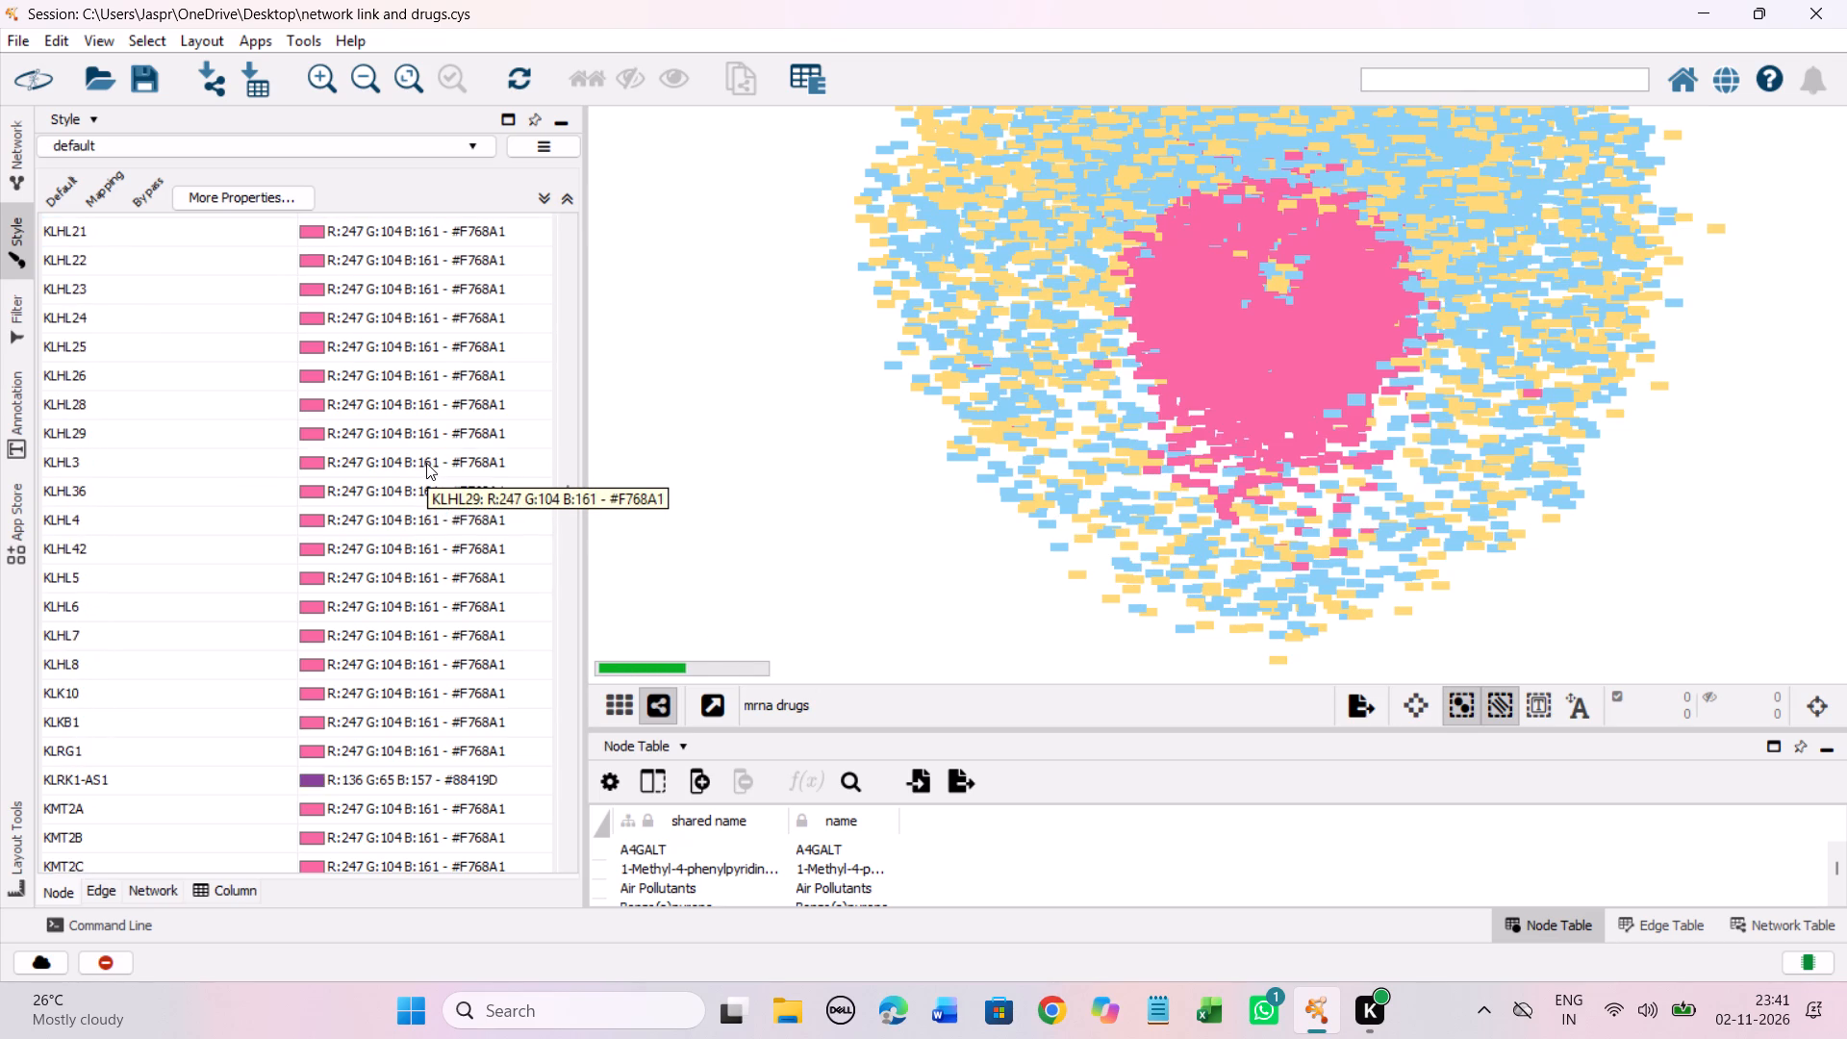
{"action": "scroll", "coordinate": [426, 463], "scroll_direction": "down", "scroll_amount": 20}
{"action": "scroll", "coordinate": [426, 463], "scroll_direction": "down", "scroll_amount": 1}
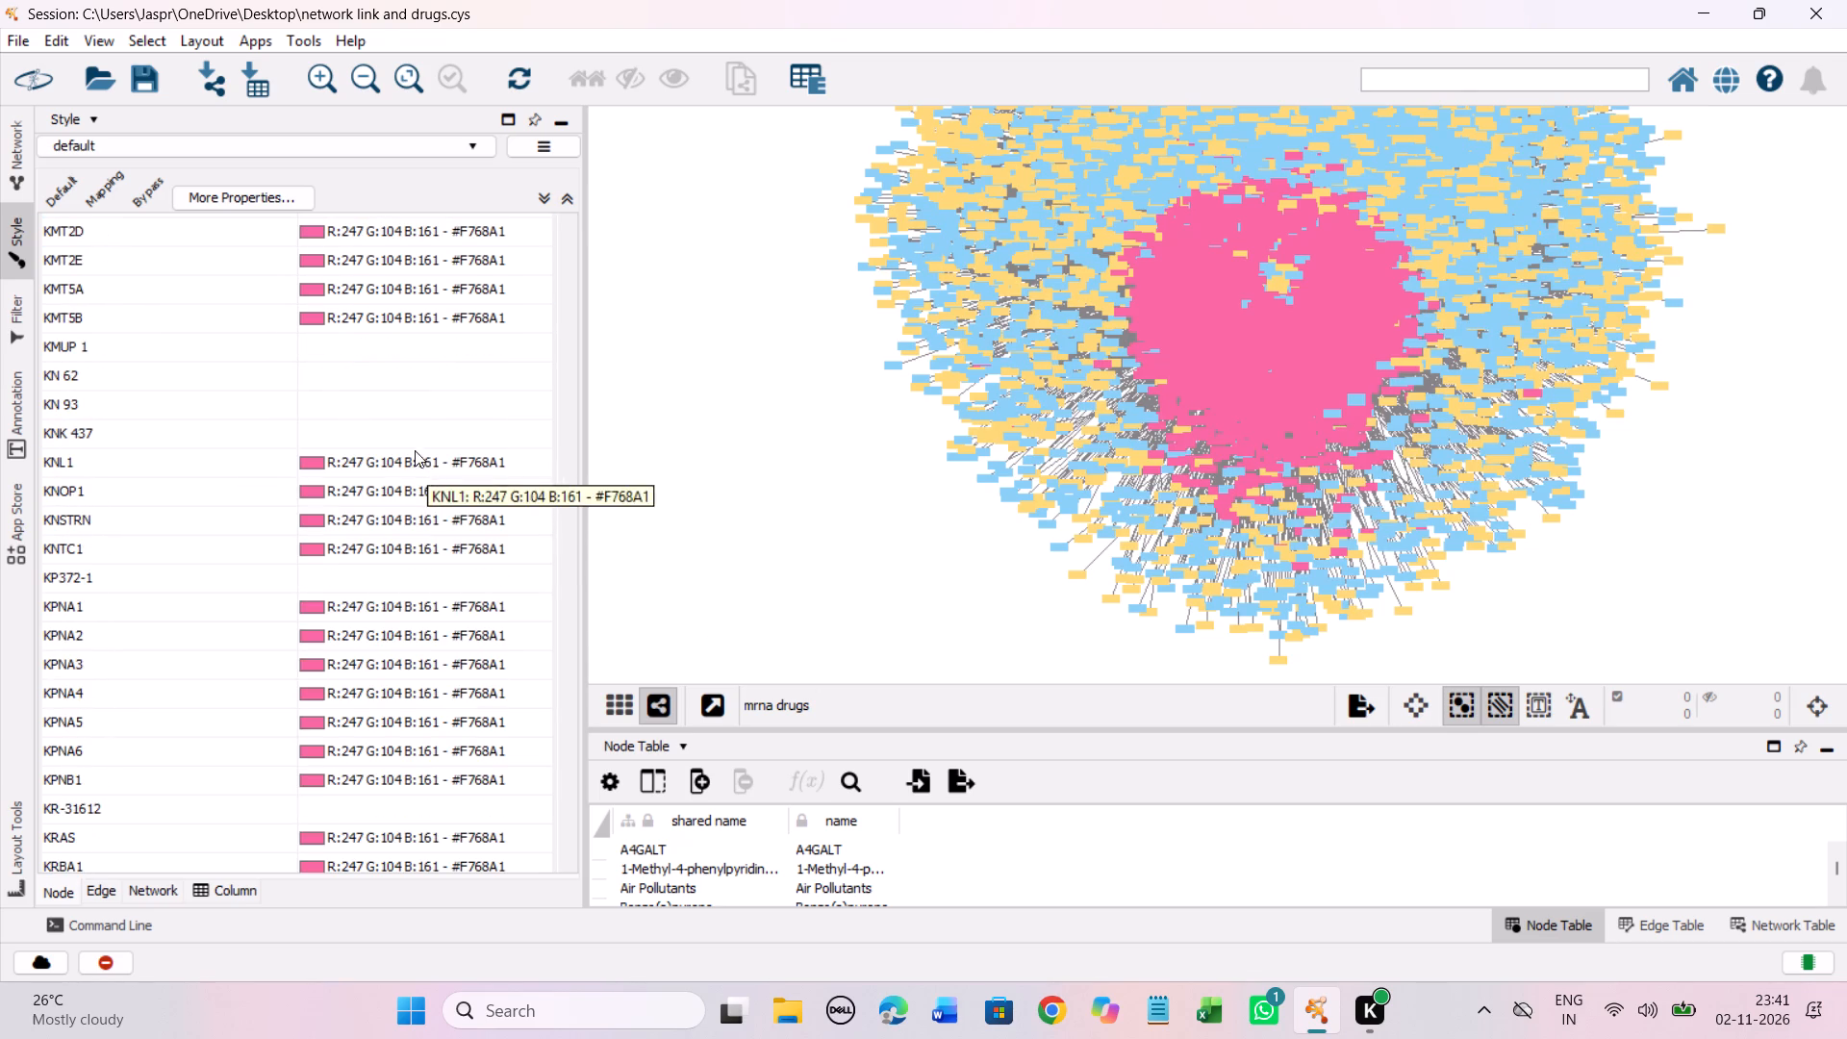
{"action": "left_click_drag", "start_coordinate": [275, 346], "coordinate": [273, 432]}
{"action": "right_click", "coordinate": [268, 430]}
{"action": "left_click", "coordinate": [607, 456]}
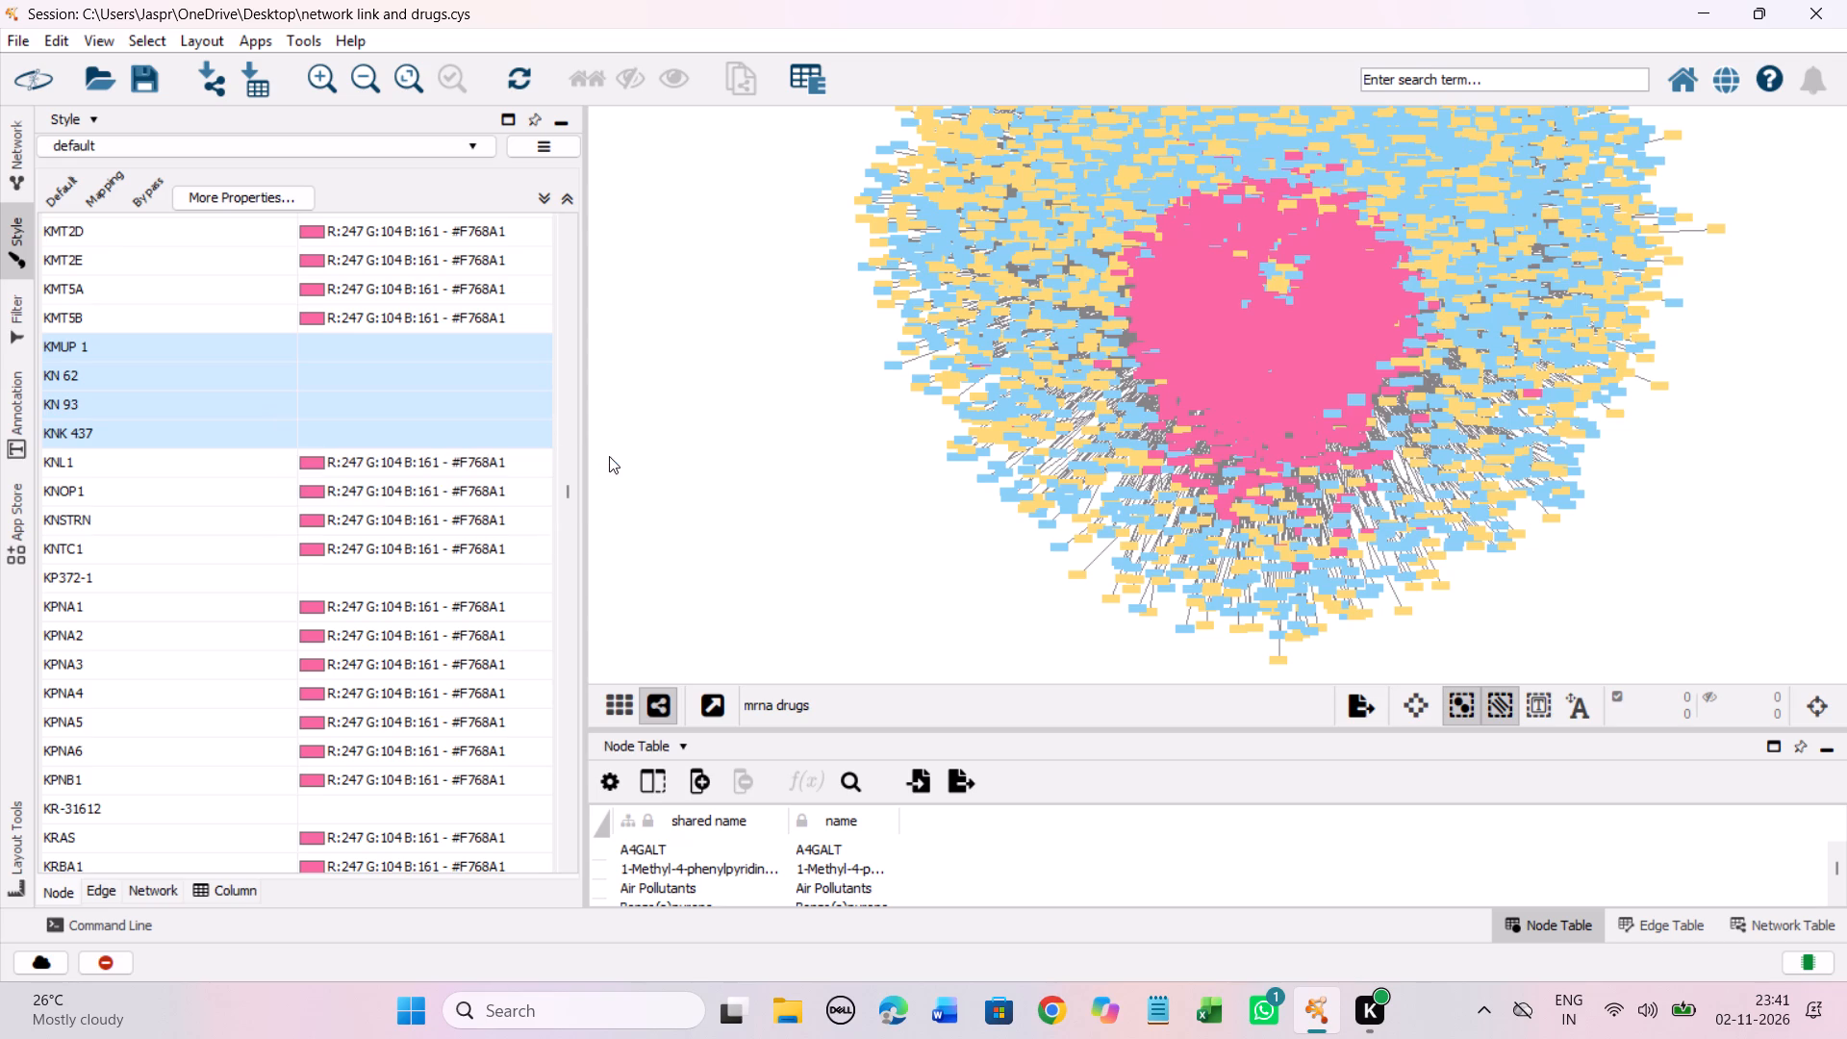
{"action": "left_click_drag", "start_coordinate": [437, 544], "coordinate": [425, 191]}
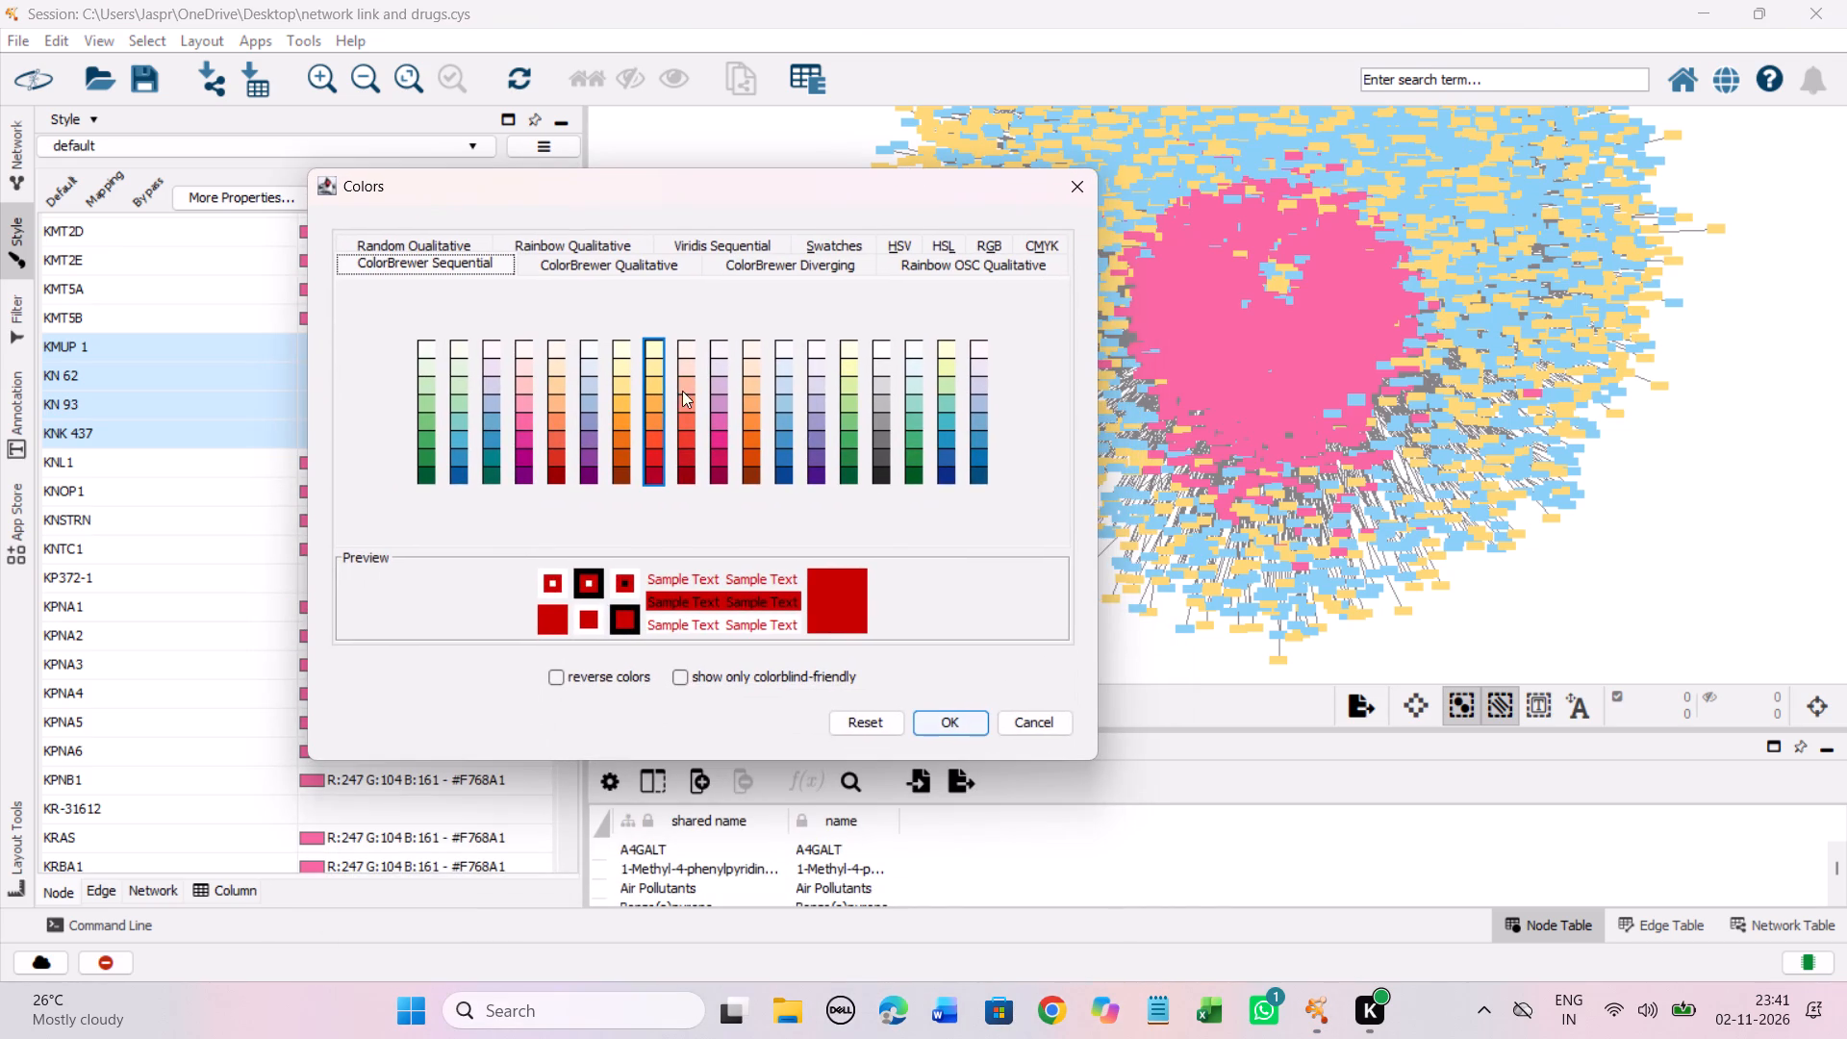
{"action": "left_click", "coordinate": [650, 380]}
{"action": "left_click", "coordinate": [941, 728]}
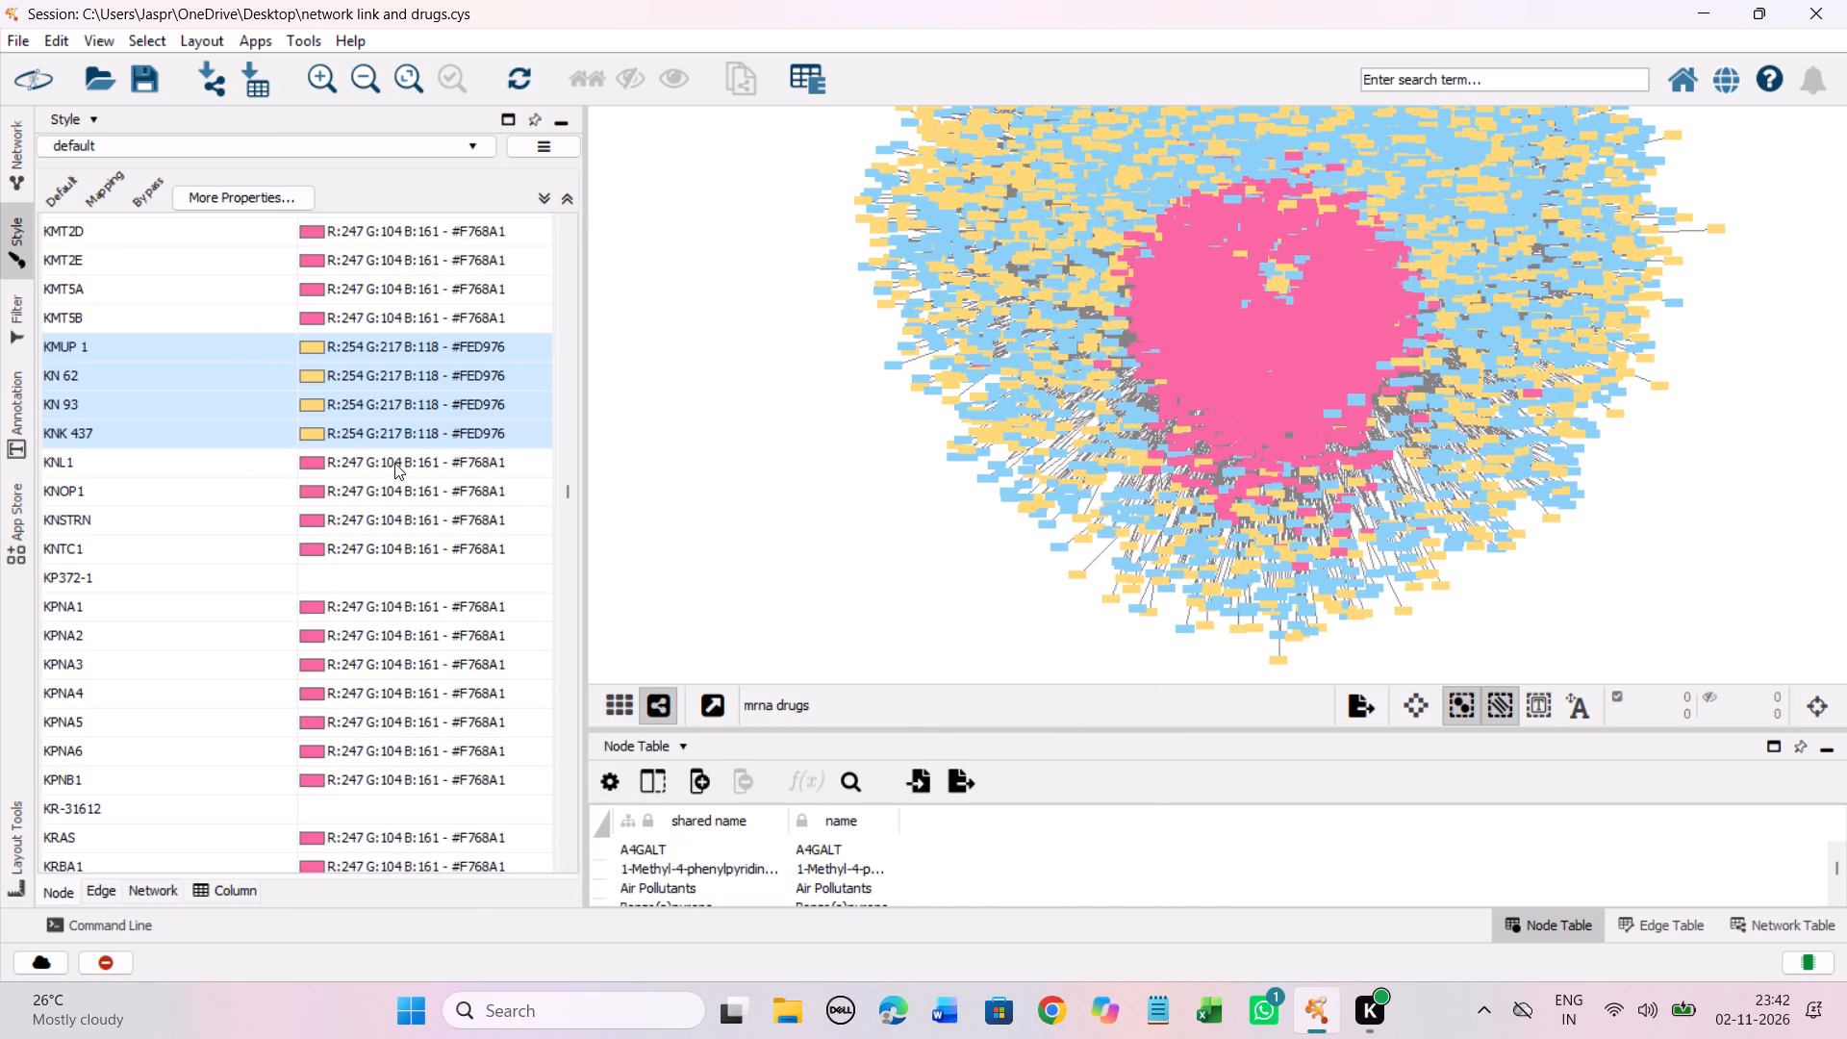
Set the discrete colour mapping of the unmapped entry KP372-1 to the Yellow-Orange-Red shade #FED976.
{"action": "scroll", "coordinate": [395, 467], "scroll_direction": "down", "scroll_amount": 2}
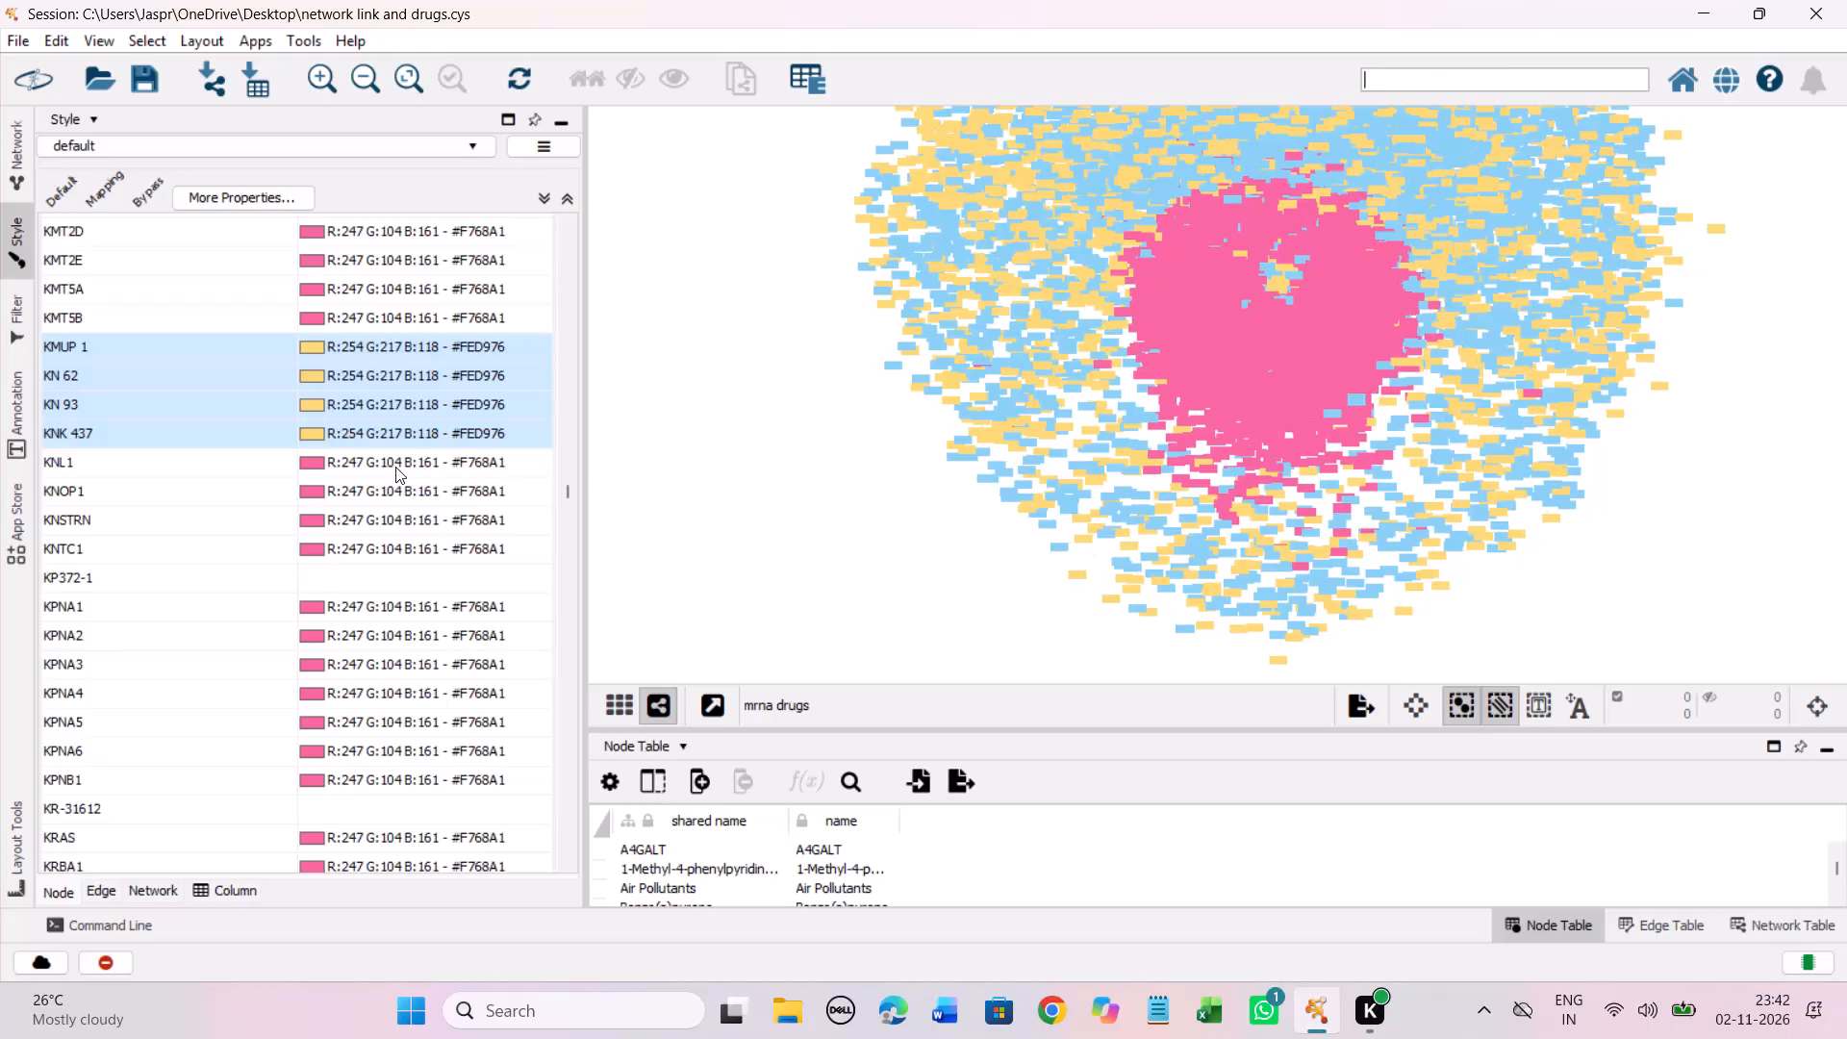
{"action": "scroll", "coordinate": [395, 466], "scroll_direction": "down", "scroll_amount": 1}
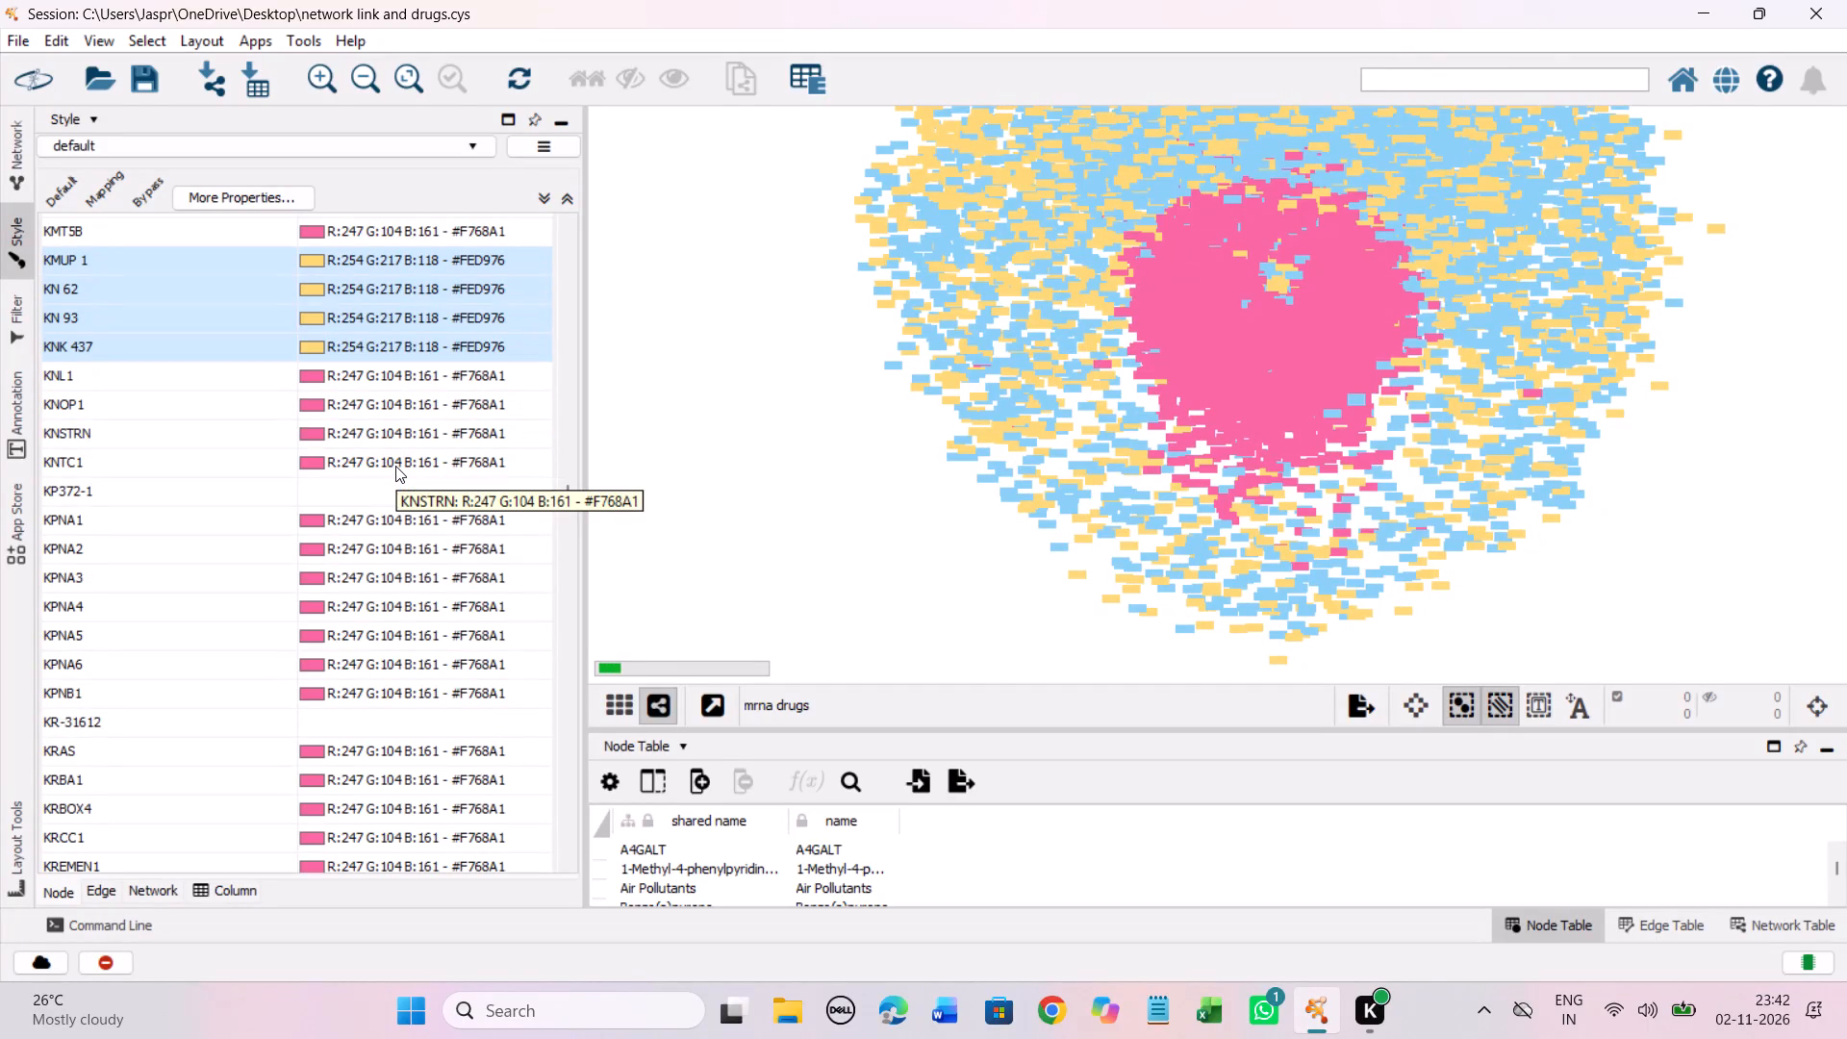
{"action": "scroll", "coordinate": [395, 466], "scroll_direction": "down", "scroll_amount": 2}
{"action": "left_click", "coordinate": [272, 439]}
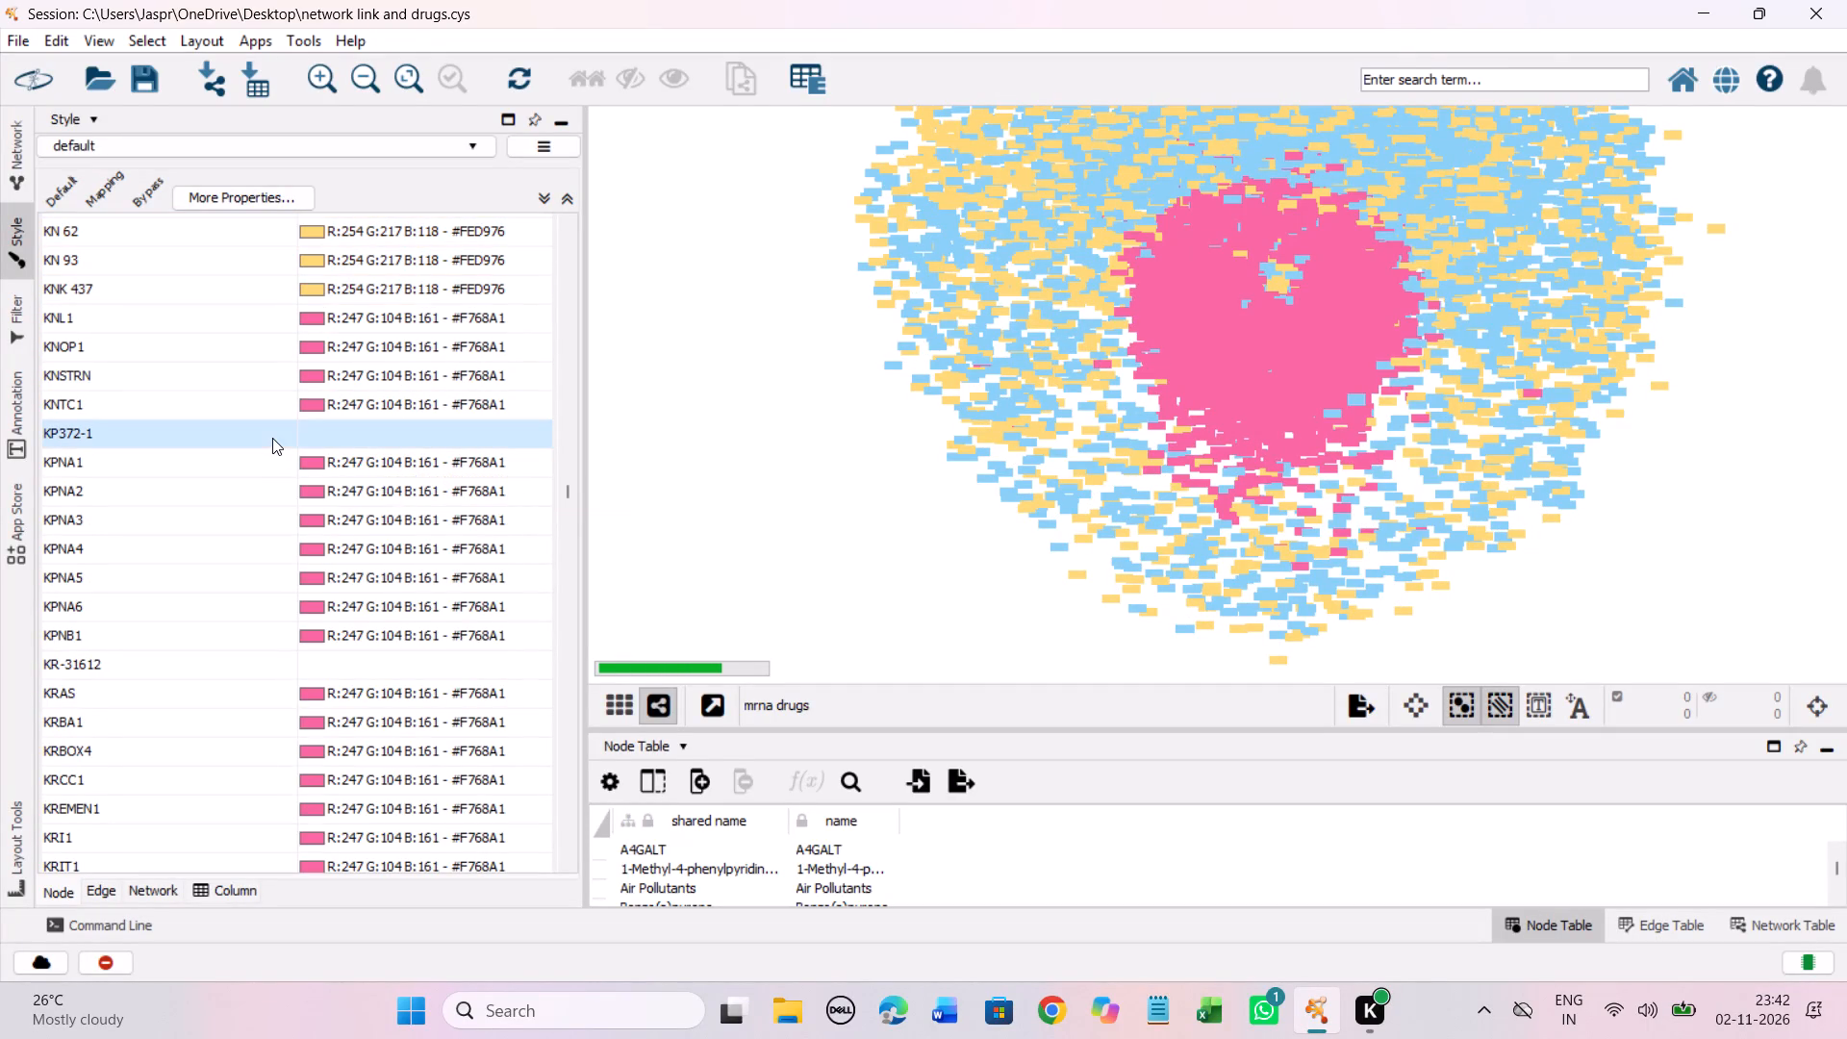
{"action": "right_click", "coordinate": [272, 434]}
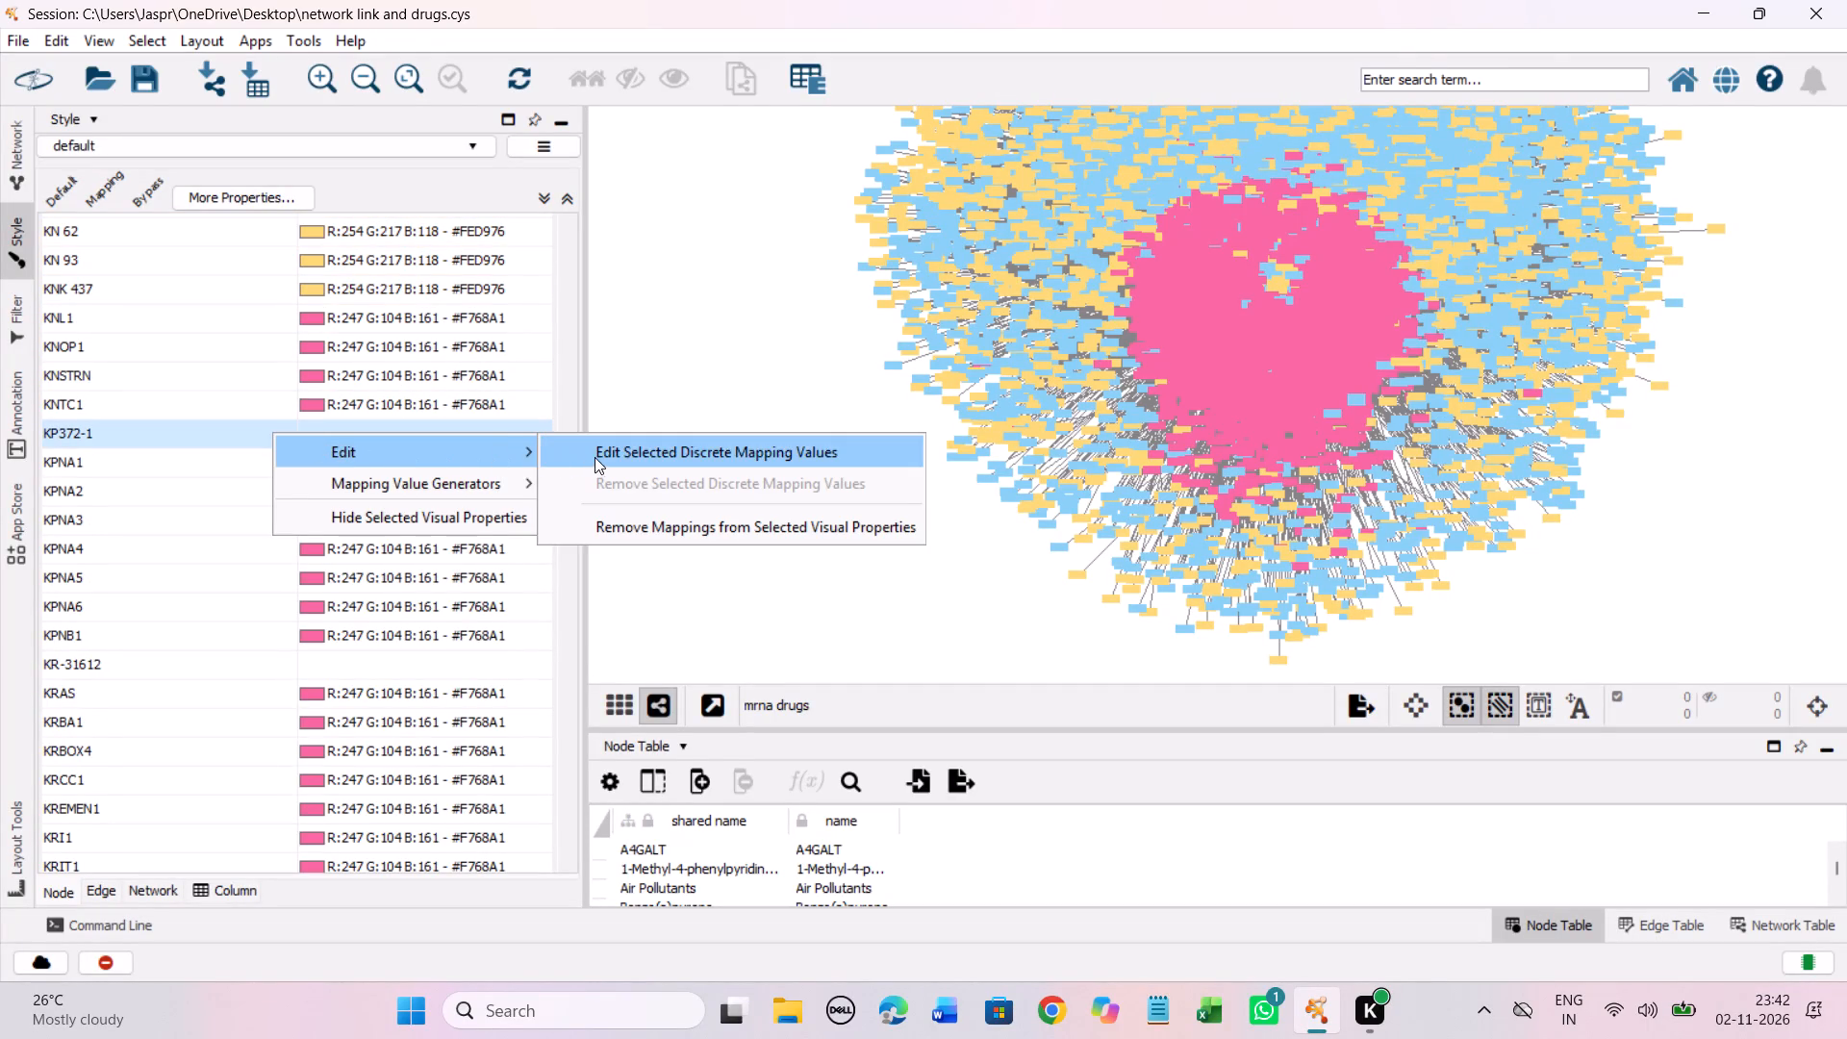
{"action": "left_click", "coordinate": [595, 457]}
{"action": "left_click_drag", "start_coordinate": [485, 541], "coordinate": [493, 261]}
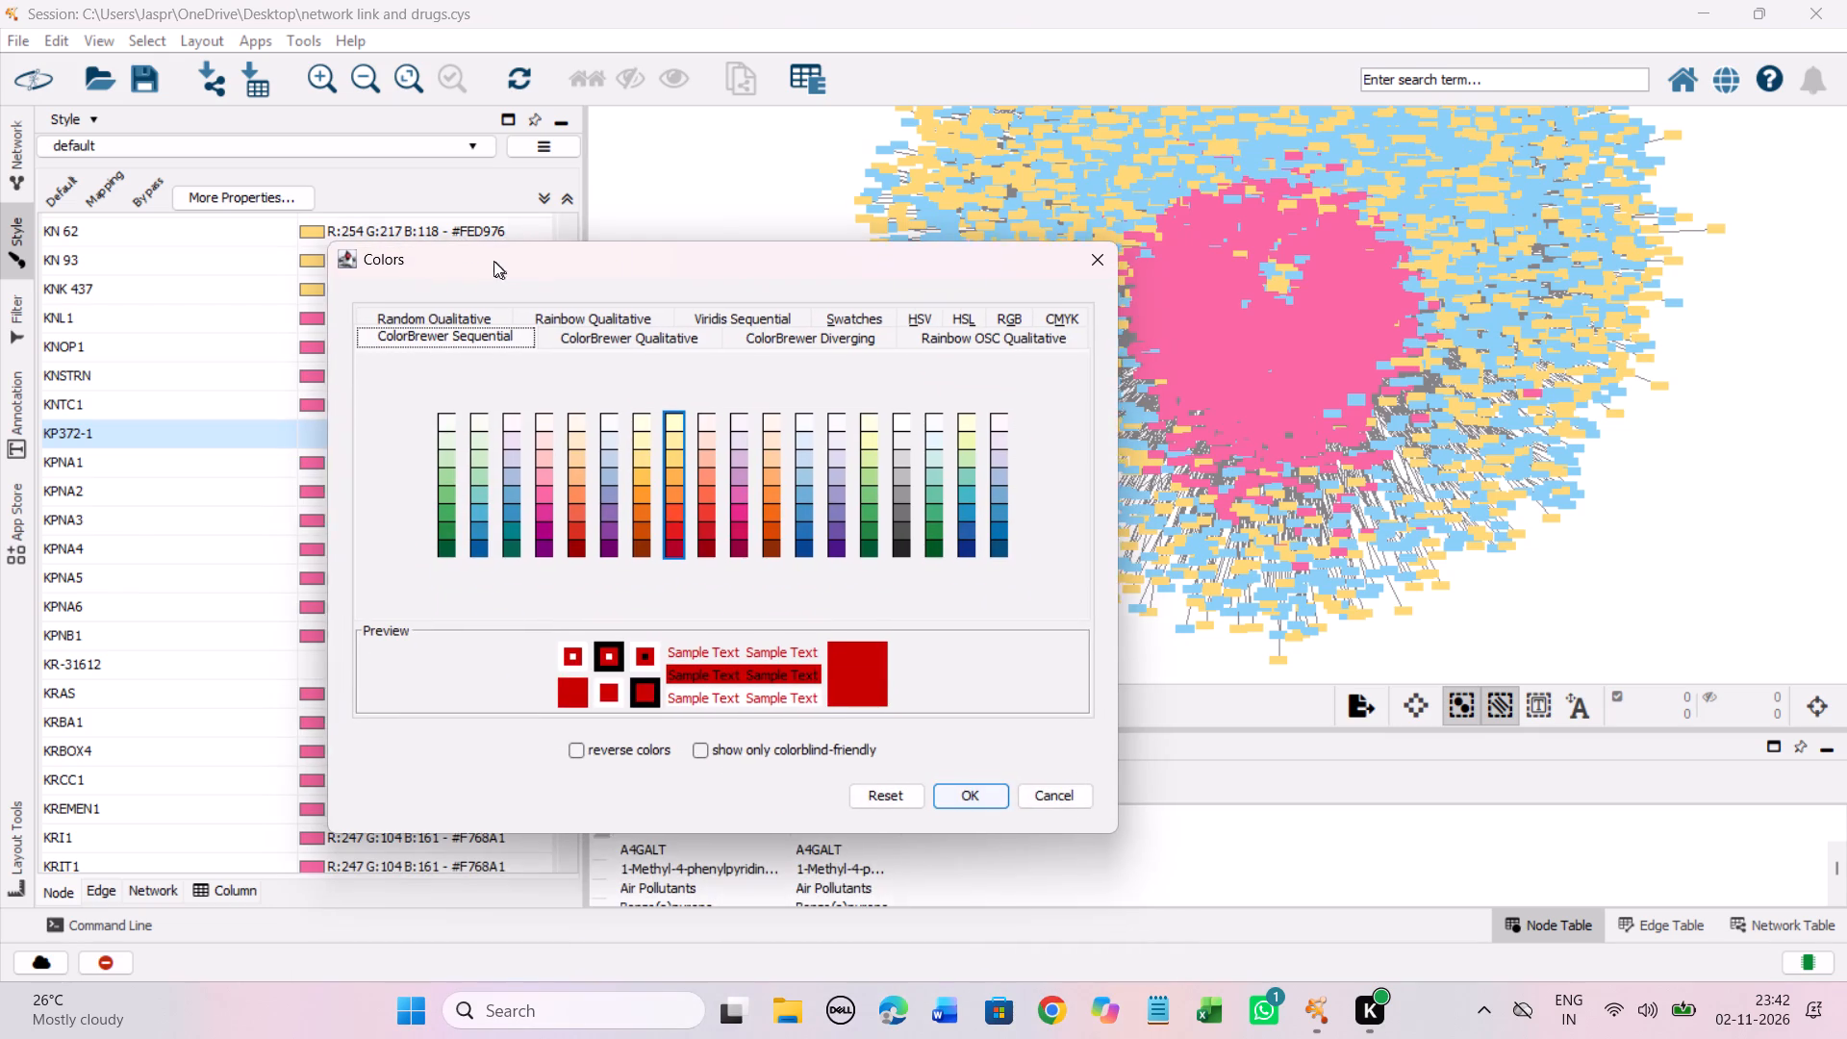
{"action": "left_click_drag", "start_coordinate": [493, 261], "coordinate": [493, 260]}
{"action": "left_click", "coordinate": [671, 457]}
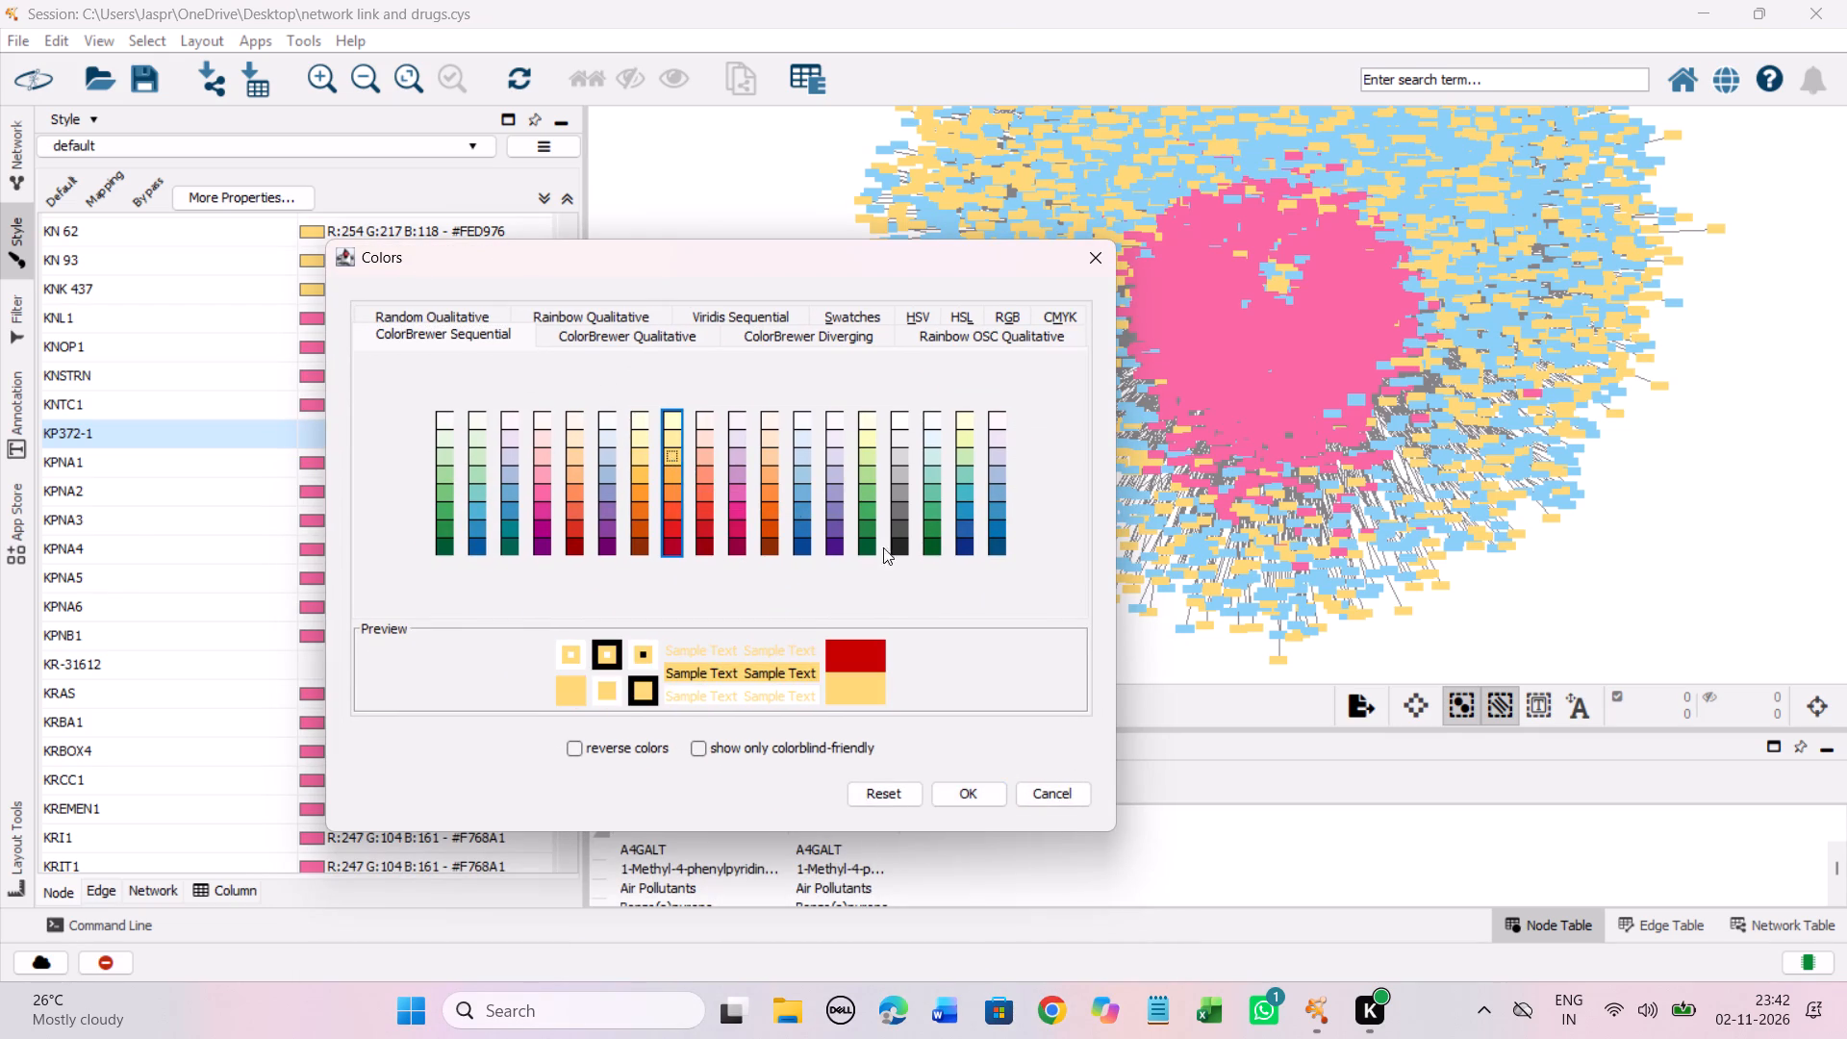
{"action": "left_click", "coordinate": [966, 790]}
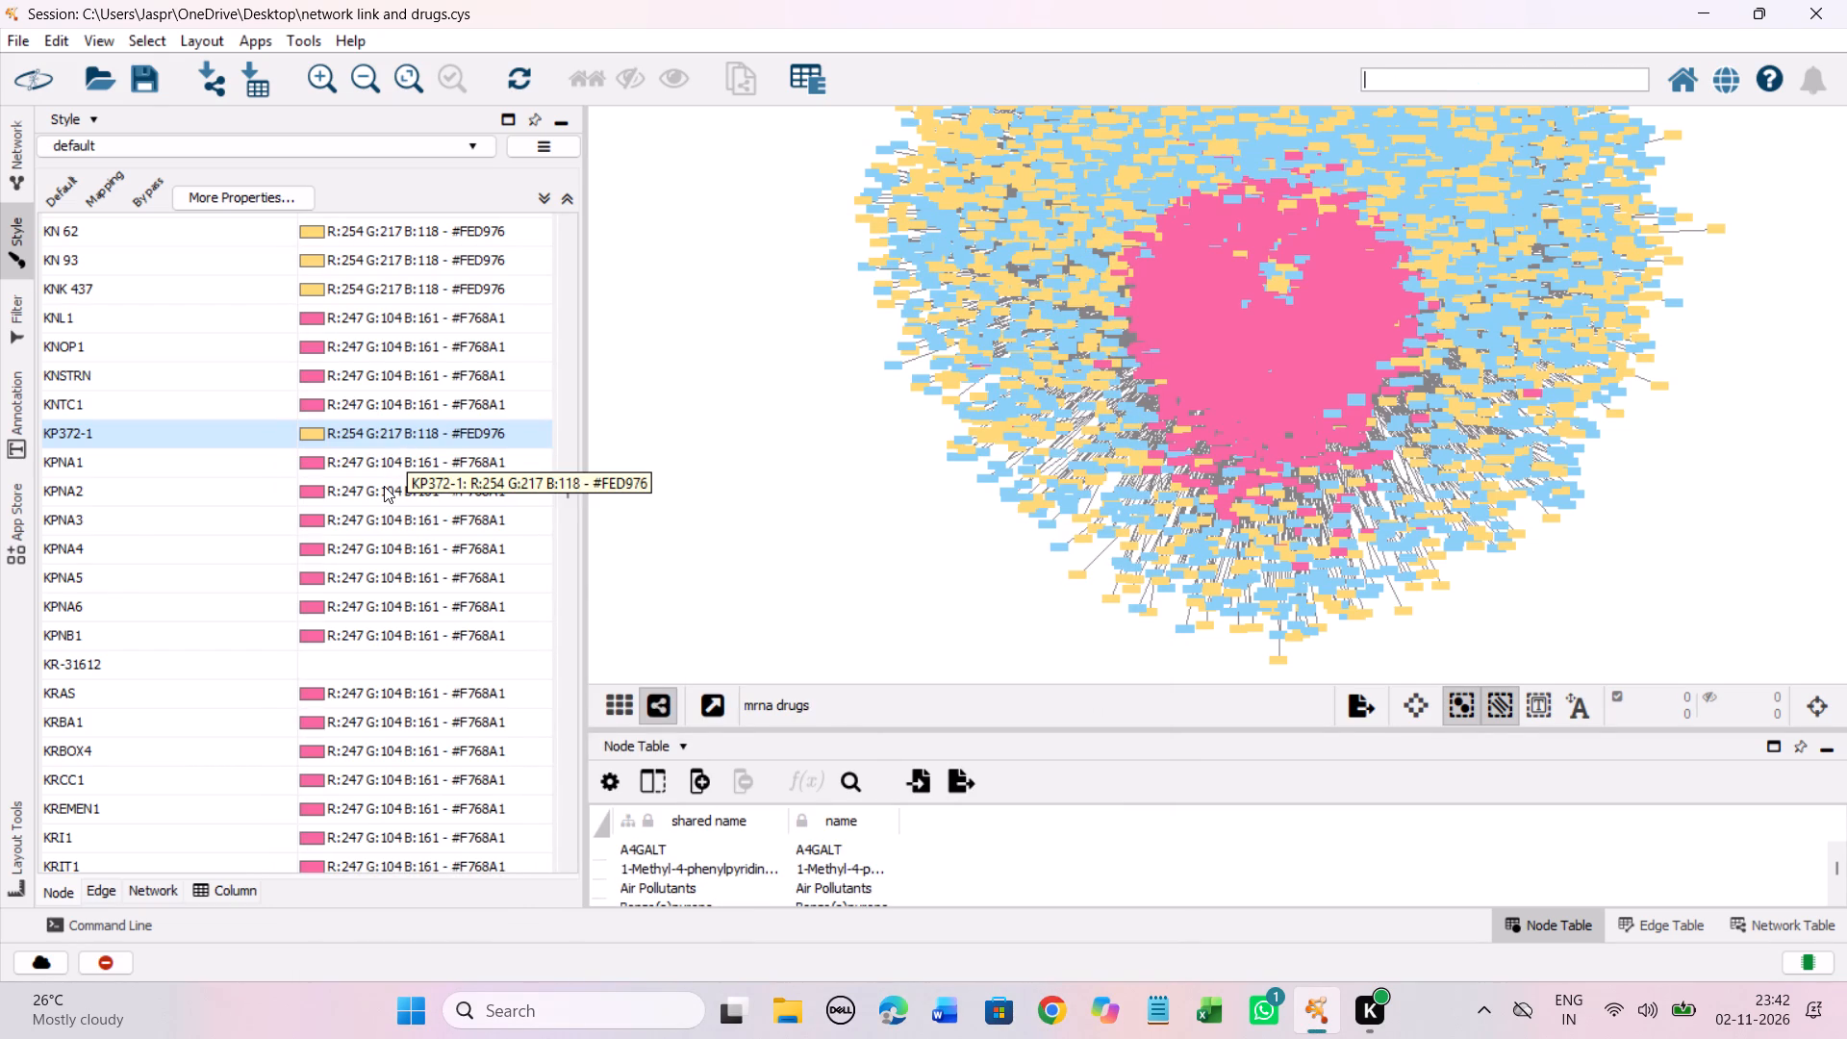
Set the discrete colour mapping of the unmapped entry KR-31612 to the Yellow-Orange-Red shade #FED976.
{"action": "scroll", "coordinate": [384, 486], "scroll_direction": "down", "scroll_amount": 7}
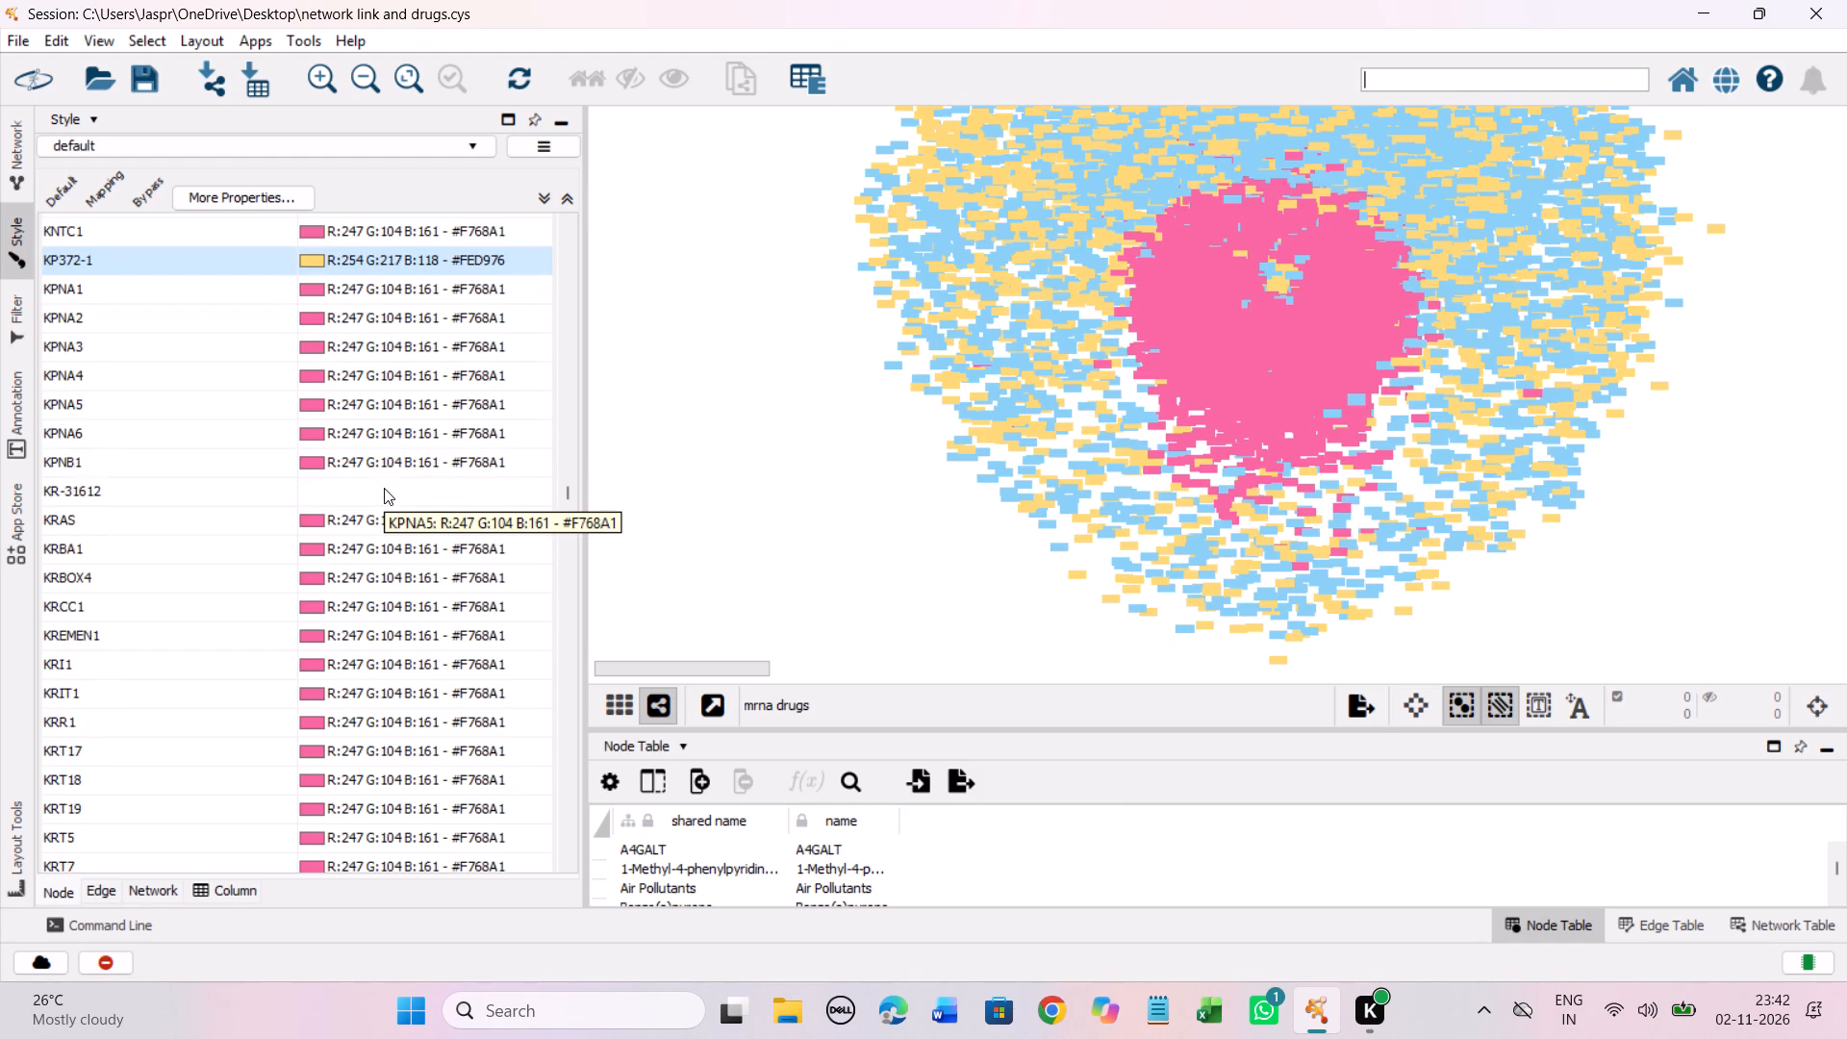
{"action": "left_click", "coordinate": [281, 460]}
{"action": "right_click", "coordinate": [281, 460]}
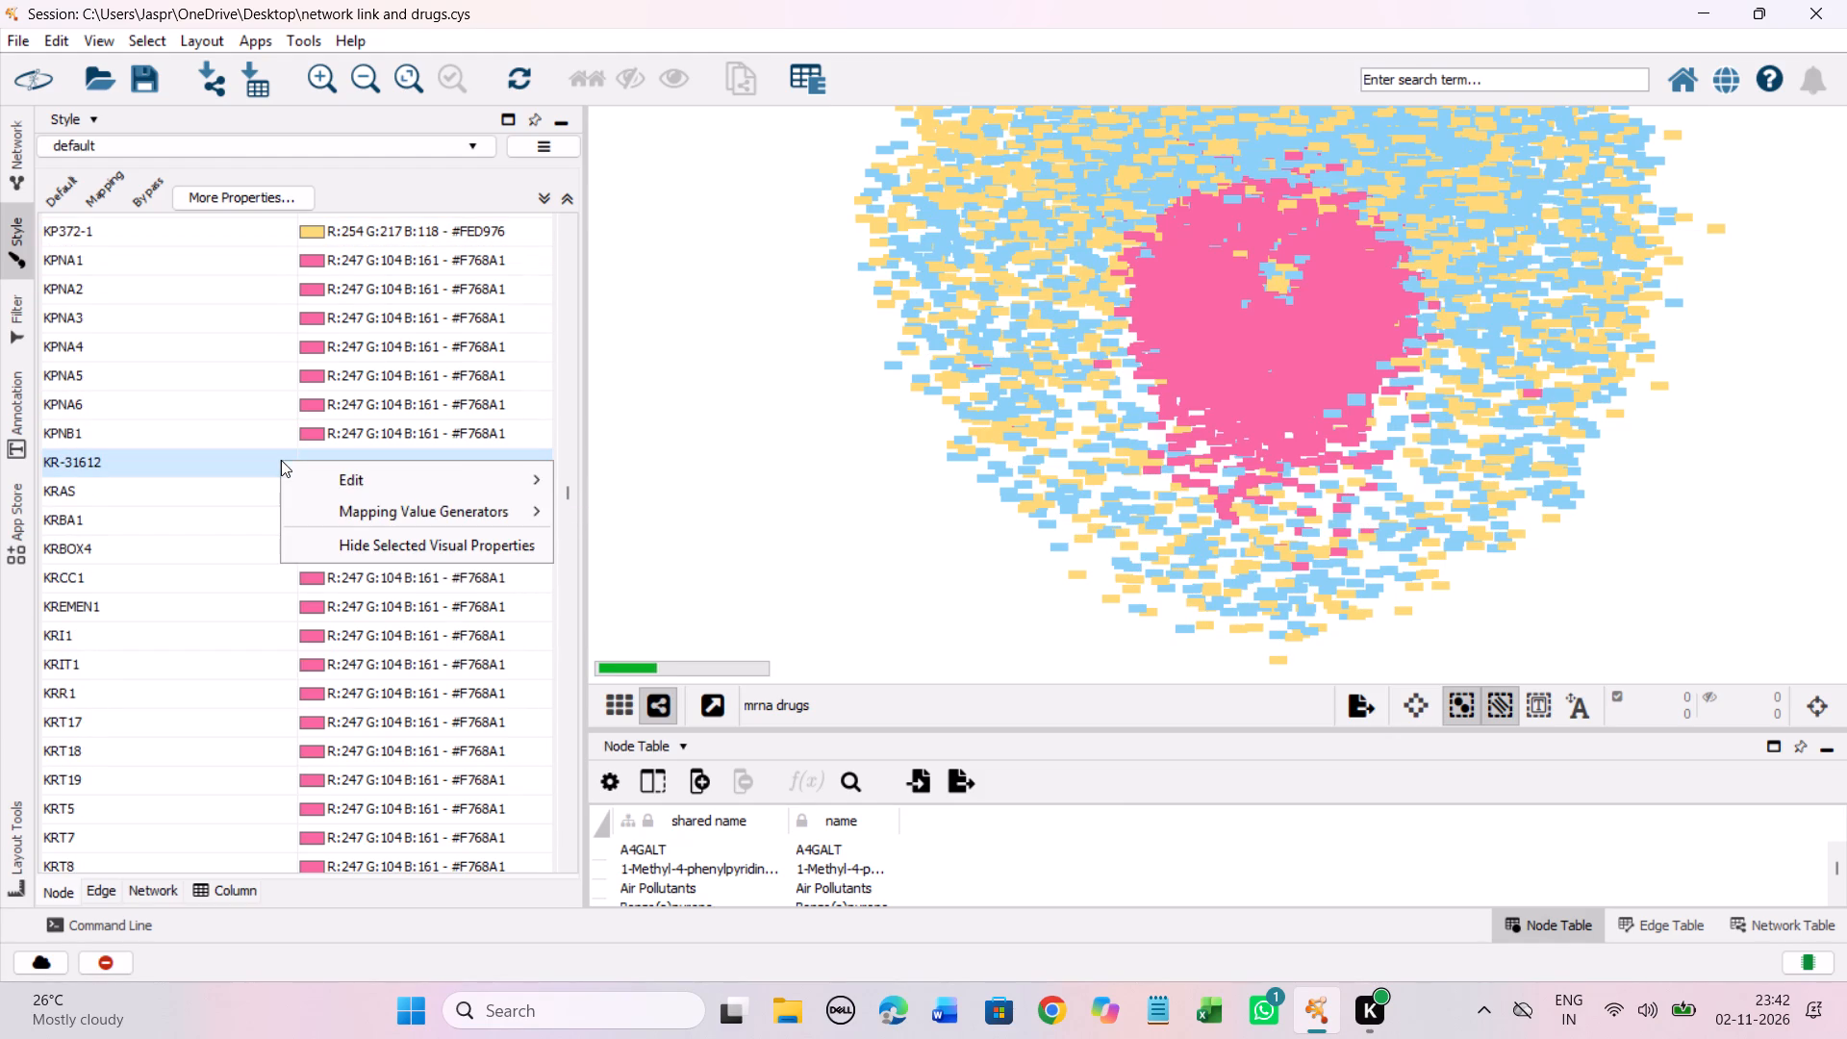
{"action": "left_click", "coordinate": [625, 486]}
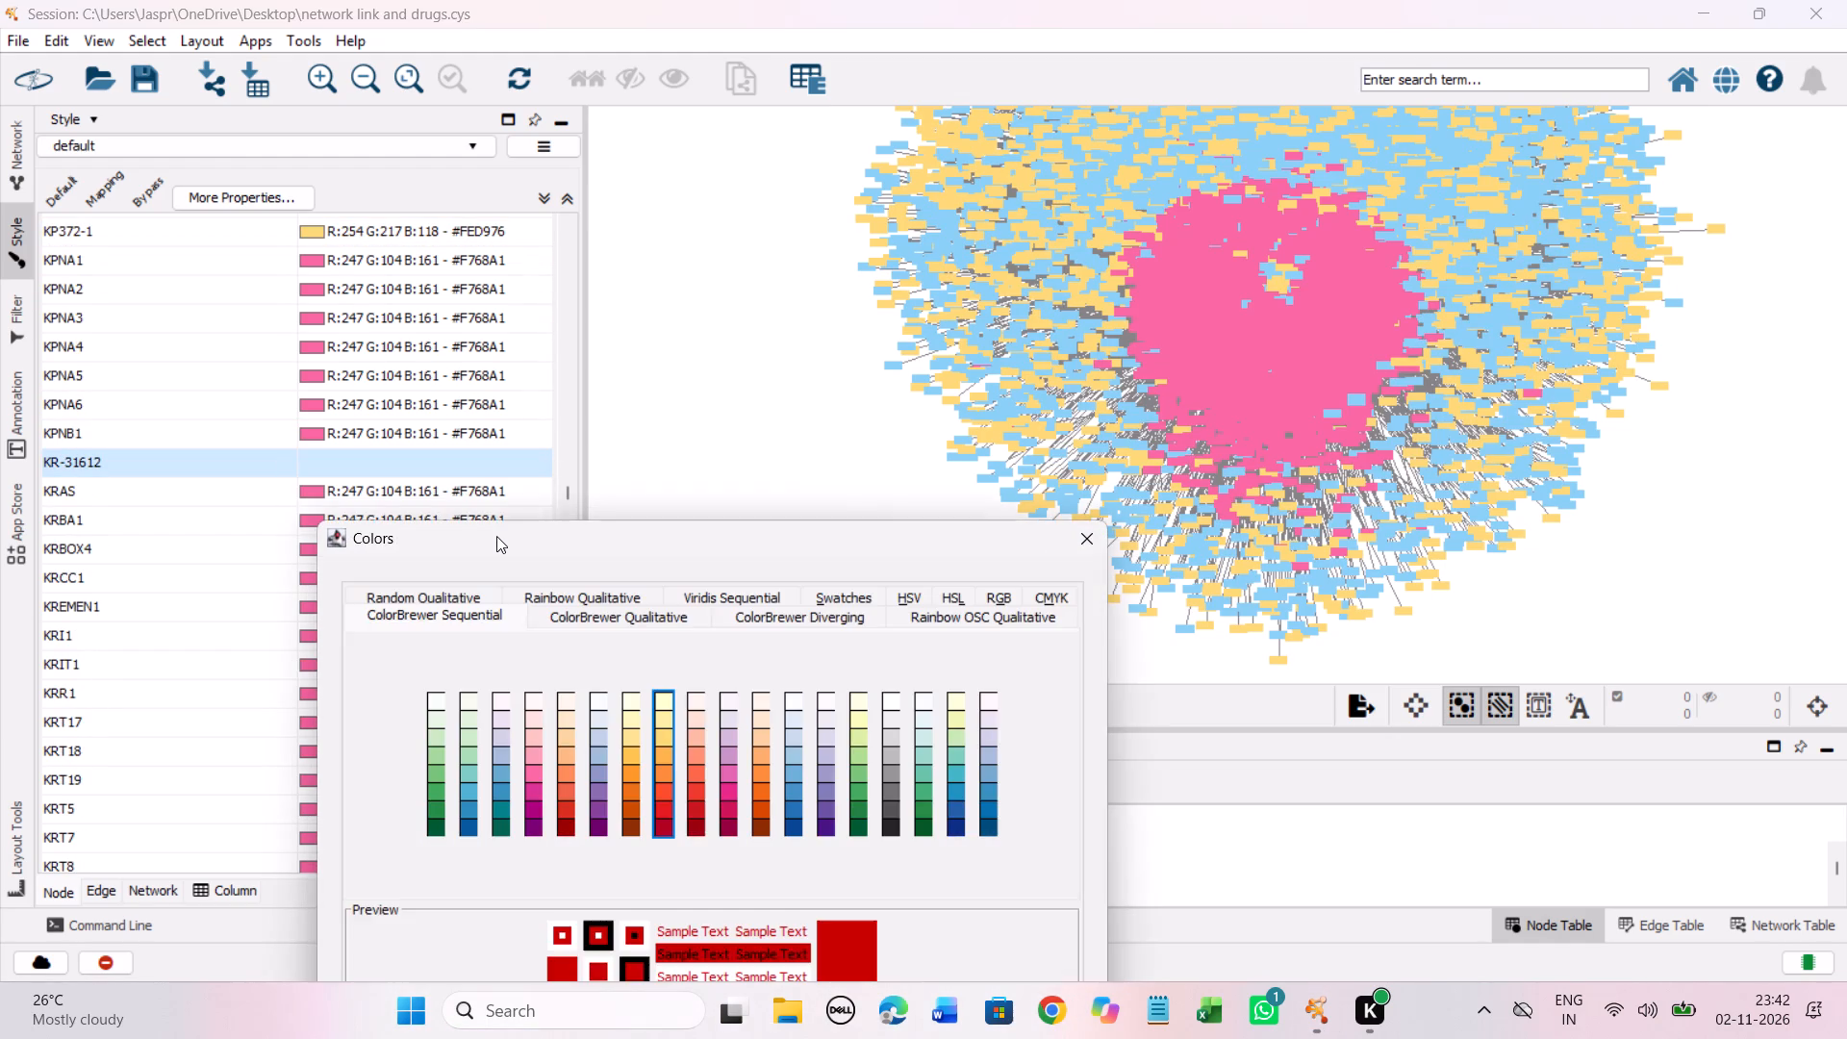
{"action": "left_click_drag", "start_coordinate": [496, 536], "coordinate": [464, 181]}
{"action": "left_click", "coordinate": [633, 382]}
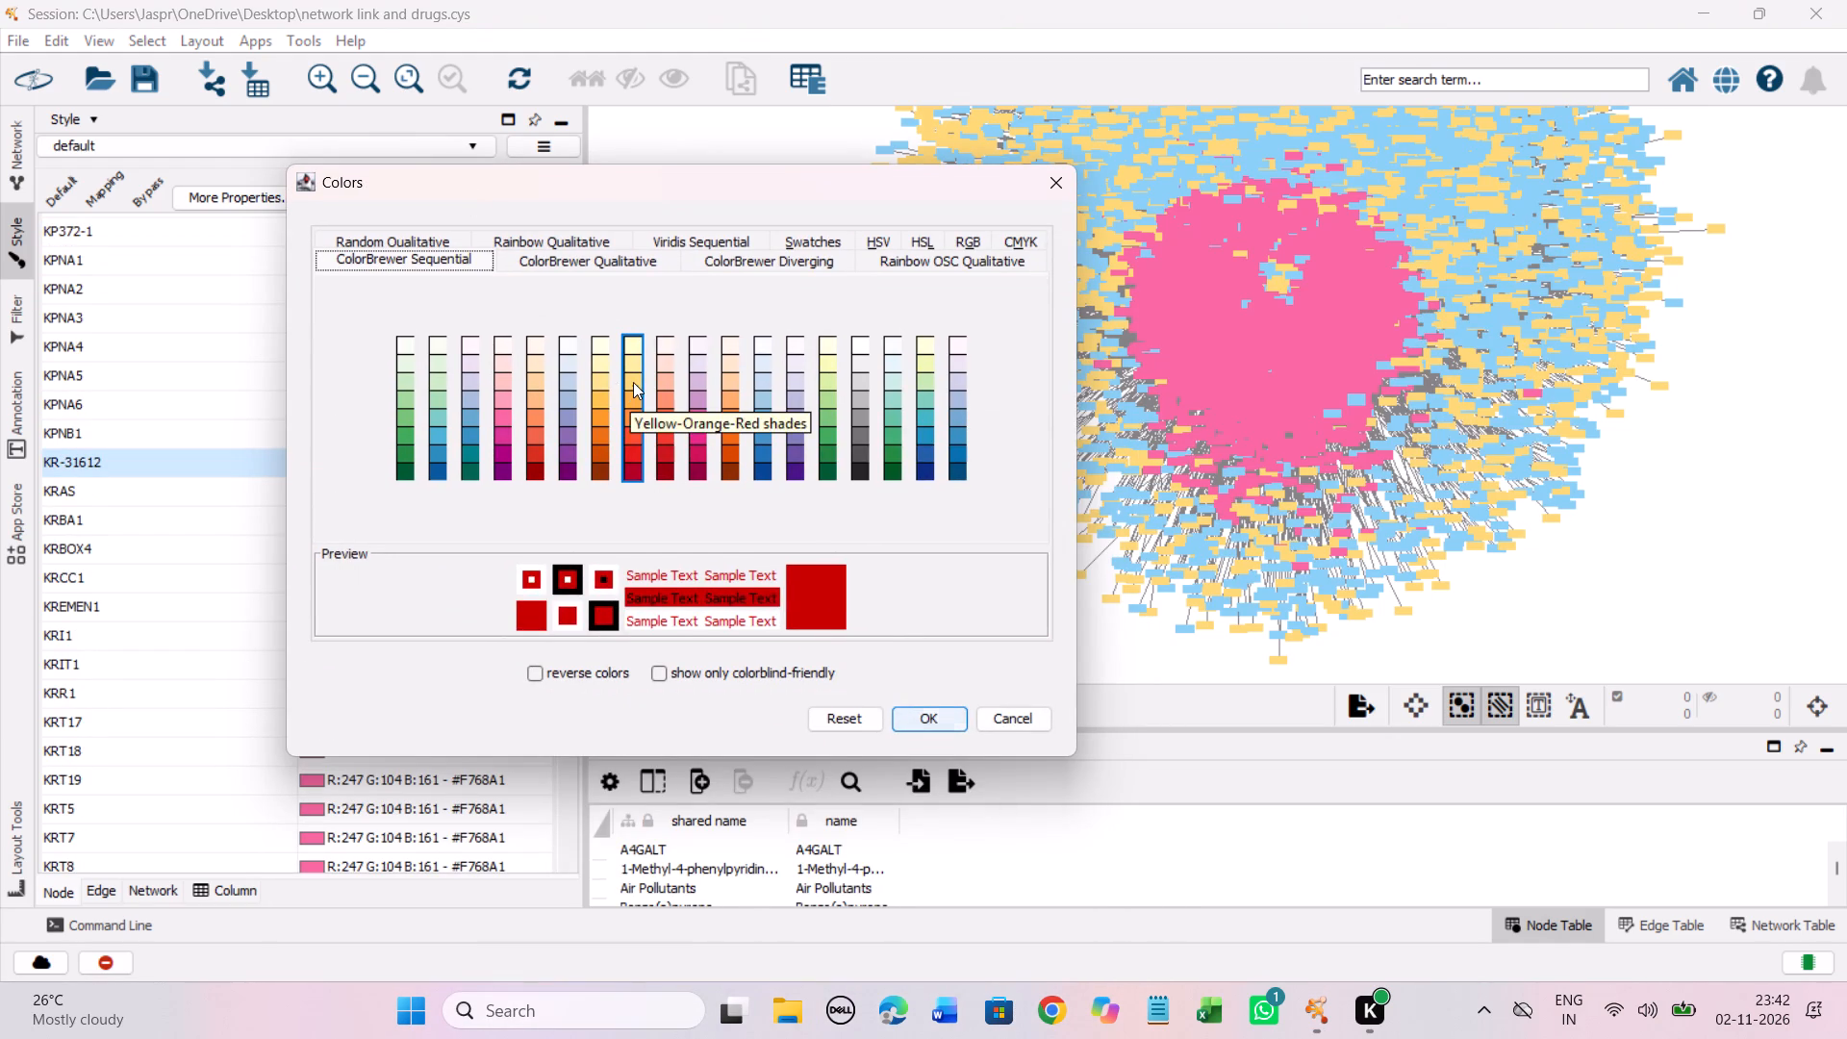
{"action": "left_click", "coordinate": [945, 717]}
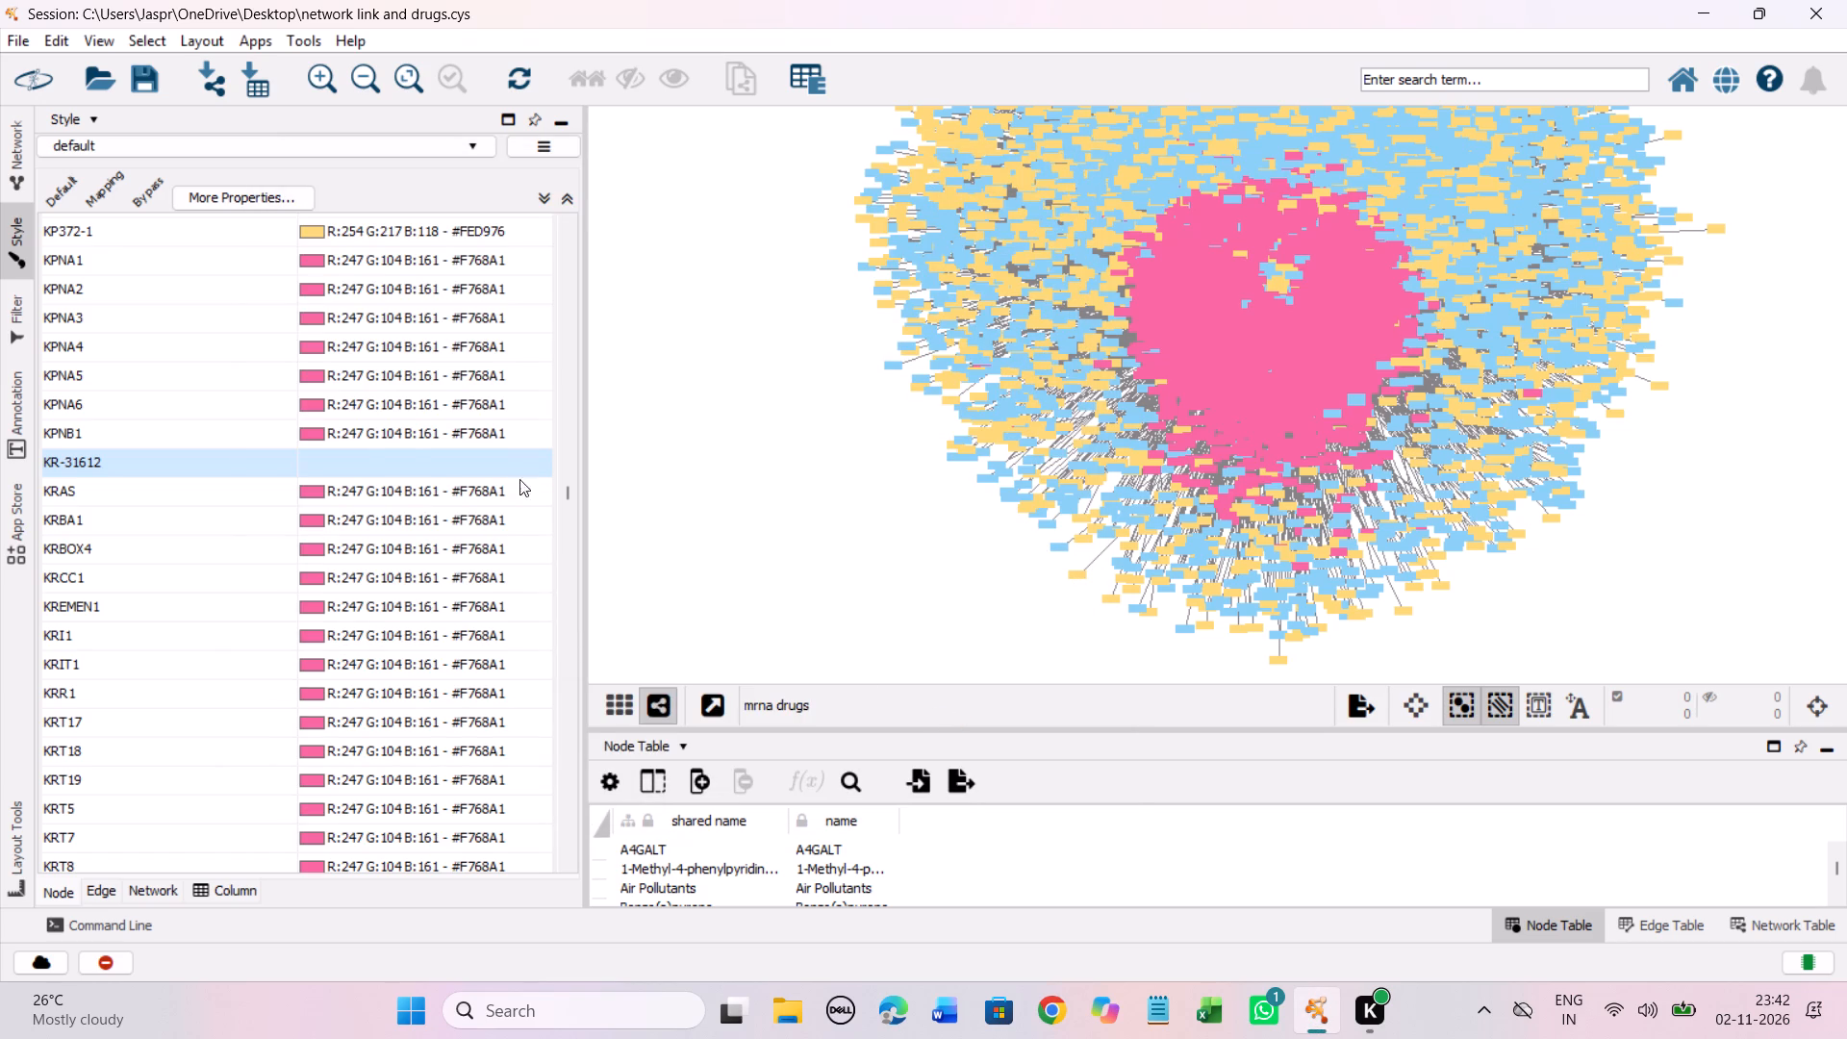
Set the discrete colour mapping of the unmapped entries KT 5720, KT 5823 and KT 5926 together to the Yellow-Orange-Red shade #FED976.
{"action": "scroll", "coordinate": [493, 465], "scroll_direction": "down", "scroll_amount": 3}
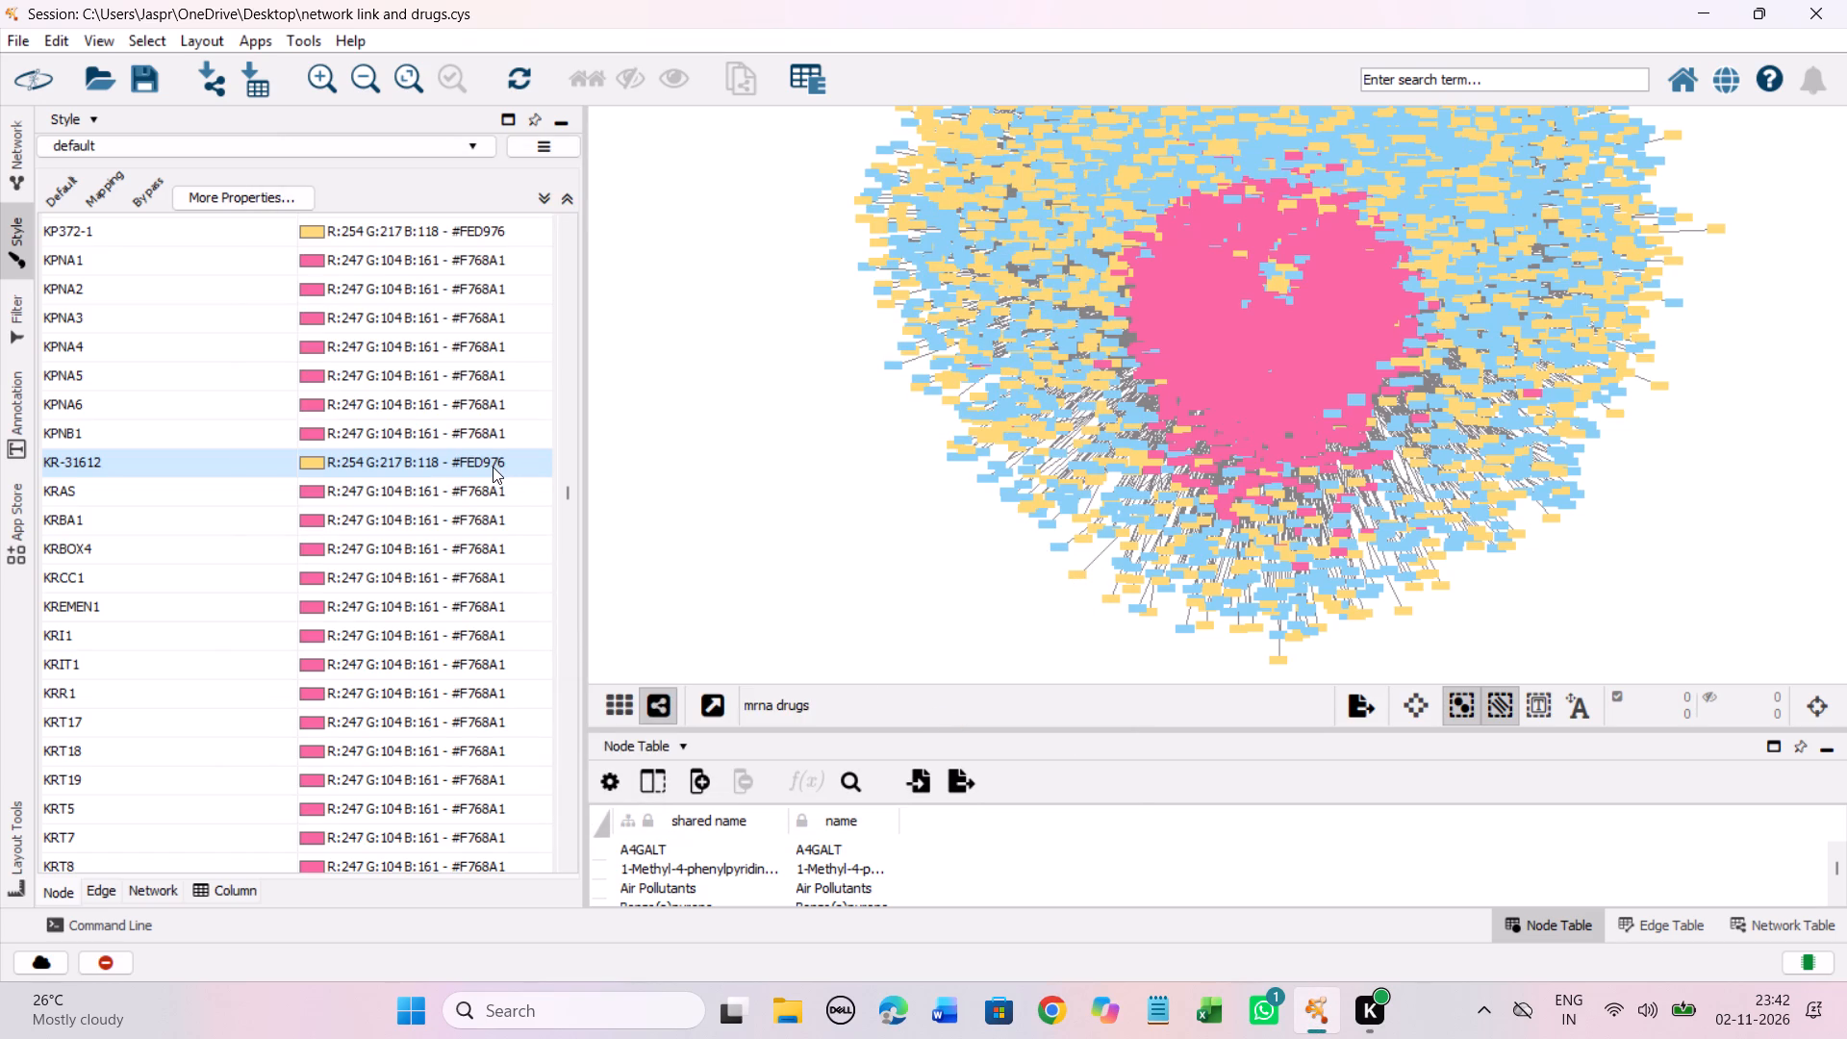
{"action": "scroll", "coordinate": [493, 467], "scroll_direction": "down", "scroll_amount": 1}
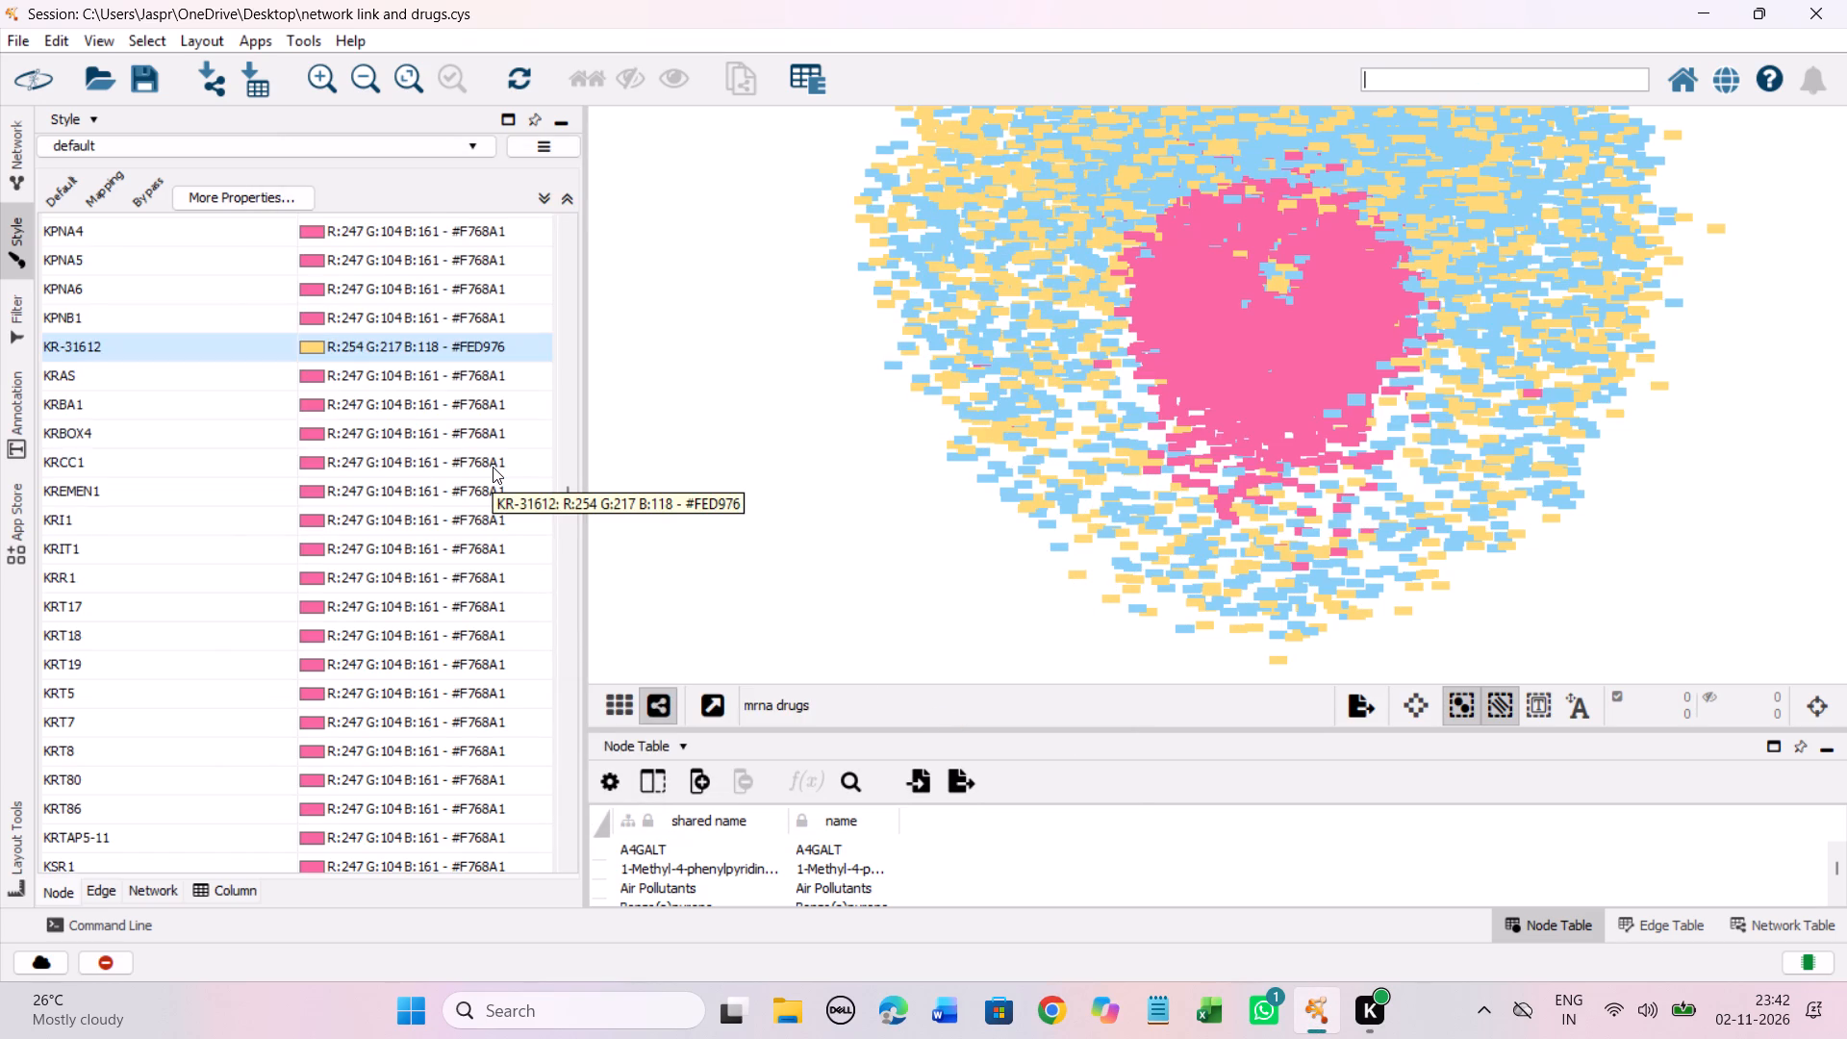
{"action": "scroll", "coordinate": [493, 467], "scroll_direction": "down", "scroll_amount": 8}
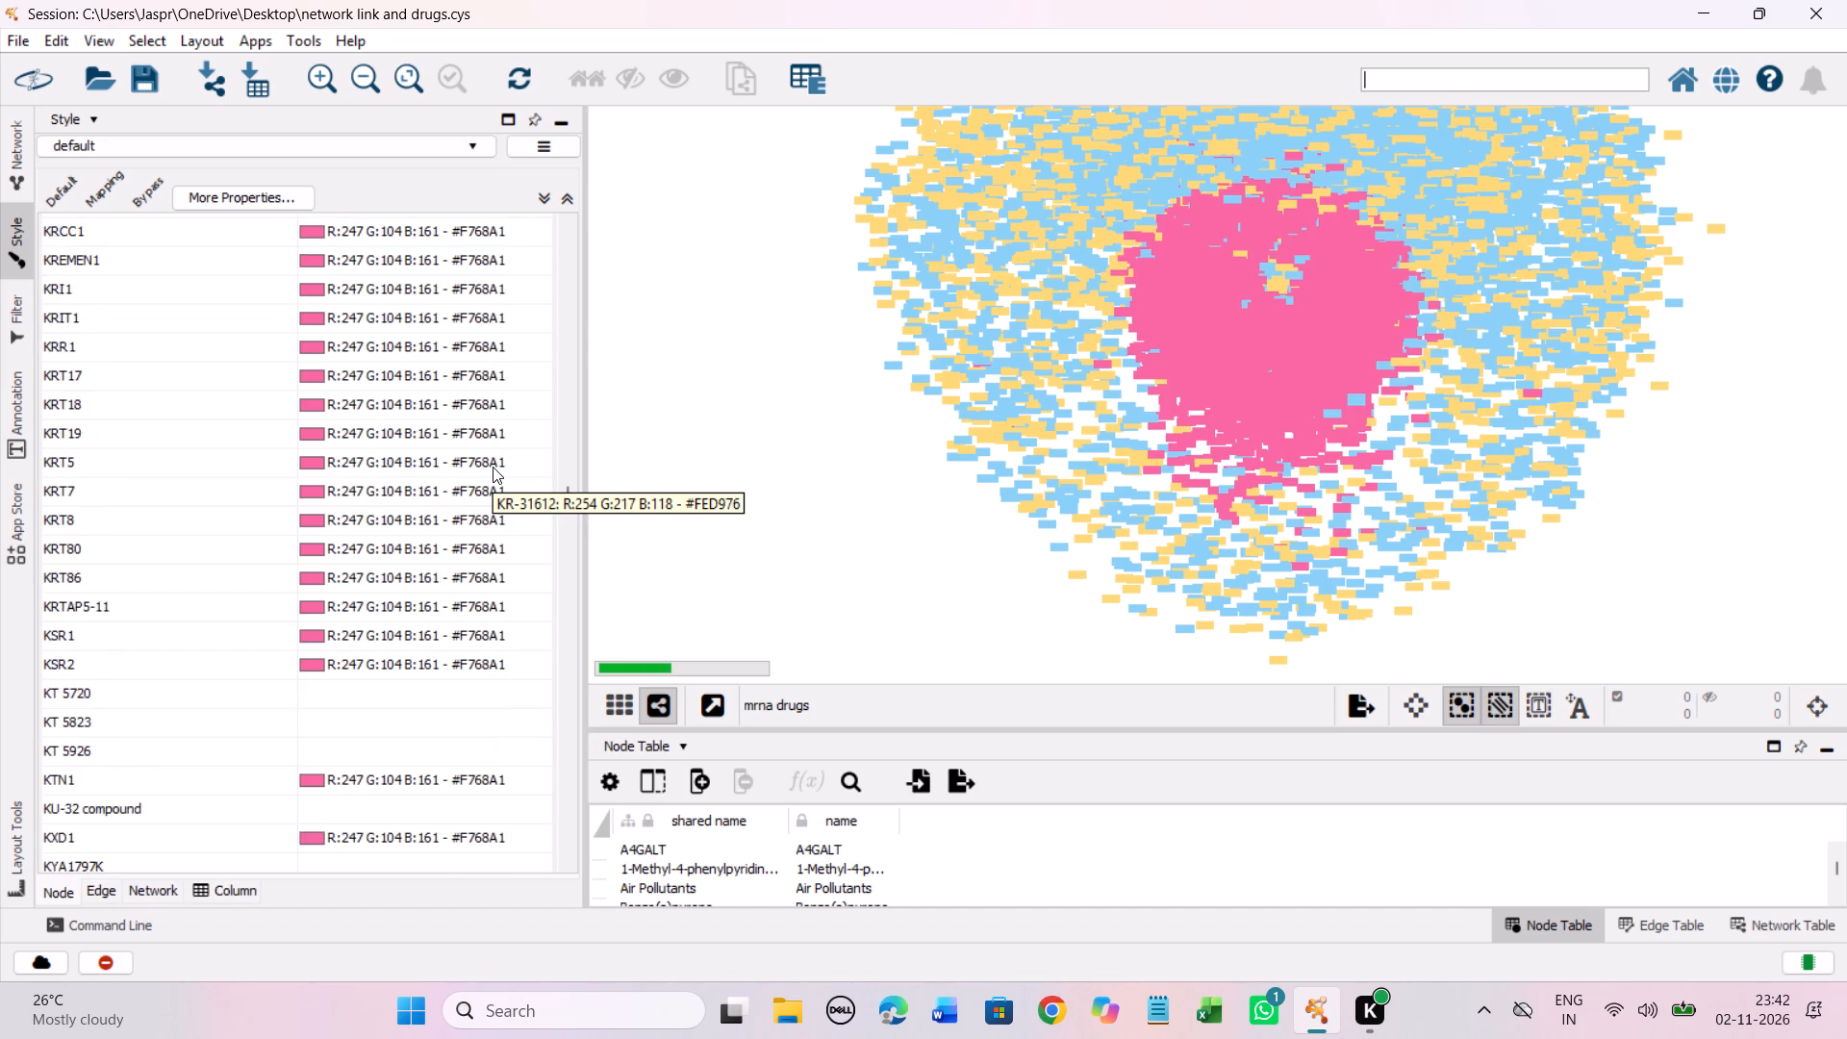
{"action": "scroll", "coordinate": [493, 467], "scroll_direction": "down", "scroll_amount": 13}
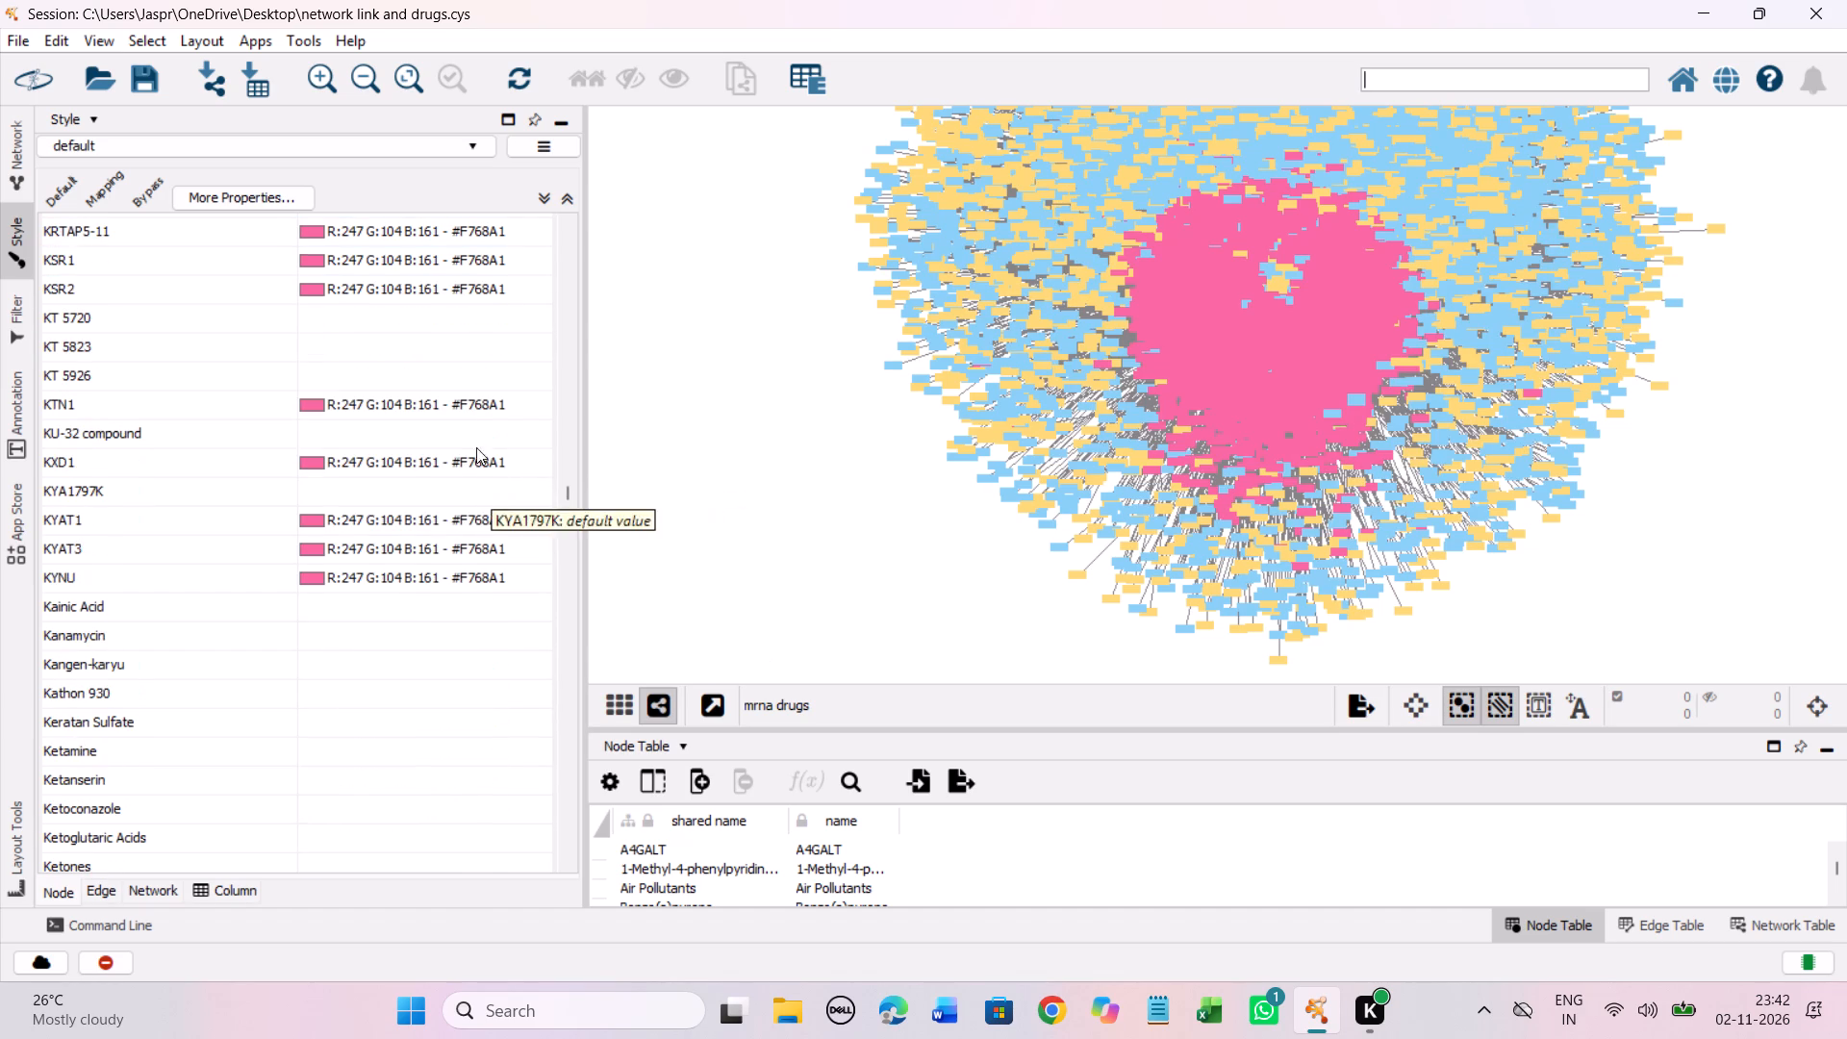
{"action": "left_click_drag", "start_coordinate": [285, 313], "coordinate": [282, 375]}
{"action": "right_click", "coordinate": [277, 374]}
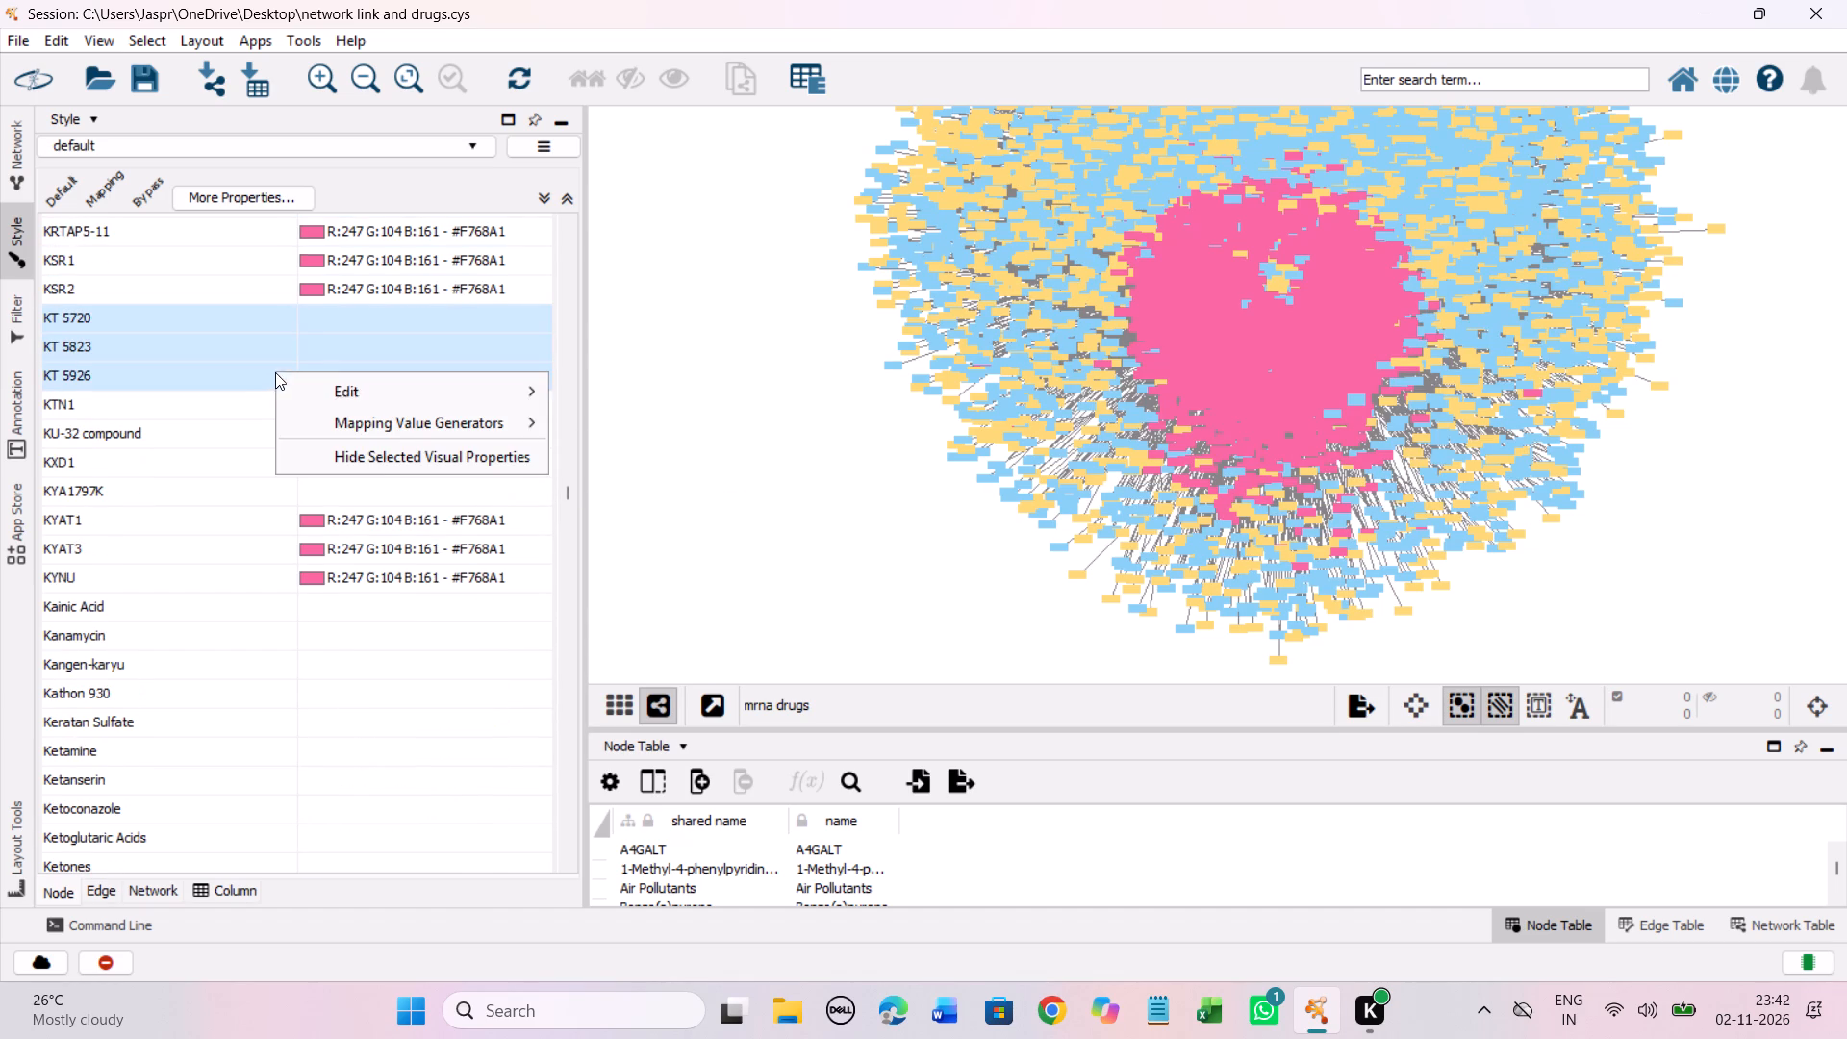
{"action": "left_click", "coordinate": [635, 397]}
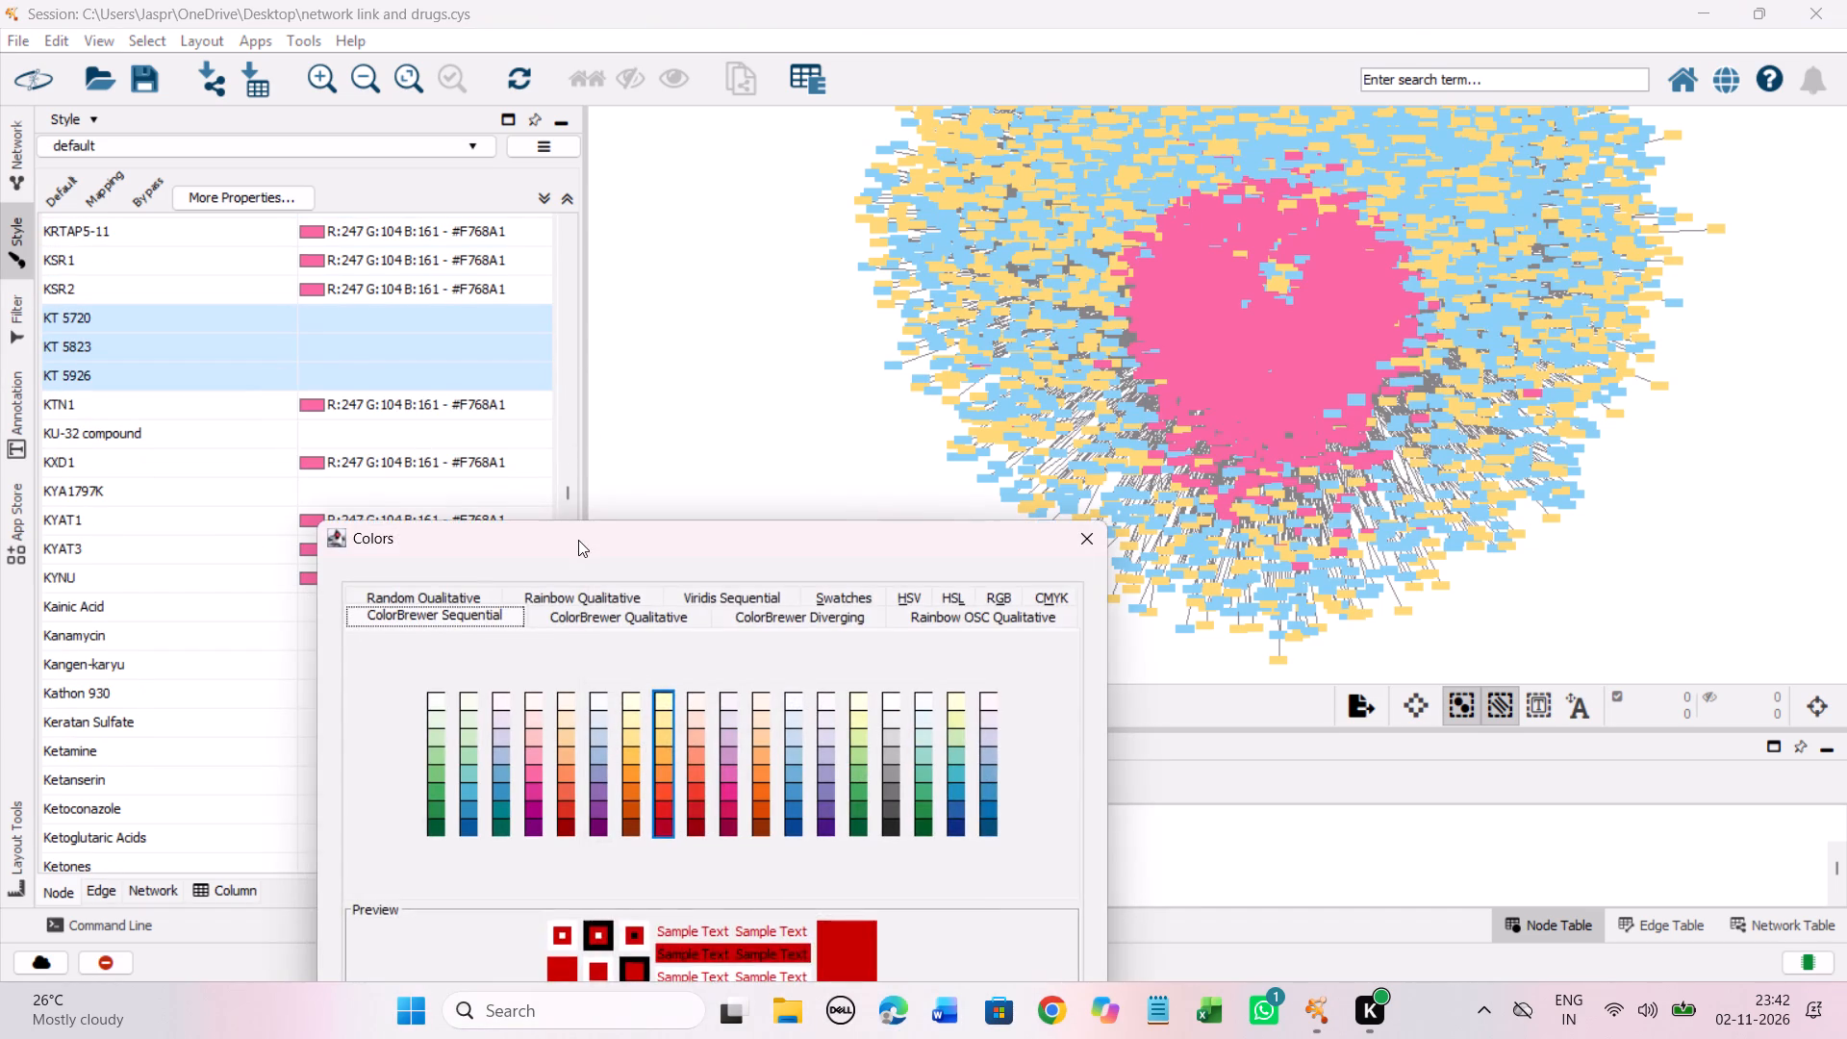
{"action": "left_click_drag", "start_coordinate": [578, 540], "coordinate": [581, 197]}
{"action": "left_click", "coordinate": [665, 394]}
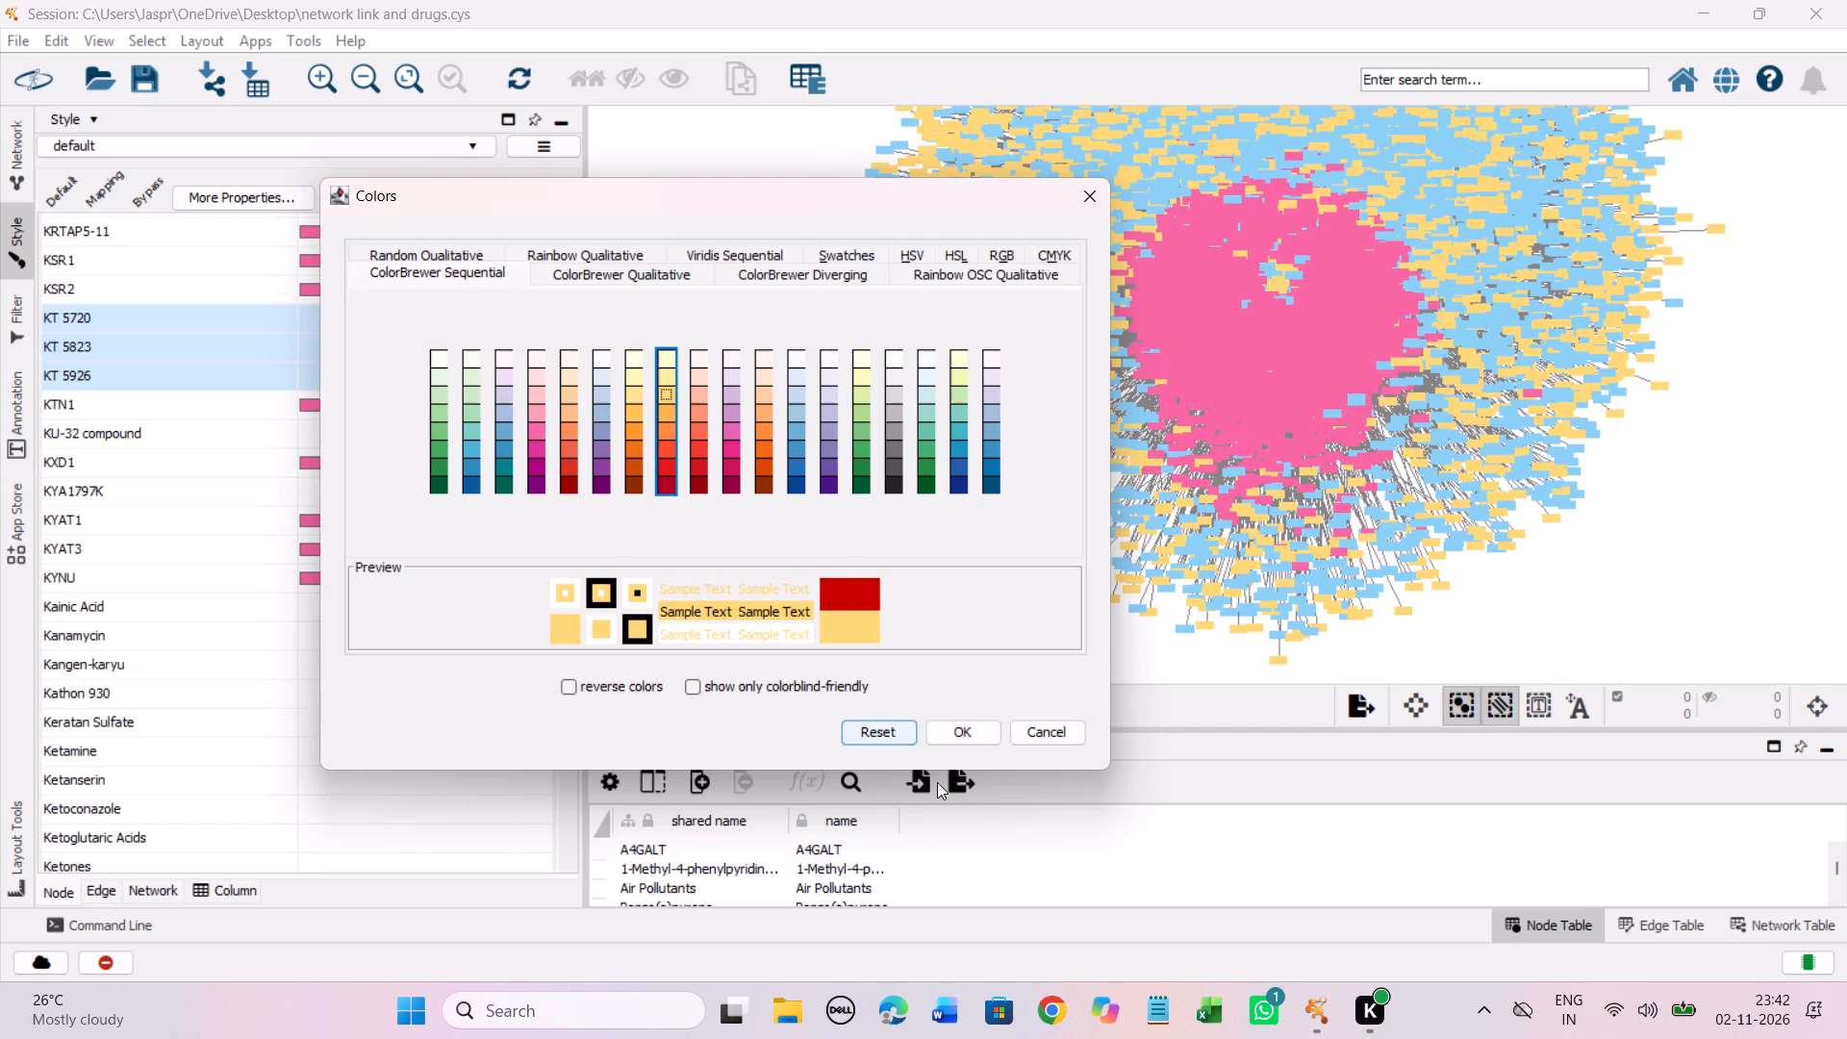
{"action": "left_click", "coordinate": [950, 732]}
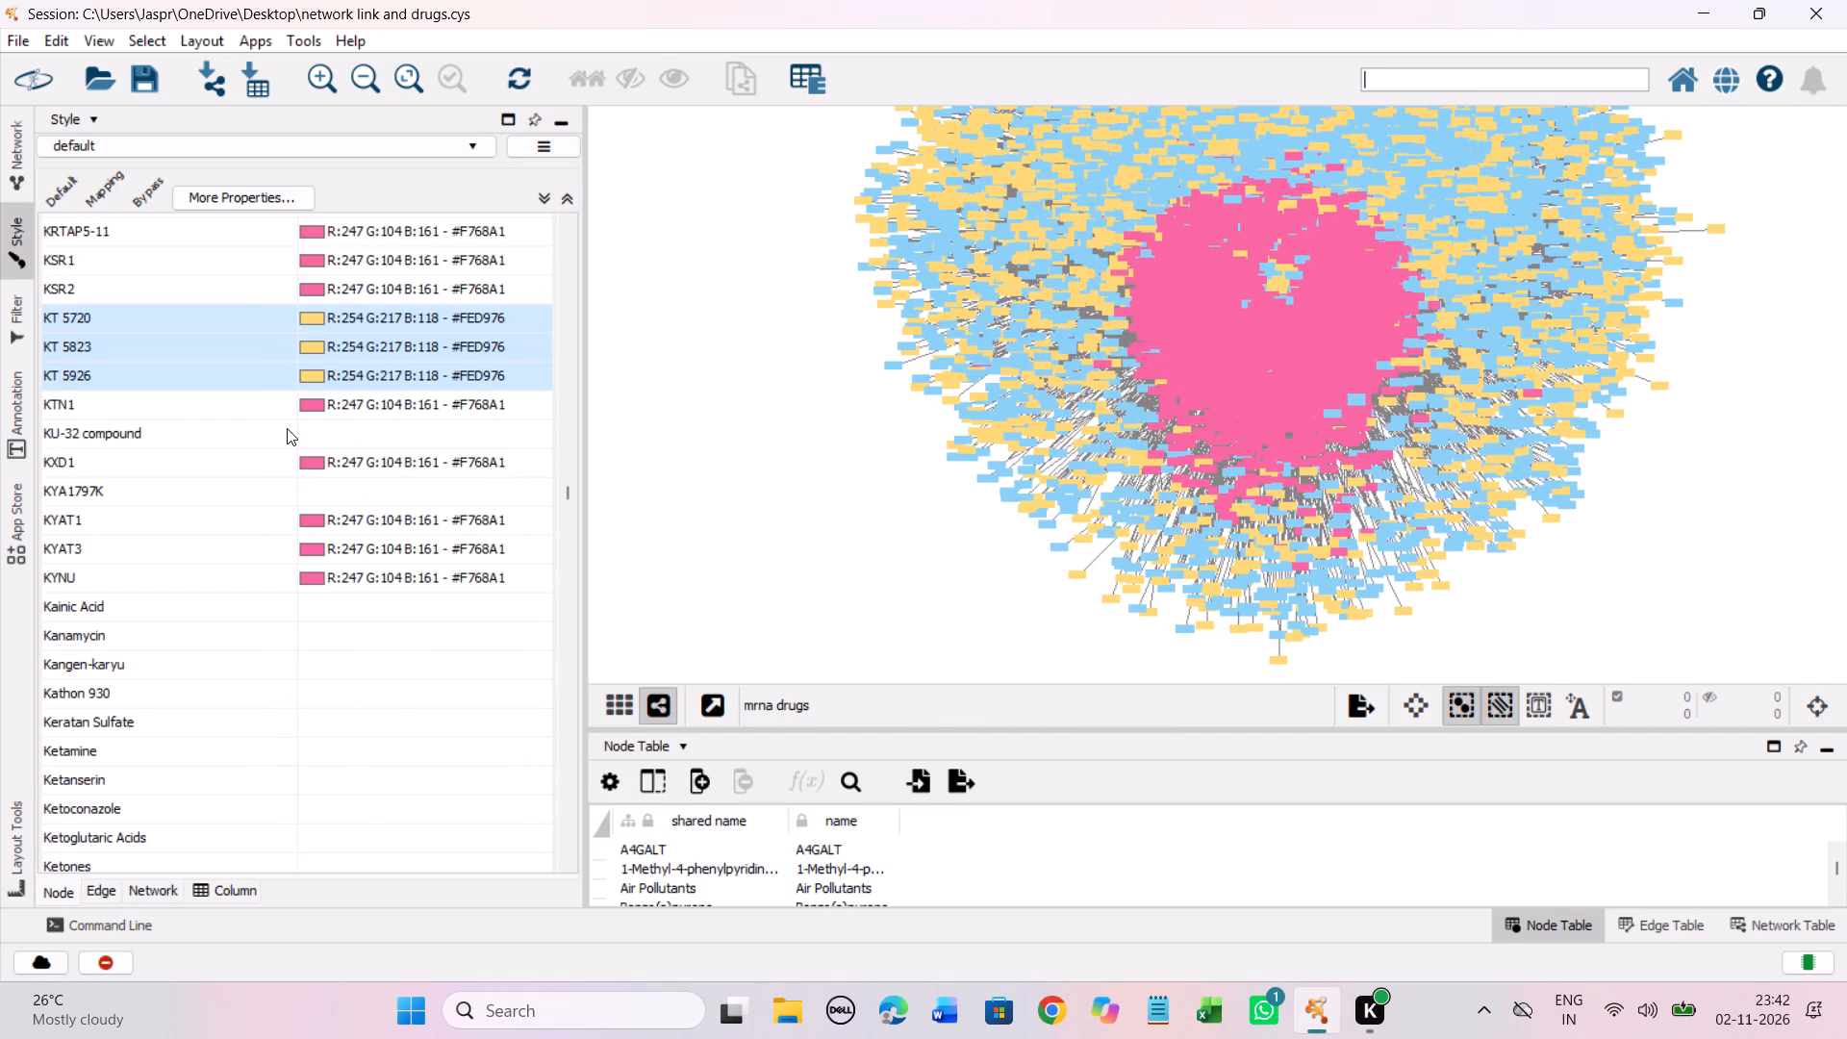
Set the discrete colour mapping of the unmapped entry KU-32 compound to the Yellow-Orange-Red shade #FED976.
{"action": "left_click", "coordinate": [287, 428]}
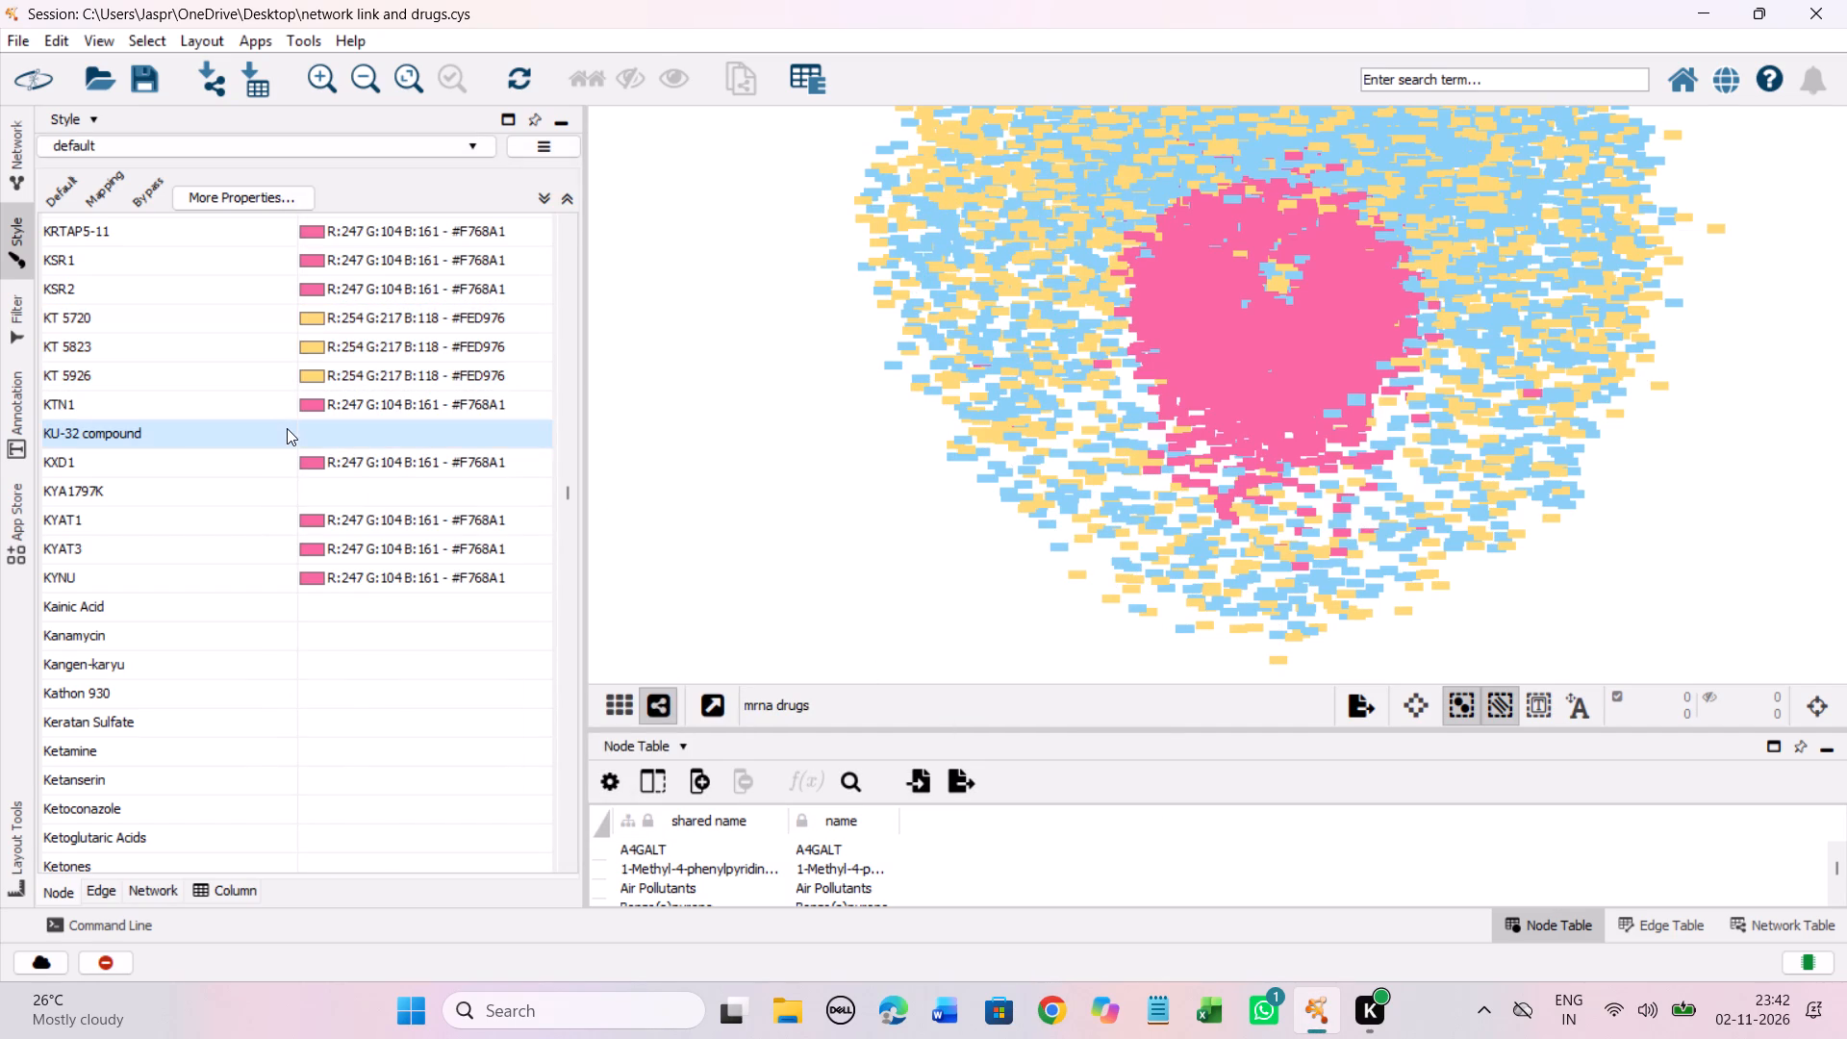
{"action": "right_click", "coordinate": [287, 428]}
{"action": "left_click", "coordinate": [614, 453]}
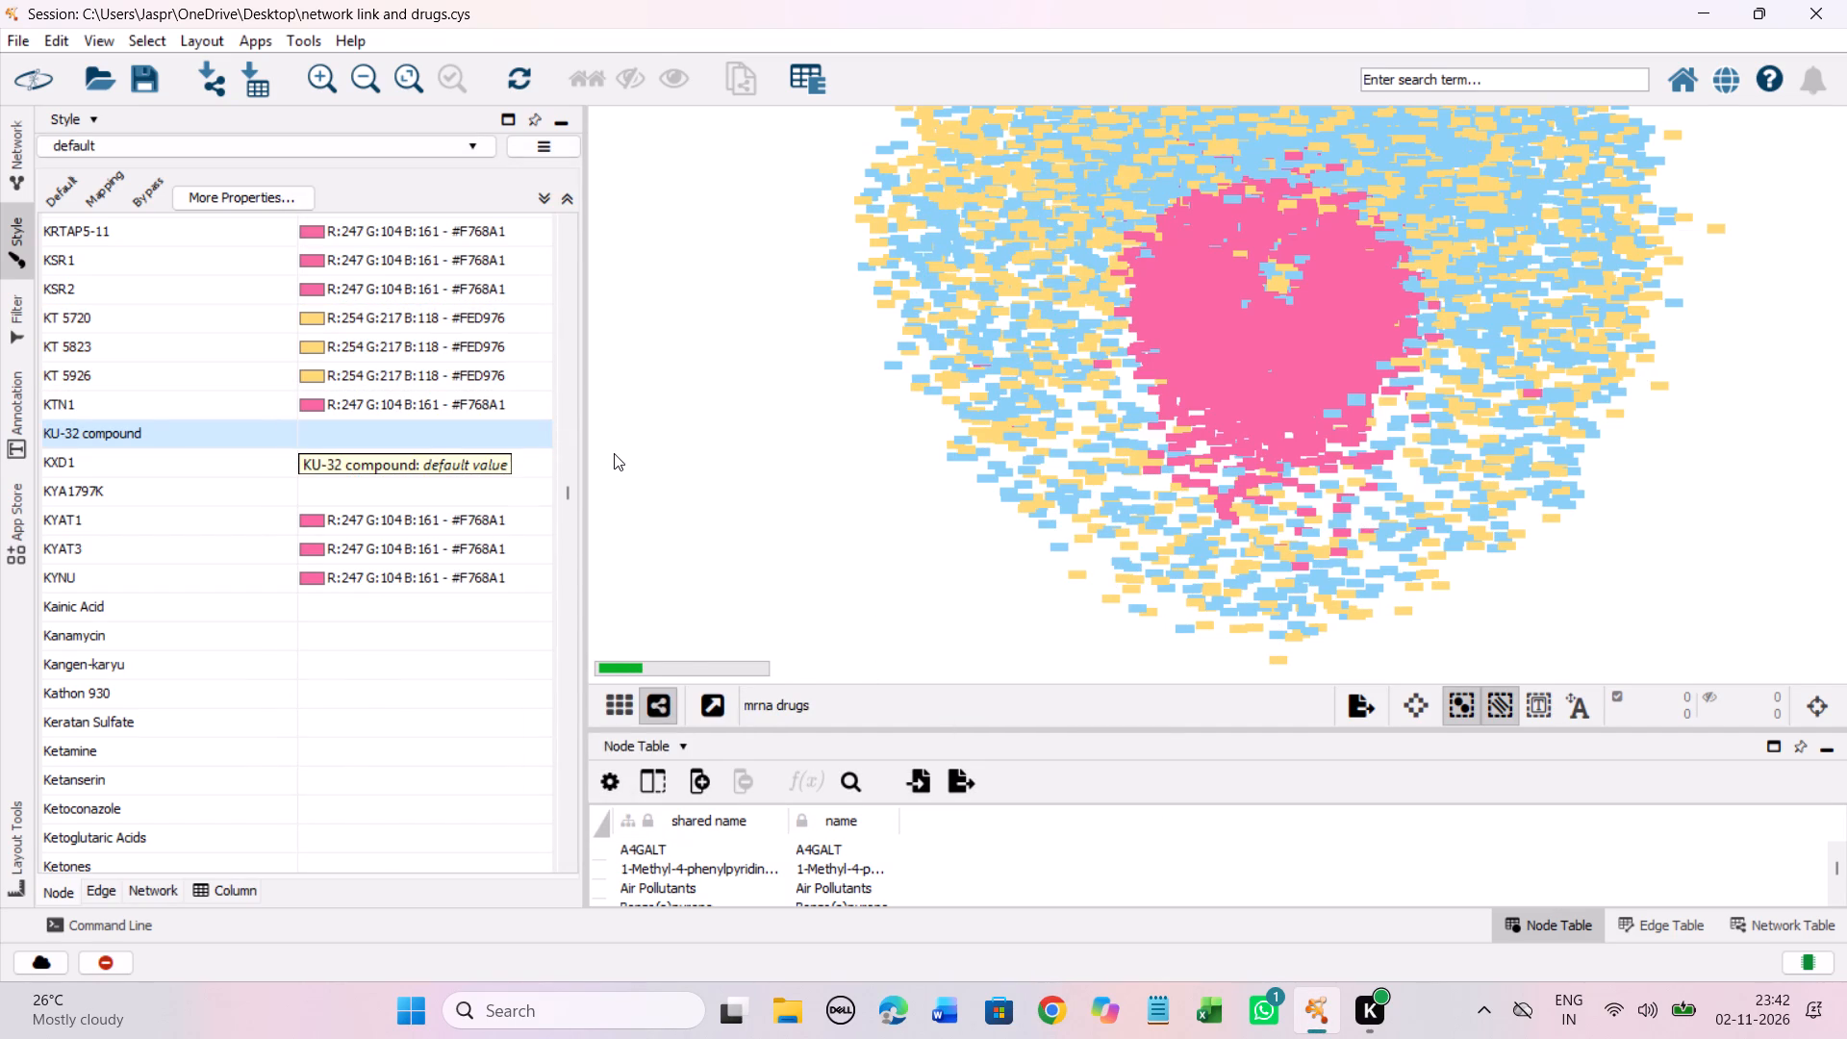
{"action": "left_click_drag", "start_coordinate": [632, 549], "coordinate": [659, 303]}
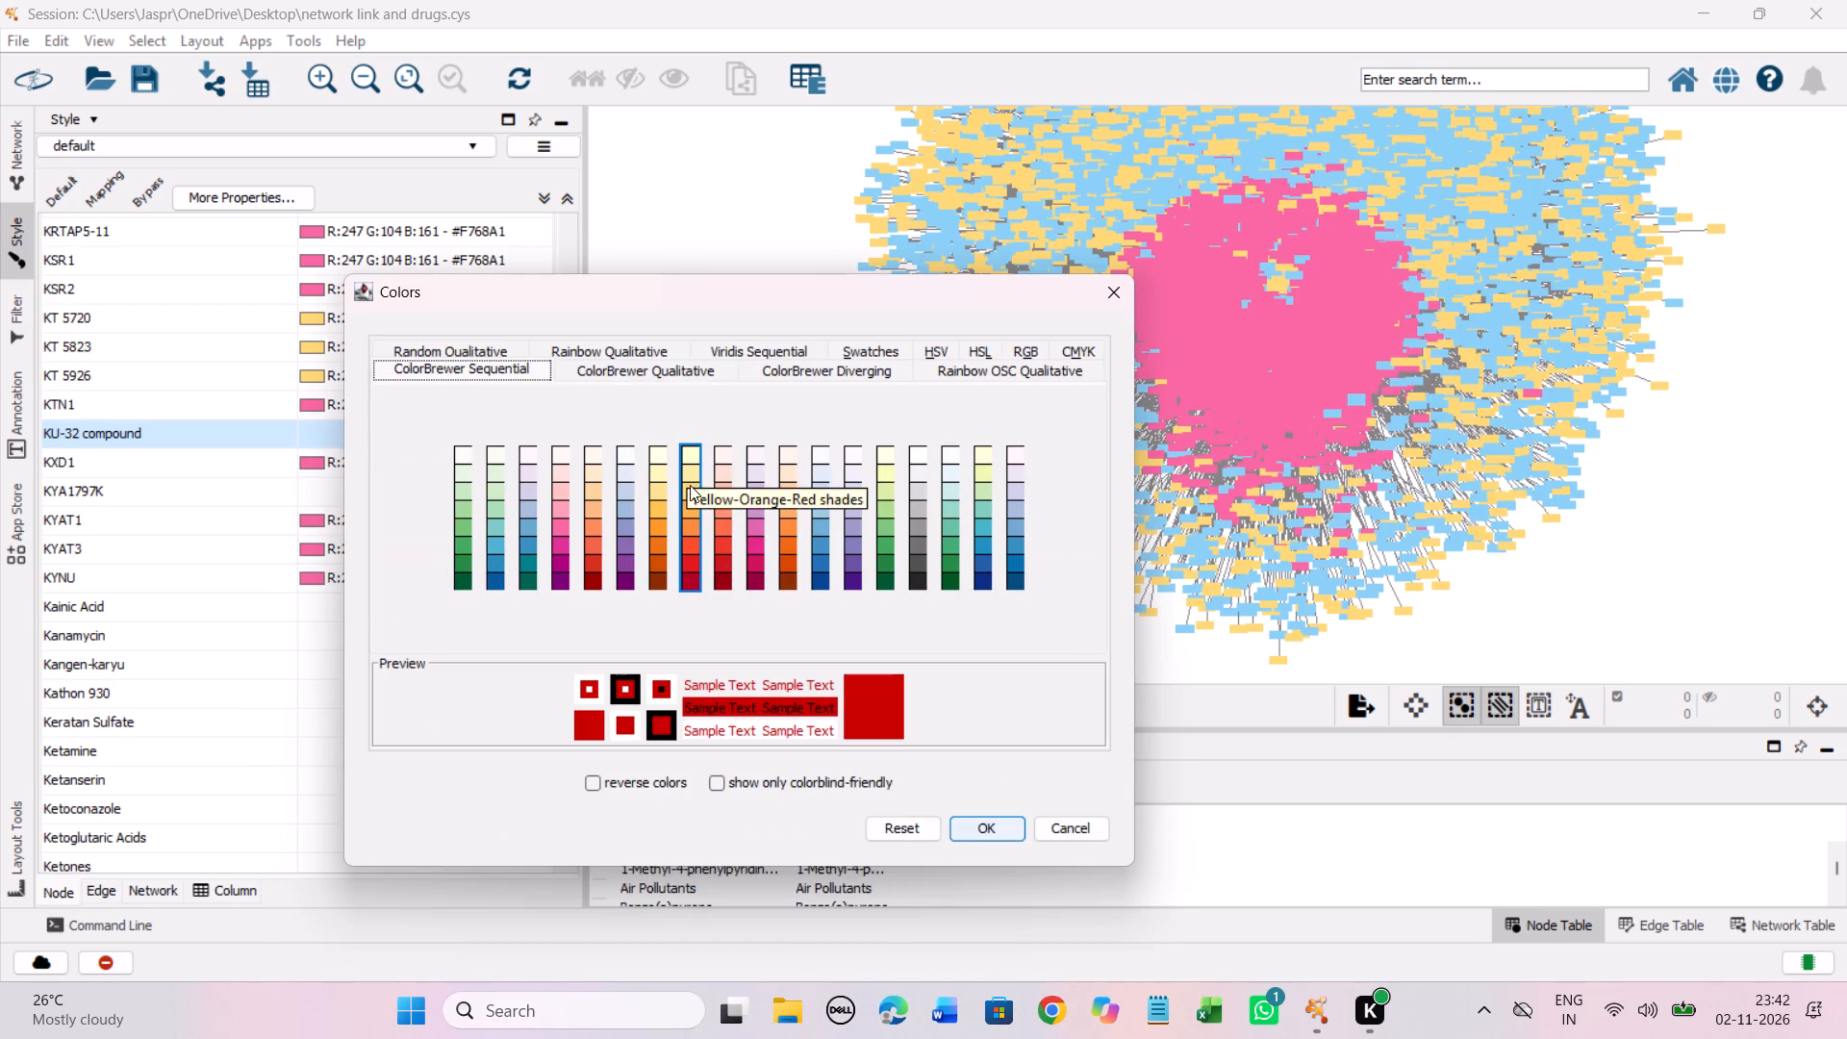
{"action": "left_click", "coordinate": [690, 490]}
{"action": "left_click", "coordinate": [973, 821]}
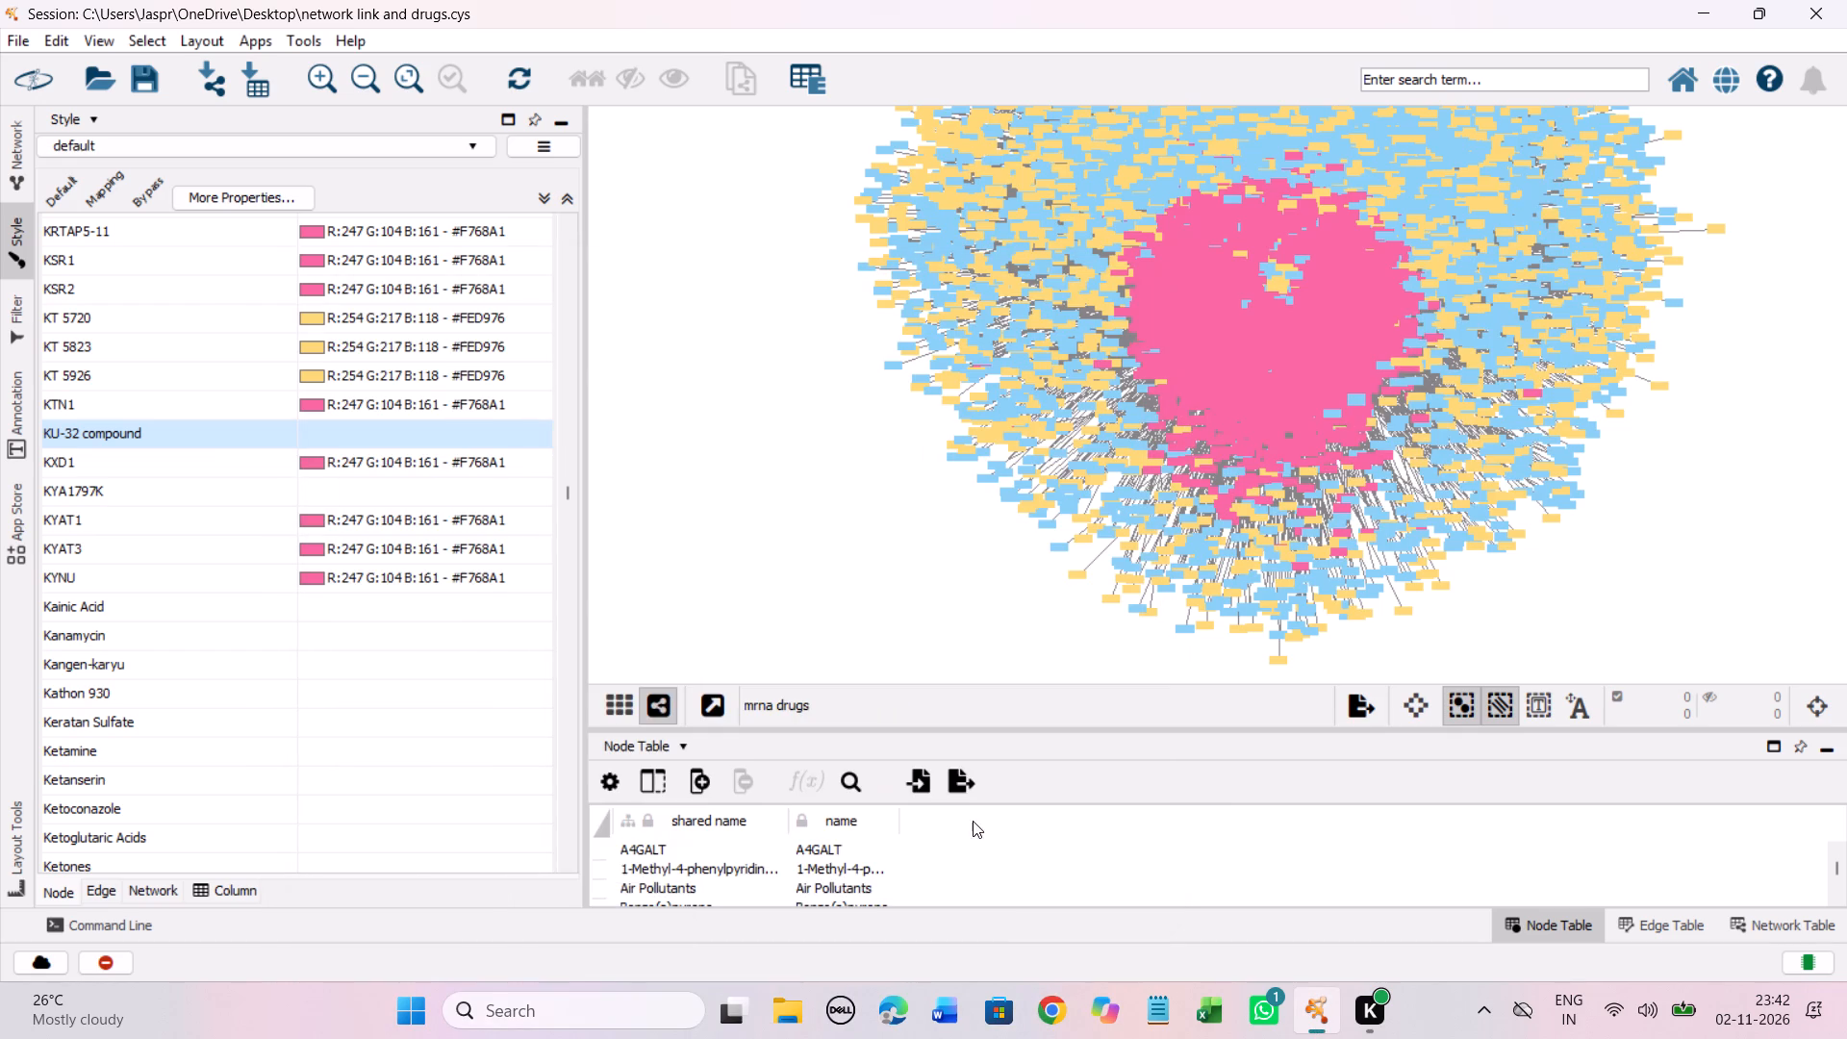
Set the discrete colour mapping of the unmapped entry KYA1797K to the Yellow-Orange-Red shade #FED976.
{"action": "left_click", "coordinate": [283, 485]}
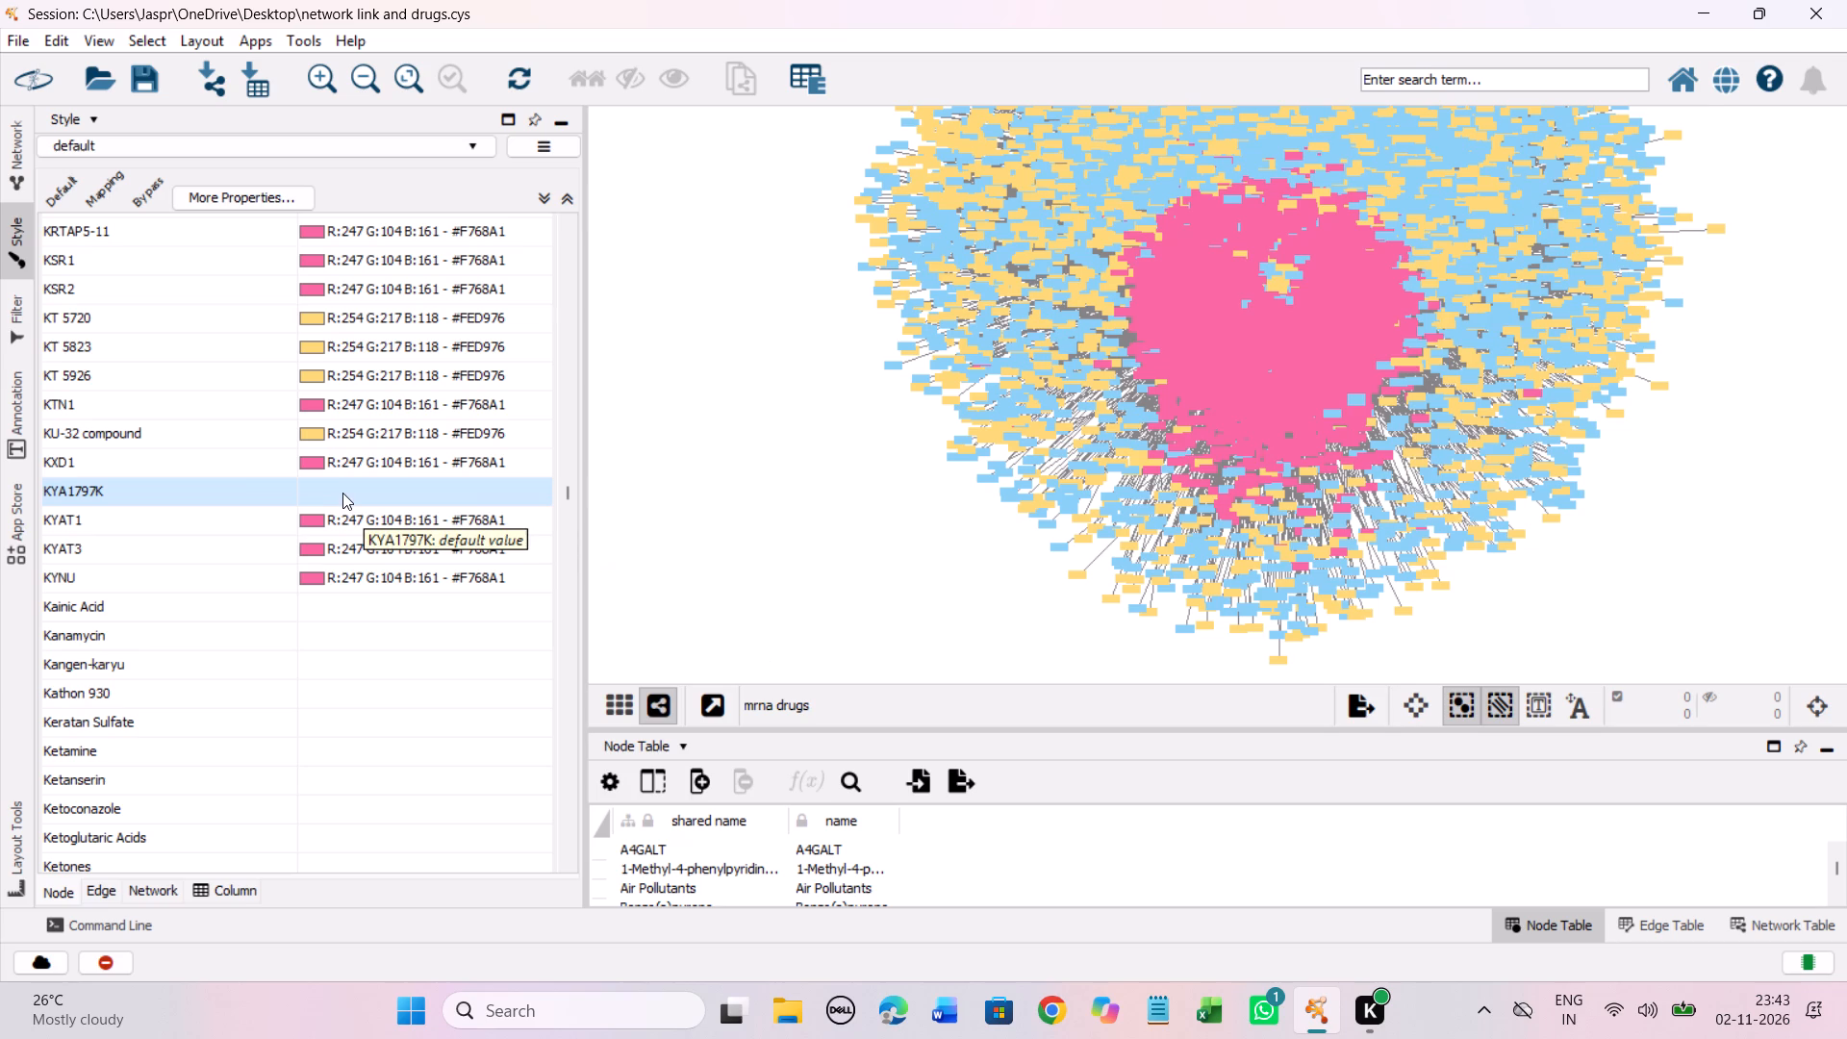
{"action": "right_click", "coordinate": [241, 488]}
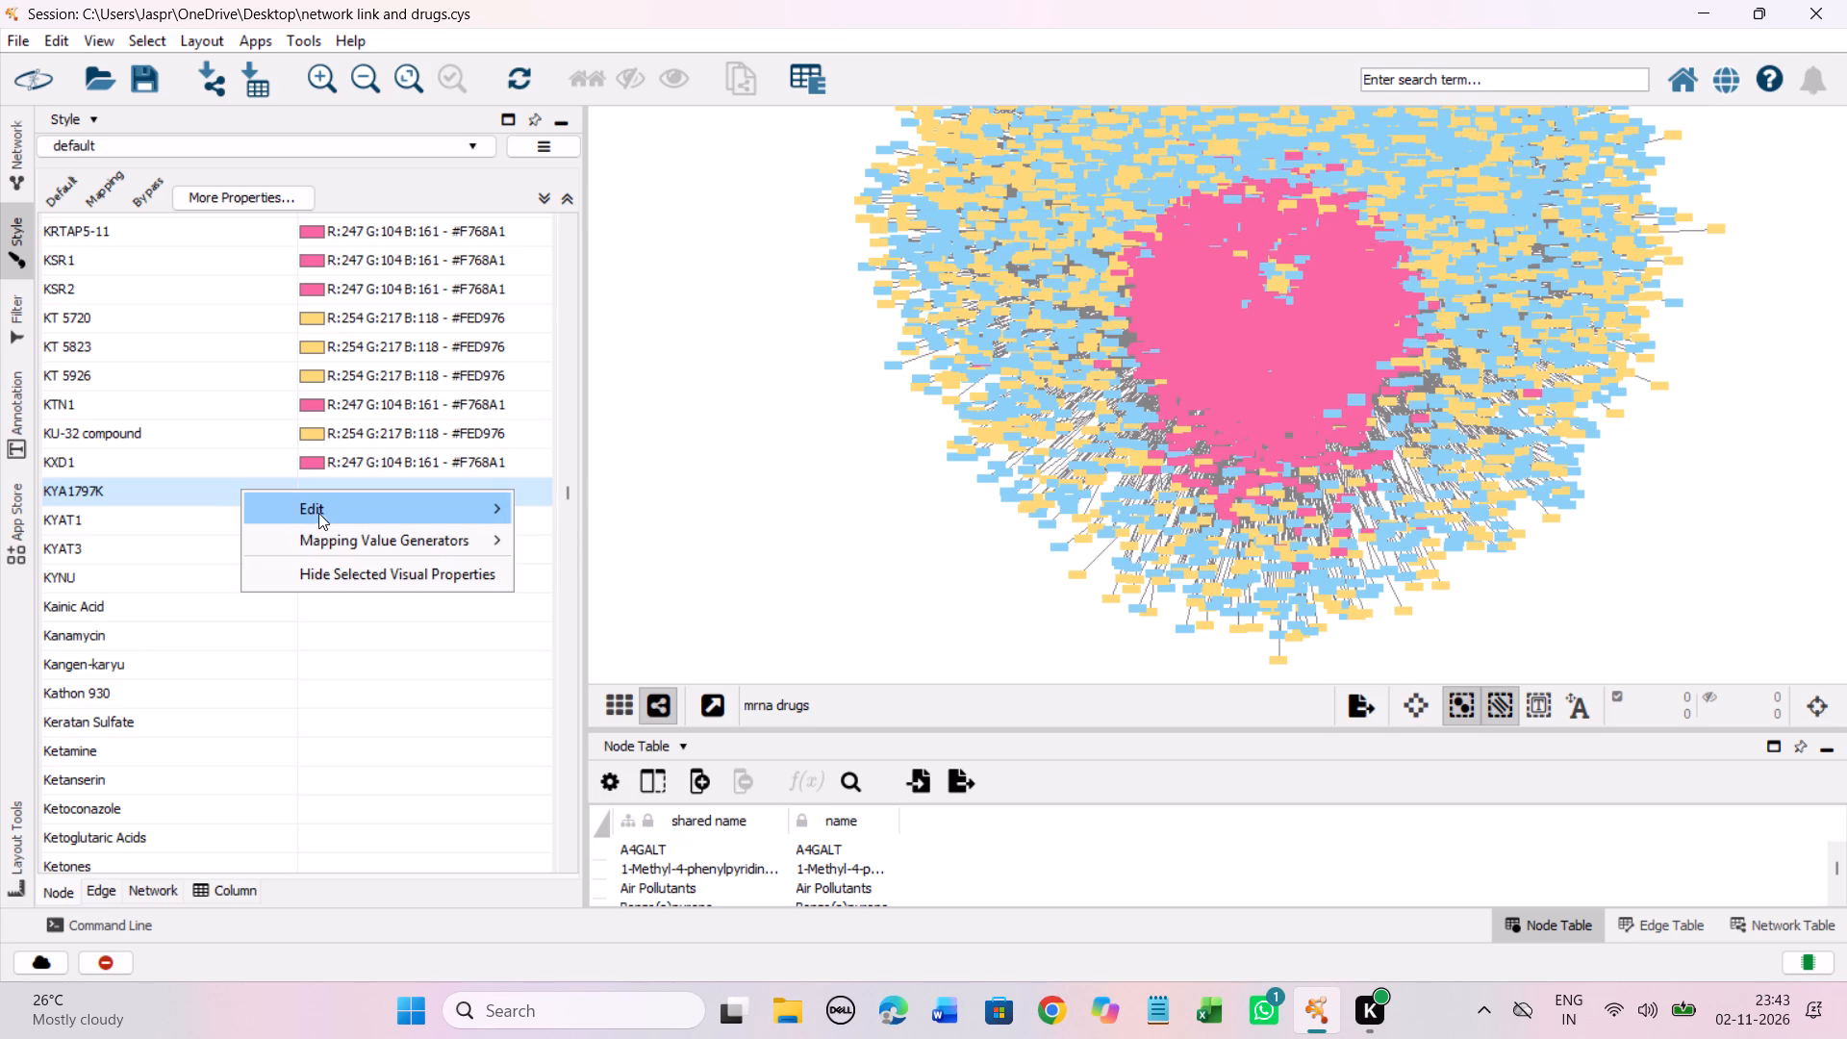
{"action": "left_click", "coordinate": [553, 505]}
{"action": "left_click_drag", "start_coordinate": [551, 540], "coordinate": [580, 503]}
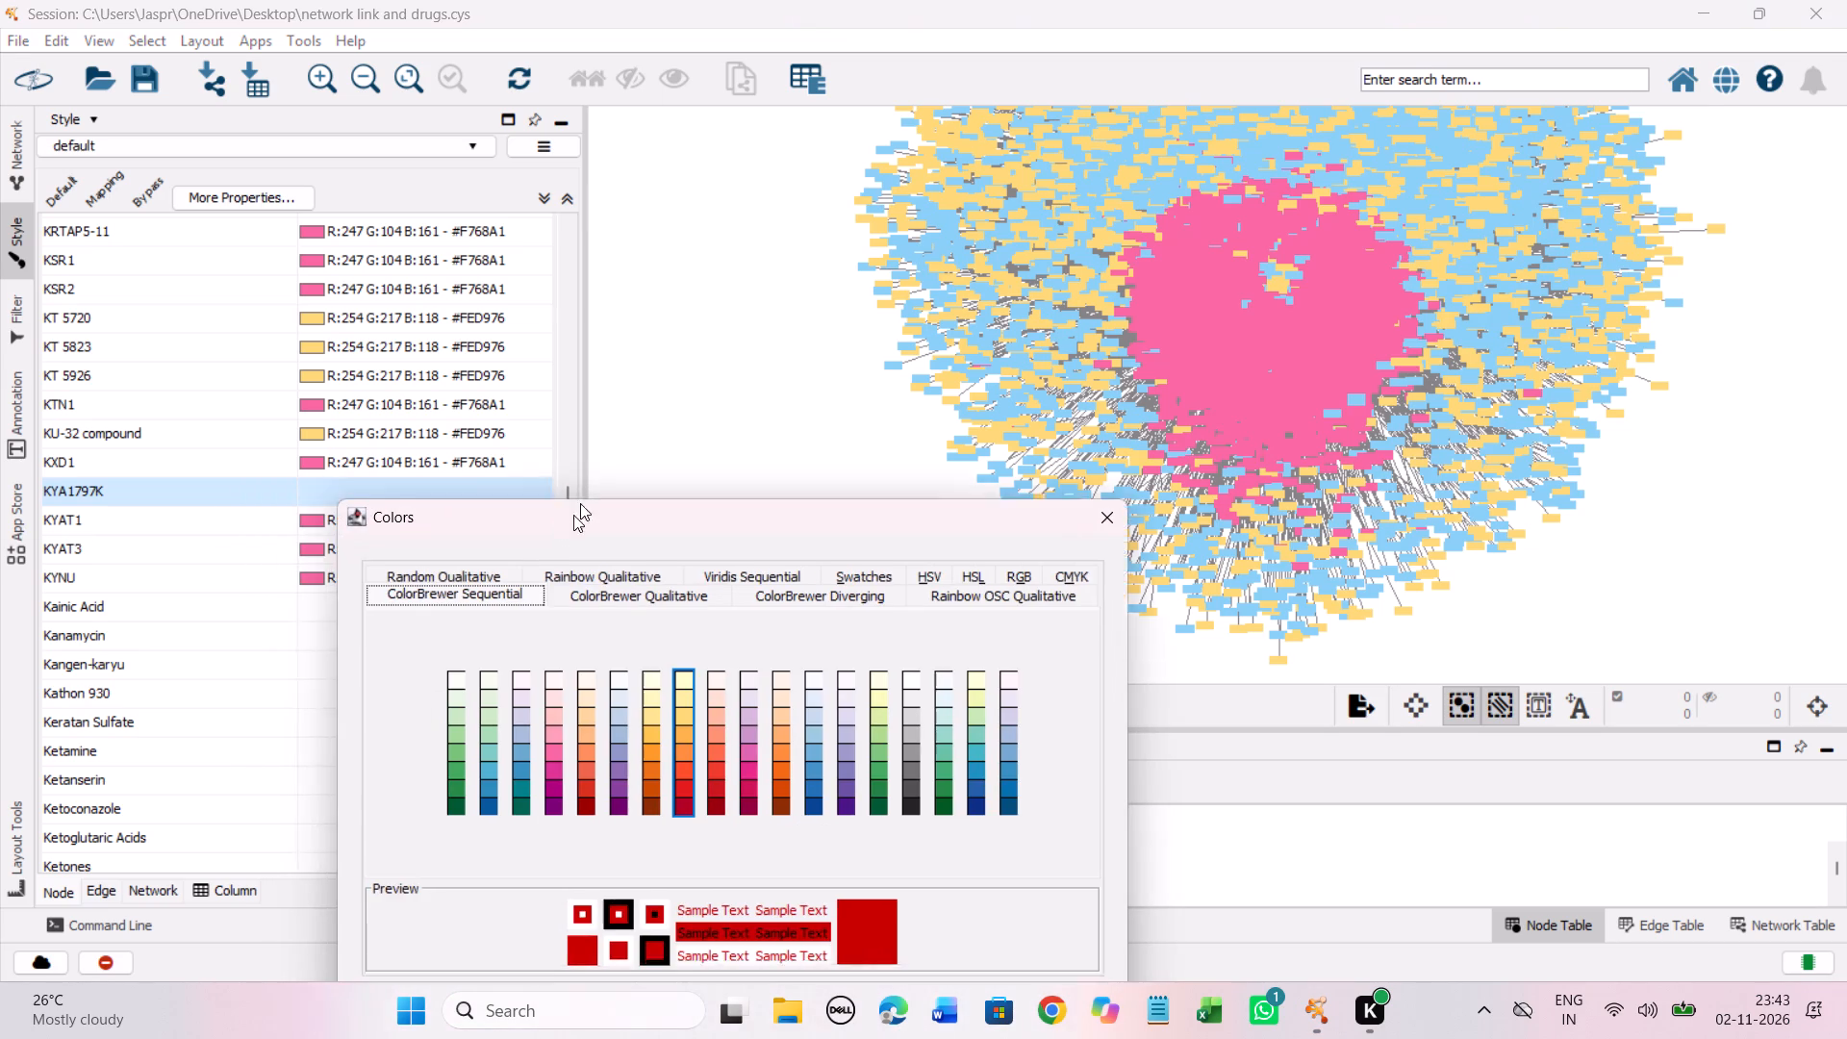
{"action": "left_click_drag", "start_coordinate": [580, 503], "coordinate": [621, 261]}
{"action": "left_click", "coordinate": [735, 460]}
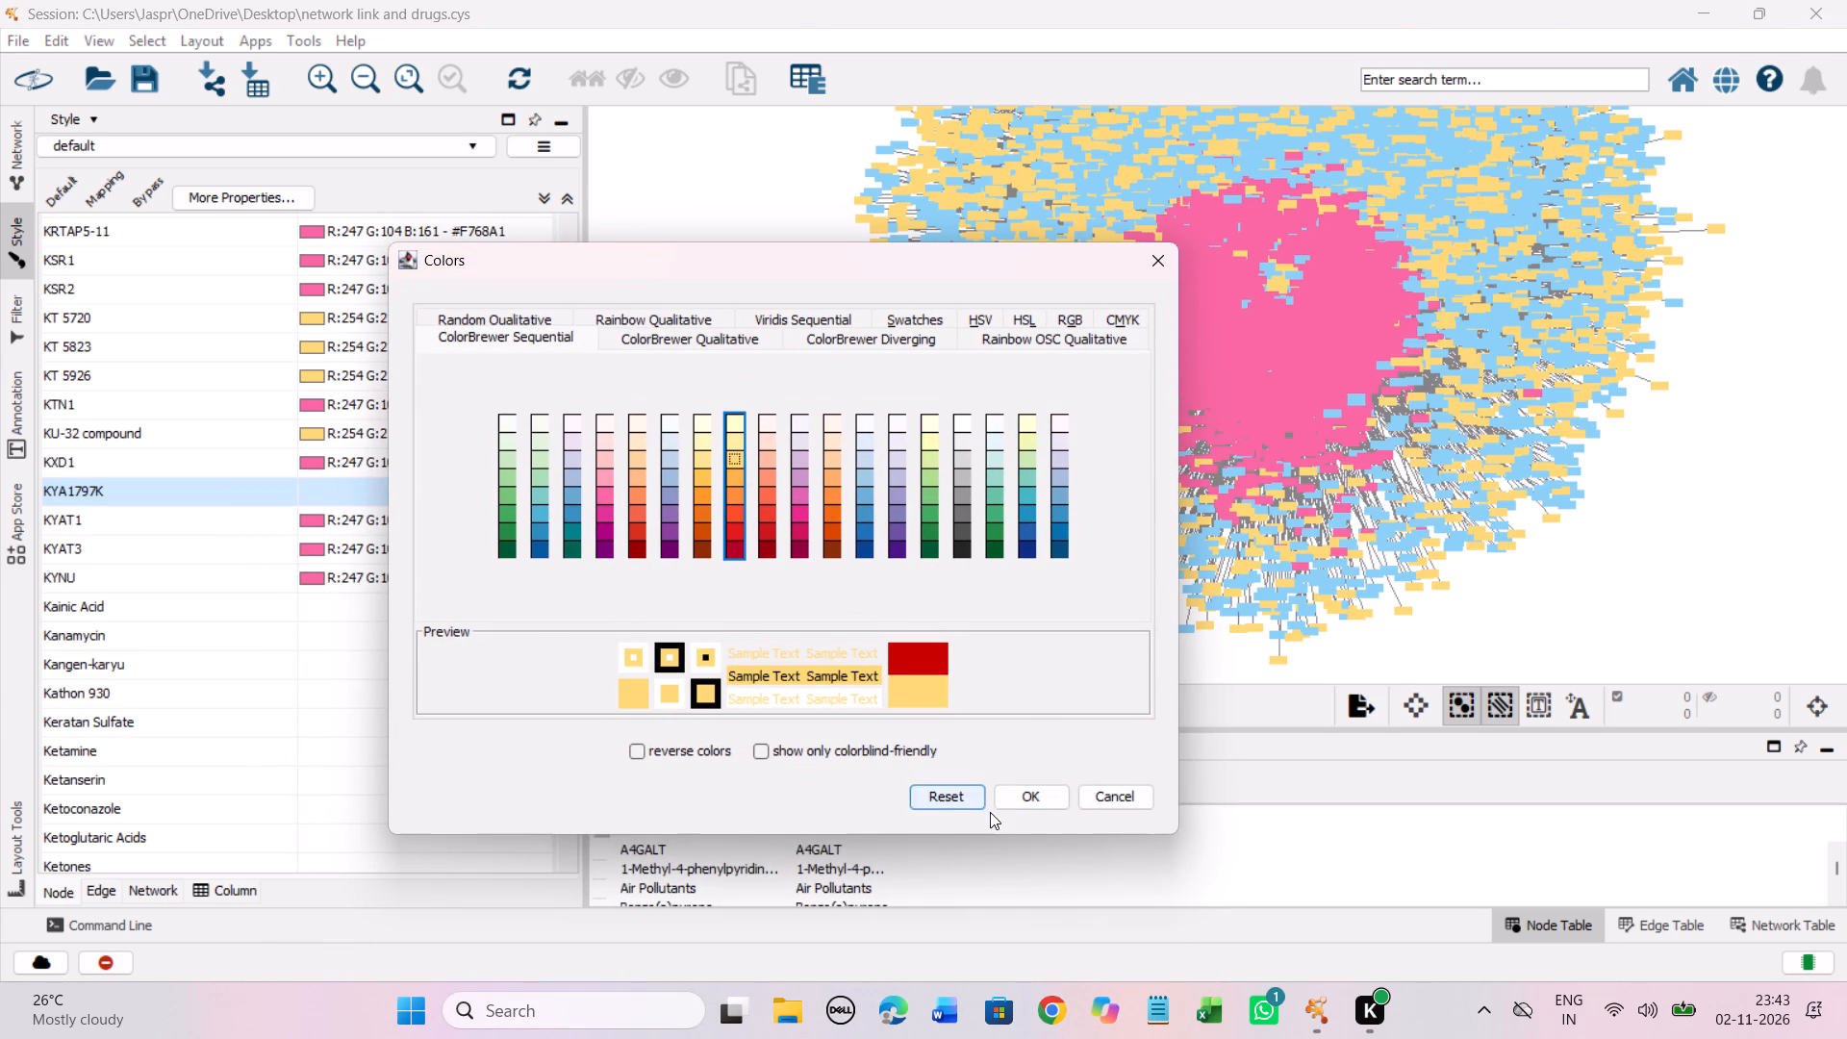
{"action": "left_click", "coordinate": [1011, 802]}
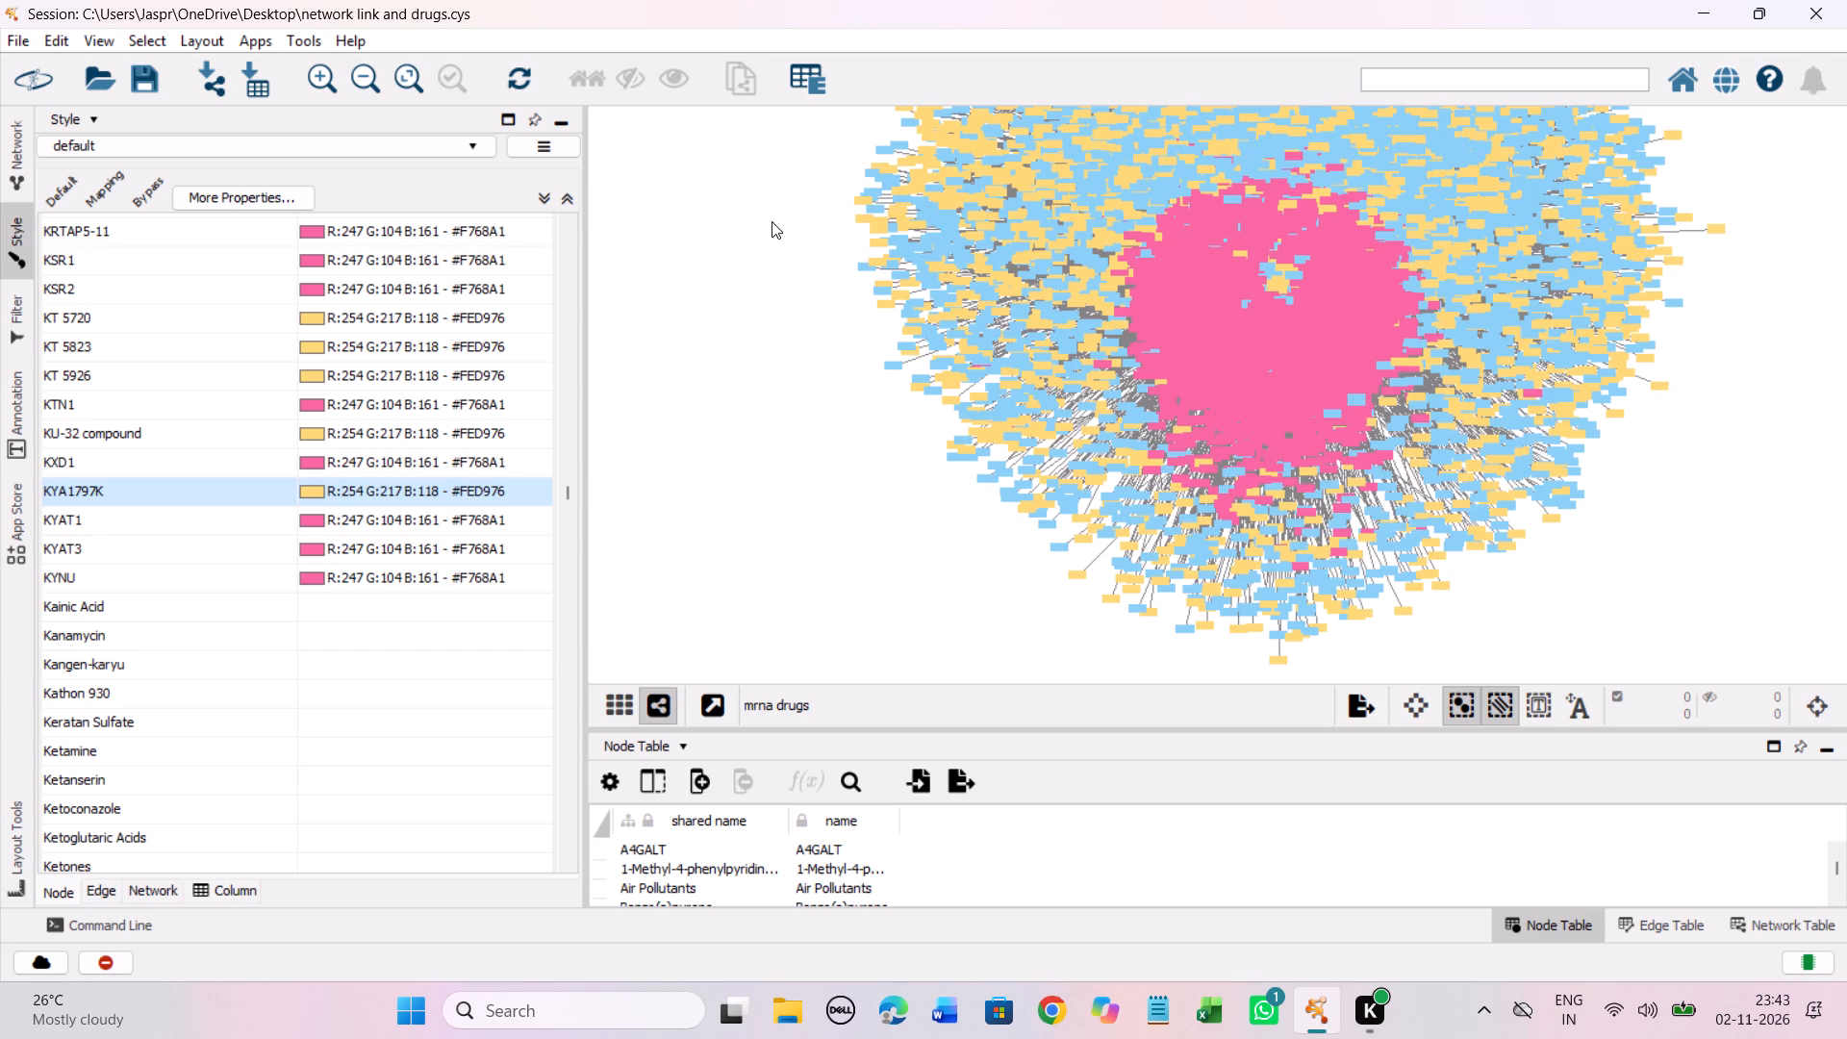
Set the discrete colour mapping of all unmapped entries from Kainic Acid through L-826,141 together to the Yellow-Orange-Red shade #FED976.
{"action": "scroll", "coordinate": [424, 464], "scroll_direction": "down", "scroll_amount": 9}
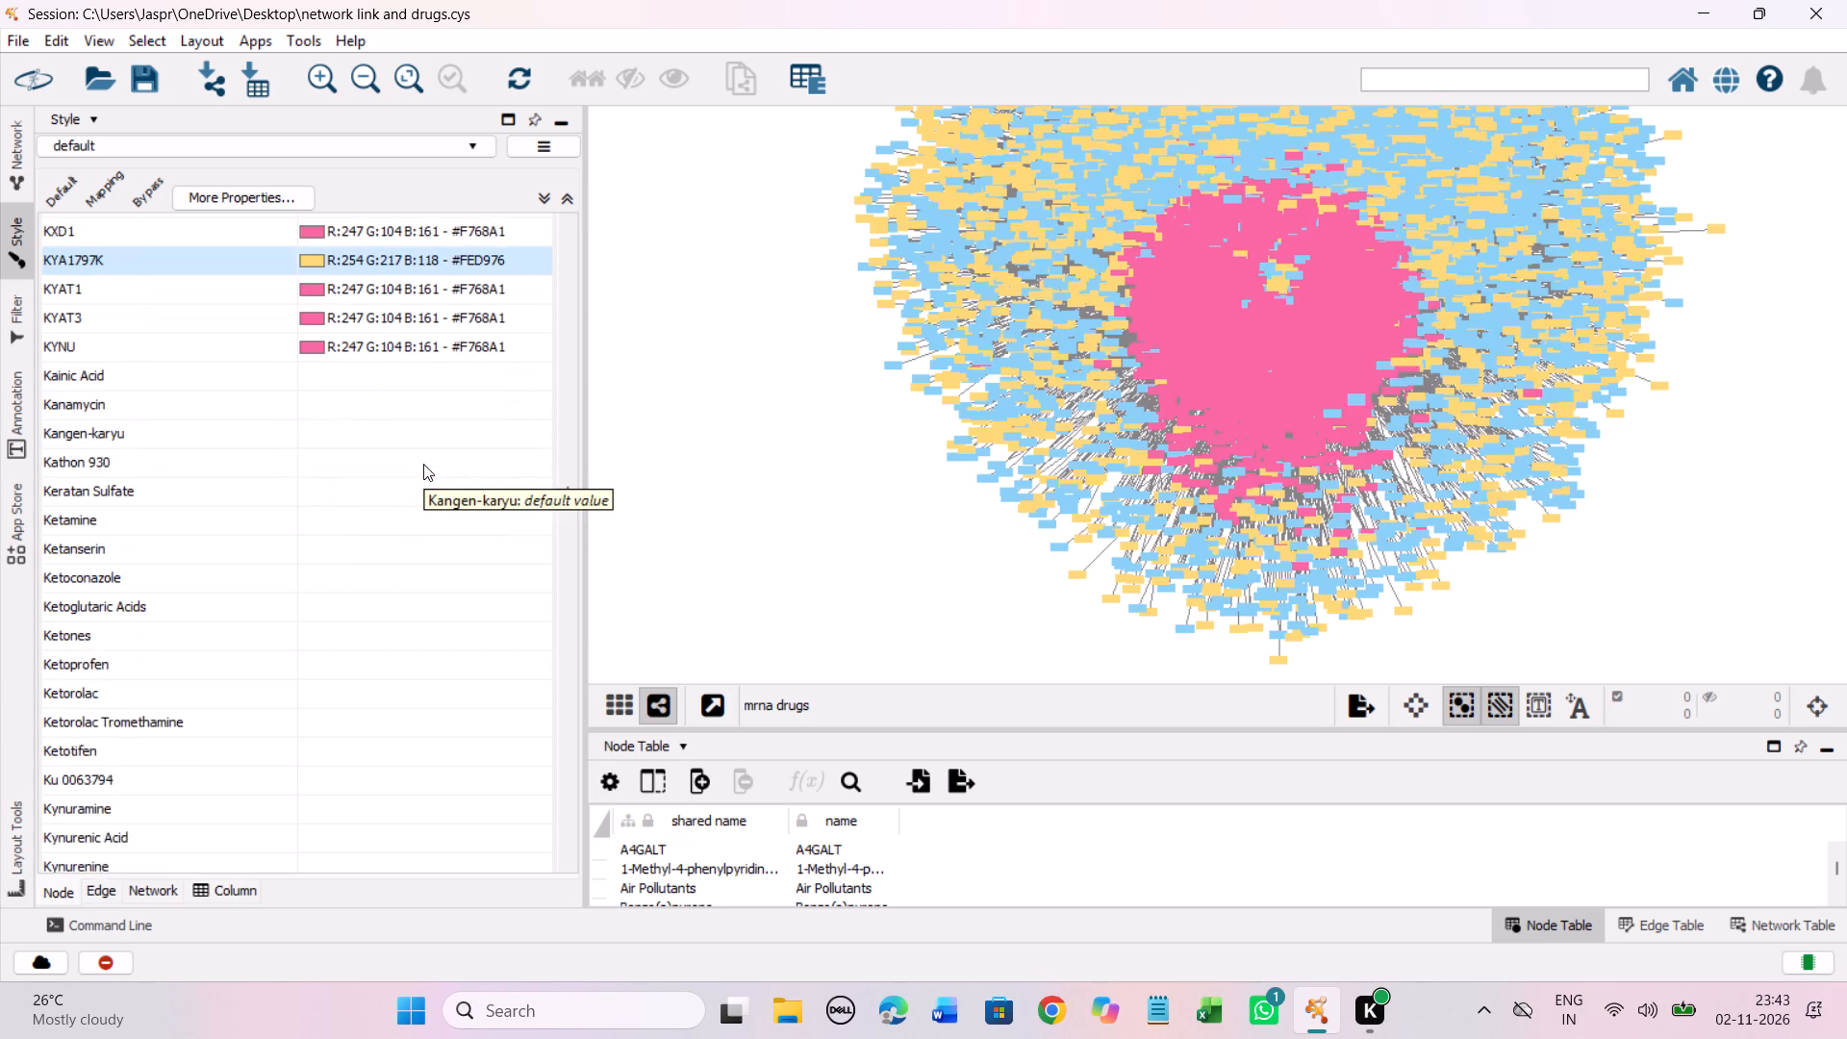
{"action": "left_click", "coordinate": [256, 345]}
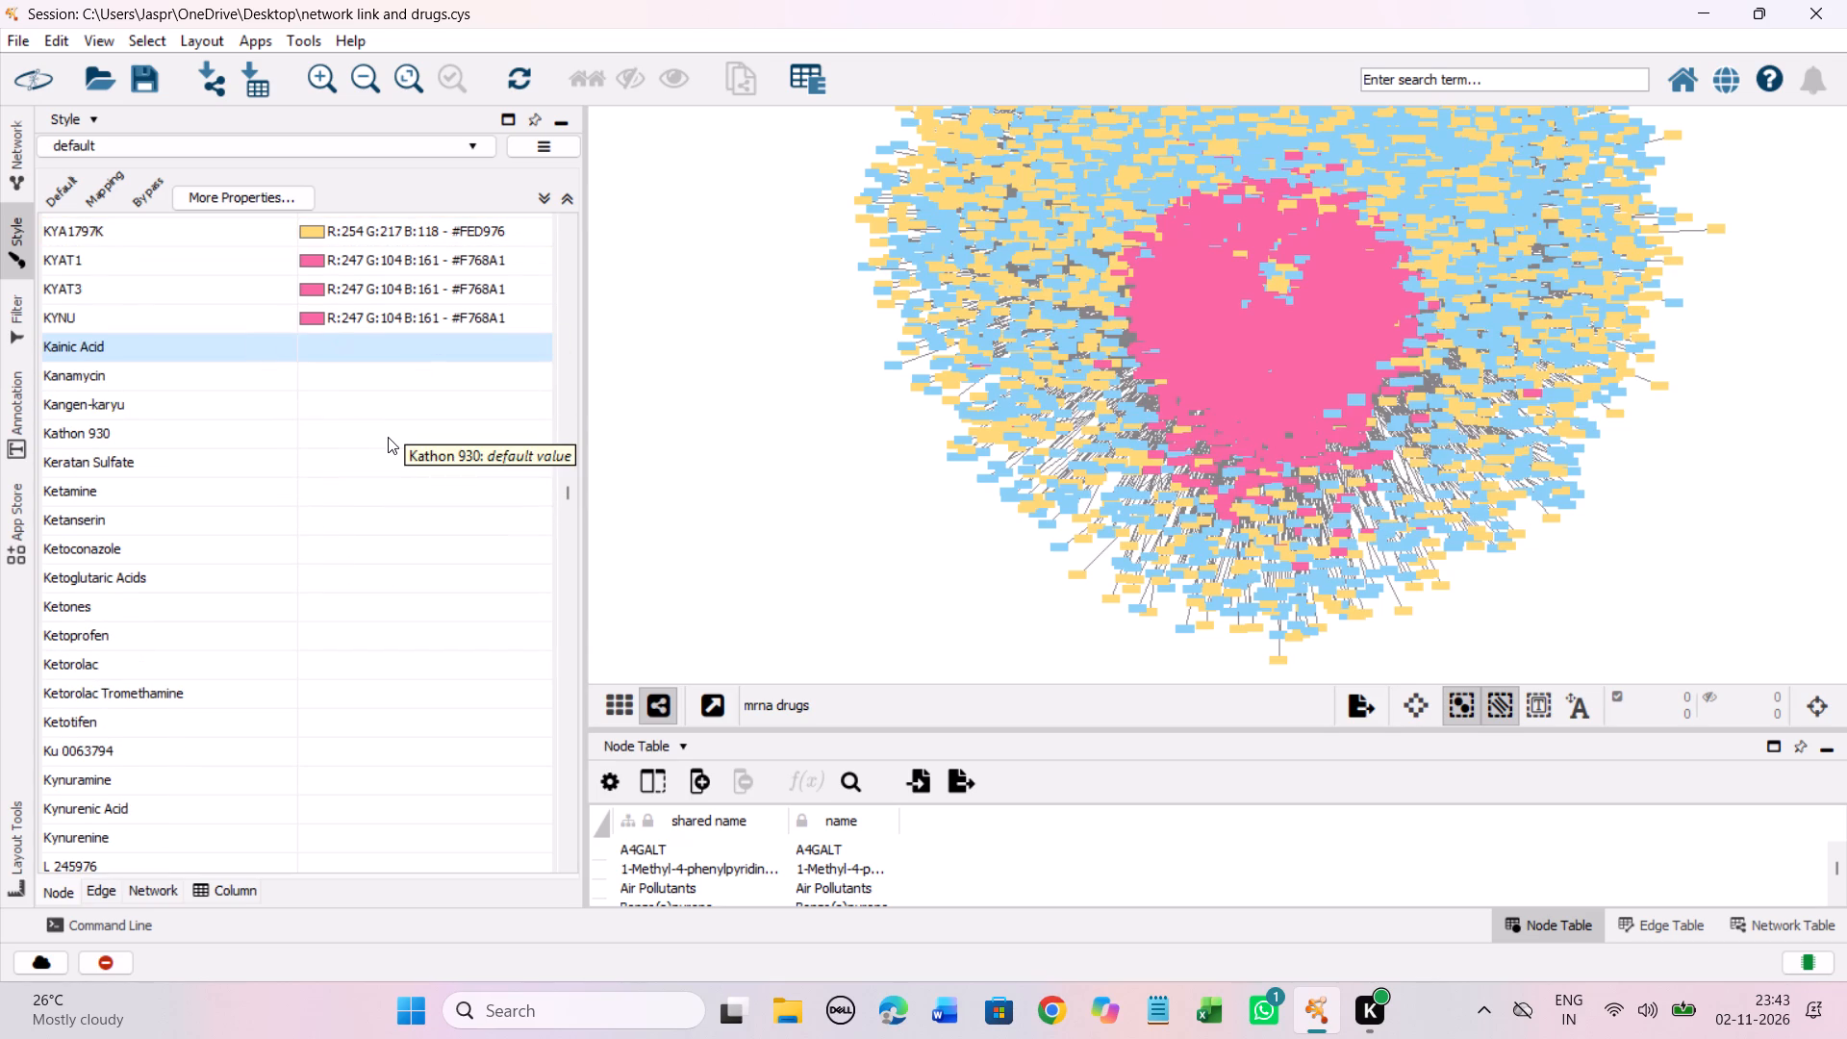
{"action": "scroll", "coordinate": [390, 458], "scroll_direction": "down", "scroll_amount": 16}
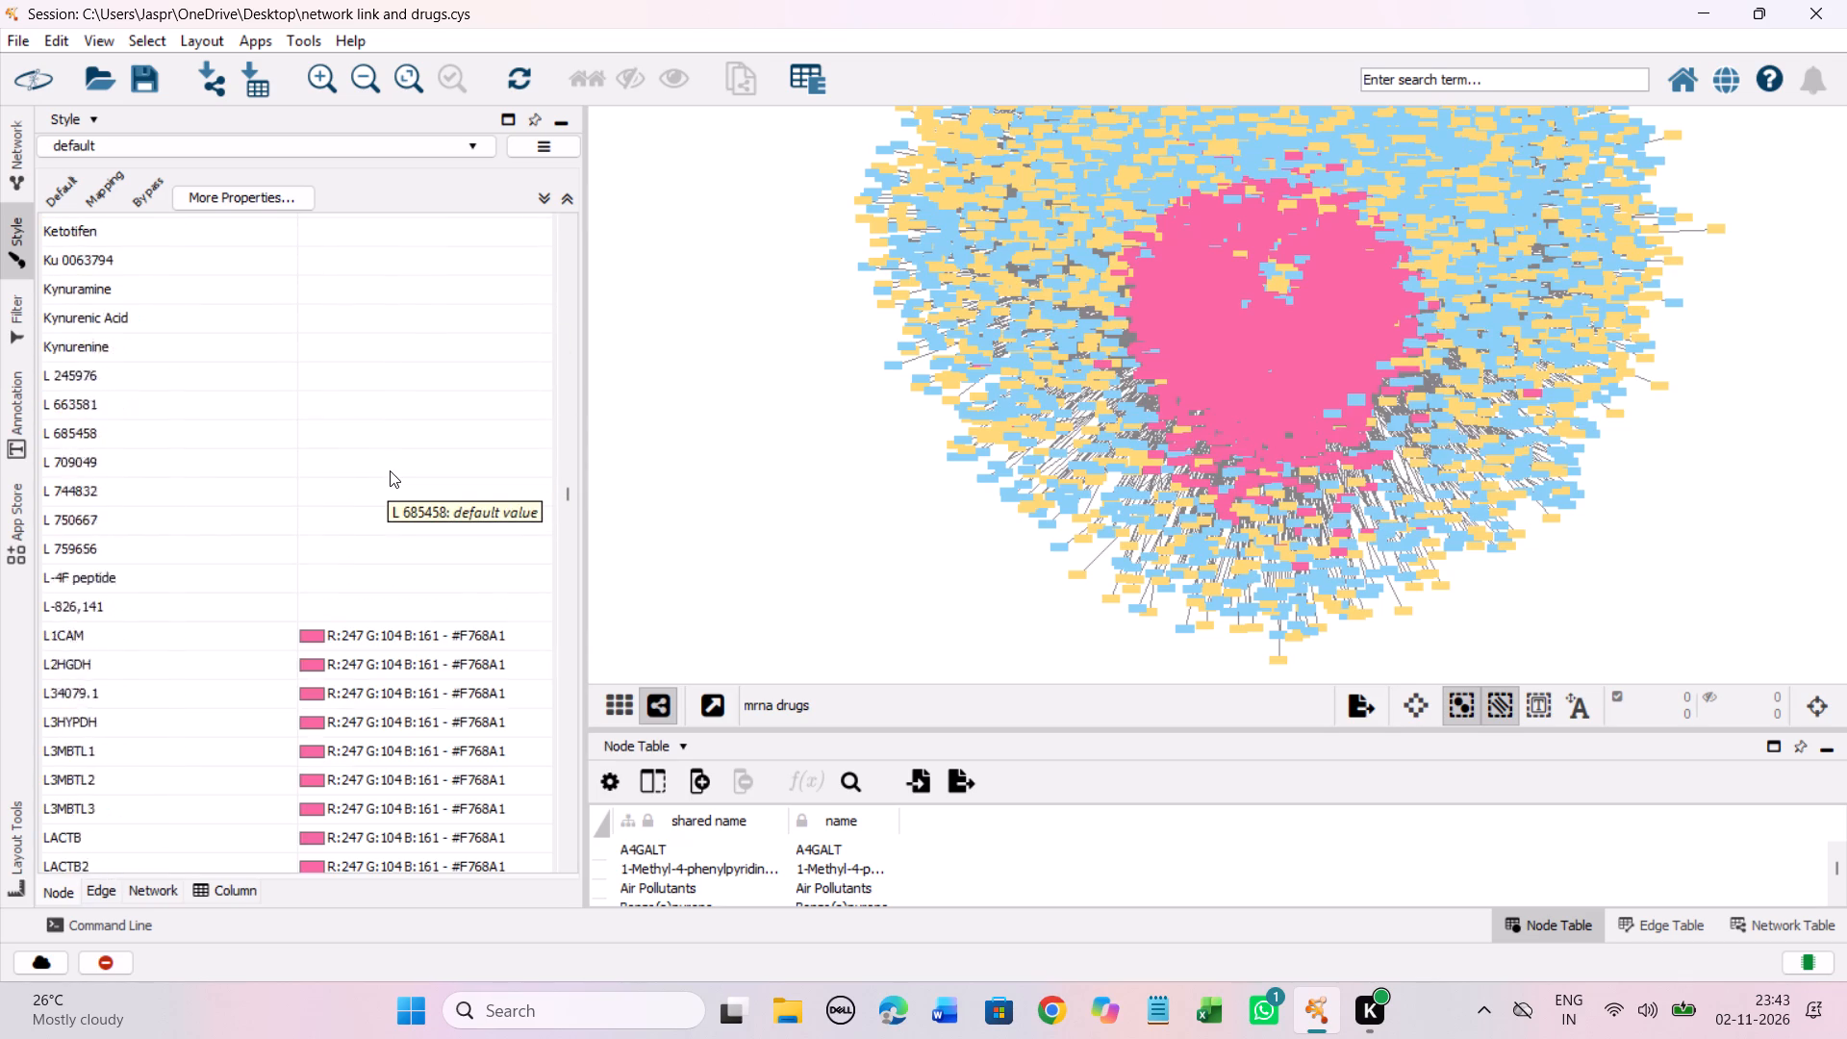
{"action": "scroll", "coordinate": [390, 470], "scroll_direction": "down", "scroll_amount": 7}
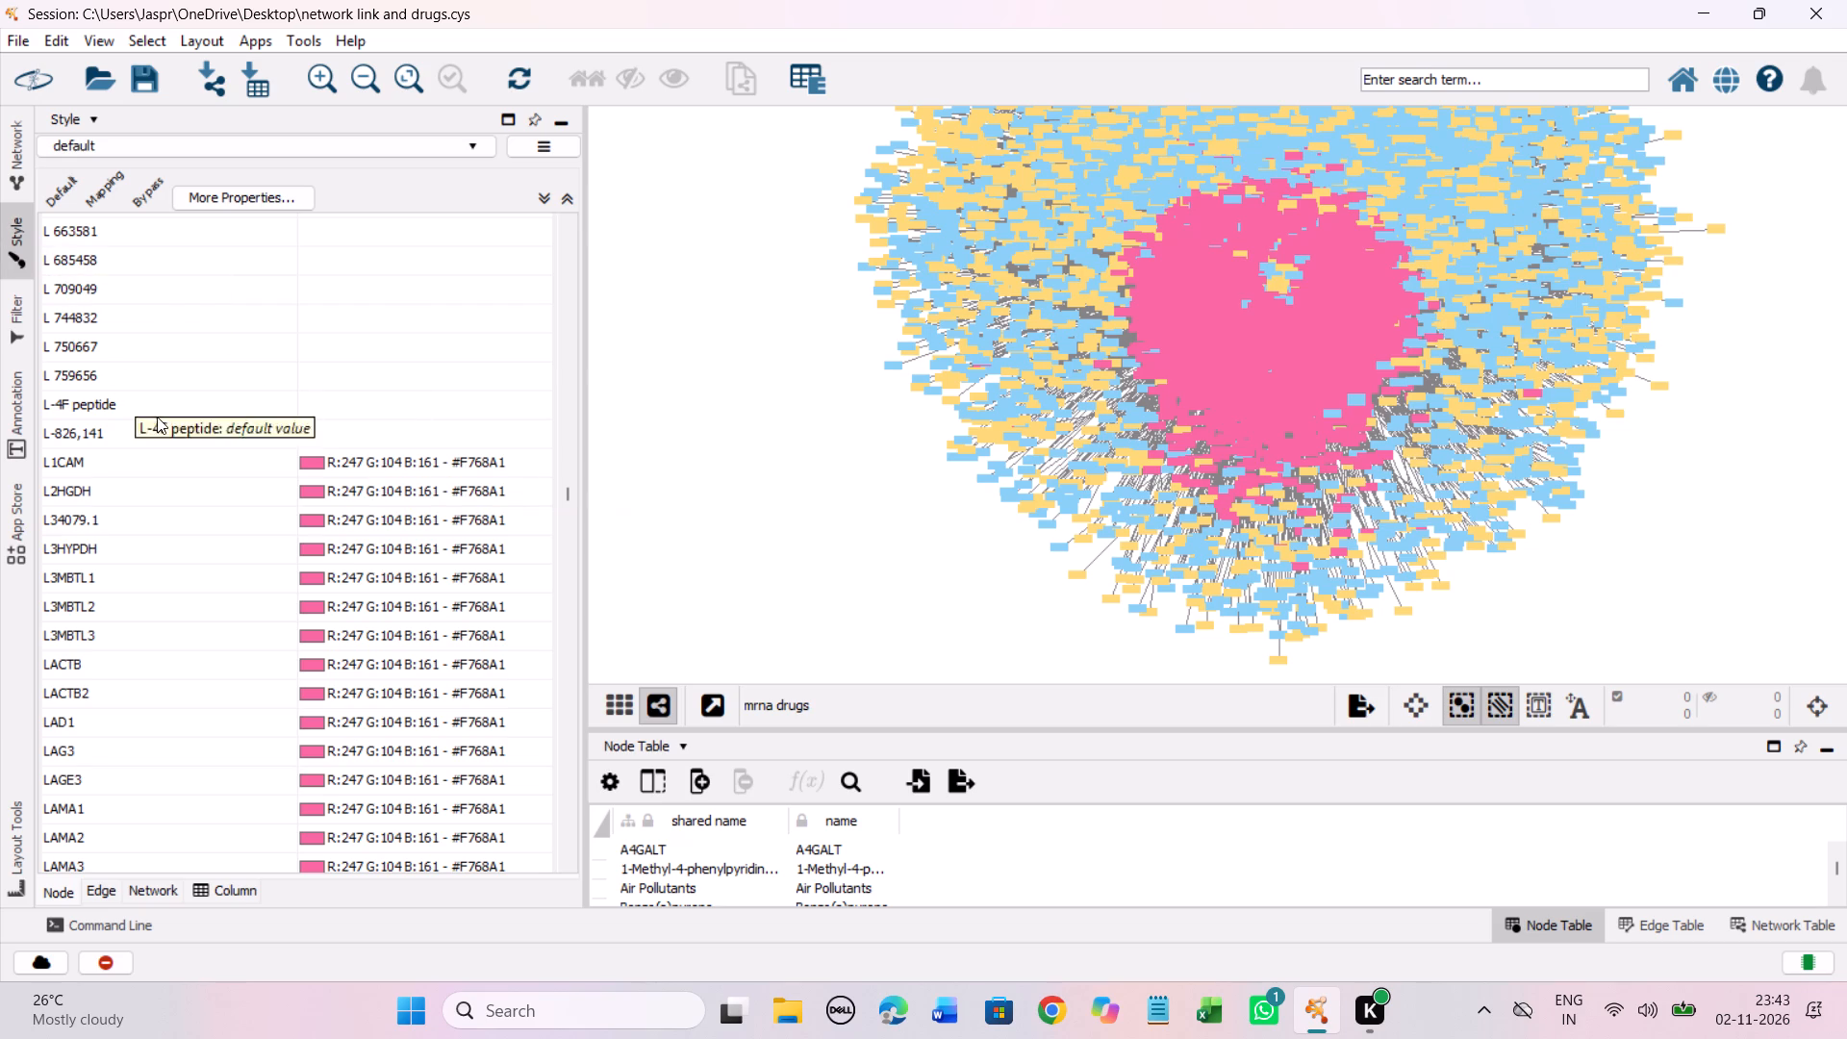
{"action": "left_click", "coordinate": [166, 432], "text": "shift"}
{"action": "right_click", "coordinate": [167, 435]}
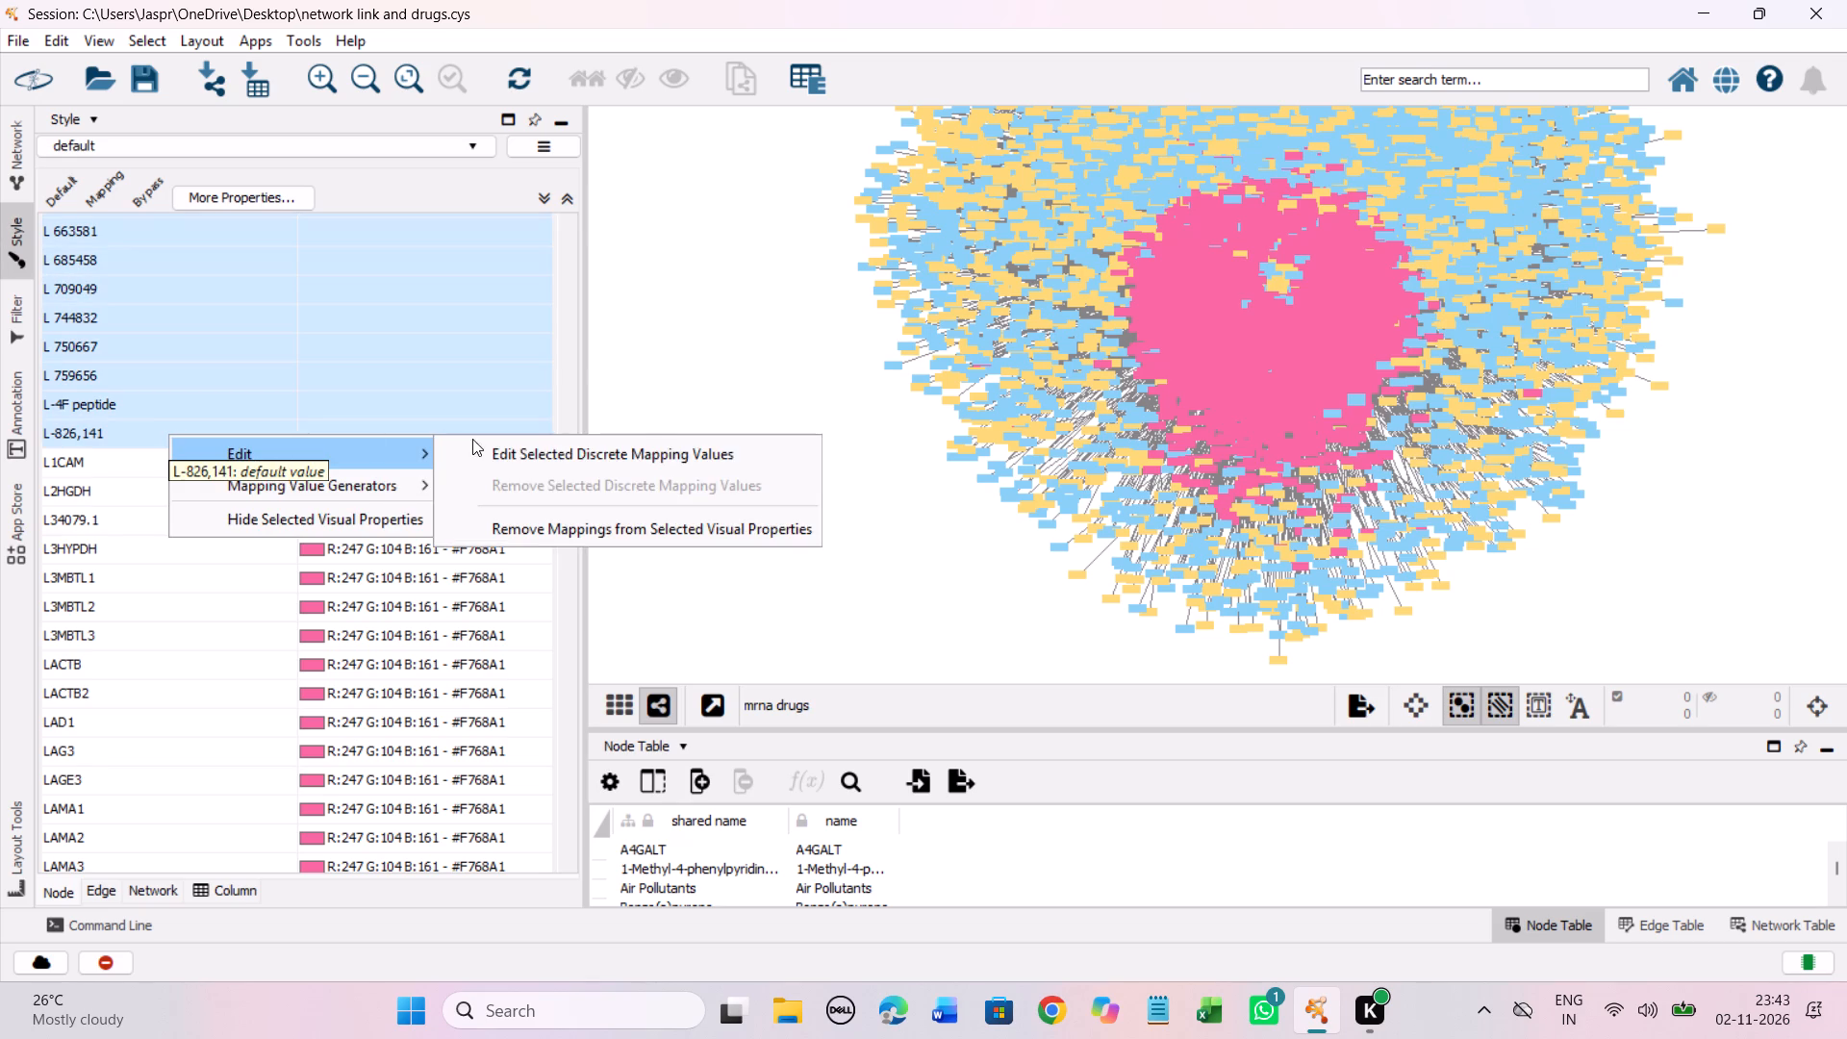
{"action": "left_click", "coordinate": [505, 448]}
{"action": "left_click_drag", "start_coordinate": [484, 537], "coordinate": [469, 208]}
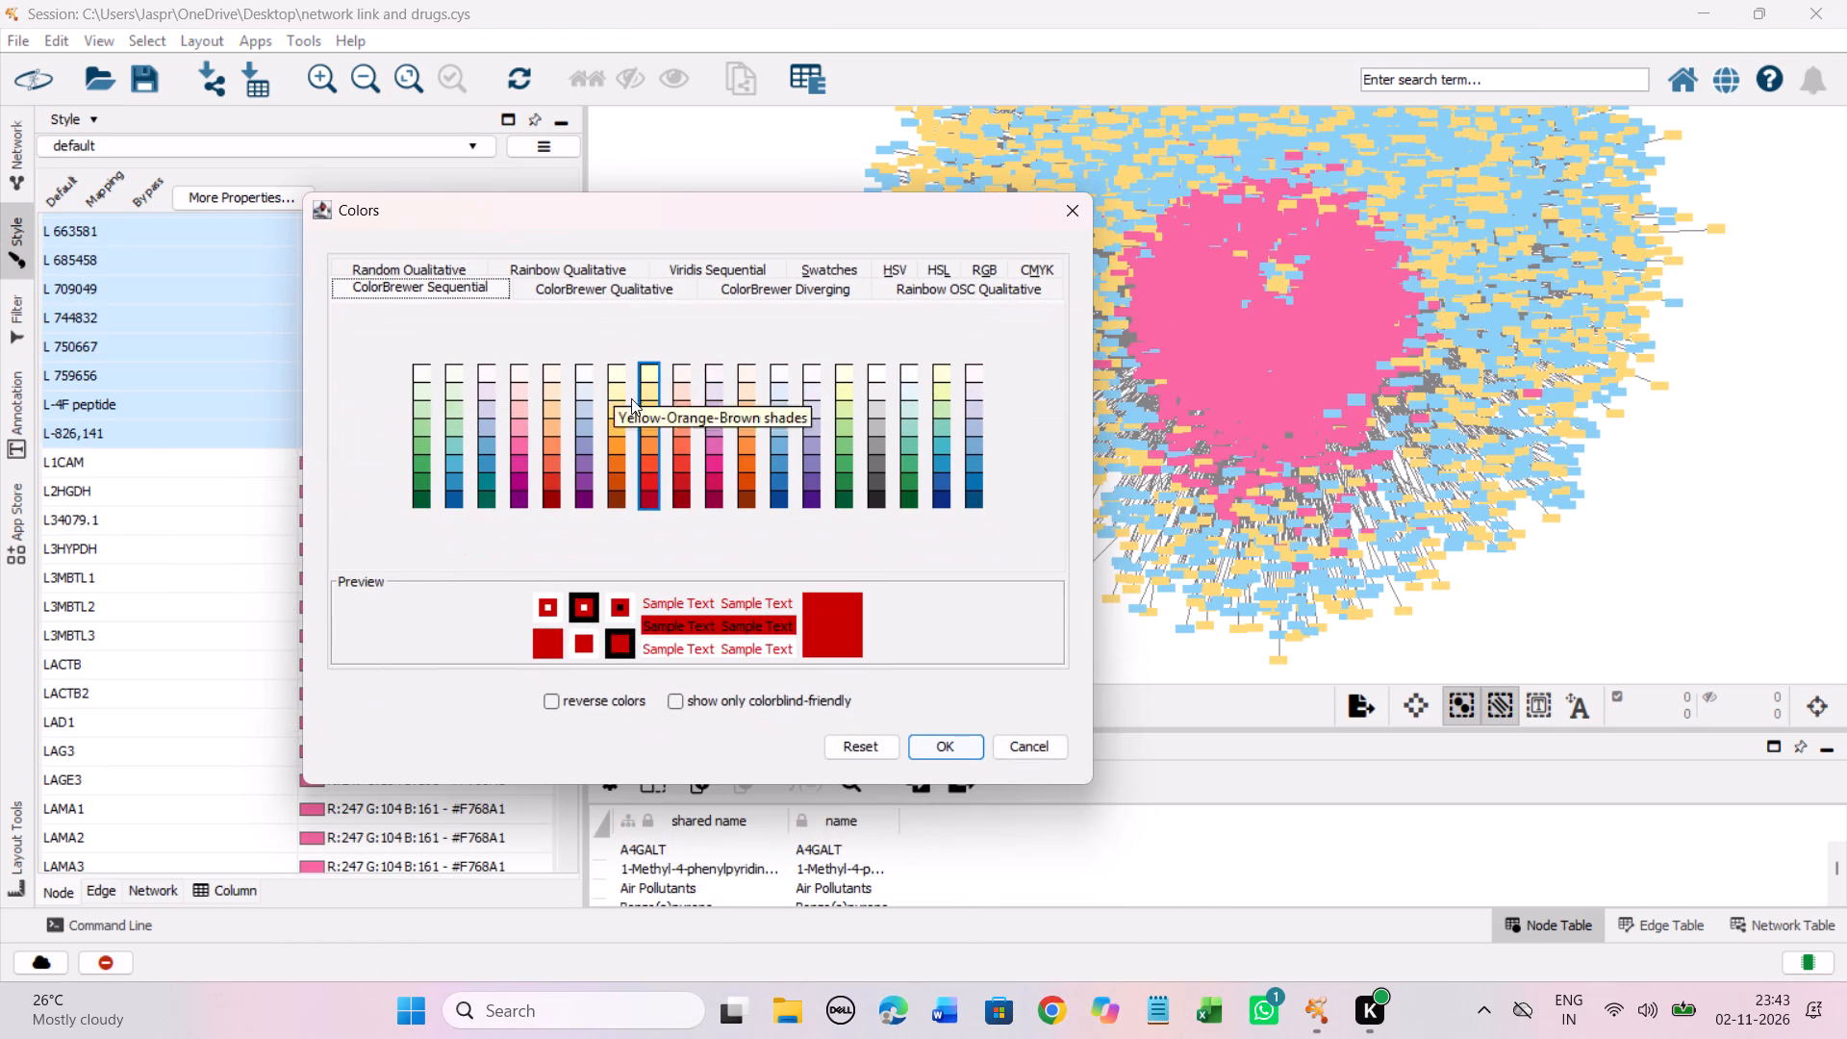
{"action": "left_click", "coordinate": [646, 411]}
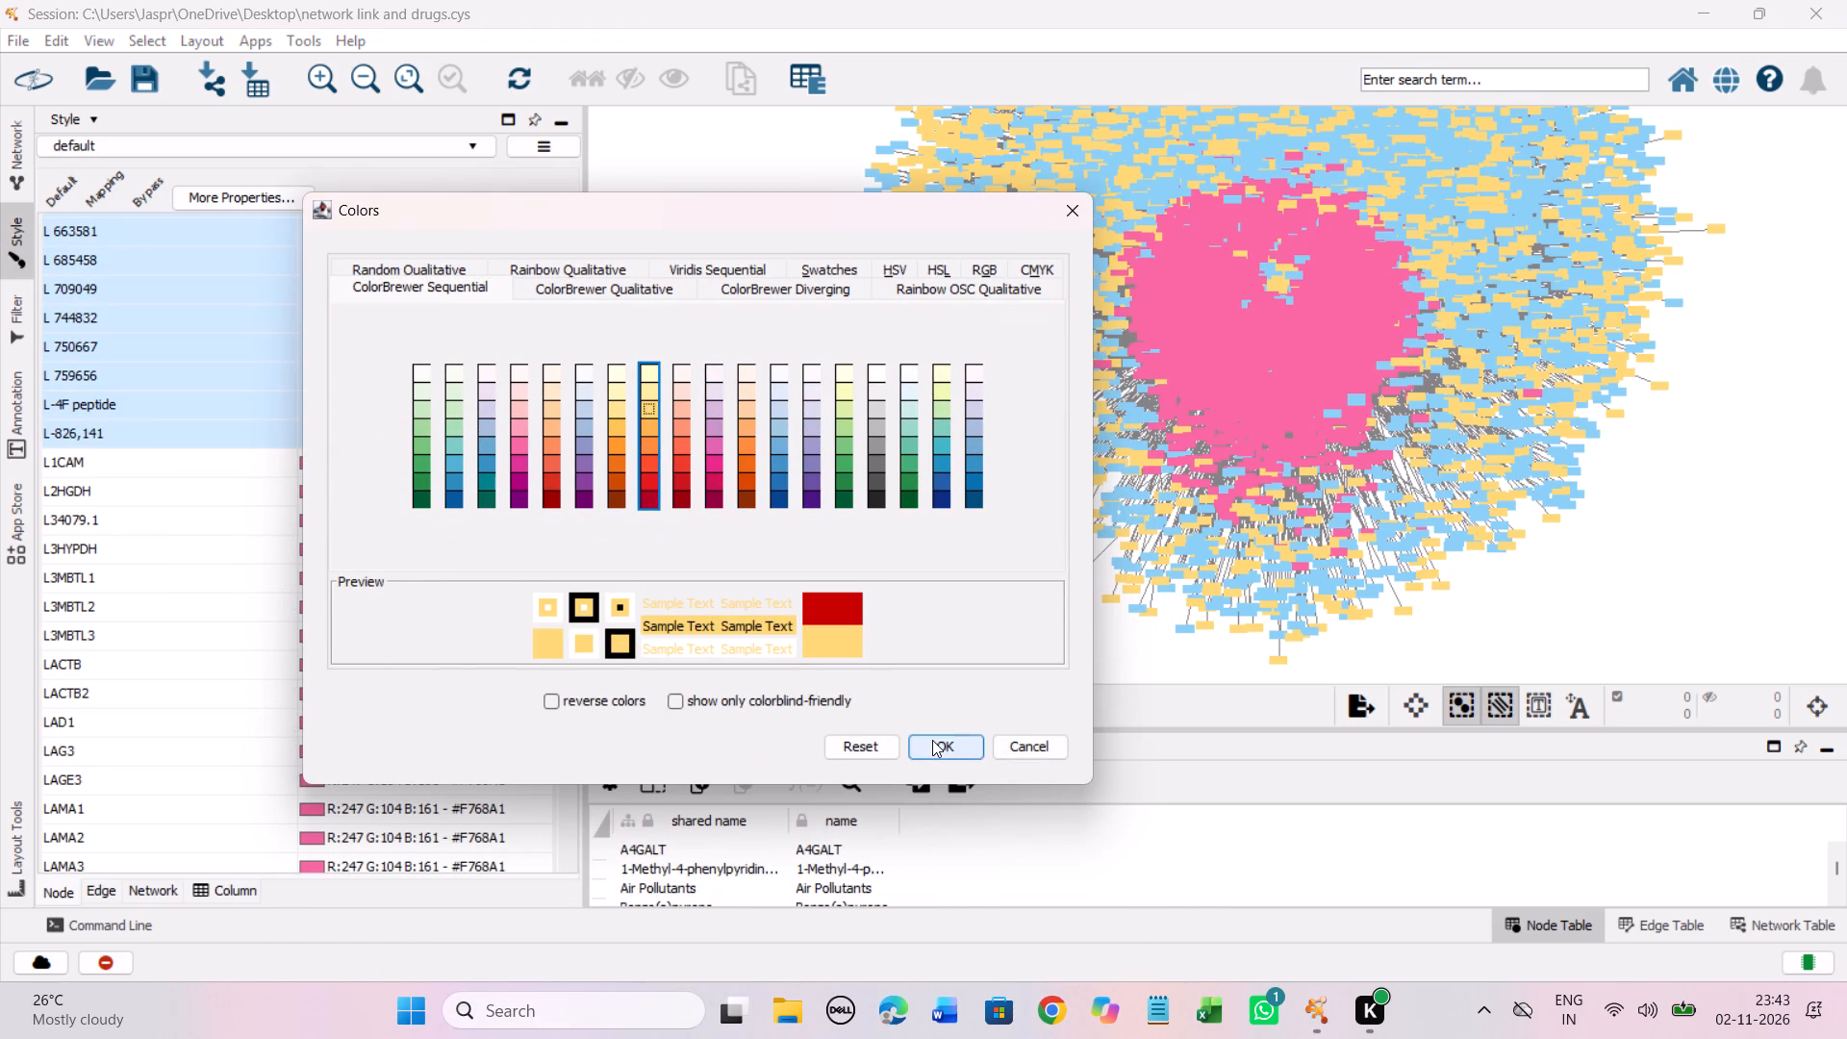
{"action": "left_click", "coordinate": [932, 740]}
Set the discrete colour mapping of the unmapped entry LAQ824 to the Yellow-Orange-Red shade #FED976.
{"action": "scroll", "coordinate": [510, 534], "scroll_direction": "down", "scroll_amount": 3}
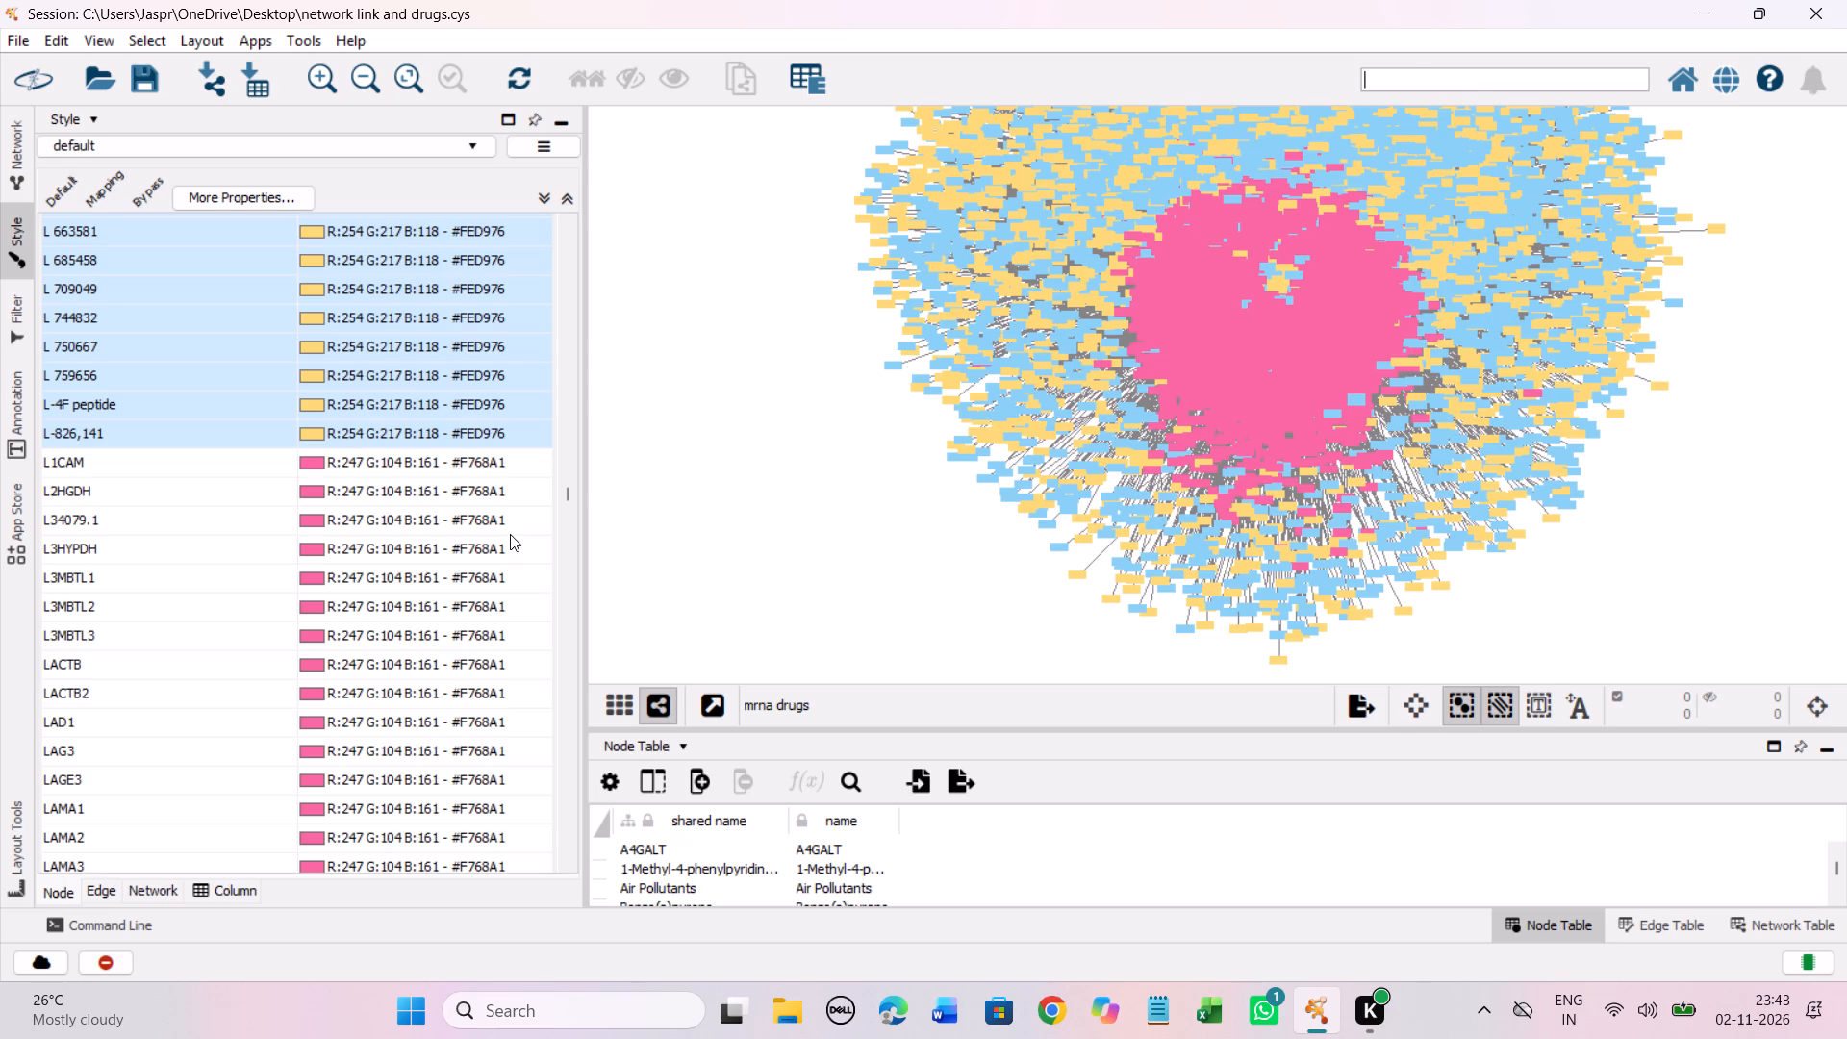
{"action": "scroll", "coordinate": [507, 533], "scroll_direction": "down", "scroll_amount": 6}
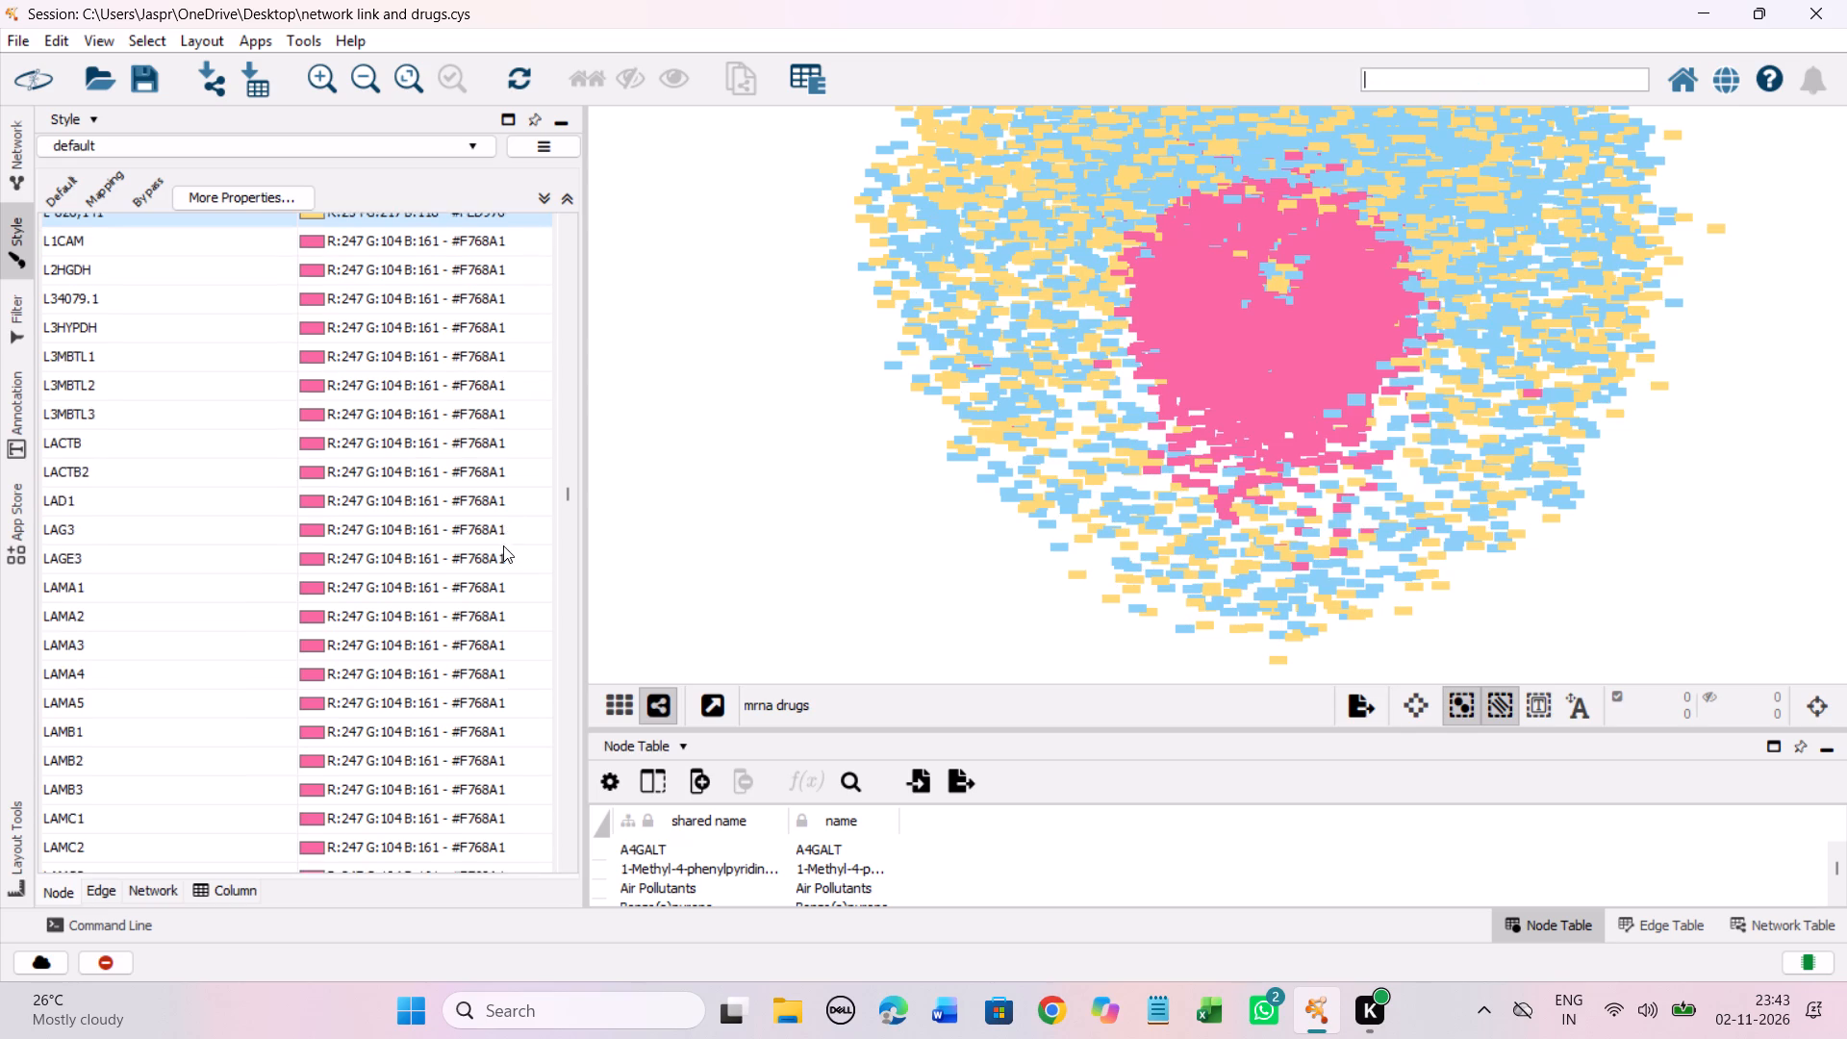
{"action": "scroll", "coordinate": [494, 518], "scroll_direction": "down", "scroll_amount": 16}
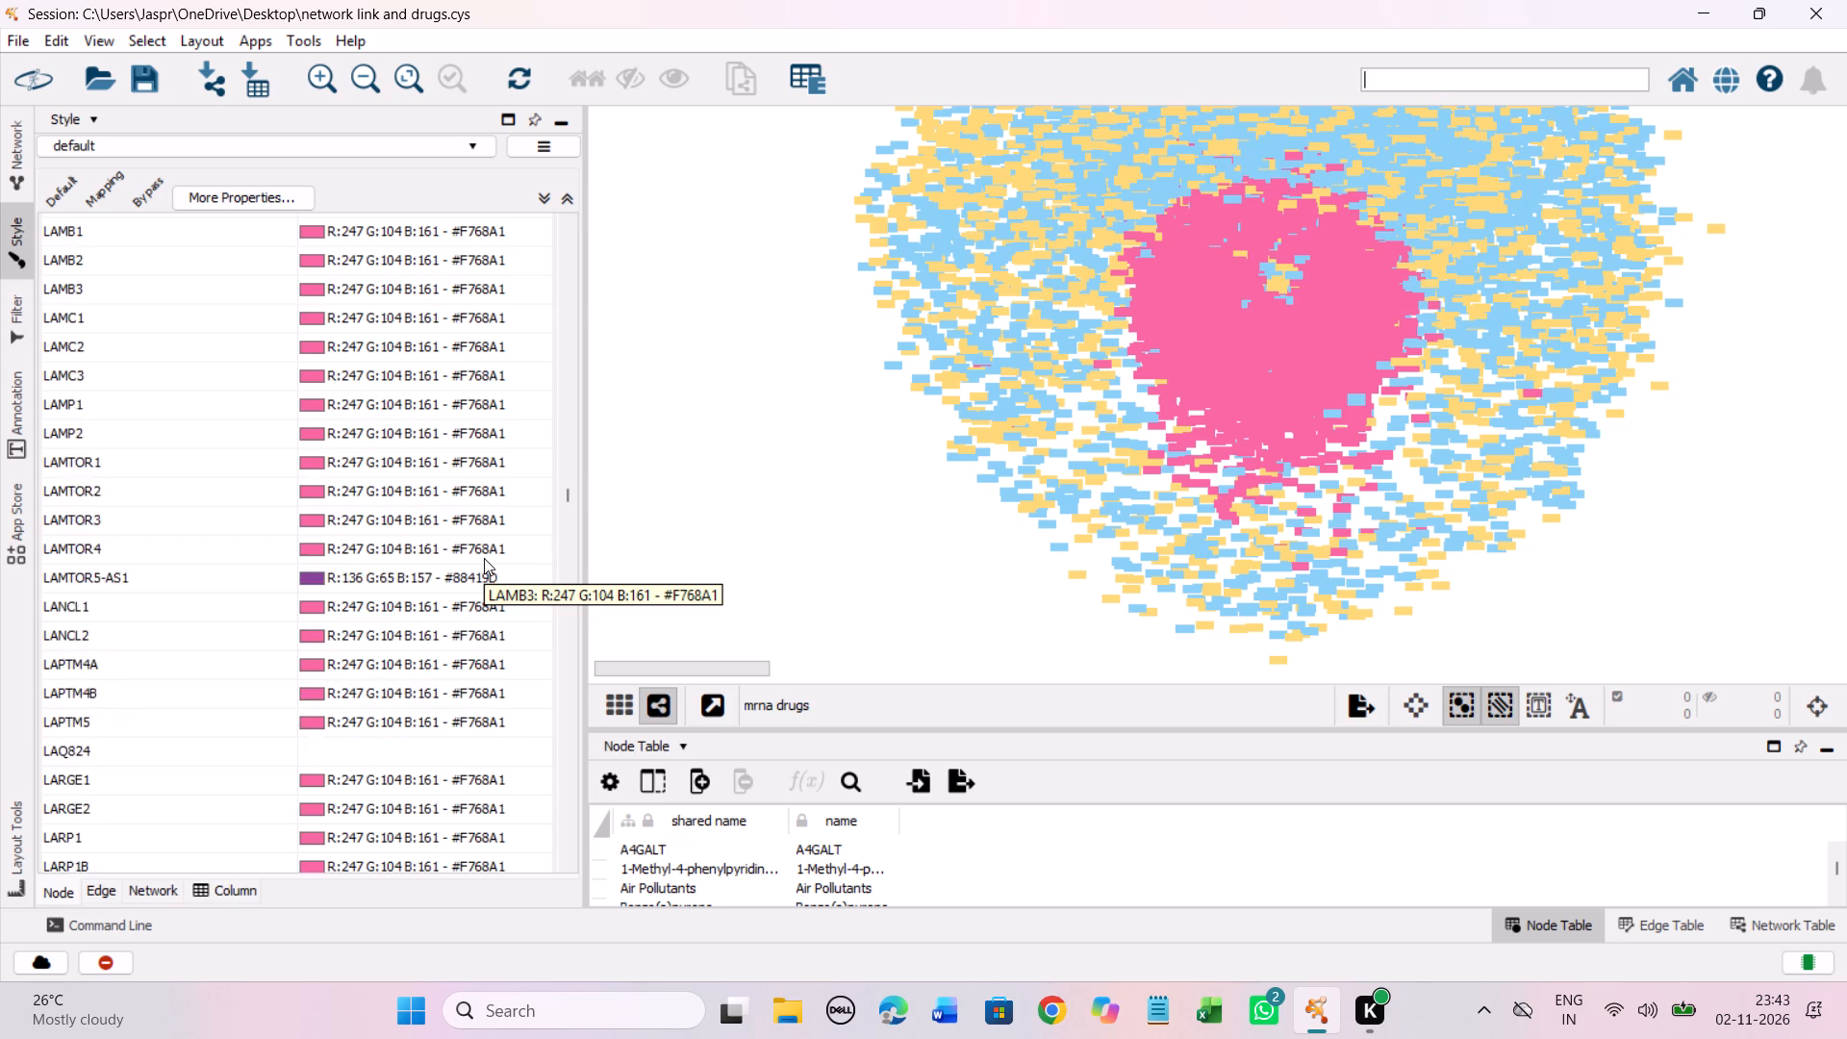
{"action": "scroll", "coordinate": [484, 558], "scroll_direction": "down", "scroll_amount": 11}
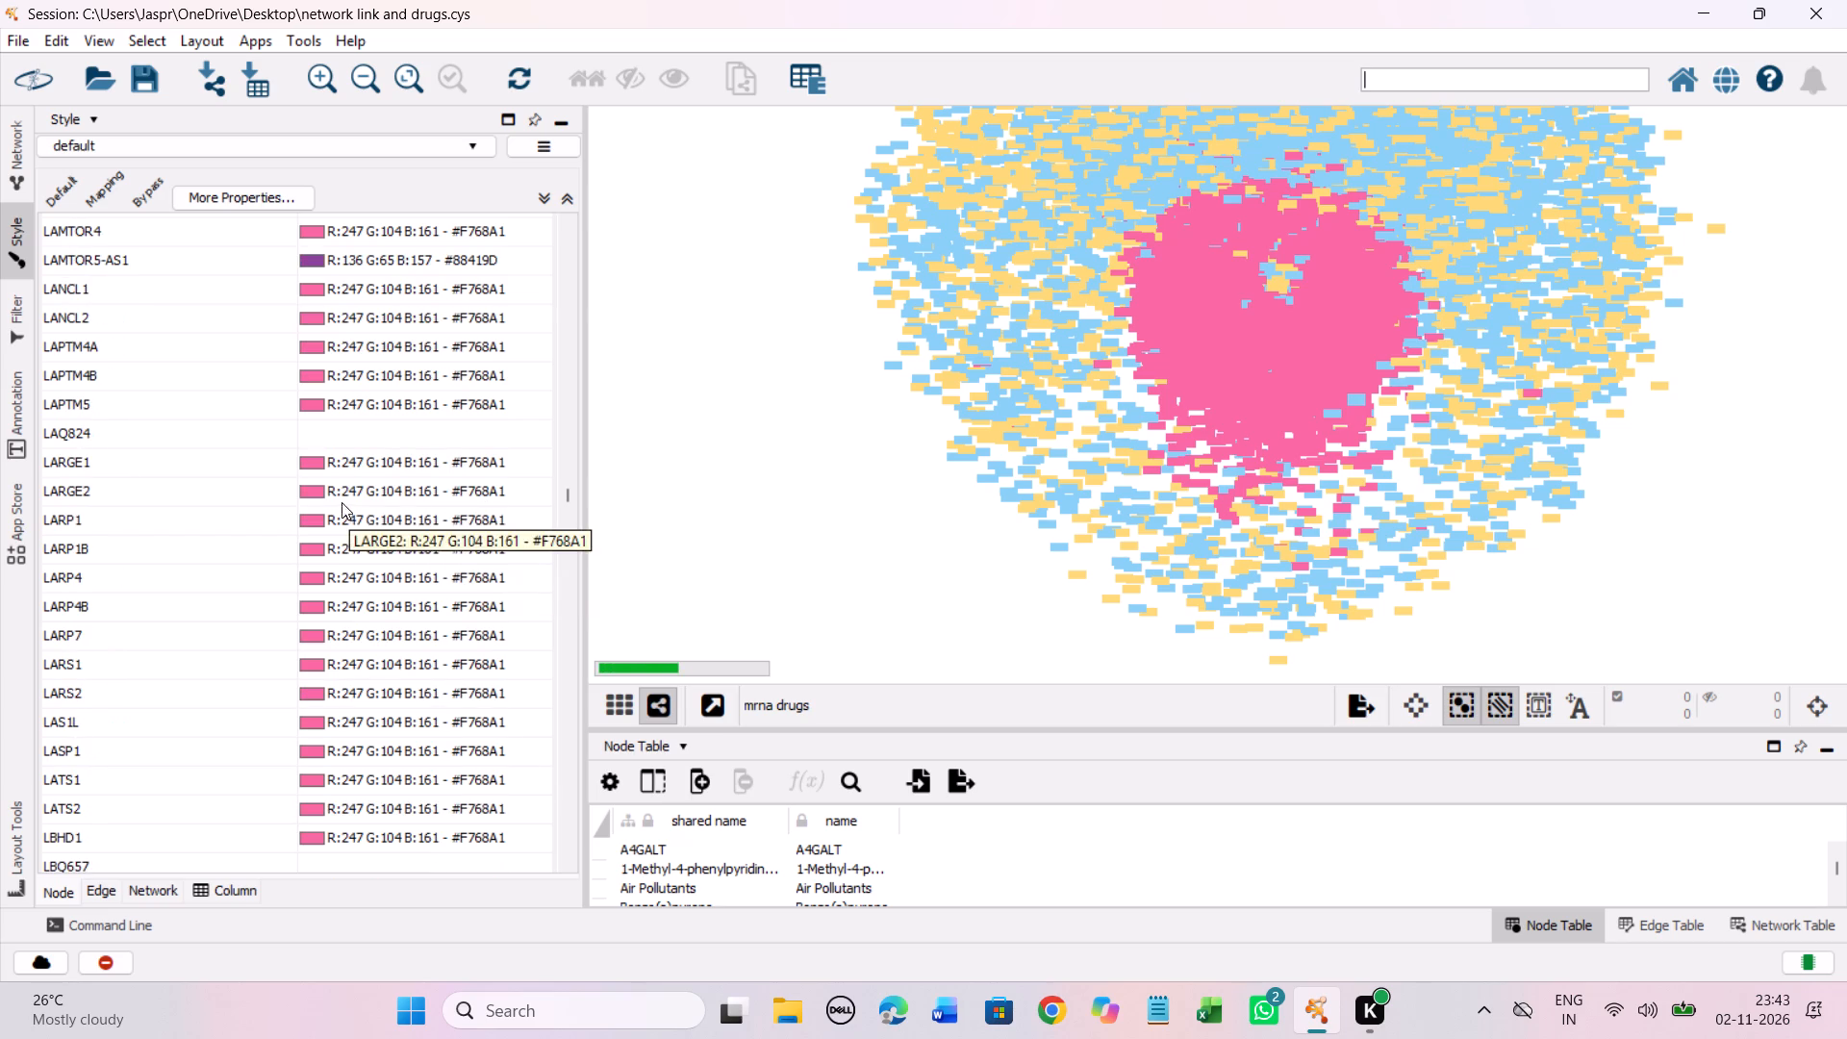
{"action": "left_click", "coordinate": [254, 425]}
{"action": "right_click", "coordinate": [254, 424]}
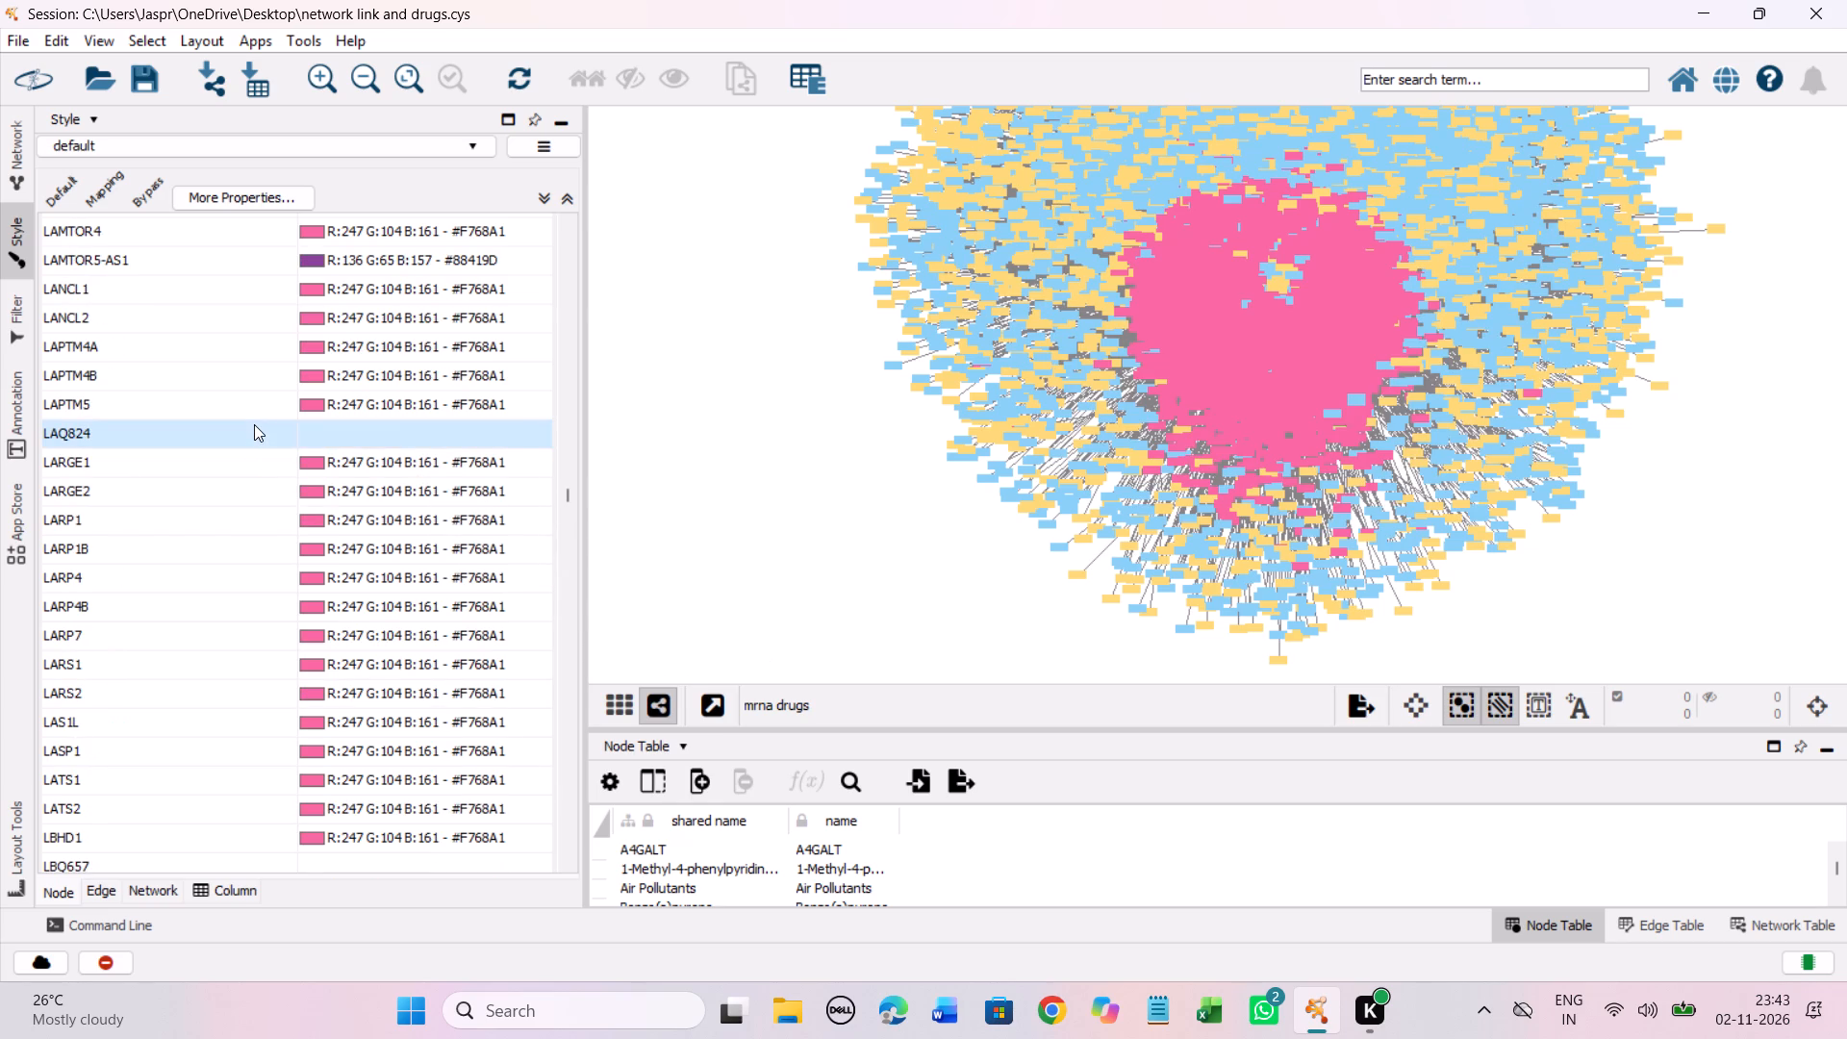
{"action": "left_click", "coordinate": [555, 433]}
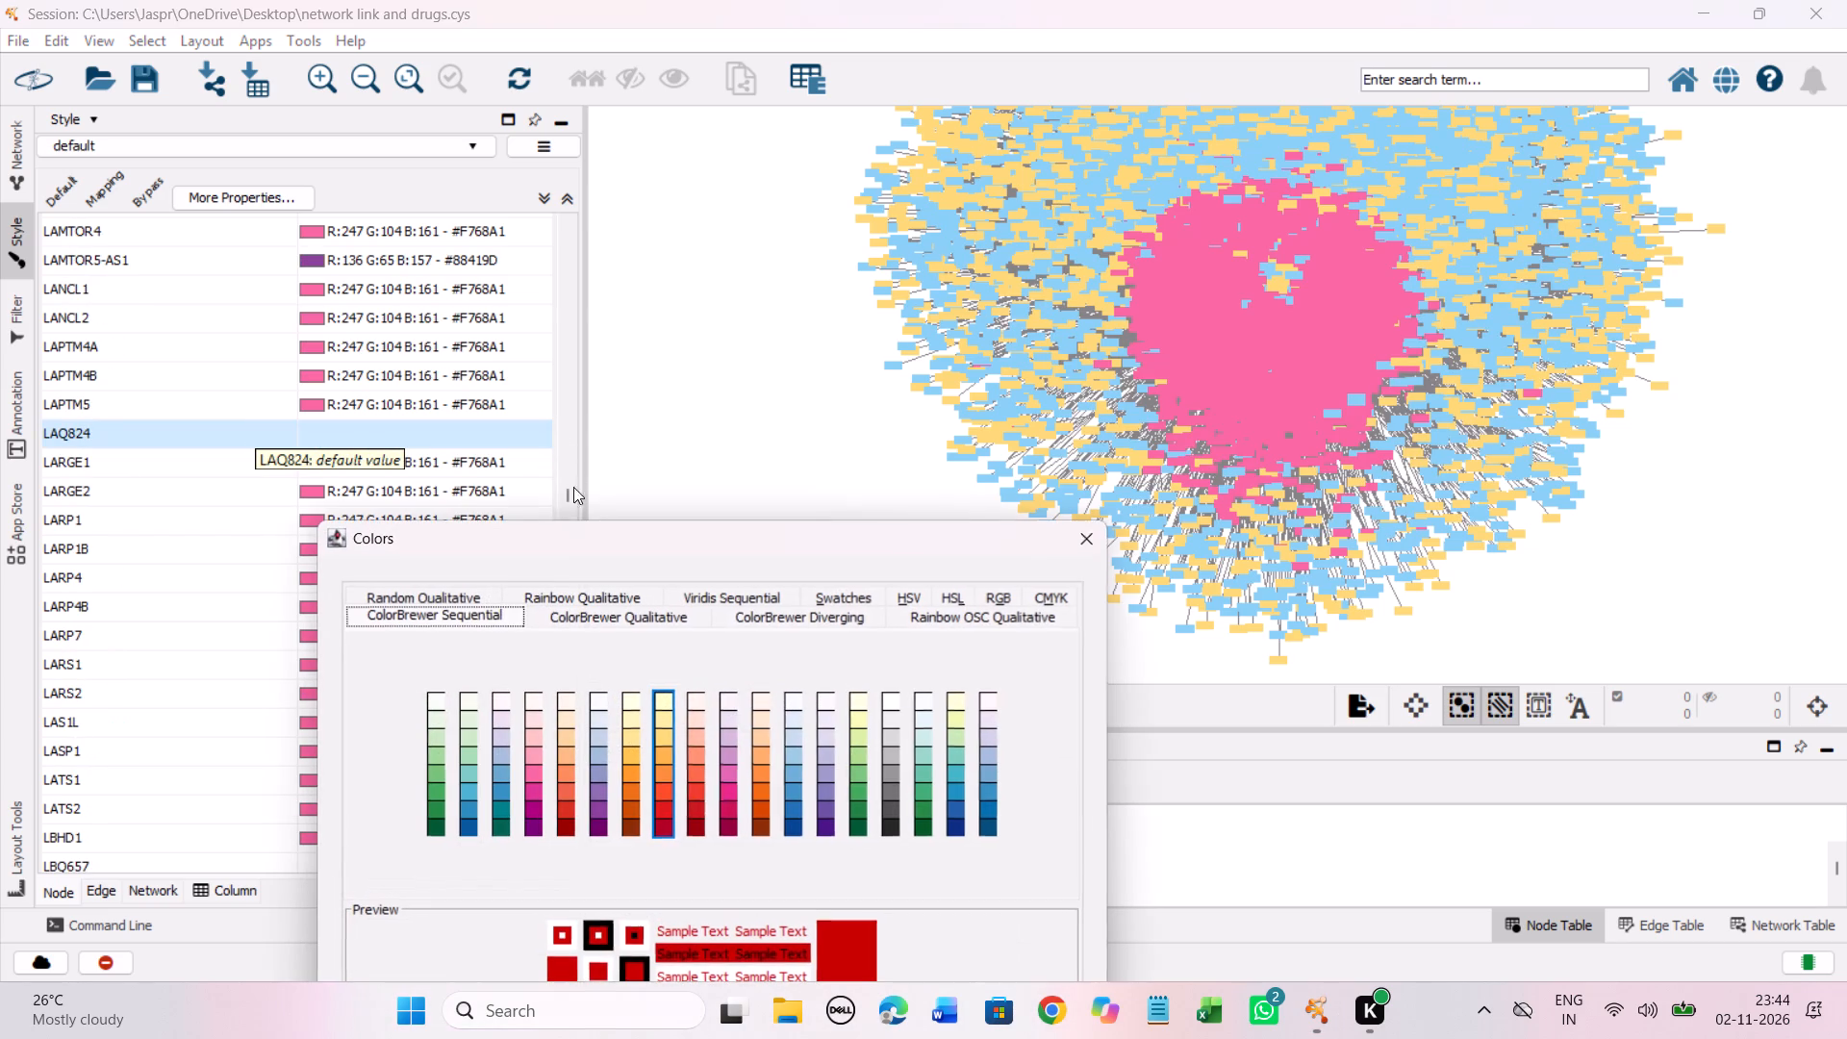
{"action": "left_click_drag", "start_coordinate": [451, 541], "coordinate": [489, 246]}
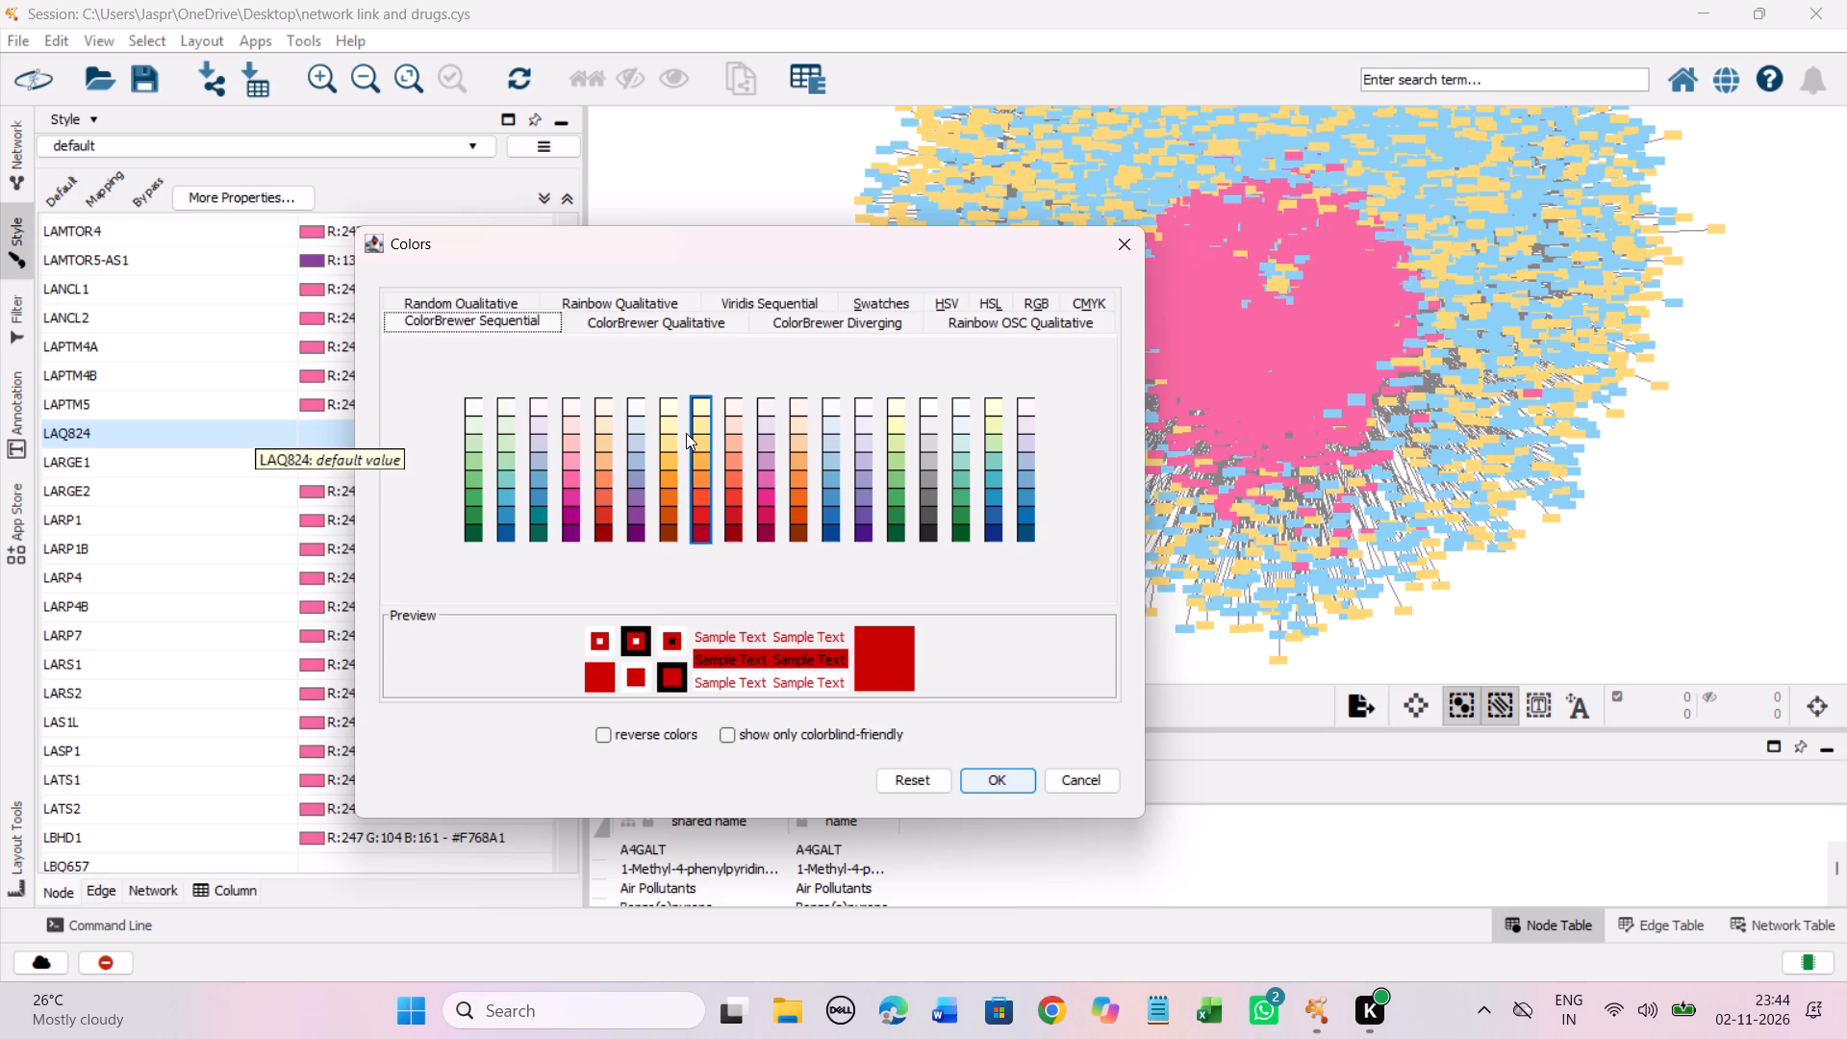
{"action": "left_click", "coordinate": [707, 442]}
{"action": "left_click", "coordinate": [994, 785]}
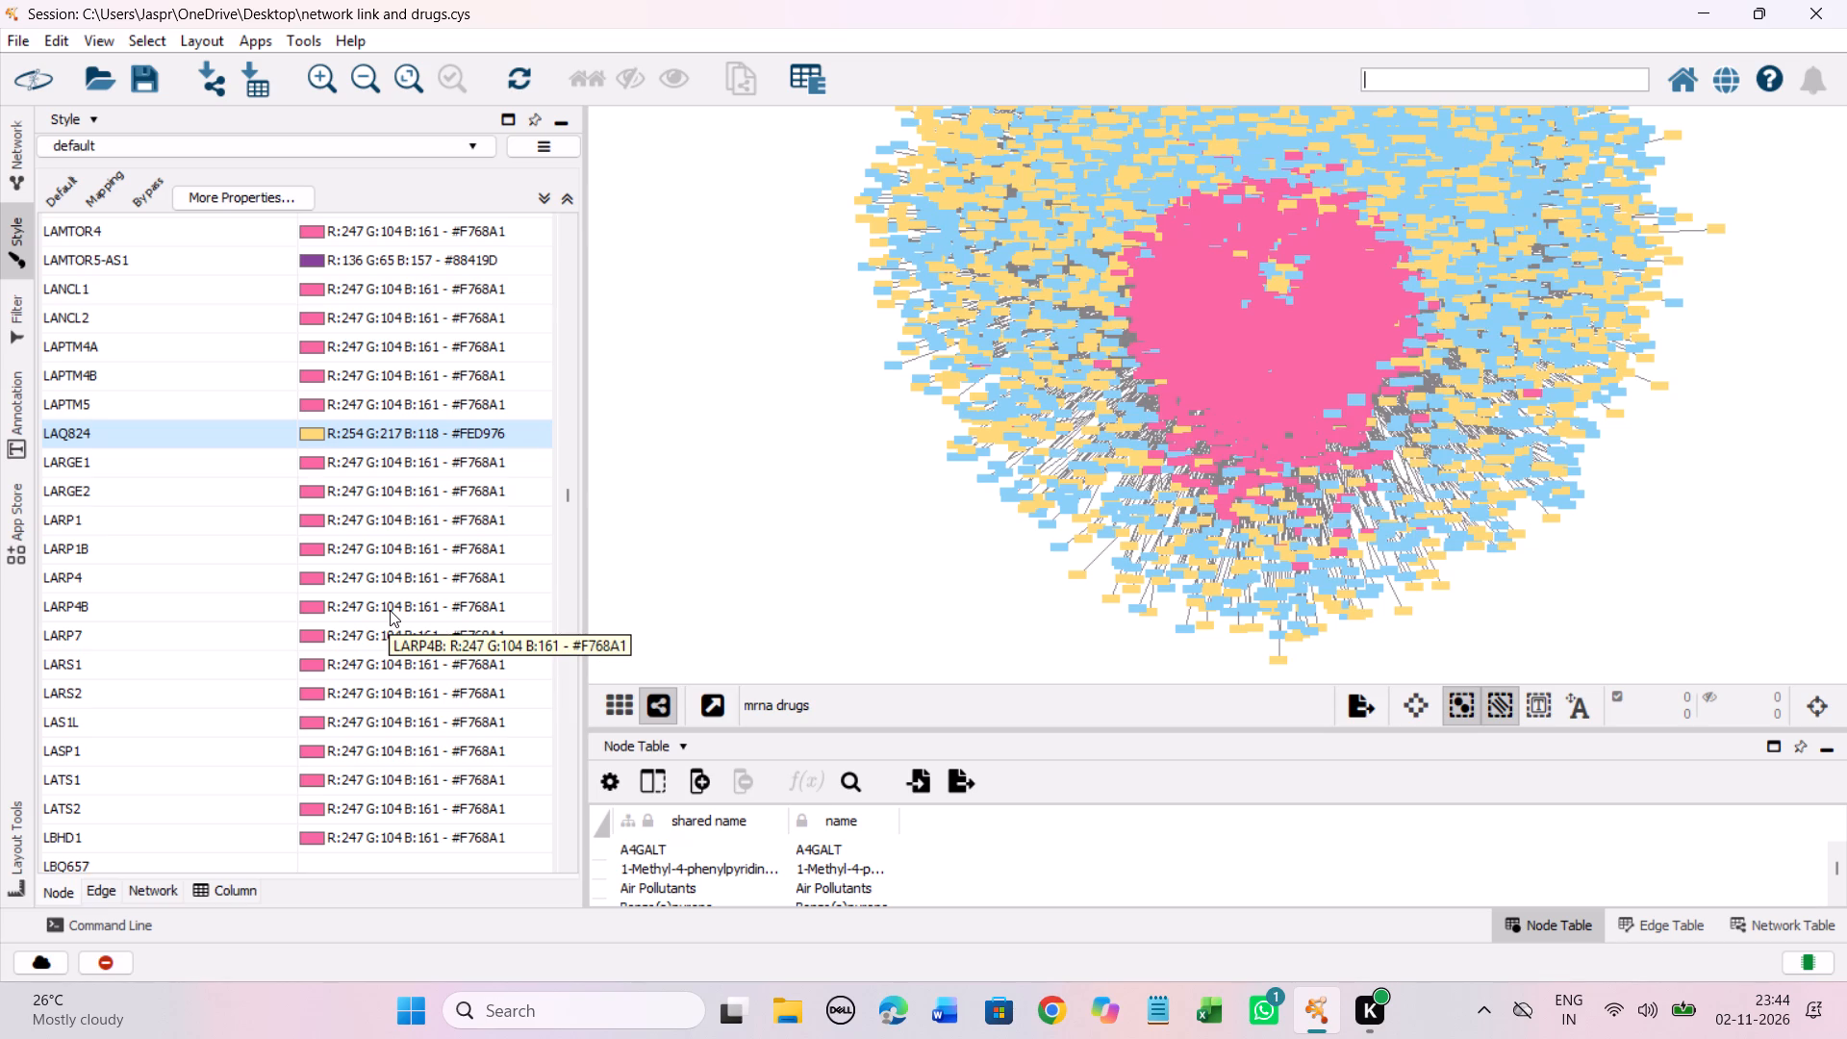
Set the discrete colour mapping of the unmapped entry LBQ657 to the Yellow-Orange-Red shade #FED976.
{"action": "scroll", "coordinate": [436, 567], "scroll_direction": "down", "scroll_amount": 8}
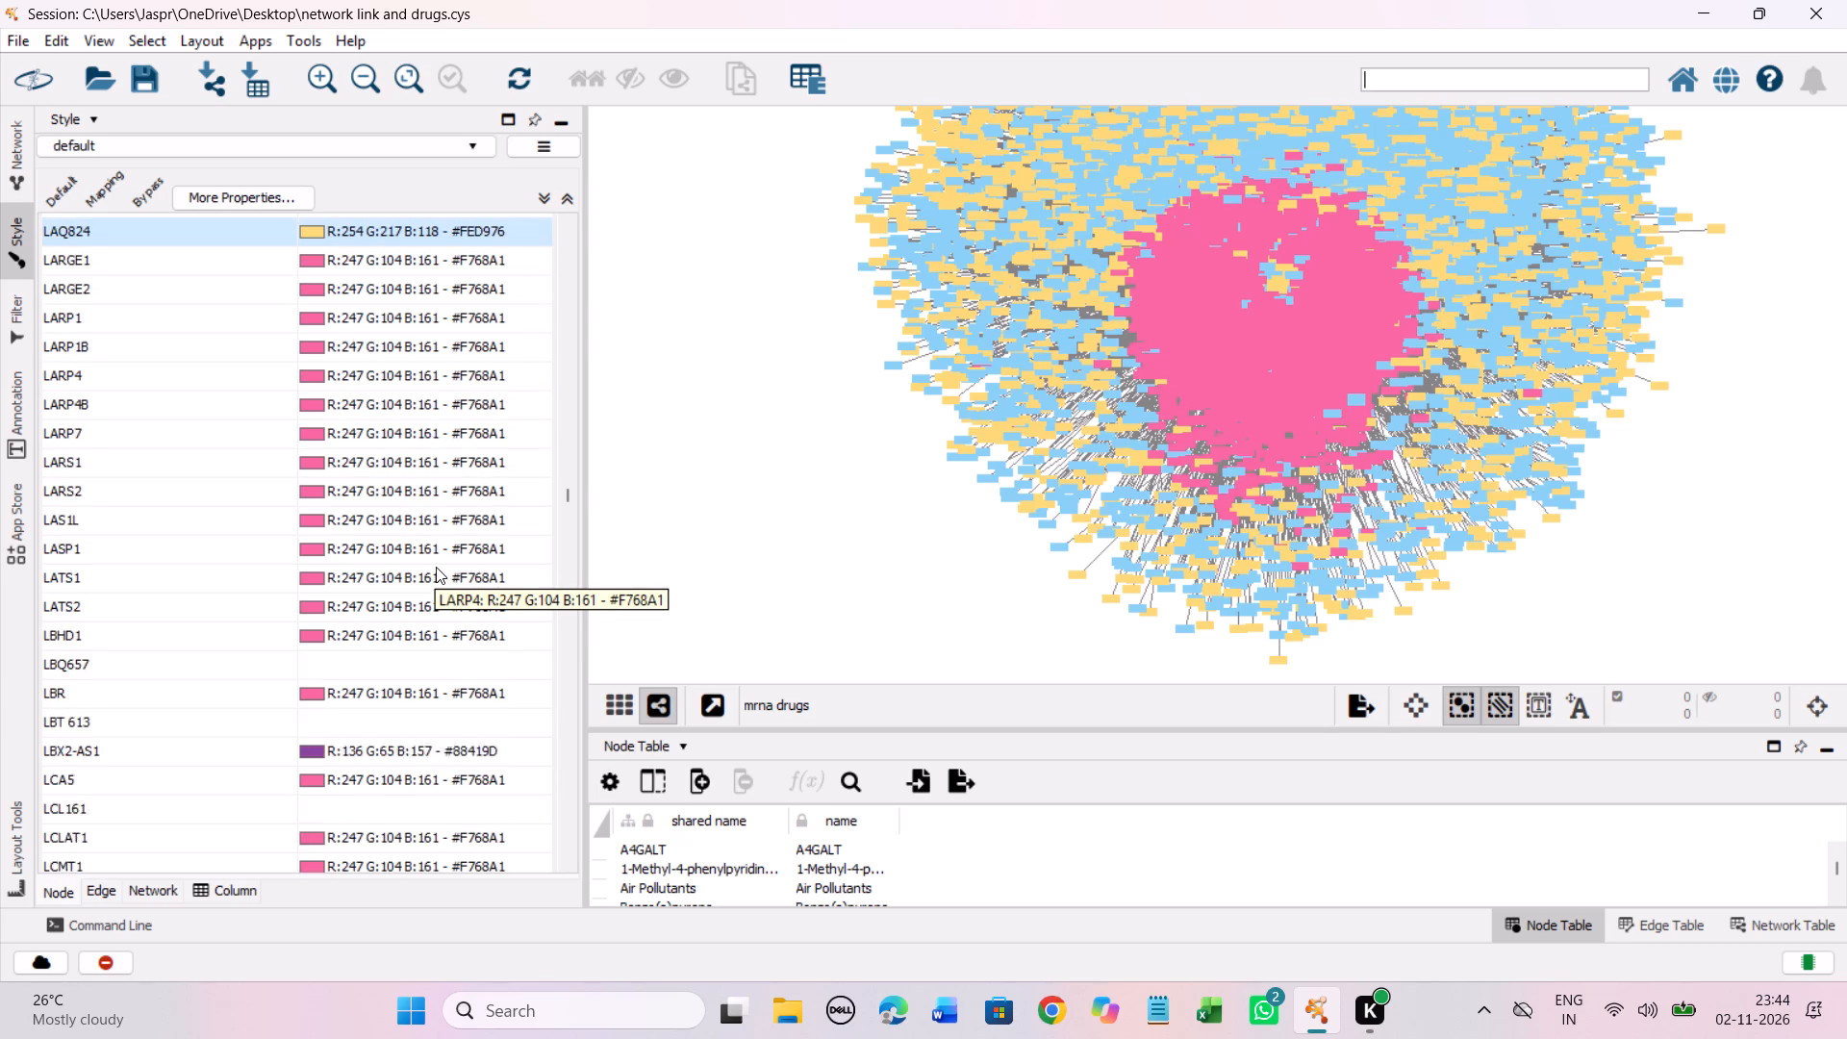
{"action": "scroll", "coordinate": [436, 567], "scroll_direction": "down", "scroll_amount": 5}
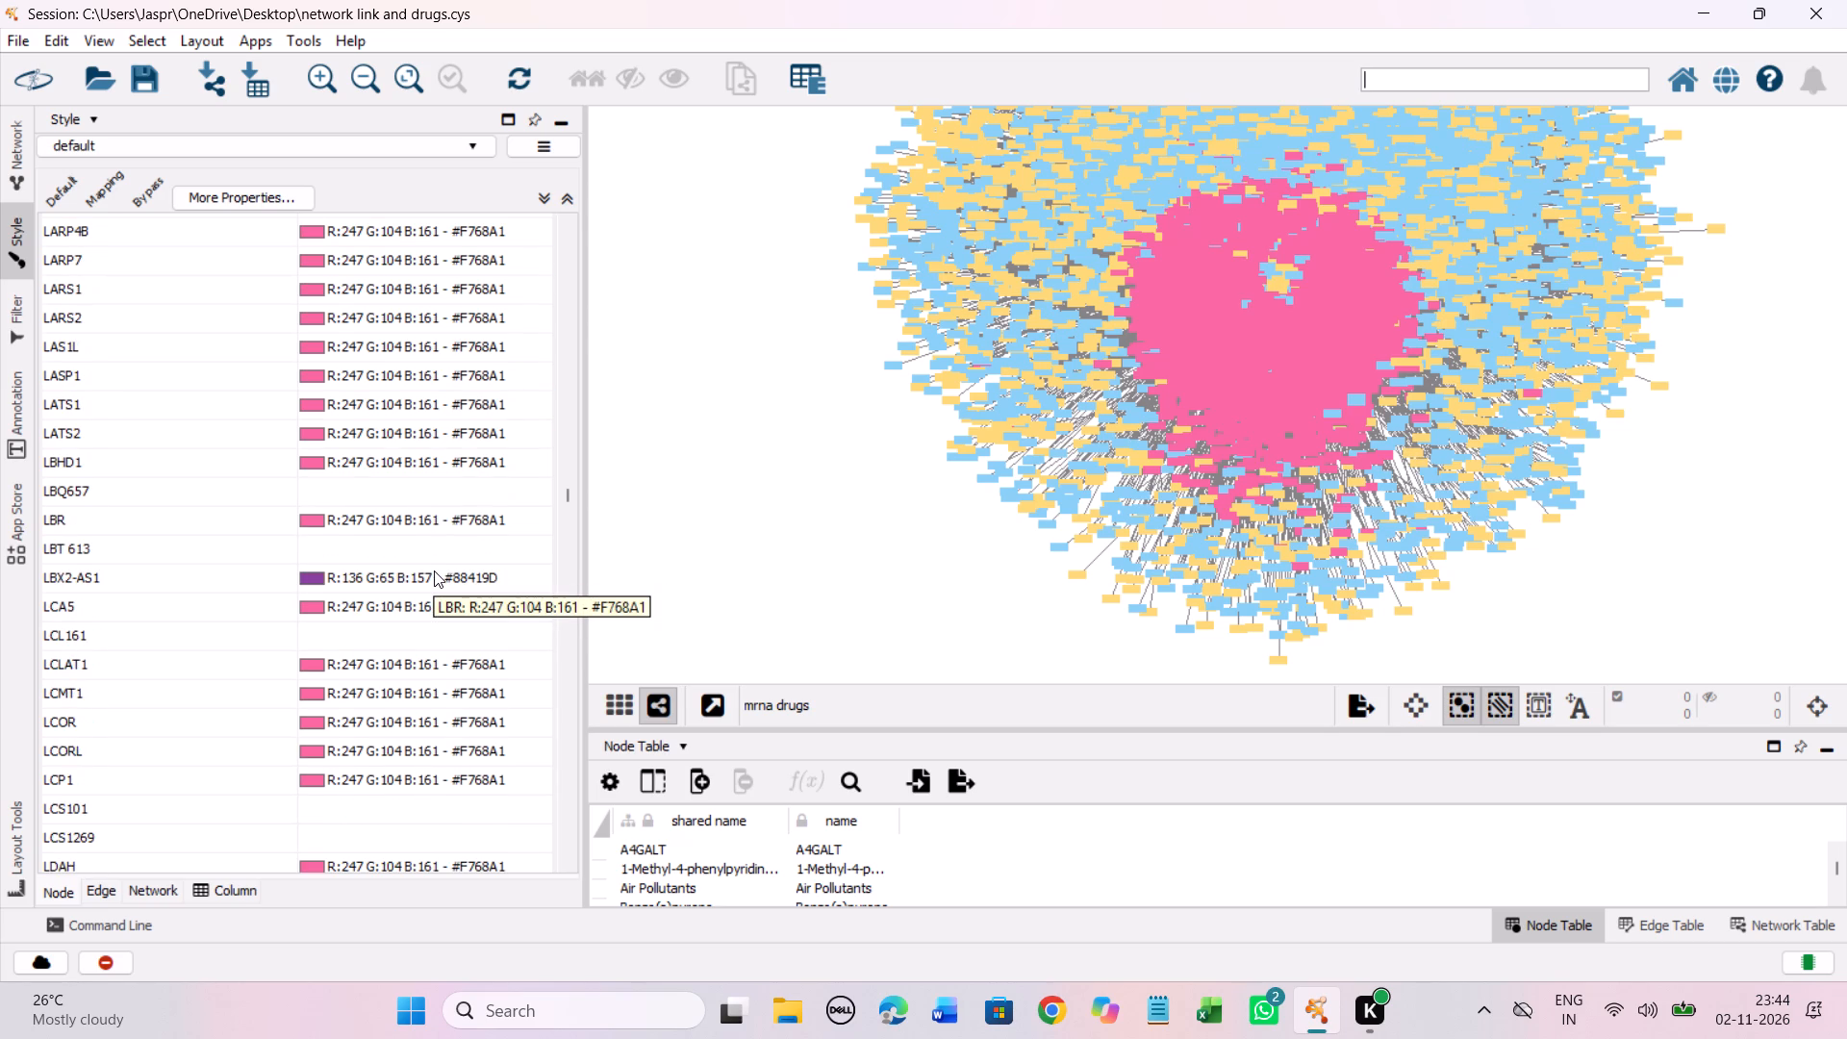
{"action": "scroll", "coordinate": [446, 404], "scroll_direction": "up", "scroll_amount": 2}
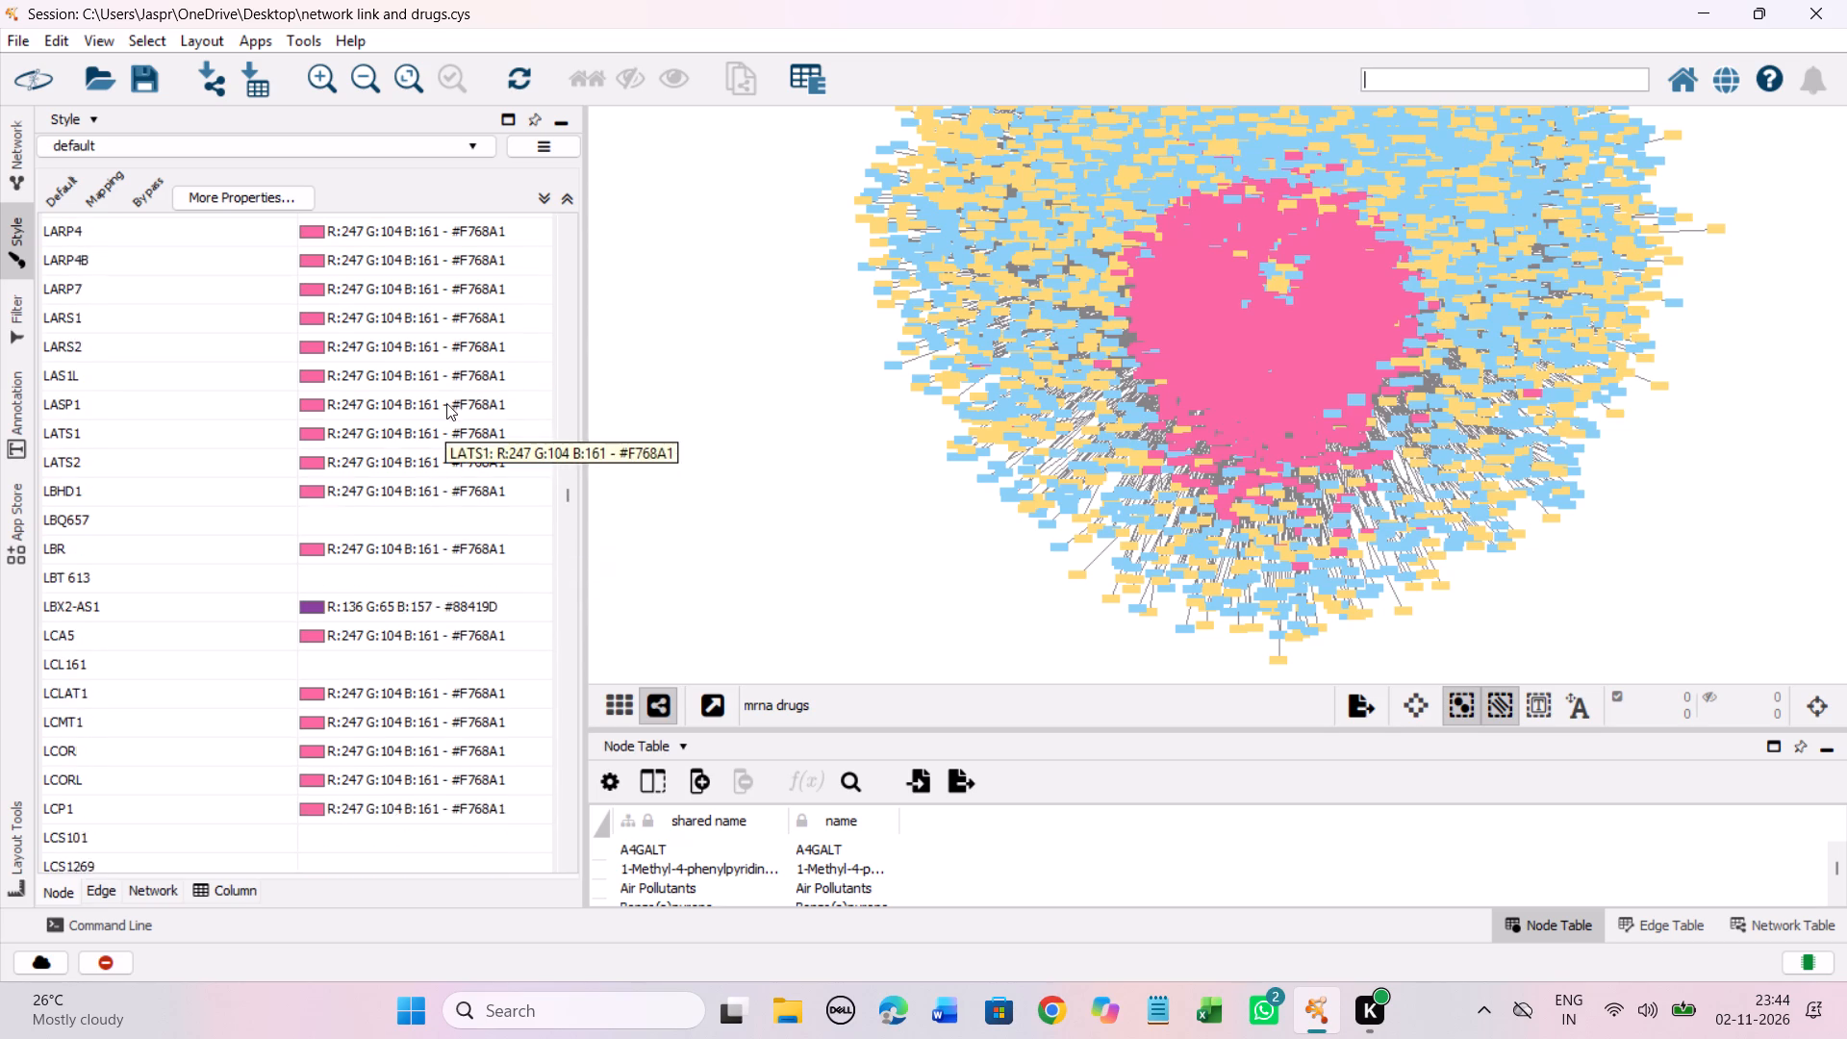
{"action": "scroll", "coordinate": [446, 403], "scroll_direction": "up", "scroll_amount": 5}
{"action": "scroll", "coordinate": [446, 403], "scroll_direction": "down", "scroll_amount": 10}
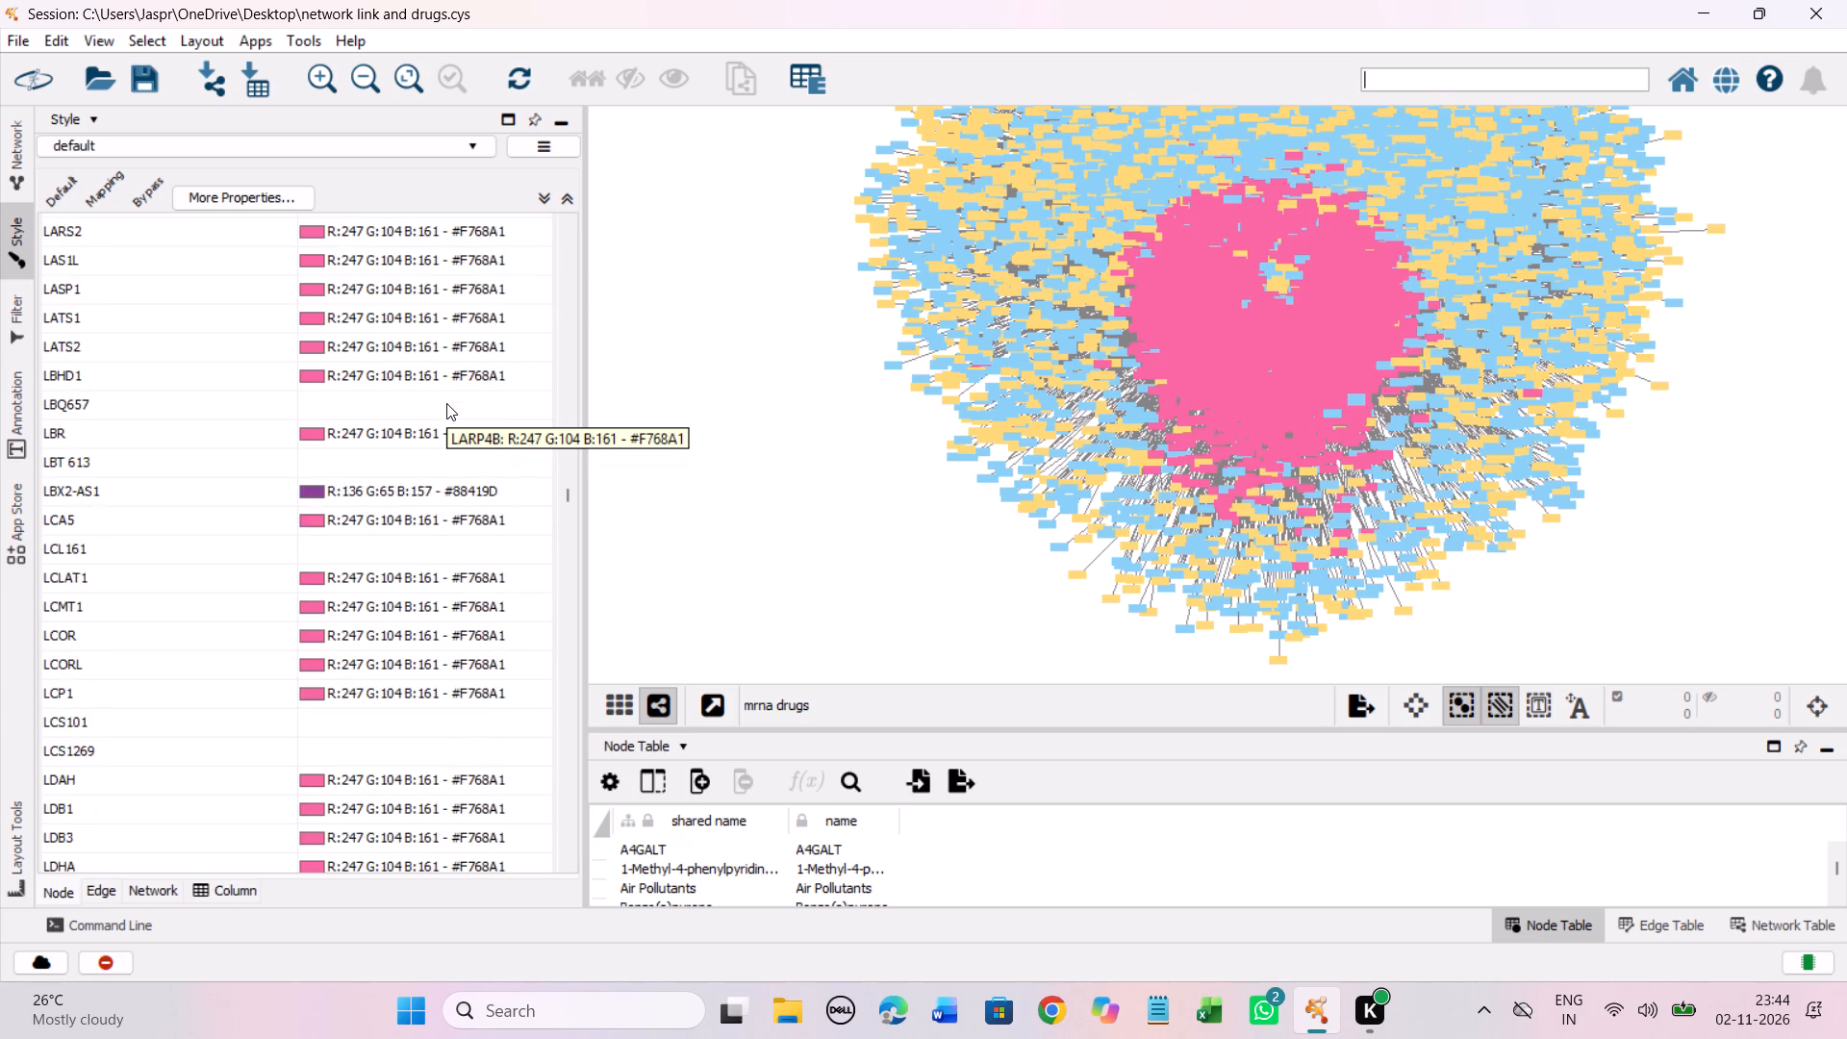
{"action": "scroll", "coordinate": [446, 403], "scroll_direction": "down", "scroll_amount": 2}
{"action": "left_click", "coordinate": [270, 352]}
{"action": "right_click", "coordinate": [270, 352]}
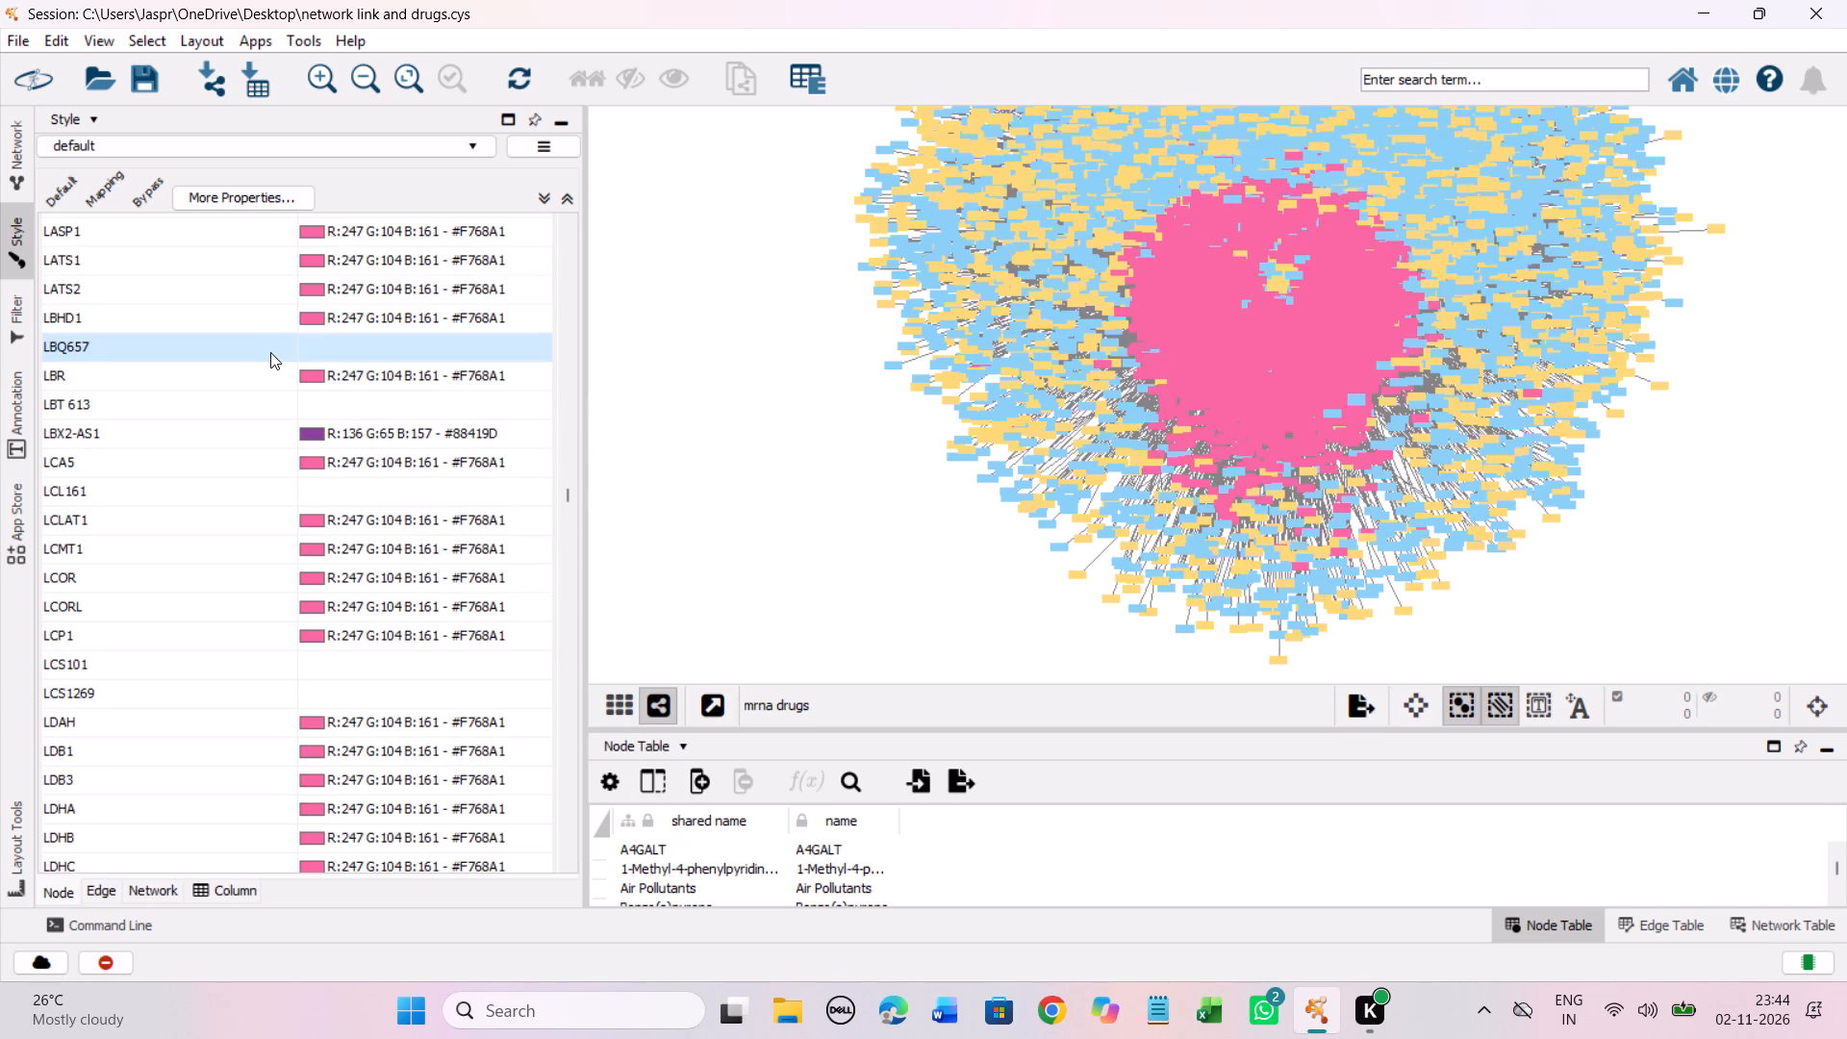
{"action": "left_click", "coordinate": [642, 366]}
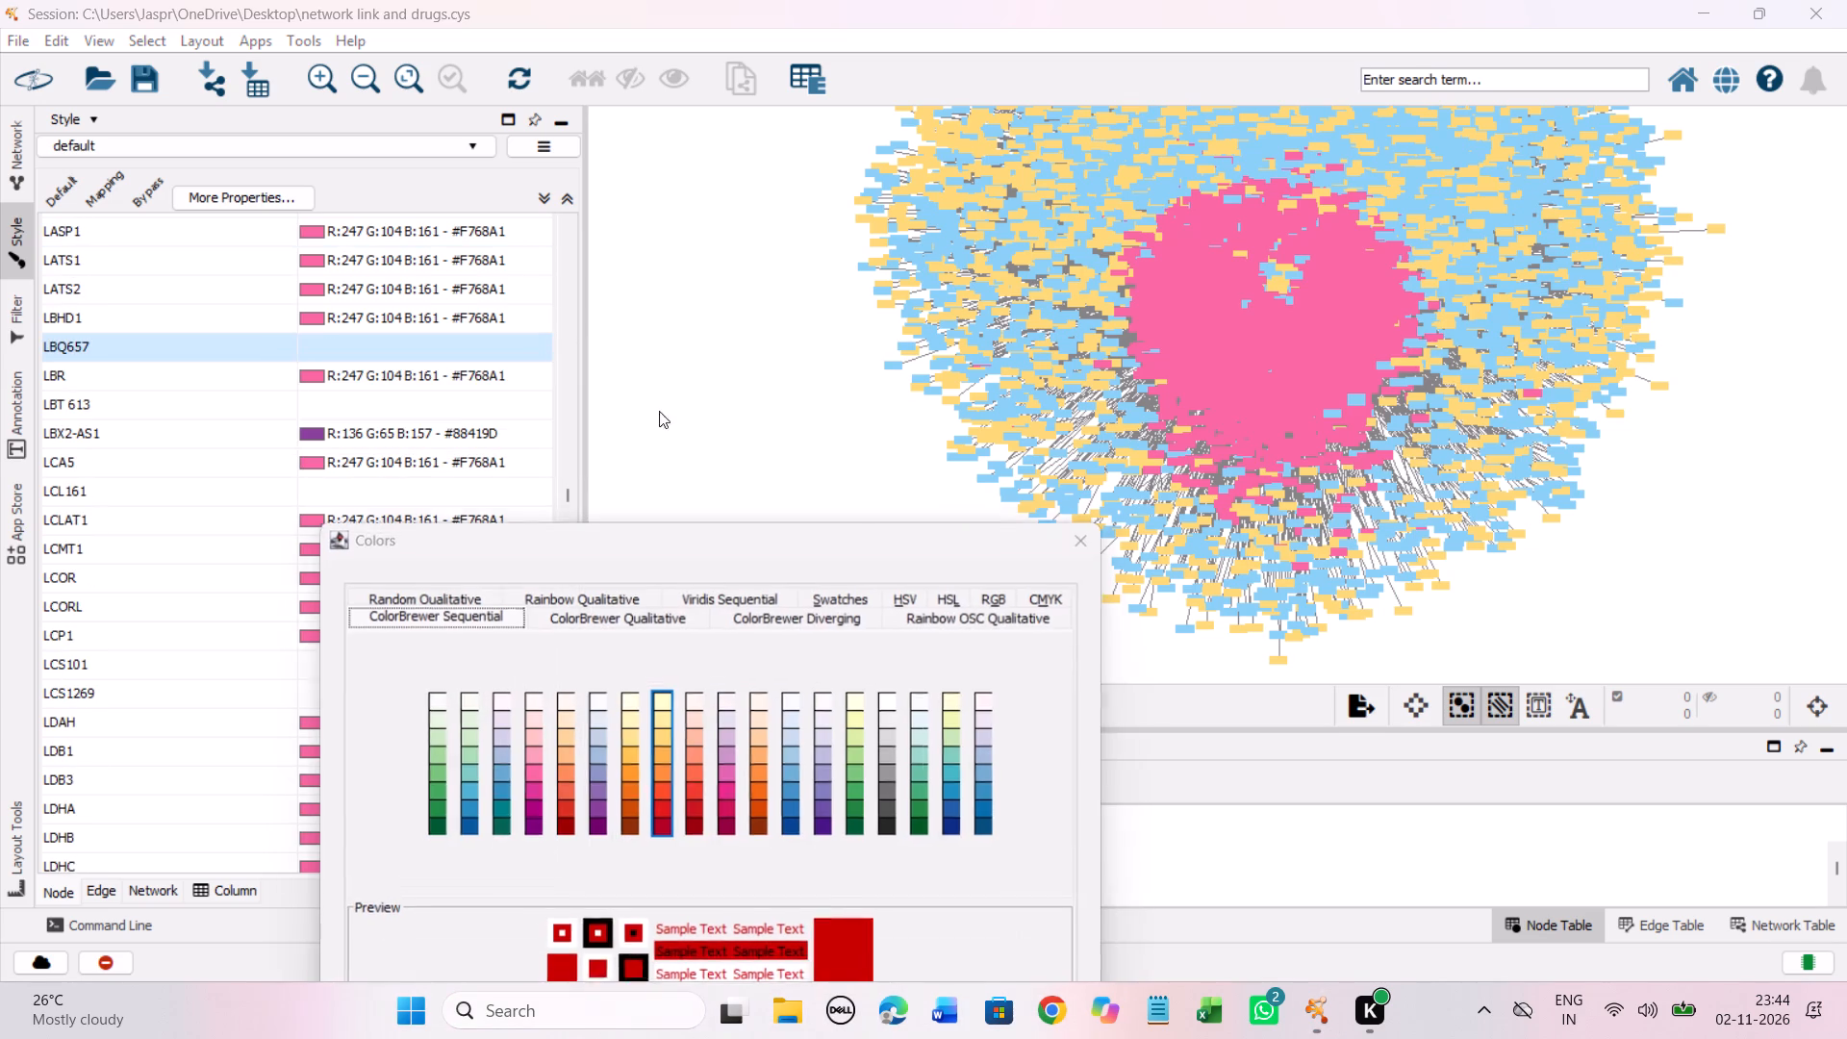
{"action": "left_click_drag", "start_coordinate": [476, 543], "coordinate": [564, 160]}
{"action": "left_click", "coordinate": [747, 357]}
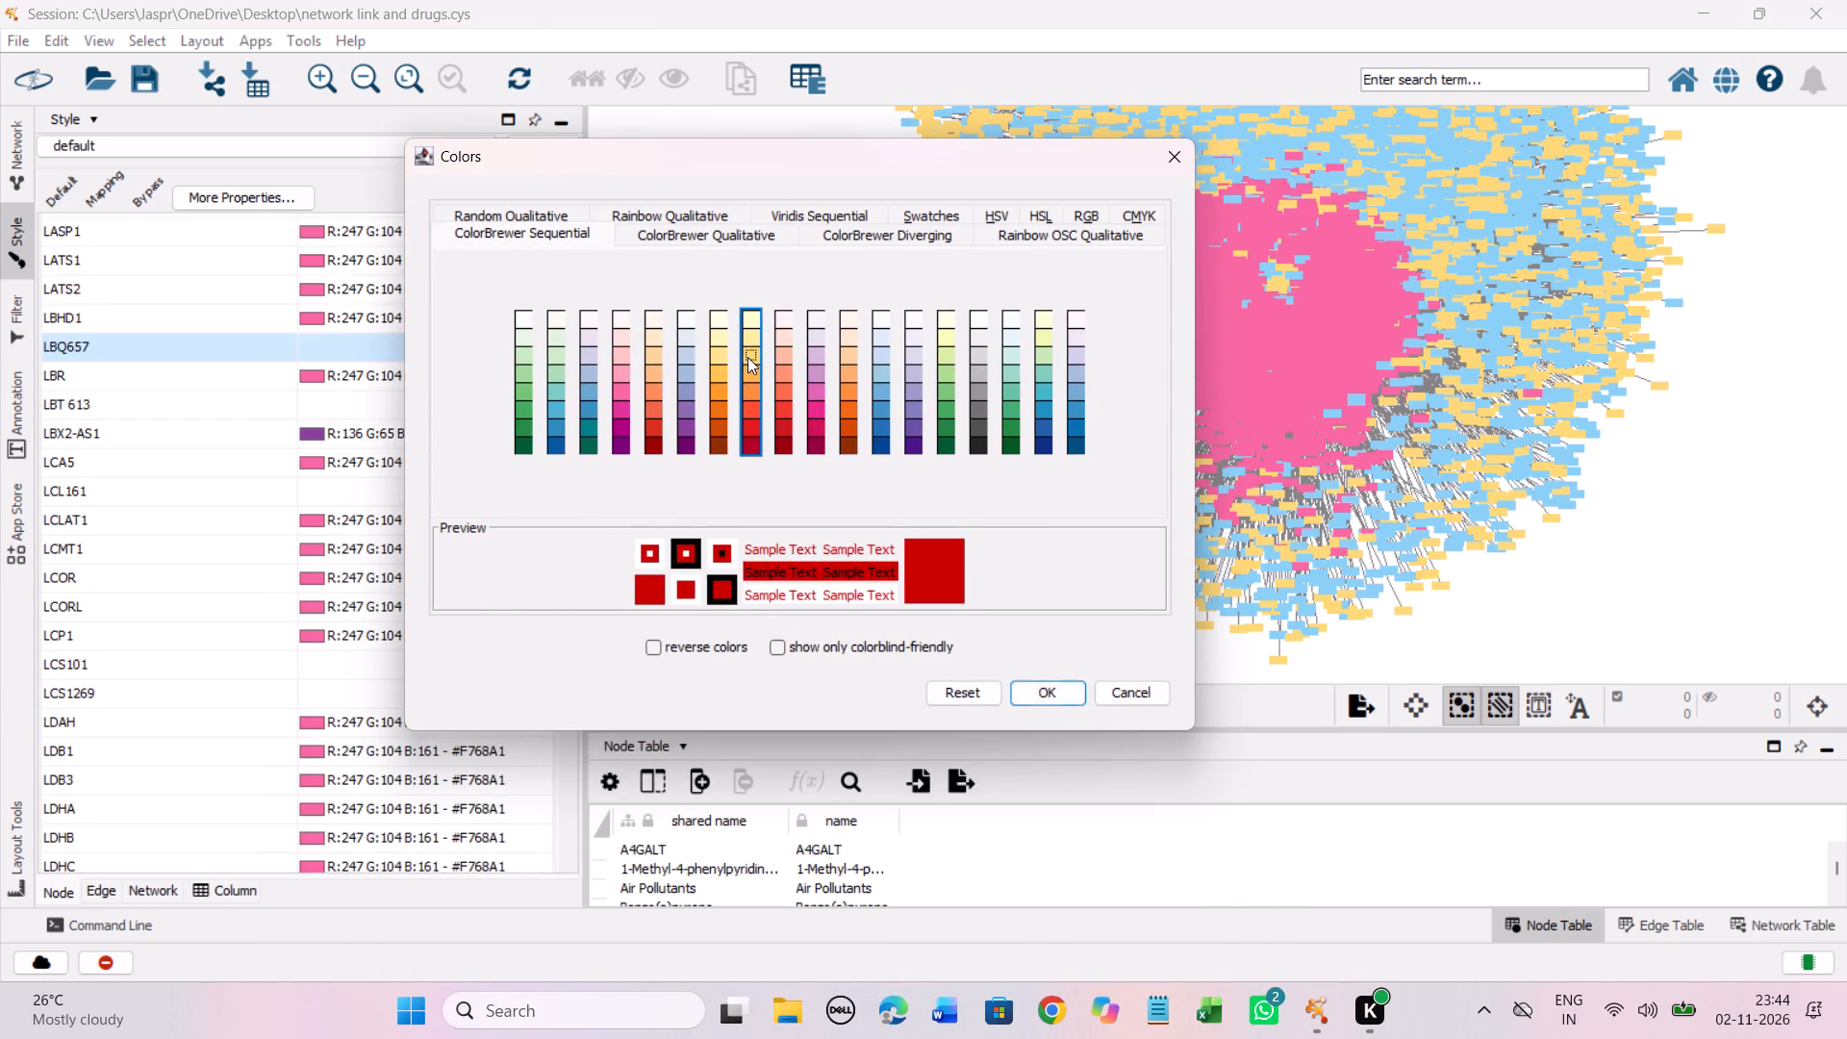
{"action": "left_click", "coordinate": [1044, 694]}
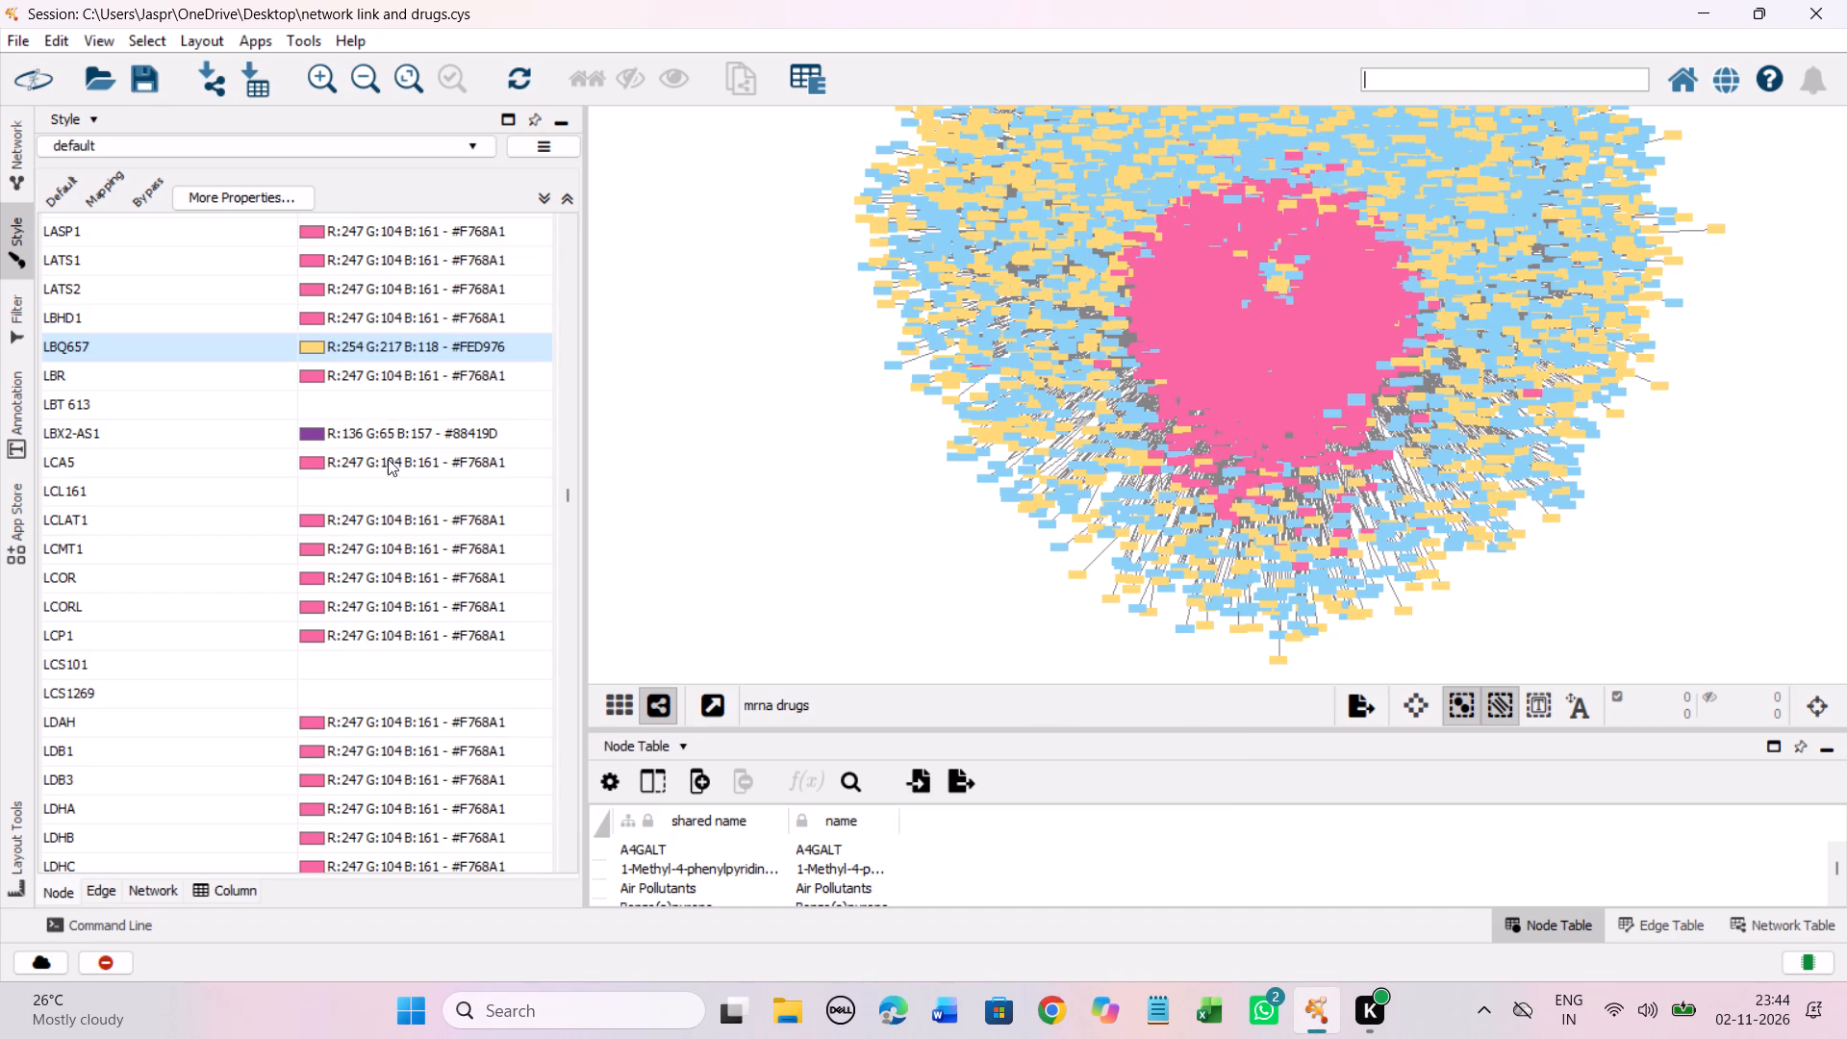
Set the discrete colour mapping of the unmapped entry LBT 613 to the Yellow-Orange-Red shade #FED976.
{"action": "left_click", "coordinate": [262, 395]}
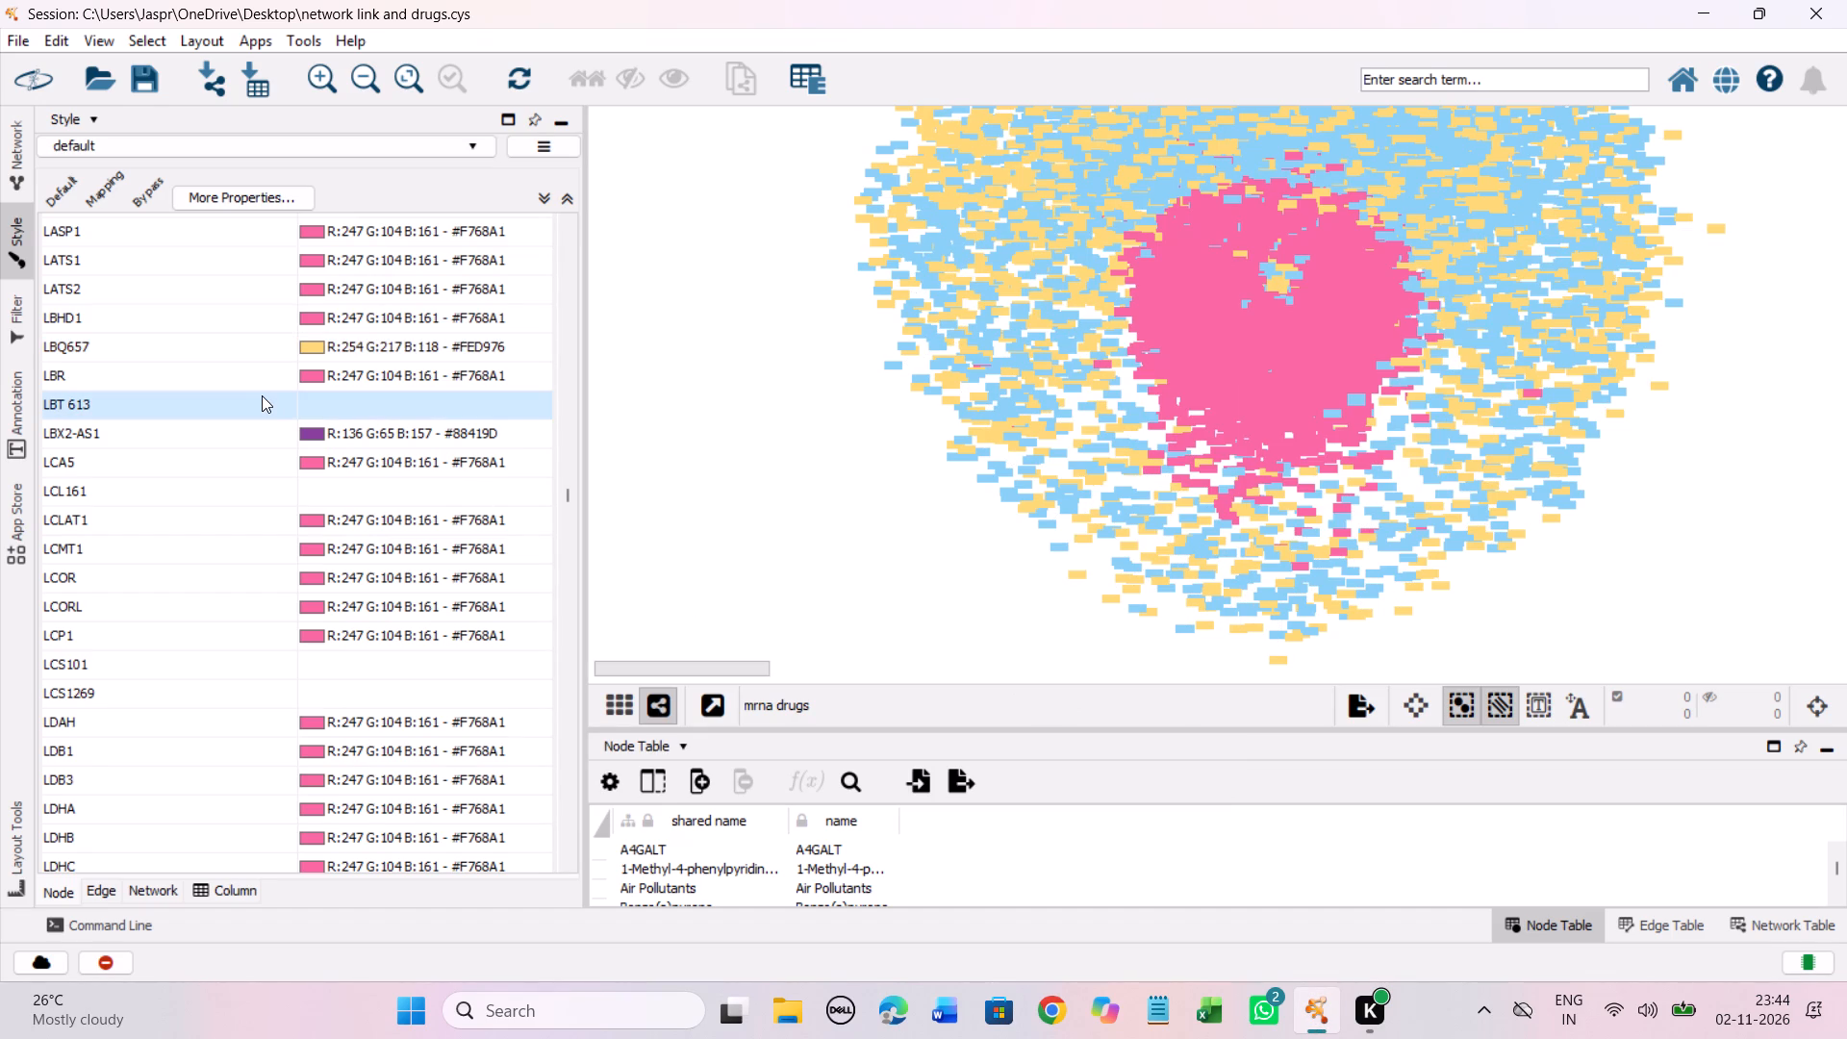
{"action": "right_click", "coordinate": [262, 395]}
{"action": "left_click", "coordinate": [595, 403]}
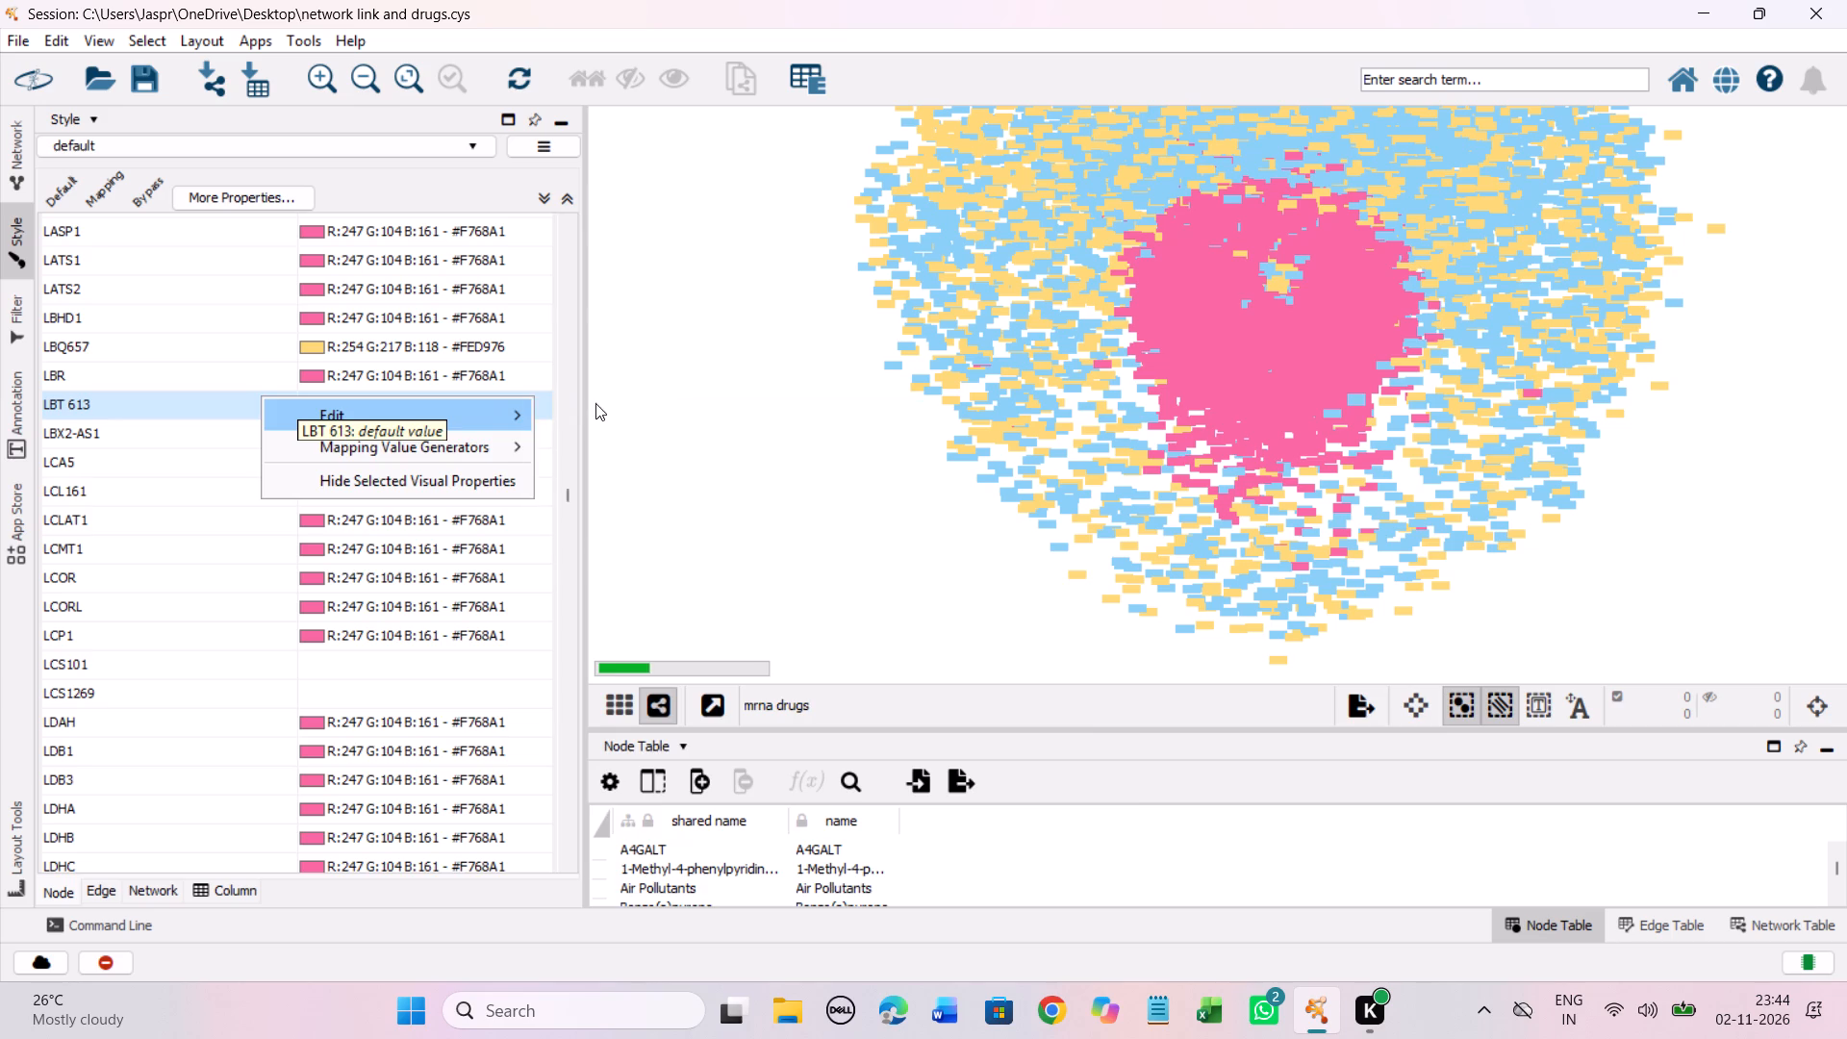
{"action": "left_click_drag", "start_coordinate": [515, 539], "coordinate": [552, 261]}
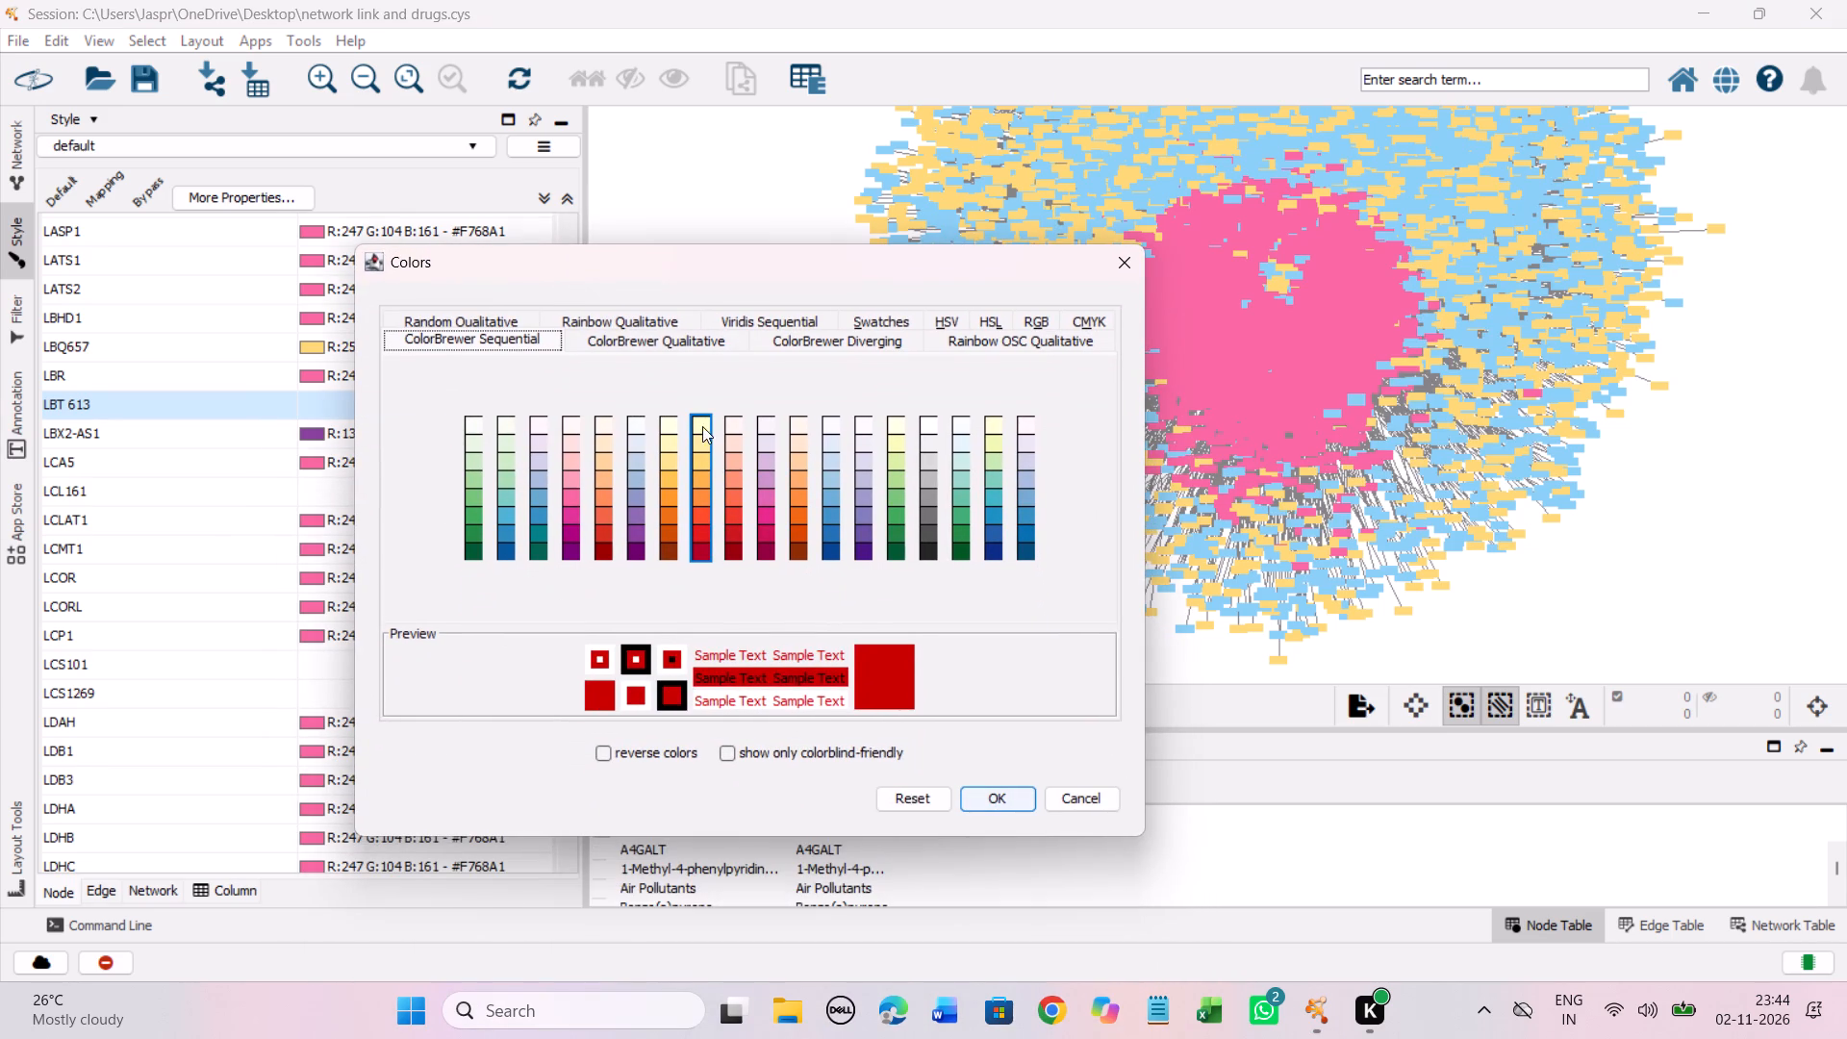
{"action": "left_click", "coordinate": [702, 452]}
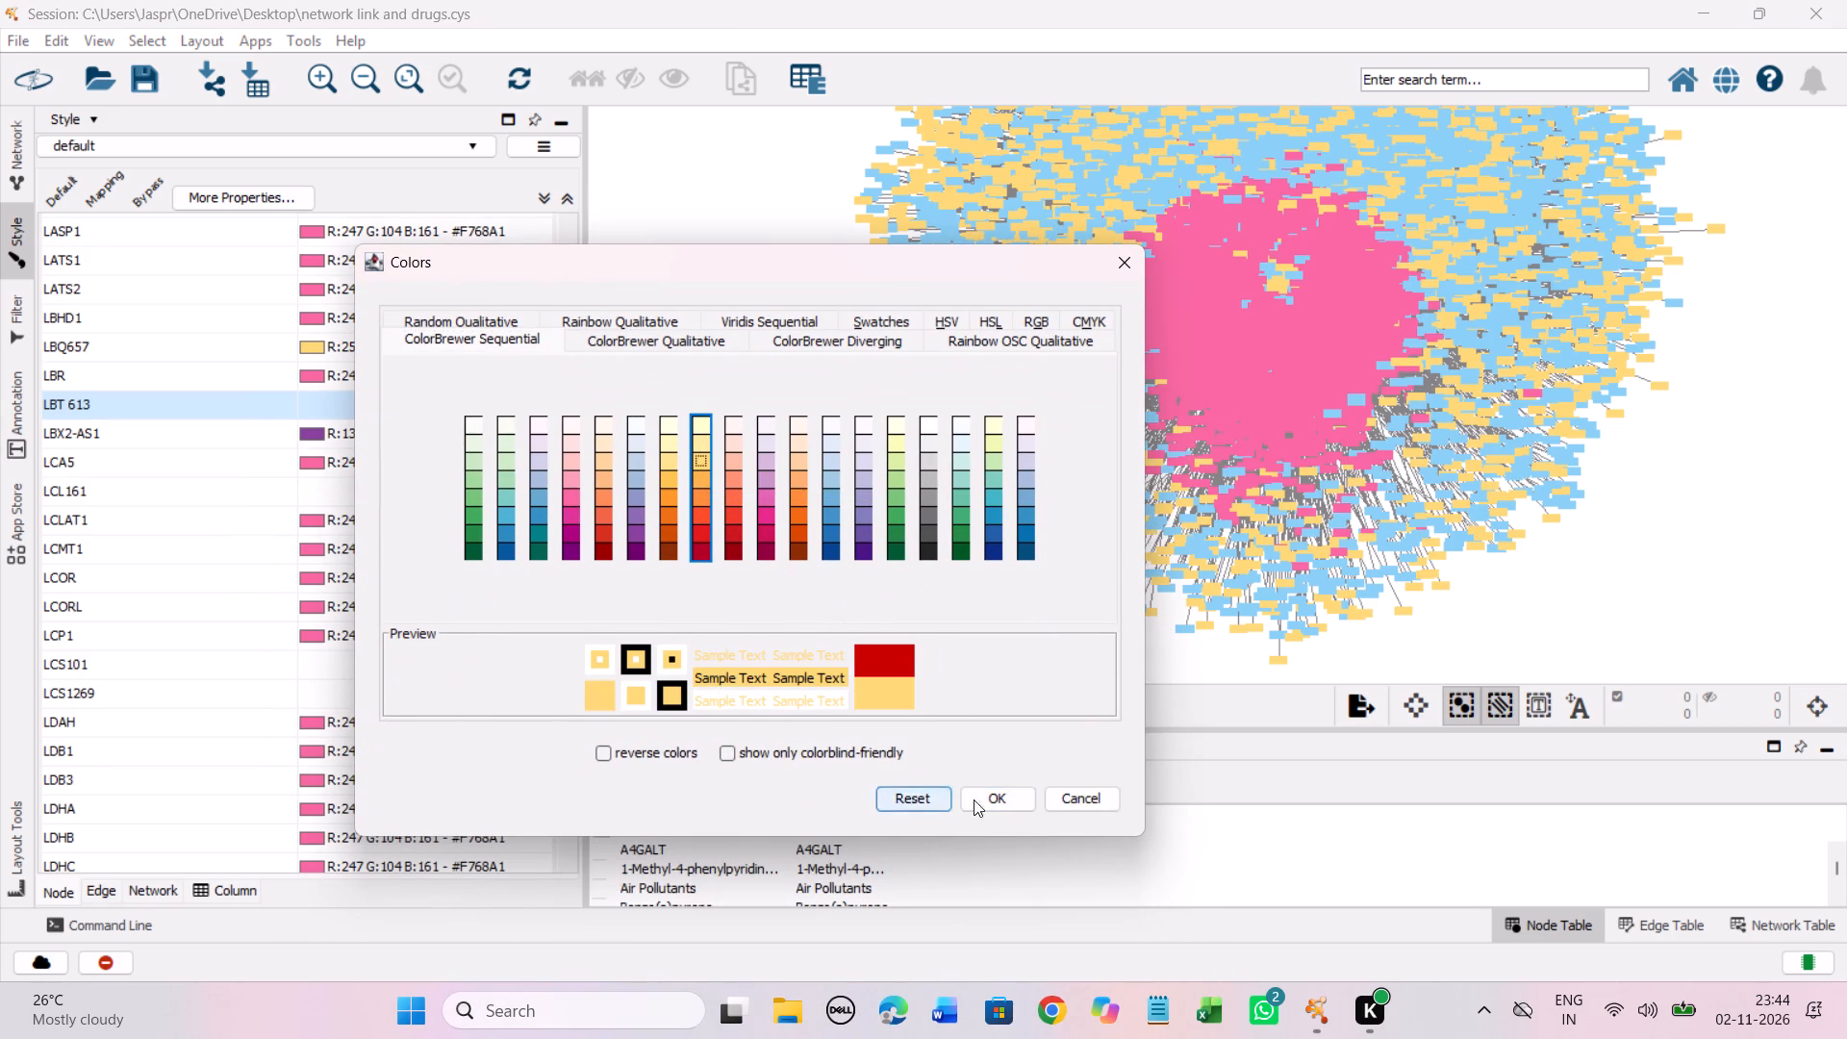
{"action": "left_click", "coordinate": [984, 795]}
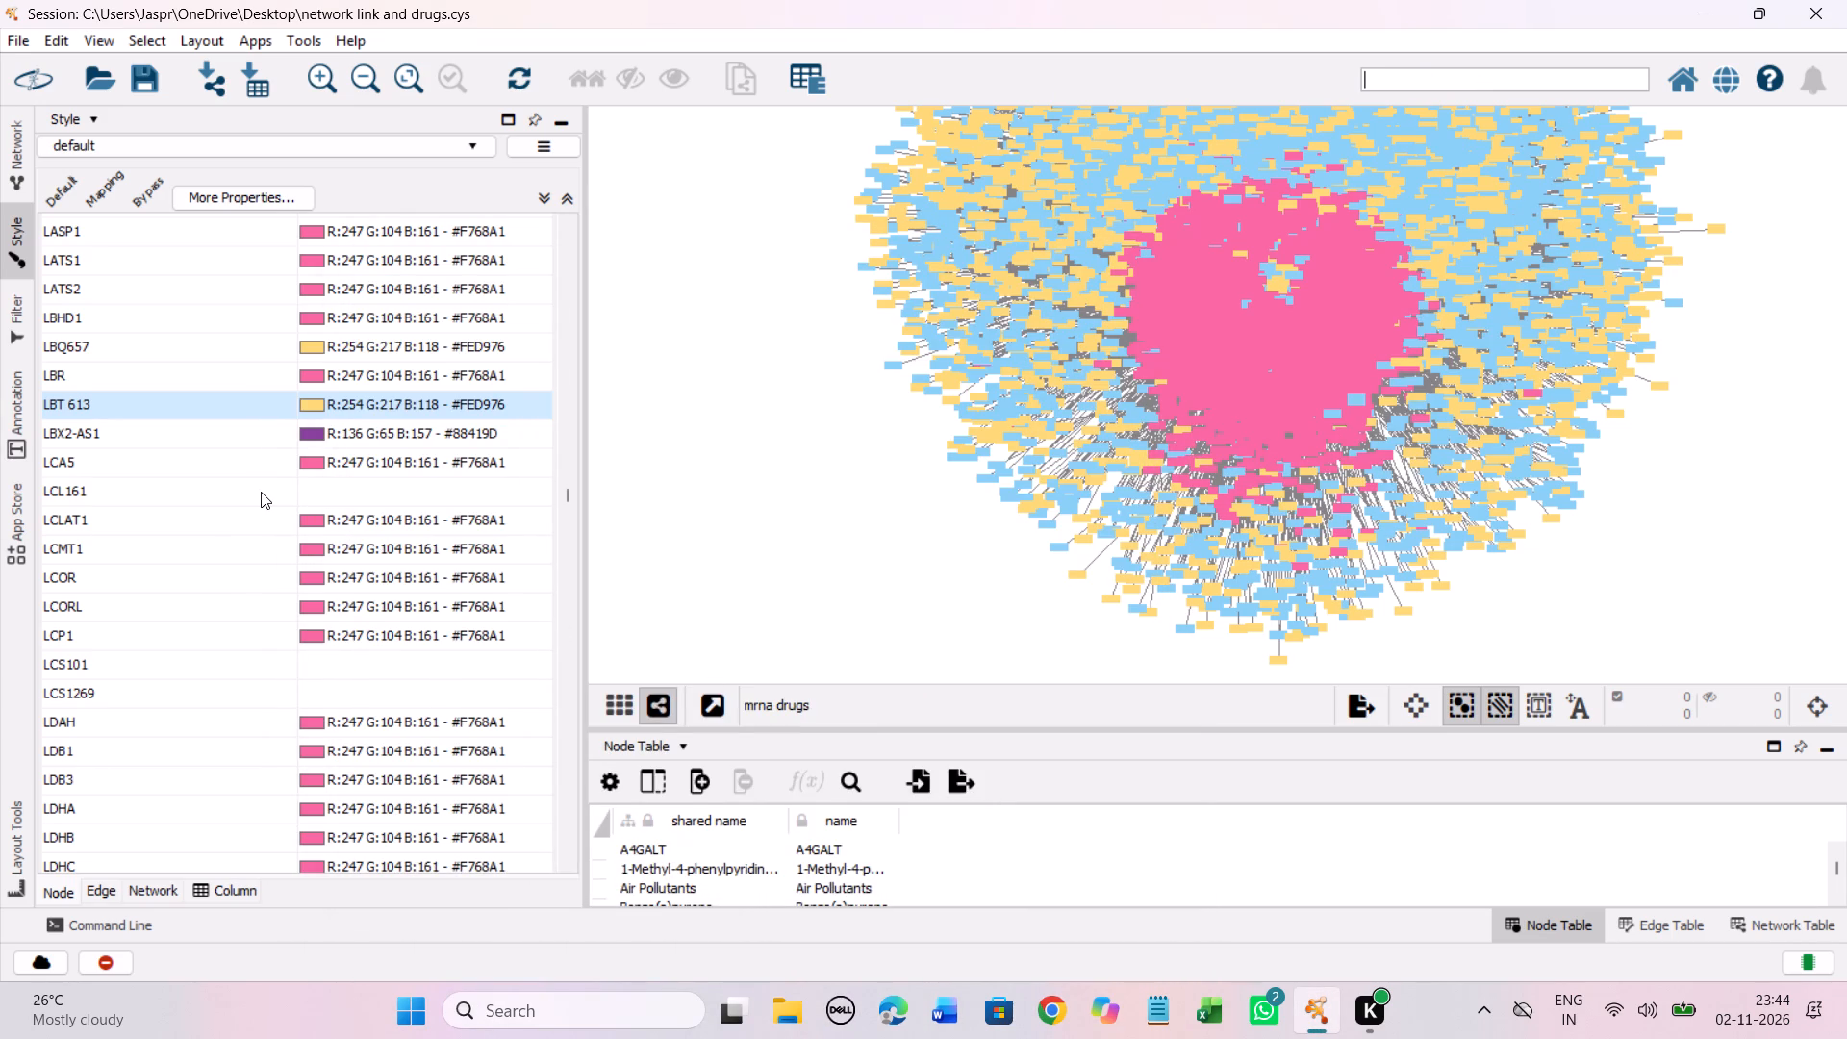
Set the discrete colour mapping of the unmapped entry LCL161 to the Yellow-Orange-Red shade #FED976.
{"action": "left_click", "coordinate": [261, 490]}
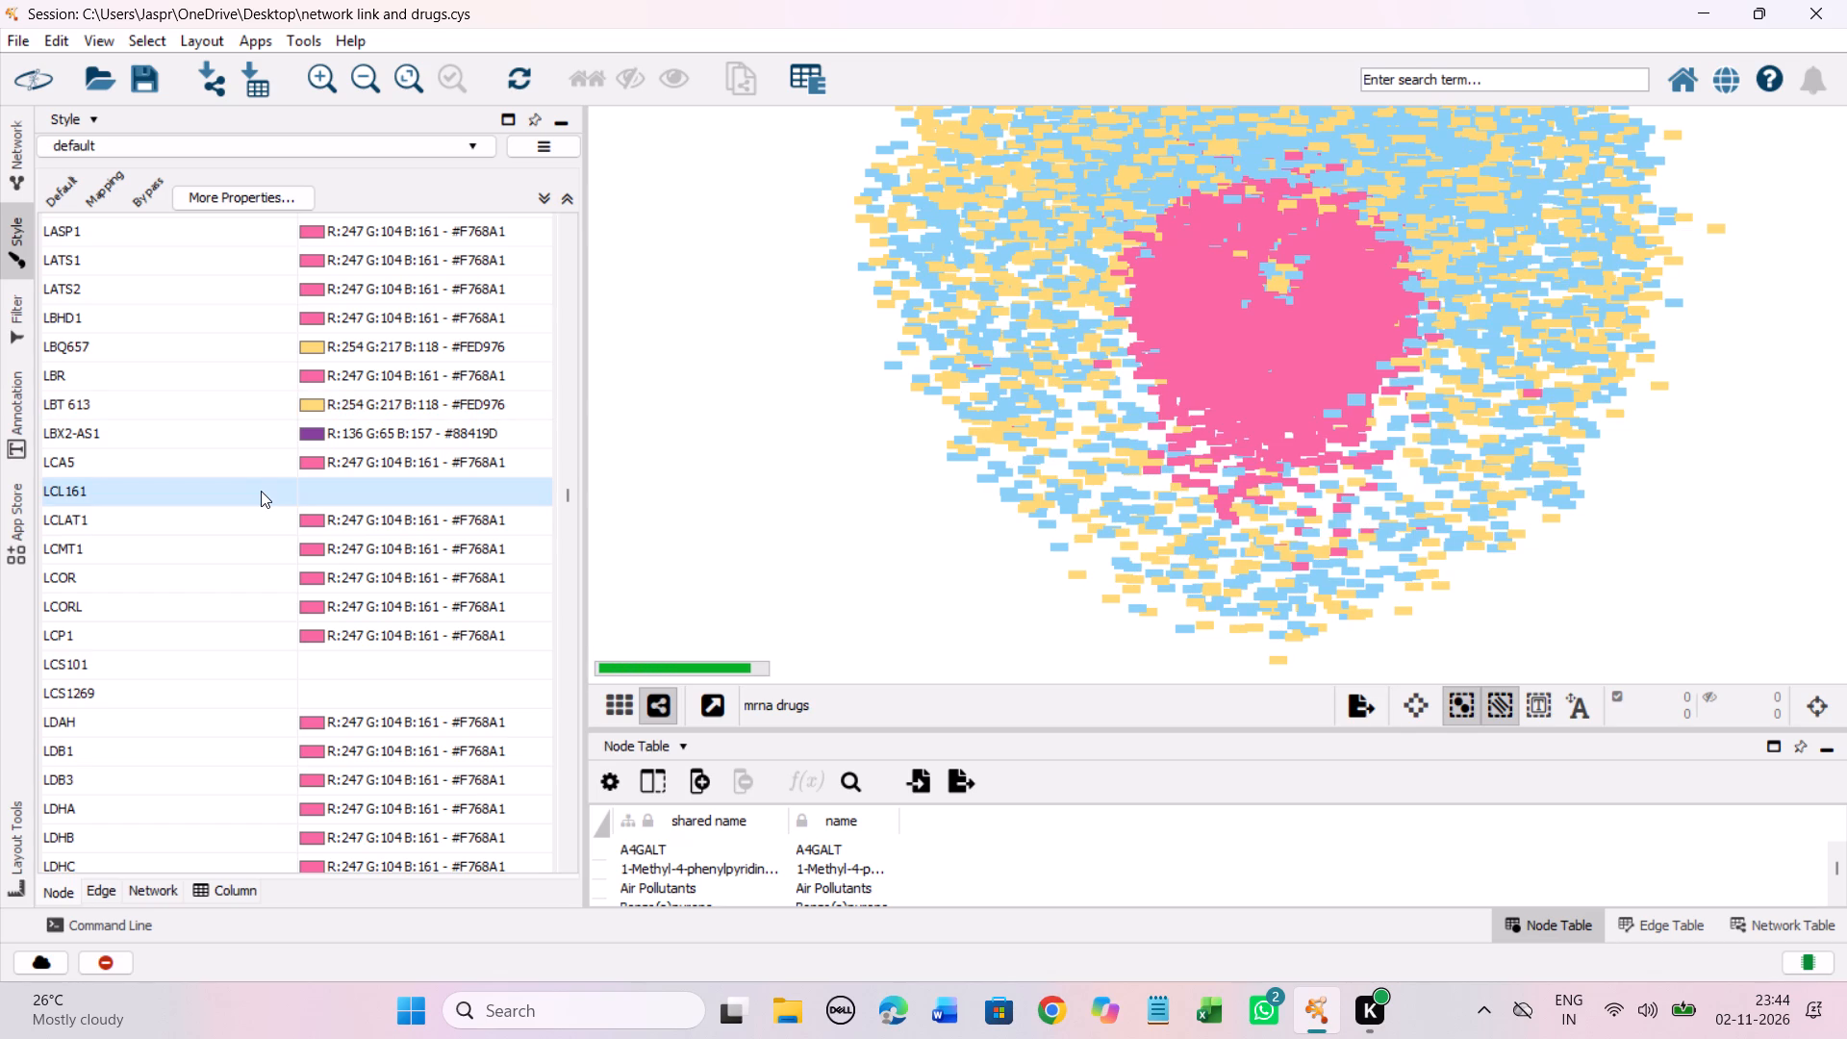
{"action": "right_click", "coordinate": [261, 491]}
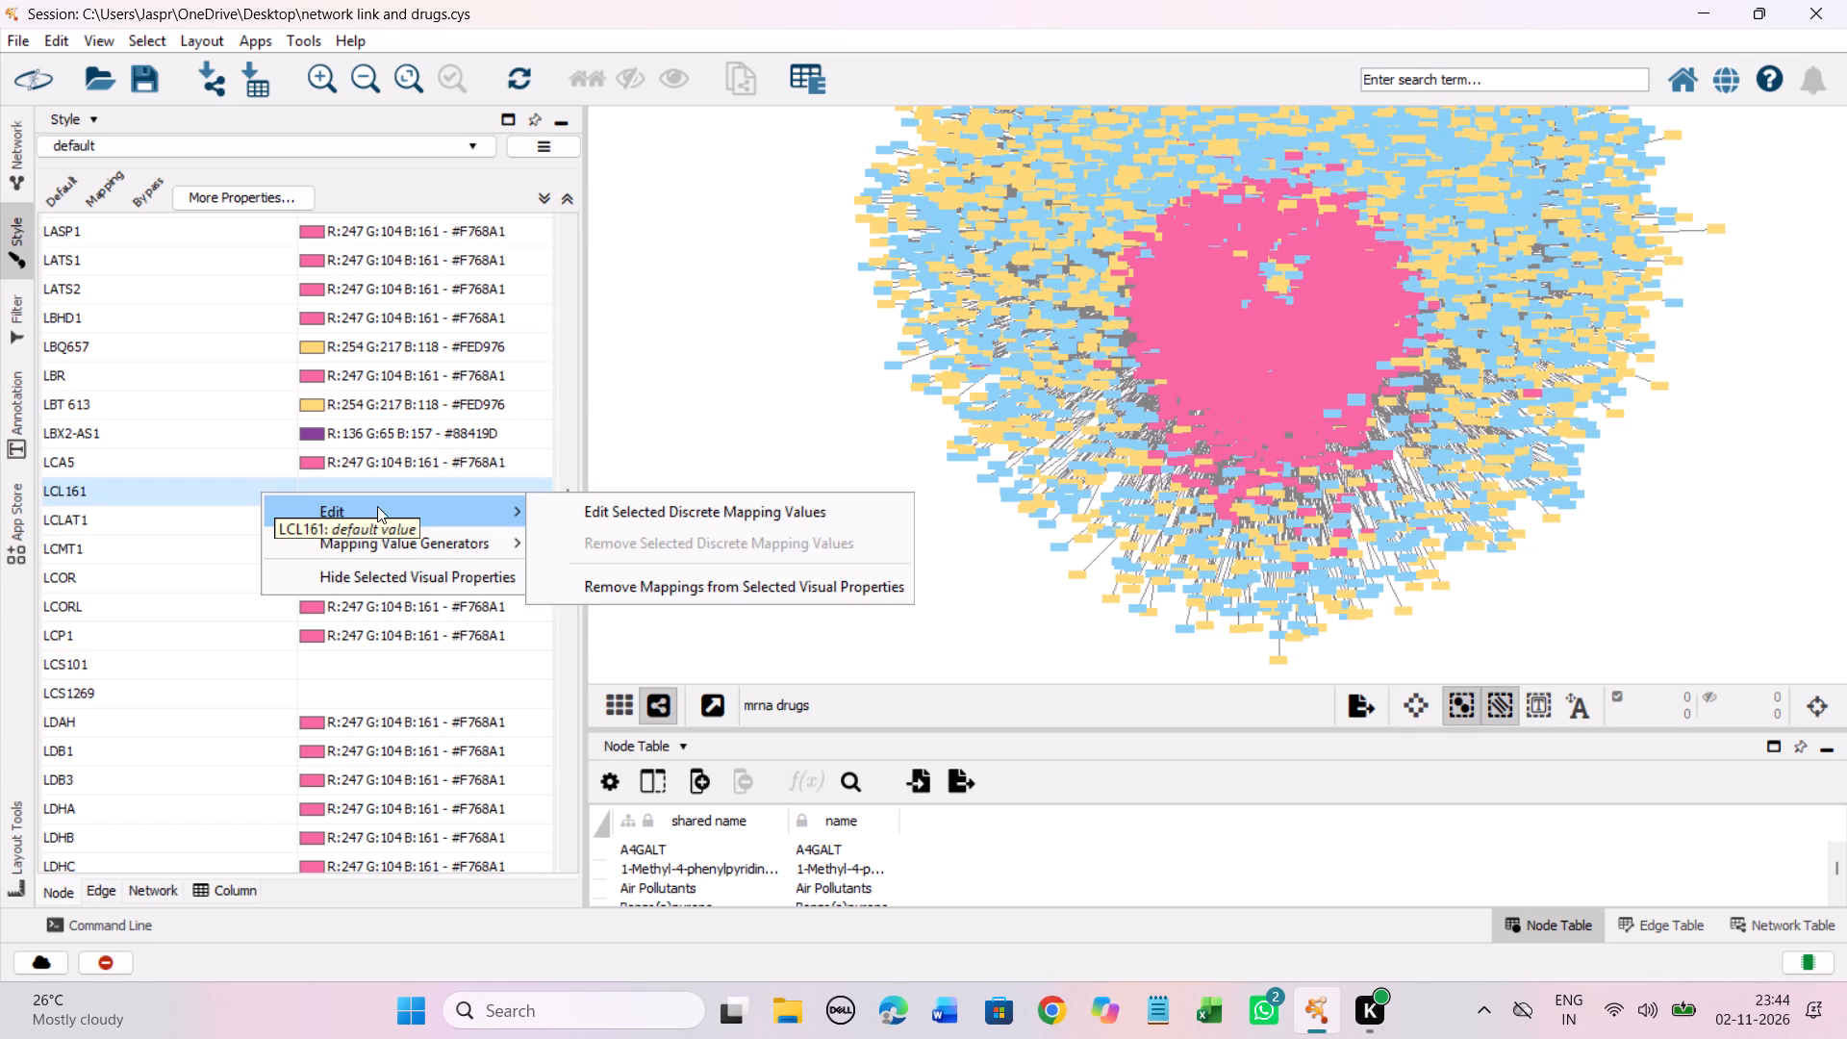
{"action": "left_click", "coordinate": [608, 511]}
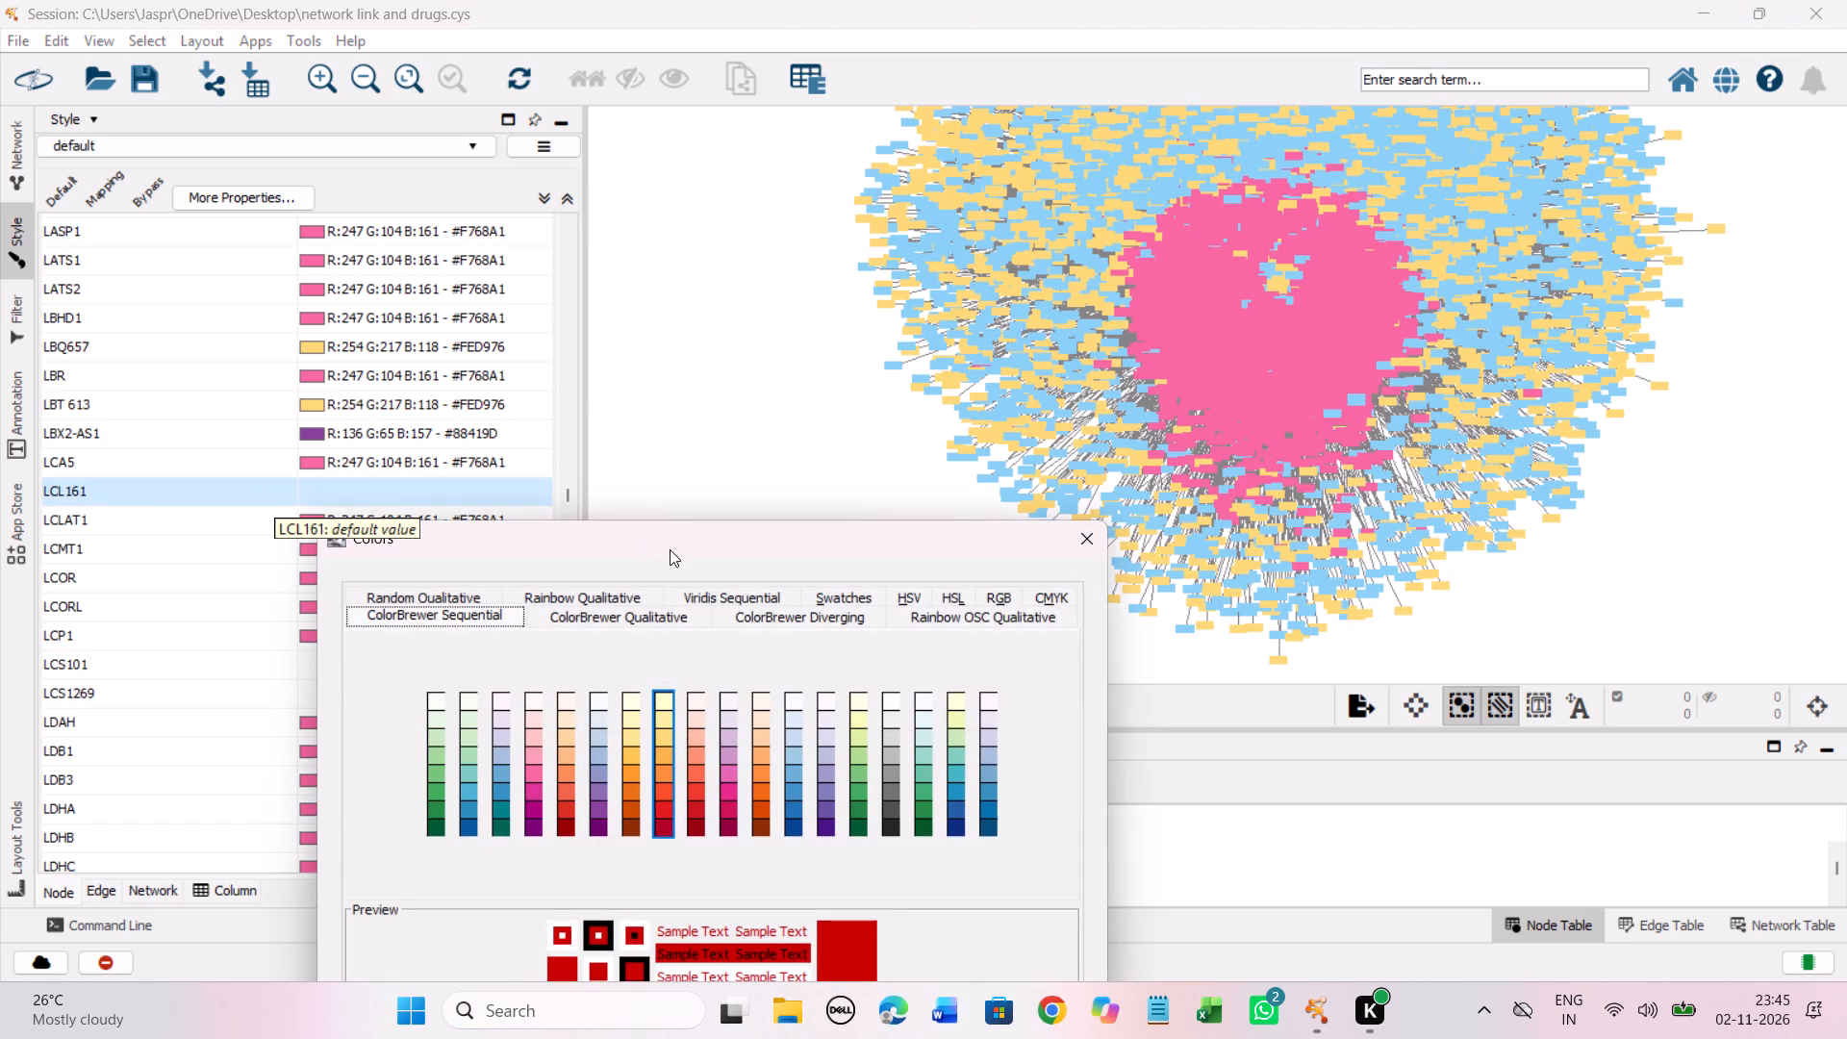
{"action": "left_click_drag", "start_coordinate": [669, 547], "coordinate": [728, 268]}
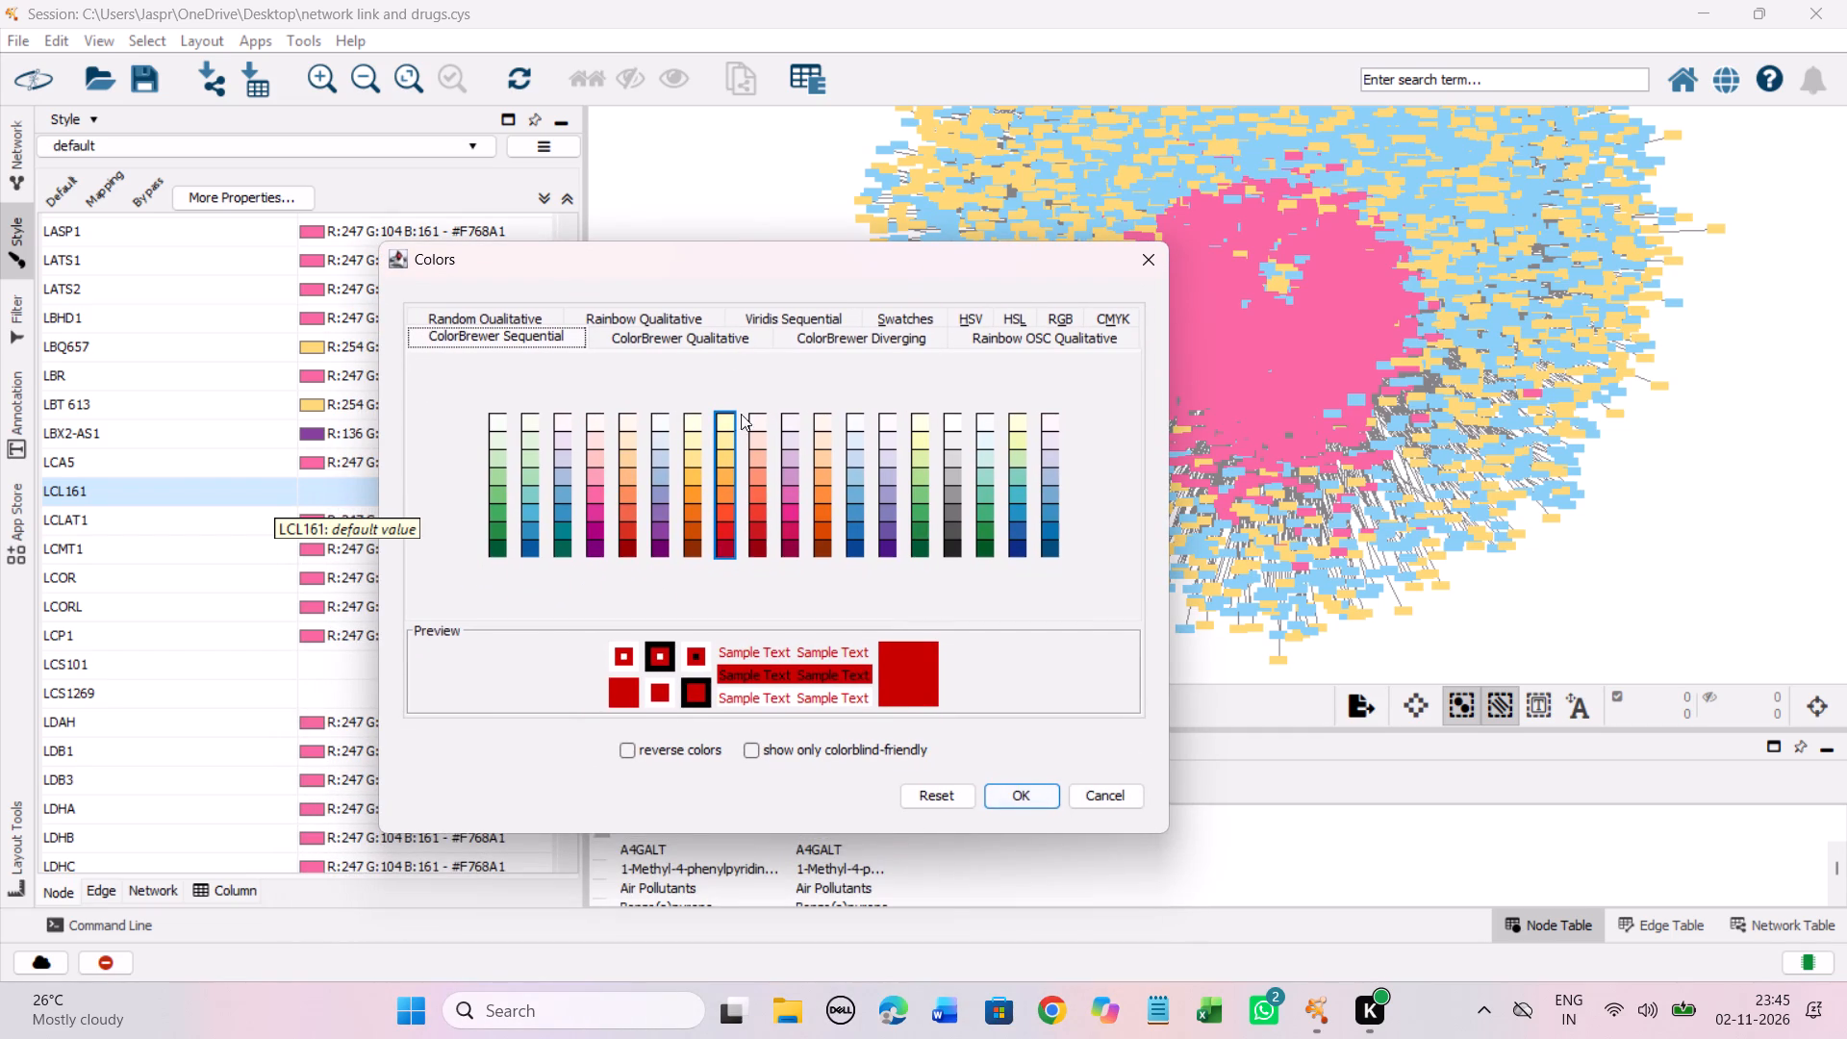
{"action": "left_click", "coordinate": [727, 453]}
{"action": "left_click", "coordinate": [1015, 799]}
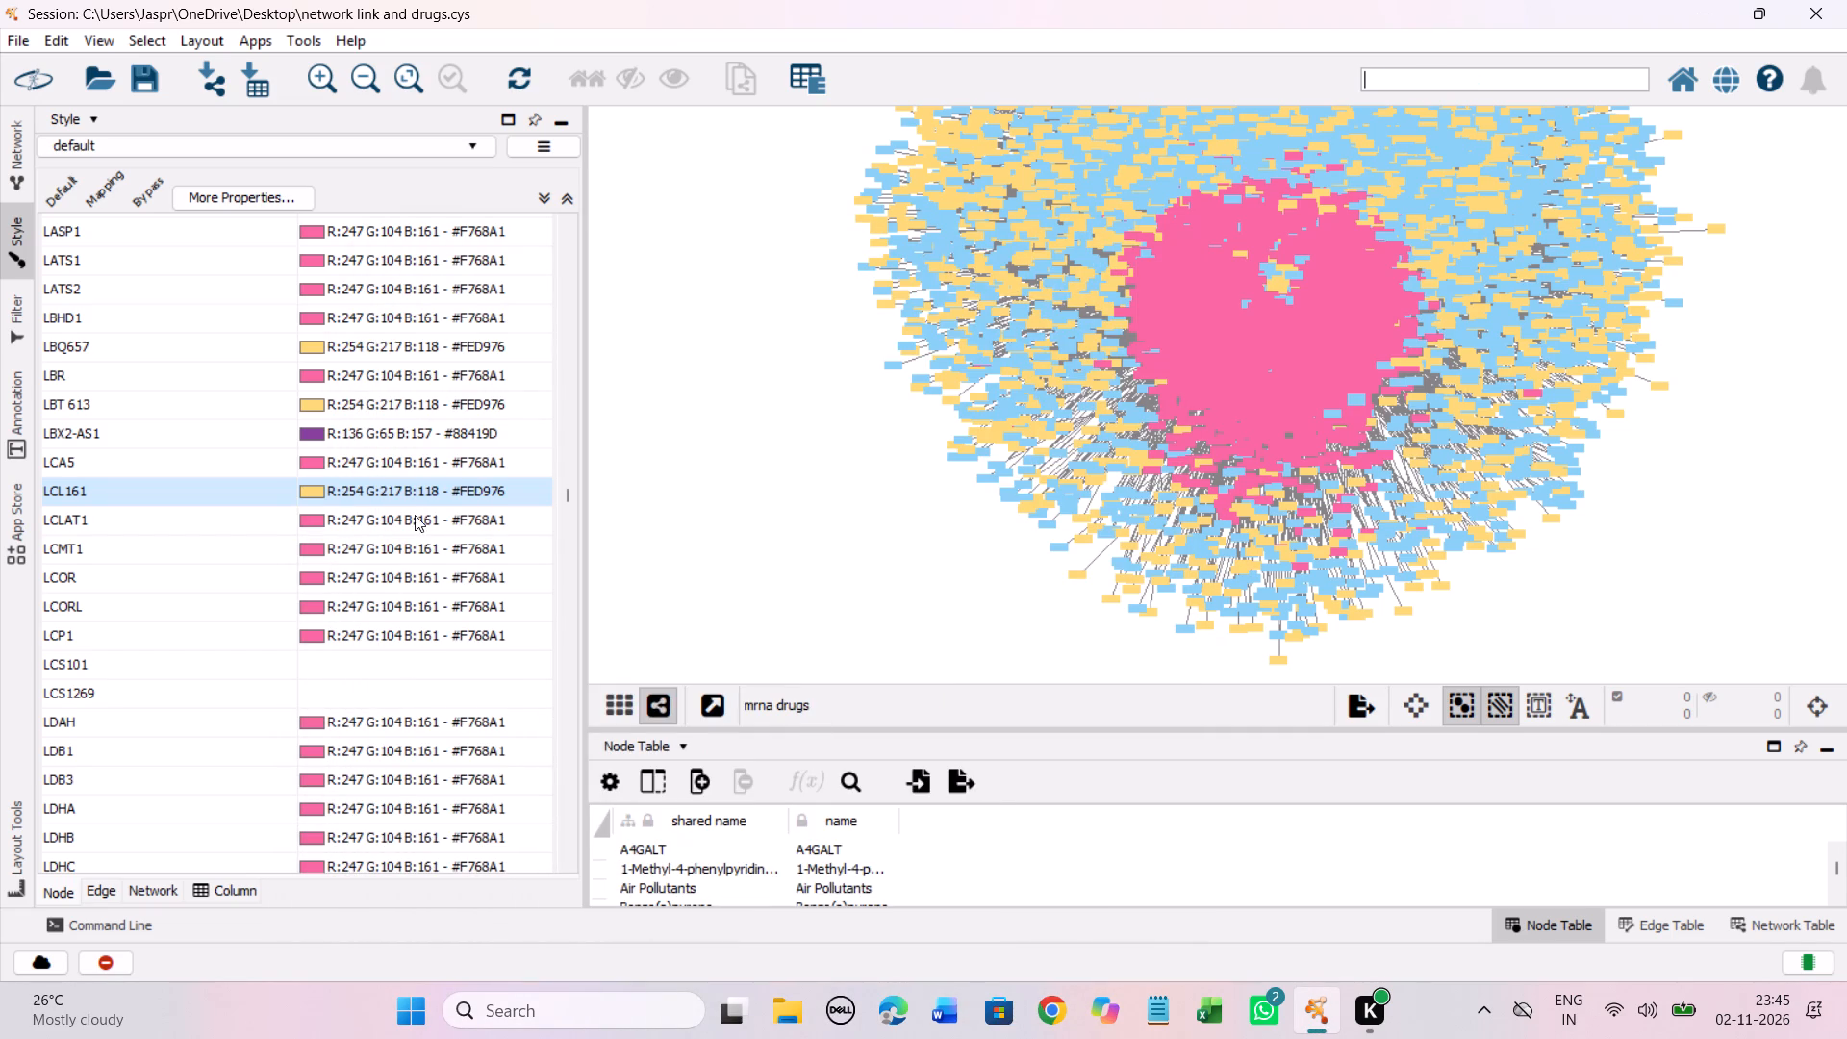
Set the discrete colour mapping of the unmapped entries LCS101 and LCS1269 together to the Yellow-Orange-Red shade #FED976.
{"action": "scroll", "coordinate": [417, 548], "scroll_direction": "down", "scroll_amount": 2}
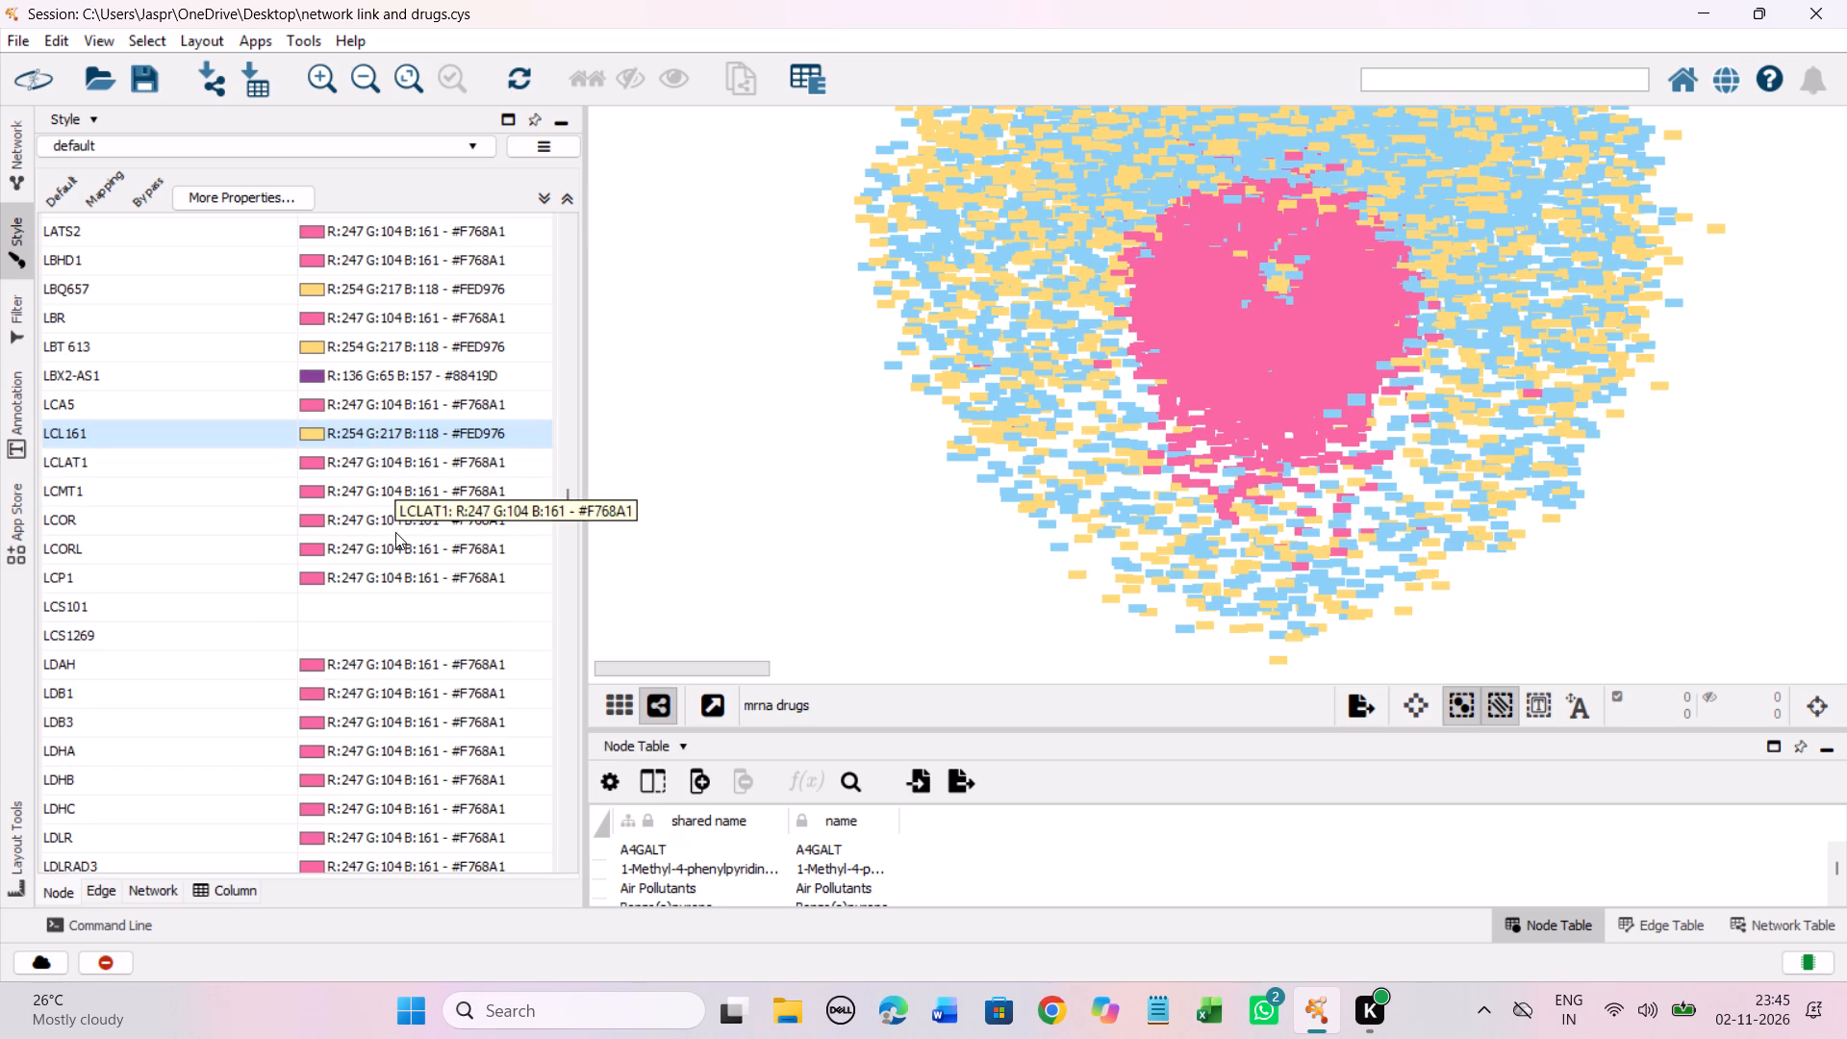
{"action": "scroll", "coordinate": [395, 533], "scroll_direction": "down", "scroll_amount": 7}
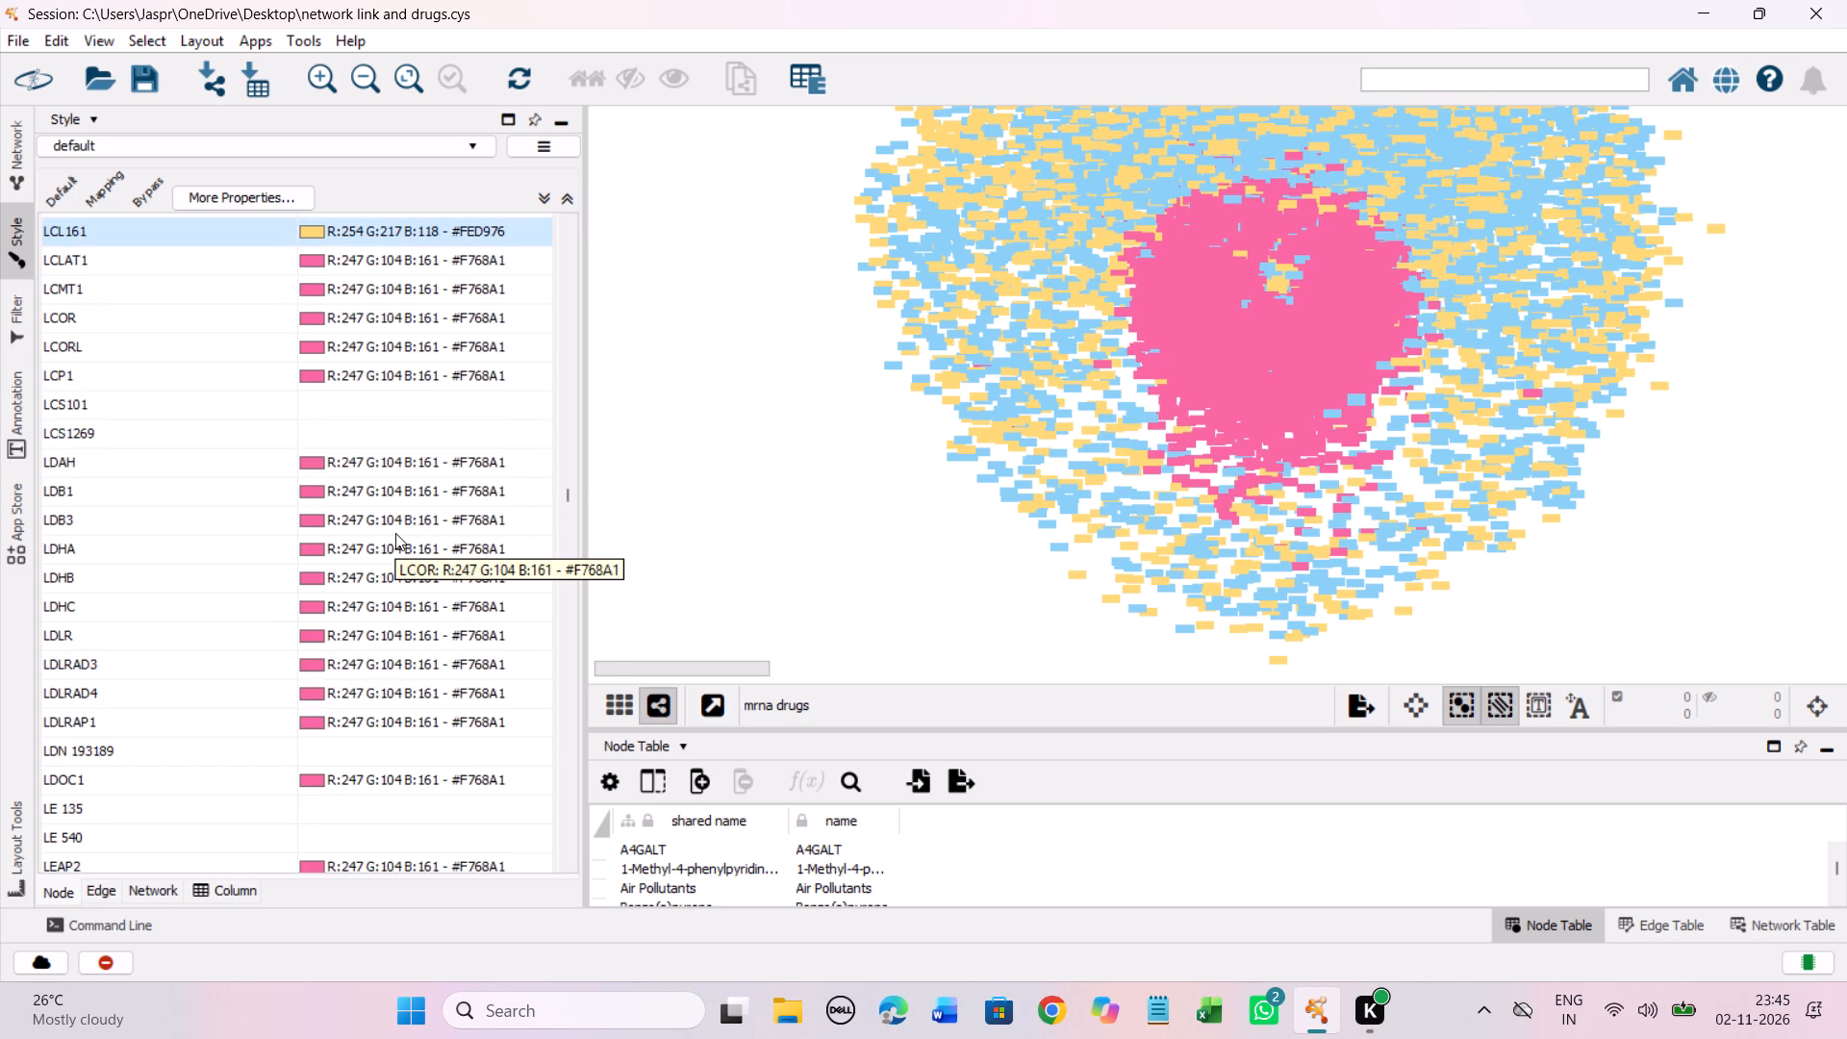
{"action": "left_click_drag", "start_coordinate": [258, 402], "coordinate": [268, 428]}
{"action": "right_click", "coordinate": [268, 429]}
{"action": "left_click", "coordinate": [575, 444]}
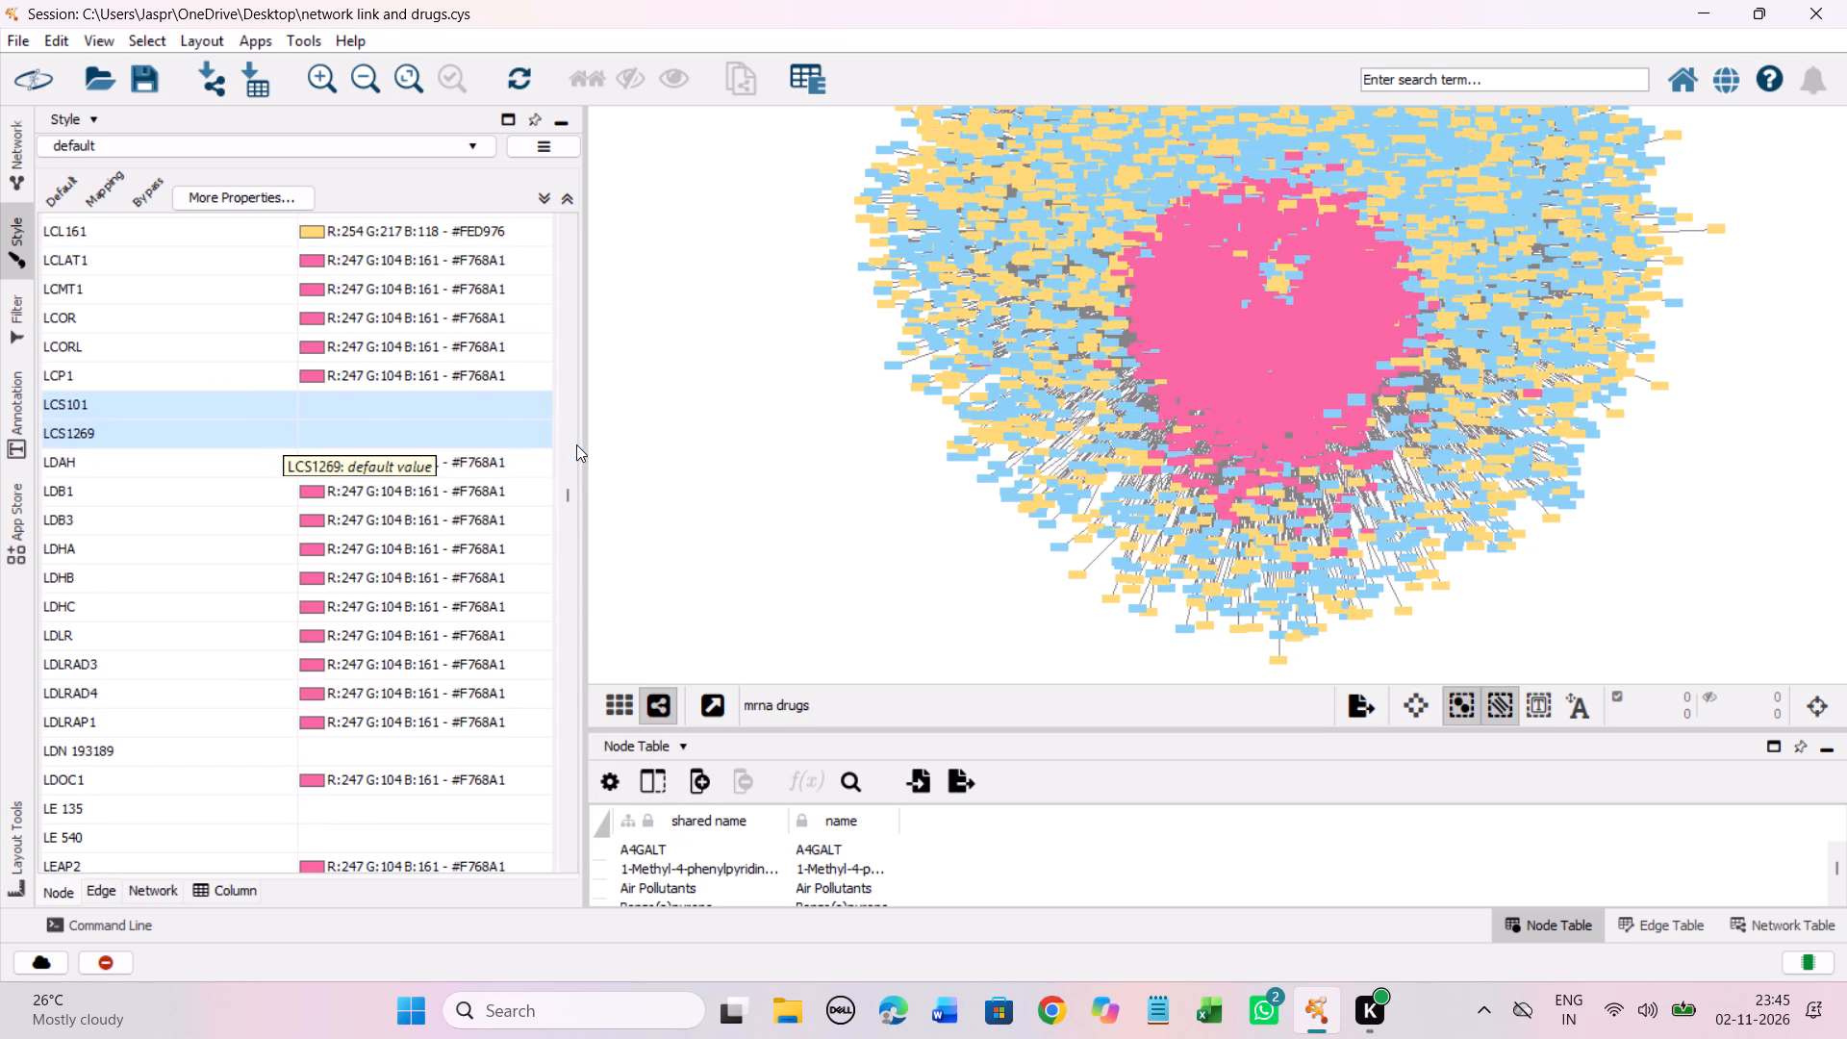
{"action": "left_click_drag", "start_coordinate": [512, 545], "coordinate": [512, 259]}
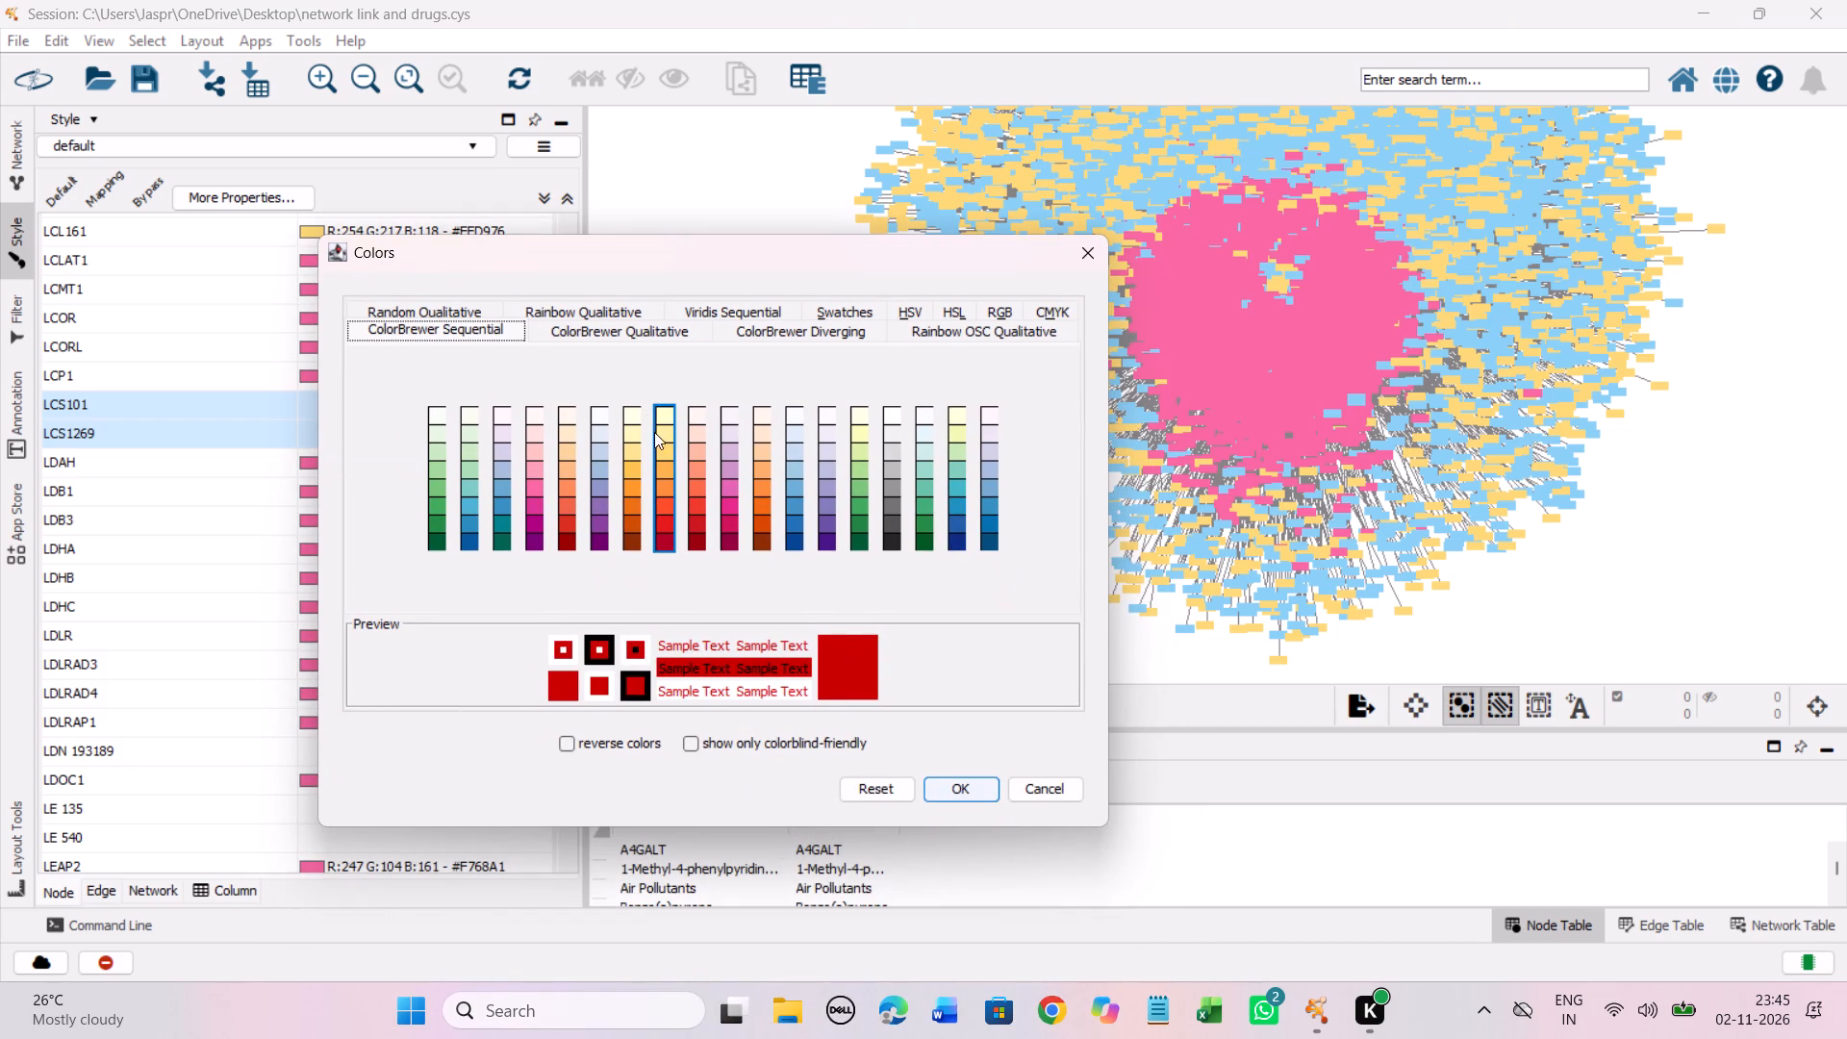
{"action": "left_click", "coordinate": [658, 449]}
{"action": "left_click", "coordinate": [969, 797]}
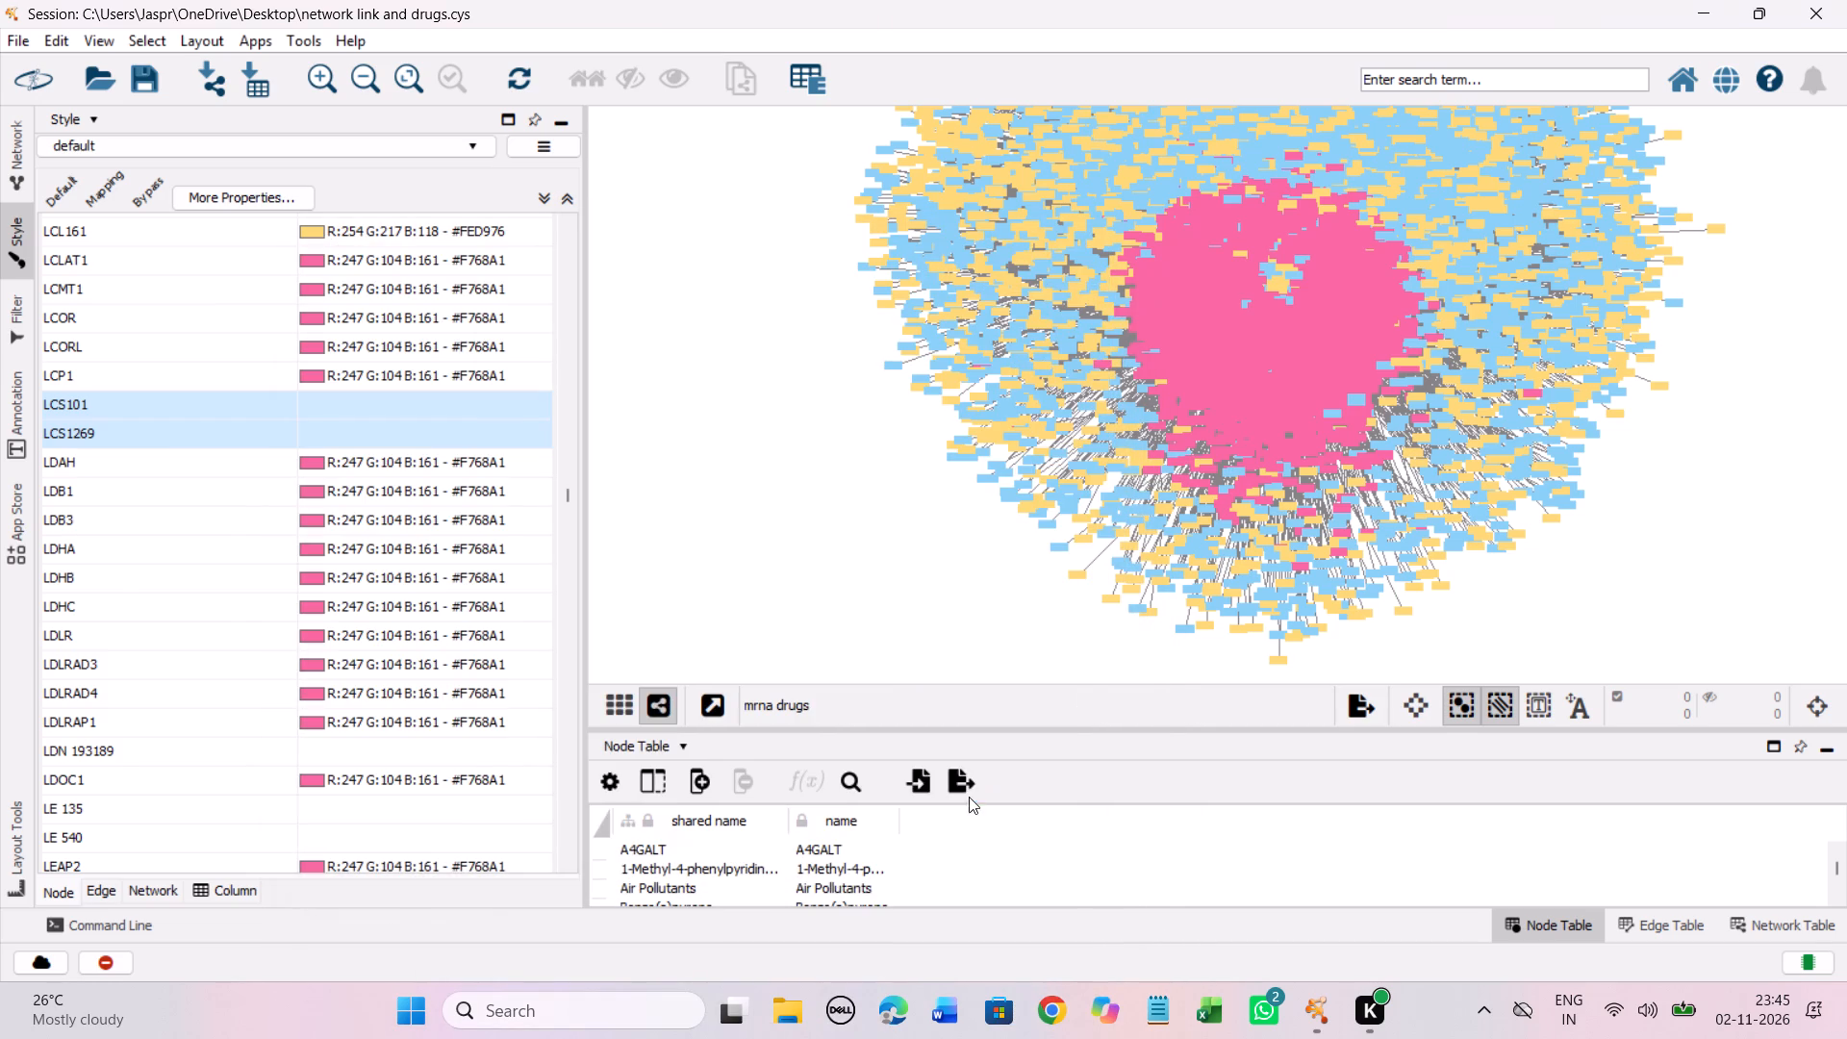
Set the discrete colour mapping of the unmapped entry LDN 193189 to the Yellow-Orange-Red shade #FED976.
{"action": "scroll", "coordinate": [456, 561], "scroll_direction": "down", "scroll_amount": 3}
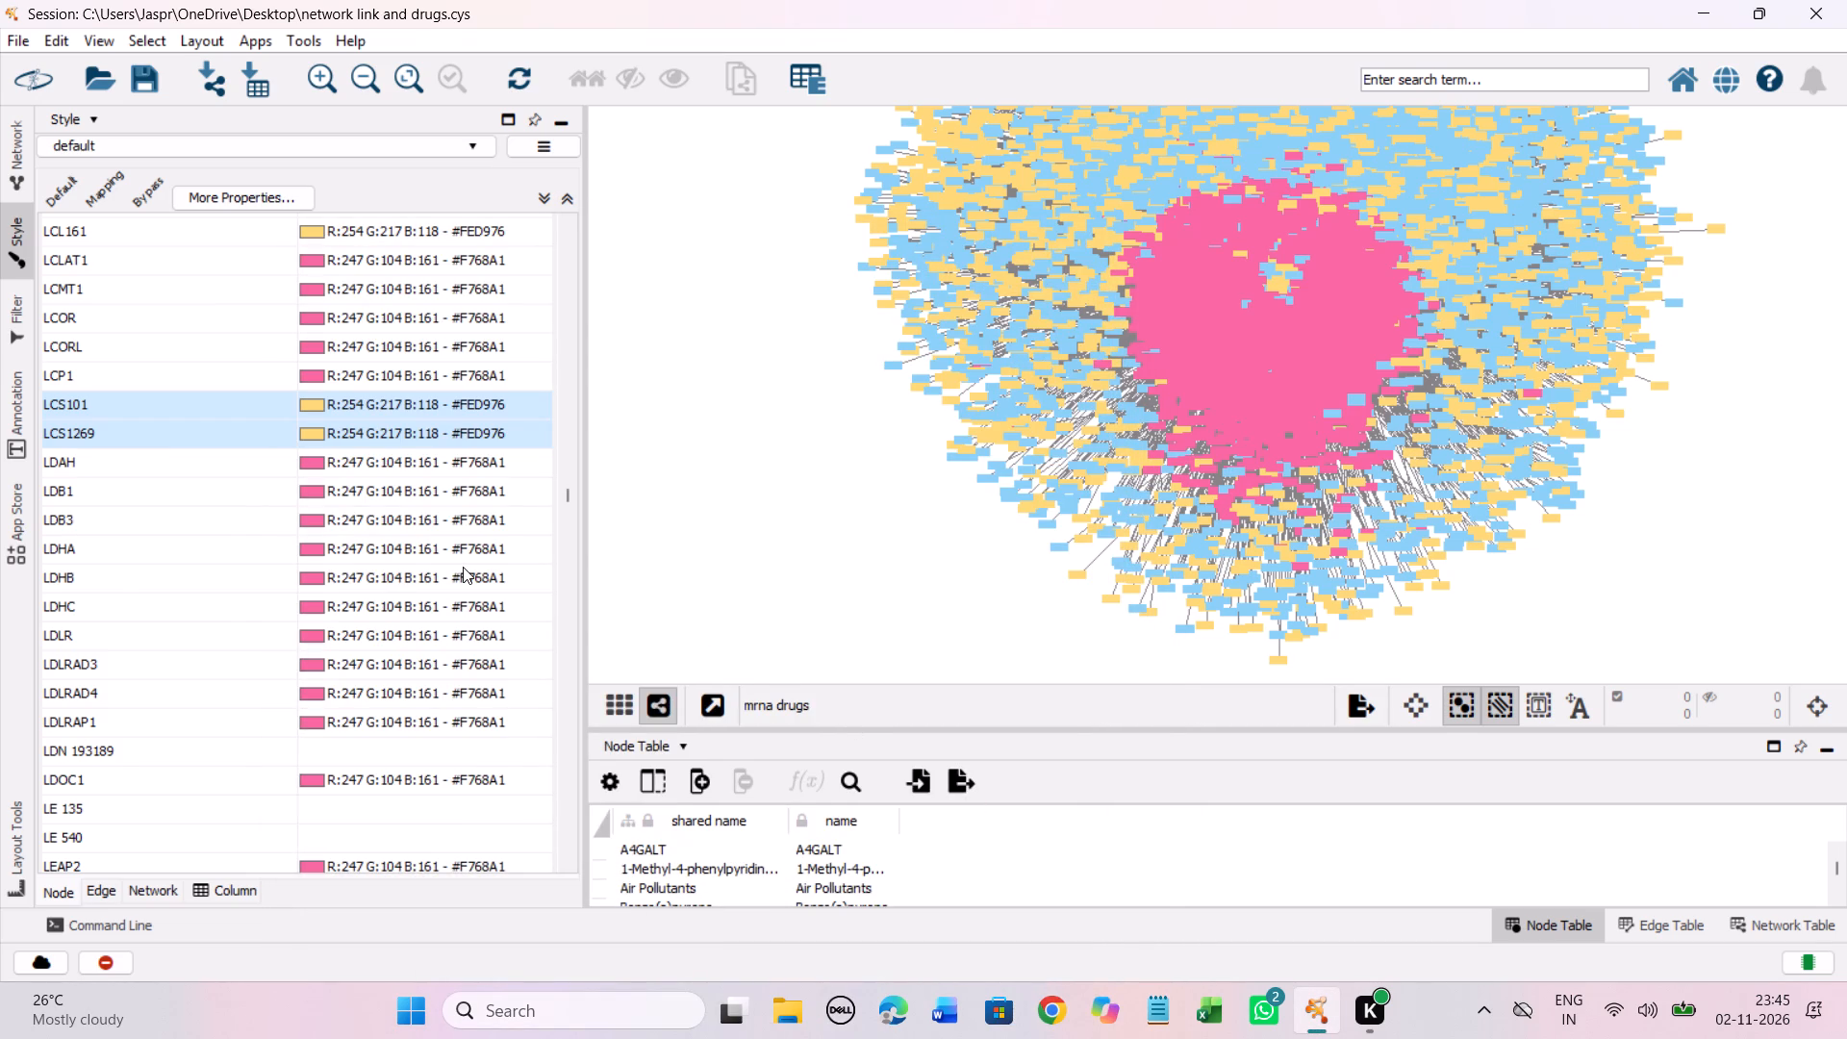
{"action": "scroll", "coordinate": [463, 567], "scroll_direction": "down", "scroll_amount": 3}
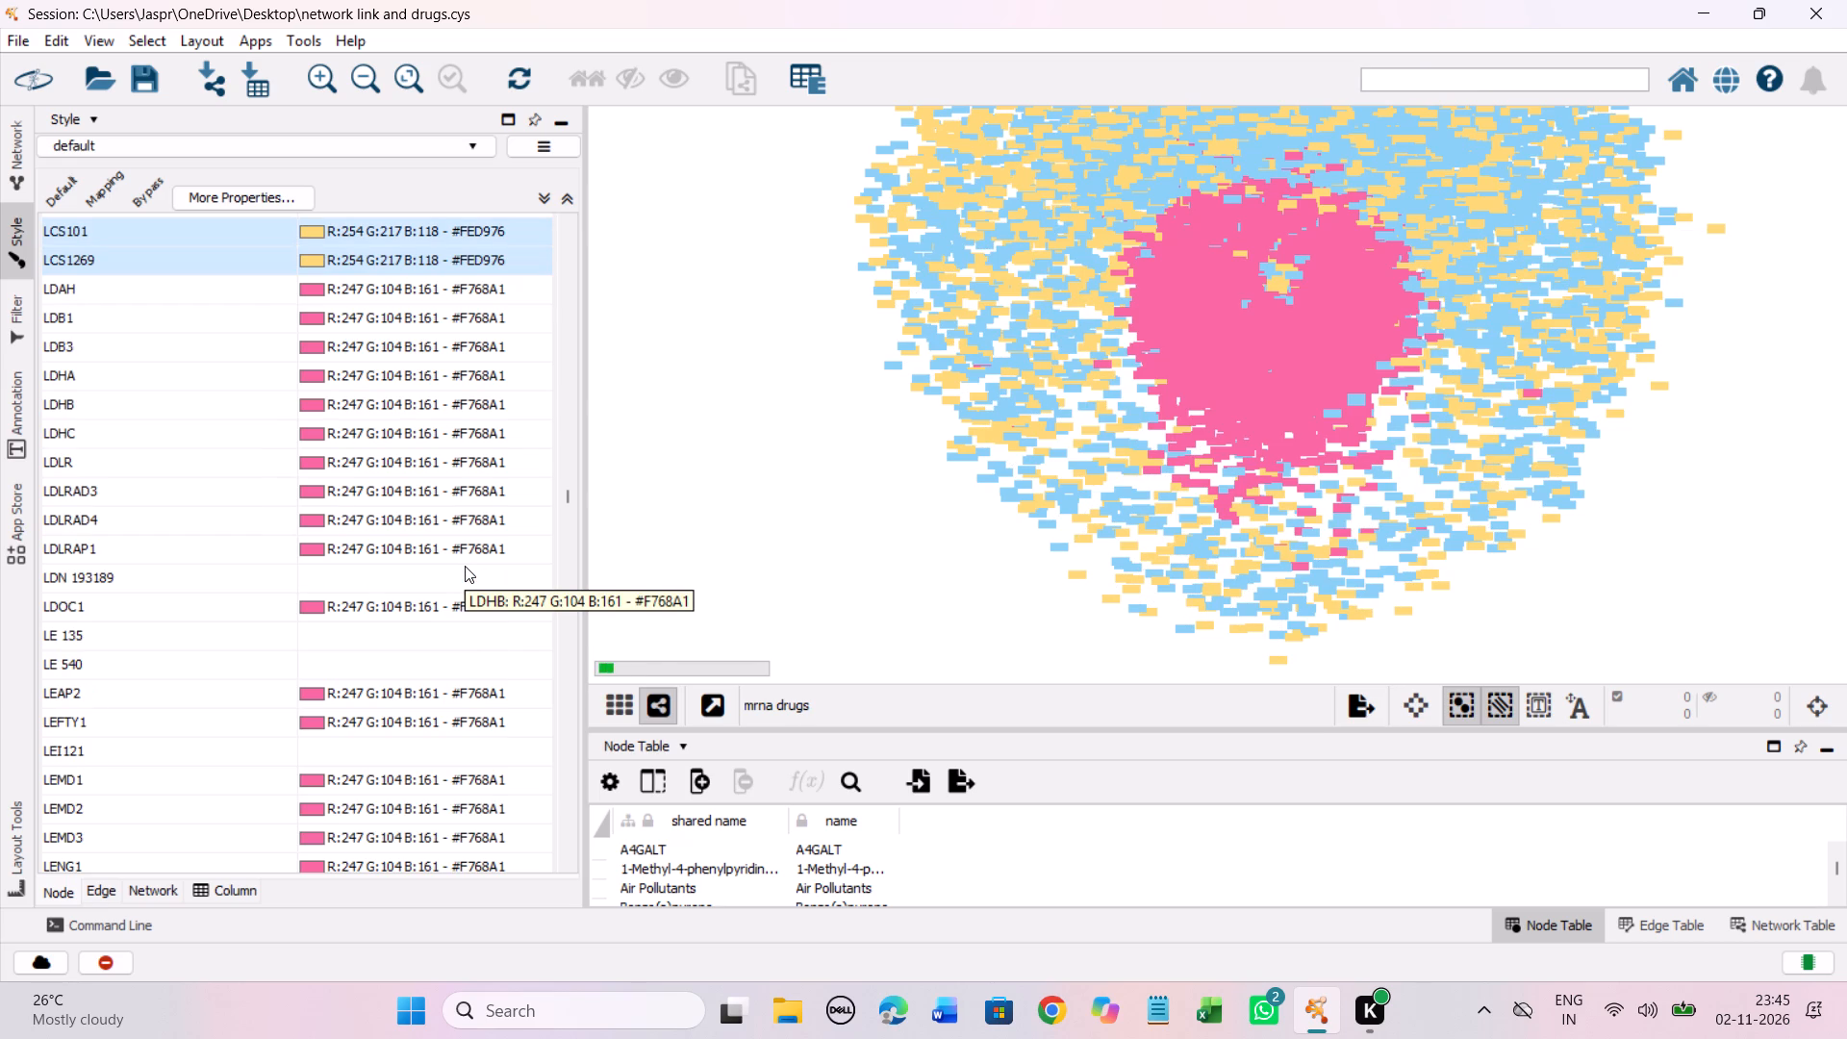
{"action": "scroll", "coordinate": [464, 566], "scroll_direction": "down", "scroll_amount": 4}
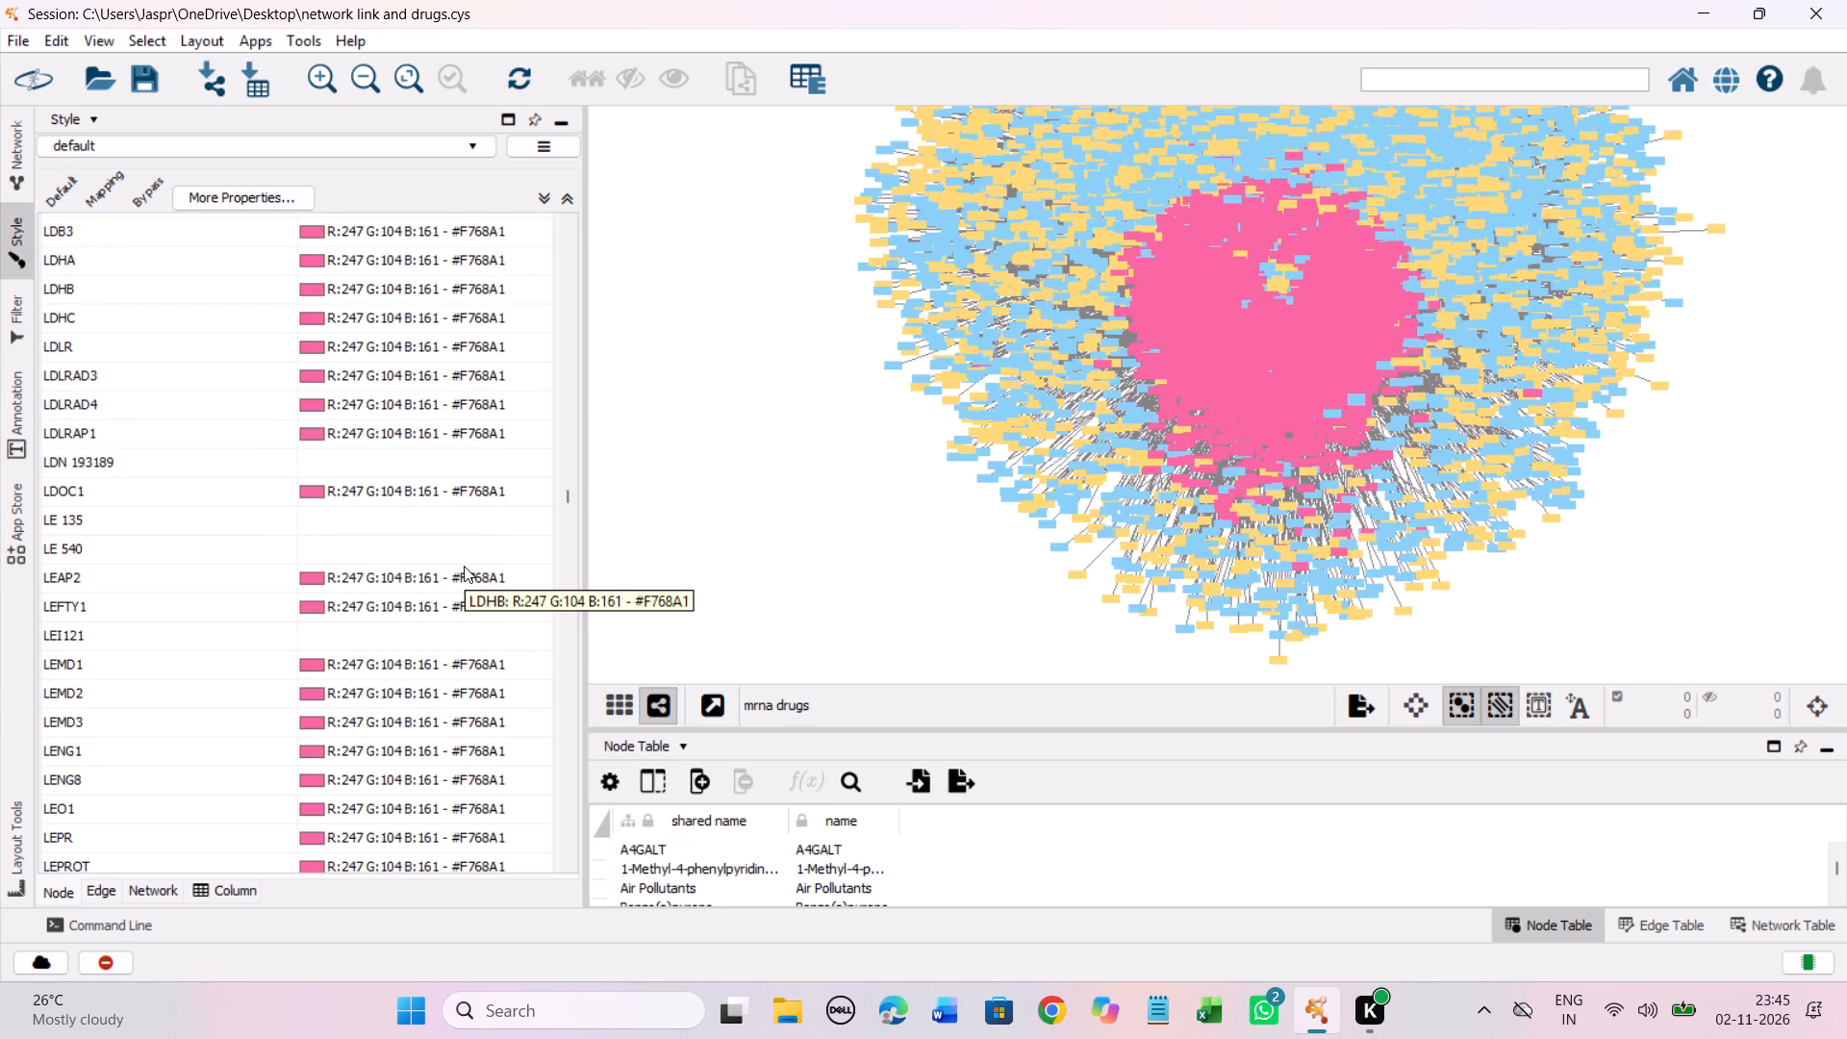
{"action": "left_click", "coordinate": [275, 469]}
{"action": "right_click", "coordinate": [275, 469]}
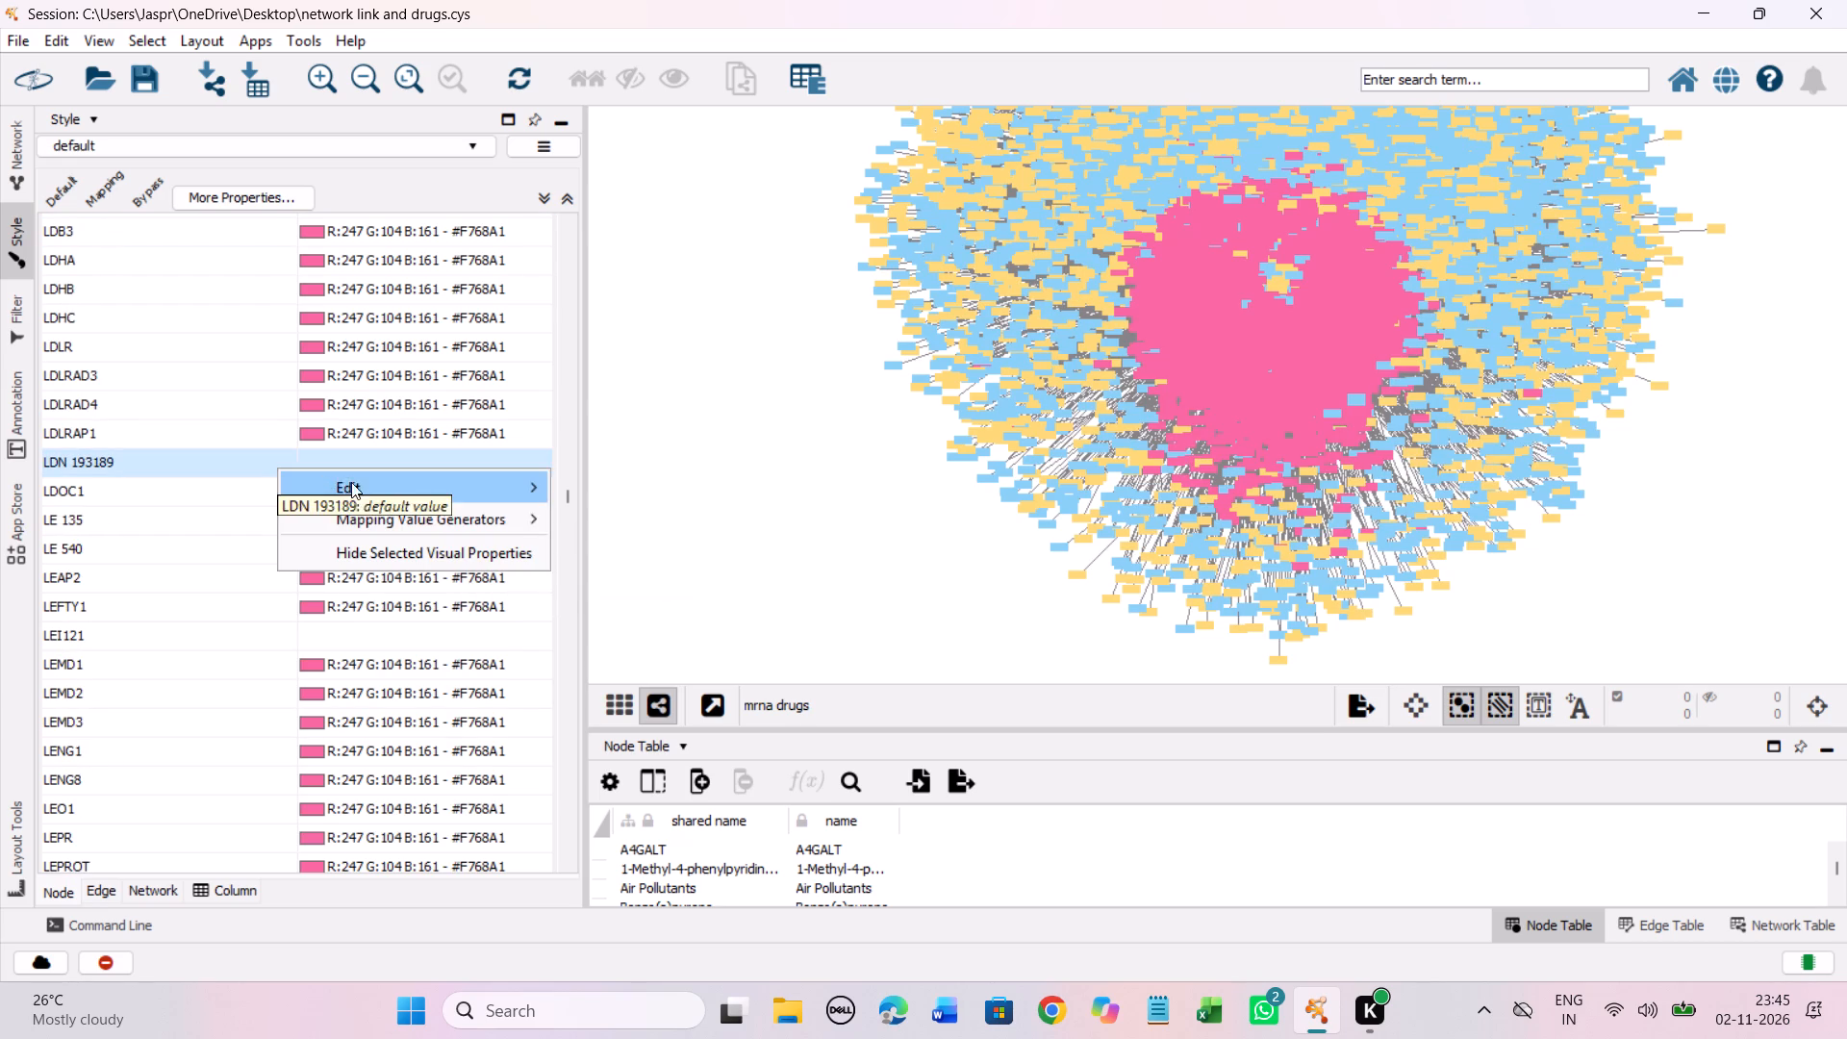
{"action": "left_click", "coordinate": [598, 485]}
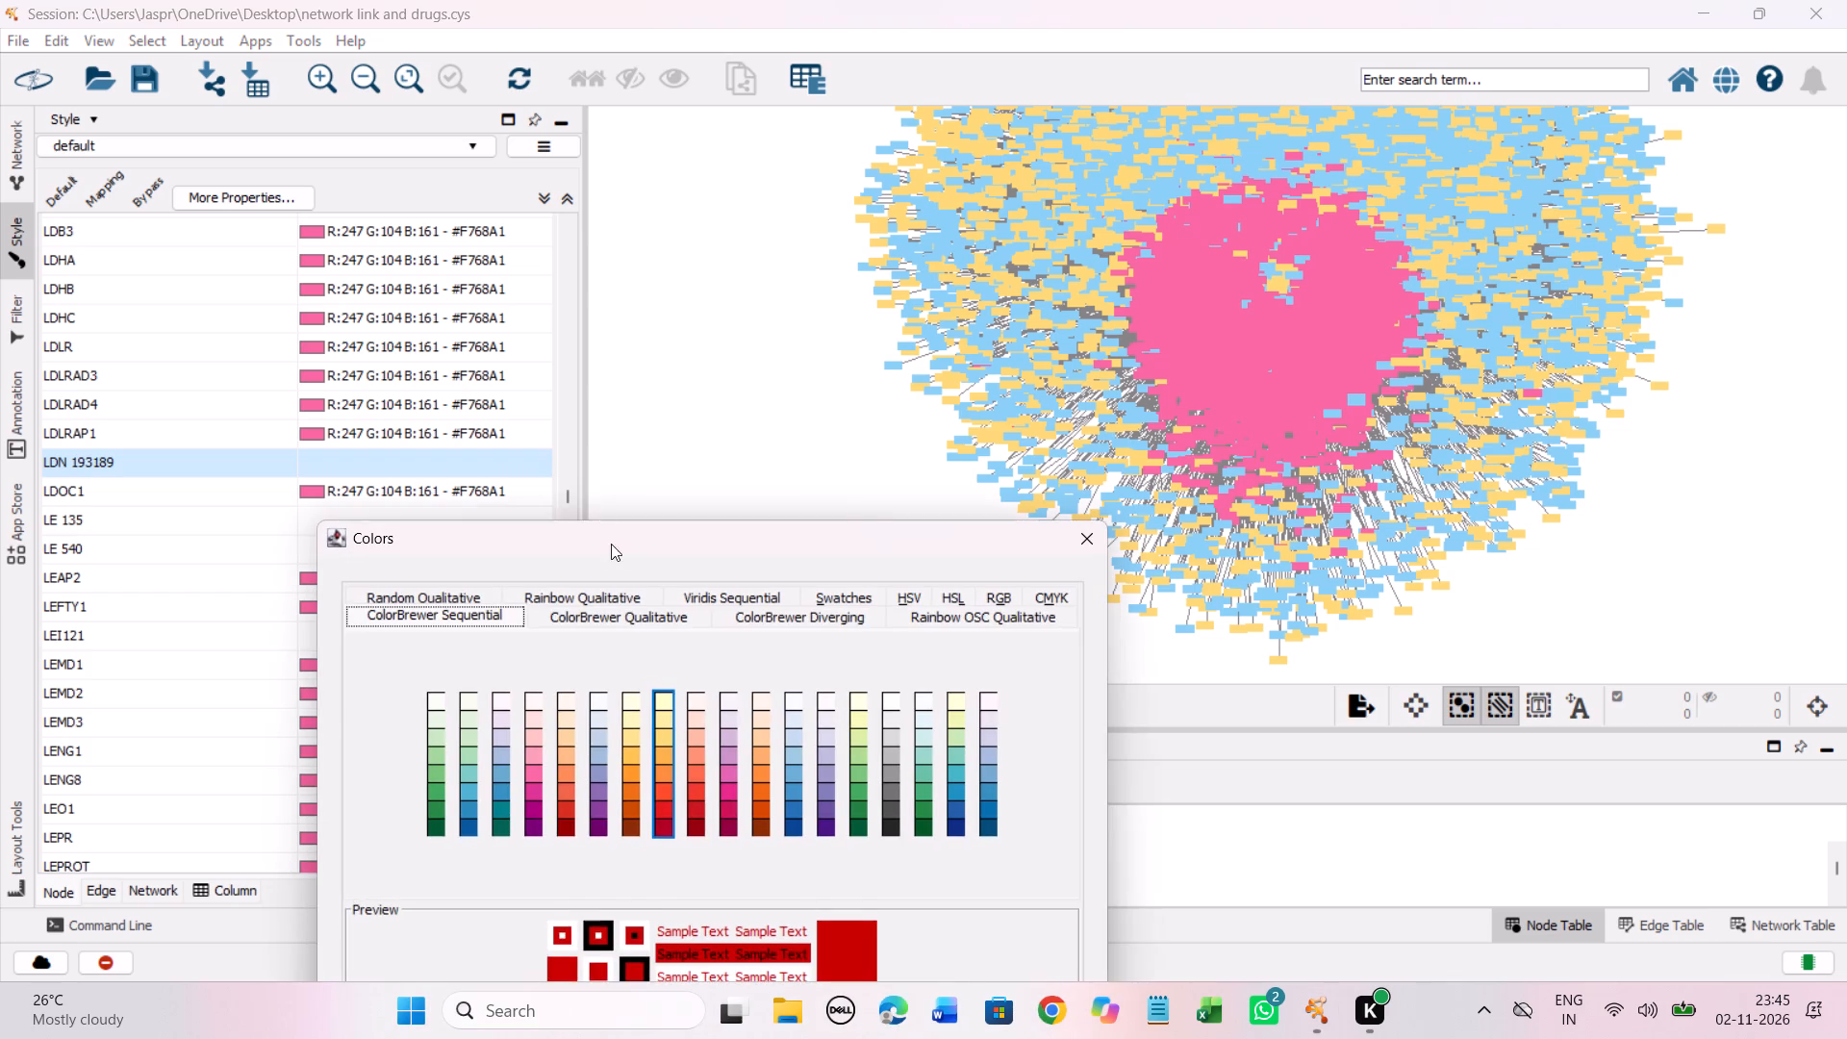
{"action": "left_click_drag", "start_coordinate": [588, 546], "coordinate": [653, 268]}
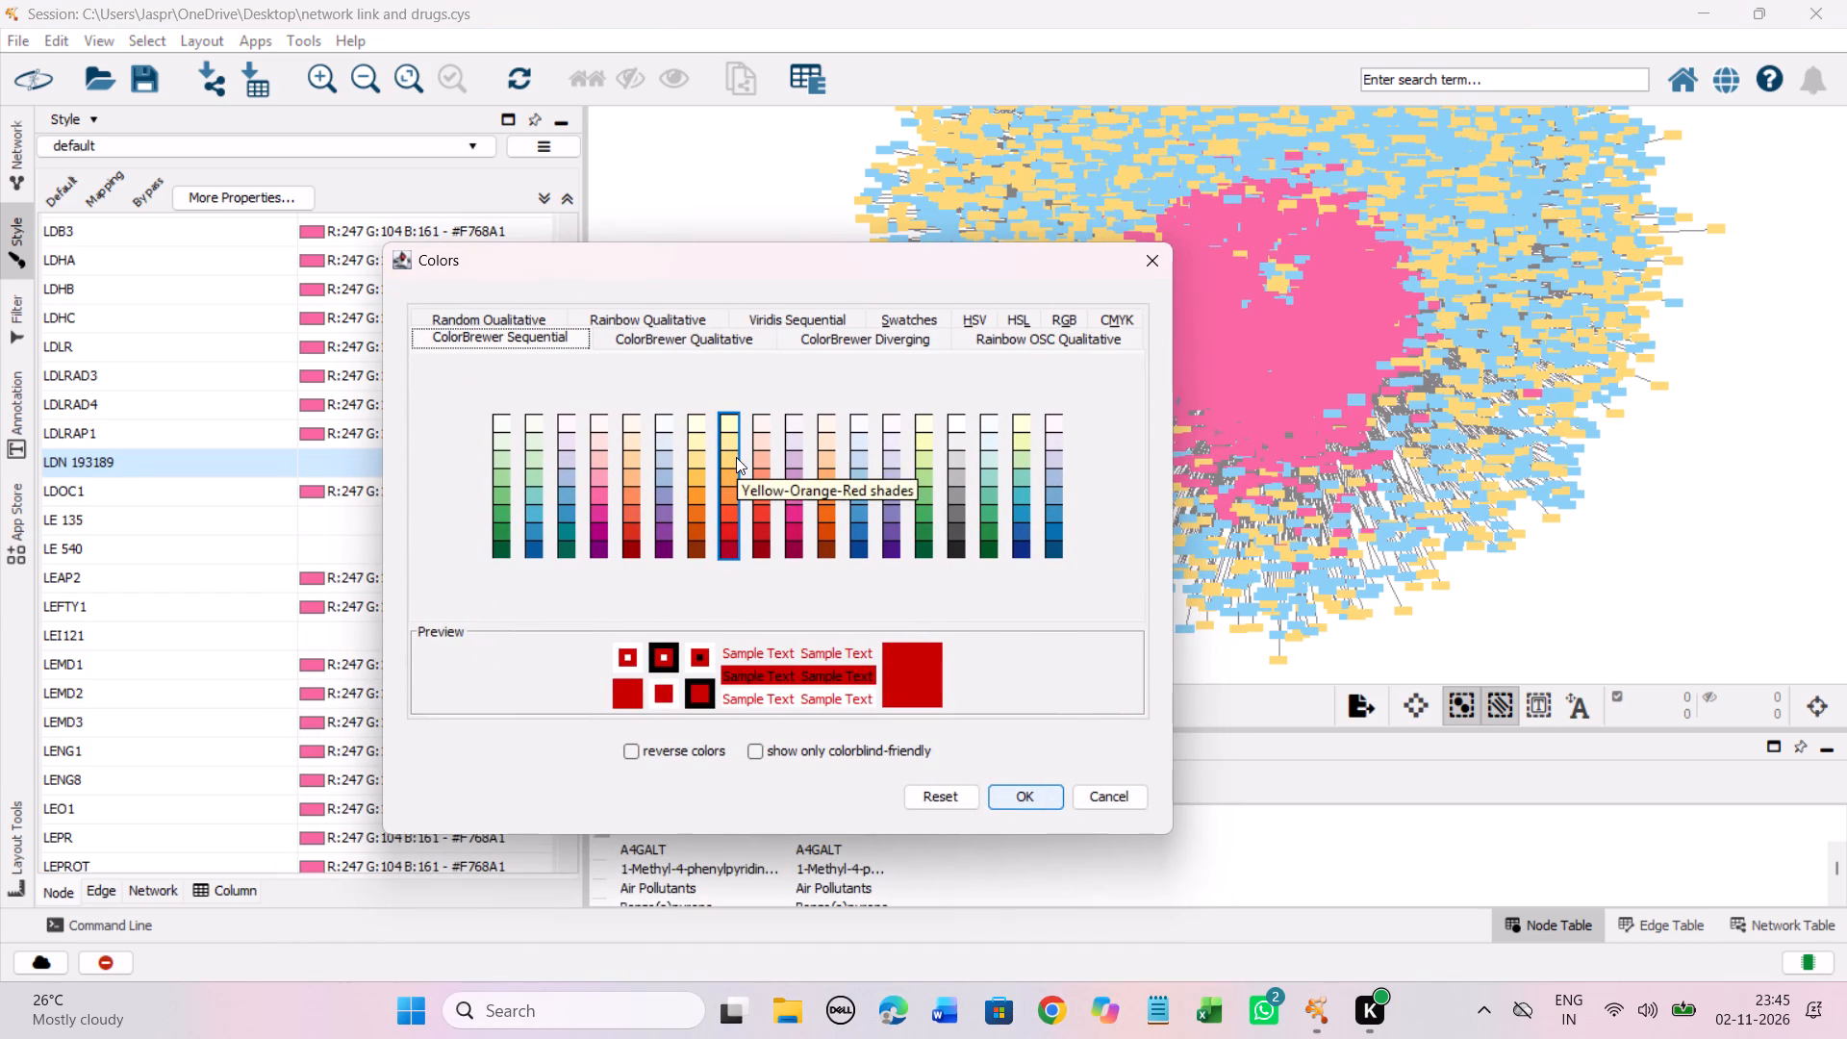
{"action": "left_click", "coordinate": [736, 457]}
{"action": "left_click", "coordinate": [1026, 795]}
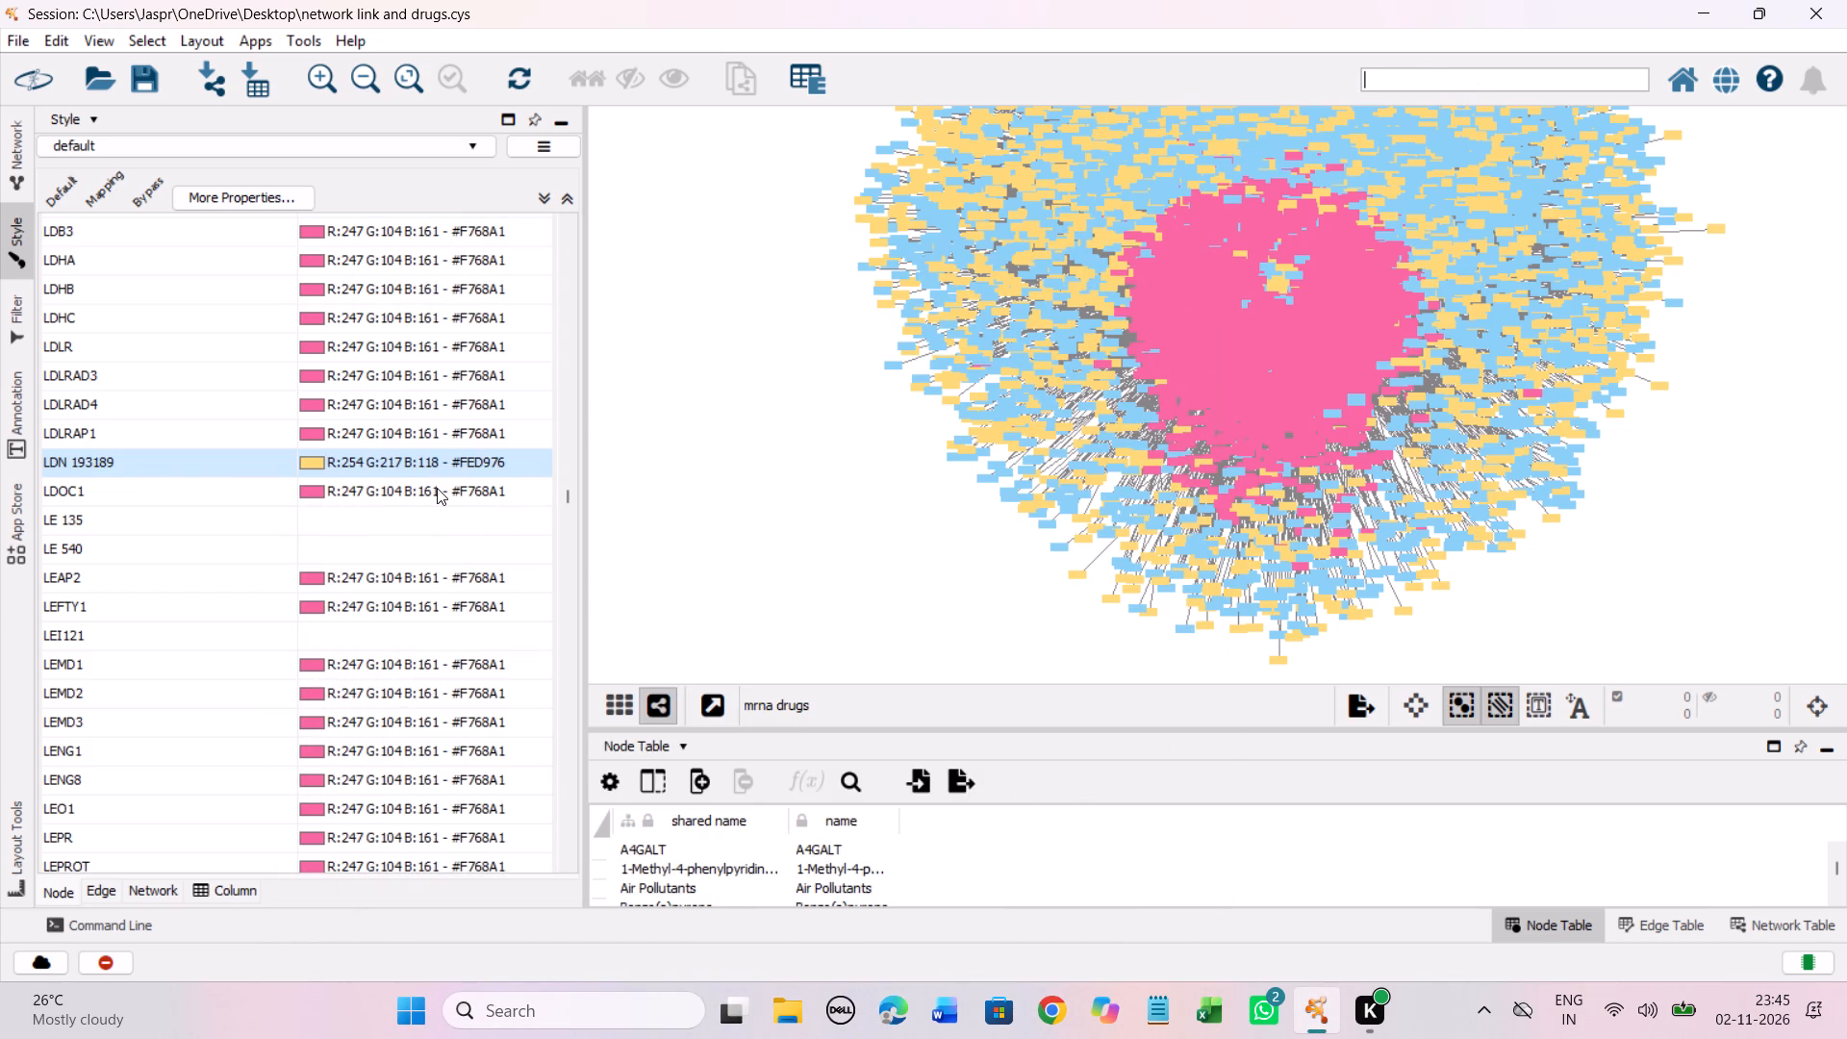
Set the discrete colour mapping of the unmapped entries LE 135 and LE 540 together to the Yellow-Orange-Red shade #FED976.
{"action": "left_click_drag", "start_coordinate": [265, 513], "coordinate": [263, 547]}
{"action": "right_click", "coordinate": [263, 547]}
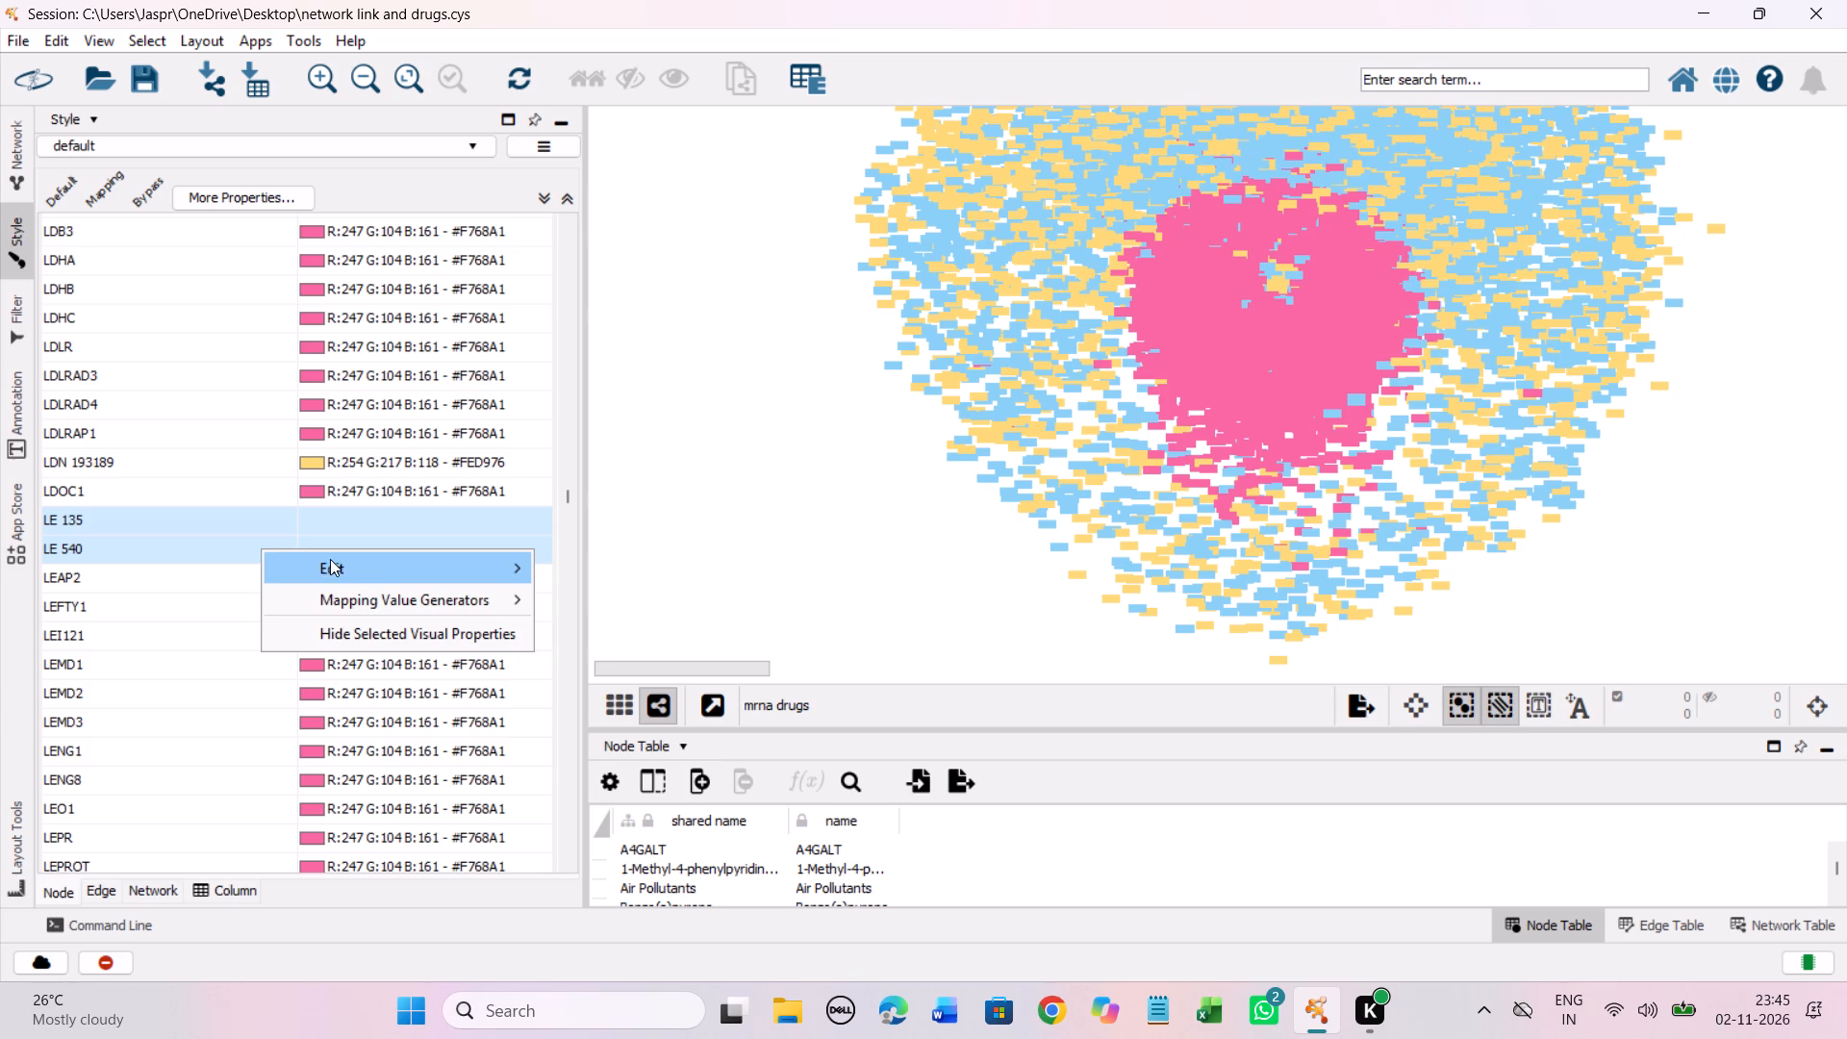
{"action": "left_click", "coordinate": [637, 564]}
{"action": "left_click_drag", "start_coordinate": [553, 548], "coordinate": [603, 268]}
{"action": "left_click", "coordinate": [719, 463]}
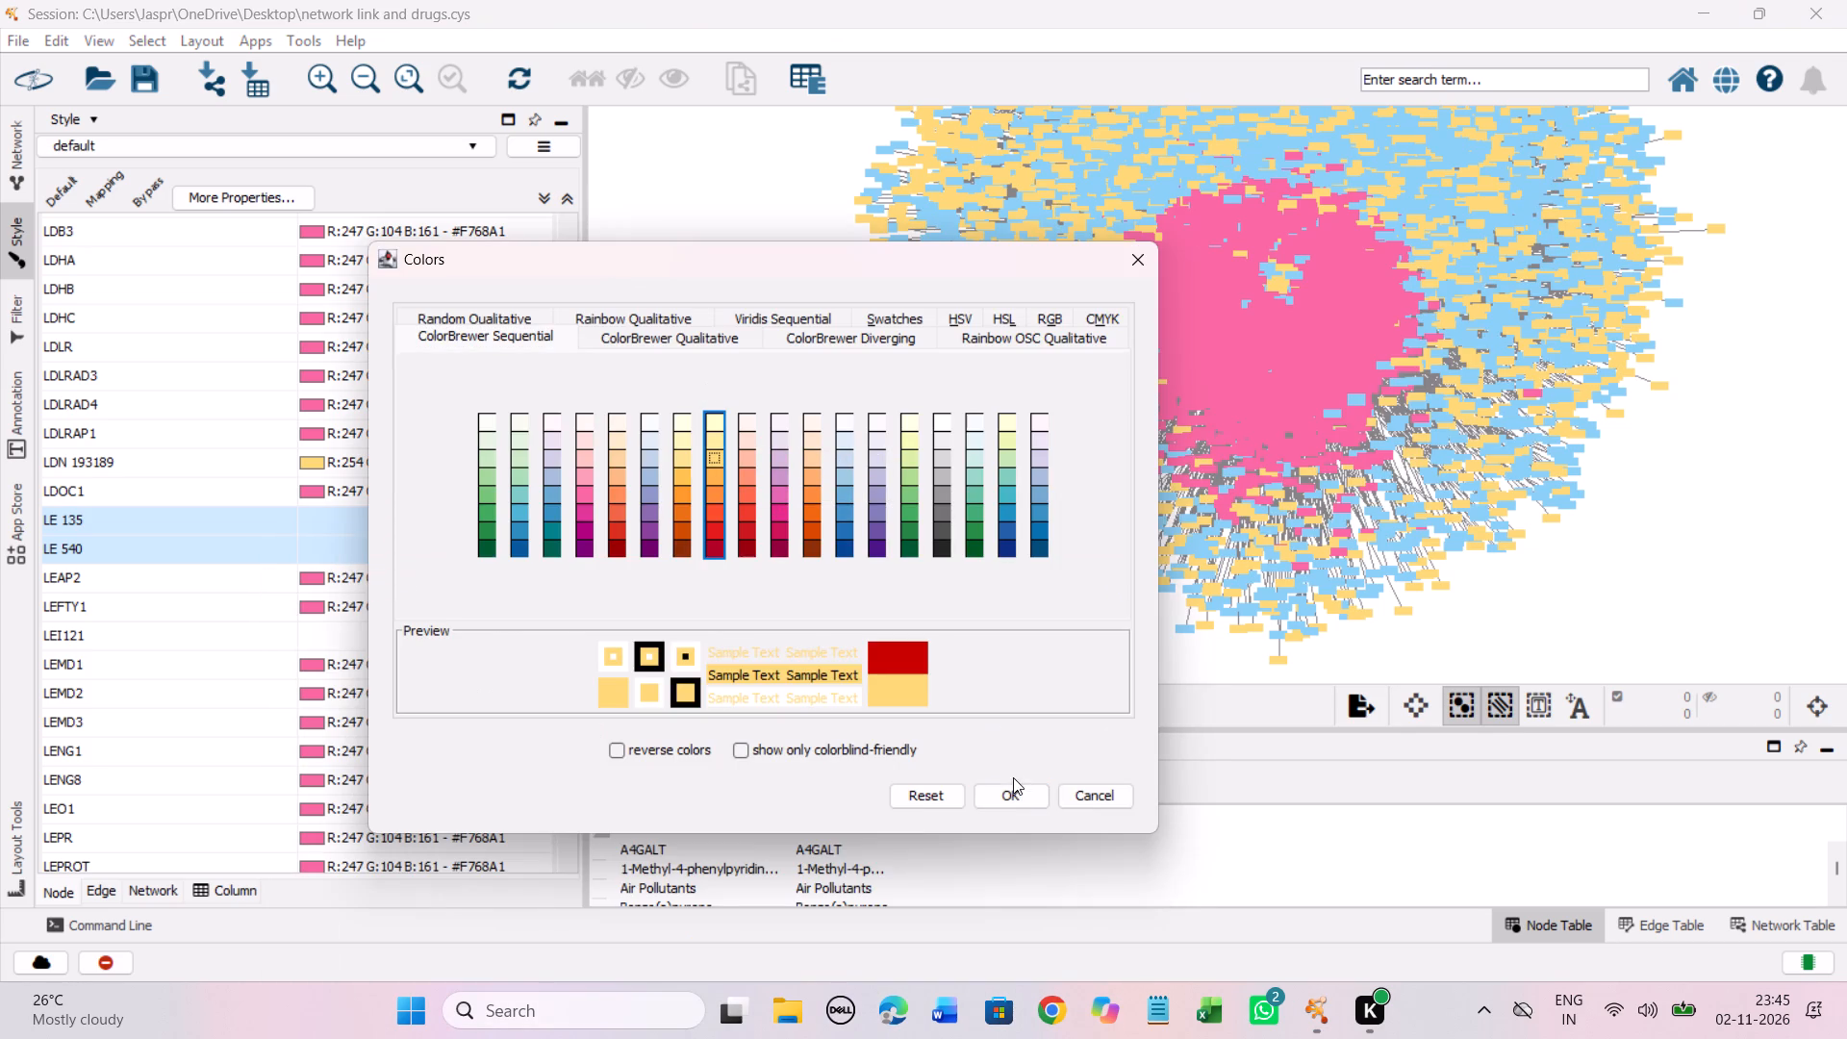
{"action": "left_click", "coordinate": [1012, 793]}
{"action": "scroll", "coordinate": [496, 570], "scroll_direction": "down", "scroll_amount": 2}
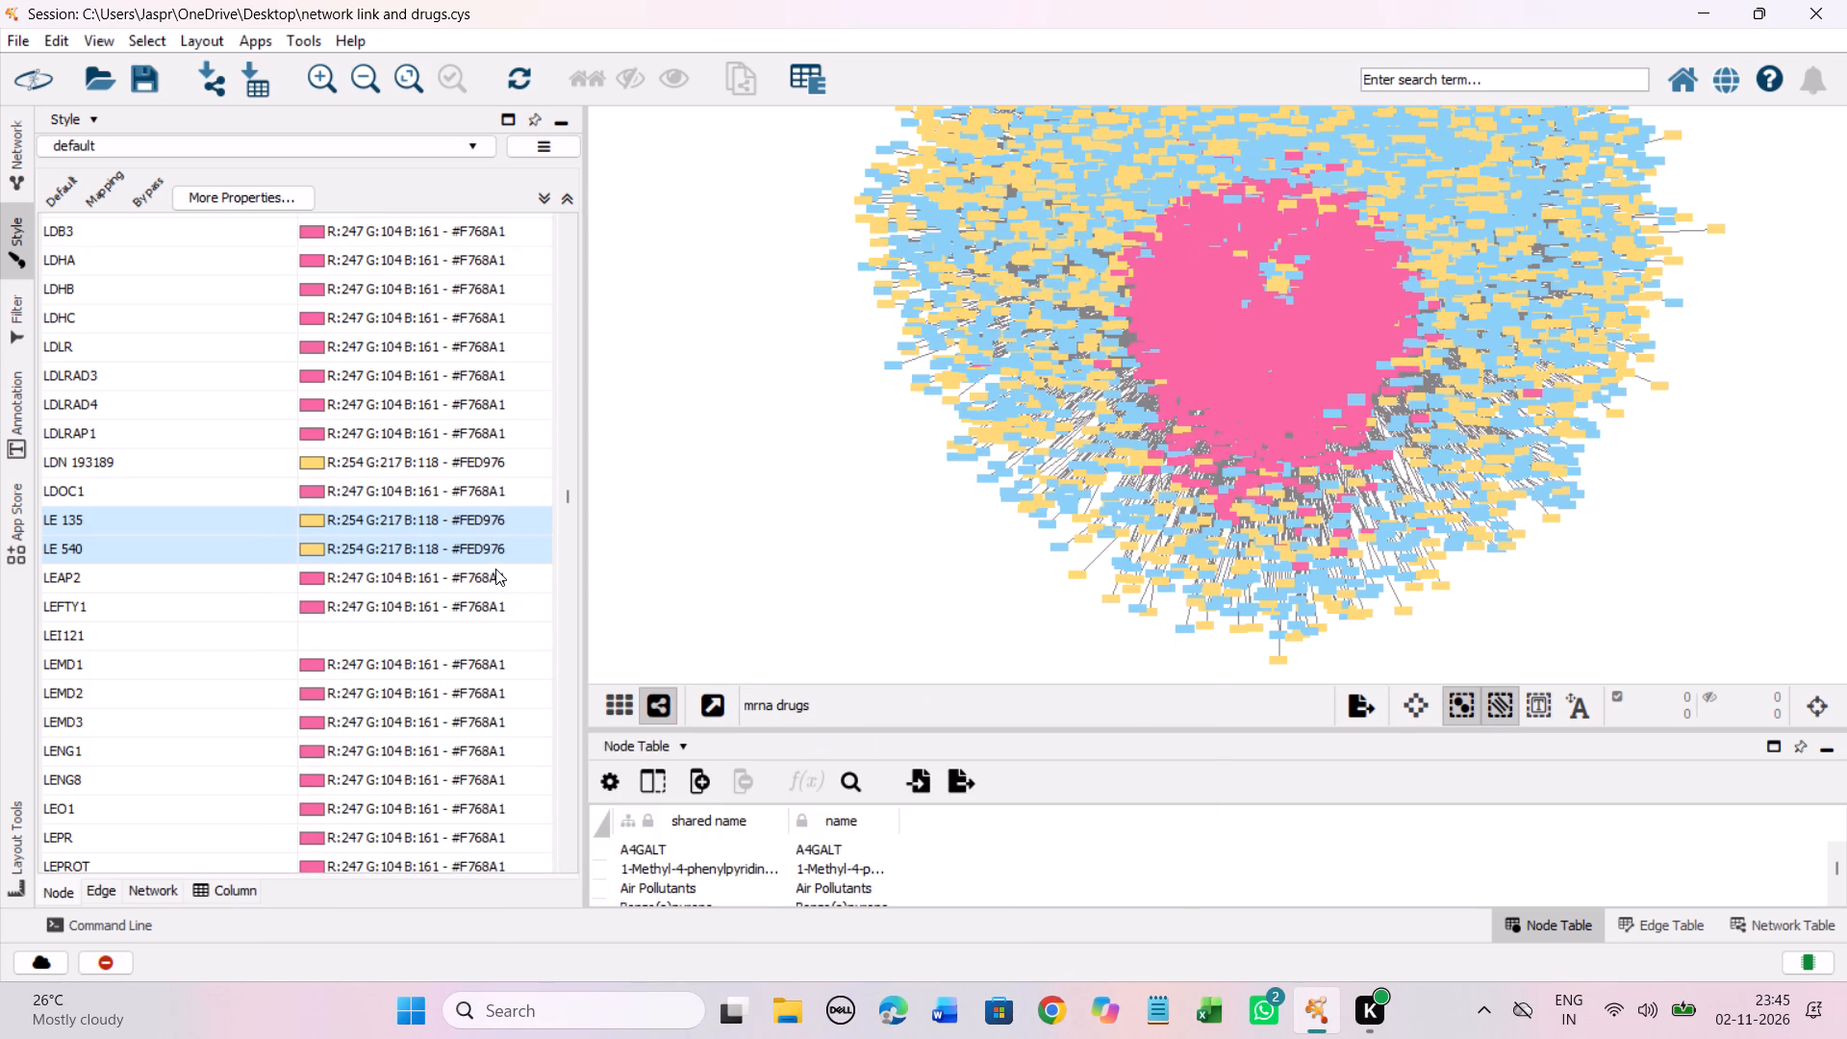
Set the discrete colour mapping of the unmapped entry LEI121 to the Yellow-Orange-Red shade #FED976.
{"action": "scroll", "coordinate": [495, 569], "scroll_direction": "down", "scroll_amount": 5}
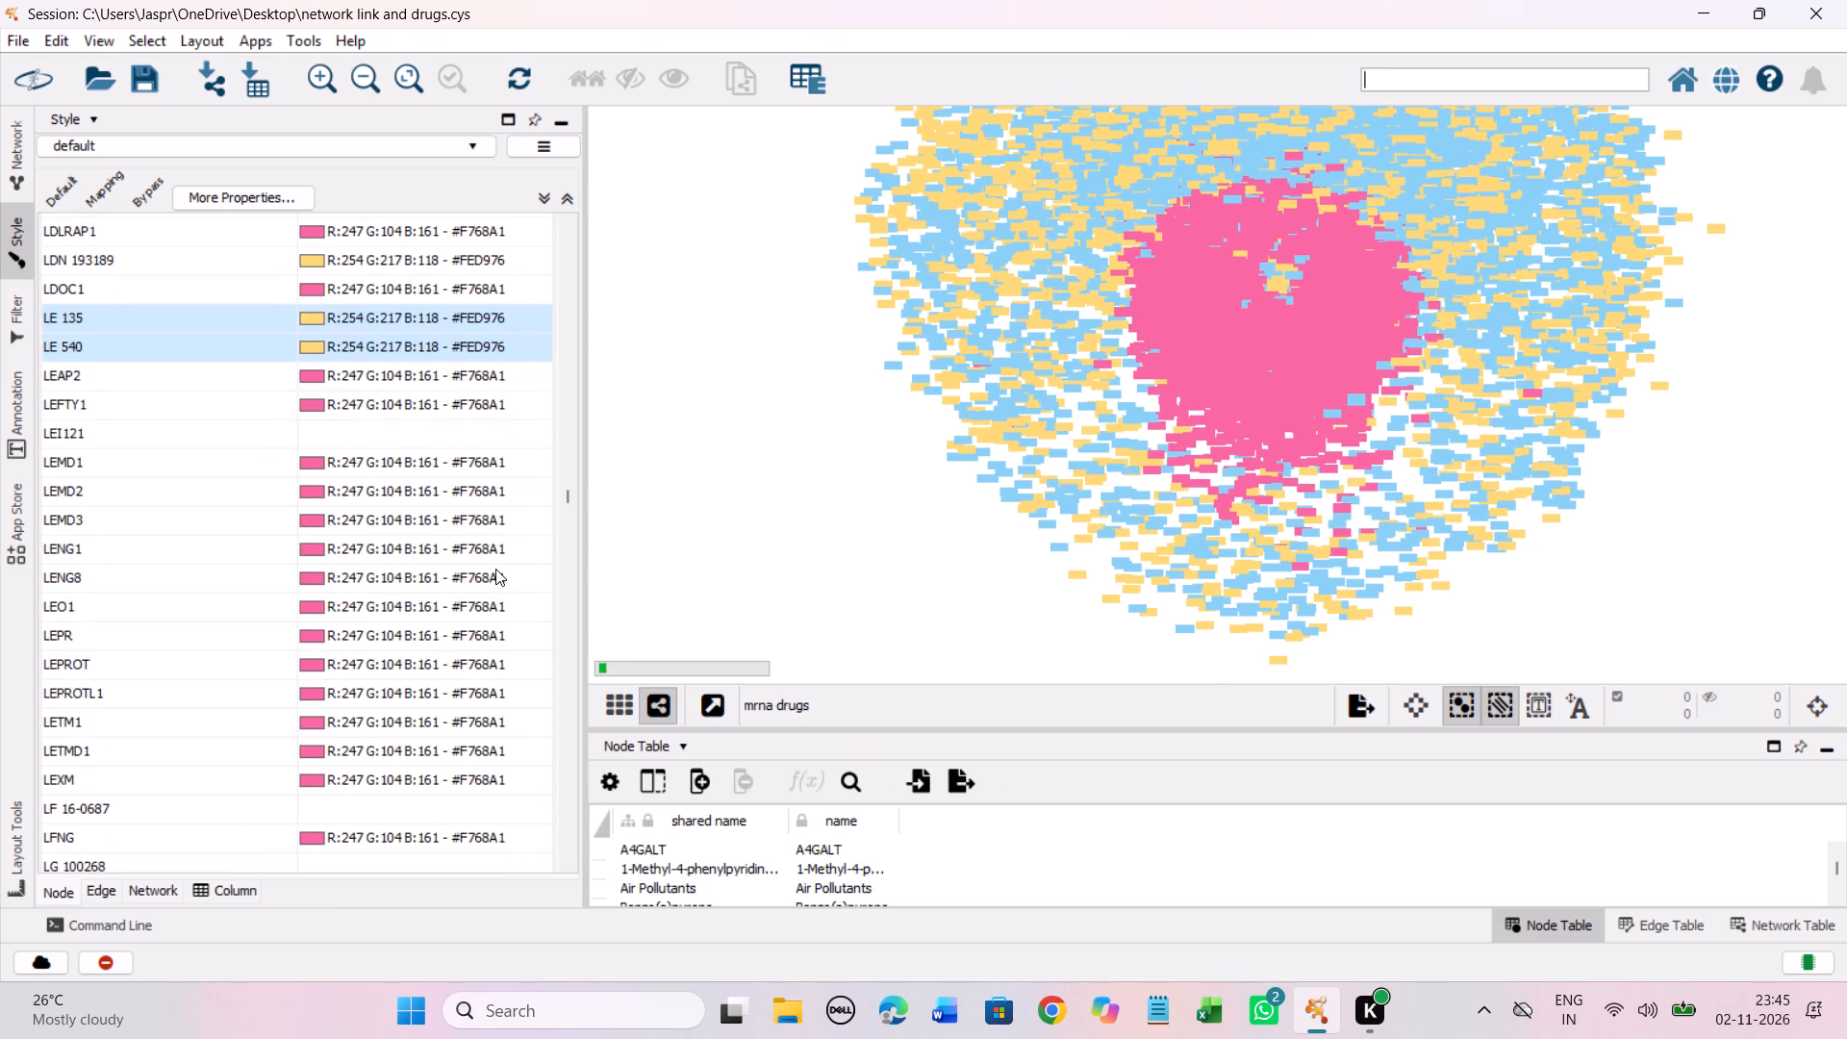
{"action": "left_click", "coordinate": [281, 429]}
{"action": "right_click", "coordinate": [281, 429]}
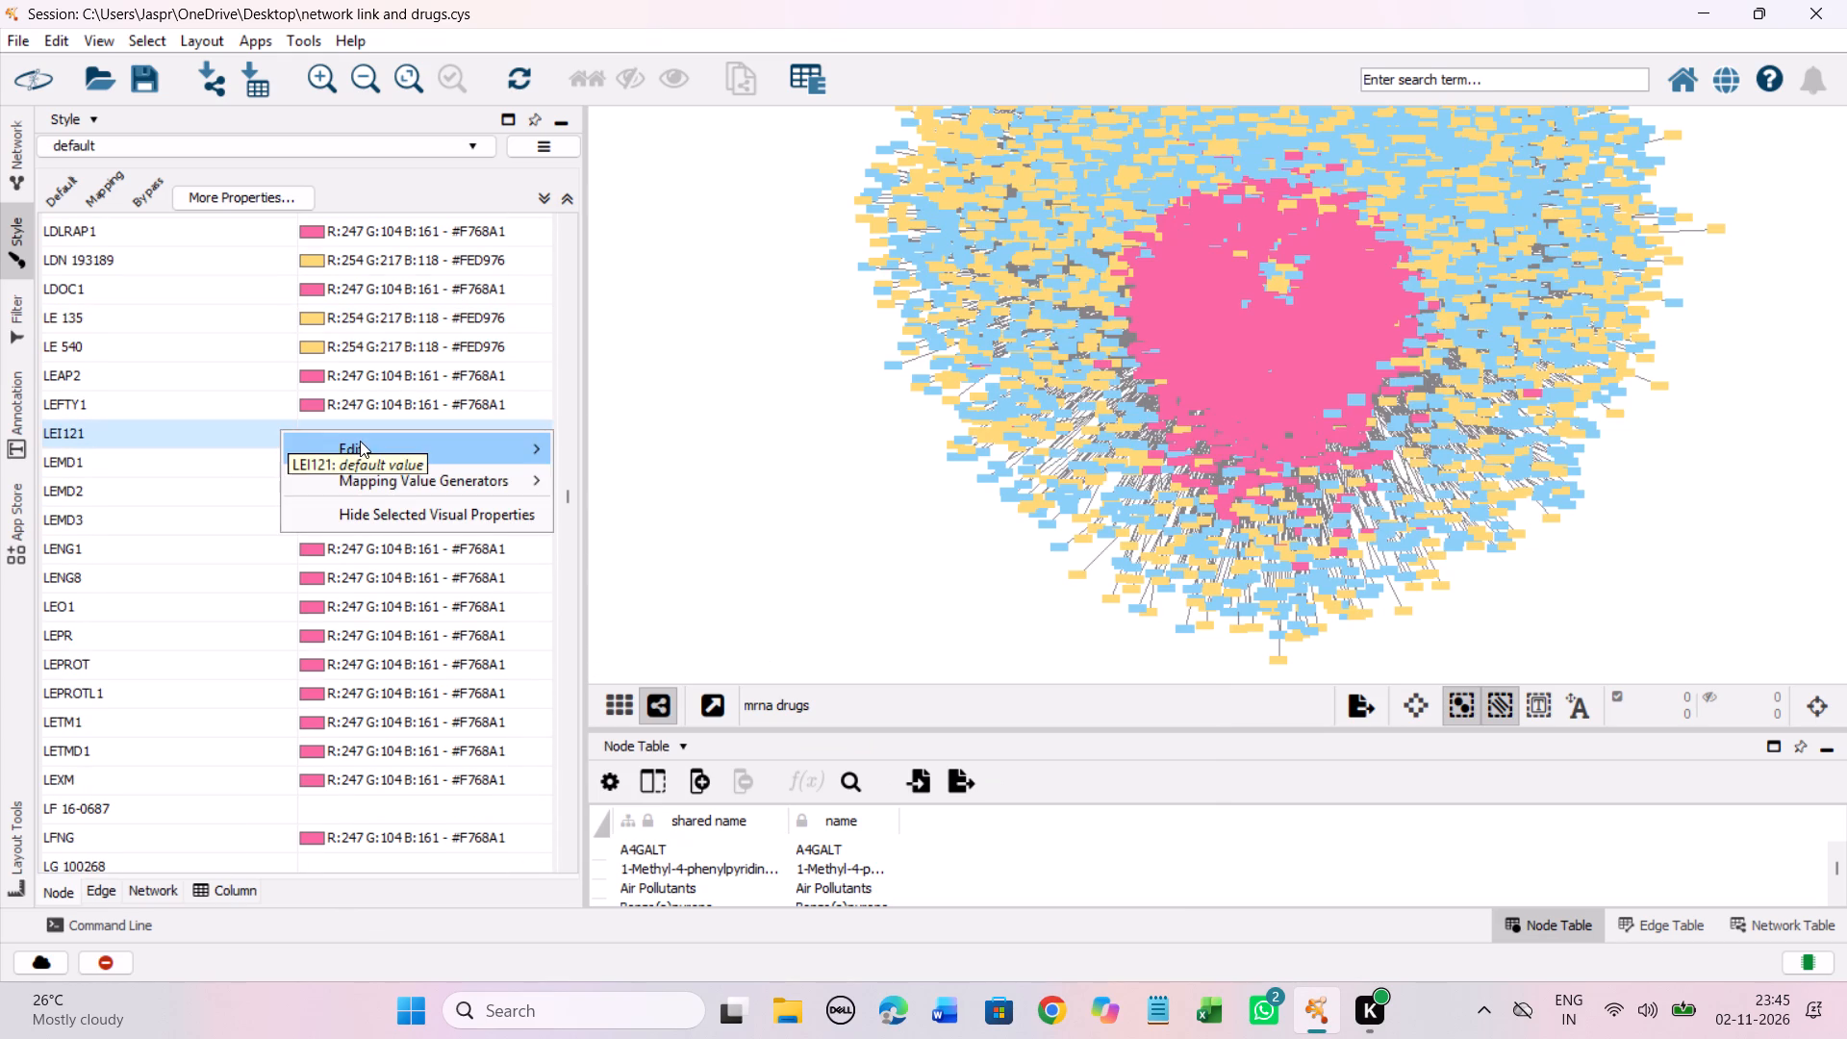
{"action": "left_click", "coordinate": [593, 441]}
{"action": "left_click_drag", "start_coordinate": [555, 538], "coordinate": [597, 429]}
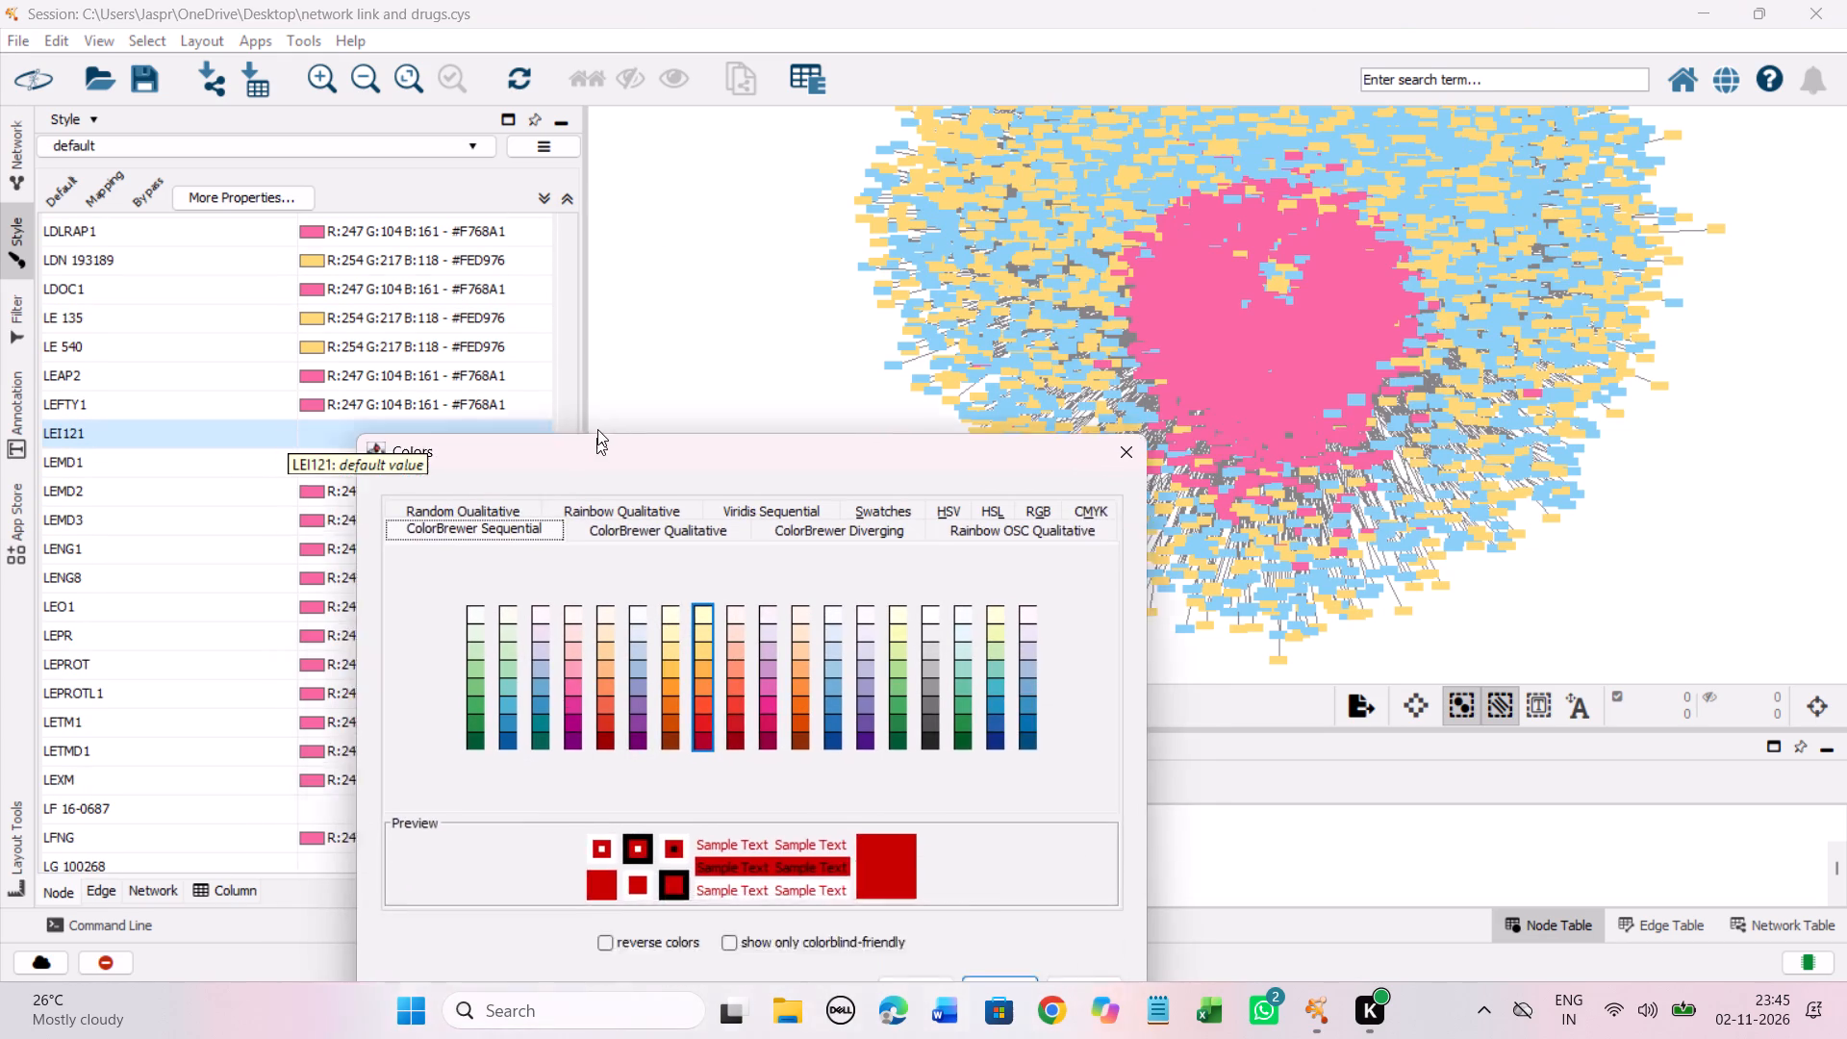
{"action": "left_click_drag", "start_coordinate": [597, 429], "coordinate": [582, 285]}
{"action": "left_click", "coordinate": [693, 488]}
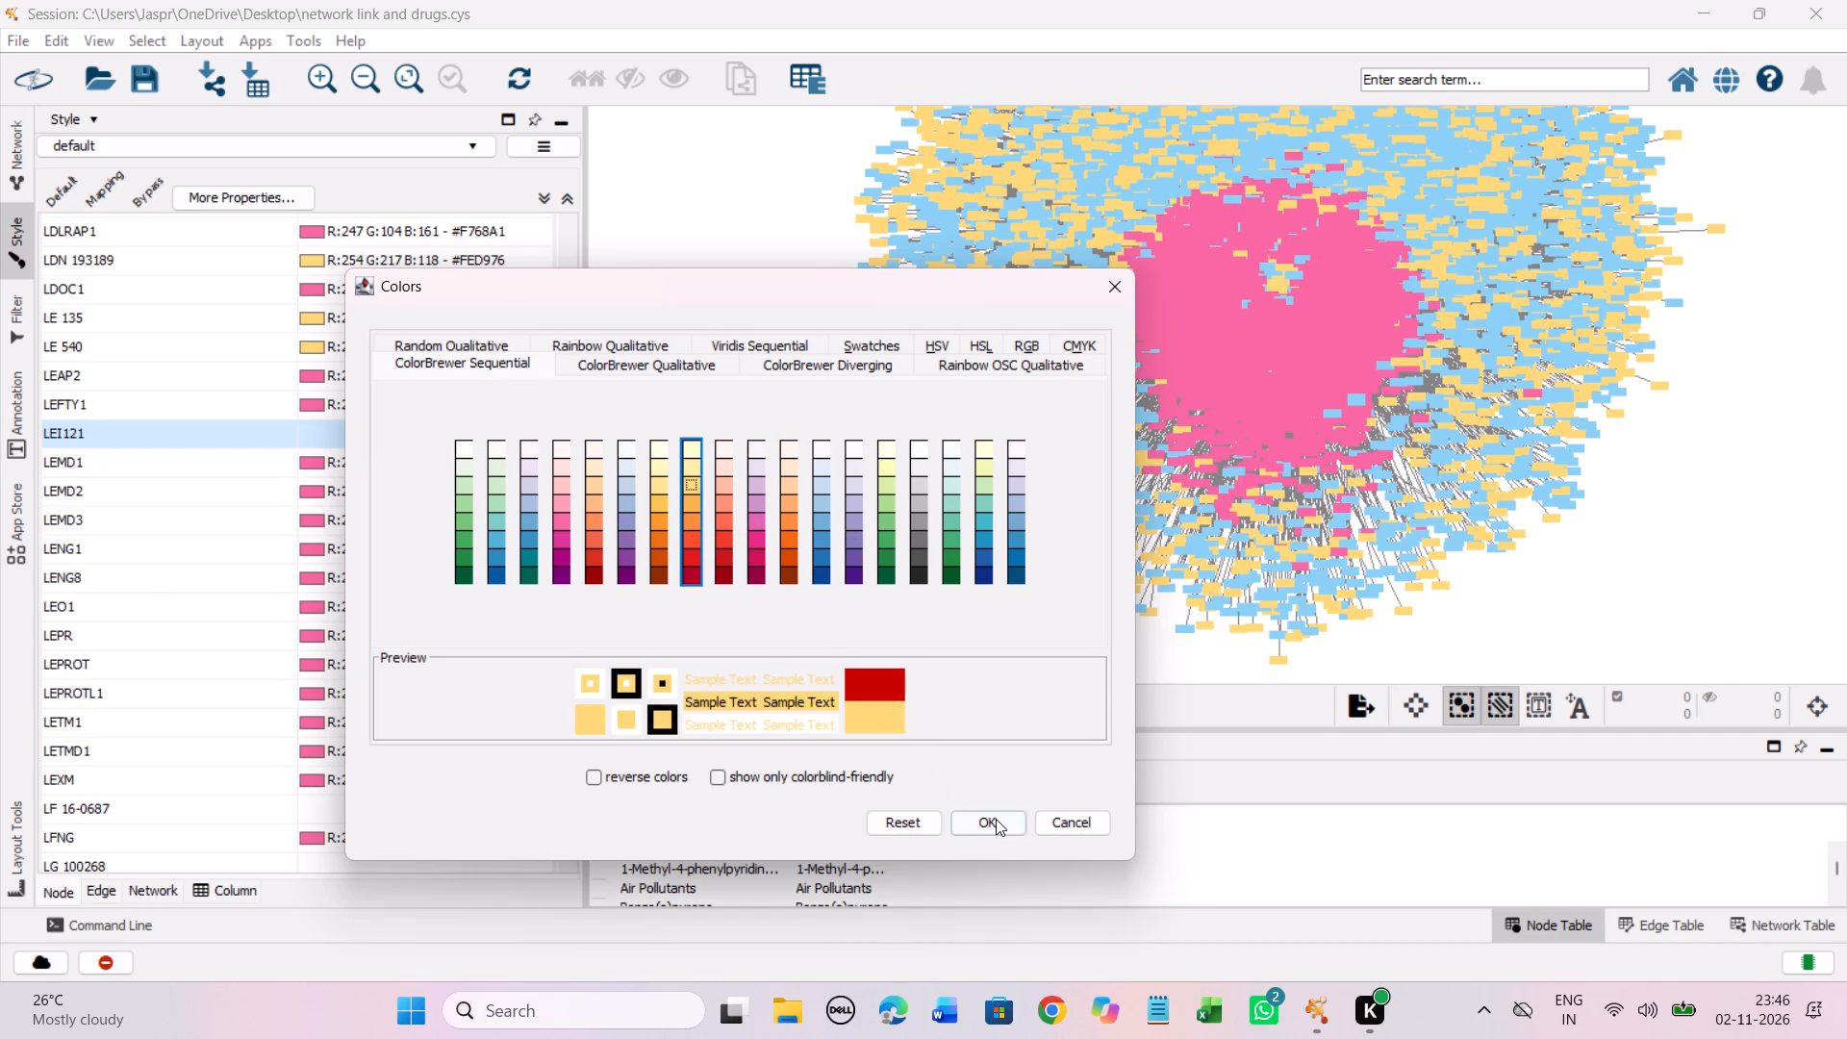
{"action": "left_click", "coordinate": [999, 819]}
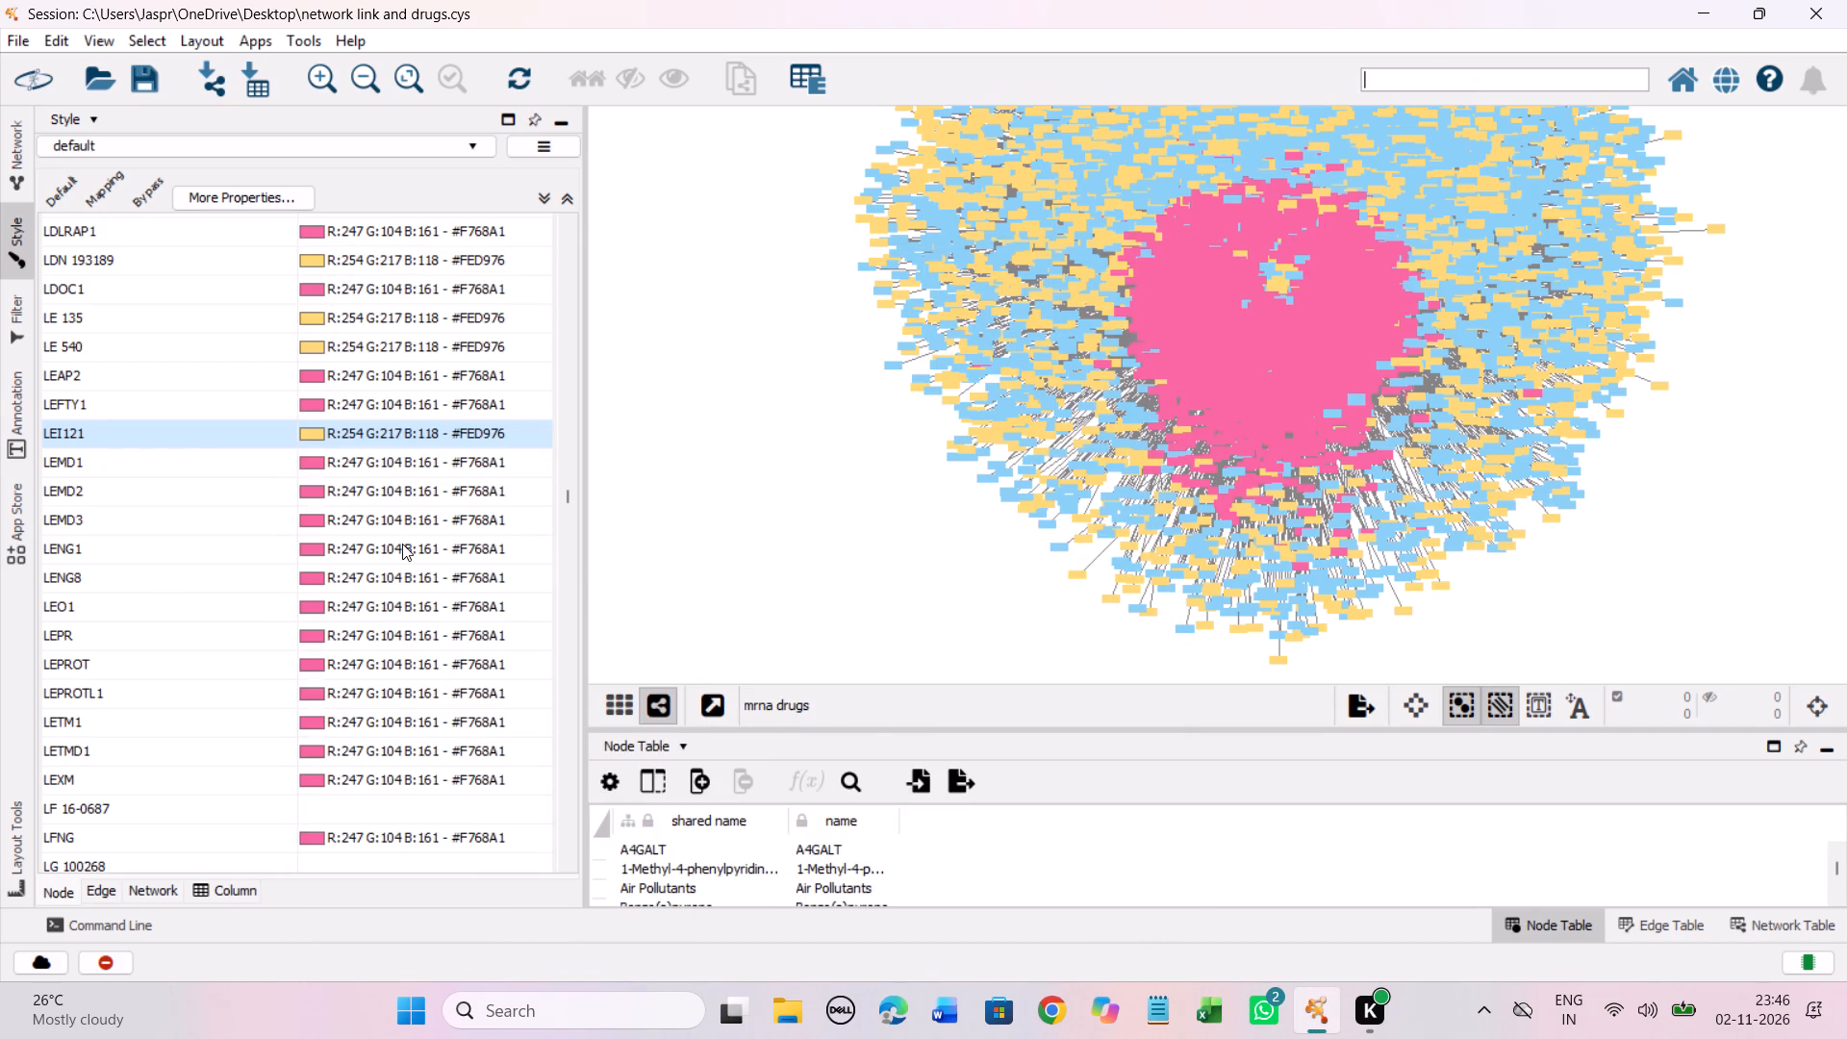
Set the discrete colour mapping of the unmapped entry LF 16-0687 to the Yellow-Orange-Red shade #FED976.
{"action": "scroll", "coordinate": [402, 544], "scroll_direction": "down", "scroll_amount": 6}
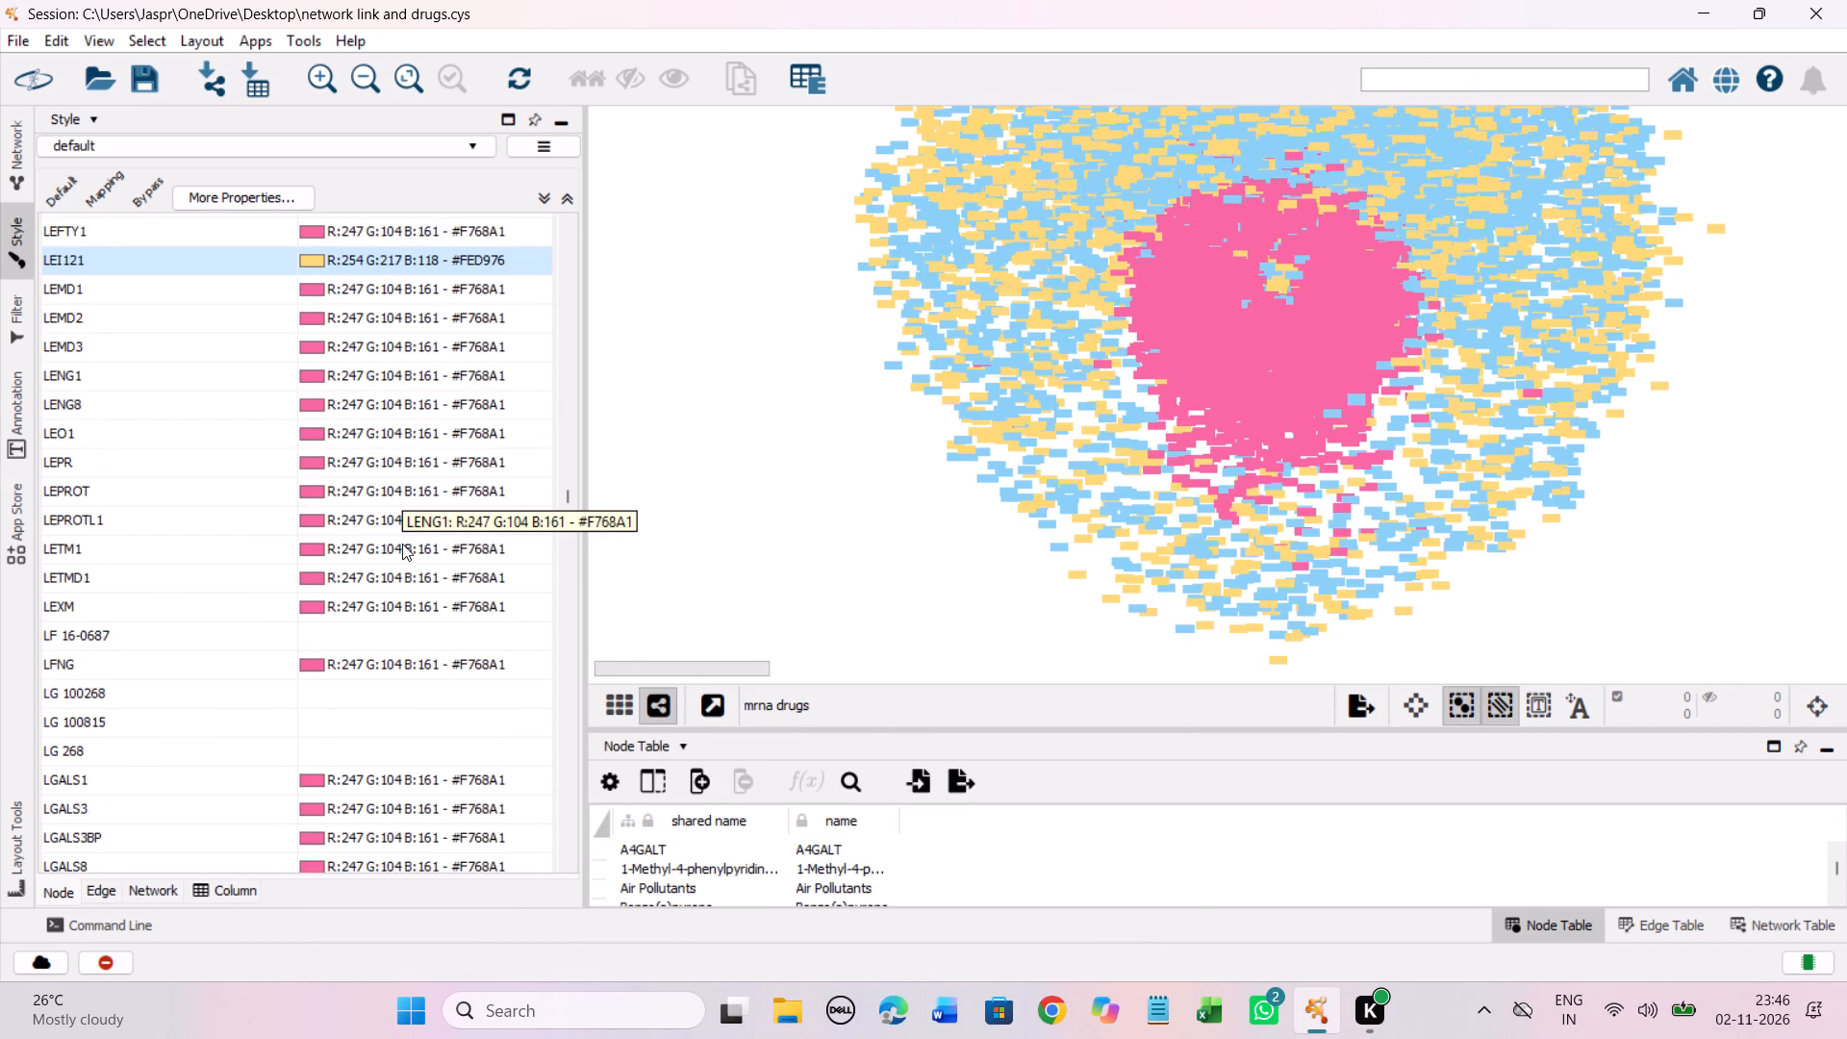
{"action": "scroll", "coordinate": [402, 544], "scroll_direction": "down", "scroll_amount": 8}
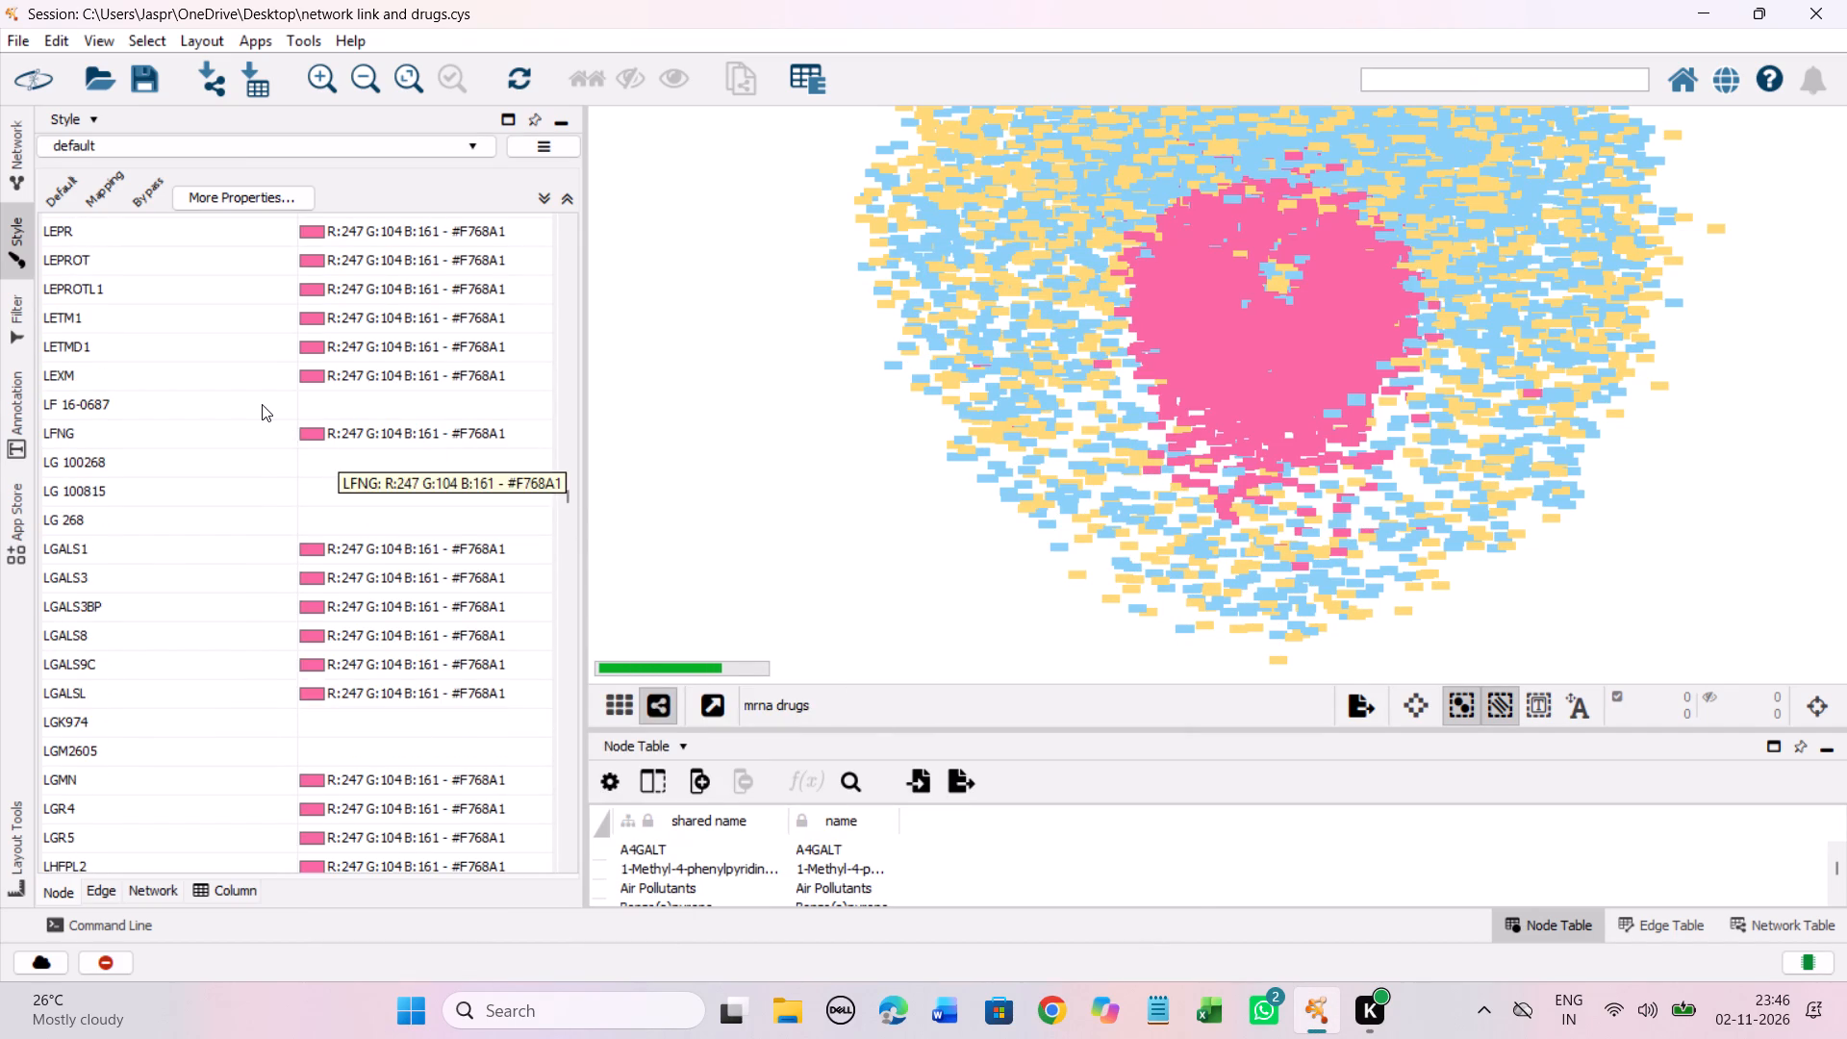
{"action": "left_click", "coordinate": [262, 404]}
{"action": "right_click", "coordinate": [262, 402]}
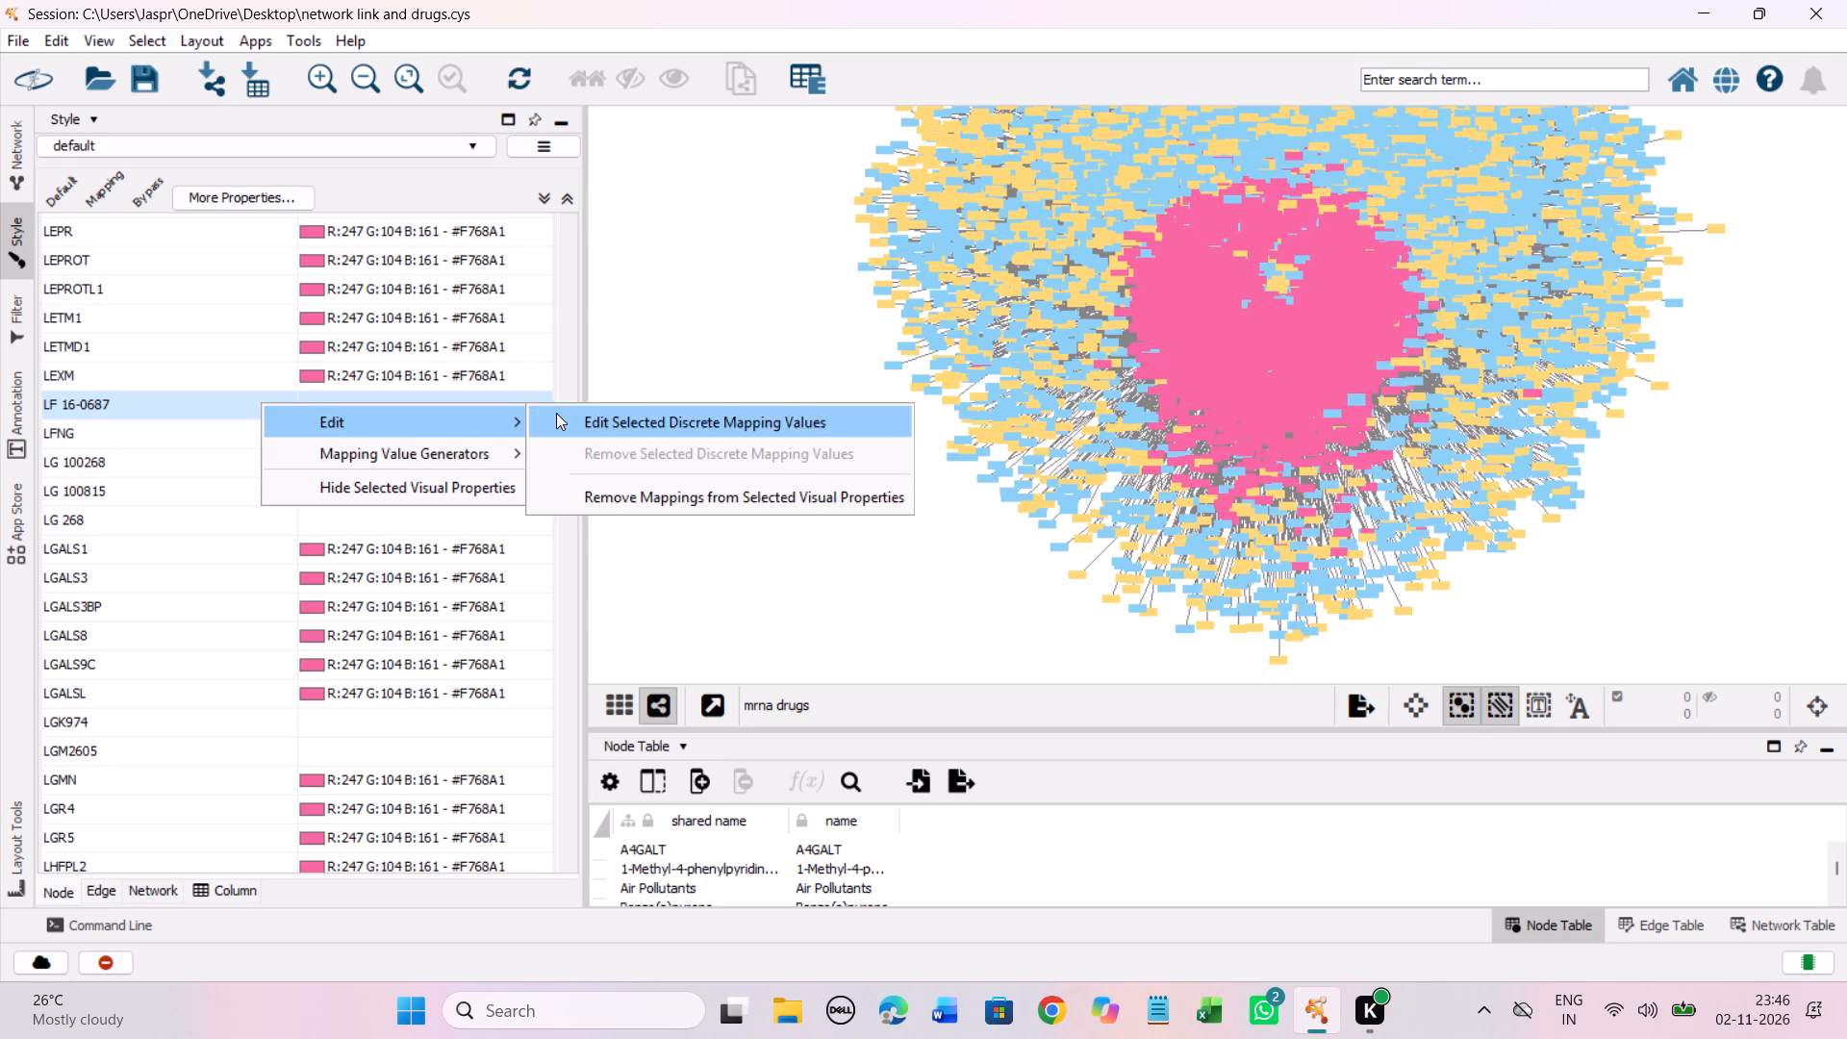
{"action": "left_click", "coordinate": [556, 413]}
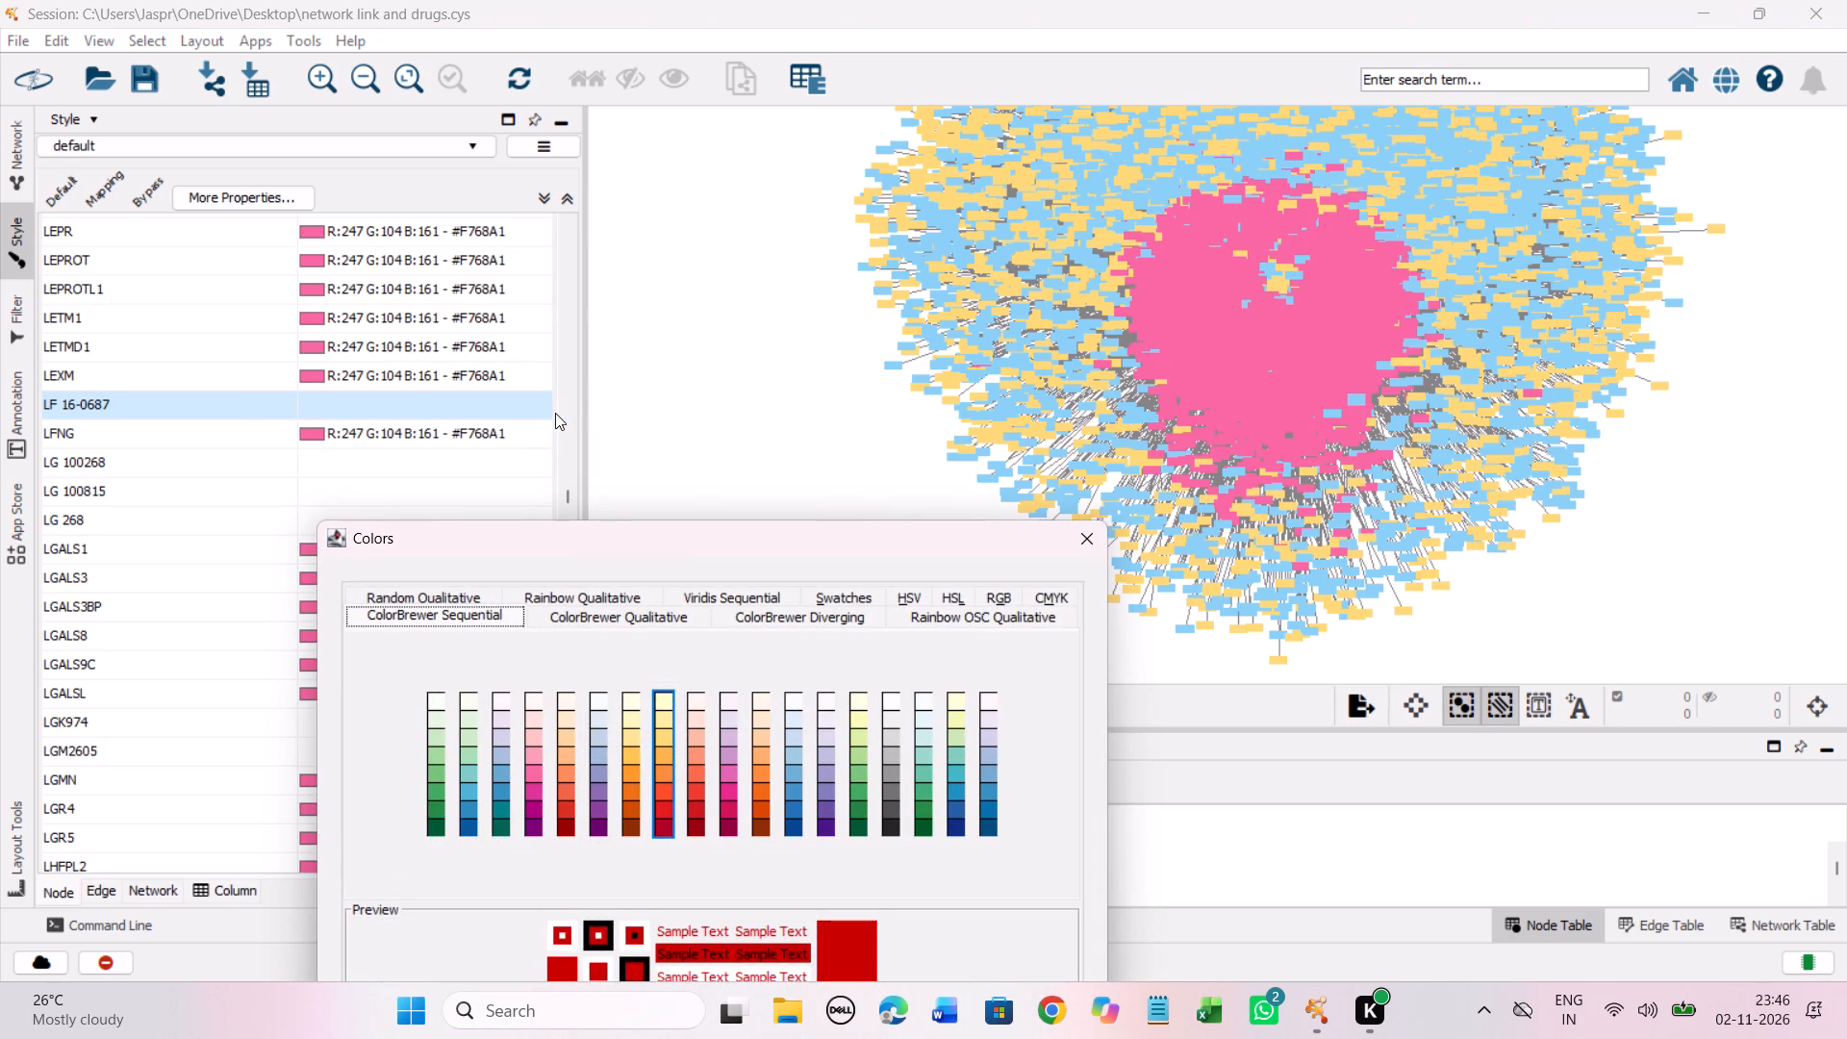
{"action": "left_click", "coordinate": [670, 722]}
{"action": "left_click", "coordinate": [667, 735]}
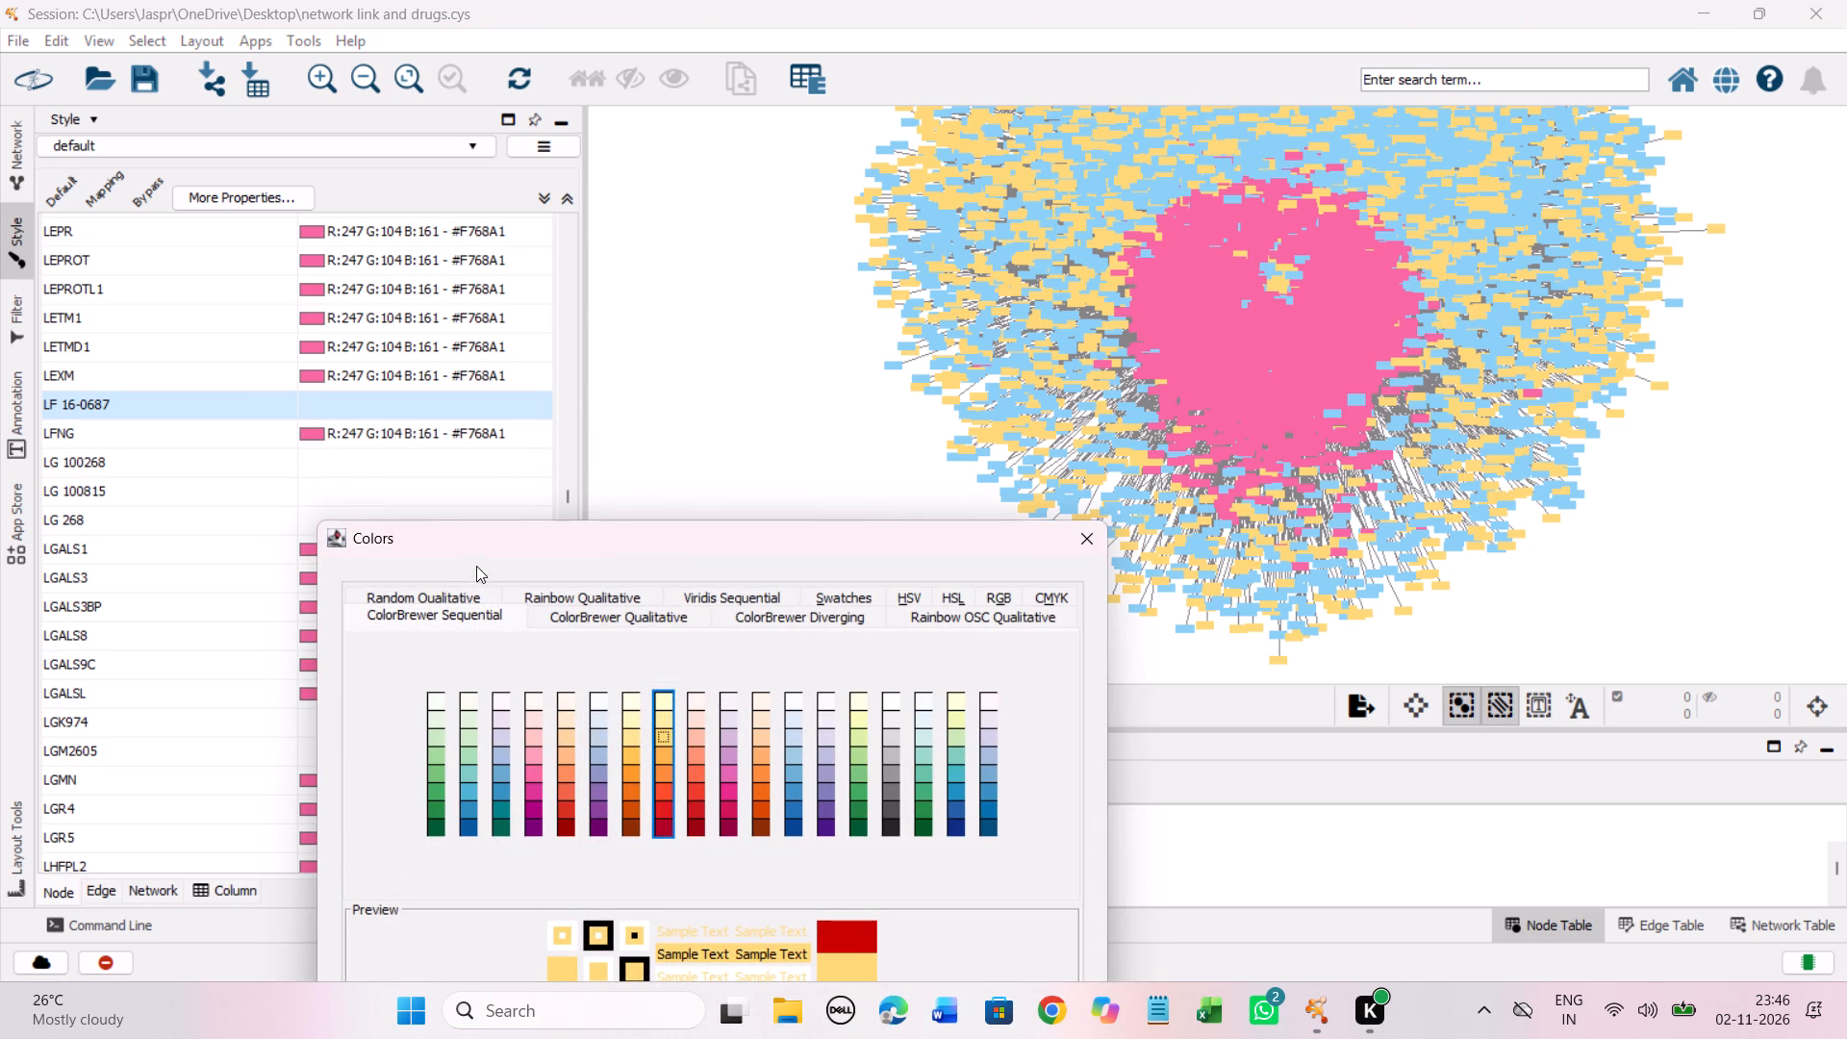
{"action": "left_click_drag", "start_coordinate": [478, 551], "coordinate": [569, 230]}
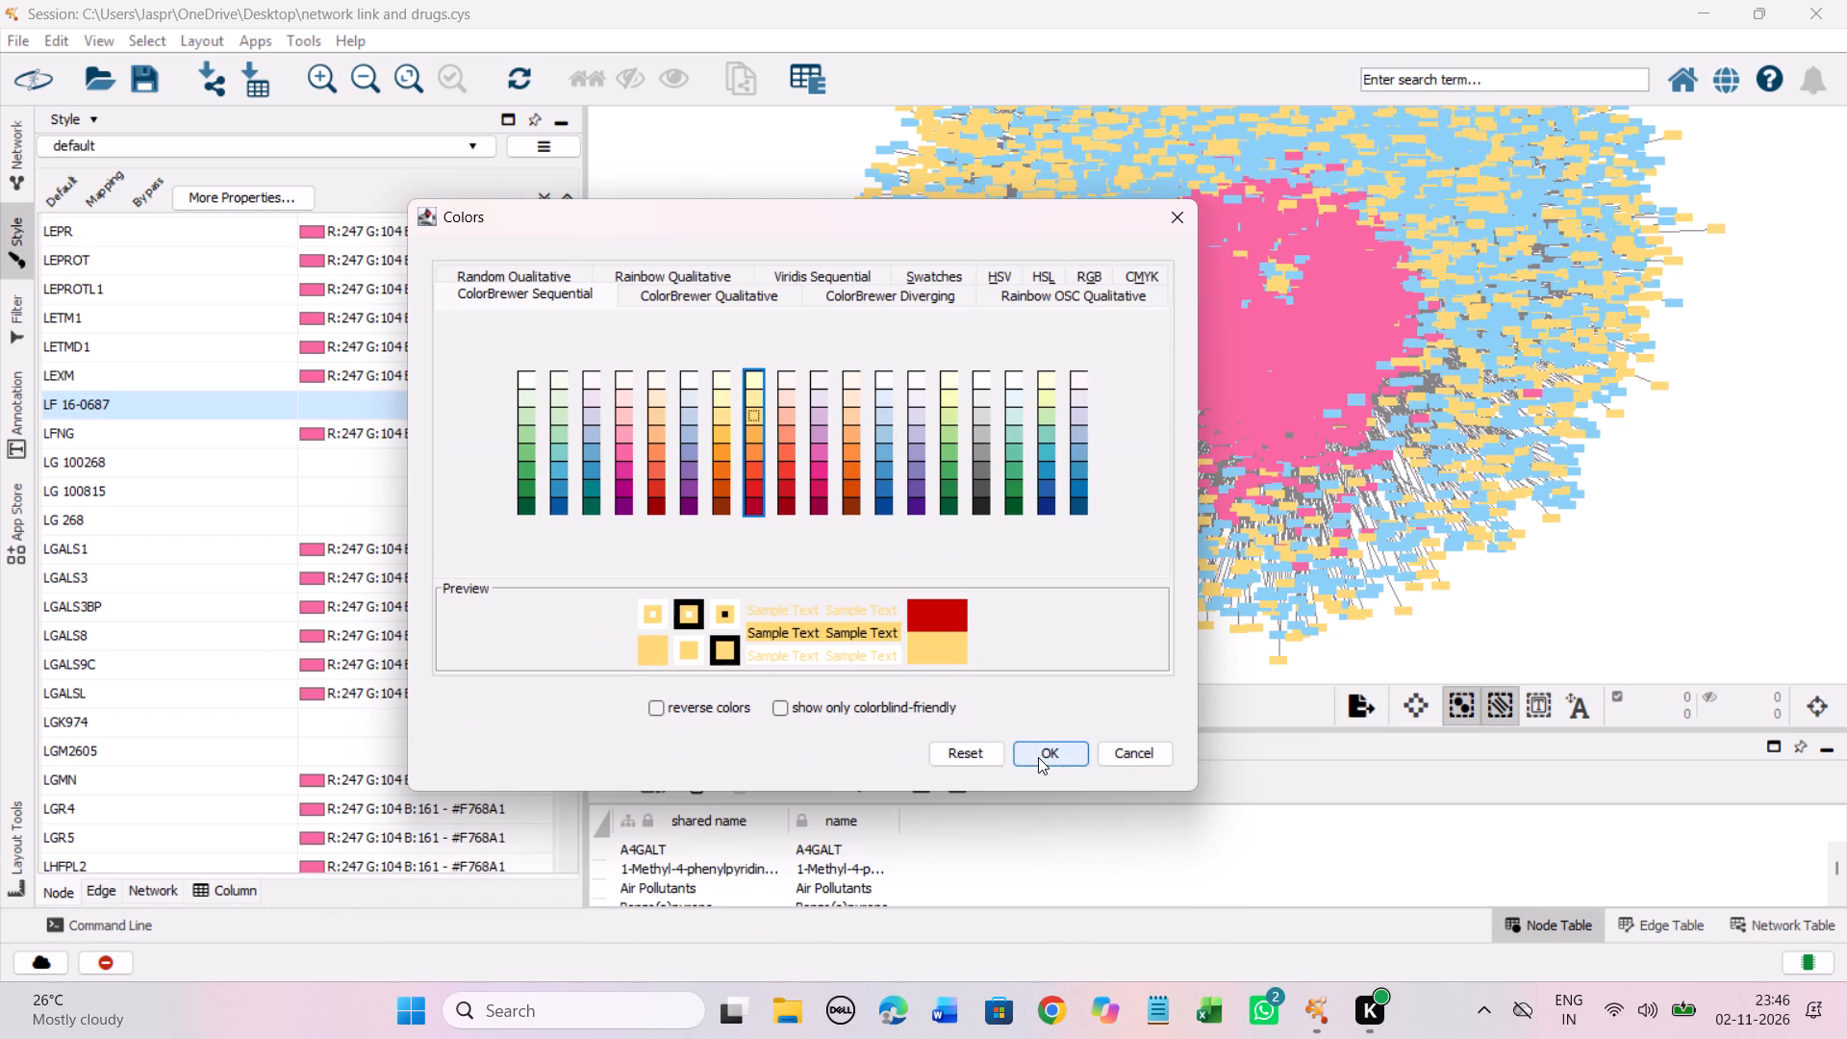
{"action": "left_click", "coordinate": [1038, 757]}
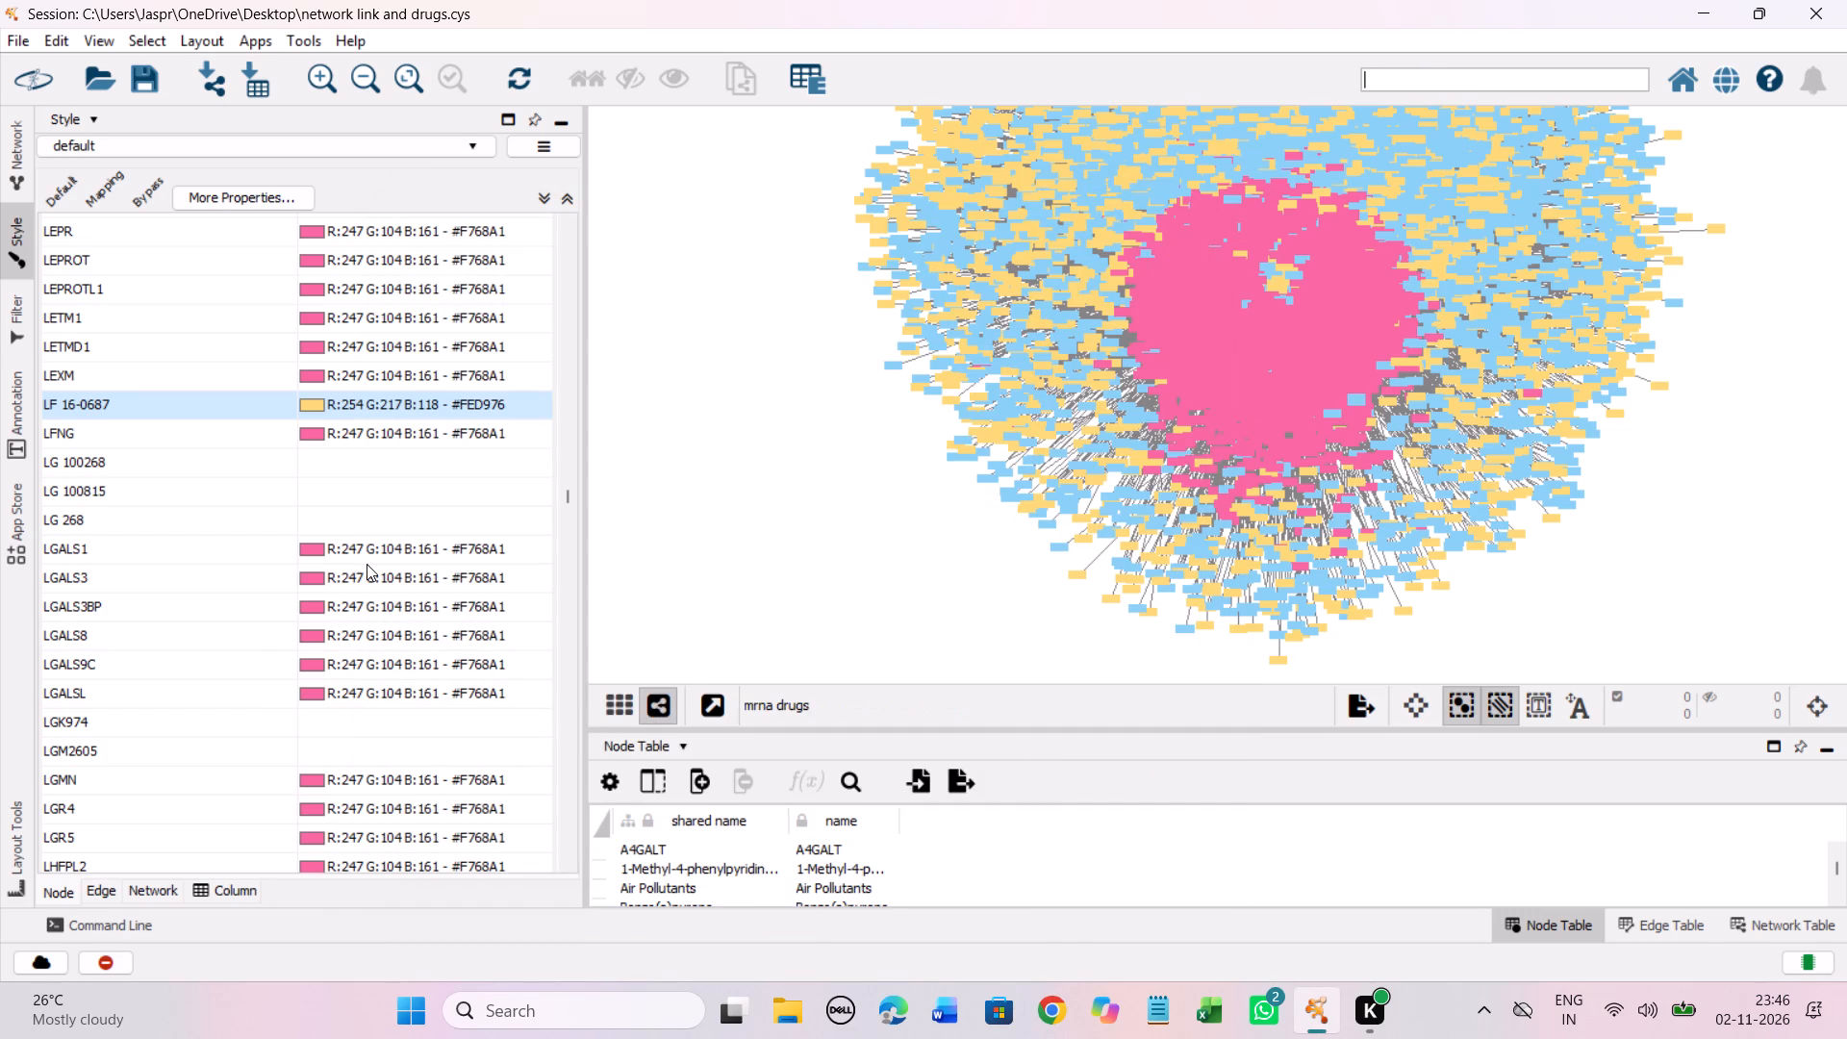
Set the discrete colour mapping of the unmapped entries LG 100268, LG 100815 and LG 268 together to the Yellow-Orange-Red shade #FED976.
{"action": "left_click_drag", "start_coordinate": [262, 470], "coordinate": [264, 520]}
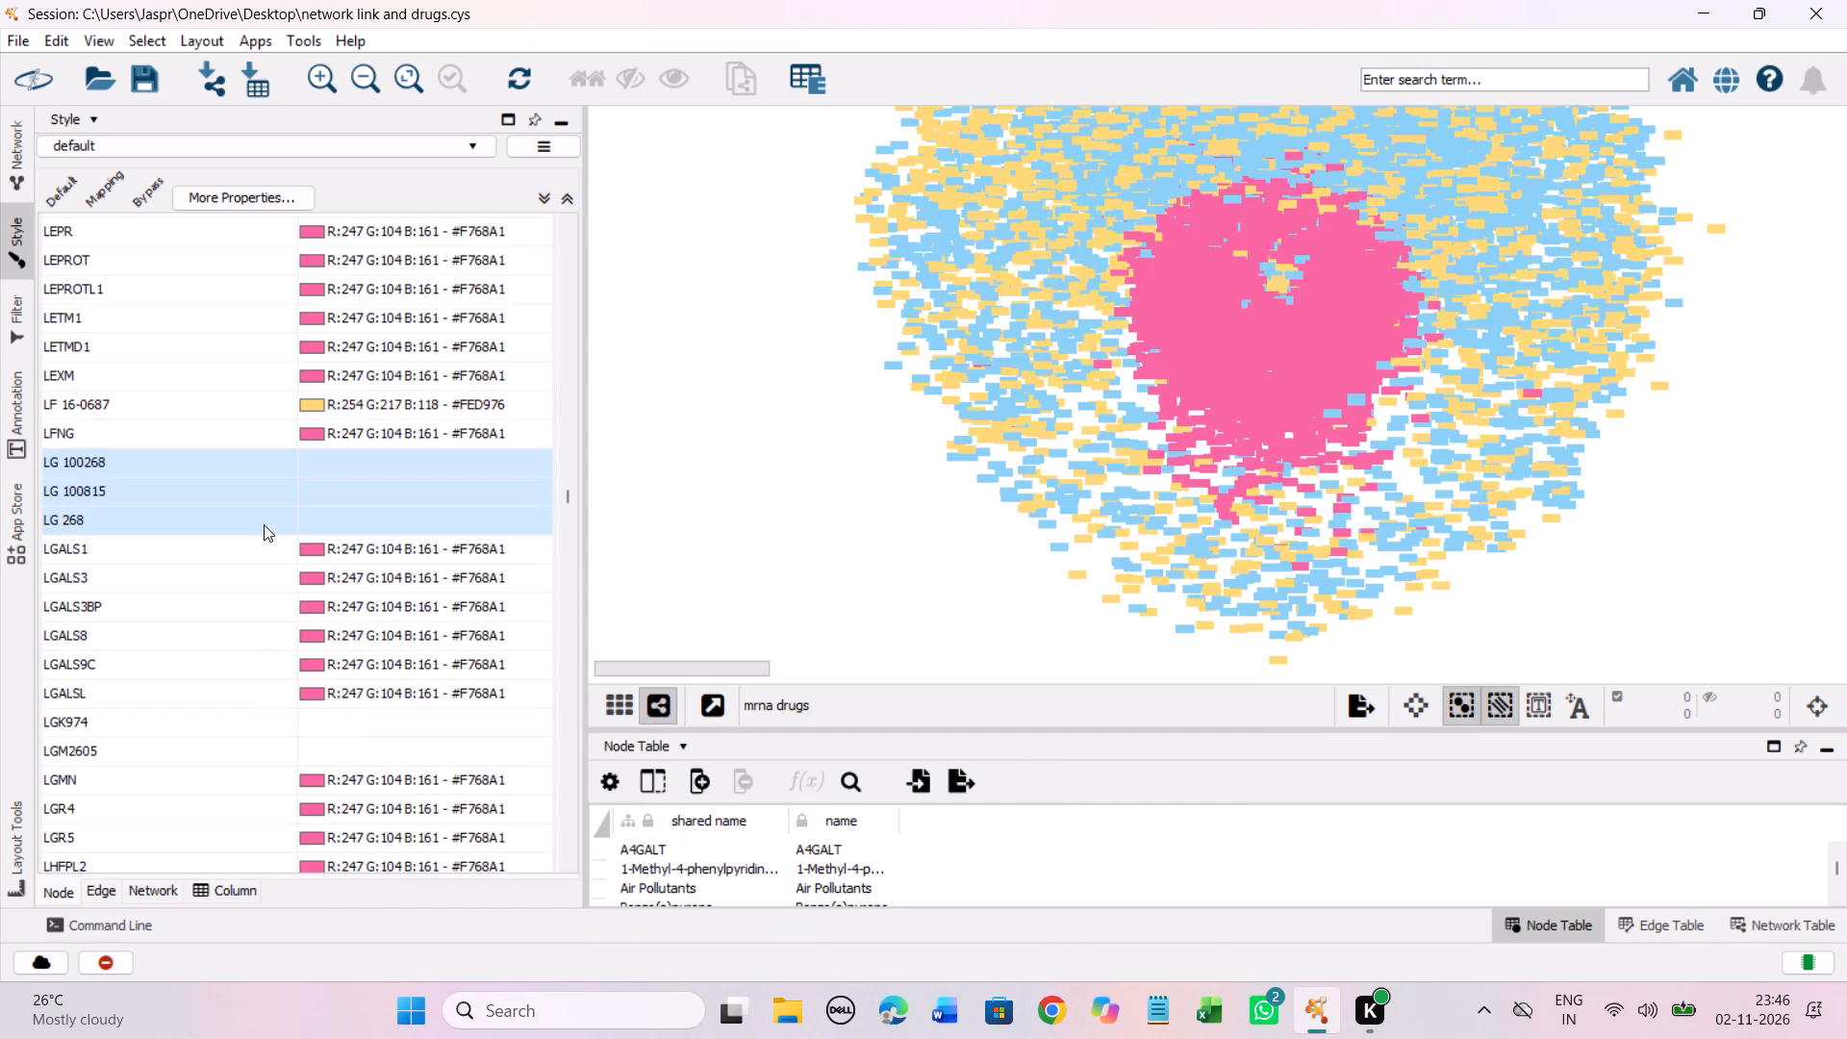
{"action": "right_click", "coordinate": [264, 524]}
{"action": "left_click", "coordinate": [585, 538]}
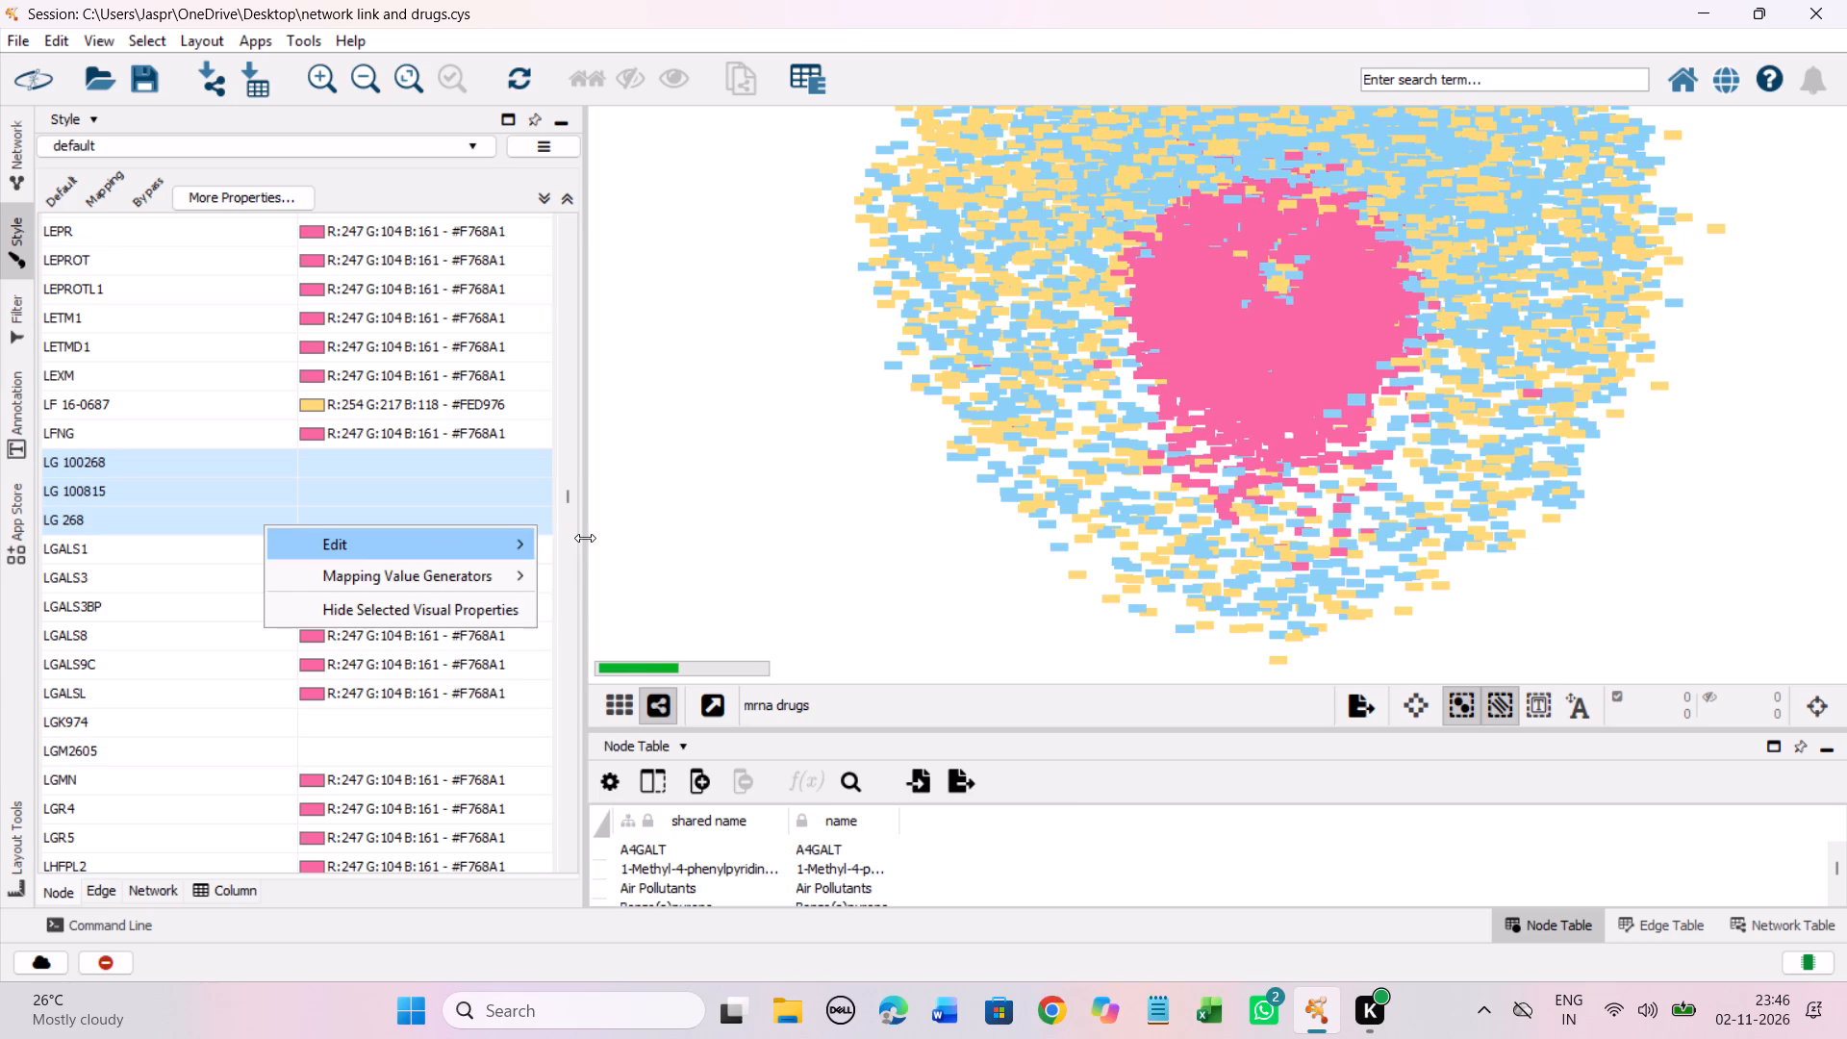
{"action": "left_click_drag", "start_coordinate": [542, 545], "coordinate": [559, 277]}
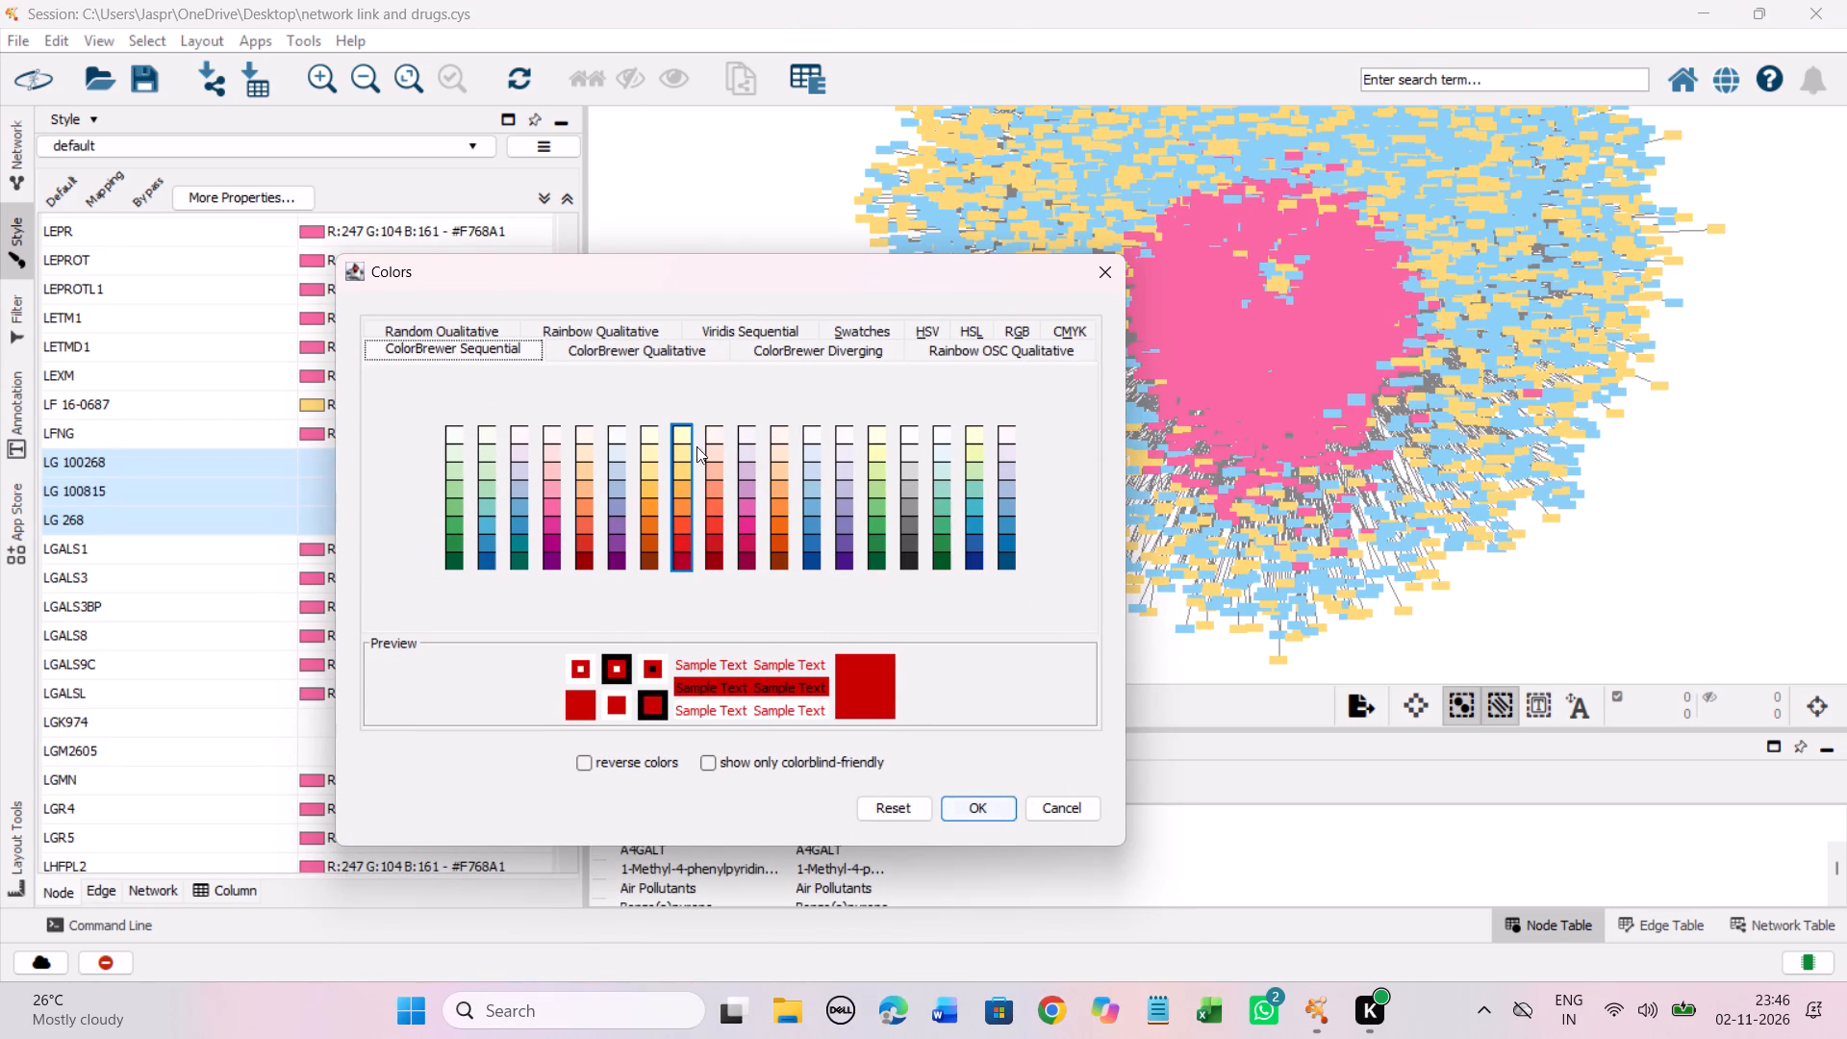
{"action": "left_click", "coordinate": [682, 474]}
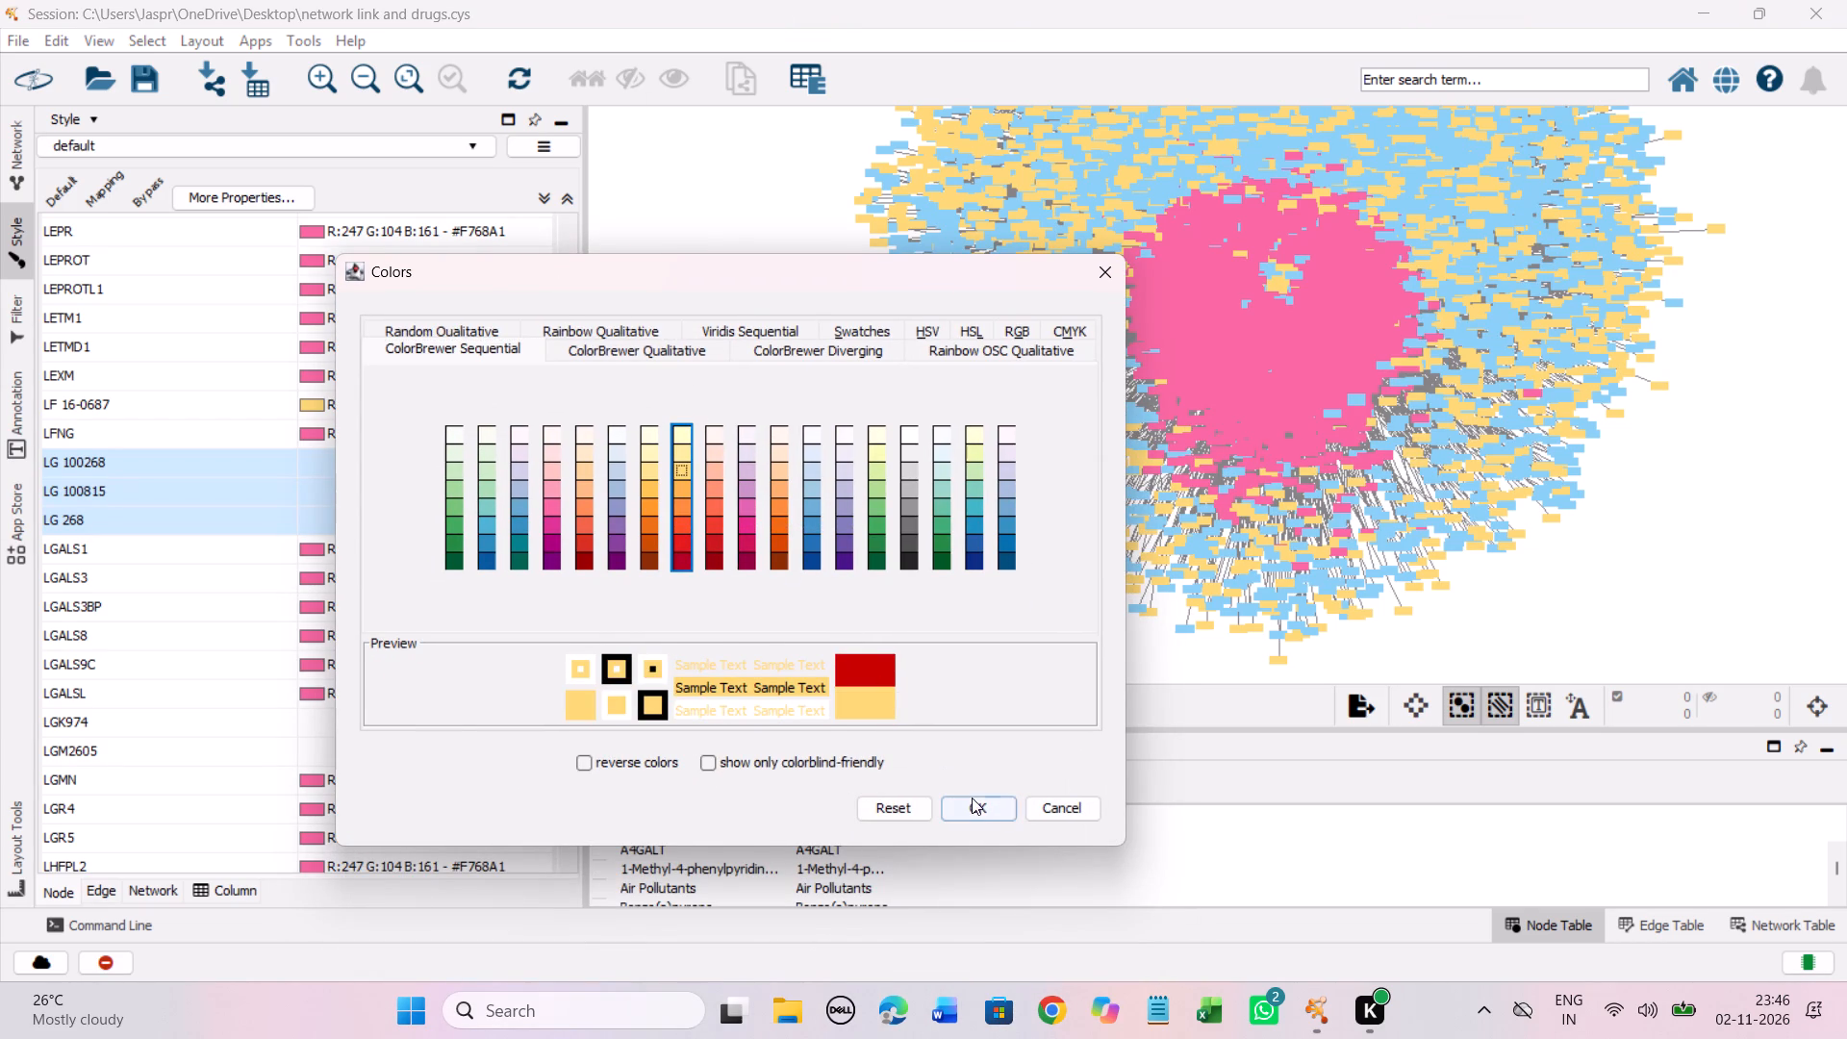
{"action": "left_click", "coordinate": [974, 802]}
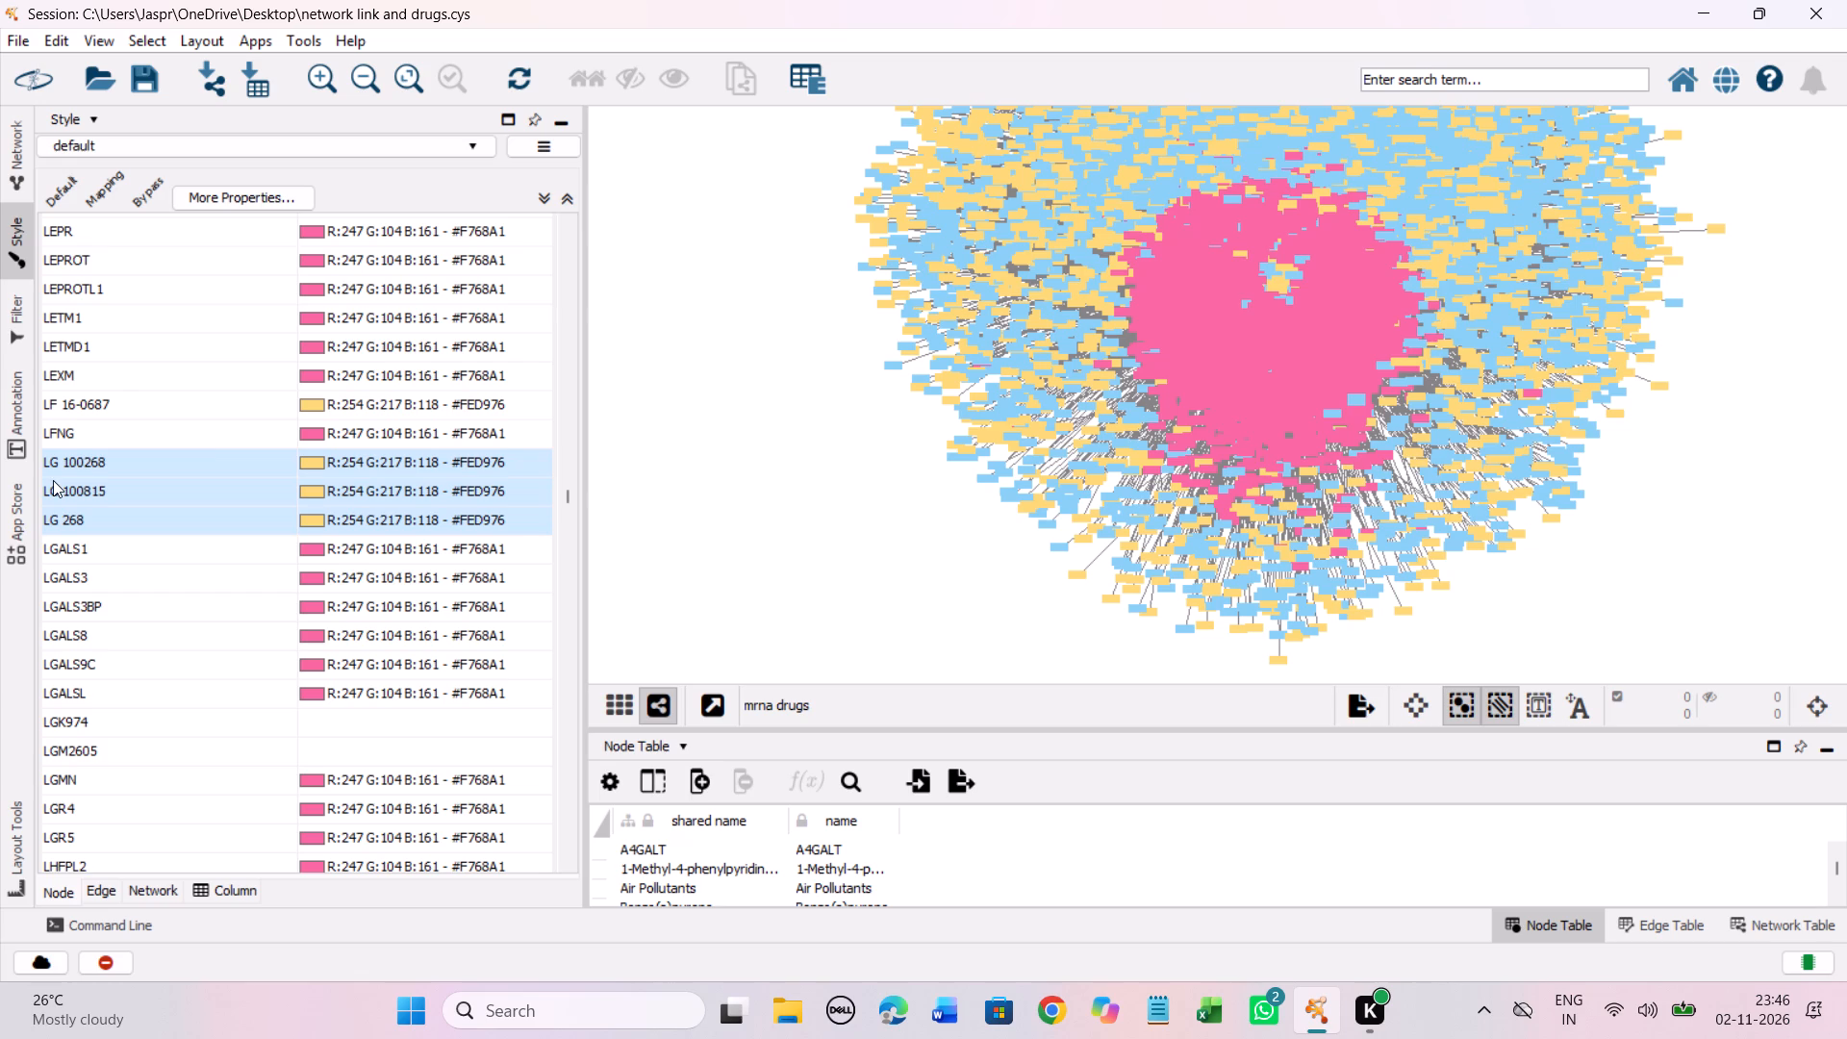
Set the discrete colour mapping of the unmapped entries LGK974 and LGM2605 together to the Yellow-Orange-Red shade #FED976.
{"action": "scroll", "coordinate": [303, 445], "scroll_direction": "down", "scroll_amount": 1}
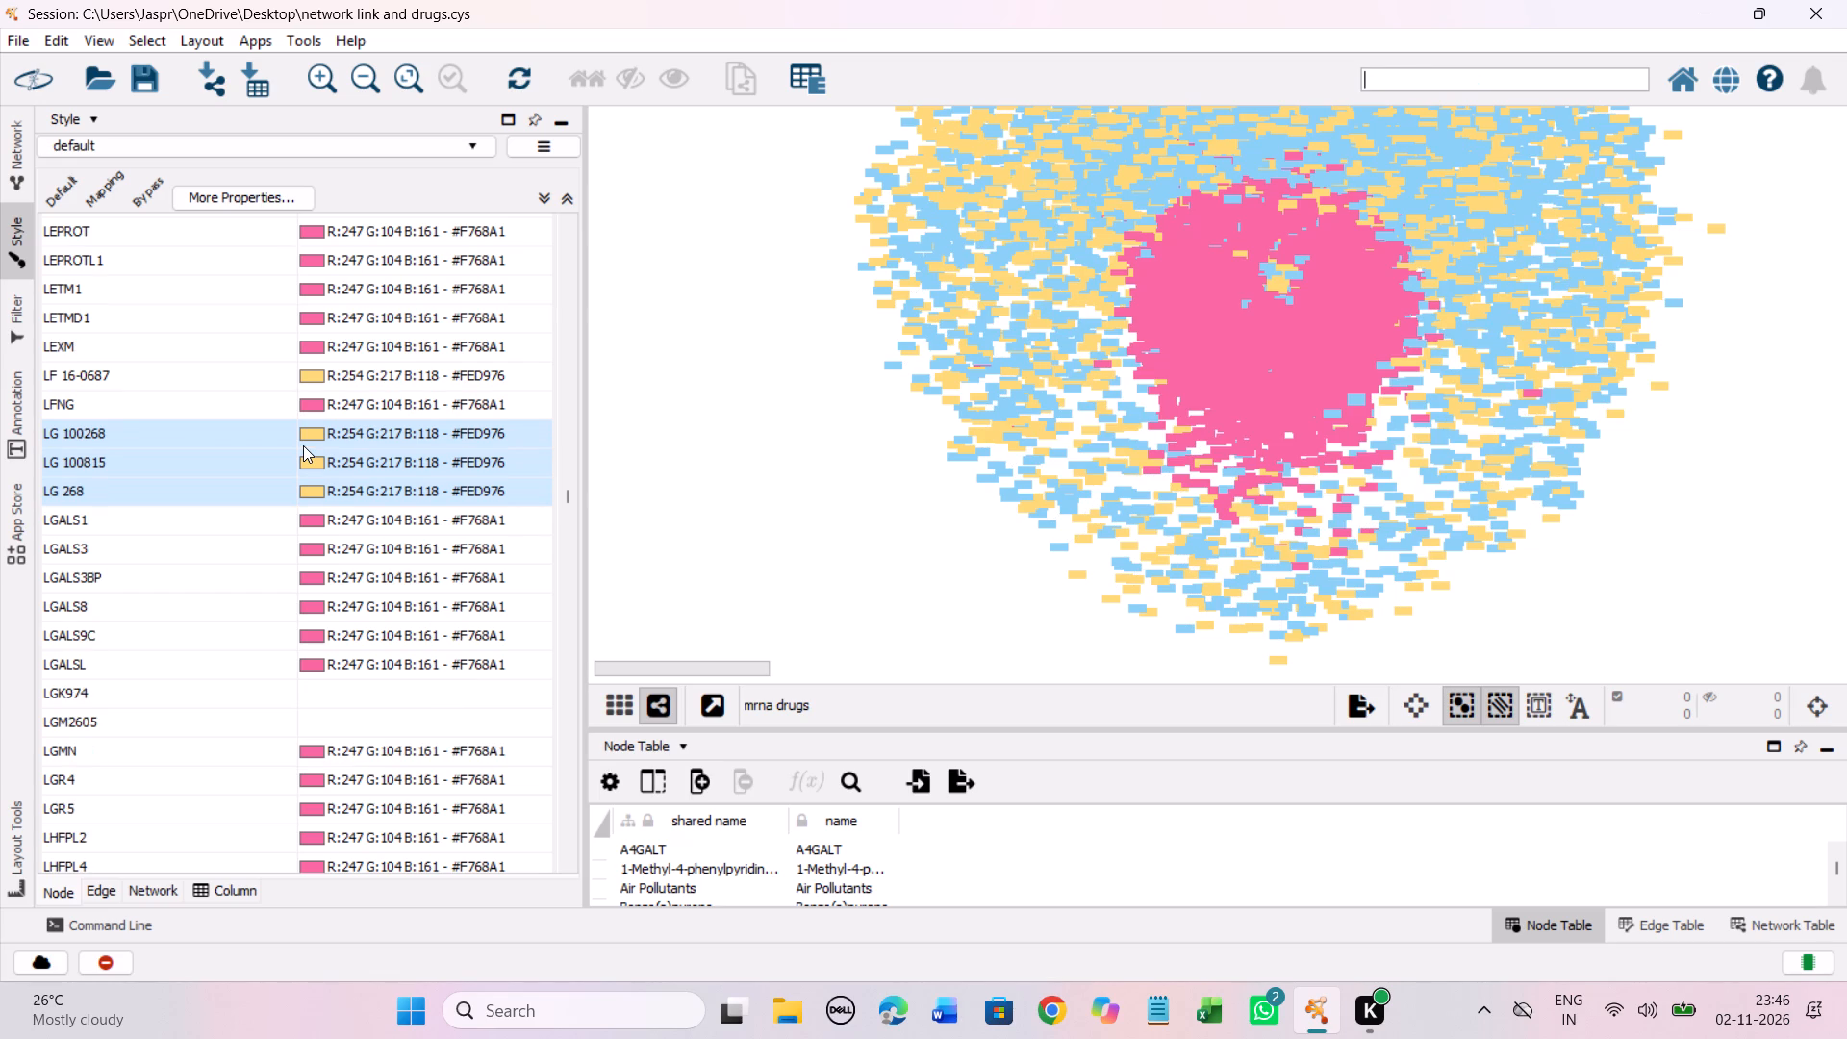
{"action": "scroll", "coordinate": [303, 445], "scroll_direction": "down", "scroll_amount": 11}
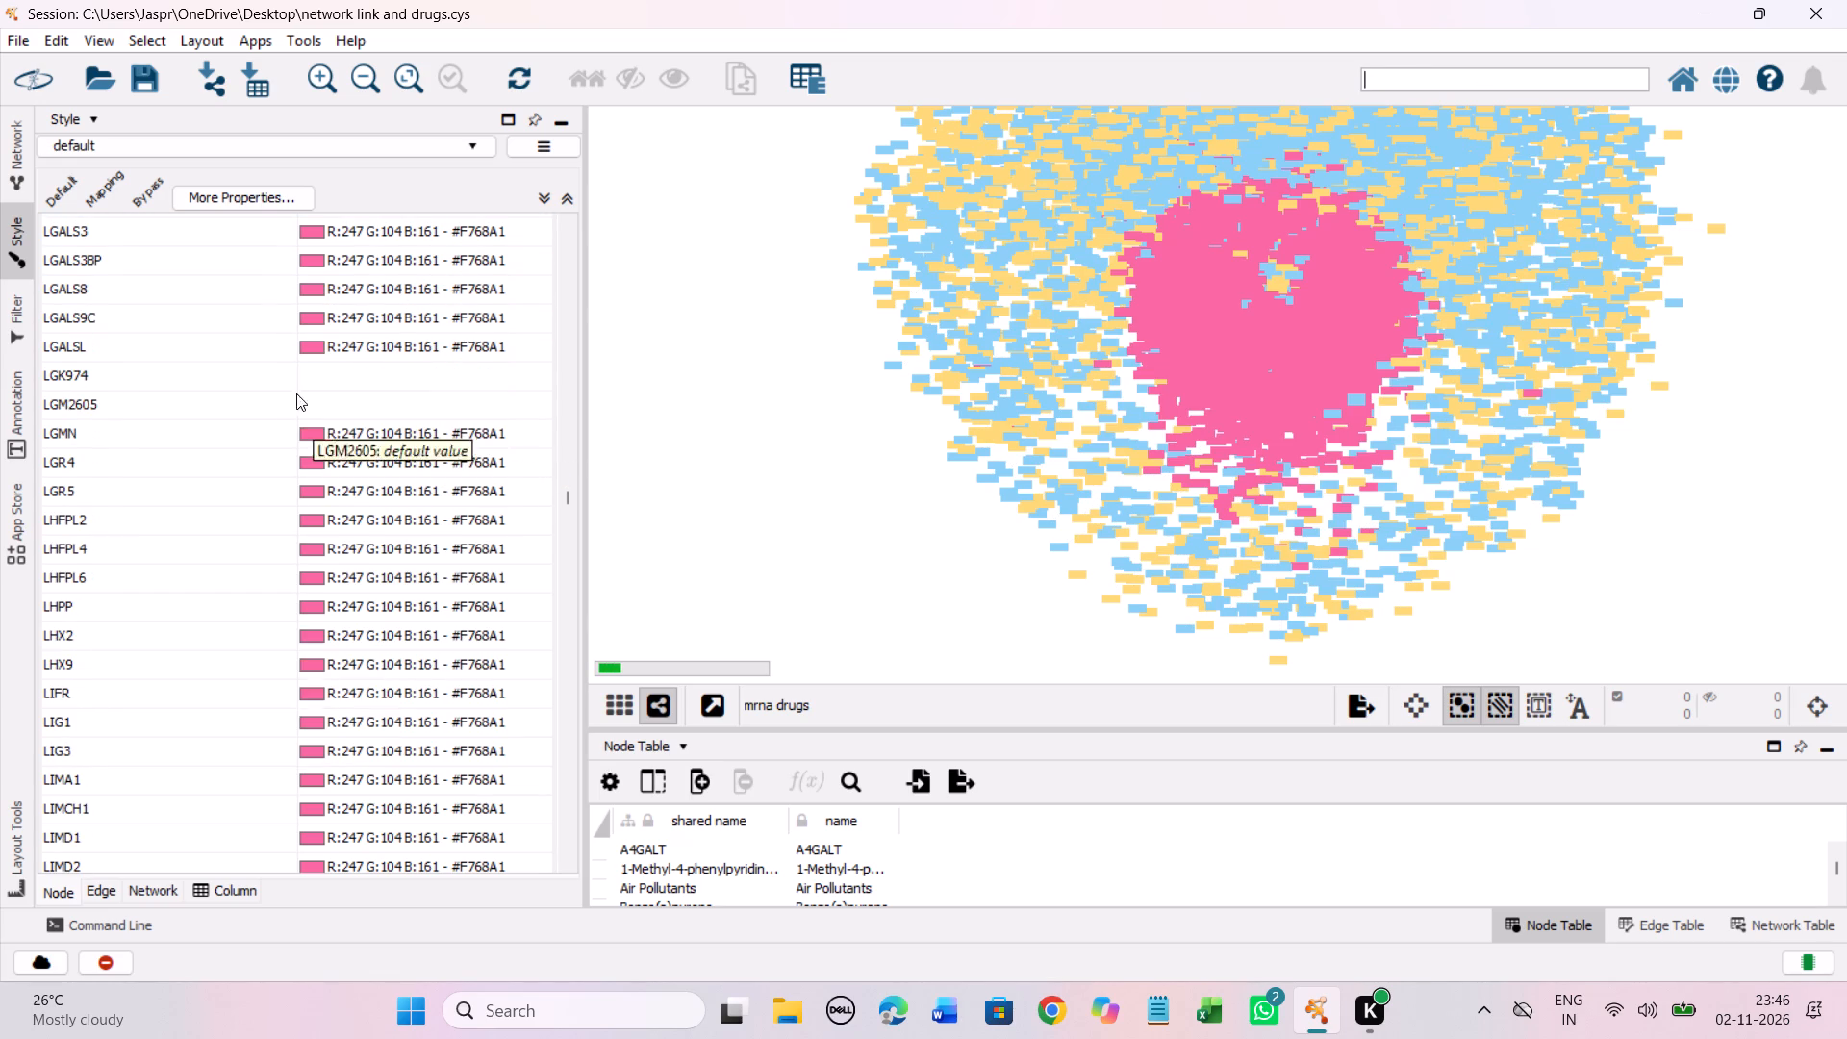
{"action": "left_click_drag", "start_coordinate": [267, 370], "coordinate": [273, 408]}
{"action": "right_click", "coordinate": [269, 407]}
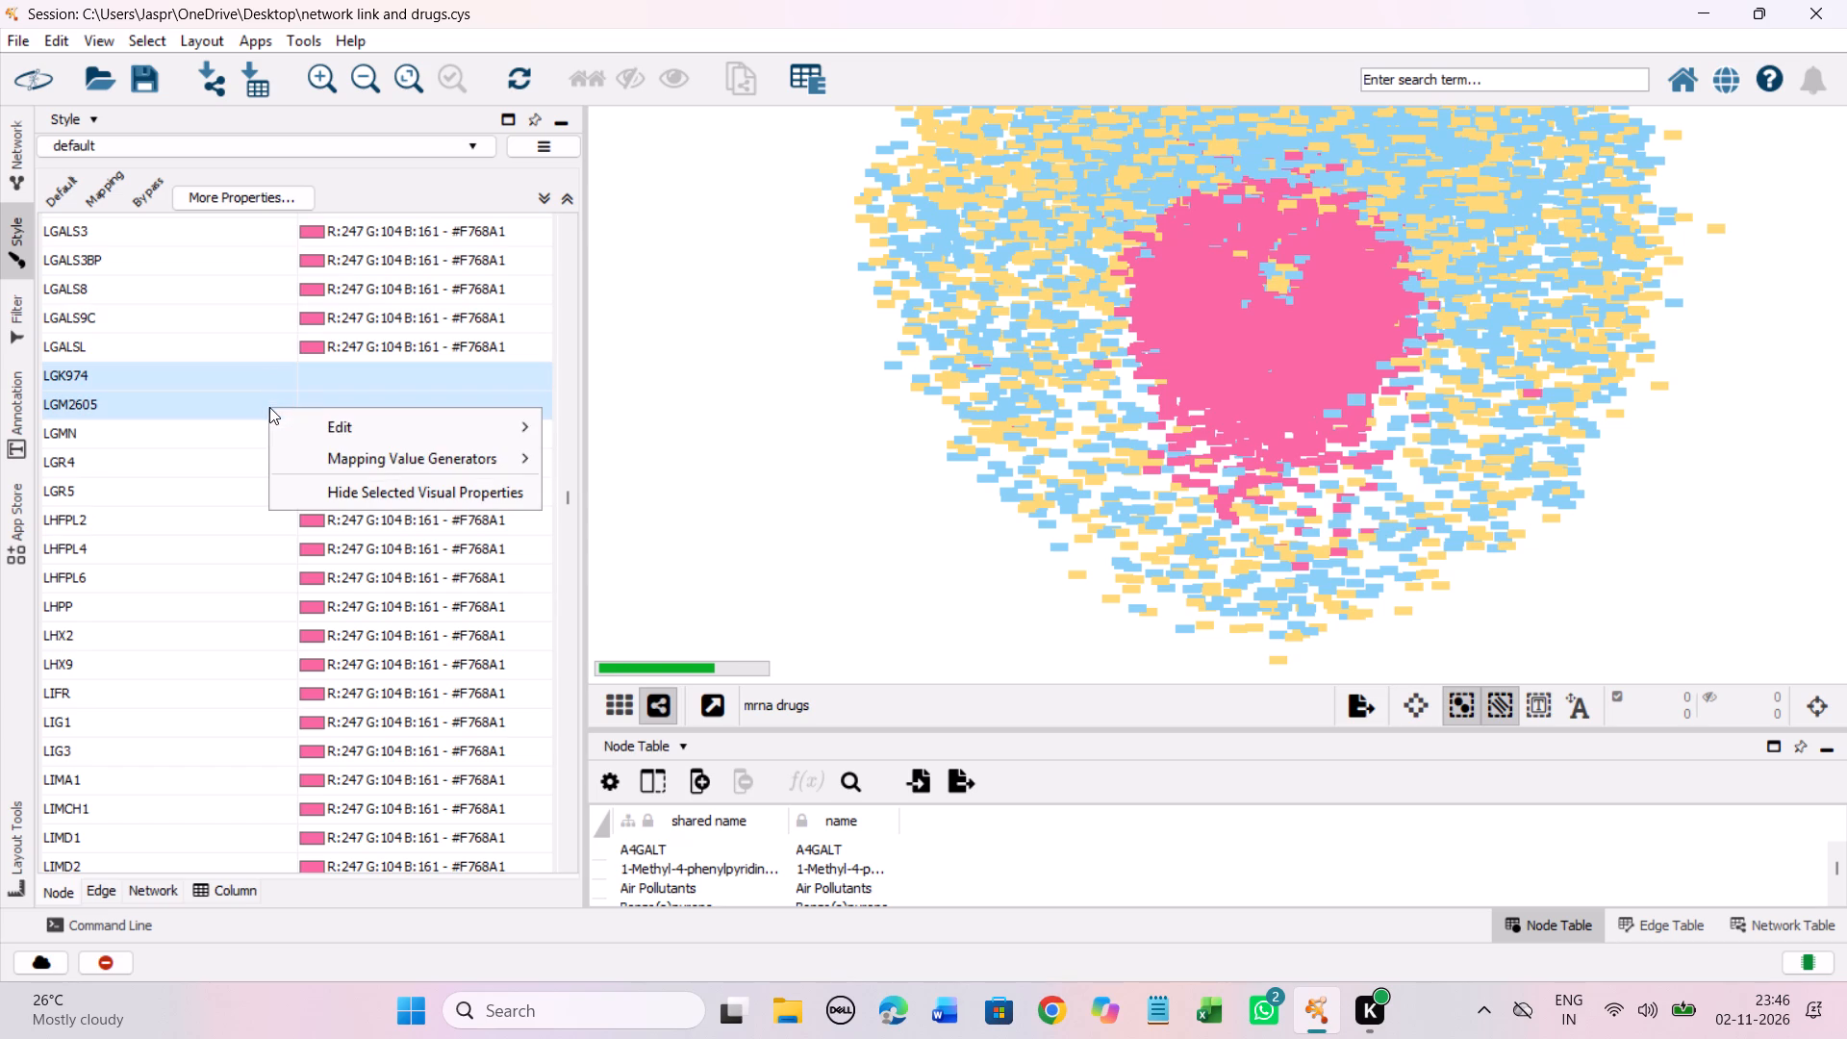
{"action": "left_click", "coordinate": [603, 419]}
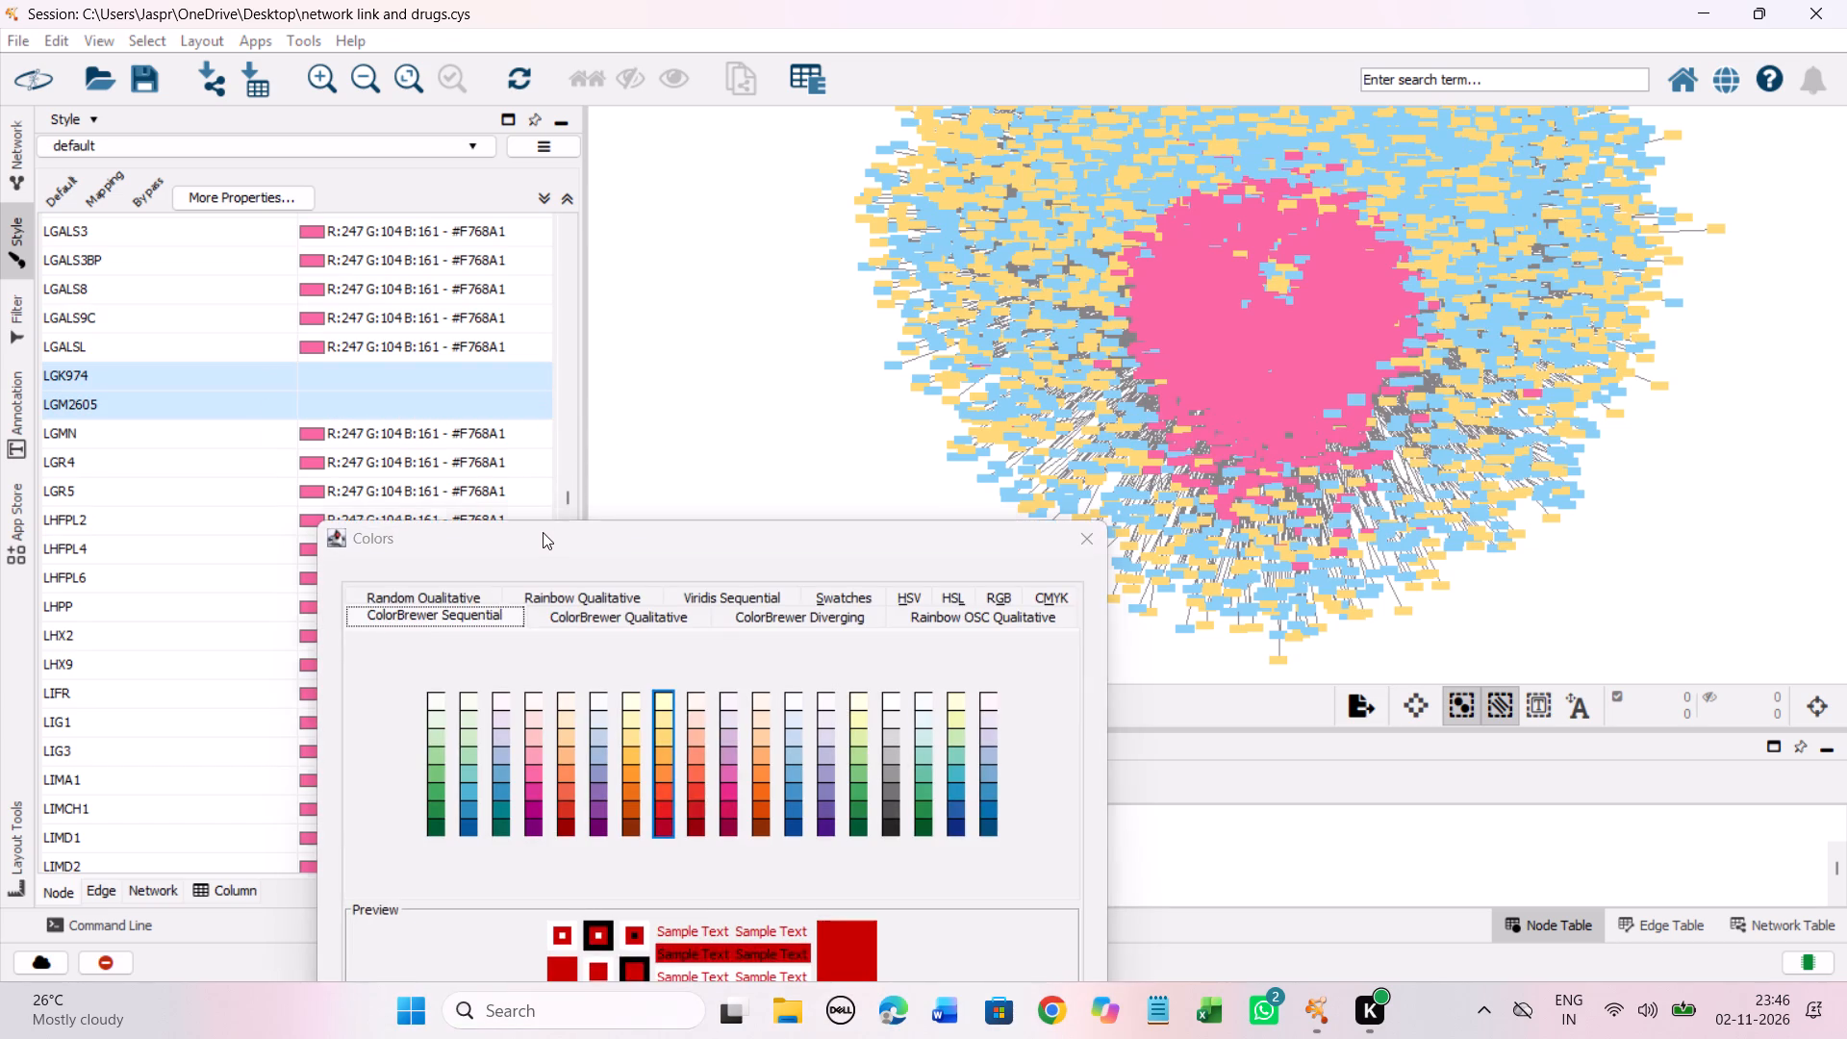
{"action": "left_click_drag", "start_coordinate": [541, 533], "coordinate": [574, 261]}
{"action": "left_click", "coordinate": [700, 463]}
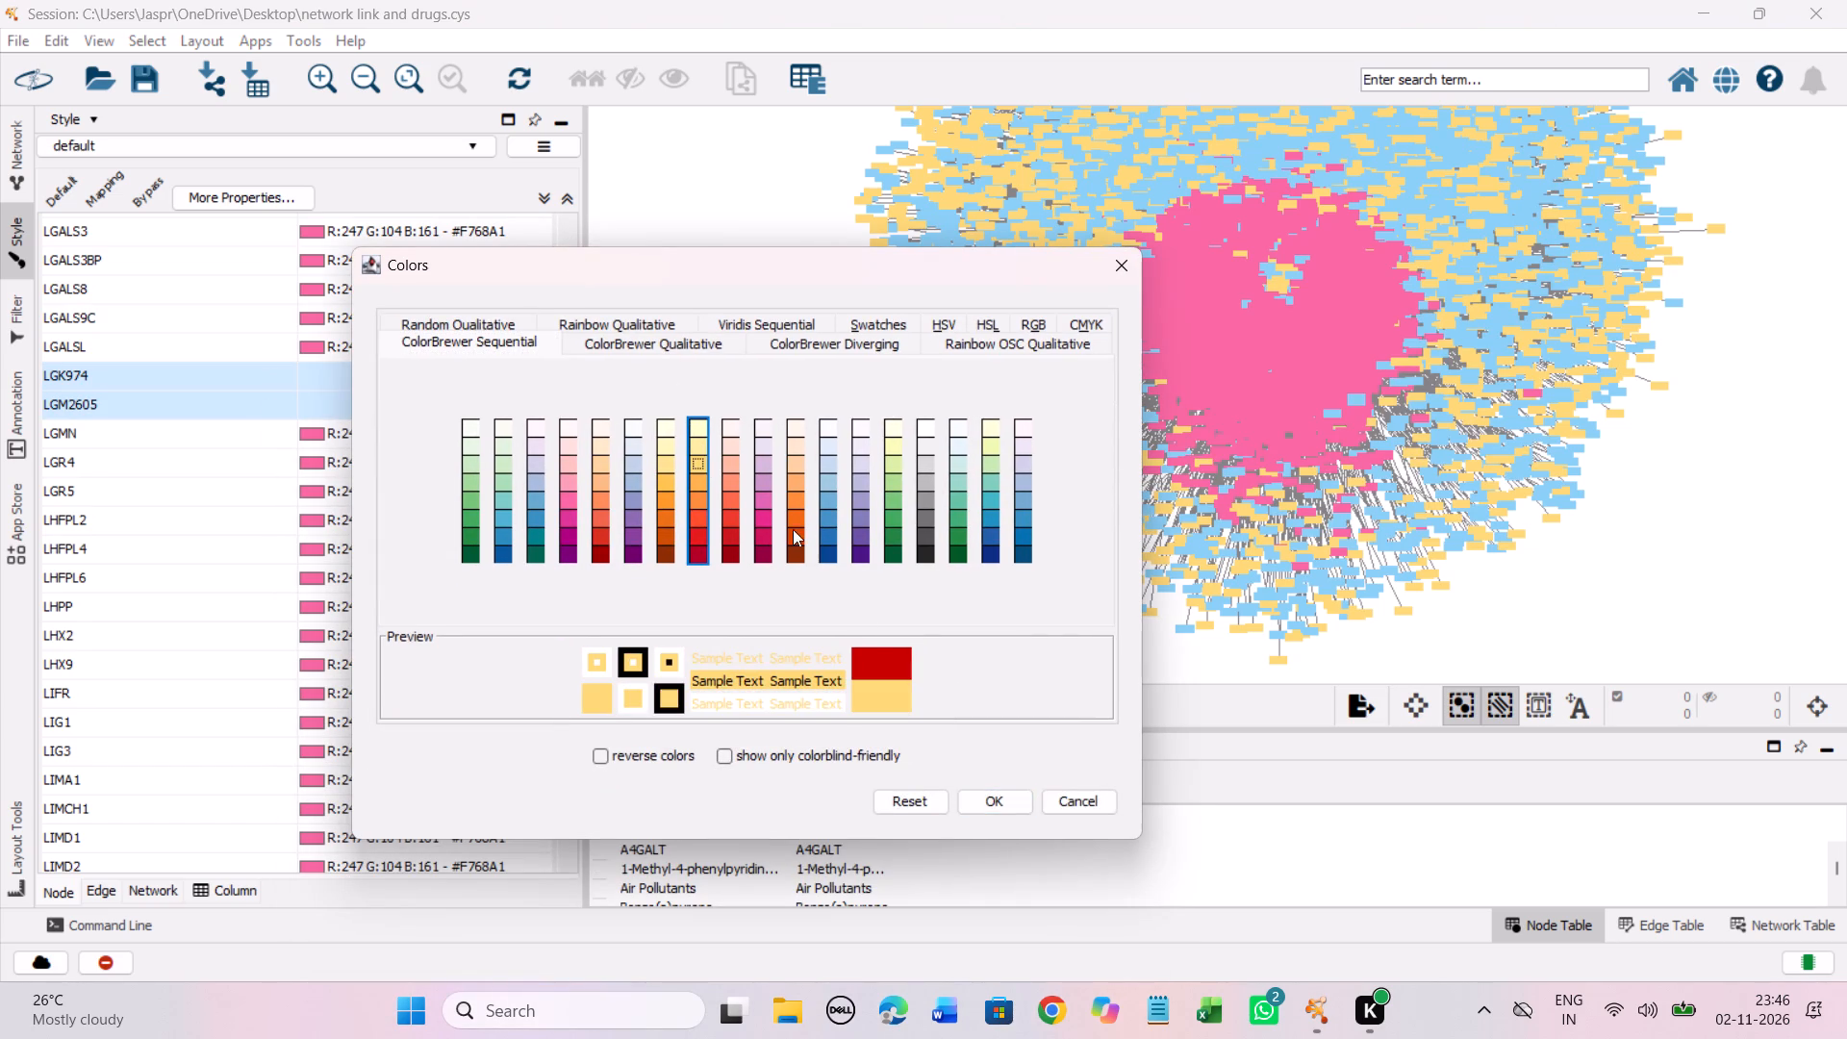
{"action": "left_click", "coordinate": [1002, 808]}
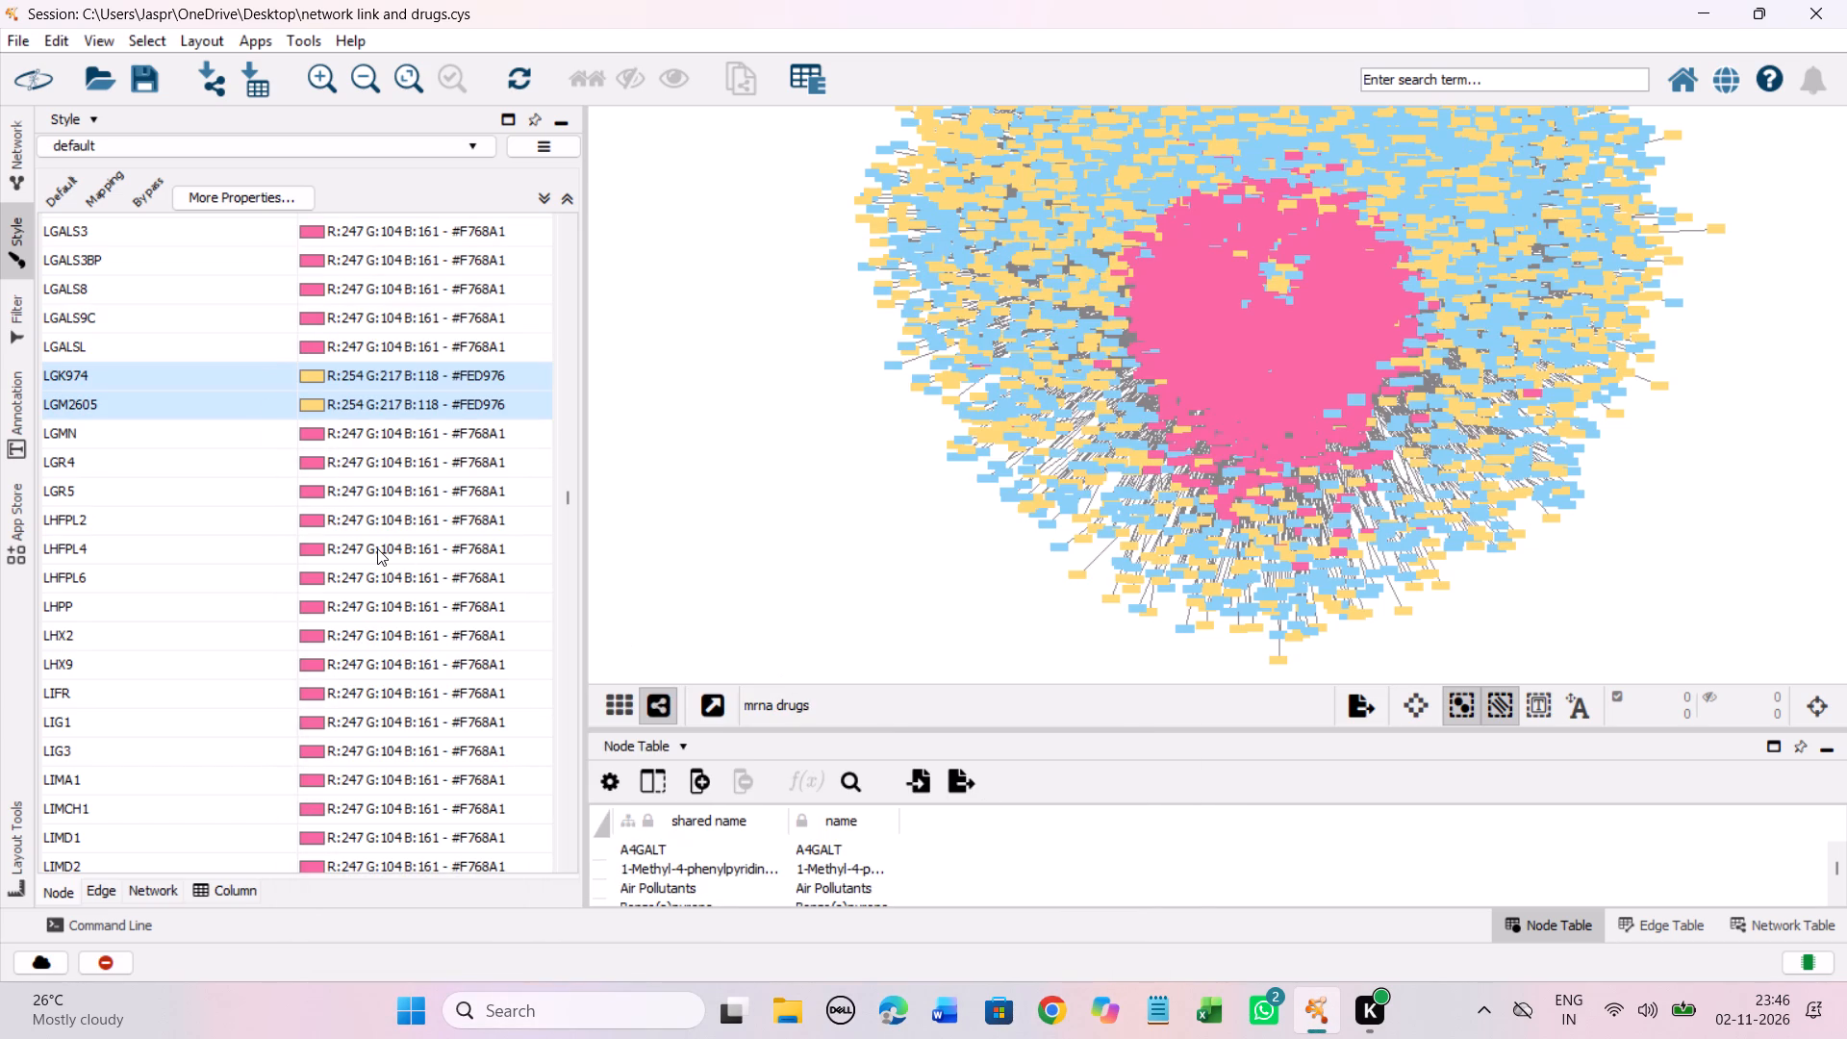
Set the discrete colour mapping of the unmapped entry LL202 flavonoid to the Yellow-Orange-Red shade #FED976.
{"action": "scroll", "coordinate": [377, 548], "scroll_direction": "down", "scroll_amount": 10}
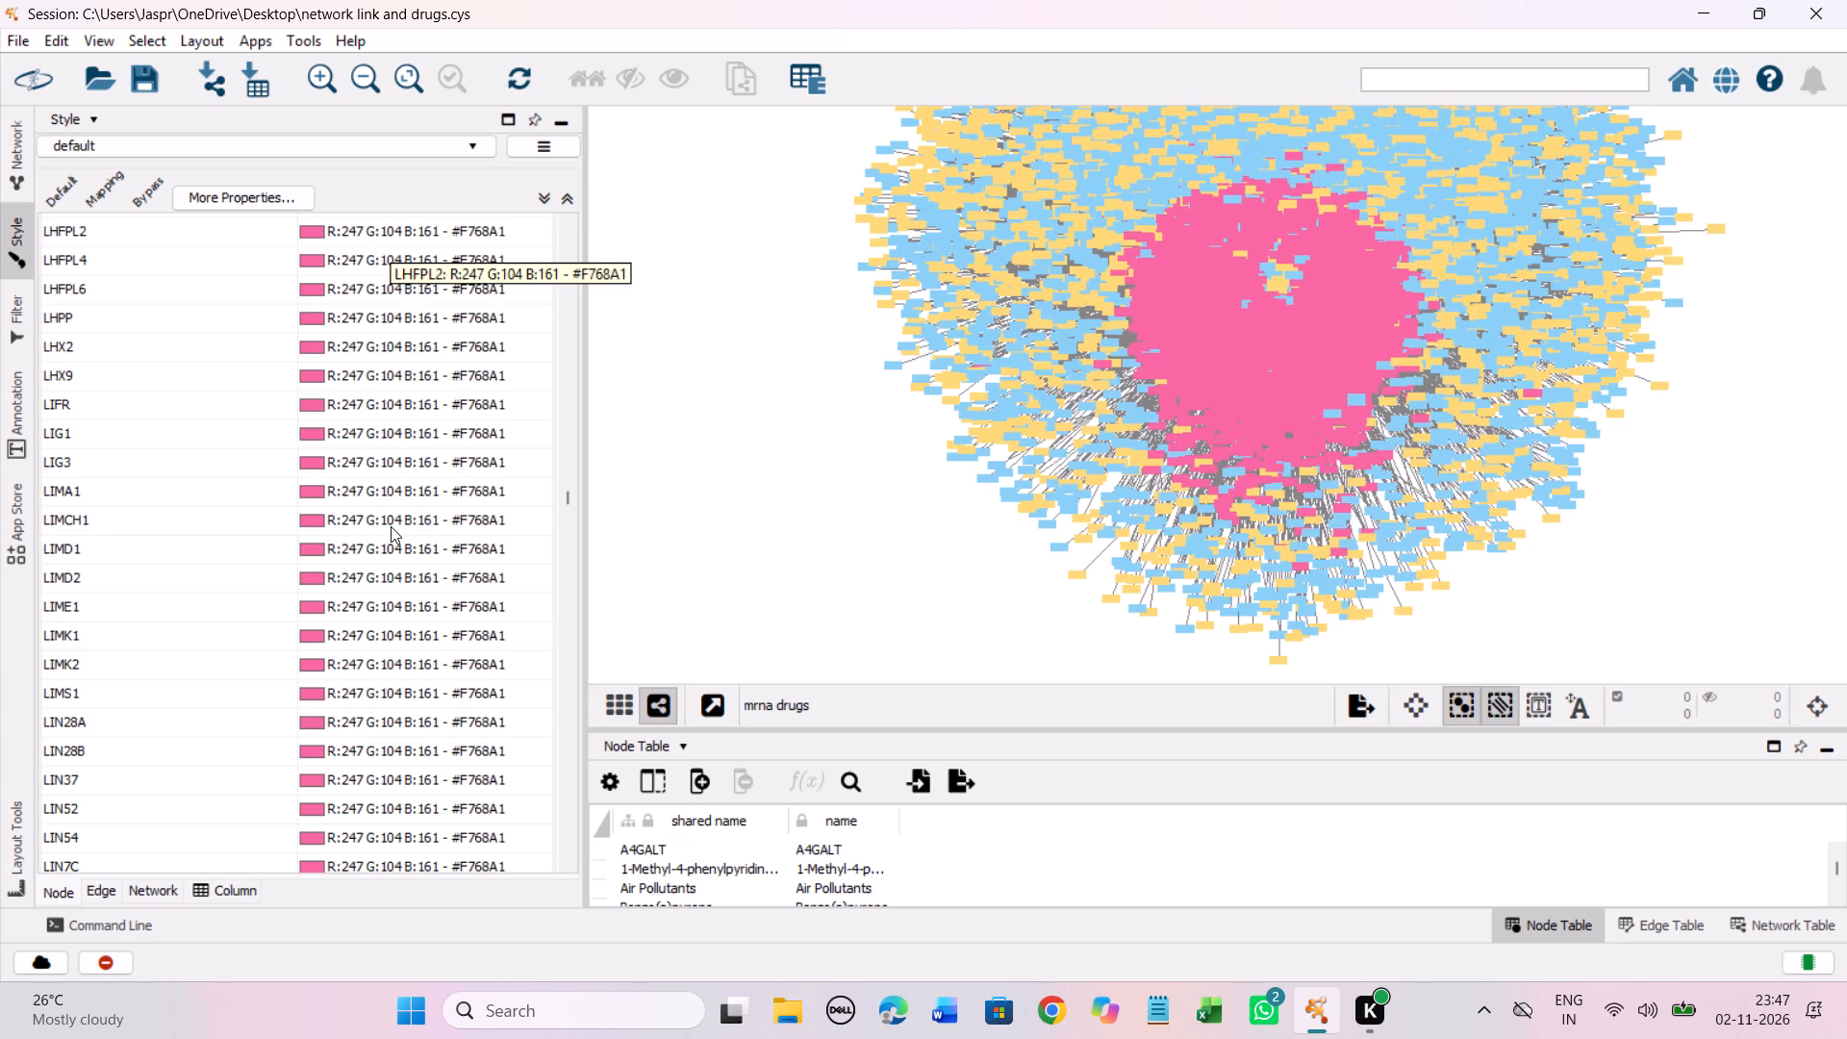
{"action": "scroll", "coordinate": [398, 529], "scroll_direction": "down", "scroll_amount": 10}
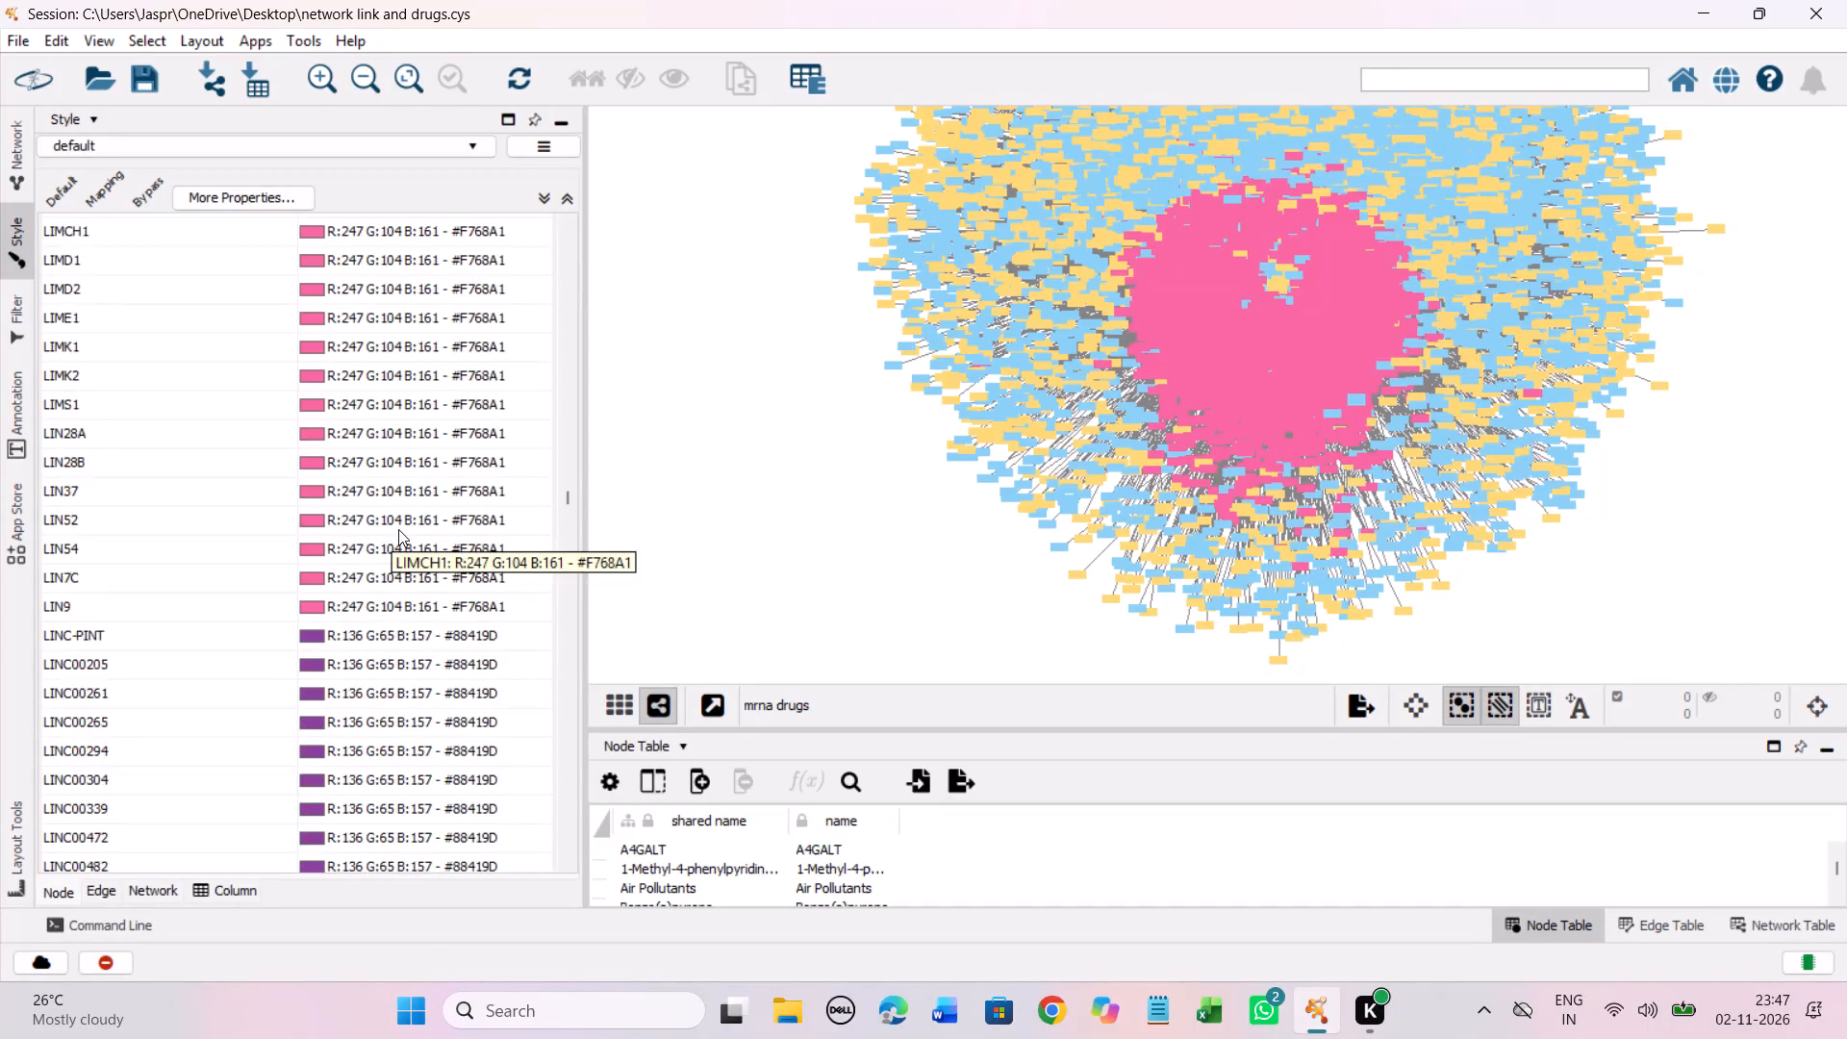
{"action": "scroll", "coordinate": [398, 529], "scroll_direction": "down", "scroll_amount": 13}
{"action": "scroll", "coordinate": [398, 529], "scroll_direction": "down", "scroll_amount": 10}
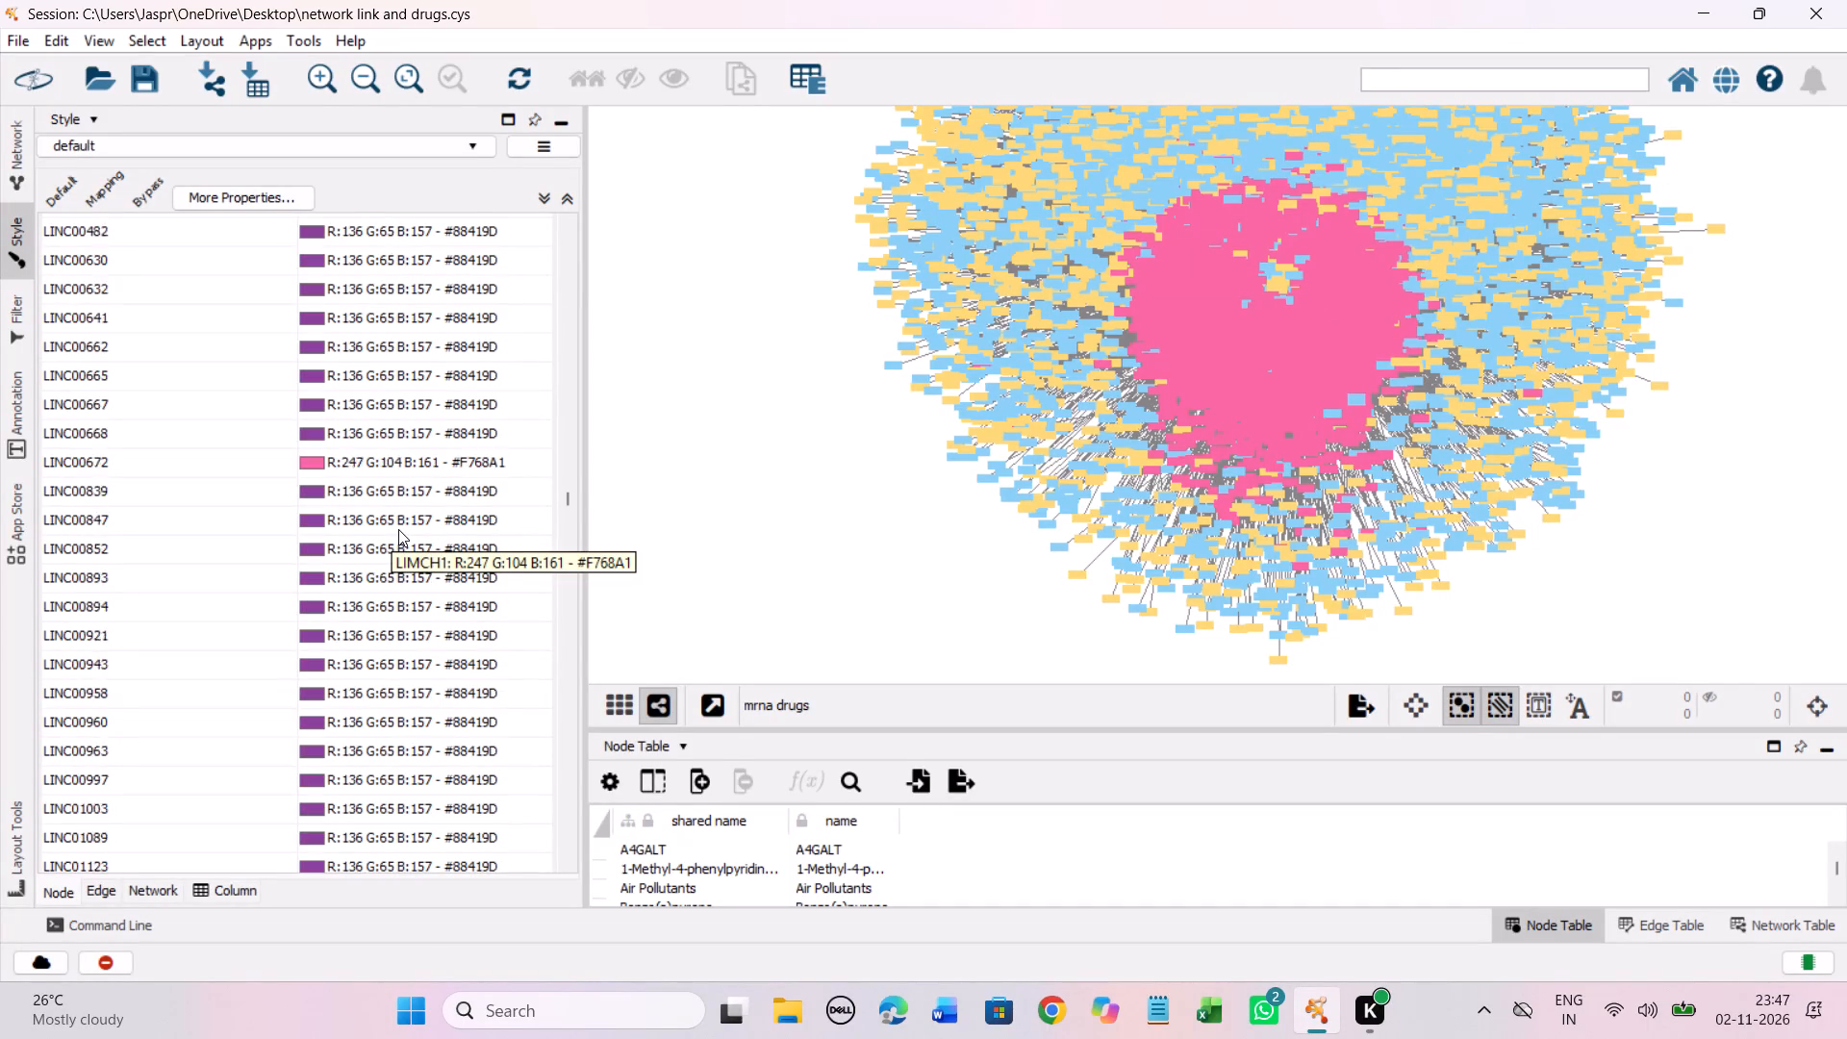
{"action": "scroll", "coordinate": [398, 529], "scroll_direction": "down", "scroll_amount": 3}
{"action": "scroll", "coordinate": [398, 529], "scroll_direction": "down", "scroll_amount": 20}
{"action": "scroll", "coordinate": [398, 529], "scroll_direction": "down", "scroll_amount": 1}
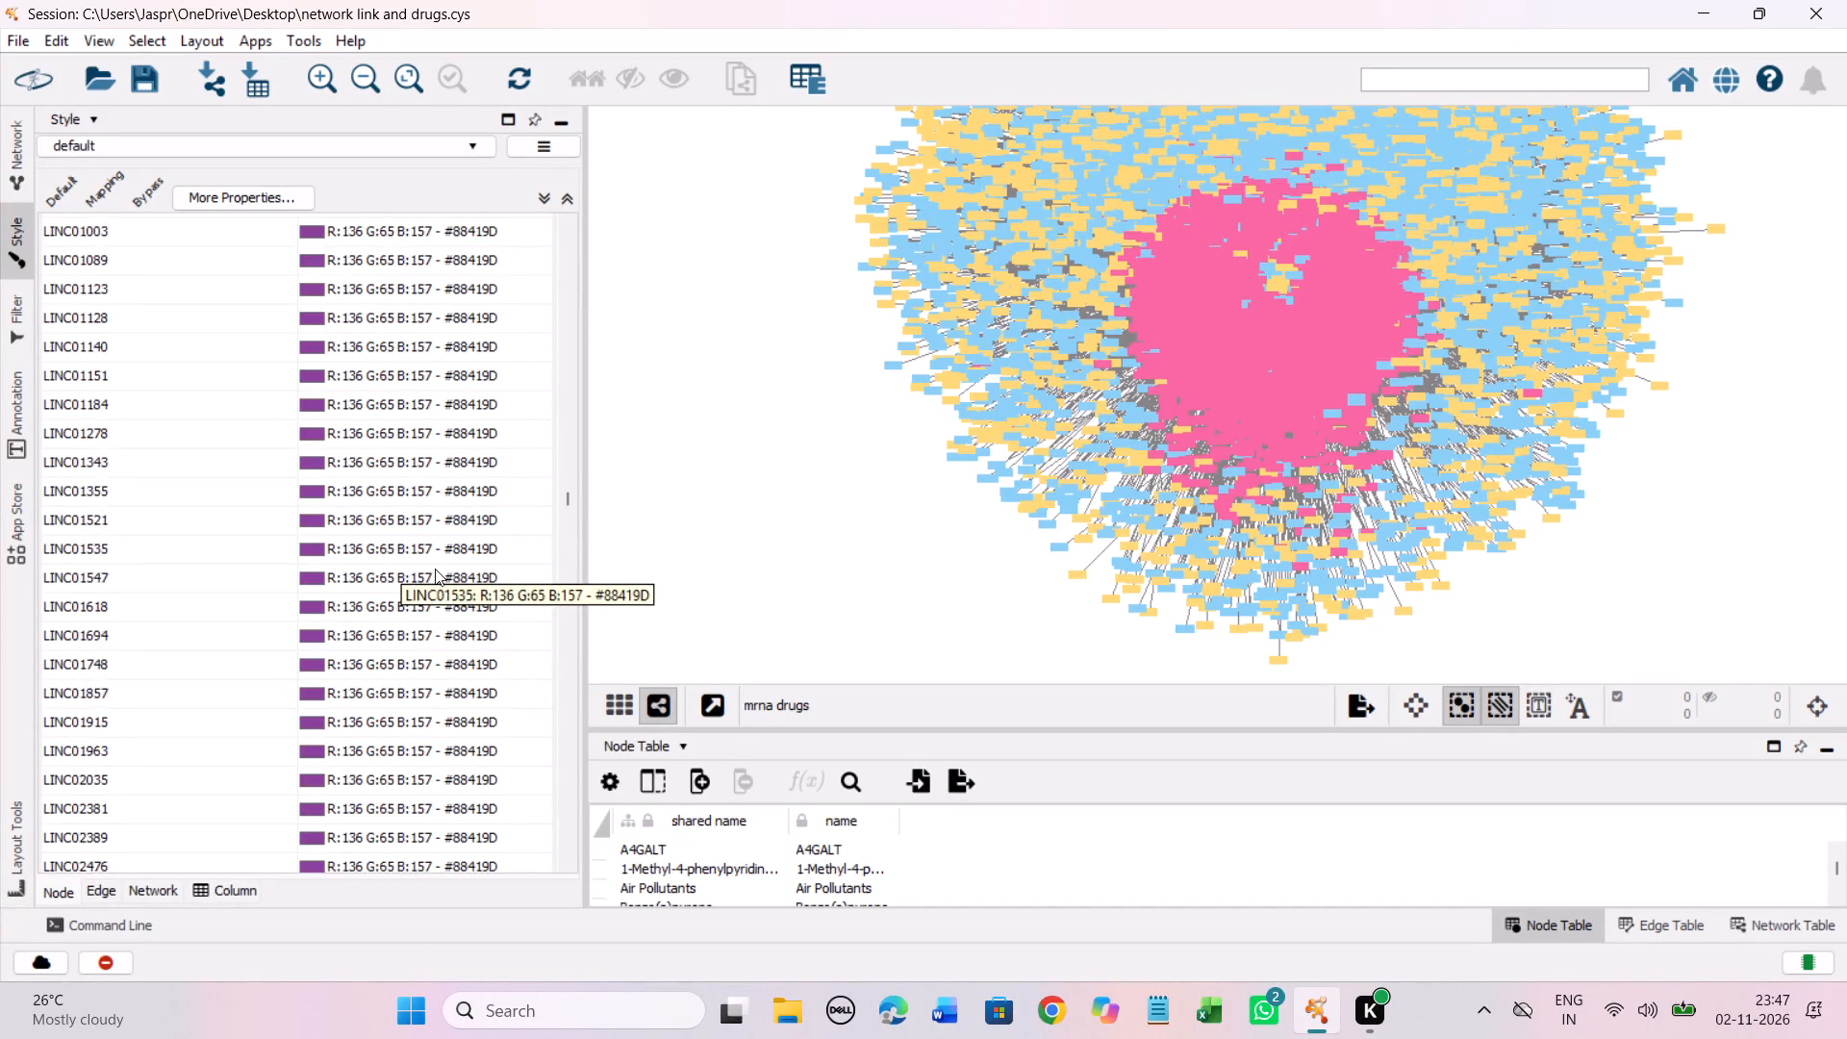
{"action": "scroll", "coordinate": [435, 569], "scroll_direction": "down", "scroll_amount": 20}
{"action": "scroll", "coordinate": [435, 569], "scroll_direction": "down", "scroll_amount": 7}
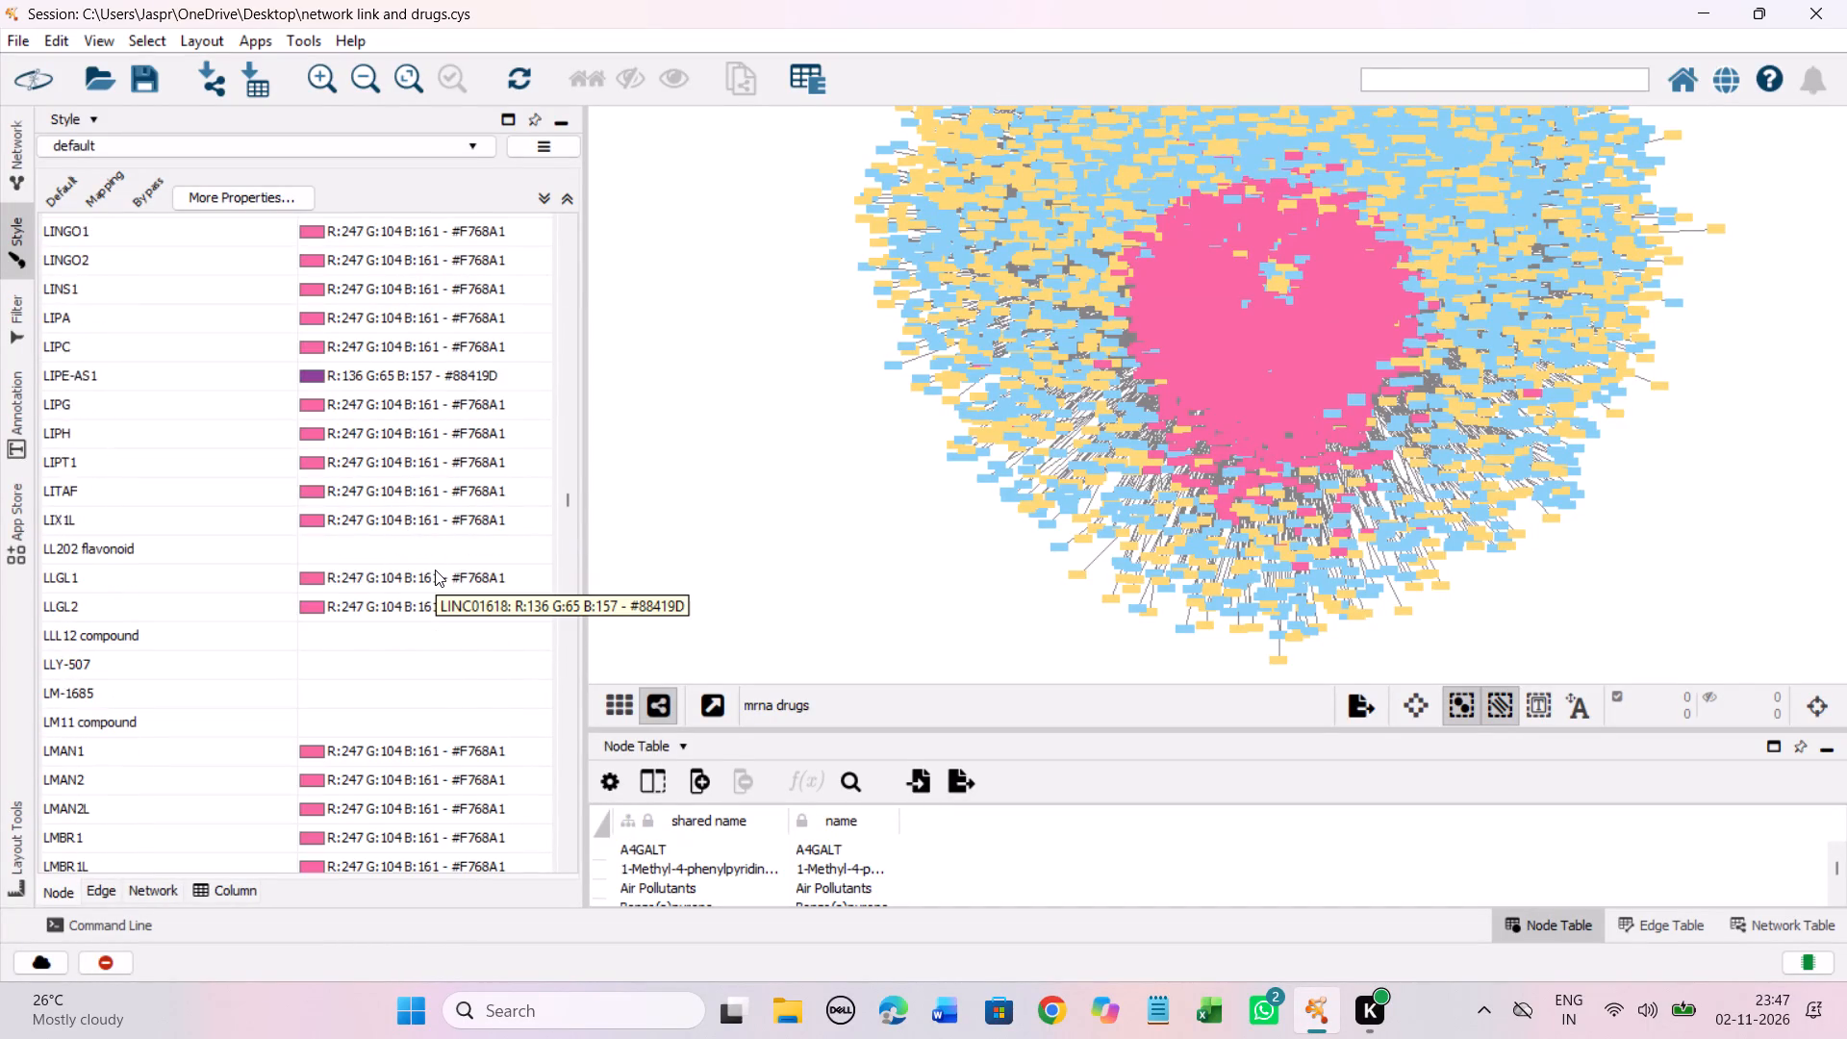
{"action": "scroll", "coordinate": [435, 570], "scroll_direction": "down", "scroll_amount": 4}
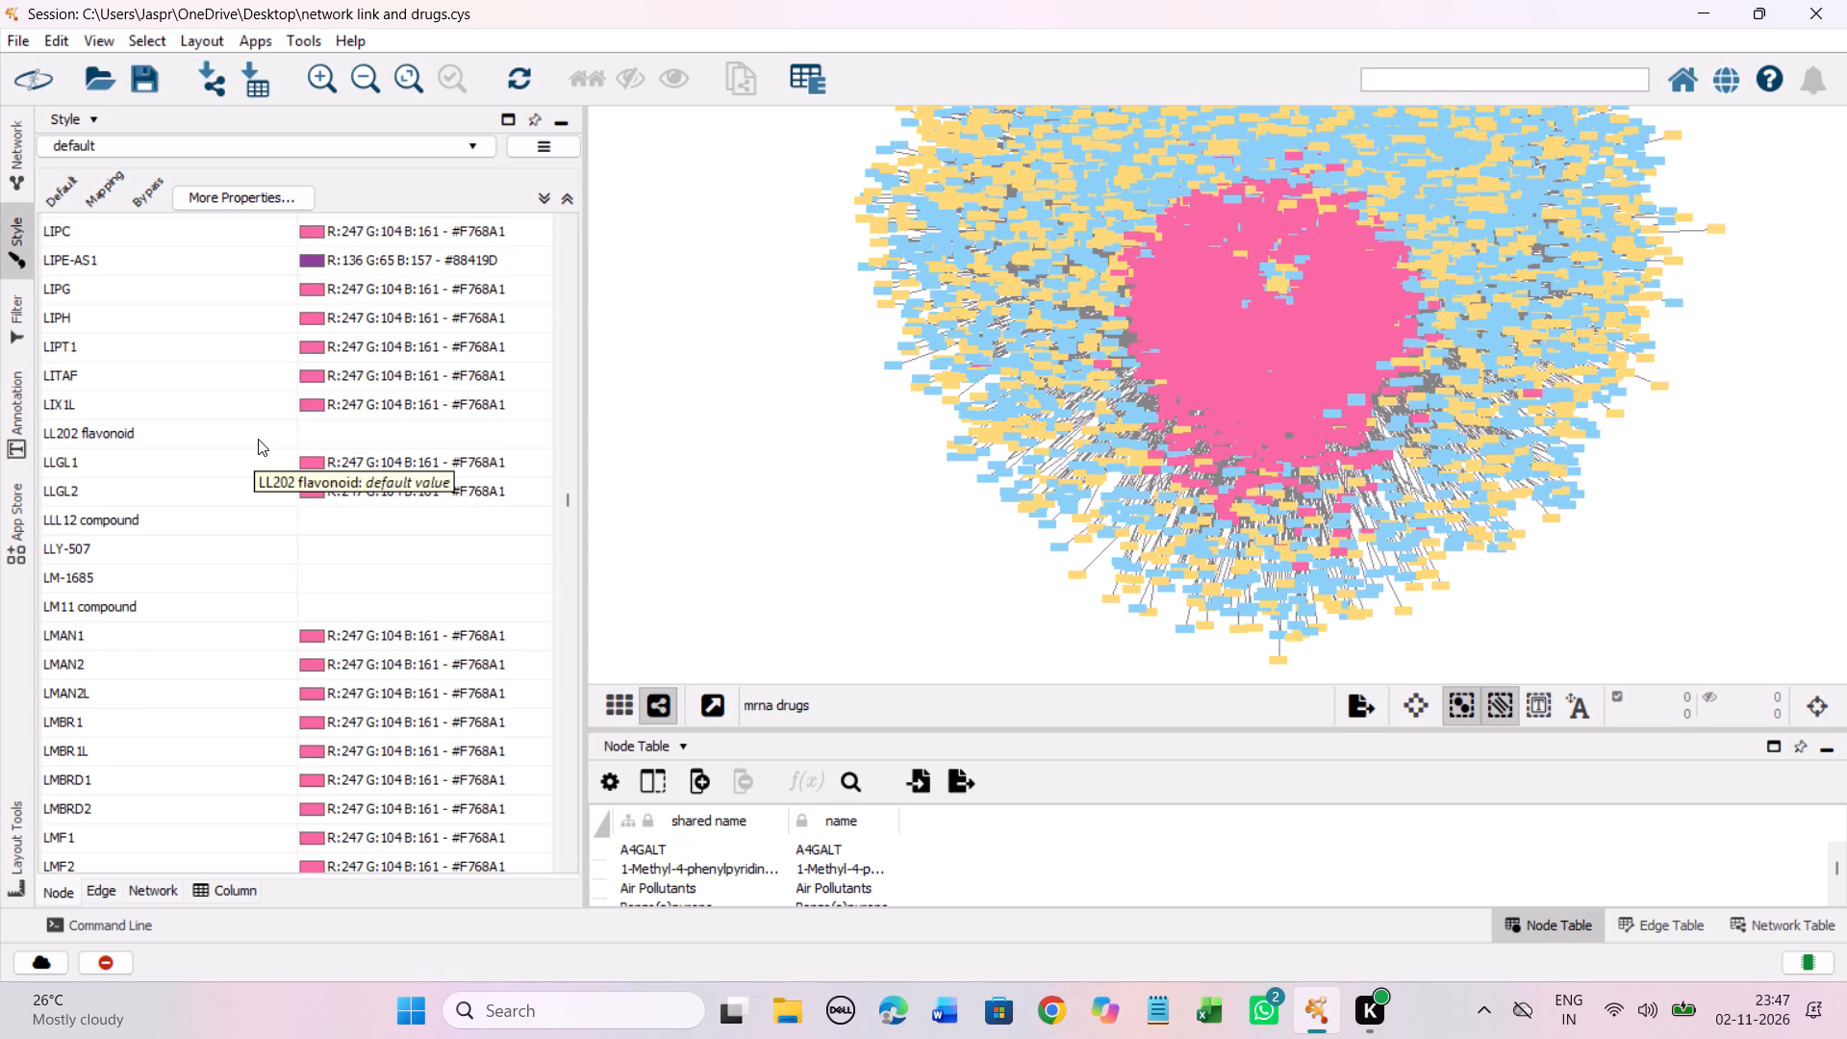
{"action": "left_click", "coordinate": [258, 439]}
{"action": "right_click", "coordinate": [258, 439]}
{"action": "left_click", "coordinate": [570, 466]}
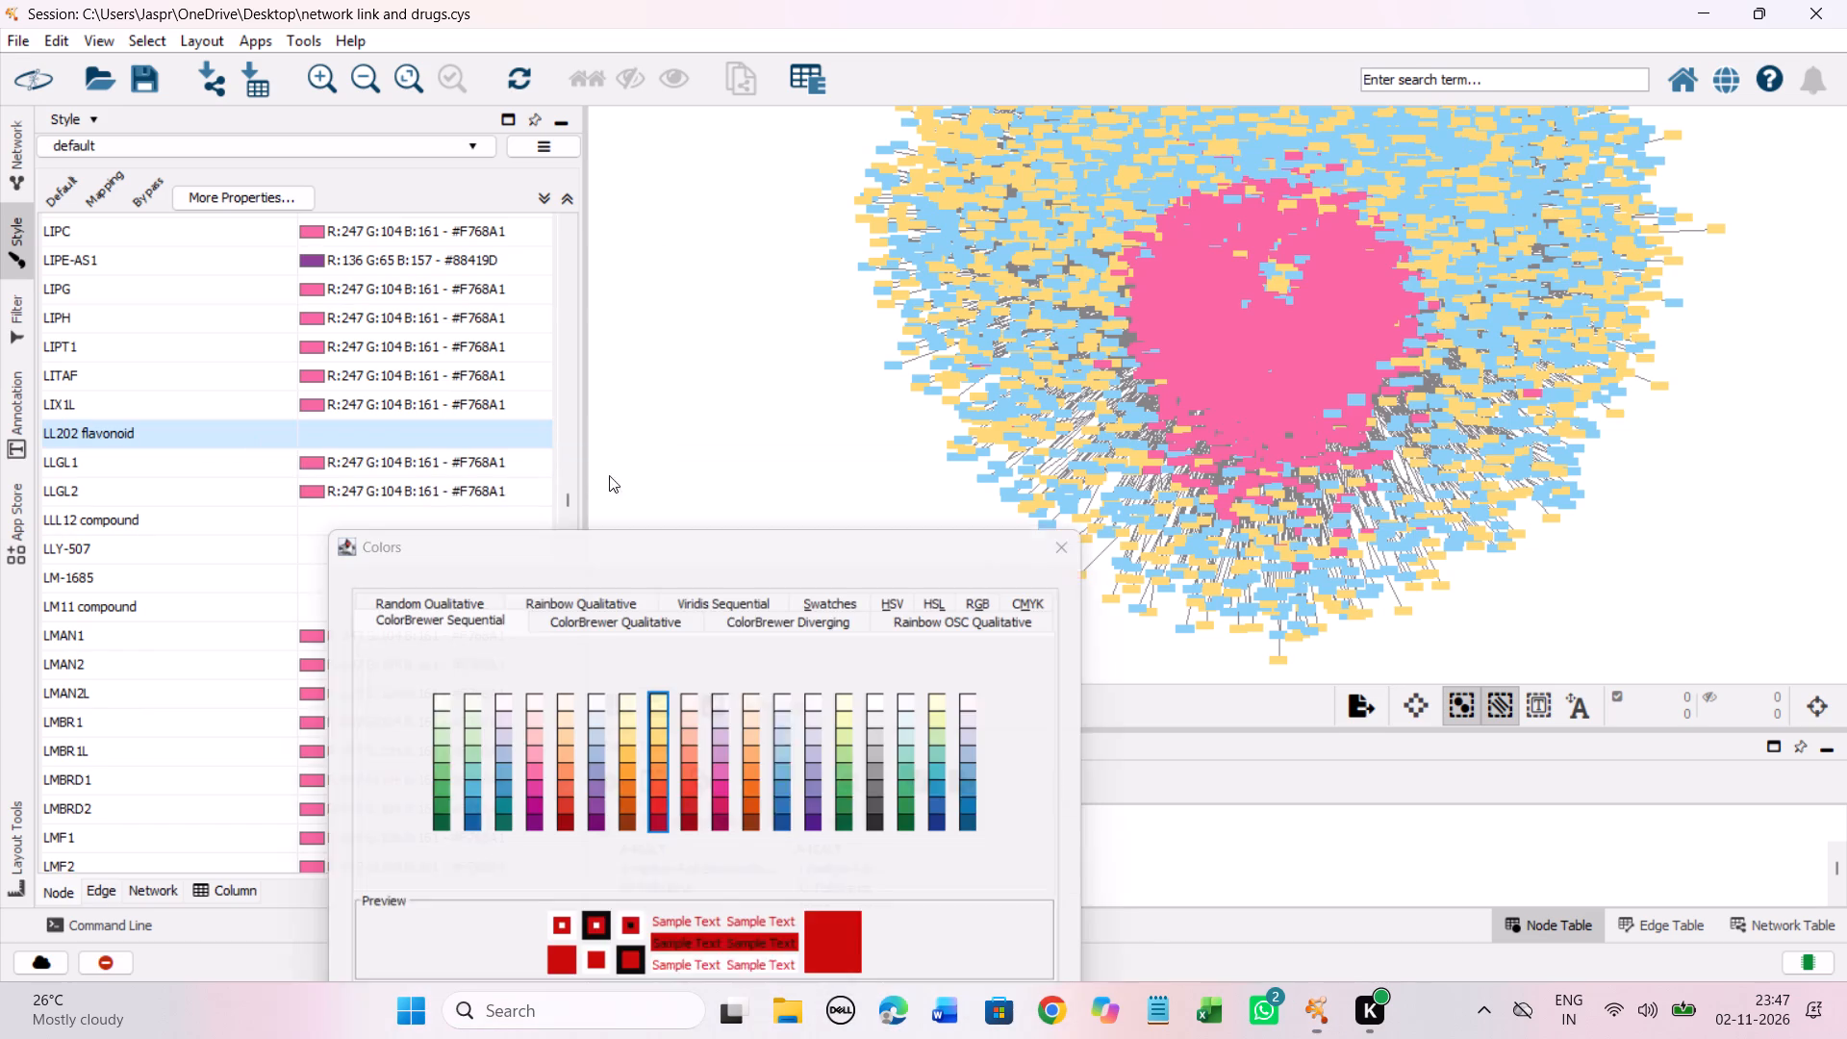
{"action": "left_click_drag", "start_coordinate": [574, 545], "coordinate": [651, 259]}
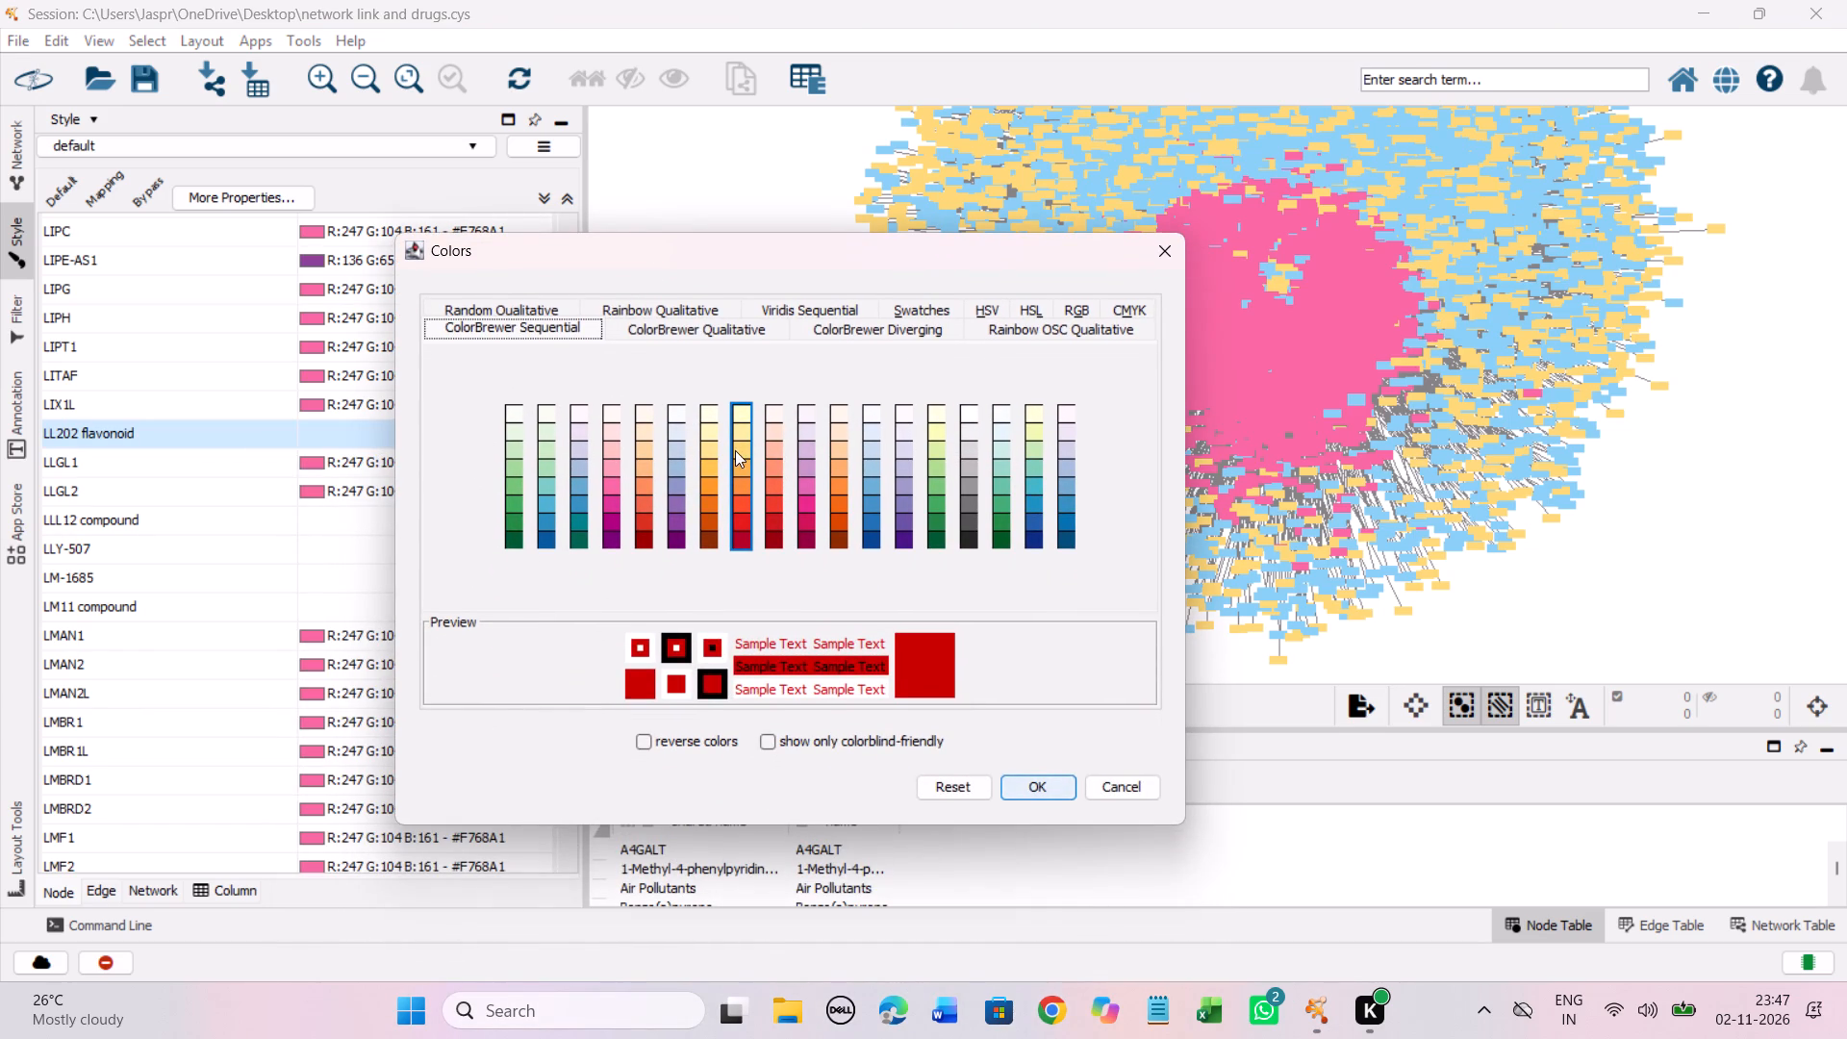
{"action": "left_click", "coordinate": [735, 450]}
{"action": "left_click", "coordinate": [1064, 786]}
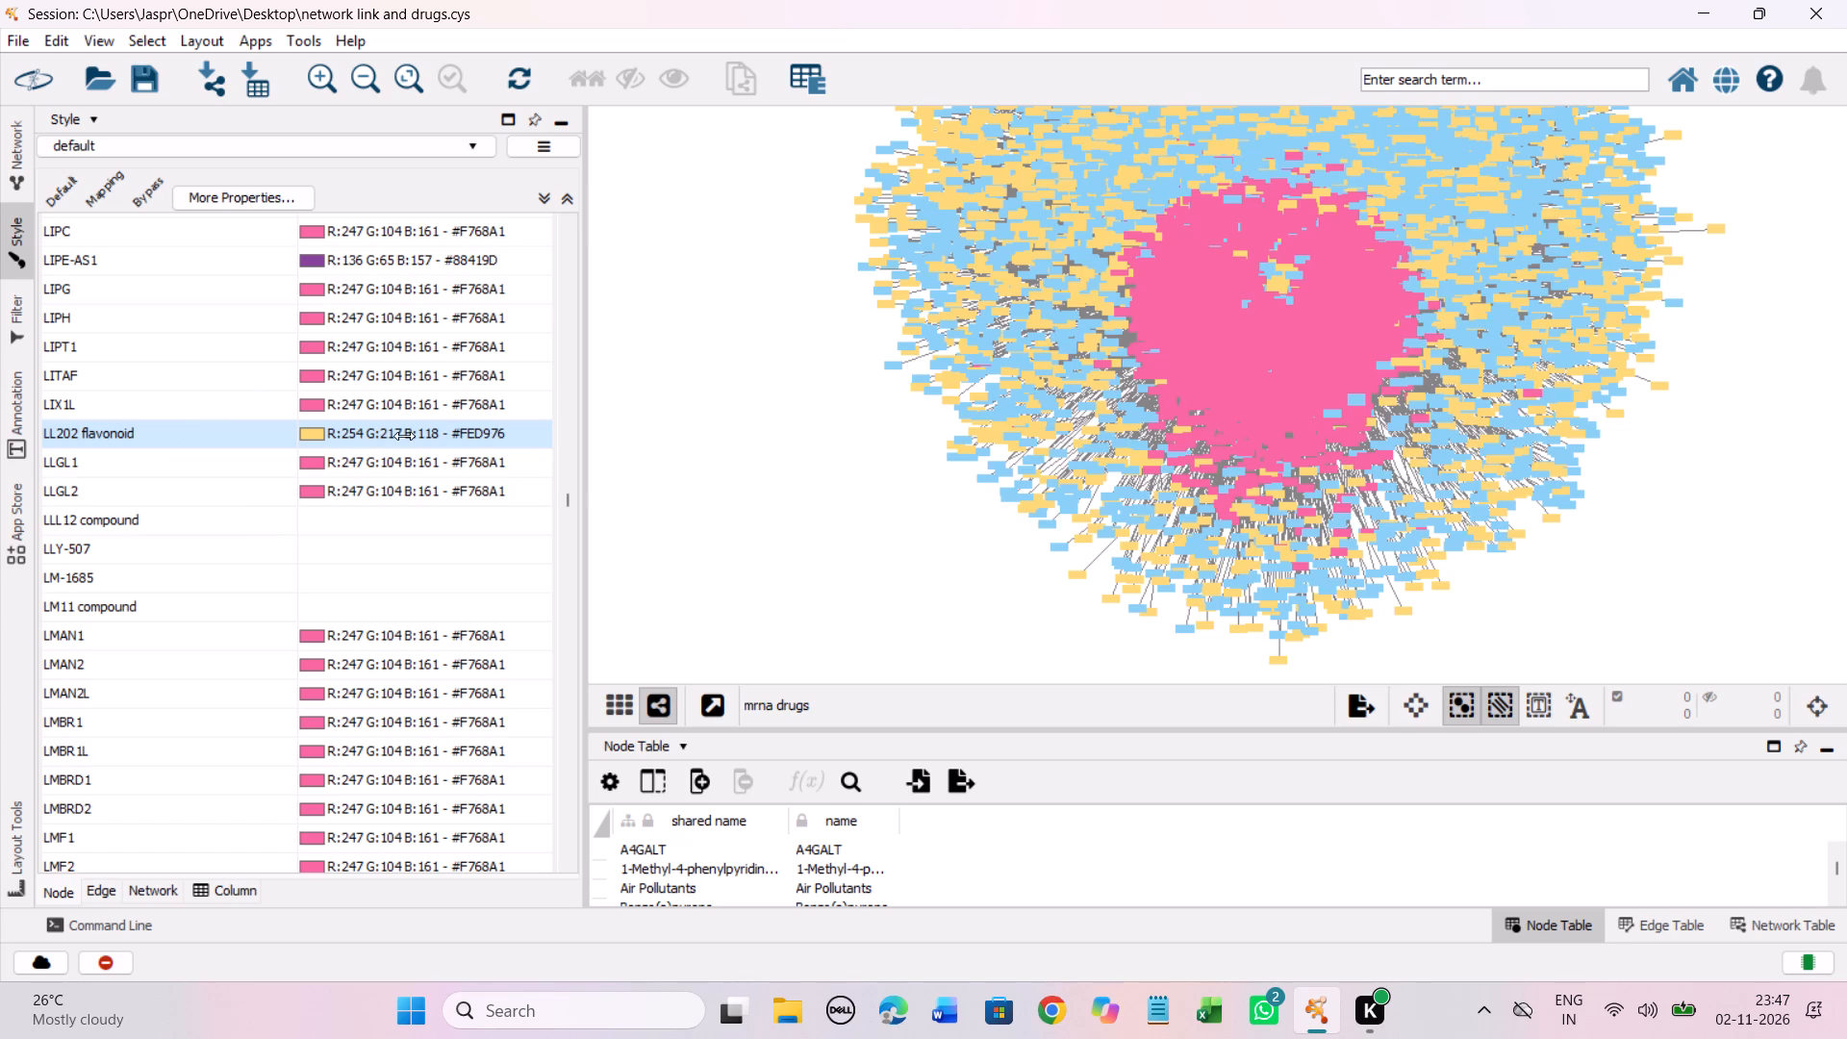
Set the discrete colour mapping of the unmapped entries LLL12 compound through LM11 compound together to the Yellow-Orange-Red shade #FED976.
{"action": "scroll", "coordinate": [492, 357], "scroll_direction": "down", "scroll_amount": 4}
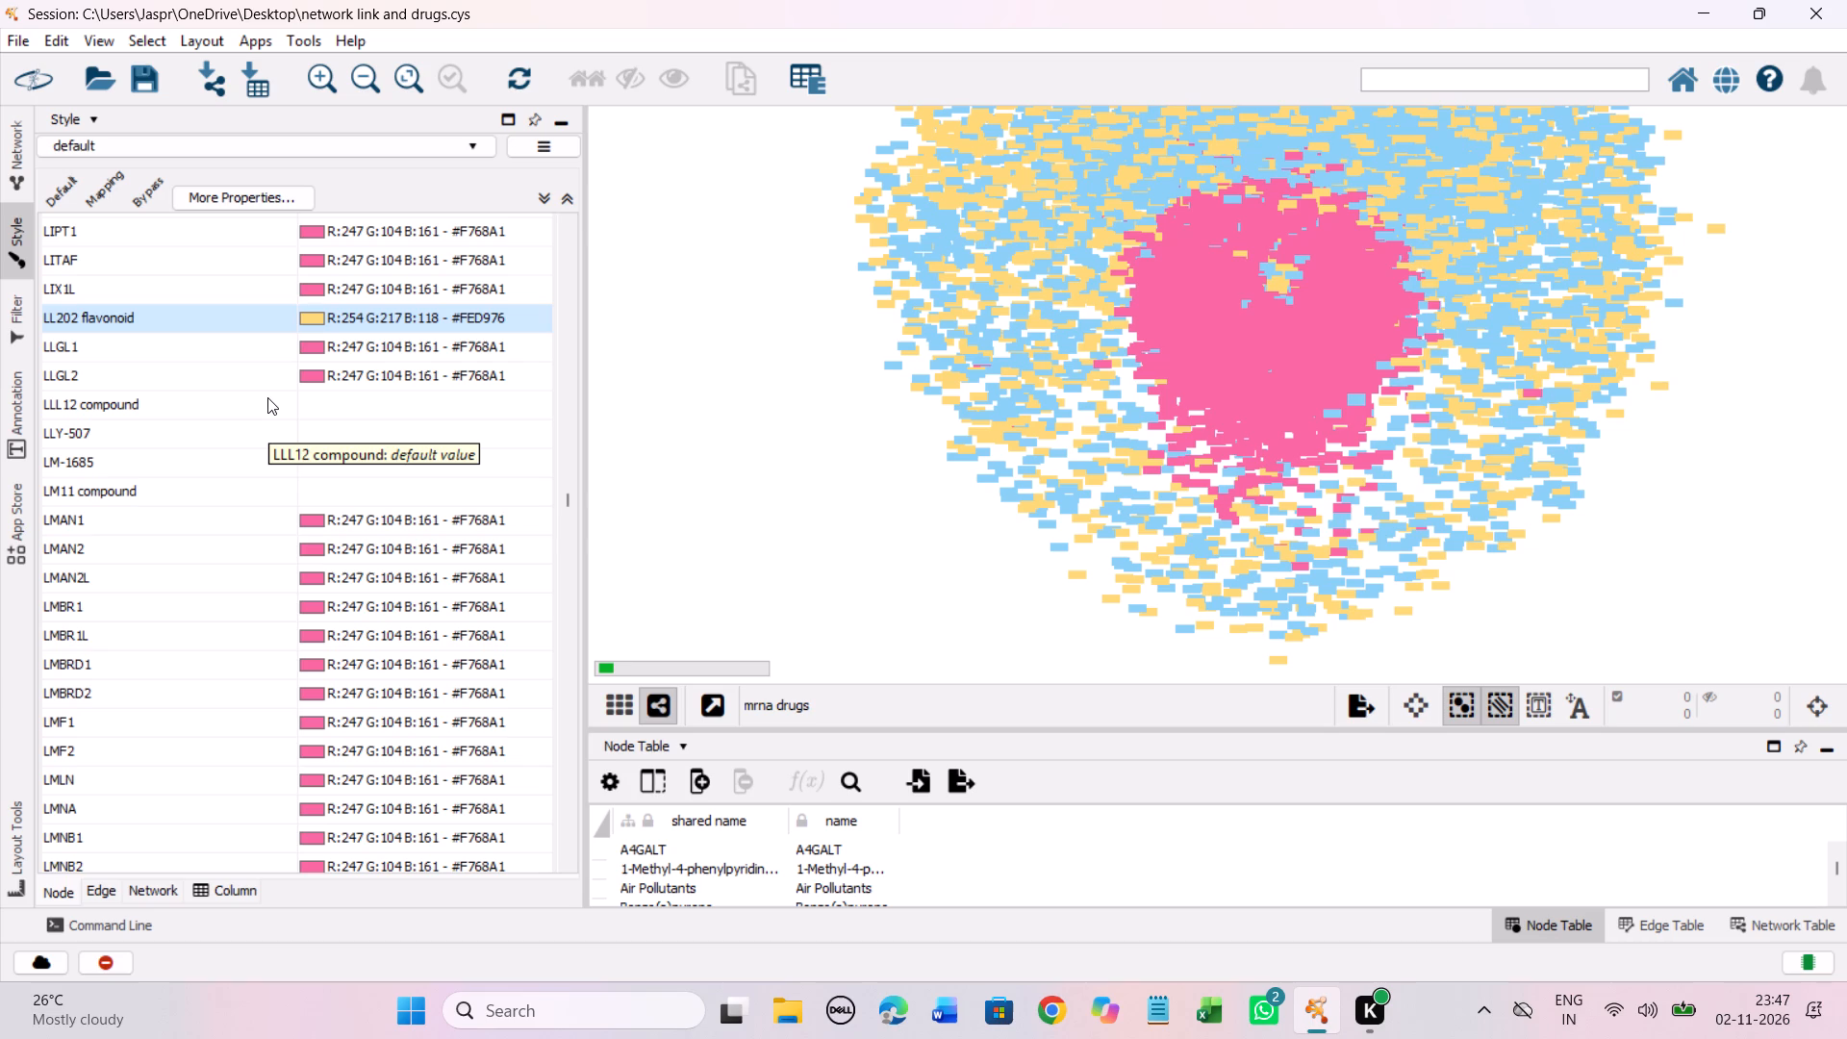
{"action": "left_click_drag", "start_coordinate": [243, 400], "coordinate": [246, 468]}
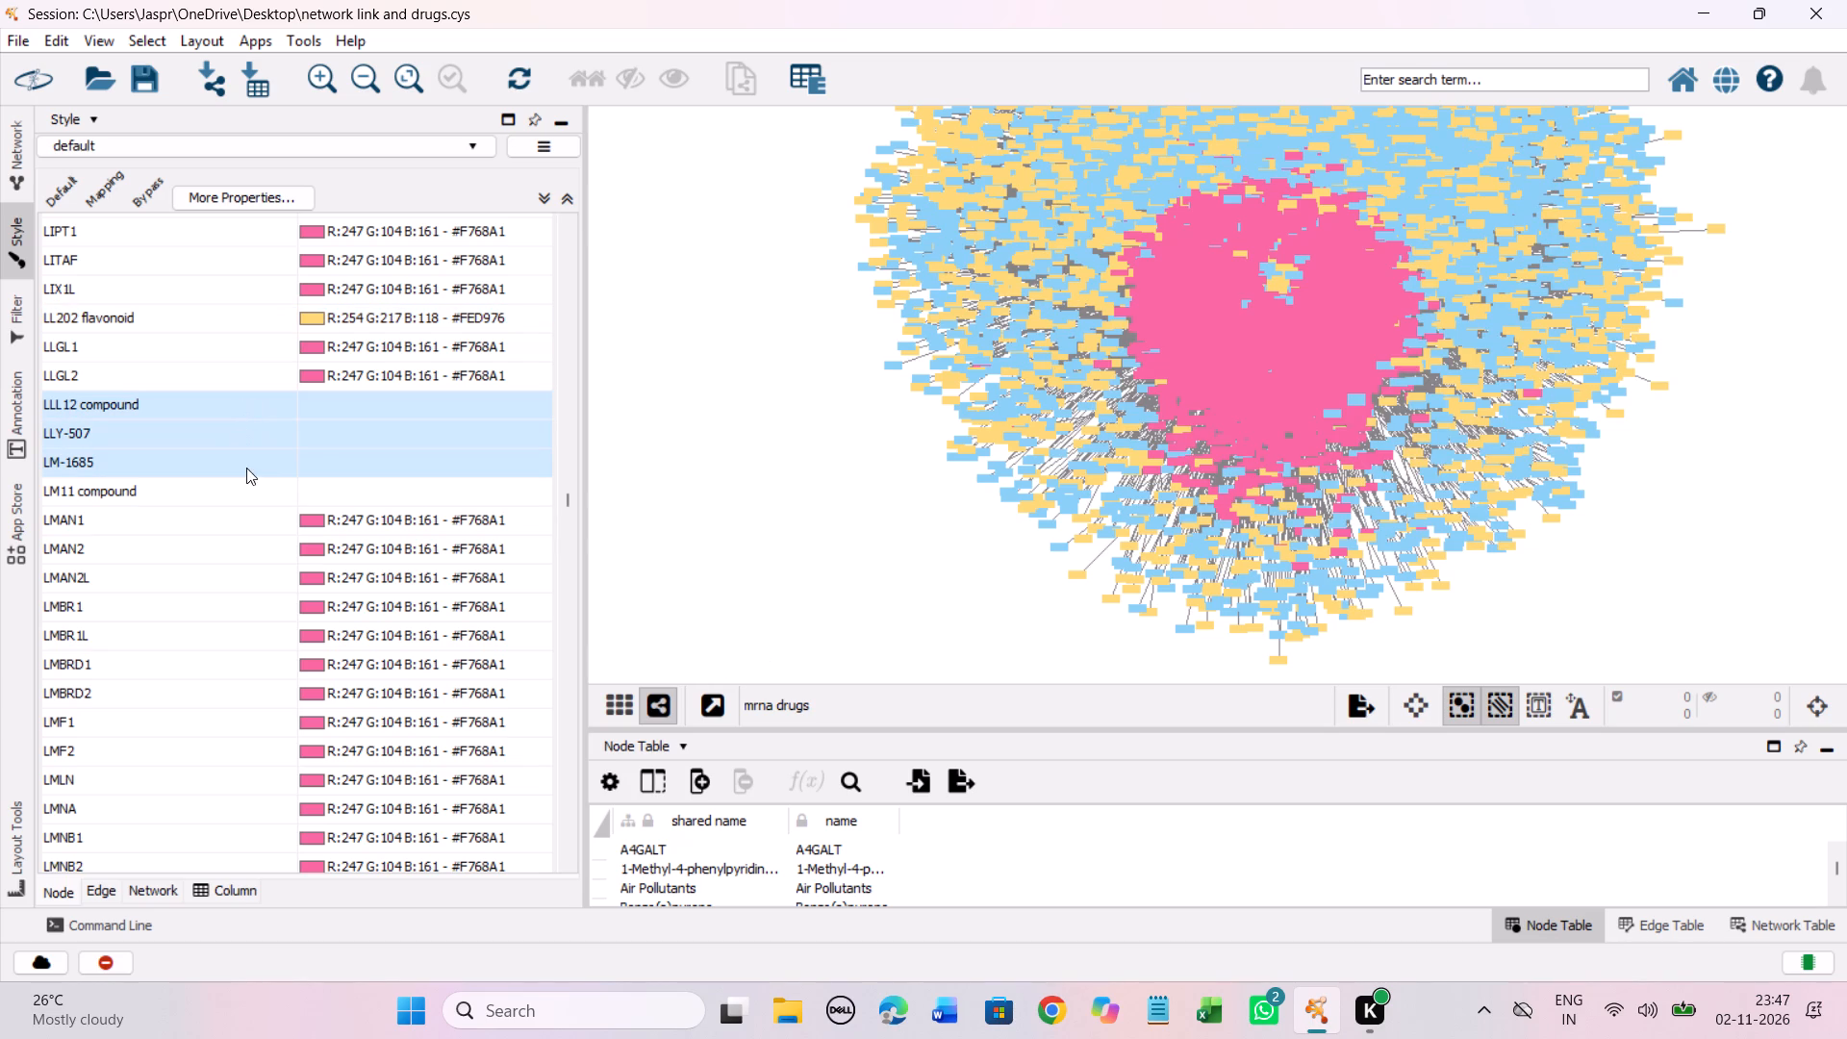
{"action": "left_click_drag", "start_coordinate": [246, 468], "coordinate": [246, 486]}
{"action": "right_click", "coordinate": [246, 486]}
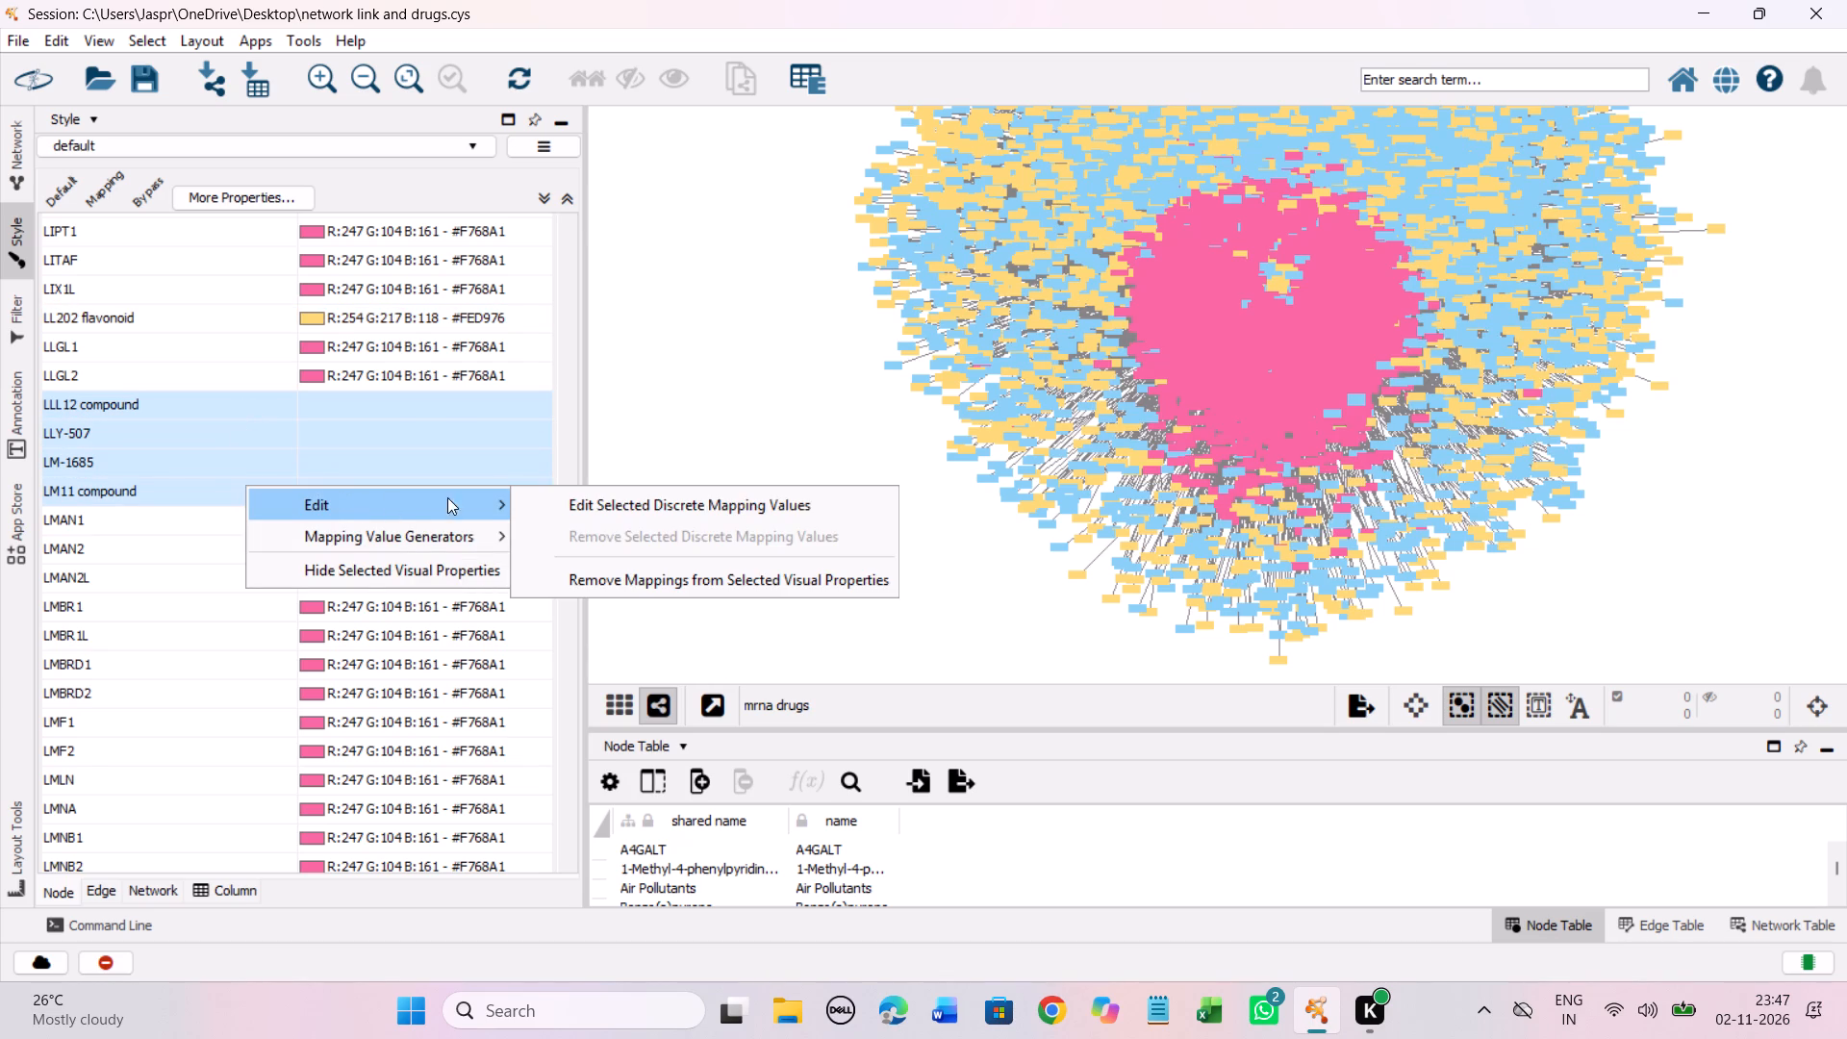
{"action": "left_click", "coordinate": [589, 499]}
{"action": "left_click_drag", "start_coordinate": [536, 542], "coordinate": [601, 421]}
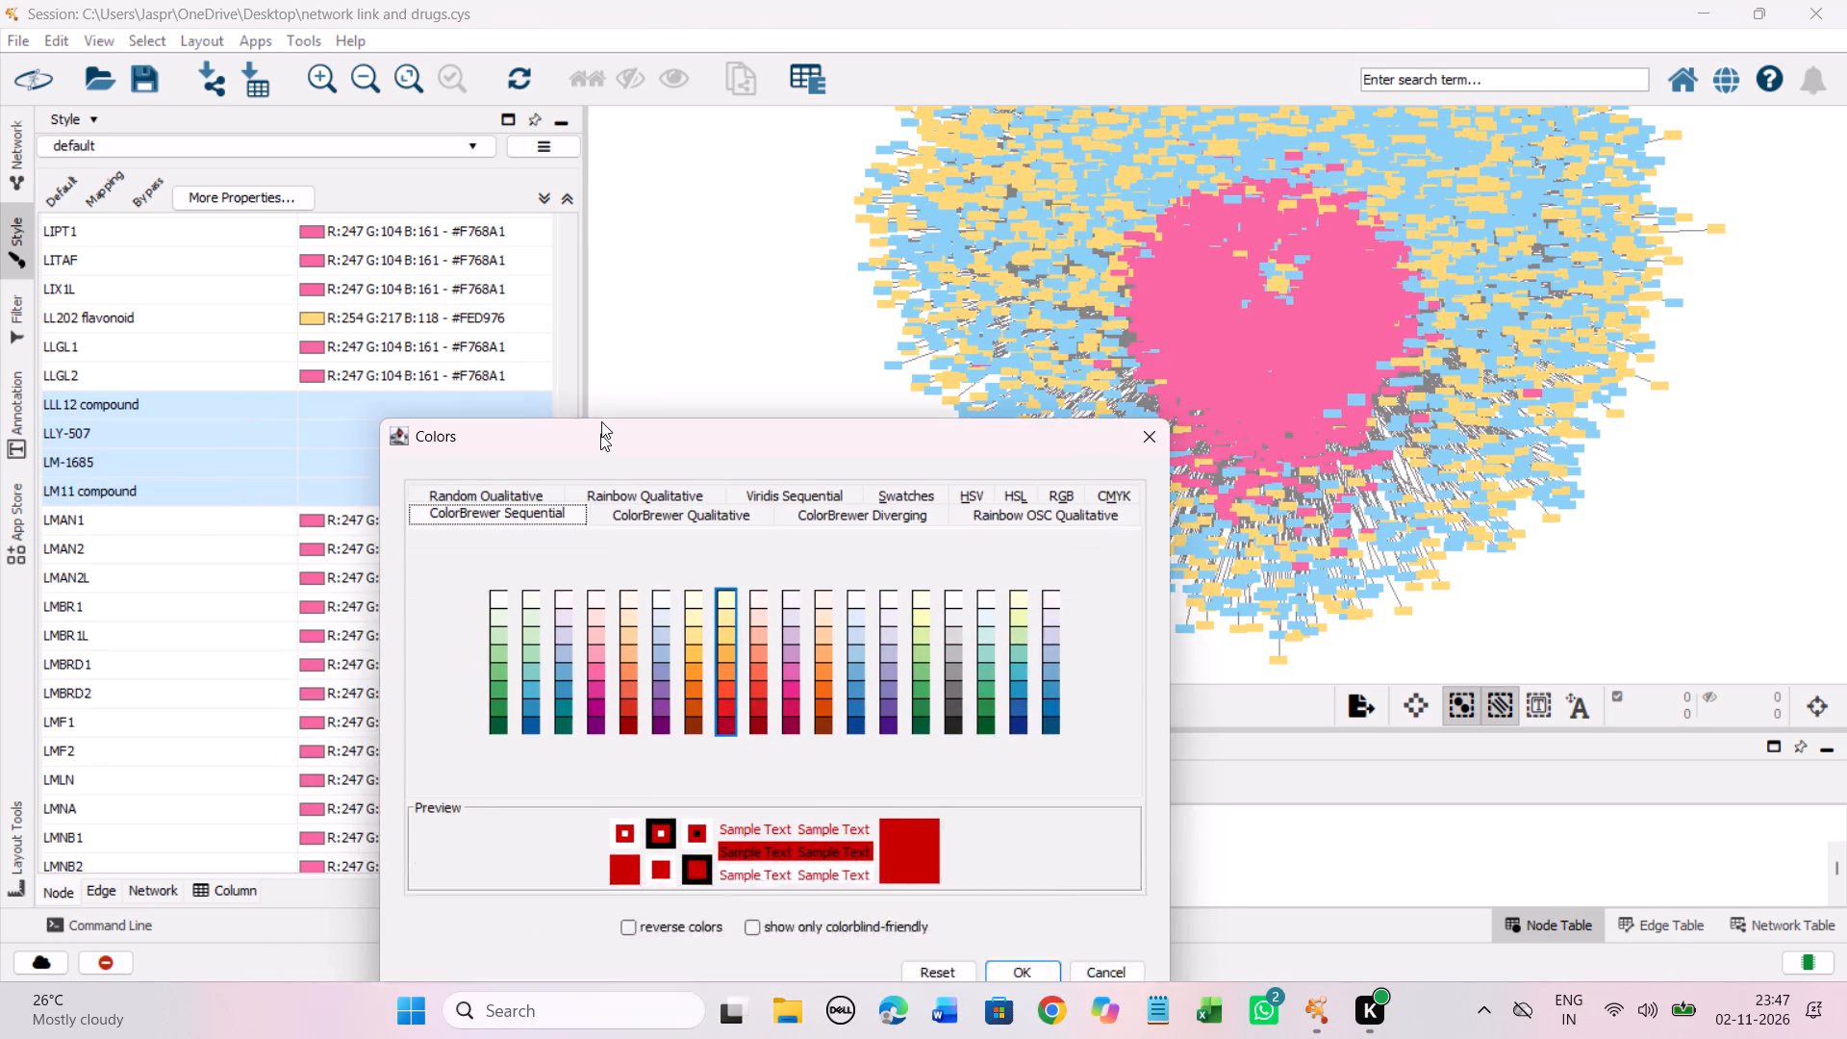
{"action": "left_click_drag", "start_coordinate": [601, 421], "coordinate": [587, 208]}
{"action": "left_click", "coordinate": [712, 406]}
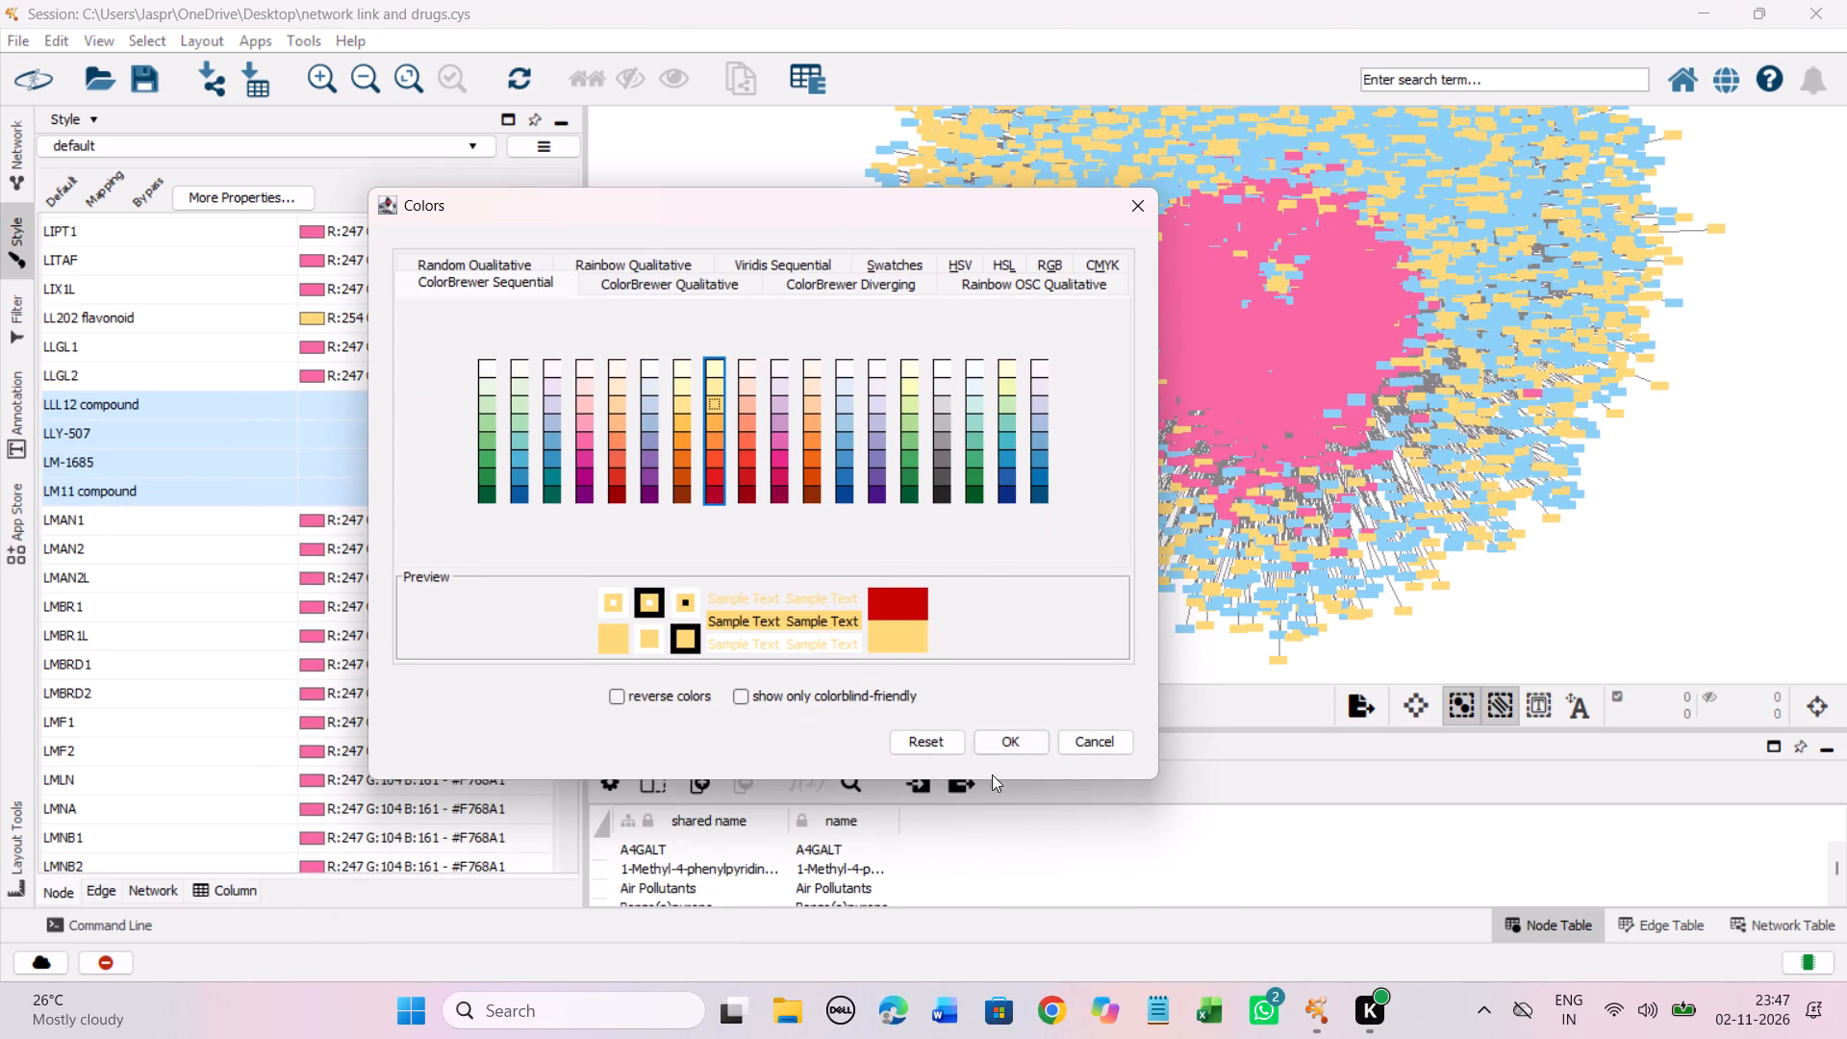
{"action": "left_click", "coordinate": [1015, 746]}
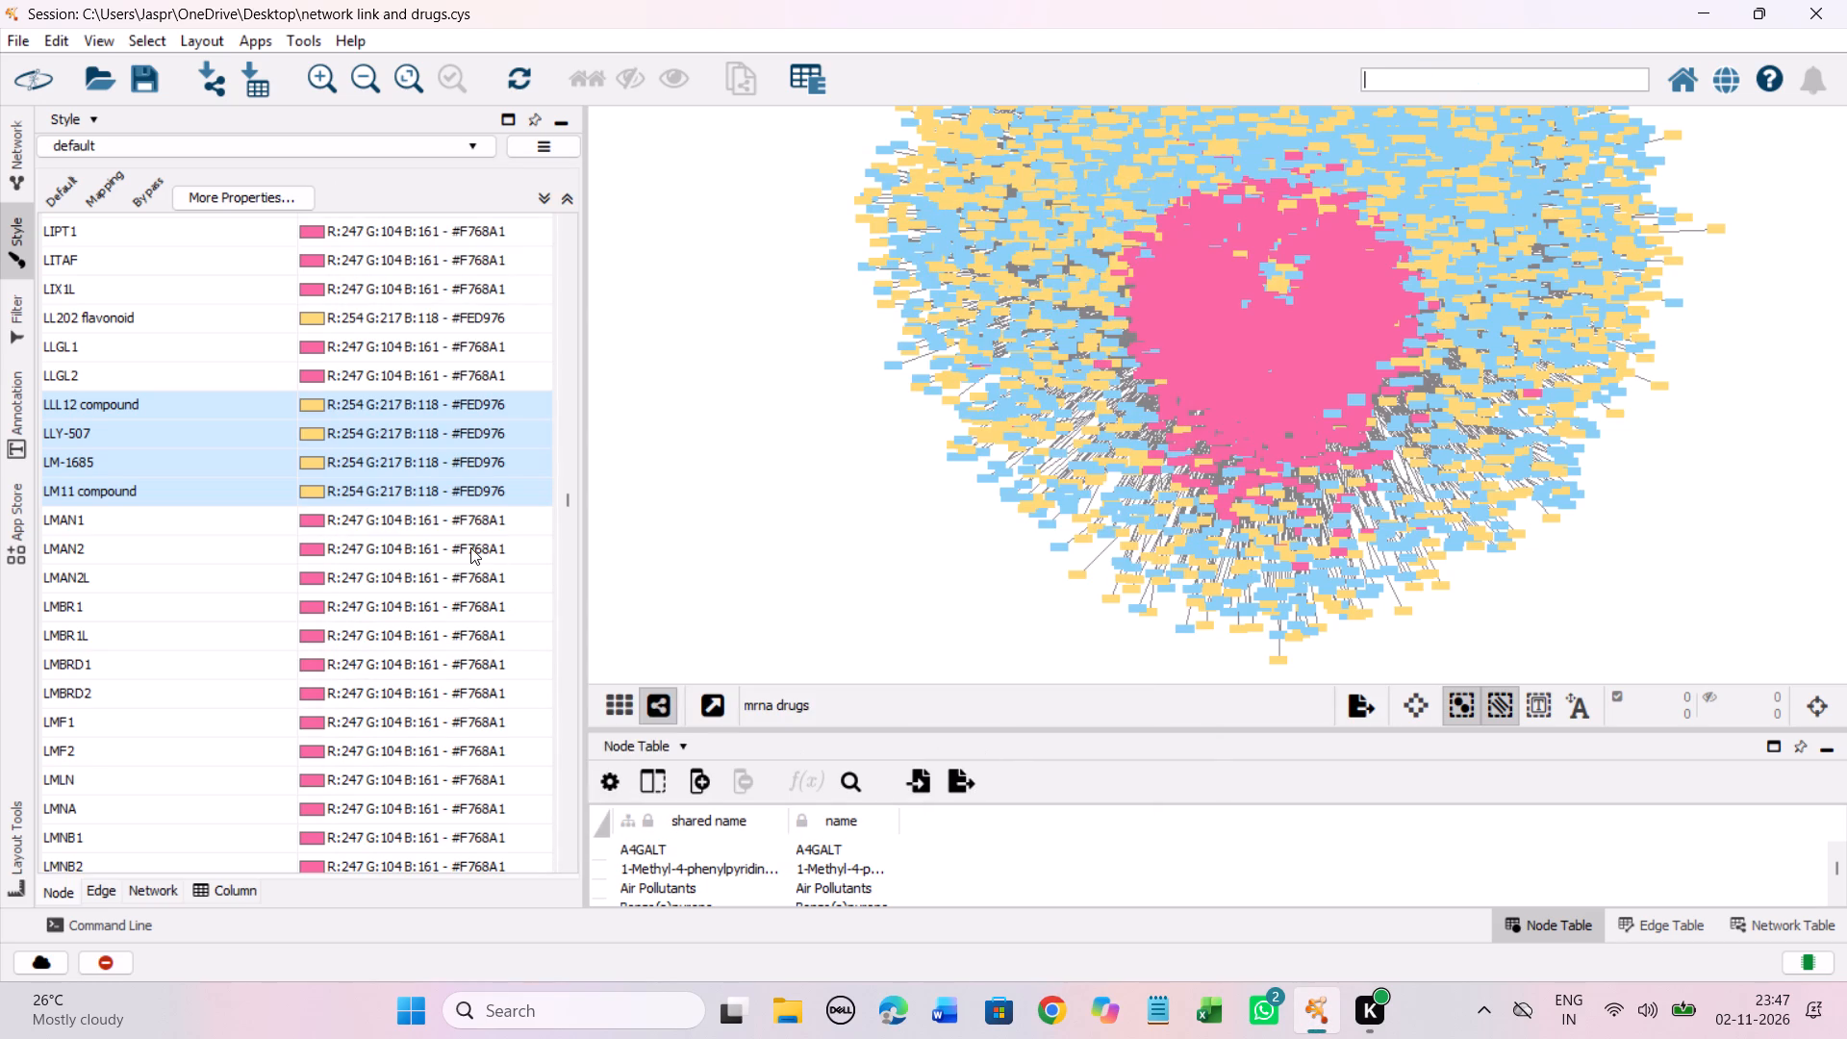
Set the discrete colour mapping of the unmapped entries LQFM166 and LR-90 together to the Yellow-Orange-Red shade #FED976.
{"action": "scroll", "coordinate": [470, 547], "scroll_direction": "down", "scroll_amount": 5}
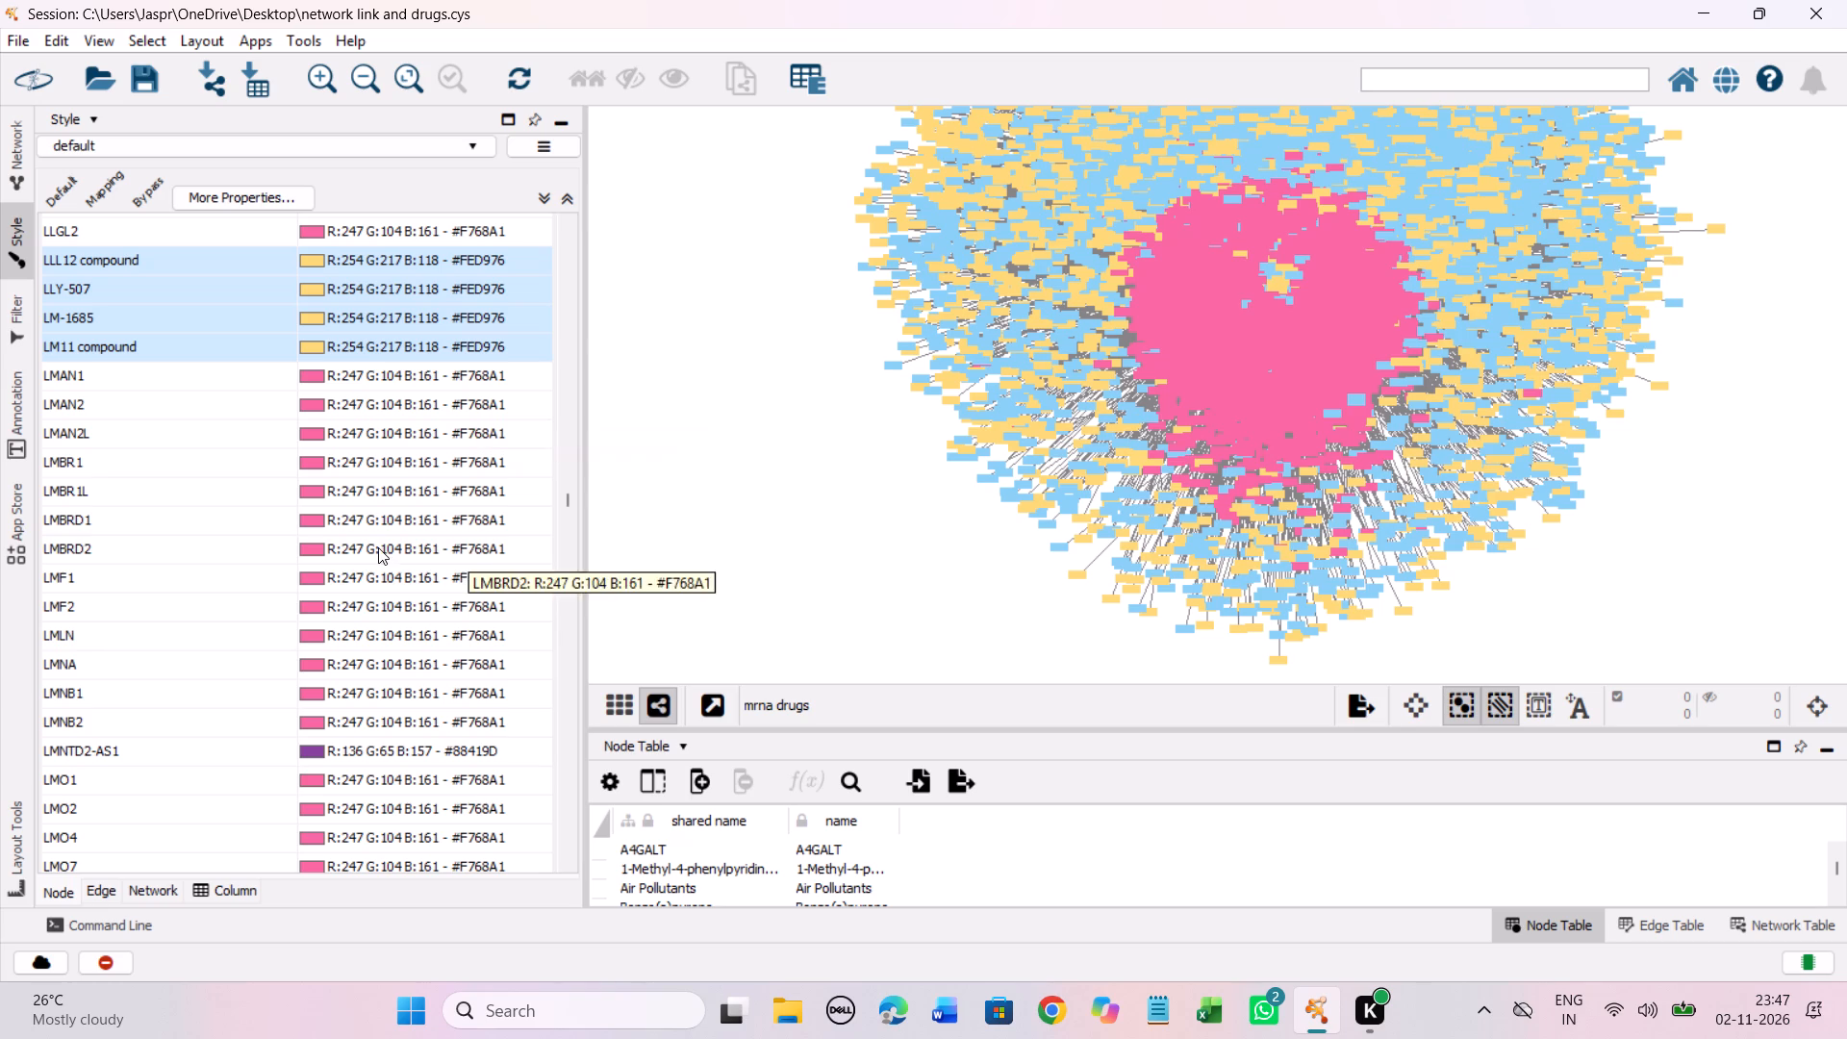
{"action": "scroll", "coordinate": [485, 457], "scroll_direction": "down", "scroll_amount": 20}
{"action": "scroll", "coordinate": [485, 457], "scroll_direction": "down", "scroll_amount": 3}
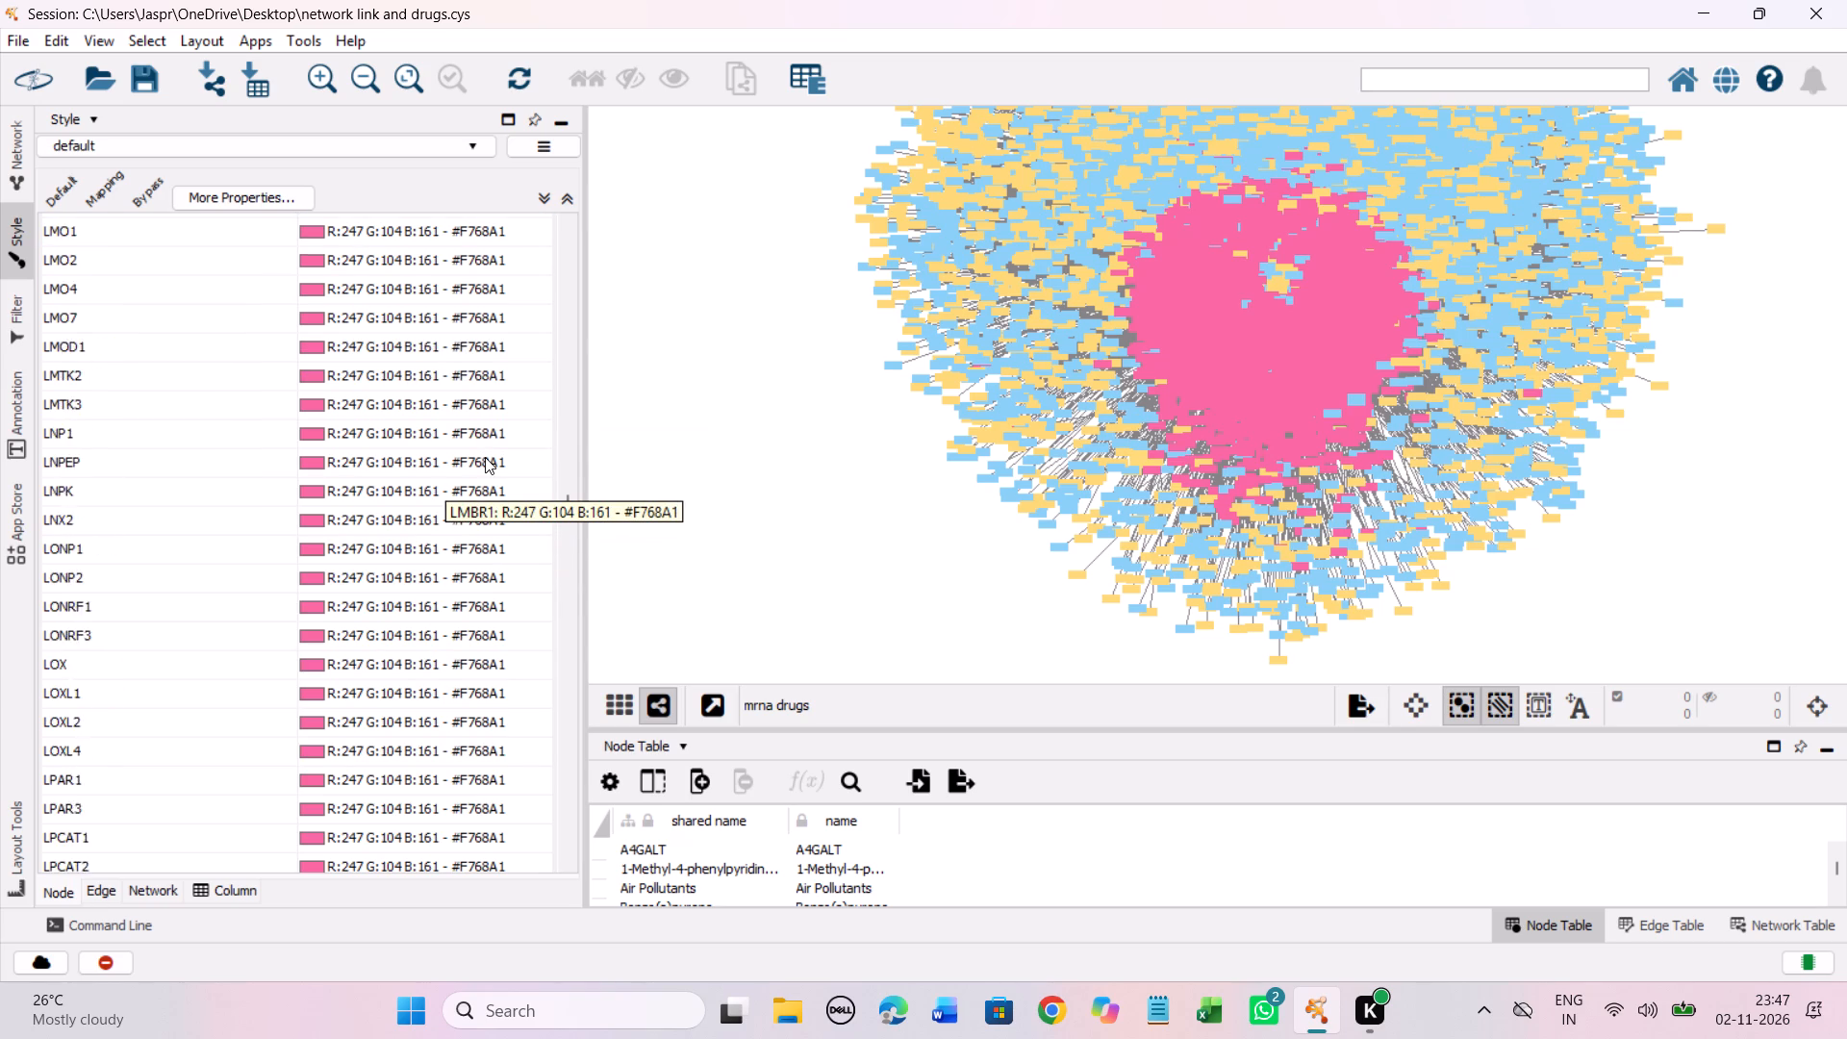
{"action": "scroll", "coordinate": [485, 457], "scroll_direction": "down", "scroll_amount": 17}
{"action": "scroll", "coordinate": [485, 457], "scroll_direction": "down", "scroll_amount": 5}
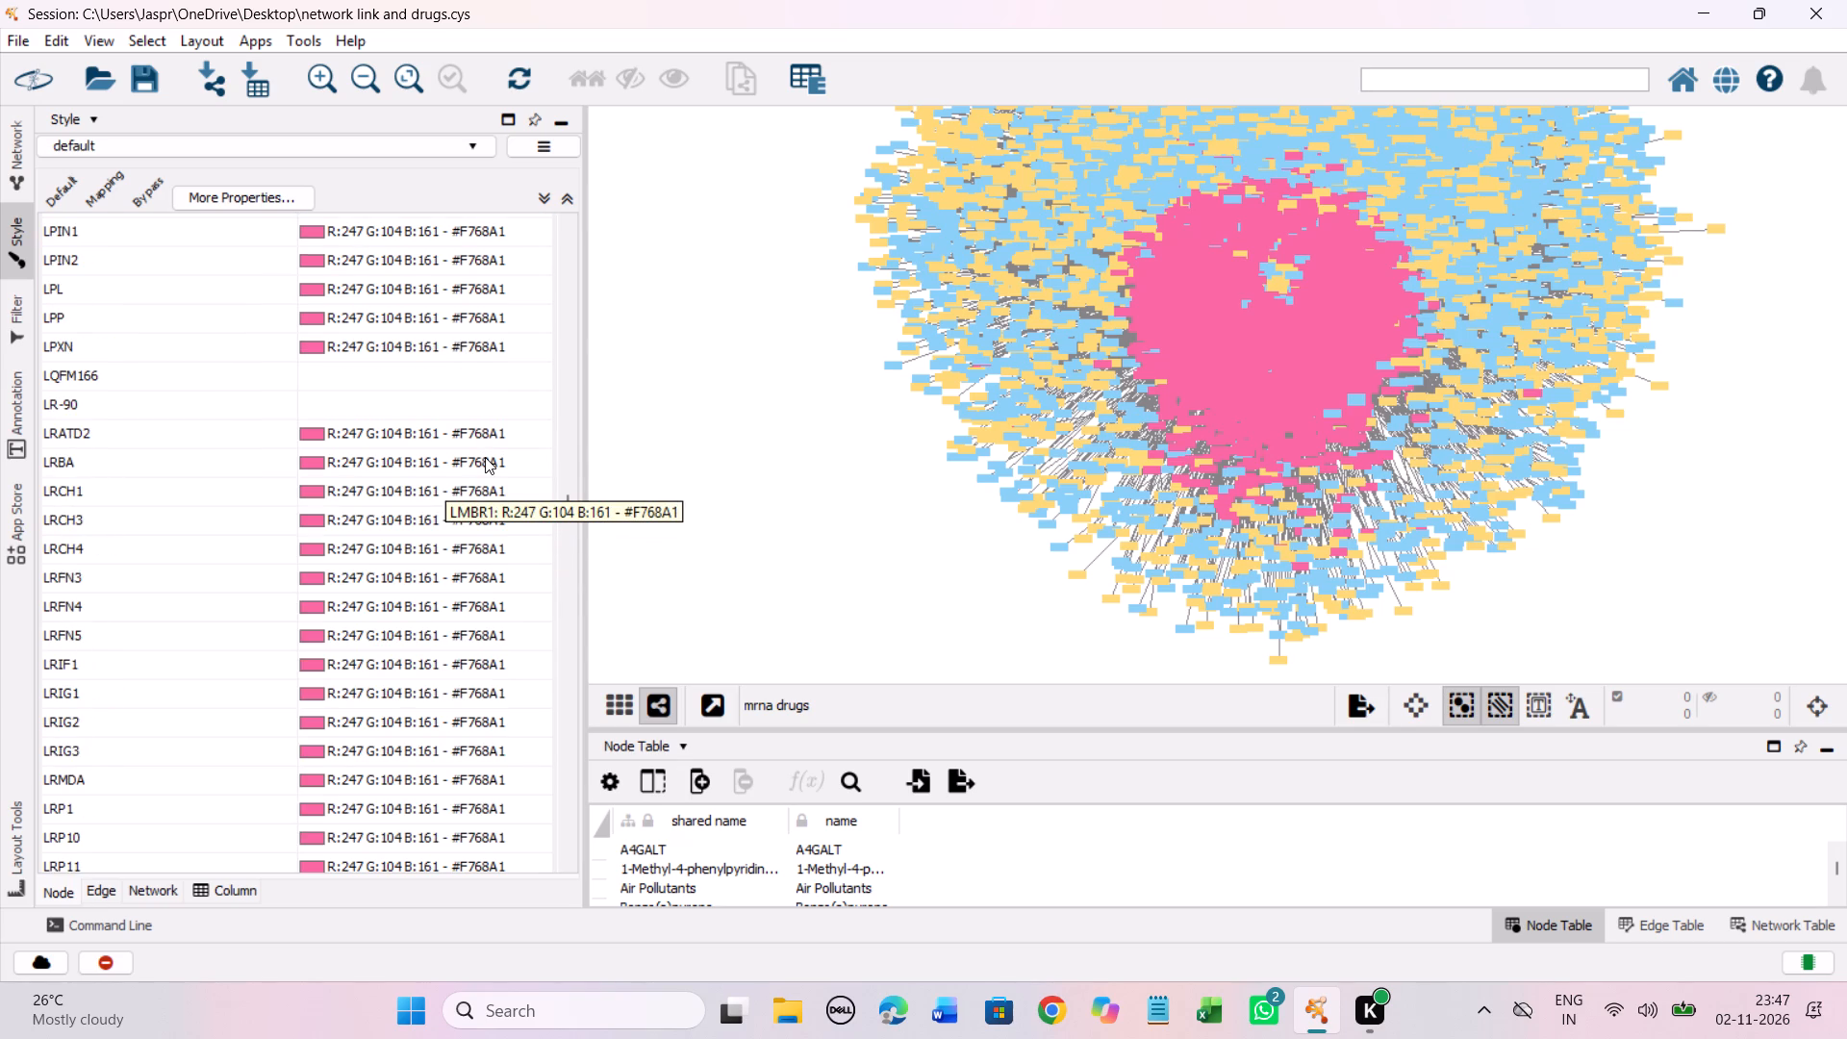
{"action": "scroll", "coordinate": [485, 457], "scroll_direction": "down", "scroll_amount": 2}
{"action": "left_click_drag", "start_coordinate": [261, 324], "coordinate": [261, 323]}
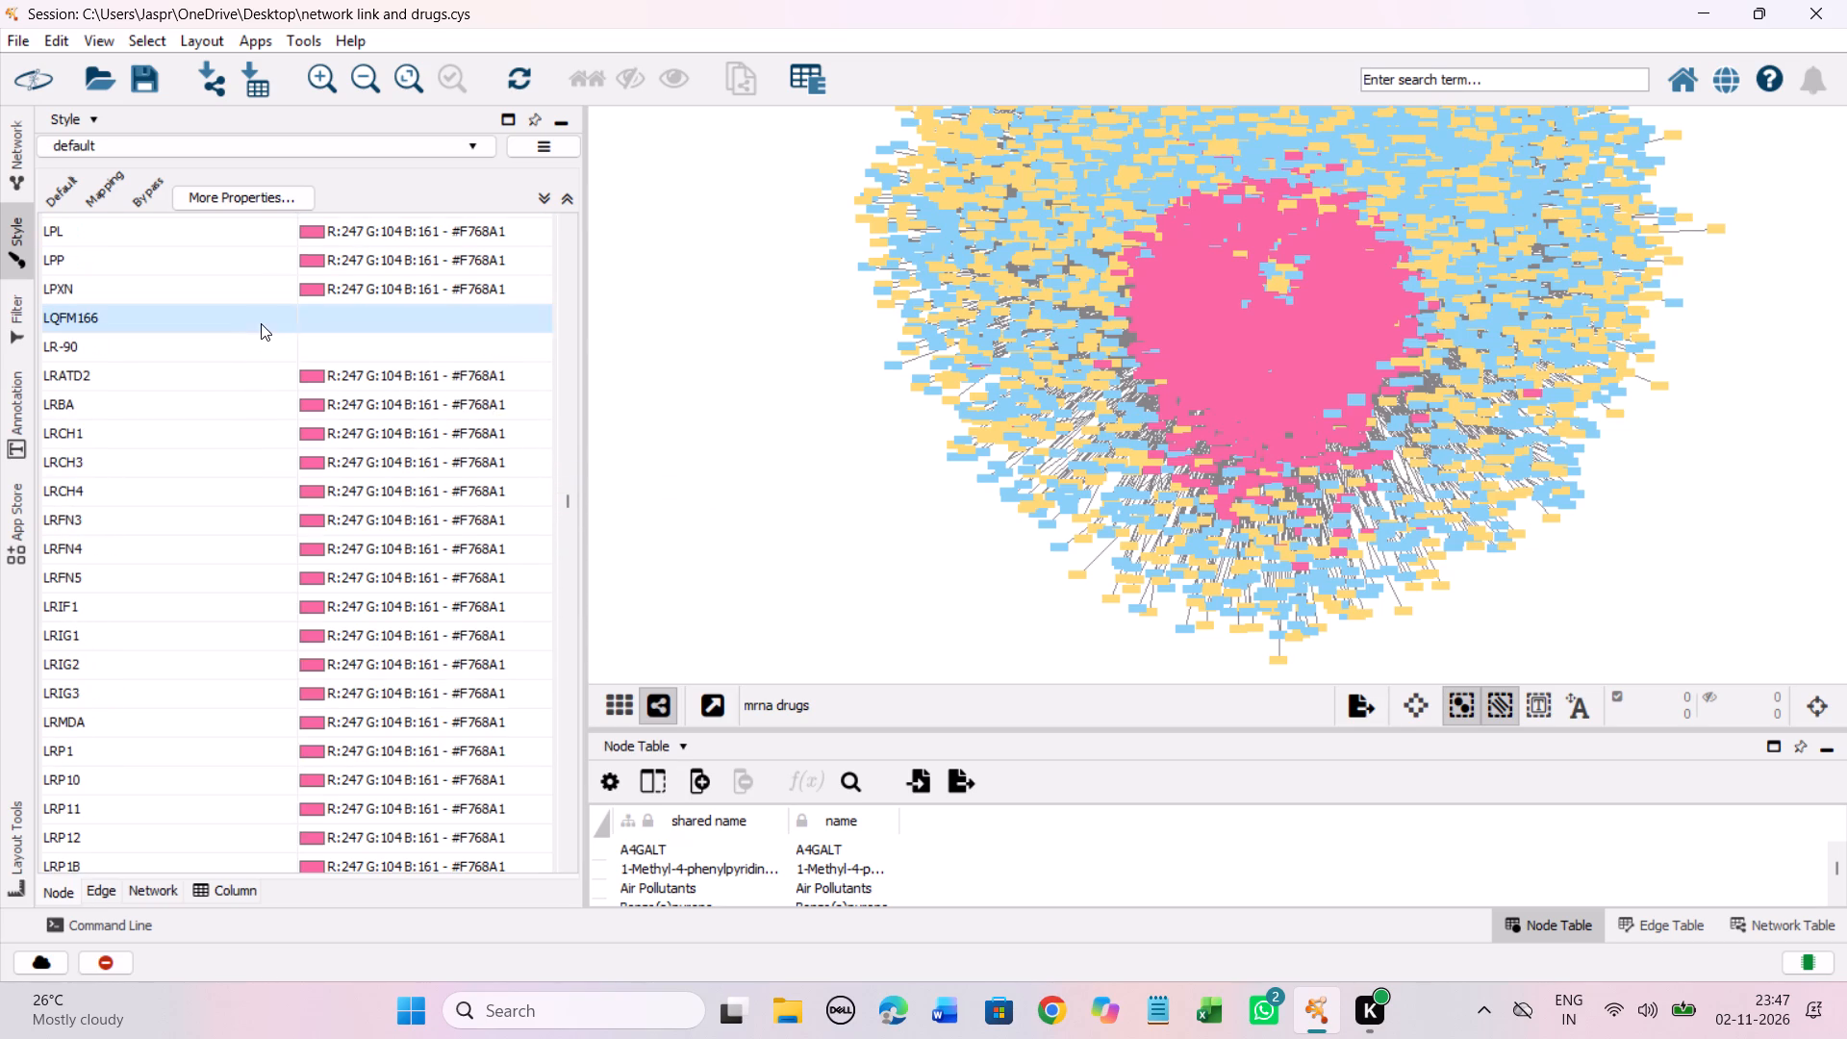
{"action": "left_click_drag", "start_coordinate": [261, 323], "coordinate": [261, 355]}
{"action": "right_click", "coordinate": [261, 348]}
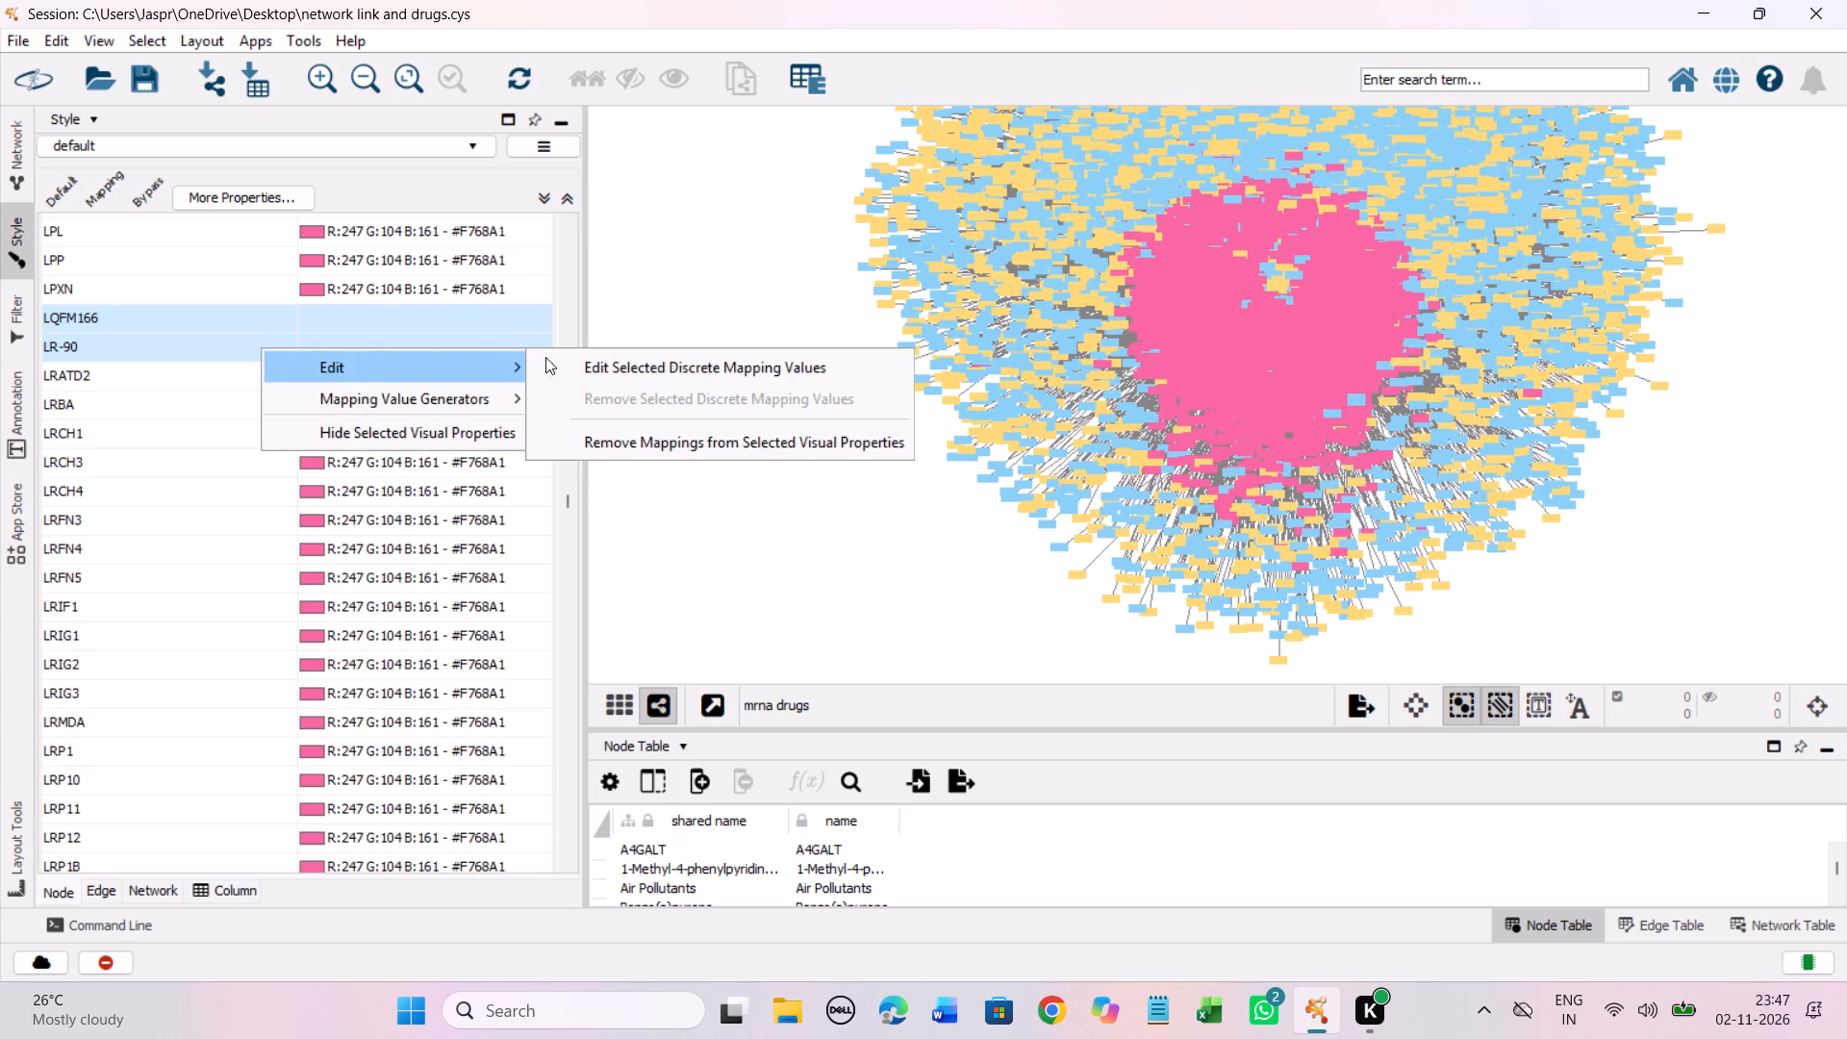
{"action": "left_click", "coordinate": [603, 356]}
{"action": "left_click_drag", "start_coordinate": [554, 557], "coordinate": [581, 255]}
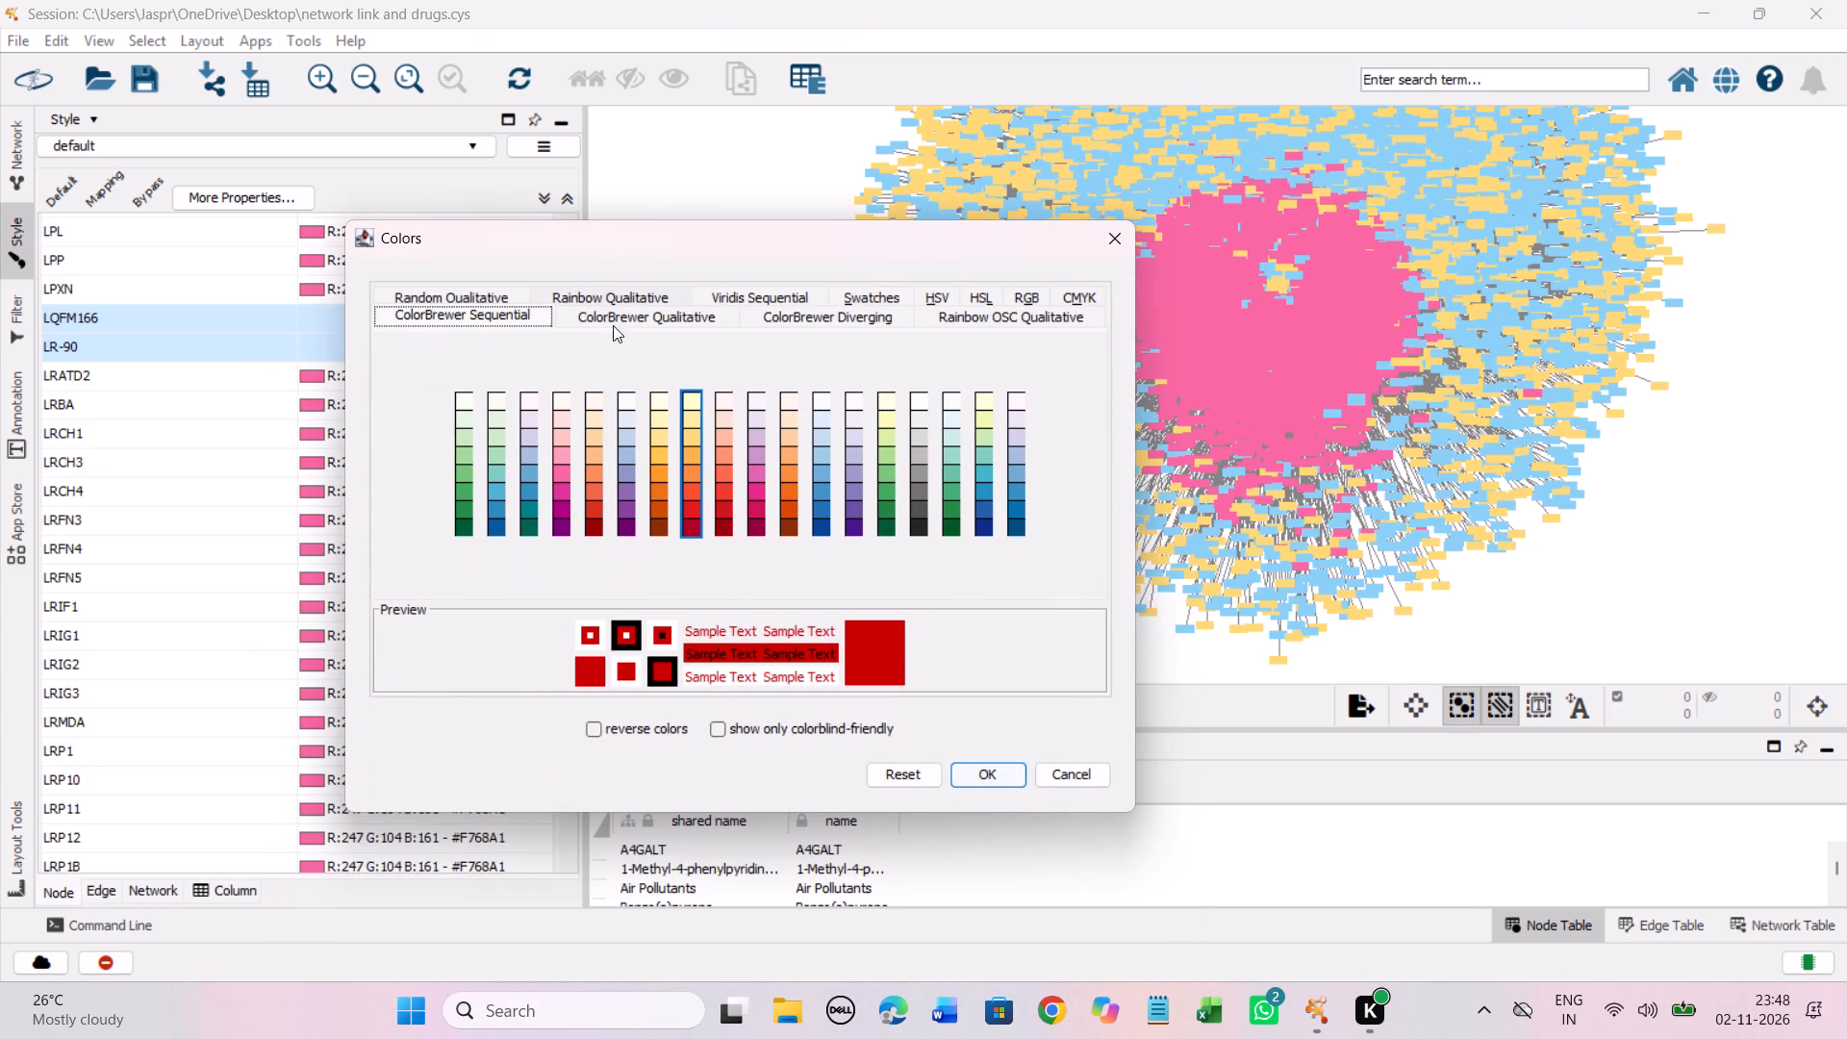
{"action": "left_click", "coordinate": [696, 435]}
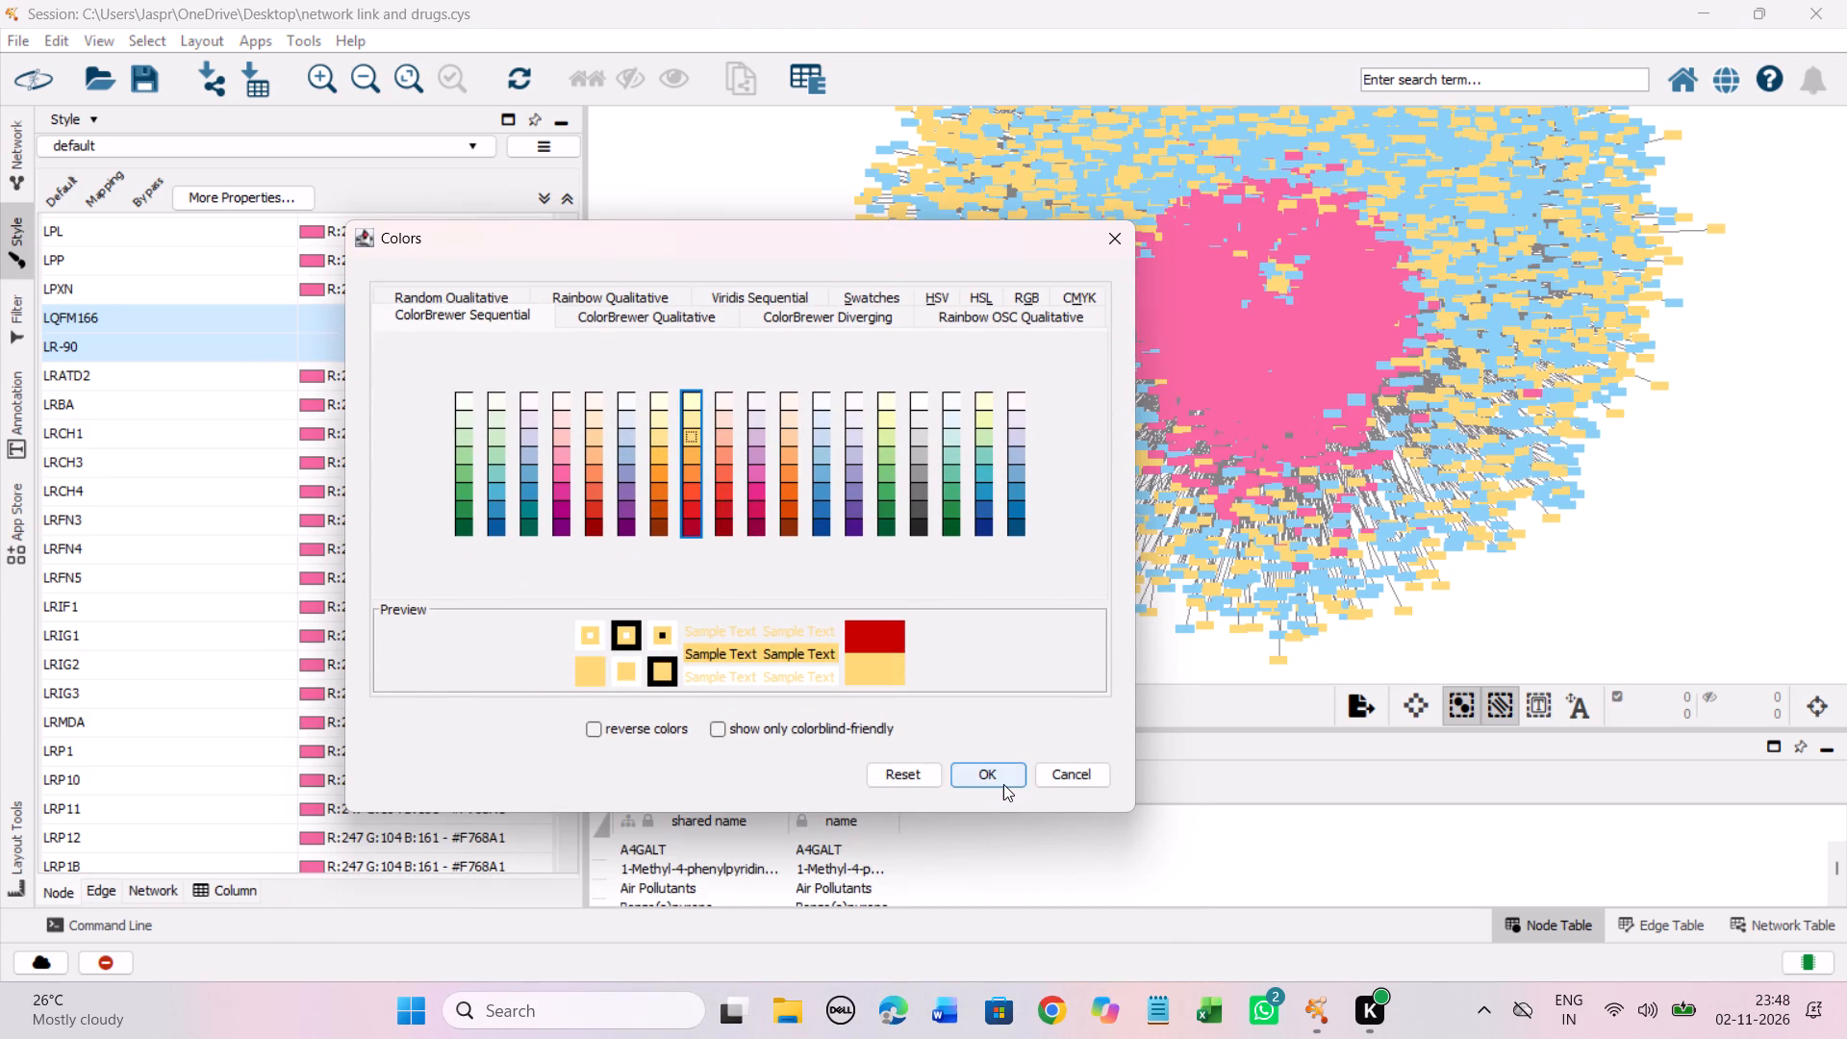
{"action": "left_click", "coordinate": [1002, 784]}
Set the discrete colour mapping of the unmapped entries LW 50020 through LY3009120 together to the Yellow-Orange-Red shade #FED976.
{"action": "scroll", "coordinate": [453, 484], "scroll_direction": "down", "scroll_amount": 2}
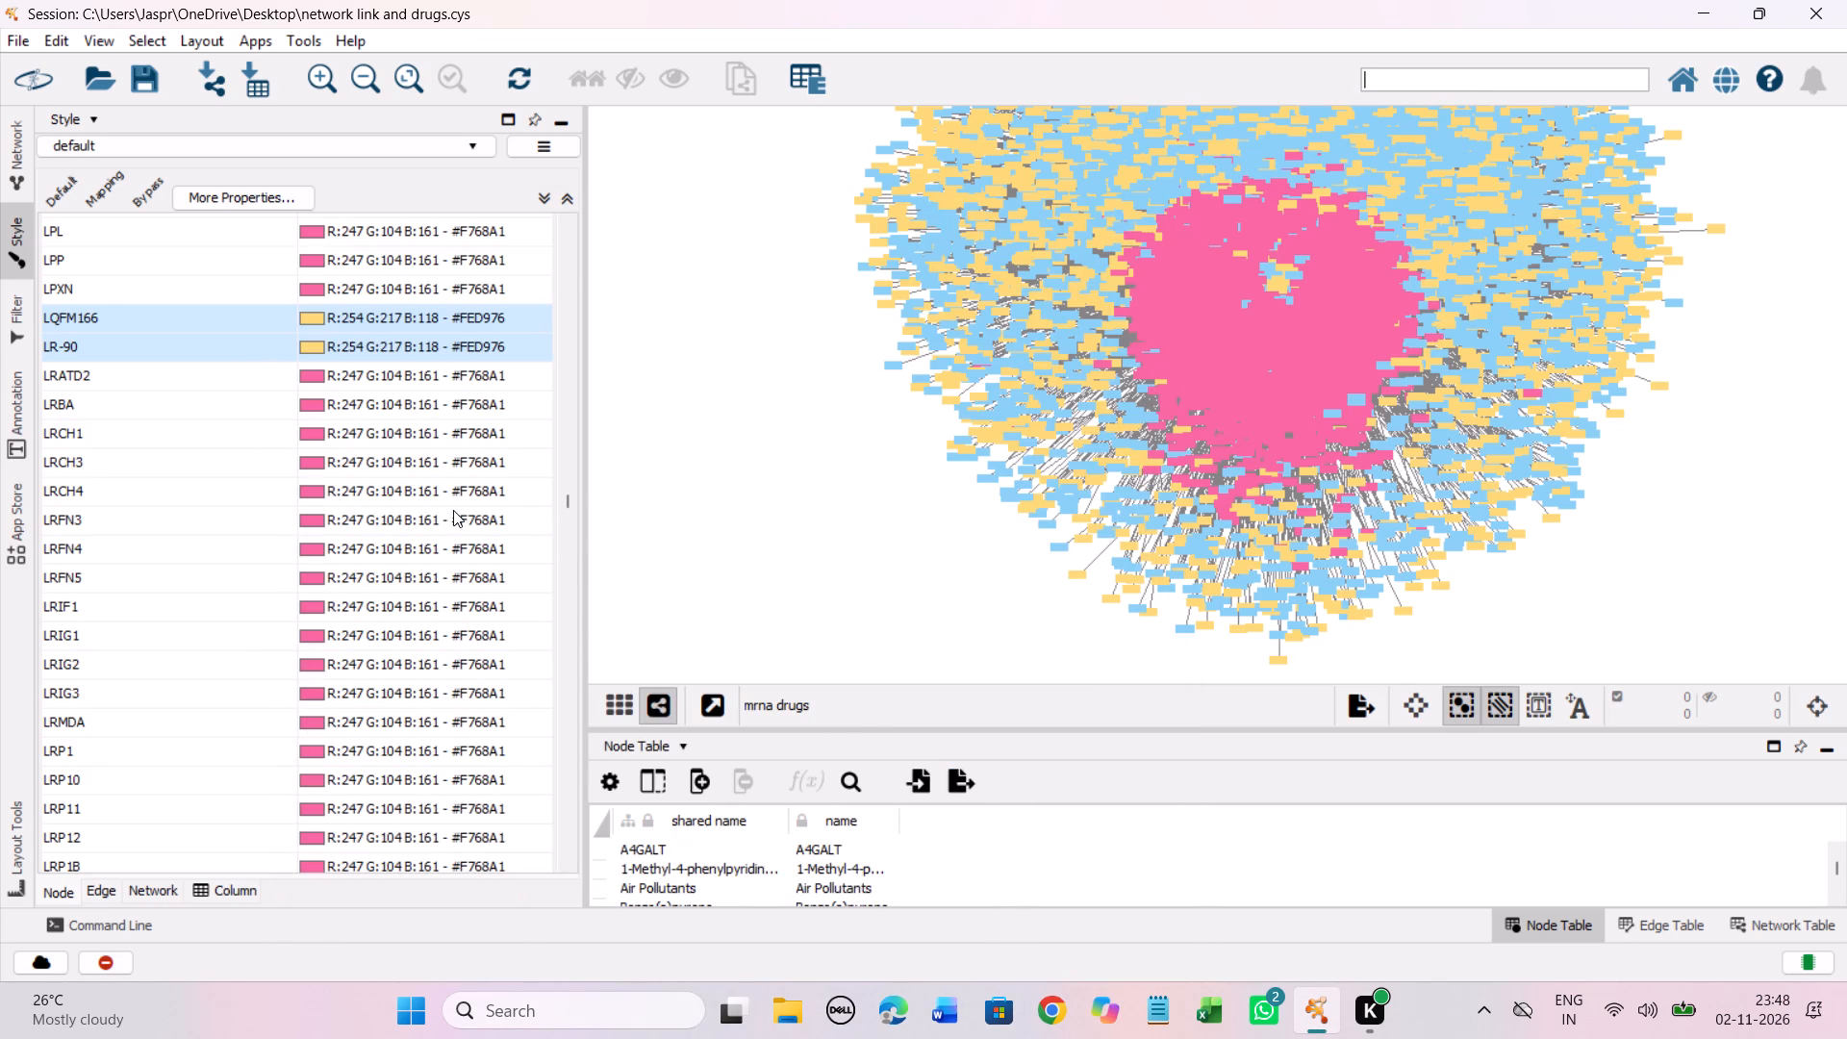
{"action": "scroll", "coordinate": [453, 510], "scroll_direction": "down", "scroll_amount": 8}
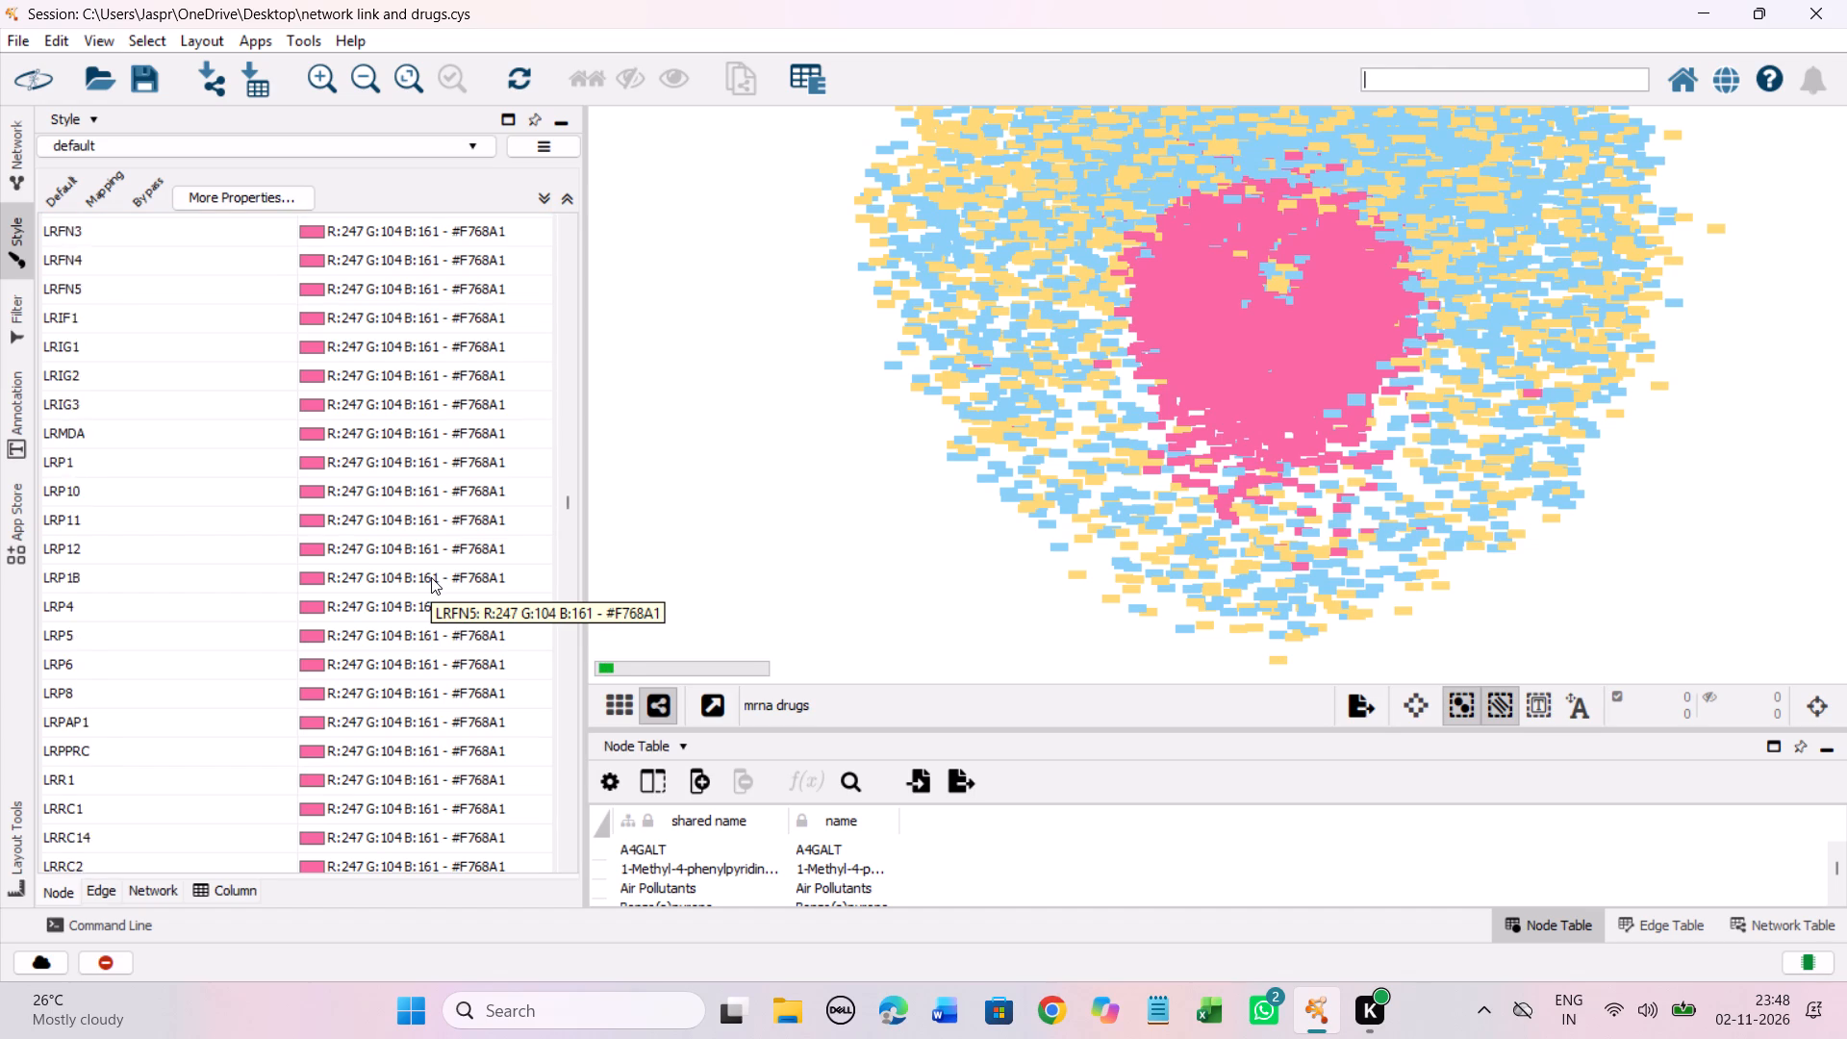
{"action": "scroll", "coordinate": [431, 577], "scroll_direction": "down", "scroll_amount": 20}
{"action": "scroll", "coordinate": [431, 577], "scroll_direction": "down", "scroll_amount": 20}
{"action": "scroll", "coordinate": [431, 577], "scroll_direction": "down", "scroll_amount": 1}
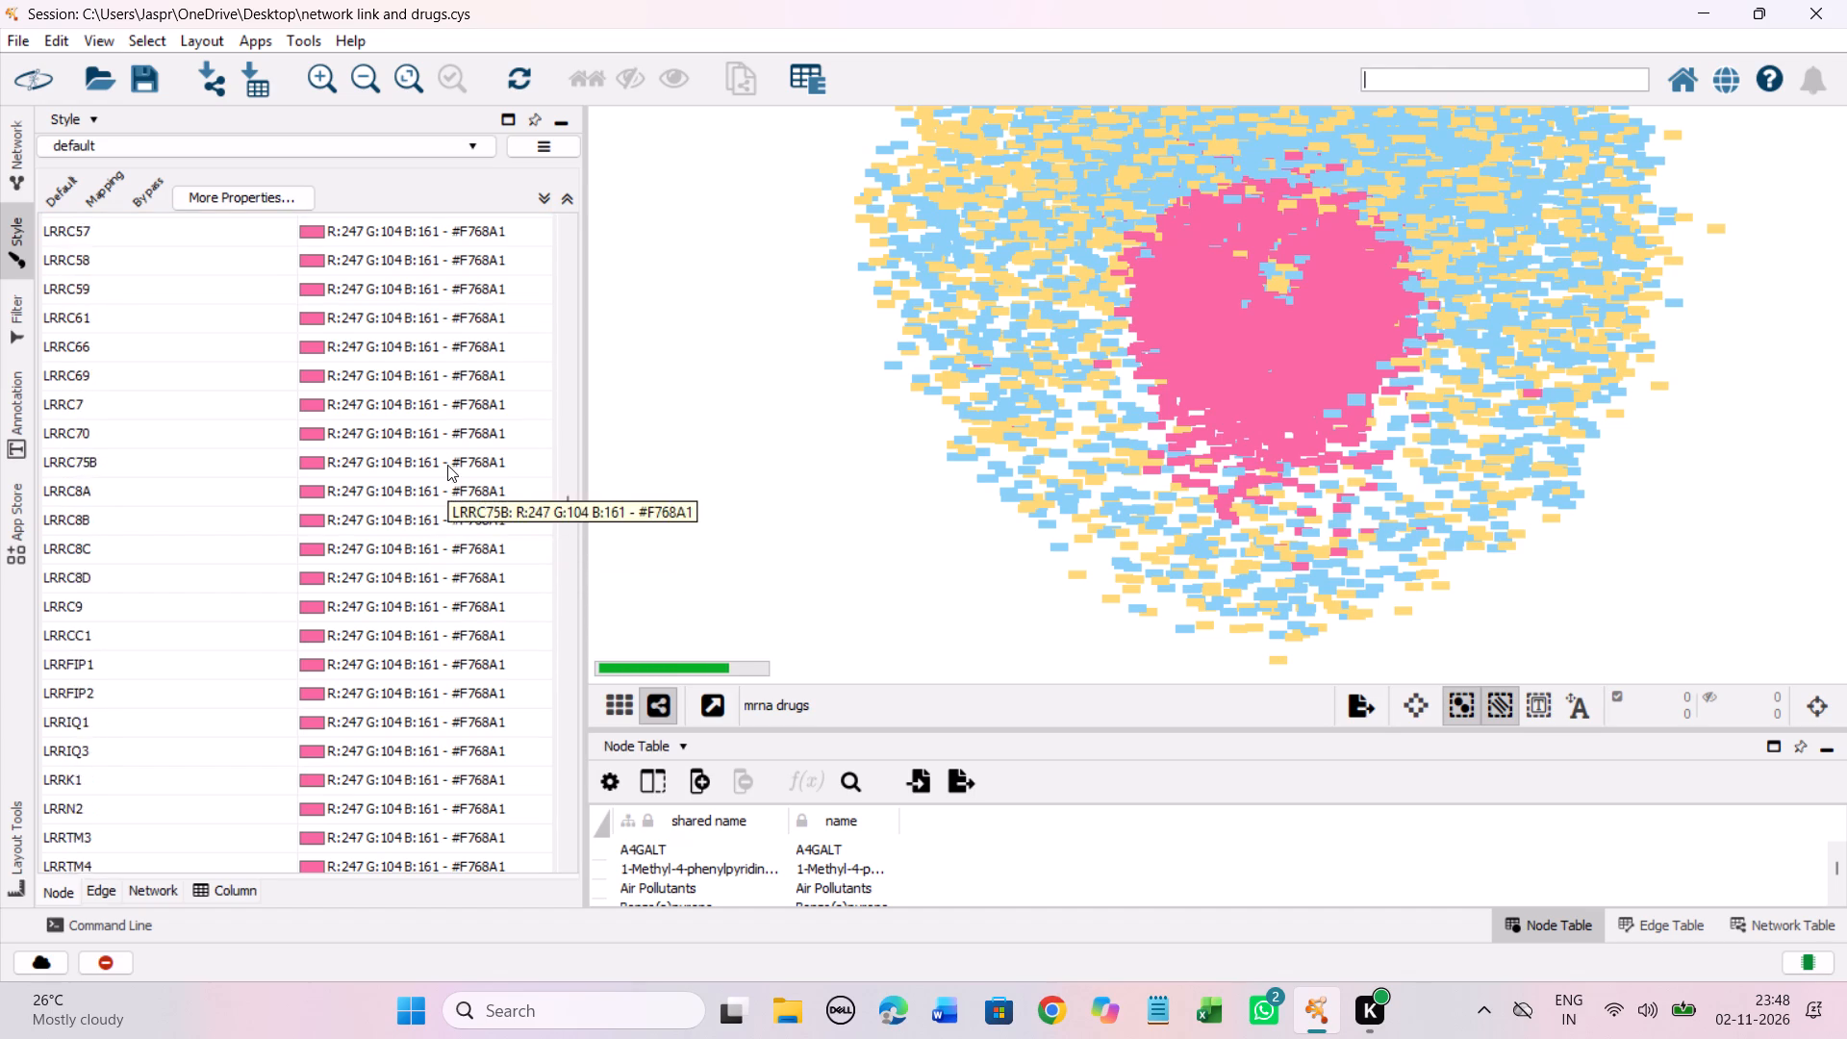
{"action": "scroll", "coordinate": [447, 465], "scroll_direction": "down", "scroll_amount": 8}
{"action": "scroll", "coordinate": [447, 442], "scroll_direction": "down", "scroll_amount": 20}
{"action": "scroll", "coordinate": [447, 442], "scroll_direction": "down", "scroll_amount": 2}
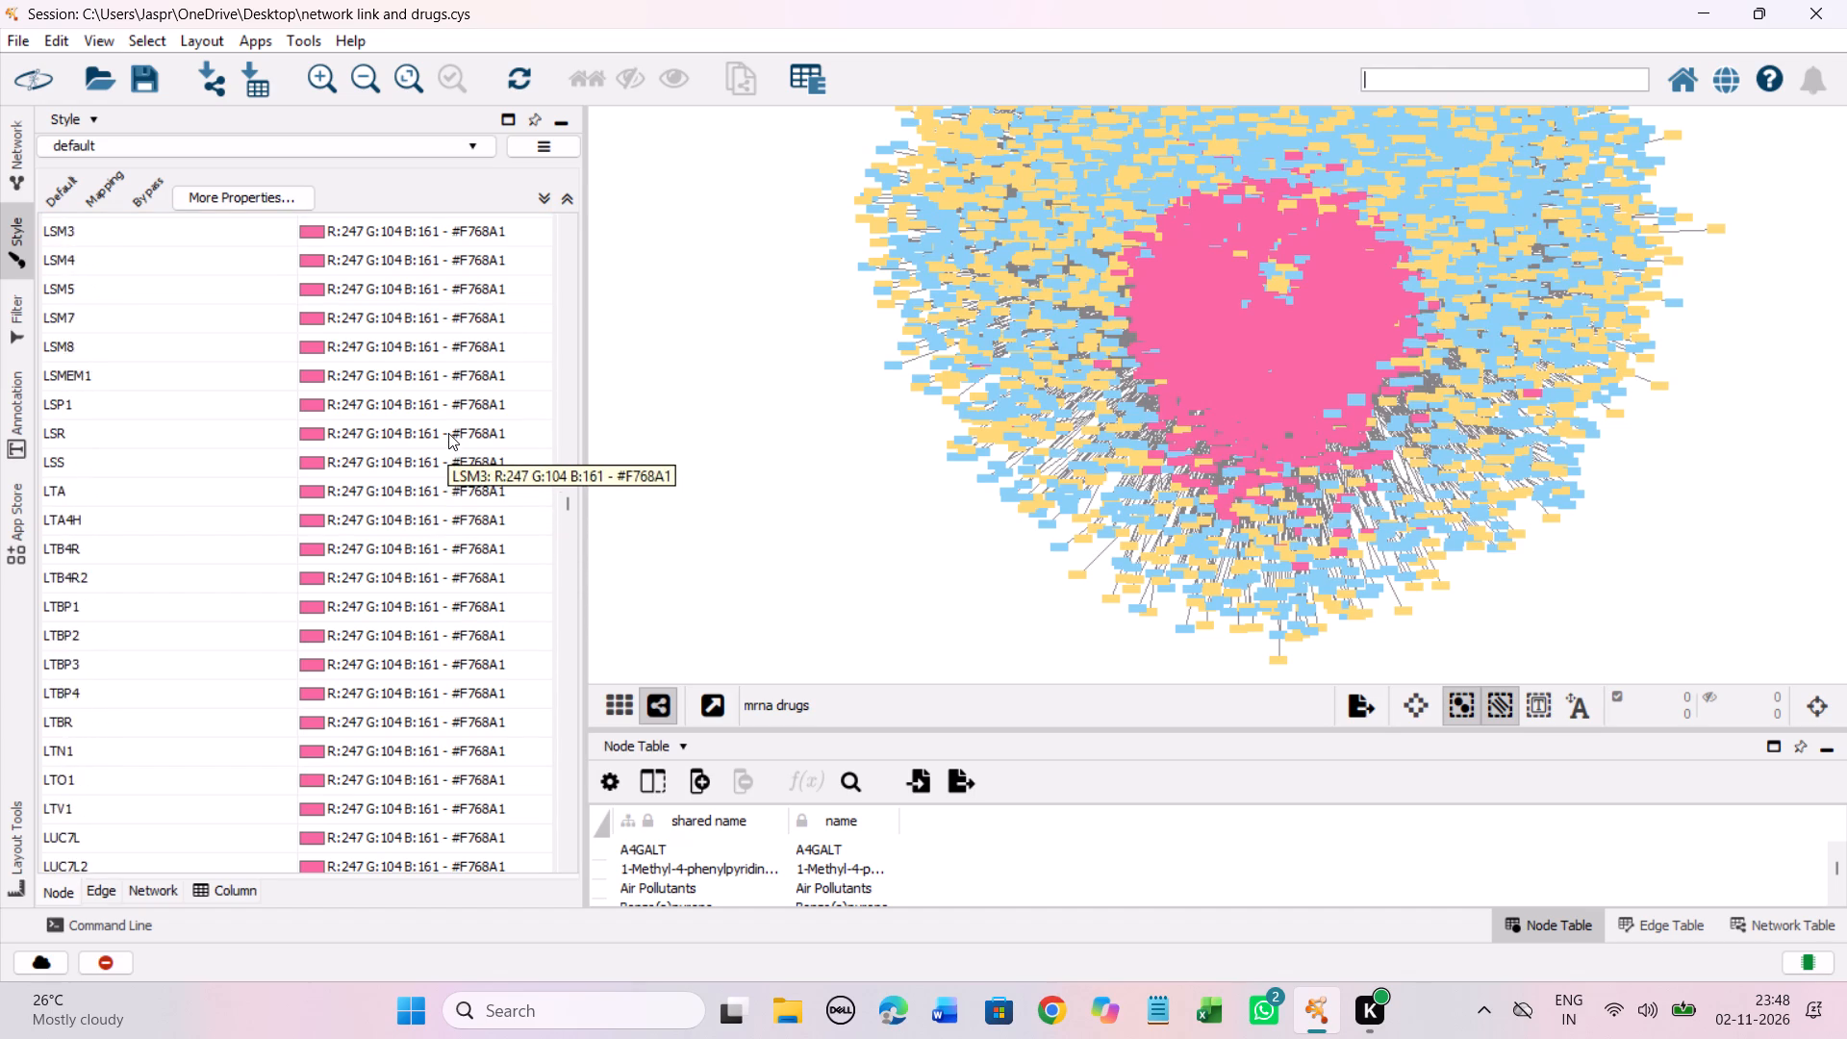
{"action": "scroll", "coordinate": [448, 433], "scroll_direction": "down", "scroll_amount": 20}
{"action": "scroll", "coordinate": [448, 433], "scroll_direction": "down", "scroll_amount": 3}
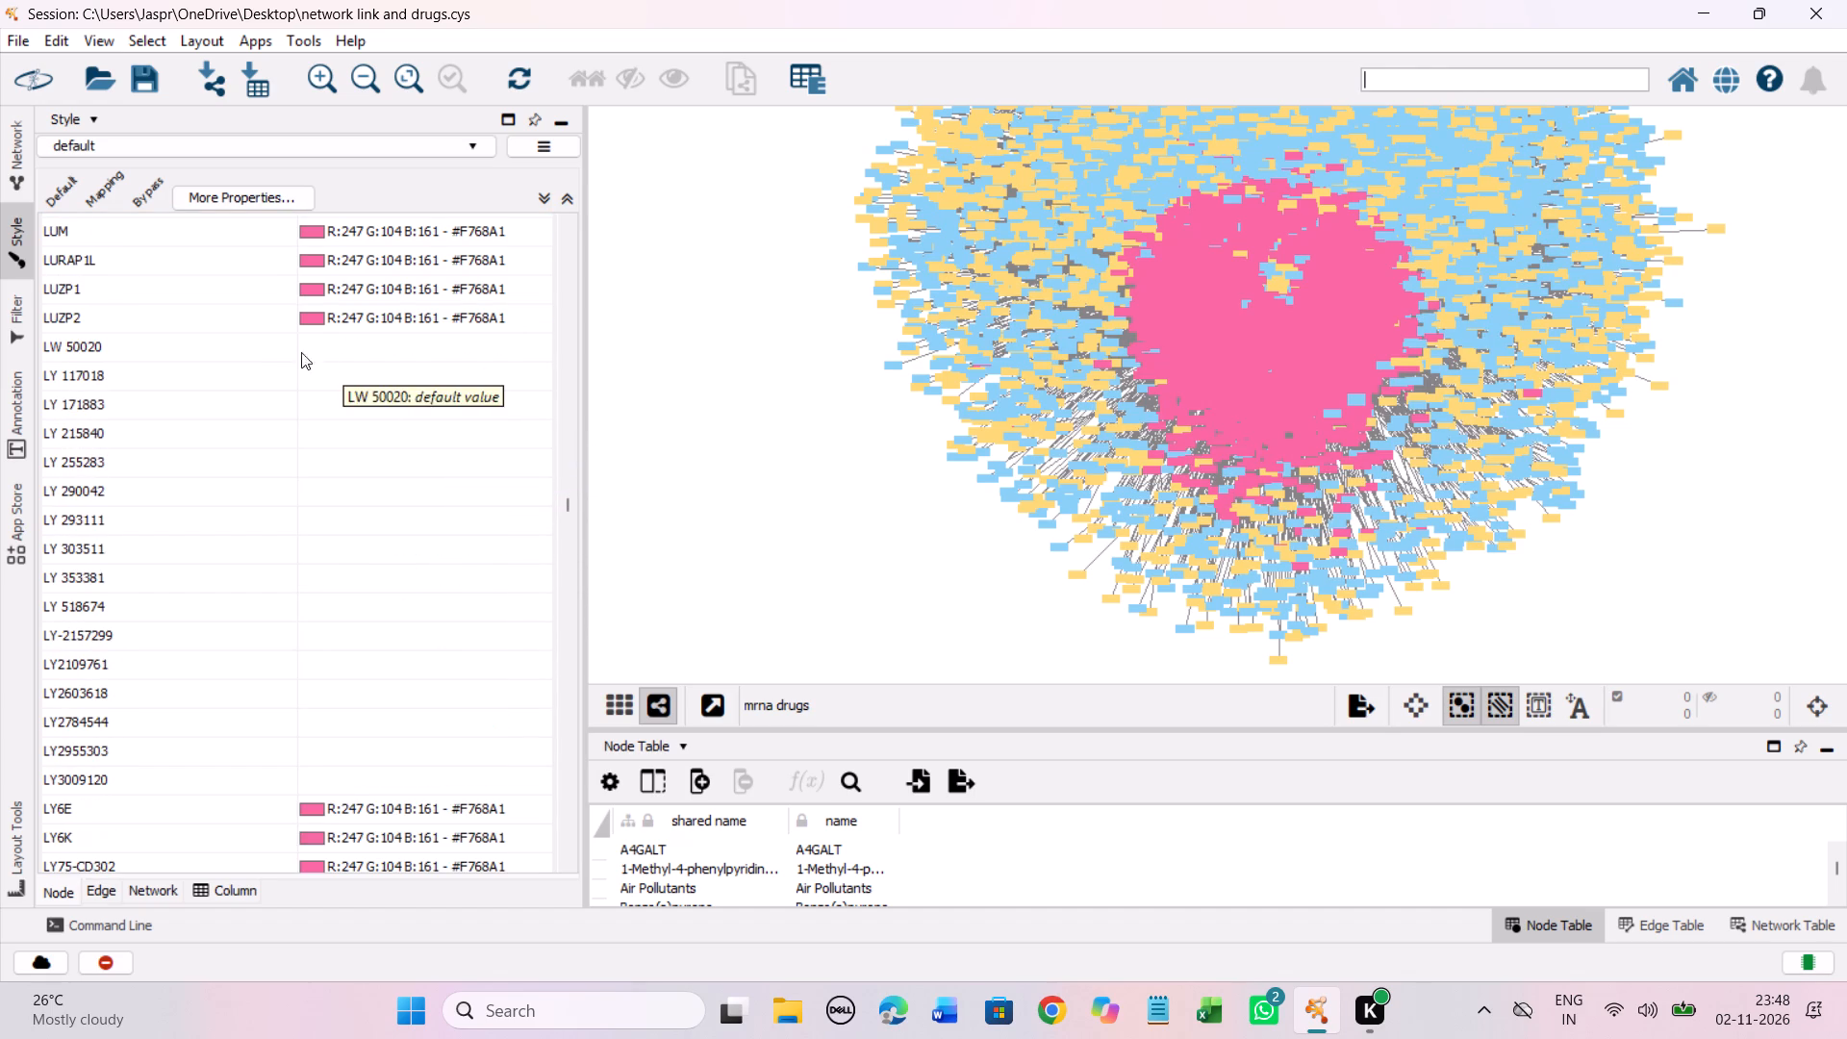
{"action": "left_click", "coordinate": [265, 354]}
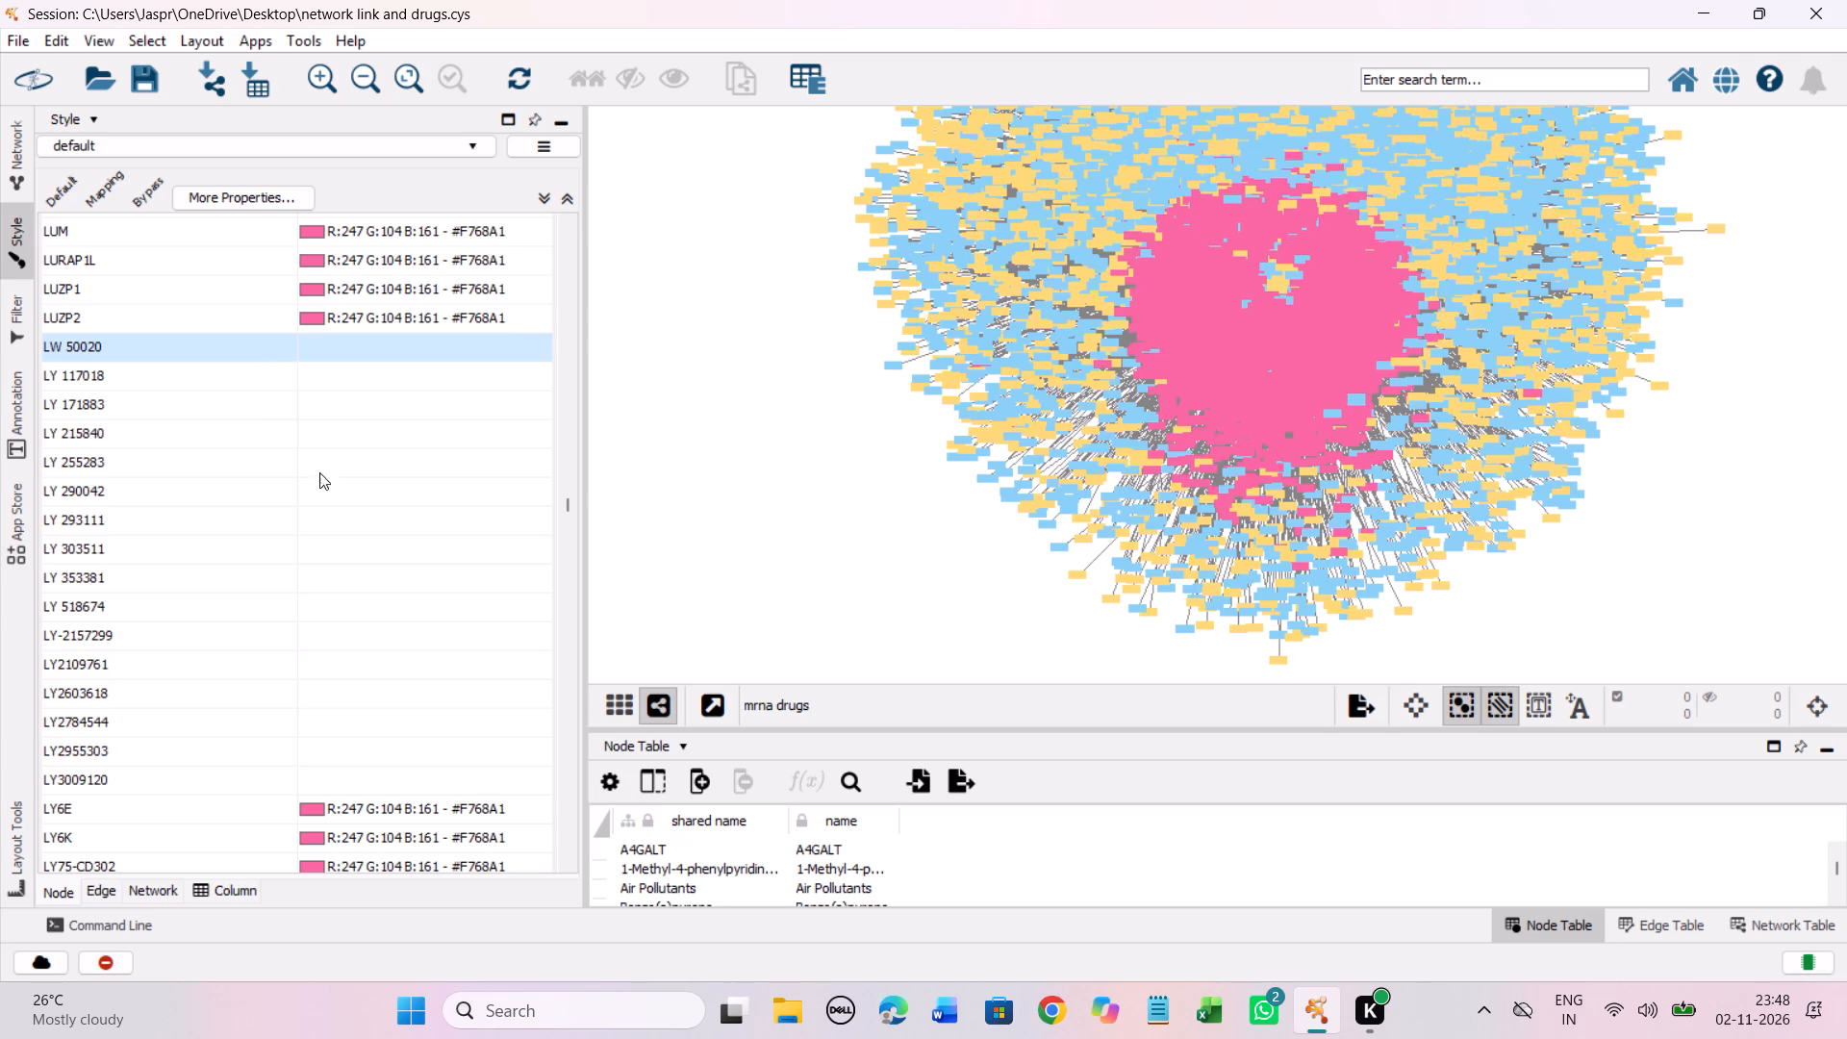
{"action": "left_click", "coordinate": [265, 777], "text": "shift"}
{"action": "right_click", "coordinate": [266, 777]}
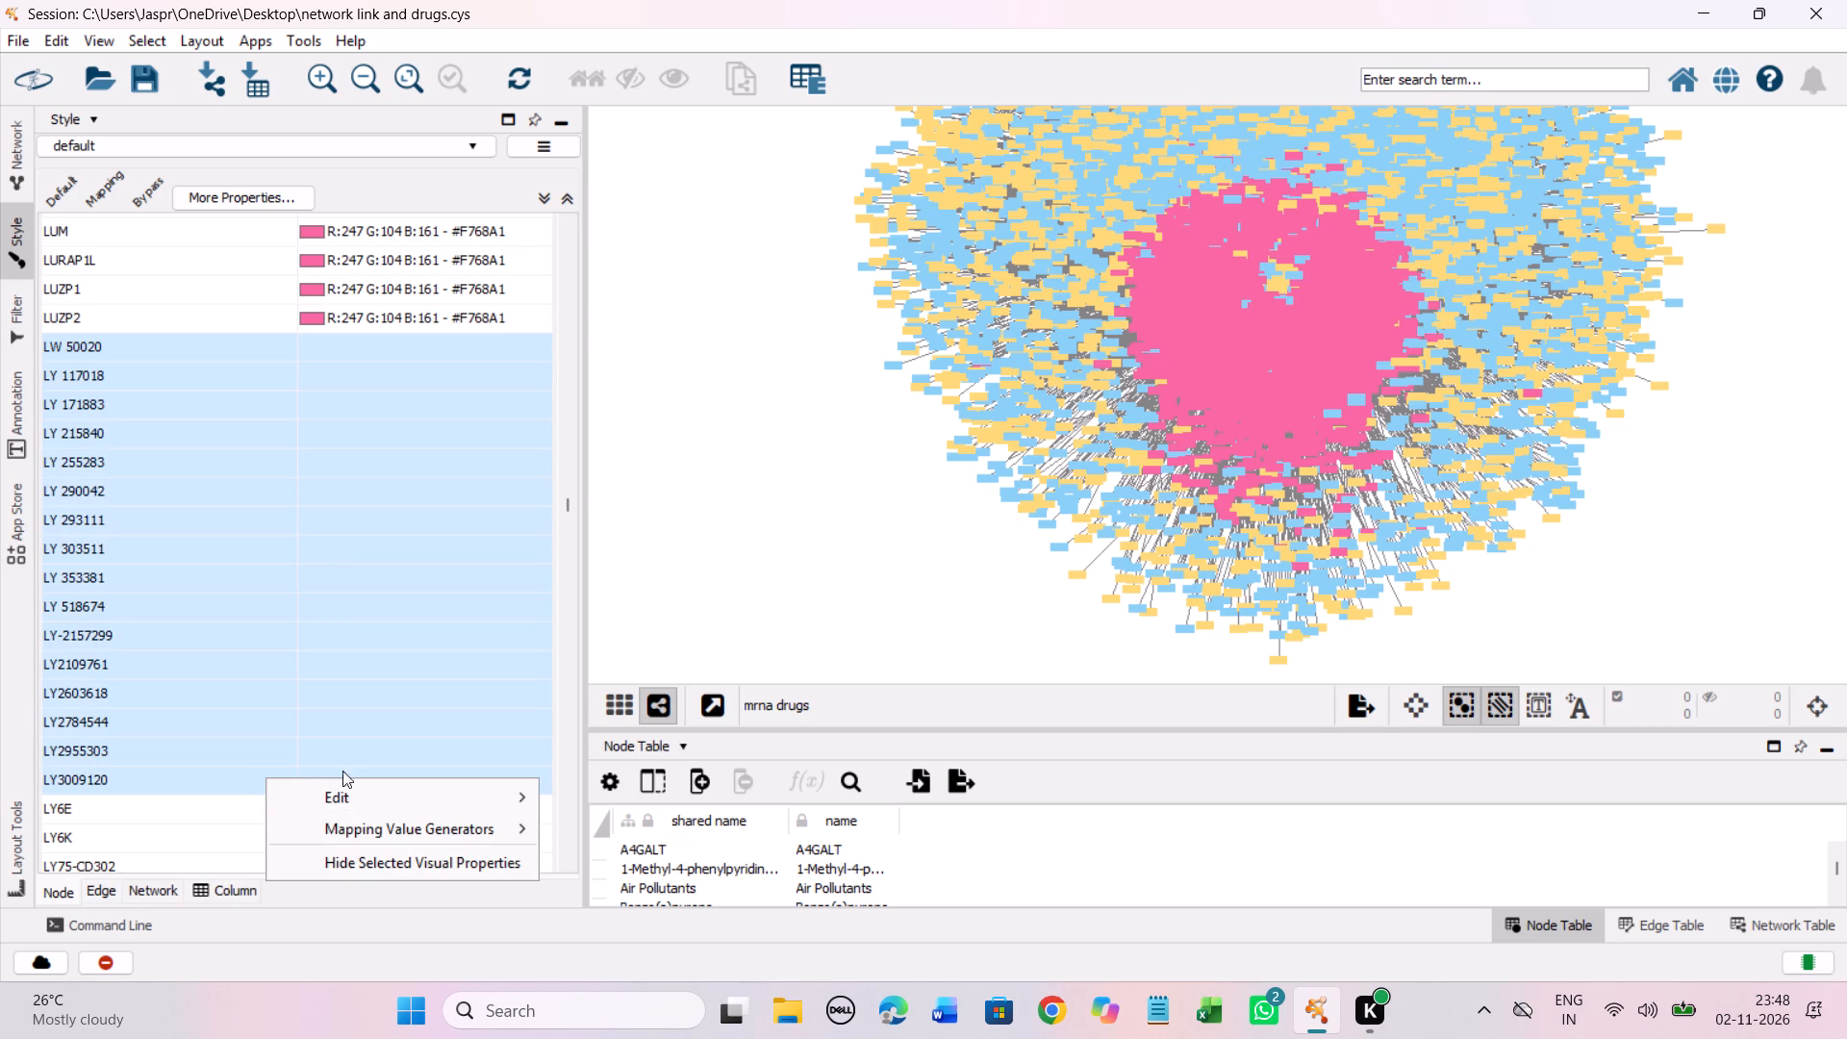
{"action": "left_click", "coordinate": [645, 786]}
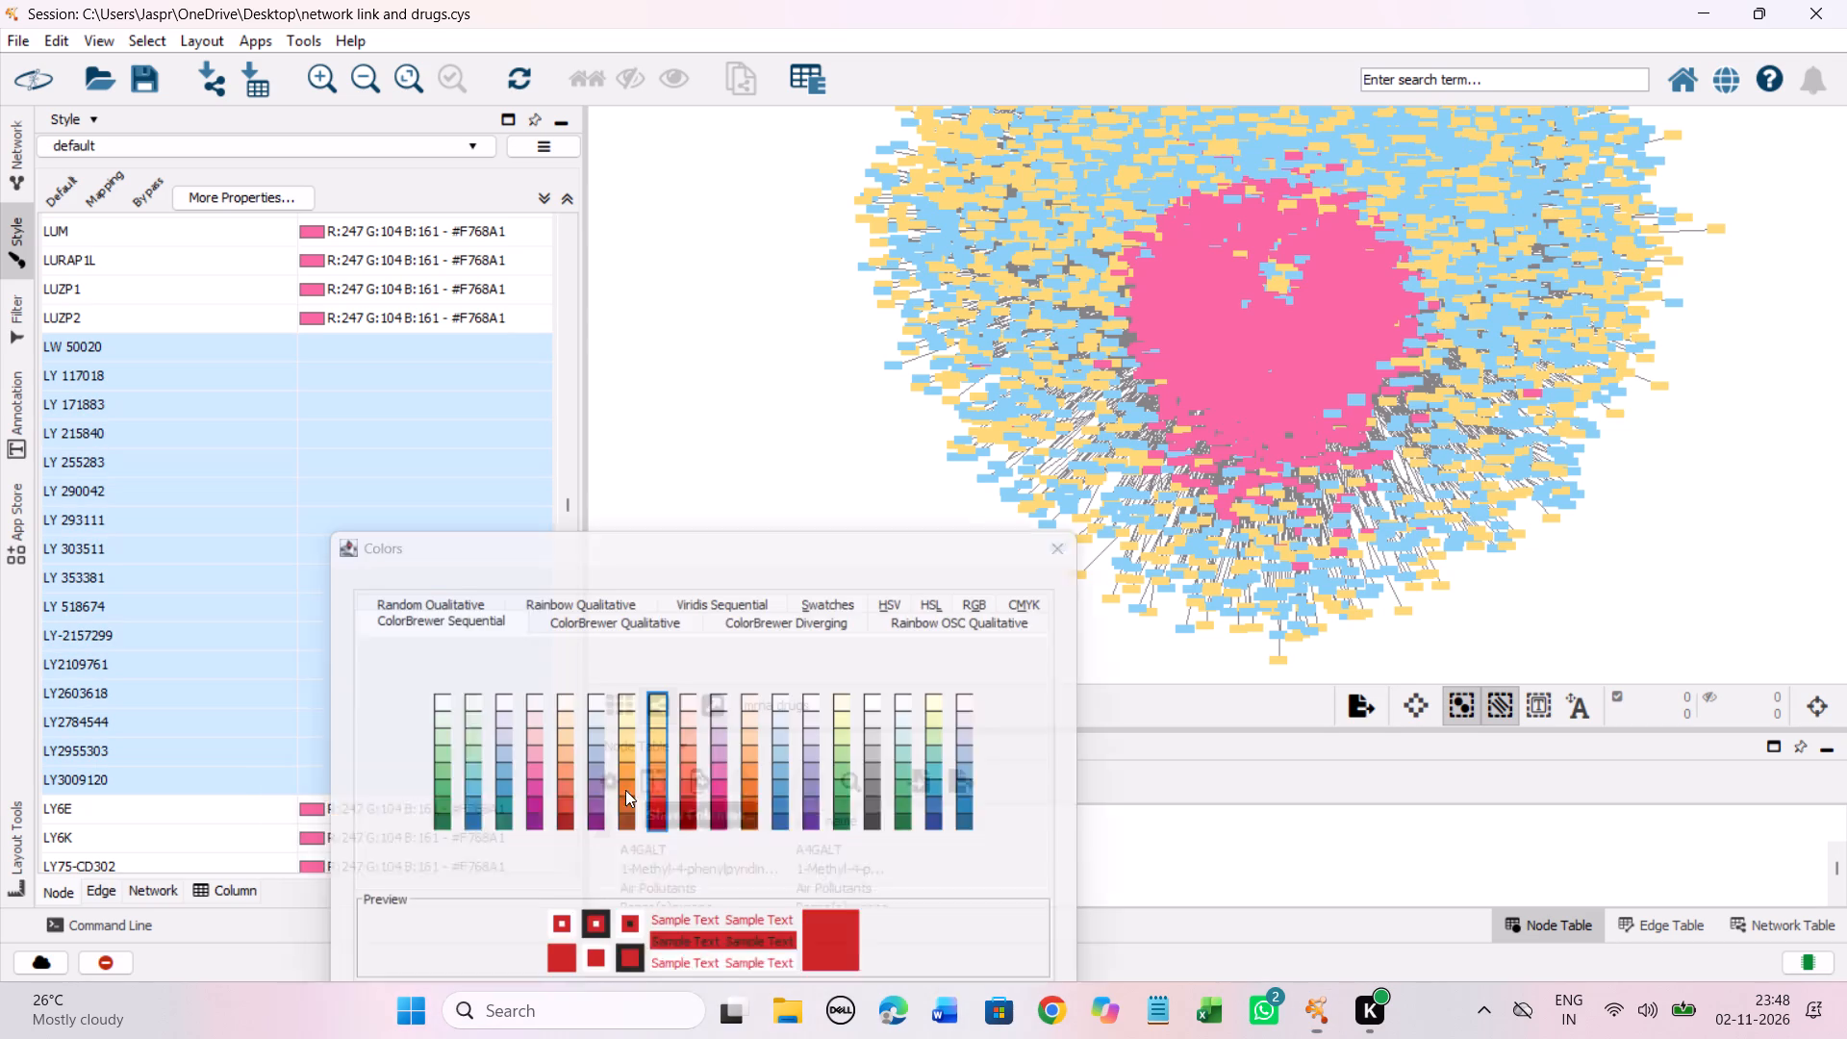
{"action": "left_click_drag", "start_coordinate": [526, 545], "coordinate": [562, 279]}
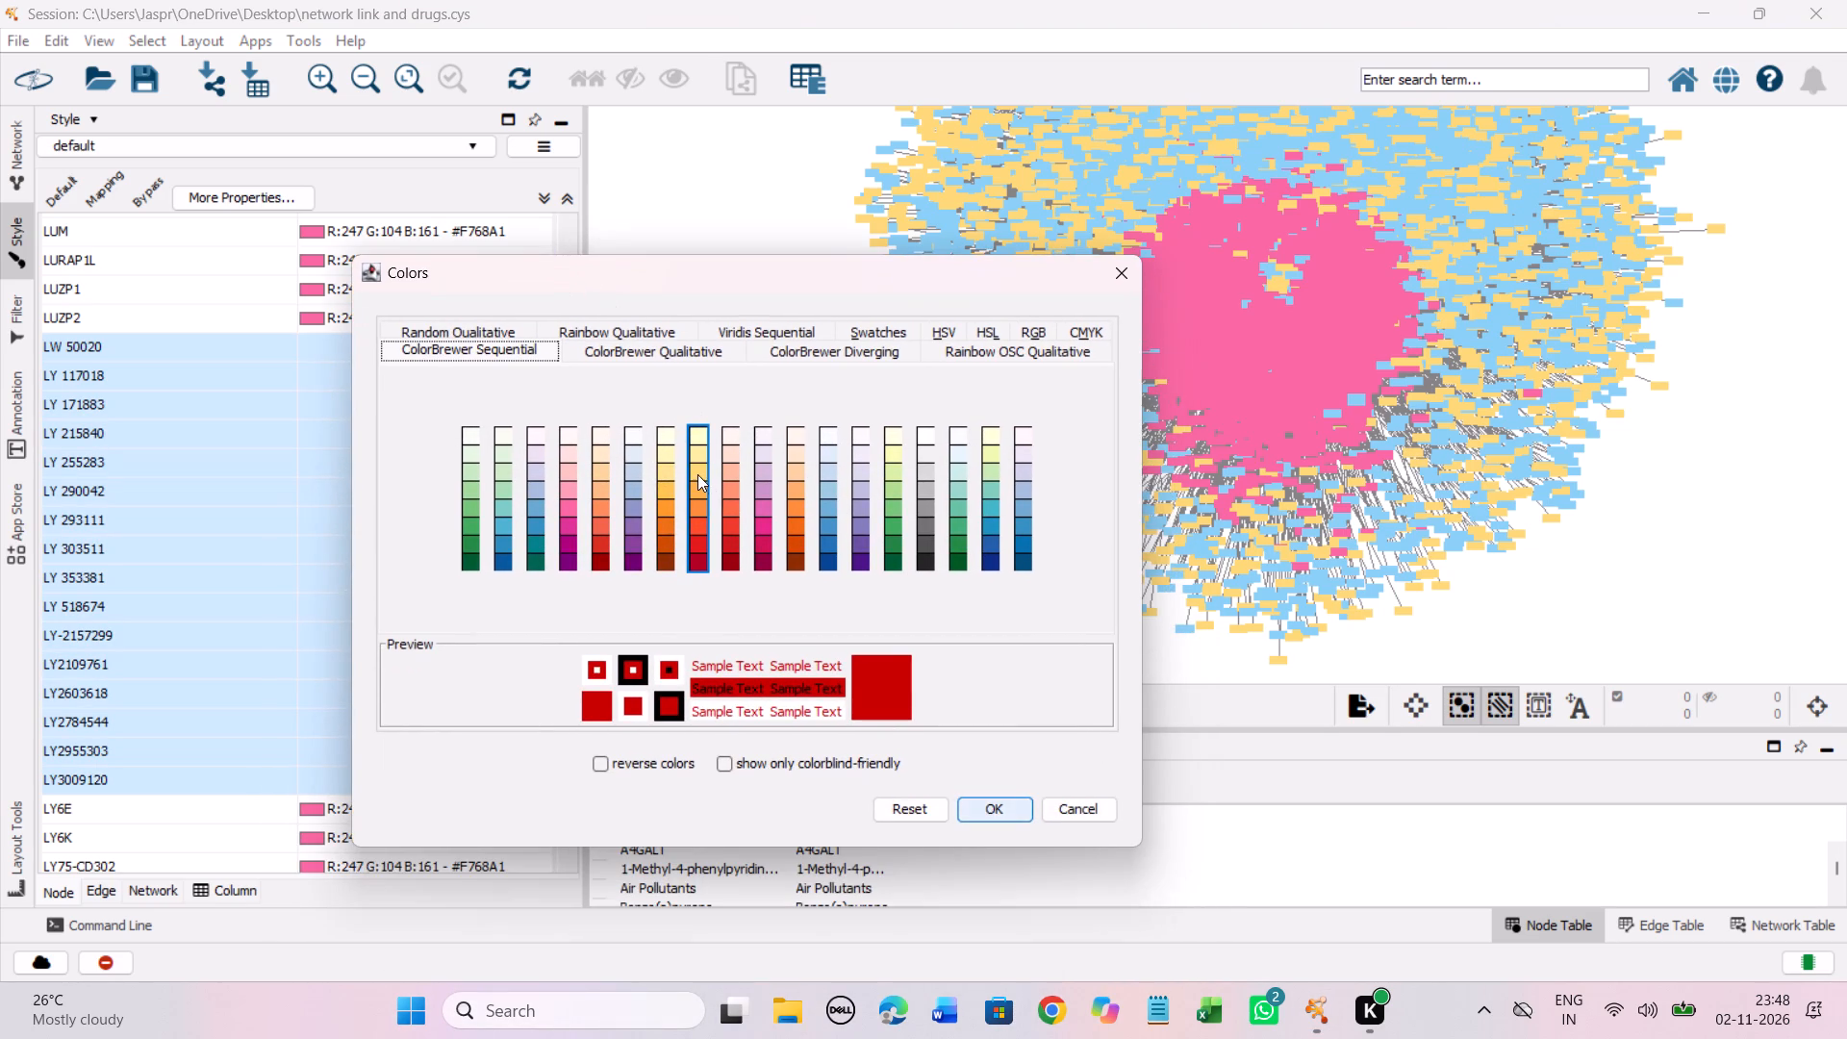
{"action": "left_click", "coordinate": [697, 474]}
{"action": "left_click", "coordinate": [990, 815]}
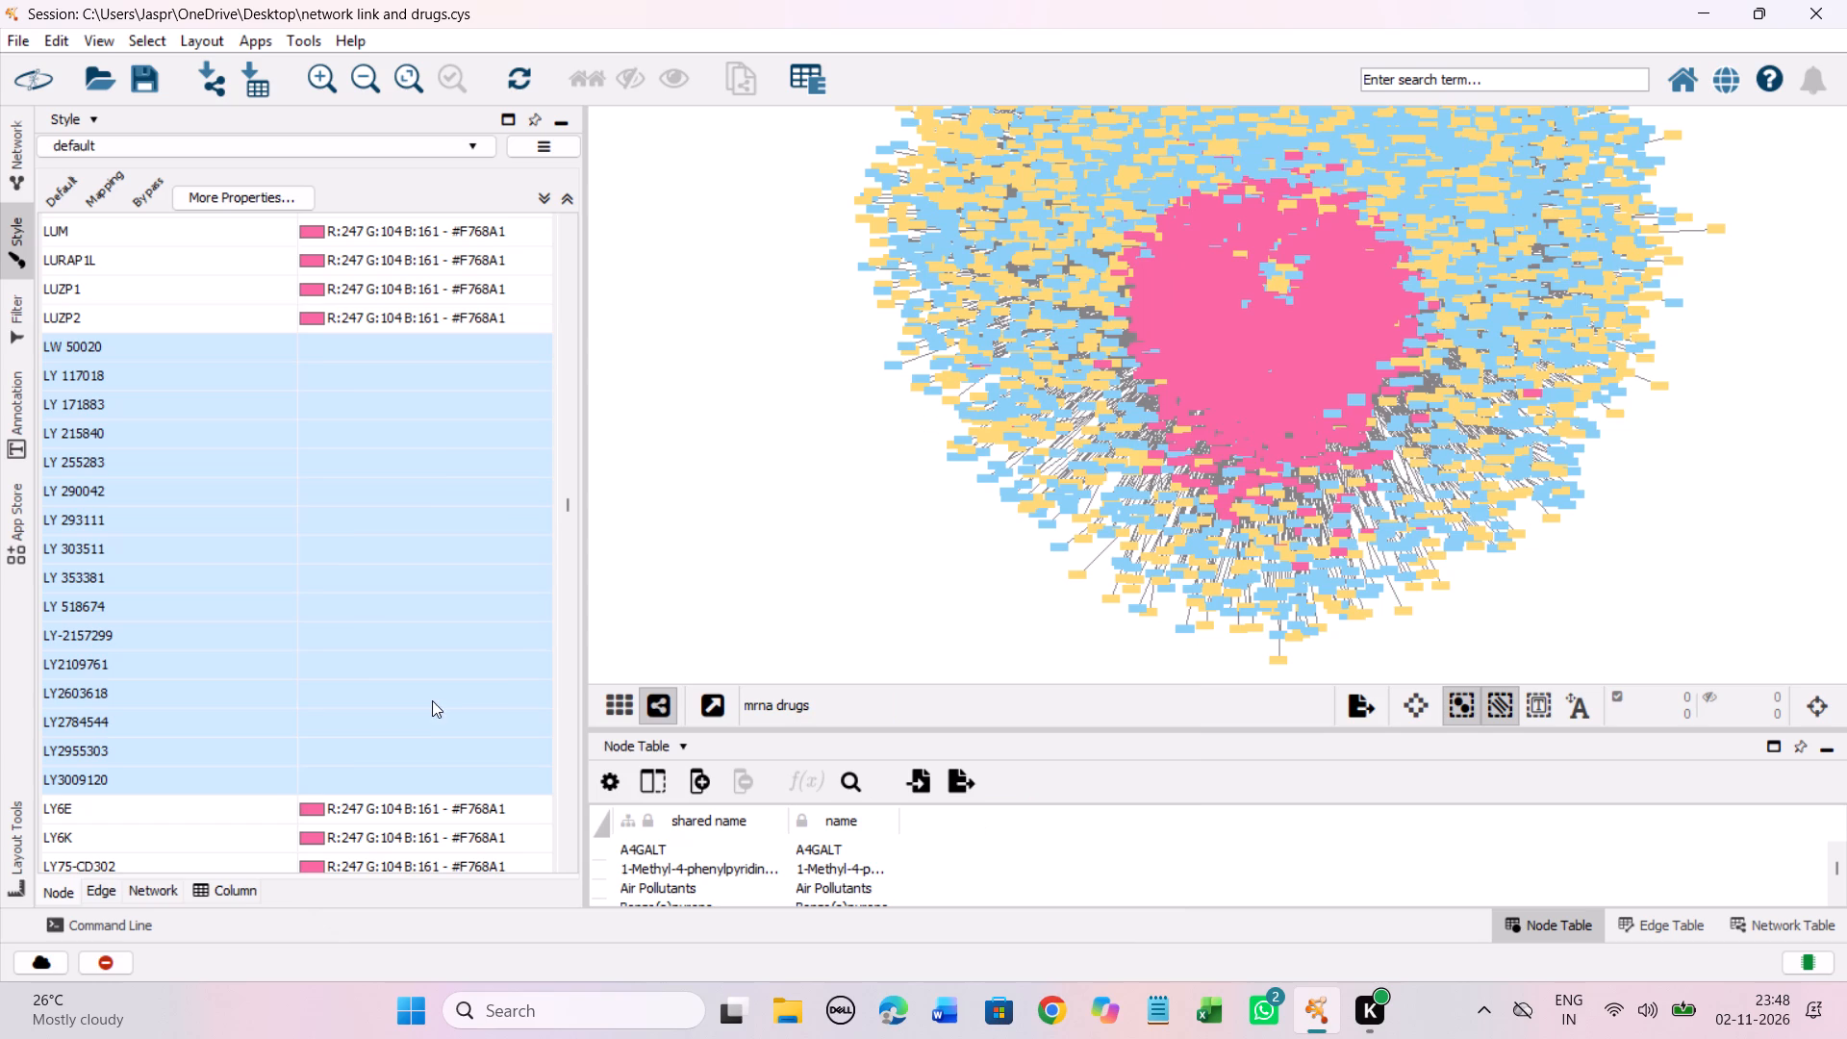
Set the discrete colour mapping of the unmapped entry LYR 71 to the Yellow-Orange-Red shade #FED976.
{"action": "scroll", "coordinate": [488, 565], "scroll_direction": "down", "scroll_amount": 2}
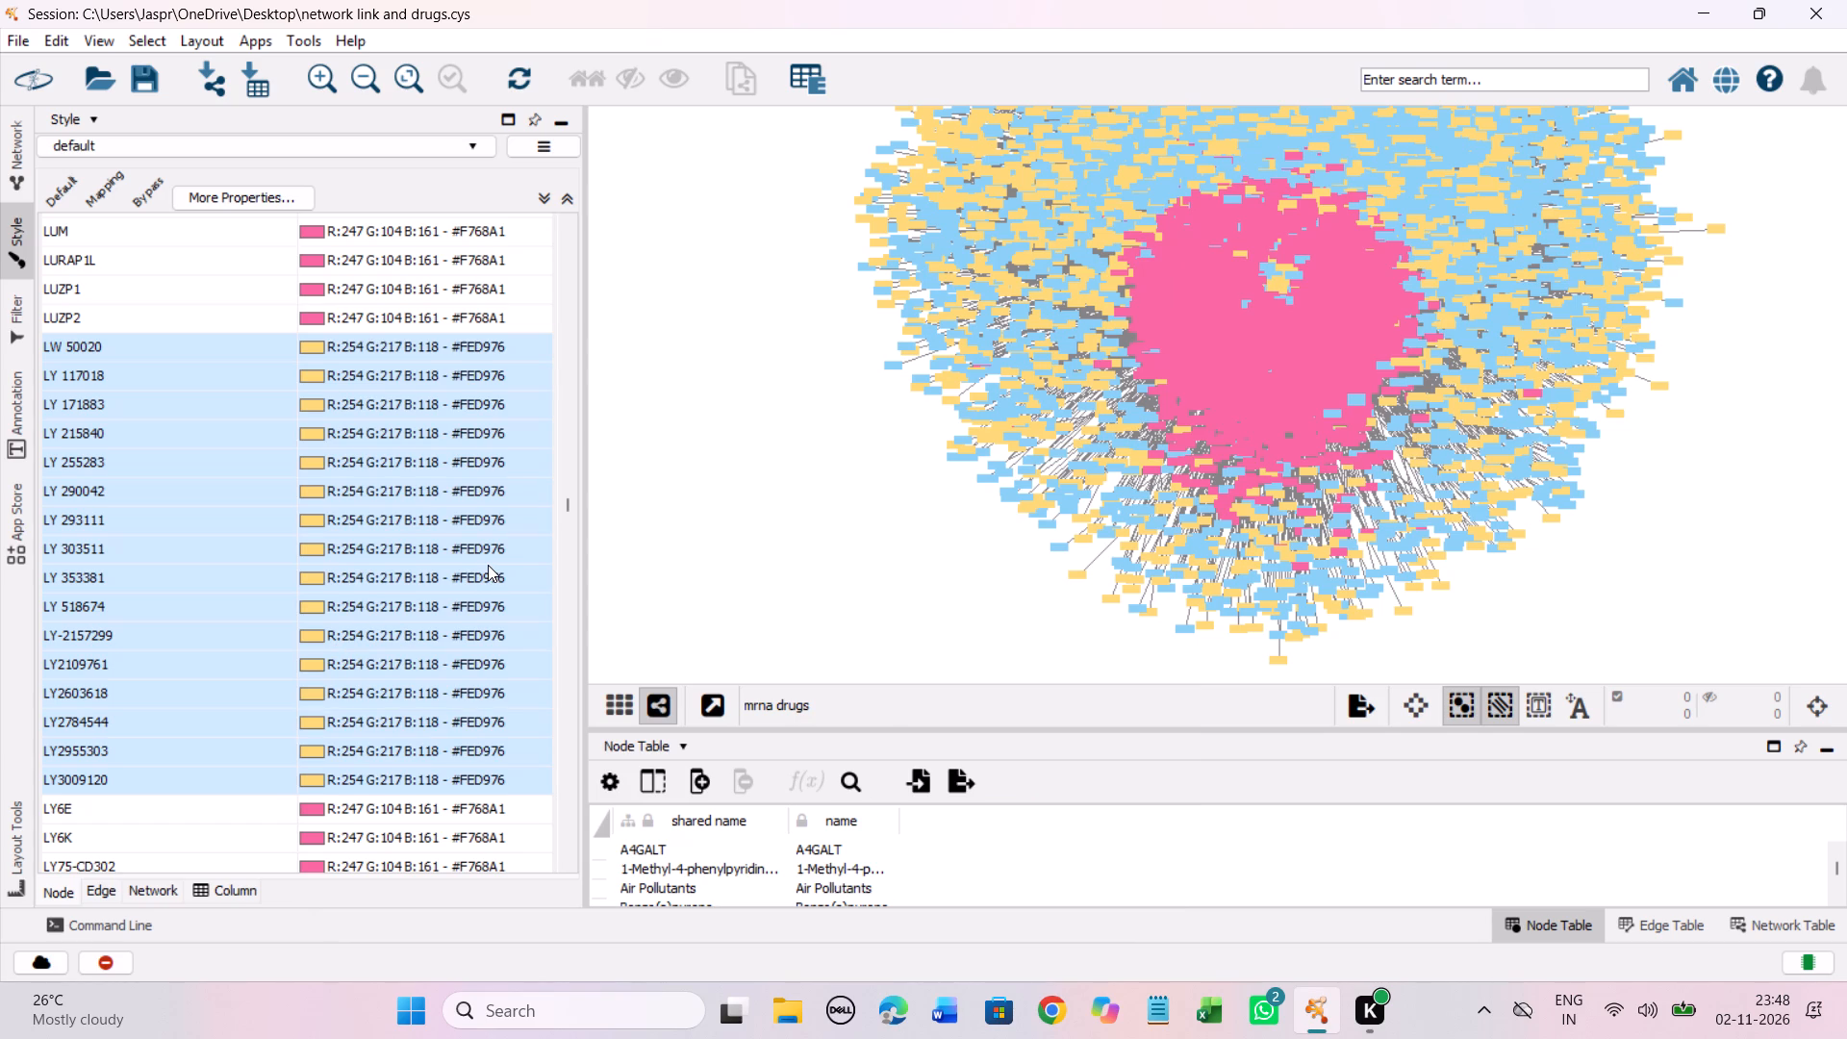
{"action": "scroll", "coordinate": [488, 565], "scroll_direction": "down", "scroll_amount": 13}
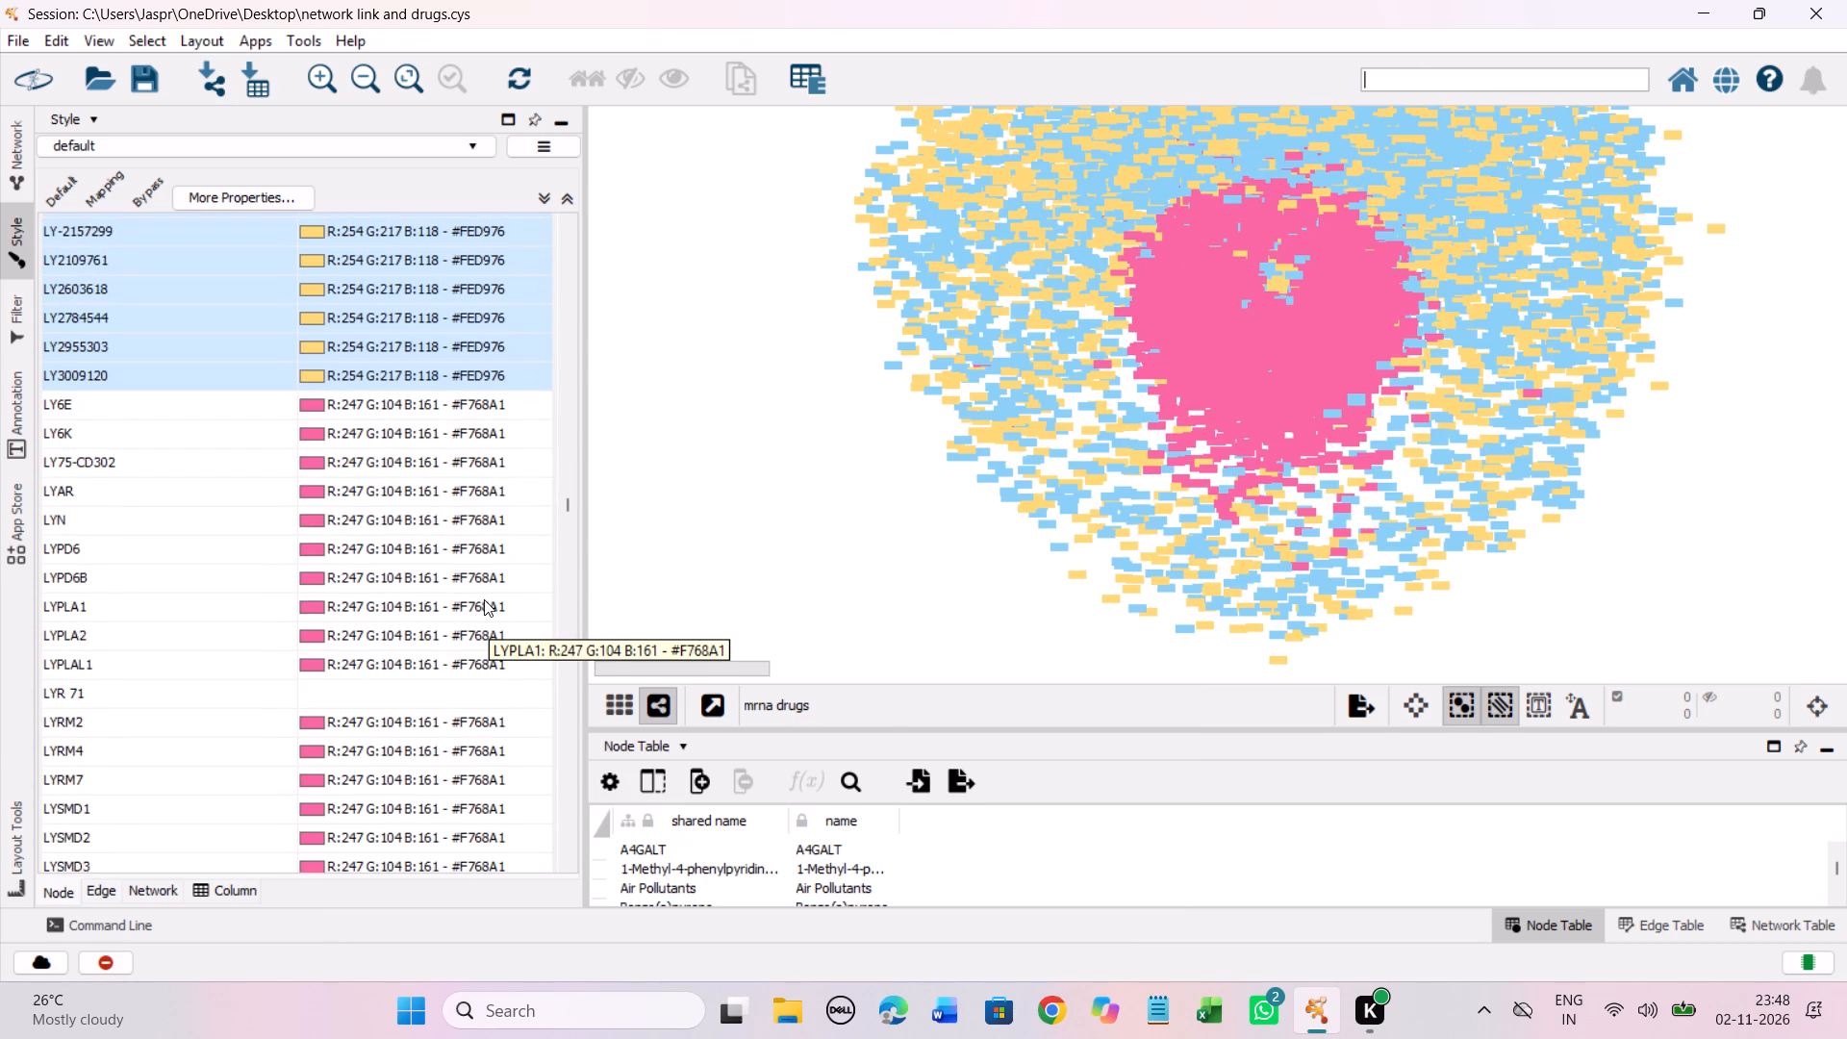
{"action": "scroll", "coordinate": [484, 599], "scroll_direction": "down", "scroll_amount": 11}
{"action": "left_click", "coordinate": [261, 347]}
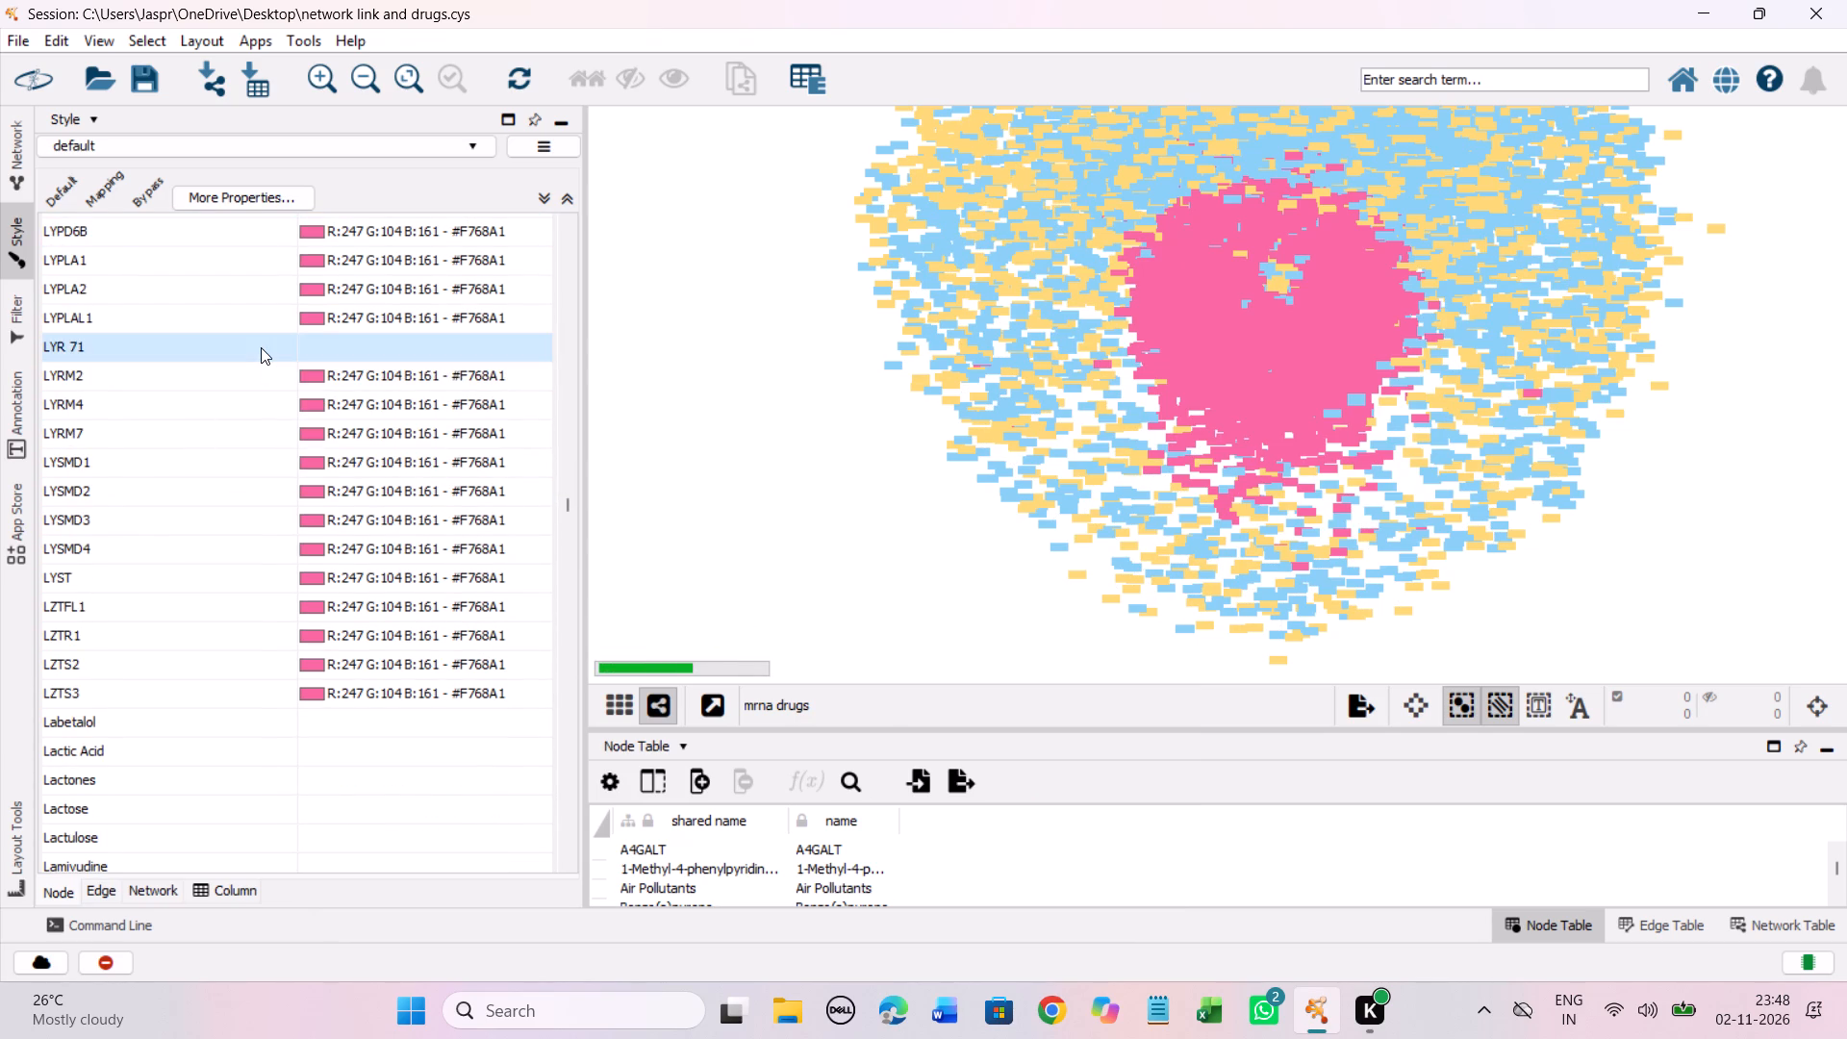
{"action": "right_click", "coordinate": [261, 347]}
{"action": "left_click", "coordinate": [615, 354]}
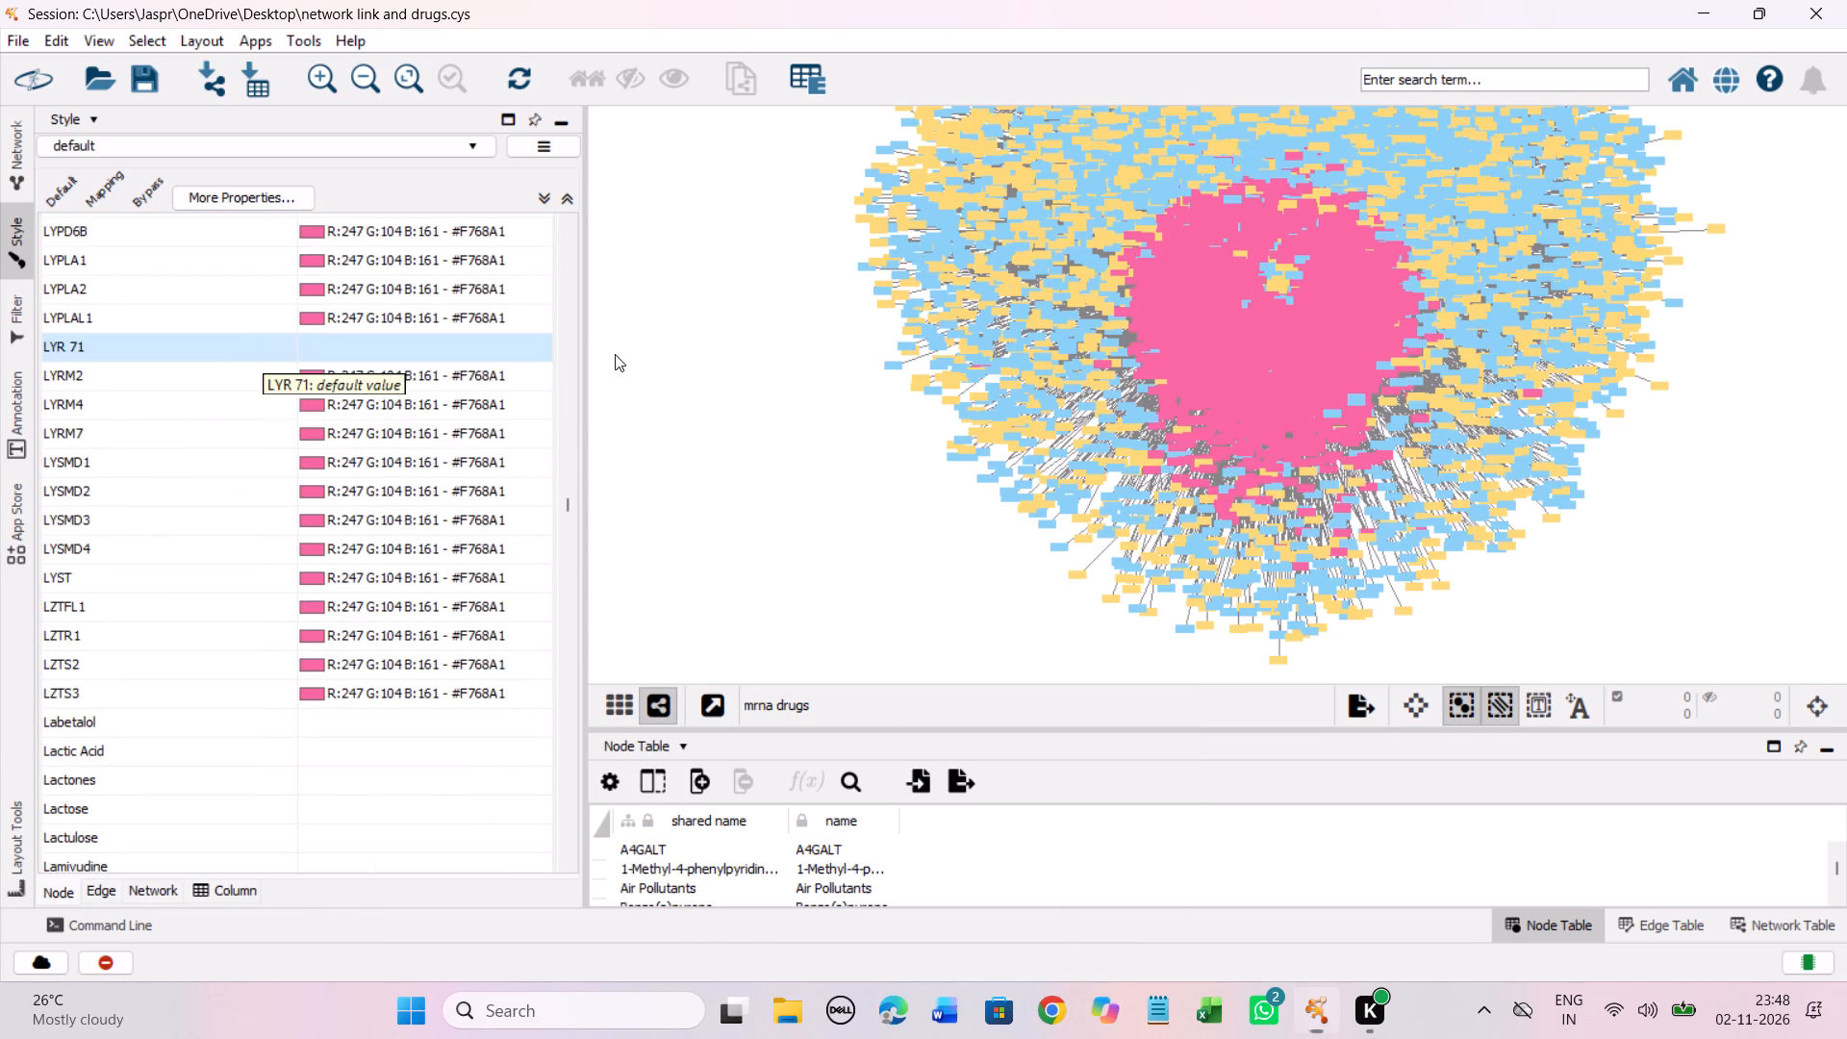
{"action": "left_click_drag", "start_coordinate": [562, 530], "coordinate": [682, 206]}
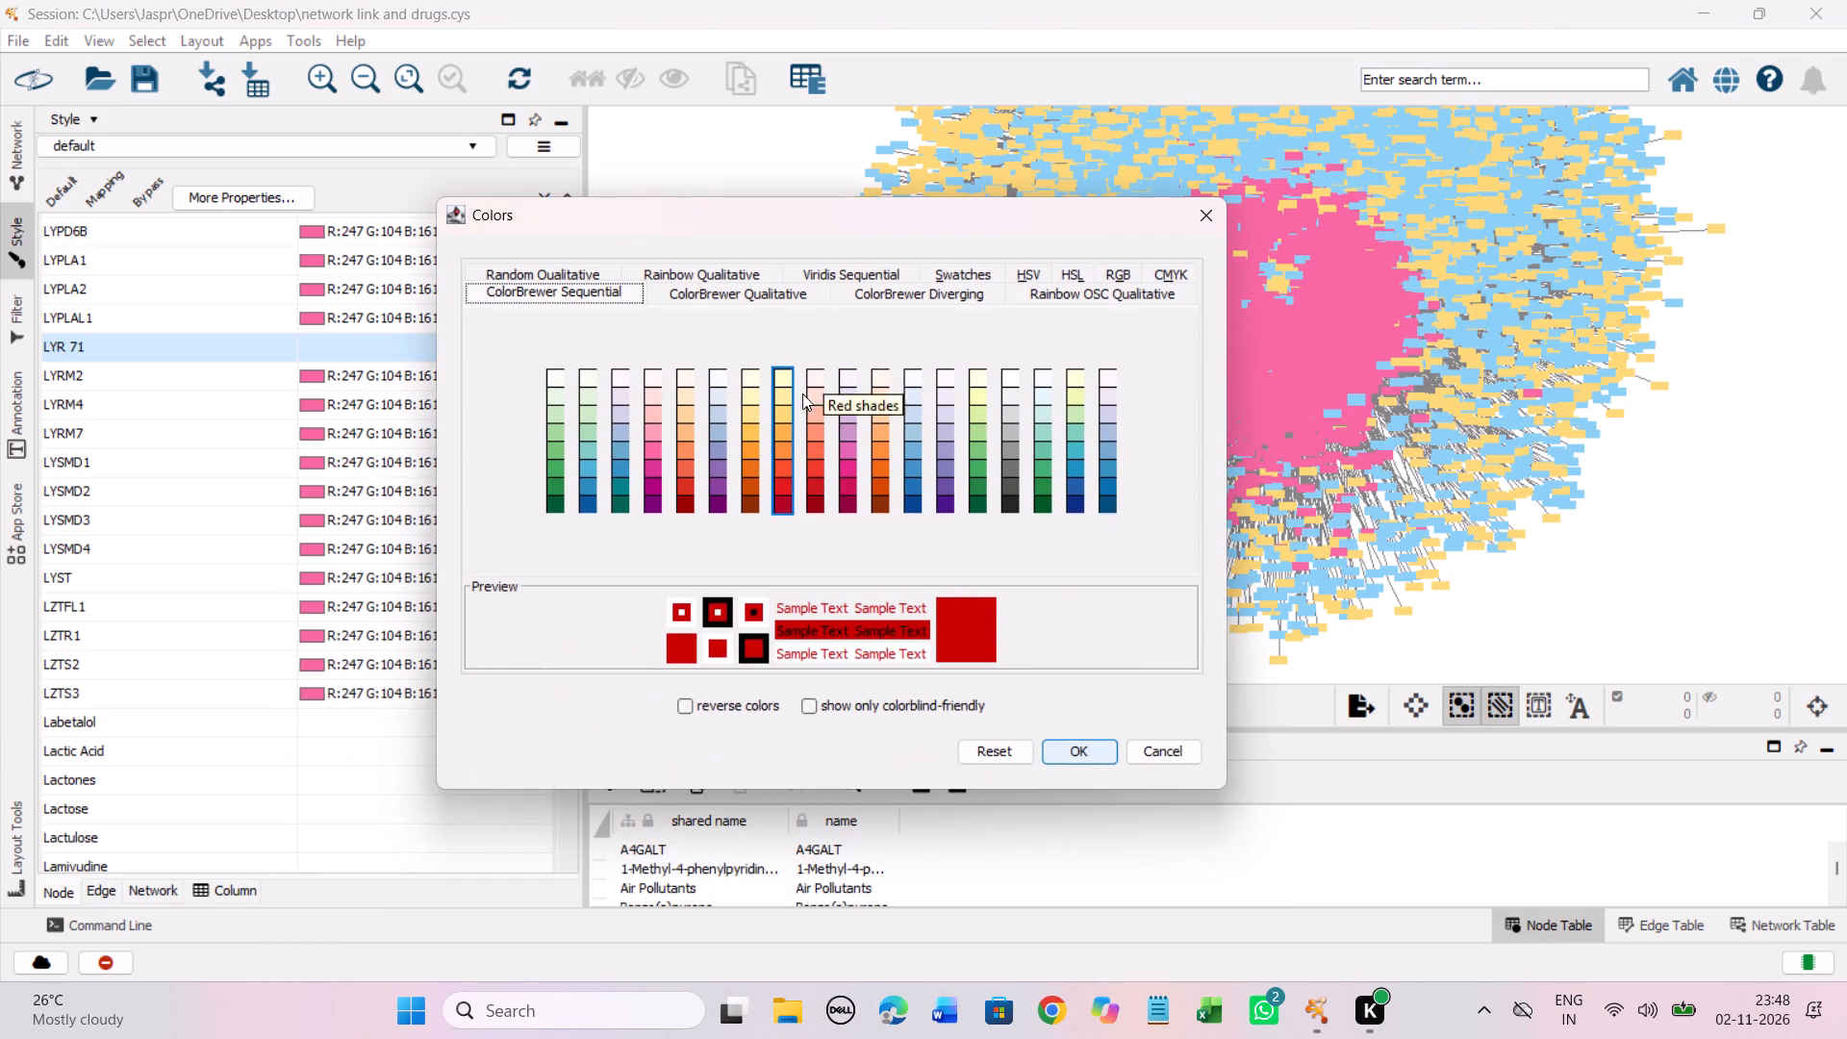
{"action": "left_click", "coordinate": [777, 418]}
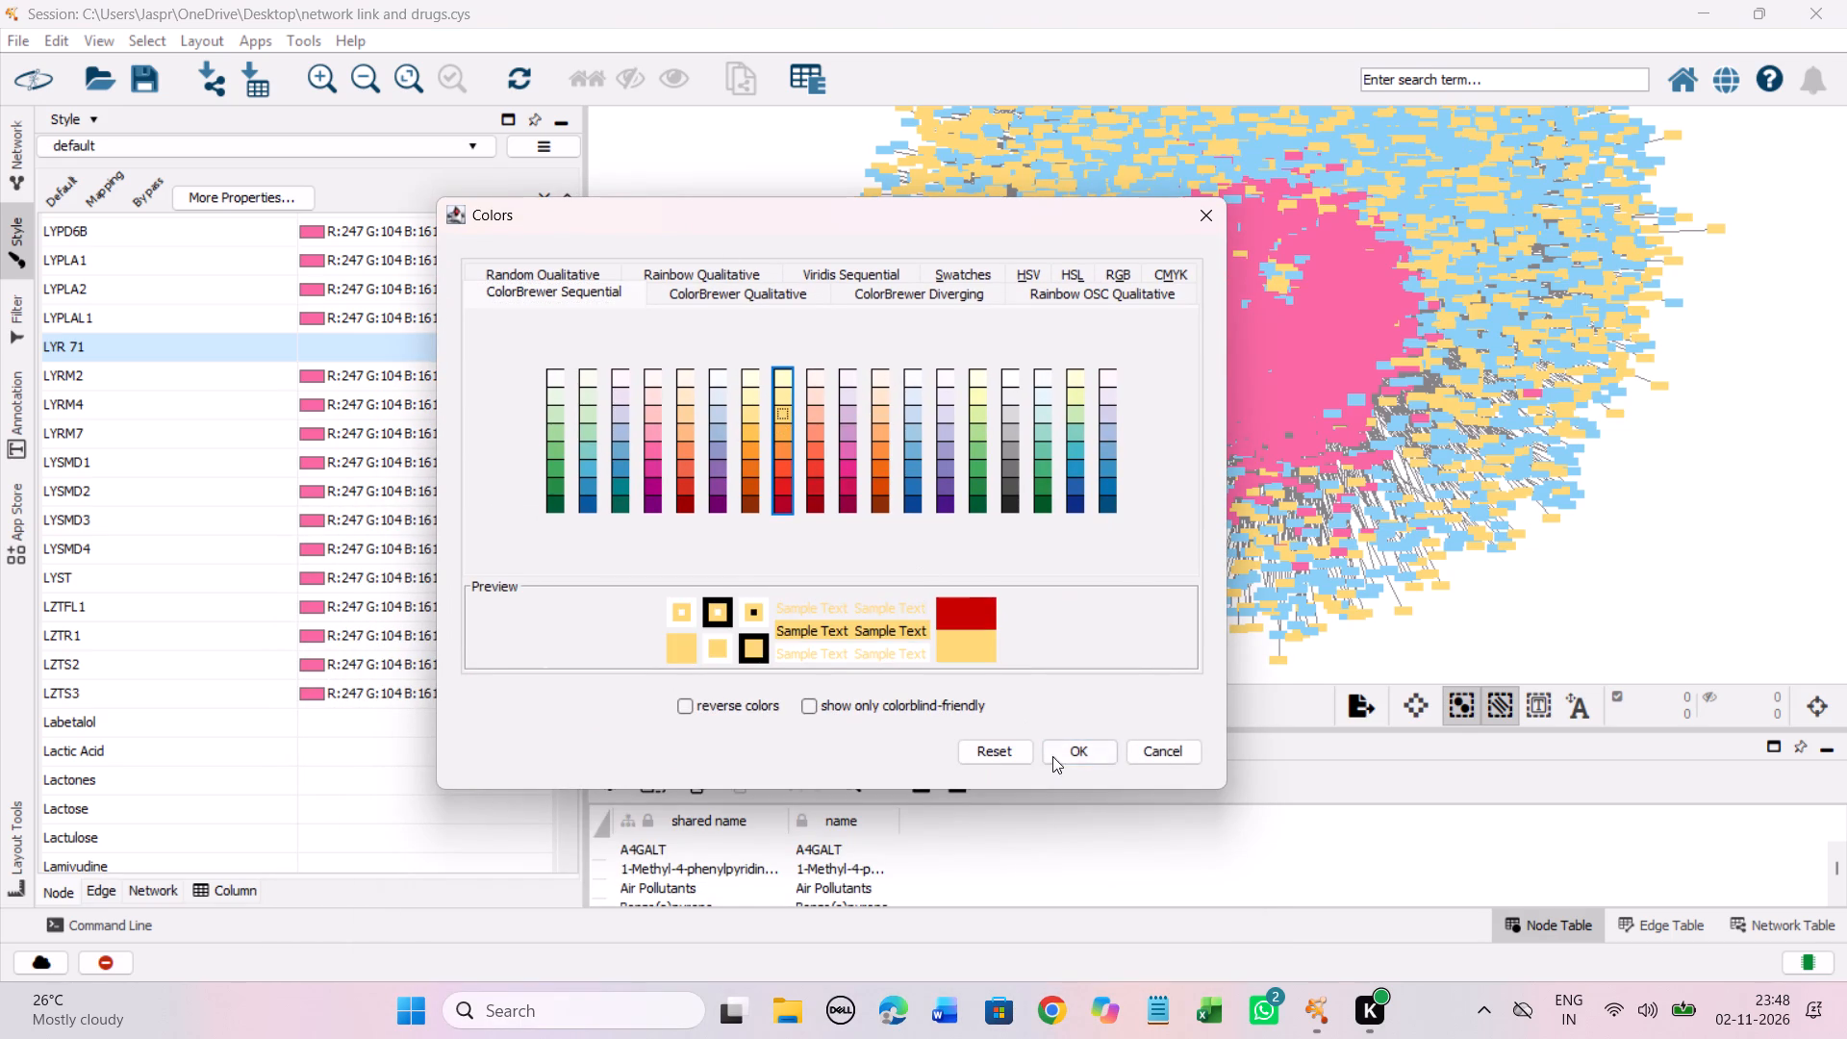
{"action": "left_click", "coordinate": [1077, 749]}
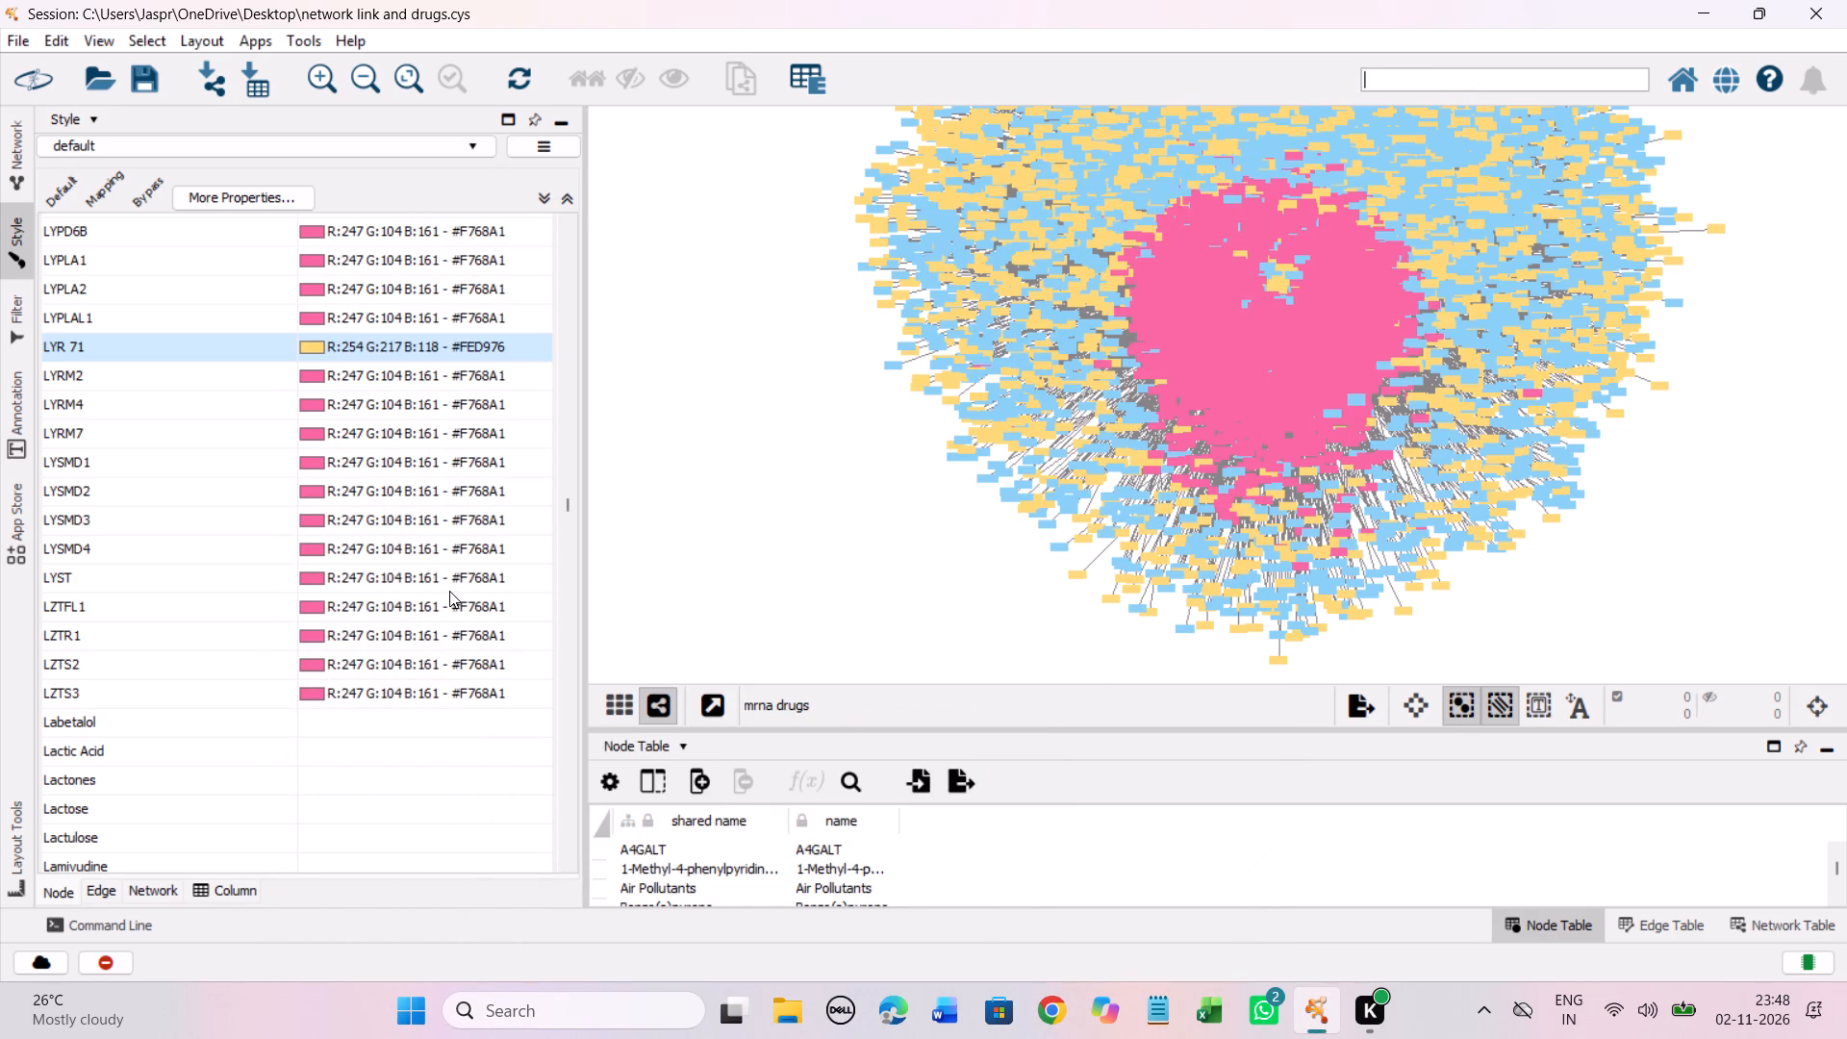
Set the discrete colour mapping of the unmapped entries Labetalol through M-VAC protocol together to the Yellow-Orange-Red shade #FED976.
{"action": "scroll", "coordinate": [449, 591], "scroll_direction": "down", "scroll_amount": 3}
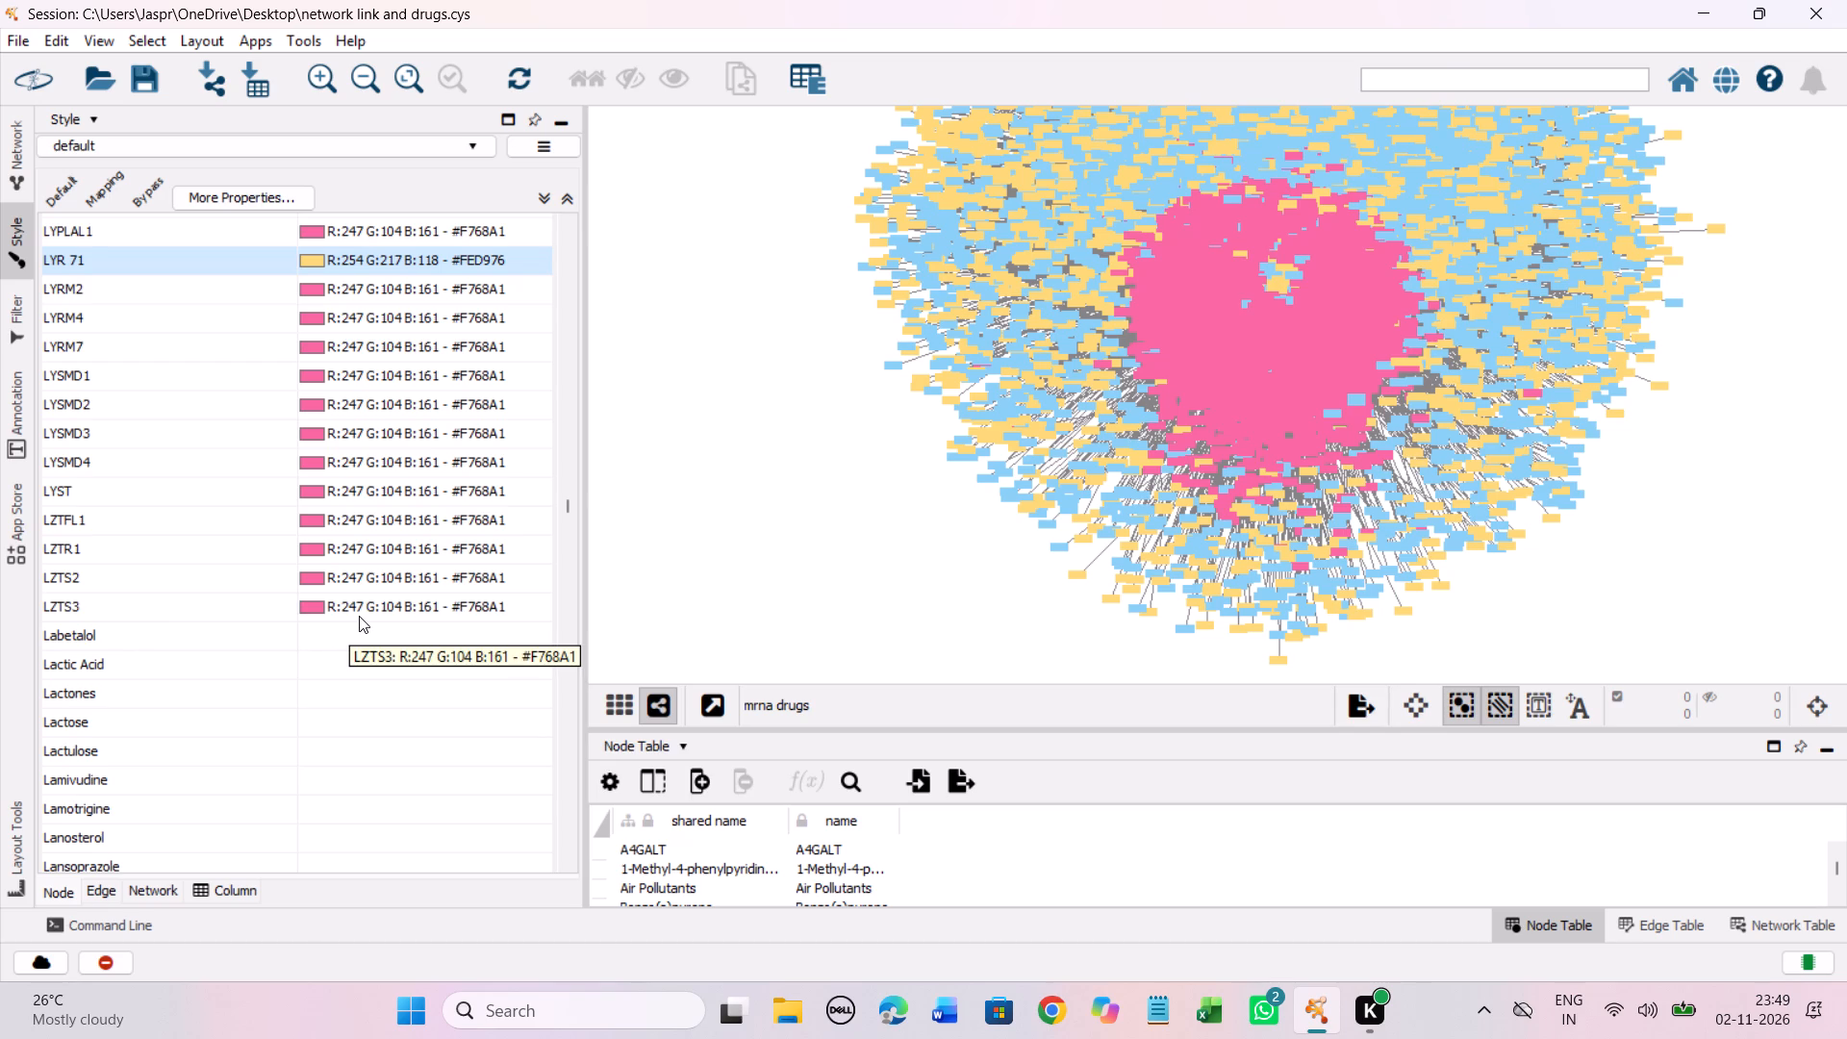
{"action": "scroll", "coordinate": [359, 616], "scroll_direction": "down", "scroll_amount": 11}
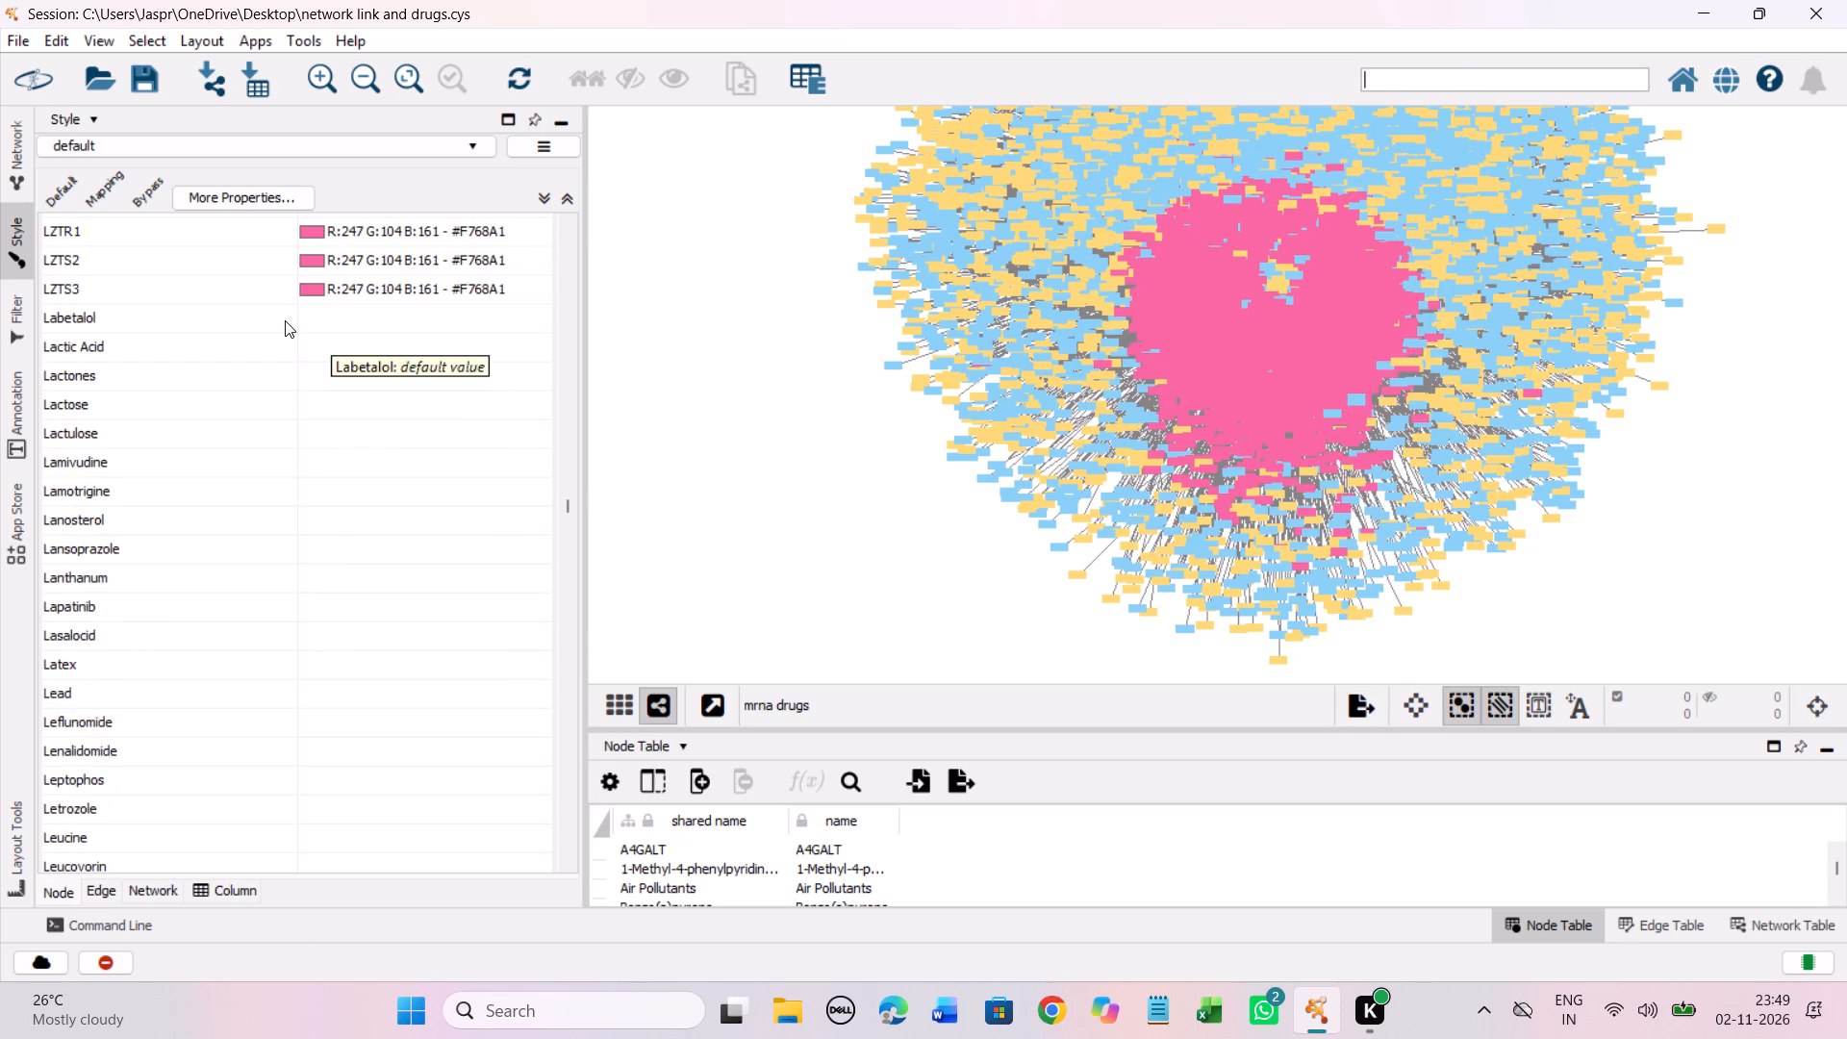
{"action": "left_click", "coordinate": [285, 320]}
{"action": "scroll", "coordinate": [457, 398], "scroll_direction": "down", "scroll_amount": 3}
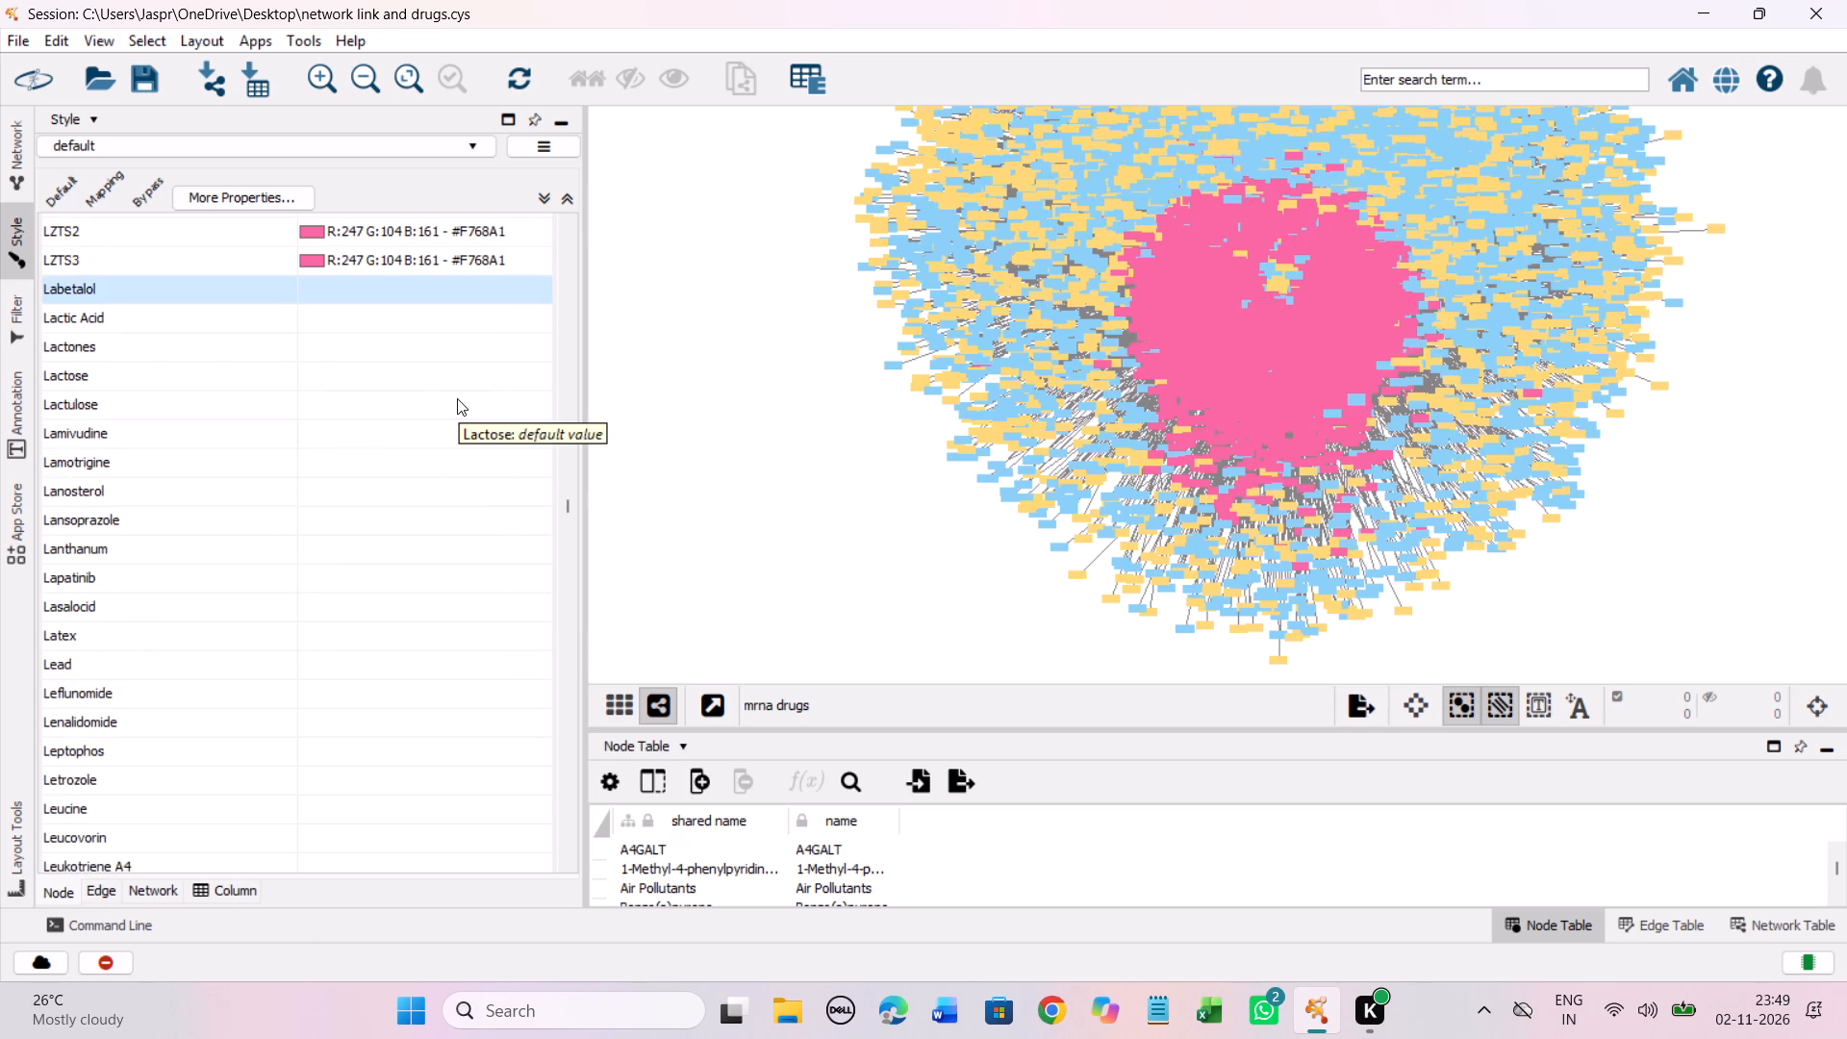
{"action": "scroll", "coordinate": [457, 398], "scroll_direction": "down", "scroll_amount": 20}
{"action": "scroll", "coordinate": [457, 398], "scroll_direction": "down", "scroll_amount": 11}
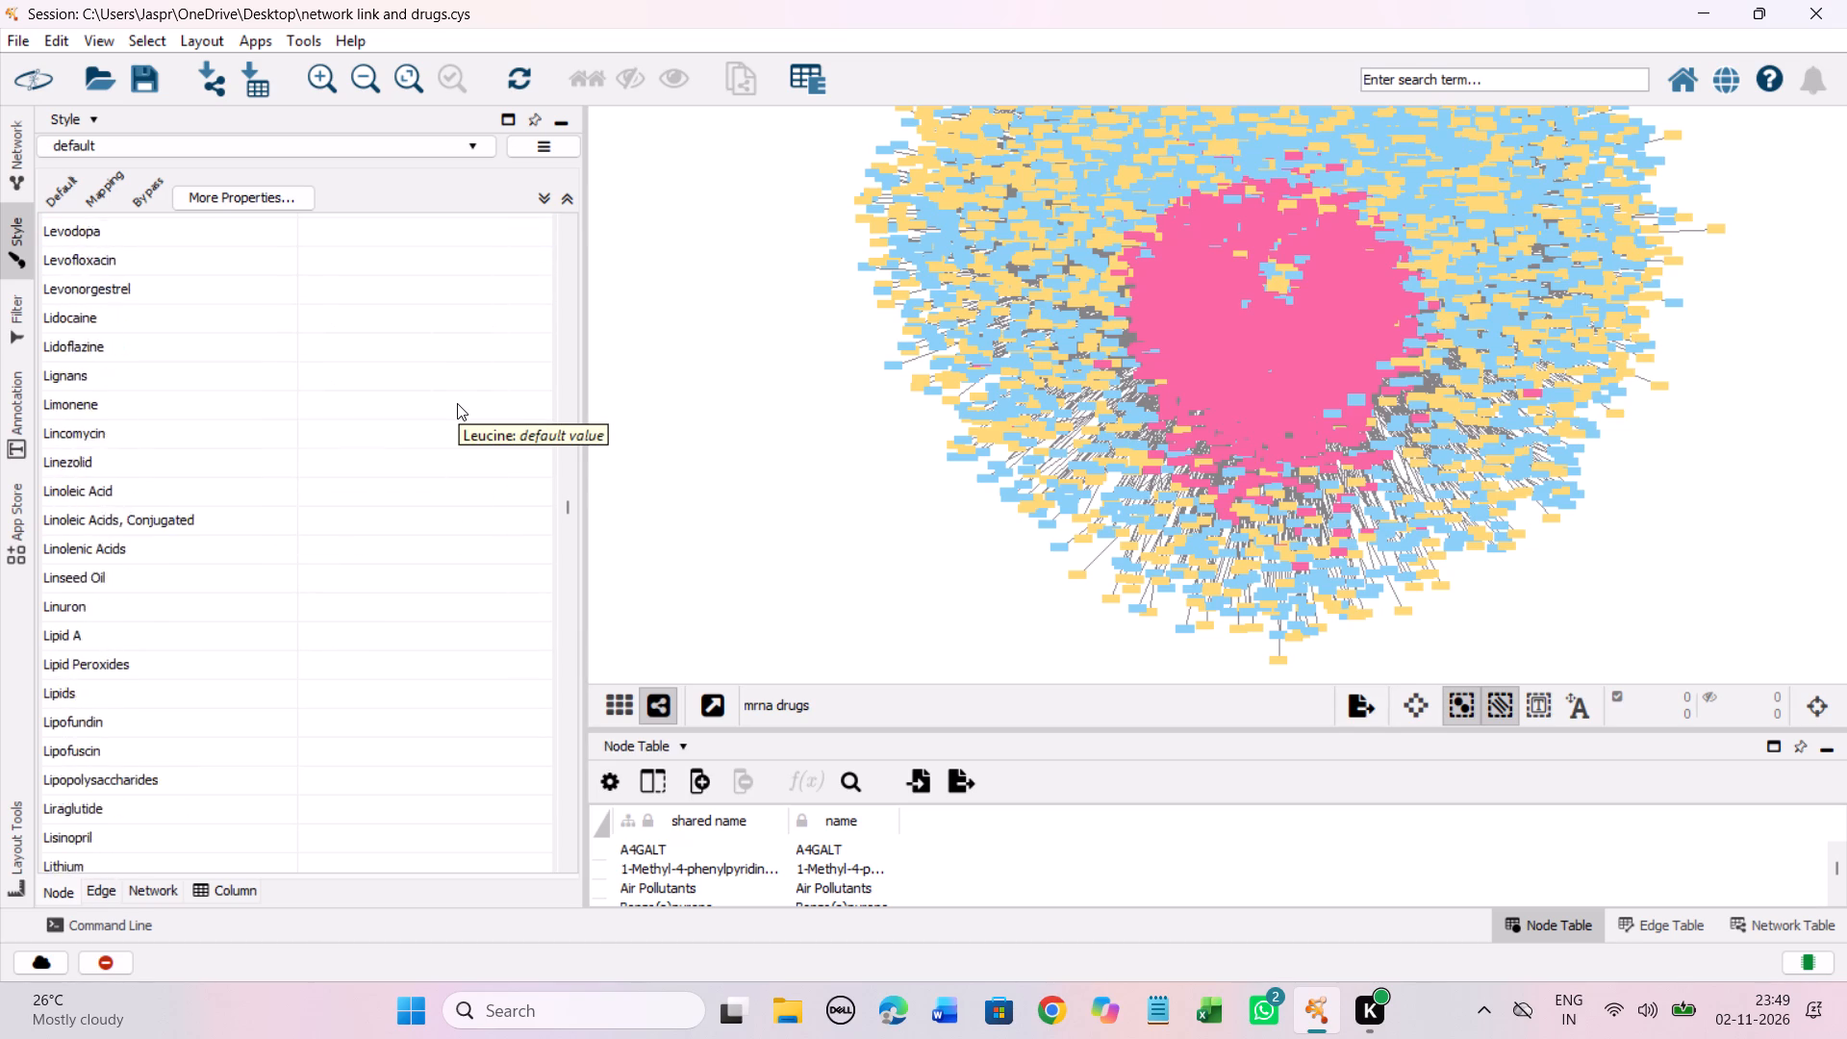
{"action": "scroll", "coordinate": [457, 403], "scroll_direction": "down", "scroll_amount": 20}
{"action": "scroll", "coordinate": [457, 403], "scroll_direction": "down", "scroll_amount": 10}
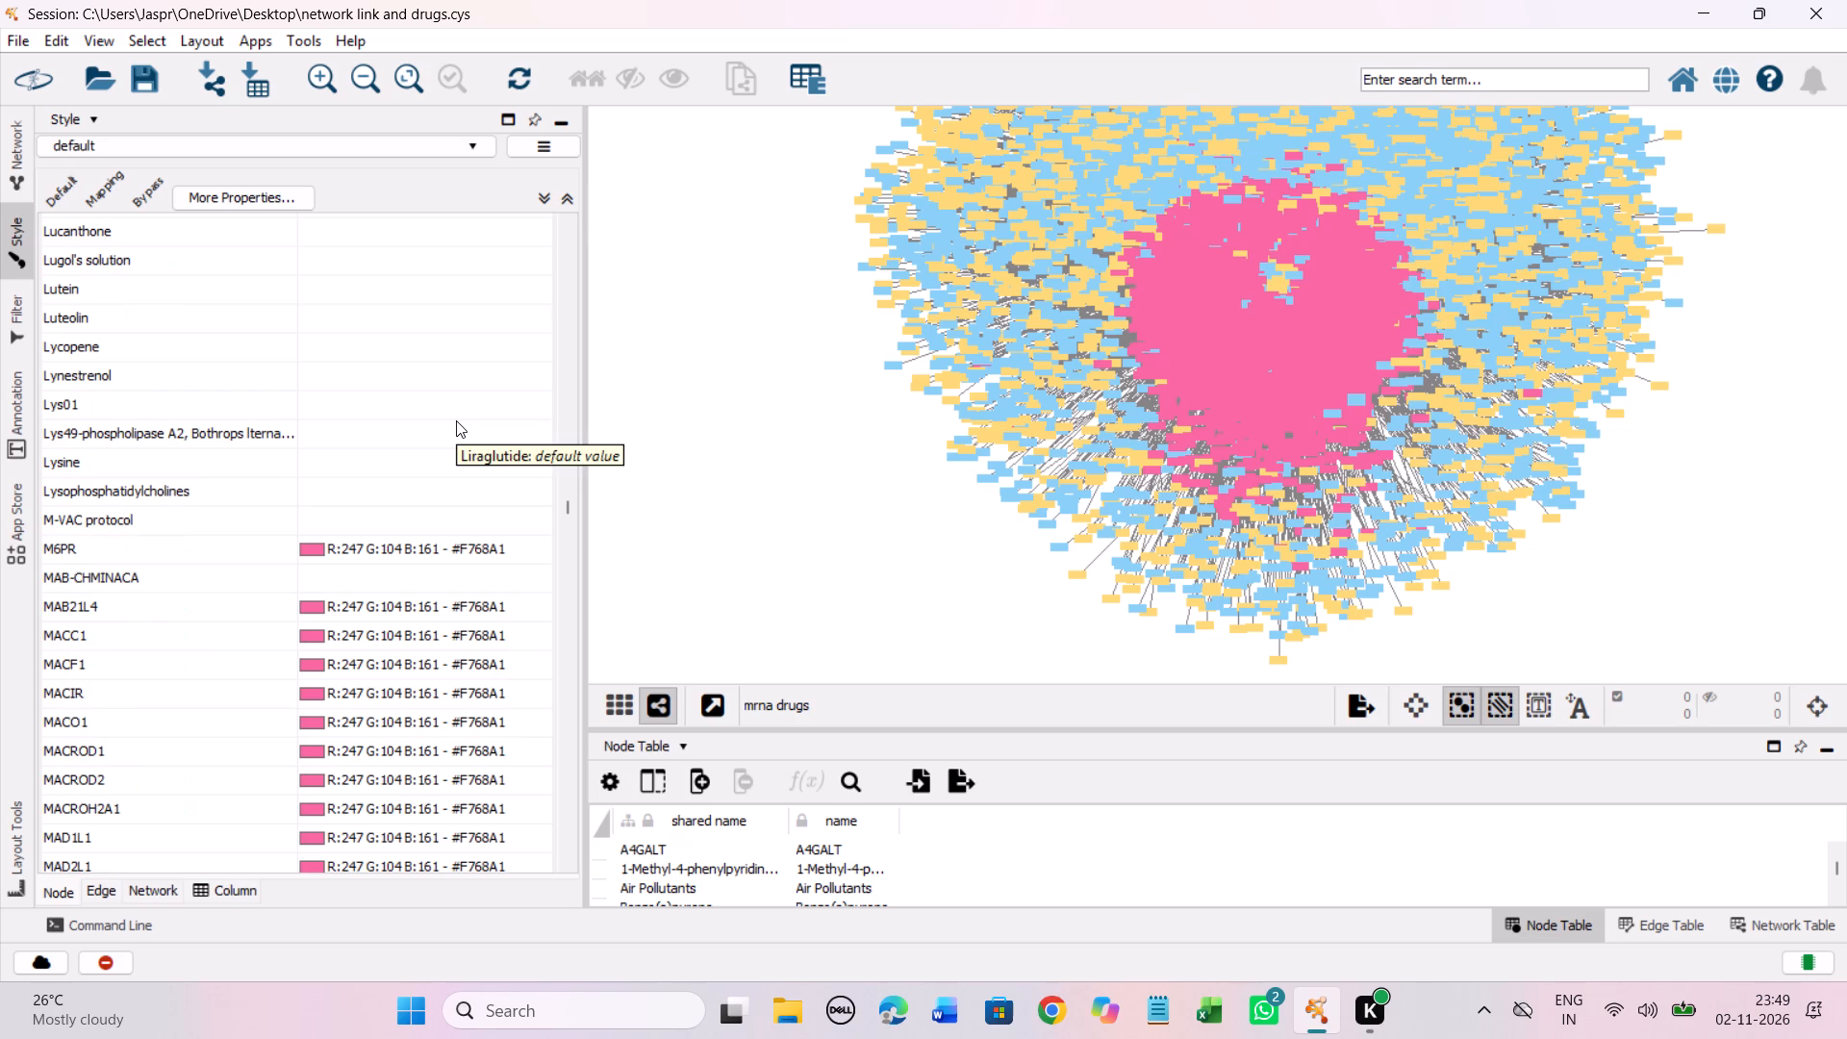
{"action": "left_click", "coordinate": [259, 518], "text": "shift"}
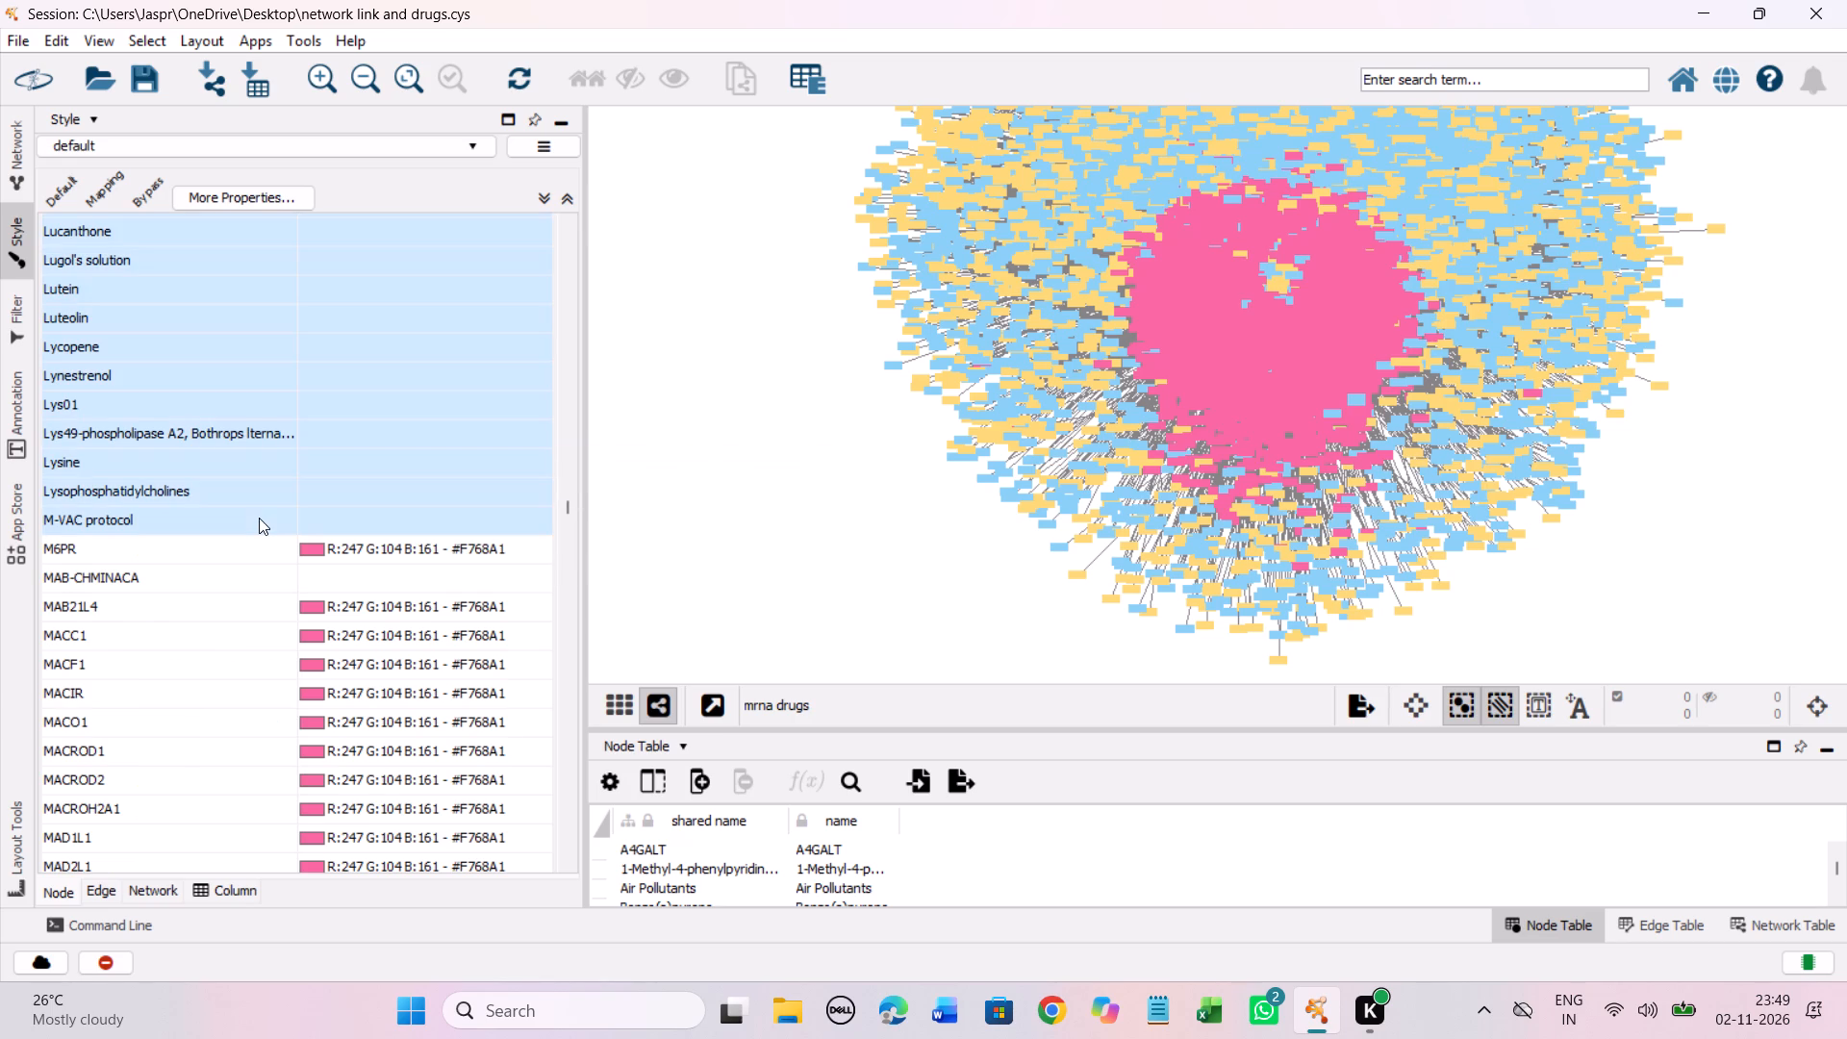
{"action": "right_click_drag", "start_coordinate": [259, 518], "coordinate": [245, 512]}
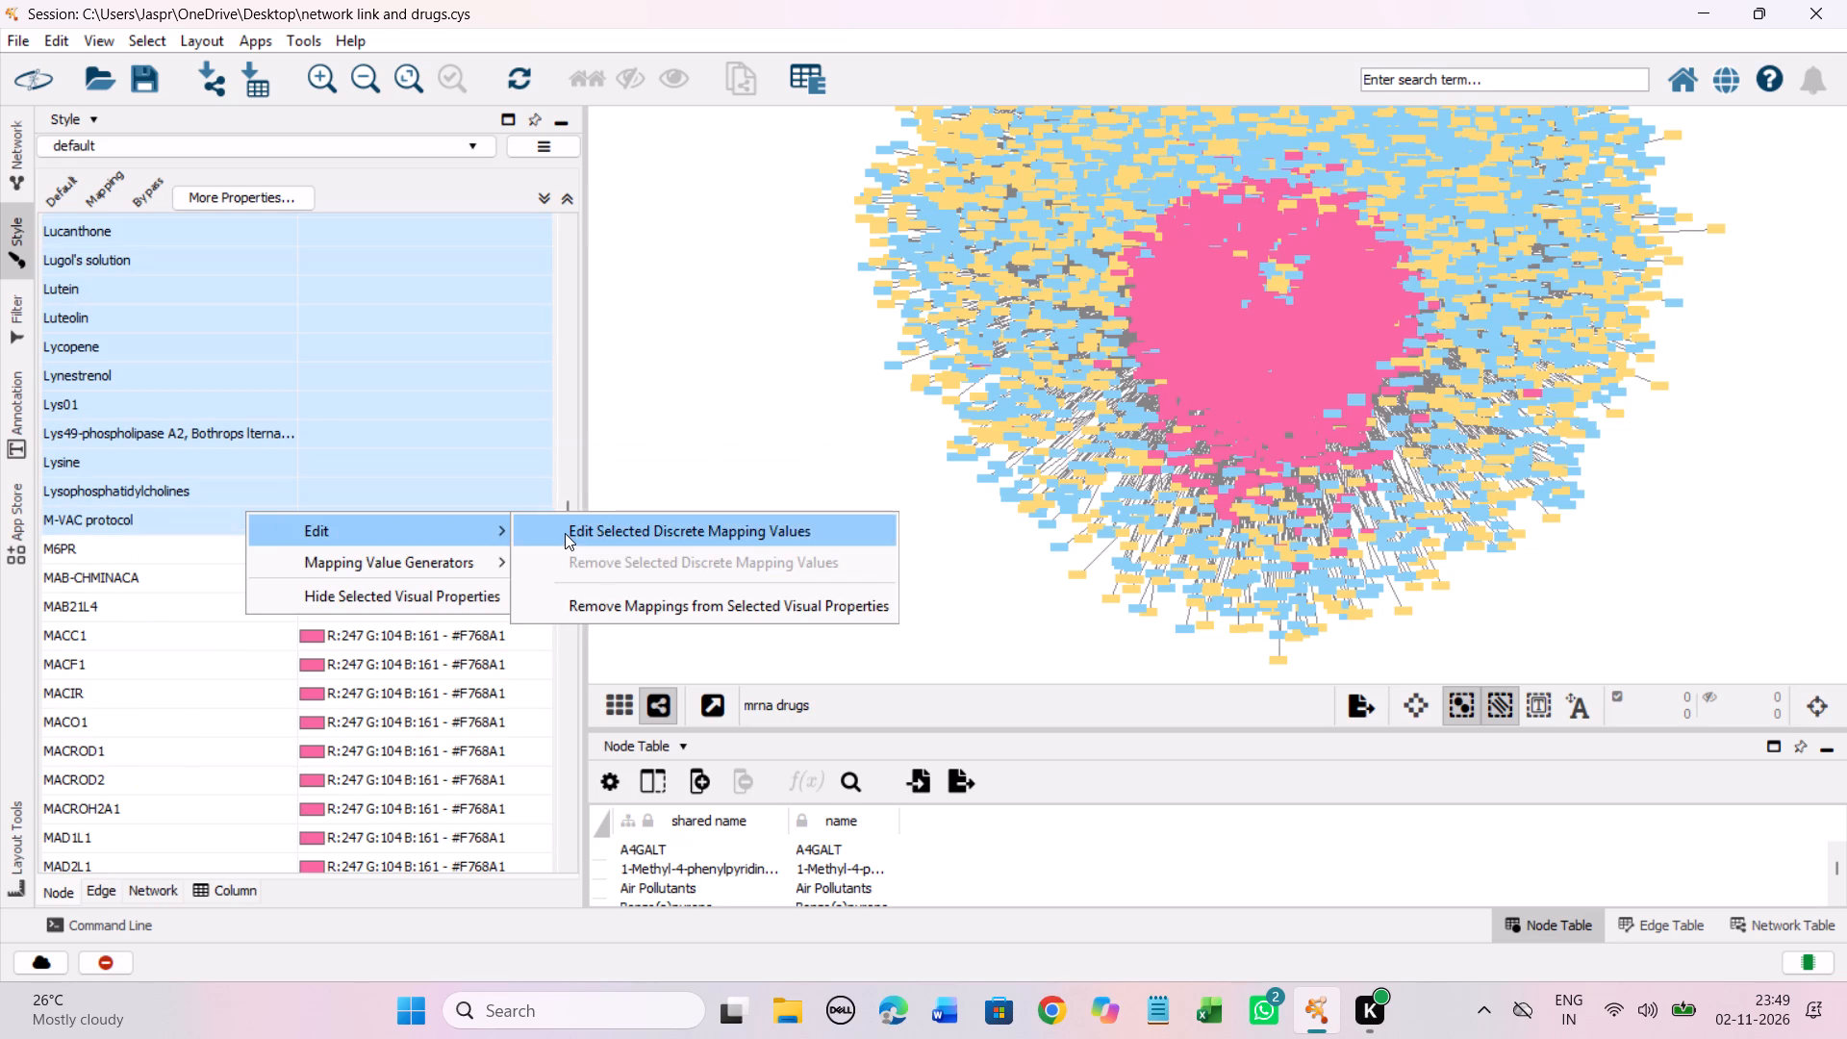
{"action": "left_click", "coordinate": [565, 533]}
{"action": "left_click_drag", "start_coordinate": [536, 539], "coordinate": [578, 249]}
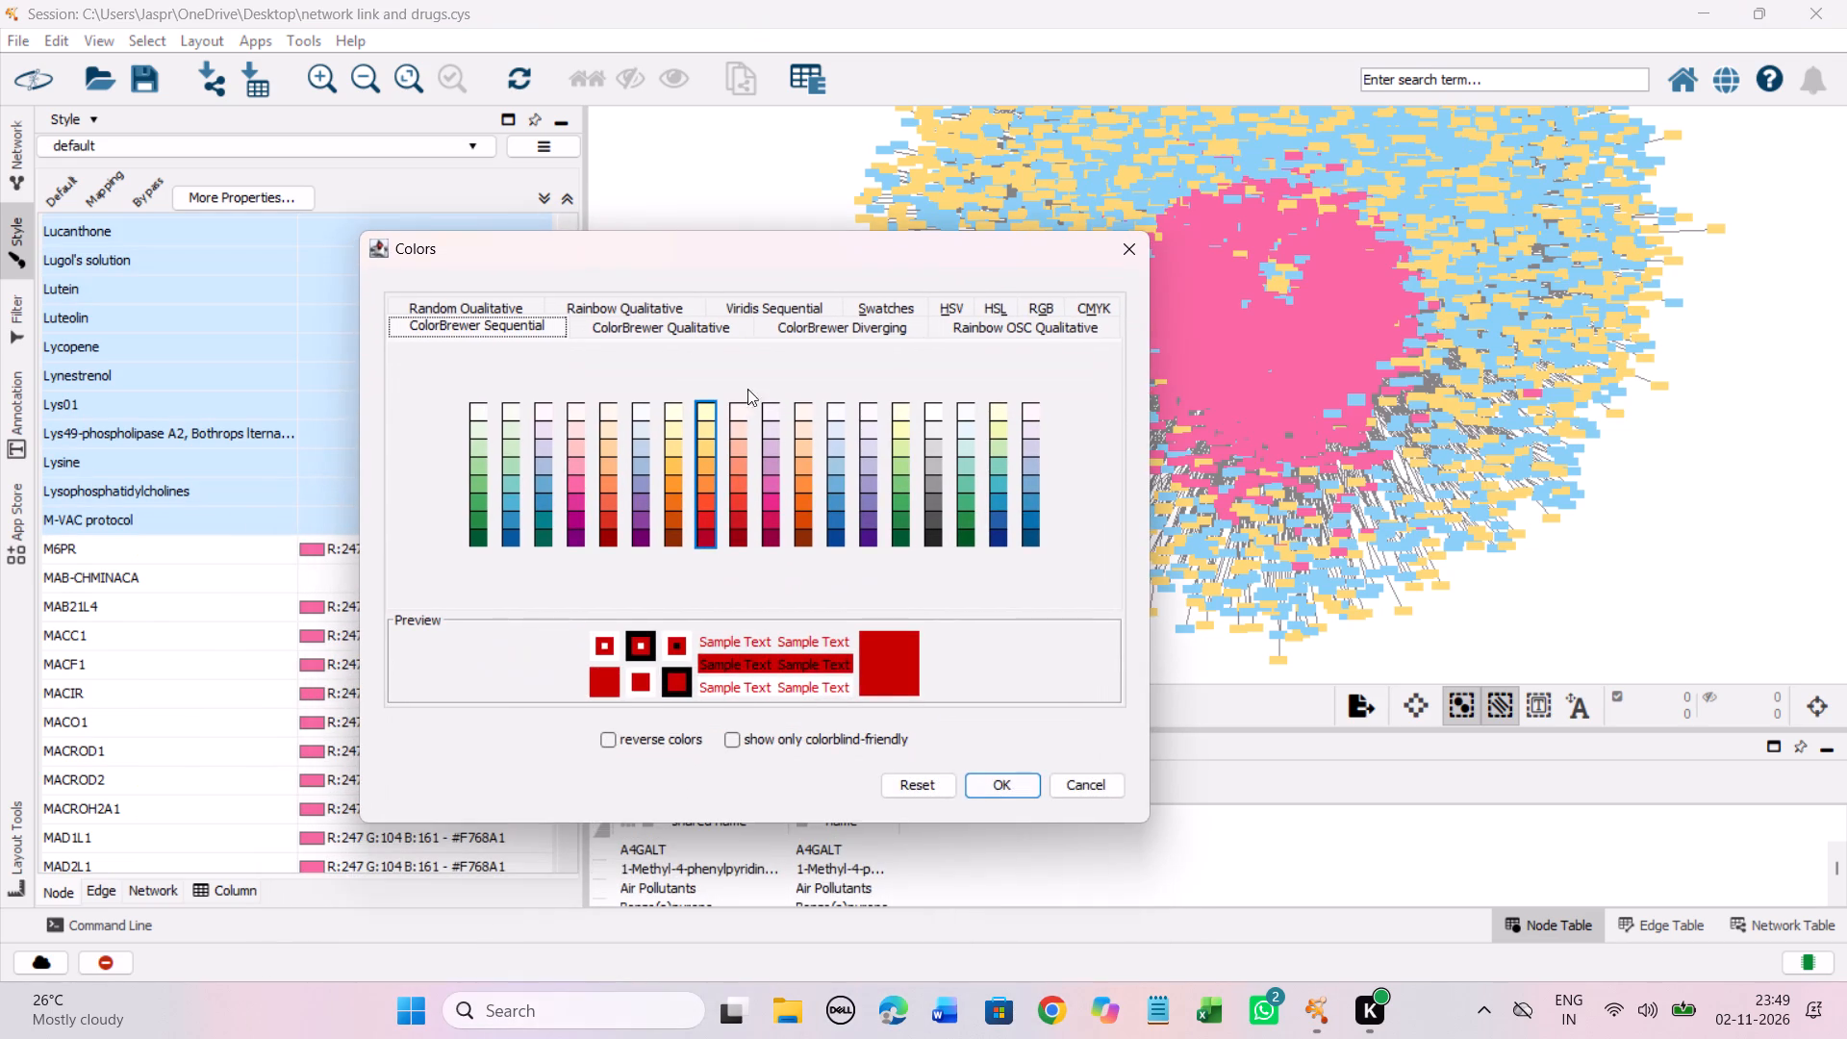
{"action": "left_click", "coordinate": [705, 444]}
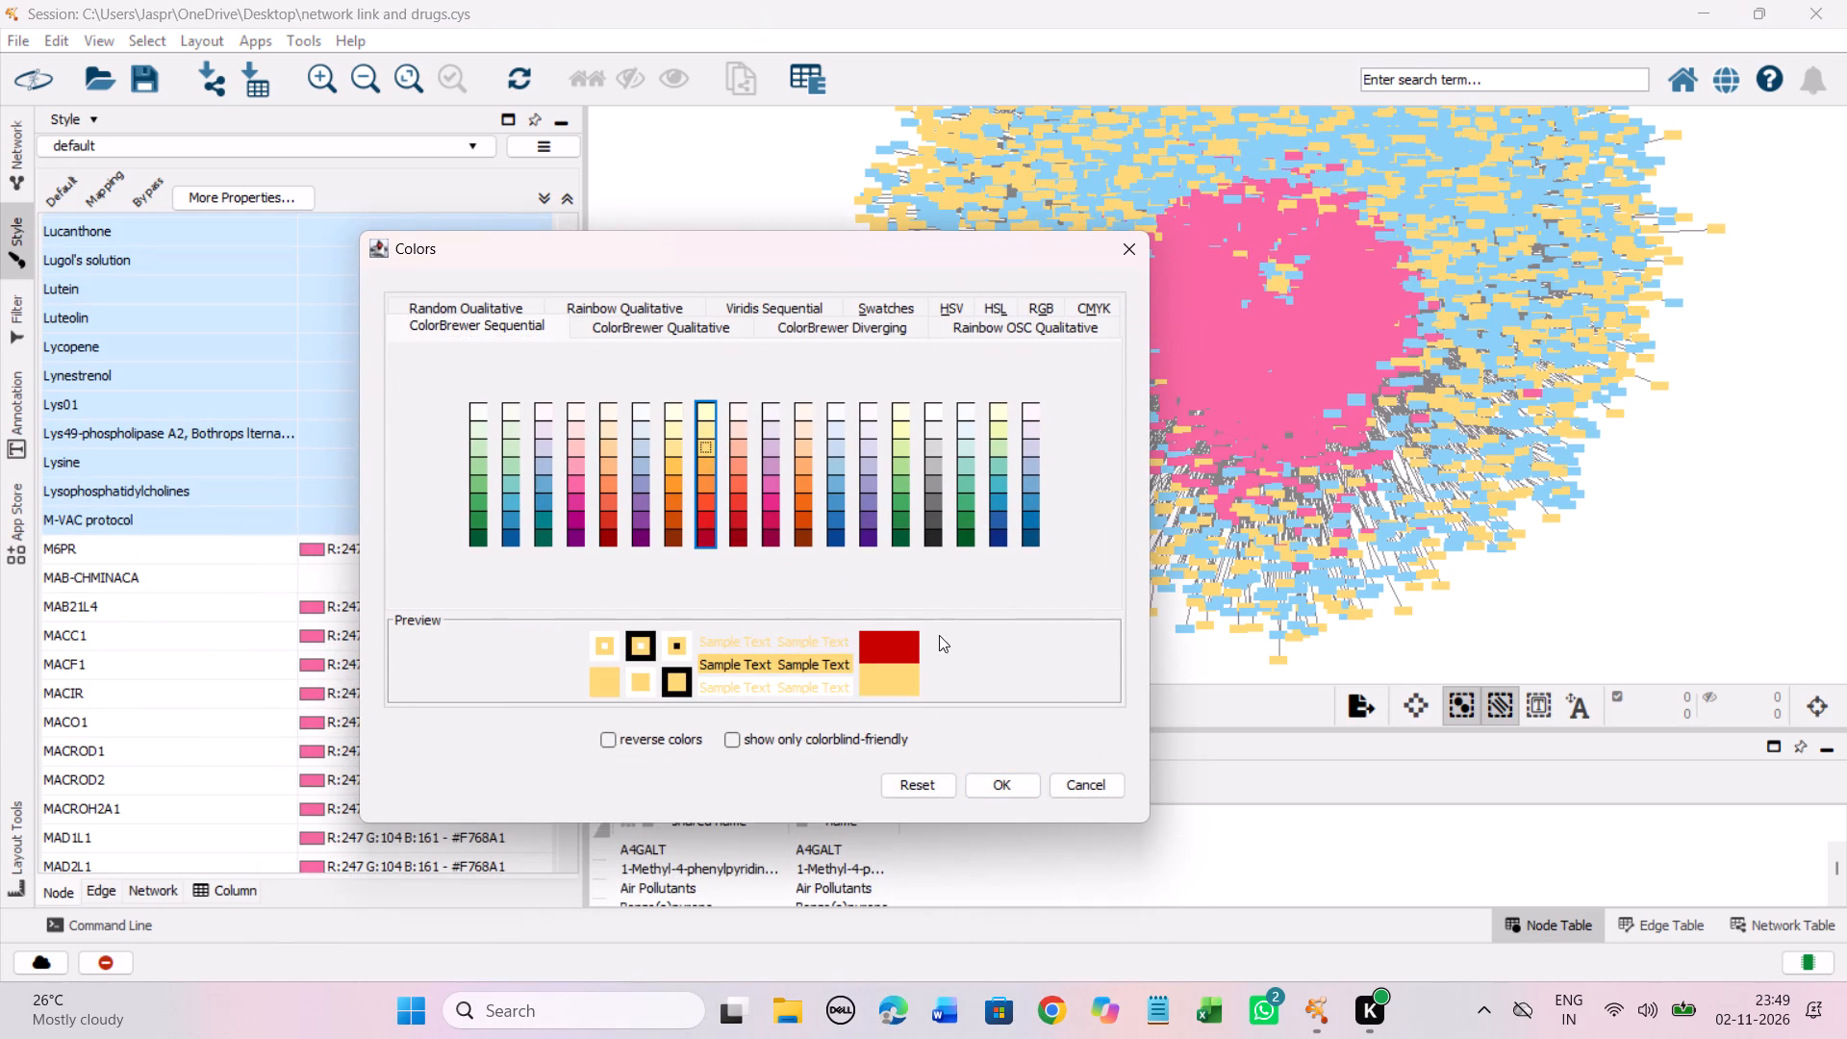
{"action": "left_click", "coordinate": [1011, 790]}
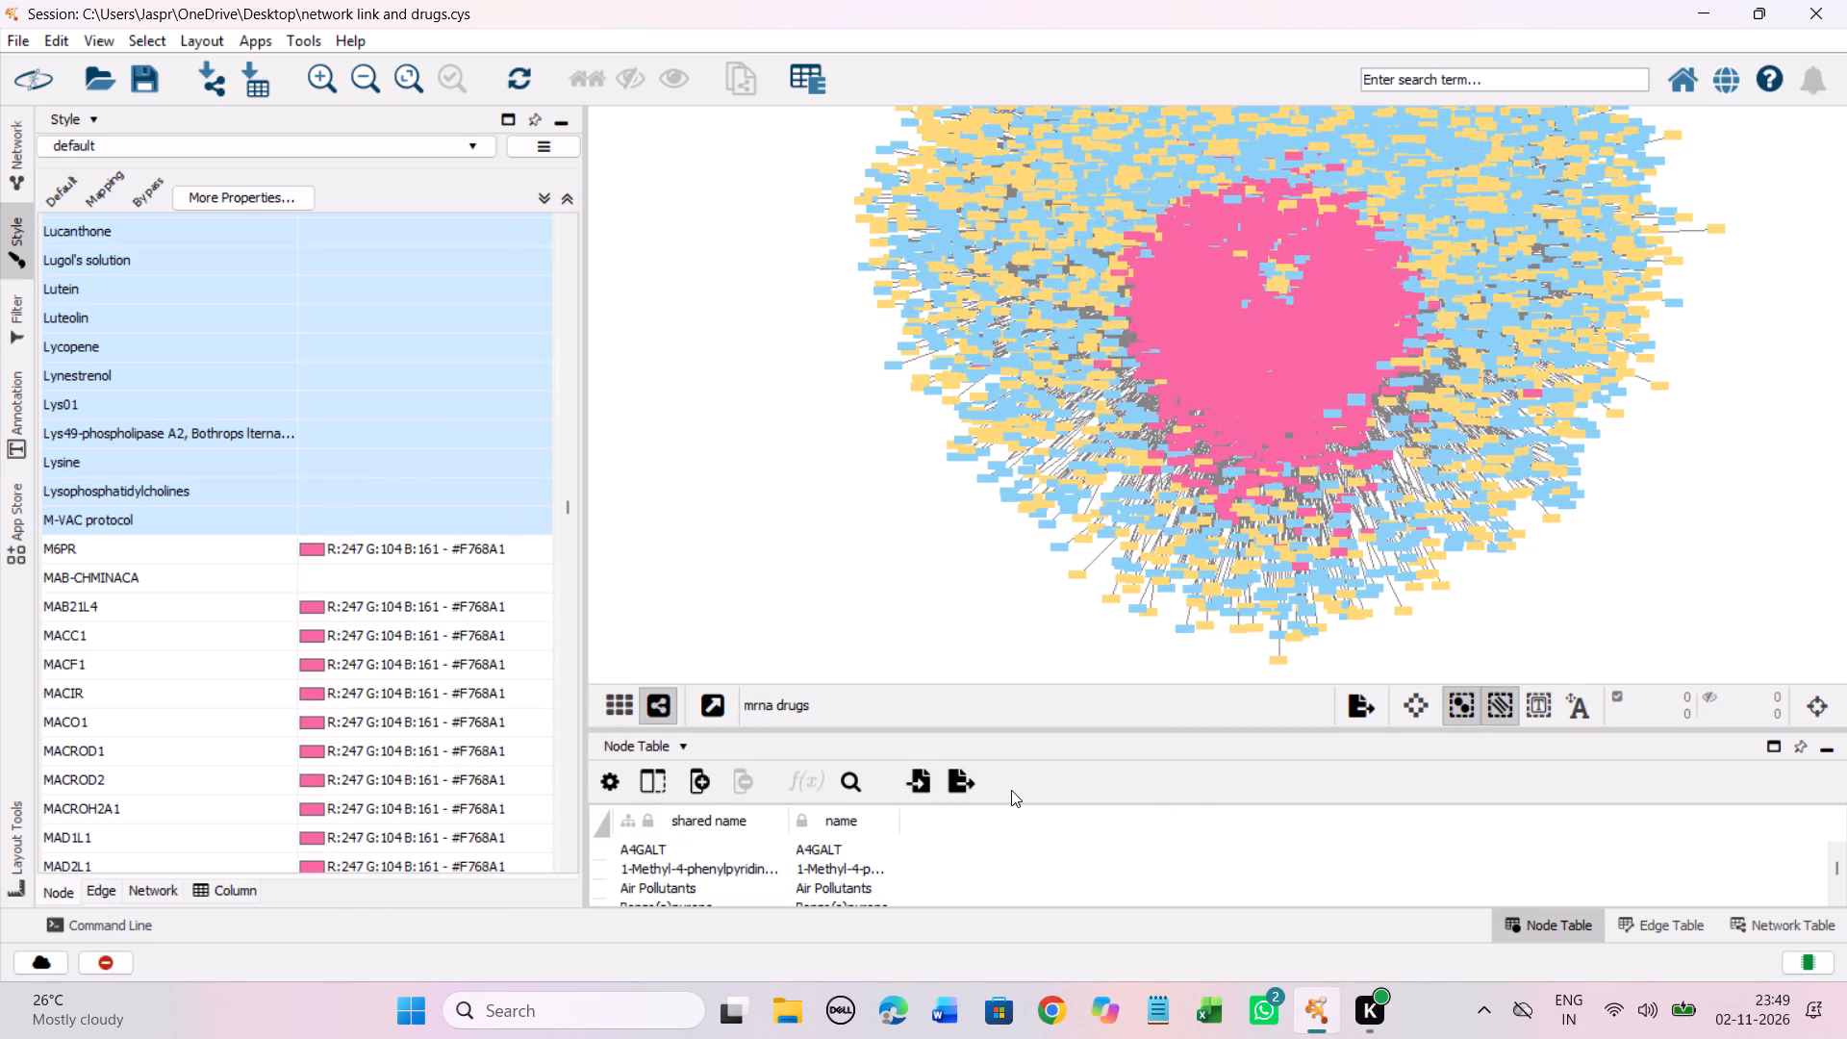
Set the discrete colour mapping of the unmapped entry MAB-CHMINACA to the Yellow-Orange-Red shade #FED976.
{"action": "left_click", "coordinate": [233, 572]}
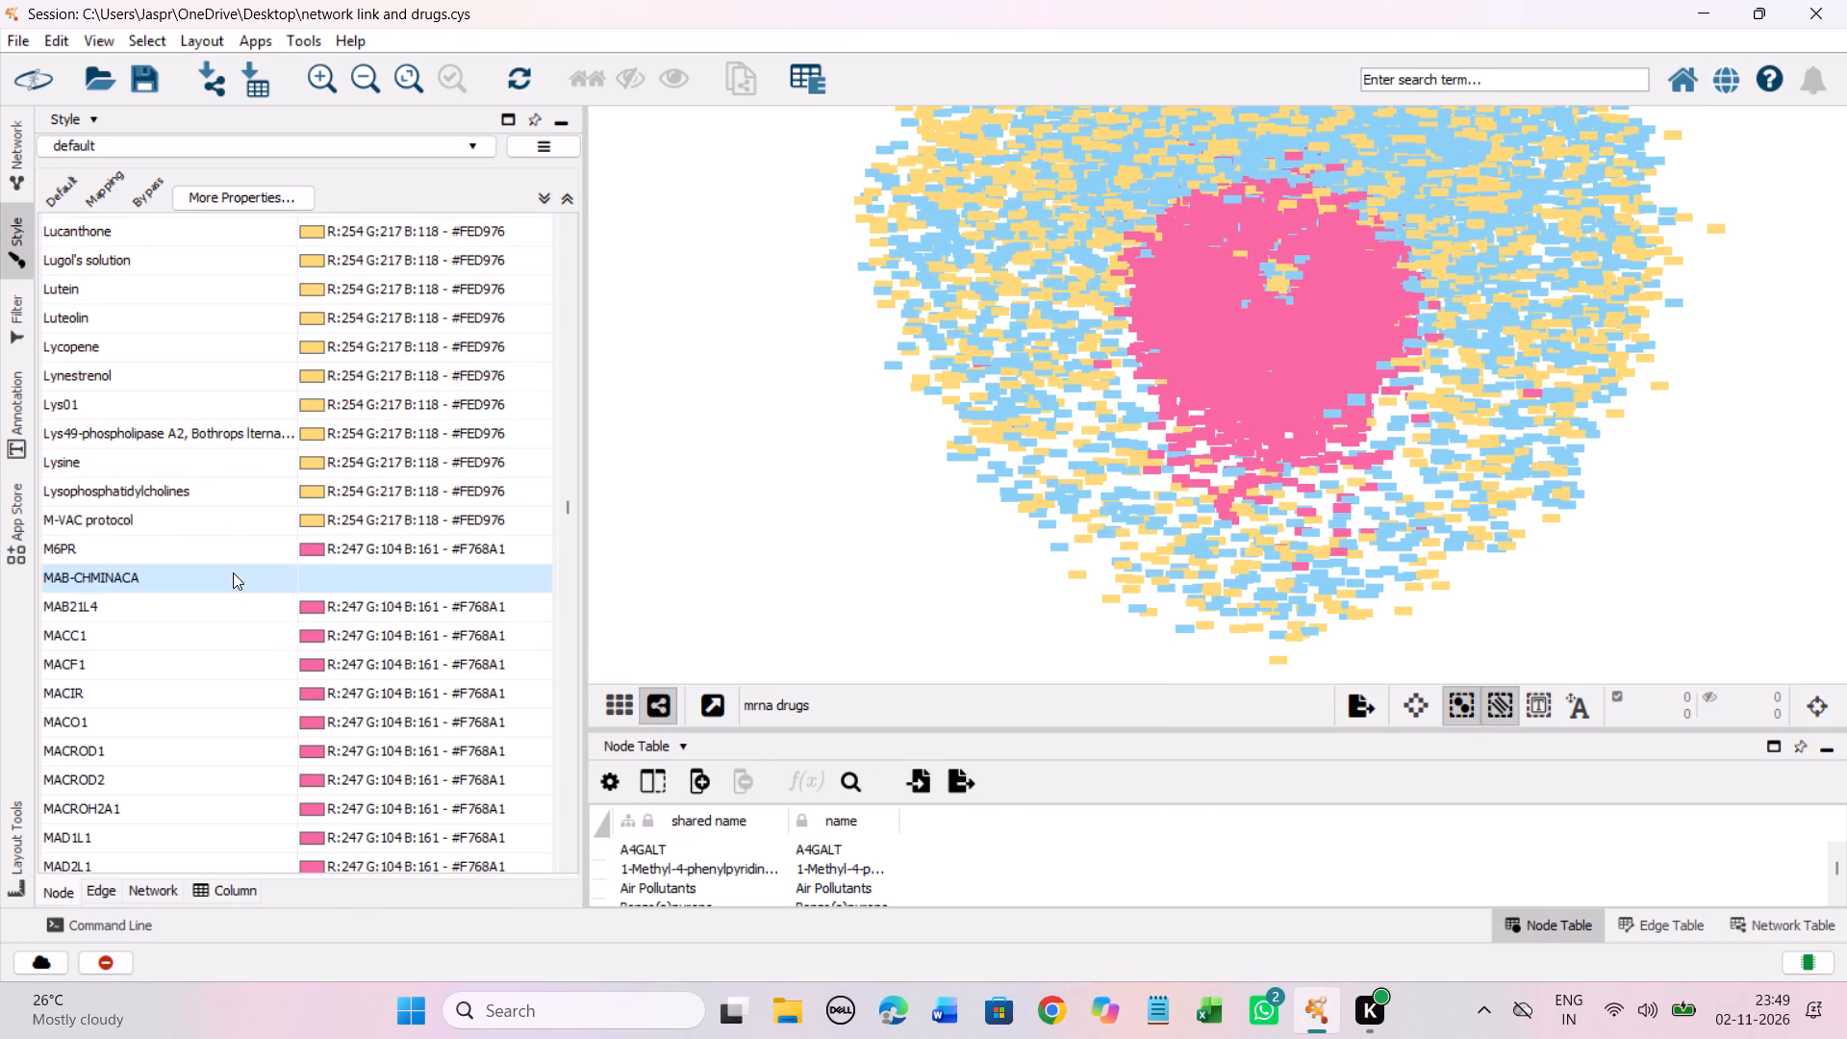
{"action": "right_click", "coordinate": [233, 572]}
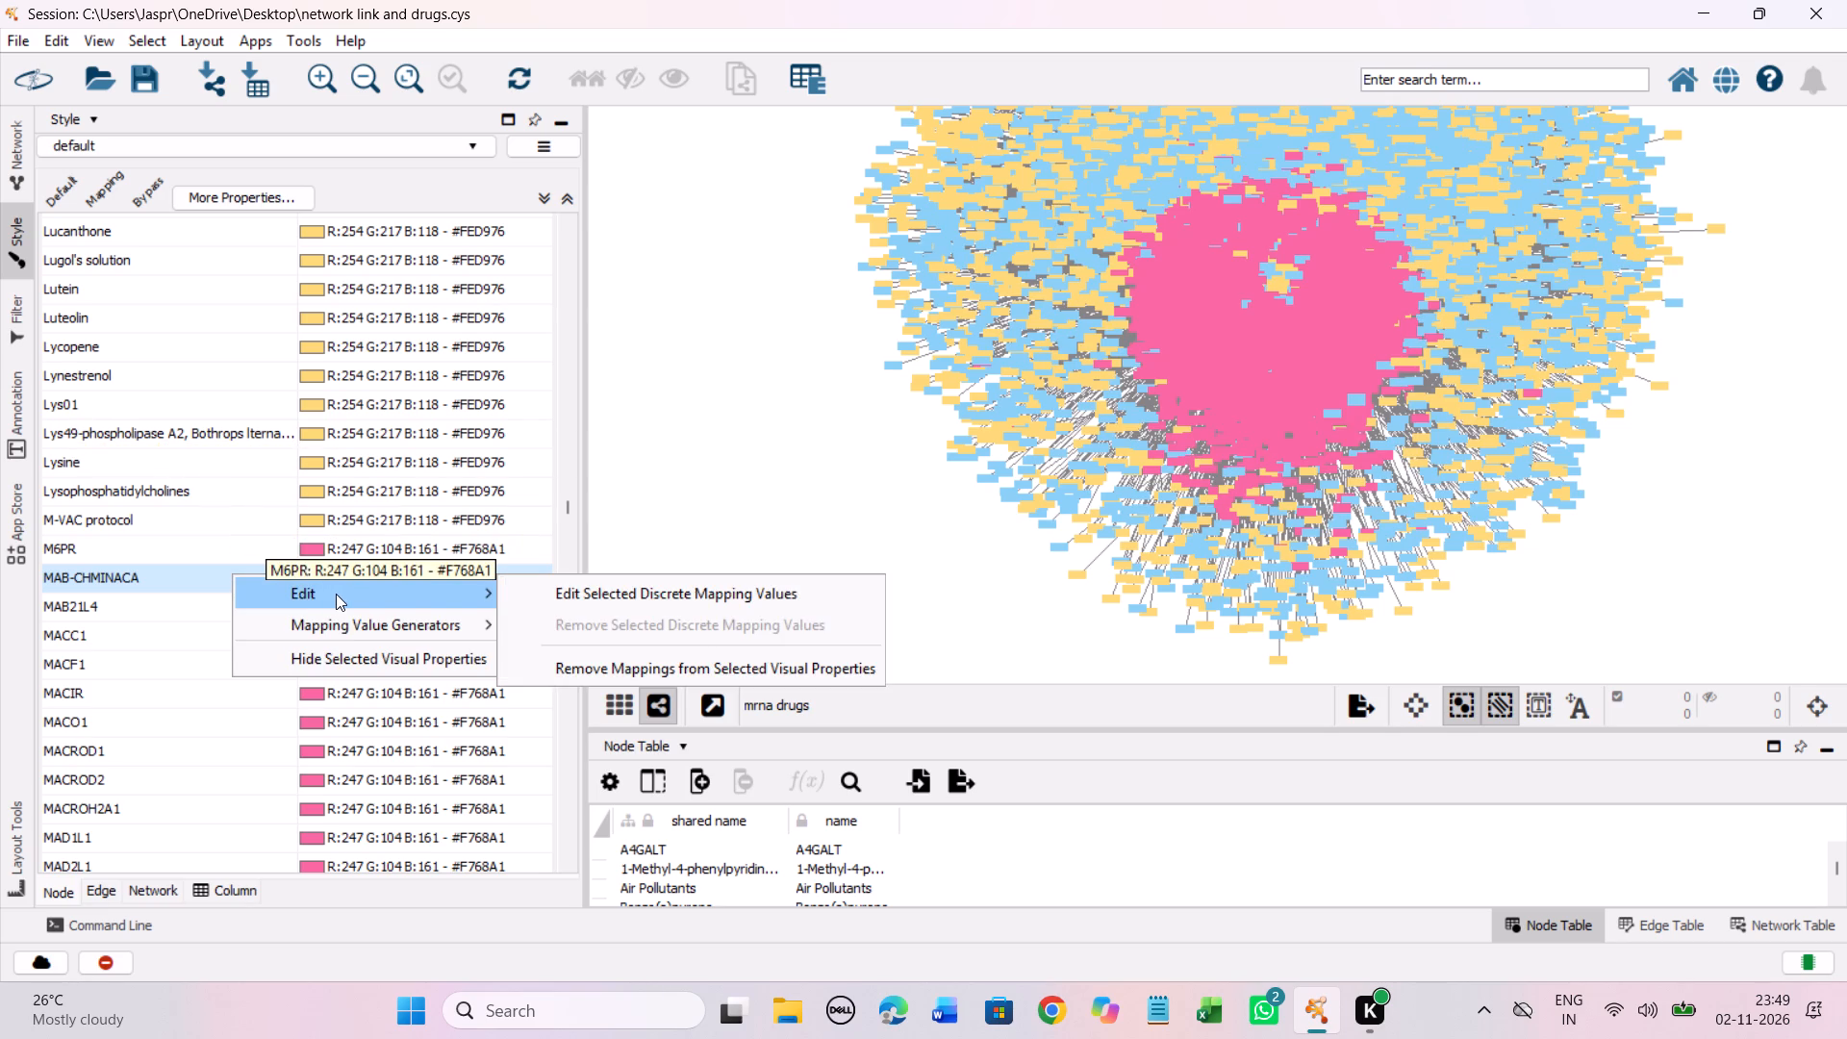
{"action": "left_click", "coordinate": [556, 589]}
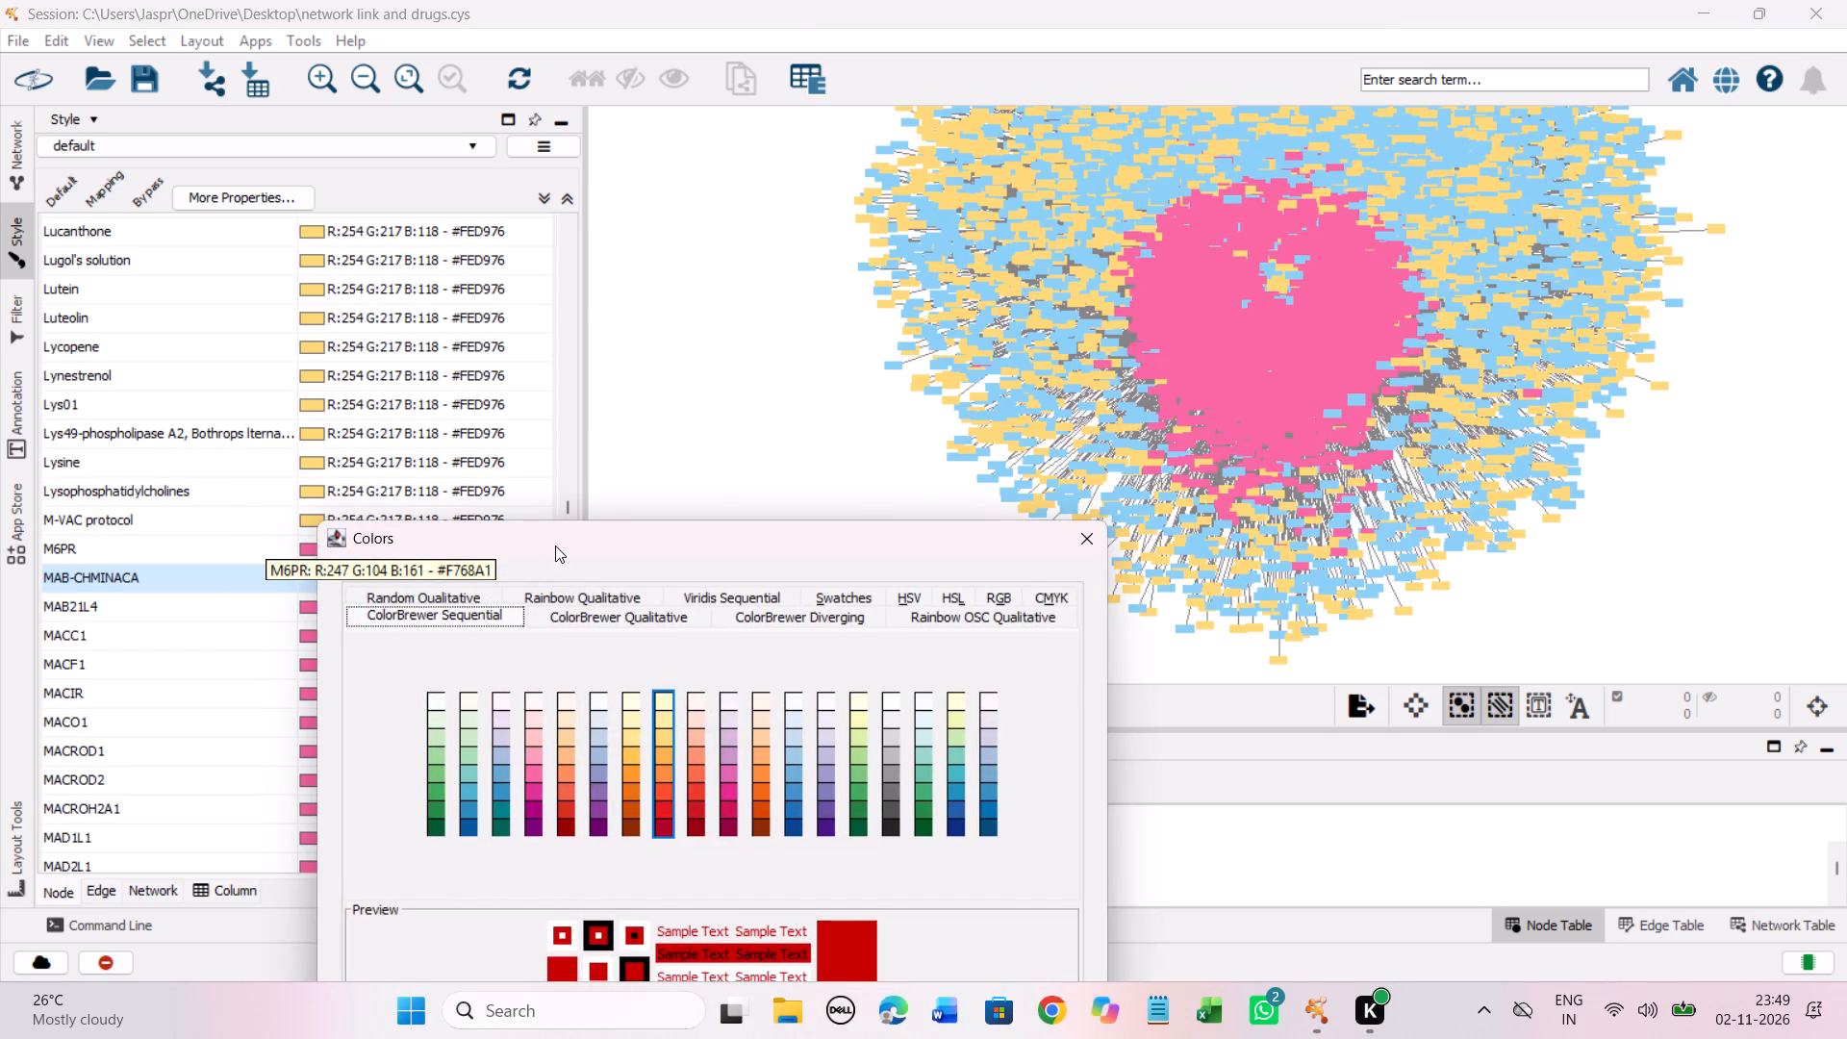
{"action": "left_click_drag", "start_coordinate": [555, 545], "coordinate": [538, 216]}
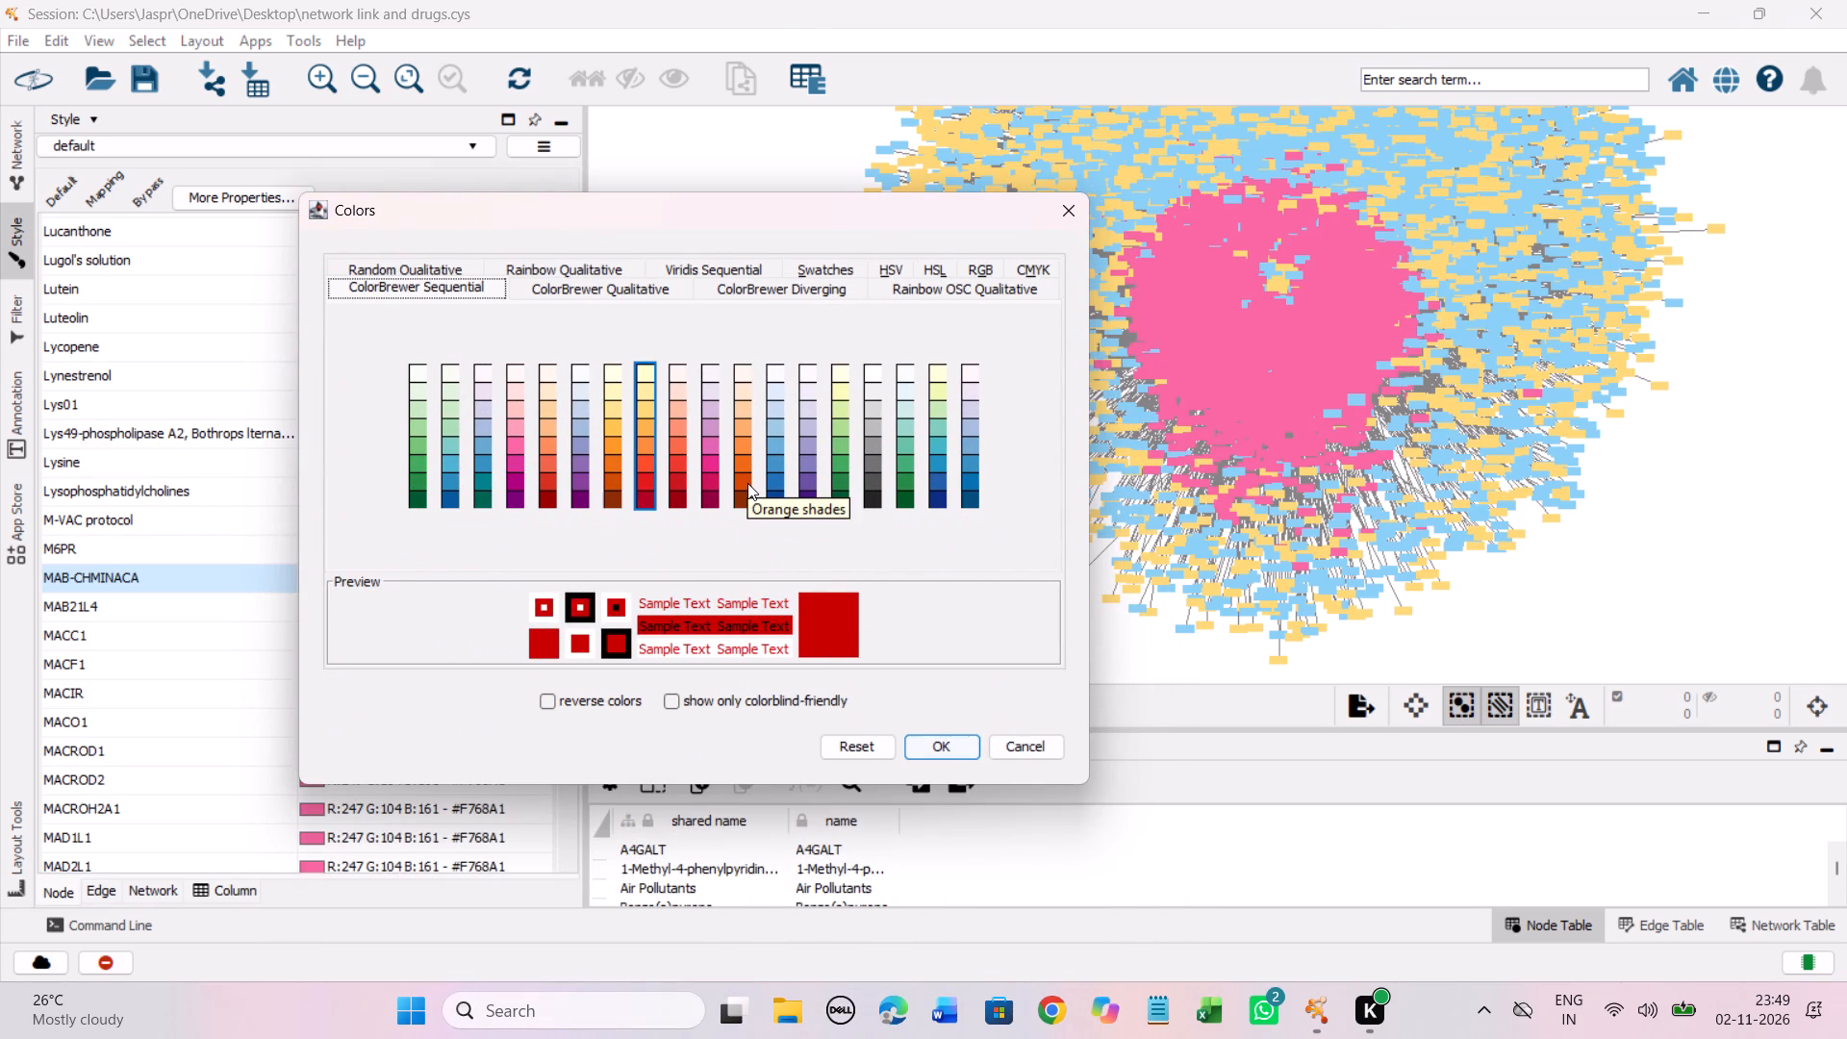
{"action": "left_click", "coordinate": [644, 406]}
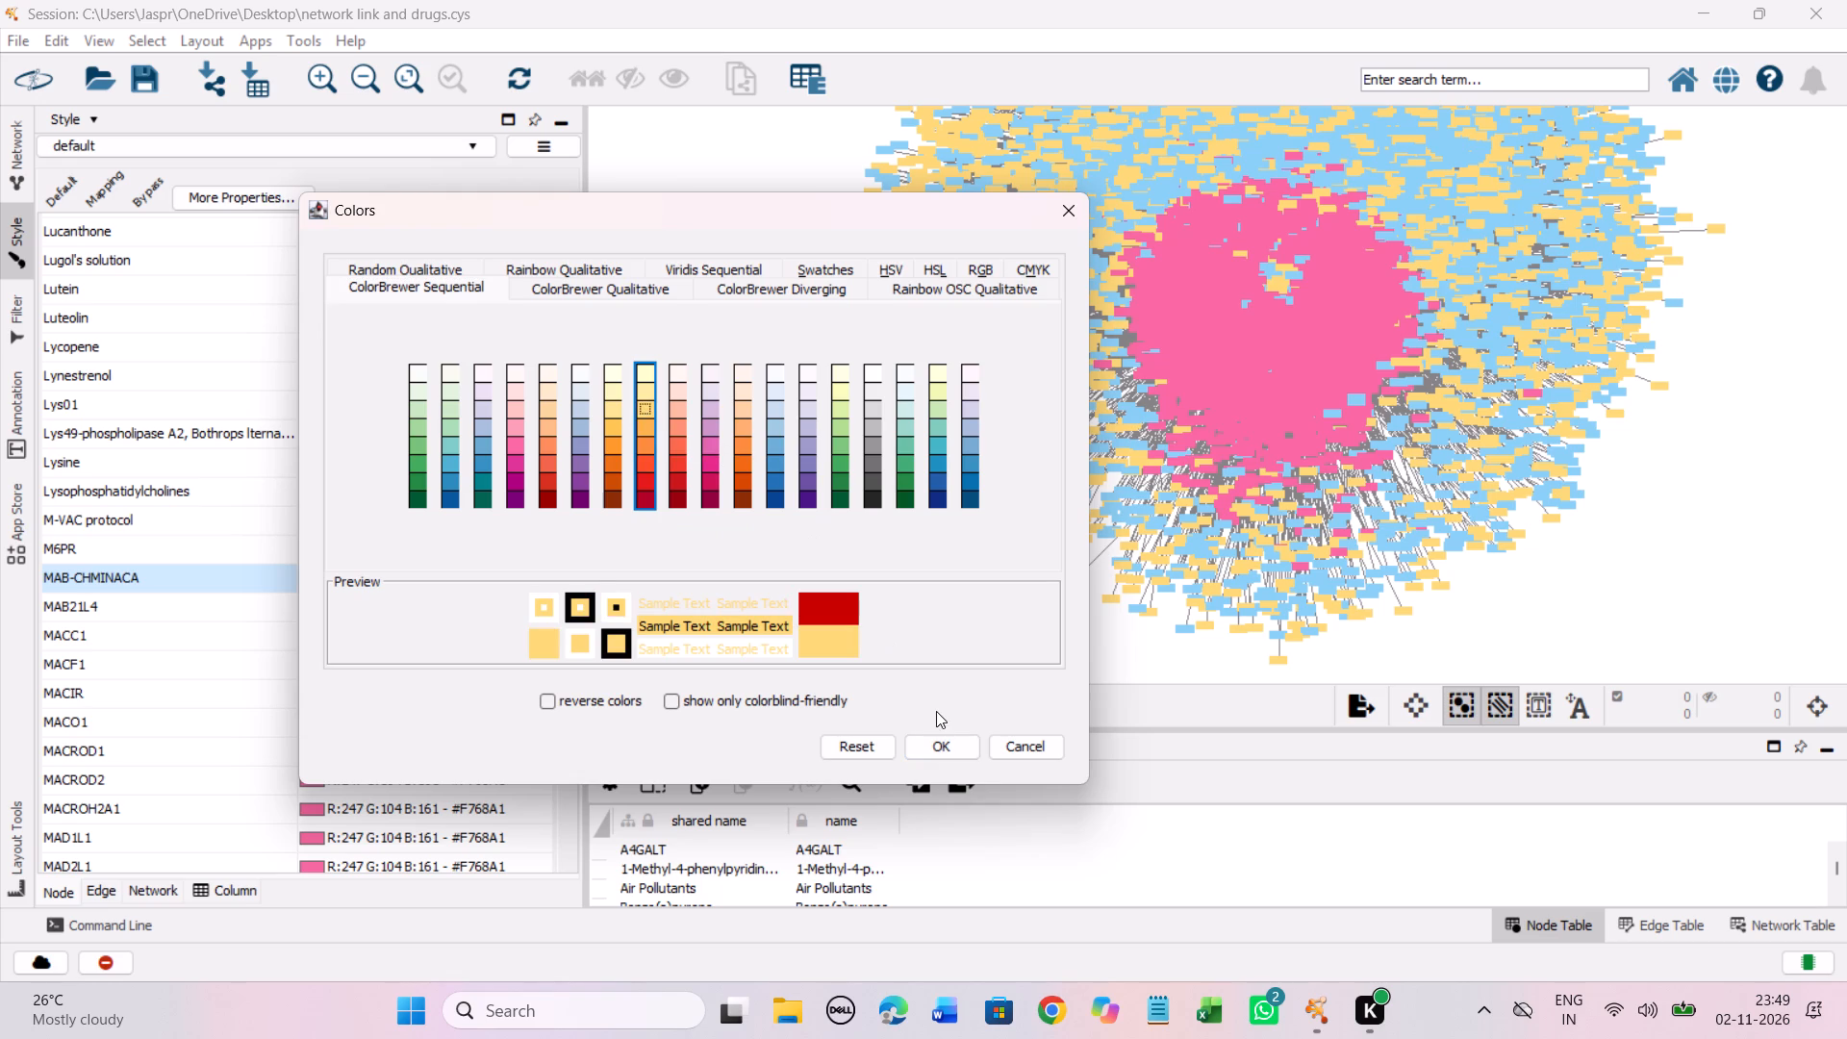
{"action": "left_click", "coordinate": [937, 748]}
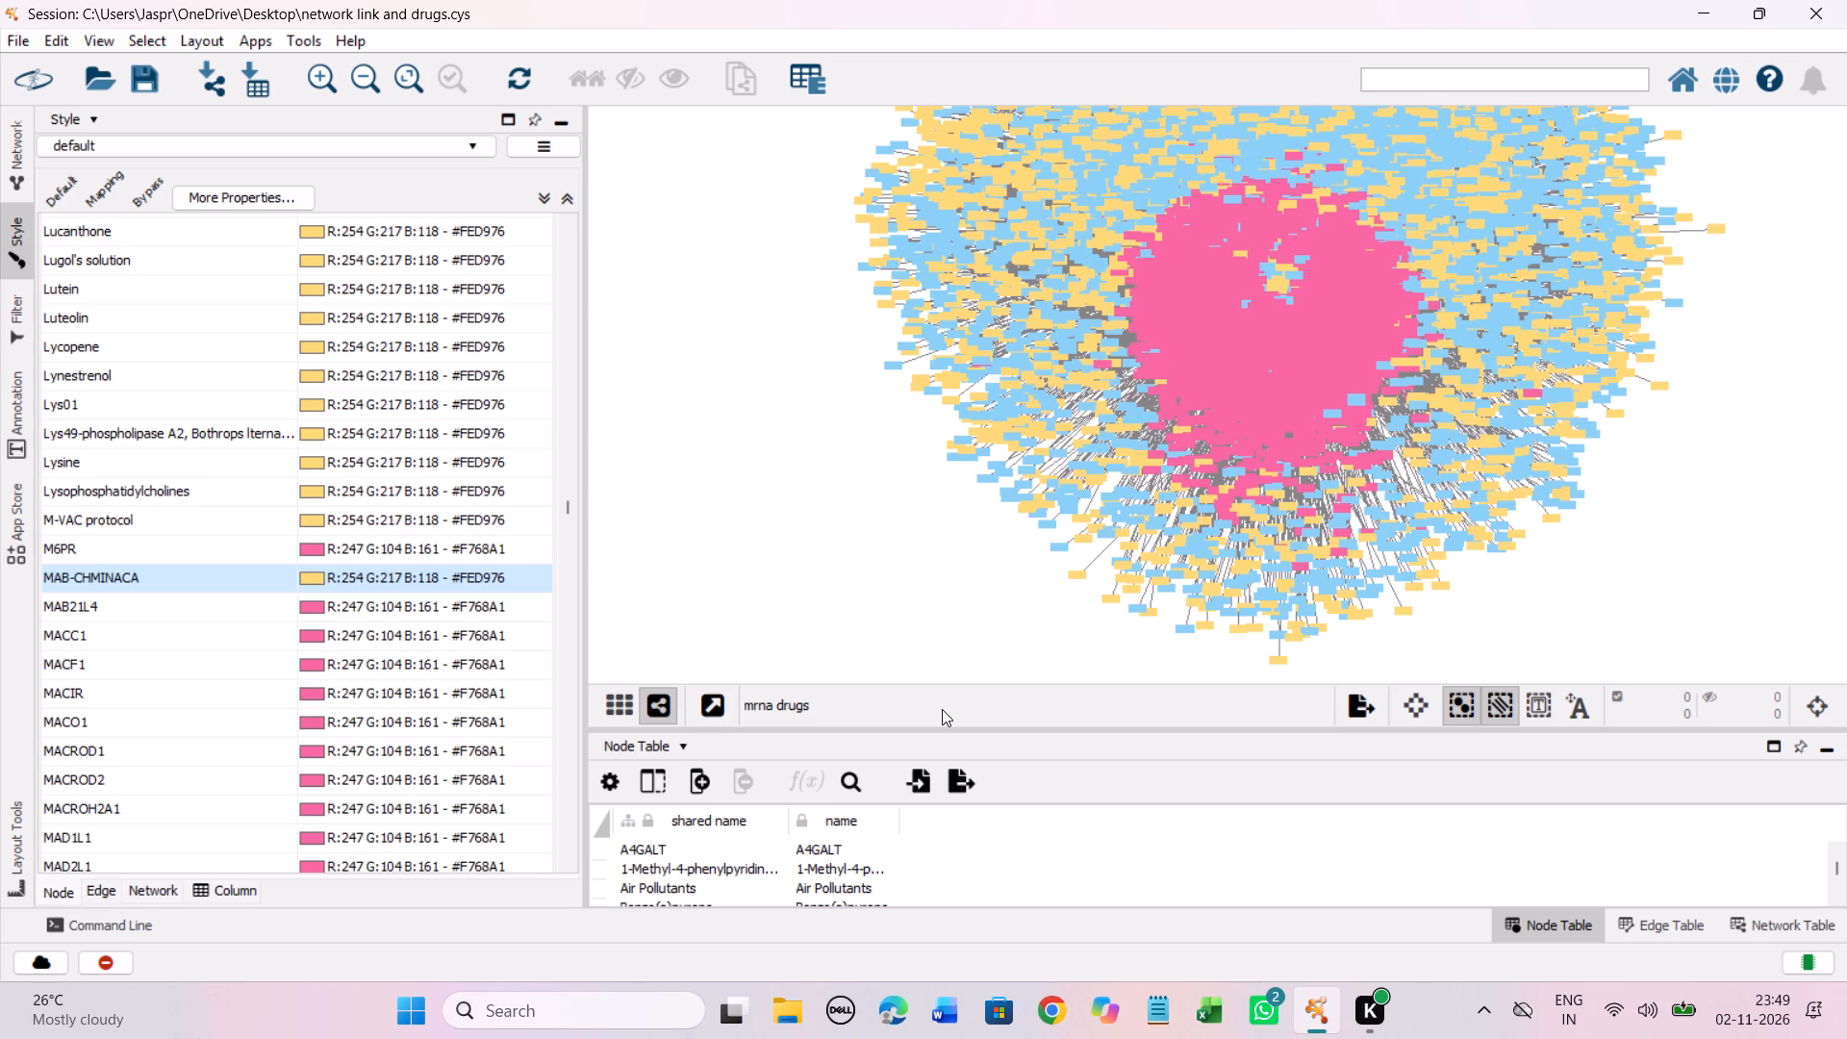
Set the discrete colour mapping of the unmapped entry MB327 to the Yellow-Orange-Red shade #FED976.
{"action": "scroll", "coordinate": [942, 709], "scroll_direction": "right", "scroll_amount": 18}
{"action": "scroll", "coordinate": [942, 709], "scroll_direction": "left", "scroll_amount": 1}
{"action": "scroll", "coordinate": [942, 709], "scroll_direction": "down", "scroll_amount": 1}
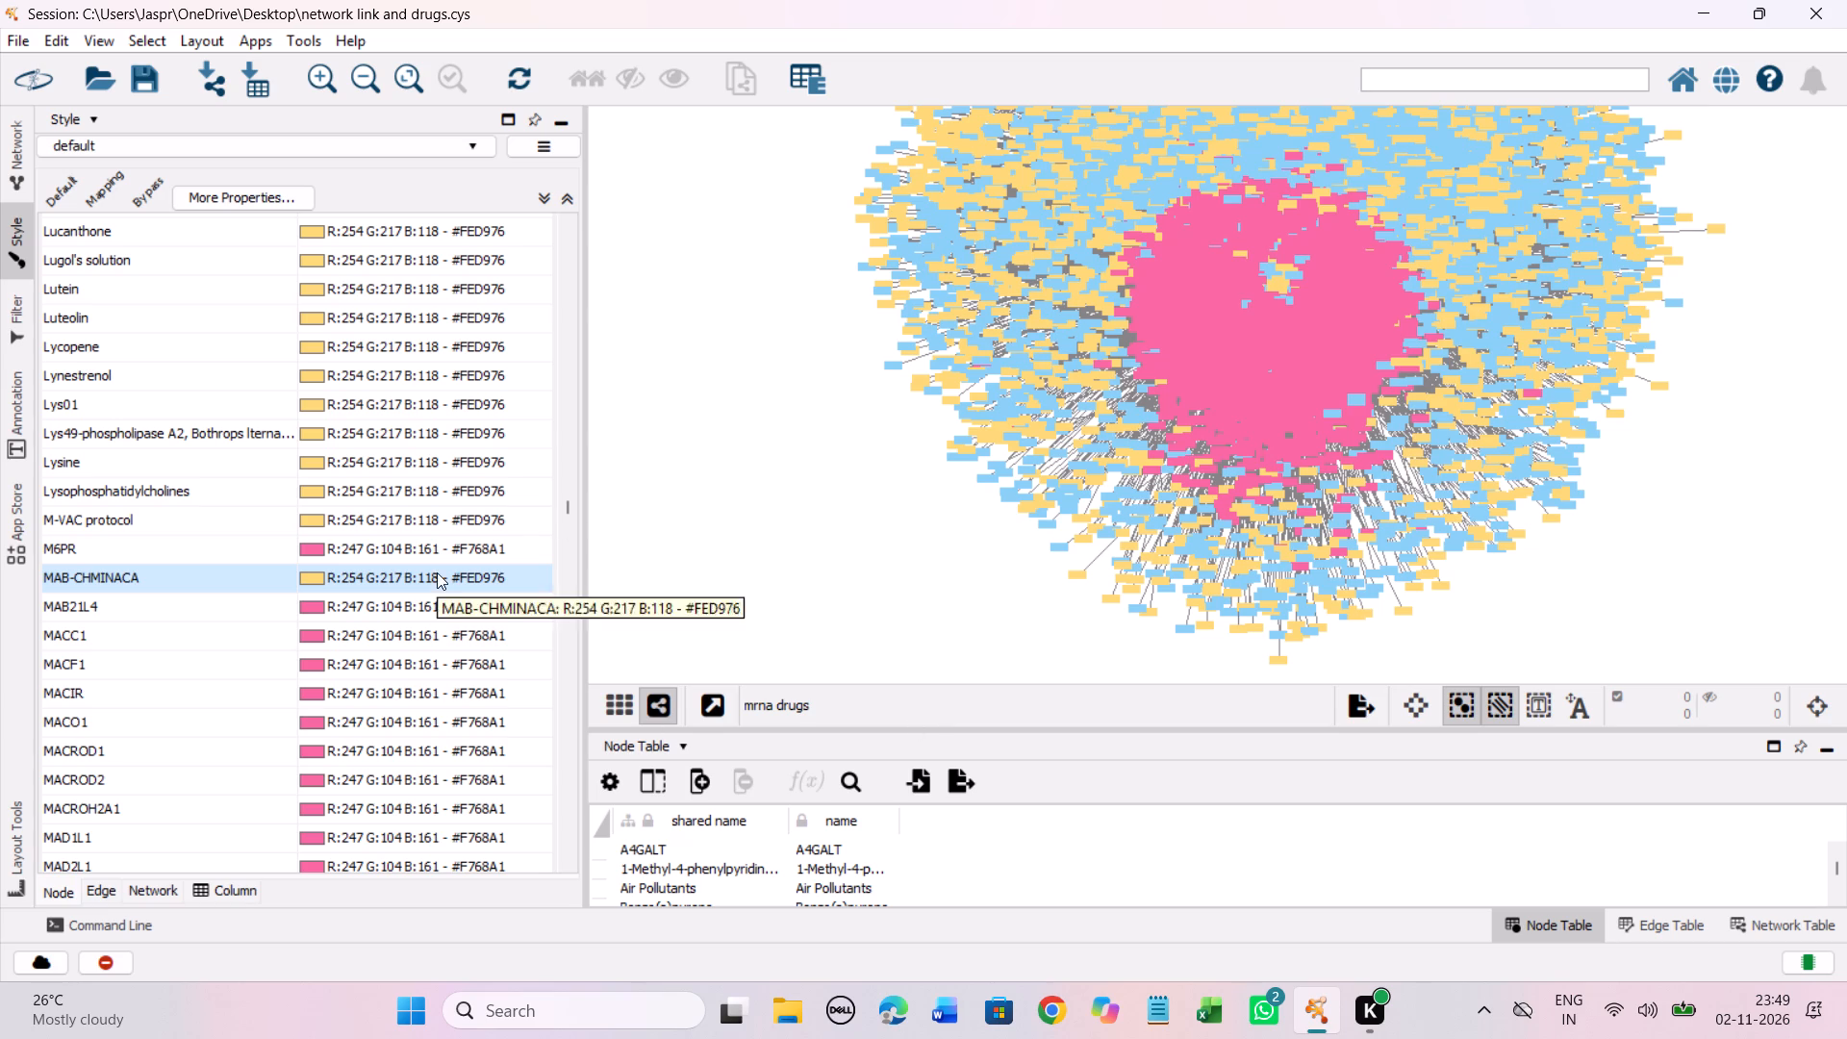
{"action": "scroll", "coordinate": [464, 502], "scroll_direction": "down", "scroll_amount": 4}
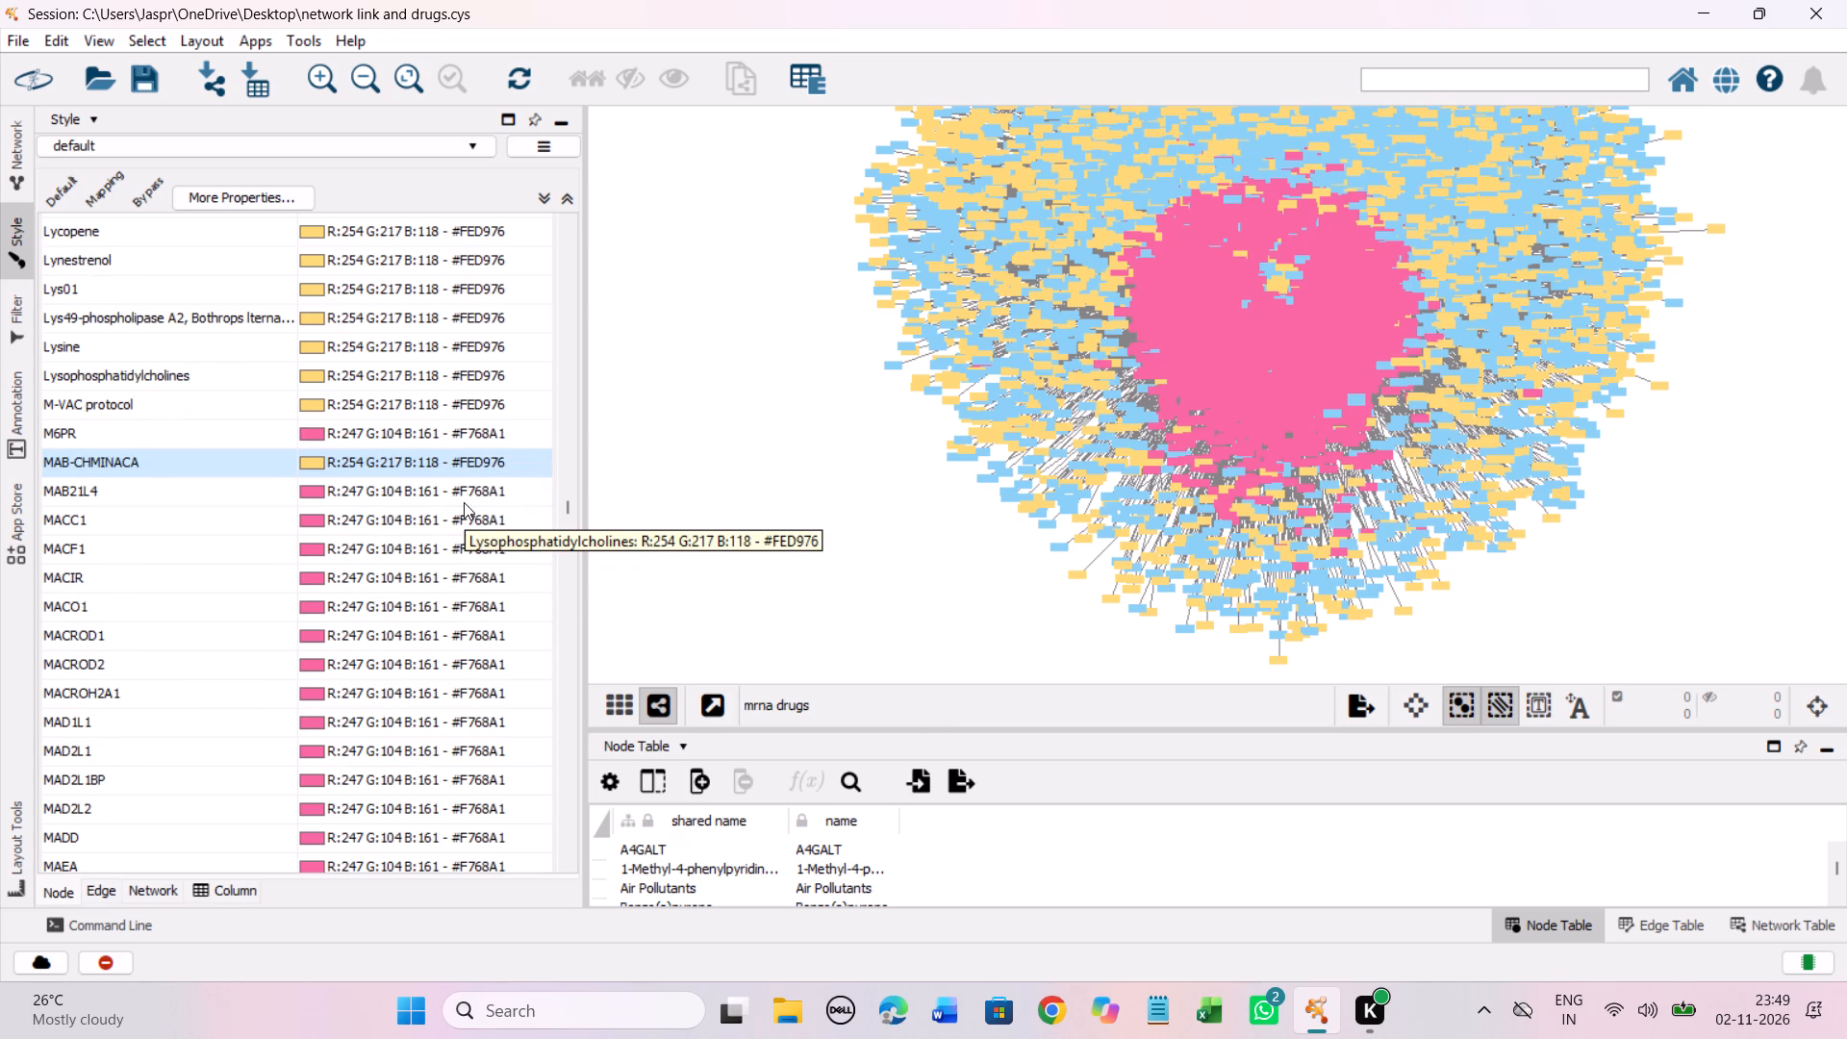
{"action": "scroll", "coordinate": [464, 502], "scroll_direction": "up", "scroll_amount": 8}
{"action": "scroll", "coordinate": [464, 502], "scroll_direction": "down", "scroll_amount": 4}
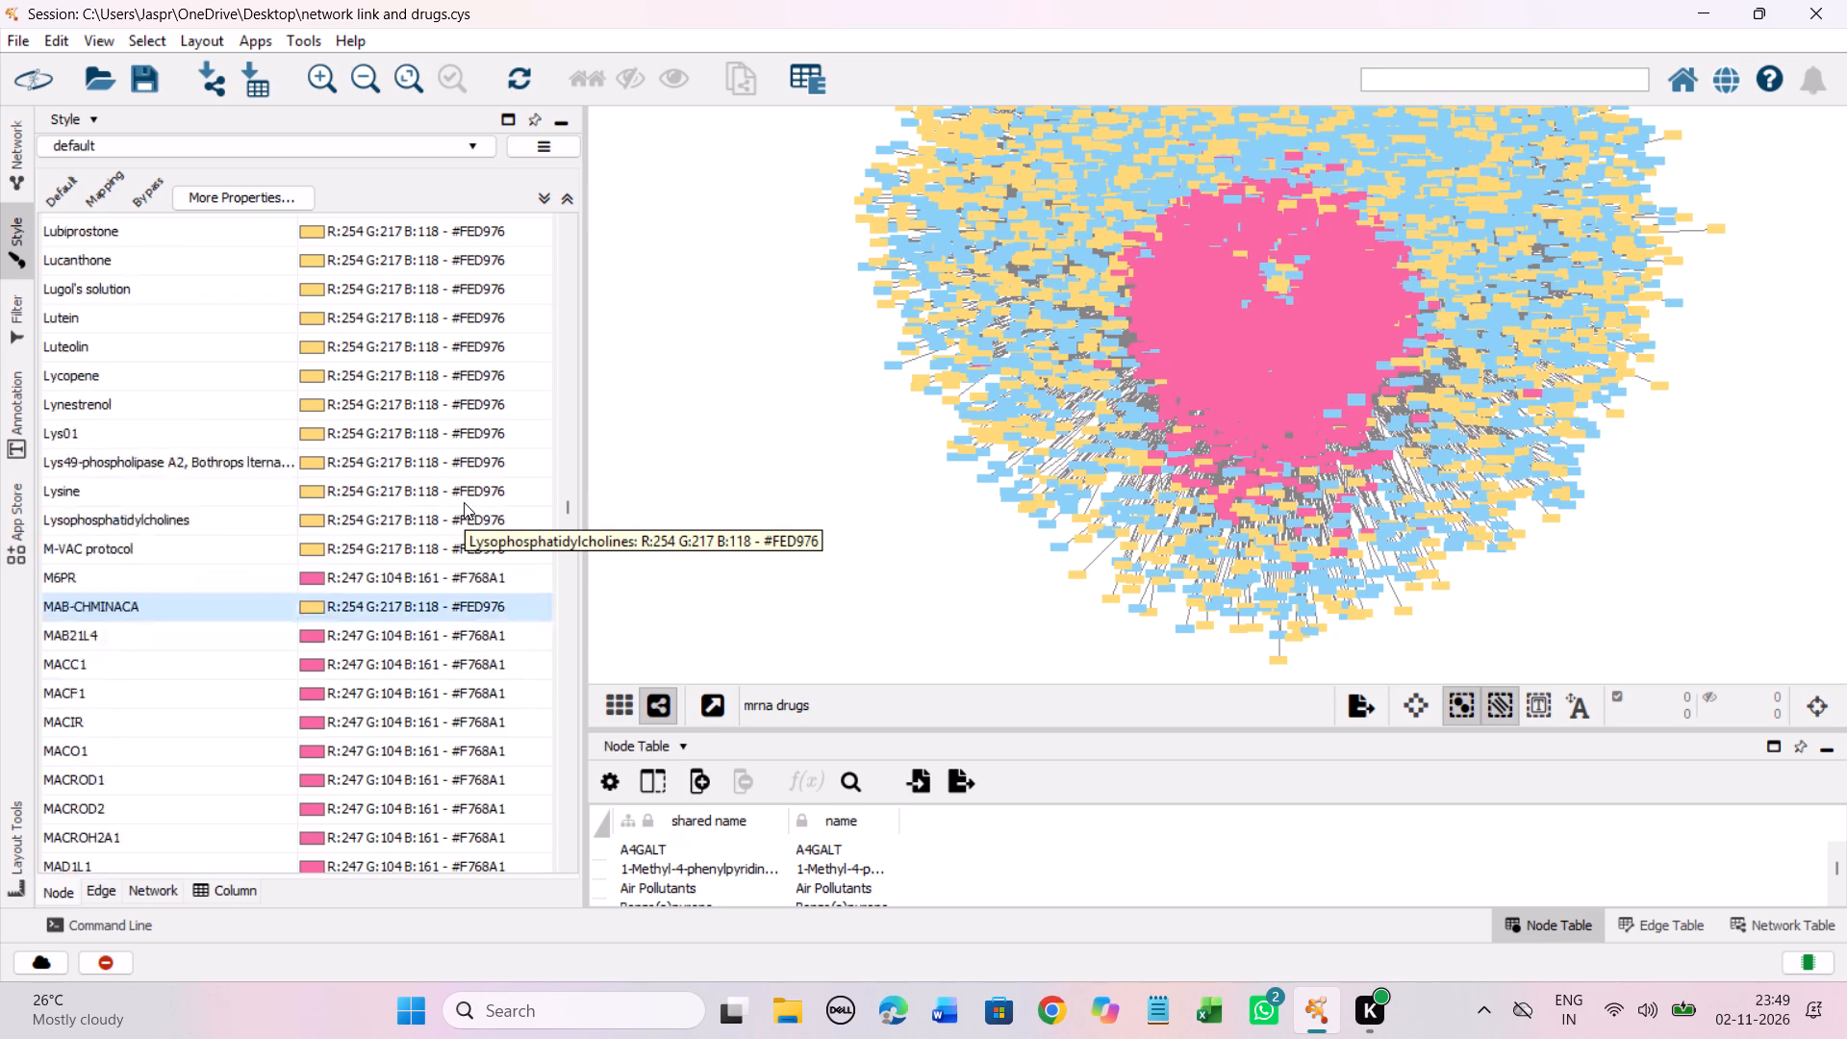
{"action": "scroll", "coordinate": [464, 502], "scroll_direction": "down", "scroll_amount": 3}
{"action": "scroll", "coordinate": [464, 502], "scroll_direction": "up", "scroll_amount": 1}
{"action": "scroll", "coordinate": [464, 502], "scroll_direction": "down", "scroll_amount": 20}
{"action": "scroll", "coordinate": [464, 502], "scroll_direction": "down", "scroll_amount": 6}
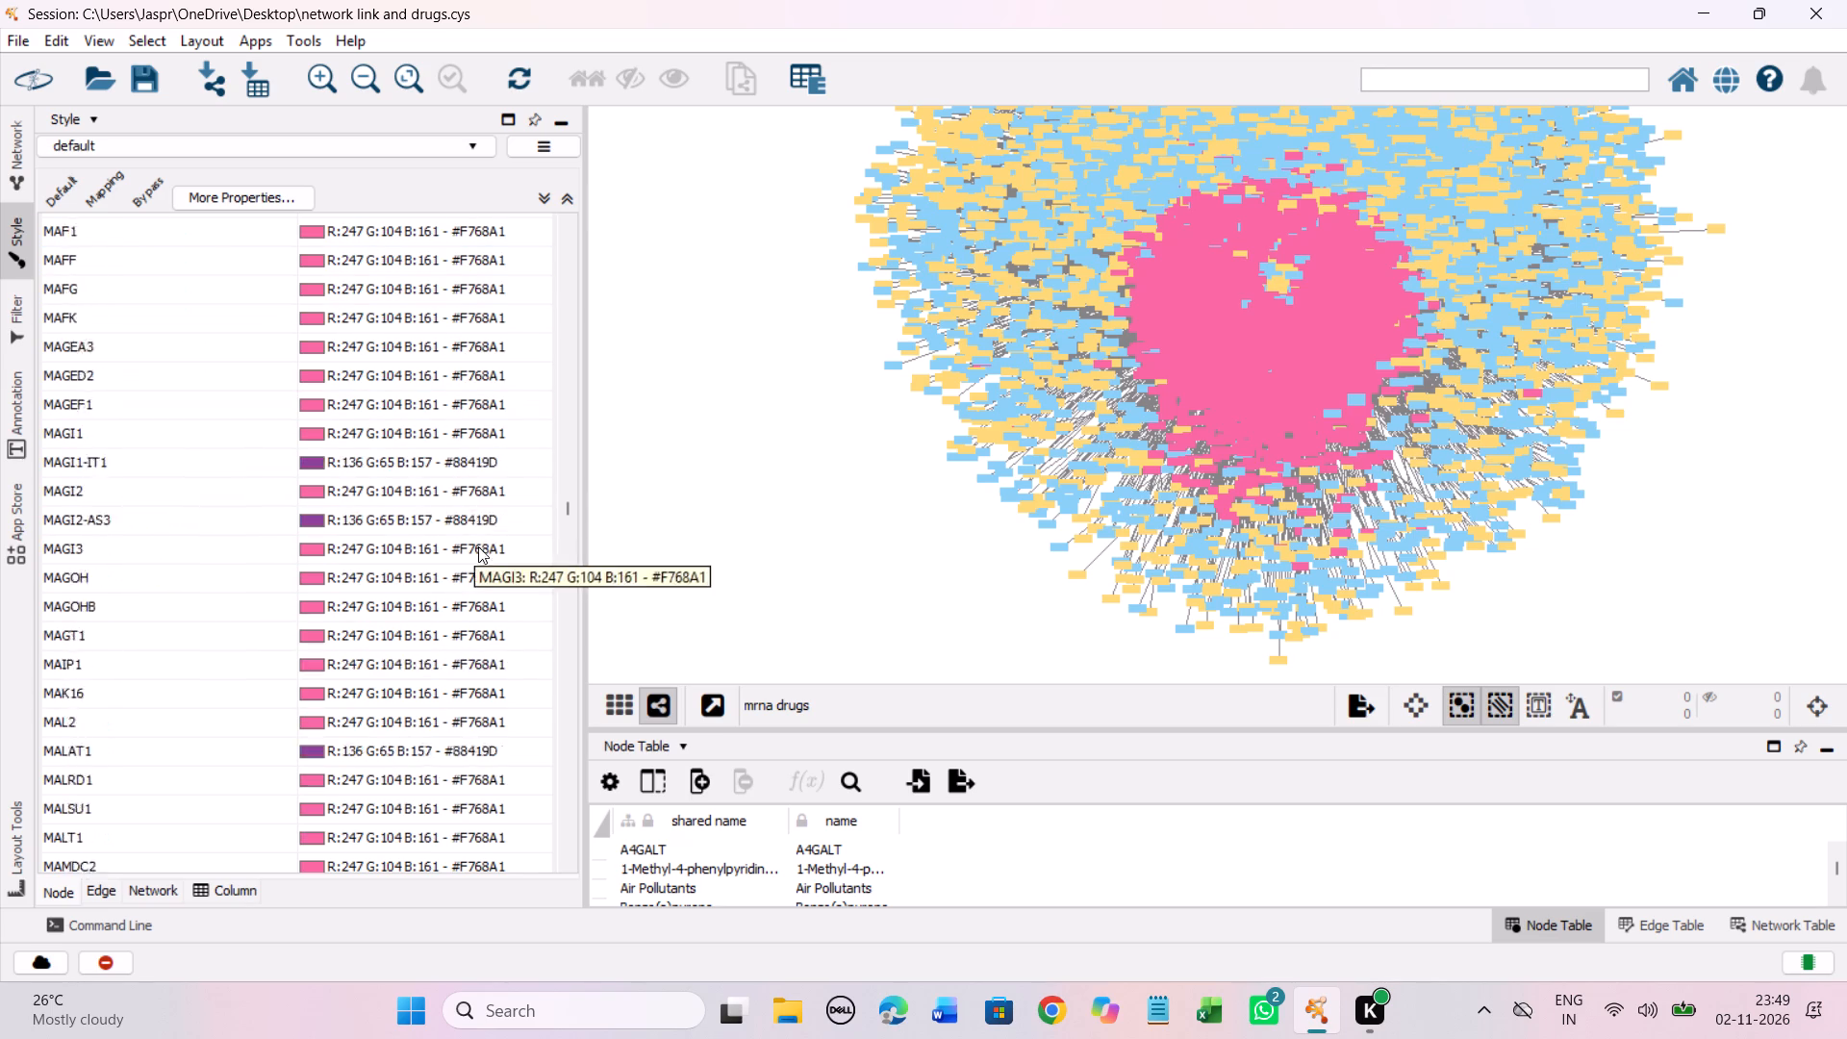
{"action": "scroll", "coordinate": [478, 546], "scroll_direction": "down", "scroll_amount": 15}
{"action": "scroll", "coordinate": [437, 554], "scroll_direction": "down", "scroll_amount": 9}
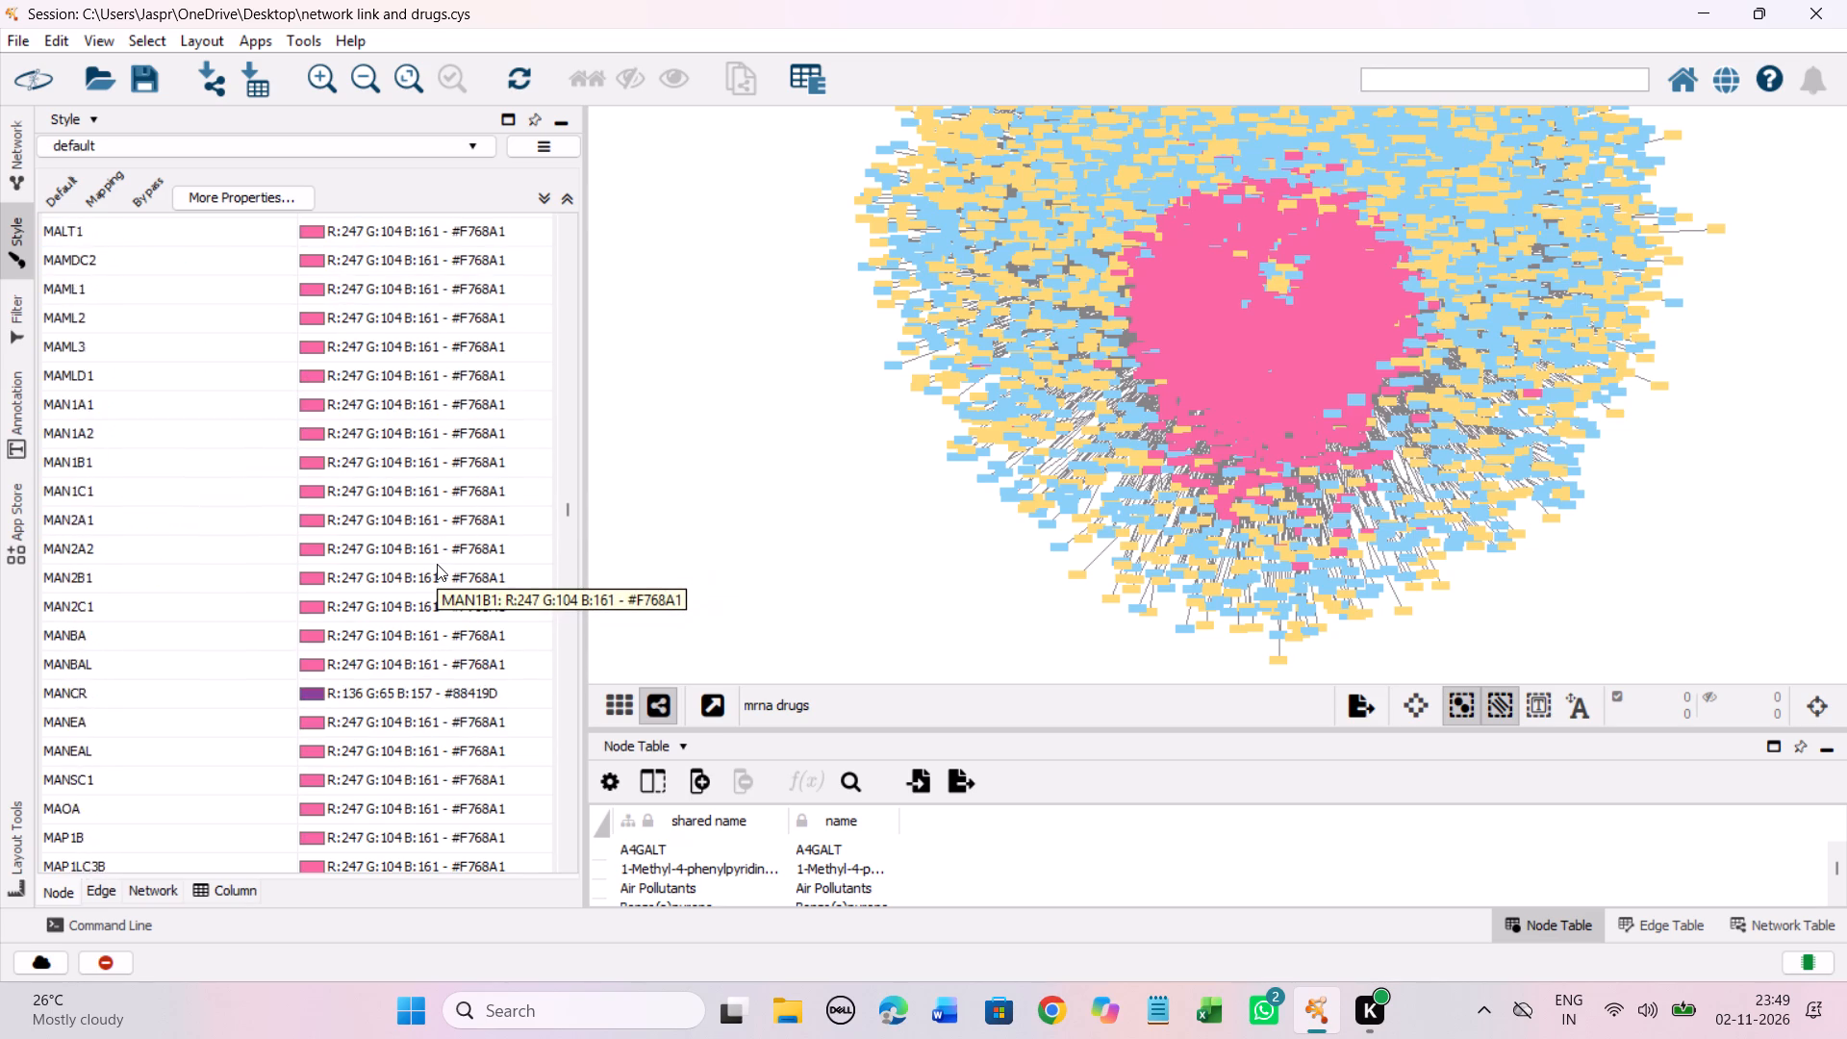
{"action": "scroll", "coordinate": [437, 564], "scroll_direction": "down", "scroll_amount": 20}
{"action": "scroll", "coordinate": [437, 564], "scroll_direction": "down", "scroll_amount": 18}
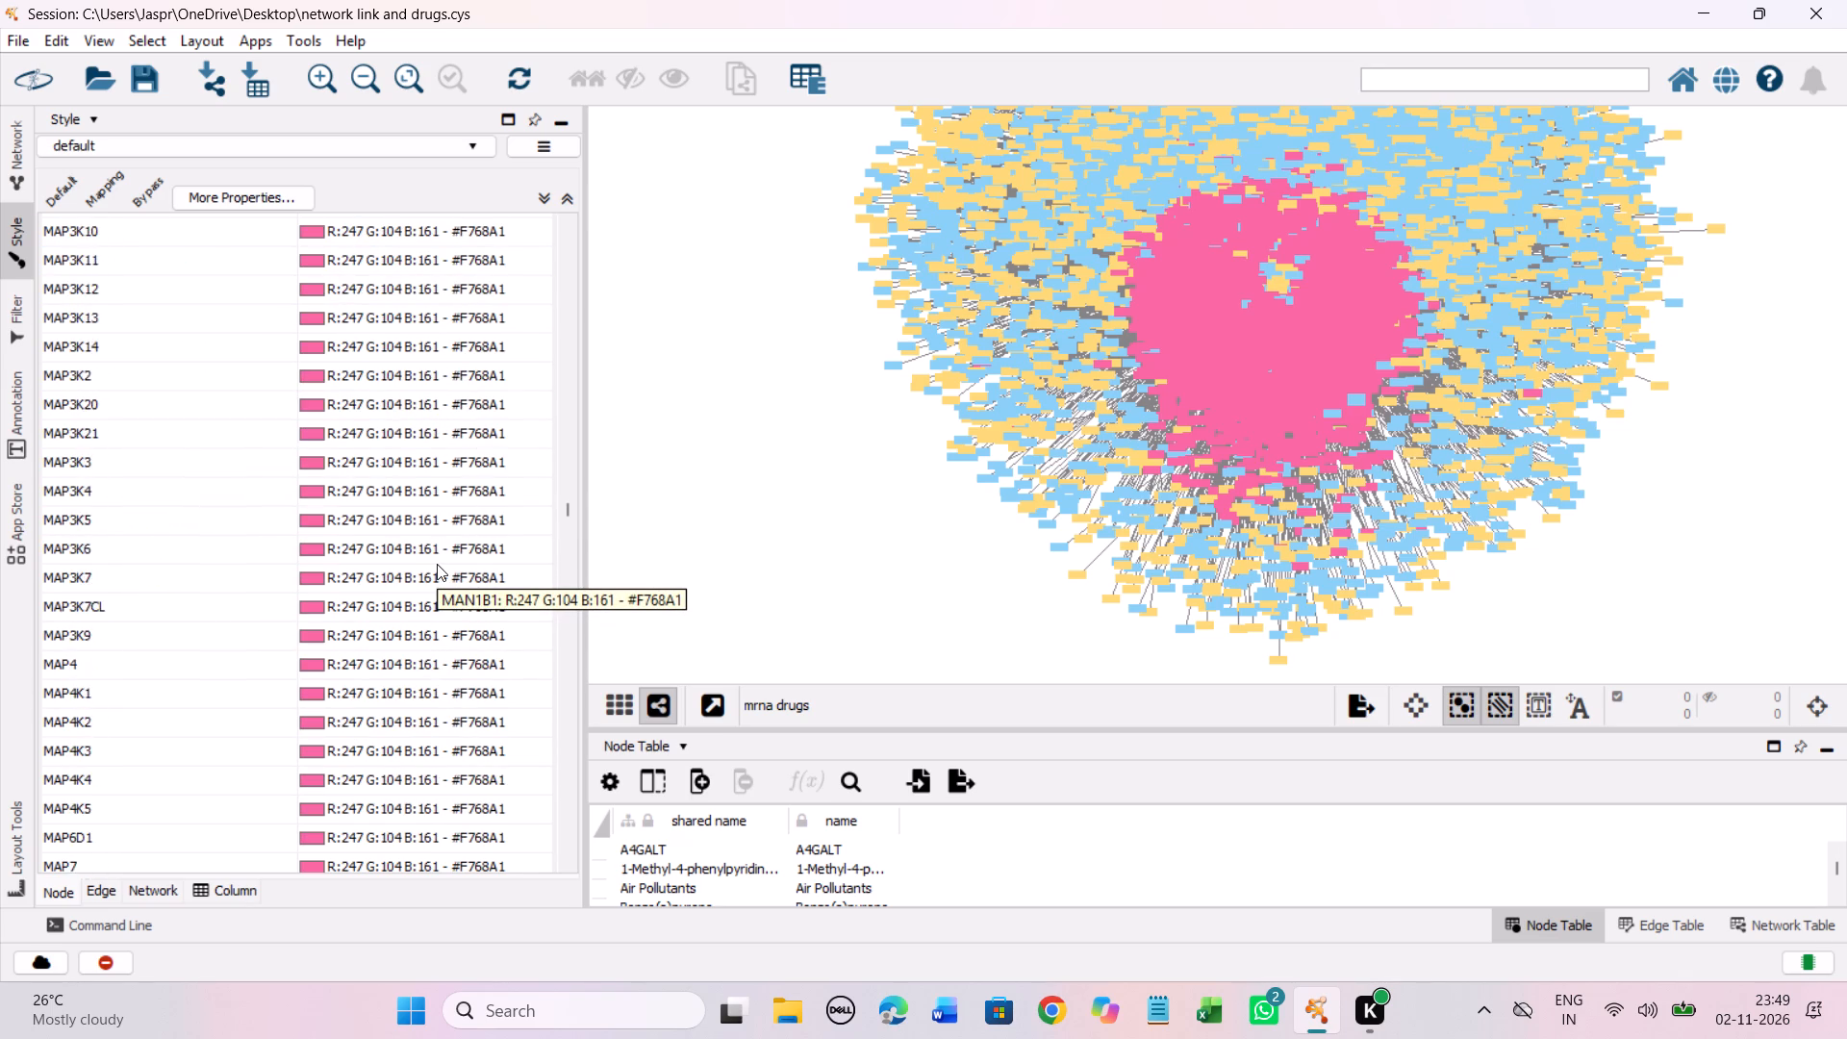
{"action": "scroll", "coordinate": [437, 564], "scroll_direction": "down", "scroll_amount": 20}
{"action": "scroll", "coordinate": [437, 564], "scroll_direction": "down", "scroll_amount": 18}
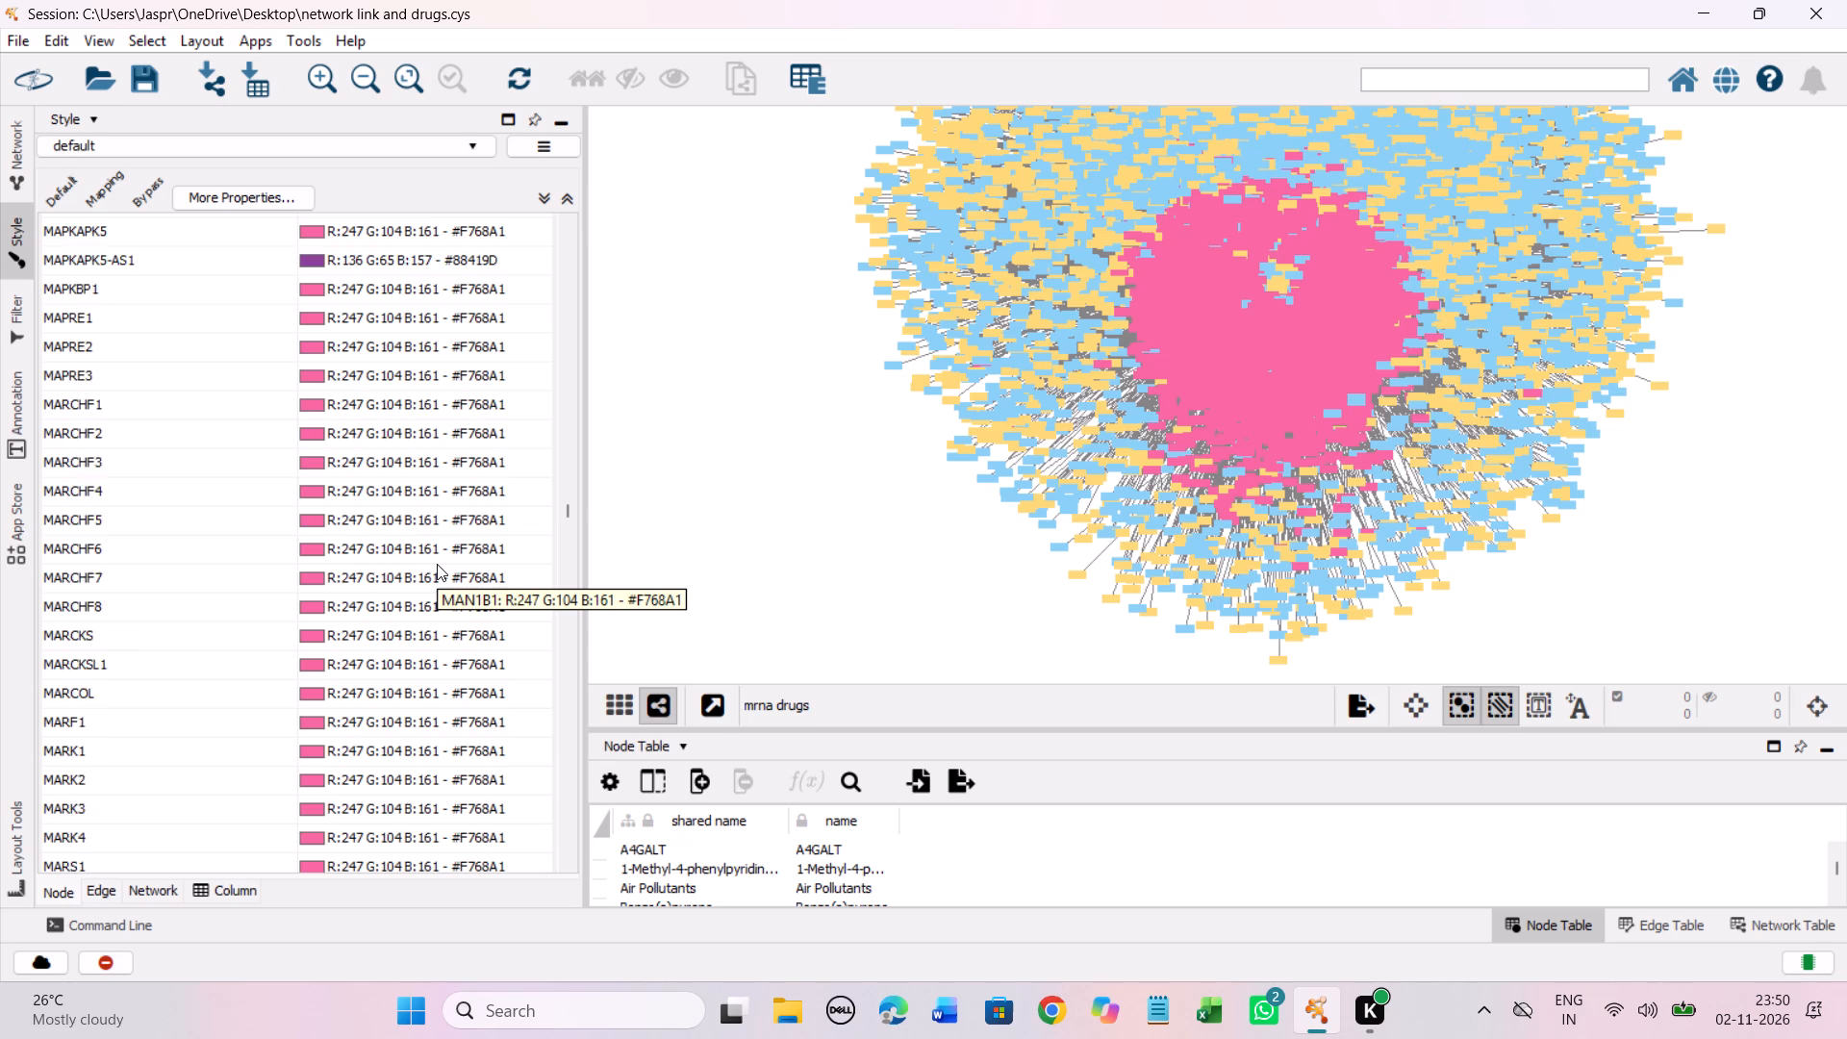
{"action": "scroll", "coordinate": [437, 564], "scroll_direction": "down", "scroll_amount": 20}
{"action": "scroll", "coordinate": [437, 564], "scroll_direction": "down", "scroll_amount": 12}
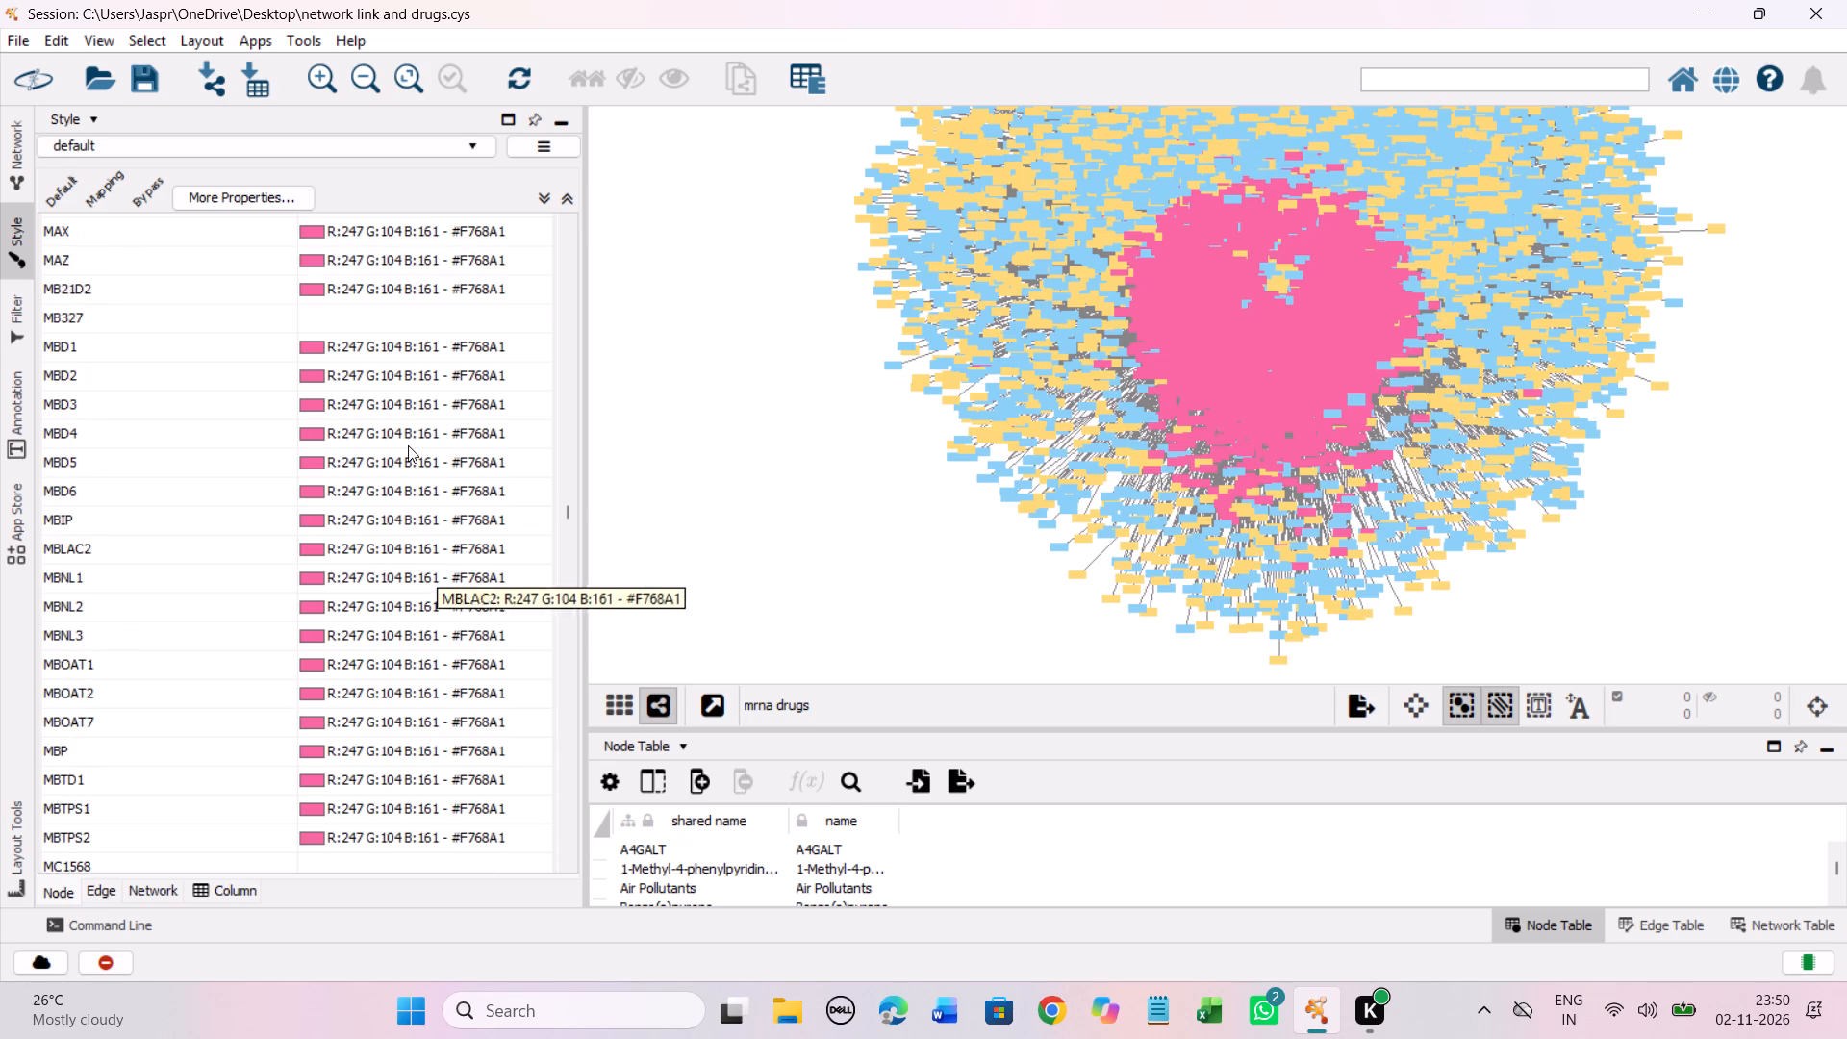
{"action": "left_click", "coordinate": [265, 317]}
{"action": "right_click", "coordinate": [265, 317]}
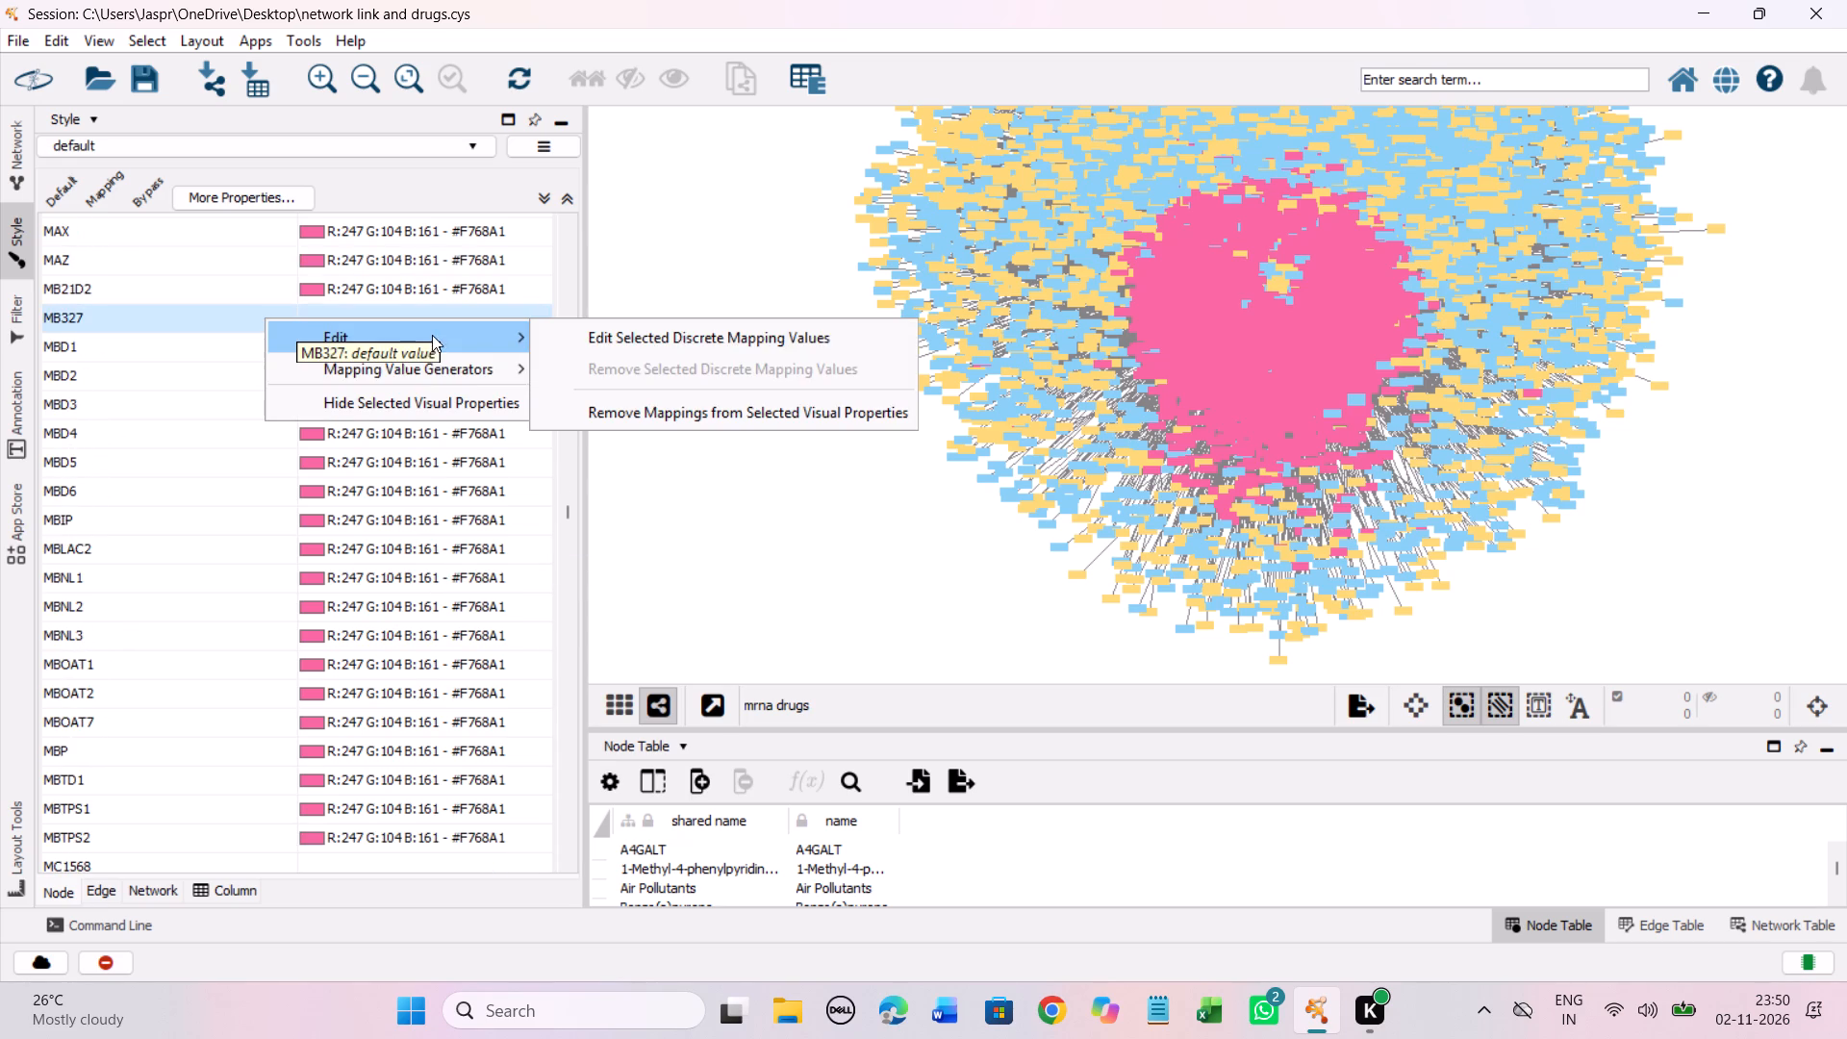
{"action": "left_click", "coordinate": [591, 338]}
{"action": "left_click_drag", "start_coordinate": [601, 567], "coordinate": [654, 497]}
{"action": "left_click_drag", "start_coordinate": [514, 542], "coordinate": [605, 254]}
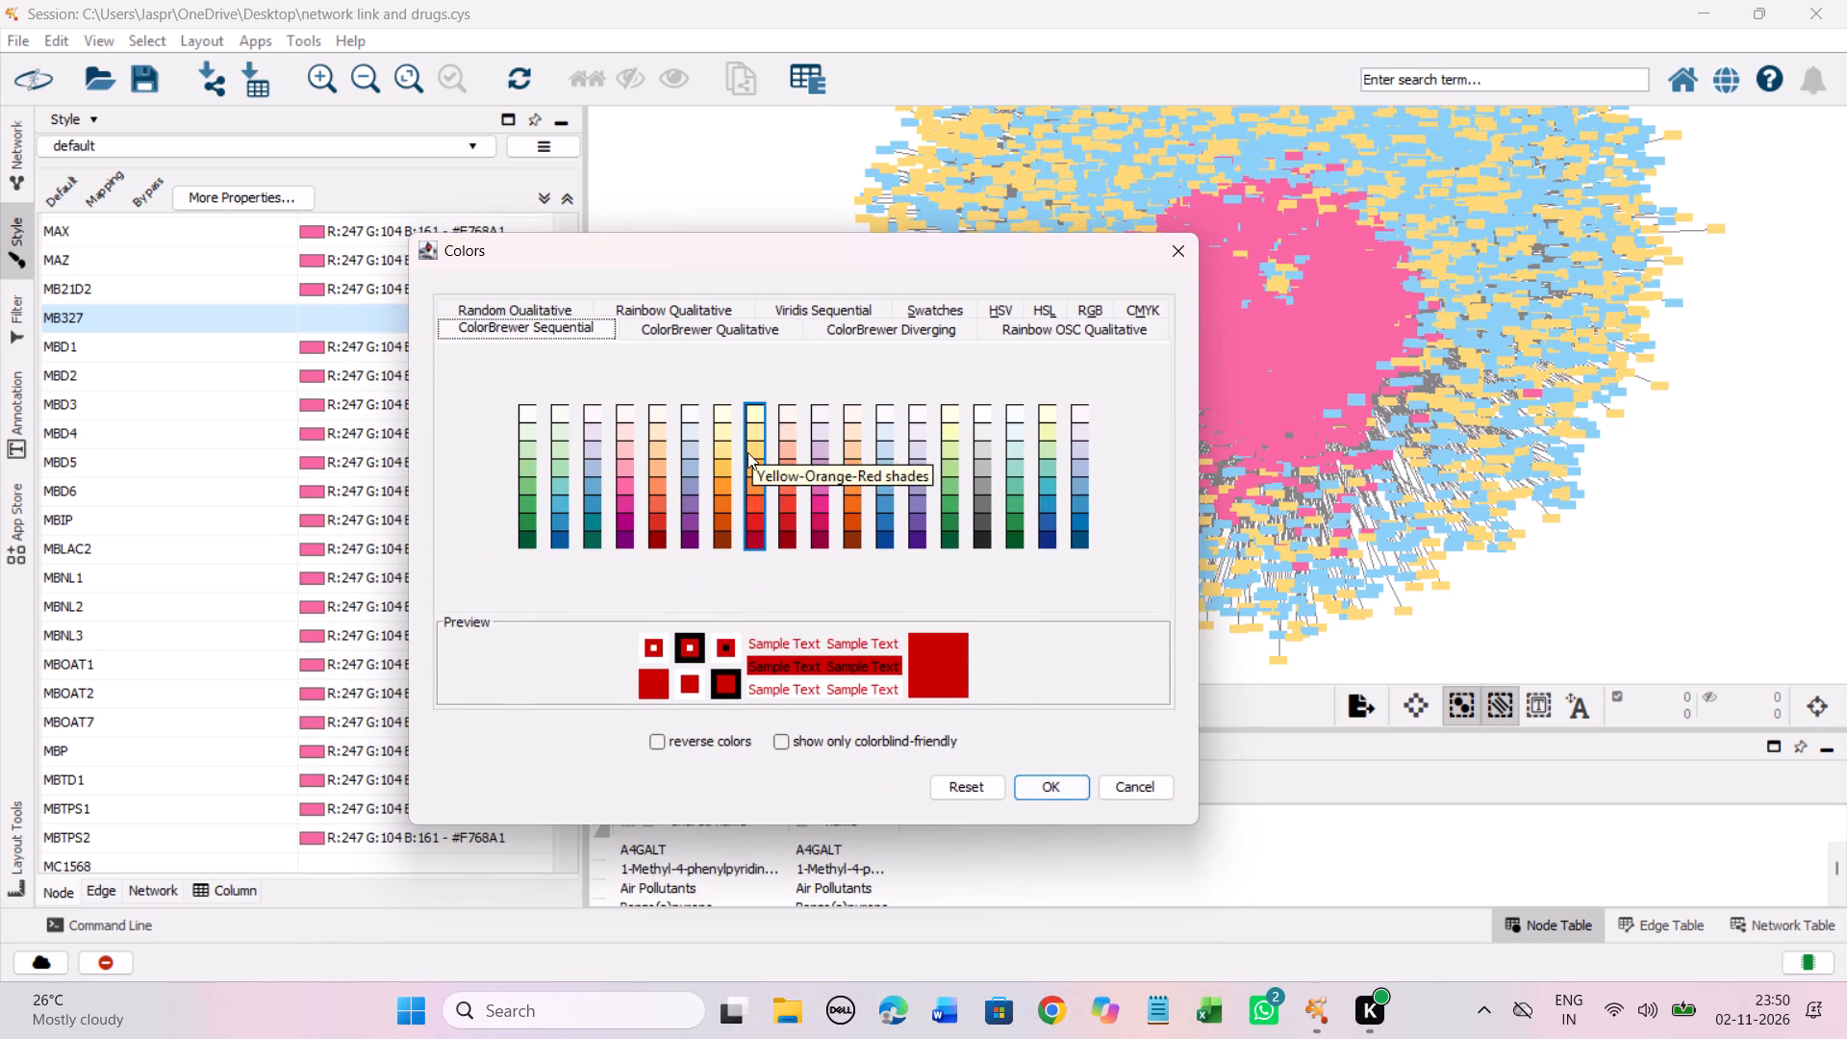
{"action": "left_click", "coordinate": [747, 452]}
{"action": "left_click", "coordinate": [1053, 792]}
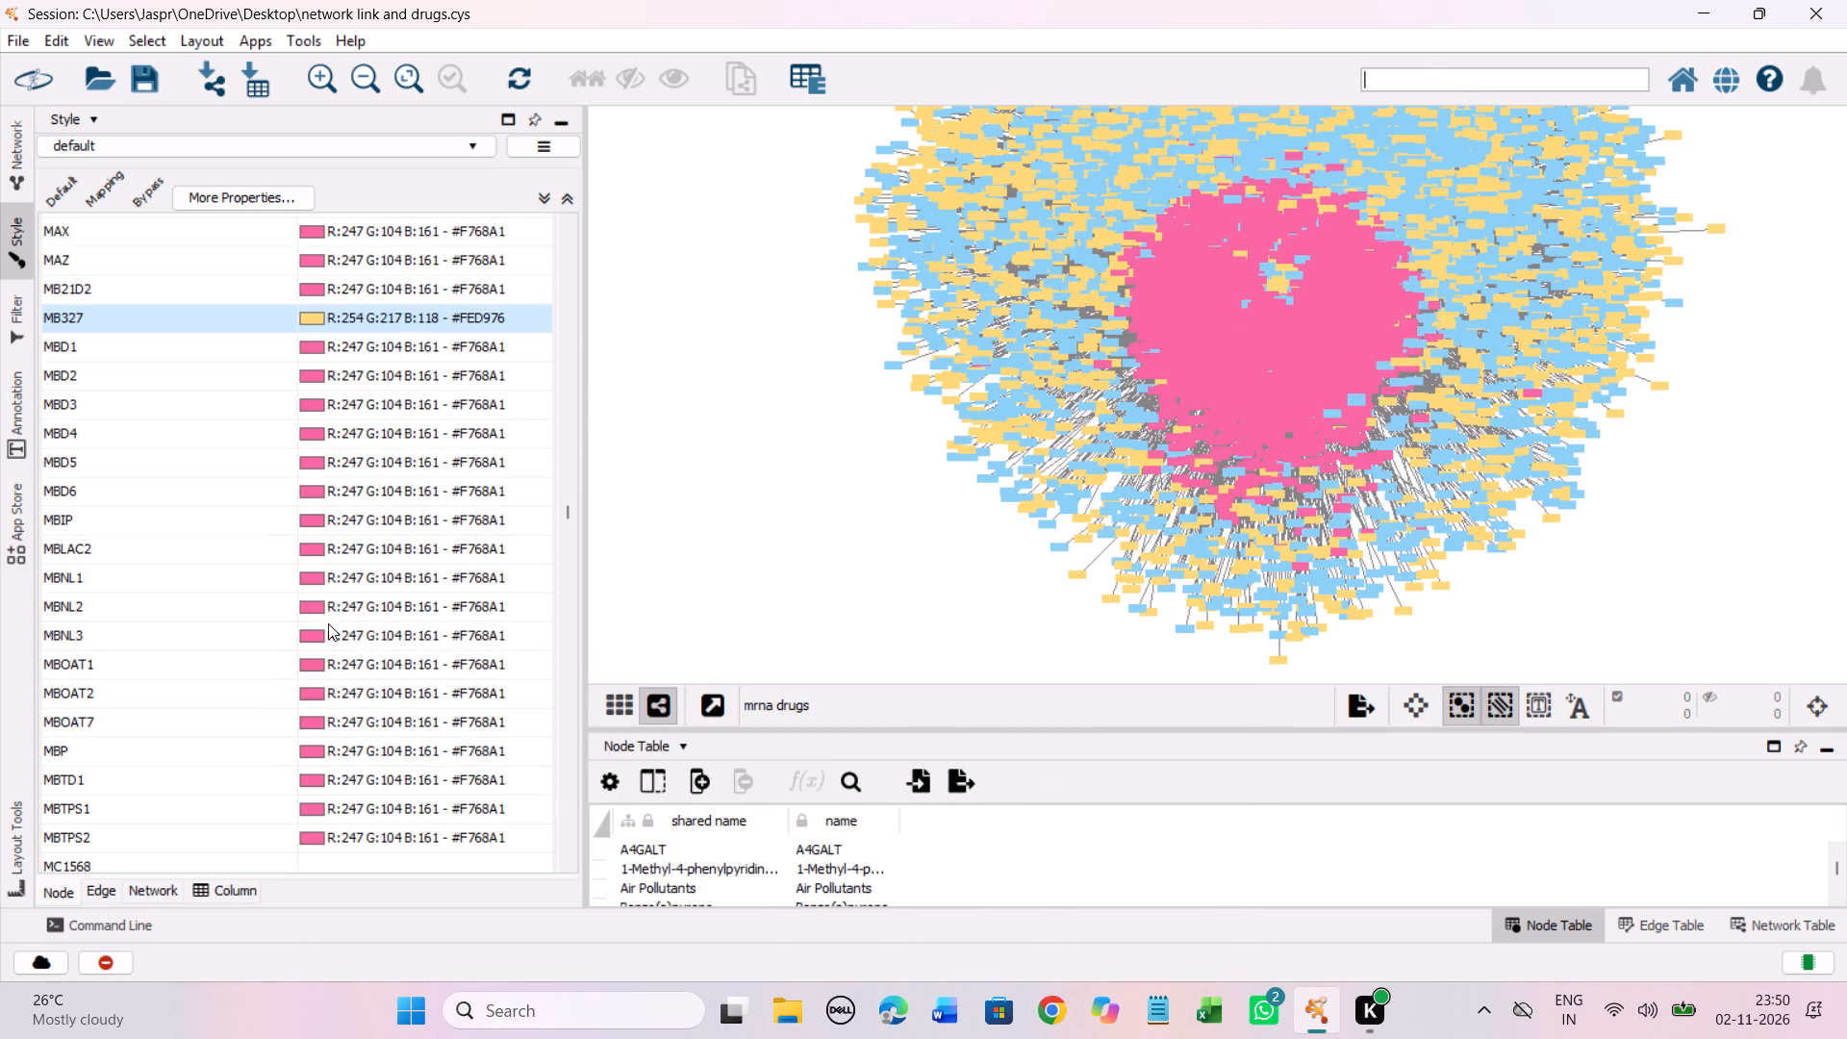
Set the discrete colour mapping of the unmapped entry MC1568 to the Yellow-Orange-Red shade #FED976.
{"action": "scroll", "coordinate": [291, 393], "scroll_direction": "down", "scroll_amount": 2}
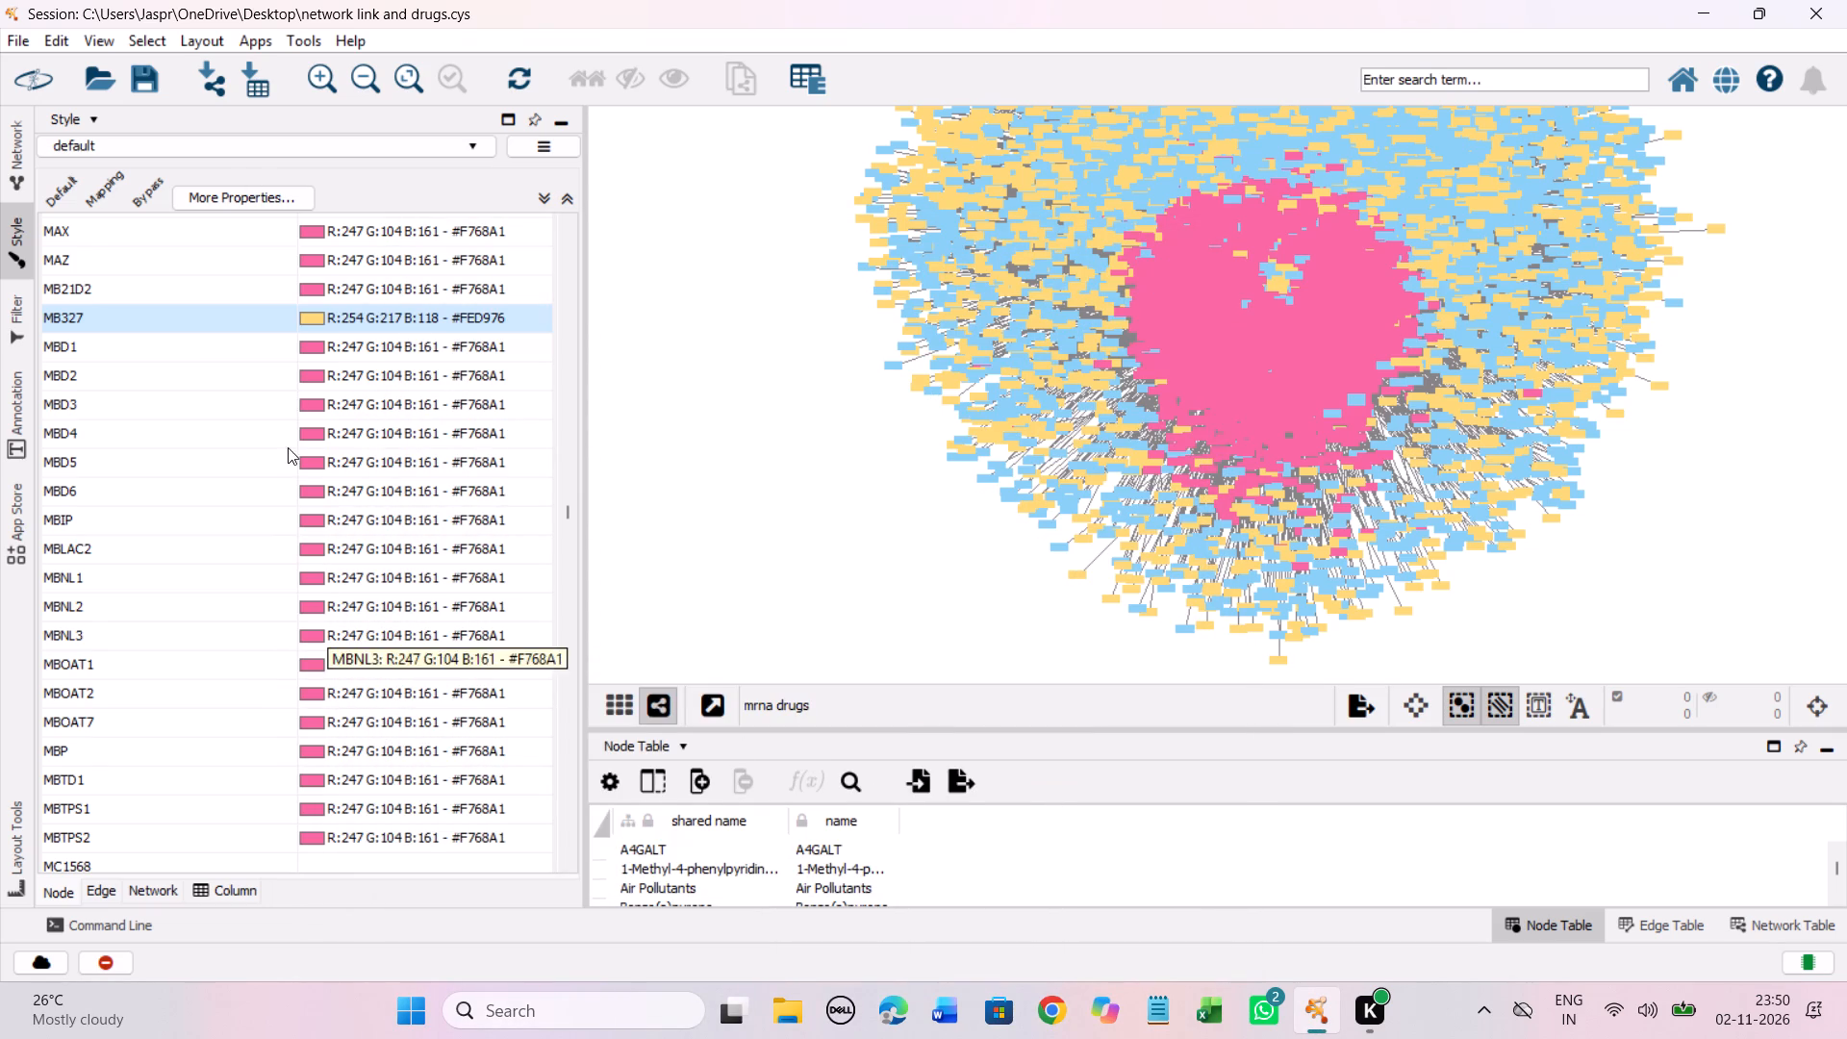
{"action": "scroll", "coordinate": [352, 414], "scroll_direction": "down", "scroll_amount": 6}
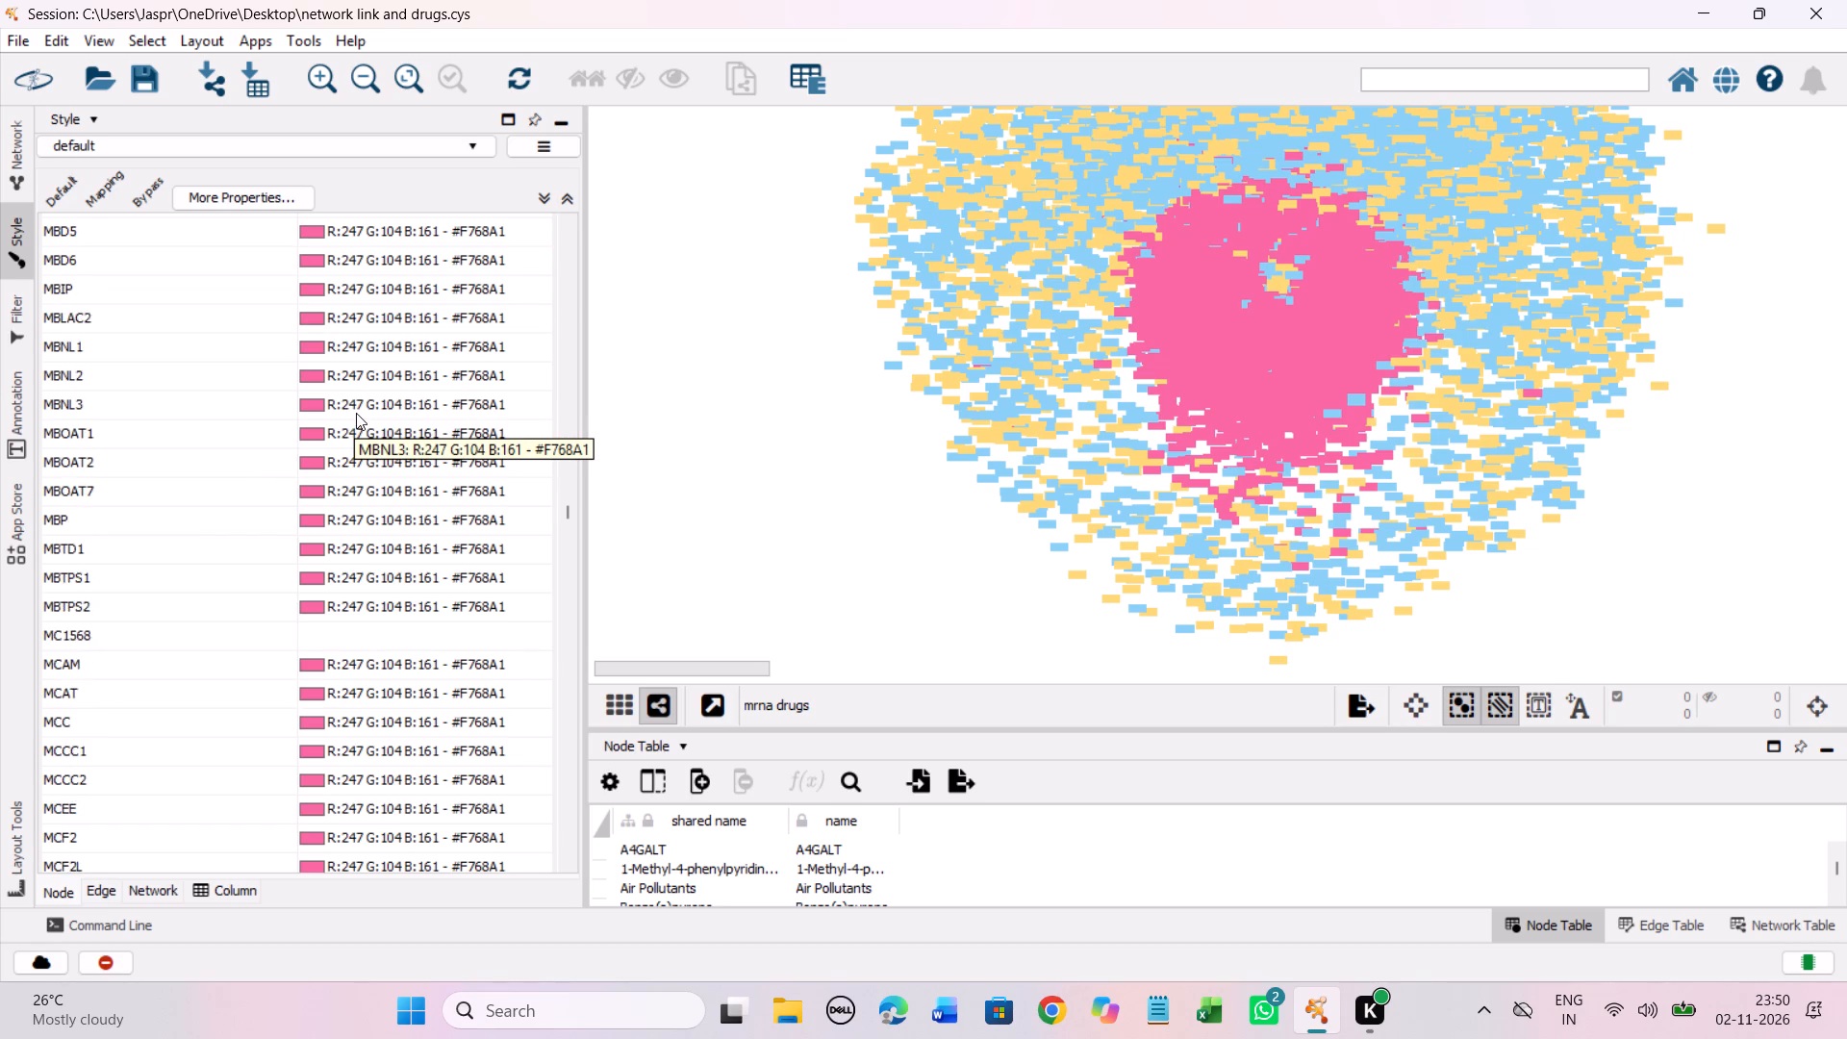
{"action": "scroll", "coordinate": [356, 413], "scroll_direction": "down", "scroll_amount": 5}
{"action": "left_click", "coordinate": [276, 494]}
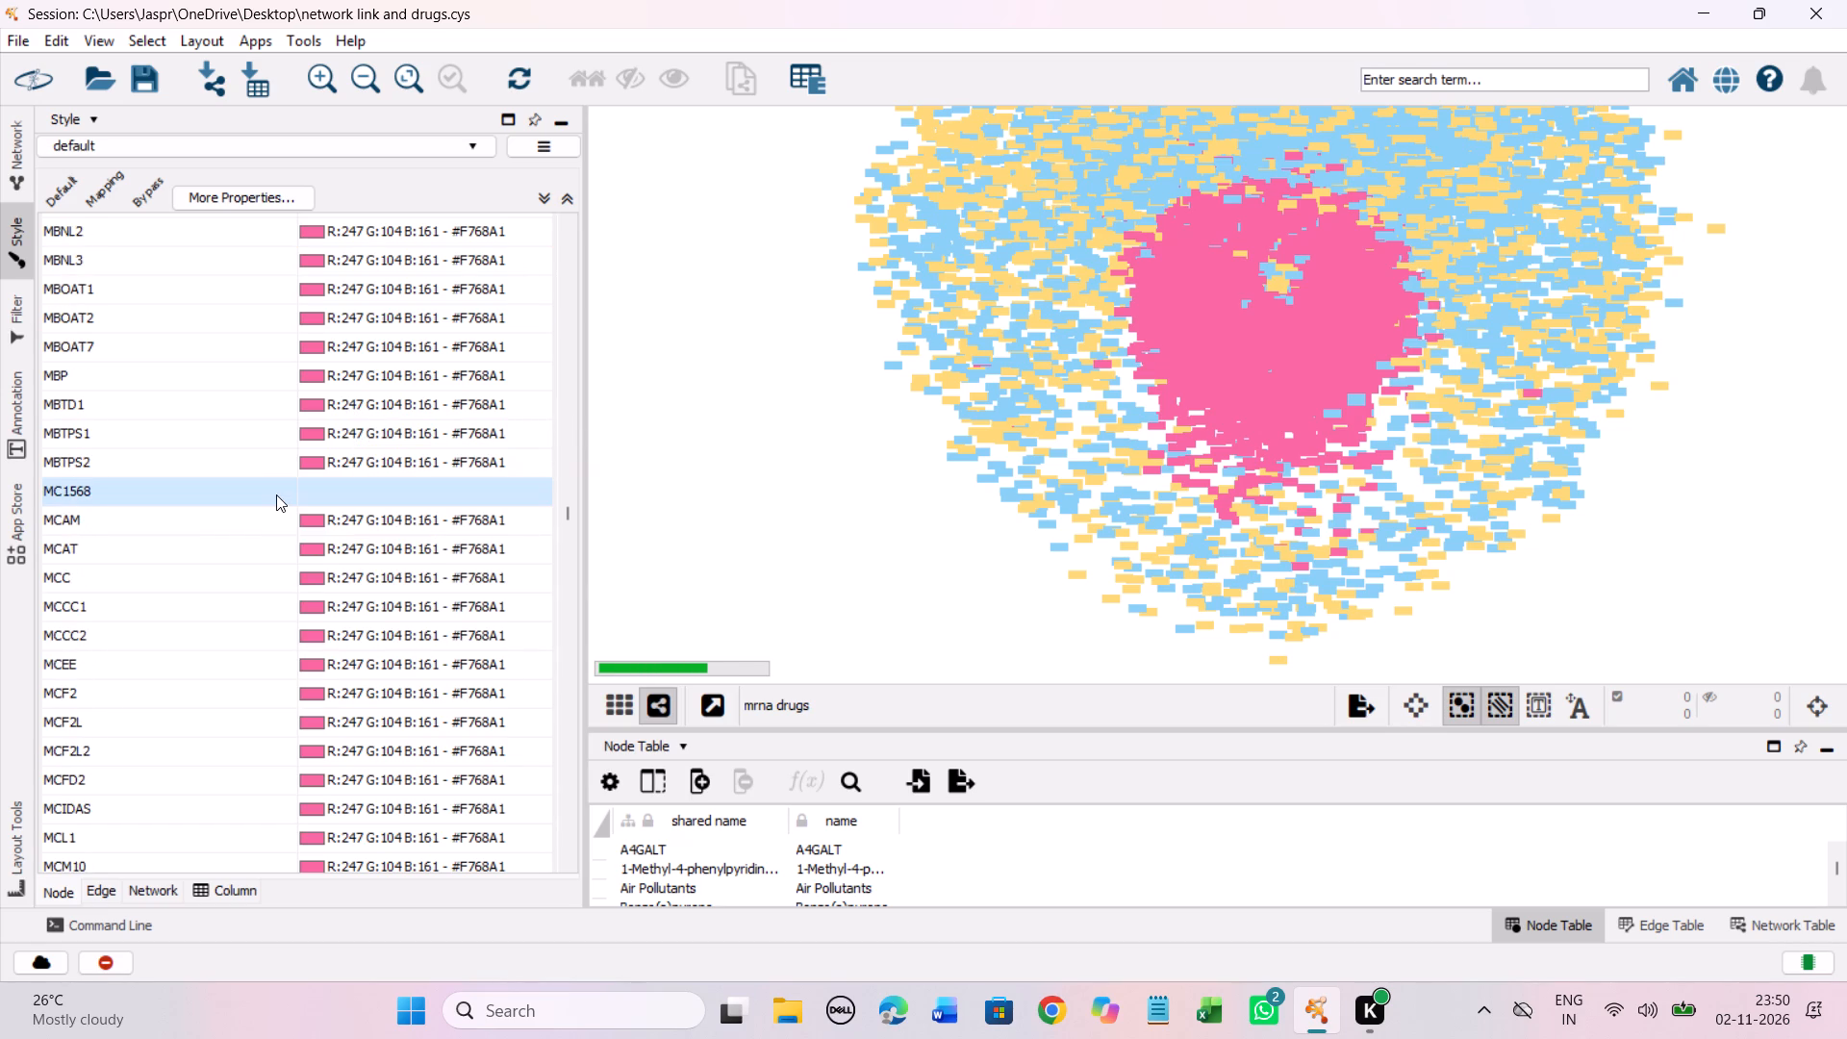
{"action": "right_click", "coordinate": [274, 493]}
{"action": "left_click", "coordinate": [624, 501]}
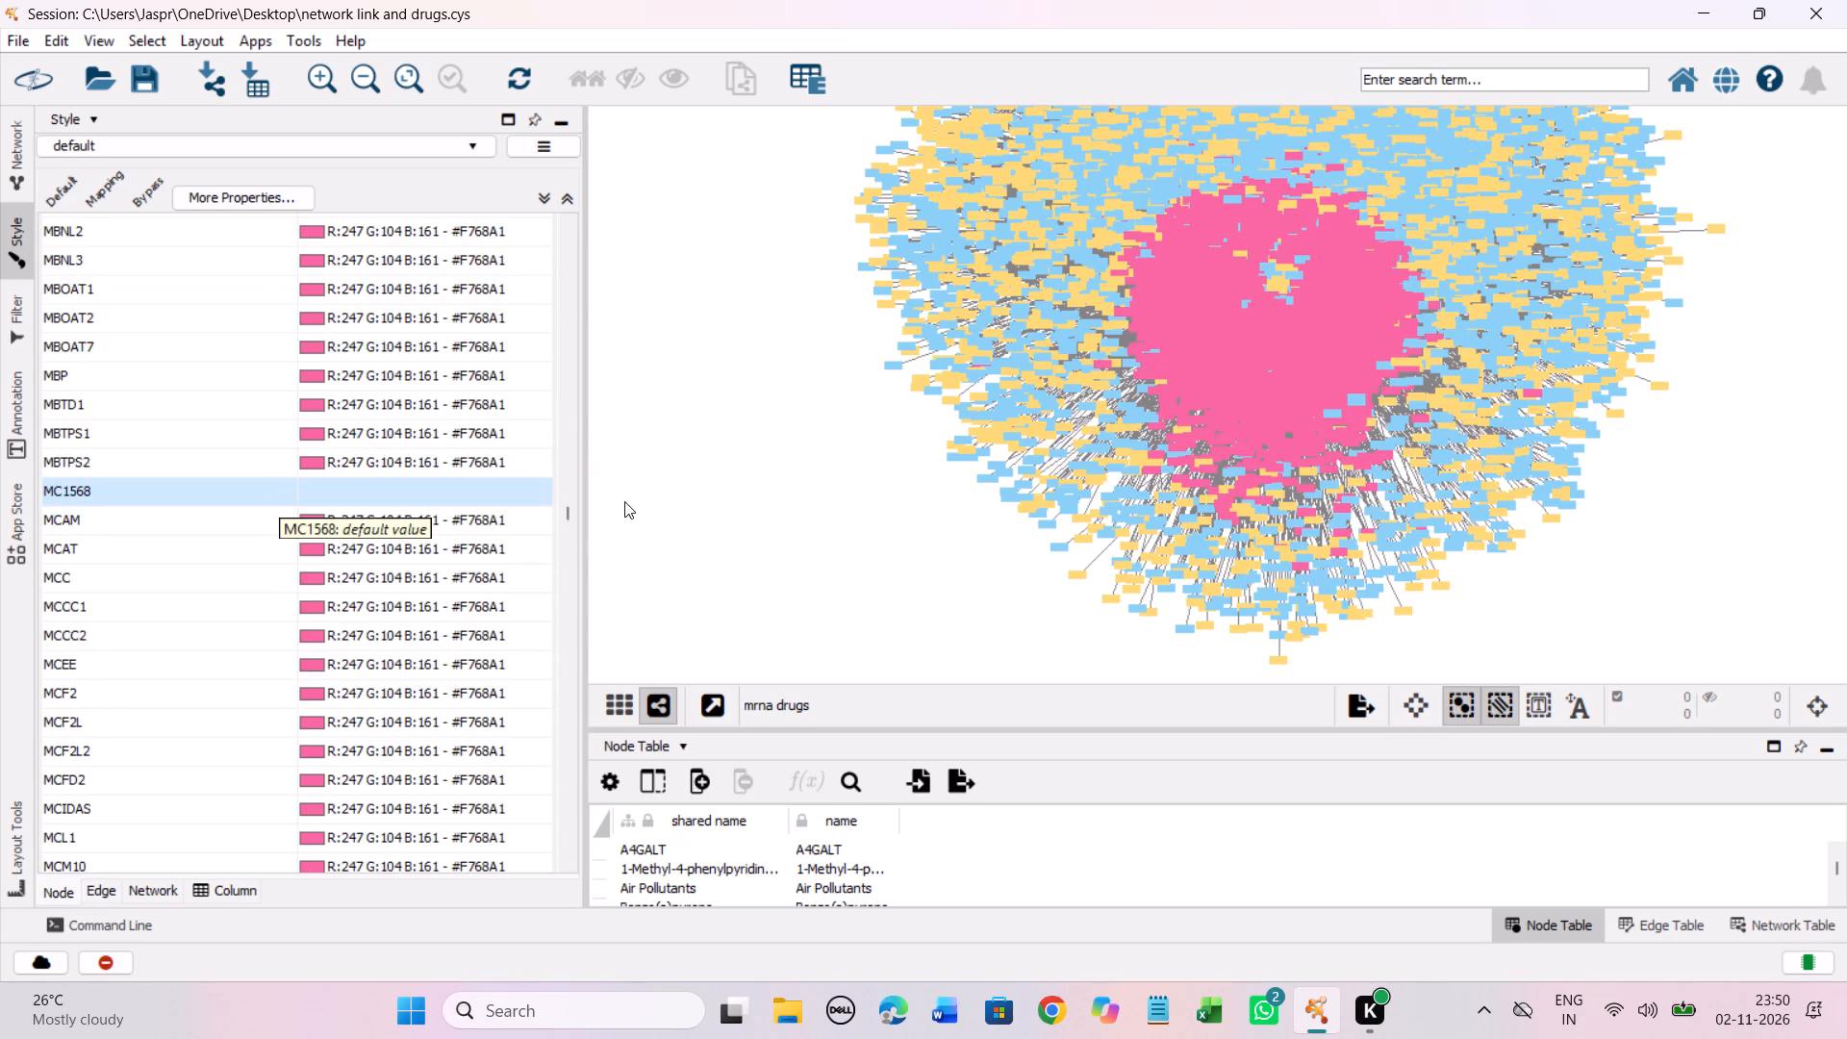
{"action": "left_click_drag", "start_coordinate": [583, 536], "coordinate": [661, 228]}
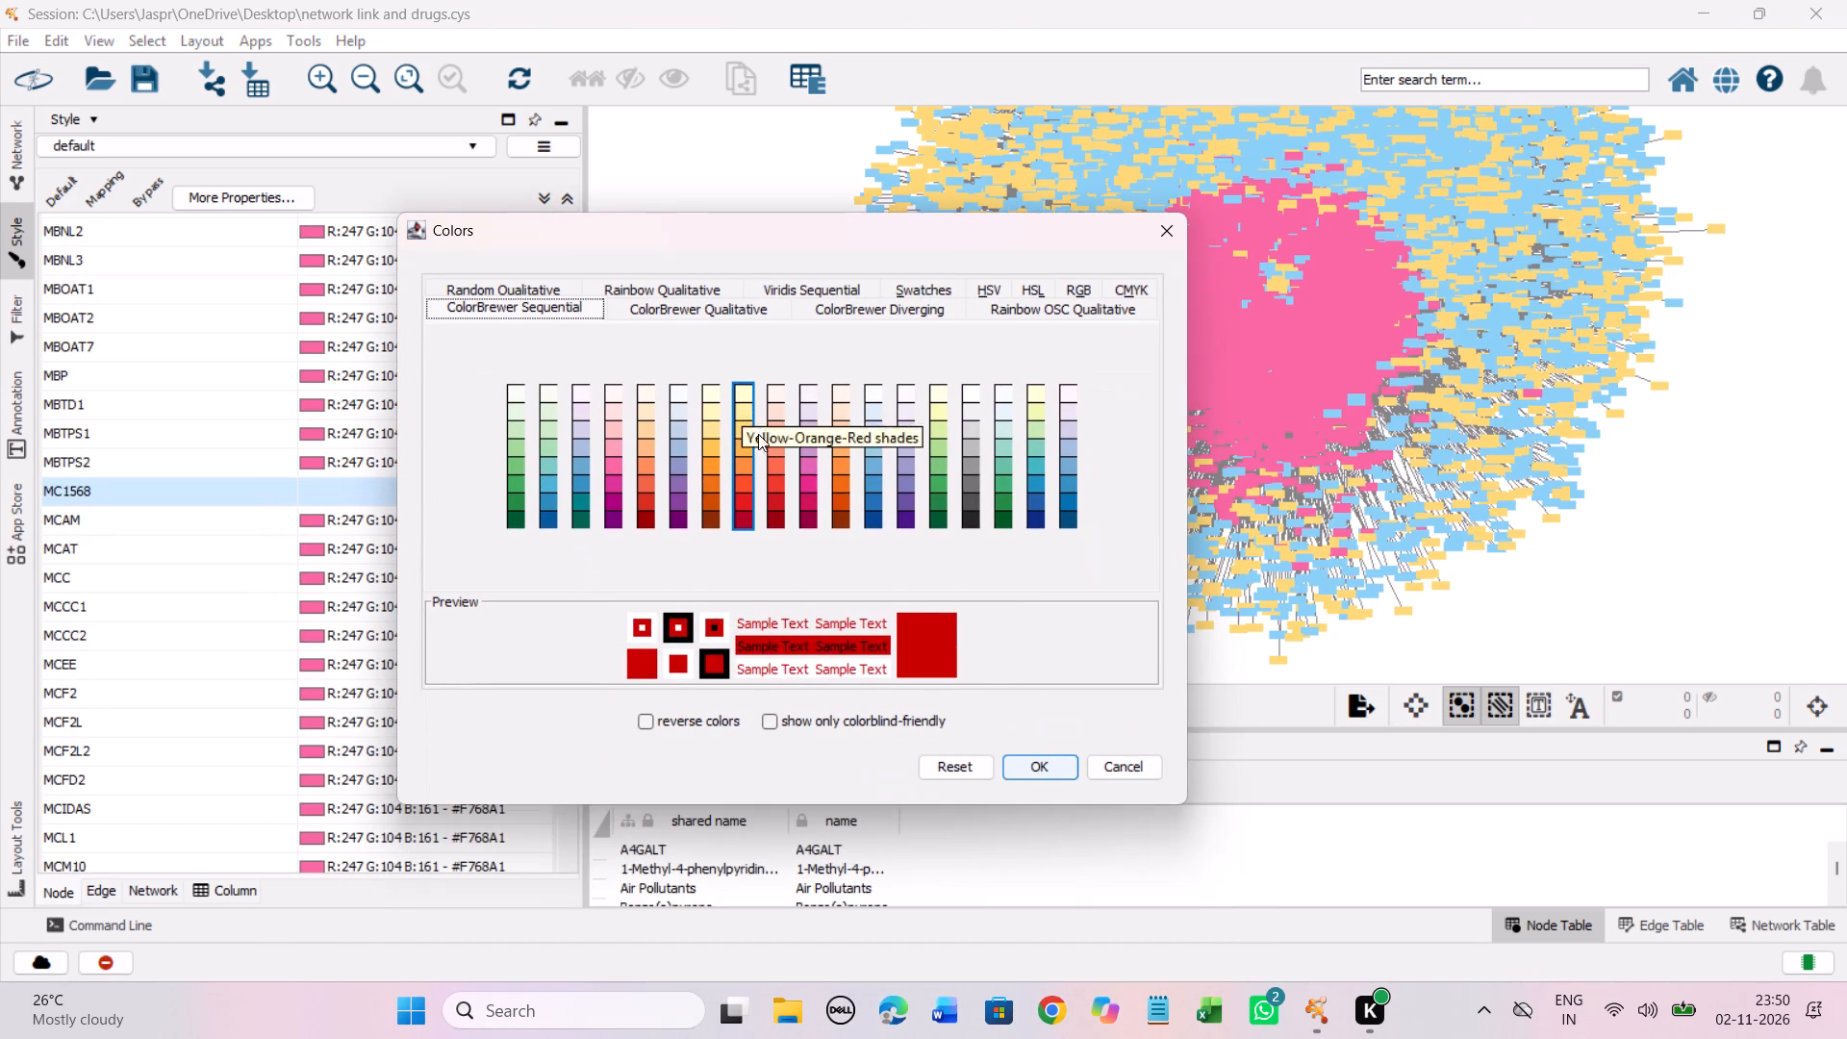
{"action": "left_click", "coordinate": [751, 428]}
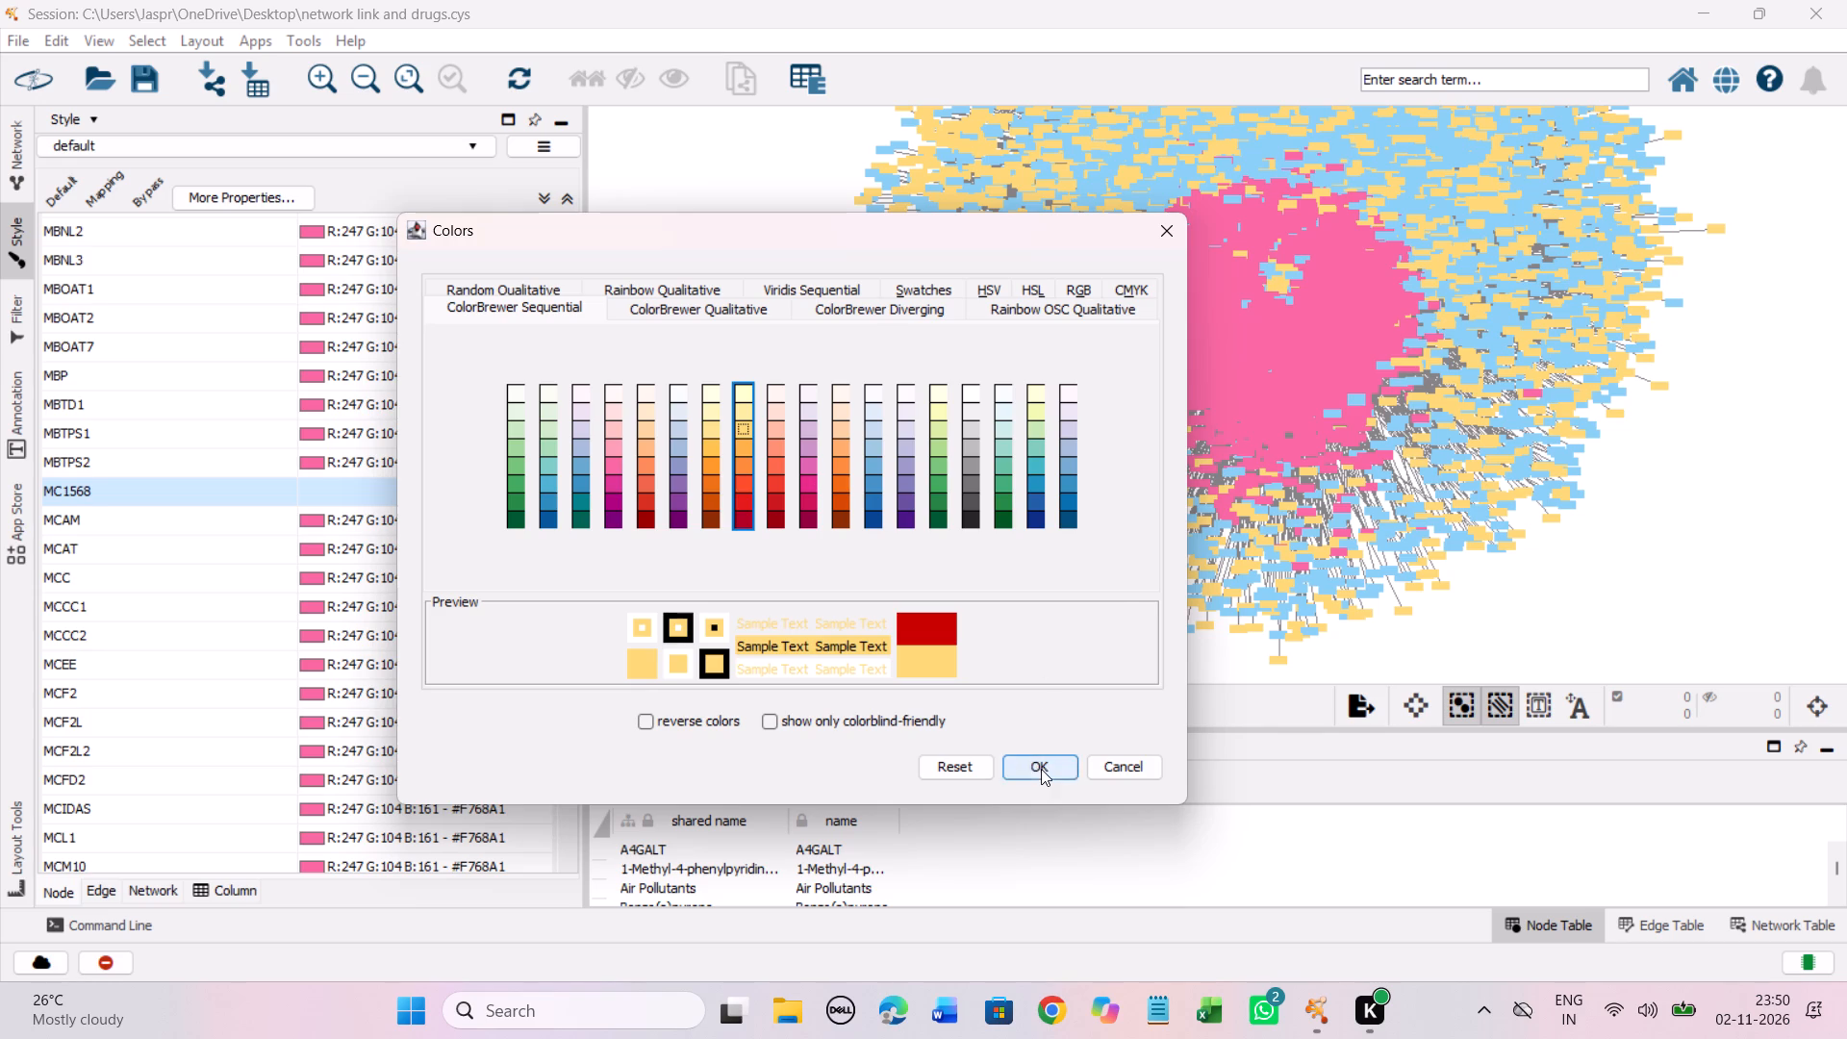
{"action": "left_click", "coordinate": [1041, 769]}
Set the discrete colour mapping of the unmapped entry MDCO-216 to the Yellow-Orange-Red shade #FED976.
{"action": "scroll", "coordinate": [404, 450], "scroll_direction": "down", "scroll_amount": 2}
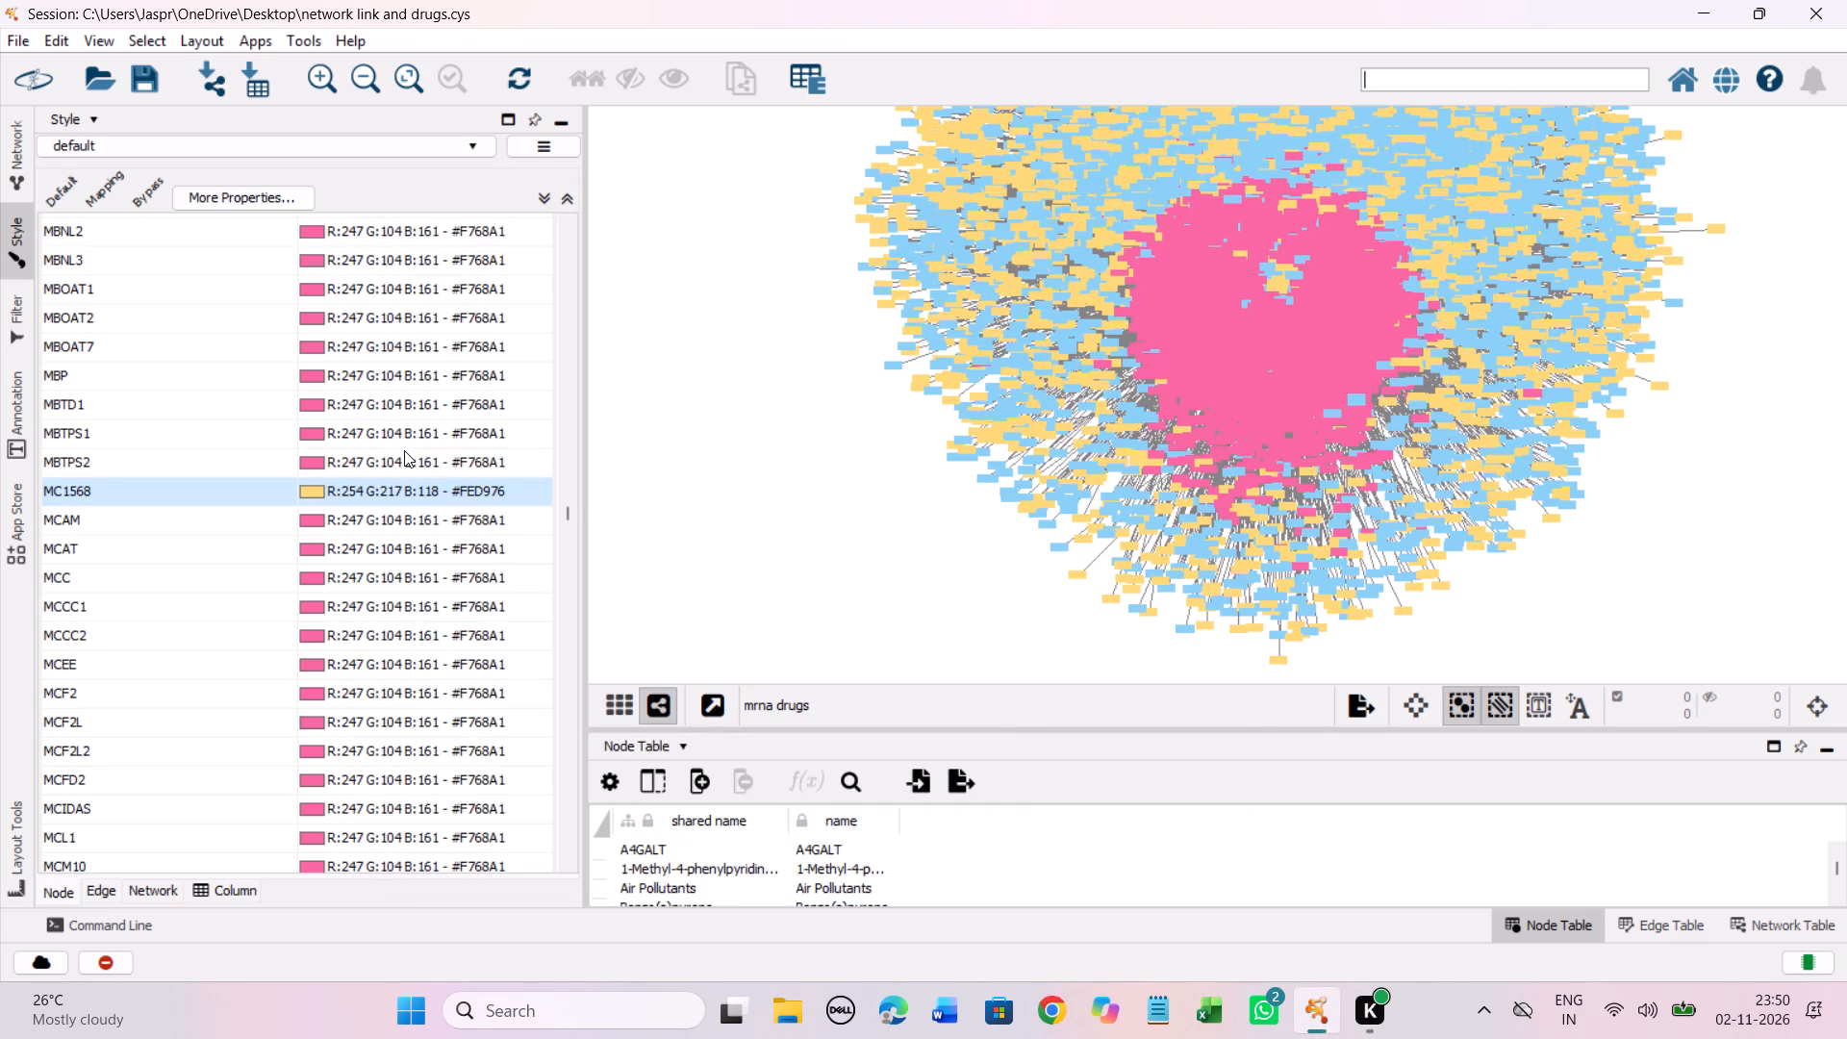
{"action": "scroll", "coordinate": [404, 450], "scroll_direction": "down", "scroll_amount": 1}
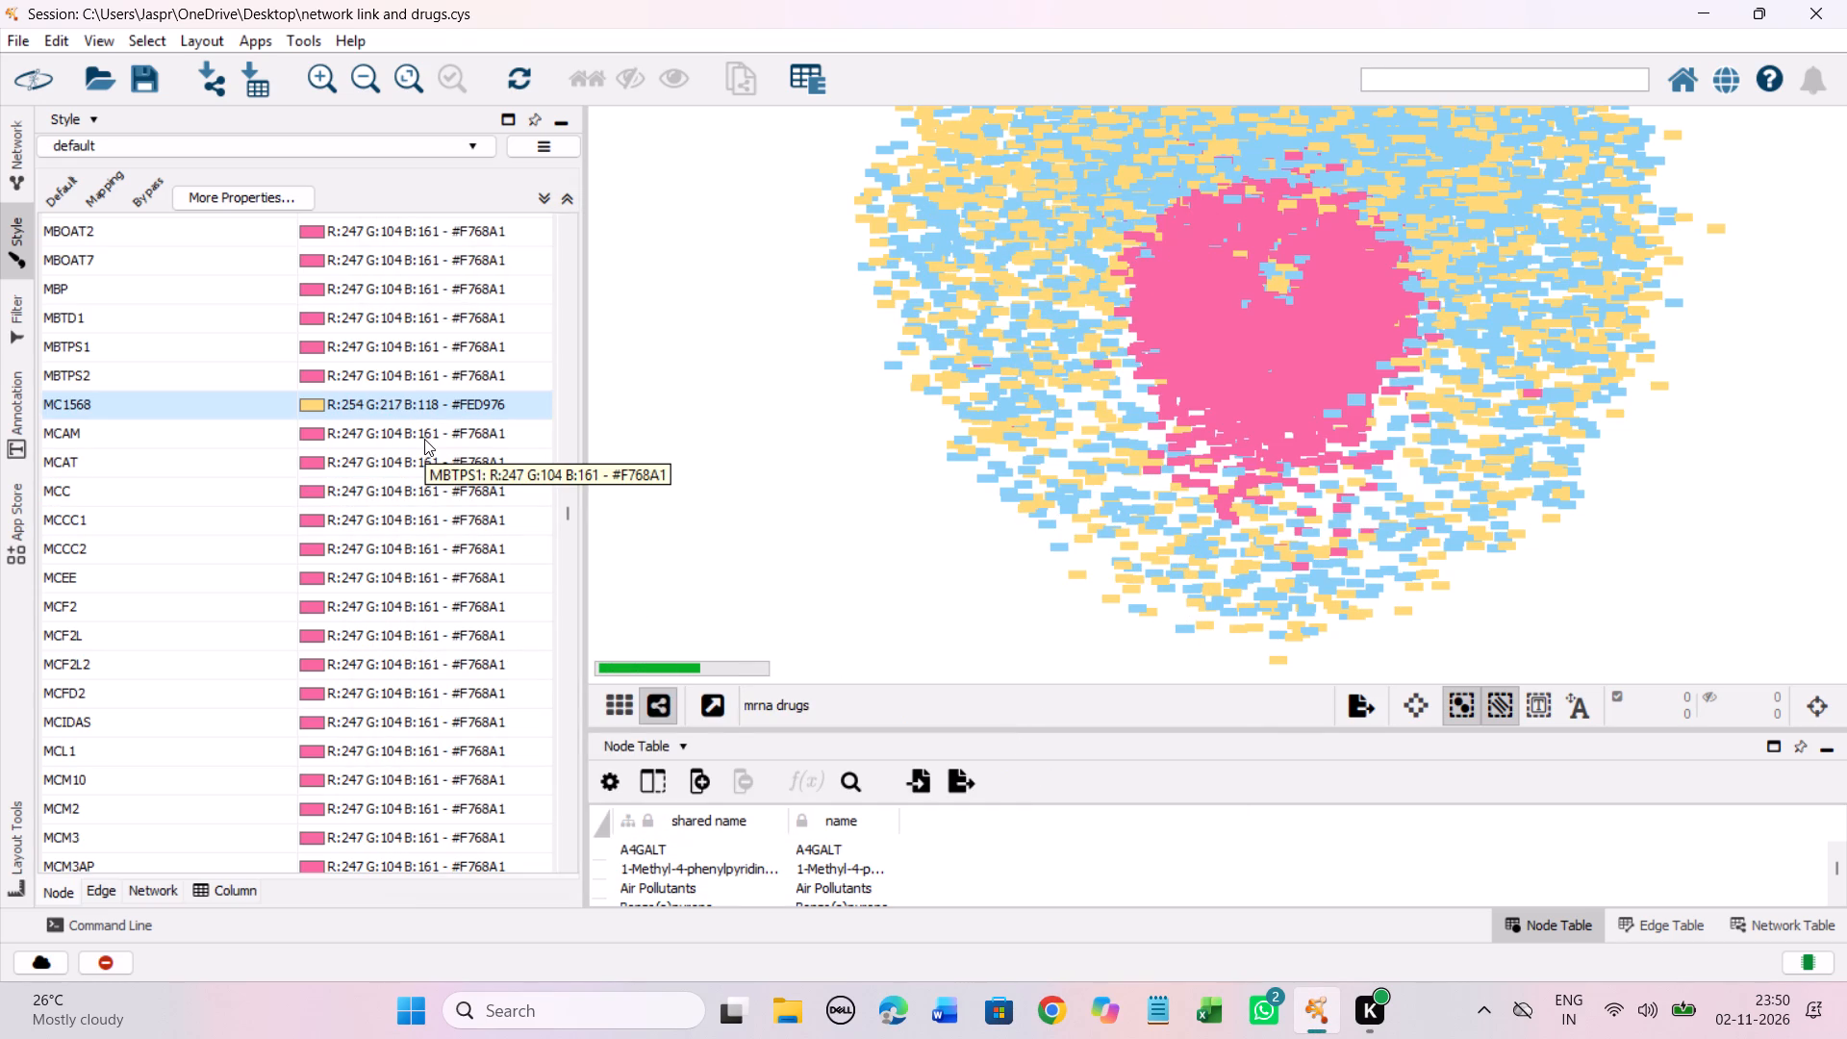
{"action": "scroll", "coordinate": [424, 436], "scroll_direction": "down", "scroll_amount": 3}
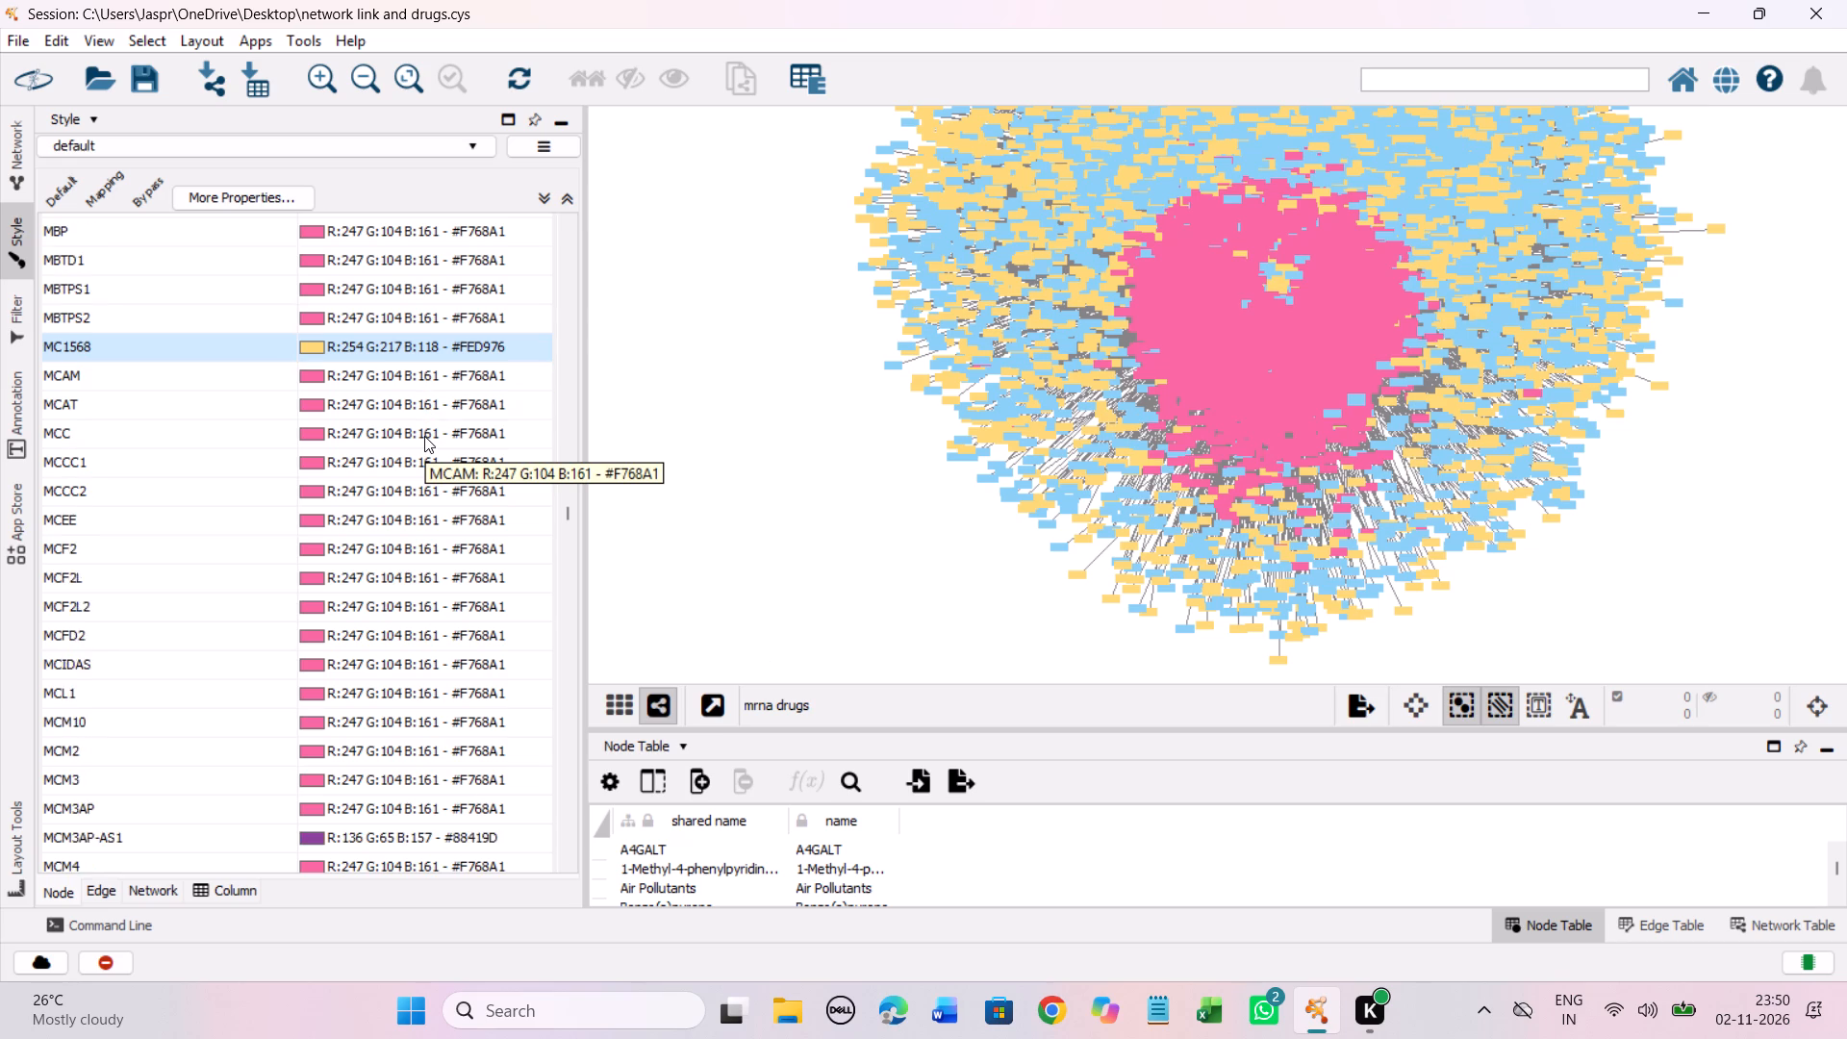
{"action": "scroll", "coordinate": [424, 436], "scroll_direction": "down", "scroll_amount": 20}
{"action": "scroll", "coordinate": [424, 436], "scroll_direction": "down", "scroll_amount": 4}
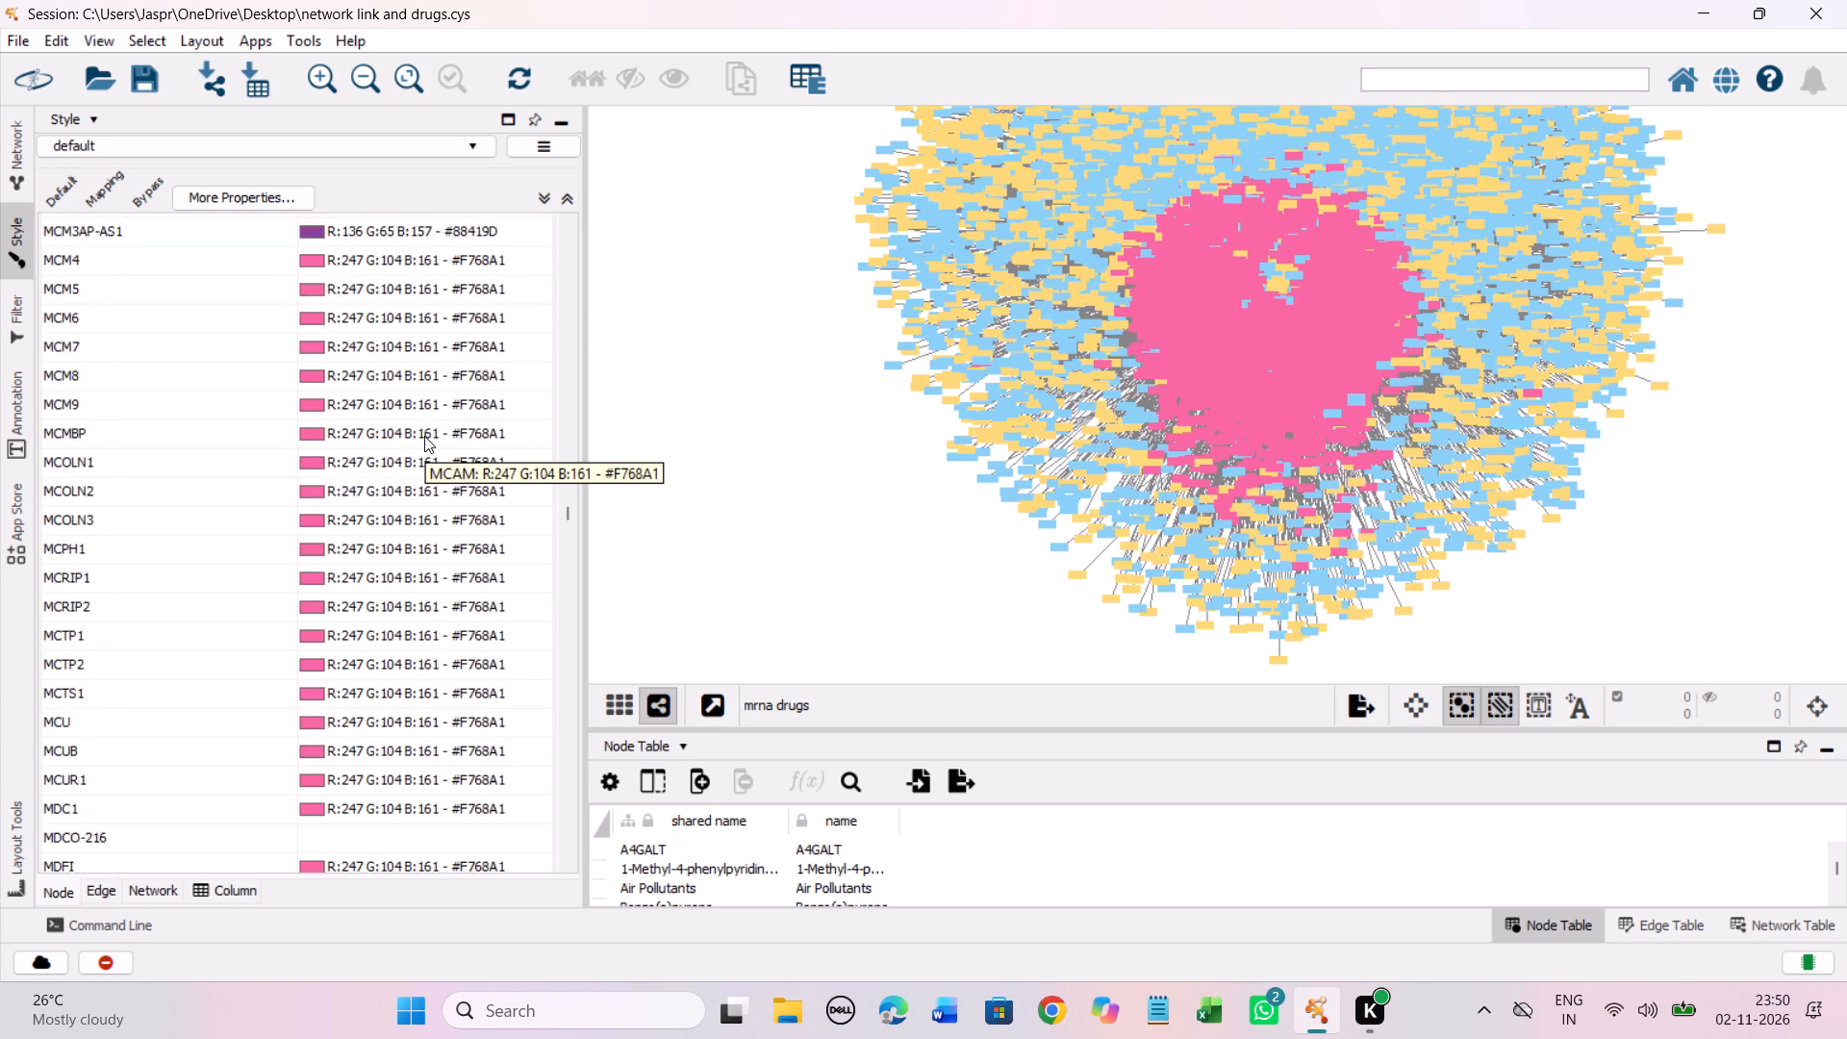
{"action": "scroll", "coordinate": [424, 436], "scroll_direction": "down", "scroll_amount": 13}
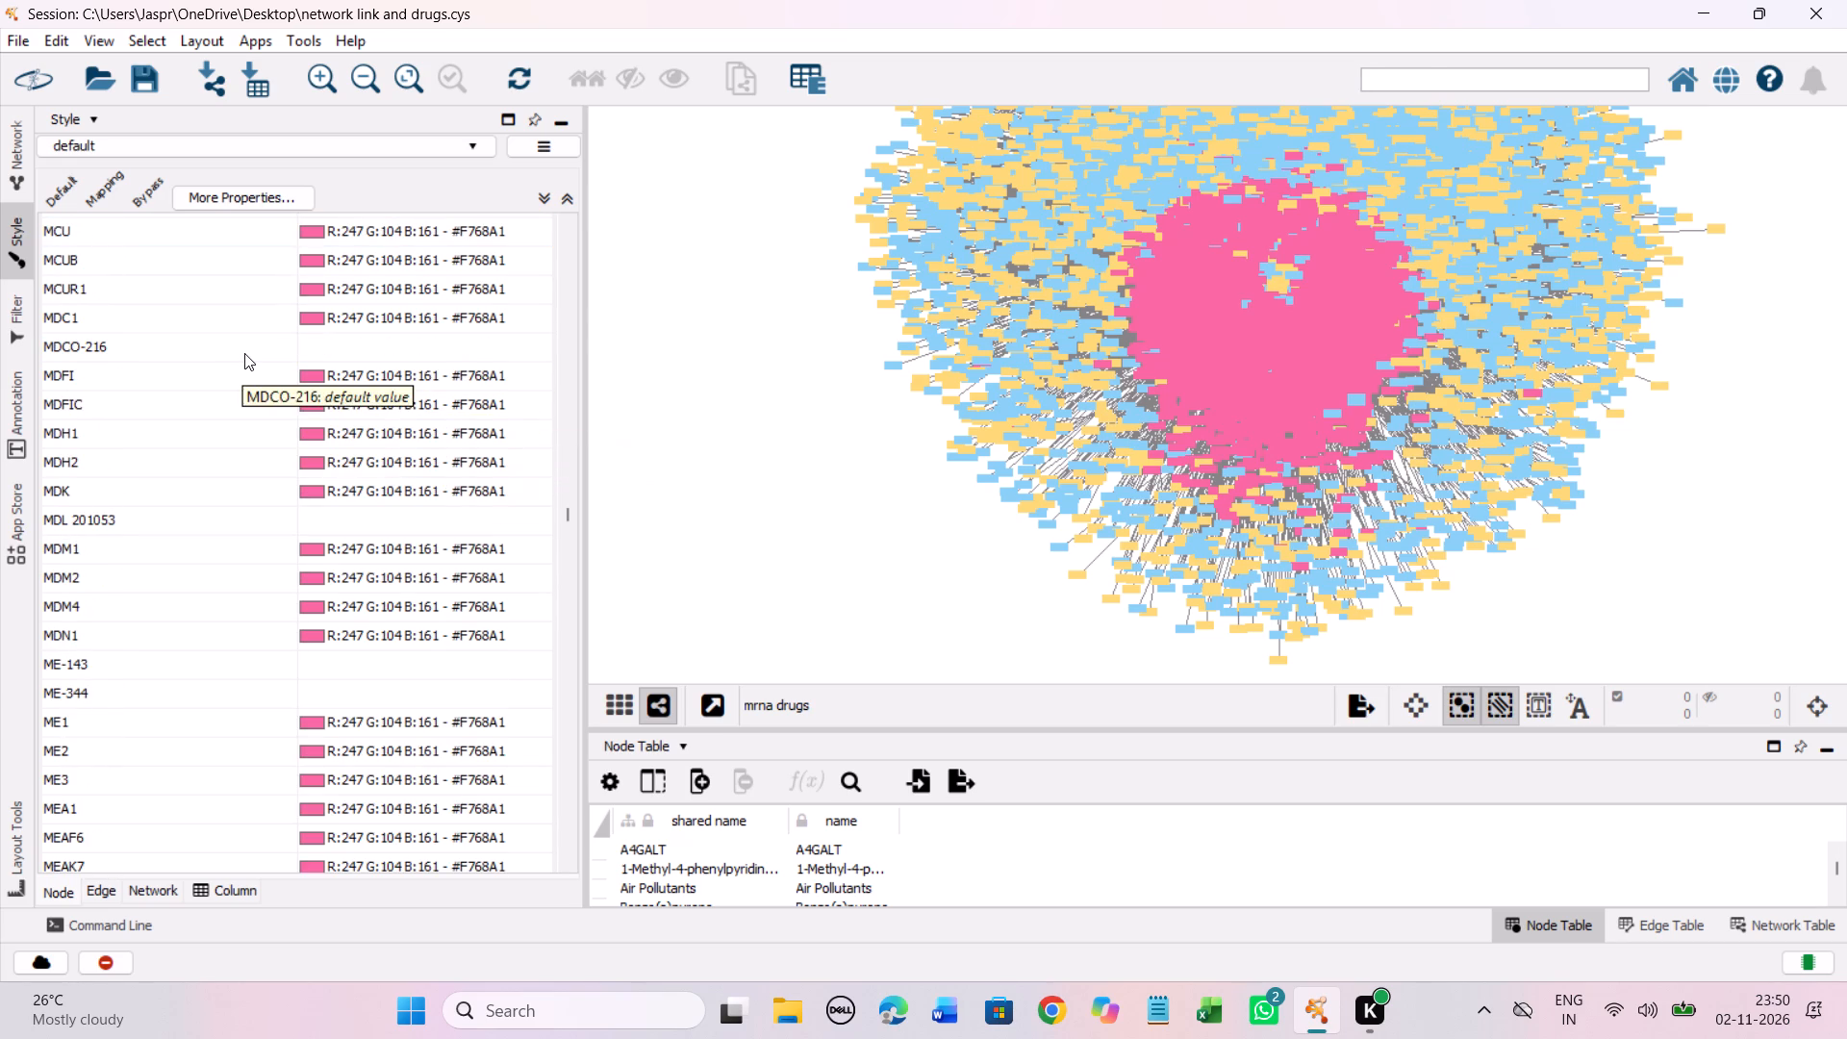
{"action": "left_click", "coordinate": [244, 353]}
{"action": "right_click", "coordinate": [244, 353]}
{"action": "left_click", "coordinate": [607, 365]}
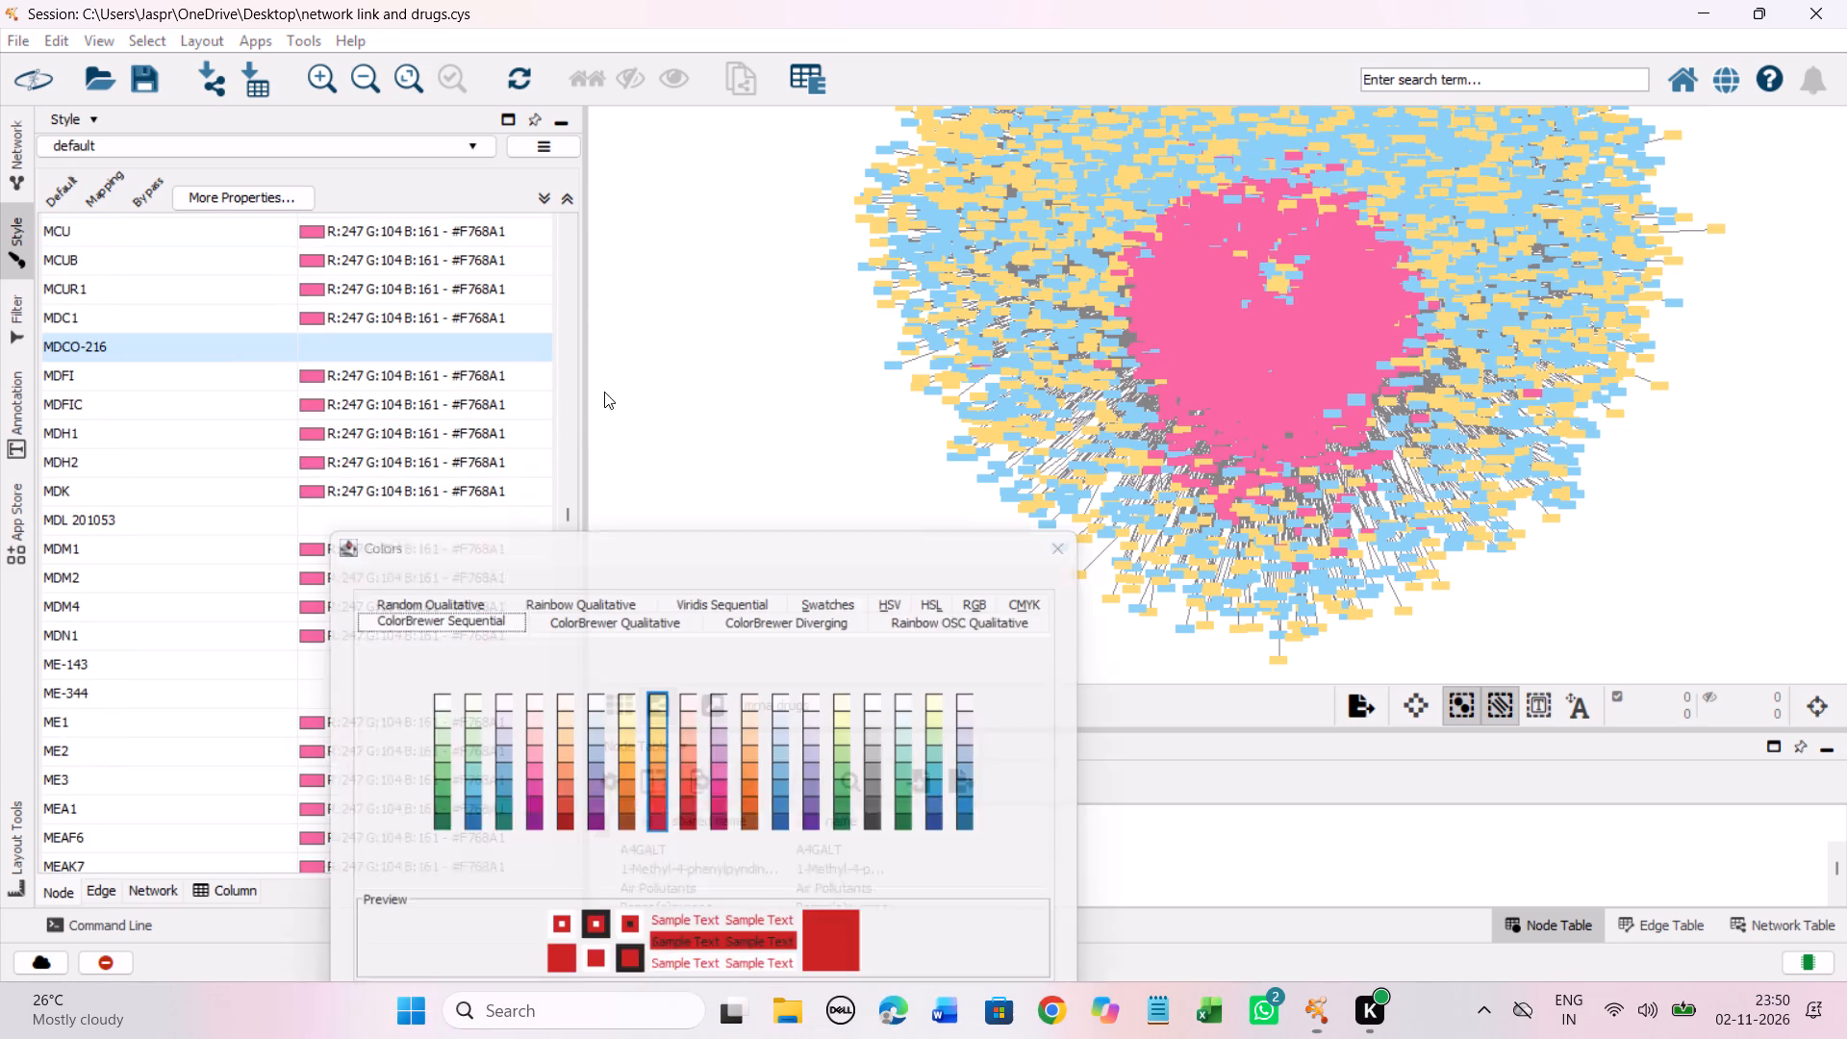
{"action": "left_click_drag", "start_coordinate": [554, 560], "coordinate": [600, 436]}
{"action": "left_click_drag", "start_coordinate": [479, 547], "coordinate": [597, 479]}
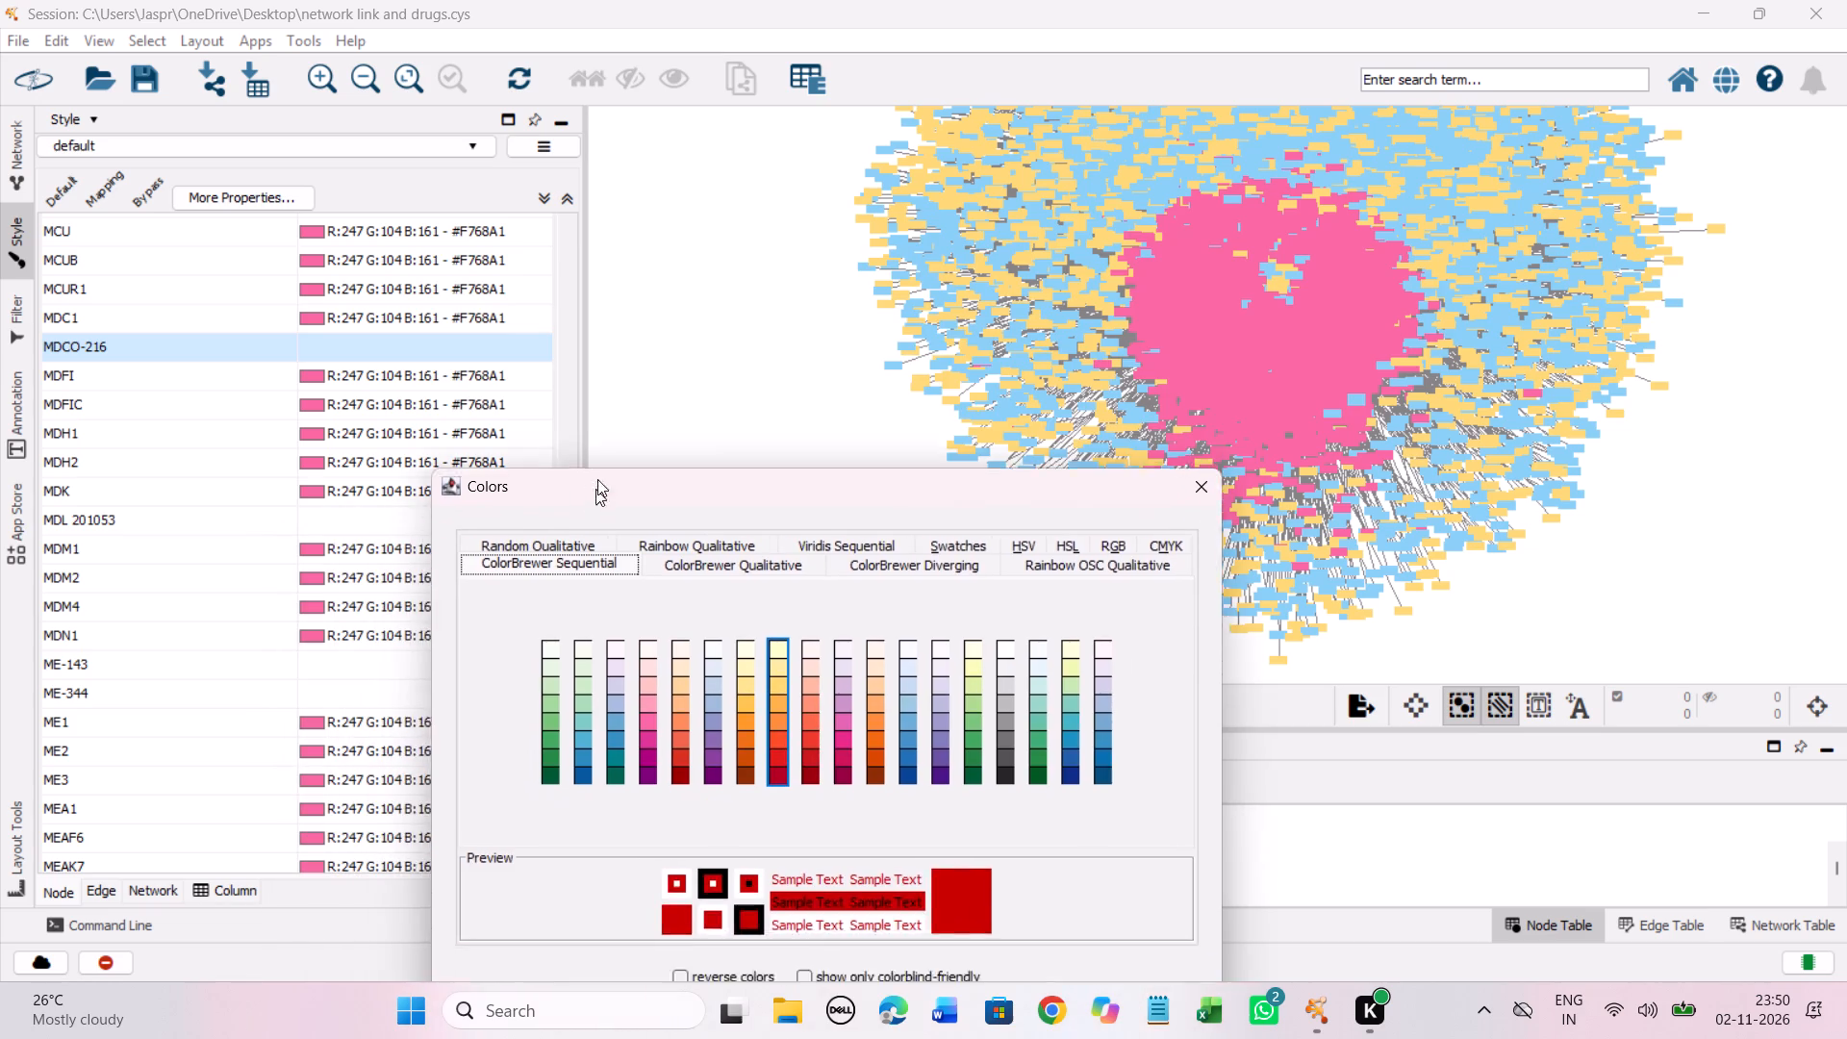
{"action": "left_click_drag", "start_coordinate": [597, 479], "coordinate": [564, 249]}
{"action": "left_click", "coordinate": [745, 437]}
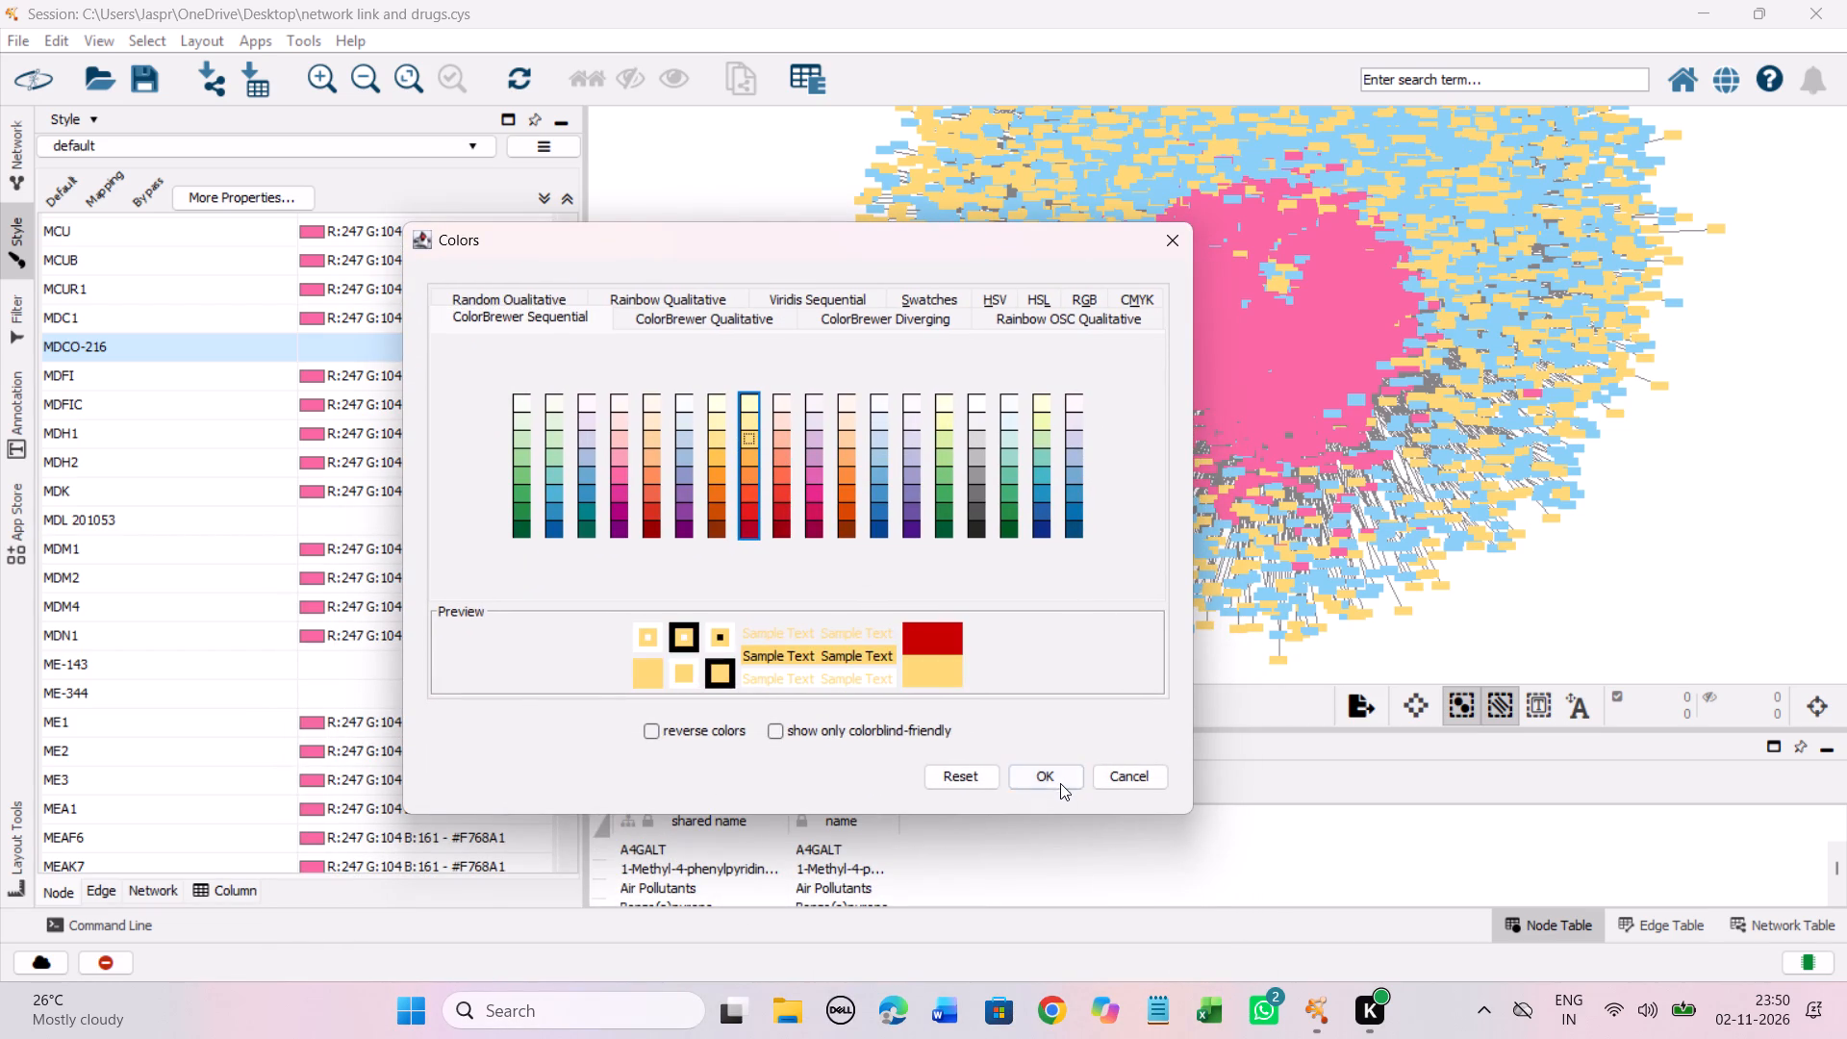
{"action": "left_click", "coordinate": [1063, 777]}
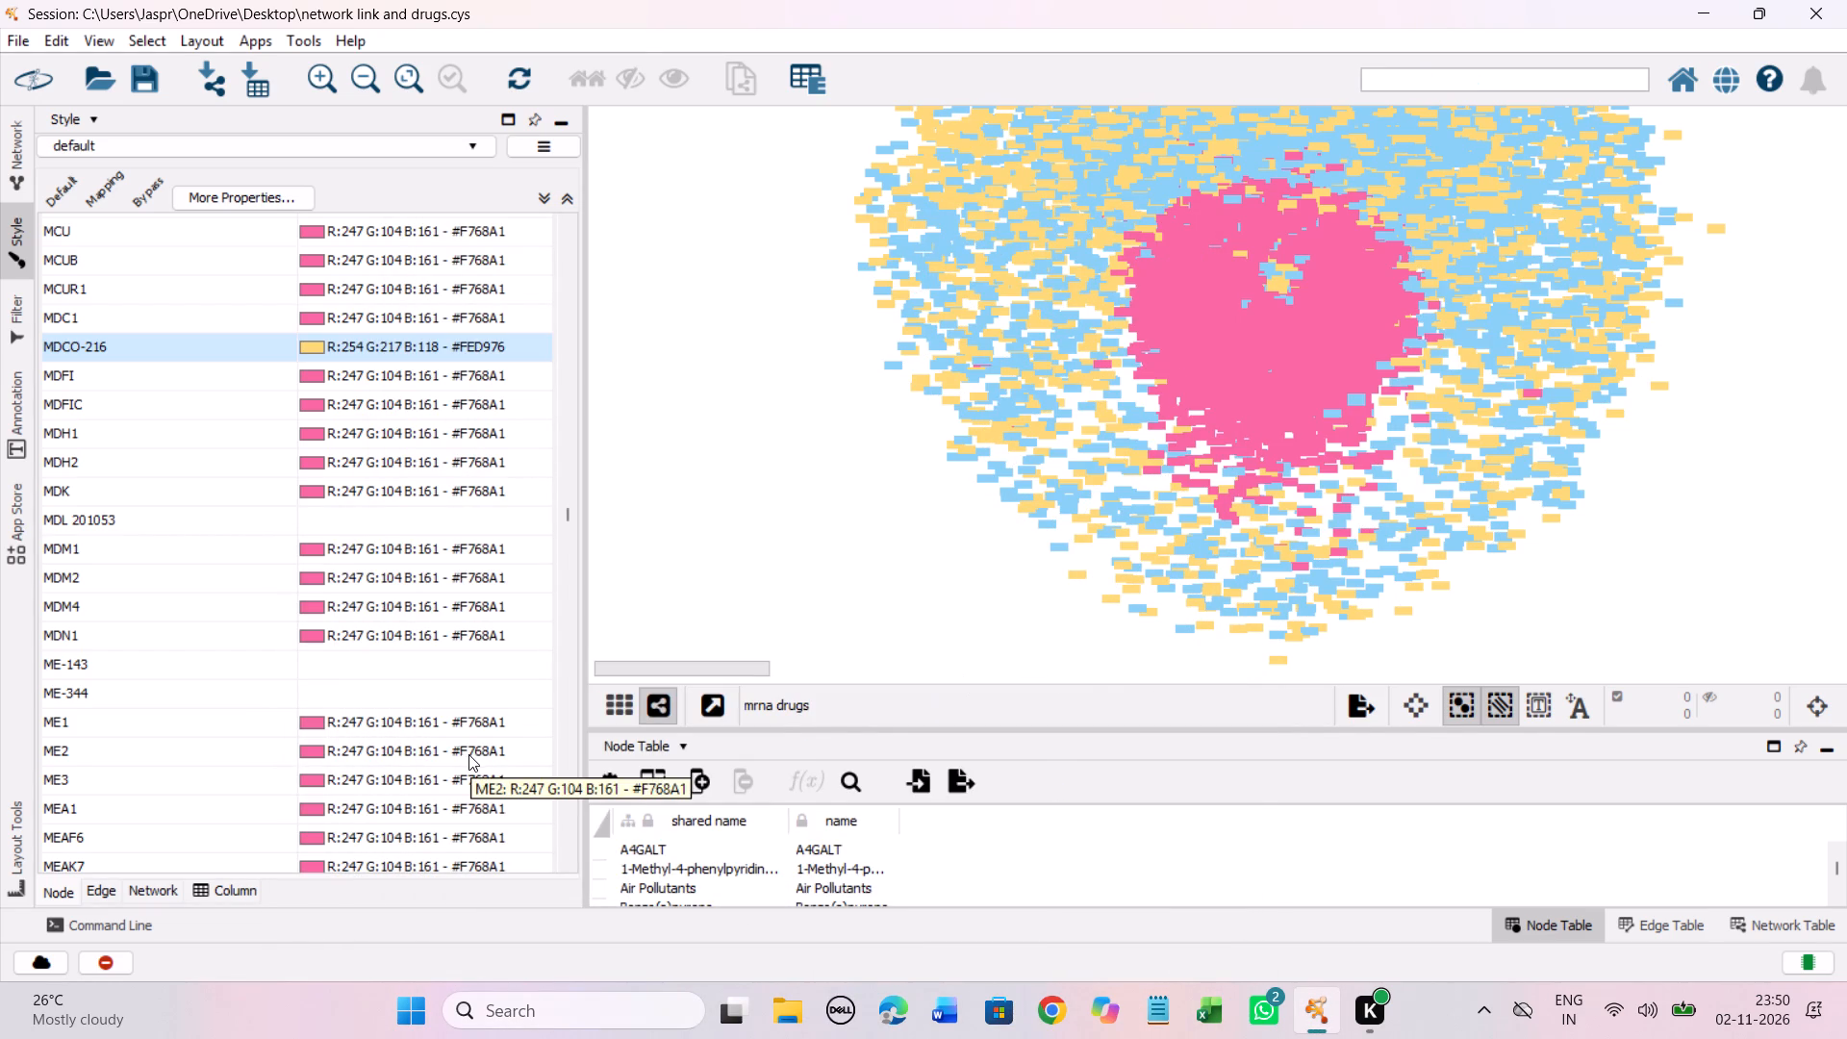
Set the discrete colour mapping of the unmapped entry MDL 201053 to the Yellow-Orange-Red shade #FED976.
{"action": "left_click", "coordinate": [289, 514]}
{"action": "right_click", "coordinate": [289, 514]}
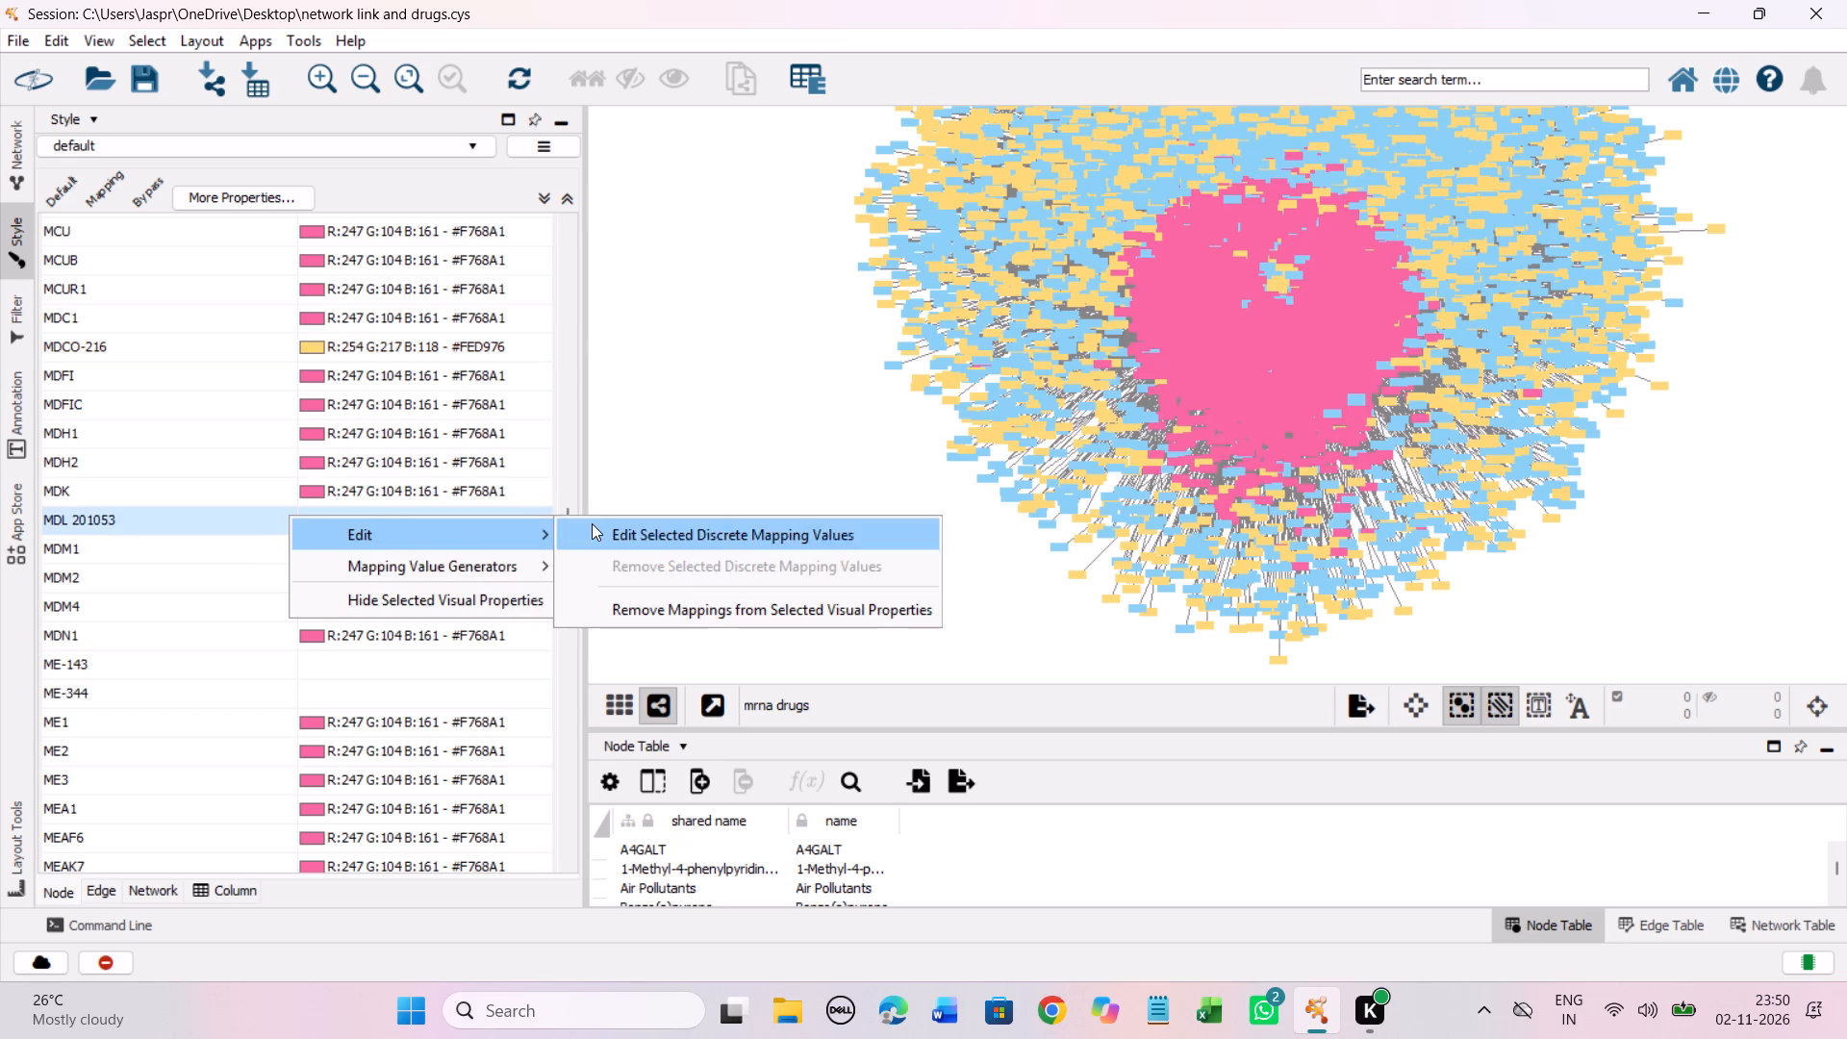
{"action": "left_click", "coordinate": [592, 523]}
{"action": "left_click_drag", "start_coordinate": [556, 546], "coordinate": [621, 294]}
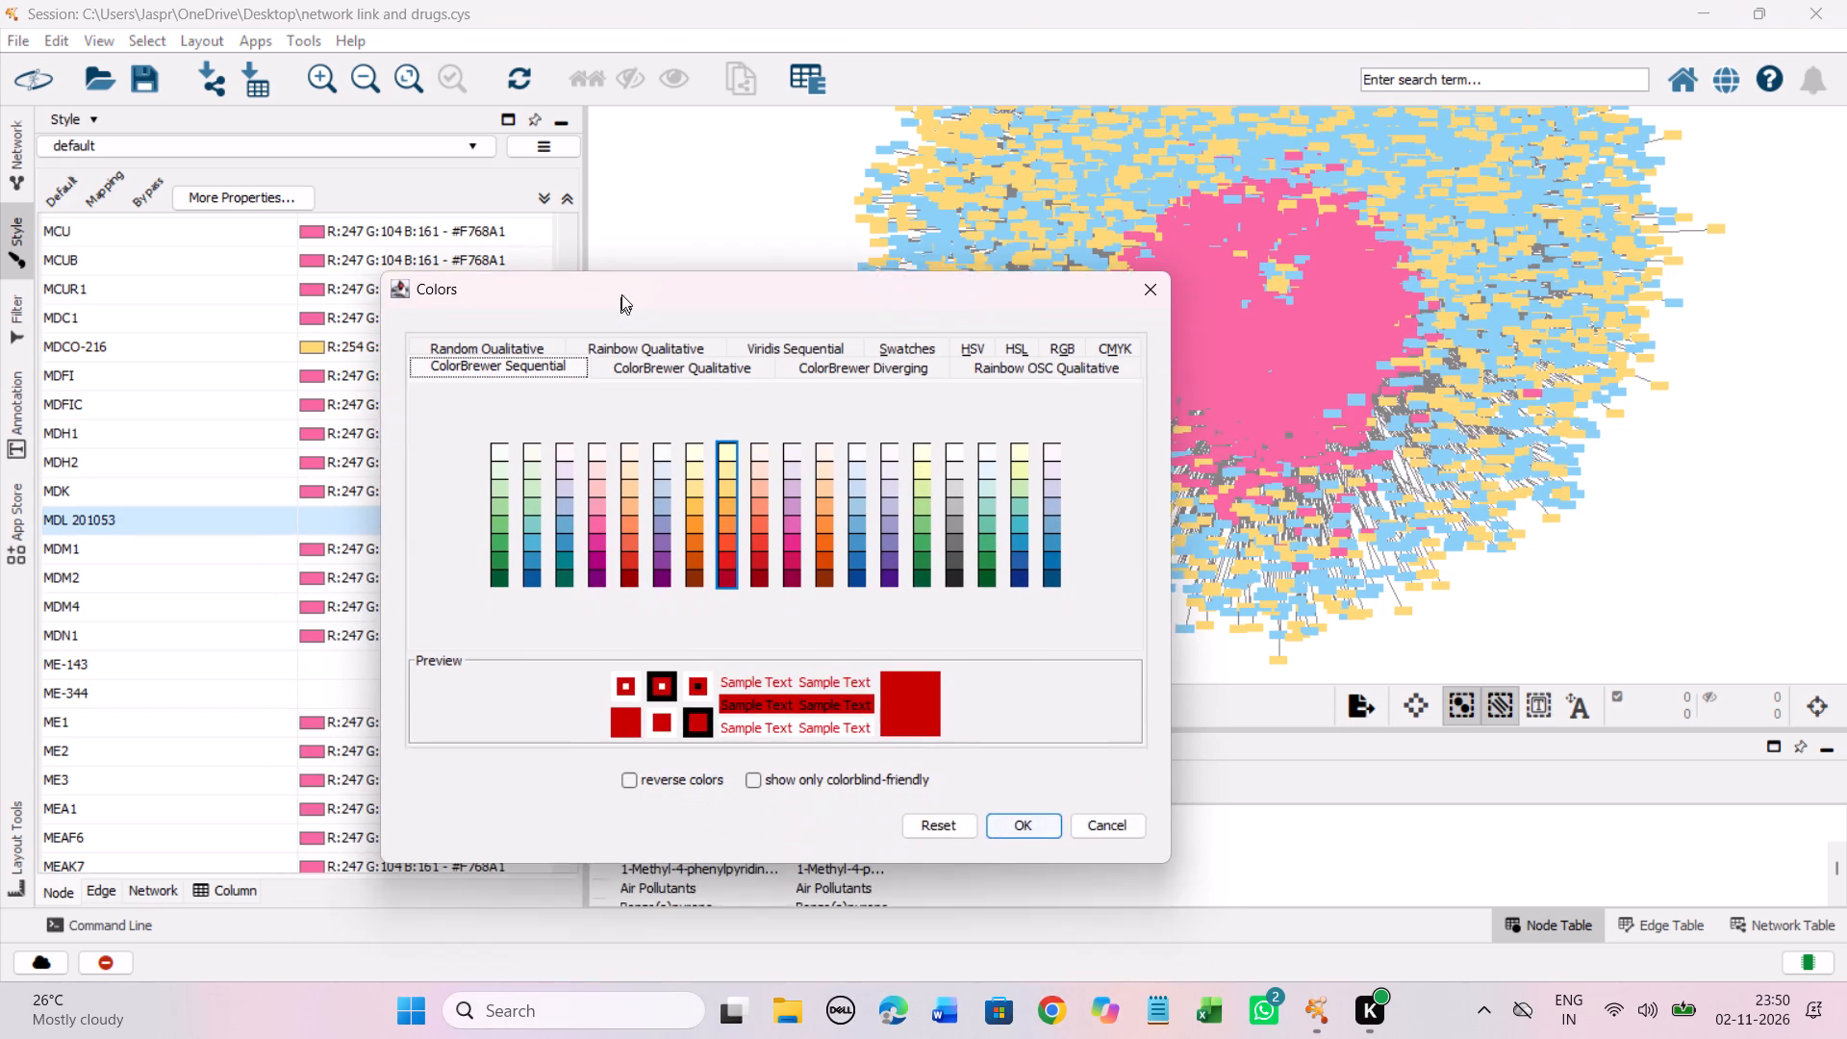
{"action": "left_click_drag", "start_coordinate": [621, 294], "coordinate": [625, 287]}
{"action": "left_click", "coordinate": [735, 479]}
{"action": "left_click", "coordinate": [1017, 816]}
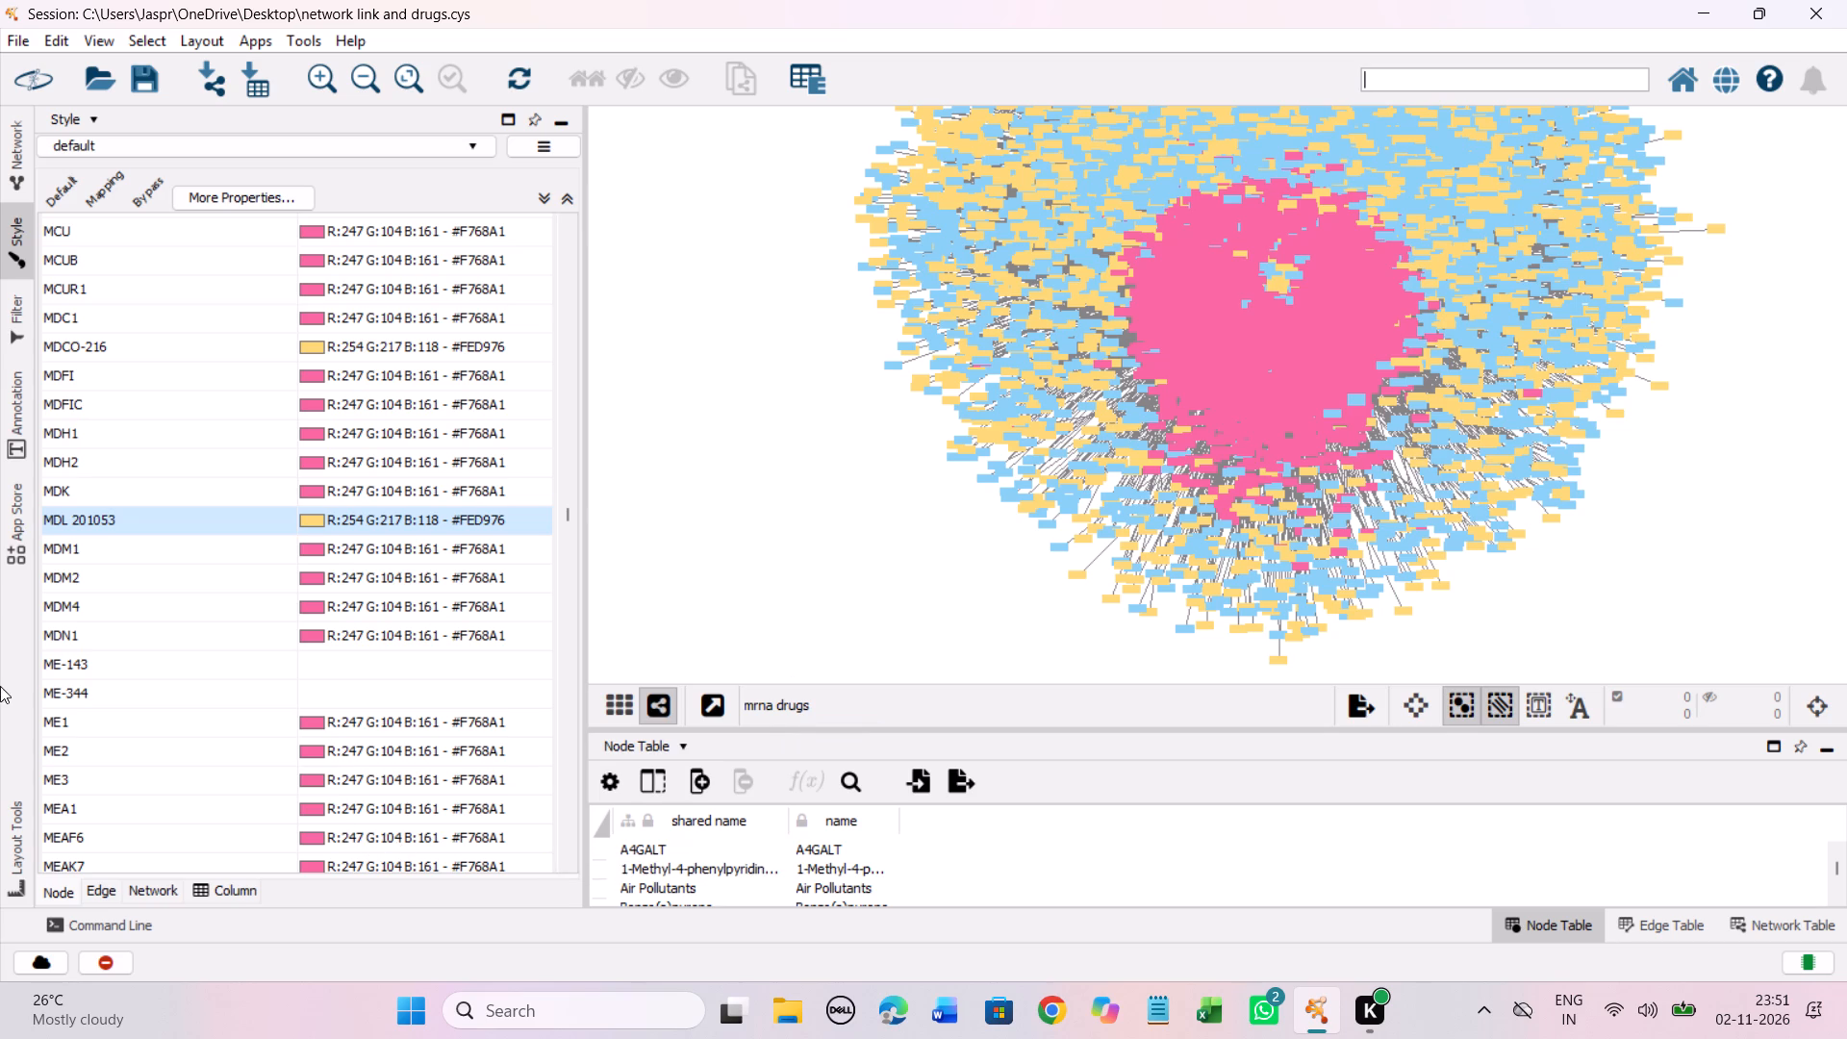
Set the discrete colour mapping of the unmapped entries ME-143 and ME-344 together to the Yellow-Orange-Red shade #FED976.
{"action": "scroll", "coordinate": [321, 493], "scroll_direction": "down", "scroll_amount": 13}
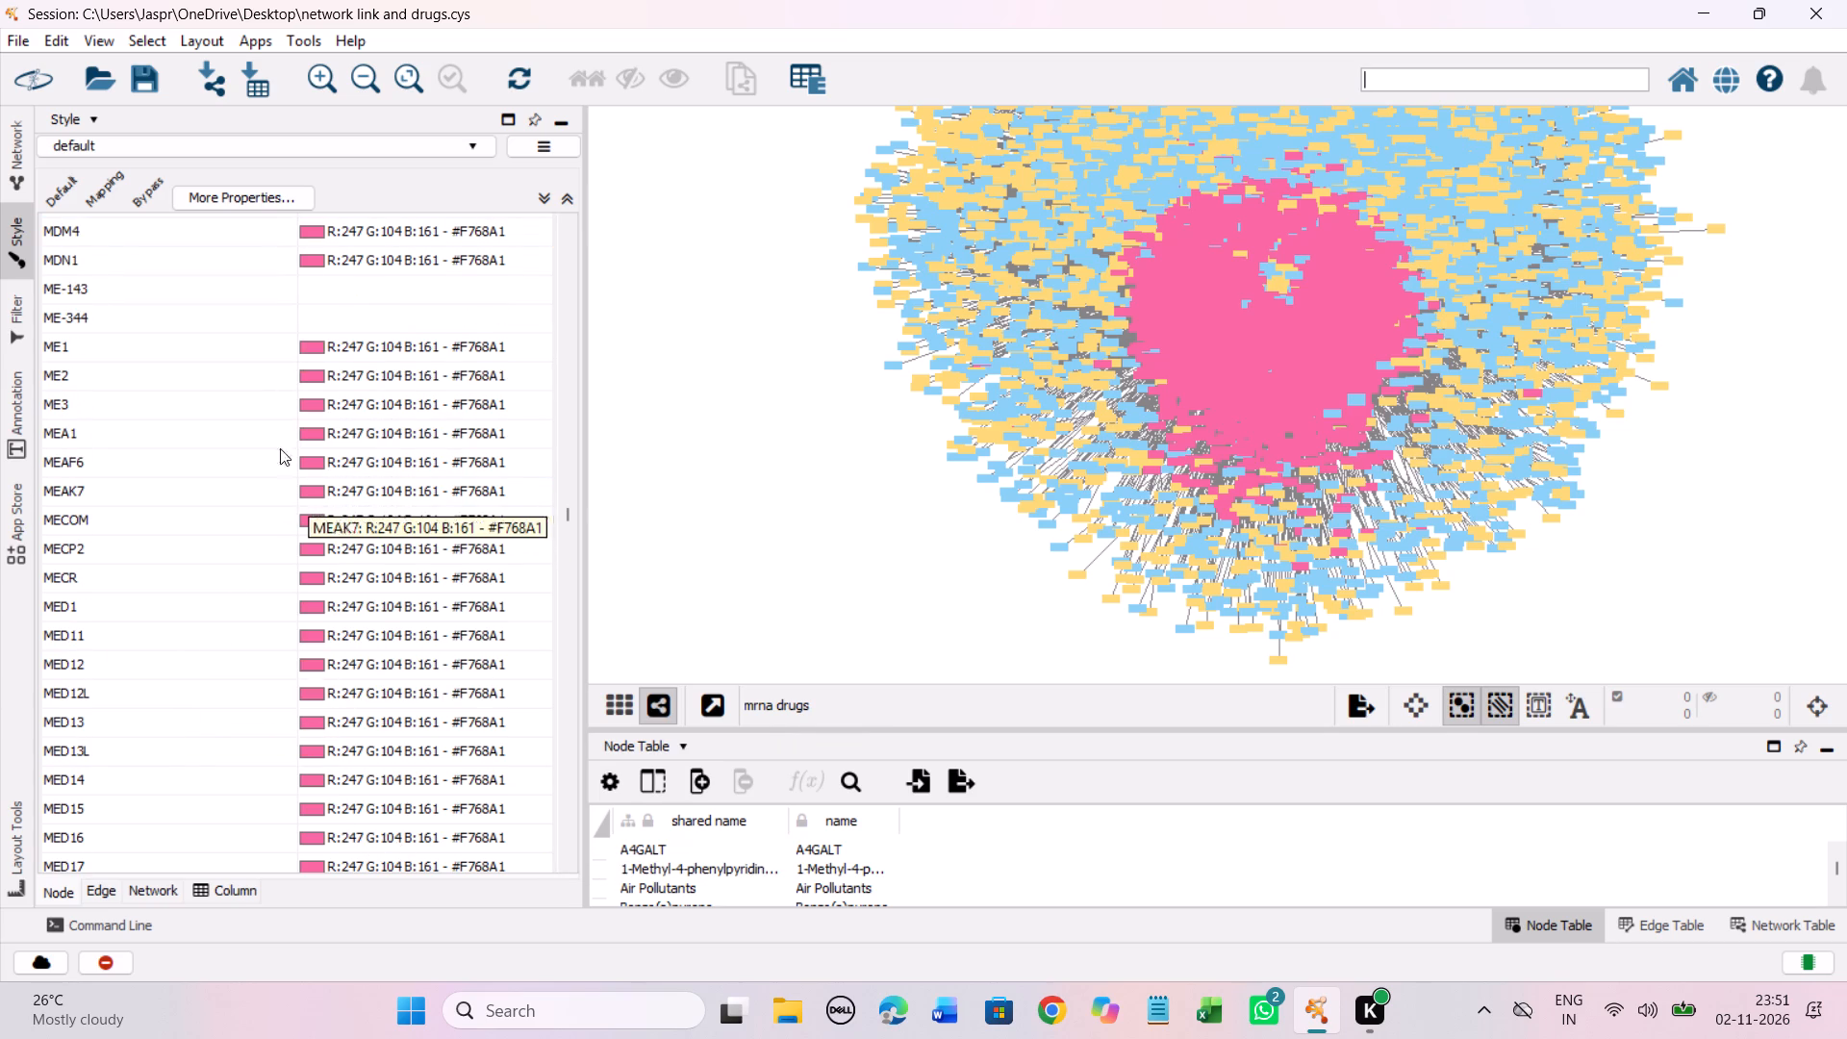
{"action": "left_click_drag", "start_coordinate": [261, 290], "coordinate": [262, 315]}
{"action": "right_click", "coordinate": [262, 315]}
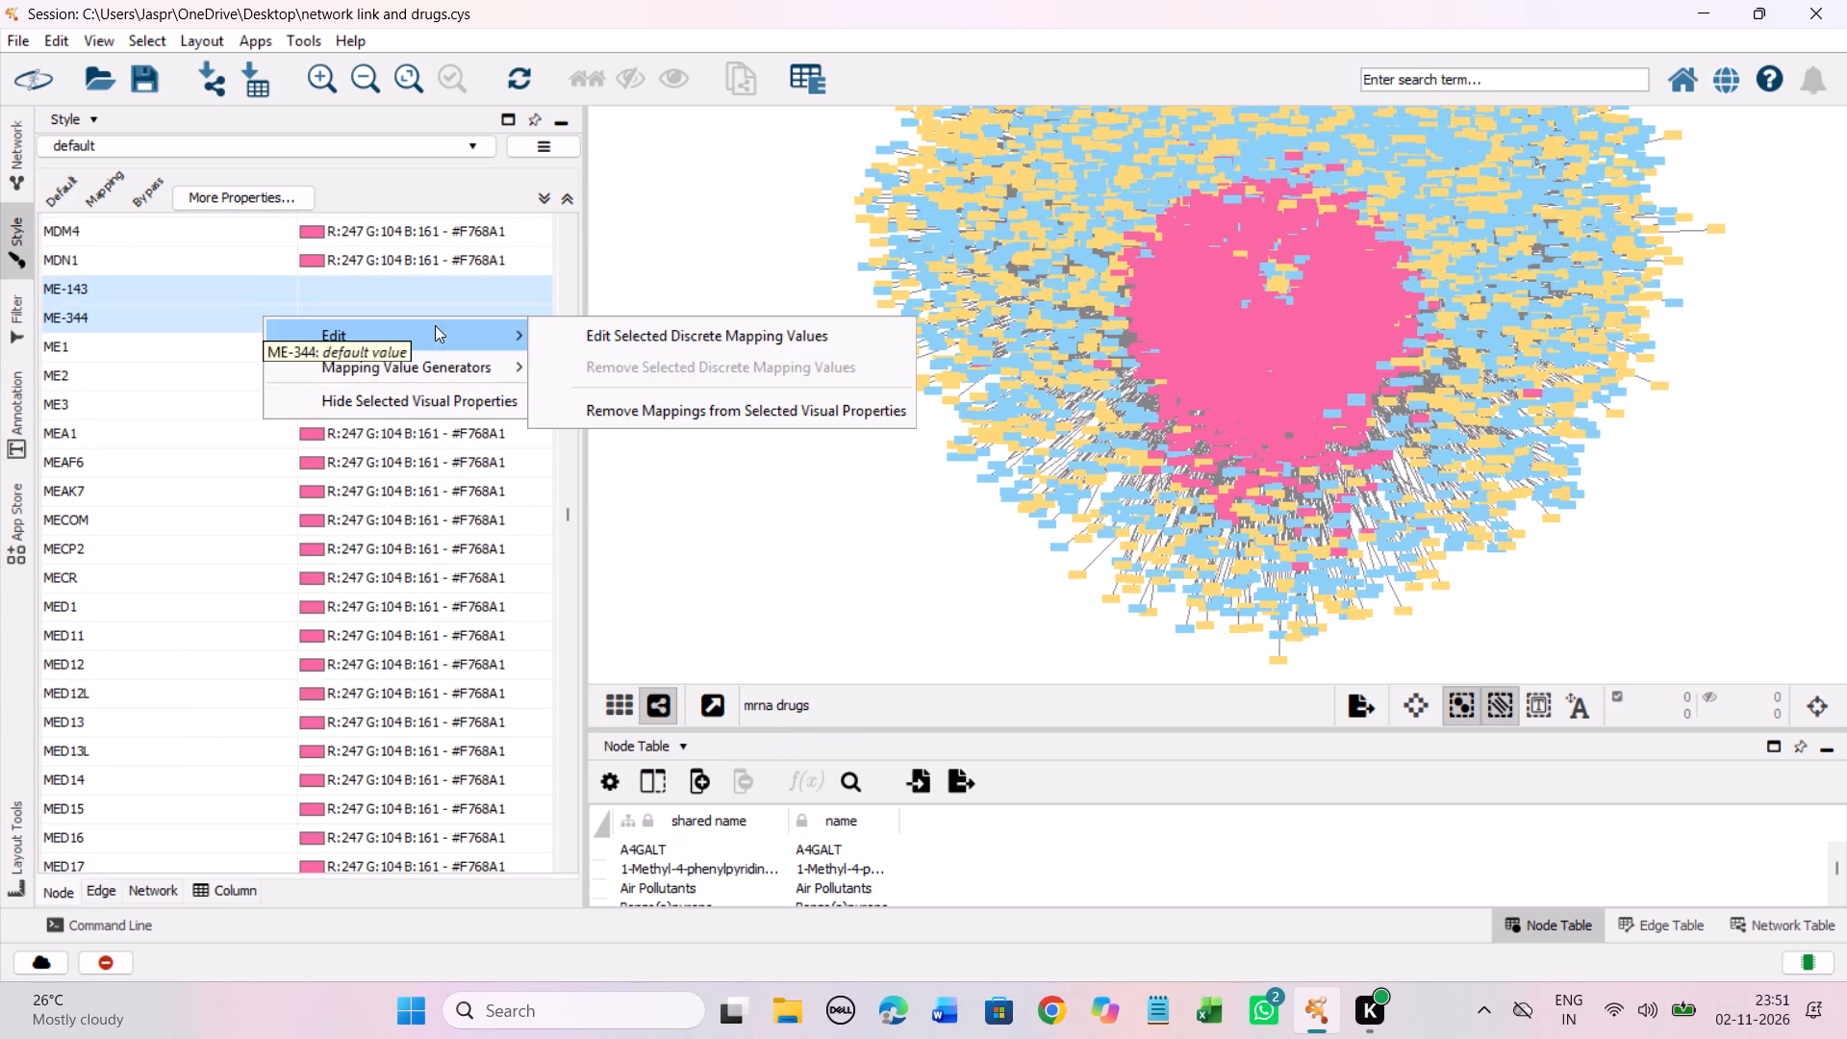
{"action": "left_click", "coordinate": [595, 328]}
{"action": "left_click_drag", "start_coordinate": [526, 550], "coordinate": [577, 442]}
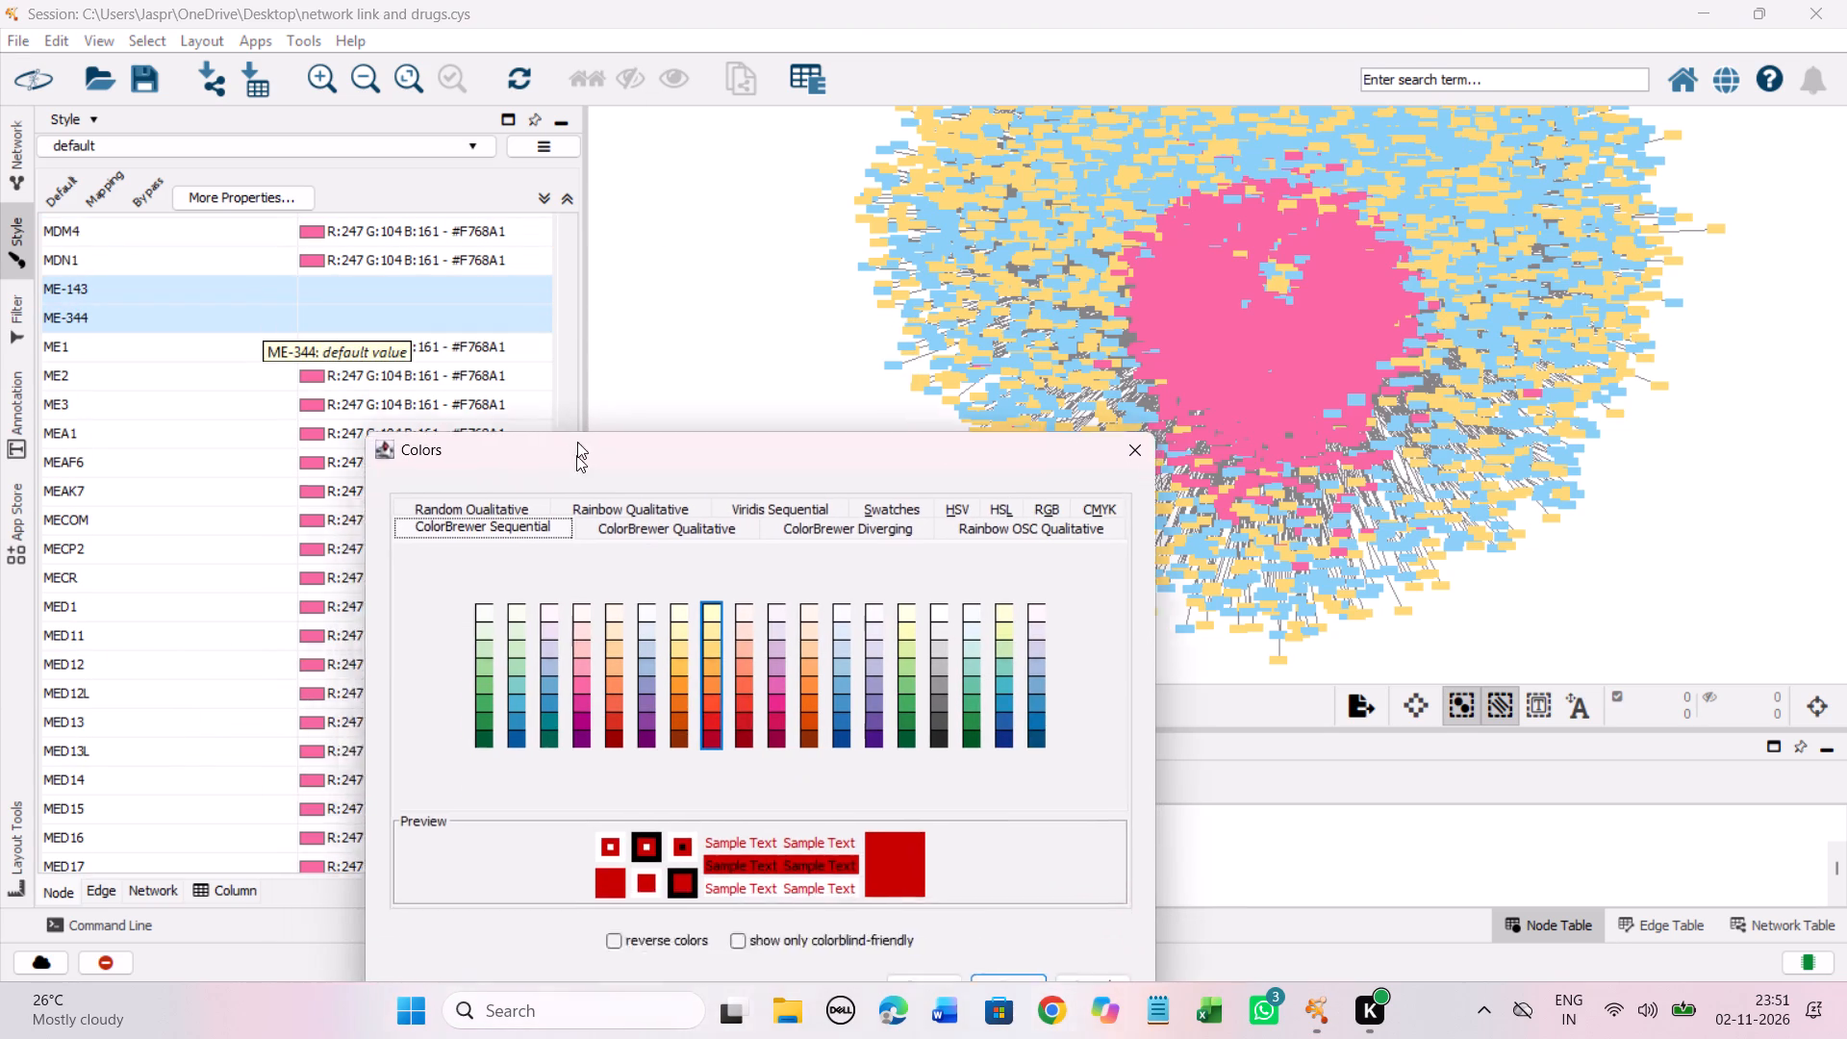
{"action": "left_click_drag", "start_coordinate": [577, 442], "coordinate": [556, 215]}
{"action": "left_click", "coordinate": [692, 404]}
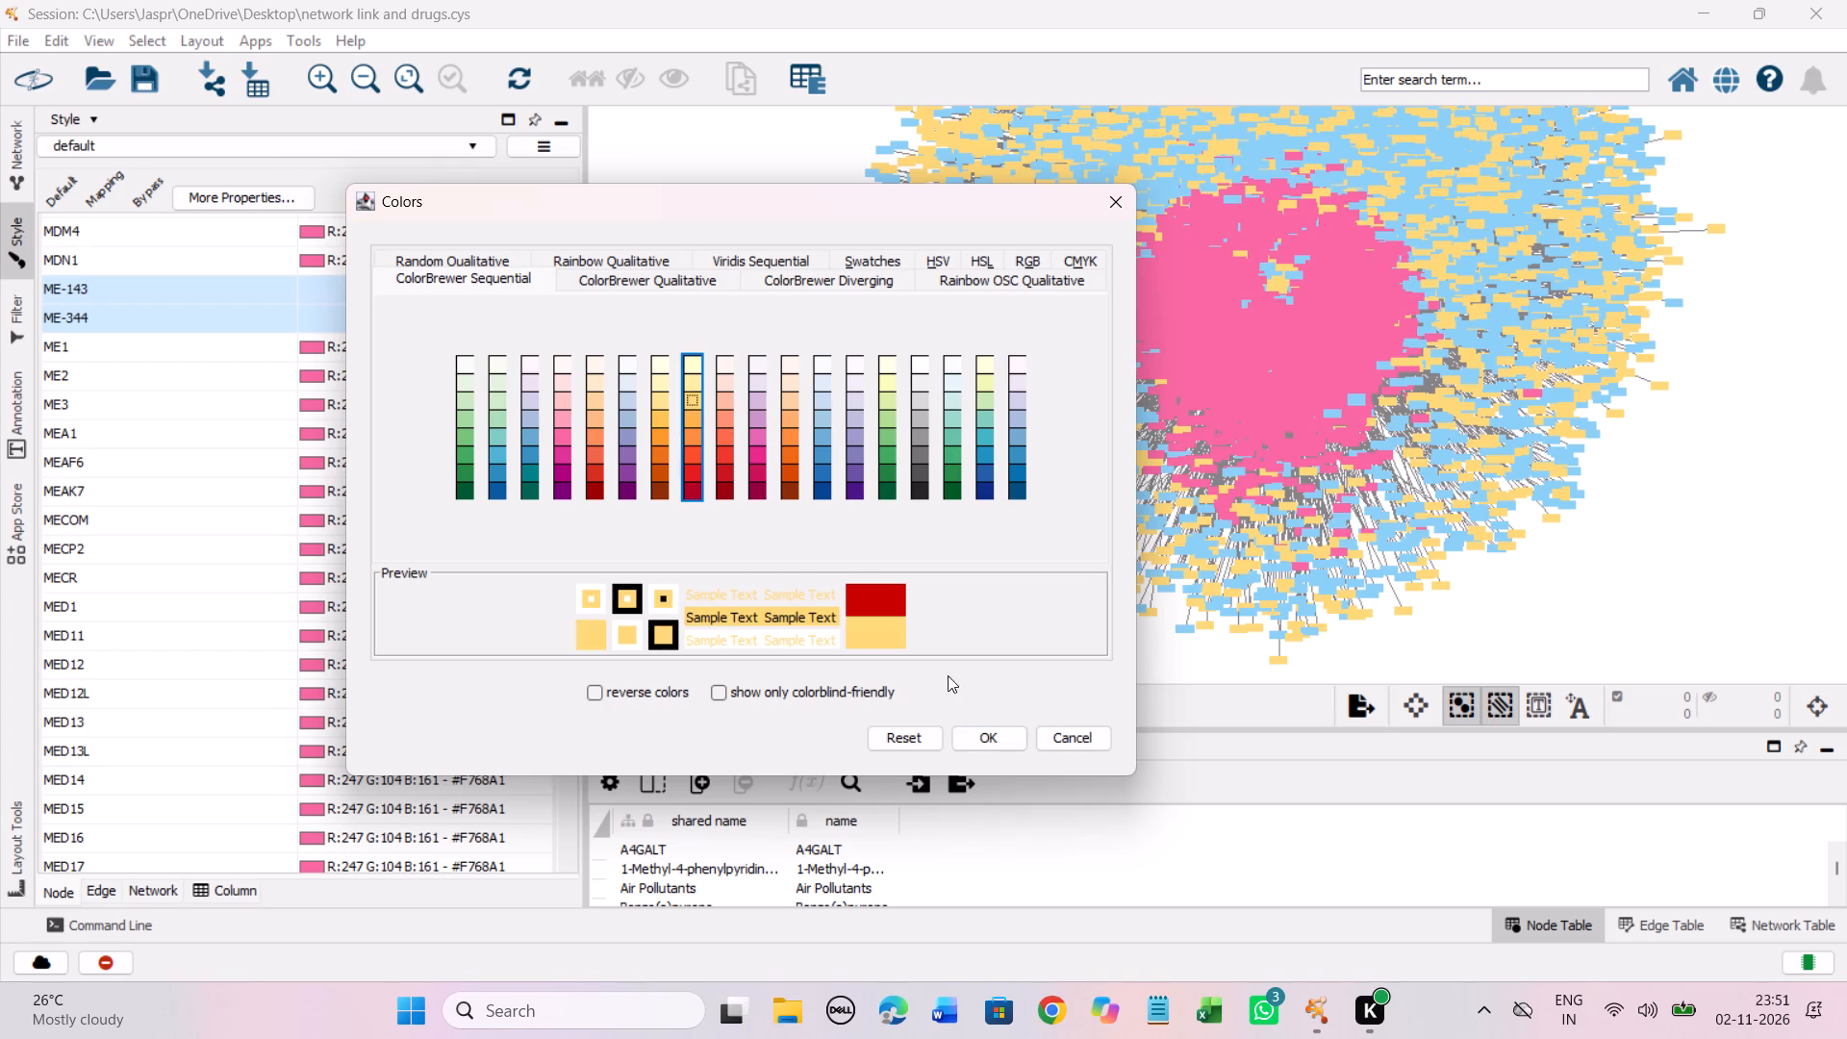
{"action": "left_click", "coordinate": [972, 735]}
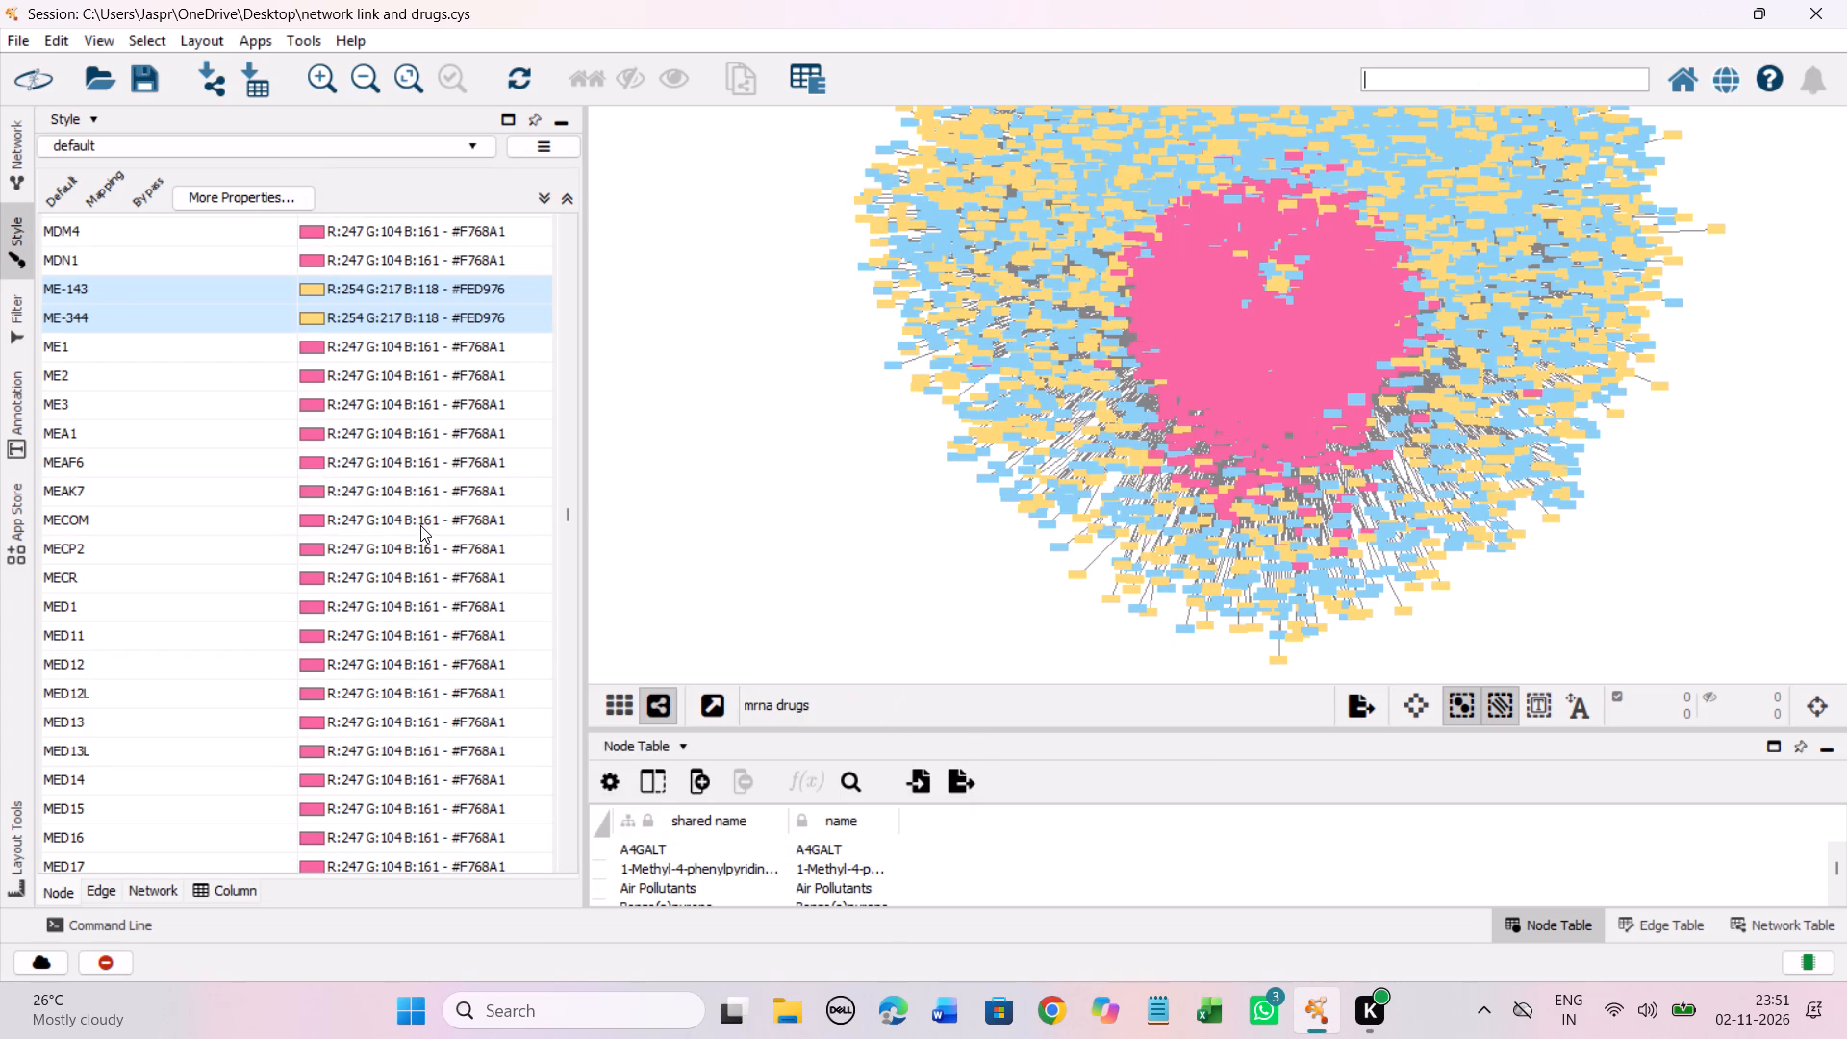
Set the discrete colour mapping of the unmapped entry MEN 11270 to the Yellow-Orange-Red shade #FED976.
{"action": "scroll", "coordinate": [420, 525], "scroll_direction": "down", "scroll_amount": 16}
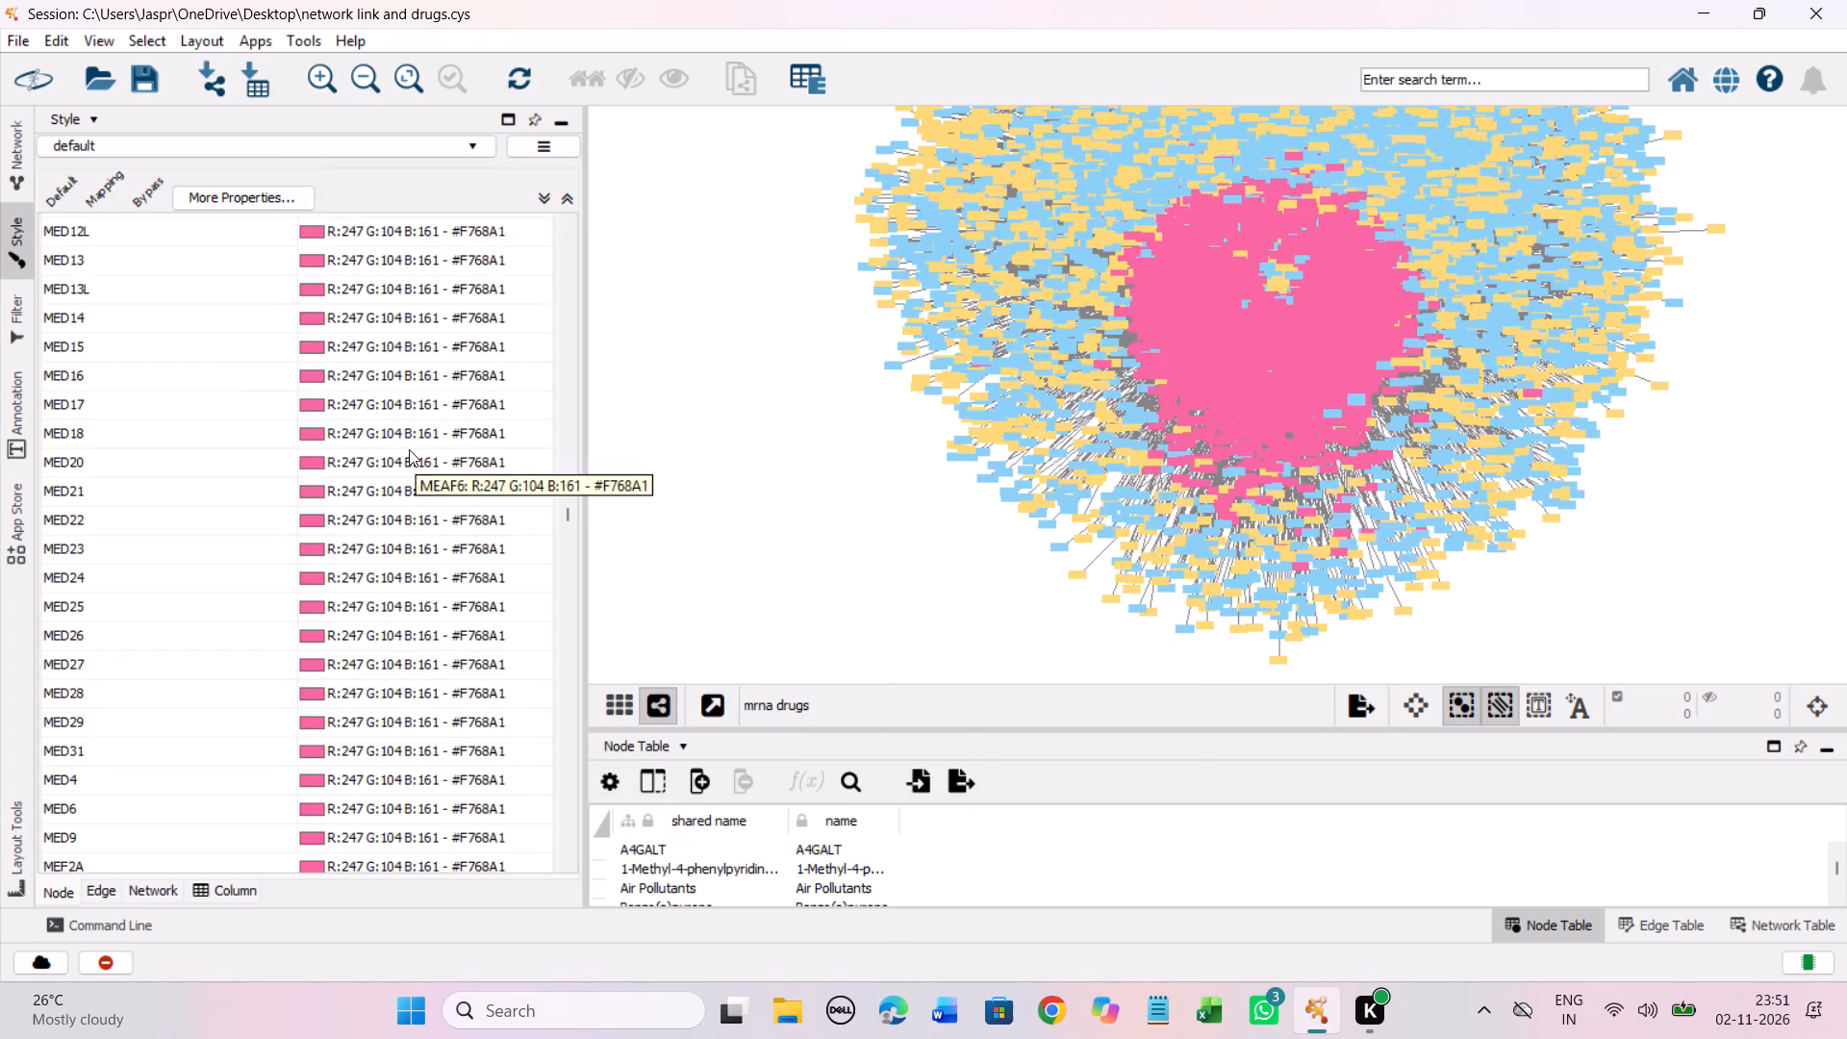
{"action": "scroll", "coordinate": [409, 449], "scroll_direction": "down", "scroll_amount": 20}
{"action": "scroll", "coordinate": [409, 449], "scroll_direction": "down", "scroll_amount": 5}
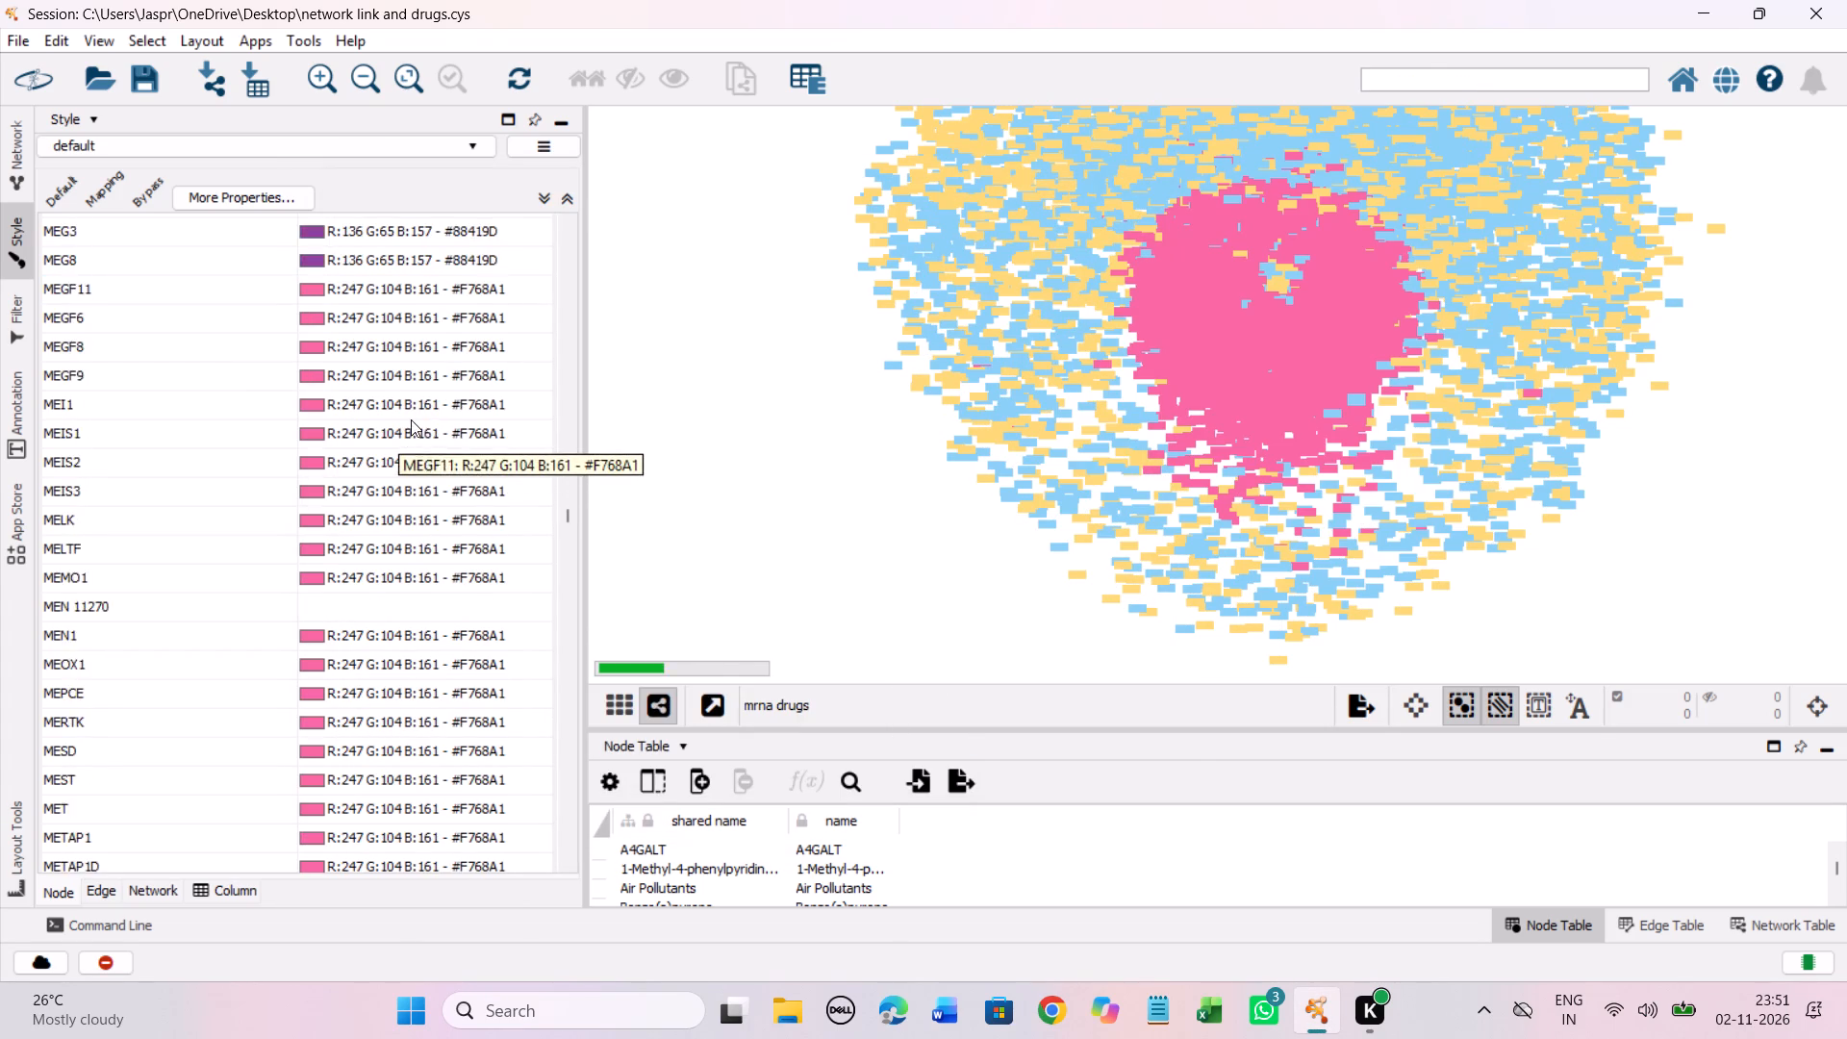
{"action": "scroll", "coordinate": [411, 419], "scroll_direction": "down", "scroll_amount": 8}
{"action": "left_click", "coordinate": [273, 375]}
{"action": "right_click", "coordinate": [273, 375]}
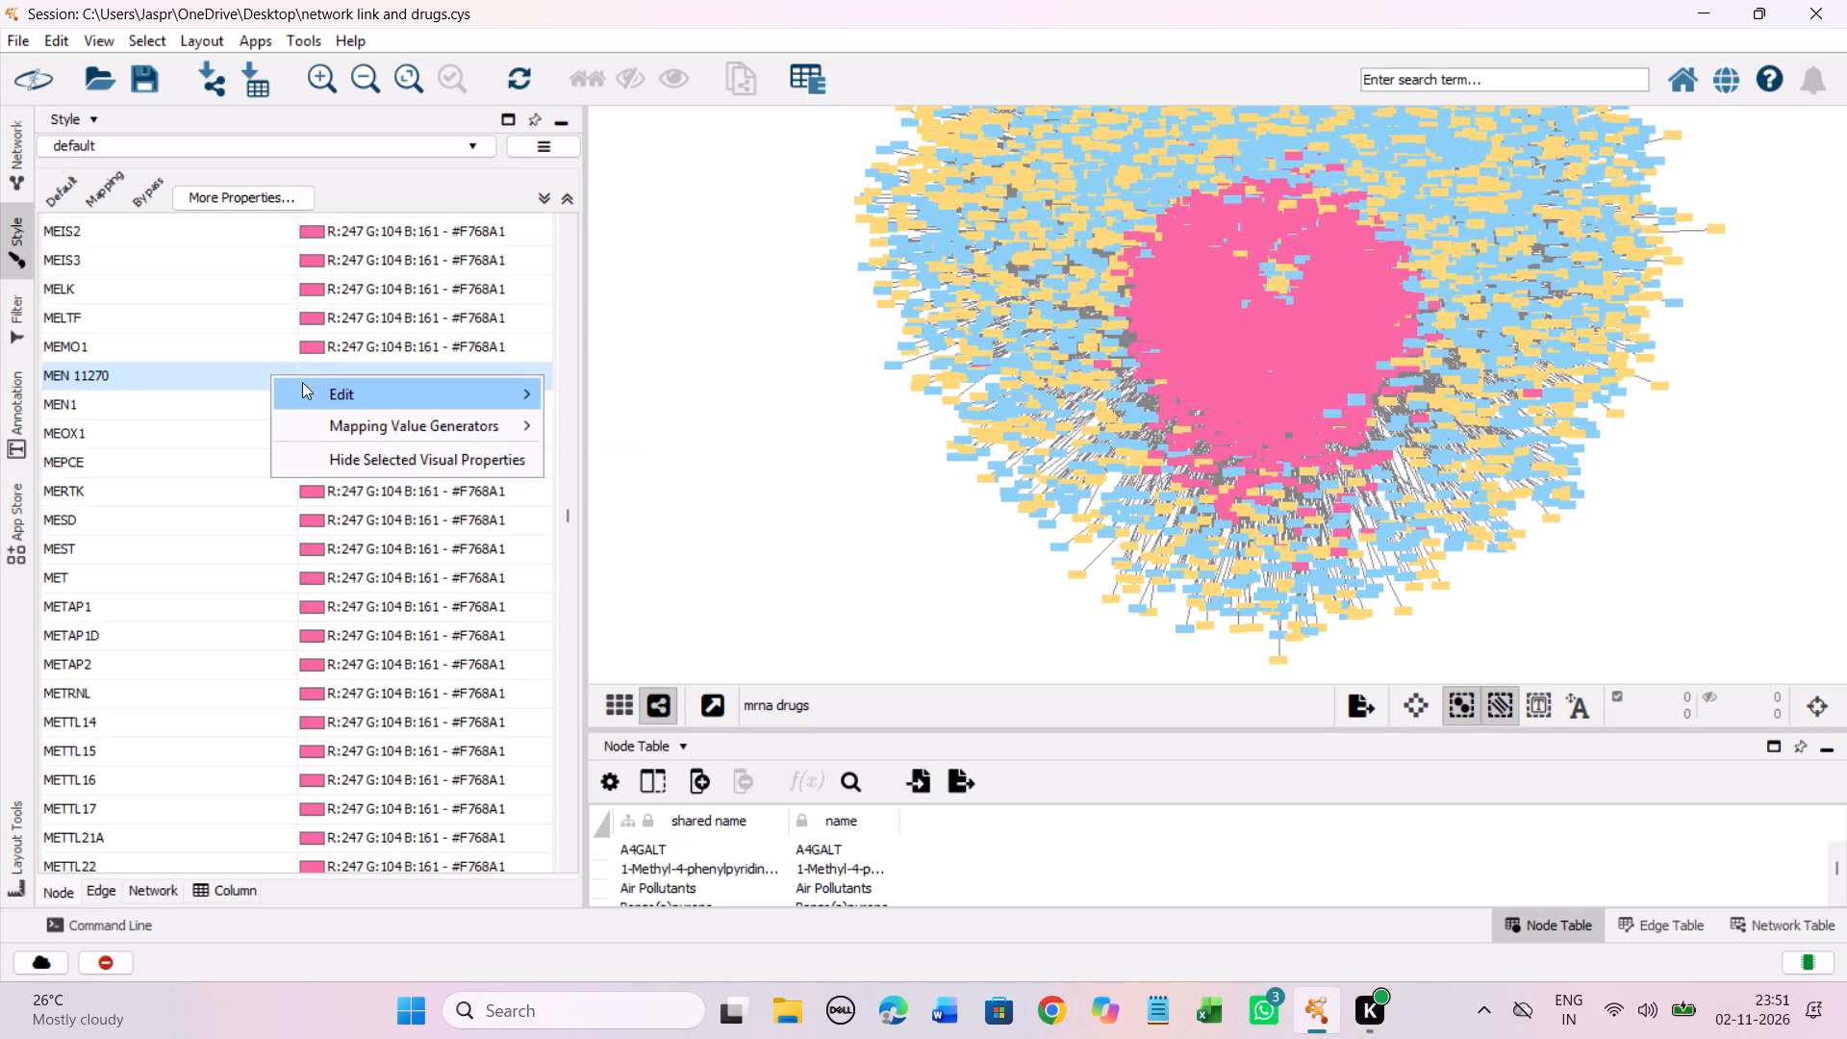
{"action": "left_click", "coordinate": [627, 395]}
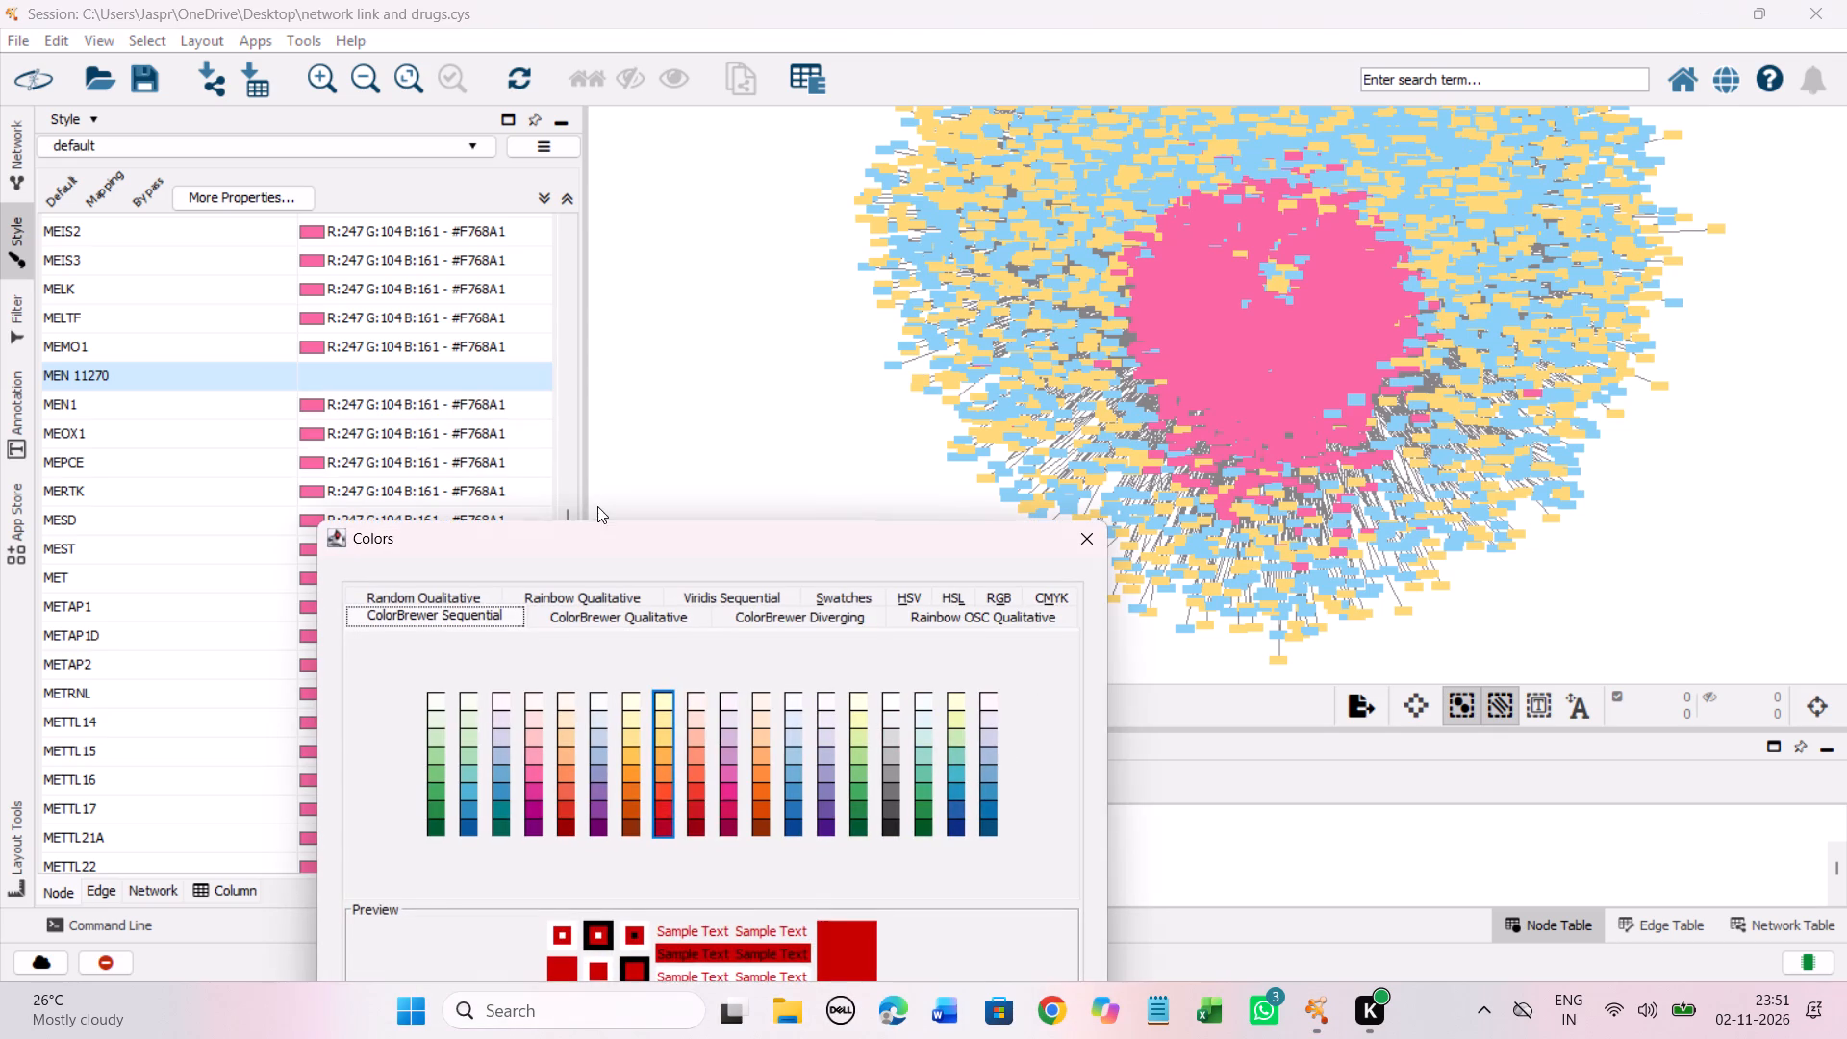
{"action": "left_click_drag", "start_coordinate": [532, 544], "coordinate": [579, 171]}
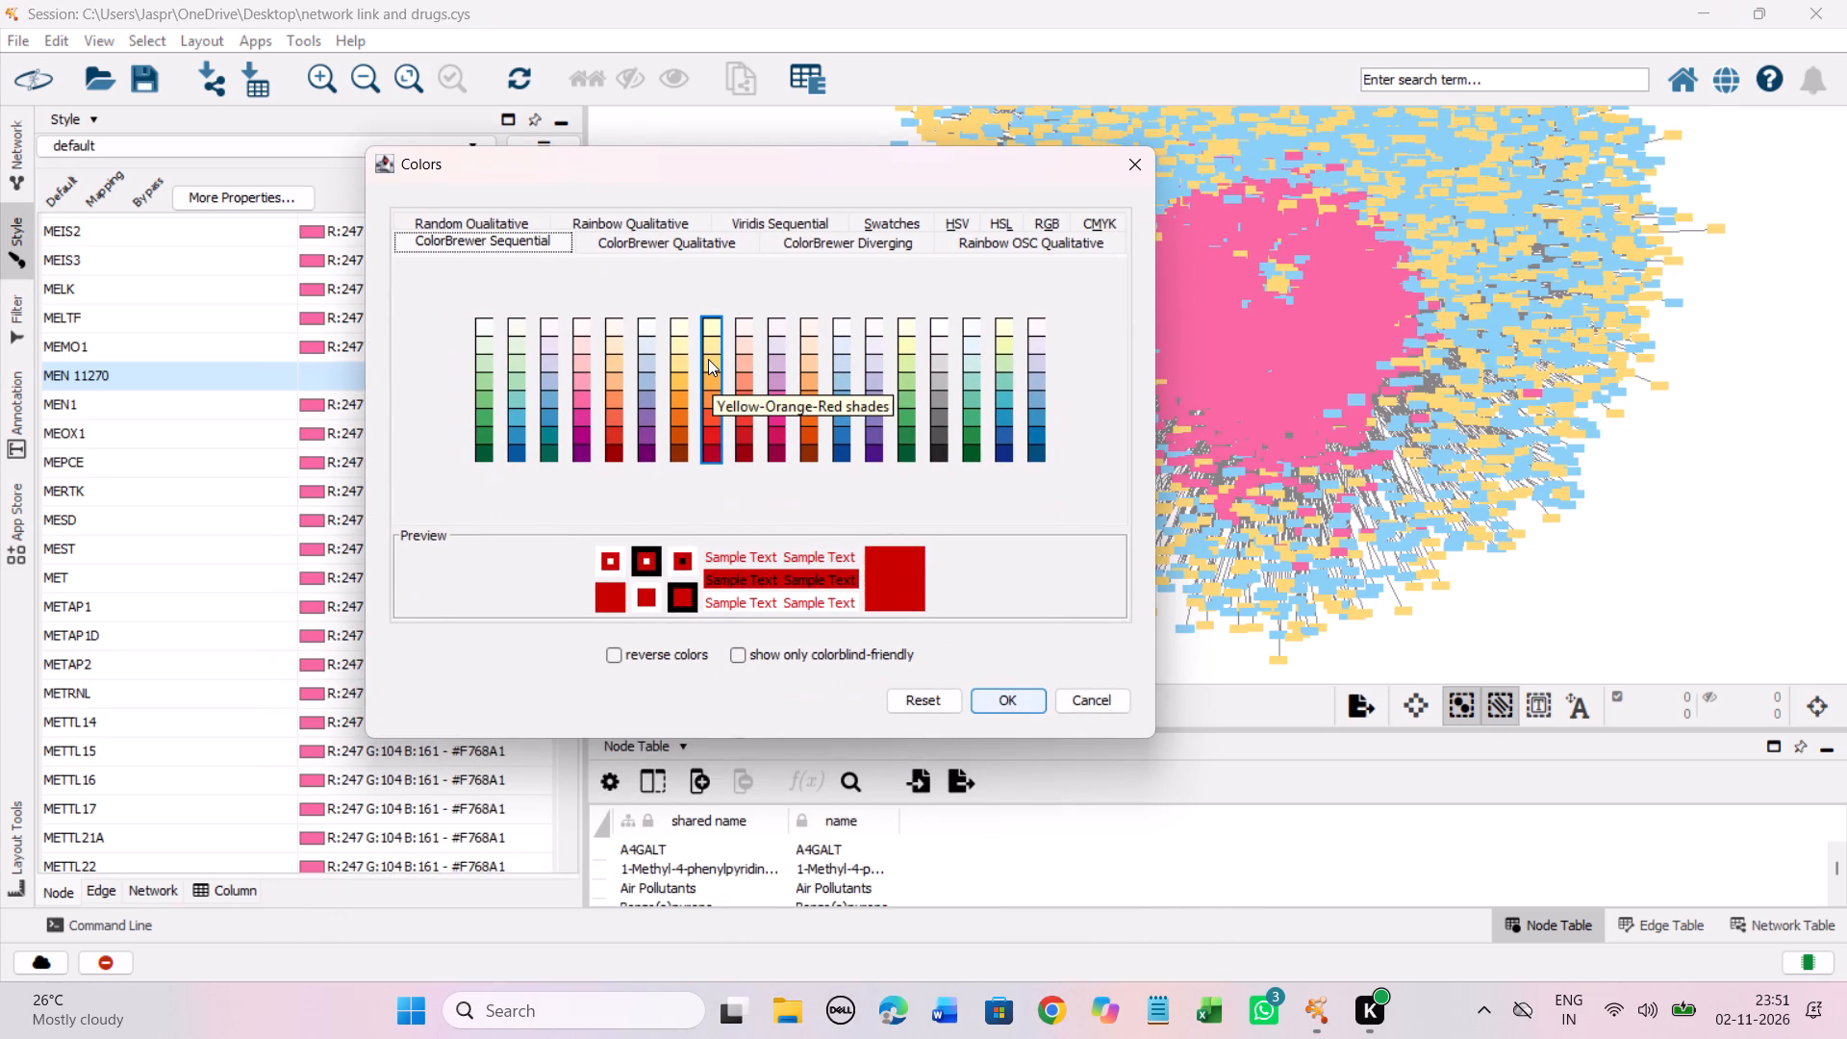
{"action": "left_click", "coordinate": [708, 359]}
{"action": "left_click", "coordinate": [996, 708]}
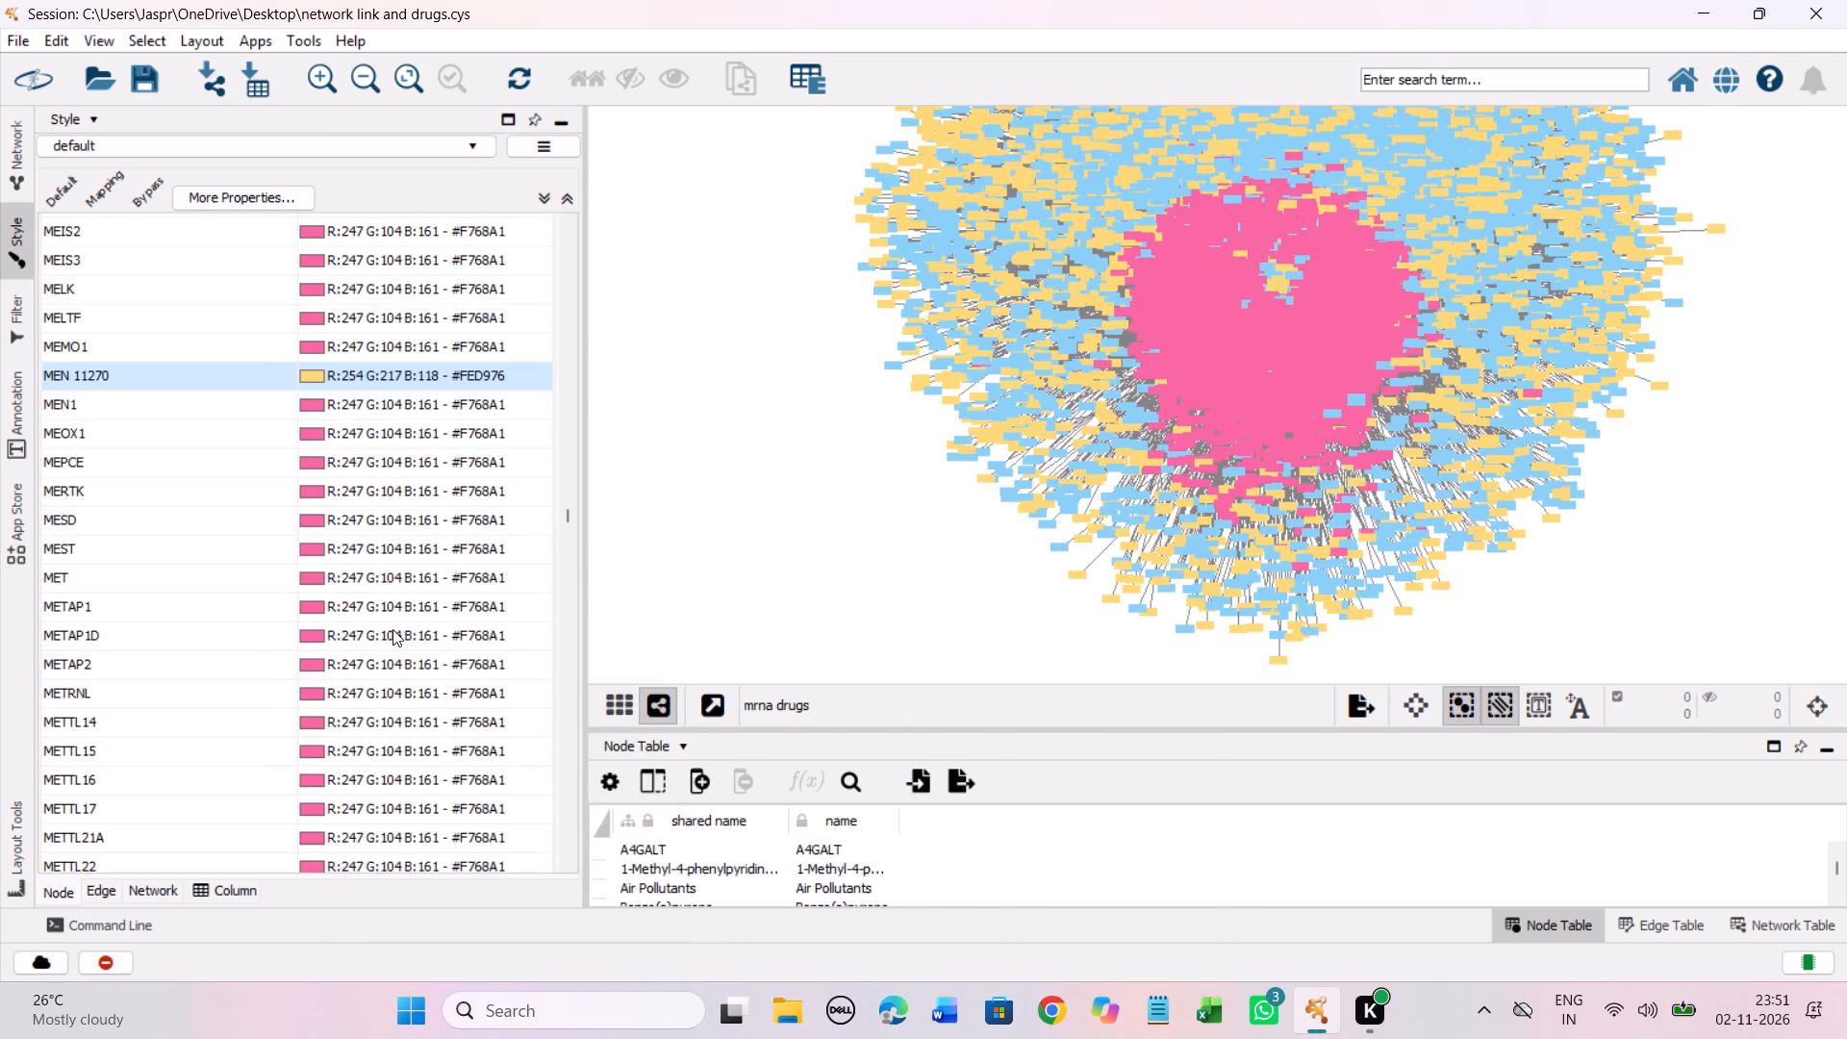
Set the discrete colour mapping of the unmapped entries MF101 extract, MF59 oil emulsion and MF63 compound together to the Yellow-Orange-Red shade #FED976.
{"action": "scroll", "coordinate": [384, 610], "scroll_direction": "down", "scroll_amount": 3}
{"action": "scroll", "coordinate": [399, 493], "scroll_direction": "down", "scroll_amount": 1}
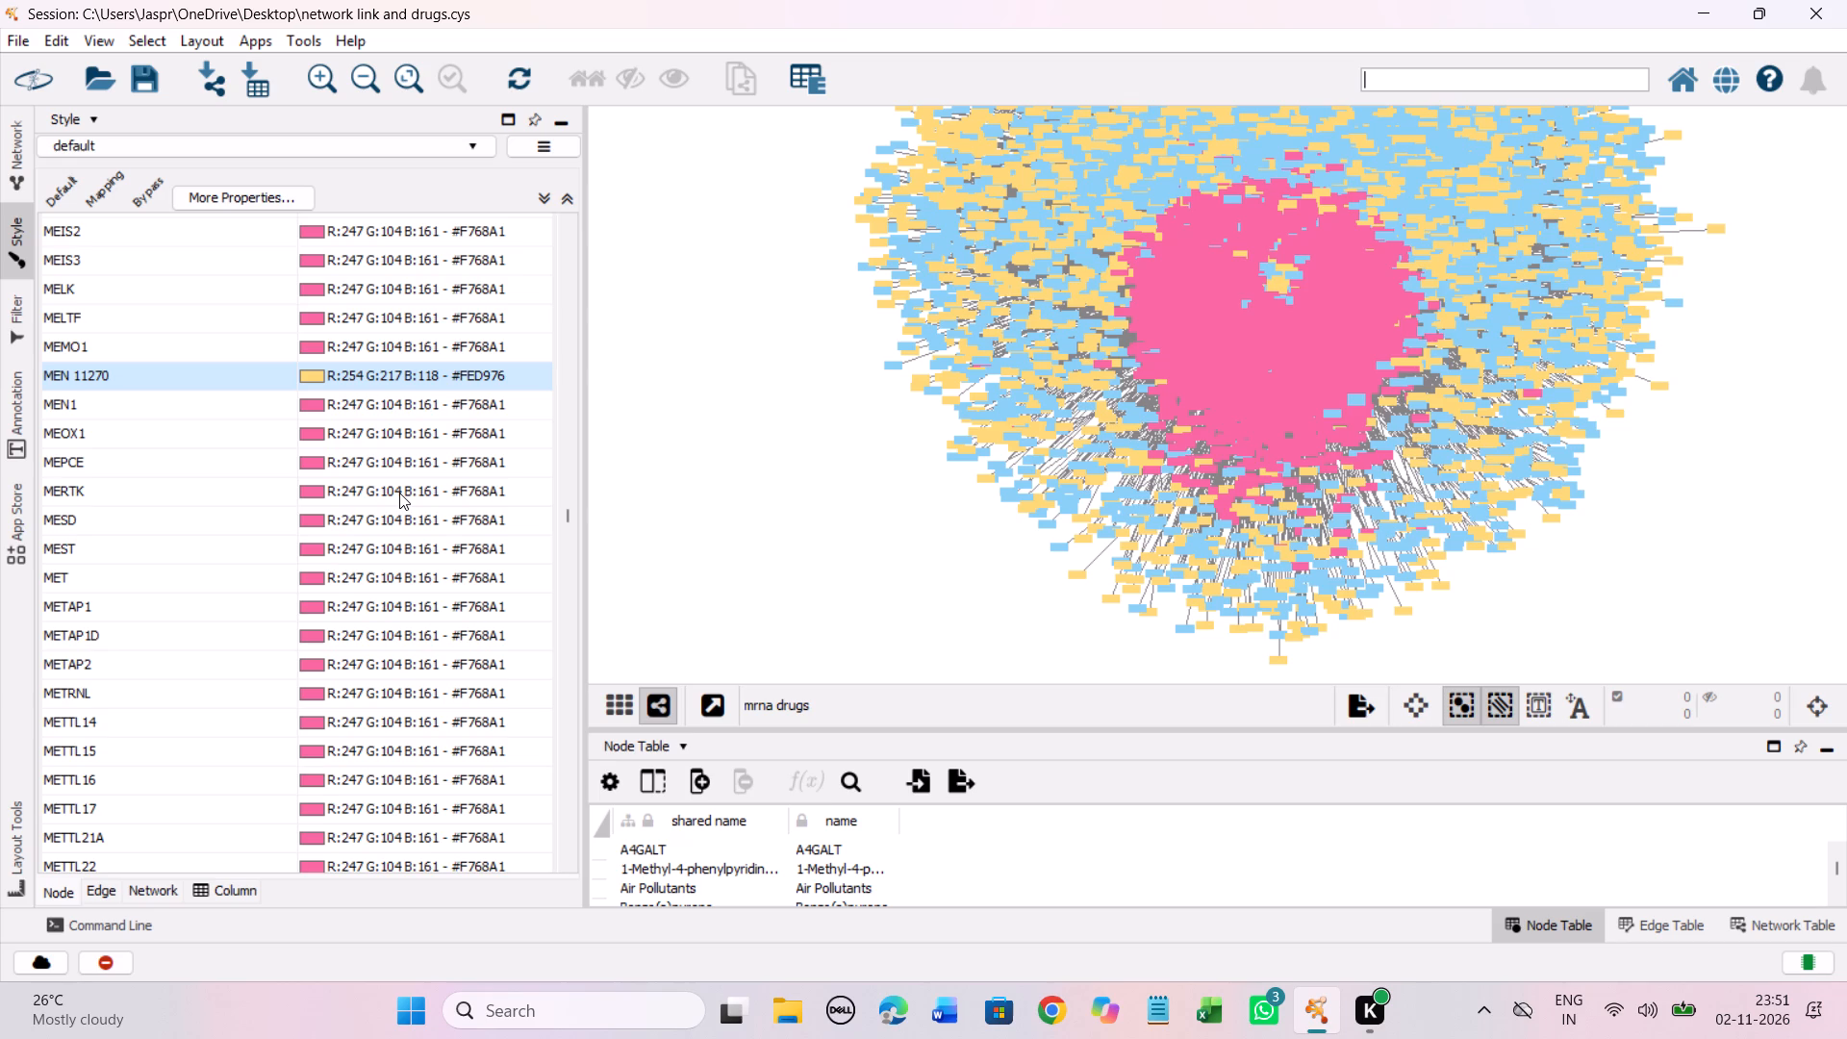
{"action": "scroll", "coordinate": [399, 493], "scroll_direction": "down", "scroll_amount": 11}
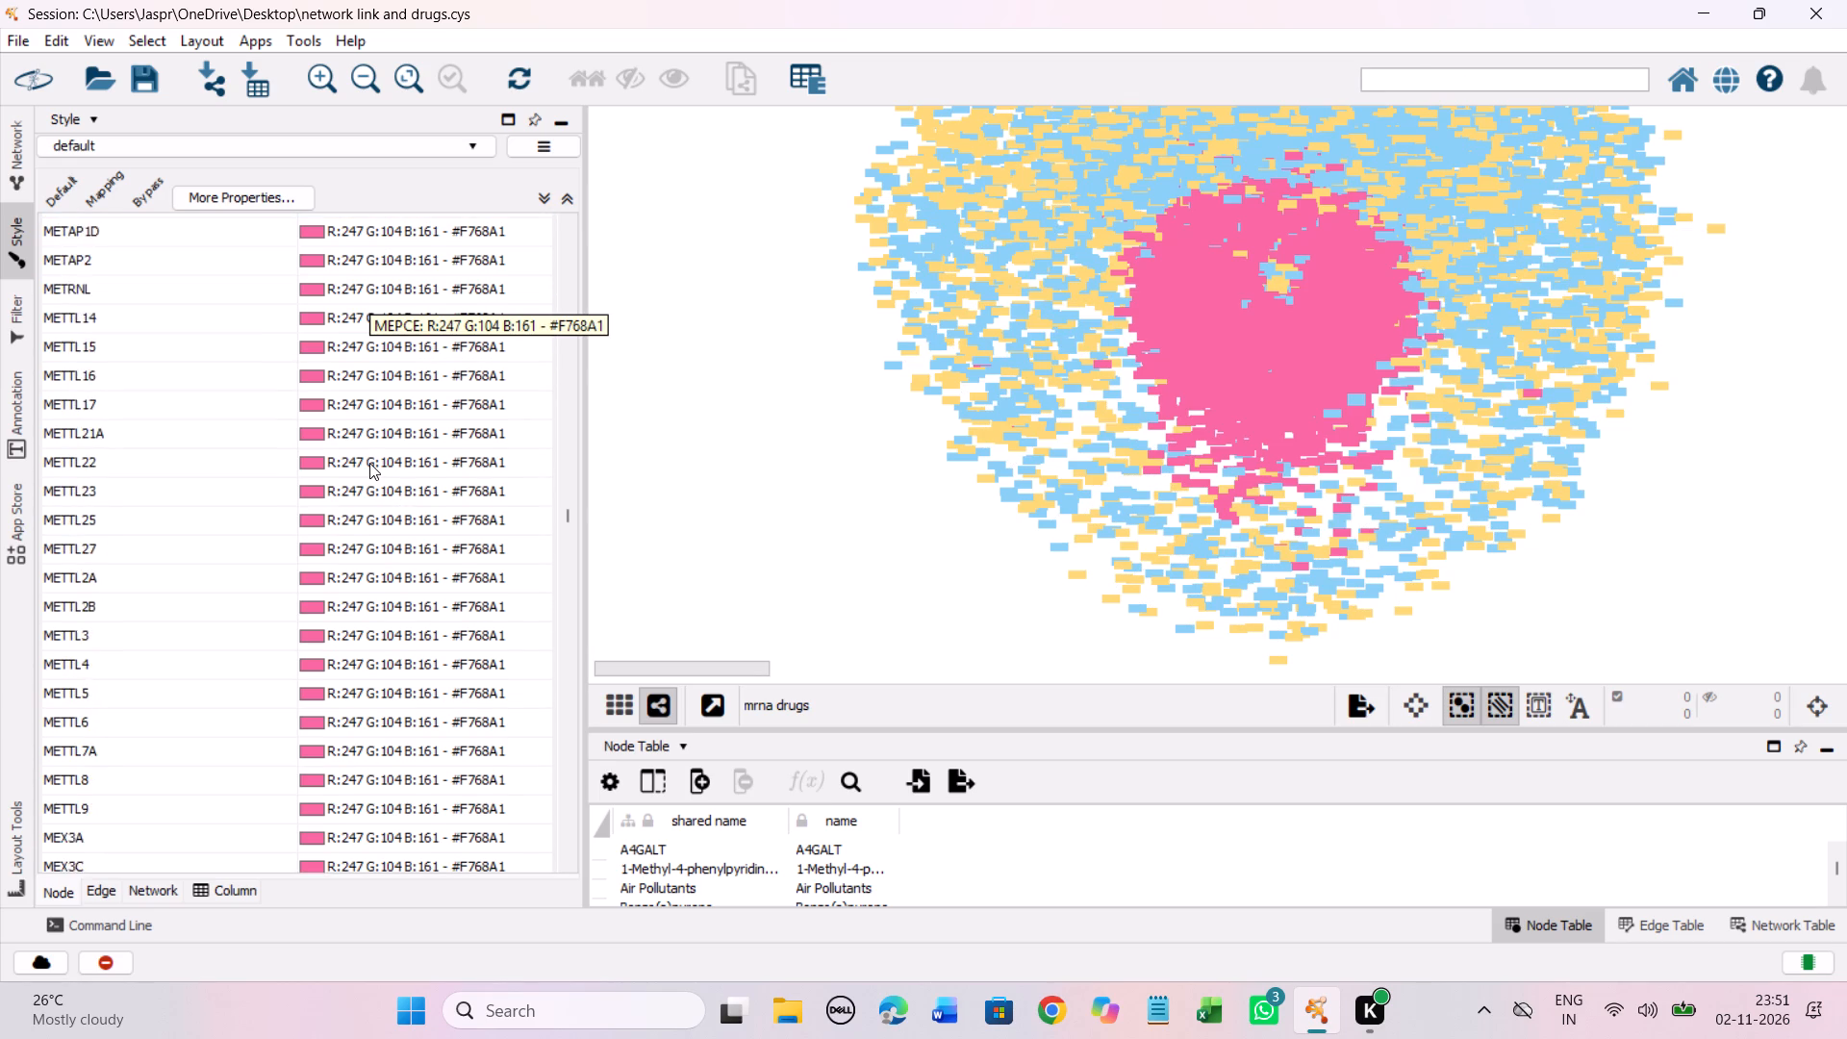
{"action": "scroll", "coordinate": [369, 463], "scroll_direction": "down", "scroll_amount": 18}
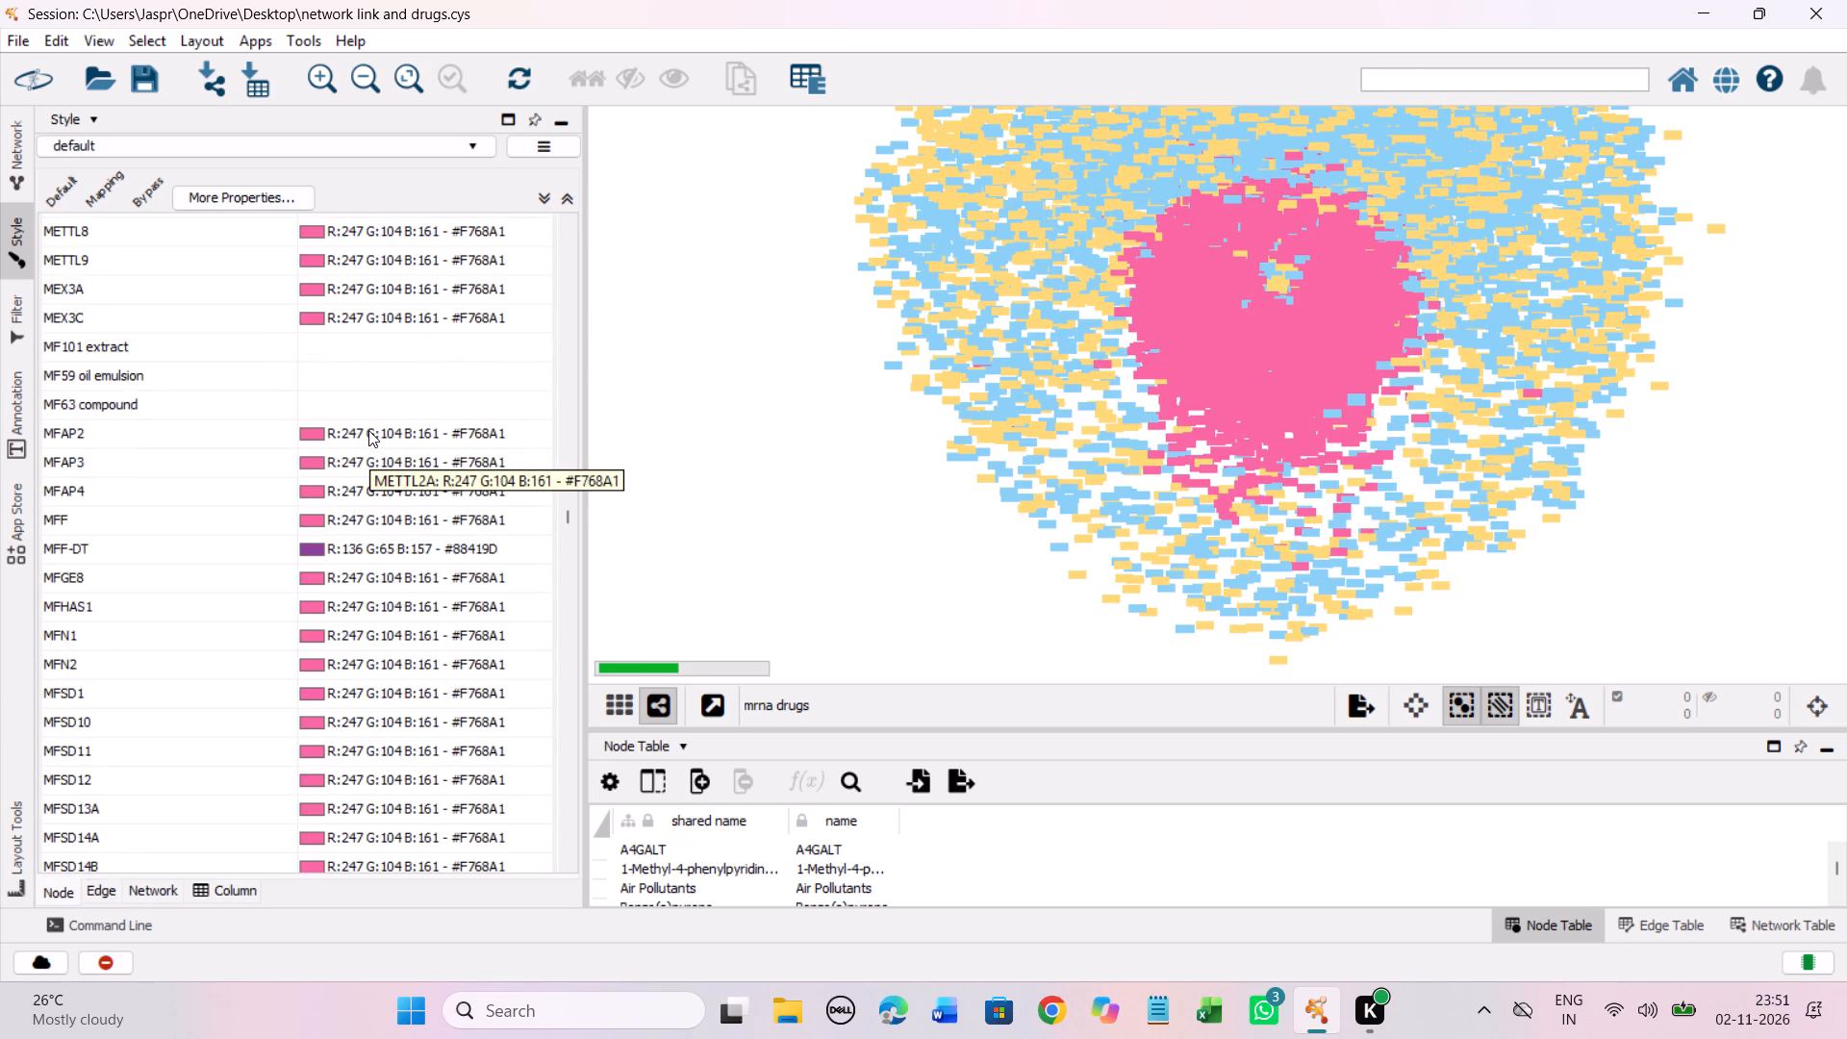
{"action": "scroll", "coordinate": [368, 430], "scroll_direction": "down", "scroll_amount": 2}
{"action": "left_click_drag", "start_coordinate": [278, 289], "coordinate": [280, 340]}
{"action": "right_click", "coordinate": [280, 340]}
{"action": "left_click", "coordinate": [640, 366]}
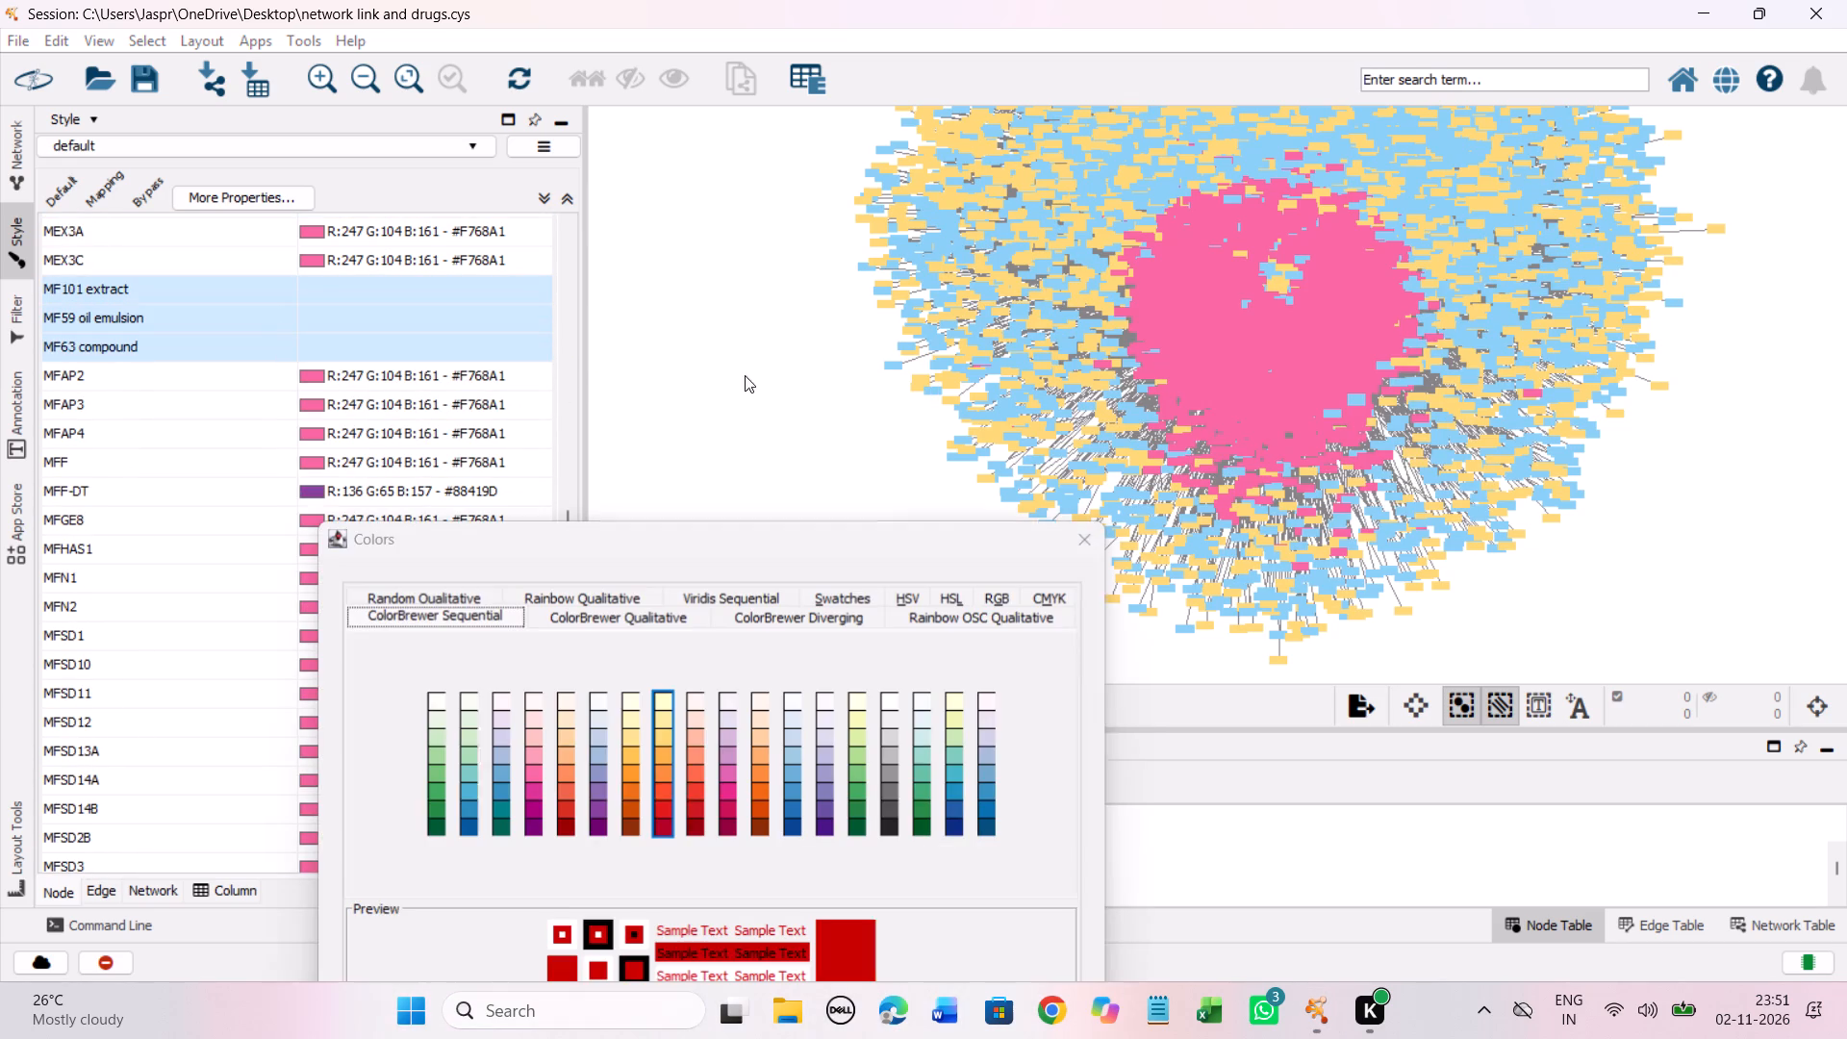
{"action": "left_click_drag", "start_coordinate": [568, 545], "coordinate": [631, 266]}
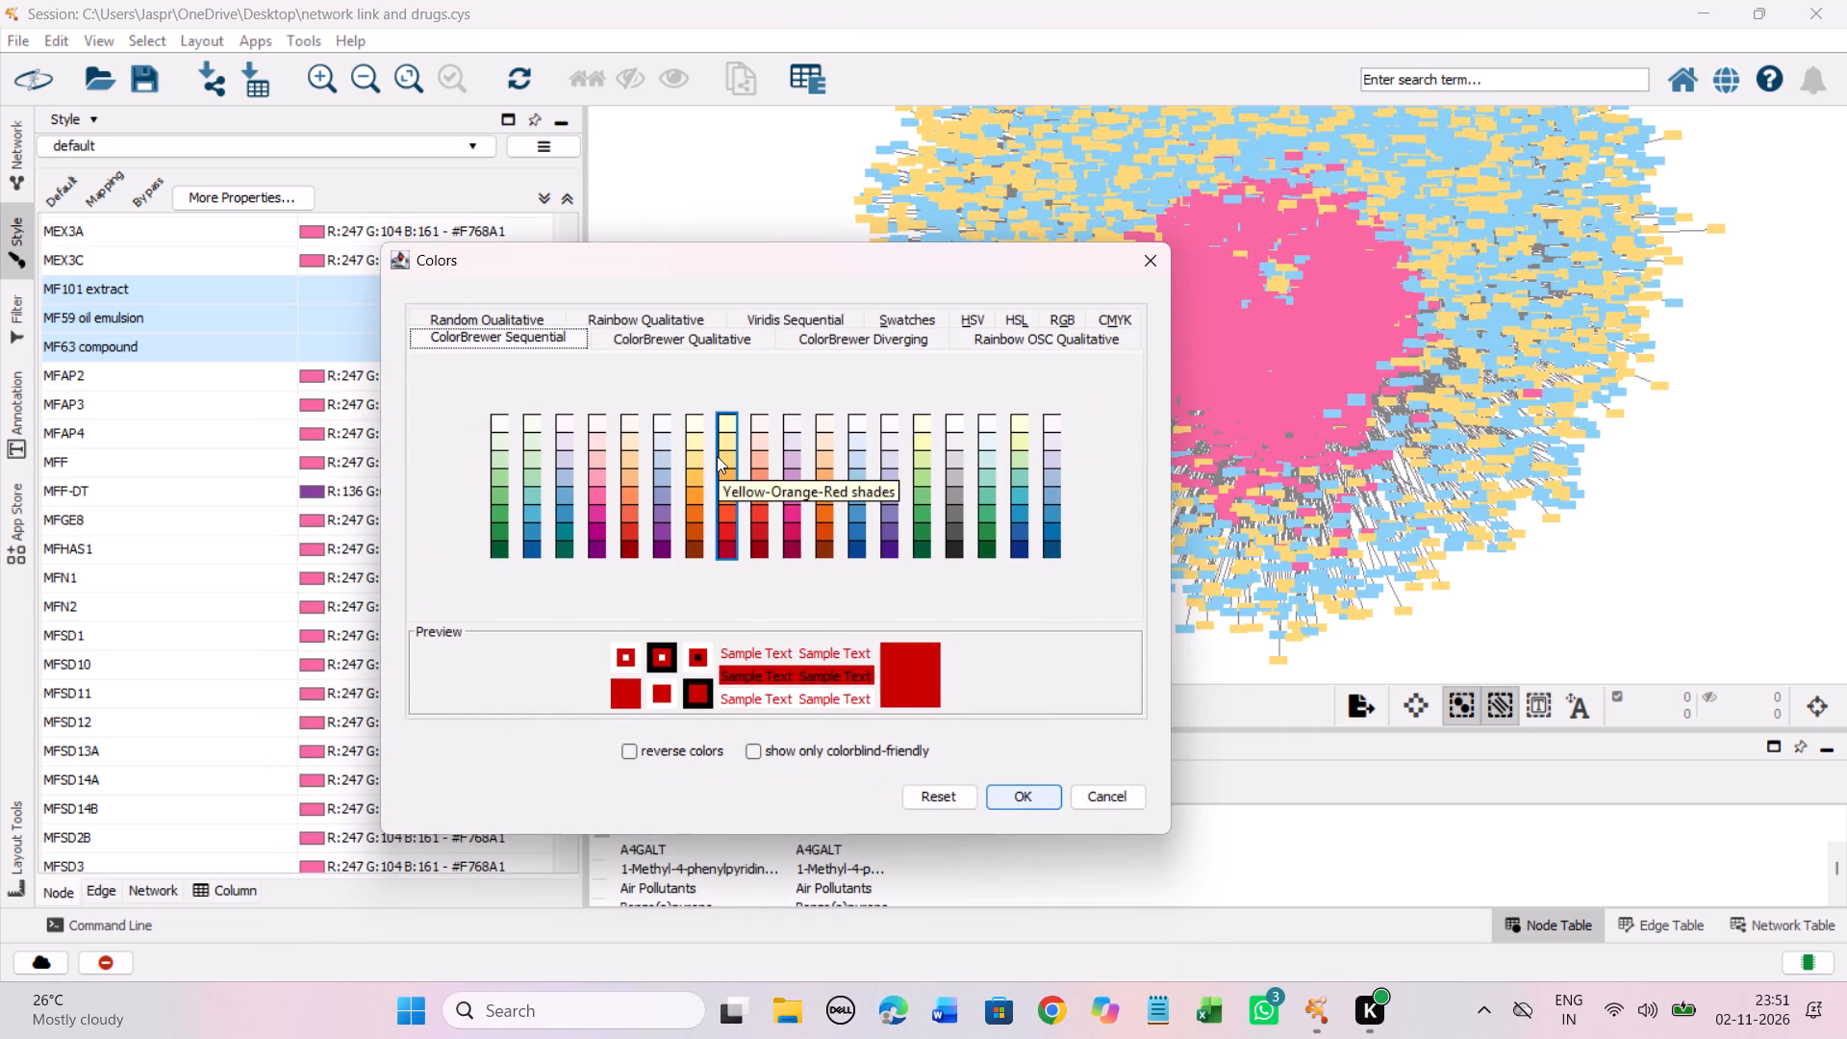
{"action": "left_click", "coordinate": [734, 462]}
{"action": "left_click", "coordinate": [1017, 797]}
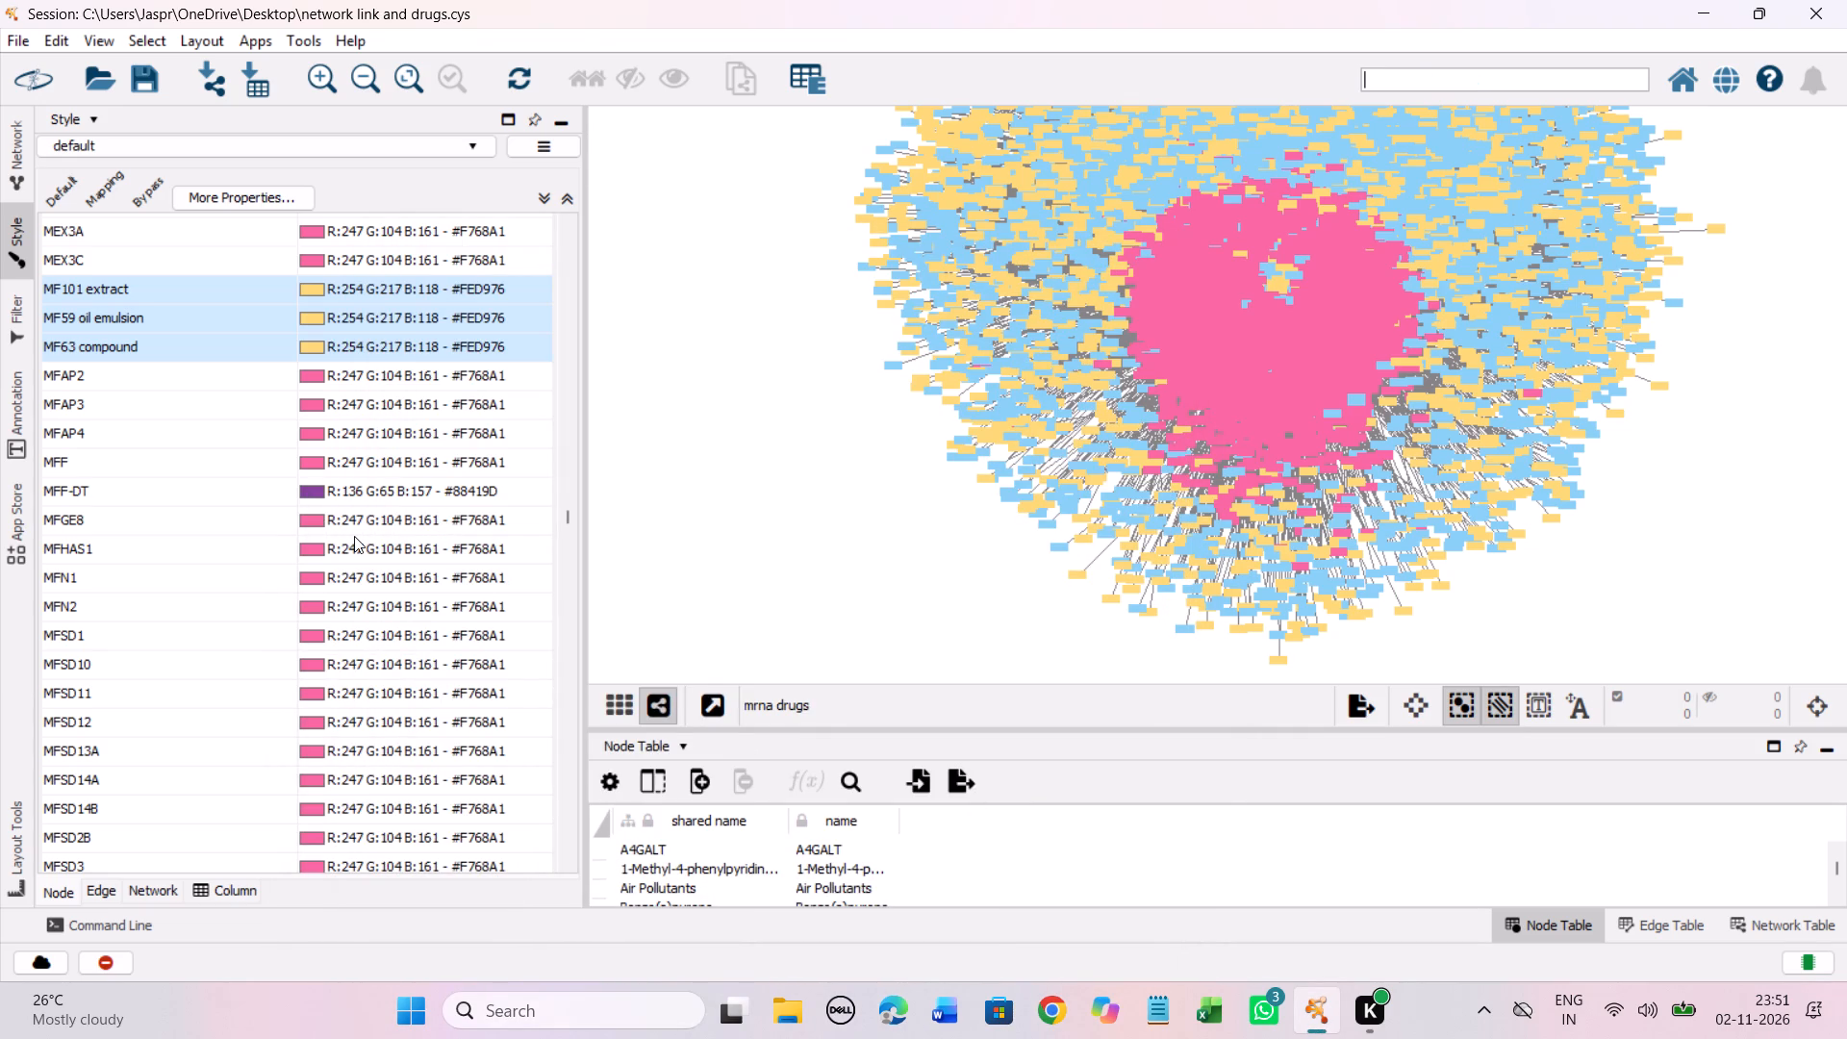
Set the discrete colour mapping of the unmapped entry MG 262 to the Yellow-Orange-Red shade #FED976.
{"action": "scroll", "coordinate": [320, 469], "scroll_direction": "down", "scroll_amount": 17}
{"action": "scroll", "coordinate": [396, 385], "scroll_direction": "down", "scroll_amount": 5}
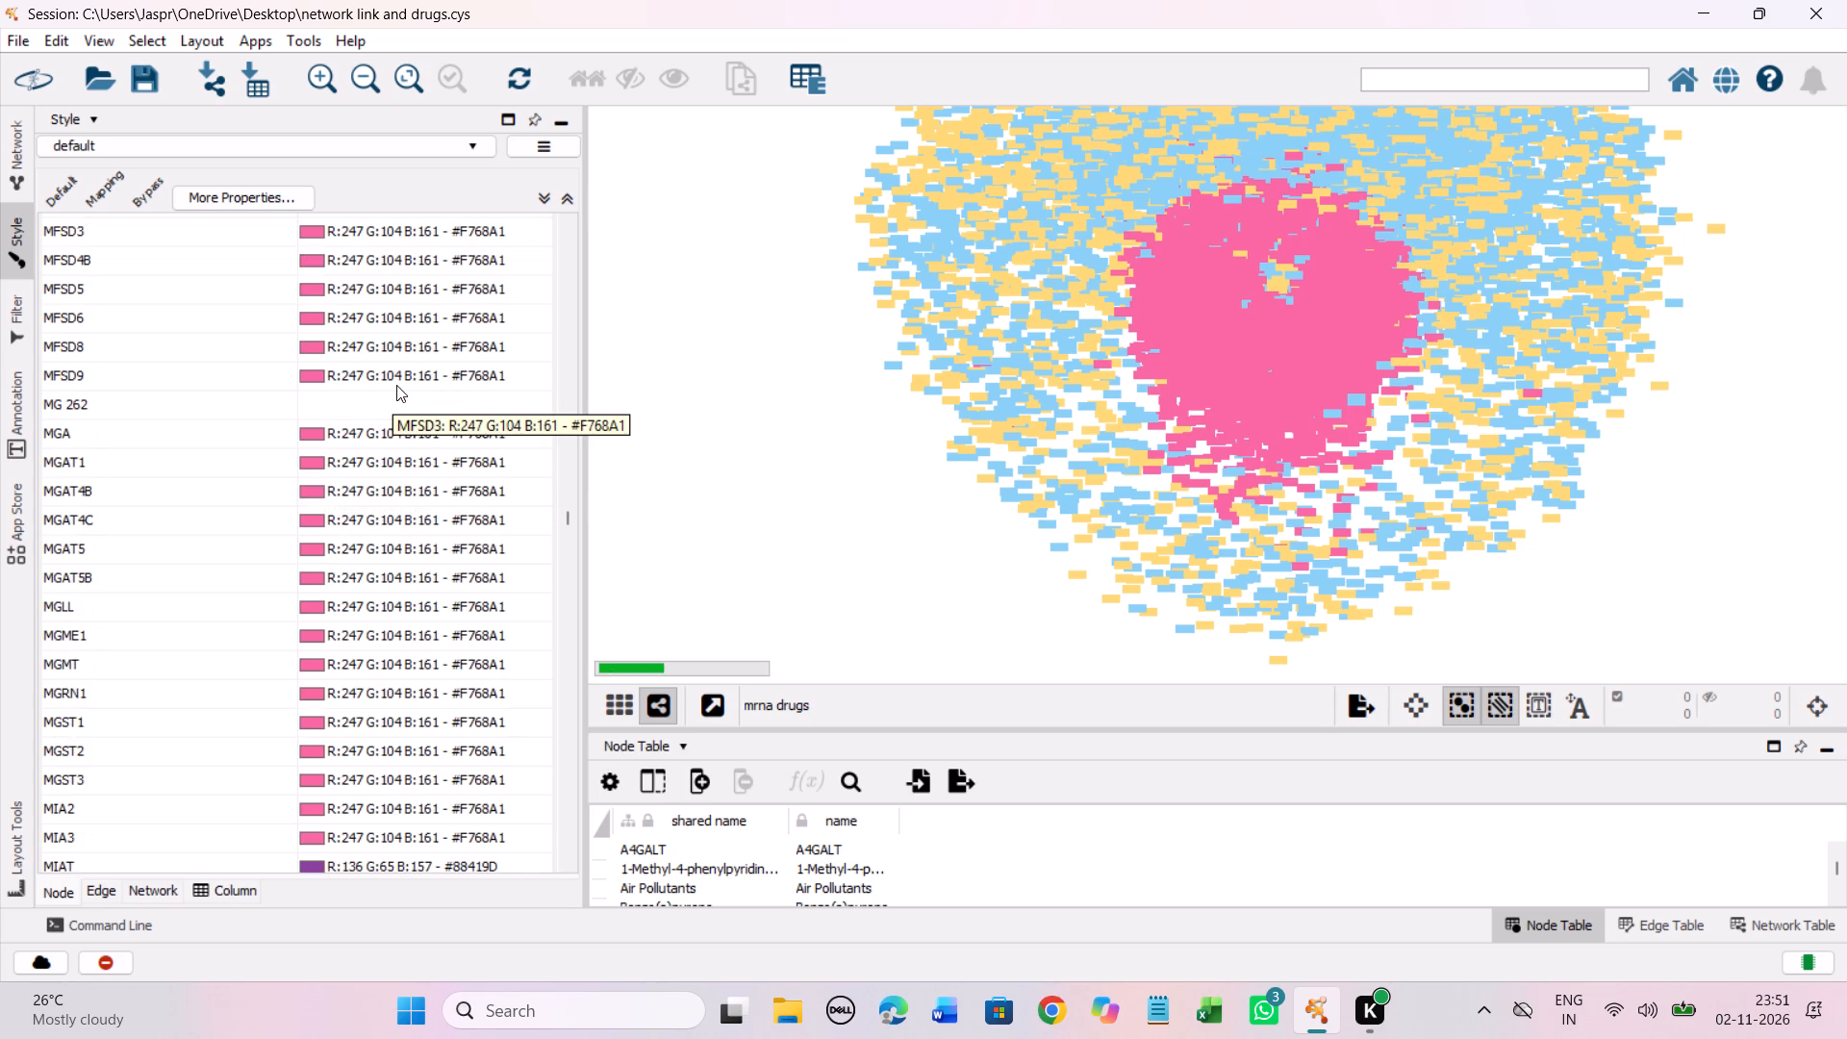
{"action": "left_click", "coordinate": [226, 404]}
{"action": "right_click", "coordinate": [226, 404]}
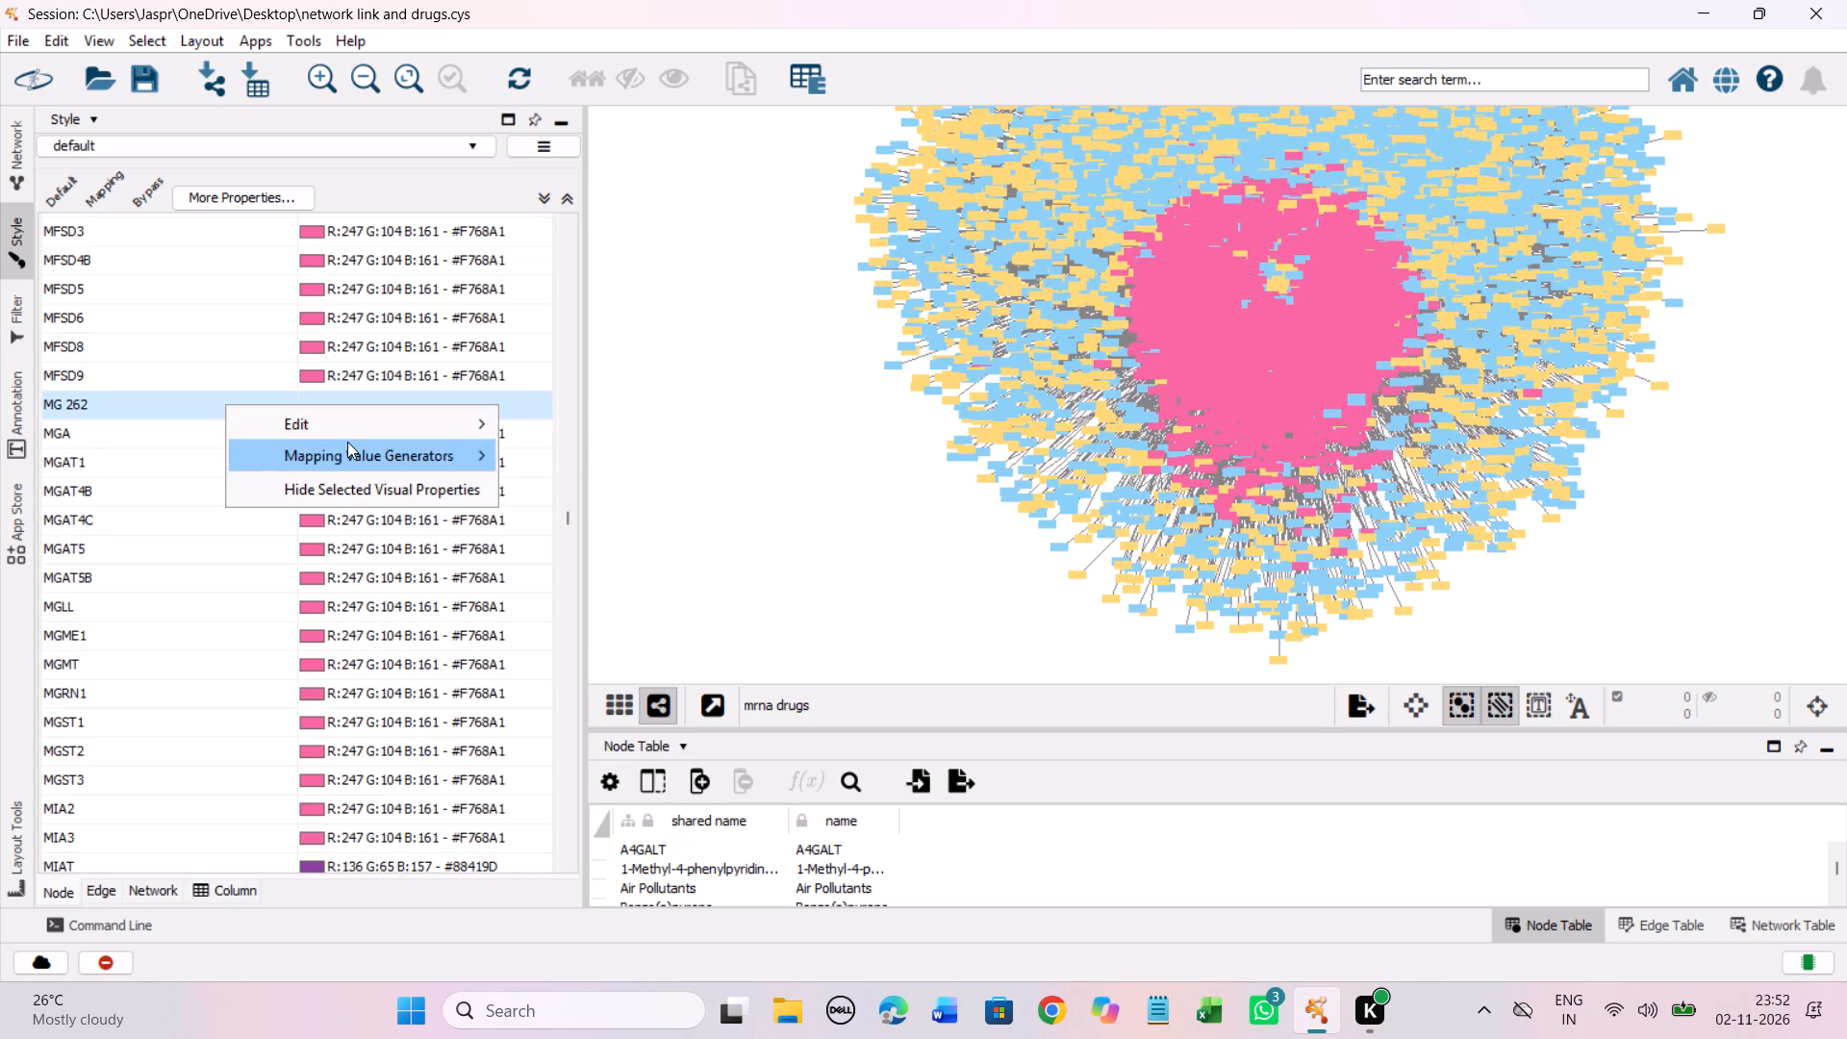
{"action": "left_click", "coordinate": [576, 428]}
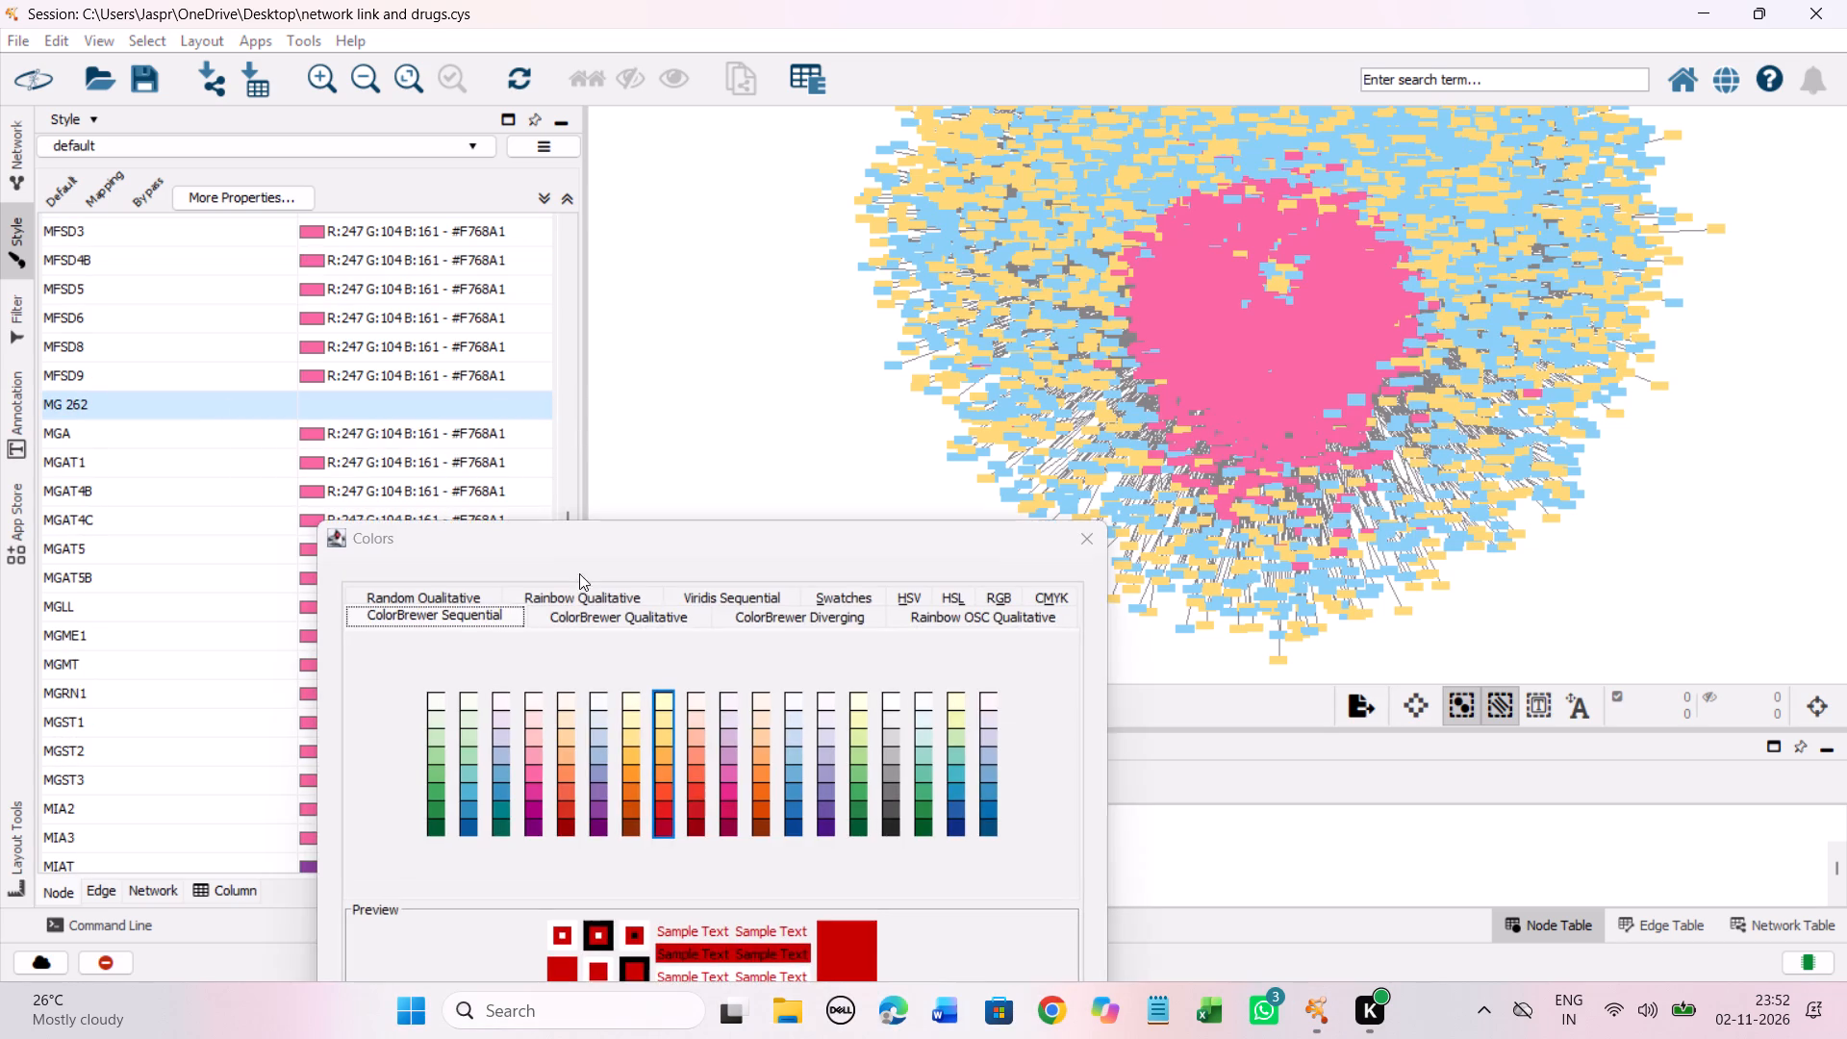
{"action": "left_click_drag", "start_coordinate": [603, 534], "coordinate": [680, 198]}
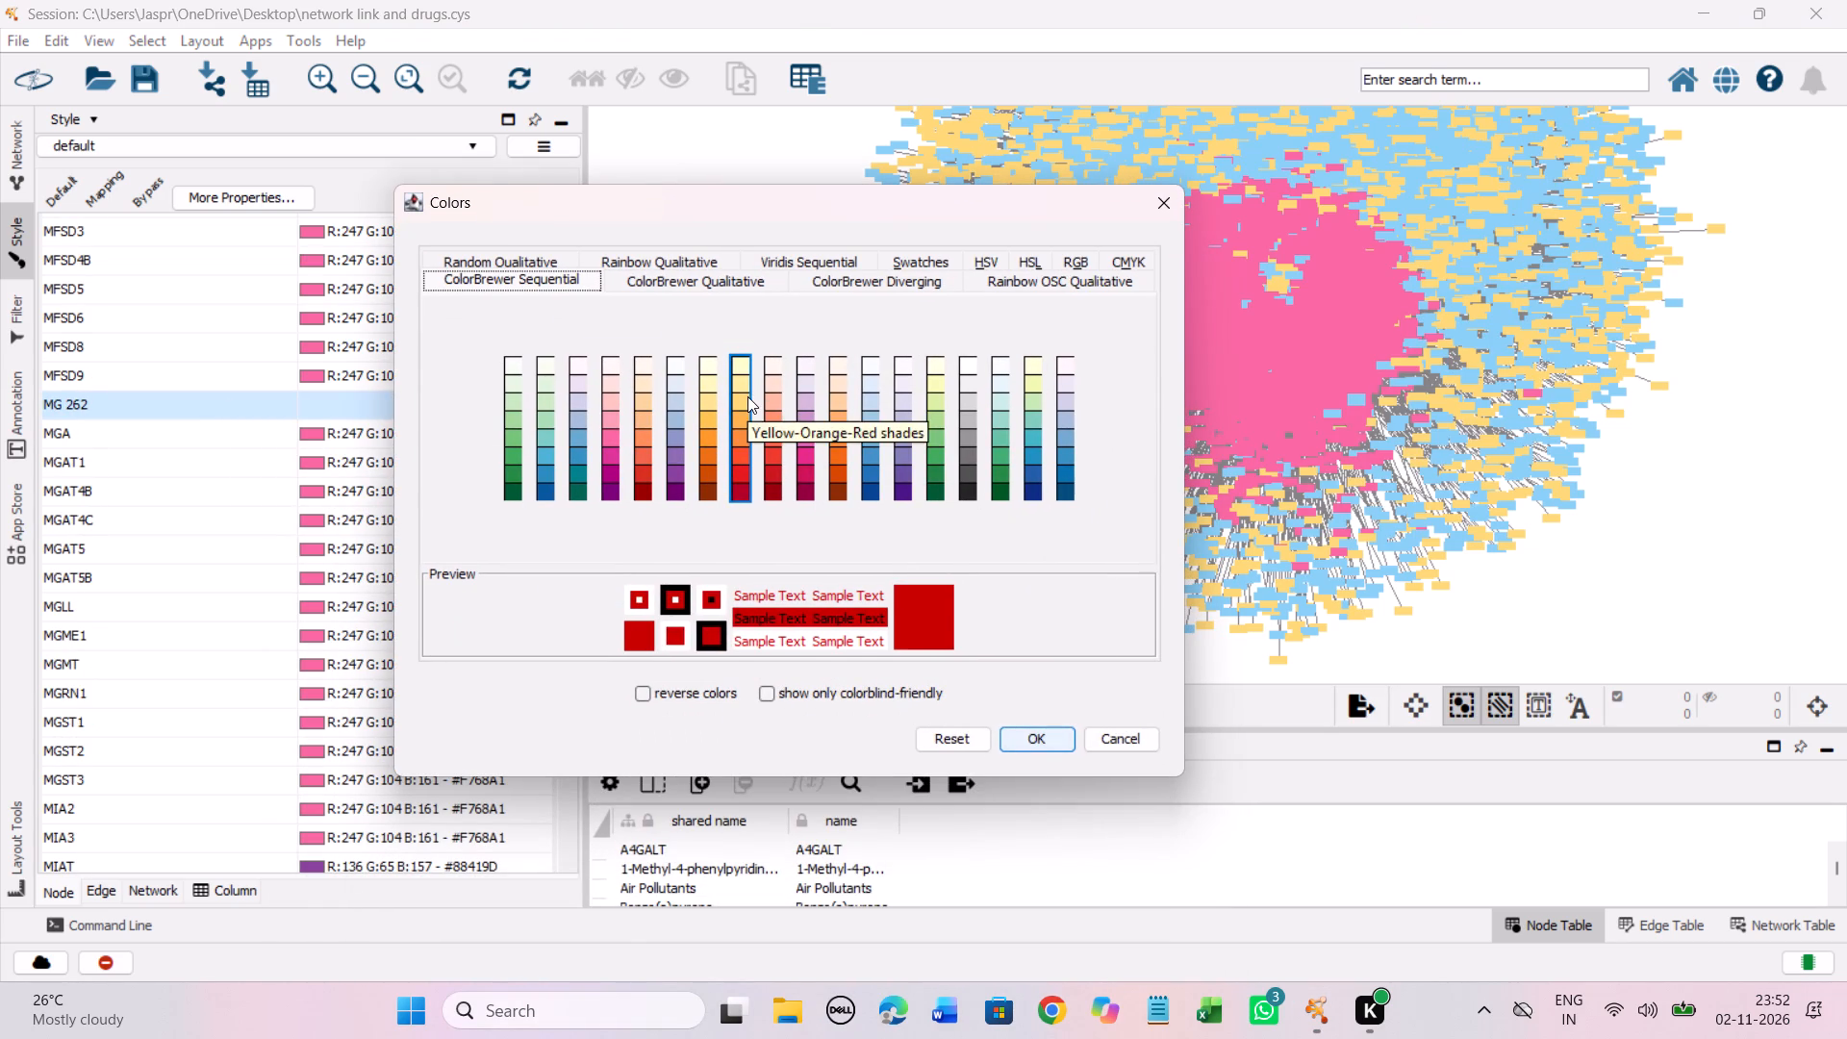
{"action": "left_click", "coordinate": [747, 396]}
{"action": "left_click", "coordinate": [1060, 739]}
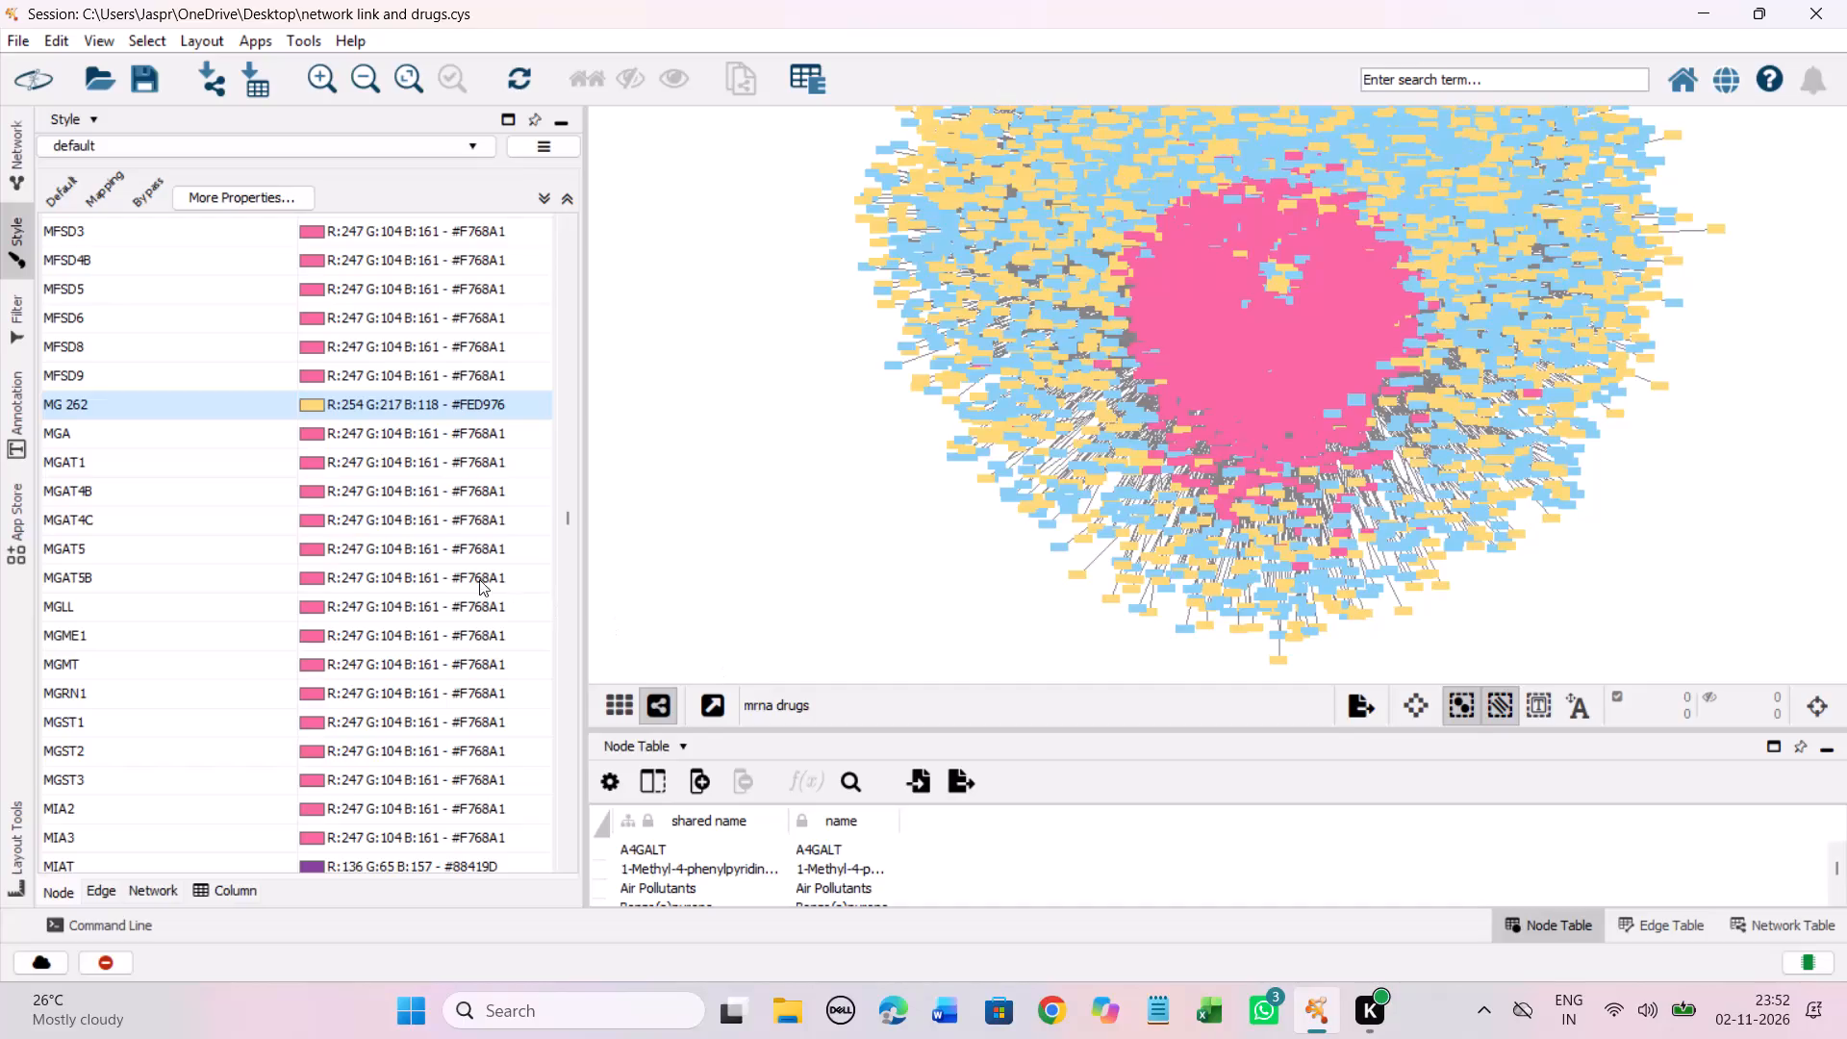
{"action": "scroll", "coordinate": [369, 507], "scroll_direction": "down", "scroll_amount": 3}
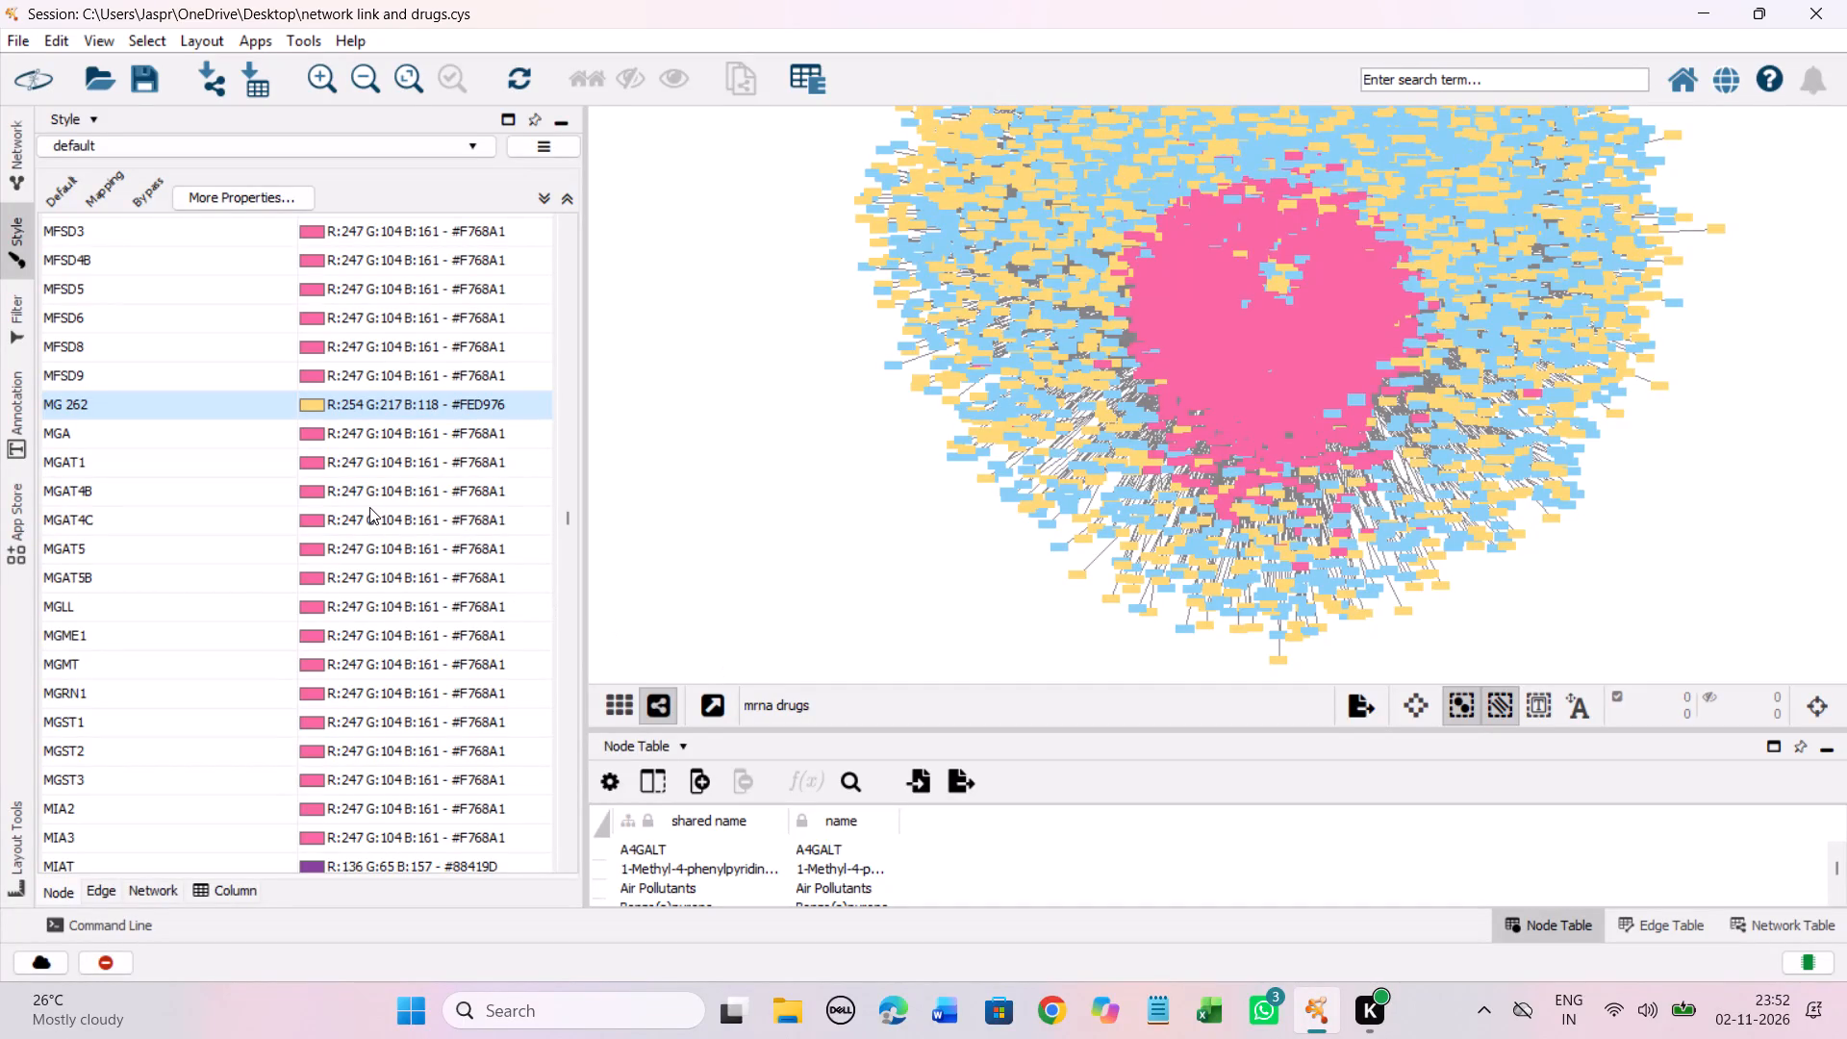
Set the discrete colour mapping of the unmapped entries MK 2206 through MKC9989 together to the Yellow-Orange-Red shade #FED976.
{"action": "scroll", "coordinate": [369, 507], "scroll_direction": "down", "scroll_amount": 7}
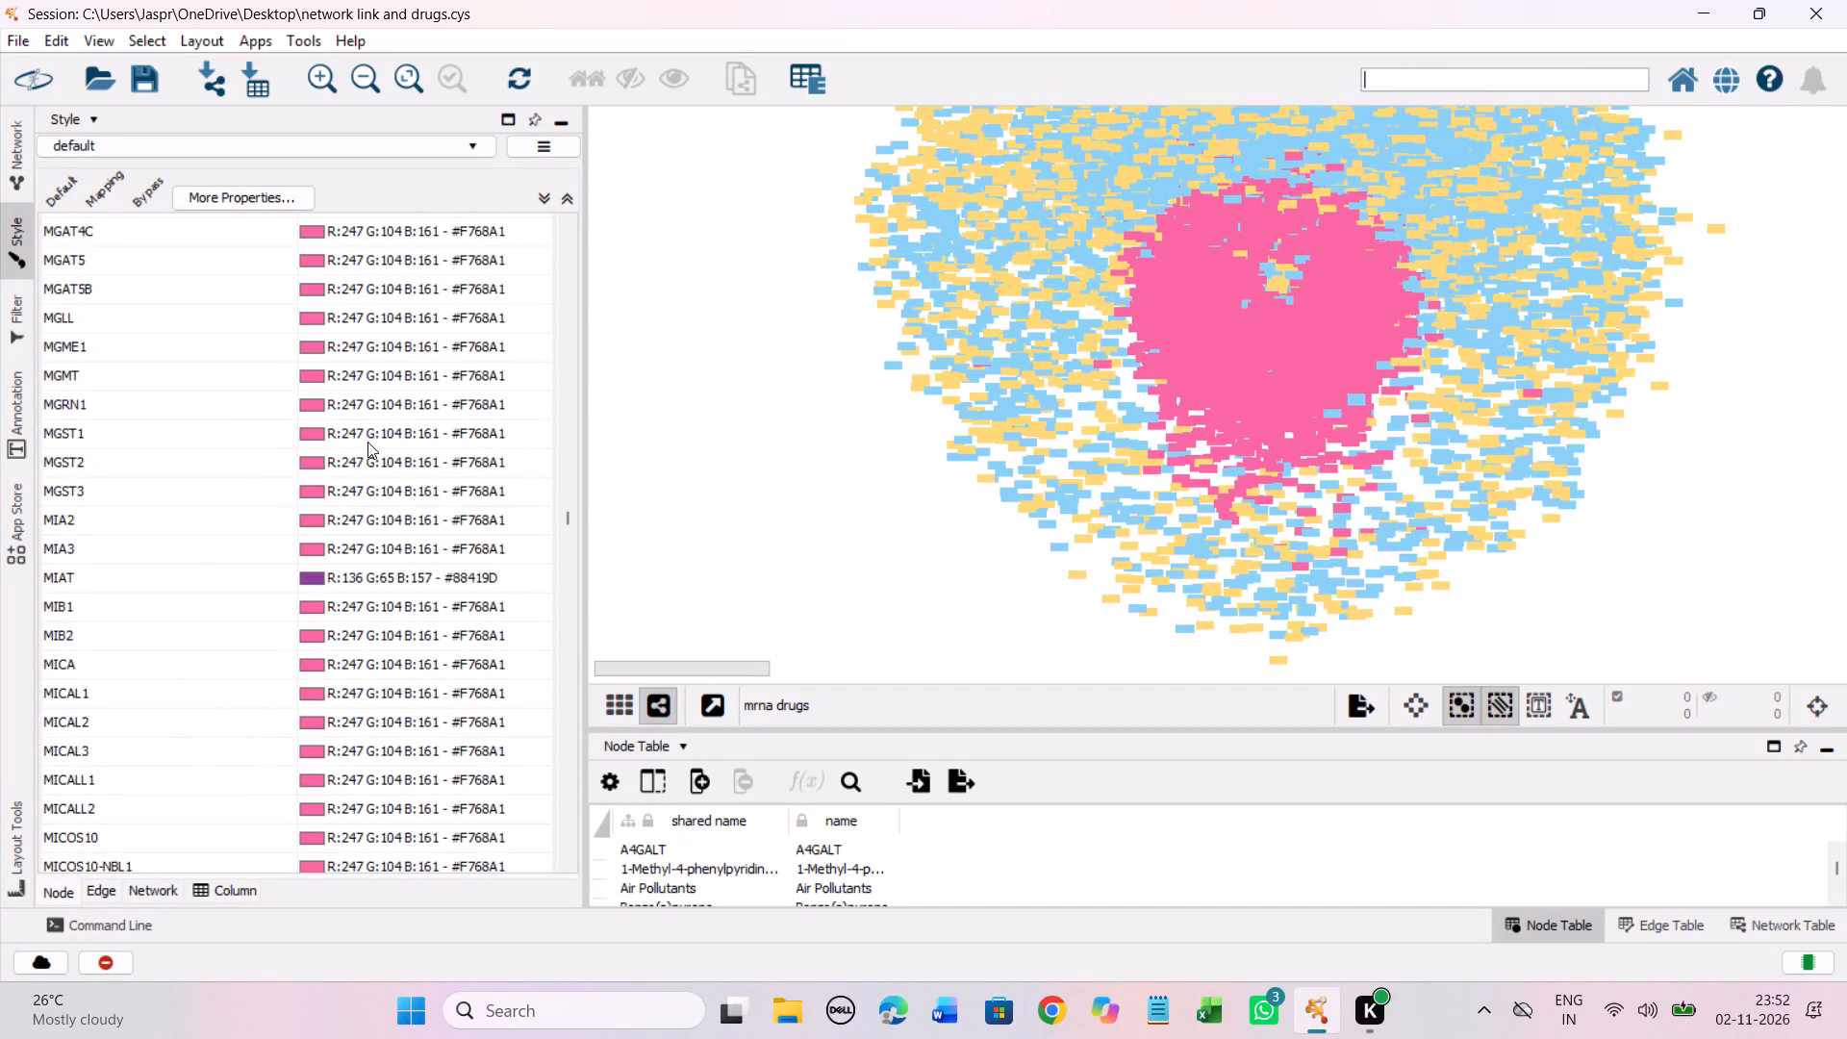
{"action": "scroll", "coordinate": [367, 442], "scroll_direction": "down", "scroll_amount": 20}
{"action": "scroll", "coordinate": [367, 442], "scroll_direction": "down", "scroll_amount": 11}
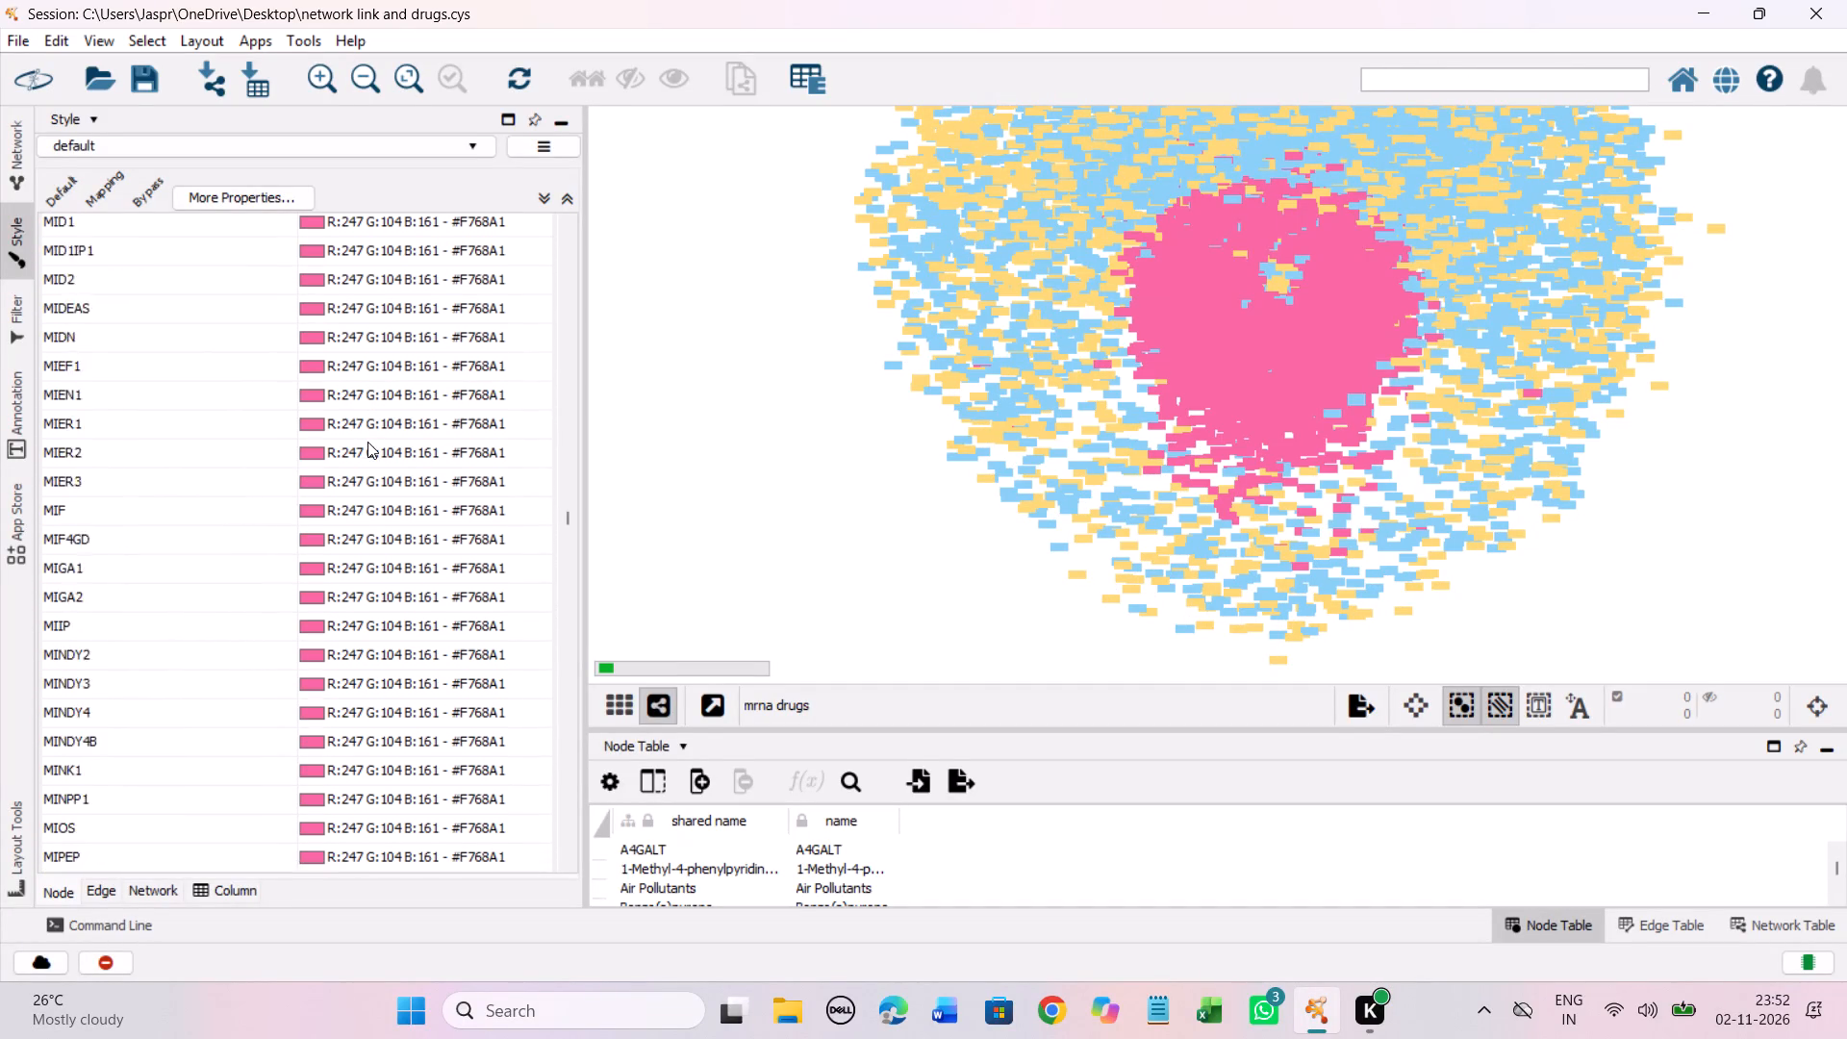
{"action": "scroll", "coordinate": [367, 442], "scroll_direction": "down", "scroll_amount": 20}
{"action": "scroll", "coordinate": [367, 442], "scroll_direction": "down", "scroll_amount": 13}
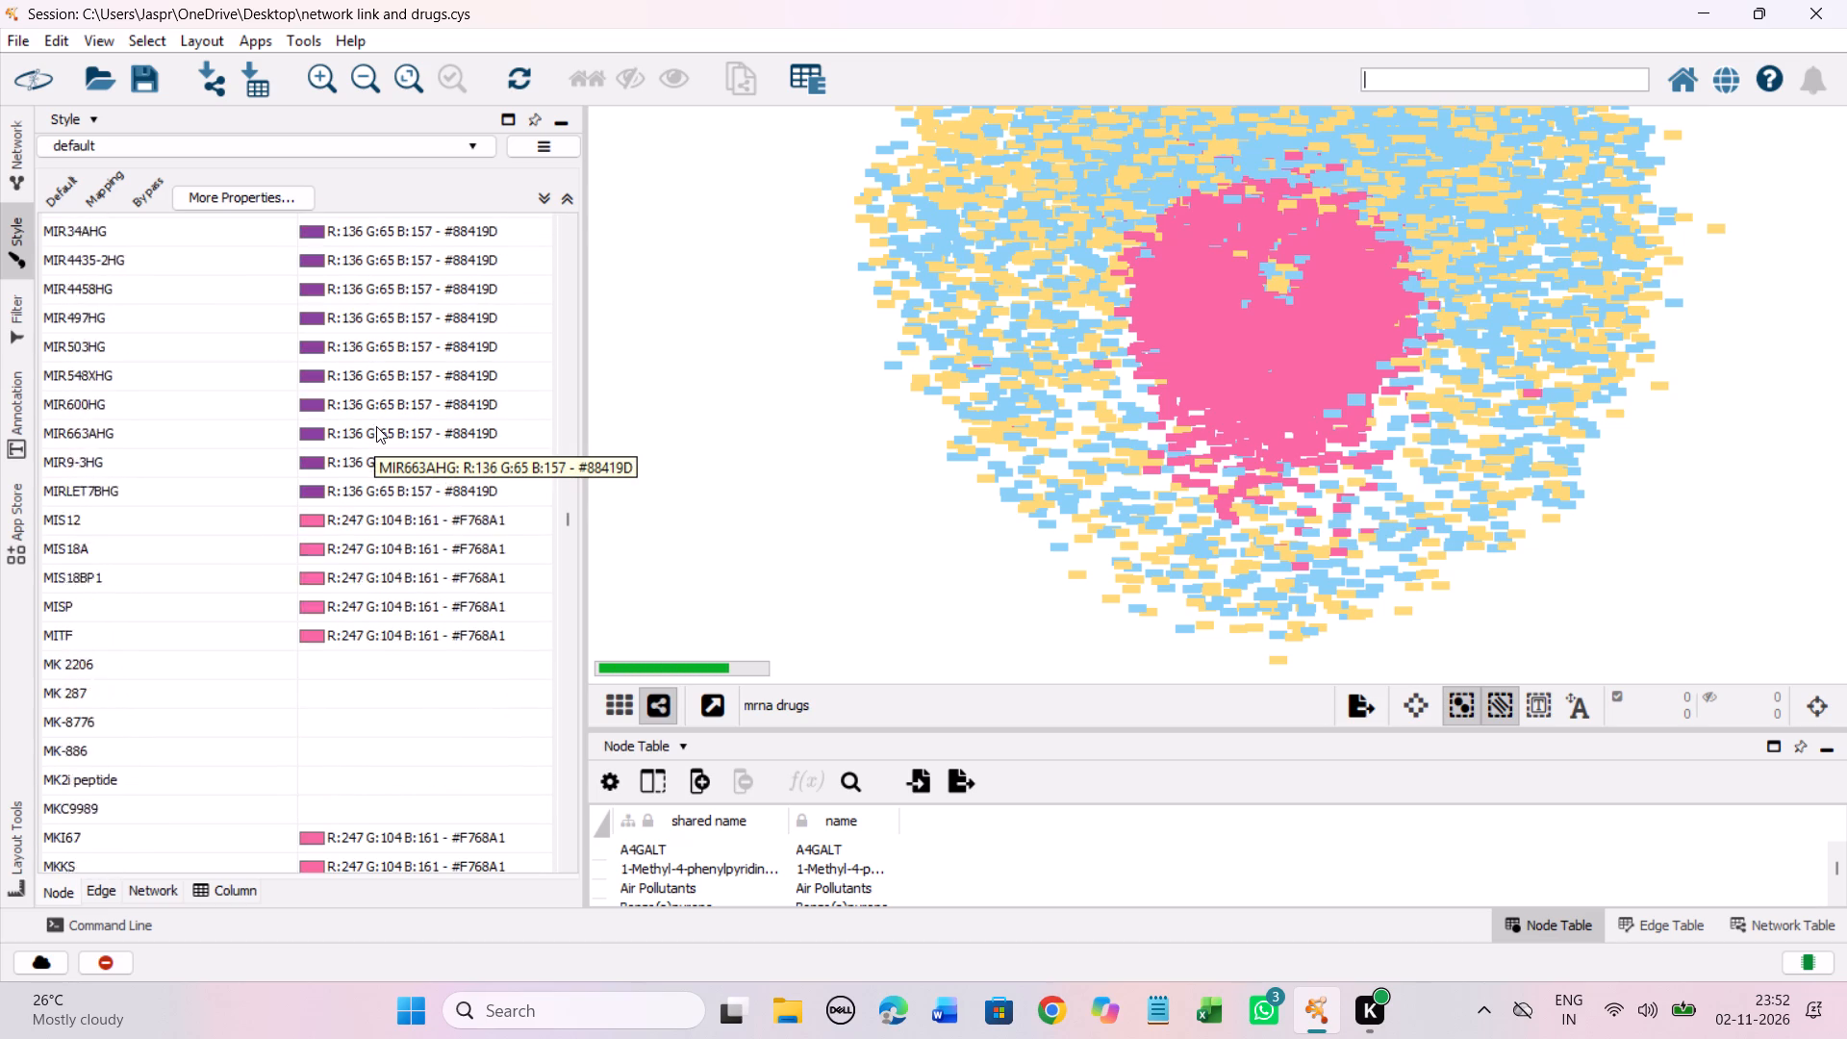
{"action": "scroll", "coordinate": [376, 426], "scroll_direction": "down", "scroll_amount": 8}
{"action": "left_click", "coordinate": [263, 380]}
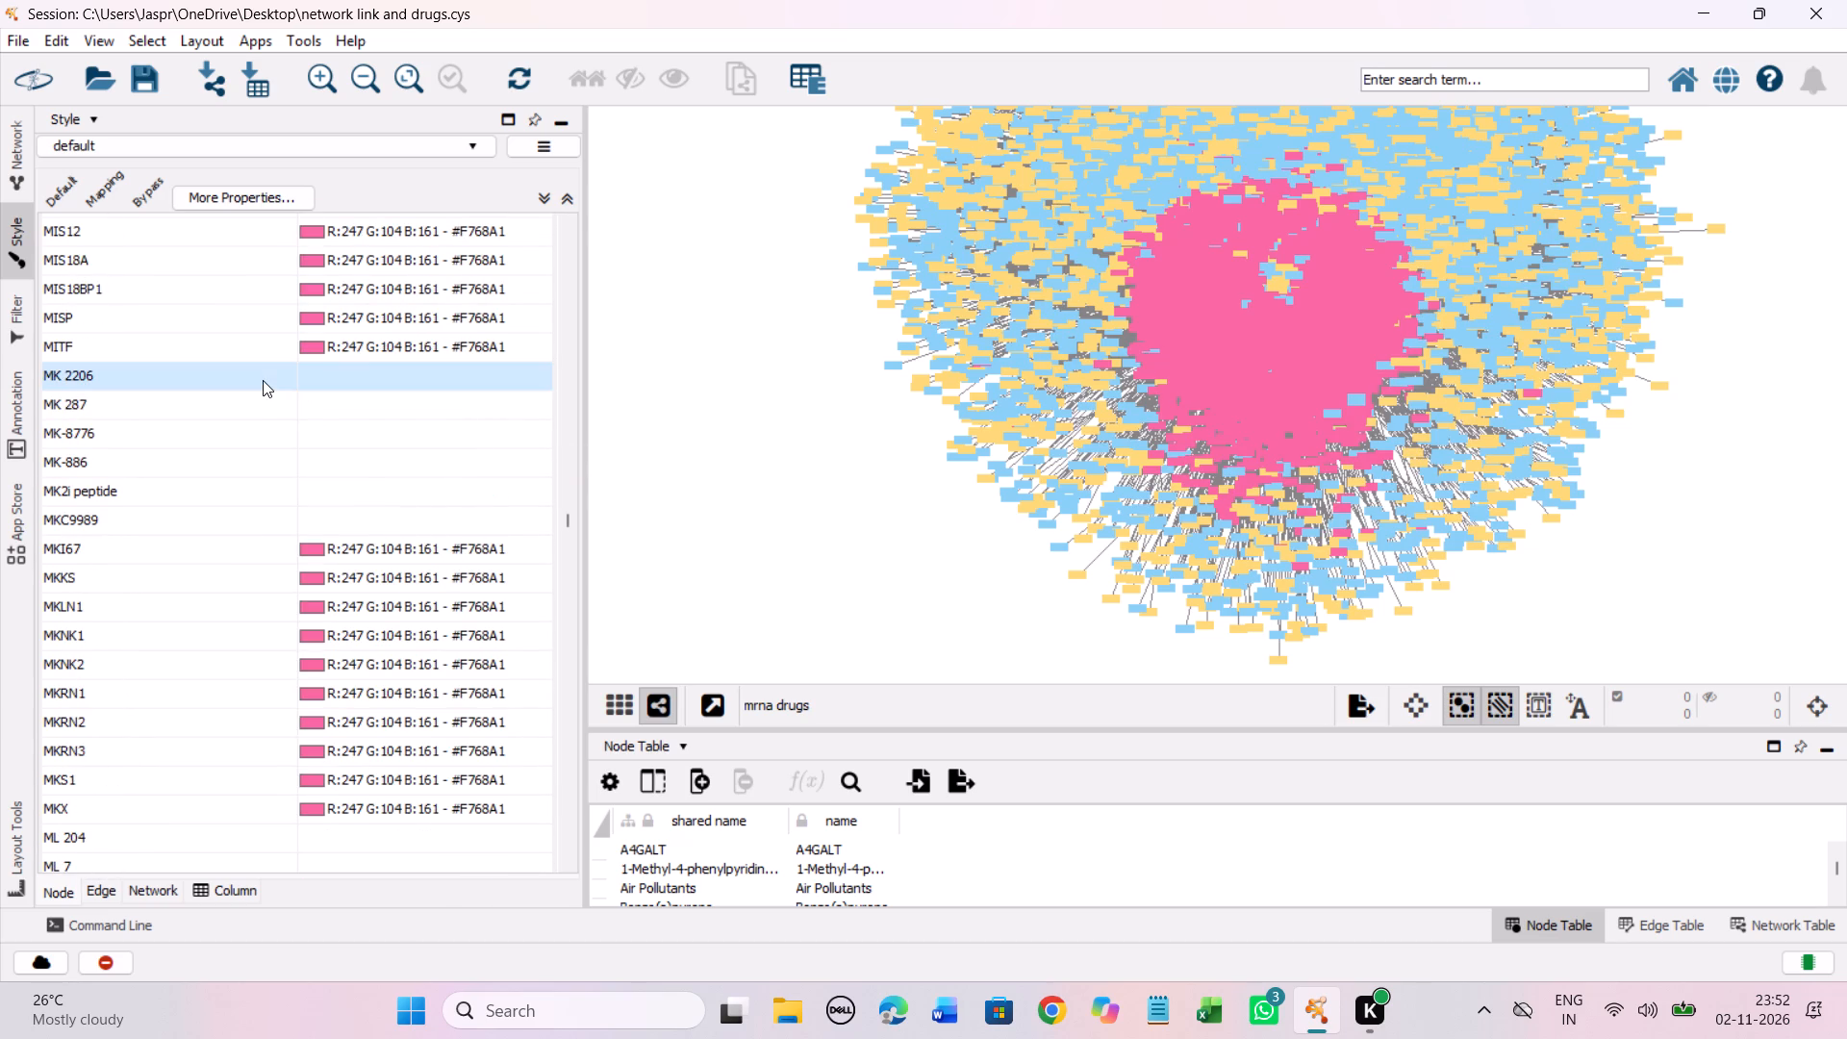
{"action": "left_click", "coordinate": [275, 510], "text": "shift"}
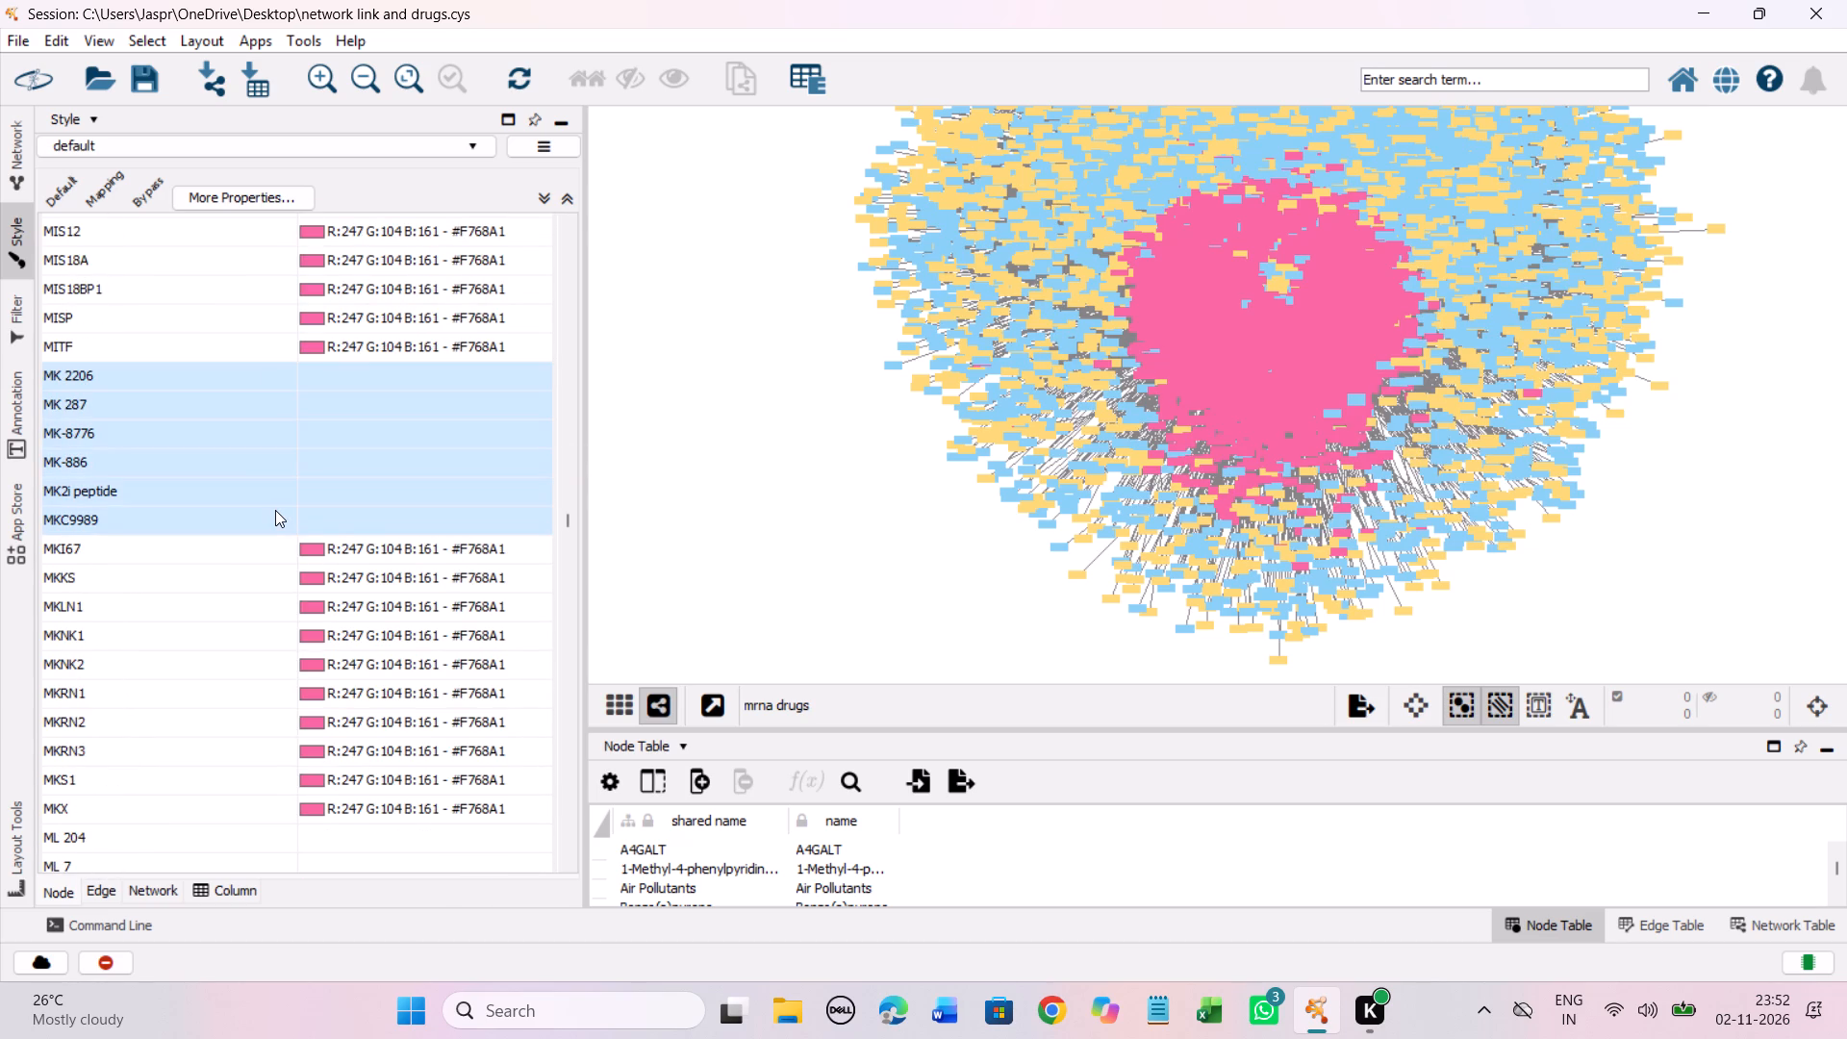
{"action": "right_click", "coordinate": [275, 510]}
{"action": "left_click", "coordinate": [591, 527]}
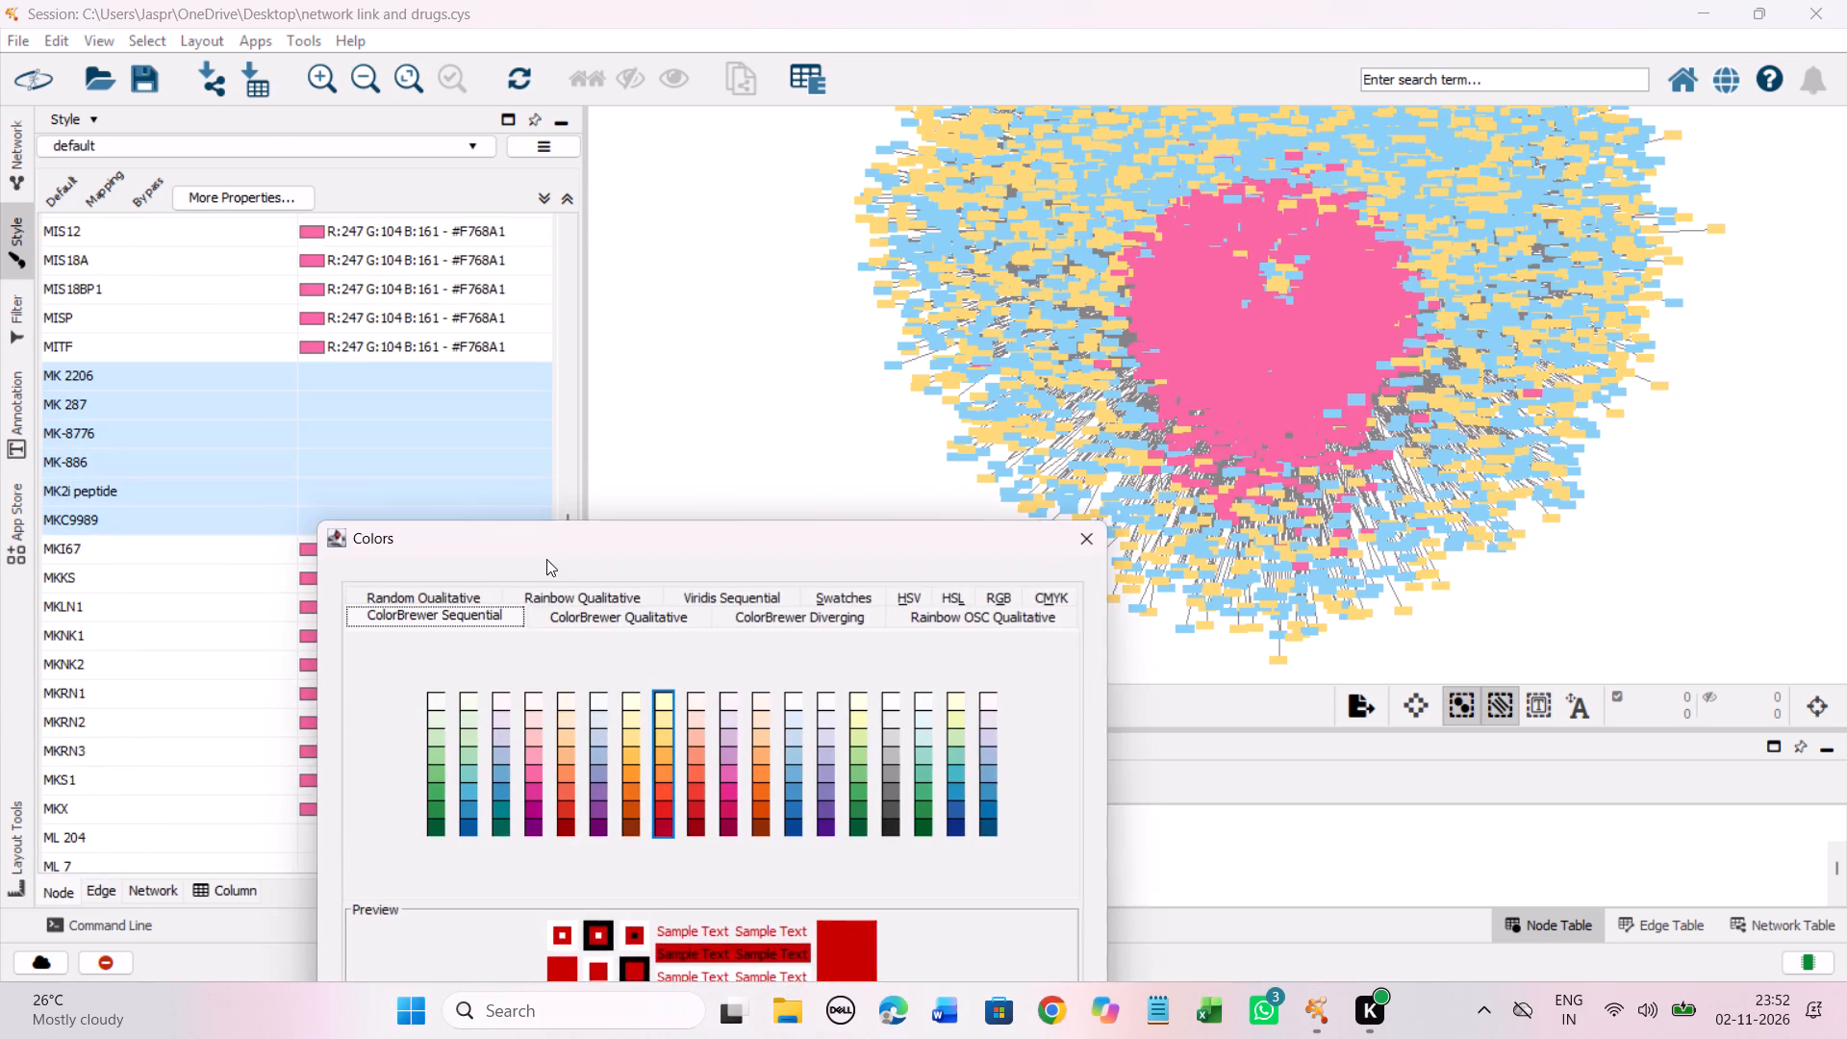
{"action": "left_click_drag", "start_coordinate": [538, 536], "coordinate": [614, 139]}
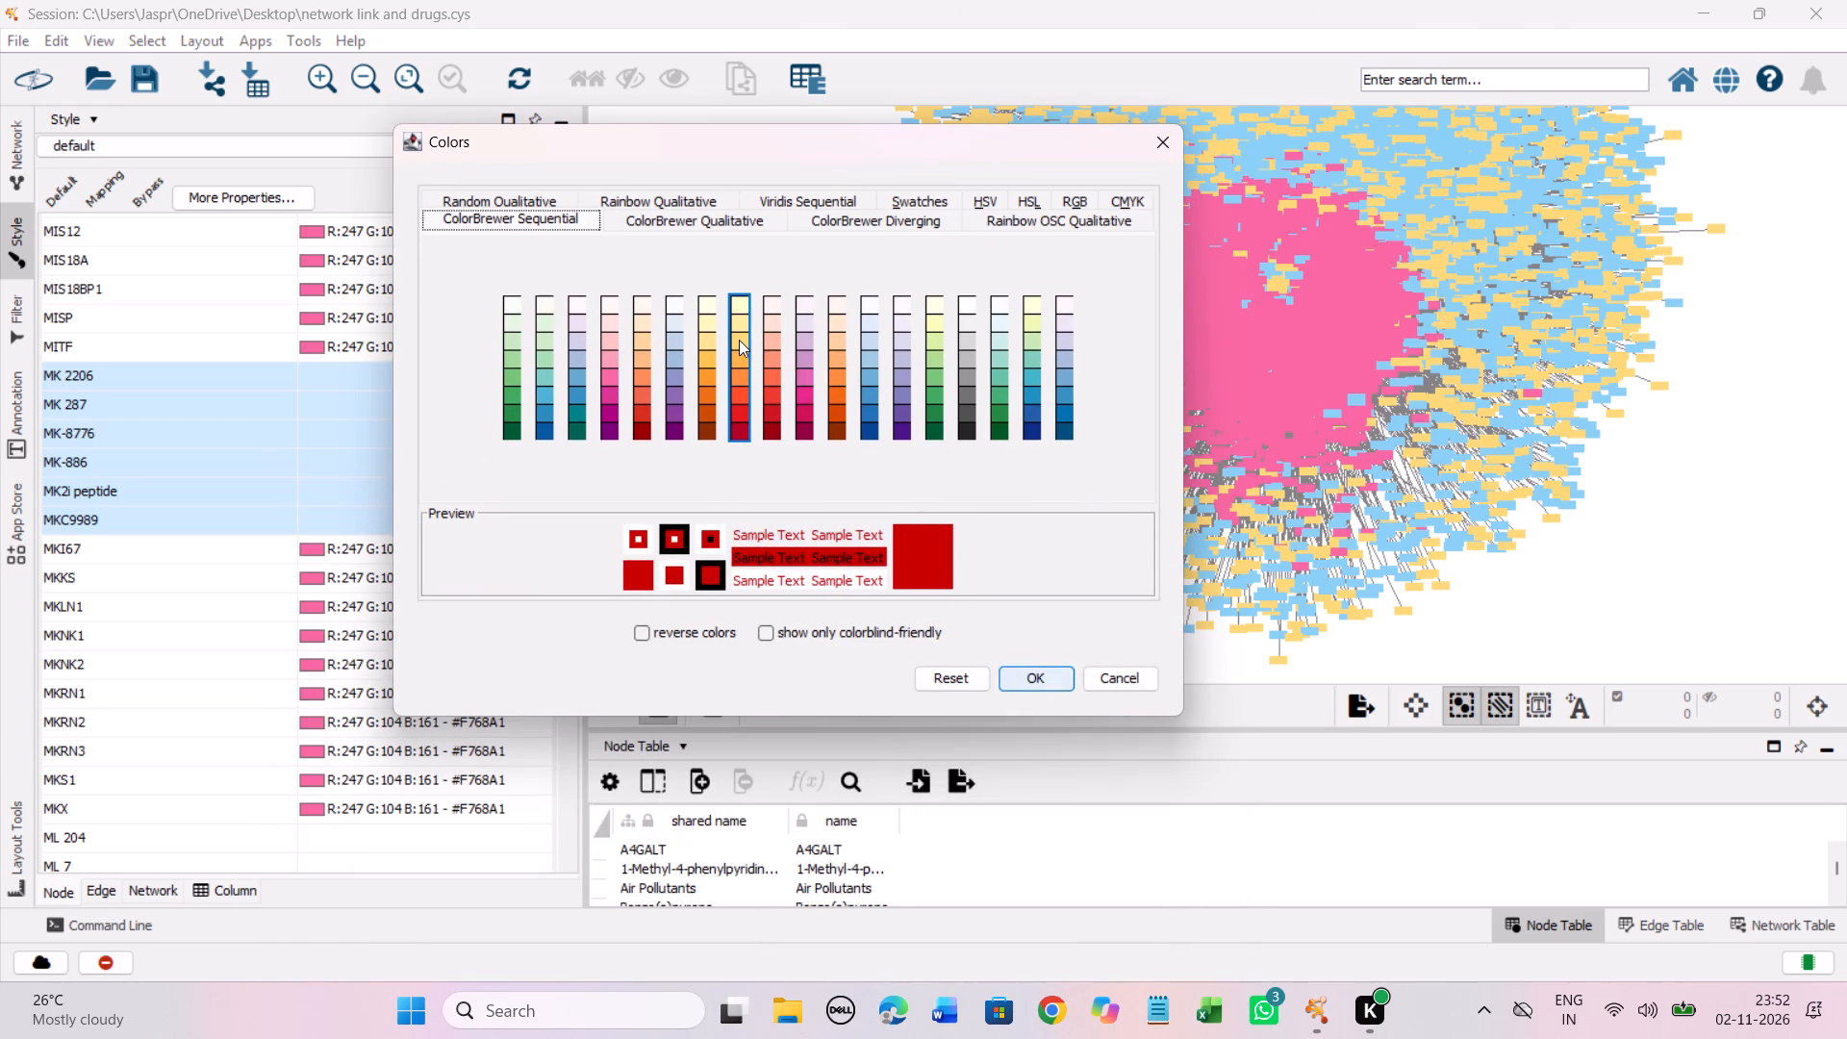
{"action": "left_click", "coordinate": [739, 340]}
{"action": "left_click", "coordinate": [1037, 671]}
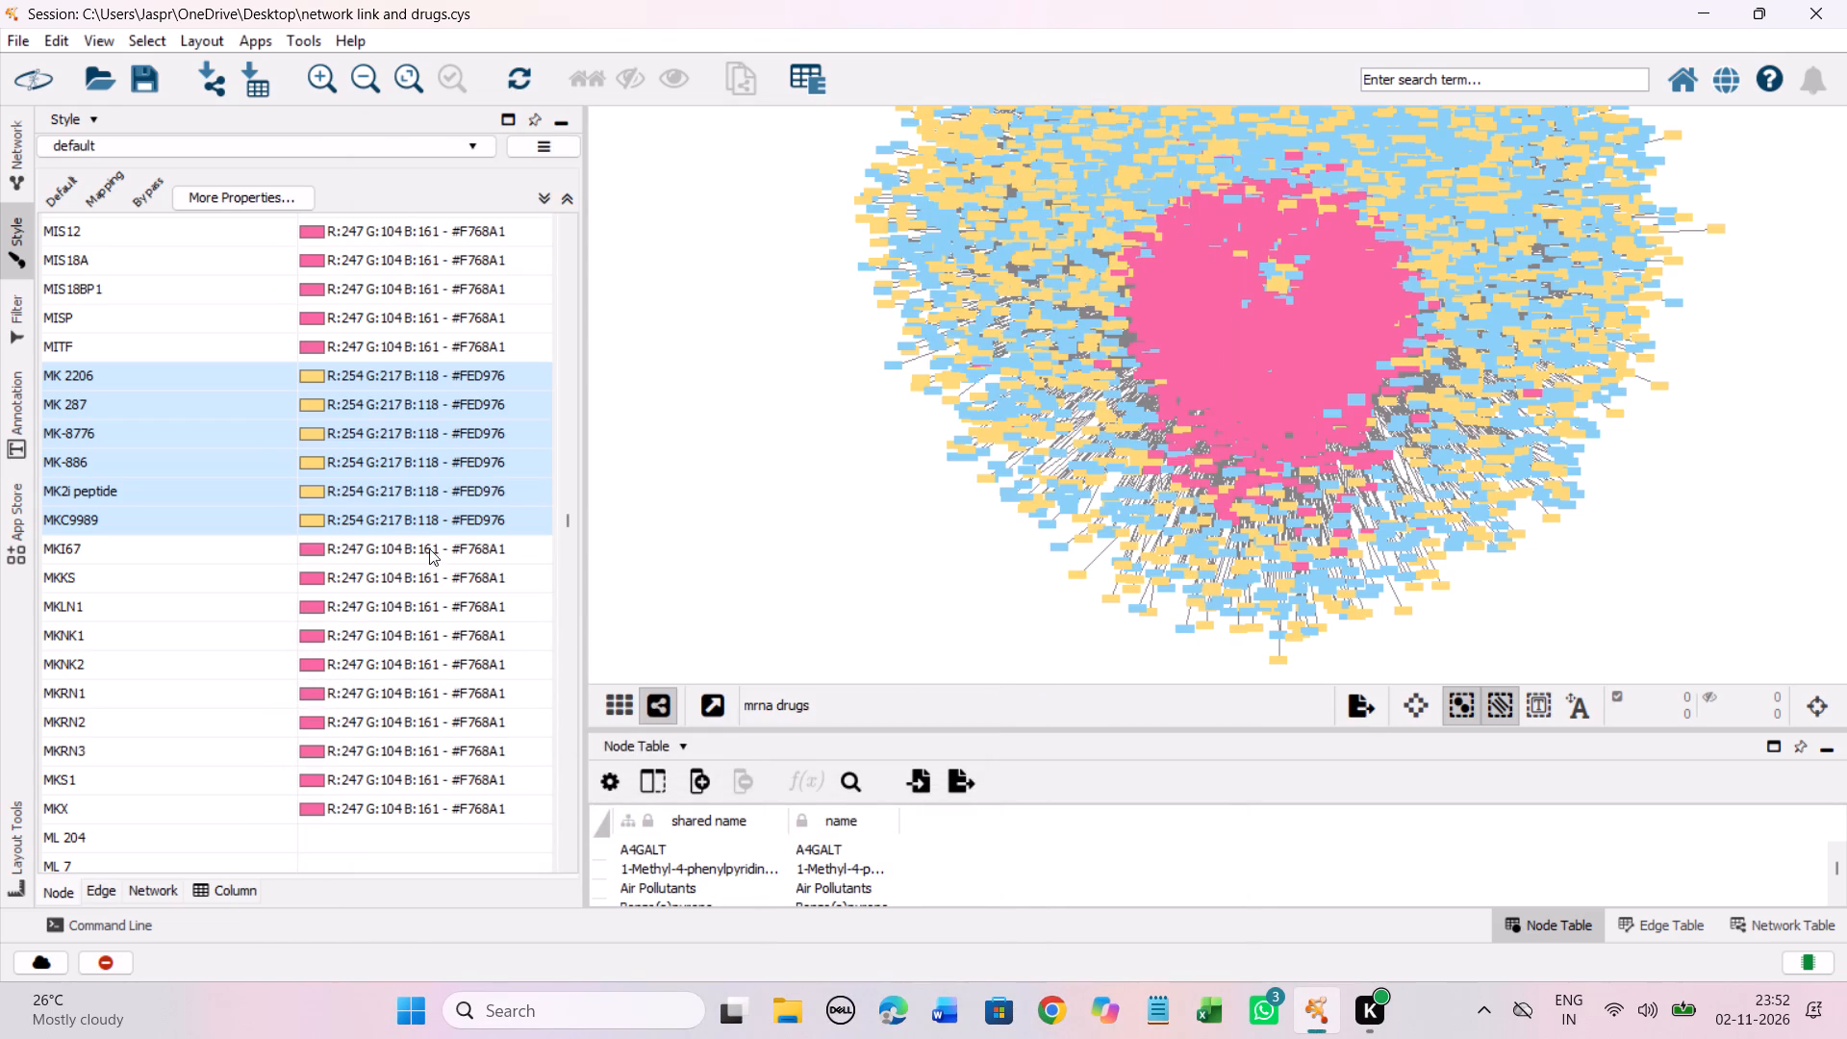
Set the discrete colour mapping of the unmapped entries ML 204 through ML385 together to the Yellow-Orange-Red shade #FED976.
{"action": "scroll", "coordinate": [393, 501], "scroll_direction": "down", "scroll_amount": 7}
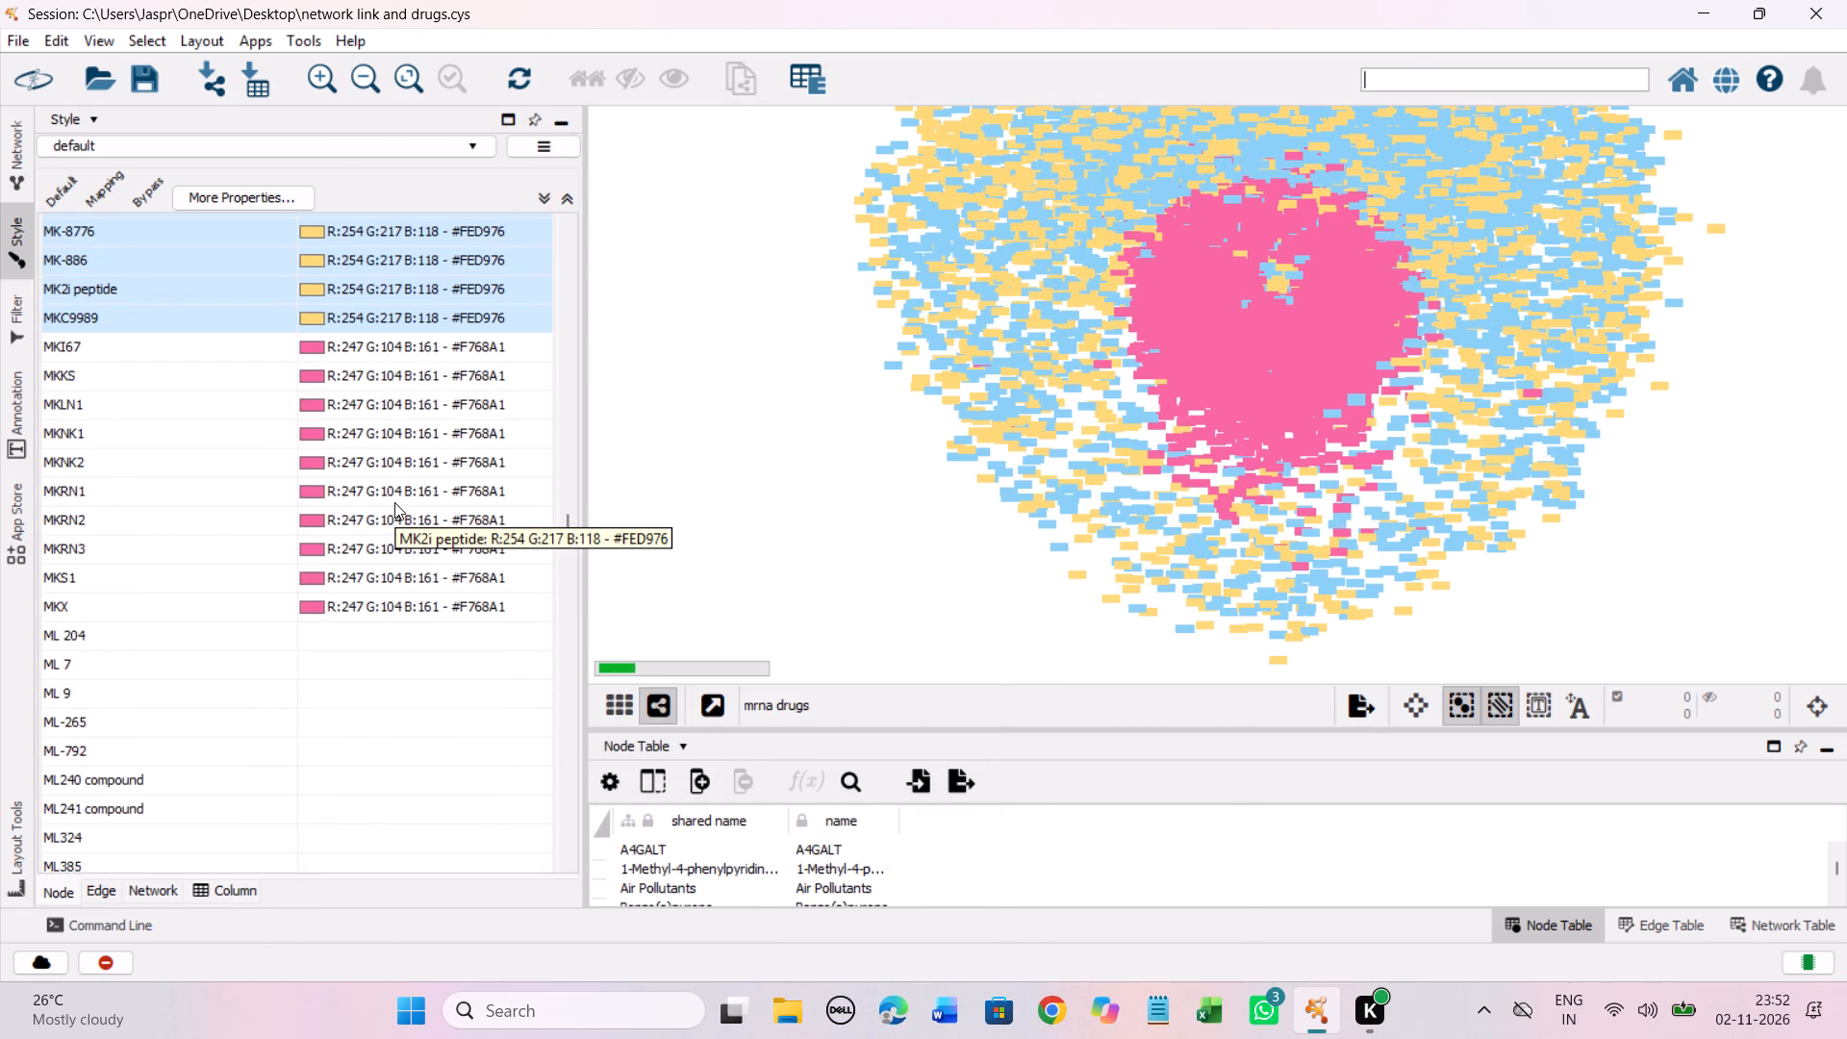
{"action": "scroll", "coordinate": [394, 502], "scroll_direction": "down", "scroll_amount": 12}
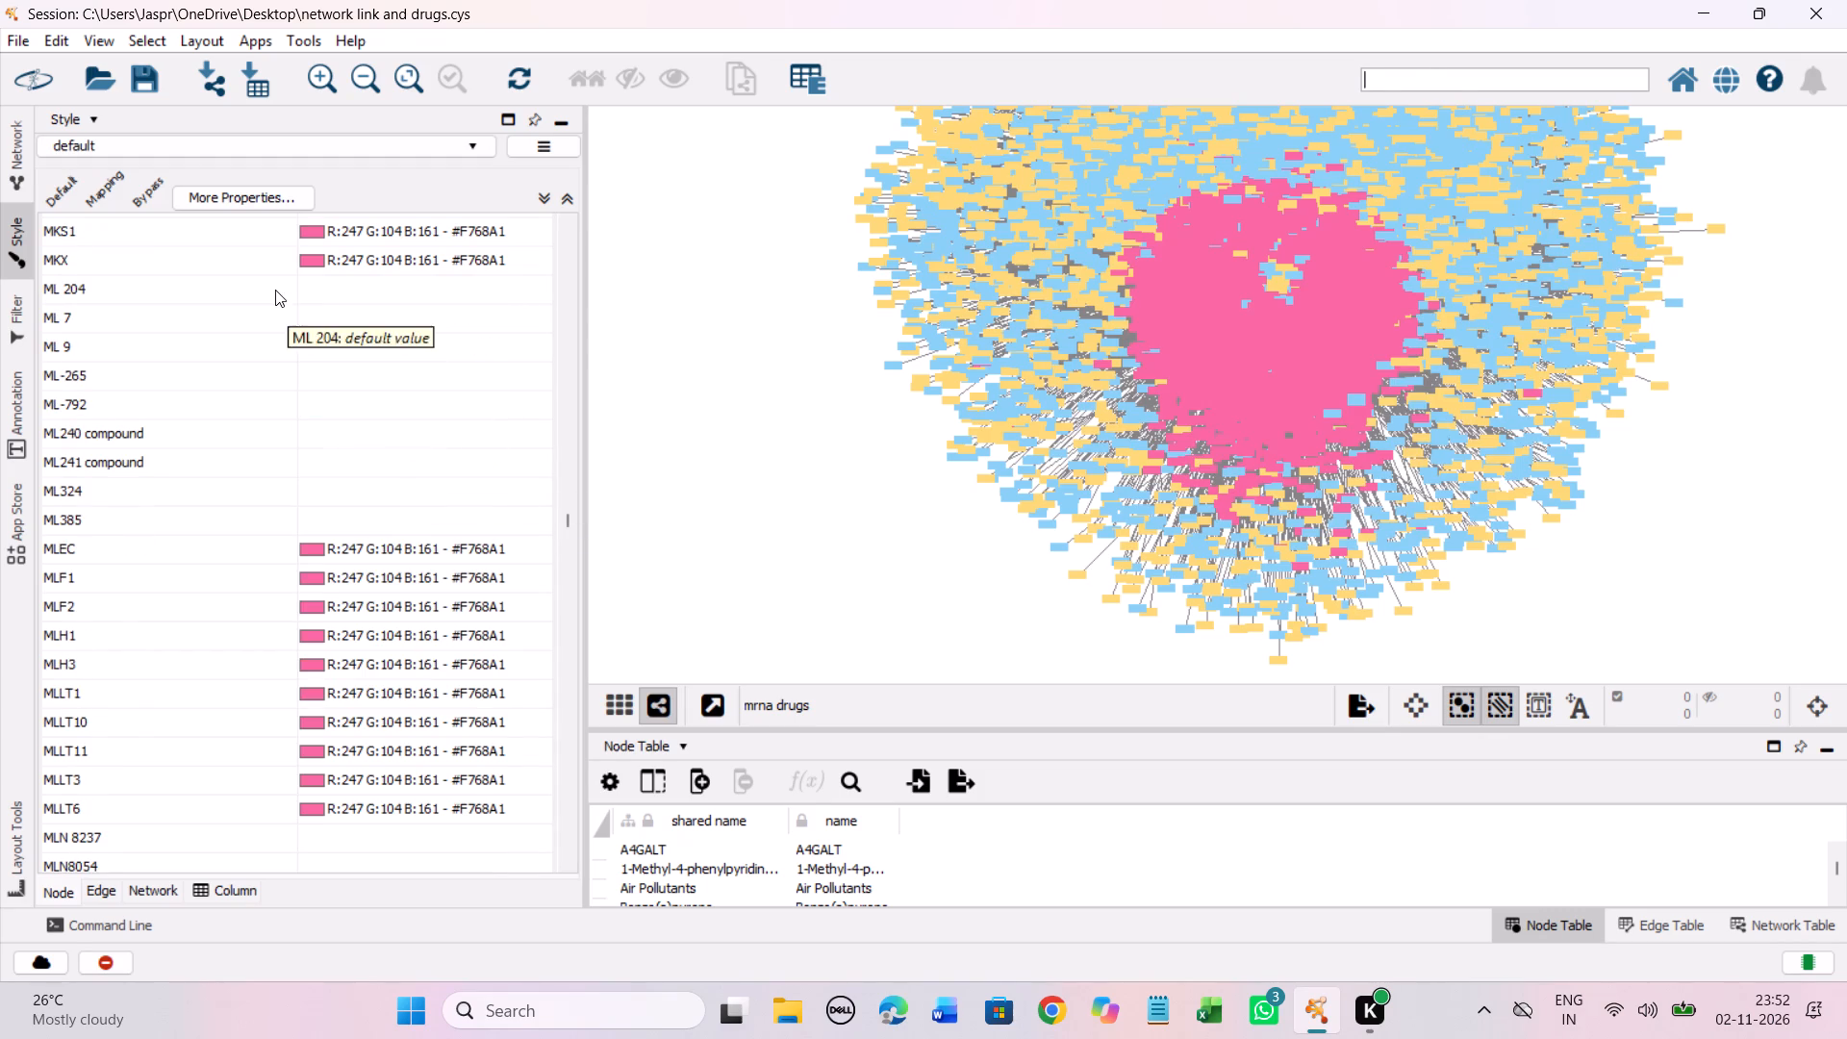
{"action": "left_click", "coordinate": [270, 290]}
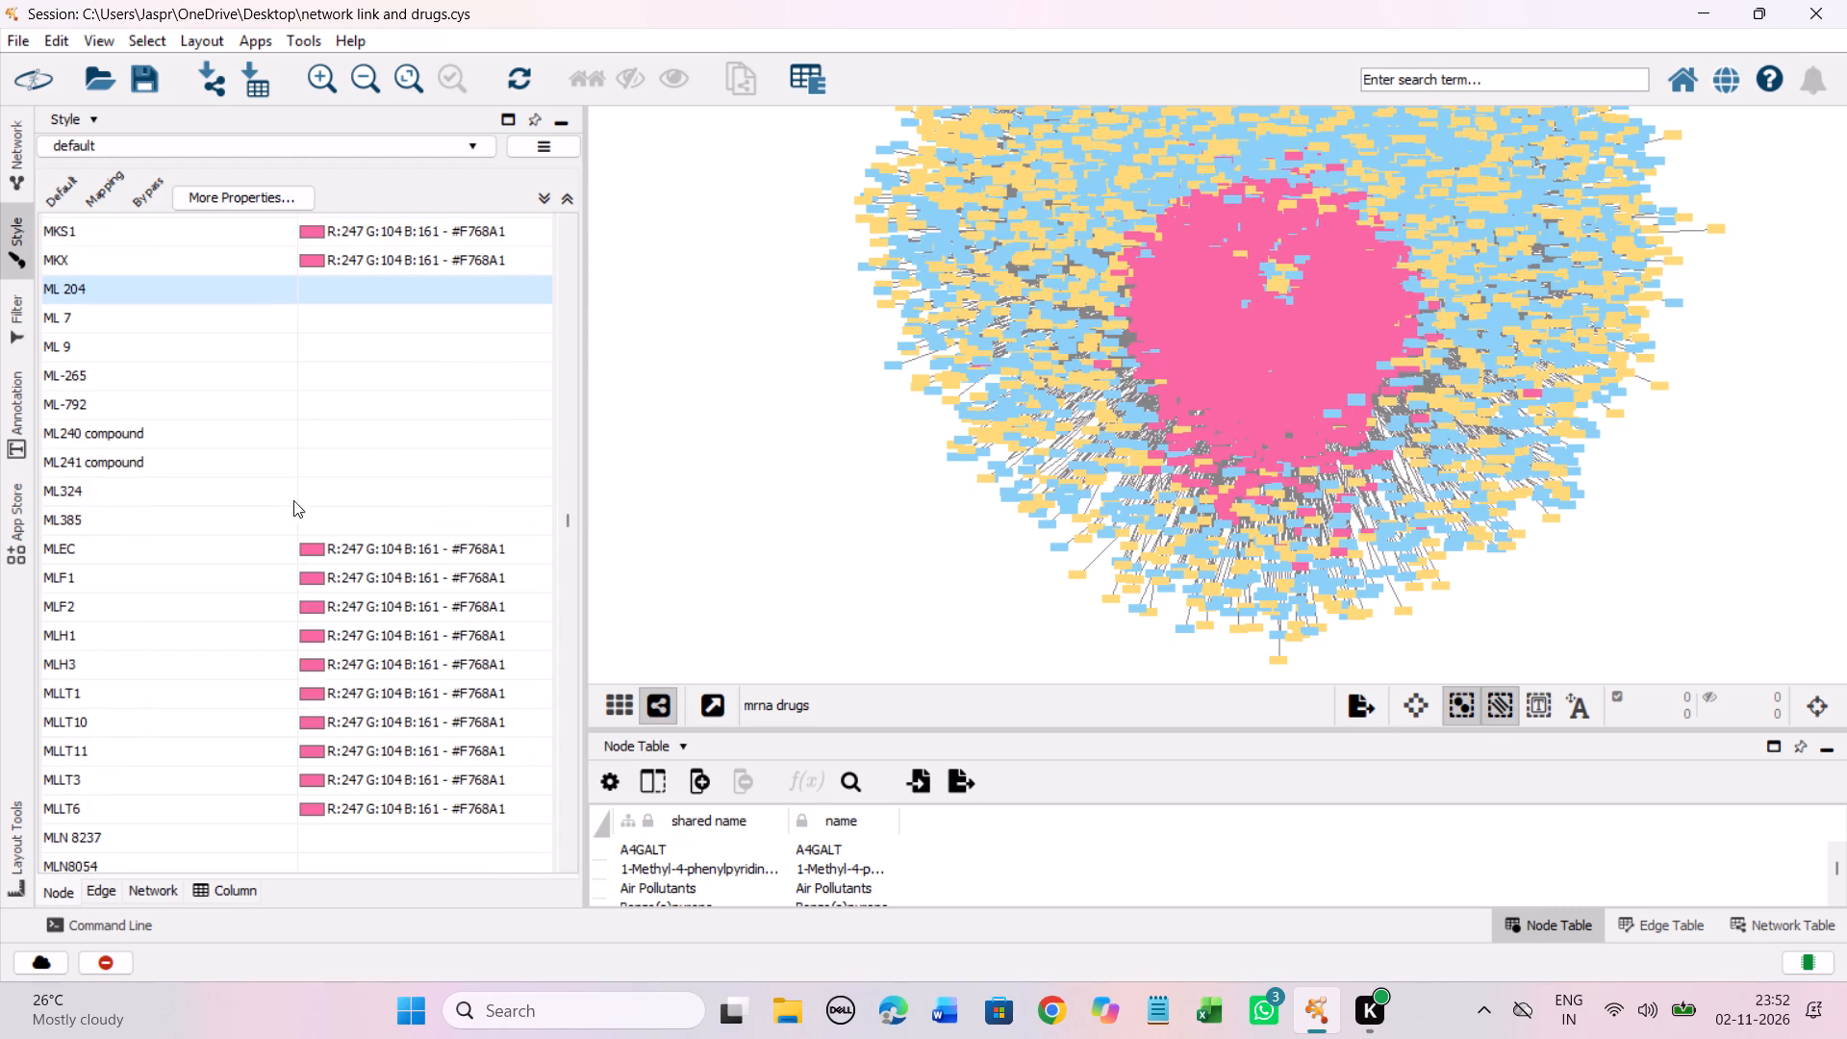
{"action": "left_click", "coordinate": [289, 523], "text": "shift"}
{"action": "right_click", "coordinate": [289, 523]}
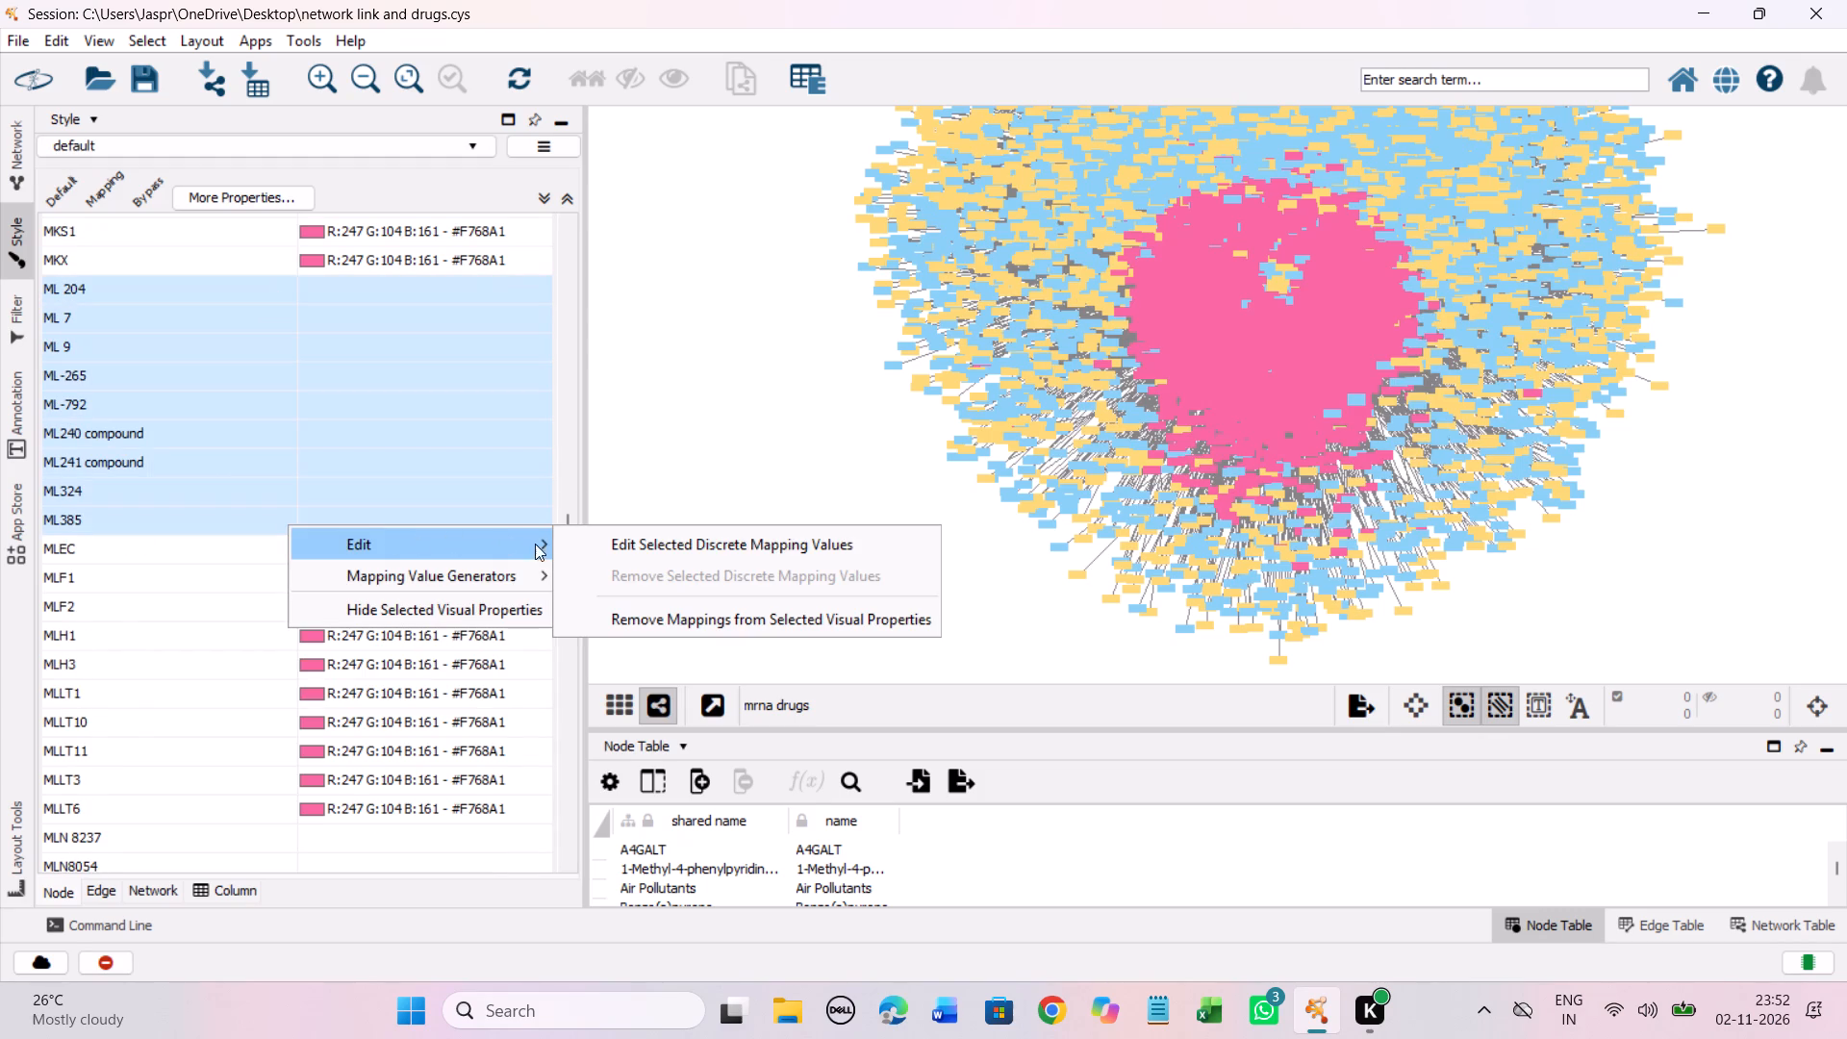
{"action": "left_click", "coordinate": [614, 545]}
{"action": "left_click_drag", "start_coordinate": [523, 540], "coordinate": [588, 445]}
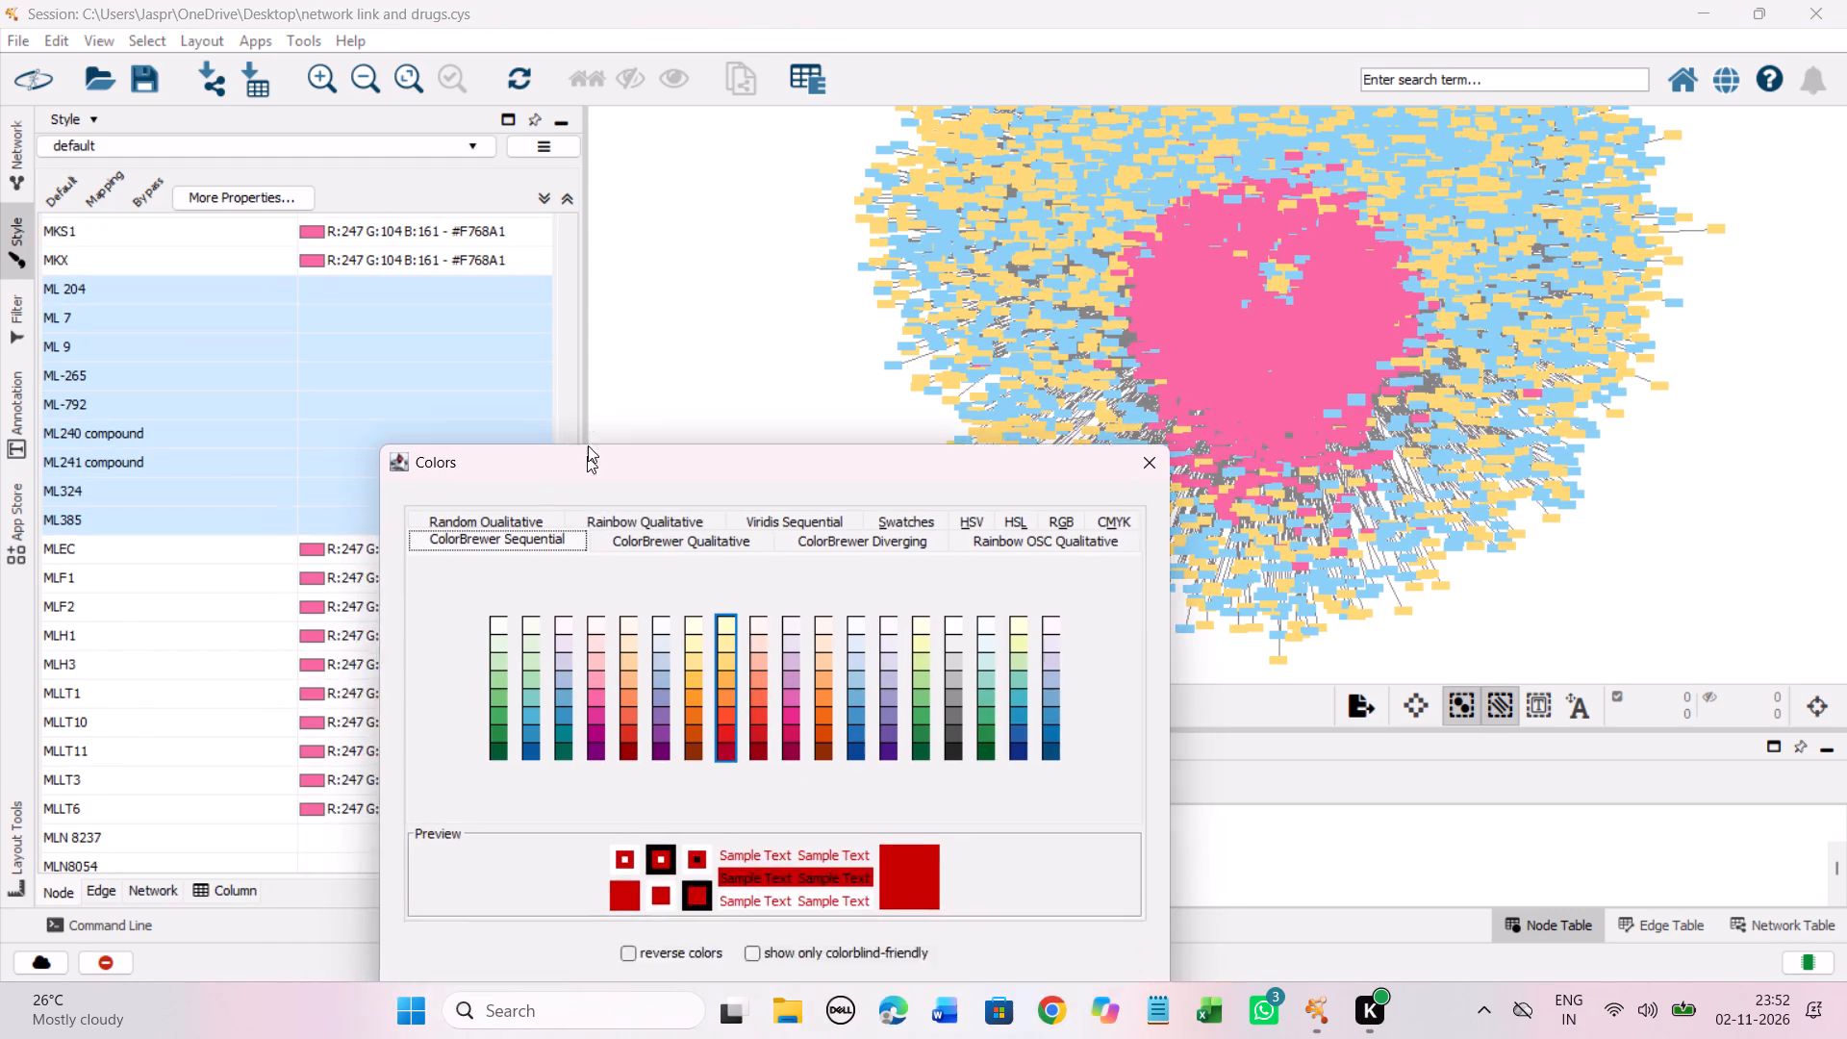
{"action": "left_click_drag", "start_coordinate": [588, 445], "coordinate": [549, 190]}
{"action": "left_click", "coordinate": [689, 389]}
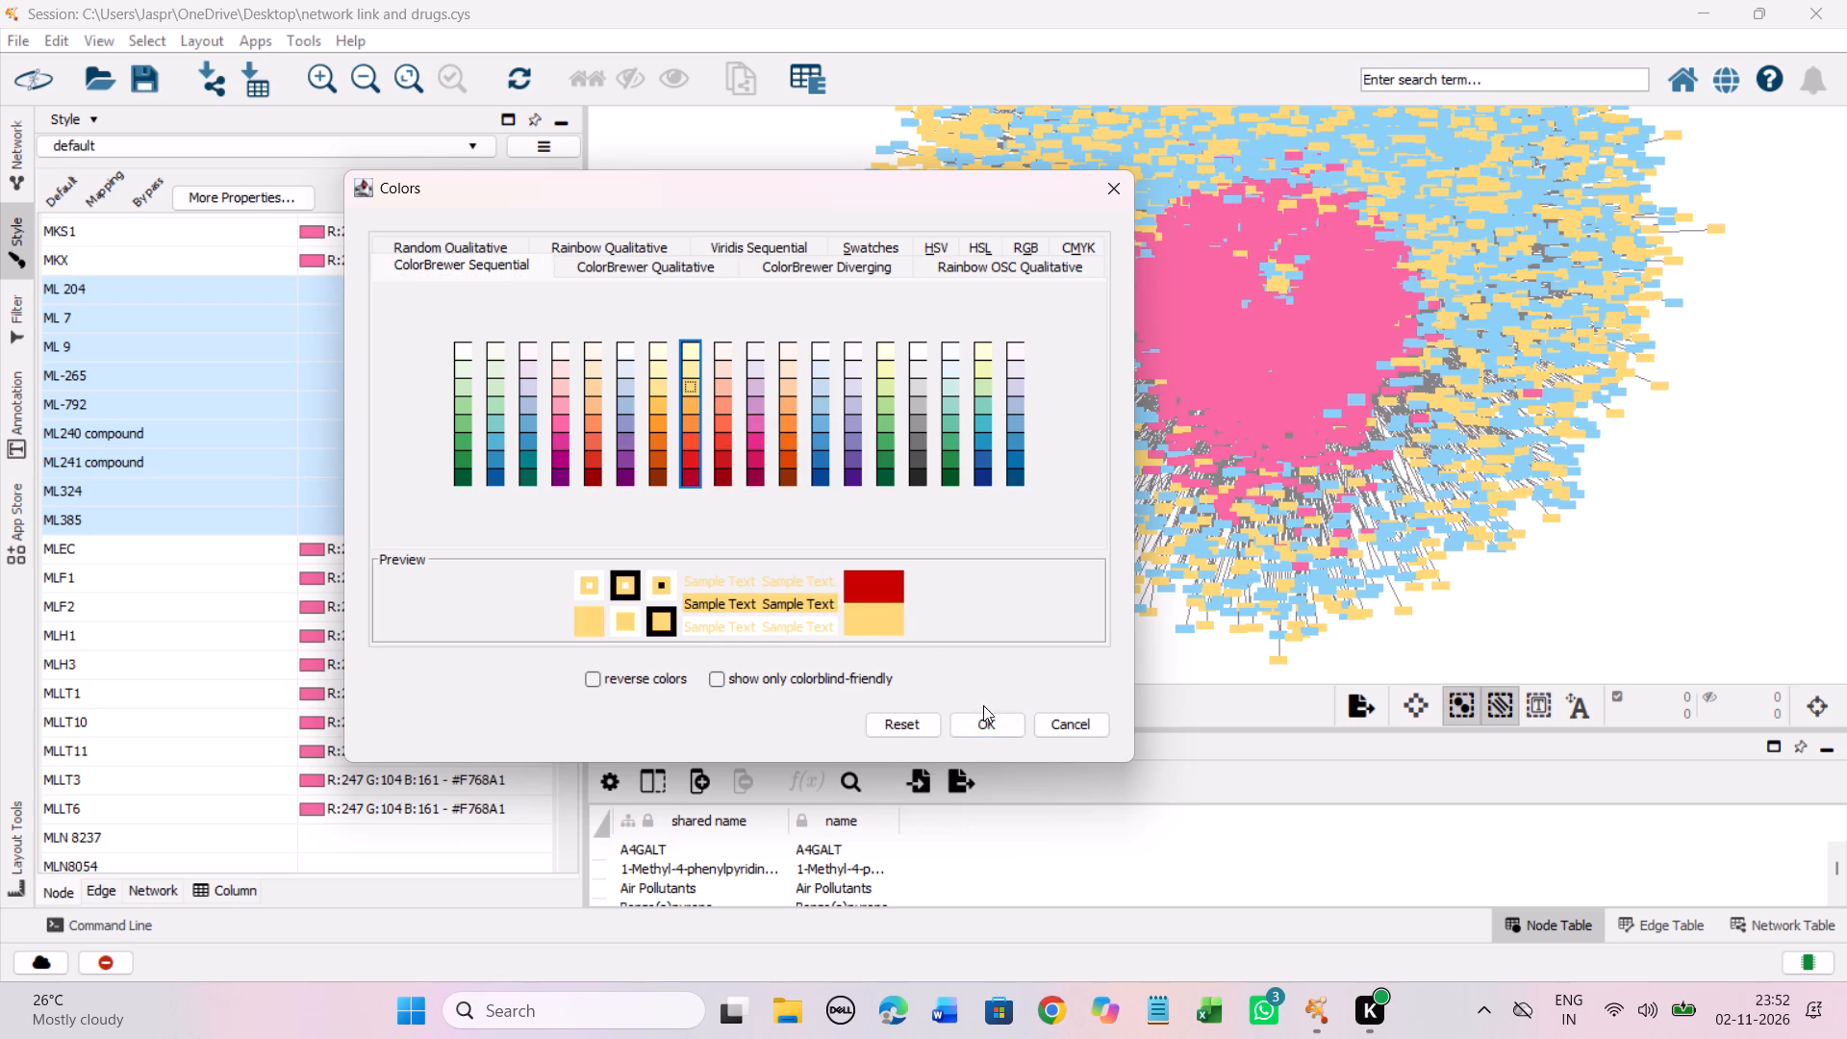
{"action": "left_click", "coordinate": [984, 726]}
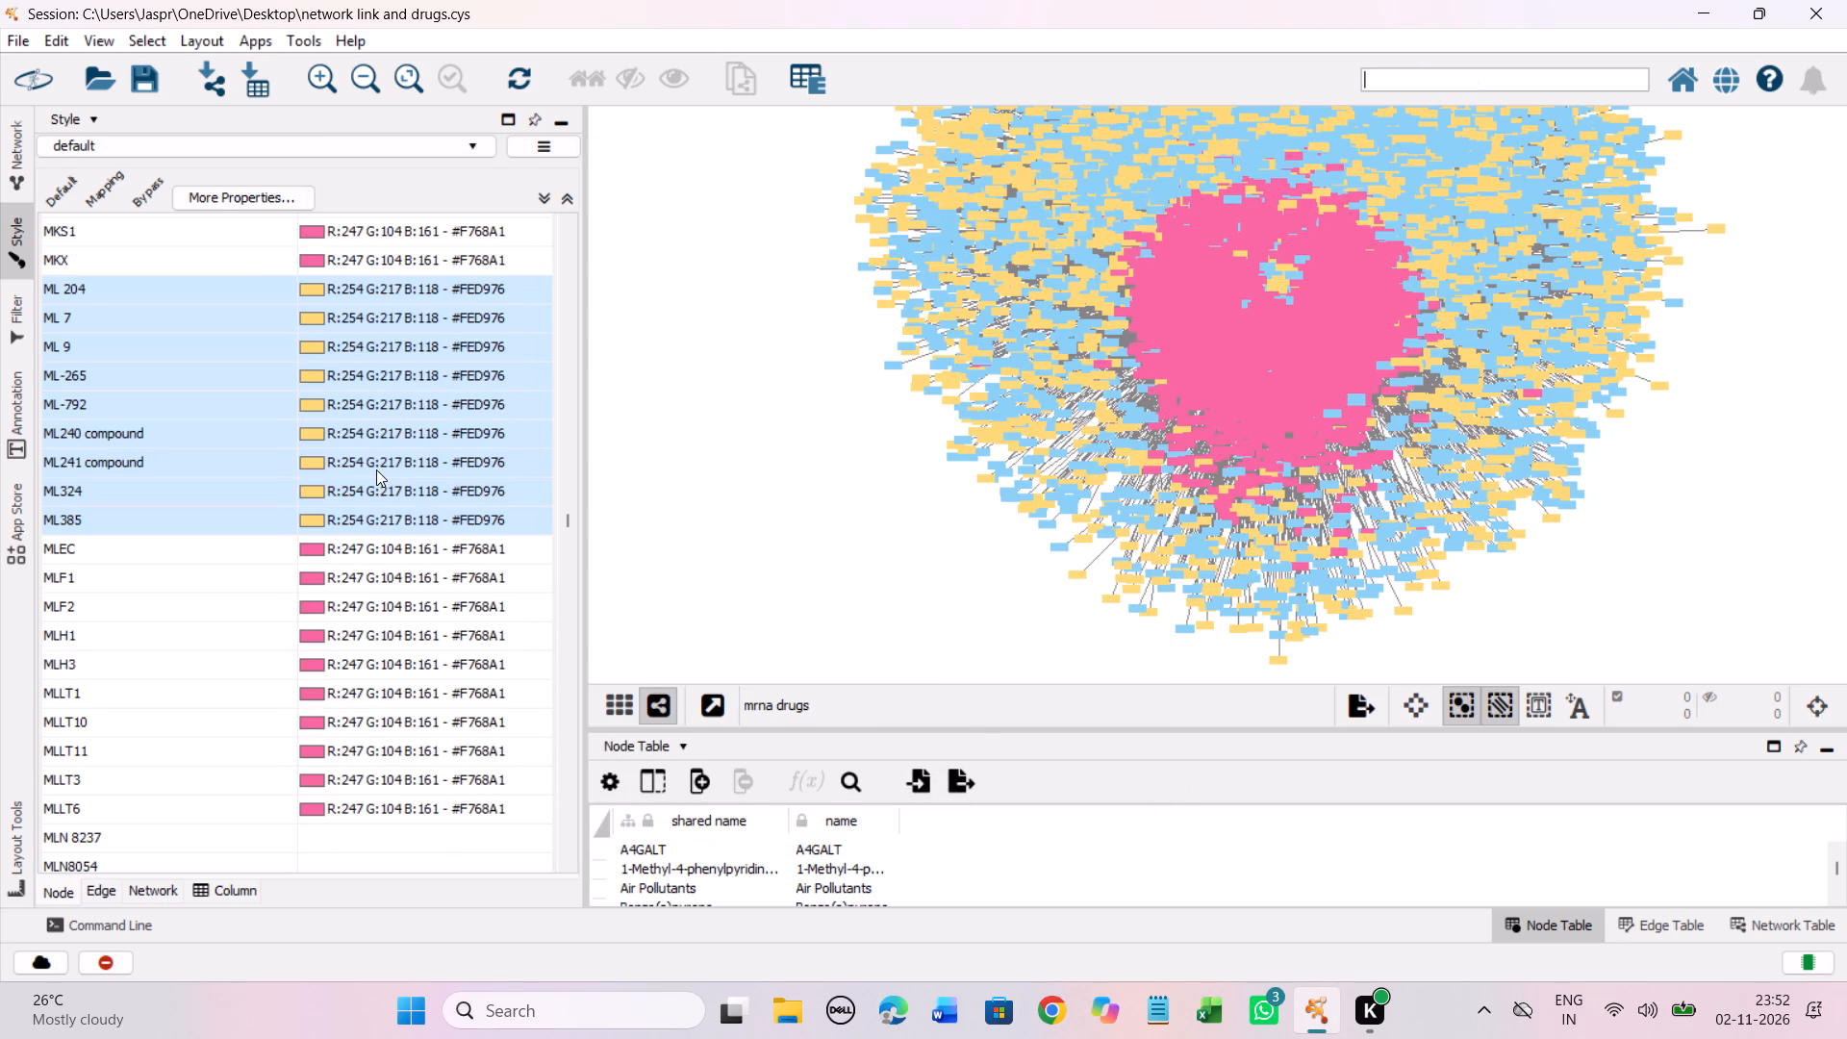
Set the discrete colour mapping of the unmapped entries MLN 8237 and MLN8054 together to the Yellow-Orange-Red shade #FED976.
{"action": "scroll", "coordinate": [366, 469], "scroll_direction": "down", "scroll_amount": 13}
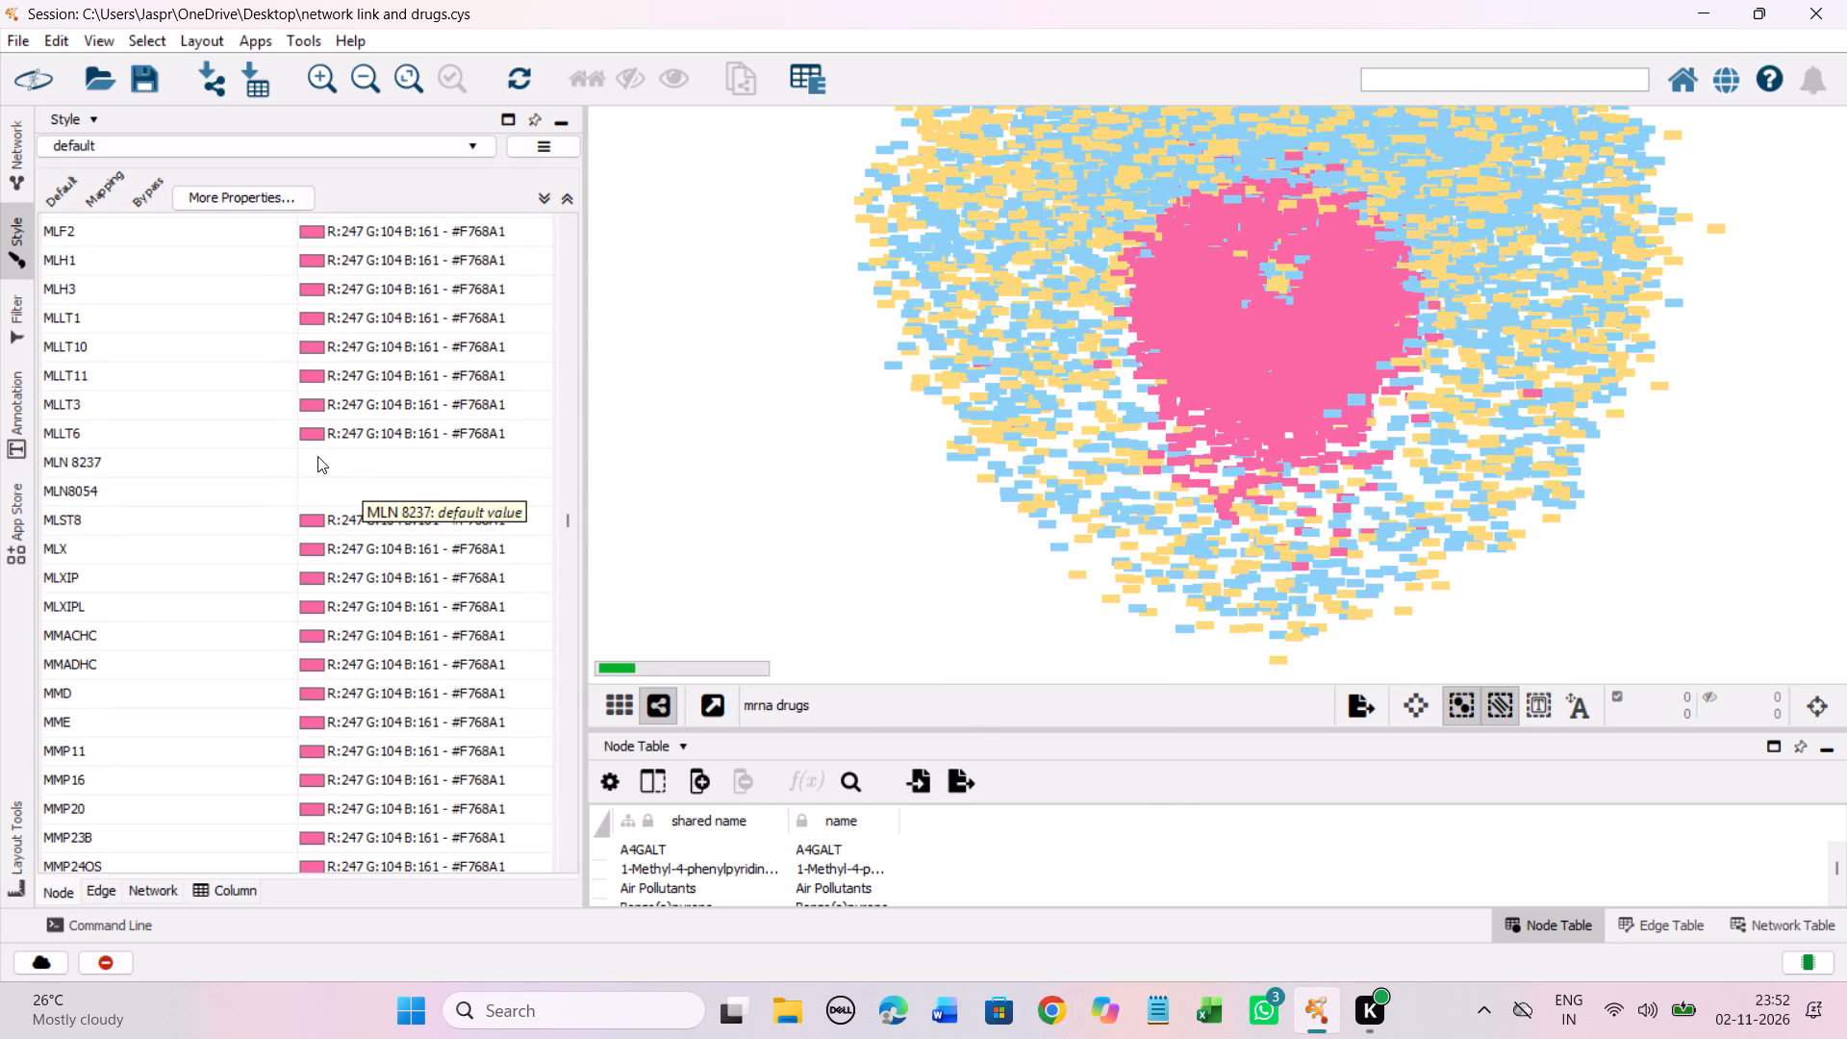
{"action": "scroll", "coordinate": [326, 474], "scroll_direction": "down", "scroll_amount": 2}
{"action": "left_click_drag", "start_coordinate": [279, 410], "coordinate": [282, 418]}
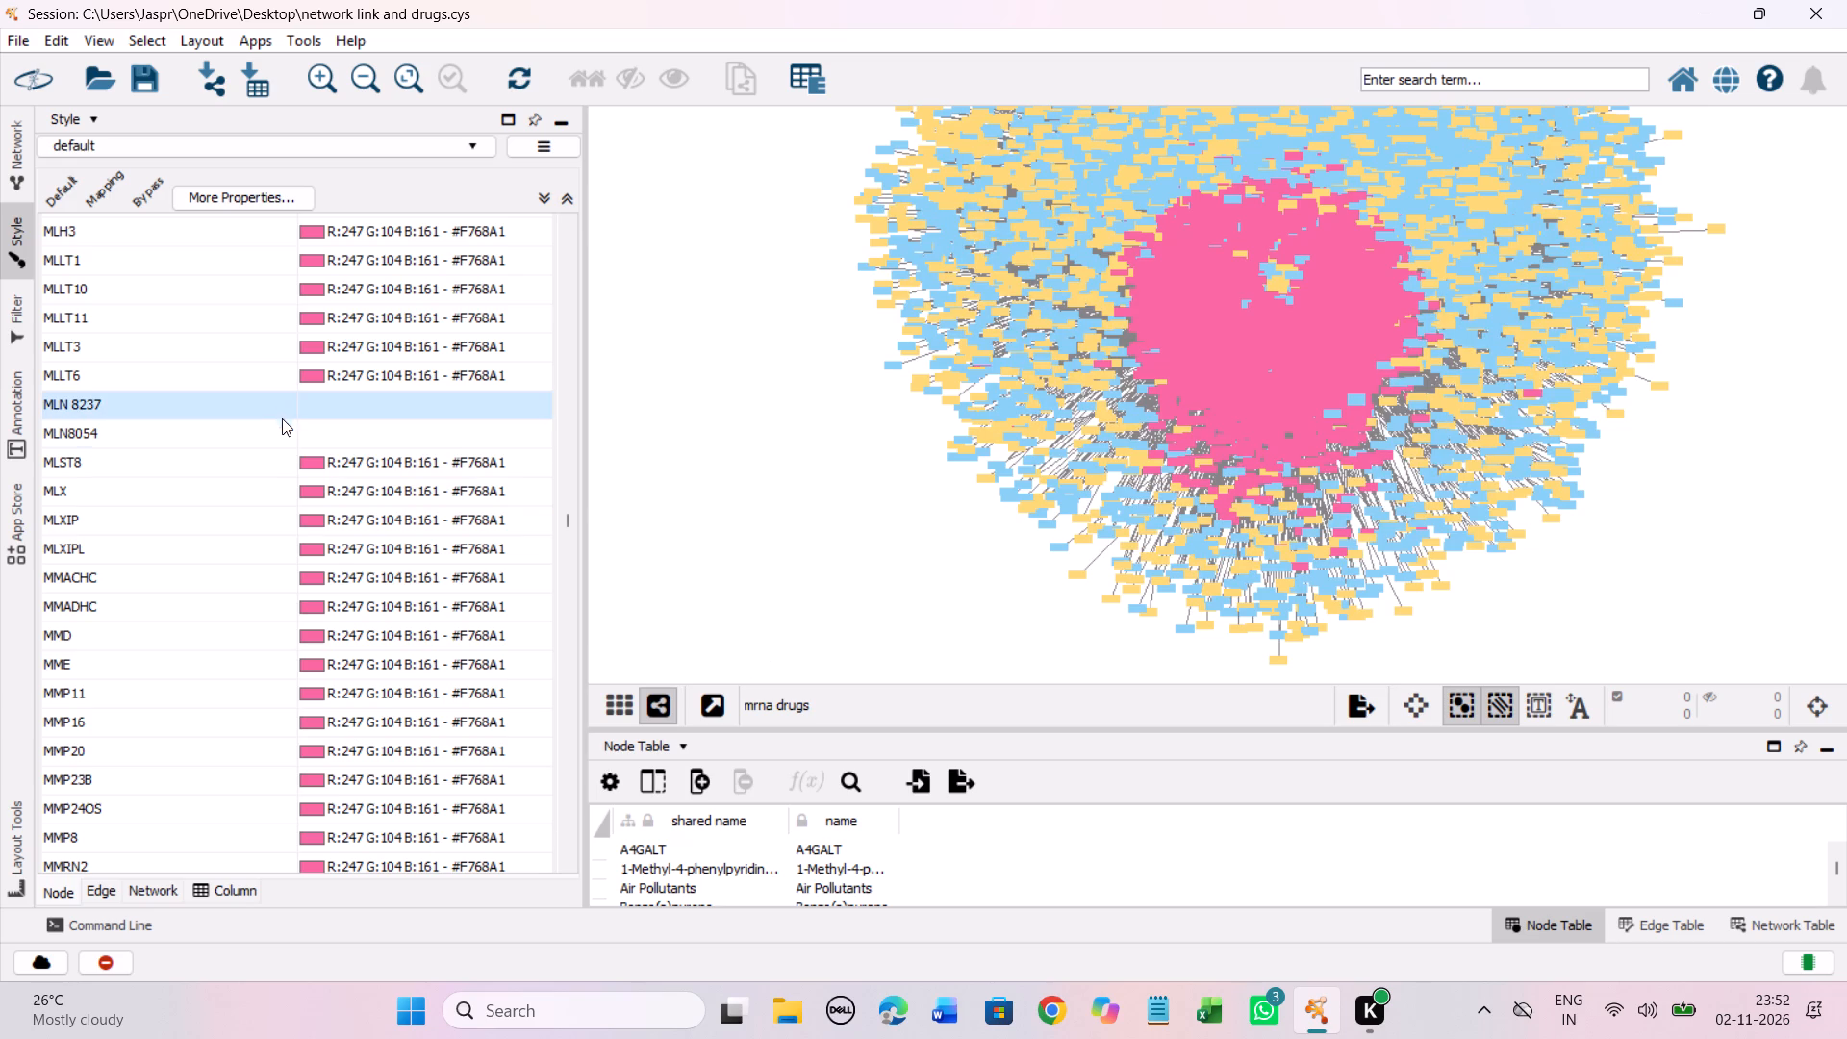
{"action": "left_click_drag", "start_coordinate": [282, 418], "coordinate": [285, 429]}
{"action": "right_click", "coordinate": [285, 429]}
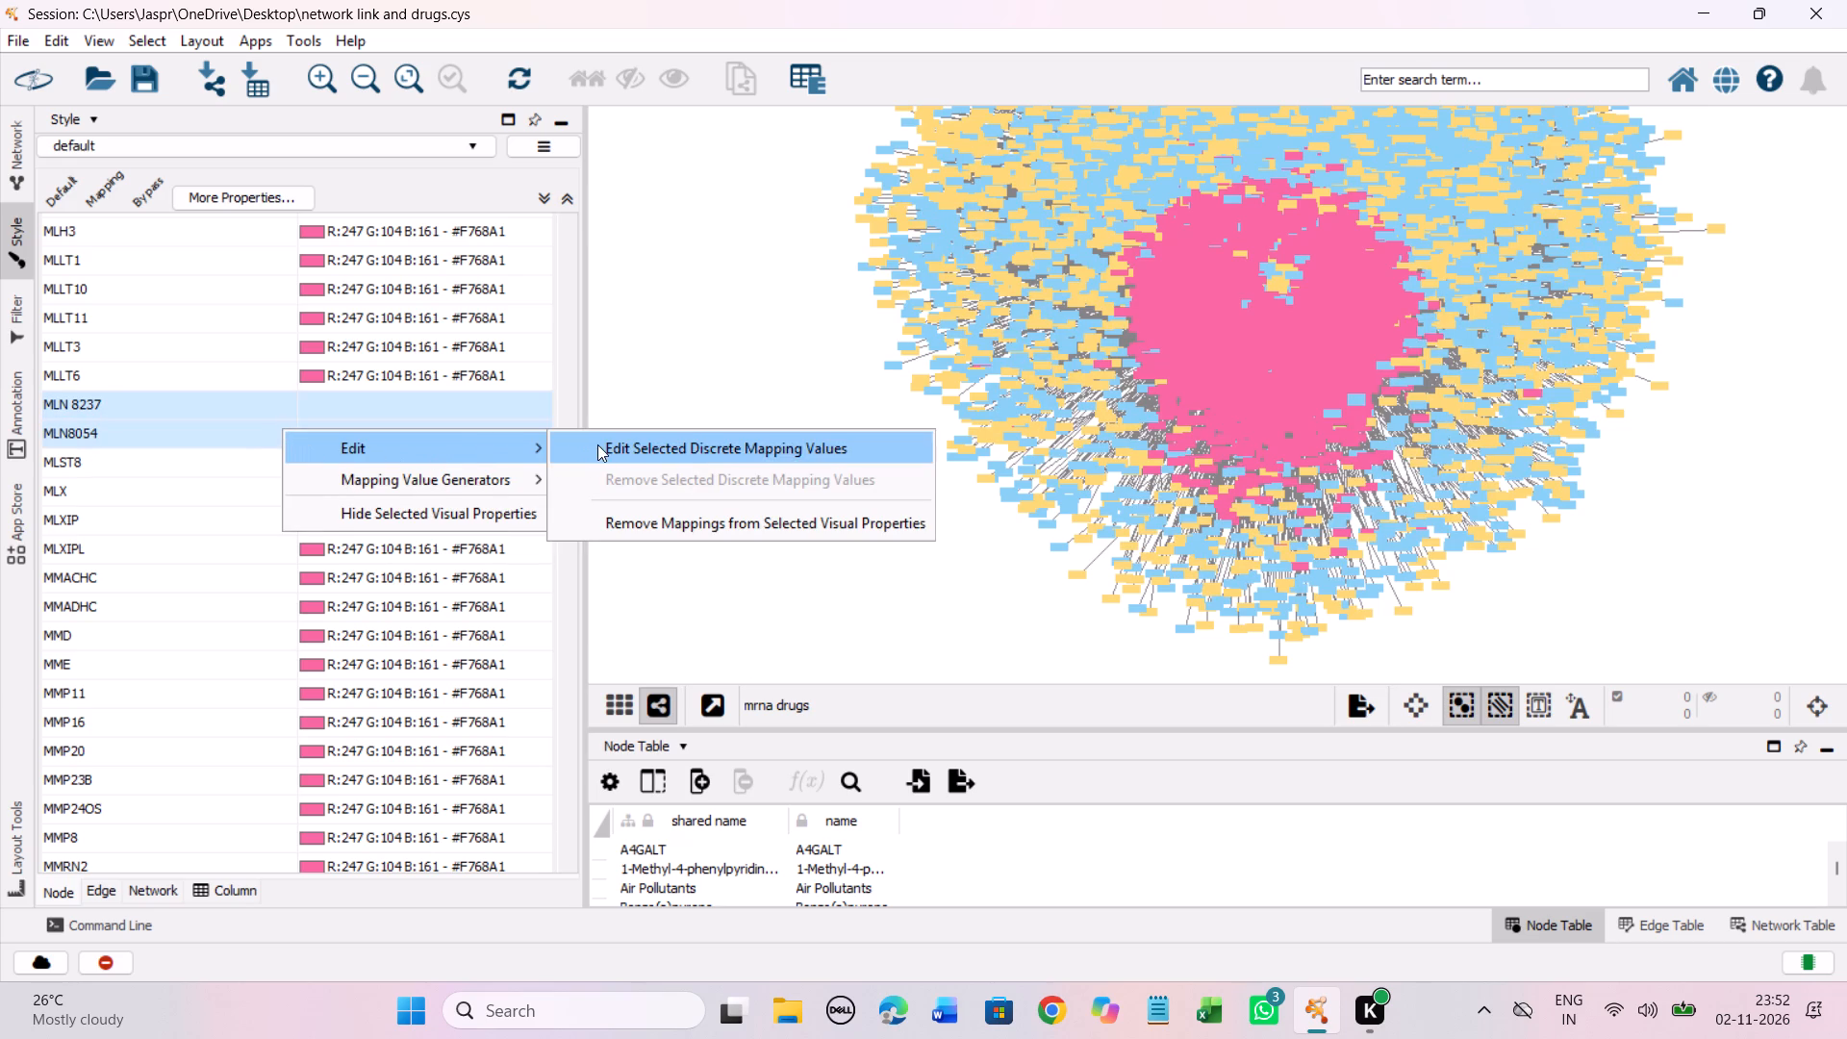
{"action": "left_click", "coordinate": [597, 444]}
{"action": "left_click_drag", "start_coordinate": [527, 544], "coordinate": [562, 214]}
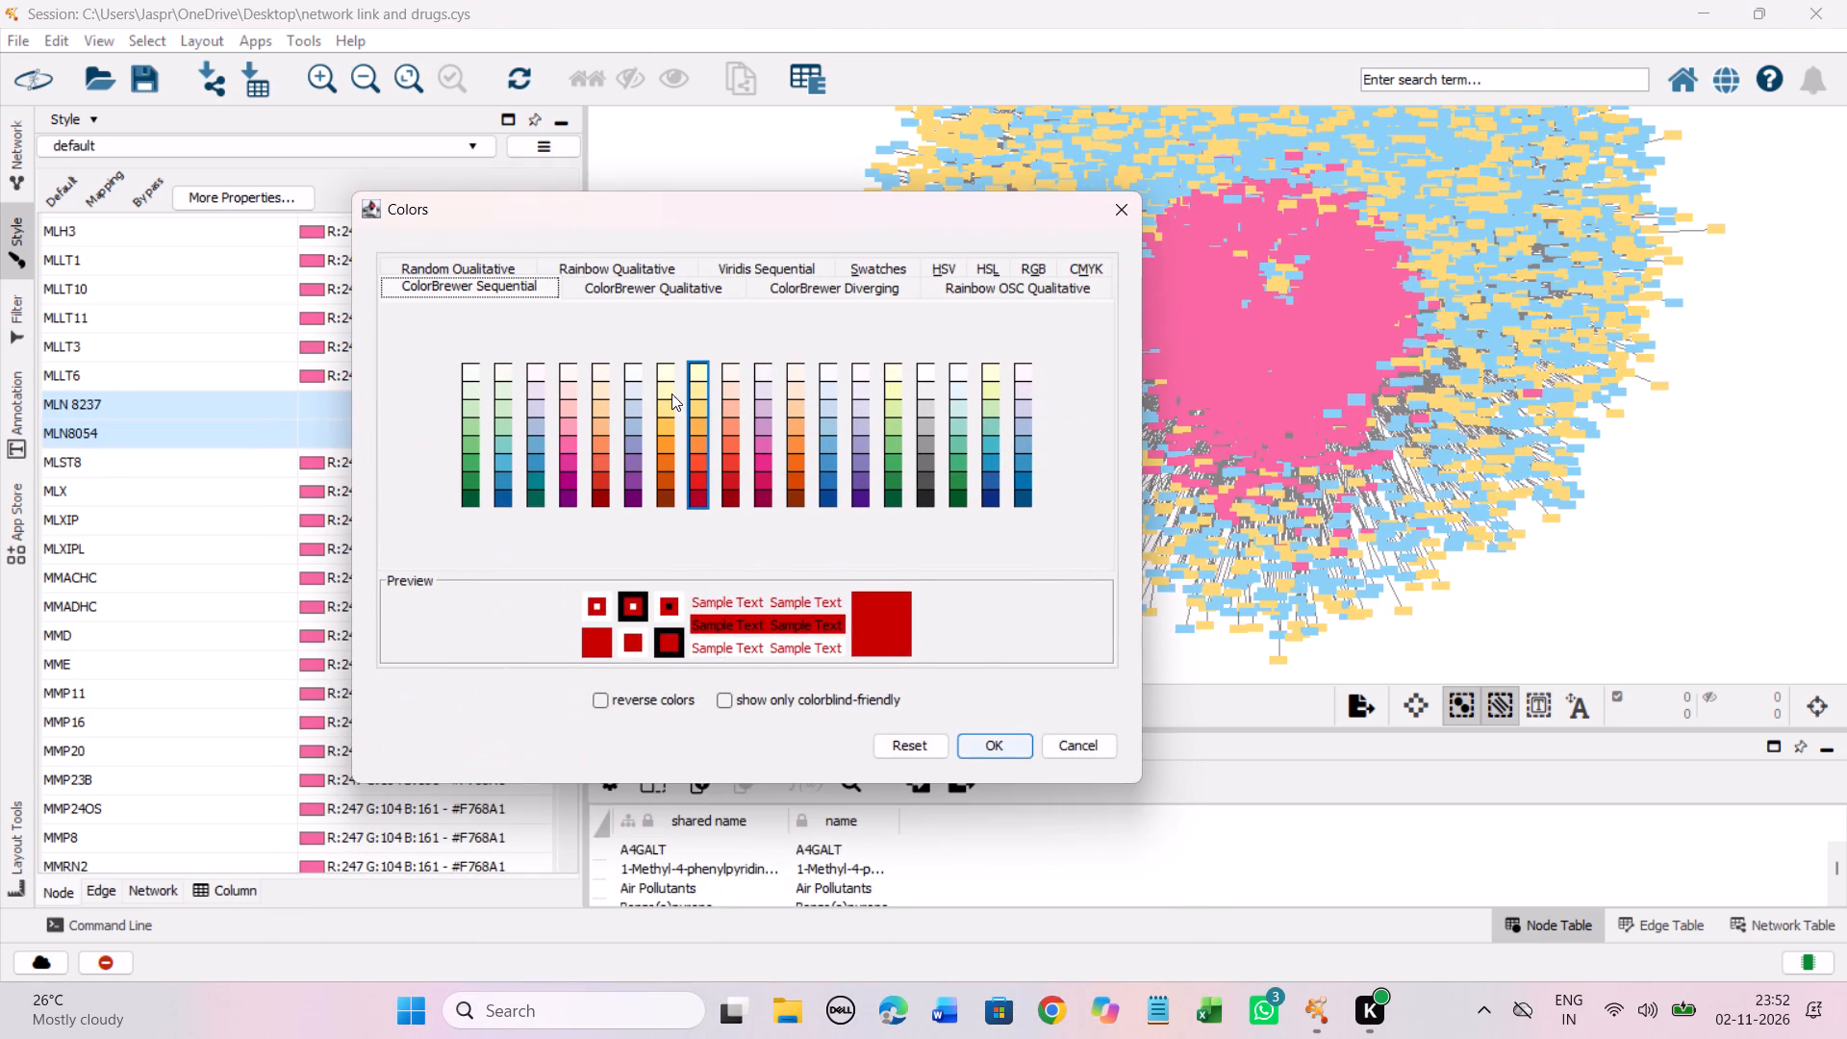
{"action": "left_click", "coordinate": [696, 406]}
{"action": "left_click", "coordinate": [992, 750]}
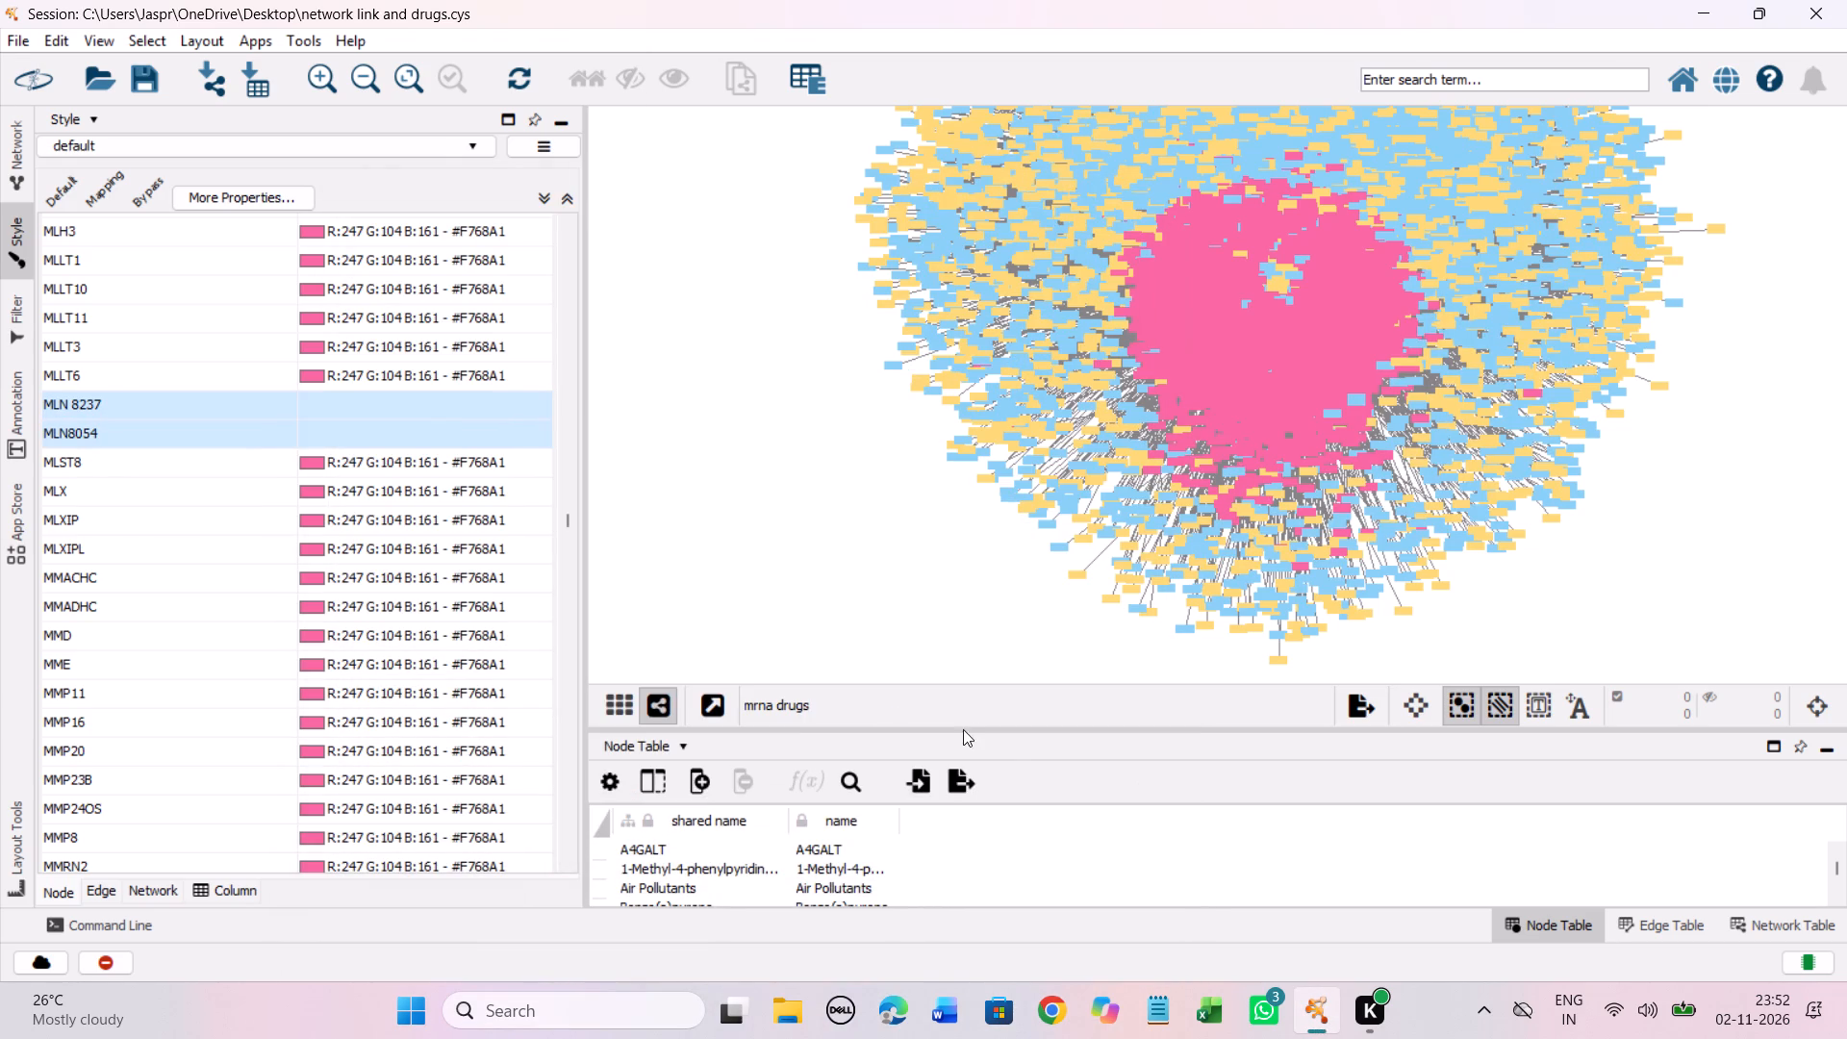
Set the discrete colour mapping of the unmapped entry MOPP protocol to the Yellow-Orange-Red shade #FED976.
{"action": "scroll", "coordinate": [342, 458], "scroll_direction": "down", "scroll_amount": 6}
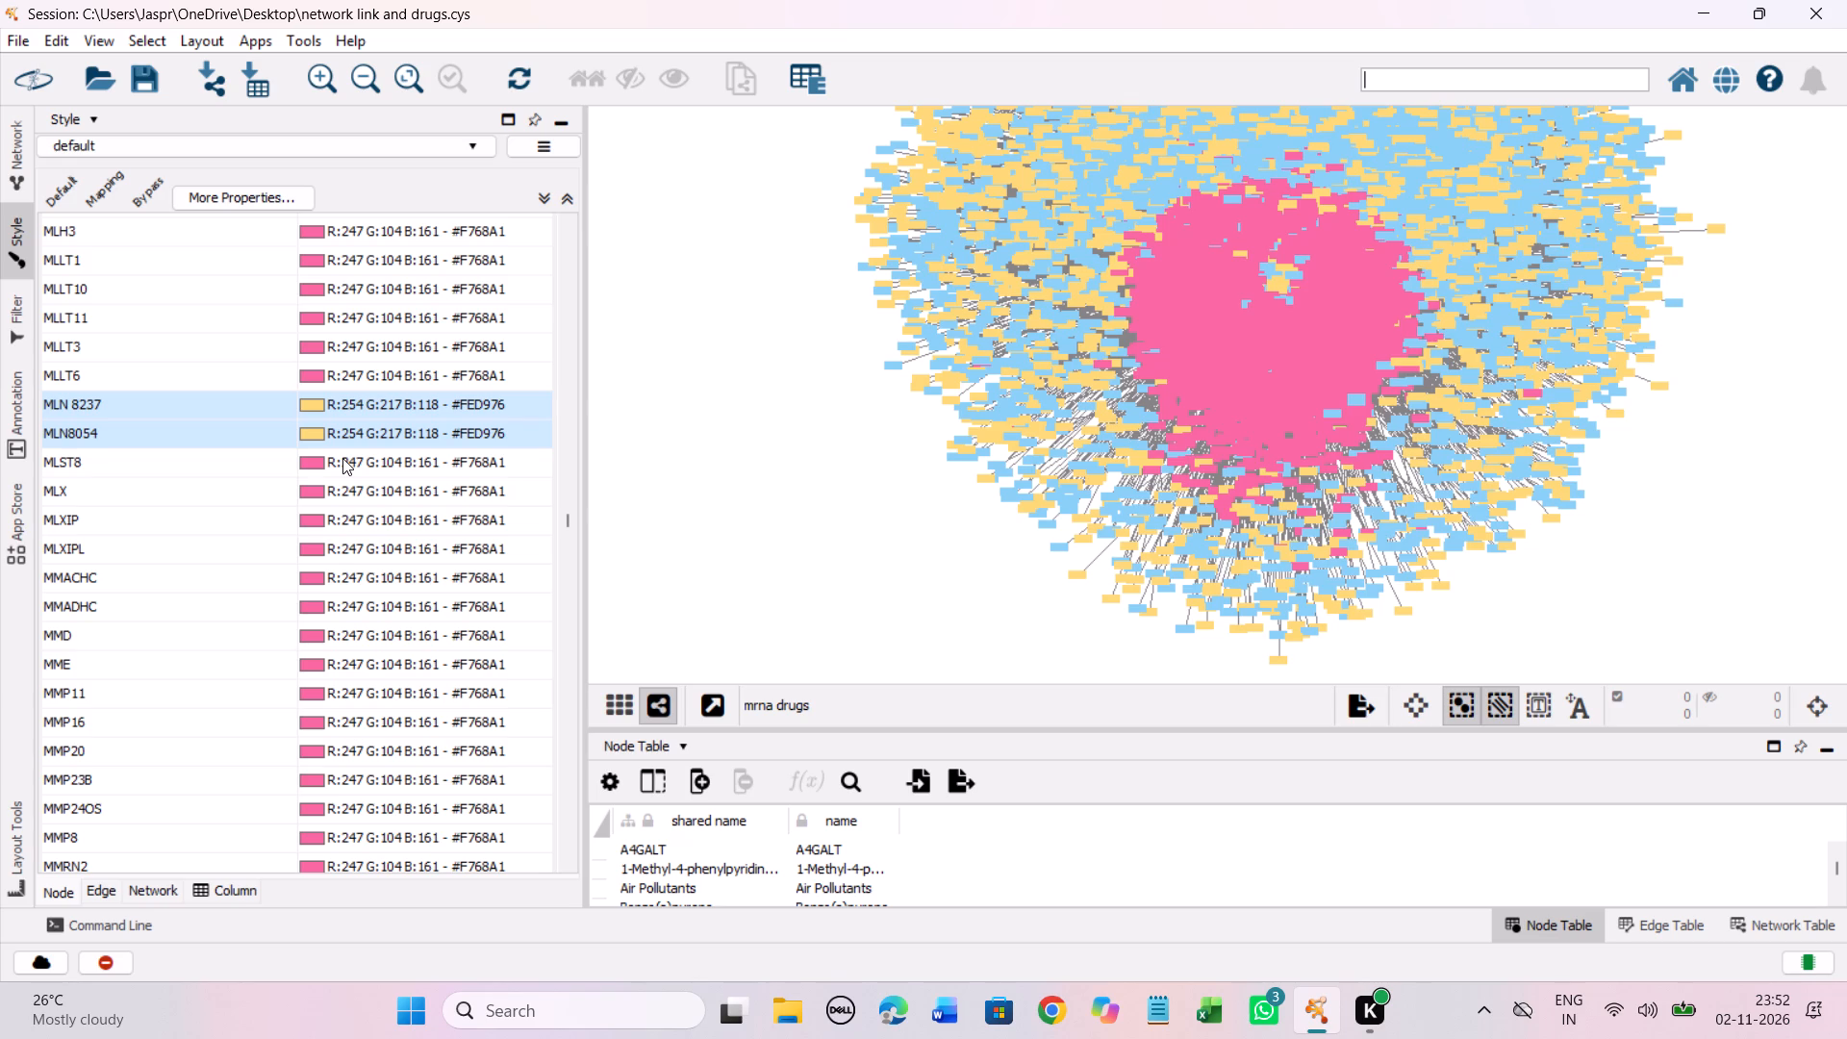
{"action": "scroll", "coordinate": [342, 458], "scroll_direction": "down", "scroll_amount": 16}
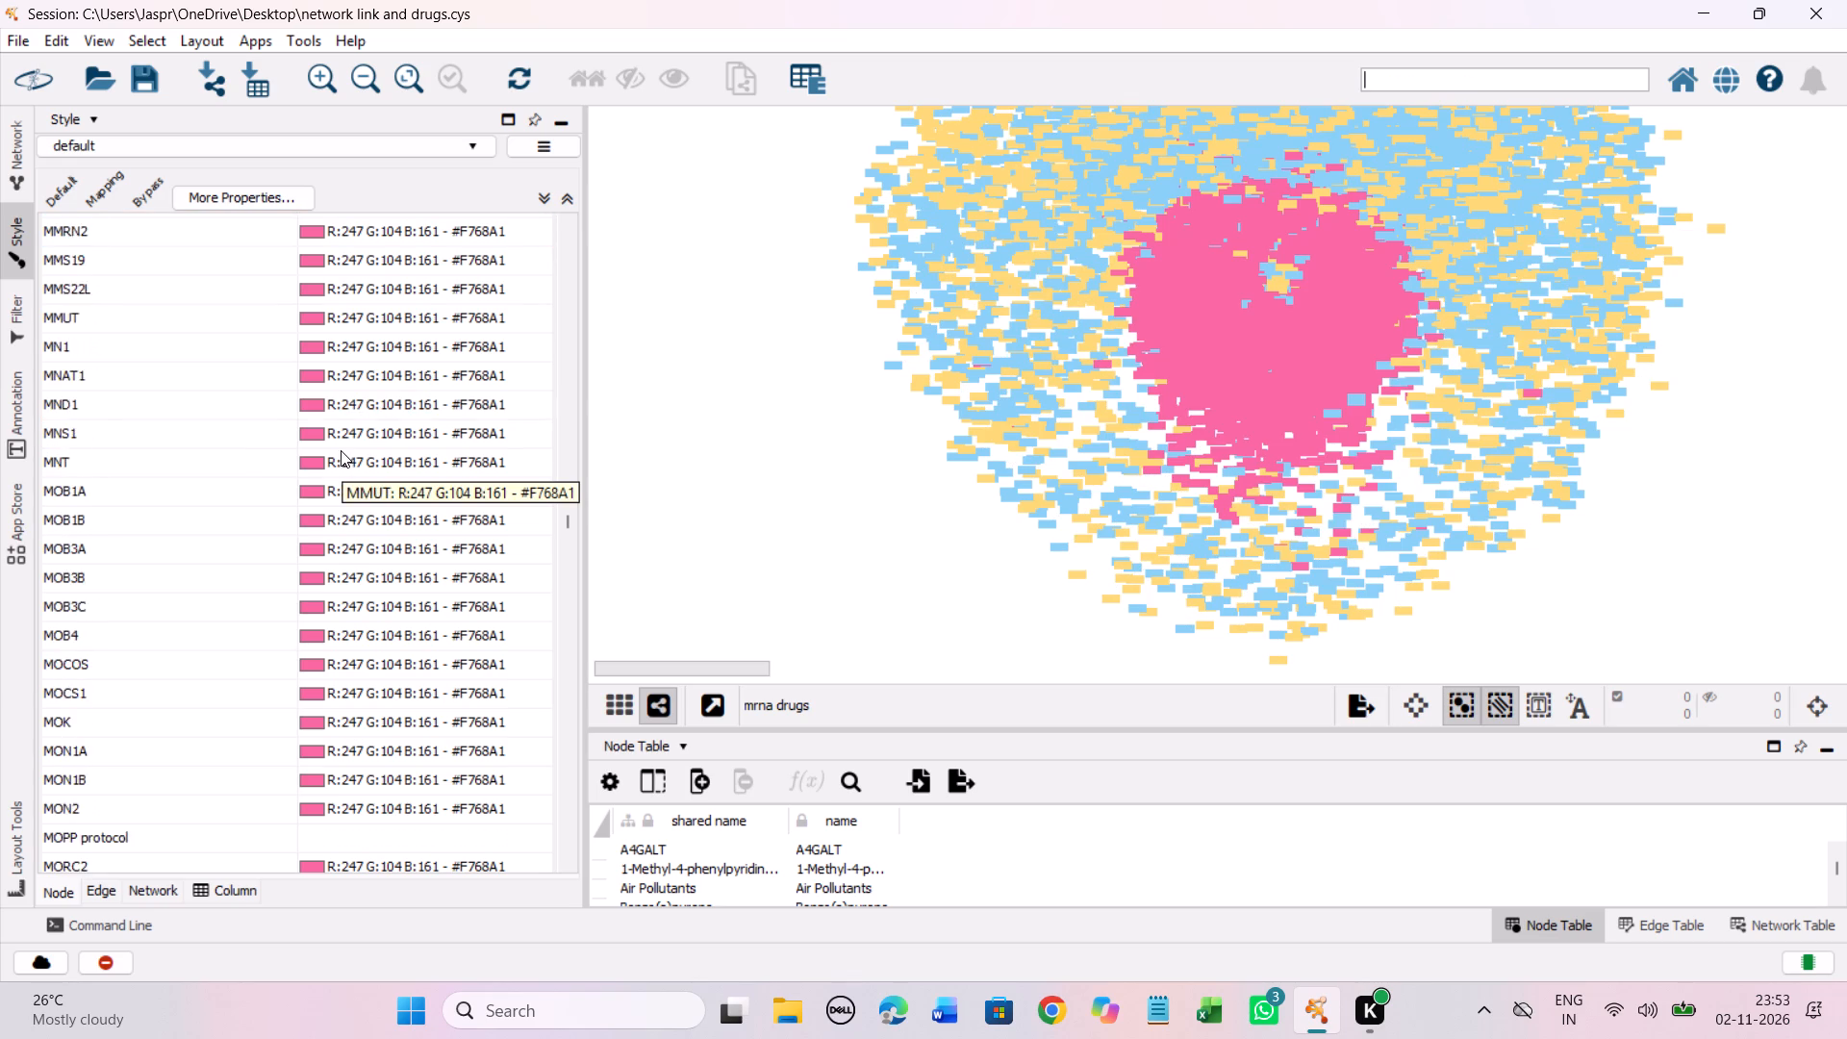
{"action": "scroll", "coordinate": [341, 450], "scroll_direction": "down", "scroll_amount": 17}
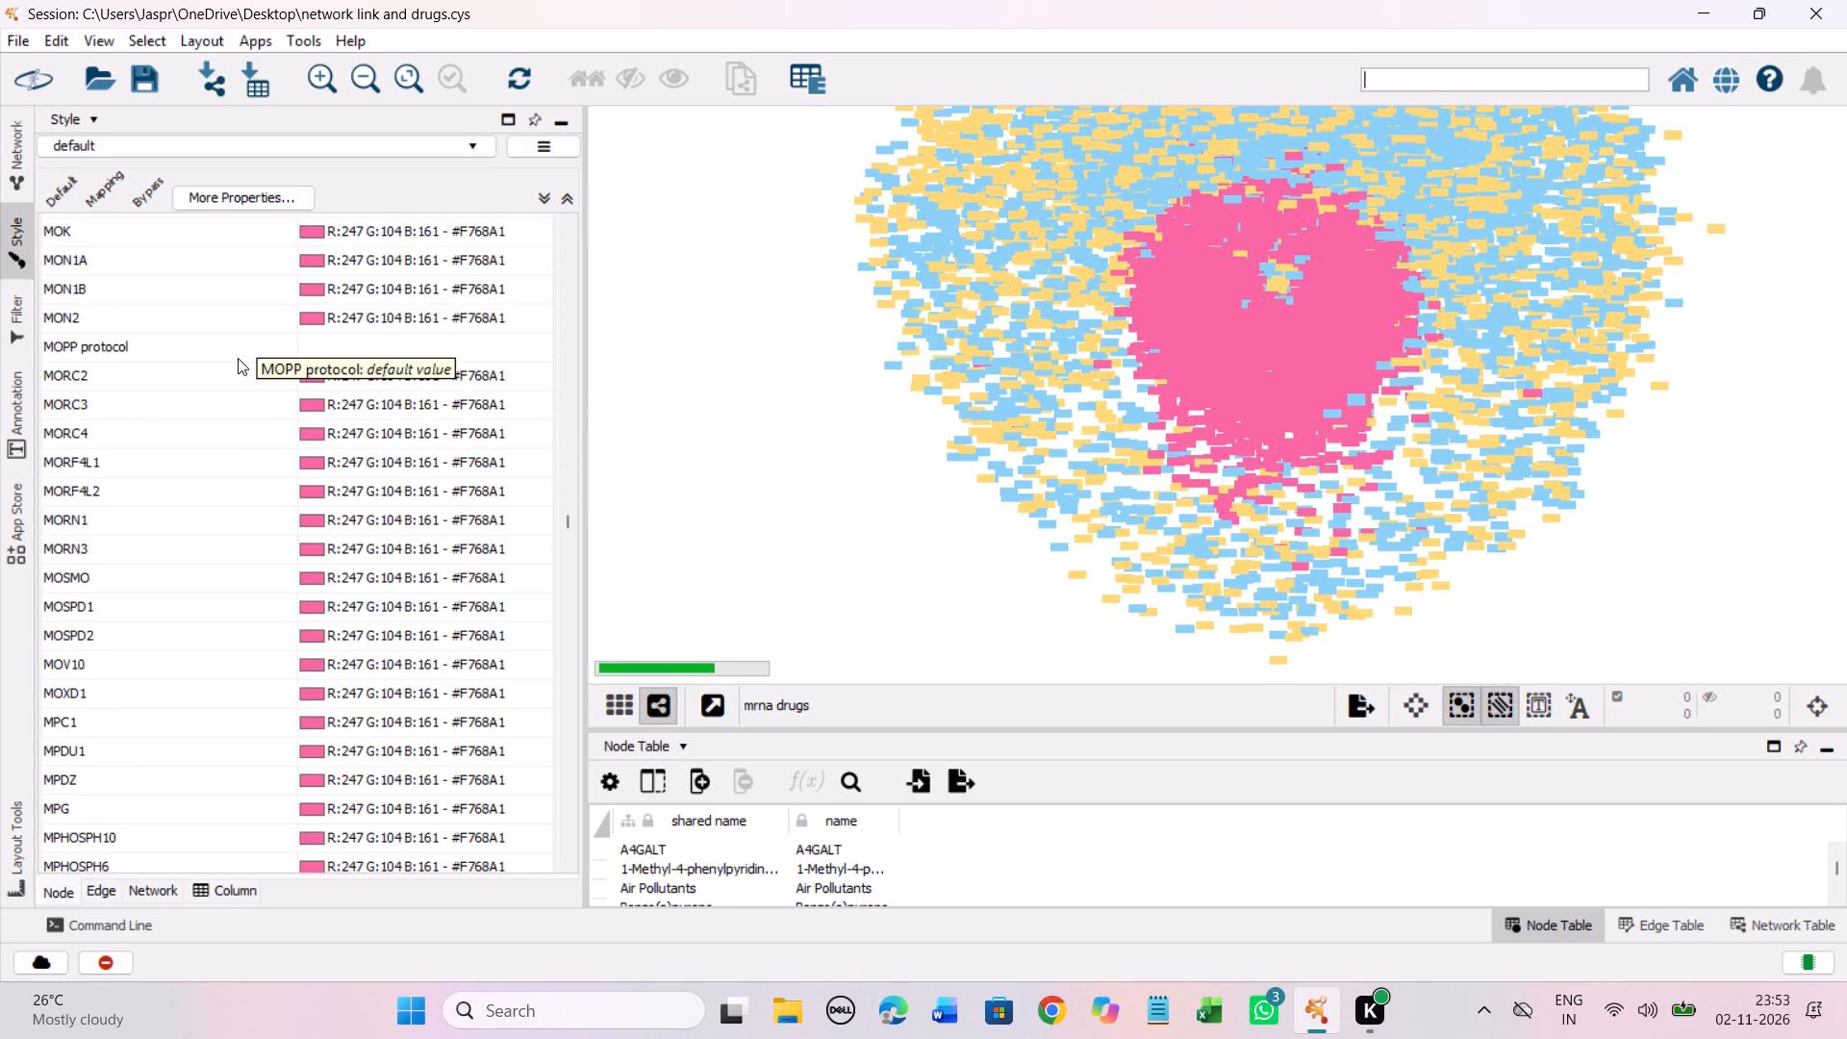
{"action": "left_click", "coordinate": [240, 352]}
{"action": "right_click", "coordinate": [240, 352]}
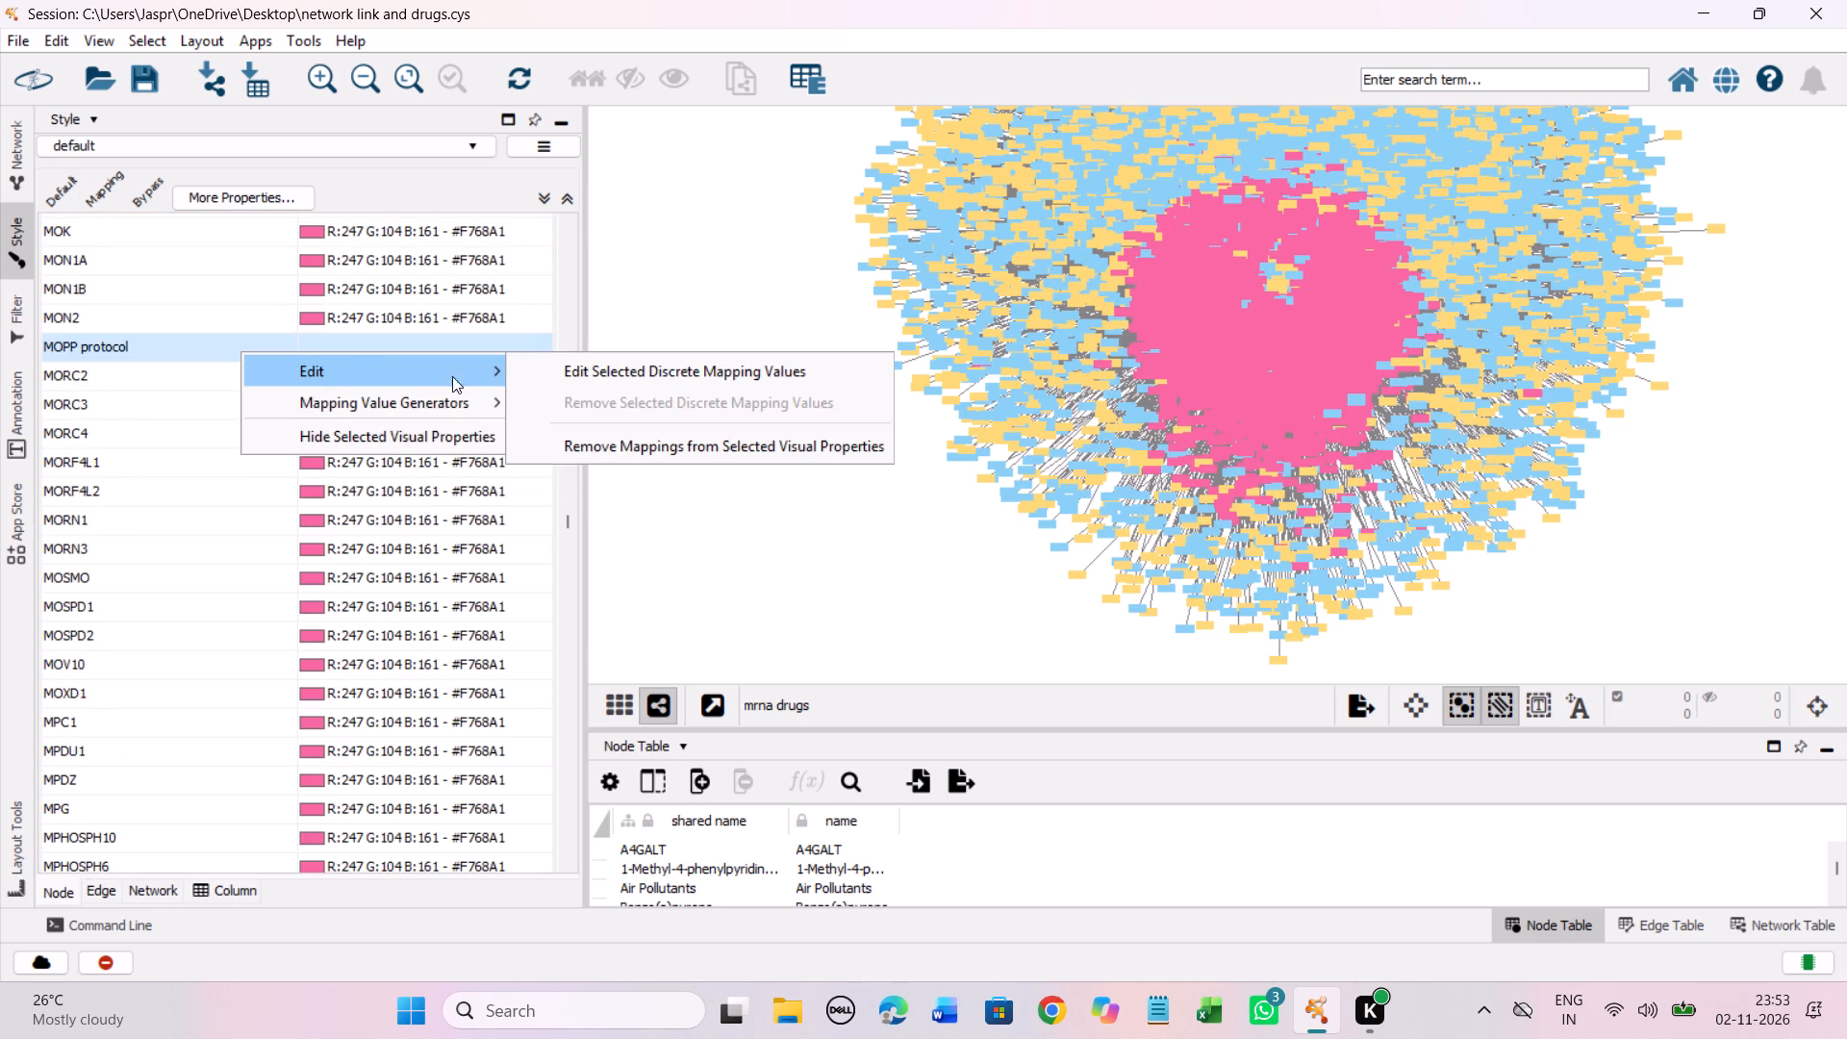
{"action": "left_click", "coordinate": [573, 380]}
{"action": "left_click_drag", "start_coordinate": [479, 545], "coordinate": [538, 454]}
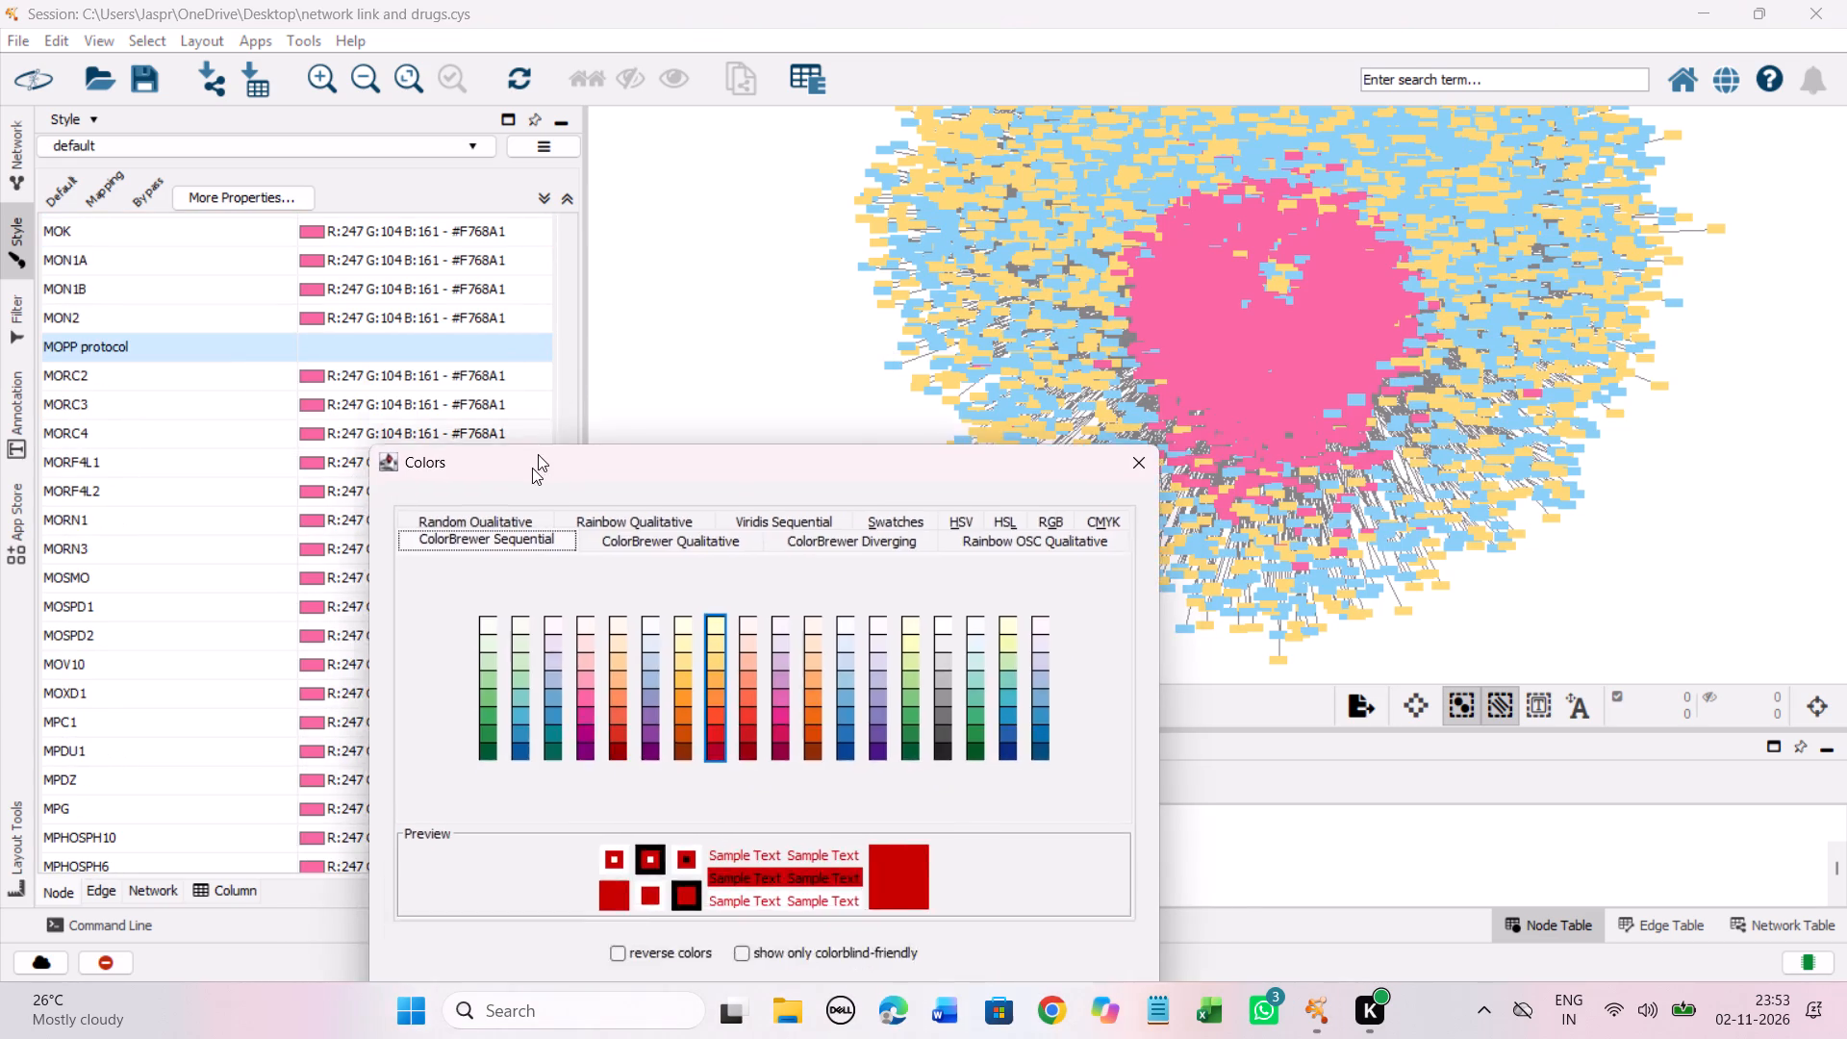
{"action": "left_click_drag", "start_coordinate": [538, 454], "coordinate": [548, 250]}
{"action": "left_click", "coordinate": [738, 436]}
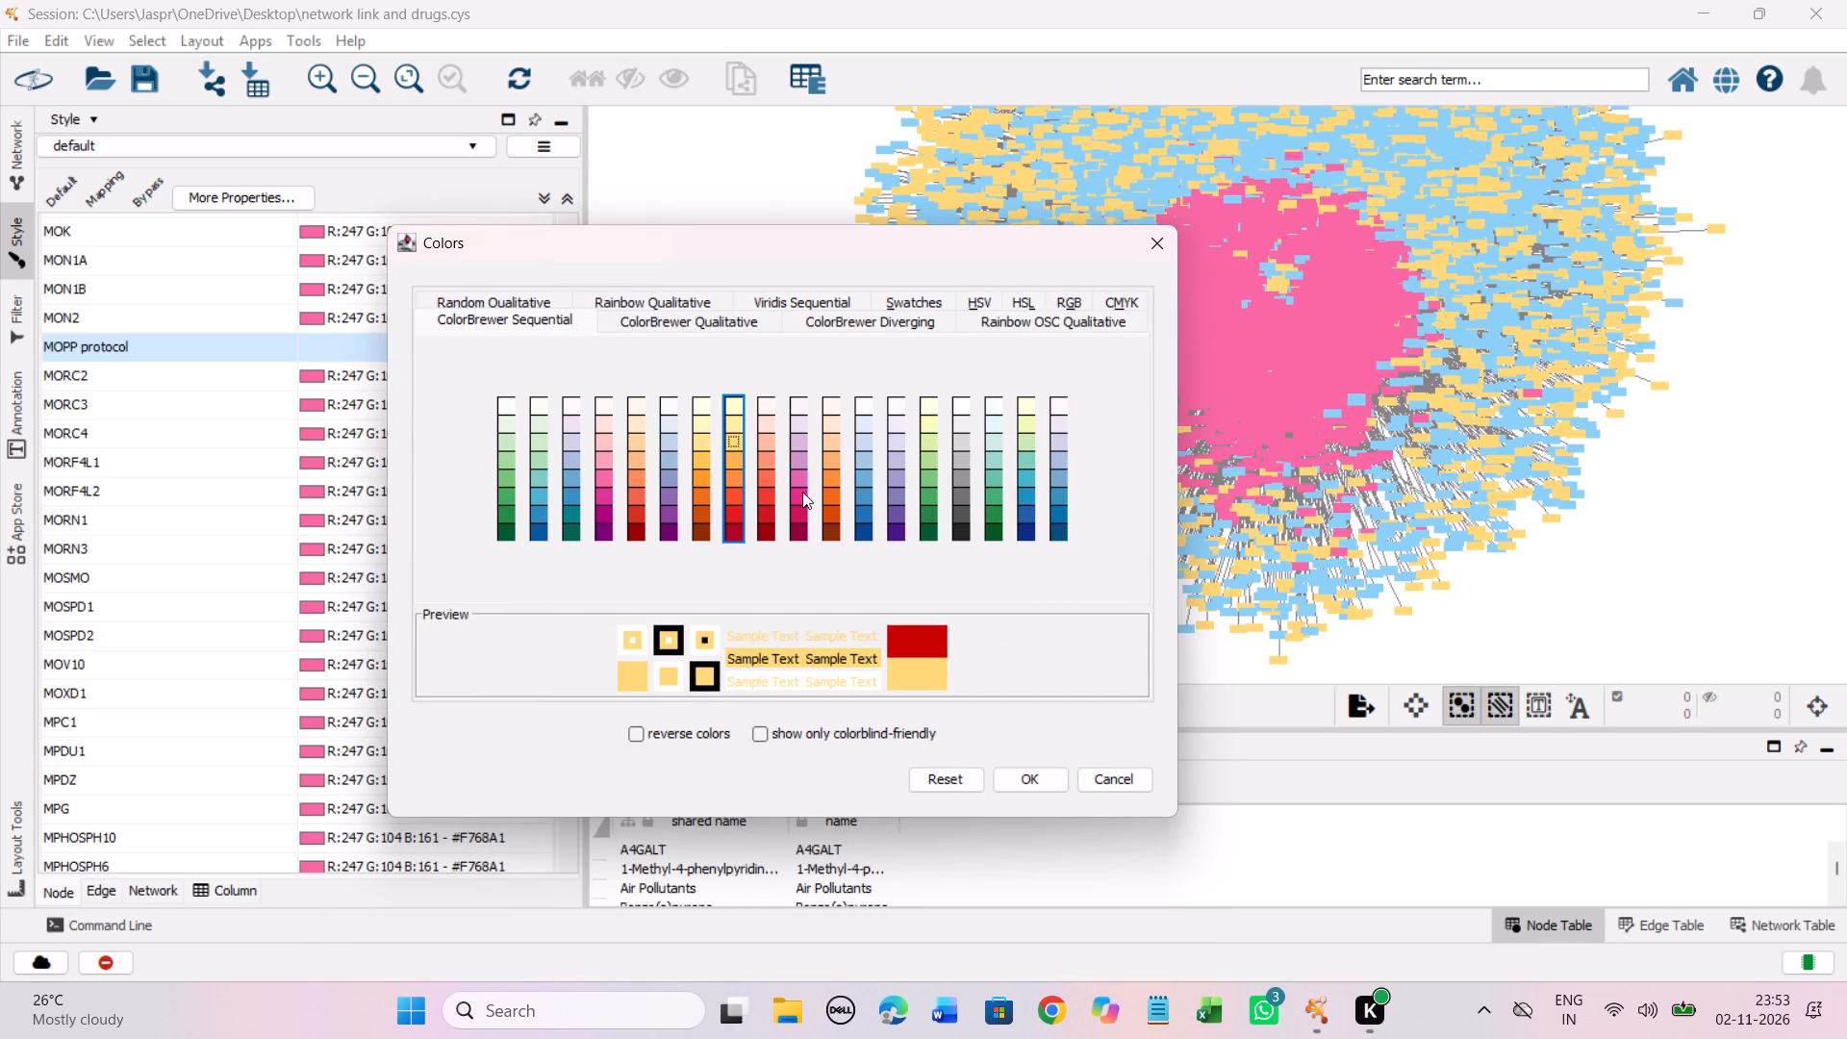
{"action": "left_click", "coordinate": [1052, 779]}
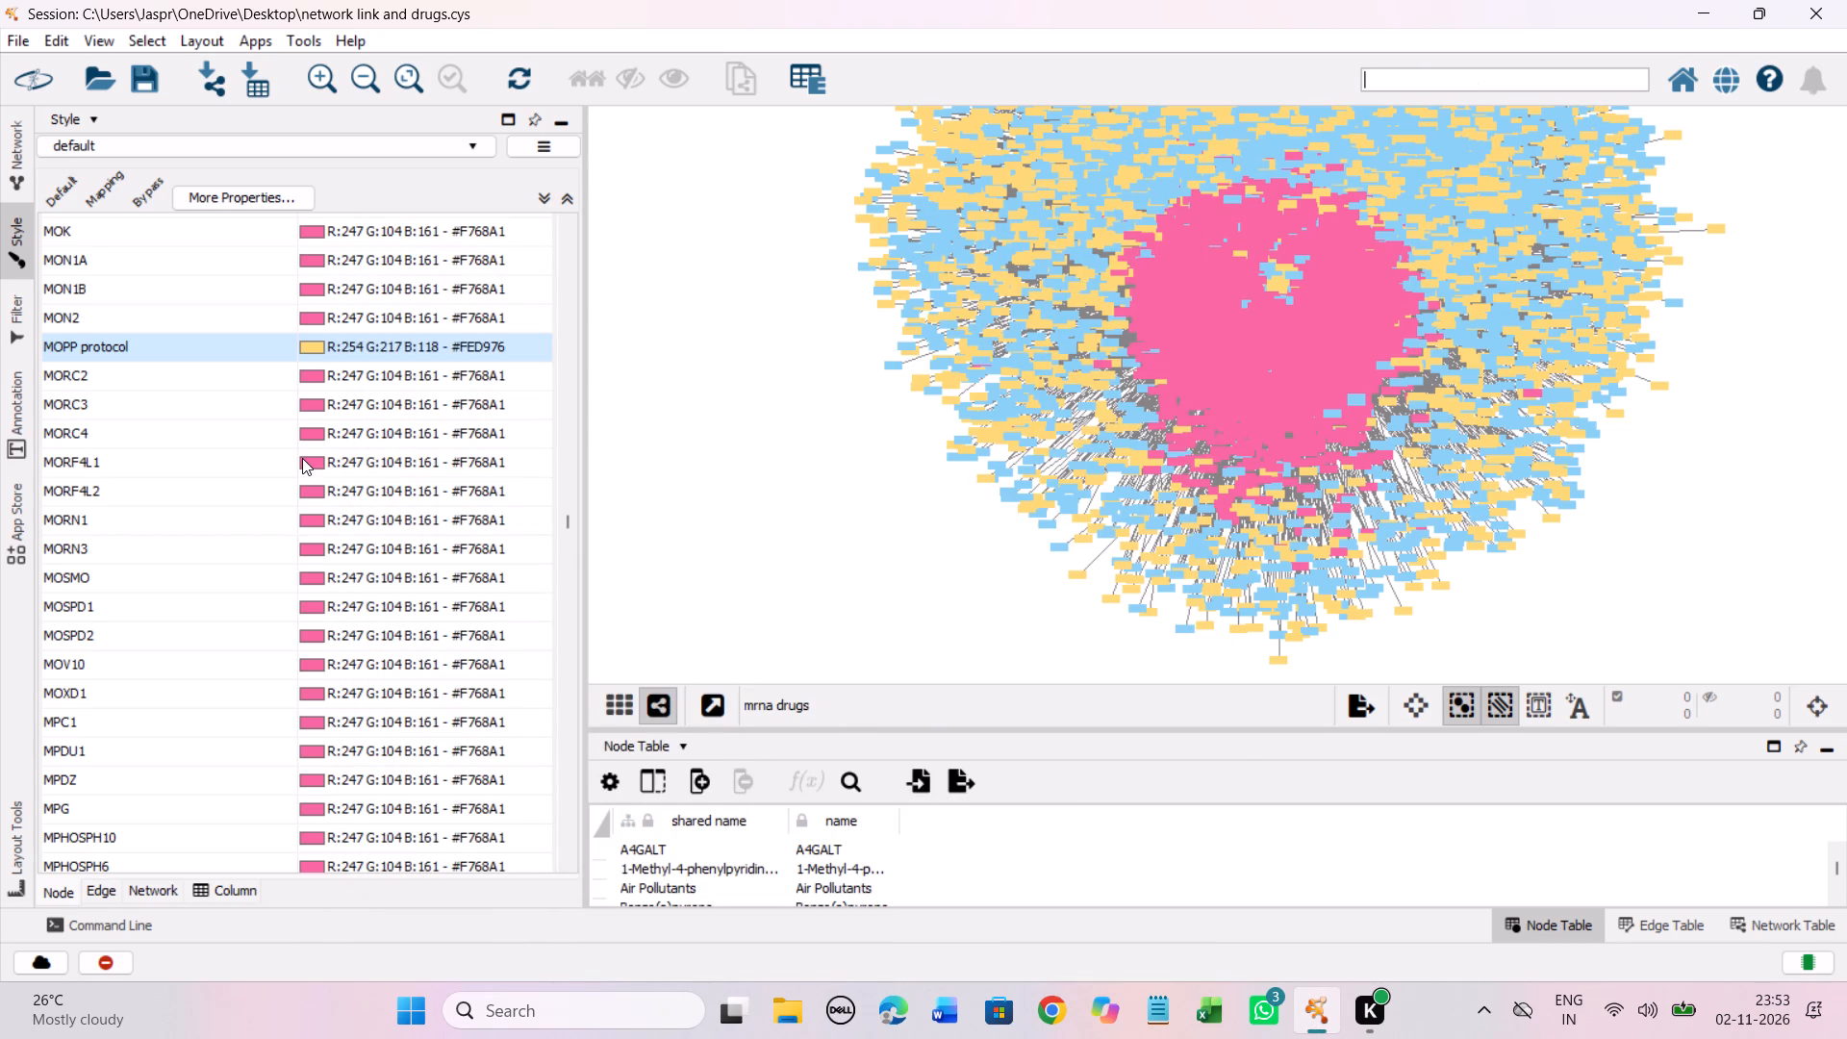
Set the discrete colour mapping of the unmapped entry MRI-1867 to the Yellow-Orange-Red shade #FED976.
{"action": "scroll", "coordinate": [302, 458], "scroll_direction": "down", "scroll_amount": 11}
{"action": "scroll", "coordinate": [322, 418], "scroll_direction": "down", "scroll_amount": 17}
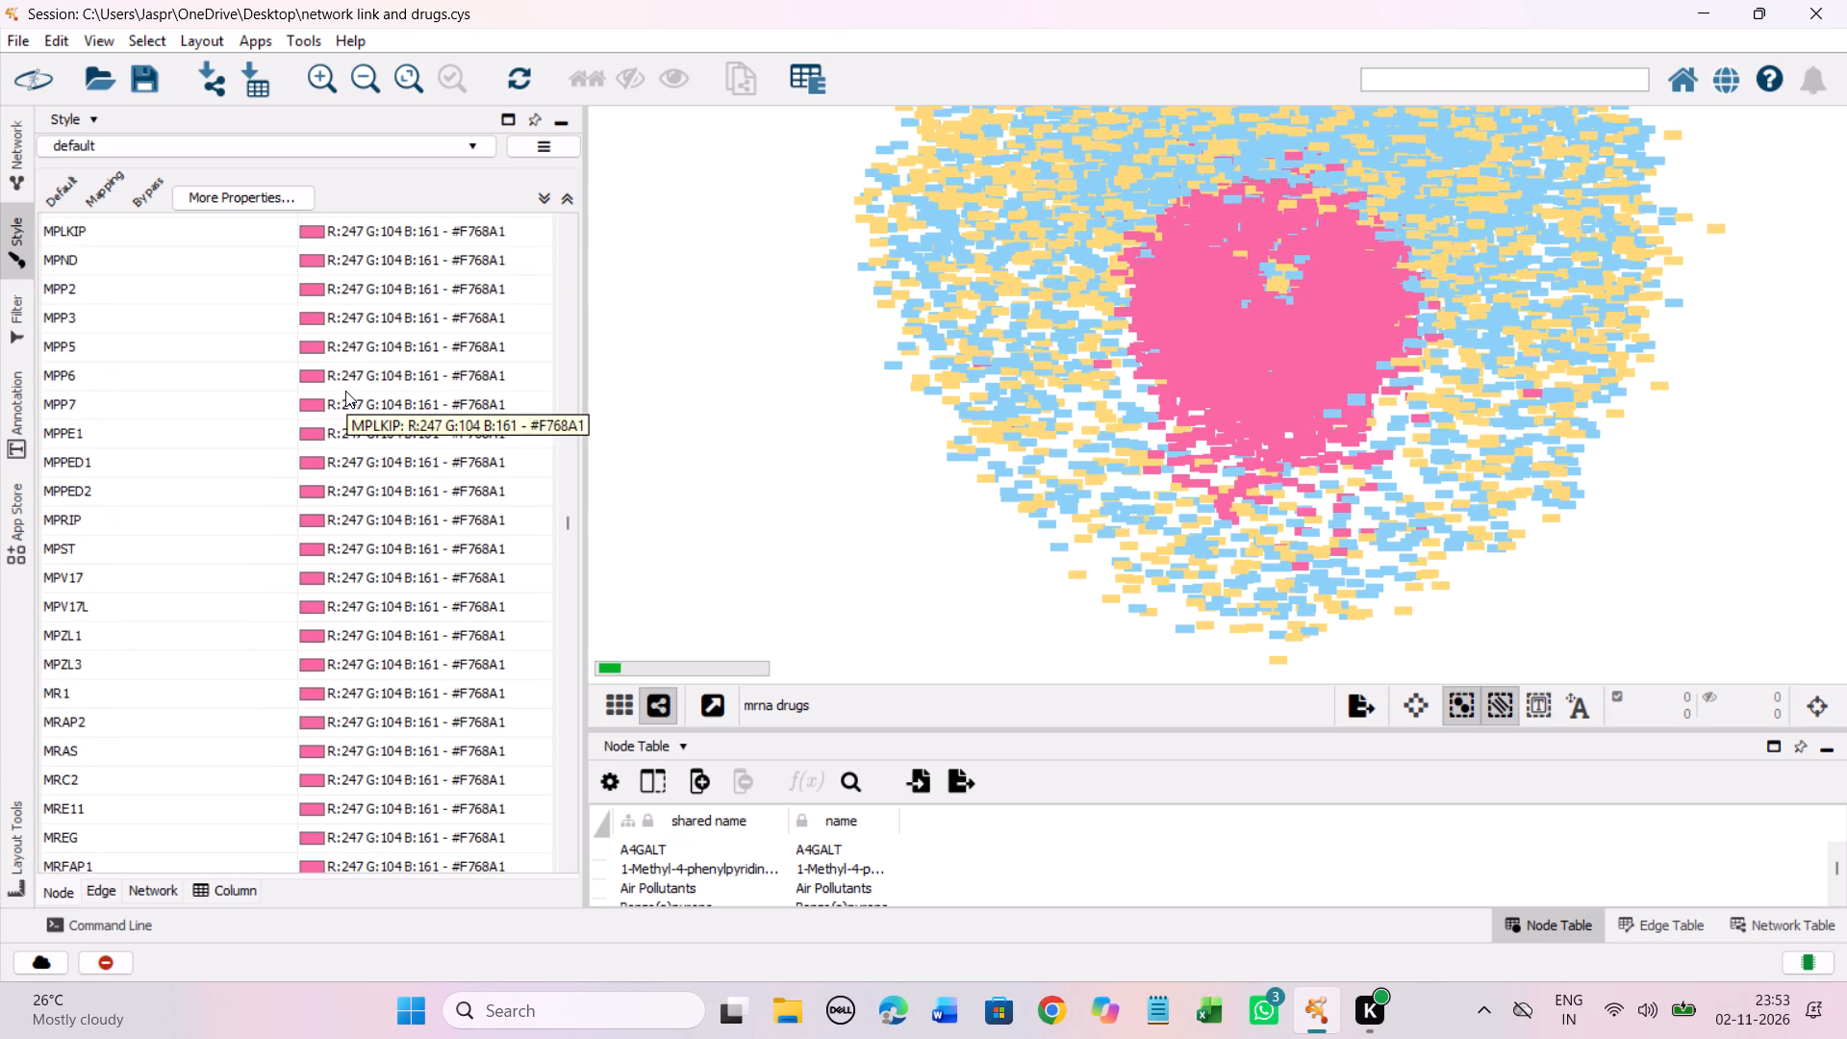
{"action": "scroll", "coordinate": [345, 391], "scroll_direction": "down", "scroll_amount": 15}
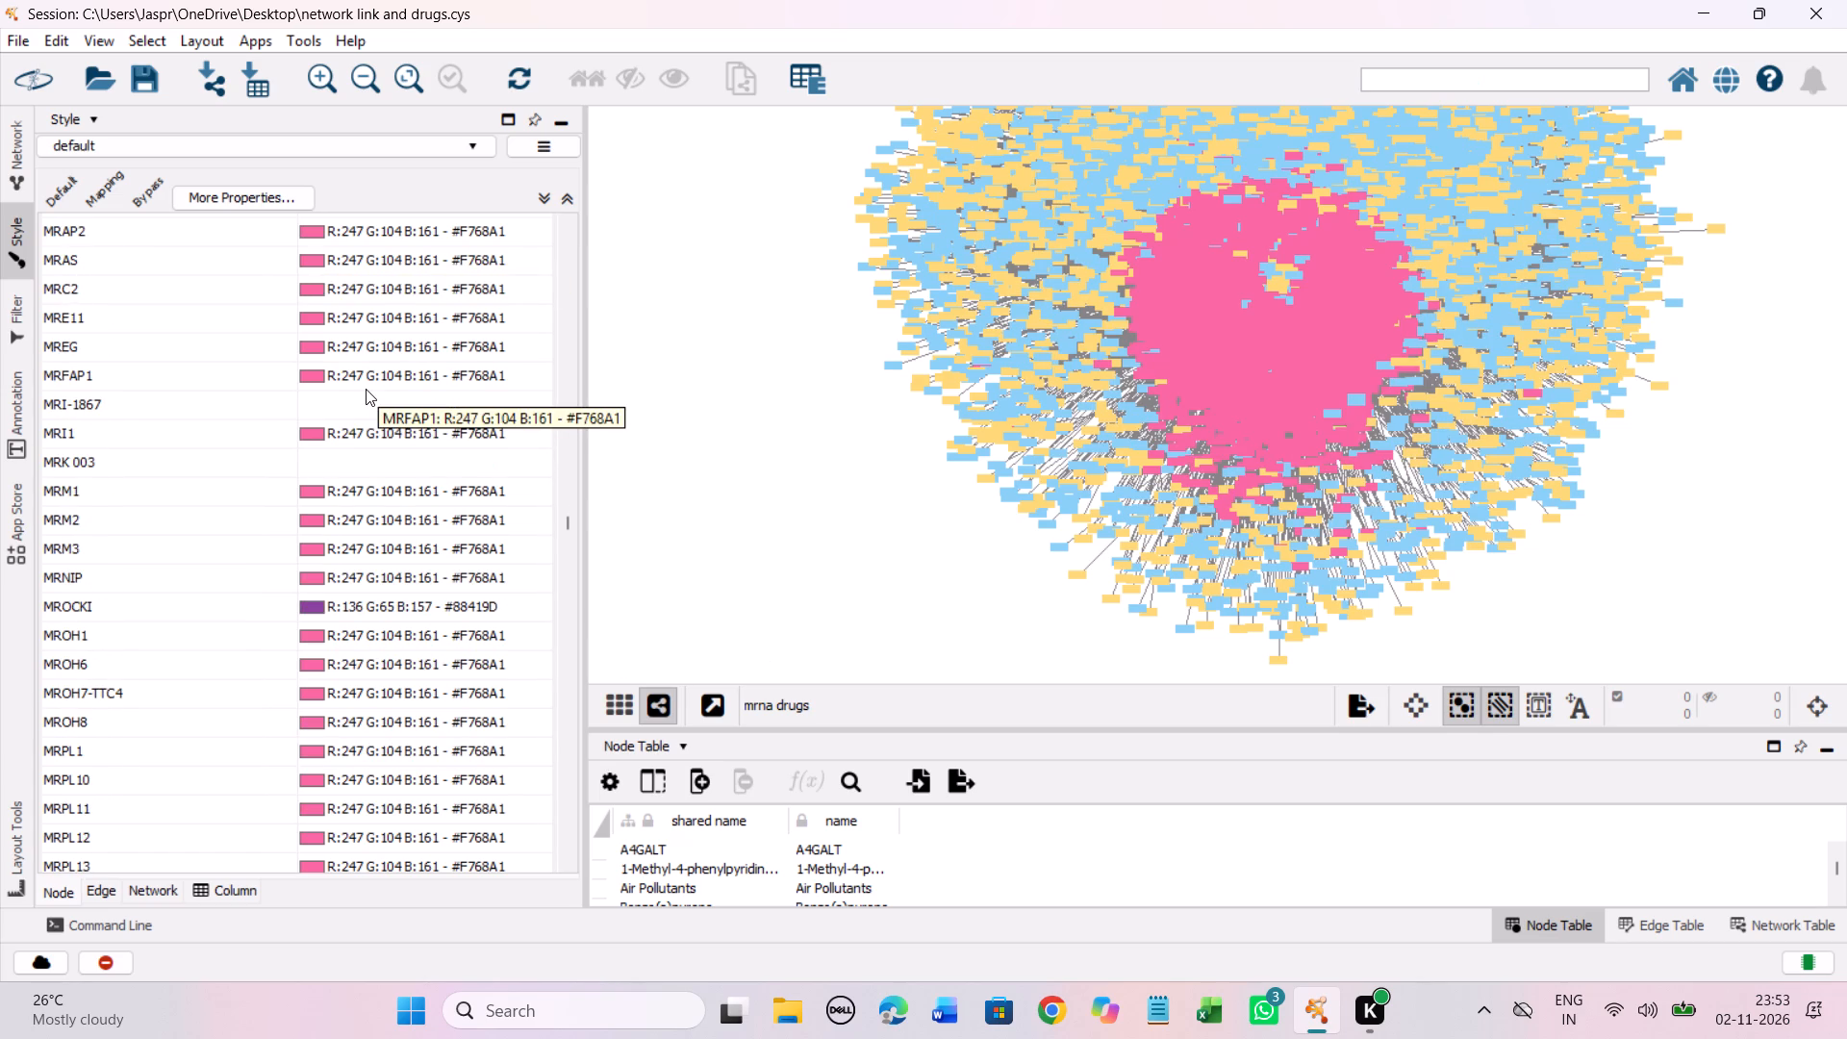
{"action": "left_click", "coordinate": [253, 410]}
{"action": "right_click", "coordinate": [249, 410]}
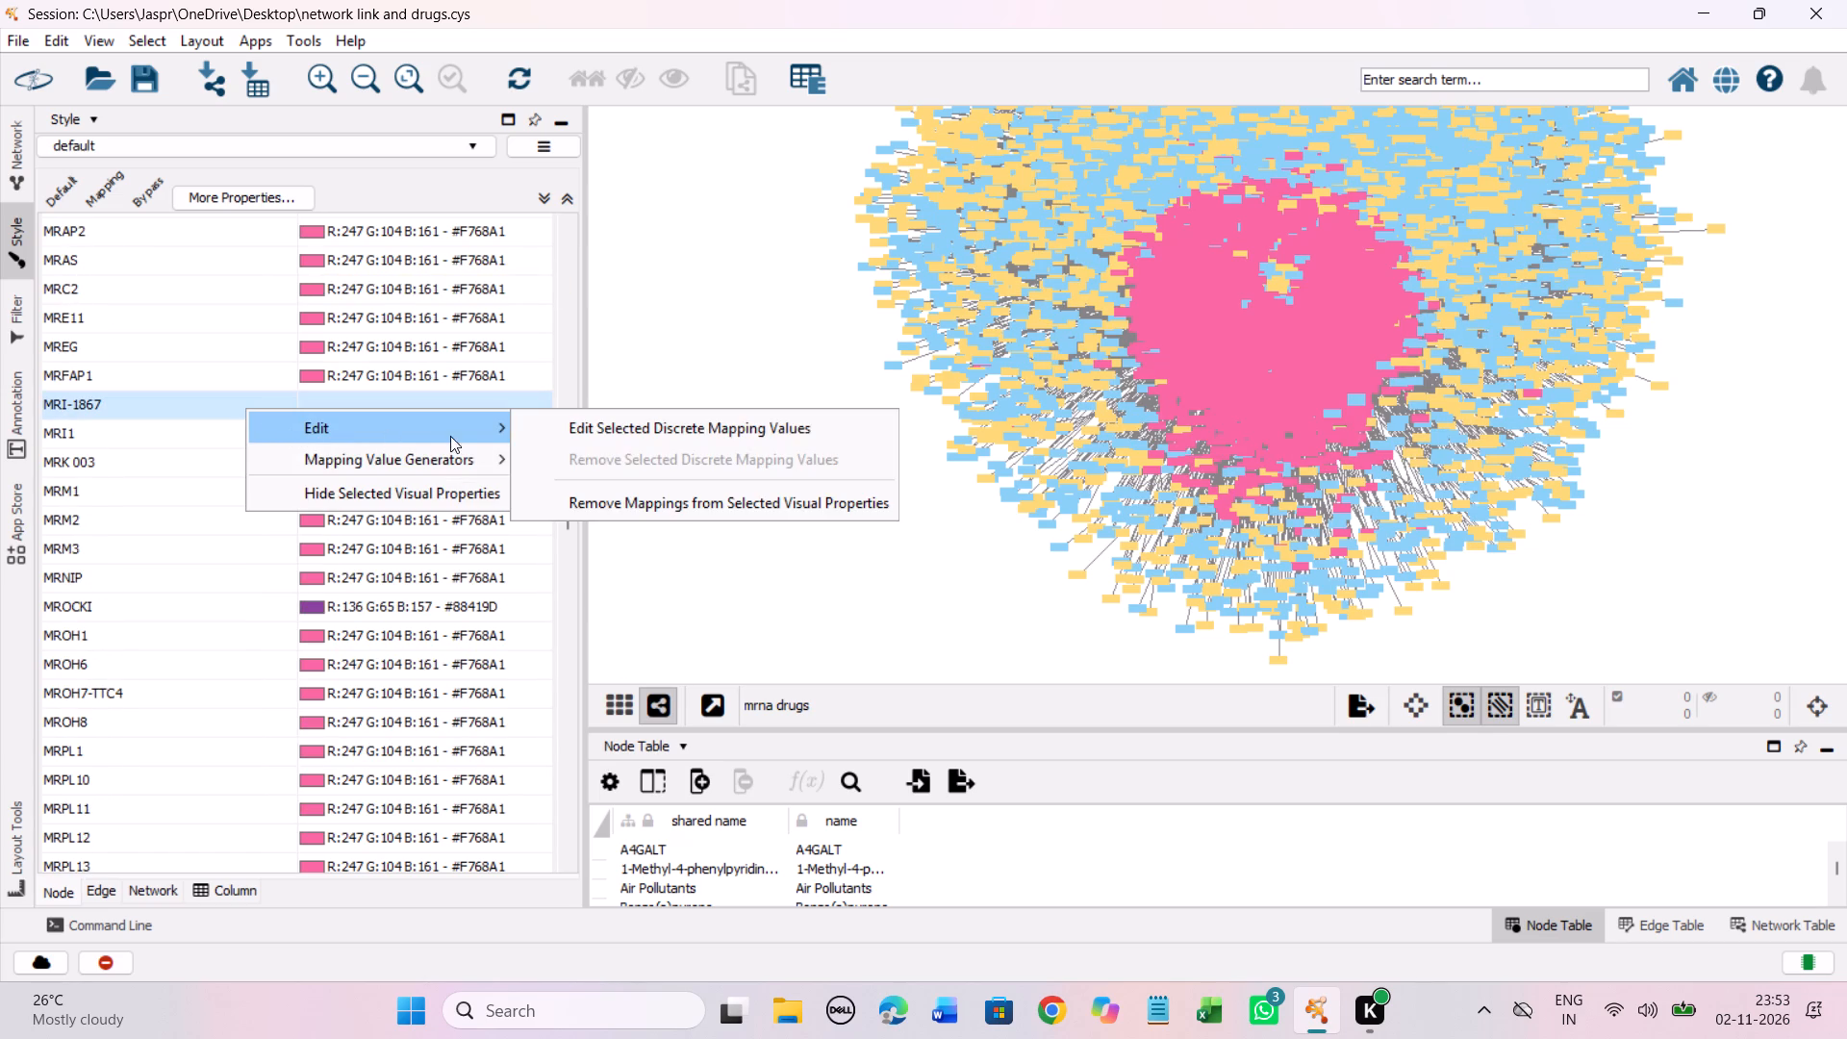
{"action": "left_click", "coordinate": [544, 437]}
{"action": "left_click_drag", "start_coordinate": [549, 537], "coordinate": [621, 352]}
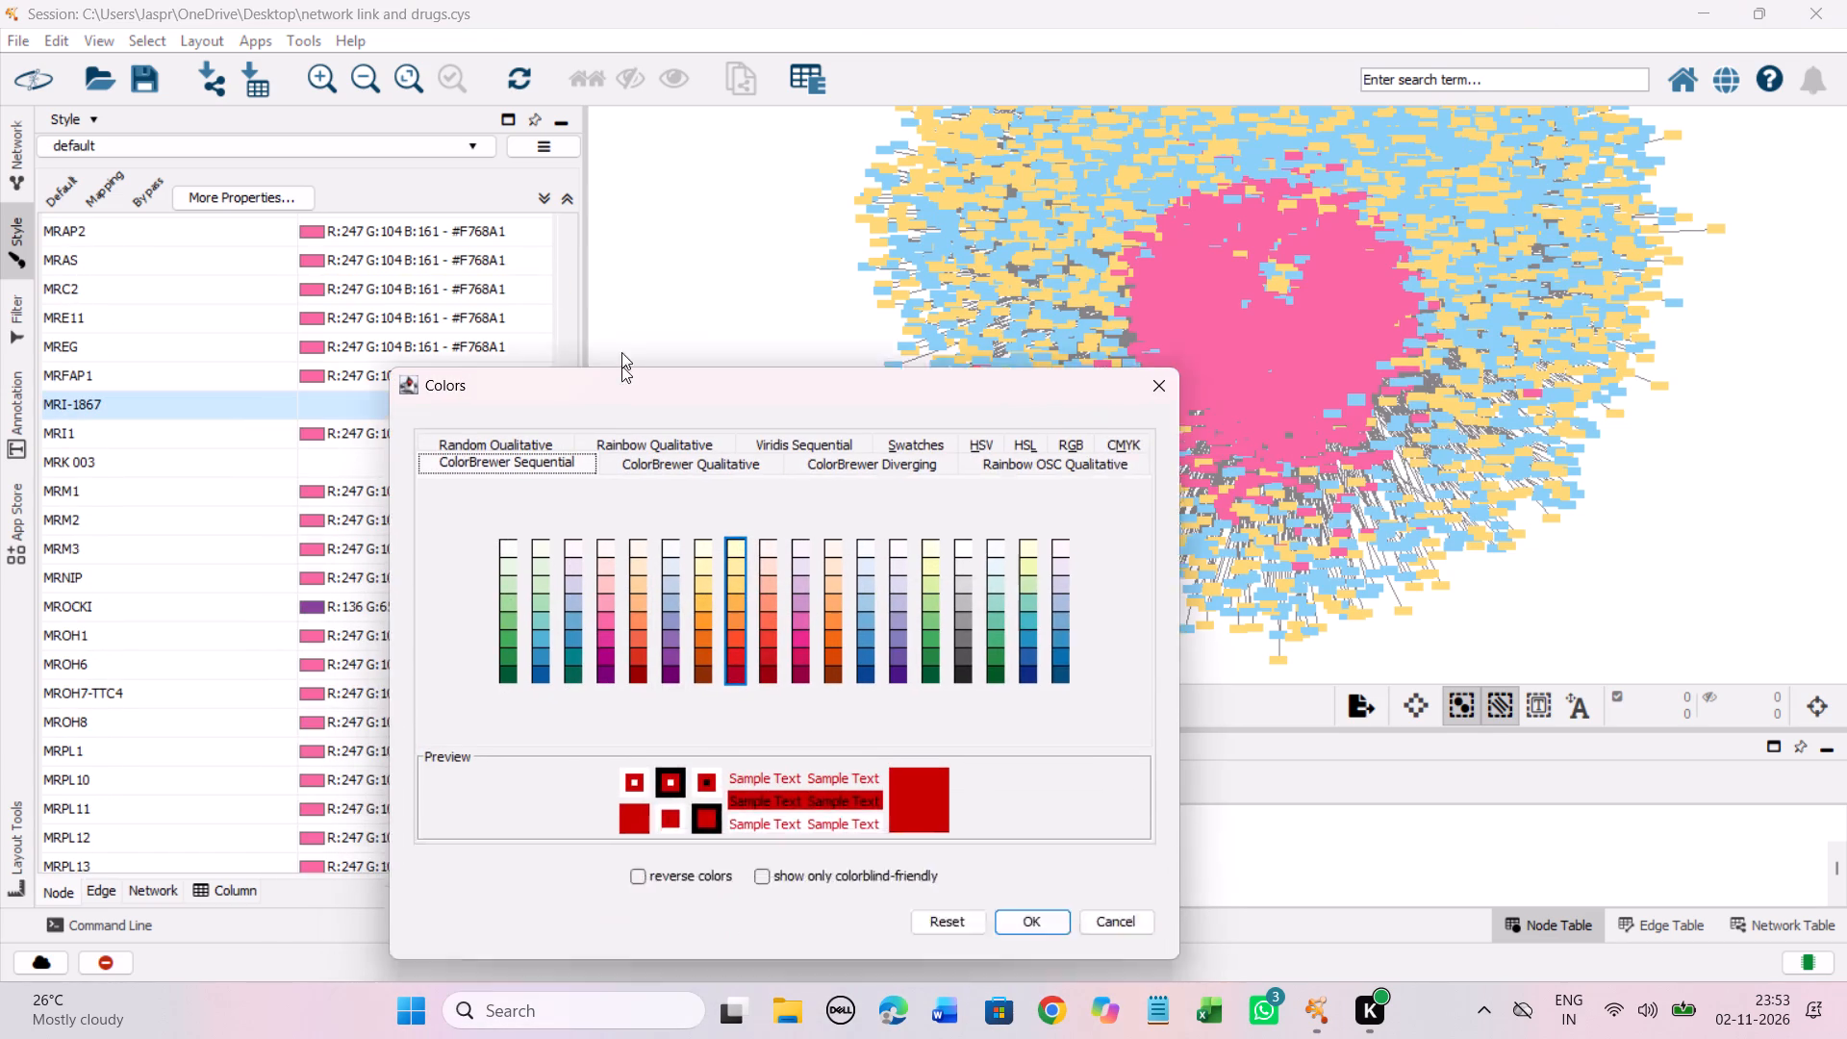
{"action": "left_click_drag", "start_coordinate": [621, 352], "coordinate": [626, 213]}
{"action": "left_click", "coordinate": [746, 414]}
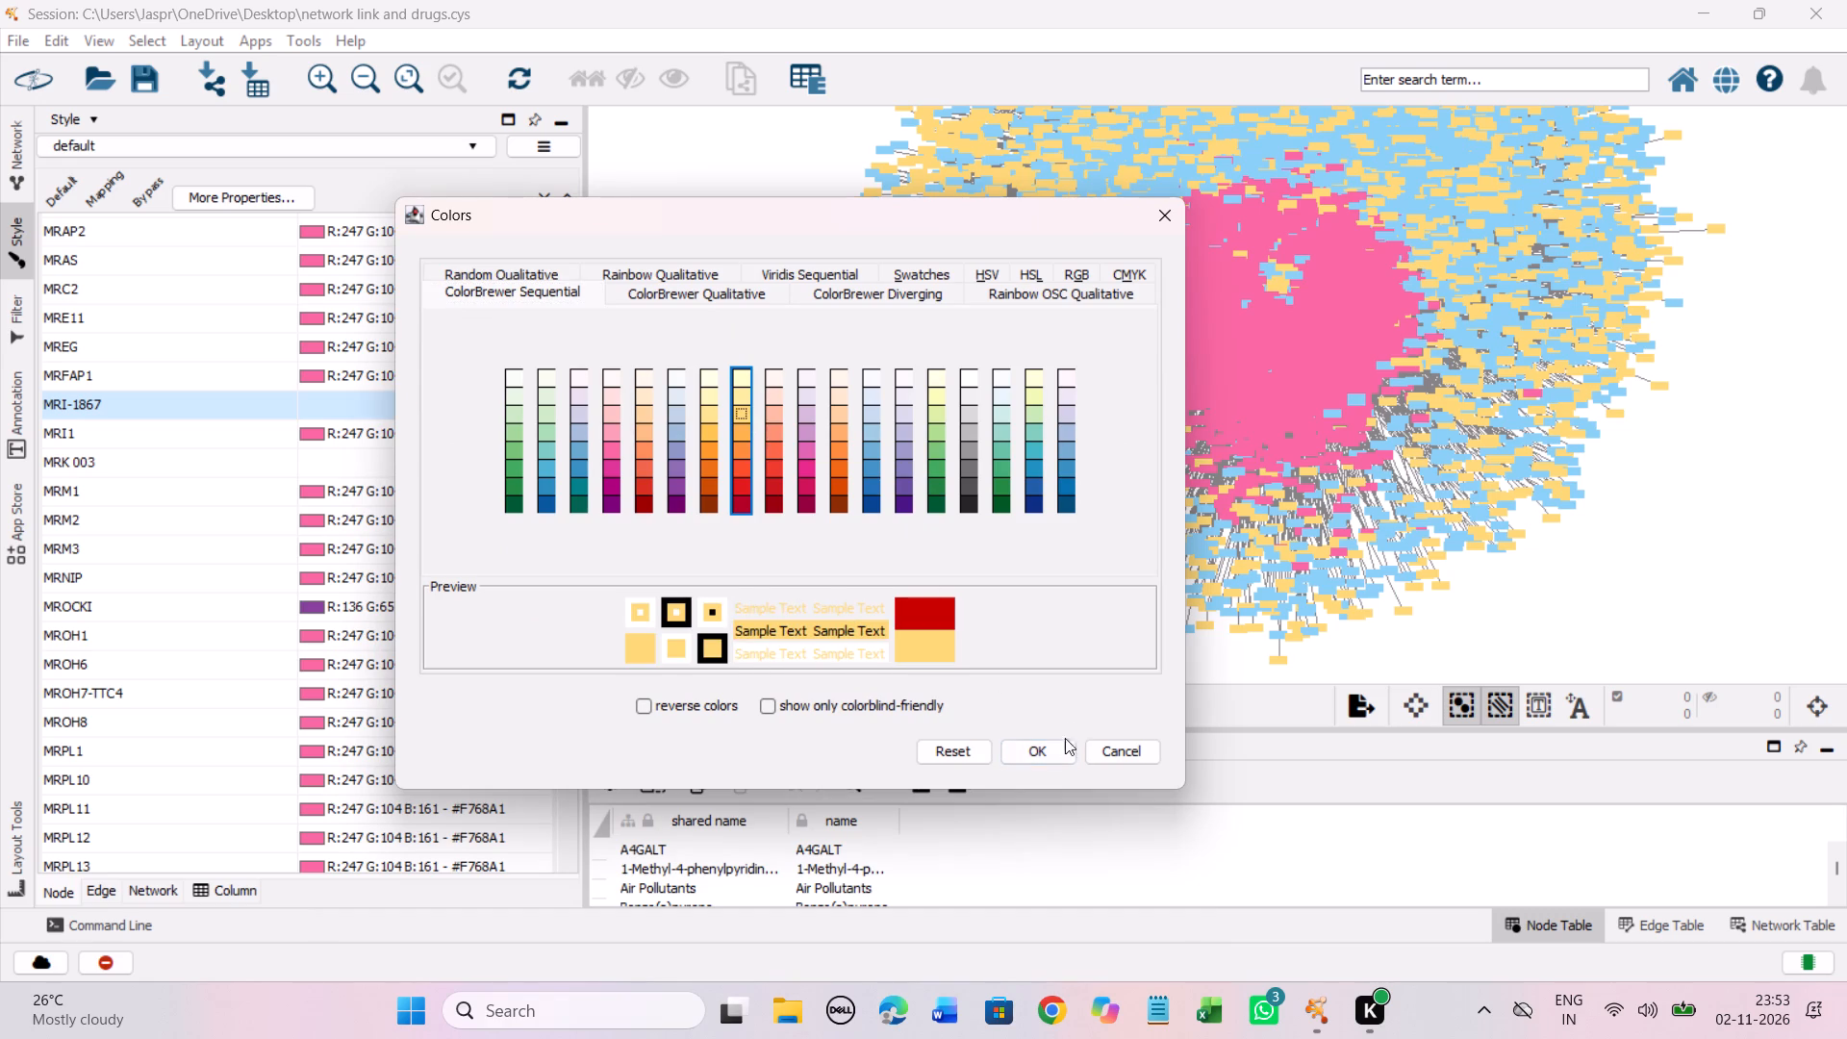
{"action": "left_click", "coordinate": [1052, 748]}
Set the discrete colour mapping of the unmapped entry MRK 003 to the Yellow-Orange-Red shade #FED976.
{"action": "left_click", "coordinate": [265, 465]}
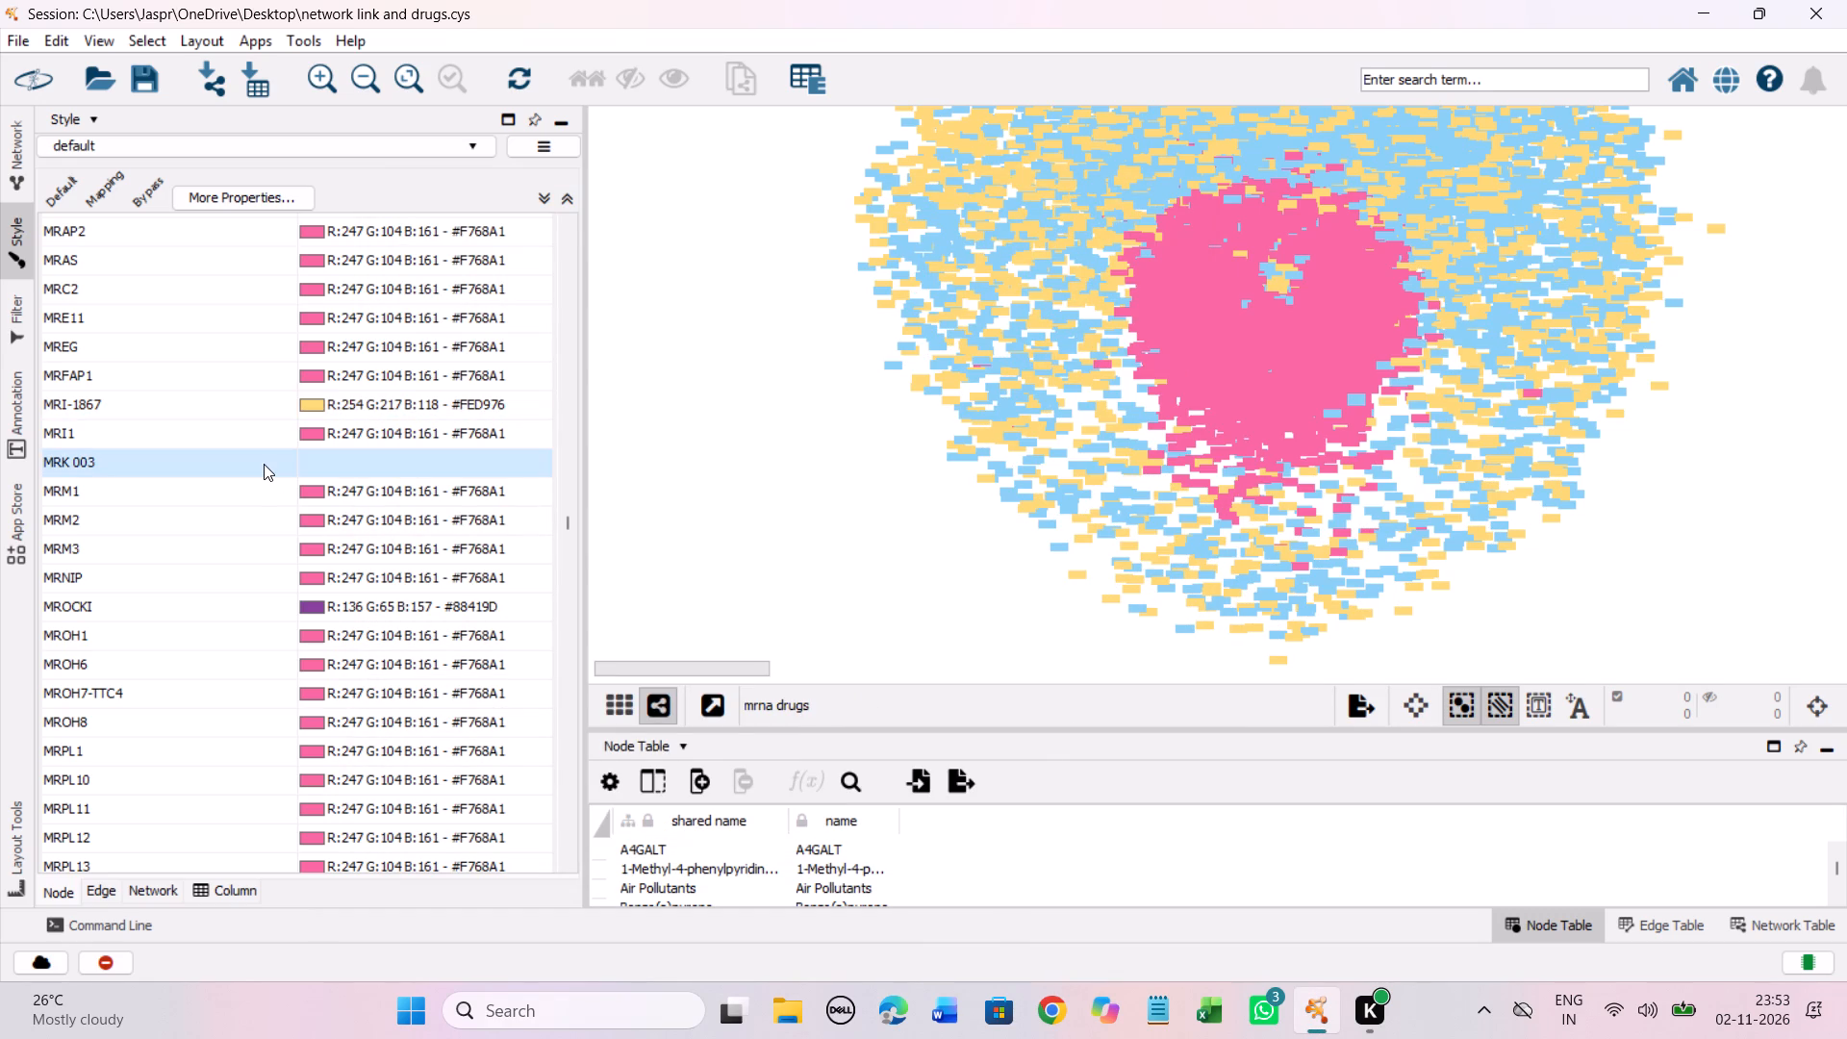
{"action": "right_click", "coordinate": [264, 464]}
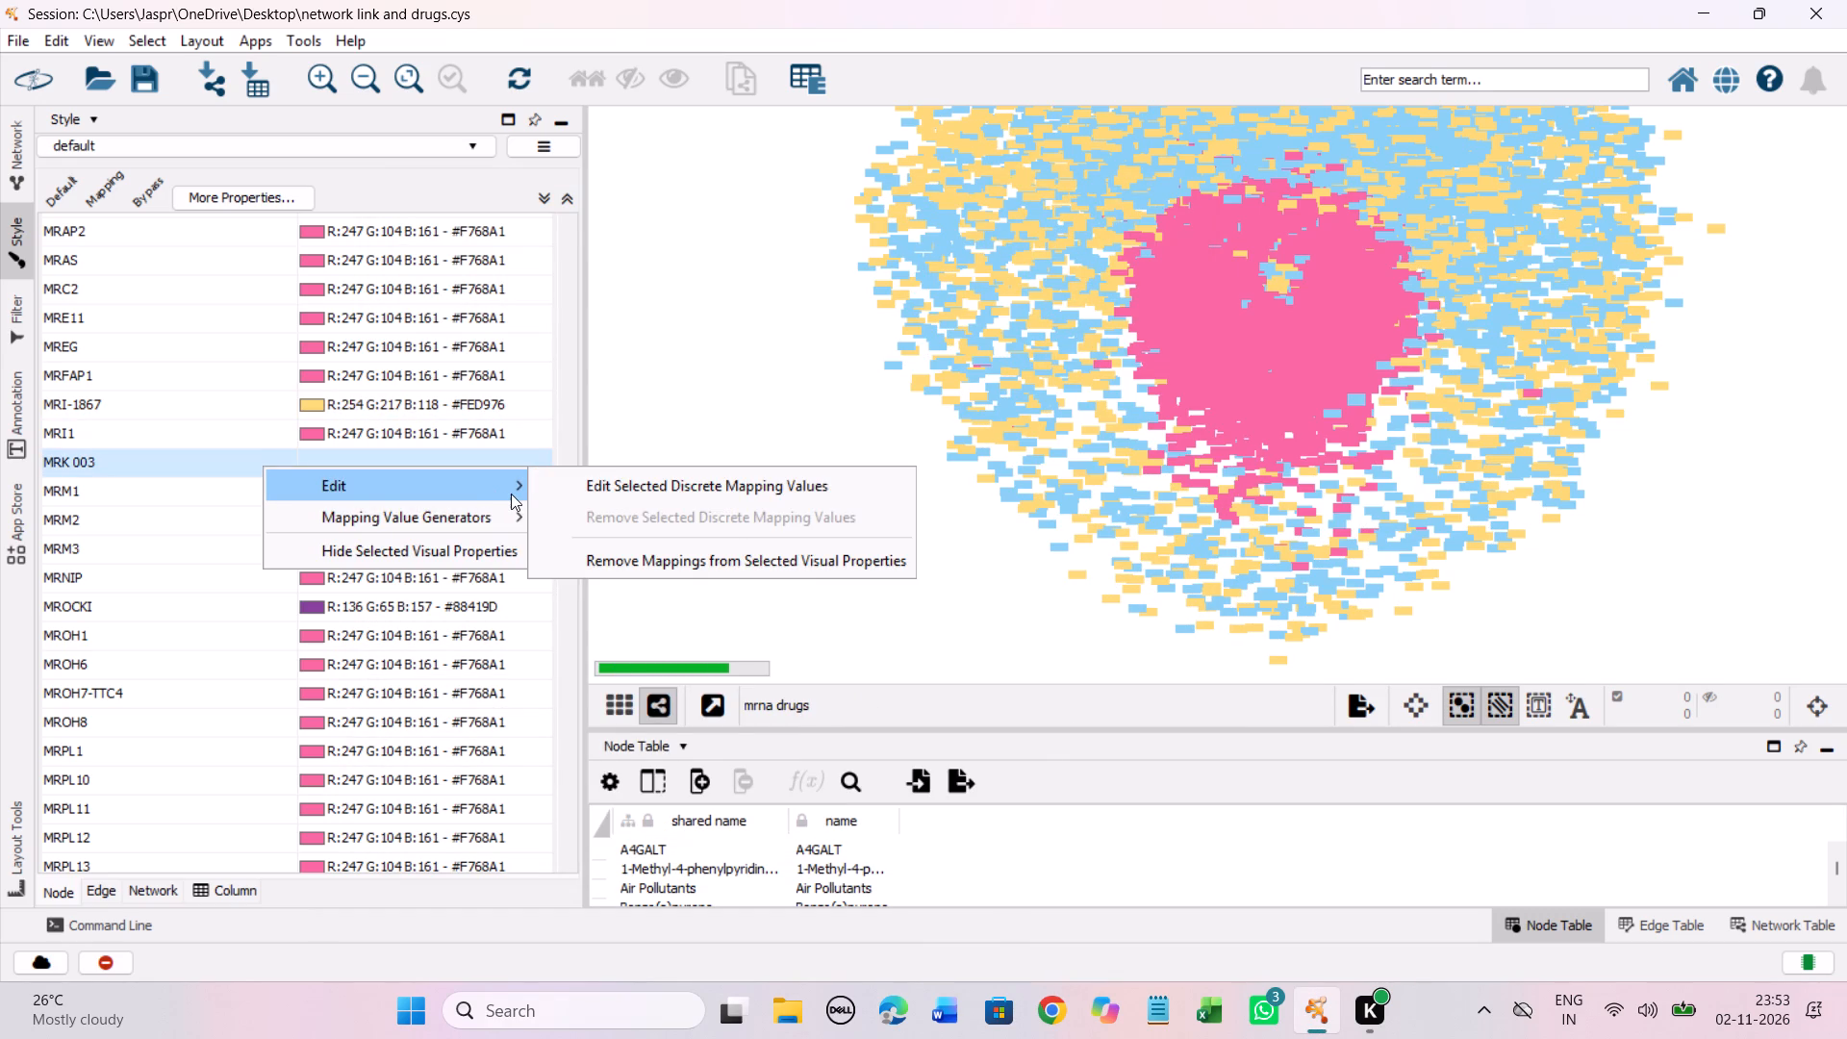
{"action": "left_click", "coordinate": [572, 493]}
{"action": "left_click_drag", "start_coordinate": [594, 544], "coordinate": [651, 444]}
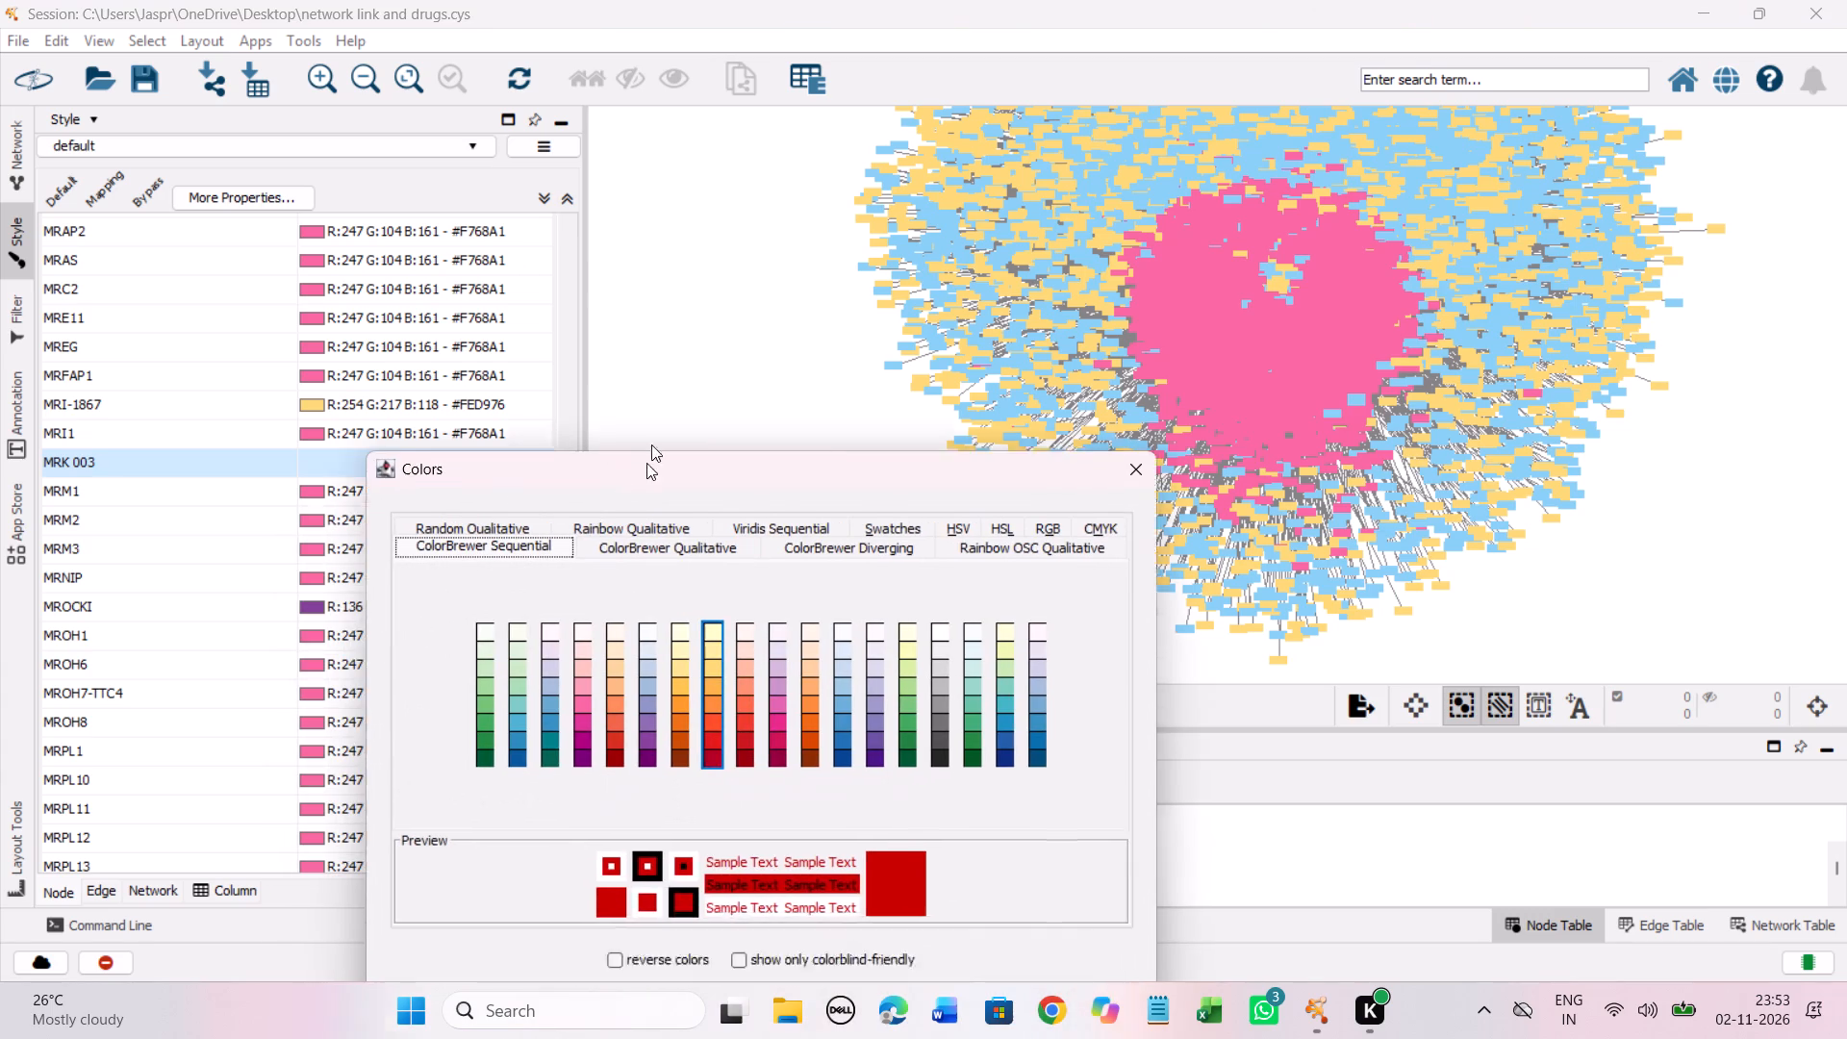
{"action": "left_click_drag", "start_coordinate": [651, 444], "coordinate": [646, 220]}
{"action": "left_click", "coordinate": [720, 410]}
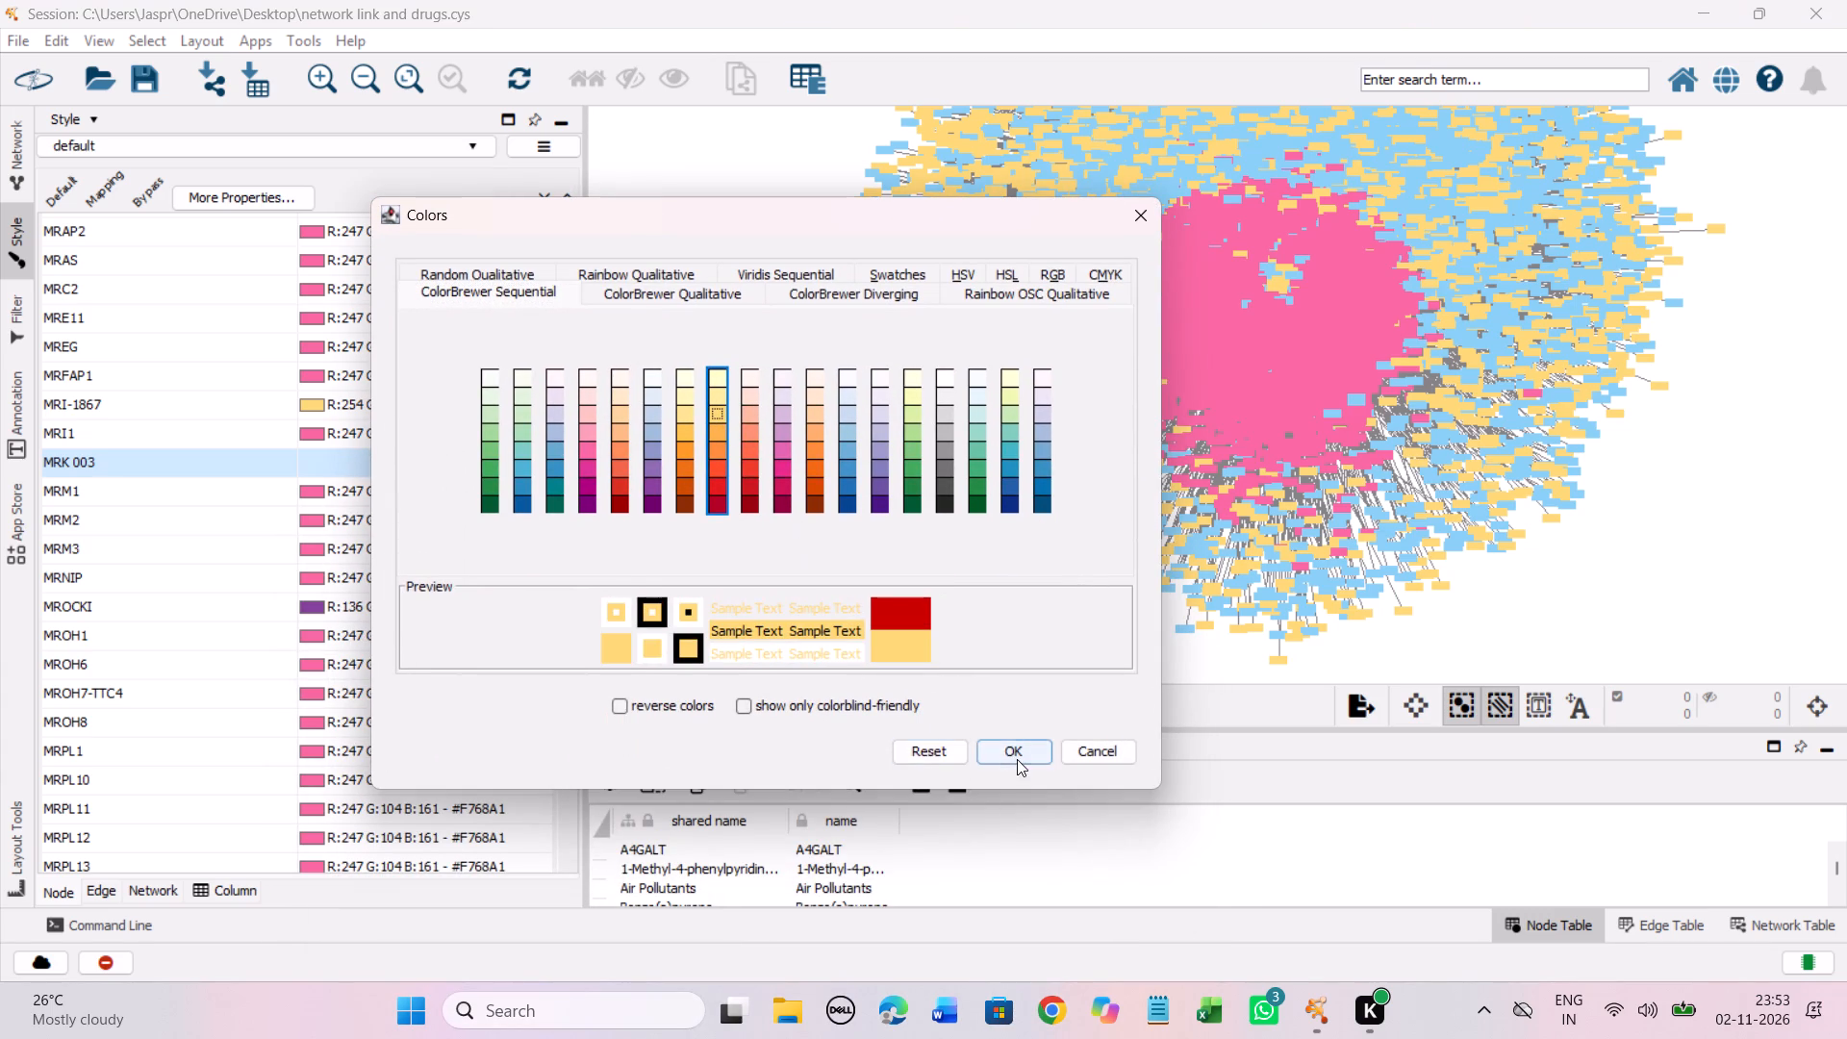
{"action": "left_click", "coordinate": [1017, 759]}
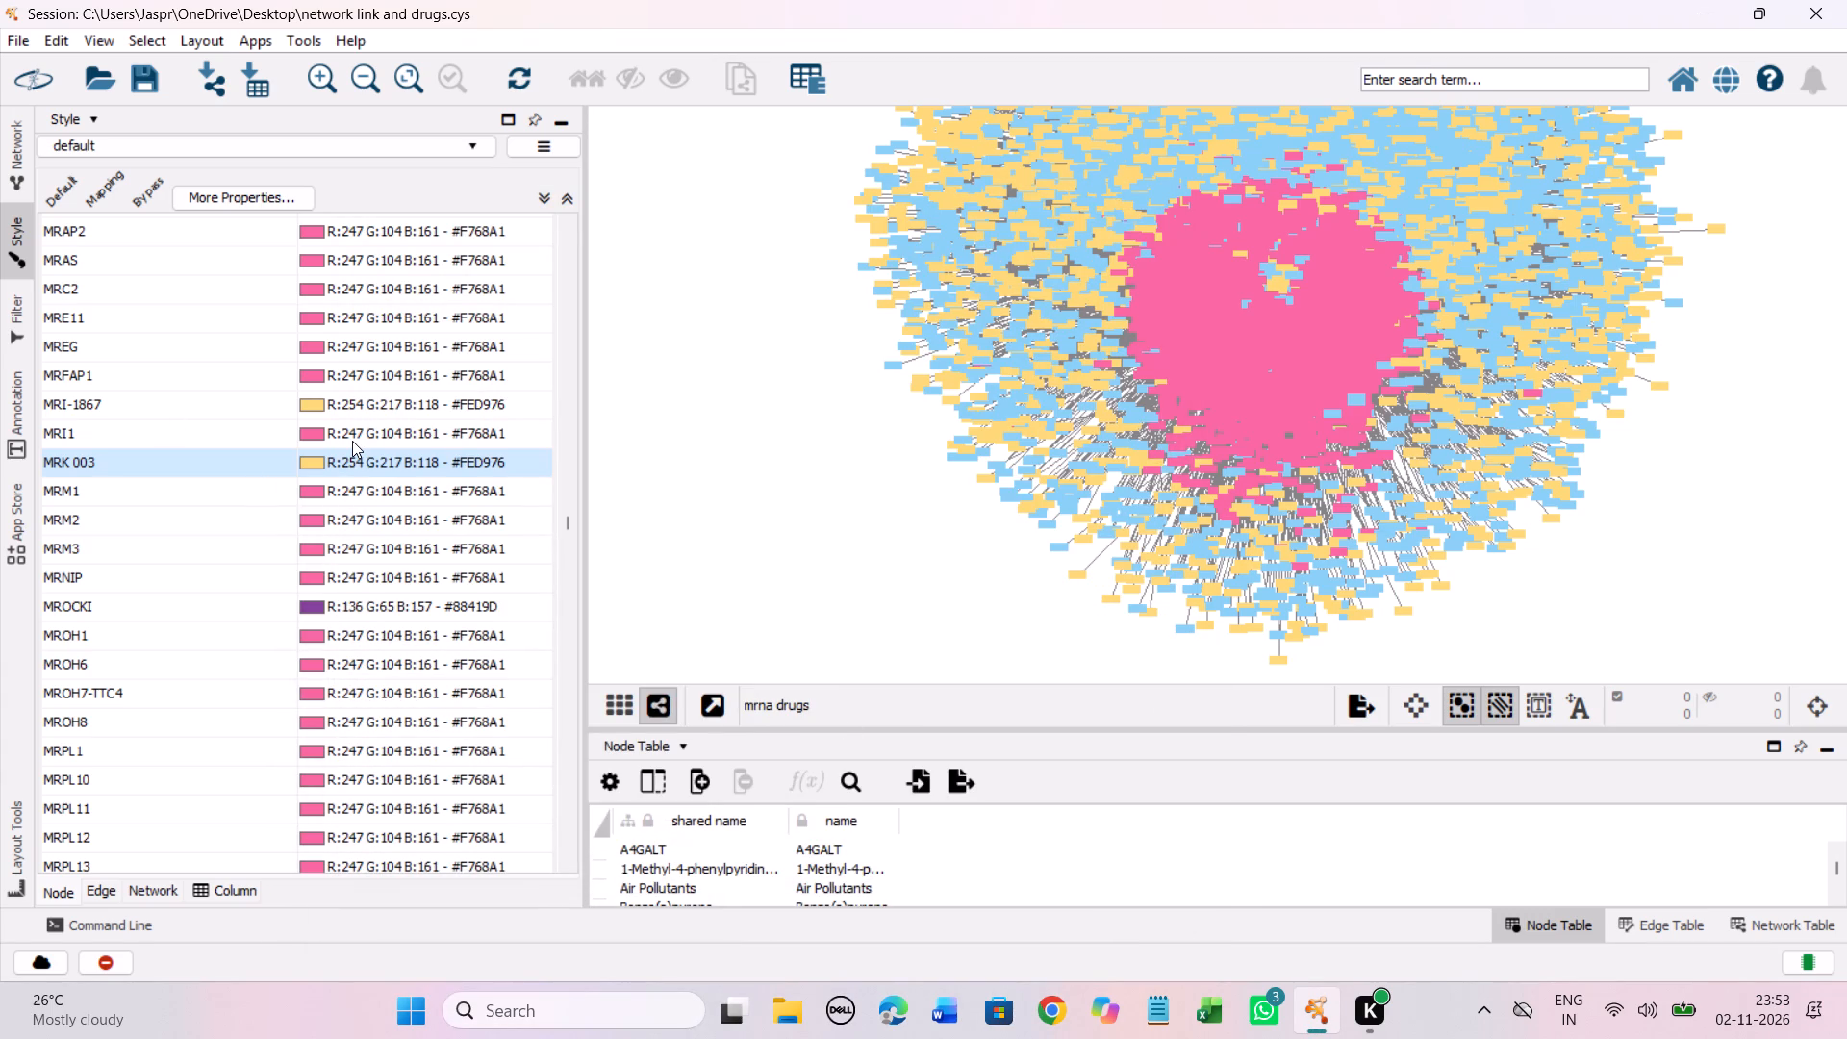
Set the discrete colour mapping of the unmapped entry MRT67307 to the Yellow-Orange-Red shade #FED976.
{"action": "scroll", "coordinate": [352, 441], "scroll_direction": "down", "scroll_amount": 13}
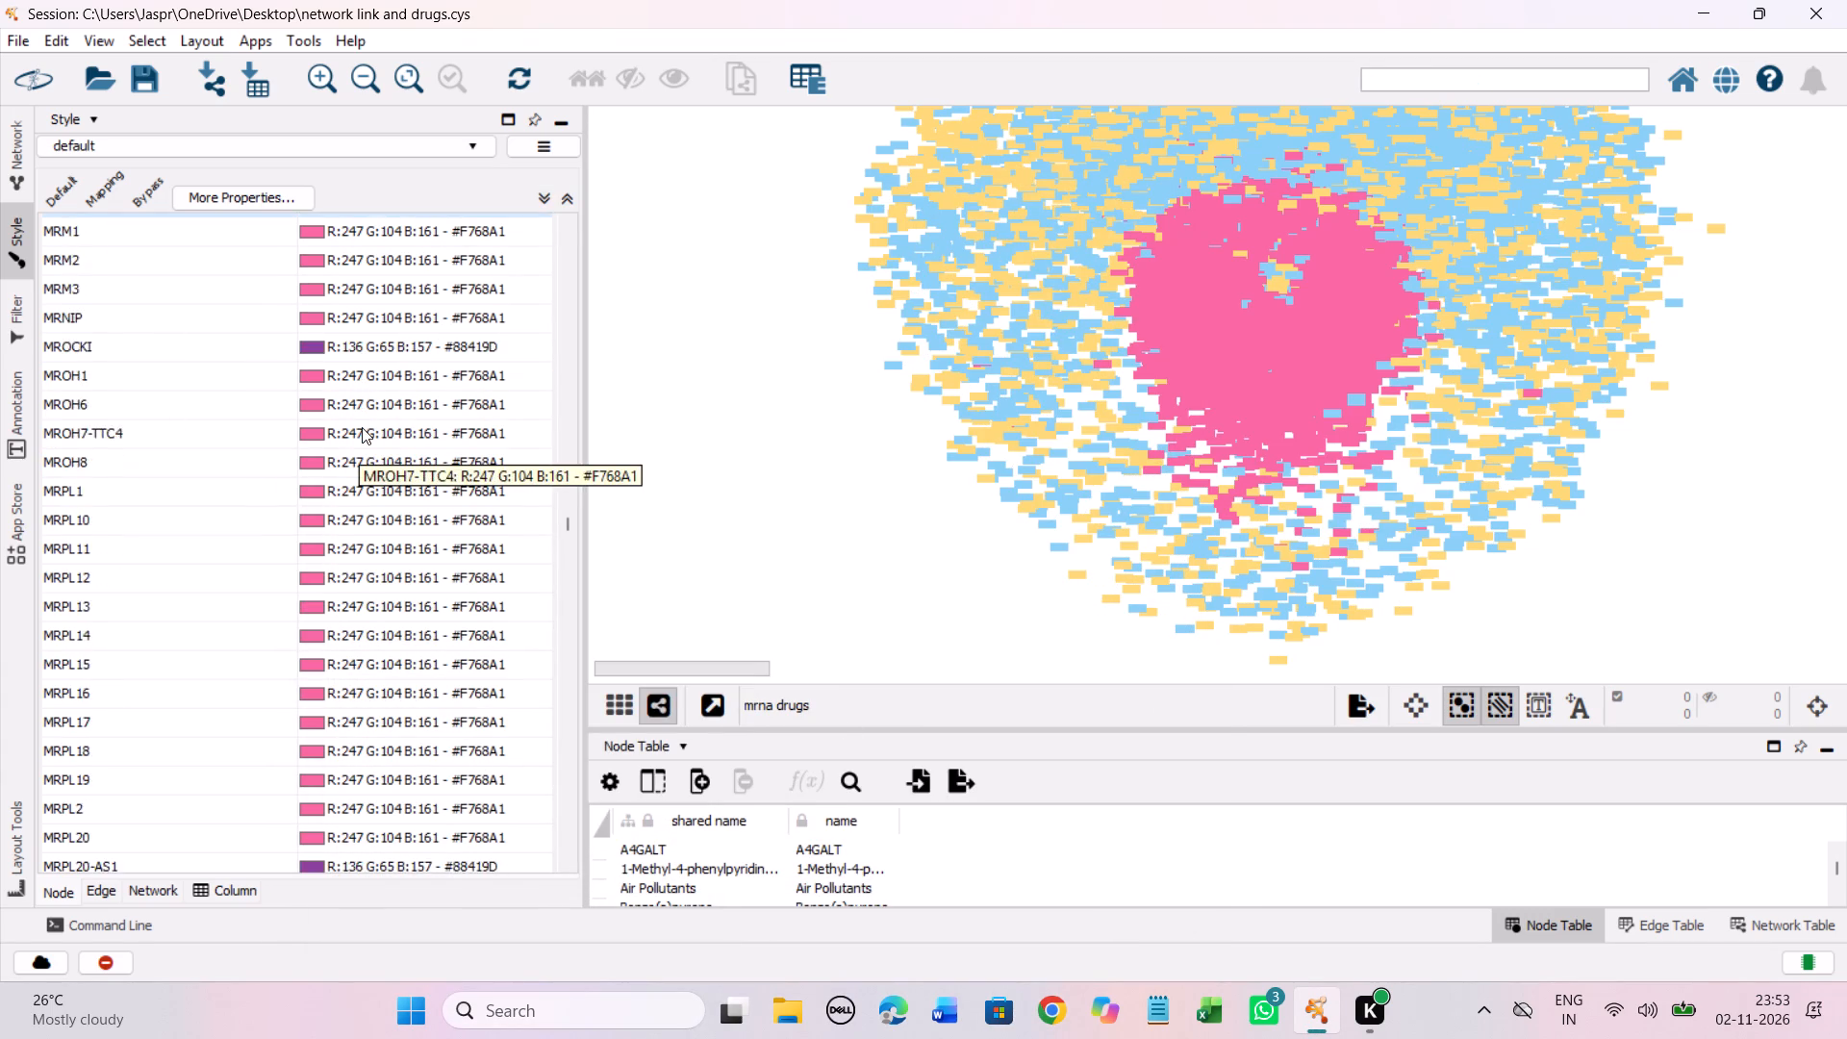
{"action": "scroll", "coordinate": [362, 427], "scroll_direction": "down", "scroll_amount": 20}
{"action": "scroll", "coordinate": [362, 427], "scroll_direction": "down", "scroll_amount": 20}
{"action": "scroll", "coordinate": [362, 427], "scroll_direction": "down", "scroll_amount": 2}
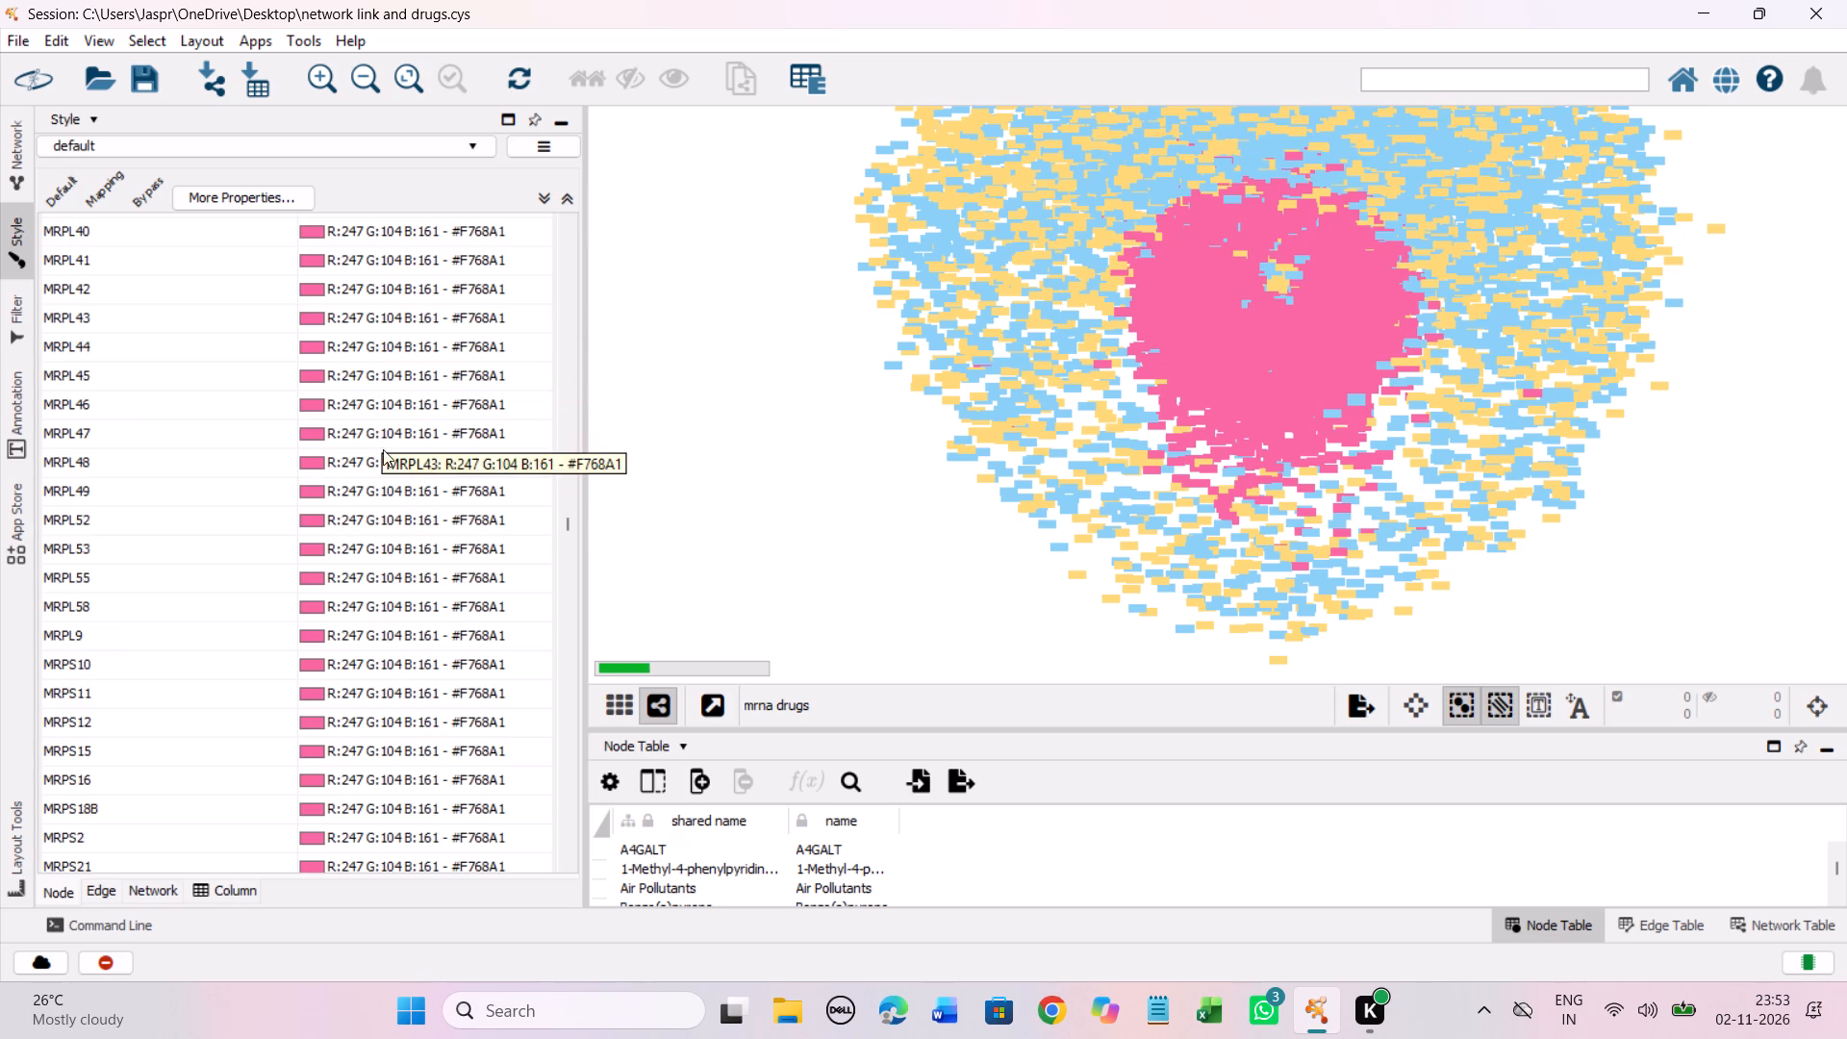
{"action": "scroll", "coordinate": [383, 449], "scroll_direction": "down", "scroll_amount": 16}
{"action": "scroll", "coordinate": [399, 415], "scroll_direction": "down", "scroll_amount": 7}
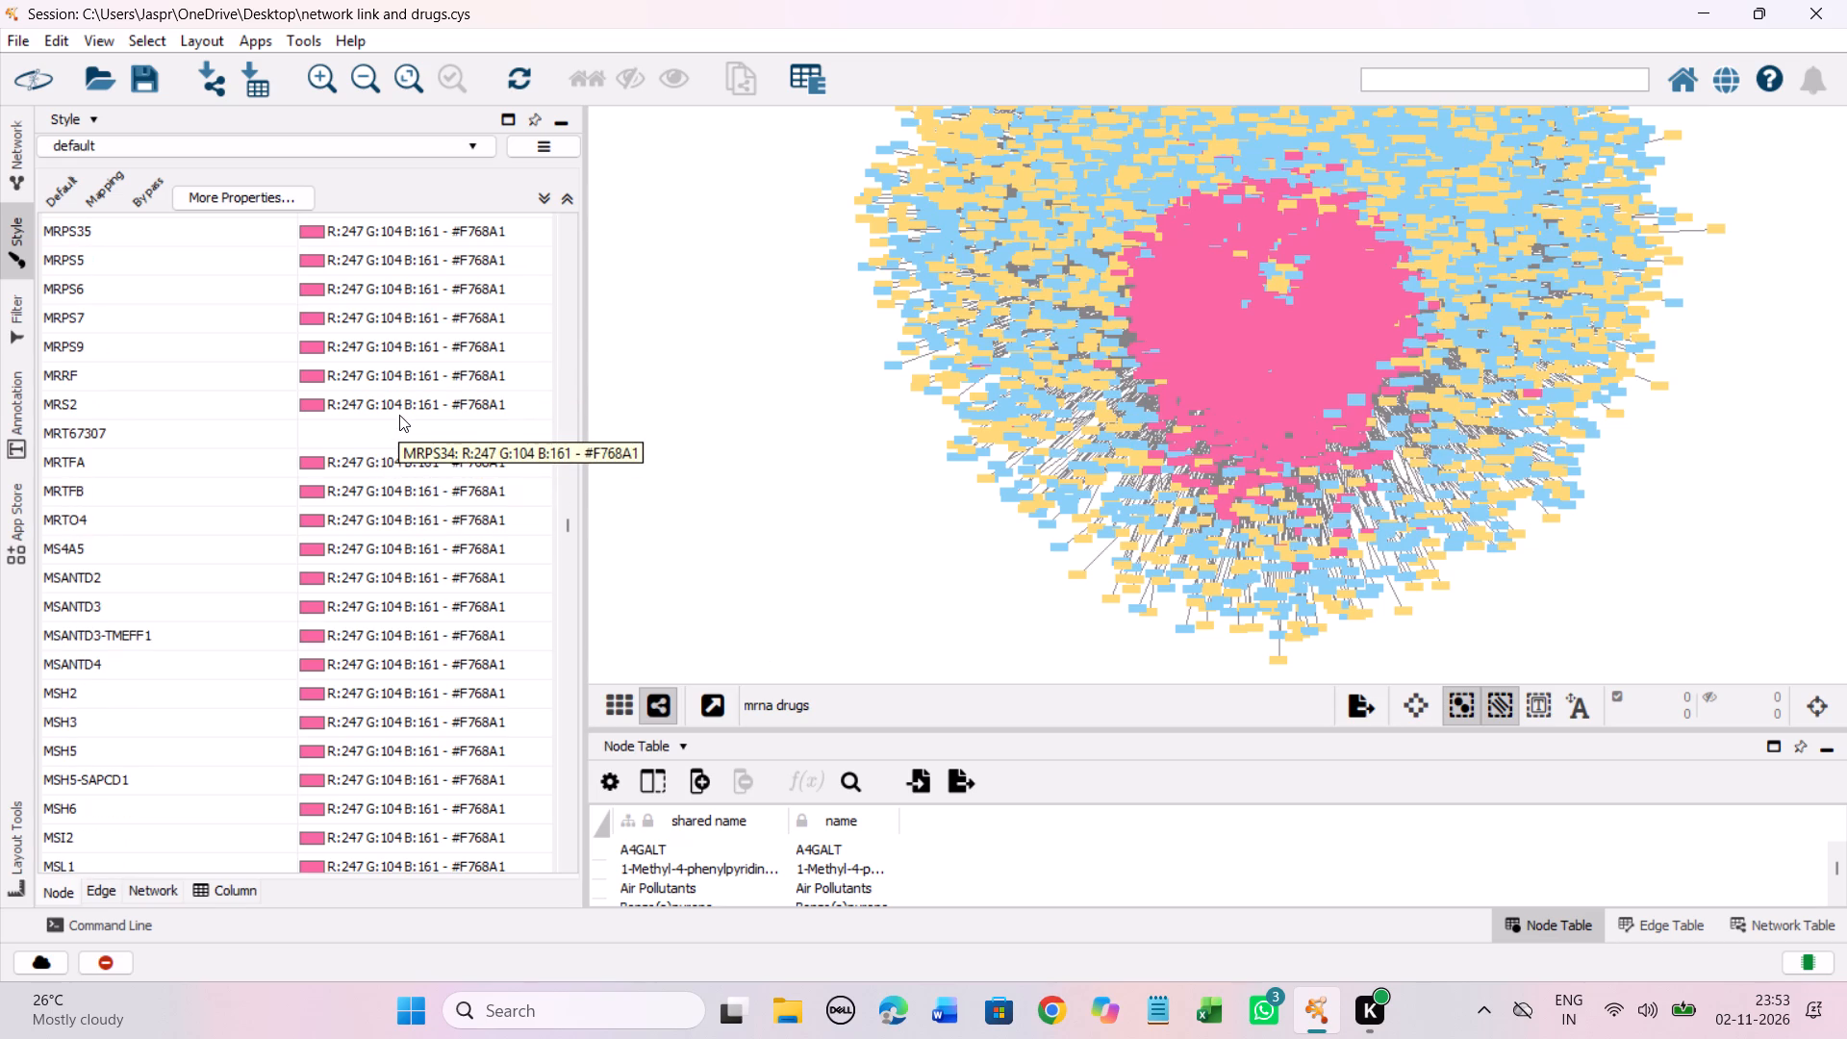
{"action": "left_click", "coordinate": [255, 428]}
{"action": "right_click", "coordinate": [255, 428]}
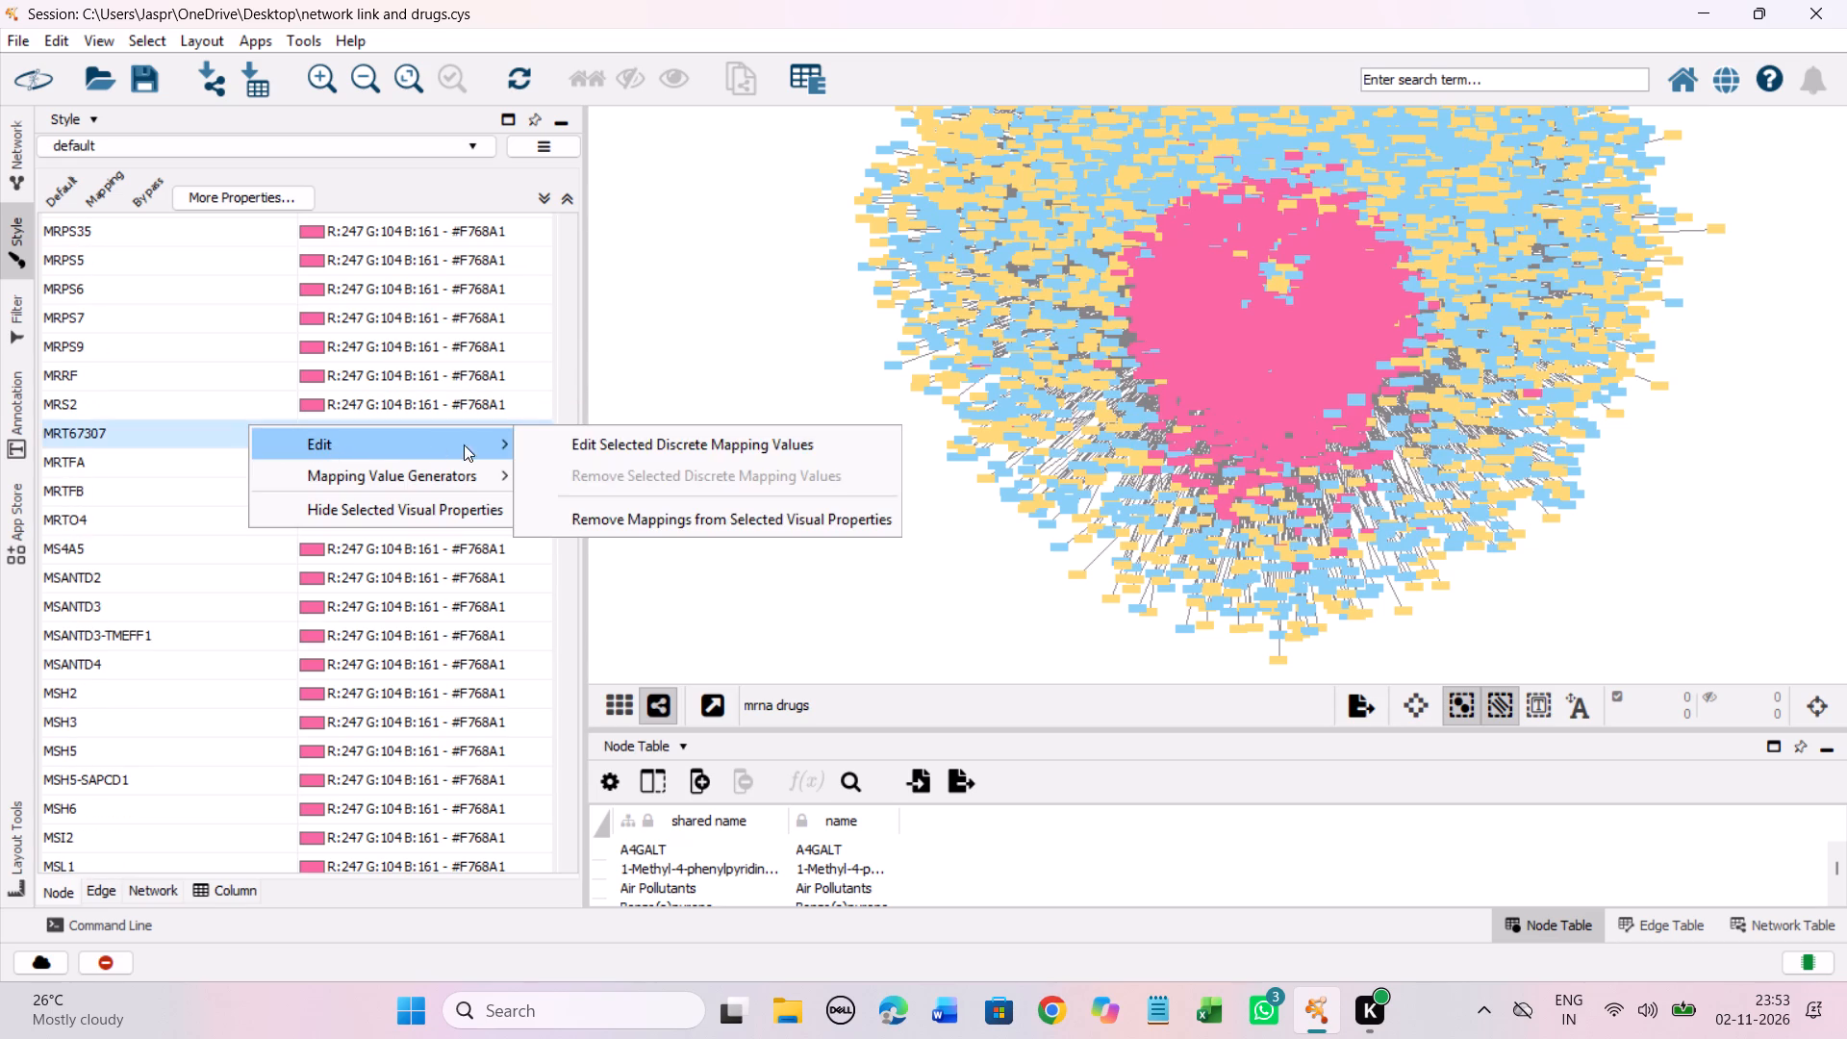
{"action": "left_click", "coordinate": [567, 442]}
{"action": "left_click_drag", "start_coordinate": [490, 544], "coordinate": [544, 322]}
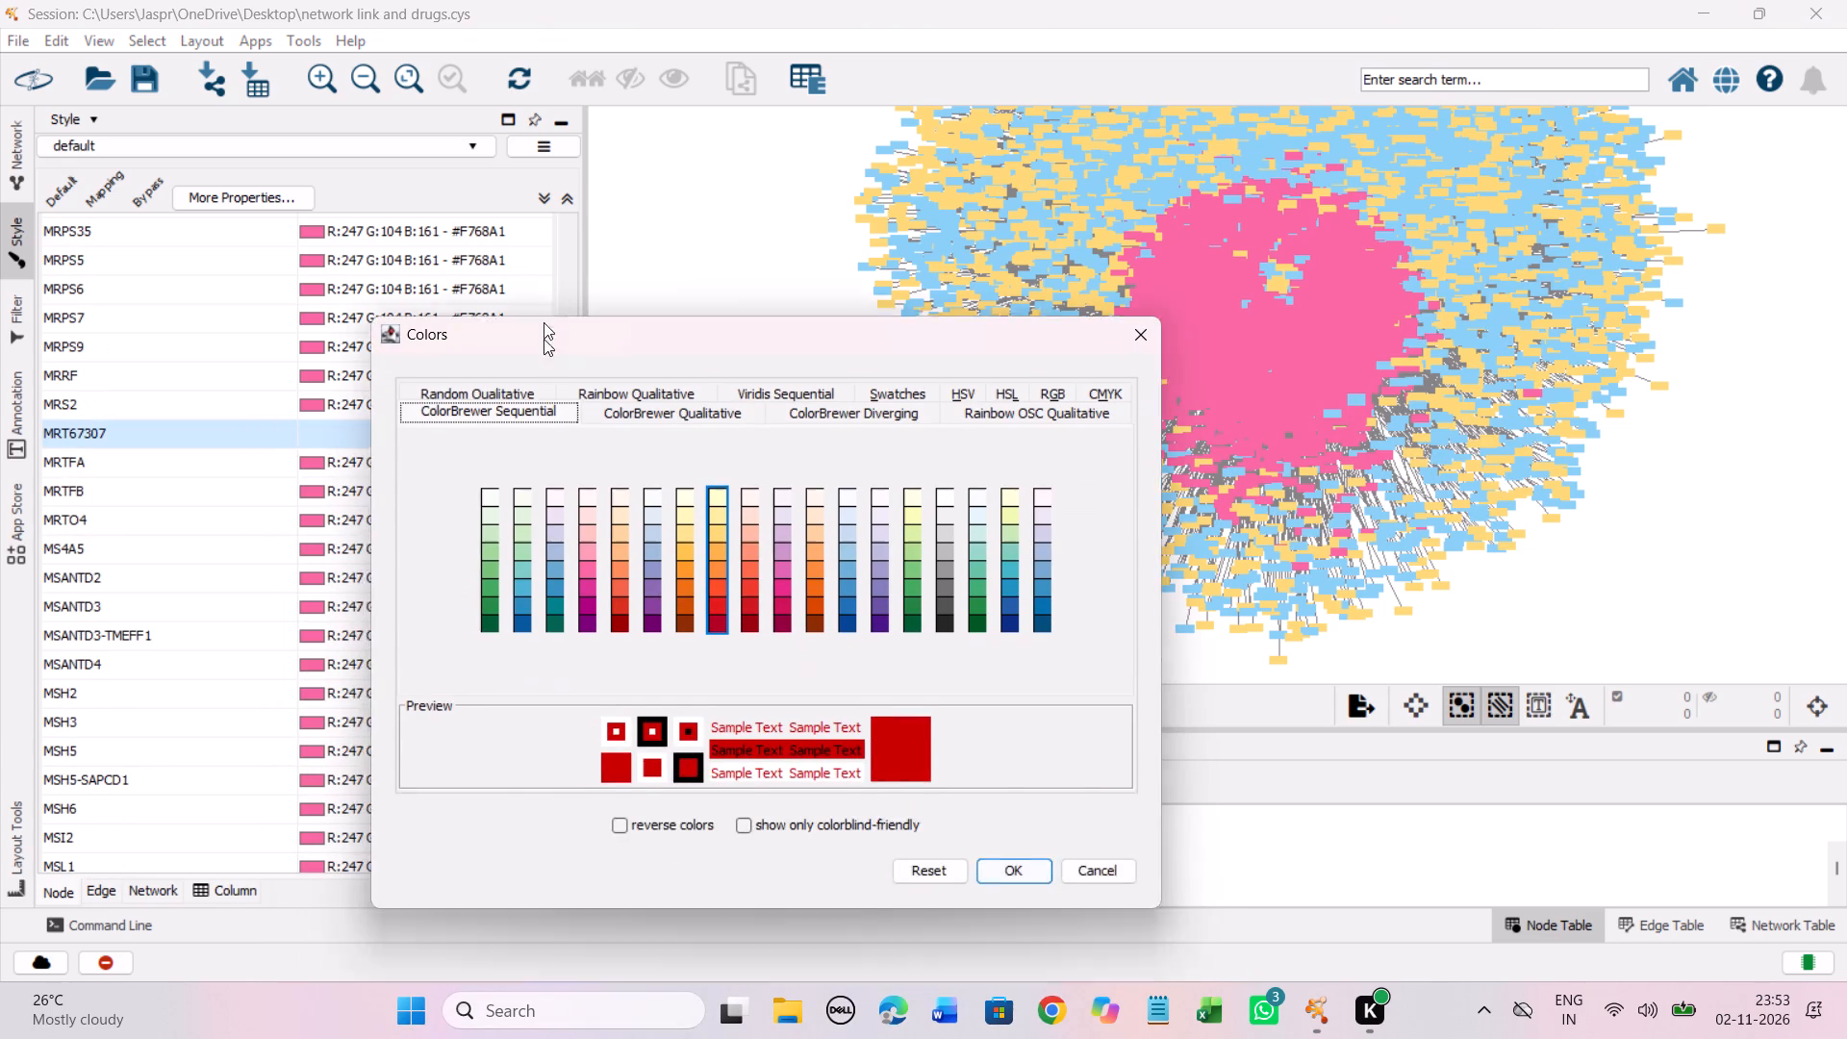
{"action": "left_click_drag", "start_coordinate": [544, 322], "coordinate": [537, 258]}
{"action": "left_click", "coordinate": [706, 446]}
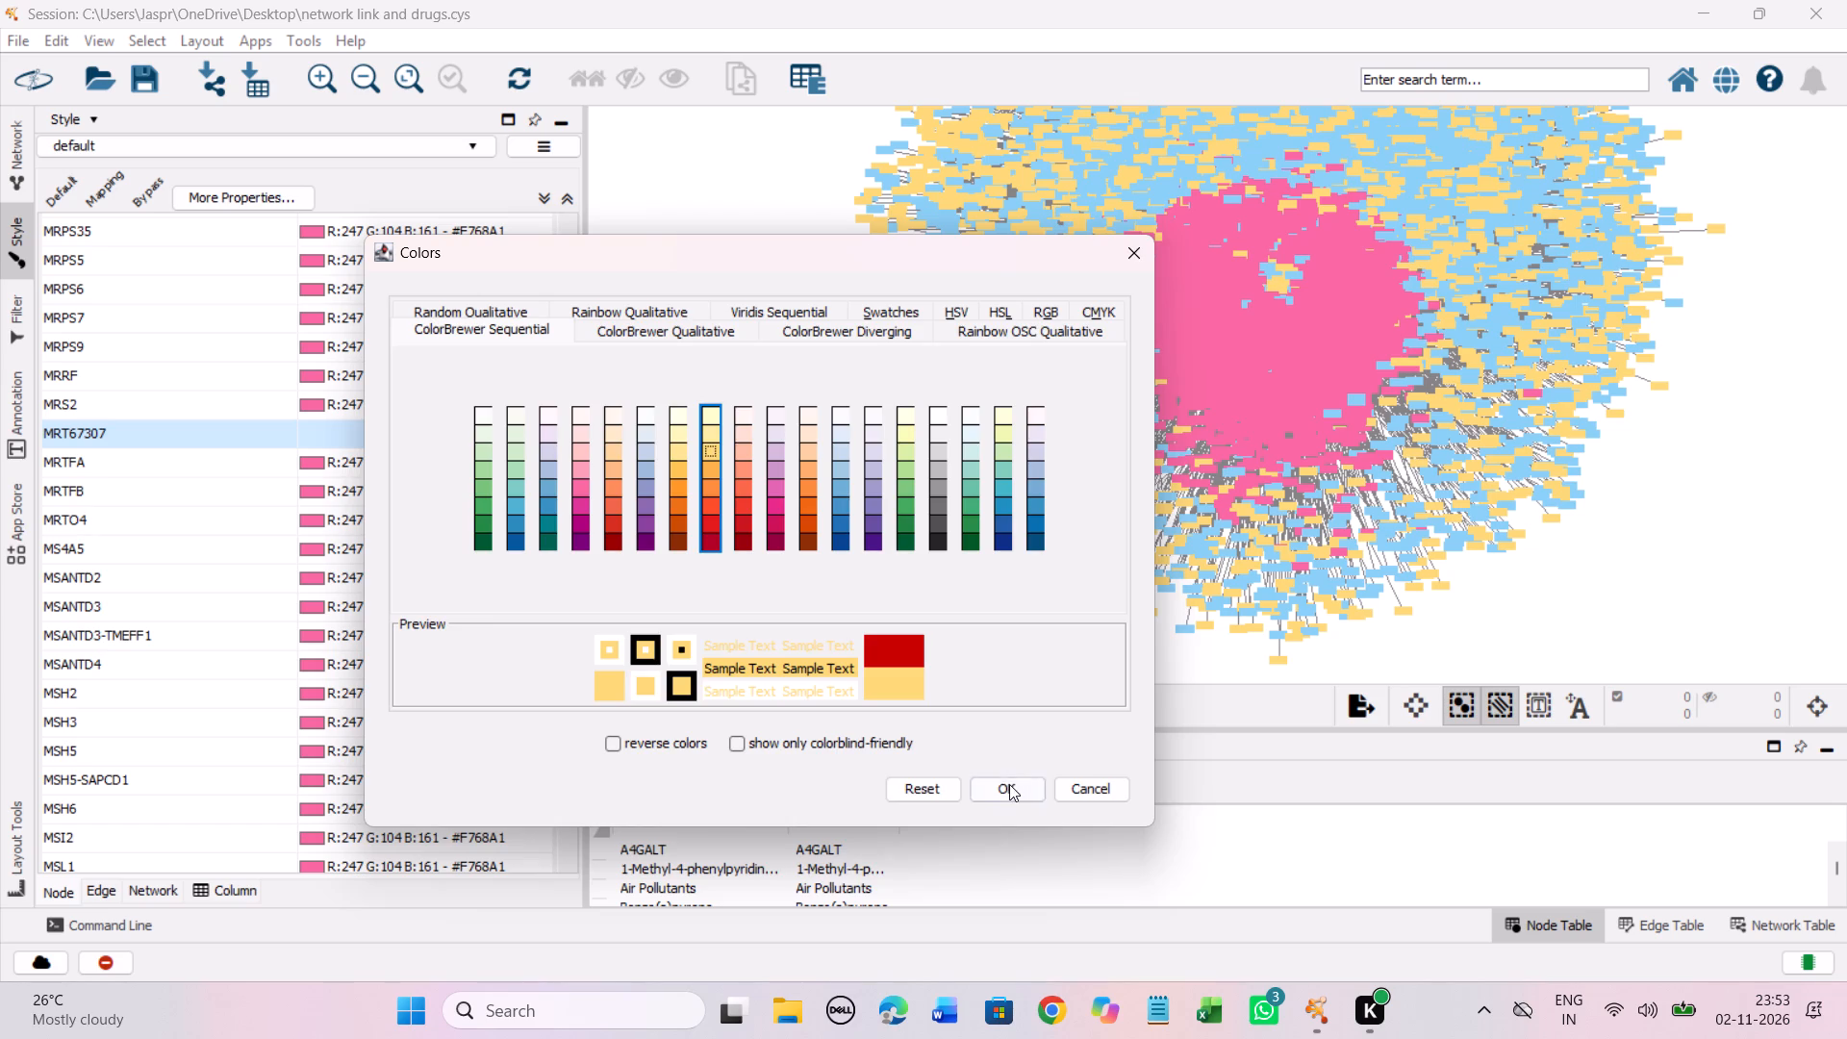
{"action": "left_click", "coordinate": [1009, 784]}
Set the discrete colour mapping of the unmapped entry MST 312 to the Yellow-Orange-Red shade #FED976.
{"action": "scroll", "coordinate": [400, 575], "scroll_direction": "down", "scroll_amount": 2}
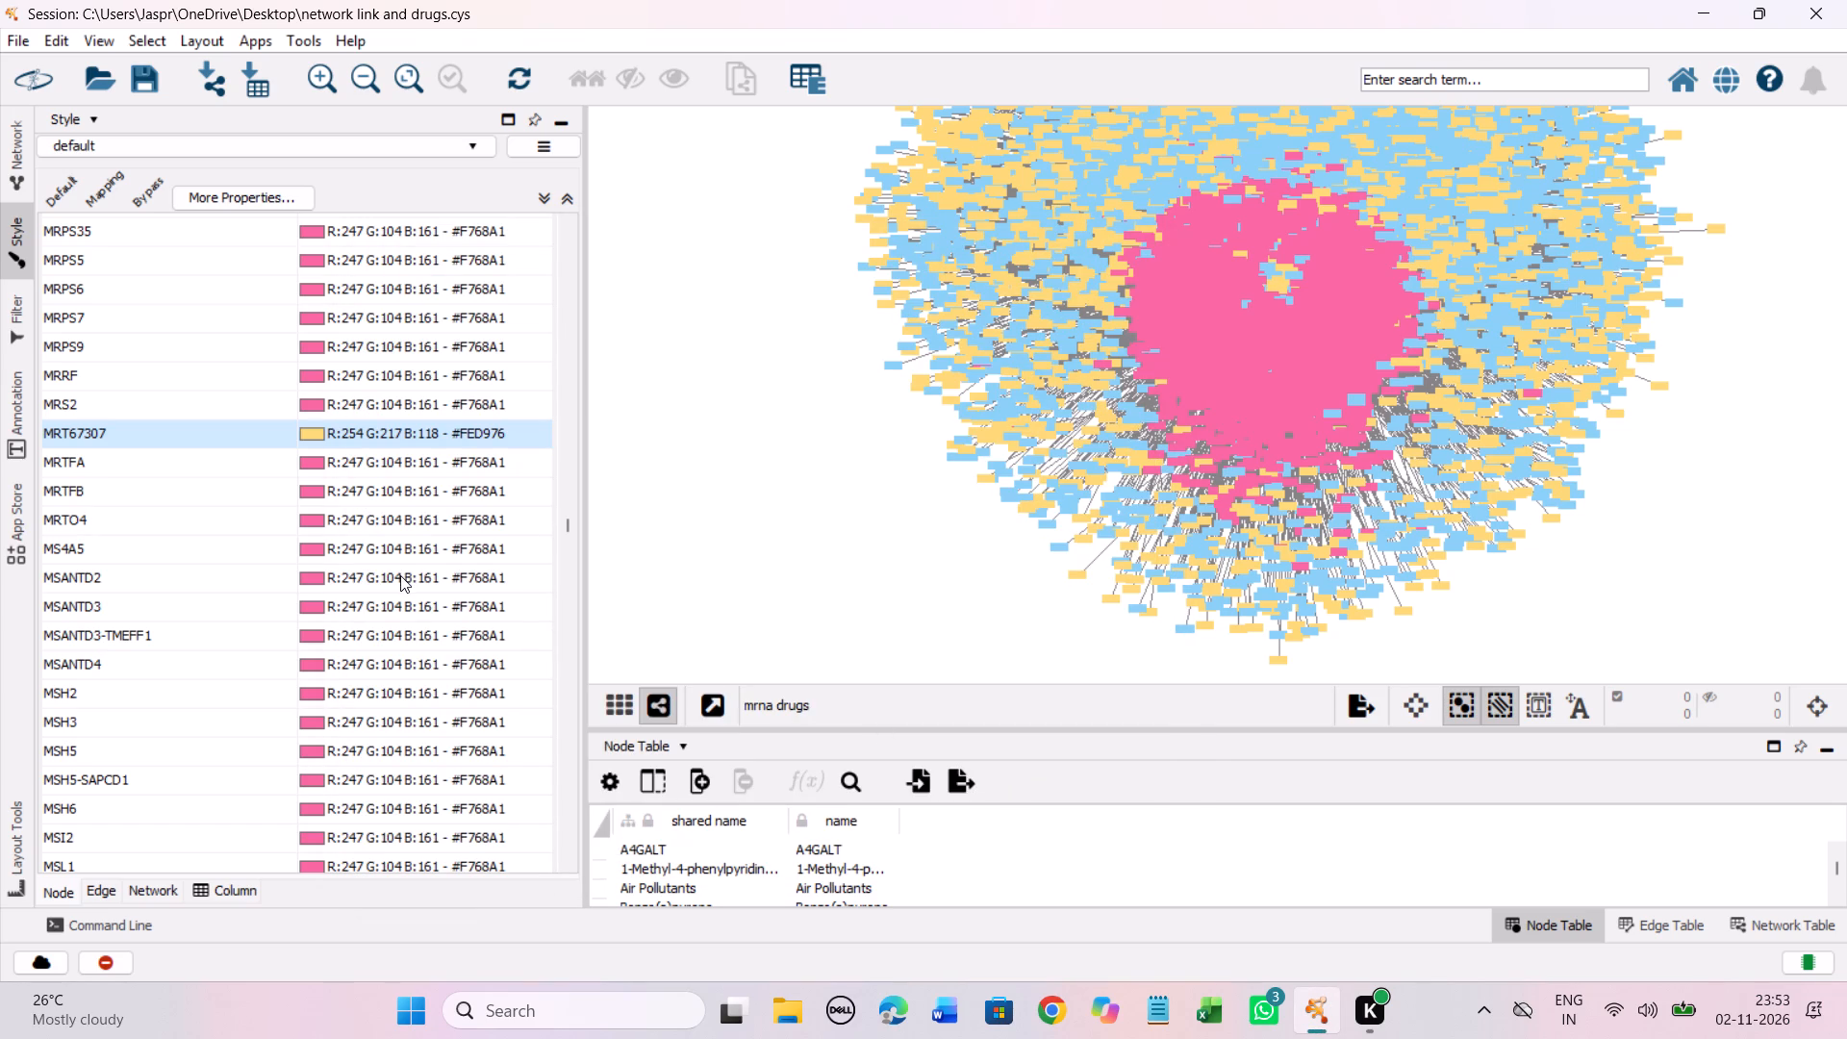
{"action": "scroll", "coordinate": [400, 575], "scroll_direction": "down", "scroll_amount": 14}
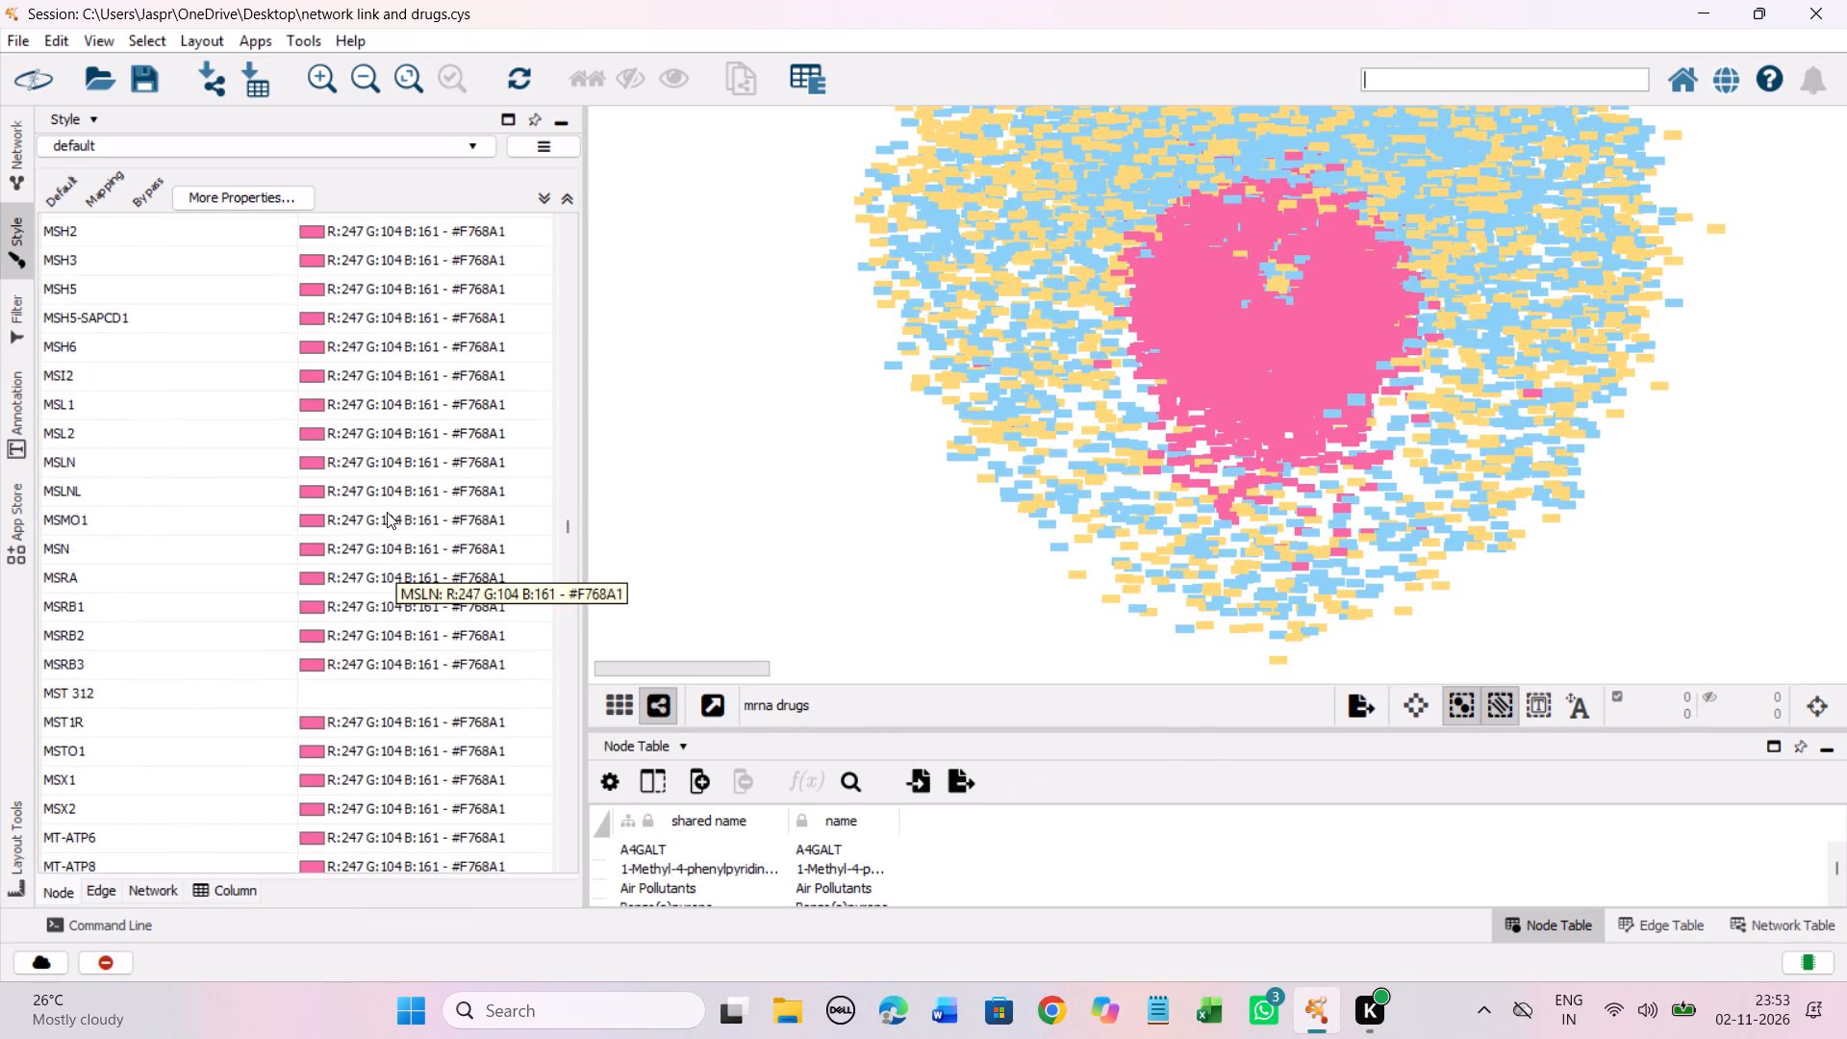
{"action": "scroll", "coordinate": [326, 458], "scroll_direction": "up", "scroll_amount": 15}
{"action": "scroll", "coordinate": [326, 458], "scroll_direction": "down", "scroll_amount": 9}
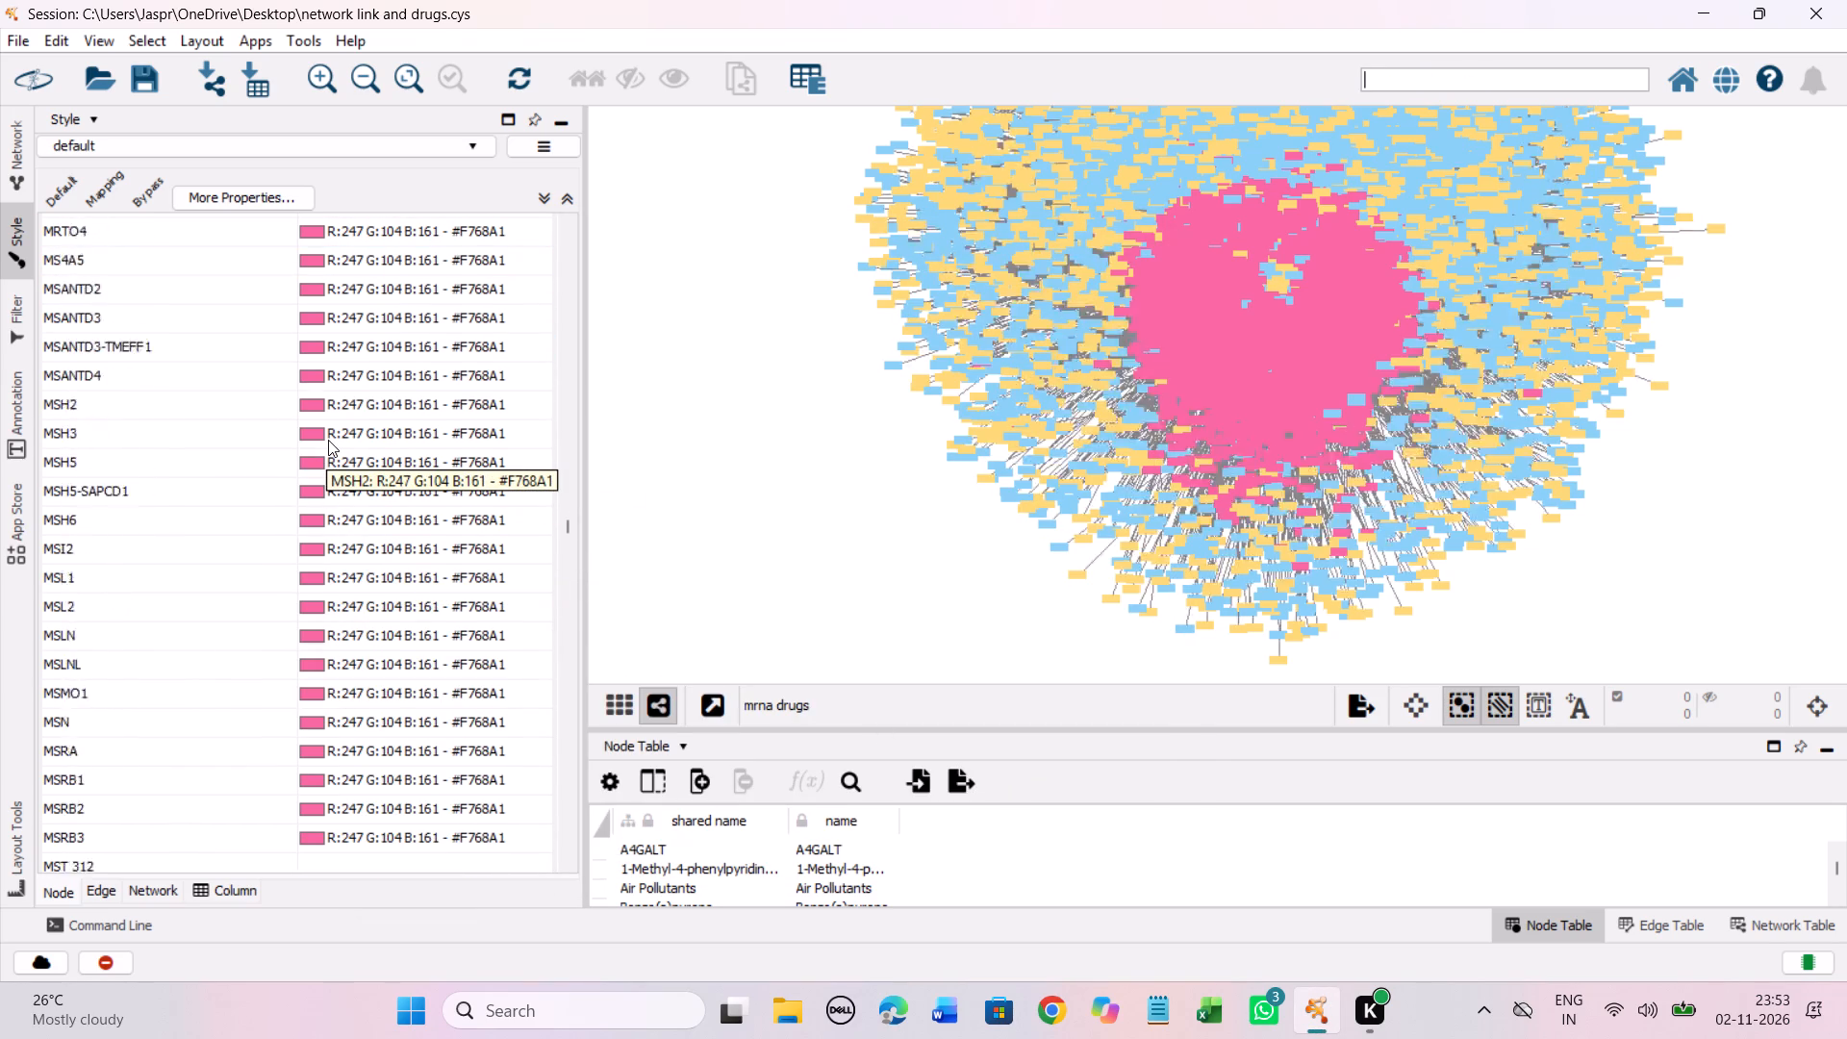
{"action": "scroll", "coordinate": [328, 440], "scroll_direction": "down", "scroll_amount": 19}
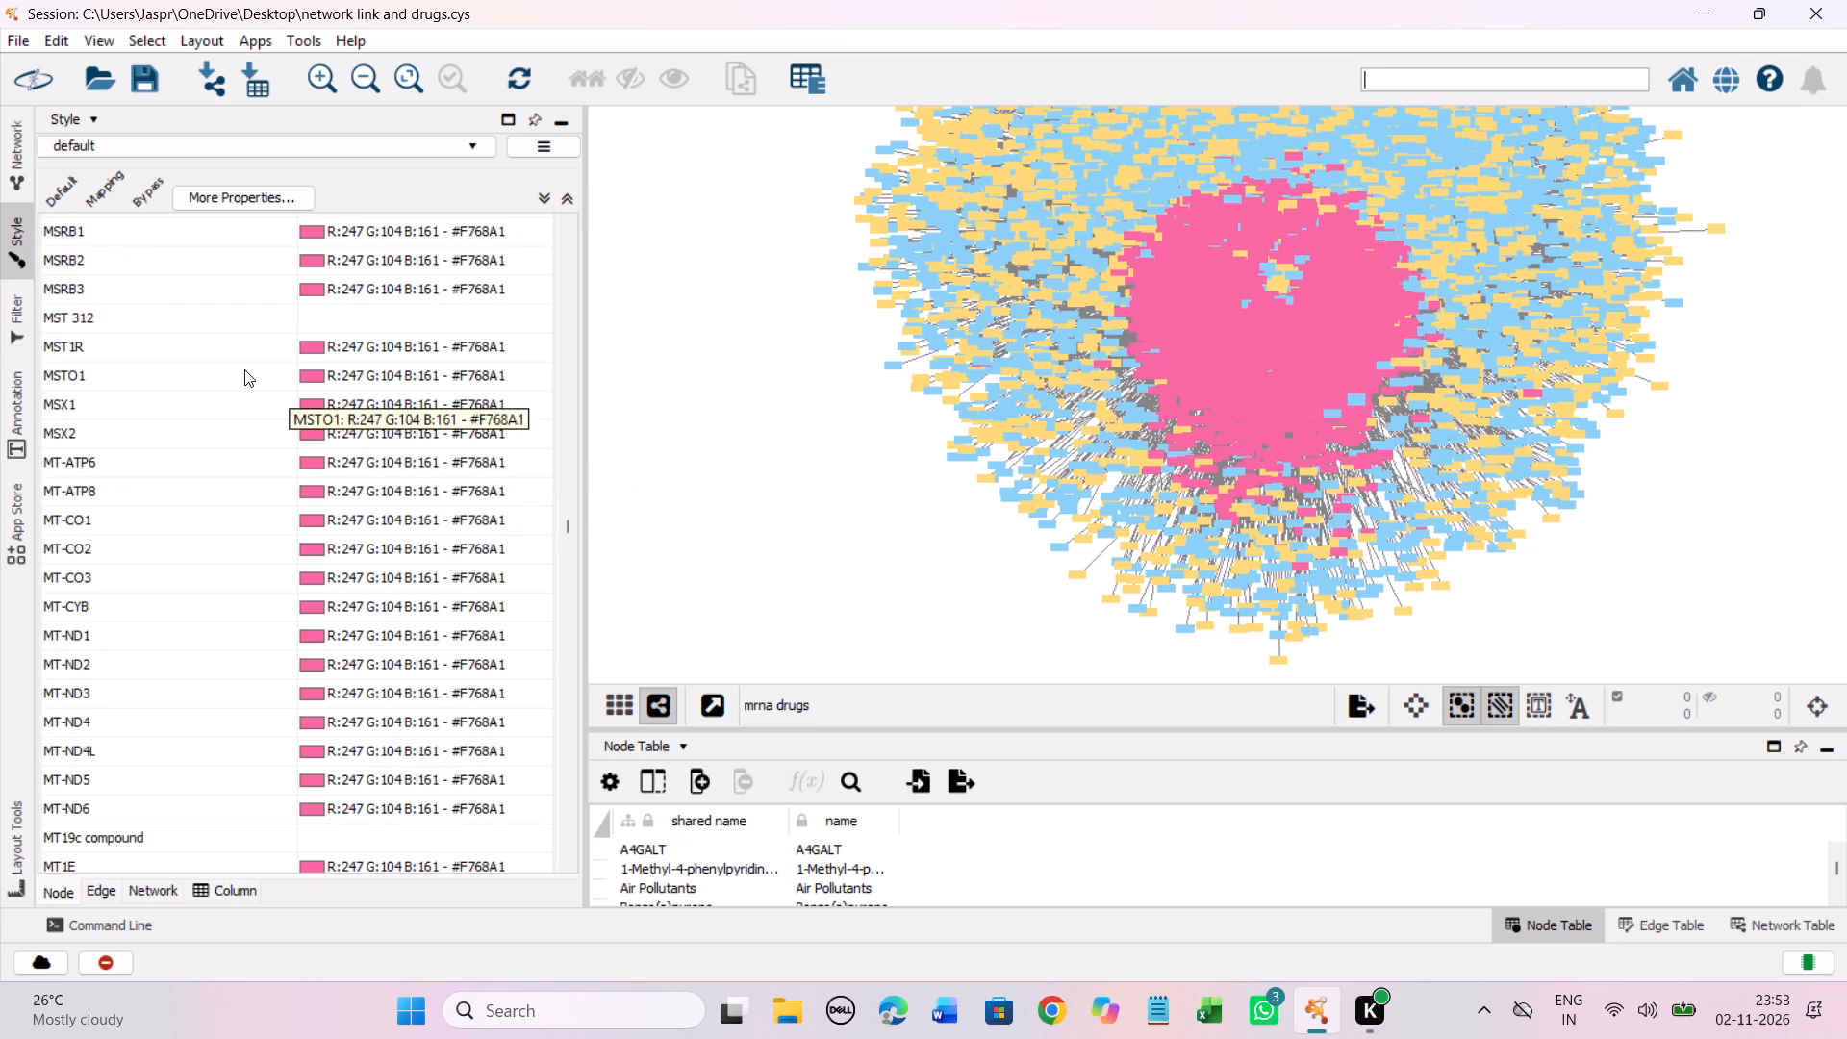
{"action": "left_click", "coordinate": [252, 313]}
{"action": "right_click", "coordinate": [252, 313]}
{"action": "left_click", "coordinate": [563, 324]}
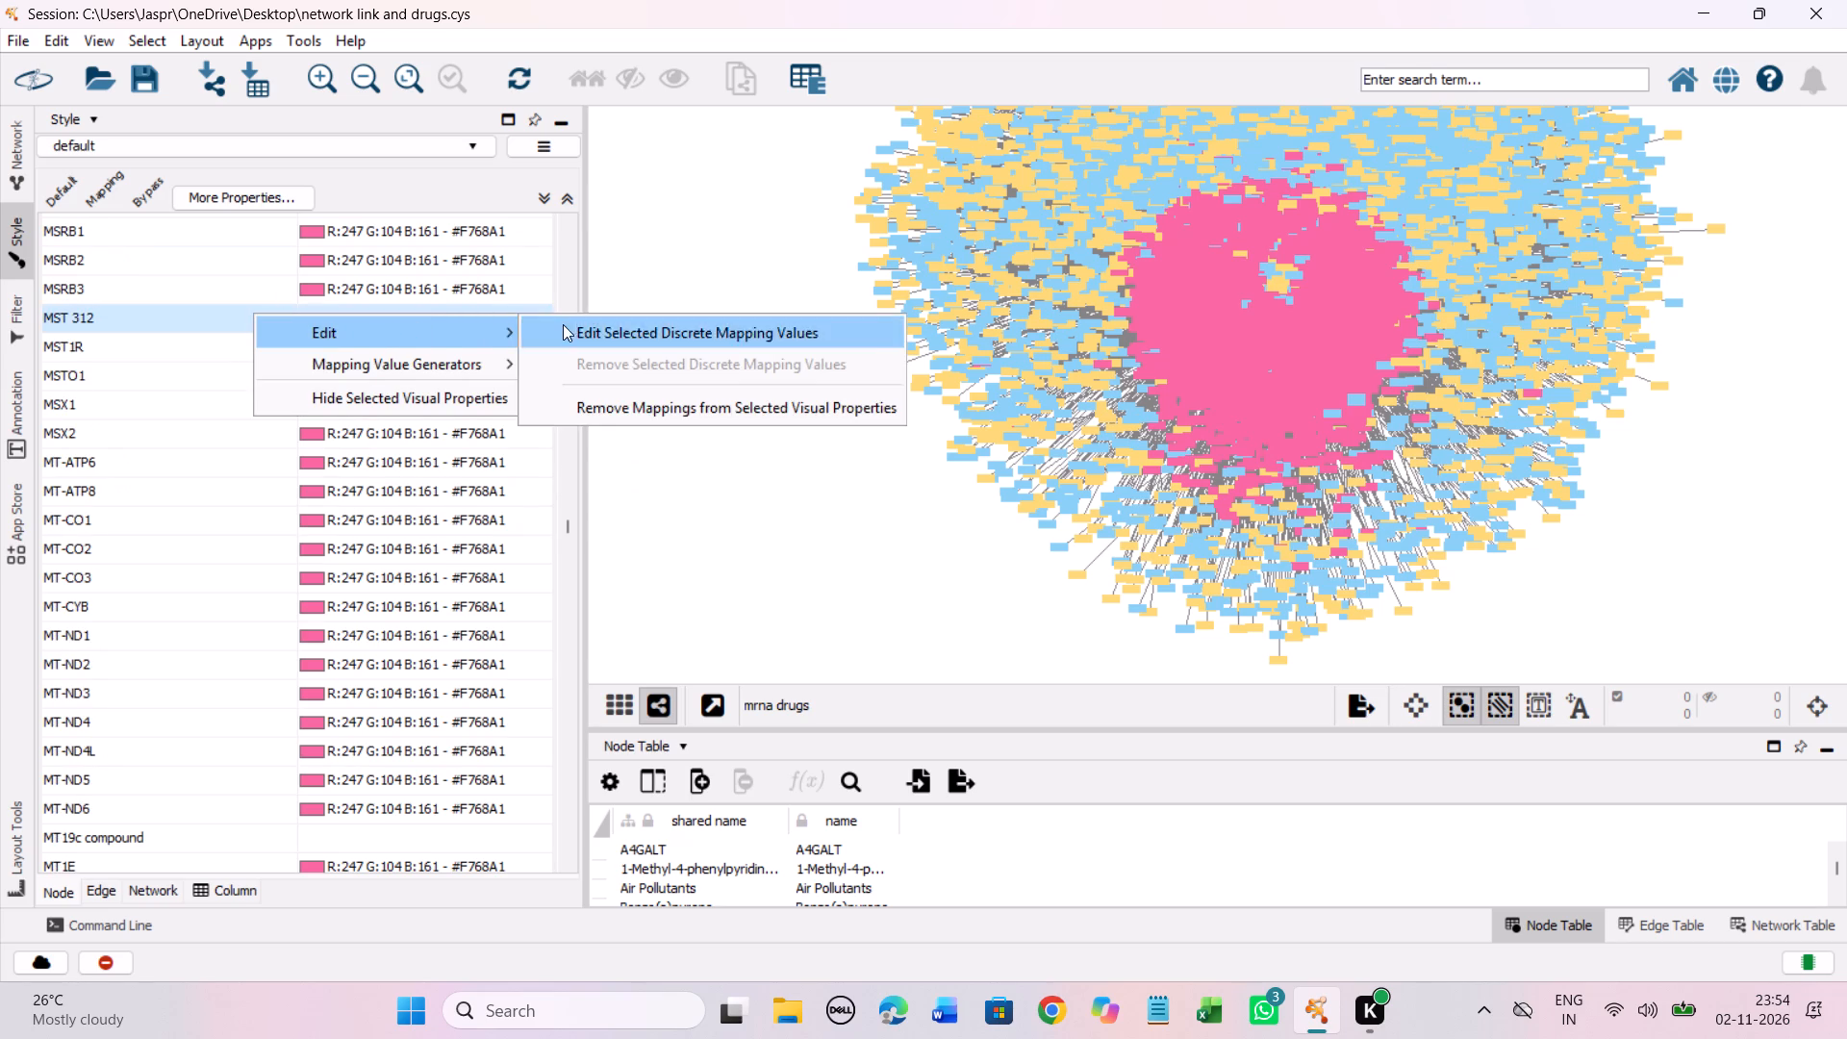
{"action": "left_click_drag", "start_coordinate": [612, 550], "coordinate": [629, 304]}
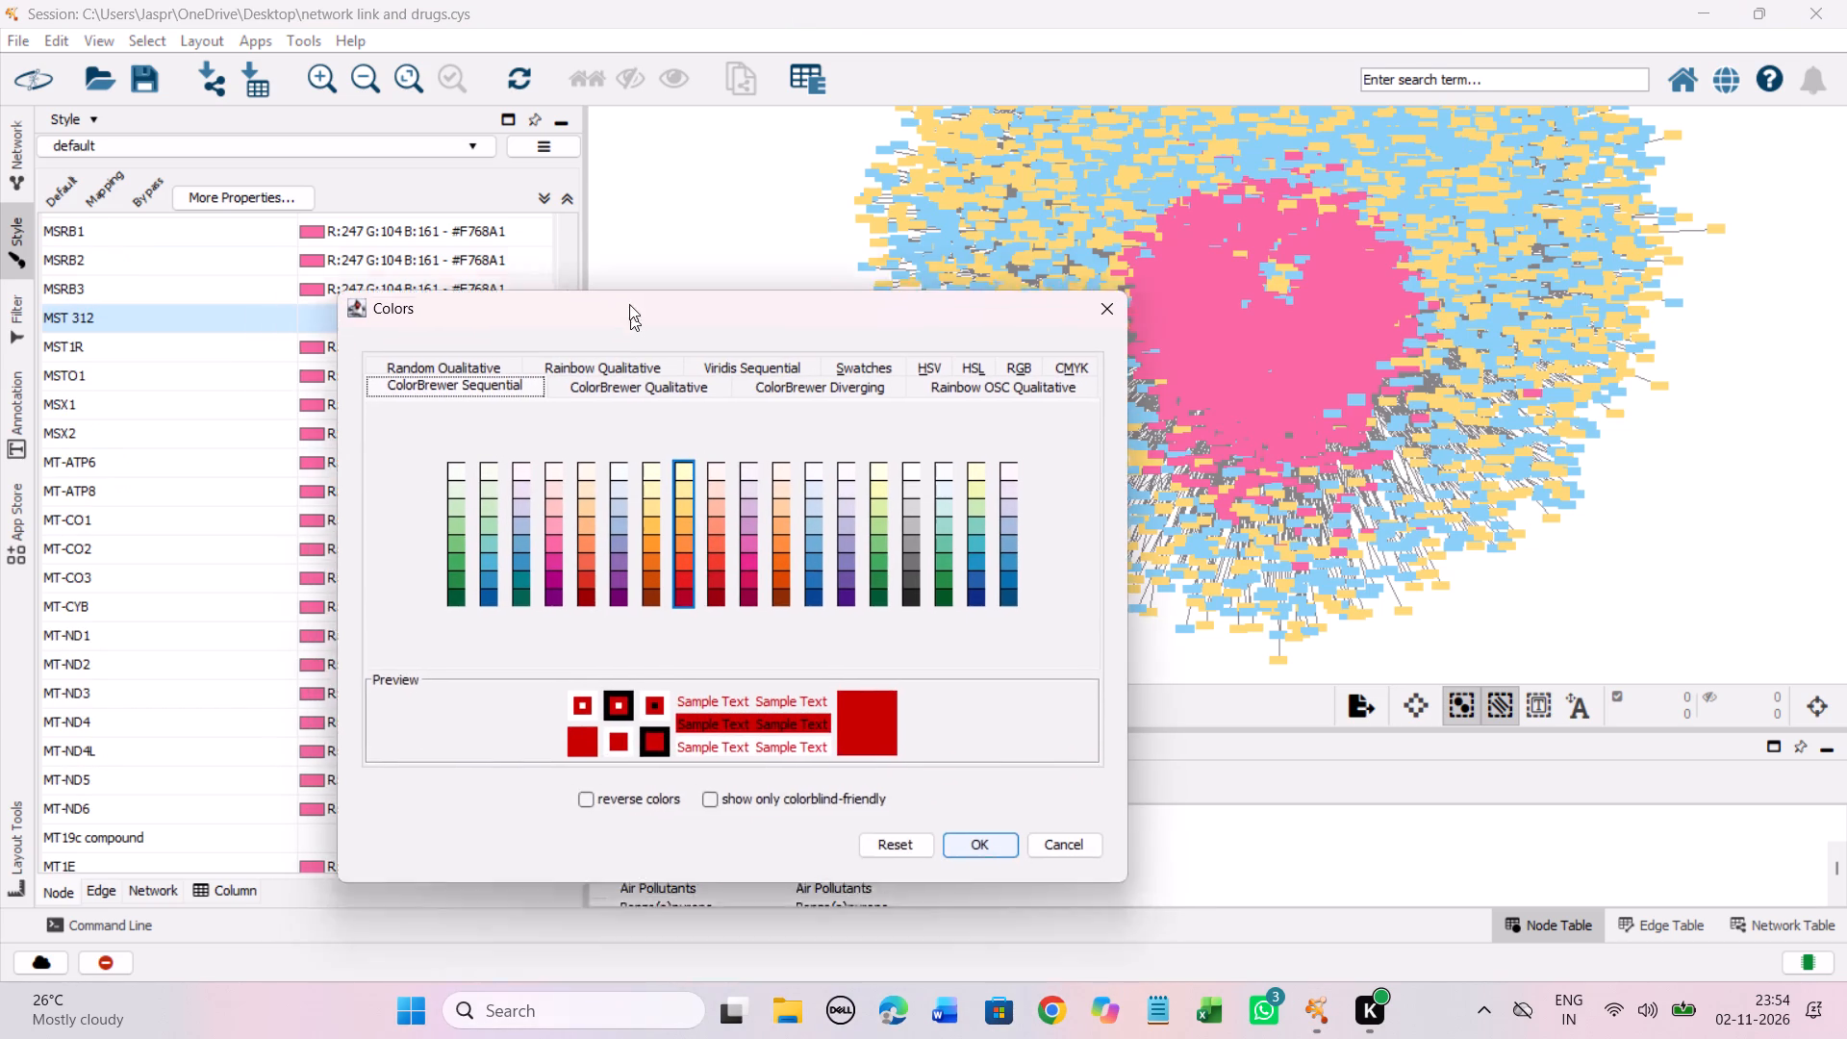
{"action": "left_click_drag", "start_coordinate": [629, 304], "coordinate": [619, 239]}
{"action": "left_click", "coordinate": [671, 422]}
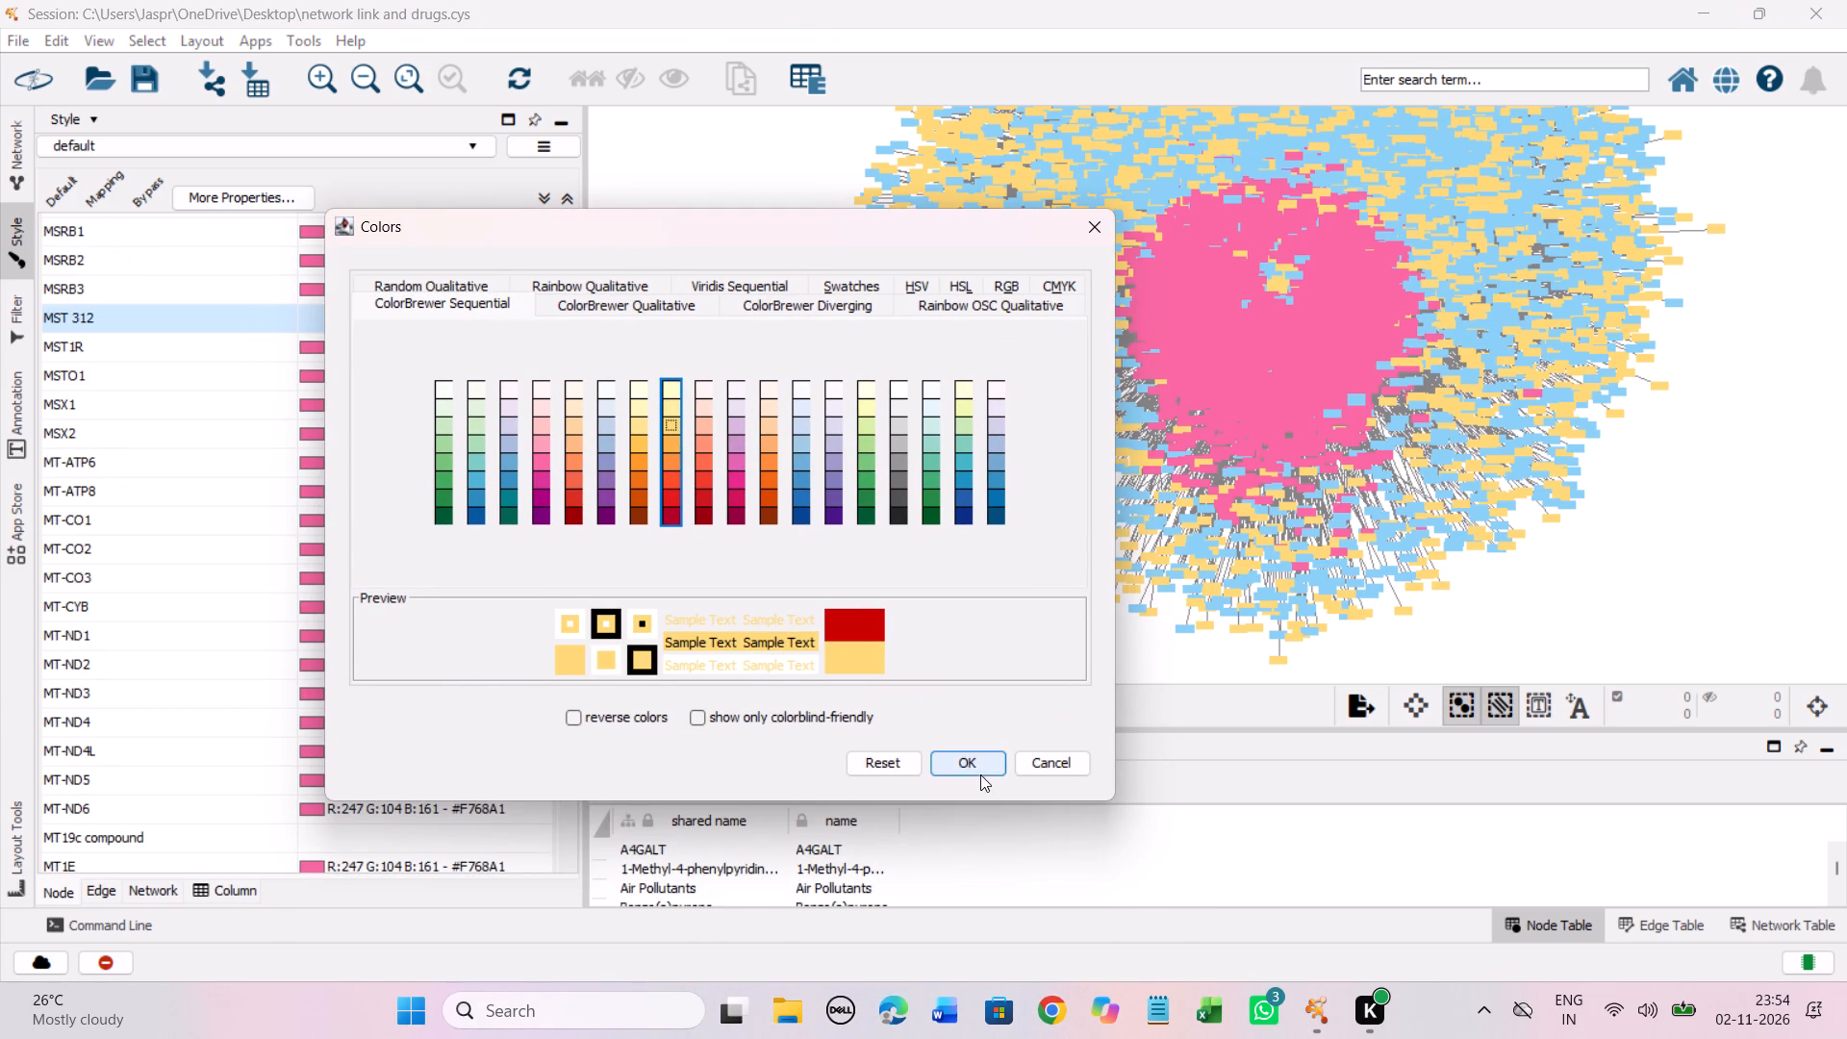
{"action": "left_click", "coordinate": [984, 765]}
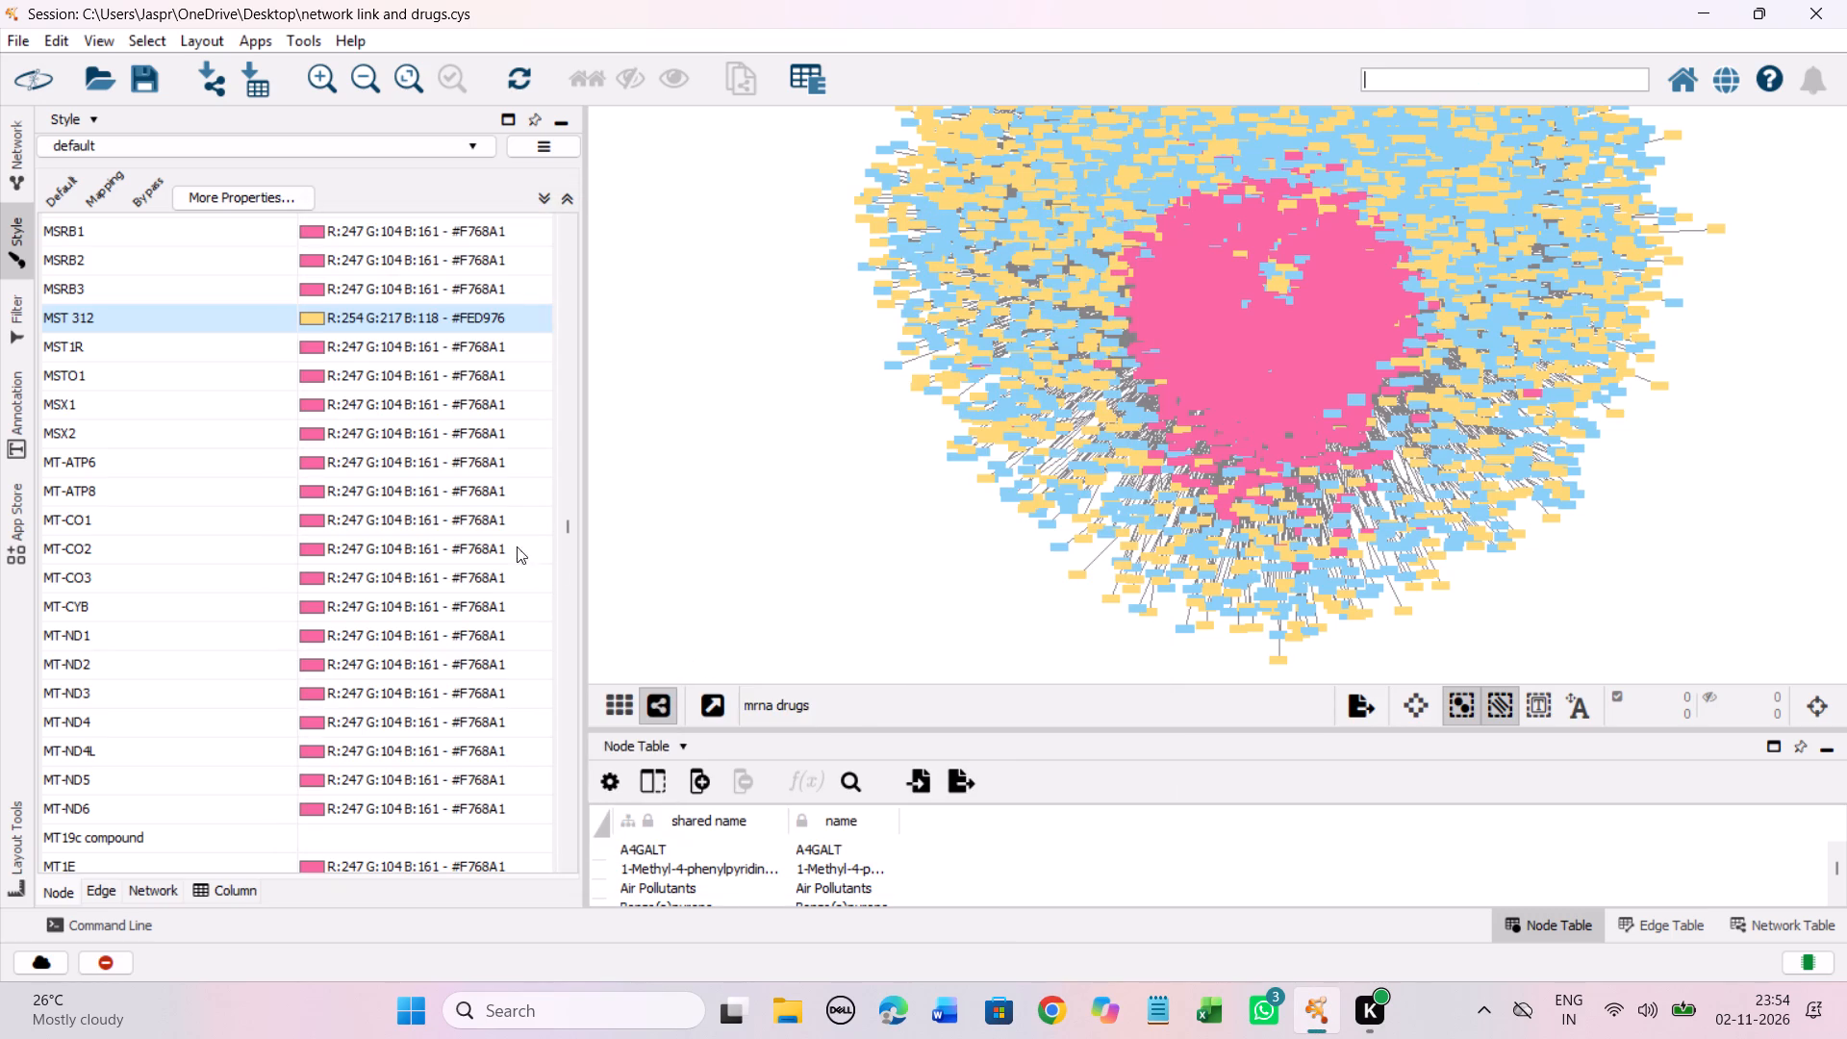
Set the discrete colour mapping of the unmapped entry MT19c compound to the Yellow-Orange-Red shade #FED976.
{"action": "scroll", "coordinate": [442, 486], "scroll_direction": "down", "scroll_amount": 4}
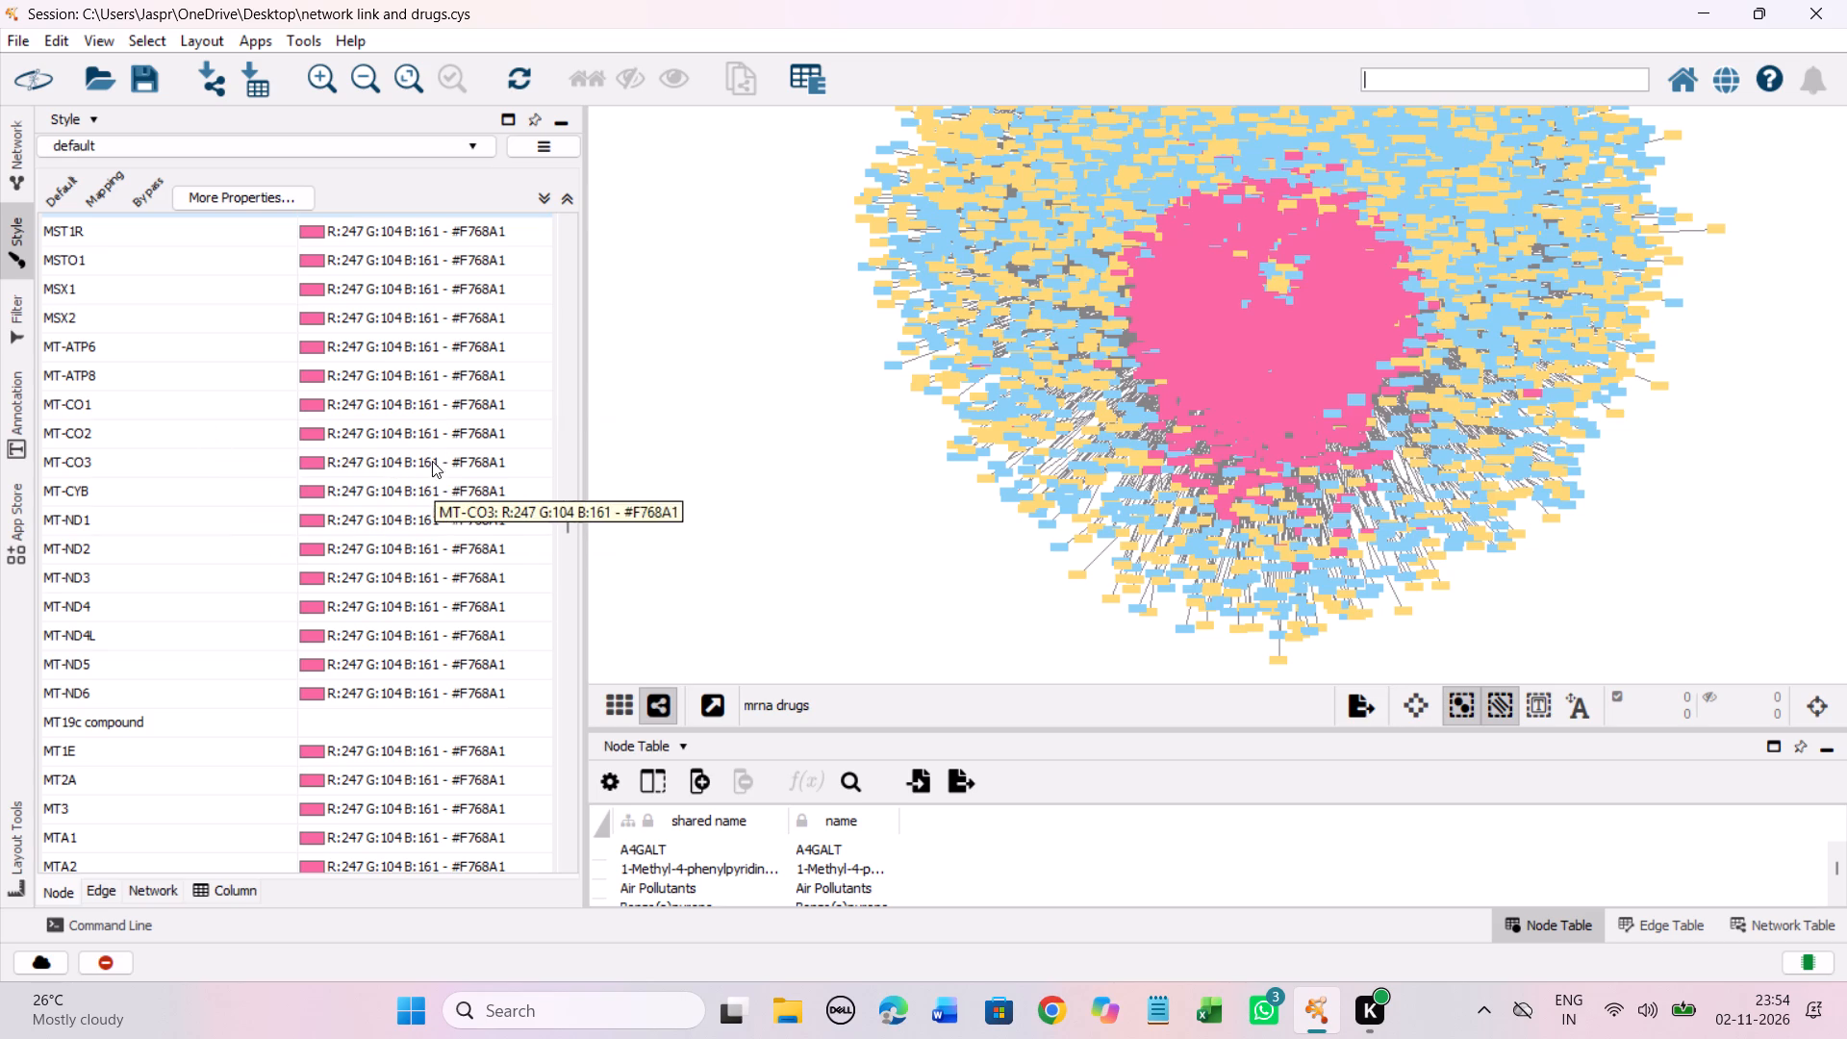
{"action": "scroll", "coordinate": [426, 442], "scroll_direction": "down", "scroll_amount": 8}
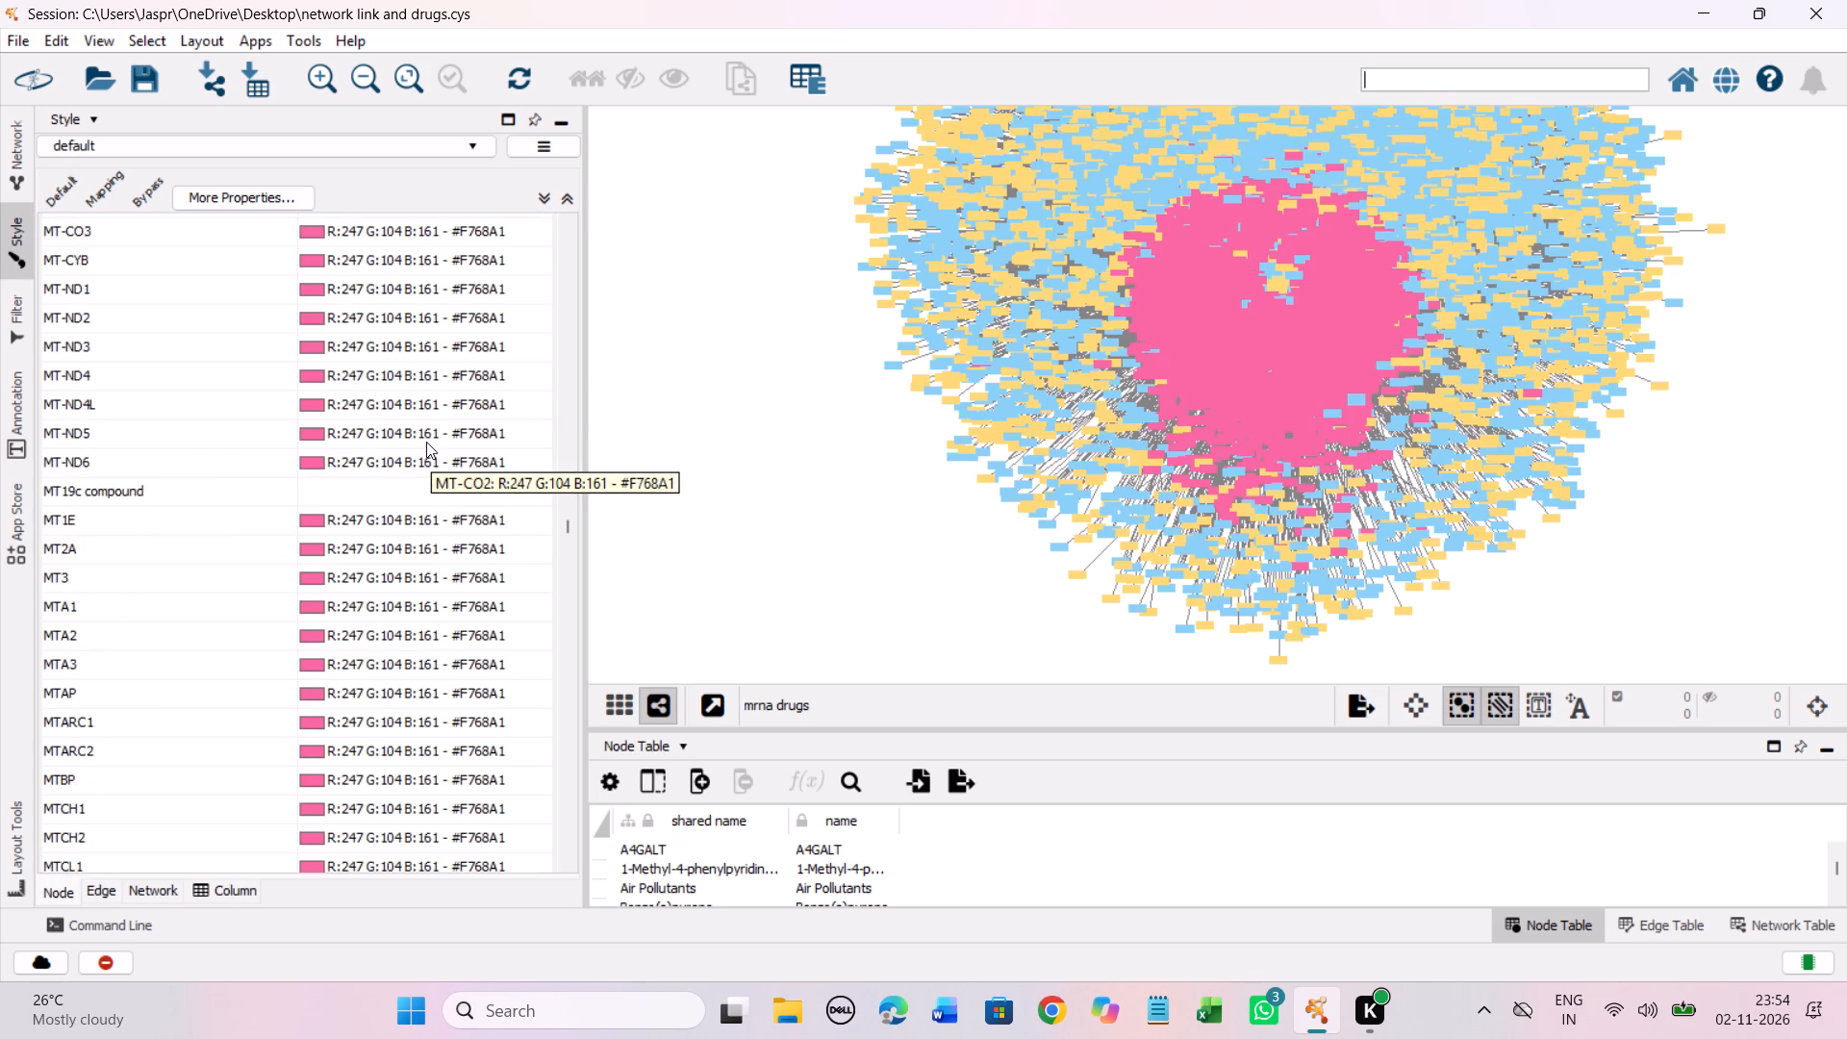
{"action": "scroll", "coordinate": [426, 442], "scroll_direction": "down", "scroll_amount": 3}
{"action": "left_click", "coordinate": [311, 401]}
{"action": "right_click", "coordinate": [311, 401]}
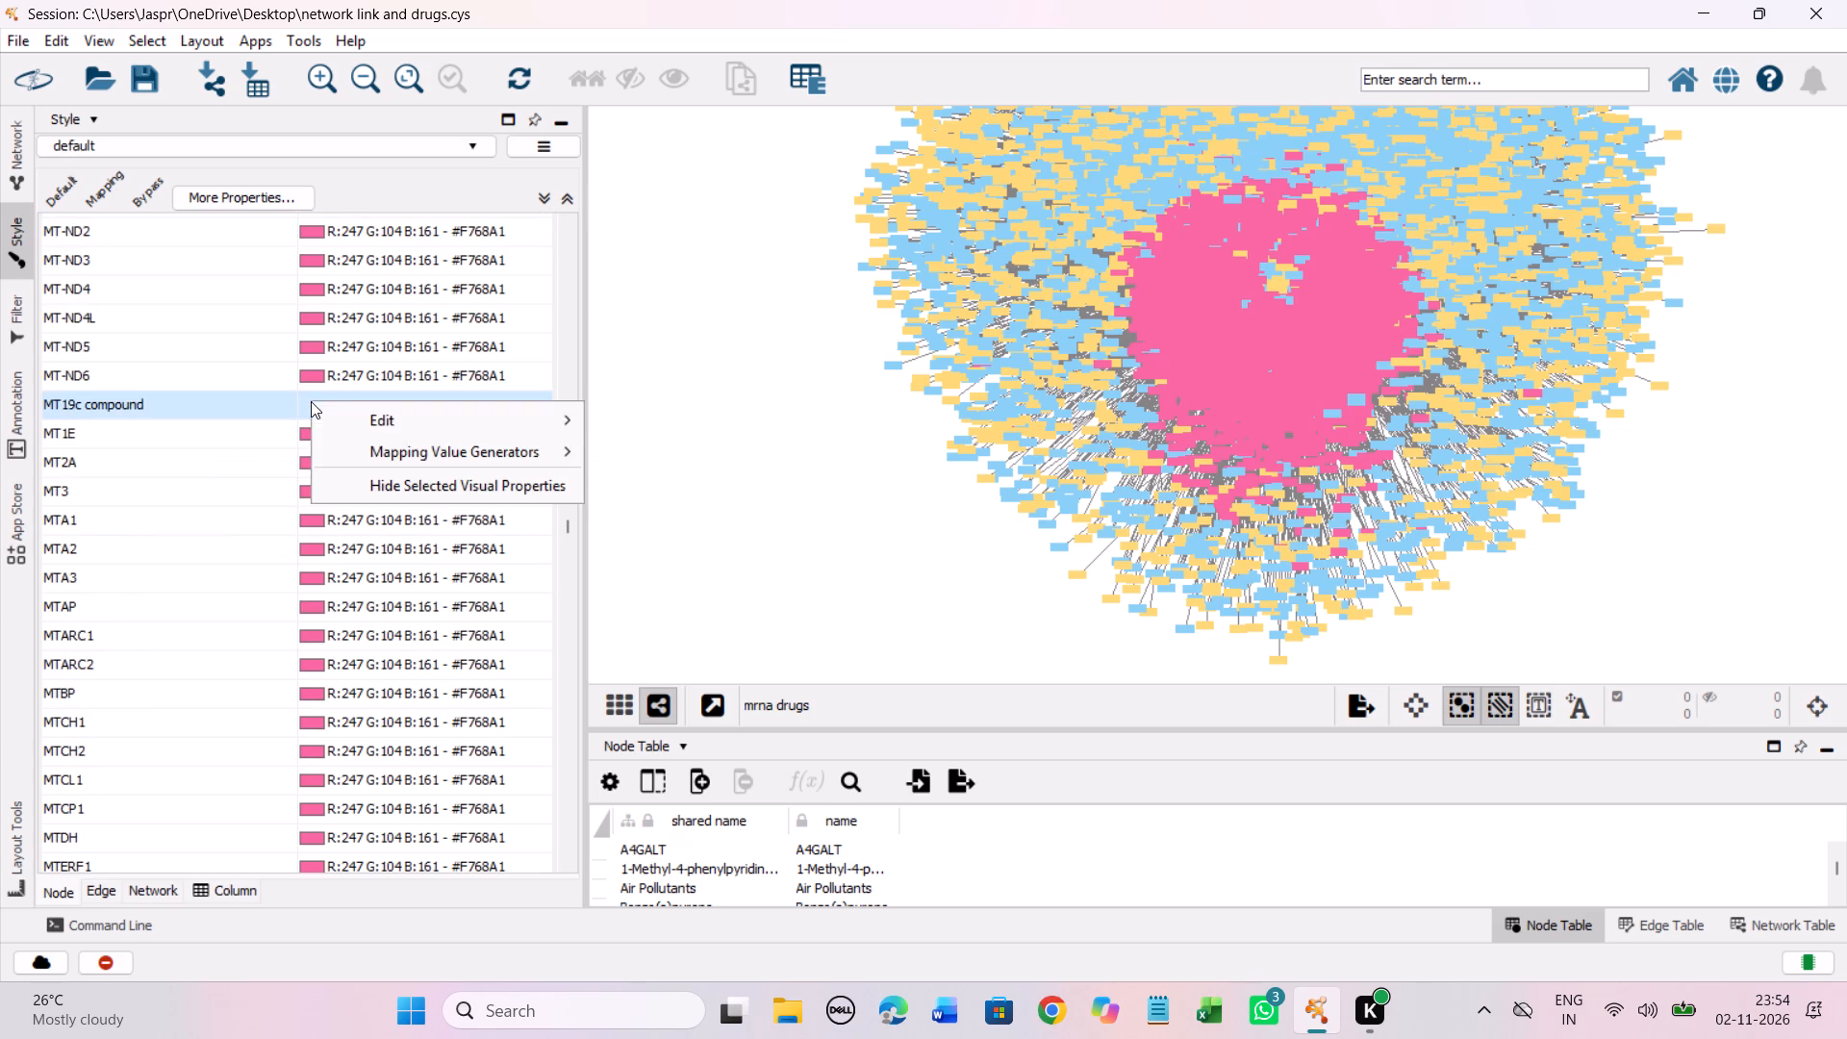
{"action": "left_click", "coordinate": [650, 424]}
{"action": "left_click_drag", "start_coordinate": [528, 551], "coordinate": [544, 216]}
{"action": "left_click", "coordinate": [674, 407]}
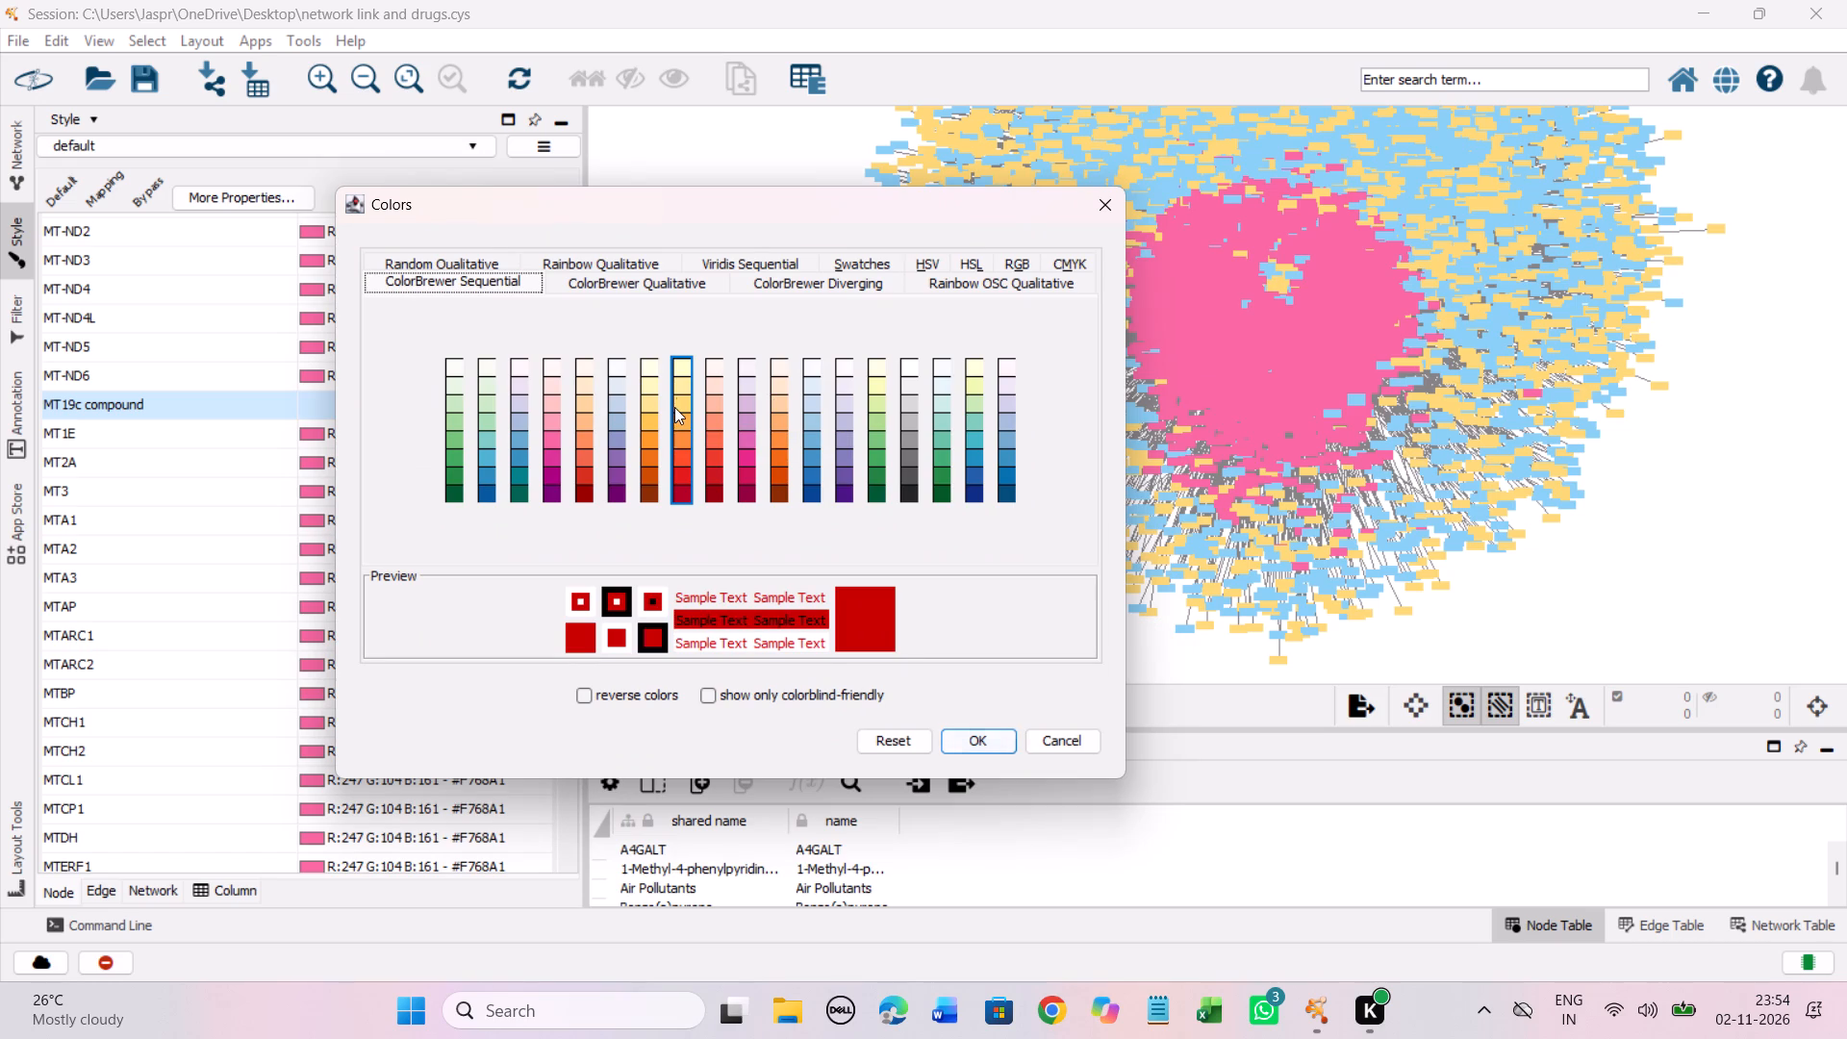
{"action": "left_click", "coordinate": [990, 741]}
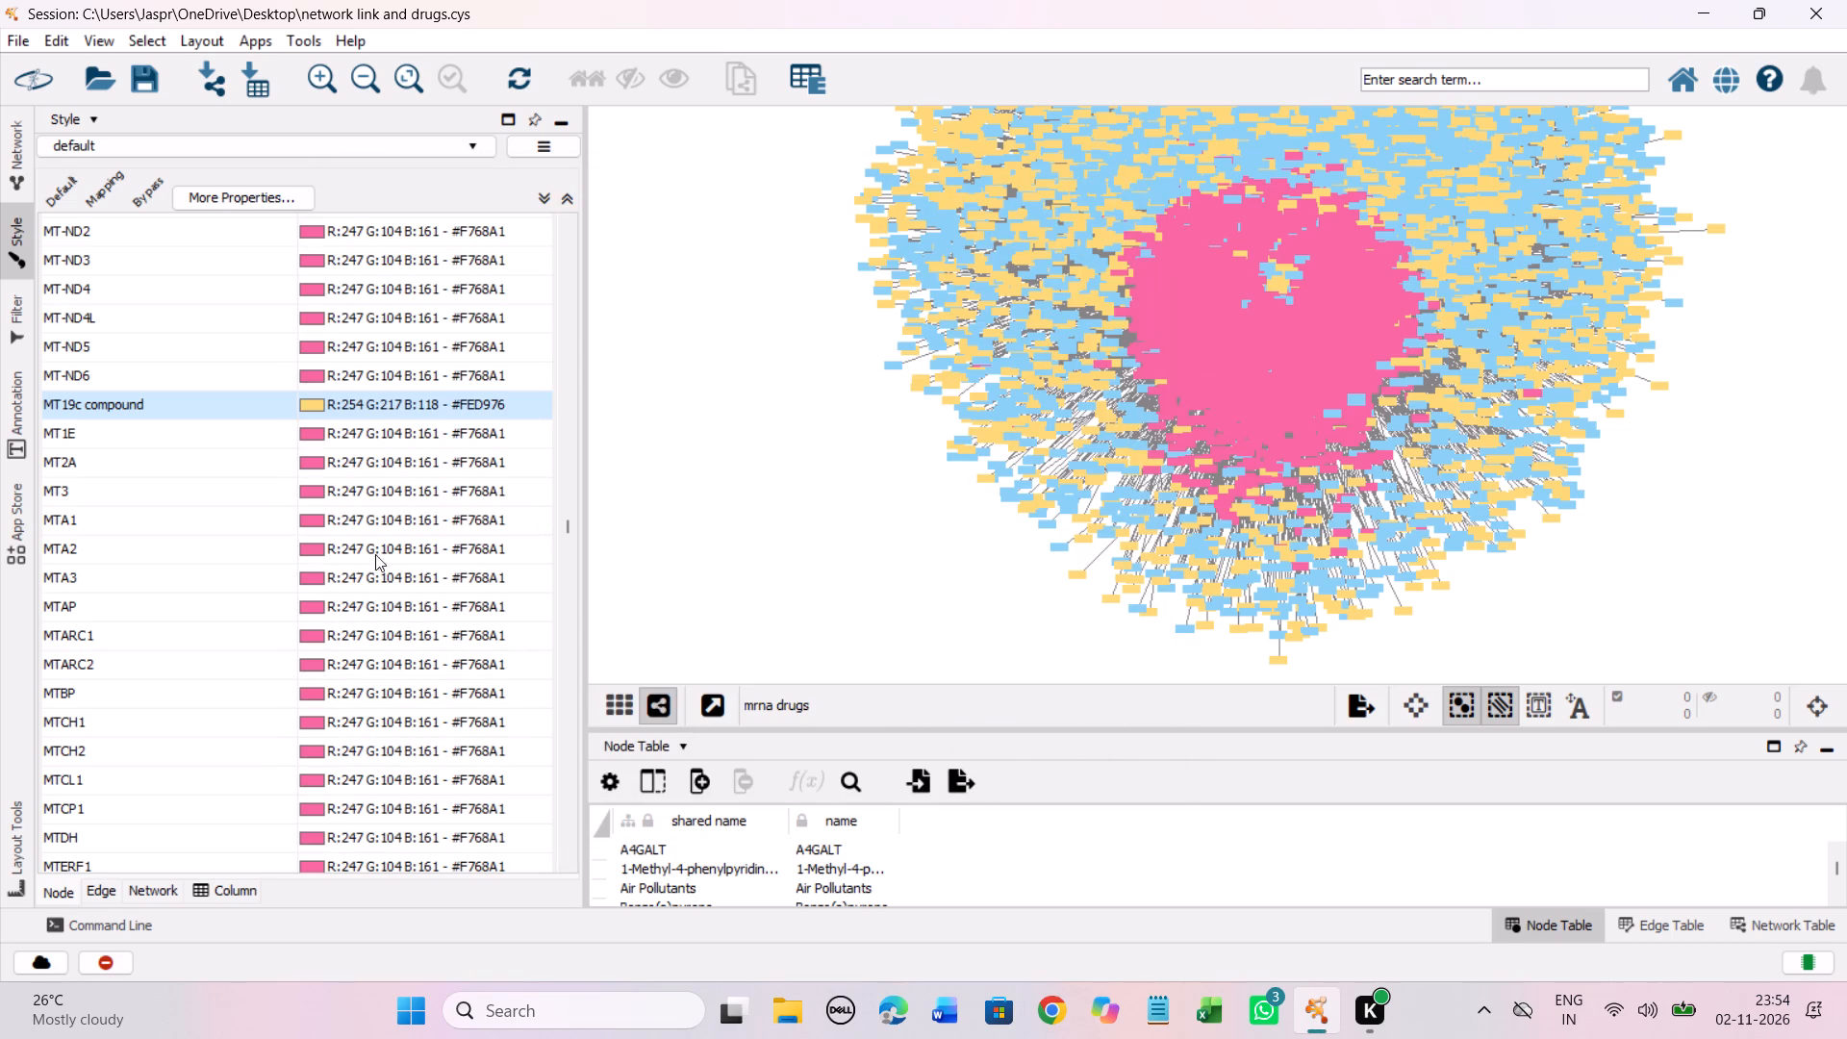
Set the discrete colour mapping of the unmapped entry MY 5445 to the Yellow-Orange-Red shade #FED976.
{"action": "scroll", "coordinate": [366, 526], "scroll_direction": "down", "scroll_amount": 14}
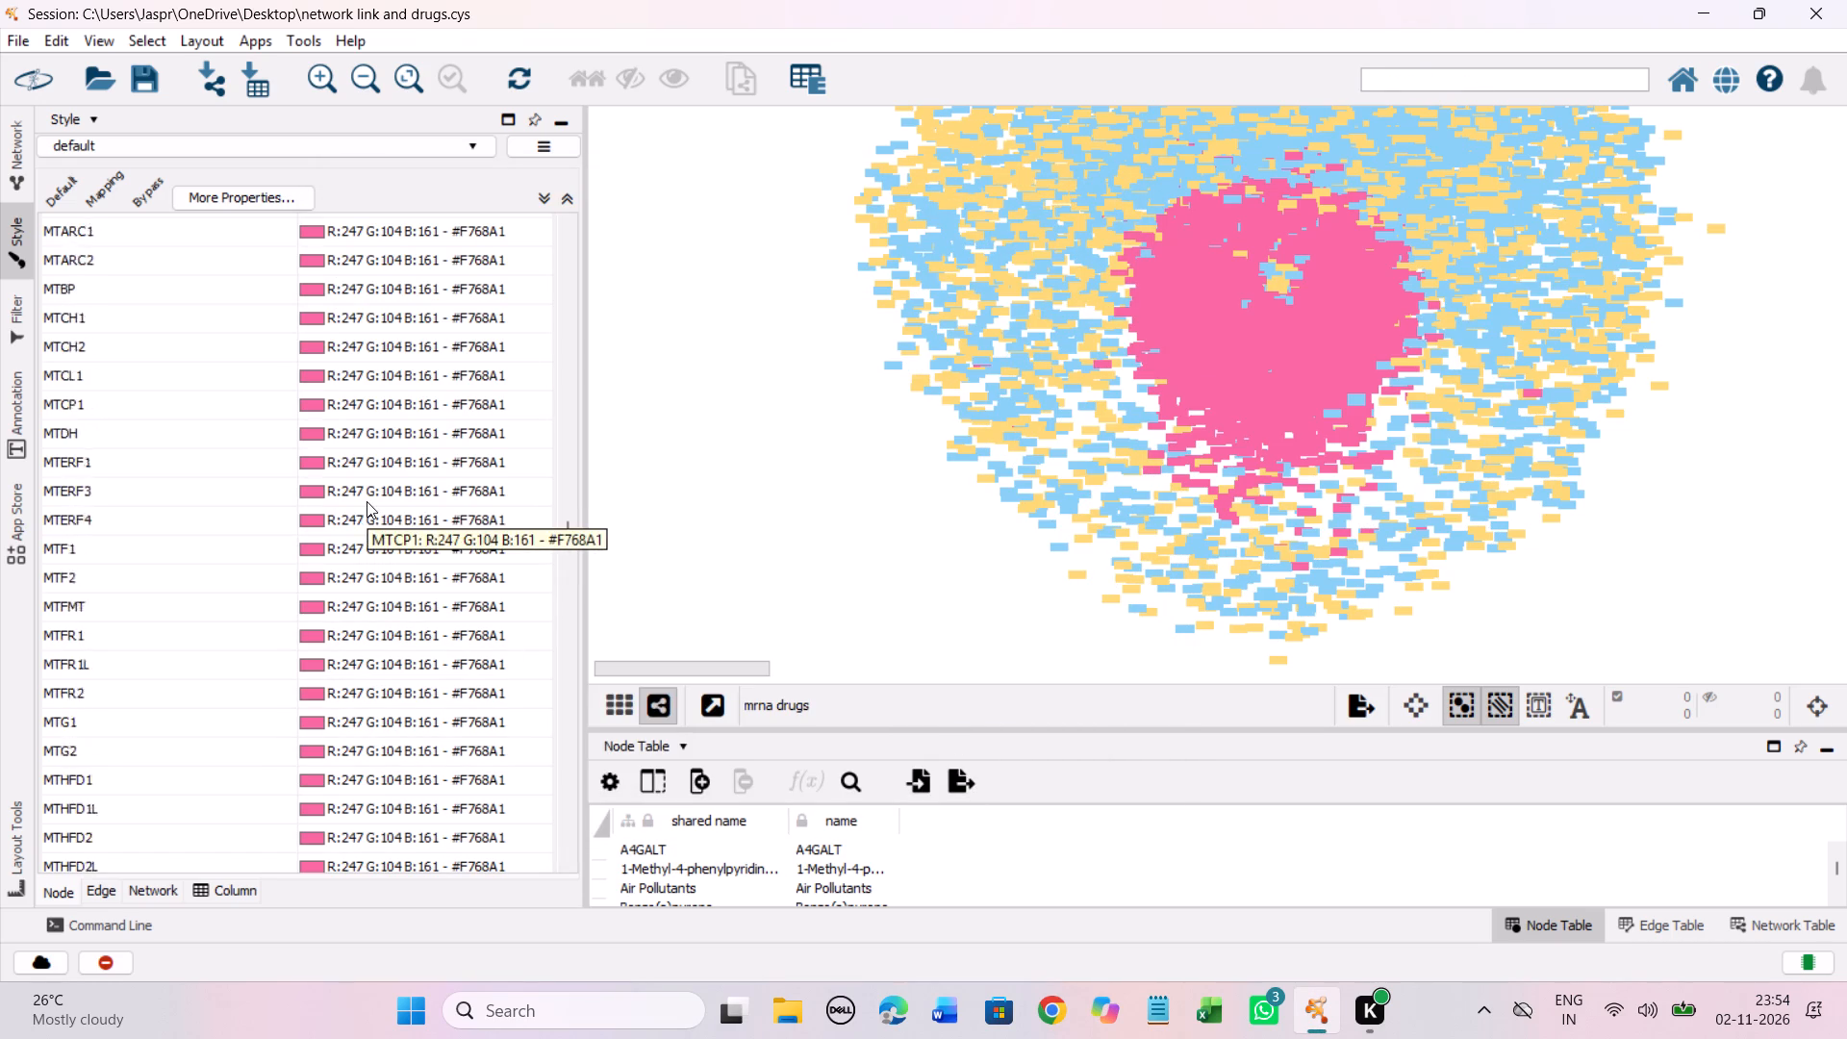
{"action": "scroll", "coordinate": [367, 501], "scroll_direction": "down", "scroll_amount": 20}
{"action": "scroll", "coordinate": [367, 501], "scroll_direction": "down", "scroll_amount": 18}
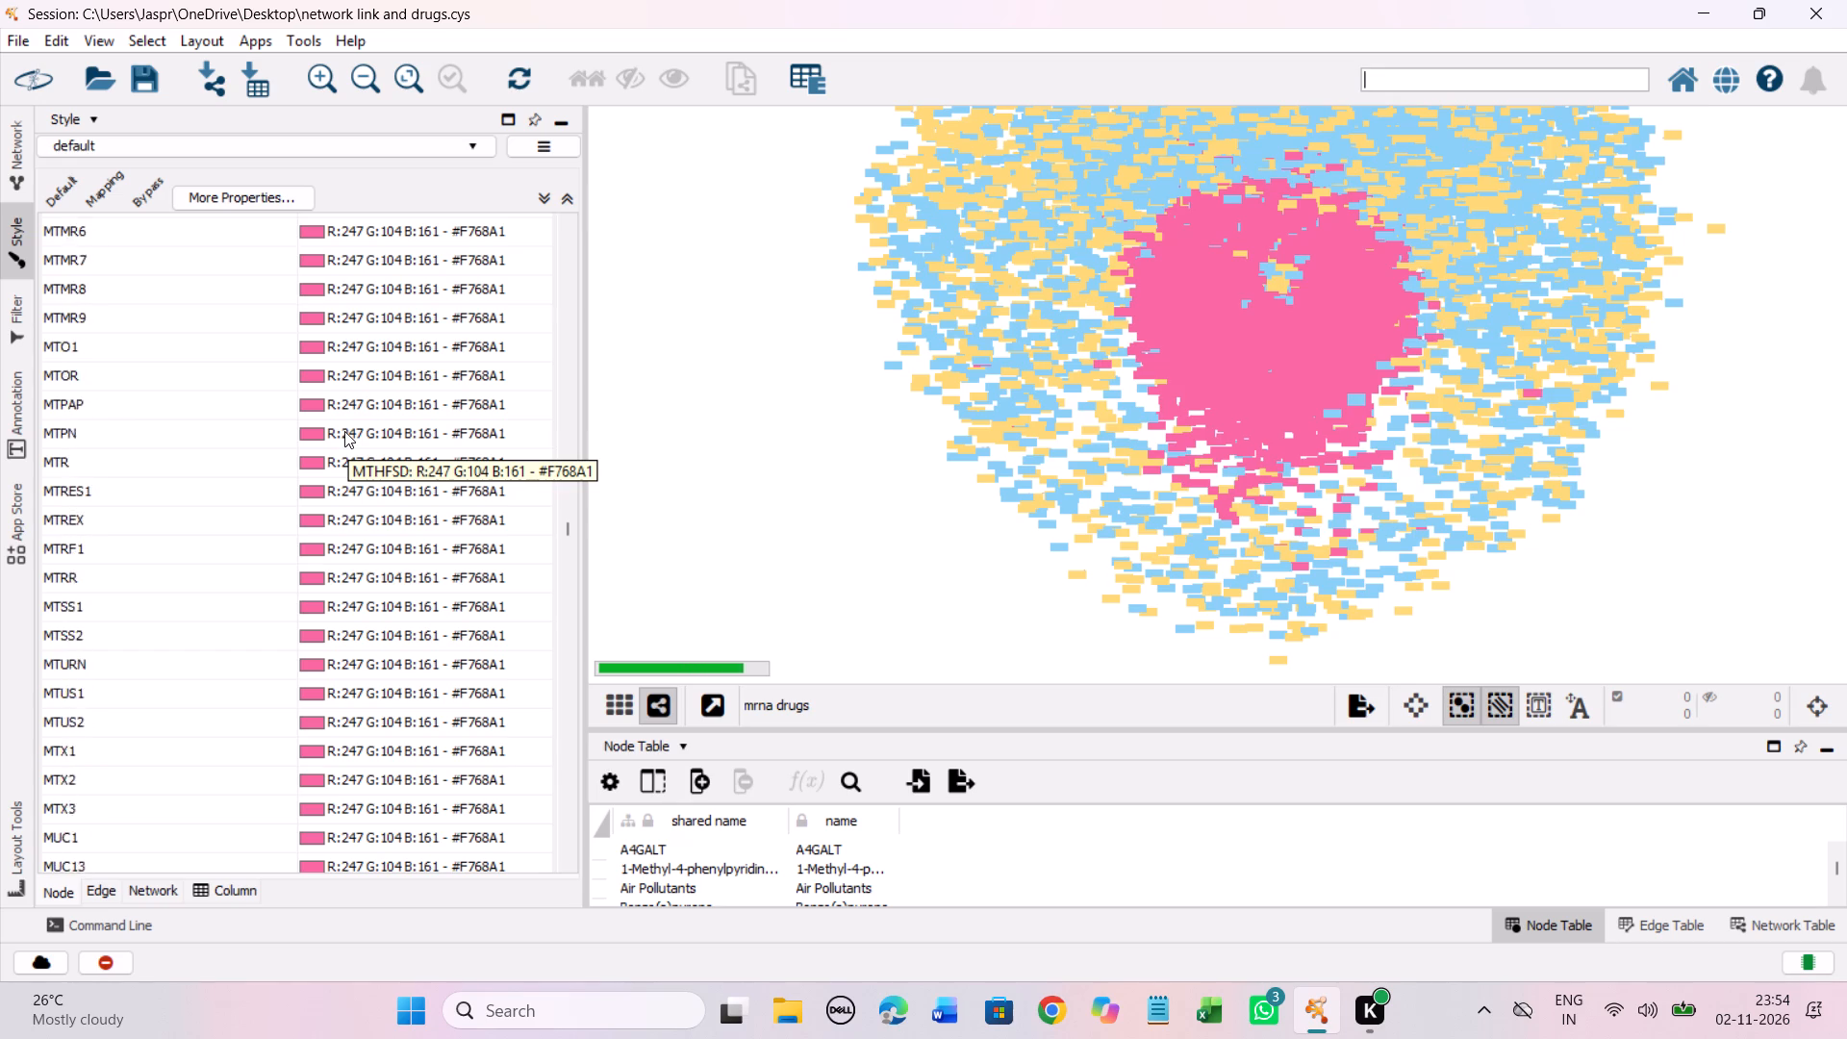
{"action": "scroll", "coordinate": [344, 431], "scroll_direction": "down", "scroll_amount": 20}
{"action": "scroll", "coordinate": [344, 431], "scroll_direction": "down", "scroll_amount": 12}
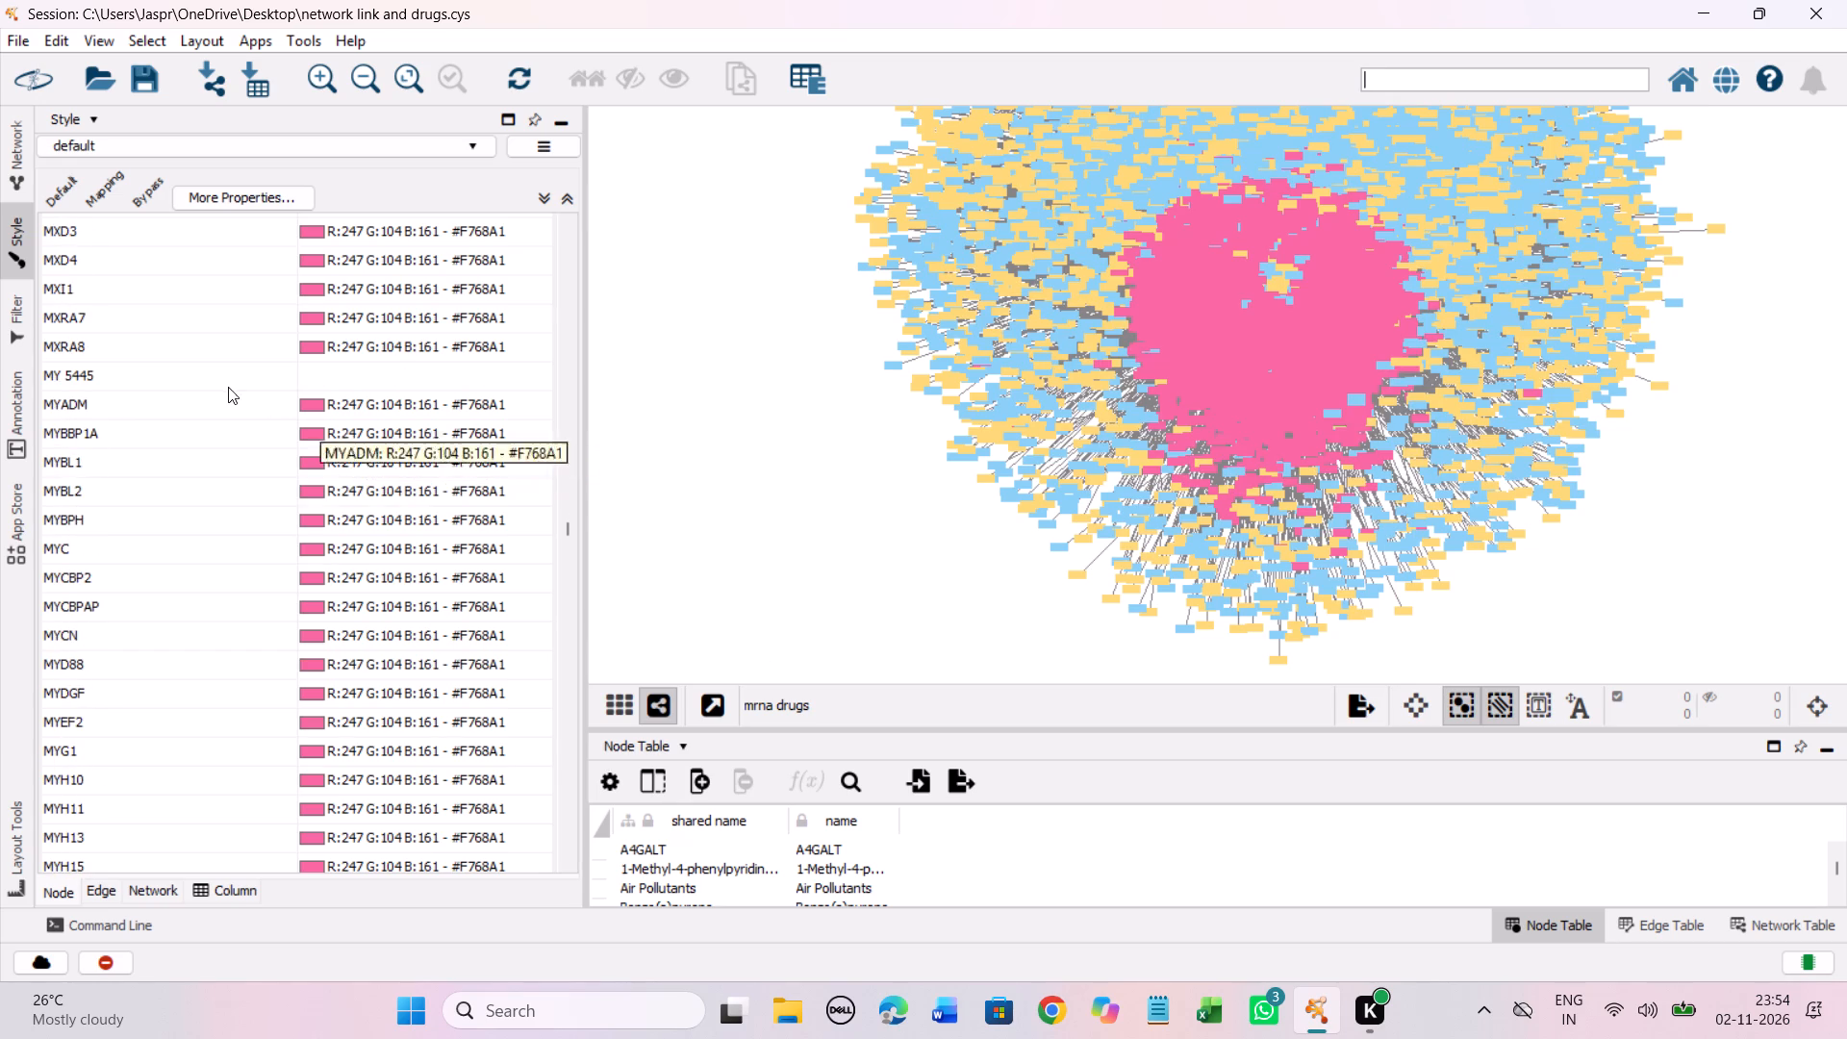
{"action": "left_click", "coordinate": [229, 370]}
{"action": "right_click", "coordinate": [229, 370]}
{"action": "left_click", "coordinate": [575, 384]}
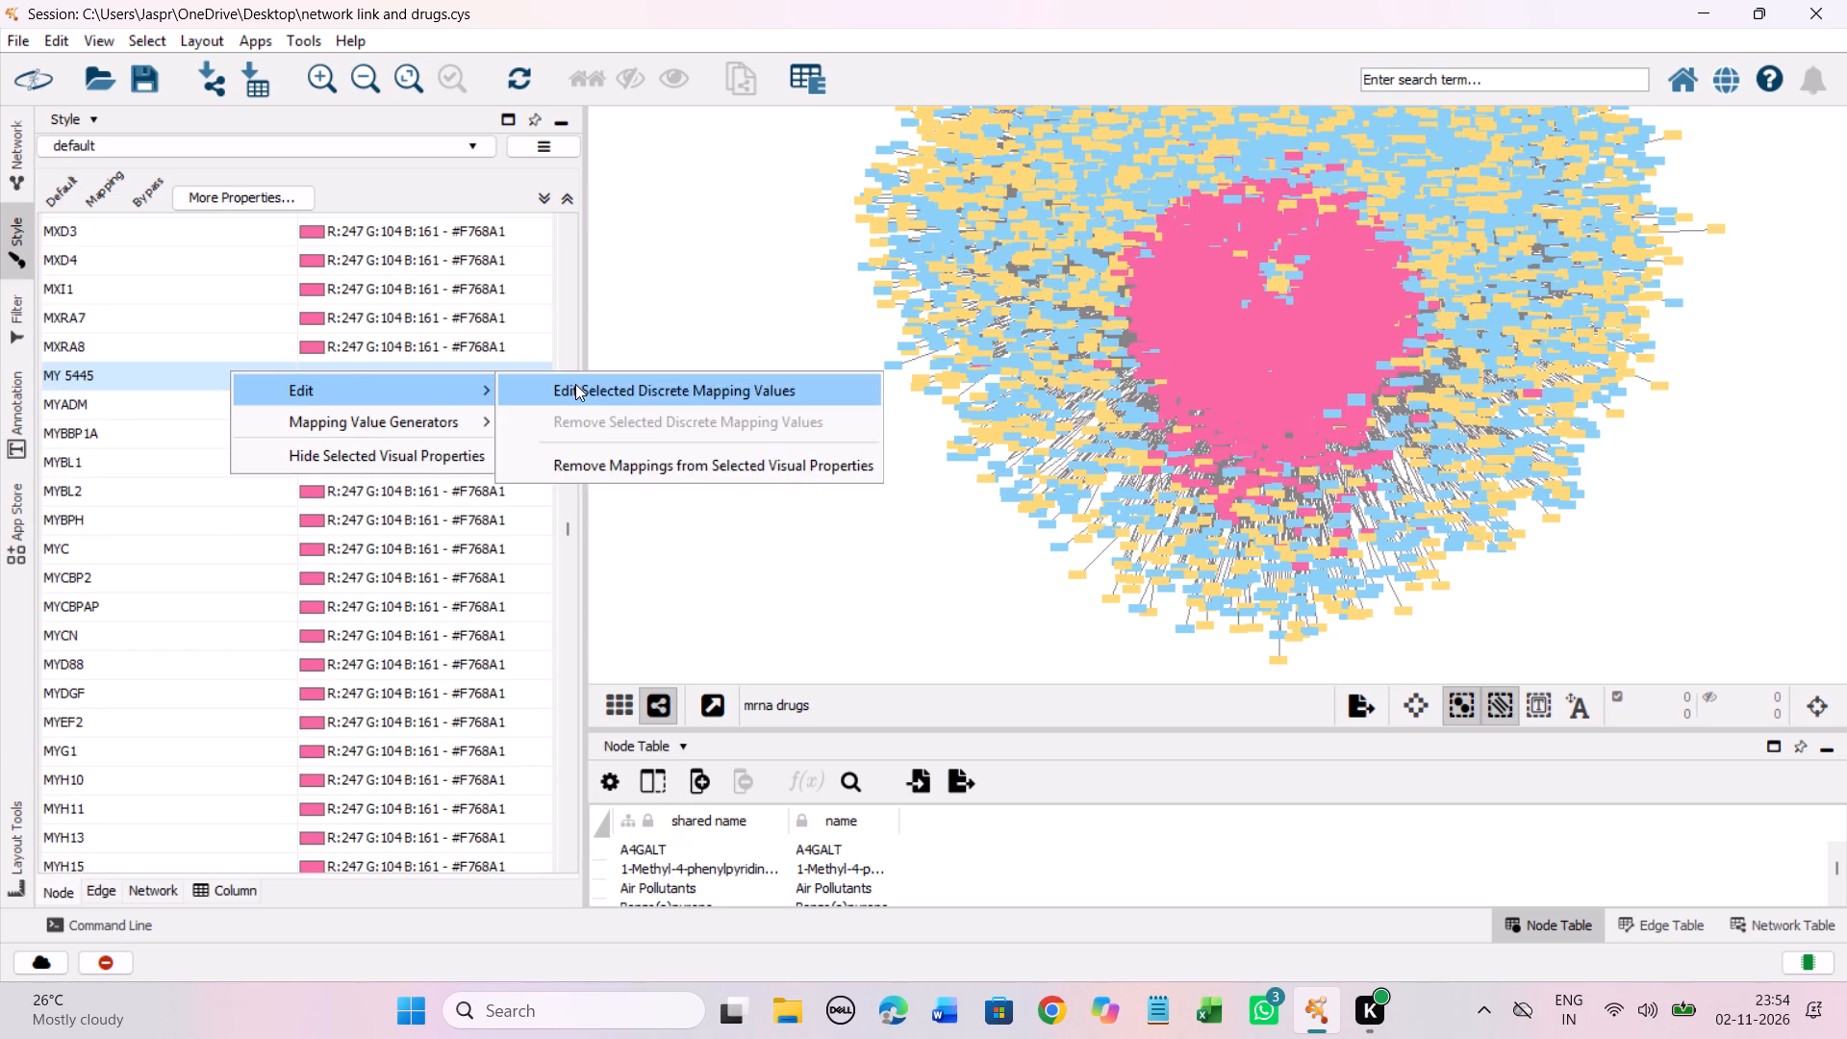
{"action": "left_click_drag", "start_coordinate": [495, 550], "coordinate": [517, 287]}
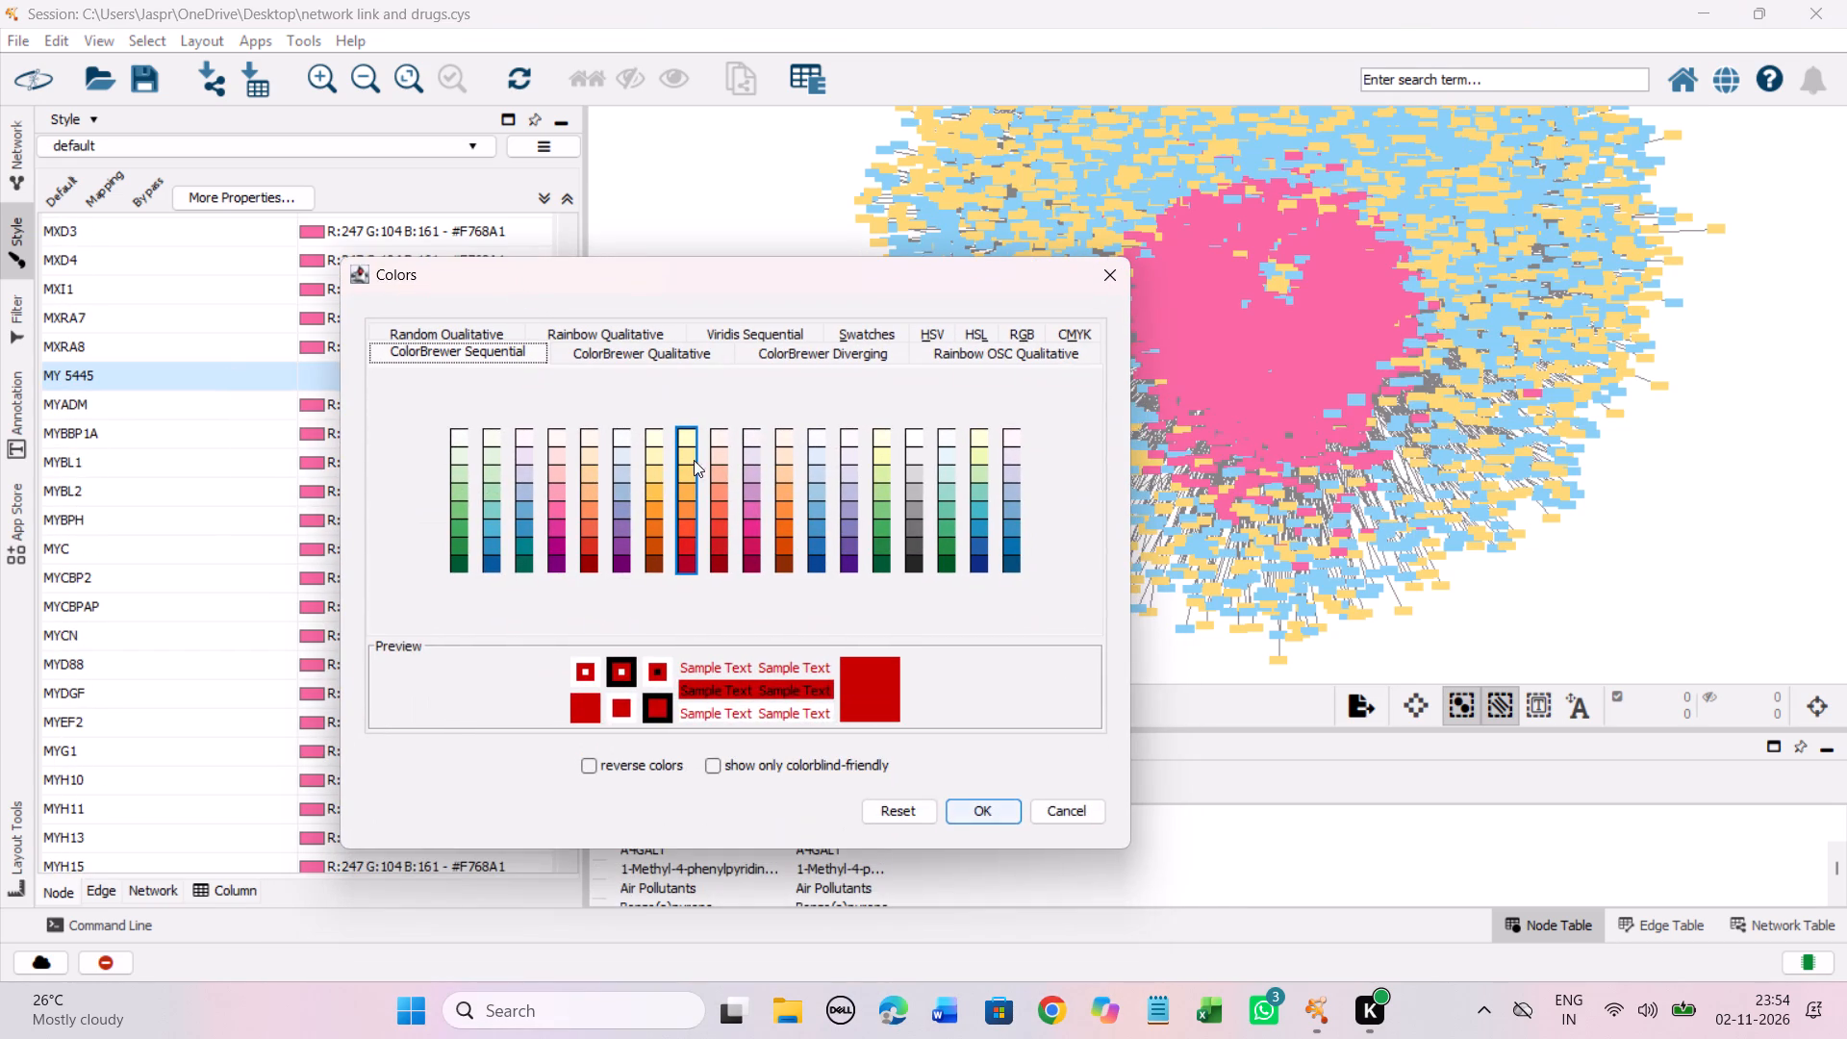
{"action": "left_click", "coordinate": [684, 469]}
{"action": "left_click", "coordinate": [998, 808]}
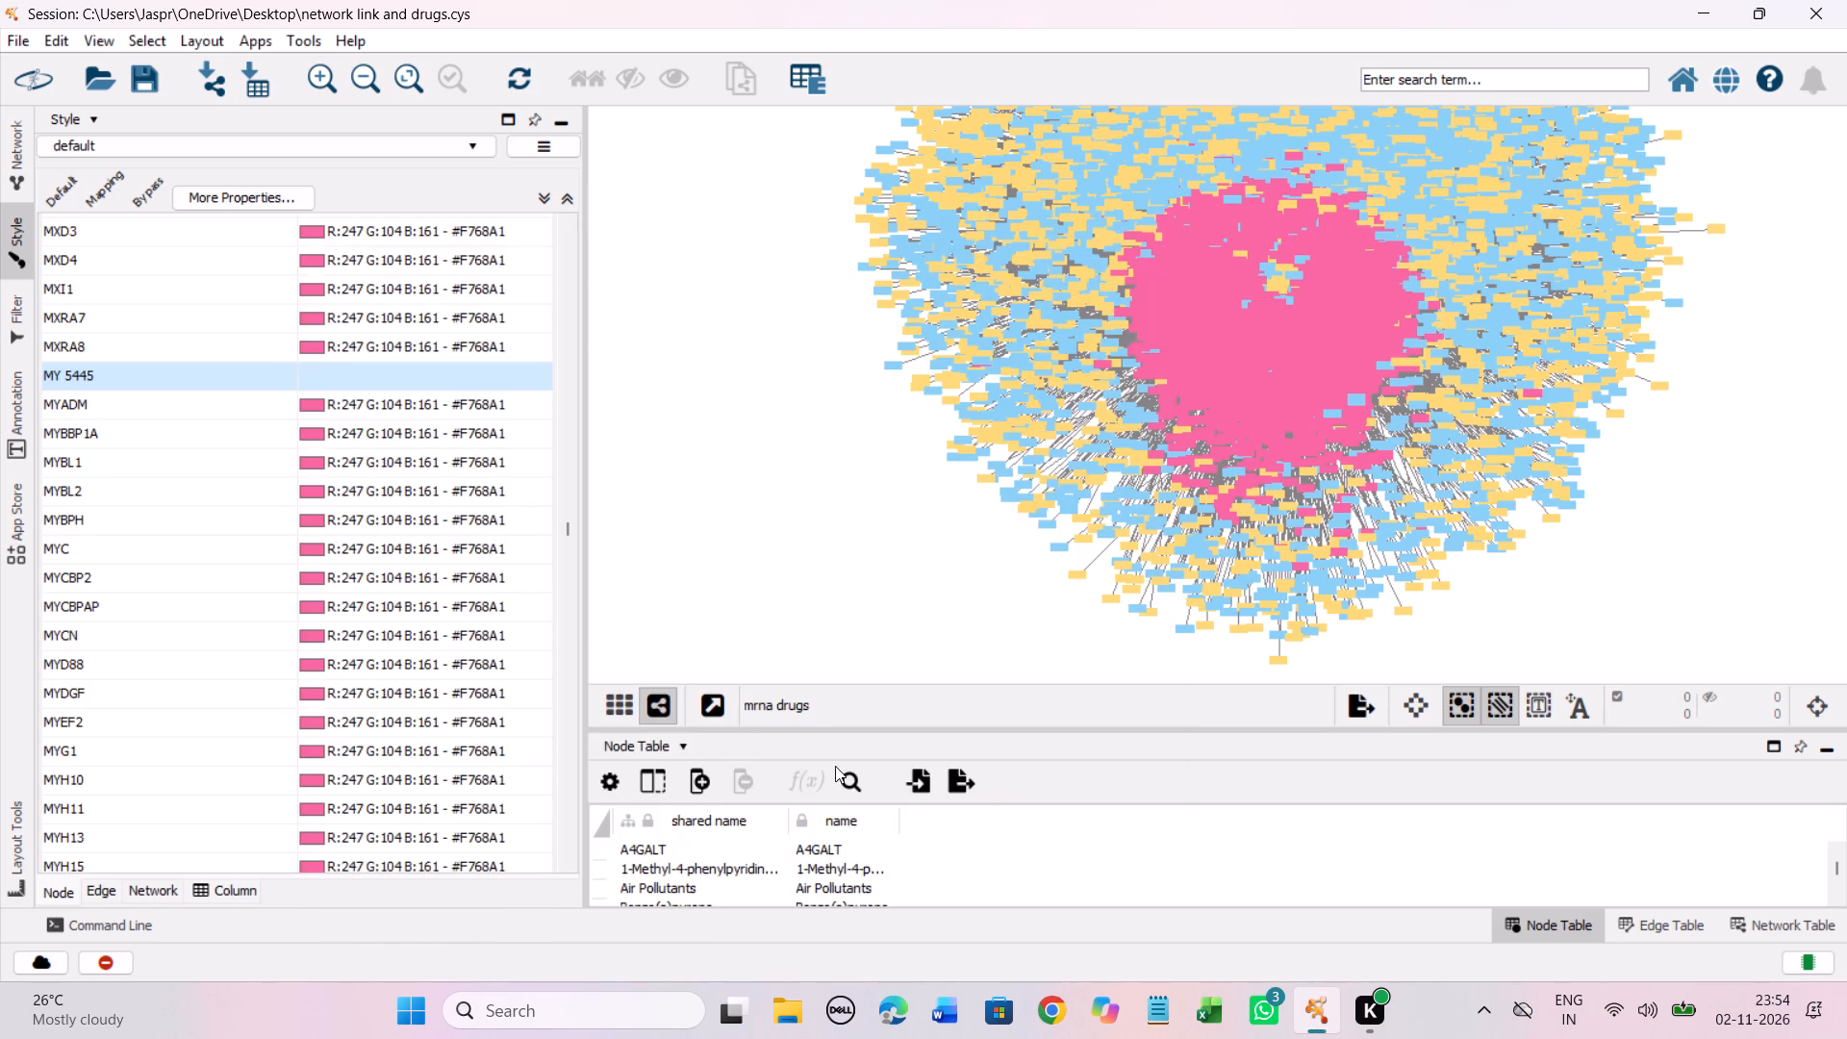
Set the discrete colour mapping of the unmapped entry MYK-461 to the Yellow-Orange-Red shade #FED976.
{"action": "scroll", "coordinate": [435, 545], "scroll_direction": "down", "scroll_amount": 4}
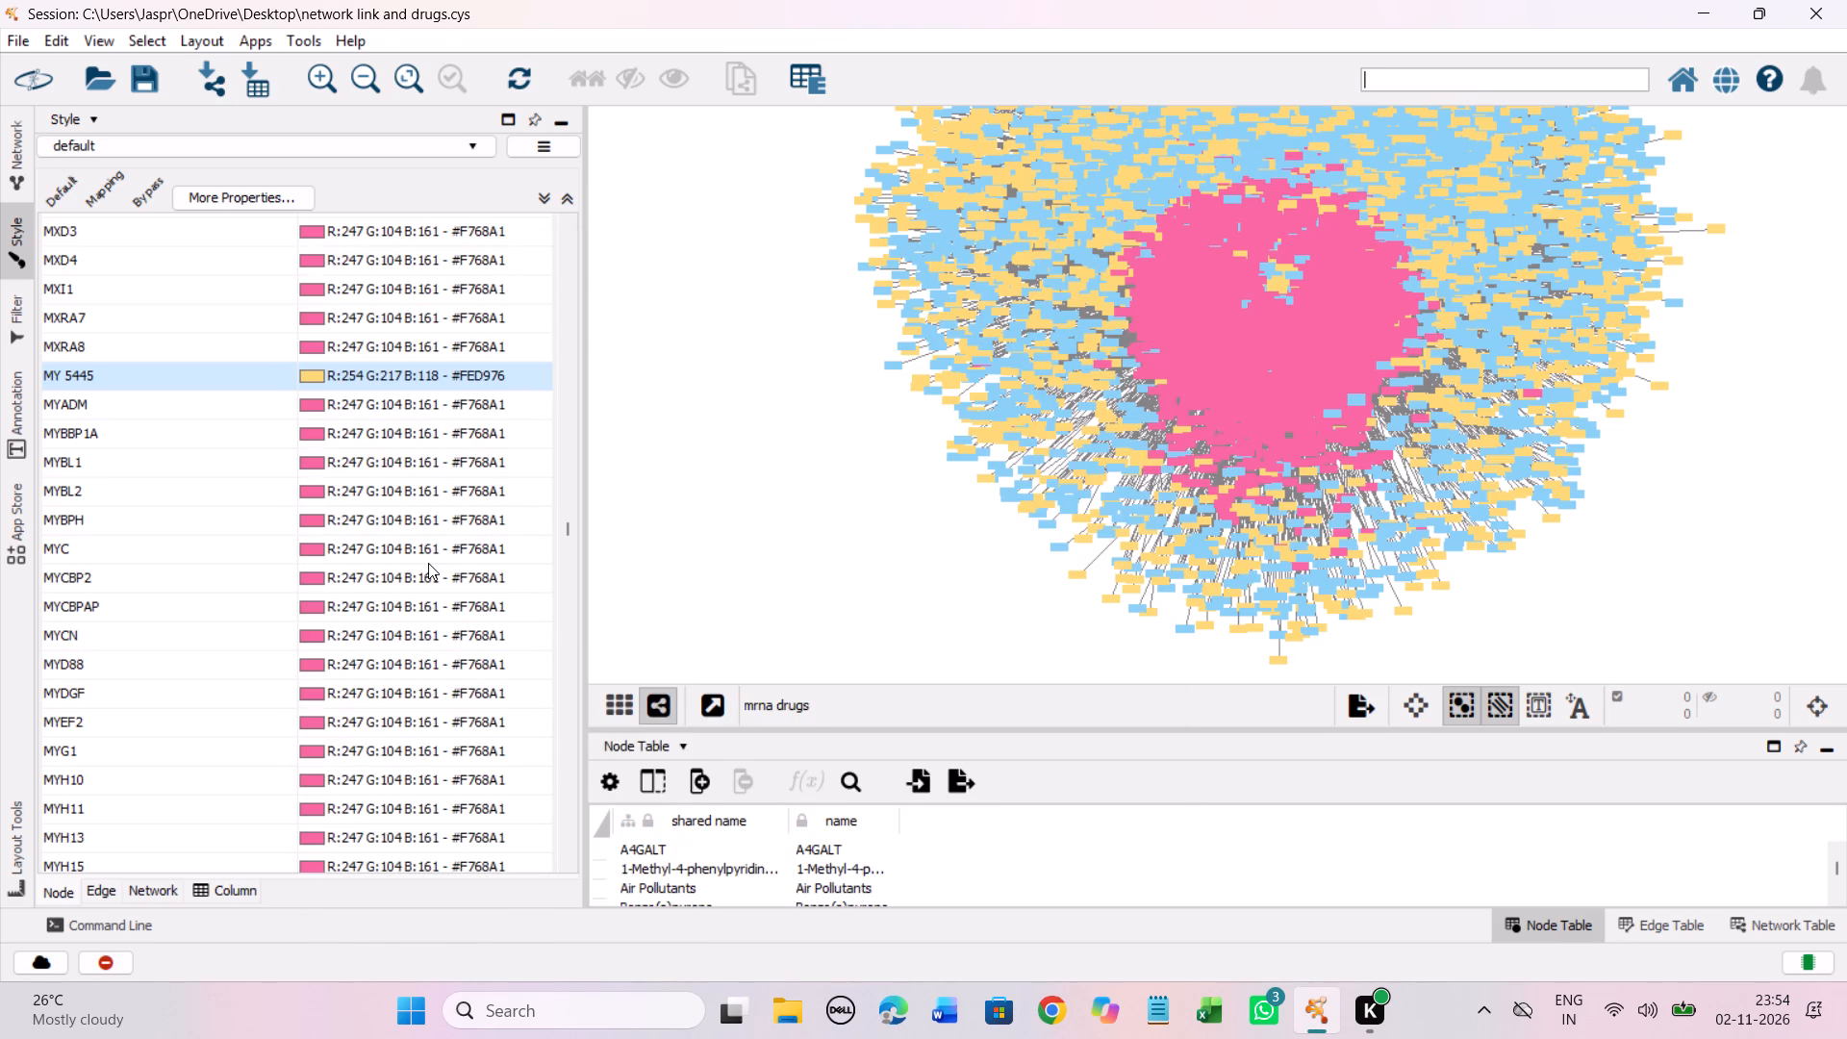
{"action": "scroll", "coordinate": [428, 563], "scroll_direction": "down", "scroll_amount": 10}
{"action": "scroll", "coordinate": [428, 562], "scroll_direction": "up", "scroll_amount": 10}
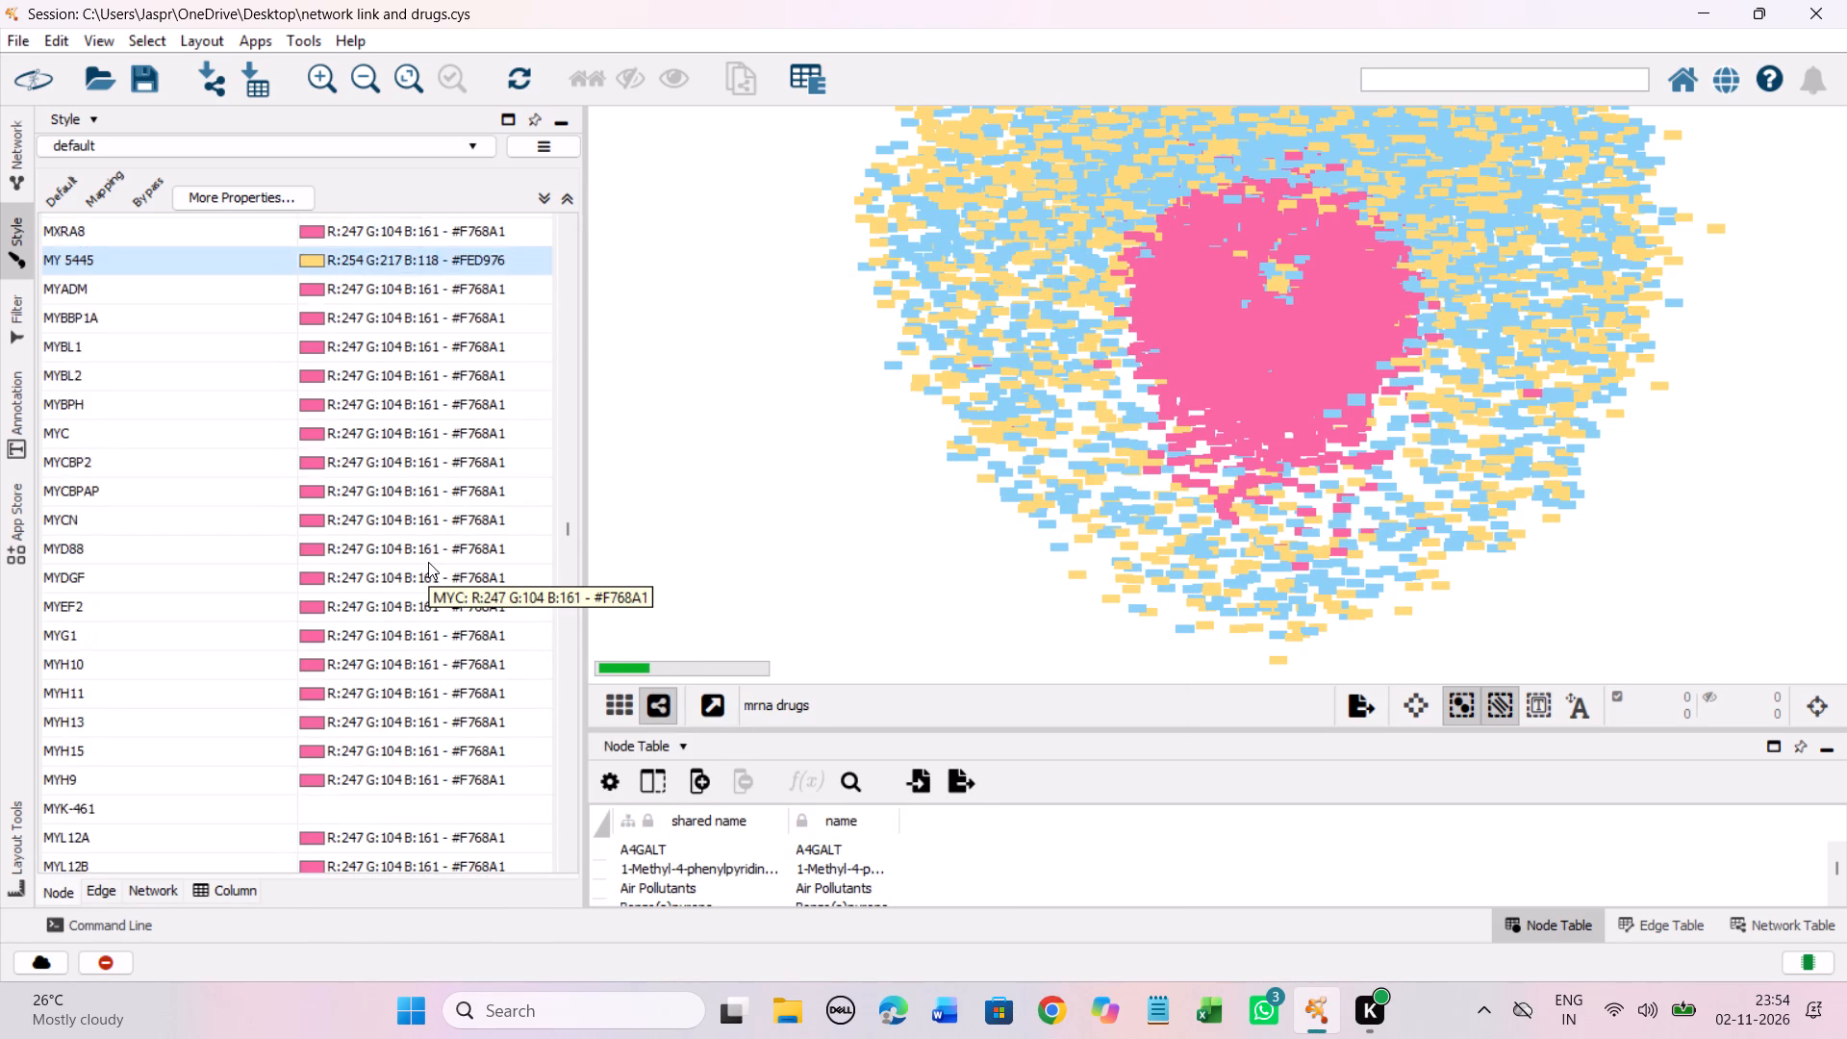
{"action": "scroll", "coordinate": [428, 562], "scroll_direction": "down", "scroll_amount": 11}
{"action": "left_click", "coordinate": [276, 492]}
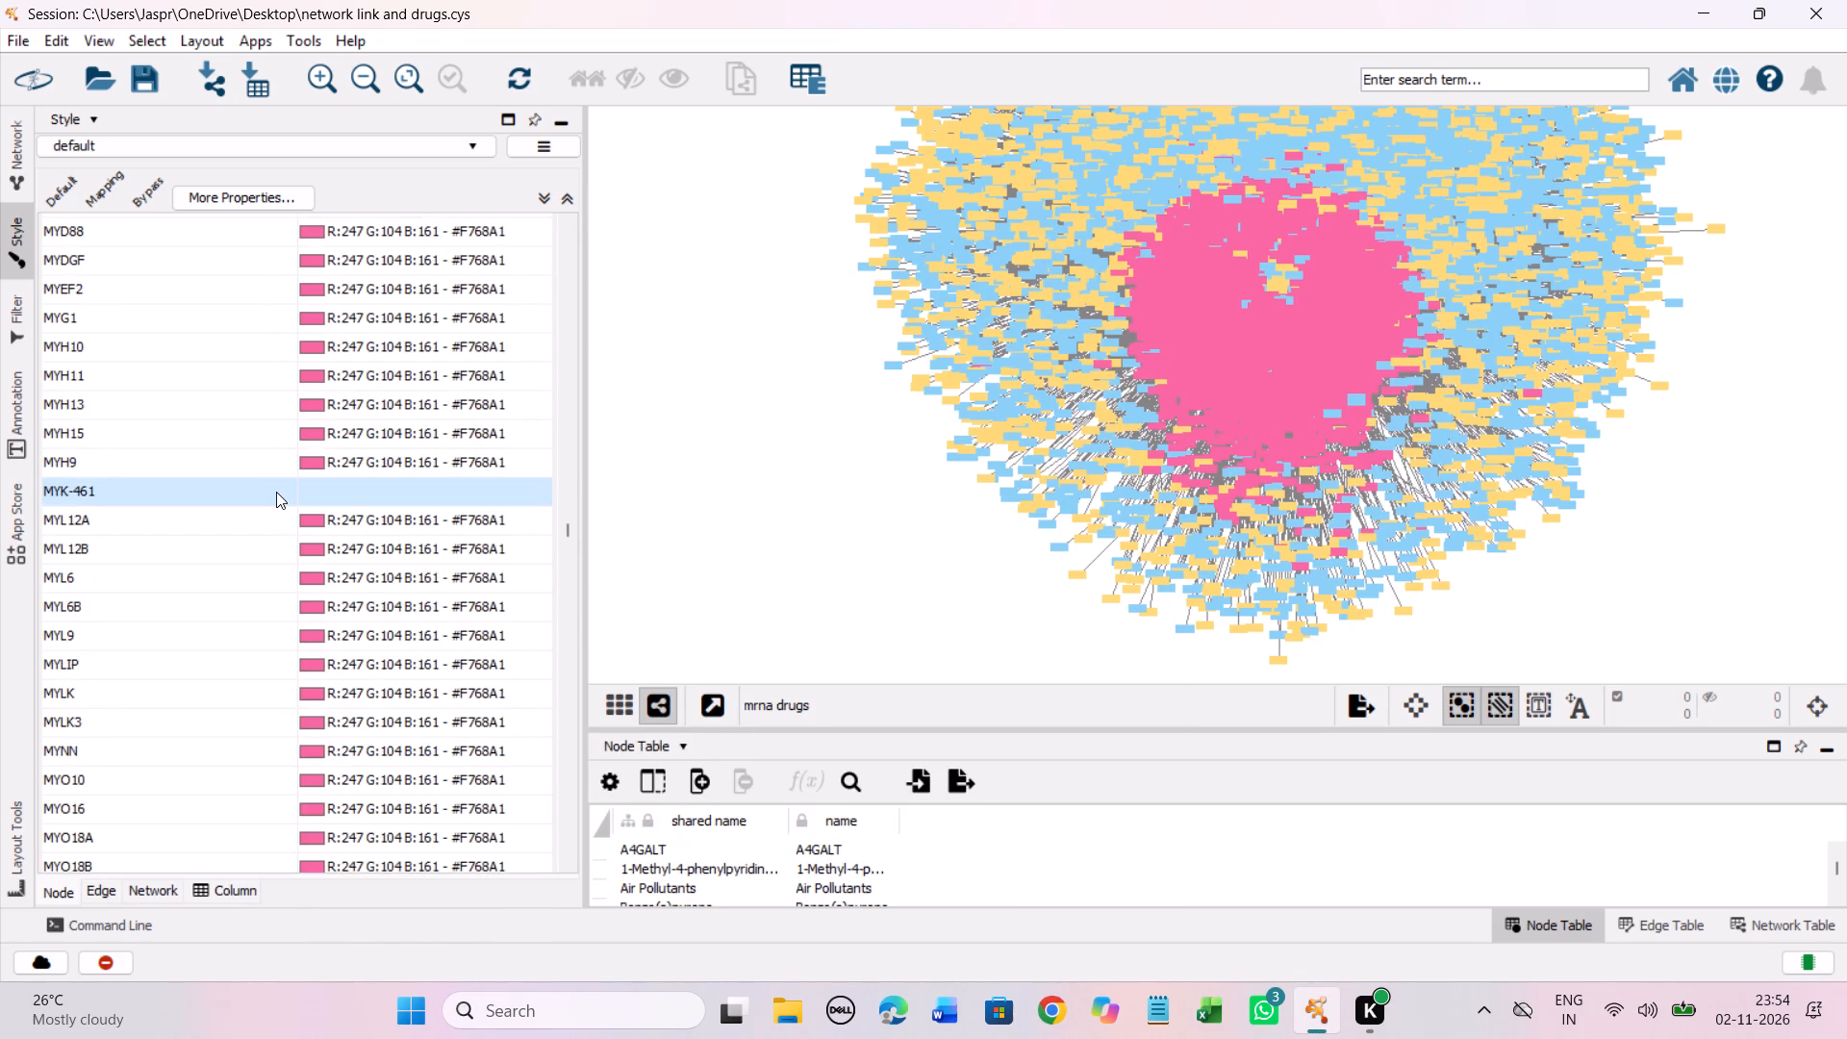
{"action": "right_click", "coordinate": [276, 492]}
{"action": "left_click", "coordinate": [648, 518]}
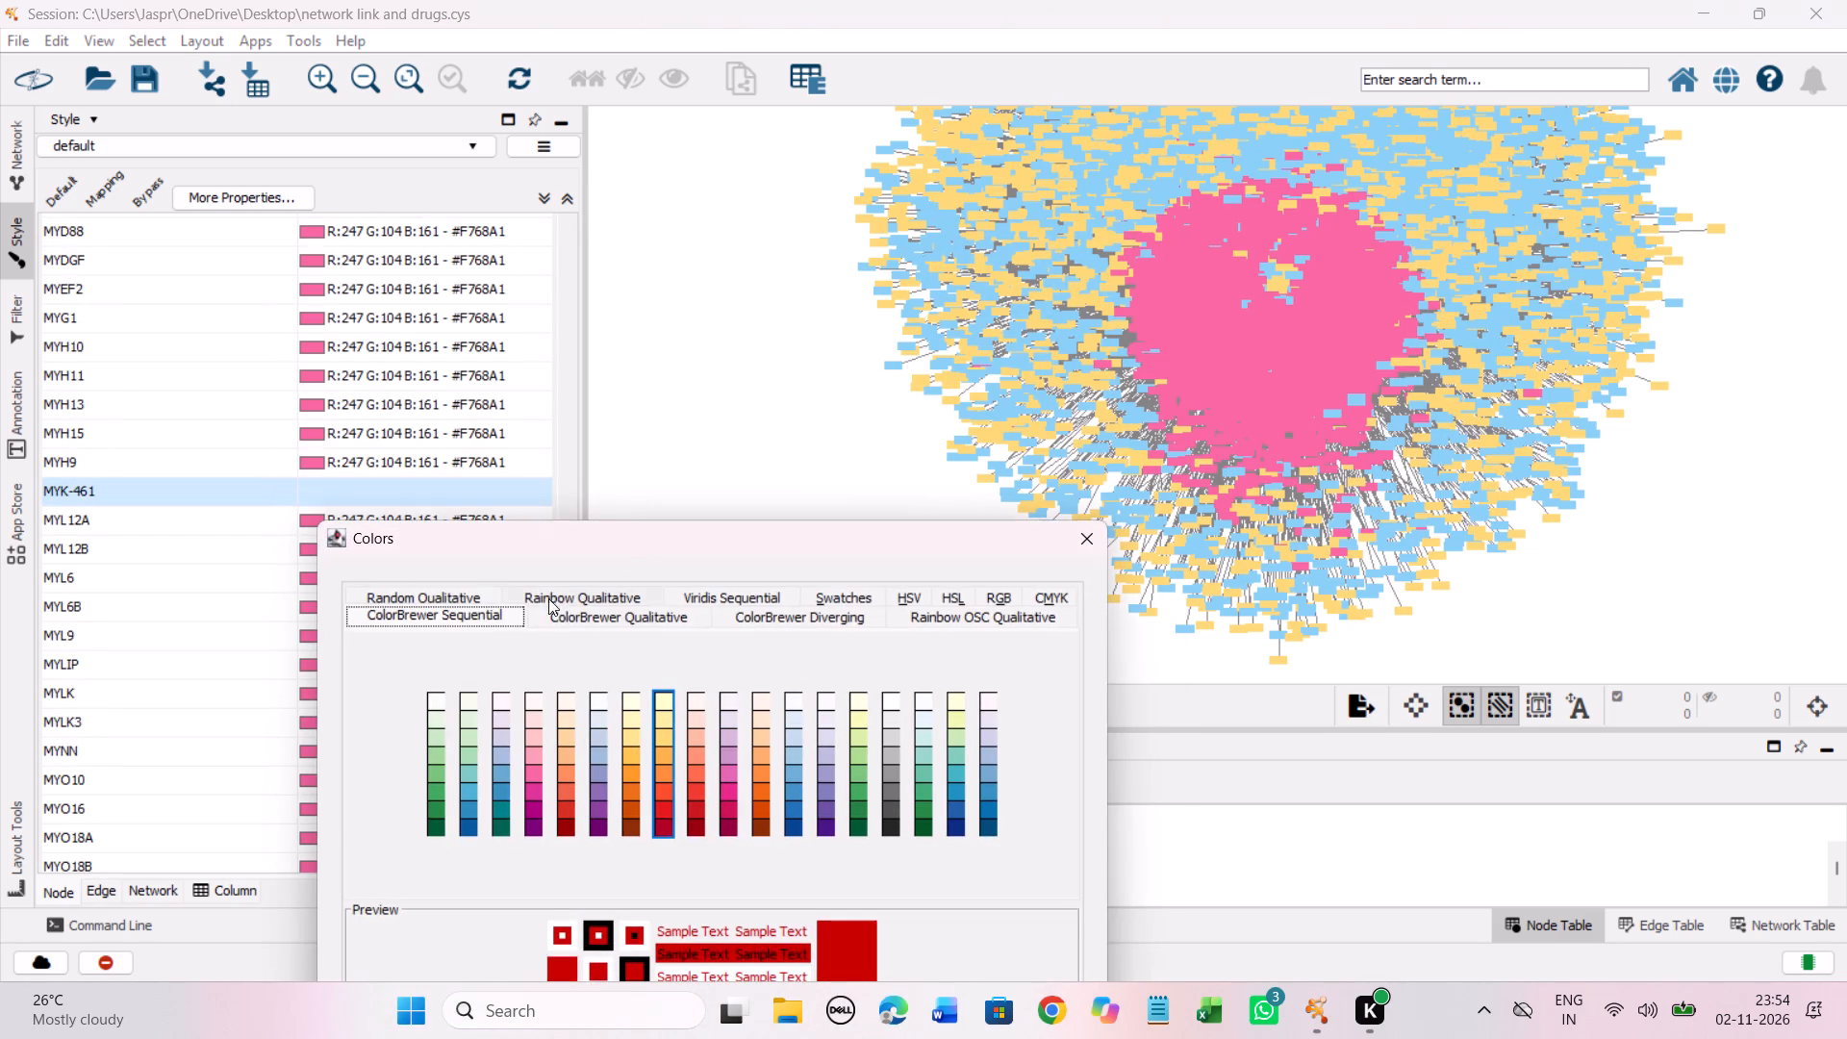
{"action": "left_click_drag", "start_coordinate": [513, 547], "coordinate": [558, 277]}
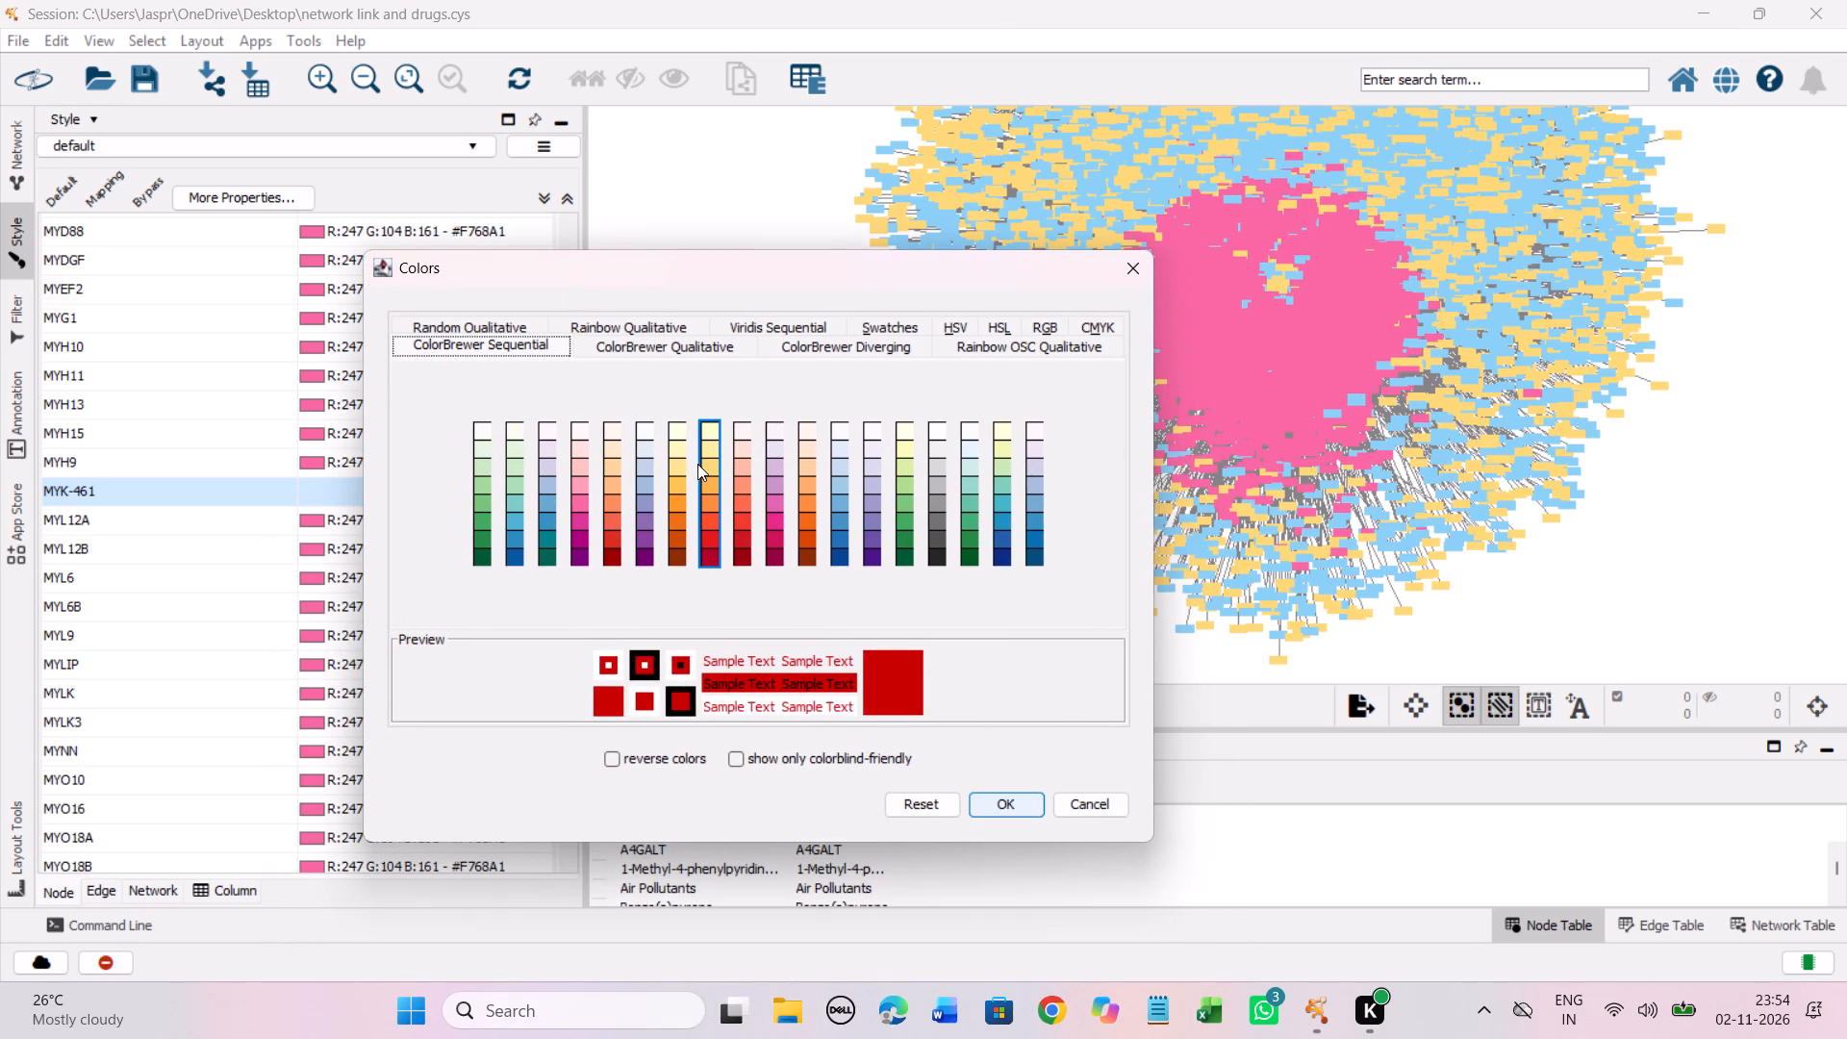
{"action": "left_click", "coordinate": [721, 472]}
{"action": "left_click", "coordinate": [712, 466]}
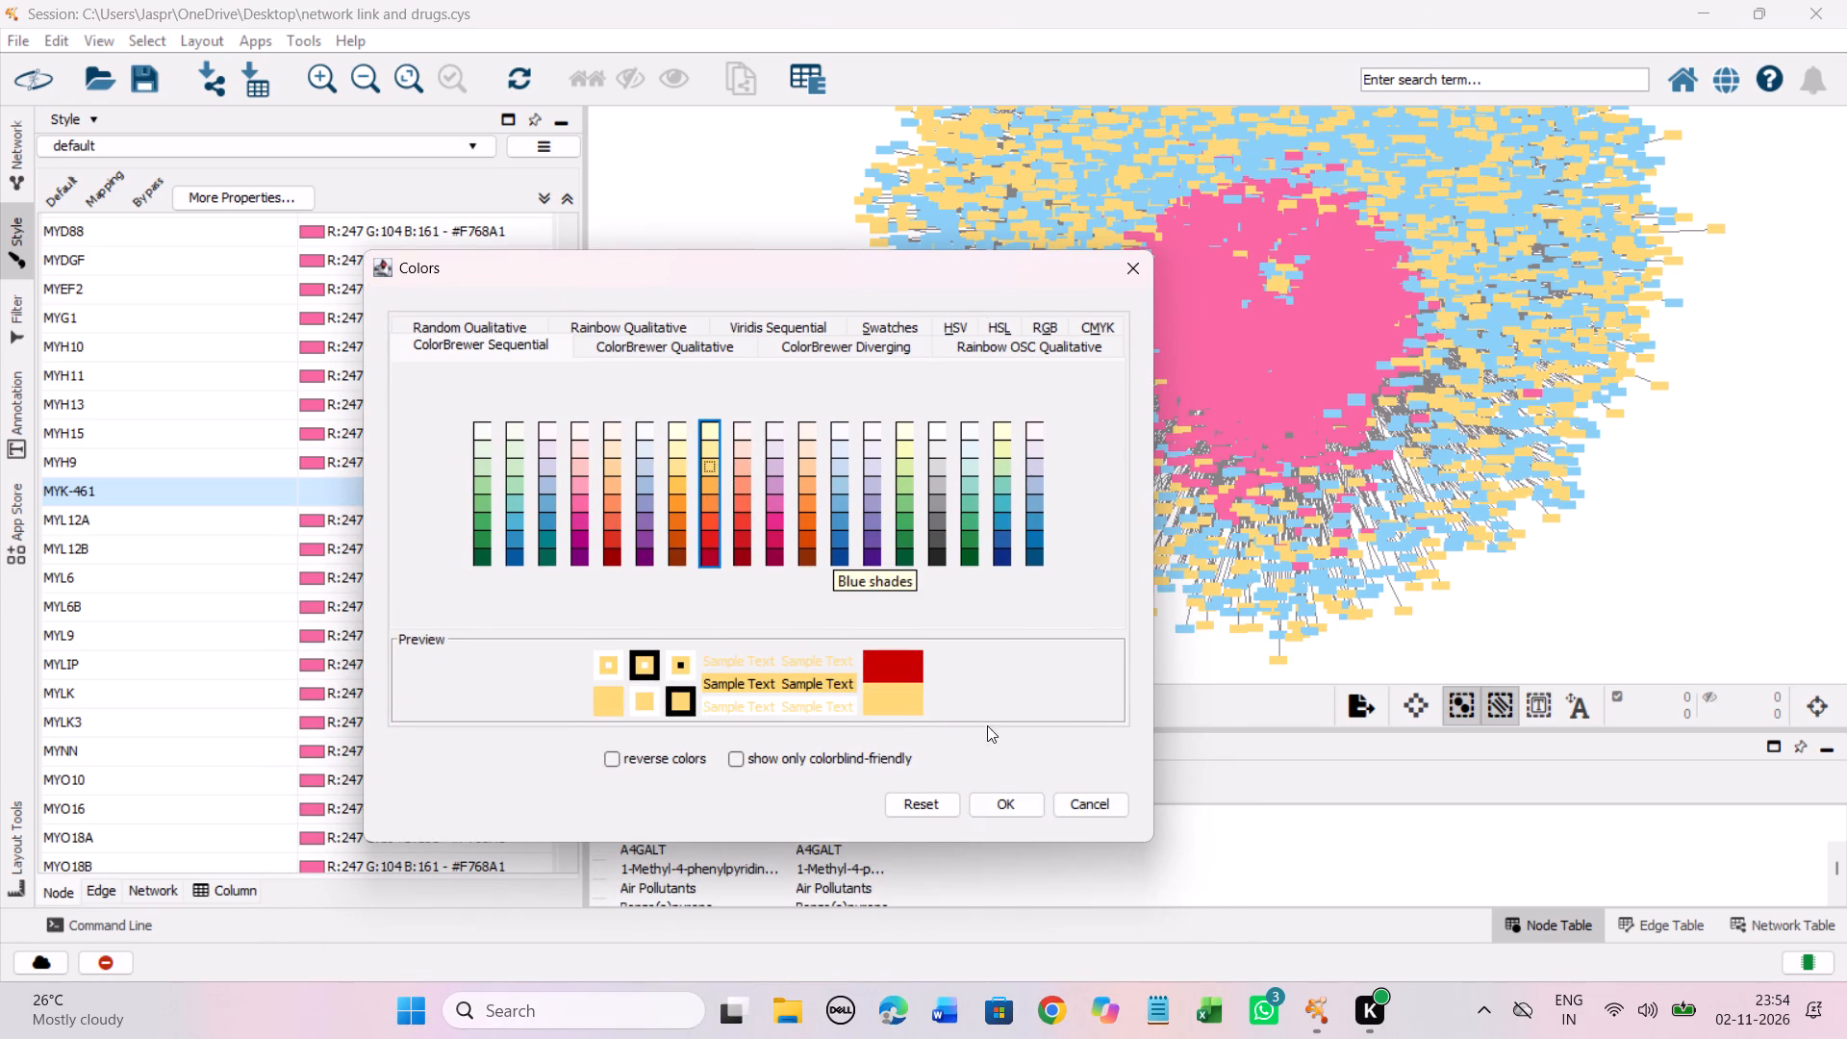
{"action": "left_click", "coordinate": [1017, 793]}
Set the discrete colour mapping of all unmapped entries from Magnesium through the N4-(2,2-dimethyl-3-oxo-4H-pyrid(1,4)oxazin-6-yl) compound just above N4BP1 to #FED976.
{"action": "scroll", "coordinate": [452, 482], "scroll_direction": "down", "scroll_amount": 3}
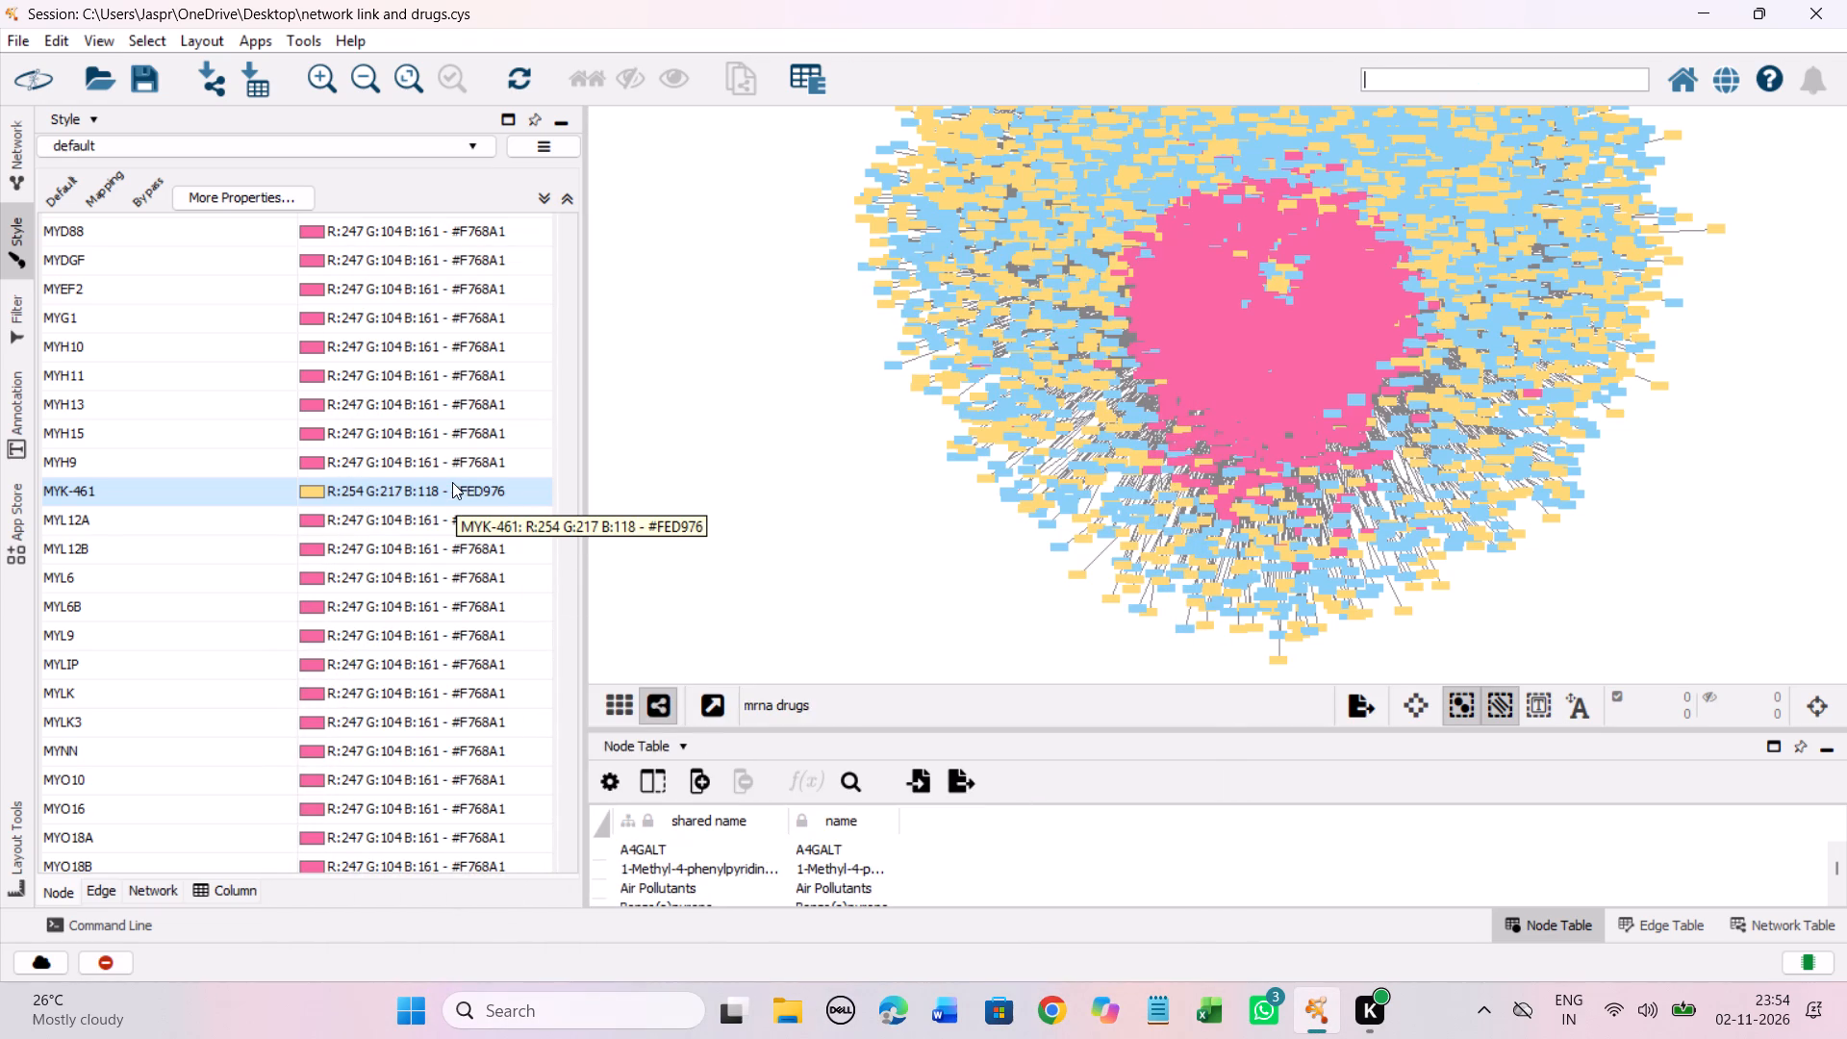
{"action": "scroll", "coordinate": [452, 482], "scroll_direction": "down", "scroll_amount": 7}
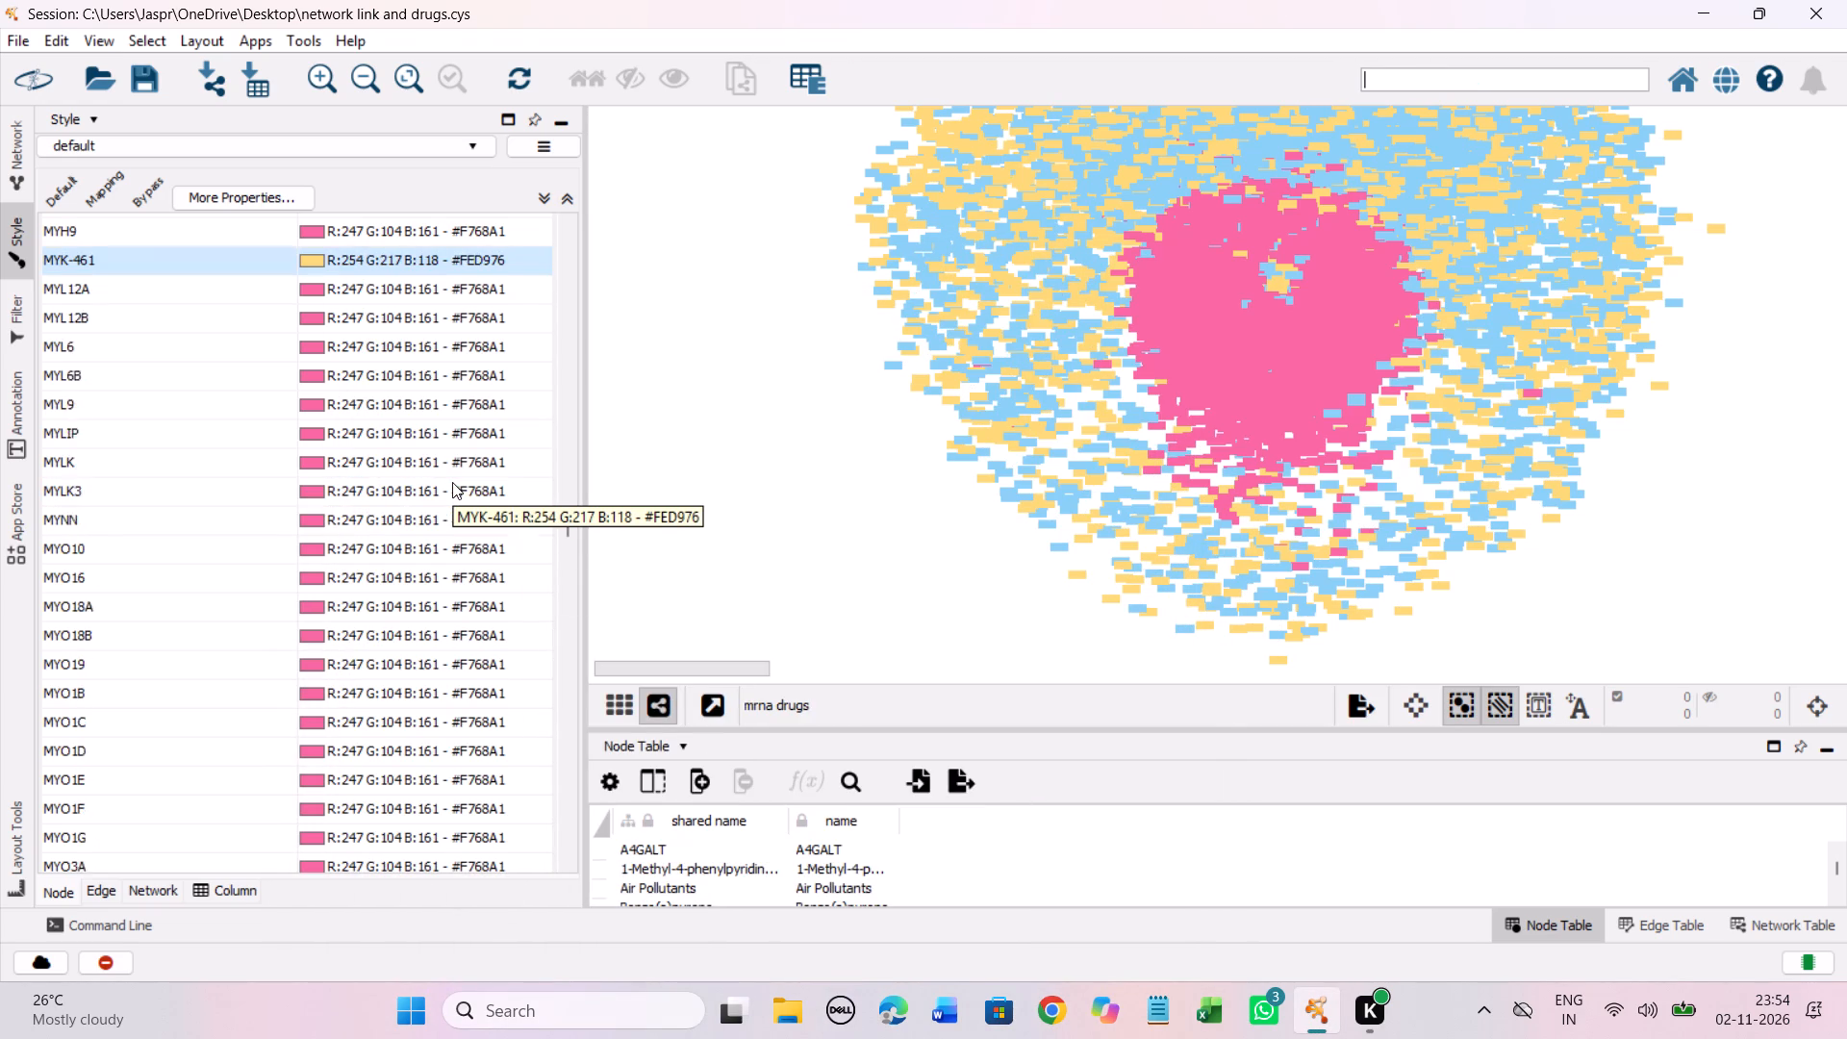
{"action": "scroll", "coordinate": [452, 482], "scroll_direction": "down", "scroll_amount": 20}
{"action": "scroll", "coordinate": [452, 482], "scroll_direction": "down", "scroll_amount": 8}
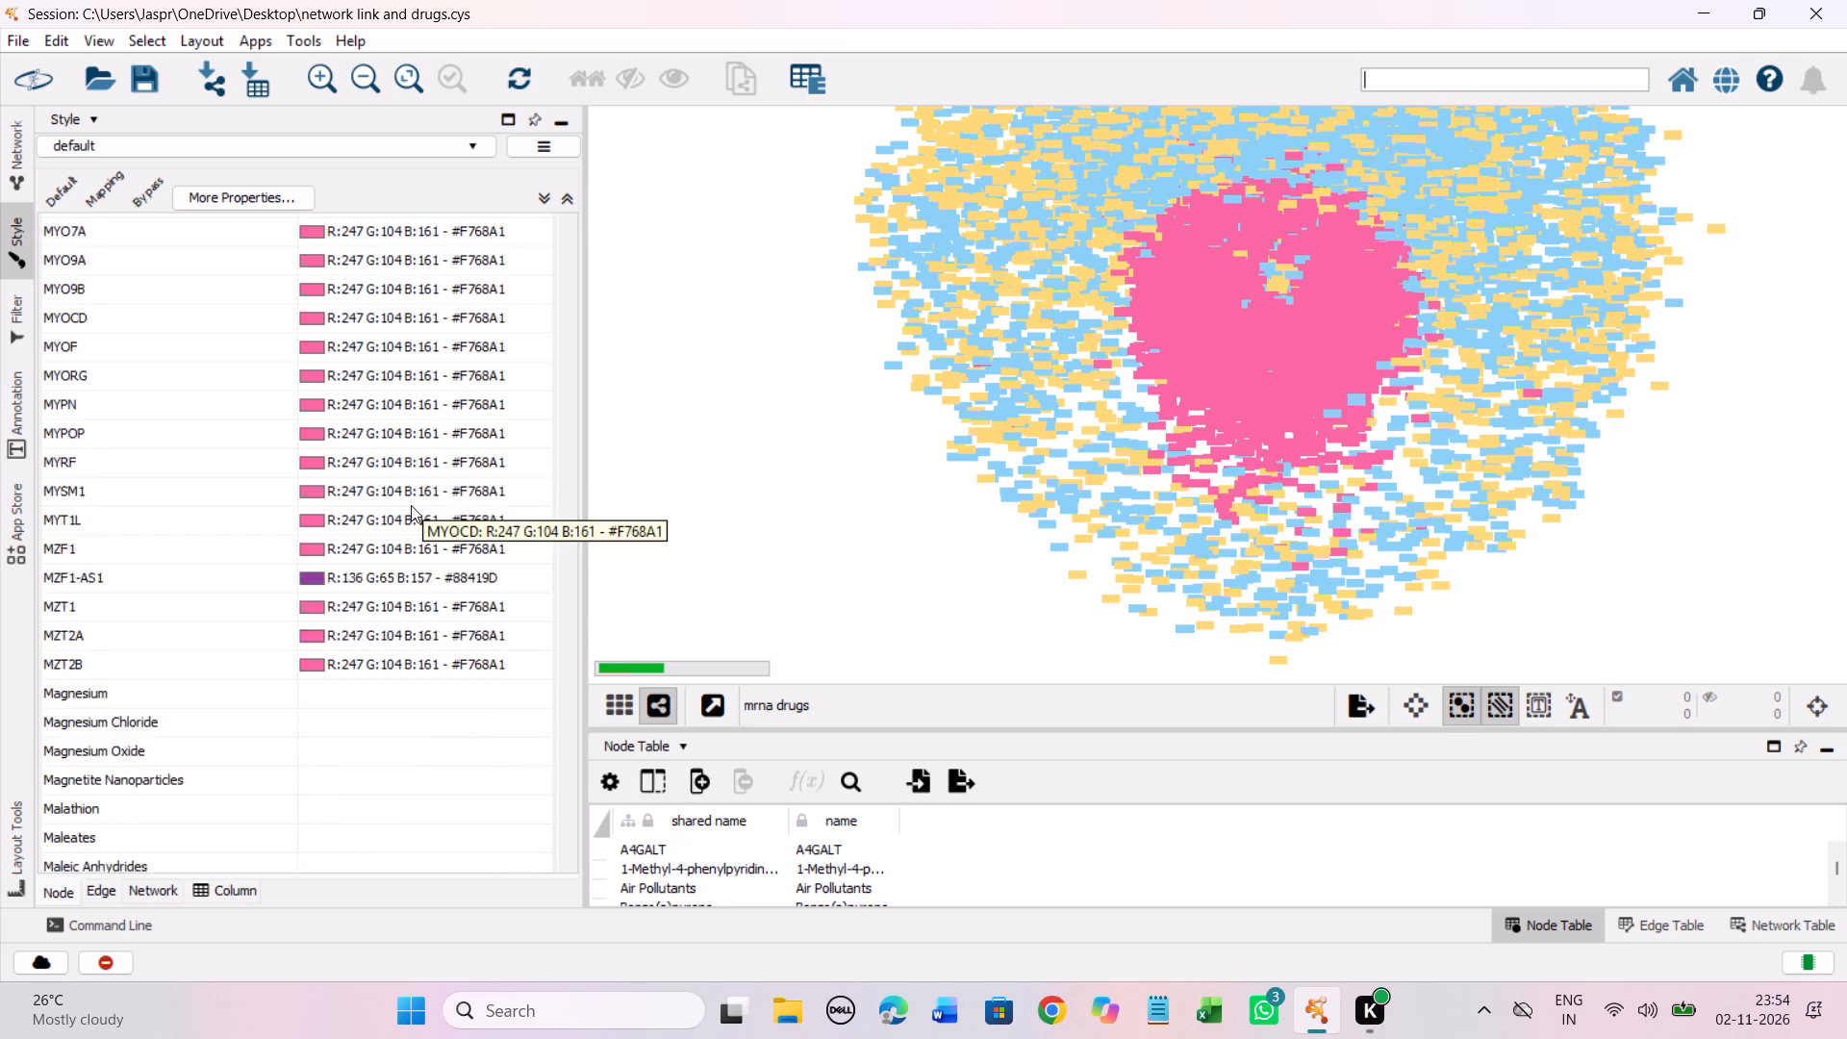
{"action": "scroll", "coordinate": [411, 505], "scroll_direction": "down", "scroll_amount": 11}
{"action": "left_click", "coordinate": [234, 318]}
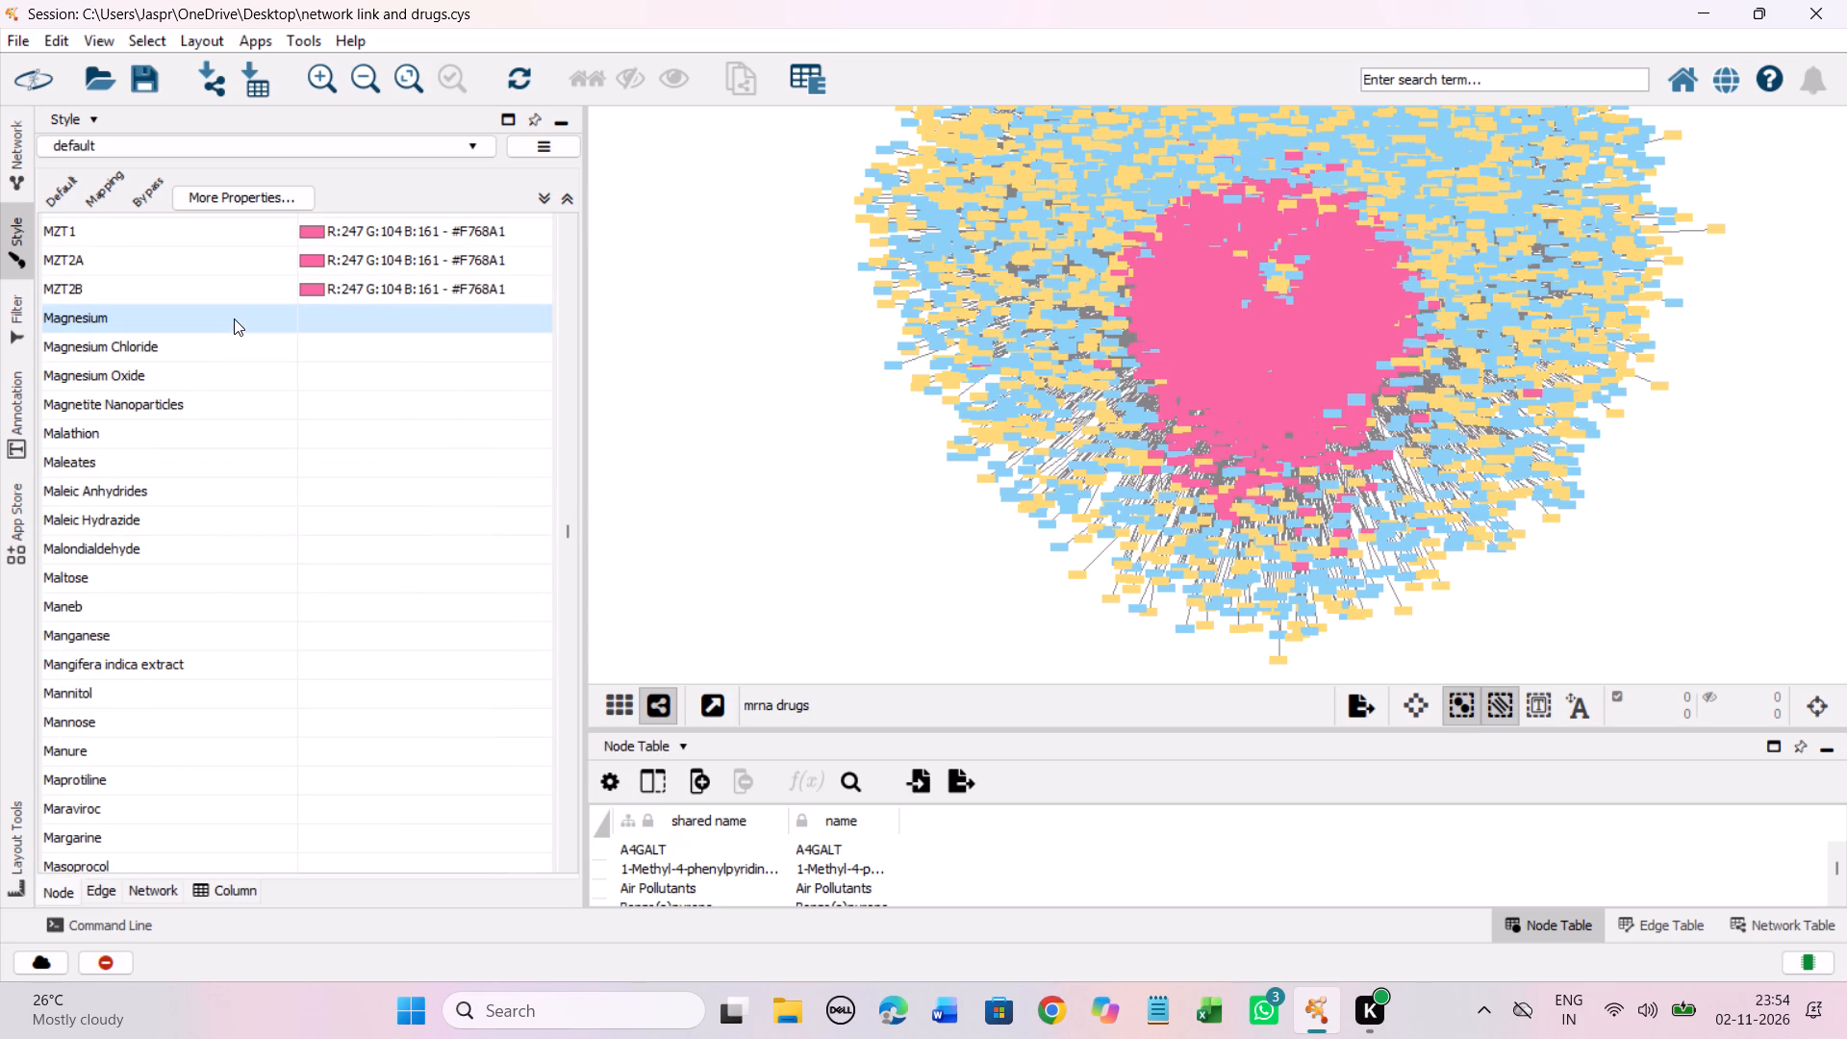
{"action": "scroll", "coordinate": [387, 525], "scroll_direction": "down", "scroll_amount": 13}
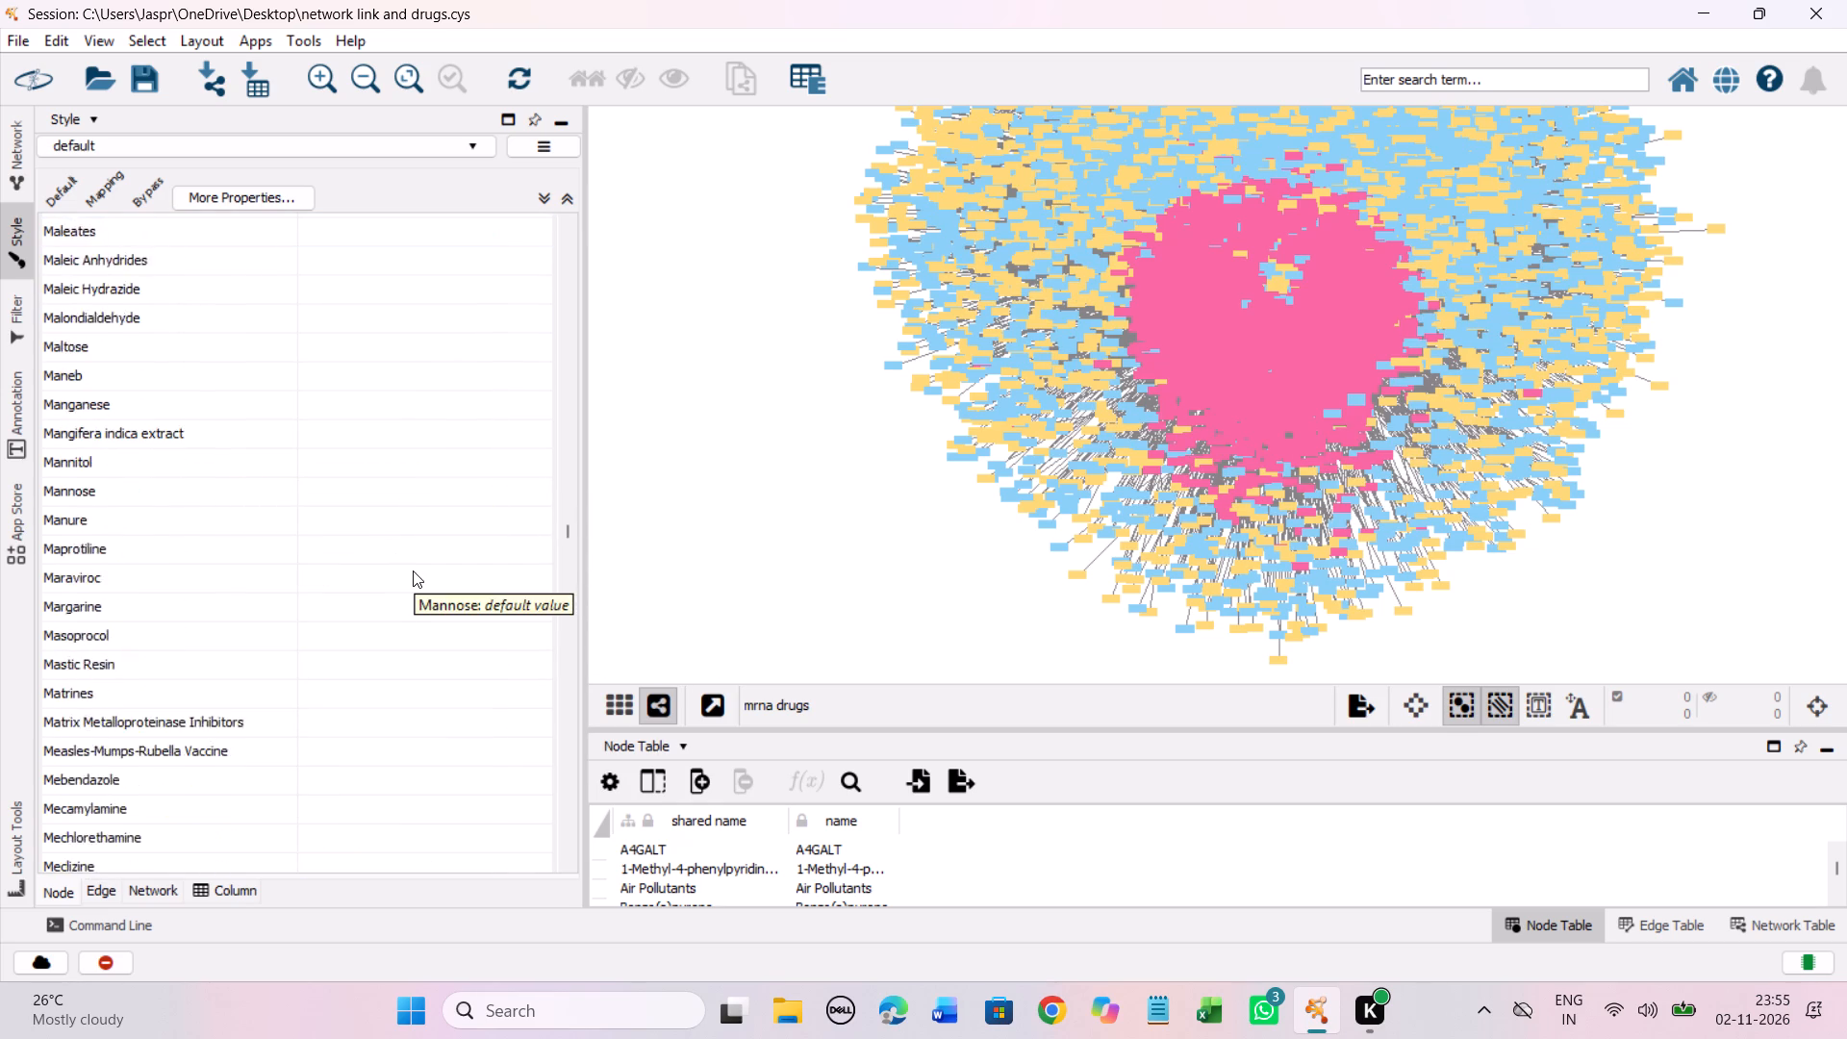
{"action": "scroll", "coordinate": [413, 570], "scroll_direction": "down", "scroll_amount": 20}
{"action": "scroll", "coordinate": [413, 570], "scroll_direction": "down", "scroll_amount": 20}
{"action": "scroll", "coordinate": [413, 570], "scroll_direction": "down", "scroll_amount": 3}
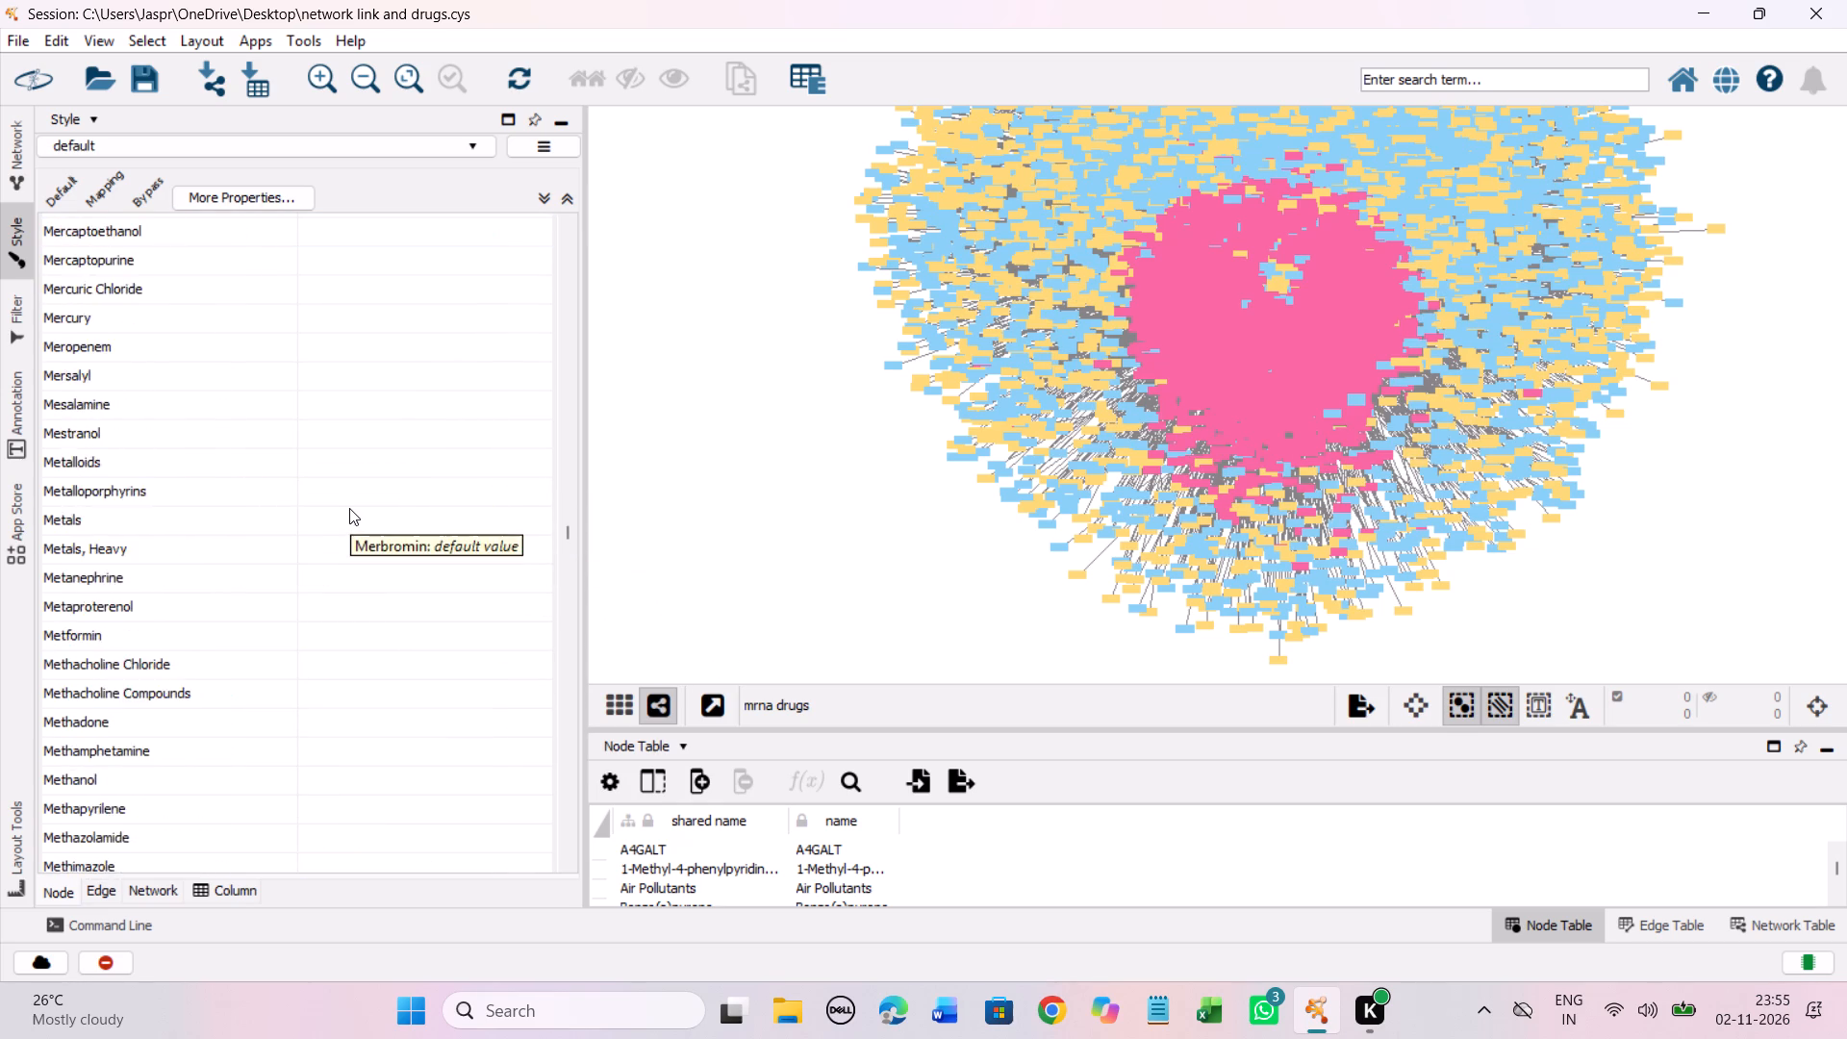
{"action": "scroll", "coordinate": [349, 508], "scroll_direction": "down", "scroll_amount": 20}
{"action": "scroll", "coordinate": [349, 508], "scroll_direction": "down", "scroll_amount": 20}
{"action": "scroll", "coordinate": [349, 508], "scroll_direction": "down", "scroll_amount": 3}
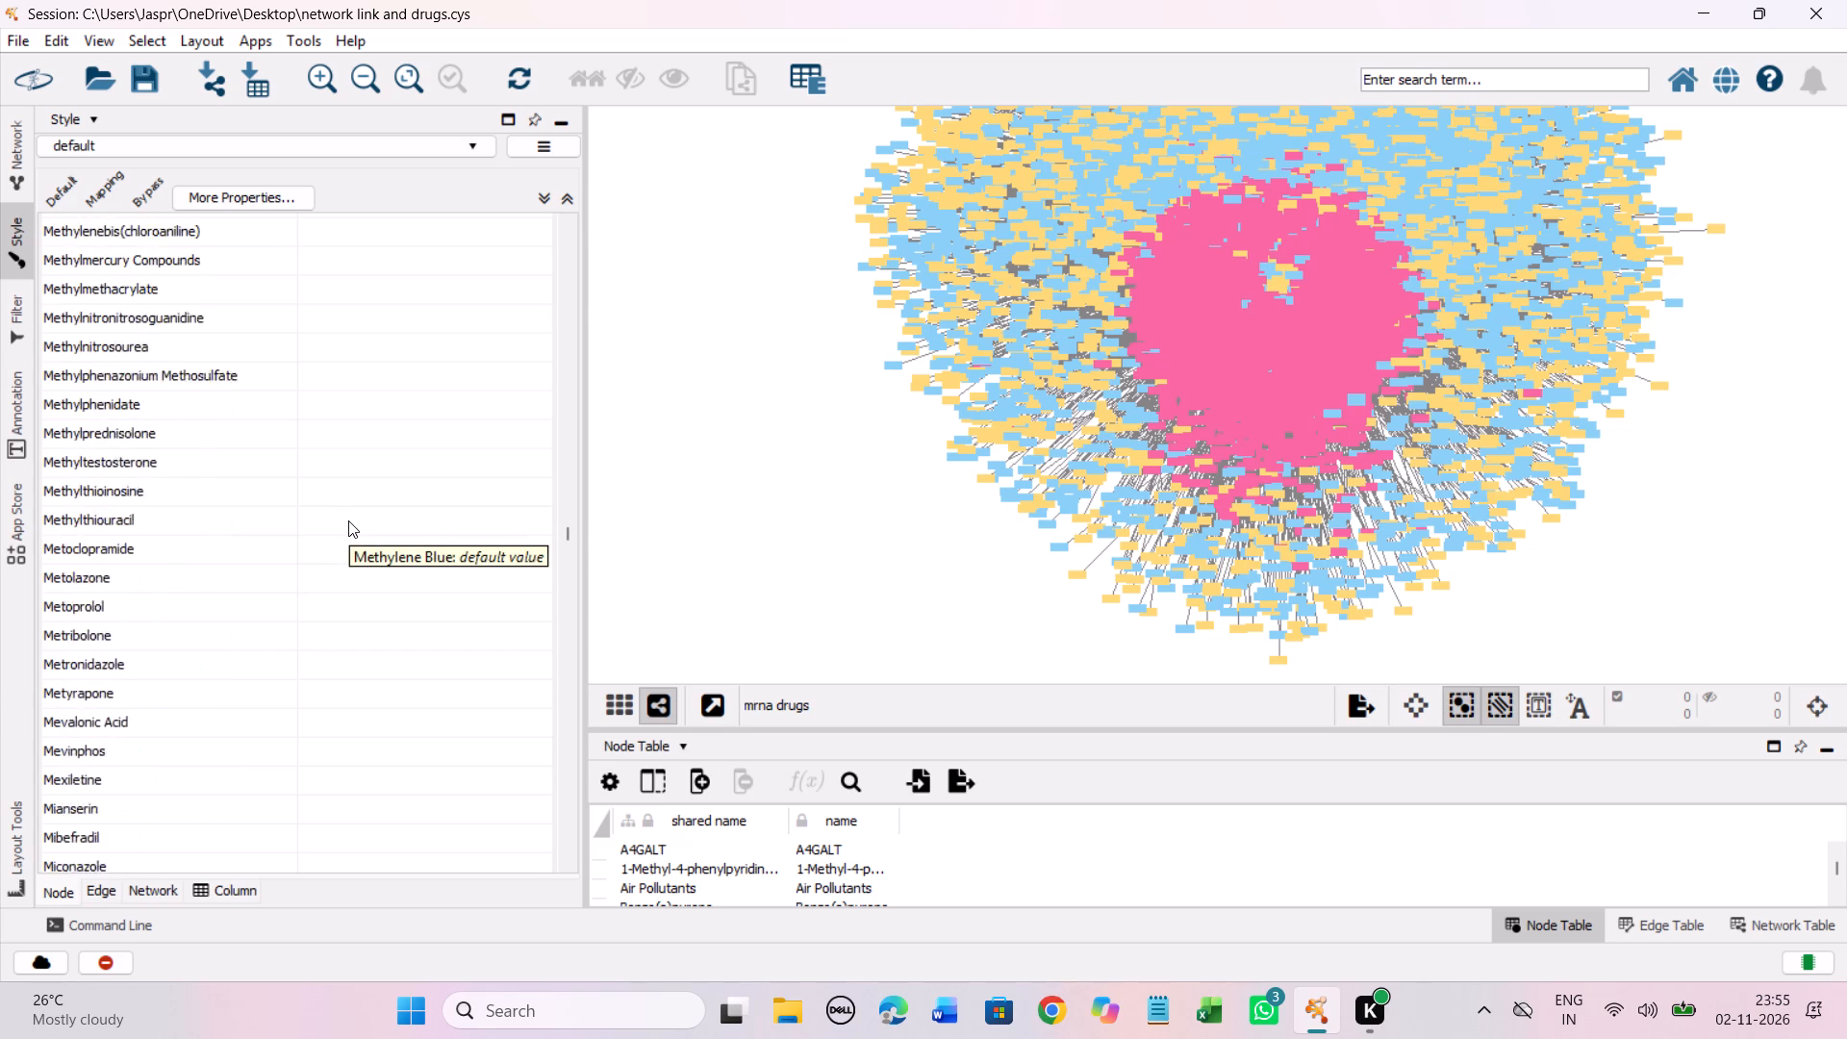
{"action": "scroll", "coordinate": [348, 520], "scroll_direction": "down", "scroll_amount": 20}
{"action": "scroll", "coordinate": [348, 520], "scroll_direction": "down", "scroll_amount": 20}
{"action": "scroll", "coordinate": [348, 520], "scroll_direction": "down", "scroll_amount": 3}
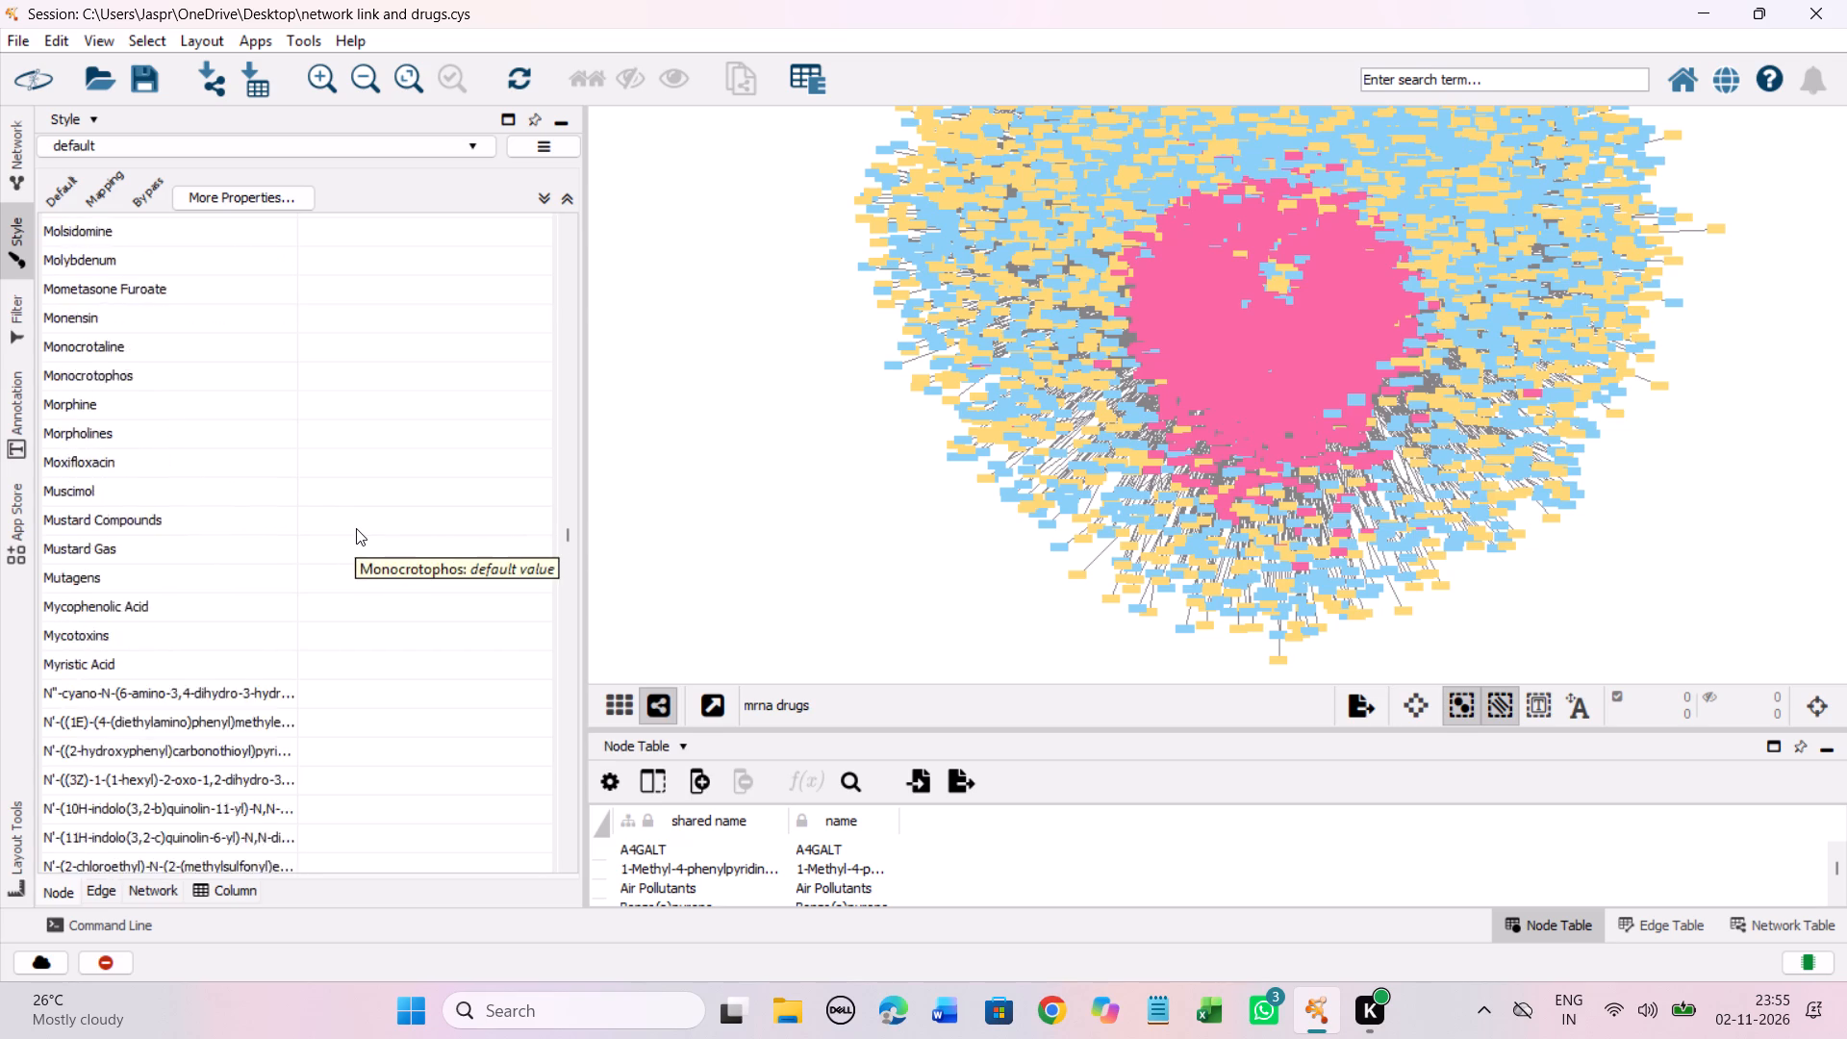
{"action": "scroll", "coordinate": [356, 528], "scroll_direction": "down", "scroll_amount": 20}
{"action": "scroll", "coordinate": [356, 528], "scroll_direction": "down", "scroll_amount": 20}
{"action": "scroll", "coordinate": [356, 528], "scroll_direction": "down", "scroll_amount": 2}
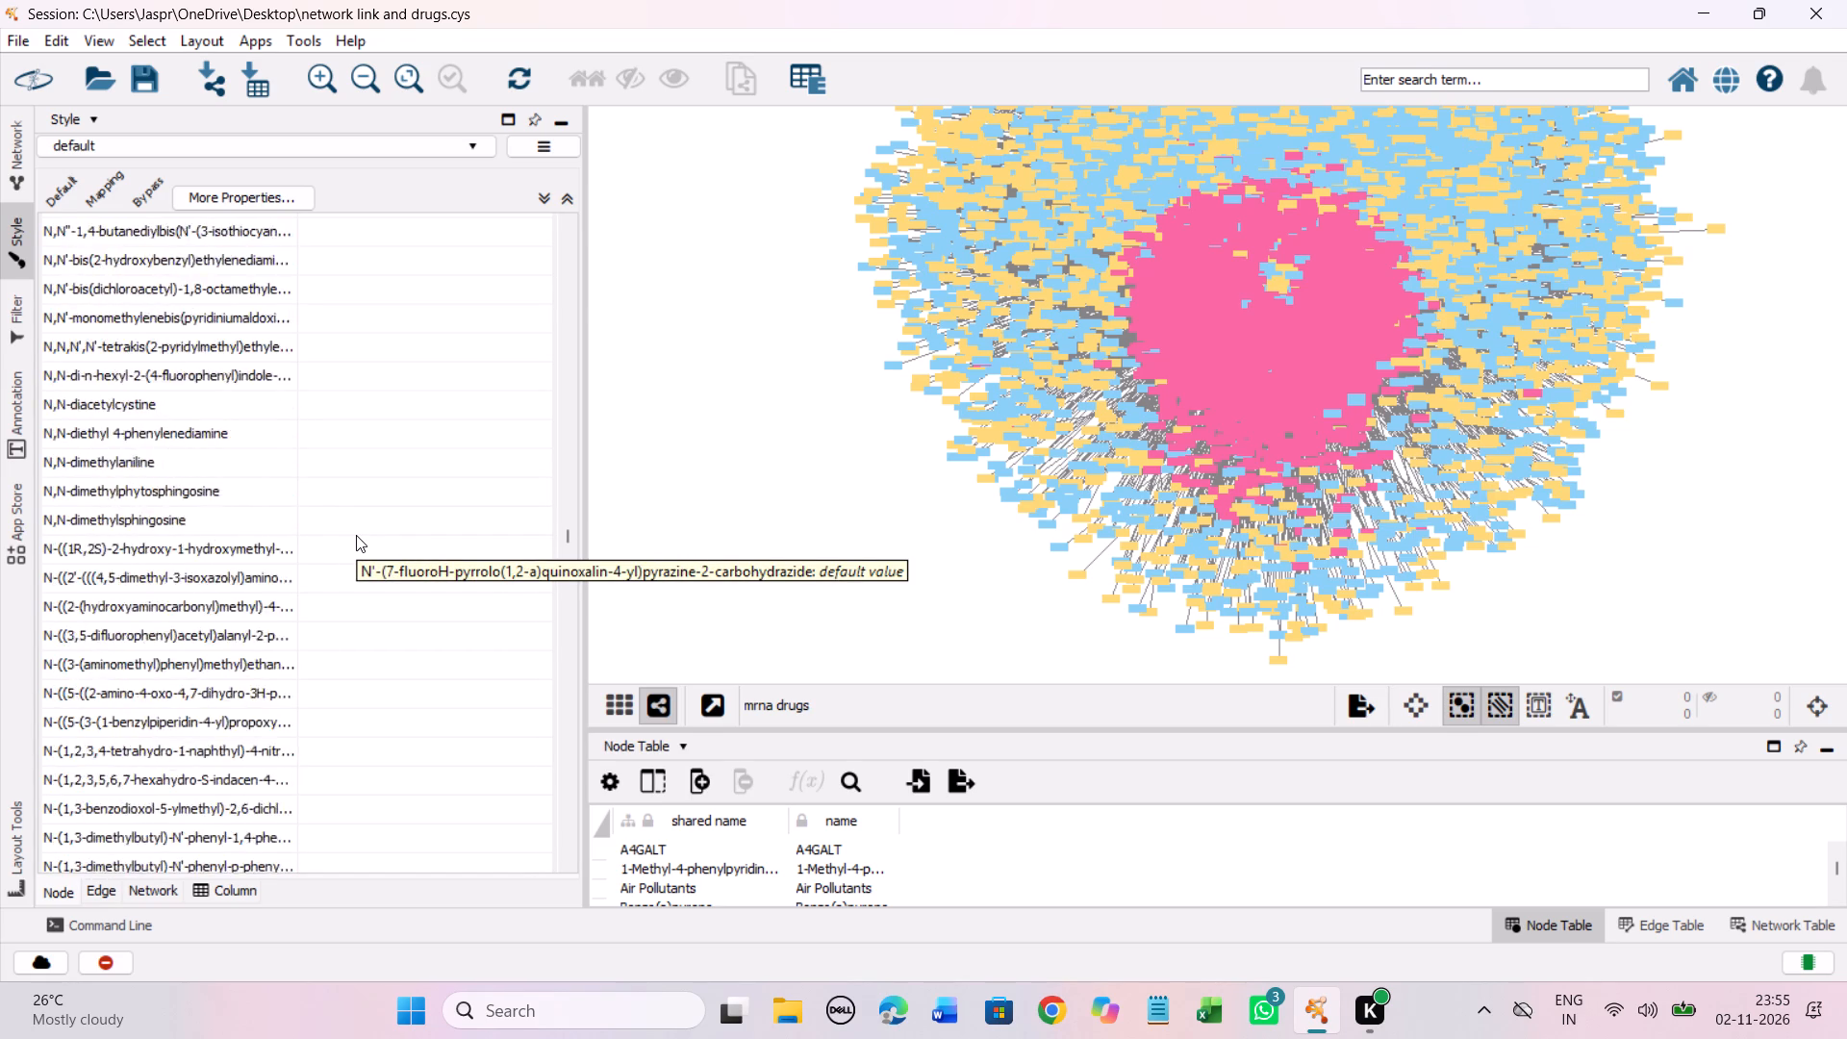
{"action": "scroll", "coordinate": [356, 535], "scroll_direction": "down", "scroll_amount": 20}
{"action": "scroll", "coordinate": [356, 535], "scroll_direction": "down", "scroll_amount": 20}
{"action": "scroll", "coordinate": [356, 535], "scroll_direction": "down", "scroll_amount": 2}
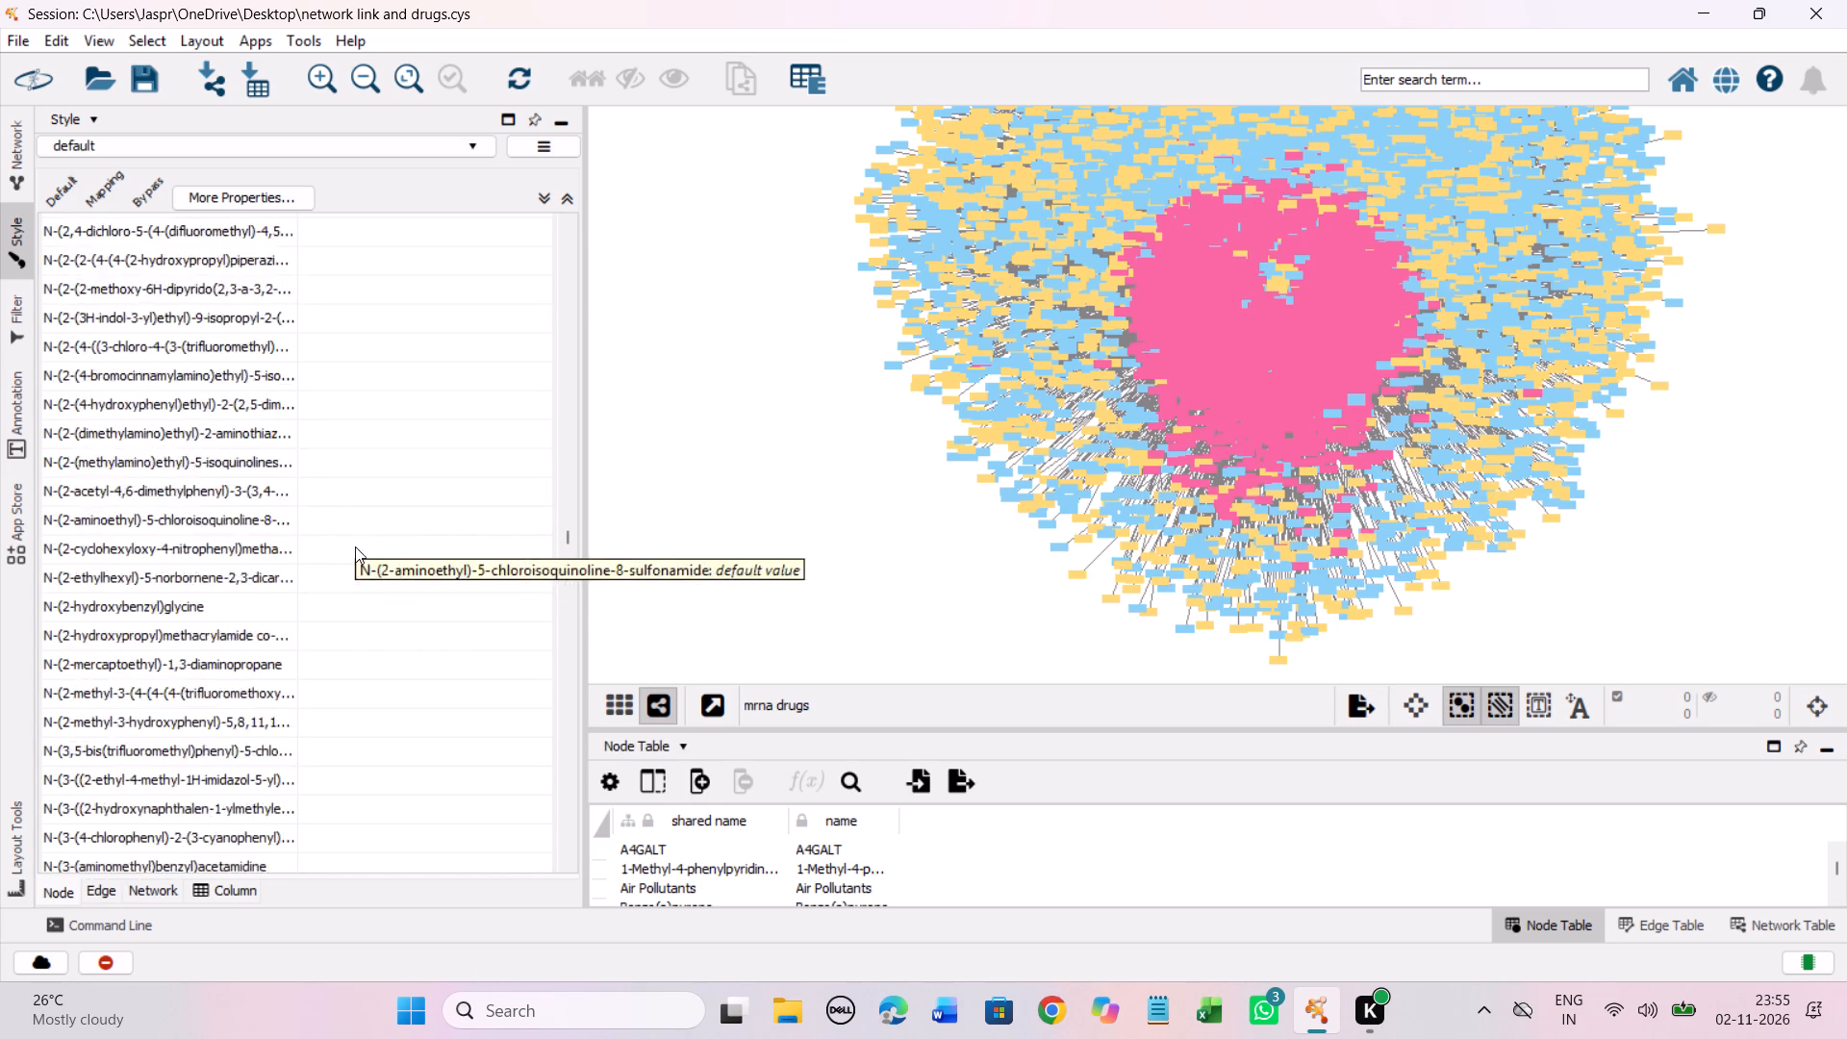
{"action": "scroll", "coordinate": [355, 546], "scroll_direction": "down", "scroll_amount": 20}
{"action": "scroll", "coordinate": [352, 676], "scroll_direction": "down", "scroll_amount": 16}
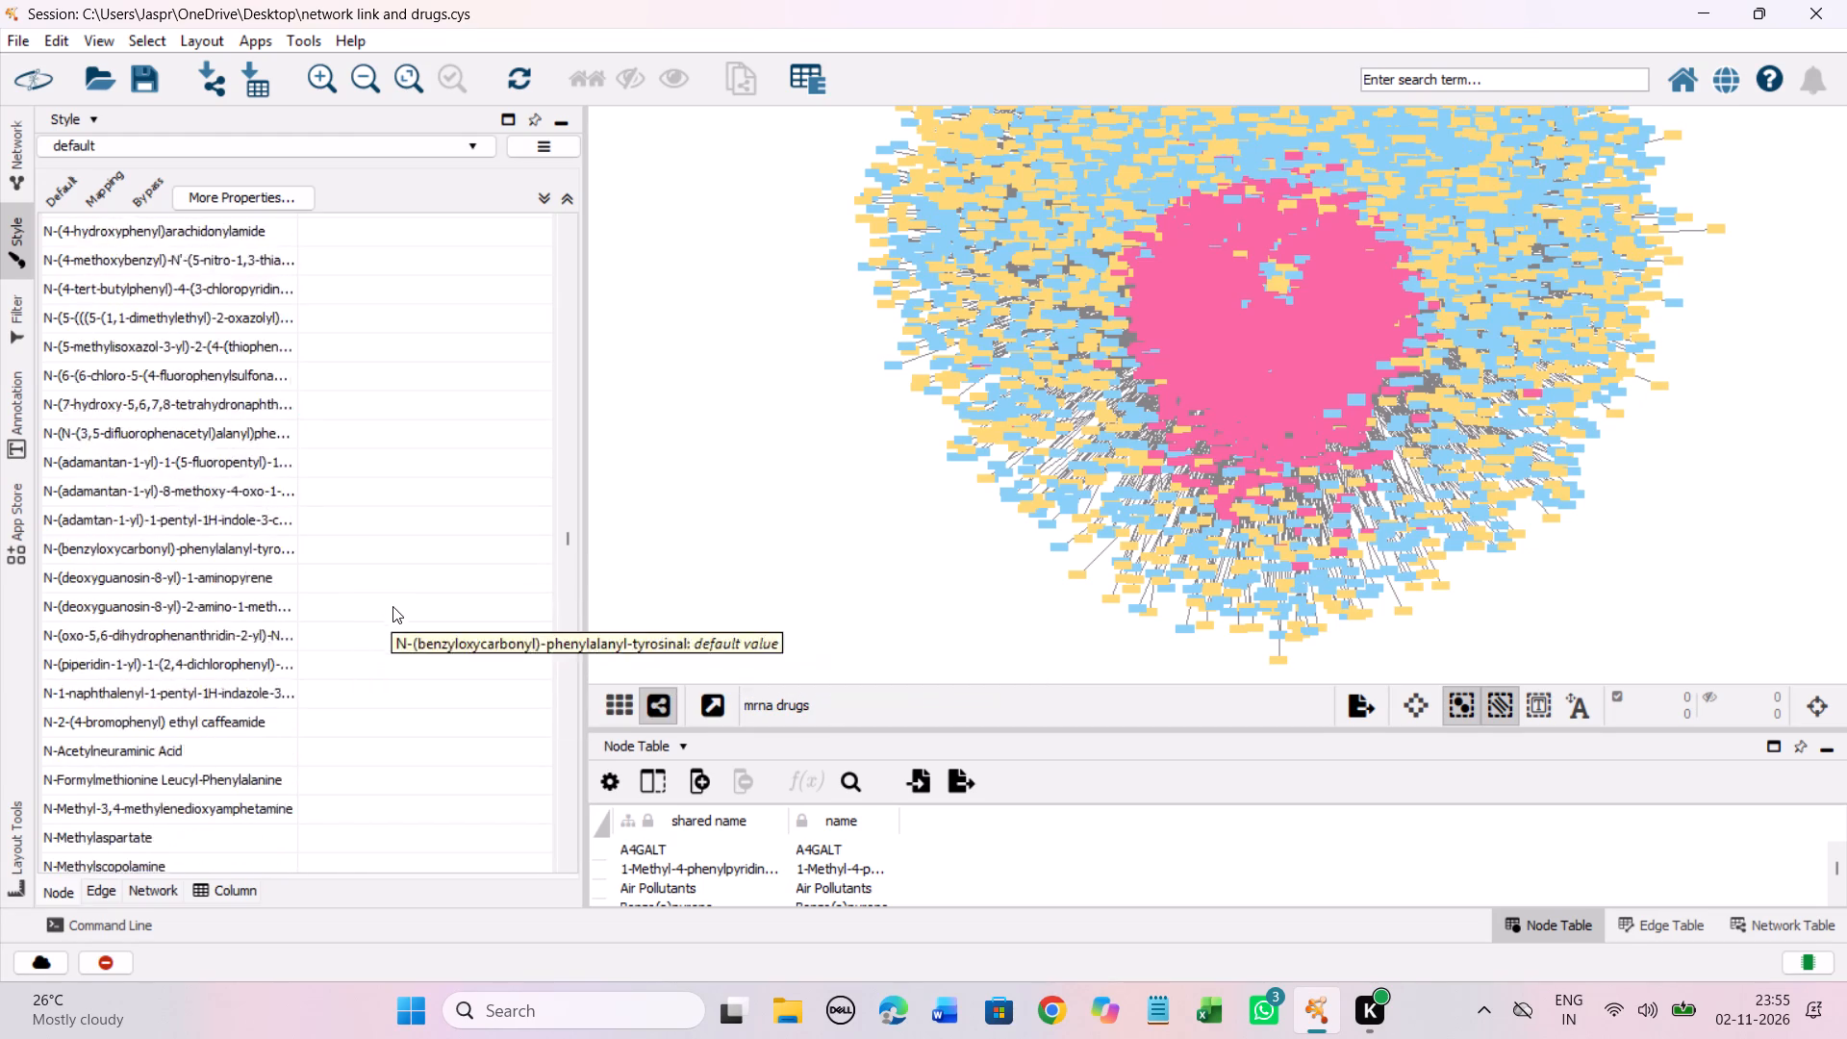
{"action": "scroll", "coordinate": [392, 606], "scroll_direction": "down", "scroll_amount": 20}
{"action": "scroll", "coordinate": [392, 606], "scroll_direction": "down", "scroll_amount": 20}
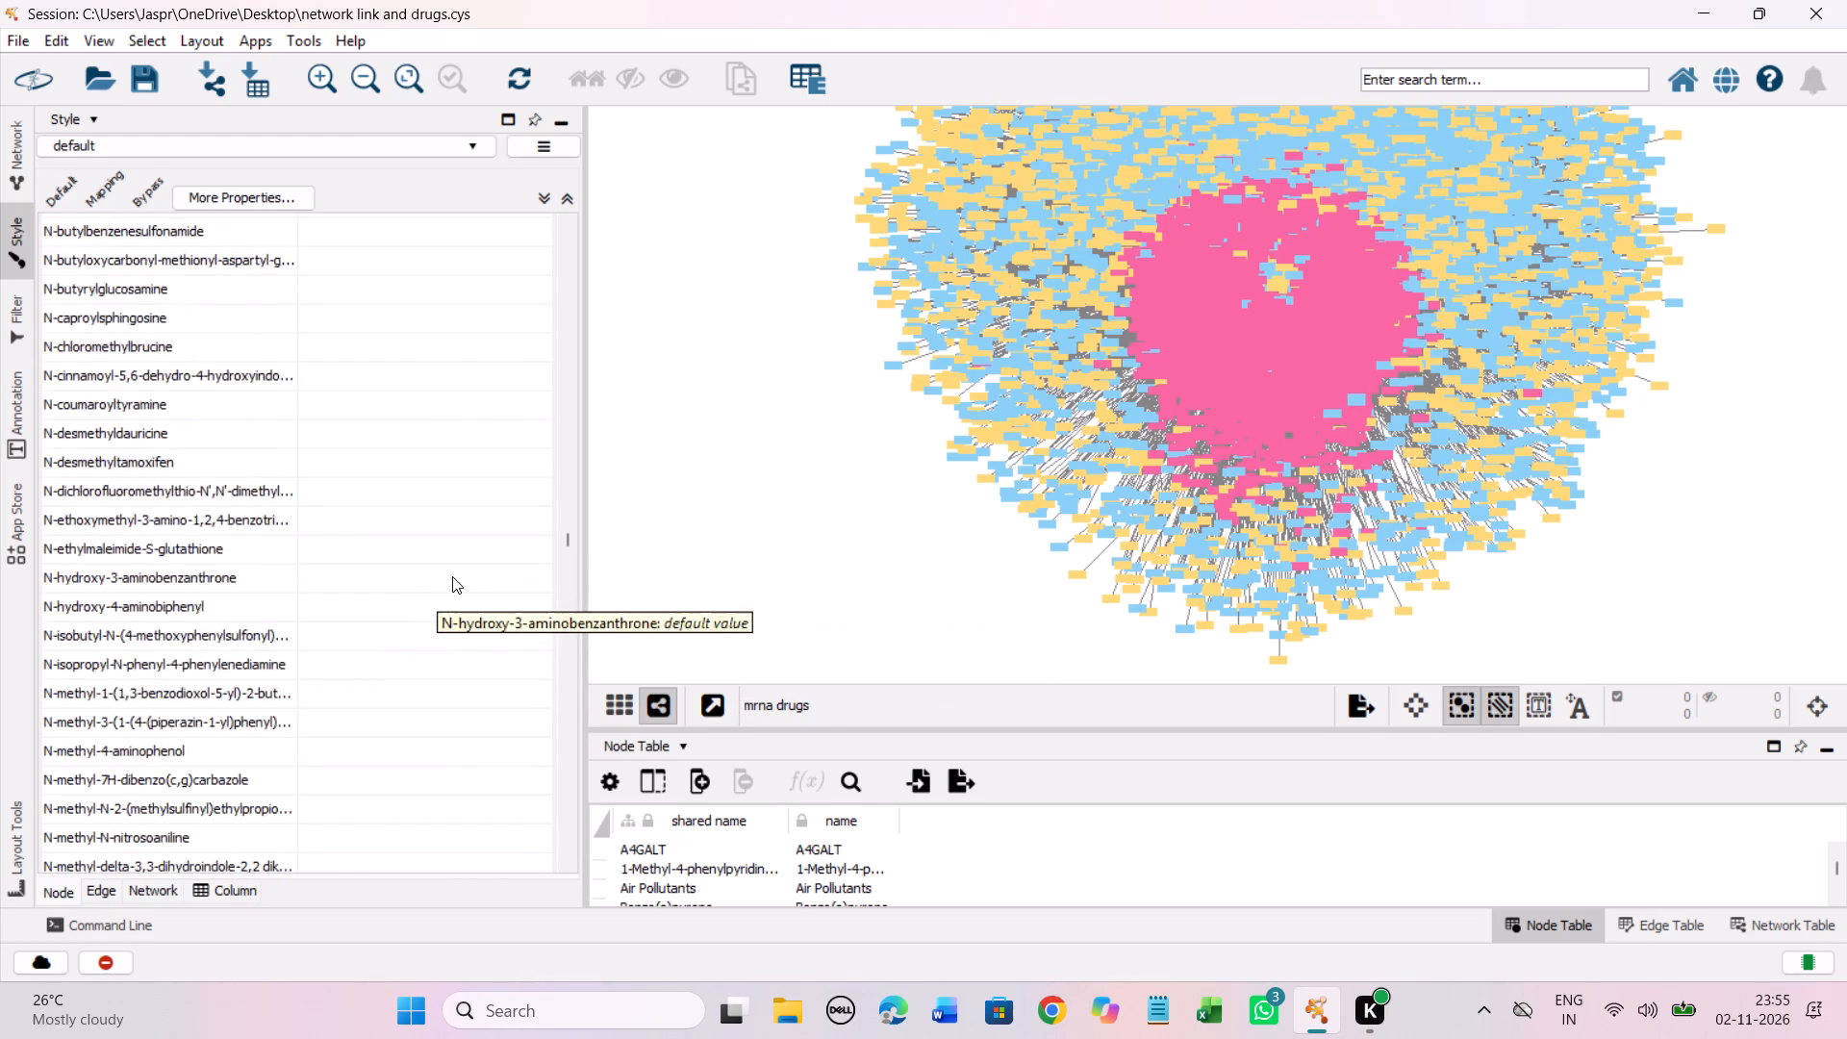
{"action": "scroll", "coordinate": [452, 576], "scroll_direction": "down", "scroll_amount": 20}
{"action": "scroll", "coordinate": [452, 576], "scroll_direction": "down", "scroll_amount": 12}
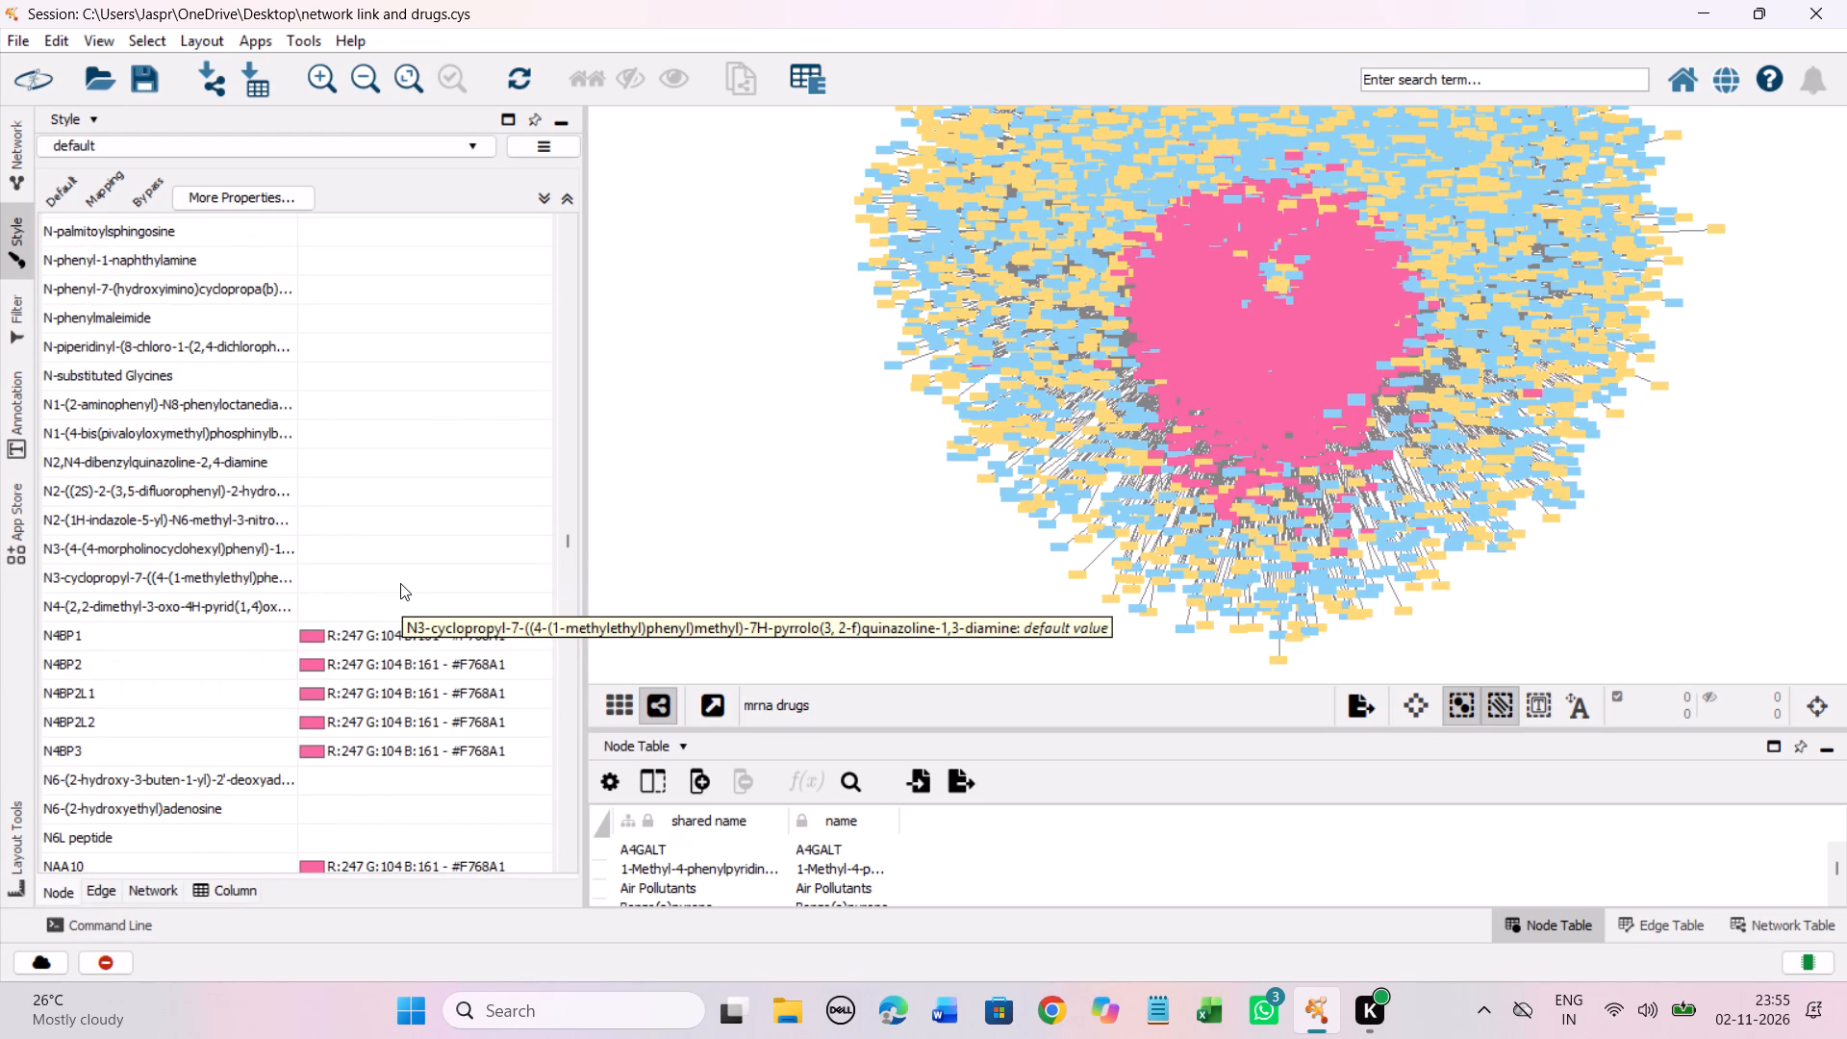
{"action": "left_click", "coordinate": [375, 603], "text": "shift"}
{"action": "right_click", "coordinate": [375, 603]}
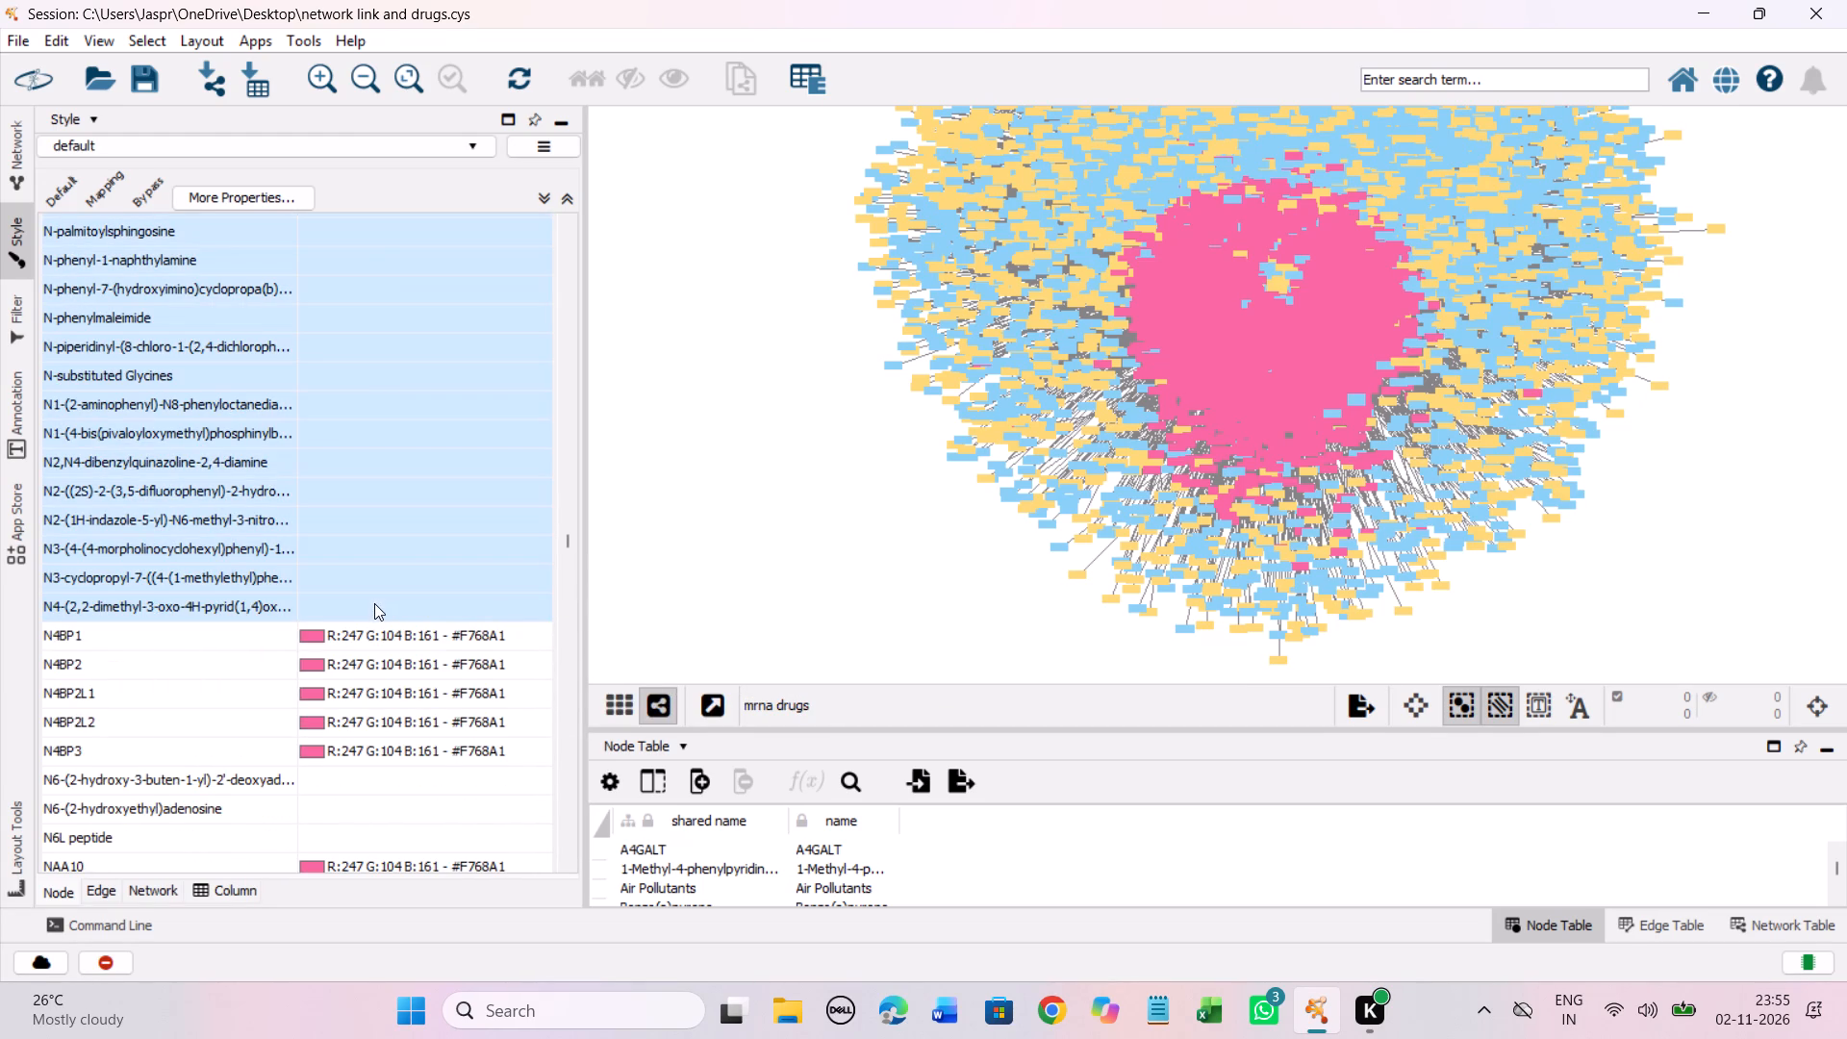
{"action": "left_click", "coordinate": [694, 621]}
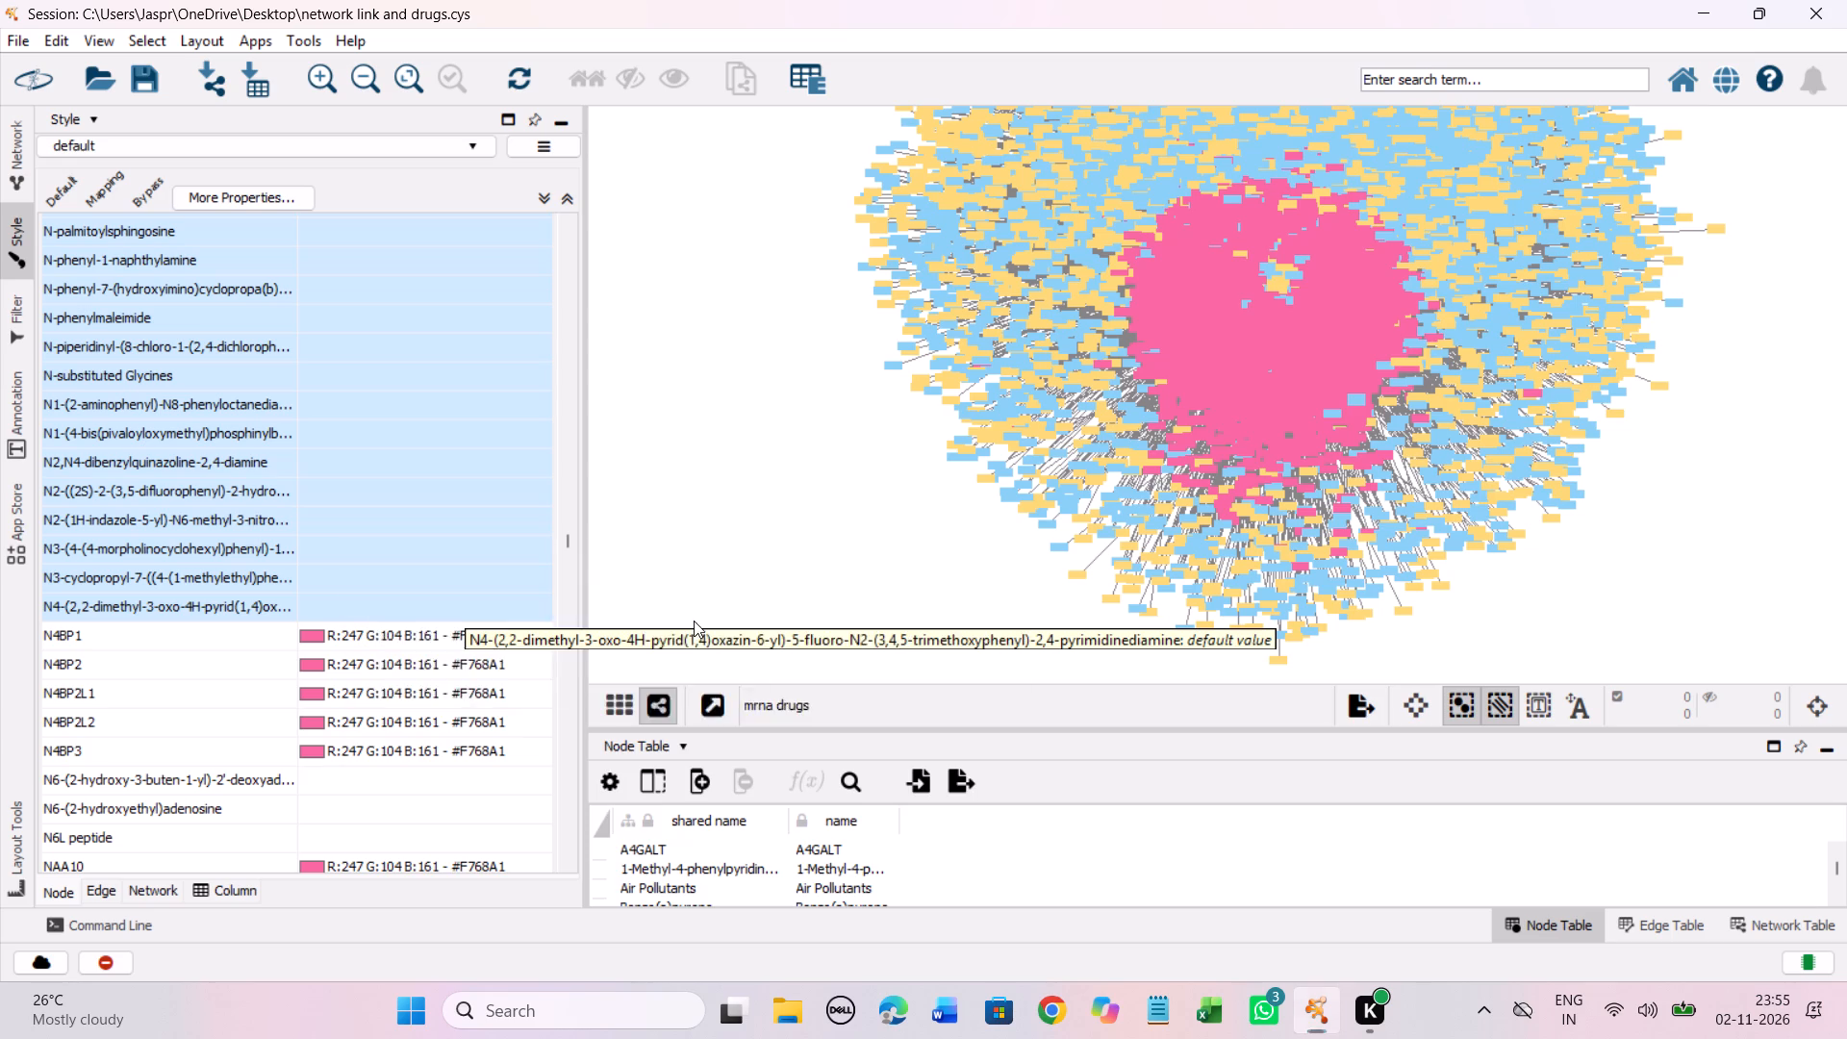
{"action": "left_click_drag", "start_coordinate": [462, 539], "coordinate": [437, 221]}
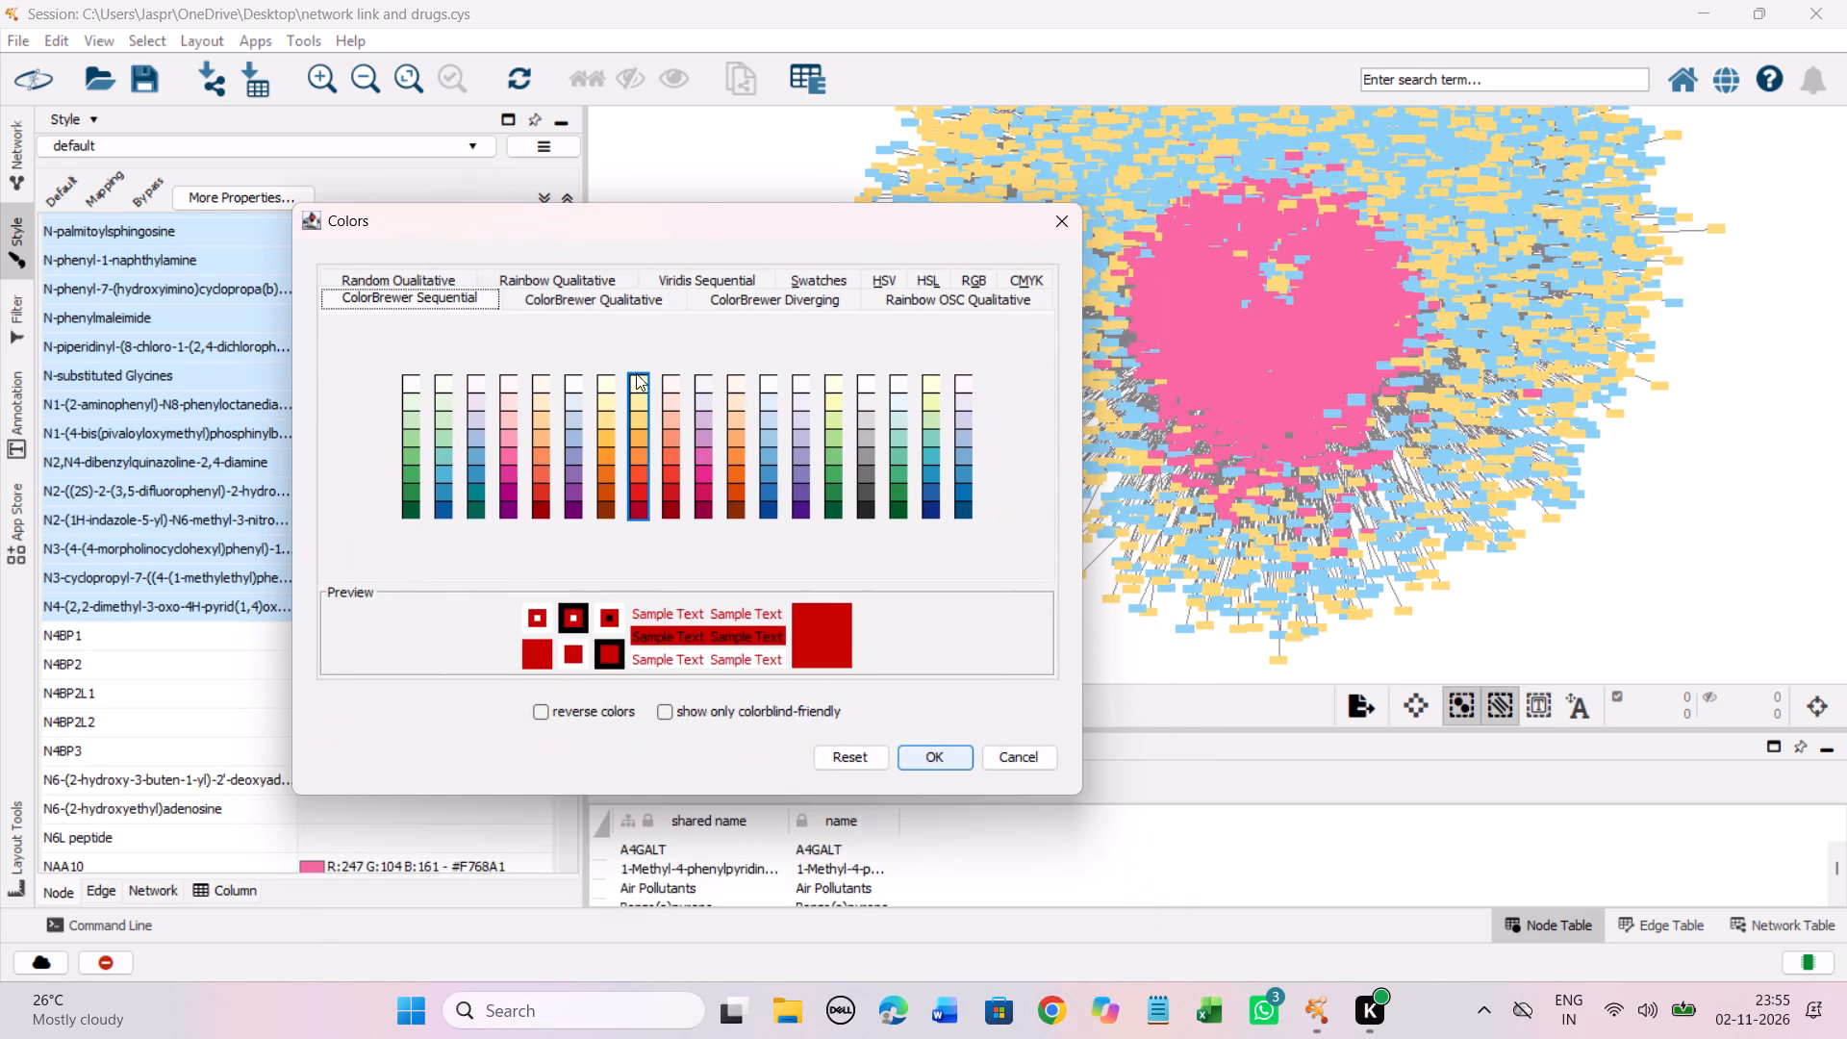
{"action": "left_click", "coordinate": [644, 418]}
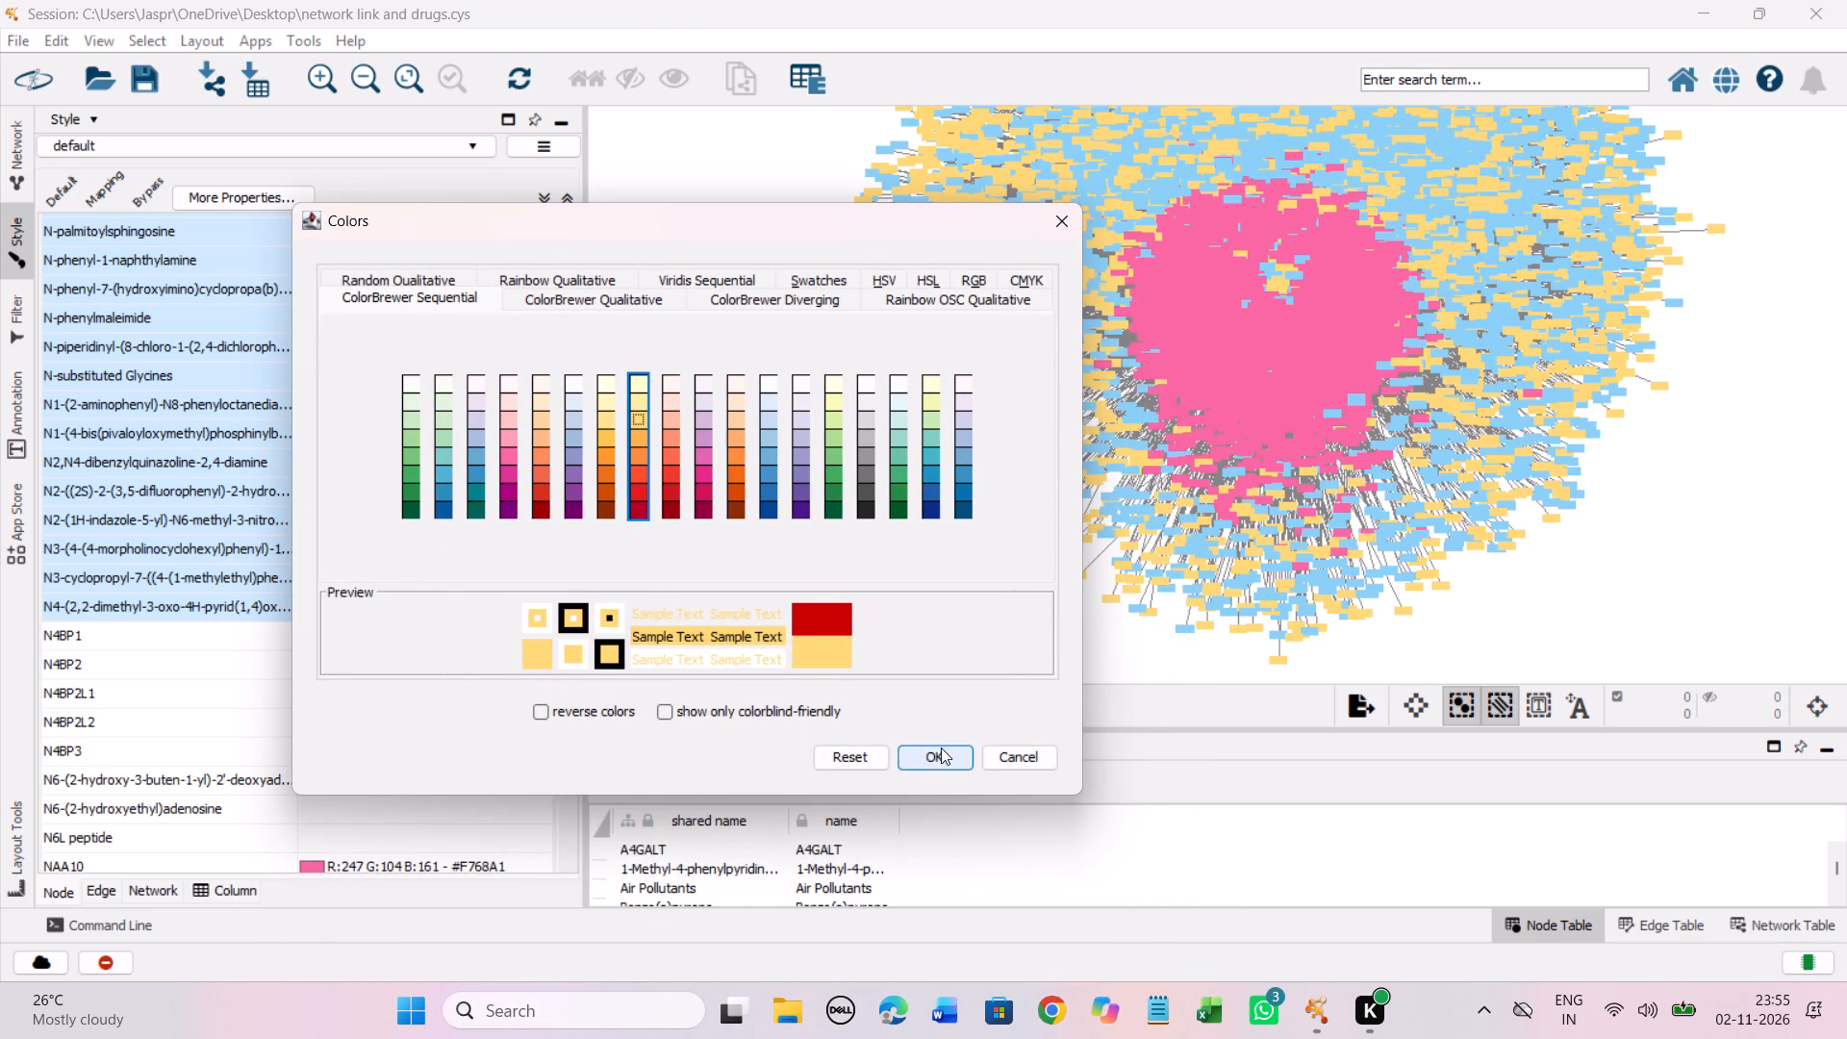
{"action": "left_click", "coordinate": [941, 748]}
Set the discrete colour mapping of the three unmapped entries from N6-(2-hydroxy-3-buten-1-yl)-2'-deoxyadenosine through N6L peptide to #FED976.
{"action": "scroll", "coordinate": [260, 522], "scroll_direction": "down", "scroll_amount": 1}
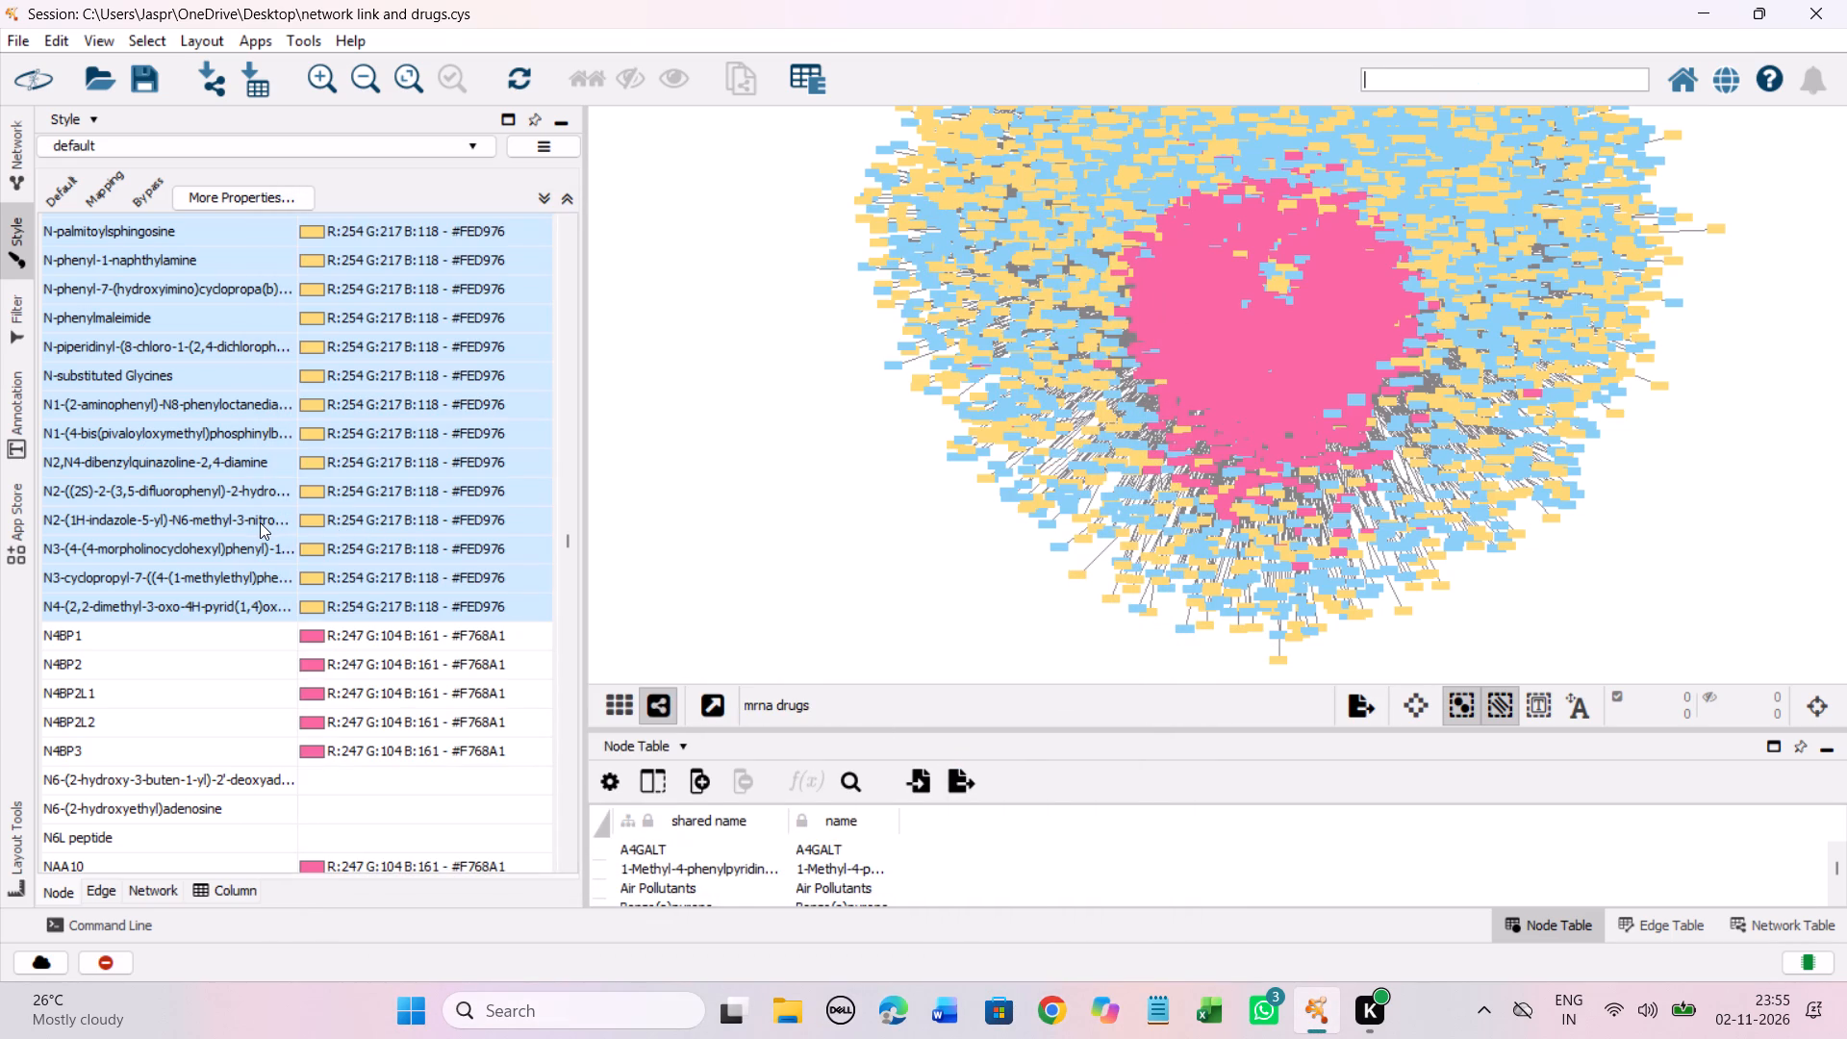
{"action": "scroll", "coordinate": [260, 522], "scroll_direction": "down", "scroll_amount": 10}
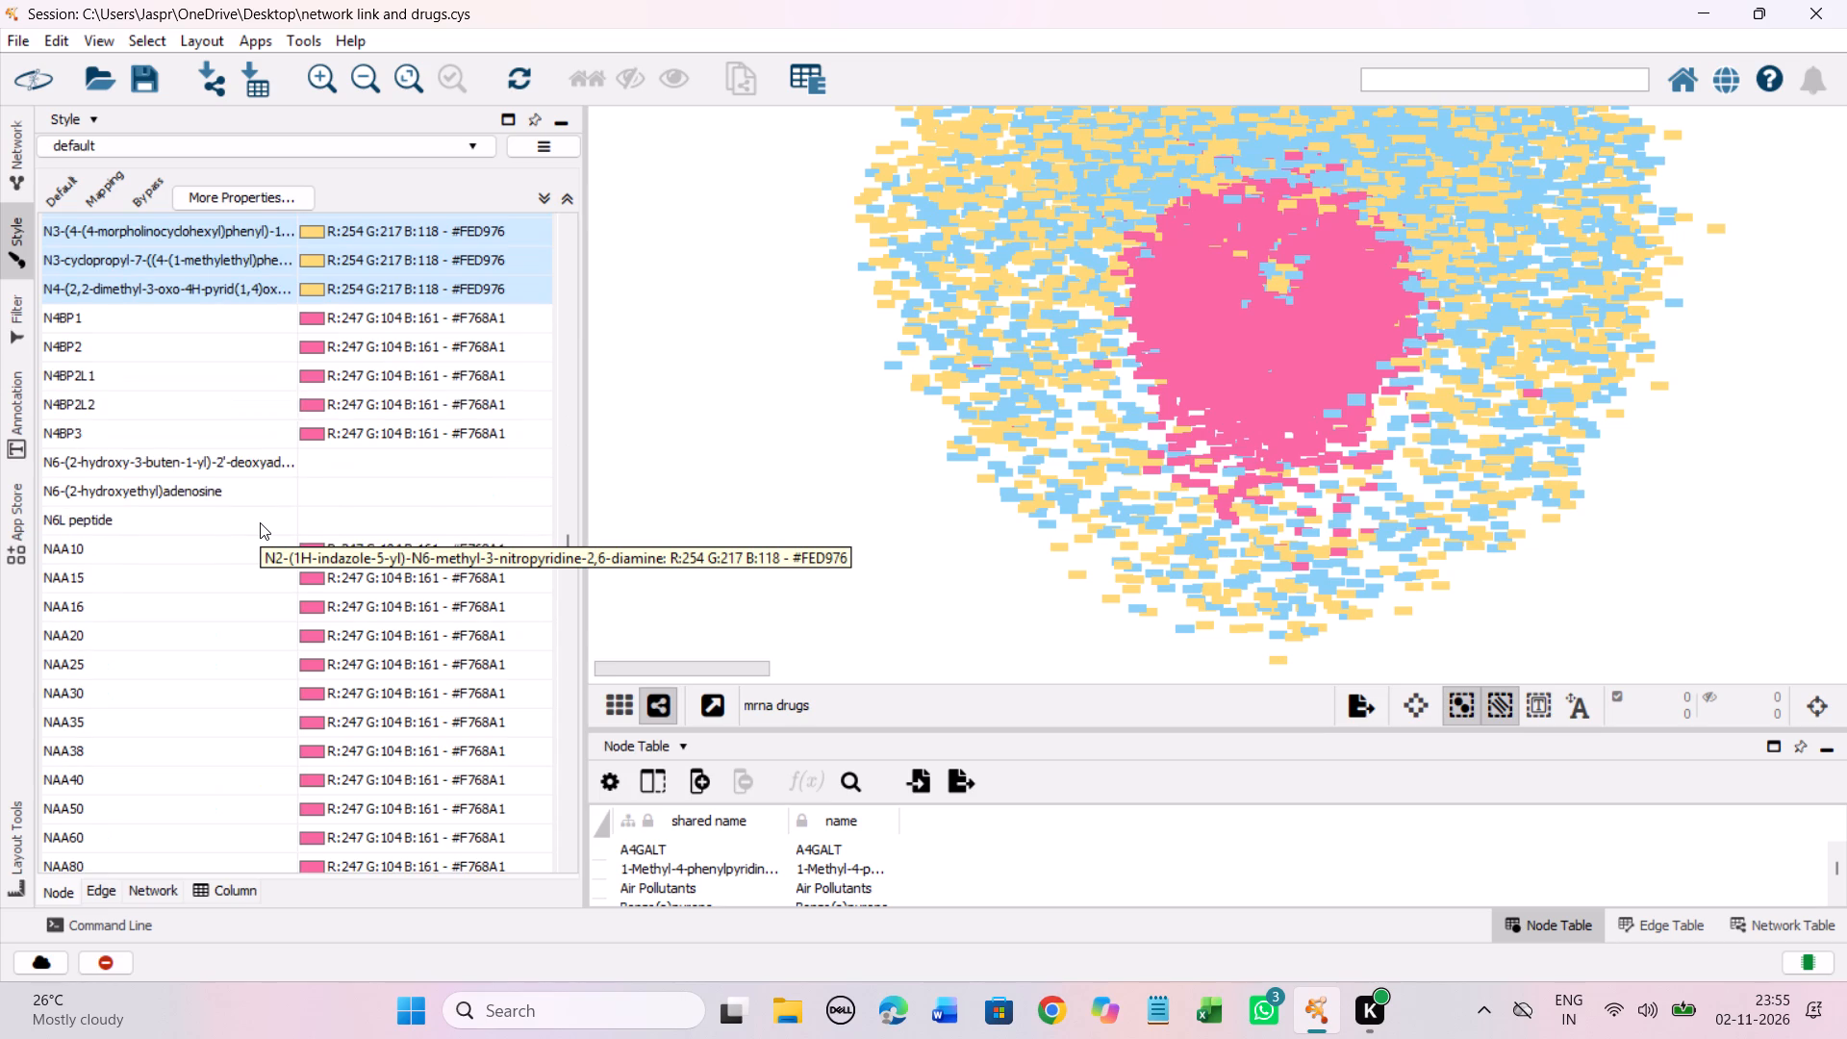
{"action": "scroll", "coordinate": [260, 522], "scroll_direction": "down", "scroll_amount": 3}
{"action": "left_click_drag", "start_coordinate": [341, 376], "coordinate": [341, 414]}
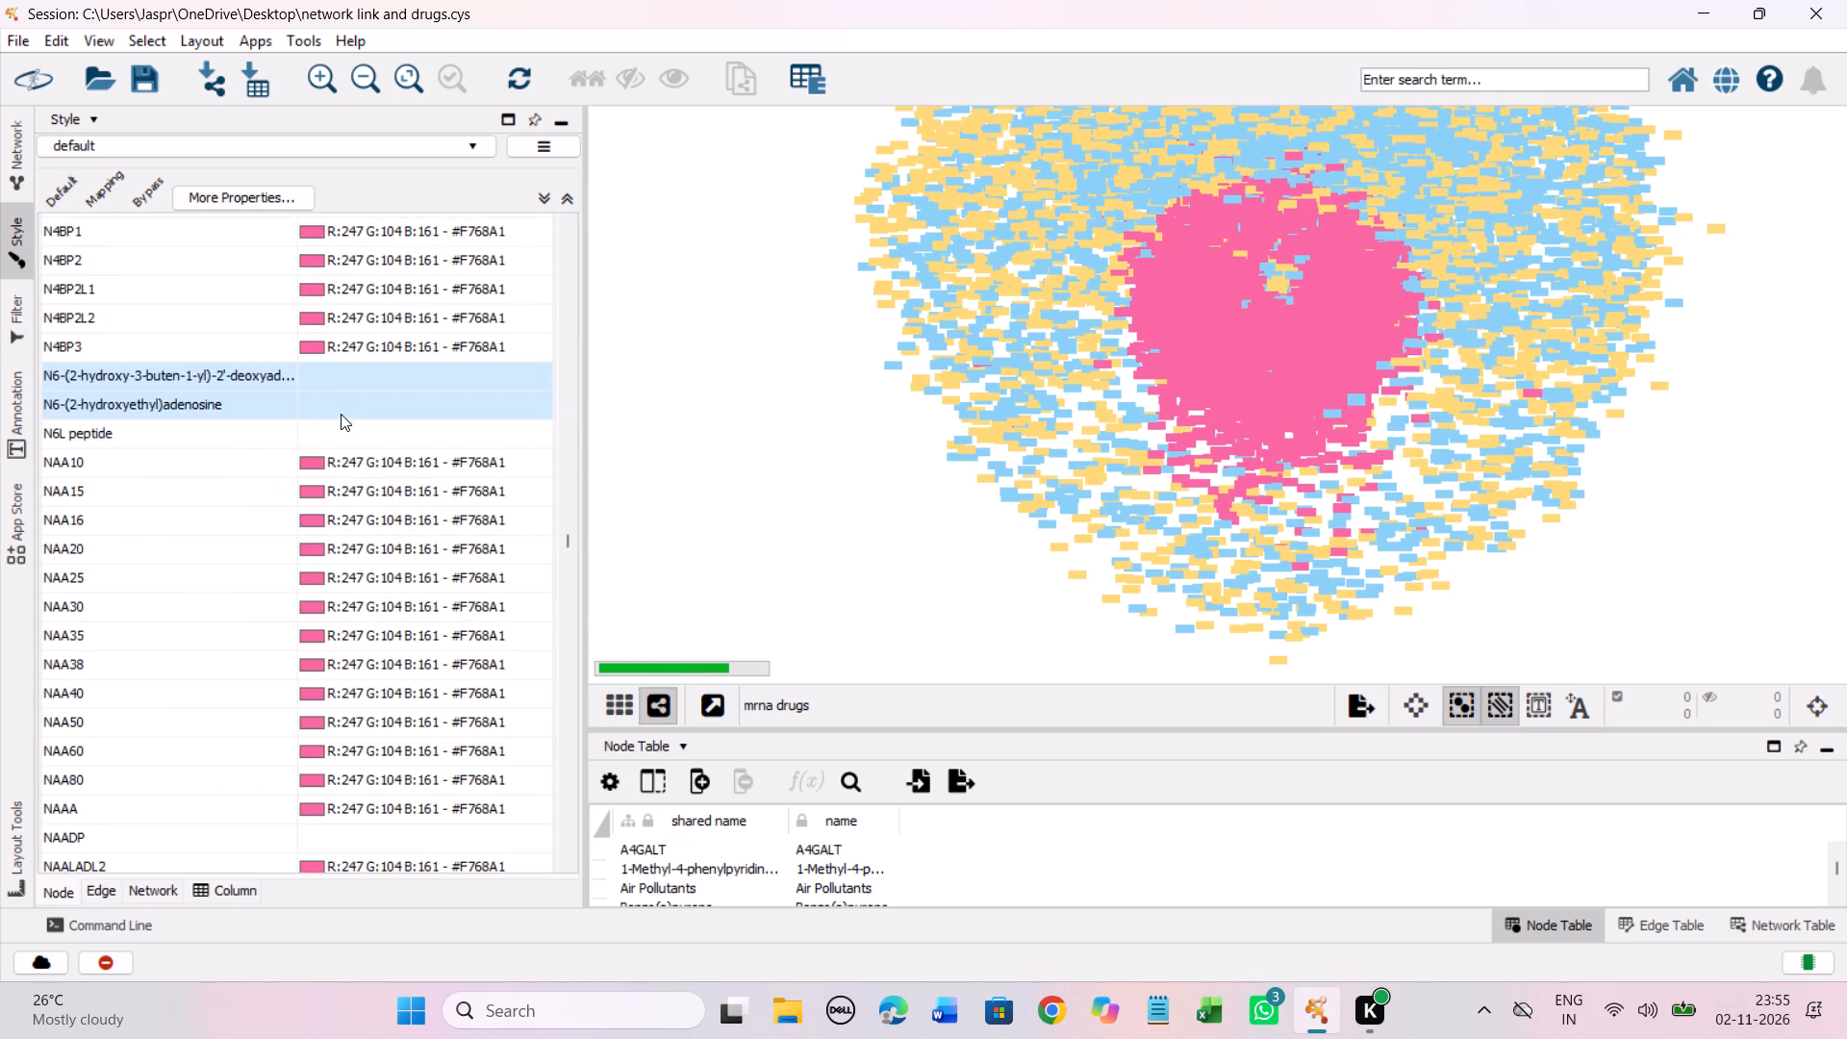
{"action": "left_click_drag", "start_coordinate": [341, 414], "coordinate": [342, 430]}
{"action": "right_click", "coordinate": [346, 418]}
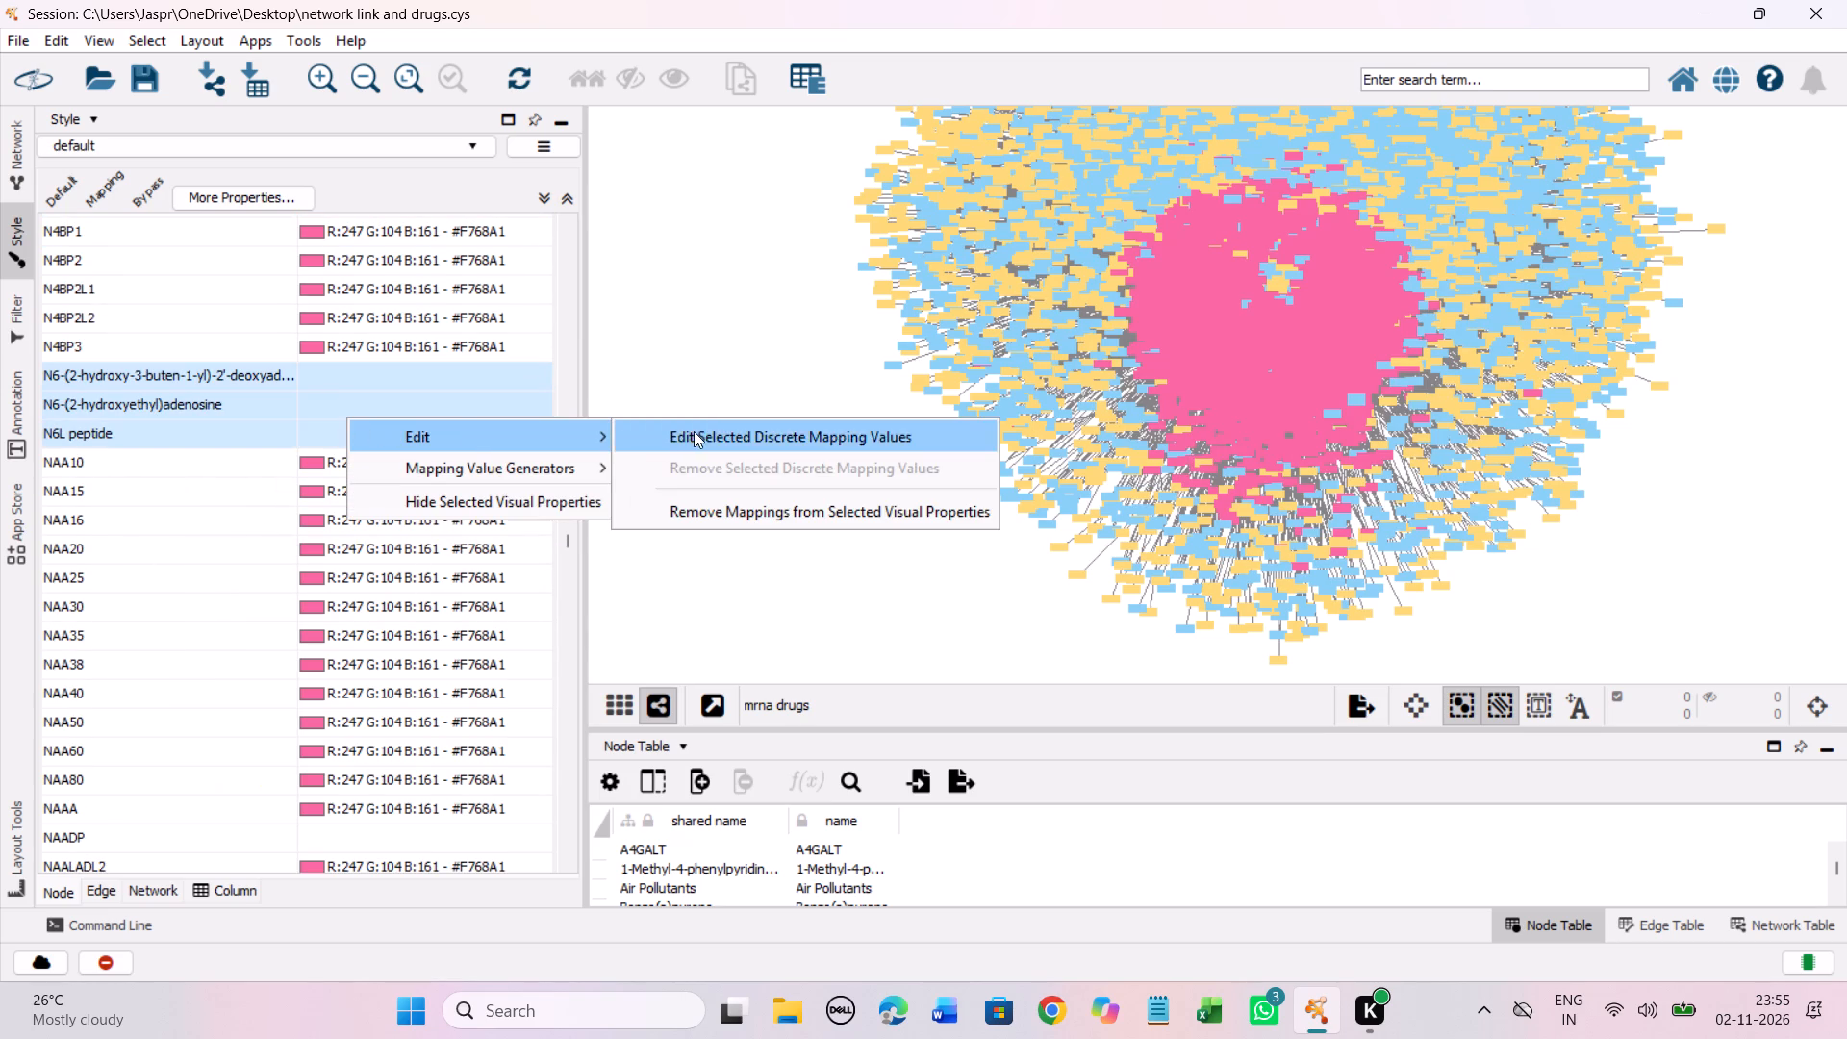
{"action": "left_click", "coordinate": [694, 431]}
{"action": "left_click_drag", "start_coordinate": [495, 552], "coordinate": [536, 247]}
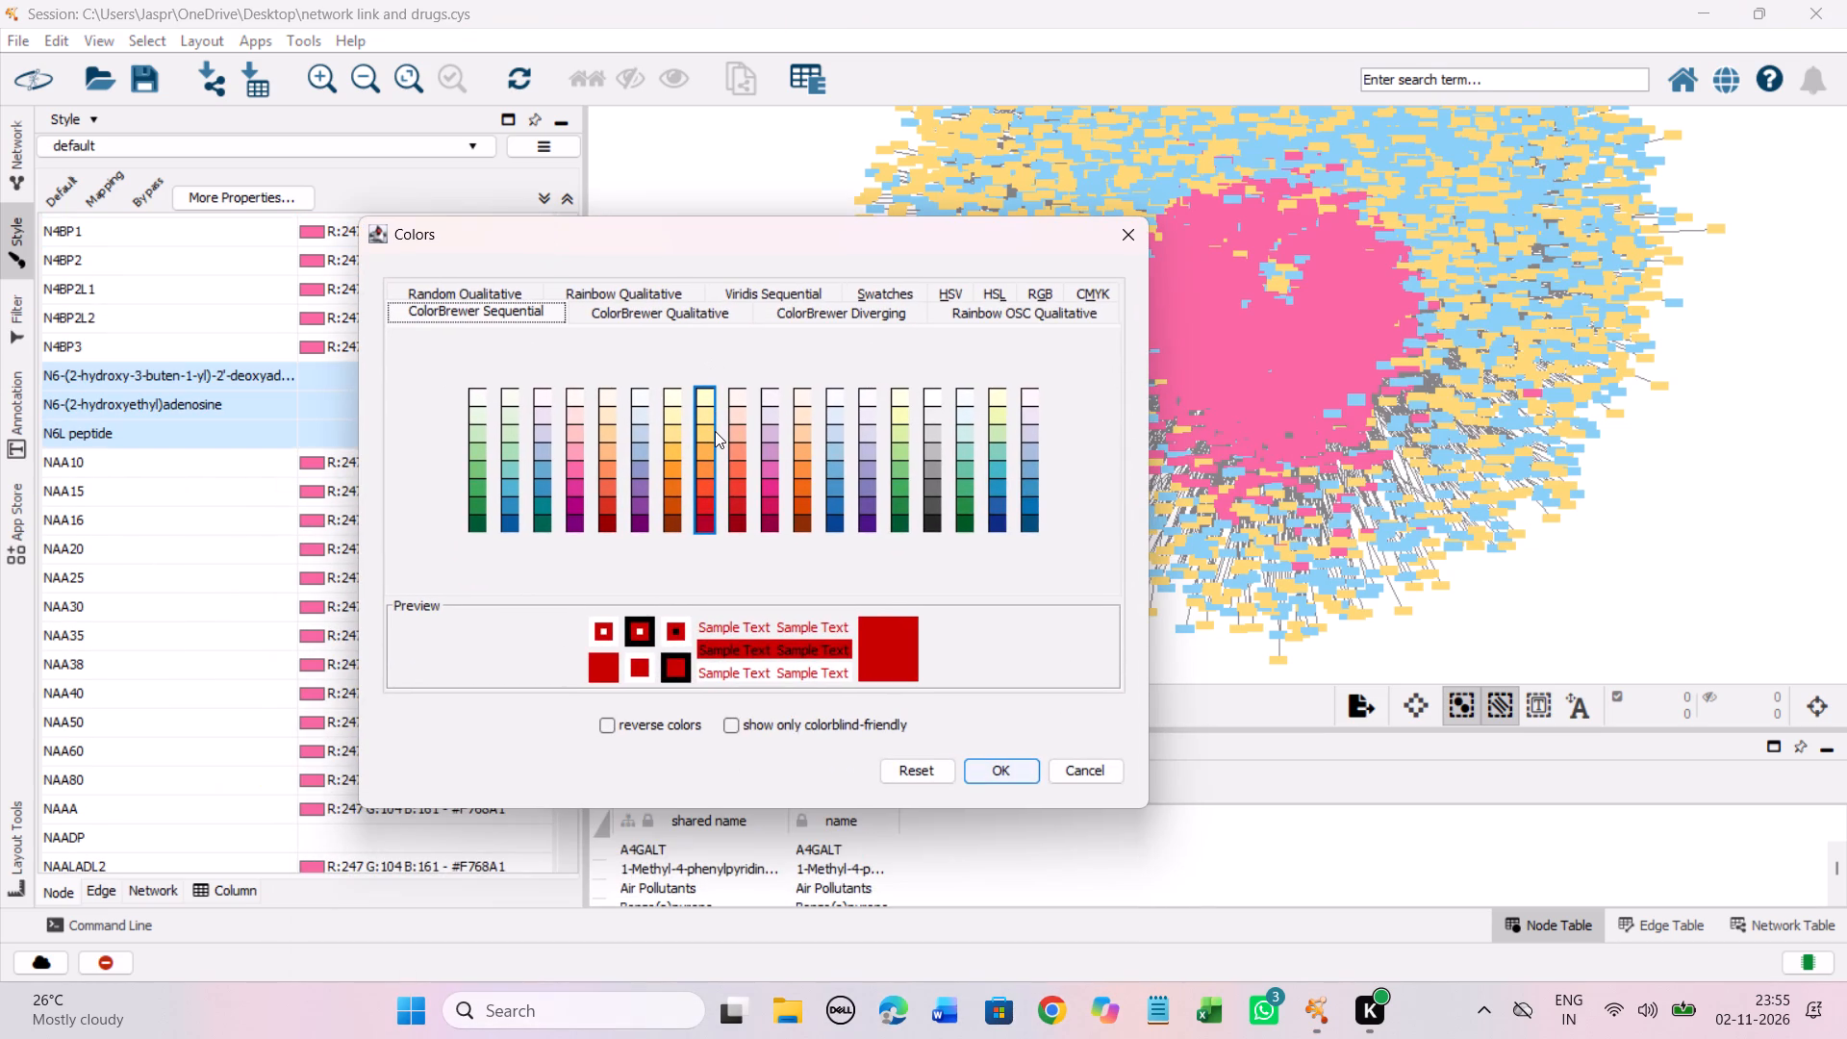
{"action": "left_click", "coordinate": [714, 431]}
{"action": "left_click", "coordinate": [713, 431]}
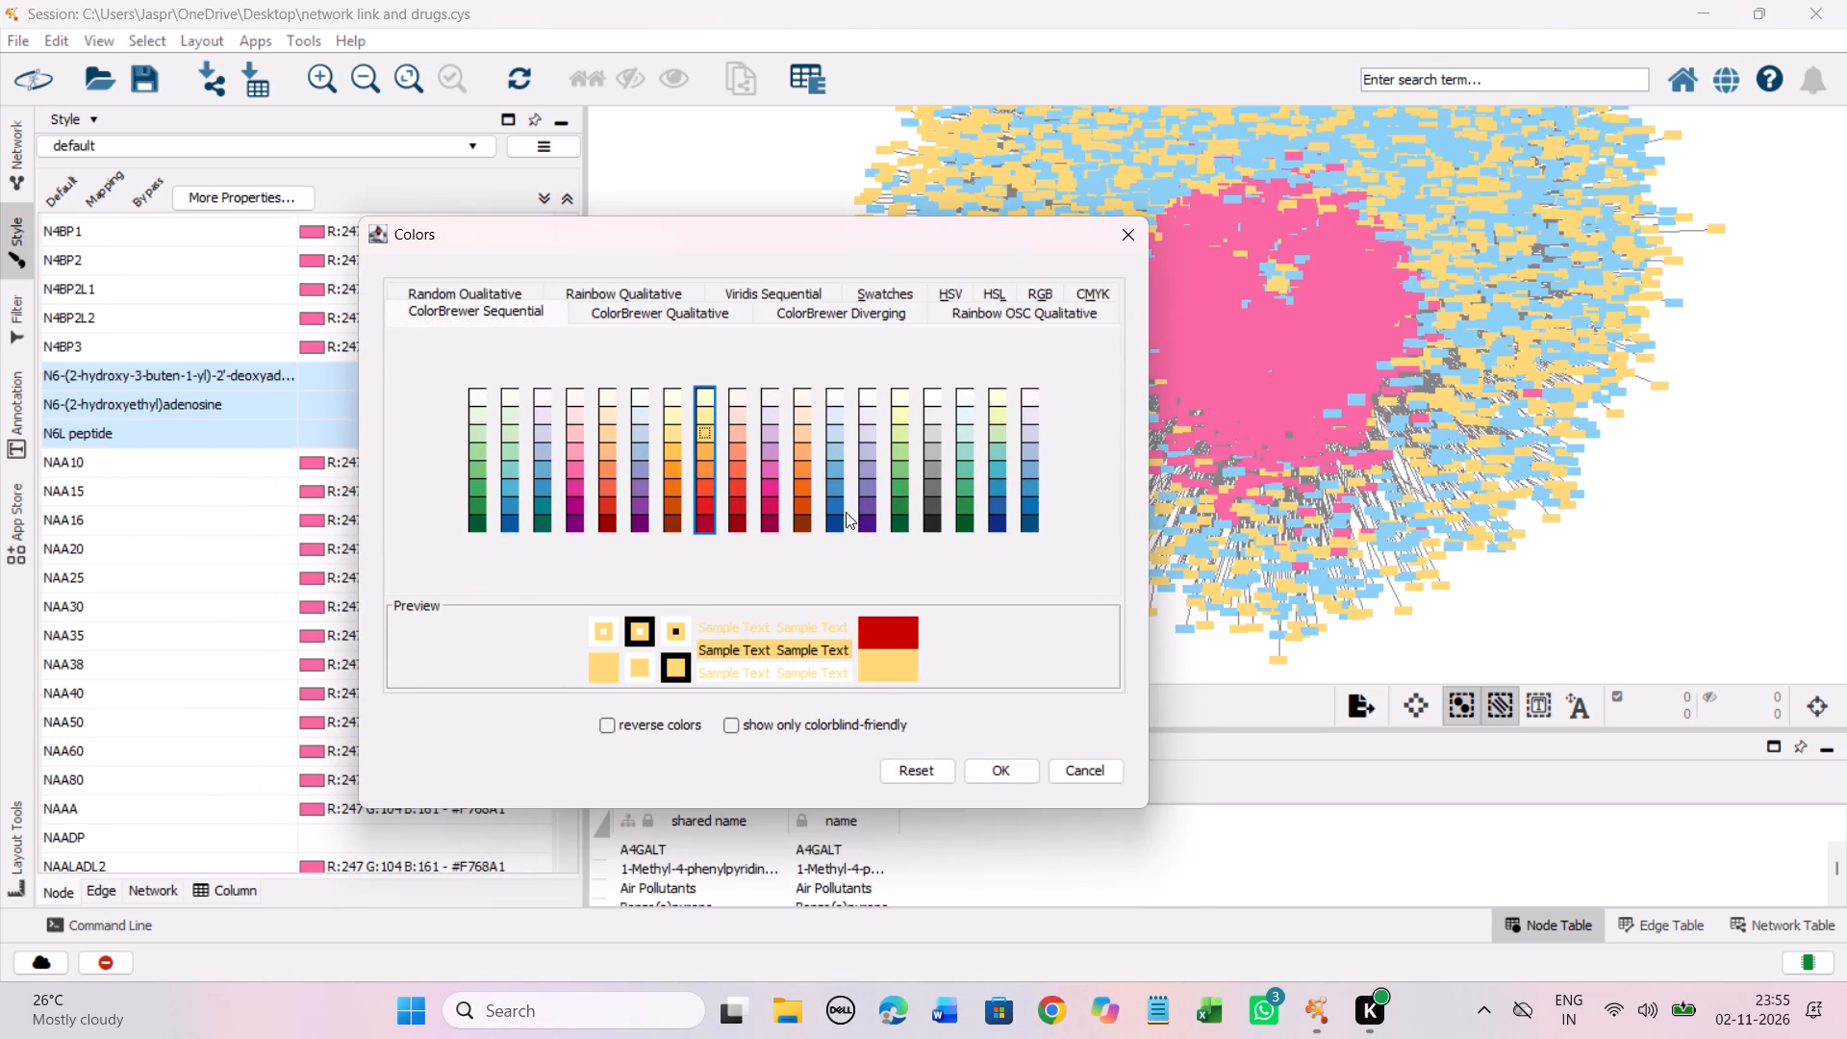
{"action": "left_click", "coordinate": [1005, 767]}
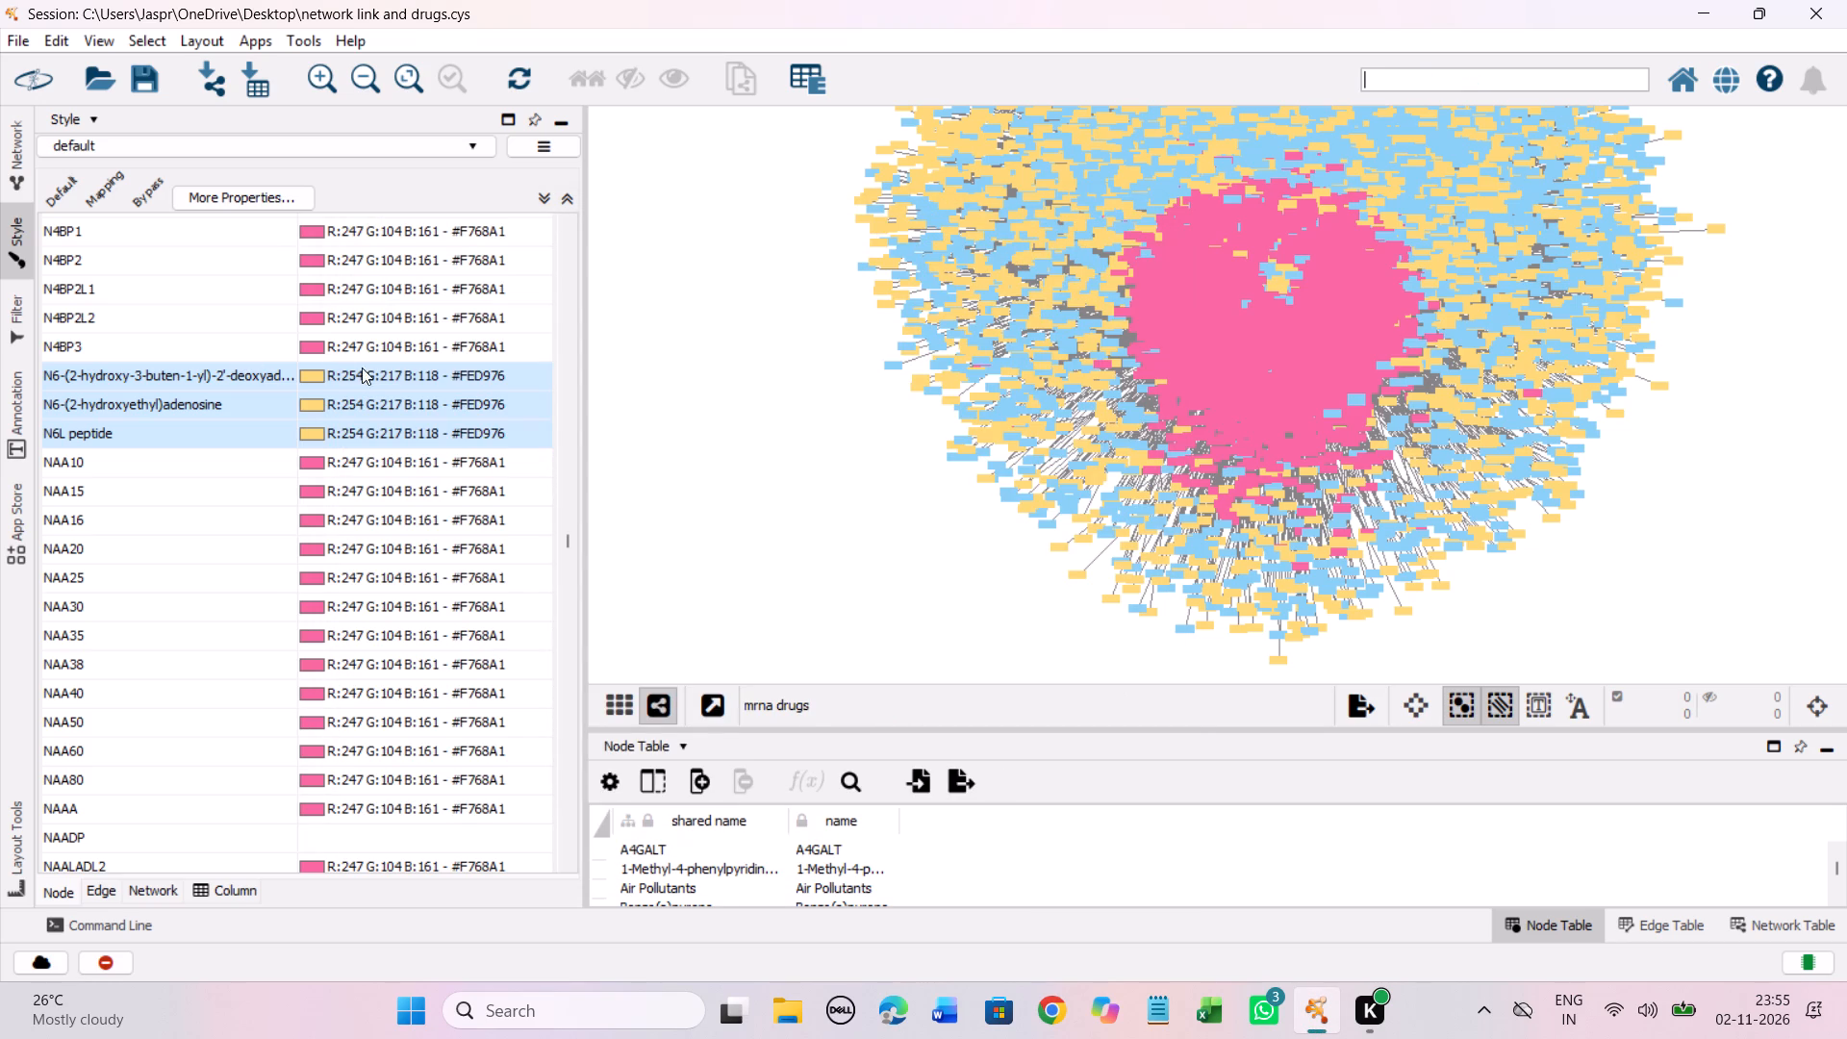
Set the discrete colour mapping of the unmapped entry NAADP to the Yellow-Orange-Red shade #FED976.
{"action": "scroll", "coordinate": [423, 411], "scroll_direction": "down", "scroll_amount": 5}
{"action": "scroll", "coordinate": [305, 431], "scroll_direction": "down", "scroll_amount": 3}
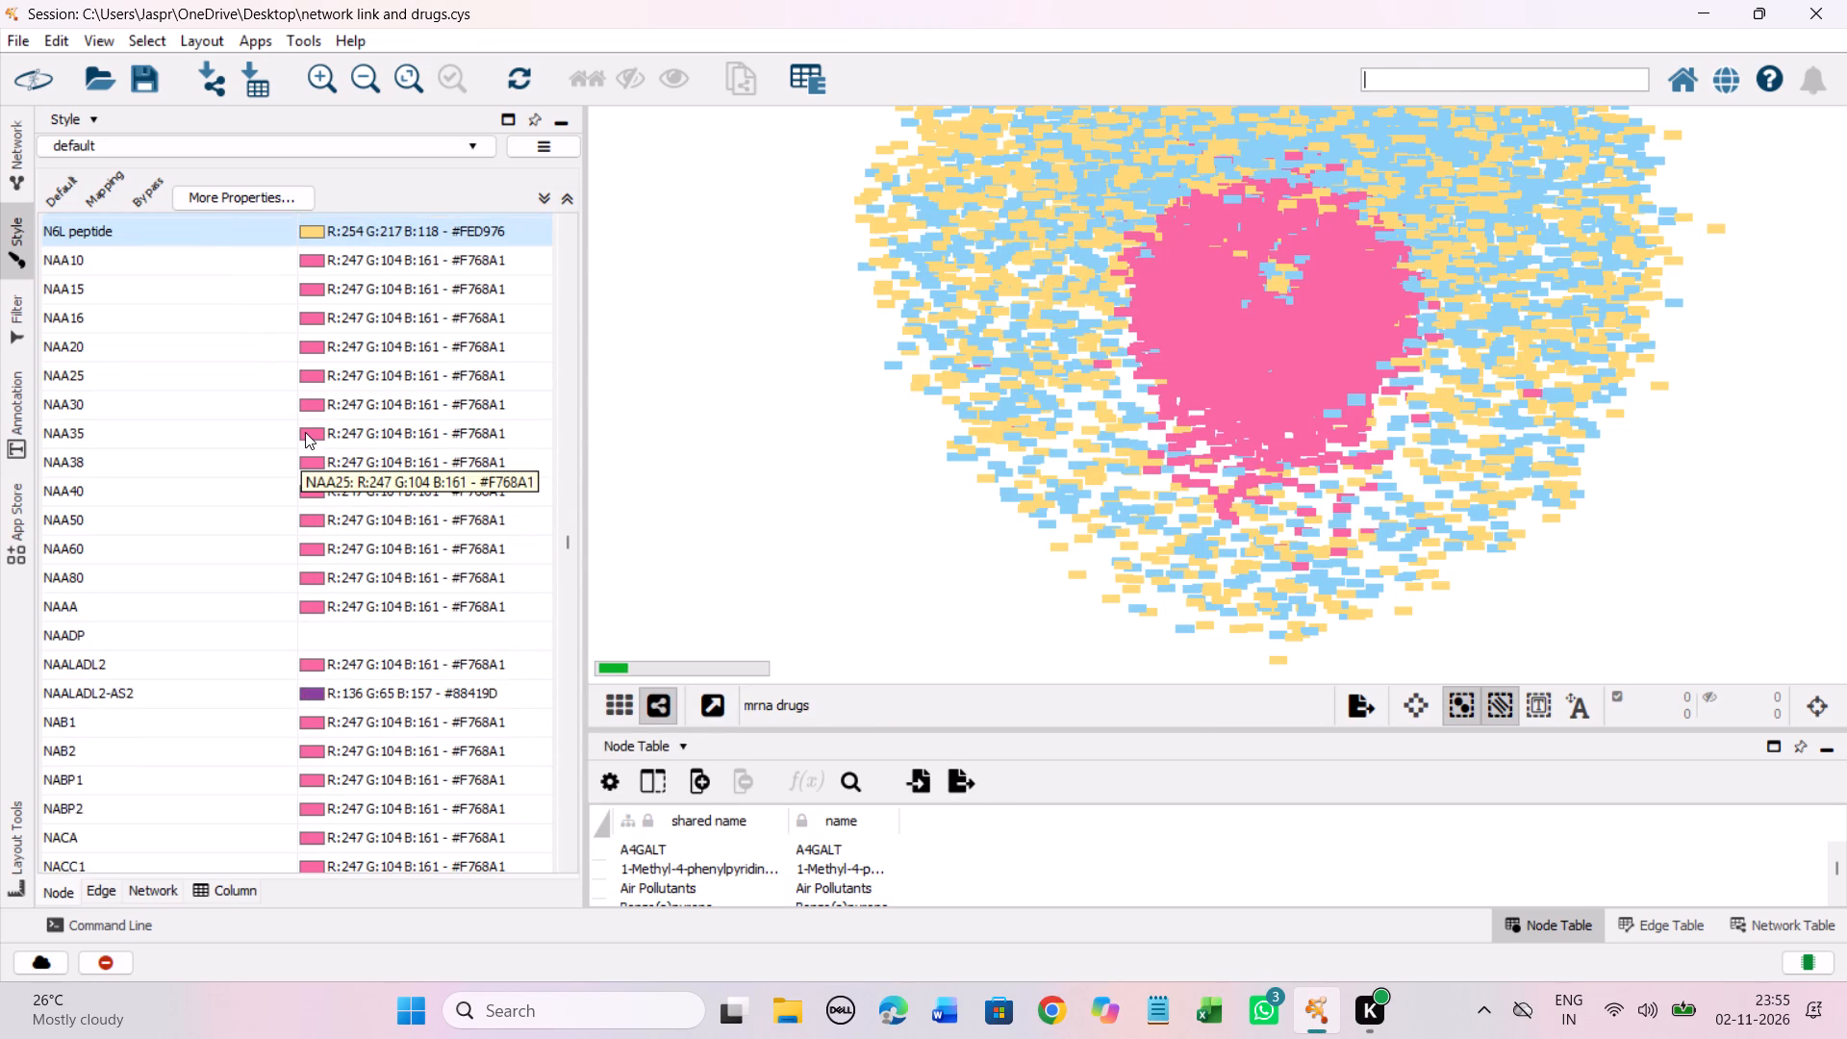
{"action": "scroll", "coordinate": [305, 432], "scroll_direction": "down", "scroll_amount": 5}
{"action": "left_click", "coordinate": [249, 459]}
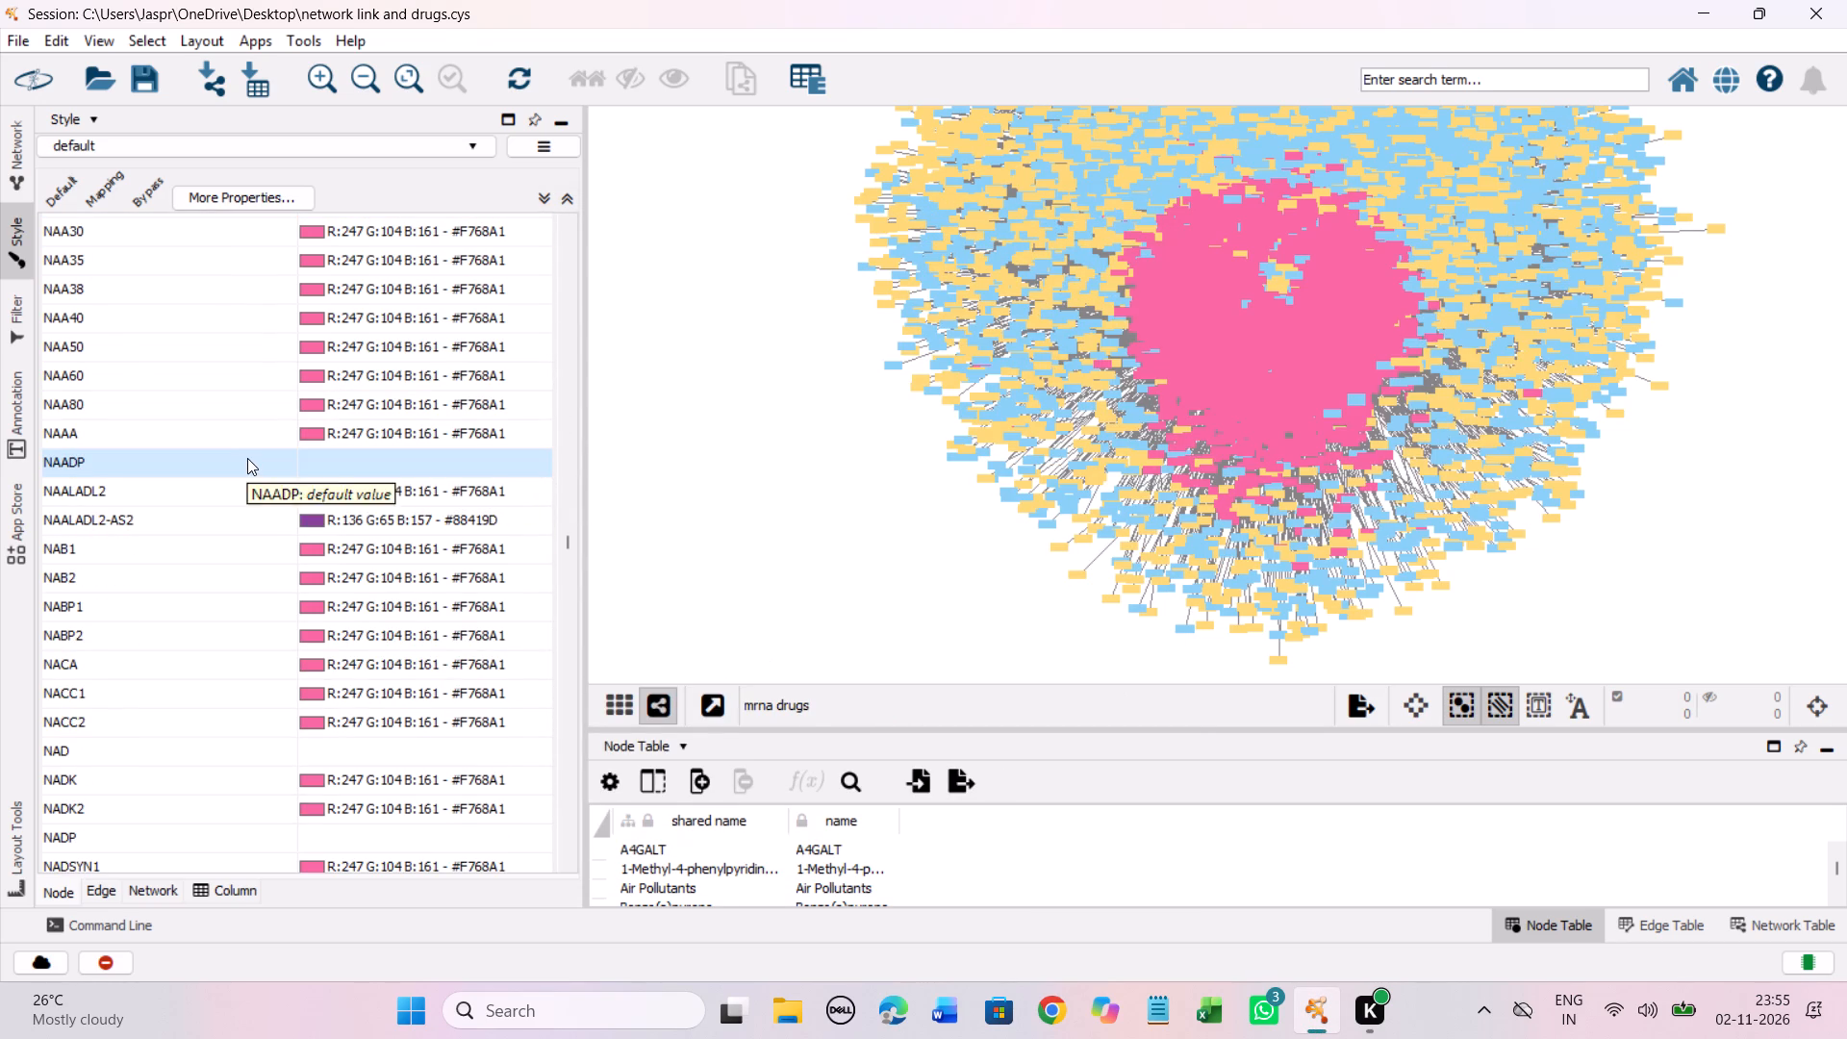
{"action": "right_click", "coordinate": [247, 458]}
{"action": "left_click", "coordinate": [635, 486]}
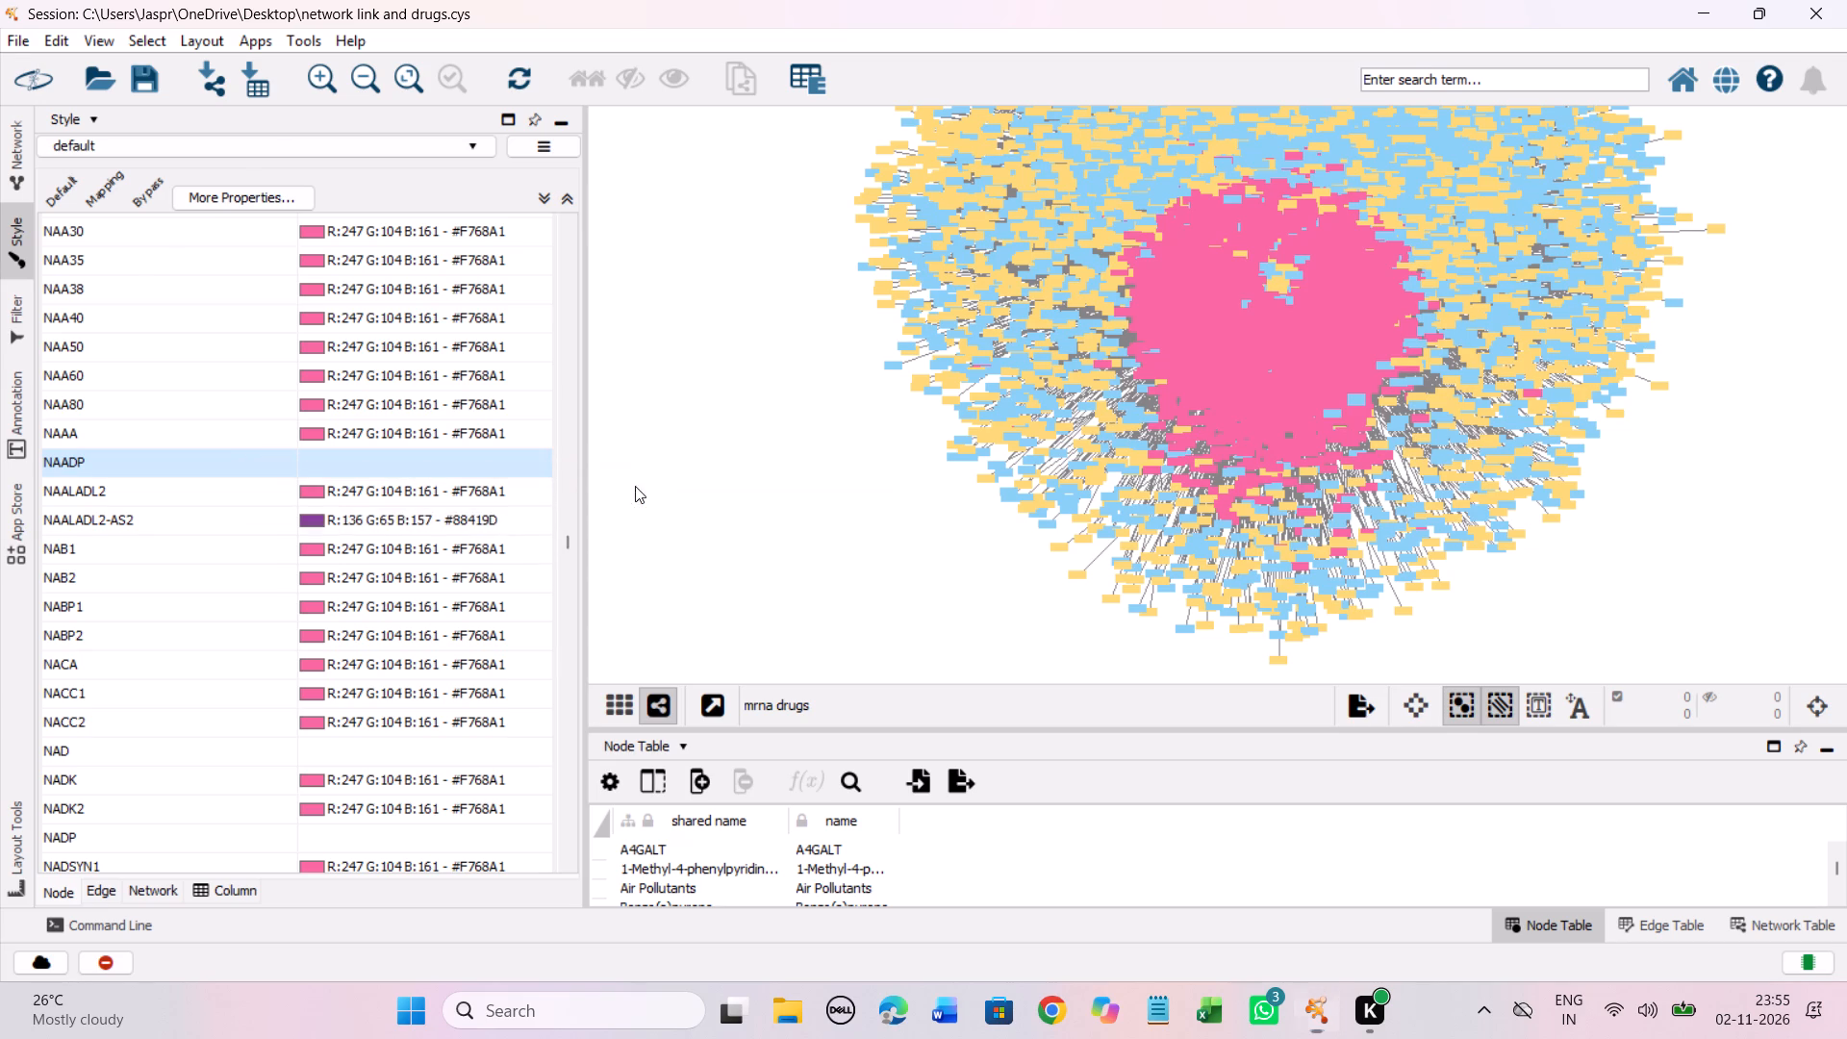
{"action": "left_click_drag", "start_coordinate": [518, 543], "coordinate": [543, 224]}
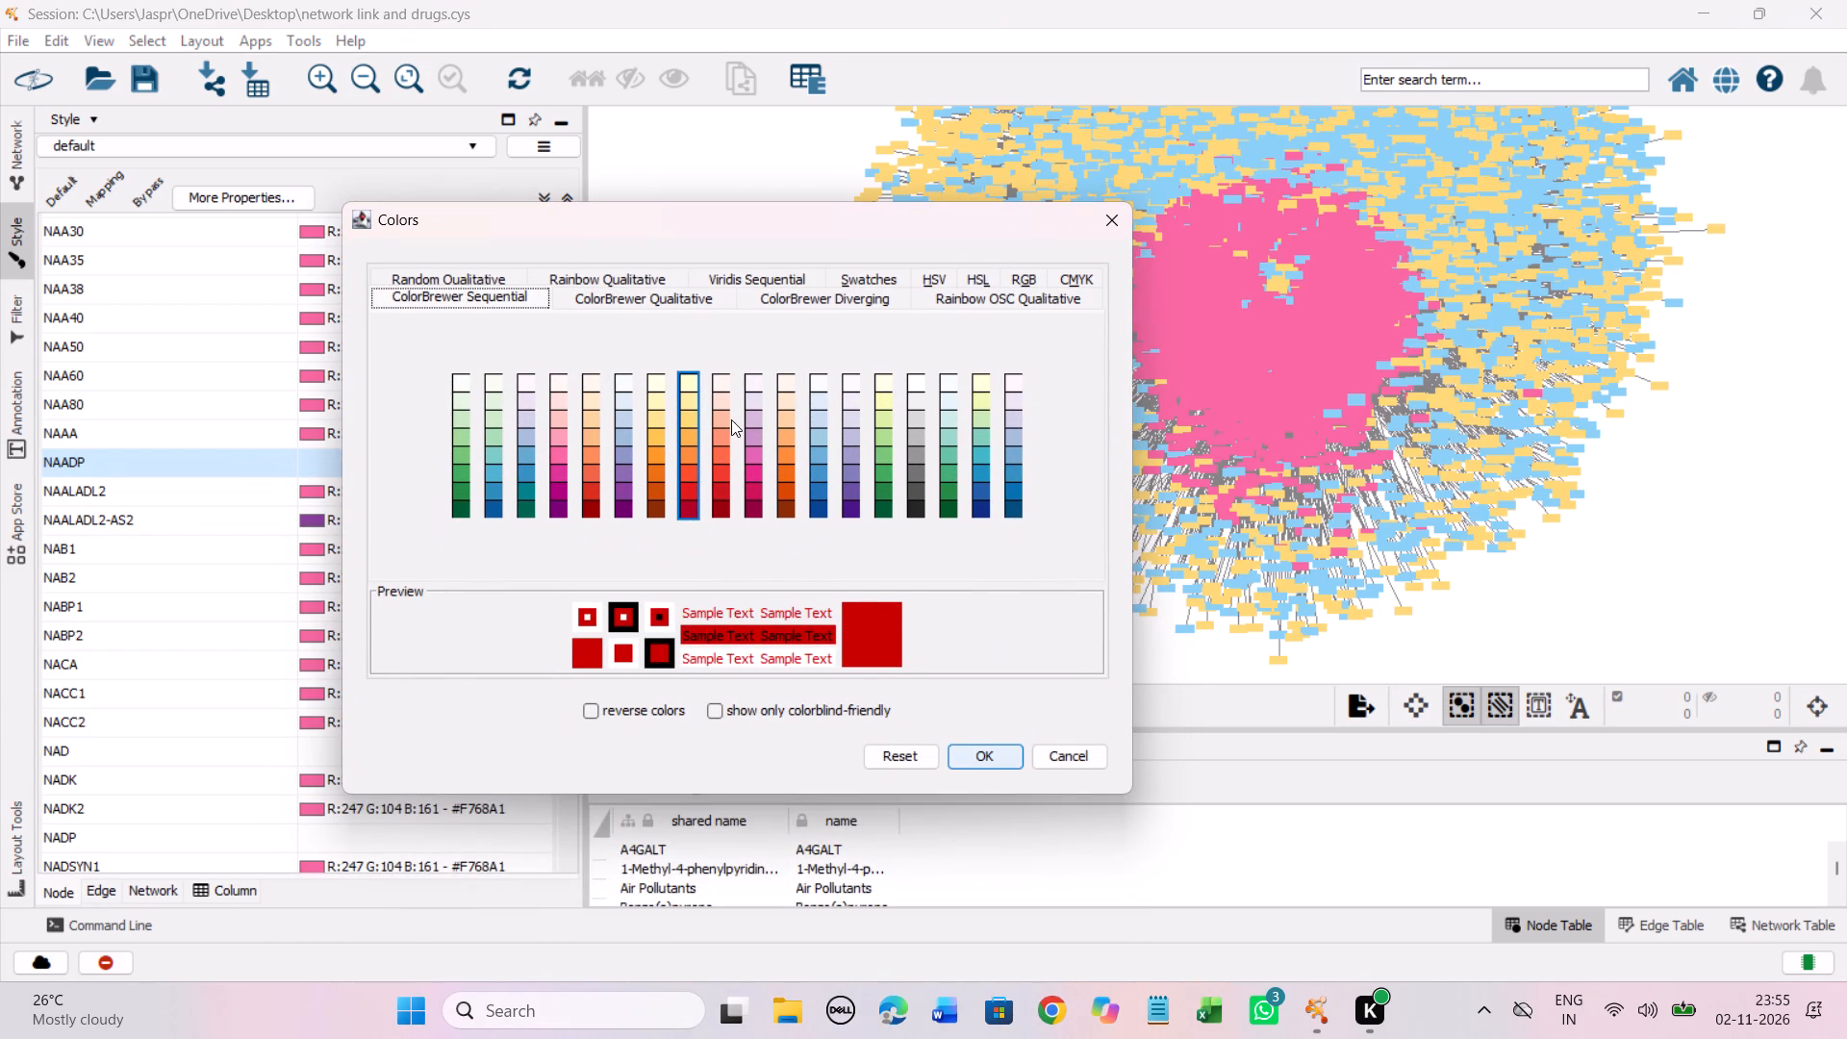
{"action": "left_click", "coordinate": [692, 417]}
{"action": "left_click", "coordinate": [985, 763]}
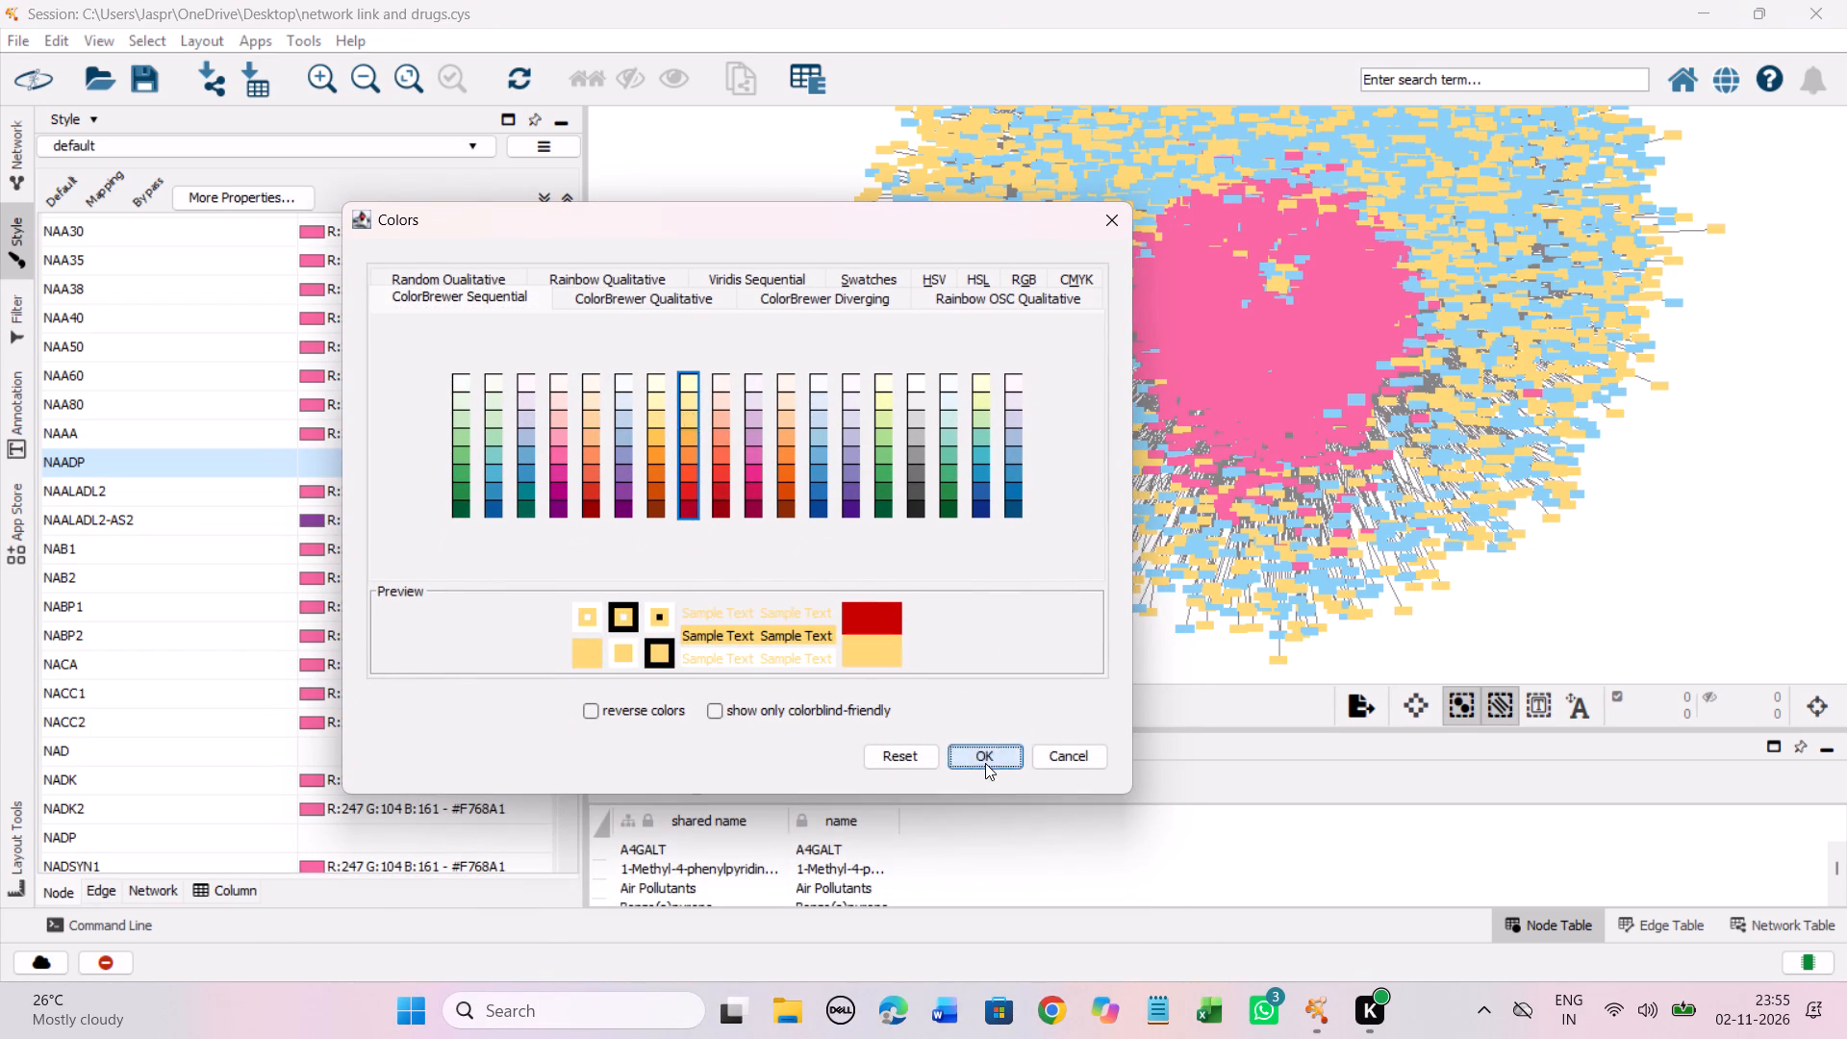
Set the discrete colour mapping of the unmapped entry NAD to the Yellow-Orange-Red shade #FED976.
{"action": "scroll", "coordinate": [383, 324], "scroll_direction": "up", "scroll_amount": 2}
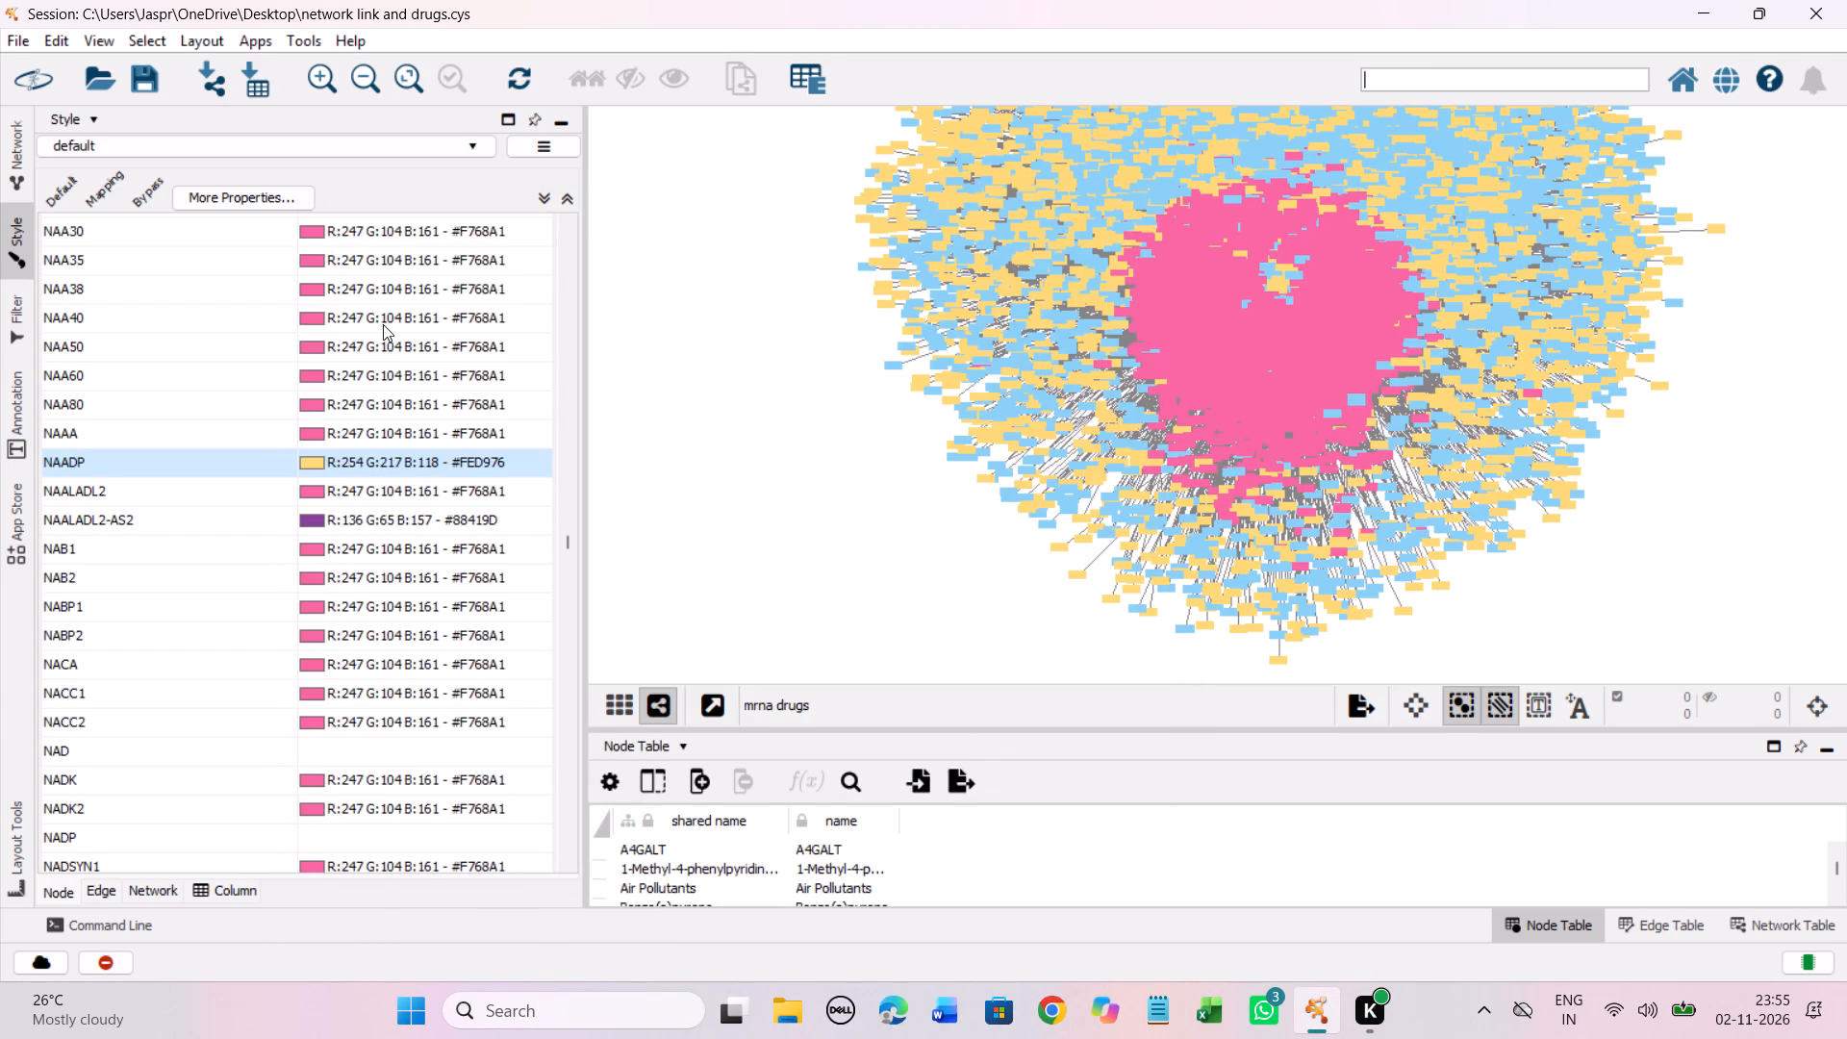
{"action": "scroll", "coordinate": [383, 324], "scroll_direction": "up", "scroll_amount": 5}
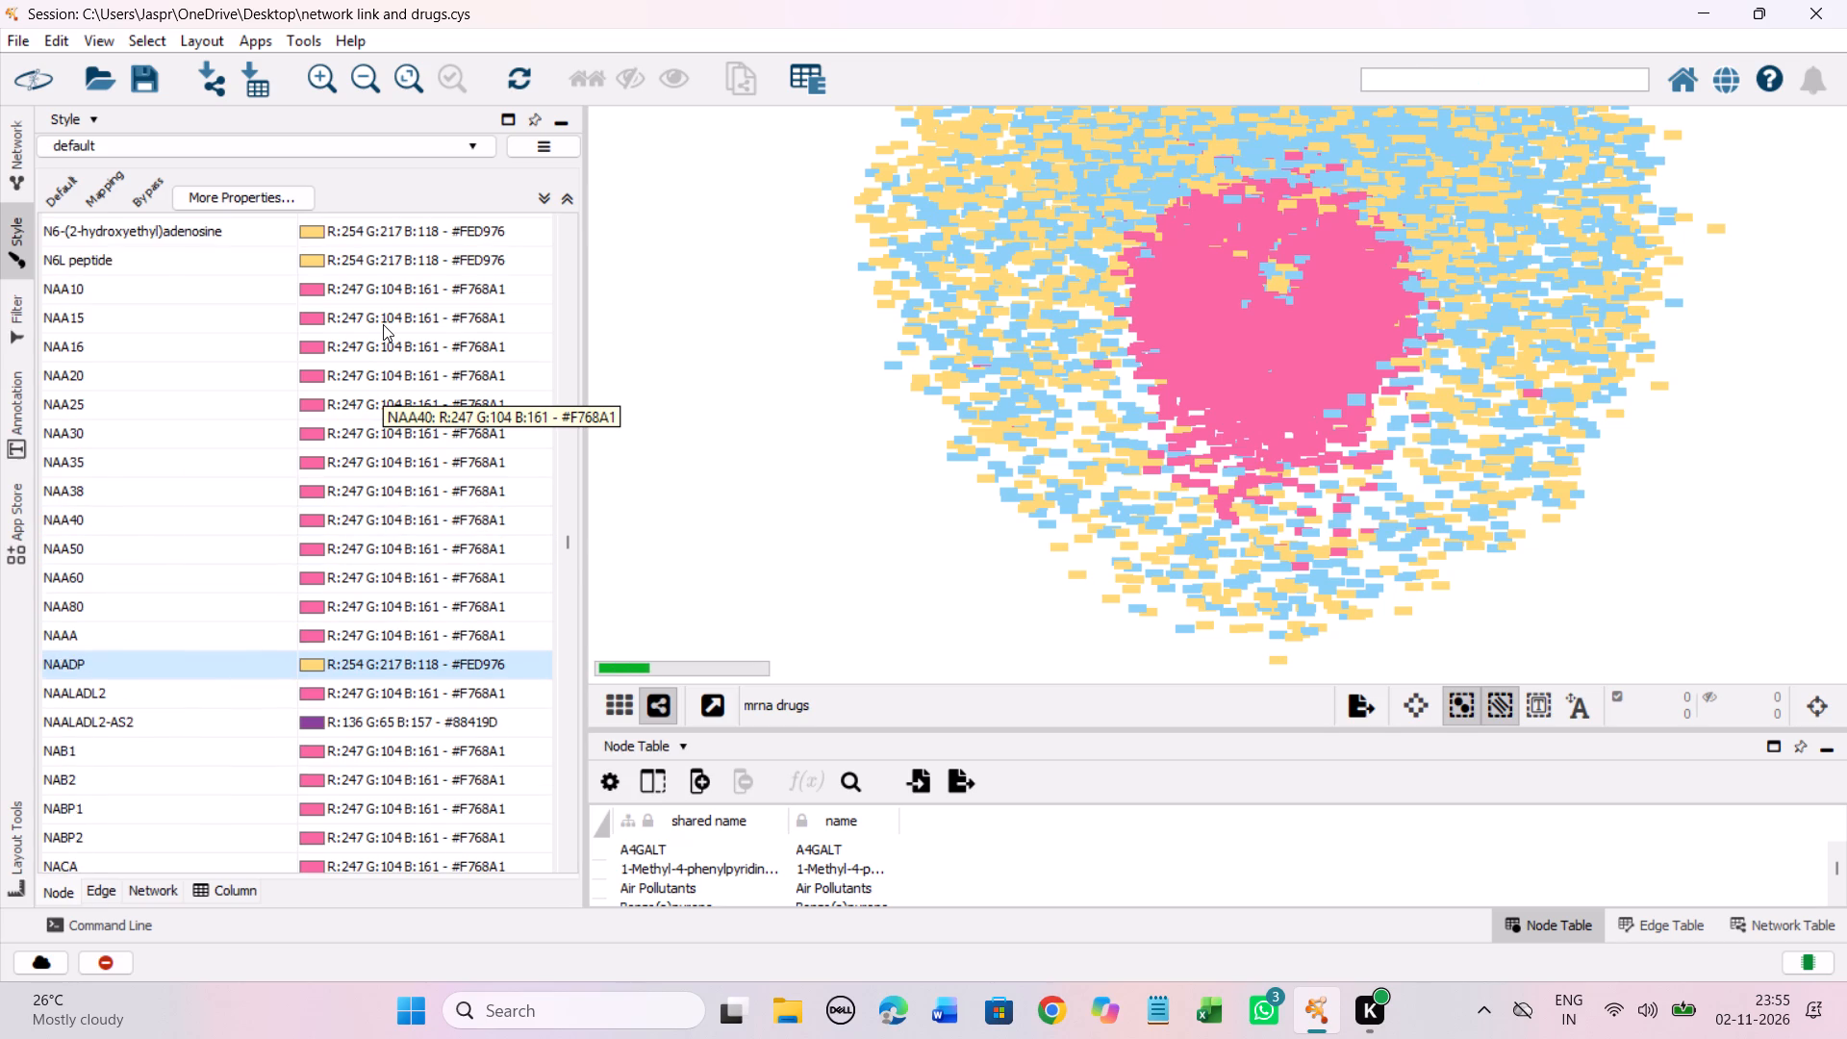
{"action": "scroll", "coordinate": [383, 324], "scroll_direction": "down", "scroll_amount": 20}
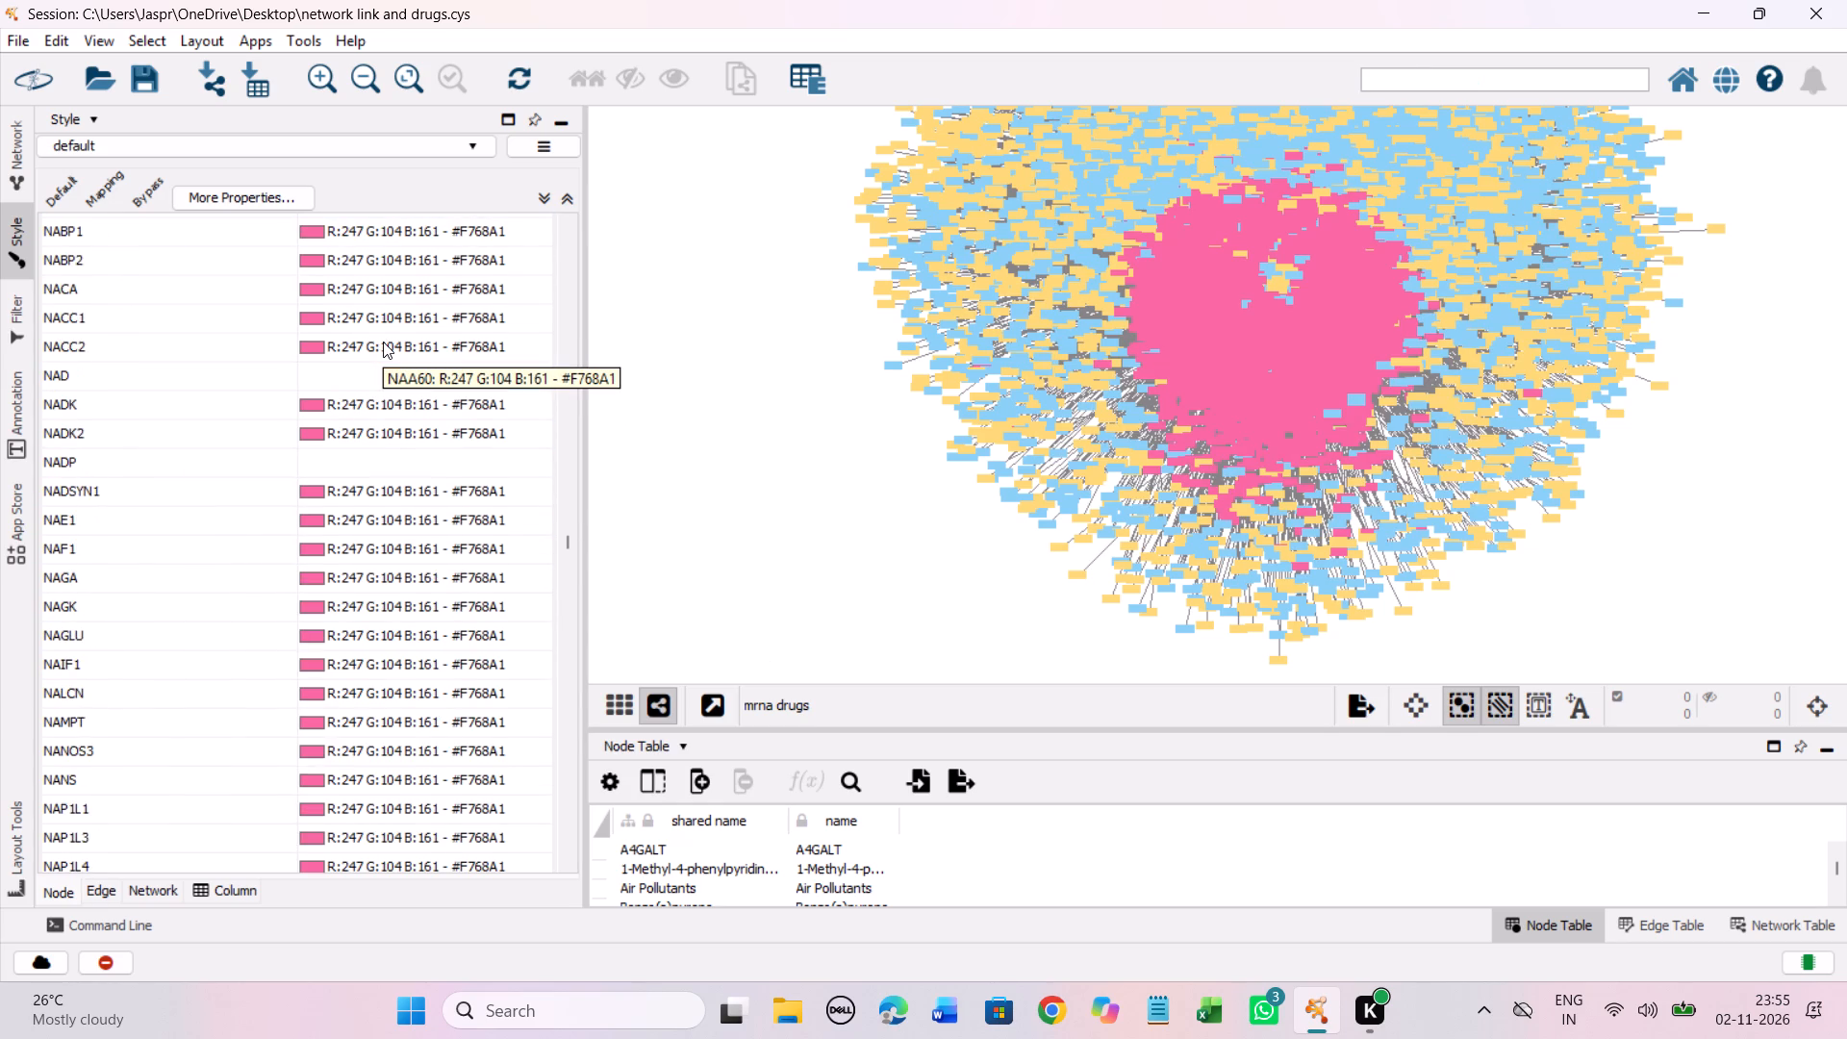
{"action": "scroll", "coordinate": [383, 342], "scroll_direction": "up", "scroll_amount": 7}
{"action": "scroll", "coordinate": [383, 342], "scroll_direction": "down", "scroll_amount": 1}
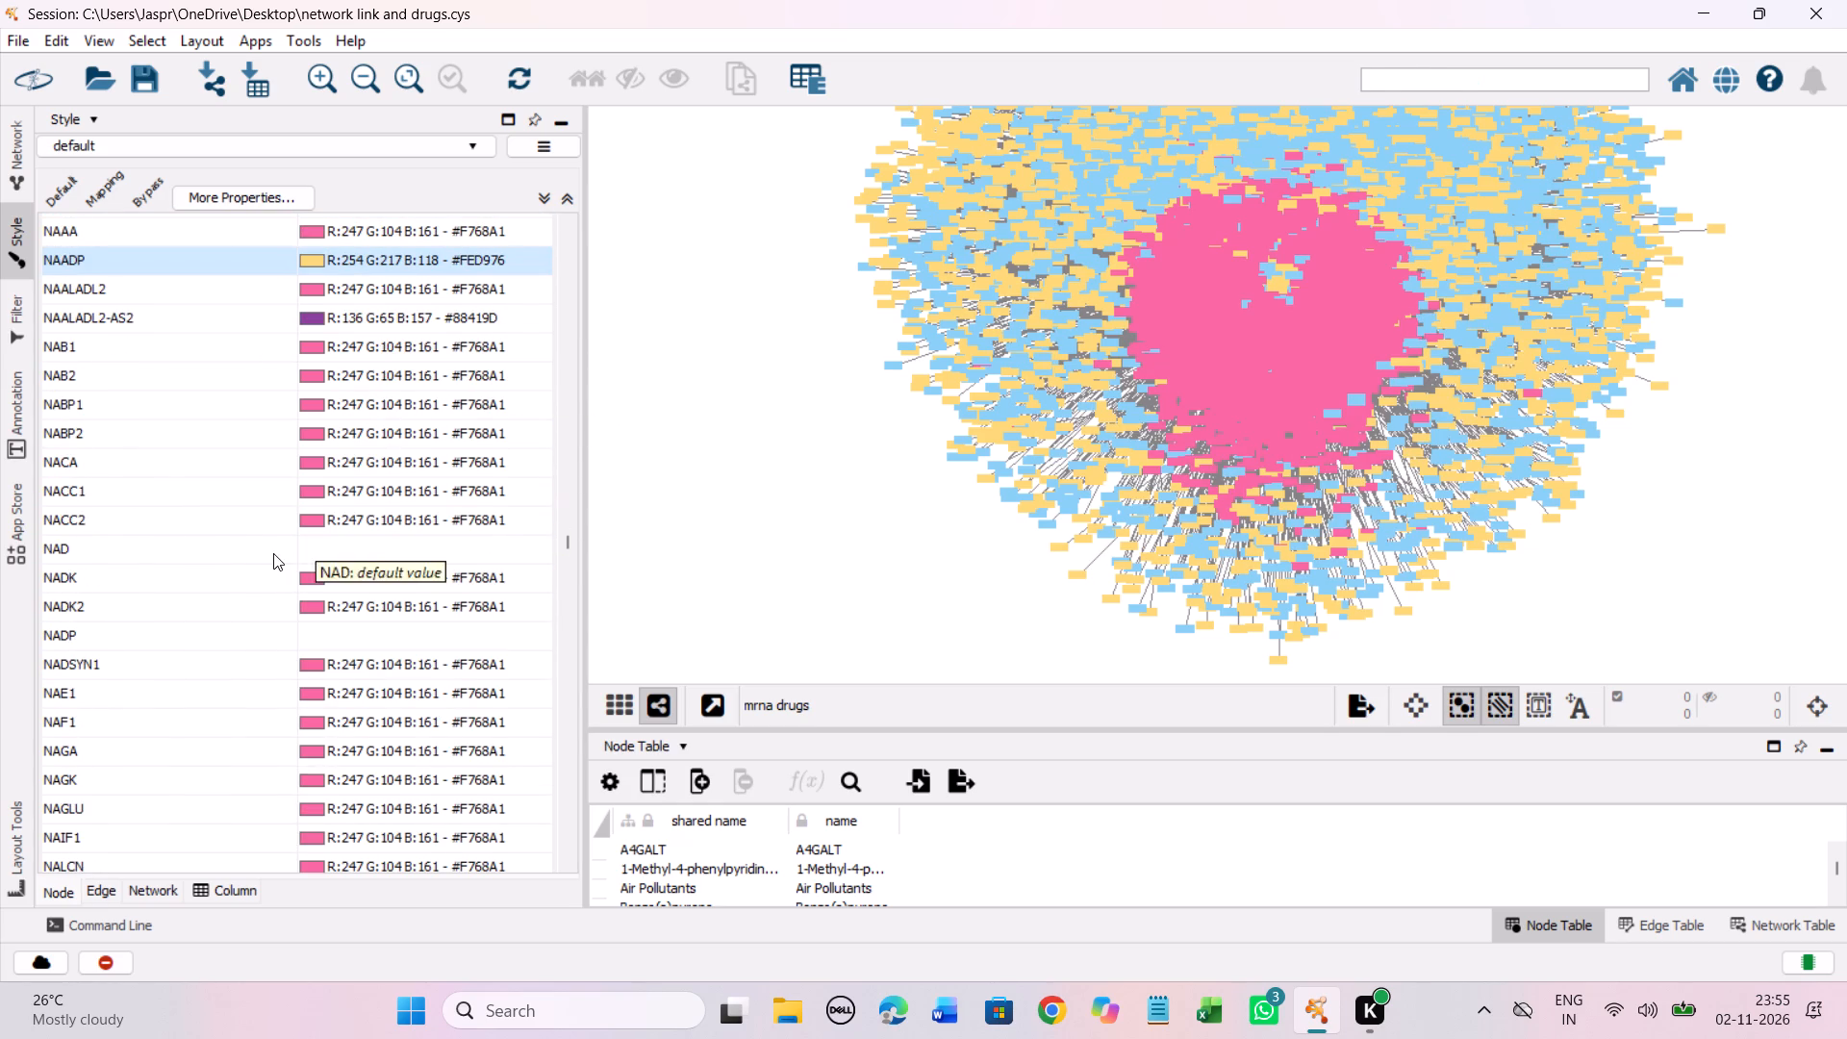
{"action": "left_click", "coordinate": [273, 553]}
{"action": "right_click", "coordinate": [280, 545]}
{"action": "left_click", "coordinate": [600, 559]}
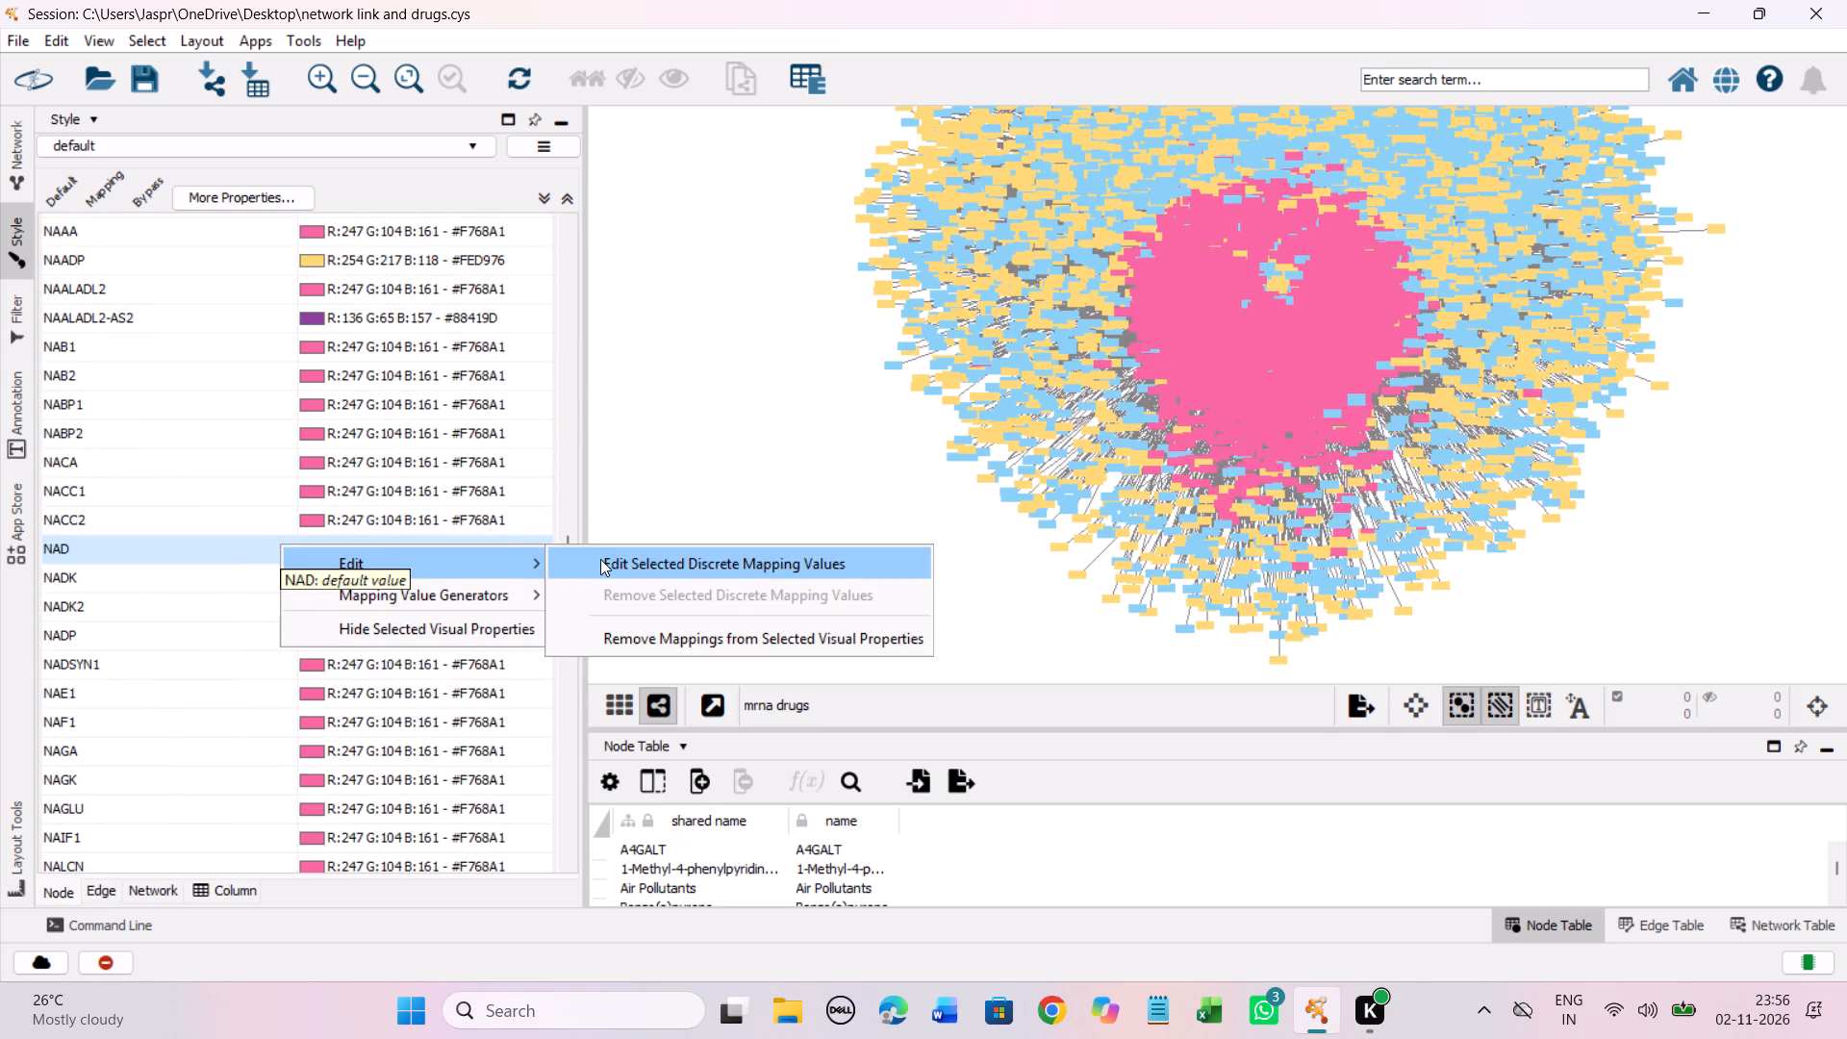
{"action": "left_click_drag", "start_coordinate": [540, 531], "coordinate": [564, 138]}
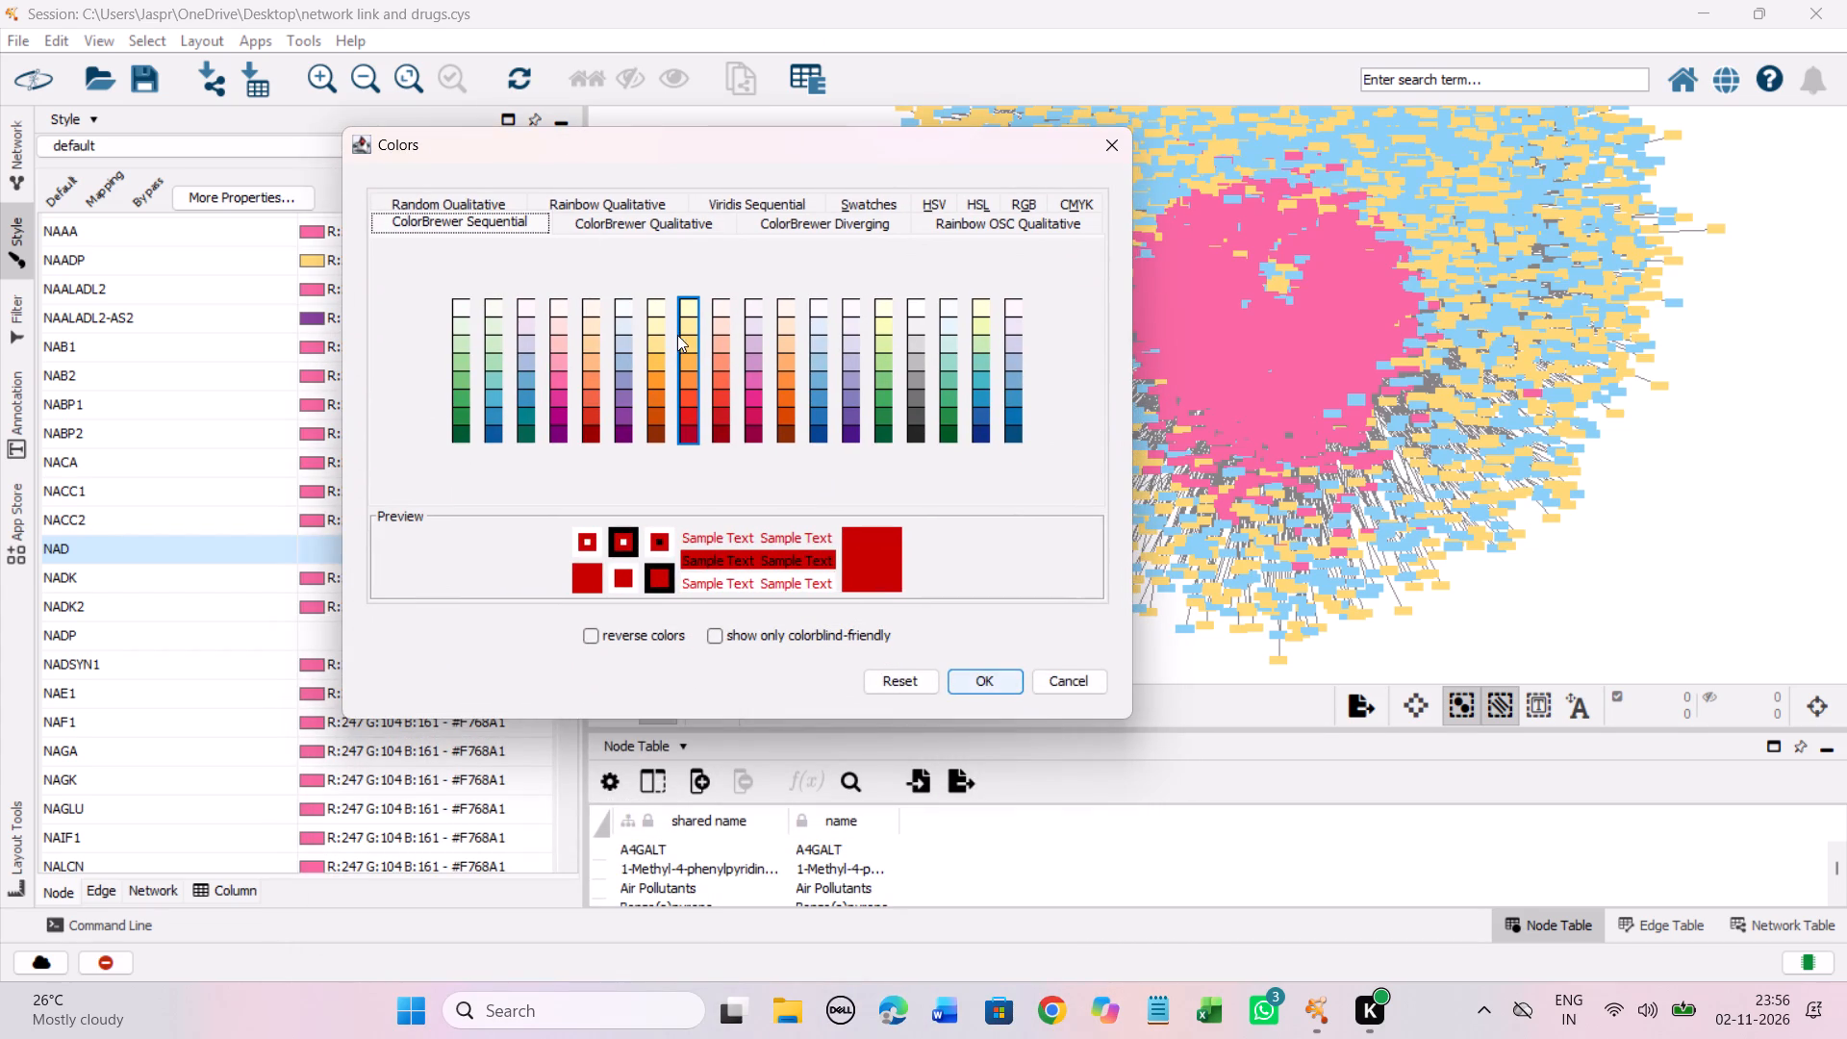
{"action": "left_click", "coordinate": [692, 335]}
{"action": "left_click", "coordinate": [998, 674]}
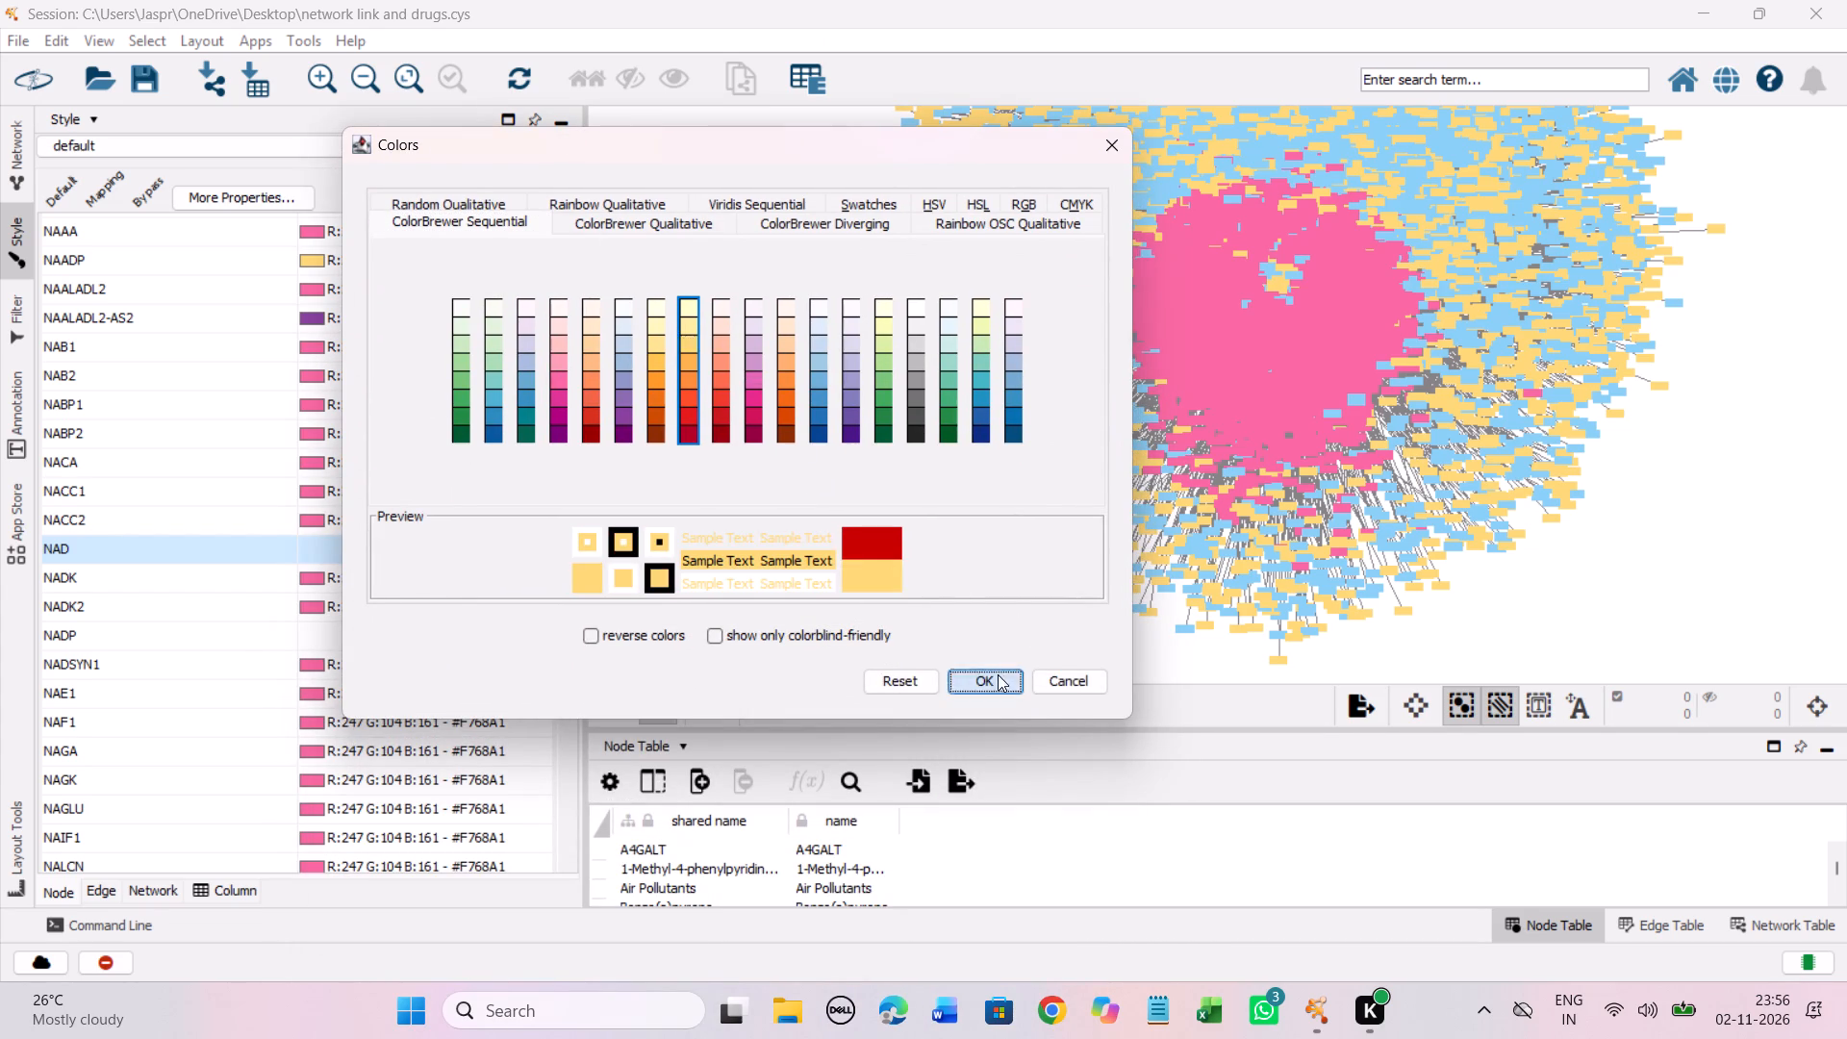
Set the discrete colour mapping of the unmapped entry NADP to the Yellow-Orange-Red shade #FED976.
{"action": "left_click", "coordinate": [258, 632]}
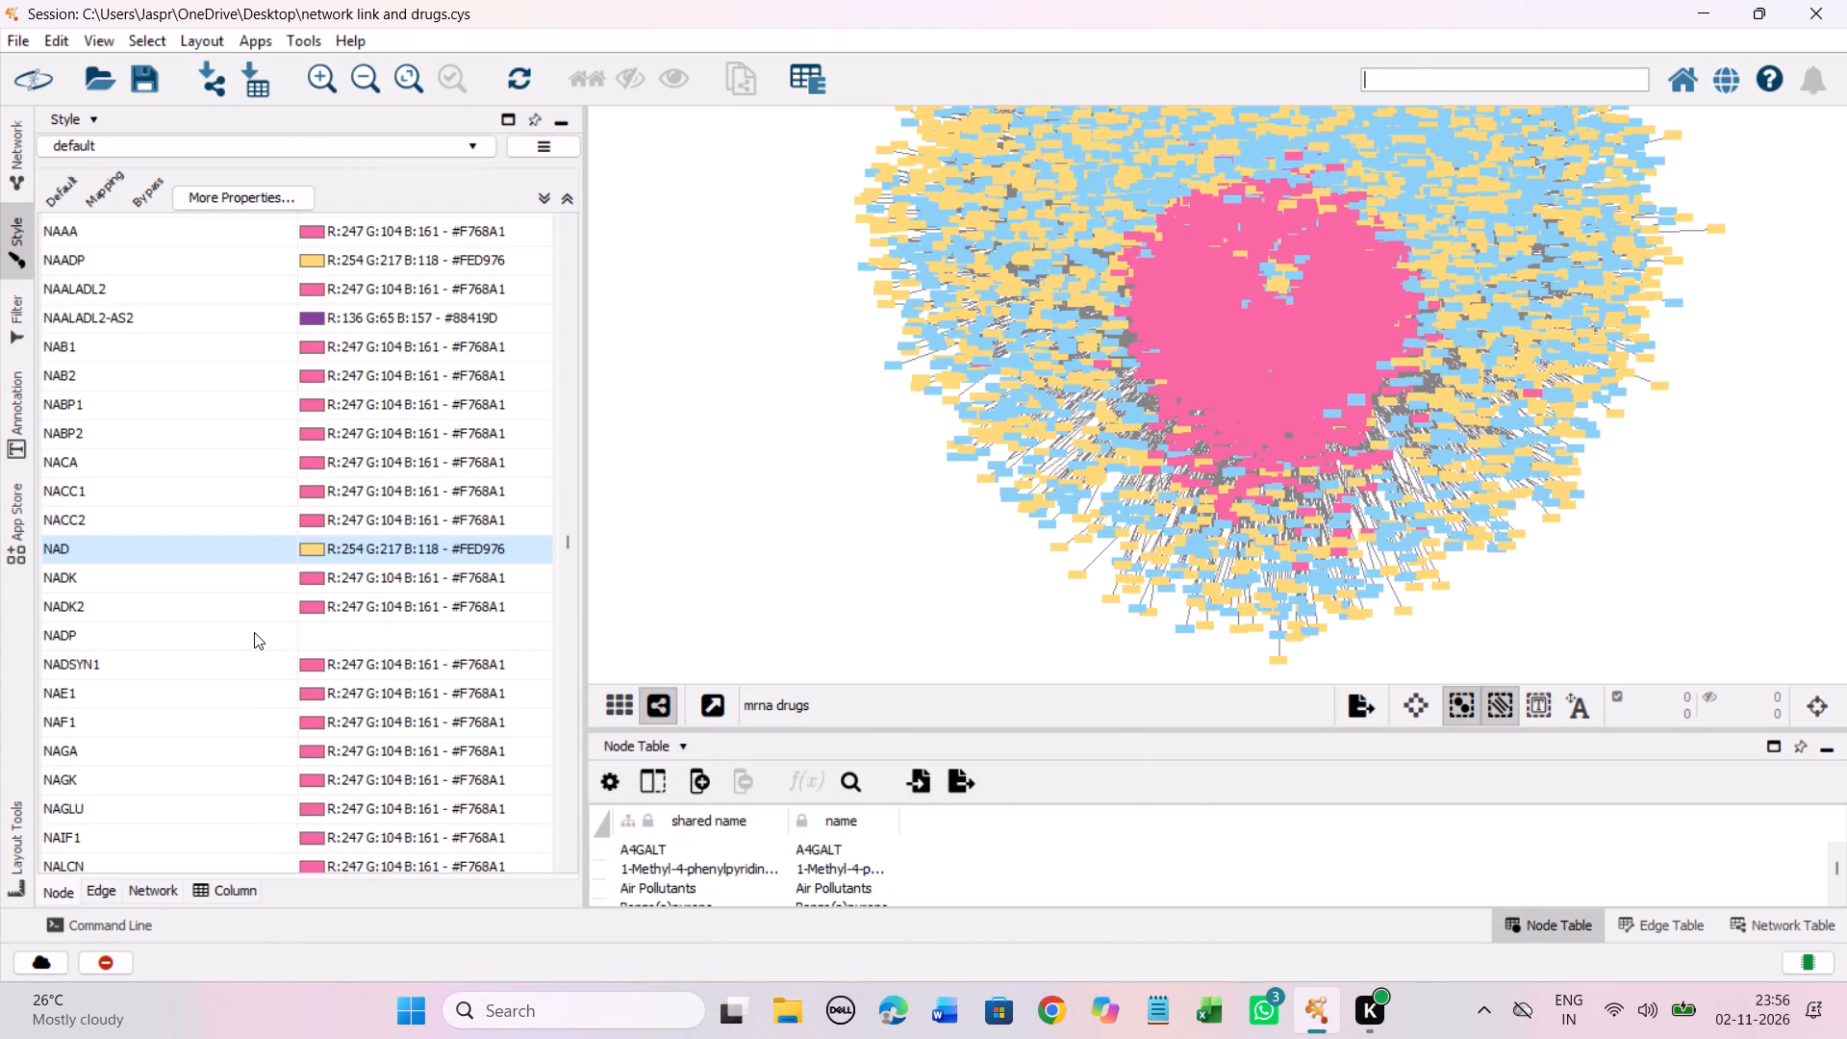
{"action": "right_click", "coordinate": [249, 629]}
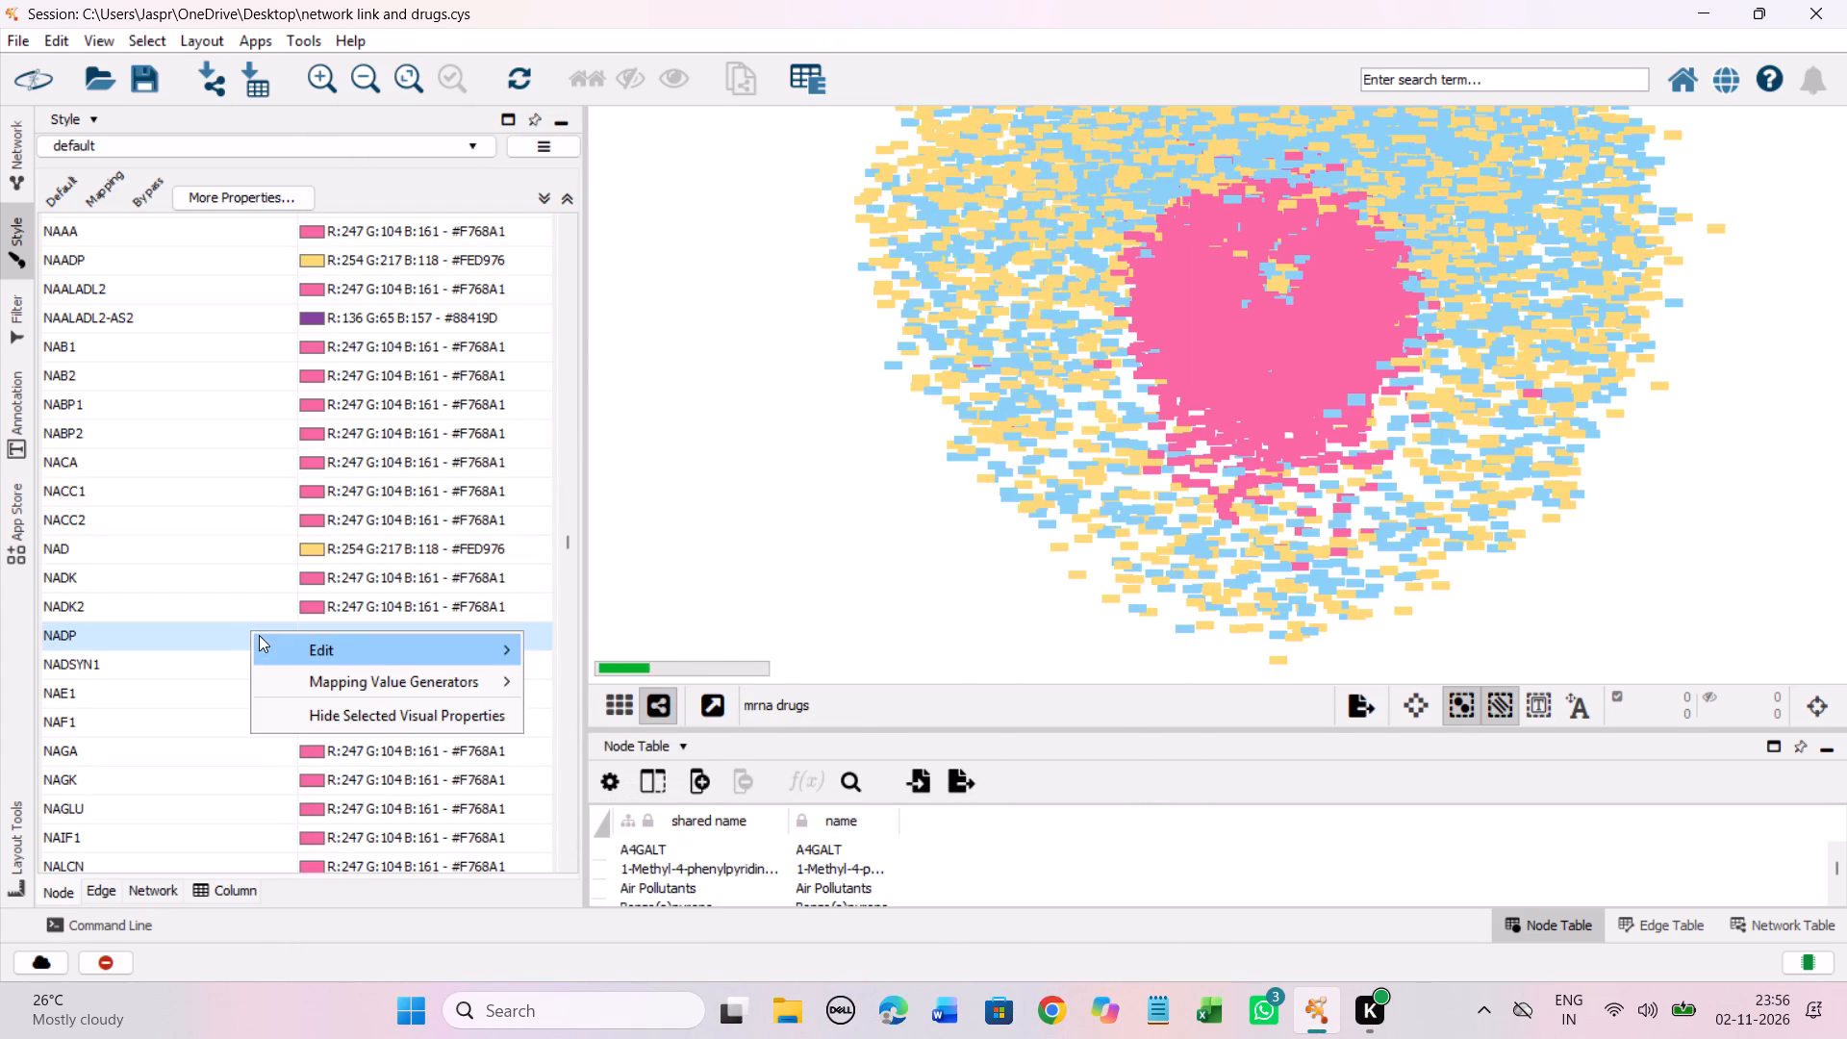
{"action": "left_click", "coordinate": [369, 637]}
{"action": "left_click", "coordinate": [576, 641]}
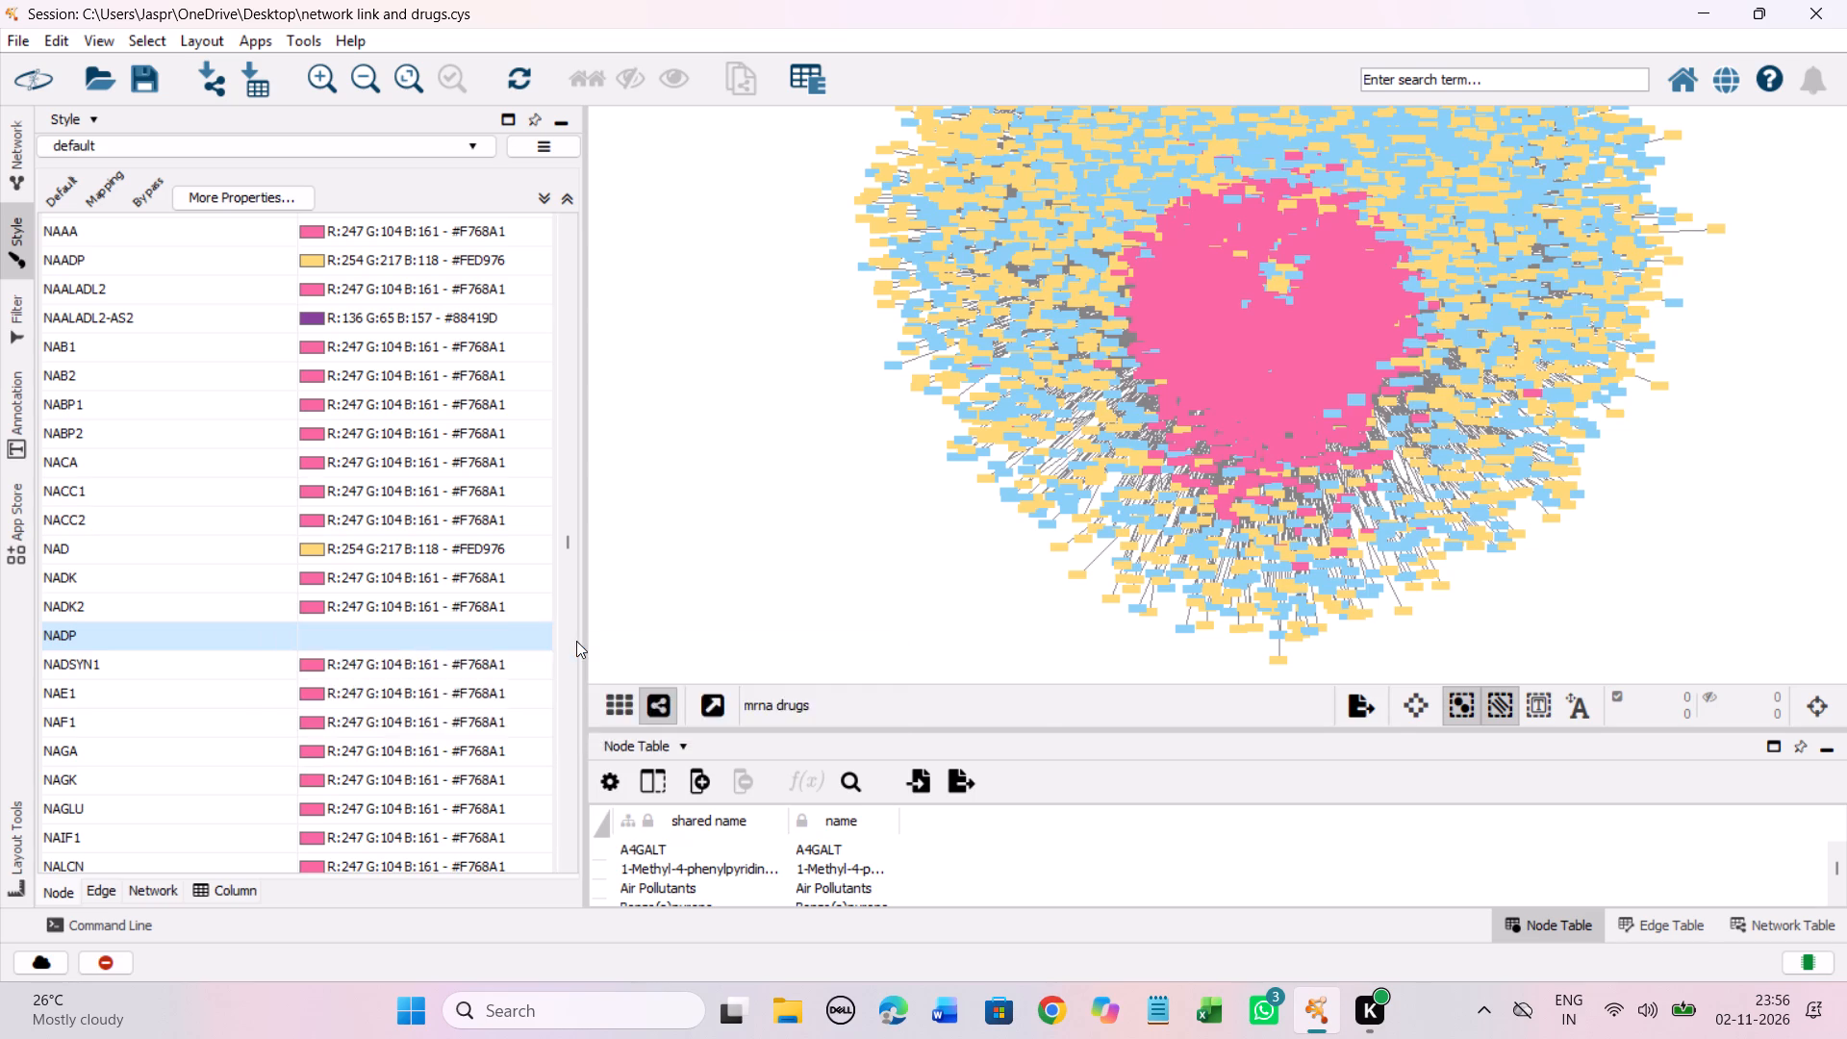
{"action": "left_click_drag", "start_coordinate": [587, 543], "coordinate": [619, 249]}
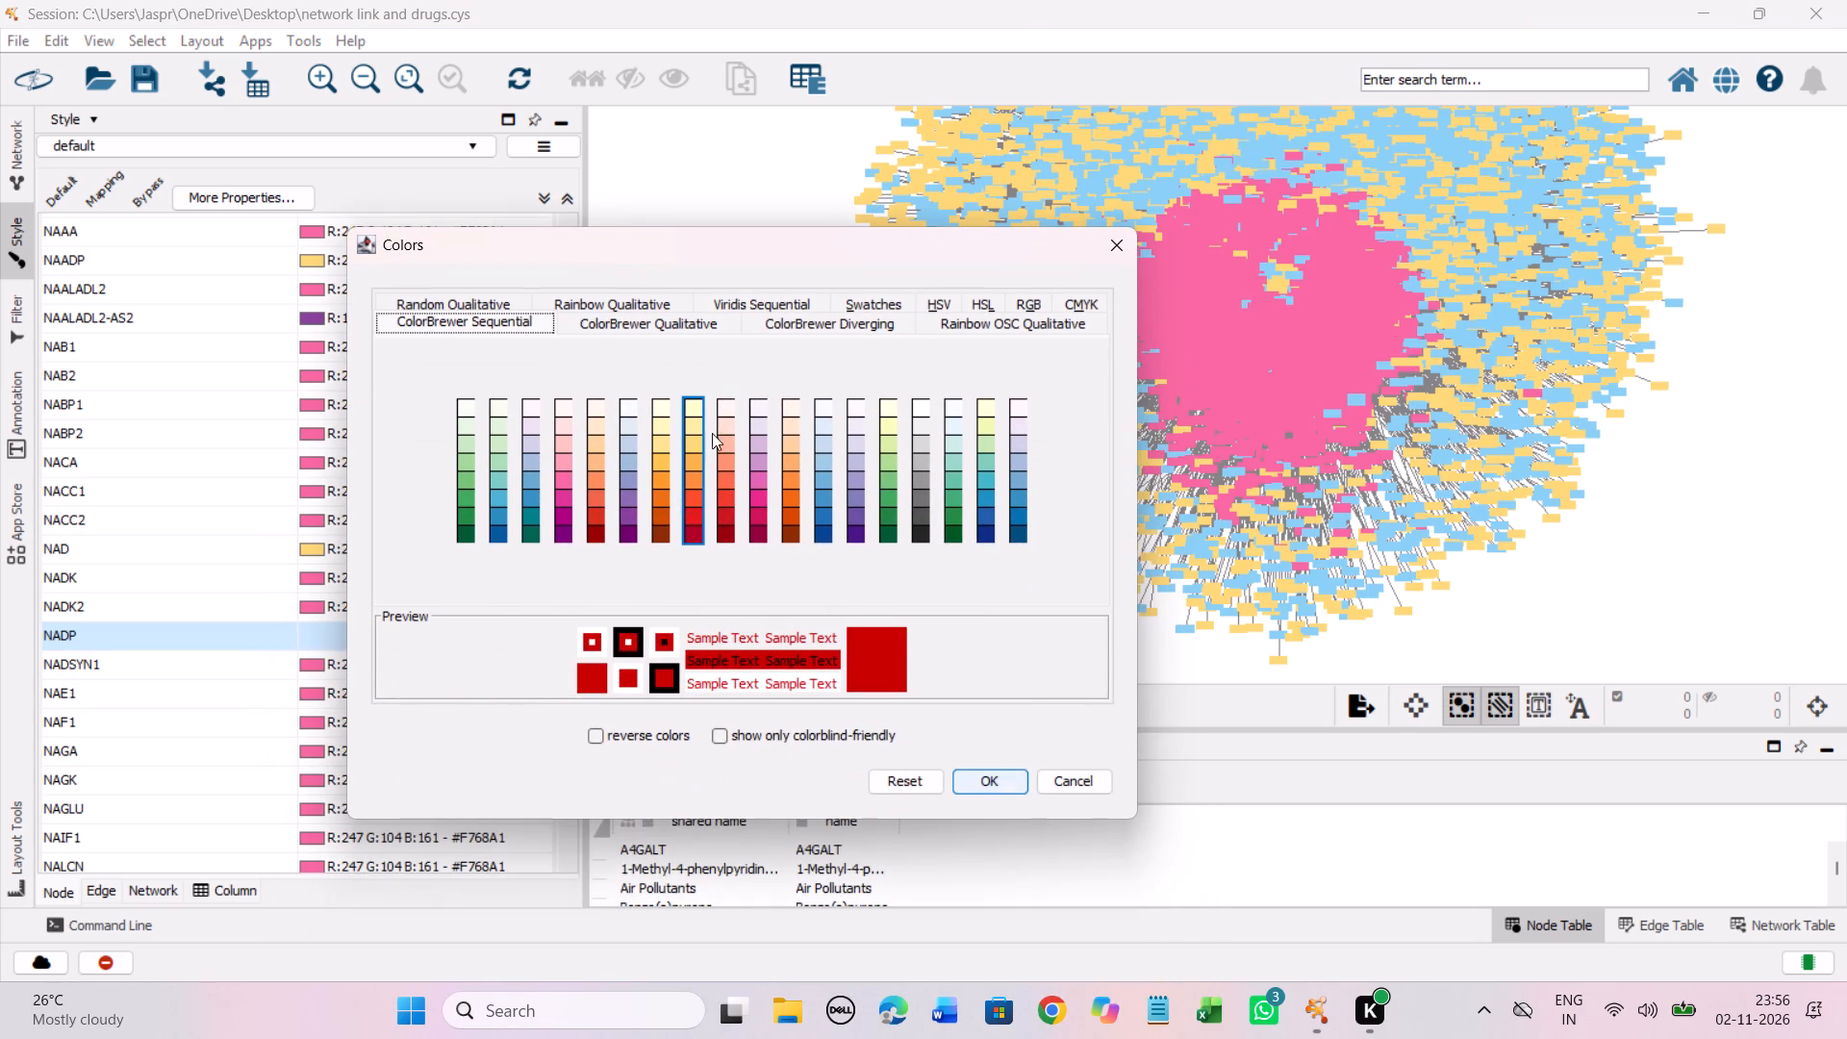
{"action": "left_click", "coordinate": [695, 447]}
{"action": "left_click", "coordinate": [1003, 781]}
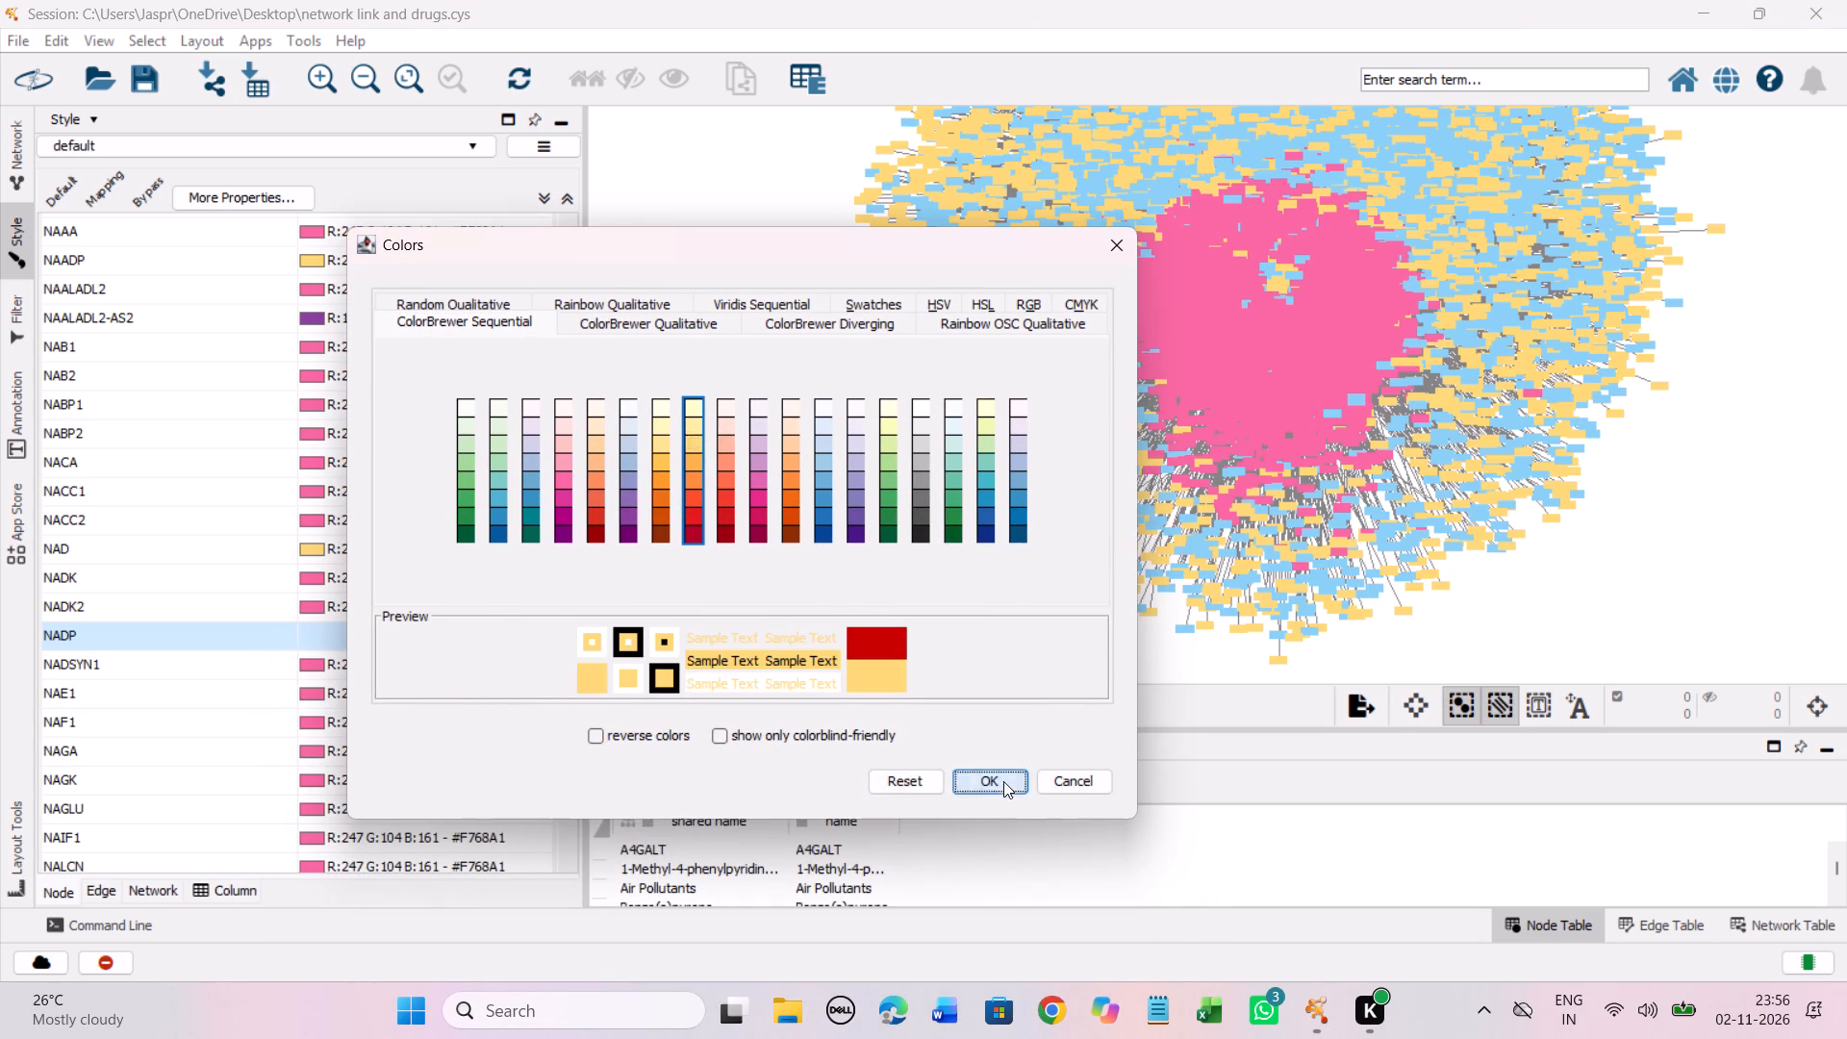
Set the discrete colour mapping of the unmapped entry NAc-Sar-Gly-Val-(d-allo-Ile)-Thr-Nva-Ile-Arg-ProNEt to the Yellow-Orange-Red shade #FED976.
{"action": "scroll", "coordinate": [396, 433], "scroll_direction": "down", "scroll_amount": 2}
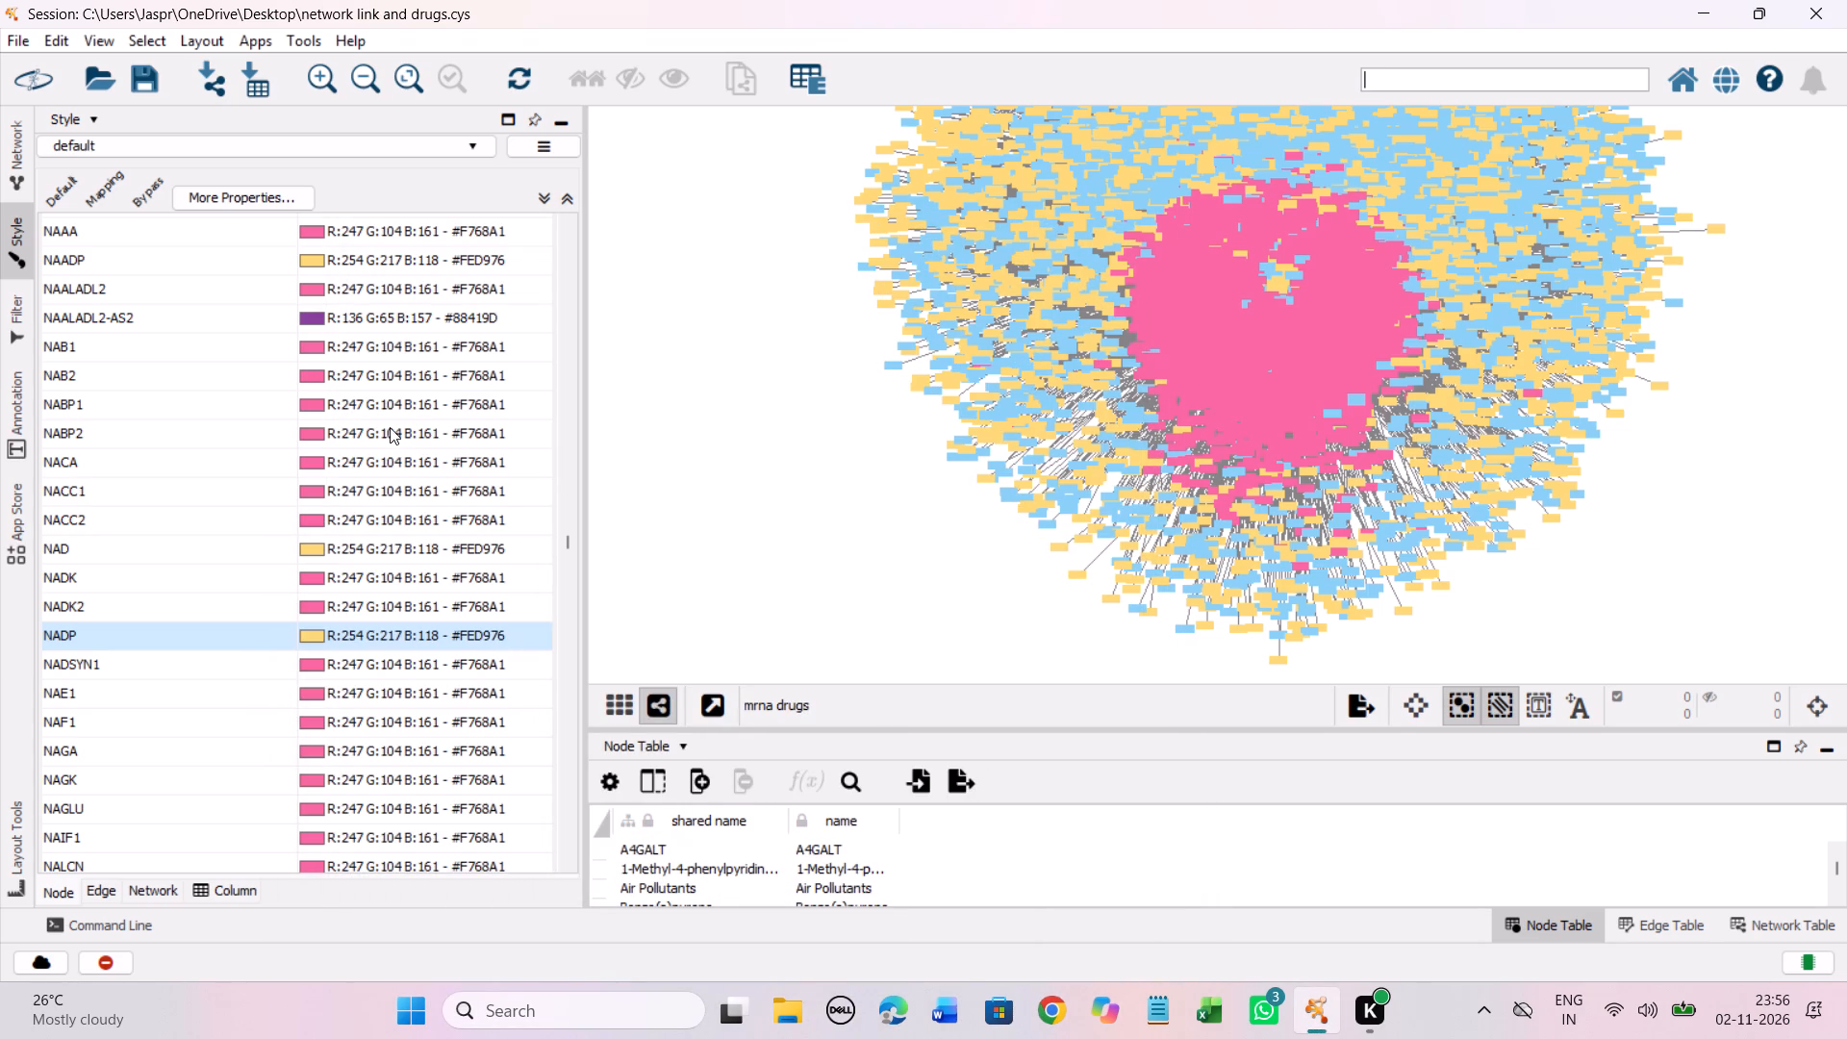
{"action": "scroll", "coordinate": [388, 427], "scroll_direction": "down", "scroll_amount": 13}
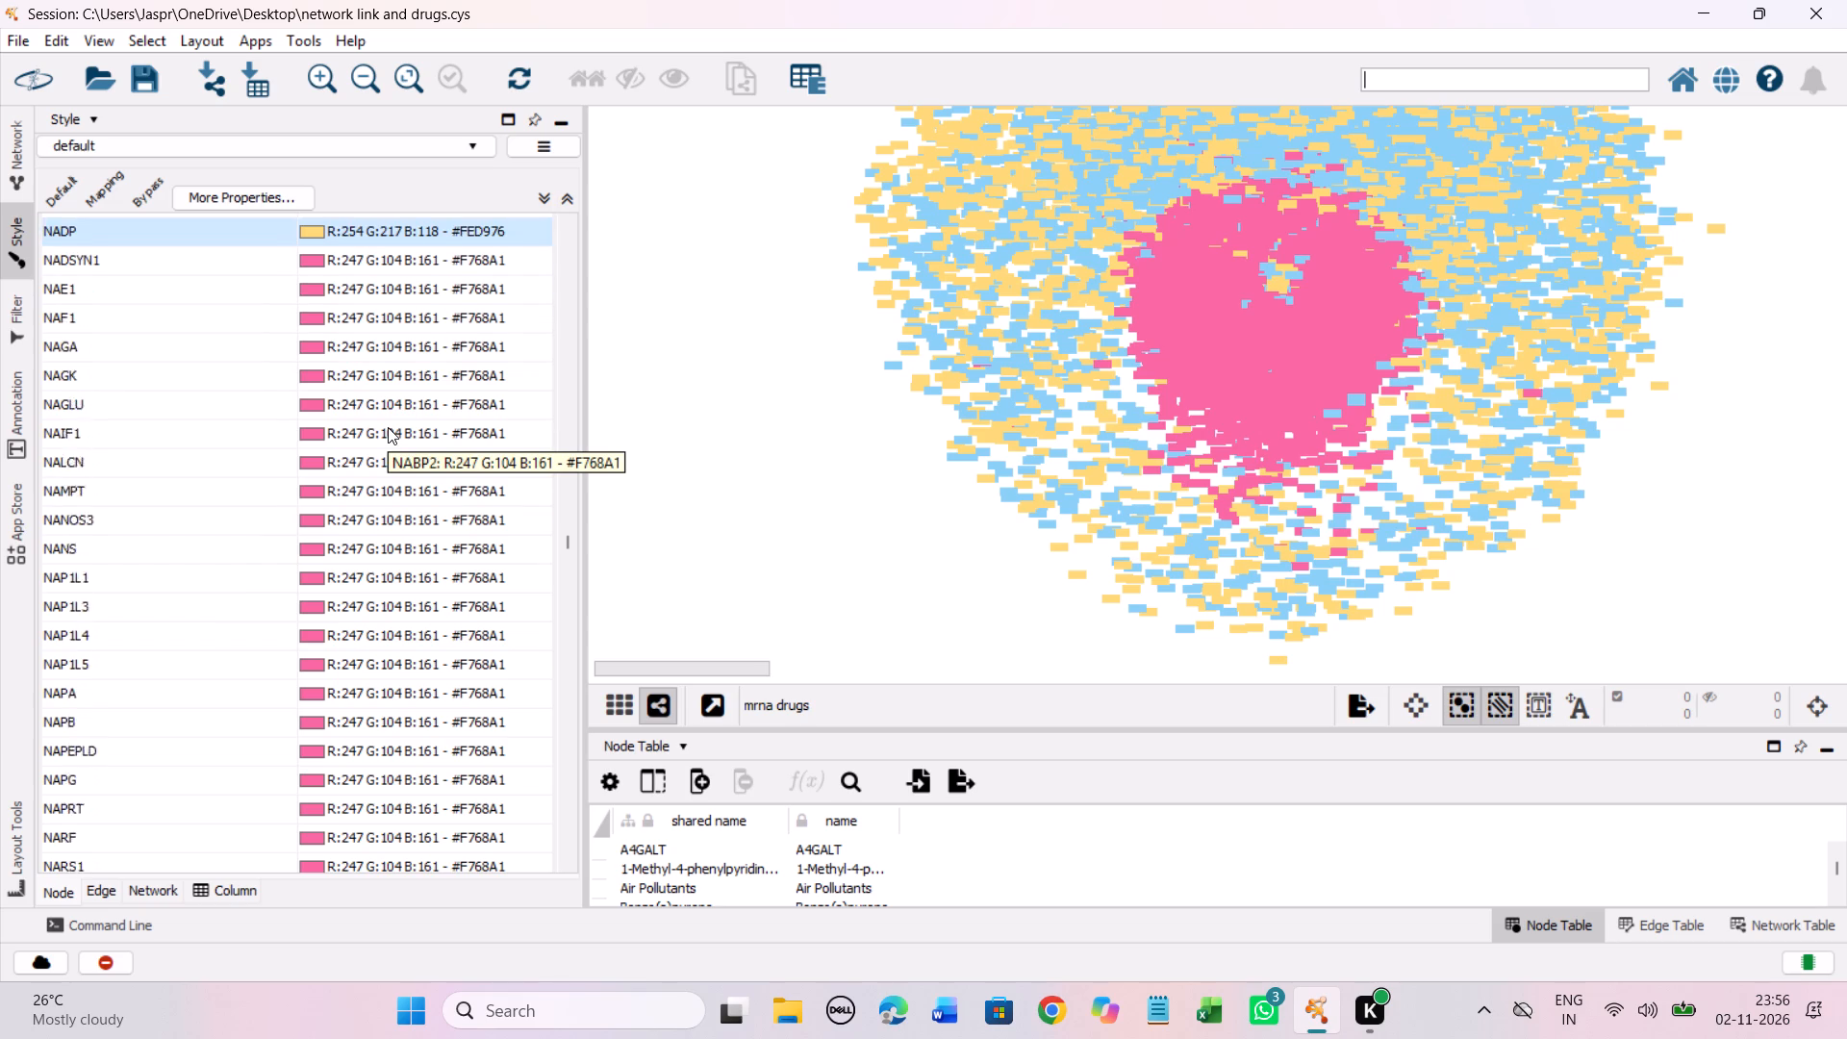
{"action": "scroll", "coordinate": [388, 427], "scroll_direction": "down", "scroll_amount": 19}
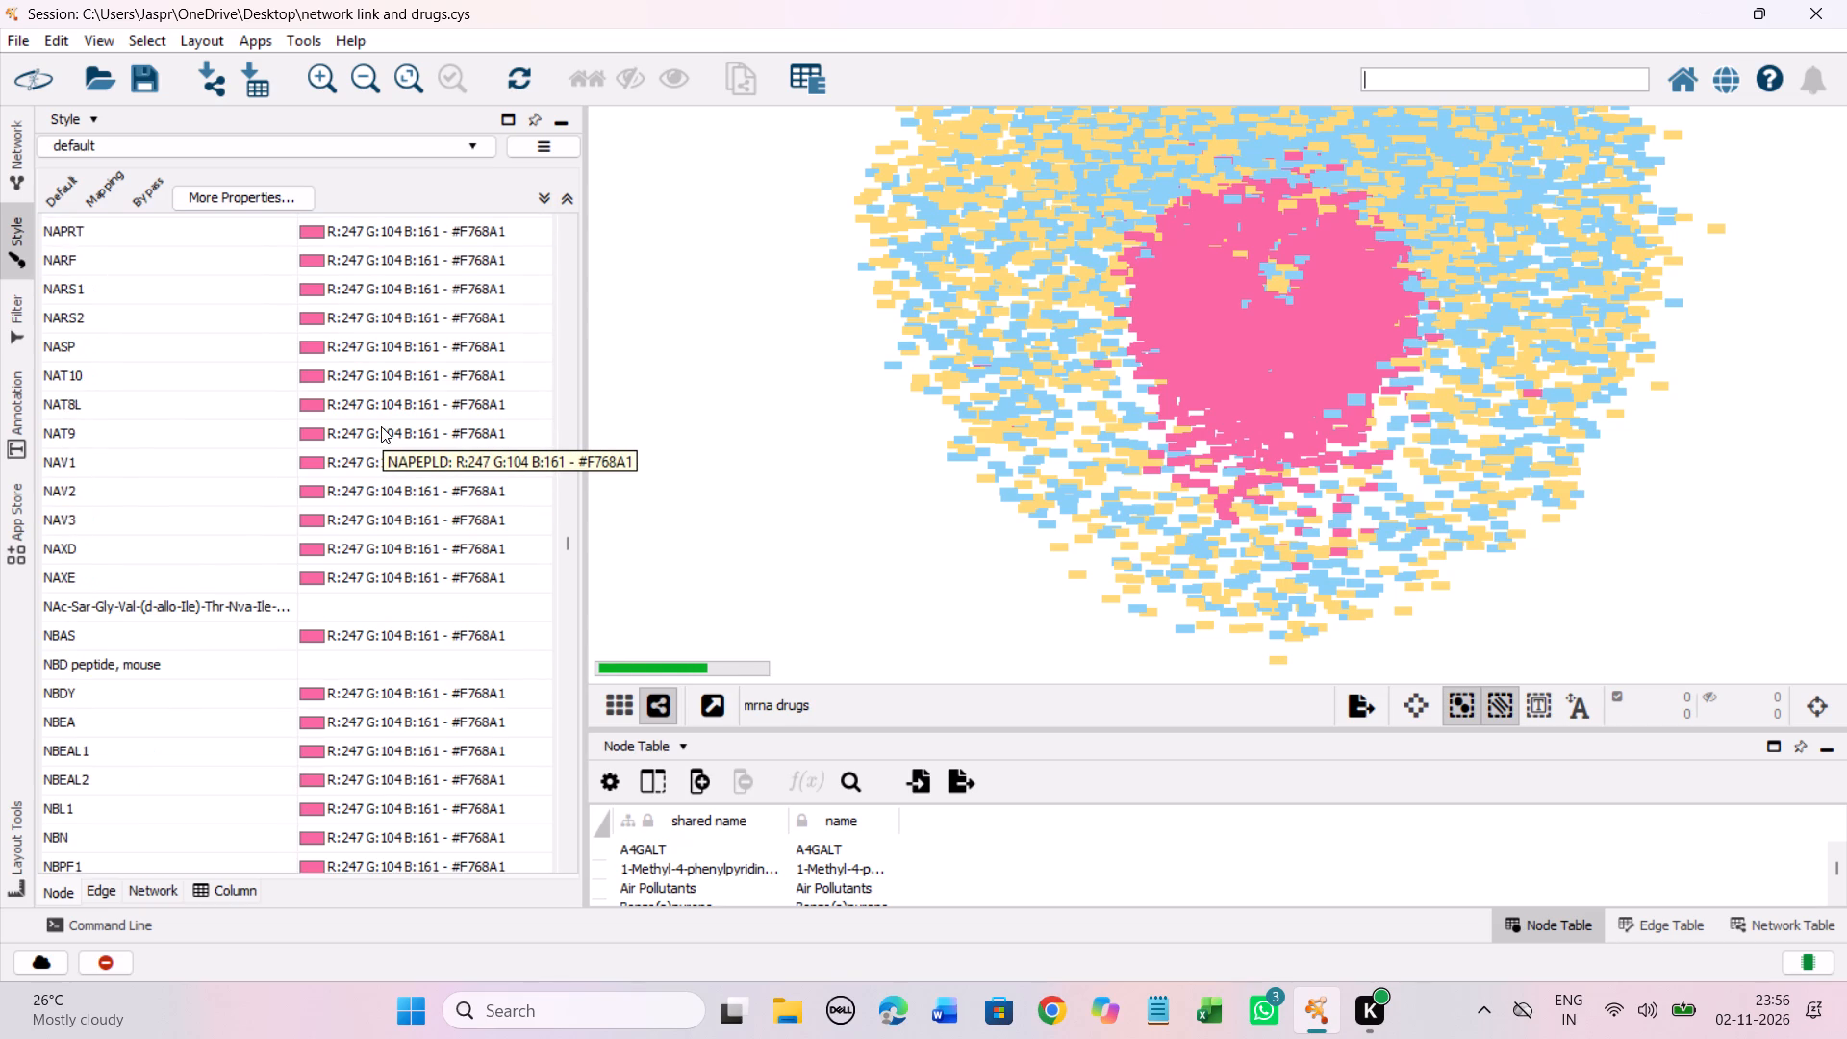
{"action": "scroll", "coordinate": [381, 426], "scroll_direction": "down", "scroll_amount": 9}
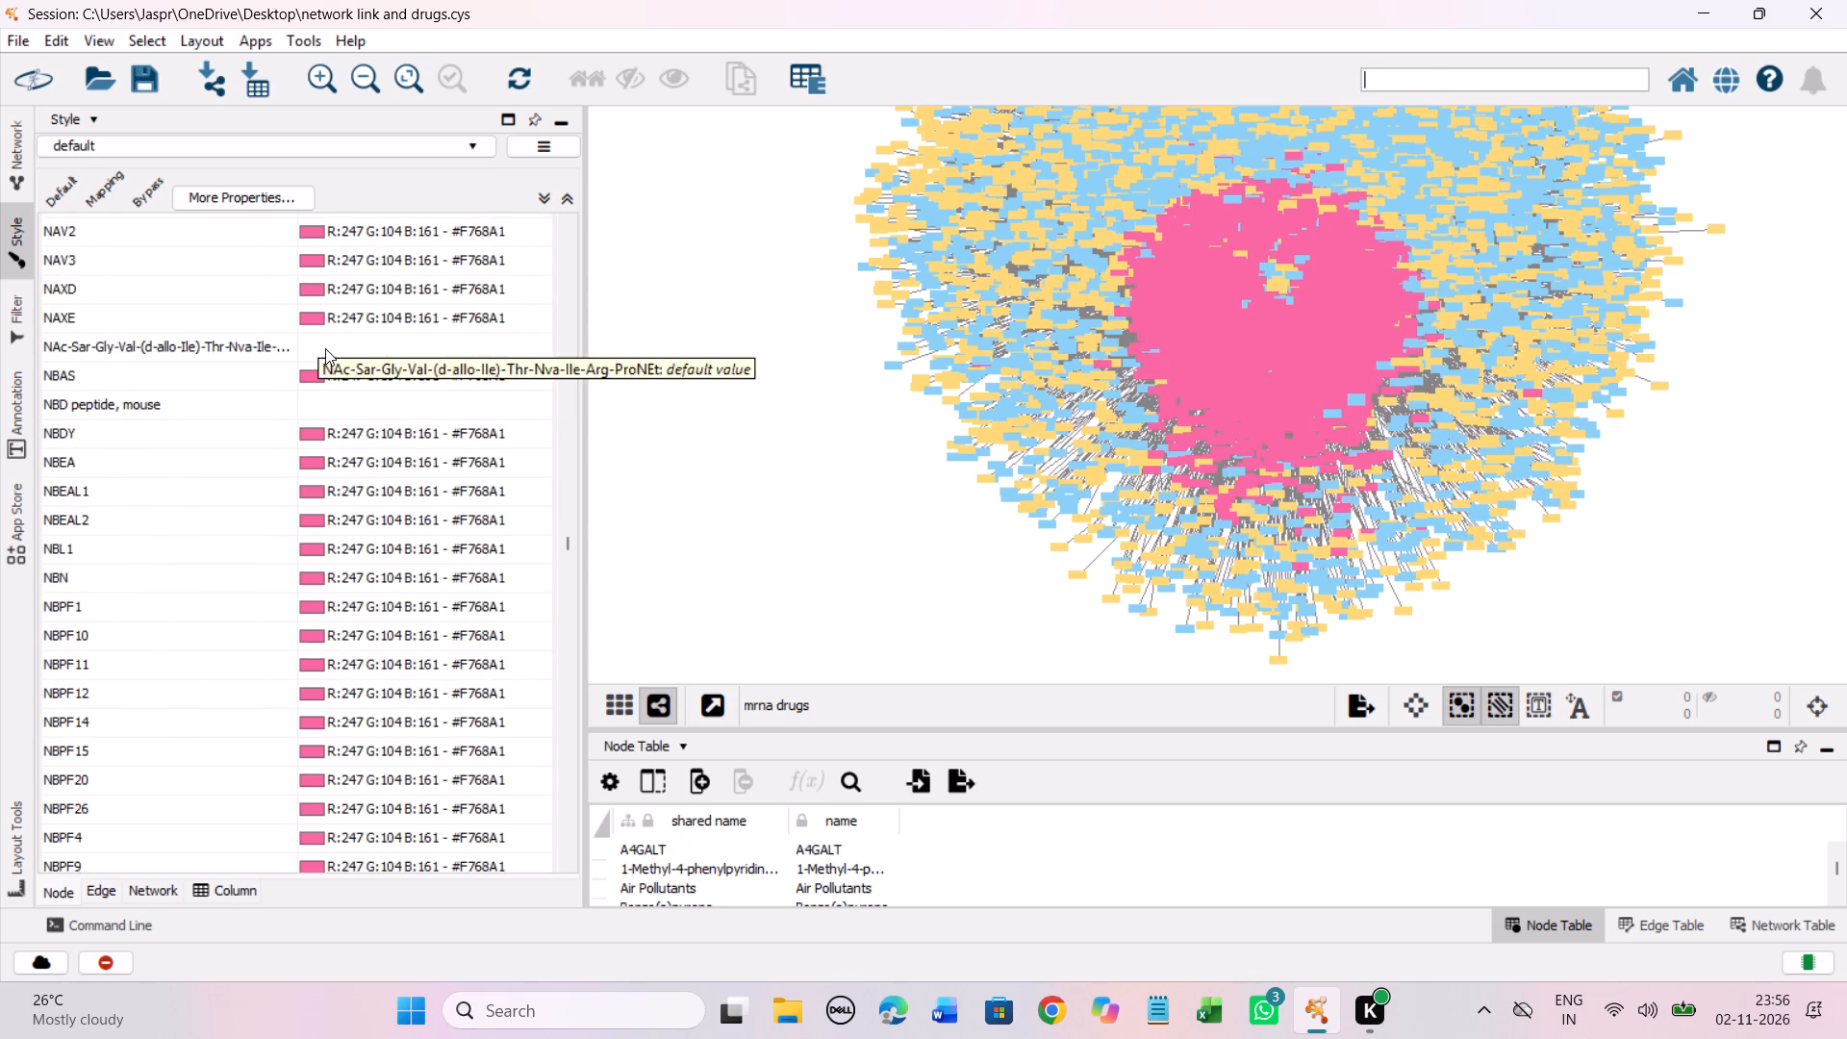
{"action": "left_click", "coordinate": [325, 348]}
{"action": "right_click", "coordinate": [325, 348]}
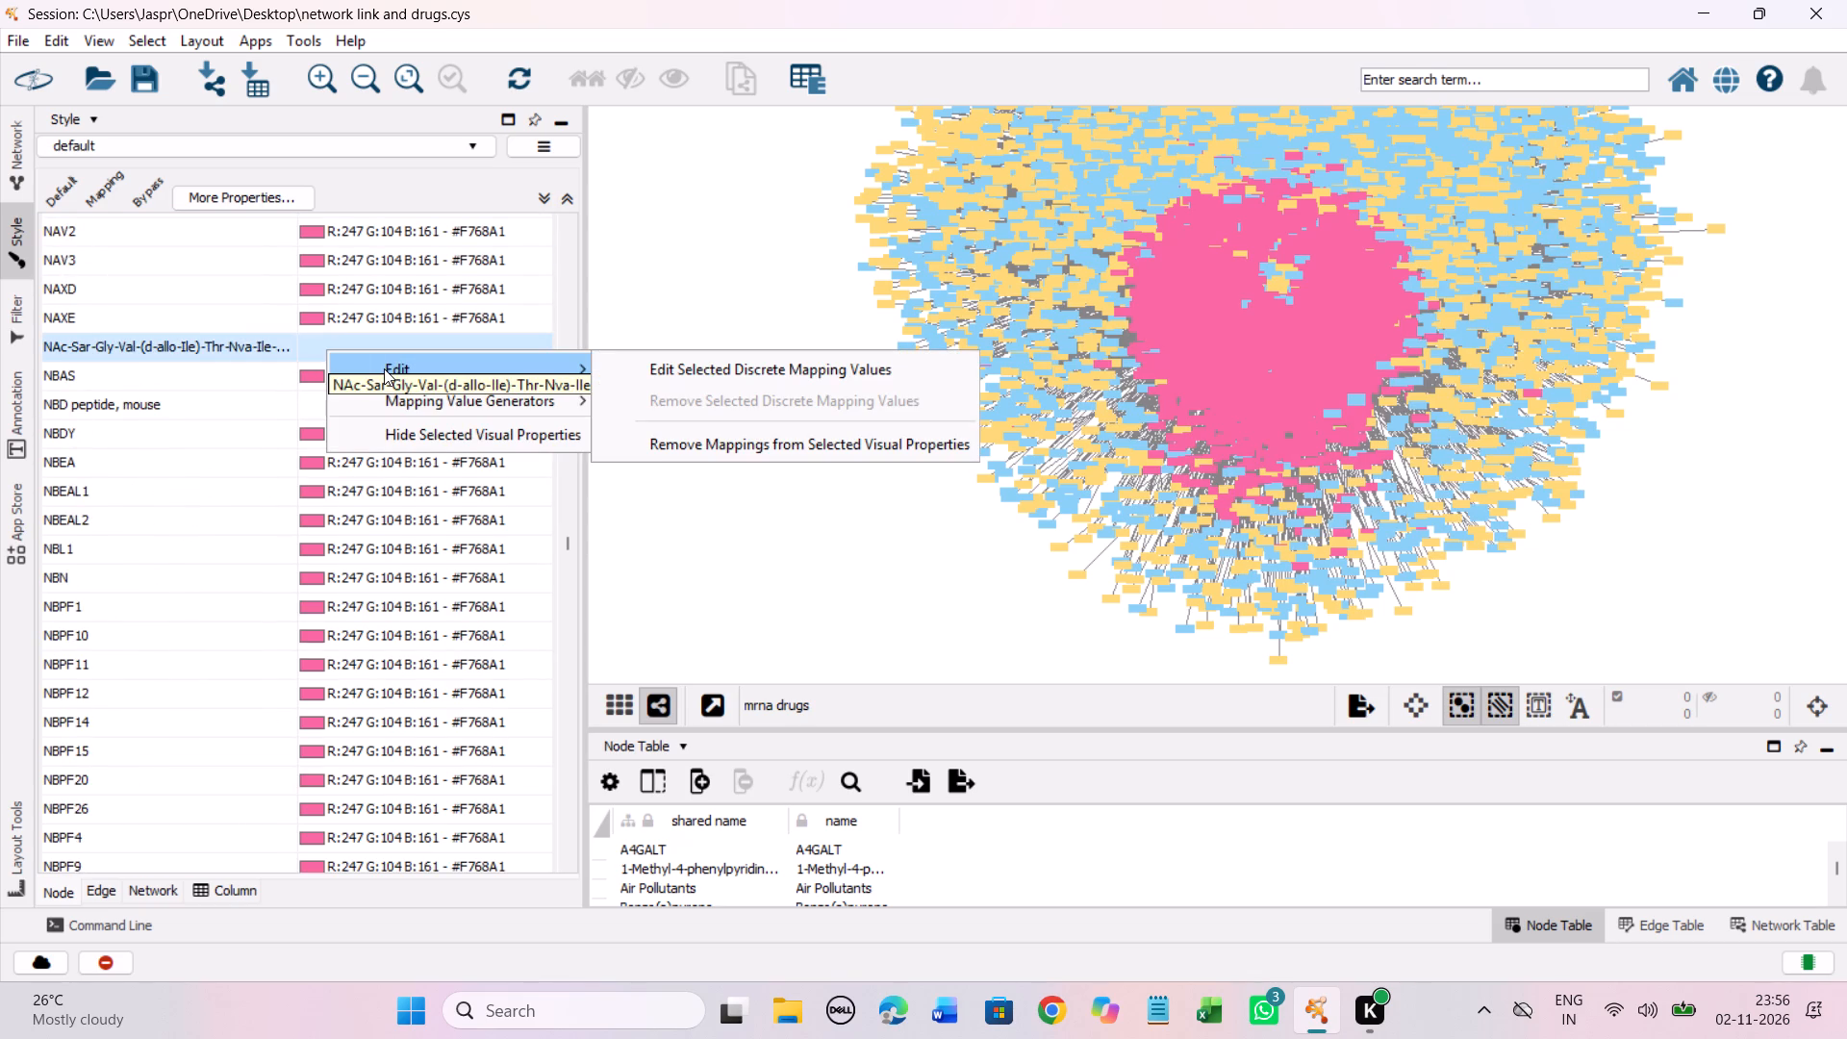
{"action": "left_click", "coordinate": [384, 368]}
{"action": "left_click", "coordinate": [669, 370]}
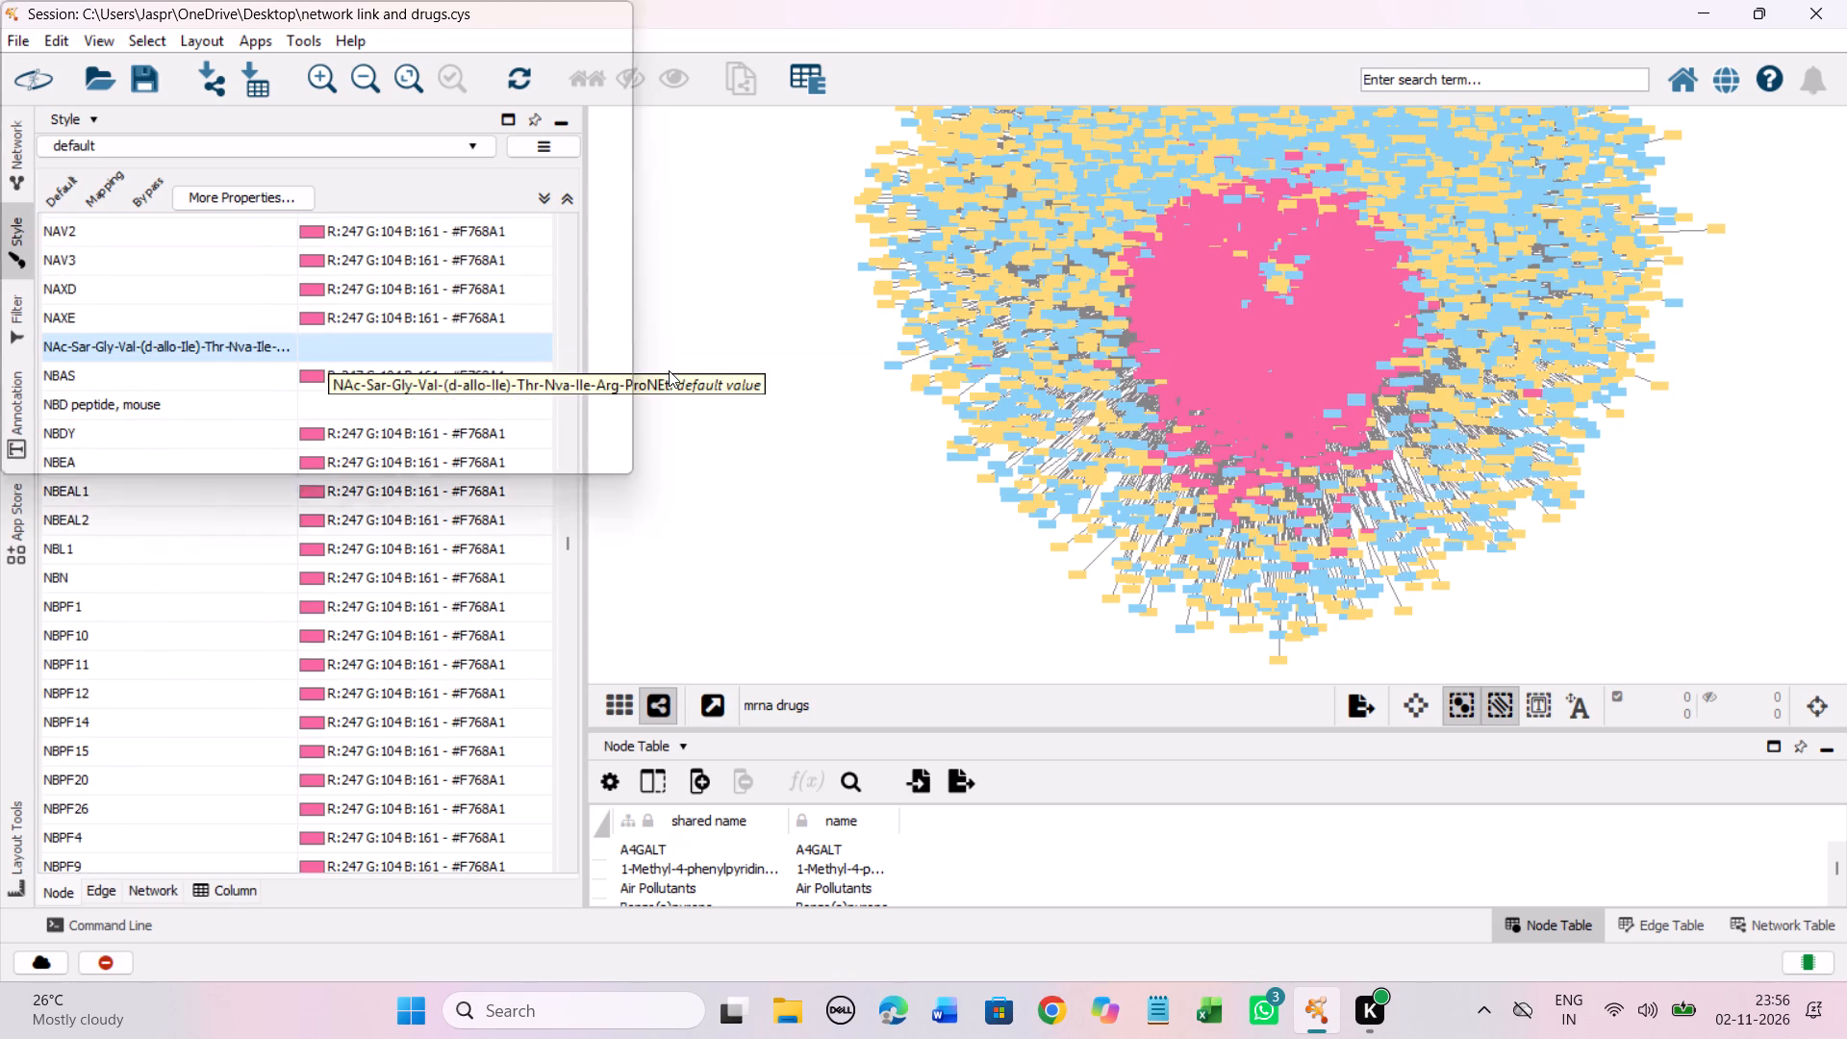
{"action": "left_click_drag", "start_coordinate": [530, 545], "coordinate": [550, 242]}
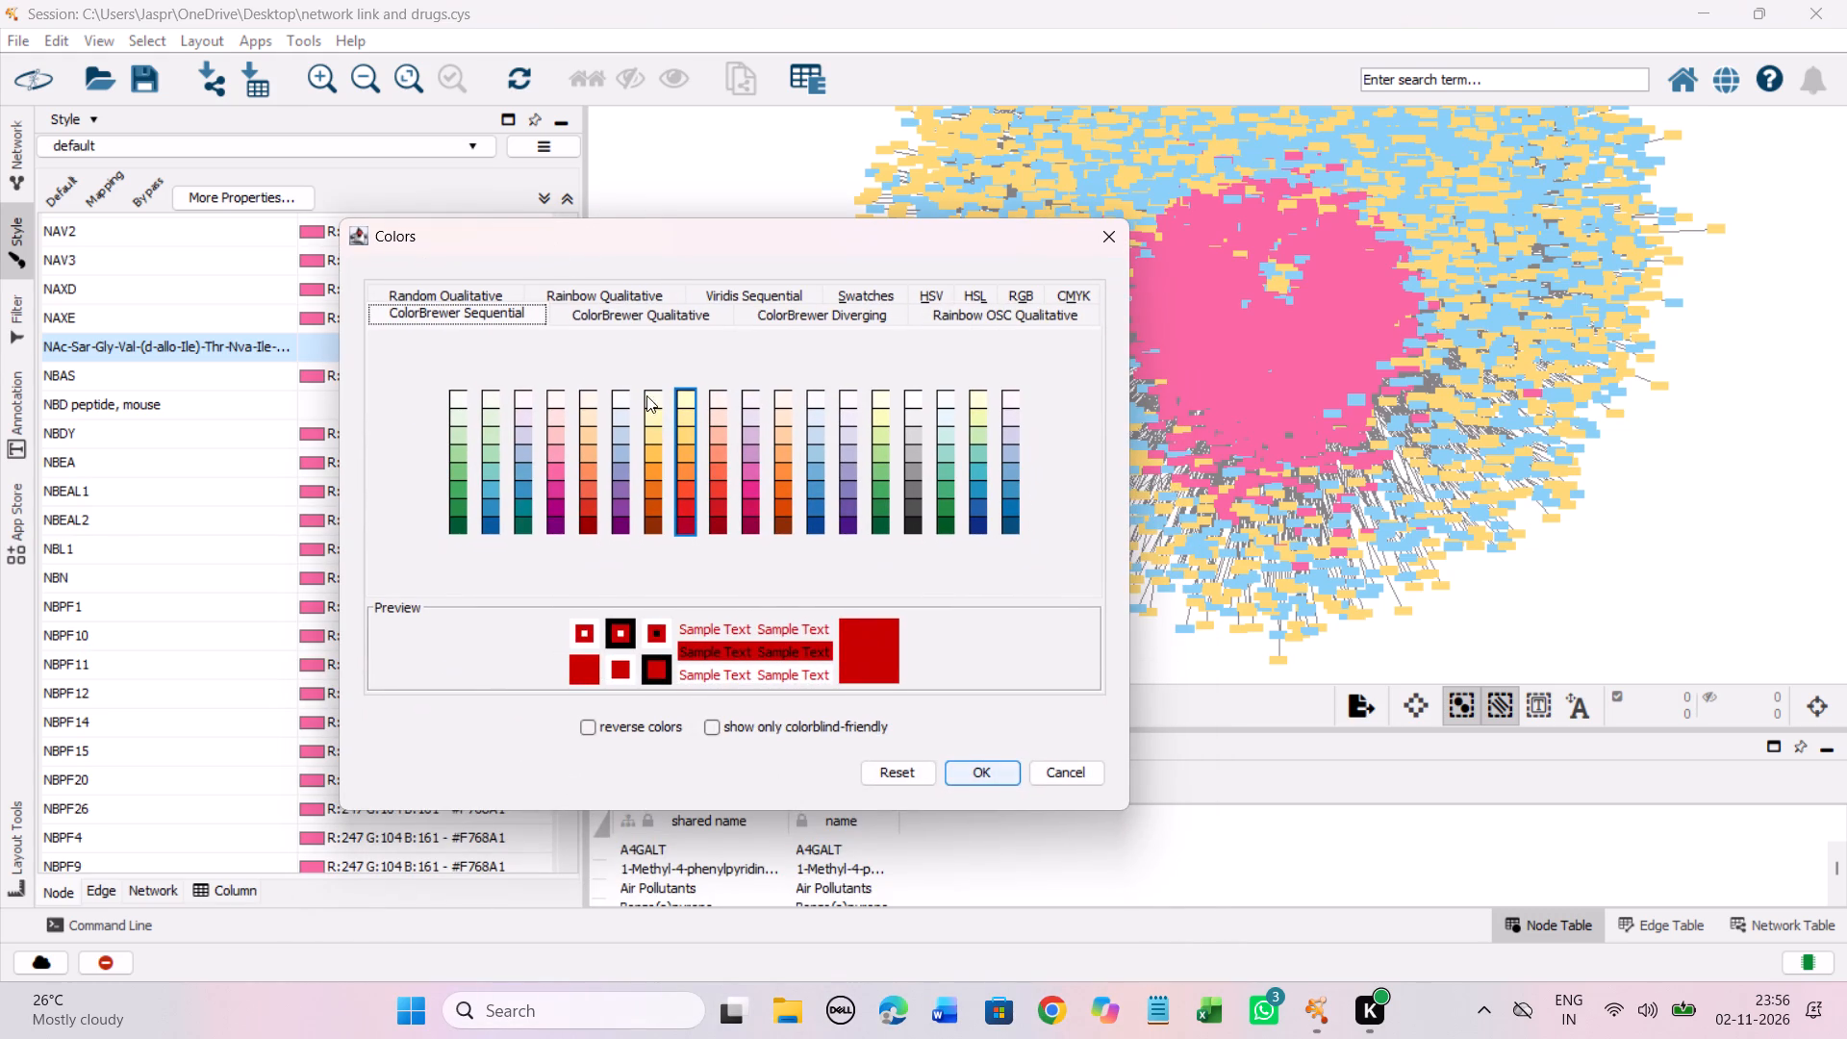
{"action": "left_click", "coordinate": [681, 431]}
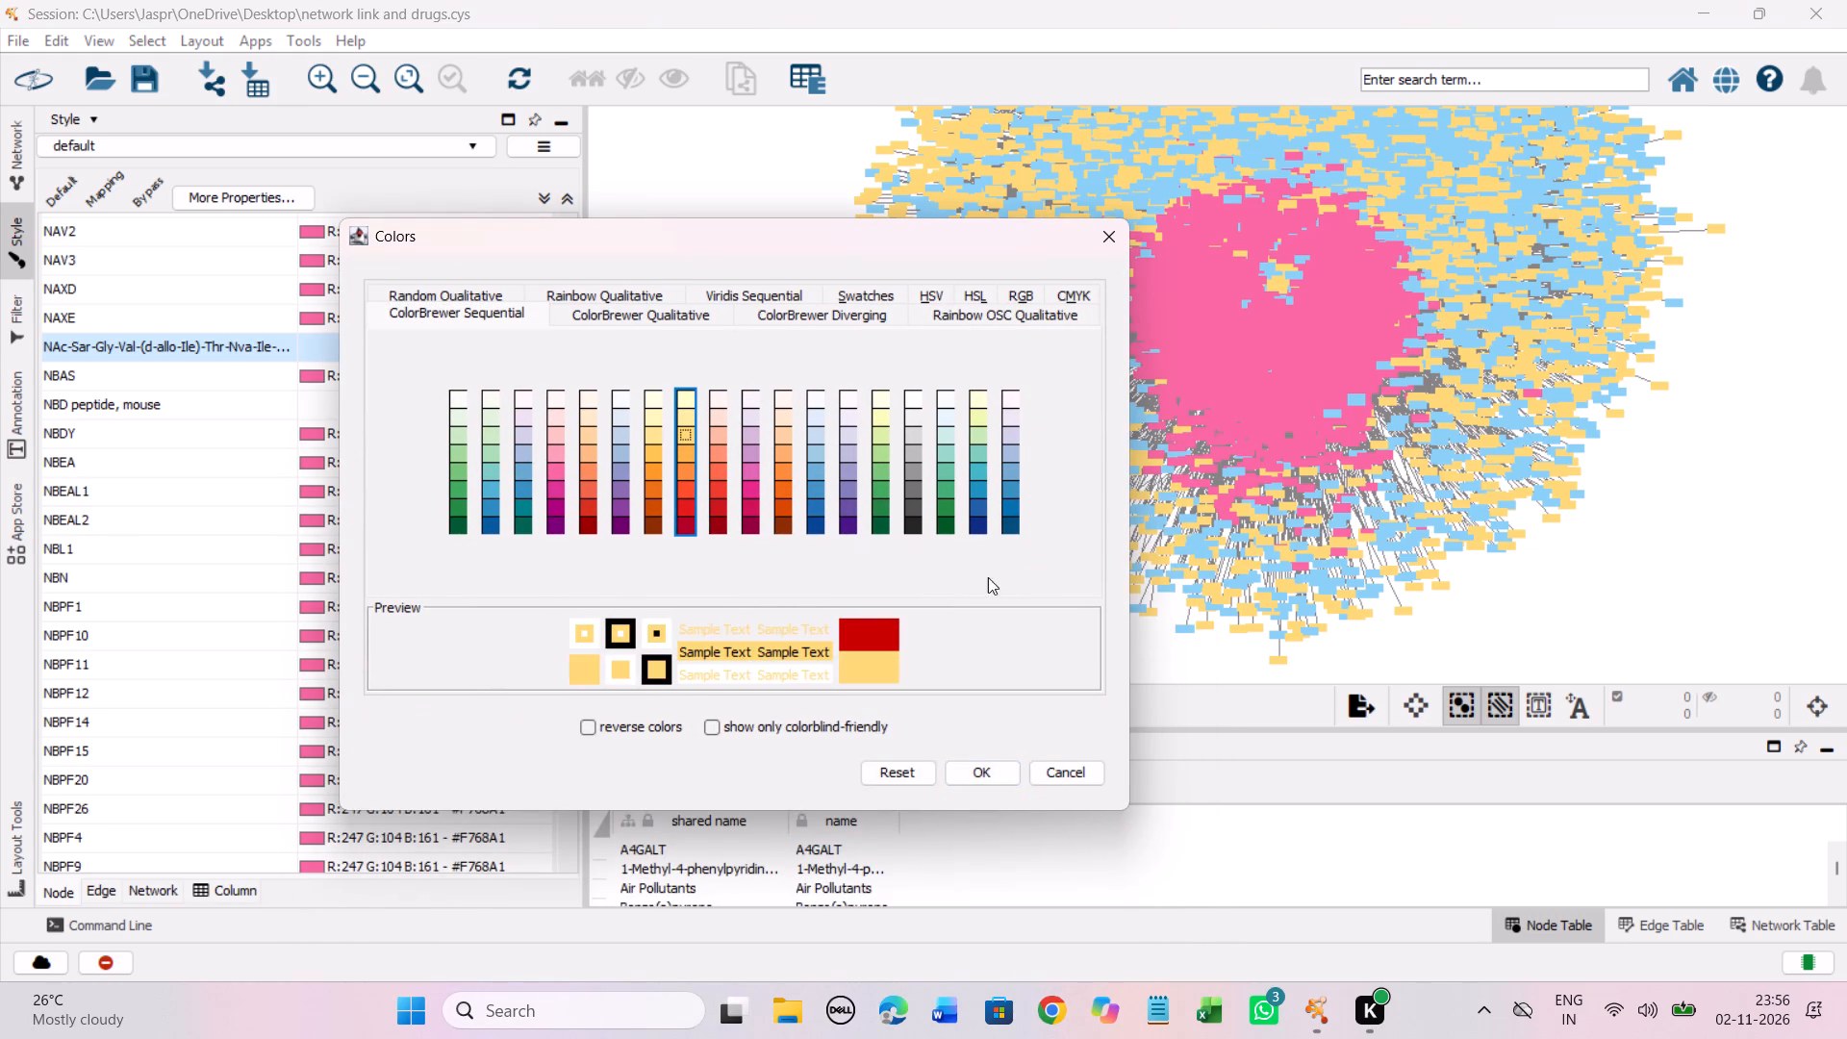
{"action": "left_click", "coordinate": [982, 773]}
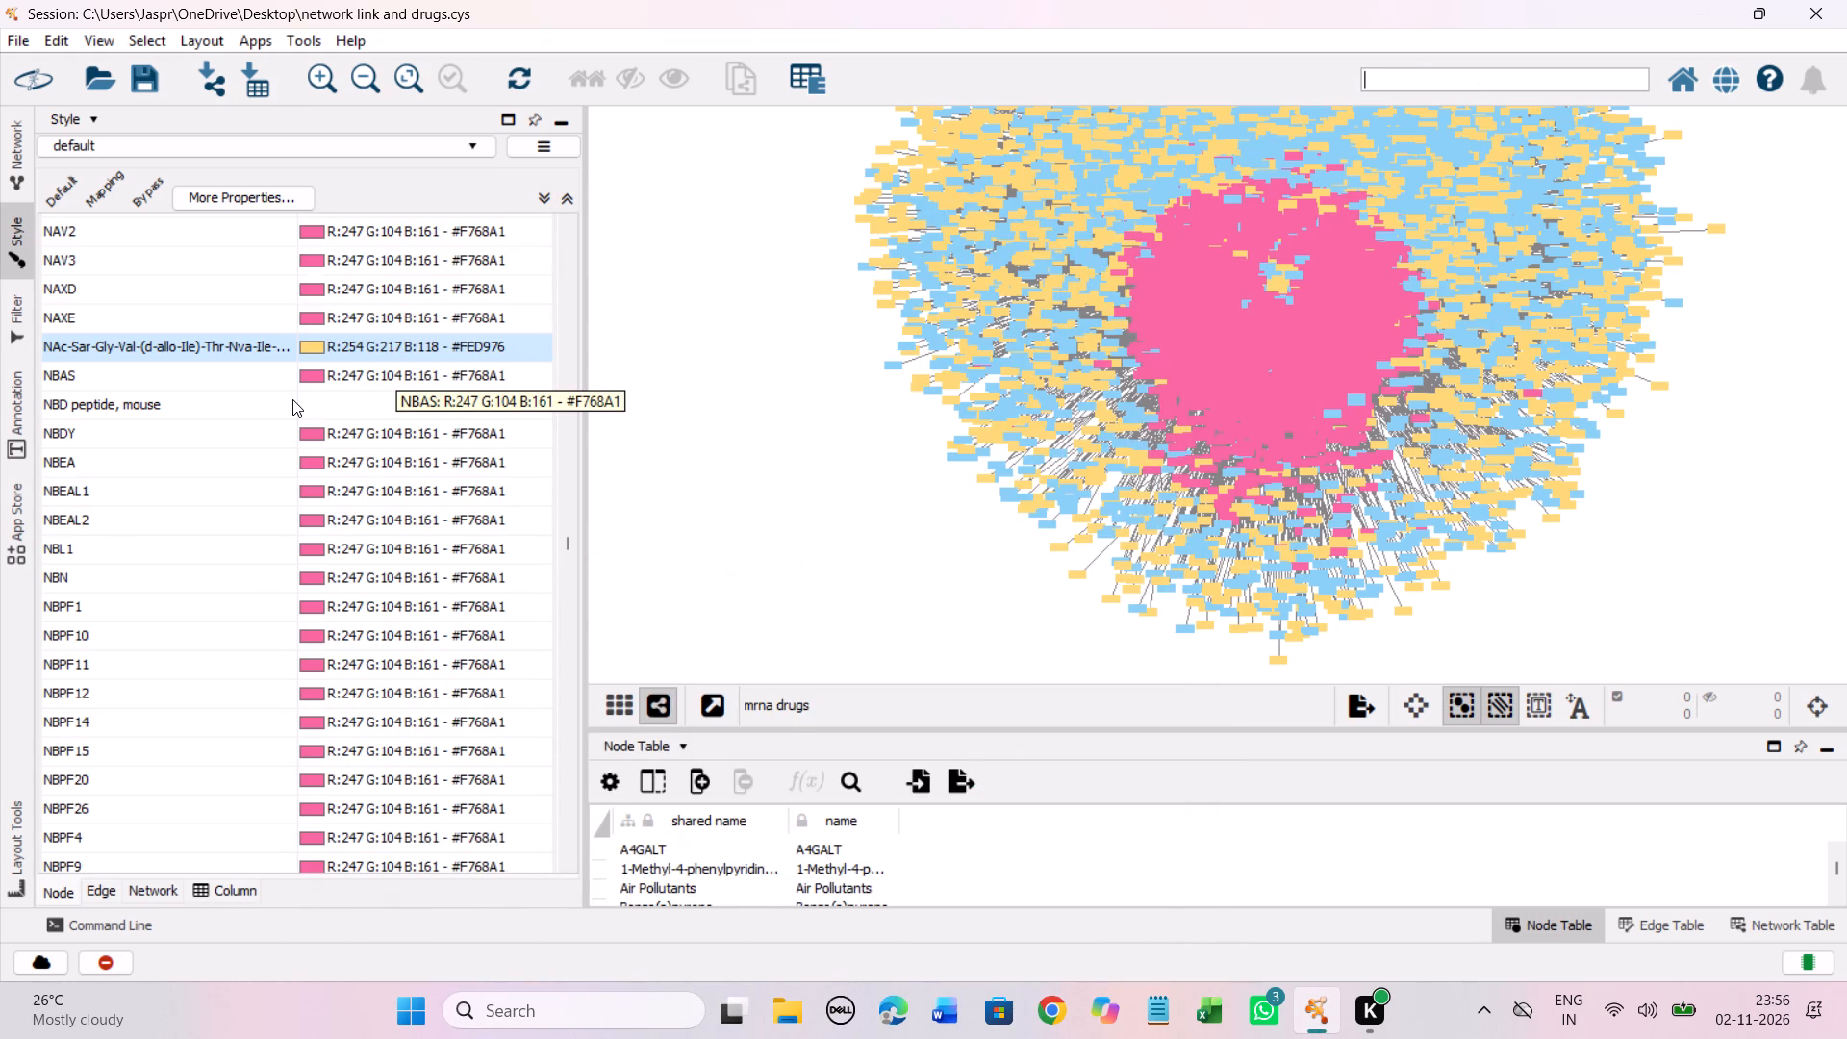
Set the discrete colour mapping of the unmapped entry NBD peptide, mouse to the Yellow-Orange-Red shade #FED976.
{"action": "left_click", "coordinate": [273, 403]}
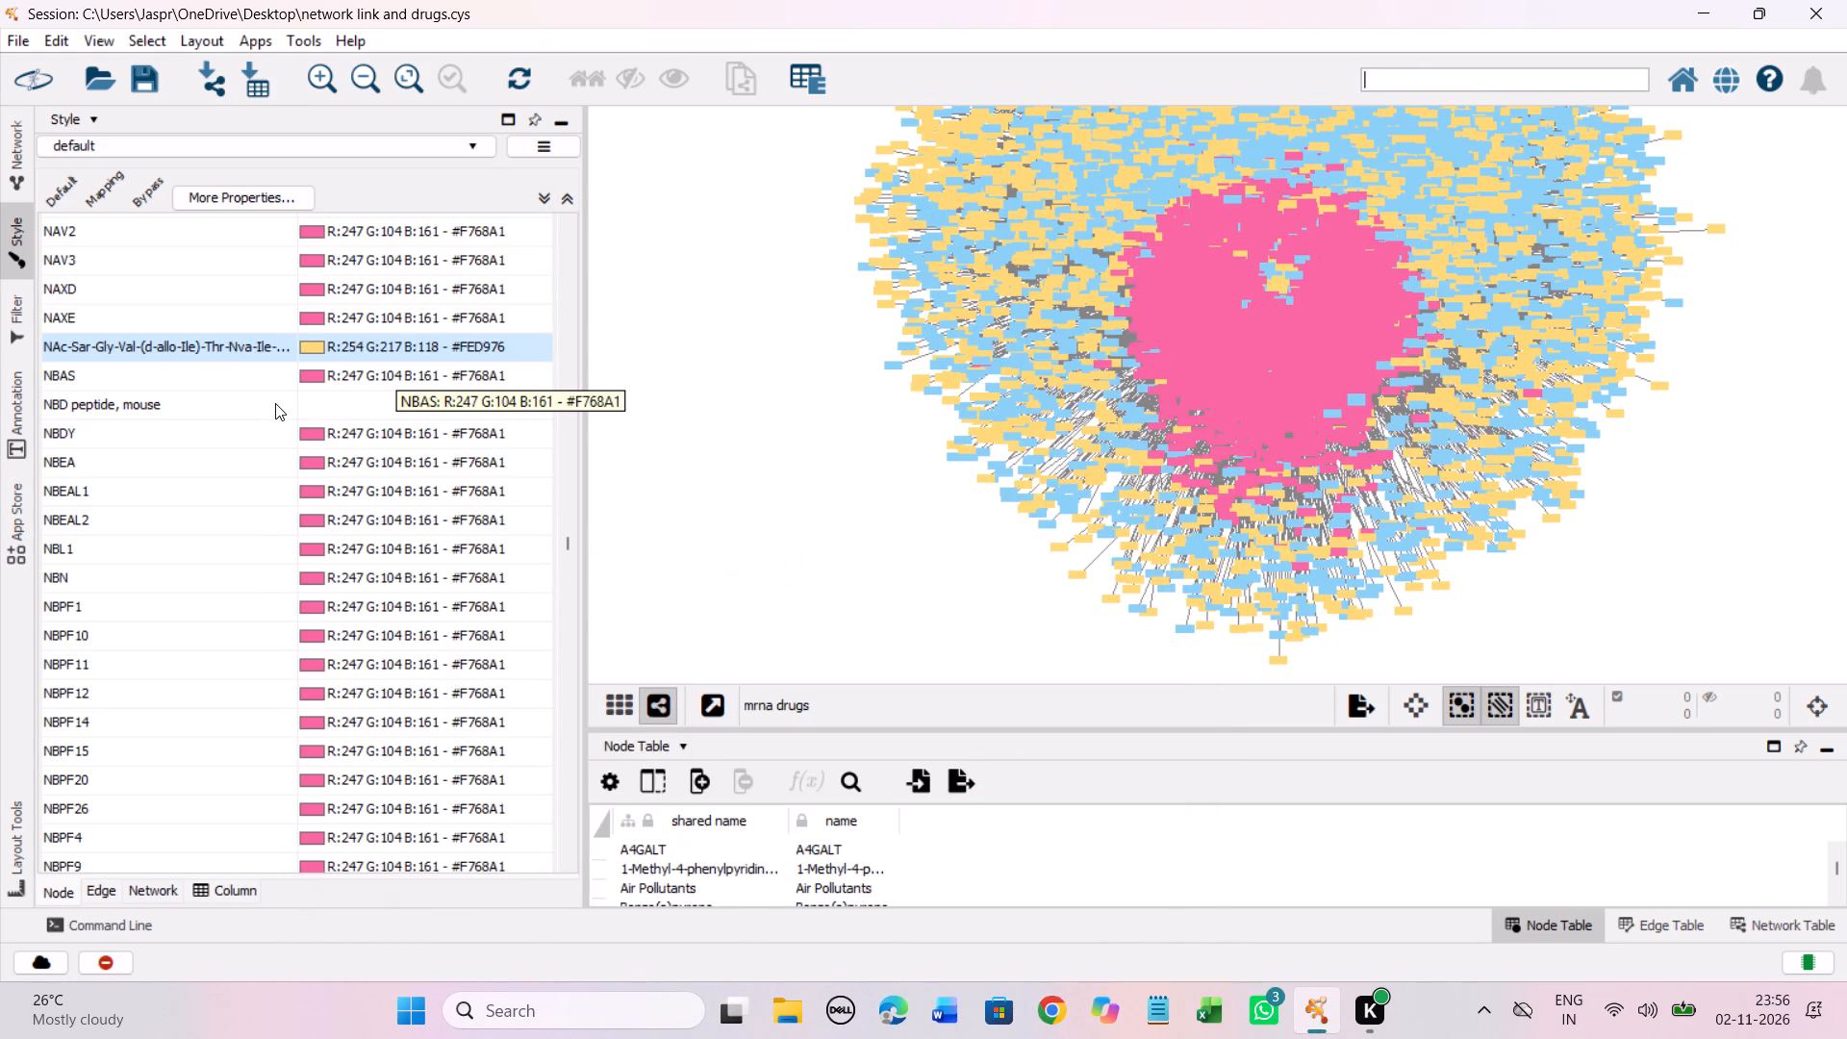
{"action": "right_click", "coordinate": [275, 403]}
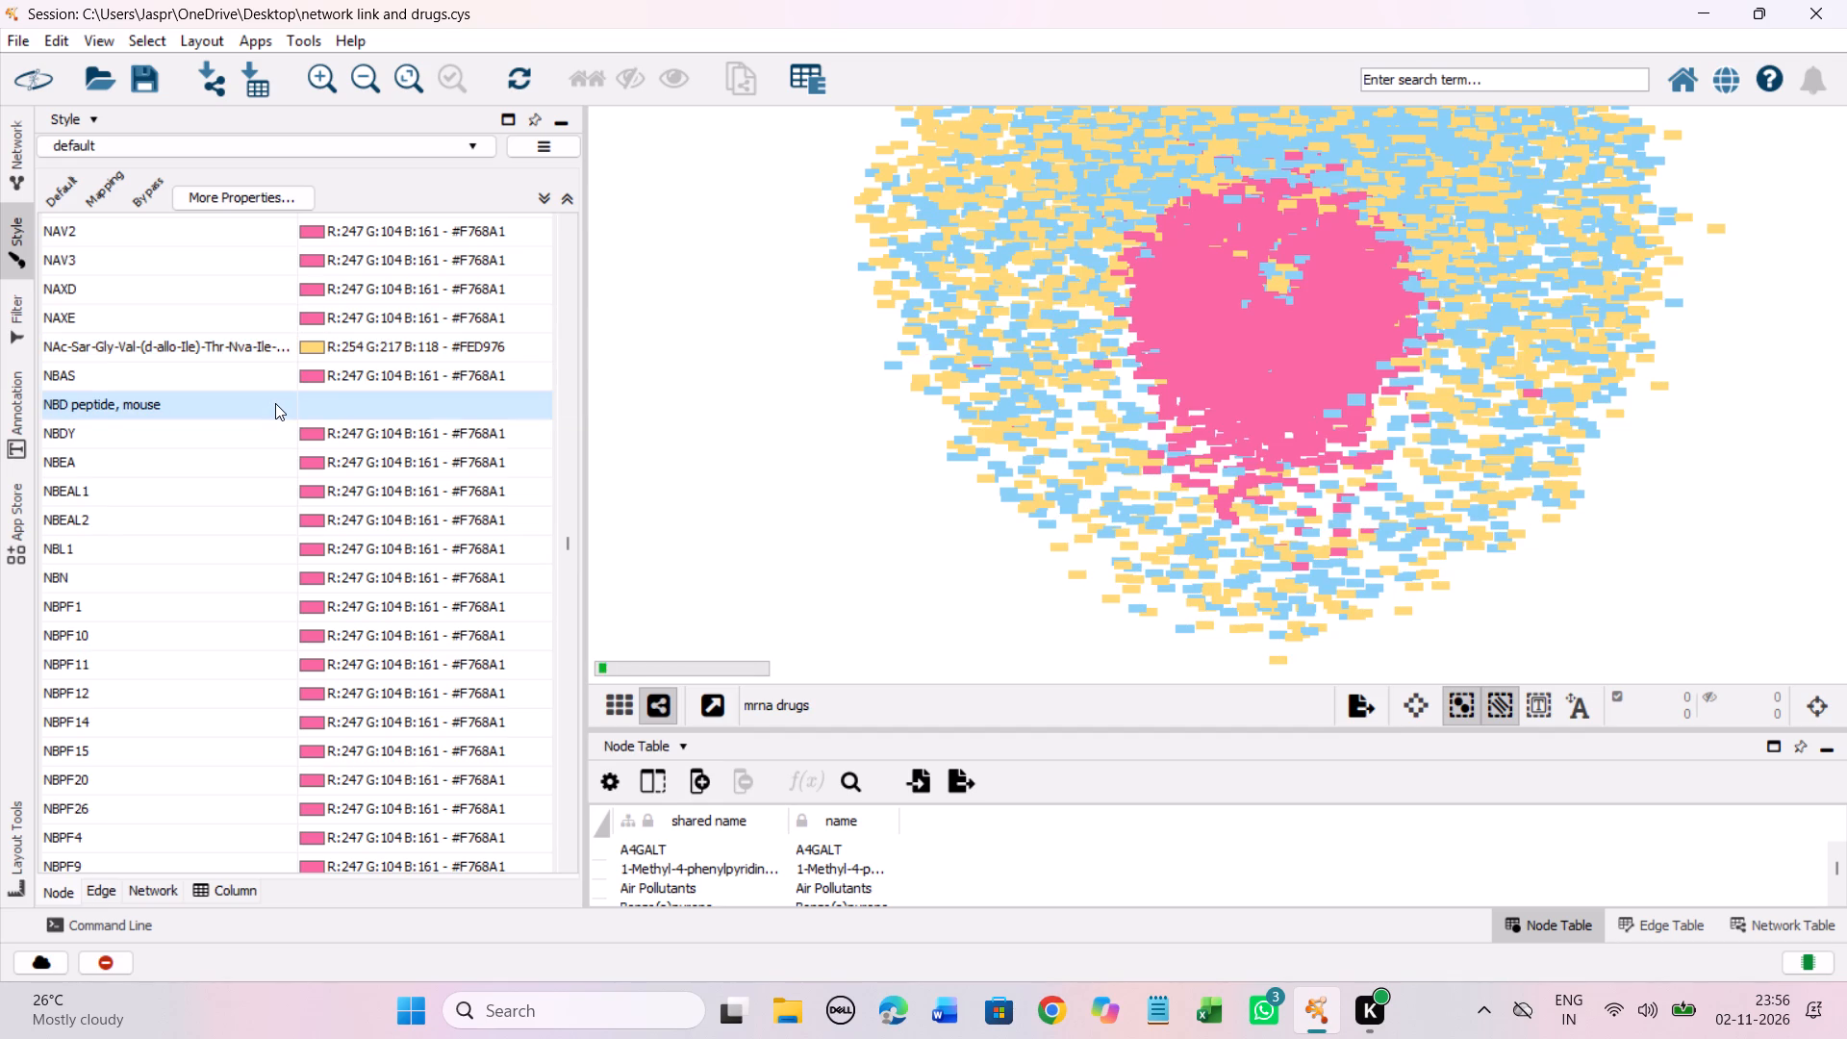
{"action": "left_click", "coordinate": [347, 418]}
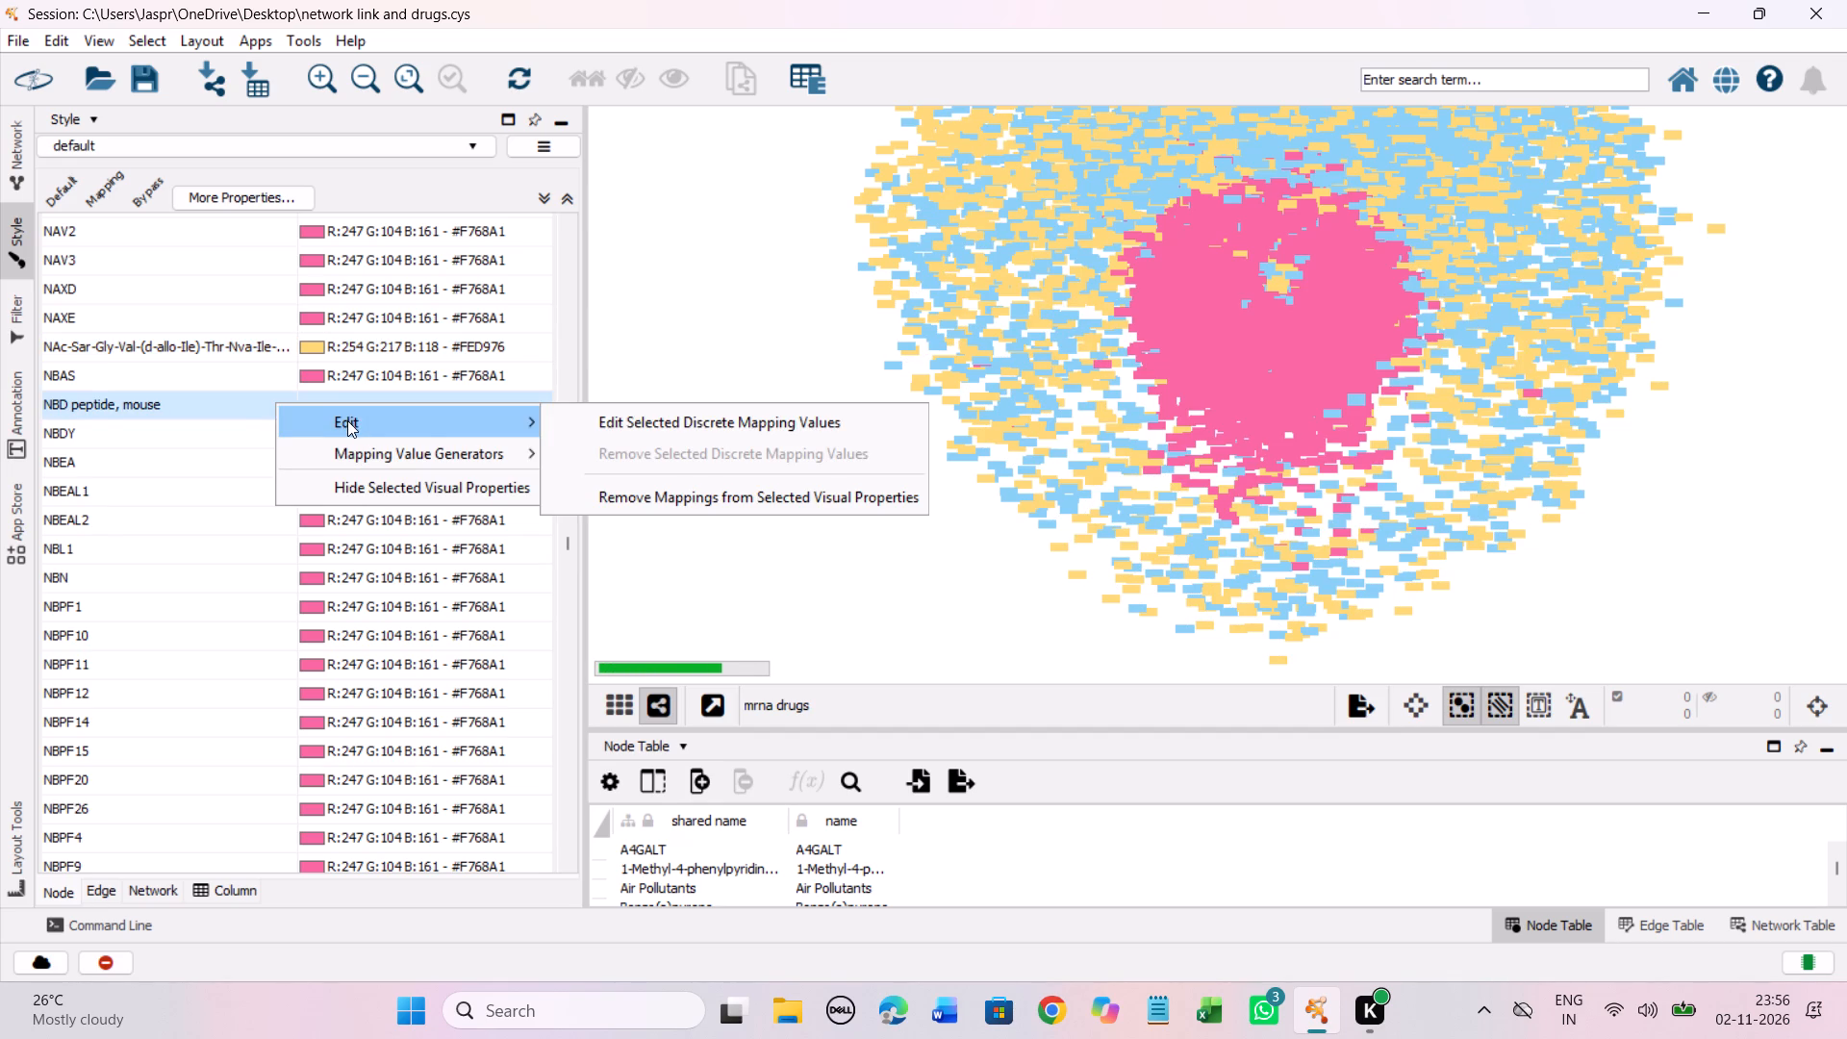
{"action": "left_click", "coordinate": [608, 415]}
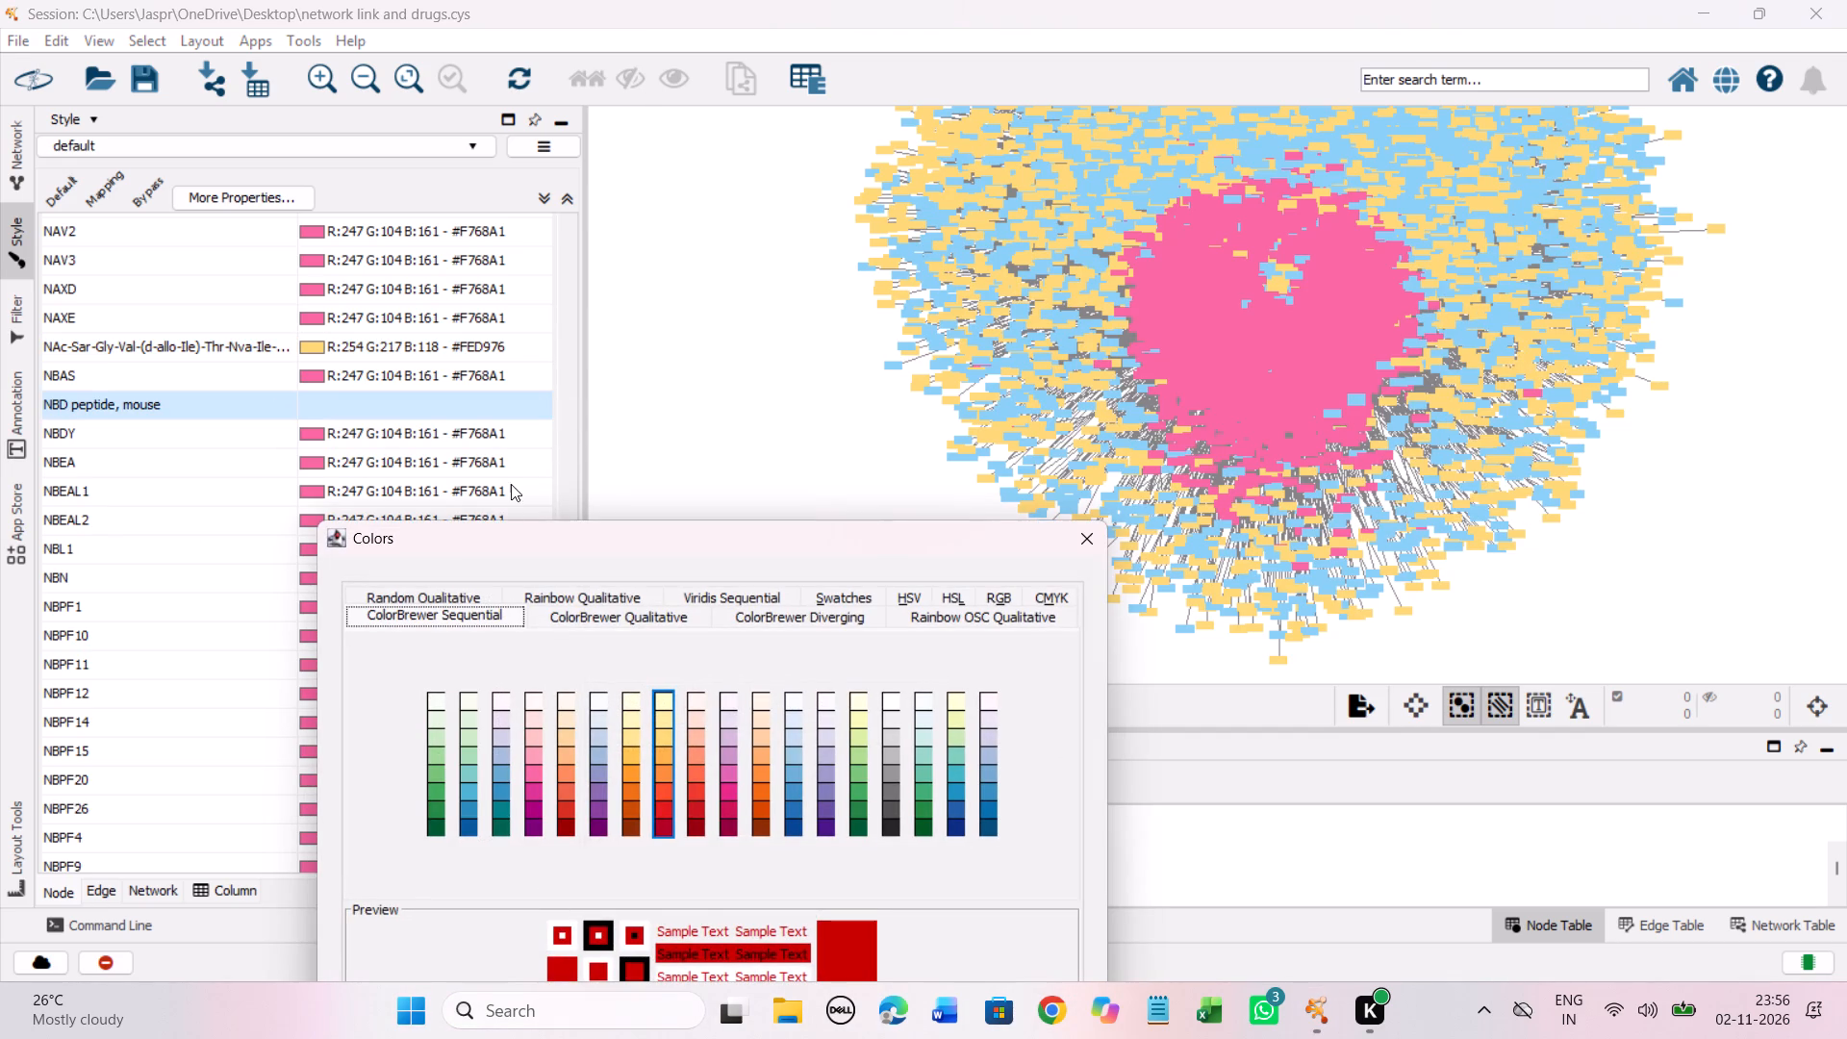
{"action": "left_click_drag", "start_coordinate": [552, 546], "coordinate": [581, 274]}
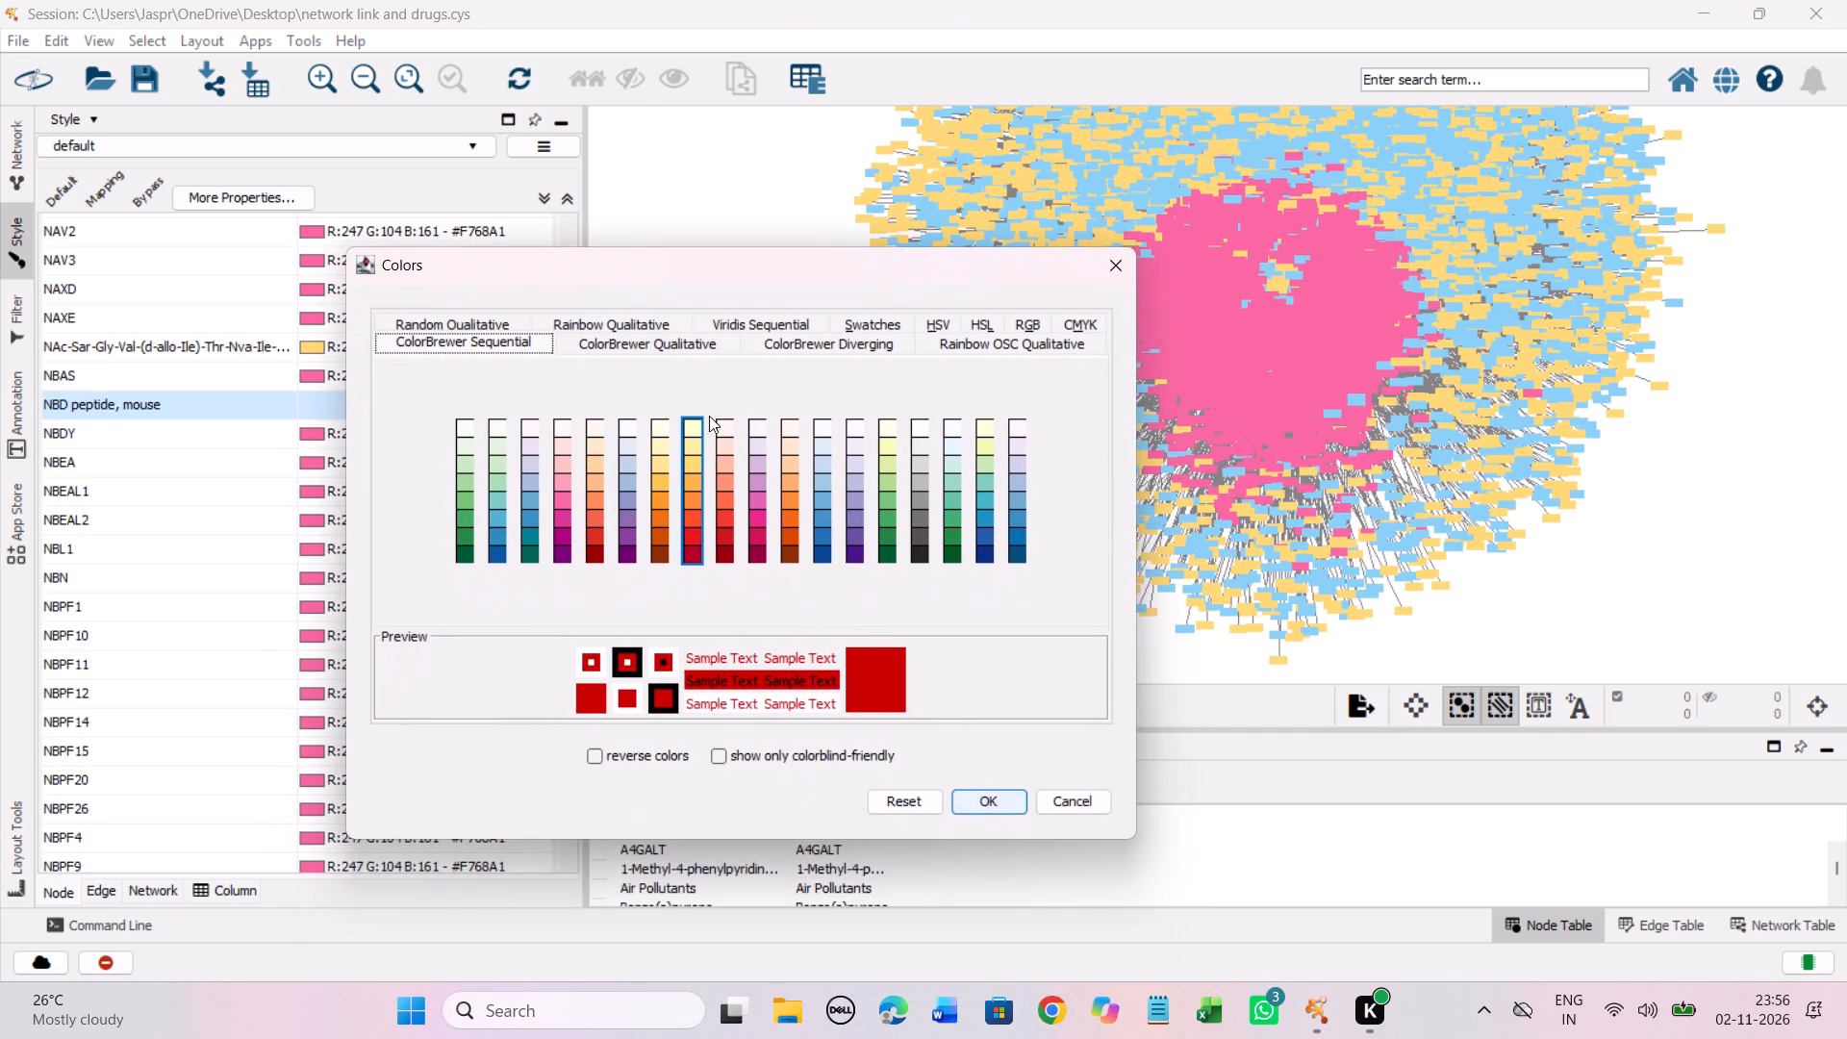
{"action": "left_click", "coordinate": [698, 465]}
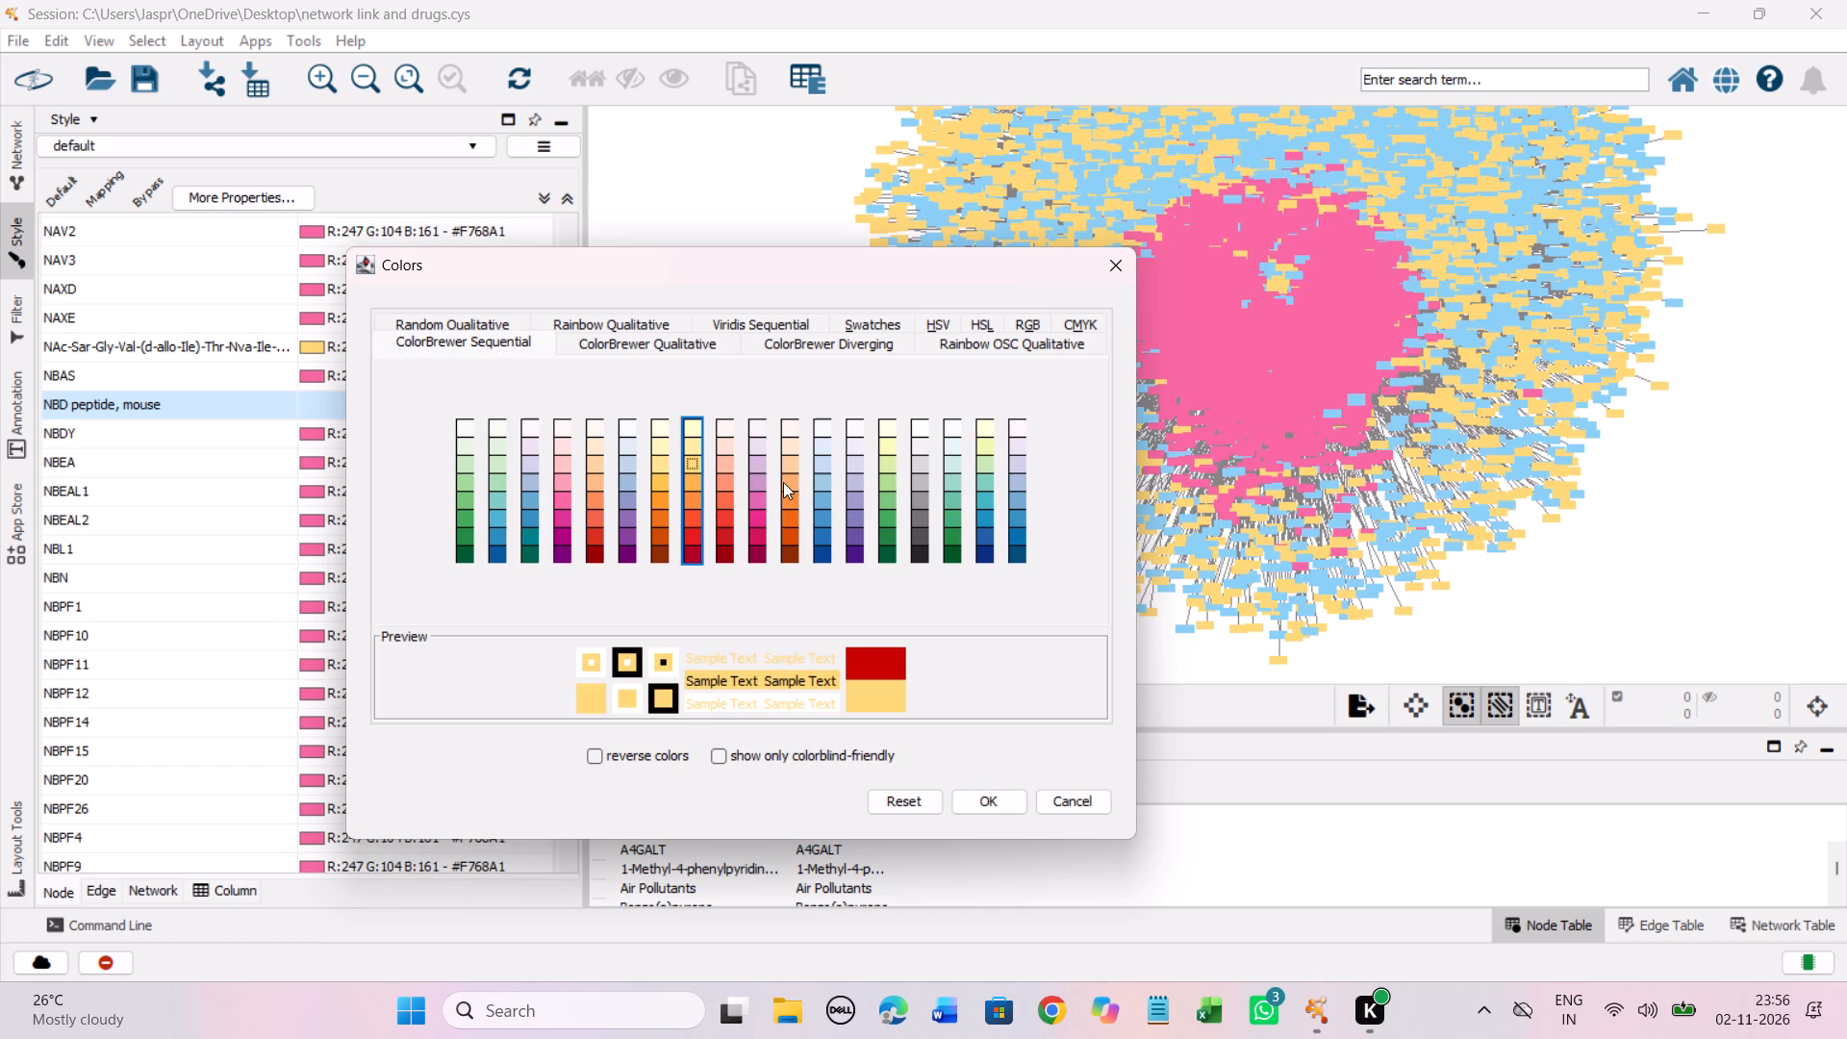
{"action": "left_click", "coordinate": [1017, 795]}
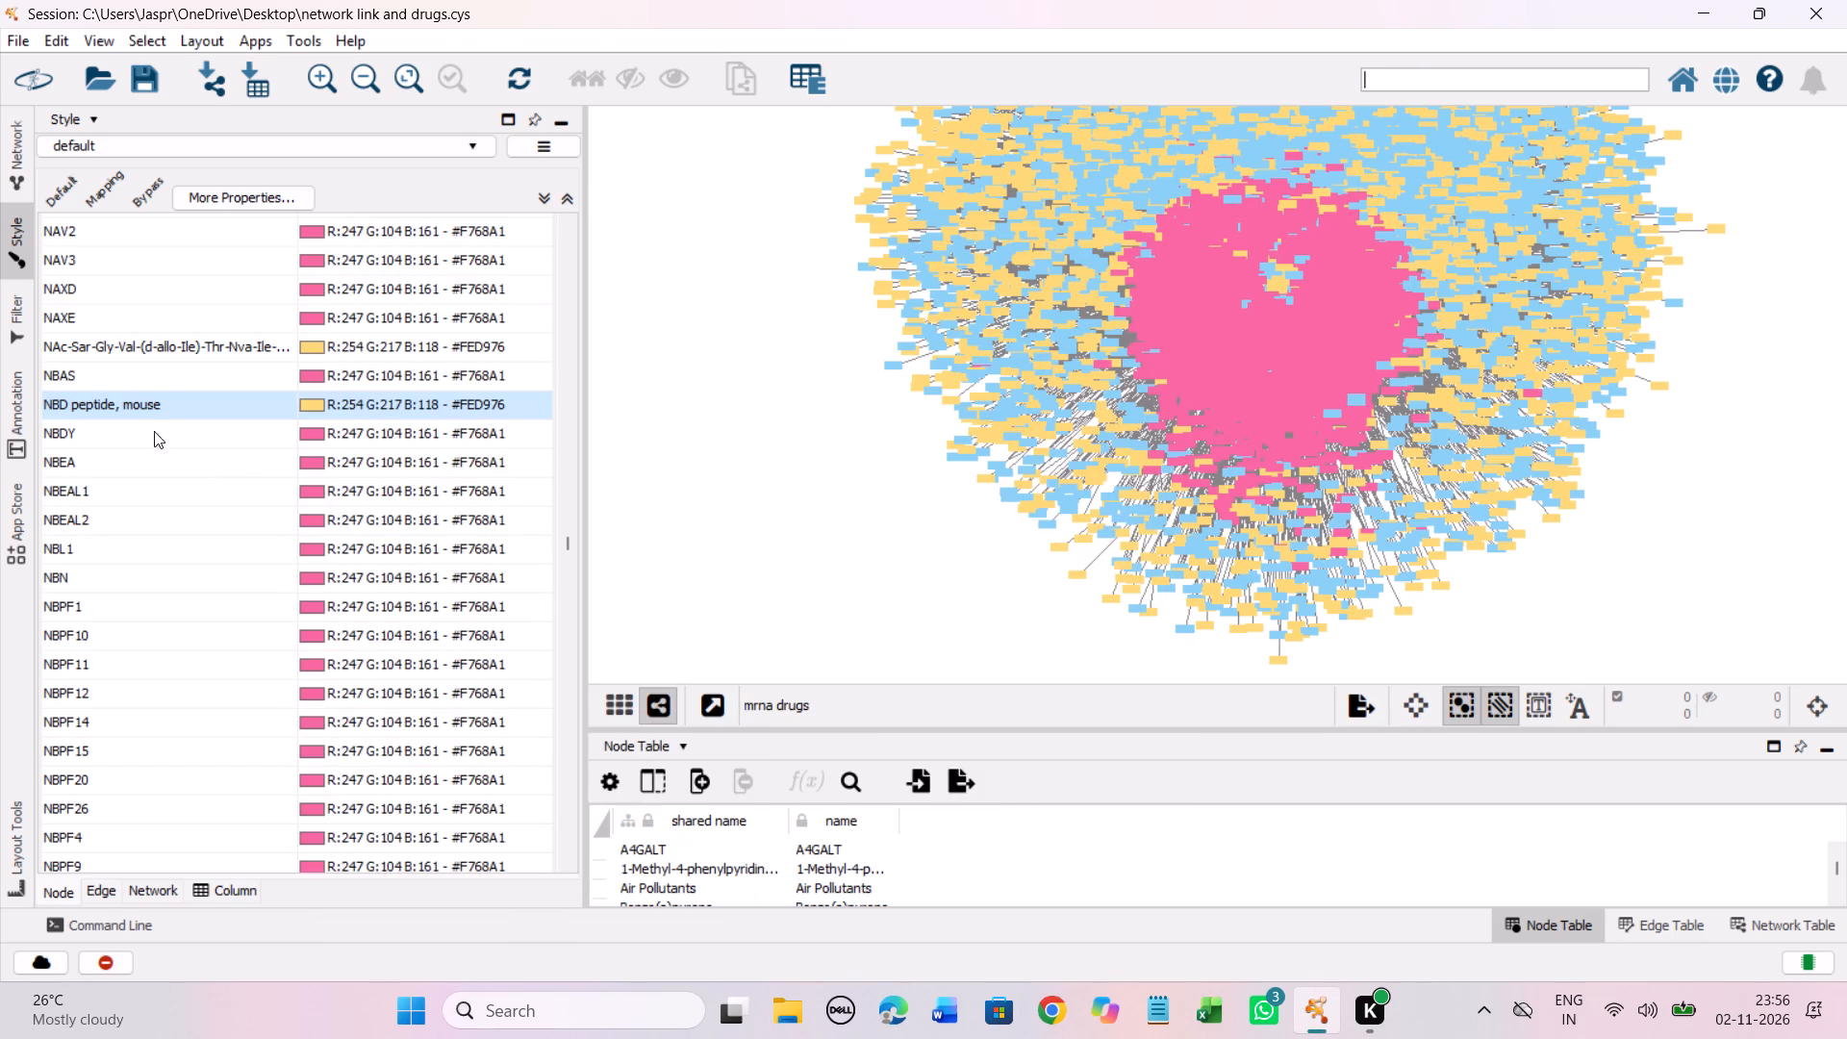
Set the discrete colour mapping of the unmapped entry NC 1153 to the Yellow-Orange-Red shade #FED976.
{"action": "scroll", "coordinate": [402, 357], "scroll_direction": "down", "scroll_amount": 6}
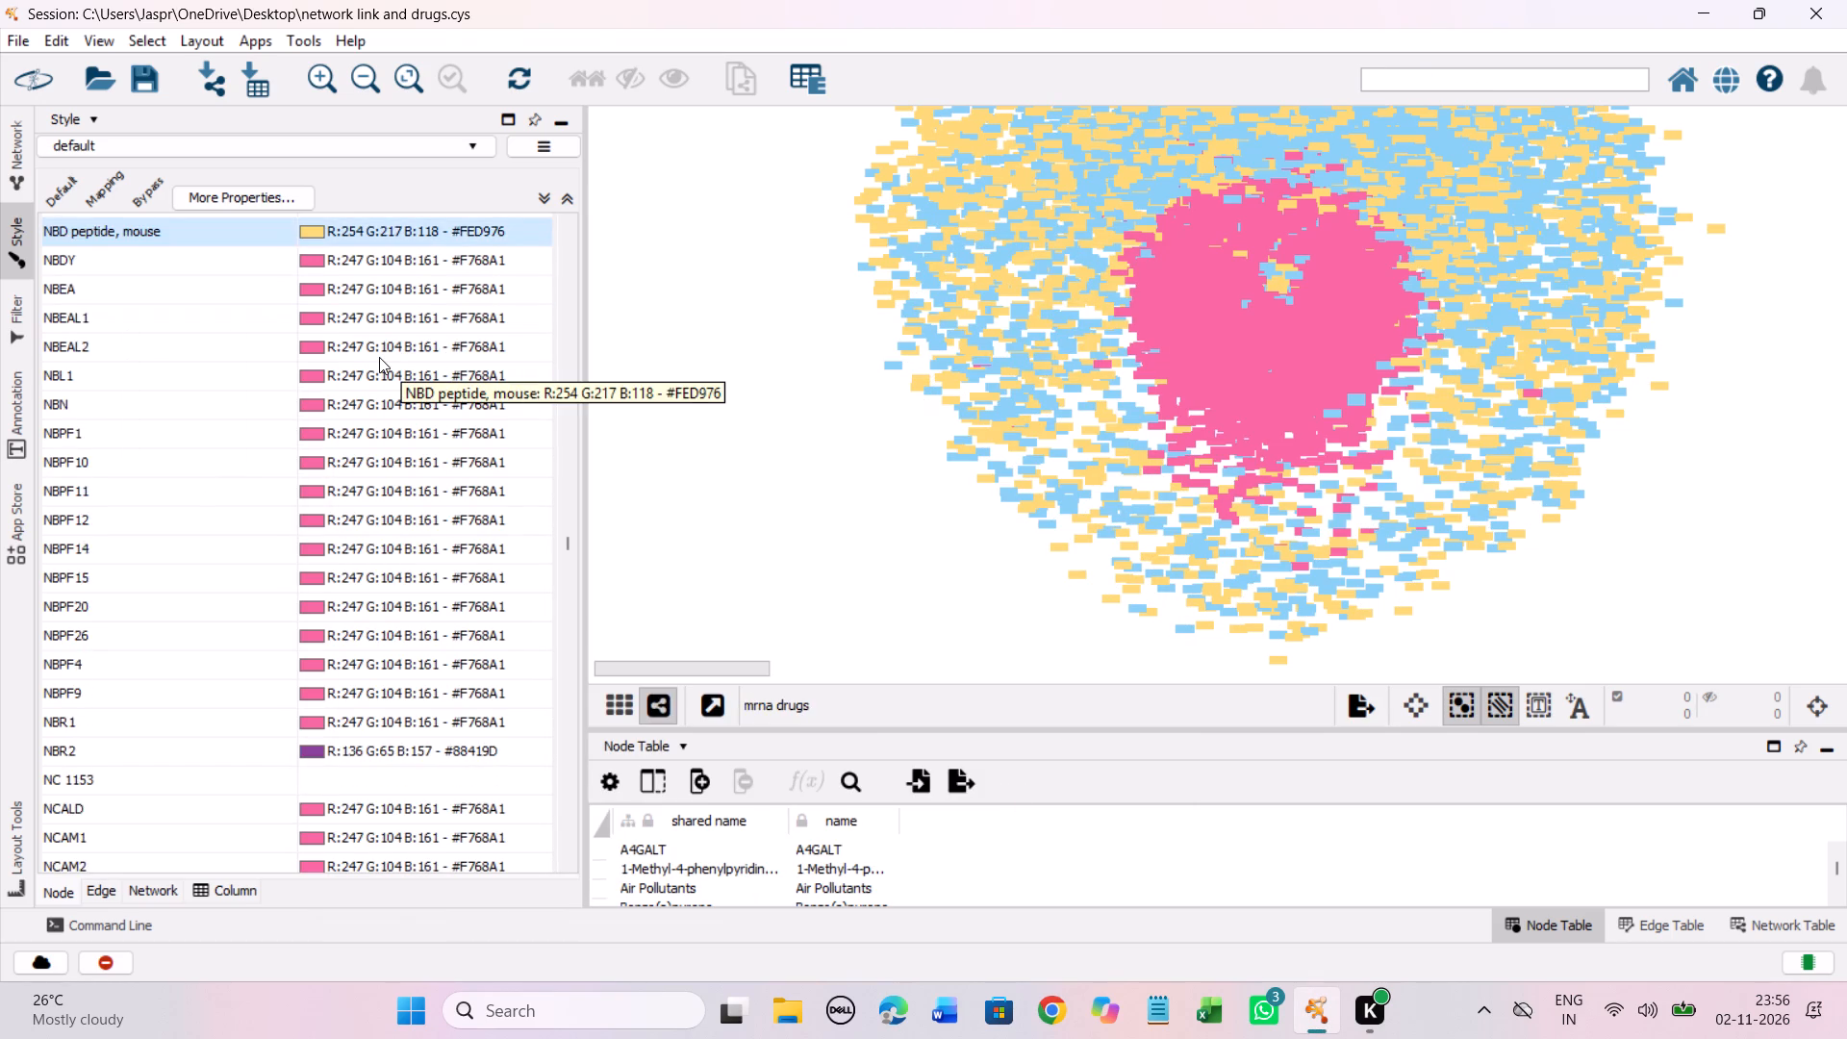
{"action": "scroll", "coordinate": [379, 357], "scroll_direction": "down", "scroll_amount": 16}
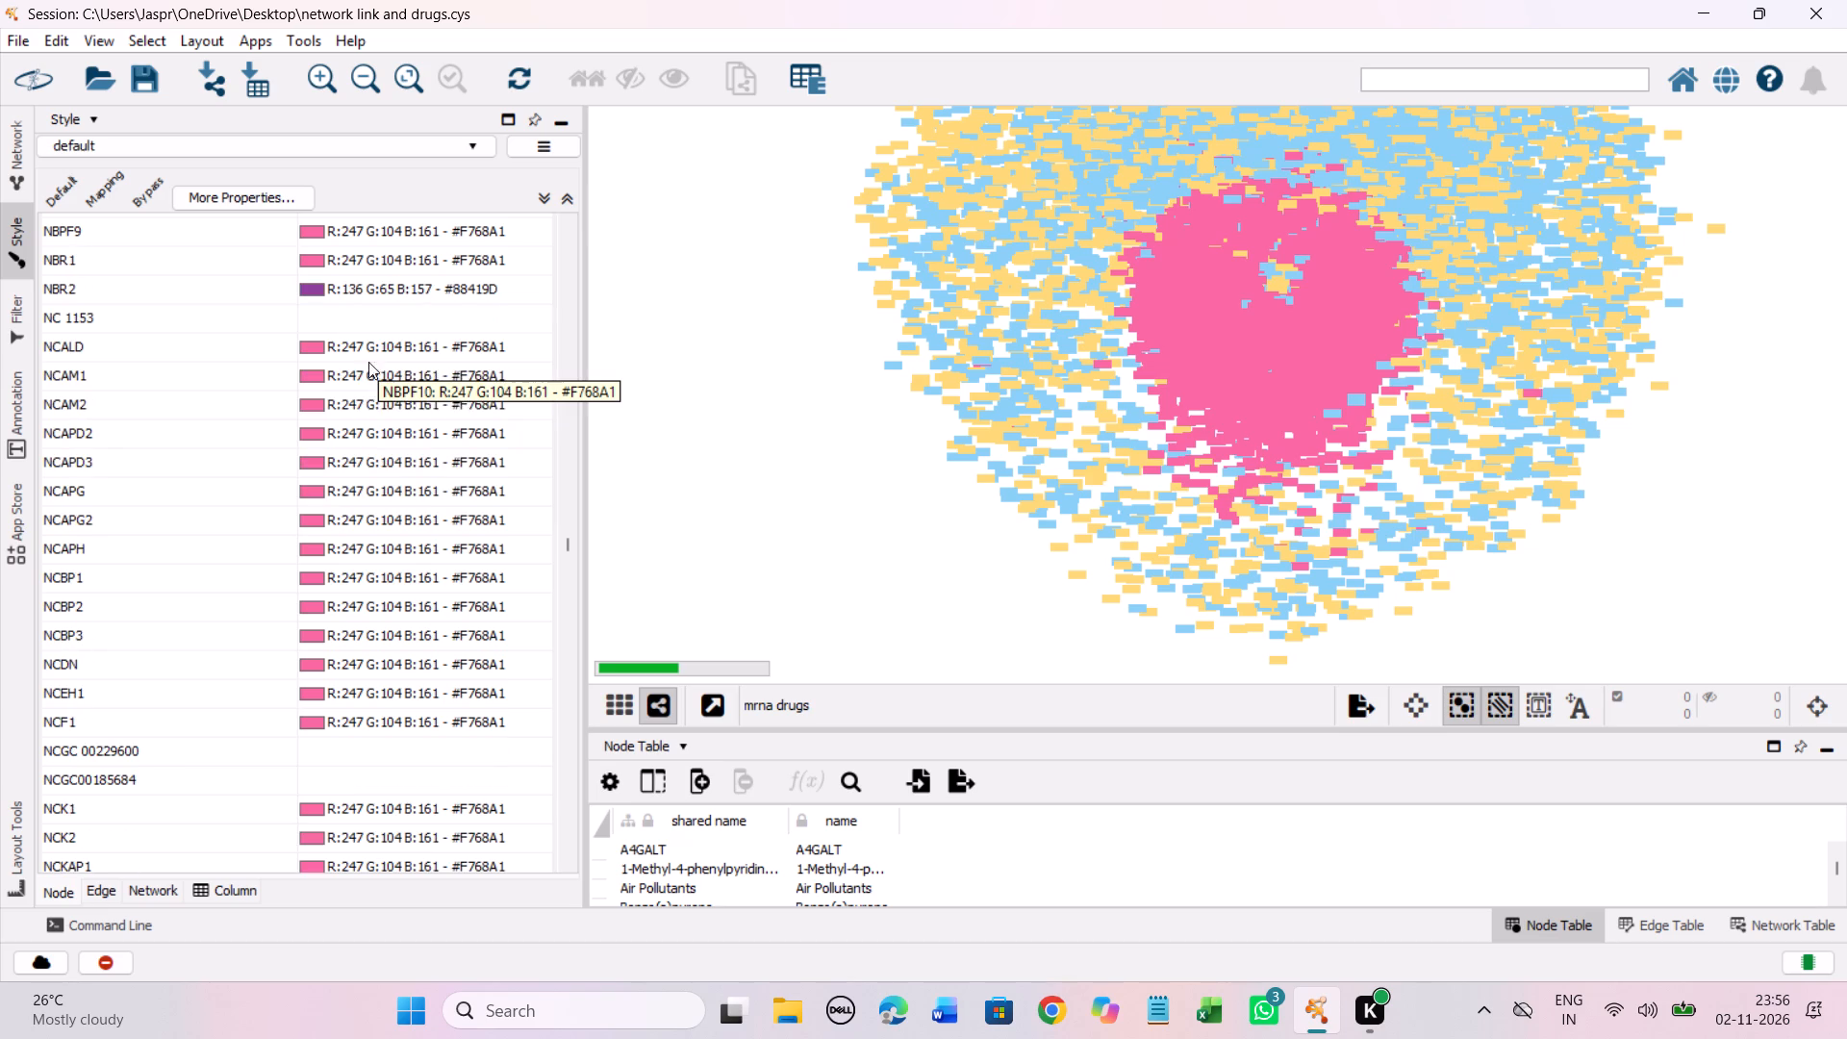
{"action": "left_click", "coordinate": [278, 317]}
{"action": "right_click", "coordinate": [278, 317]}
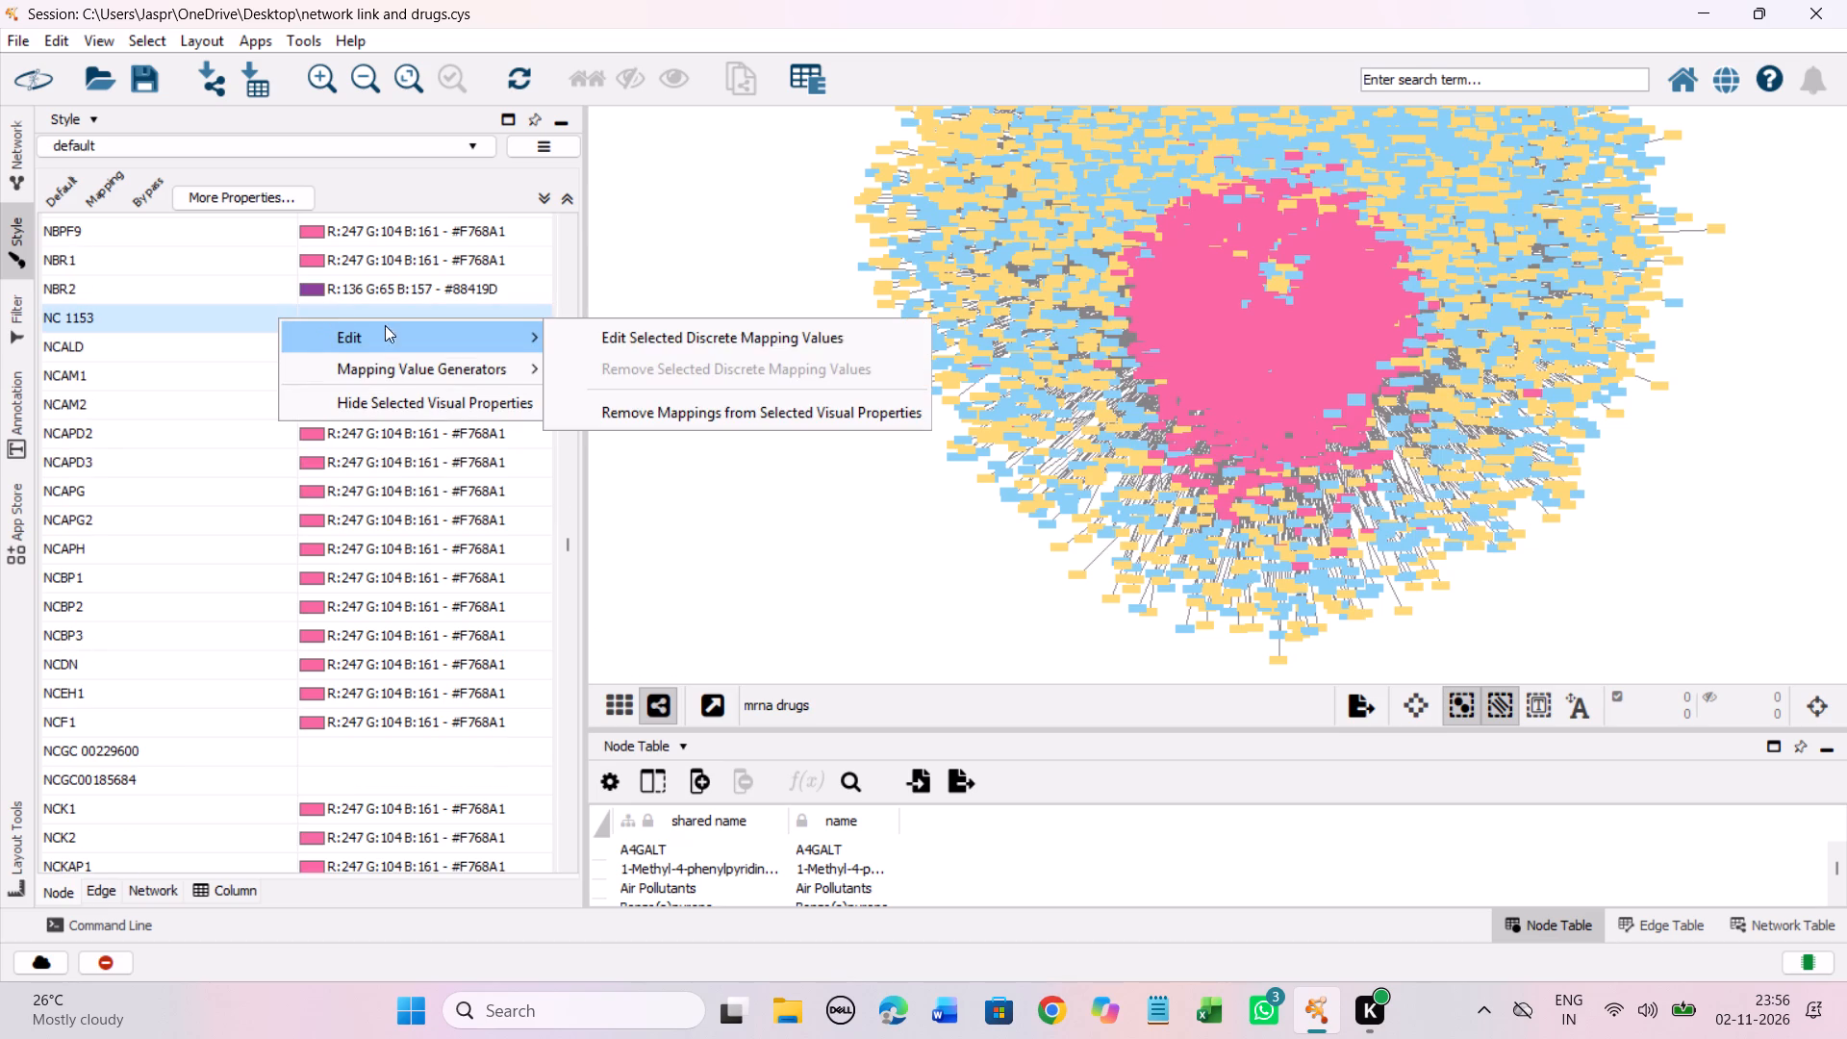
{"action": "left_click", "coordinate": [601, 326]}
{"action": "left_click_drag", "start_coordinate": [596, 546], "coordinate": [633, 168]}
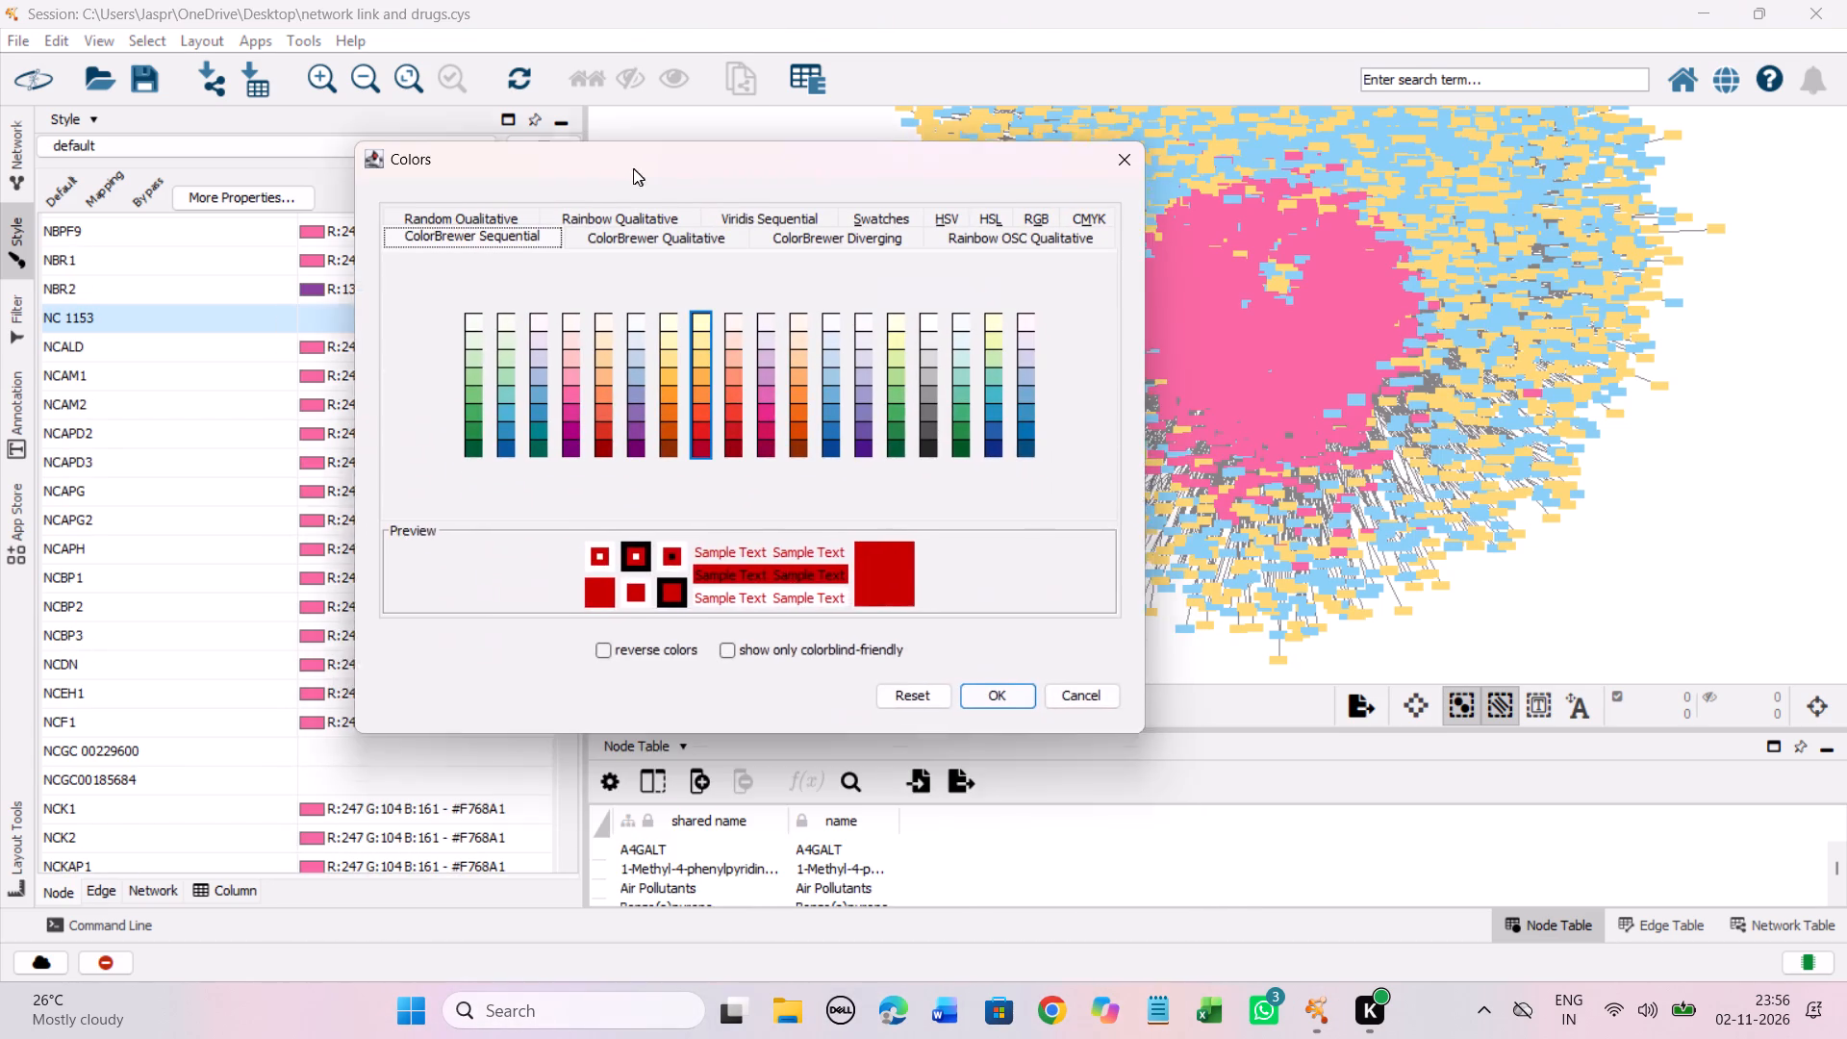
{"action": "left_click_drag", "start_coordinate": [633, 168], "coordinate": [627, 161]}
{"action": "left_click", "coordinate": [692, 354]}
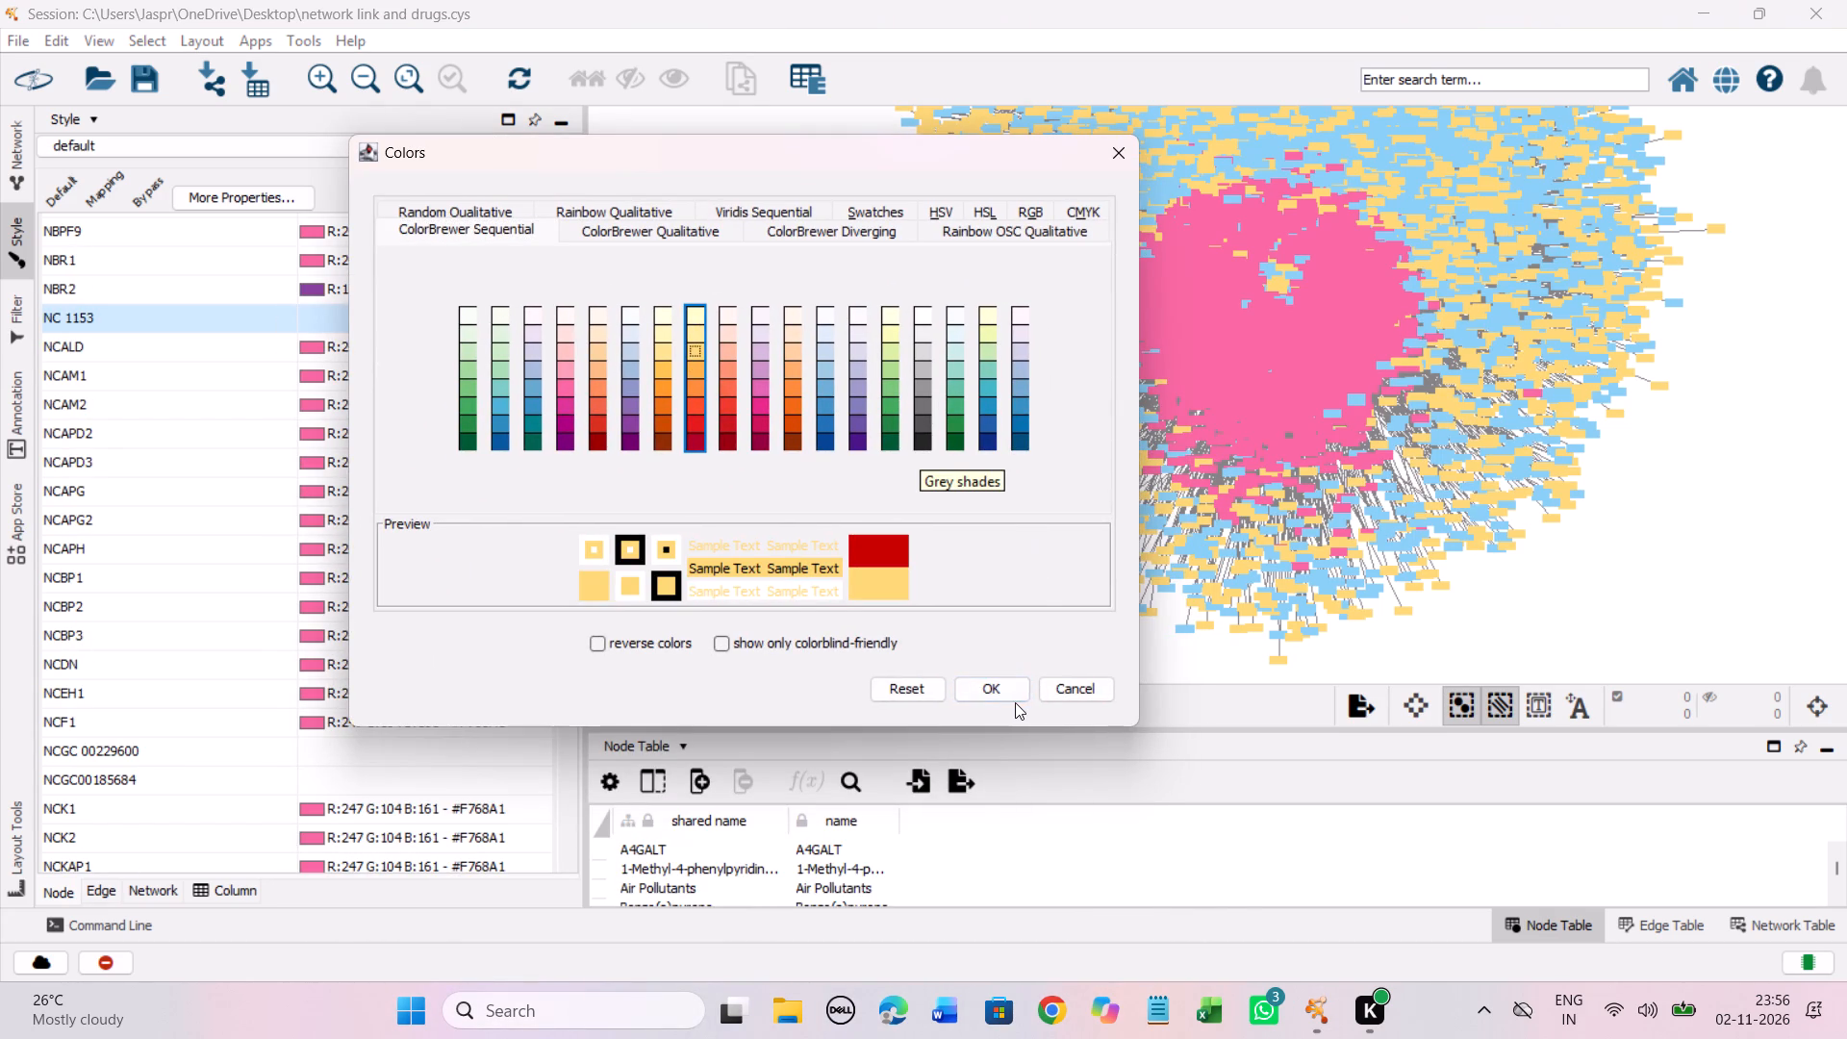
{"action": "left_click", "coordinate": [1011, 686]}
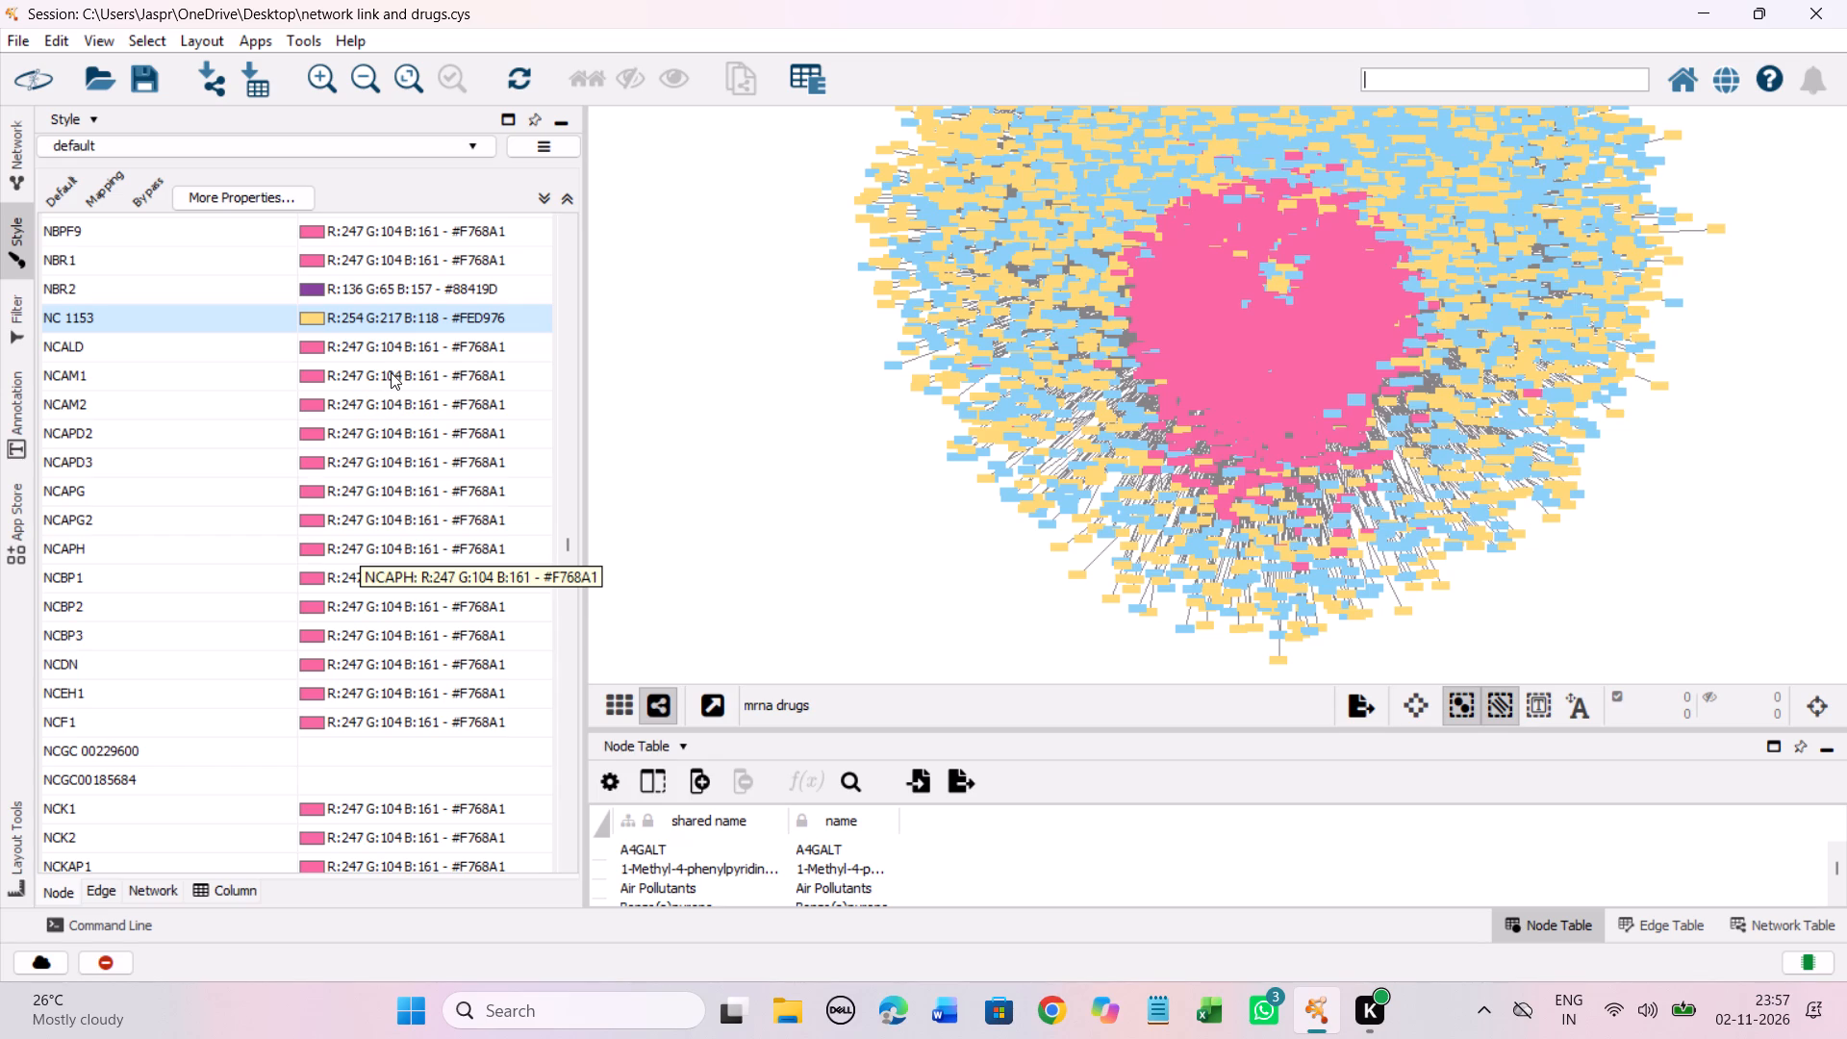
Set the discrete colour mapping of the unmapped entries NCGC 00229600 and NCGC00185684 together to the Yellow-Orange-Red shade #FED976.
{"action": "scroll", "coordinate": [391, 372], "scroll_direction": "down", "scroll_amount": 5}
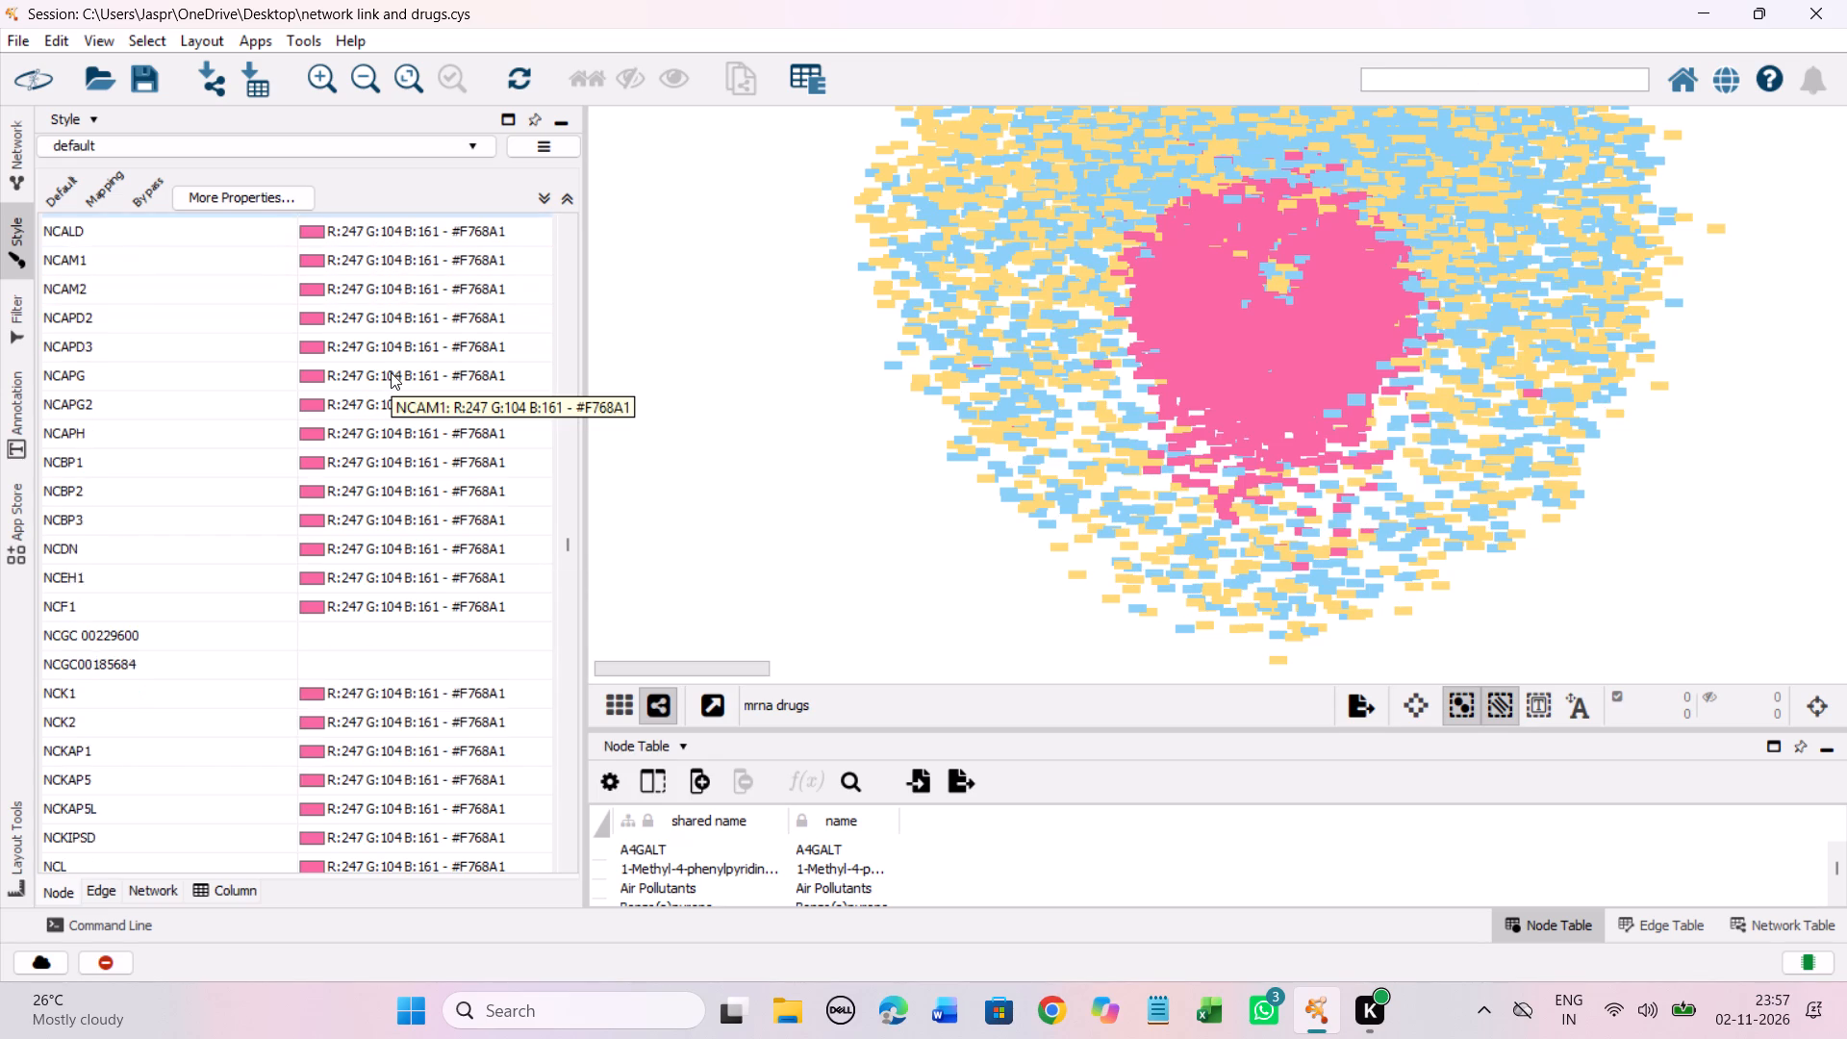
{"action": "scroll", "coordinate": [391, 372], "scroll_direction": "down", "scroll_amount": 6}
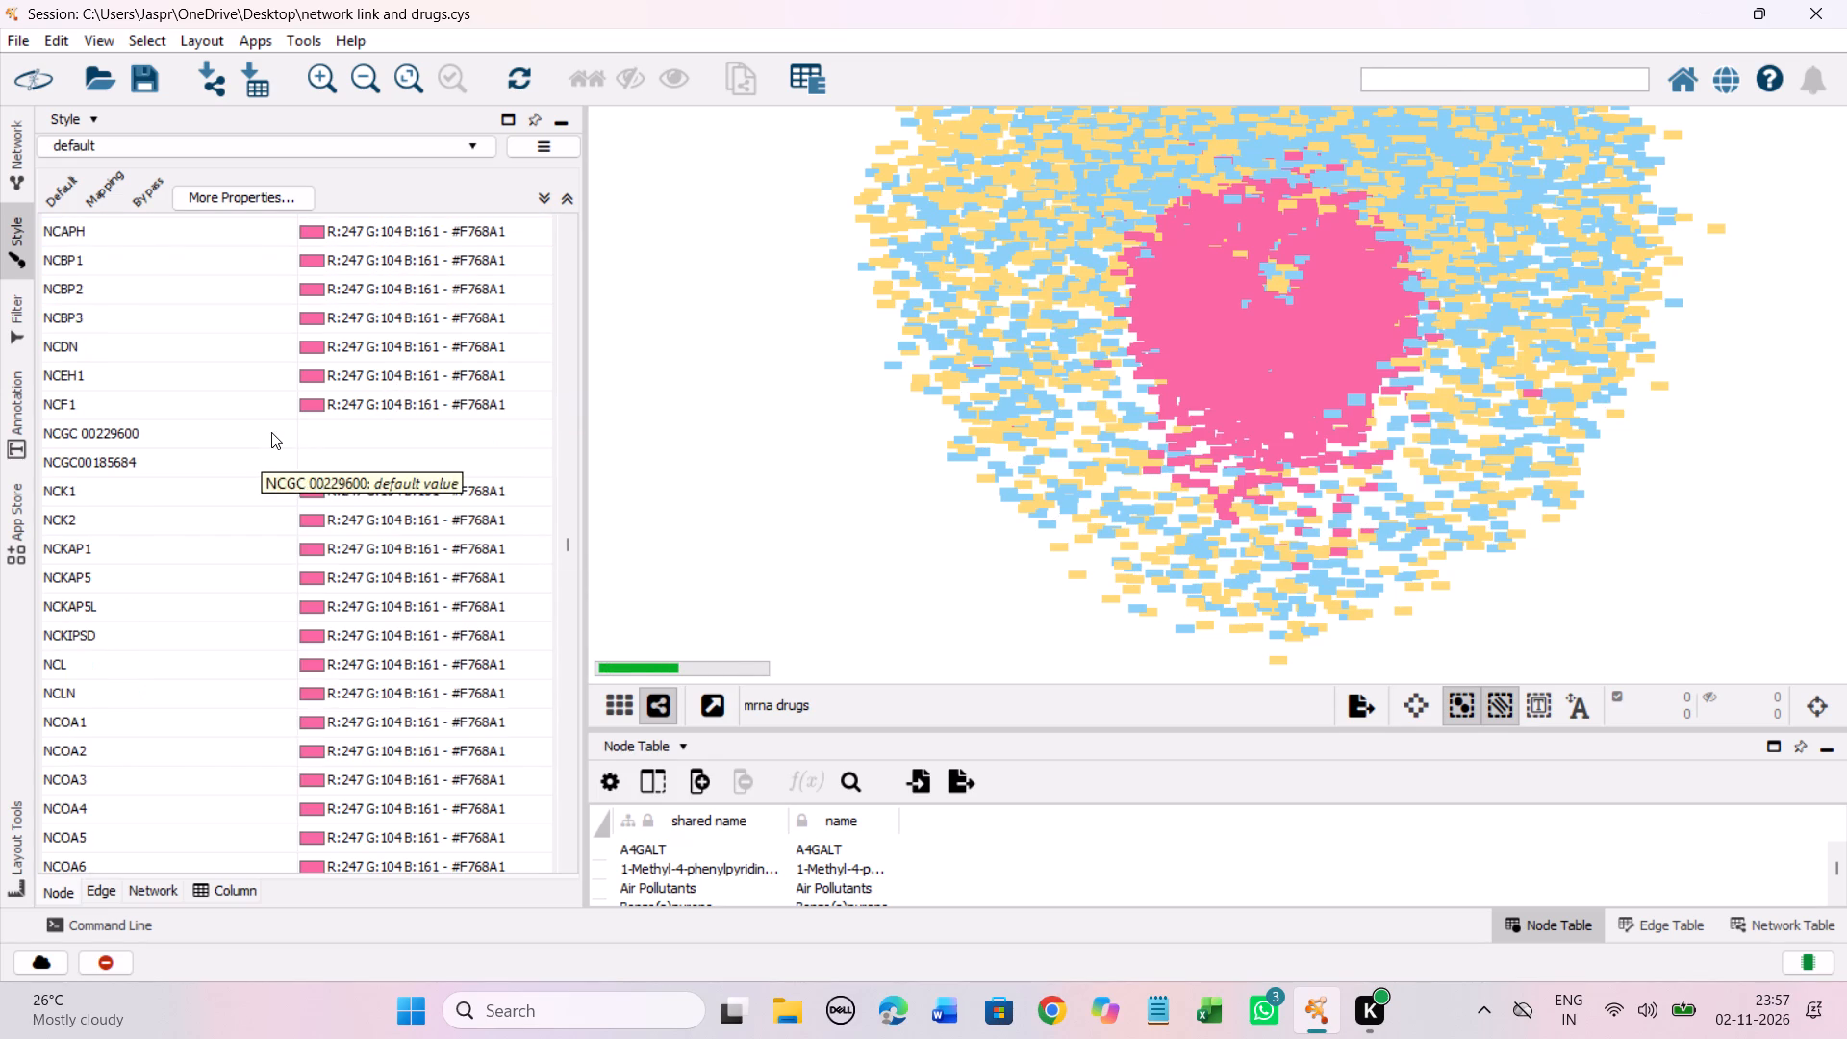
{"action": "left_click_drag", "start_coordinate": [272, 431], "coordinate": [269, 461]}
{"action": "right_click", "coordinate": [269, 461]}
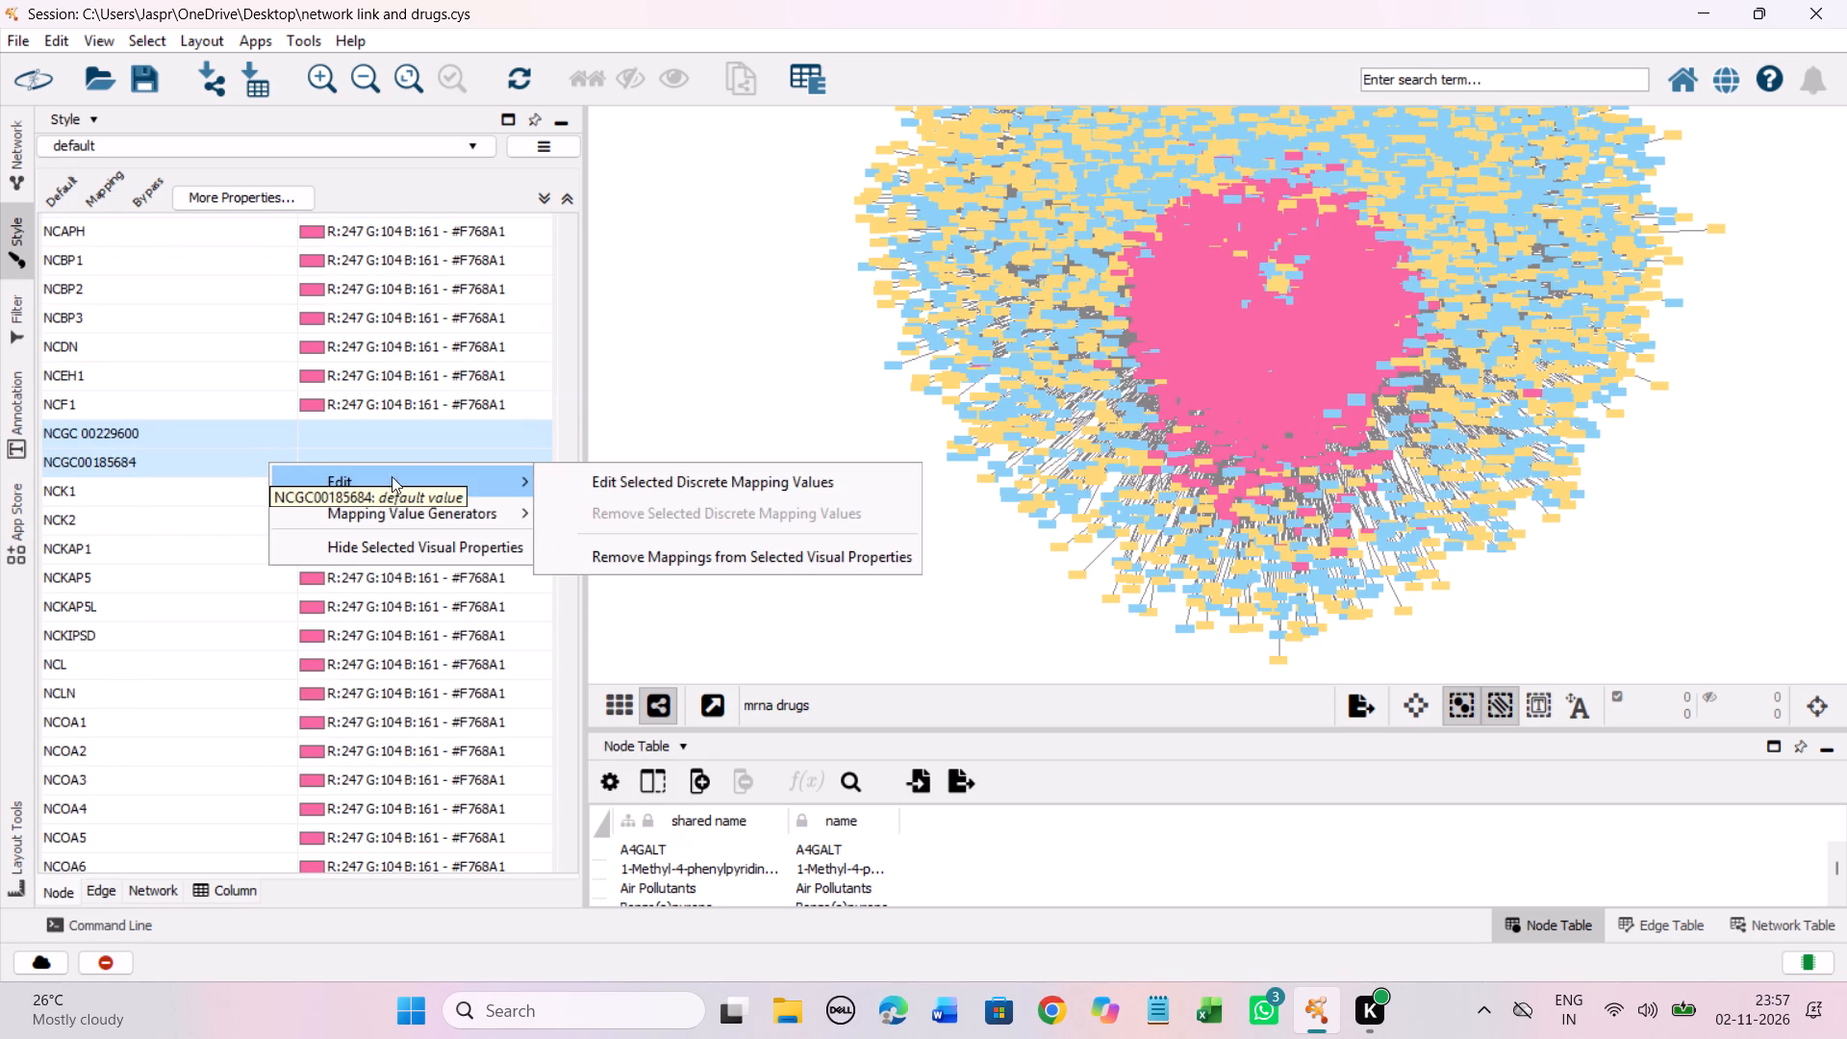
{"action": "left_click", "coordinate": [612, 470]}
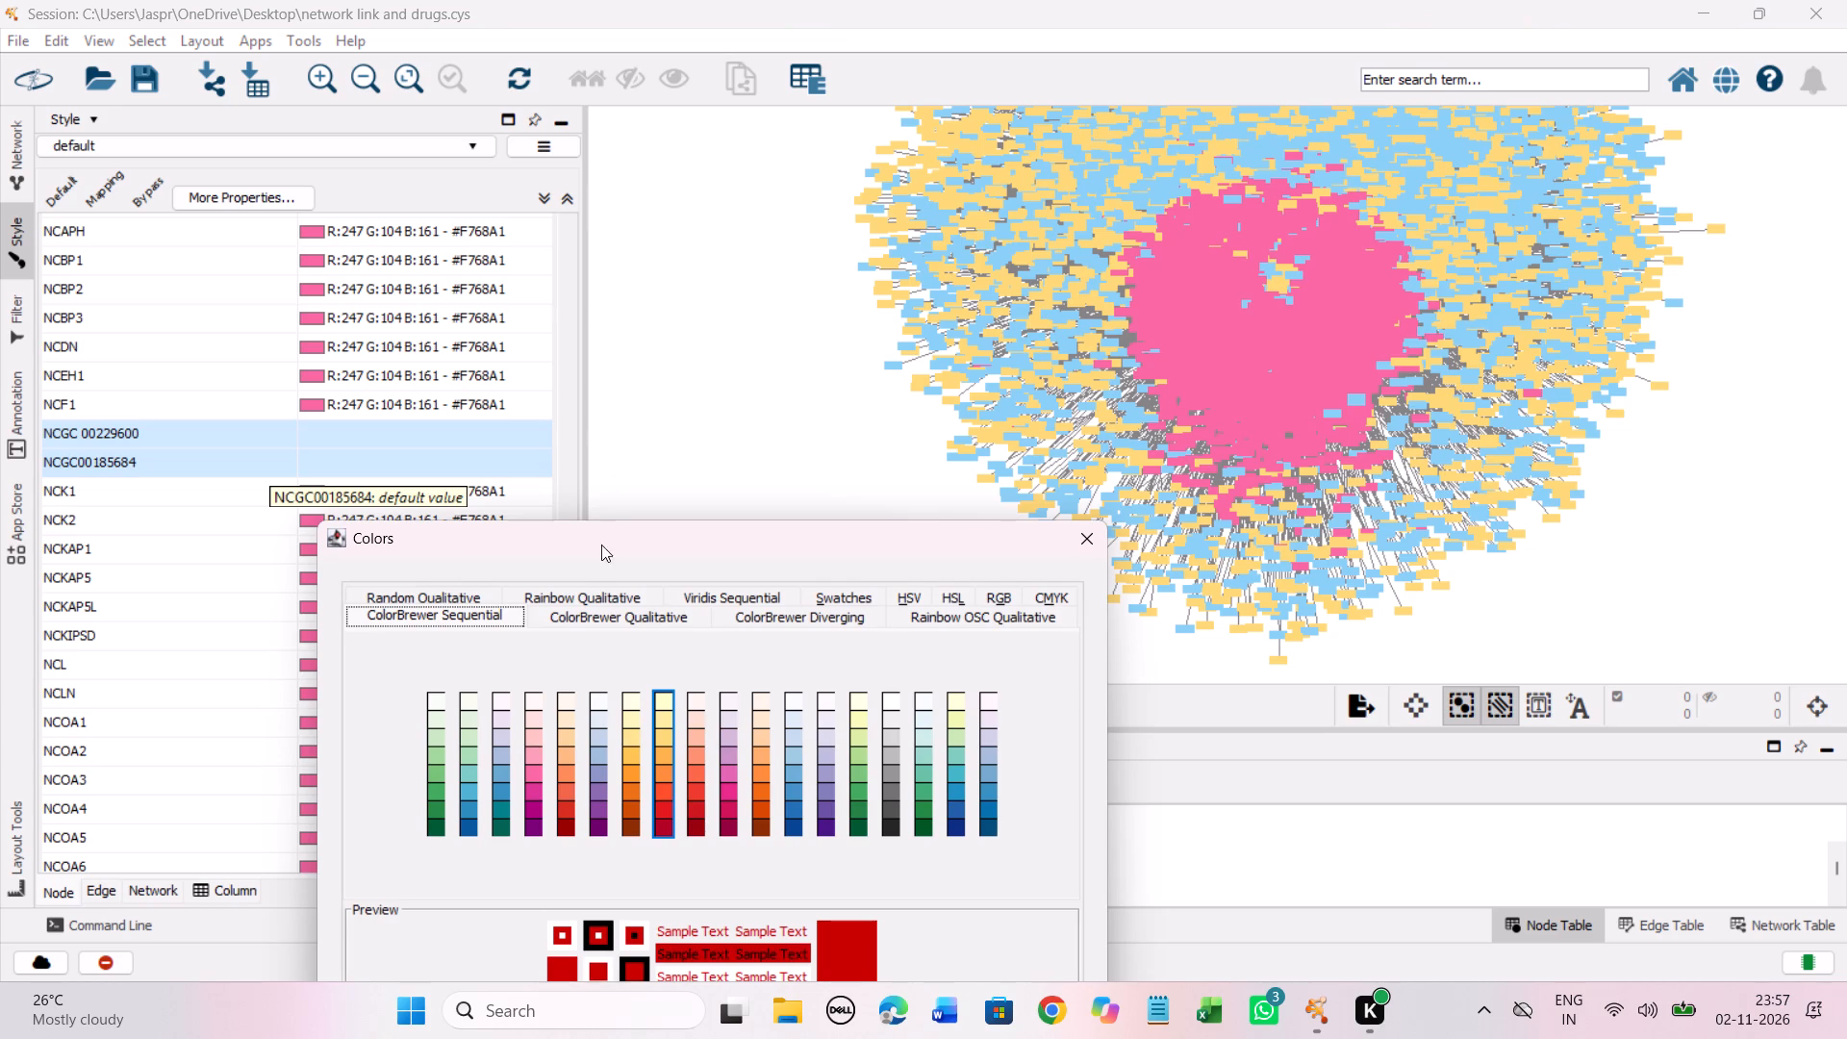
{"action": "left_click_drag", "start_coordinate": [605, 564], "coordinate": [645, 393]}
{"action": "left_click_drag", "start_coordinate": [527, 545], "coordinate": [641, 391]}
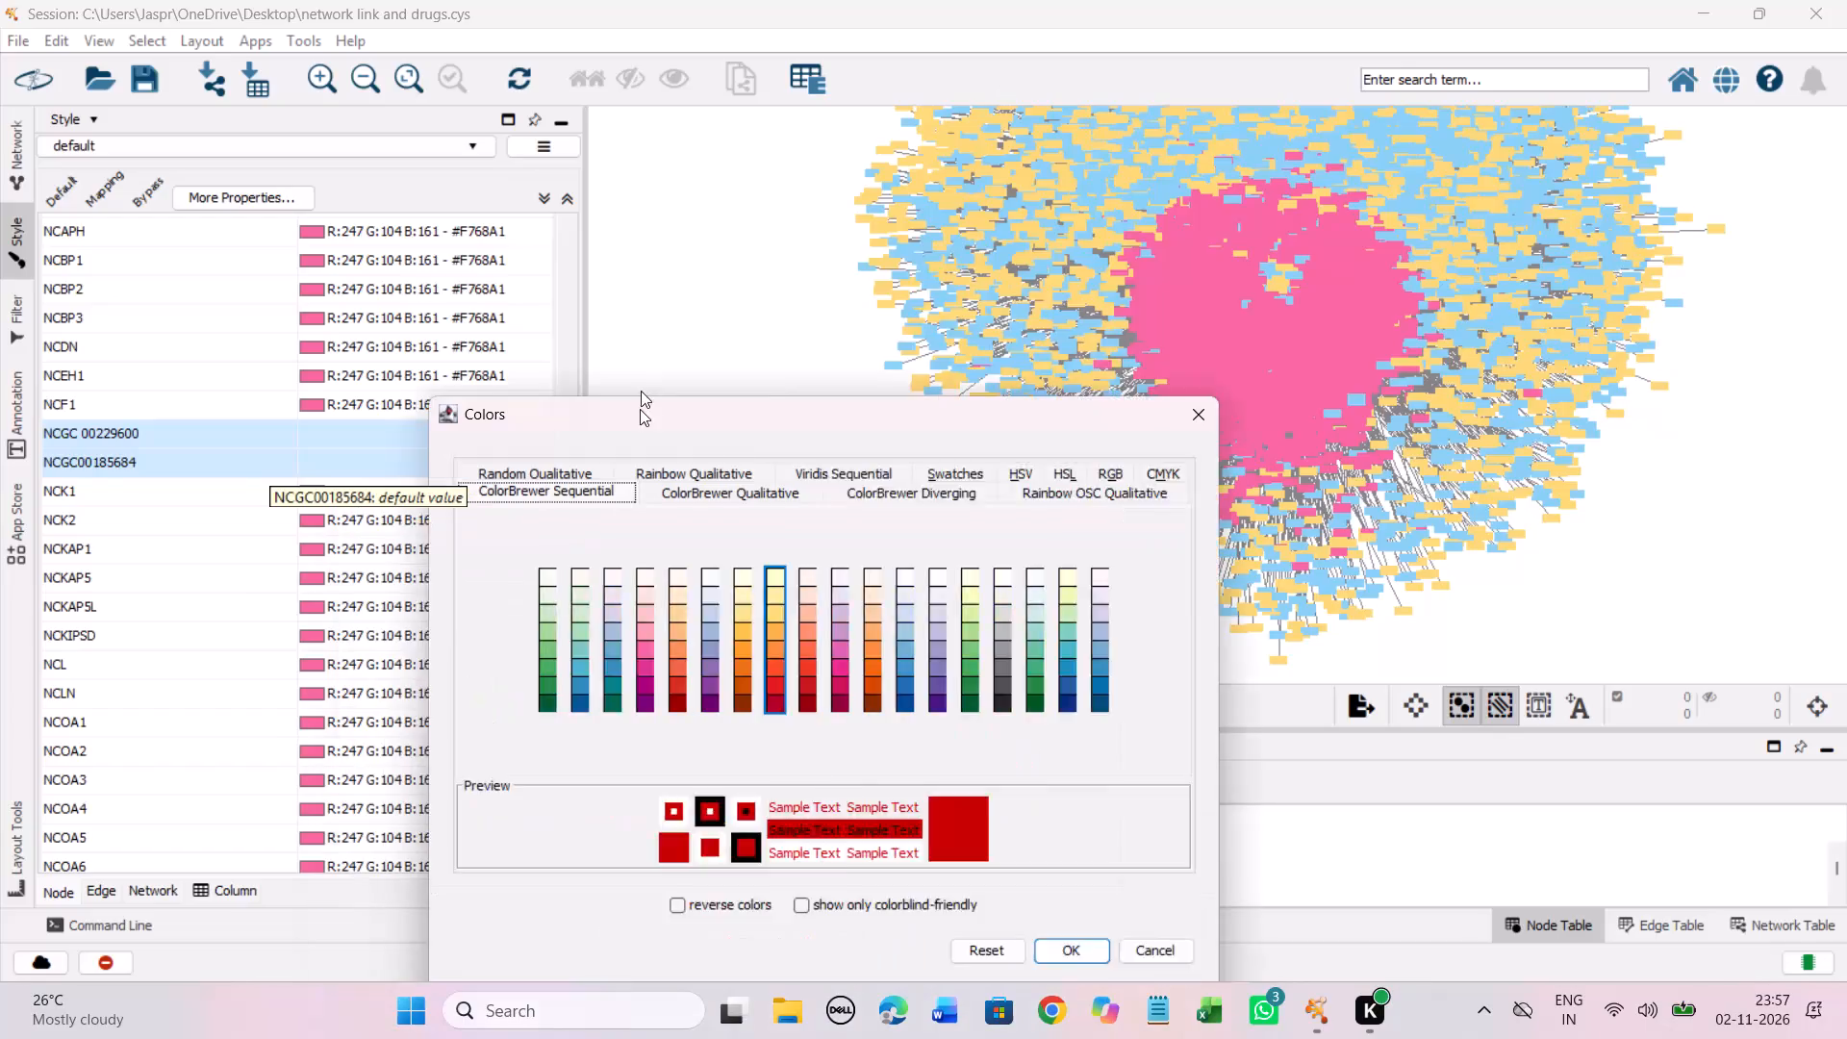
{"action": "left_click_drag", "start_coordinate": [641, 391], "coordinate": [616, 257]}
{"action": "left_click", "coordinate": [756, 452]}
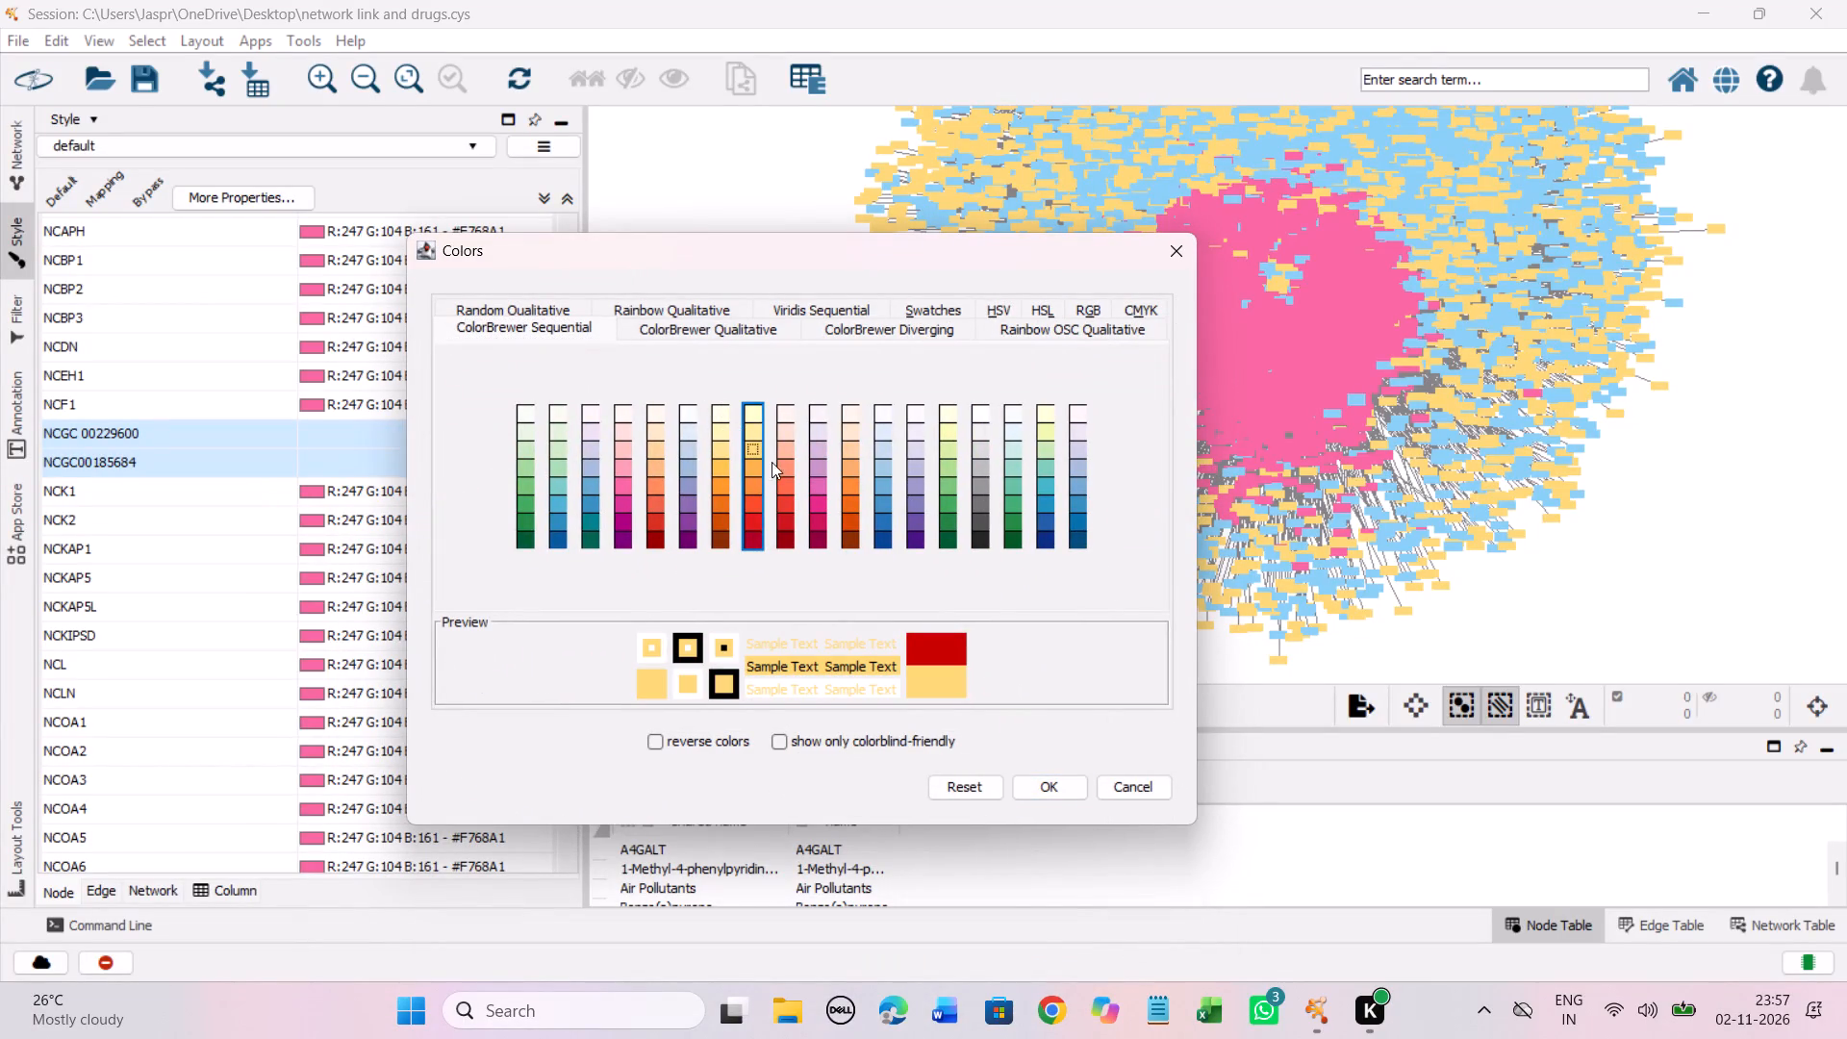
{"action": "left_click", "coordinate": [1043, 783]}
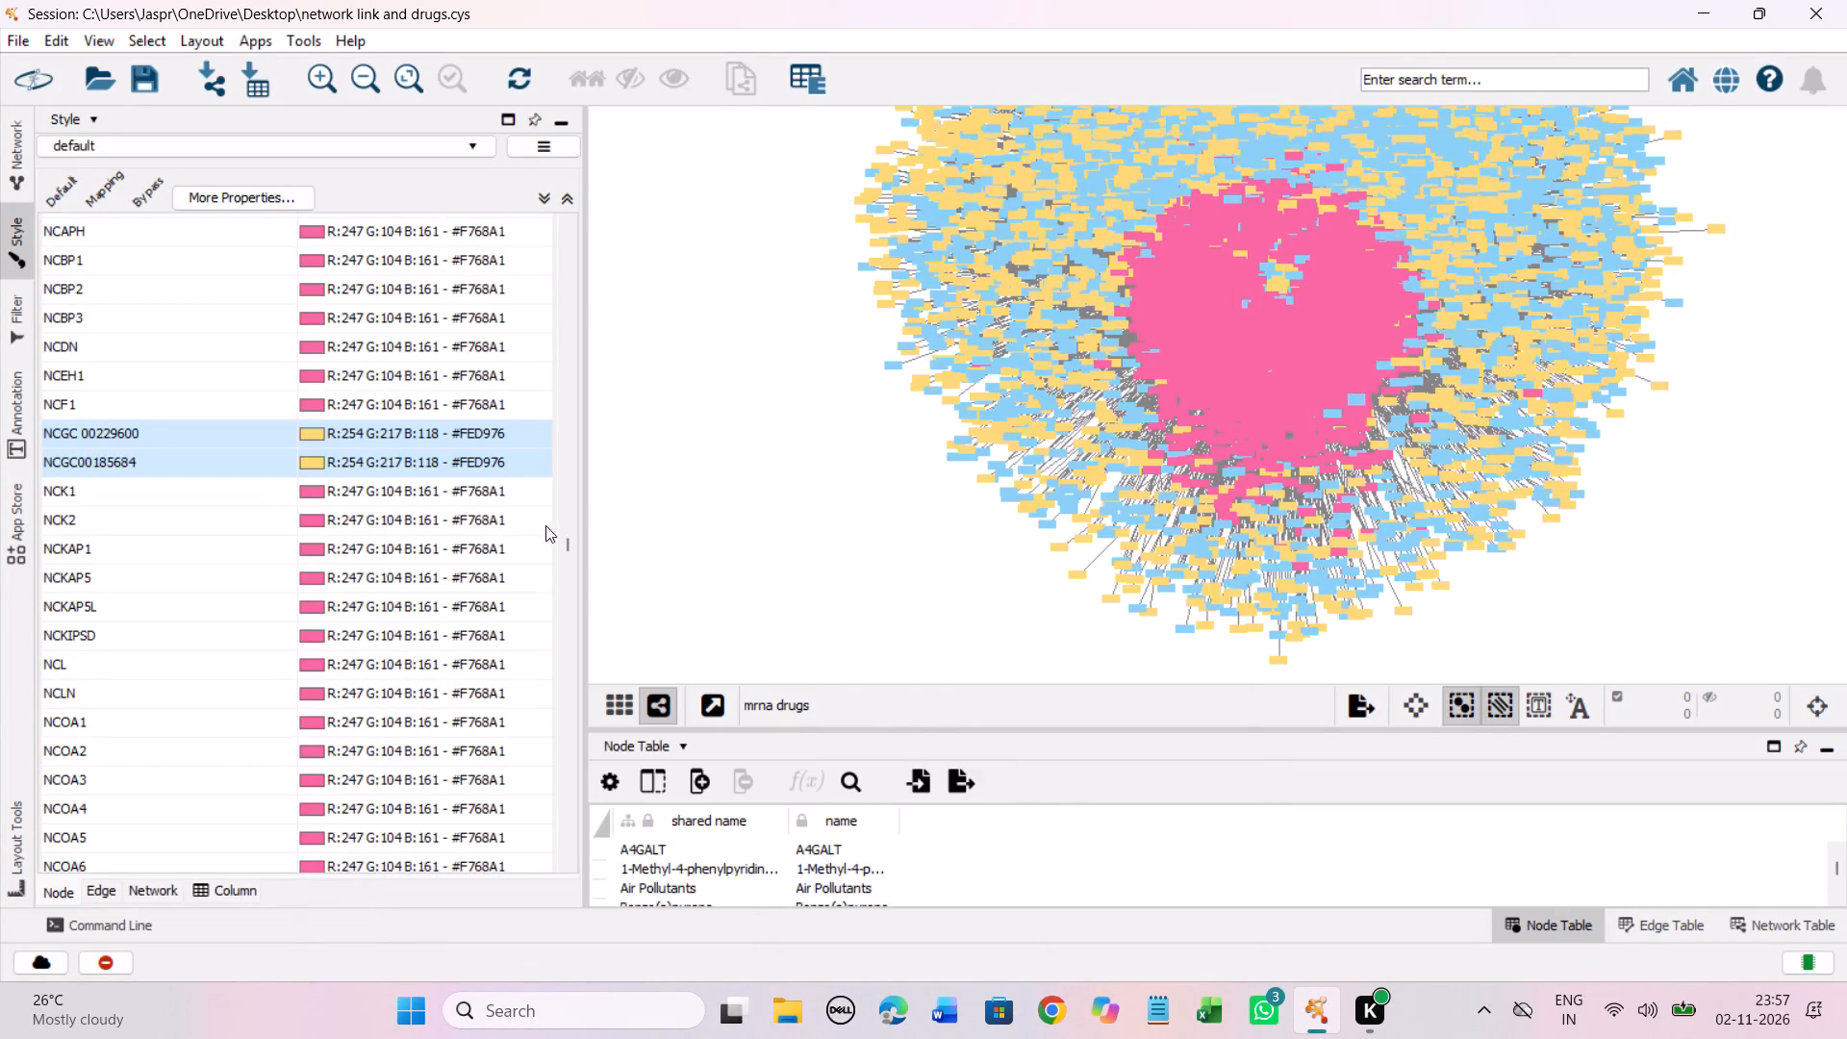
Set the discrete colour mapping of the unmapped entries NCQ 344 and NCQ 436 together to the Yellow-Orange-Red shade #FED976.
{"action": "scroll", "coordinate": [386, 406], "scroll_direction": "down", "scroll_amount": 5}
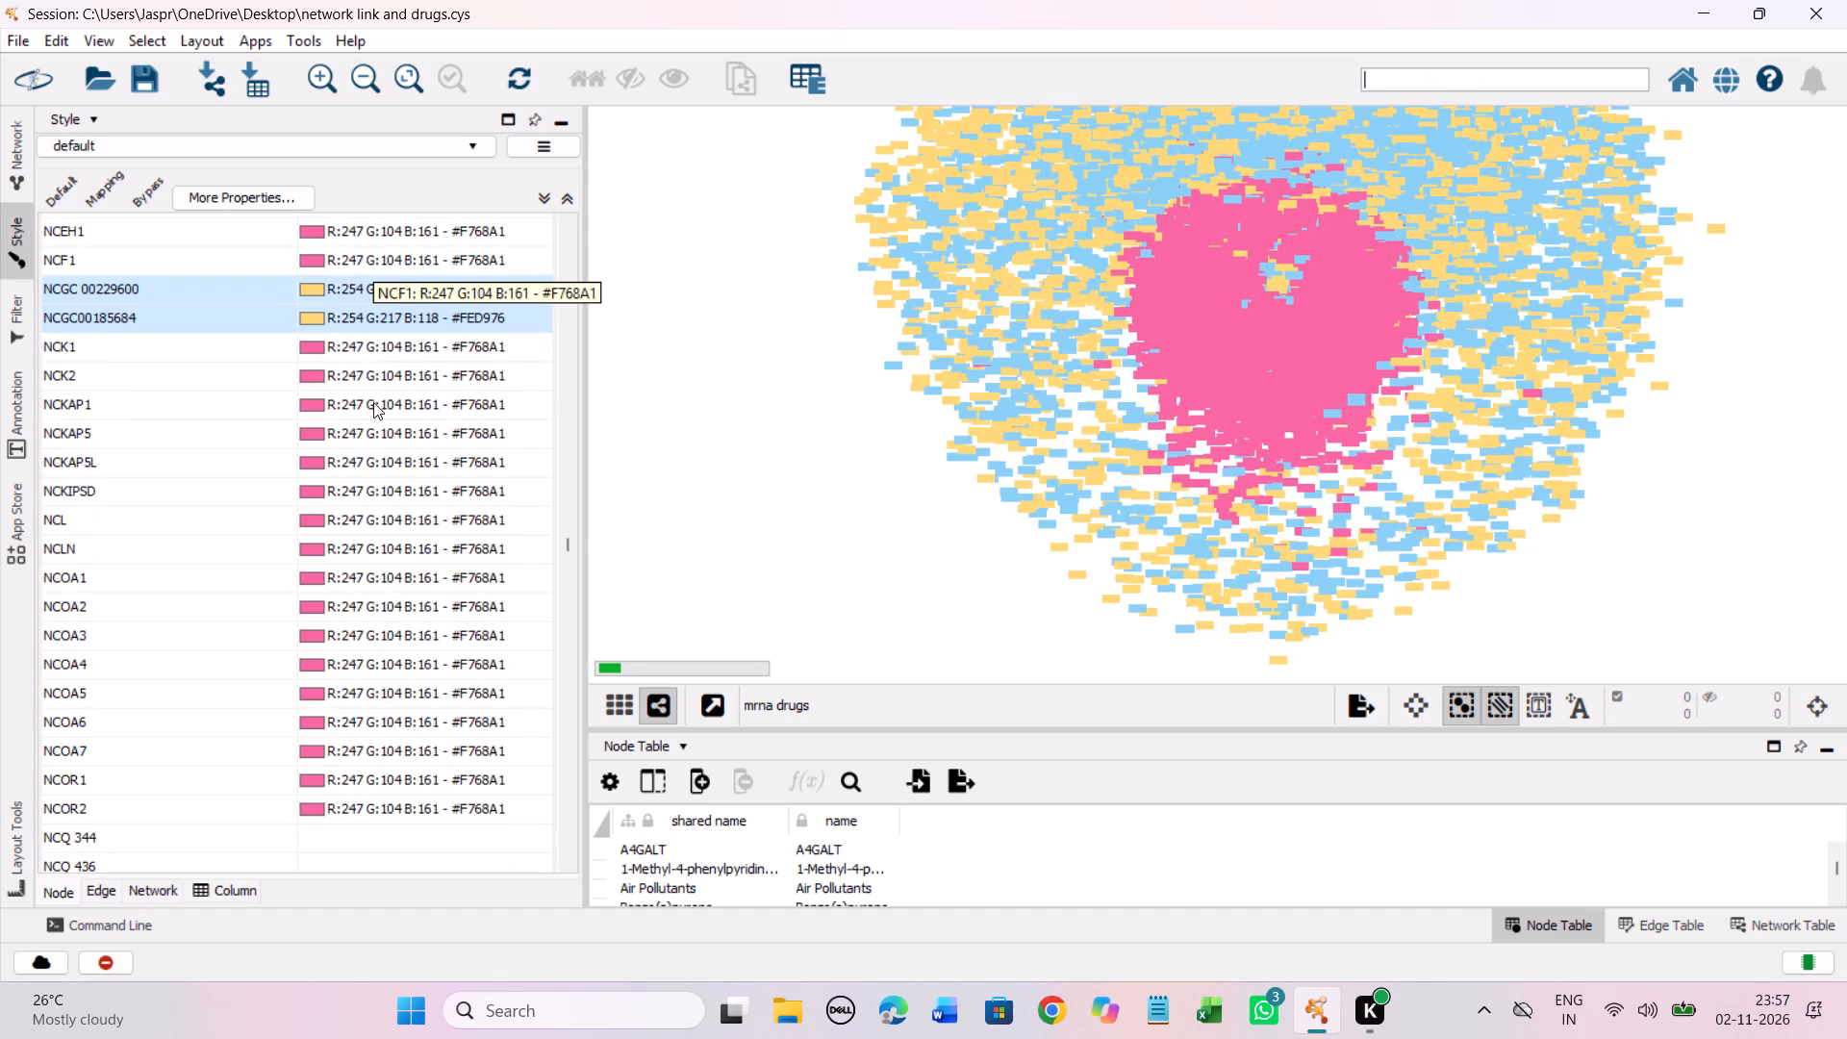
{"action": "scroll", "coordinate": [373, 402], "scroll_direction": "down", "scroll_amount": 7}
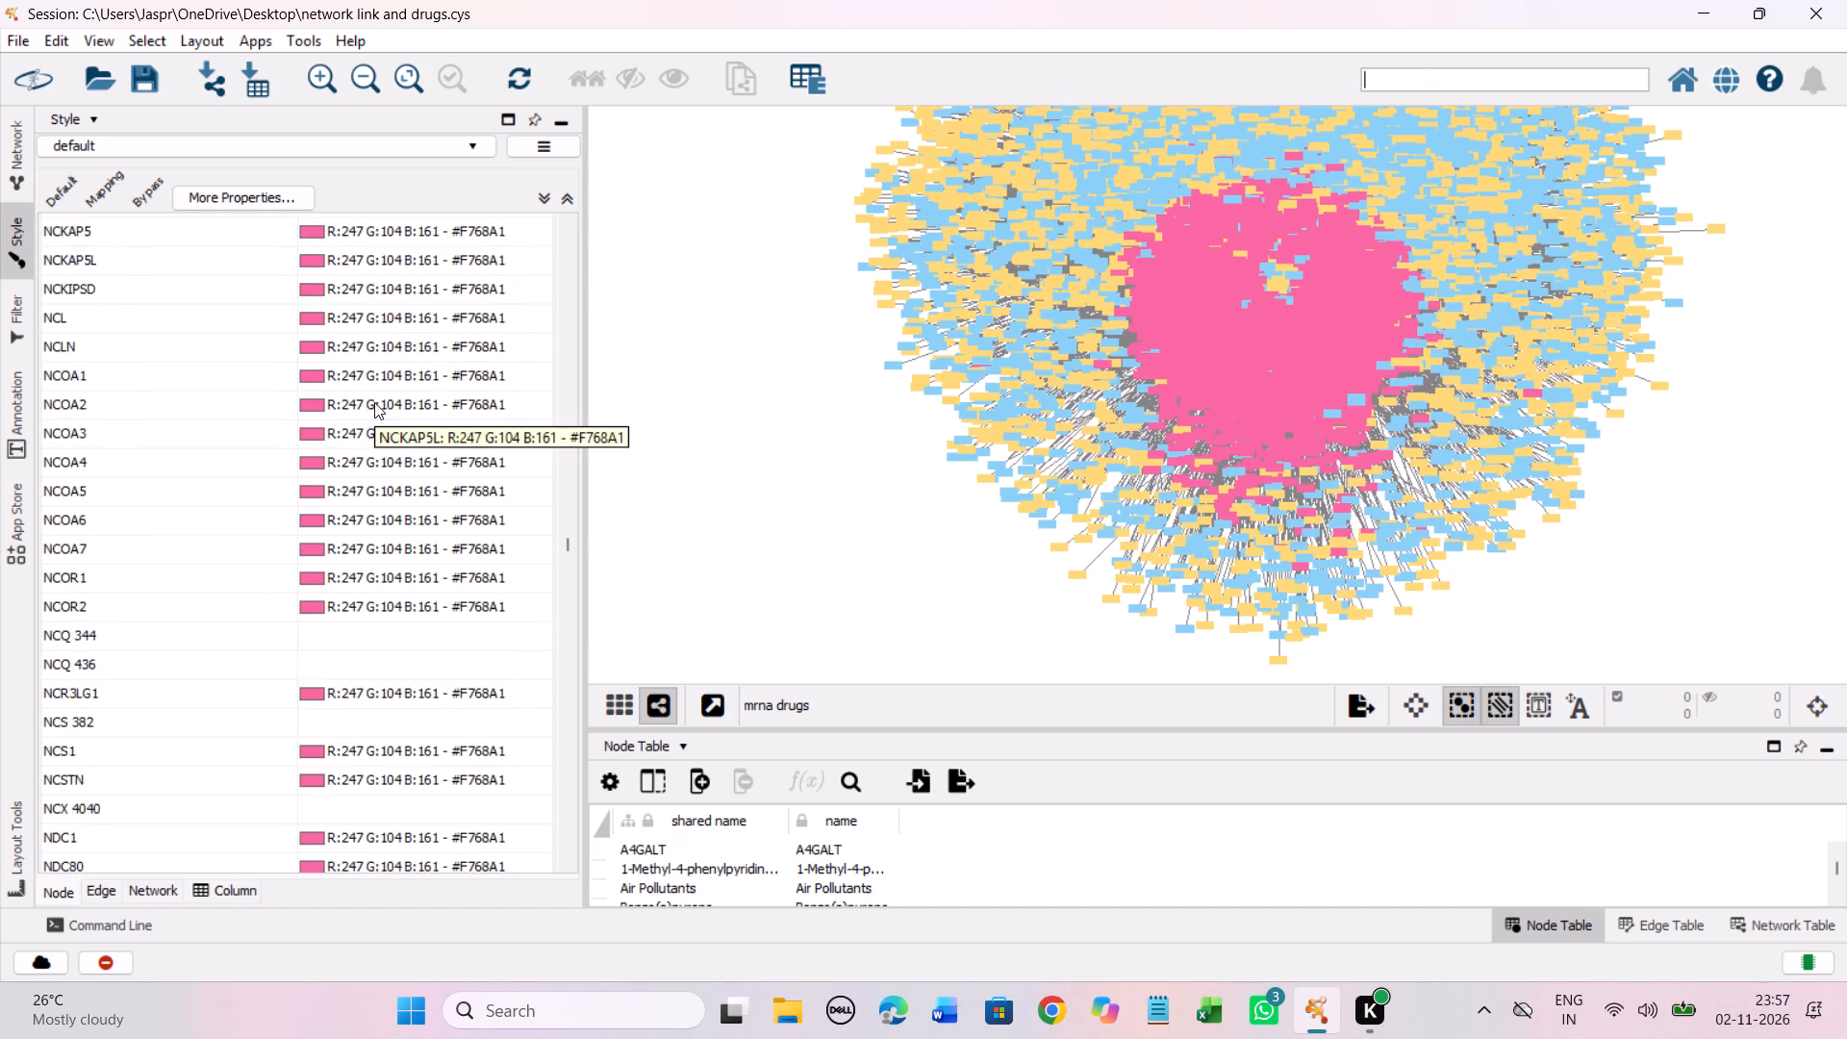
{"action": "scroll", "coordinate": [374, 402], "scroll_direction": "down", "scroll_amount": 6}
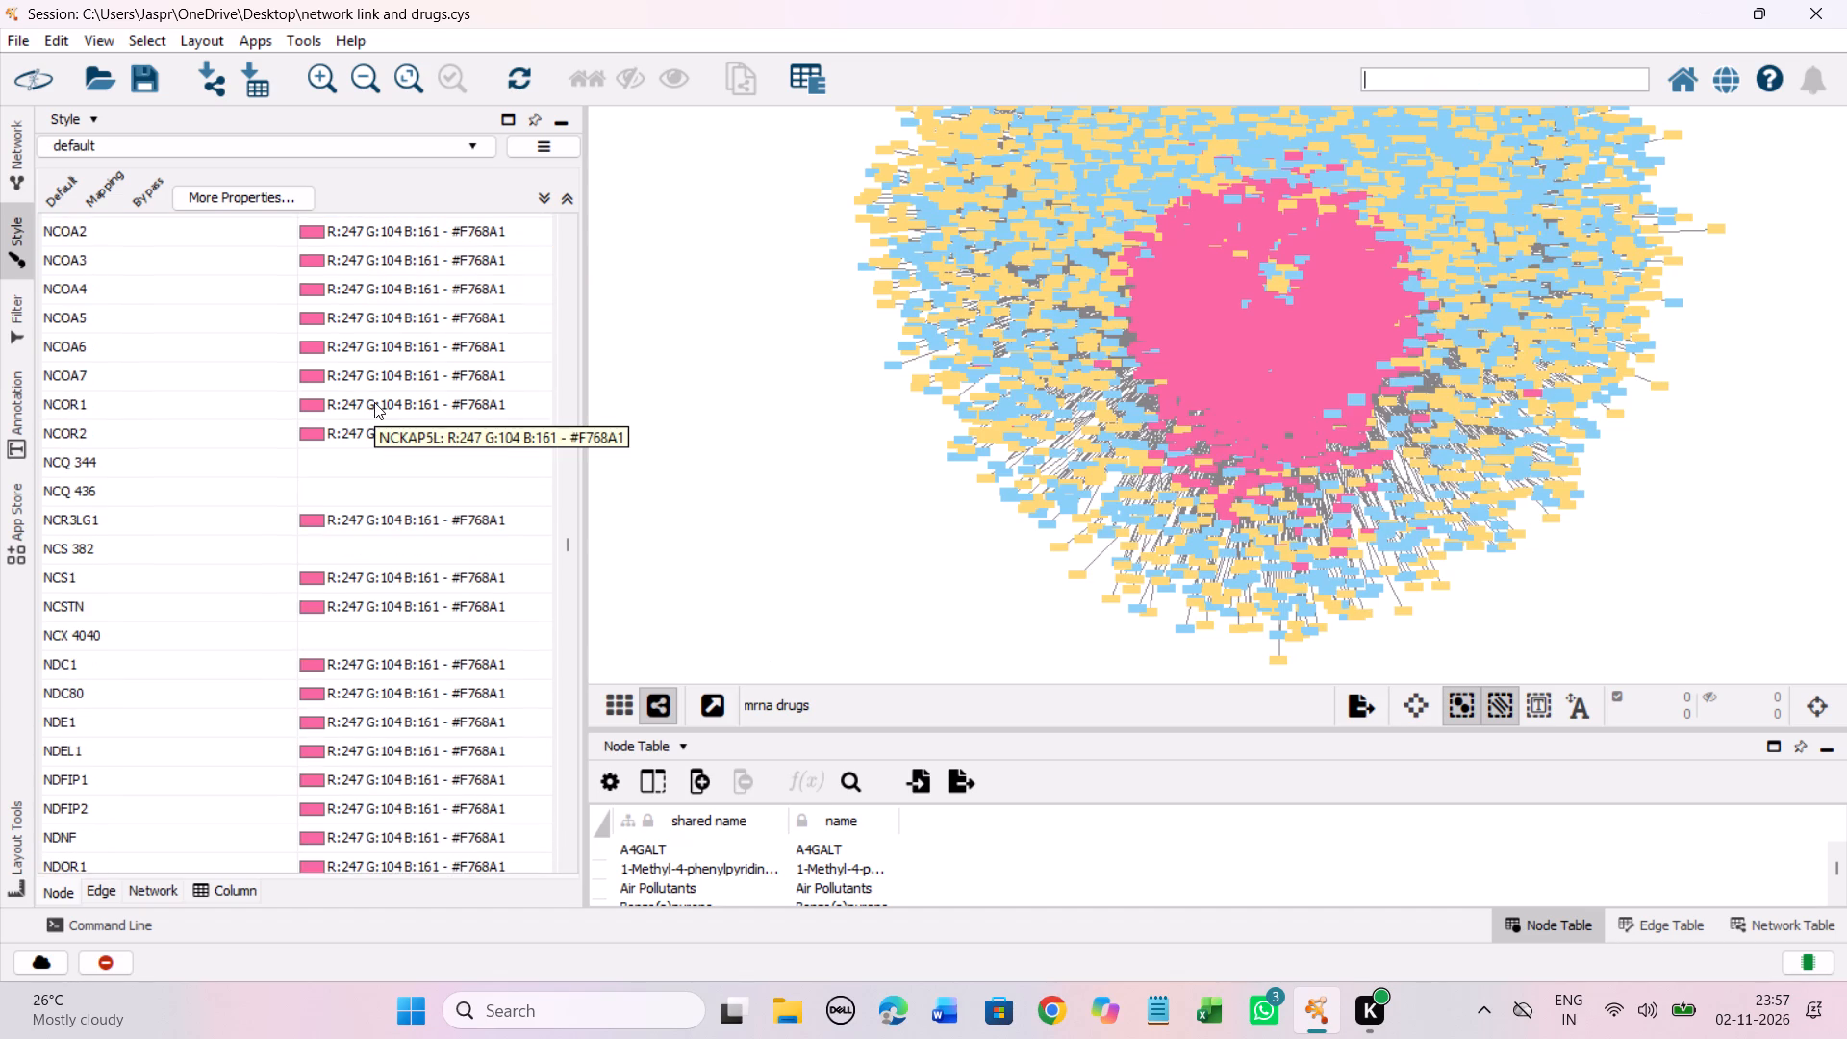
{"action": "scroll", "coordinate": [374, 402], "scroll_direction": "down", "scroll_amount": 3}
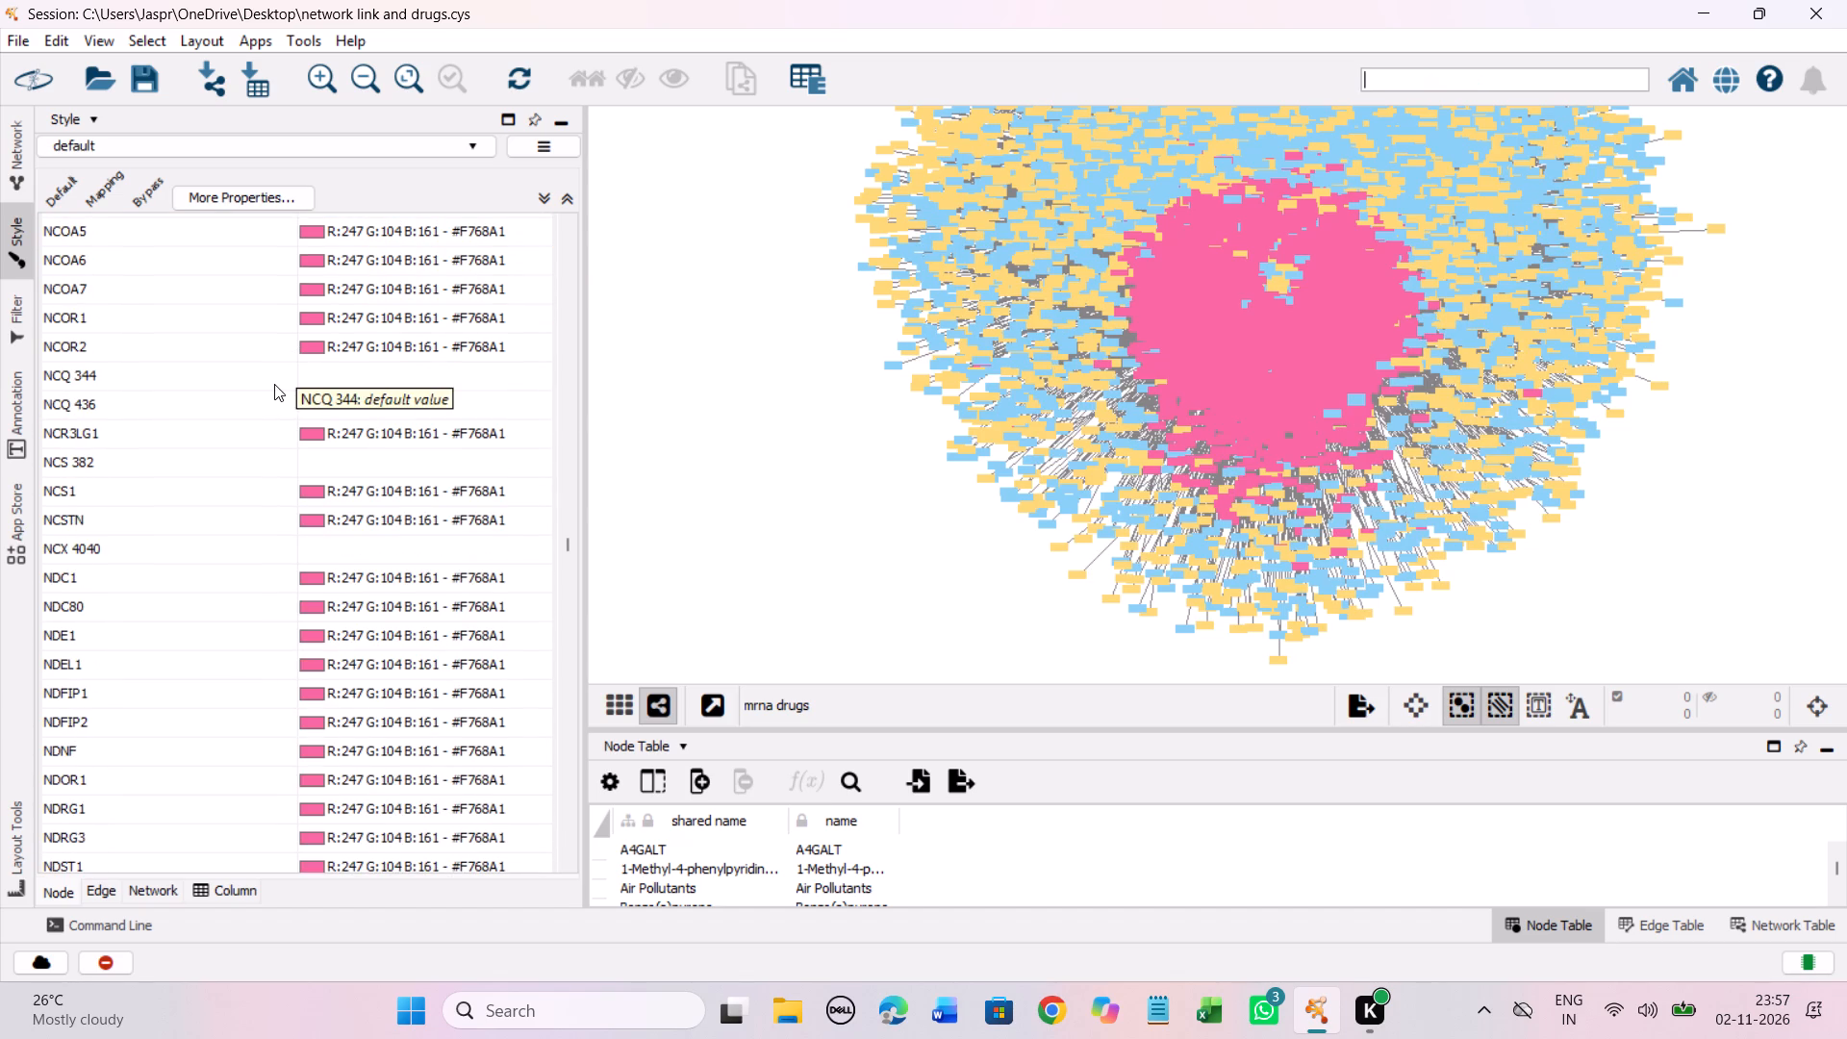
{"action": "left_click_drag", "start_coordinate": [276, 377], "coordinate": [276, 397]}
{"action": "right_click", "coordinate": [276, 397]}
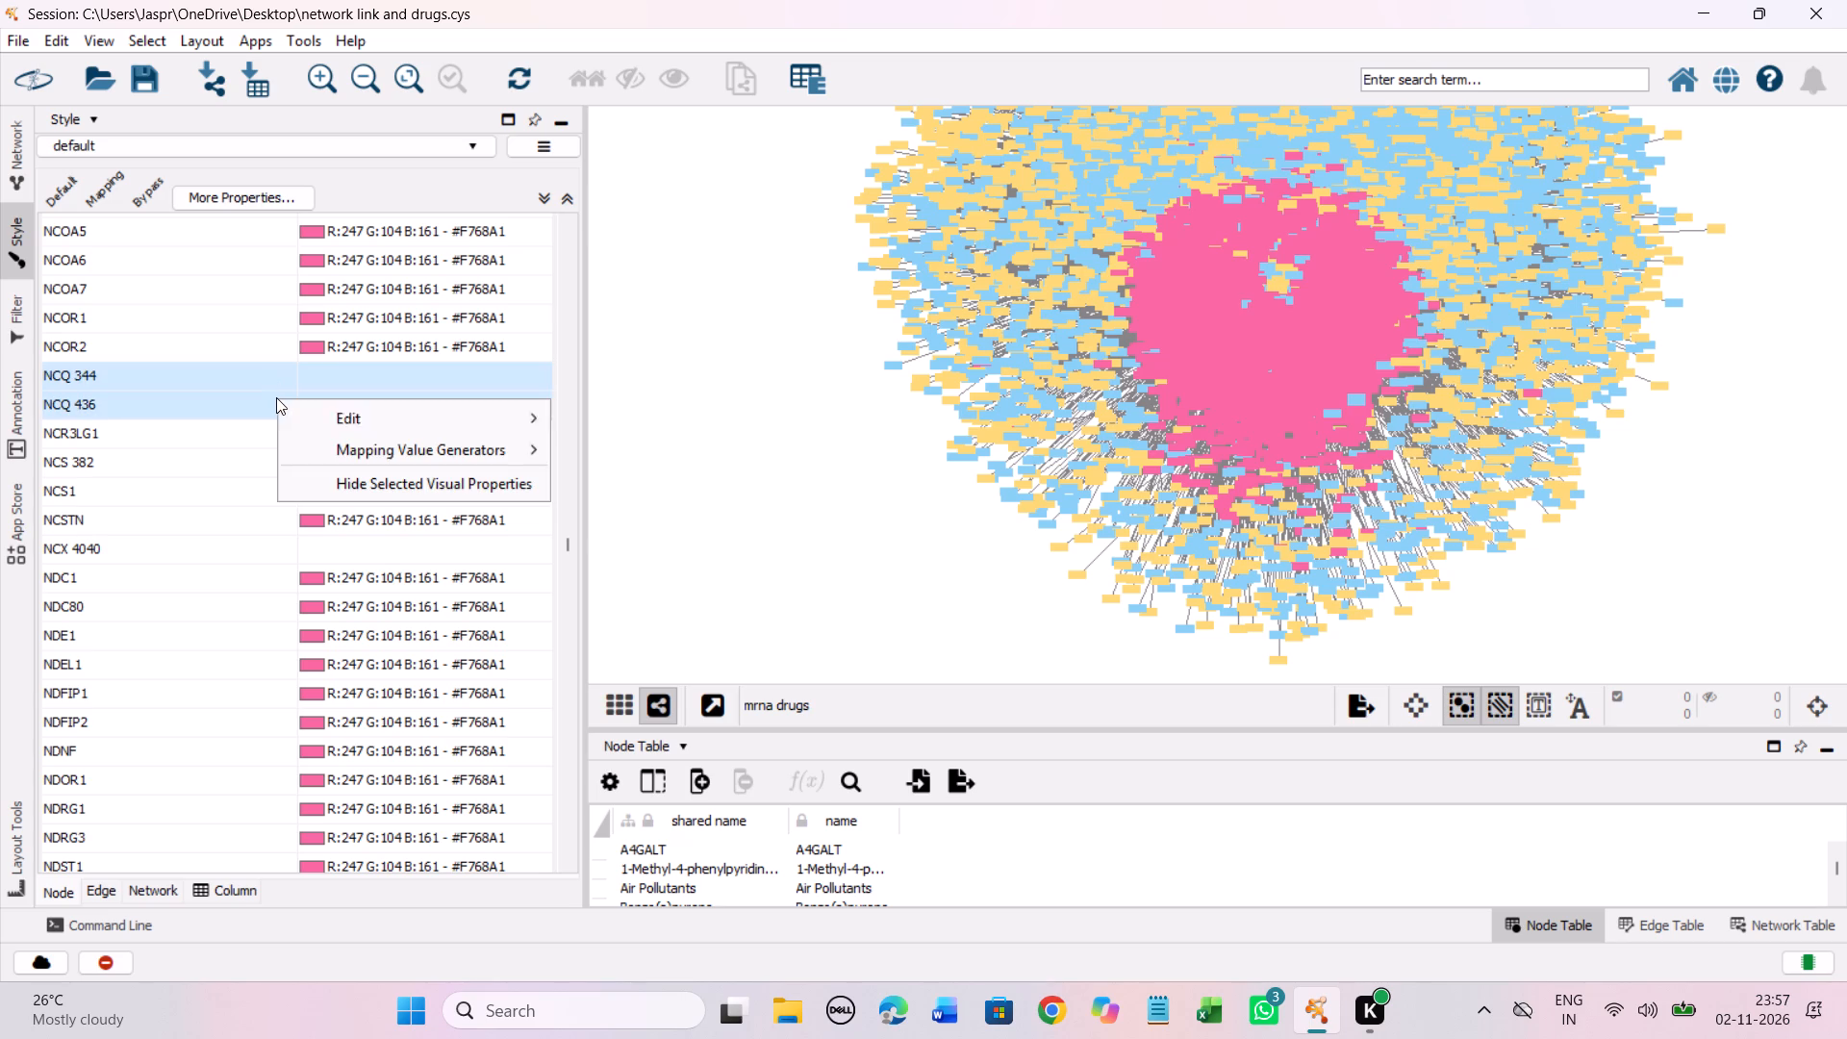
{"action": "left_click", "coordinate": [569, 409]}
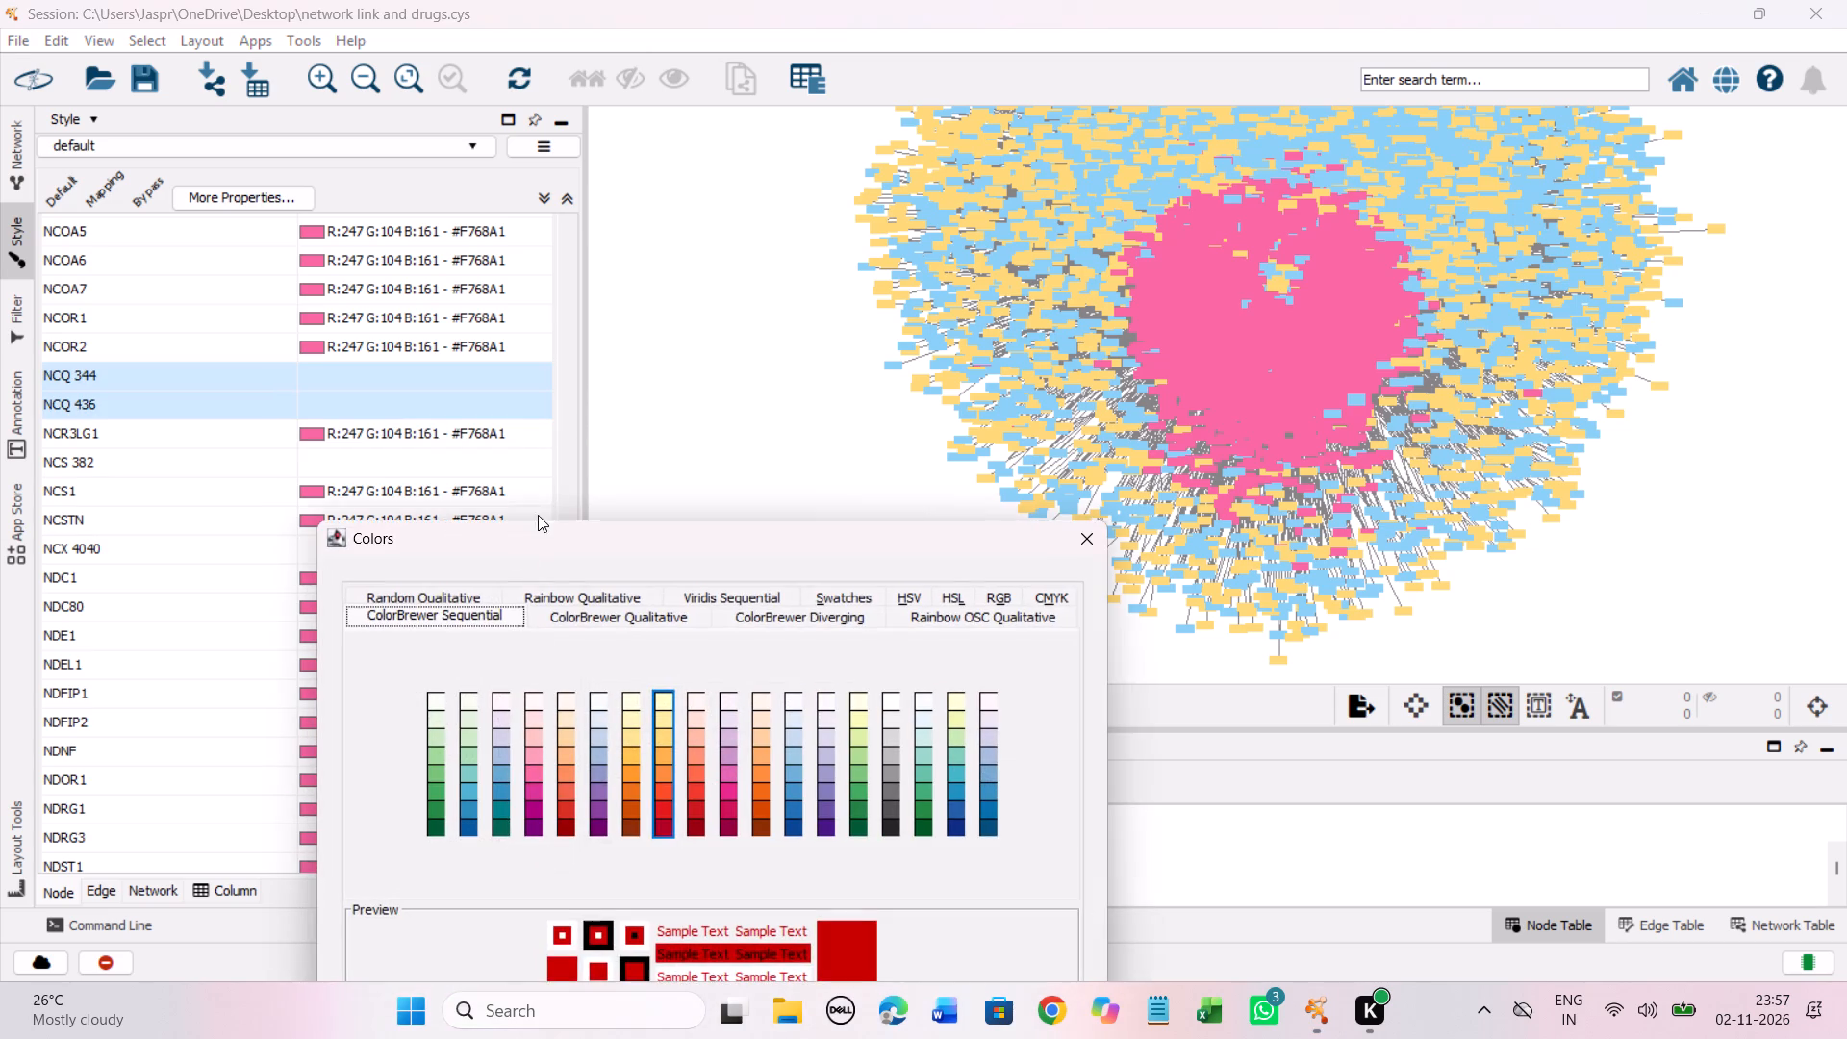
{"action": "left_click_drag", "start_coordinate": [505, 554], "coordinate": [493, 252]}
{"action": "left_click", "coordinate": [655, 435]}
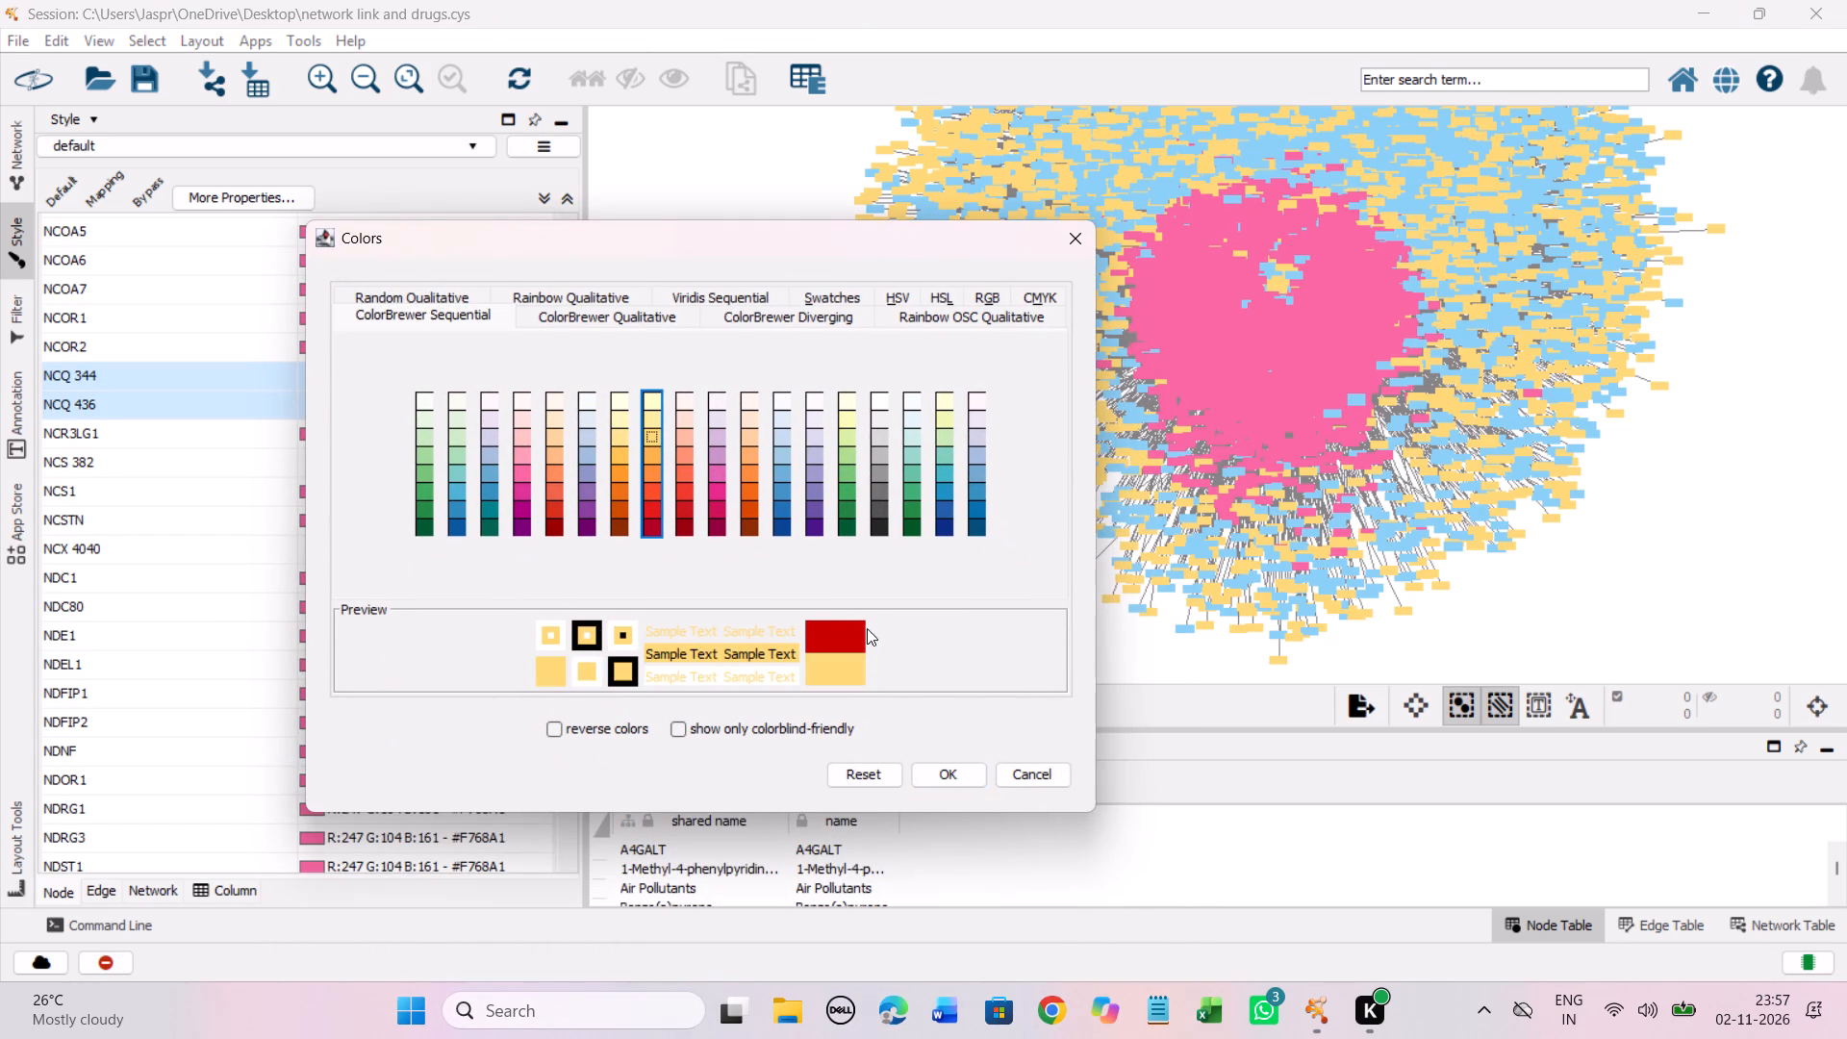
{"action": "left_click", "coordinate": [935, 772]}
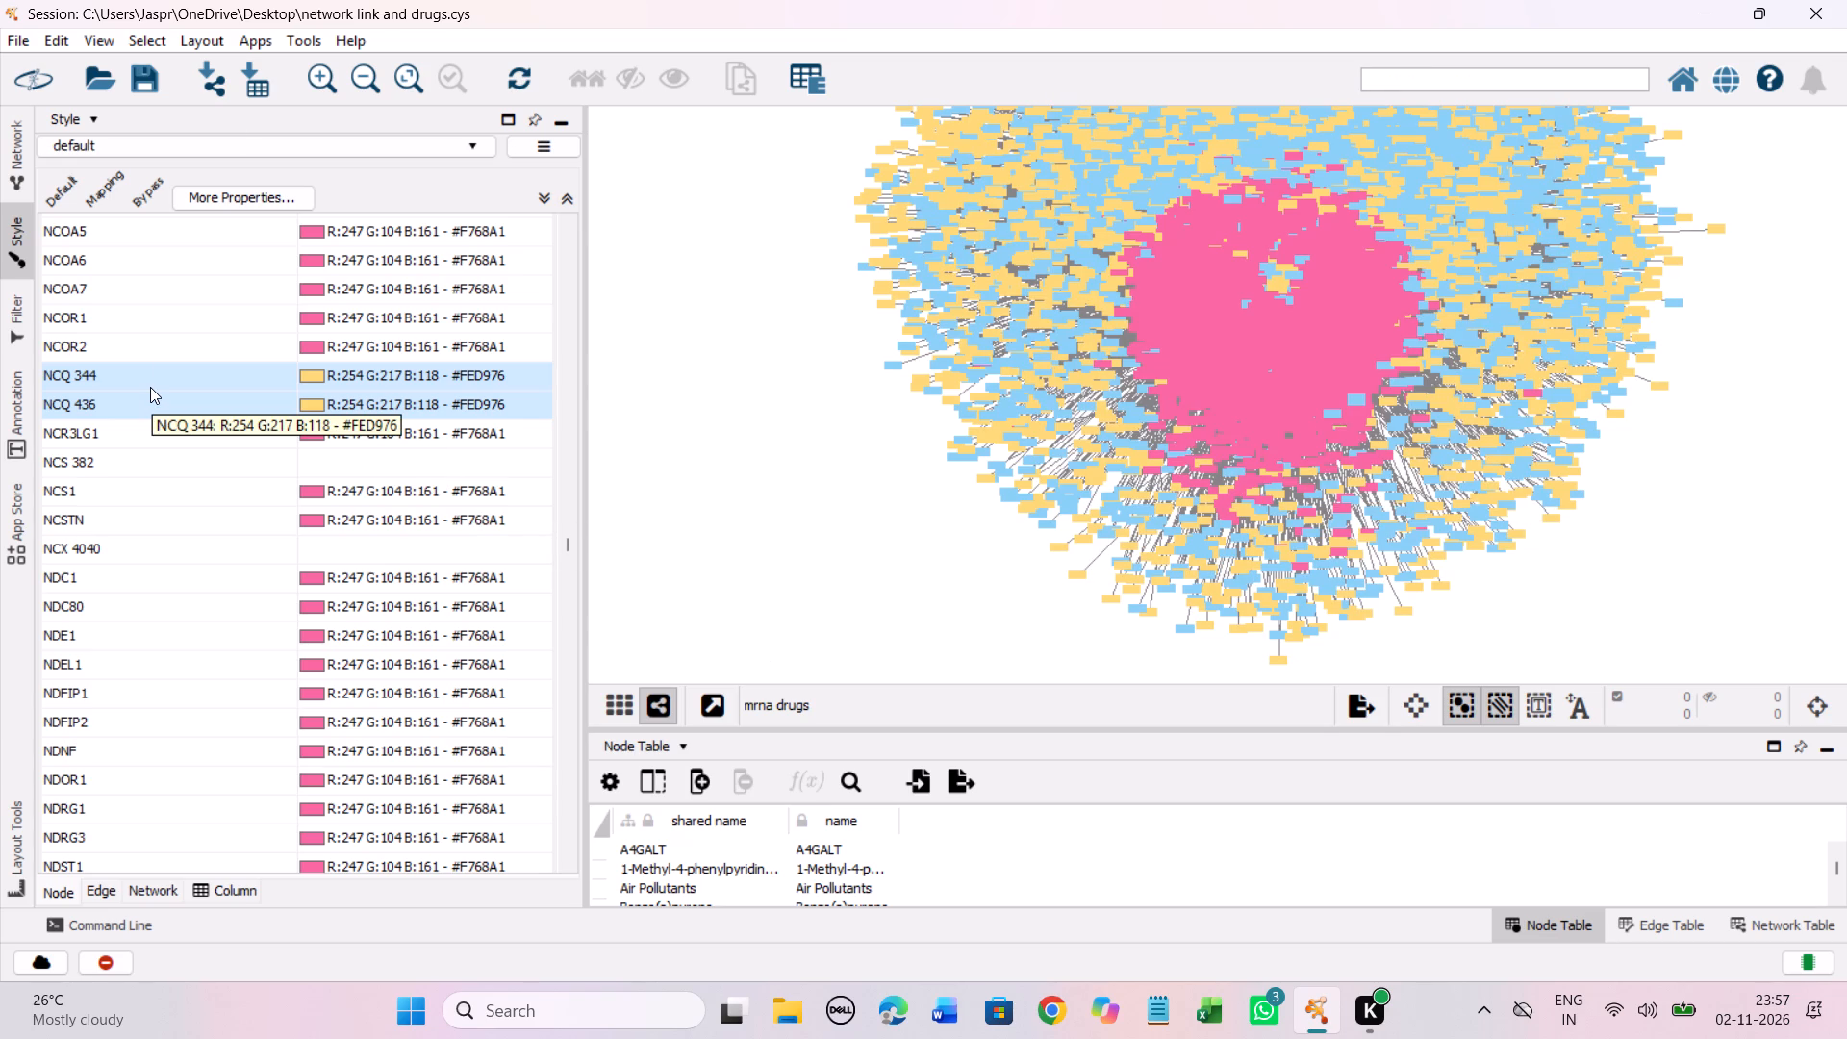
Set the discrete colour mapping of the unmapped entry NCS 382 to the Yellow-Orange-Red shade #FED976.
{"action": "left_click", "coordinate": [230, 457]}
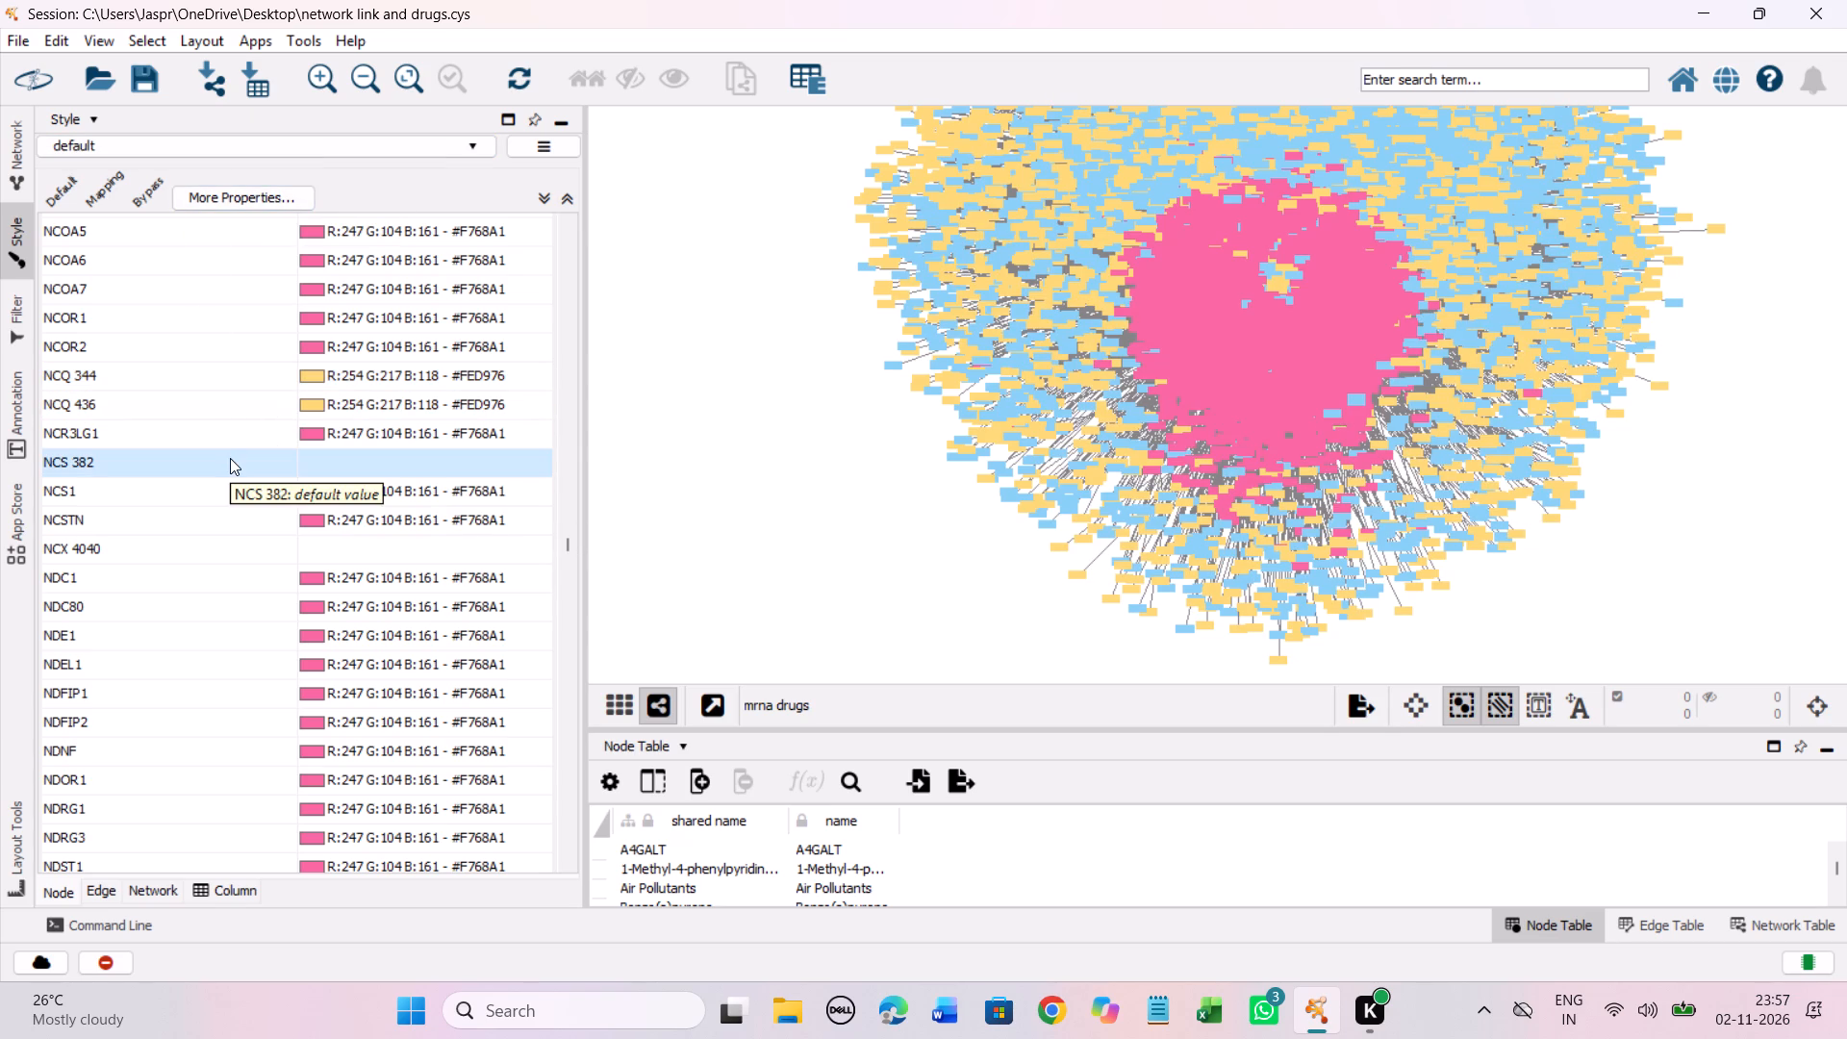
{"action": "right_click", "coordinate": [230, 458]}
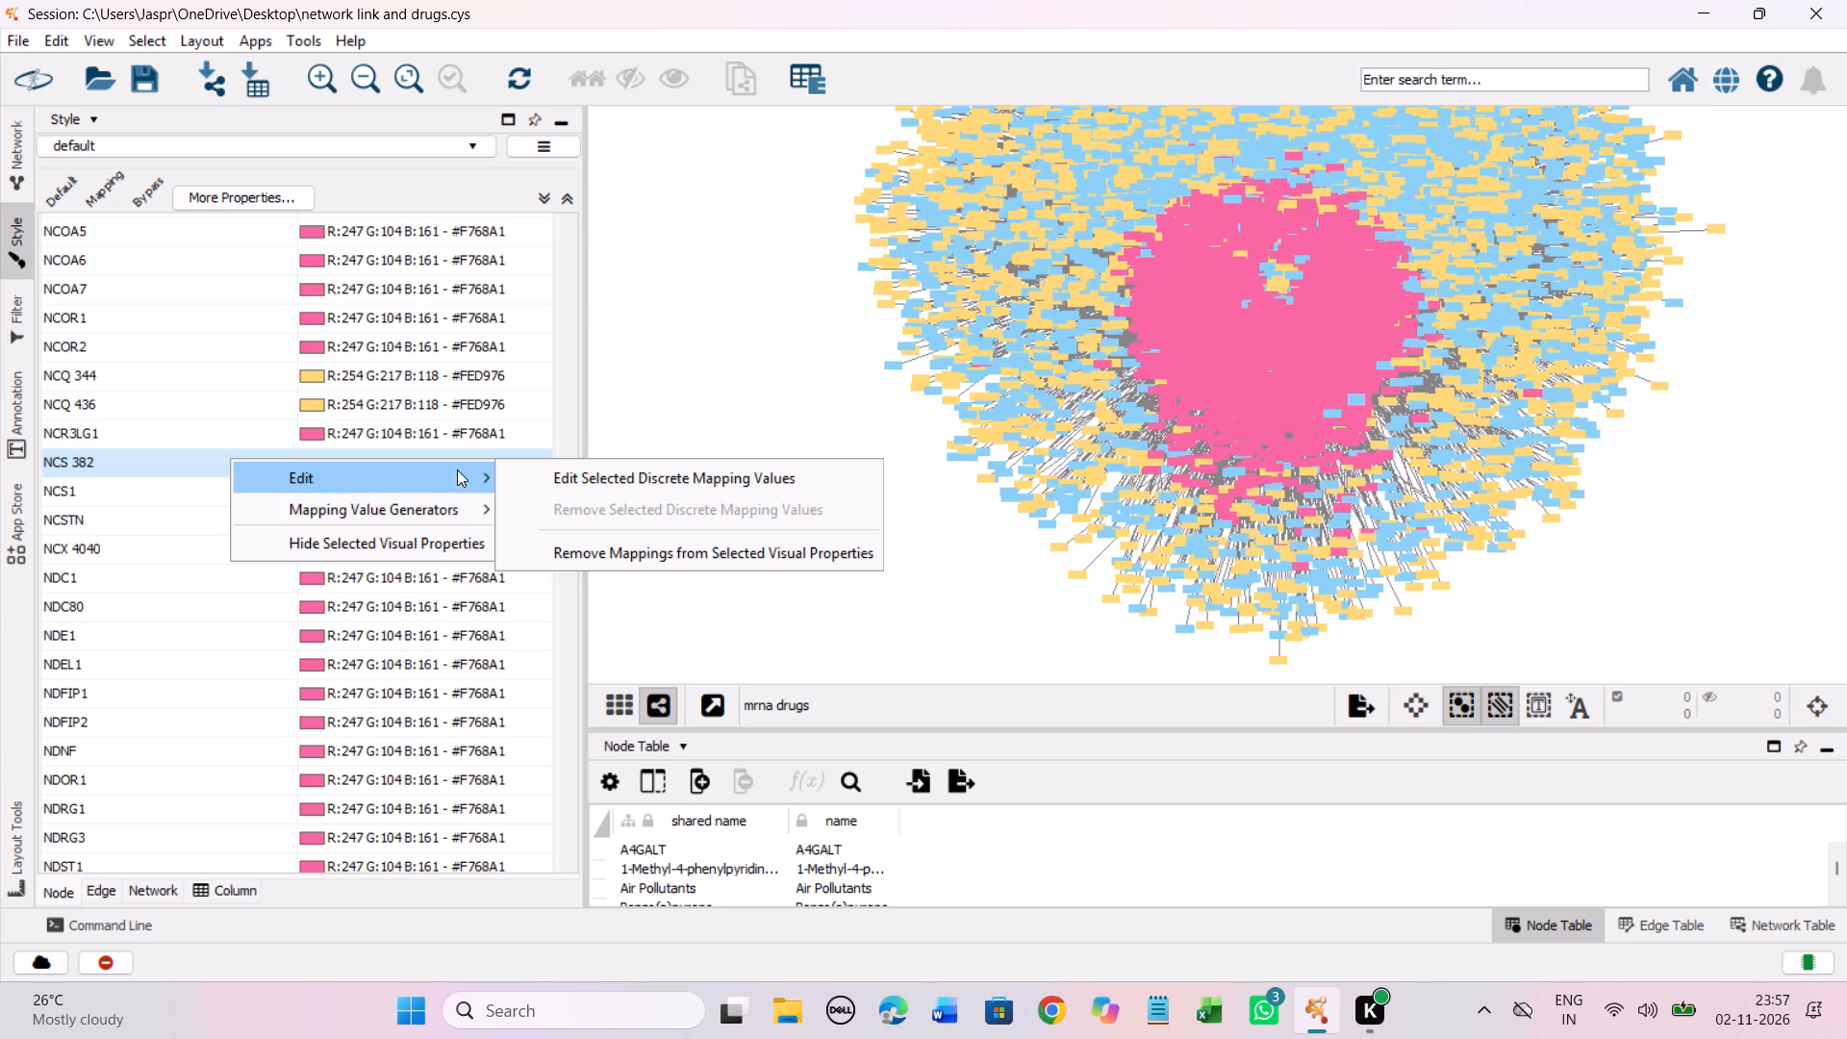
{"action": "left_click", "coordinate": [531, 464]}
{"action": "left_click_drag", "start_coordinate": [469, 541], "coordinate": [543, 265]}
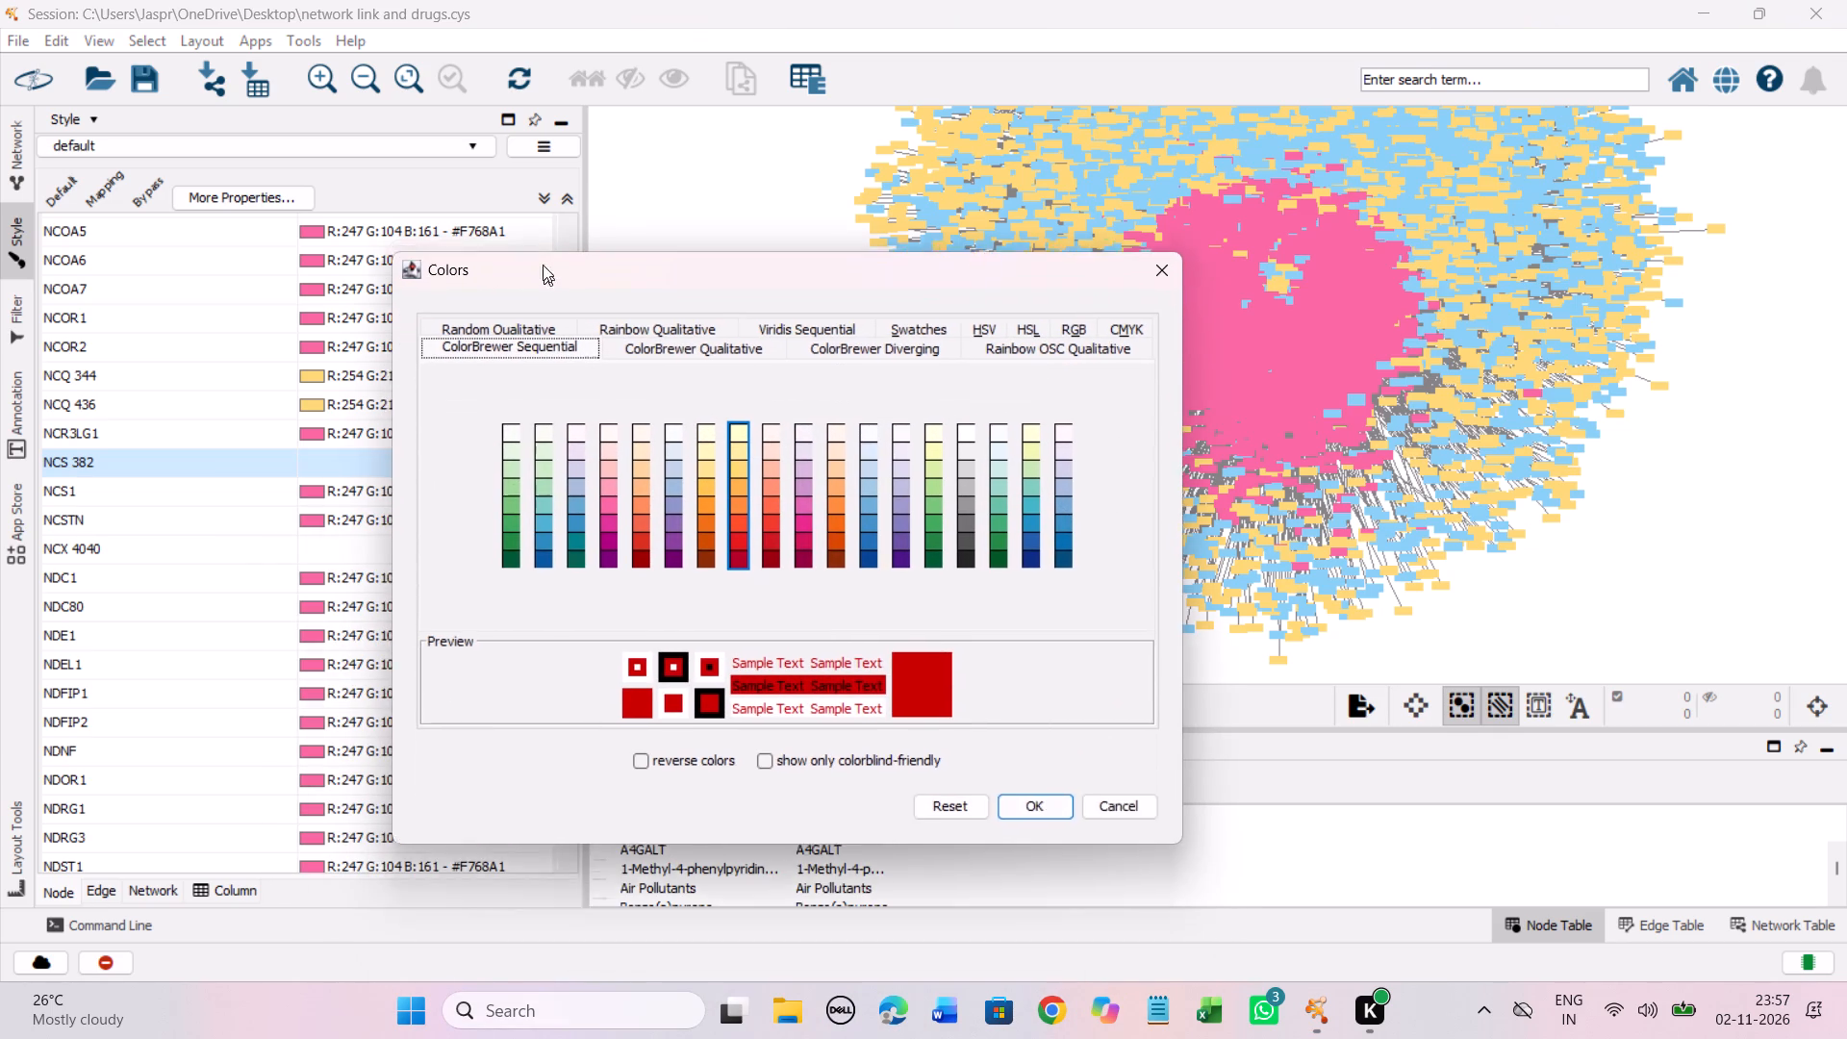
{"action": "left_click_drag", "start_coordinate": [543, 265], "coordinate": [542, 260]}
{"action": "left_click", "coordinate": [734, 454]}
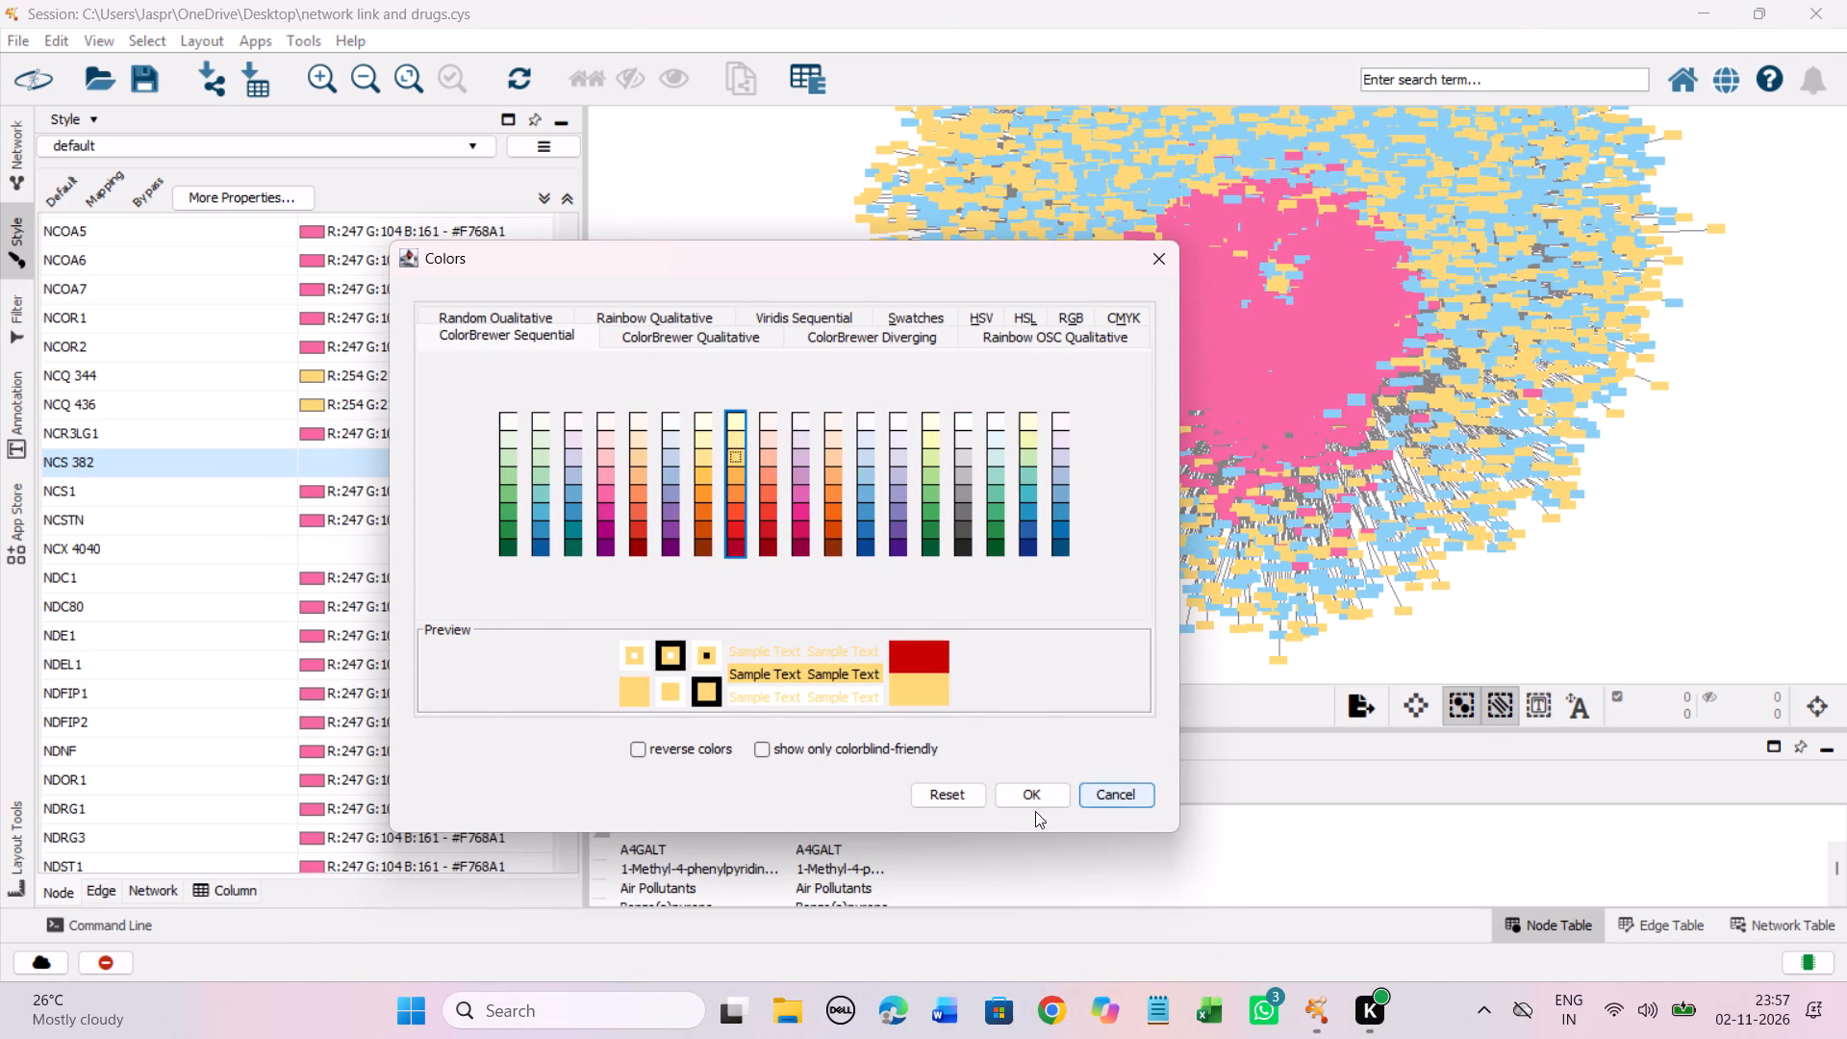
{"action": "left_click", "coordinate": [1044, 791]}
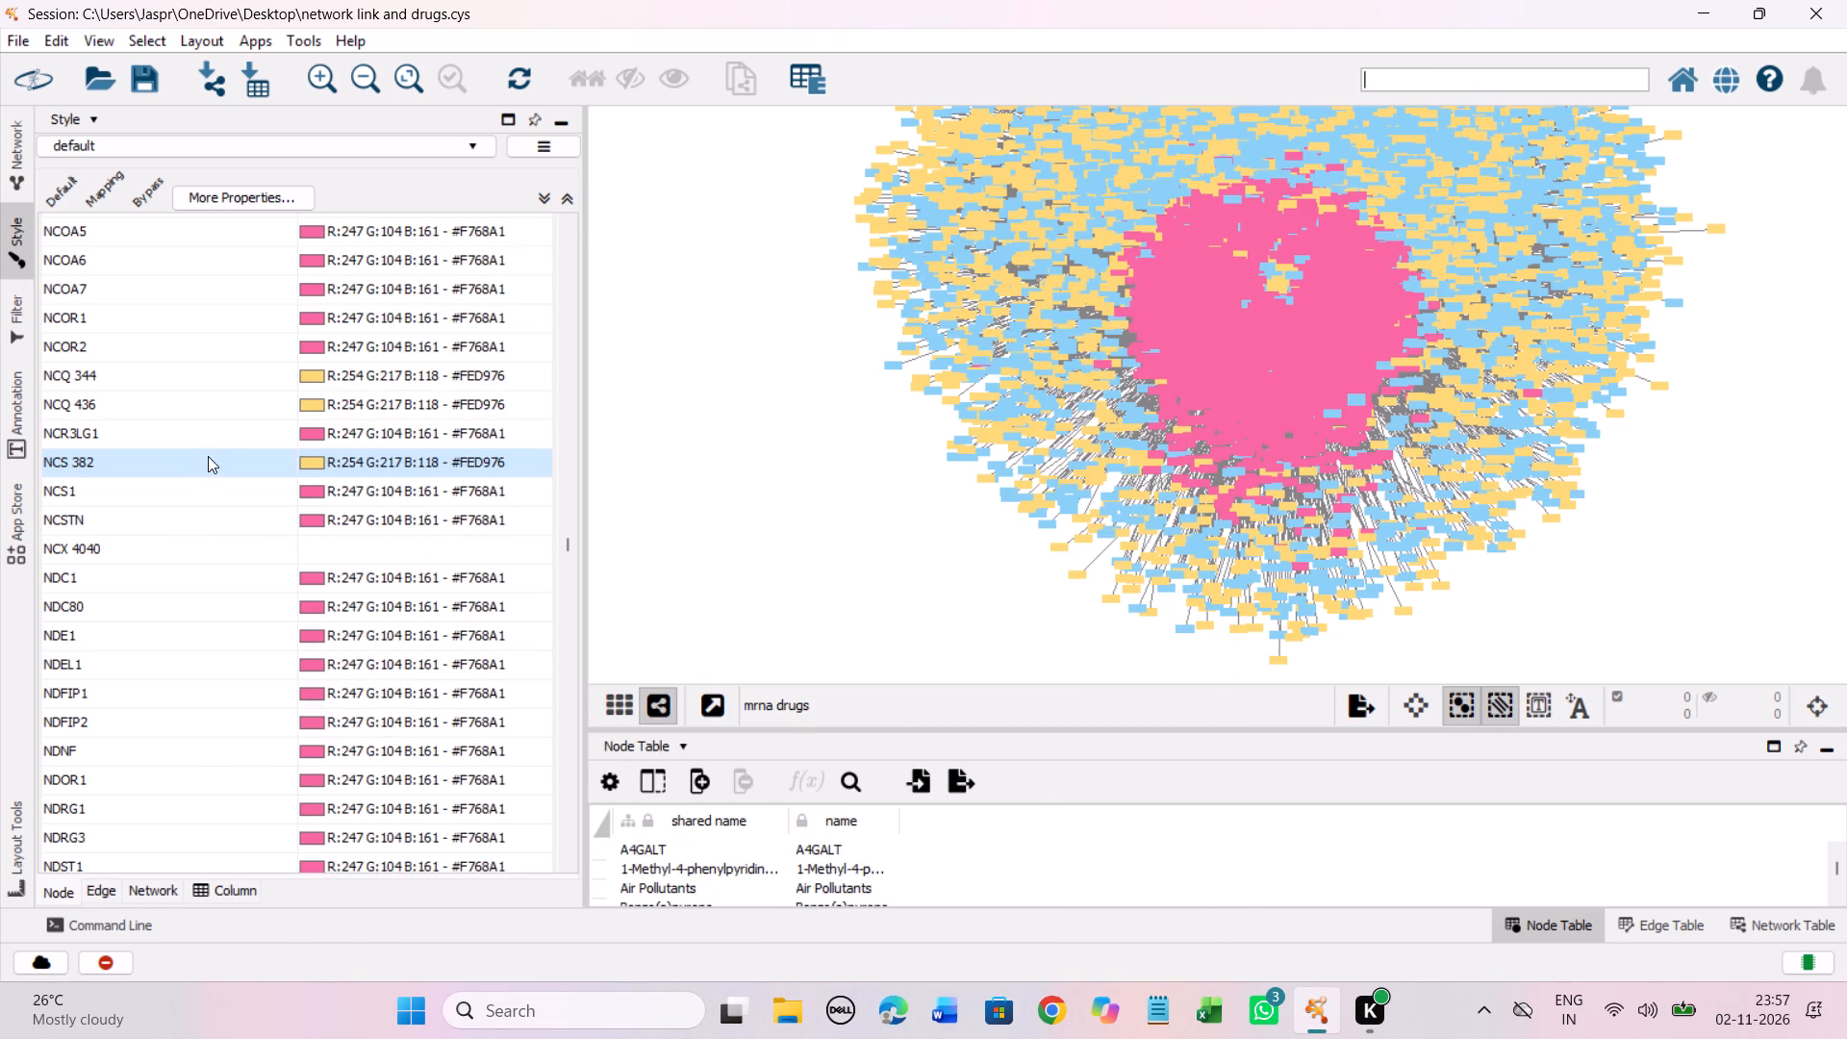
Set the discrete colour mapping of the unmapped entry NCX 4040 to the Yellow-Orange-Red shade #FED976.
{"action": "scroll", "coordinate": [361, 428], "scroll_direction": "down", "scroll_amount": 1}
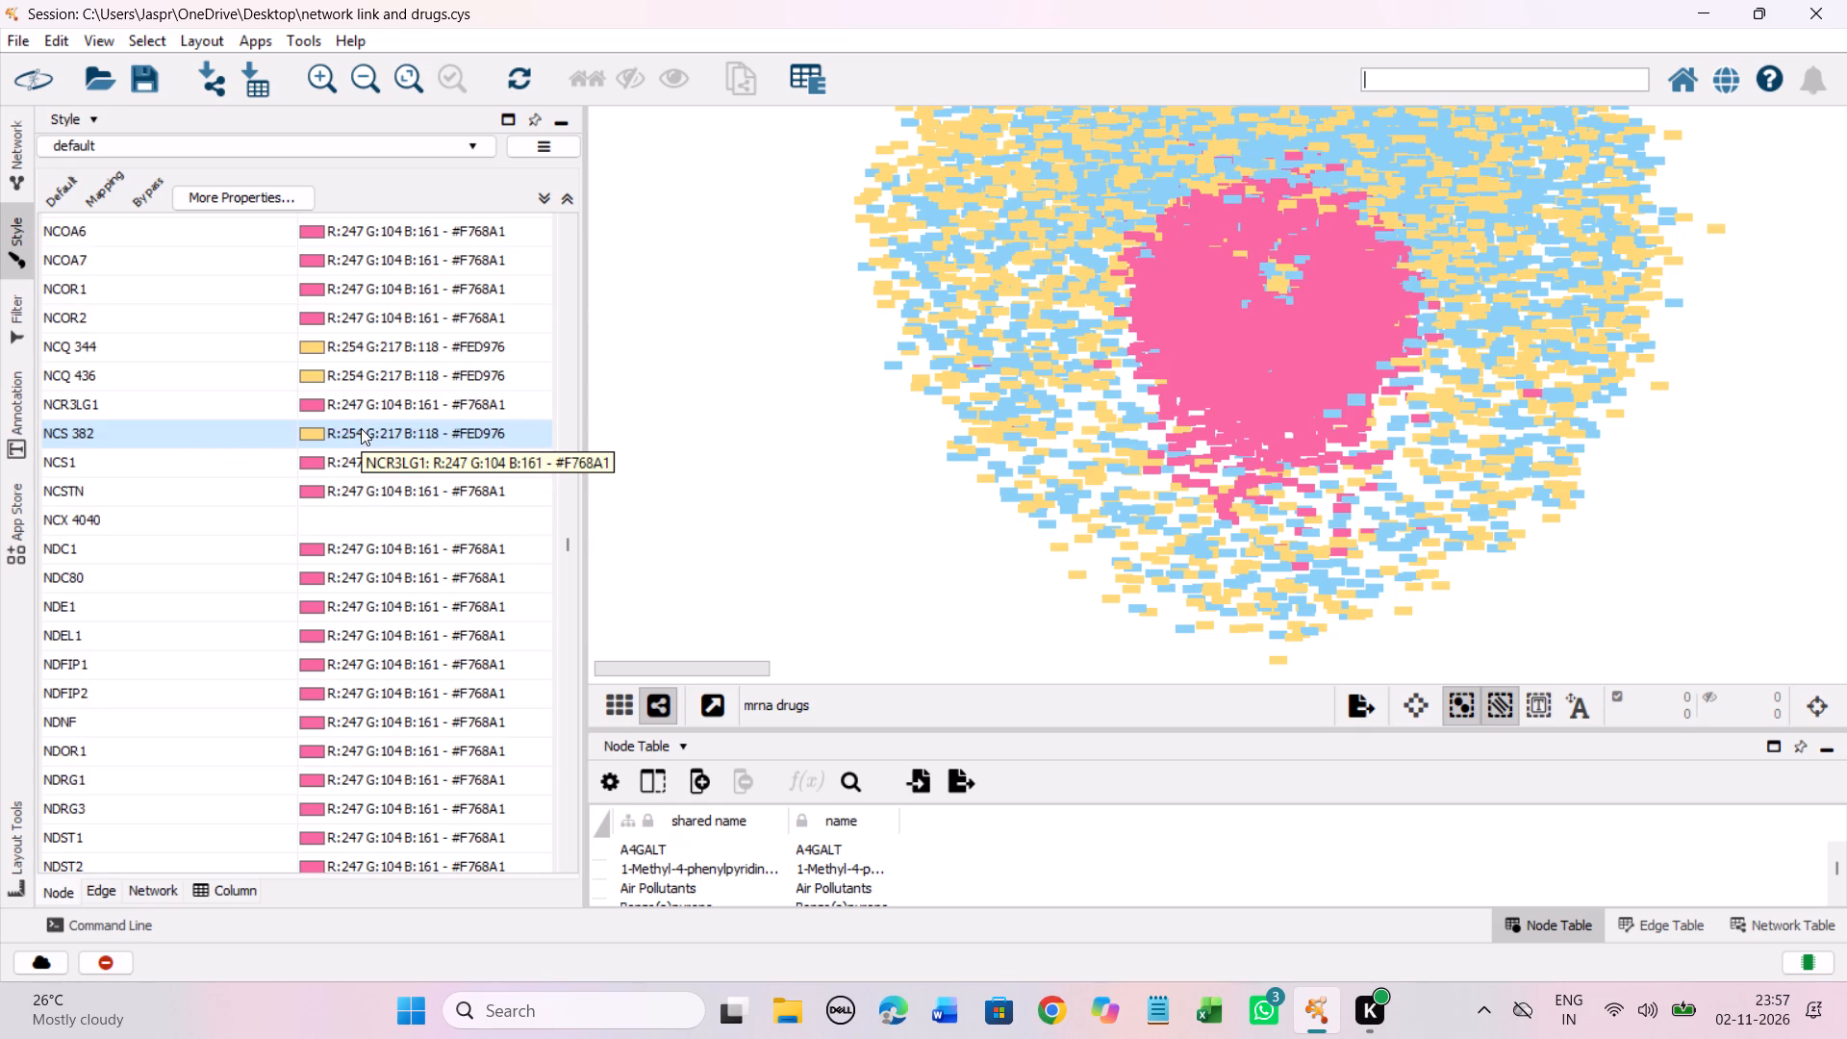
{"action": "scroll", "coordinate": [361, 428], "scroll_direction": "down", "scroll_amount": 3}
{"action": "left_click", "coordinate": [224, 438]}
{"action": "right_click", "coordinate": [219, 436]}
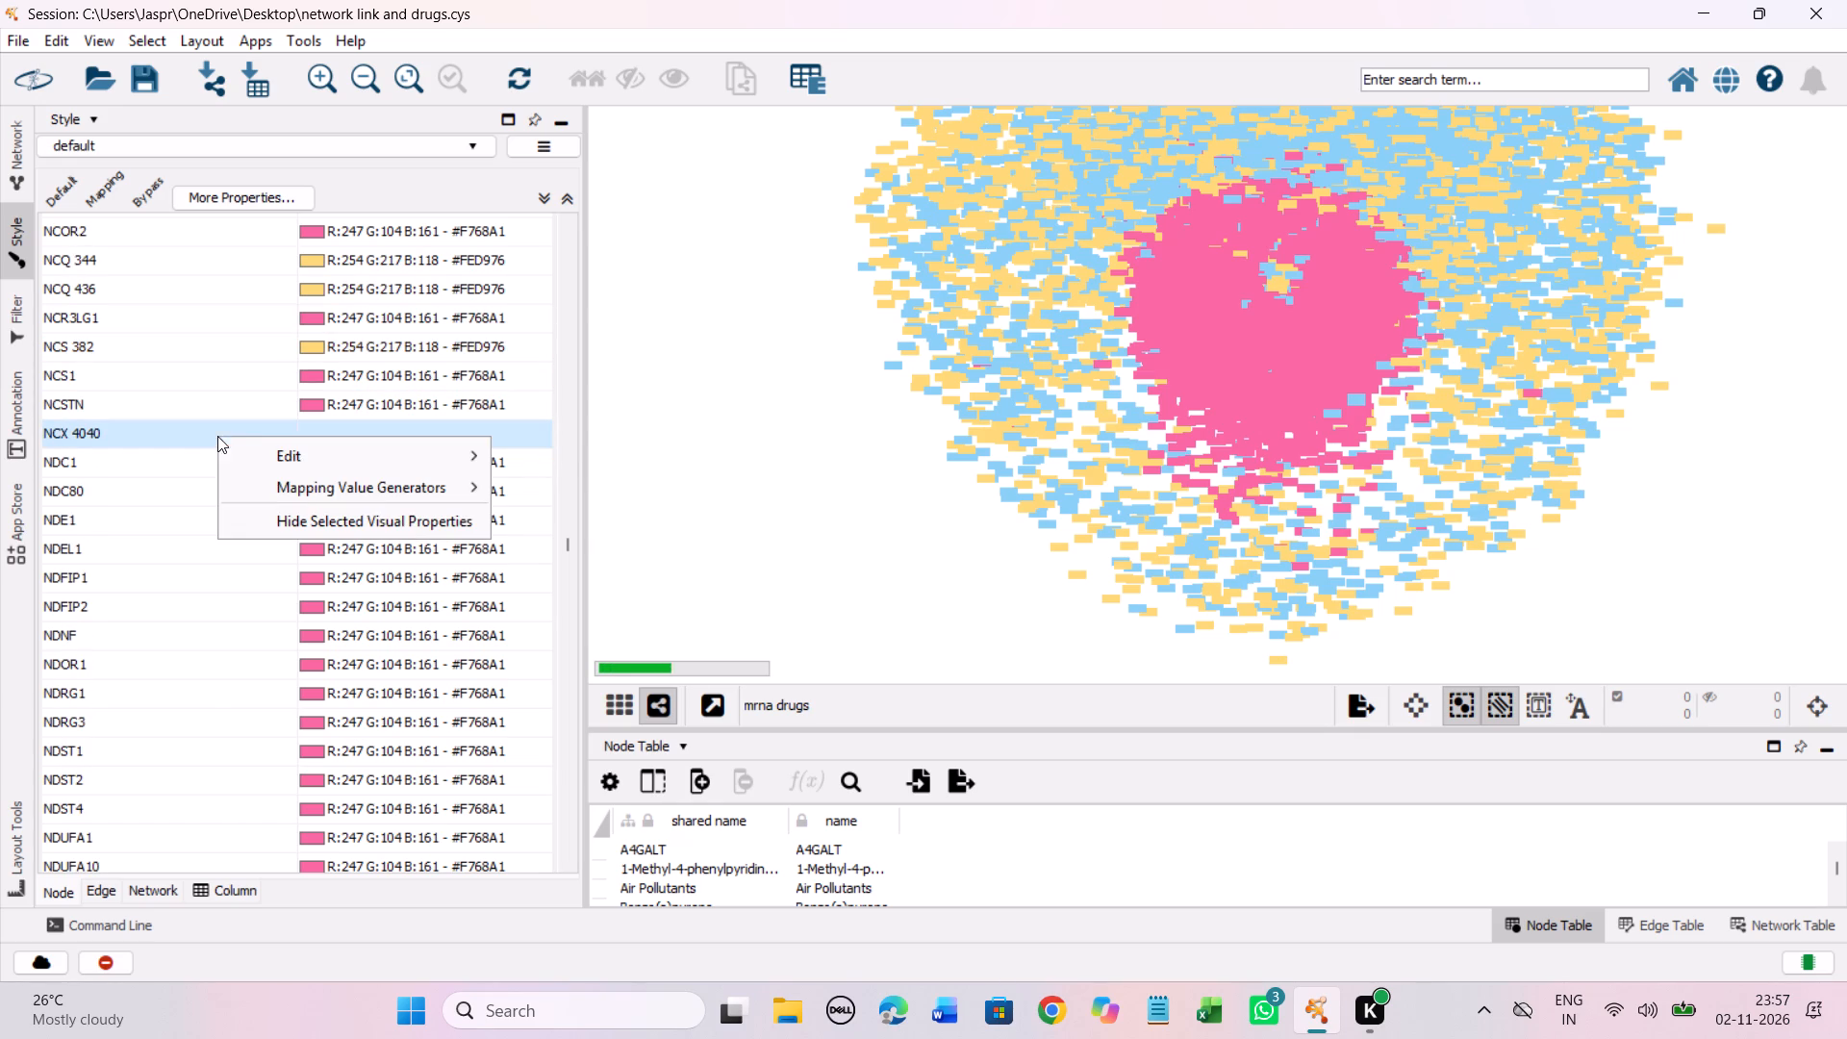
{"action": "left_click", "coordinate": [284, 449]}
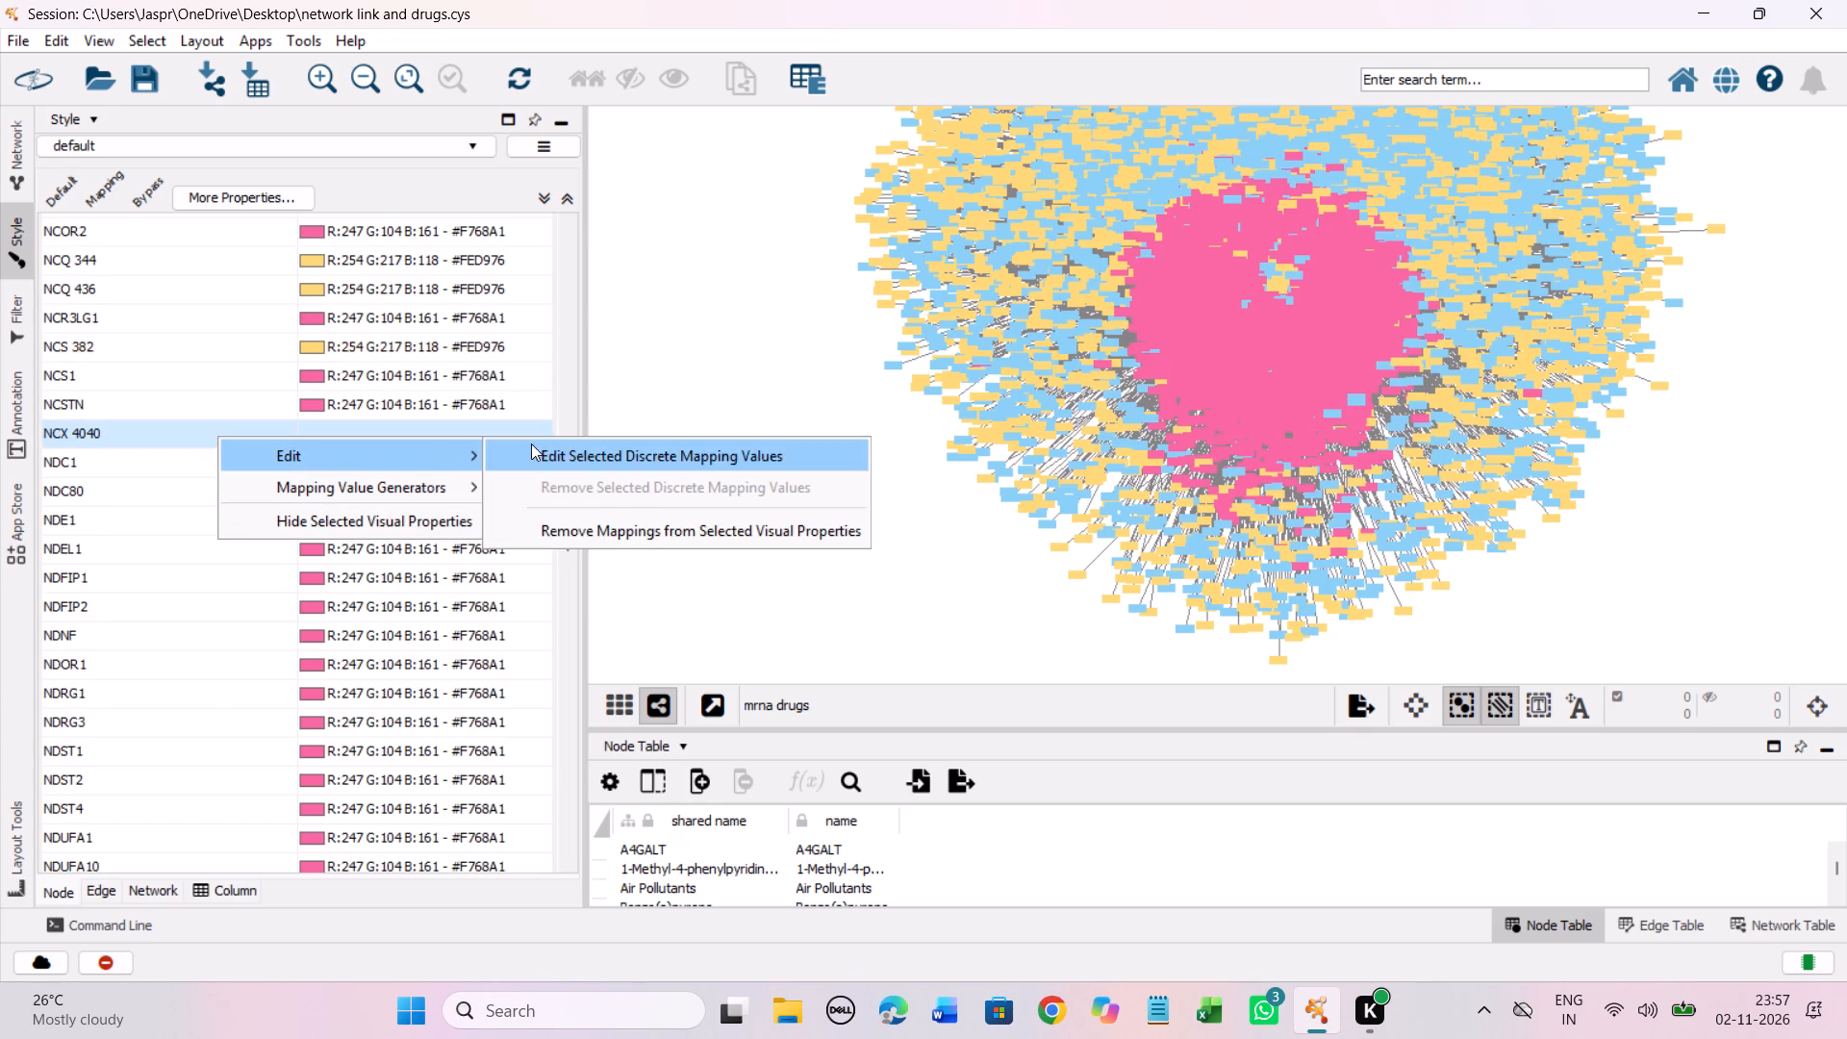
{"action": "left_click", "coordinate": [541, 443]}
{"action": "left_click_drag", "start_coordinate": [462, 546], "coordinate": [529, 239]}
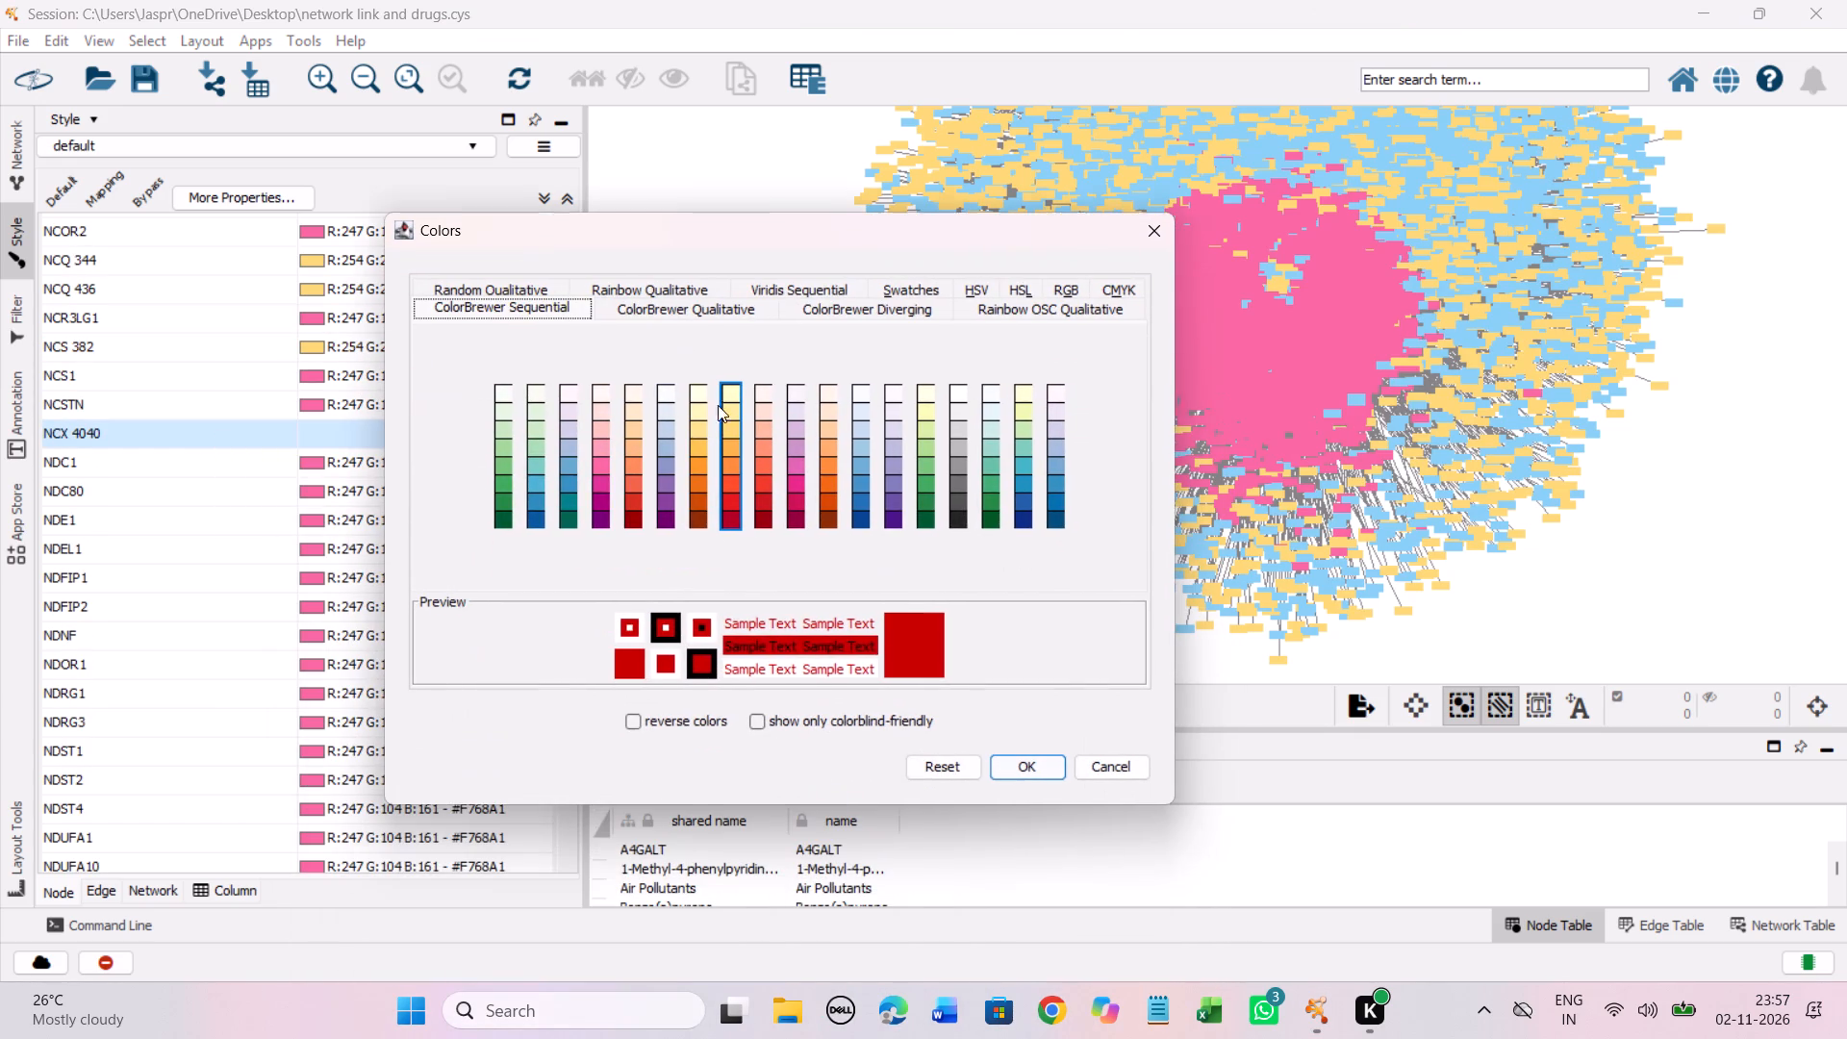
{"action": "left_click", "coordinate": [730, 425]}
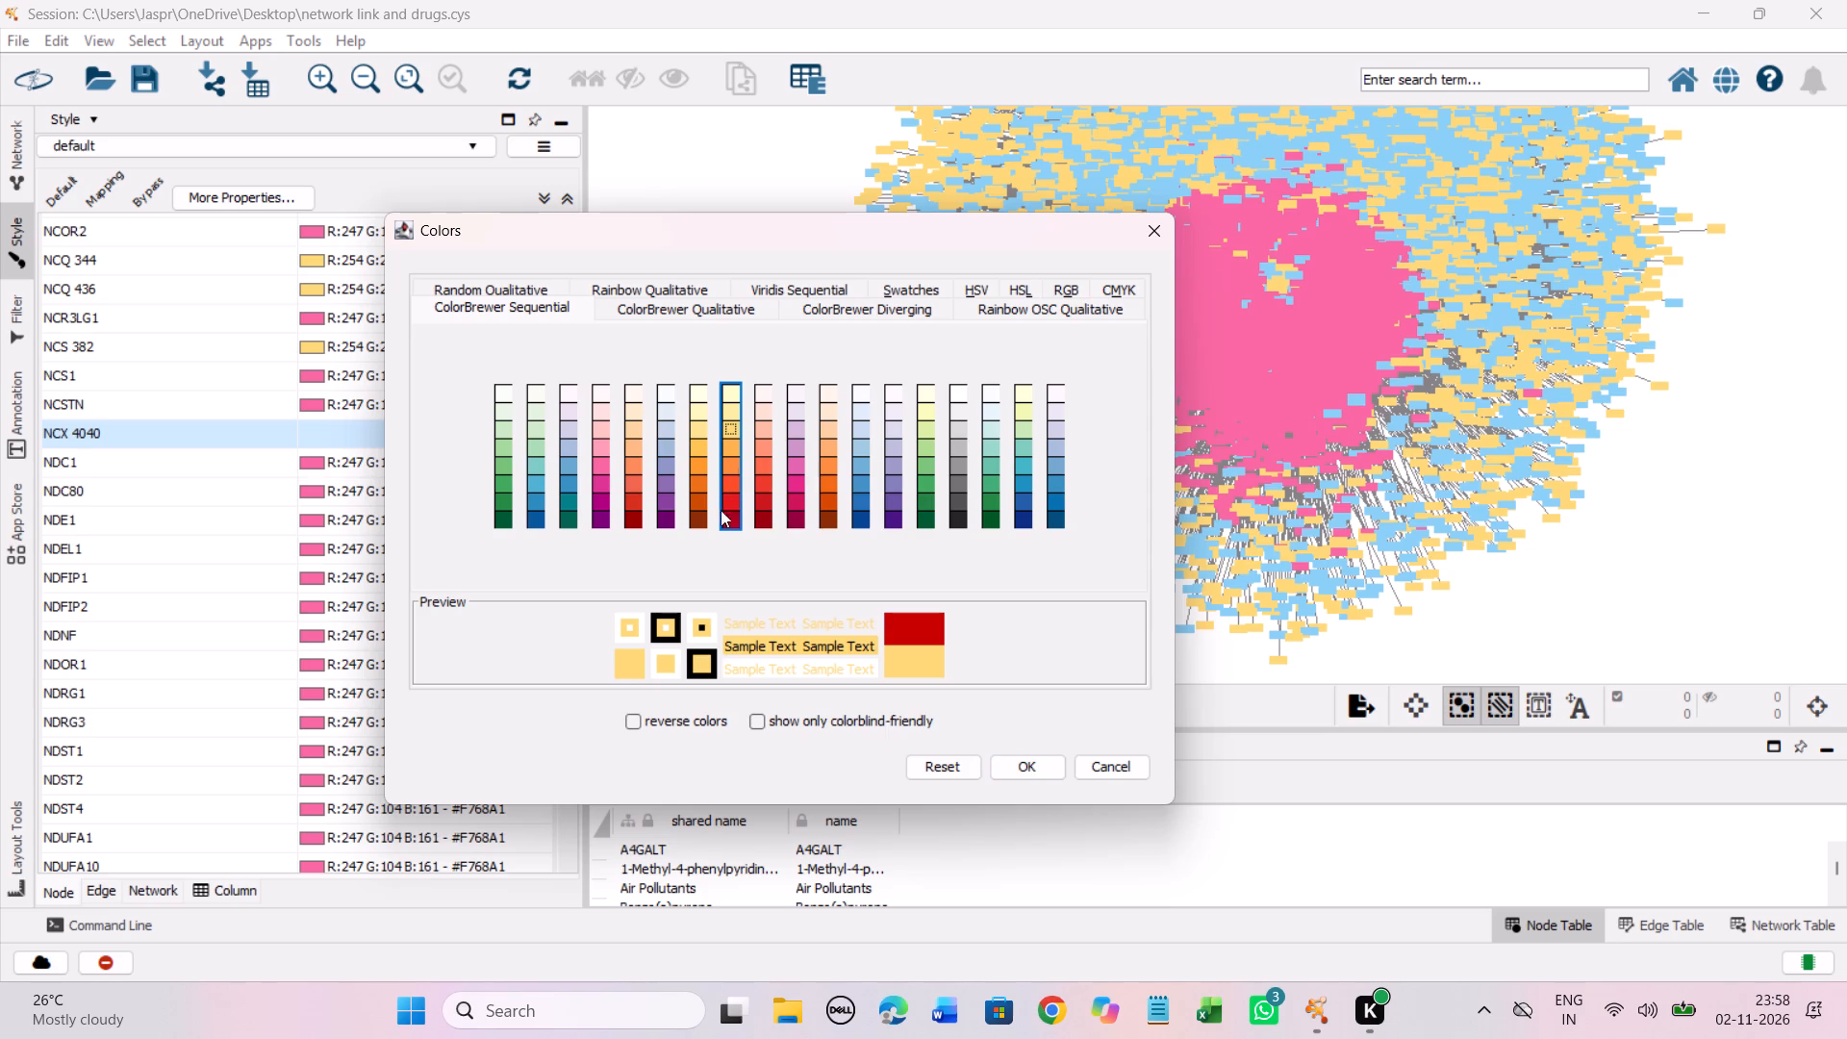
{"action": "left_click", "coordinate": [1043, 766]}
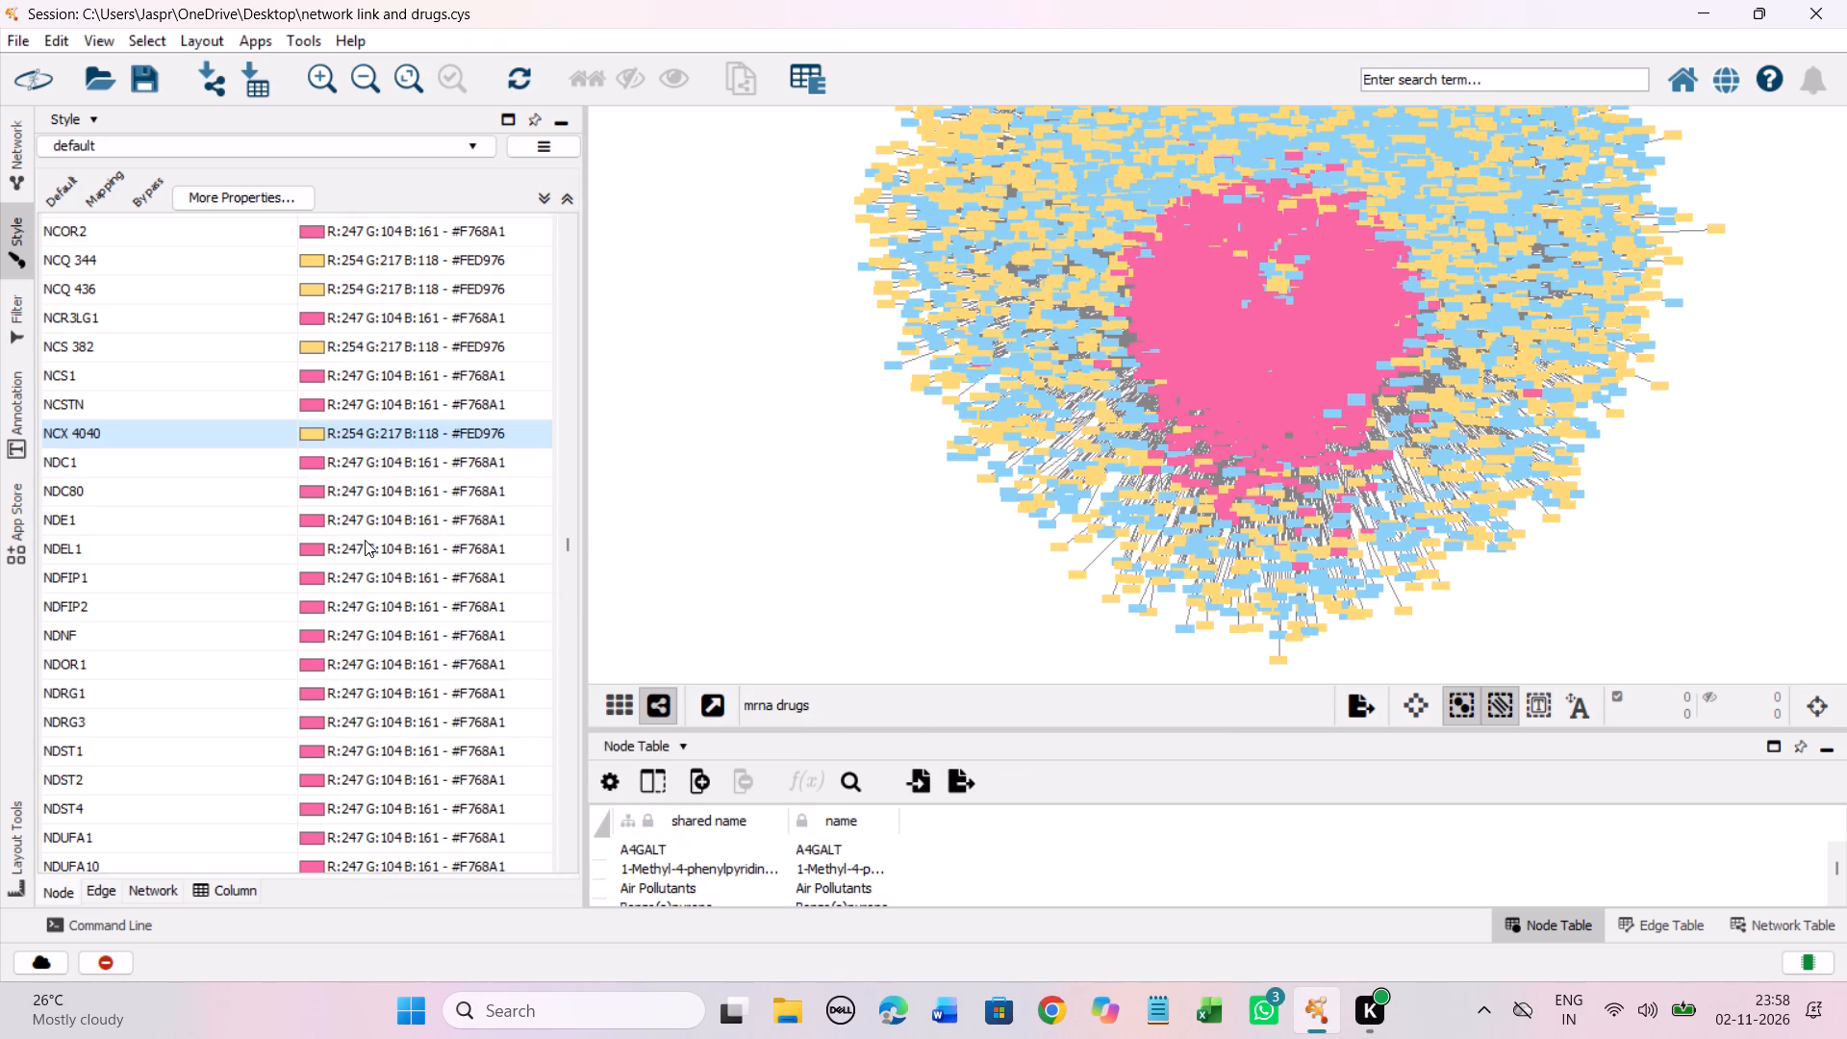
Set the discrete colour mapping of the unmapped entry NE-52-qq57 to the Yellow-Orange-Red shade #FED976.
{"action": "scroll", "coordinate": [353, 542], "scroll_direction": "down", "scroll_amount": 3}
{"action": "scroll", "coordinate": [423, 485], "scroll_direction": "down", "scroll_amount": 7}
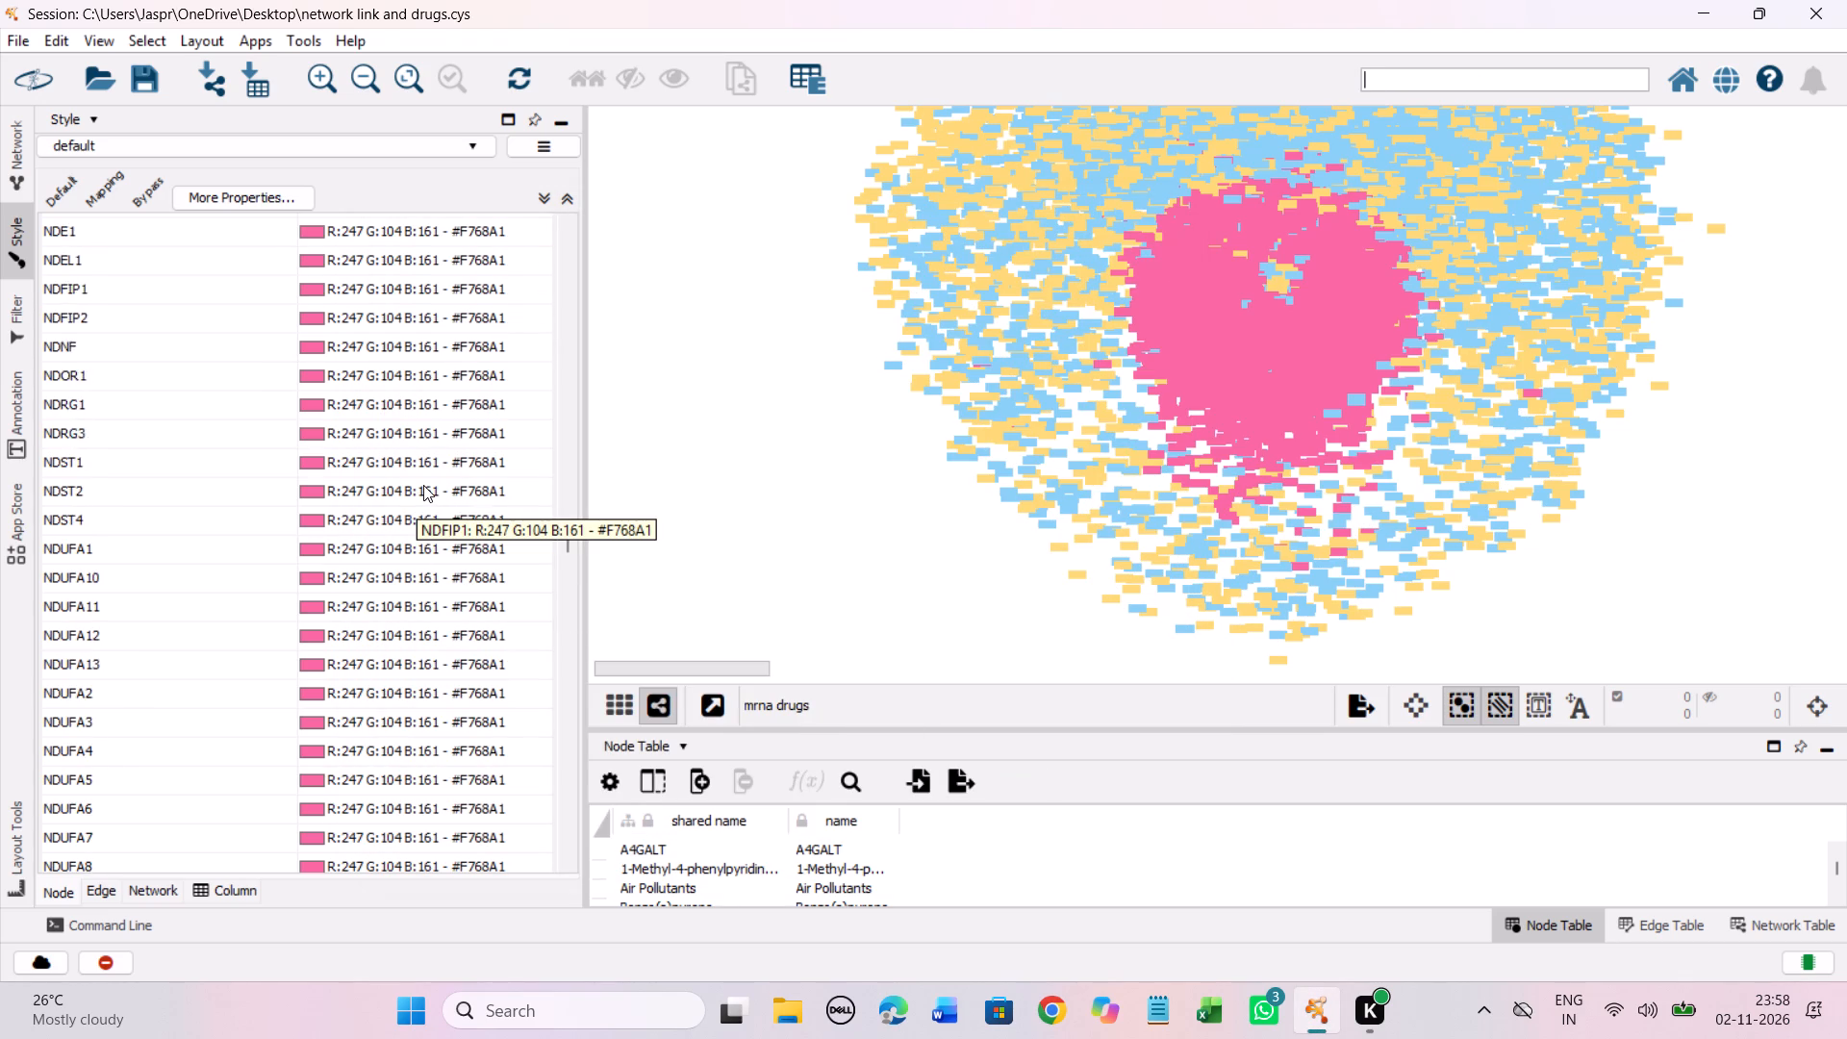
{"action": "scroll", "coordinate": [423, 485], "scroll_direction": "down", "scroll_amount": 20}
{"action": "scroll", "coordinate": [423, 485], "scroll_direction": "down", "scroll_amount": 10}
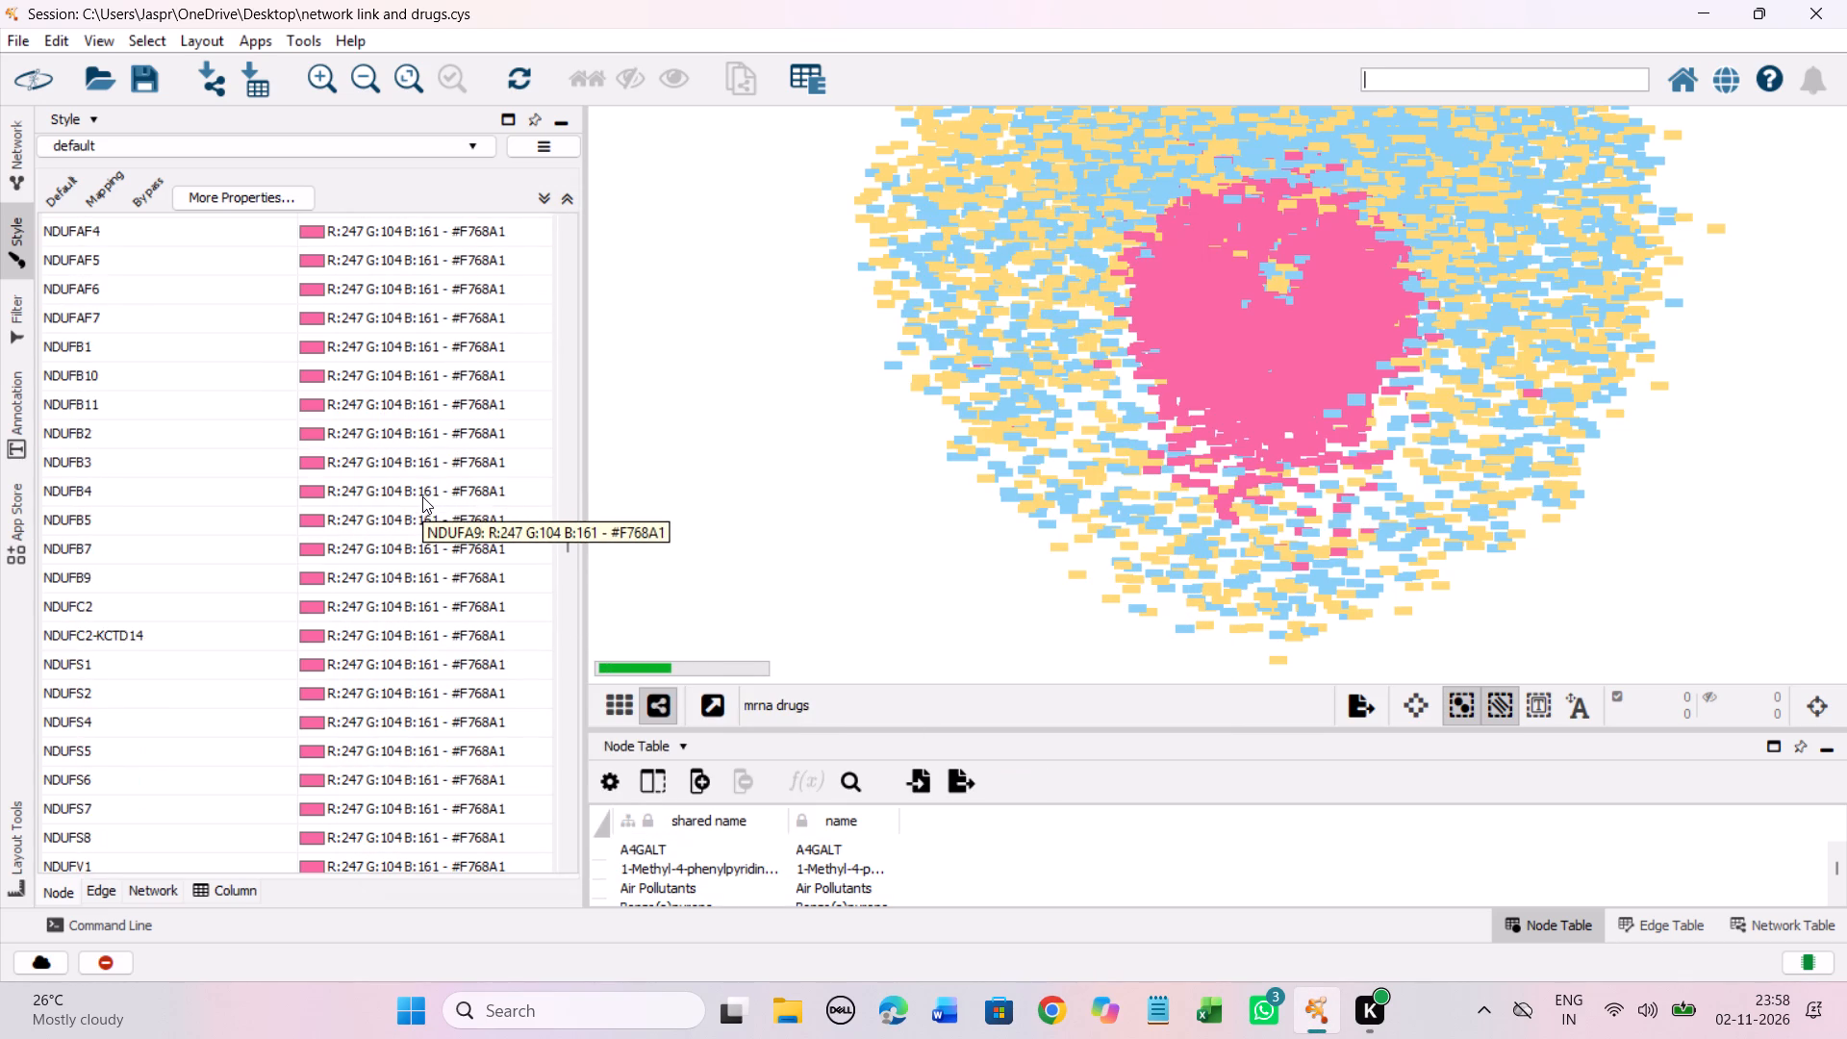
{"action": "scroll", "coordinate": [422, 496], "scroll_direction": "down", "scroll_amount": 14}
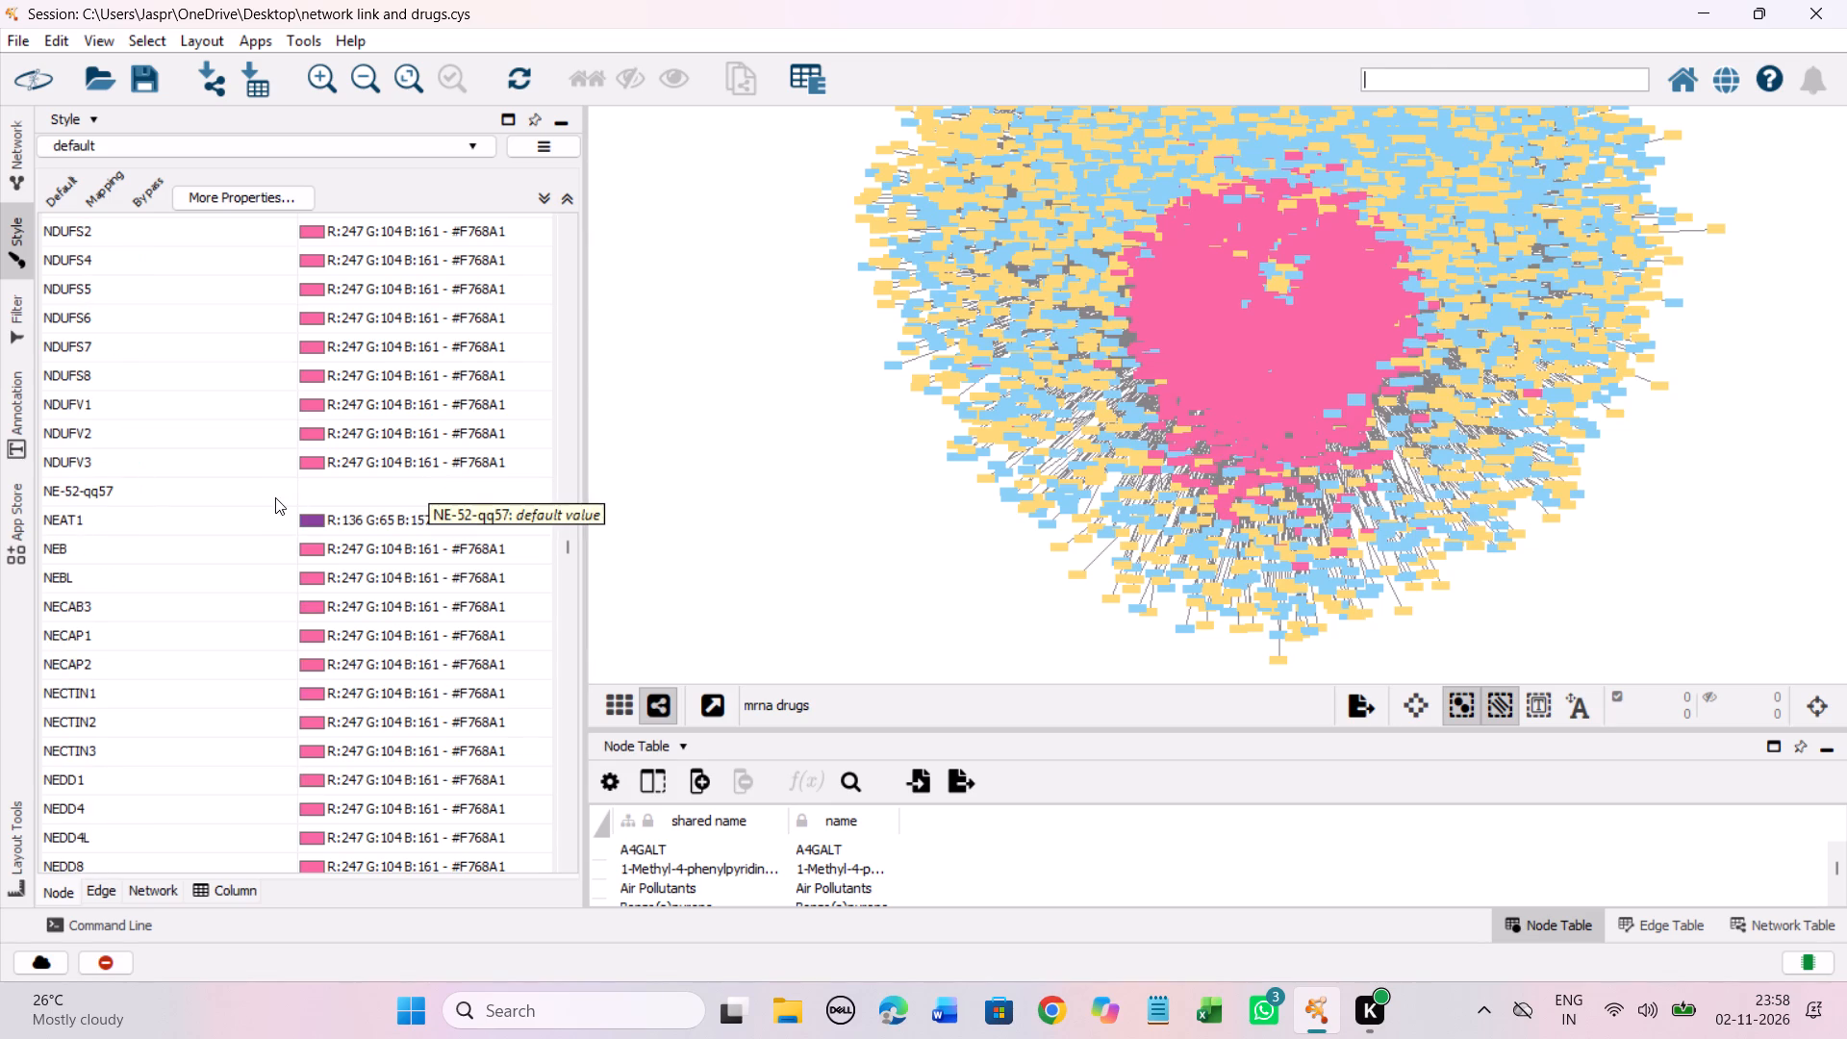
{"action": "left_click", "coordinate": [274, 496]}
{"action": "right_click", "coordinate": [272, 496]}
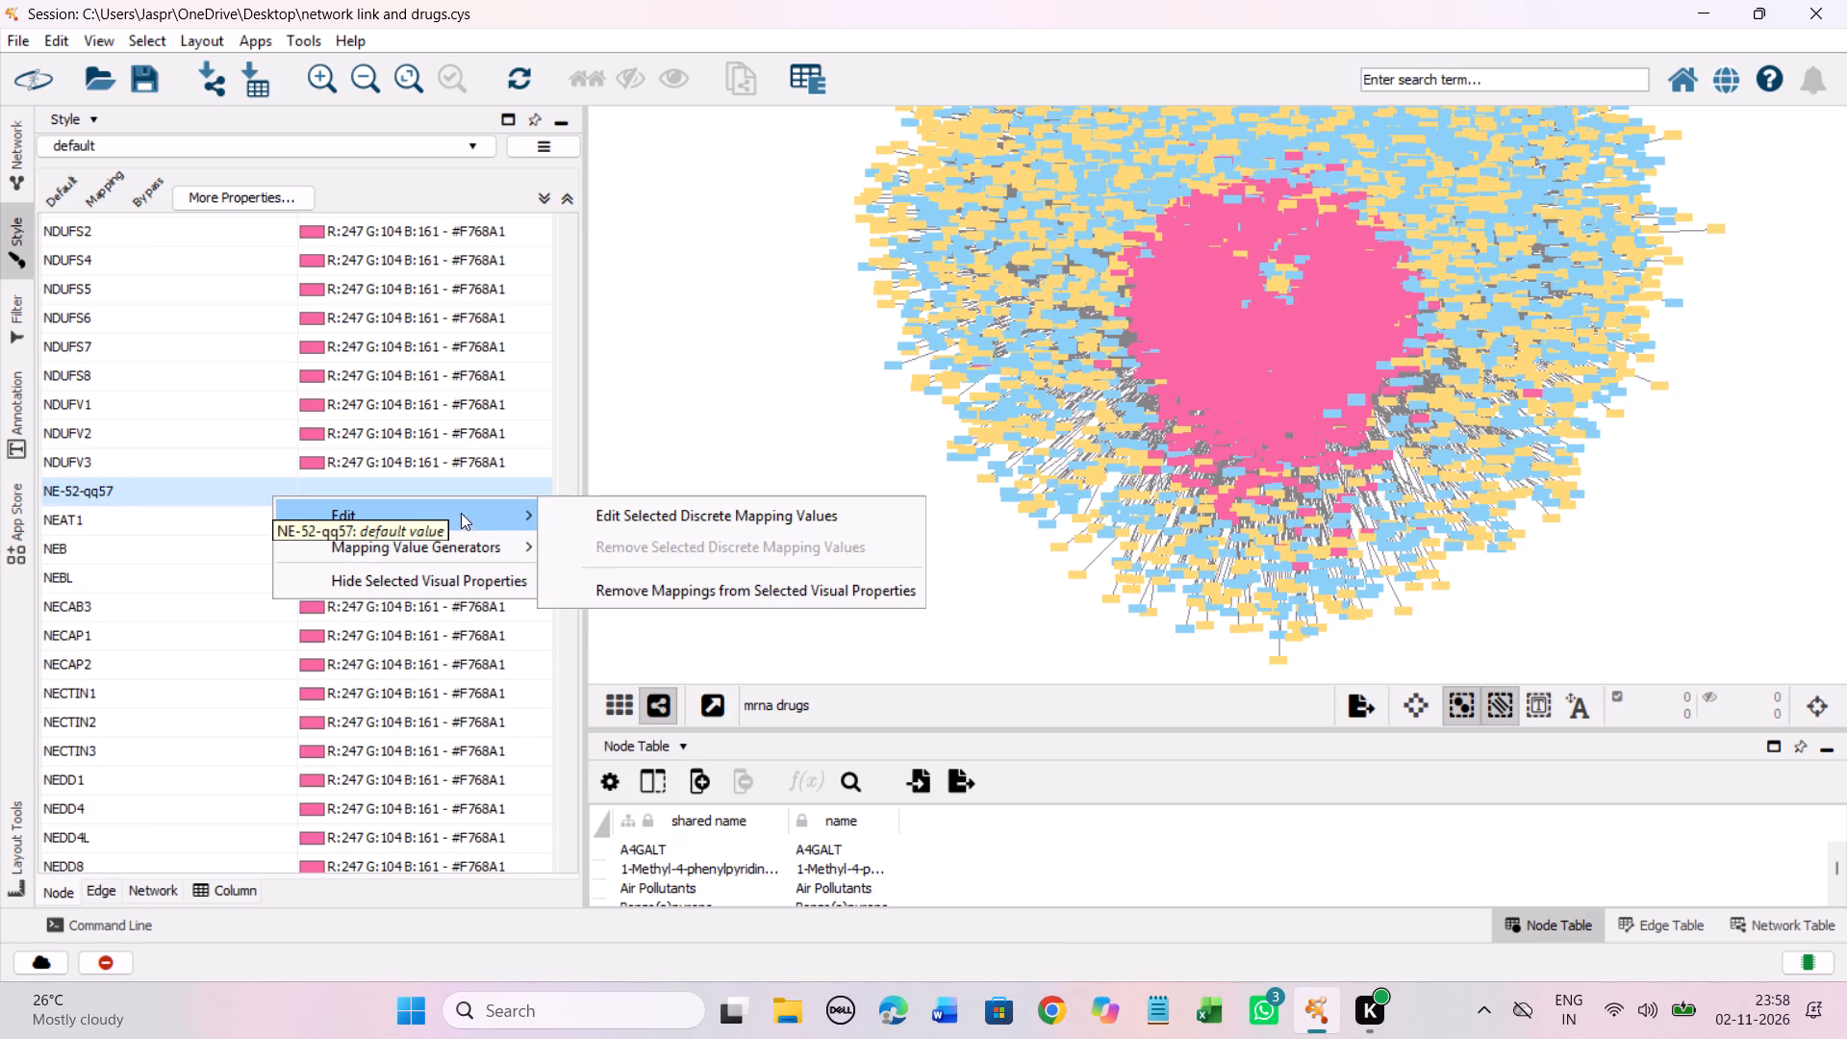
{"action": "left_click", "coordinate": [578, 519]}
{"action": "left_click_drag", "start_coordinate": [510, 545], "coordinate": [566, 263]}
{"action": "left_click", "coordinate": [720, 454]}
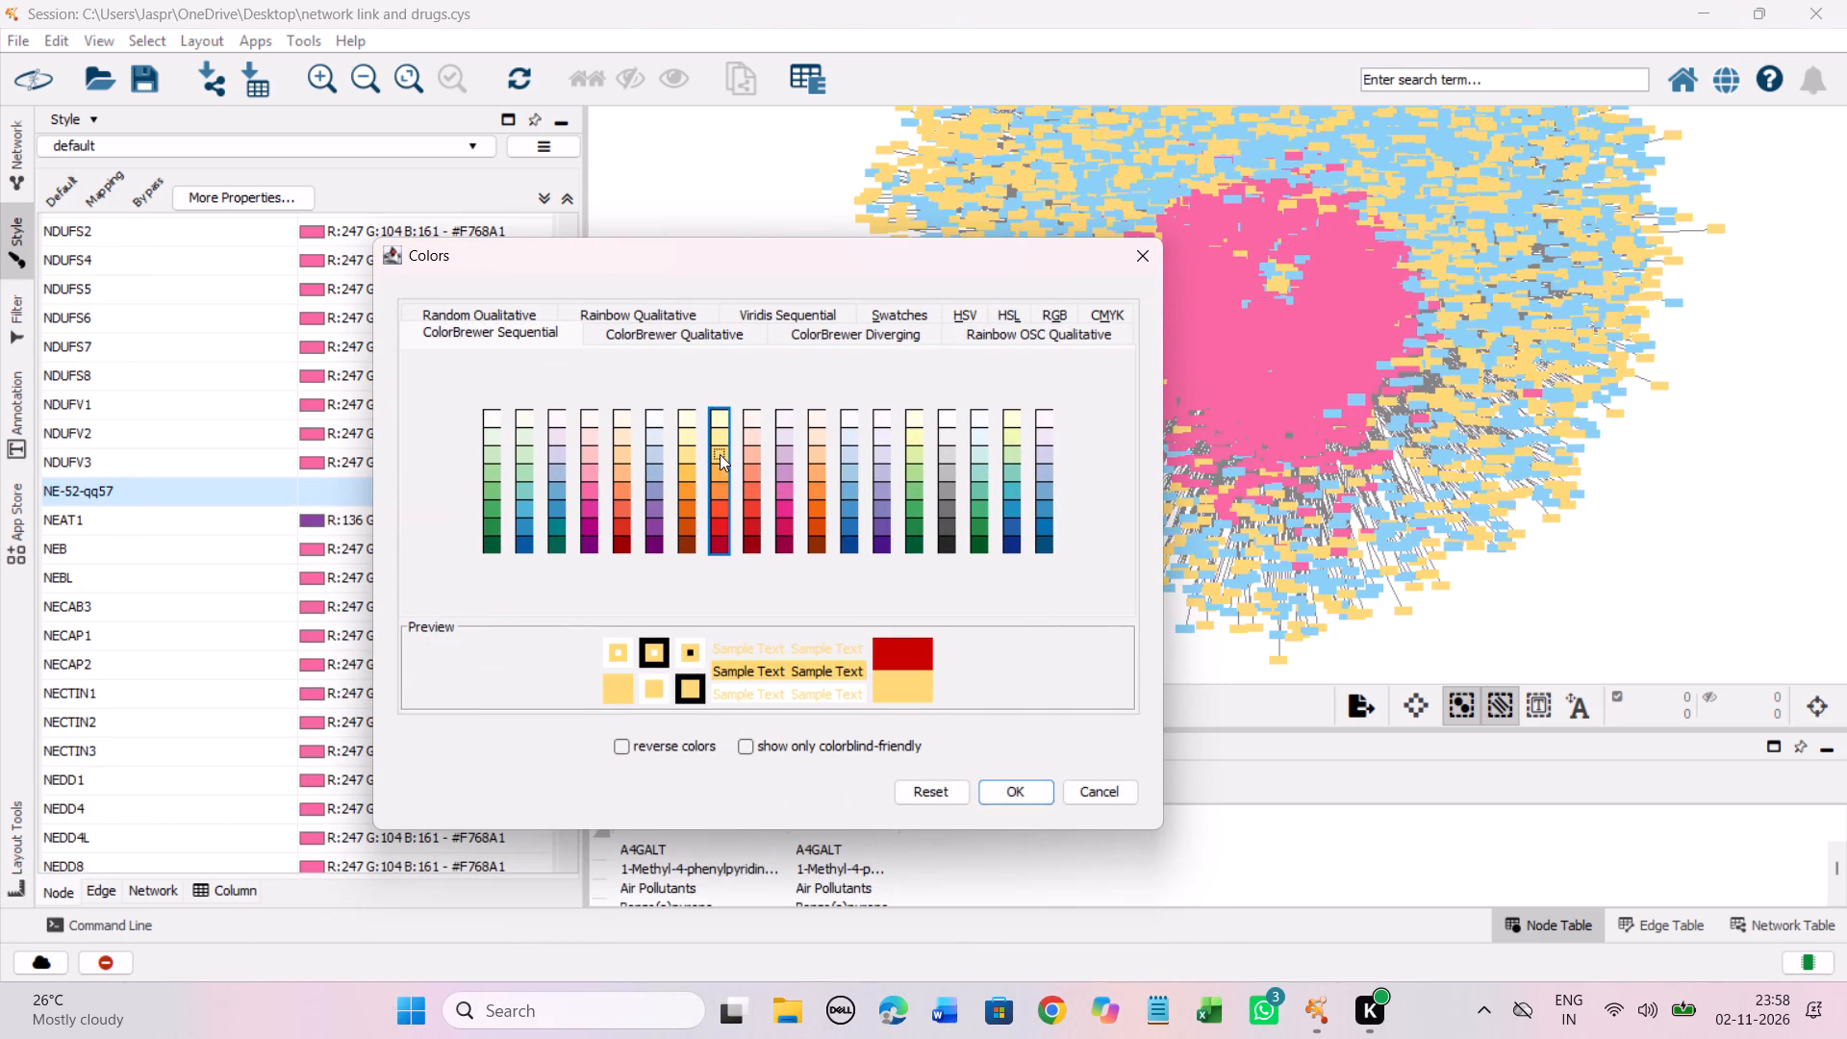
{"action": "left_click", "coordinate": [1022, 784]}
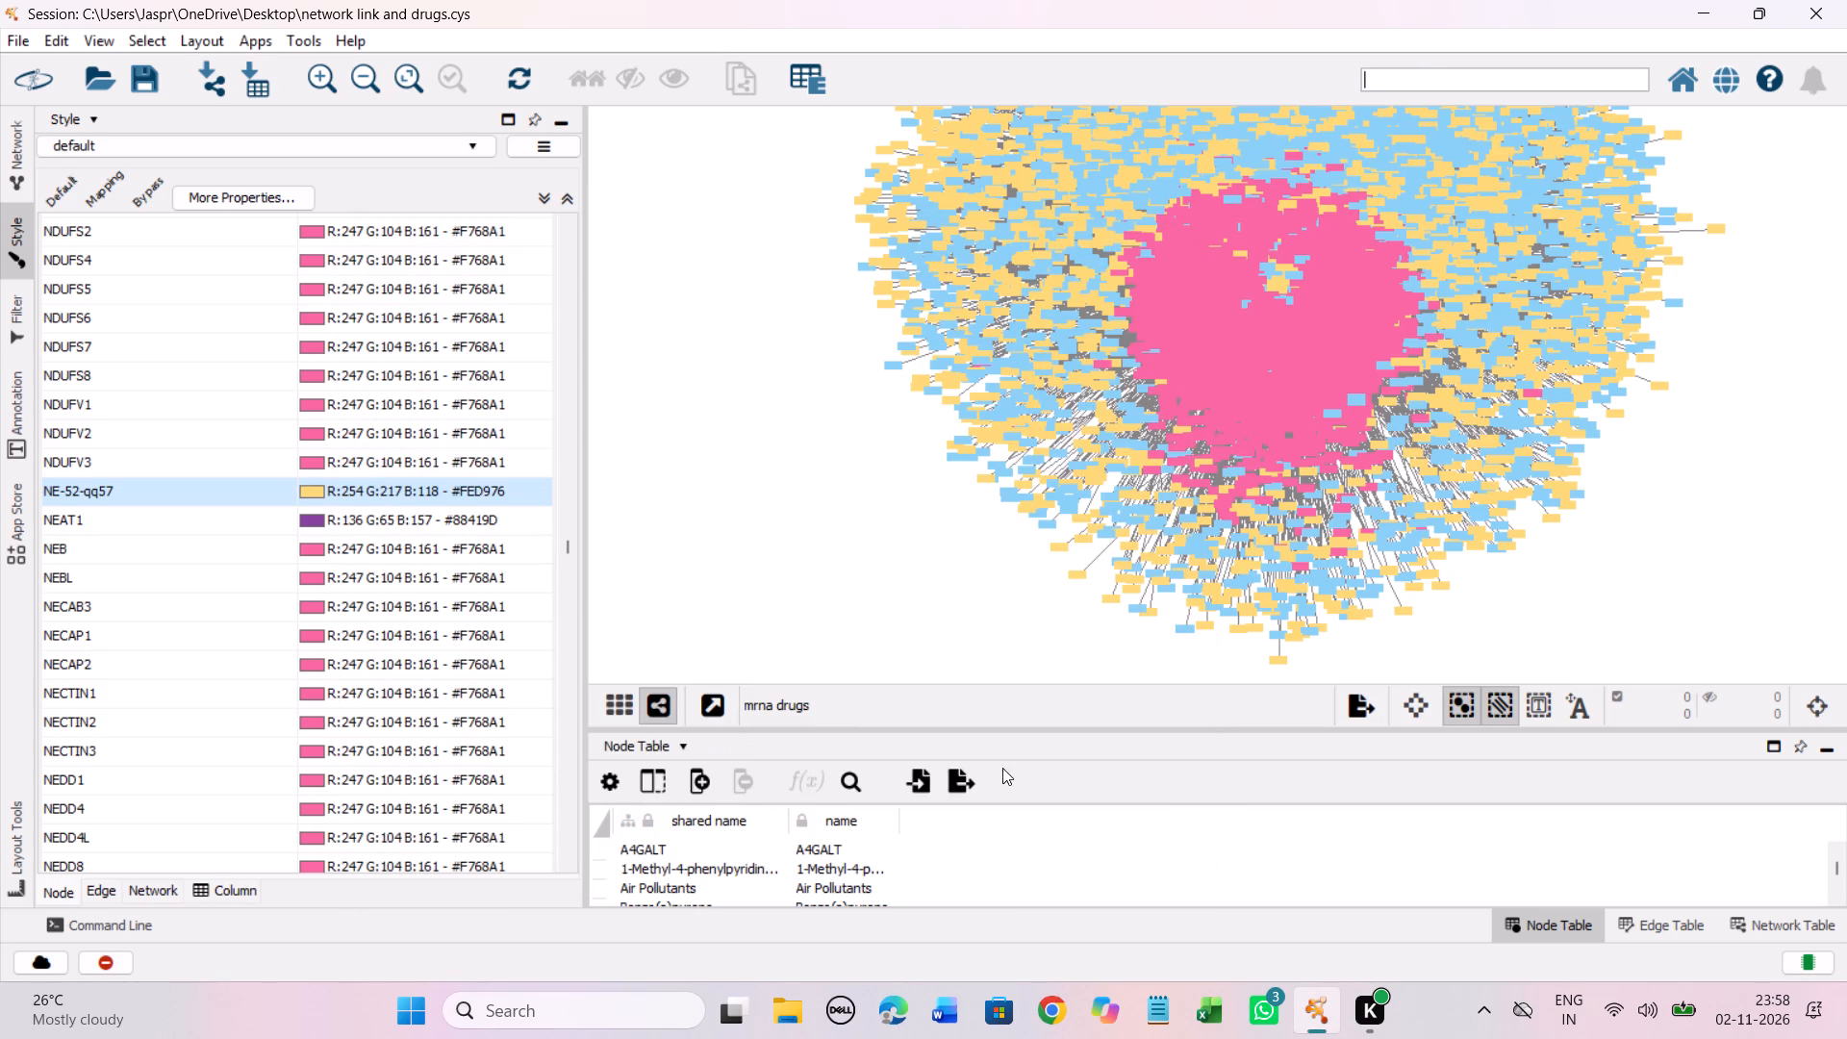
Set the discrete colour mapping of the unmapped entry NF157 compound to the Yellow-Orange-Red shade #FED976.
{"action": "scroll", "coordinate": [415, 500], "scroll_direction": "down", "scroll_amount": 5}
{"action": "scroll", "coordinate": [390, 526], "scroll_direction": "down", "scroll_amount": 19}
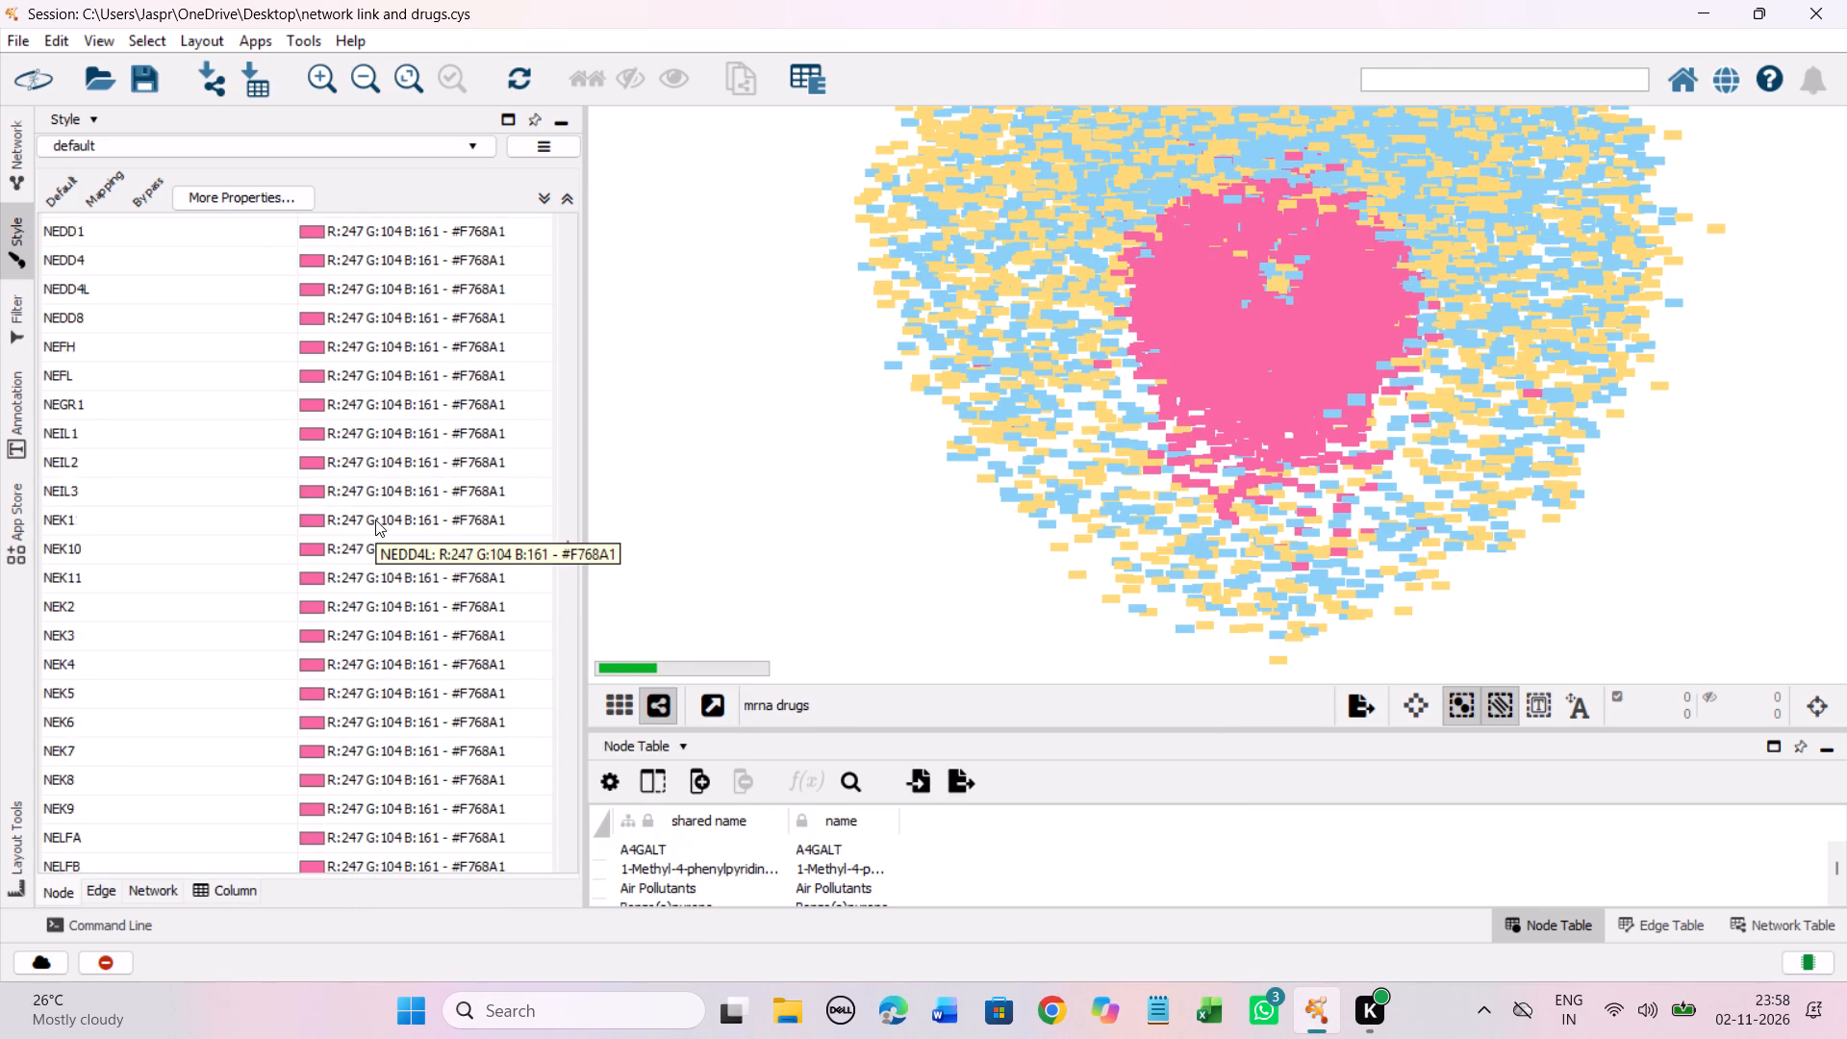
{"action": "scroll", "coordinate": [375, 519], "scroll_direction": "down", "scroll_amount": 20}
{"action": "scroll", "coordinate": [375, 519], "scroll_direction": "down", "scroll_amount": 7}
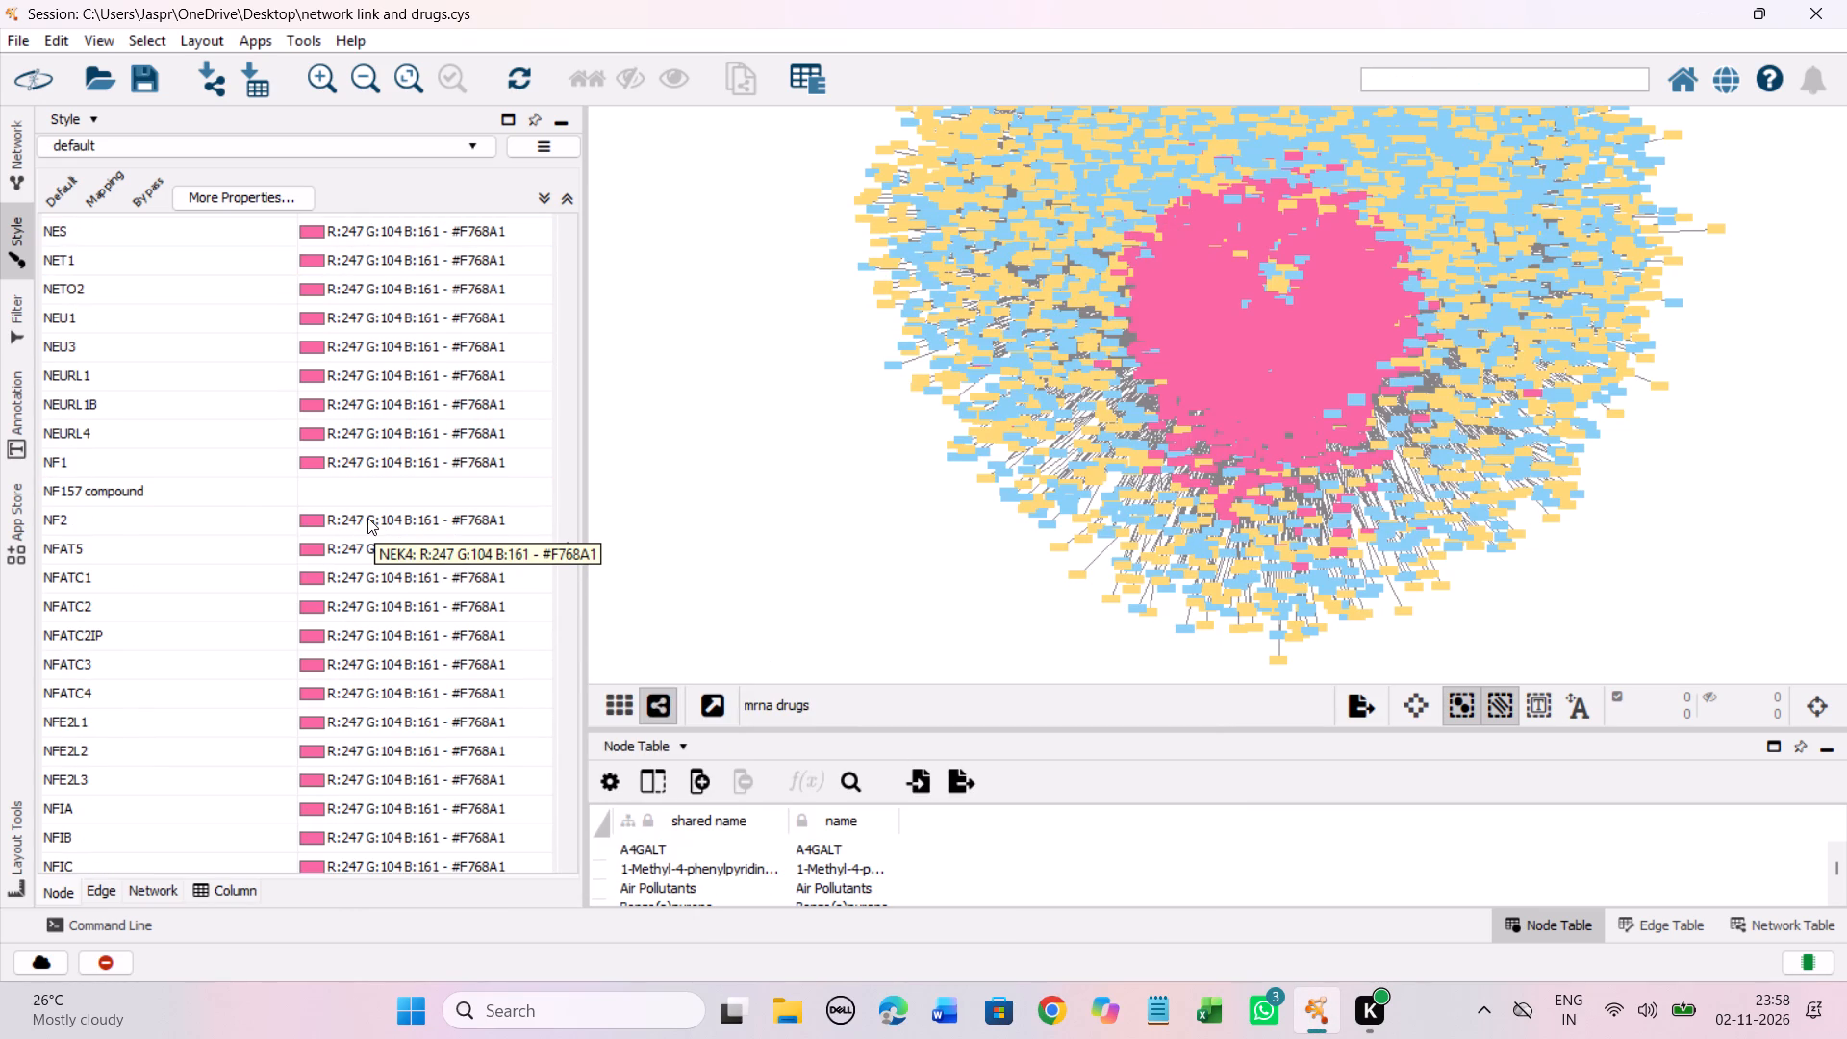
{"action": "left_click", "coordinate": [254, 495]}
{"action": "right_click", "coordinate": [254, 495]}
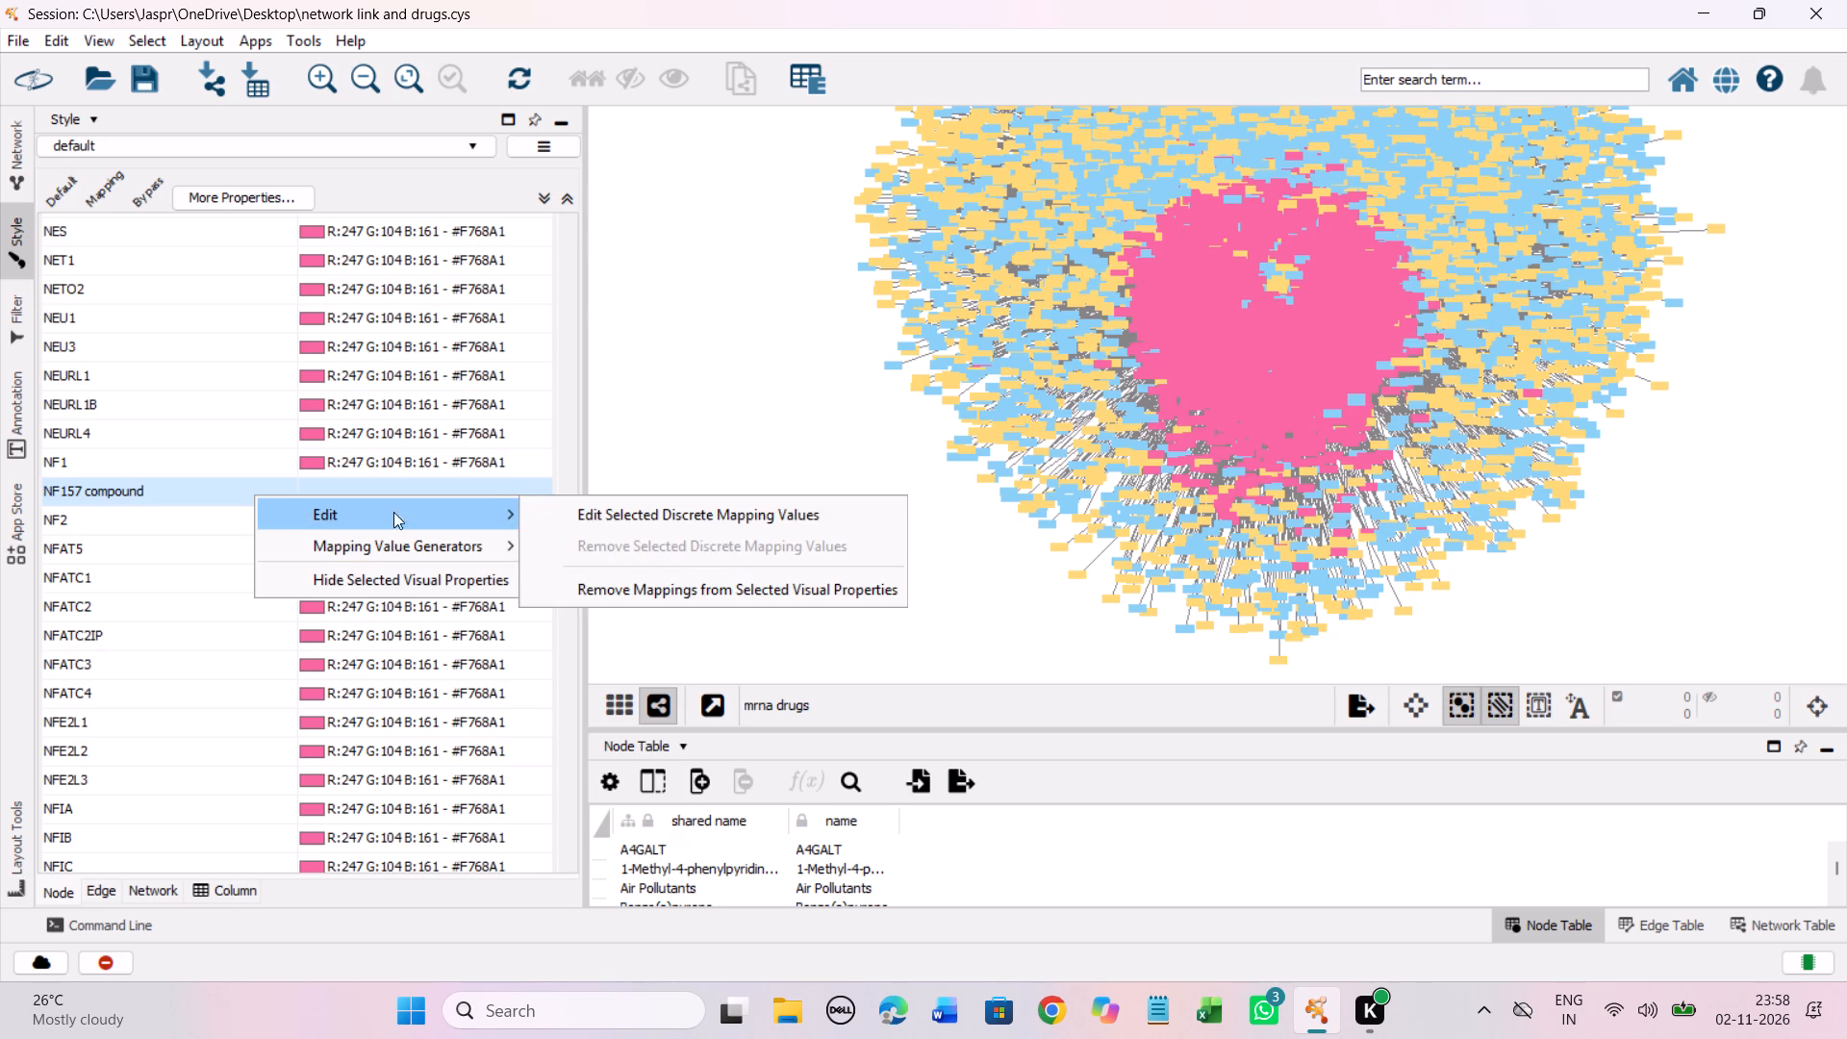
{"action": "left_click", "coordinate": [594, 515]}
{"action": "left_click_drag", "start_coordinate": [558, 541], "coordinate": [558, 244]}
{"action": "left_click", "coordinate": [667, 443]}
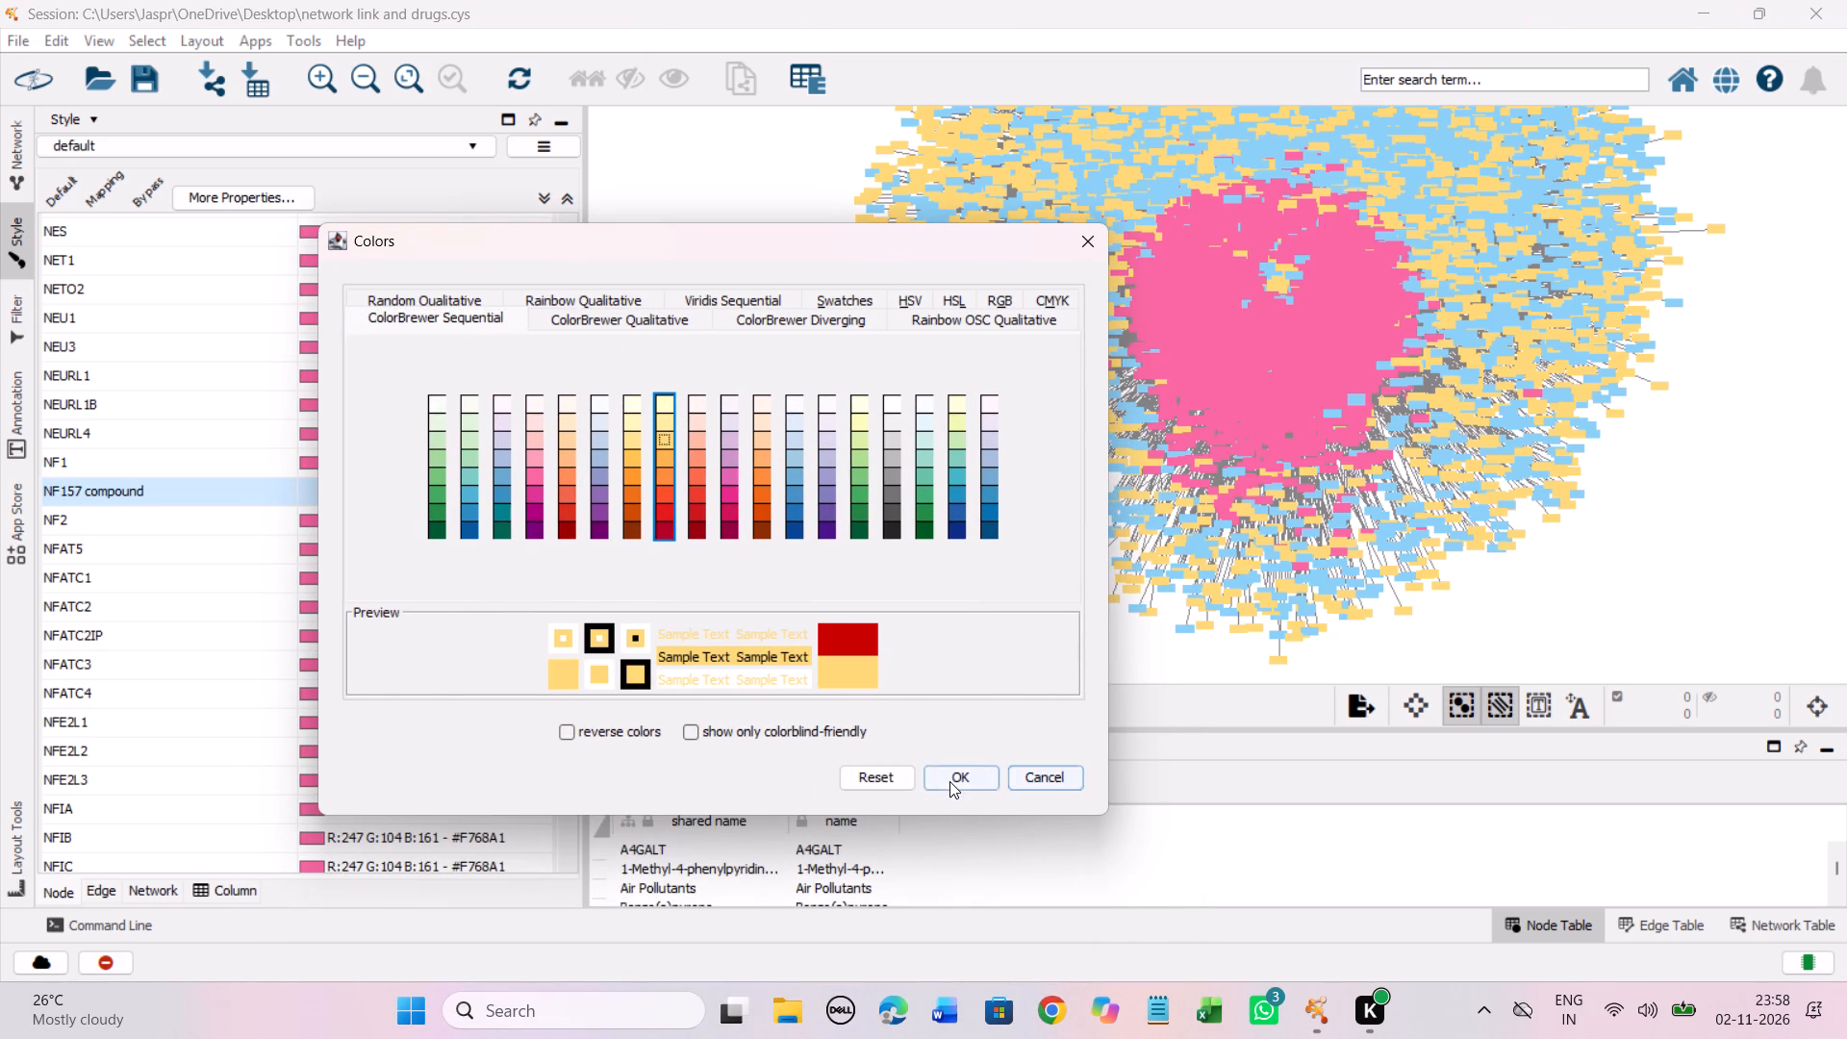
{"action": "left_click", "coordinate": [949, 781]}
Set the discrete colour mapping of the unmapped entry NG-Nitroarginine Methyl Ester to the Yellow-Orange-Red shade #FED976.
{"action": "scroll", "coordinate": [331, 479], "scroll_direction": "down", "scroll_amount": 4}
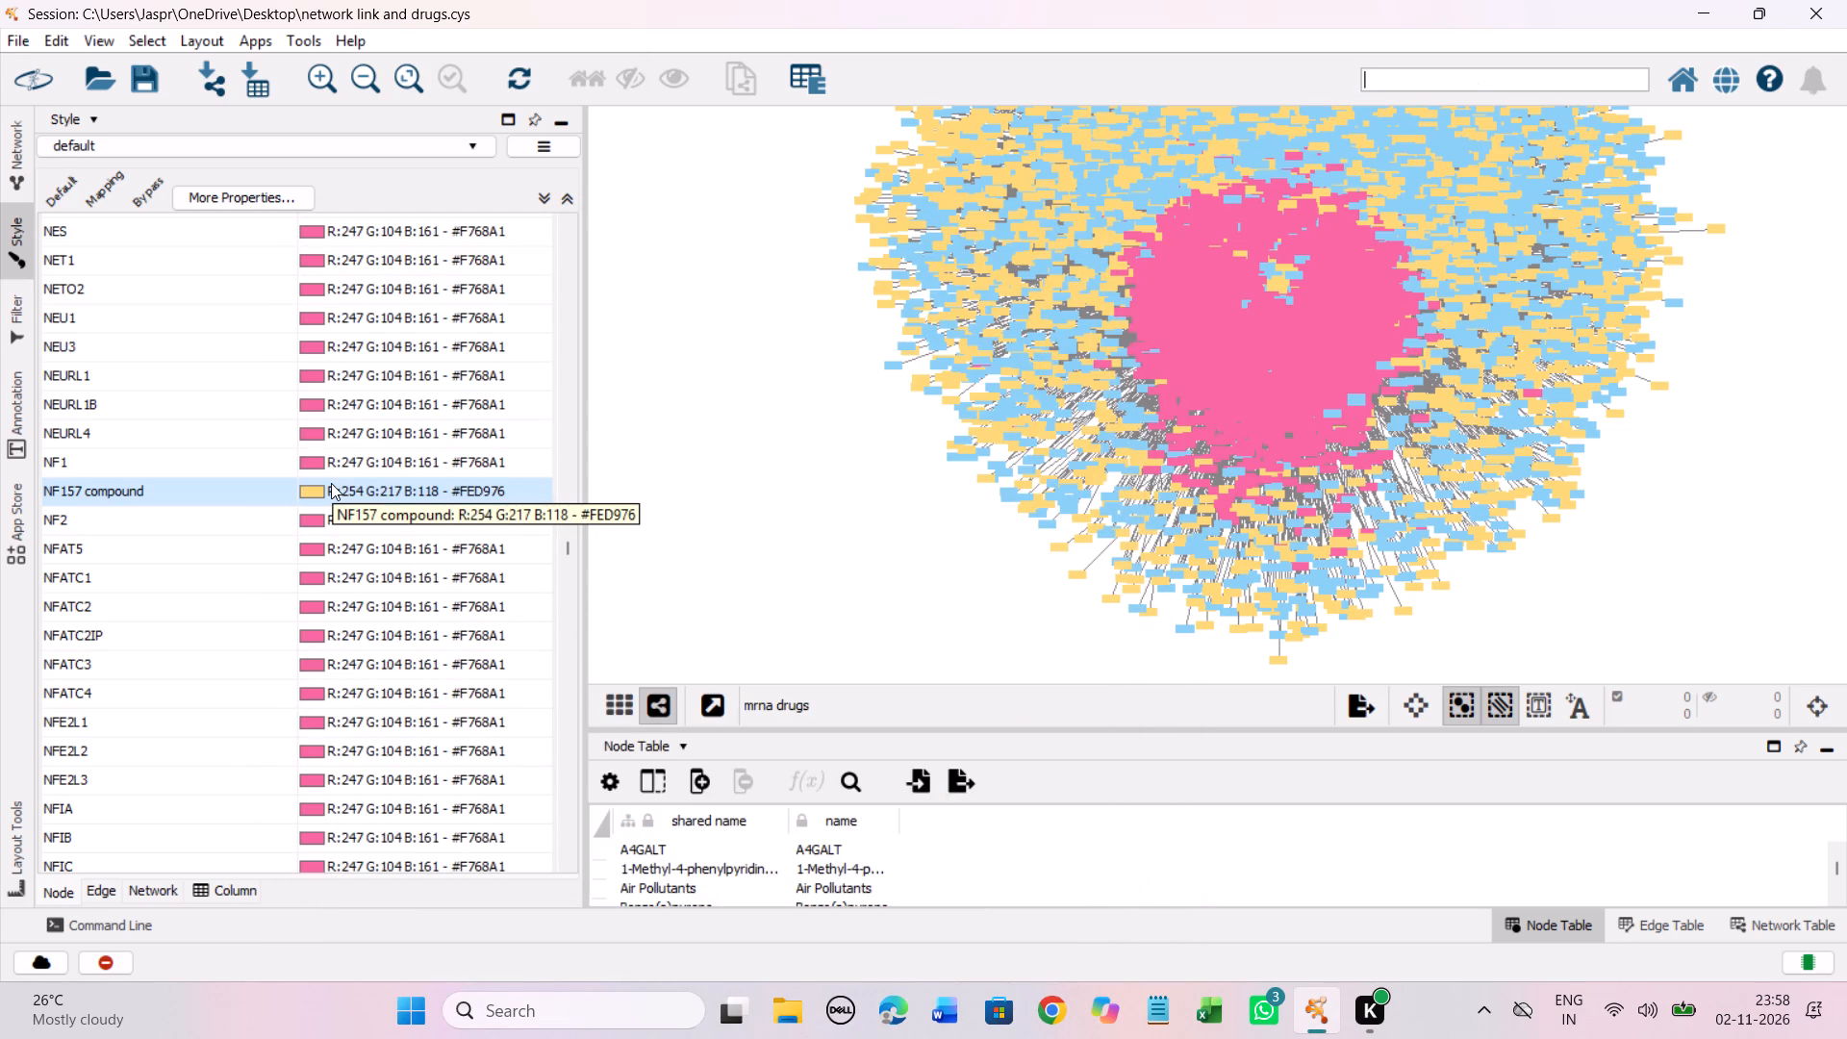
{"action": "scroll", "coordinate": [375, 499], "scroll_direction": "down", "scroll_amount": 1}
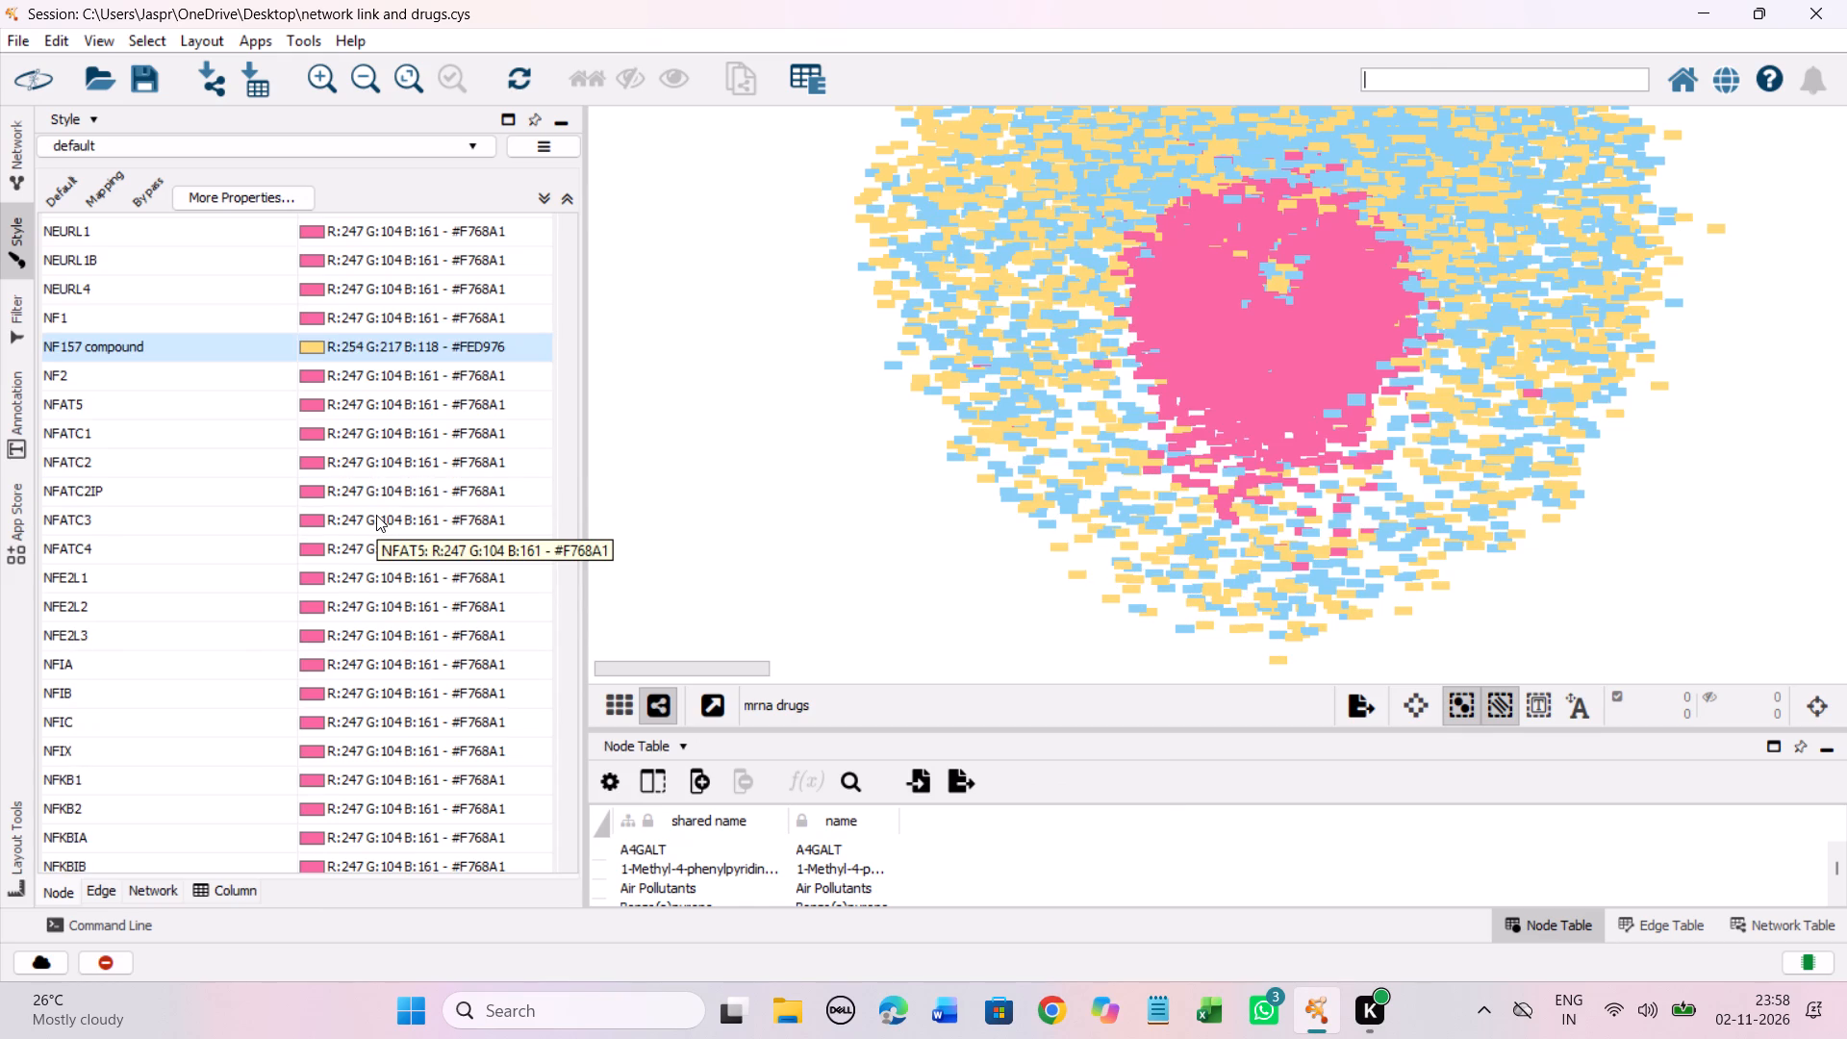
{"action": "scroll", "coordinate": [376, 515], "scroll_direction": "down", "scroll_amount": 3}
{"action": "scroll", "coordinate": [376, 515], "scroll_direction": "down", "scroll_amount": 20}
{"action": "scroll", "coordinate": [376, 515], "scroll_direction": "down", "scroll_amount": 1}
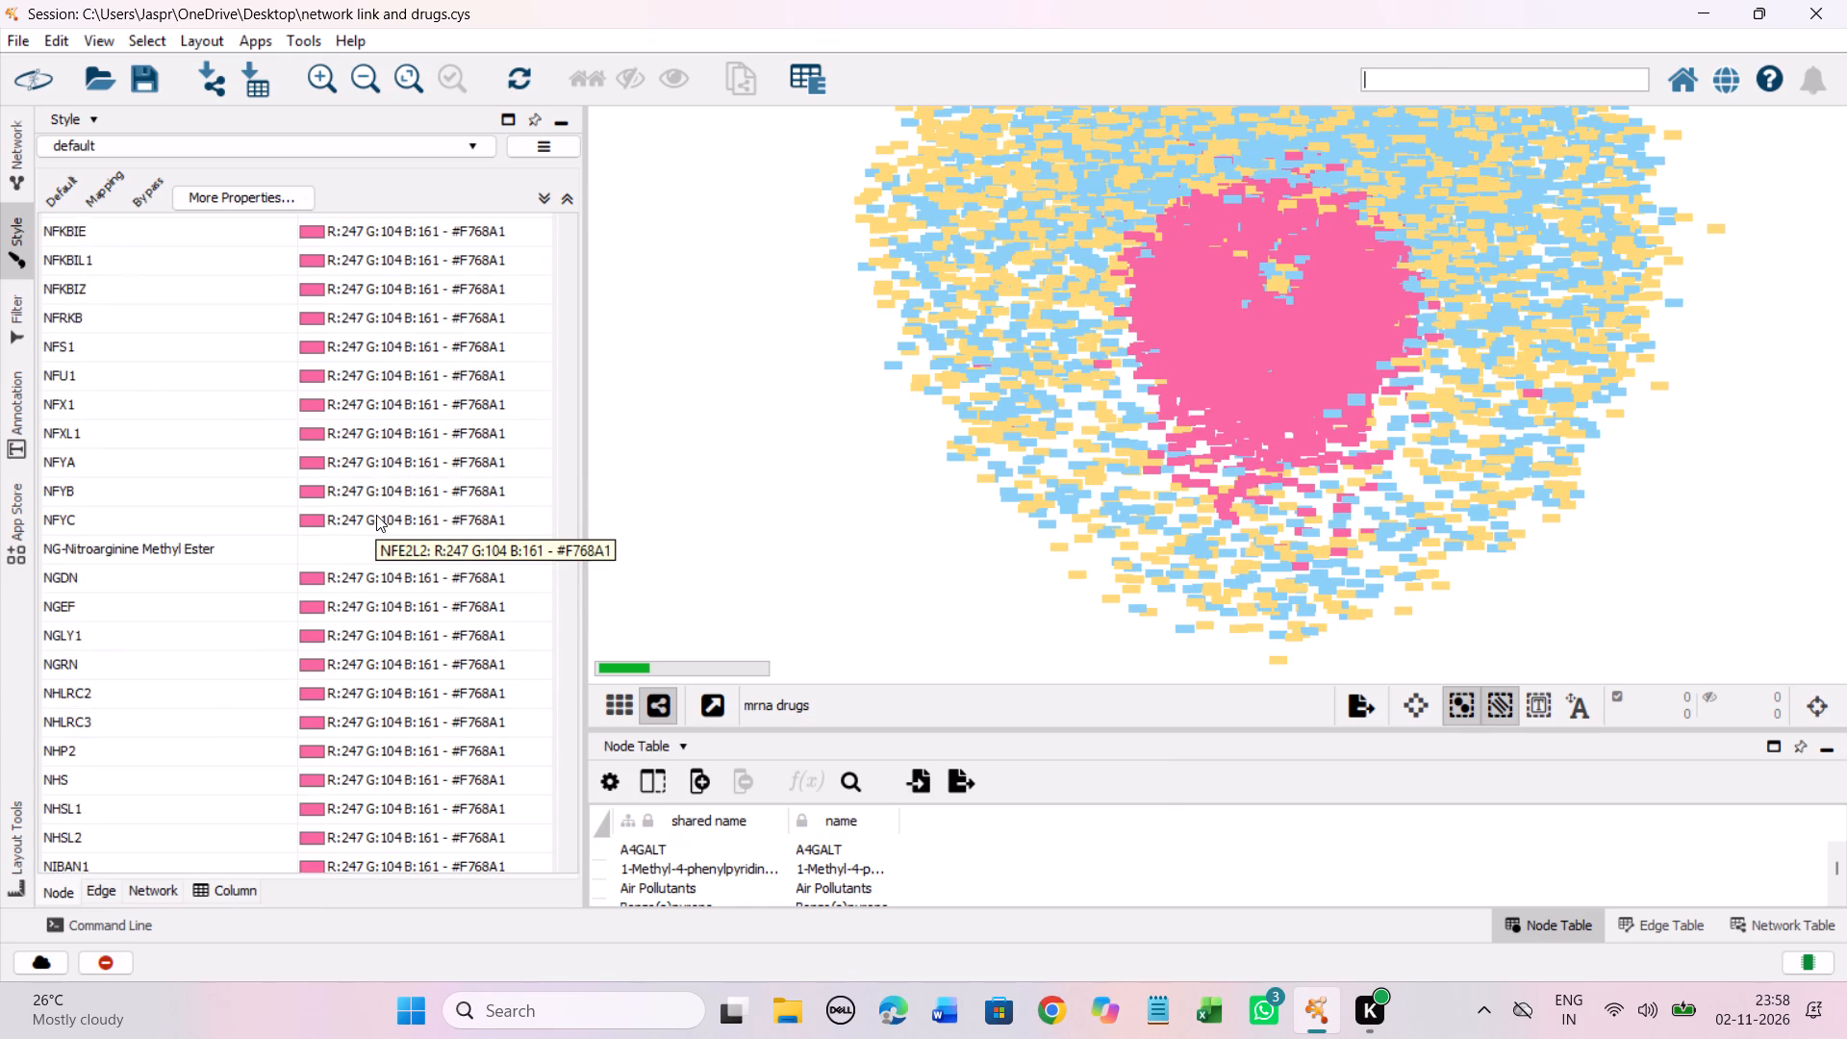
{"action": "scroll", "coordinate": [376, 515], "scroll_direction": "down", "scroll_amount": 7}
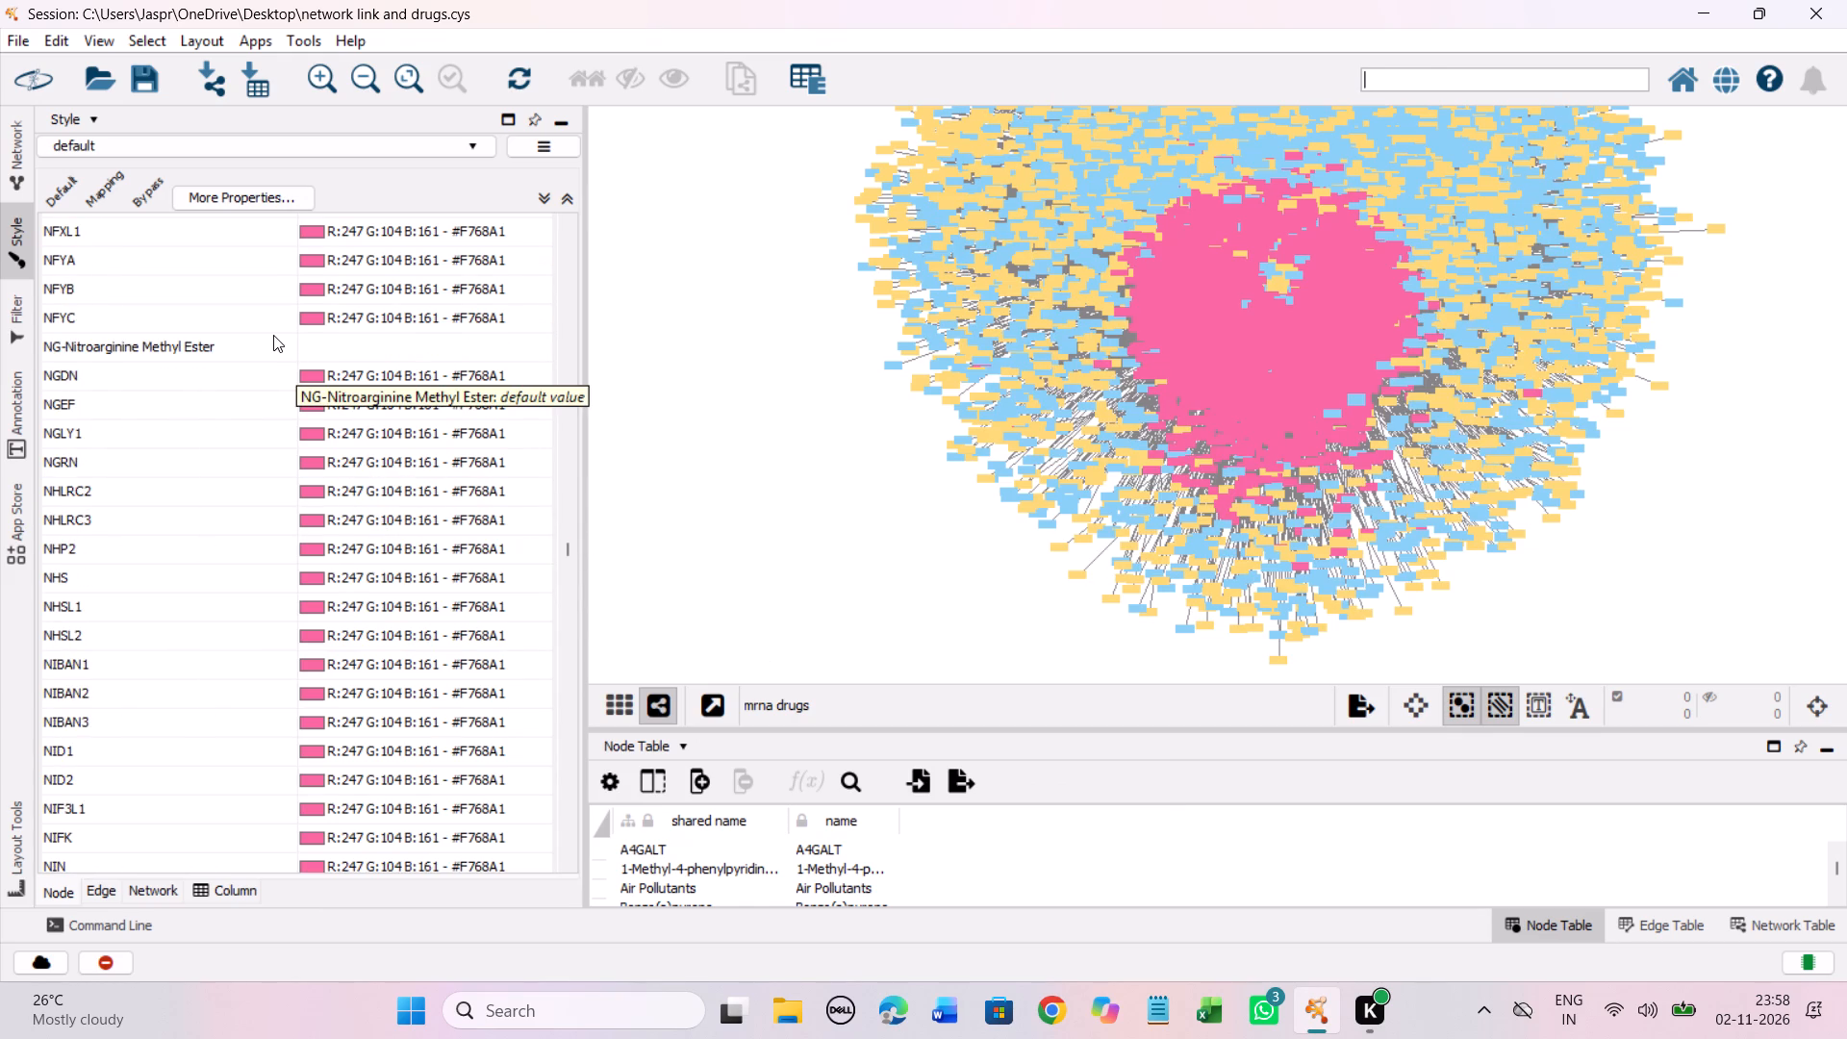
{"action": "left_click", "coordinate": [273, 335]}
{"action": "right_click", "coordinate": [273, 335]}
{"action": "left_click", "coordinate": [623, 364]}
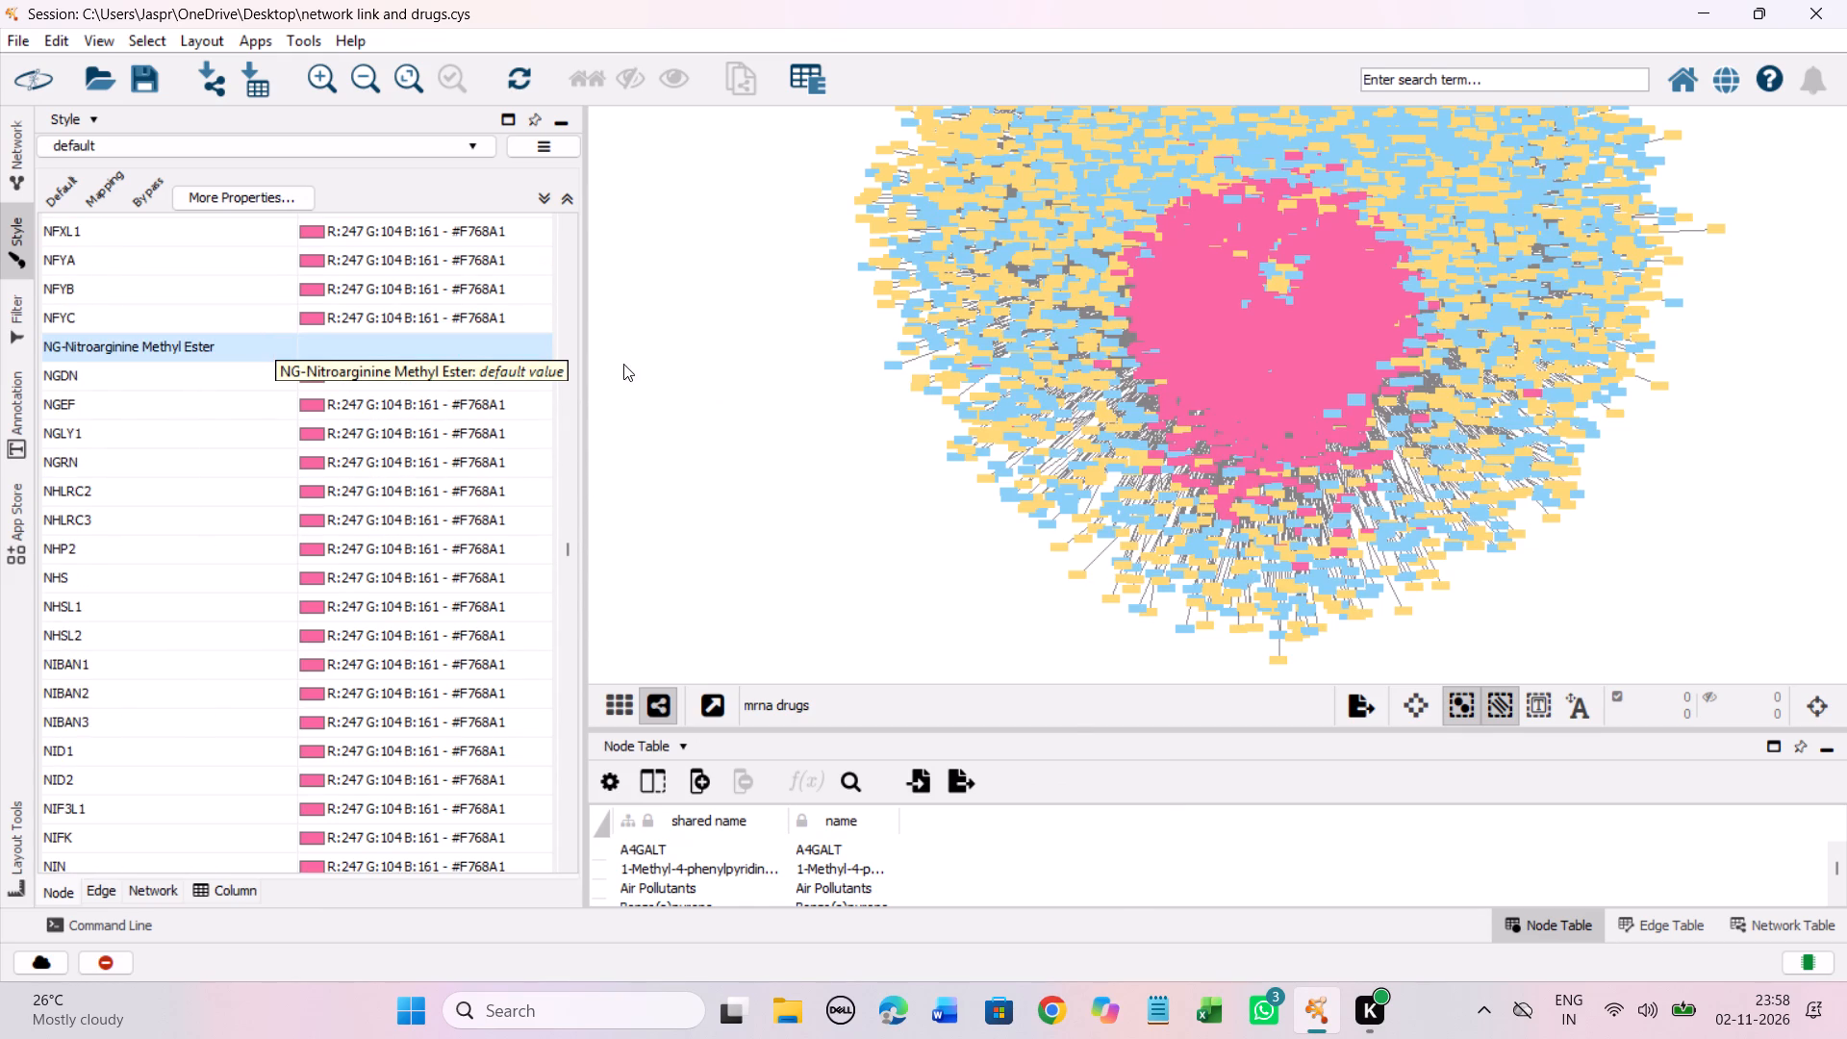
{"action": "left_click_drag", "start_coordinate": [526, 548], "coordinate": [595, 217]}
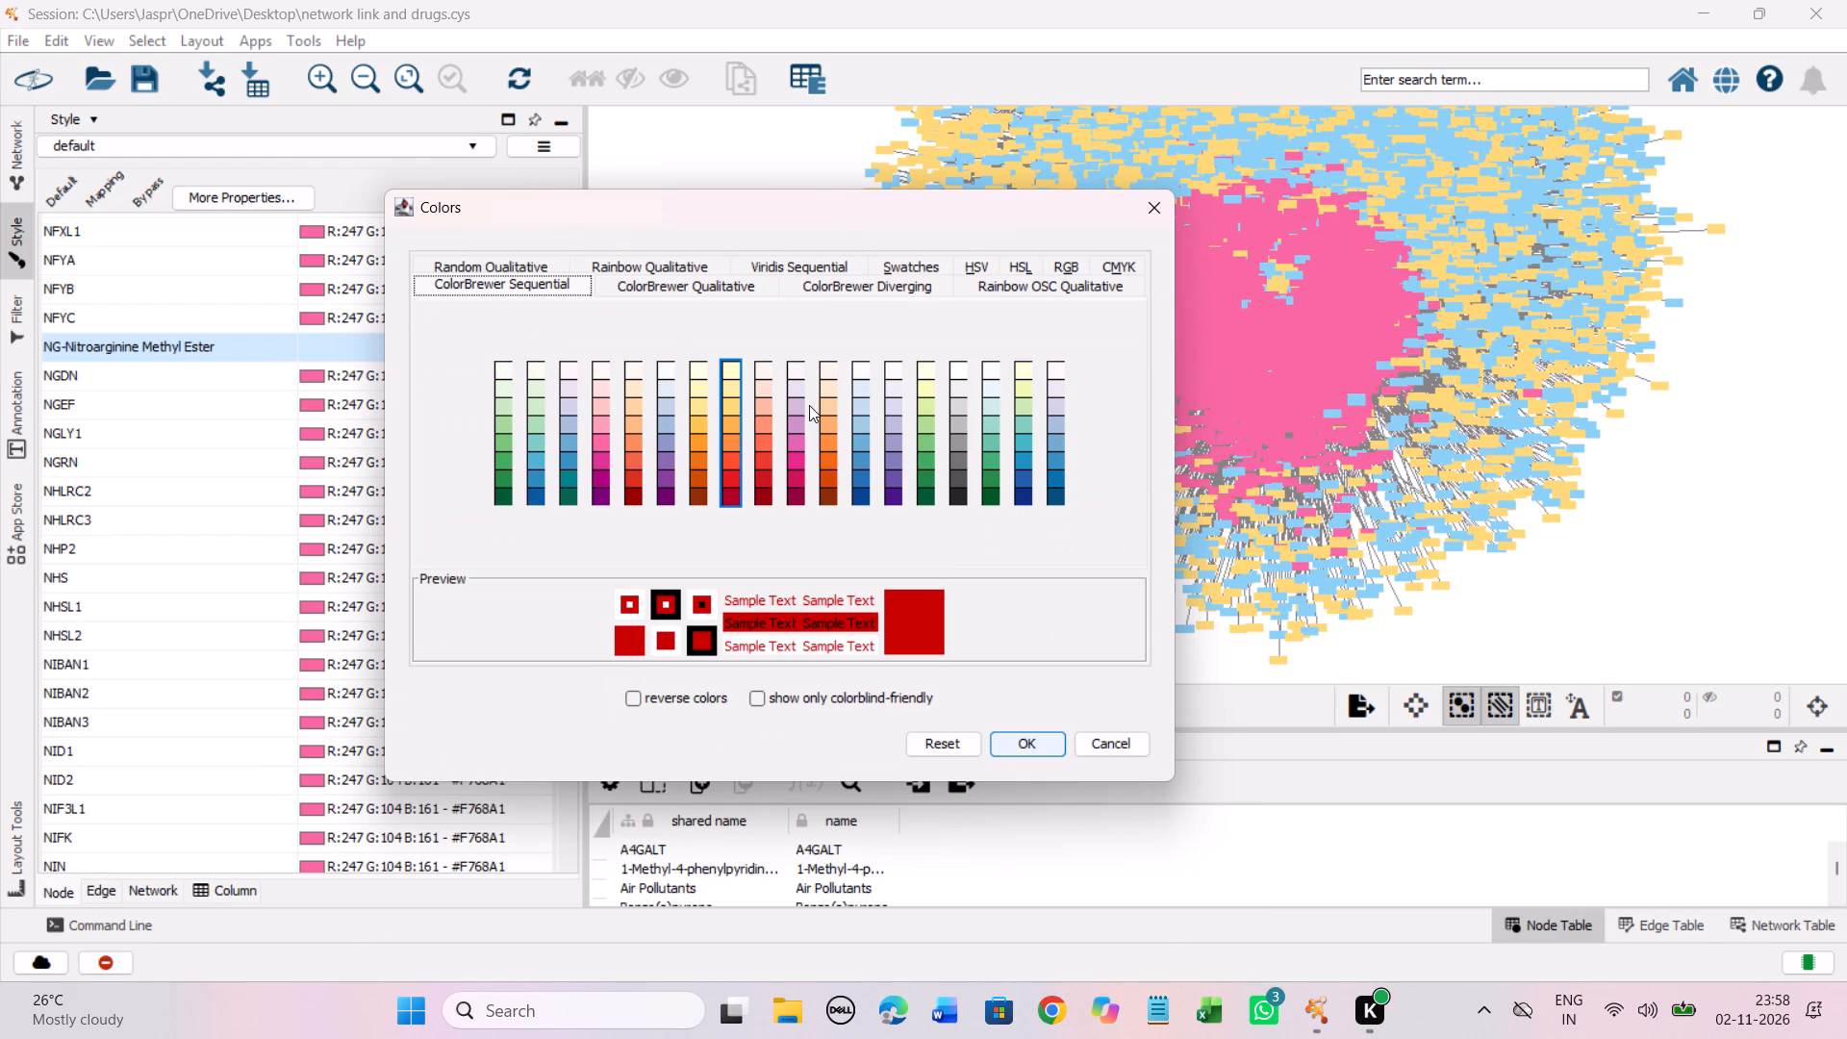
{"action": "left_click", "coordinate": [729, 409]}
{"action": "left_click", "coordinate": [1043, 742]}
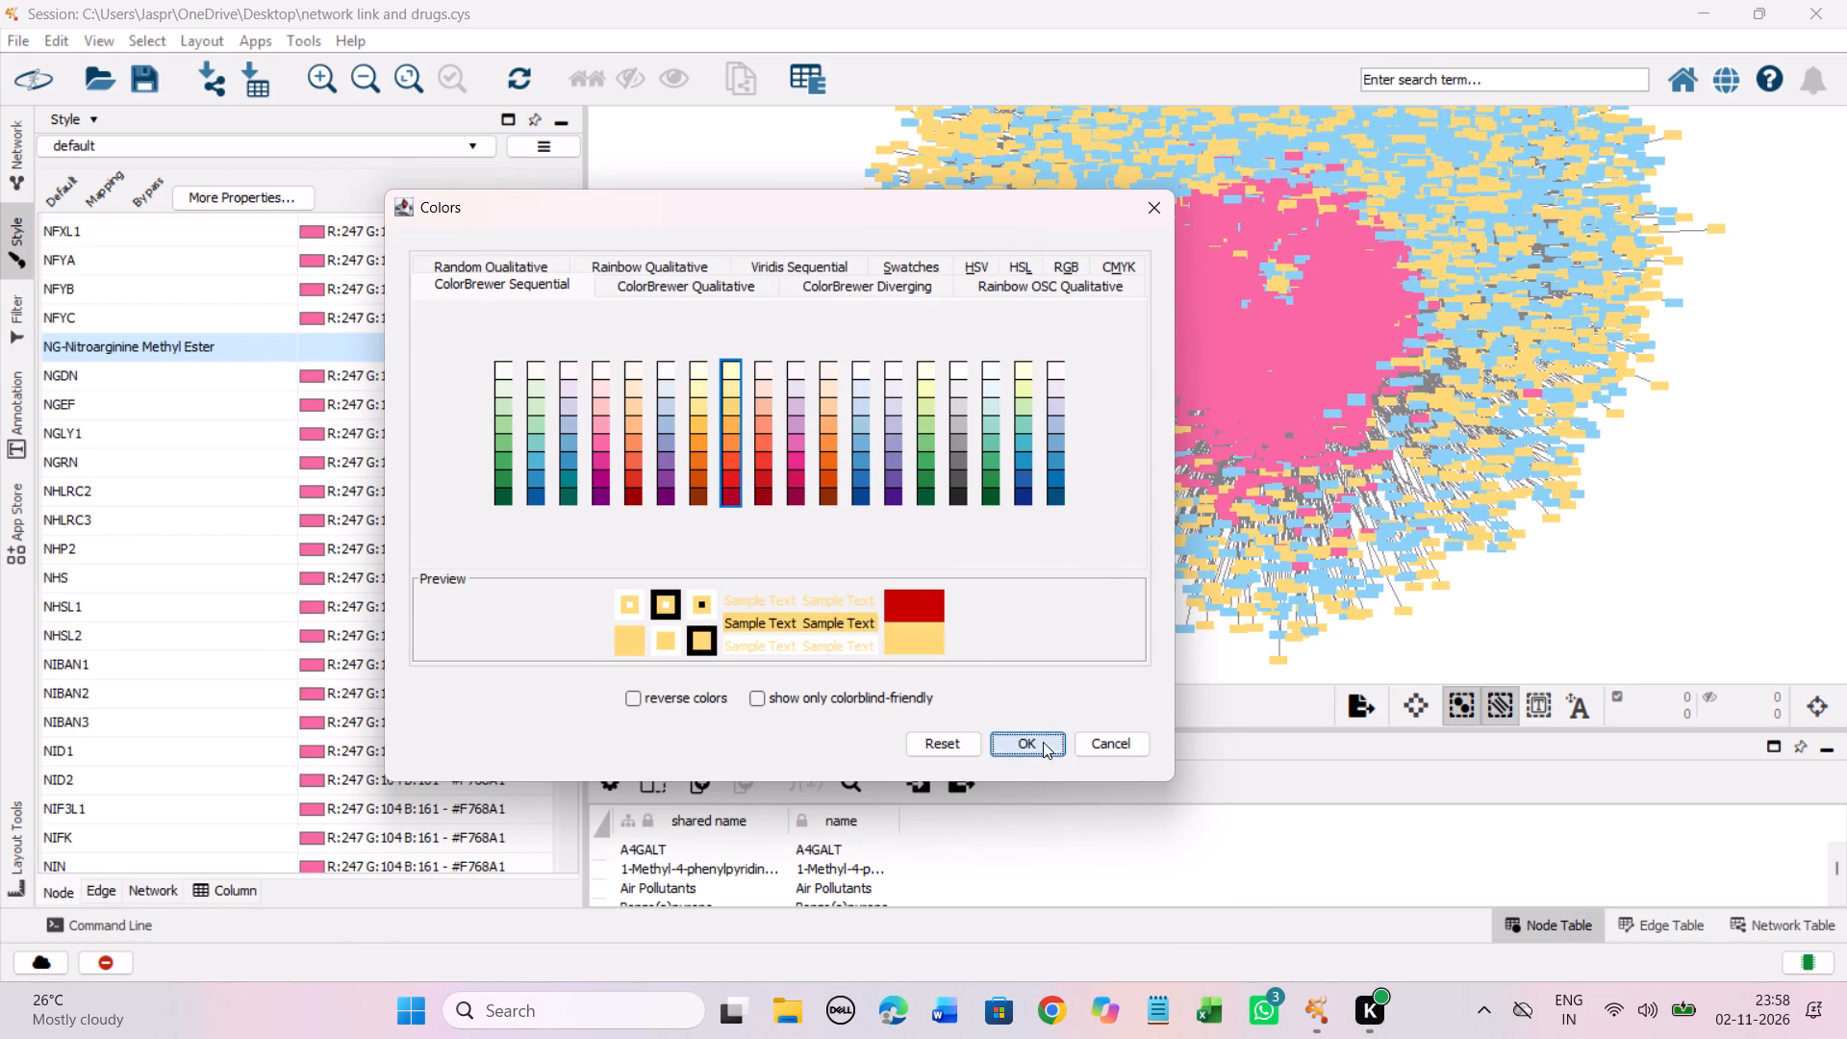
Set the discrete colour mapping of the unmapped entry NKCT1 protein, Naja kaouthia to the Yellow-Orange-Red shade #FED976.
{"action": "scroll", "coordinate": [382, 533], "scroll_direction": "down", "scroll_amount": 4}
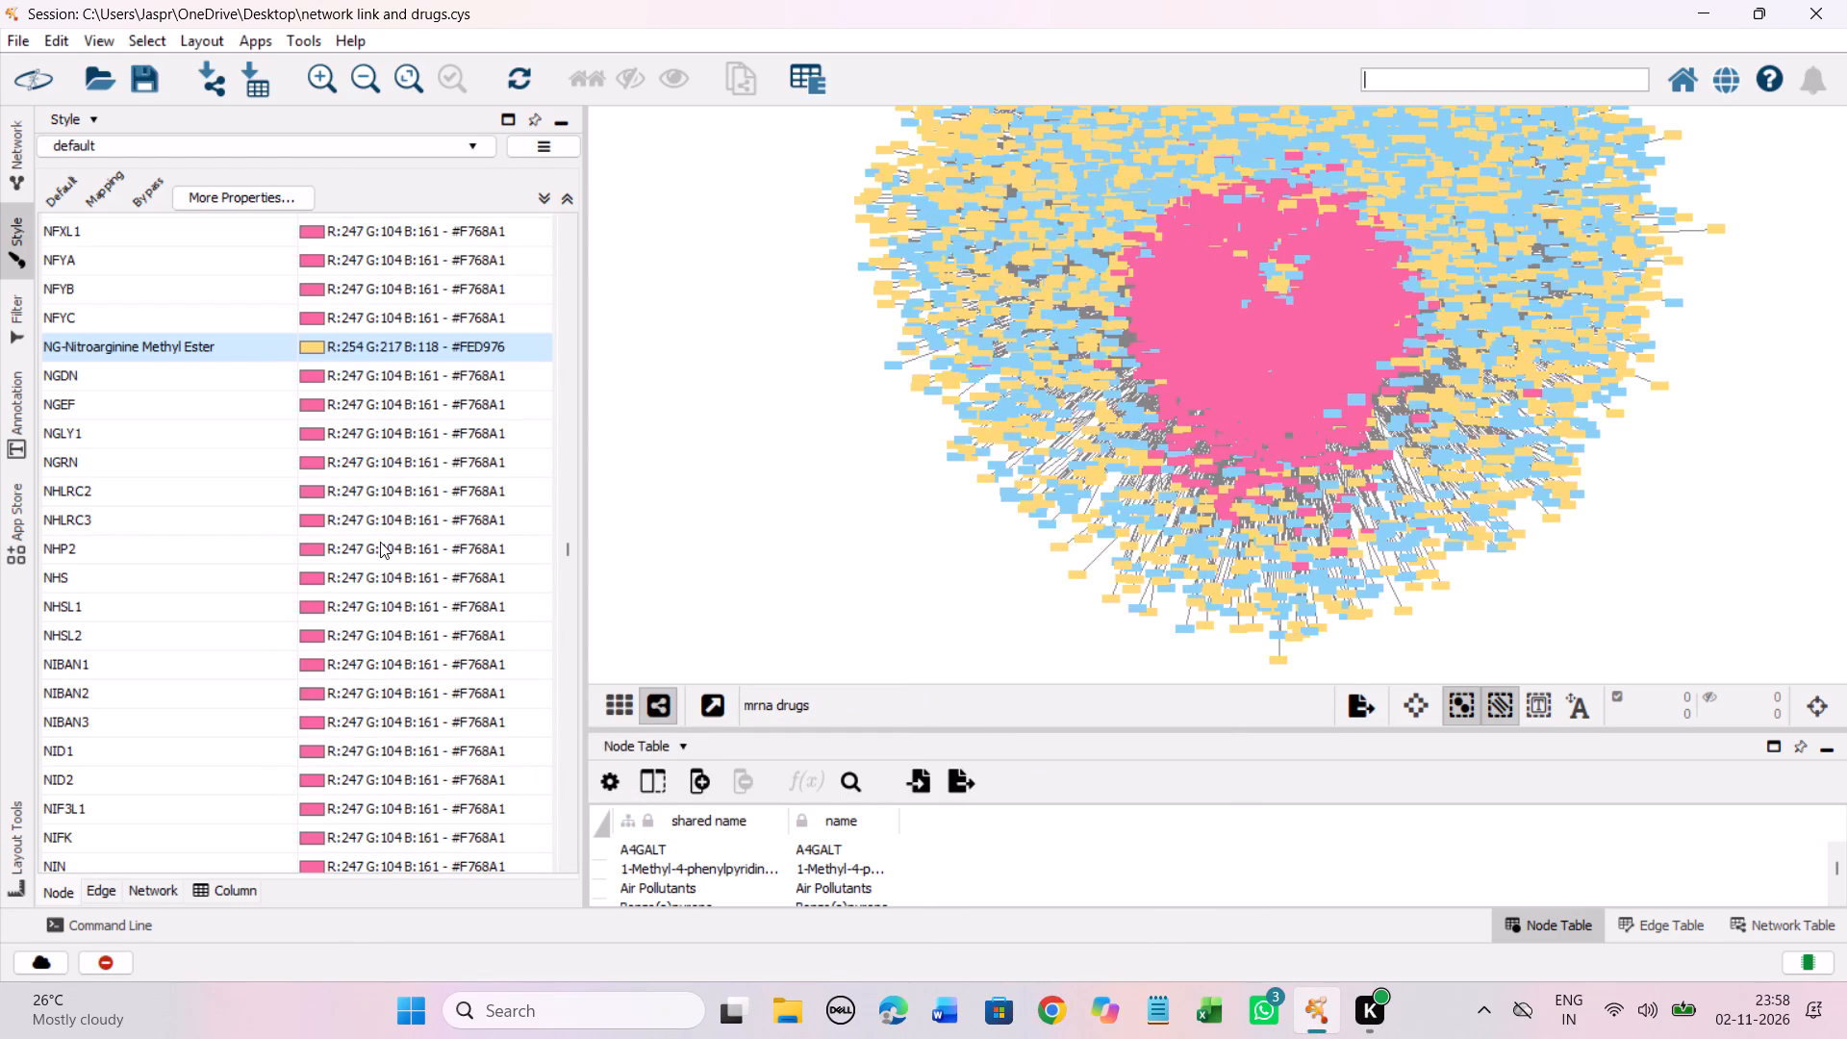
{"action": "scroll", "coordinate": [383, 503], "scroll_direction": "down", "scroll_amount": 11}
{"action": "scroll", "coordinate": [370, 507], "scroll_direction": "down", "scroll_amount": 11}
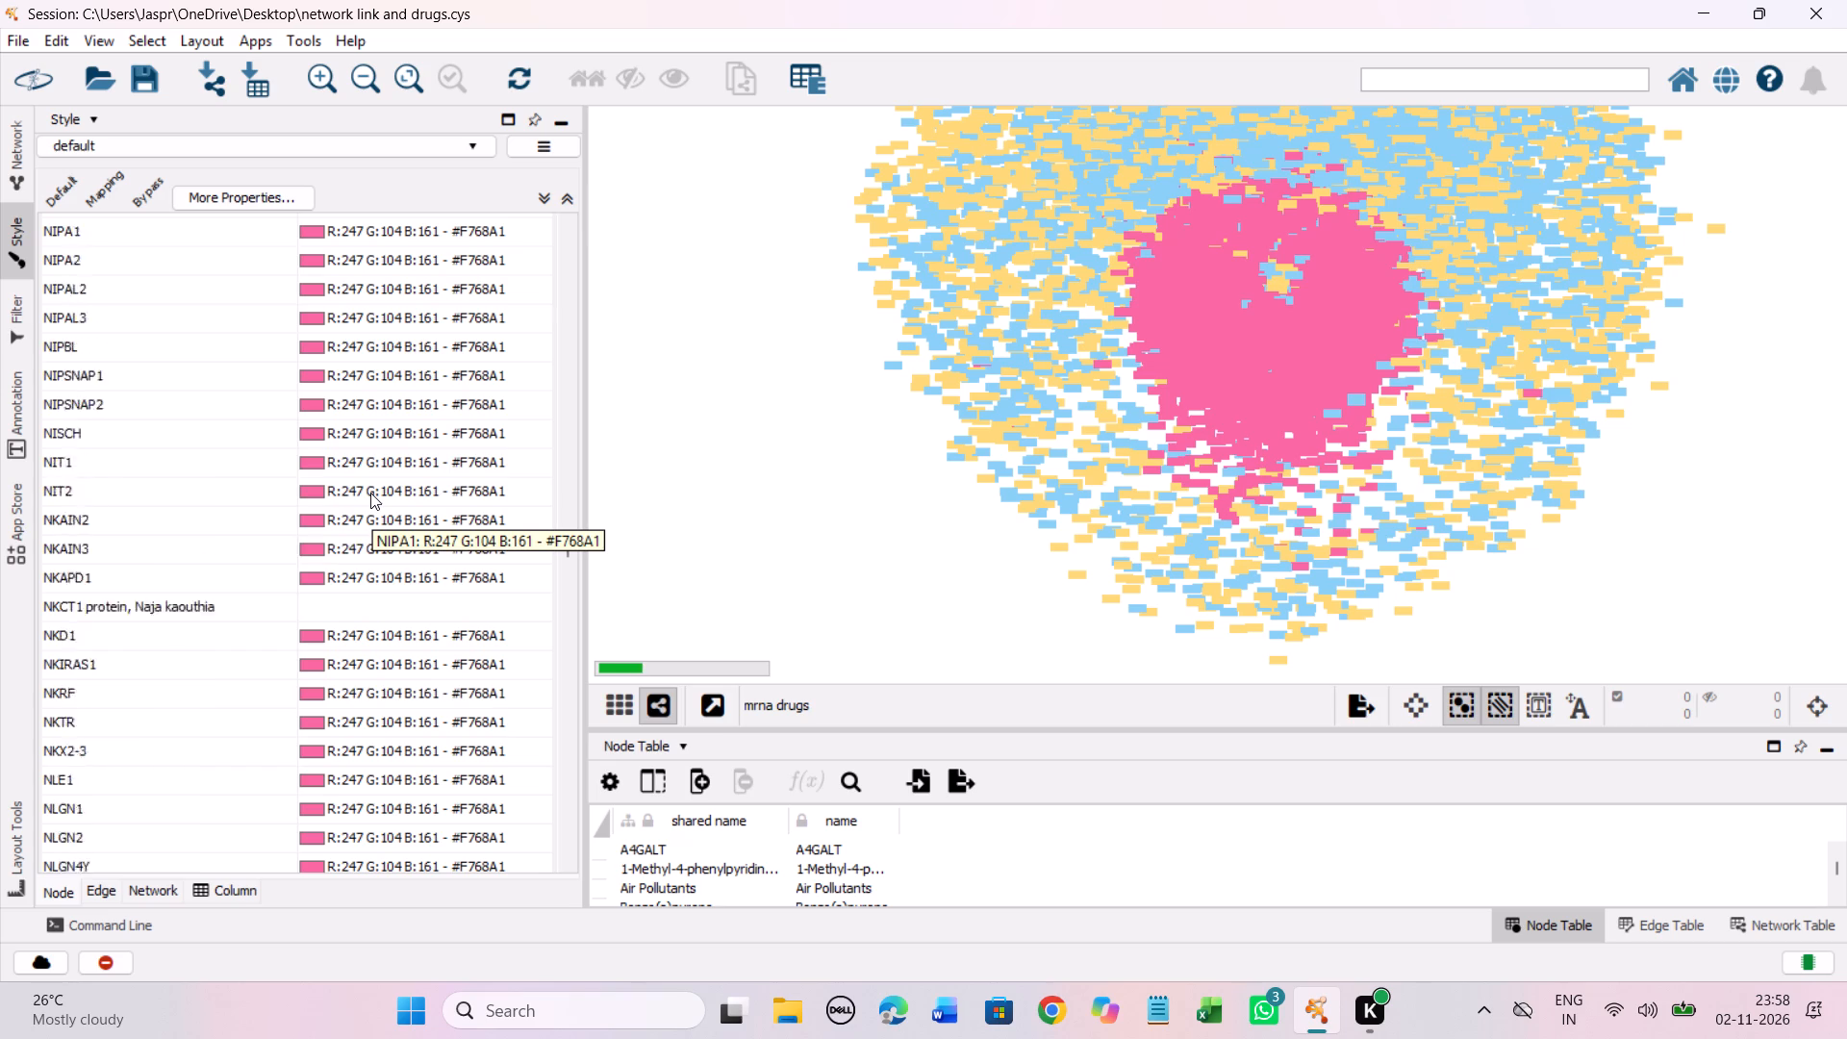
{"action": "scroll", "coordinate": [370, 493], "scroll_direction": "down", "scroll_amount": 8}
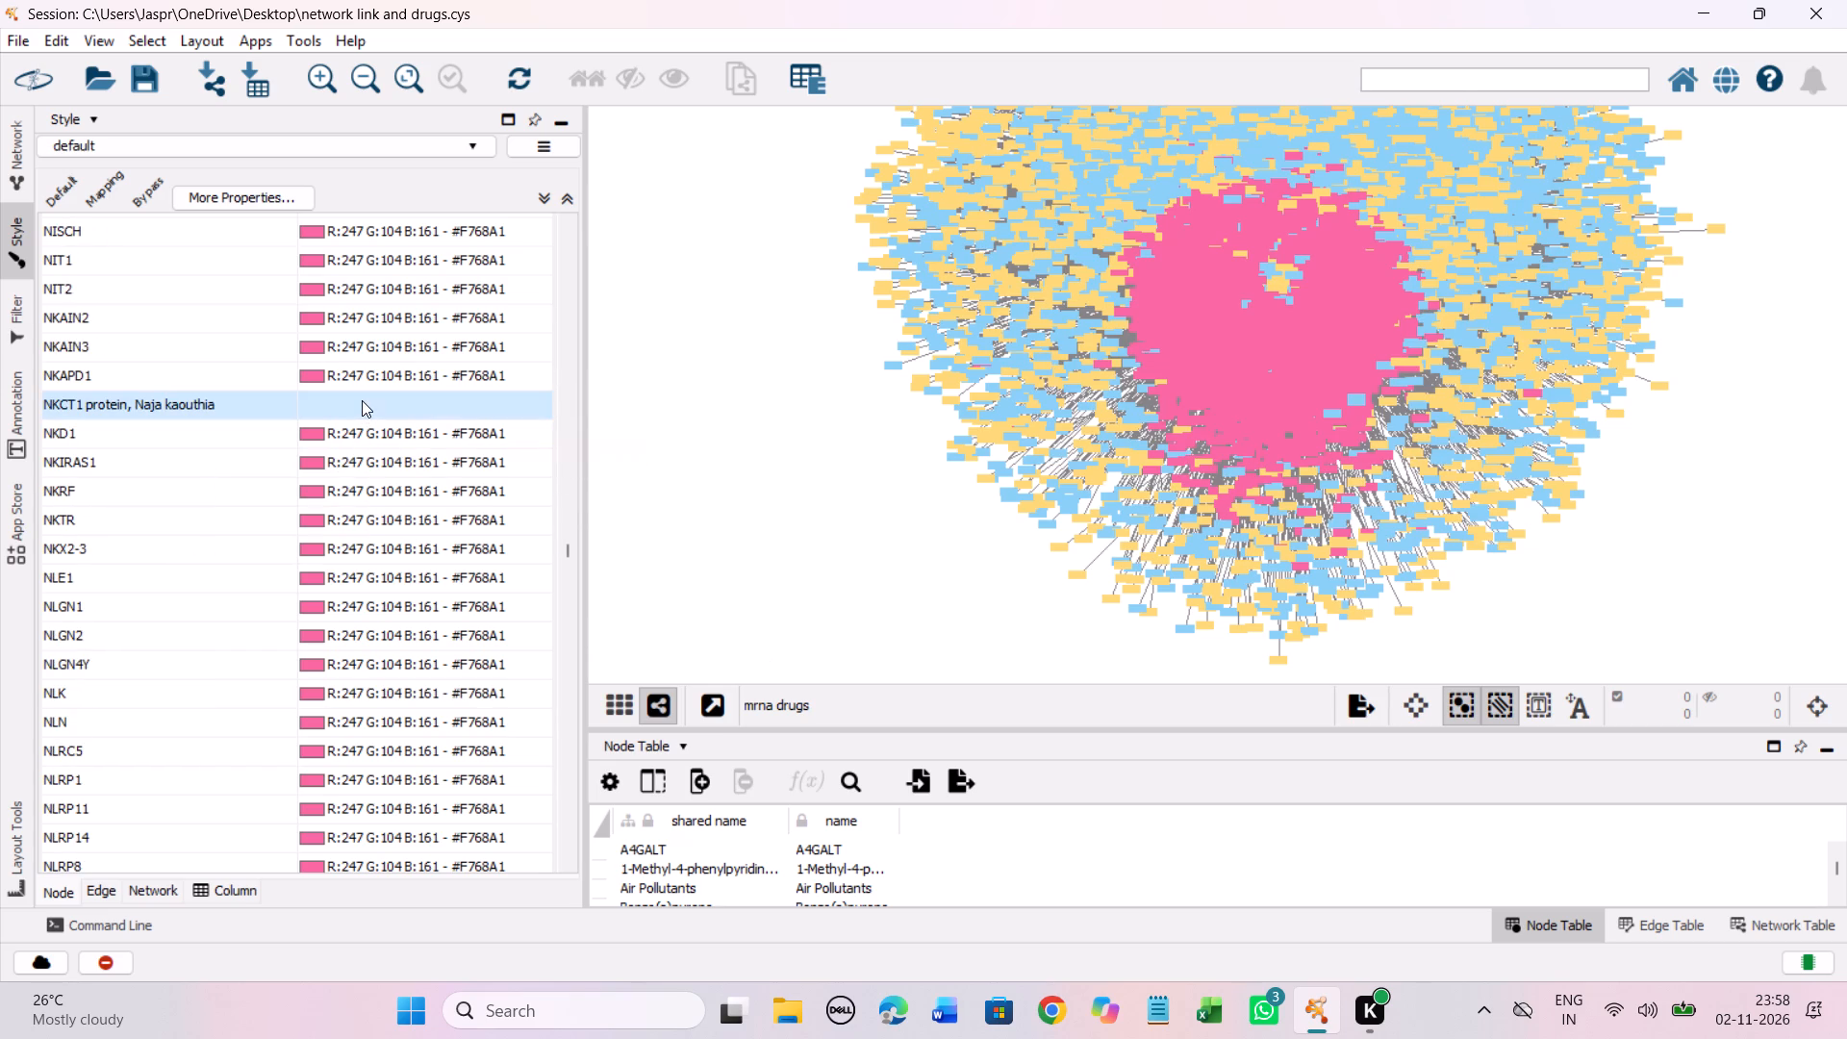
{"action": "left_click", "coordinate": [362, 400]}
{"action": "right_click", "coordinate": [361, 399]}
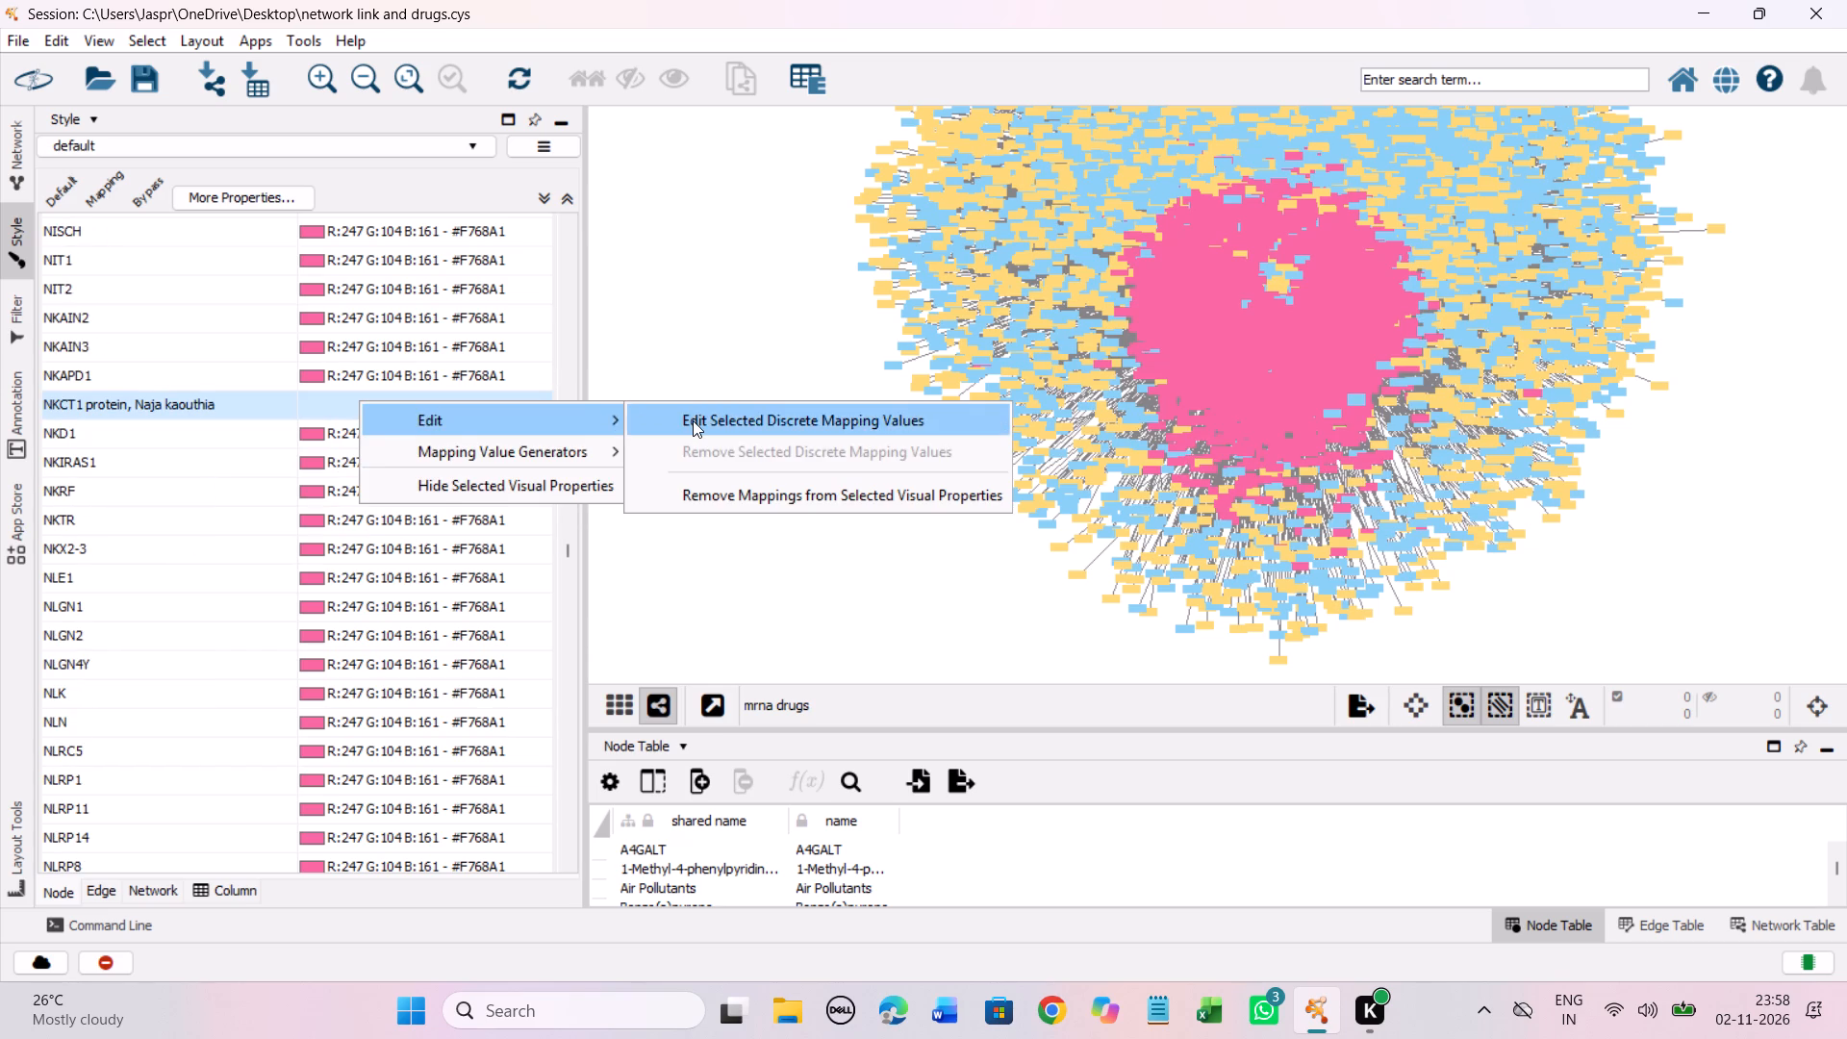
{"action": "left_click", "coordinate": [693, 420]}
{"action": "left_click_drag", "start_coordinate": [581, 541], "coordinate": [637, 253]}
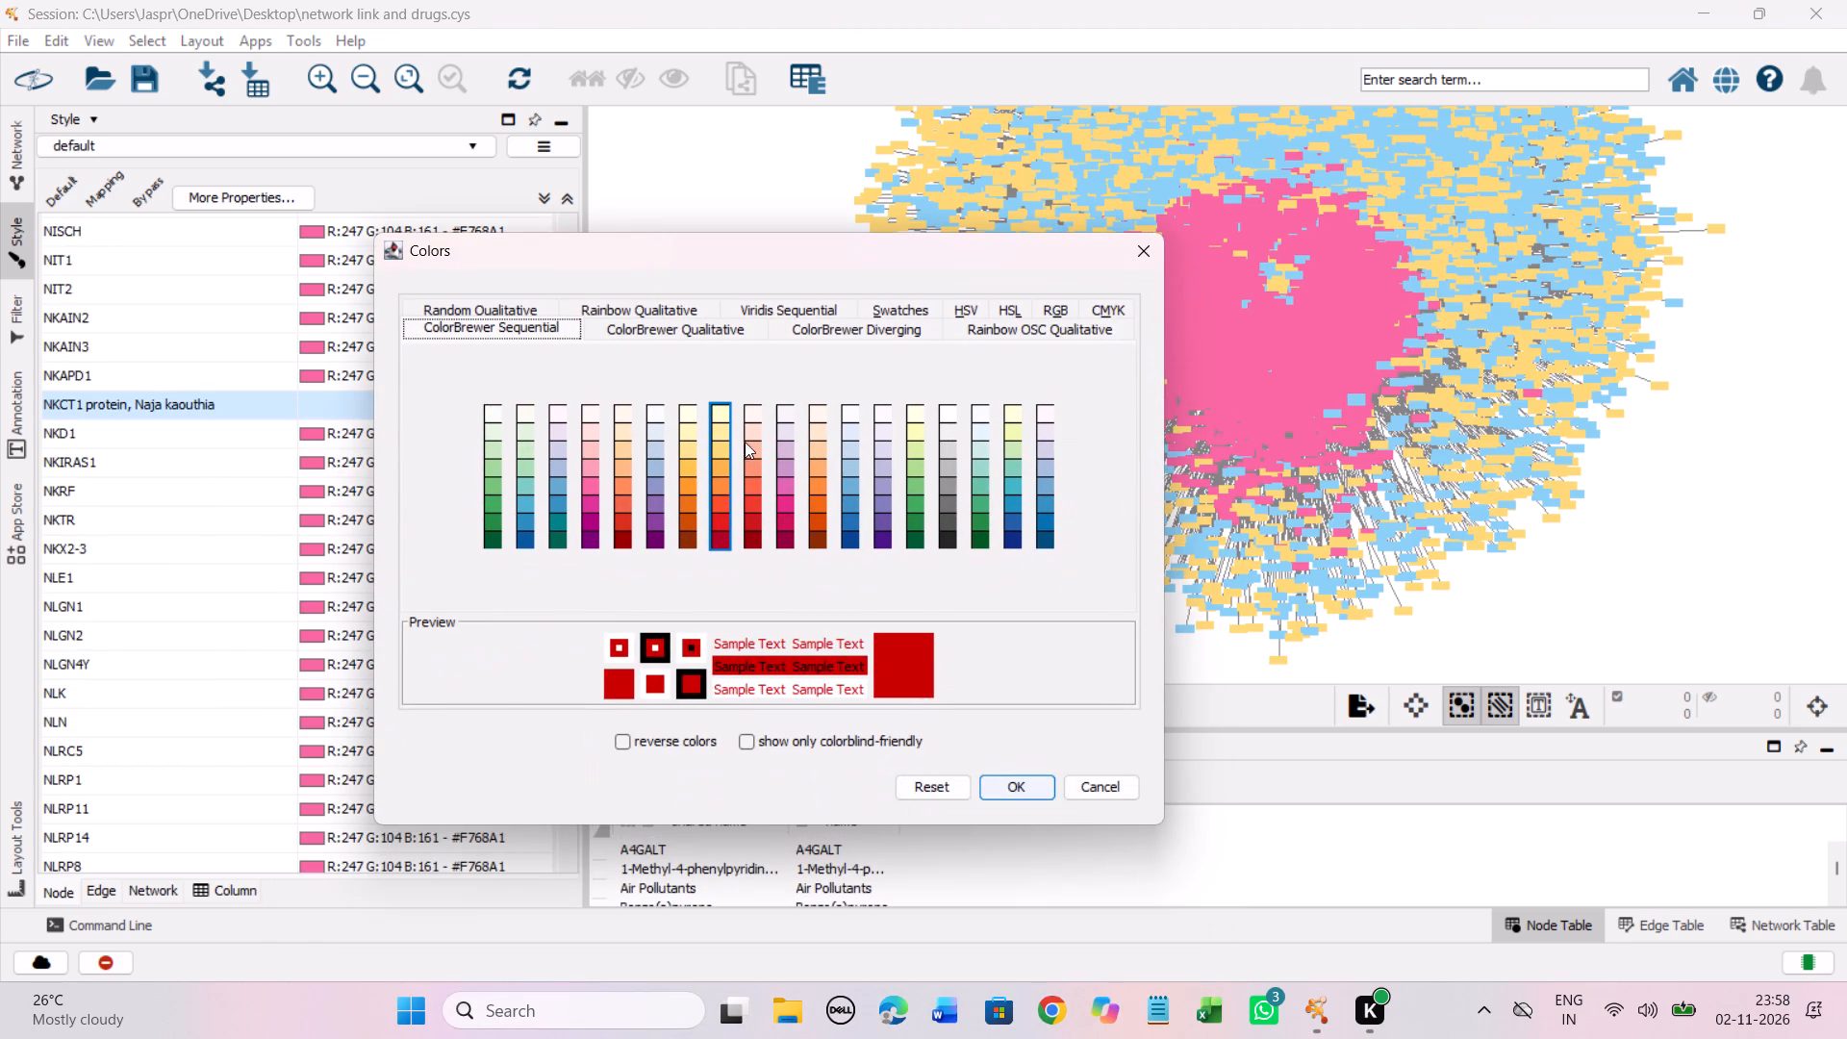
{"action": "left_click", "coordinate": [719, 439]}
{"action": "left_click", "coordinate": [716, 448]}
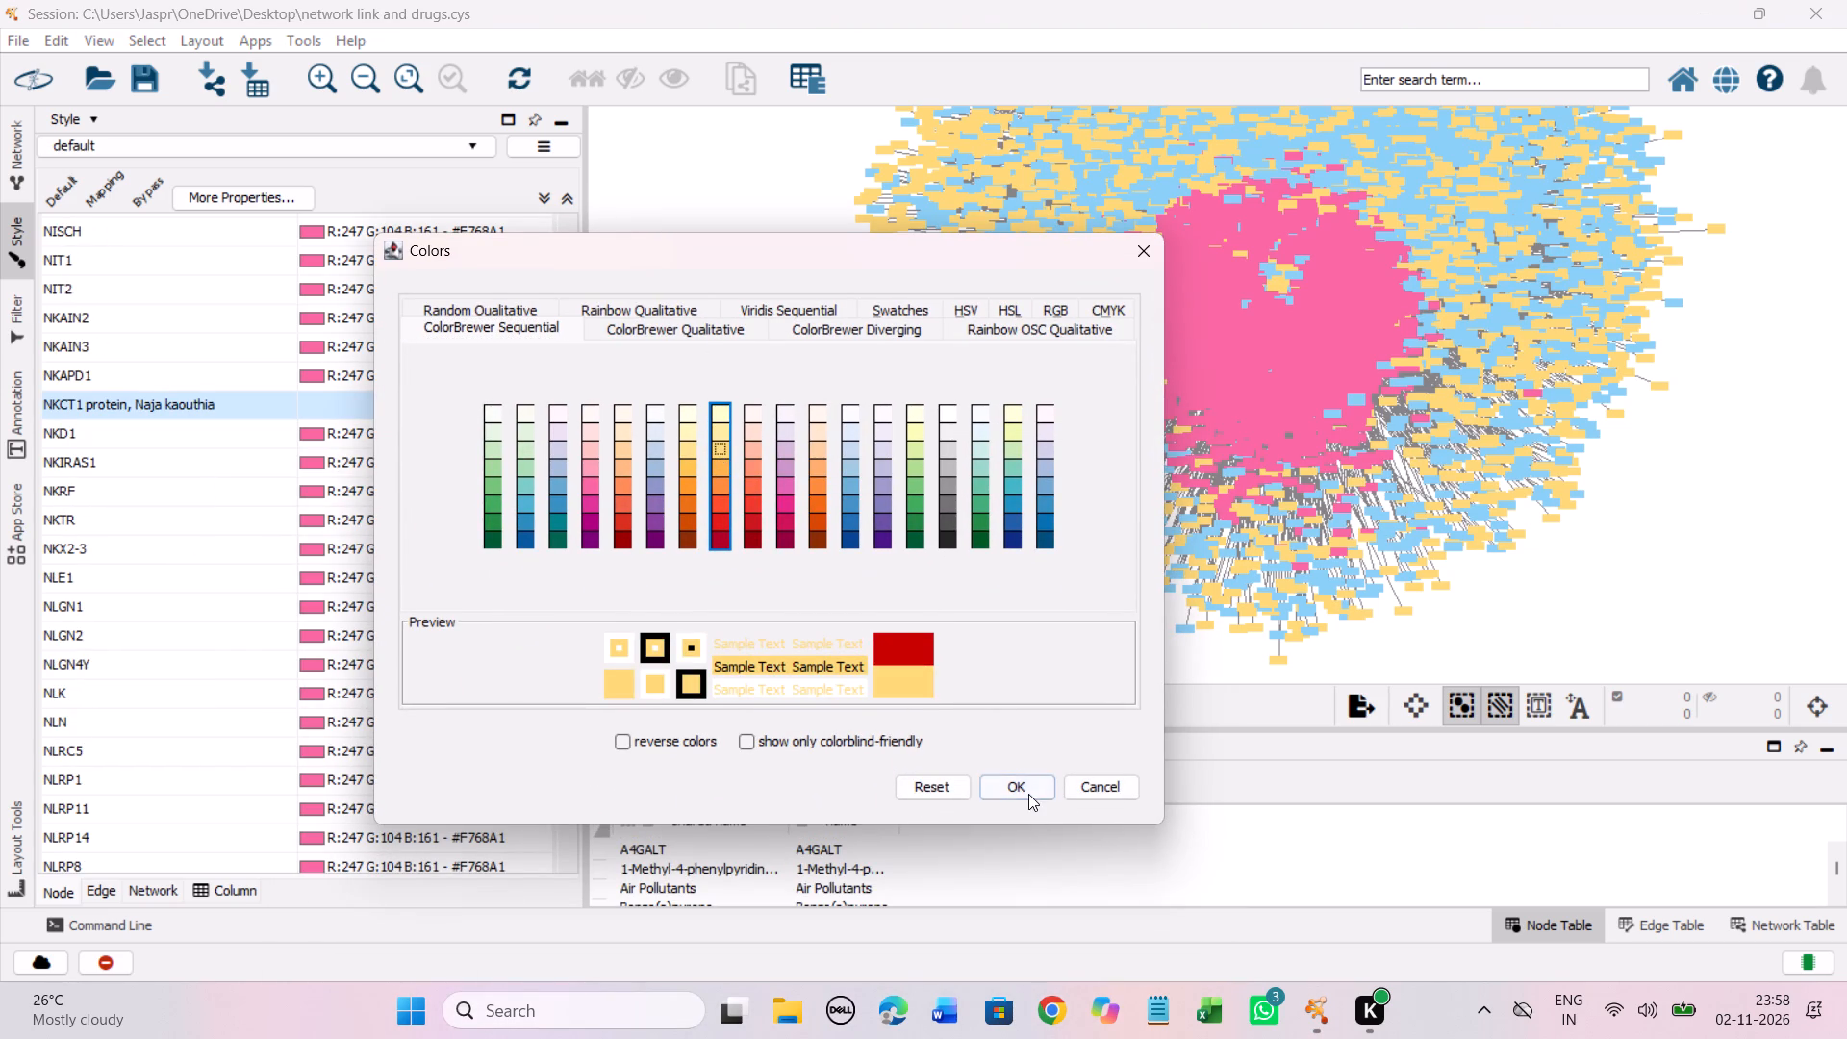
{"action": "left_click", "coordinate": [1028, 794]}
Set the discrete colour mapping of the unmapped entry NMS-873 to the Yellow-Orange-Red shade #FED976.
{"action": "scroll", "coordinate": [405, 501], "scroll_direction": "down", "scroll_amount": 4}
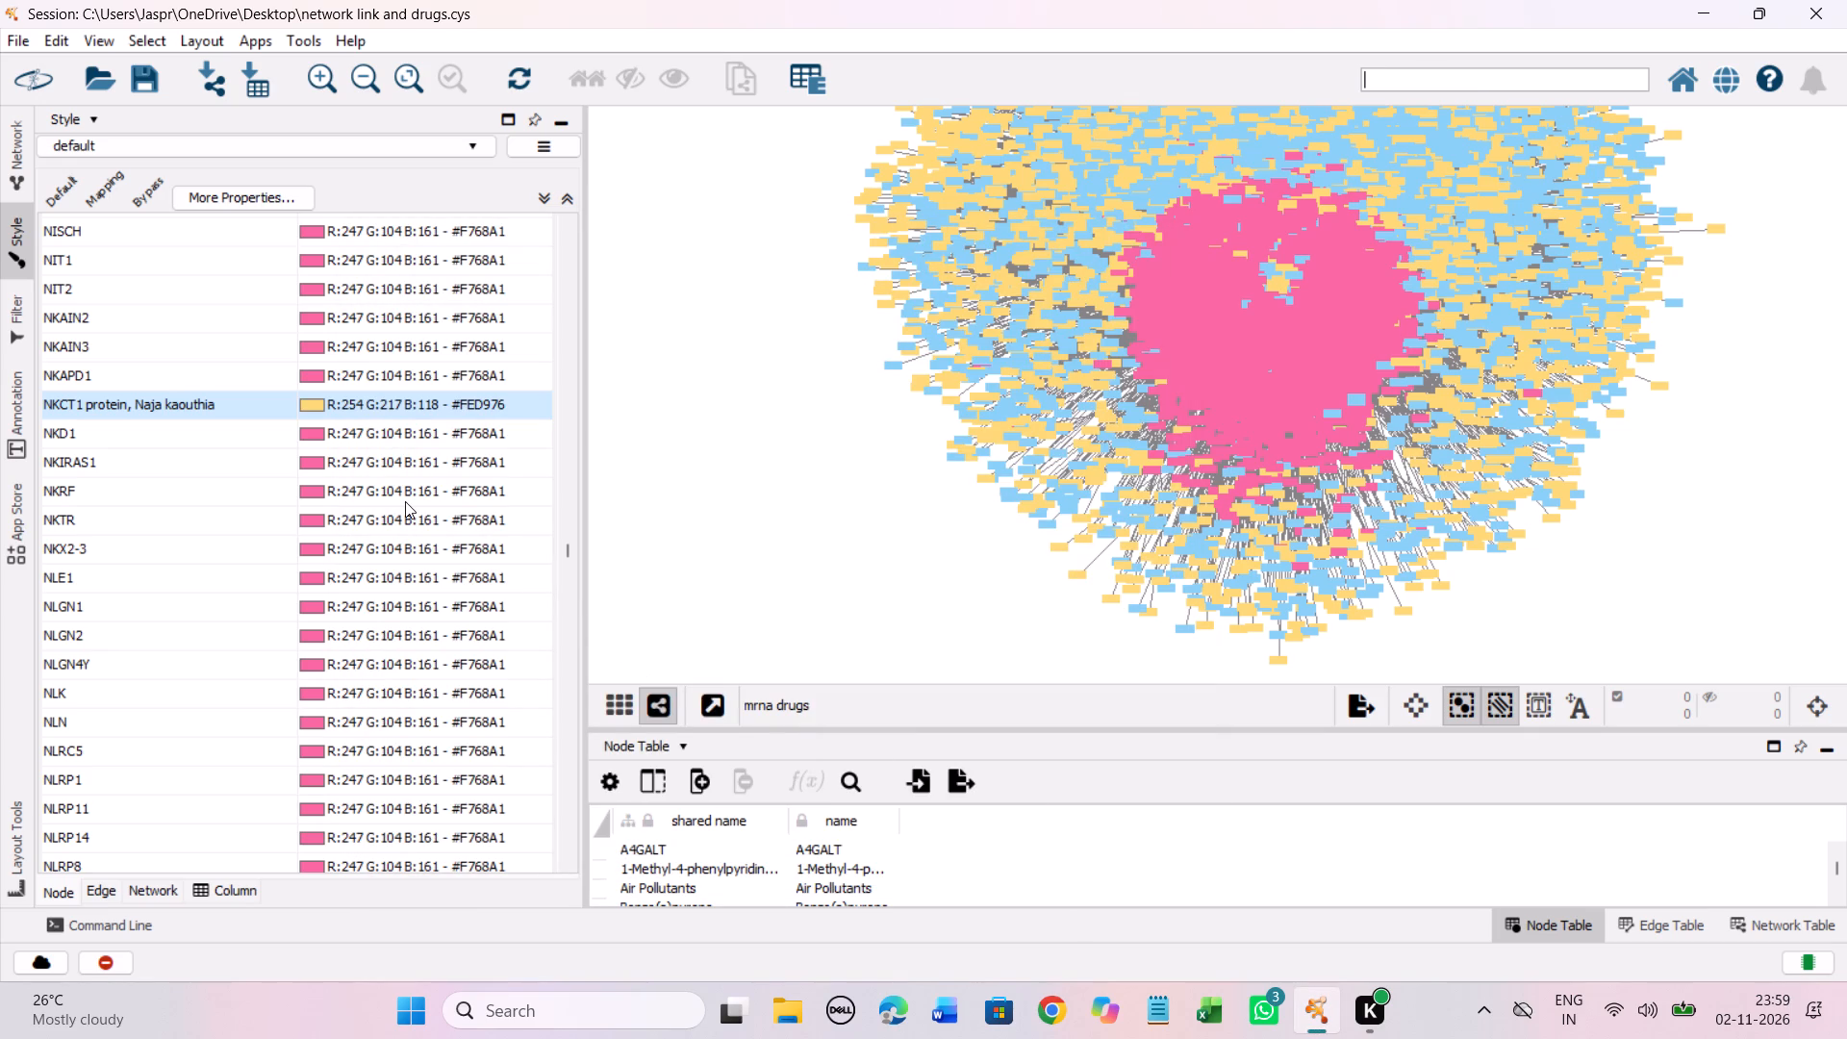
{"action": "scroll", "coordinate": [405, 501], "scroll_direction": "down", "scroll_amount": 4}
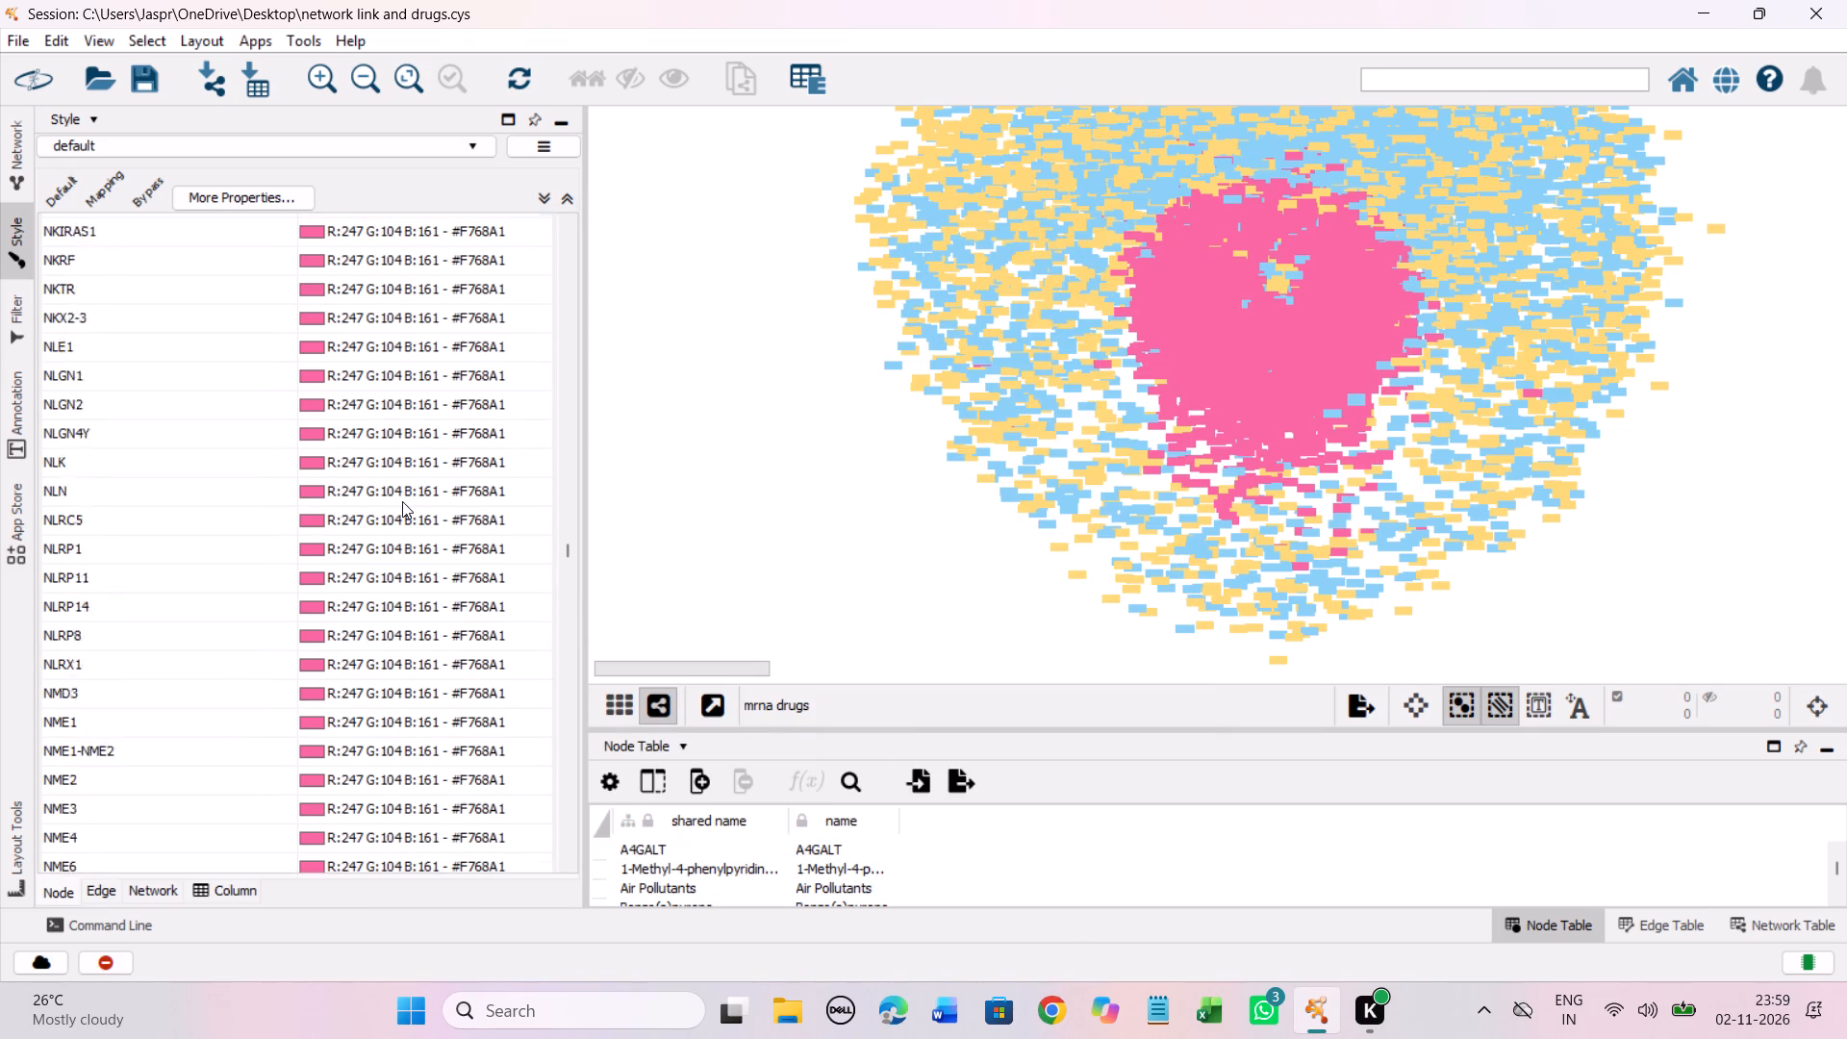
{"action": "scroll", "coordinate": [402, 501], "scroll_direction": "down", "scroll_amount": 19}
{"action": "left_click", "coordinate": [283, 489]}
{"action": "right_click", "coordinate": [277, 489]}
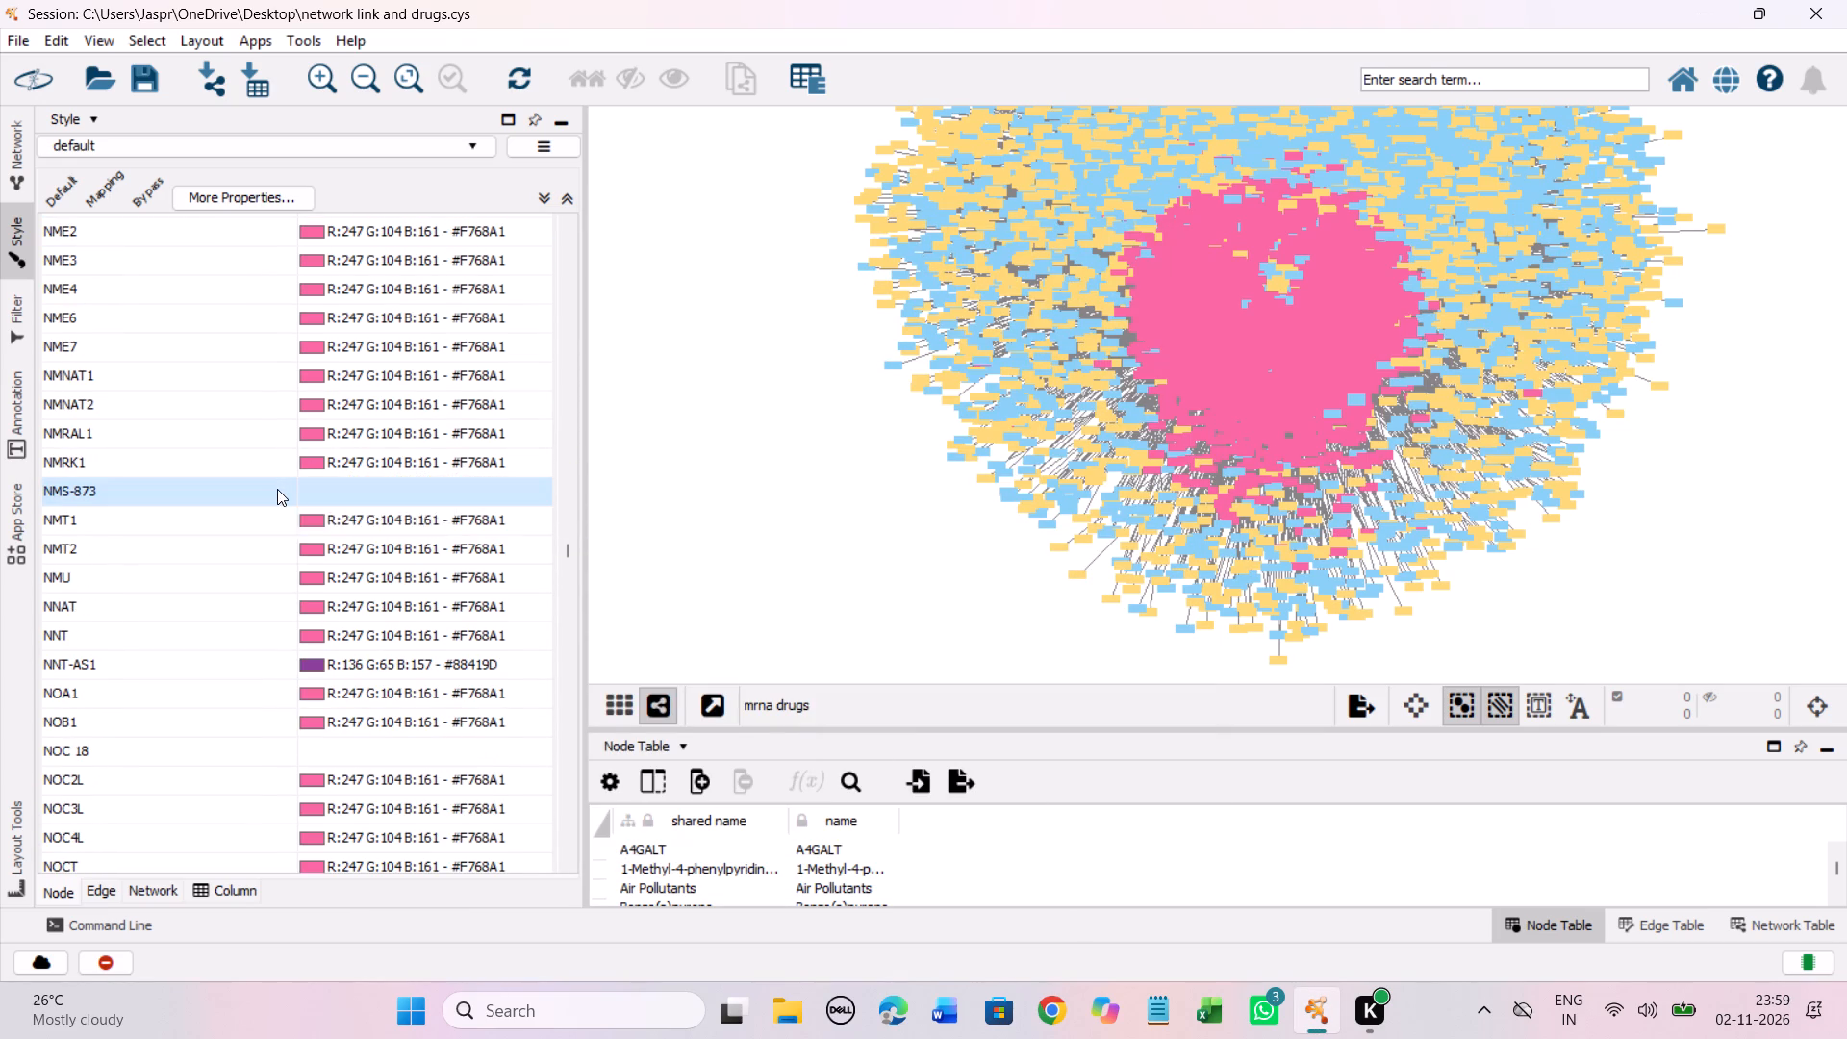
{"action": "left_click", "coordinate": [622, 514]}
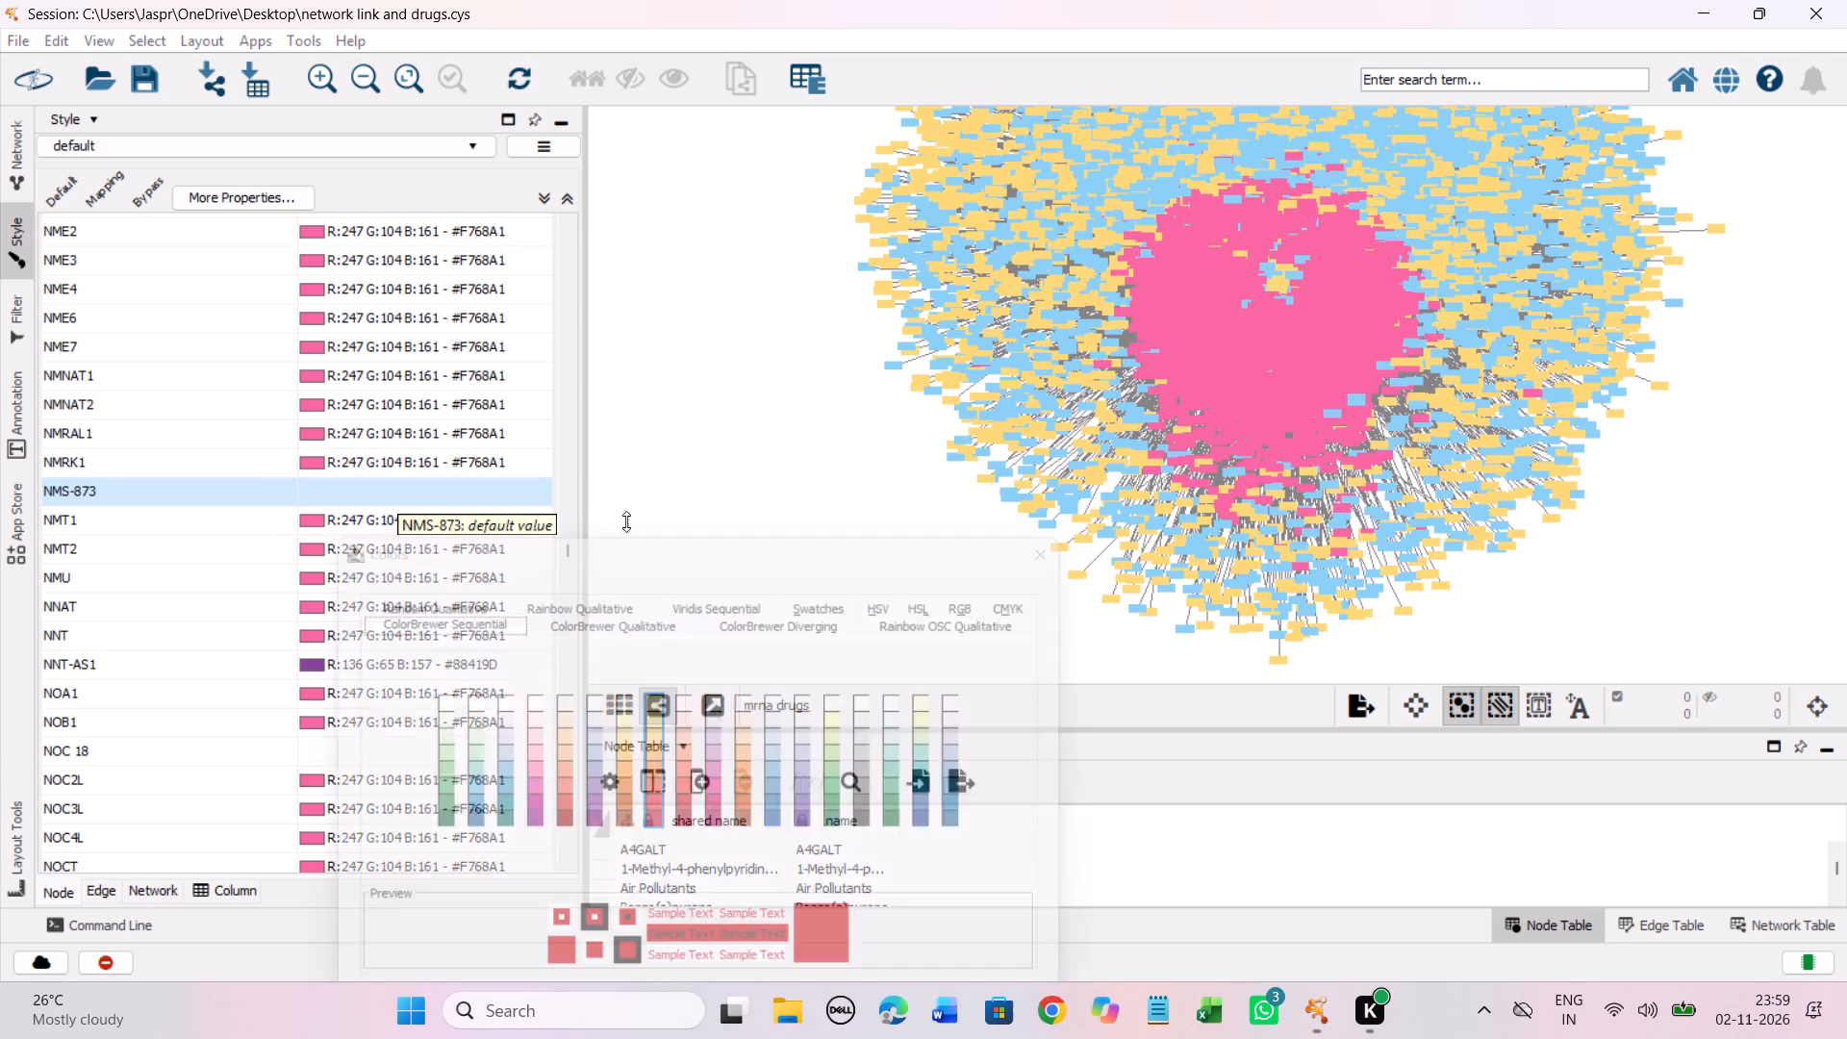
{"action": "left_click_drag", "start_coordinate": [570, 553], "coordinate": [665, 240]}
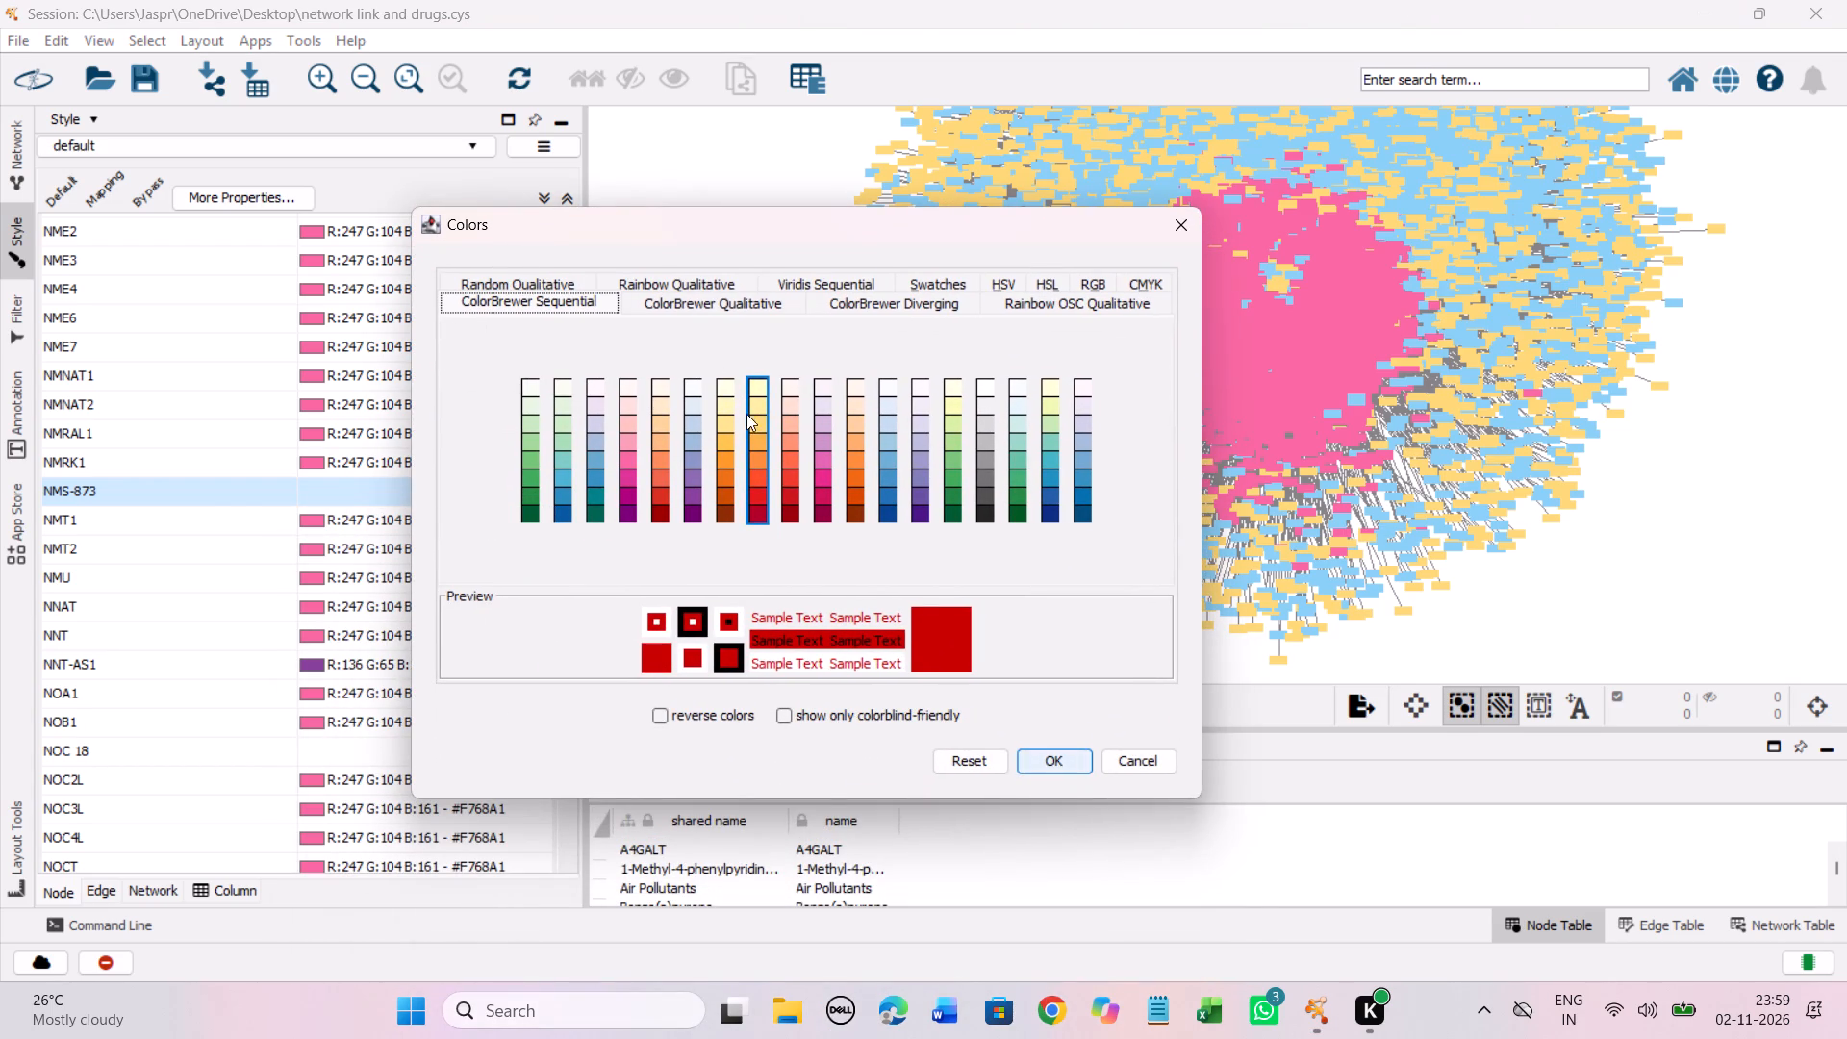
{"action": "left_click", "coordinate": [753, 424]}
{"action": "left_click", "coordinate": [1045, 761]}
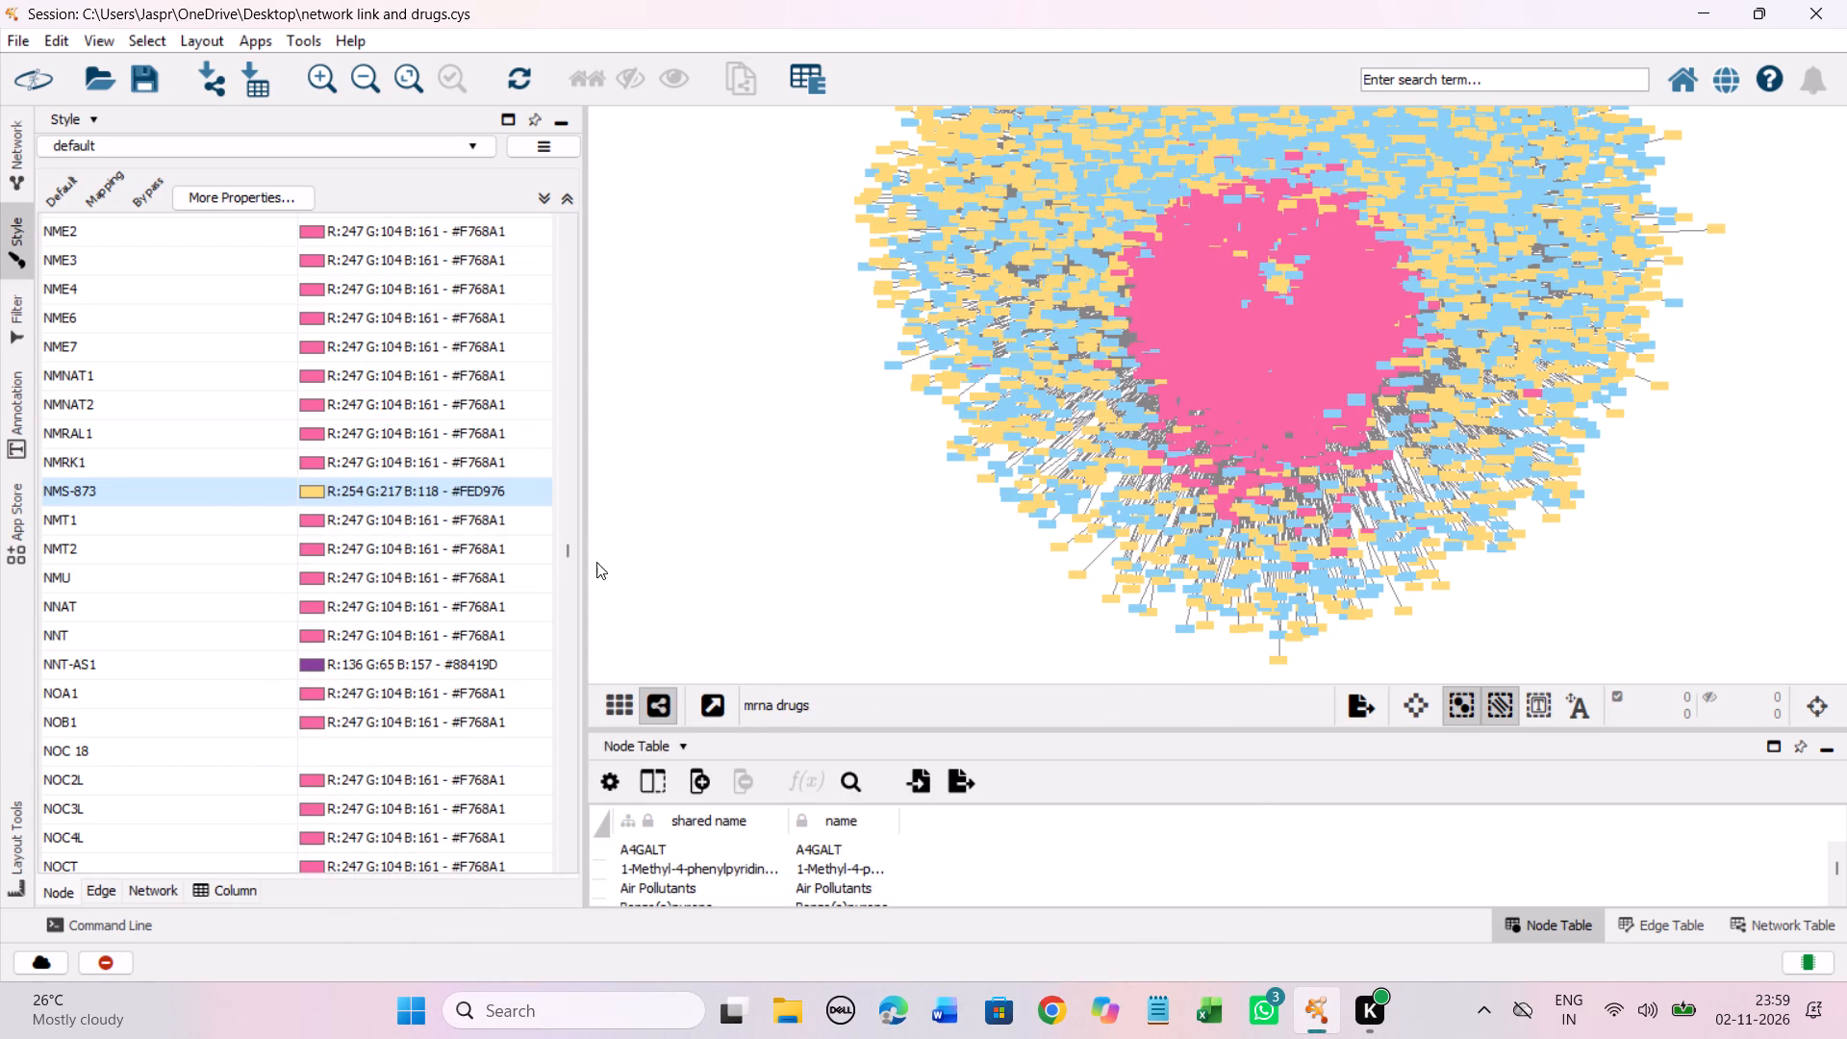
Set the discrete colour mapping of the unmapped entry NOC 18 to the Yellow-Orange-Red shade #FED976.
{"action": "scroll", "coordinate": [395, 471], "scroll_direction": "down", "scroll_amount": 7}
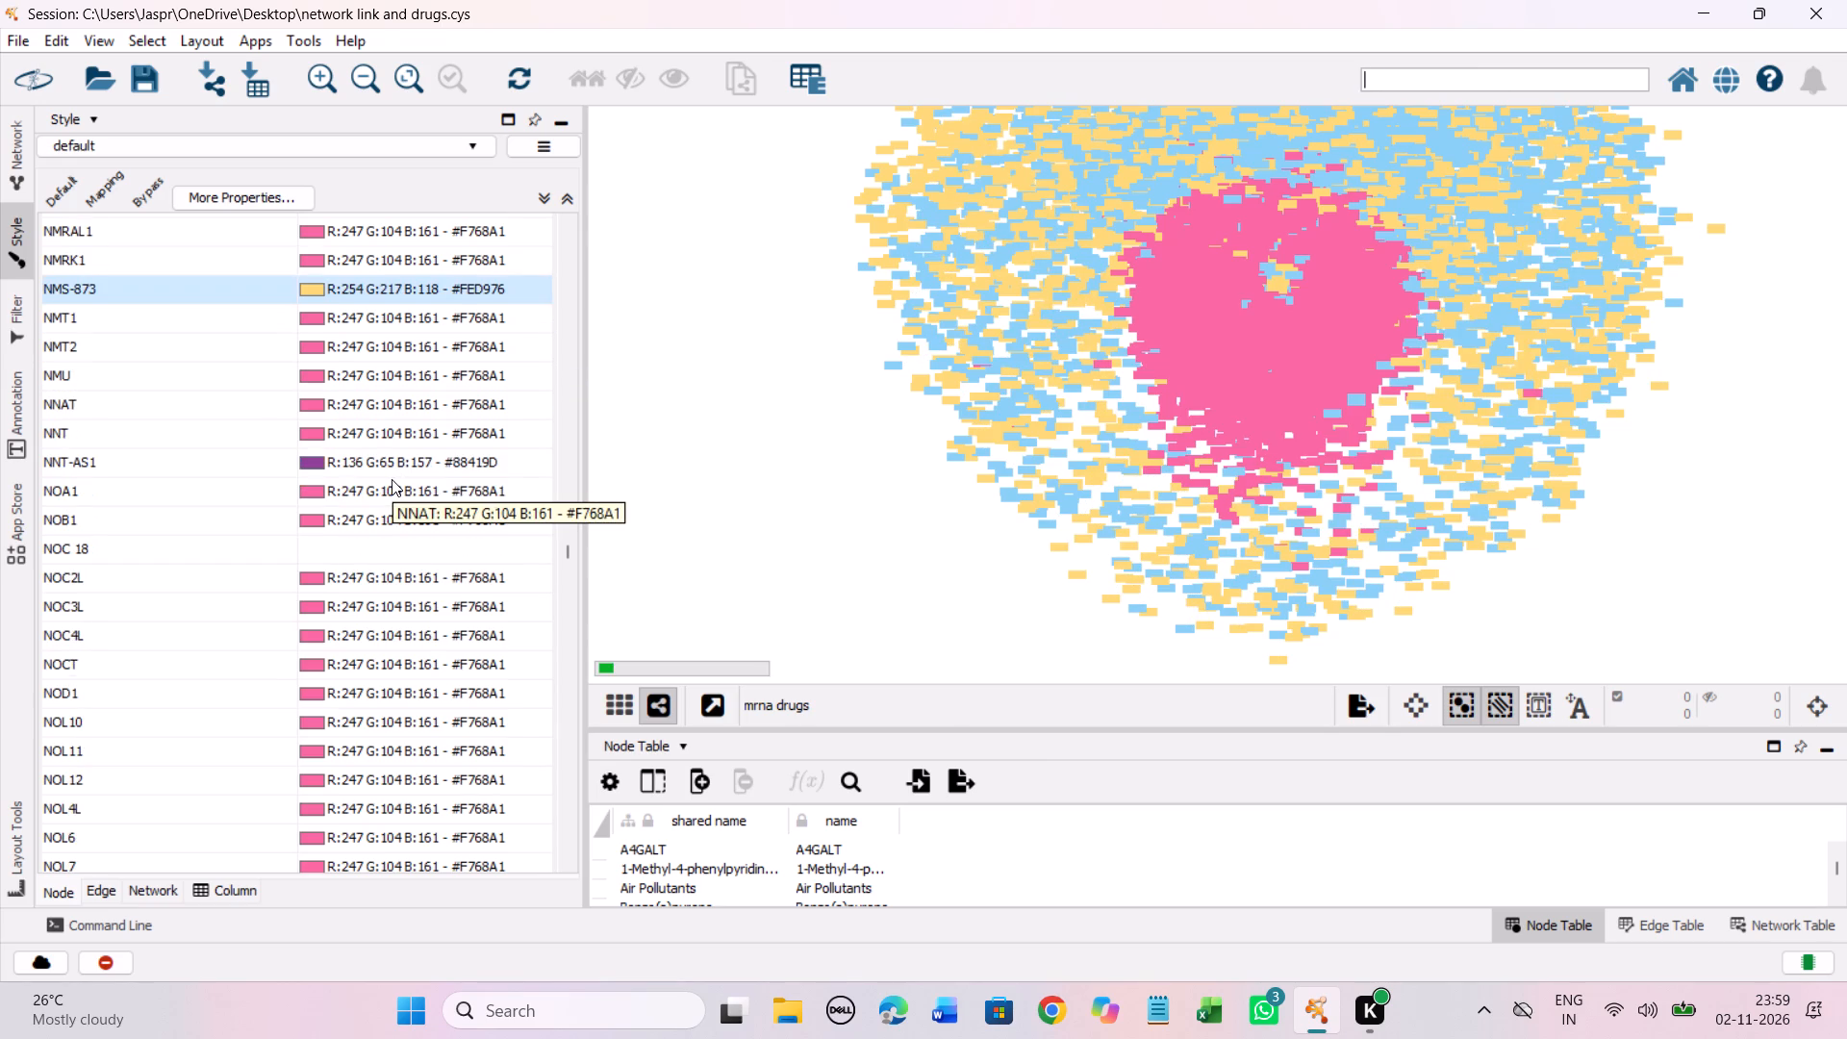
{"action": "scroll", "coordinate": [392, 479], "scroll_direction": "down", "scroll_amount": 5}
{"action": "left_click", "coordinate": [276, 422]}
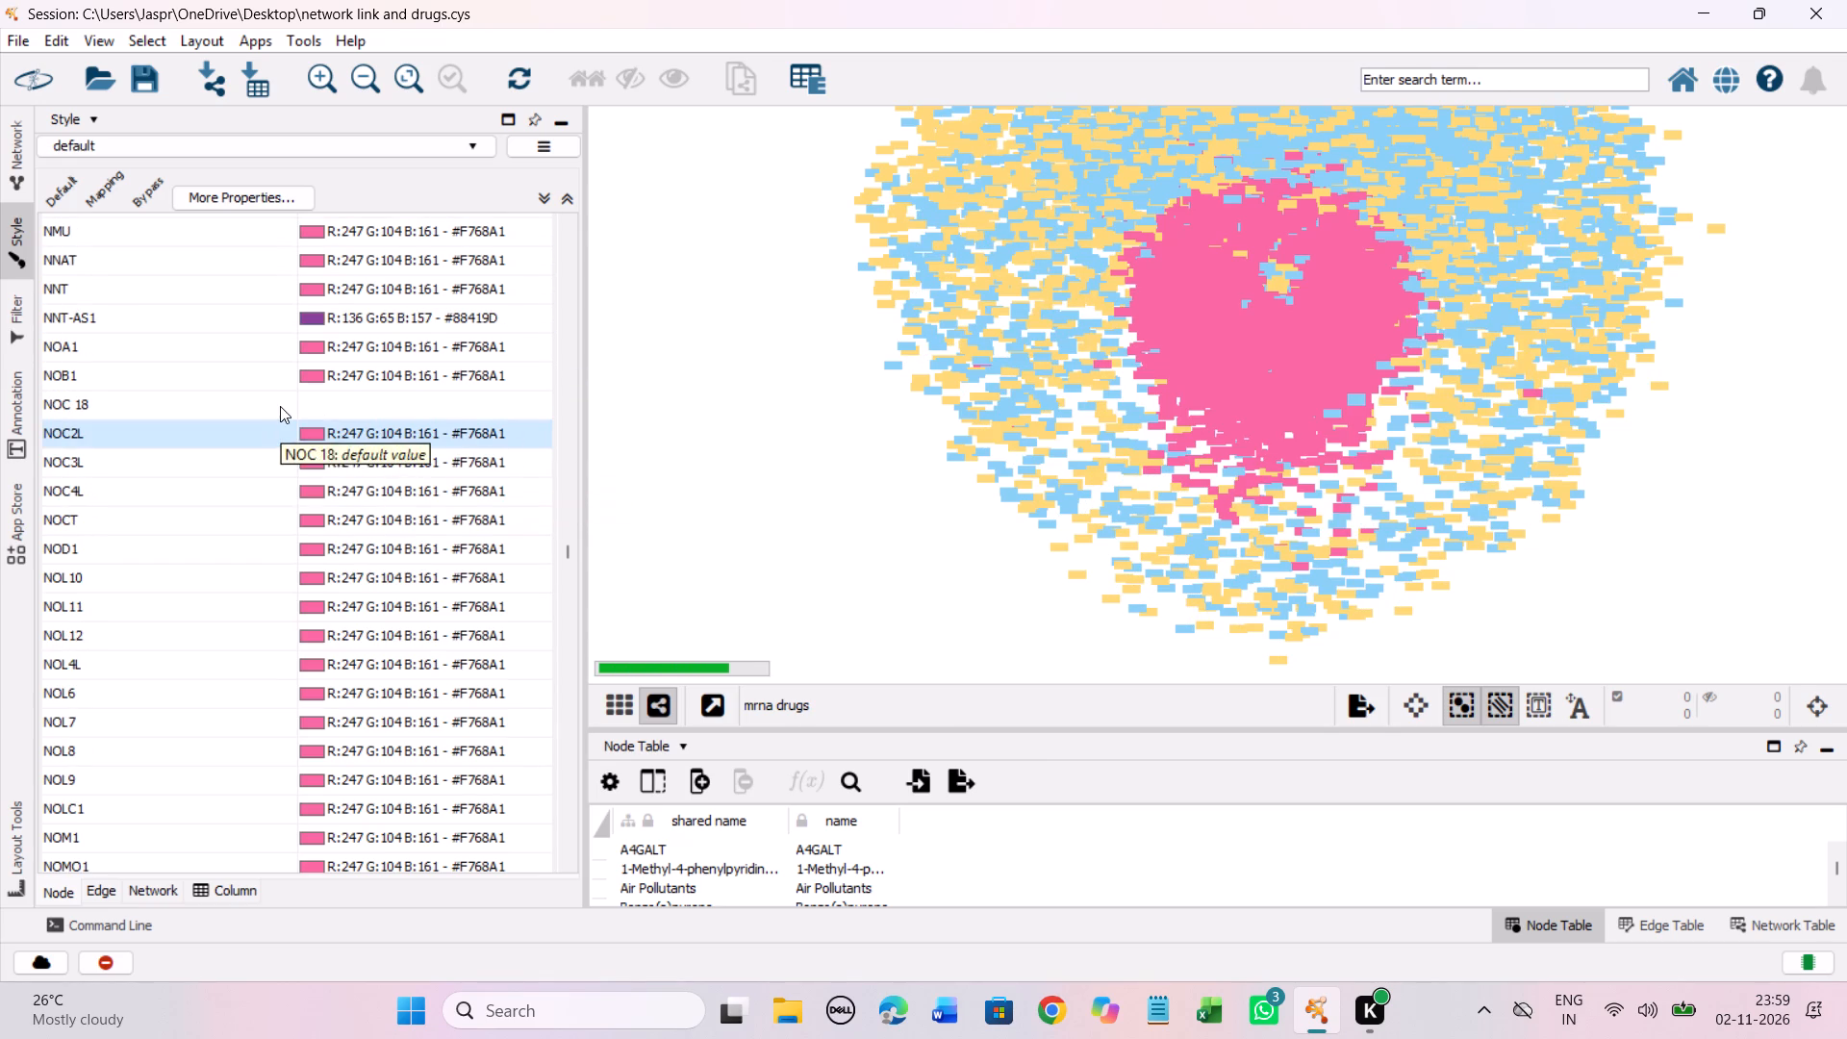
{"action": "left_click", "coordinate": [280, 406]}
{"action": "right_click", "coordinate": [278, 404]}
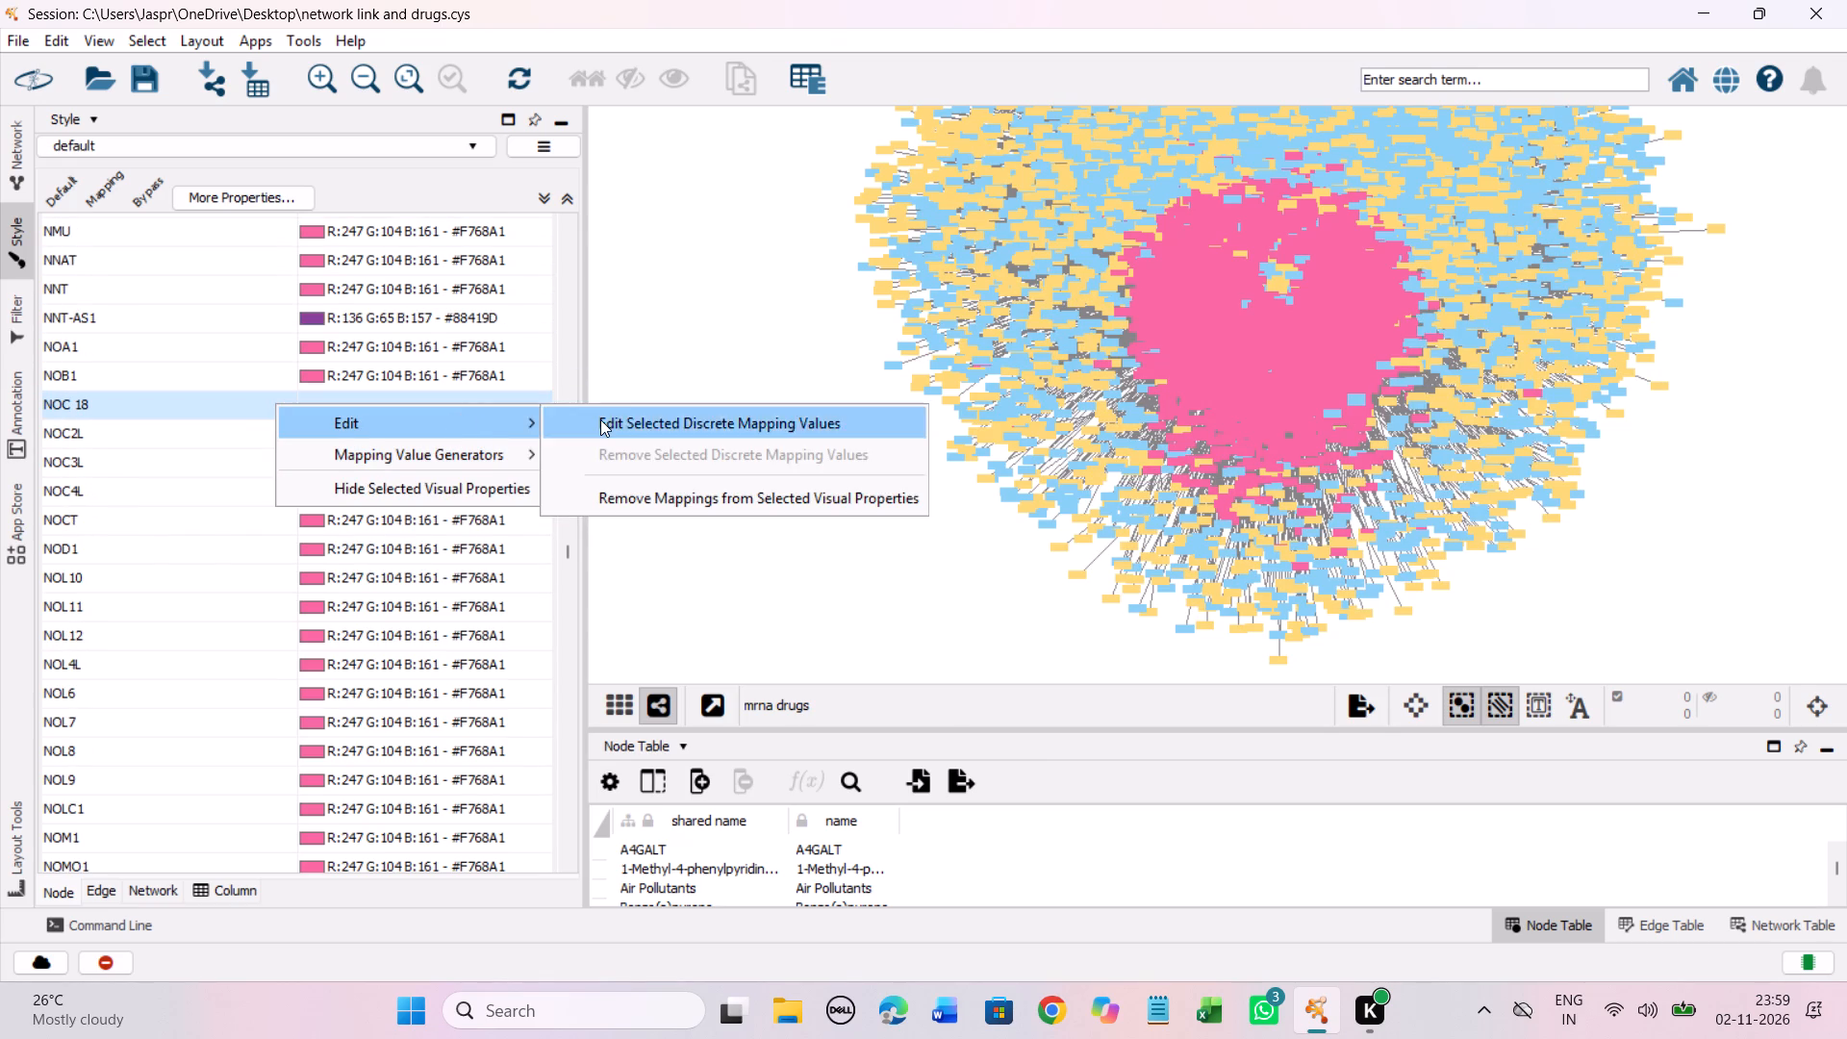
{"action": "left_click", "coordinate": [600, 419]}
{"action": "left_click_drag", "start_coordinate": [464, 538], "coordinate": [471, 214]}
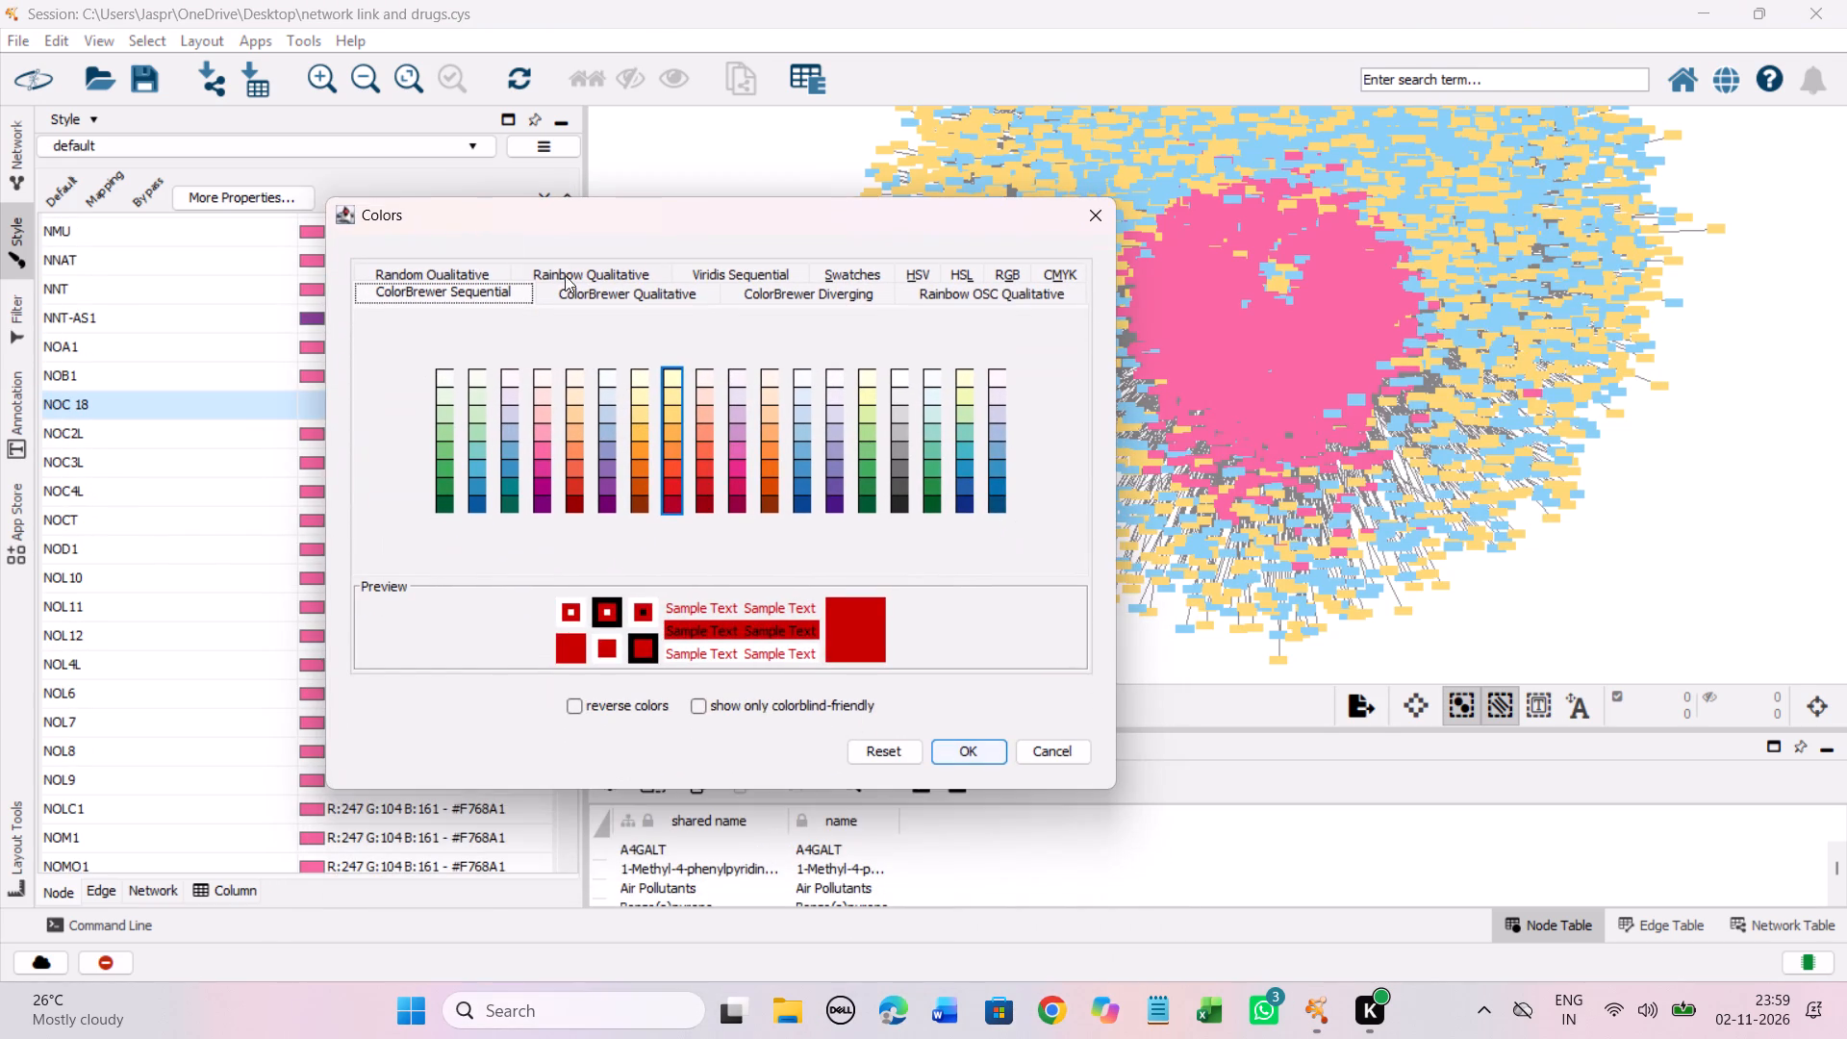
{"action": "left_click", "coordinate": [670, 417]}
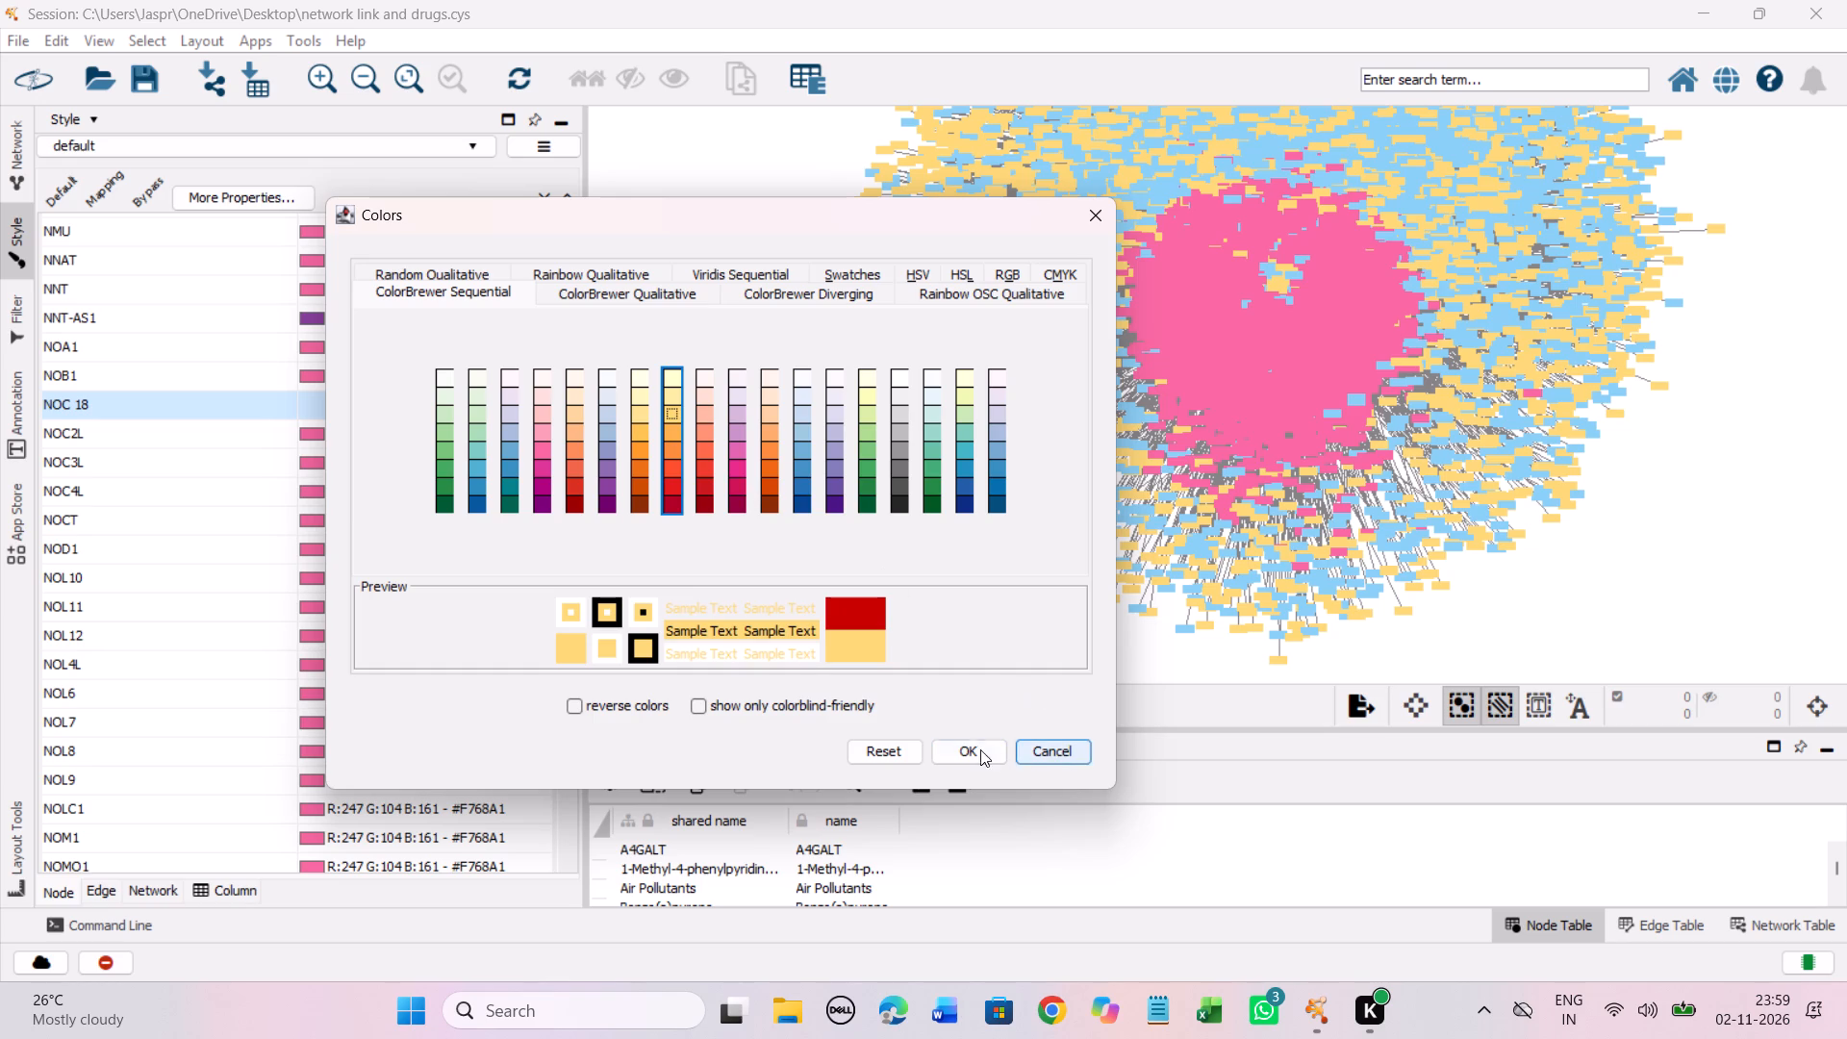
{"action": "left_click", "coordinate": [973, 741]}
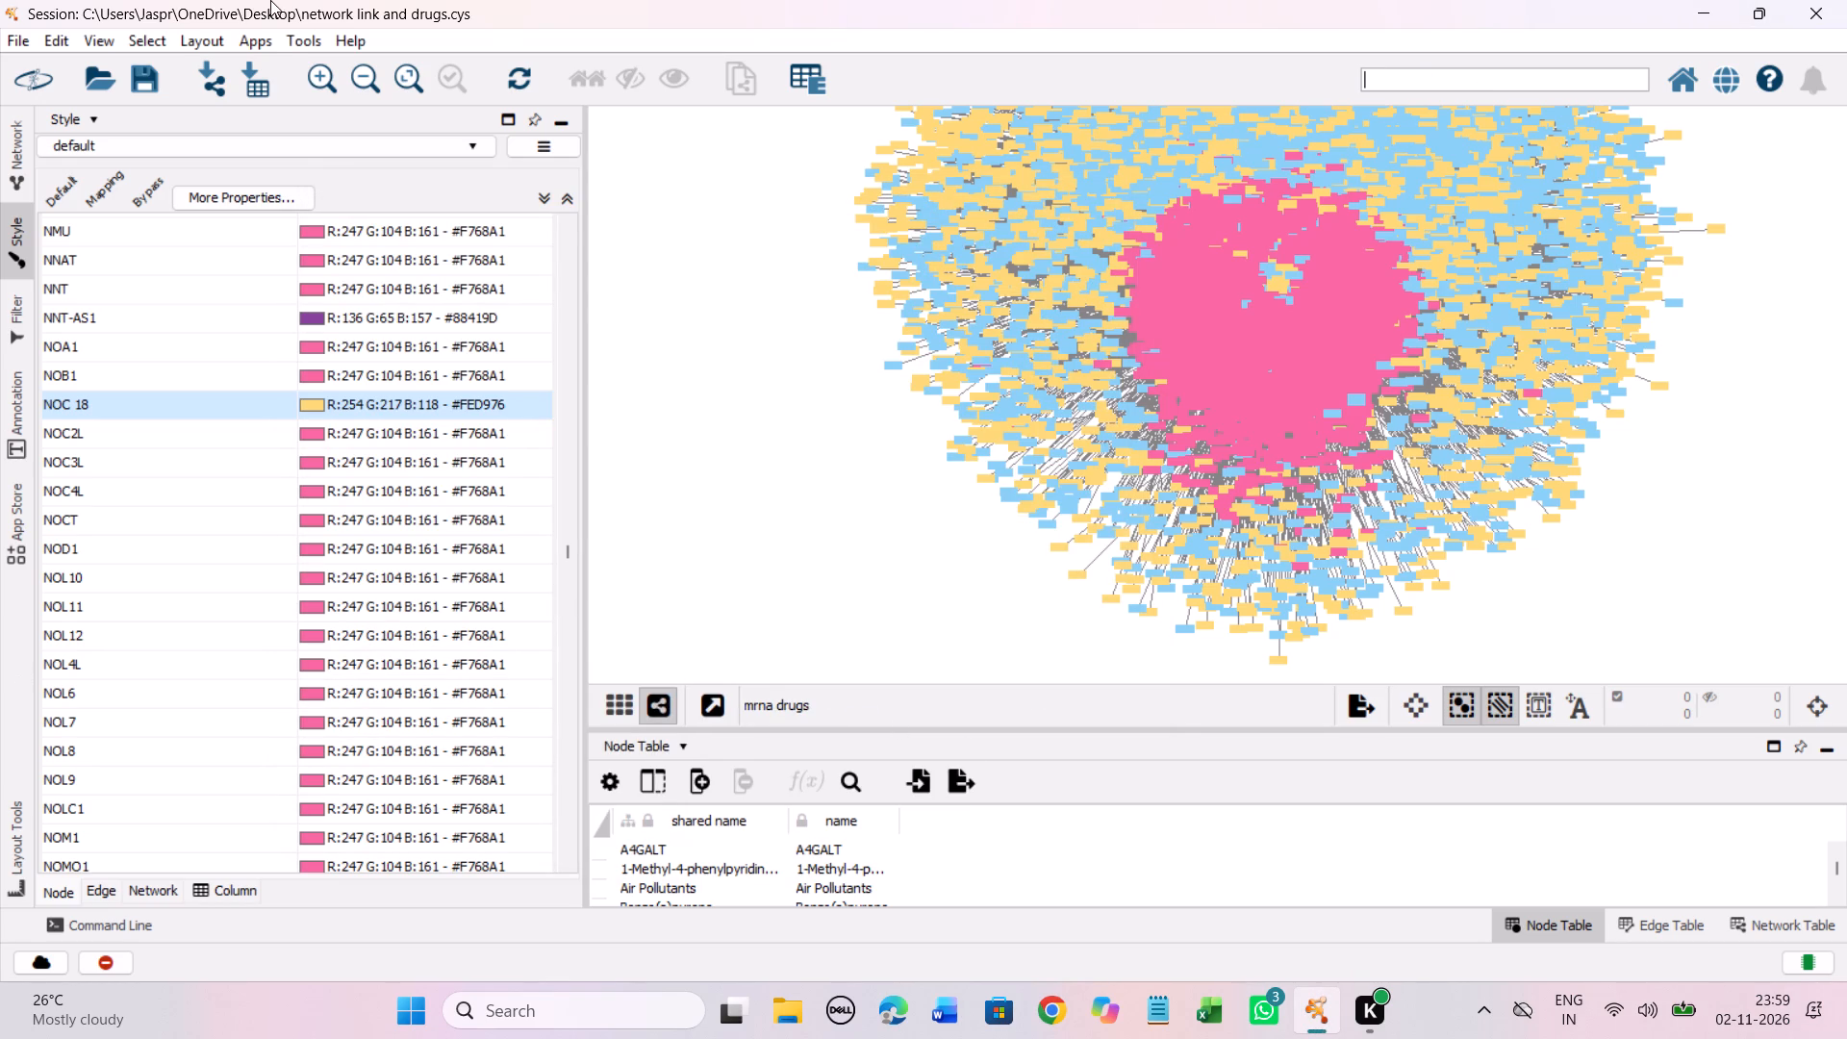
Set the discrete colour mapping of the unmapped entry NPLC 0393 to the Yellow-Orange-Red shade #FED976.
{"action": "scroll", "coordinate": [385, 422], "scroll_direction": "down", "scroll_amount": 11}
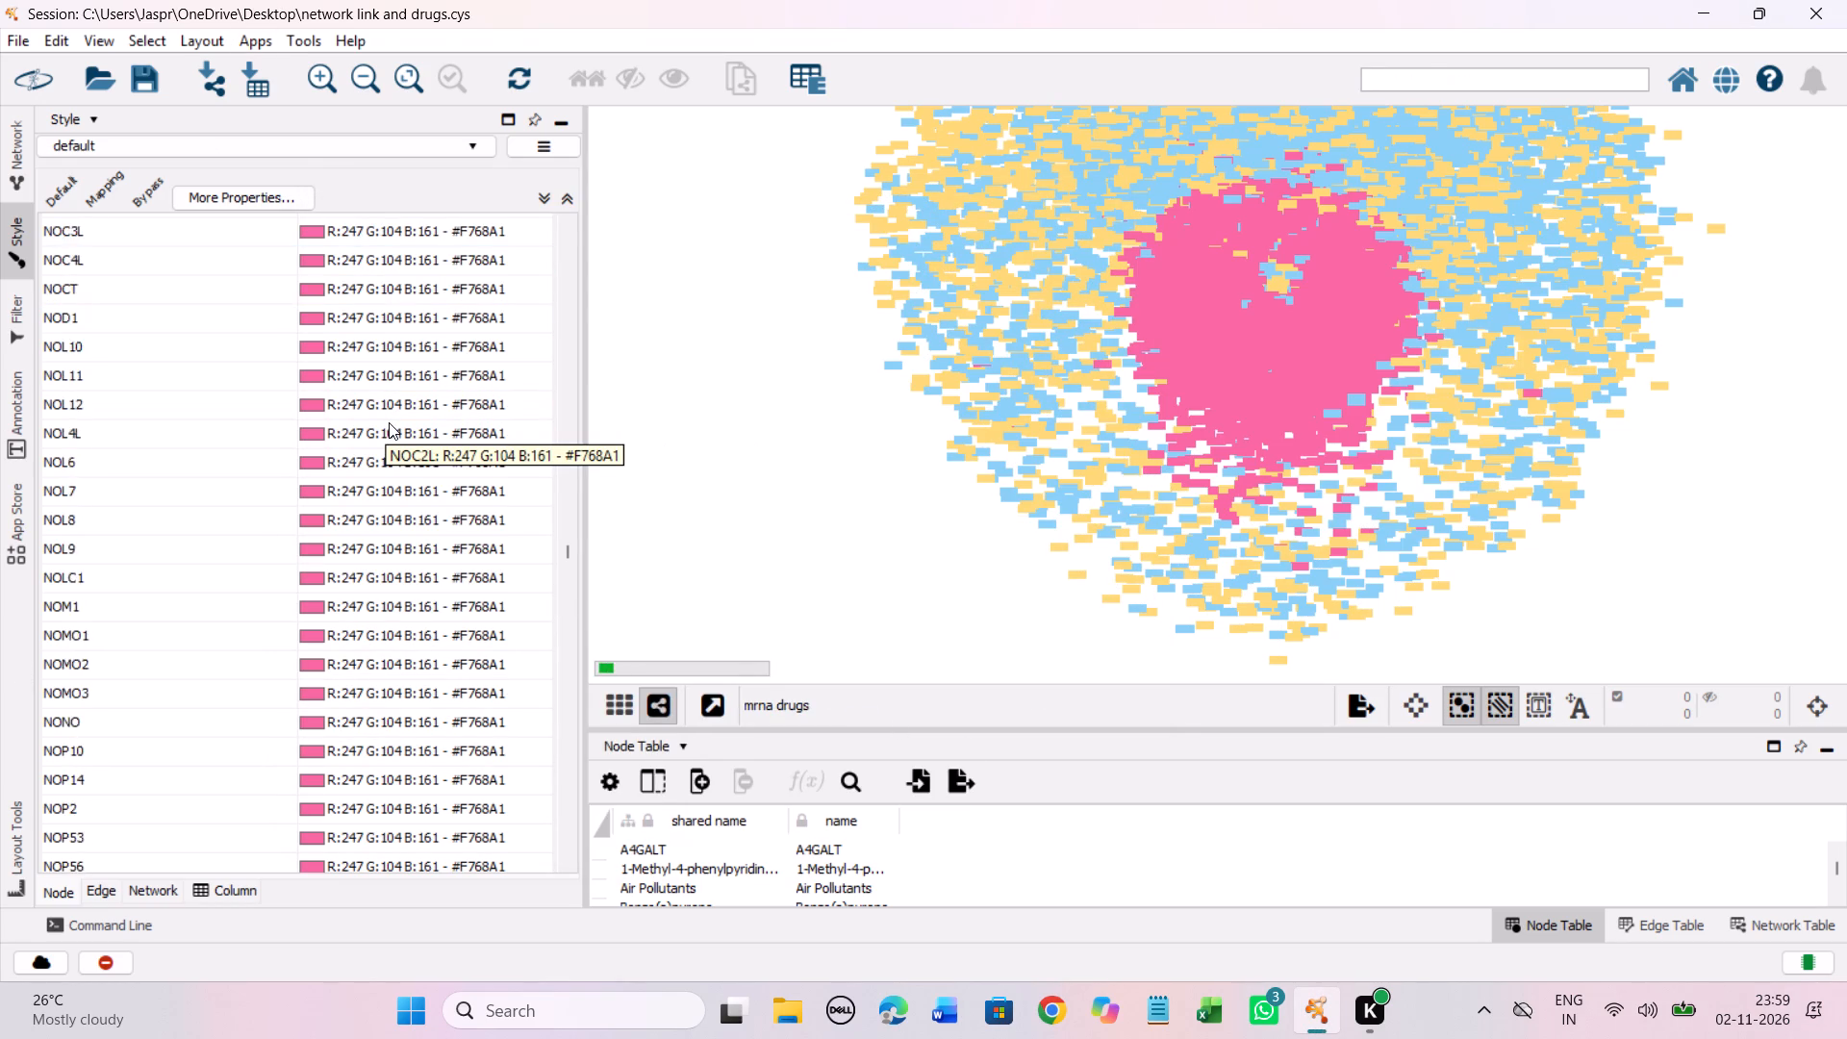
{"action": "scroll", "coordinate": [389, 422], "scroll_direction": "down", "scroll_amount": 20}
{"action": "scroll", "coordinate": [389, 422], "scroll_direction": "down", "scroll_amount": 16}
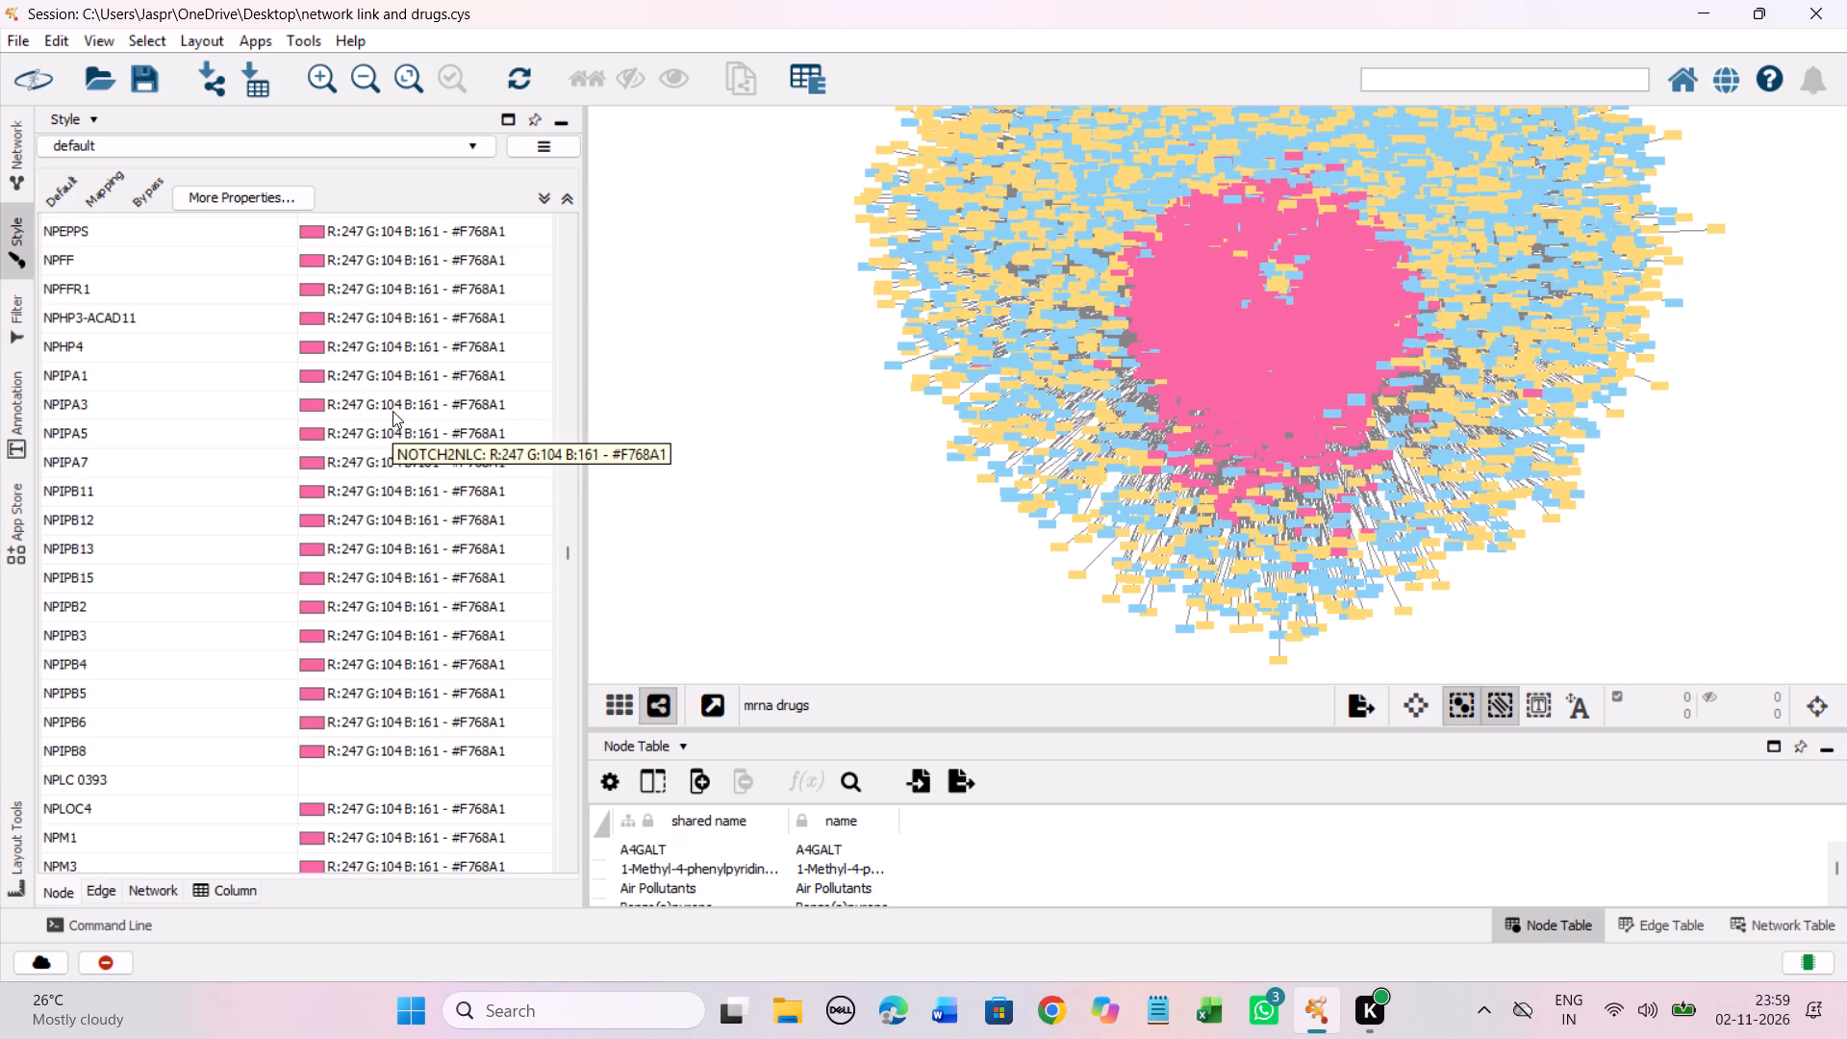
{"action": "scroll", "coordinate": [392, 411], "scroll_direction": "down", "scroll_amount": 16}
{"action": "left_click", "coordinate": [252, 382]}
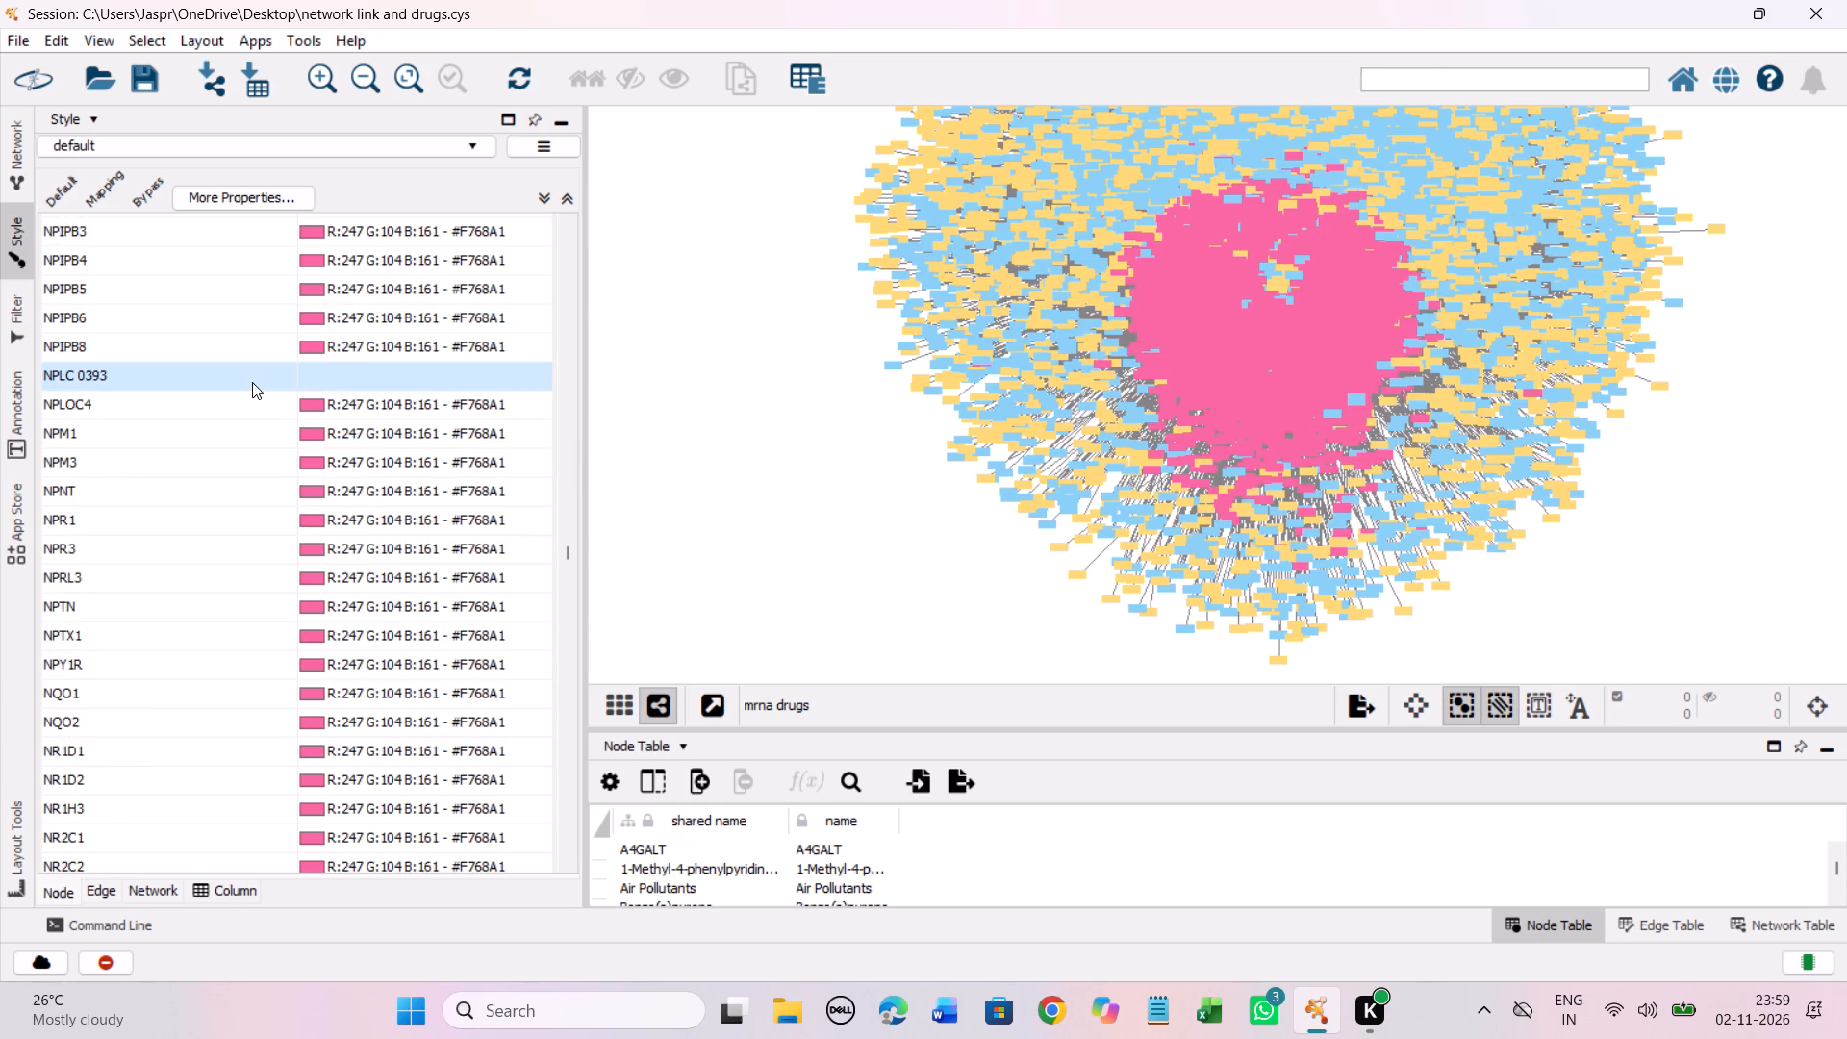
{"action": "right_click", "coordinate": [252, 382]}
{"action": "left_click", "coordinate": [643, 403]}
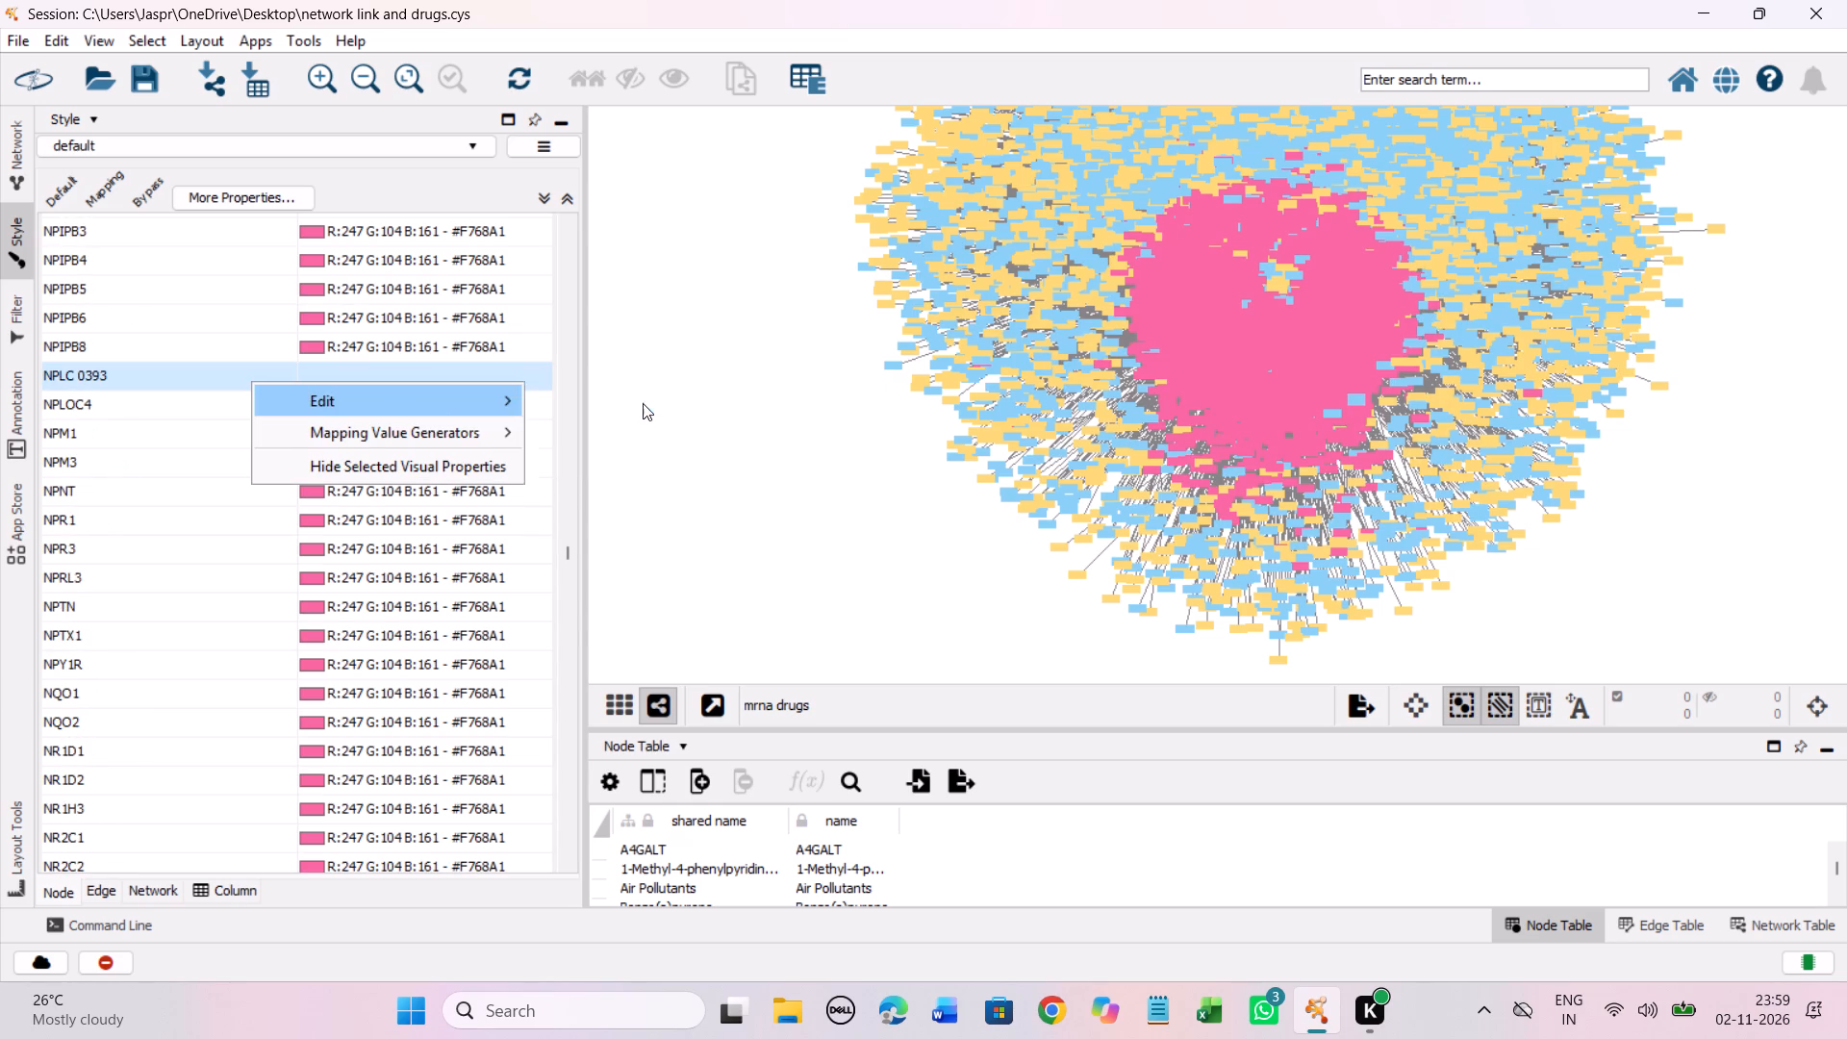
{"action": "left_click_drag", "start_coordinate": [548, 544], "coordinate": [659, 232]}
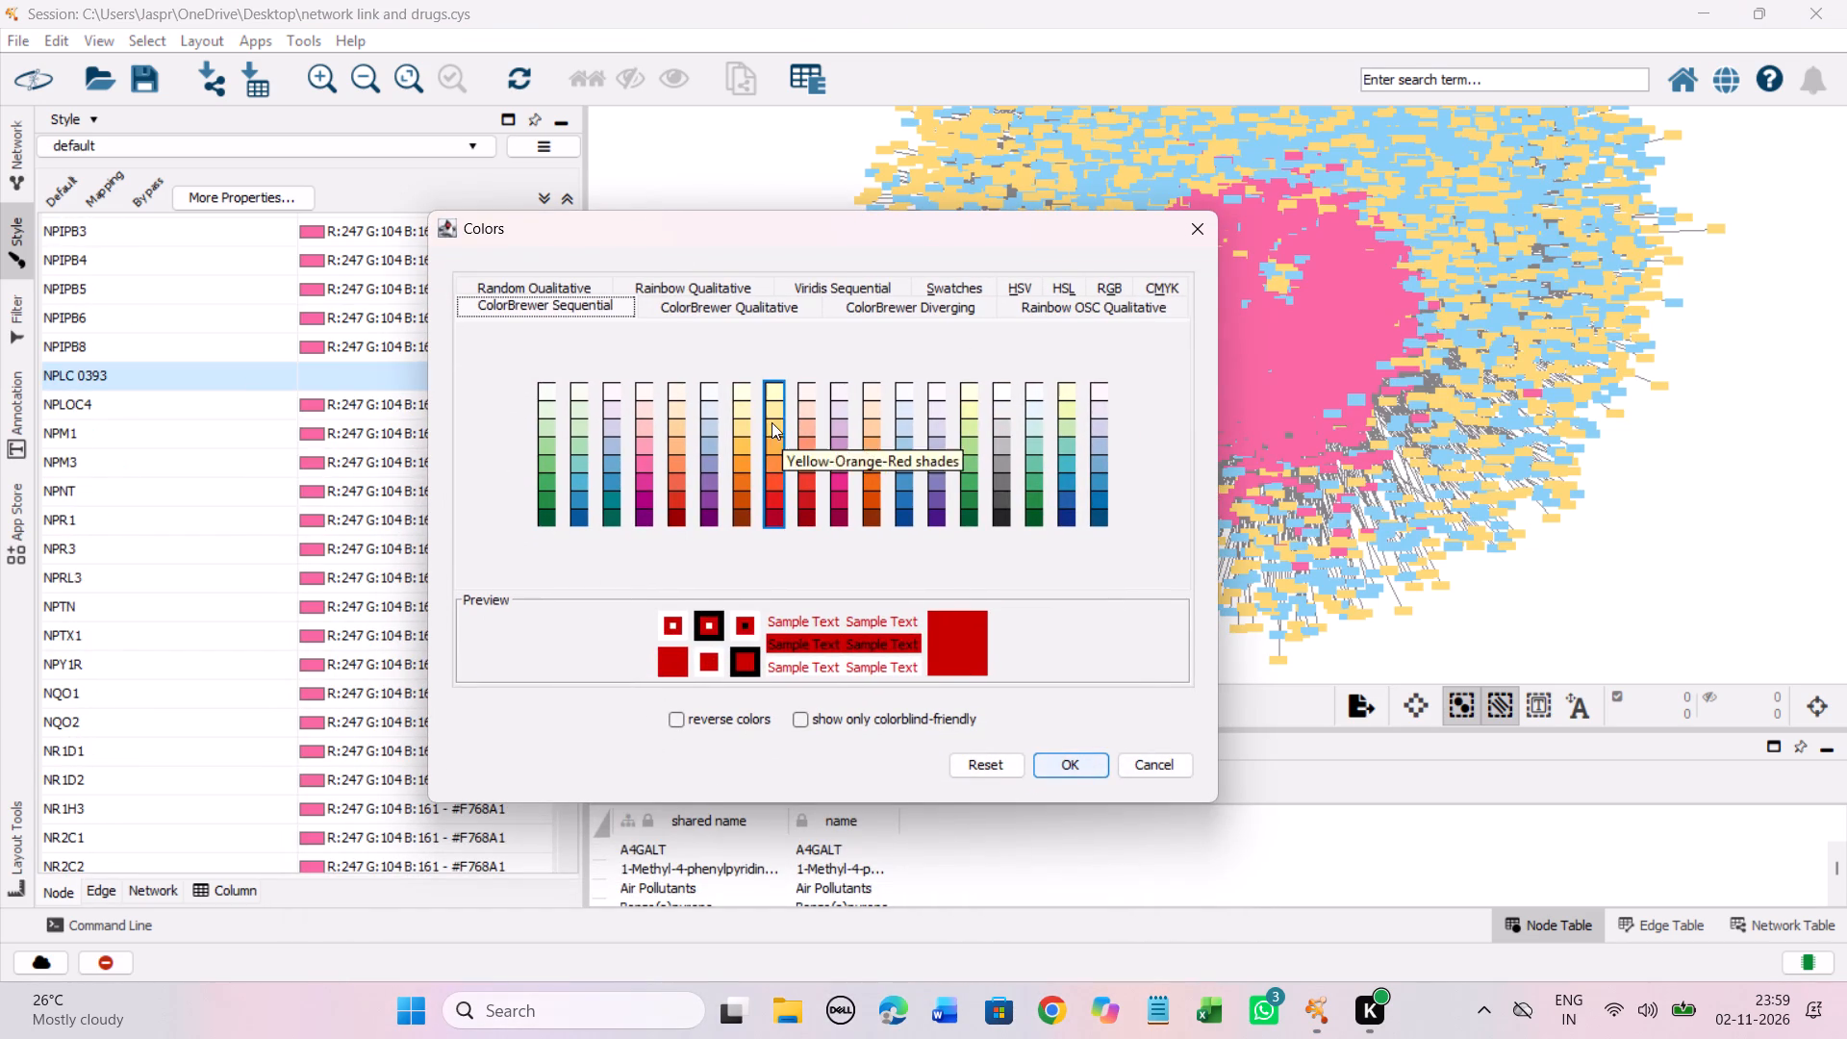
{"action": "left_click", "coordinate": [767, 421]}
{"action": "left_click", "coordinate": [1053, 754]}
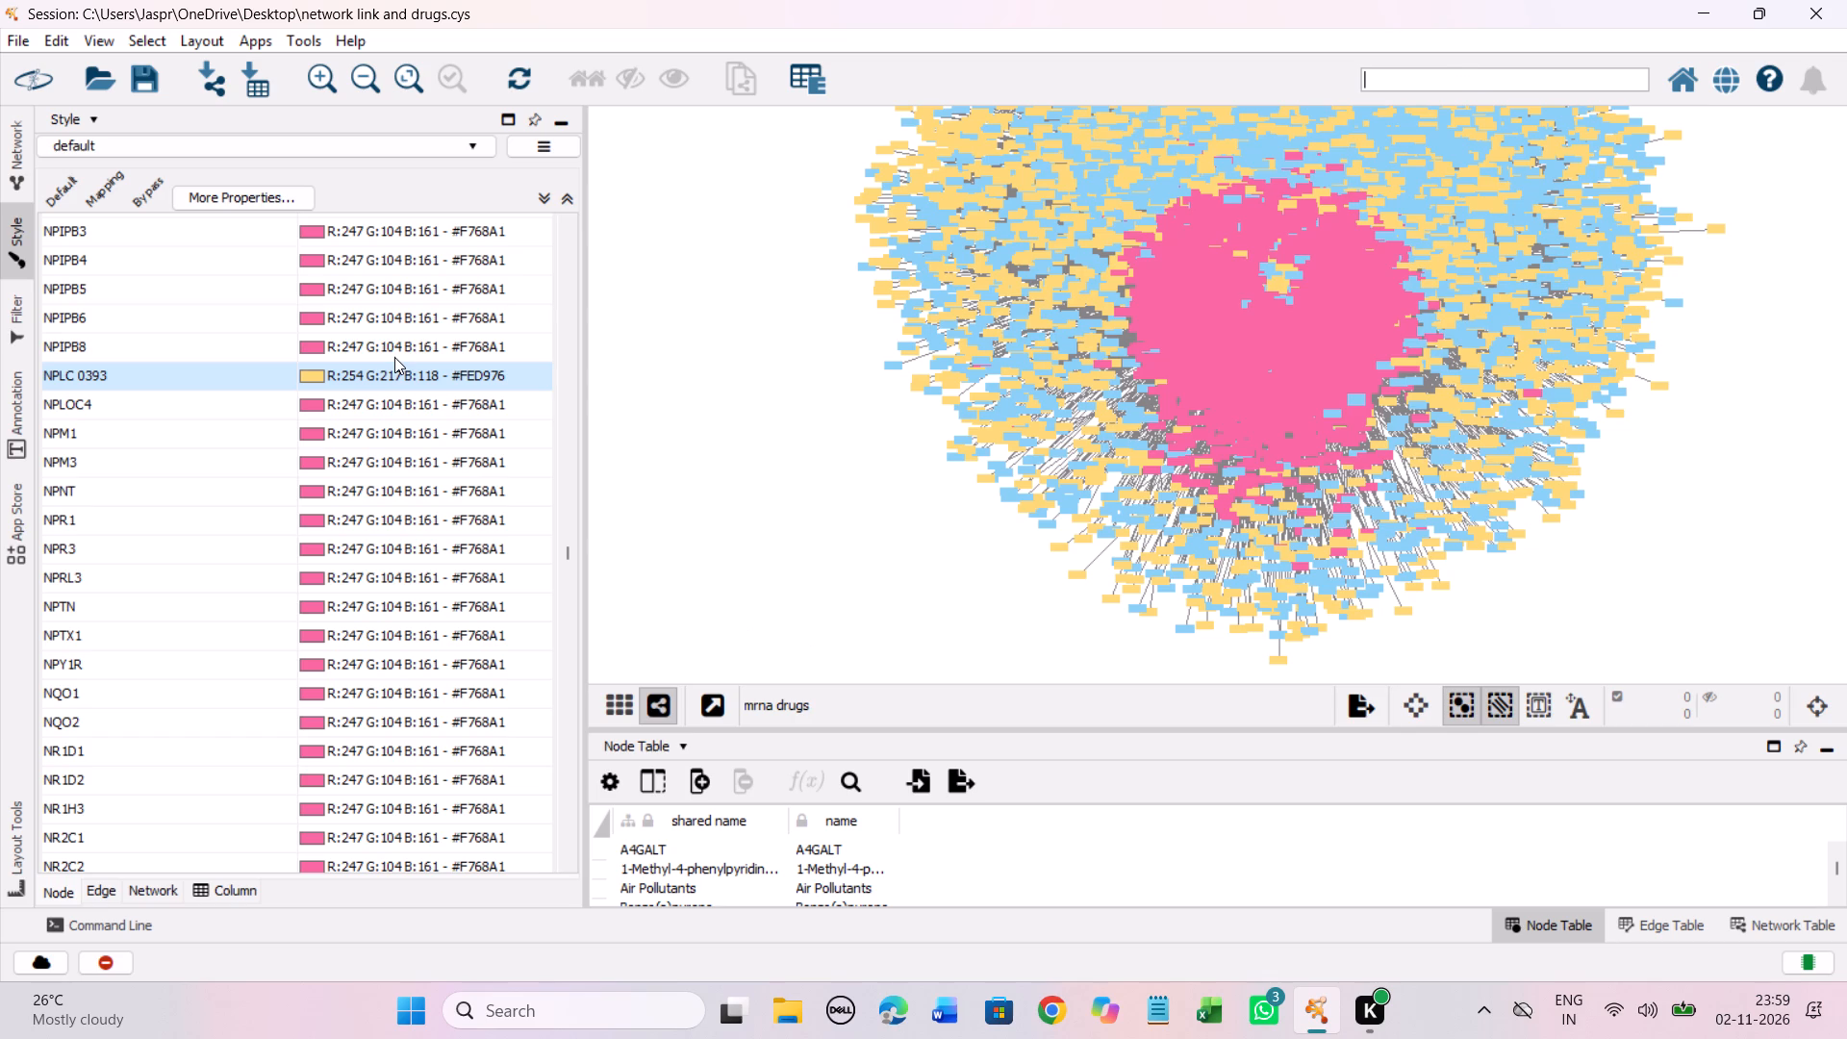
Set the discrete colour mapping of the unmapped entries NS 004 and NS 1619 to the Yellow-Orange-Red shade #FED976.
{"action": "scroll", "coordinate": [394, 357], "scroll_direction": "down", "scroll_amount": 10}
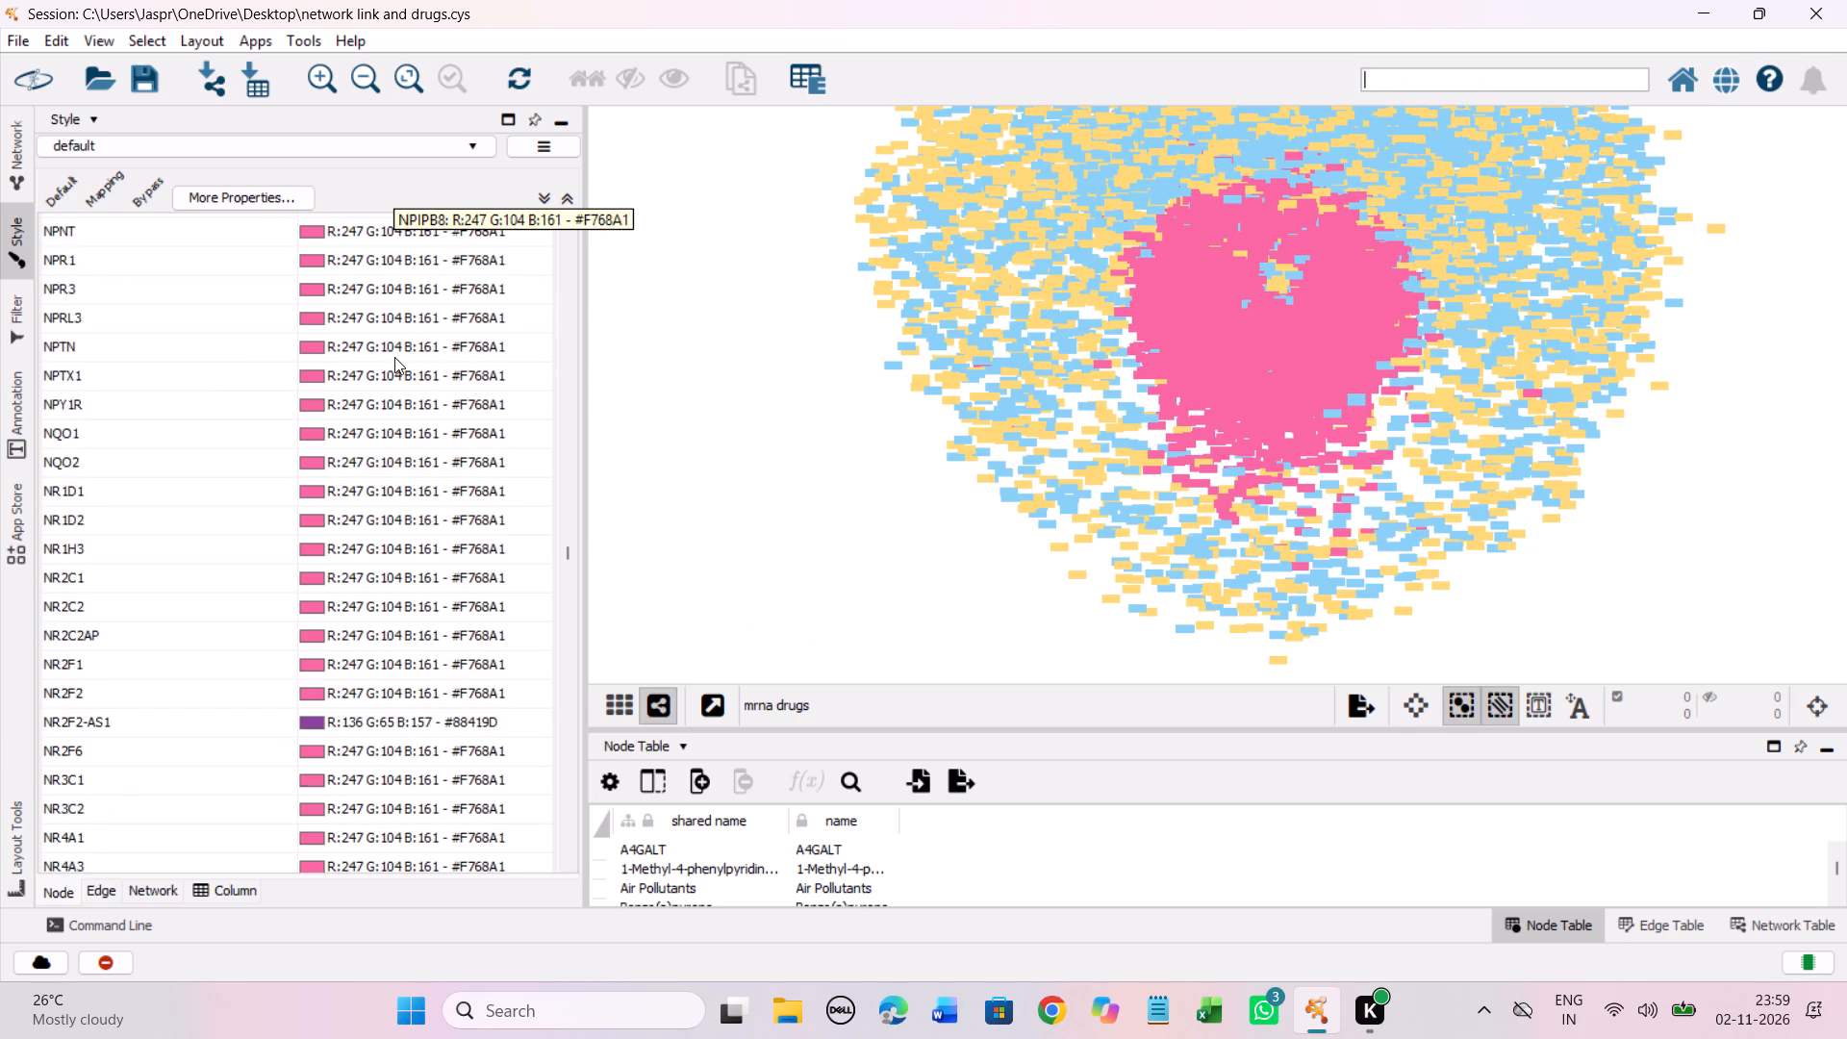
{"action": "scroll", "coordinate": [394, 357], "scroll_direction": "down", "scroll_amount": 20}
{"action": "scroll", "coordinate": [394, 357], "scroll_direction": "down", "scroll_amount": 6}
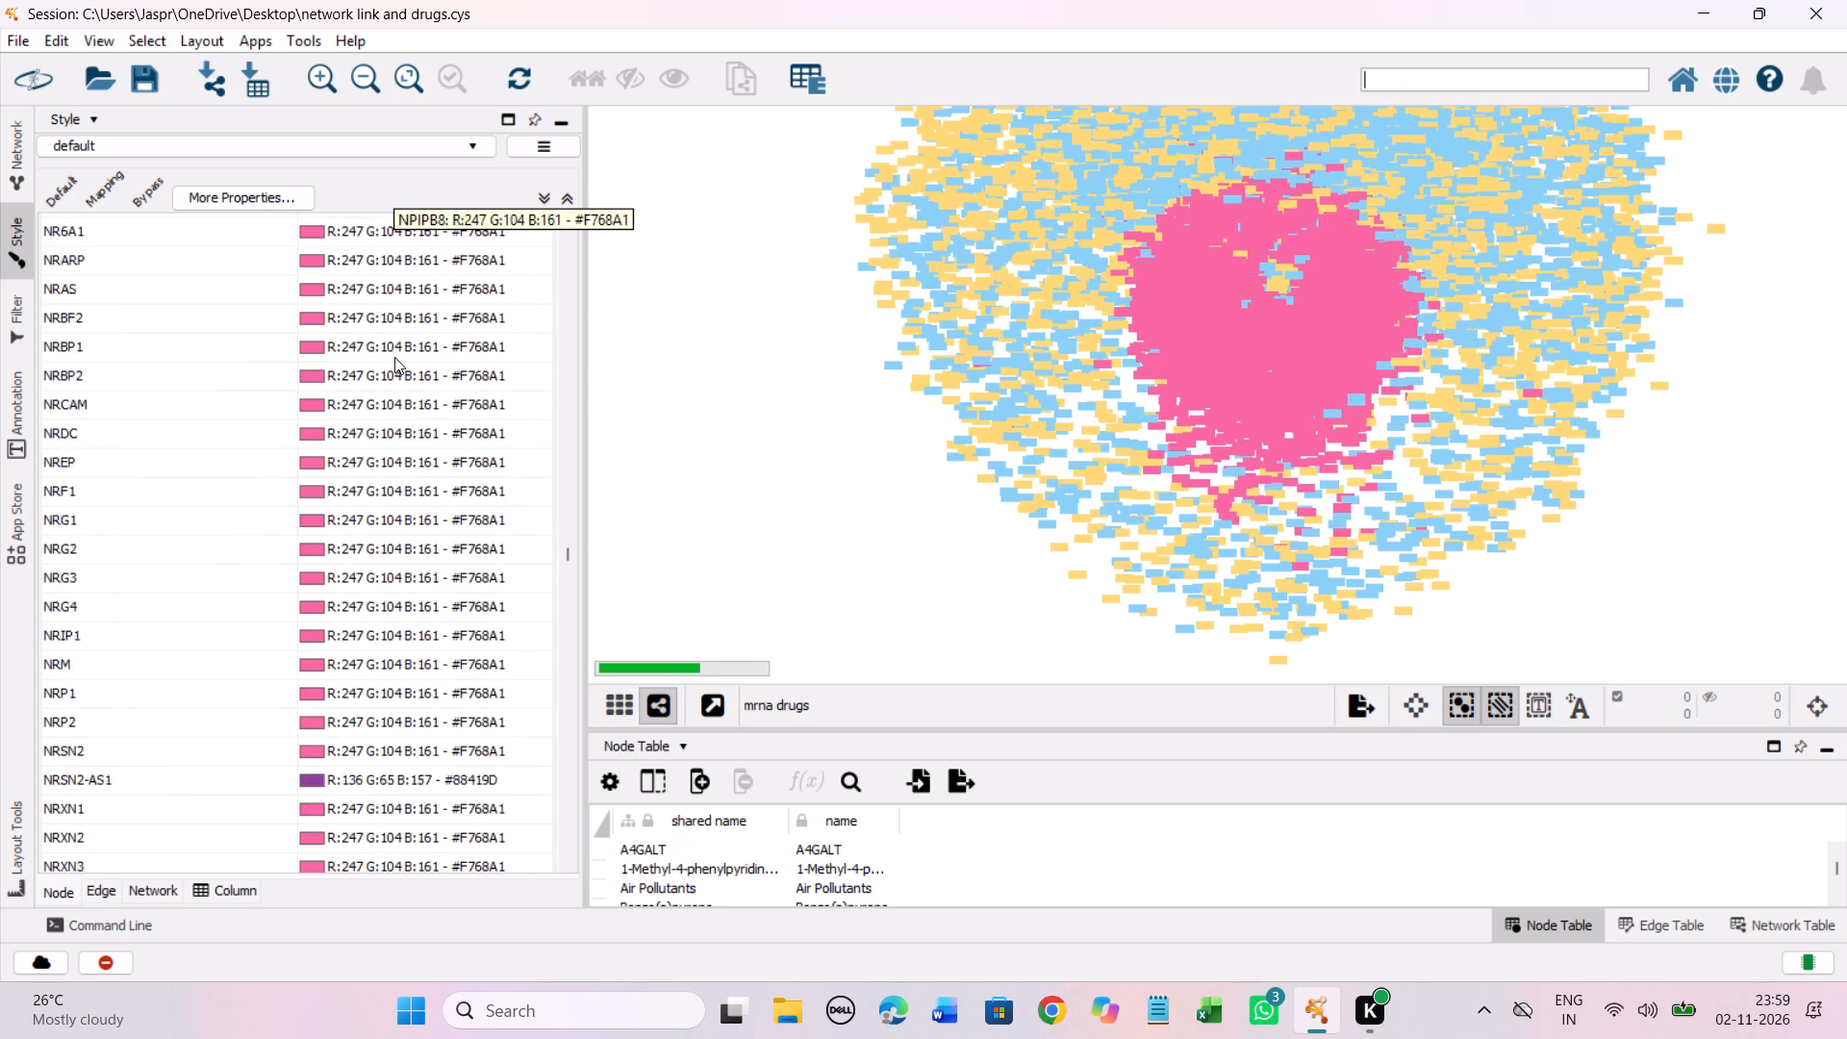
{"action": "scroll", "coordinate": [394, 357], "scroll_direction": "down", "scroll_amount": 14}
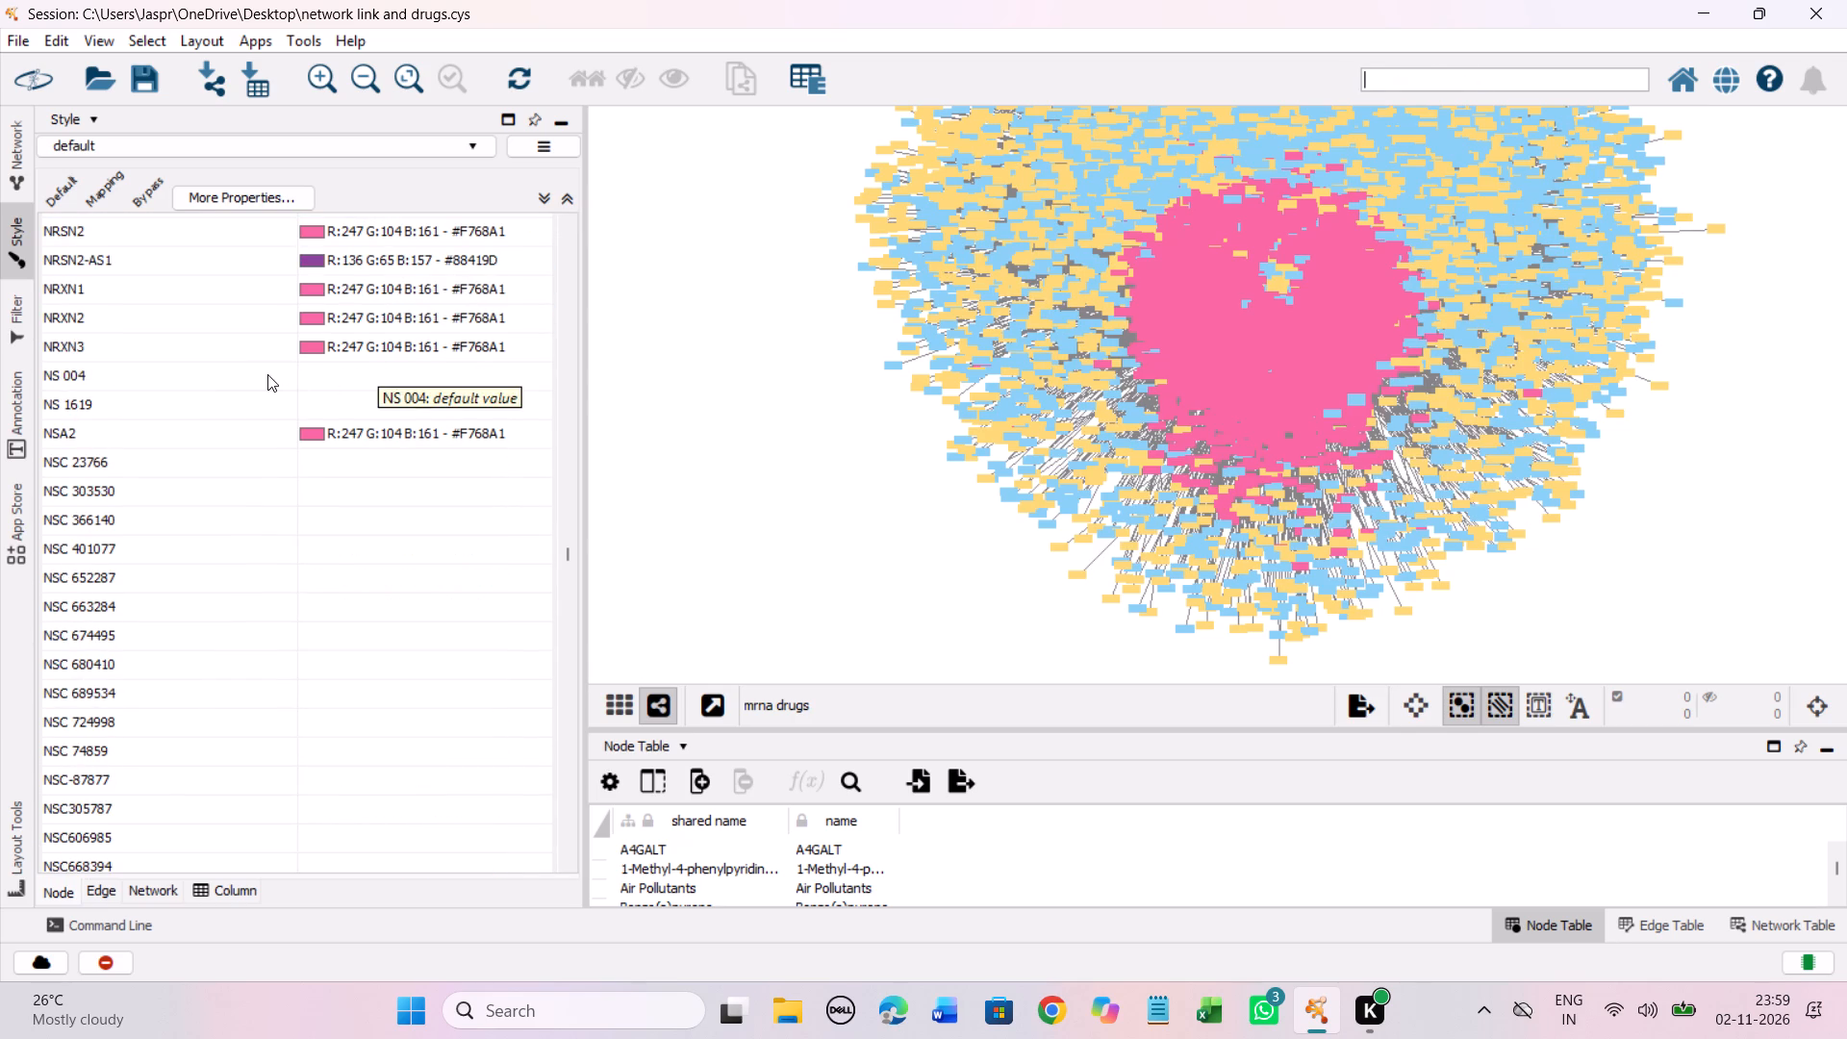
{"action": "left_click_drag", "start_coordinate": [267, 374], "coordinate": [266, 407]}
{"action": "right_click", "coordinate": [266, 407]}
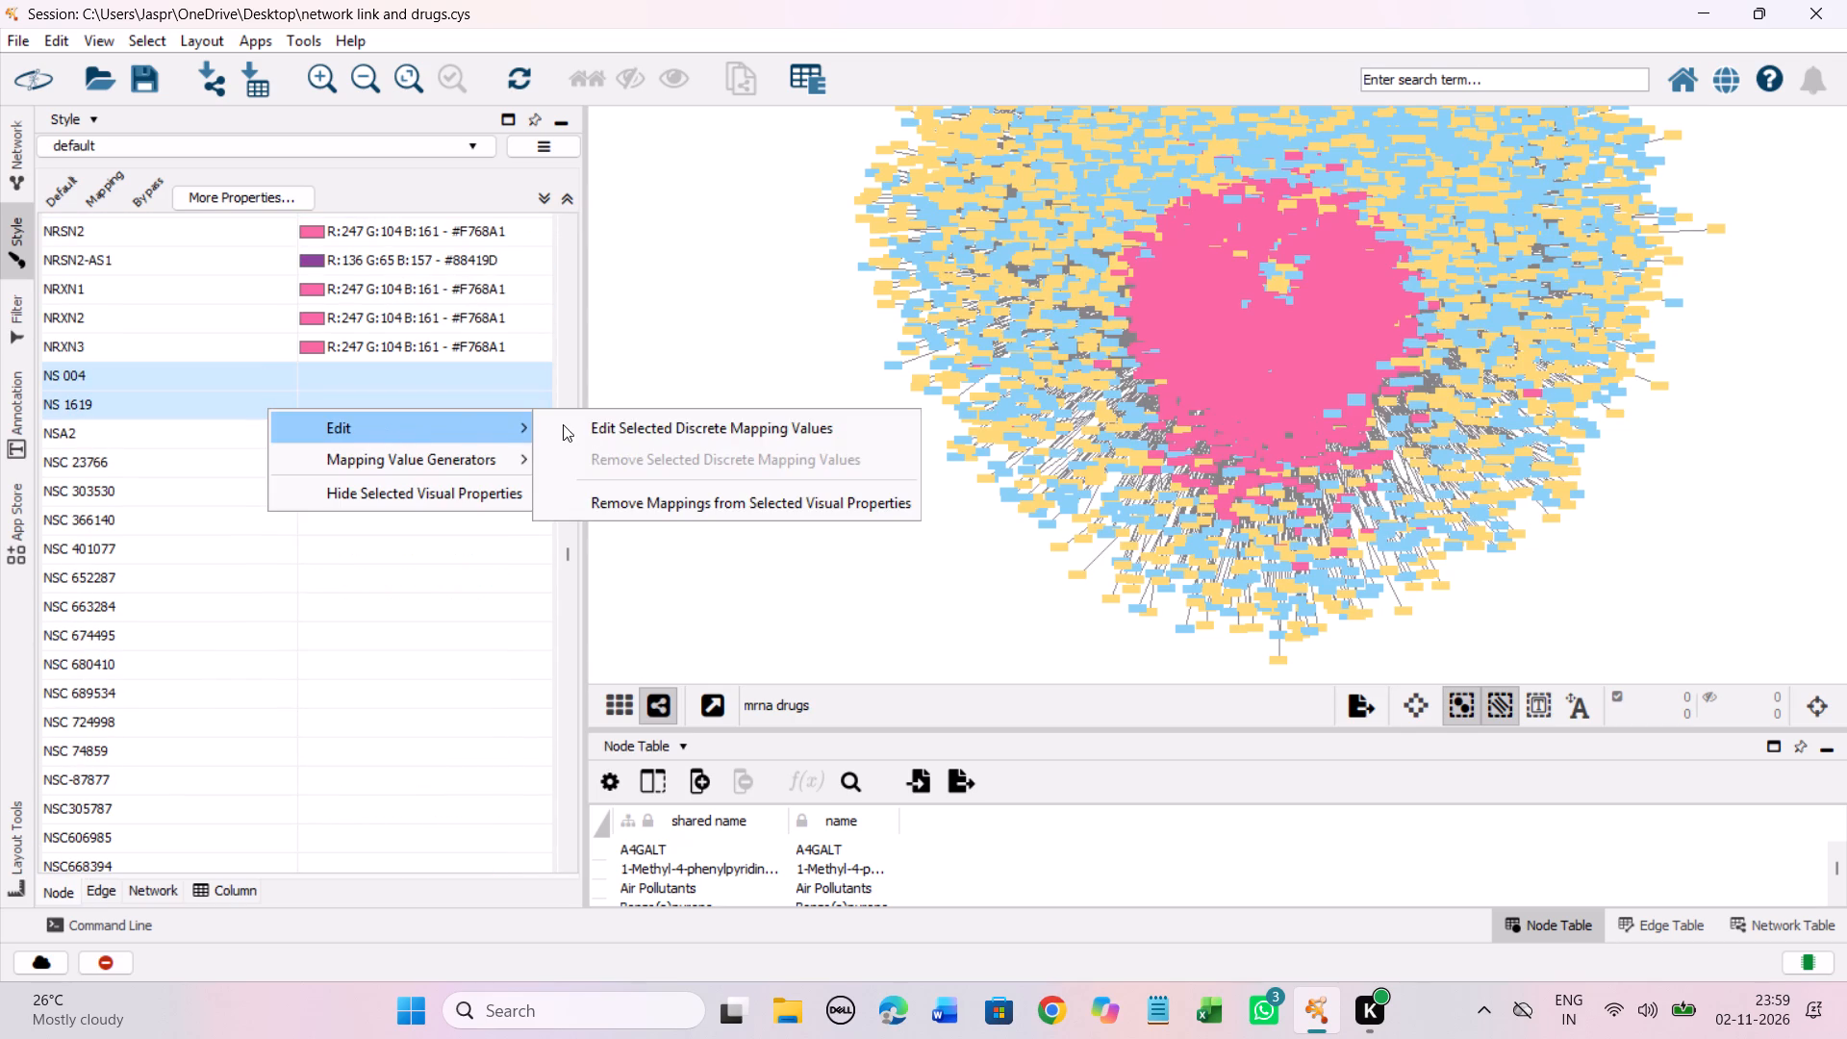
{"action": "left_click", "coordinate": [627, 425]}
{"action": "left_click_drag", "start_coordinate": [546, 537], "coordinate": [572, 304]}
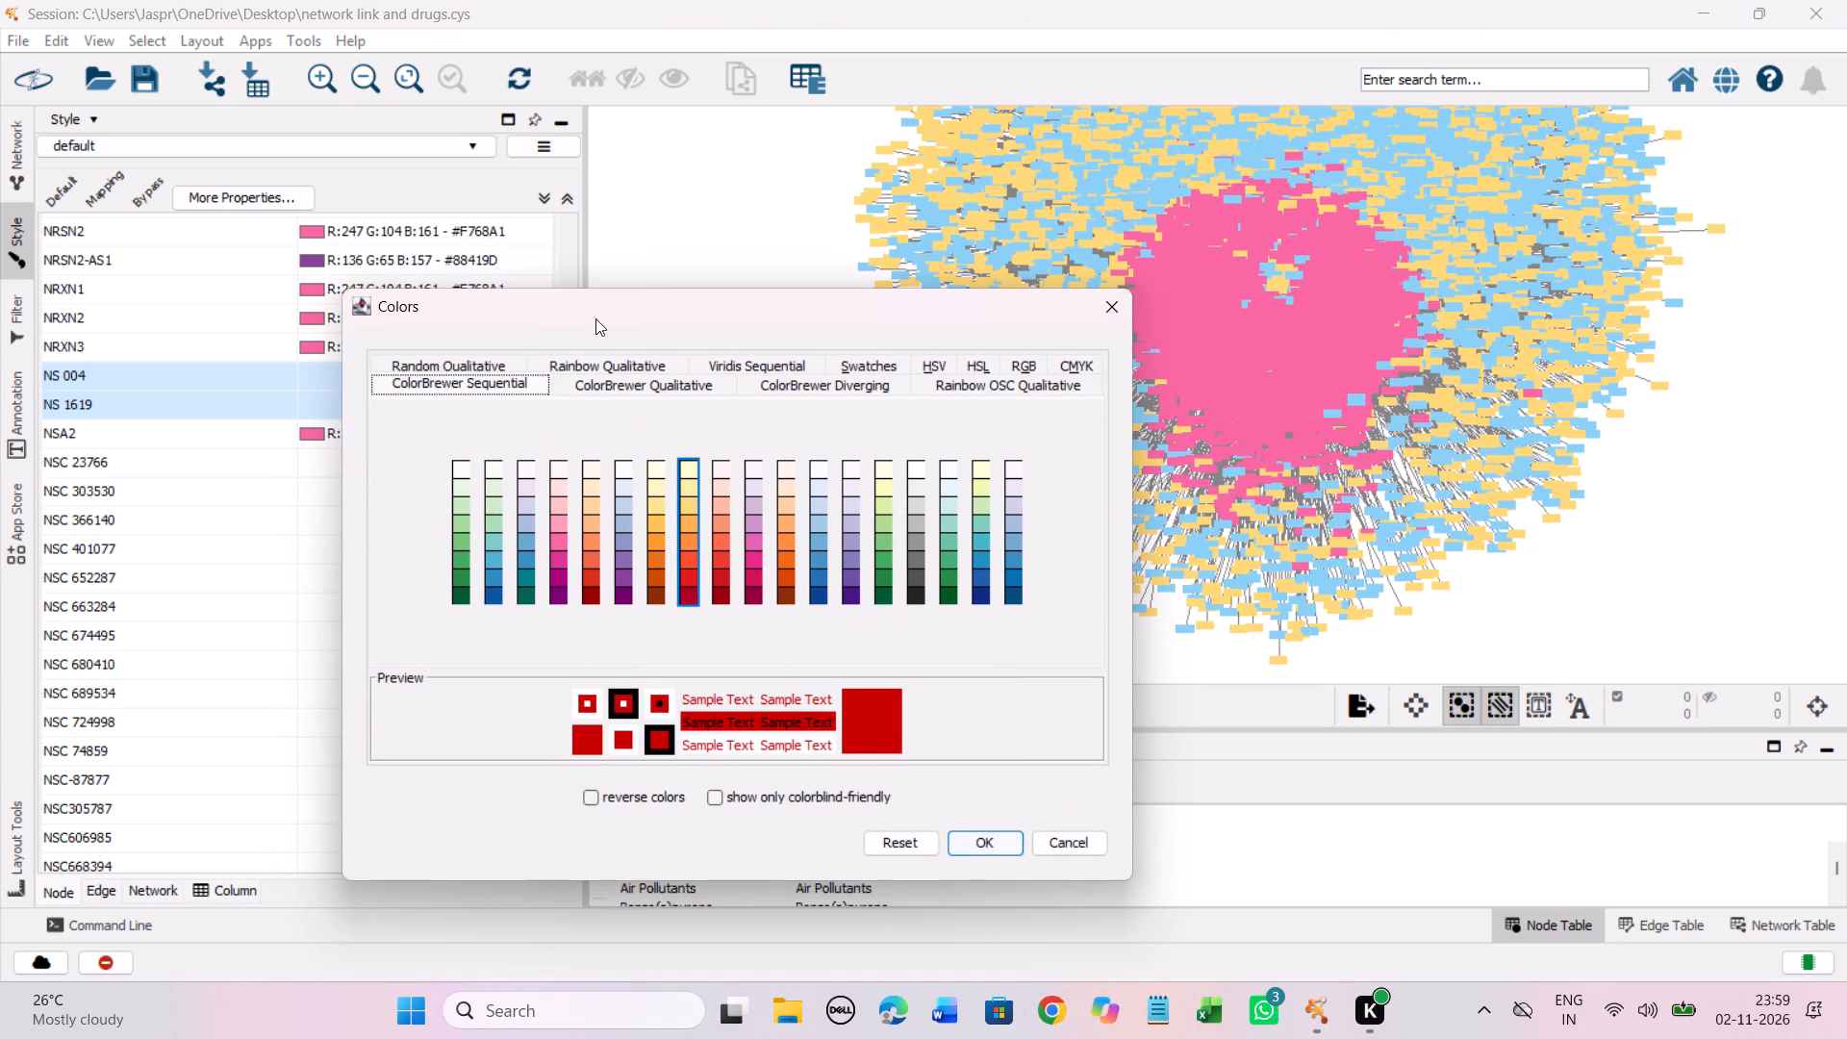
{"action": "left_click", "coordinate": [685, 503]}
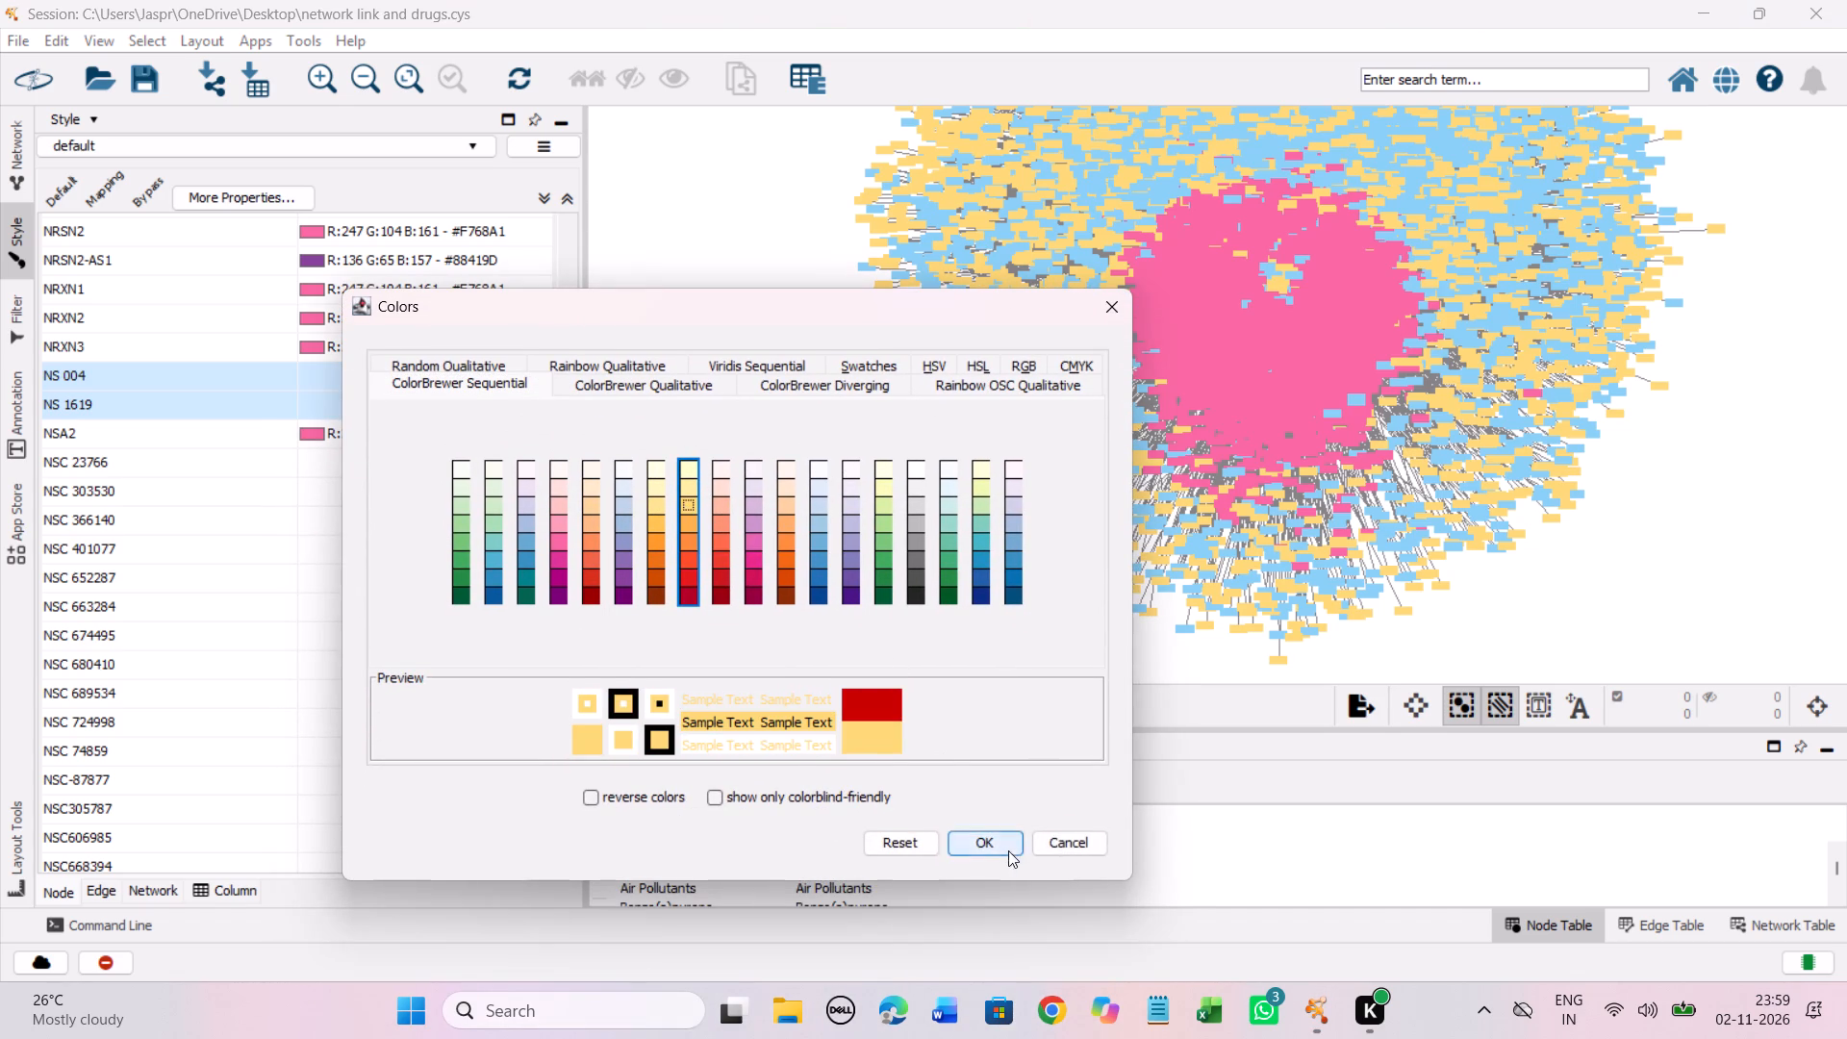
{"action": "left_click", "coordinate": [1001, 844]}
Set the discrete colour mapping of the unmapped entries from NSC 23766 through NSC73306 to the Yellow-Orange-Red shade #FED976.
{"action": "scroll", "coordinate": [311, 467], "scroll_direction": "down", "scroll_amount": 2}
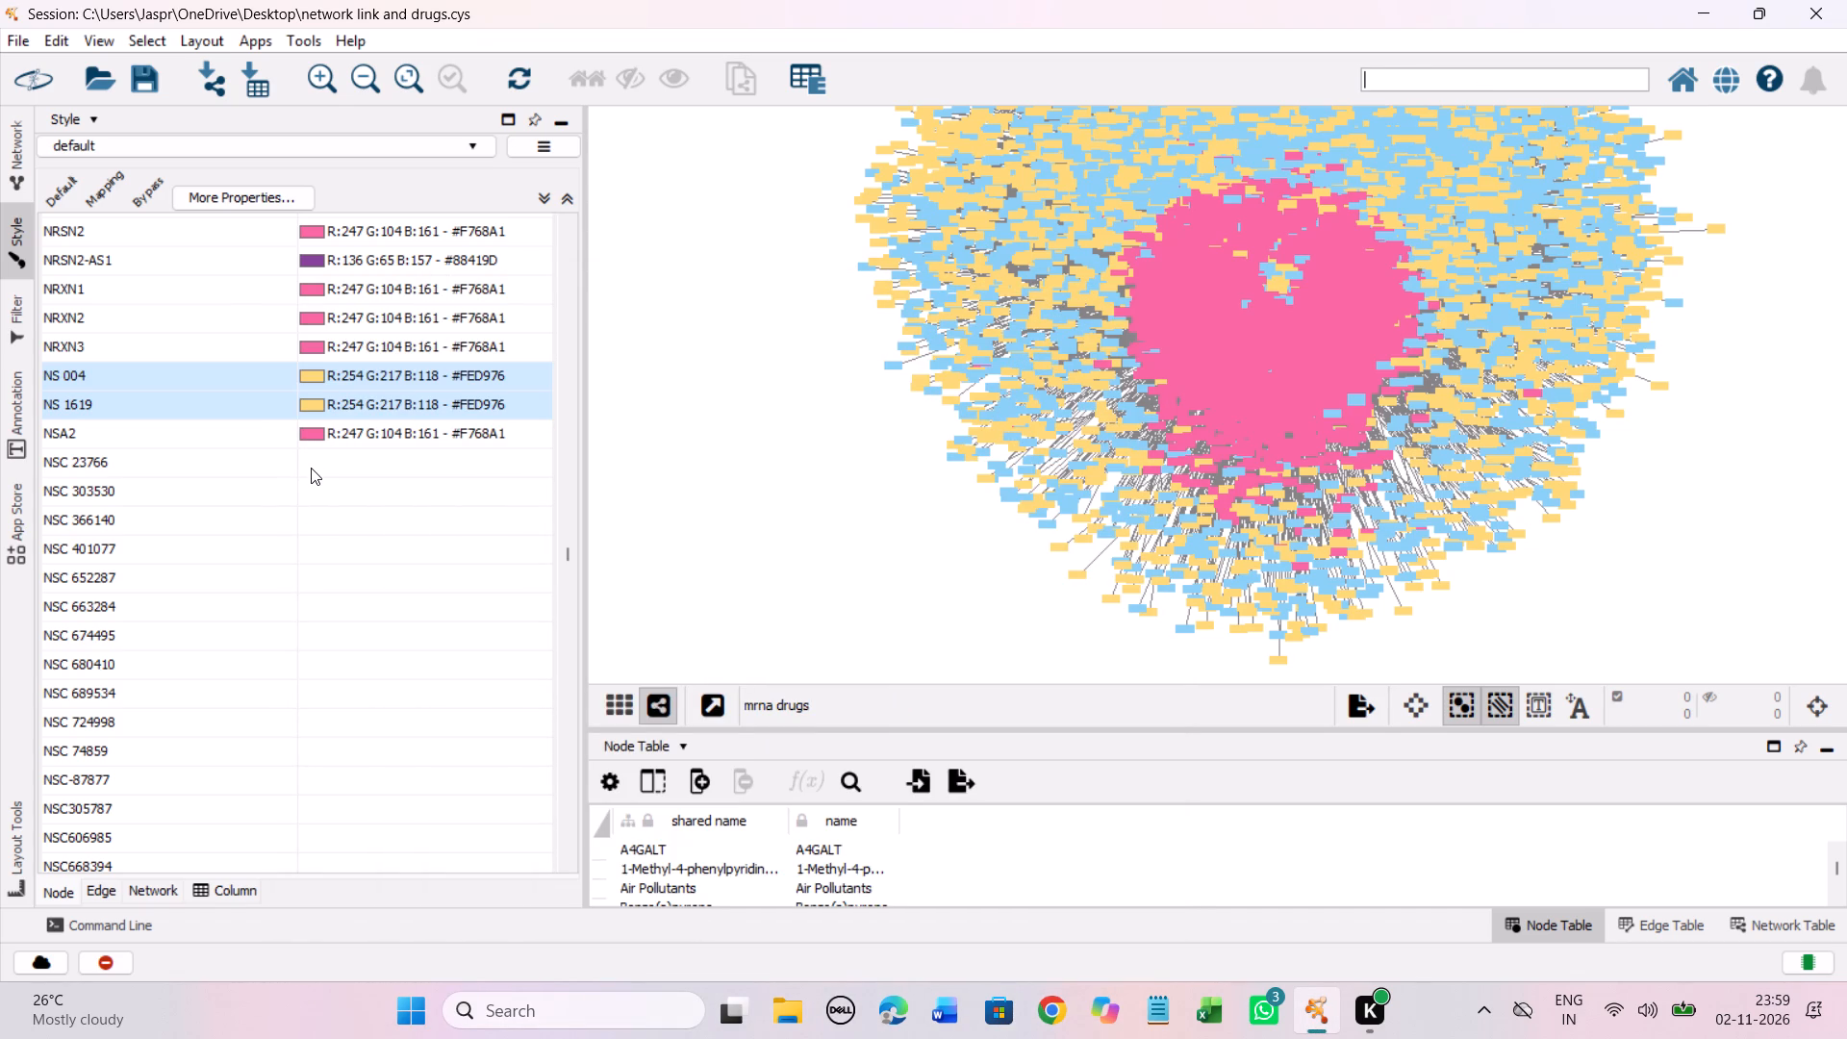
{"action": "scroll", "coordinate": [311, 468], "scroll_direction": "down", "scroll_amount": 2}
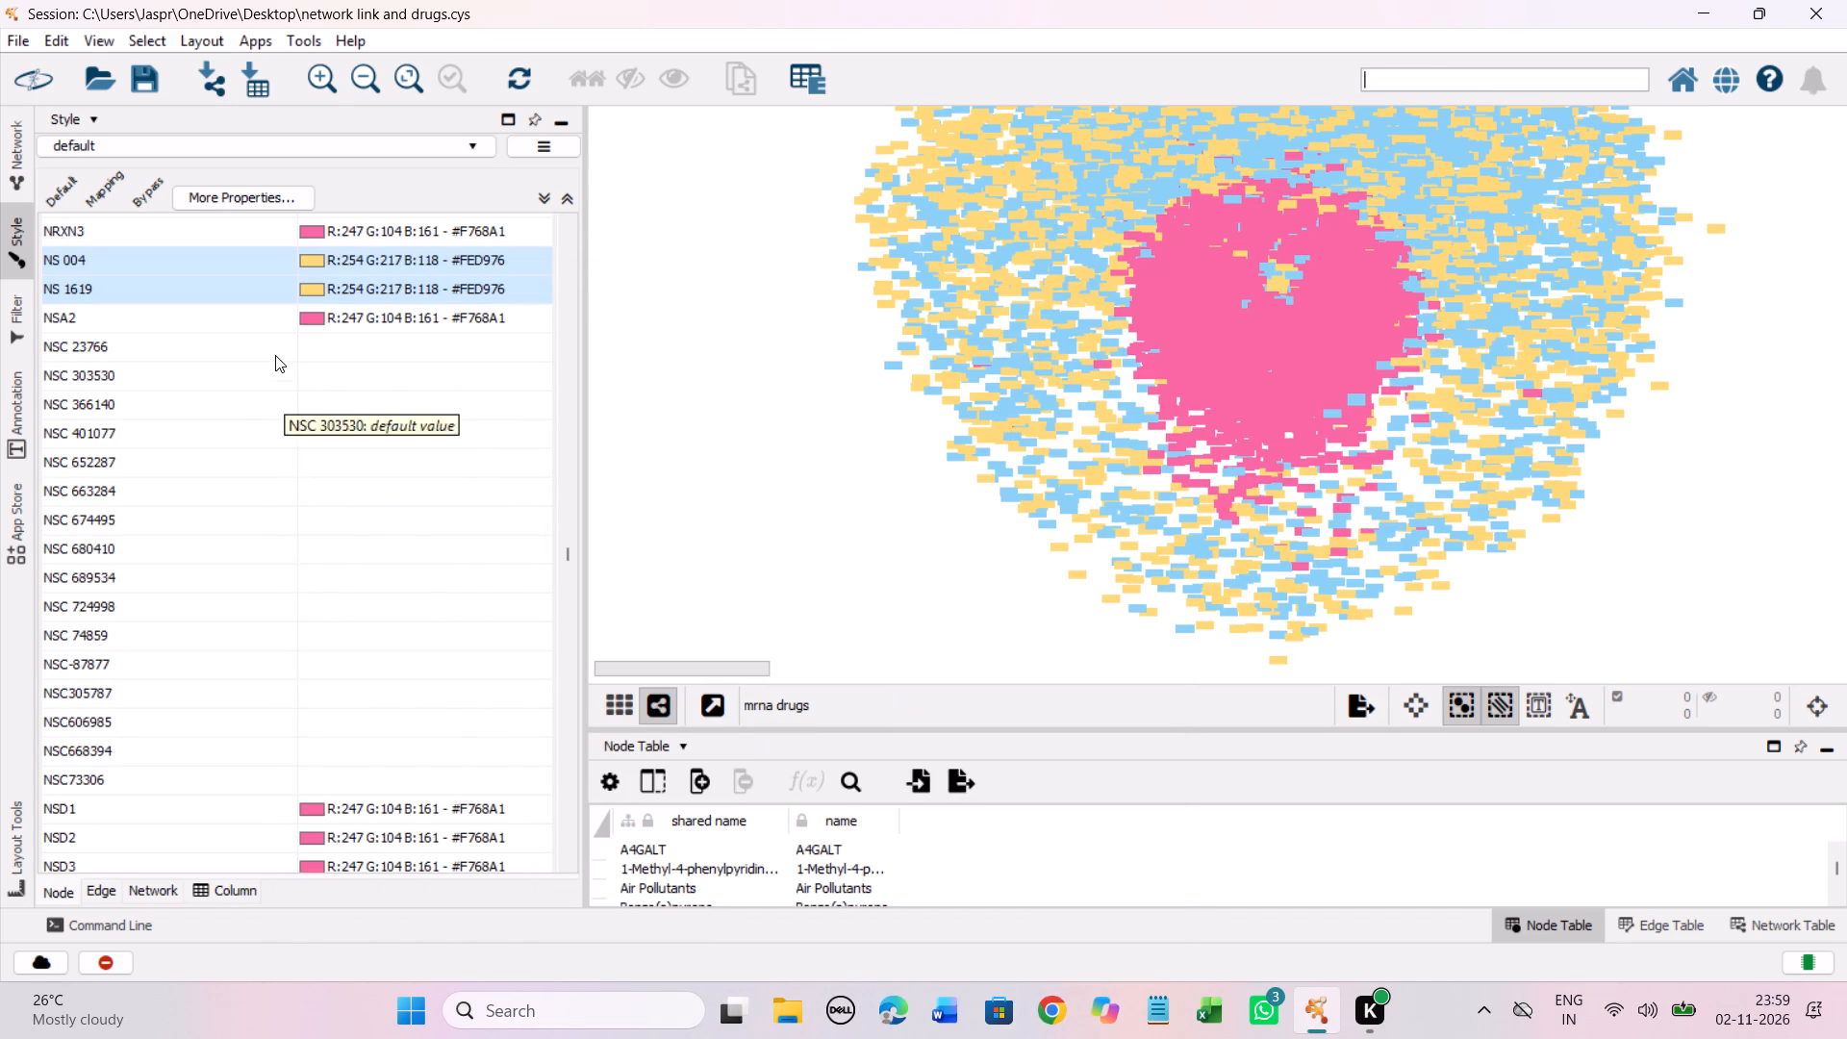
{"action": "left_click", "coordinate": [275, 344]}
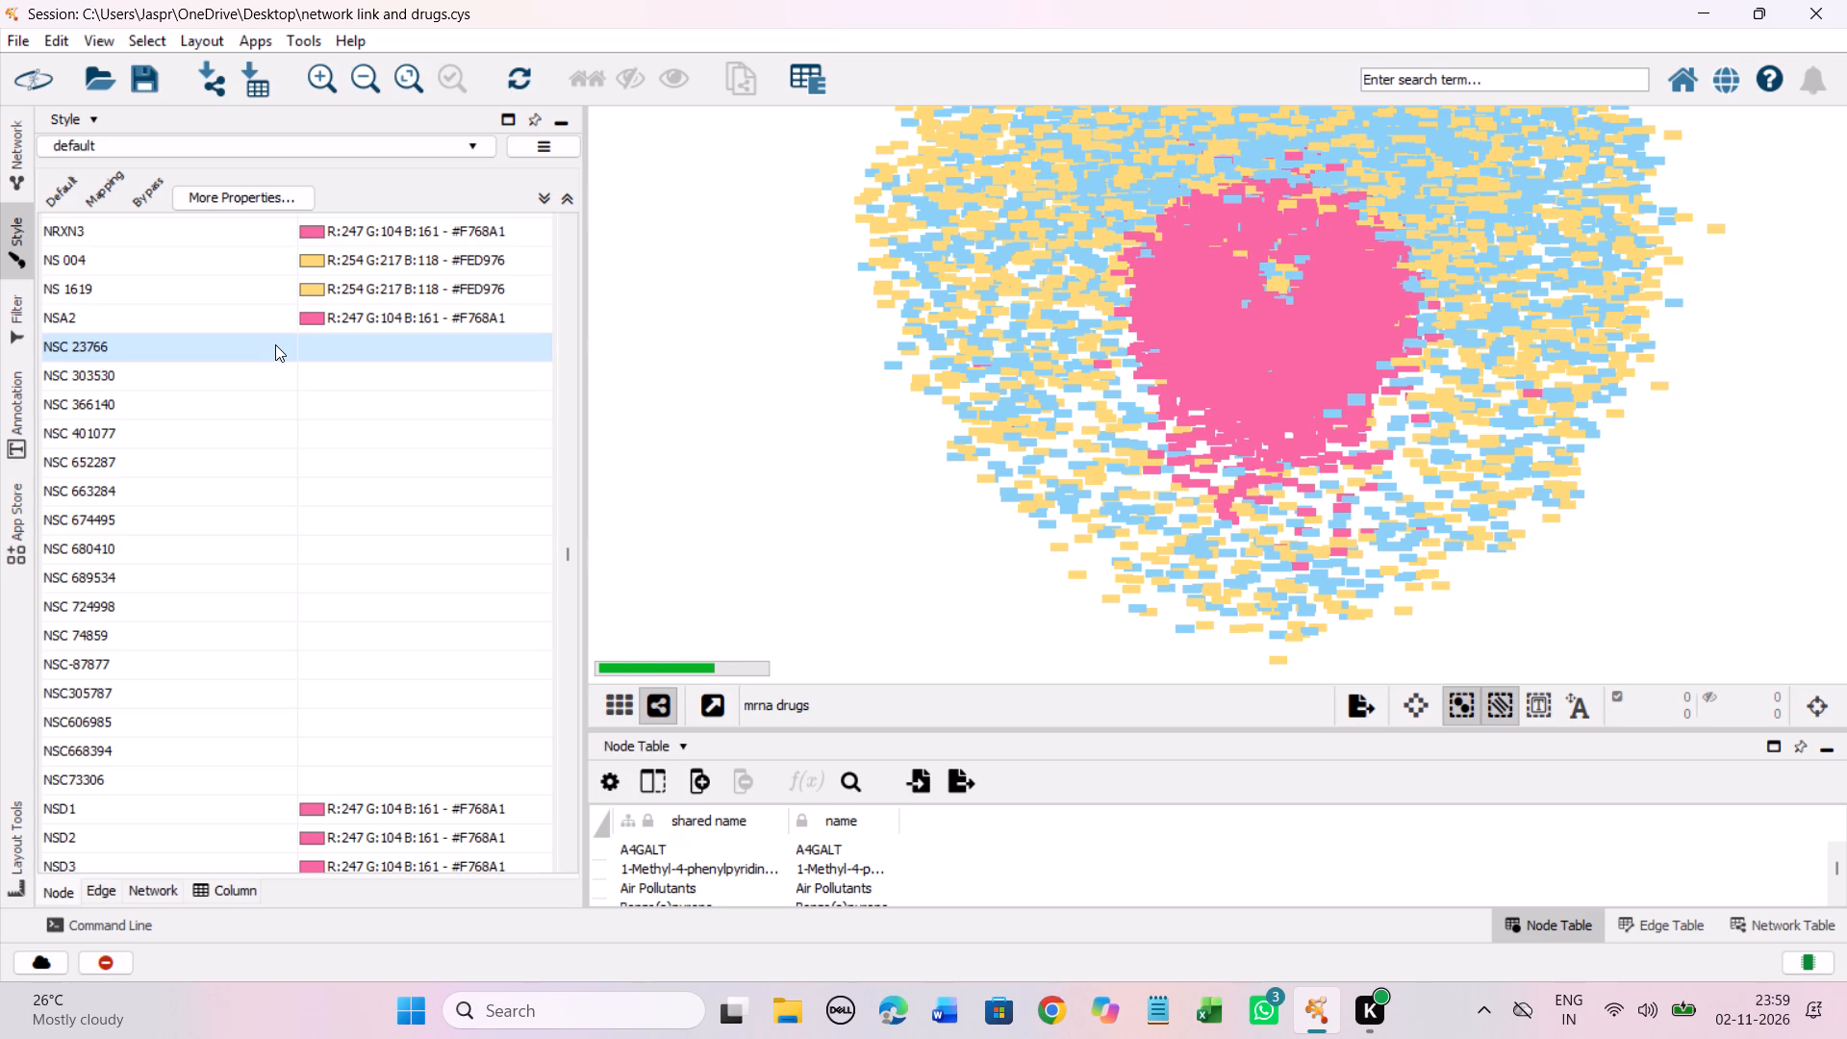
{"action": "left_click", "coordinate": [264, 774], "text": "shift"}
{"action": "right_click", "coordinate": [264, 774]}
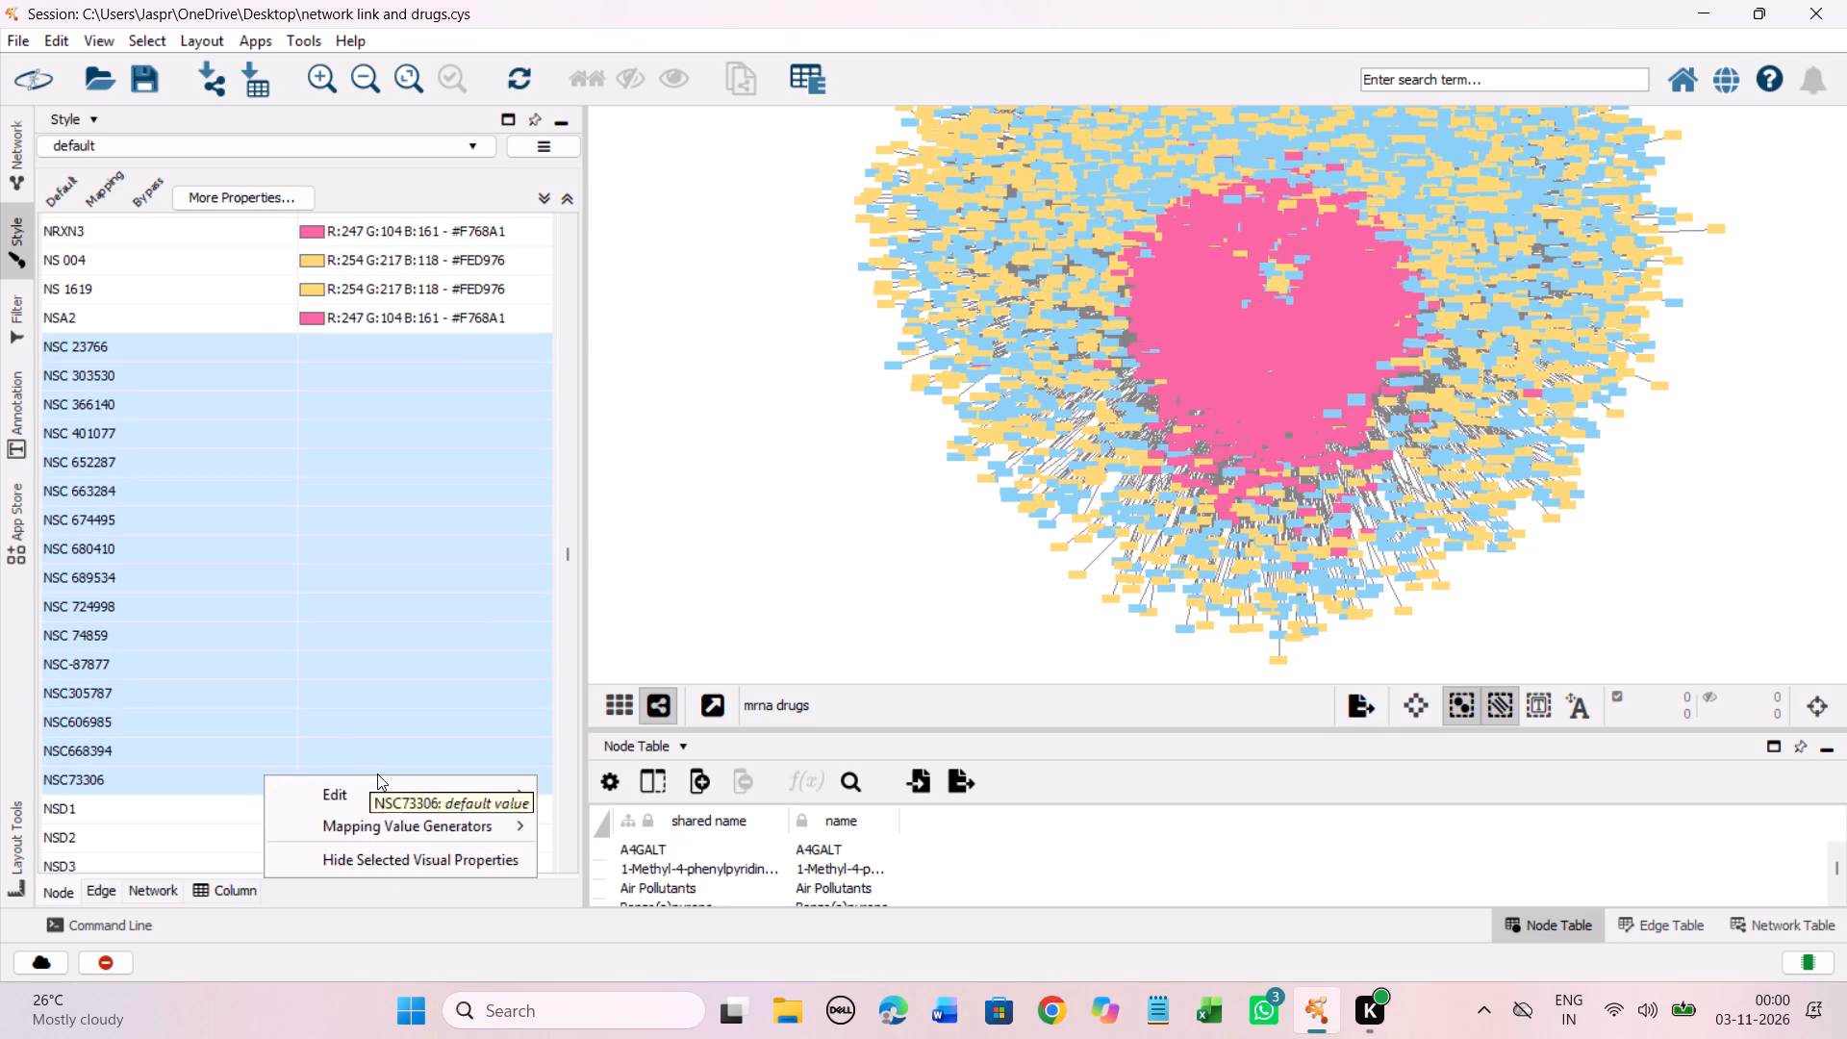
{"action": "left_click", "coordinate": [595, 789]}
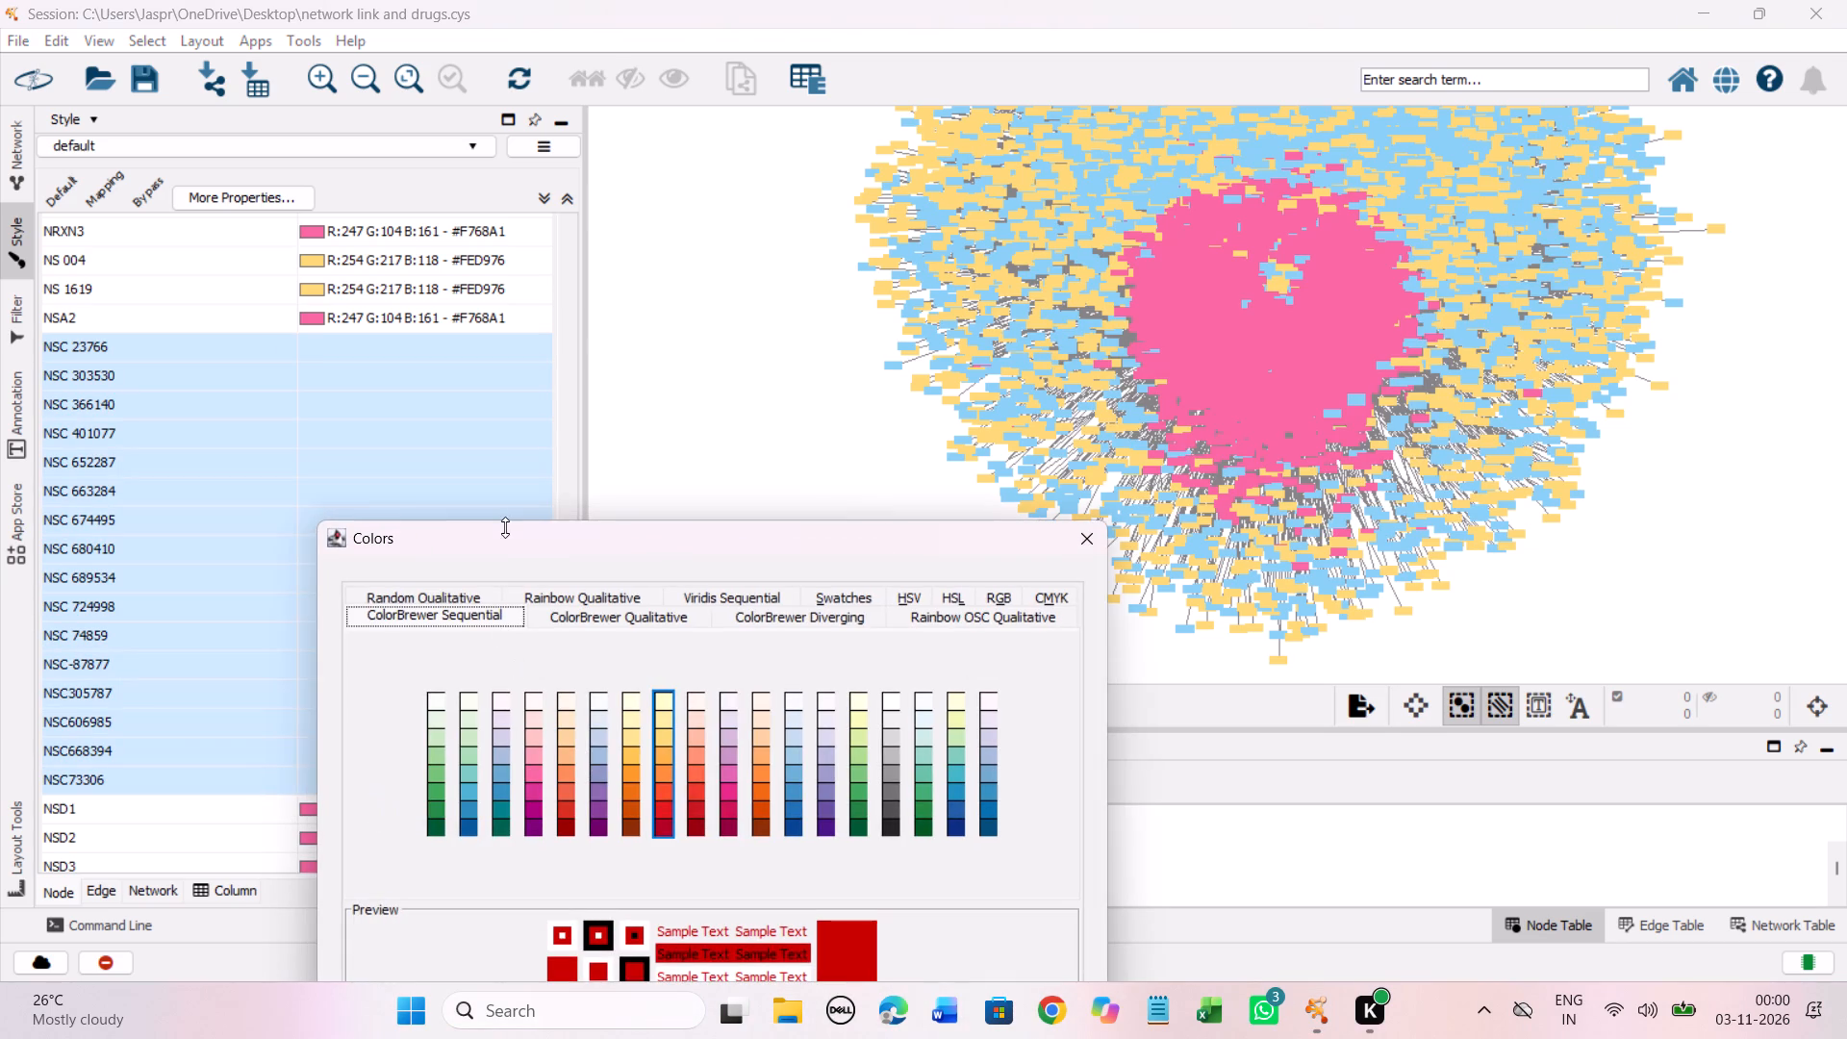
{"action": "left_click_drag", "start_coordinate": [492, 543], "coordinate": [481, 223]}
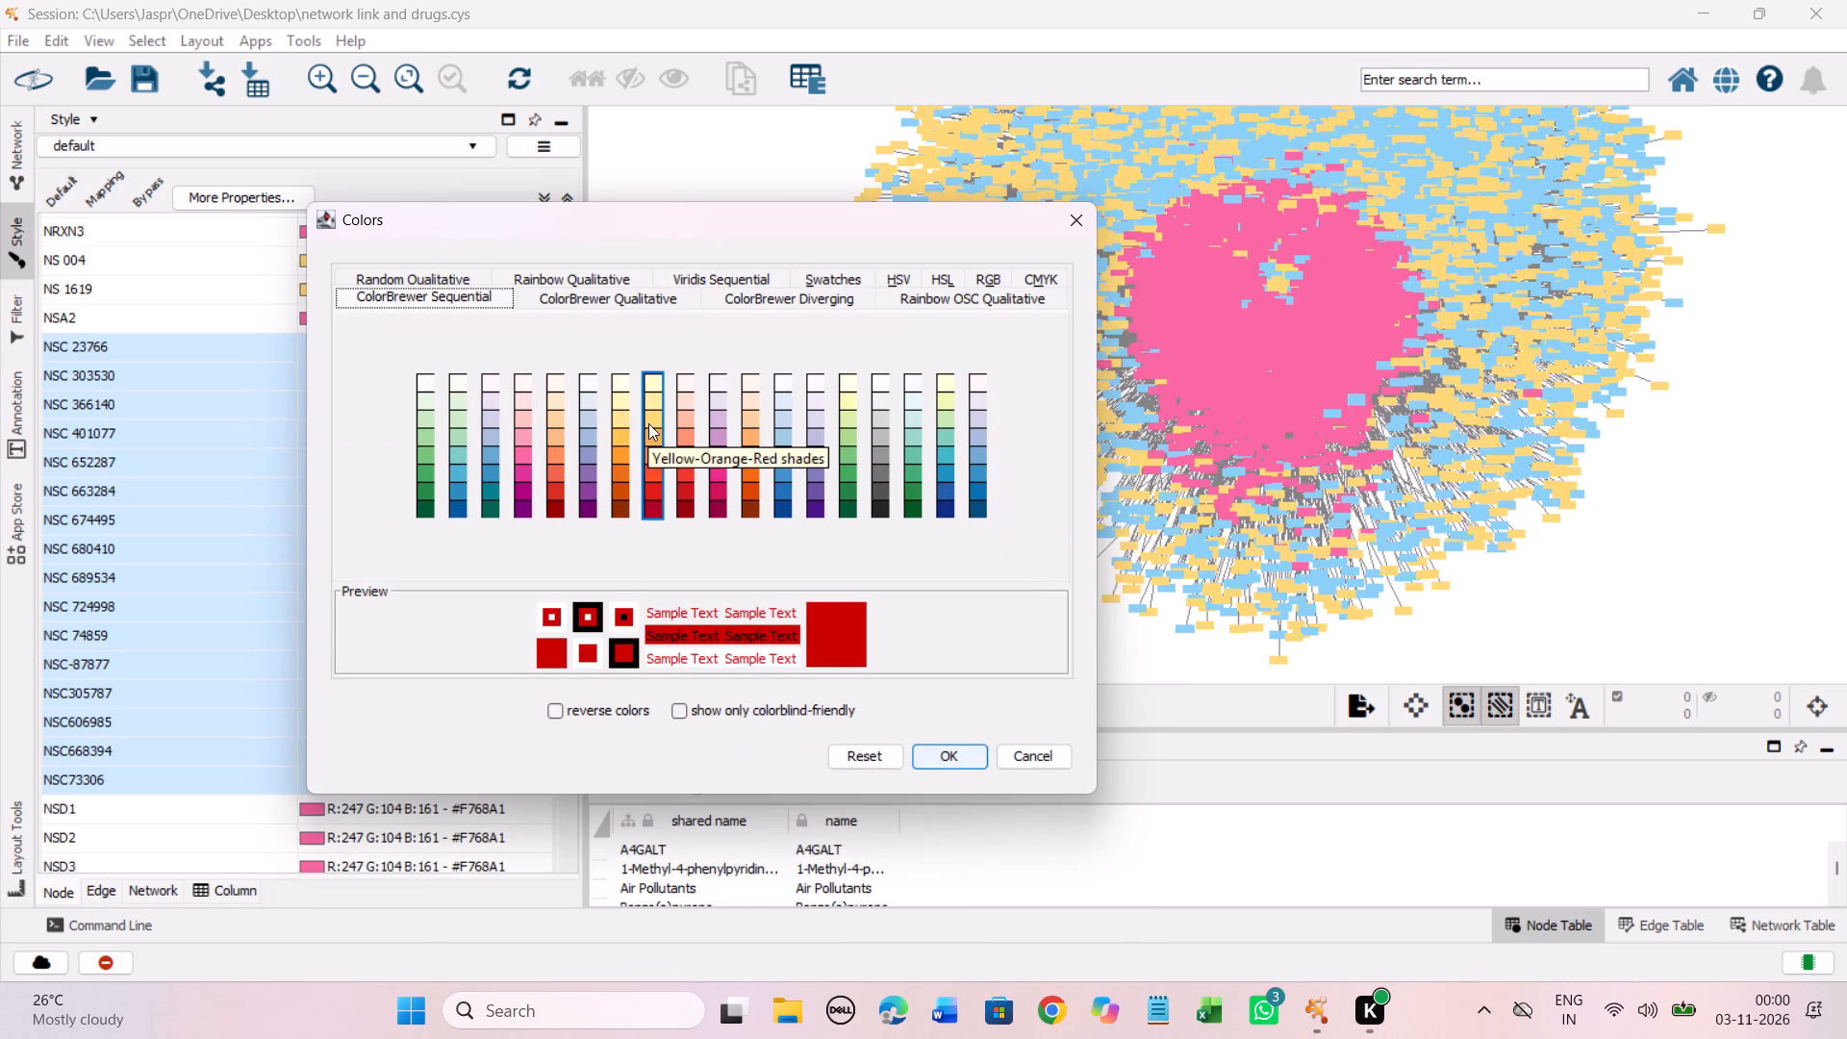
{"action": "left_click", "coordinate": [651, 423]}
{"action": "left_click", "coordinate": [953, 750]}
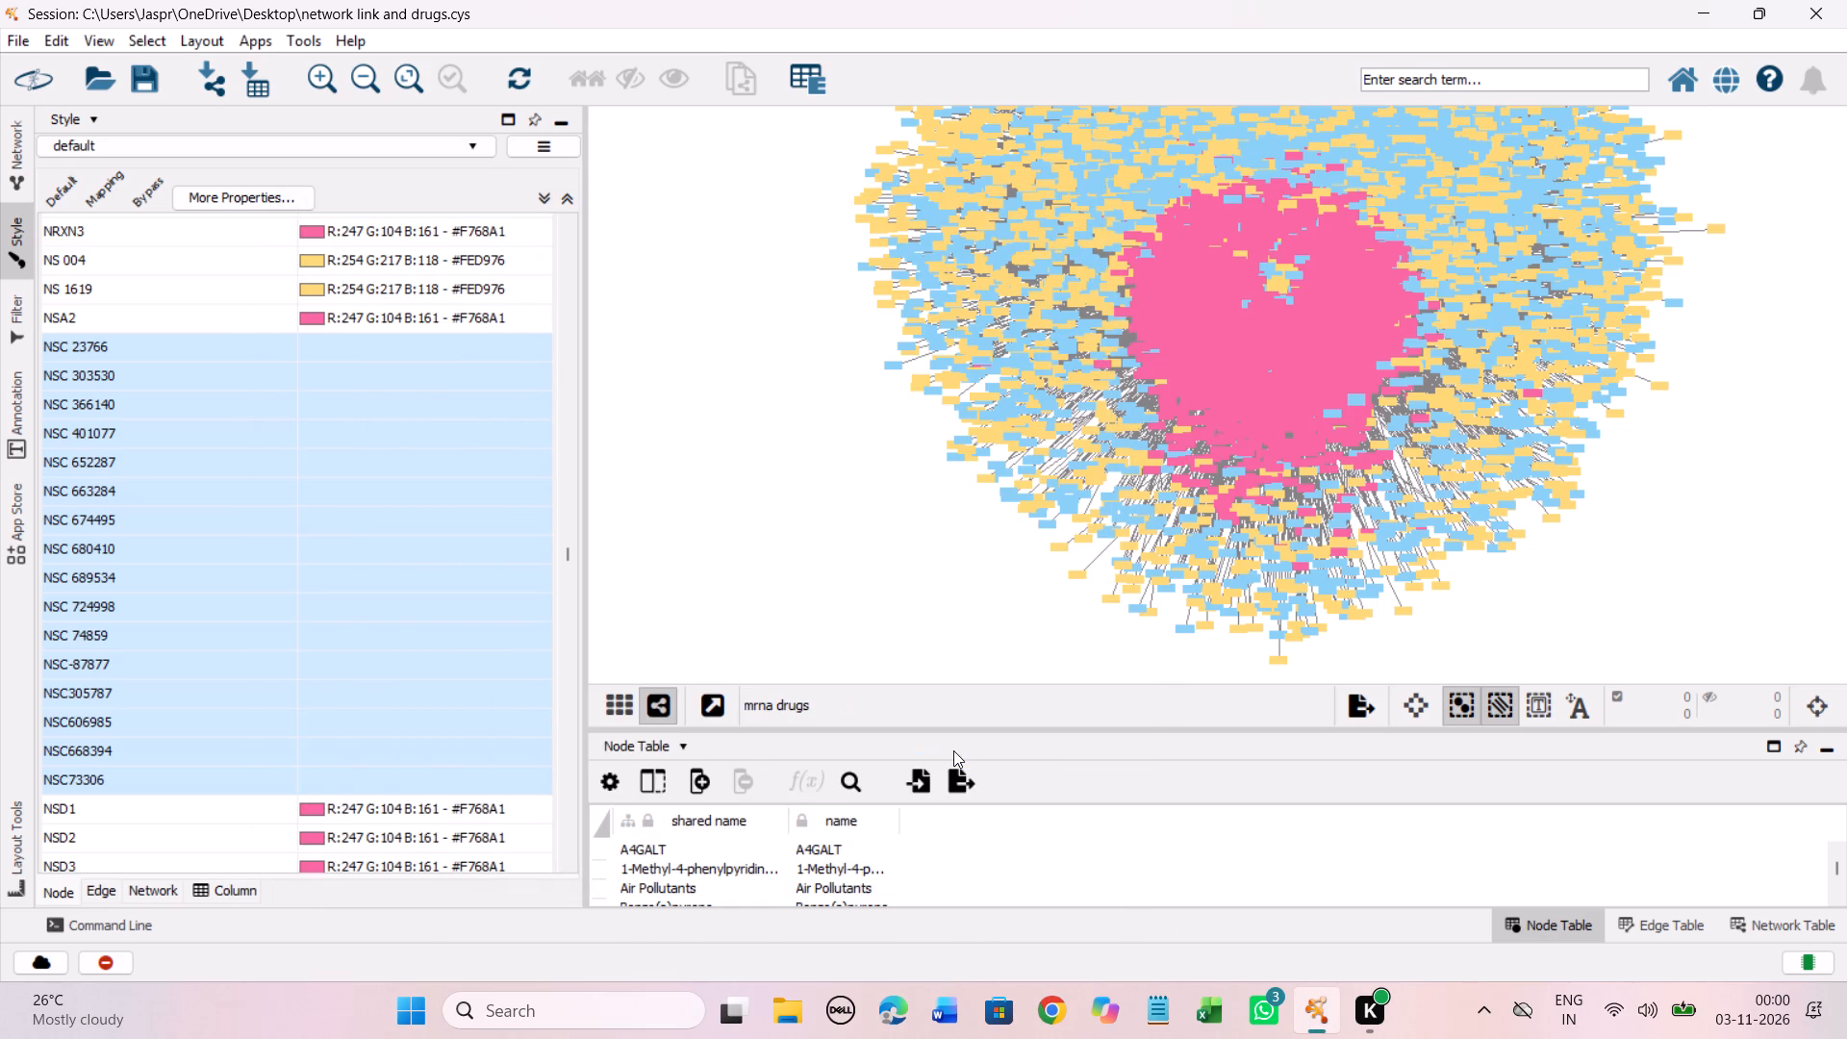
Set the discrete colour mapping of the unmapped entries NU 1025 and NU2058 to the Yellow-Orange-Red shade #FED976.
{"action": "scroll", "coordinate": [324, 469], "scroll_direction": "down", "scroll_amount": 2}
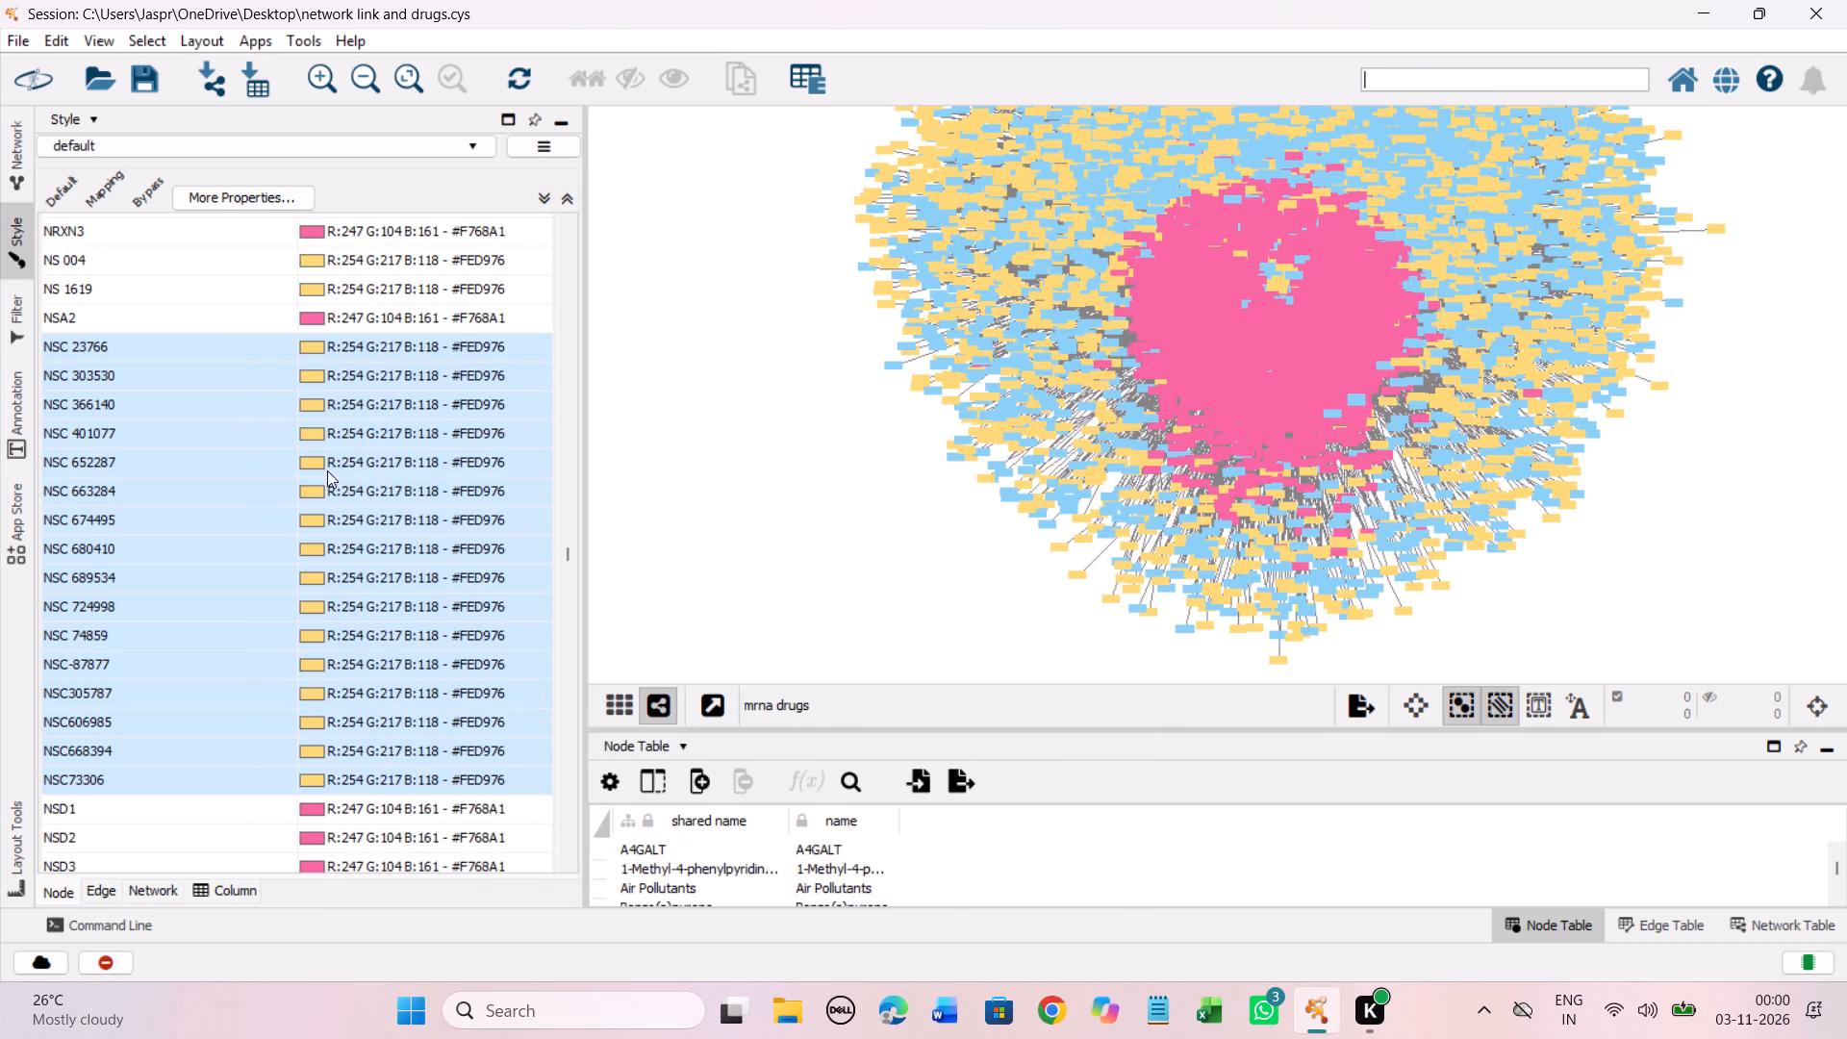
{"action": "scroll", "coordinate": [365, 457], "scroll_direction": "down", "scroll_amount": 12}
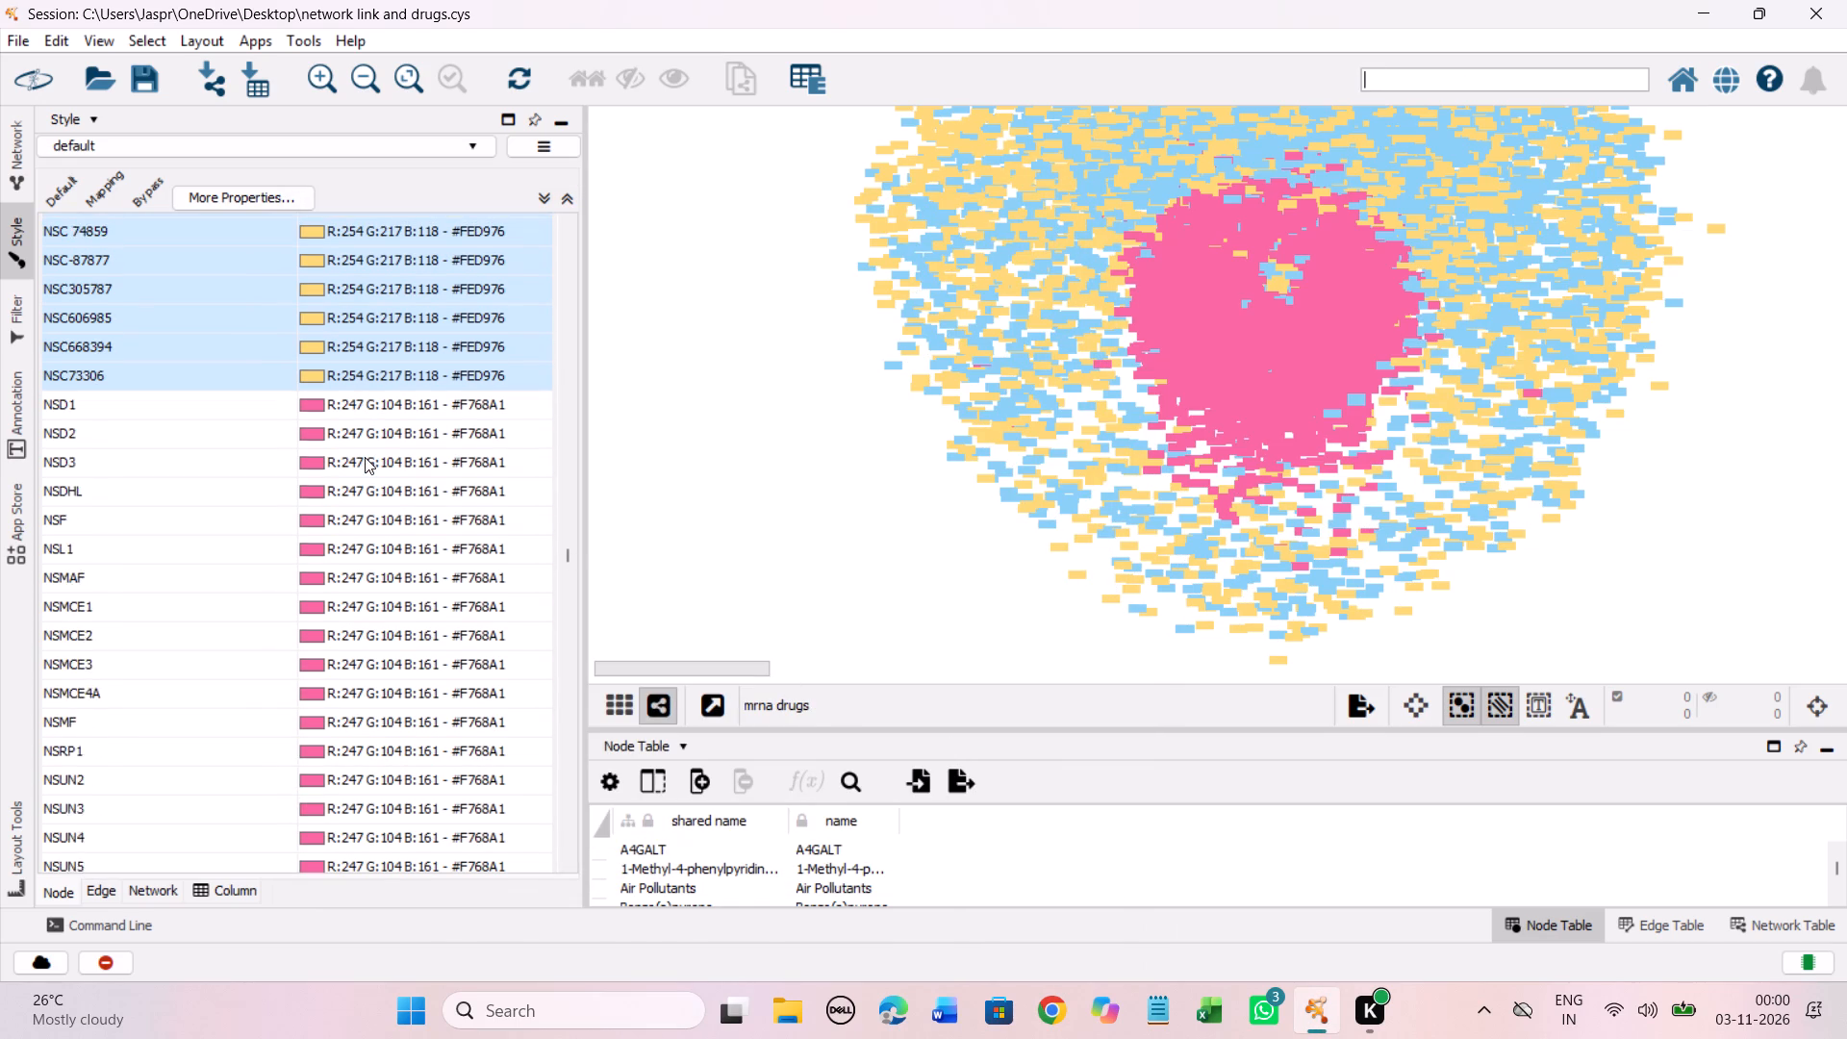
{"action": "scroll", "coordinate": [365, 457], "scroll_direction": "down", "scroll_amount": 20}
{"action": "scroll", "coordinate": [365, 457], "scroll_direction": "down", "scroll_amount": 5}
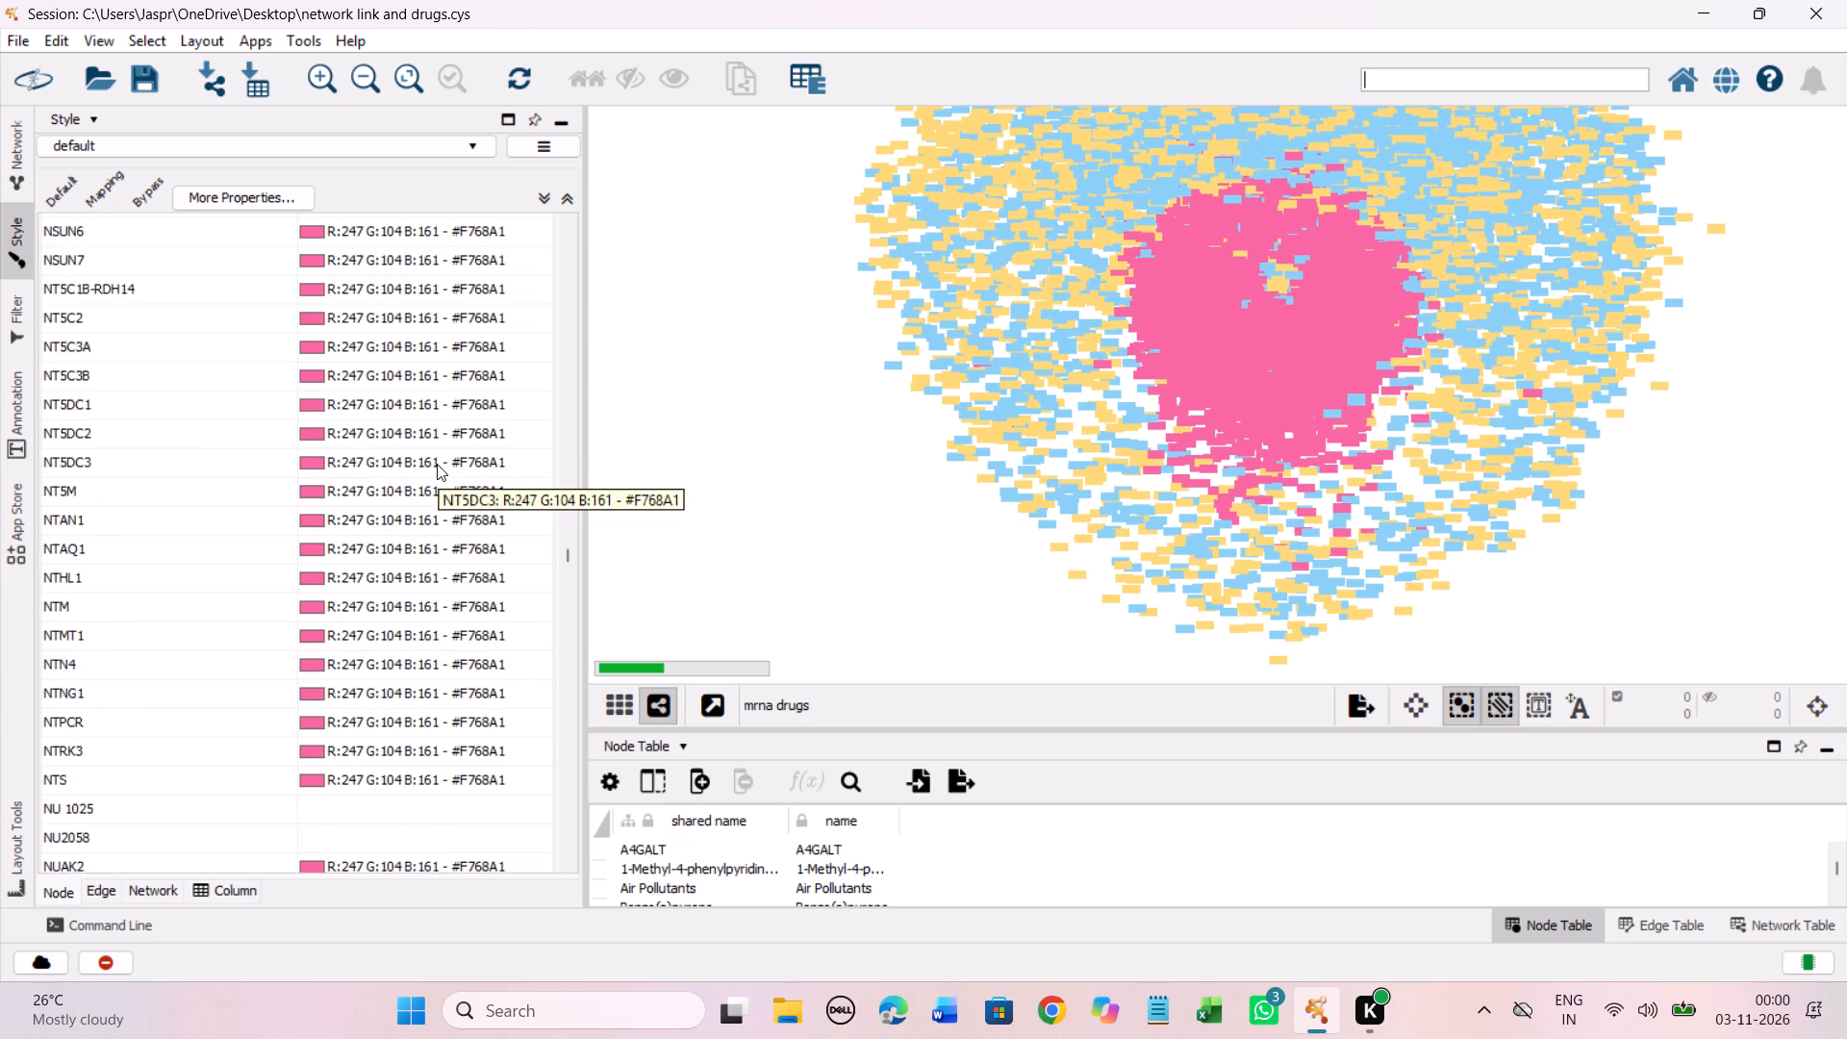
{"action": "scroll", "coordinate": [437, 464], "scroll_direction": "down", "scroll_amount": 16}
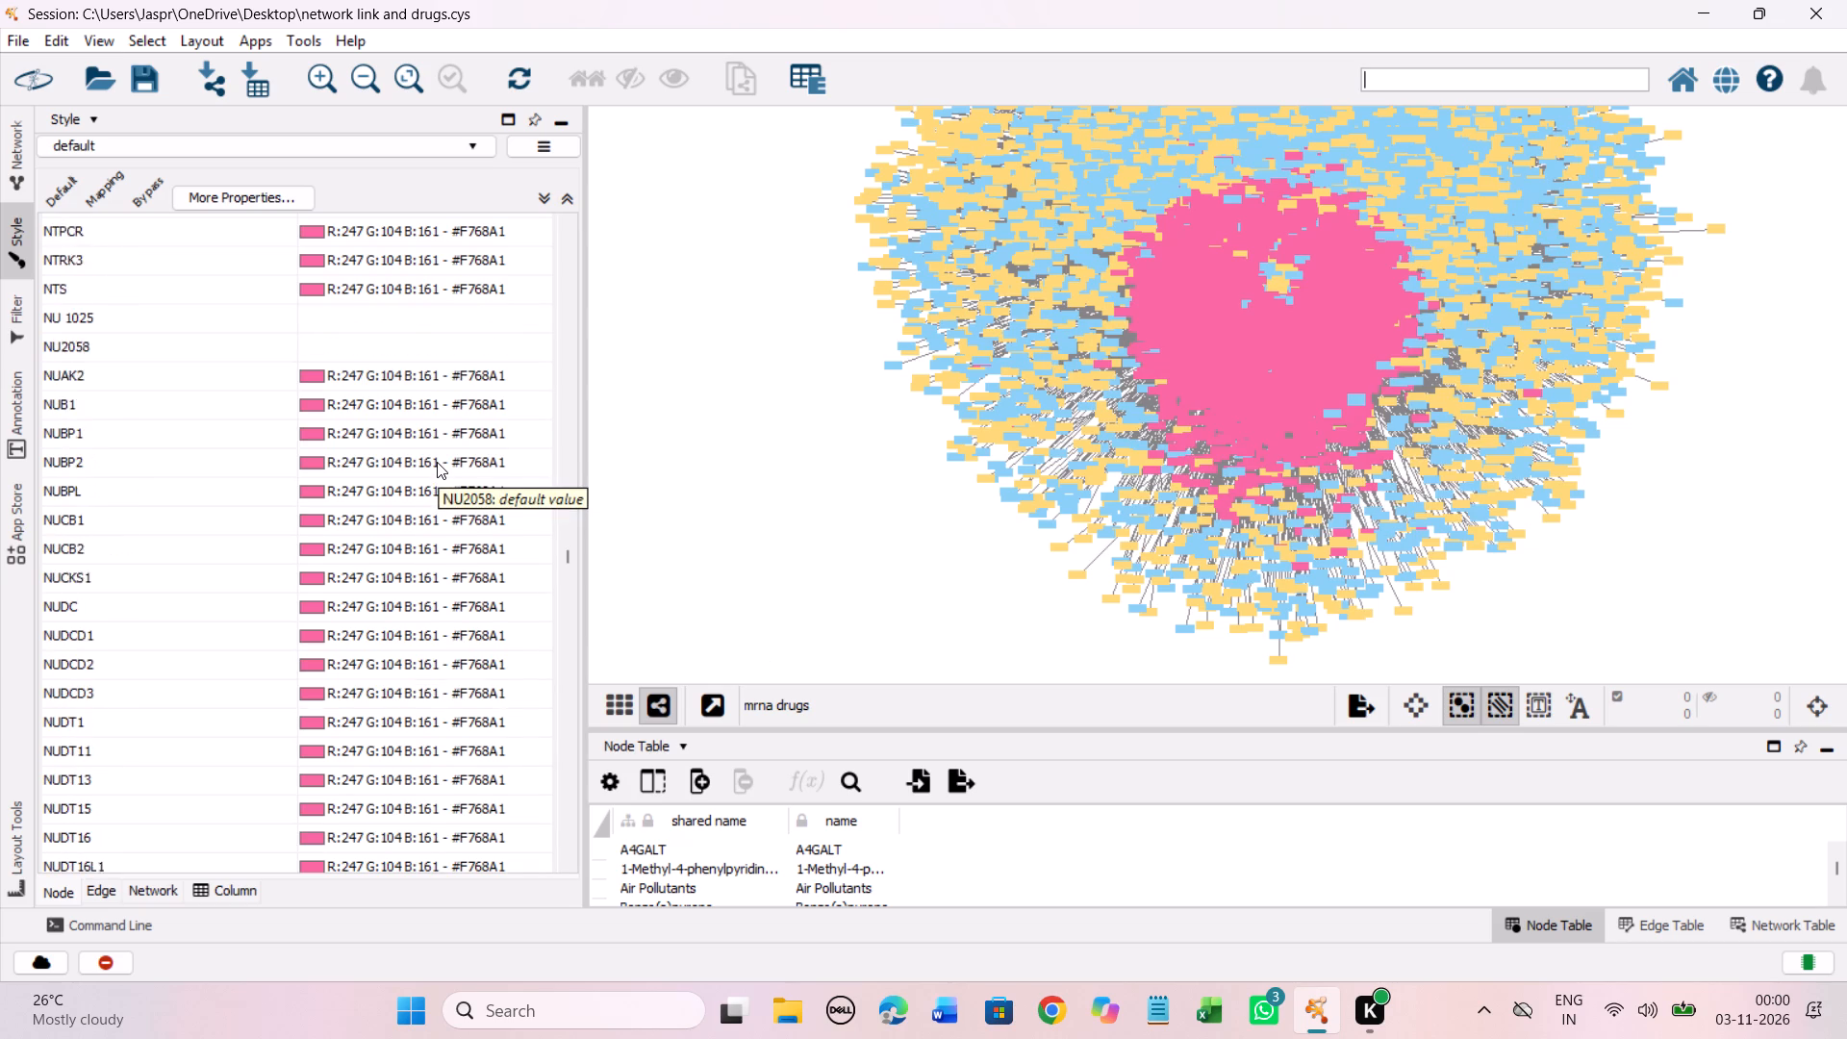
{"action": "scroll", "coordinate": [437, 462], "scroll_direction": "up", "scroll_amount": 1}
{"action": "left_click_drag", "start_coordinate": [279, 313], "coordinate": [282, 337]}
{"action": "right_click", "coordinate": [282, 337]}
{"action": "left_click", "coordinate": [612, 360]}
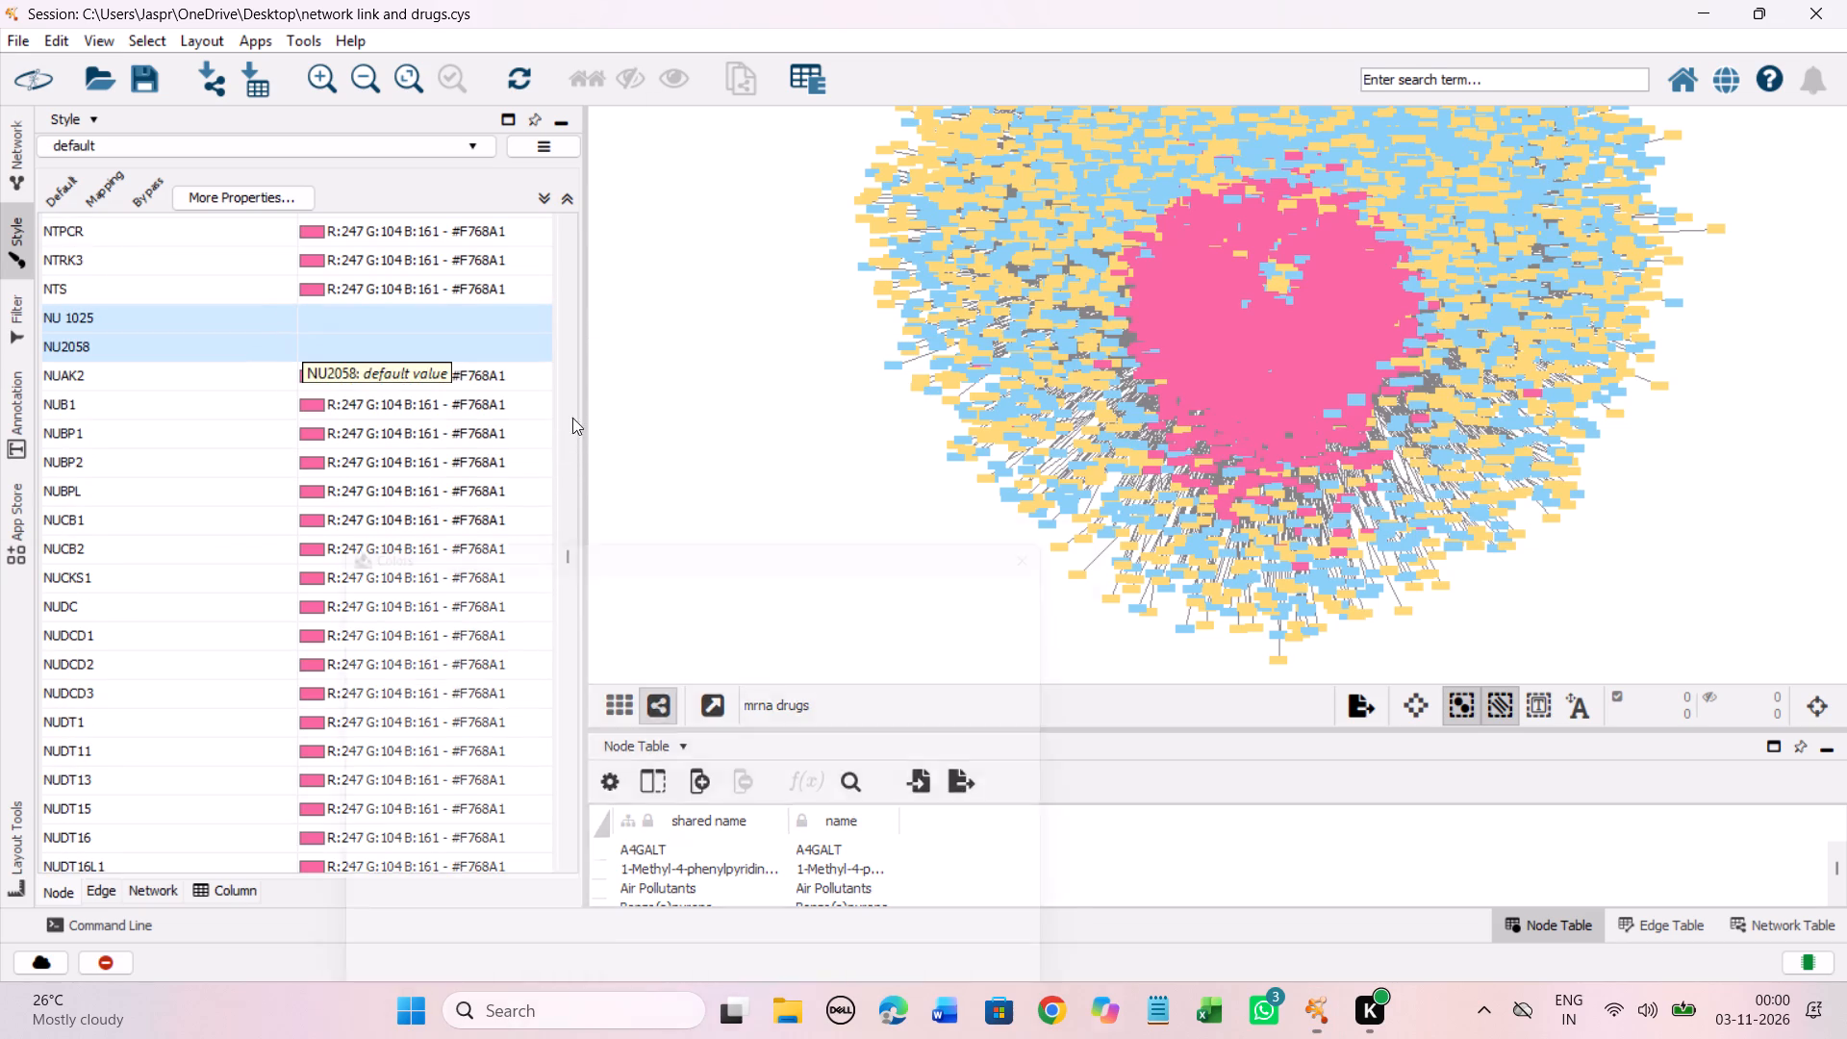
{"action": "left_click_drag", "start_coordinate": [460, 537], "coordinate": [490, 249]}
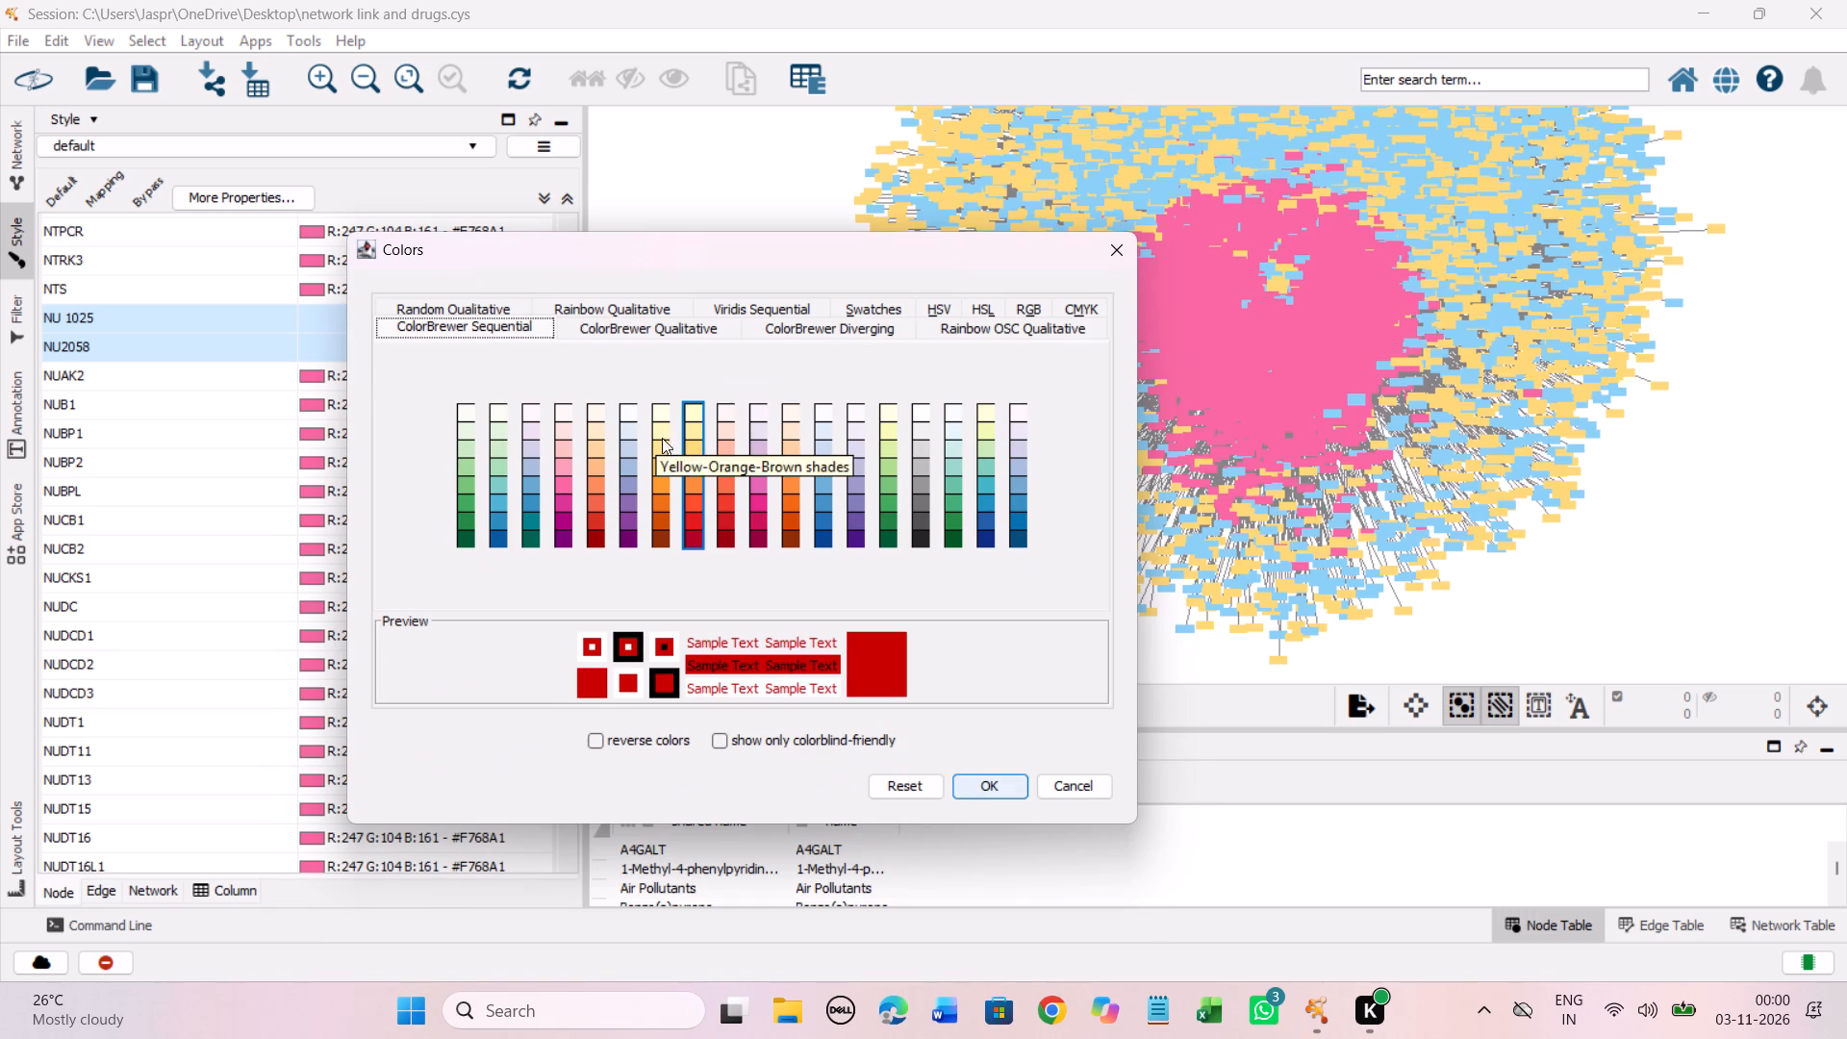
{"action": "left_click", "coordinate": [694, 440]}
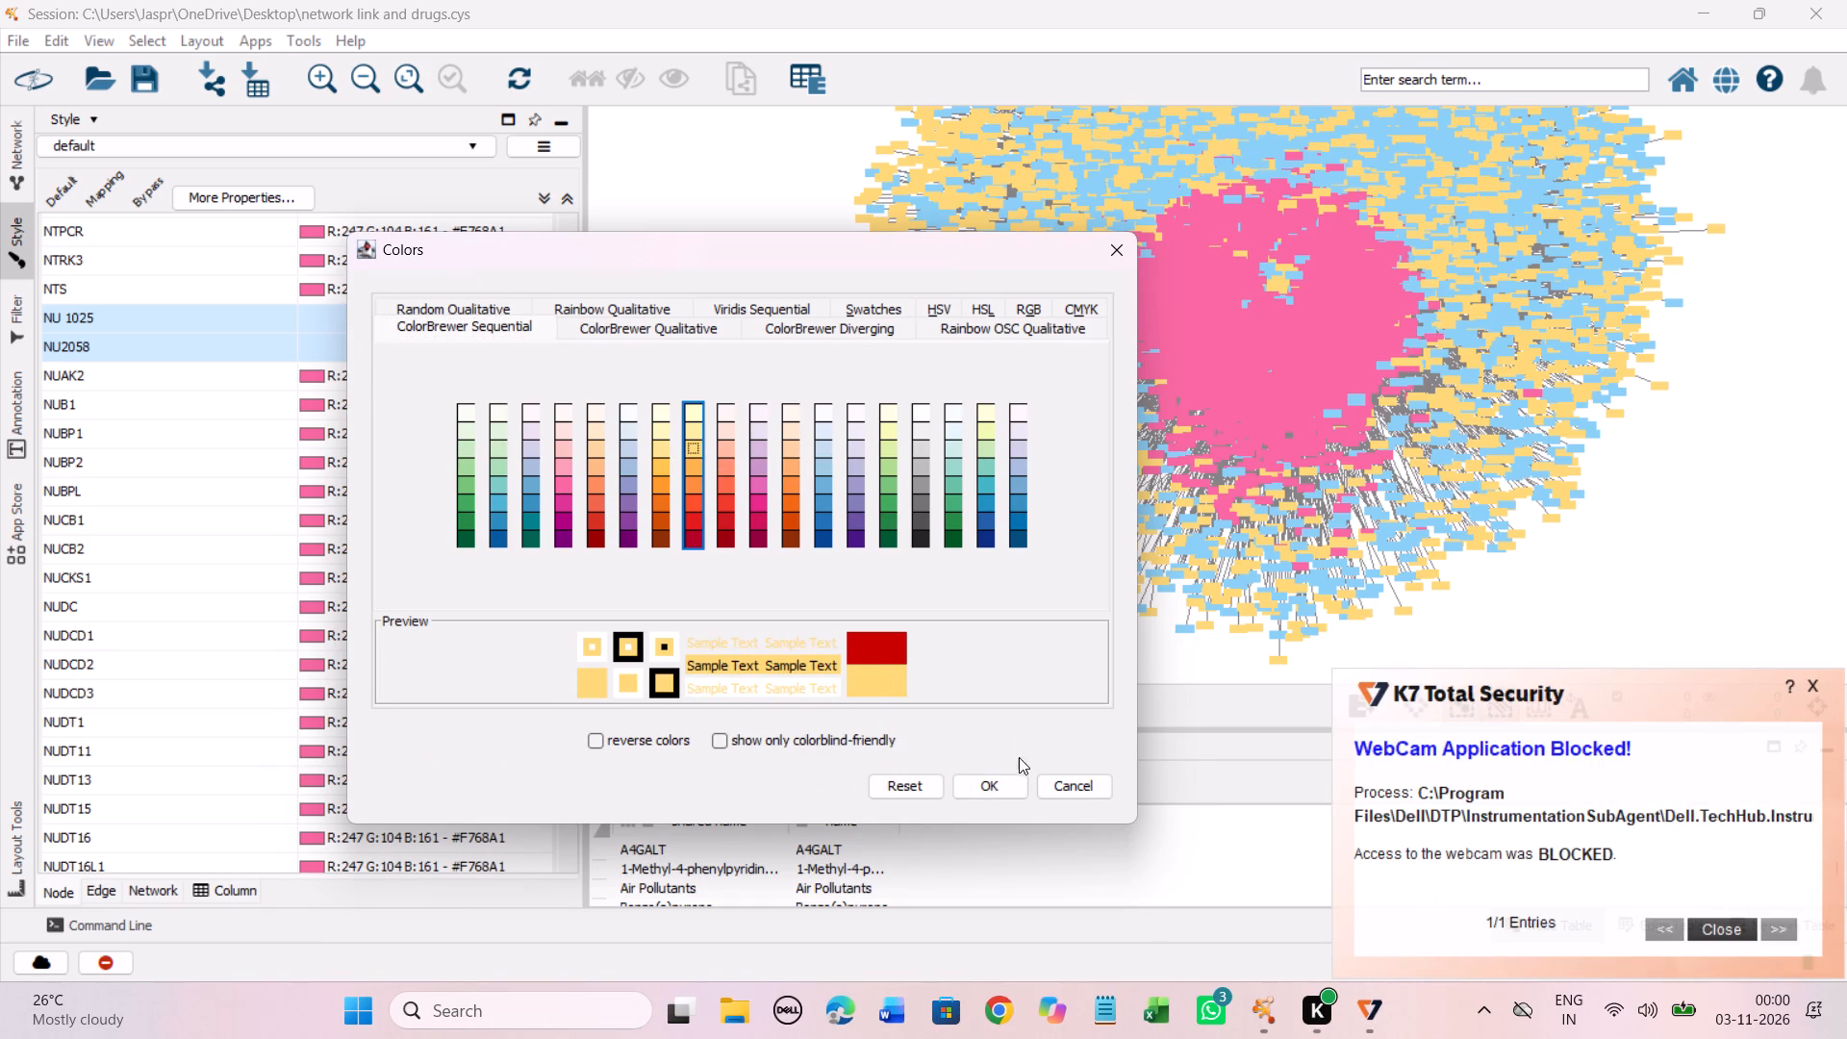
{"action": "left_click", "coordinate": [1002, 780]}
Set the discrete colour mapping of the unmapped entries from NVP ABE171 through NVP-TAE684 to the Yellow-Orange-Red shade #FED976.
{"action": "scroll", "coordinate": [361, 391], "scroll_direction": "down", "scroll_amount": 1}
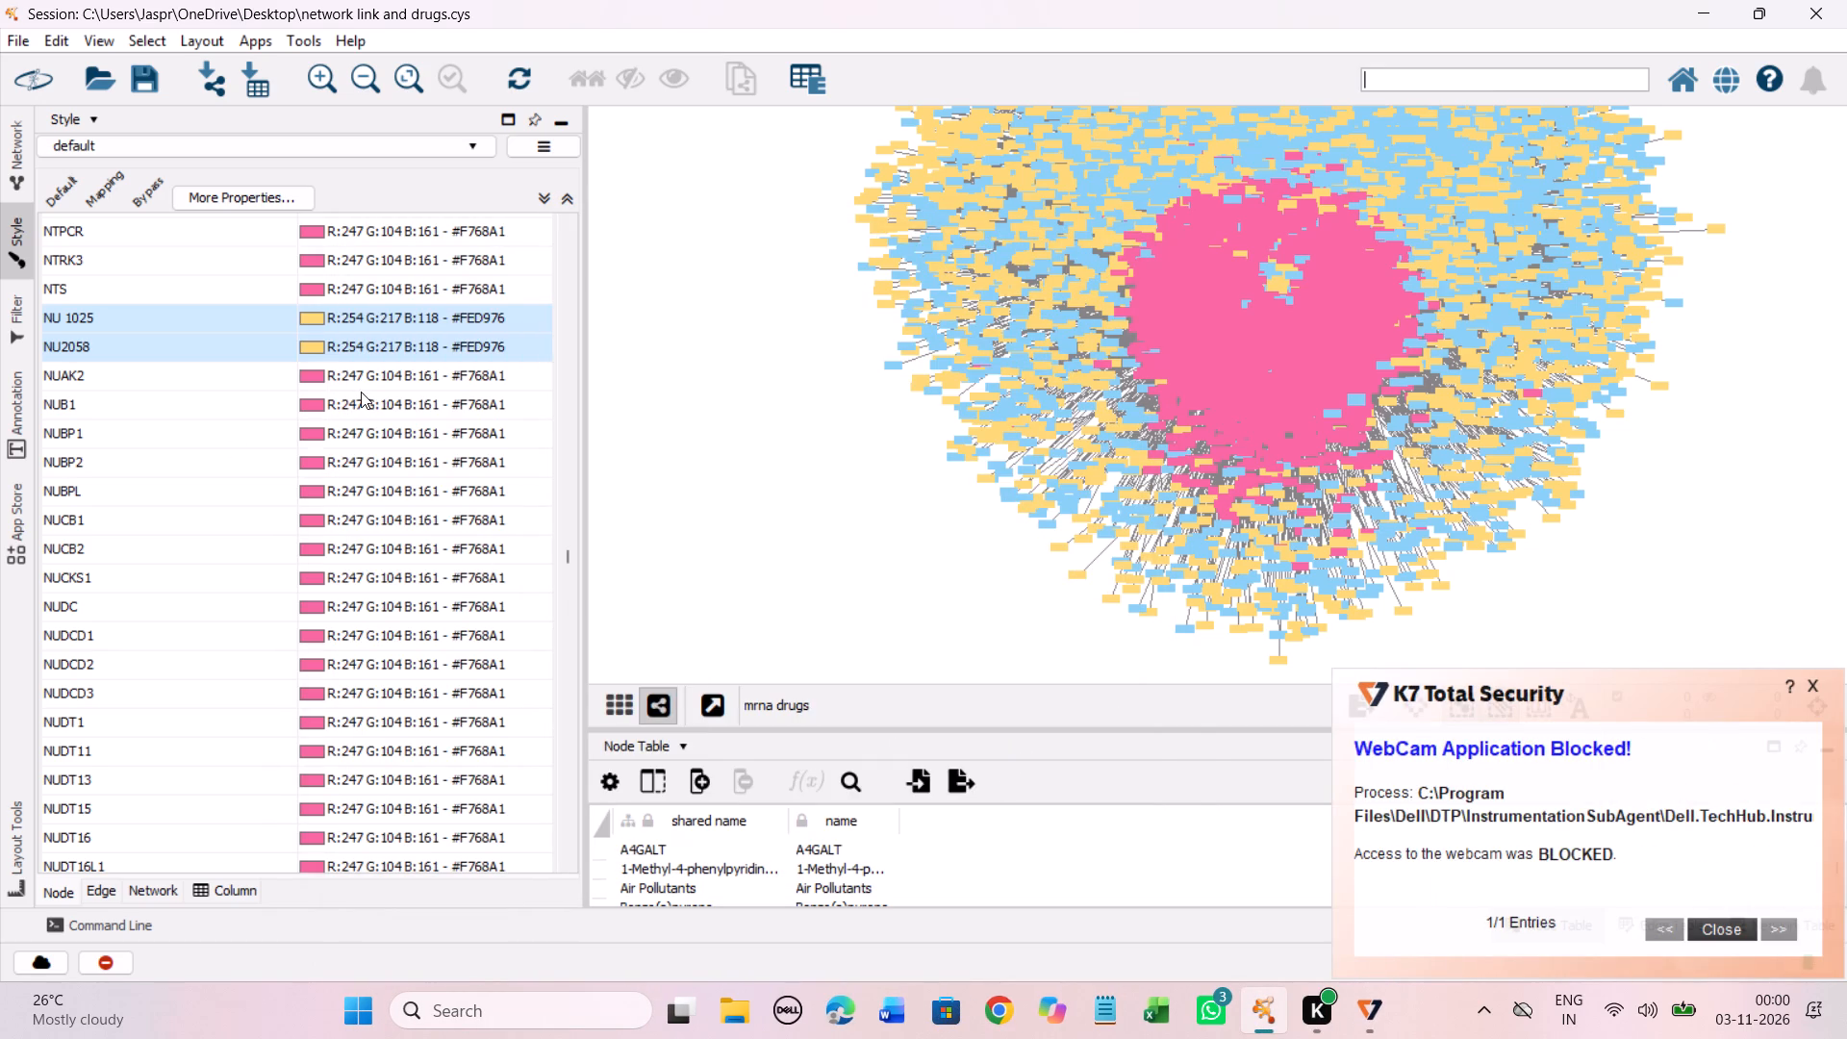
{"action": "scroll", "coordinate": [361, 392], "scroll_direction": "down", "scroll_amount": 4}
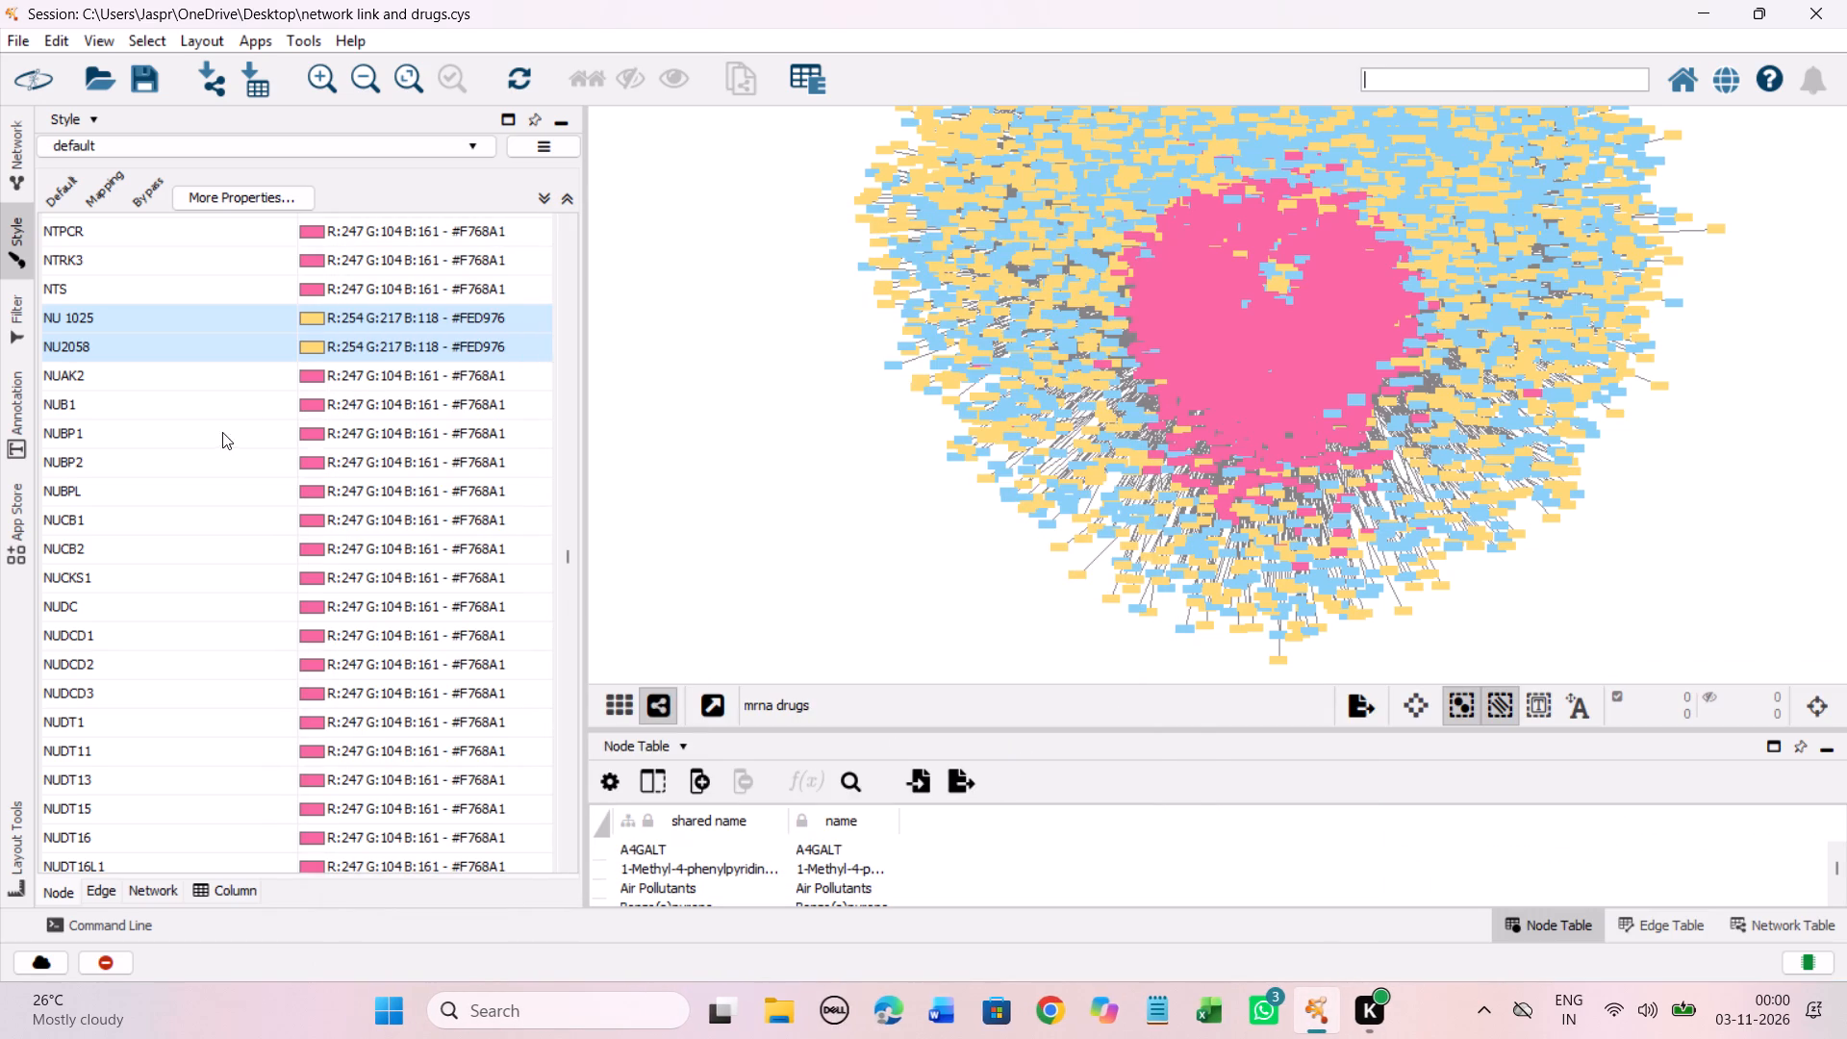
{"action": "scroll", "coordinate": [283, 412], "scroll_direction": "down", "scroll_amount": 2}
{"action": "scroll", "coordinate": [290, 405], "scroll_direction": "down", "scroll_amount": 20}
{"action": "scroll", "coordinate": [290, 405], "scroll_direction": "down", "scroll_amount": 4}
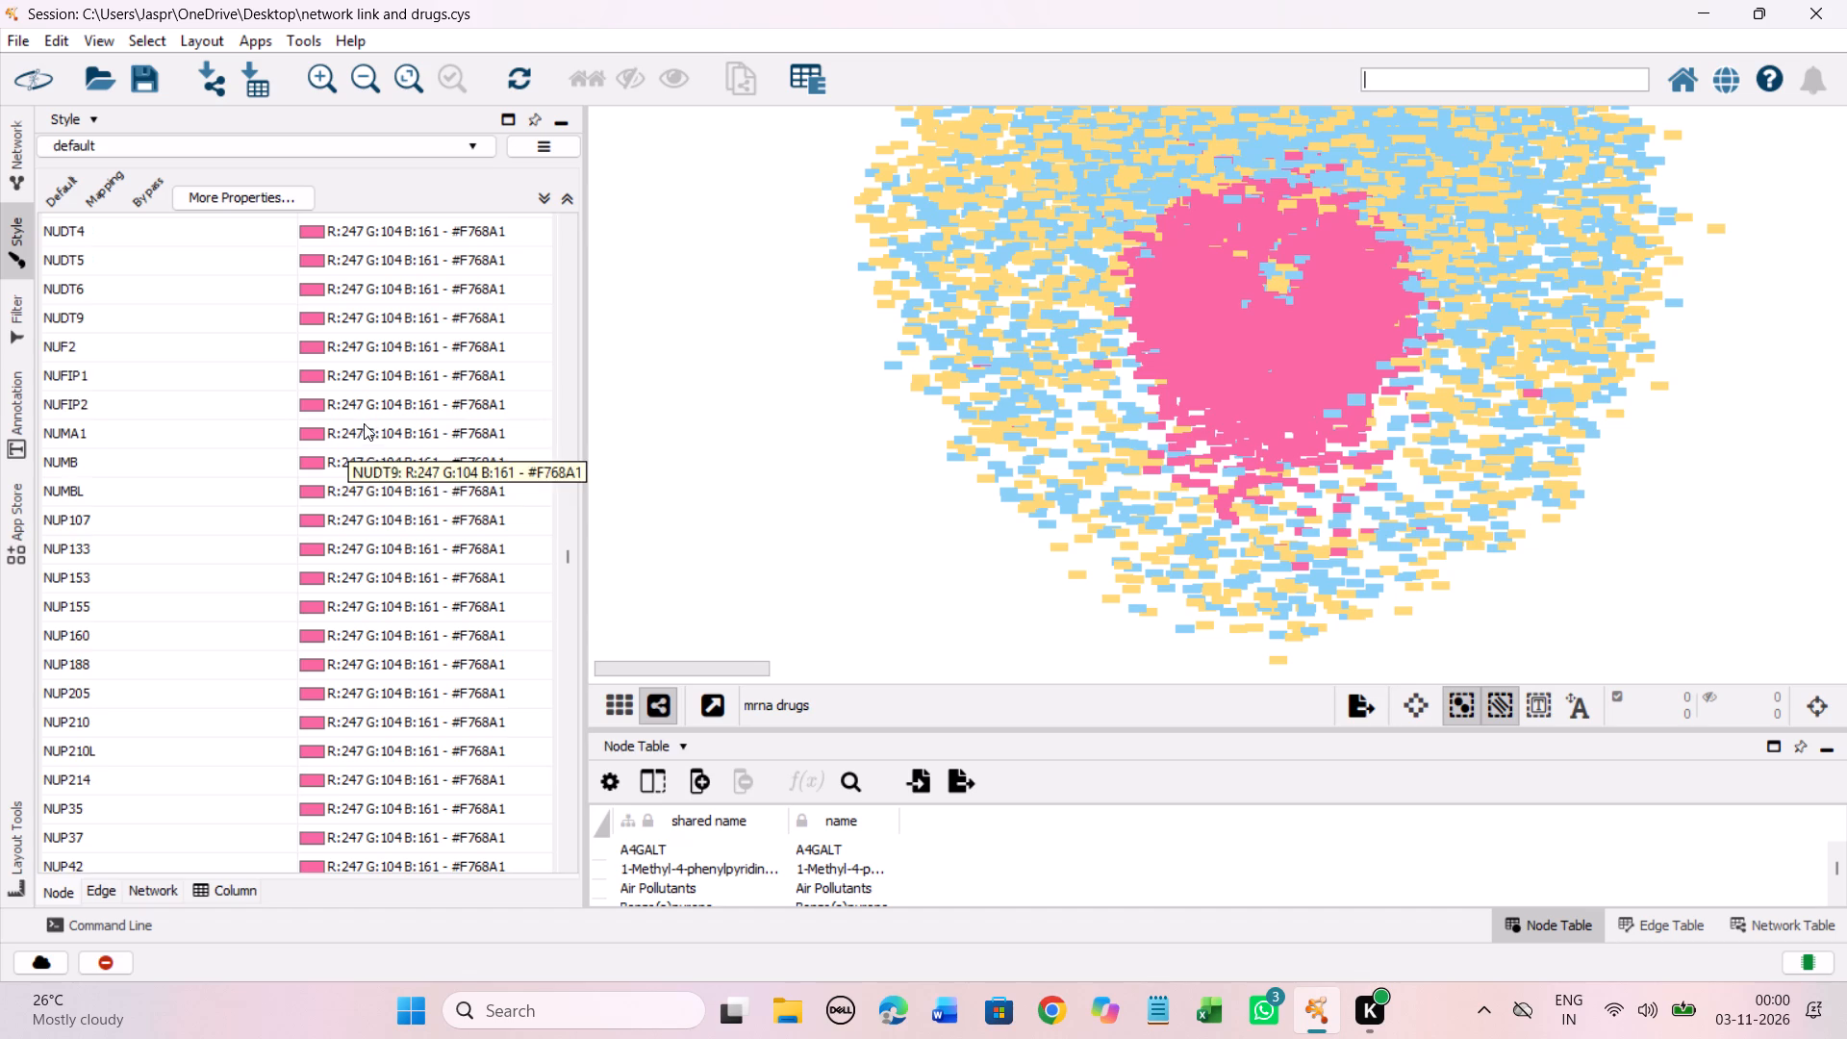
{"action": "scroll", "coordinate": [364, 423], "scroll_direction": "down", "scroll_amount": 20}
{"action": "scroll", "coordinate": [364, 423], "scroll_direction": "down", "scroll_amount": 11}
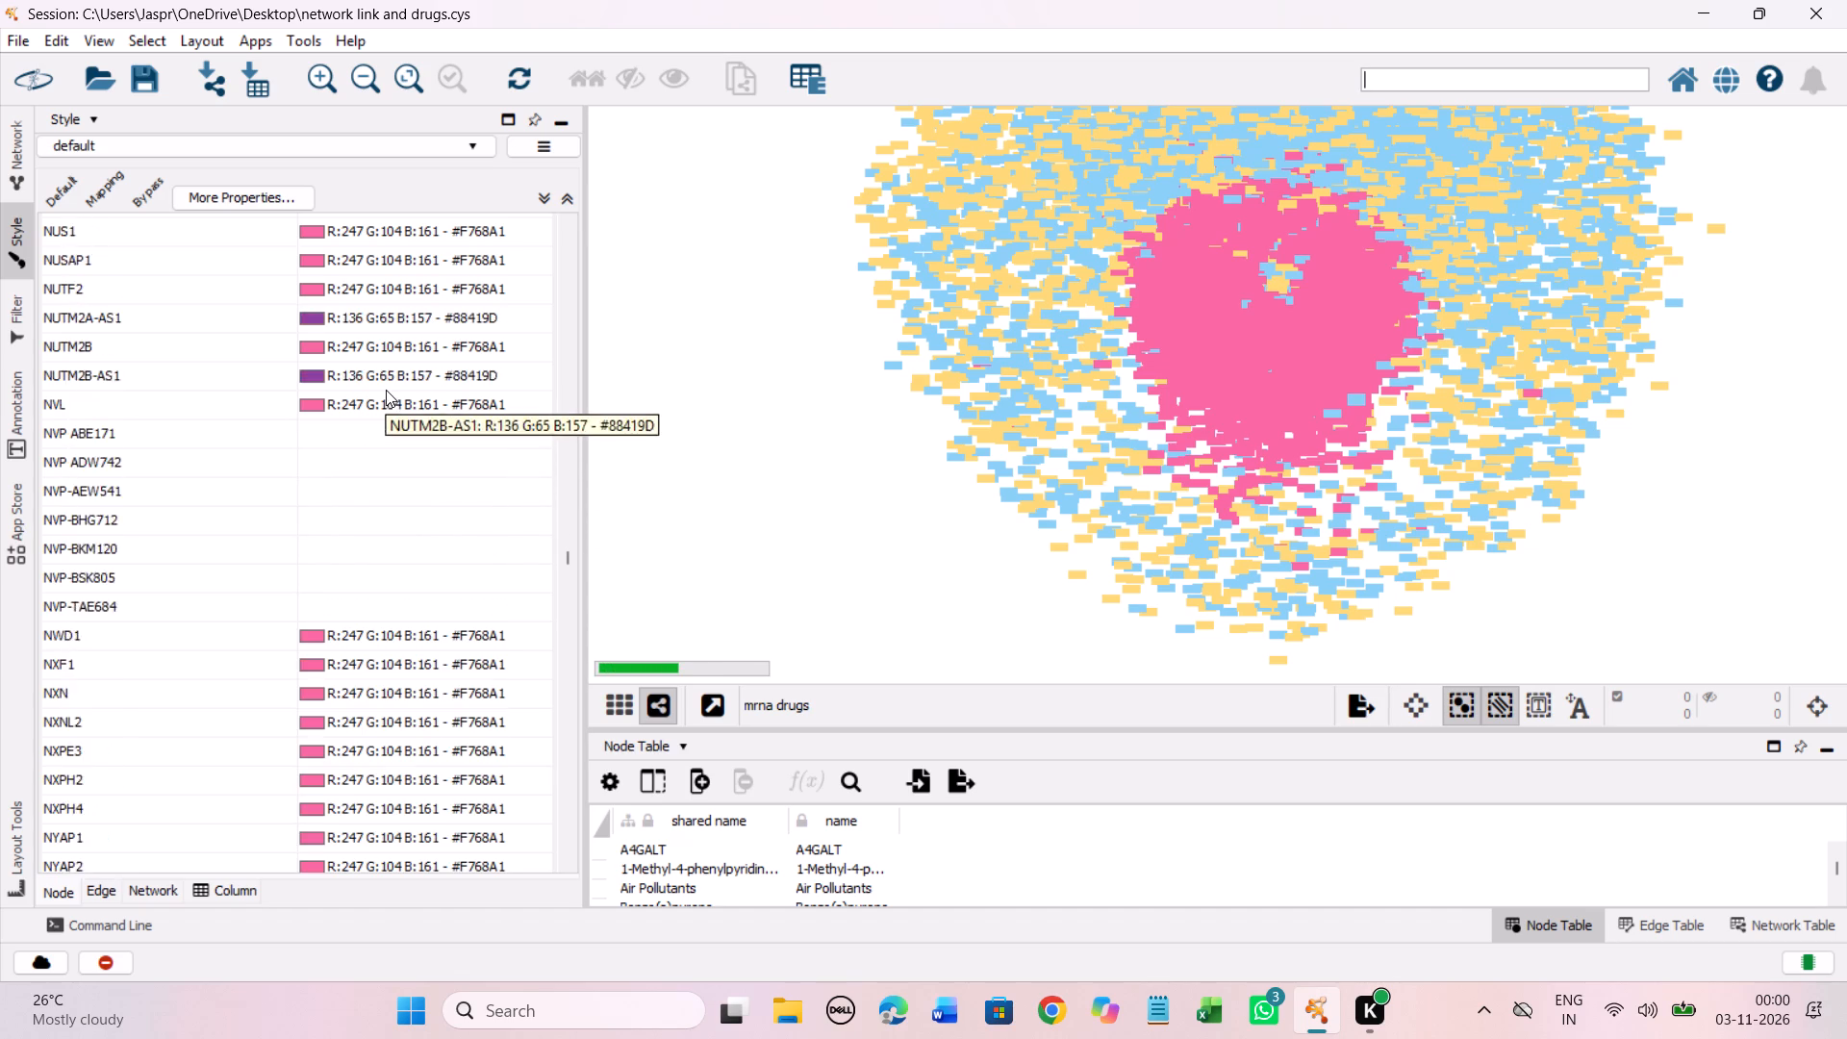
{"action": "scroll", "coordinate": [386, 390], "scroll_direction": "down", "scroll_amount": 5}
{"action": "left_click_drag", "start_coordinate": [266, 290], "coordinate": [246, 403]}
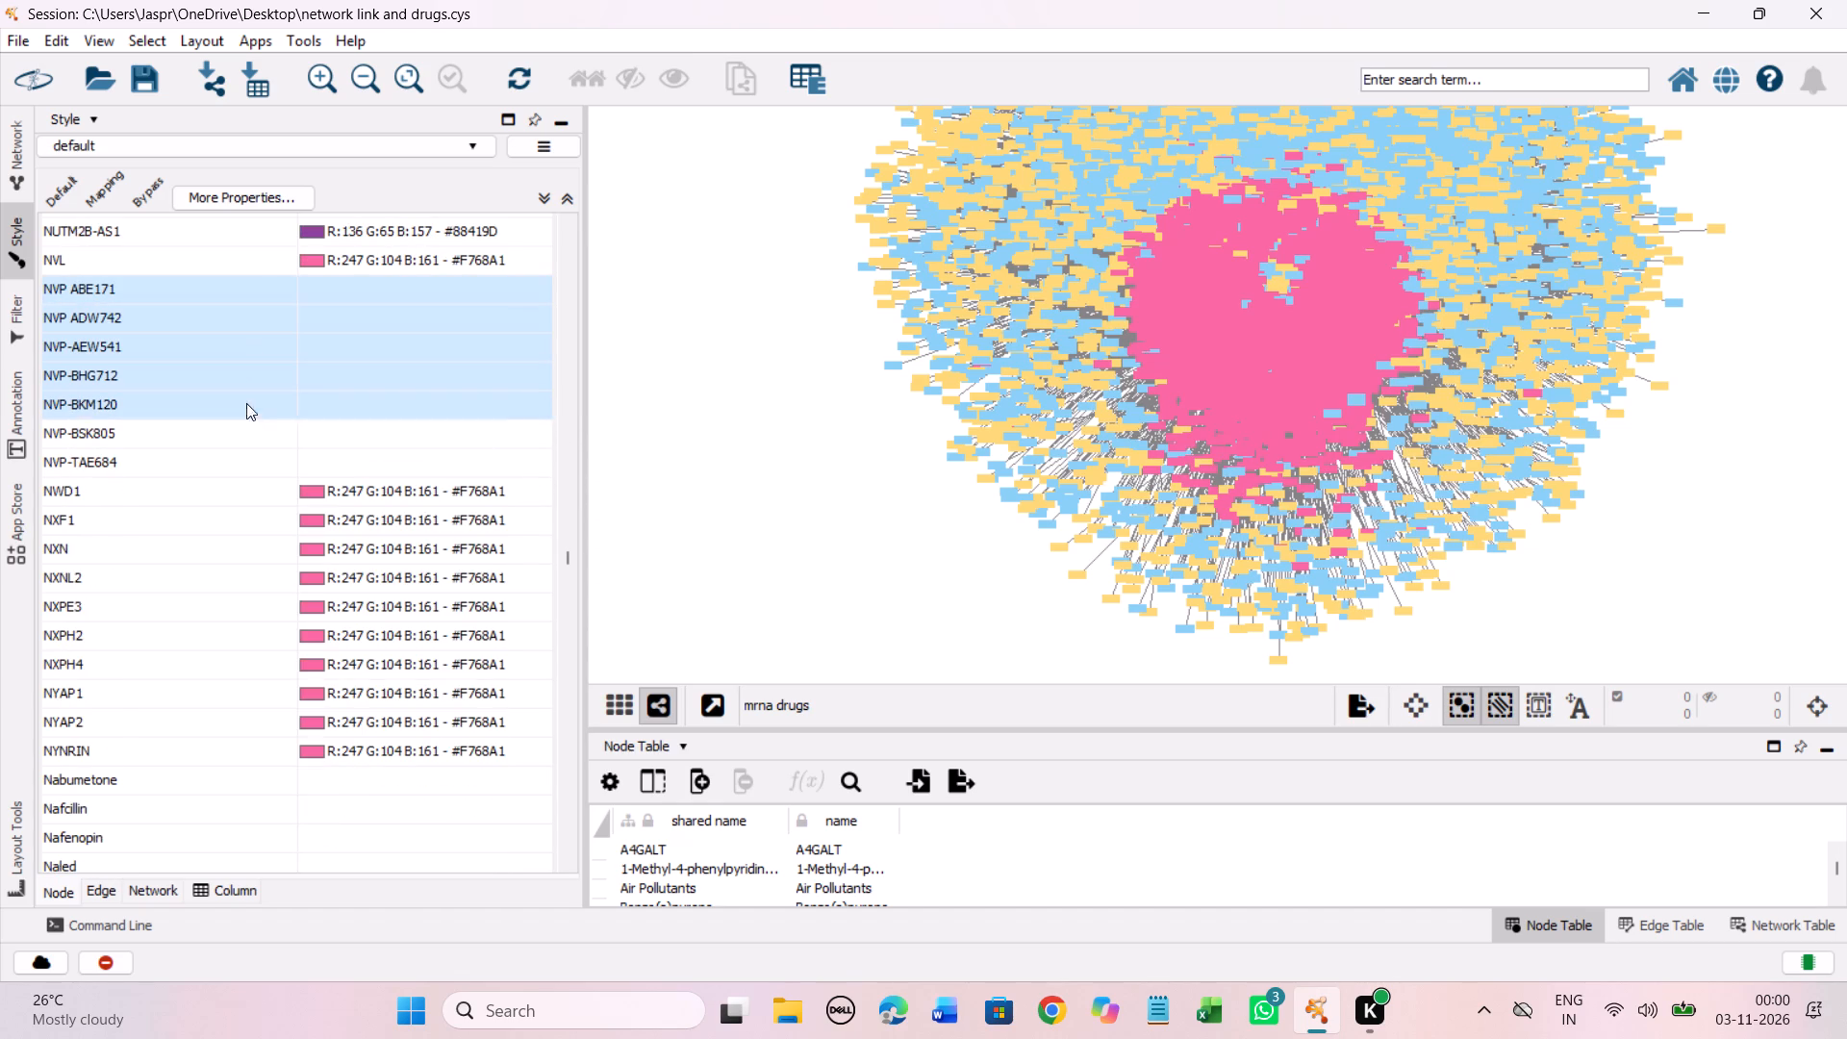
{"action": "left_click_drag", "start_coordinate": [246, 403], "coordinate": [253, 453]}
{"action": "right_click", "coordinate": [253, 453]}
{"action": "left_click", "coordinate": [625, 469]}
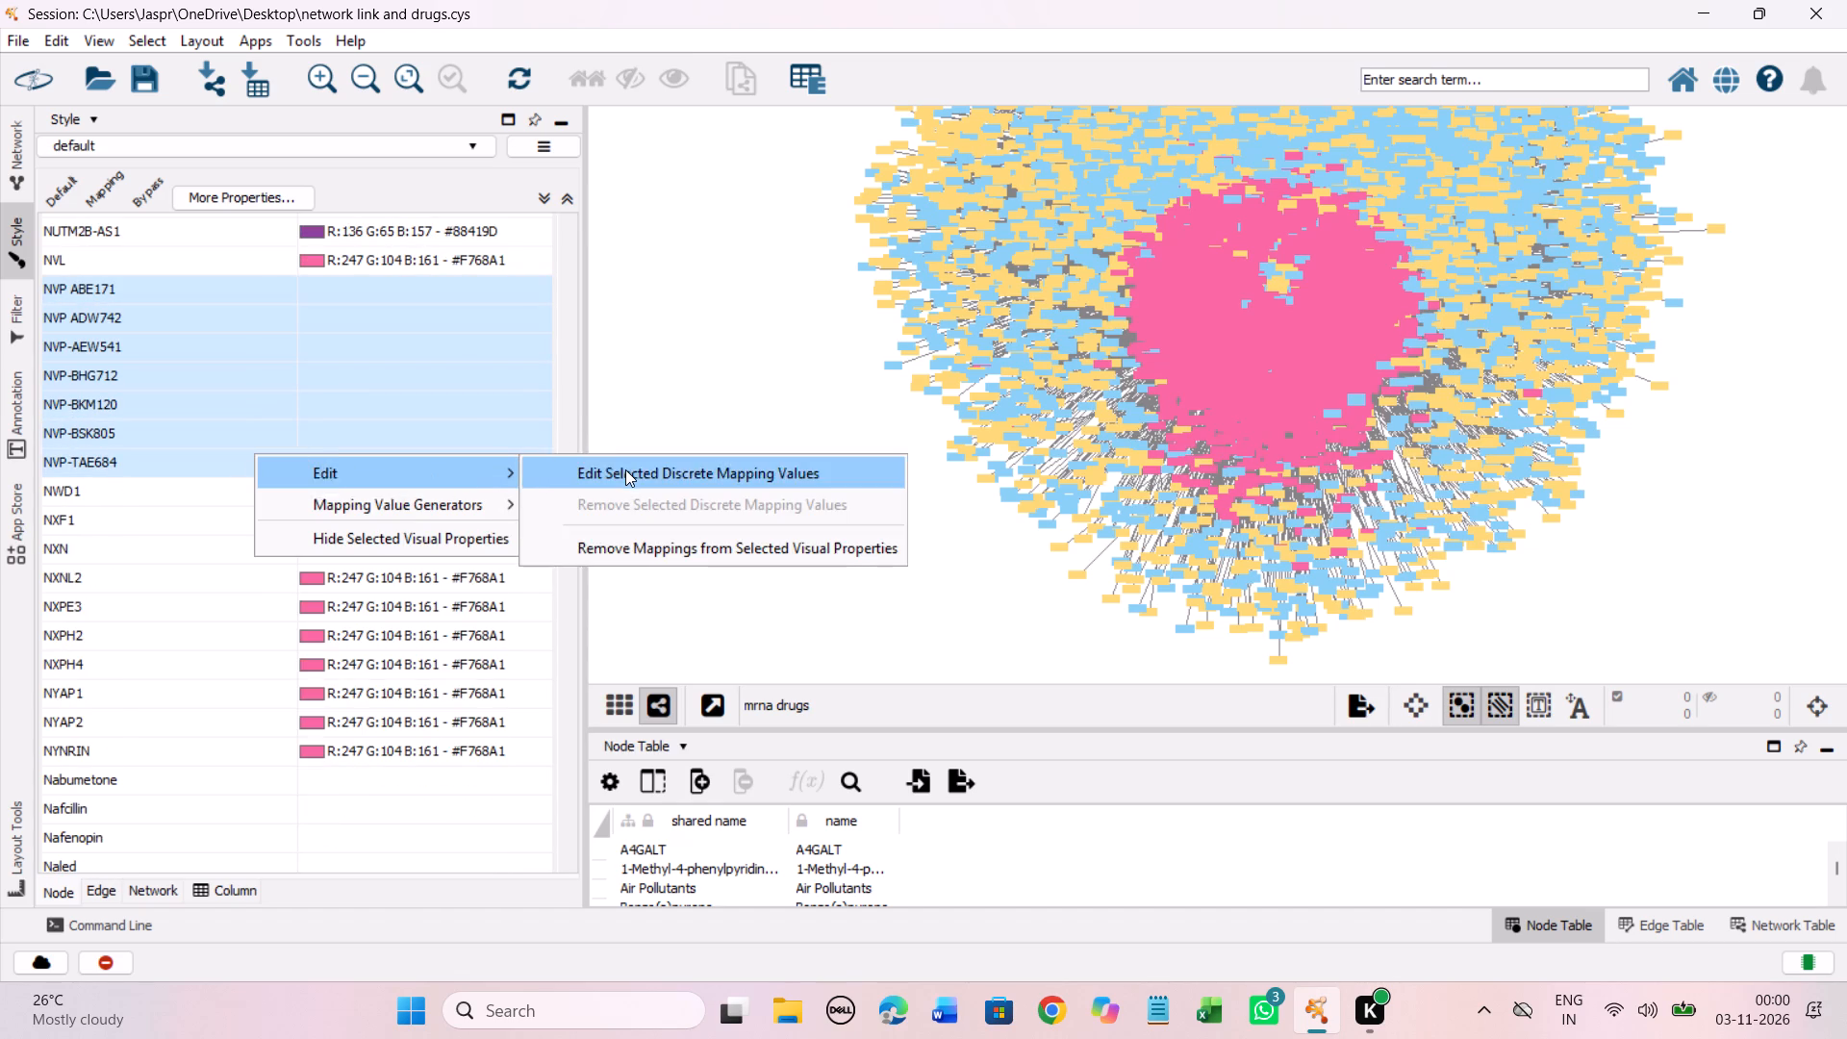
{"action": "left_click_drag", "start_coordinate": [418, 535], "coordinate": [446, 221]}
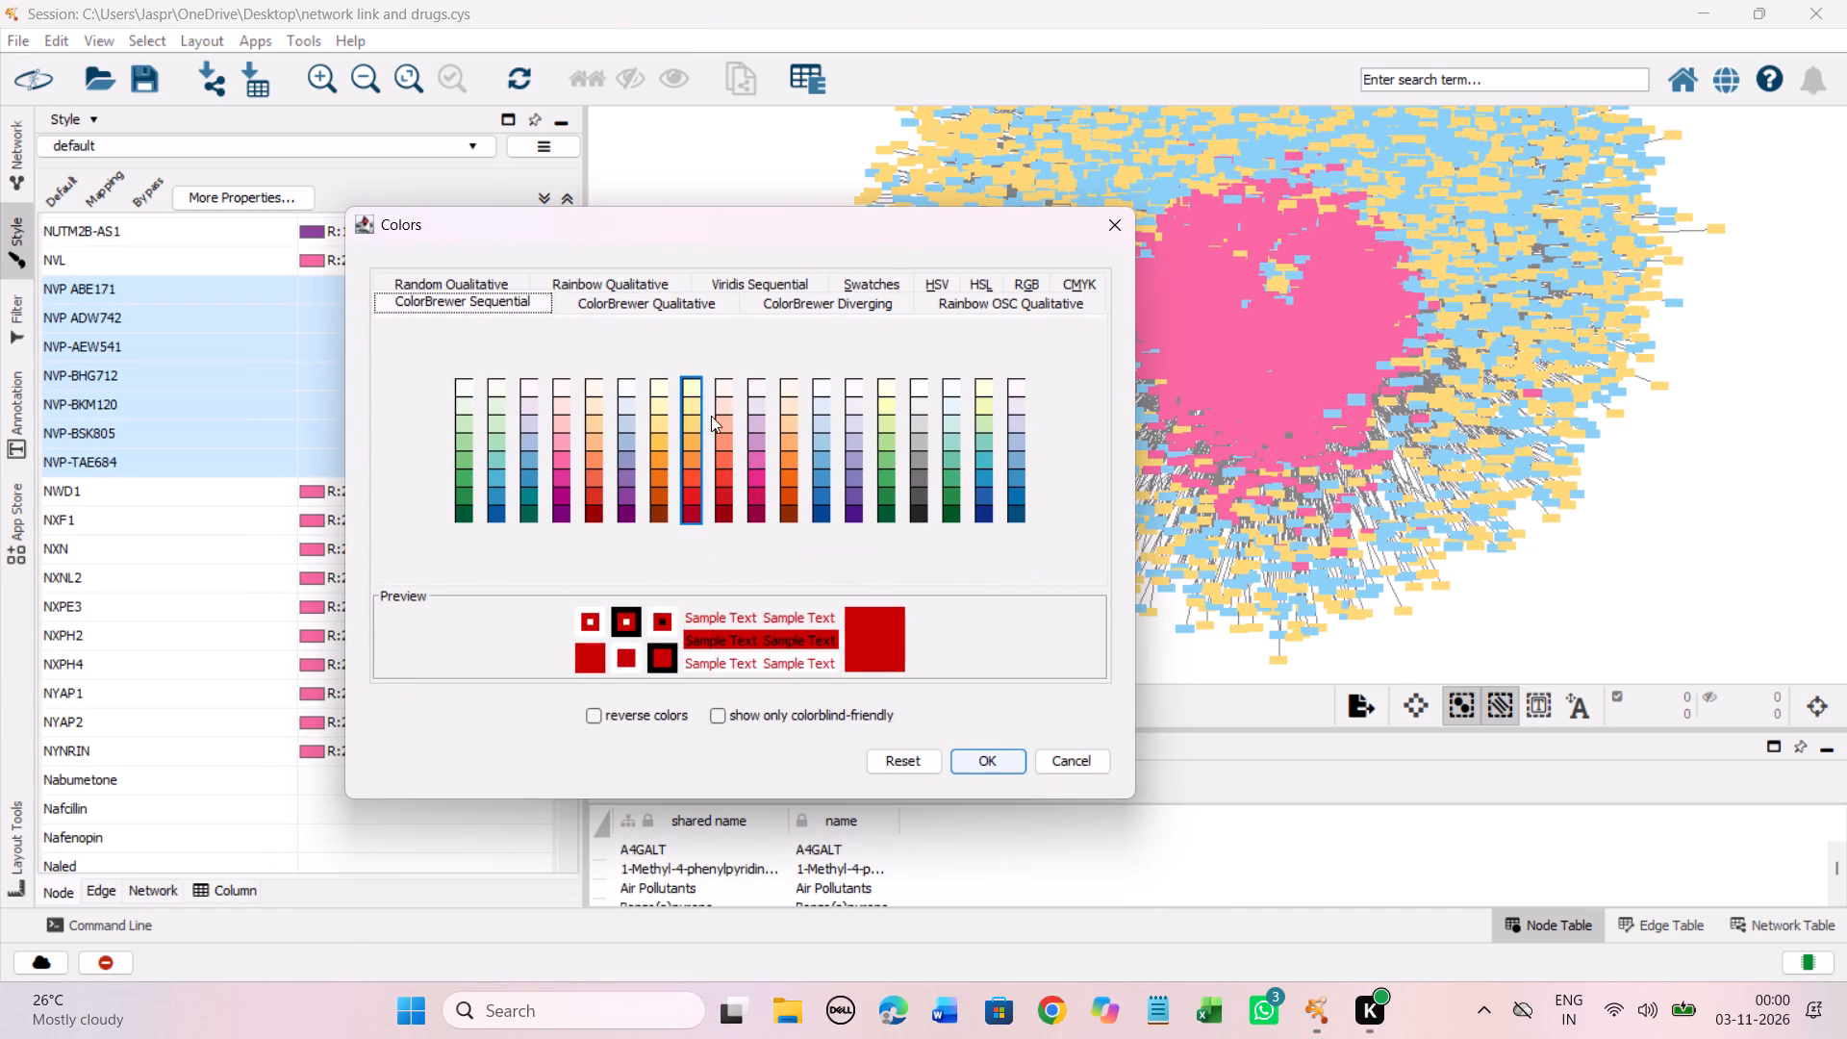
{"action": "left_click", "coordinate": [697, 424]}
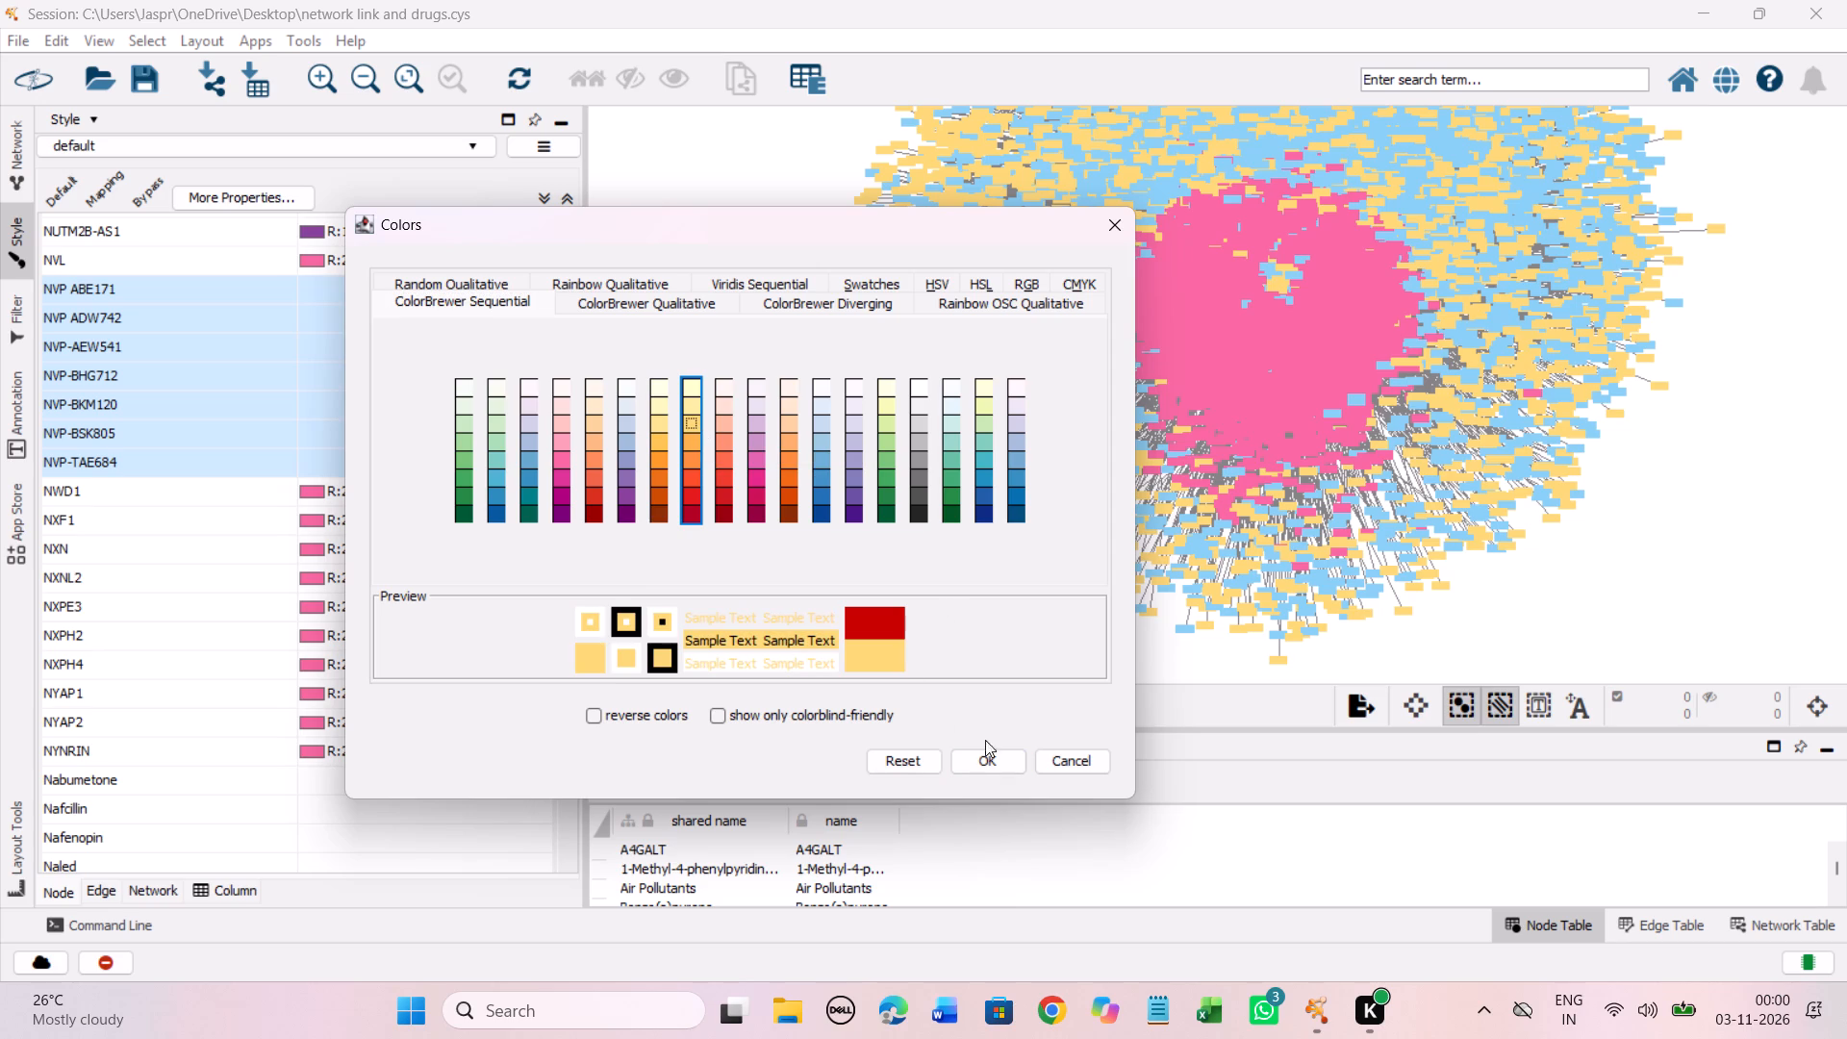
{"action": "left_click", "coordinate": [1000, 768]}
Set the discrete colour mapping of the unmapped entries from Nabumetone through O-desmethylangolensin to the Yellow-Orange-Red shade #FED976.
{"action": "scroll", "coordinate": [411, 402], "scroll_direction": "down", "scroll_amount": 2}
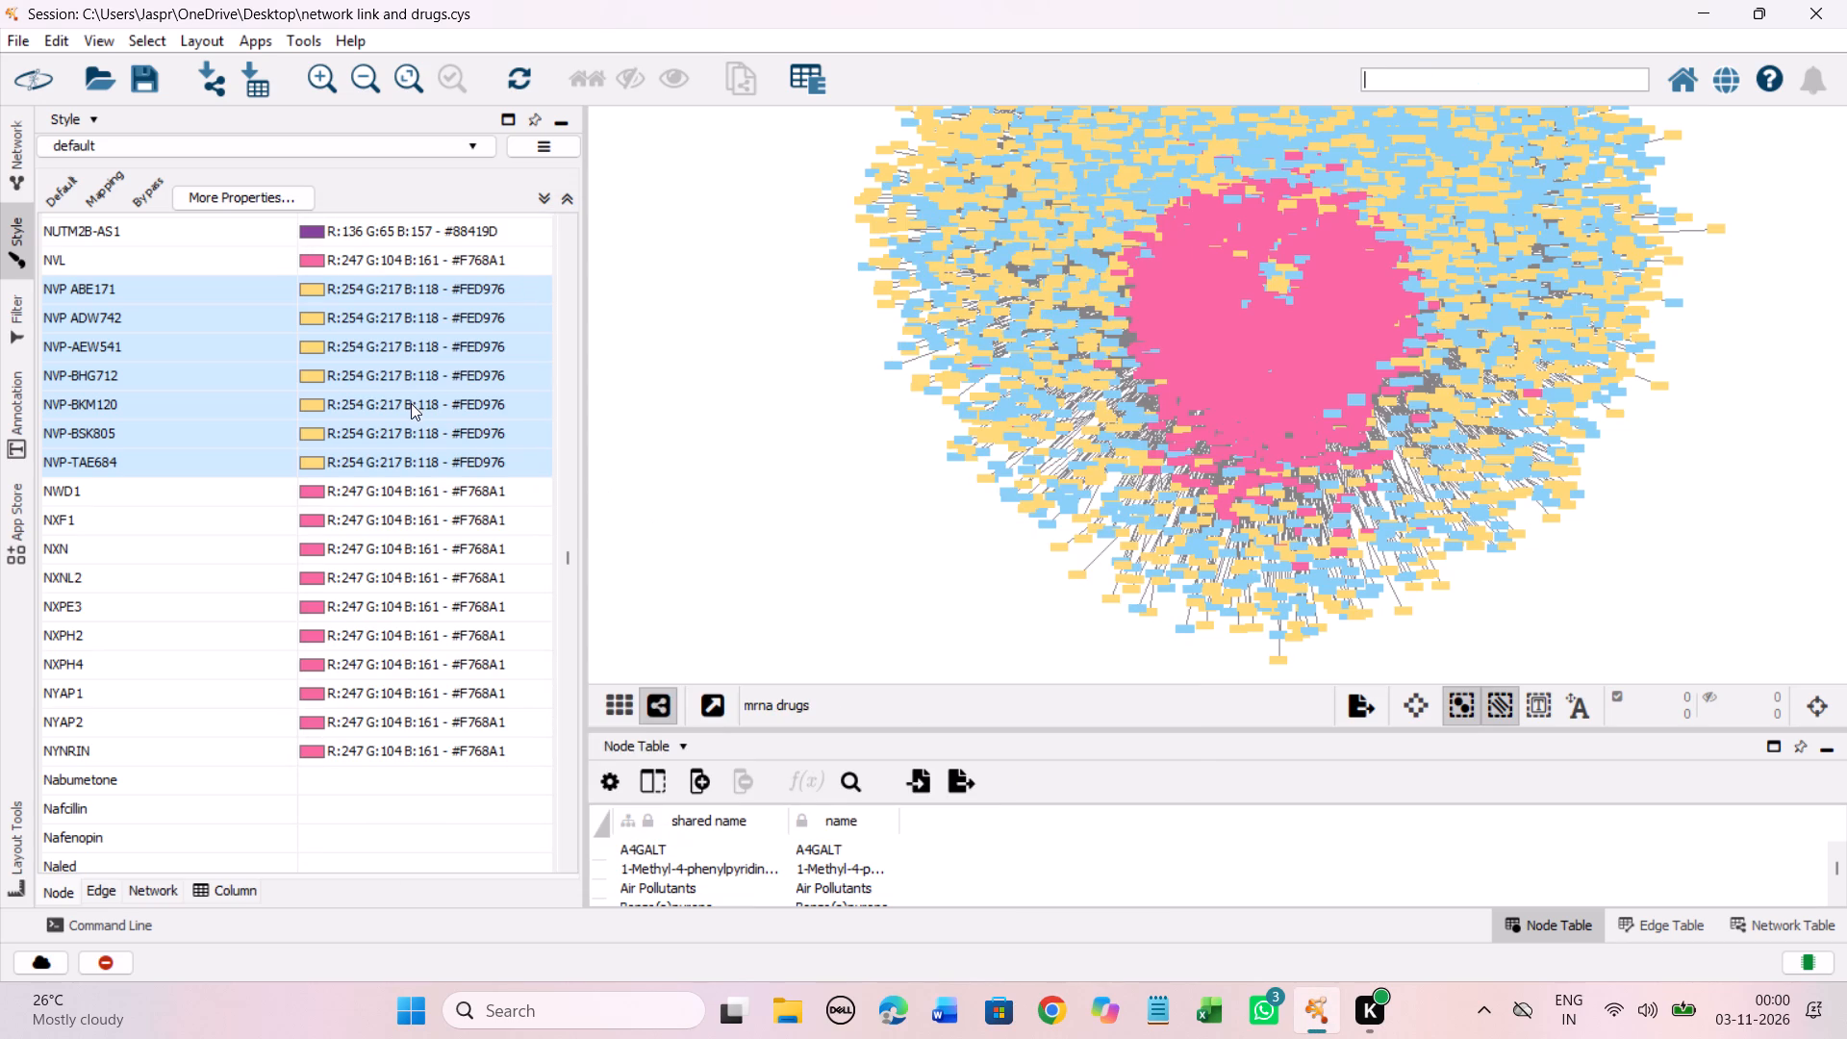
{"action": "scroll", "coordinate": [411, 403], "scroll_direction": "down", "scroll_amount": 1}
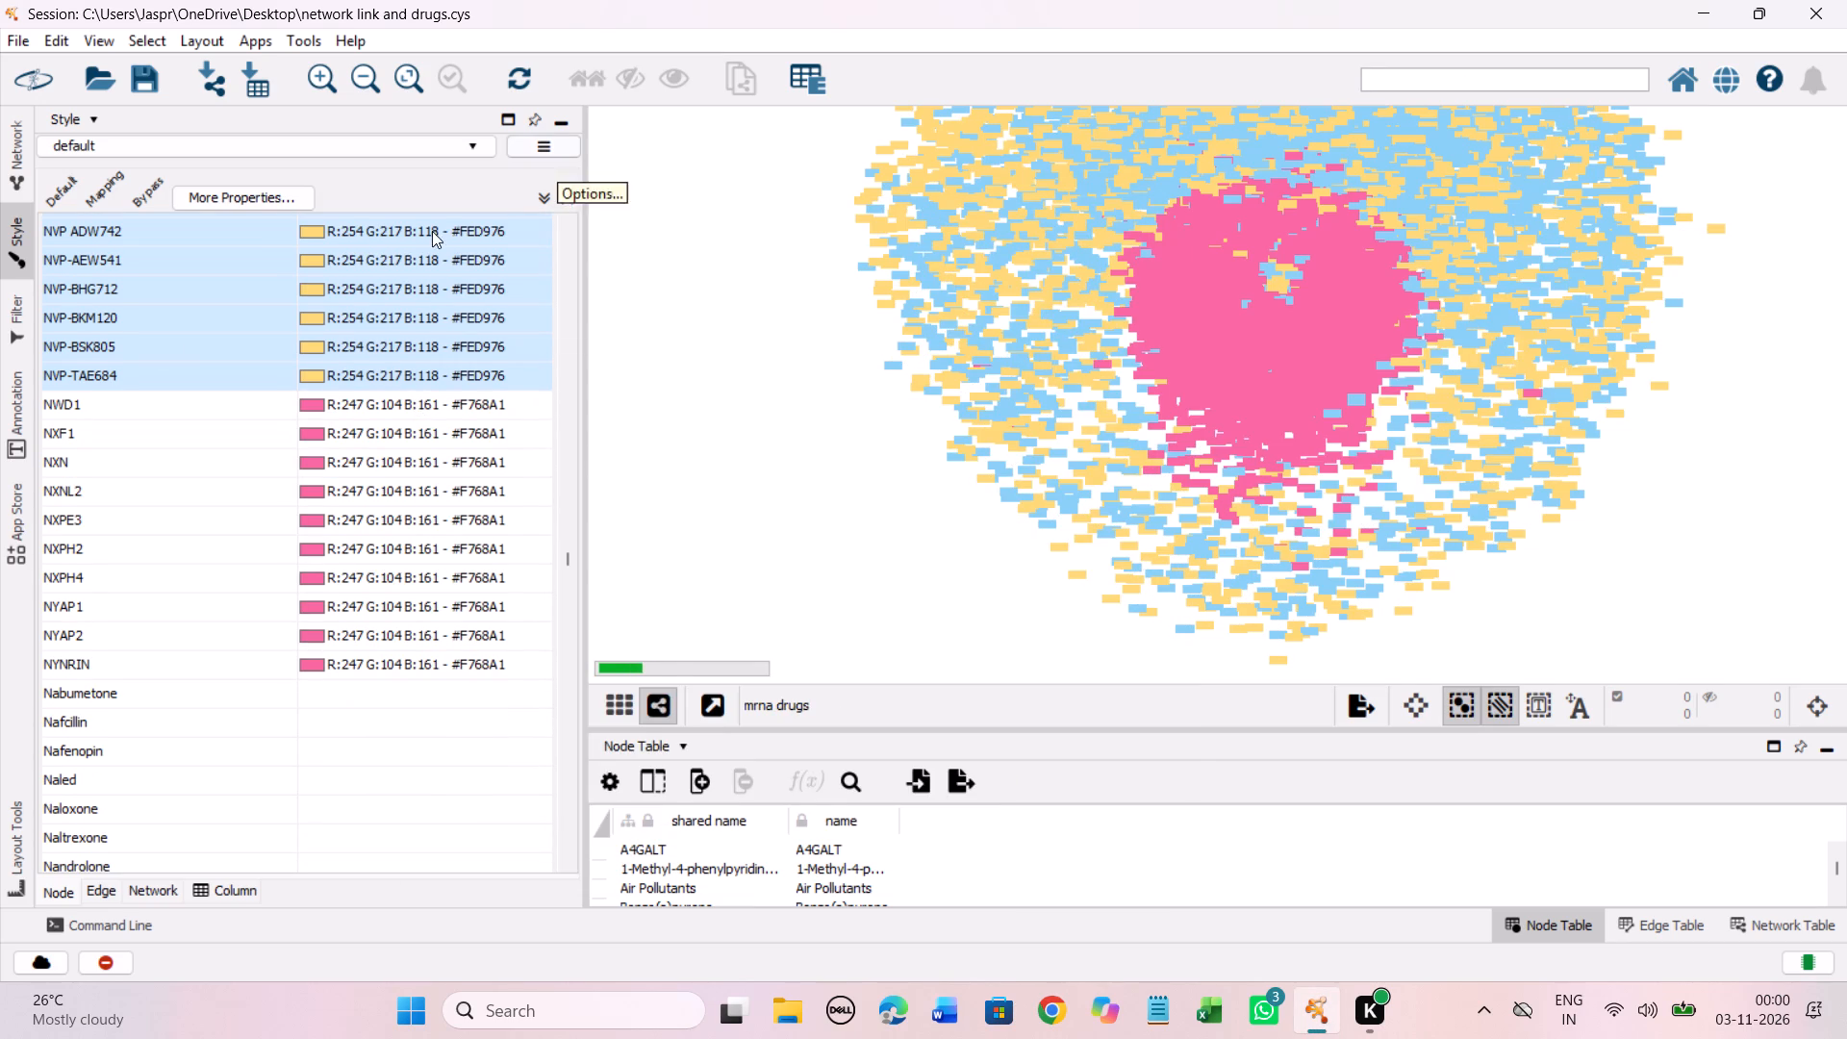
{"action": "scroll", "coordinate": [259, 480], "scroll_direction": "down", "scroll_amount": 14}
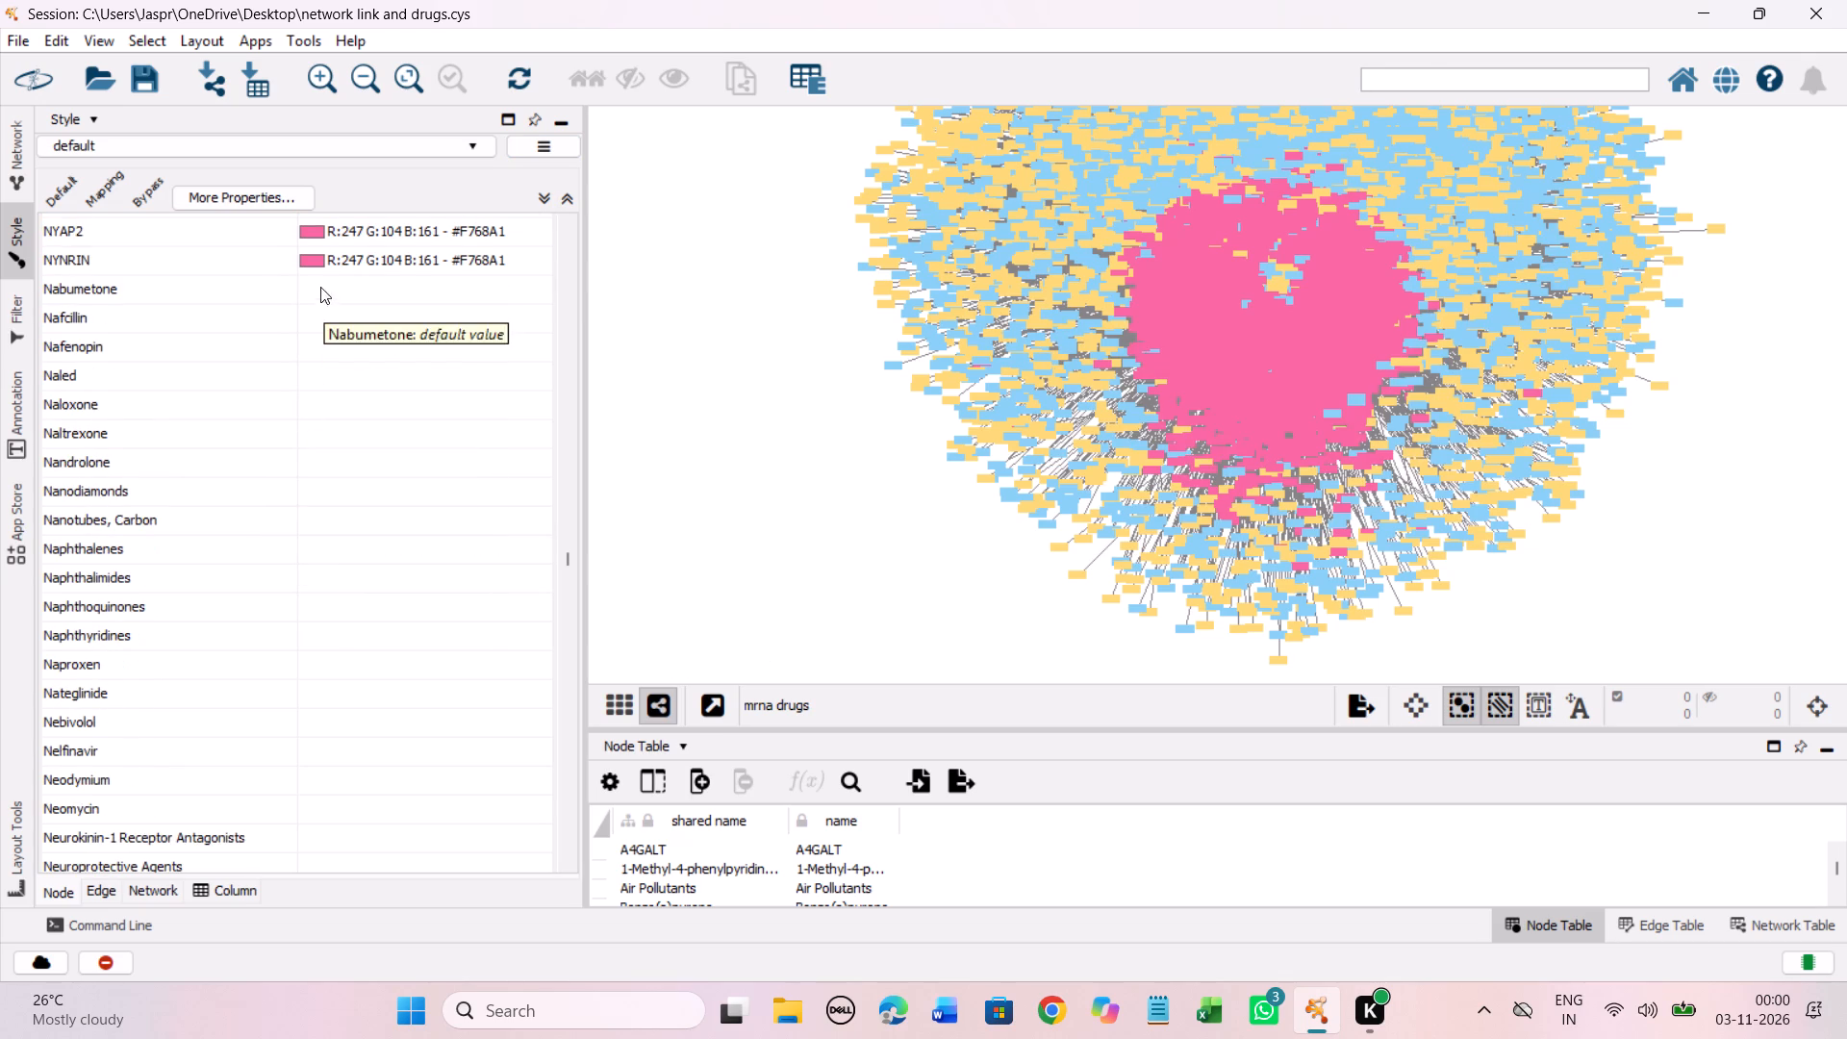
{"action": "left_click", "coordinate": [240, 289]}
{"action": "scroll", "coordinate": [367, 469], "scroll_direction": "down", "scroll_amount": 4, "text": "shift"}
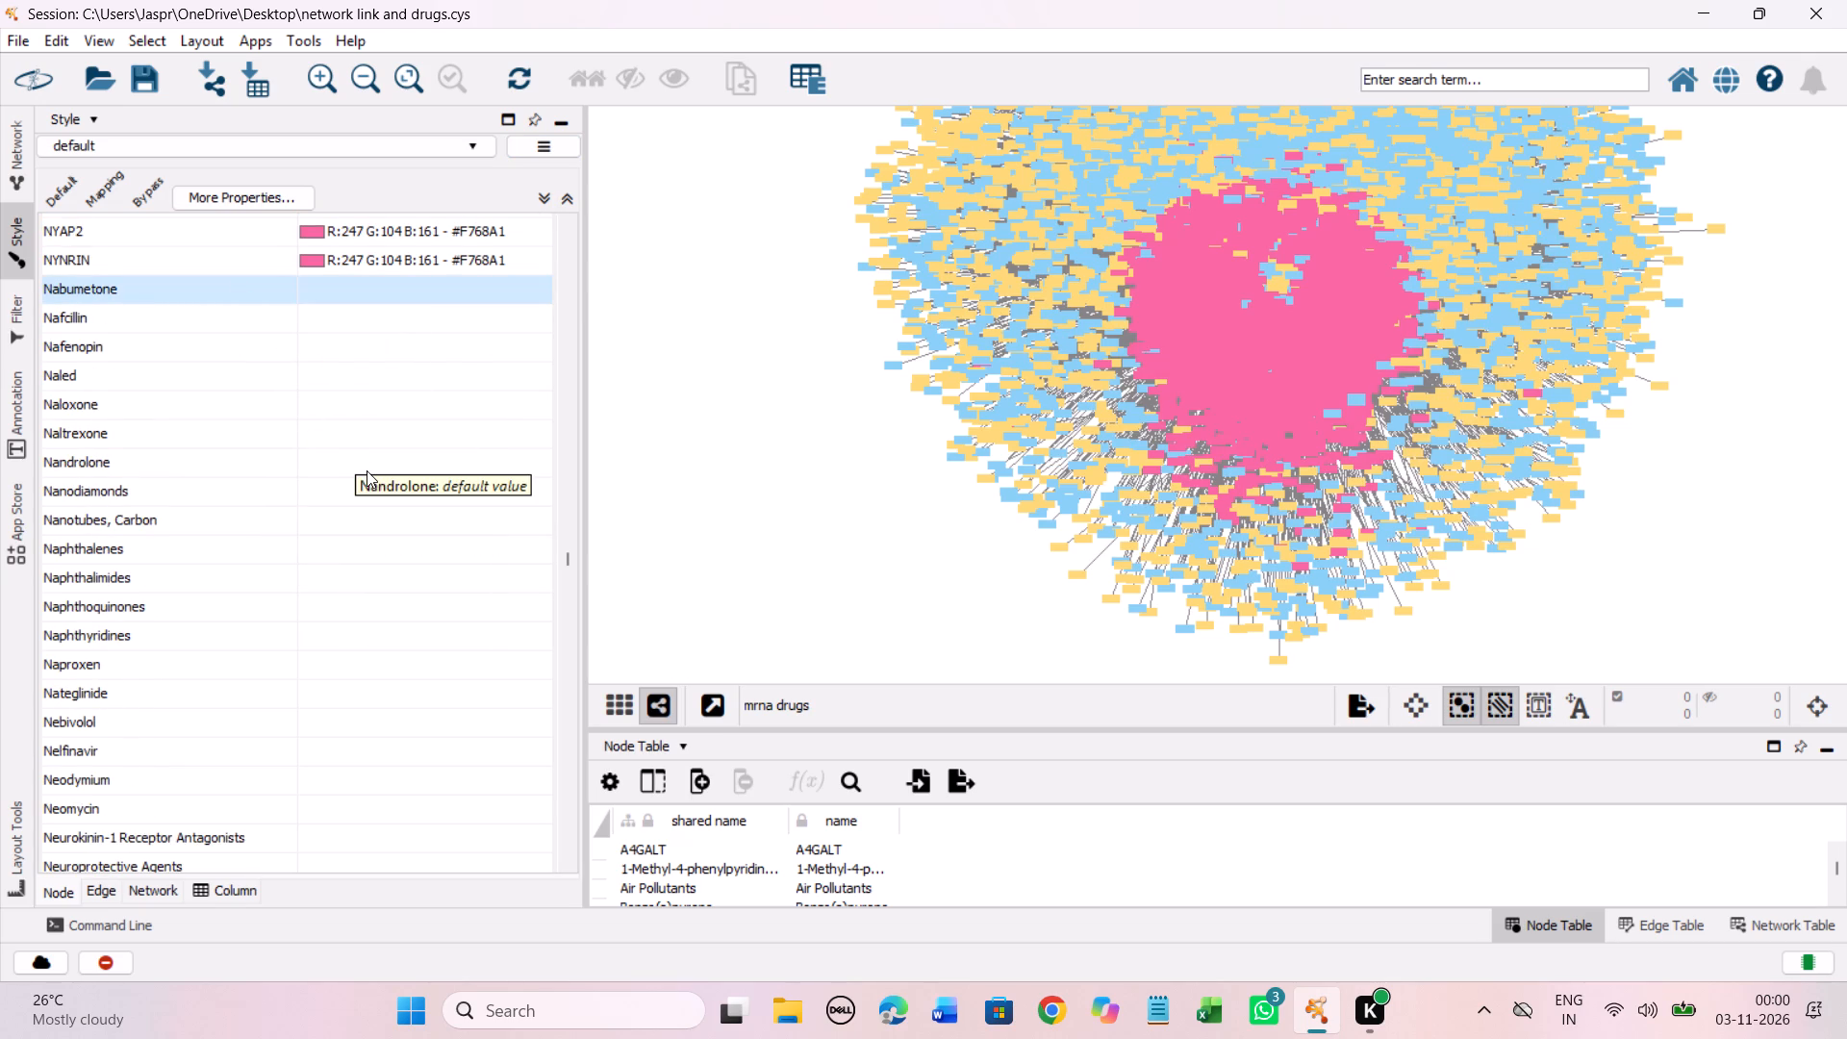
{"action": "scroll", "coordinate": [367, 470], "scroll_direction": "down", "scroll_amount": 20}
{"action": "scroll", "coordinate": [367, 470], "scroll_direction": "down", "scroll_amount": 17}
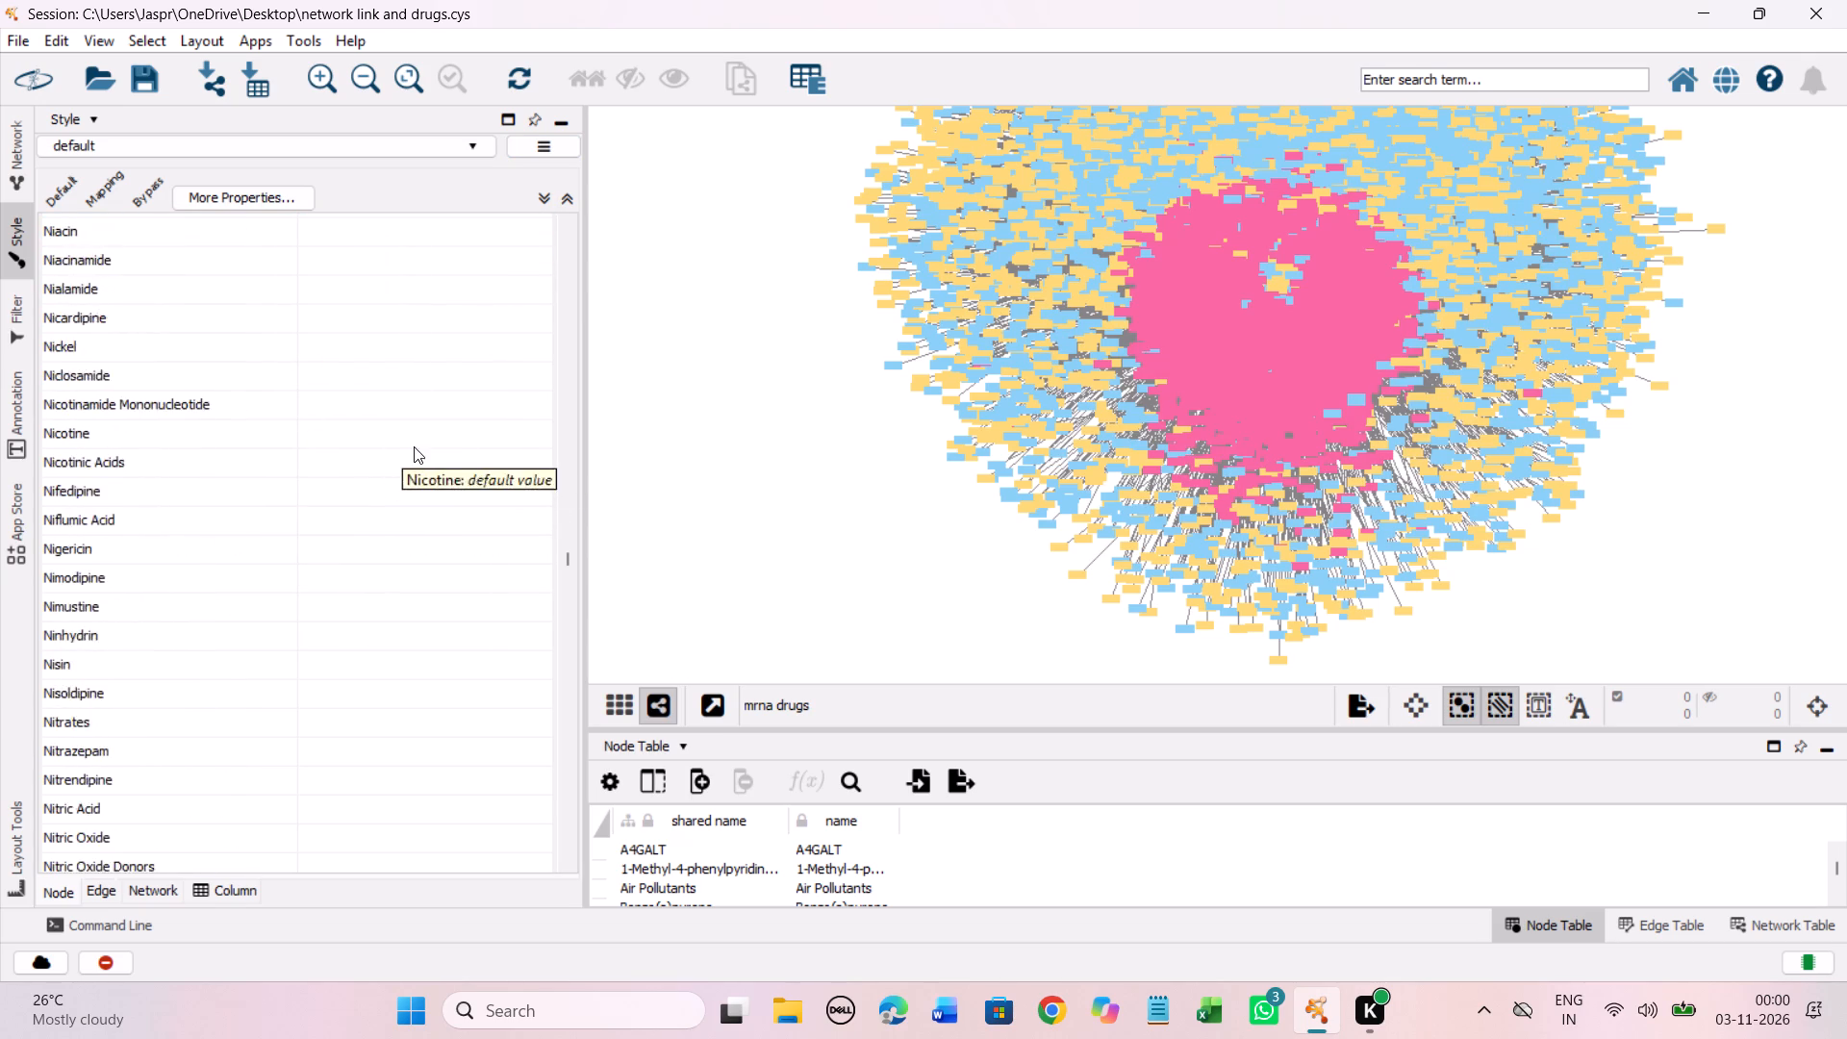
{"action": "scroll", "coordinate": [414, 446], "scroll_direction": "down", "scroll_amount": 20}
{"action": "scroll", "coordinate": [414, 446], "scroll_direction": "down", "scroll_amount": 20}
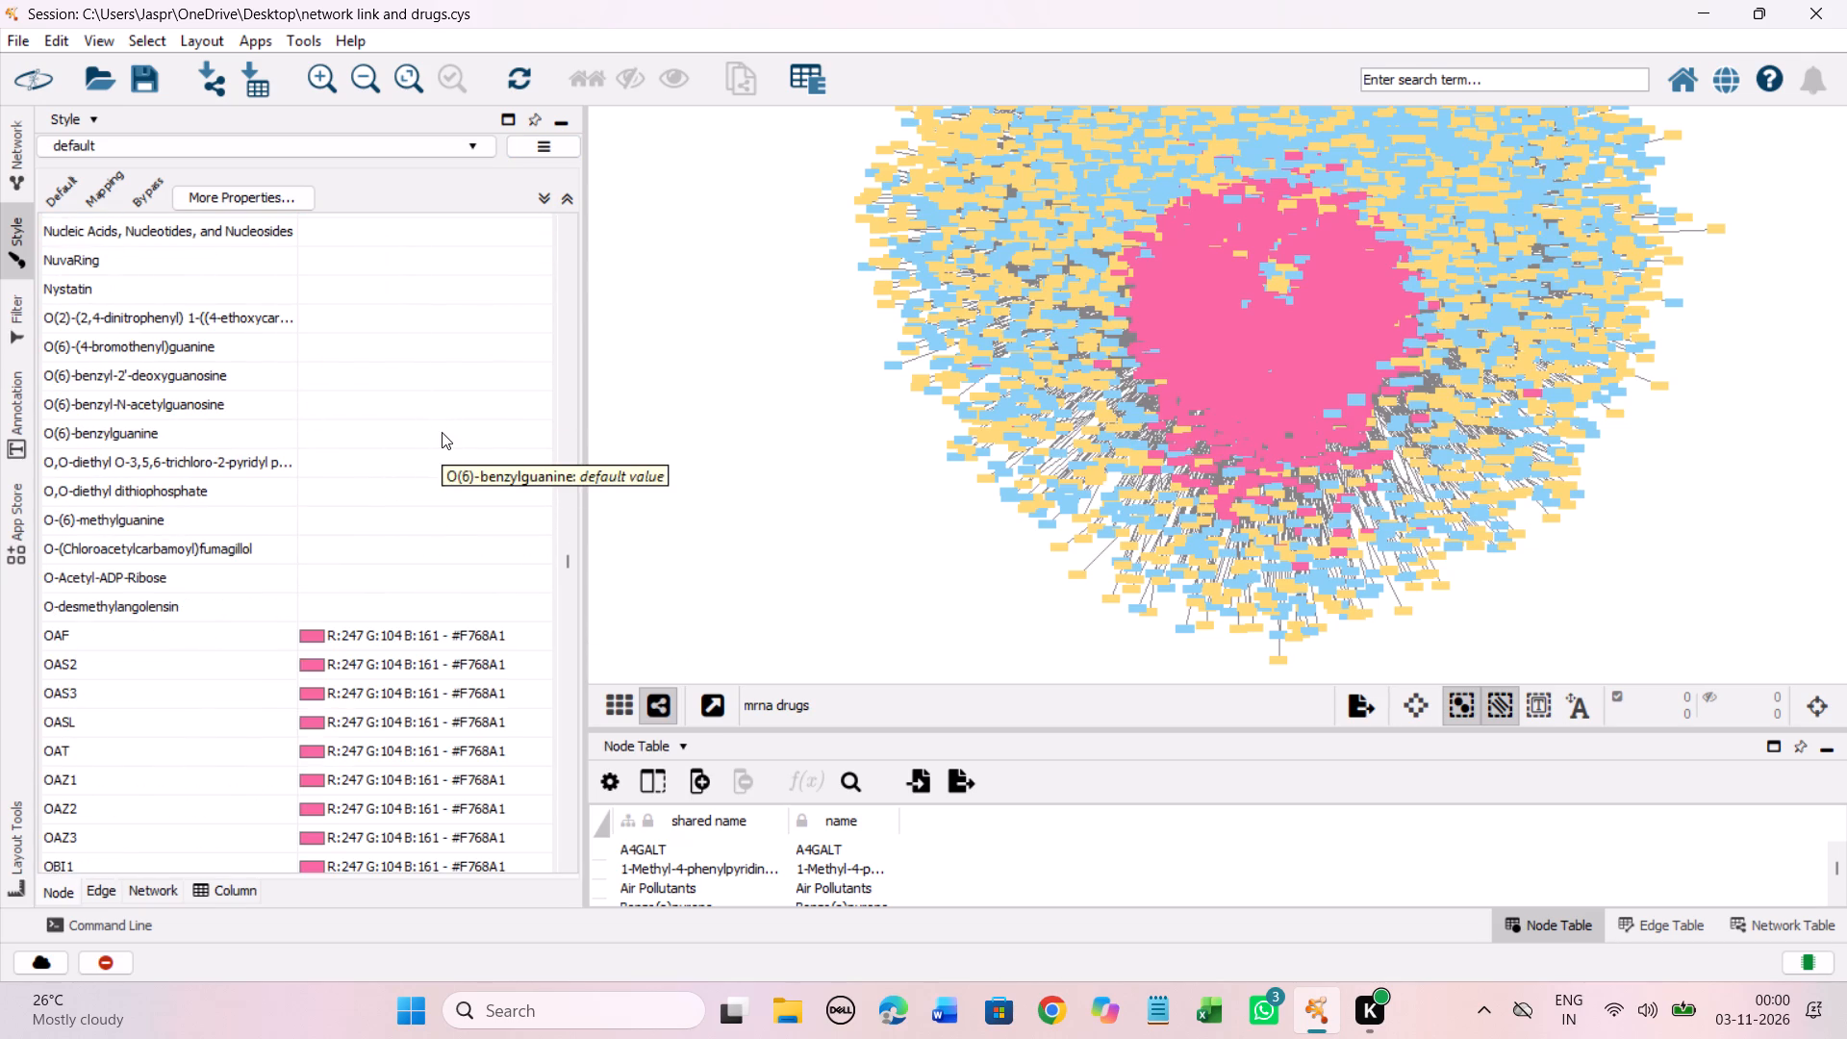
{"action": "left_click", "coordinate": [285, 609], "text": "shift"}
{"action": "right_click", "coordinate": [285, 610]}
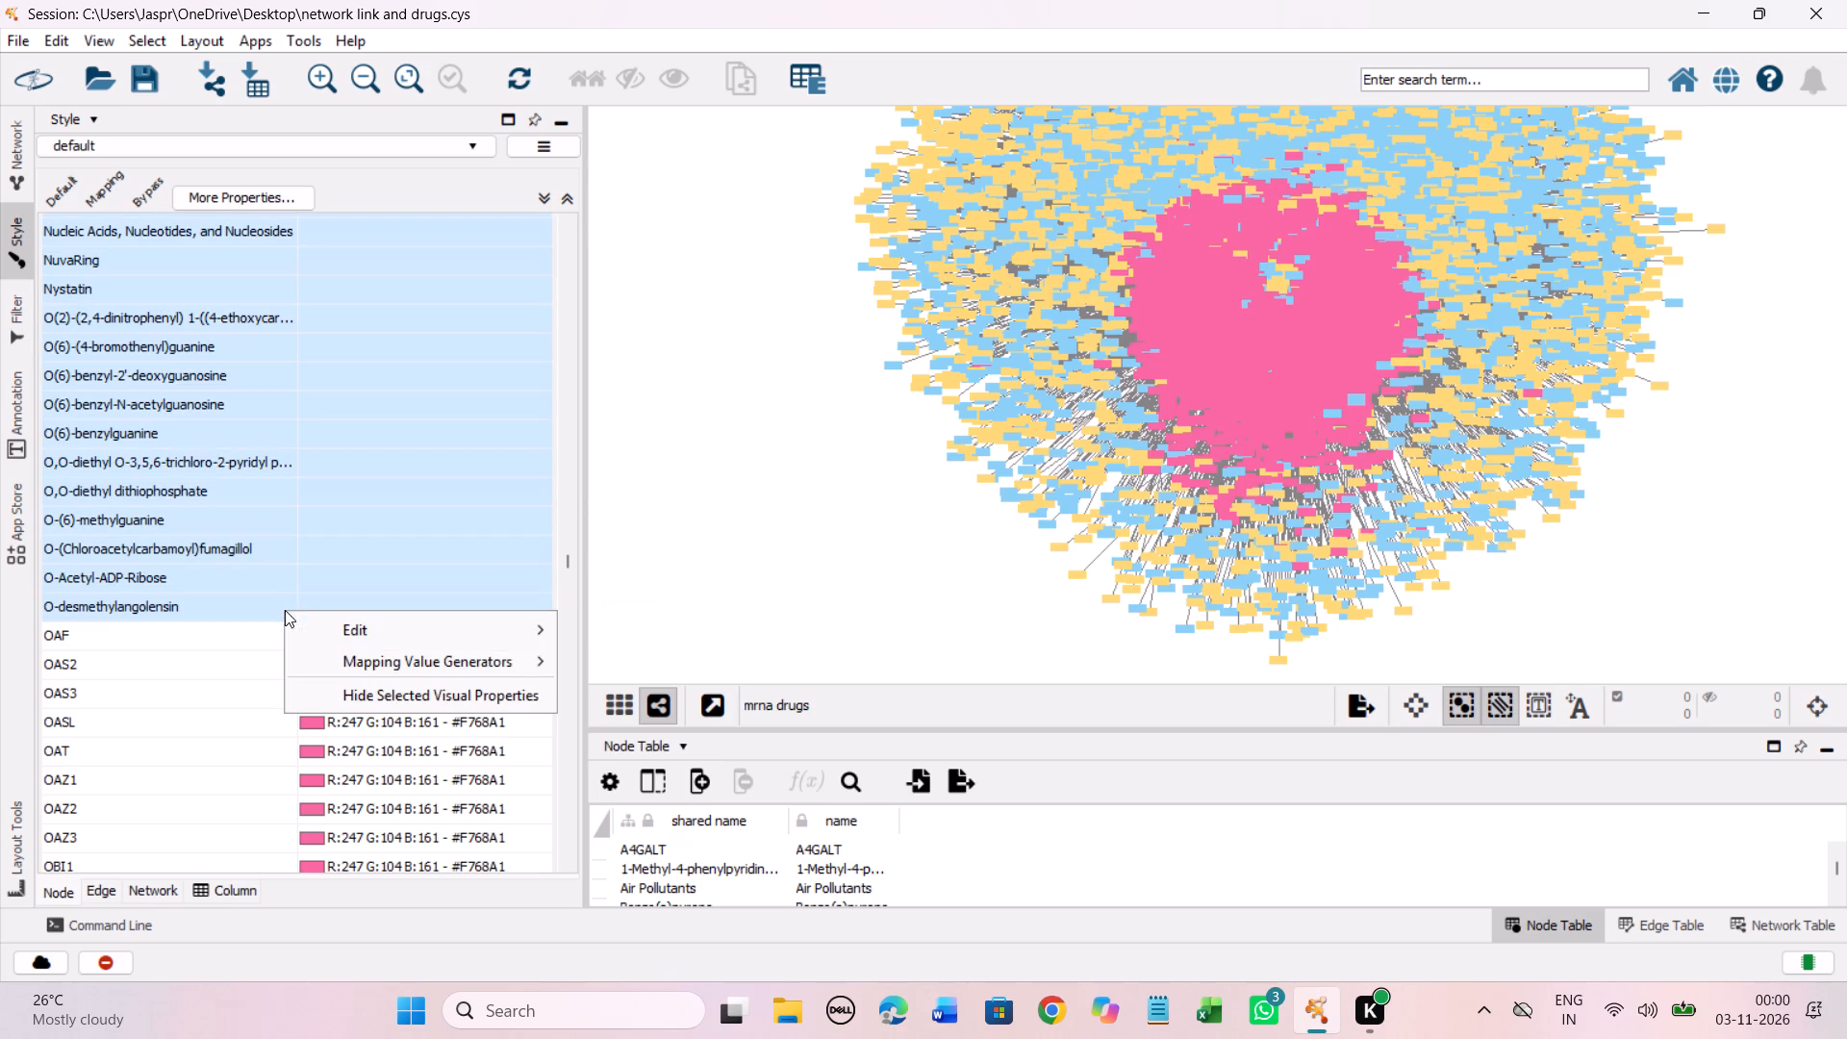
{"action": "left_click", "coordinate": [616, 634]}
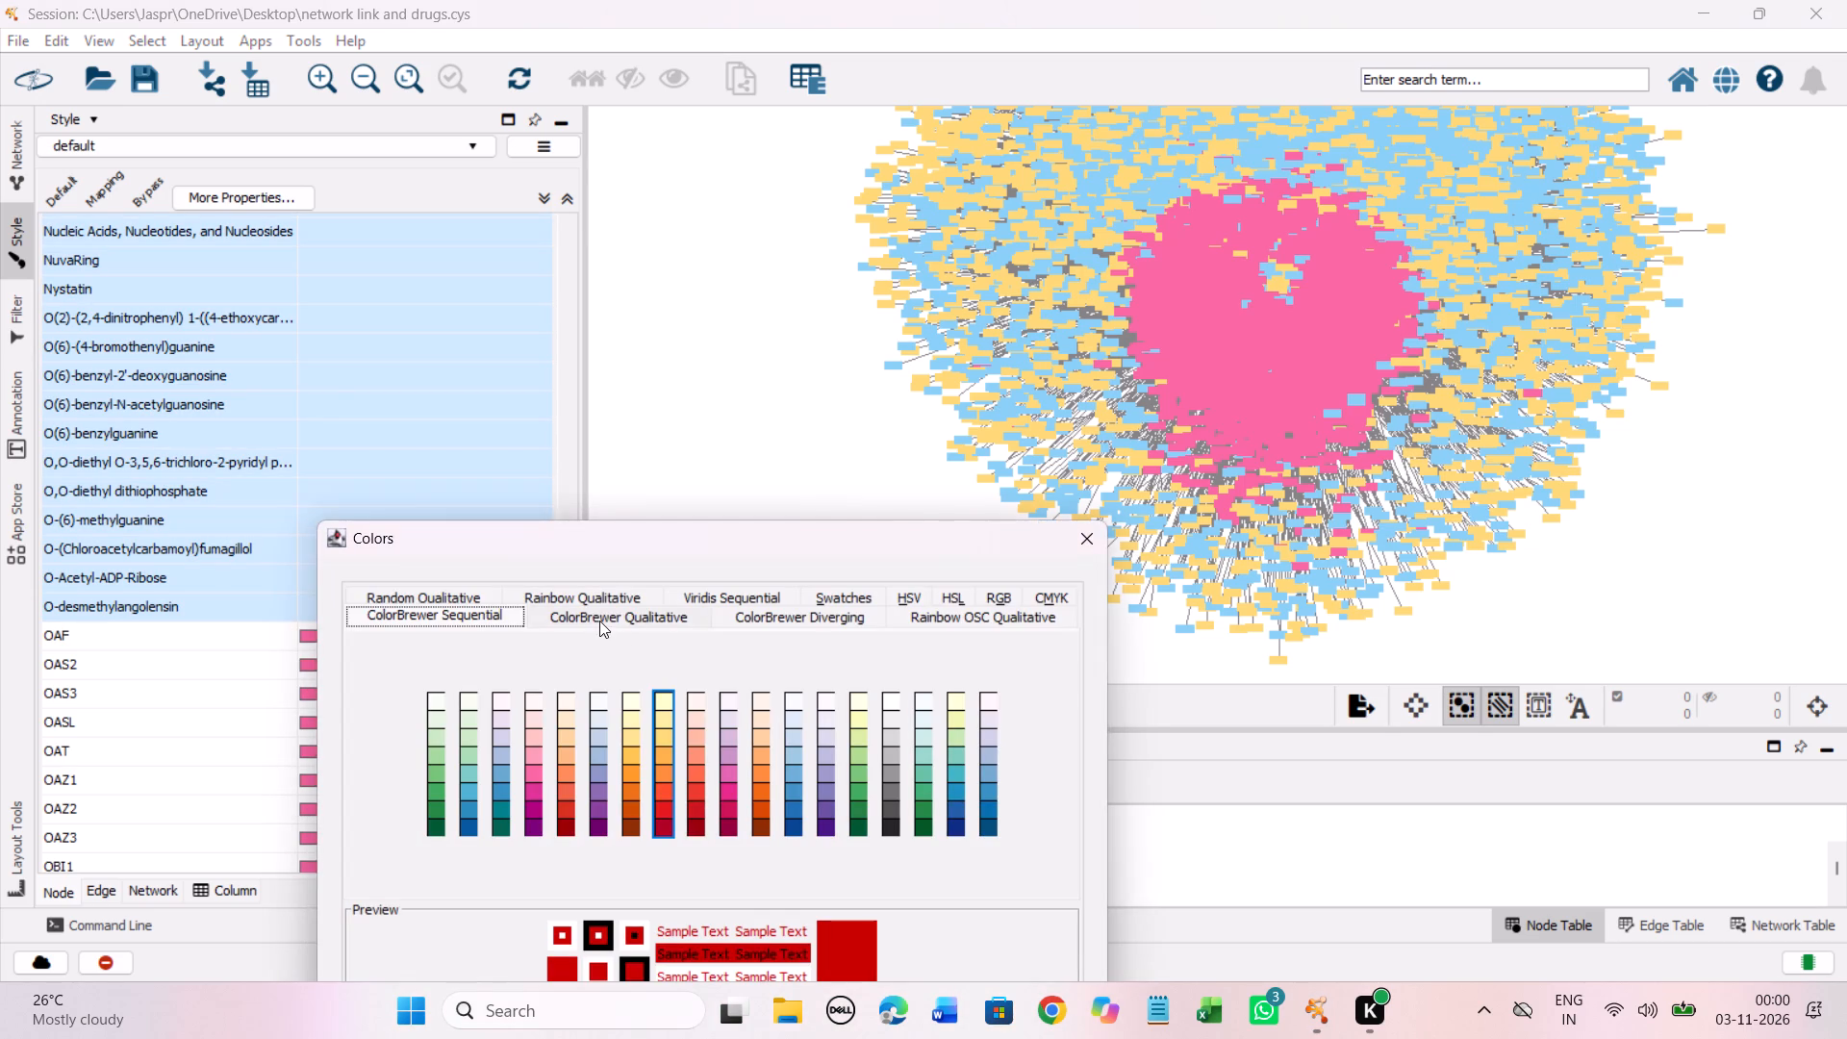
{"action": "left_click_drag", "start_coordinate": [508, 542], "coordinate": [583, 331]}
{"action": "left_click", "coordinate": [731, 526]}
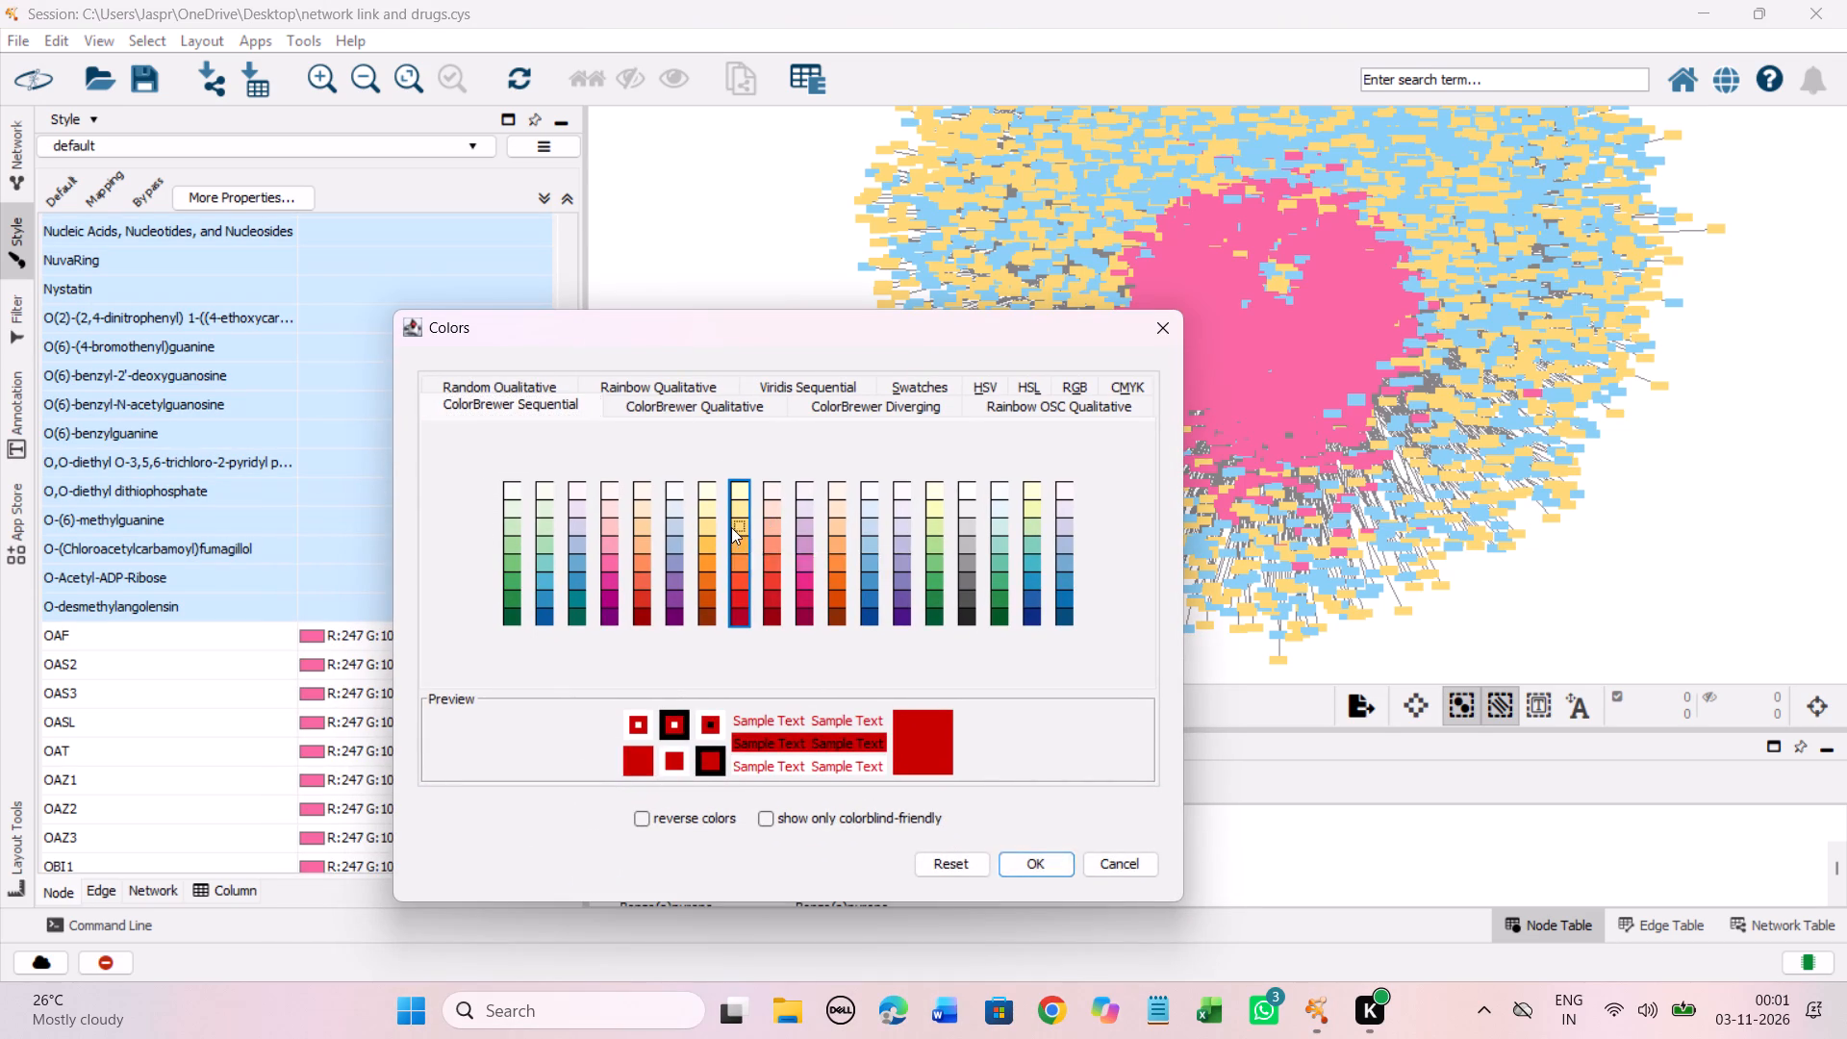
{"action": "left_click", "coordinate": [1033, 857]}
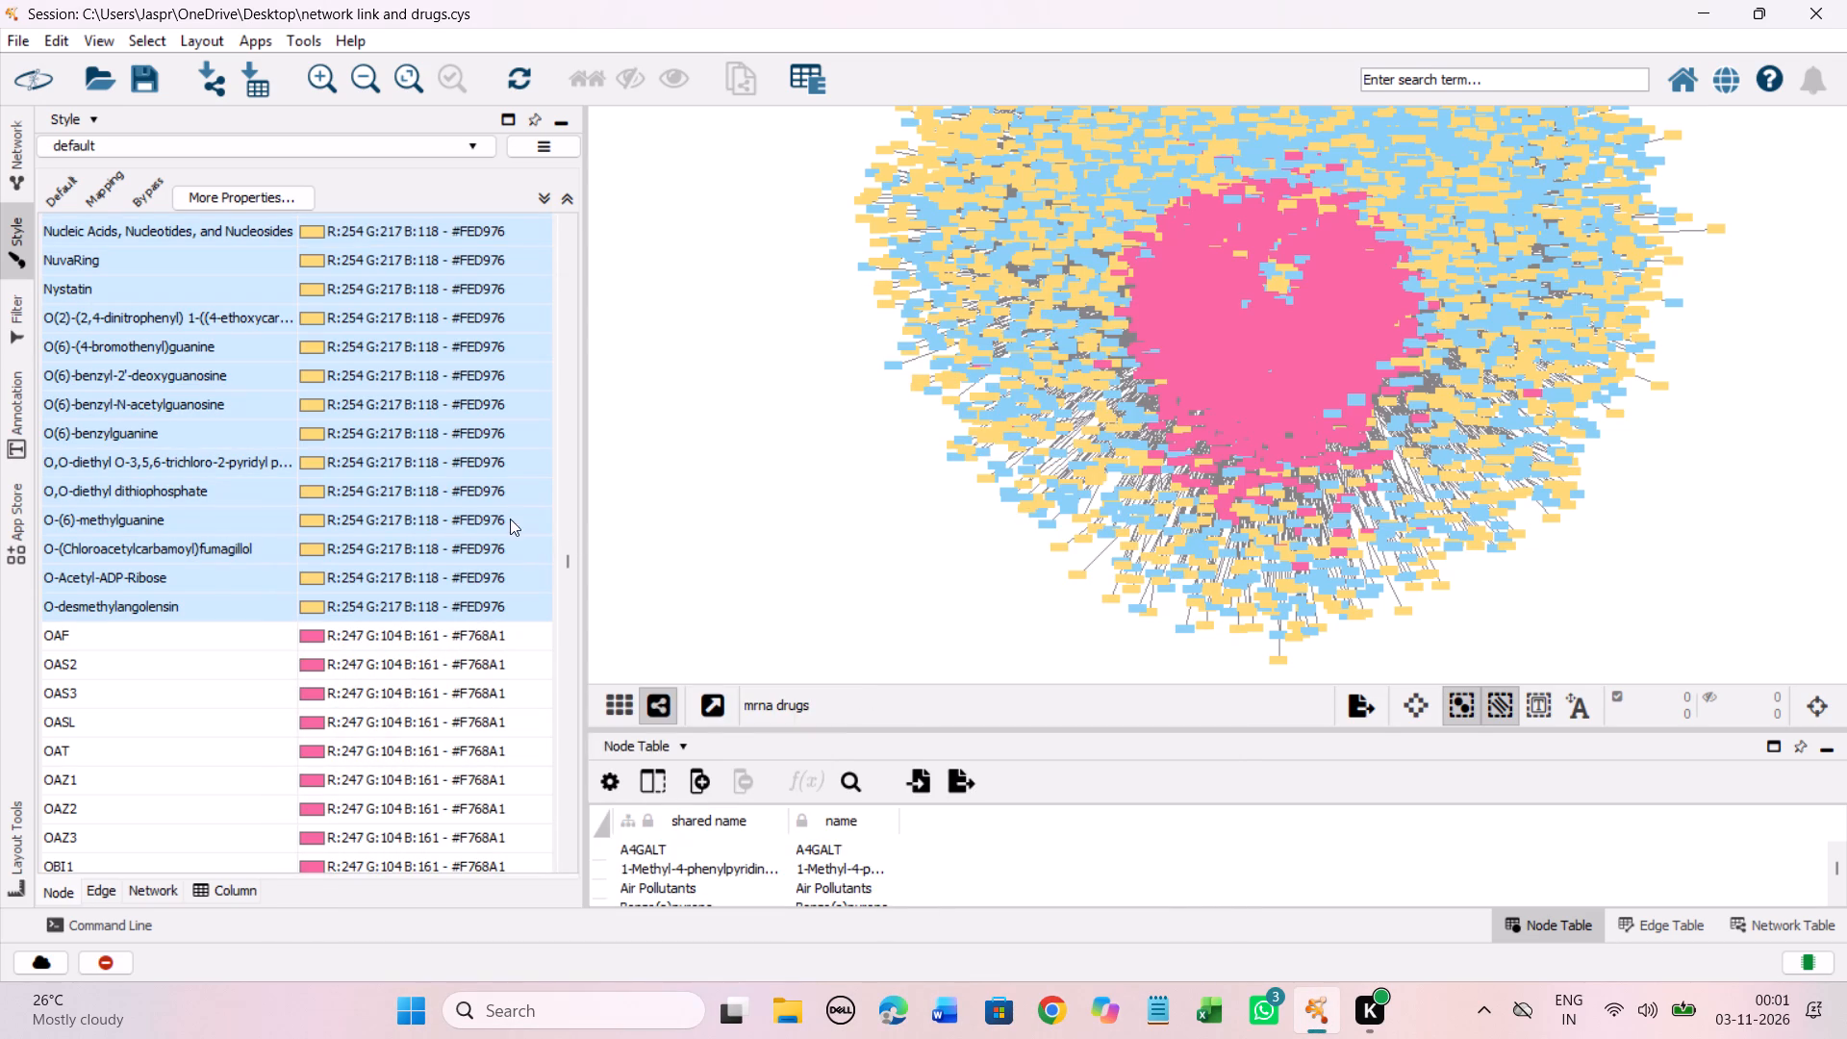
Set the discrete colour mapping of the unmapped entries OICR464 and OICR573 to the Yellow-Orange-Red shade #FED976.
{"action": "scroll", "coordinate": [414, 516], "scroll_direction": "down", "scroll_amount": 7}
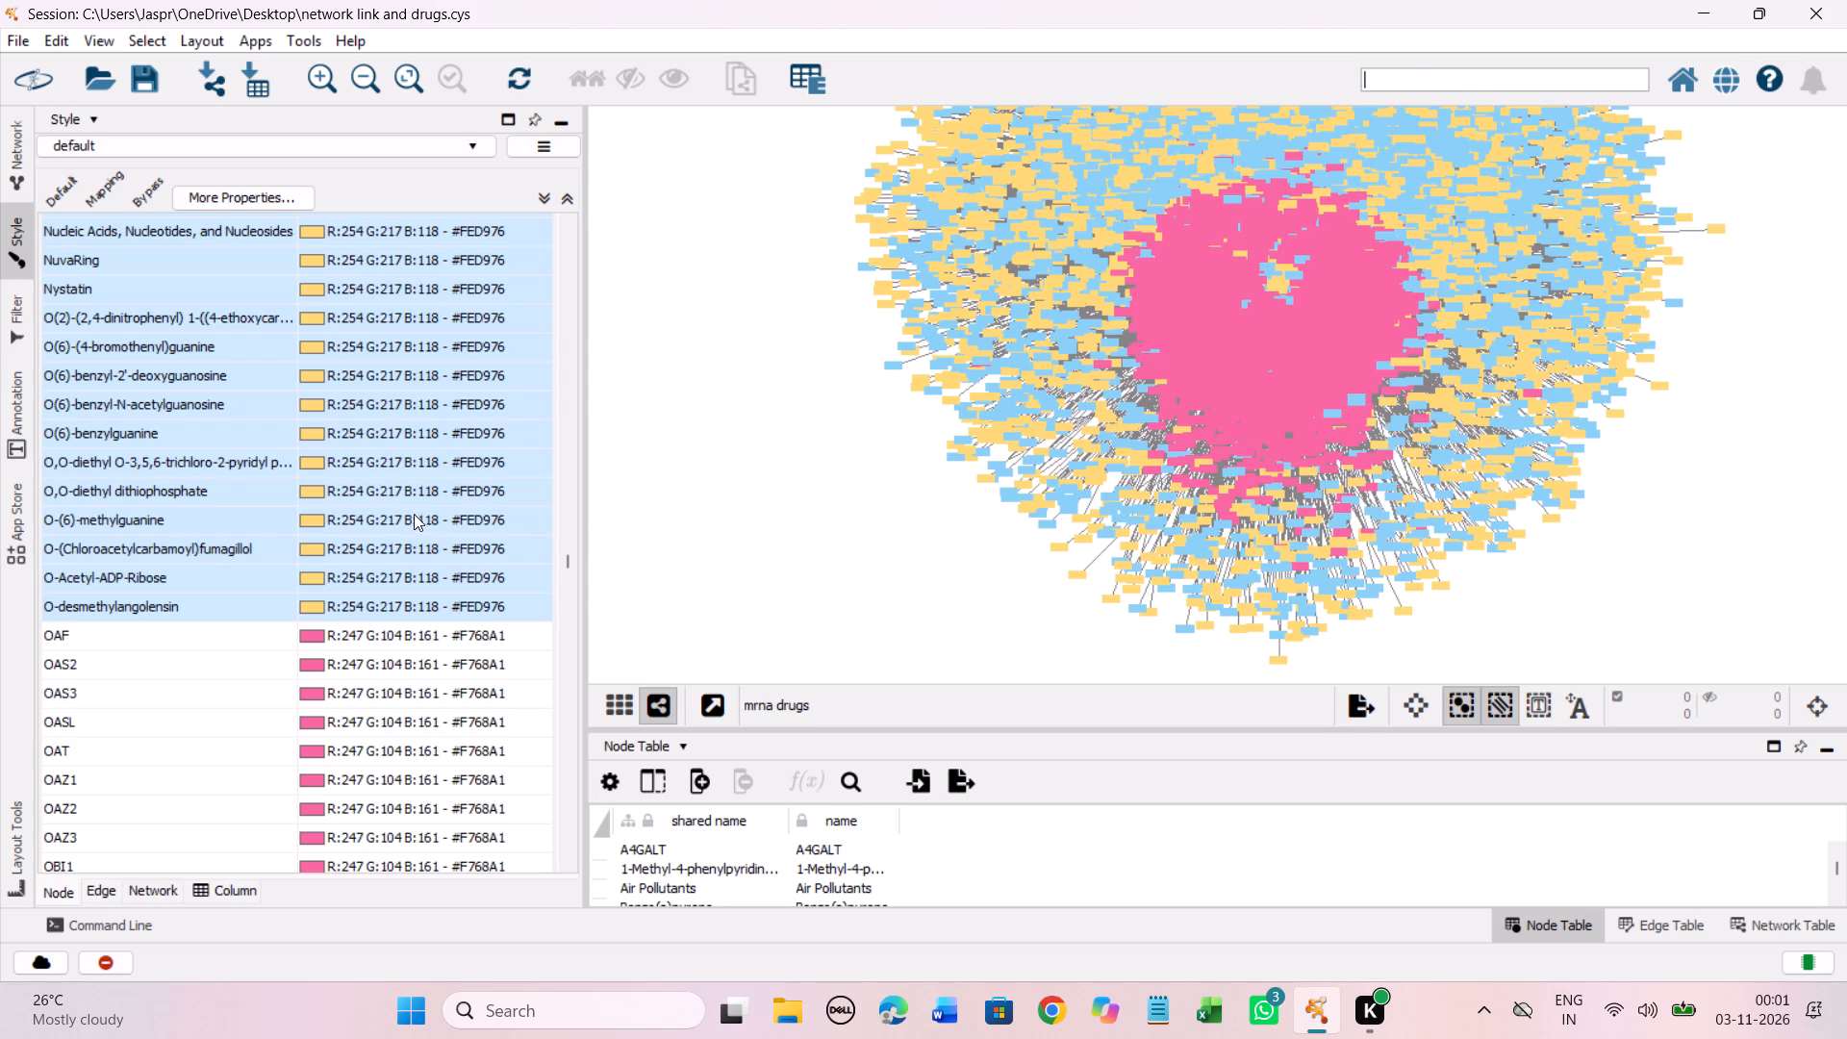
{"action": "scroll", "coordinate": [419, 510], "scroll_direction": "down", "scroll_amount": 2}
{"action": "scroll", "coordinate": [419, 510], "scroll_direction": "down", "scroll_amount": 20}
{"action": "scroll", "coordinate": [419, 510], "scroll_direction": "down", "scroll_amount": 2}
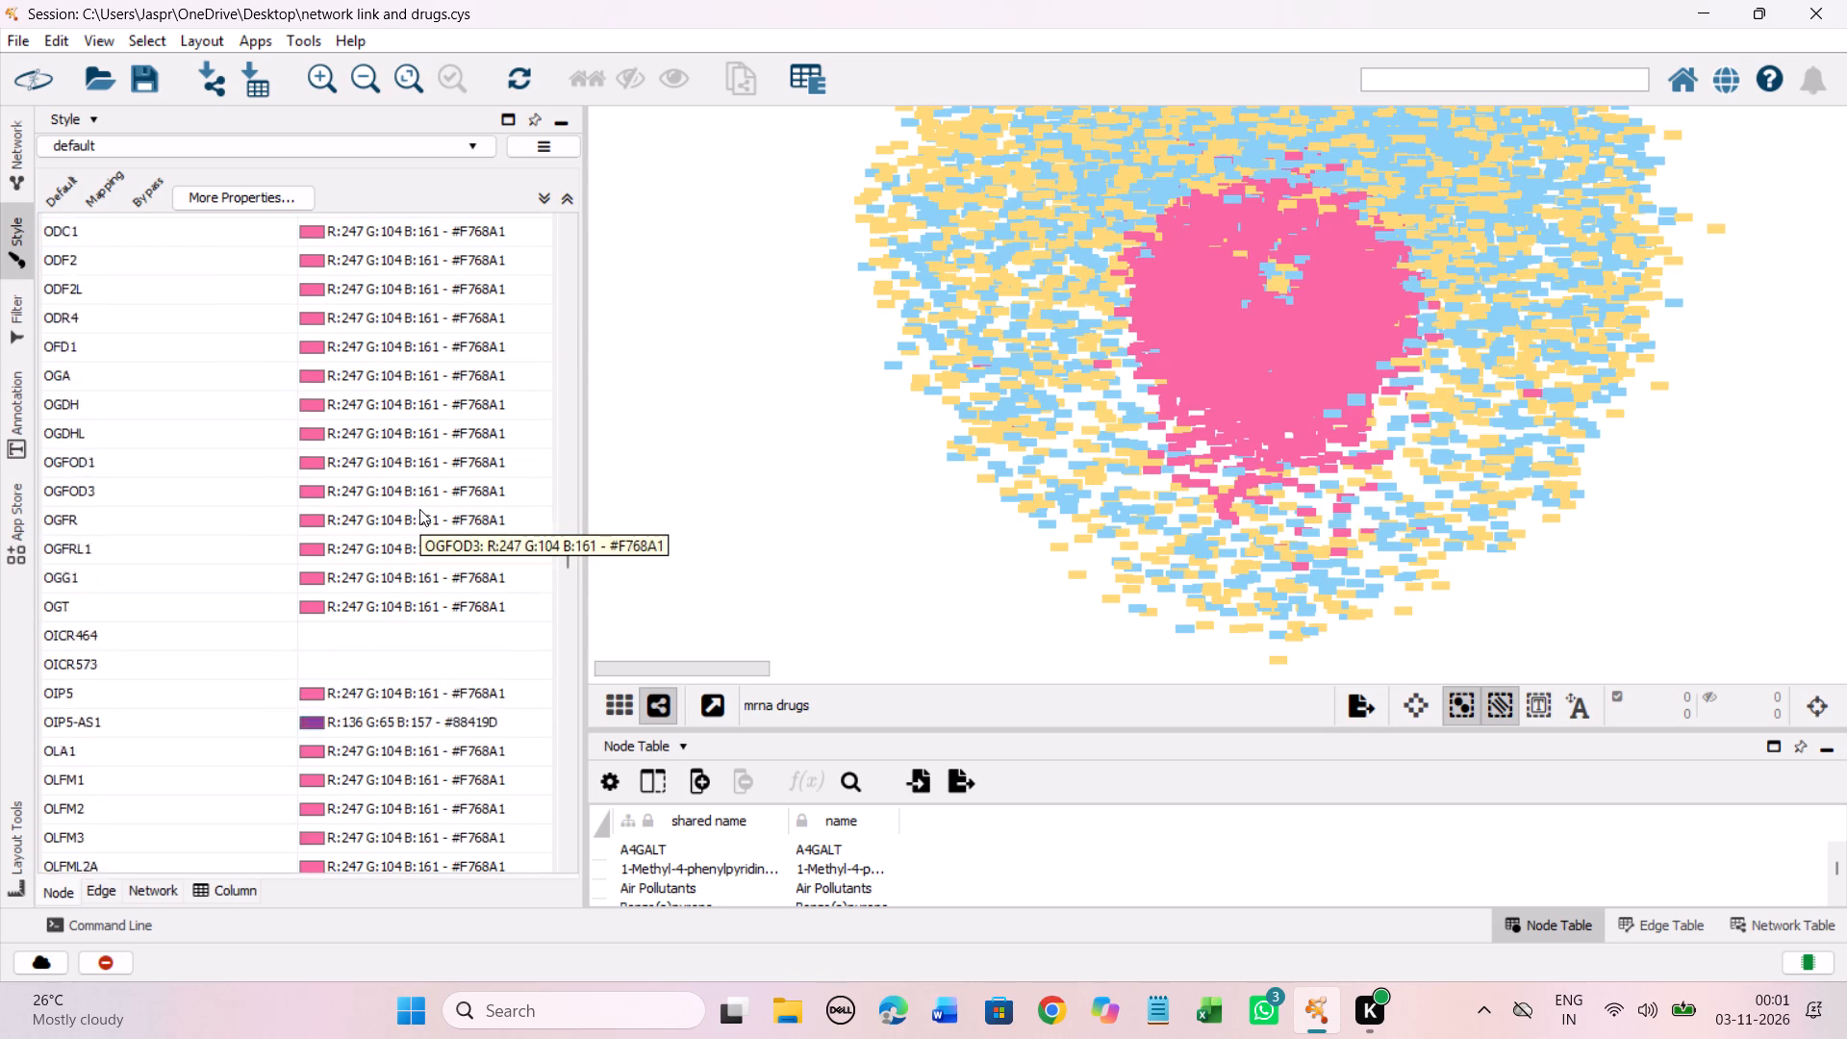
{"action": "scroll", "coordinate": [419, 509], "scroll_direction": "down", "scroll_amount": 12}
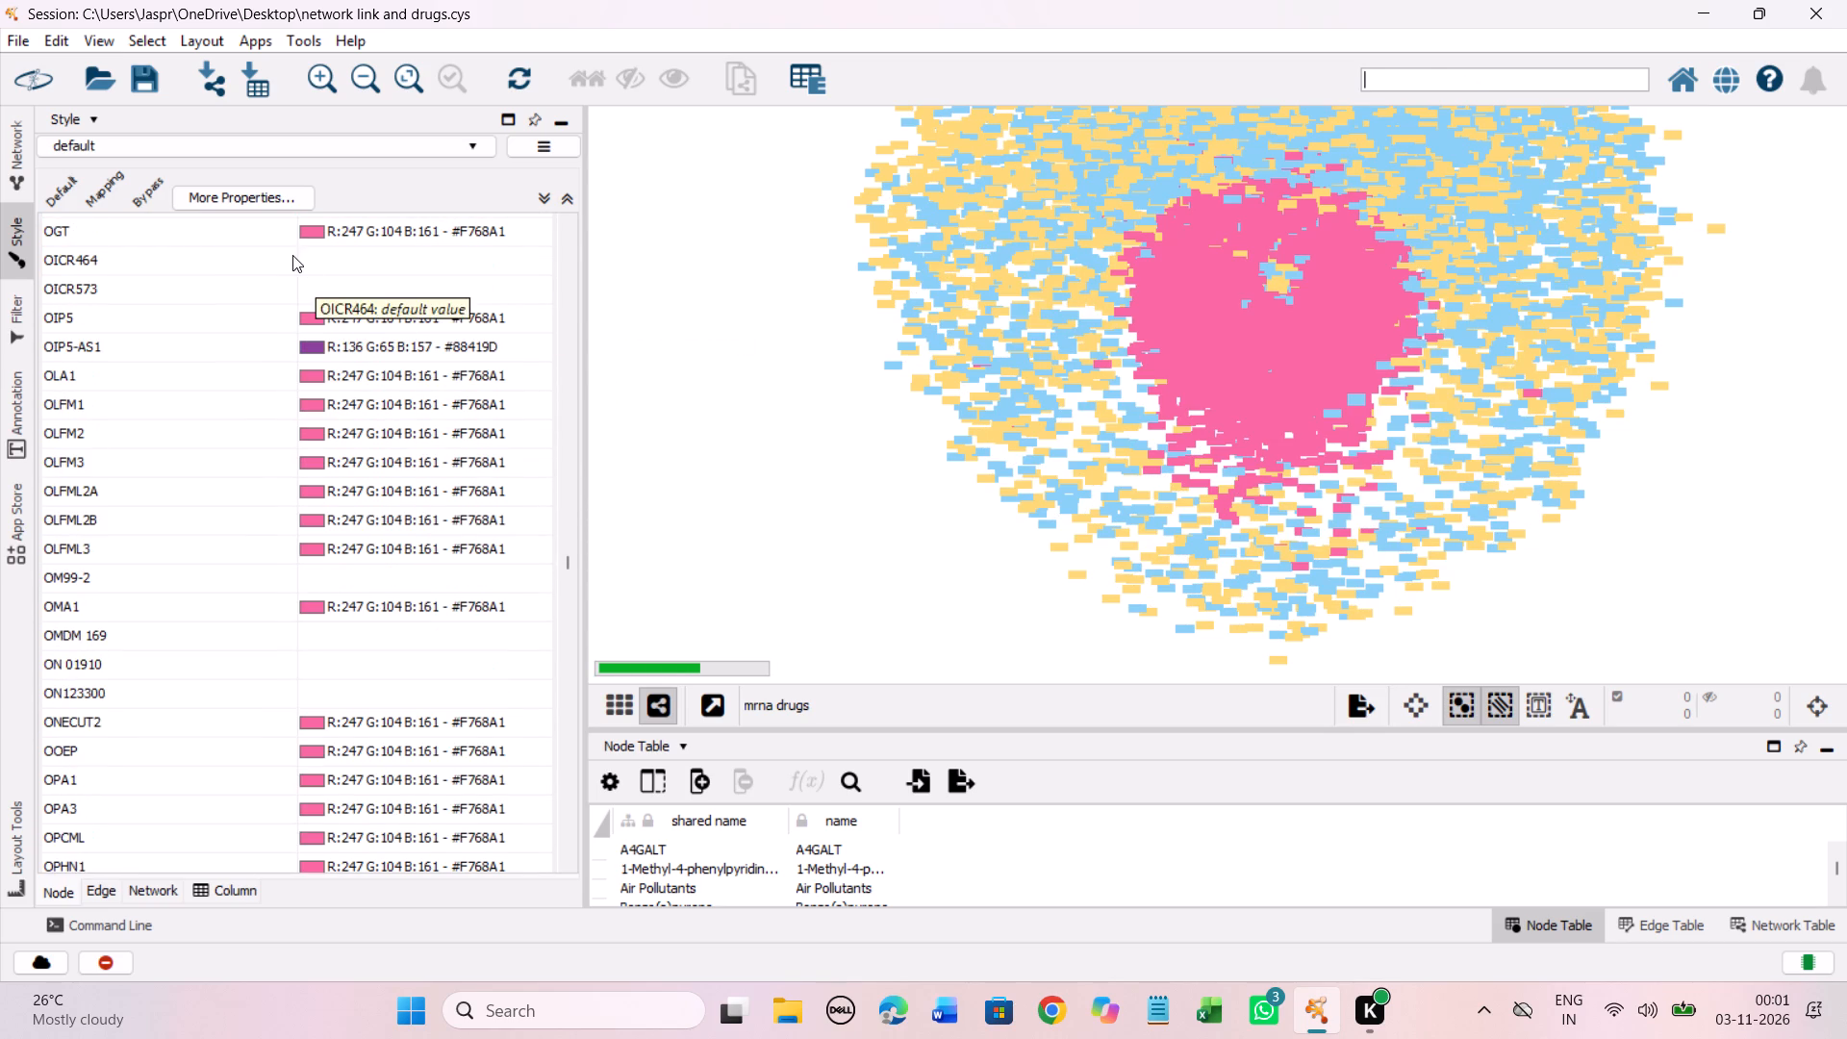
{"action": "left_click_drag", "start_coordinate": [291, 255], "coordinate": [289, 290]}
{"action": "right_click", "coordinate": [289, 291]}
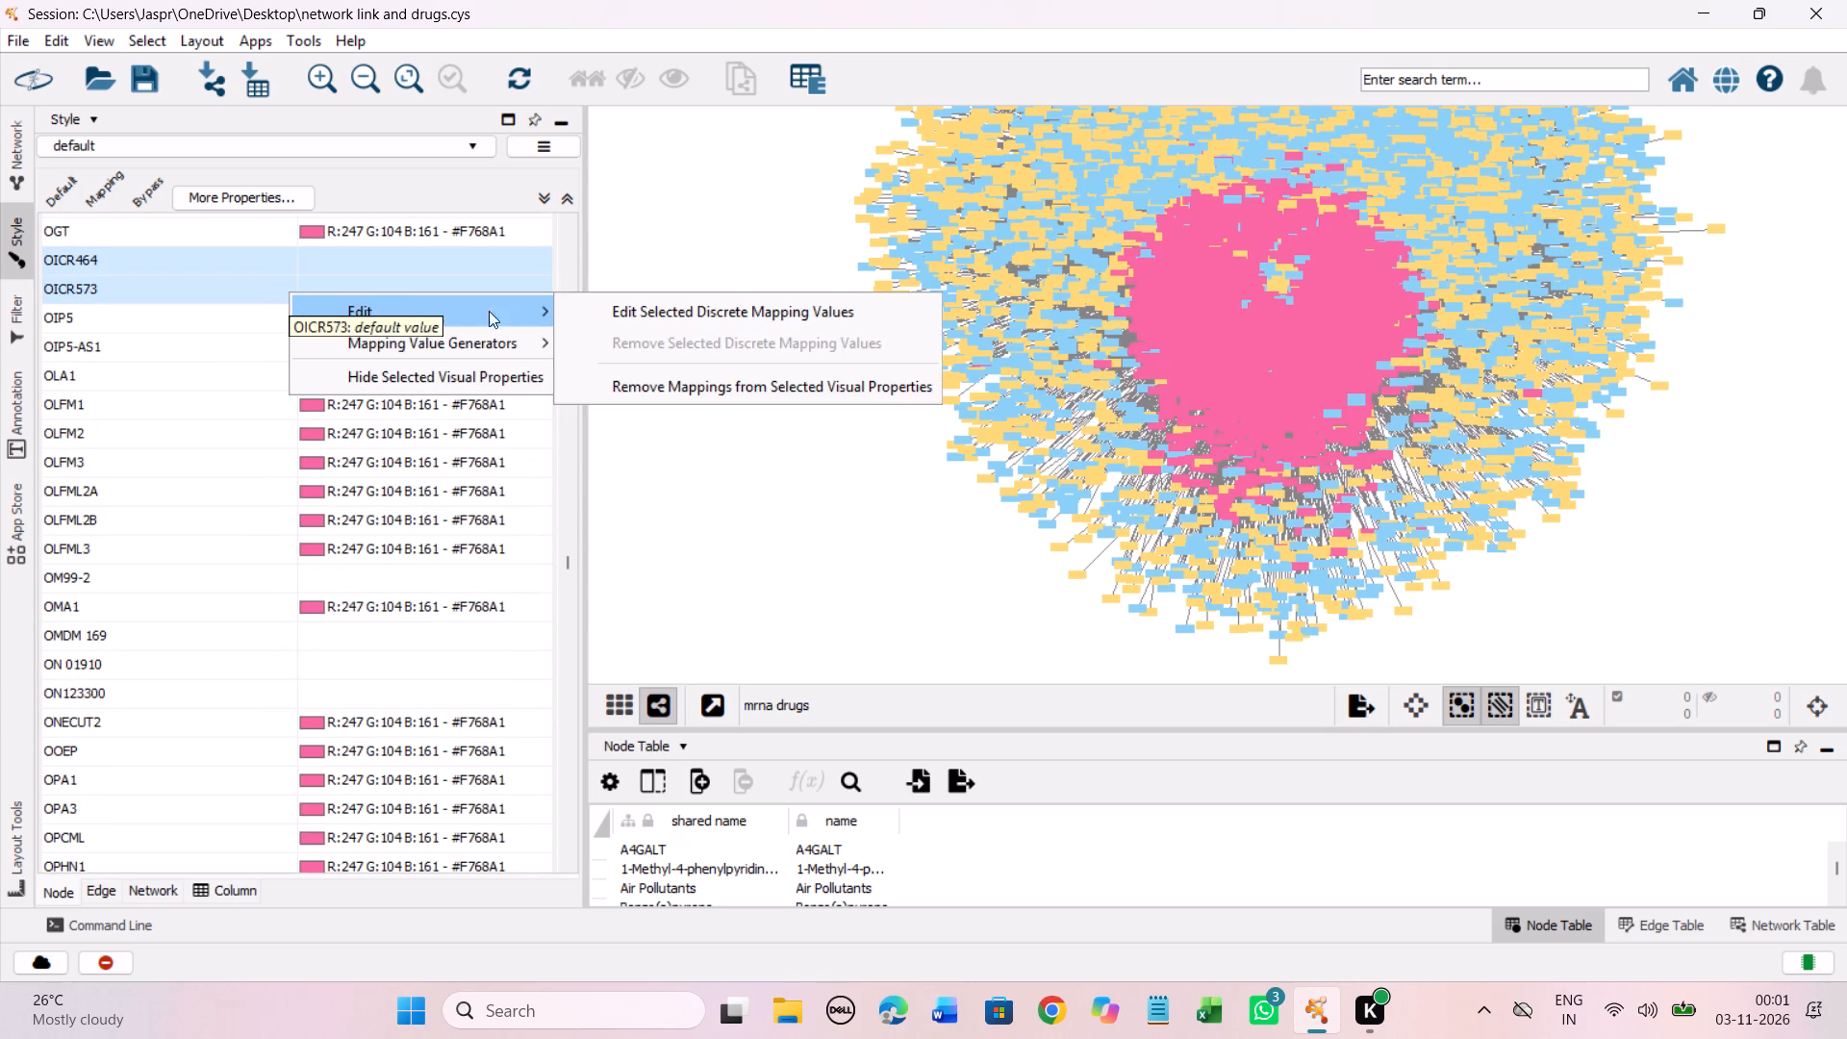
{"action": "left_click", "coordinate": [594, 311]}
{"action": "left_click_drag", "start_coordinate": [452, 540], "coordinate": [456, 538]}
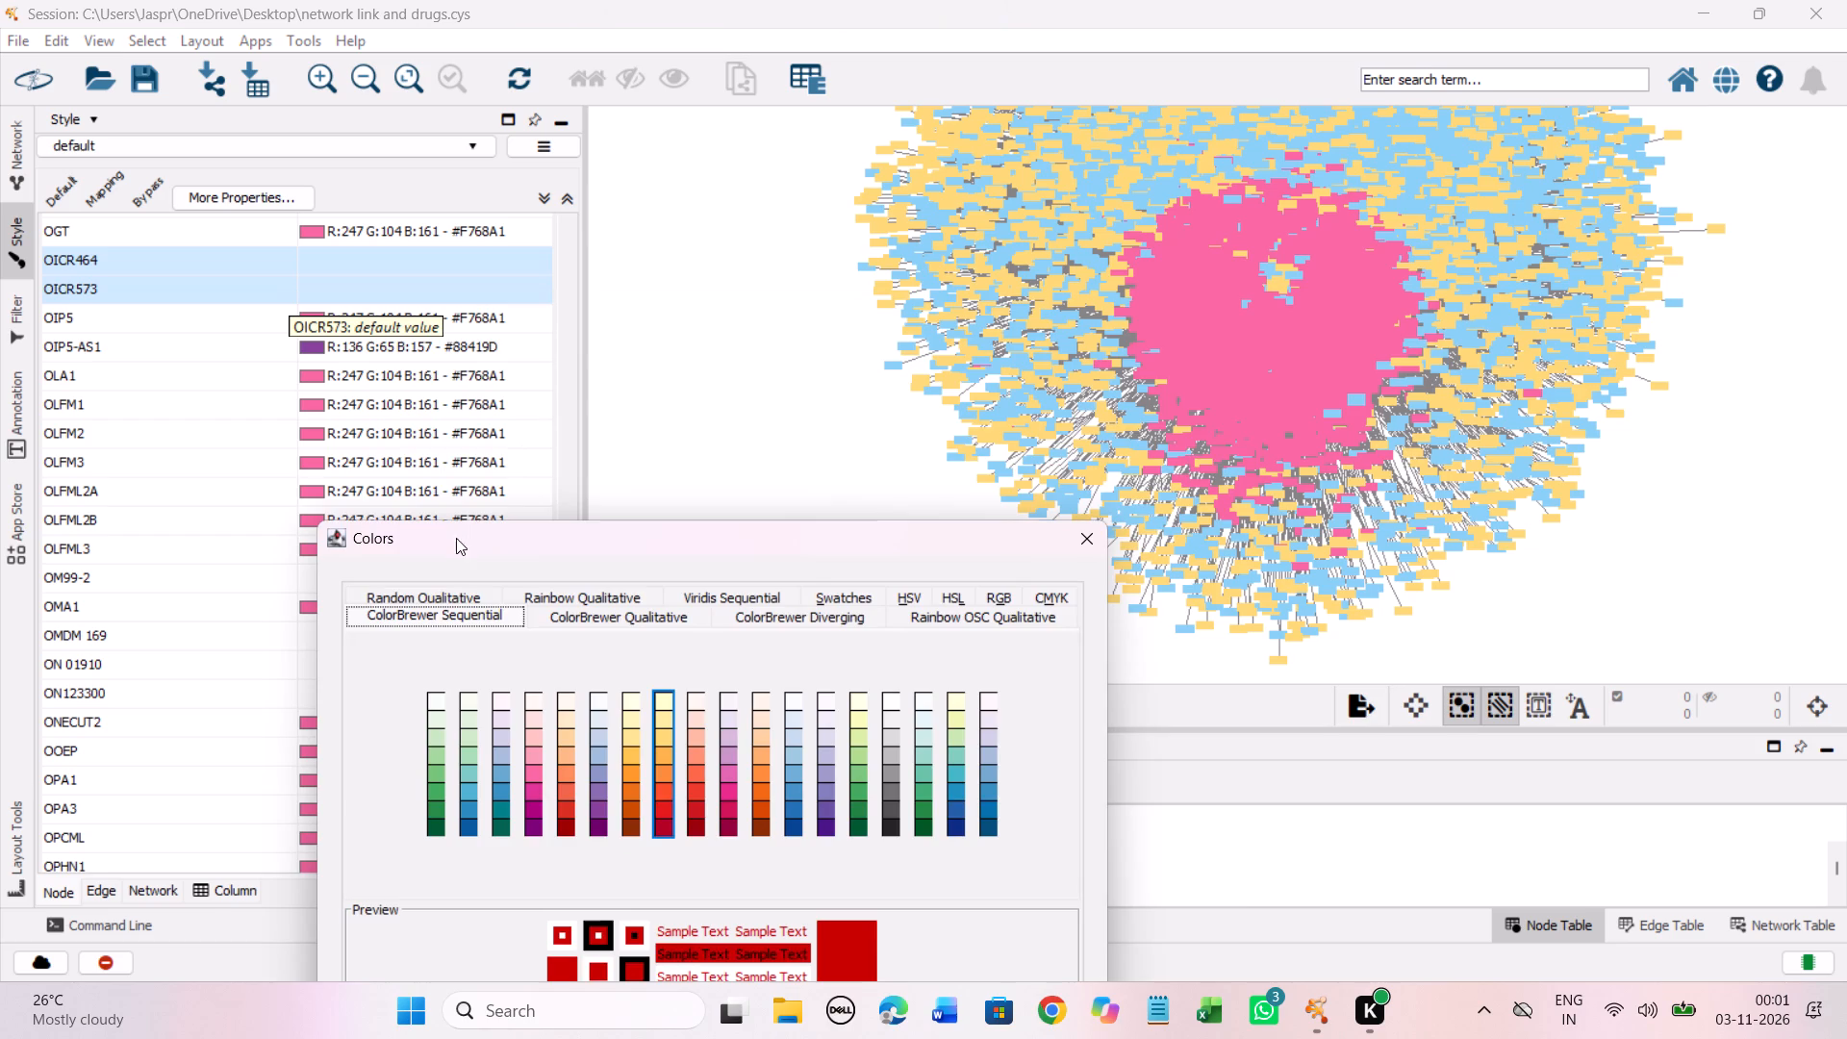
{"action": "left_click_drag", "start_coordinate": [456, 538], "coordinate": [563, 286]}
{"action": "left_click", "coordinate": [776, 474]}
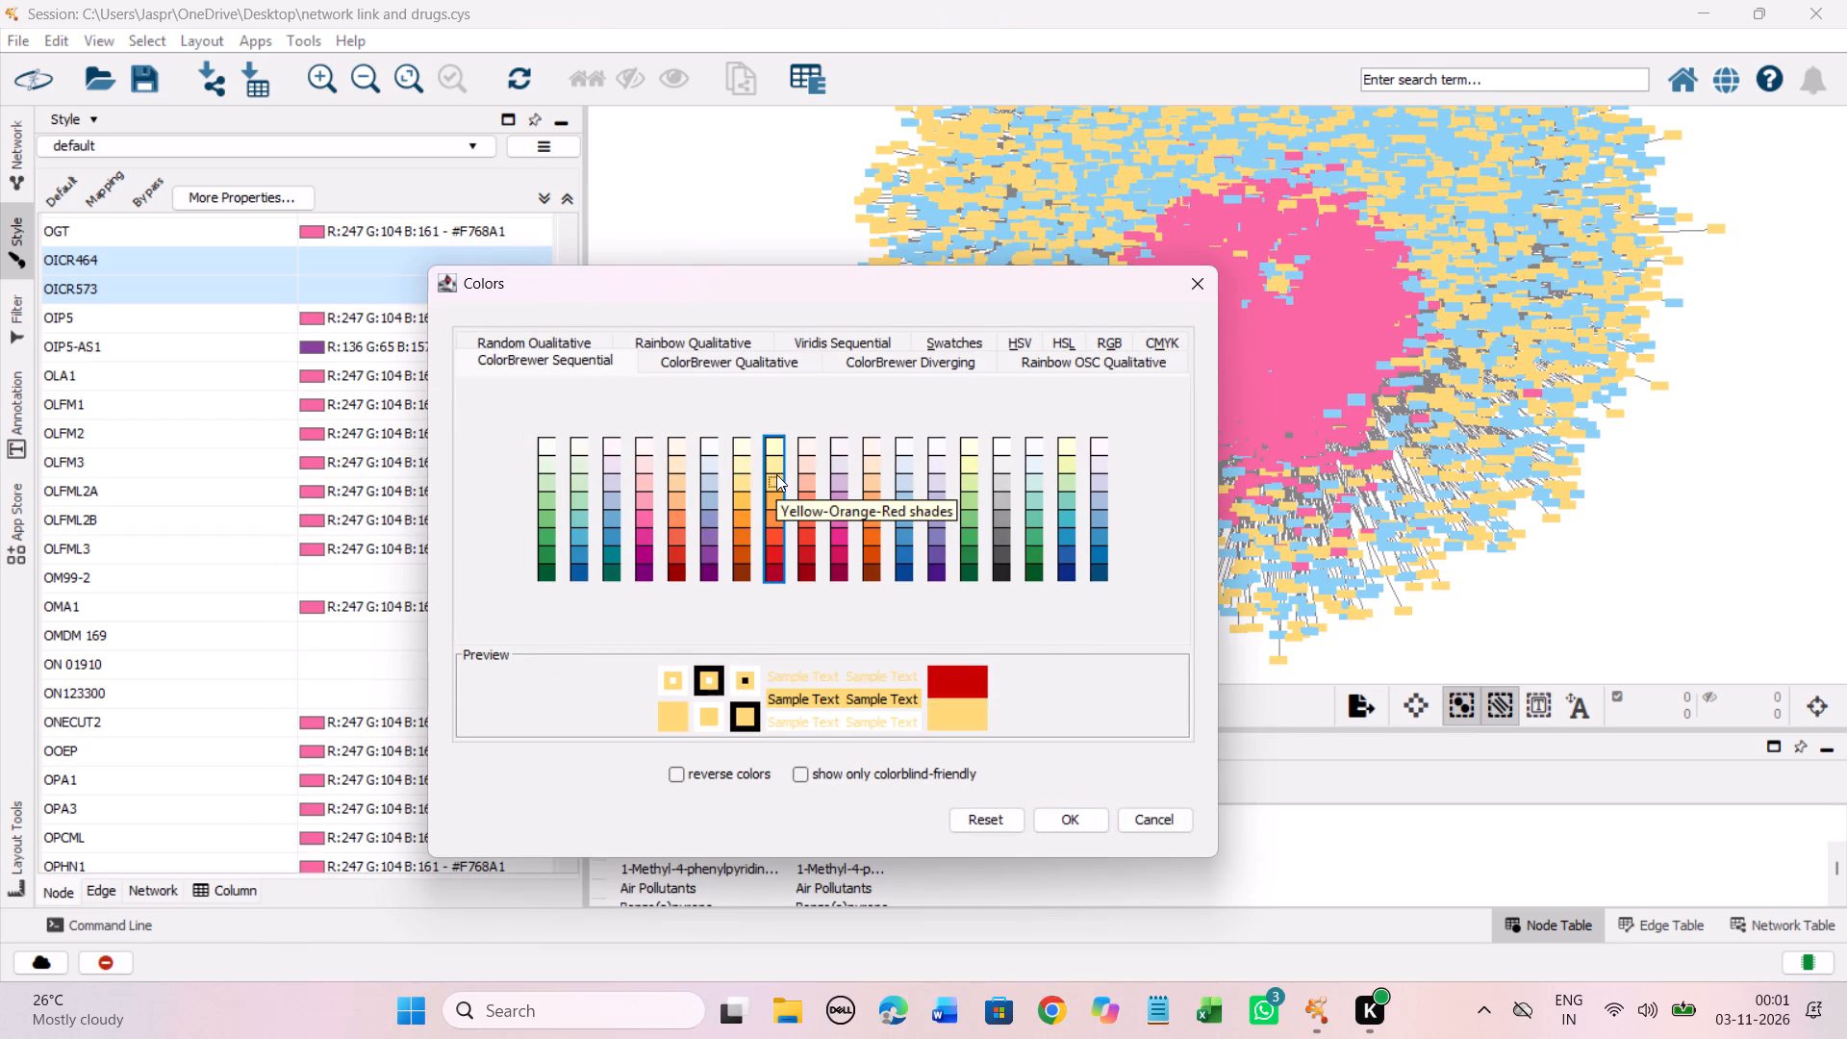
{"action": "left_click", "coordinate": [1066, 822]}
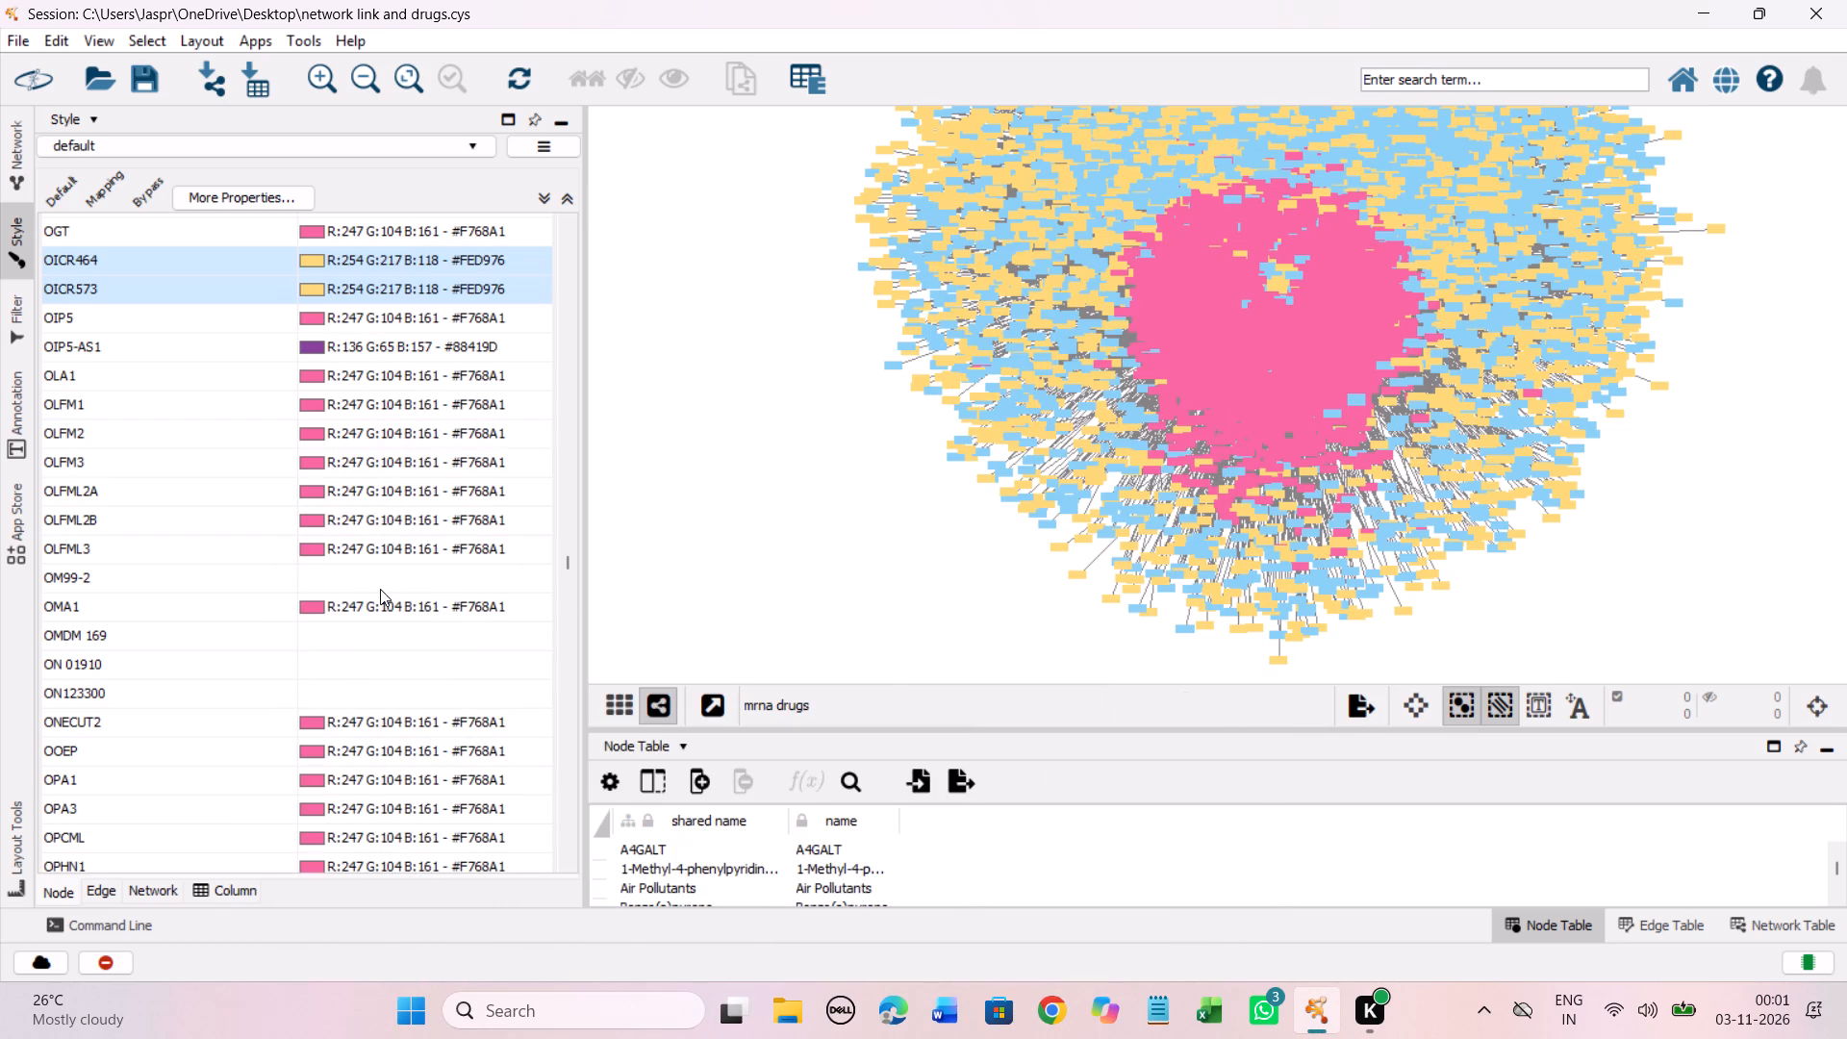
Set the discrete colour mapping of the unmapped entry OM99-2 to the Yellow-Orange-Red shade #FED976.
{"action": "left_click", "coordinate": [266, 573]}
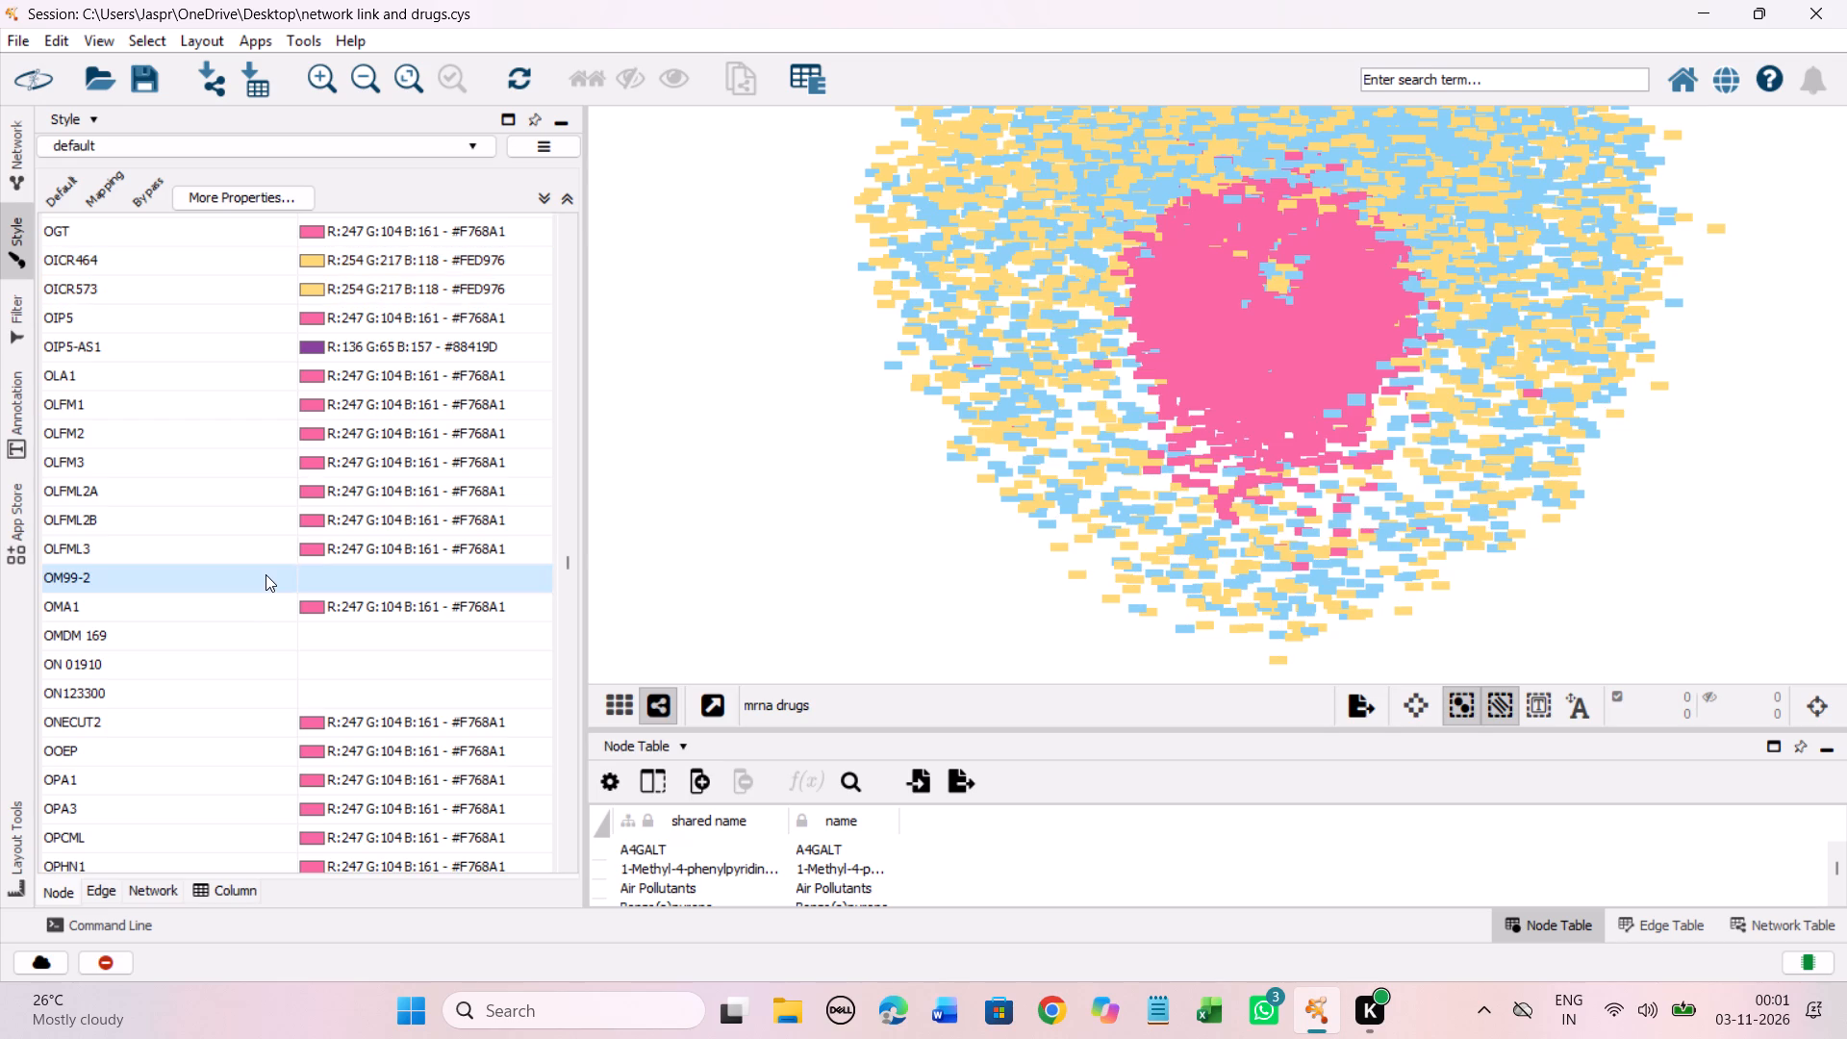
{"action": "right_click", "coordinate": [266, 574]}
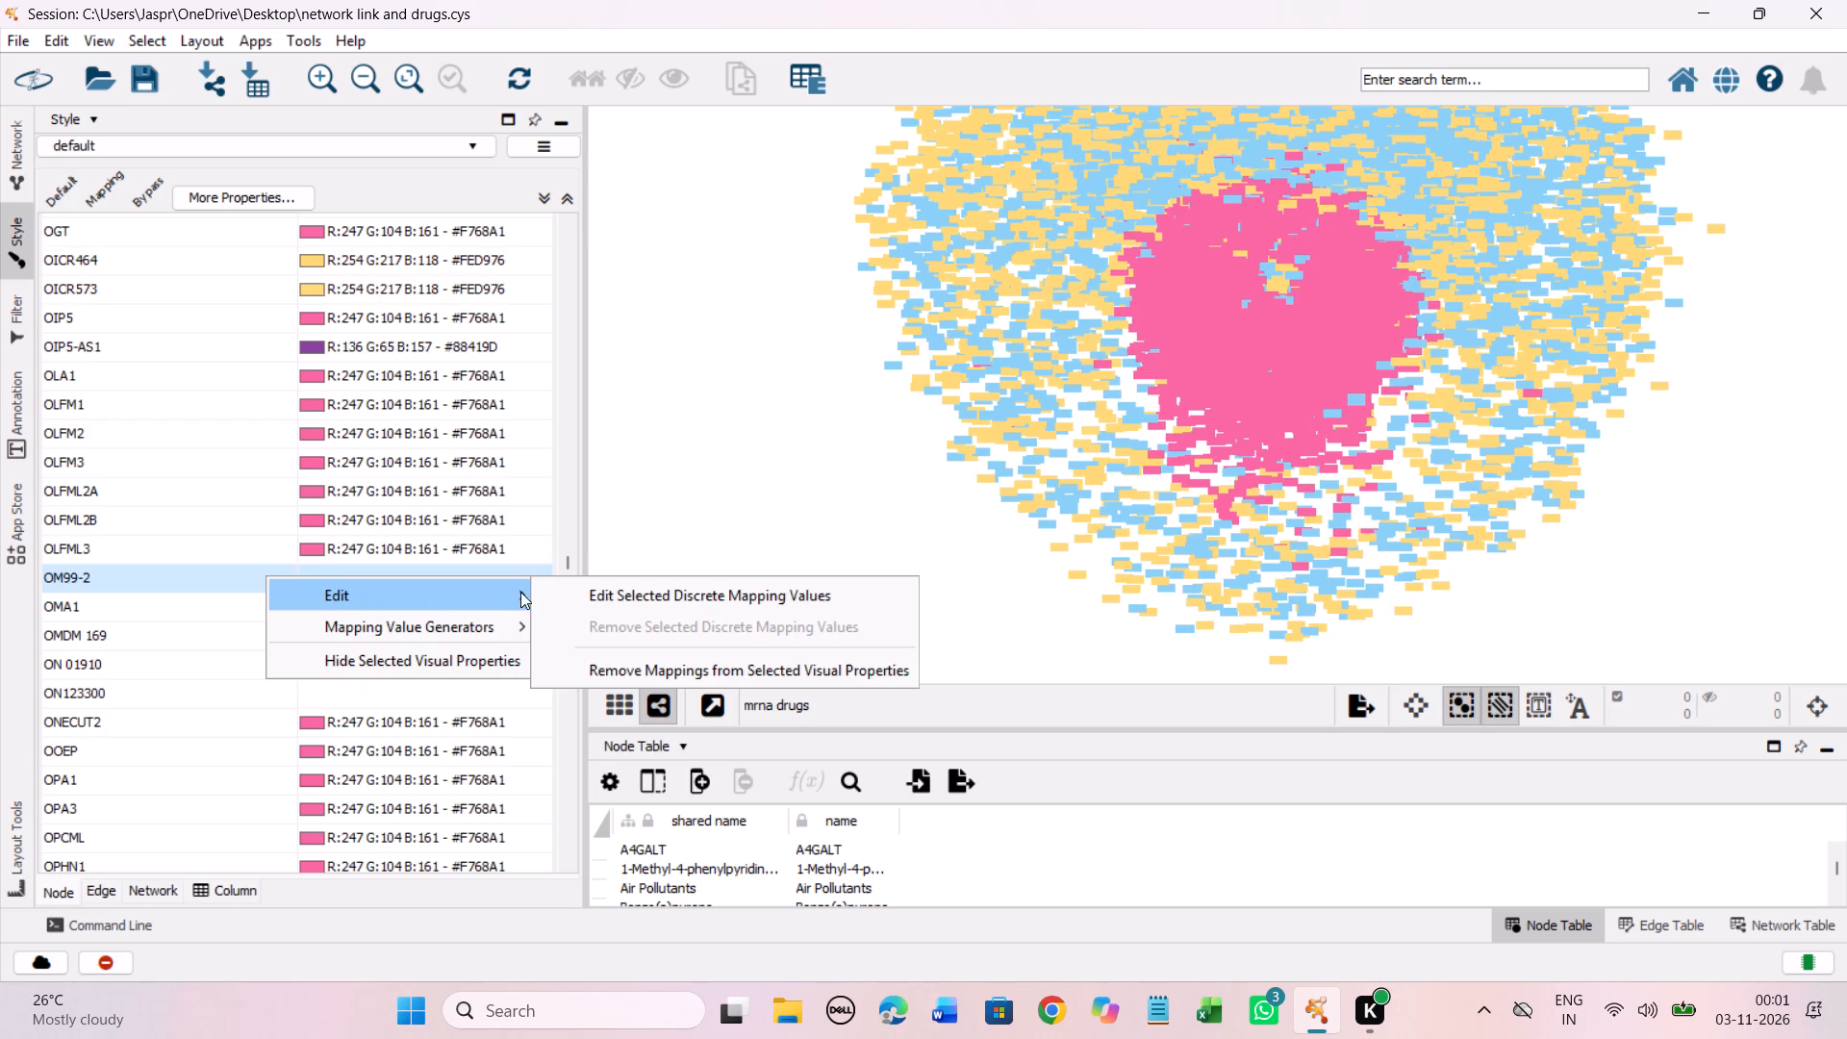
{"action": "left_click", "coordinate": [594, 594]}
{"action": "left_click_drag", "start_coordinate": [508, 546], "coordinate": [603, 430]}
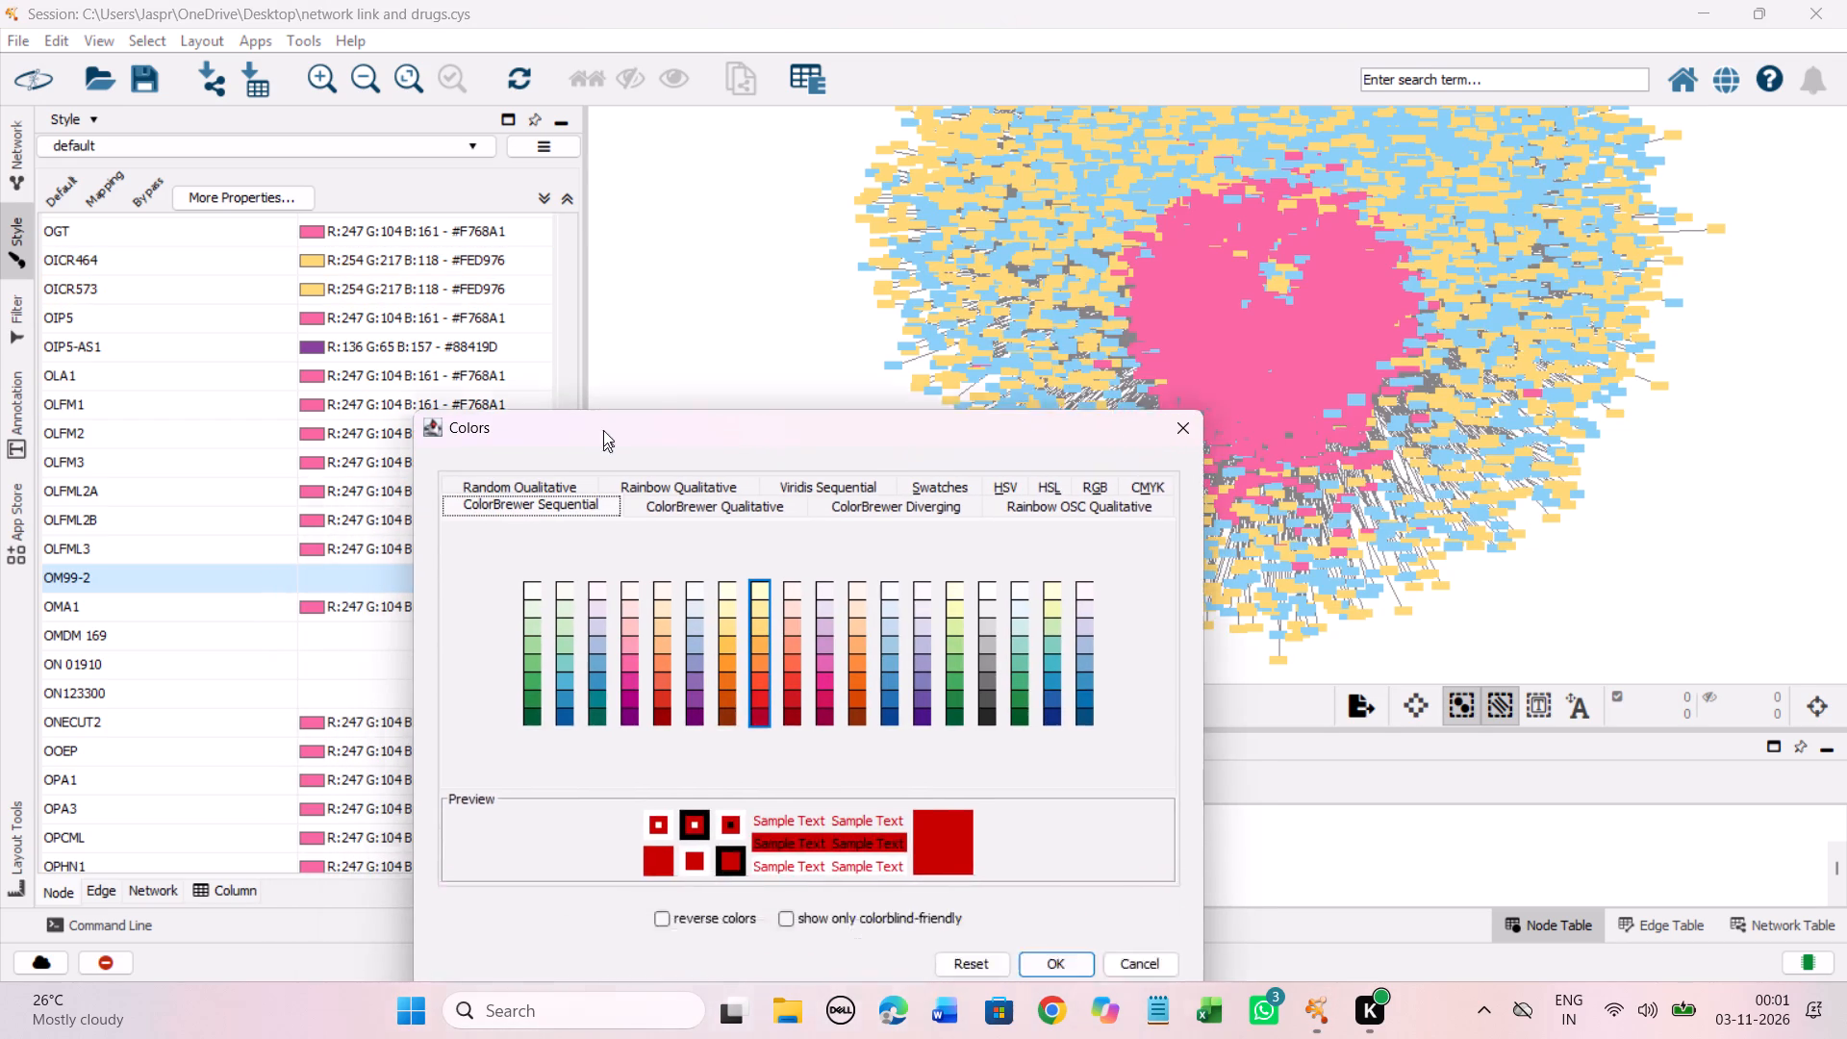
{"action": "left_click_drag", "start_coordinate": [603, 430], "coordinate": [602, 343]}
{"action": "left_click", "coordinate": [759, 535]}
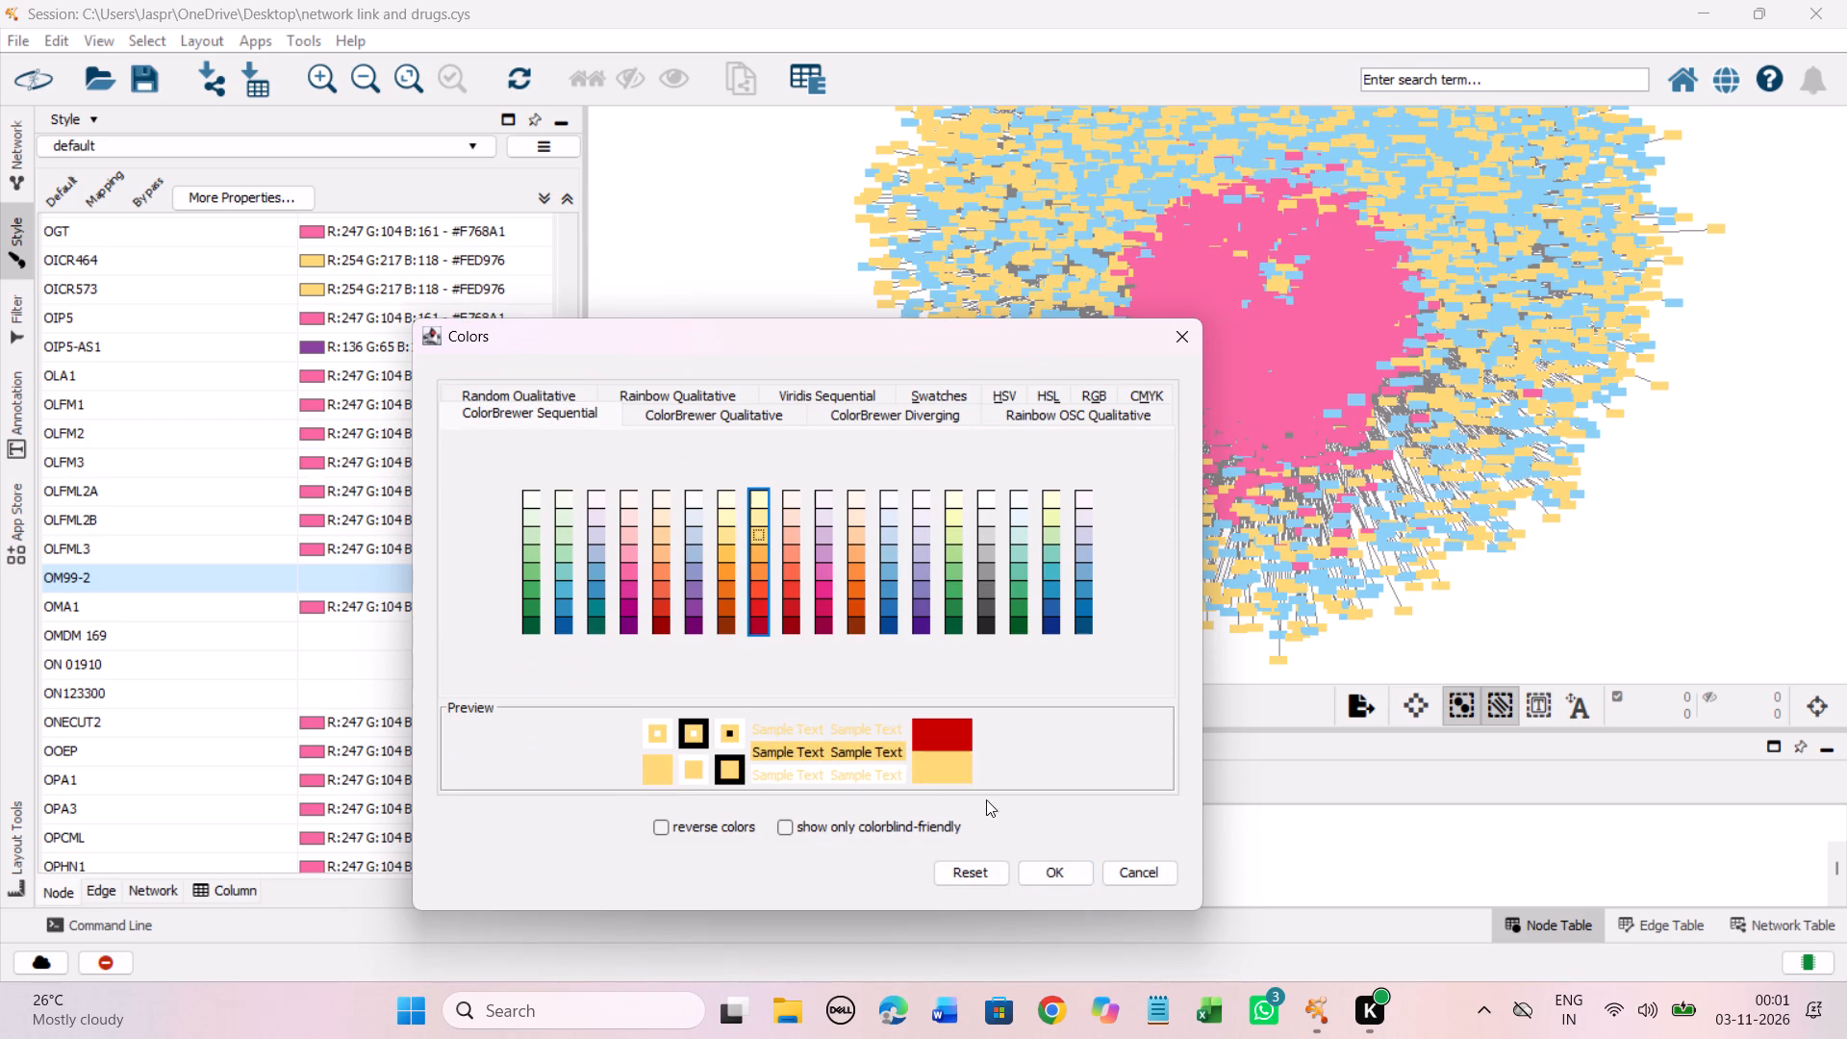
{"action": "left_click", "coordinate": [1062, 863]}
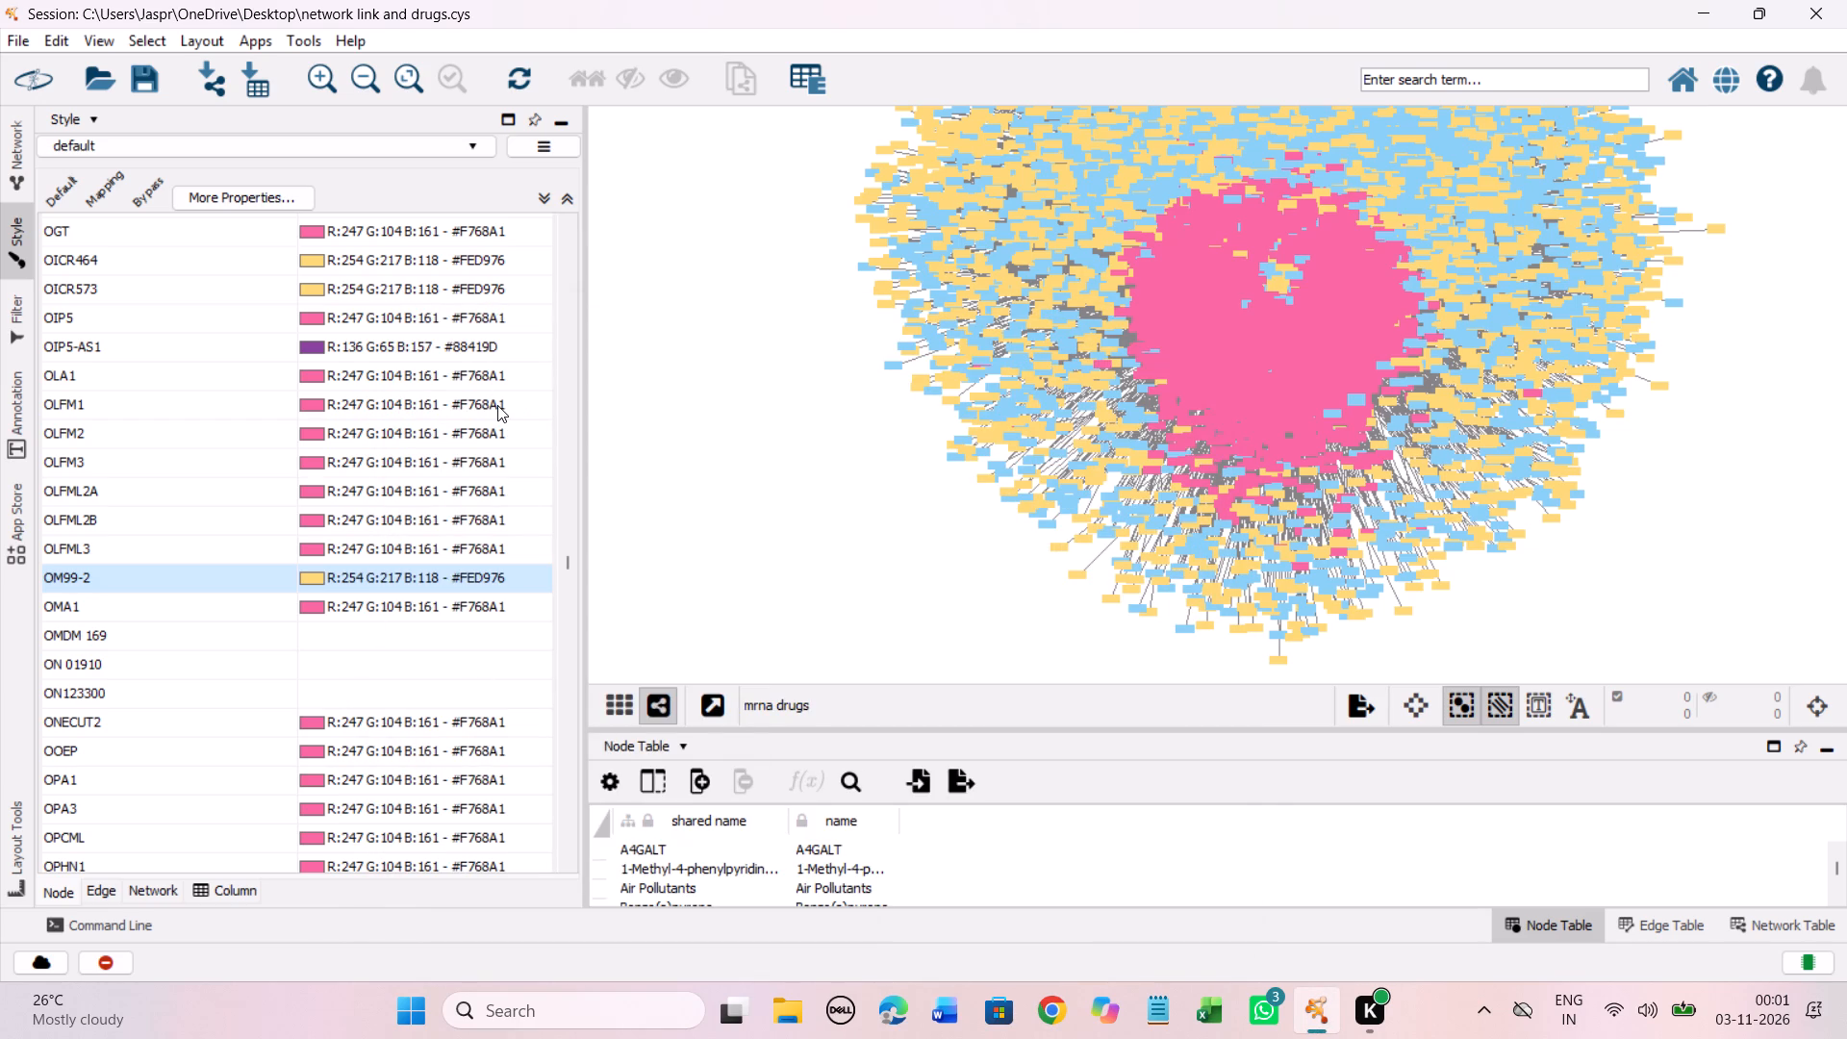
Set the discrete colour mapping of the unmapped entries OMDM 169, ON 01910 and ON123300 to the Yellow-Orange-Red shade #FED976.
{"action": "scroll", "coordinate": [497, 405], "scroll_direction": "down", "scroll_amount": 10}
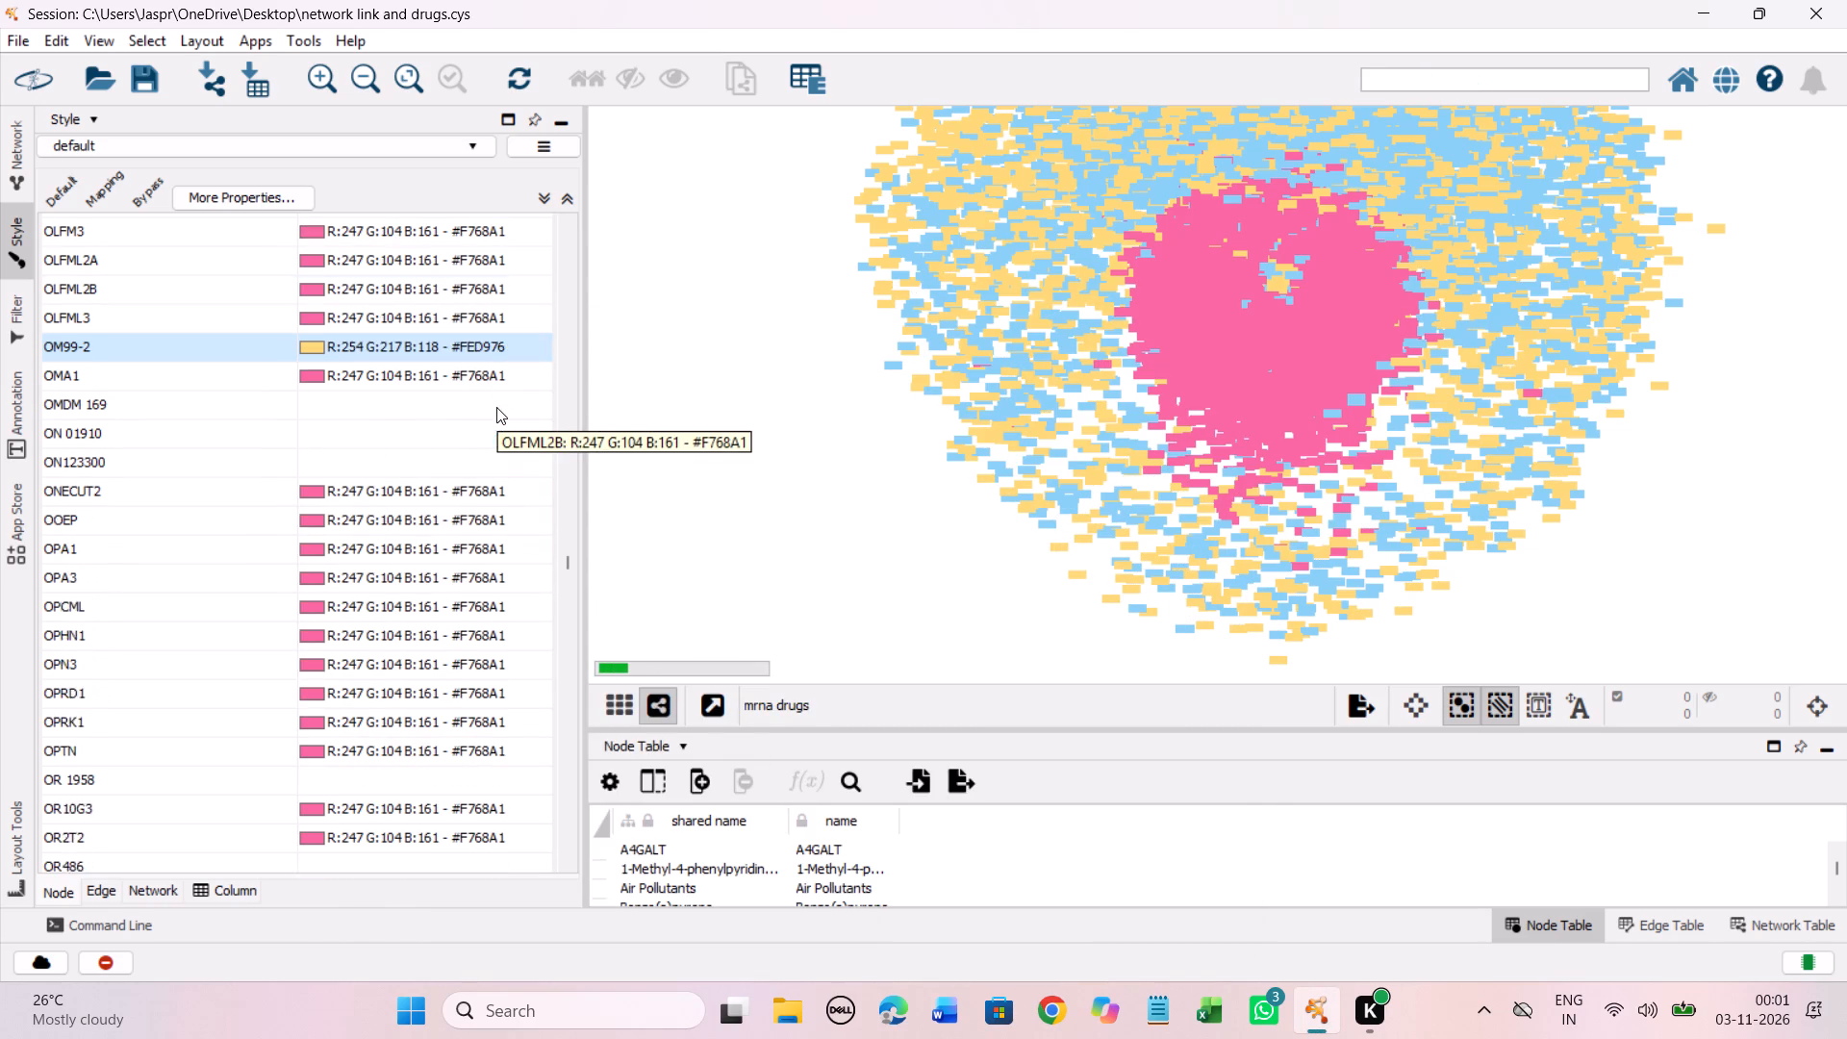
{"action": "left_click_drag", "start_coordinate": [285, 349], "coordinate": [279, 407]}
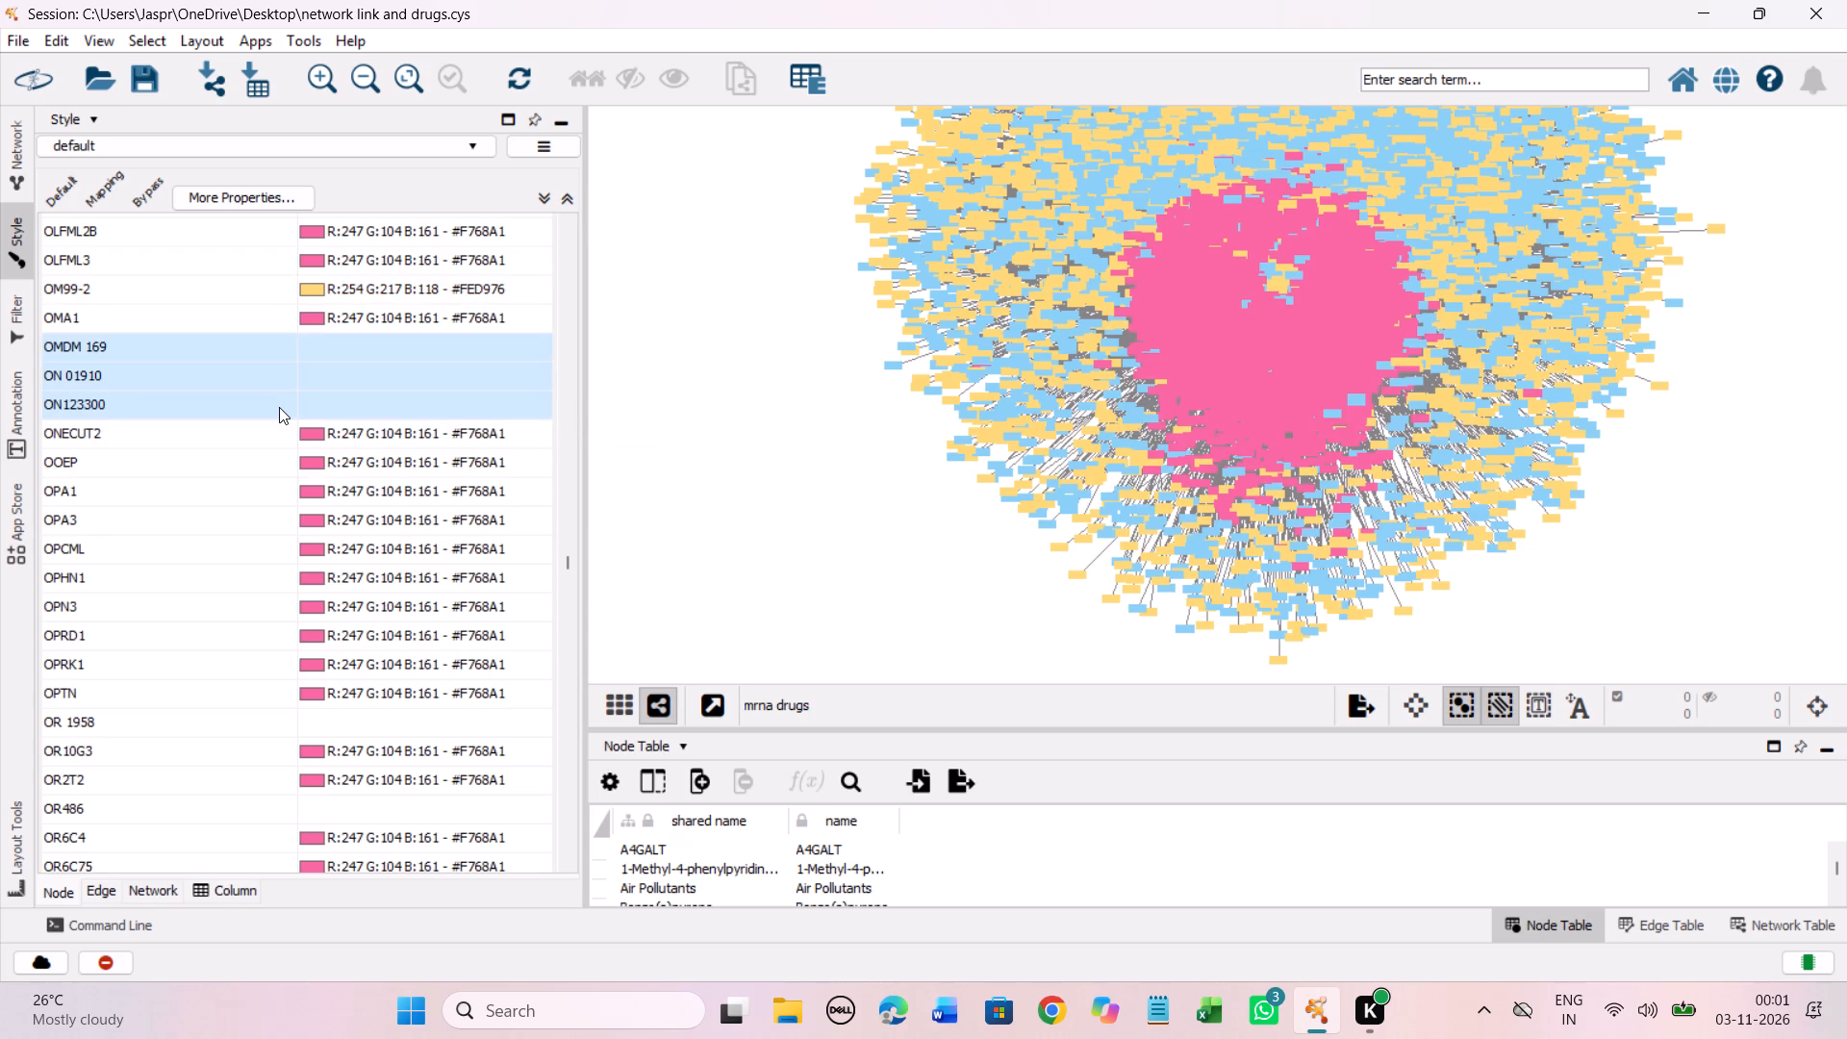
{"action": "right_click", "coordinate": [279, 407]}
{"action": "left_click", "coordinate": [633, 435]}
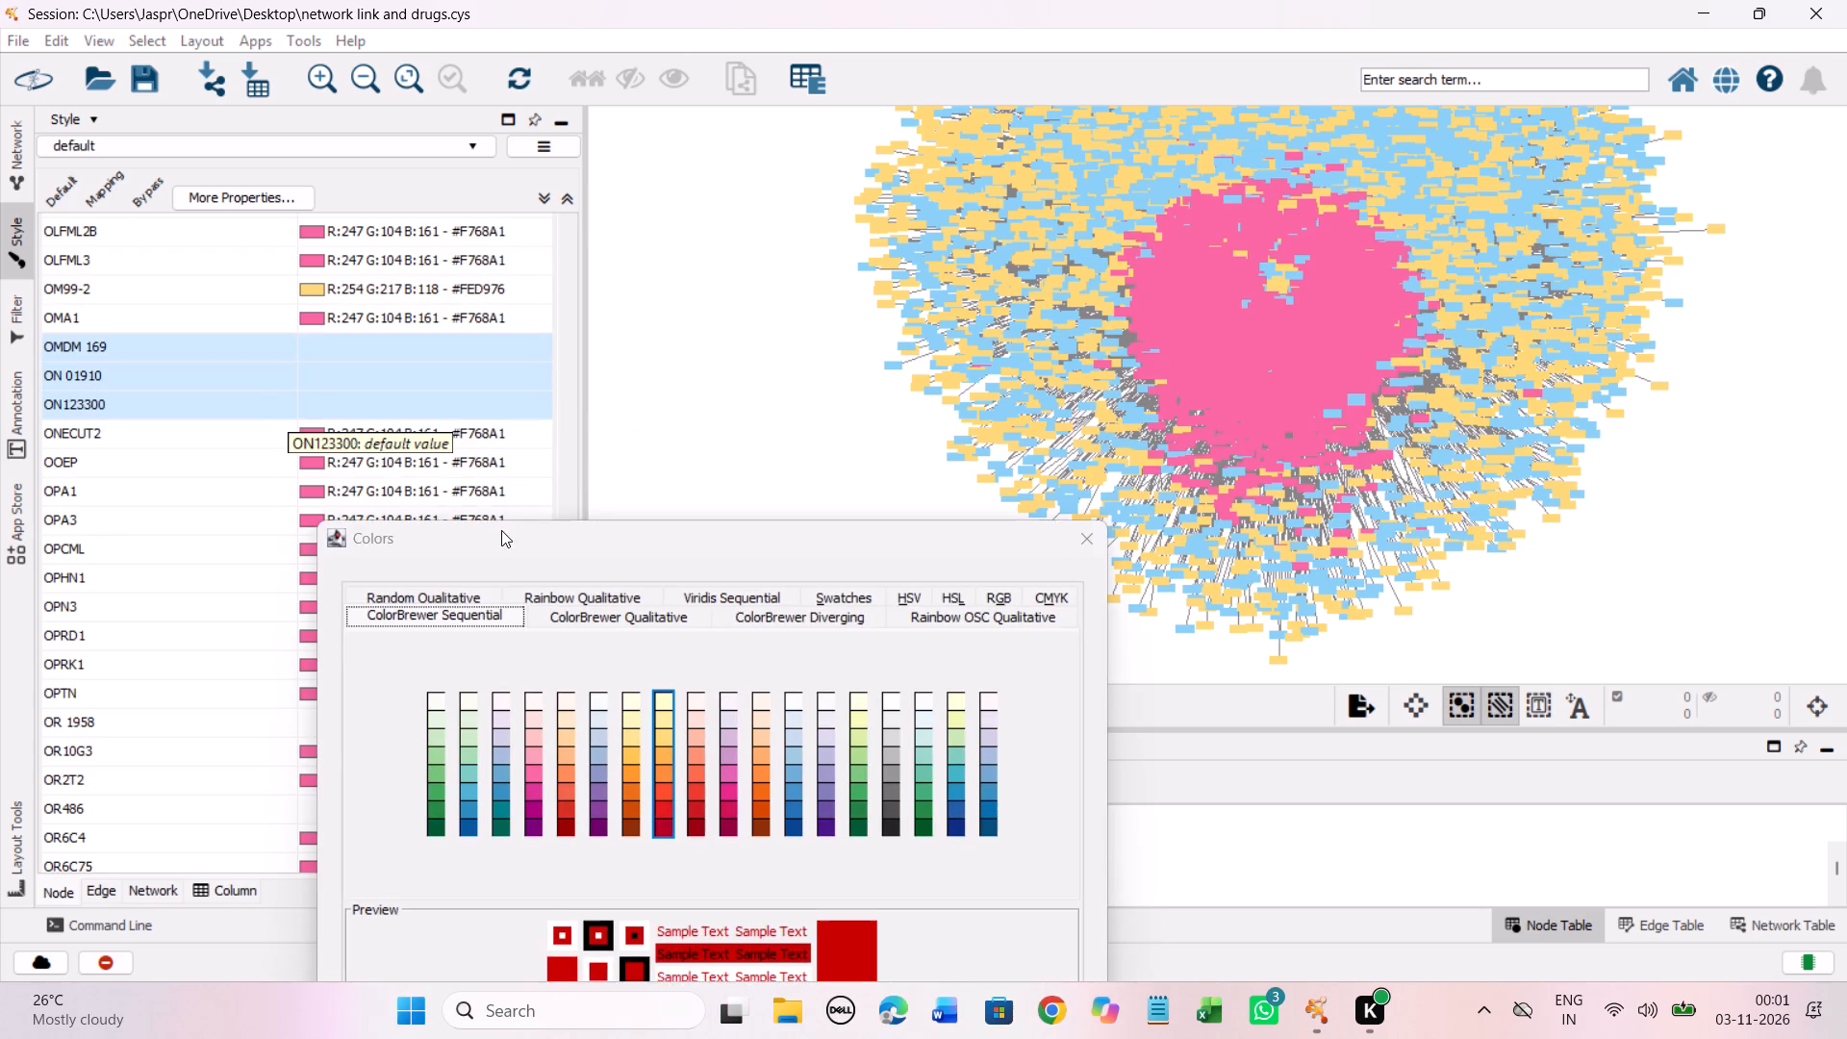
{"action": "left_click_drag", "start_coordinate": [491, 553], "coordinate": [582, 217]}
{"action": "left_click", "coordinate": [749, 405]}
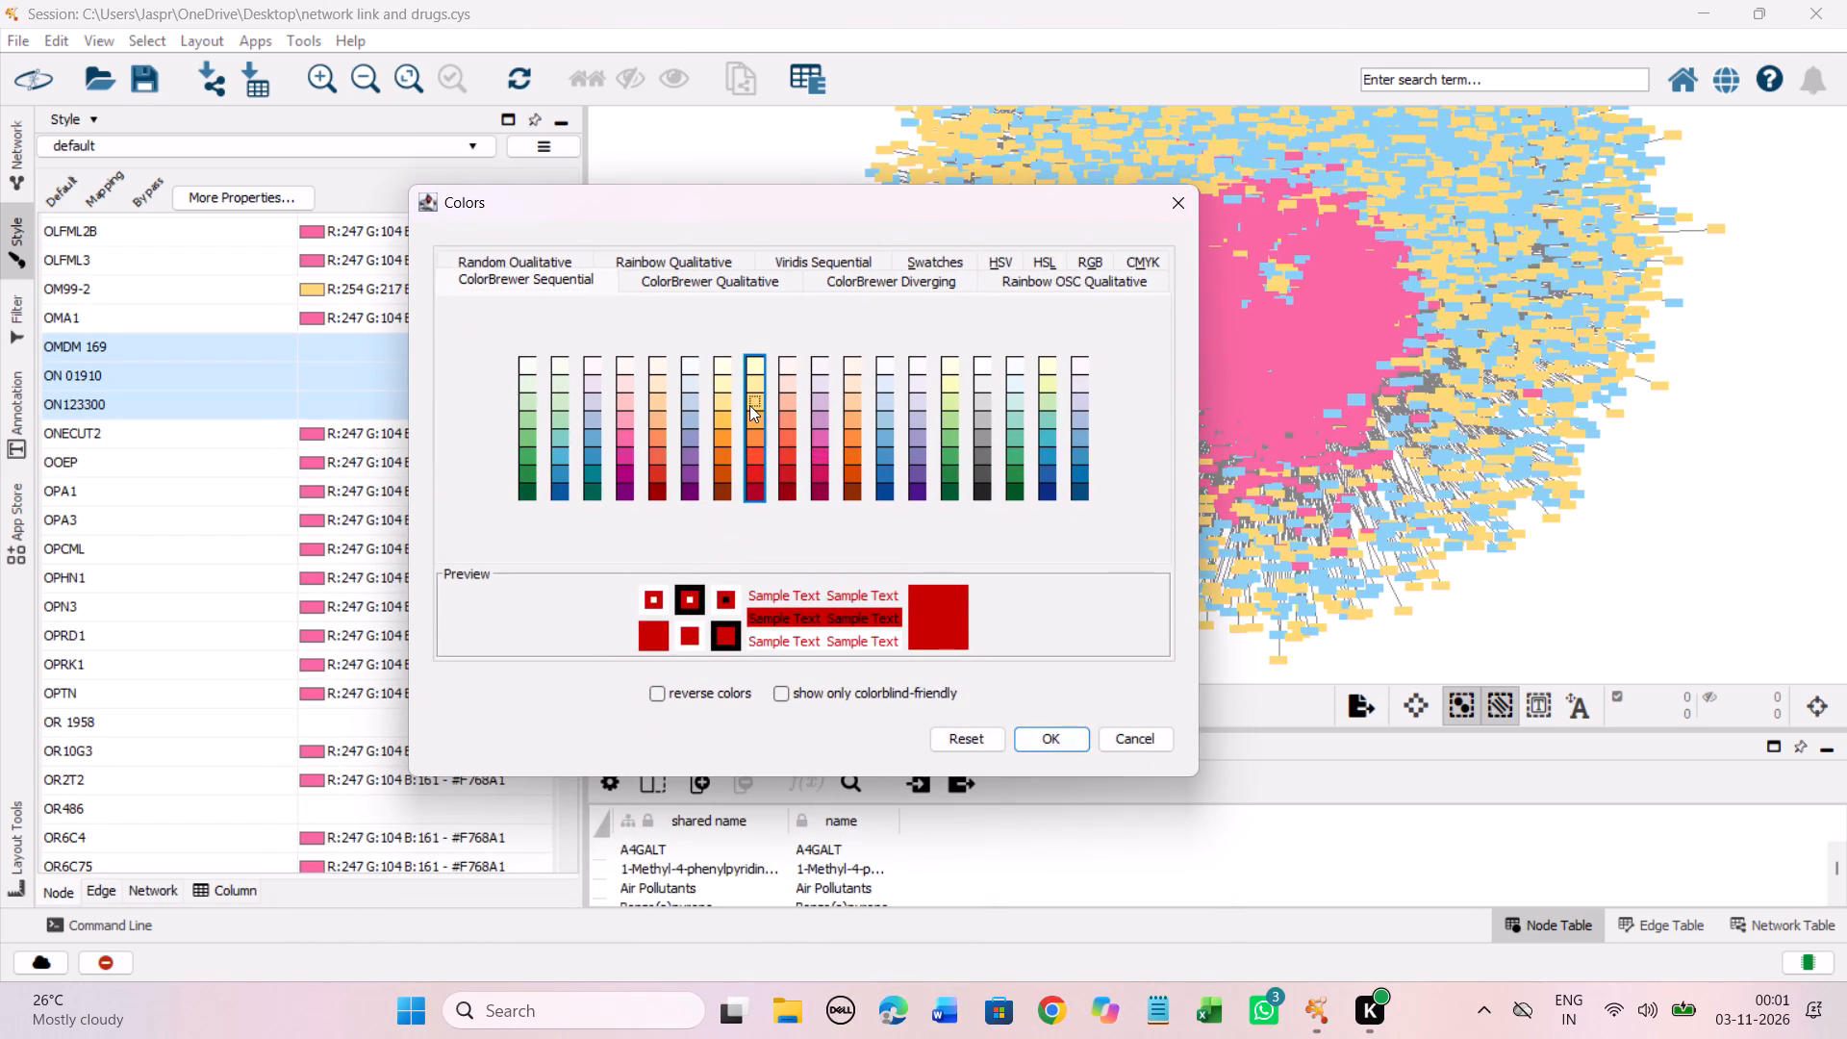
{"action": "left_click", "coordinate": [1042, 743]}
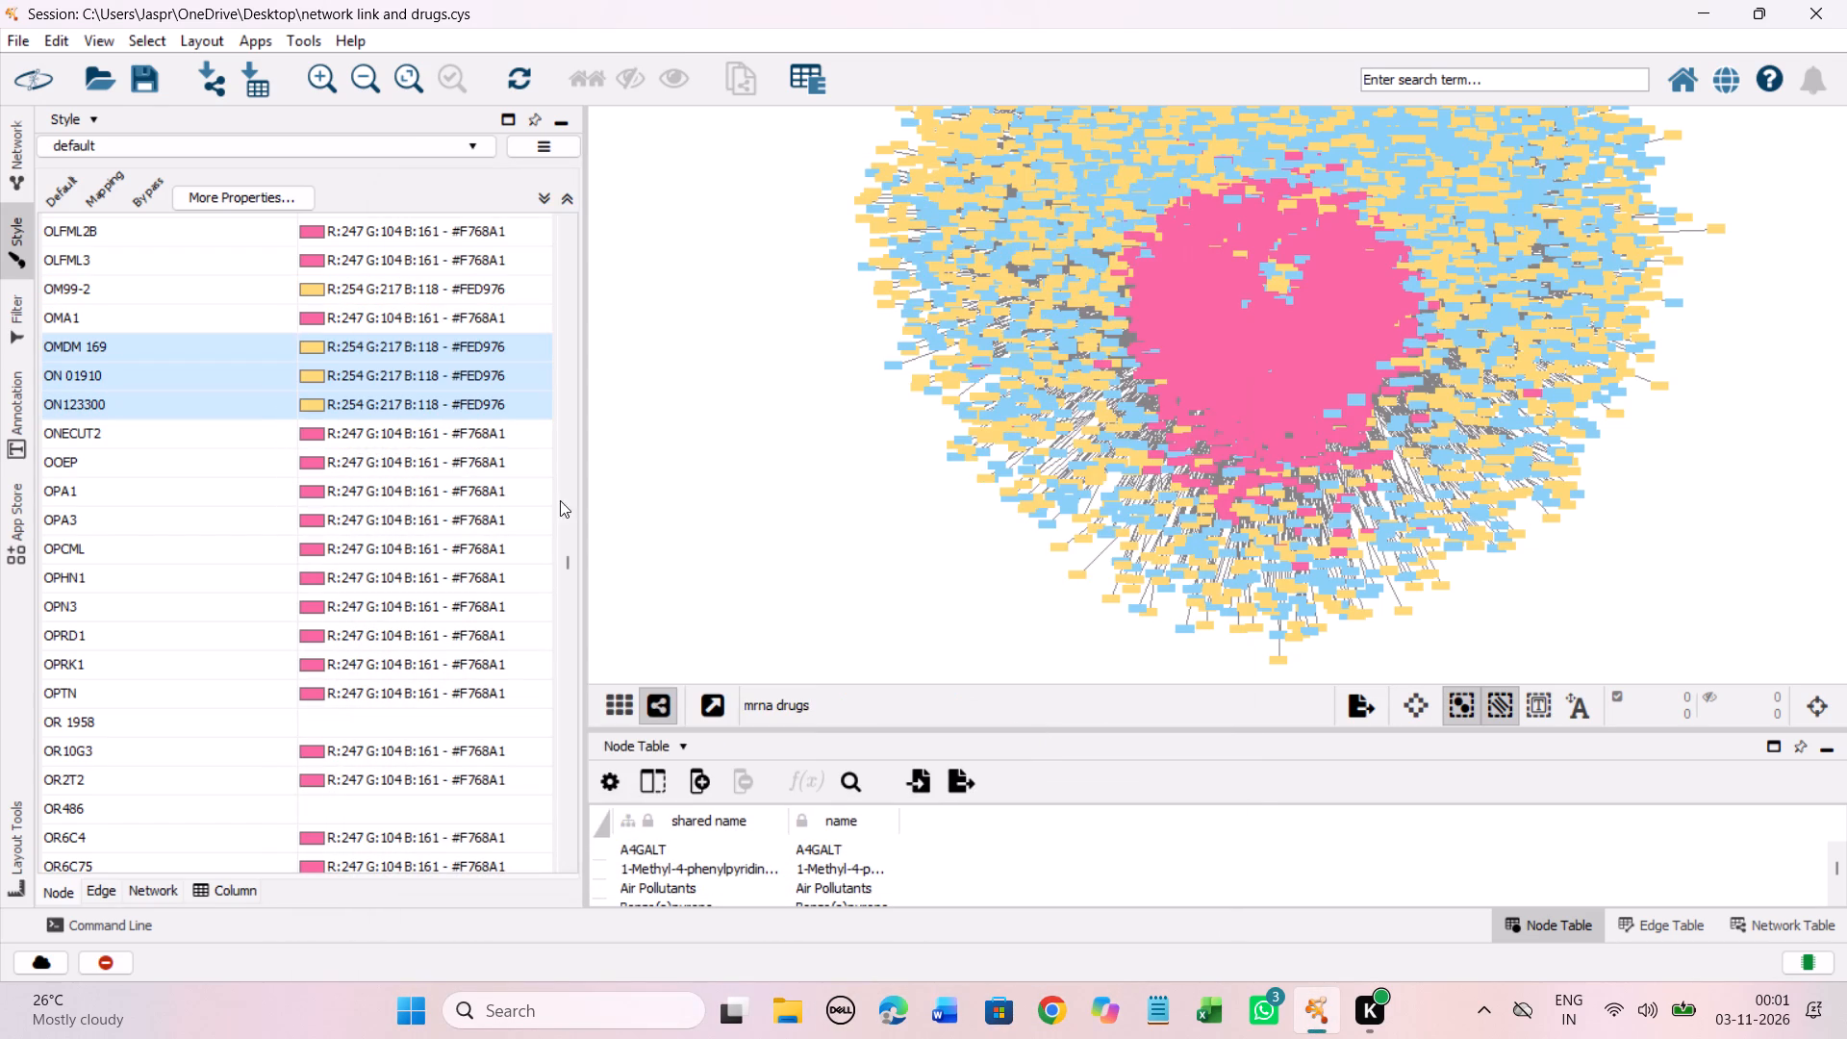
Set the discrete colour mapping of the unmapped entry OR 1958 to the Yellow-Orange-Red shade #FED976.
{"action": "scroll", "coordinate": [387, 479], "scroll_direction": "down", "scroll_amount": 3}
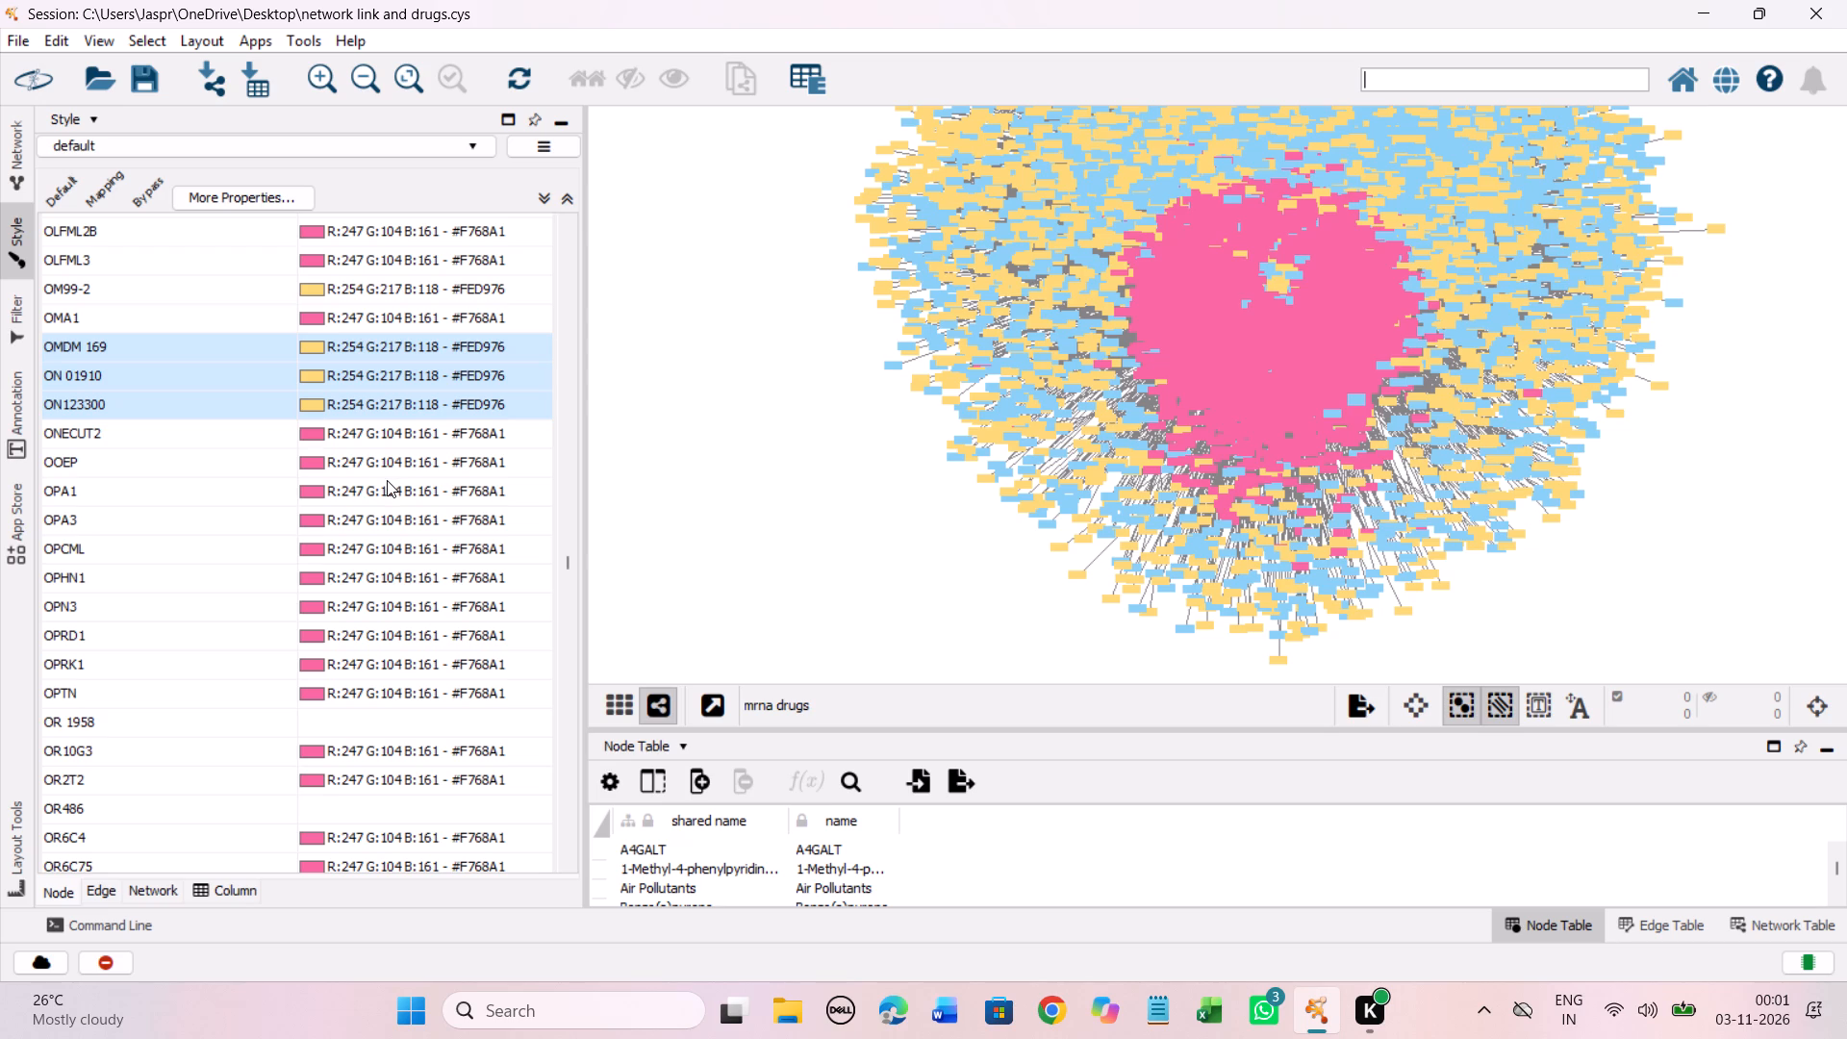
{"action": "scroll", "coordinate": [387, 480], "scroll_direction": "down", "scroll_amount": 2}
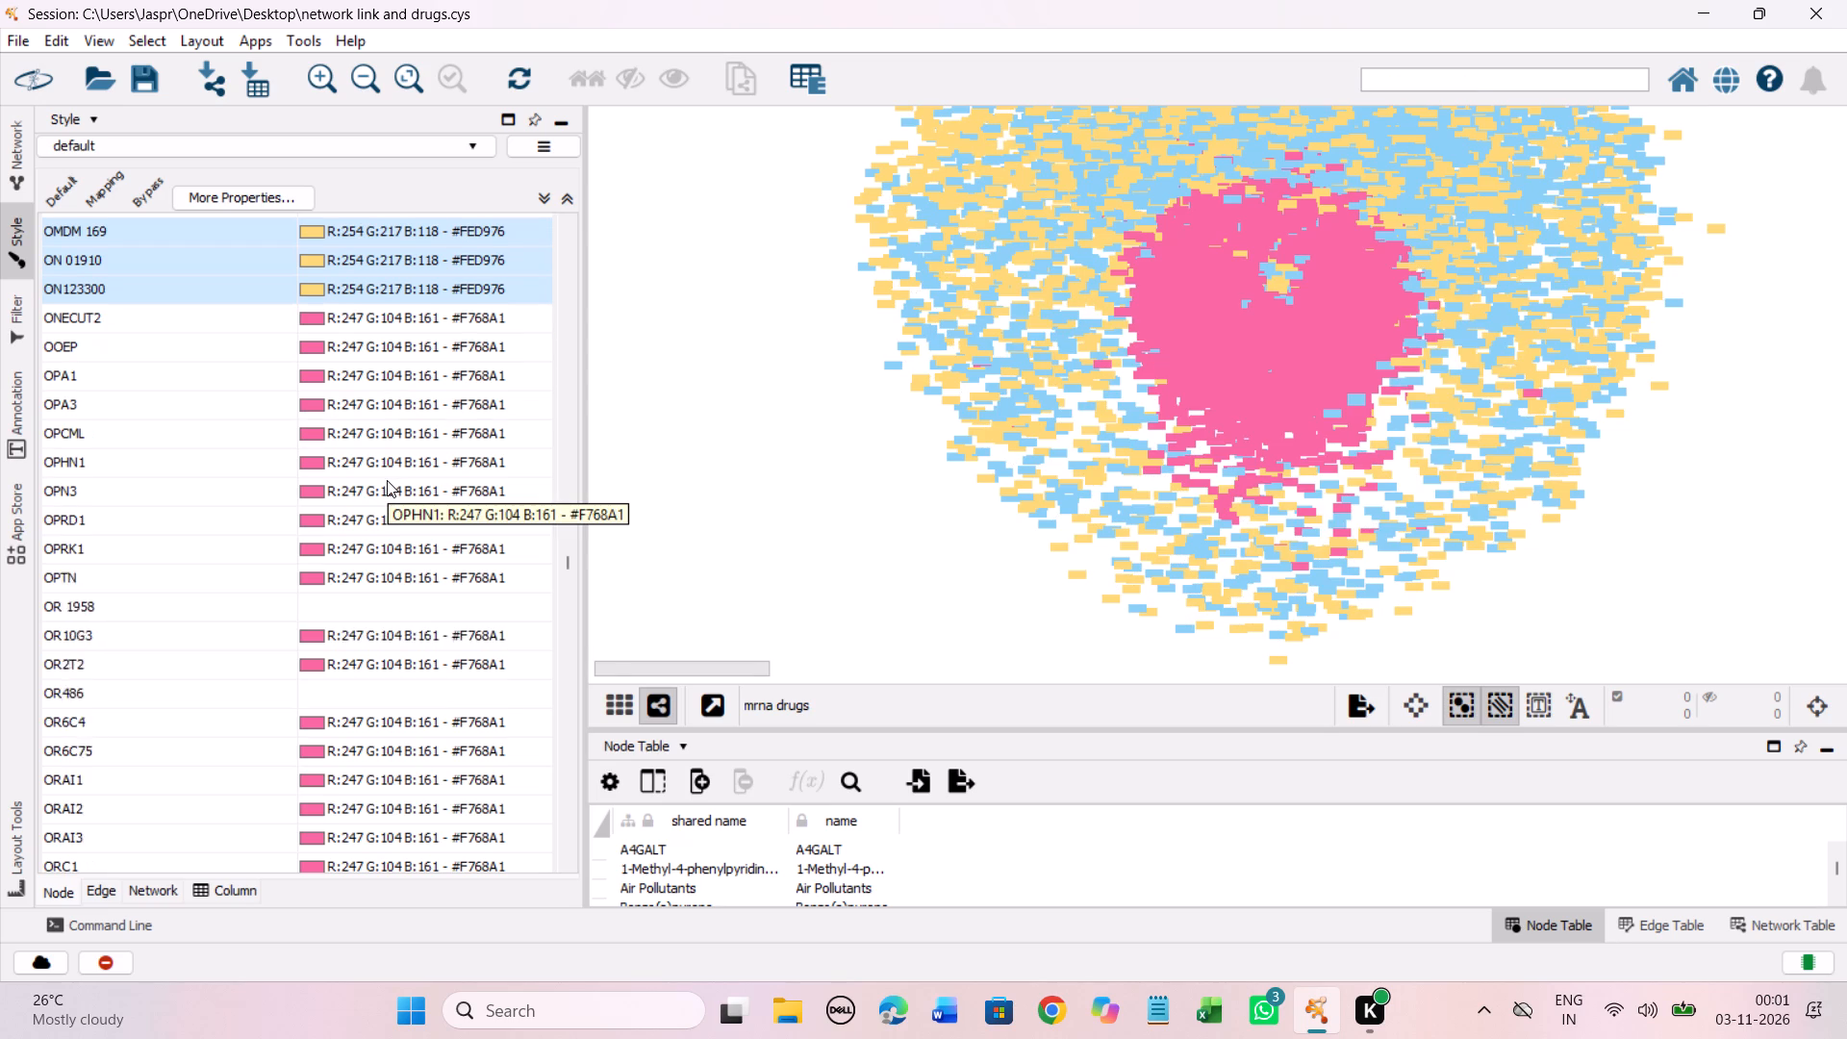
{"action": "scroll", "coordinate": [387, 480], "scroll_direction": "down", "scroll_amount": 7}
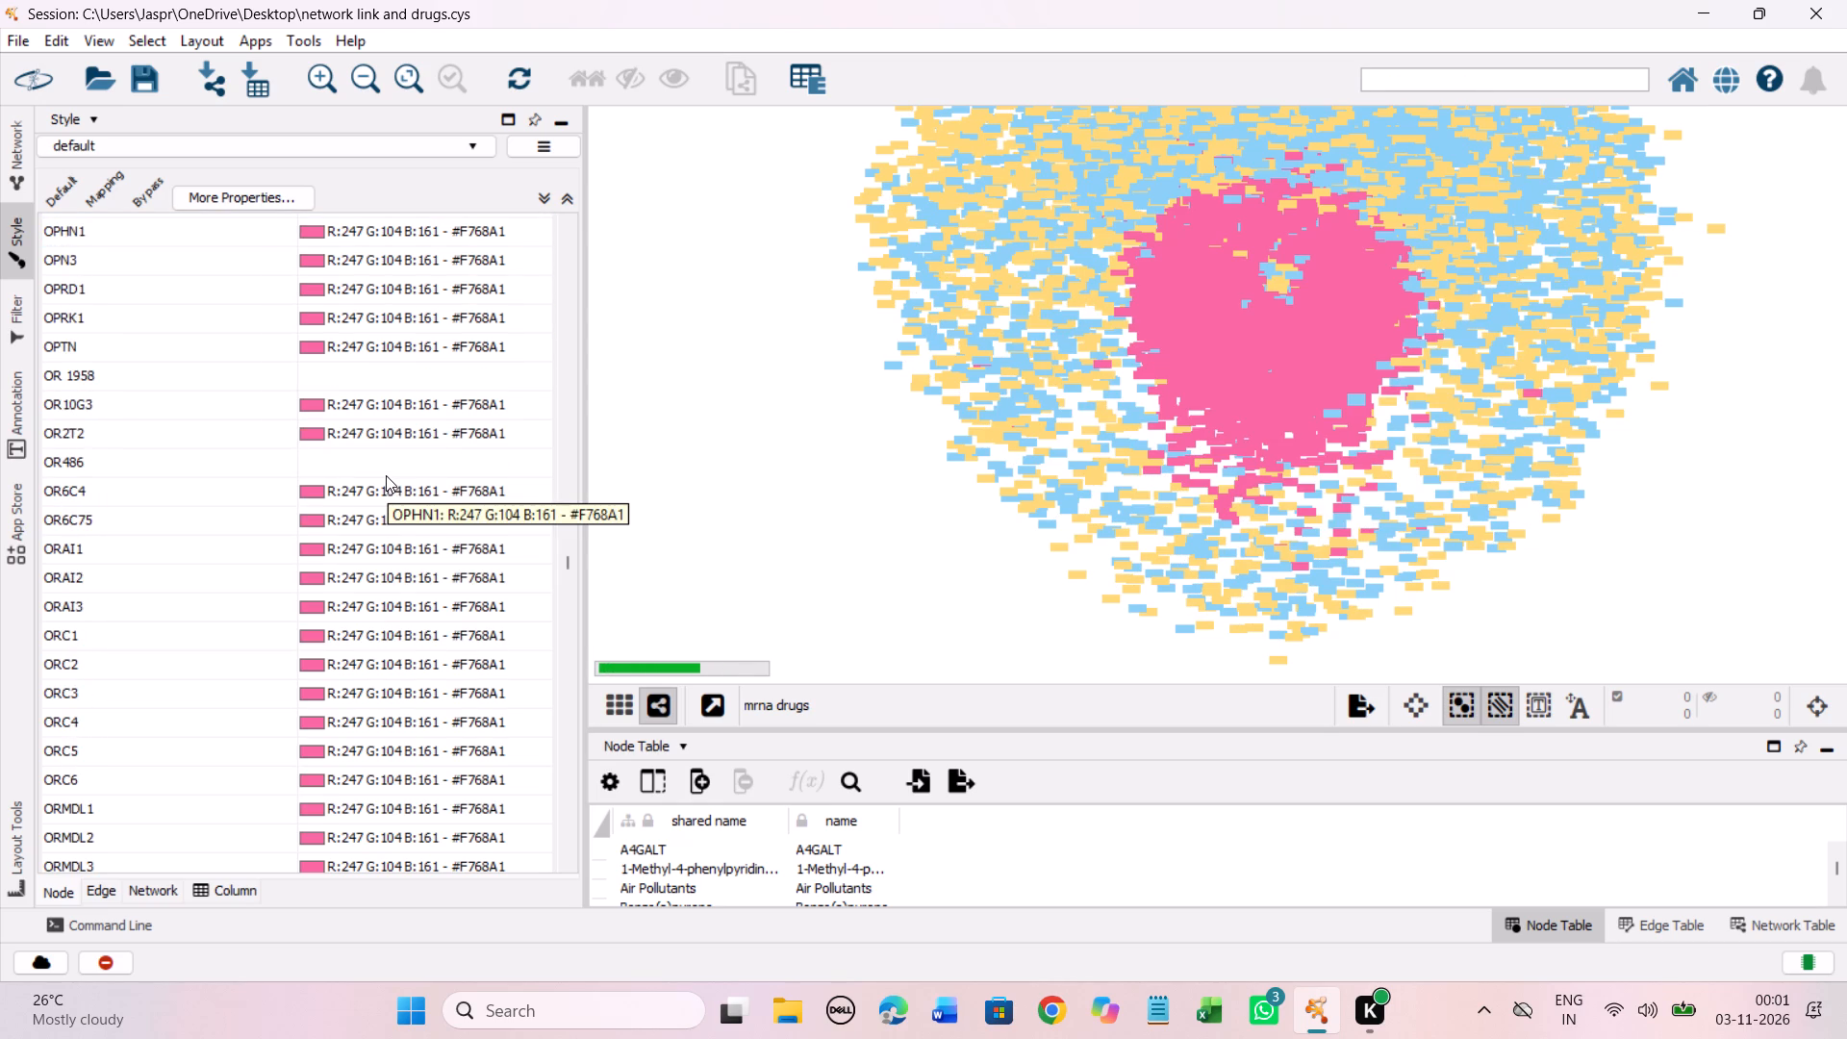
{"action": "scroll", "coordinate": [386, 475], "scroll_direction": "down", "scroll_amount": 2}
{"action": "left_click", "coordinate": [261, 320]}
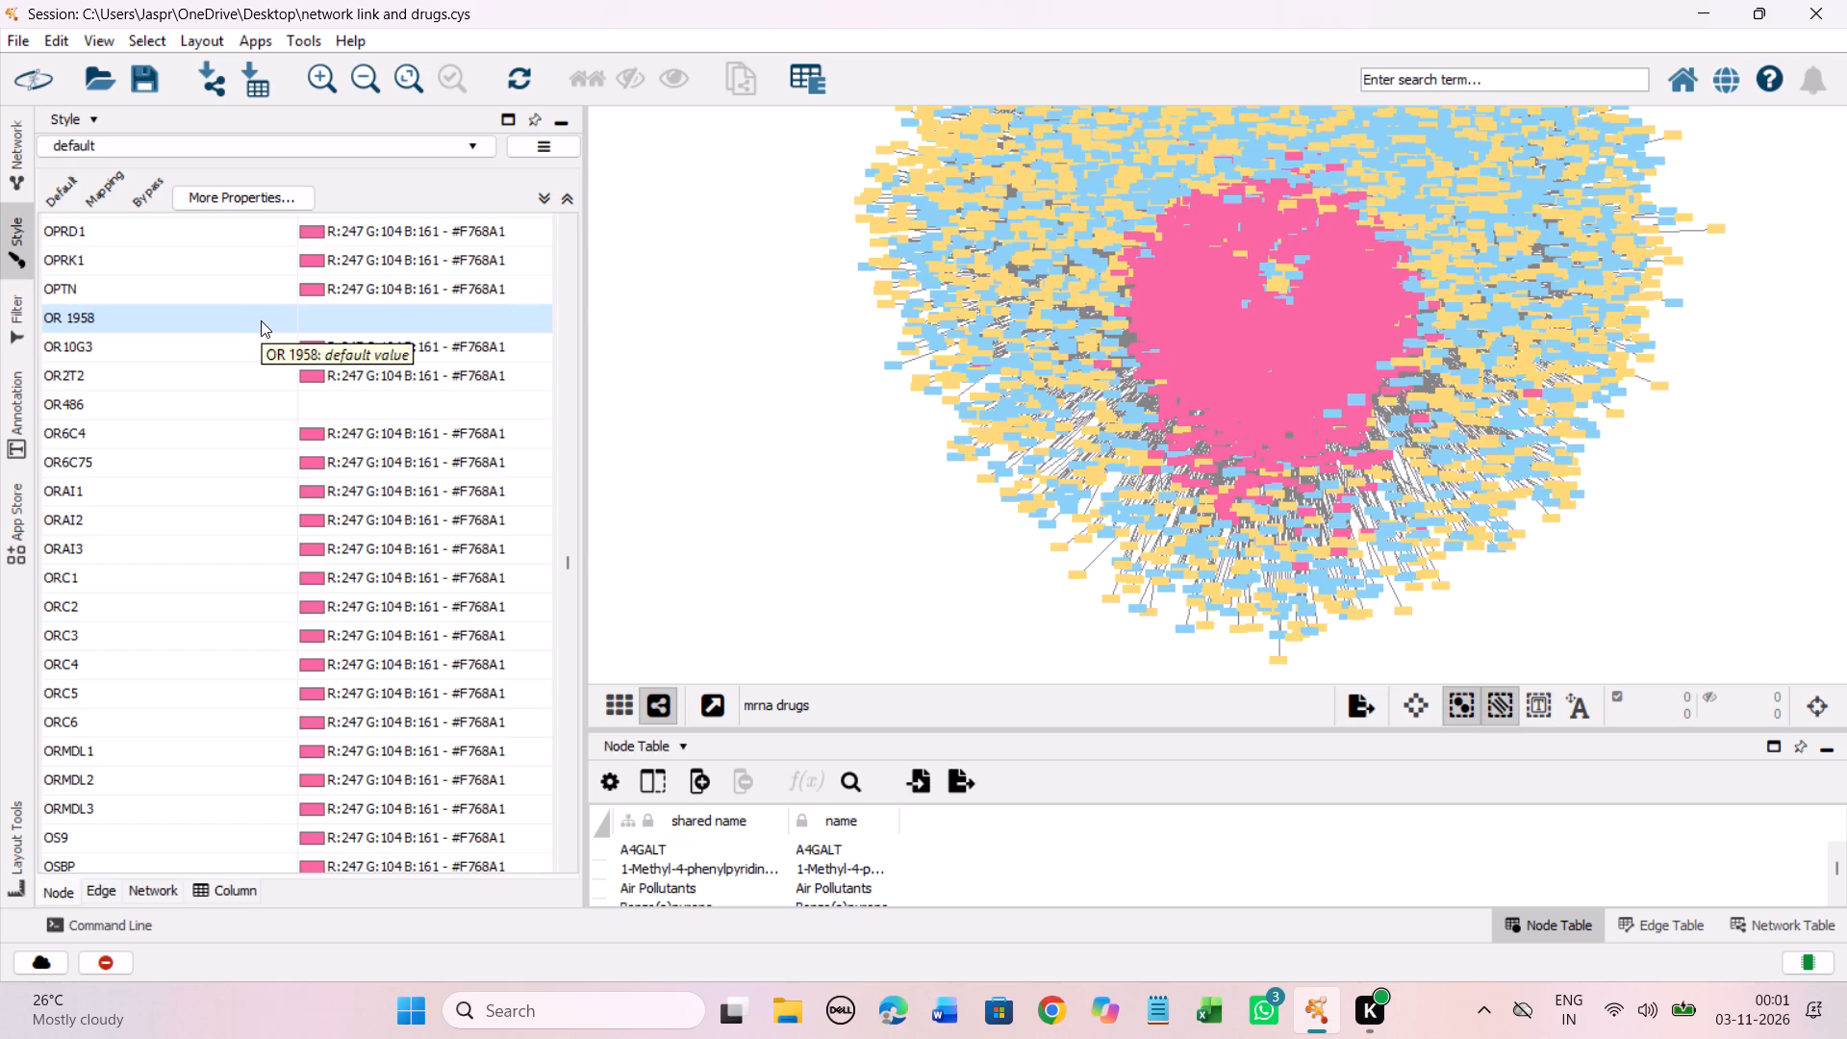
{"action": "right_click", "coordinate": [261, 320]}
{"action": "left_click", "coordinate": [550, 346]}
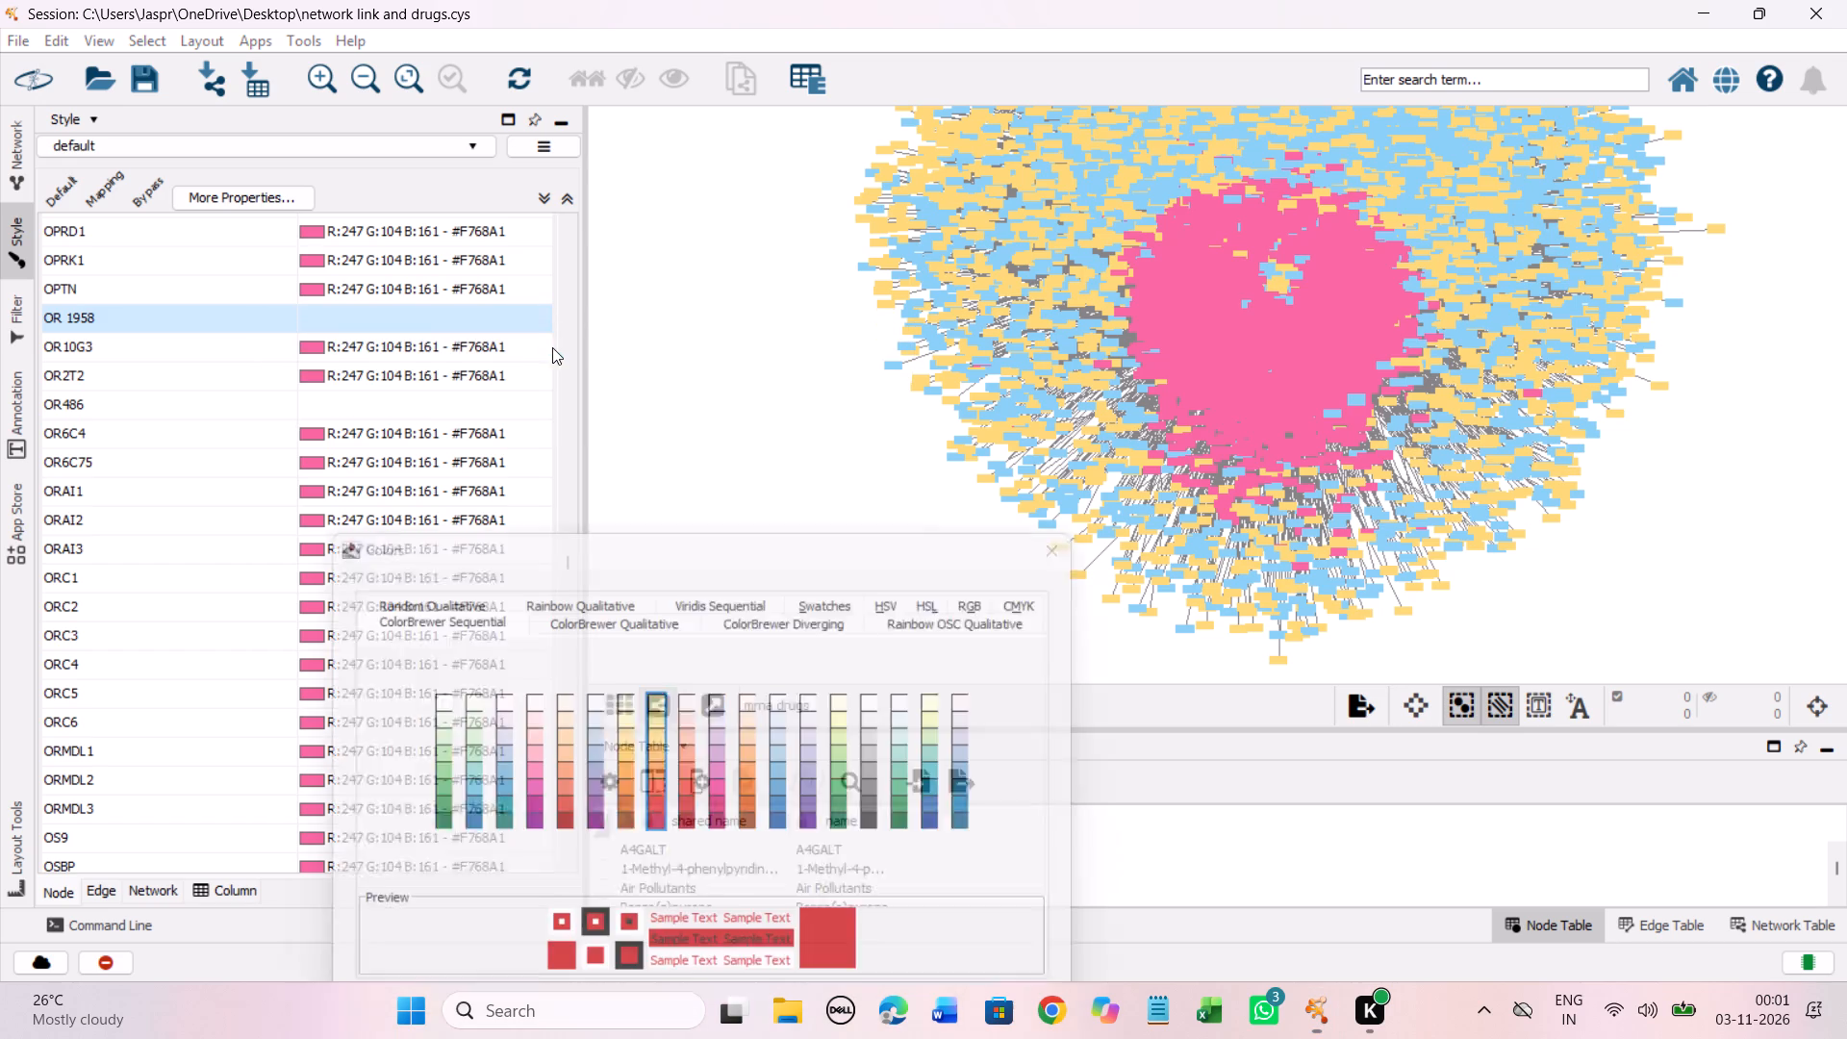
{"action": "left_click_drag", "start_coordinate": [407, 535], "coordinate": [511, 247]}
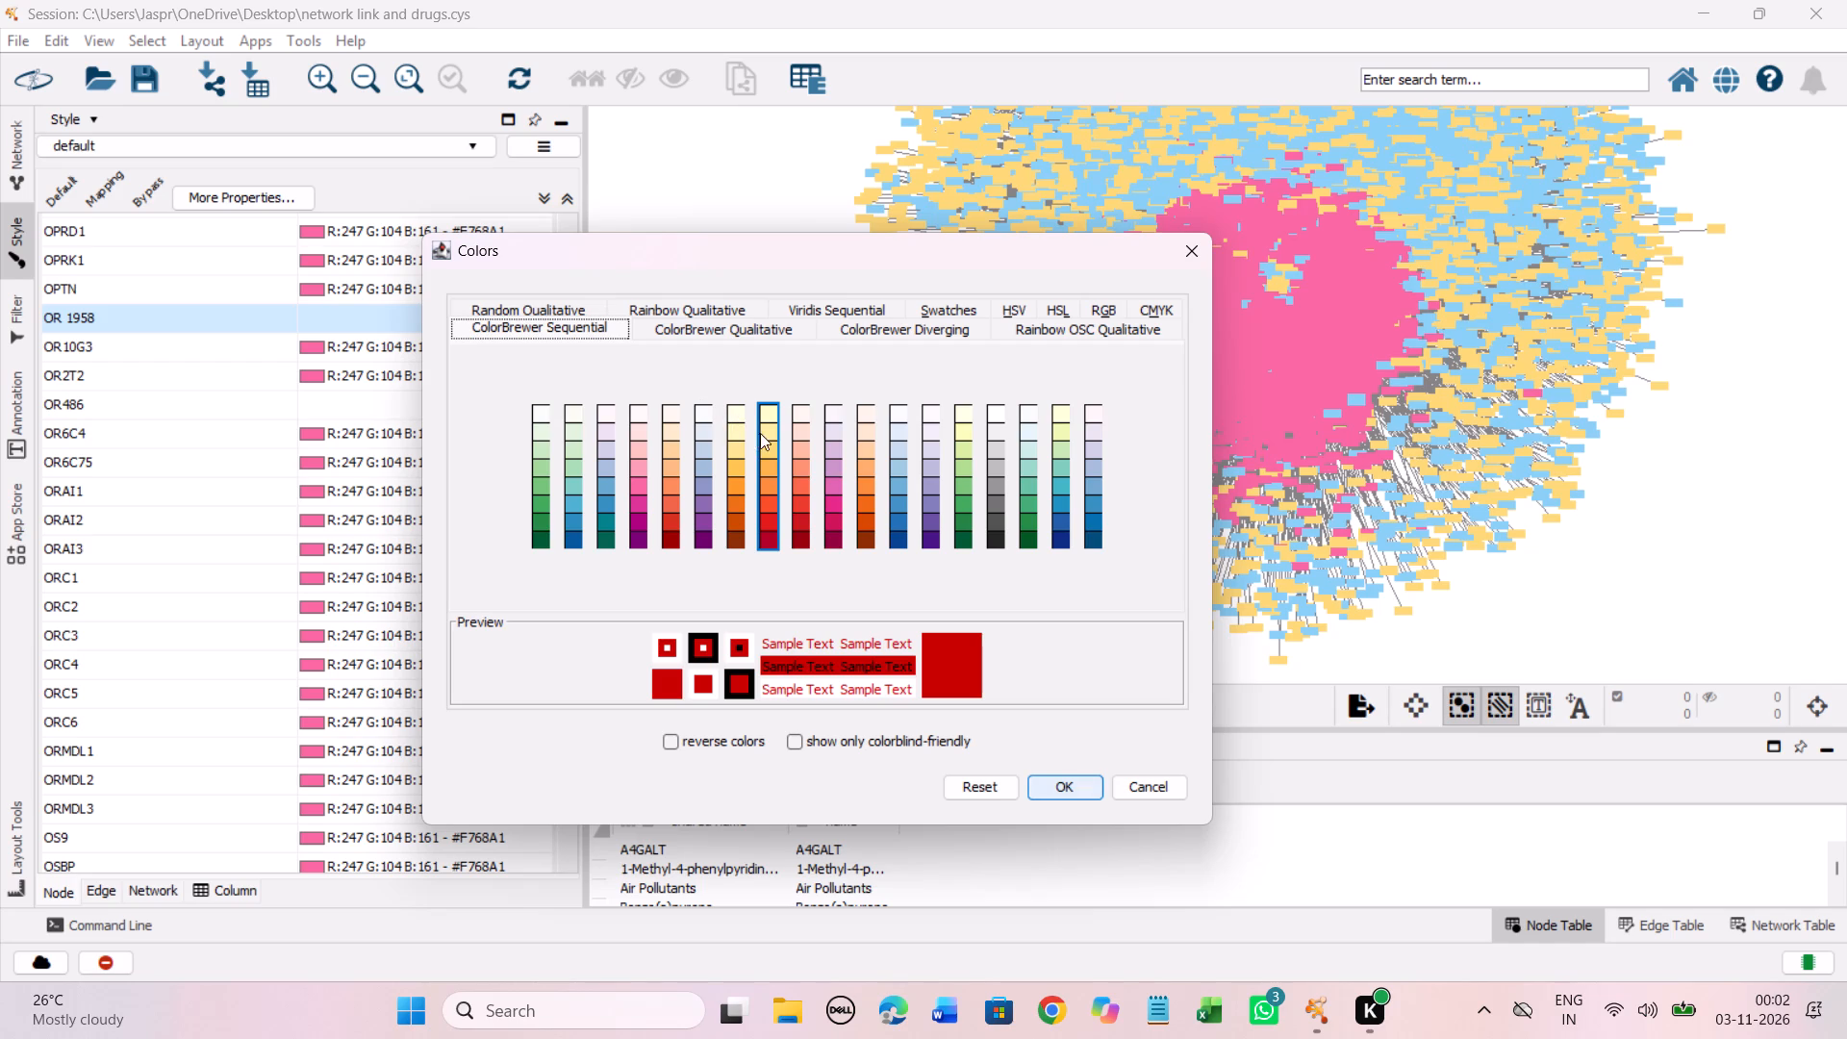
{"action": "left_click", "coordinate": [770, 446]}
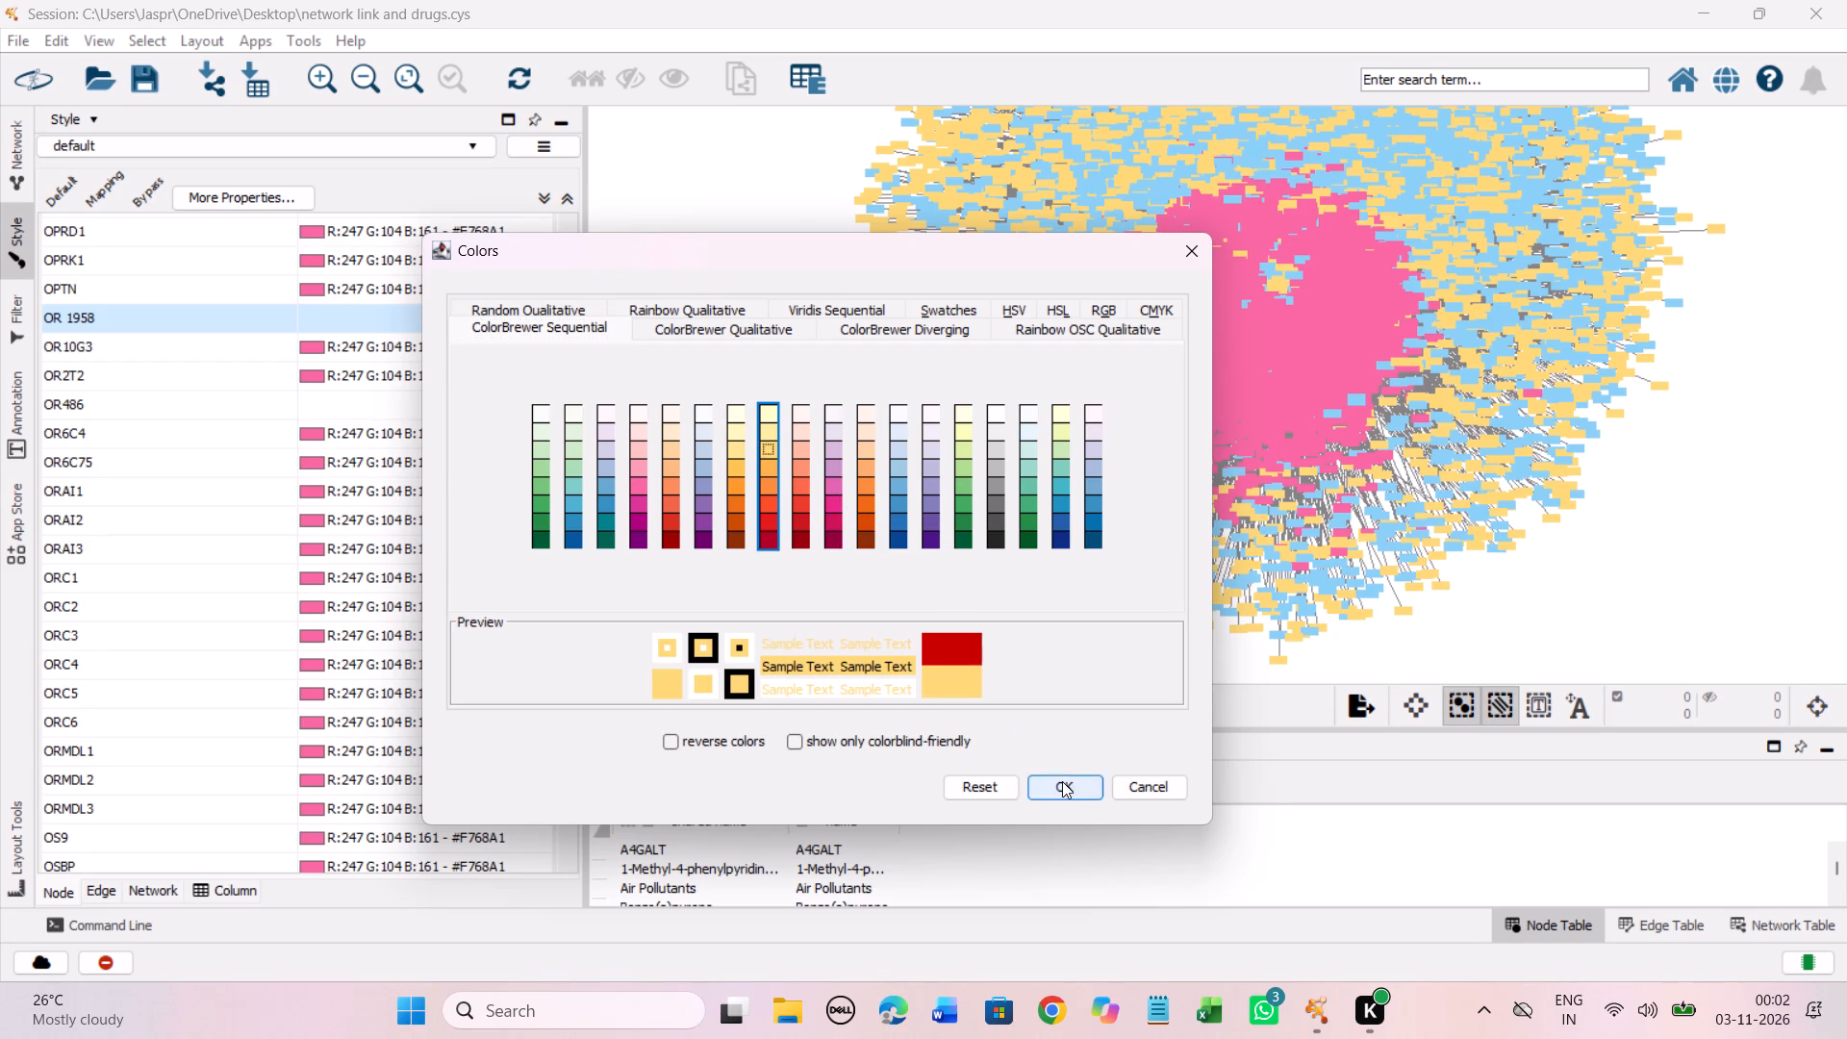
{"action": "left_click", "coordinate": [1062, 781]}
Set the discrete colour mapping of the unmapped entry OR486 to the Yellow-Orange-Red shade #FED976.
{"action": "left_click", "coordinate": [263, 405]}
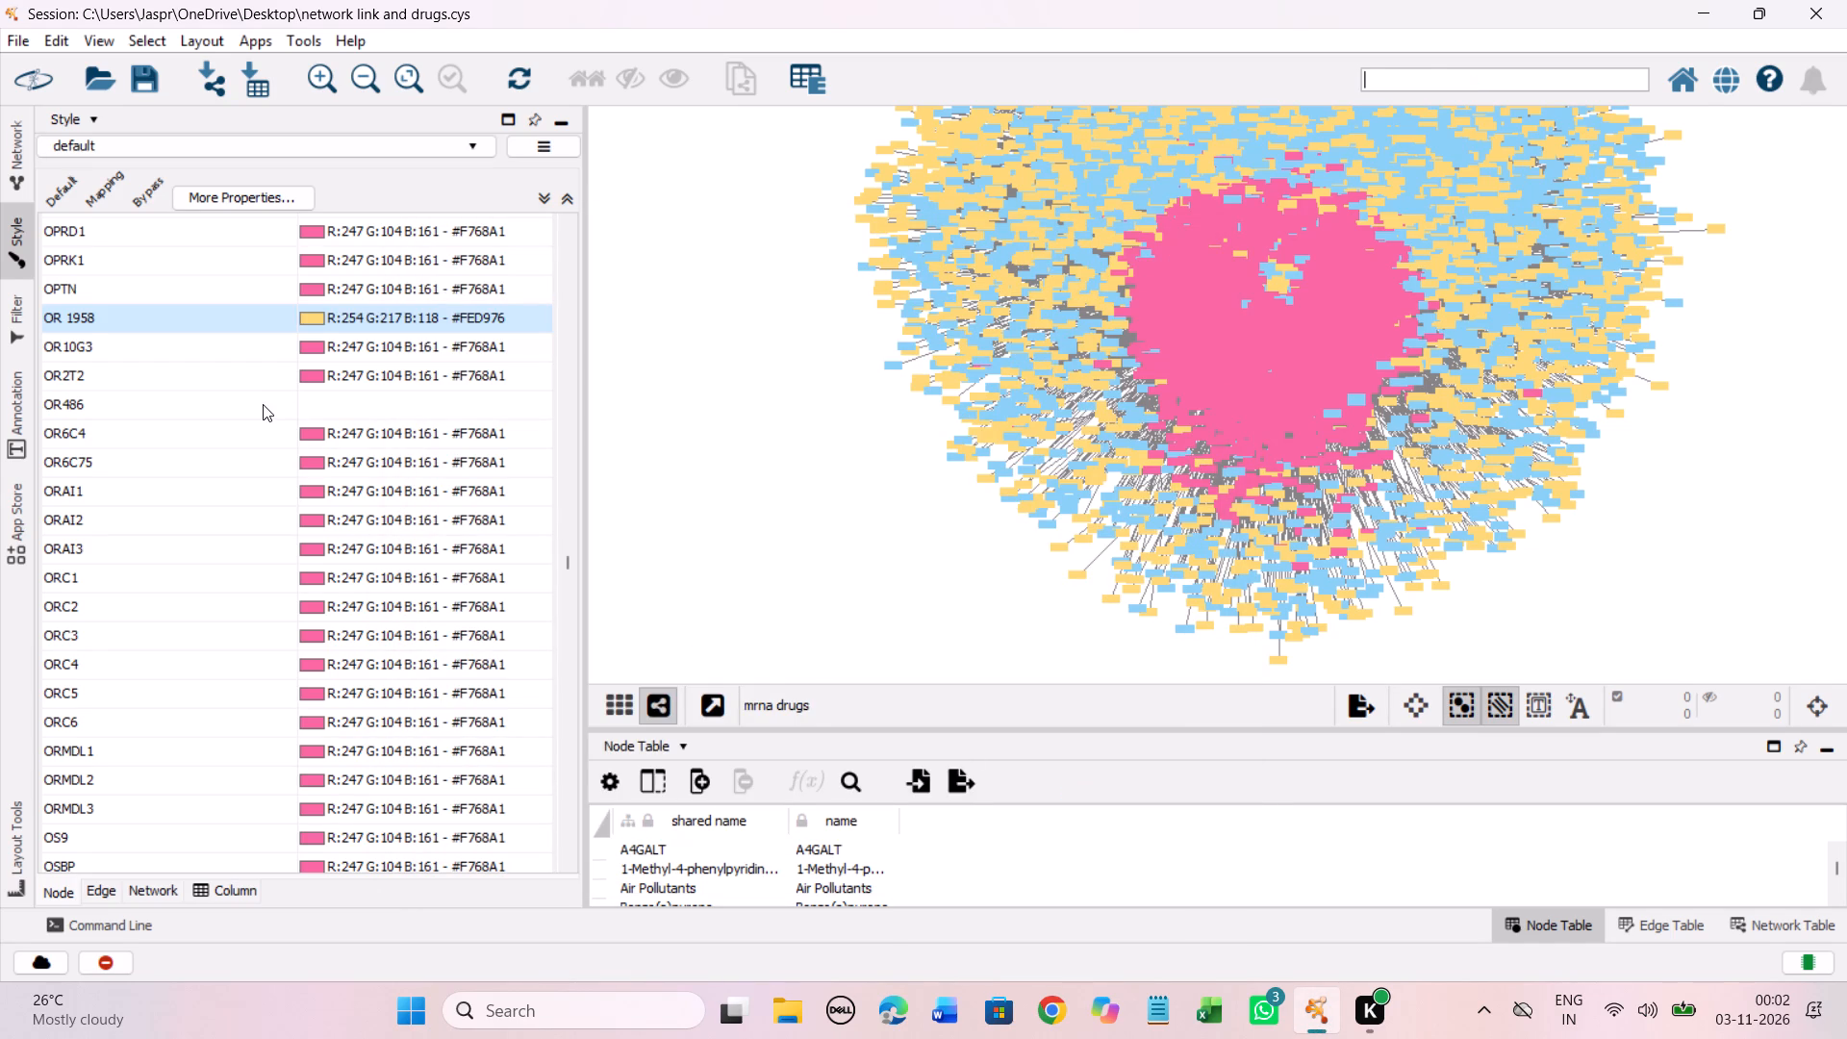
{"action": "right_click", "coordinate": [262, 404]}
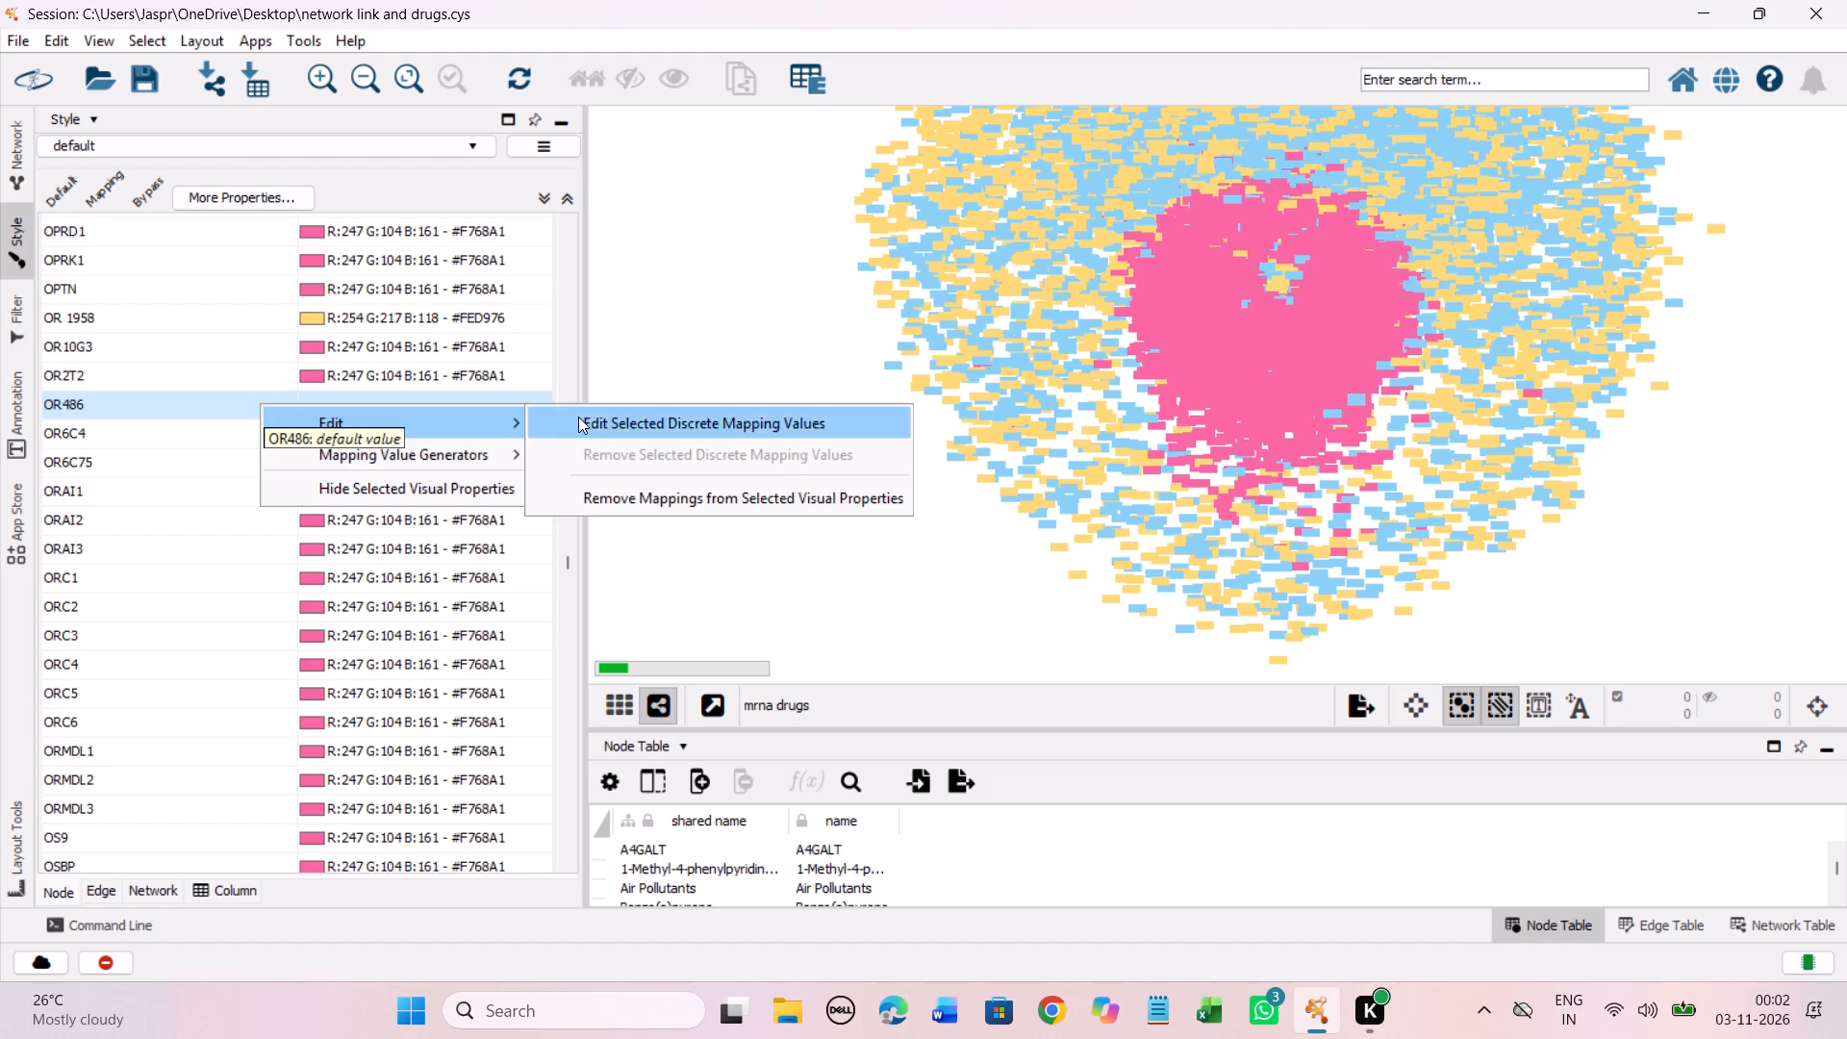
{"action": "left_click", "coordinate": [579, 418]}
{"action": "left_click_drag", "start_coordinate": [537, 537], "coordinate": [570, 348]}
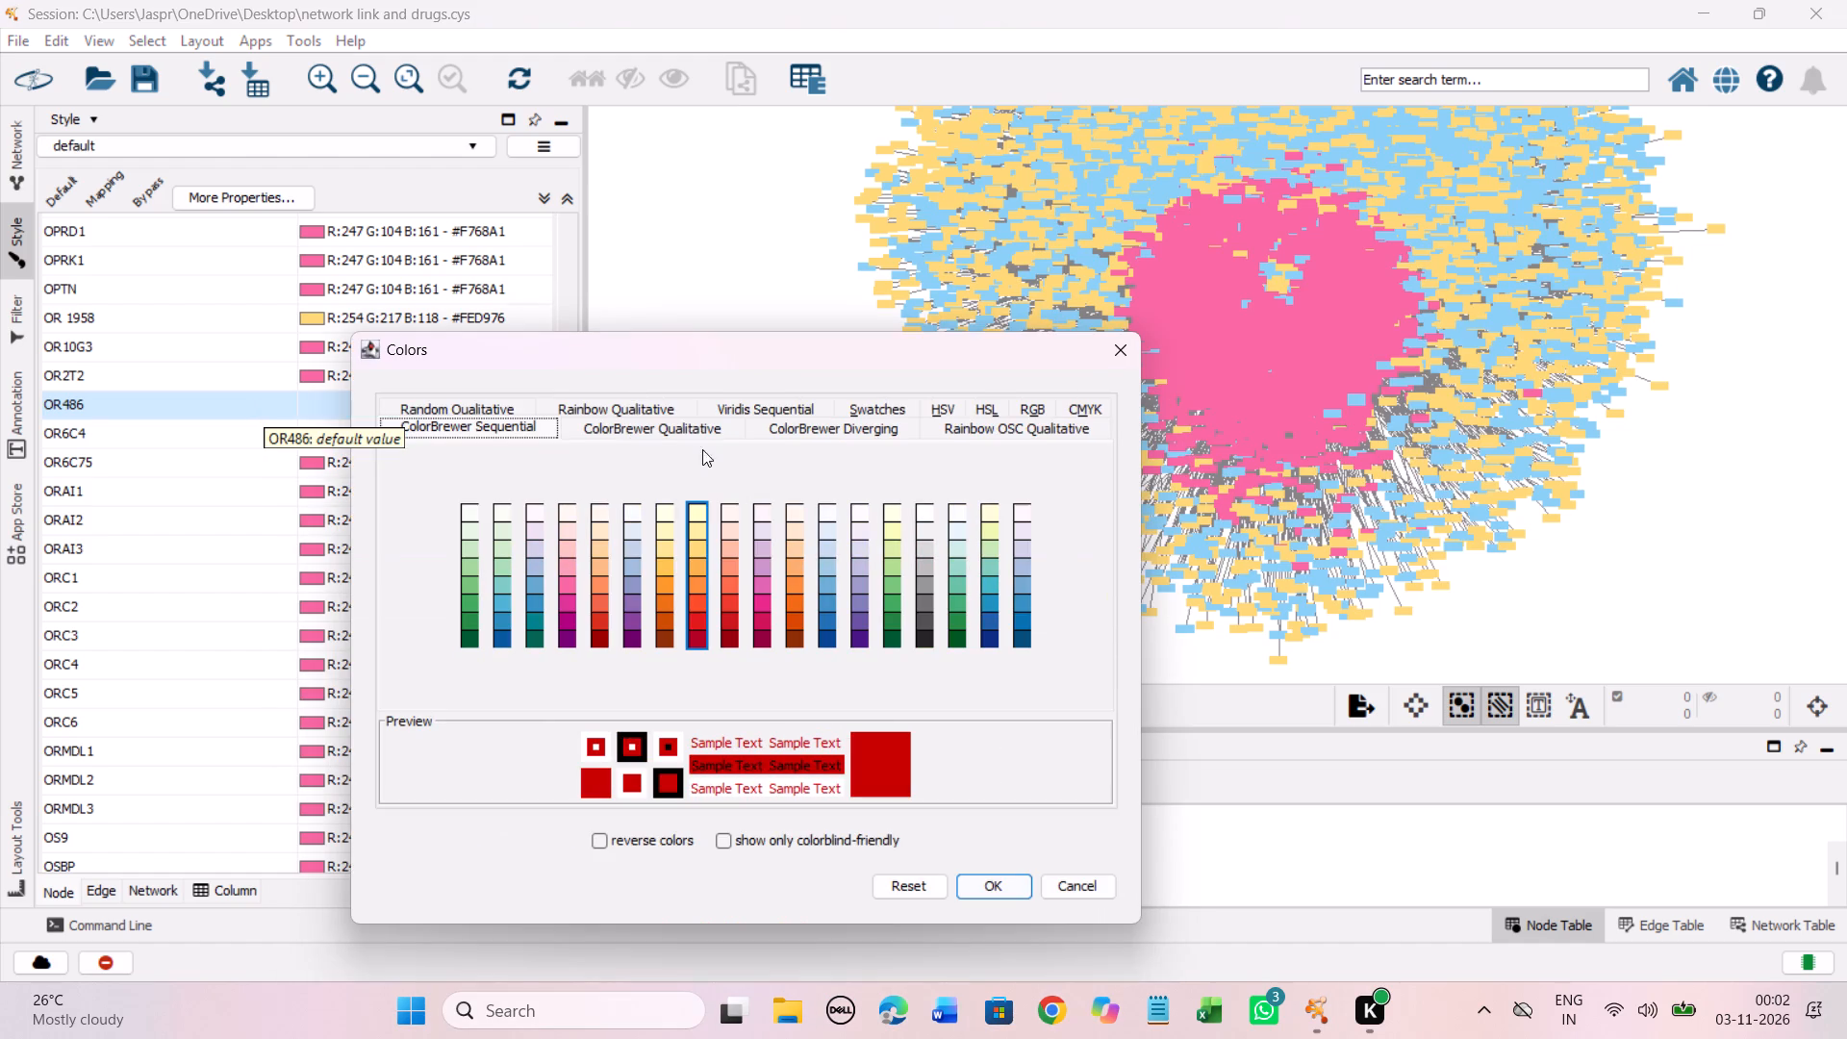
{"action": "left_click", "coordinate": [697, 550]}
{"action": "left_click", "coordinate": [991, 890]}
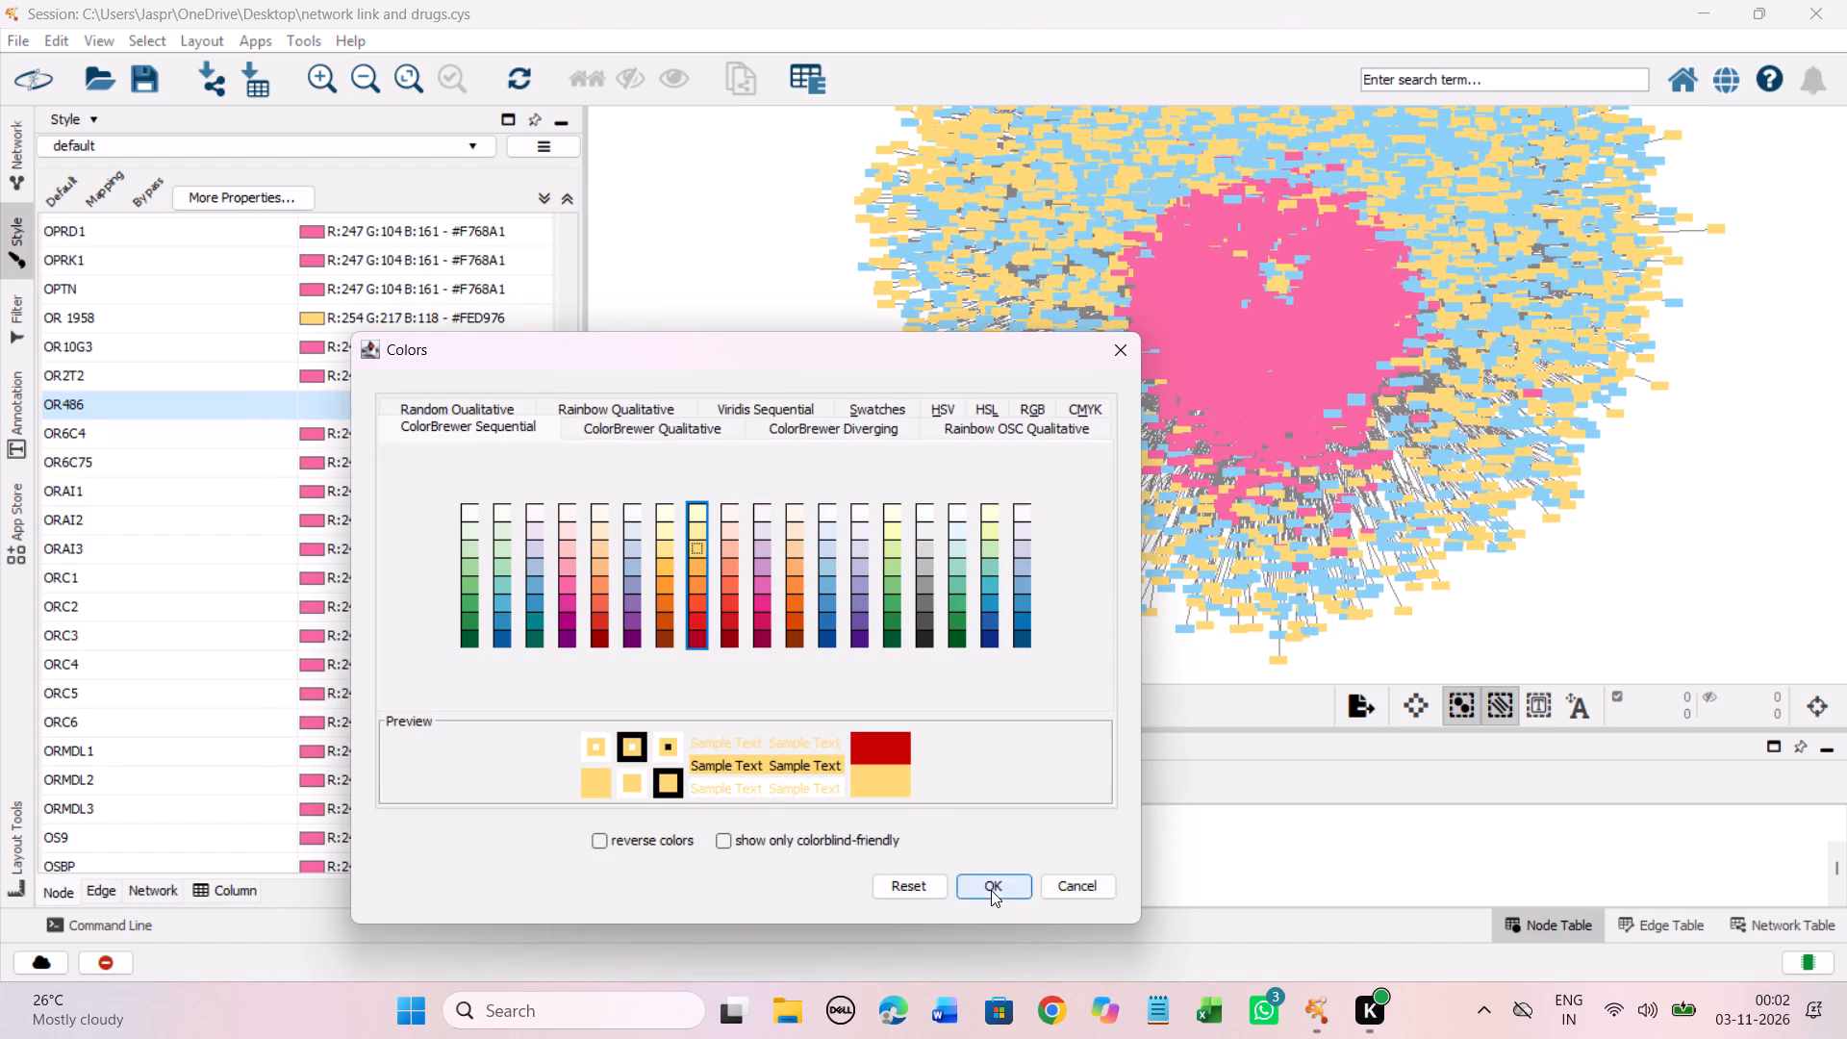
Set the discrete colour mapping of the unmapped entries OSI 027 and OSMI-1 to the Yellow-Orange-Red shade #FED976.
{"action": "scroll", "coordinate": [461, 506], "scroll_direction": "down", "scroll_amount": 3}
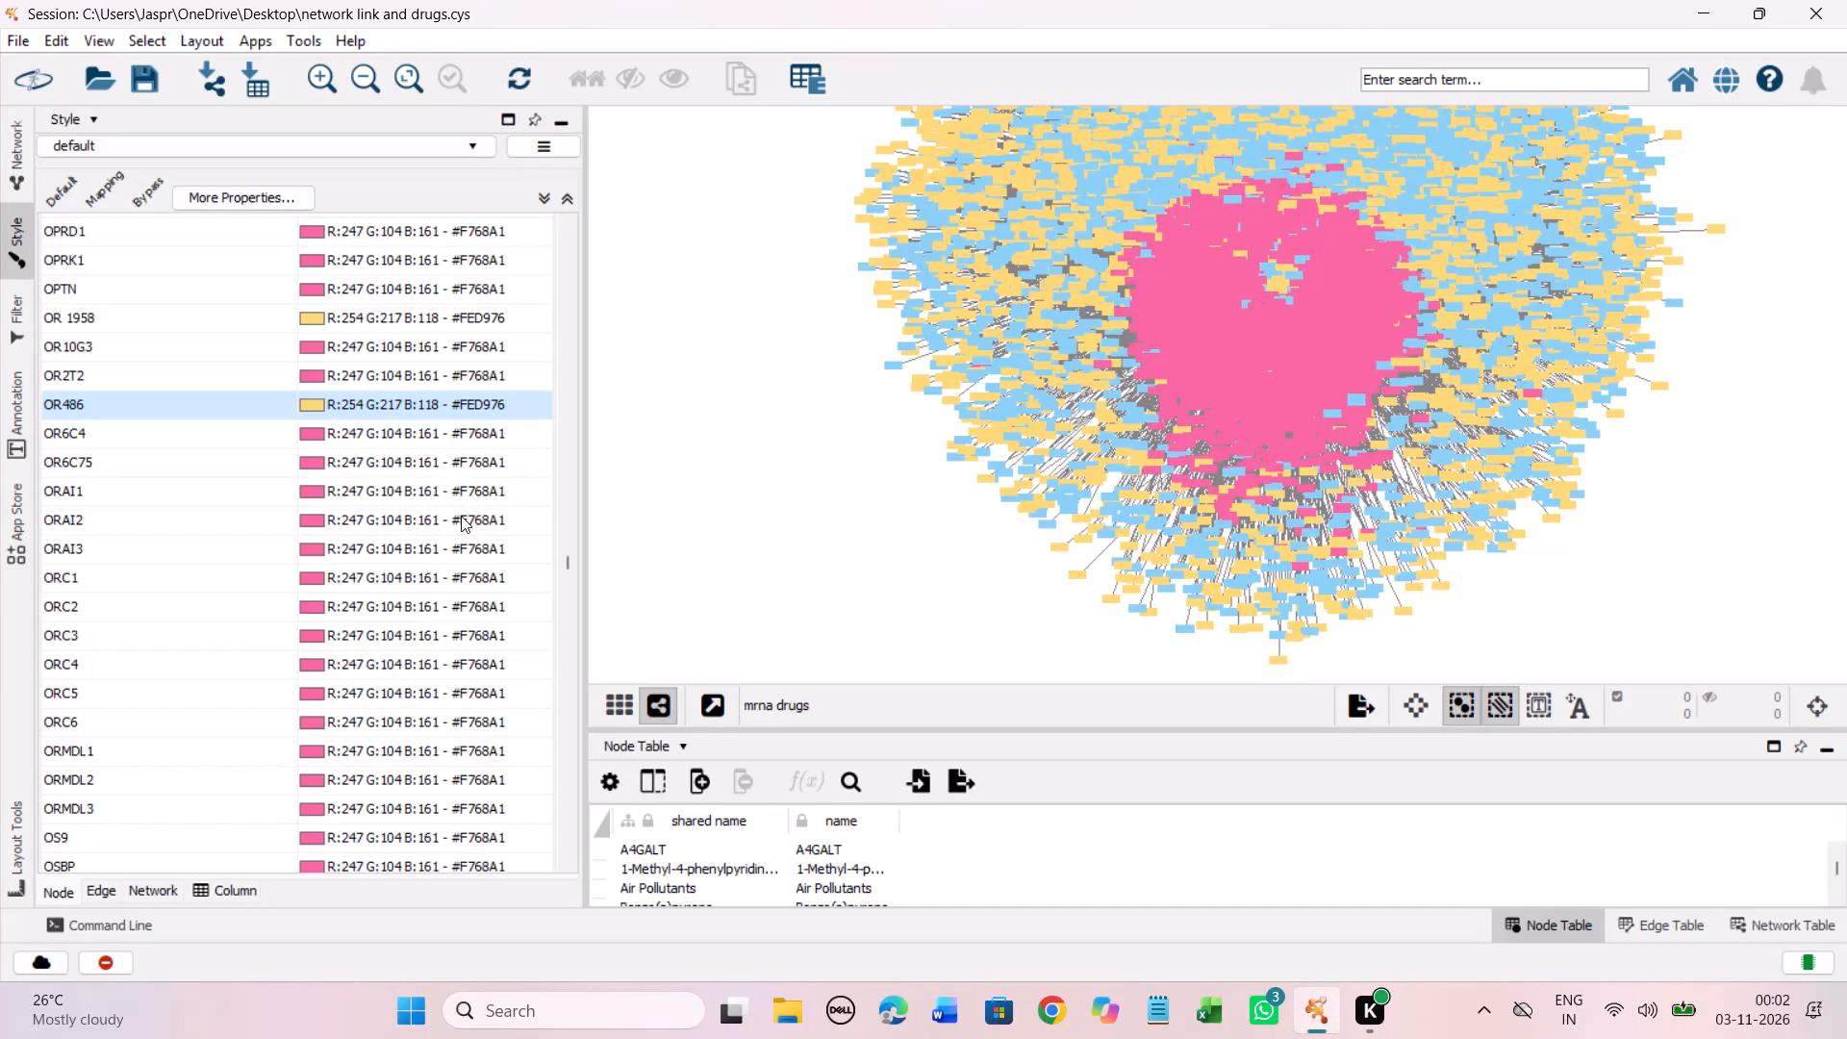
{"action": "scroll", "coordinate": [461, 516], "scroll_direction": "down", "scroll_amount": 9}
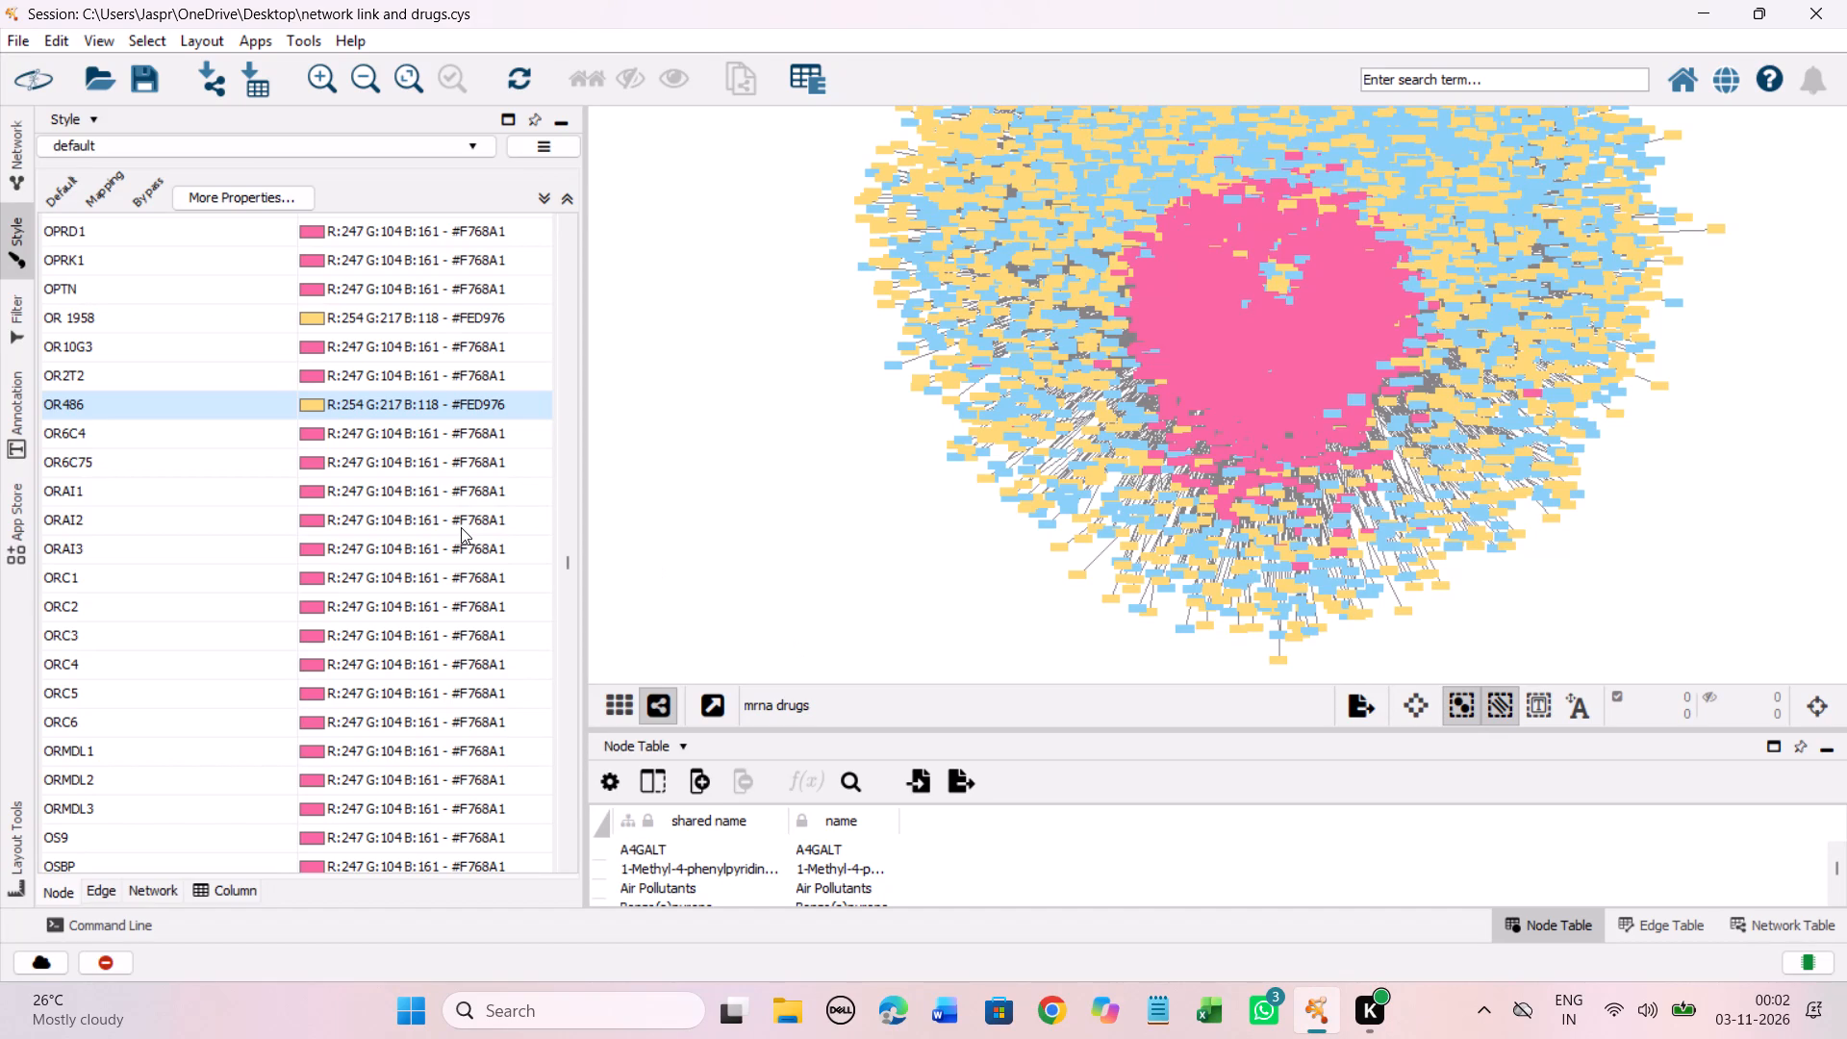
{"action": "scroll", "coordinate": [461, 527], "scroll_direction": "down", "scroll_amount": 20}
{"action": "scroll", "coordinate": [461, 527], "scroll_direction": "down", "scroll_amount": 1}
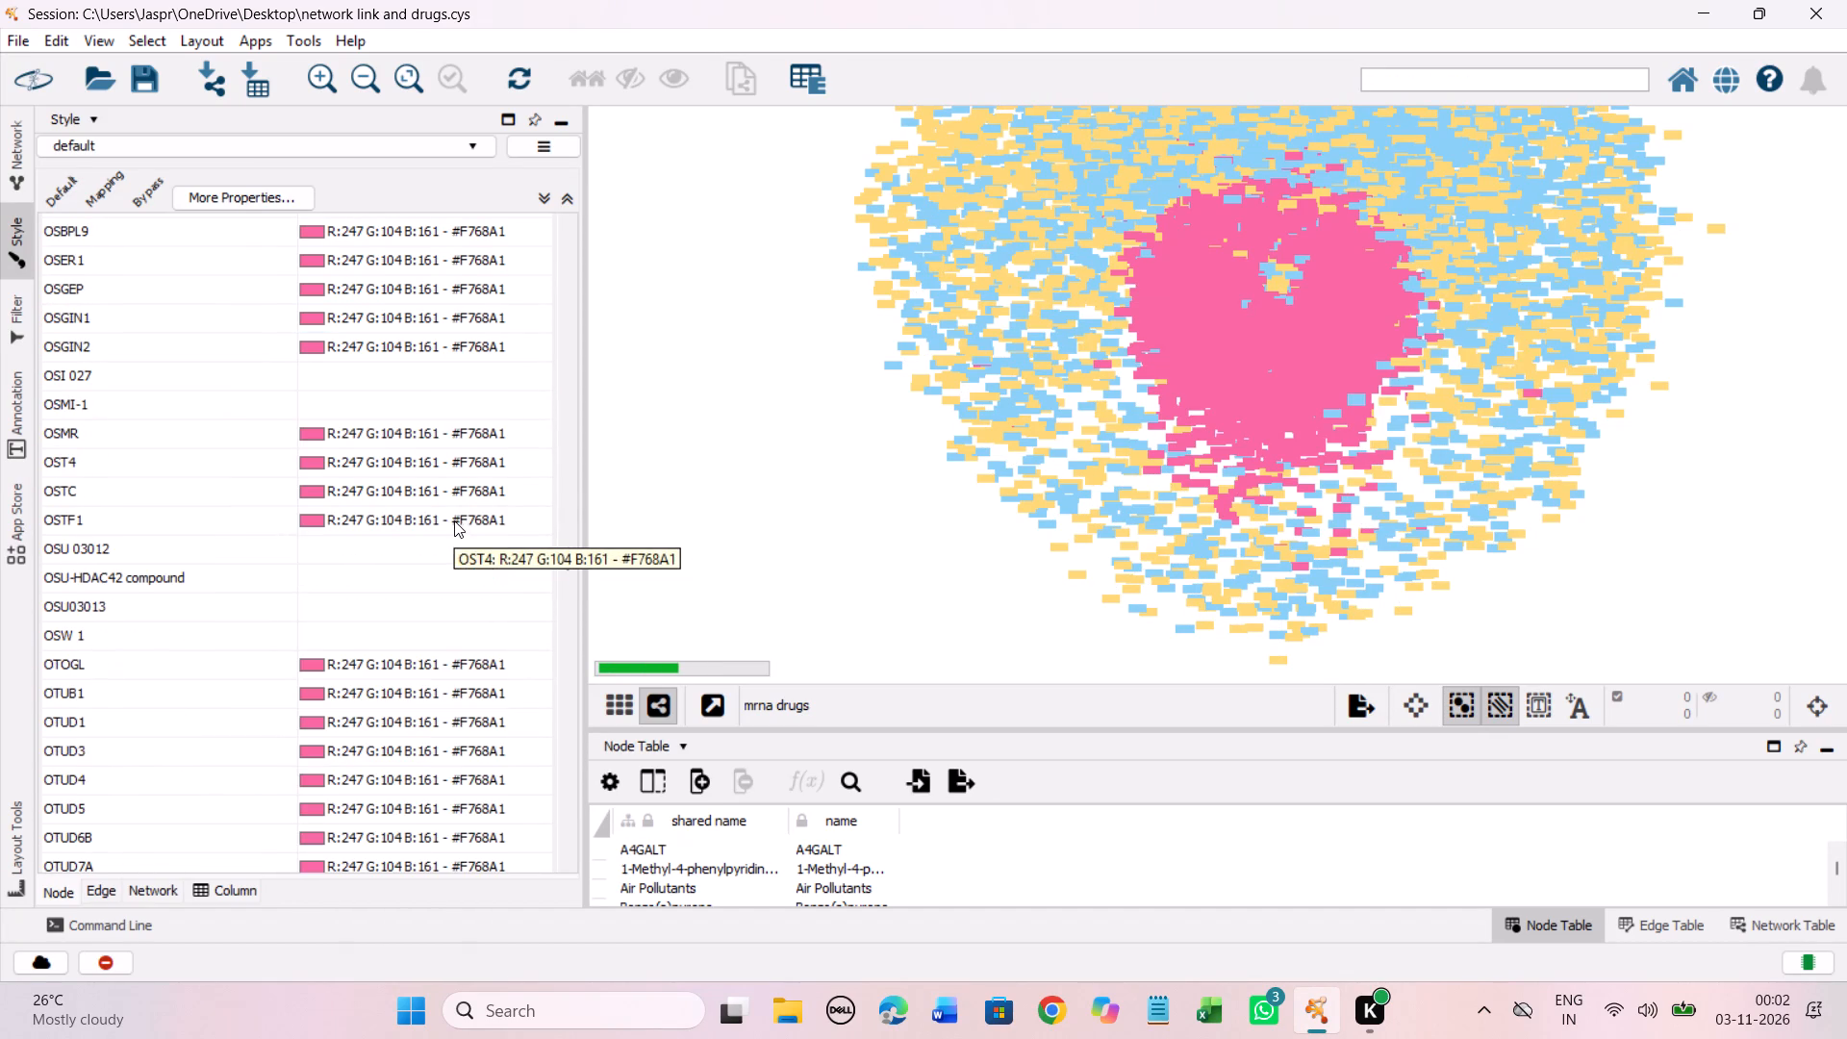
{"action": "left_click_drag", "start_coordinate": [275, 381], "coordinate": [275, 392]}
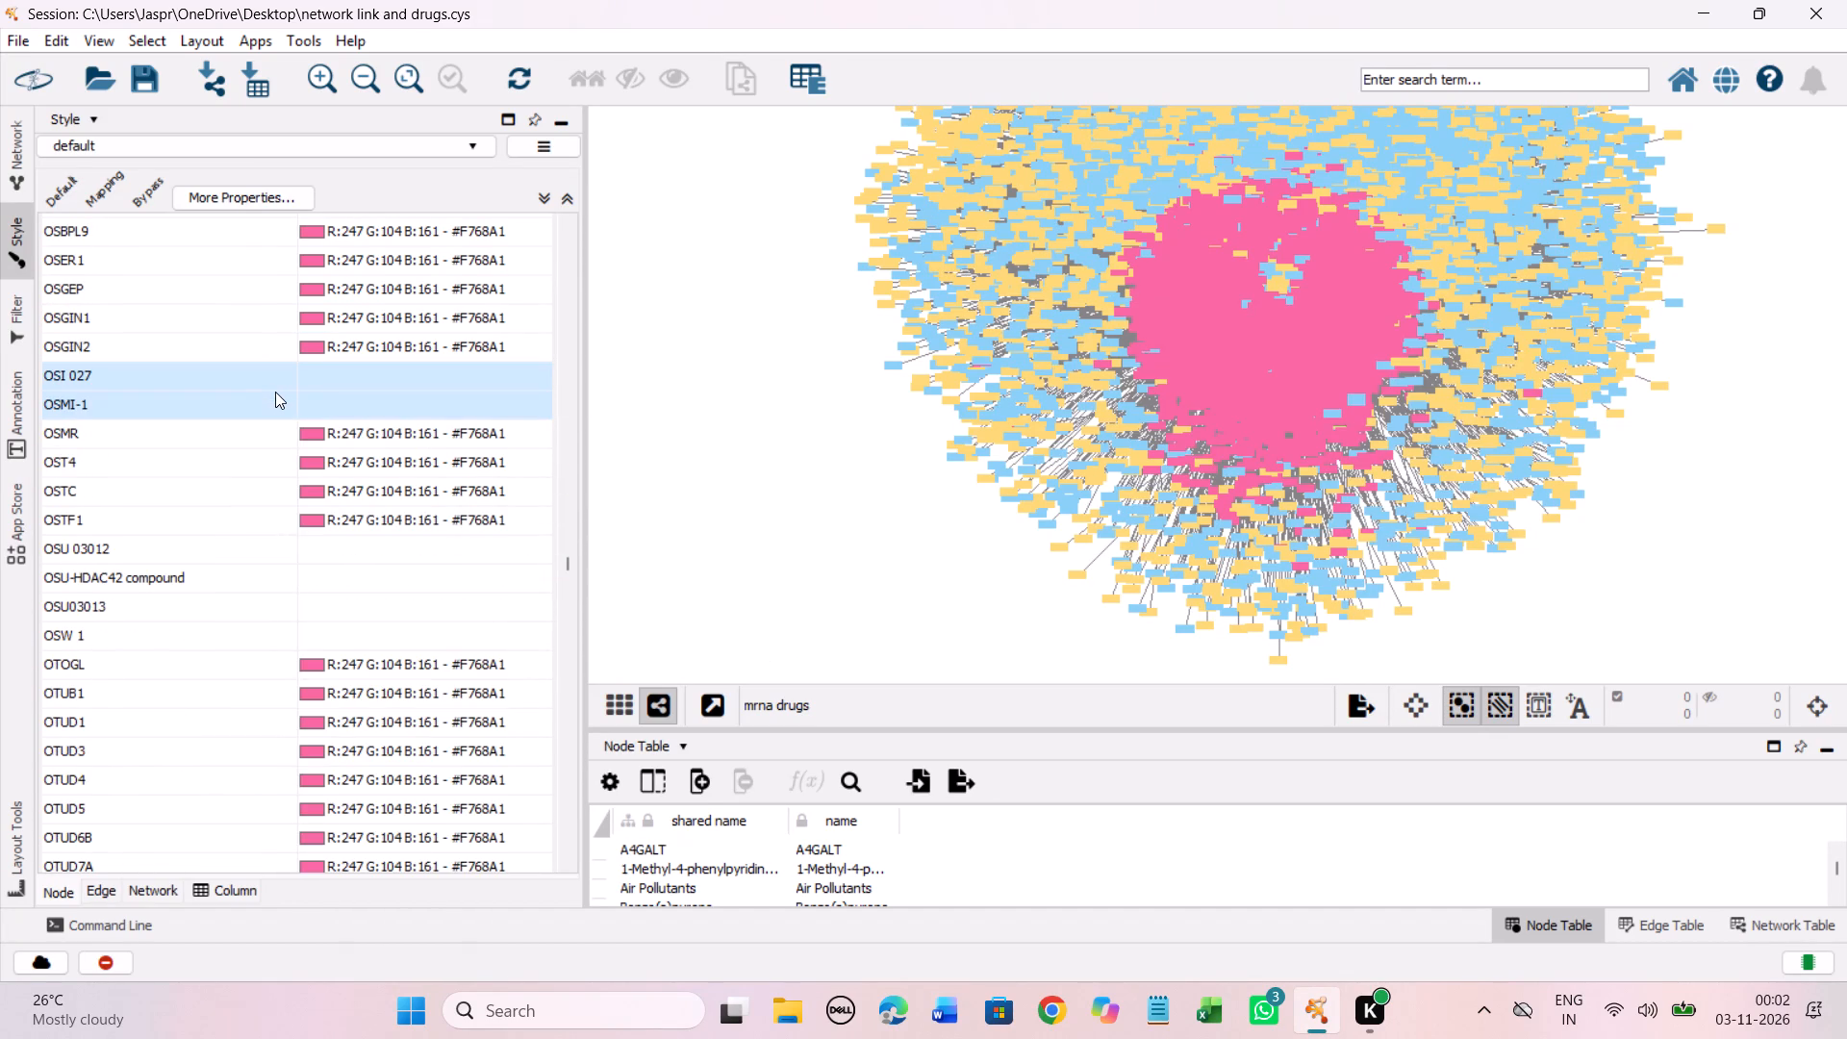
{"action": "right_click", "coordinate": [275, 392]}
{"action": "left_click", "coordinate": [591, 411]}
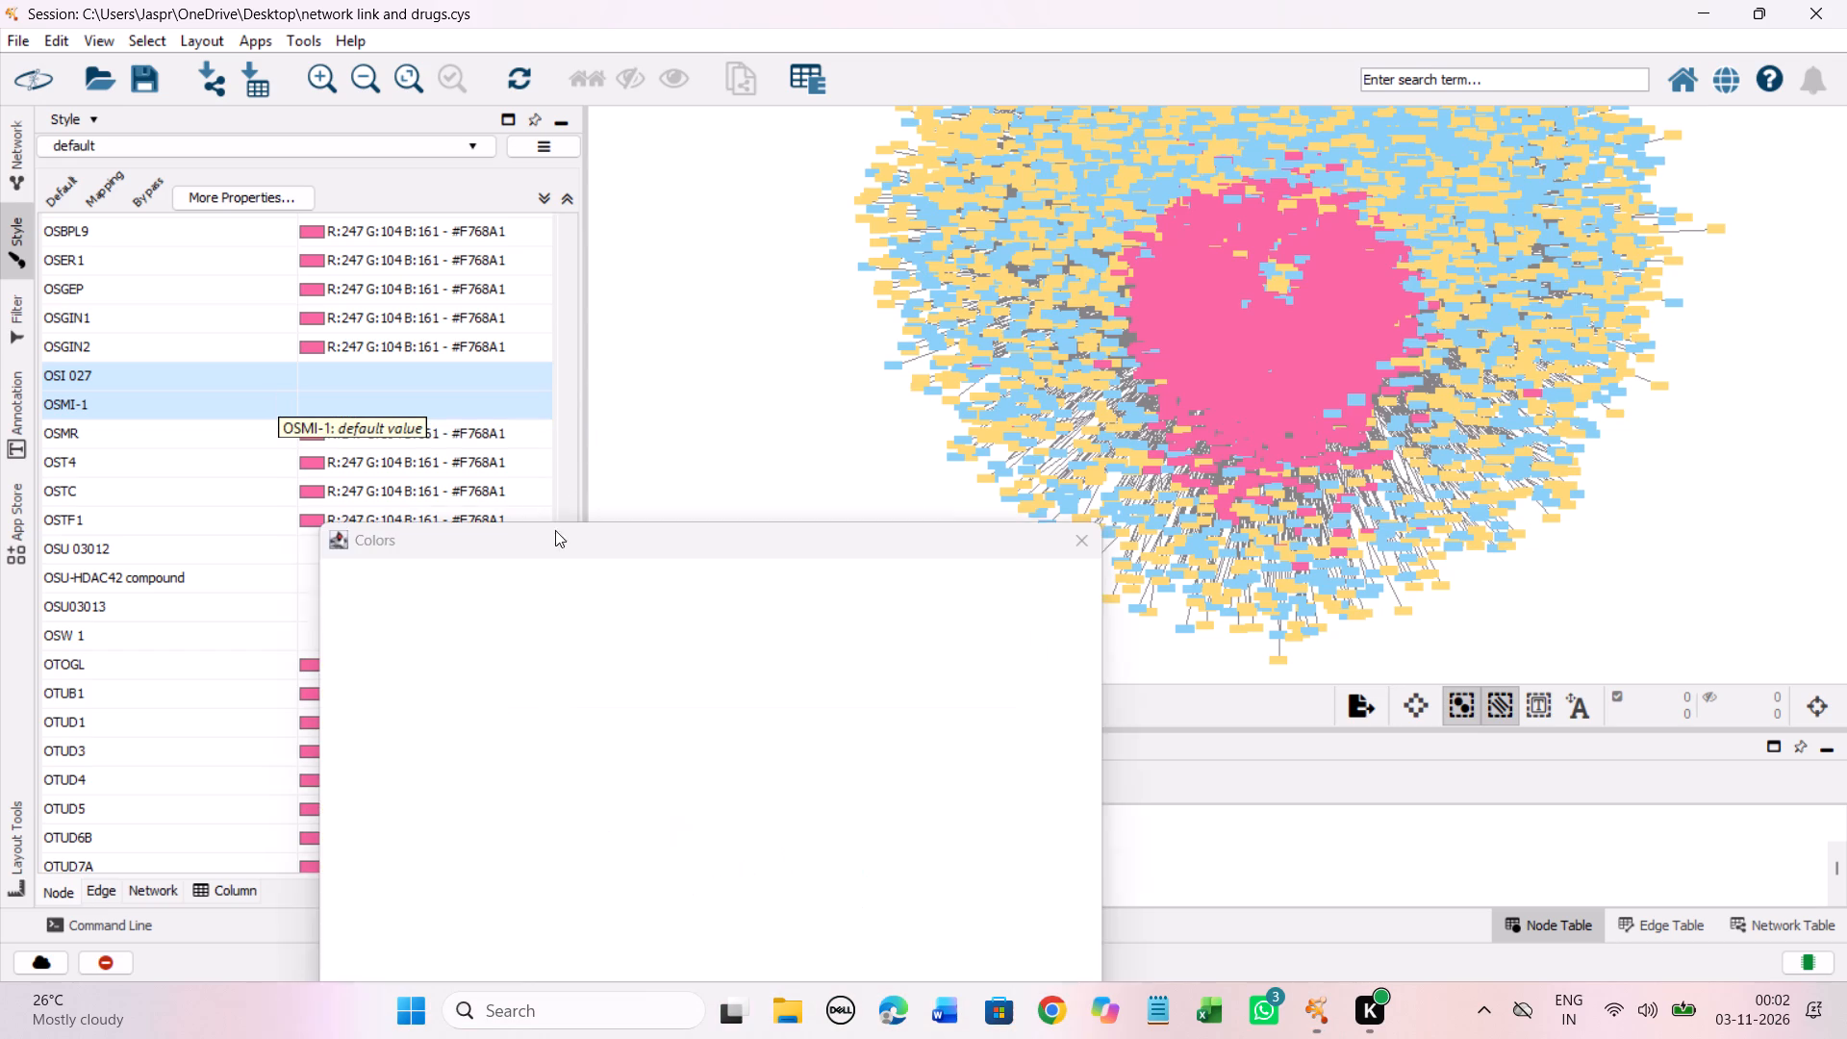
{"action": "left_click_drag", "start_coordinate": [490, 540], "coordinate": [534, 250]}
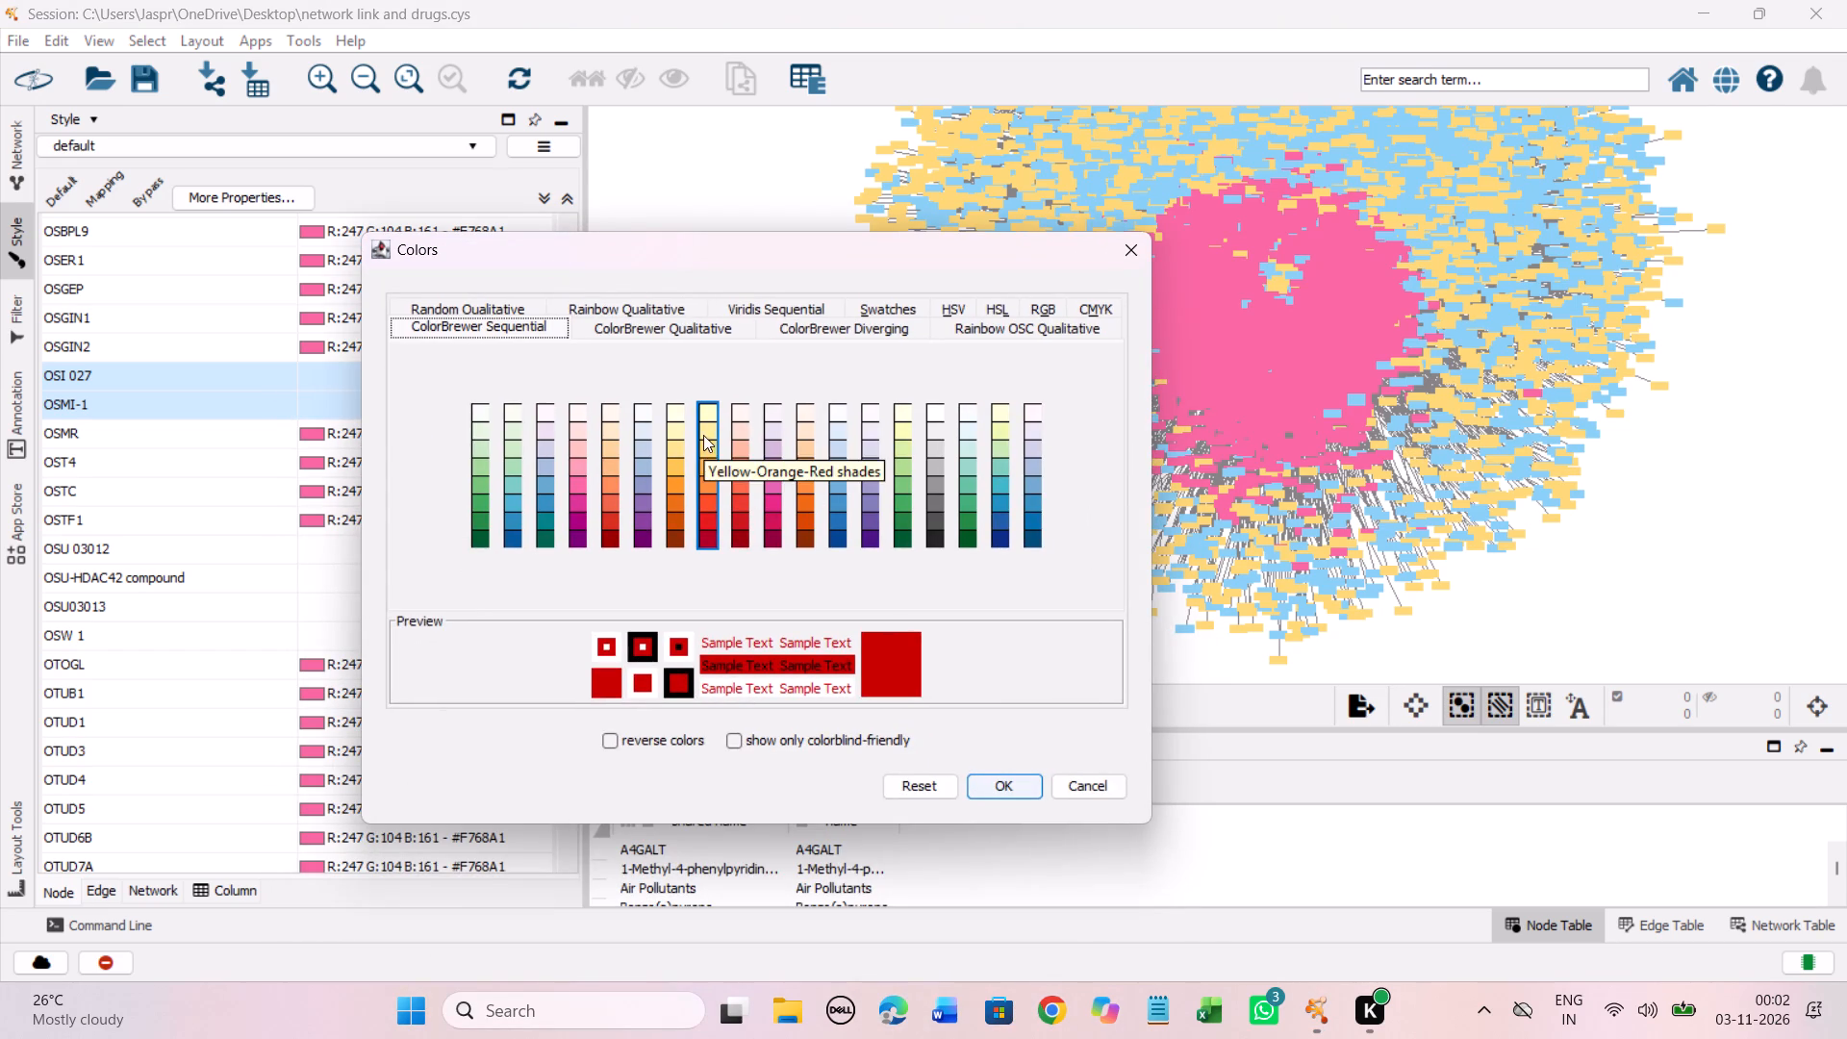
{"action": "left_click", "coordinate": [704, 453]}
{"action": "left_click", "coordinate": [1012, 783]}
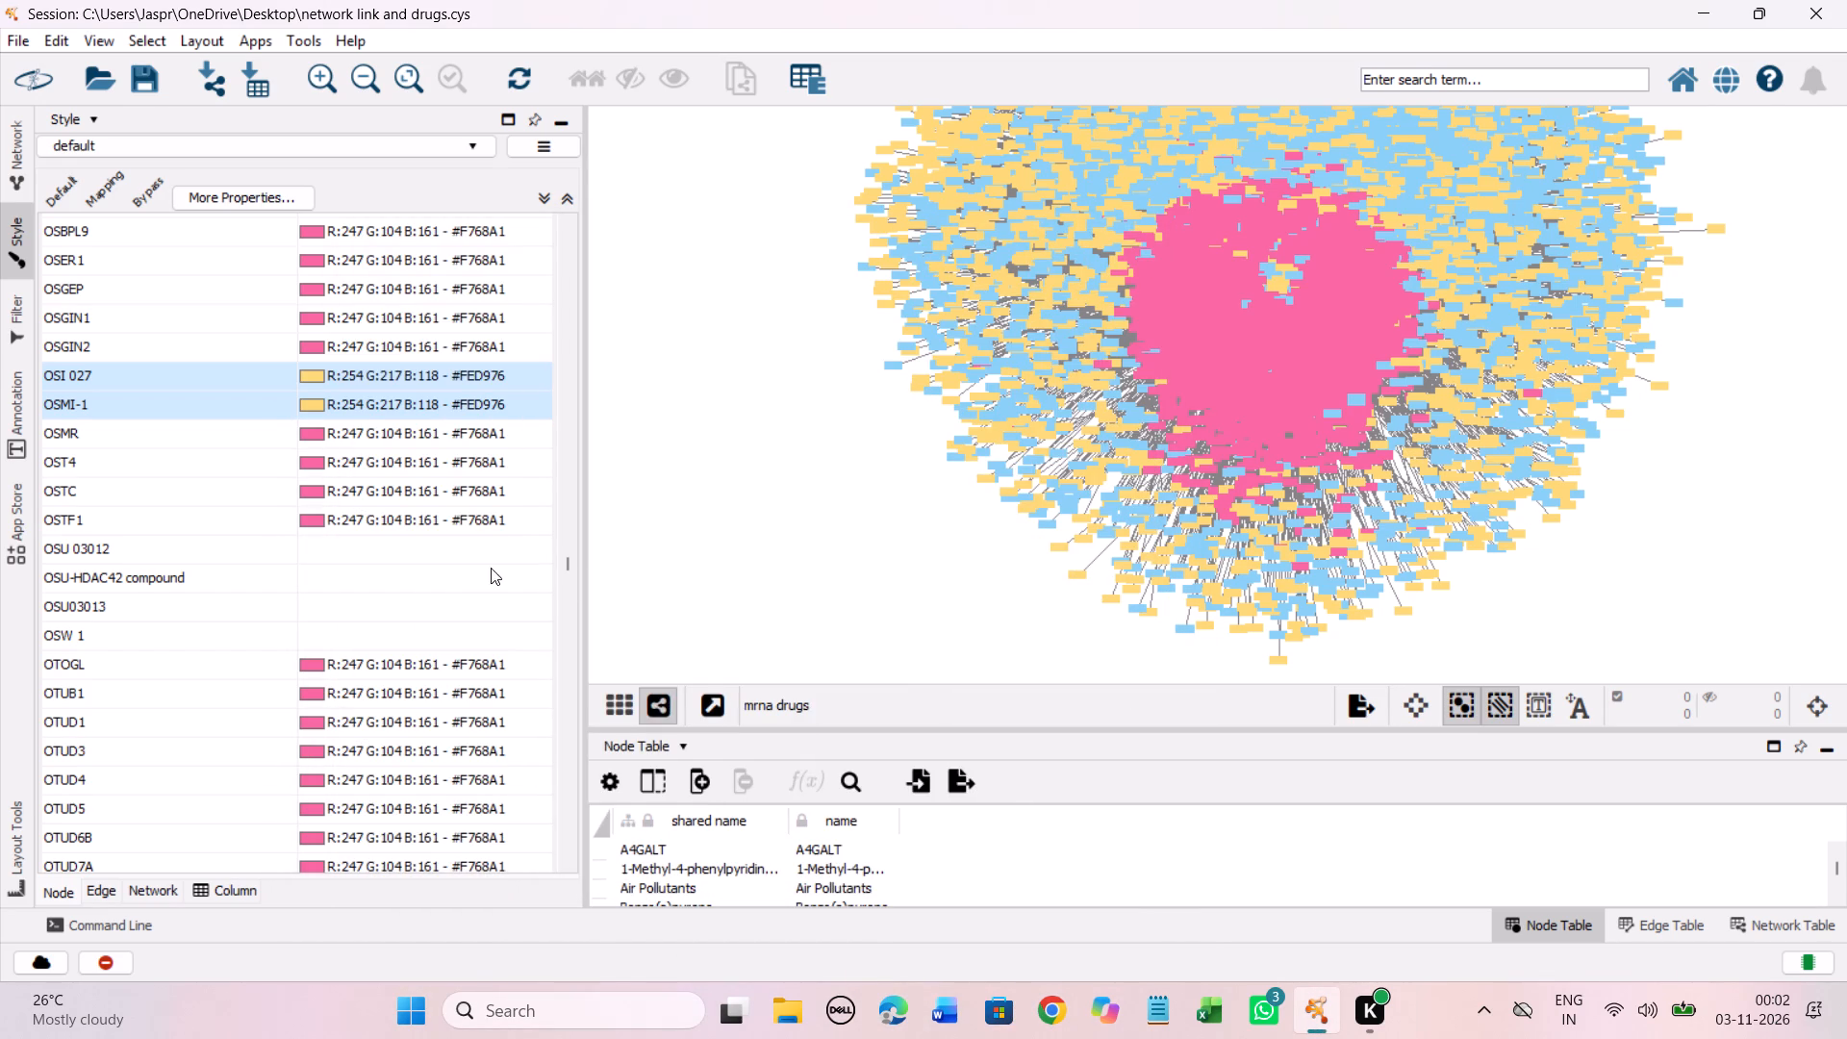
Set the discrete colour mapping of the unmapped entries from OSU 03012 through OSW 1 to the Yellow-Orange-Red shade #FED976.
{"action": "left_click_drag", "start_coordinate": [279, 548], "coordinate": [280, 616]}
{"action": "left_click_drag", "start_coordinate": [280, 616], "coordinate": [282, 645]}
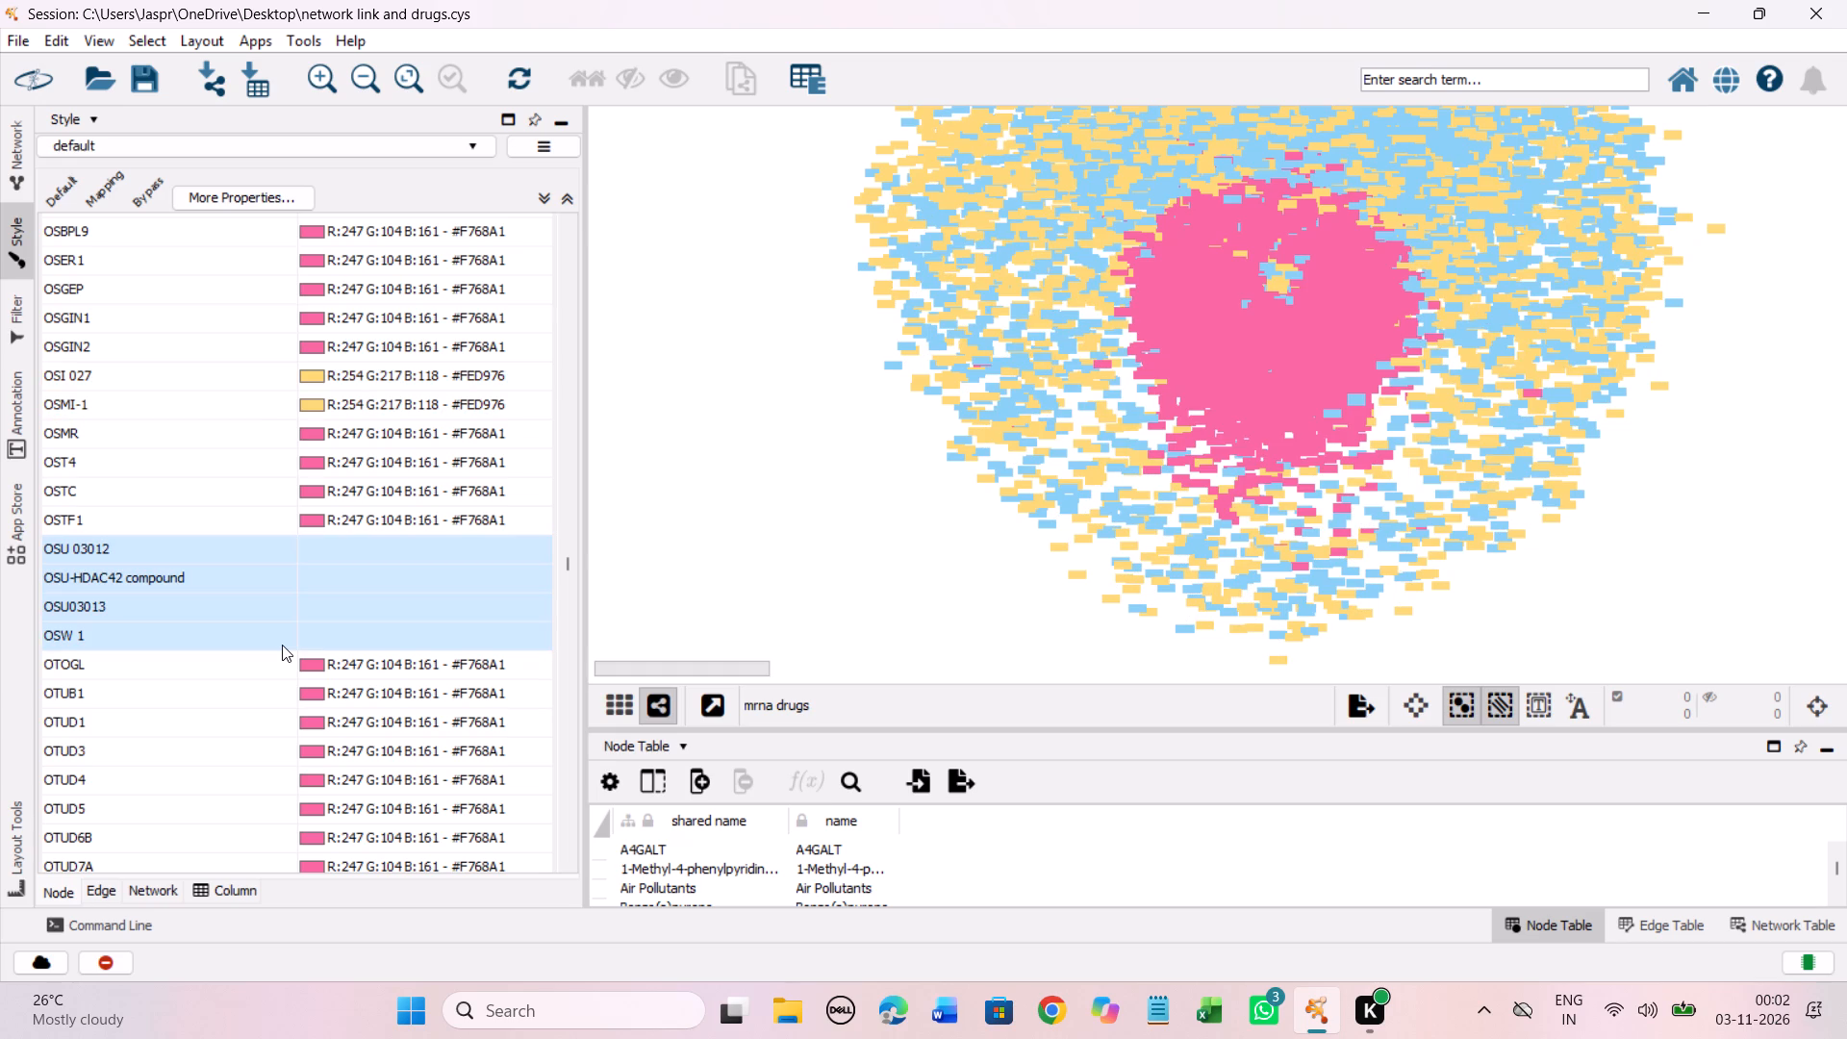
{"action": "right_click", "coordinate": [261, 585]}
{"action": "left_click", "coordinate": [599, 605]}
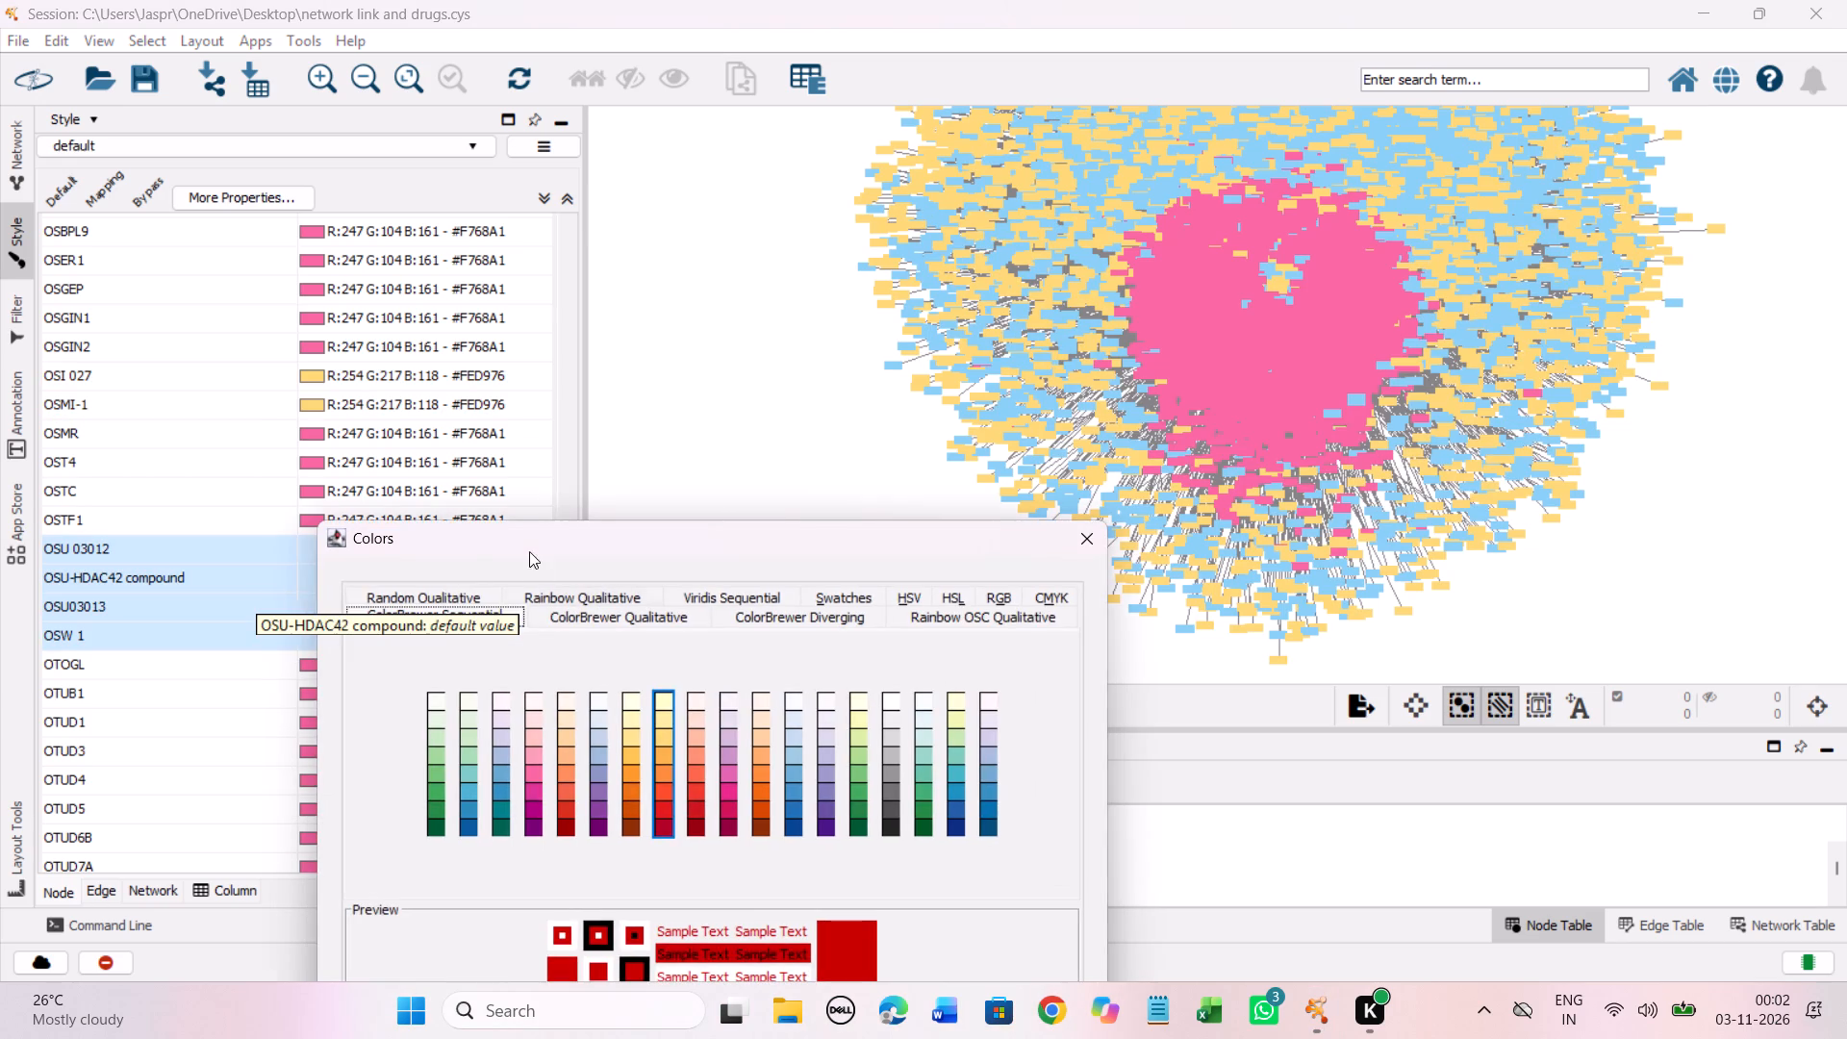
{"action": "left_click_drag", "start_coordinate": [529, 534], "coordinate": [590, 246]}
{"action": "left_click", "coordinate": [724, 449]}
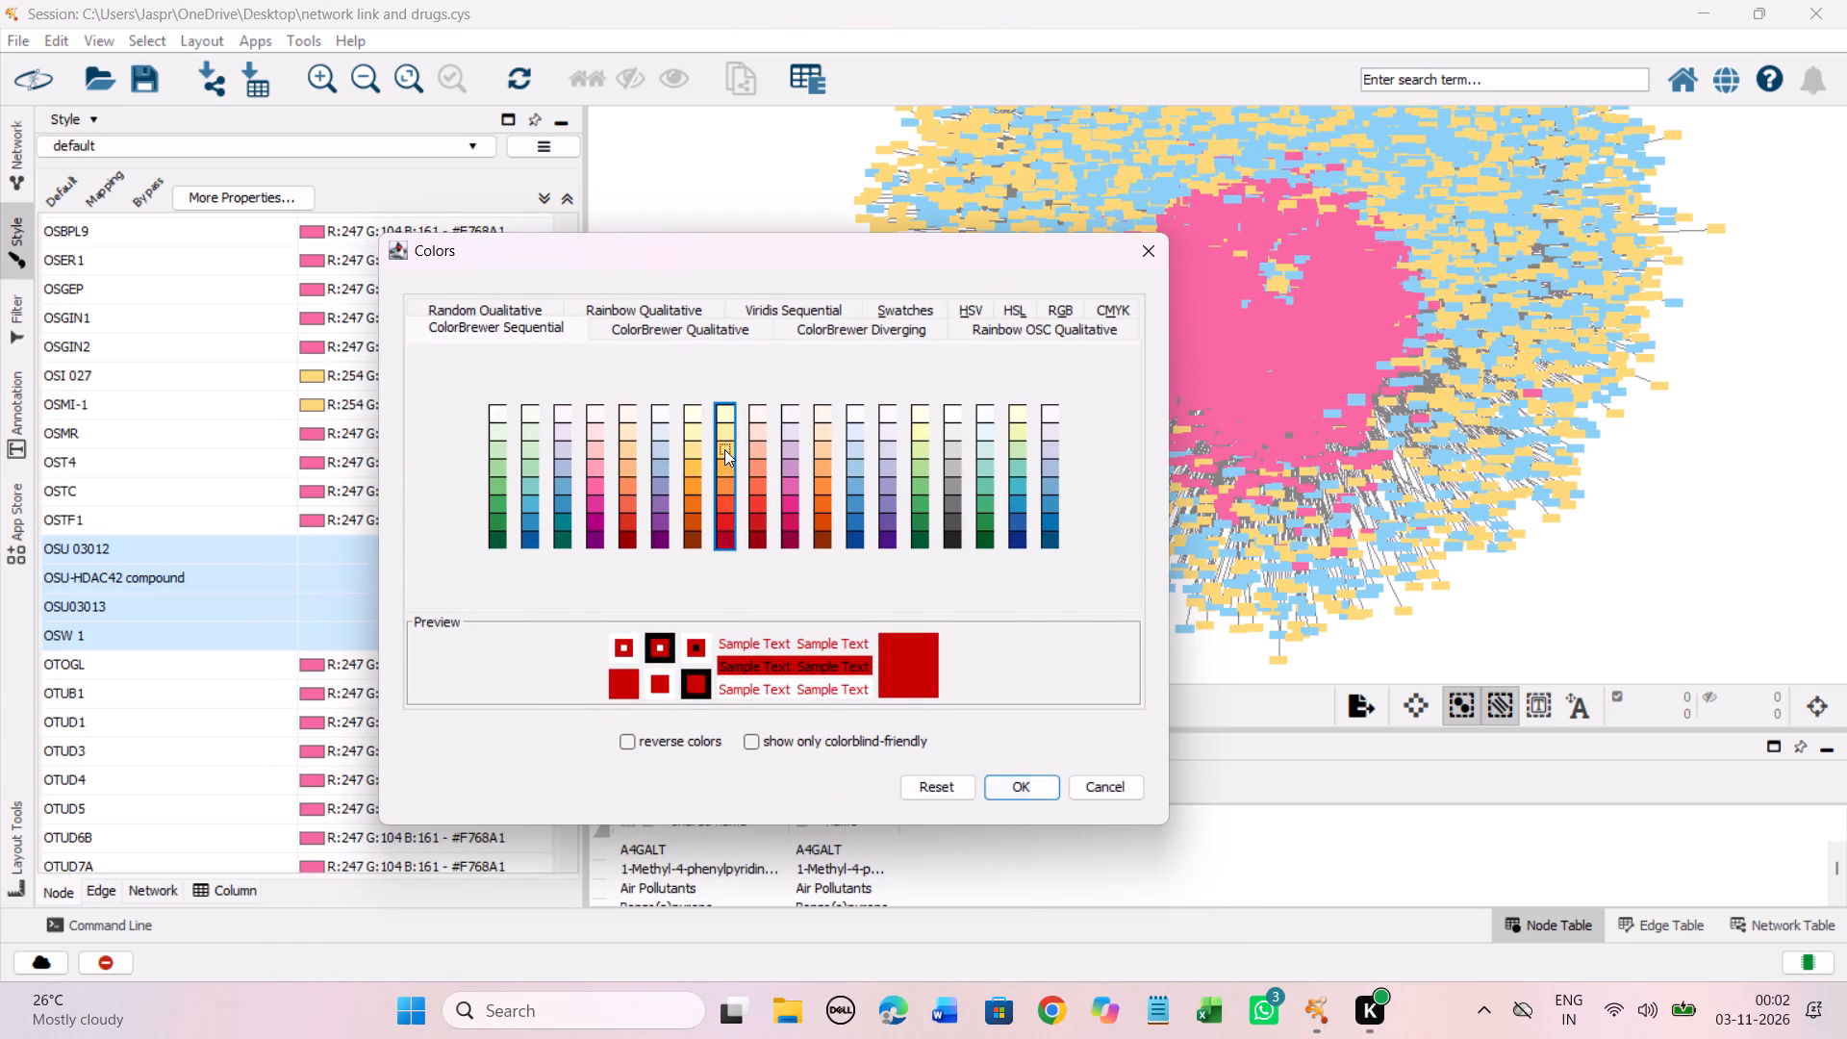
{"action": "left_click", "coordinate": [1014, 790]}
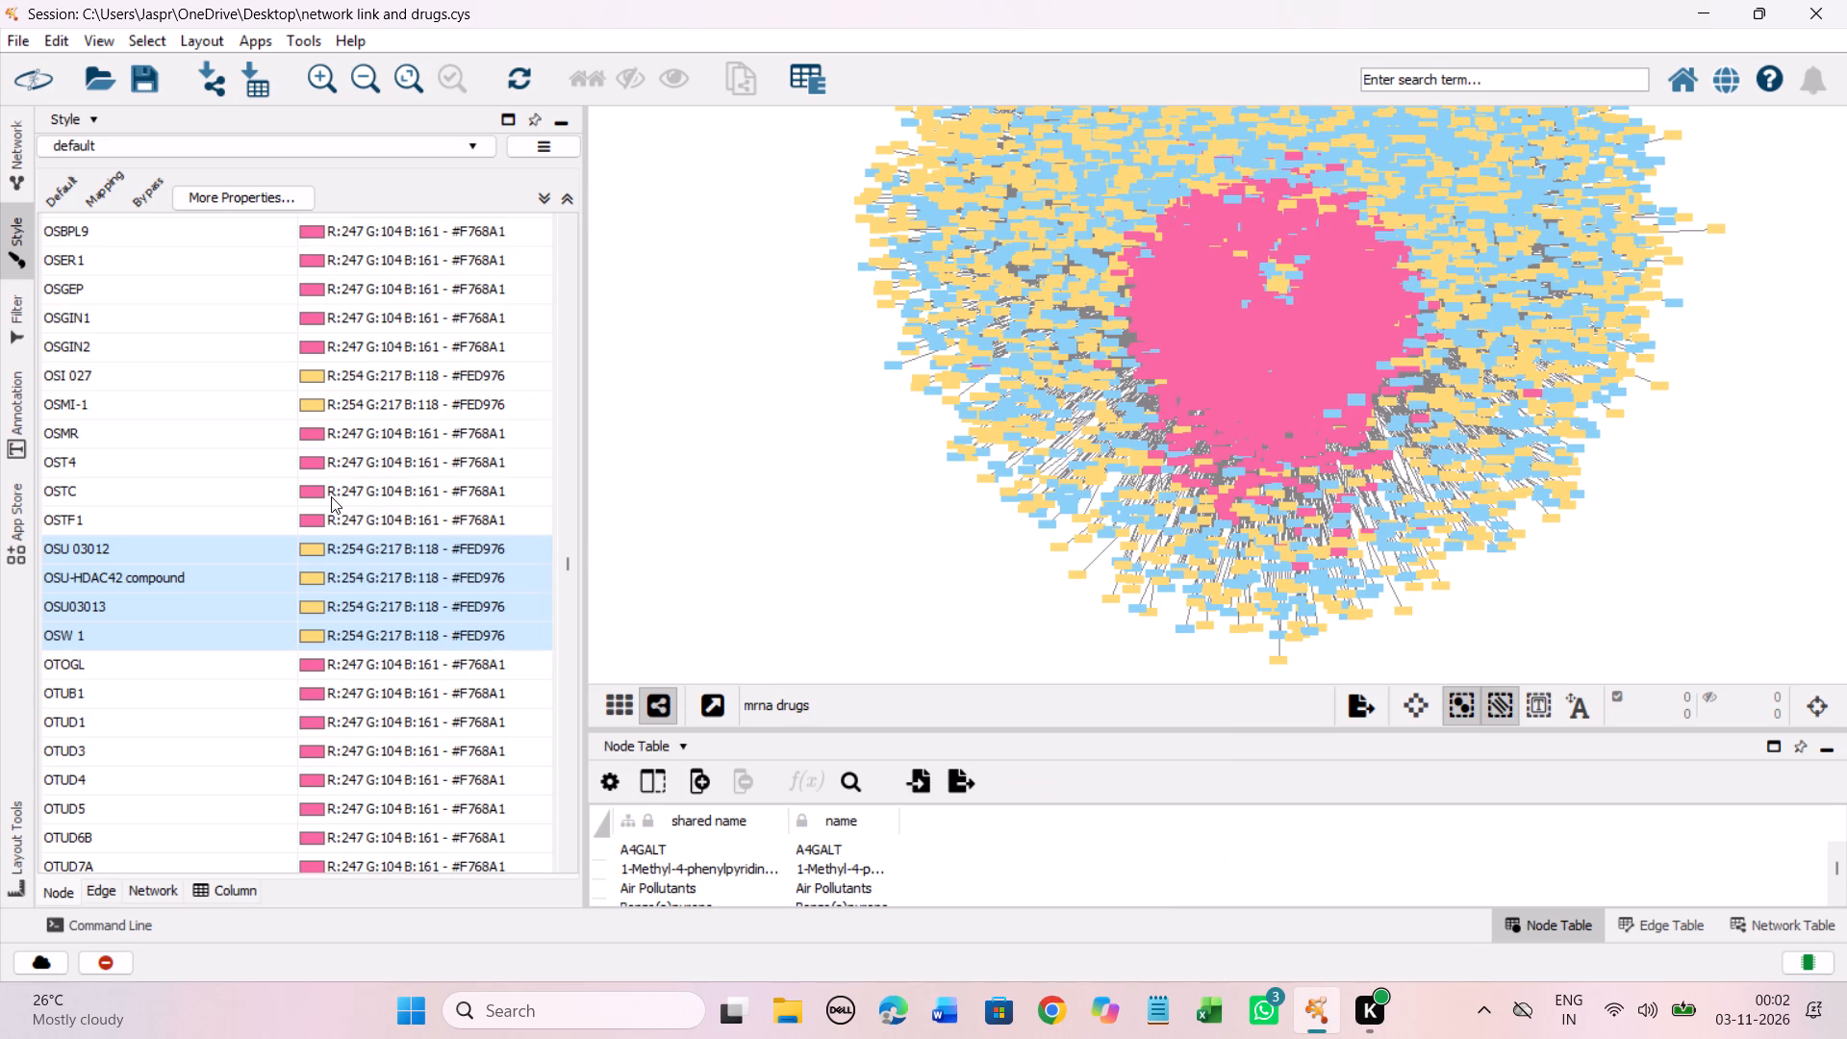
Set the discrete colour mapping of the unmapped entry OTX015 to the Yellow-Orange-Red shade #FED976.
{"action": "scroll", "coordinate": [493, 422], "scroll_direction": "down", "scroll_amount": 11}
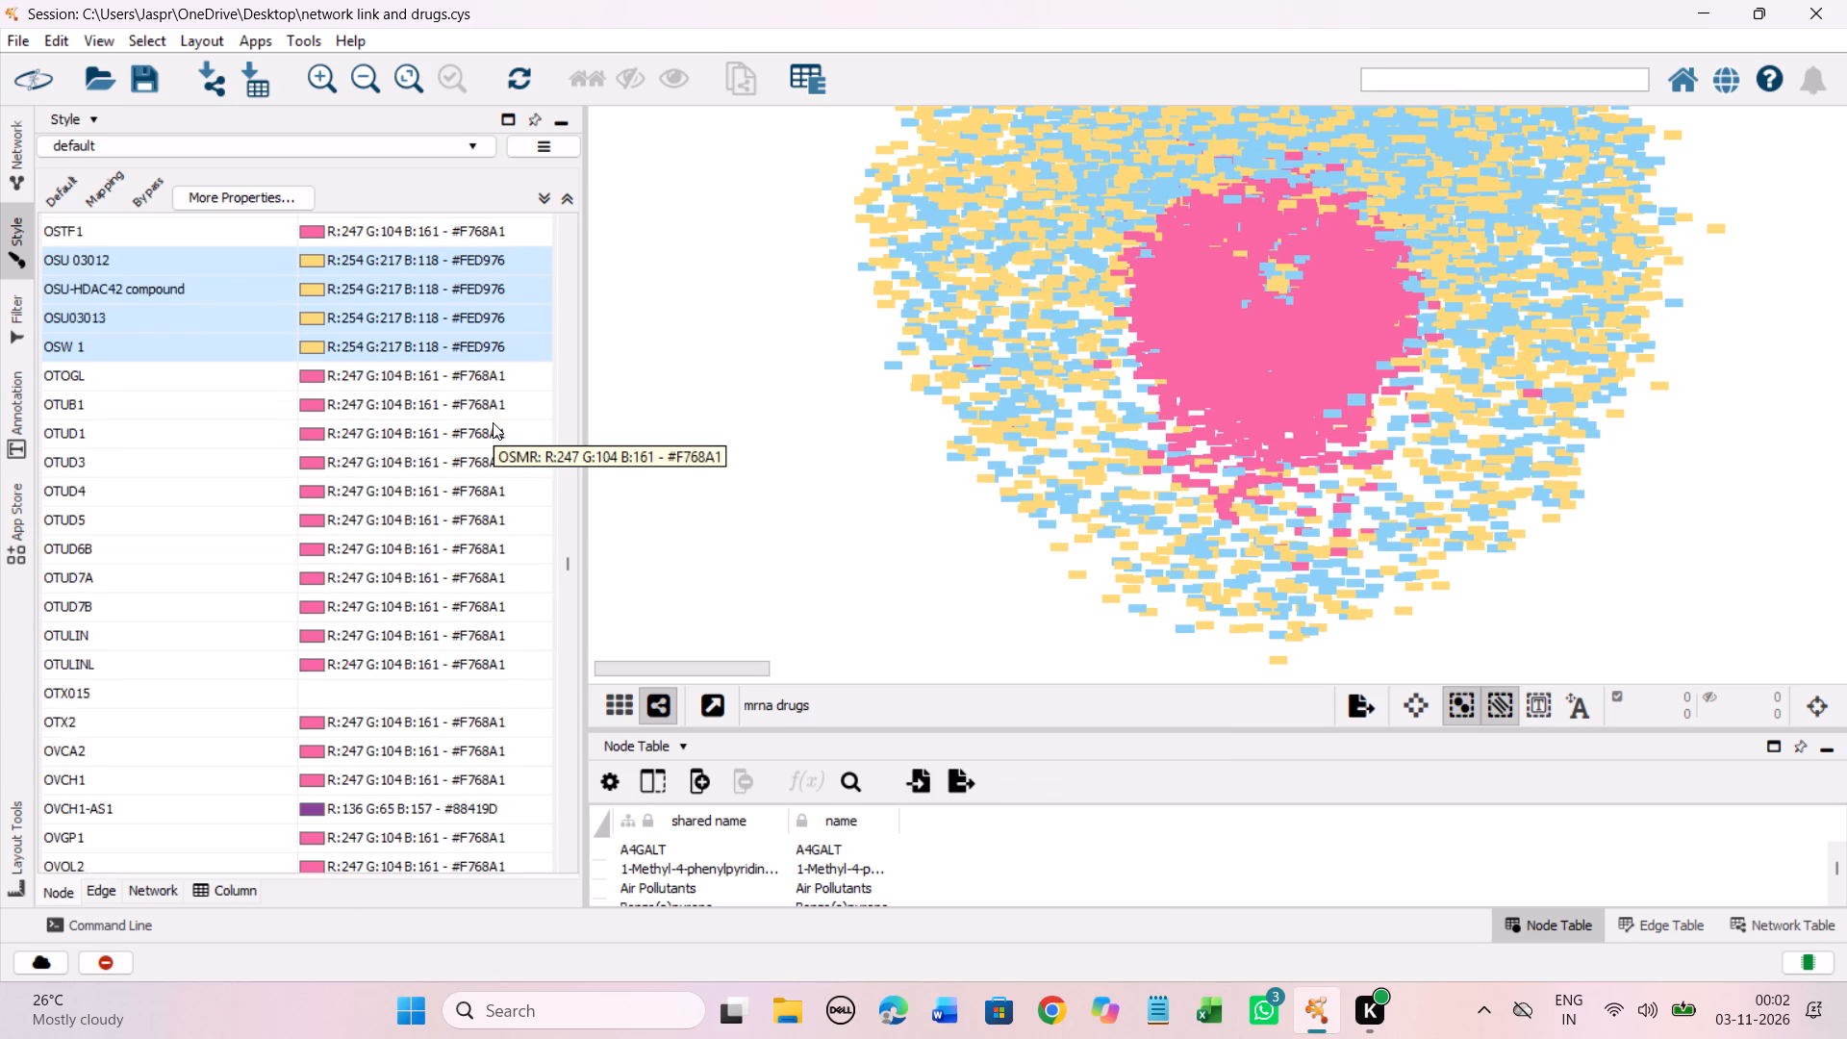
{"action": "scroll", "coordinate": [493, 422], "scroll_direction": "down", "scroll_amount": 11}
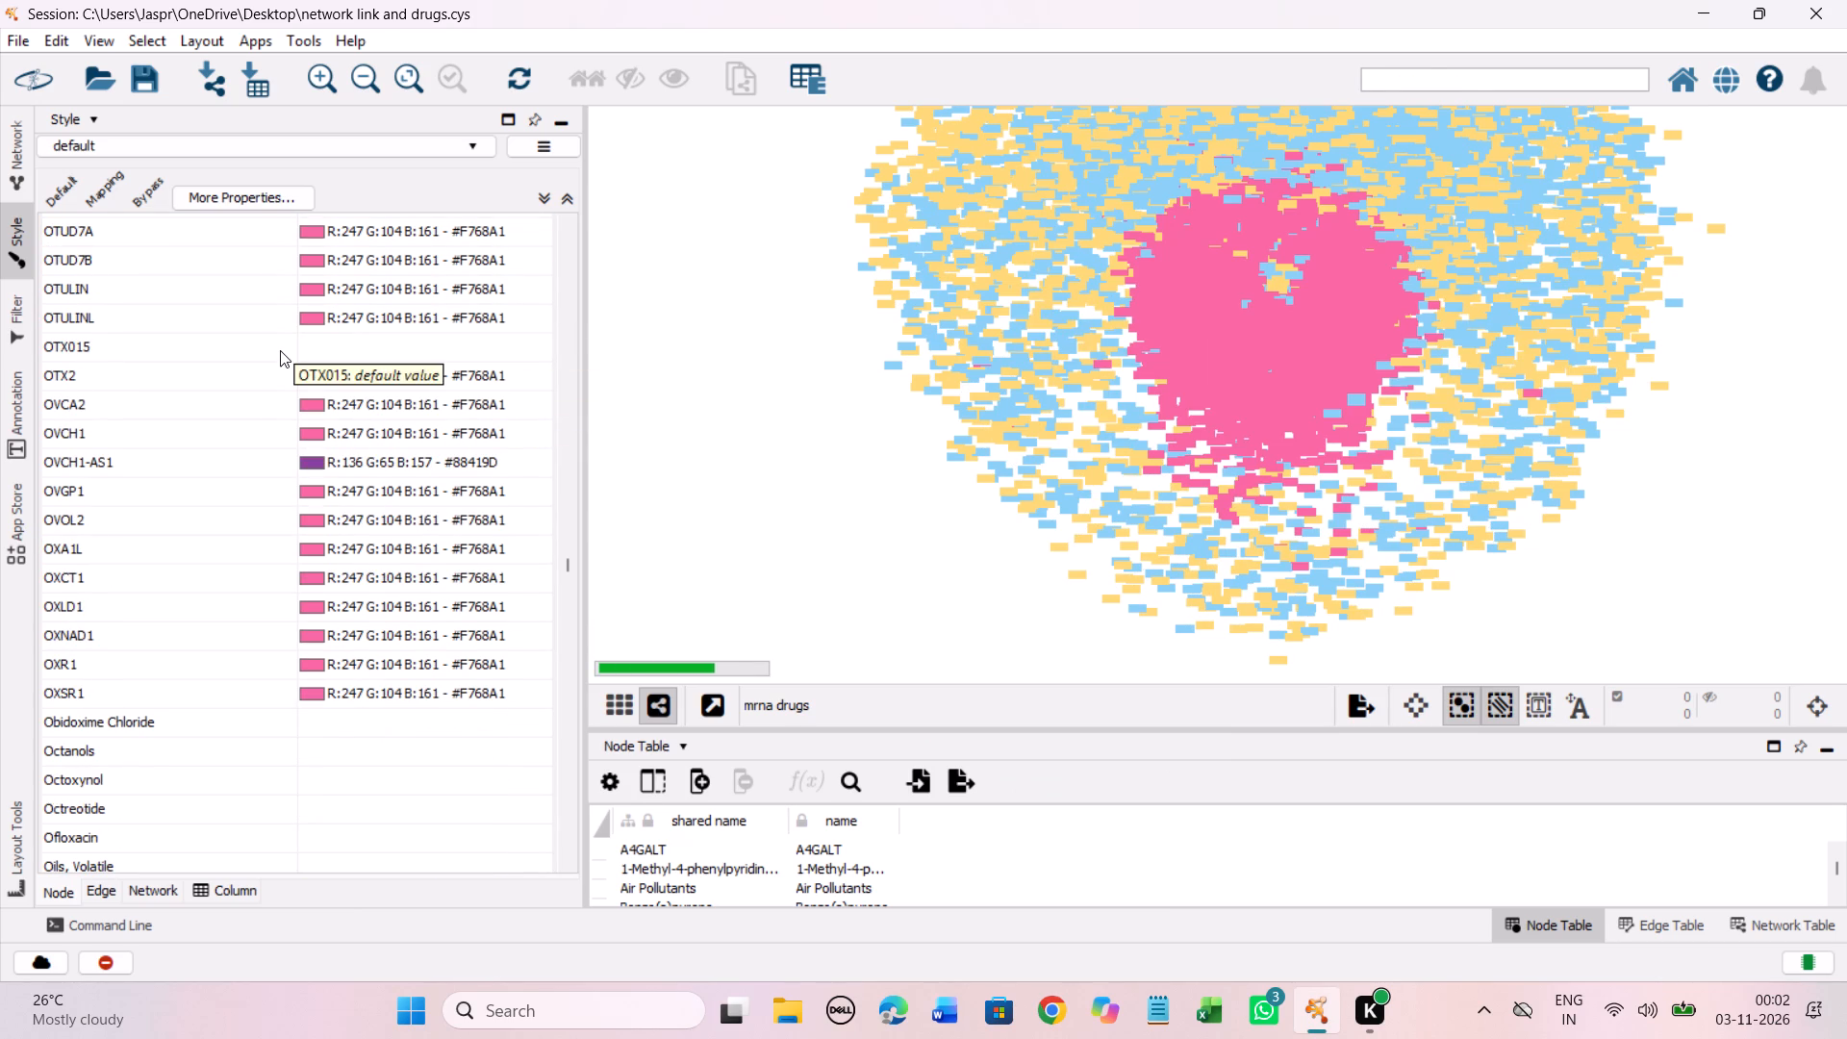
{"action": "left_click", "coordinate": [280, 350]}
{"action": "right_click", "coordinate": [280, 350]}
{"action": "left_click", "coordinate": [638, 377]}
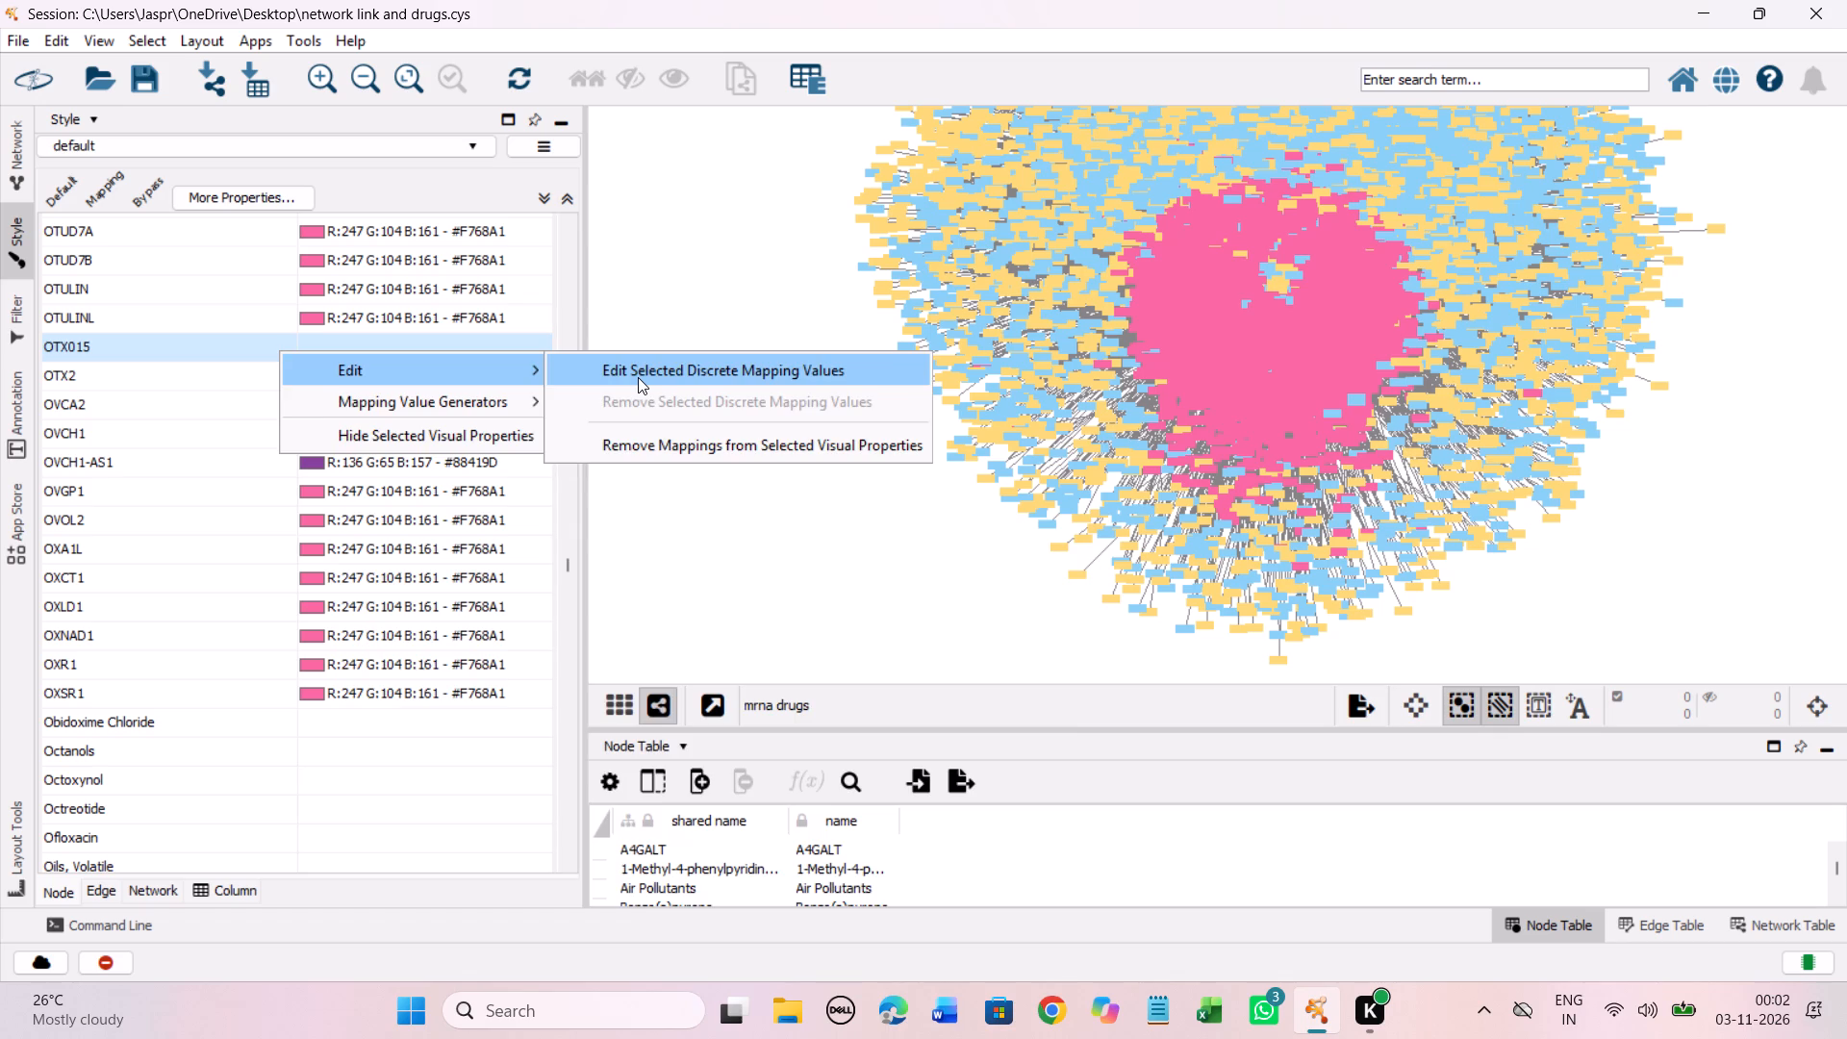
{"action": "left_click_drag", "start_coordinate": [444, 537], "coordinate": [580, 254]}
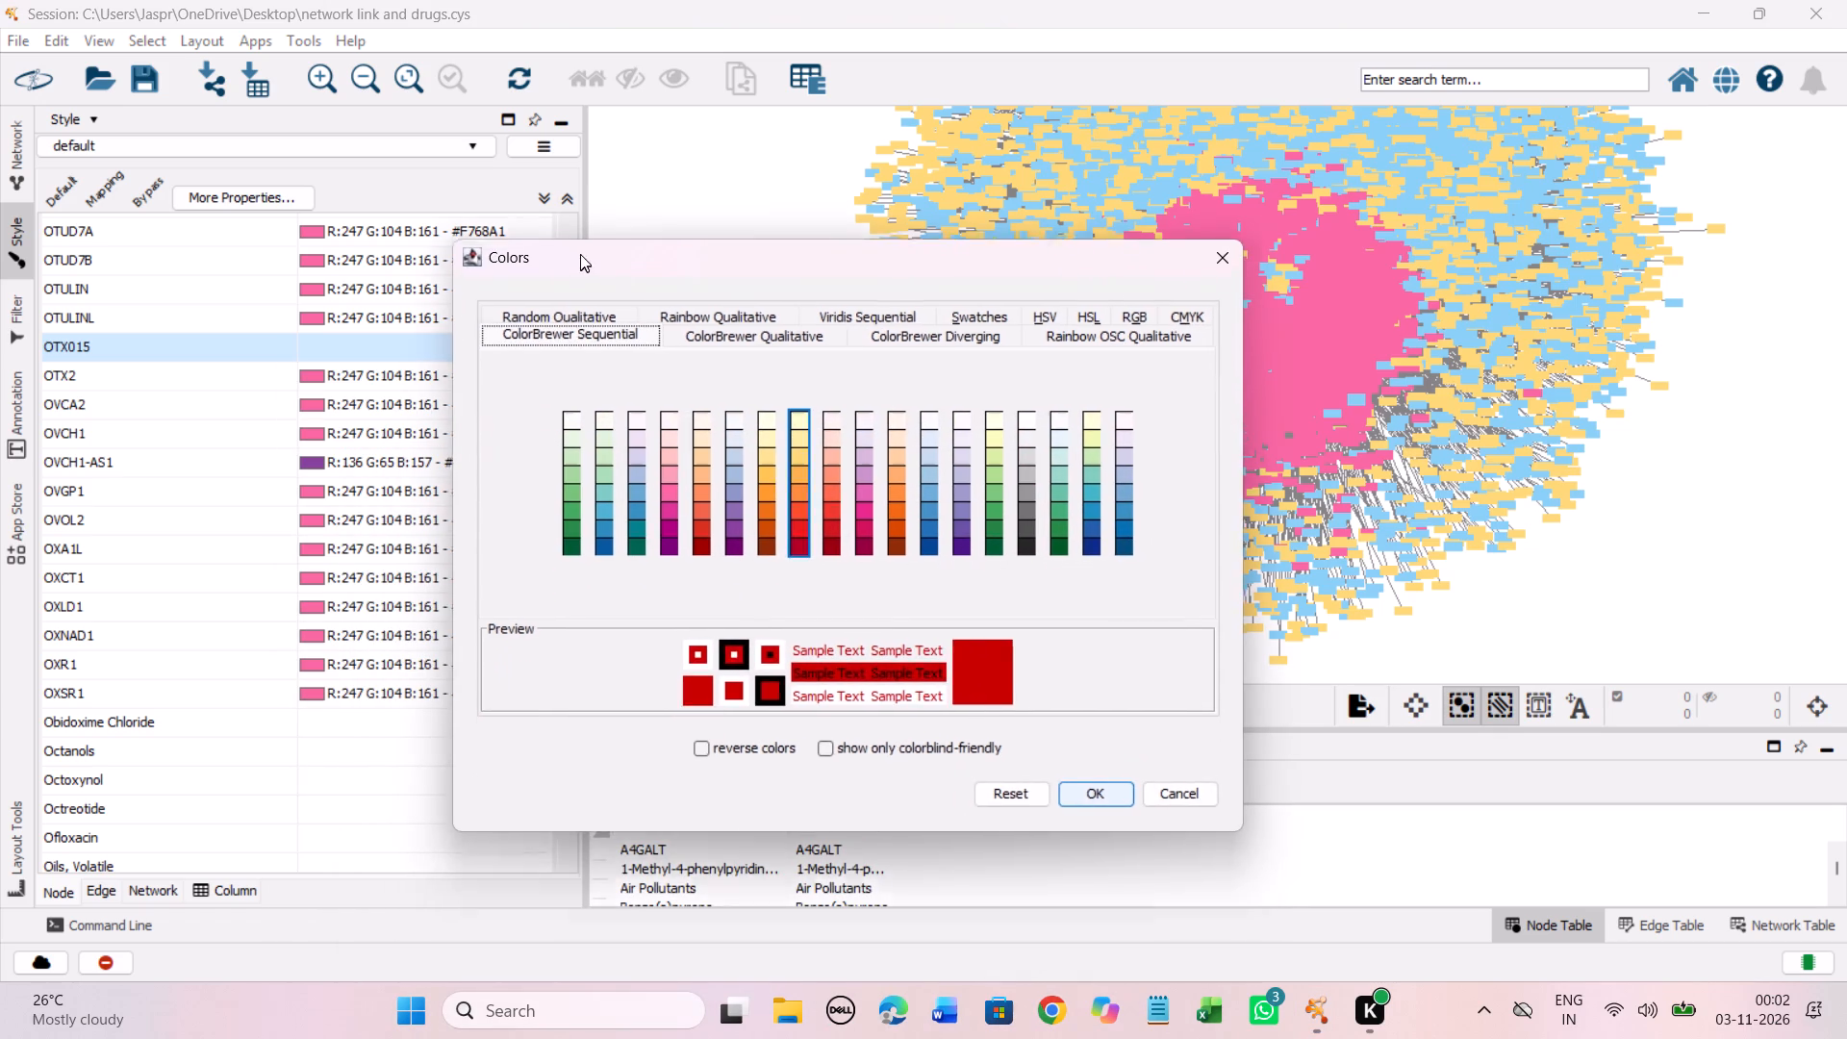
{"action": "left_click_drag", "start_coordinate": [580, 254], "coordinate": [578, 248]}
{"action": "left_click", "coordinate": [802, 448]}
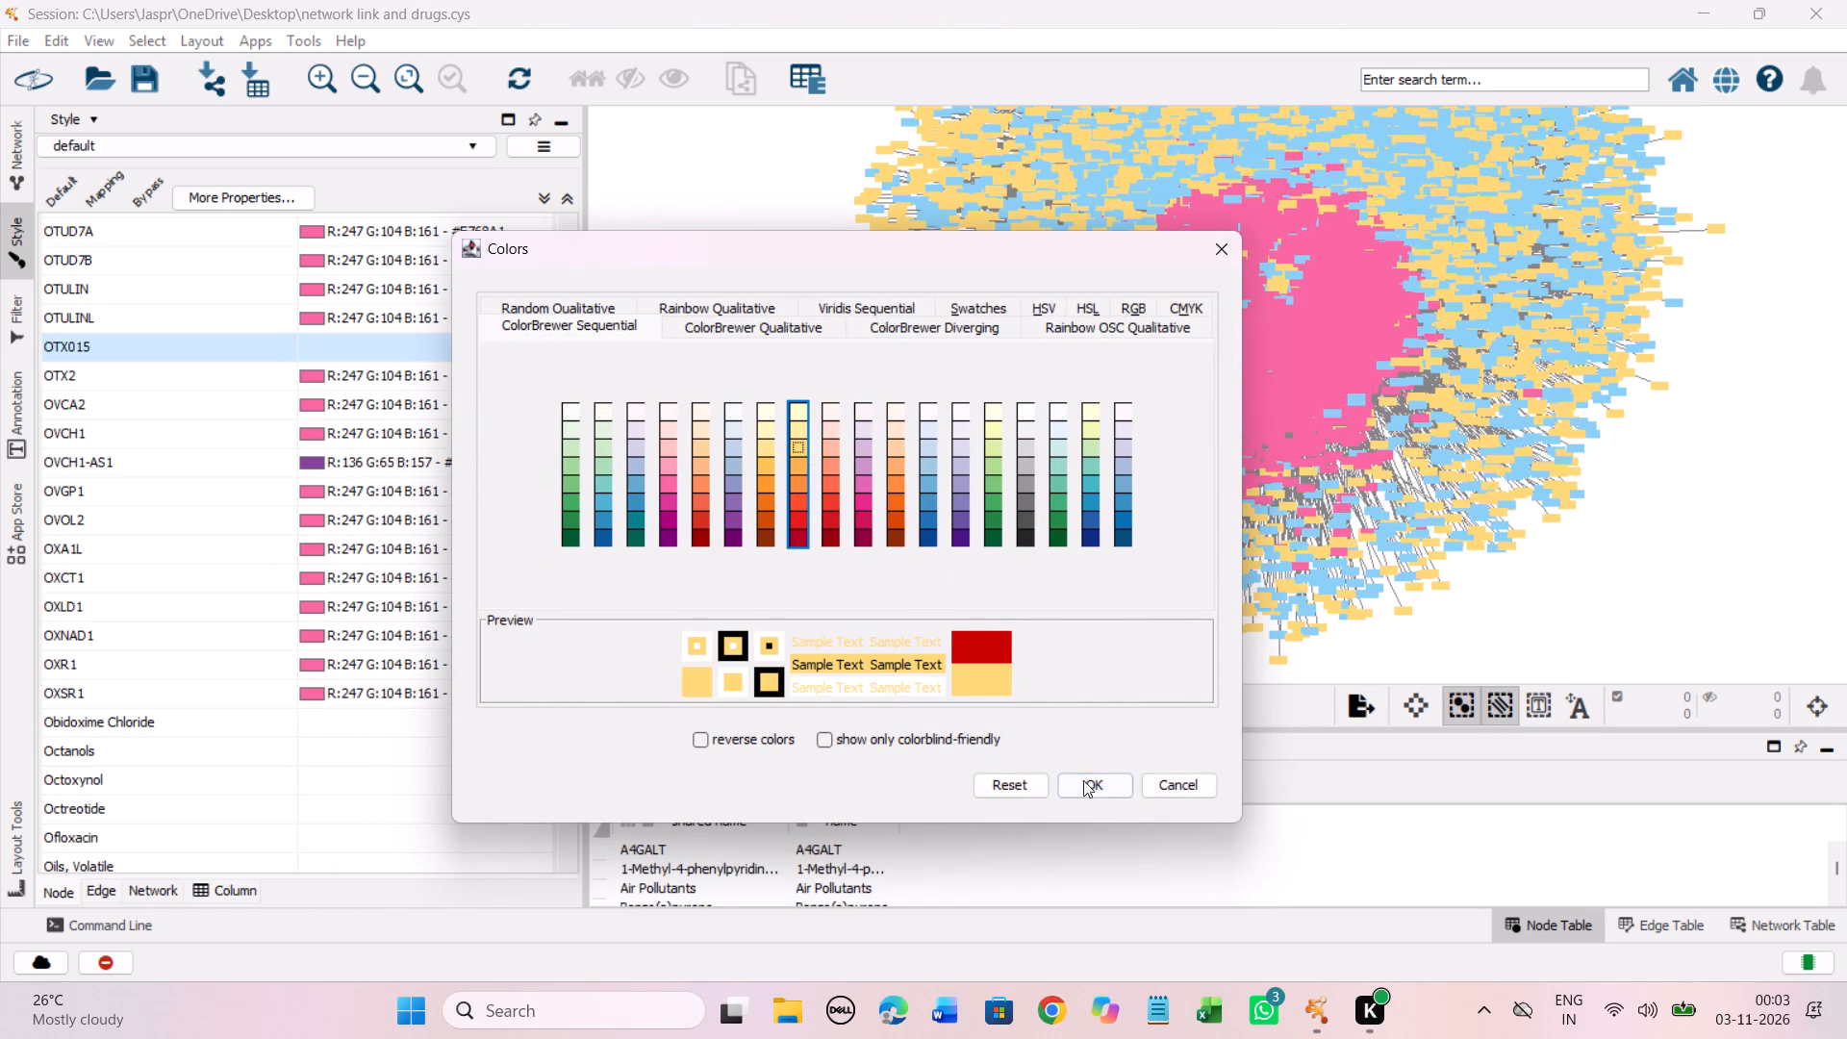
{"action": "left_click", "coordinate": [1089, 794]}
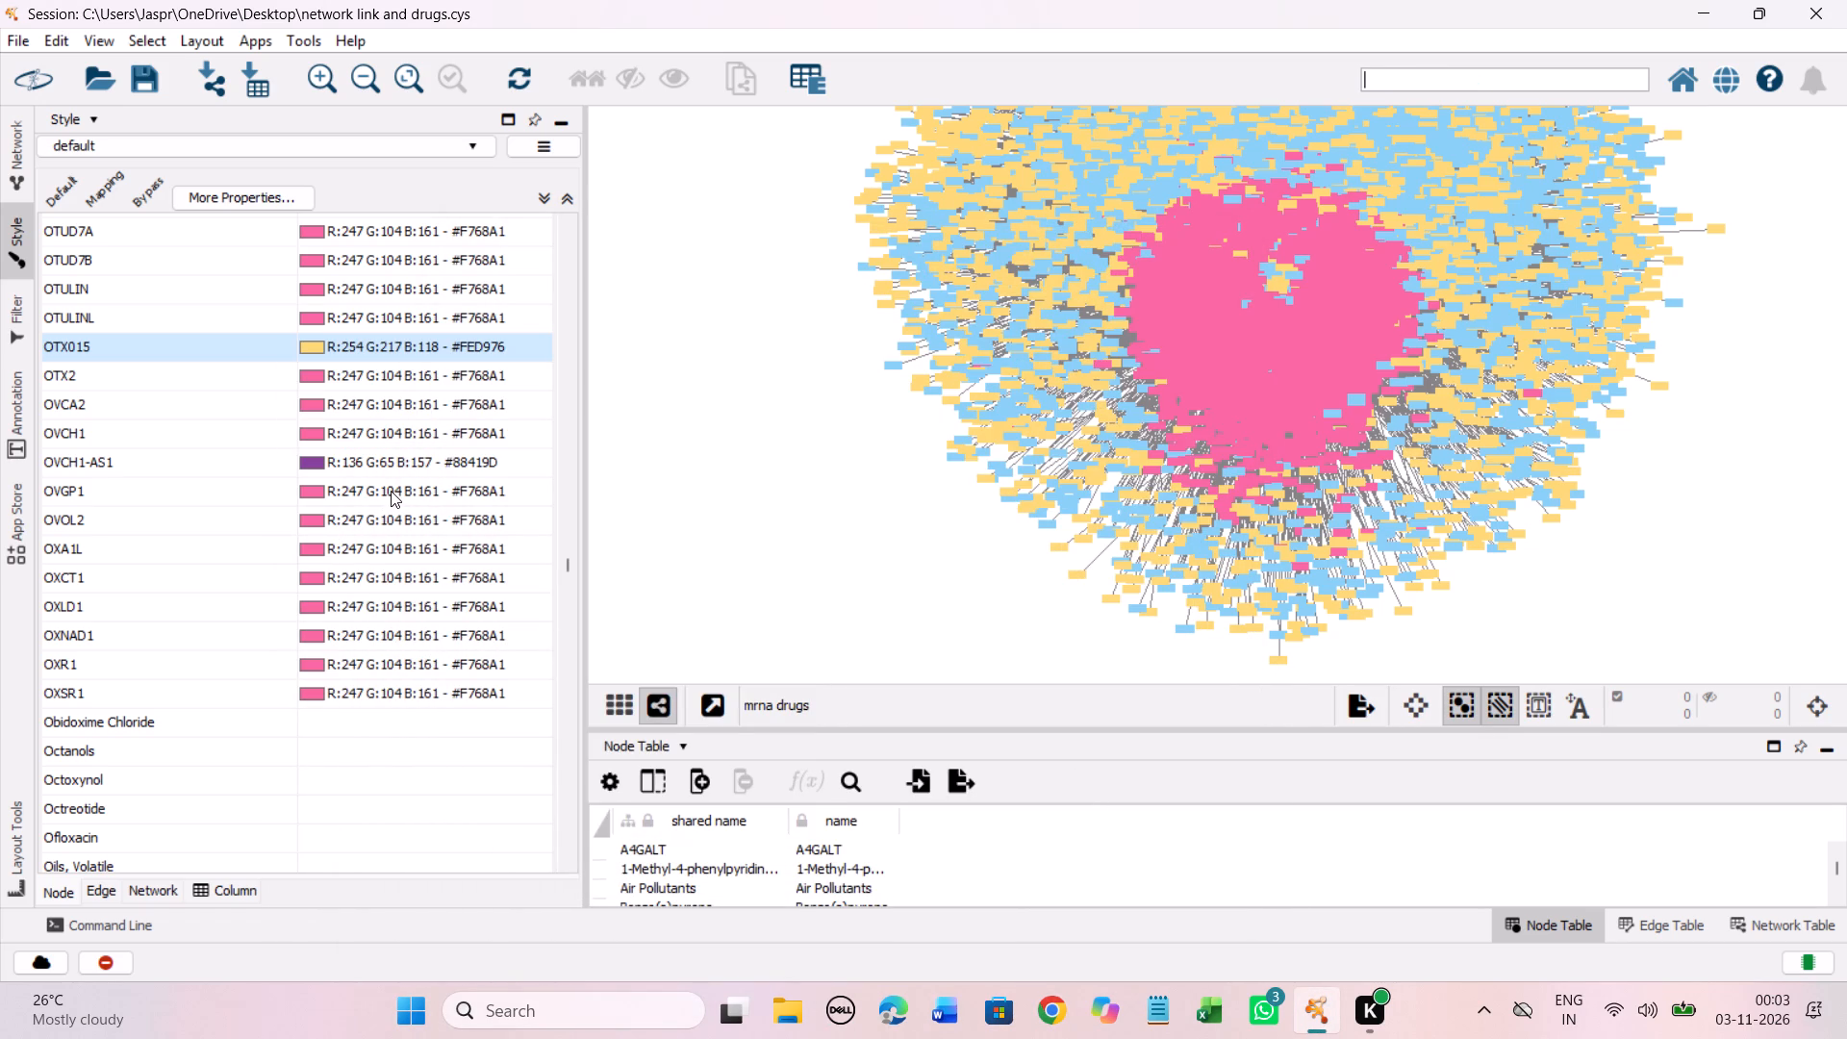
Set the discrete colour mapping of the unmapped entries from Obidoxime Chloride through P(1),P(5)-di(adenosine-5'-)pentaphosphate to the Yellow-Orange-Red shade #FED976.
{"action": "scroll", "coordinate": [391, 493], "scroll_direction": "down", "scroll_amount": 8}
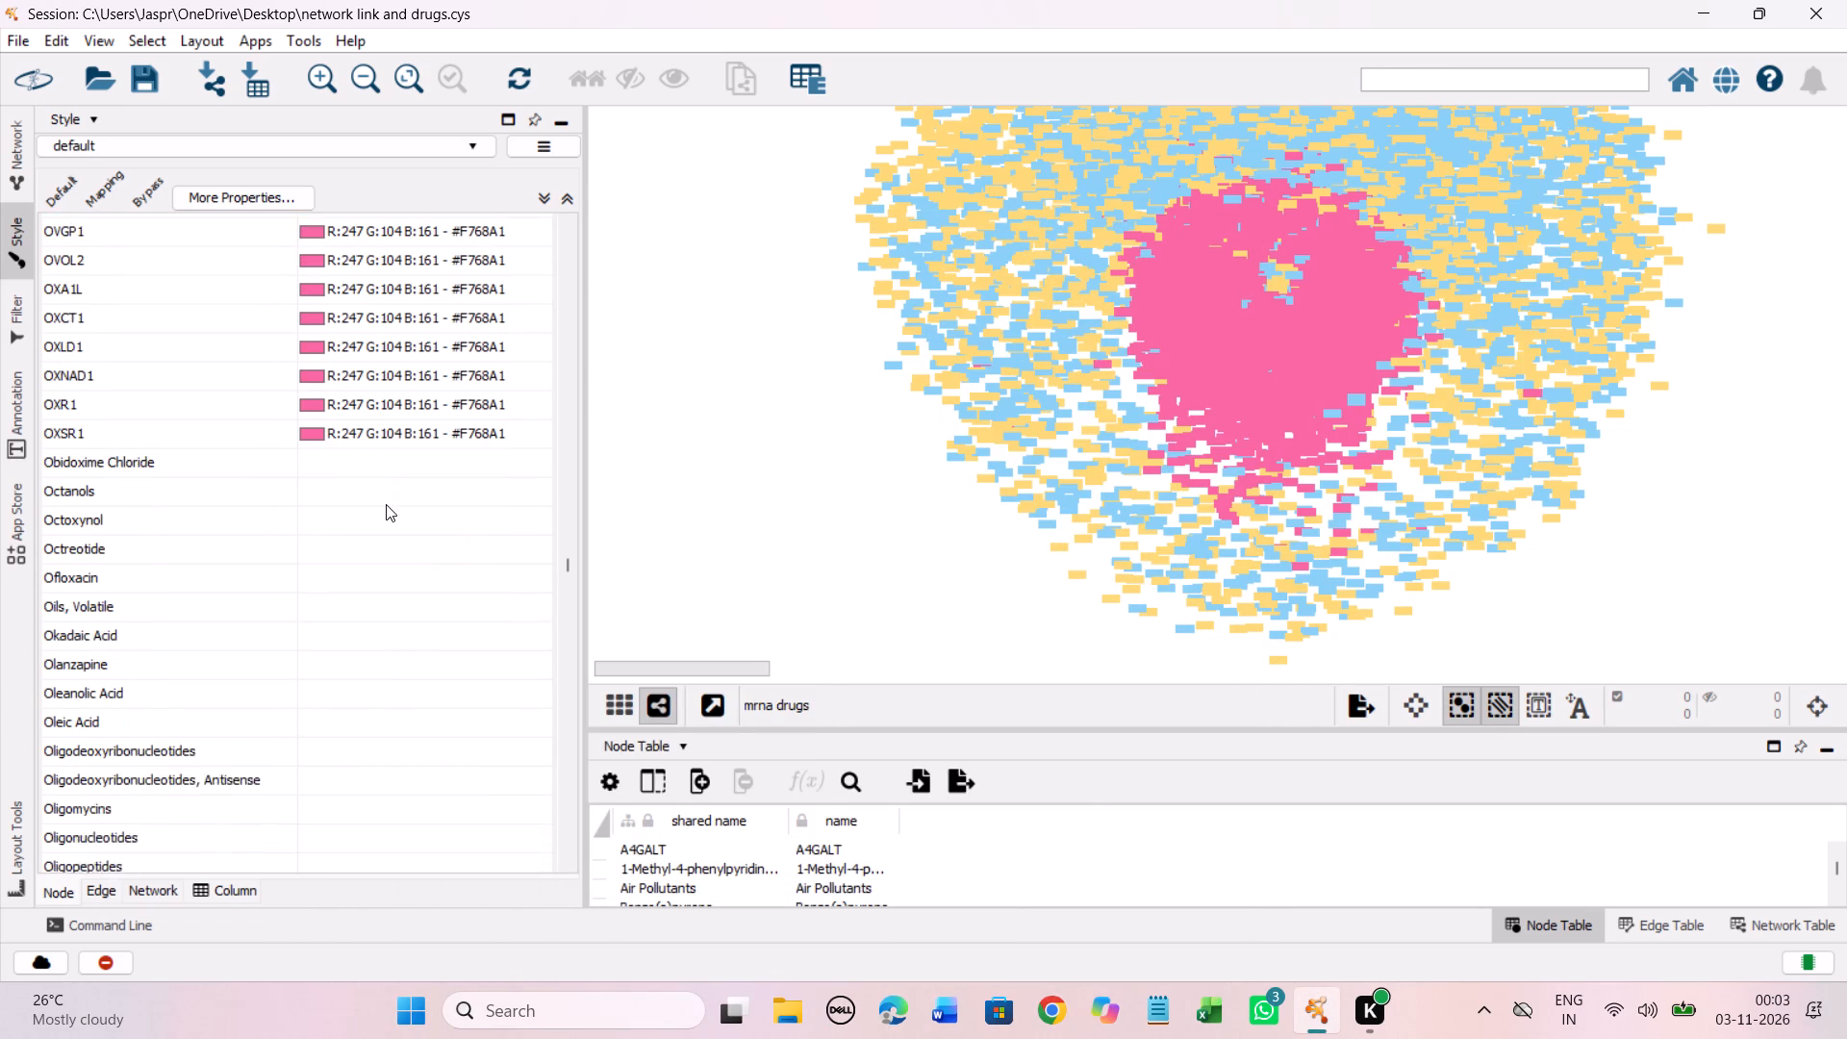
{"action": "scroll", "coordinate": [386, 504], "scroll_direction": "down", "scroll_amount": 4}
{"action": "left_click", "coordinate": [265, 378]}
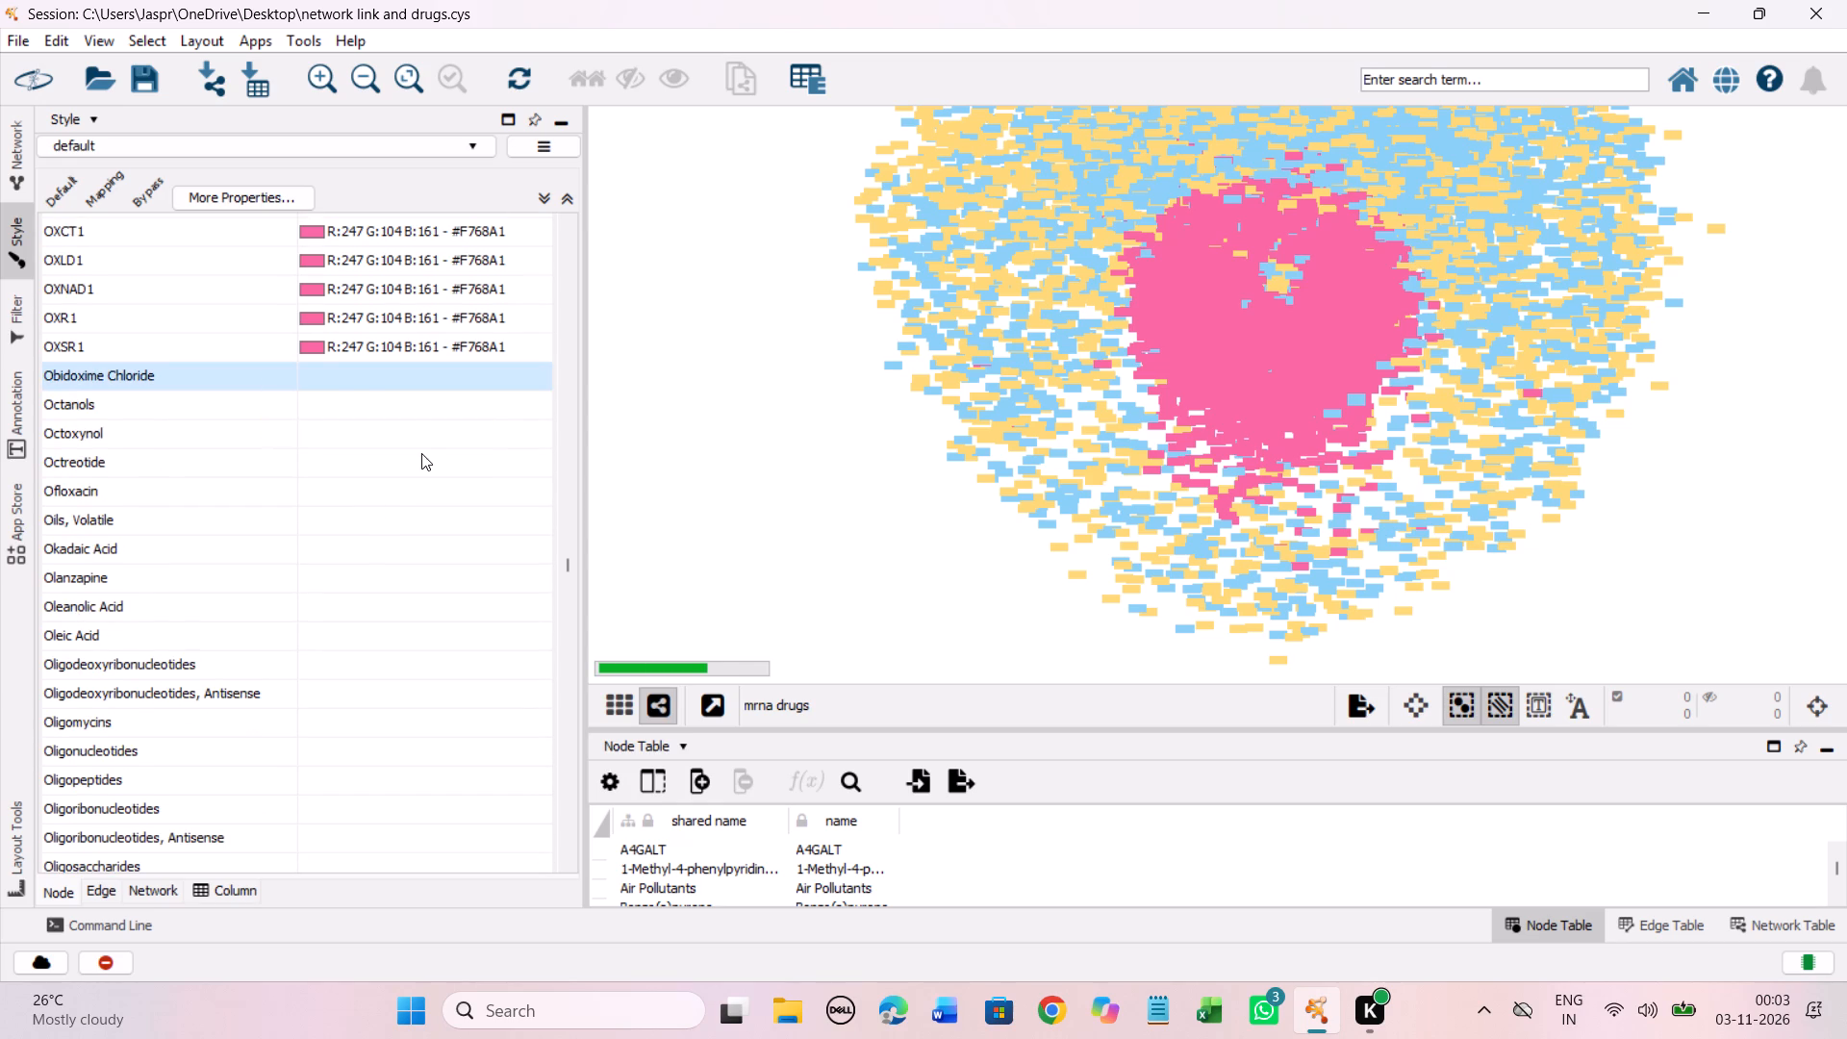
{"action": "scroll", "coordinate": [421, 456], "scroll_direction": "down", "scroll_amount": 20}
{"action": "scroll", "coordinate": [421, 456], "scroll_direction": "down", "scroll_amount": 16}
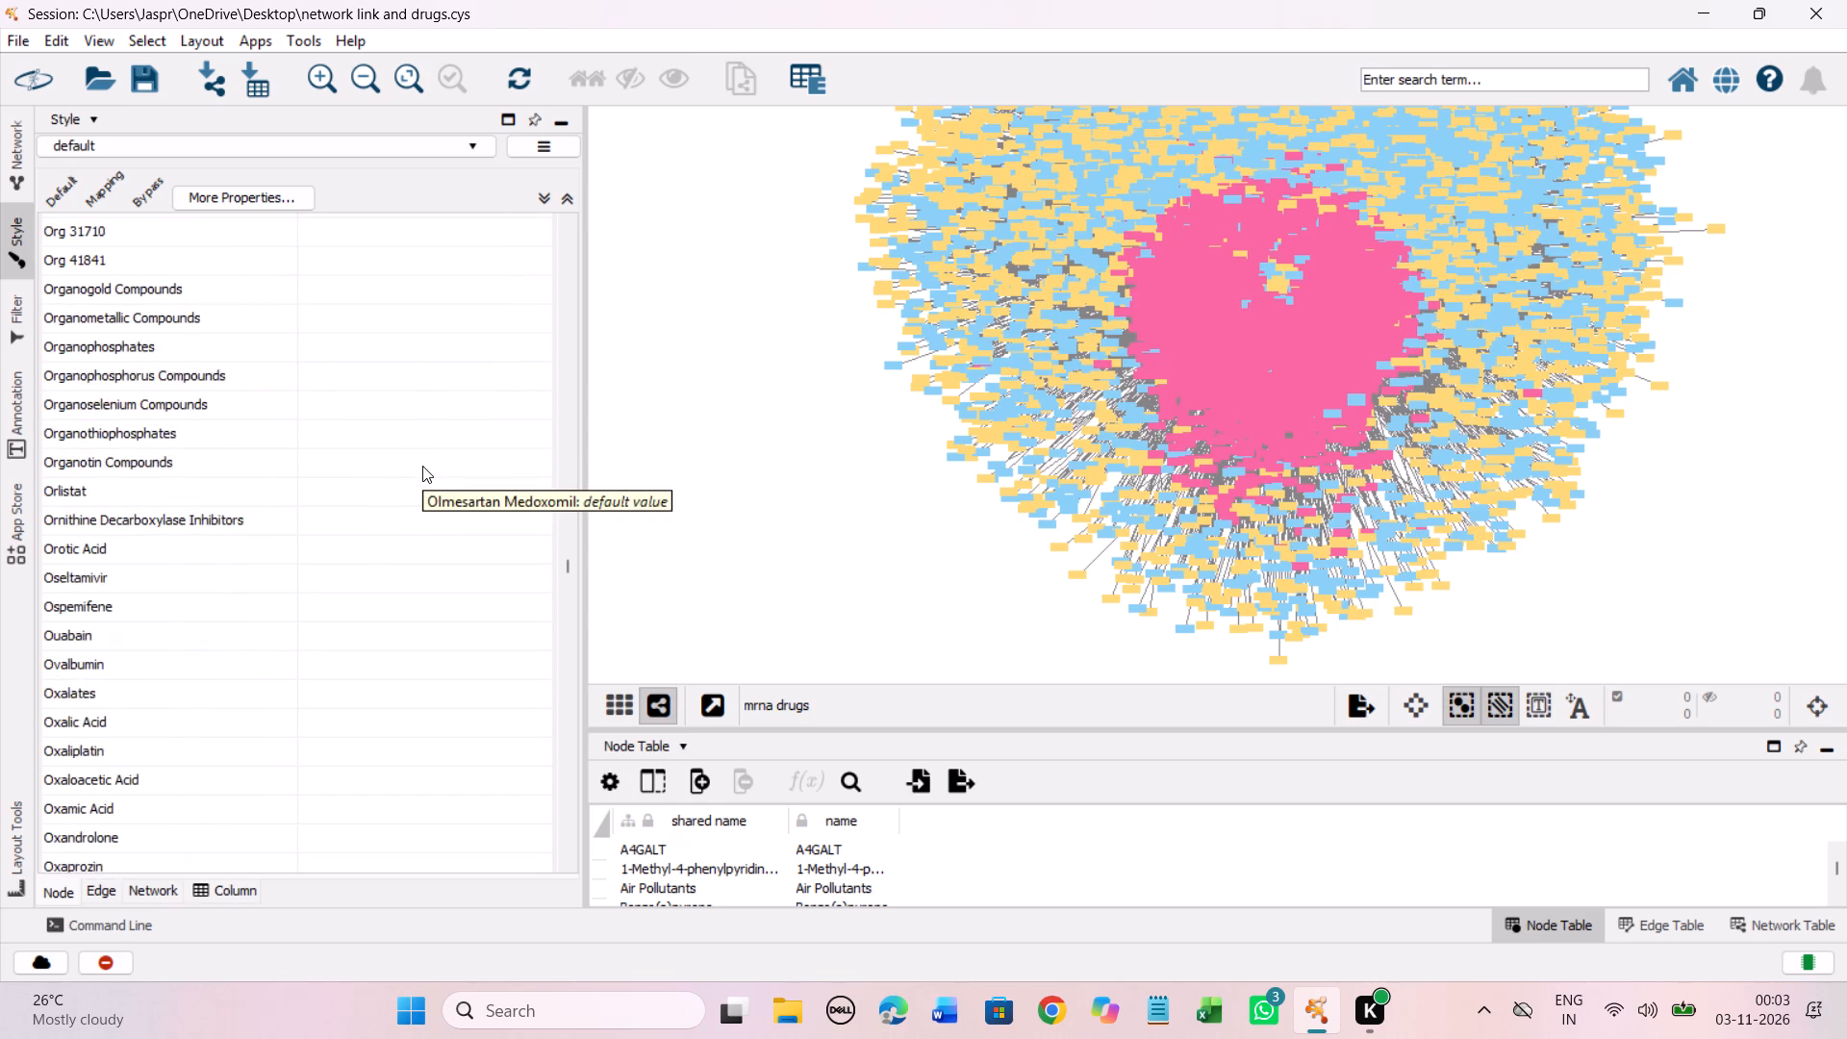
{"action": "scroll", "coordinate": [422, 466], "scroll_direction": "down", "scroll_amount": 20}
{"action": "scroll", "coordinate": [422, 466], "scroll_direction": "down", "scroll_amount": 9}
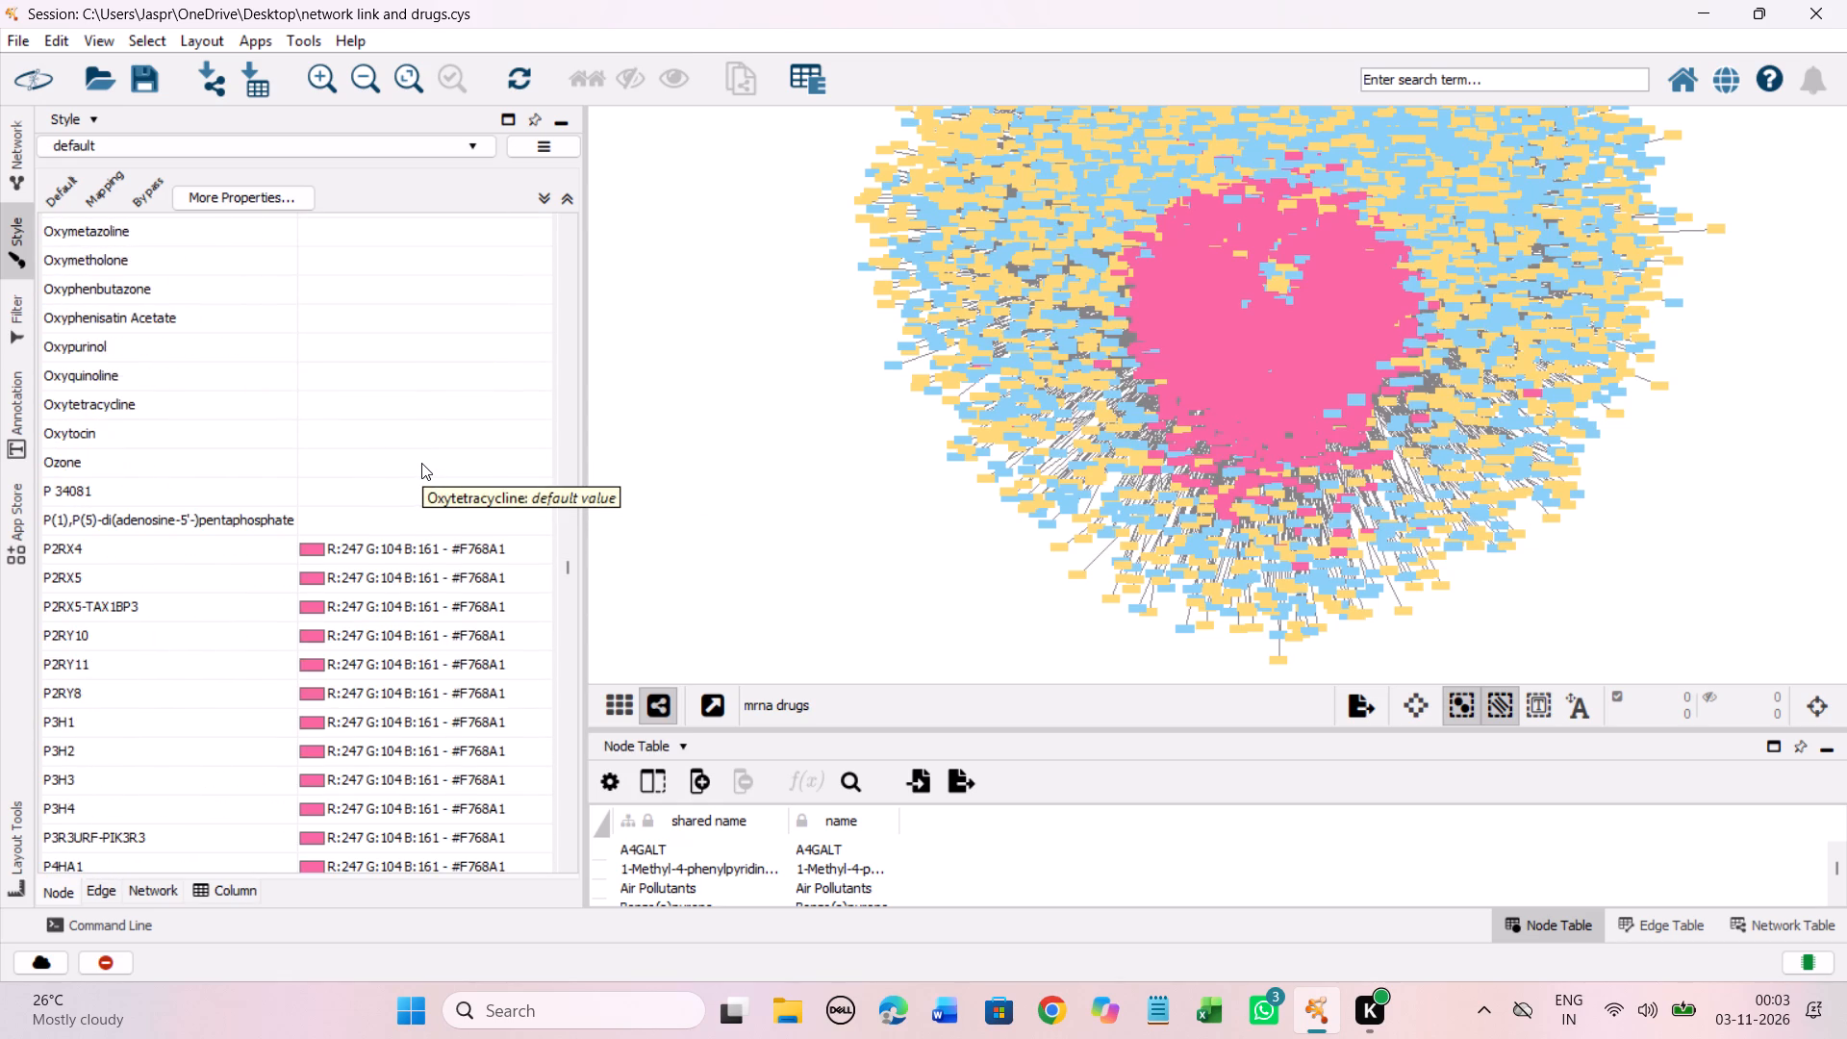
{"action": "scroll", "coordinate": [421, 463], "scroll_direction": "down", "scroll_amount": 2}
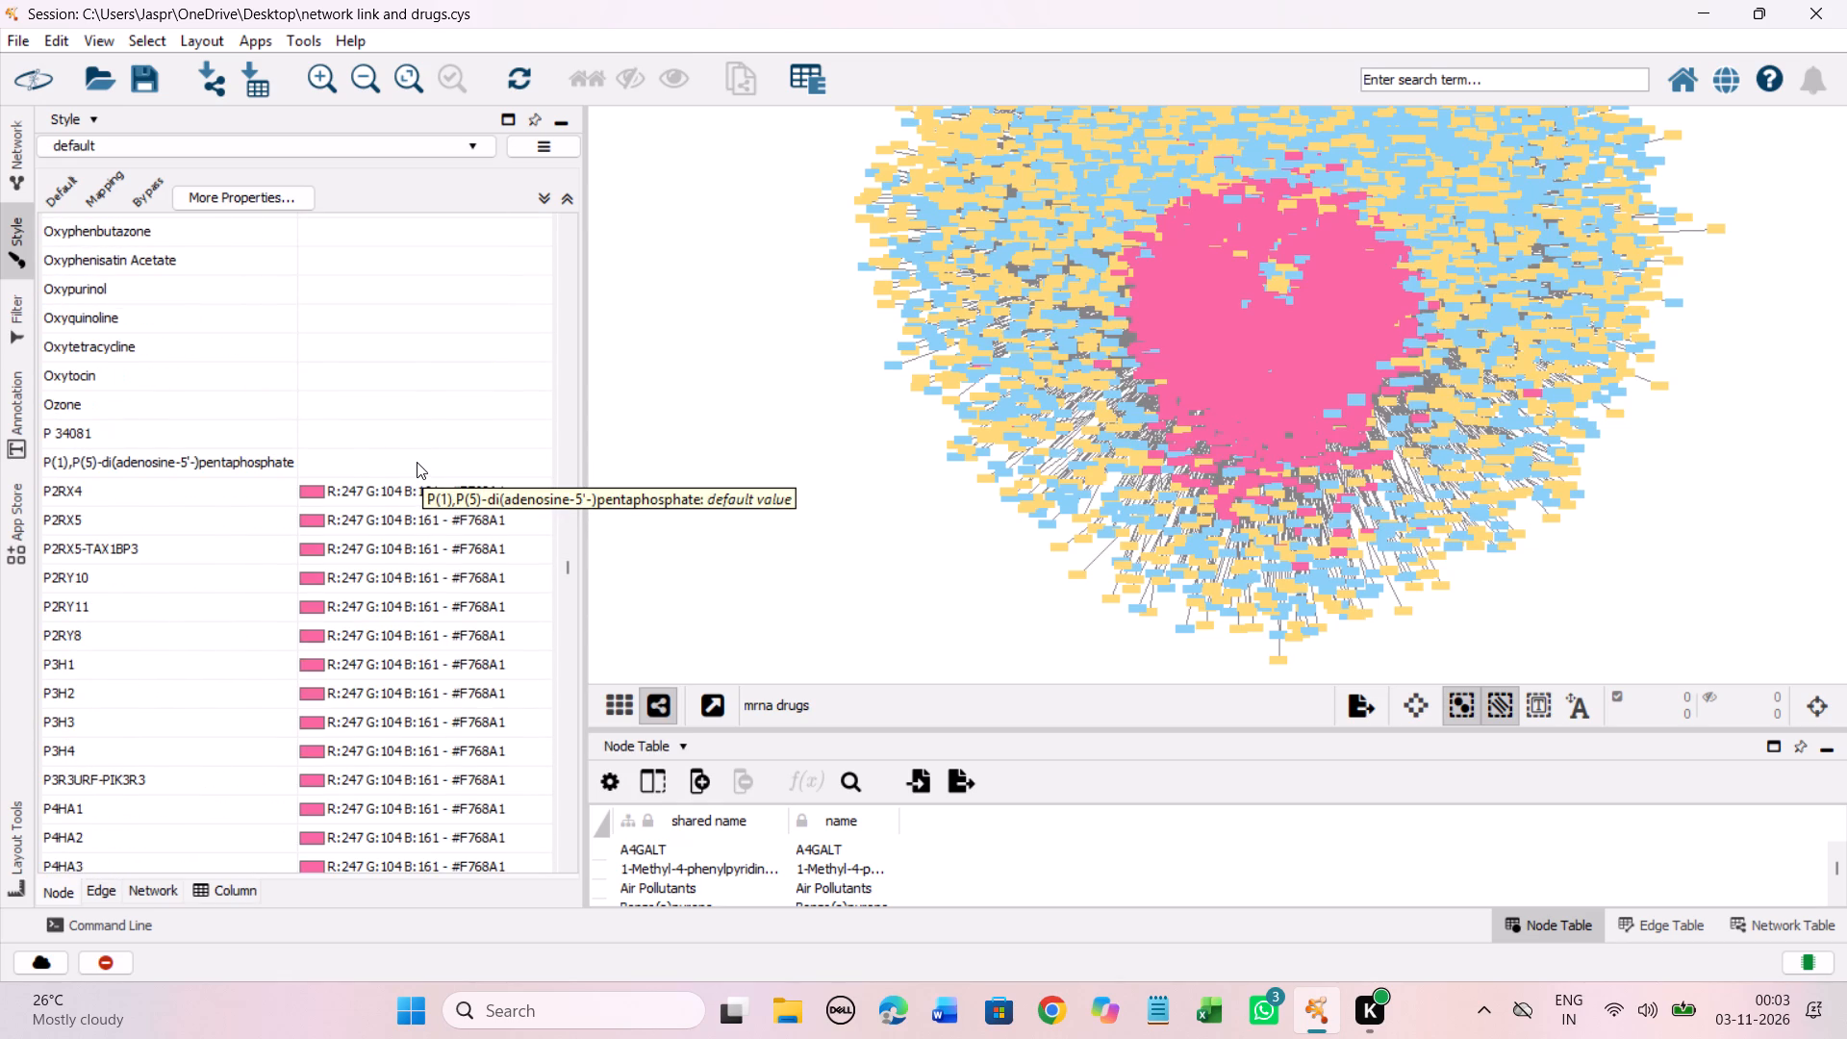
{"action": "left_click", "coordinate": [364, 458], "text": "shift"}
{"action": "right_click", "coordinate": [364, 458]}
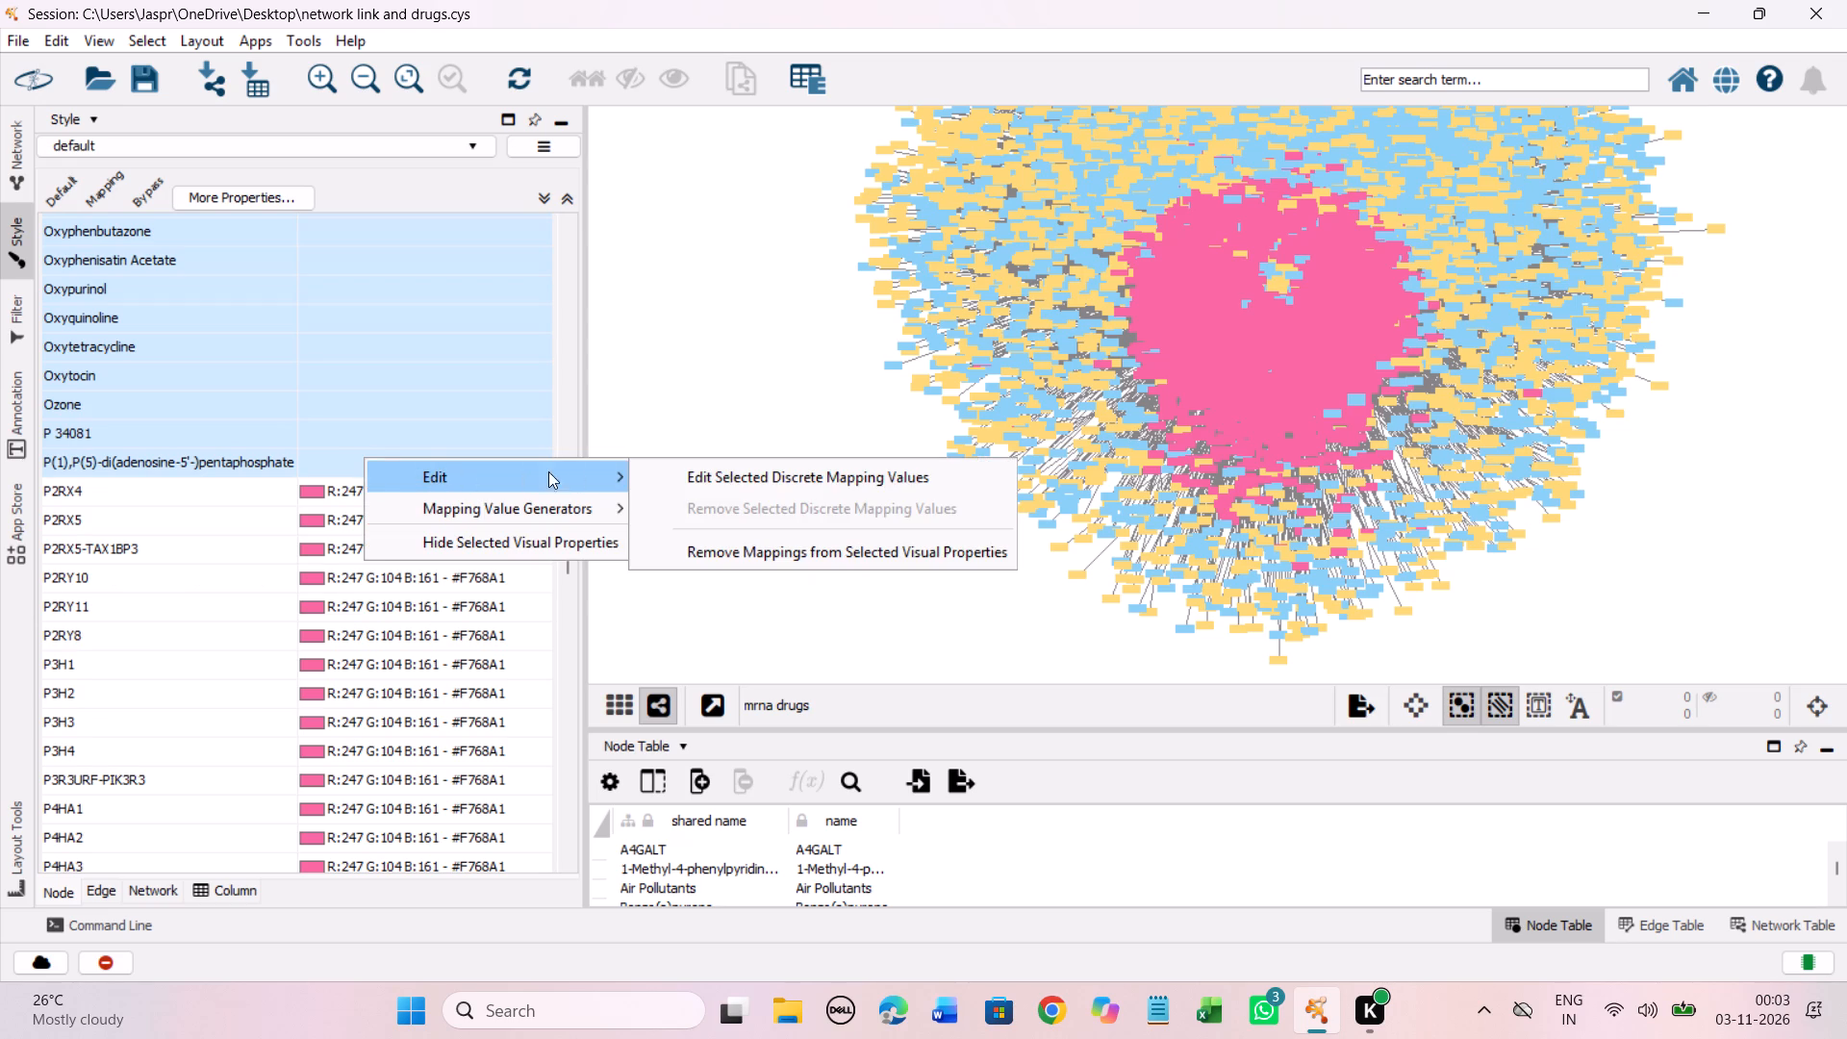
{"action": "left_click", "coordinate": [679, 474]}
{"action": "left_click_drag", "start_coordinate": [521, 540], "coordinate": [567, 475]}
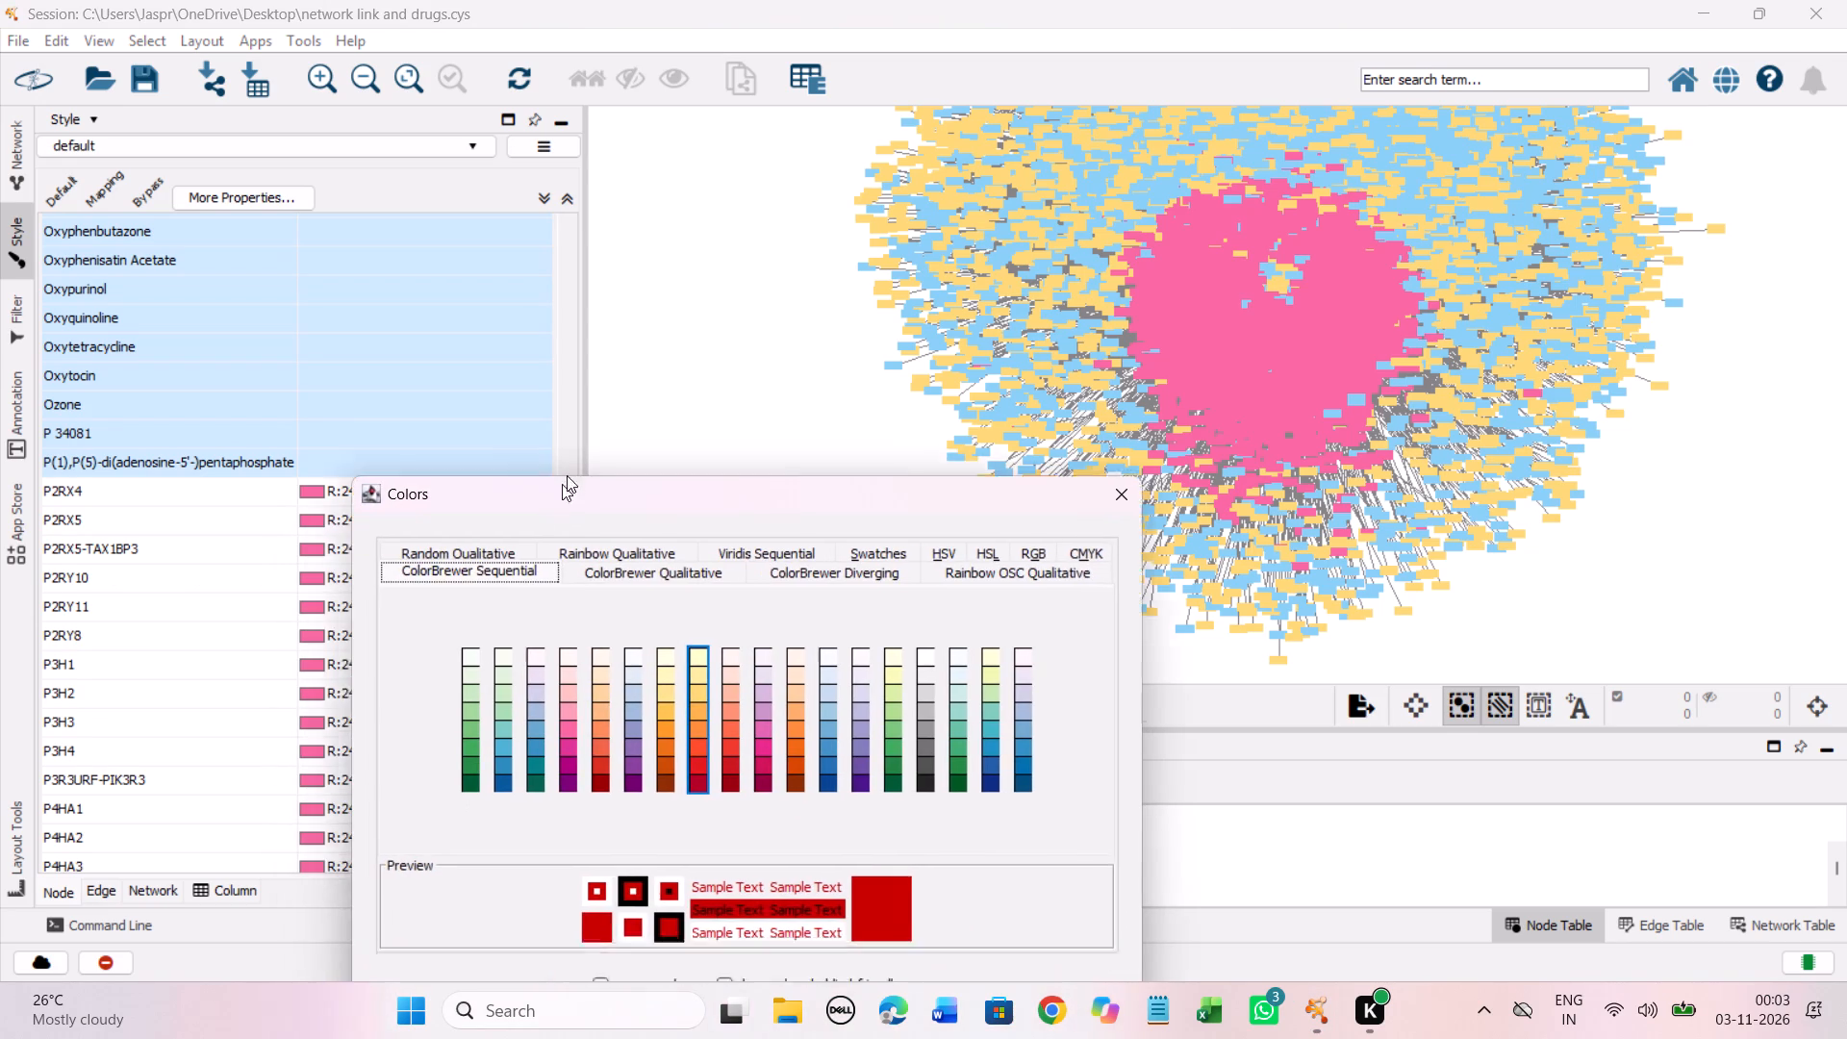
{"action": "left_click_drag", "start_coordinate": [567, 475], "coordinate": [615, 191]}
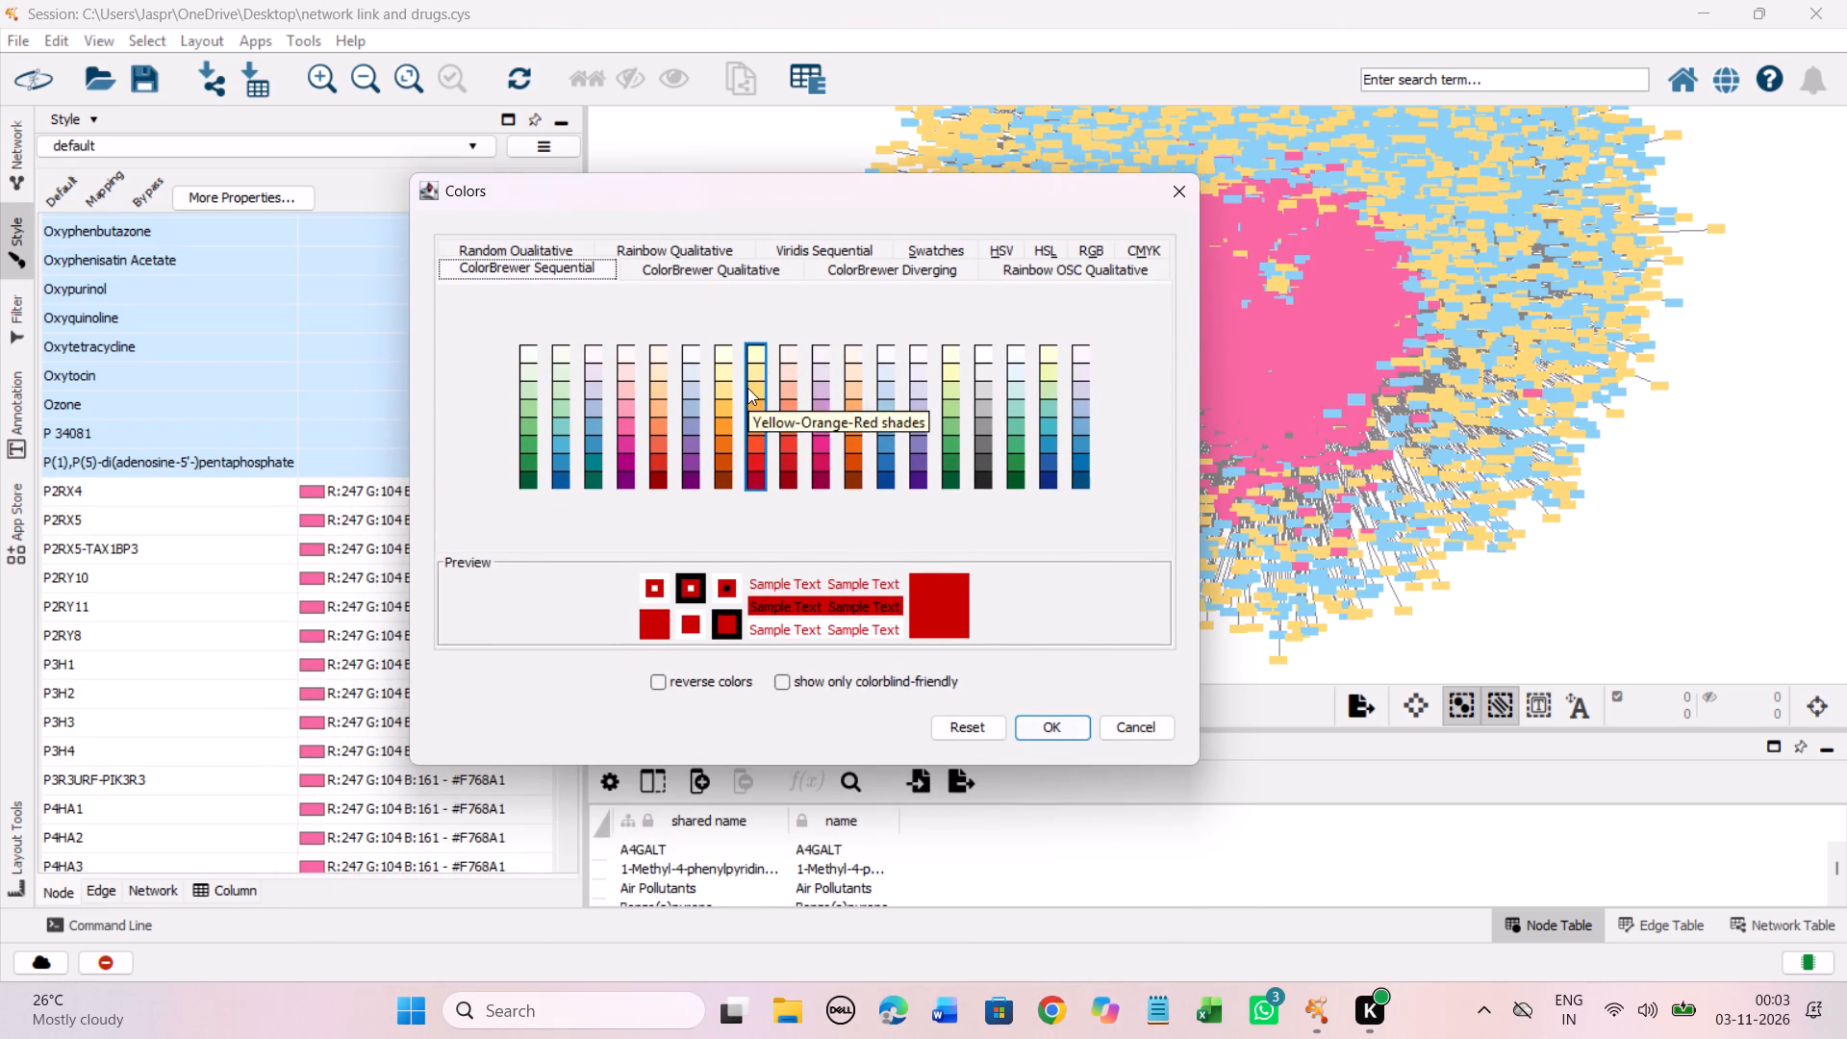
{"action": "left_click", "coordinate": [749, 388]}
{"action": "left_click", "coordinate": [1040, 717]}
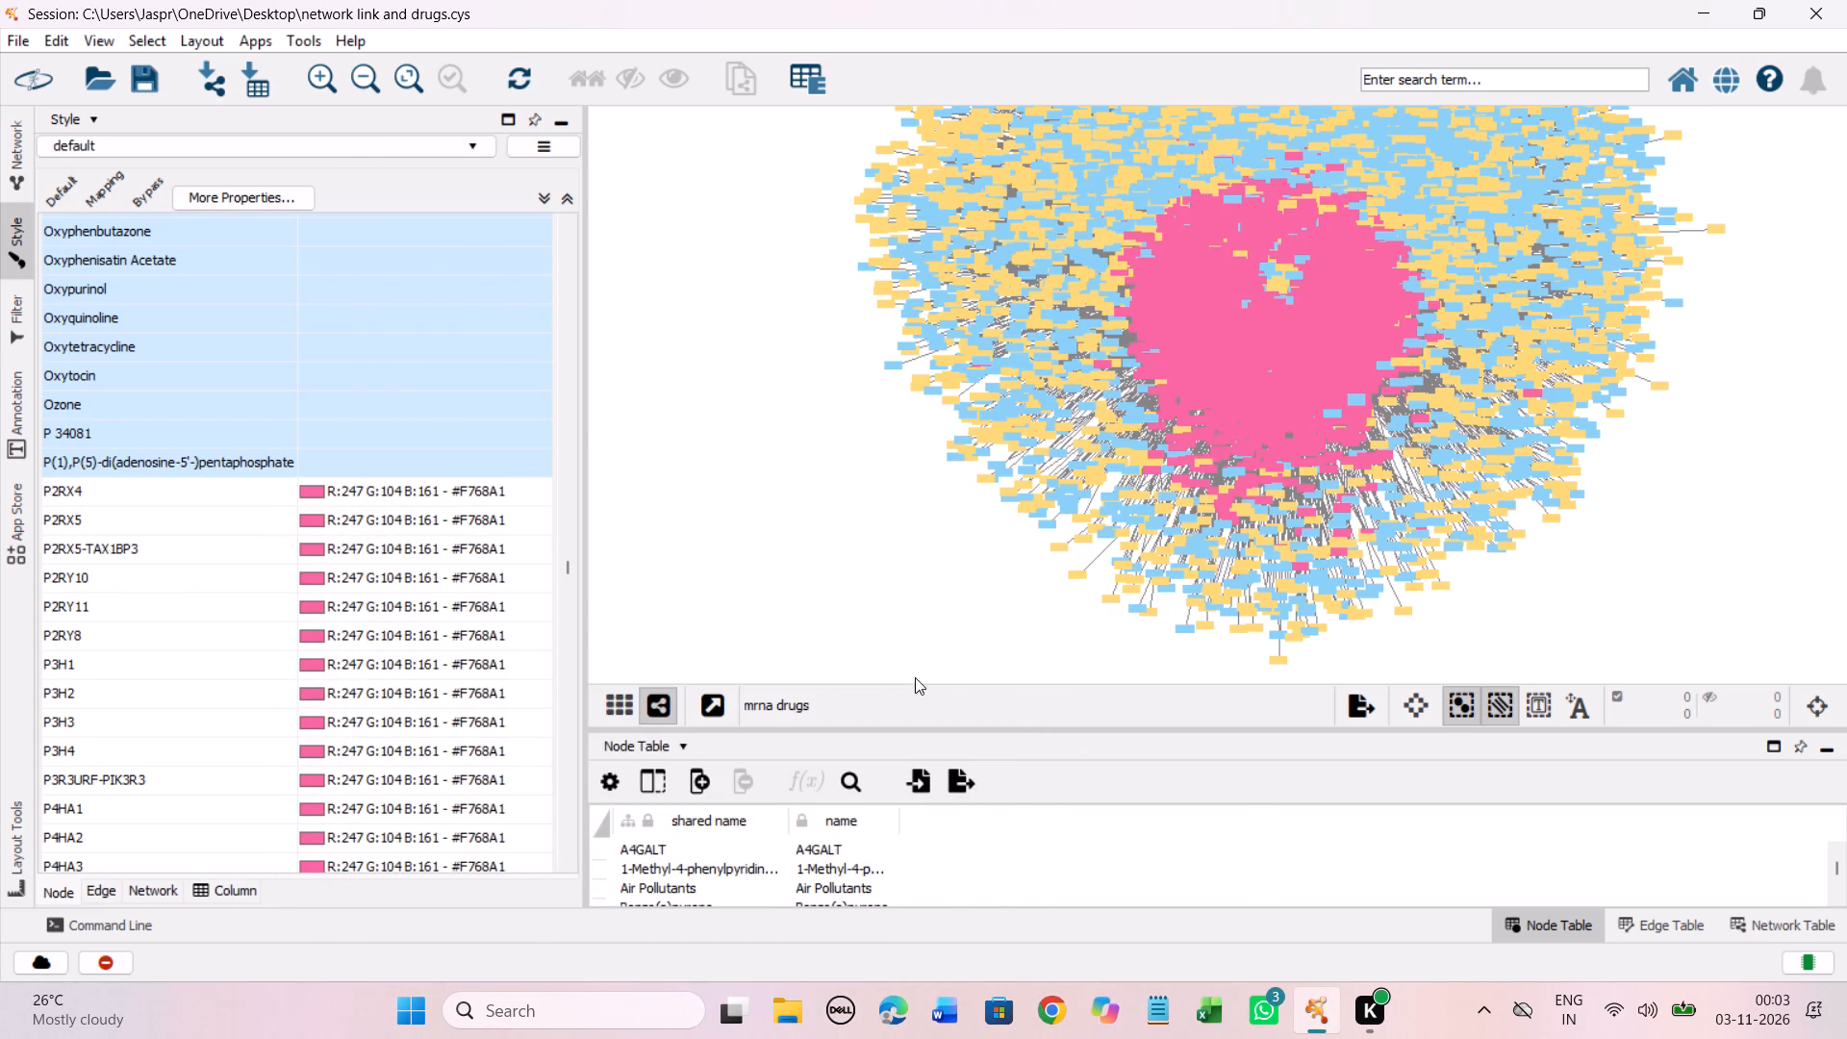
Set the discrete colour mapping of the unmapped entries from P5091 through P61A6 compound to the Yellow-Orange-Red shade #FED976.
{"action": "scroll", "coordinate": [392, 529], "scroll_direction": "down", "scroll_amount": 7}
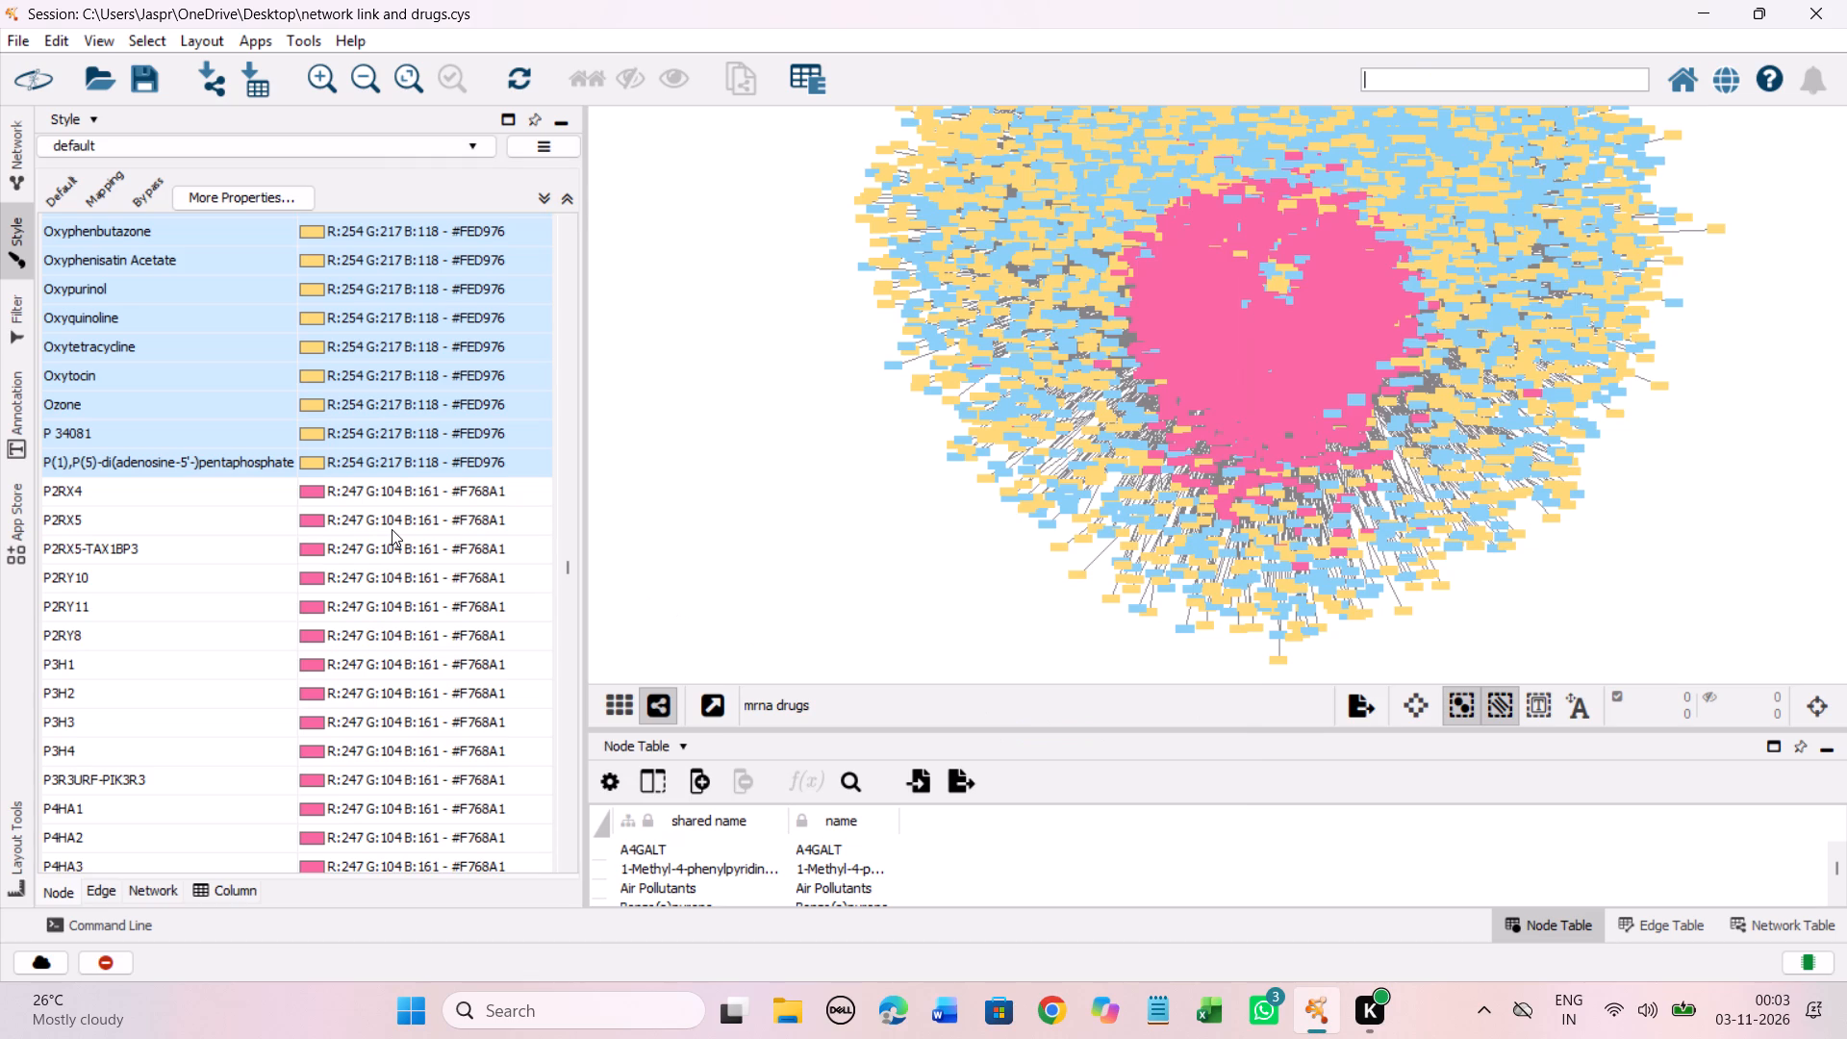
{"action": "scroll", "coordinate": [392, 529], "scroll_direction": "down", "scroll_amount": 11}
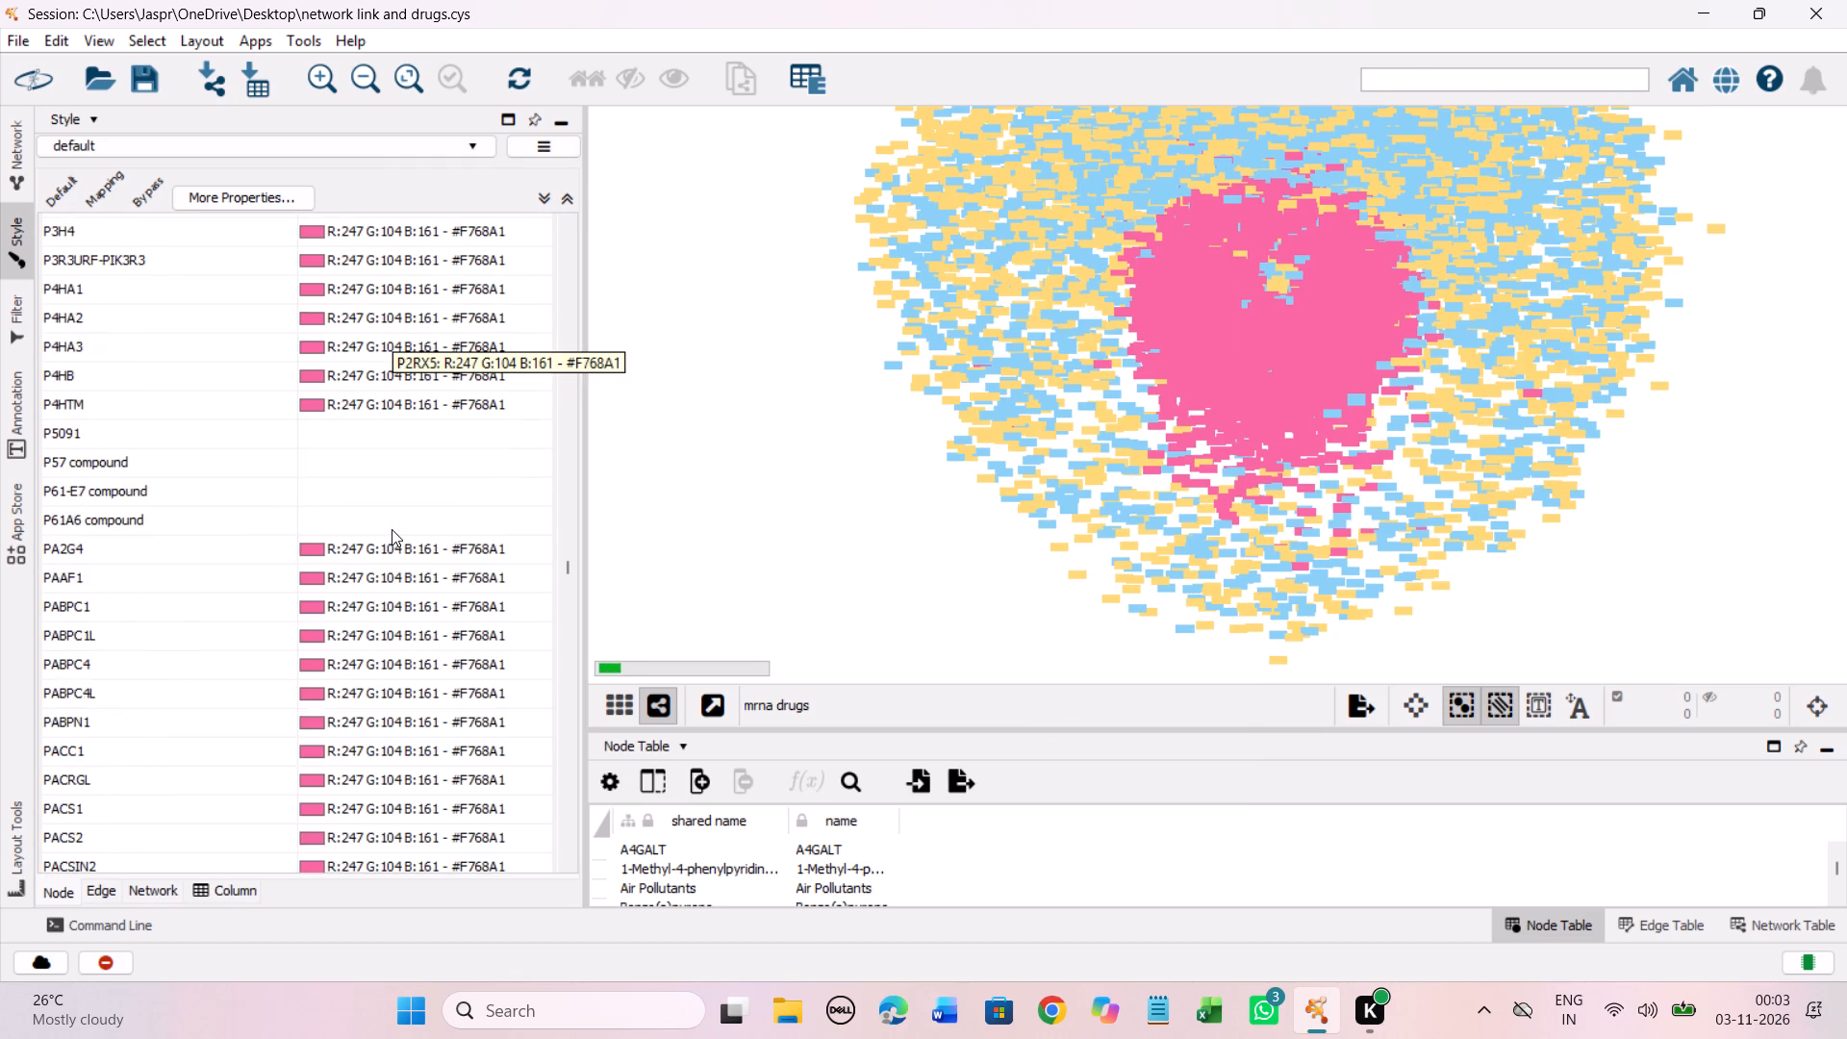
{"action": "scroll", "coordinate": [392, 529], "scroll_direction": "down", "scroll_amount": 3}
{"action": "left_click_drag", "start_coordinate": [259, 346], "coordinate": [253, 417]}
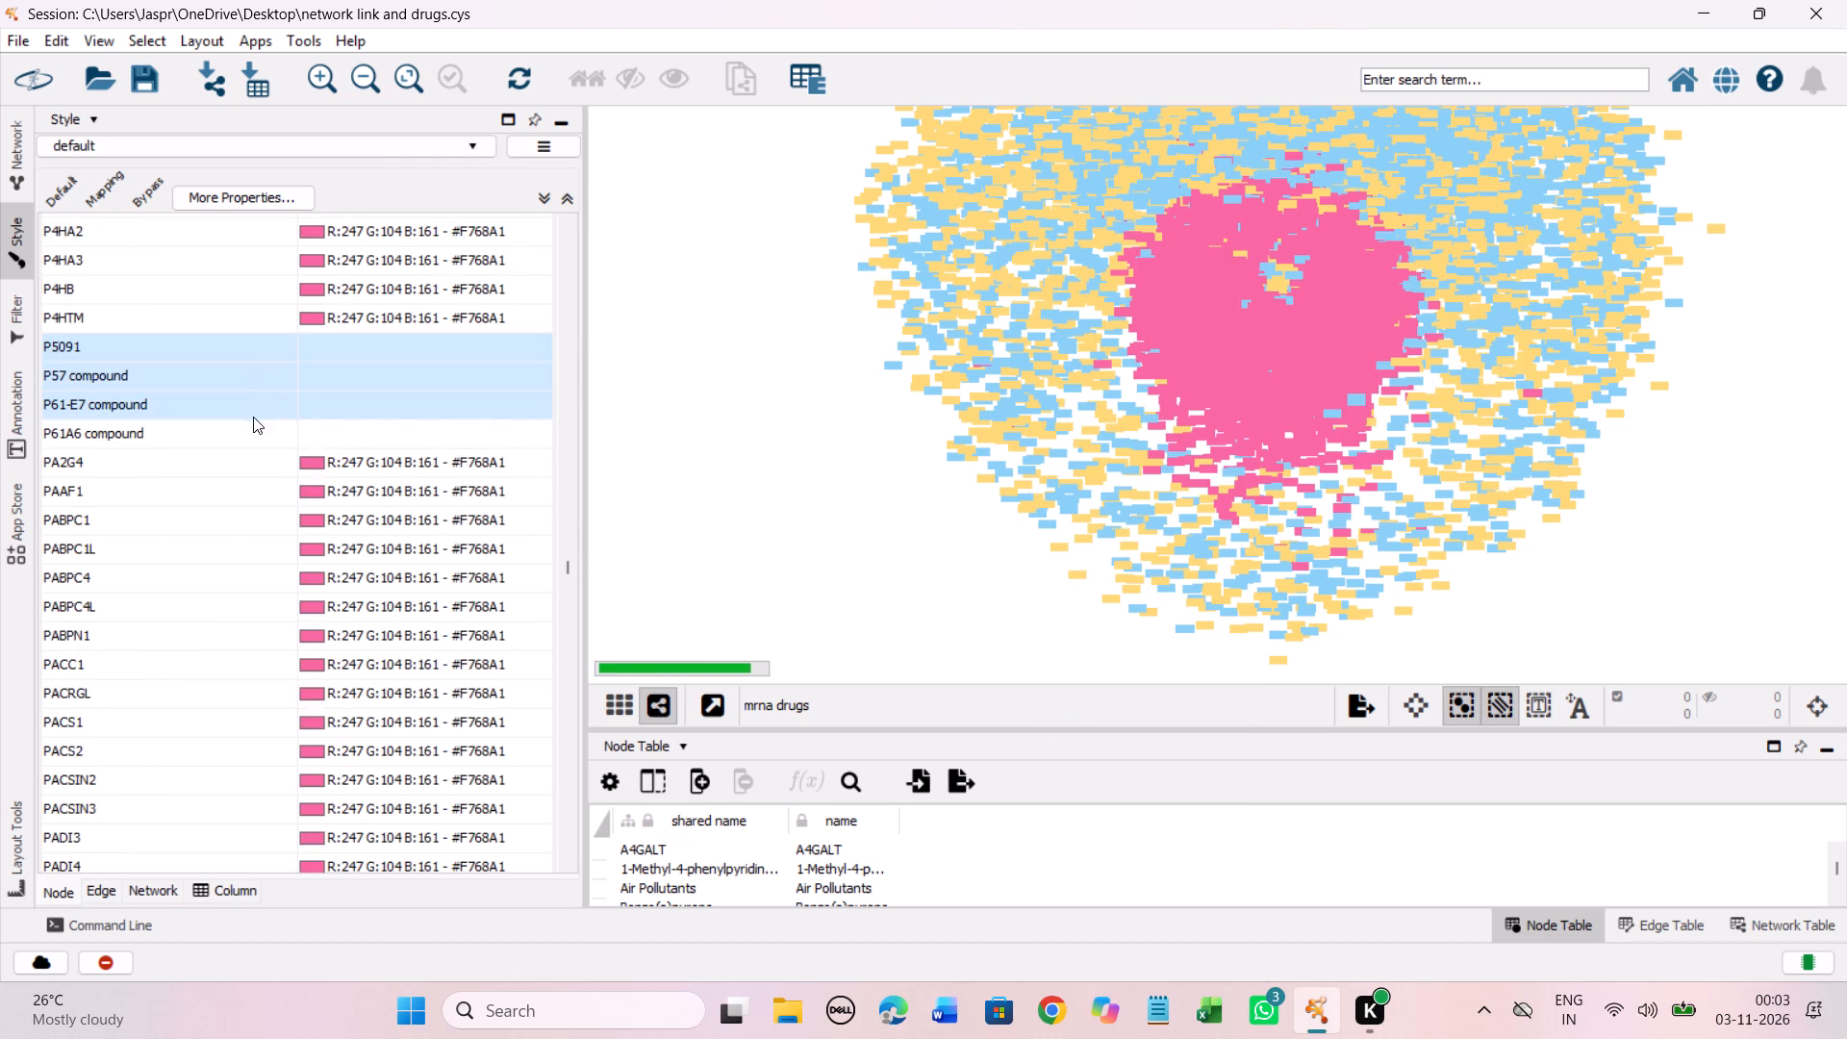
{"action": "left_click_drag", "start_coordinate": [253, 417], "coordinate": [252, 428]}
{"action": "right_click", "coordinate": [252, 428]}
{"action": "left_click", "coordinate": [579, 443]}
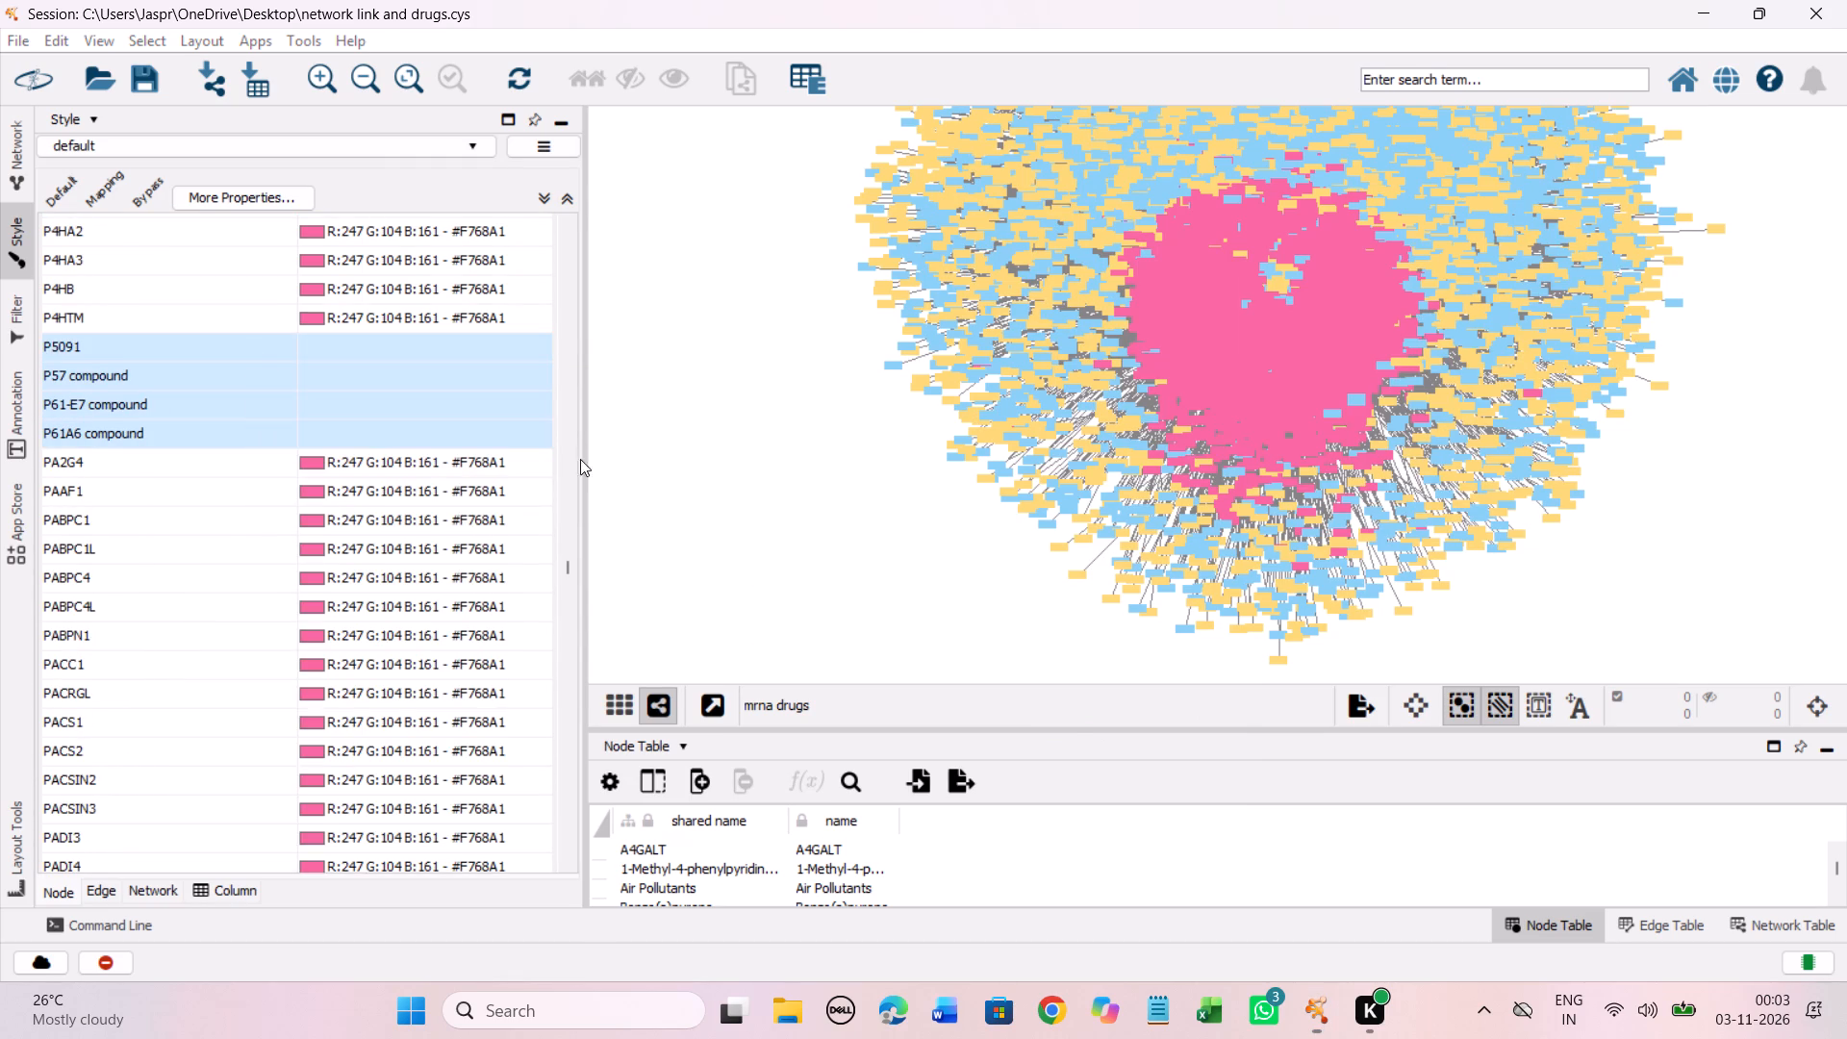
{"action": "left_click_drag", "start_coordinate": [528, 539], "coordinate": [603, 274]}
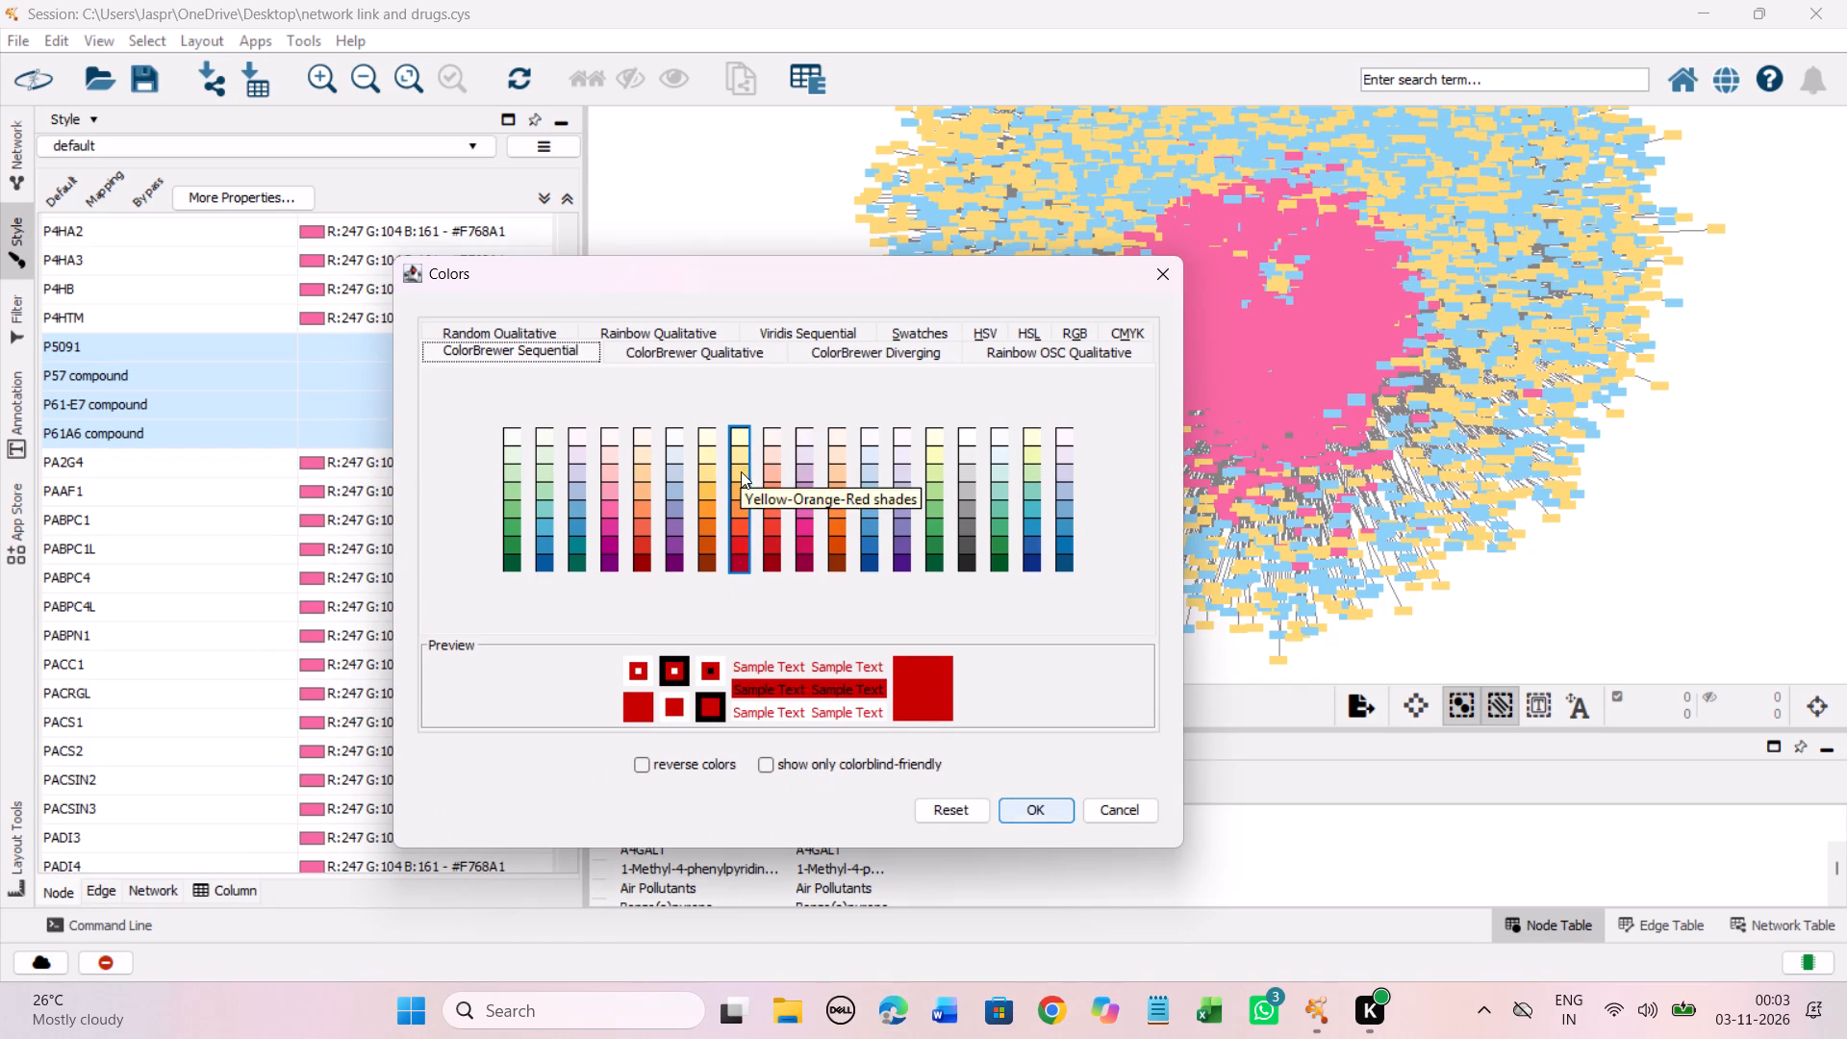
{"action": "left_click", "coordinate": [741, 471]}
{"action": "left_click", "coordinate": [1019, 809]}
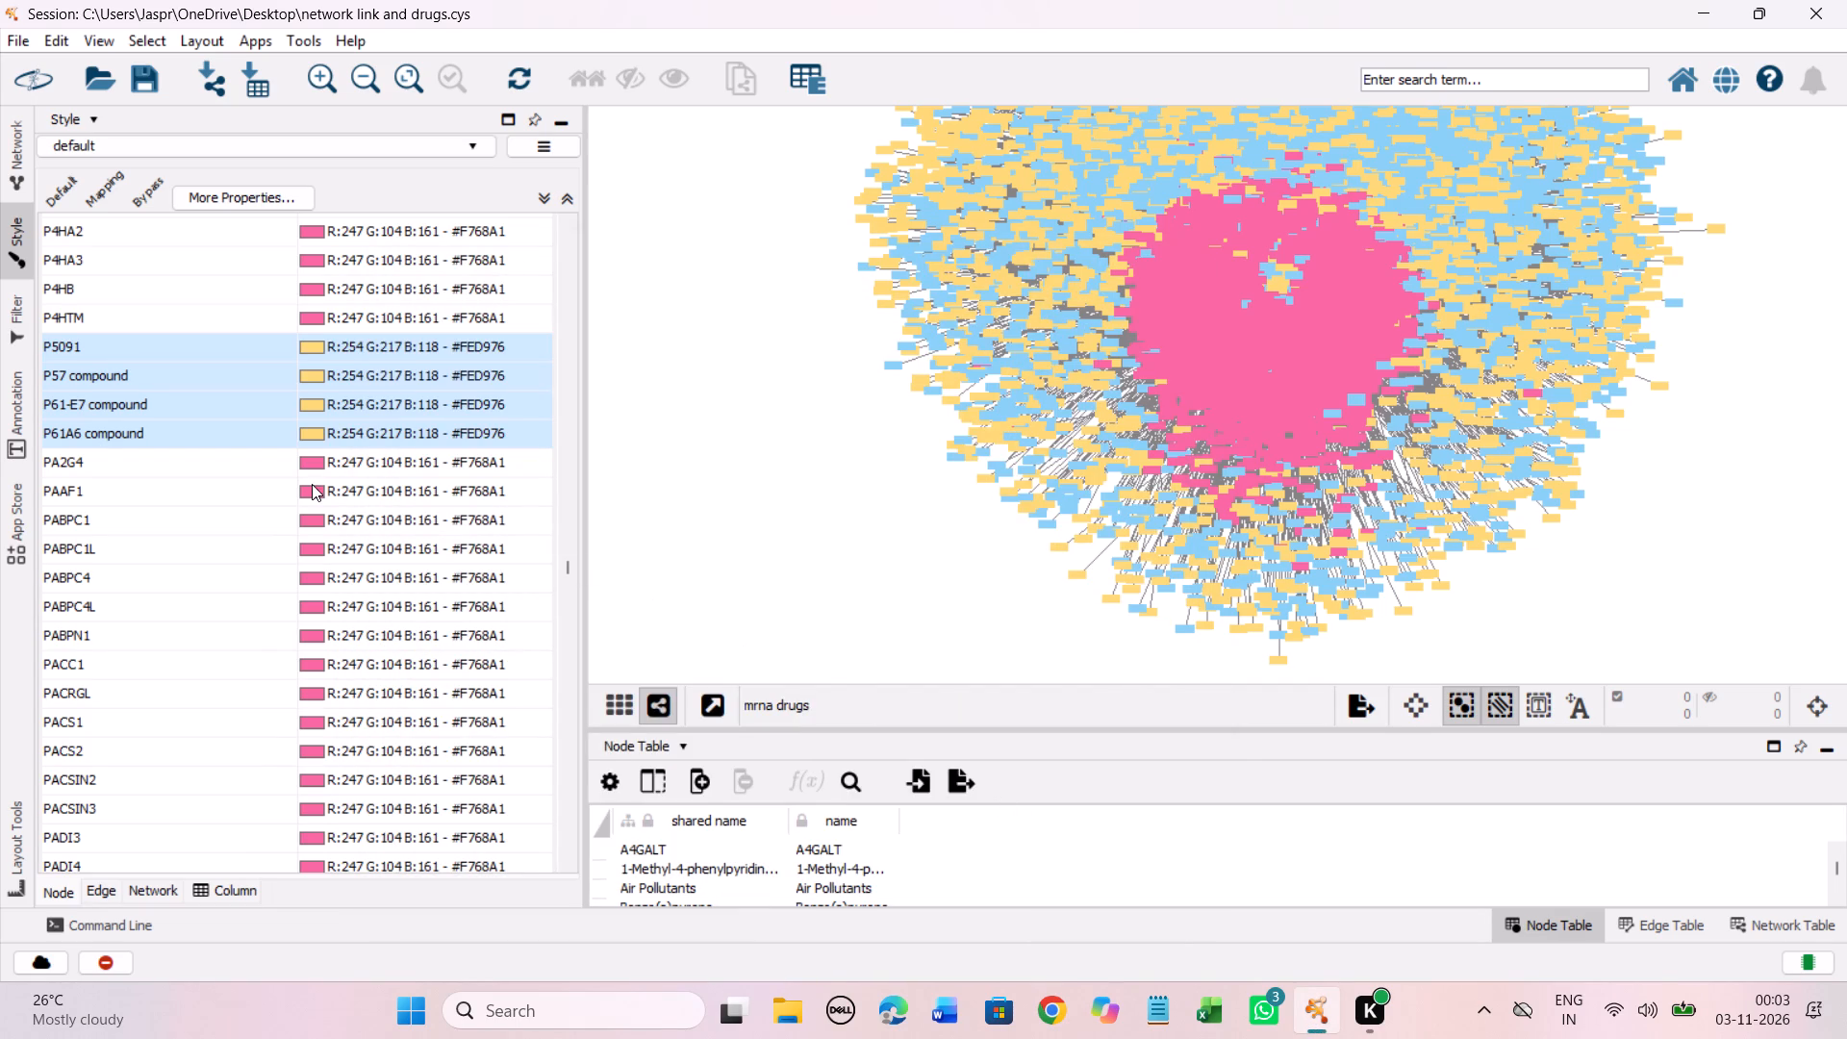
Set the discrete colour mapping of the unmapped entry PAK 104P to the Yellow-Orange-Red shade #FED976.
{"action": "scroll", "coordinate": [312, 486], "scroll_direction": "down", "scroll_amount": 3}
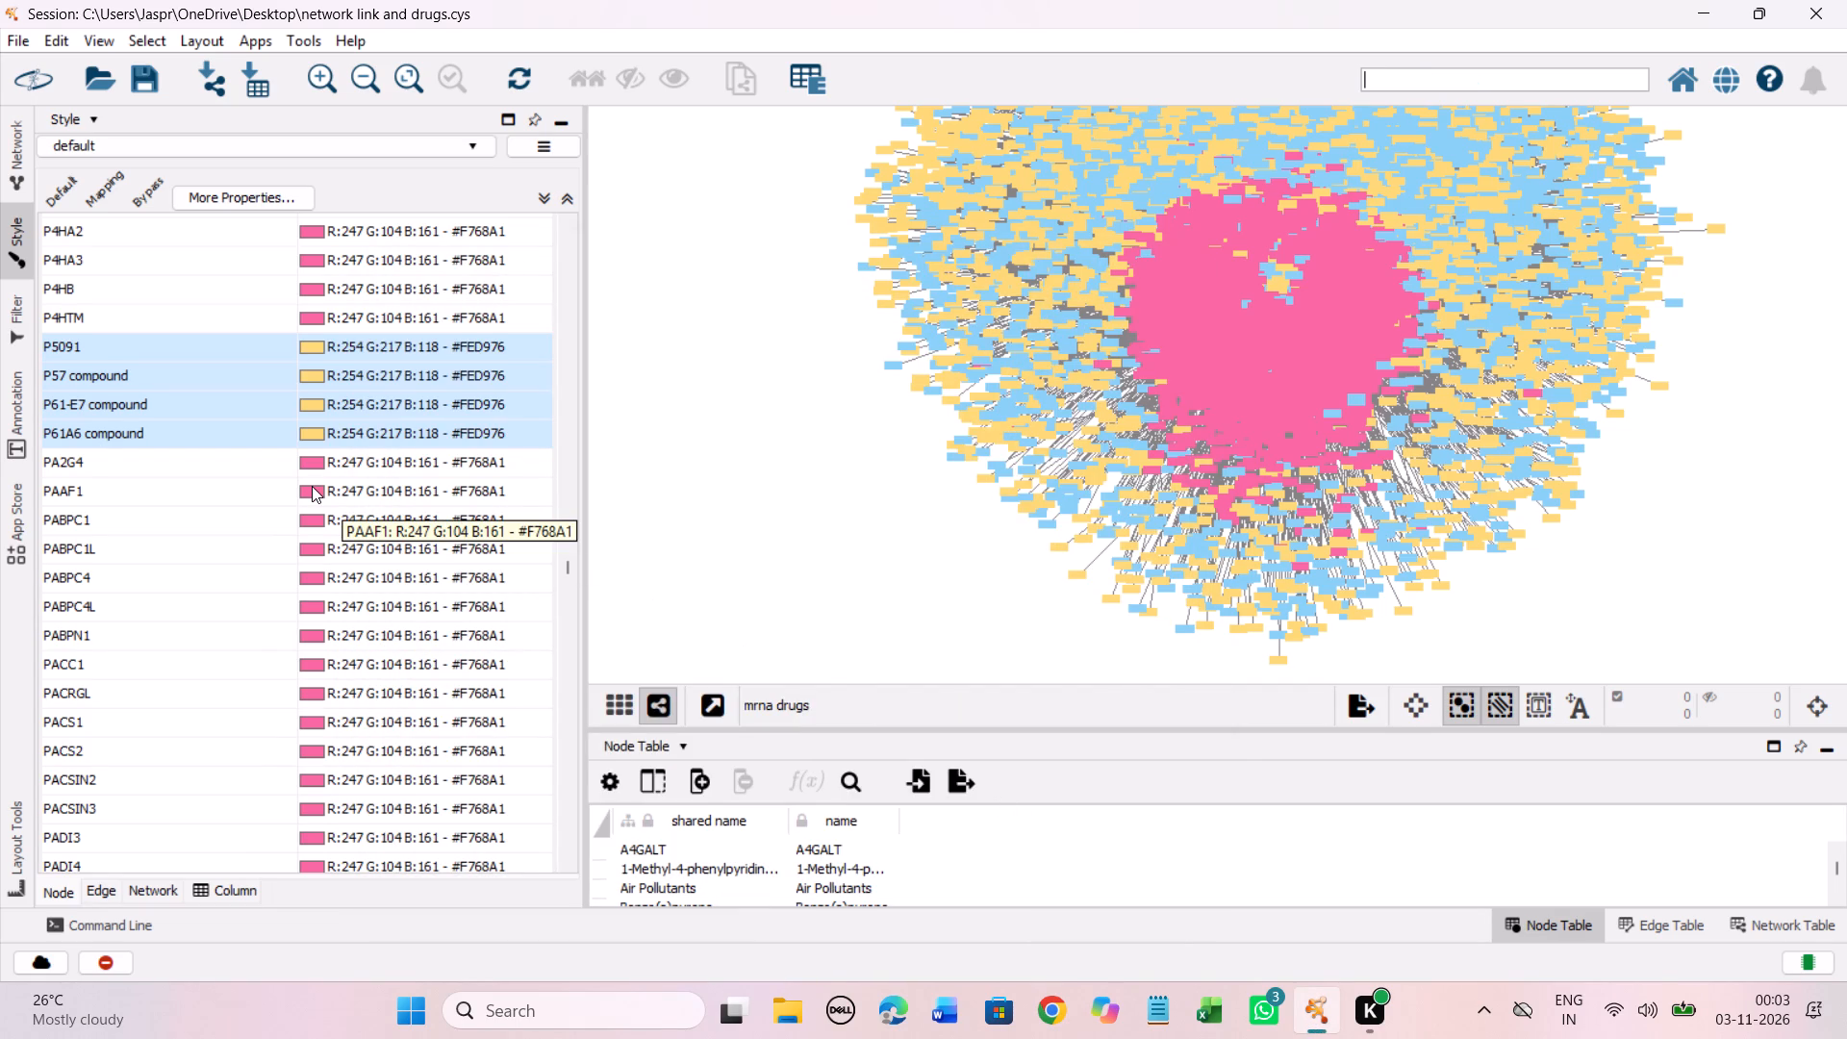
{"action": "scroll", "coordinate": [312, 486], "scroll_direction": "down", "scroll_amount": 13}
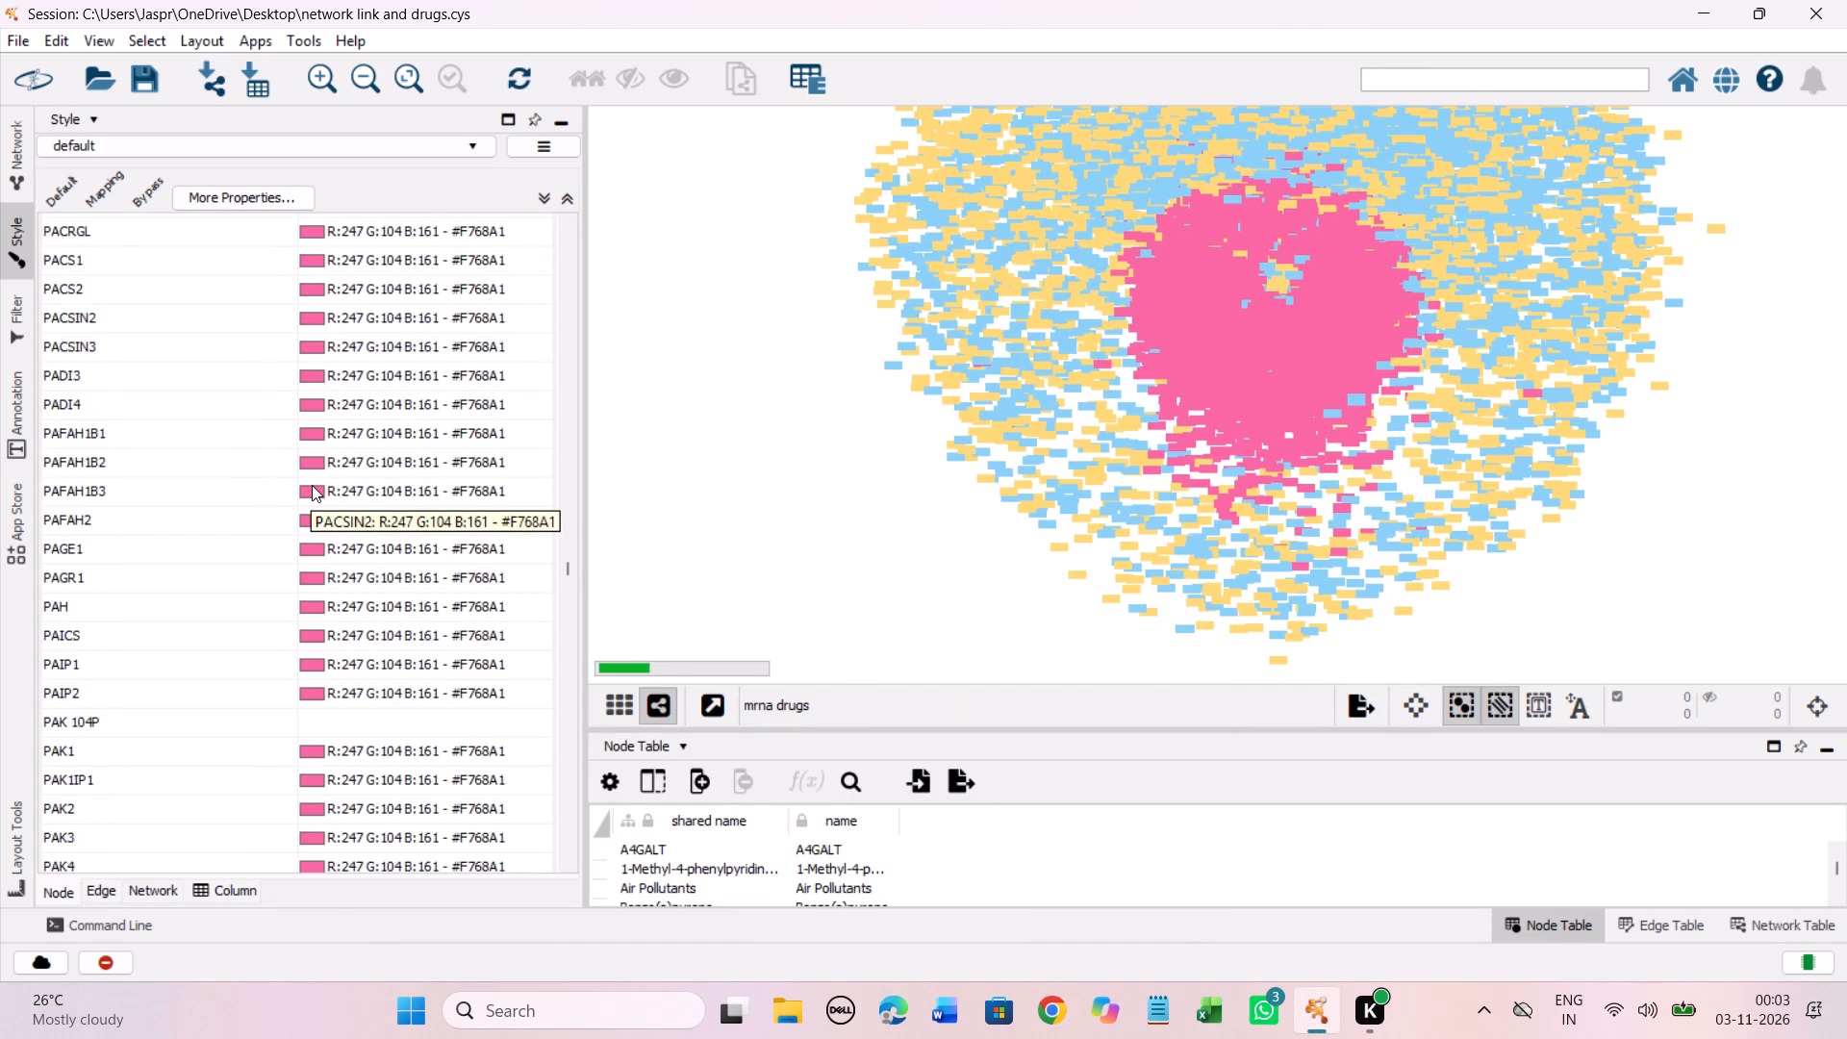
{"action": "scroll", "coordinate": [312, 485], "scroll_direction": "down", "scroll_amount": 8}
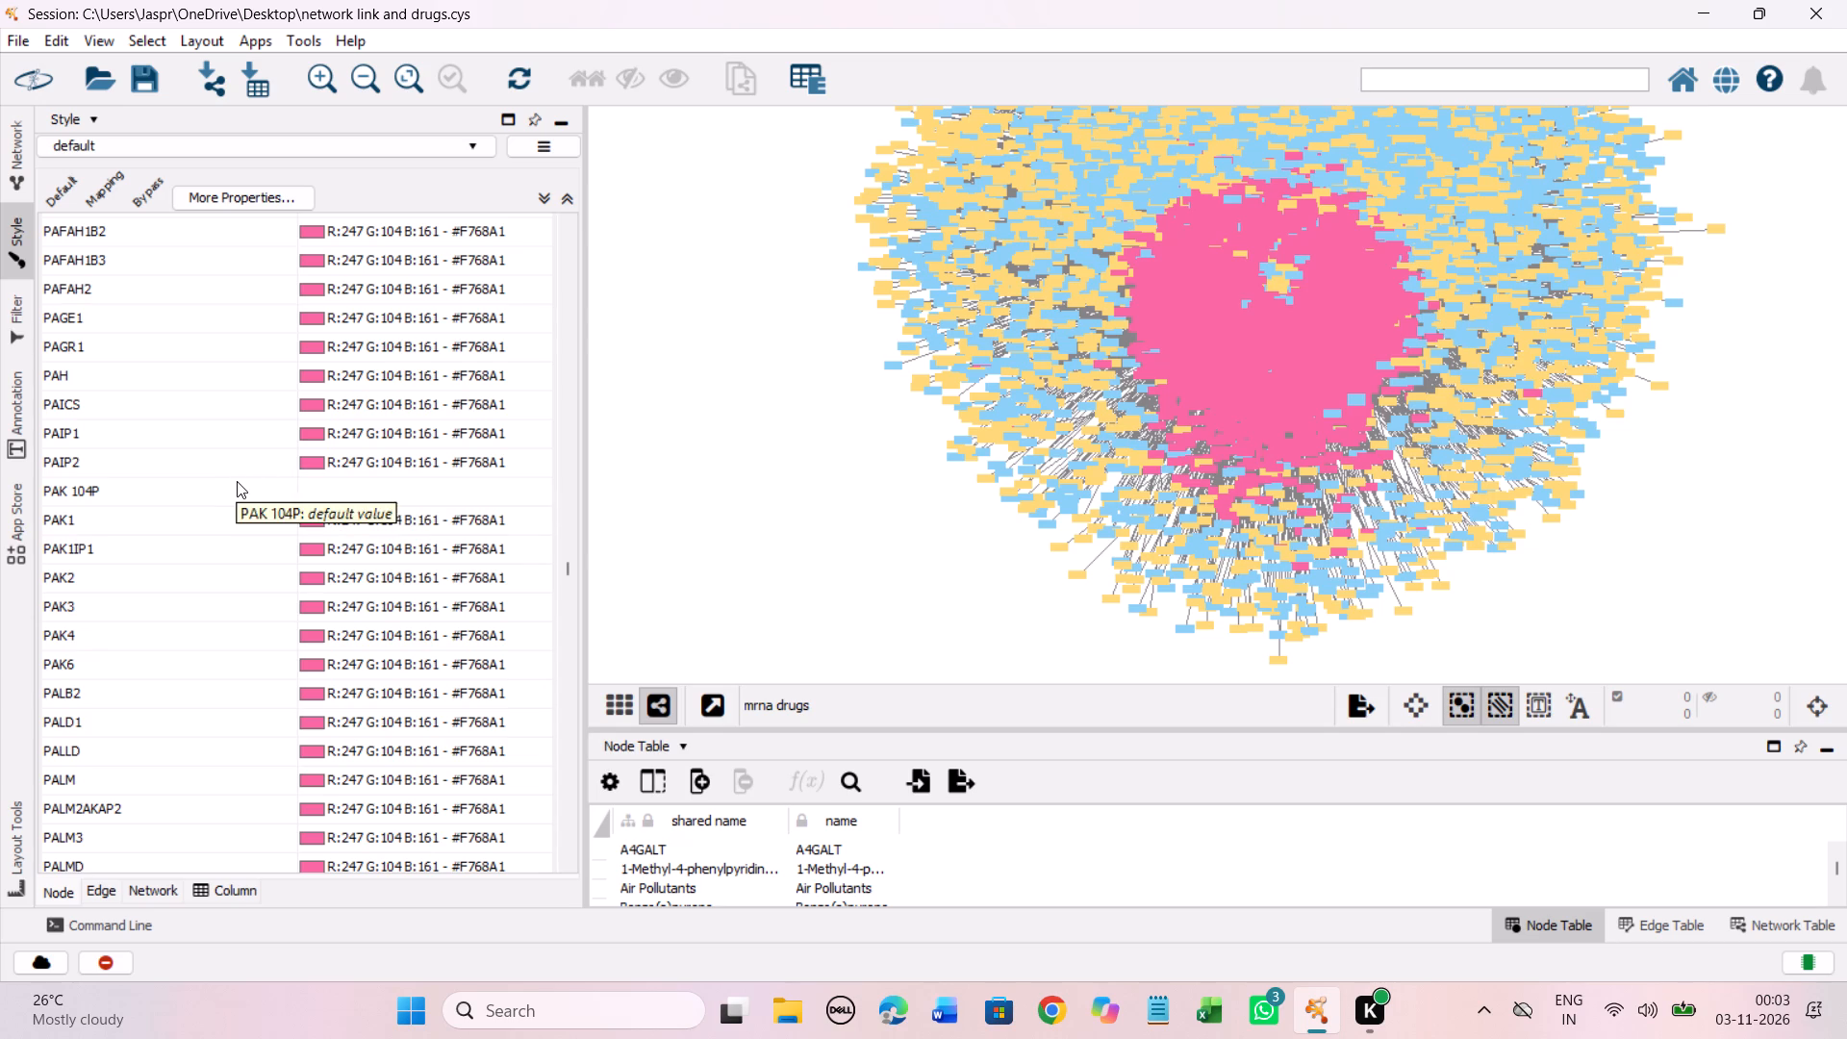
{"action": "left_click", "coordinate": [239, 482]}
{"action": "right_click", "coordinate": [239, 483]}
{"action": "left_click", "coordinate": [520, 501]}
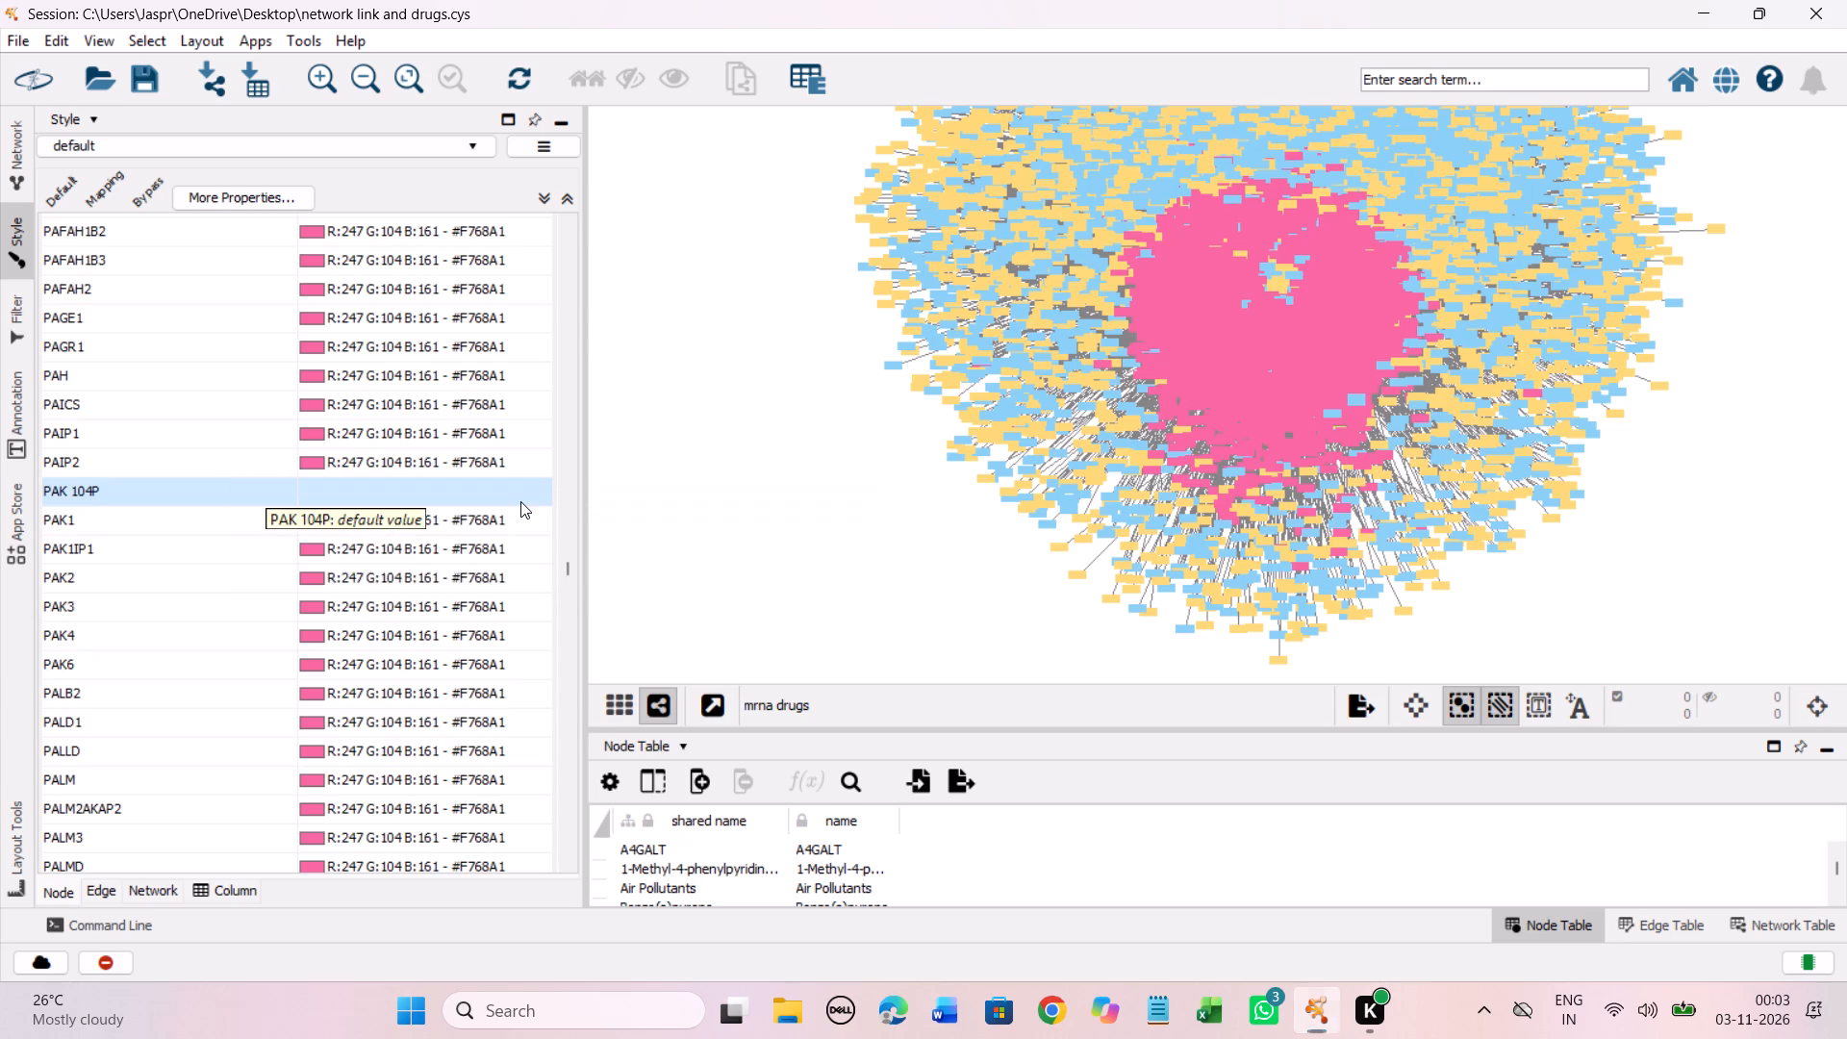
{"action": "left_click_drag", "start_coordinate": [468, 545], "coordinate": [542, 256]}
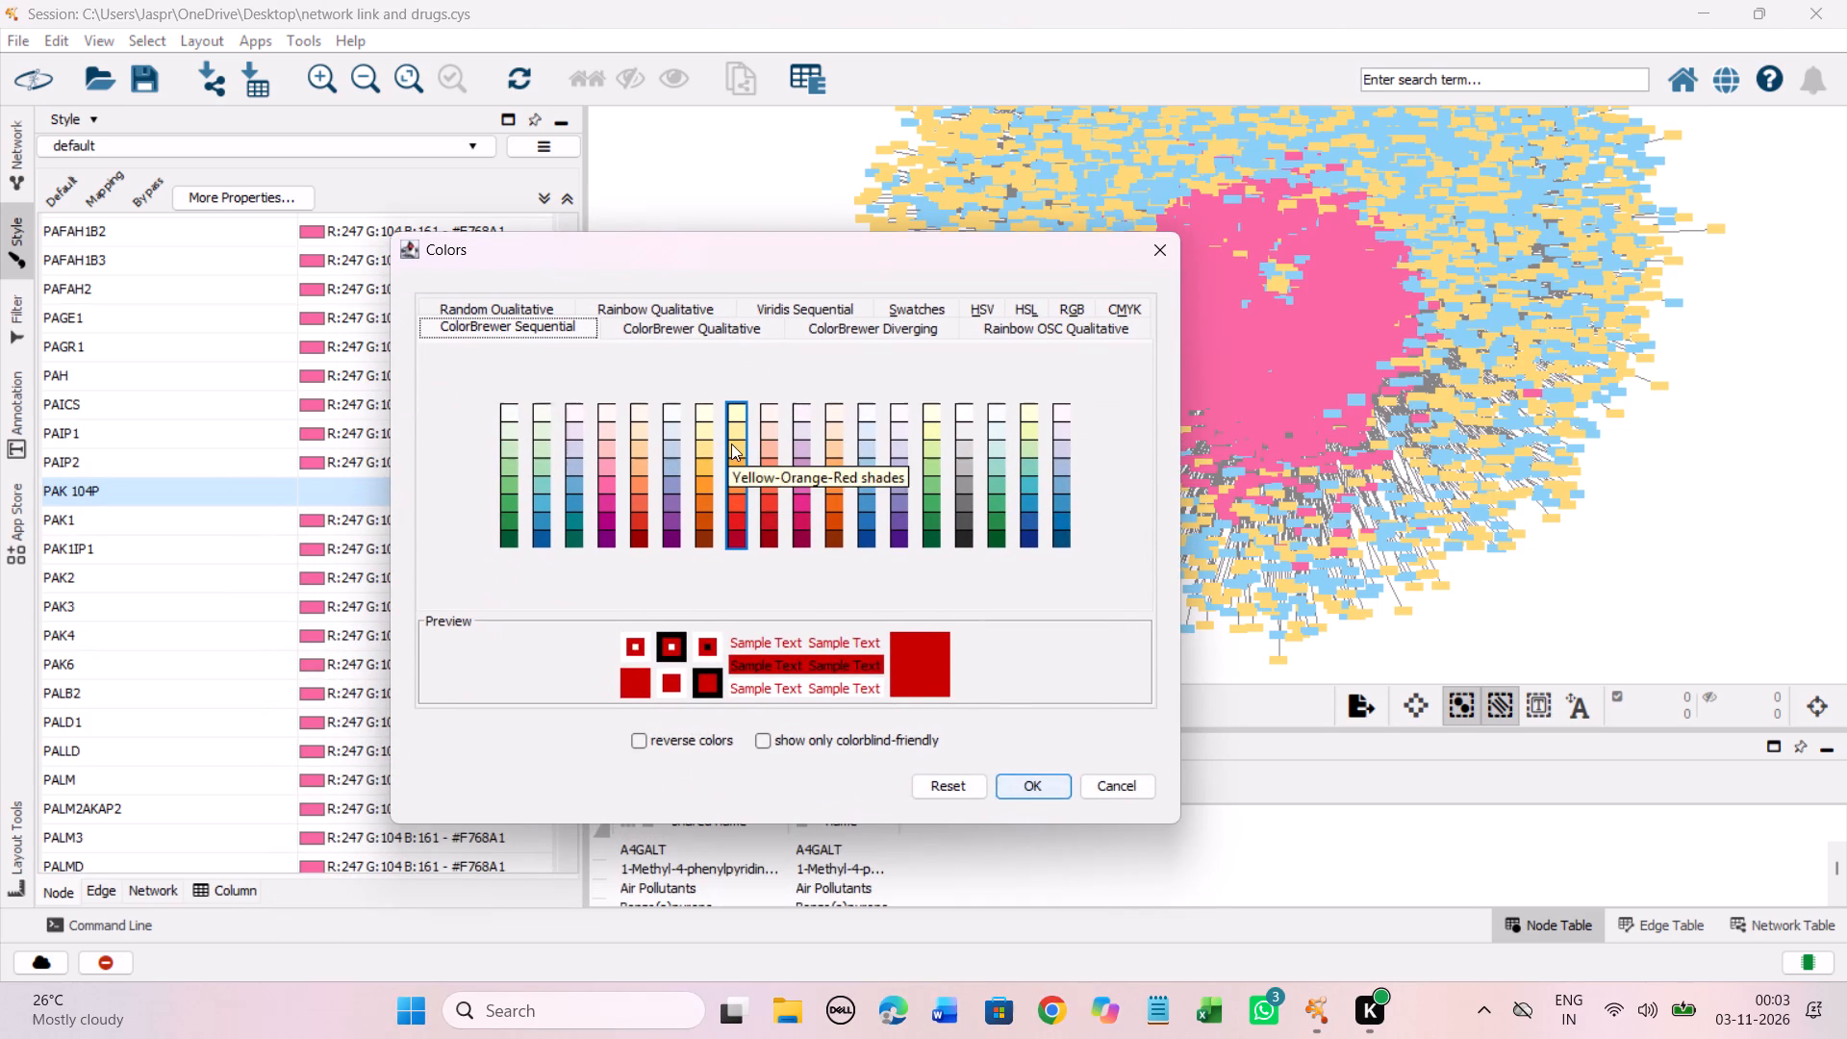
{"action": "left_click", "coordinate": [731, 443]}
{"action": "left_click", "coordinate": [1031, 782]}
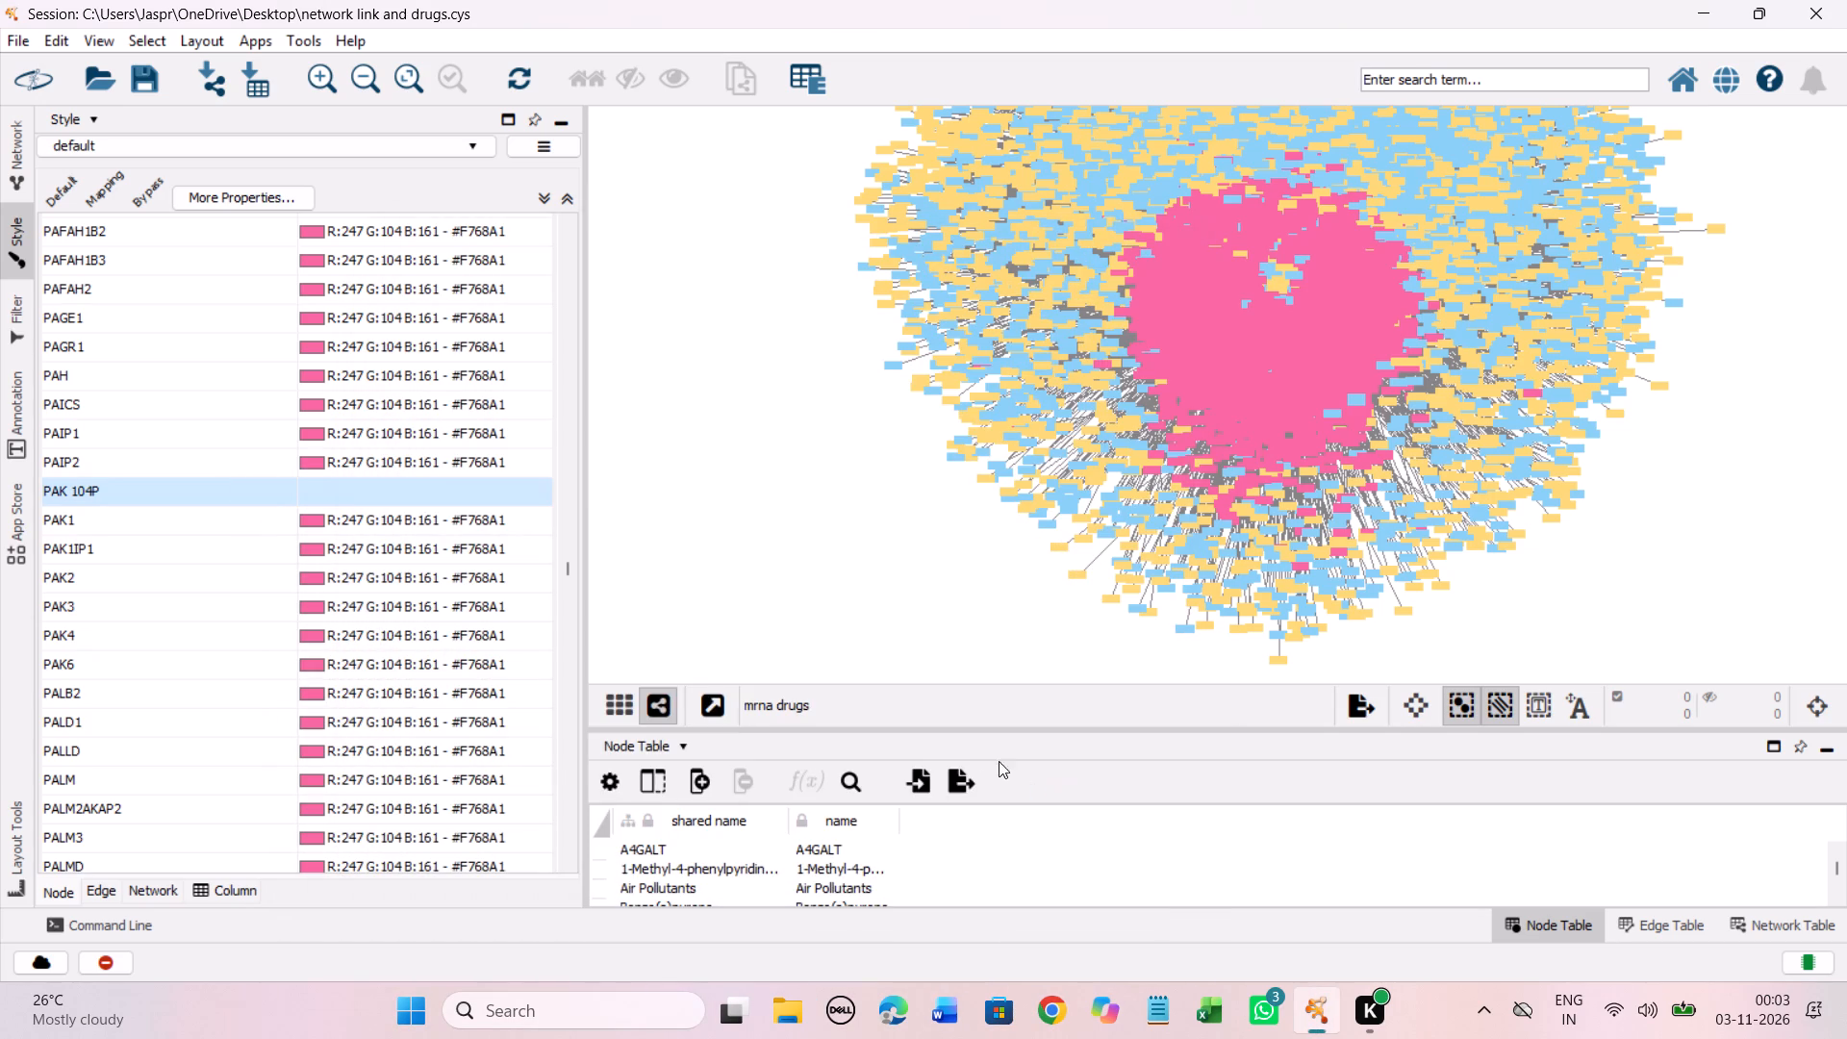
Set the discrete colour mapping of the unmapped entry PAM2-CSK4 to the Yellow-Orange-Red shade #FED976.
{"action": "scroll", "coordinate": [434, 452], "scroll_direction": "down", "scroll_amount": 3}
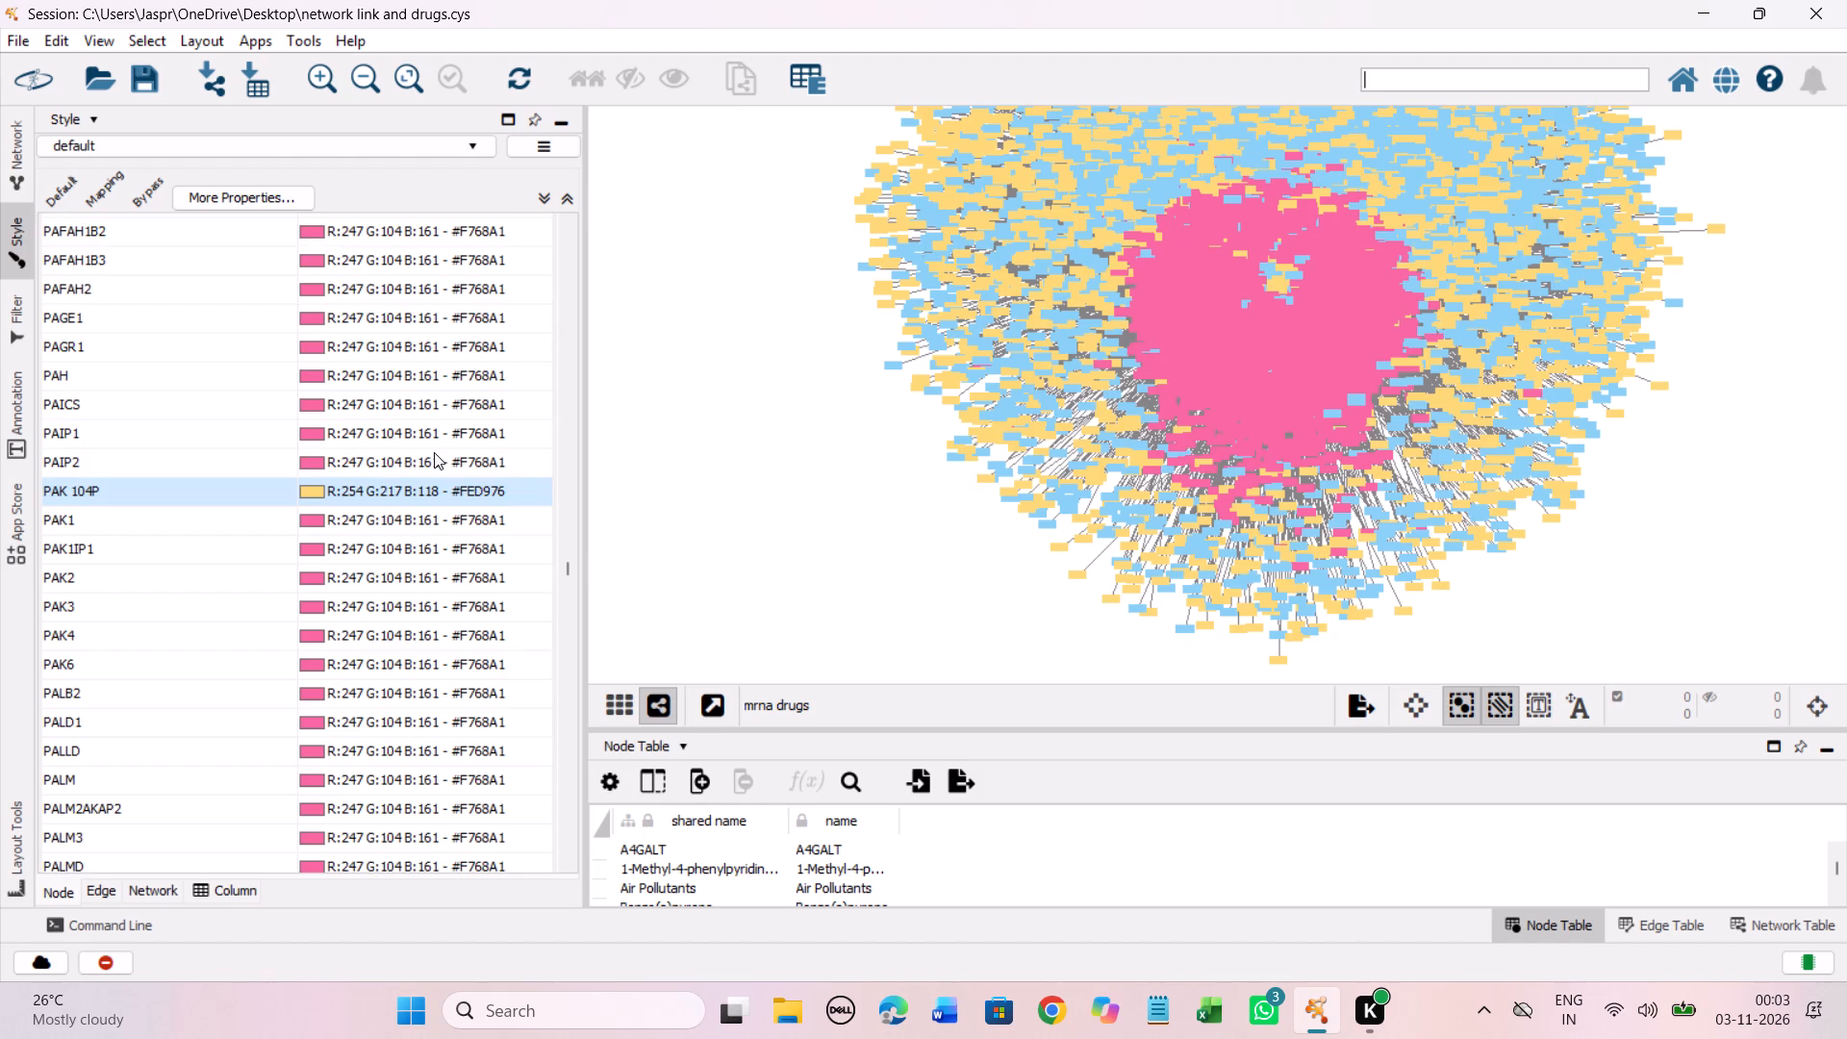
{"action": "scroll", "coordinate": [434, 452], "scroll_direction": "down", "scroll_amount": 13}
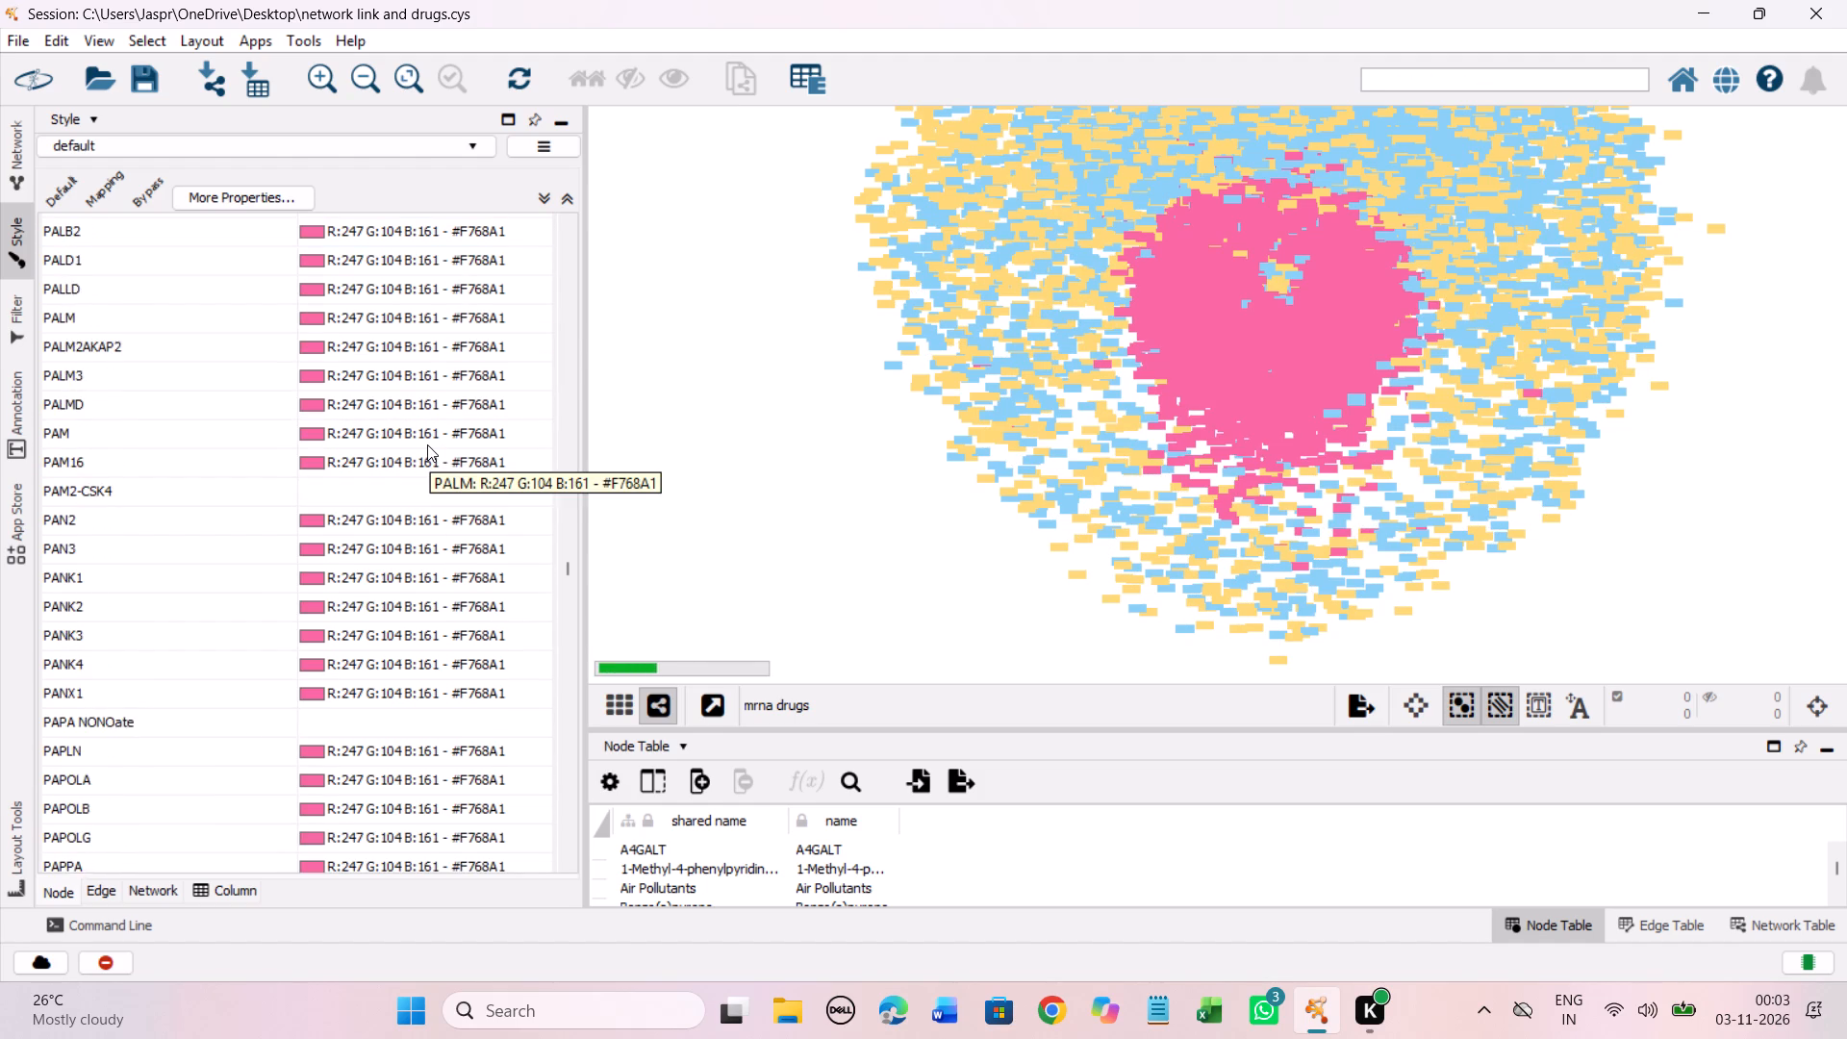
{"action": "scroll", "coordinate": [427, 444], "scroll_direction": "down", "scroll_amount": 2}
{"action": "left_click", "coordinate": [248, 425]}
{"action": "right_click", "coordinate": [248, 425]}
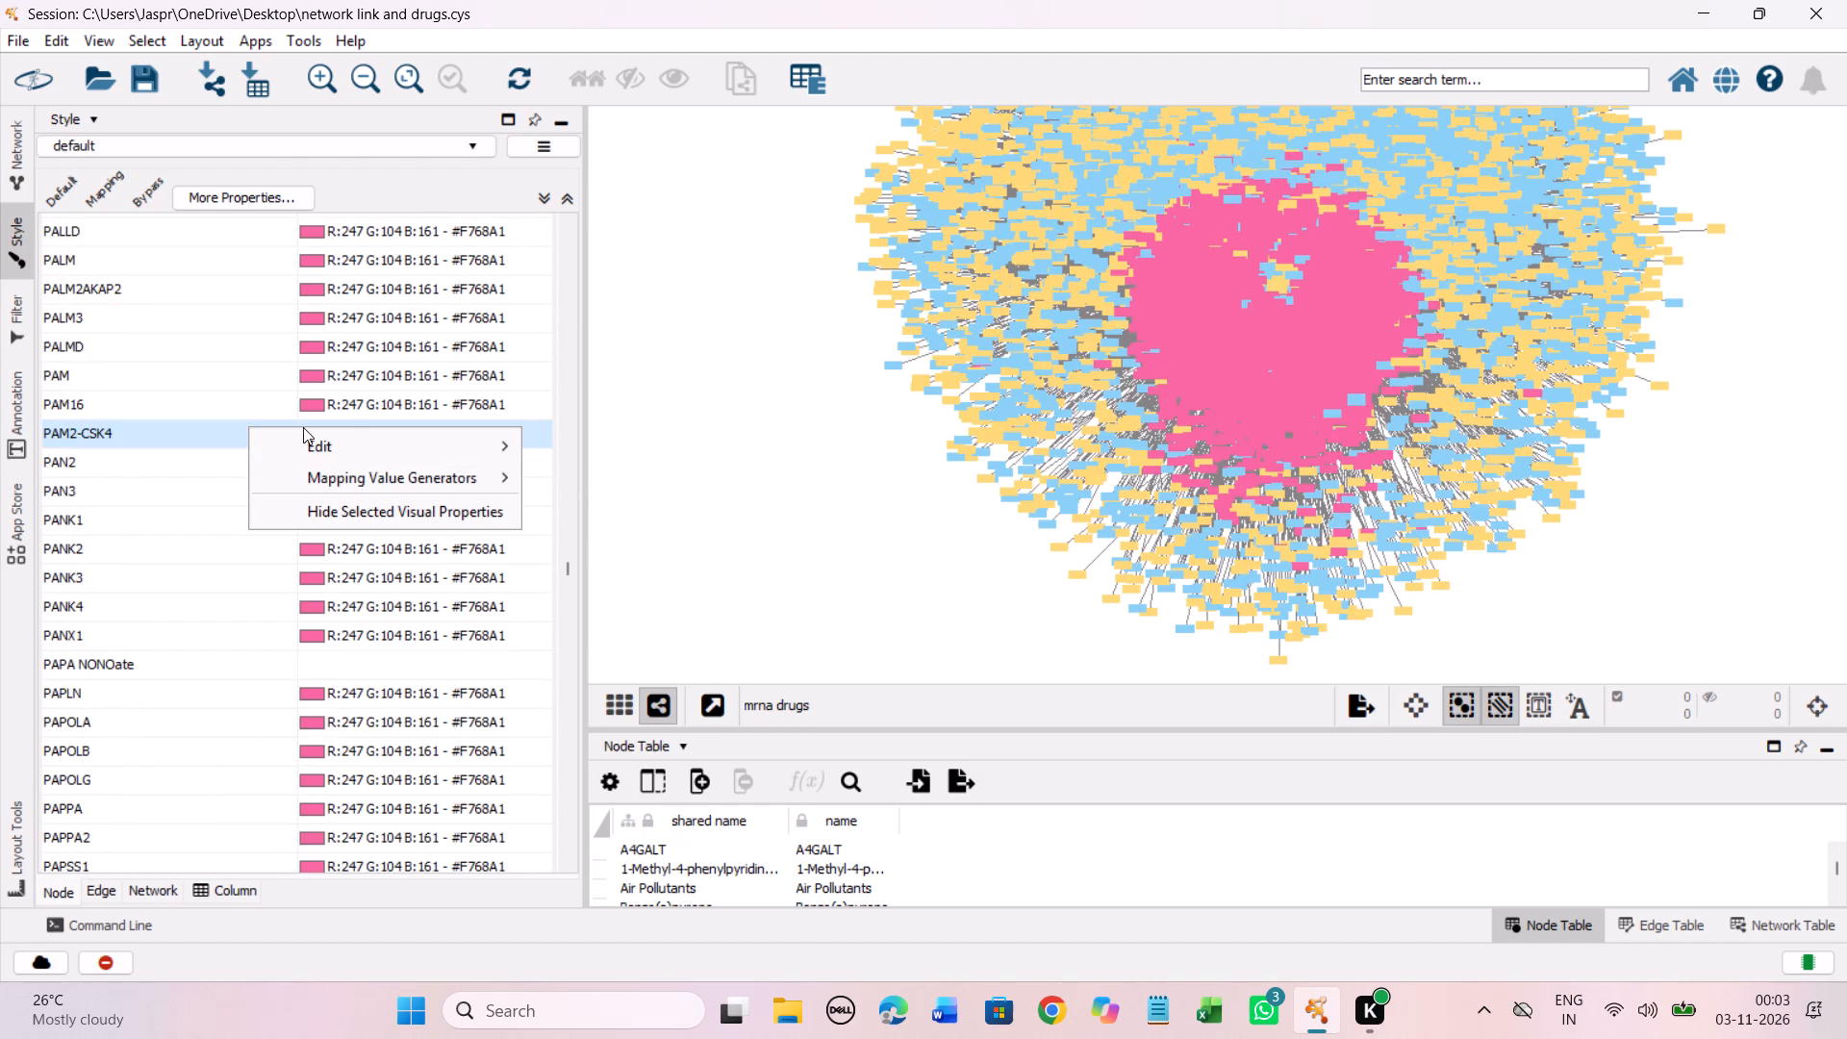
{"action": "left_click", "coordinate": [534, 454]}
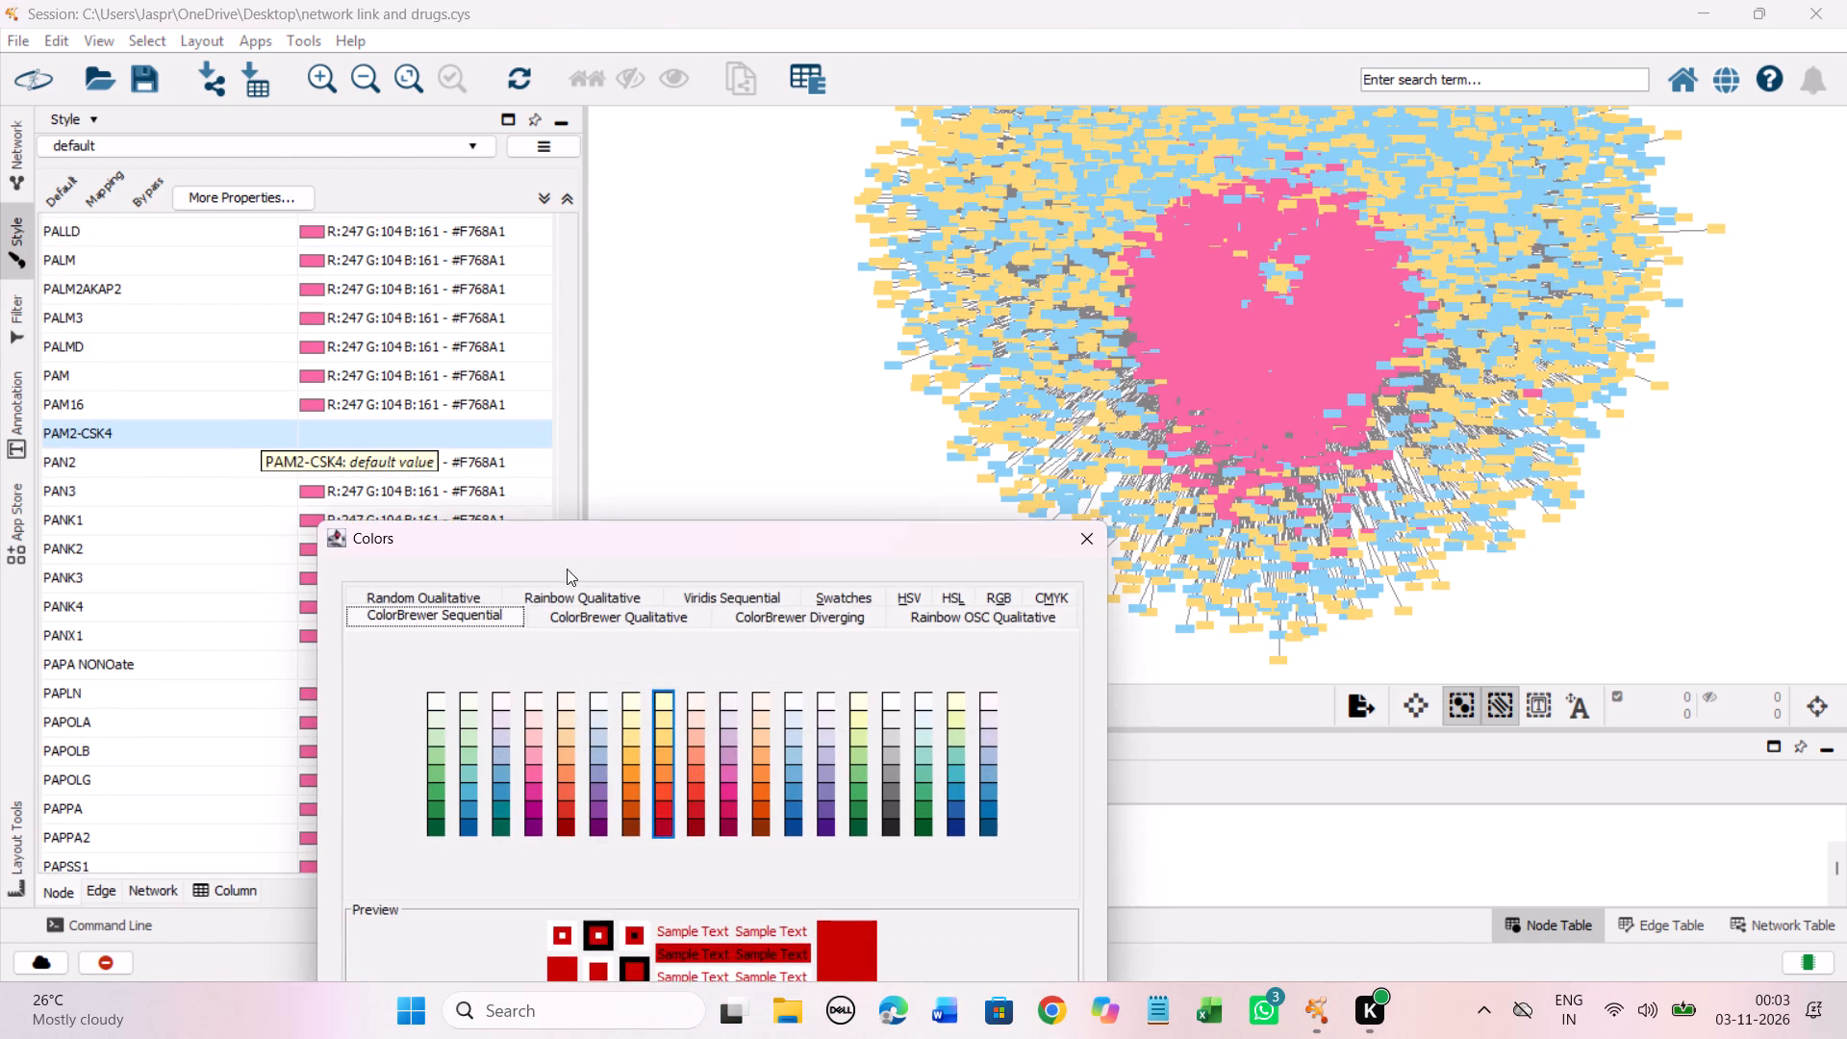
{"action": "left_click_drag", "start_coordinate": [556, 550], "coordinate": [621, 303]}
{"action": "left_click", "coordinate": [733, 486]}
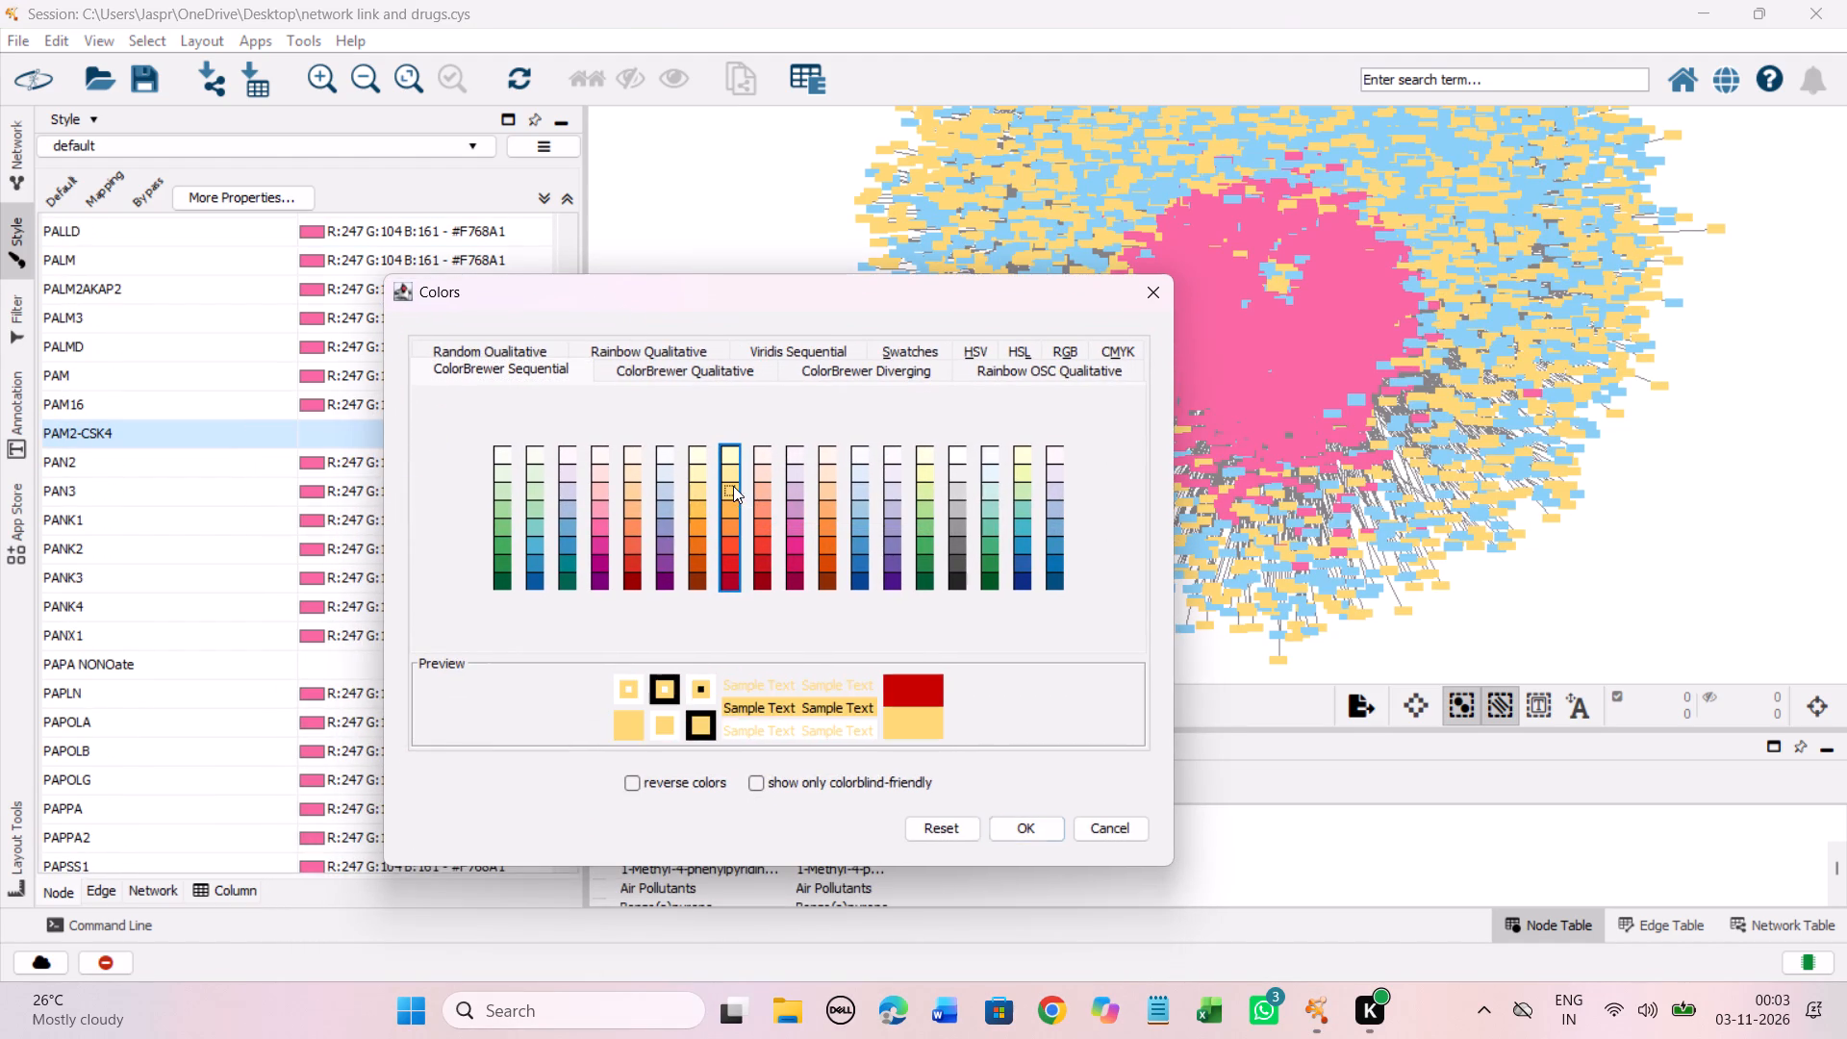
{"action": "left_click", "coordinate": [1042, 822]}
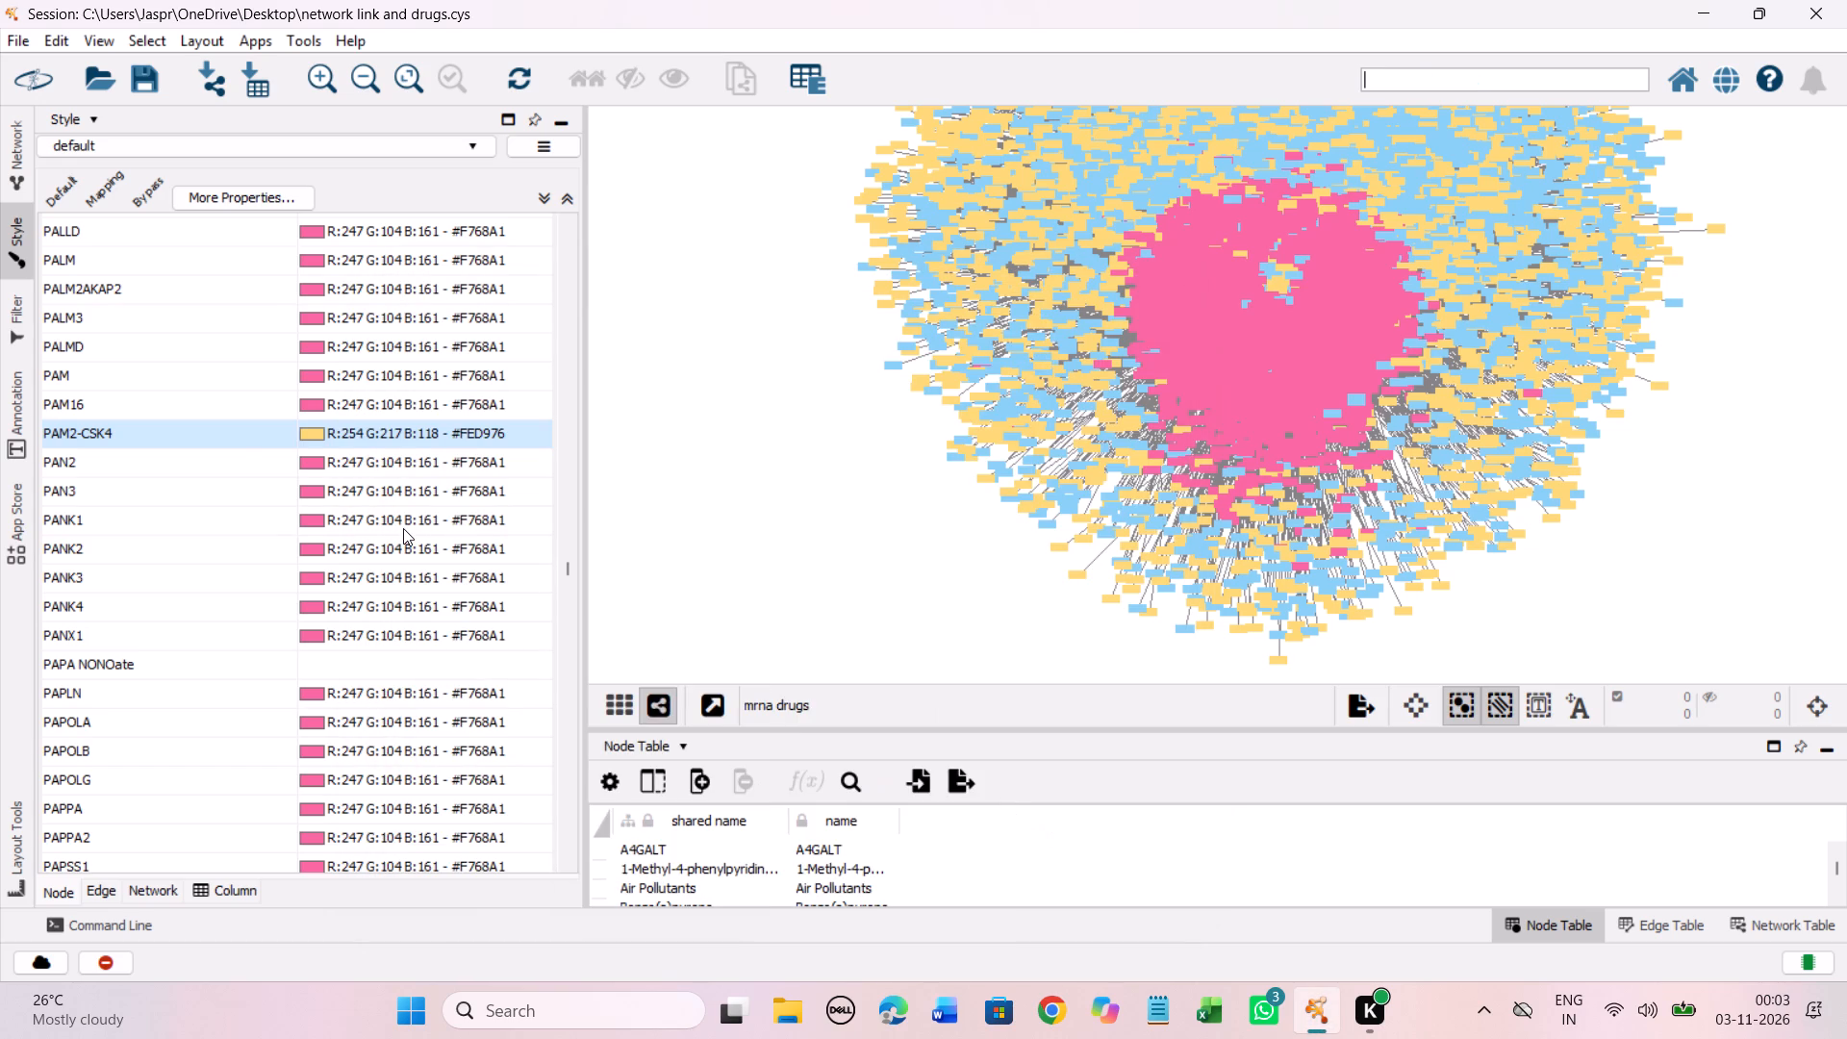
Set the discrete colour mapping of the unmapped entry PAPA NONOate to the Yellow-Orange-Red shade #FED976.
{"action": "scroll", "coordinate": [403, 530], "scroll_direction": "down", "scroll_amount": 9}
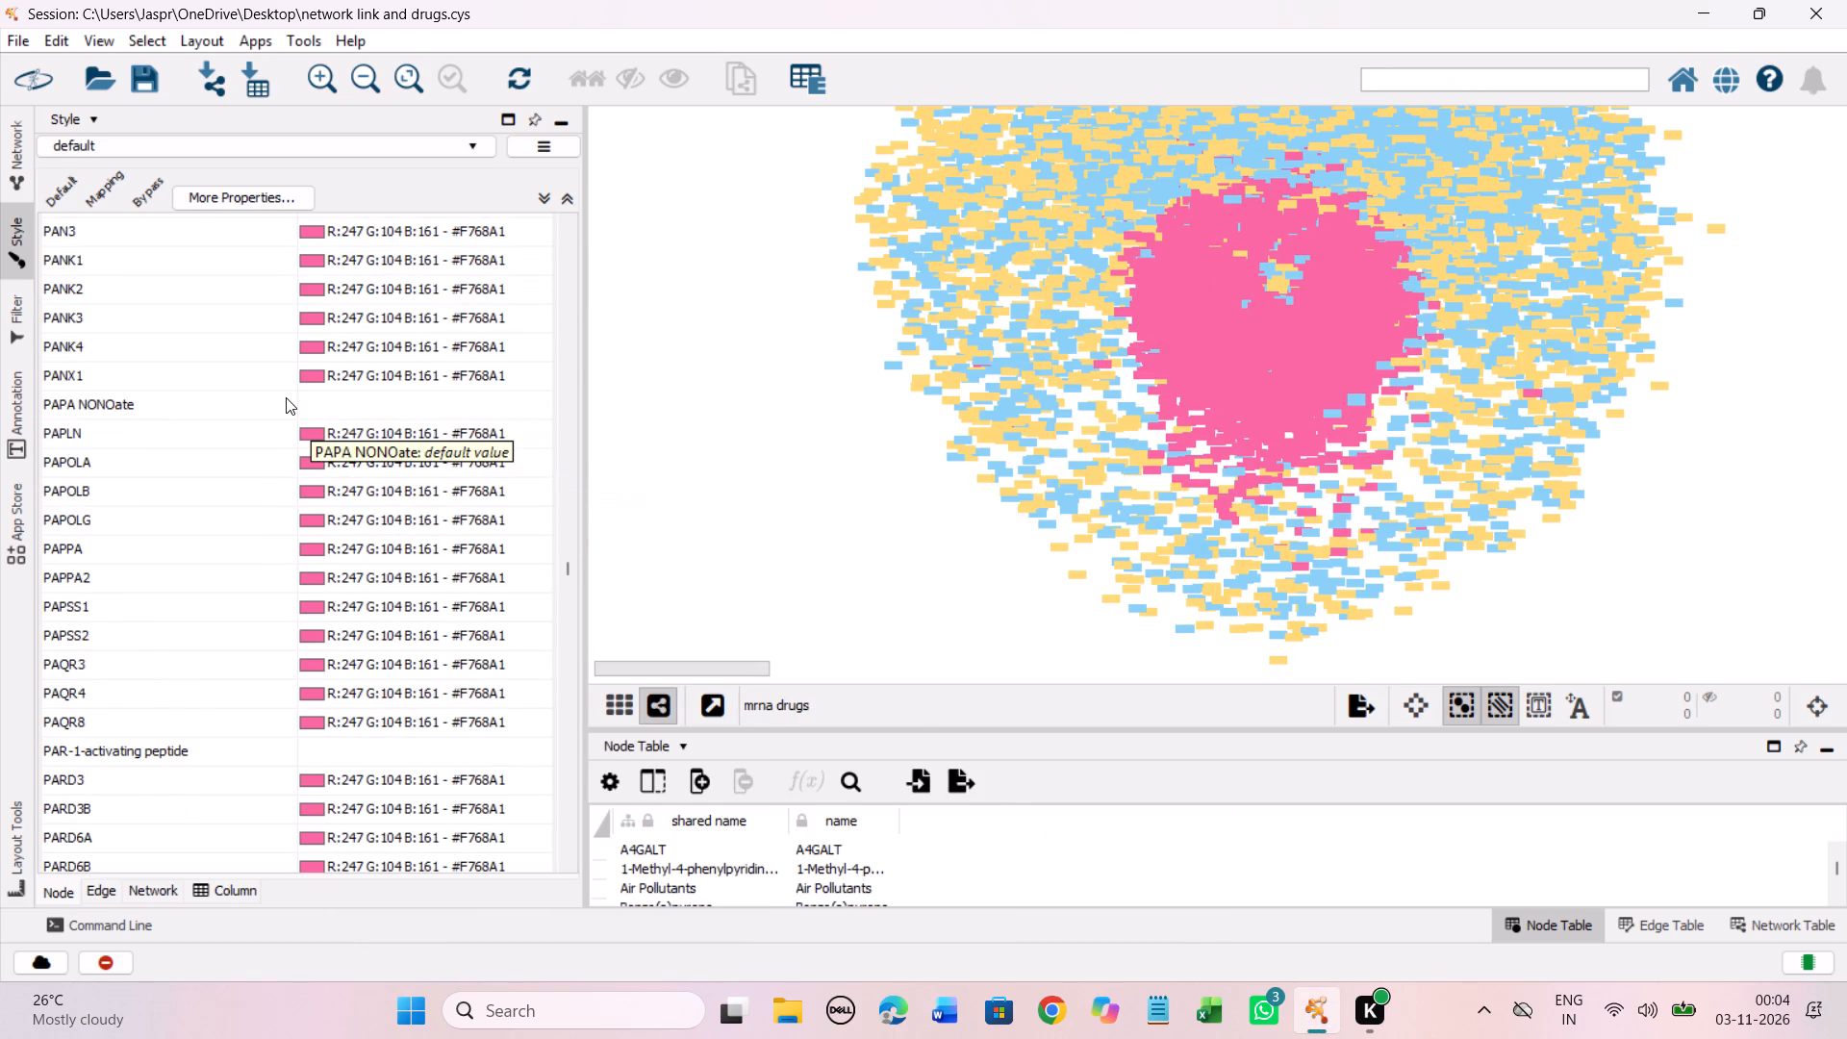
{"action": "left_click", "coordinate": [277, 398]}
{"action": "right_click", "coordinate": [277, 398]}
{"action": "left_click", "coordinate": [647, 418]}
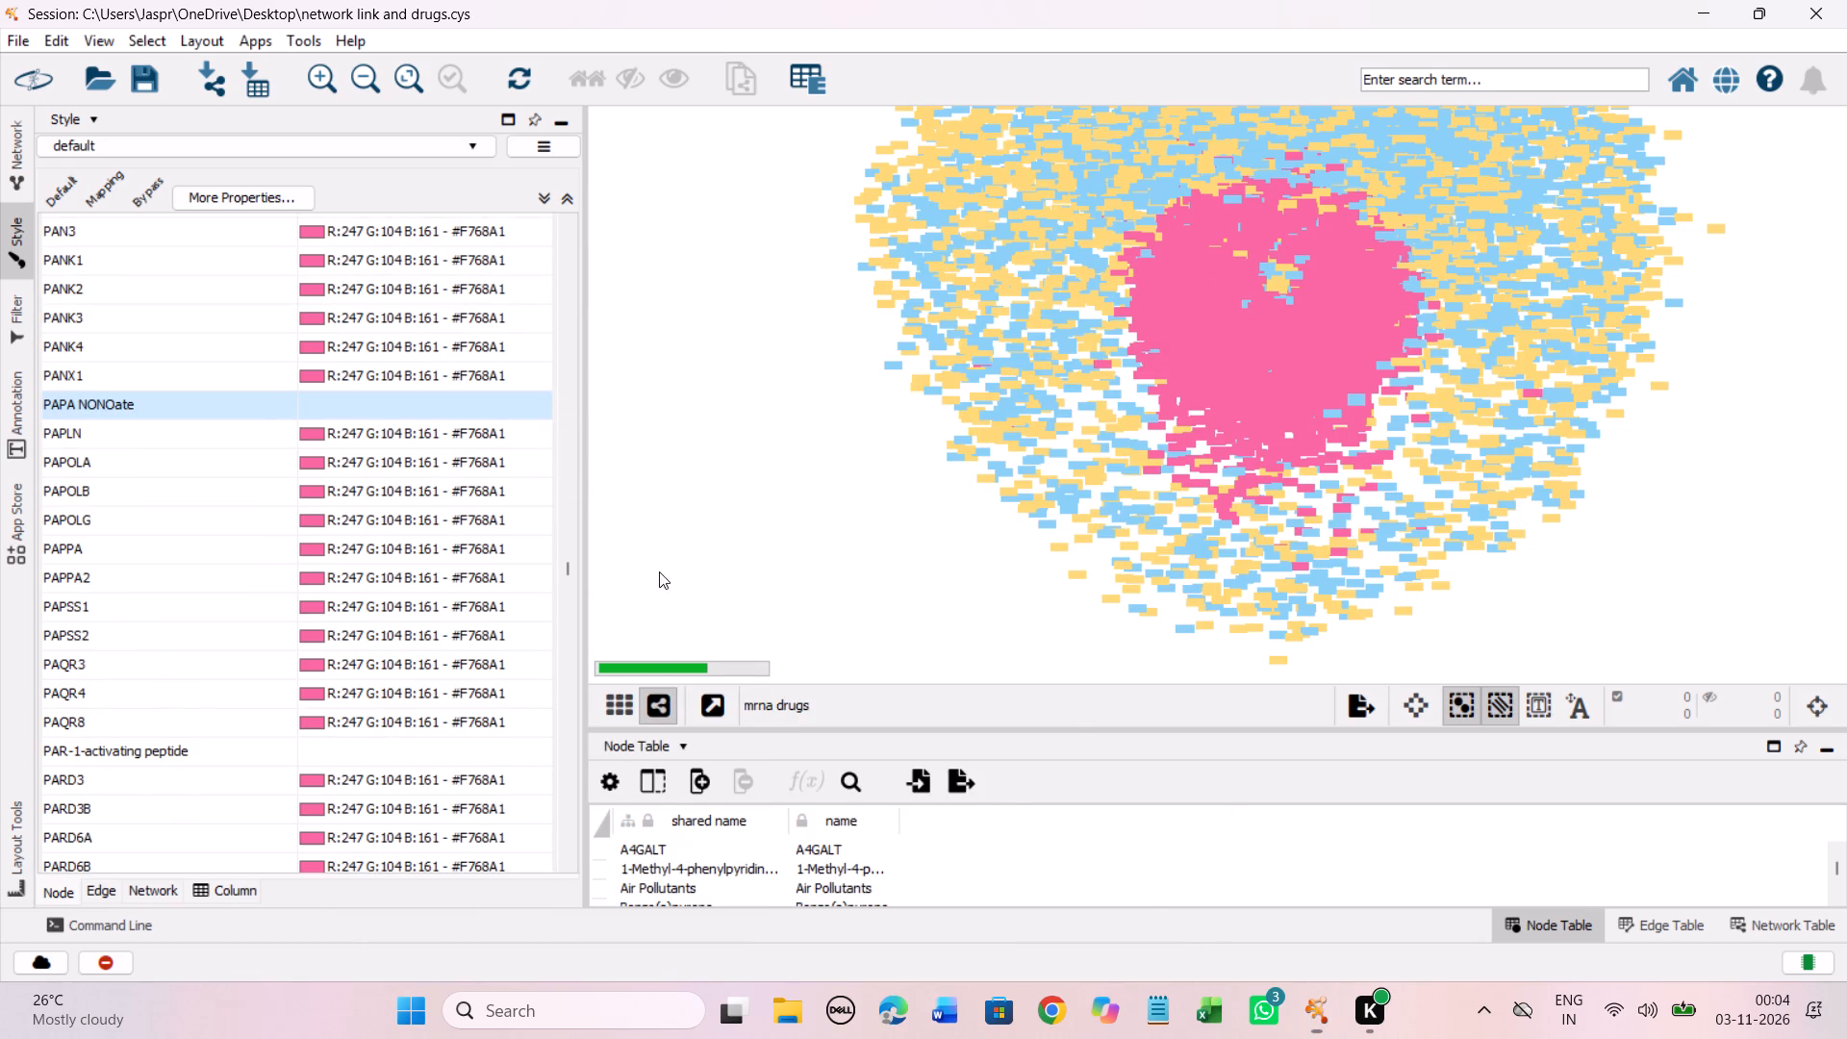
{"action": "left_click_drag", "start_coordinate": [542, 538], "coordinate": [645, 252]}
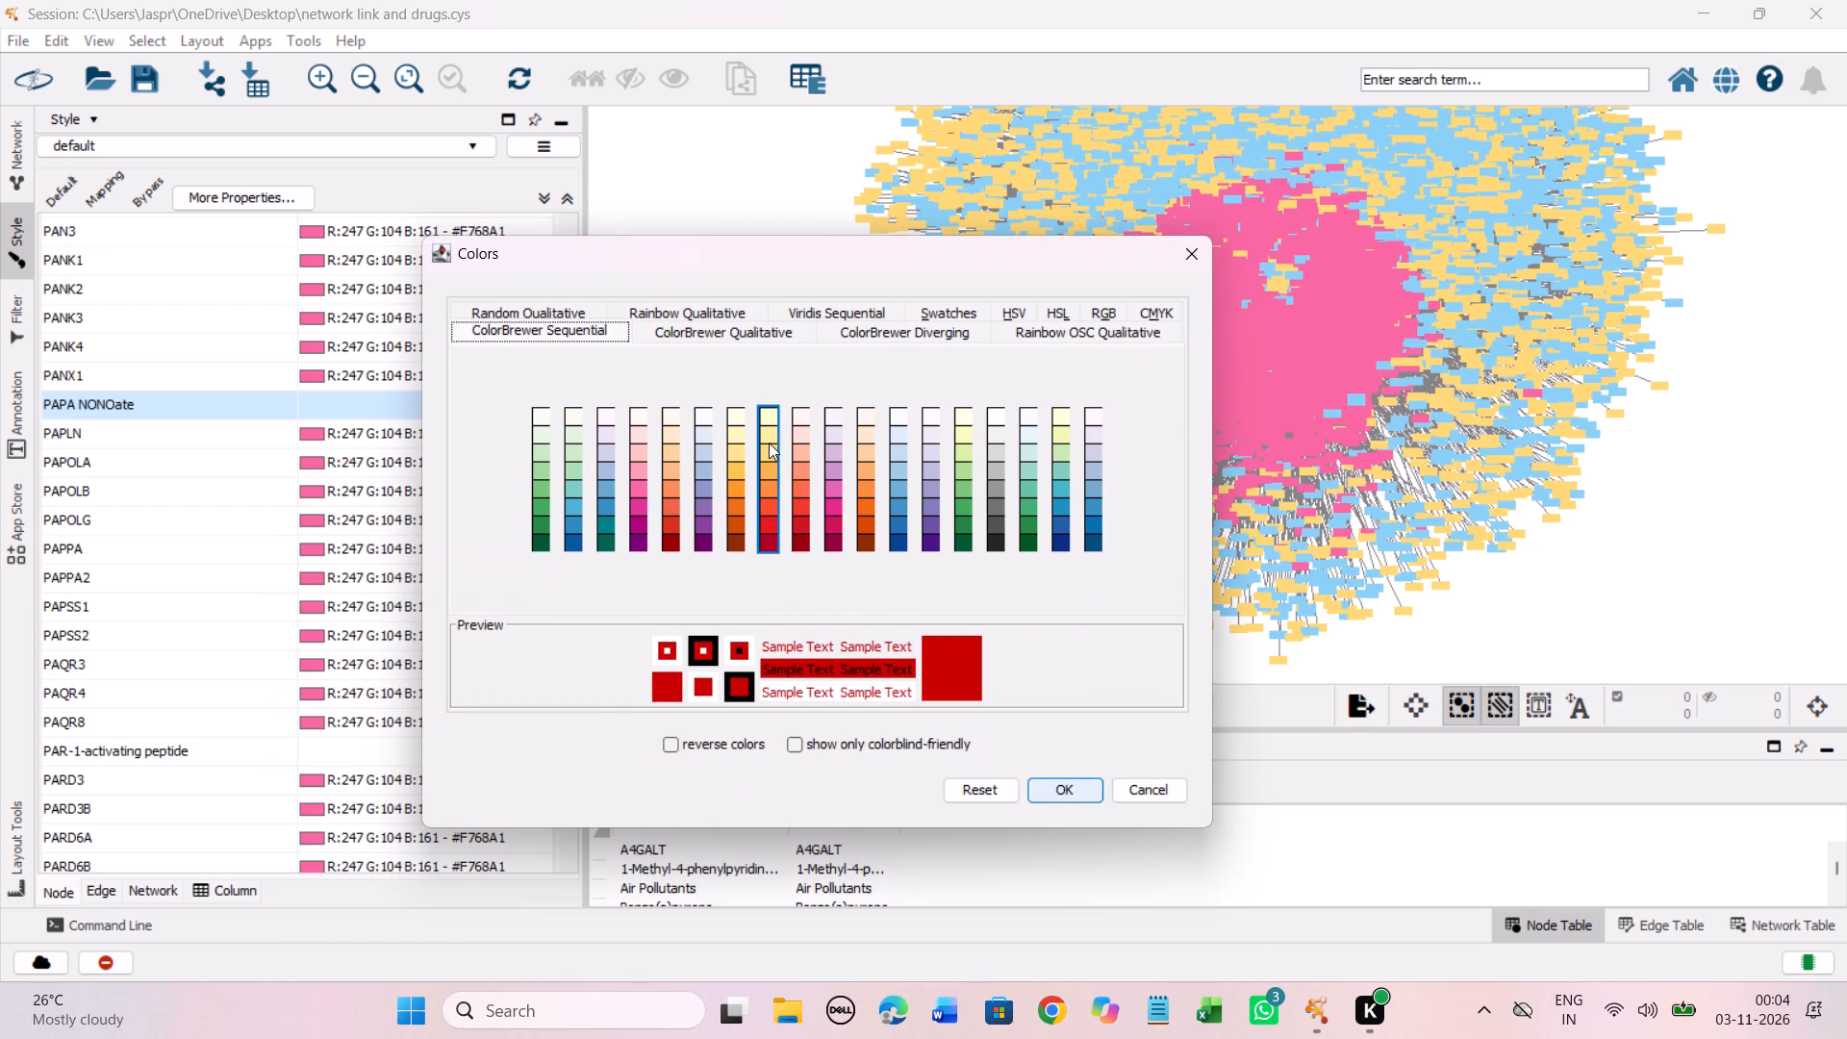
{"action": "left_click", "coordinate": [769, 444]}
{"action": "left_click", "coordinate": [1075, 786]}
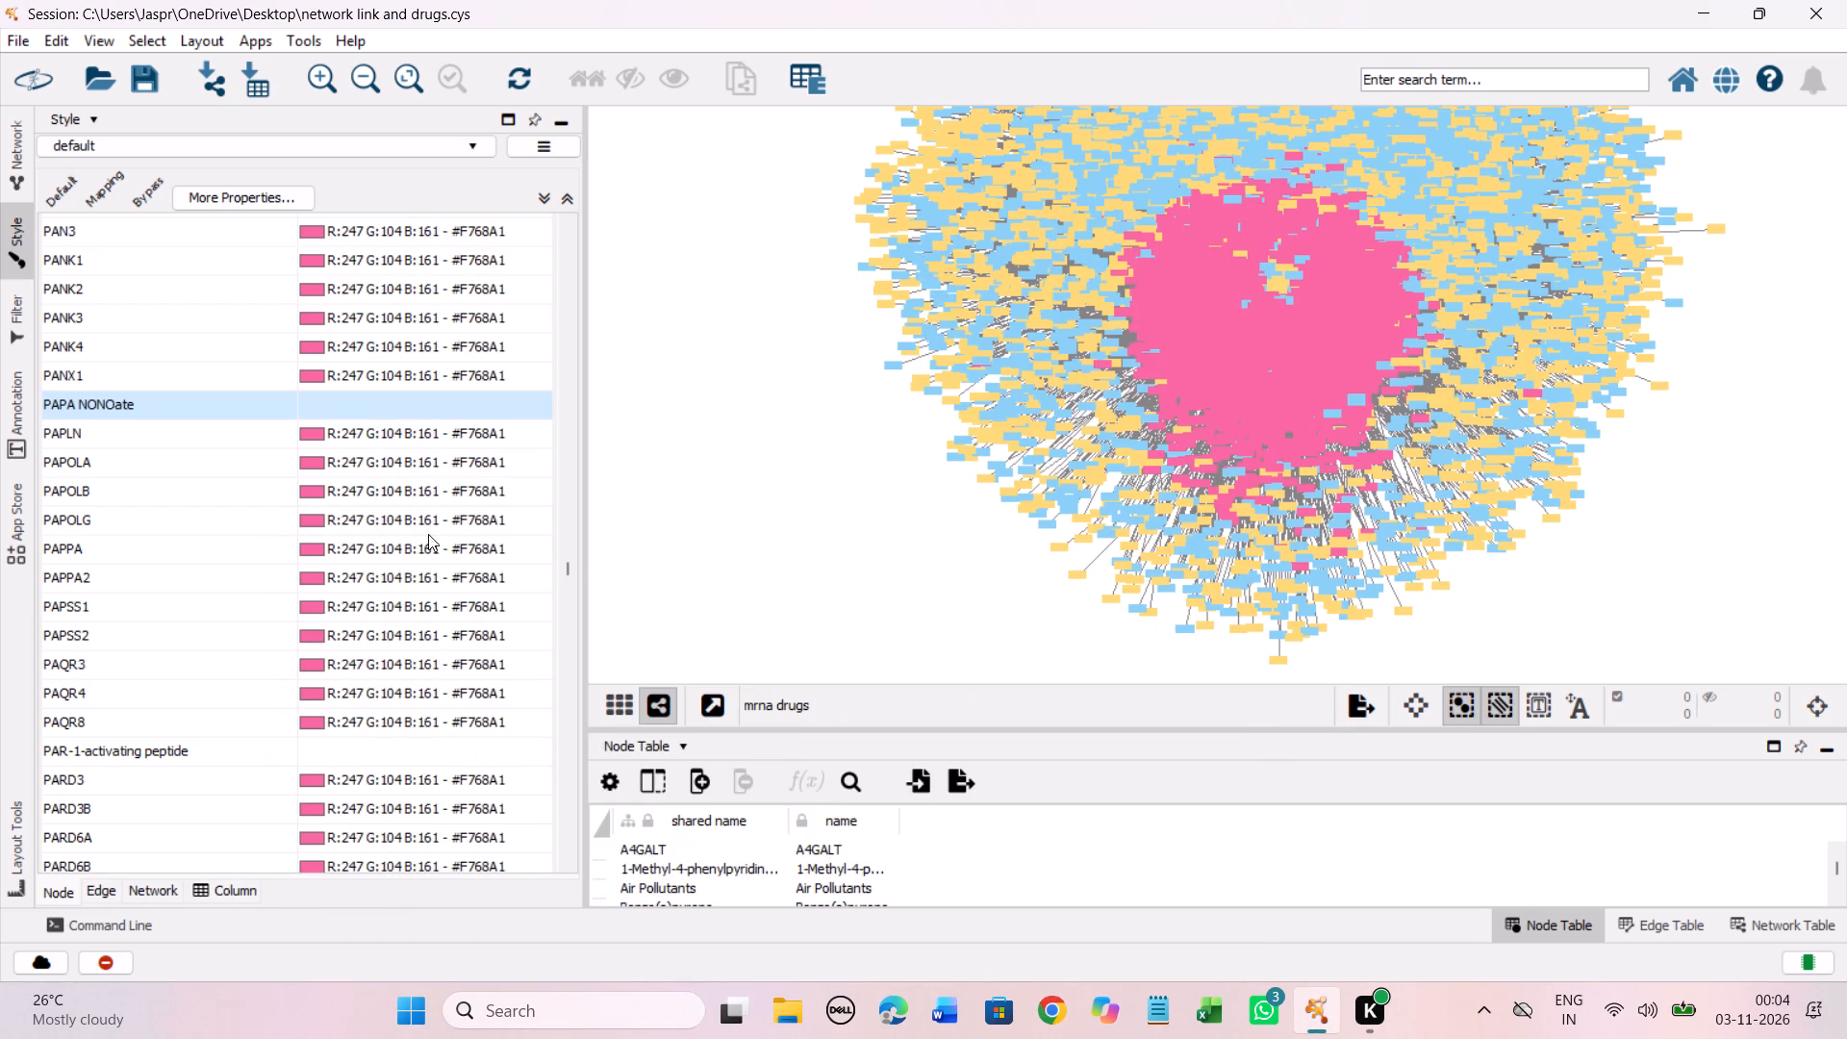
Set the discrete colour mapping of the unmapped entry PAR-1-activating peptide to the Yellow-Orange-Red shade #FED976.
{"action": "scroll", "coordinate": [383, 514], "scroll_direction": "down", "scroll_amount": 5}
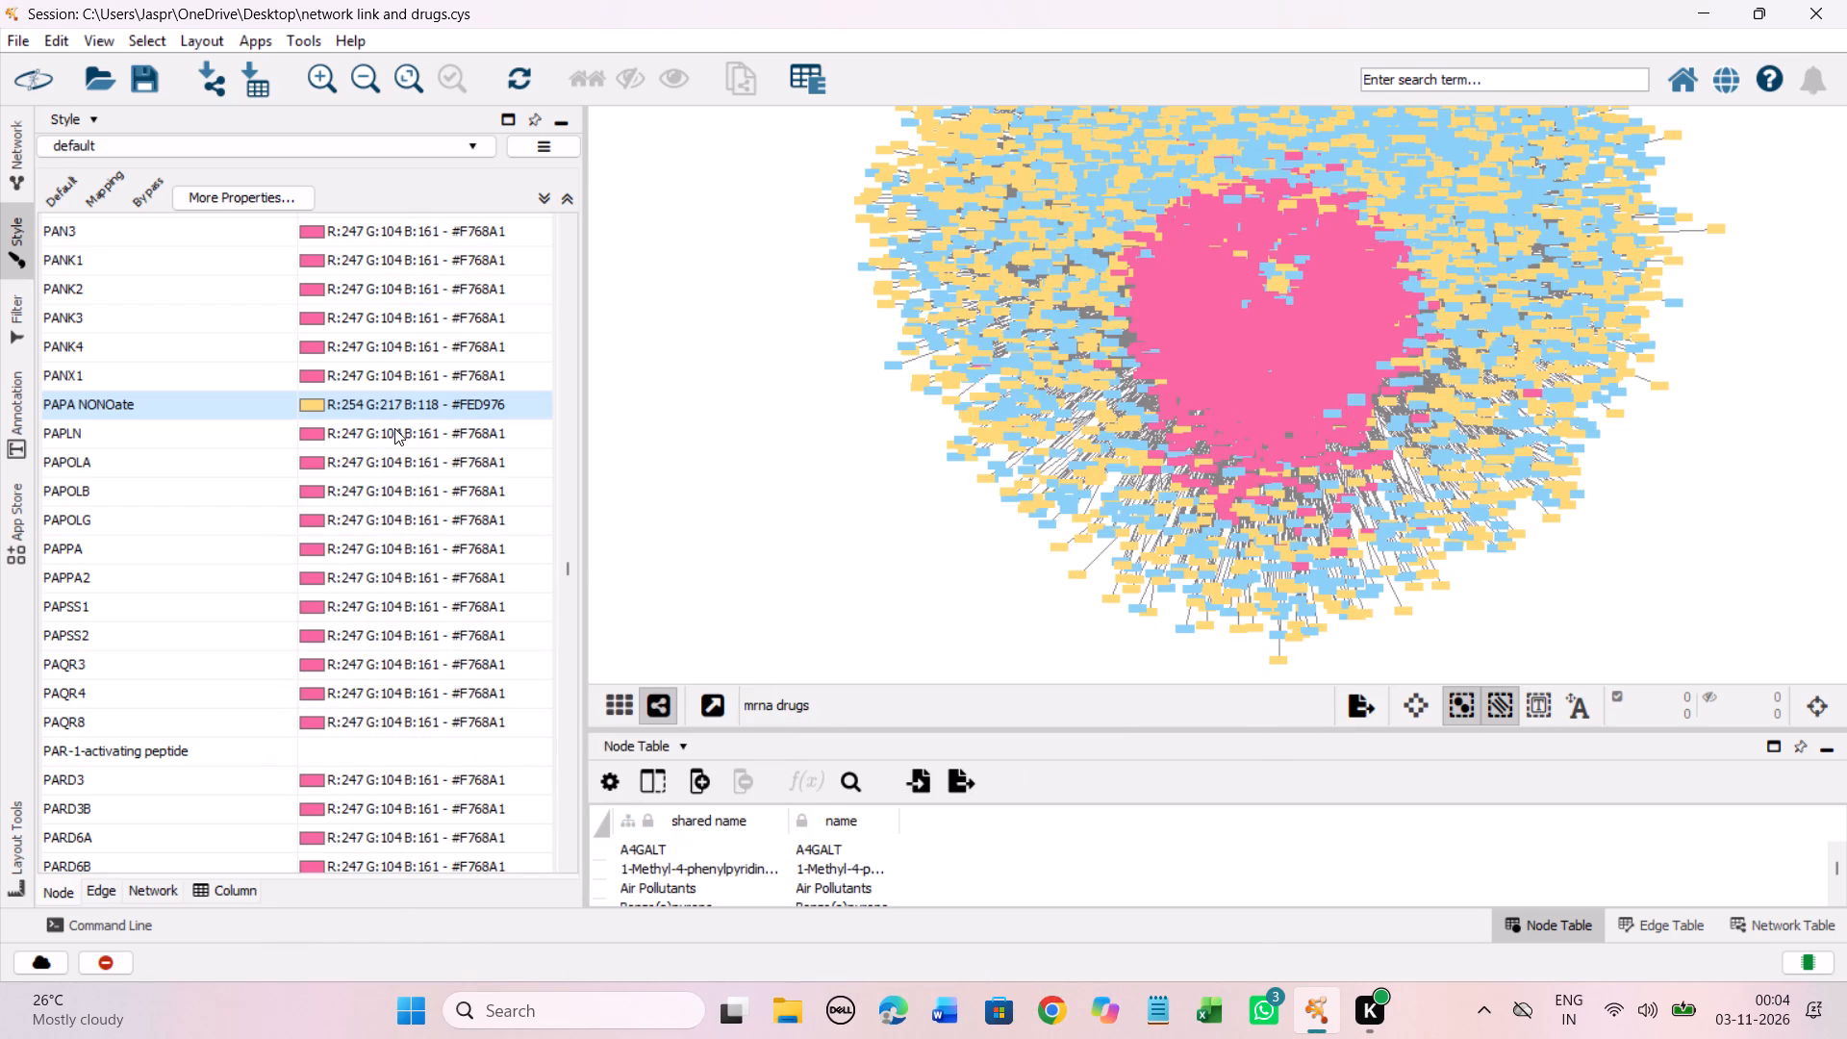
{"action": "scroll", "coordinate": [394, 426], "scroll_direction": "down", "scroll_amount": 5}
{"action": "left_click", "coordinate": [268, 466]}
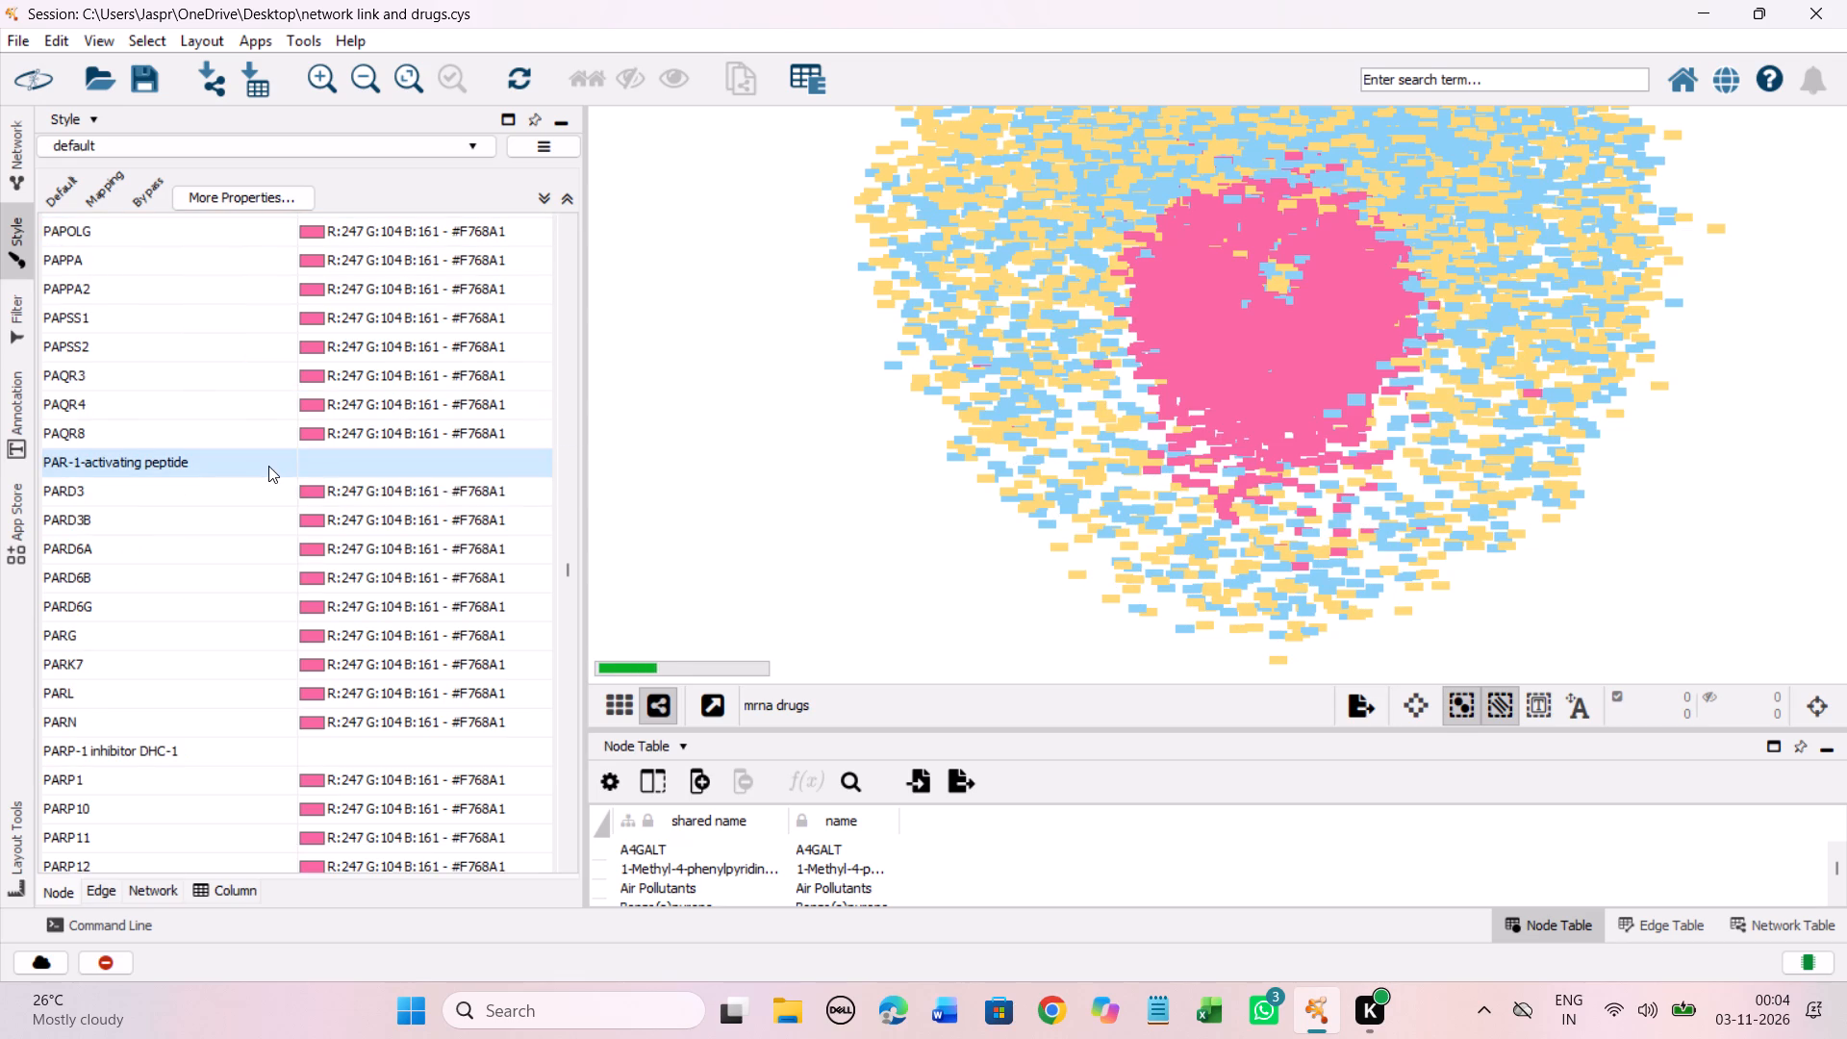
{"action": "right_click", "coordinate": [269, 466]}
{"action": "left_click", "coordinate": [603, 484]}
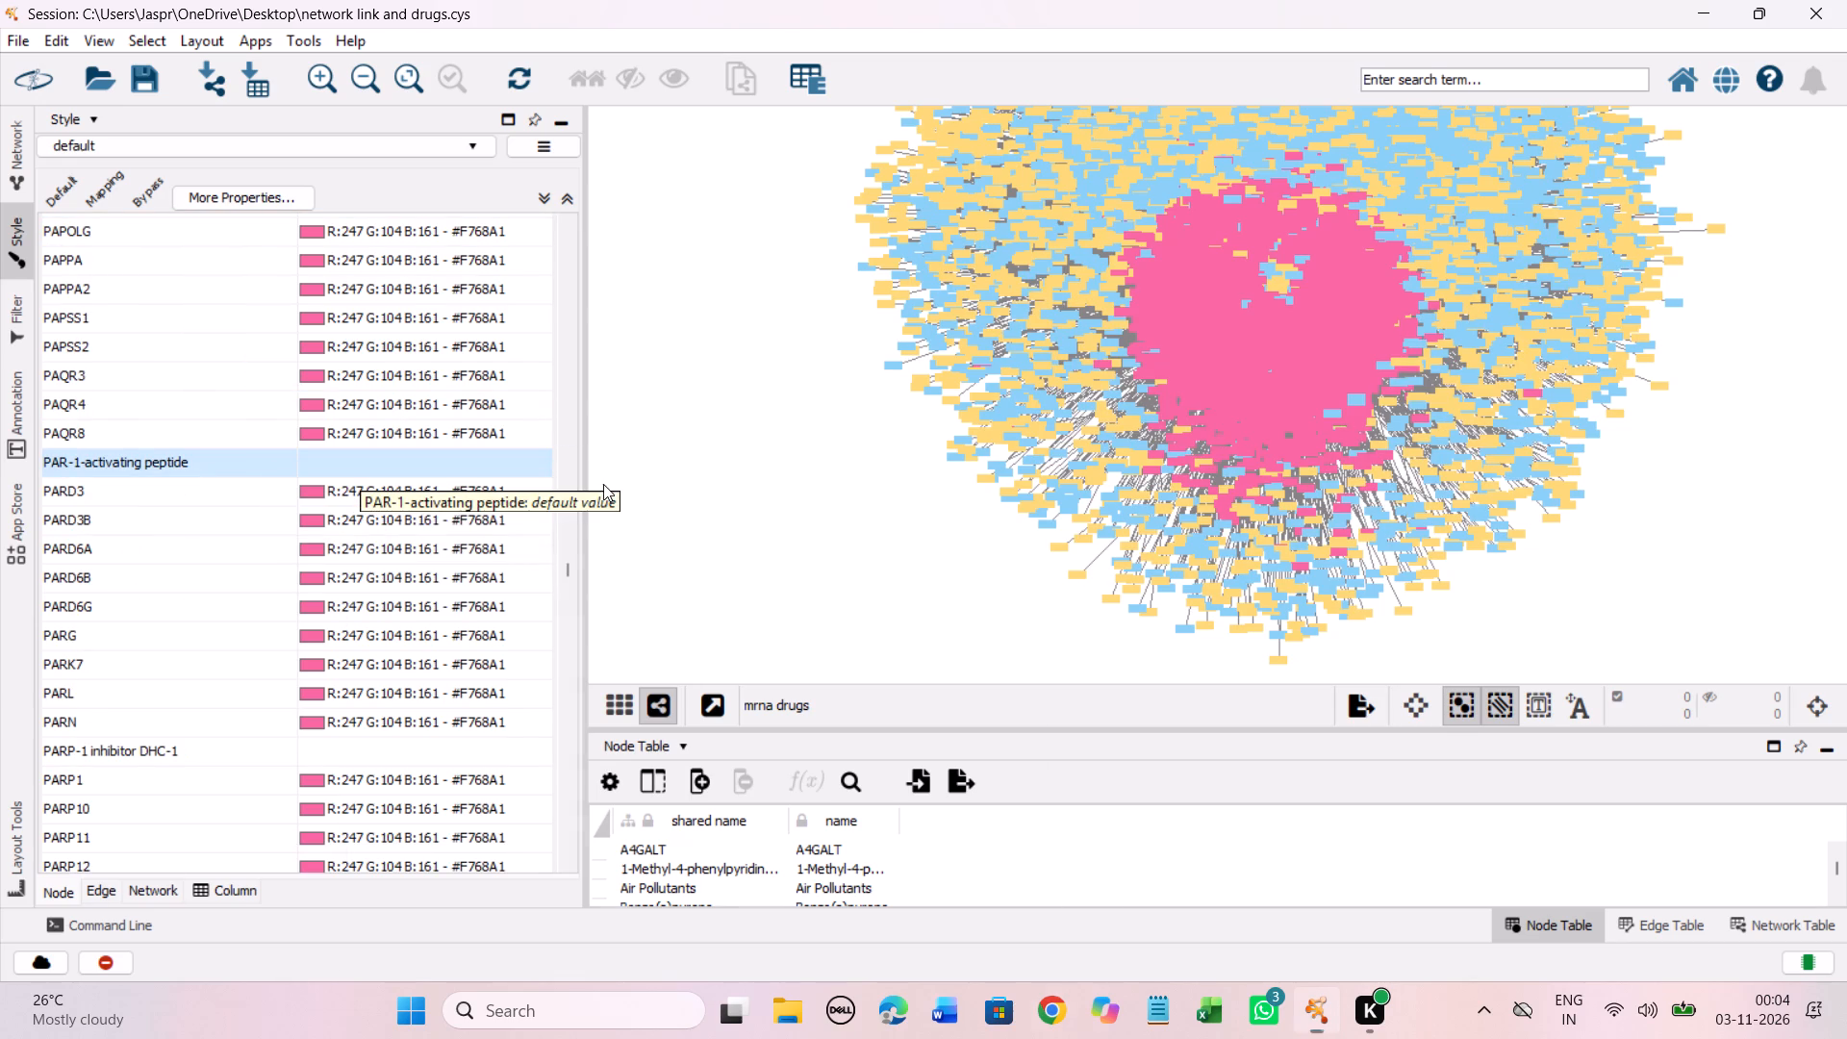
{"action": "left_click_drag", "start_coordinate": [533, 542], "coordinate": [621, 215]}
{"action": "left_click", "coordinate": [751, 414]}
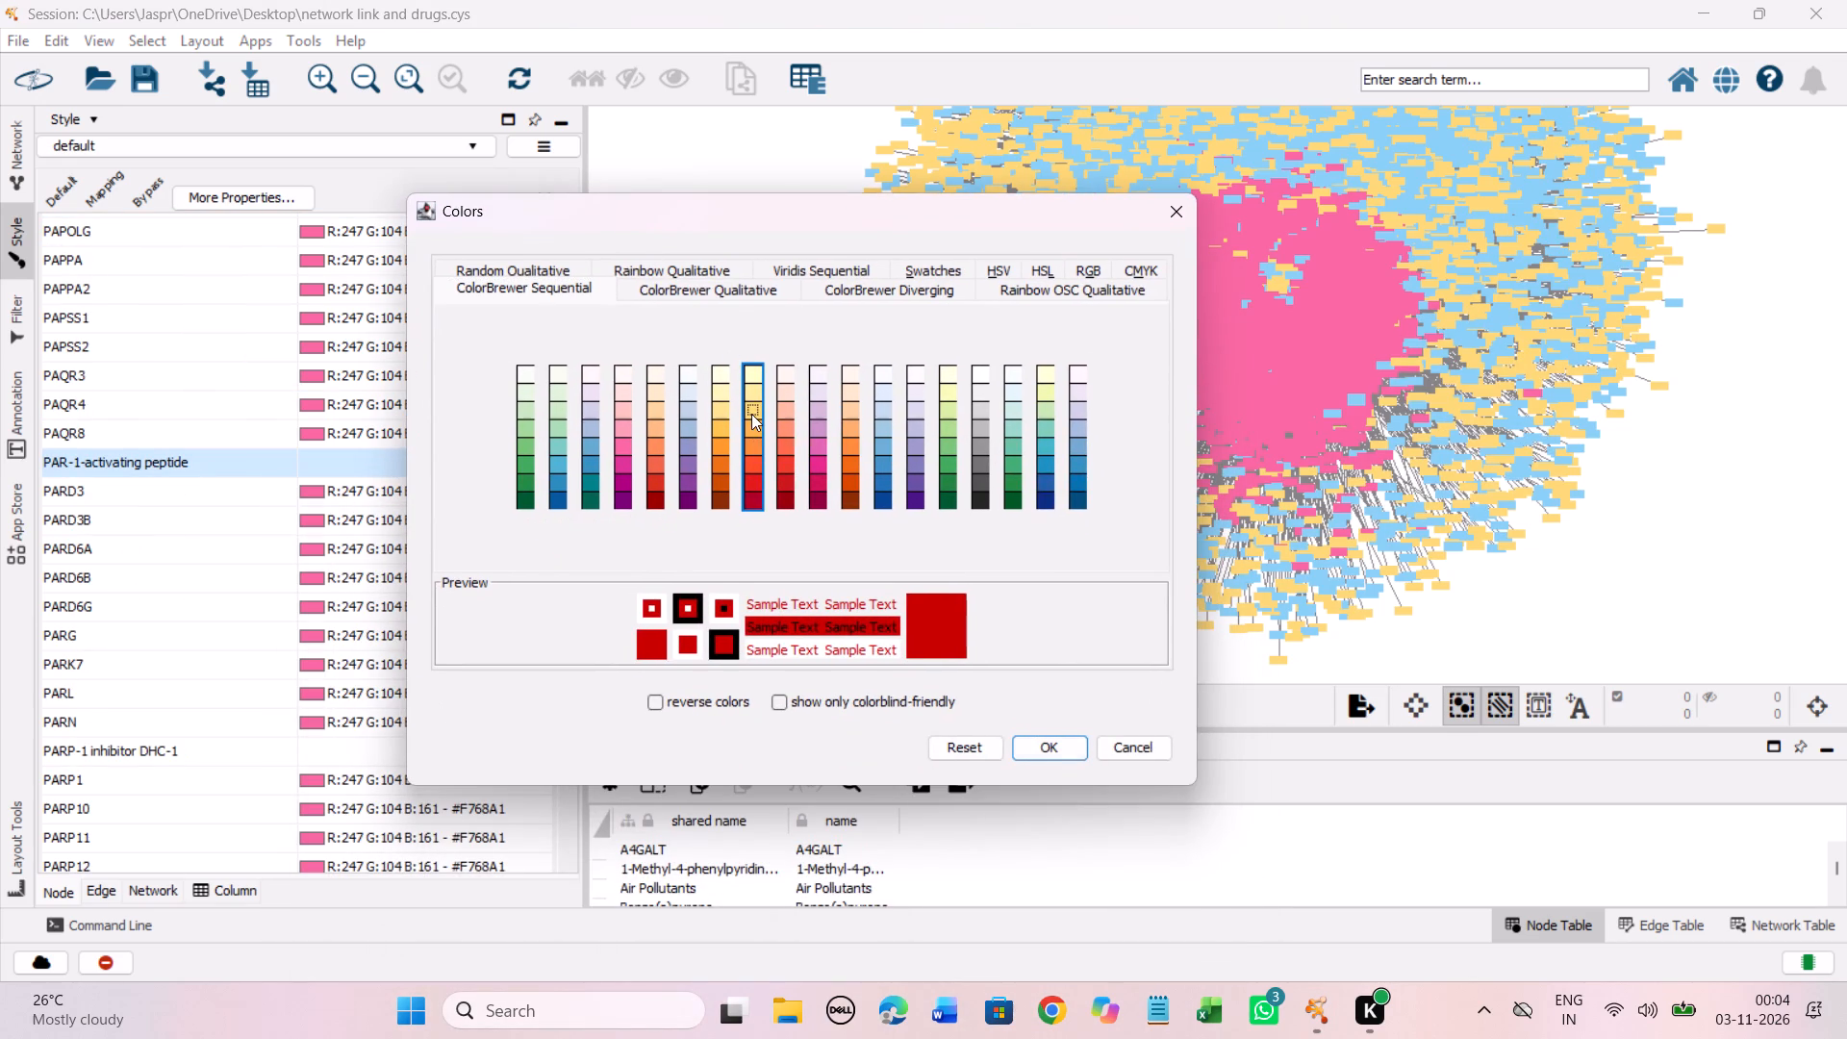
{"action": "left_click", "coordinate": [1054, 737]}
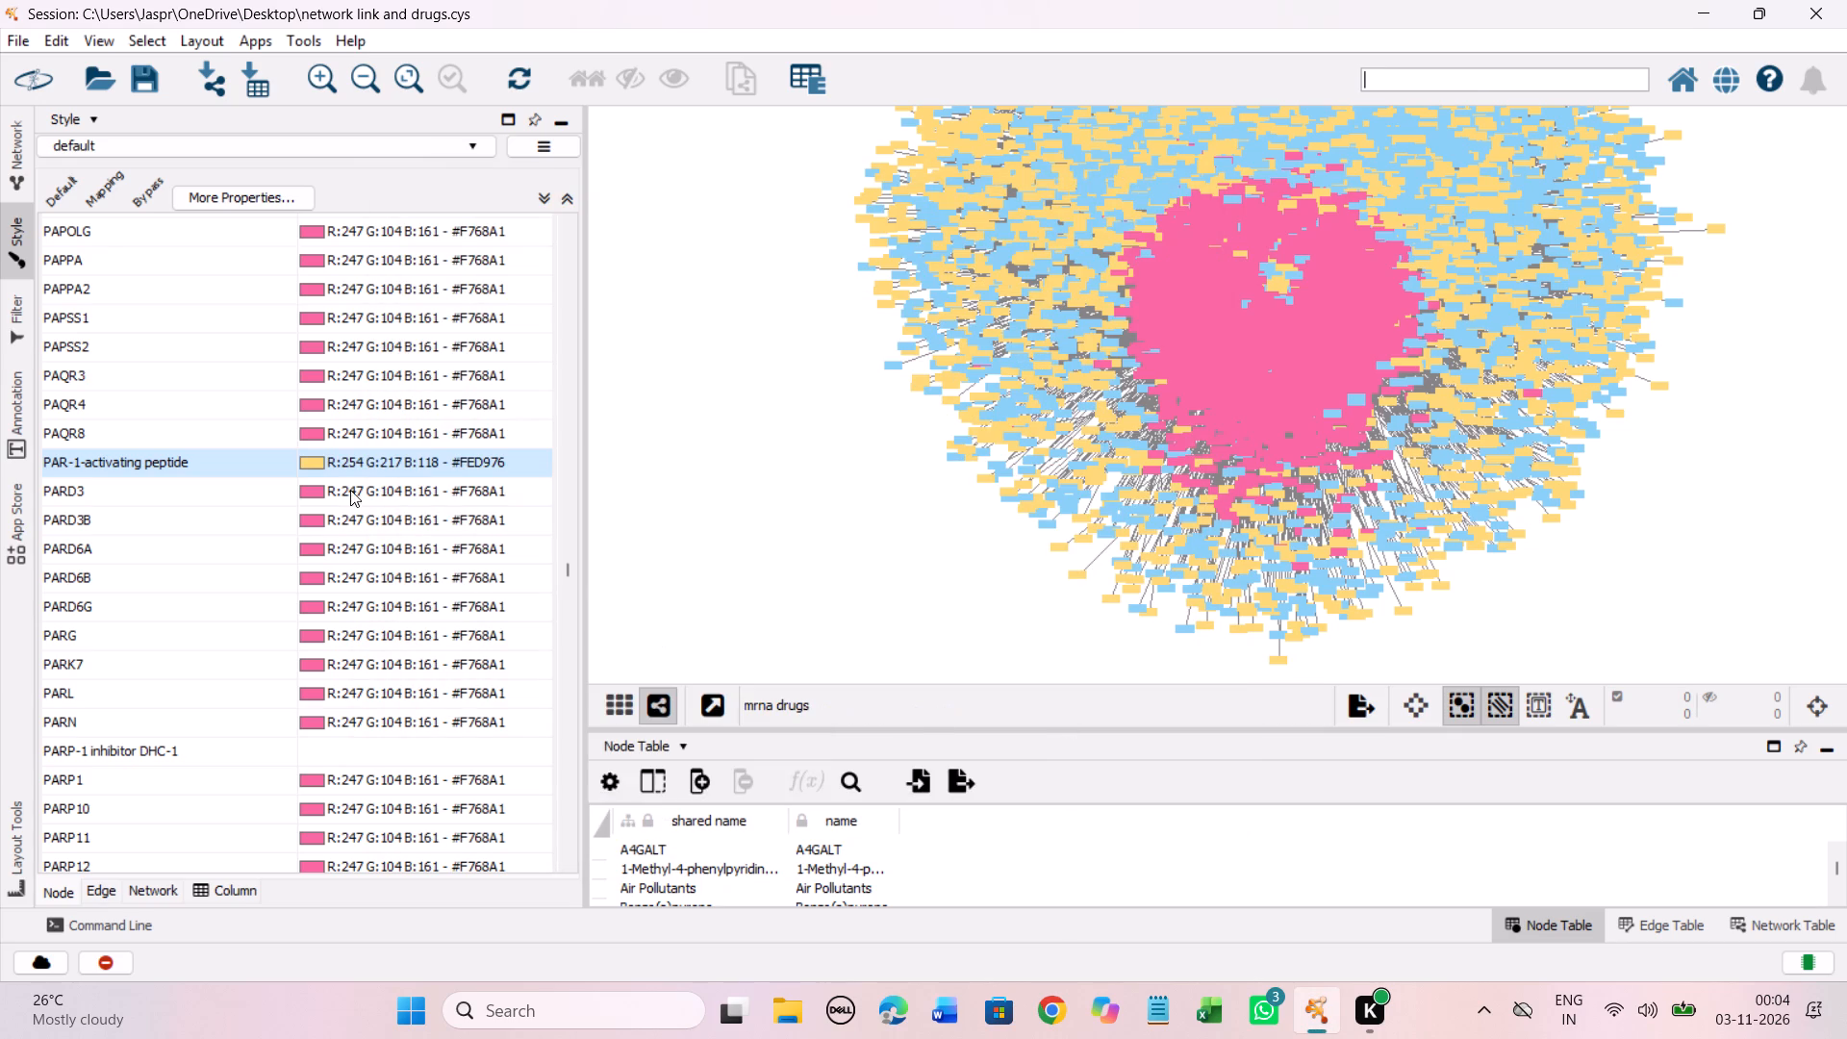
Set the discrete colour mapping of the unmapped entry PARP-1 inhibitor DHC-1 to the Yellow-Orange-Red shade #FED976.
{"action": "scroll", "coordinate": [374, 421], "scroll_direction": "down", "scroll_amount": 9}
{"action": "left_click", "coordinate": [237, 492]}
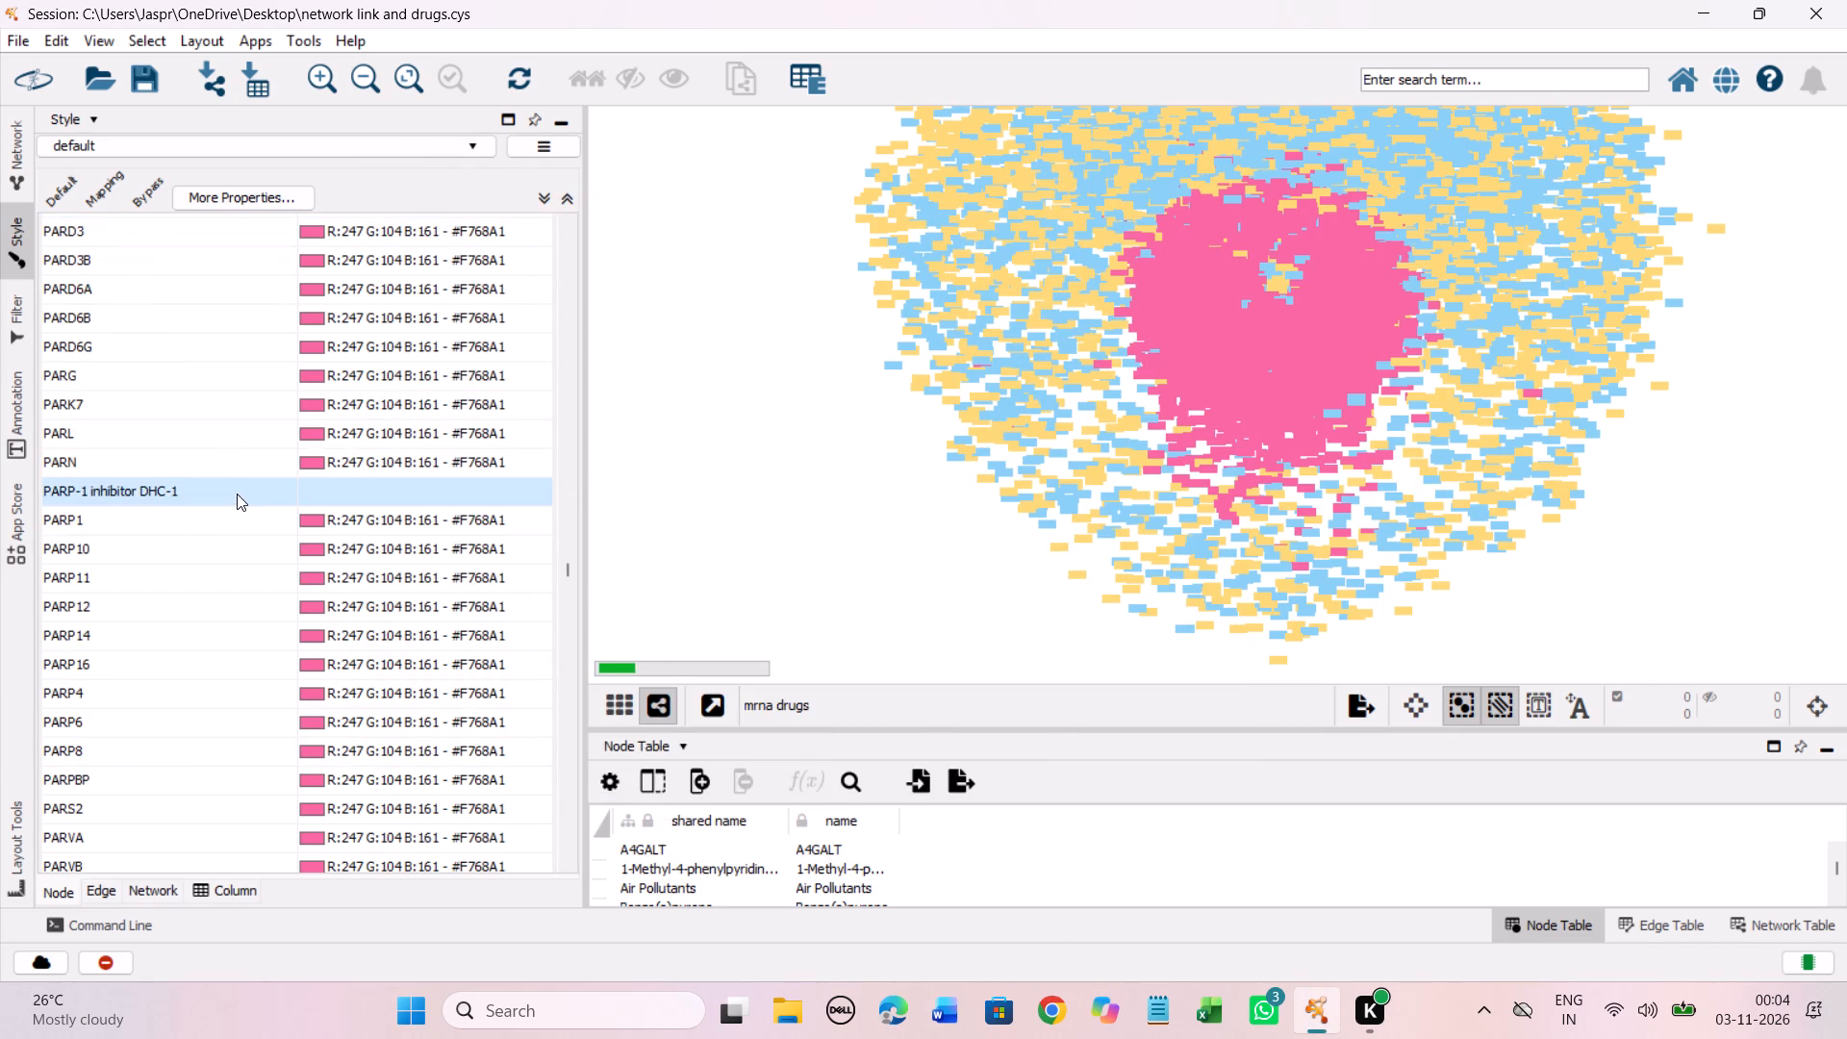
{"action": "right_click", "coordinate": [237, 494]}
{"action": "left_click", "coordinate": [614, 508]}
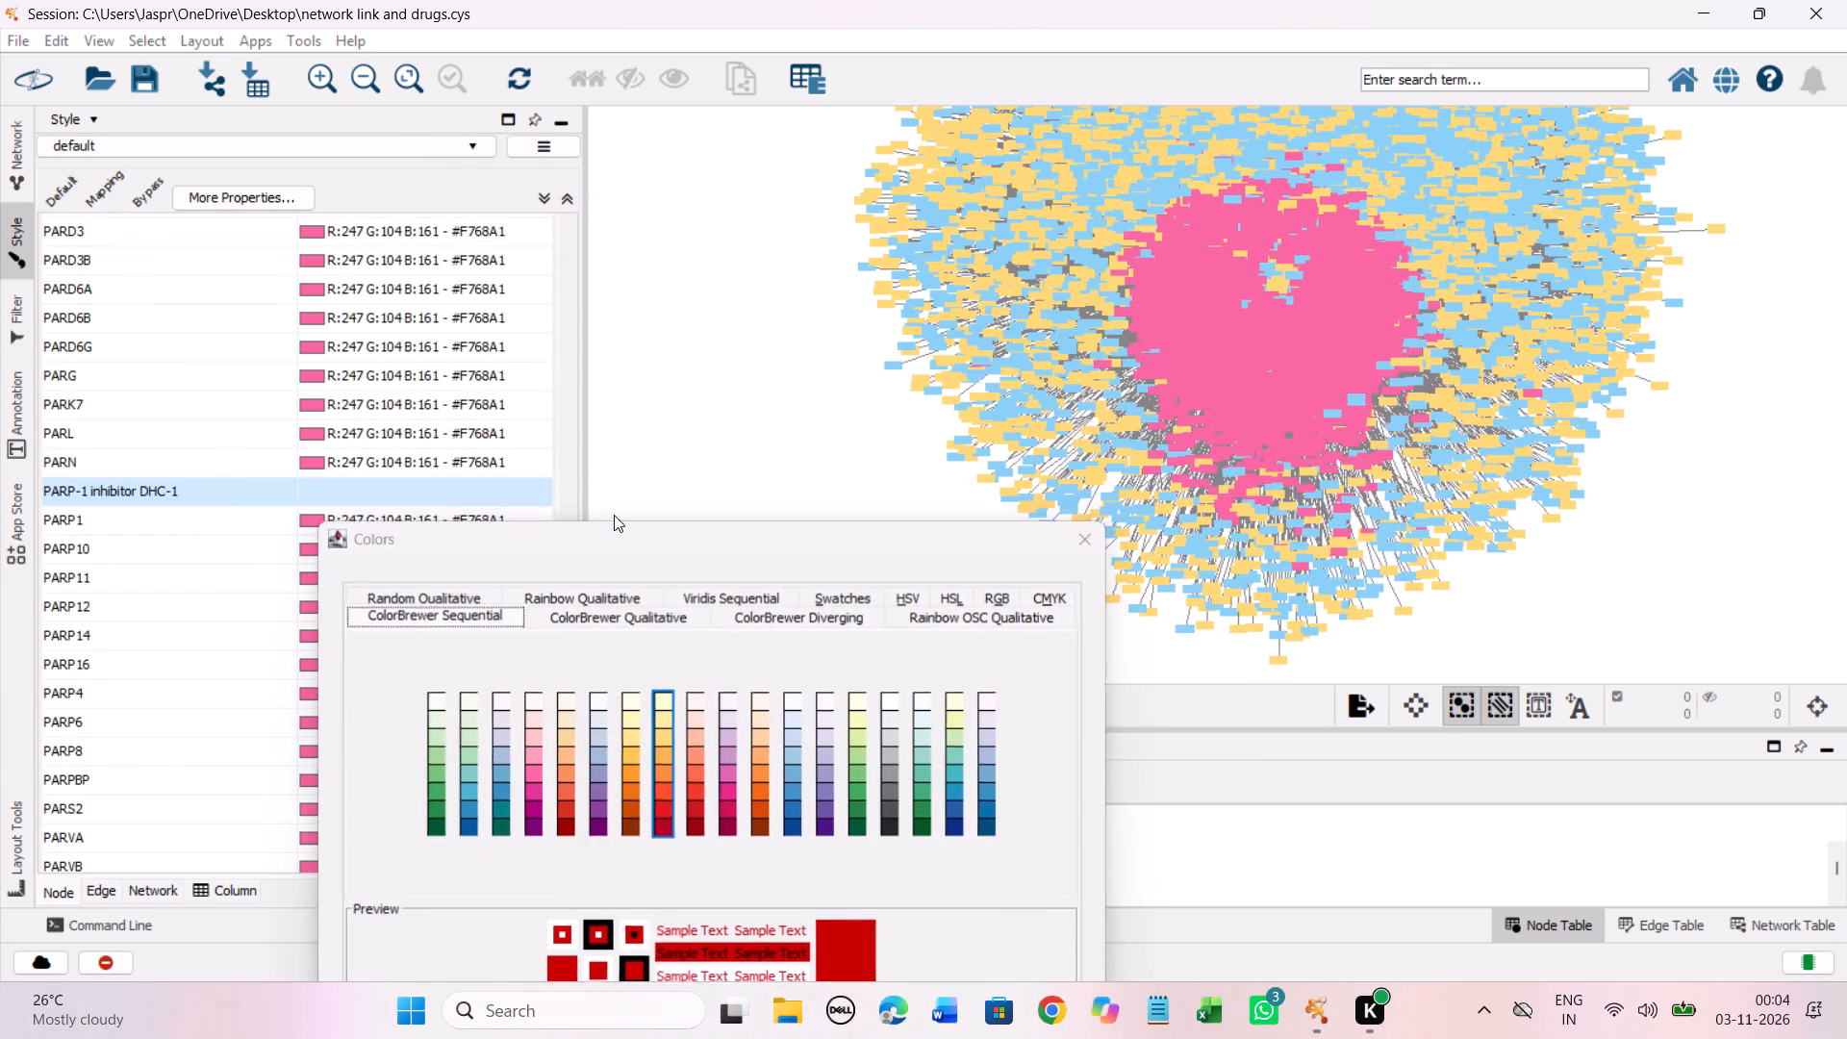
{"action": "left_click_drag", "start_coordinate": [579, 542], "coordinate": [641, 318]}
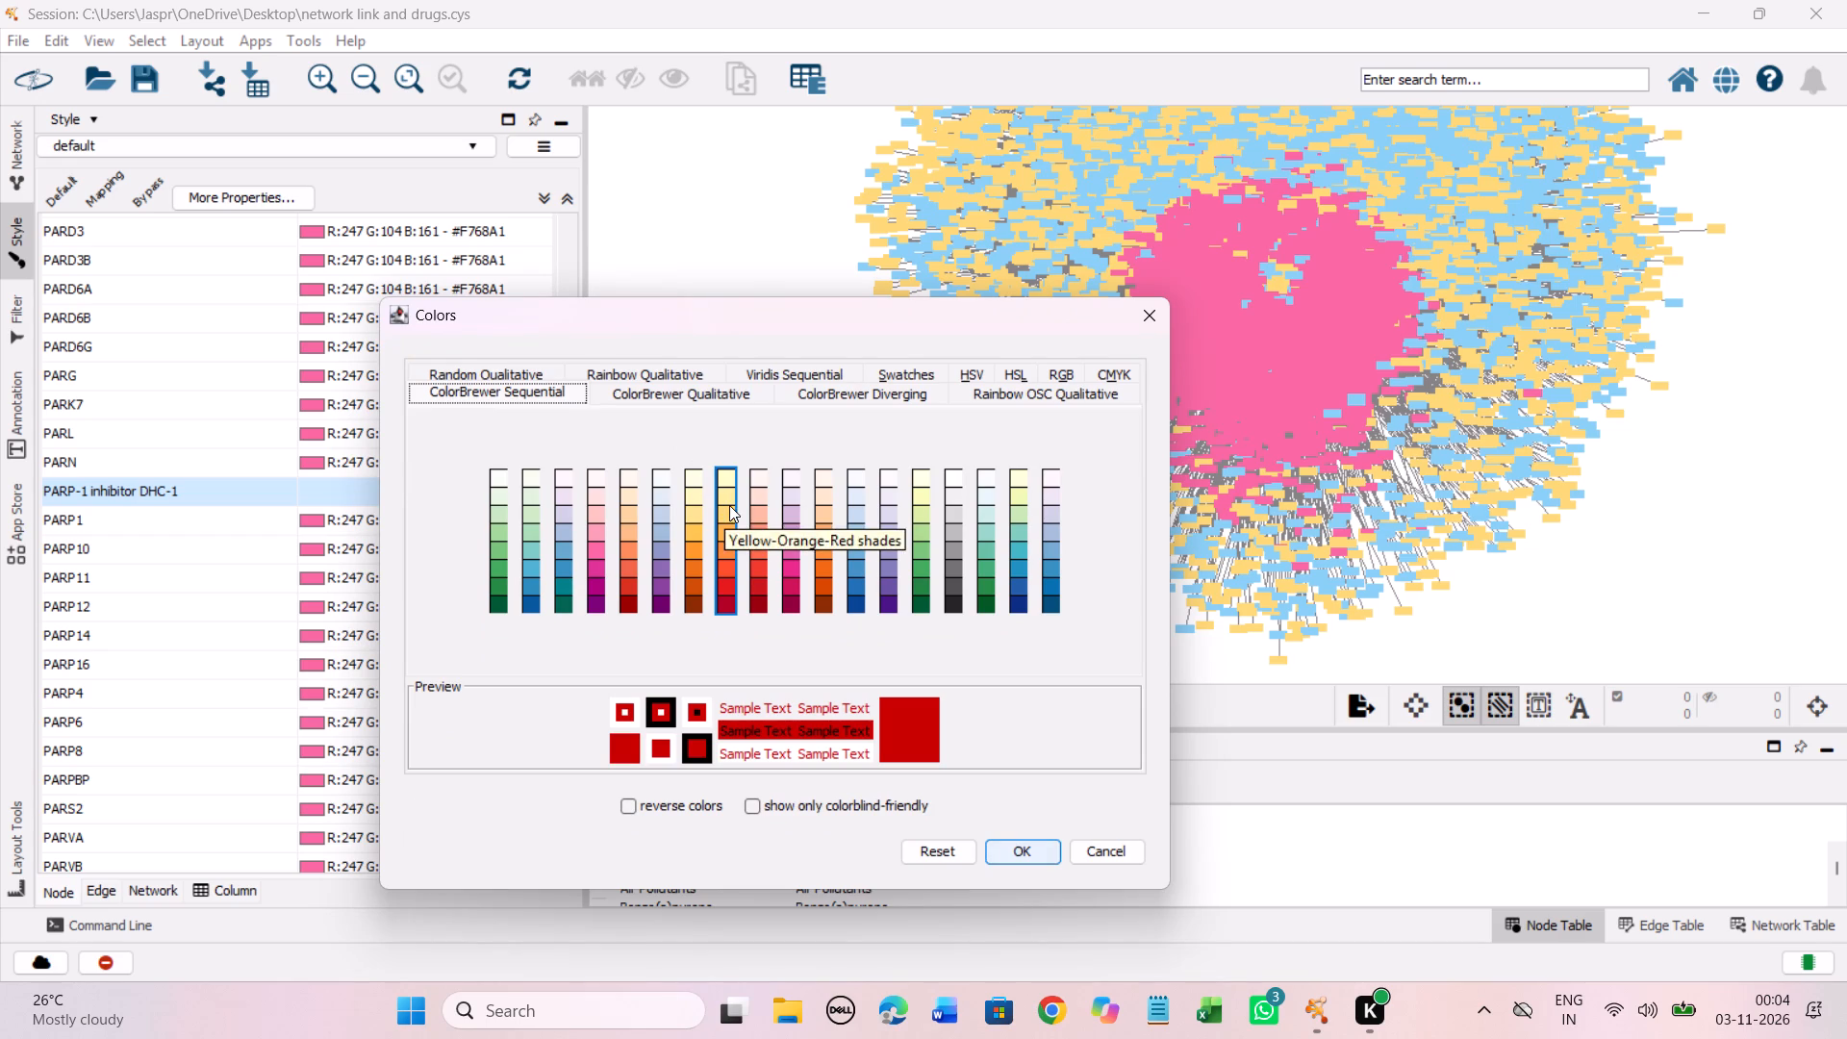
{"action": "left_click", "coordinate": [729, 506]}
{"action": "left_click", "coordinate": [1030, 850]}
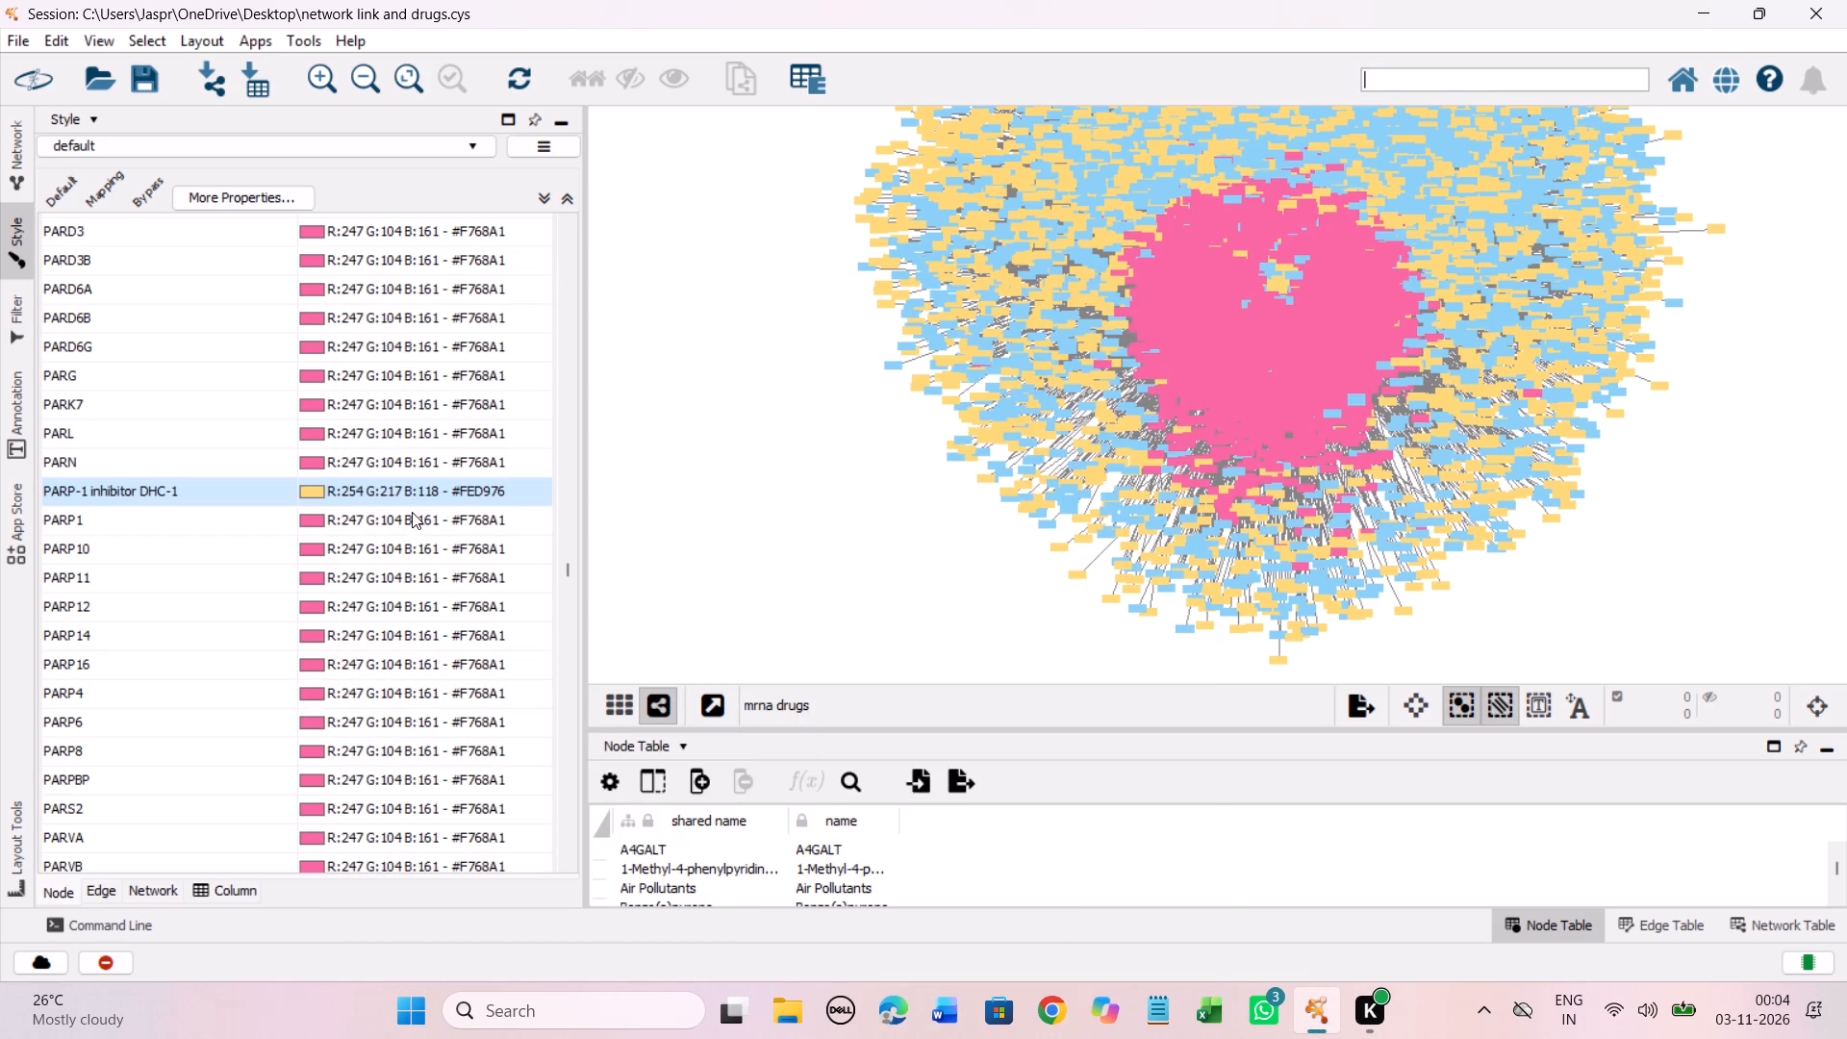
Set the discrete colour mapping of the unmapped entry PB28 compound to the Yellow-Orange-Red shade #FED976.
{"action": "scroll", "coordinate": [412, 509], "scroll_direction": "down", "scroll_amount": 8}
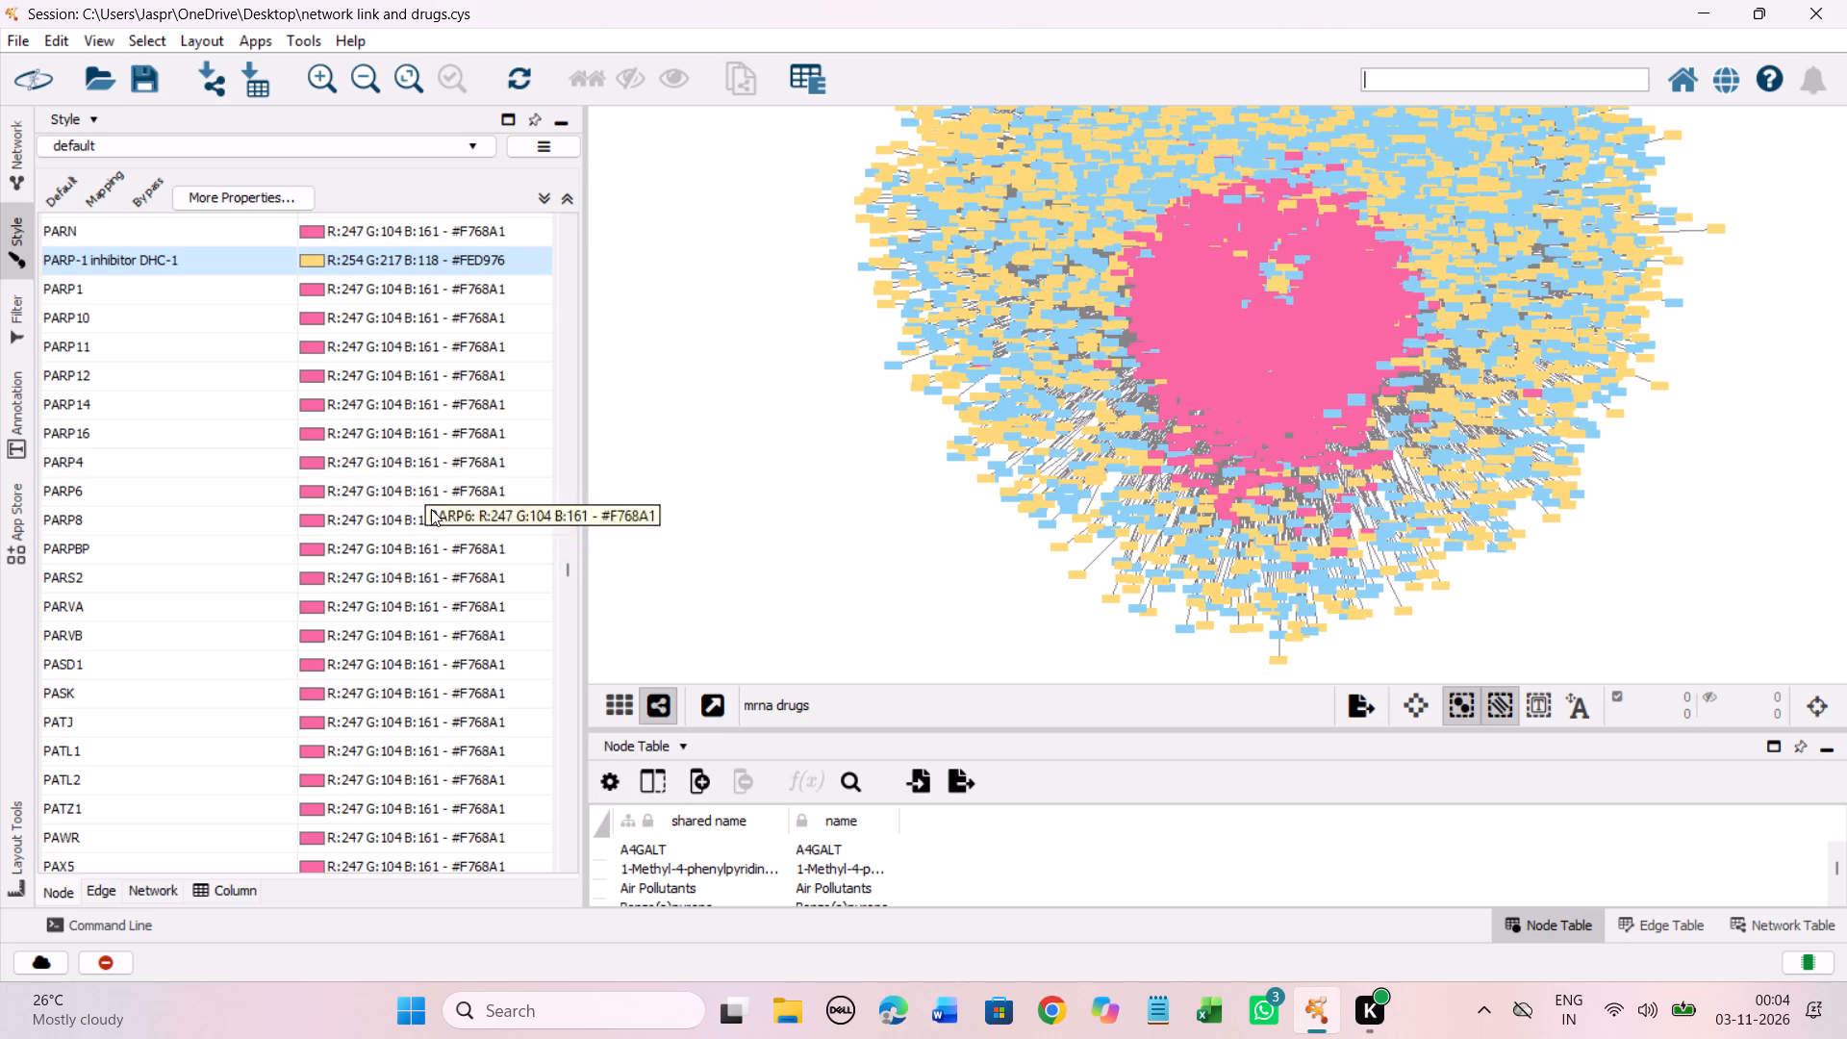
{"action": "scroll", "coordinate": [429, 509], "scroll_direction": "down", "scroll_amount": 18}
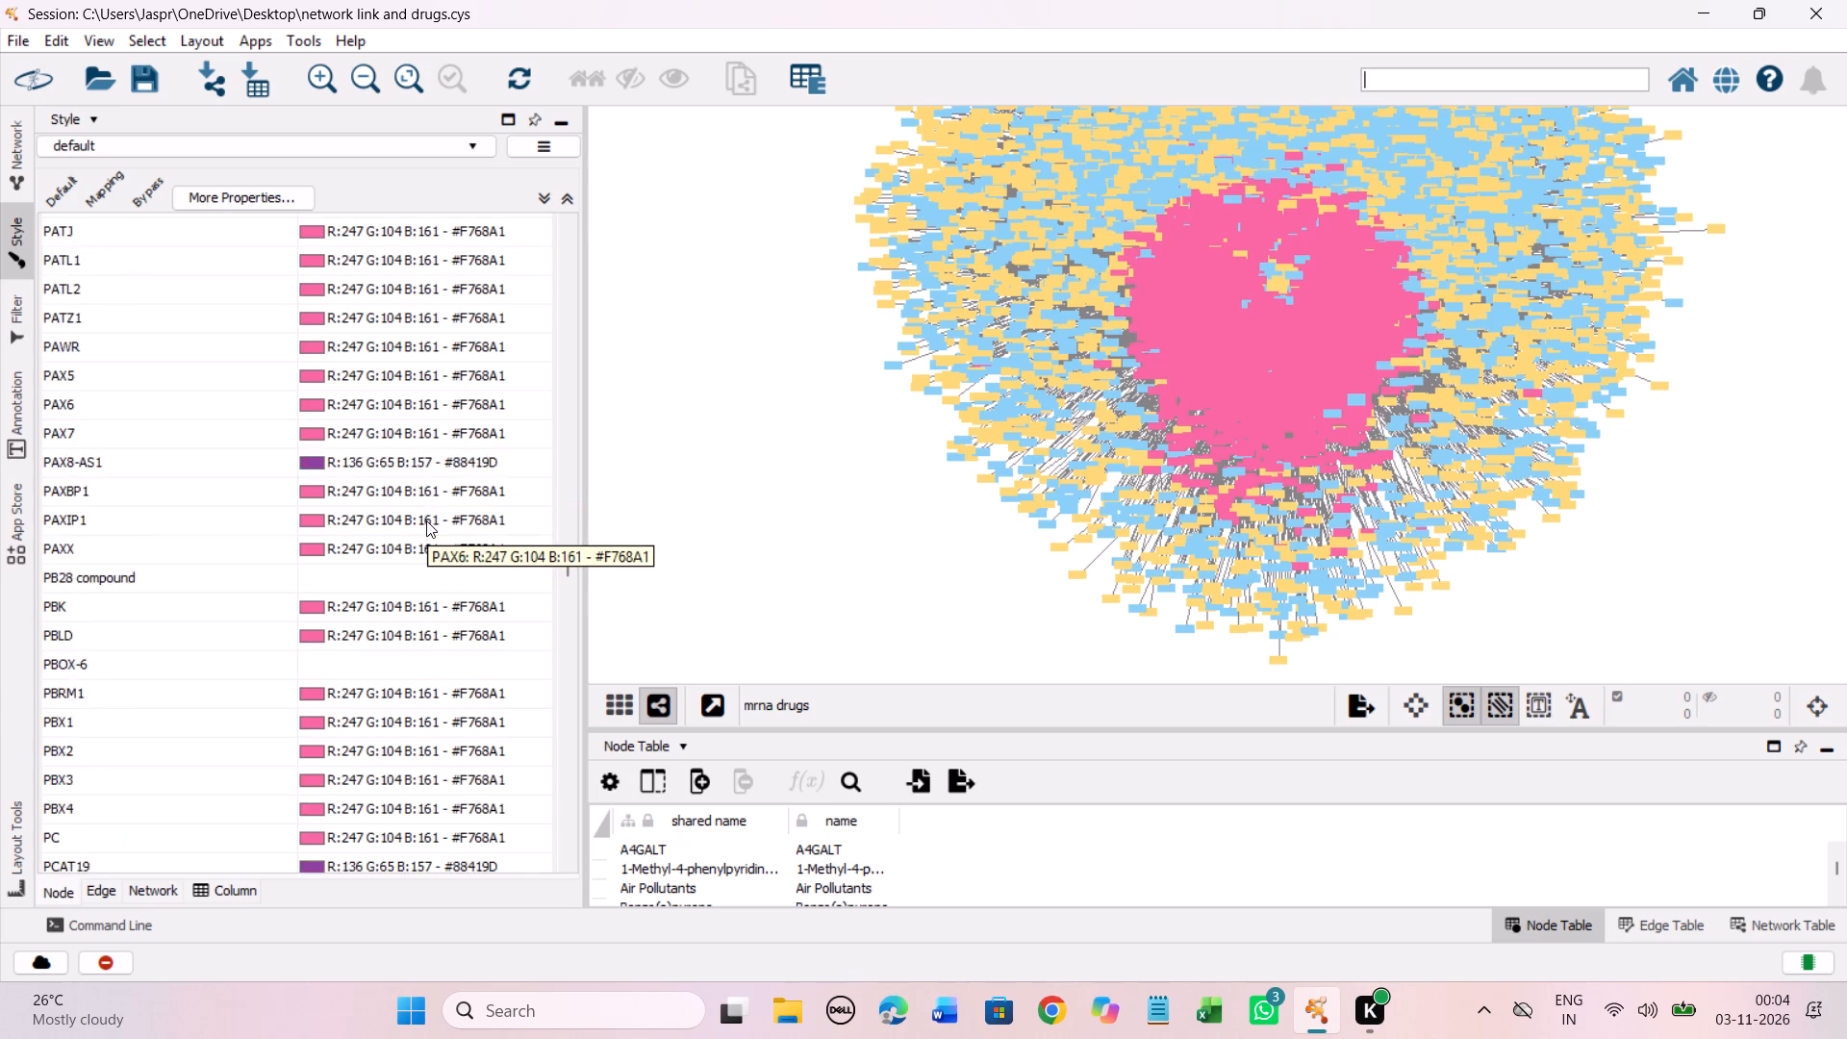
{"action": "scroll", "coordinate": [426, 520], "scroll_direction": "down", "scroll_amount": 8}
{"action": "scroll", "coordinate": [426, 520], "scroll_direction": "up", "scroll_amount": 4}
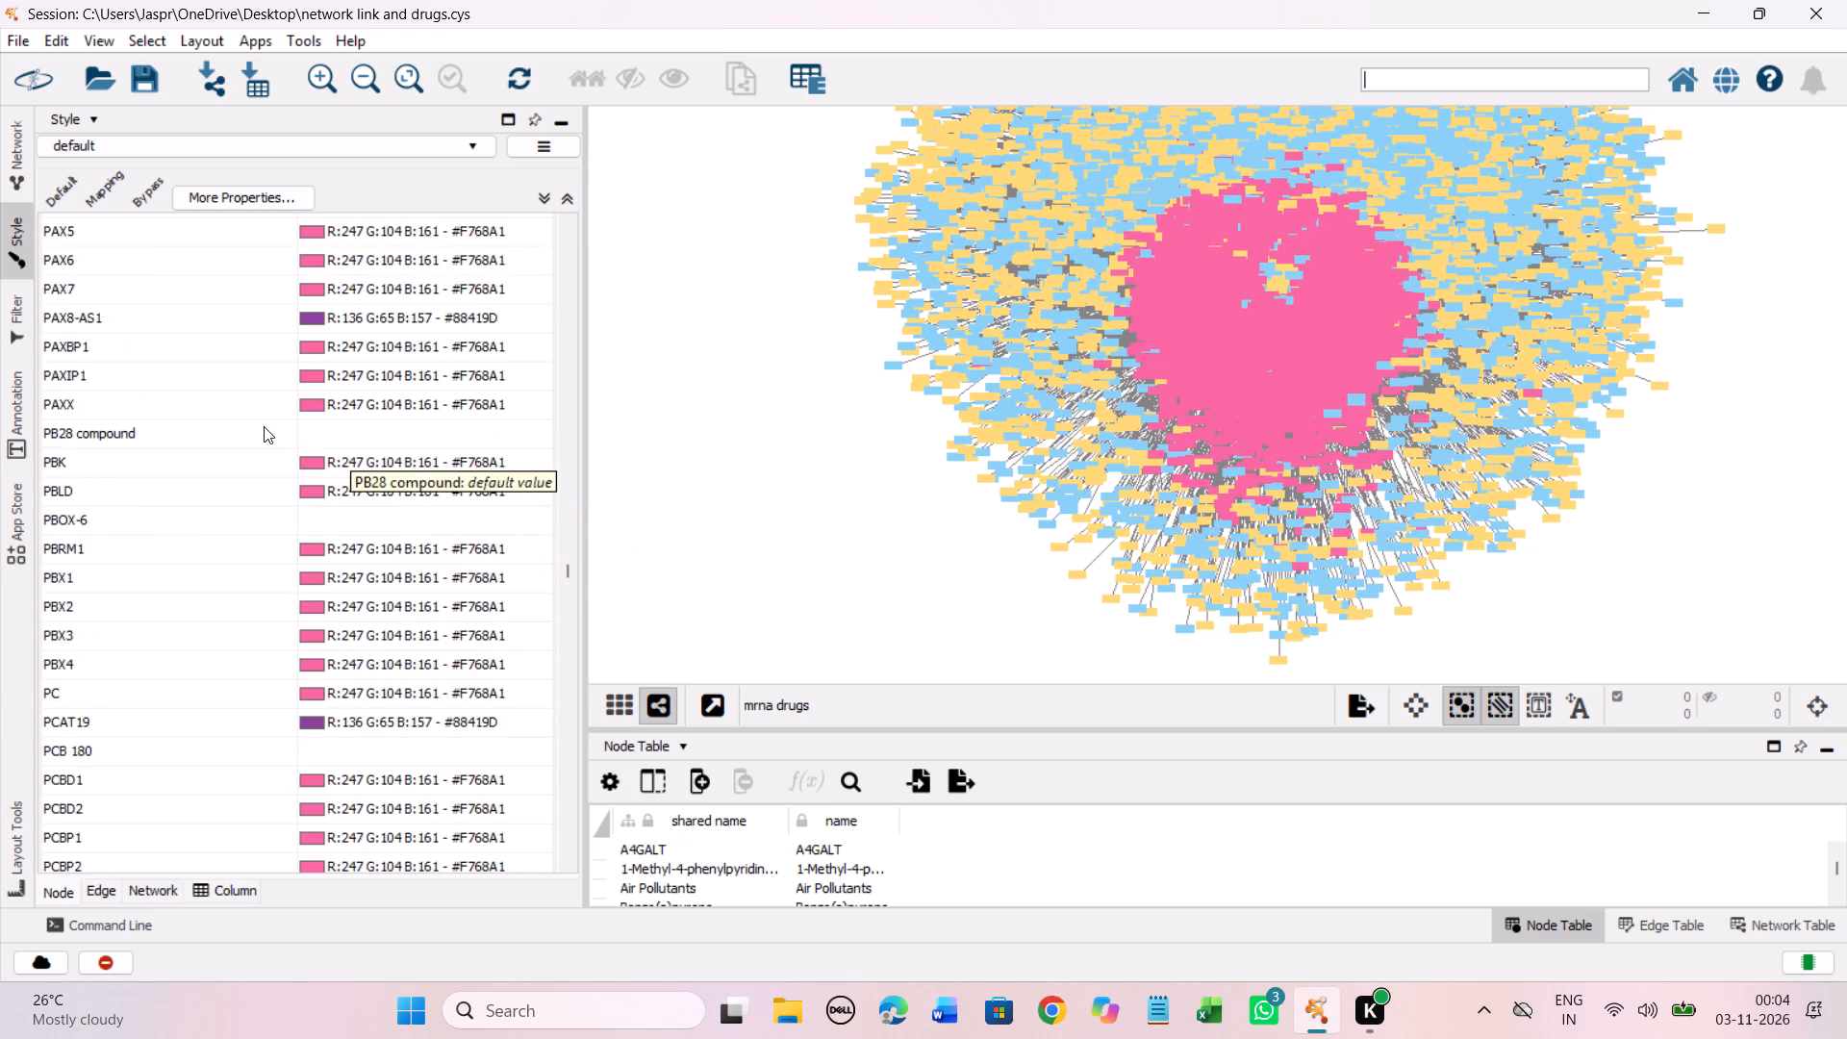
{"action": "left_click", "coordinate": [264, 426]}
{"action": "right_click", "coordinate": [260, 428]}
{"action": "left_click", "coordinate": [627, 452]}
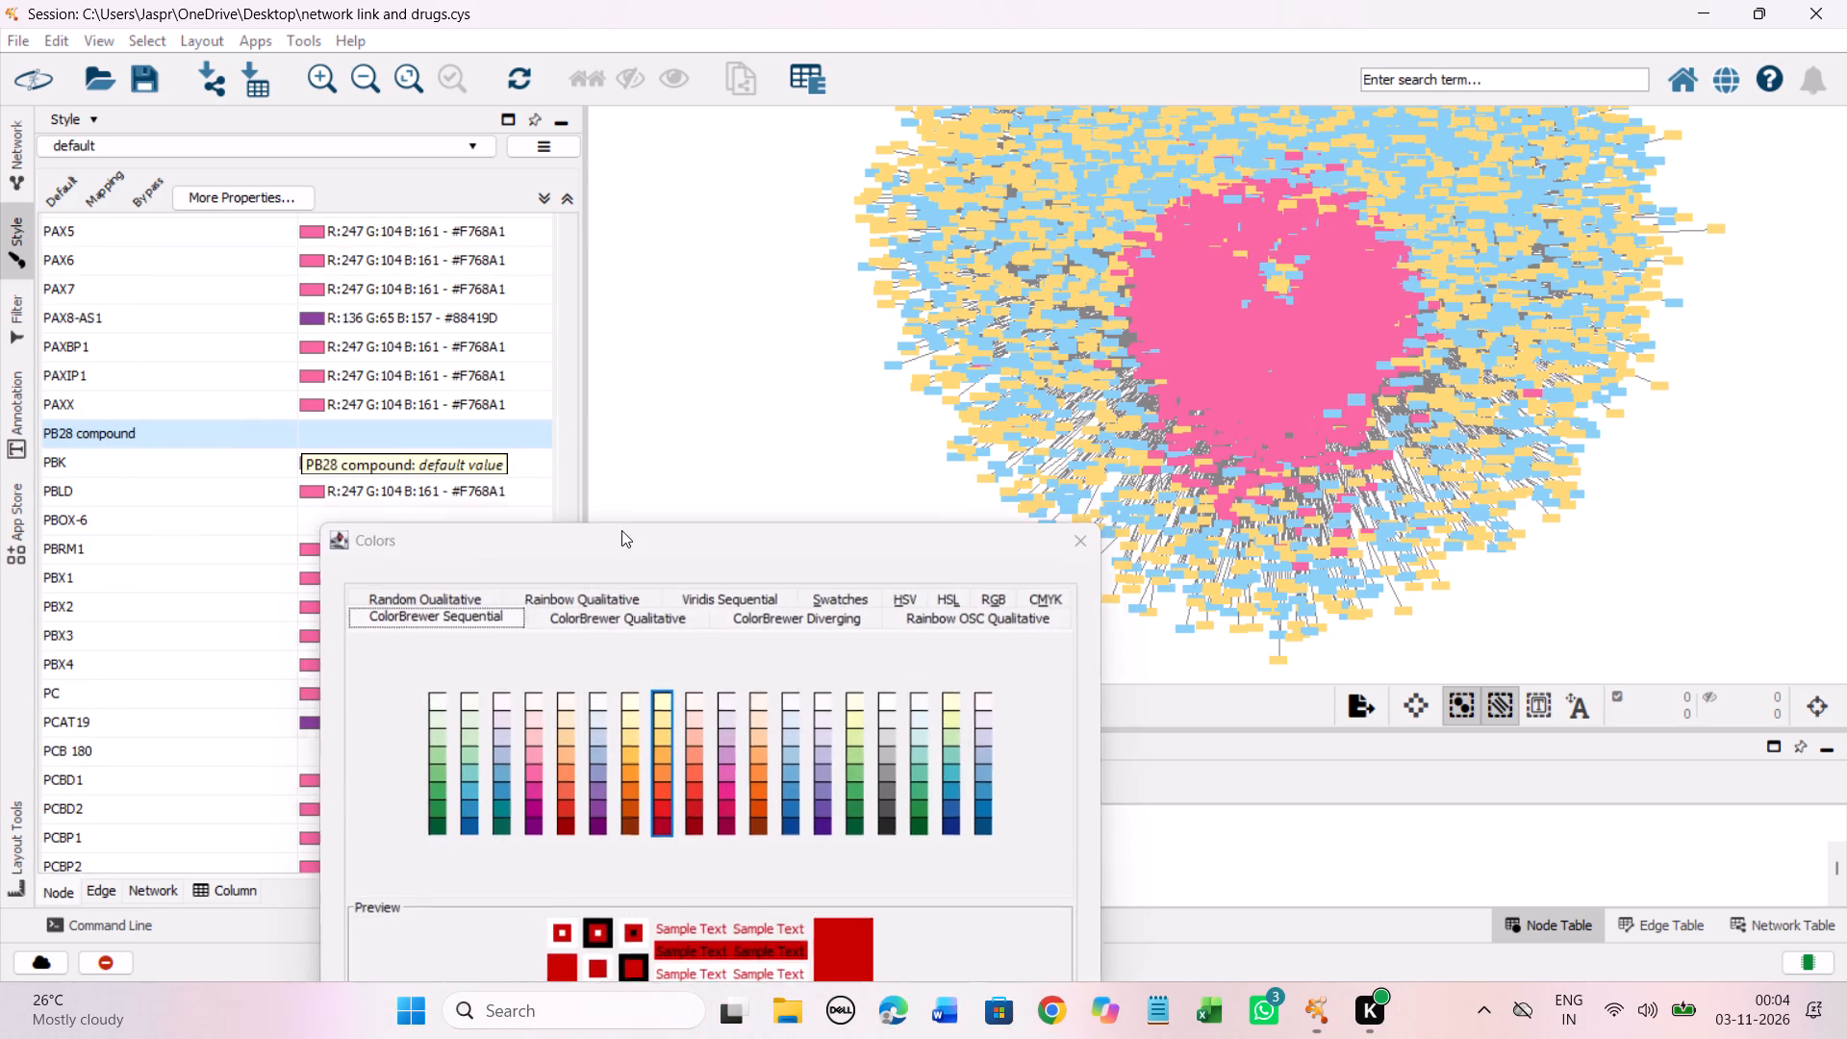
{"action": "left_click_drag", "start_coordinate": [596, 530], "coordinate": [723, 265]}
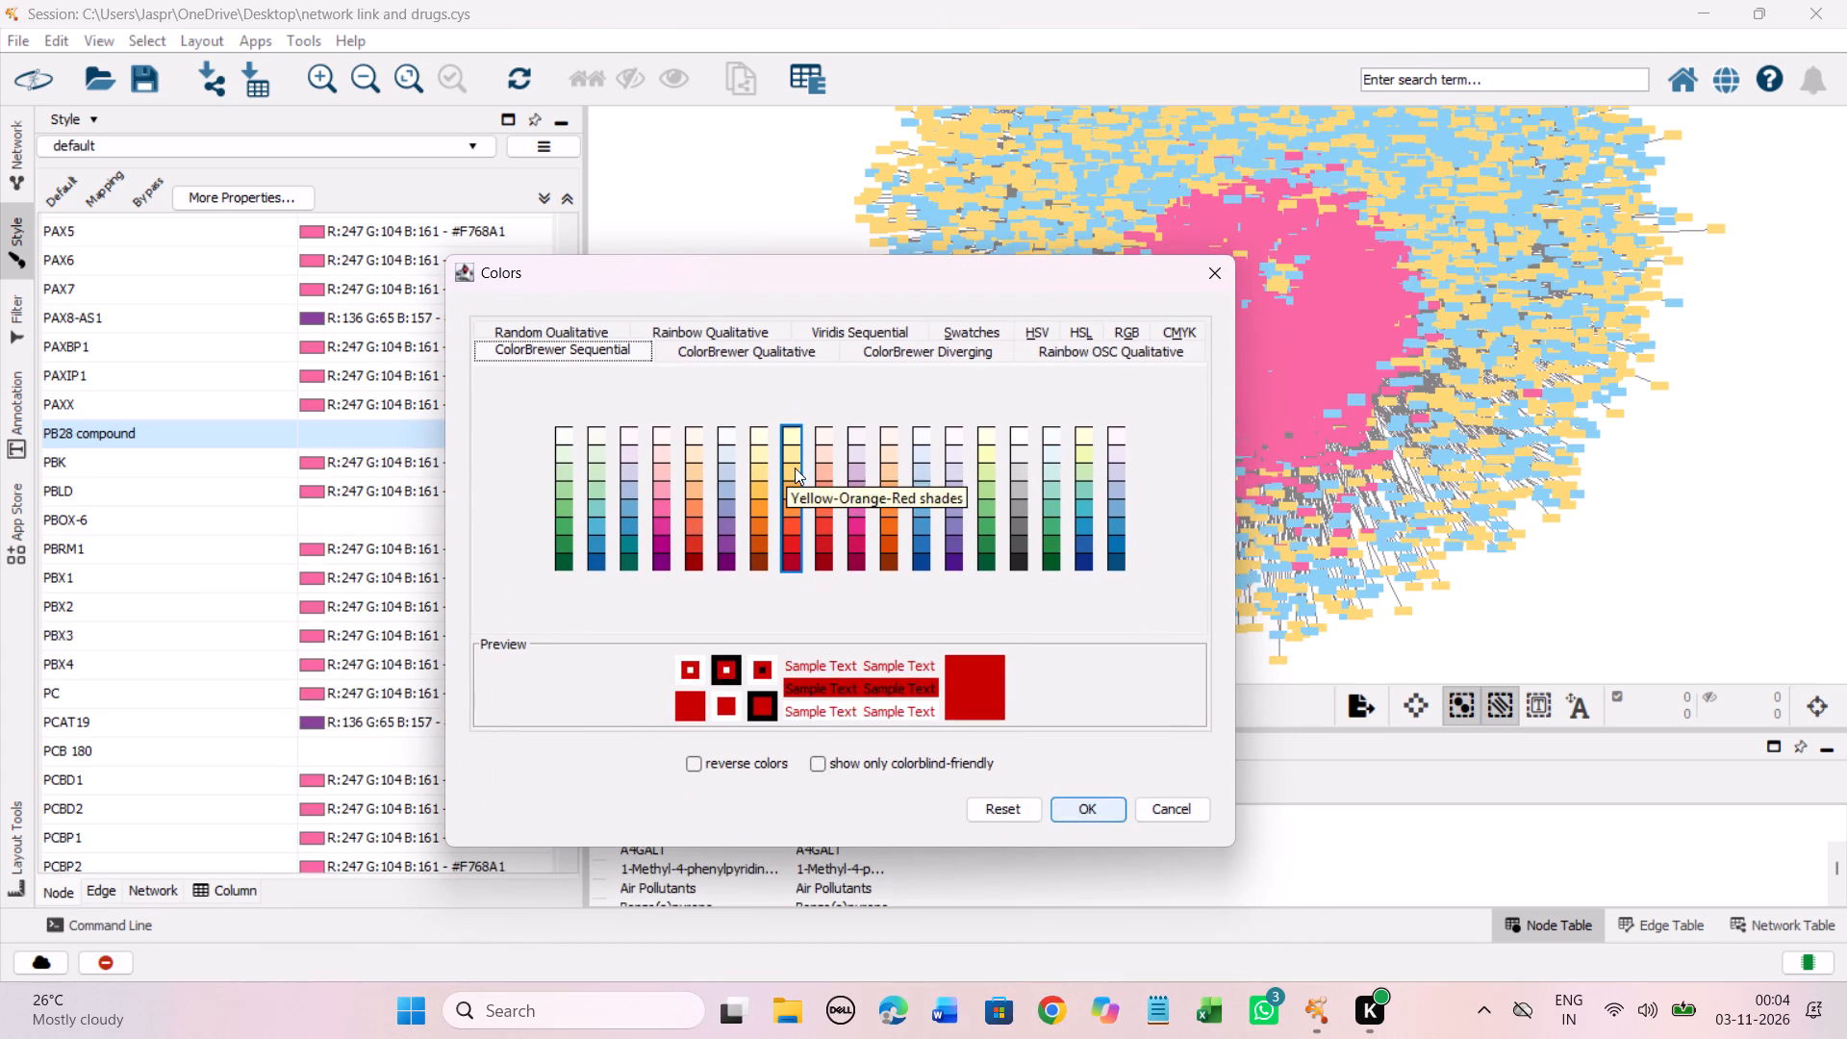
{"action": "left_click", "coordinate": [795, 468]}
{"action": "left_click", "coordinate": [1082, 802]}
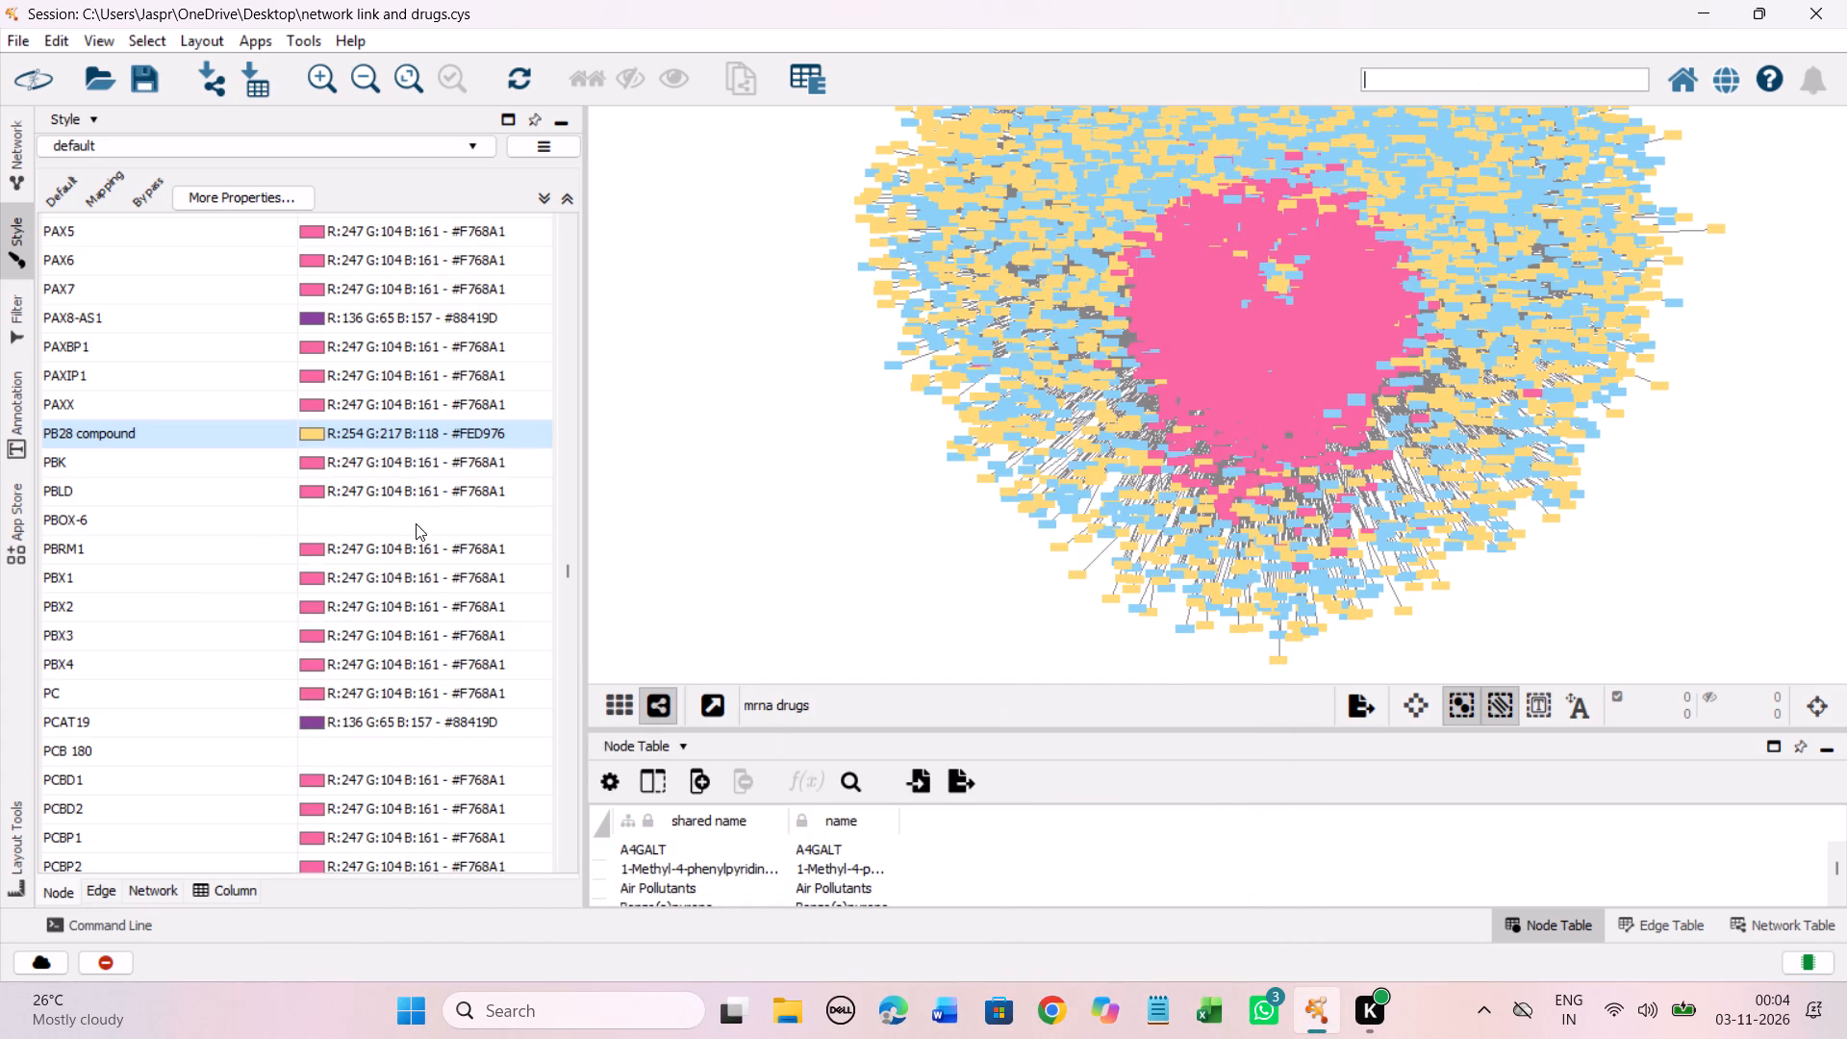
Set the discrete colour mapping of the unmapped entry PBOX-6 to the Yellow-Orange-Red shade #FED976.
{"action": "left_click", "coordinate": [276, 520]}
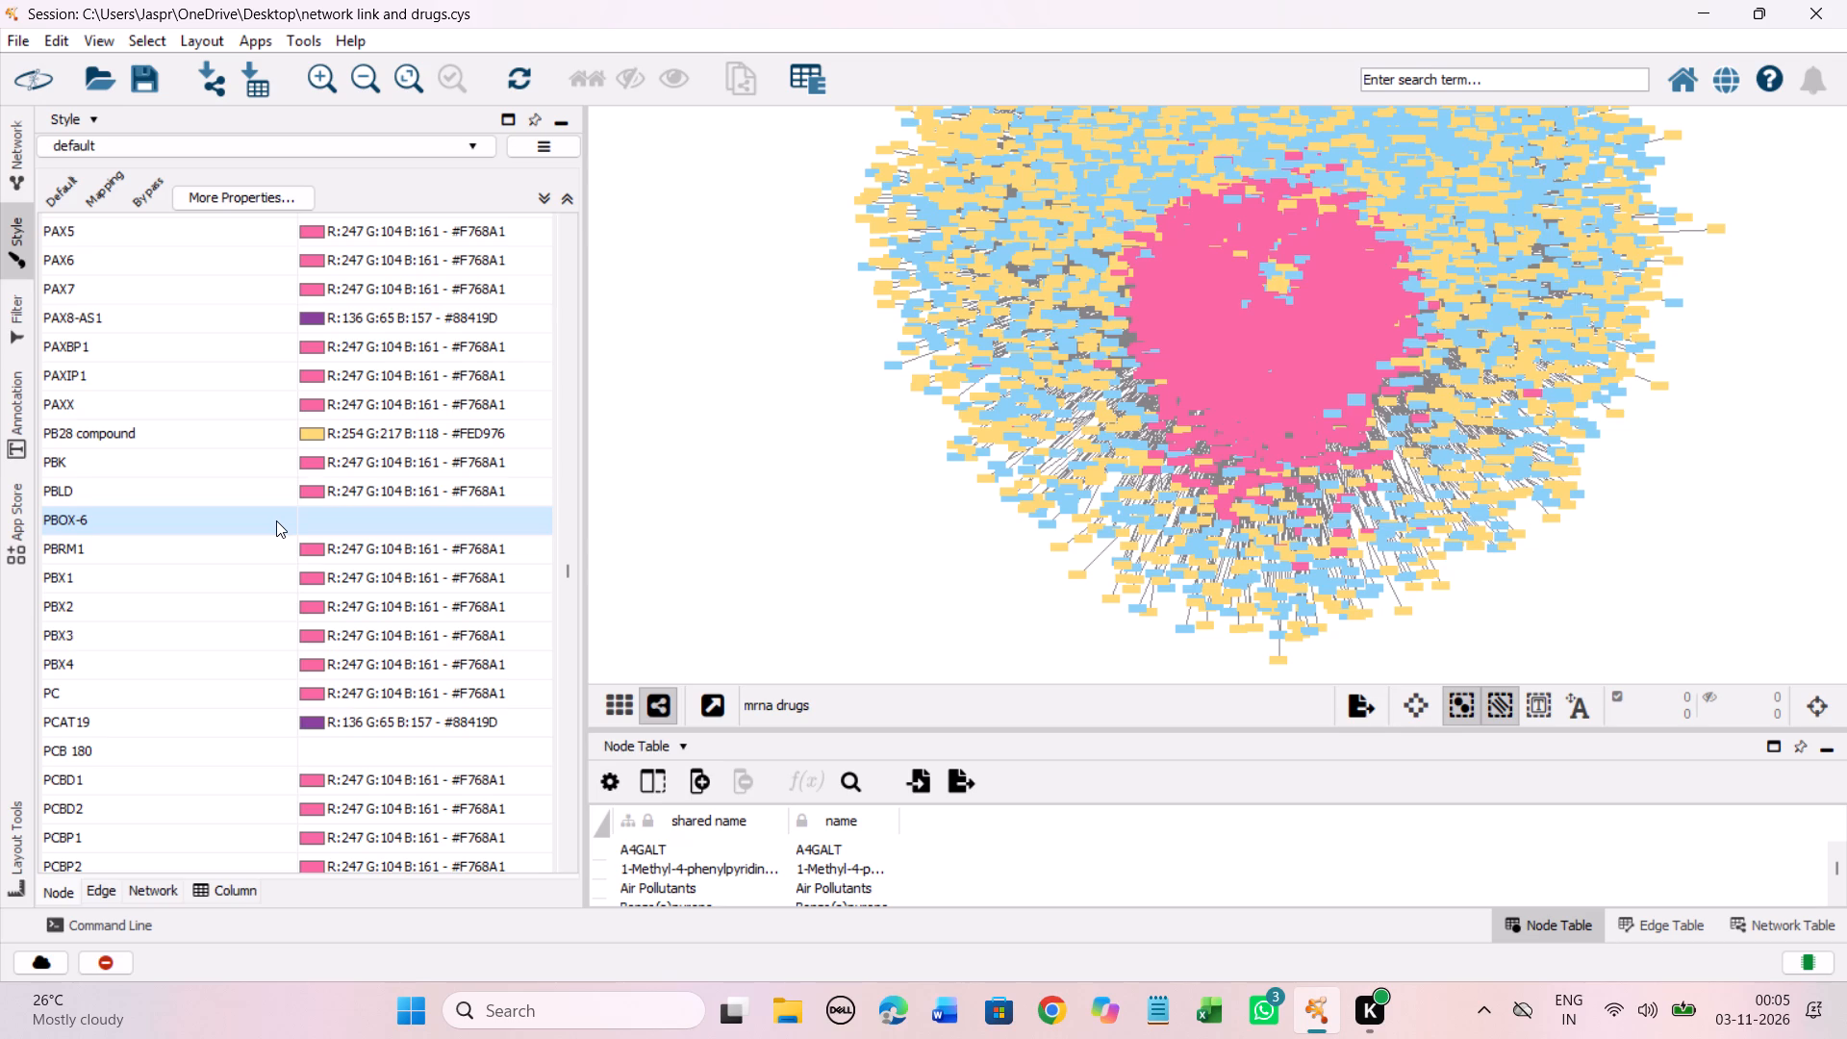
{"action": "right_click", "coordinate": [236, 520]}
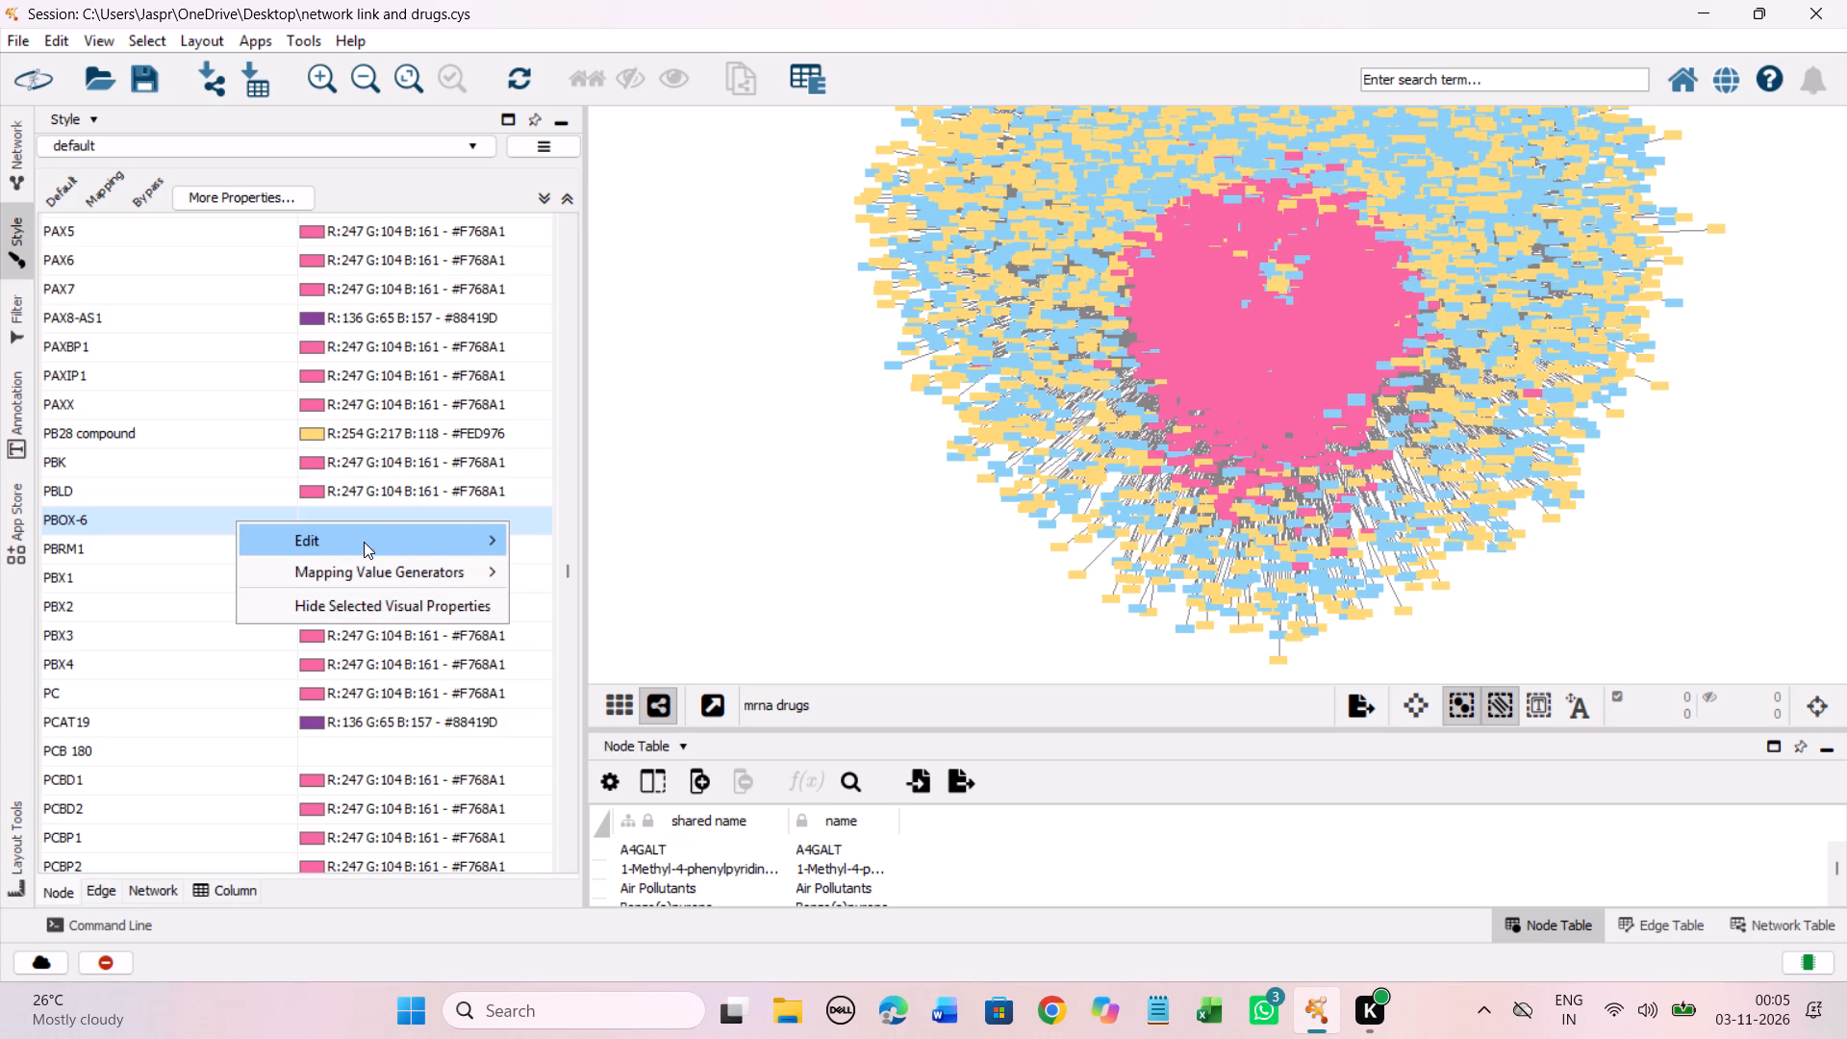
{"action": "left_click", "coordinate": [535, 530]}
{"action": "left_click_drag", "start_coordinate": [537, 538], "coordinate": [615, 425]}
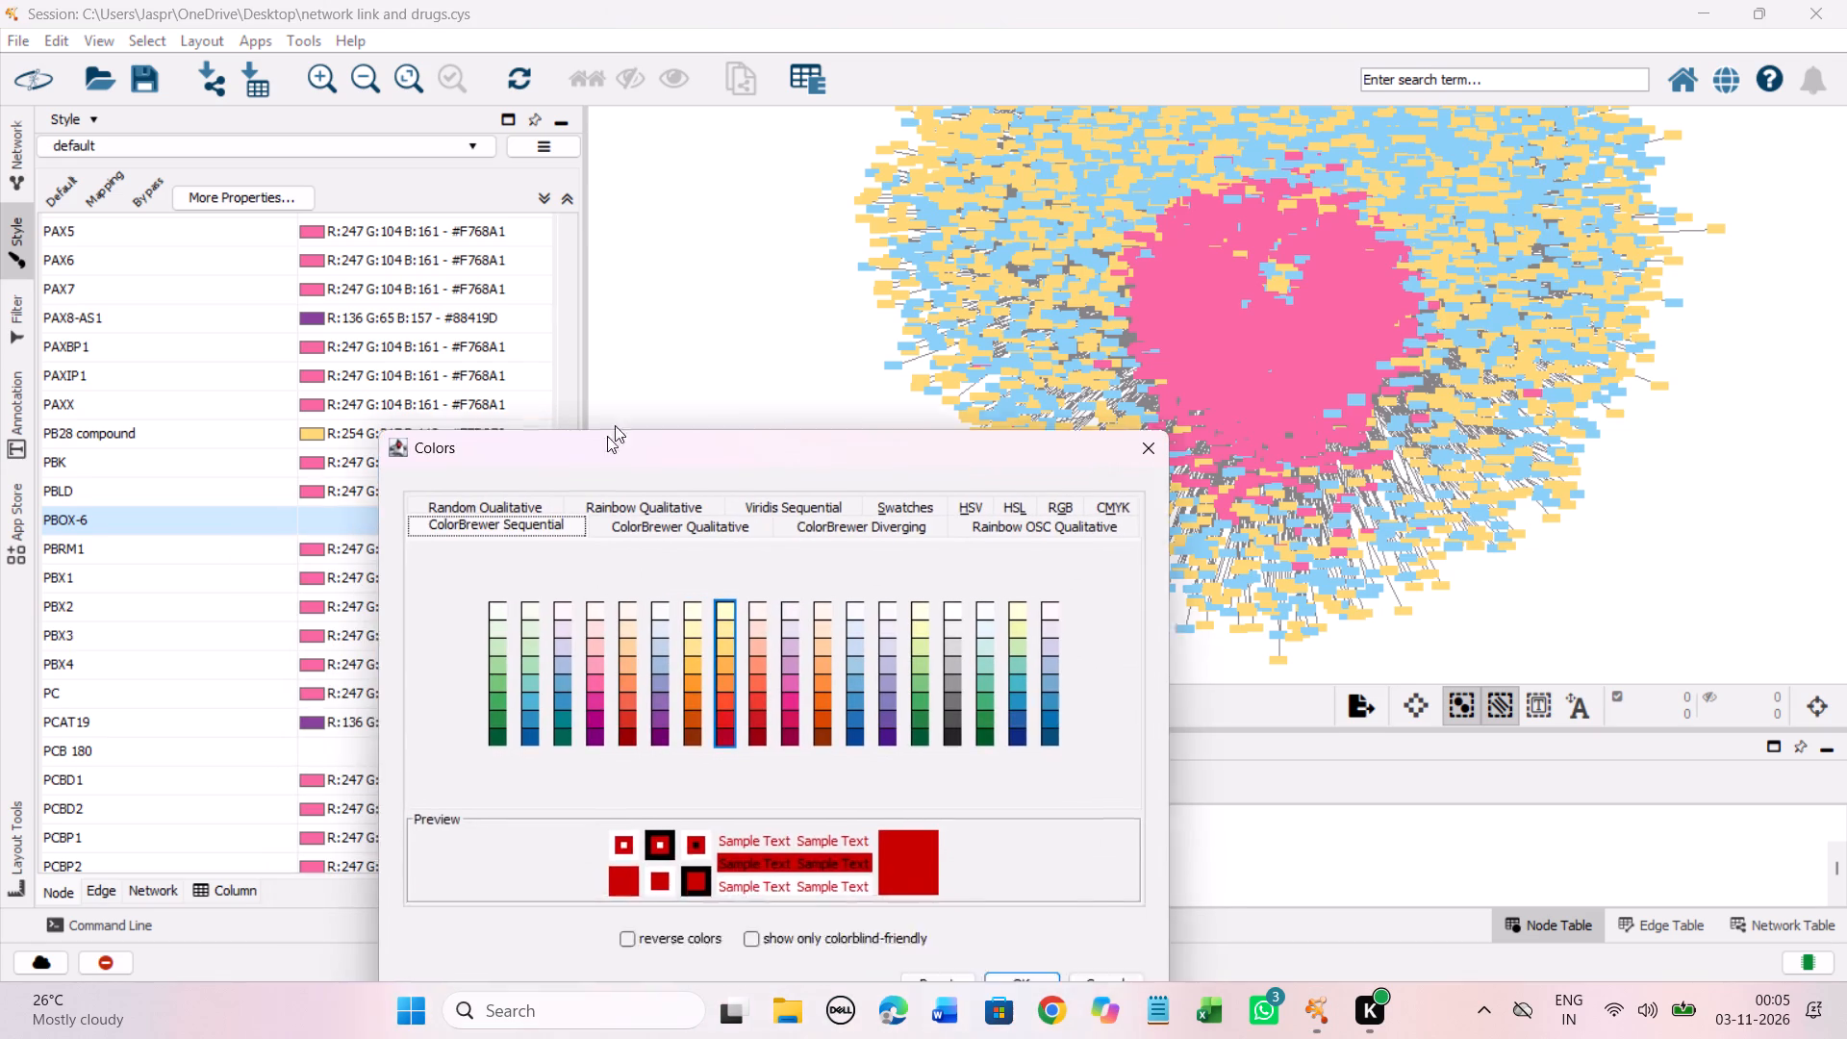
{"action": "left_click_drag", "start_coordinate": [615, 425], "coordinate": [633, 302]}
{"action": "left_click", "coordinate": [753, 498]}
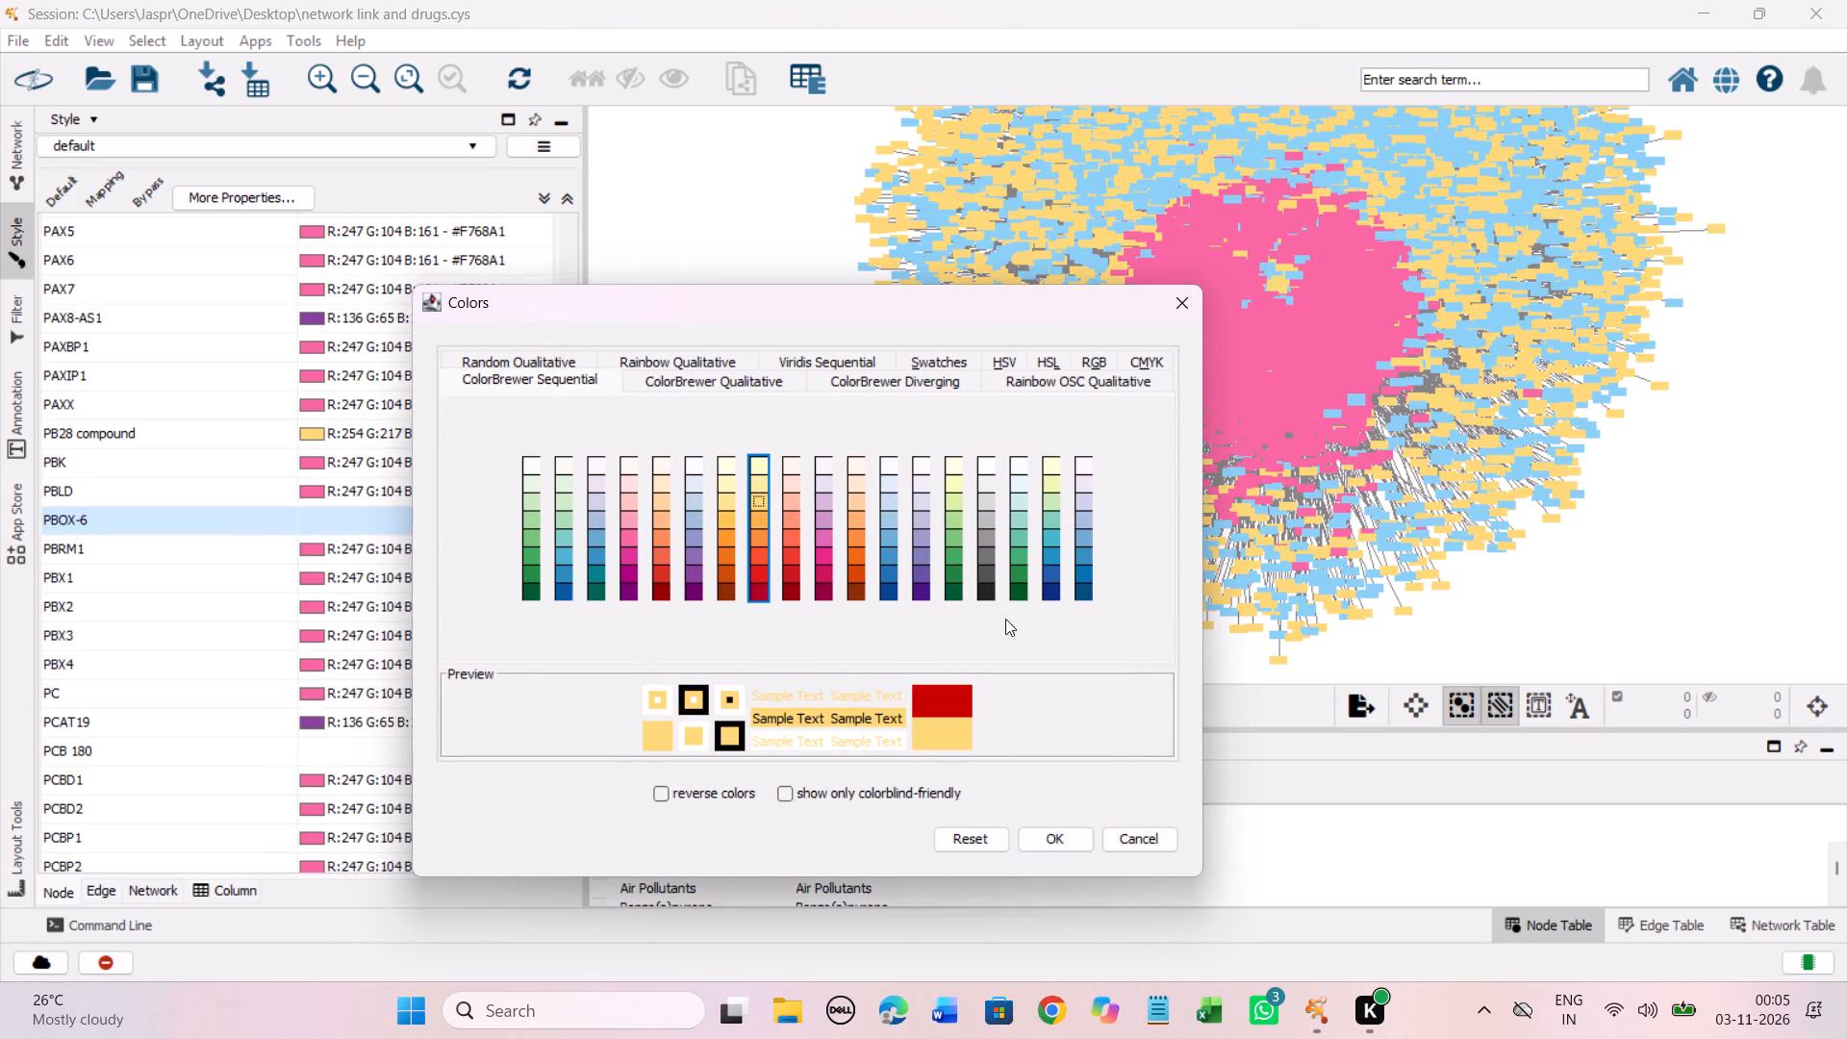
{"action": "left_click", "coordinate": [1044, 840]}
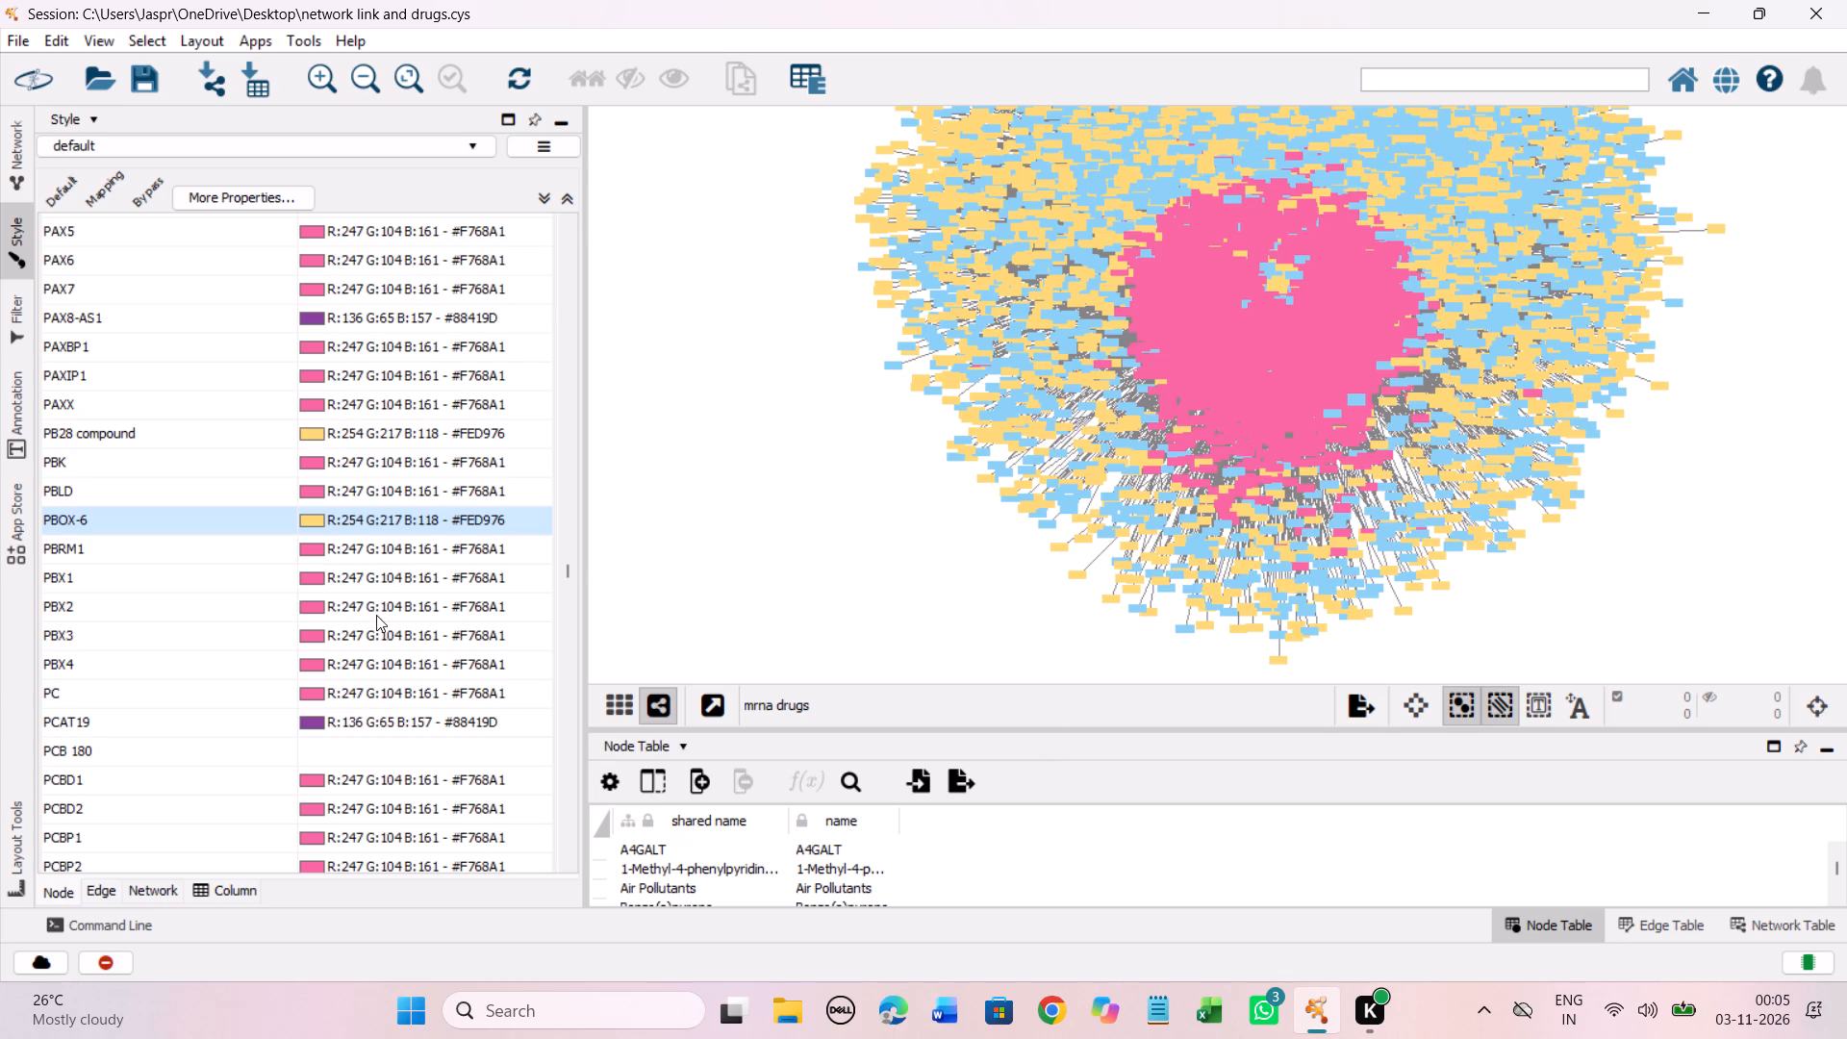
Set the discrete colour mapping of the unmapped entry PCB 180 to the Yellow-Orange-Red shade #FED976.
{"action": "scroll", "coordinate": [406, 561], "scroll_direction": "down", "scroll_amount": 10}
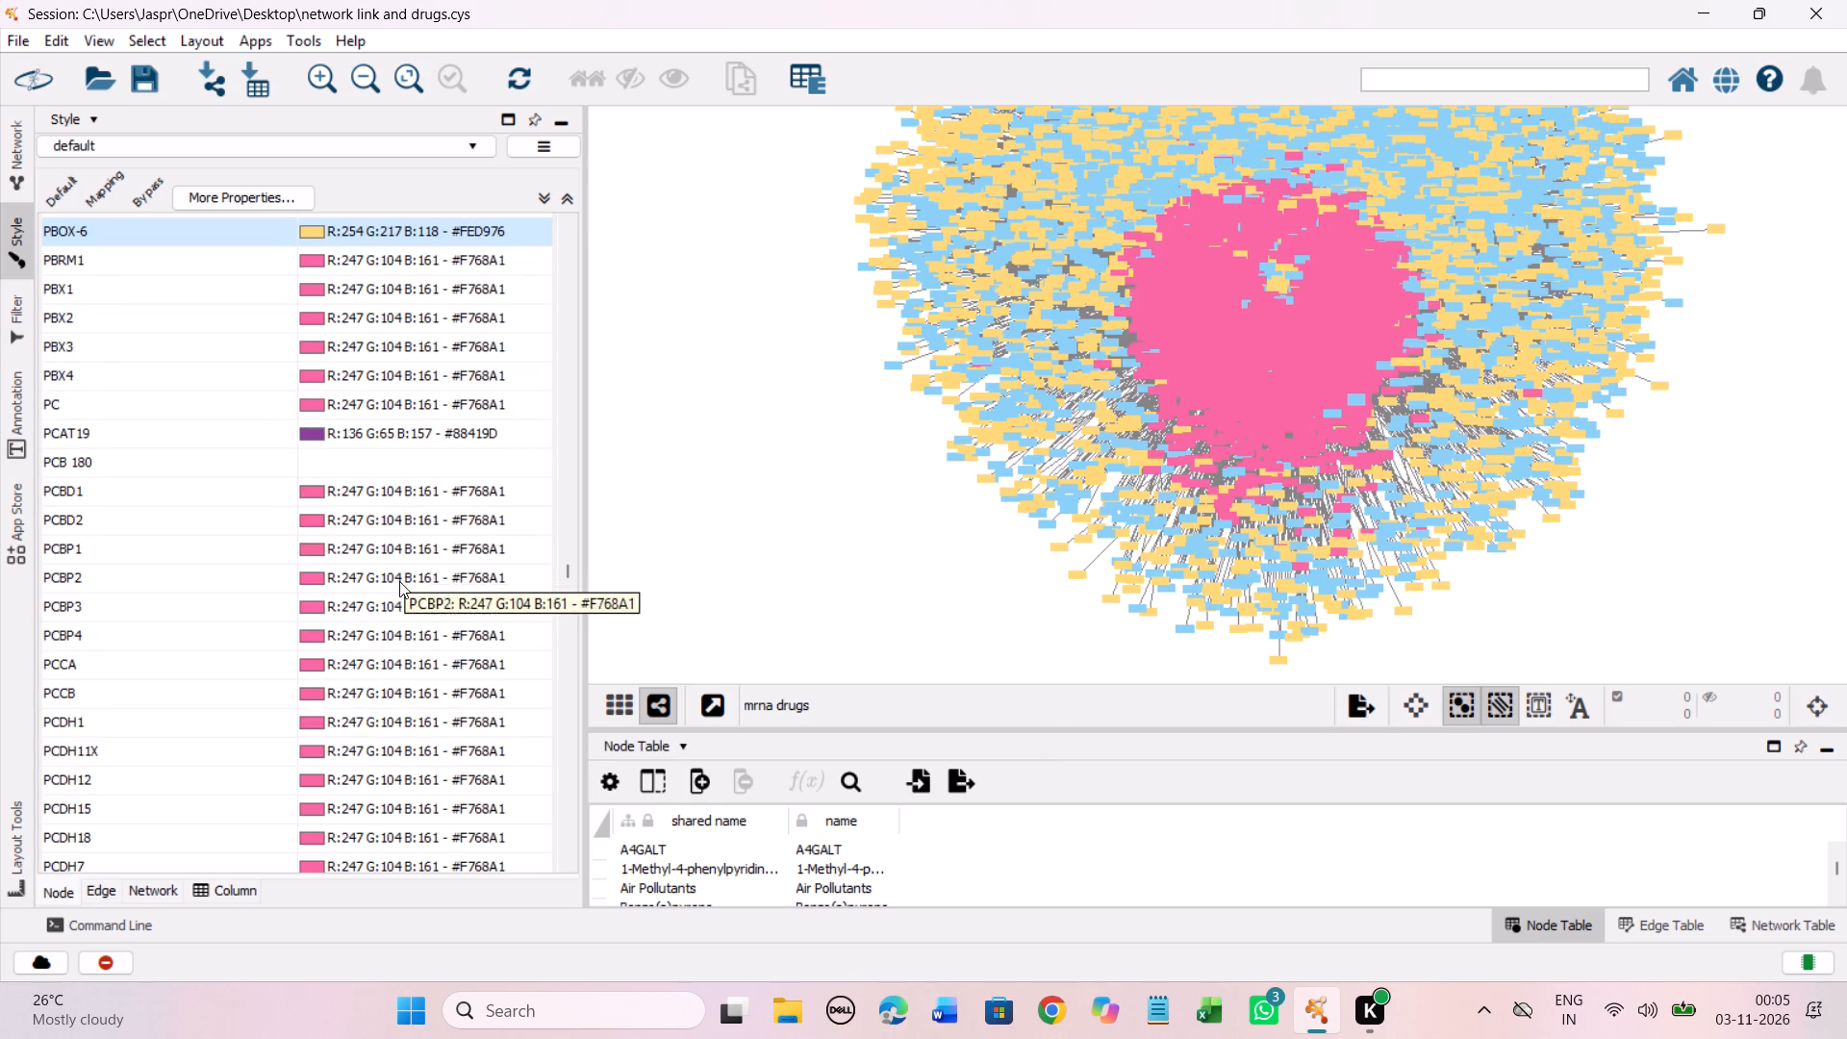
{"action": "left_click", "coordinate": [275, 459]}
{"action": "right_click", "coordinate": [275, 459]}
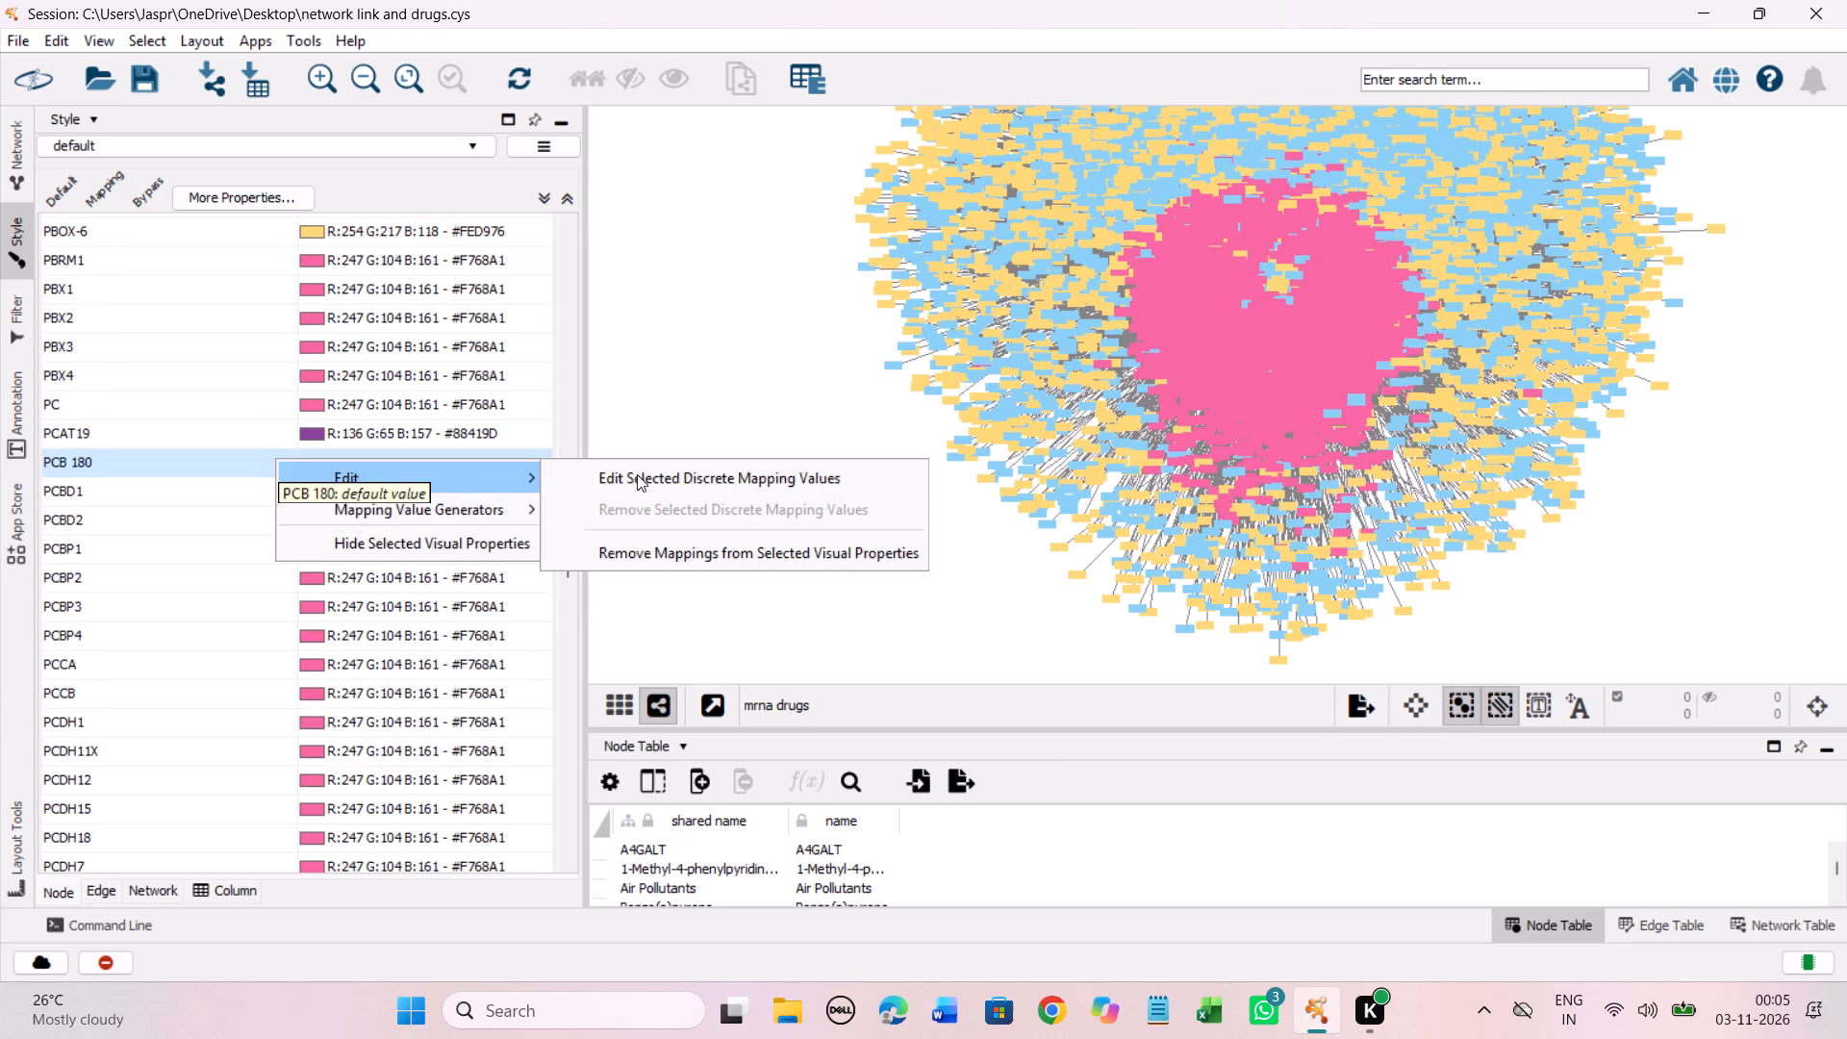
{"action": "left_click", "coordinate": [666, 476]}
{"action": "left_click_drag", "start_coordinate": [543, 550], "coordinate": [584, 260]}
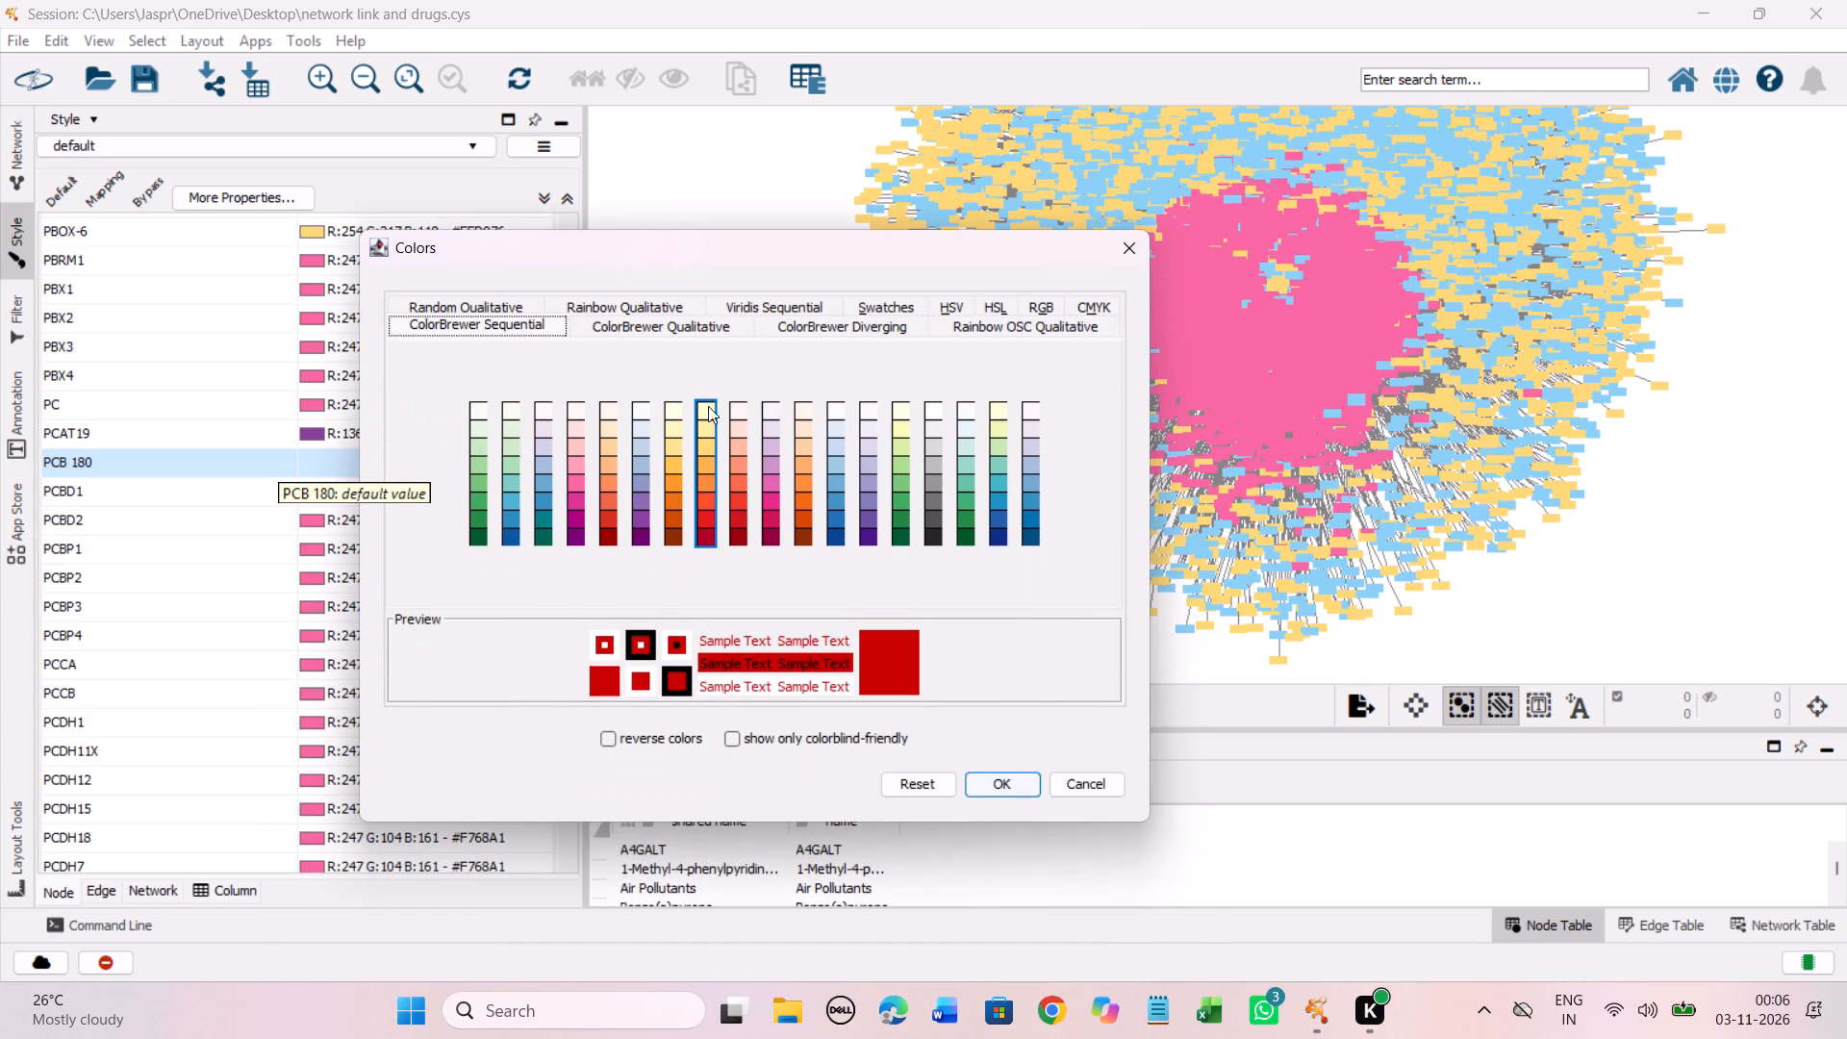
{"action": "left_click", "coordinate": [698, 451]}
{"action": "left_click", "coordinate": [1018, 778]}
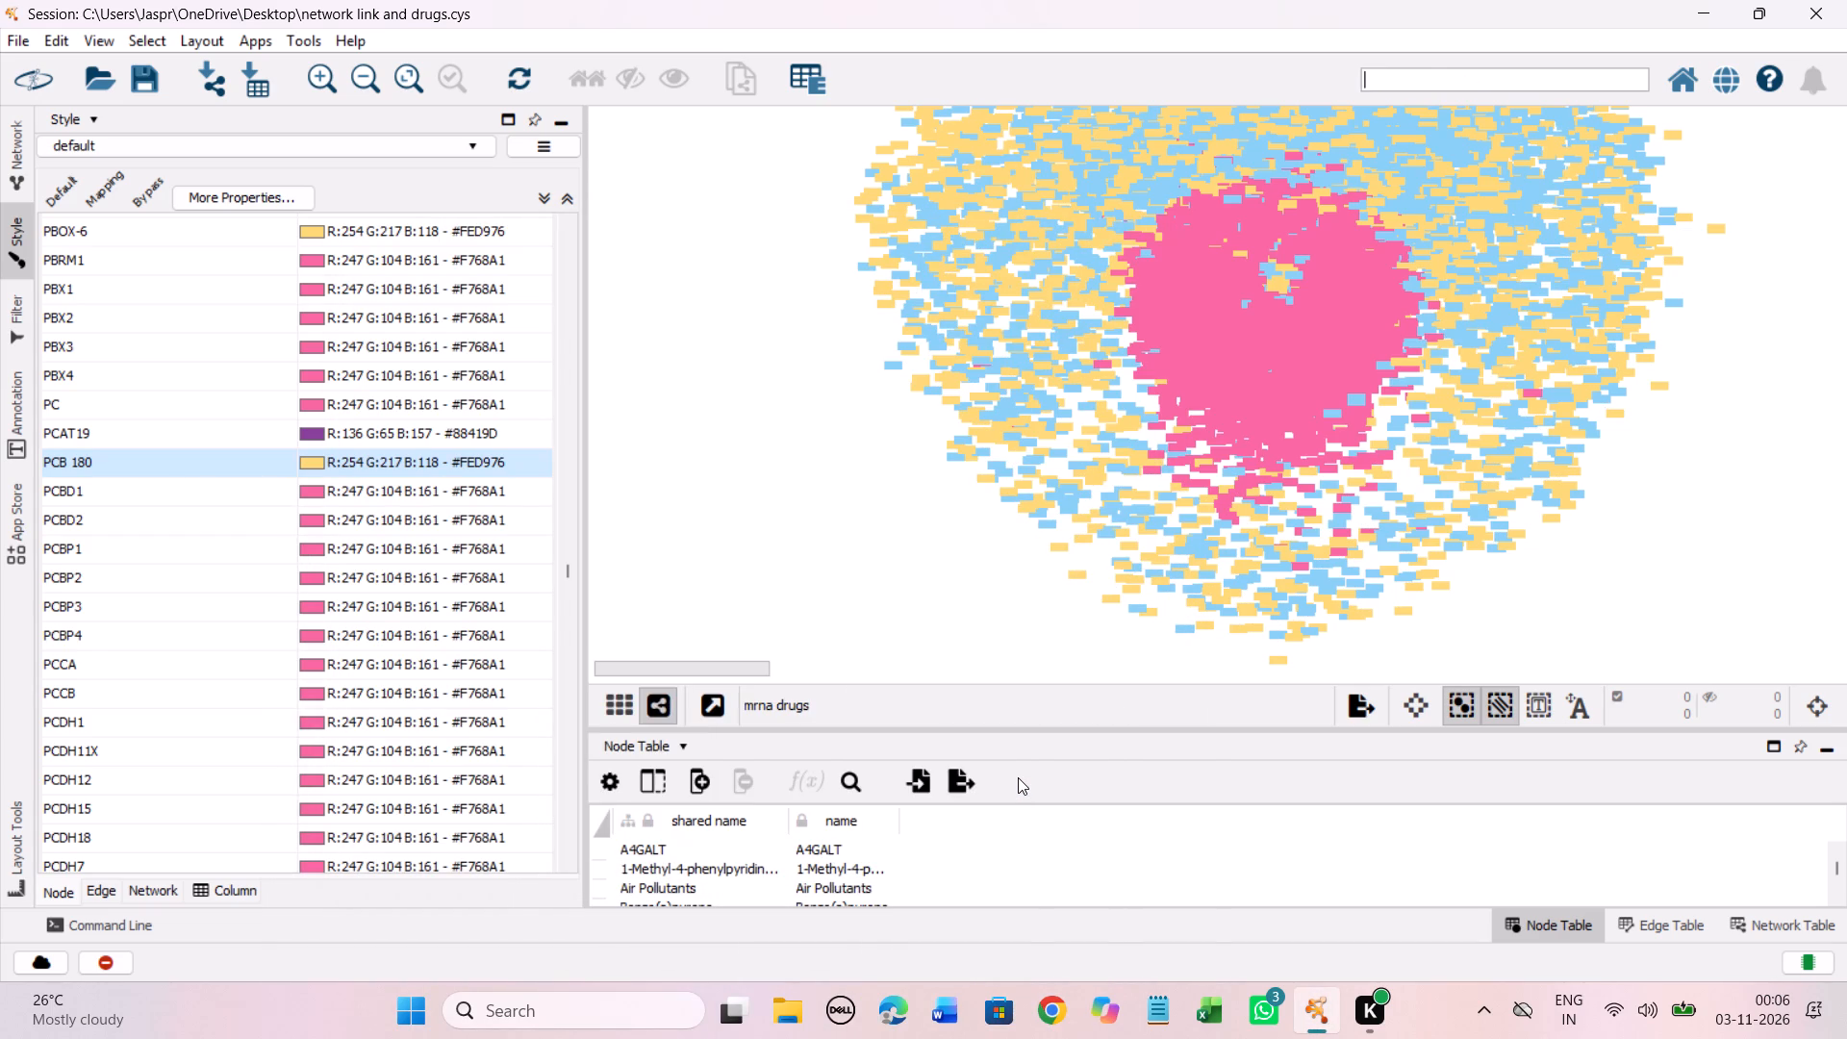
Set the discrete colour mapping of the unmapped entry PCI 5002 to the Yellow-Orange-Red shade #FED976.
{"action": "scroll", "coordinate": [364, 523], "scroll_direction": "down", "scroll_amount": 5}
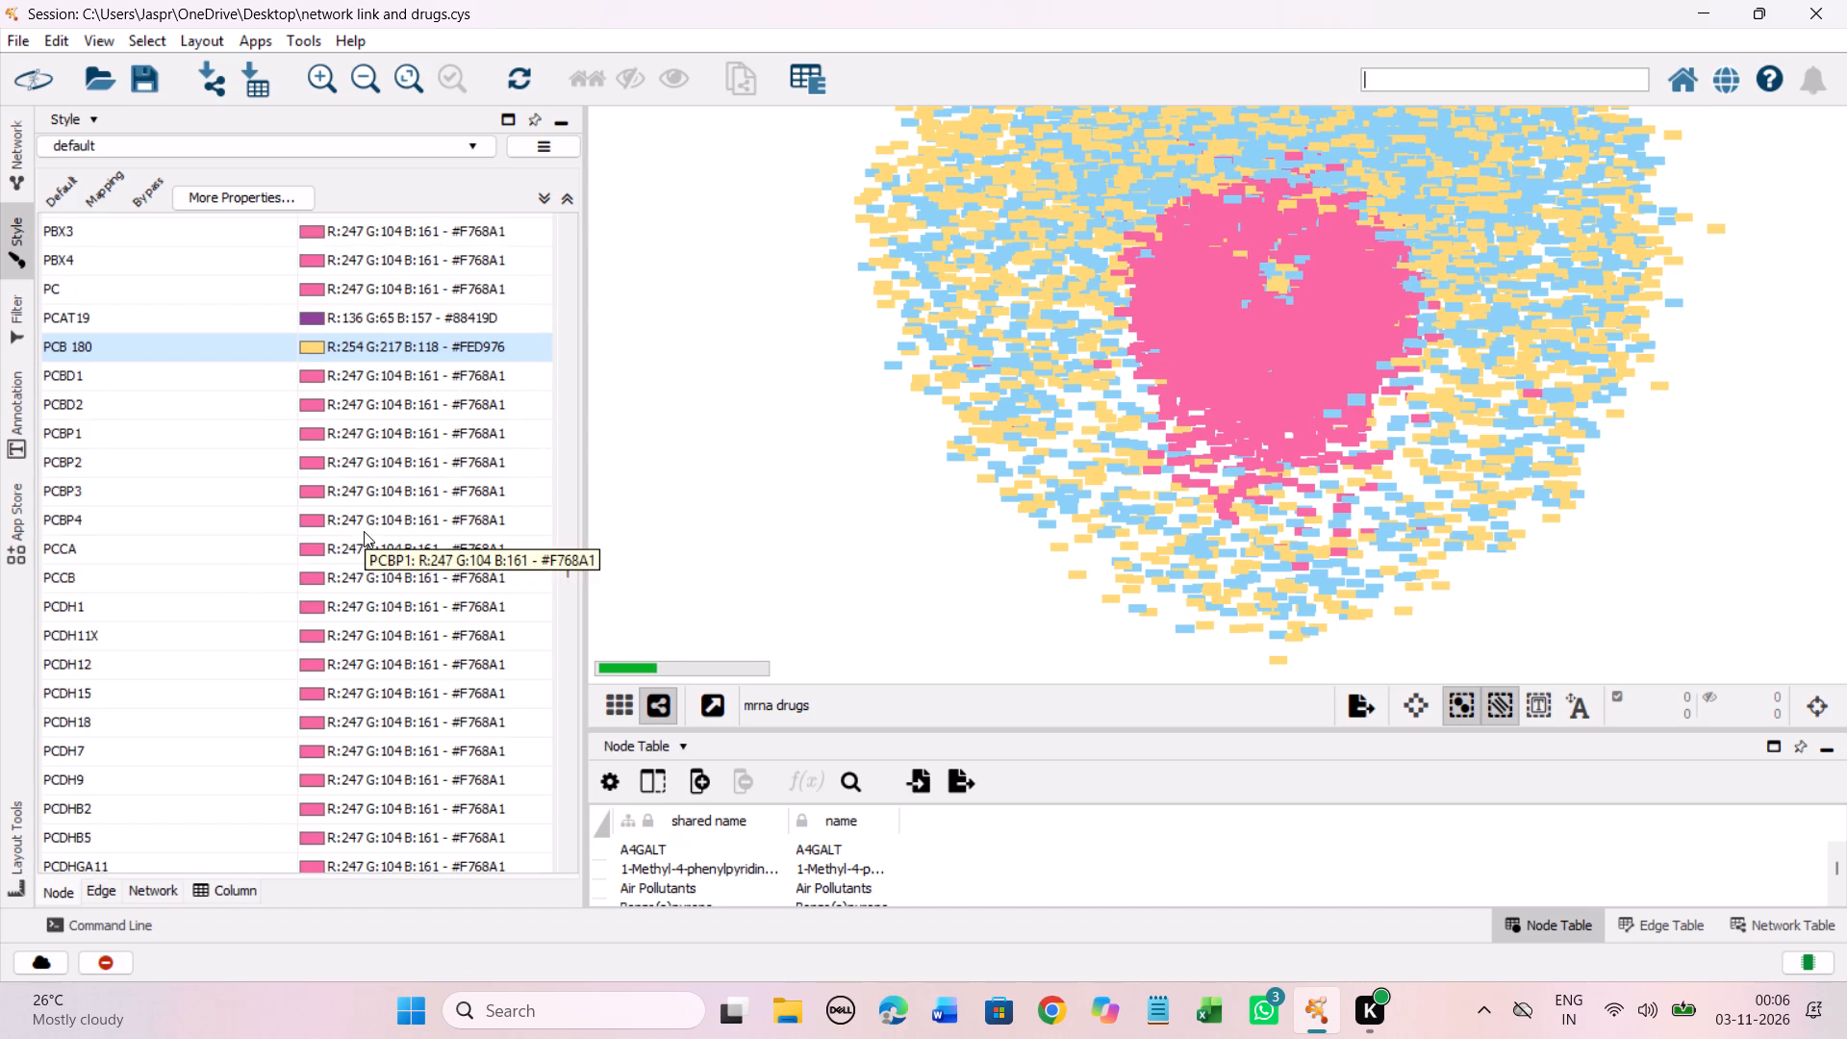
{"action": "scroll", "coordinate": [364, 531], "scroll_direction": "down", "scroll_amount": 11}
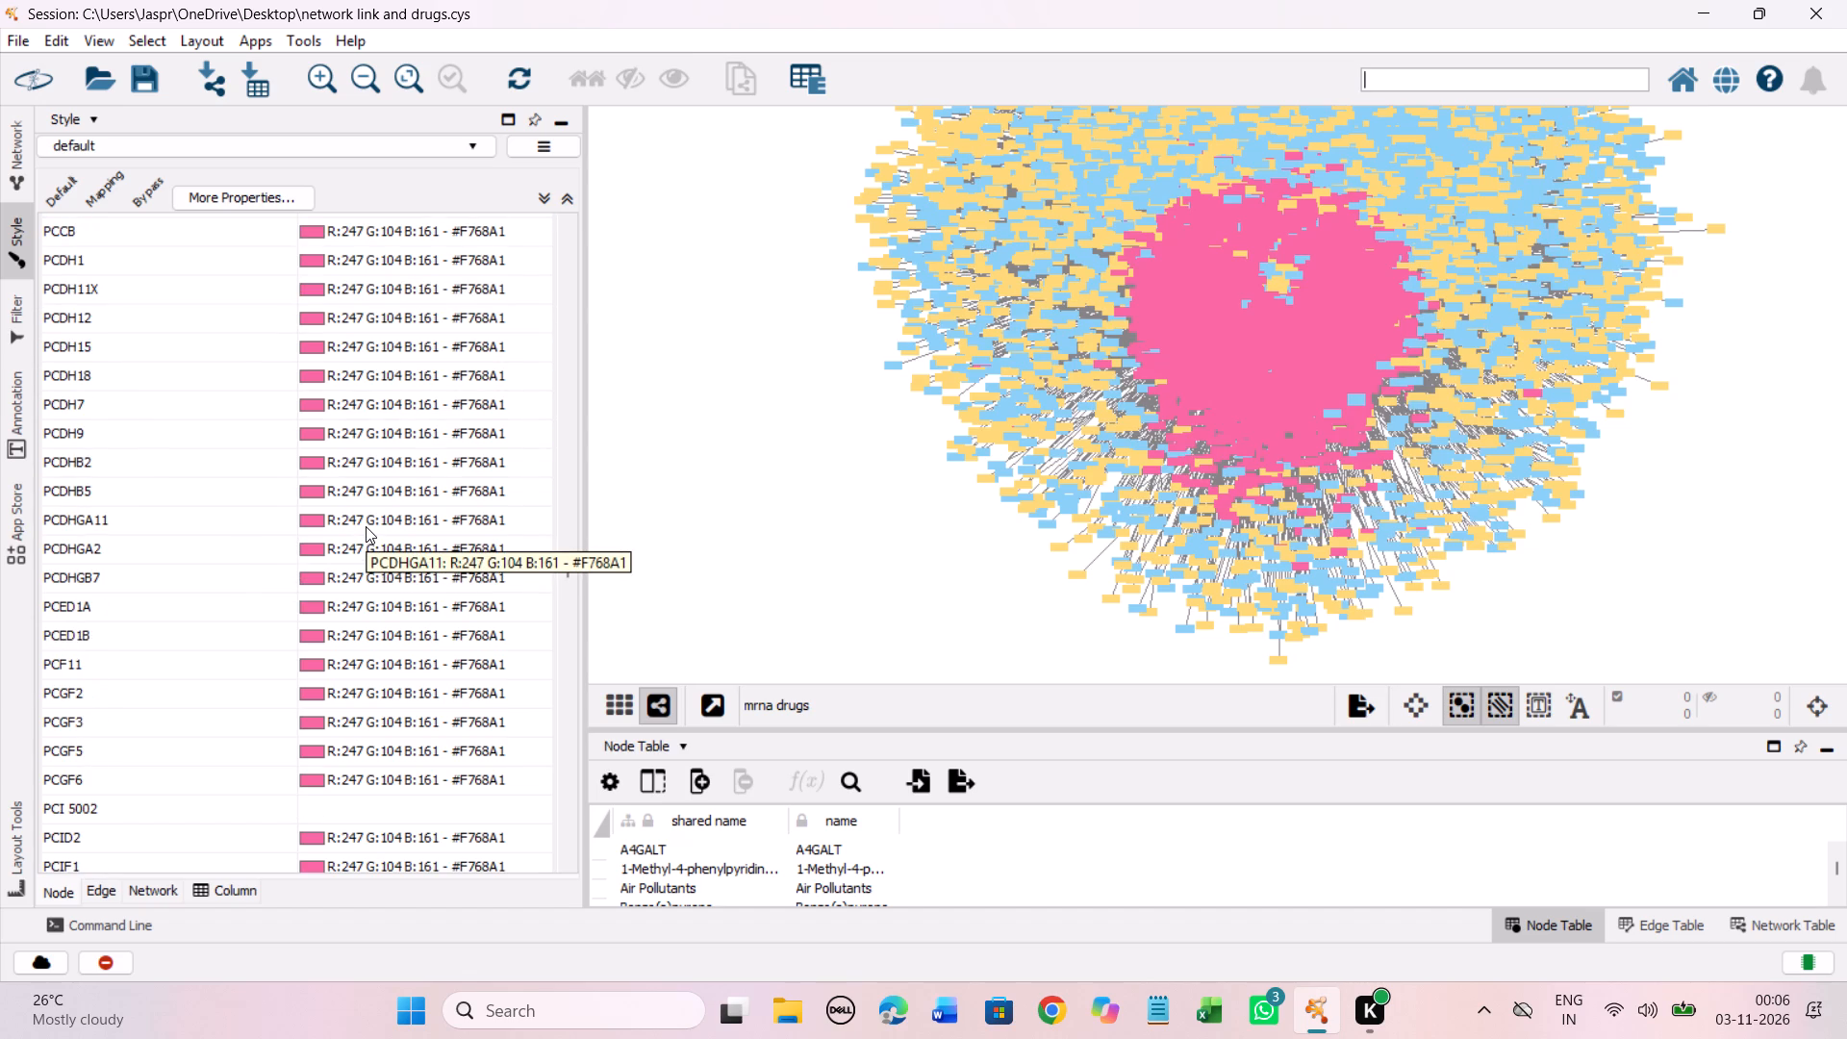
{"action": "scroll", "coordinate": [366, 526], "scroll_direction": "down", "scroll_amount": 9}
{"action": "scroll", "coordinate": [366, 526], "scroll_direction": "up", "scroll_amount": 12}
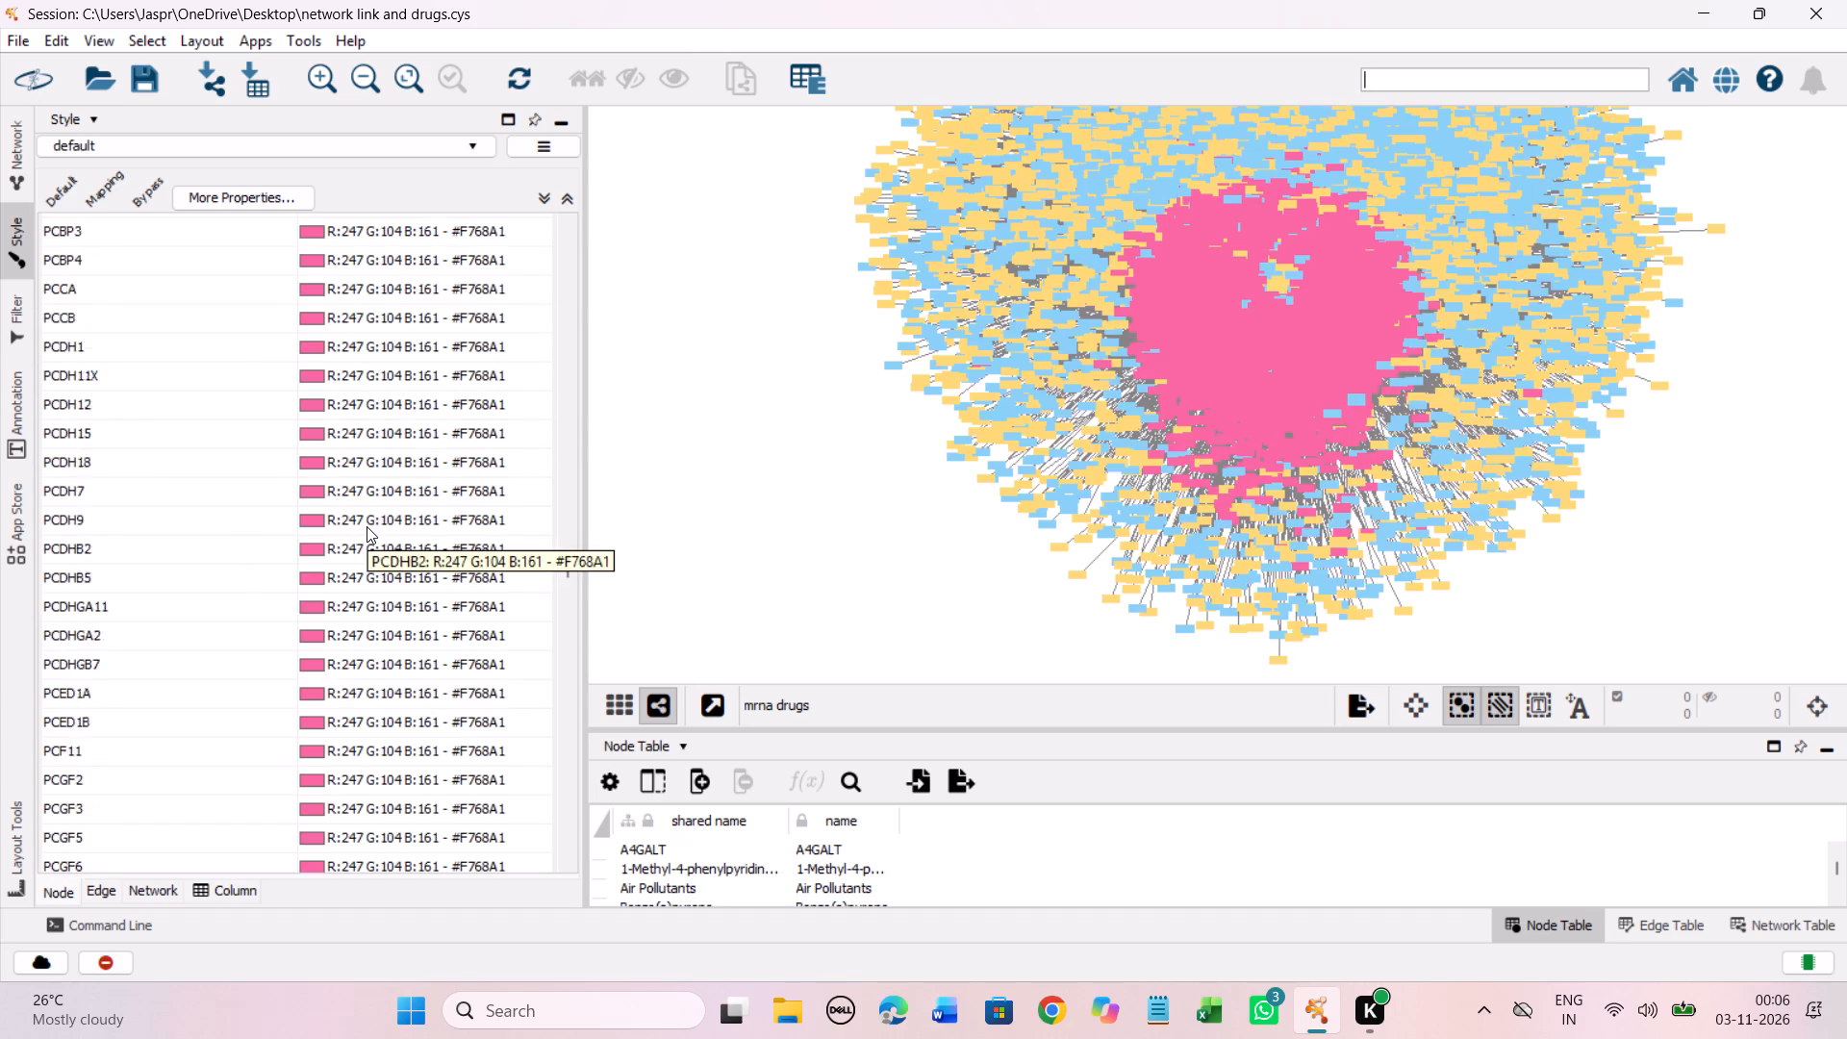
{"action": "scroll", "coordinate": [367, 526], "scroll_direction": "up", "scroll_amount": 9}
{"action": "scroll", "coordinate": [367, 523], "scroll_direction": "down", "scroll_amount": 20}
{"action": "scroll", "coordinate": [367, 523], "scroll_direction": "down", "scroll_amount": 1}
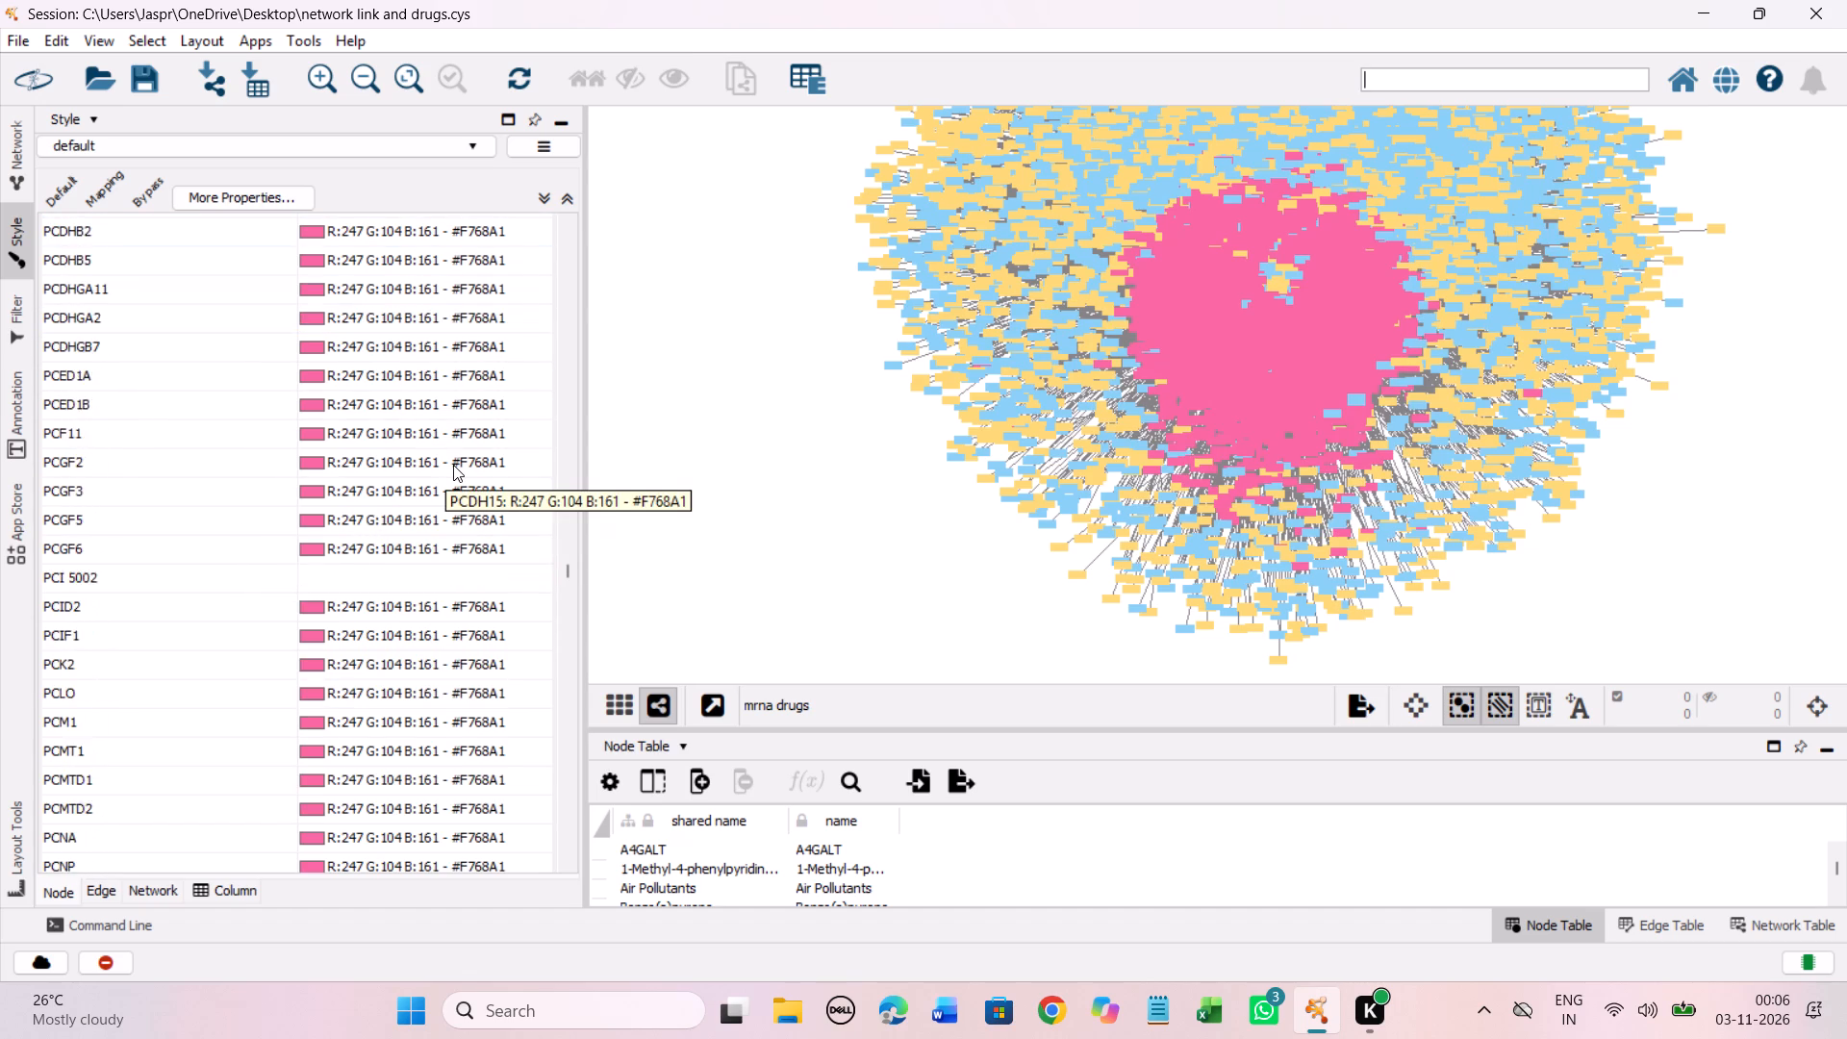
{"action": "scroll", "coordinate": [453, 465], "scroll_direction": "down", "scroll_amount": 4}
{"action": "left_click", "coordinate": [274, 439]}
{"action": "right_click", "coordinate": [274, 439]}
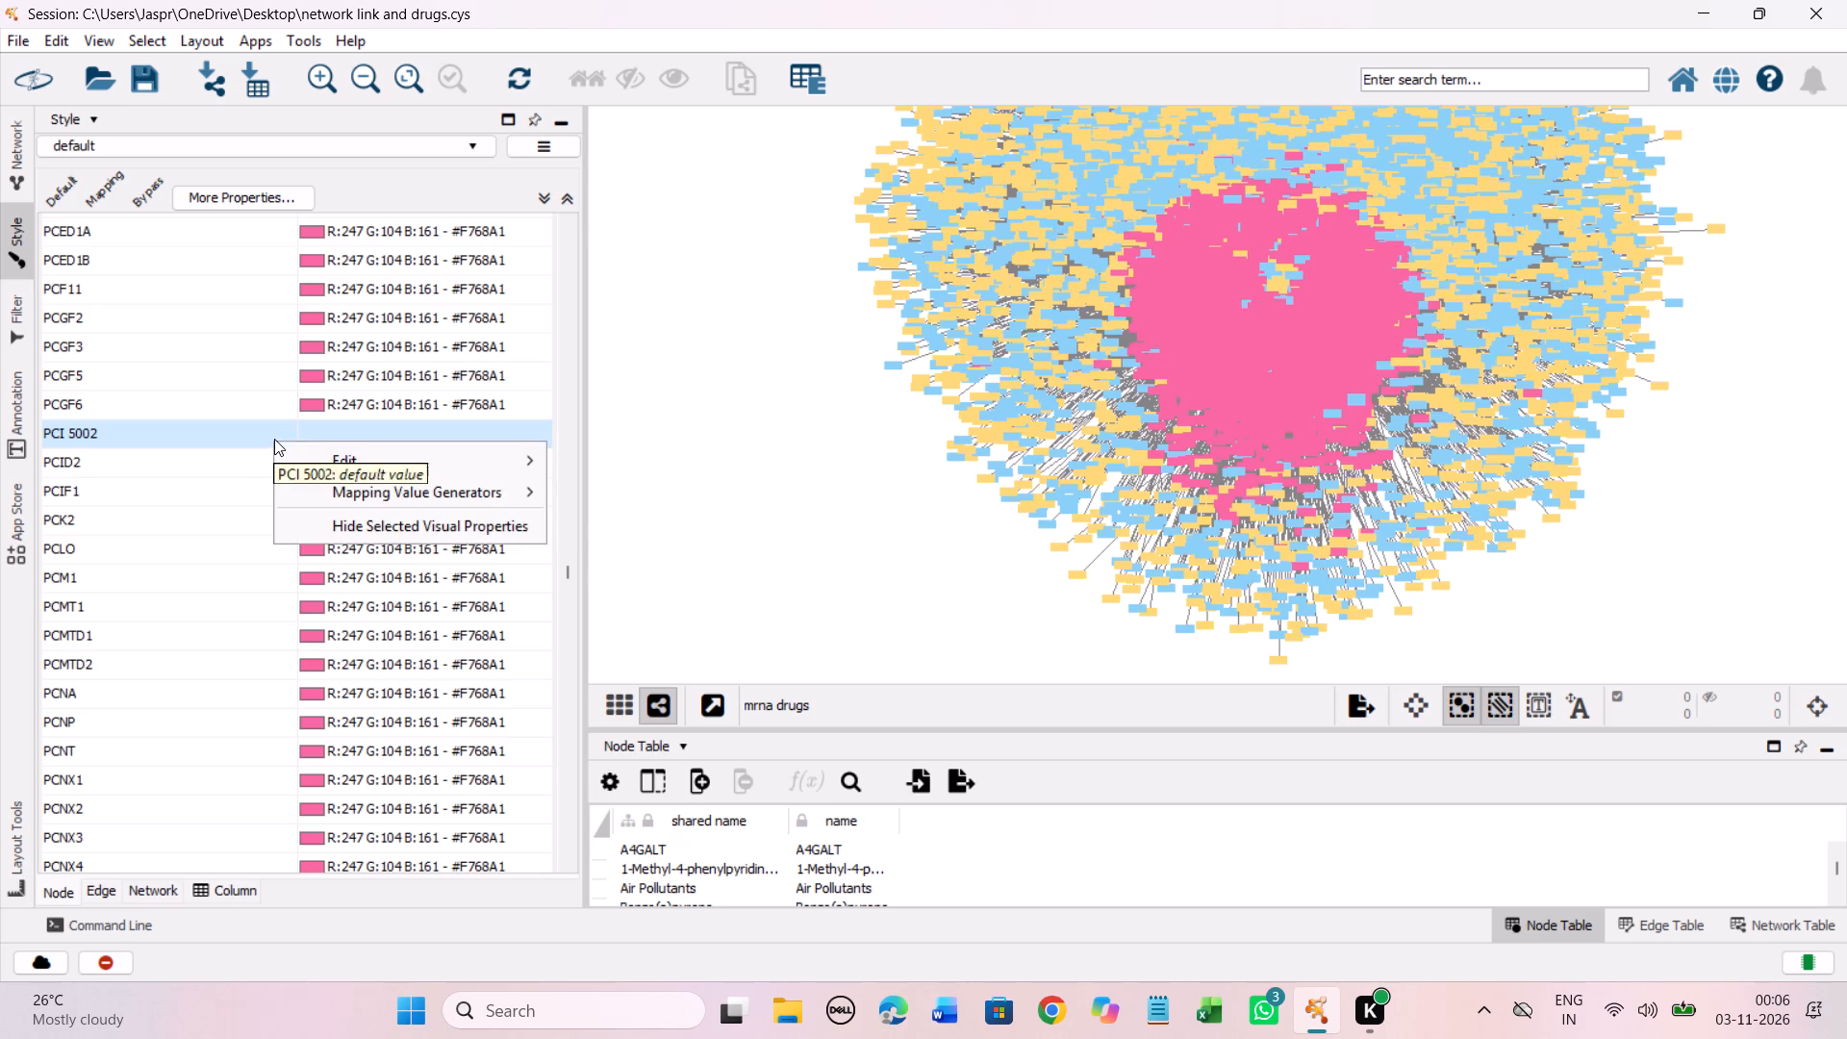
{"action": "left_click", "coordinate": [639, 451]}
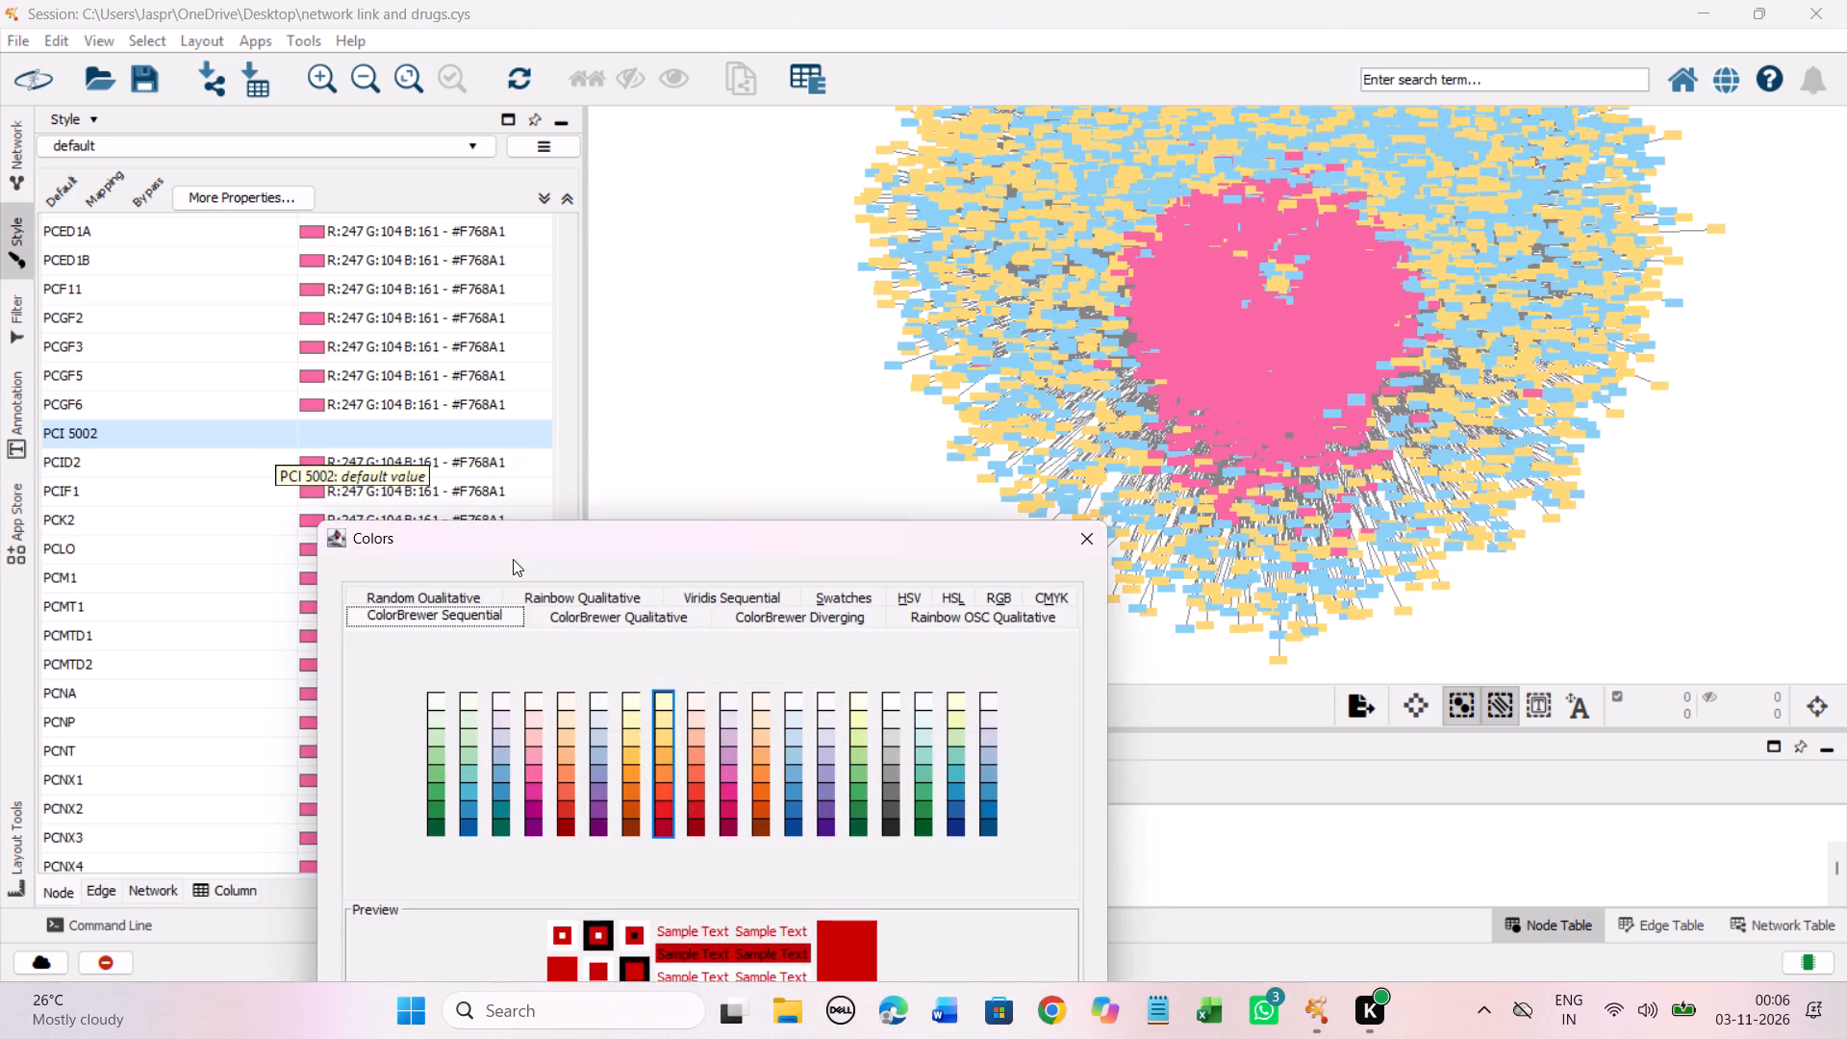
{"action": "left_click_drag", "start_coordinate": [513, 559], "coordinate": [590, 442]}
{"action": "left_click_drag", "start_coordinate": [483, 536], "coordinate": [558, 299]}
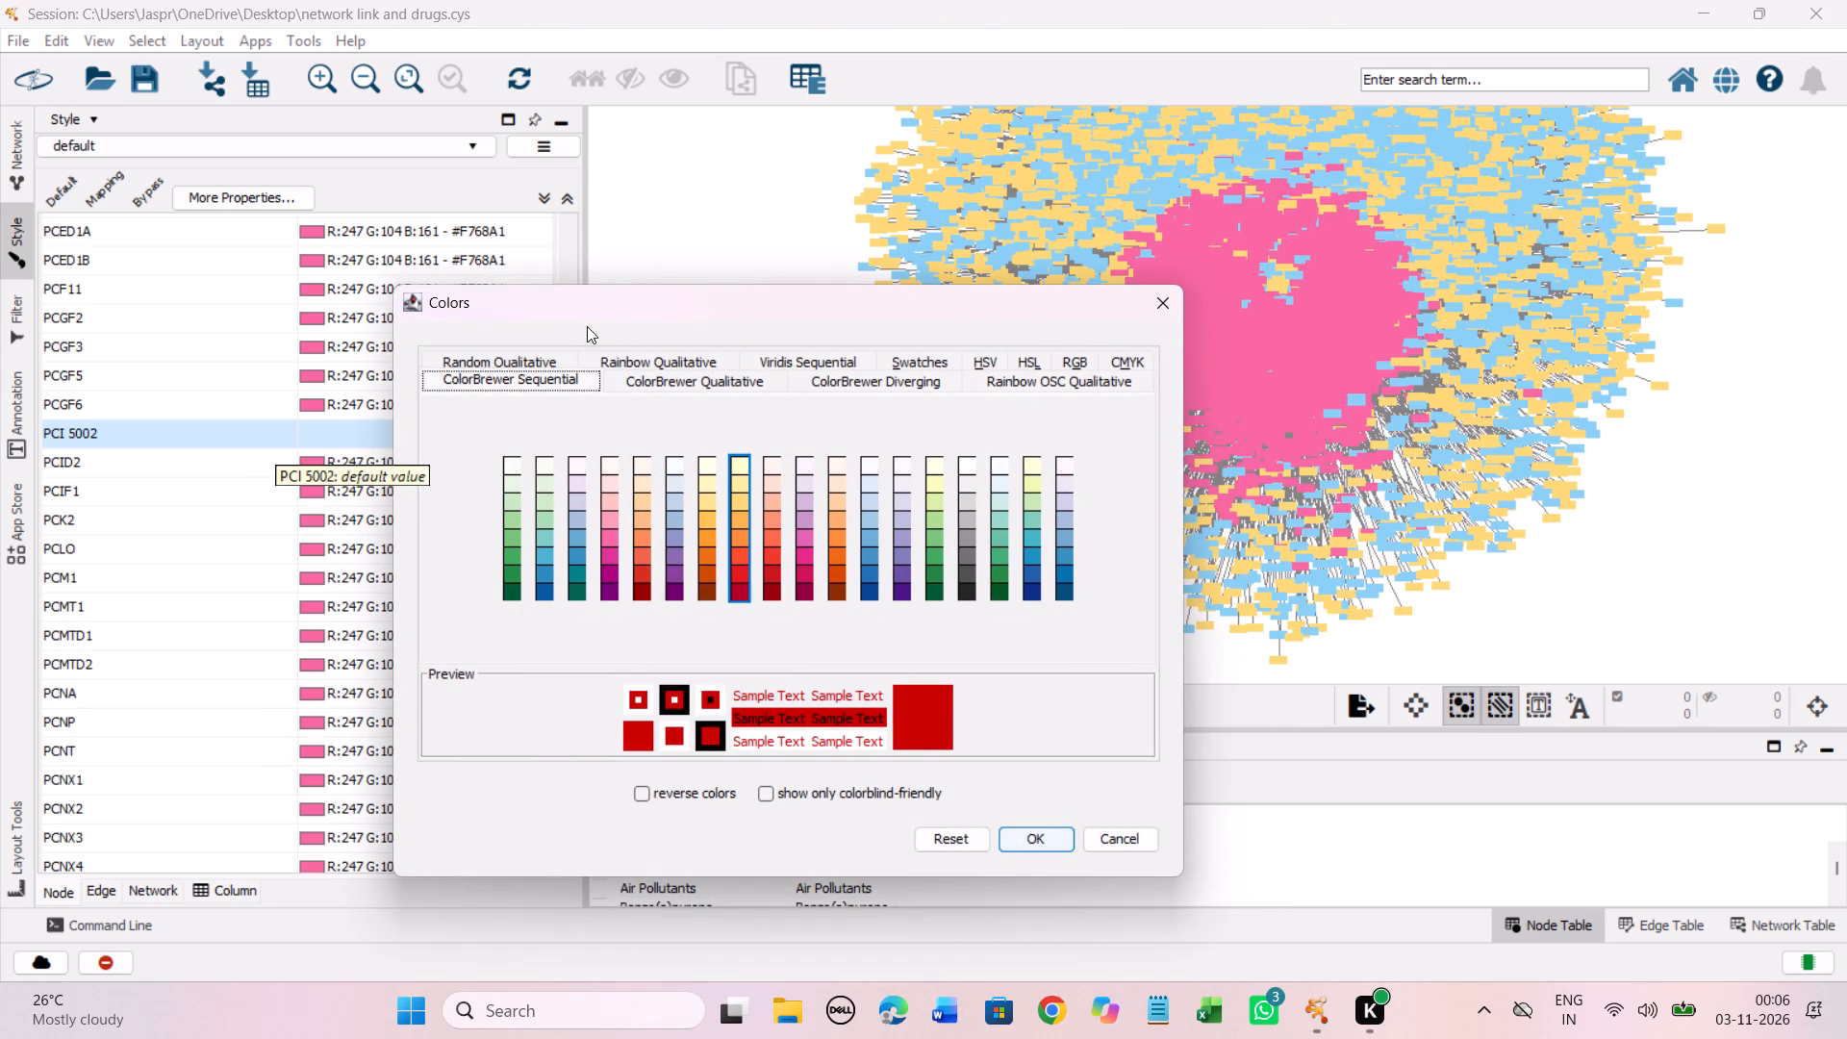
{"action": "left_click", "coordinate": [743, 502]}
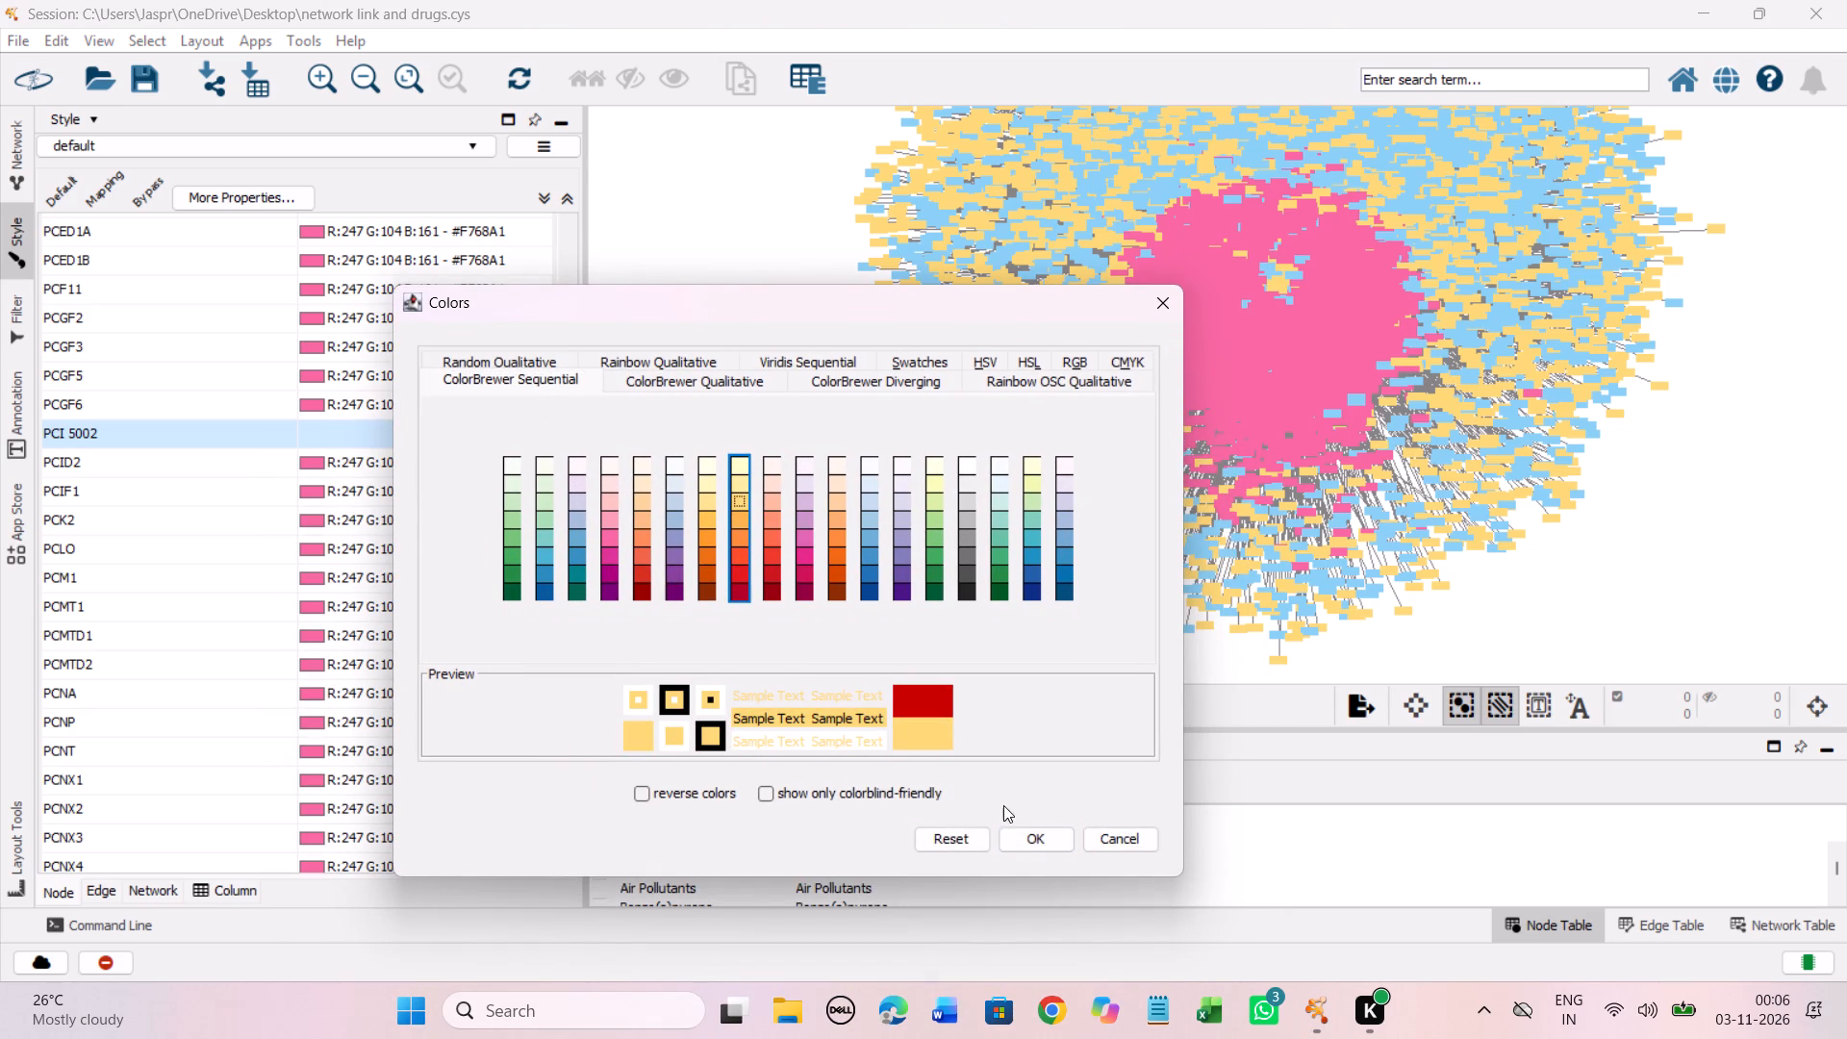
{"action": "left_click", "coordinate": [1037, 837]}
Set the discrete colour mapping of the unmapped entries from PD 0166285 through PD168393 to the Yellow-Orange-Red shade #FED976.
{"action": "scroll", "coordinate": [365, 427], "scroll_direction": "down", "scroll_amount": 5}
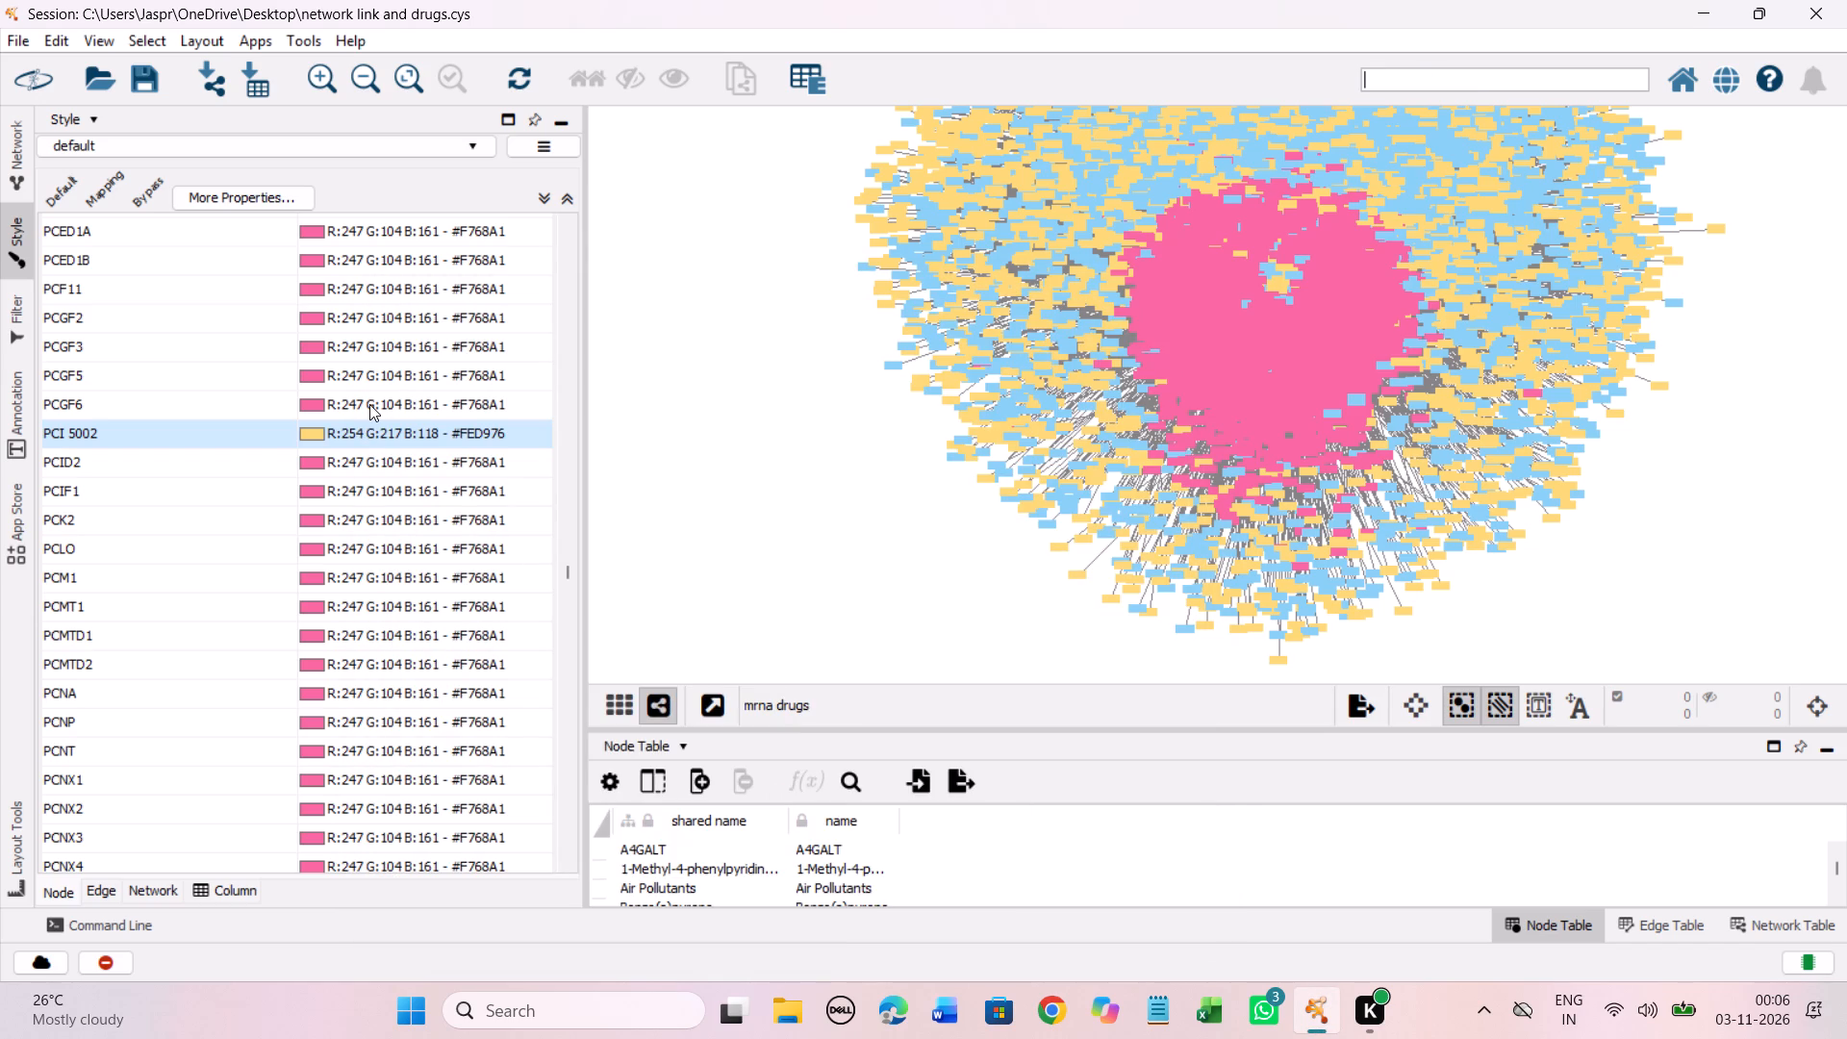
{"action": "scroll", "coordinate": [369, 404], "scroll_direction": "down", "scroll_amount": 5}
{"action": "scroll", "coordinate": [363, 448], "scroll_direction": "up", "scroll_amount": 2}
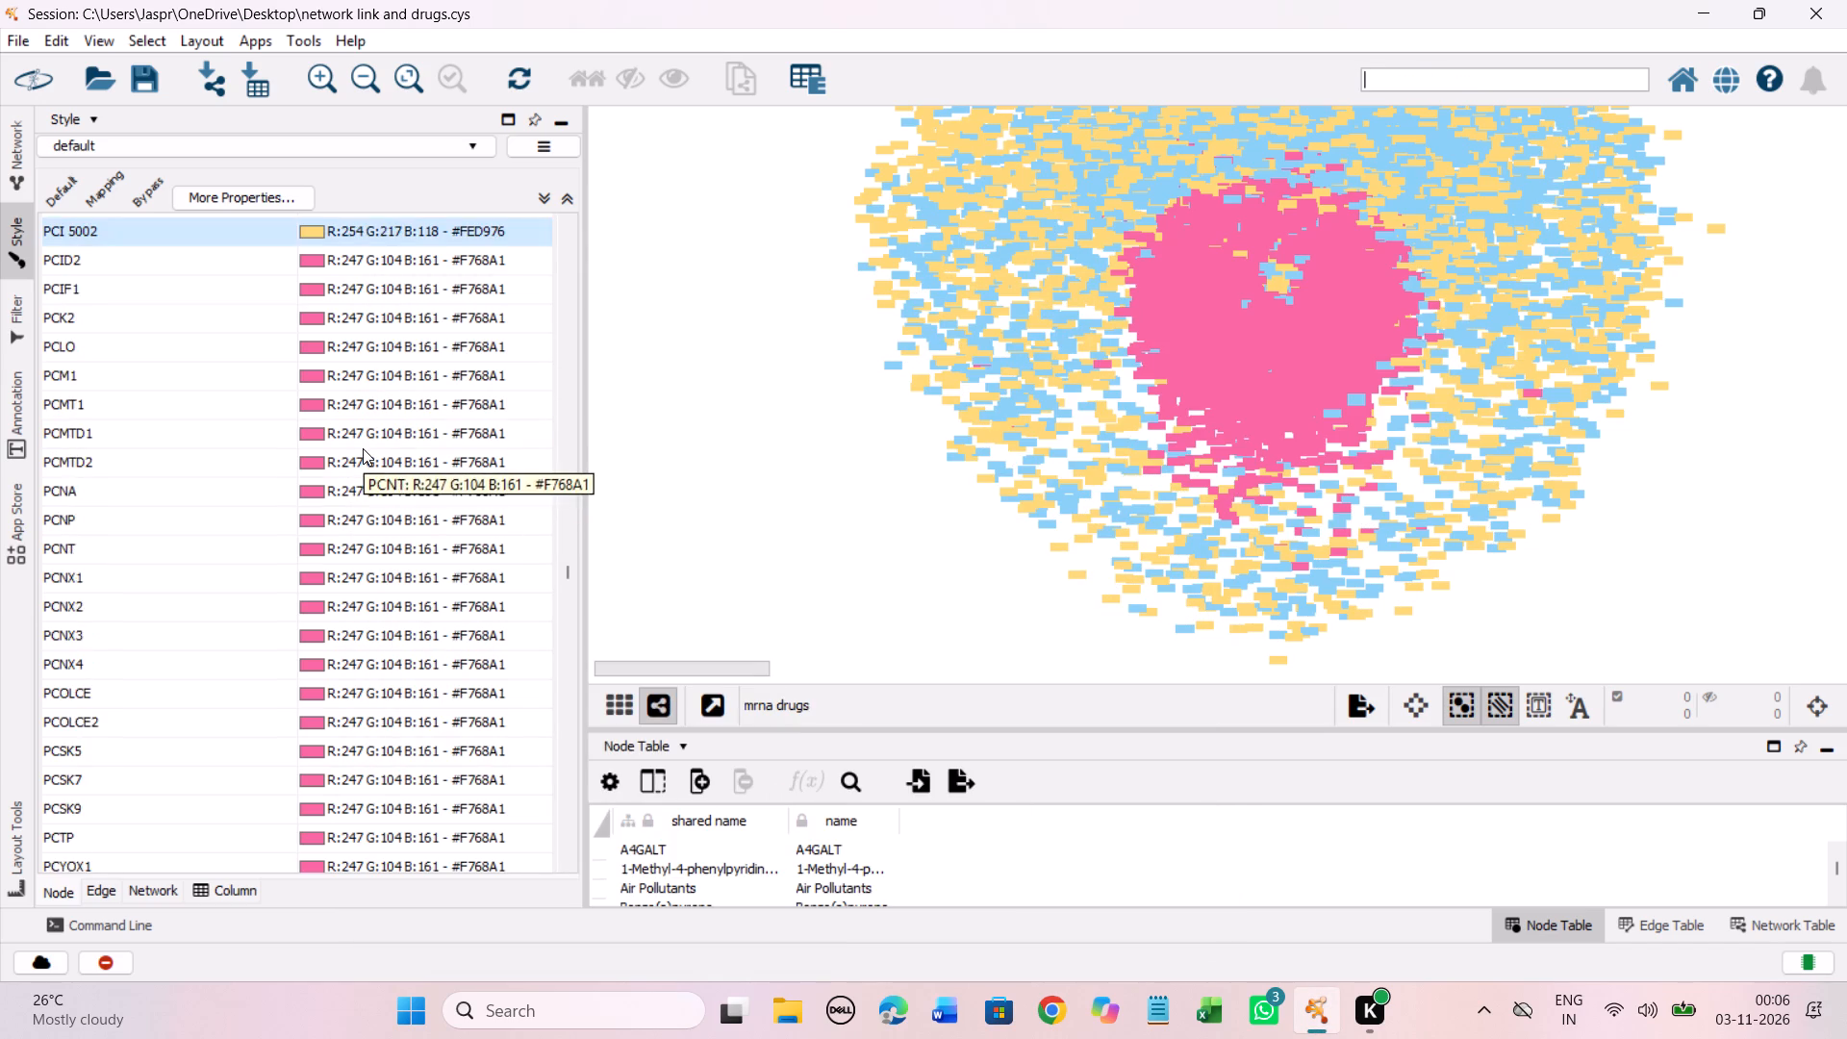
{"action": "scroll", "coordinate": [363, 448], "scroll_direction": "up", "scroll_amount": 3}
{"action": "scroll", "coordinate": [363, 451], "scroll_direction": "down", "scroll_amount": 20}
{"action": "scroll", "coordinate": [363, 451], "scroll_direction": "down", "scroll_amount": 1}
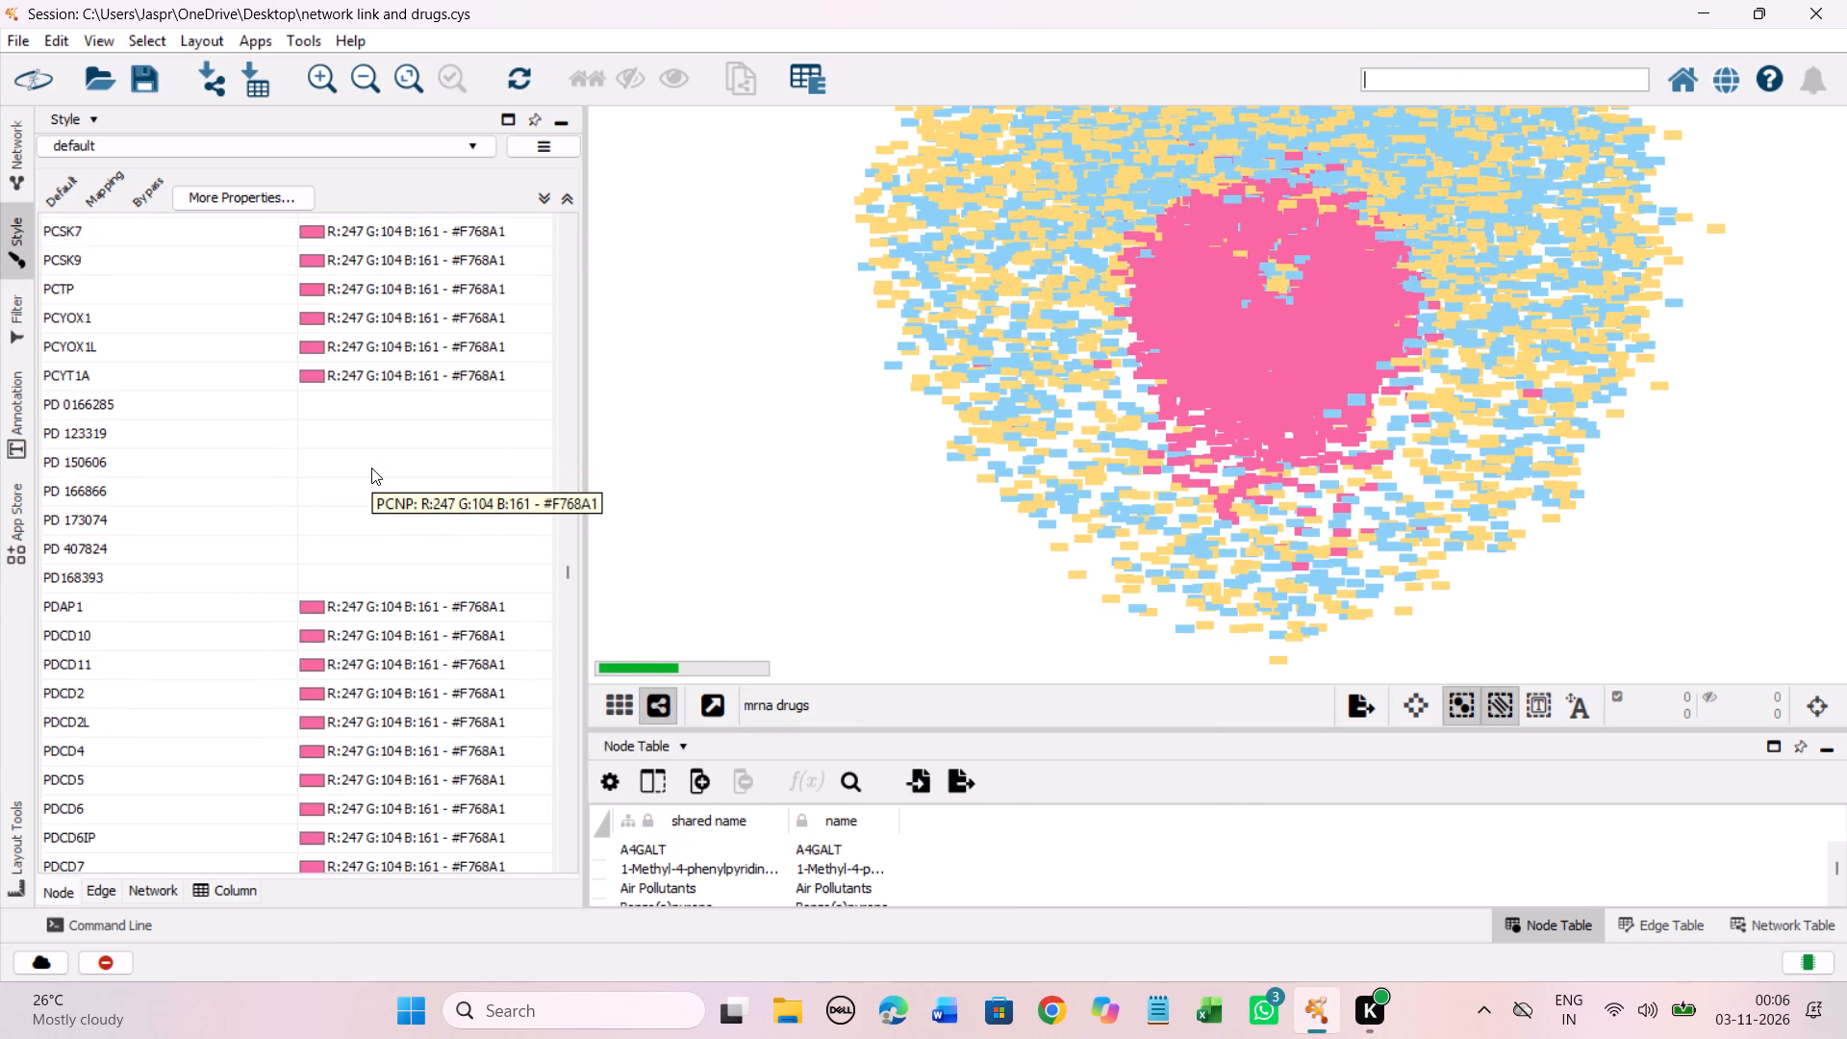
{"action": "scroll", "coordinate": [371, 468], "scroll_direction": "down", "scroll_amount": 3}
{"action": "left_click_drag", "start_coordinate": [256, 319], "coordinate": [279, 446]}
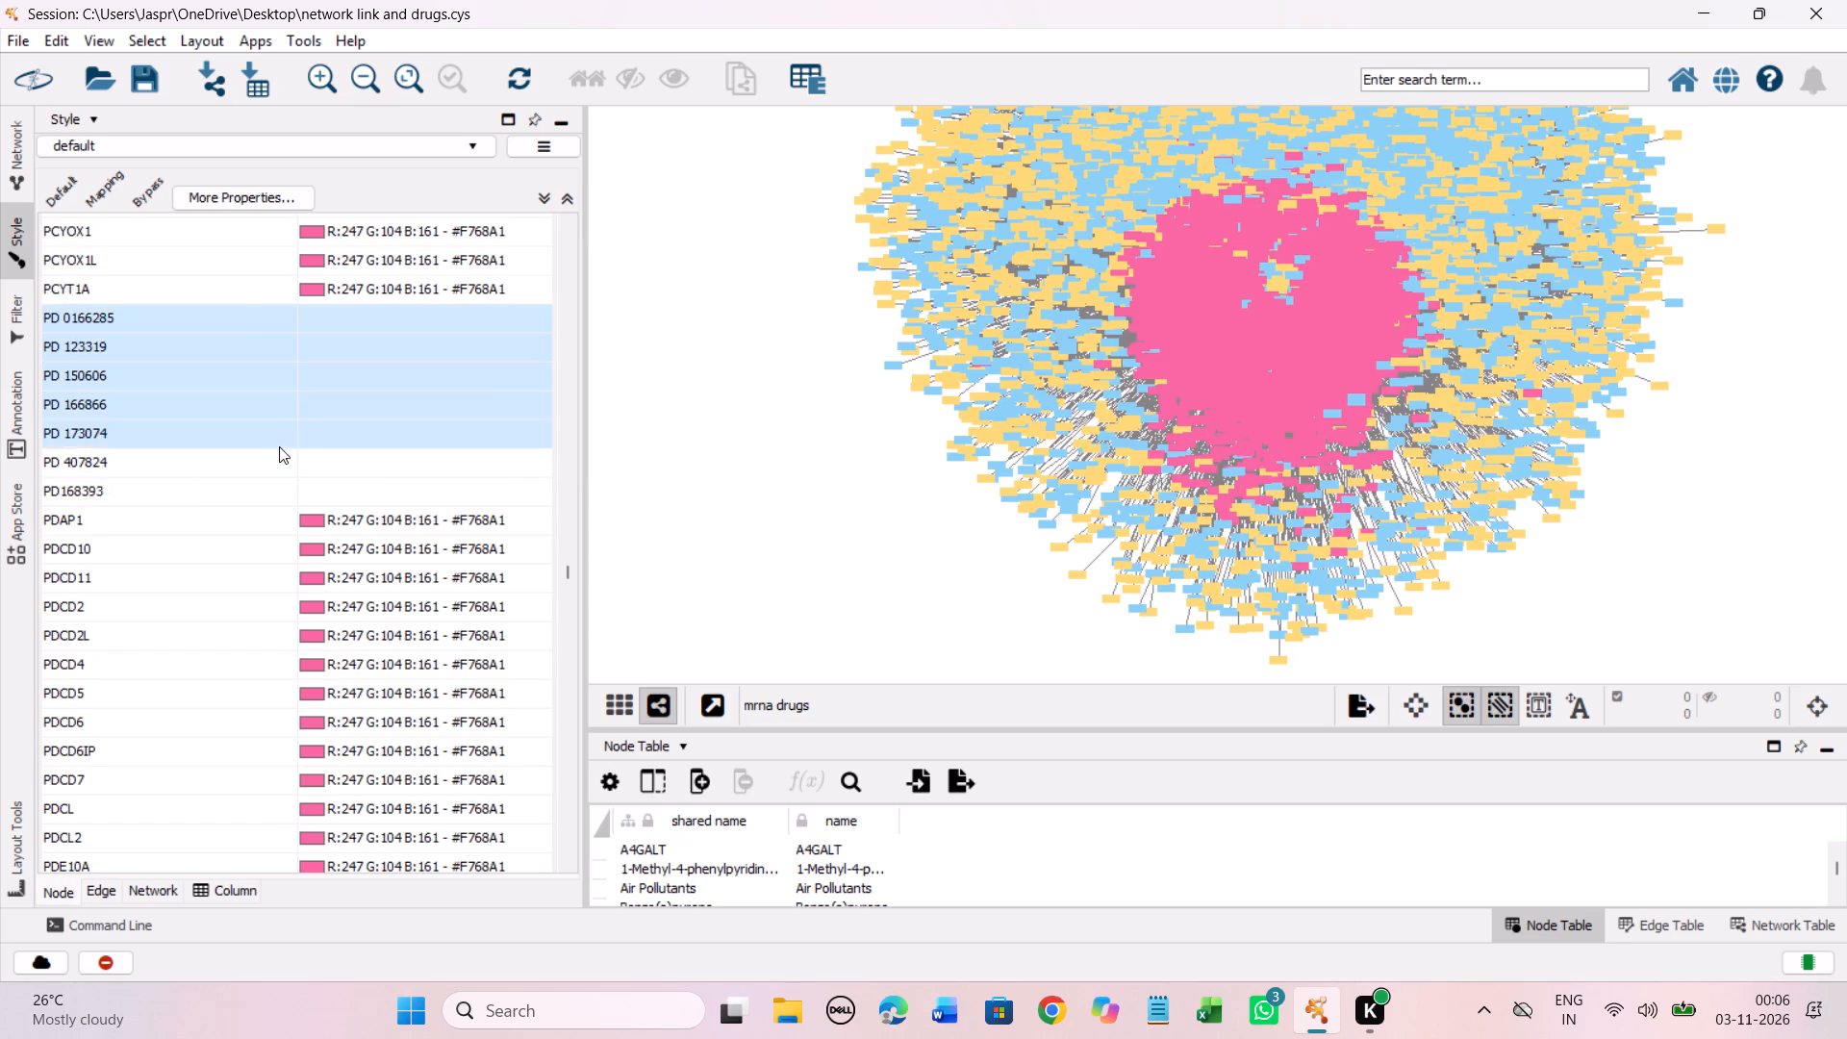
{"action": "left_click_drag", "start_coordinate": [279, 446], "coordinate": [282, 484]}
{"action": "right_click", "coordinate": [266, 378]}
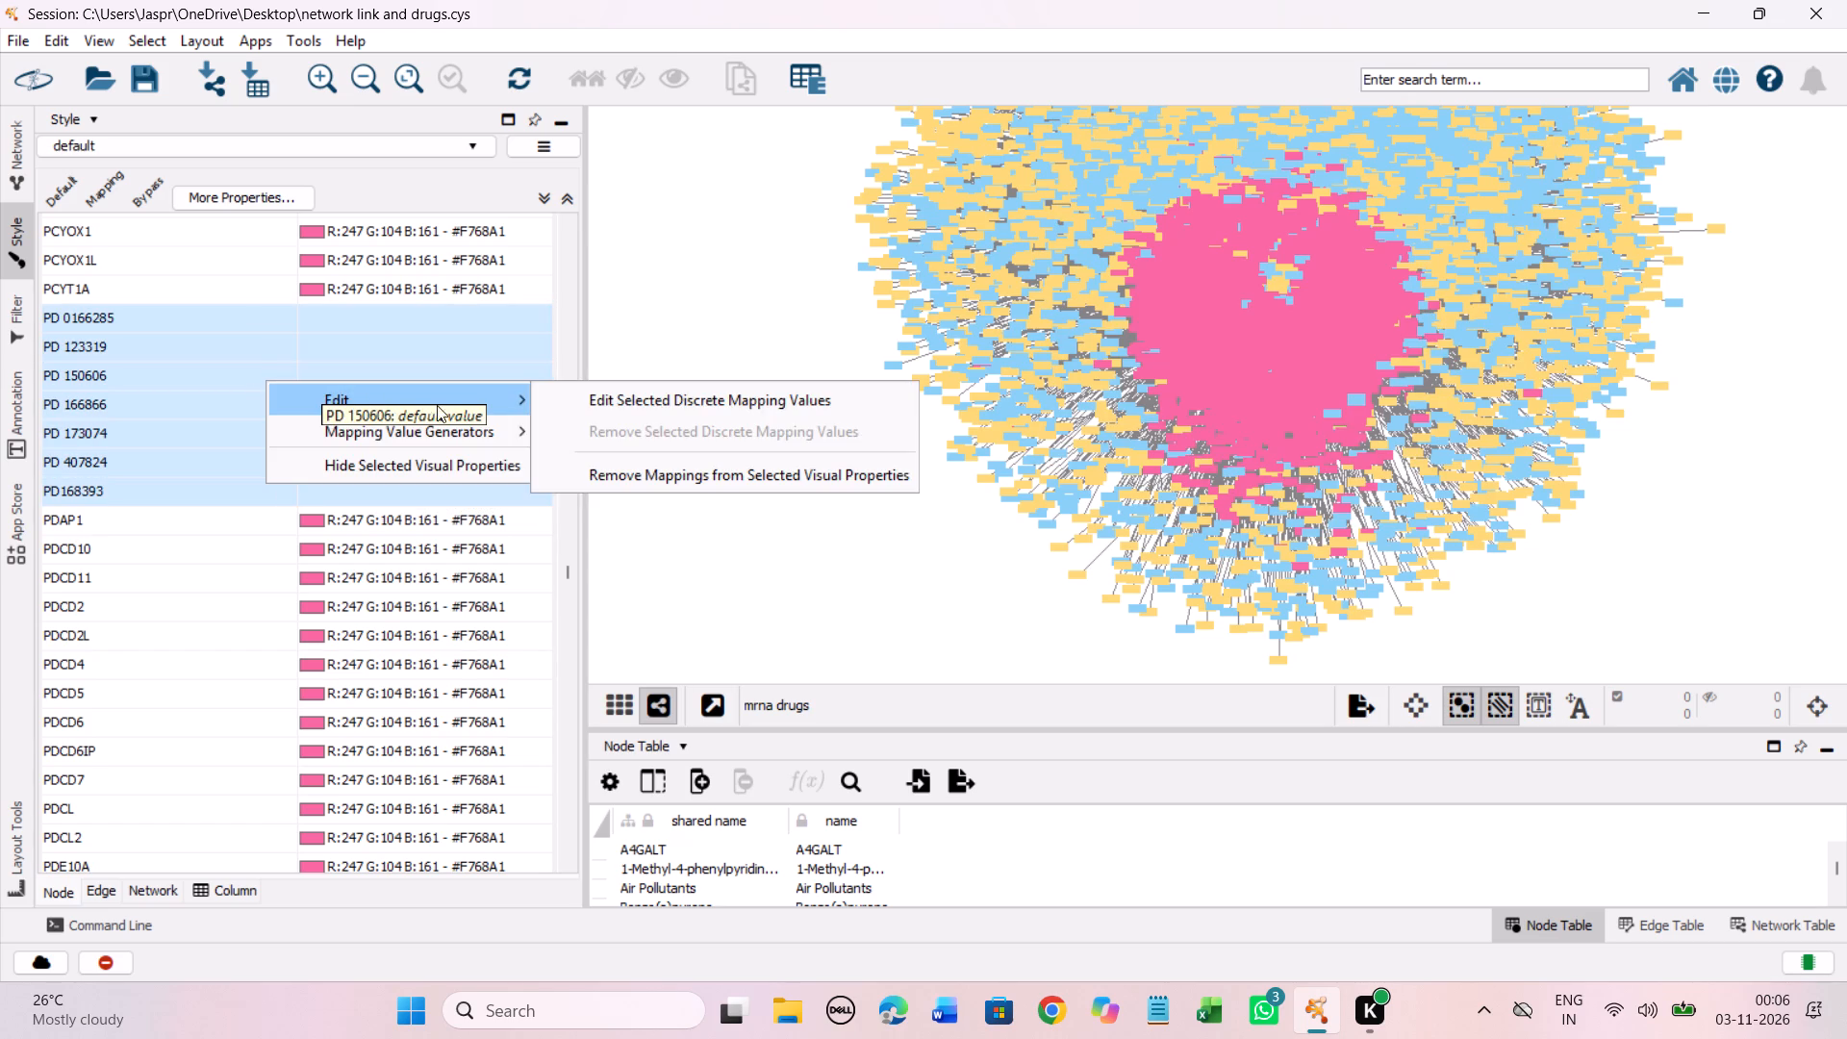
{"action": "left_click", "coordinate": [581, 406]}
{"action": "left_click_drag", "start_coordinate": [446, 534], "coordinate": [528, 377]}
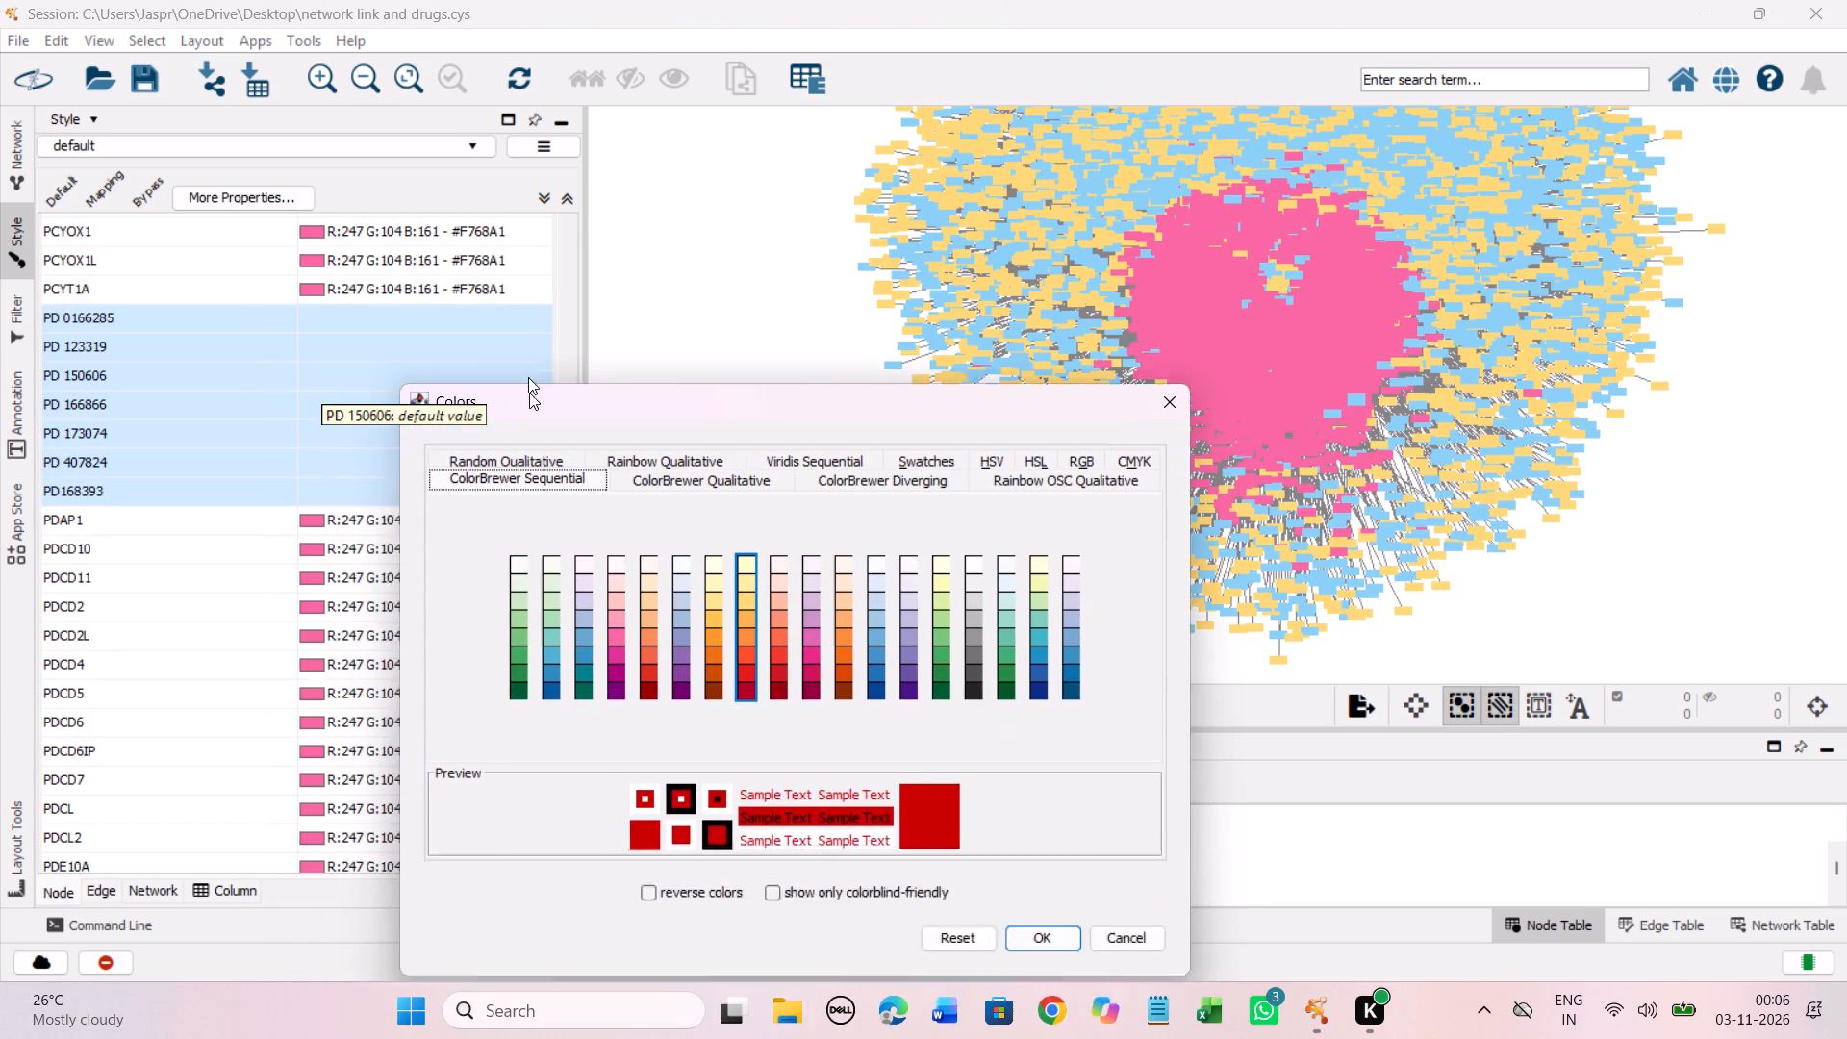
{"action": "left_click_drag", "start_coordinate": [528, 377], "coordinate": [515, 219]}
{"action": "left_click", "coordinate": [728, 422]}
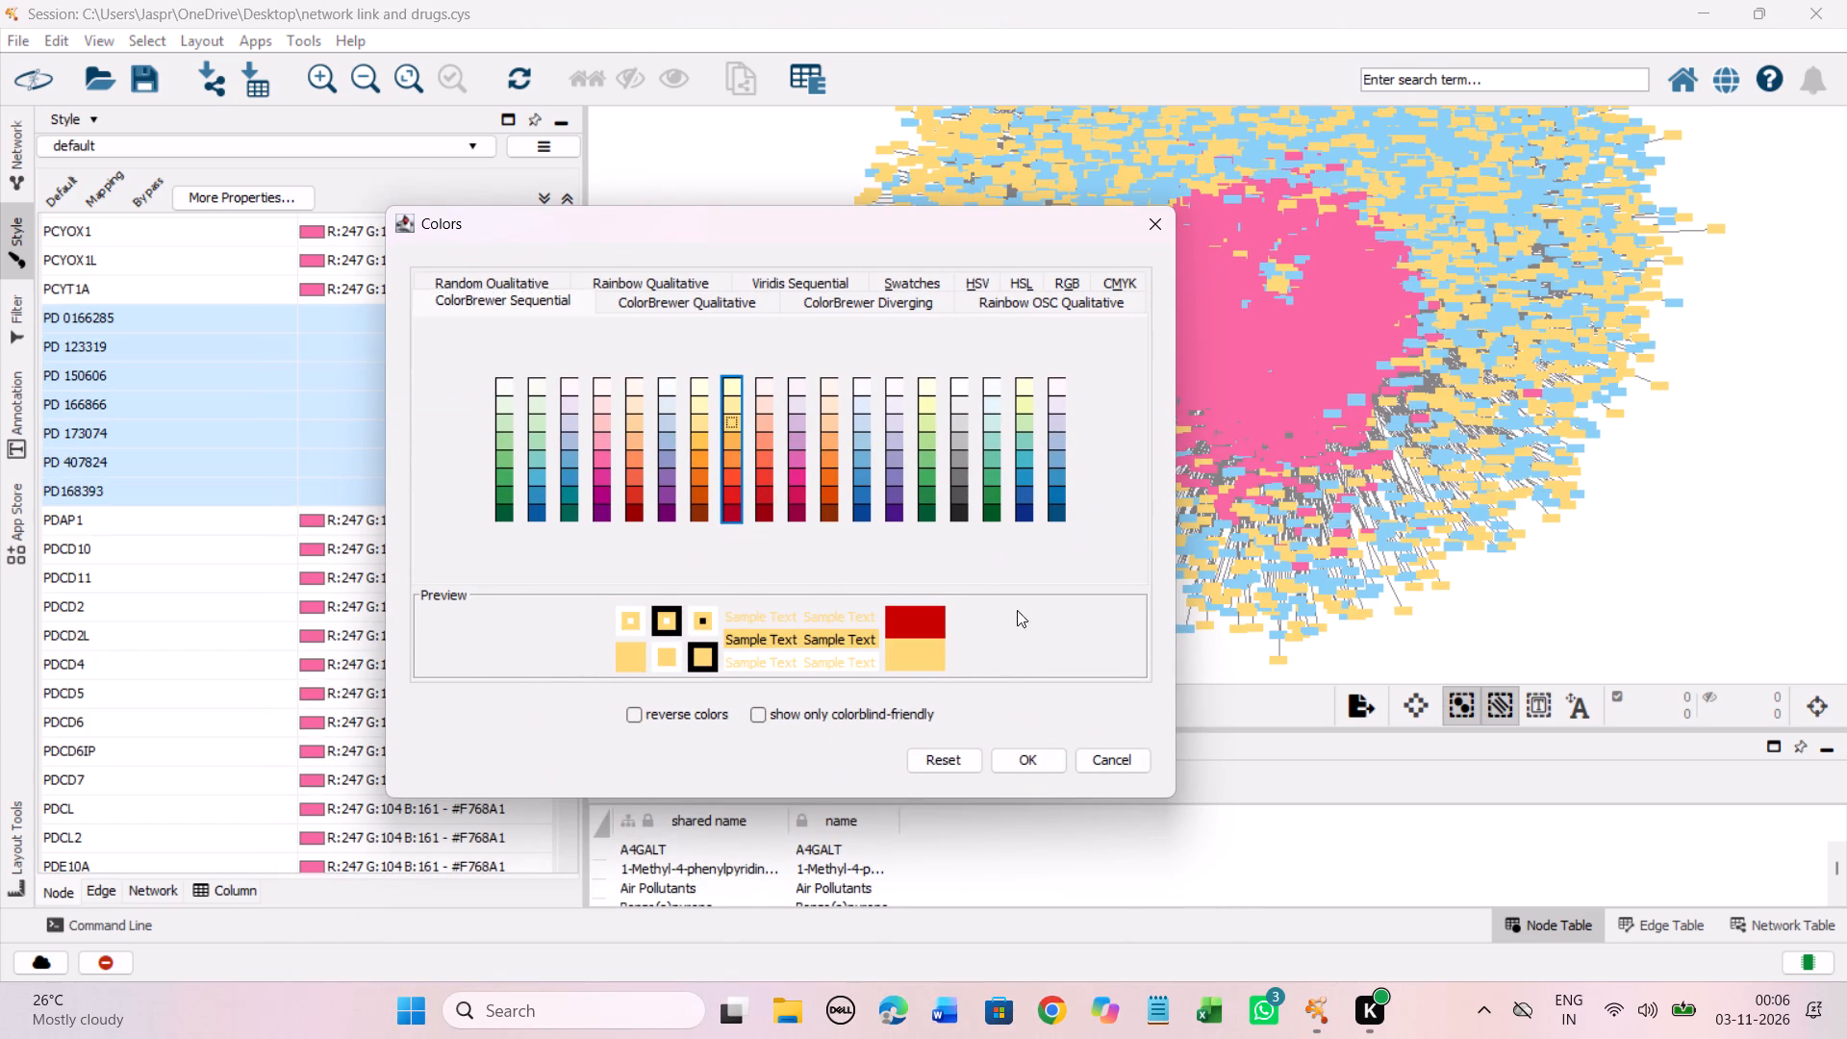
{"action": "left_click", "coordinate": [1019, 756]}
Set the discrete colour mapping of the unmapped entries from PF 00477736 through PF-670462 to the Yellow-Orange-Red shade #FED976.
{"action": "scroll", "coordinate": [499, 546], "scroll_direction": "down", "scroll_amount": 2}
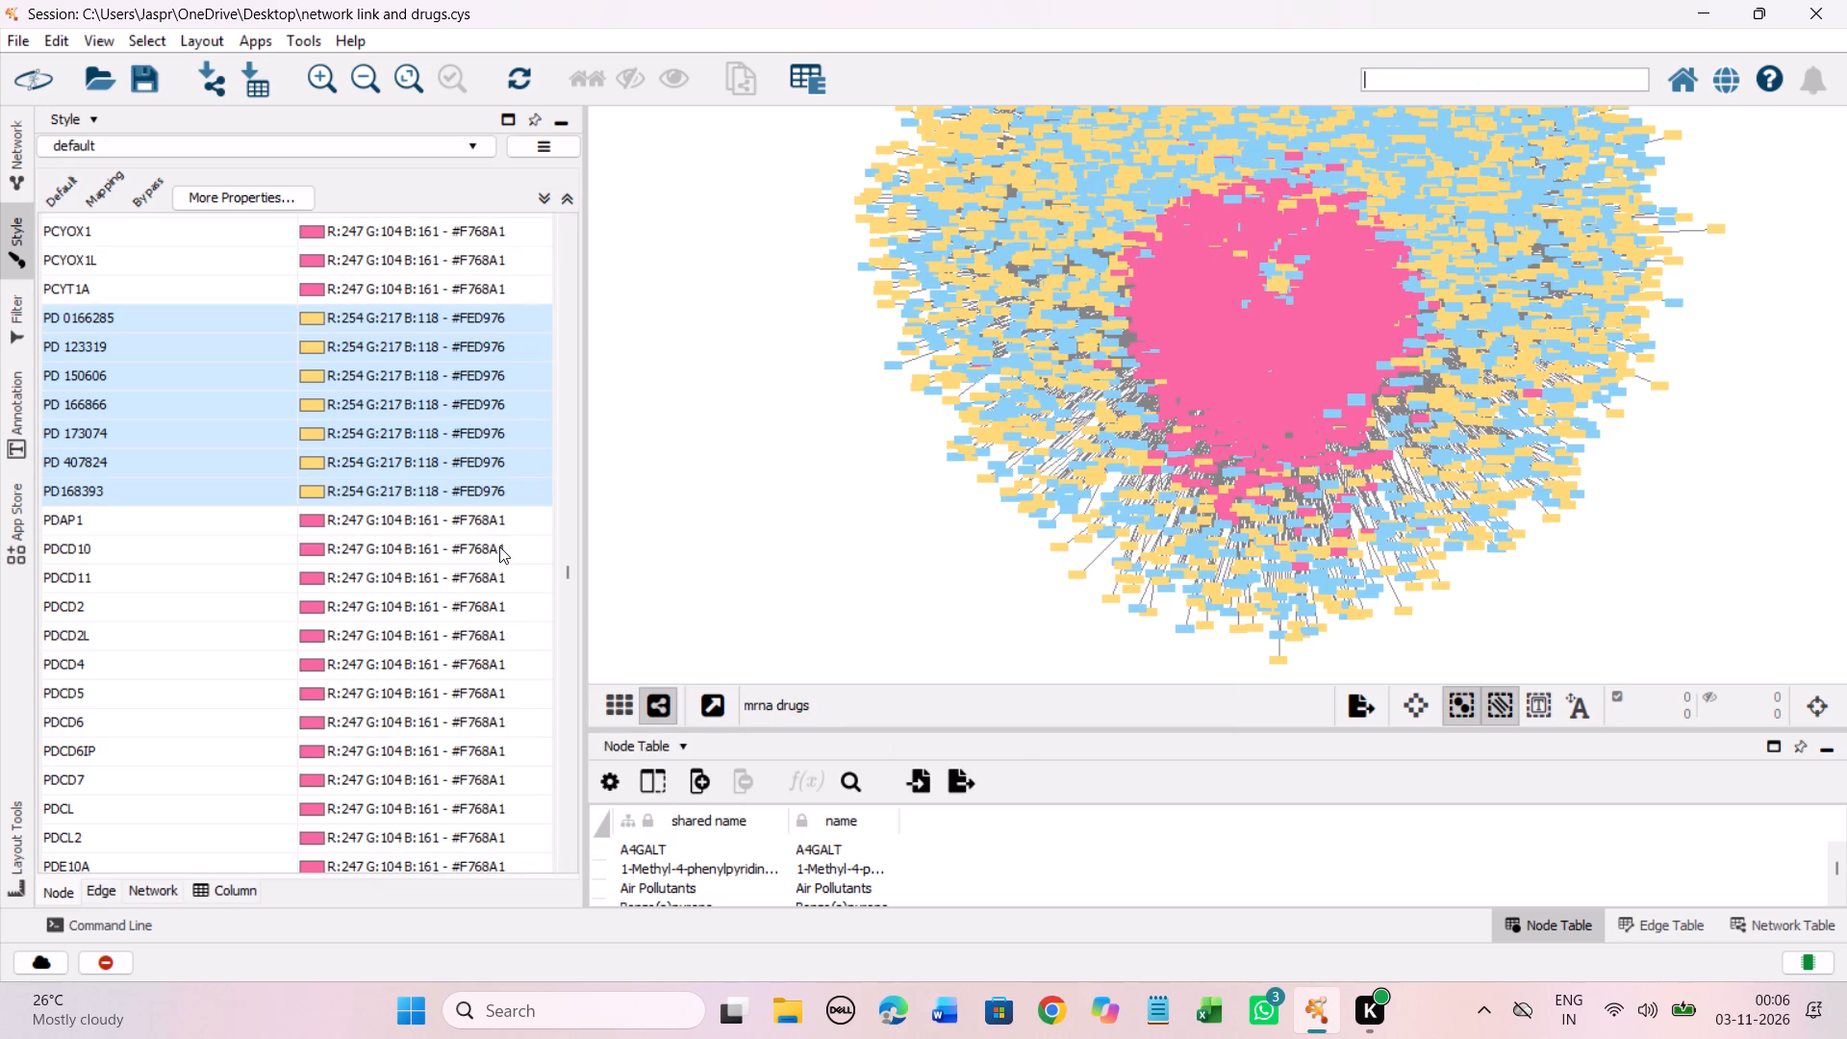
{"action": "scroll", "coordinate": [499, 546], "scroll_direction": "down", "scroll_amount": 7}
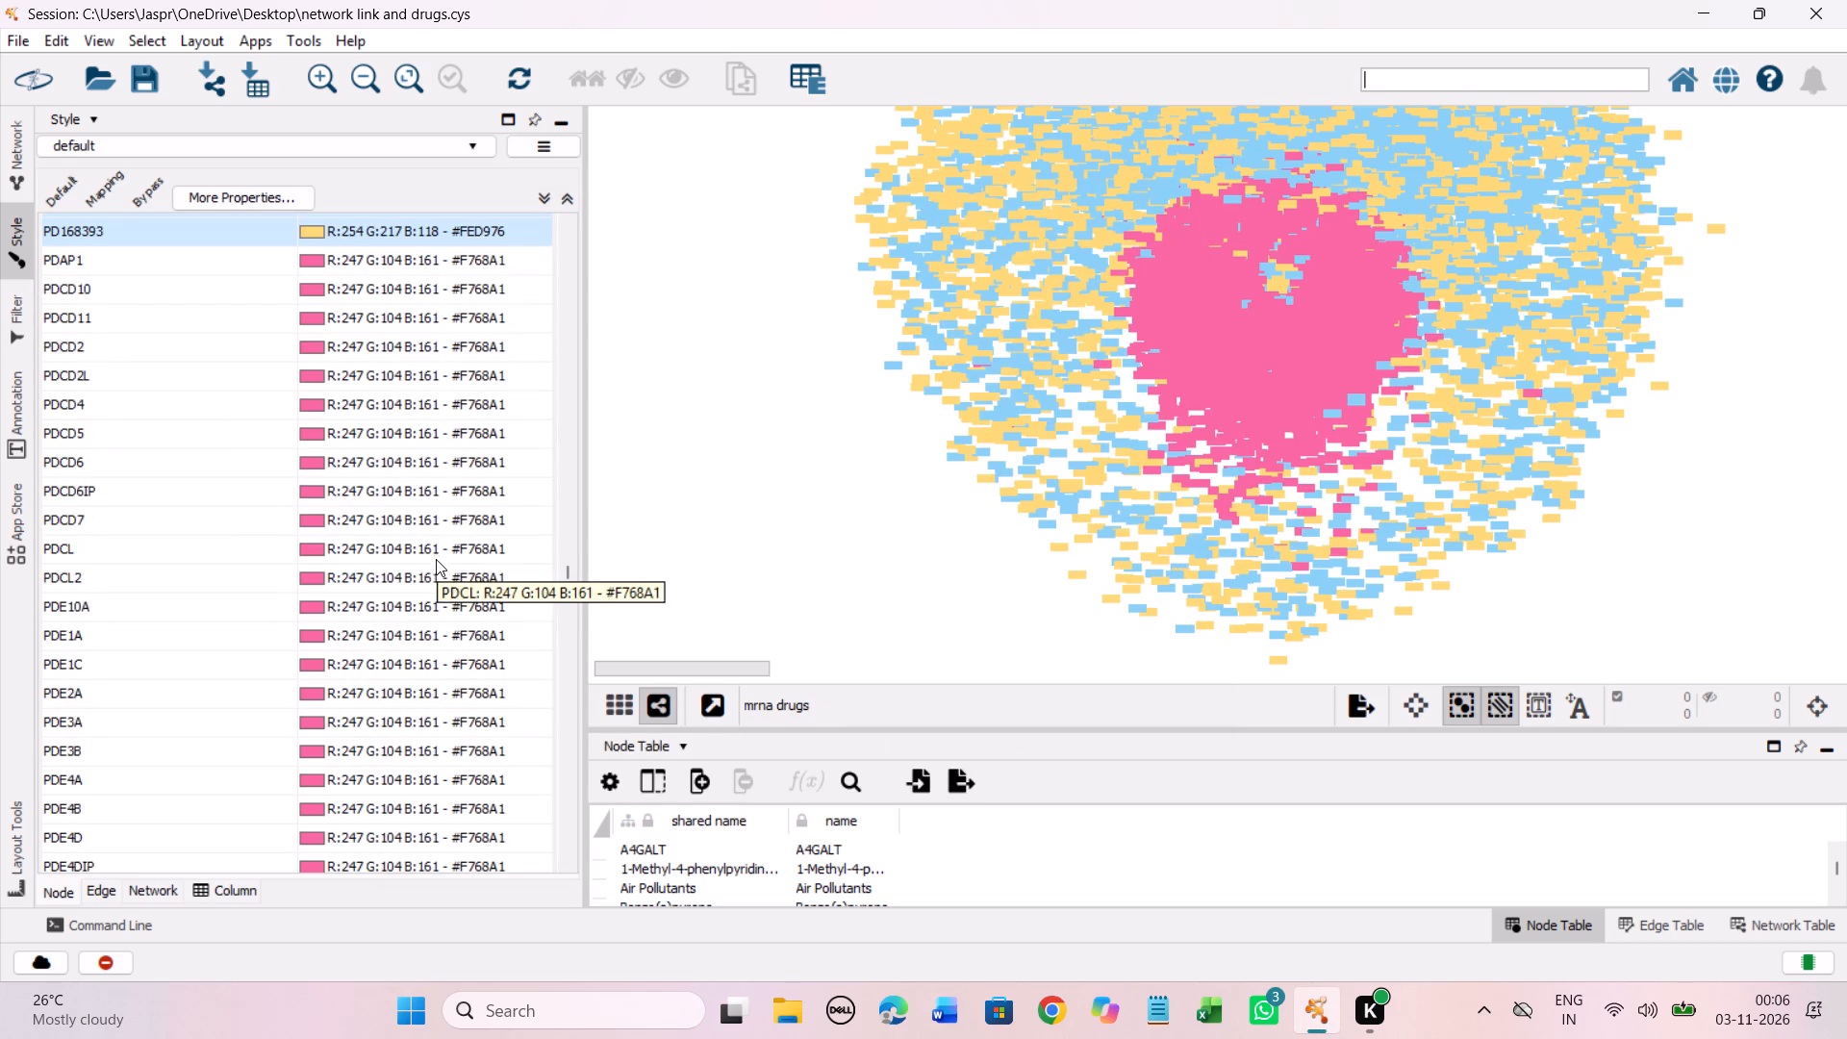
{"action": "scroll", "coordinate": [435, 561], "scroll_direction": "down", "scroll_amount": 10}
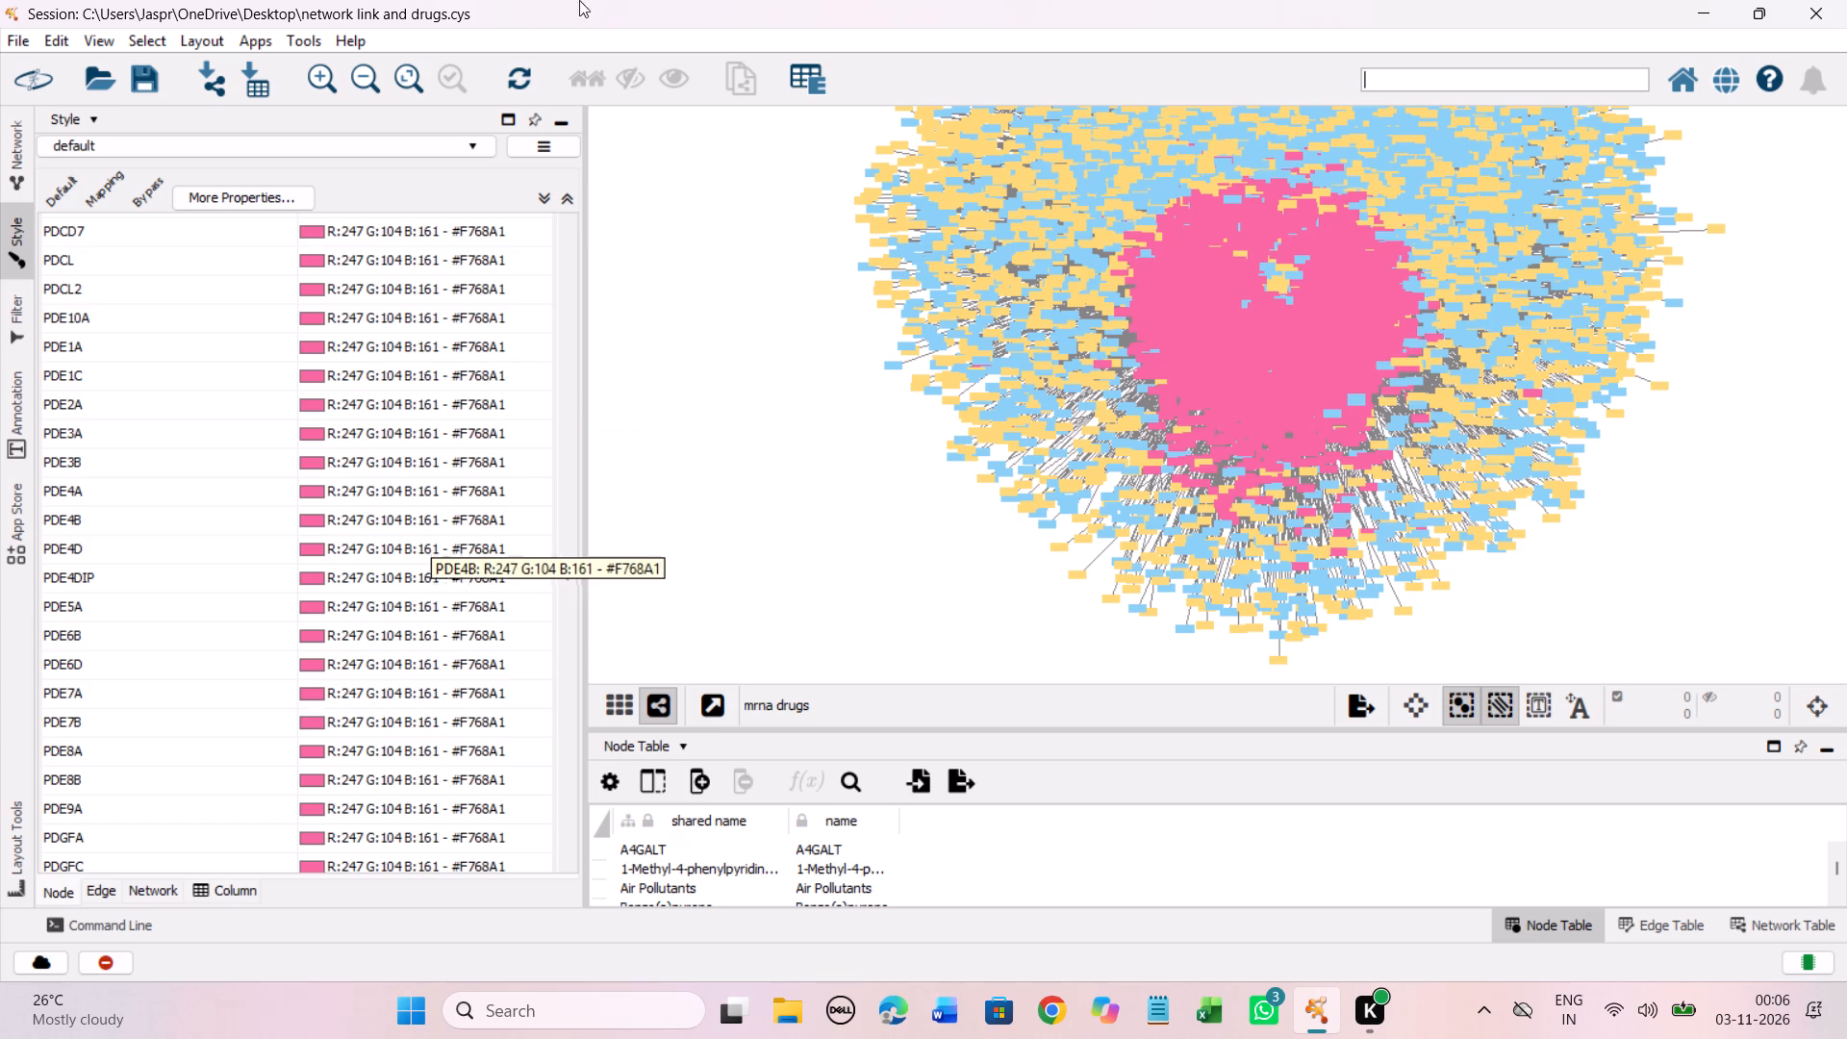
{"action": "scroll", "coordinate": [379, 469], "scroll_direction": "down", "scroll_amount": 4}
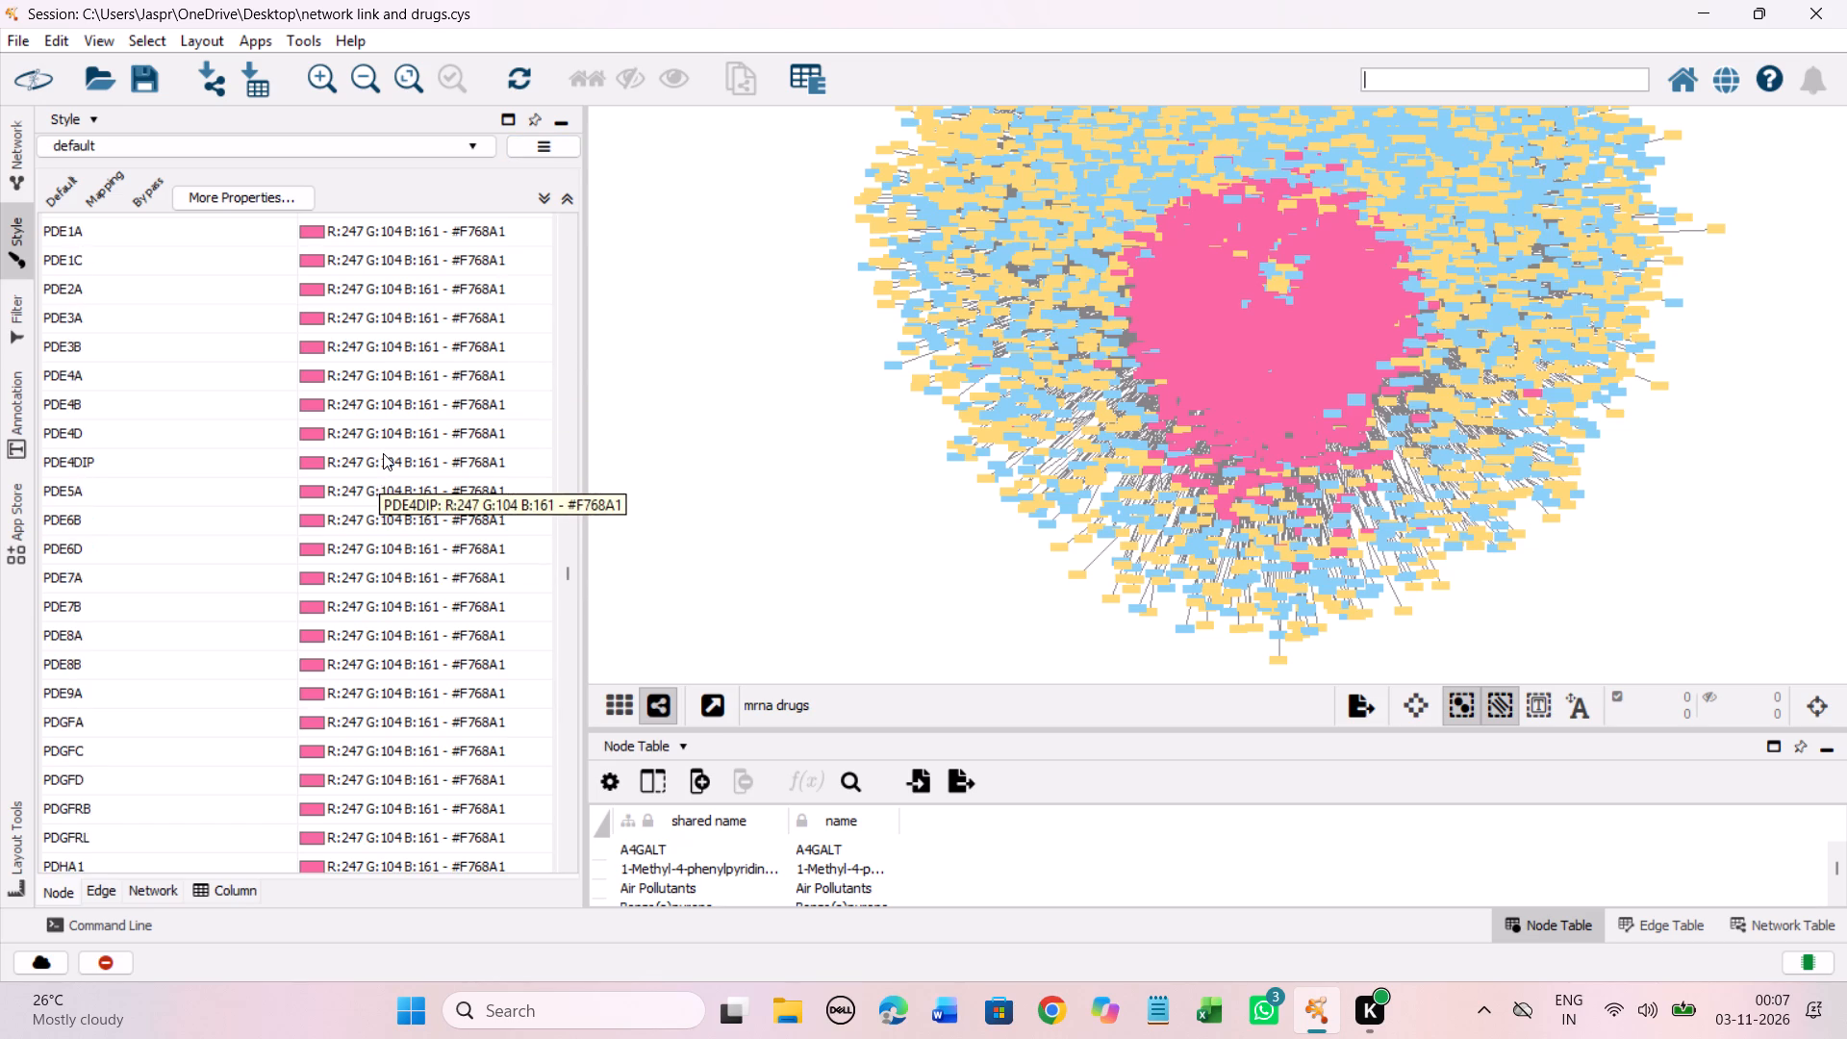
{"action": "scroll", "coordinate": [384, 444], "scroll_direction": "down", "scroll_amount": 20}
{"action": "scroll", "coordinate": [384, 444], "scroll_direction": "down", "scroll_amount": 13}
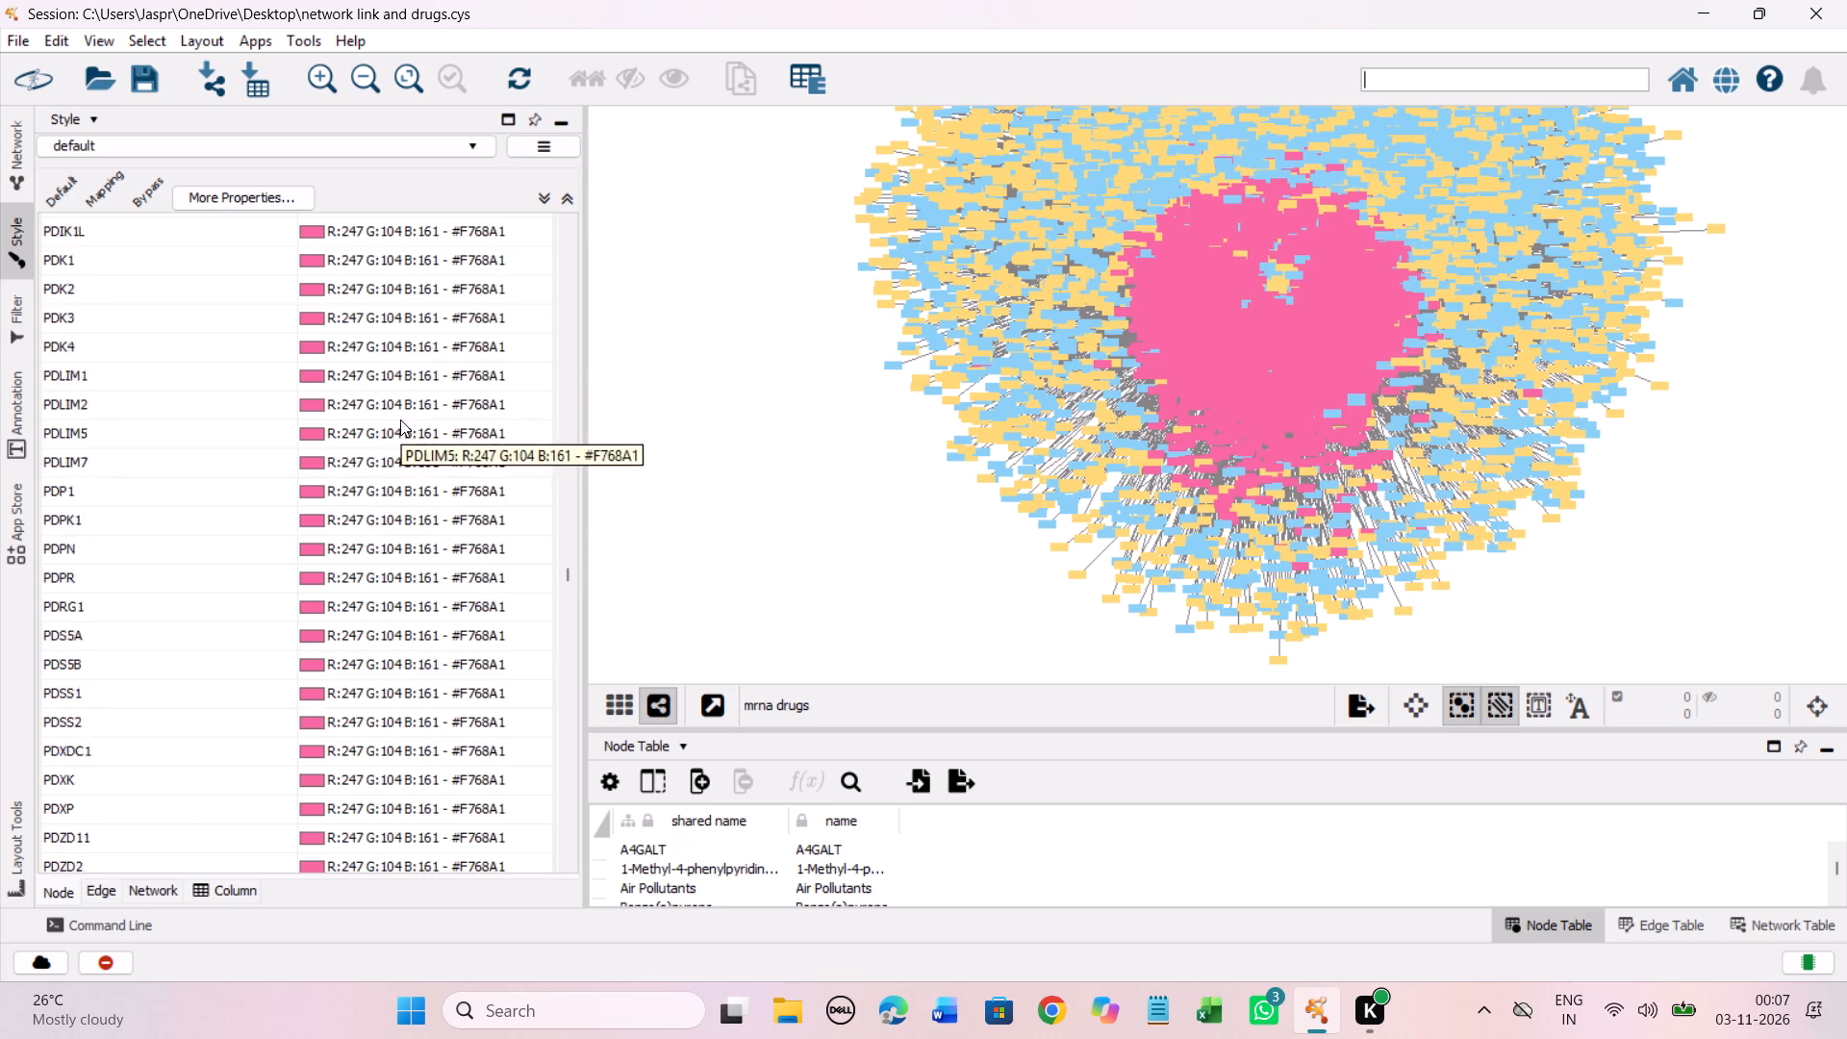
{"action": "scroll", "coordinate": [400, 419], "scroll_direction": "down", "scroll_amount": 20}
{"action": "scroll", "coordinate": [400, 419], "scroll_direction": "down", "scroll_amount": 15}
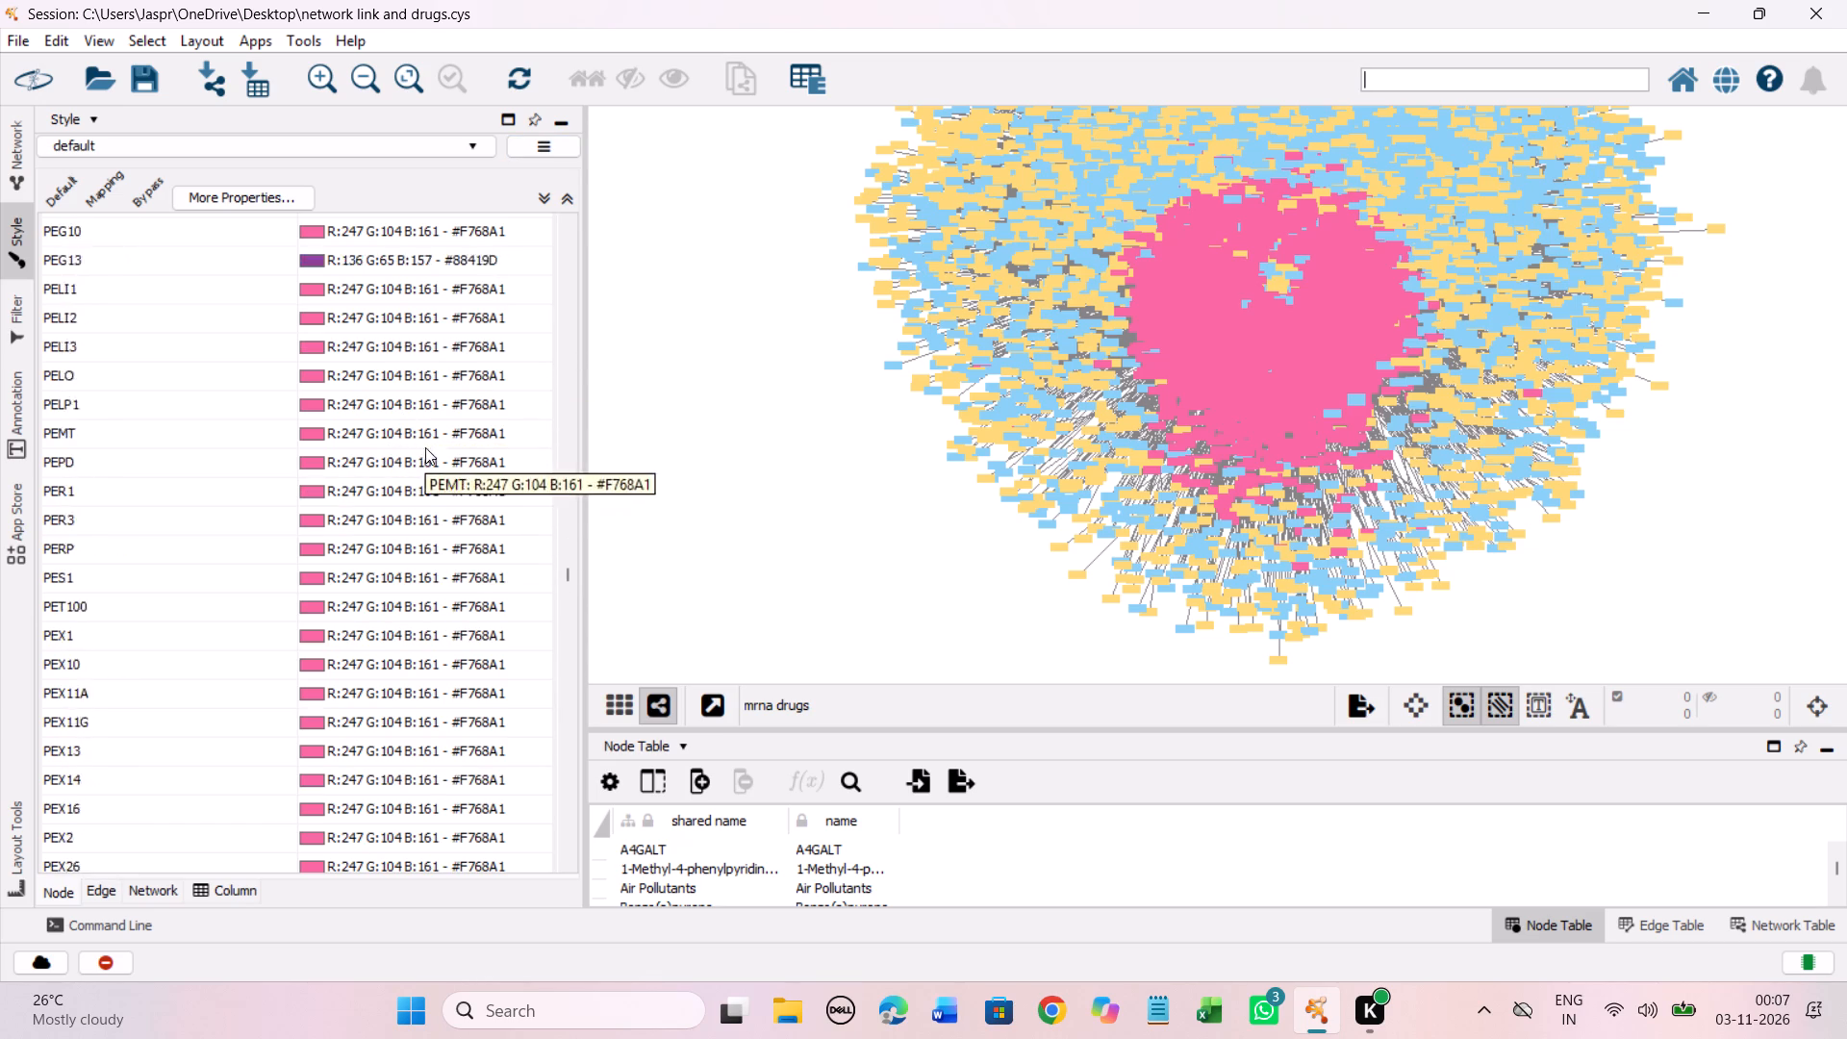
{"action": "scroll", "coordinate": [425, 447], "scroll_direction": "down", "scroll_amount": 20}
{"action": "left_click", "coordinate": [271, 376]}
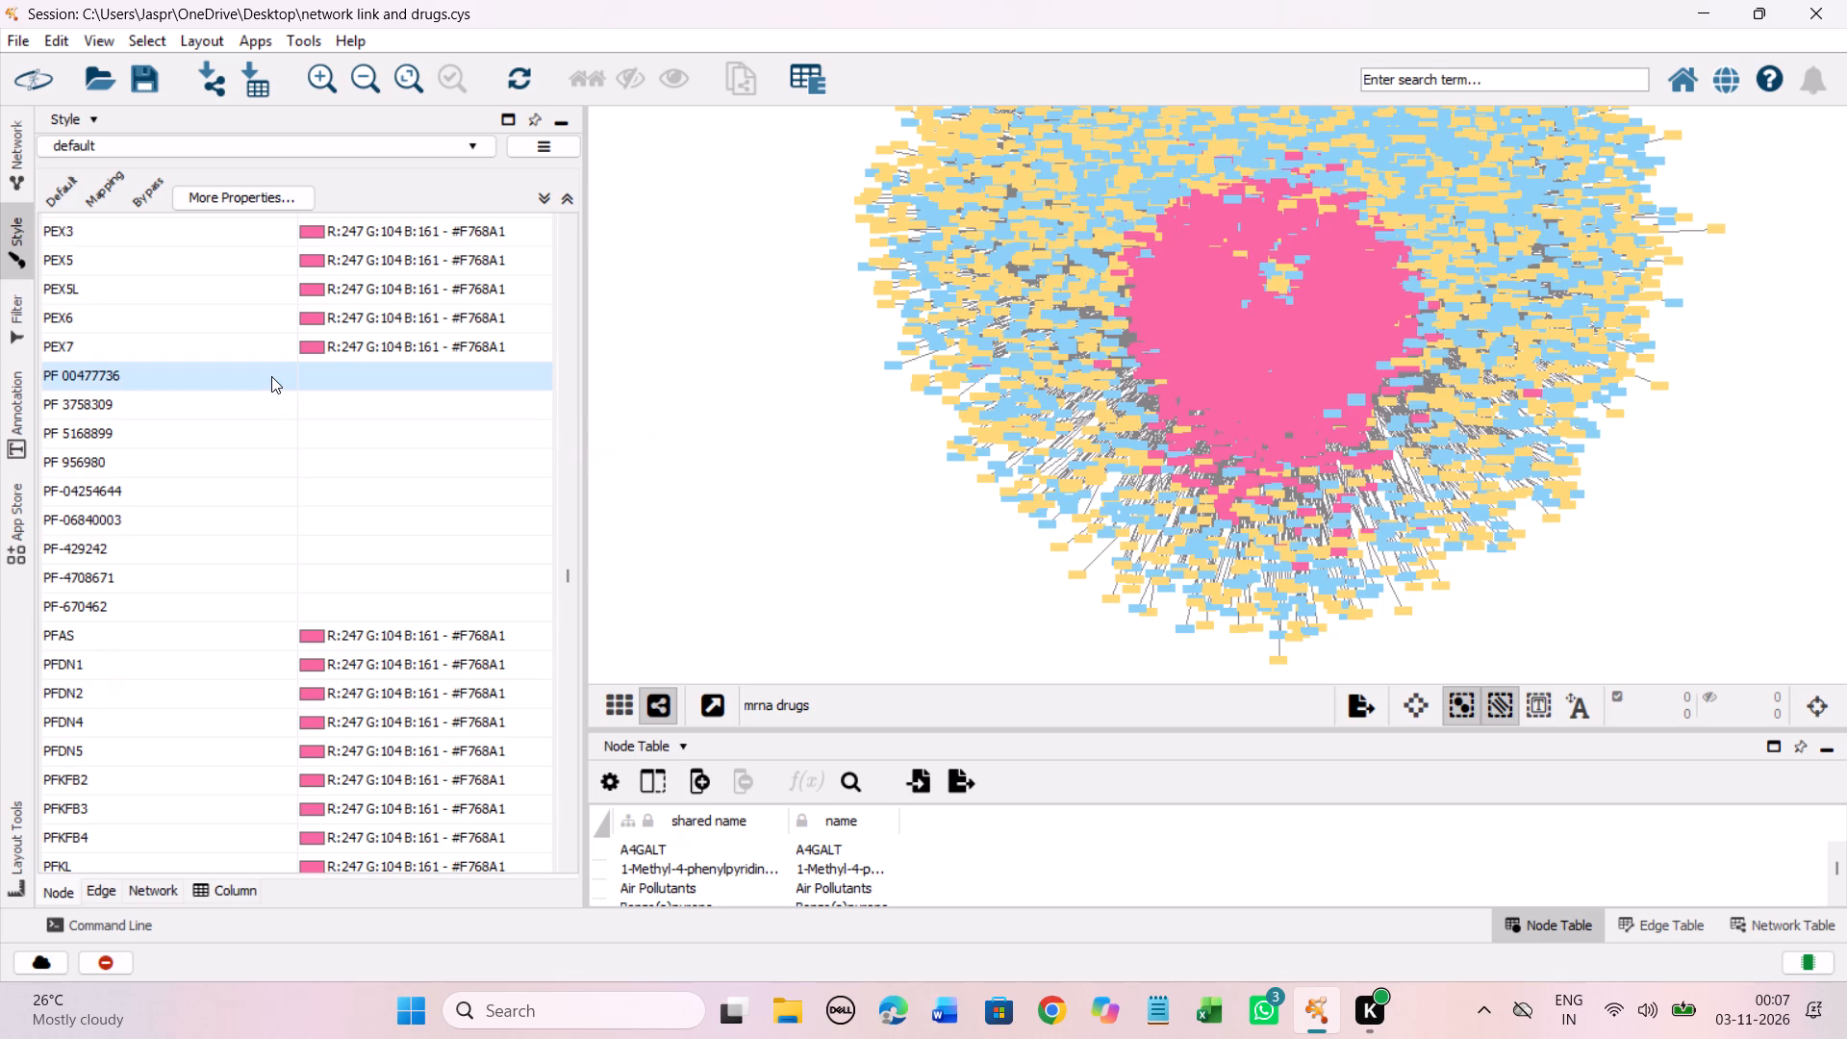
{"action": "left_click", "coordinate": [266, 604], "text": "shift"}
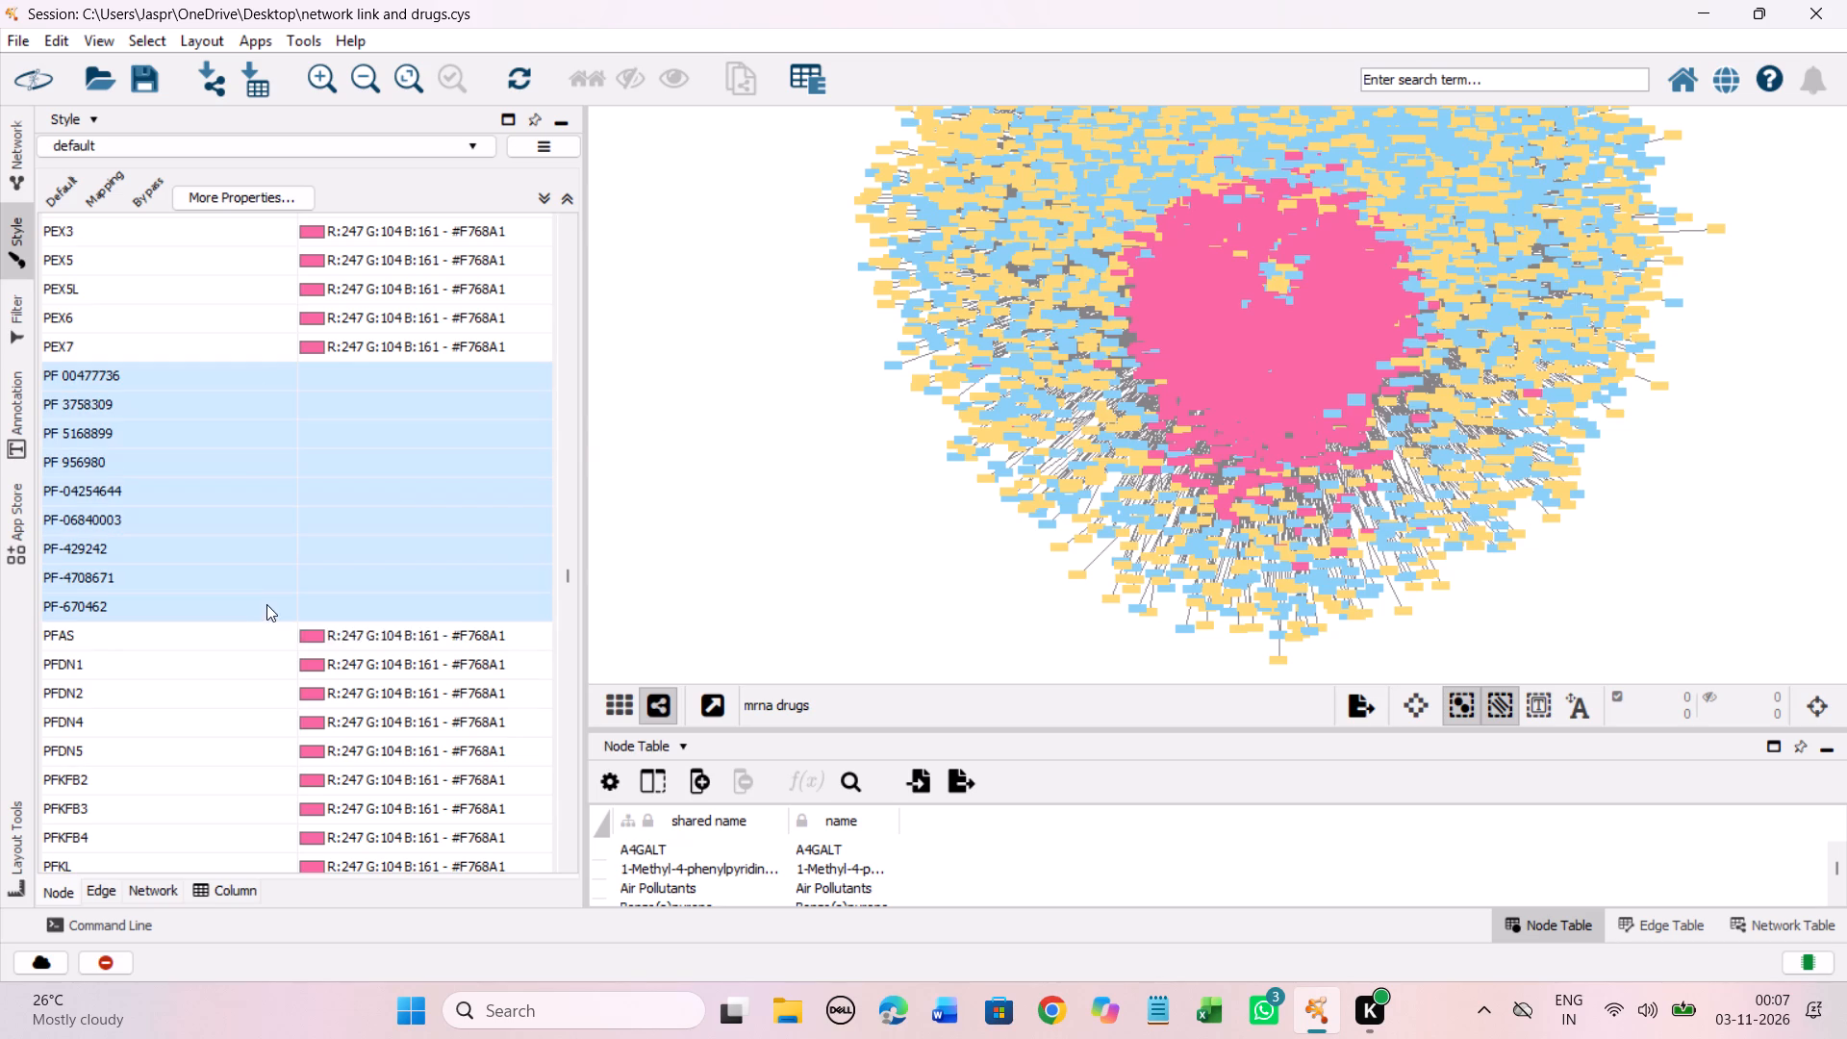
{"action": "right_click", "coordinate": [266, 603]}
{"action": "left_click", "coordinate": [613, 612]}
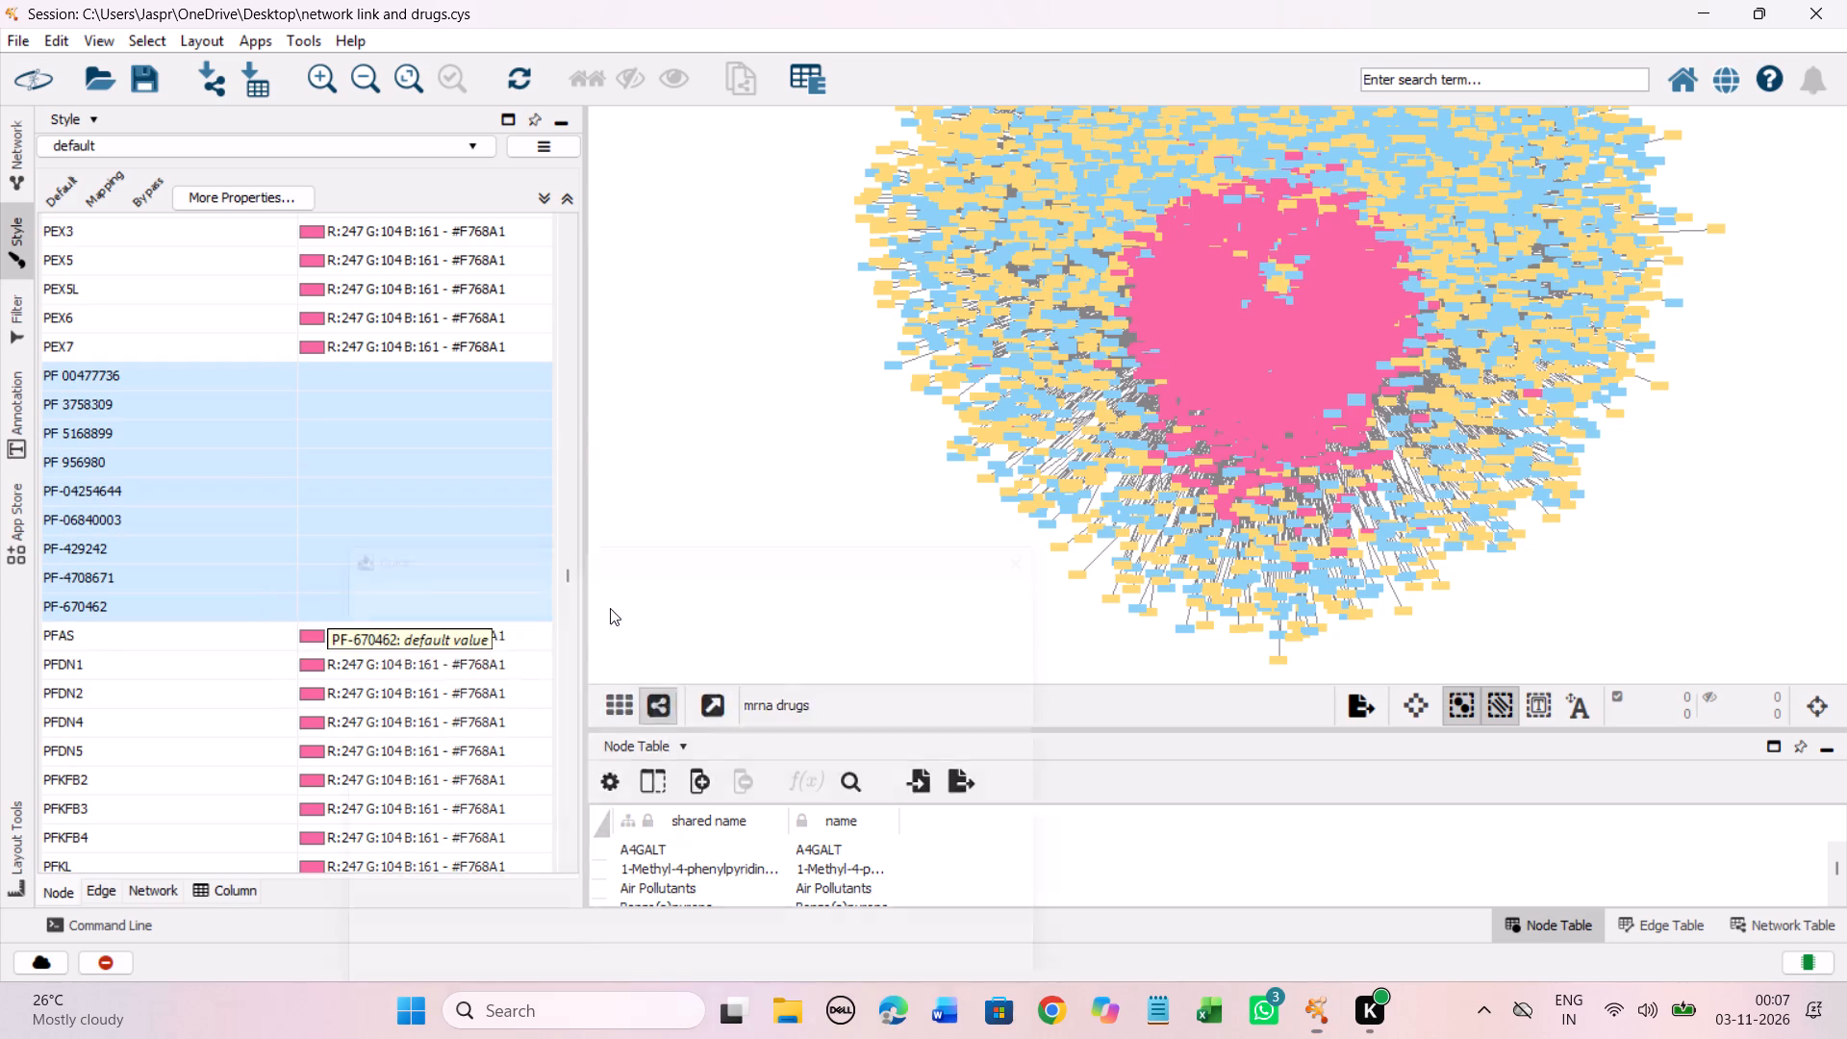
{"action": "left_click_drag", "start_coordinate": [450, 538], "coordinate": [513, 56]}
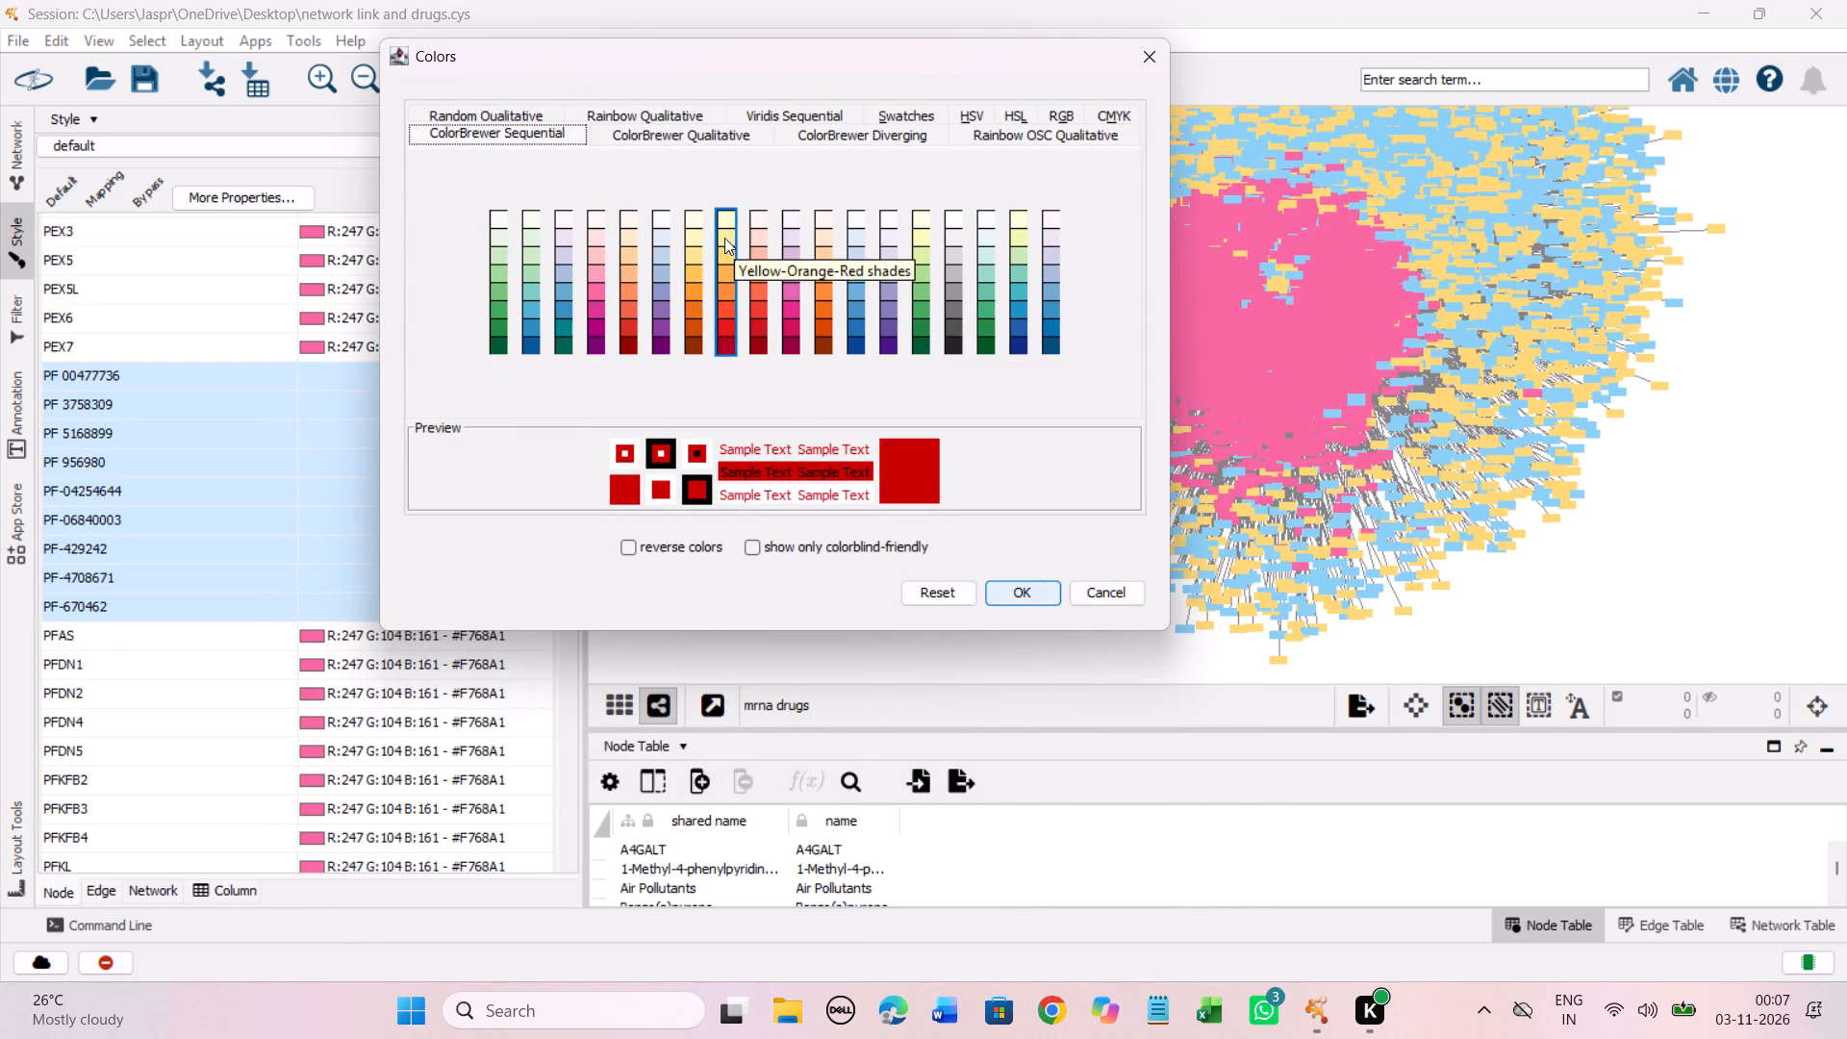
{"action": "left_click", "coordinate": [726, 254]}
{"action": "left_click", "coordinate": [1034, 596]}
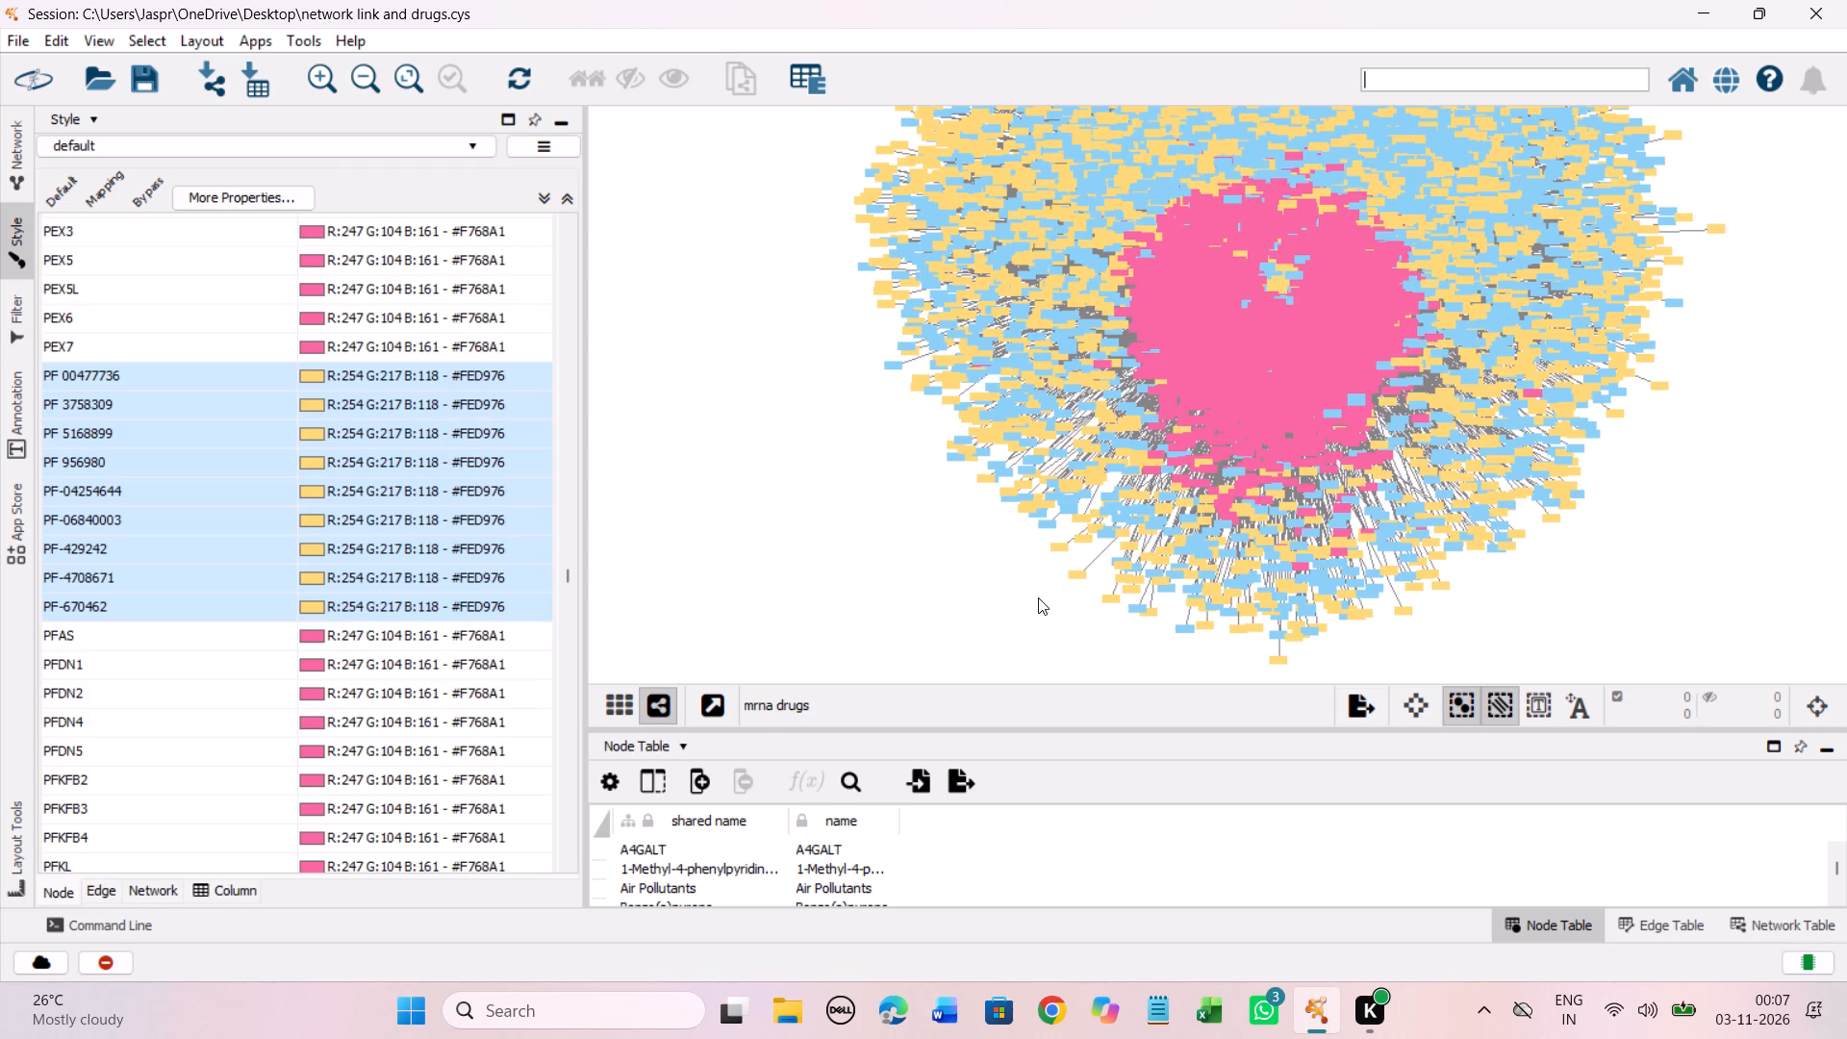
Set the discrete colour mapping of the unmapped entry PFL protocol to the Yellow-Orange-Red shade #FED976.
{"action": "scroll", "coordinate": [427, 466], "scroll_direction": "down", "scroll_amount": 5}
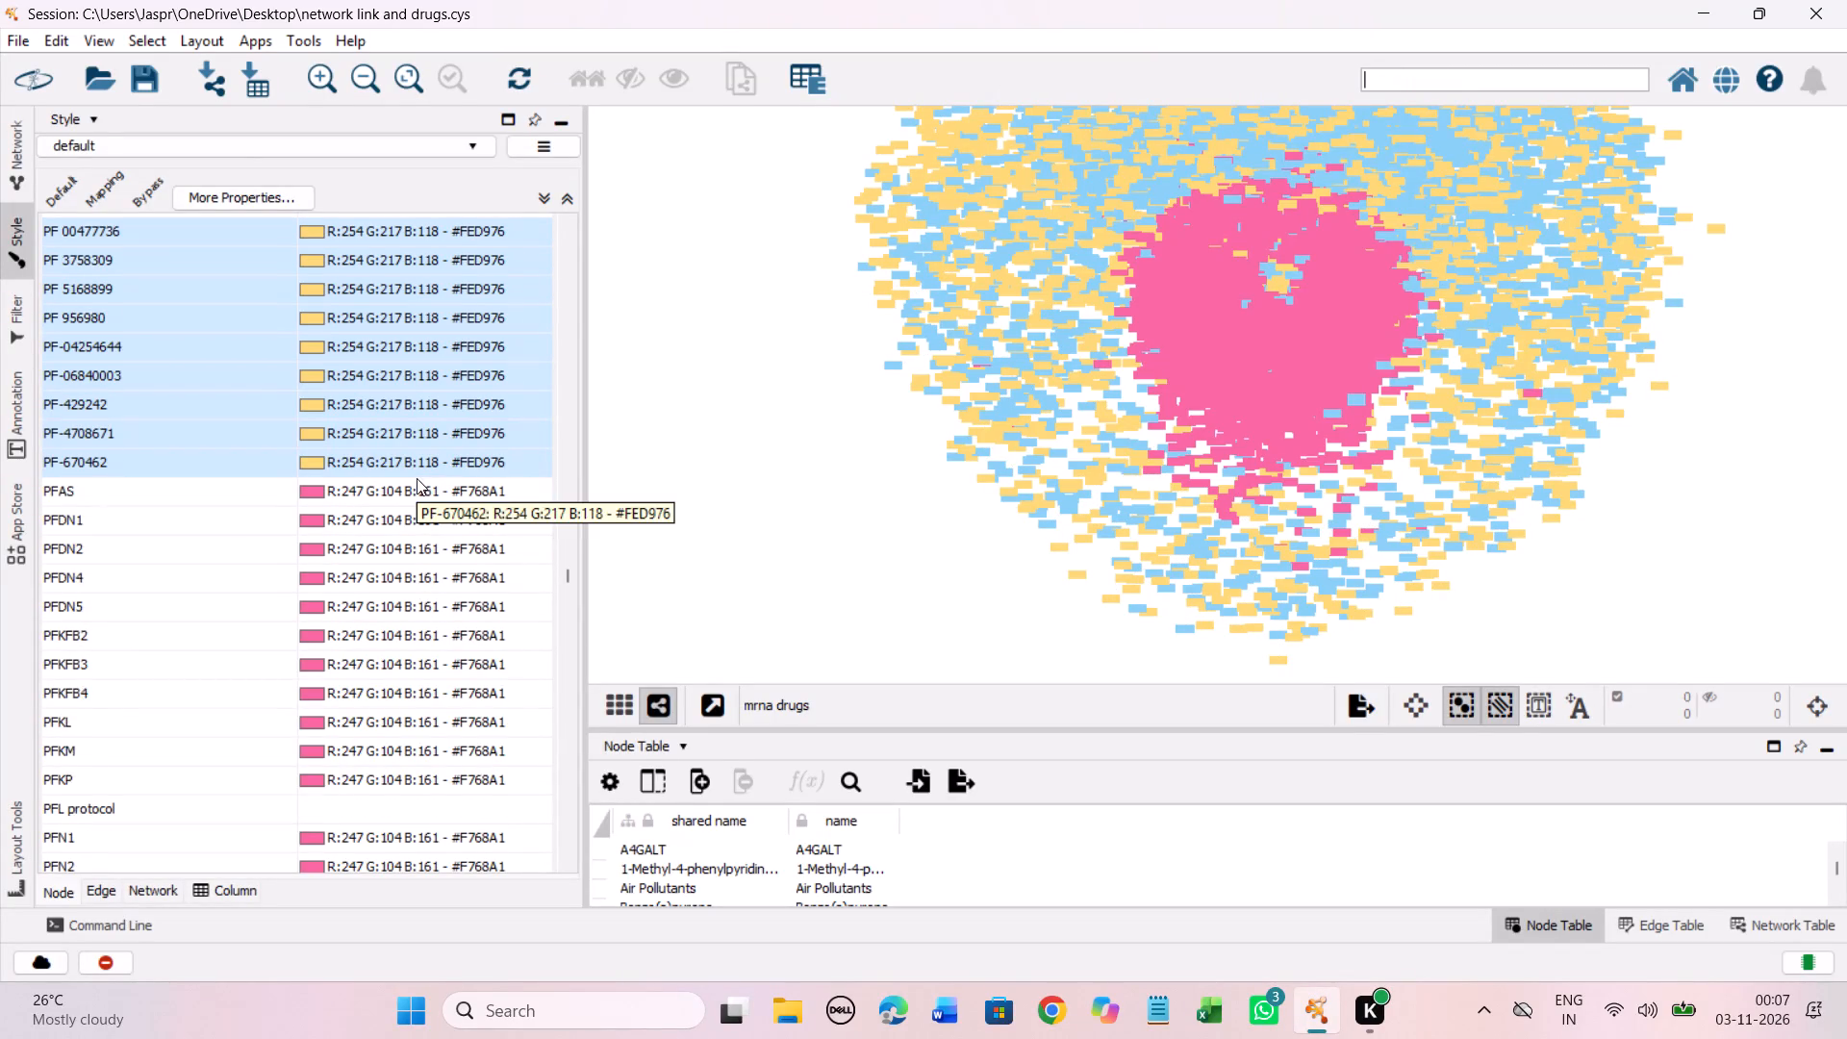
{"action": "scroll", "coordinate": [415, 478], "scroll_direction": "down", "scroll_amount": 13}
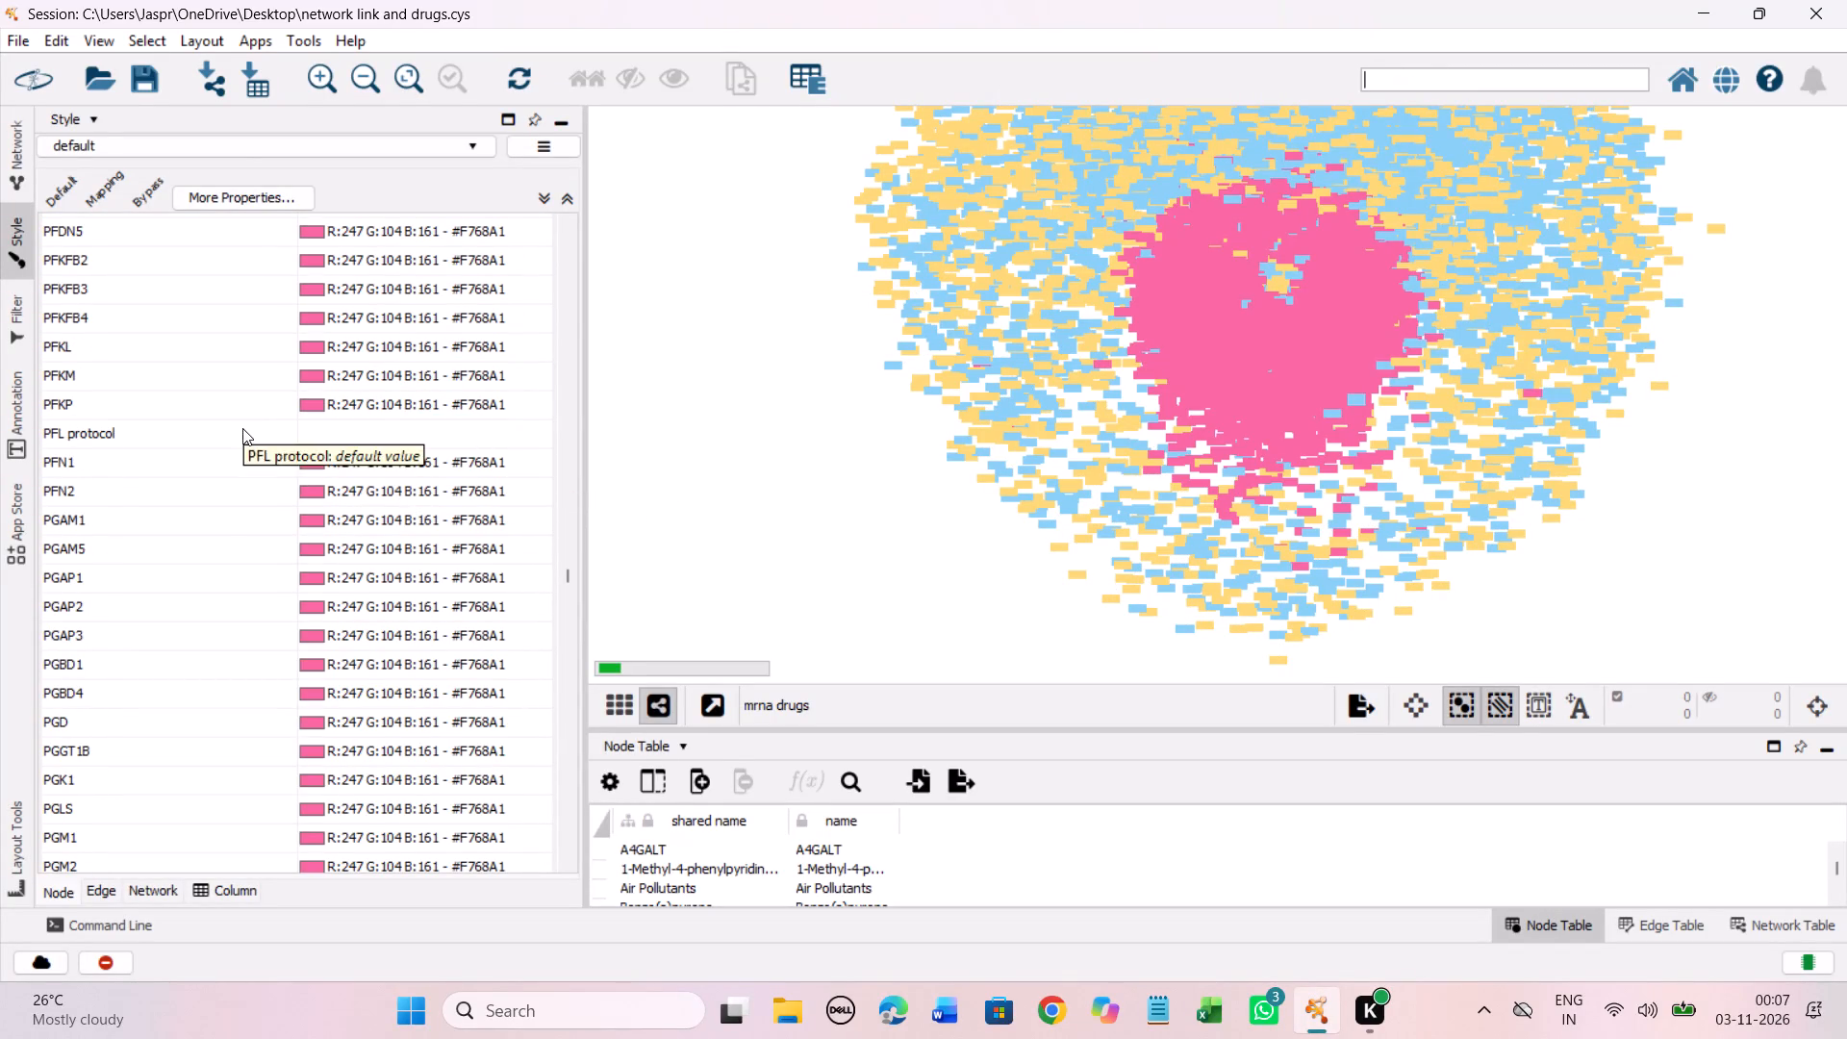
{"action": "left_click", "coordinate": [244, 430]}
{"action": "right_click", "coordinate": [244, 431]}
{"action": "left_click", "coordinate": [603, 449]}
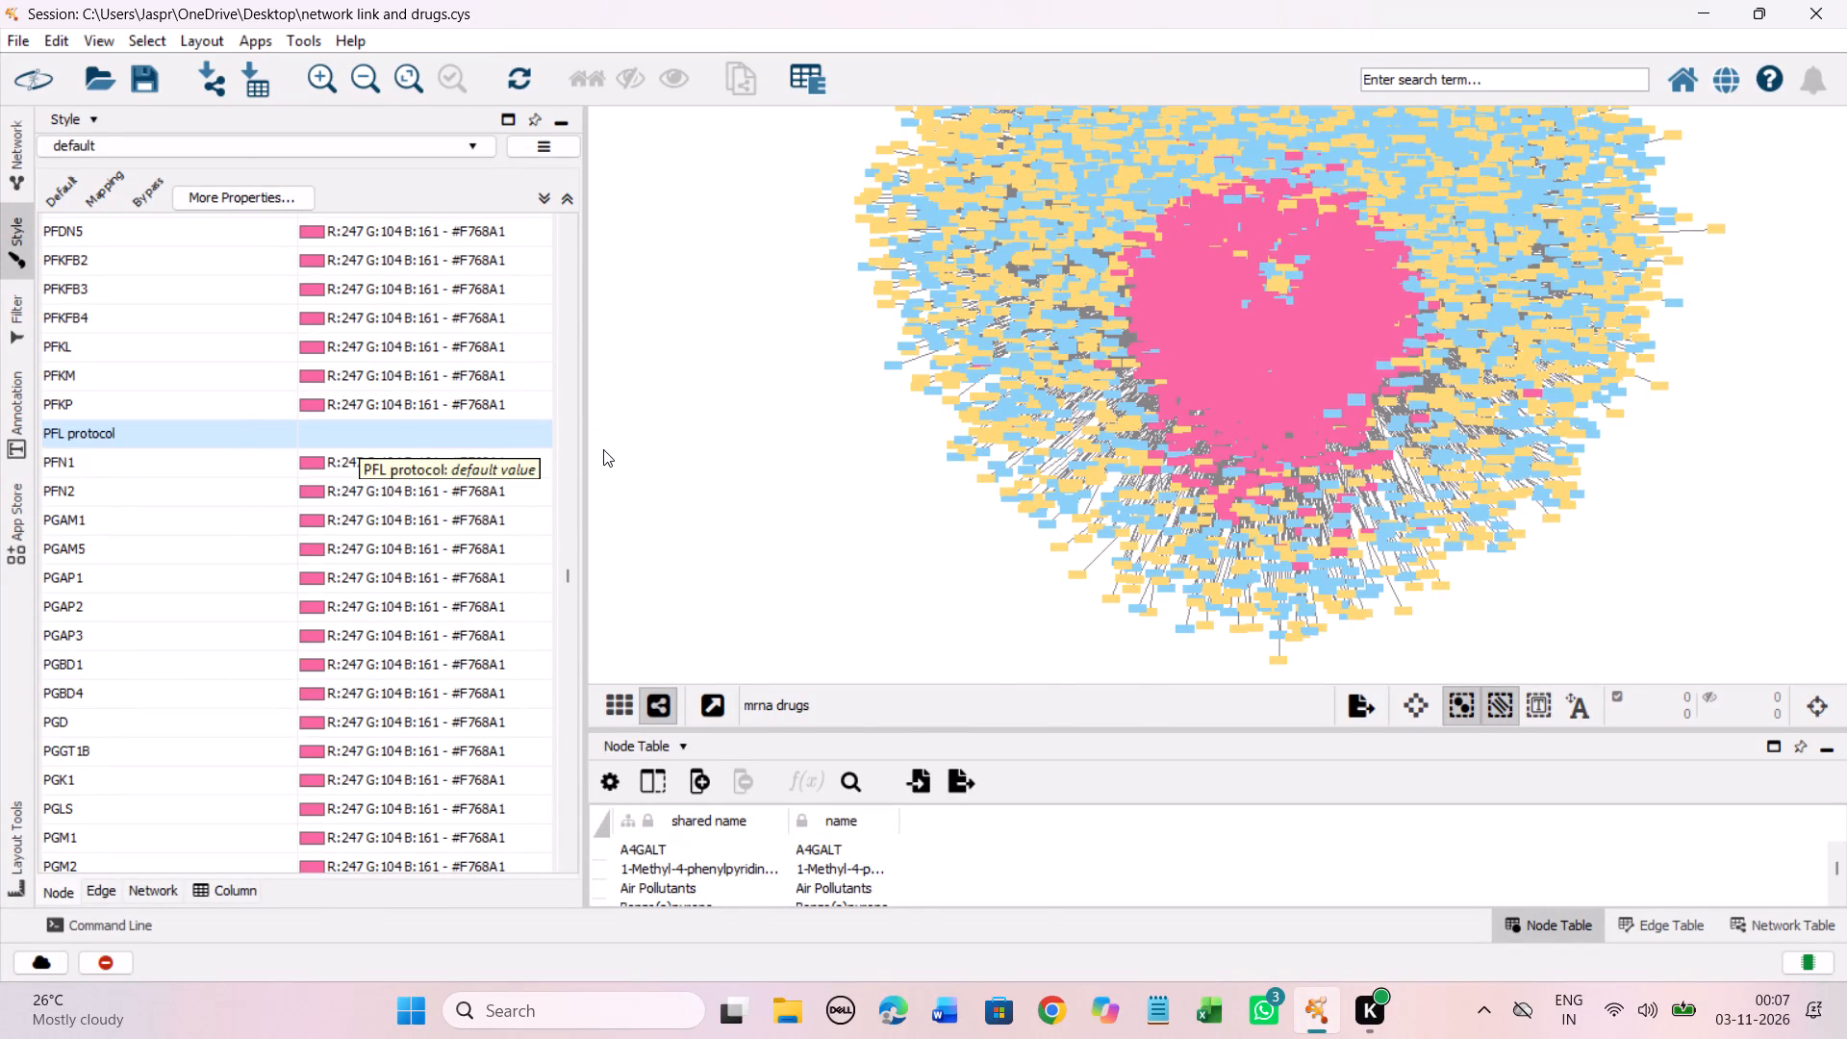
{"action": "left_click_drag", "start_coordinate": [542, 545], "coordinate": [624, 198]}
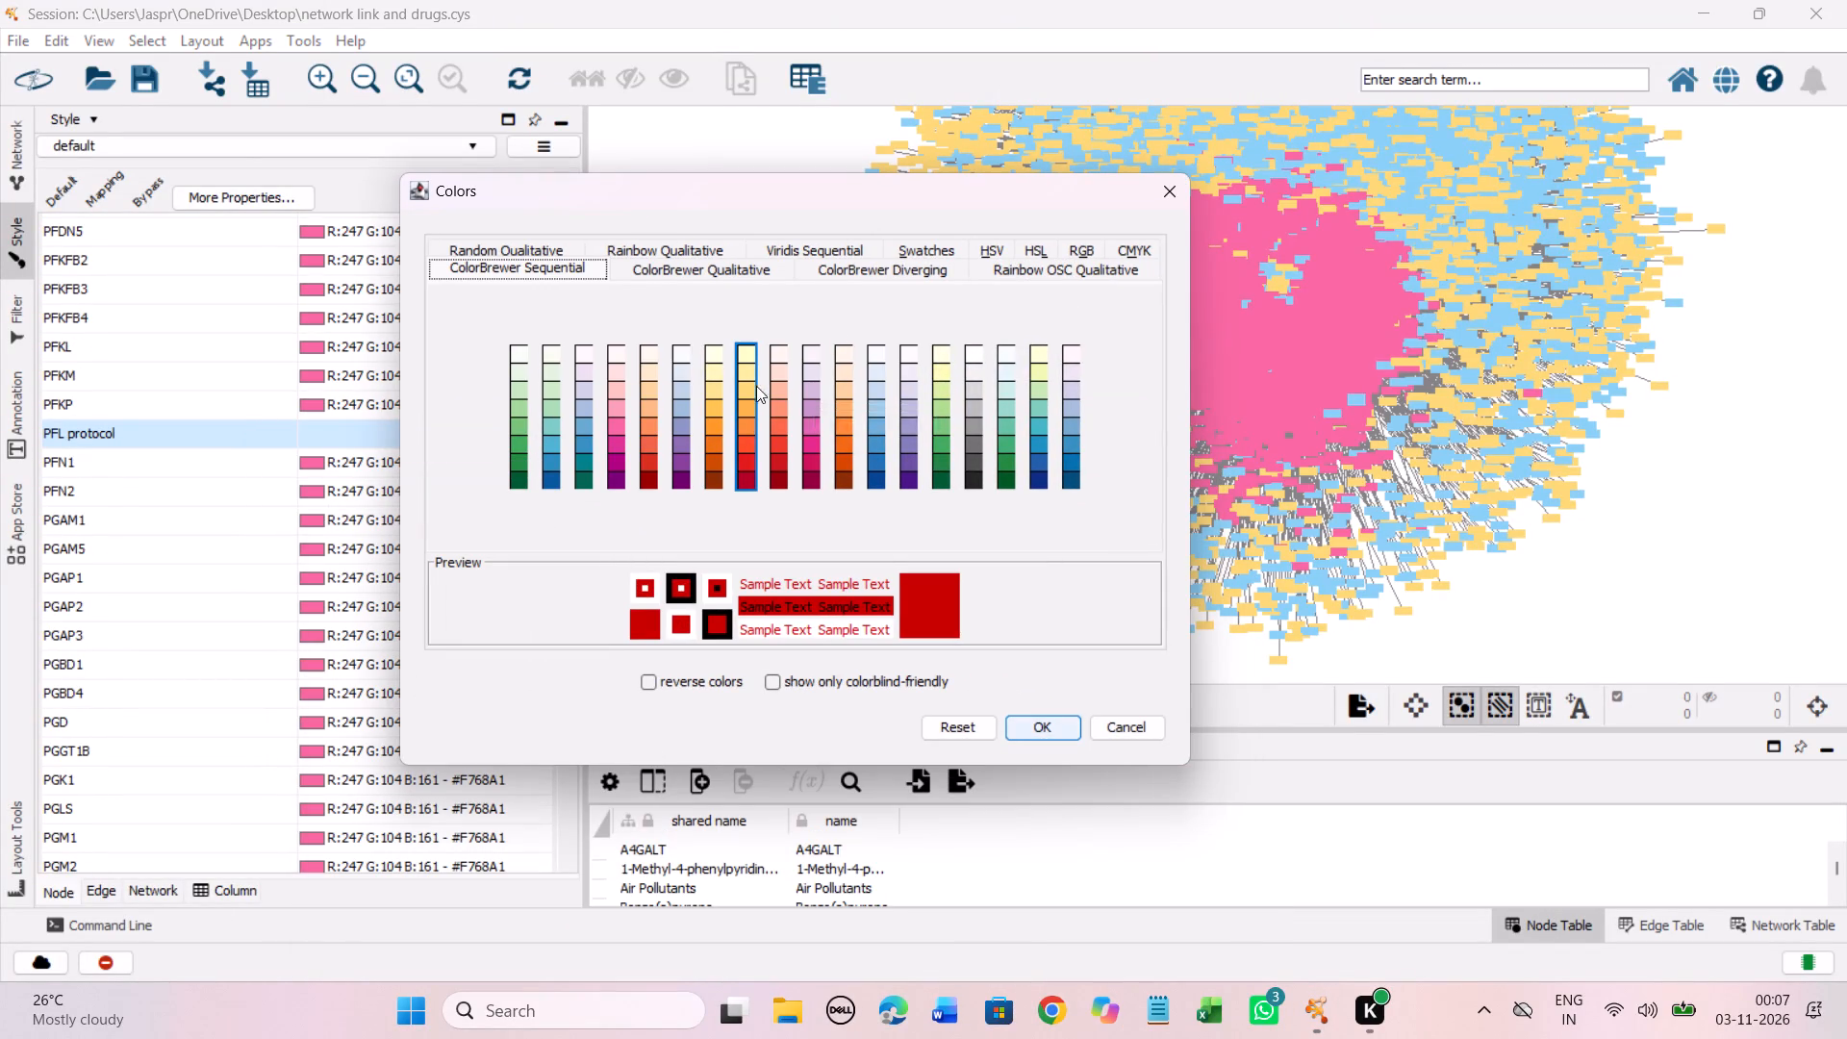
{"action": "left_click", "coordinate": [744, 389]}
{"action": "left_click", "coordinate": [1050, 726]}
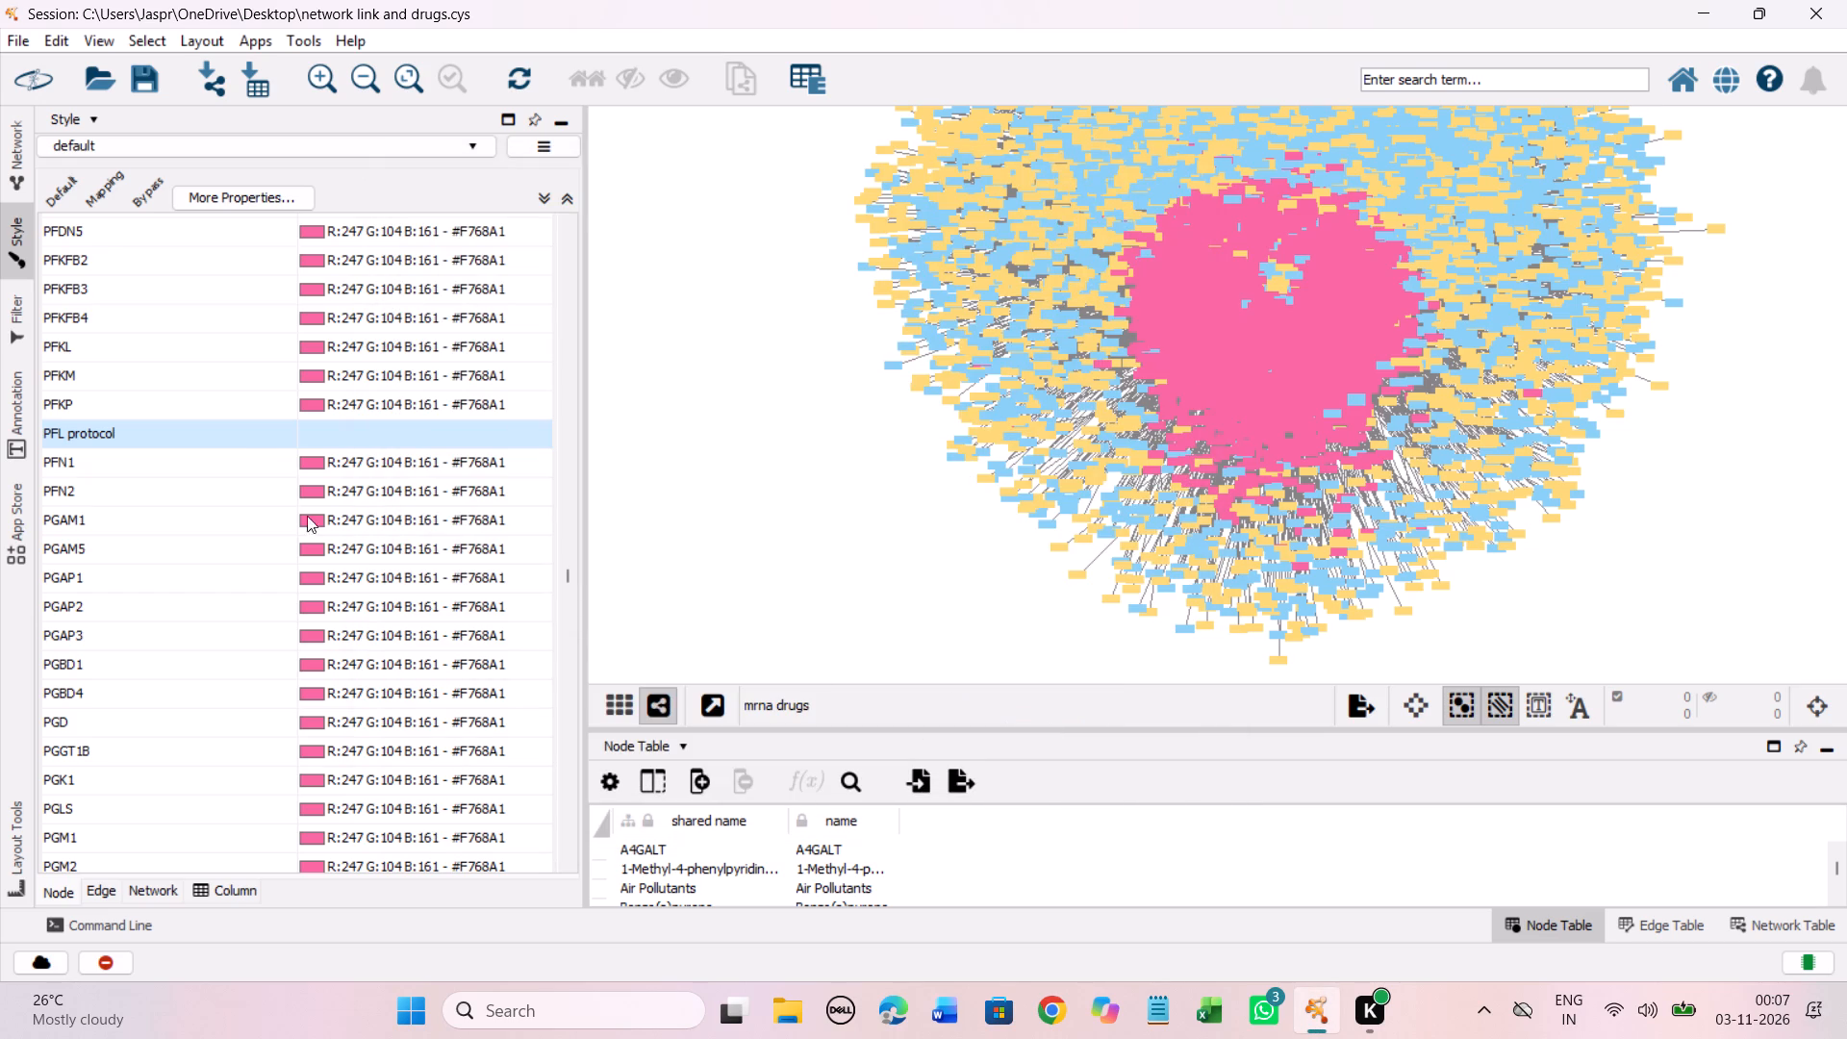
Set the discrete colour mapping of the unmapped entries from PI 540 through PI103 to the Yellow-Orange-Red shade #FED976.
{"action": "scroll", "coordinate": [315, 438], "scroll_direction": "down", "scroll_amount": 3}
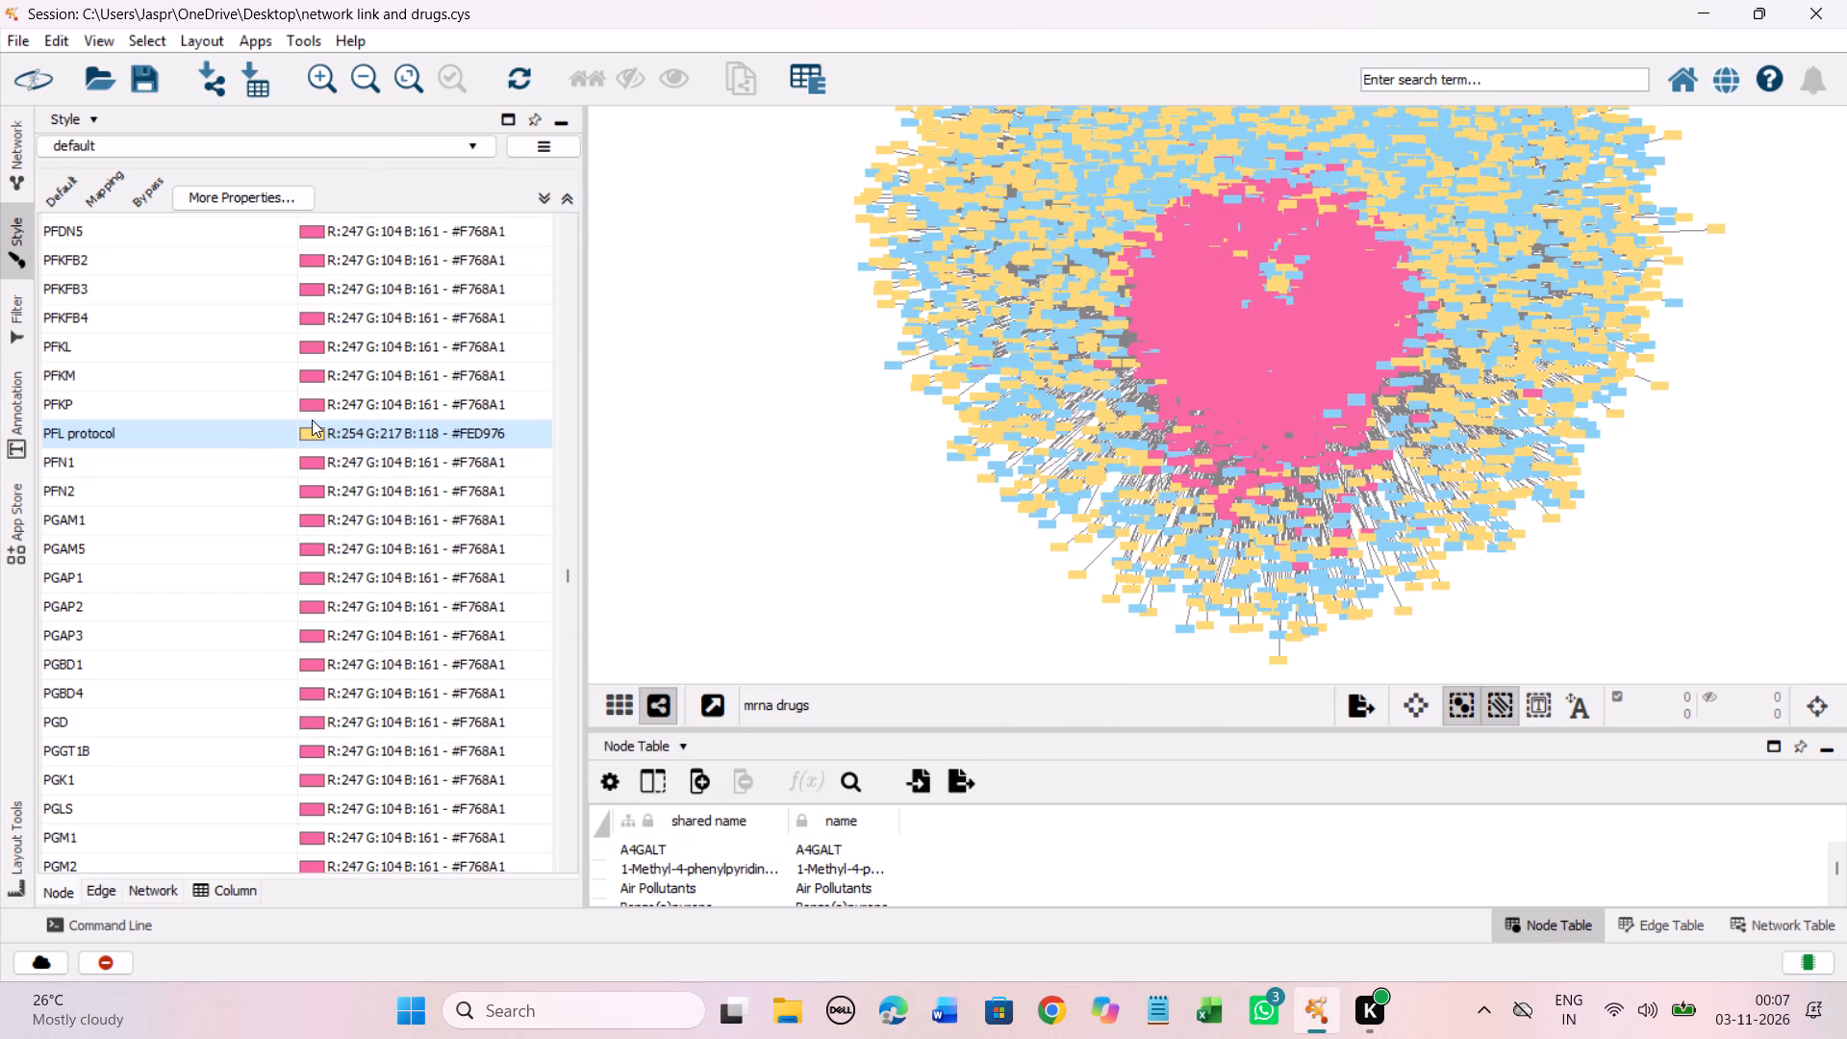
{"action": "scroll", "coordinate": [387, 393], "scroll_direction": "down", "scroll_amount": 2}
{"action": "scroll", "coordinate": [387, 385], "scroll_direction": "down", "scroll_amount": 20}
{"action": "scroll", "coordinate": [387, 385], "scroll_direction": "down", "scroll_amount": 1}
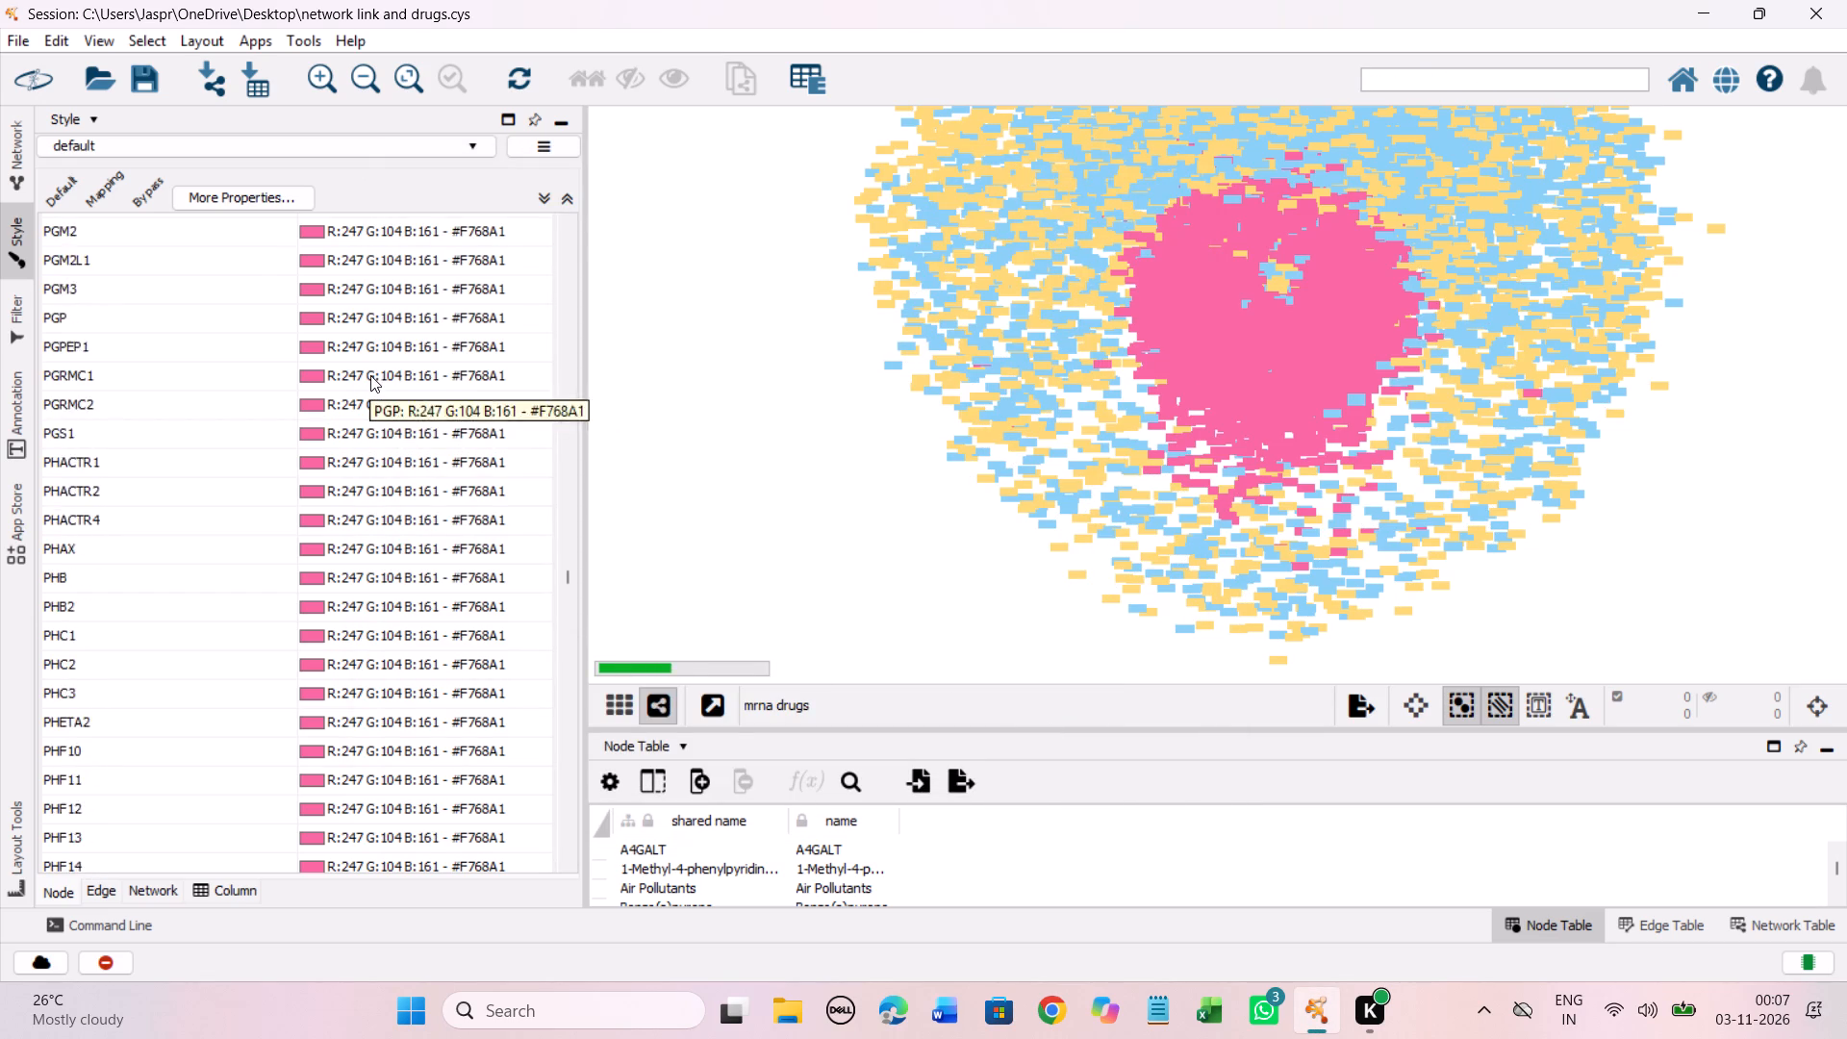
{"action": "scroll", "coordinate": [370, 375], "scroll_direction": "down", "scroll_amount": 20}
{"action": "scroll", "coordinate": [370, 375], "scroll_direction": "down", "scroll_amount": 14}
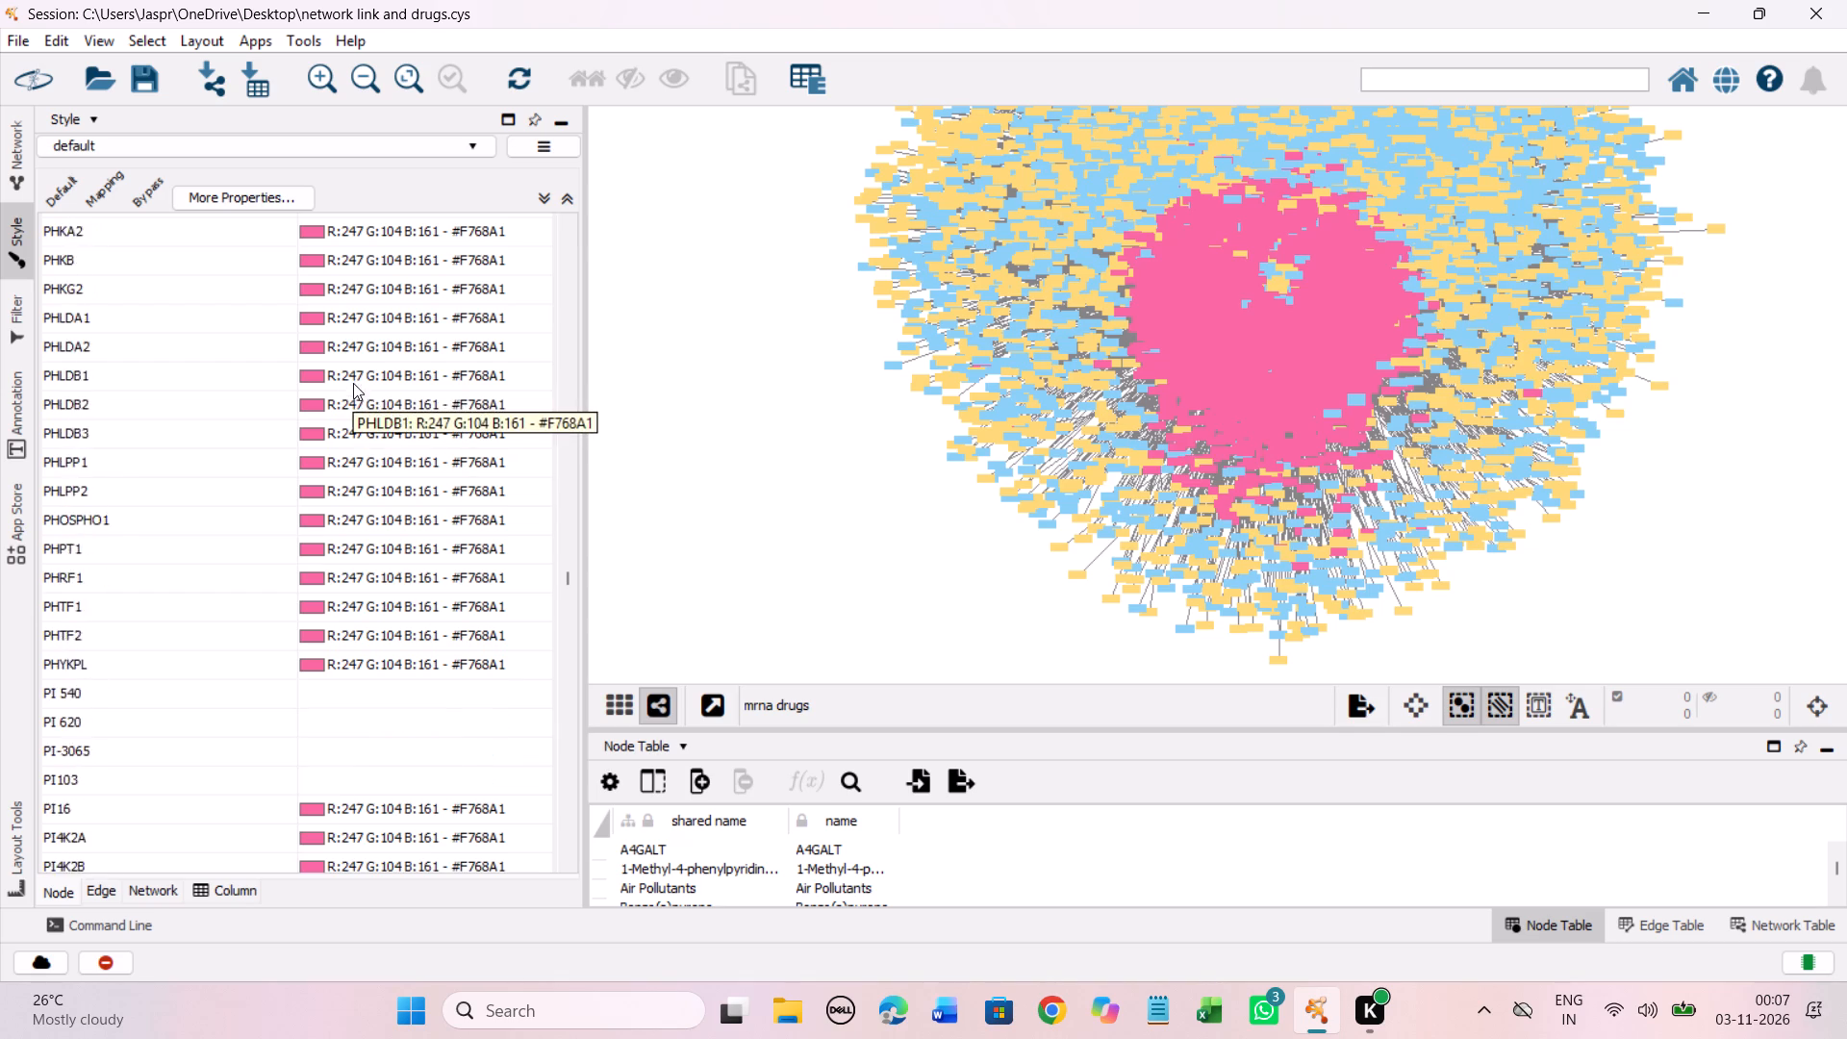
{"action": "scroll", "coordinate": [353, 383], "scroll_direction": "down", "scroll_amount": 12}
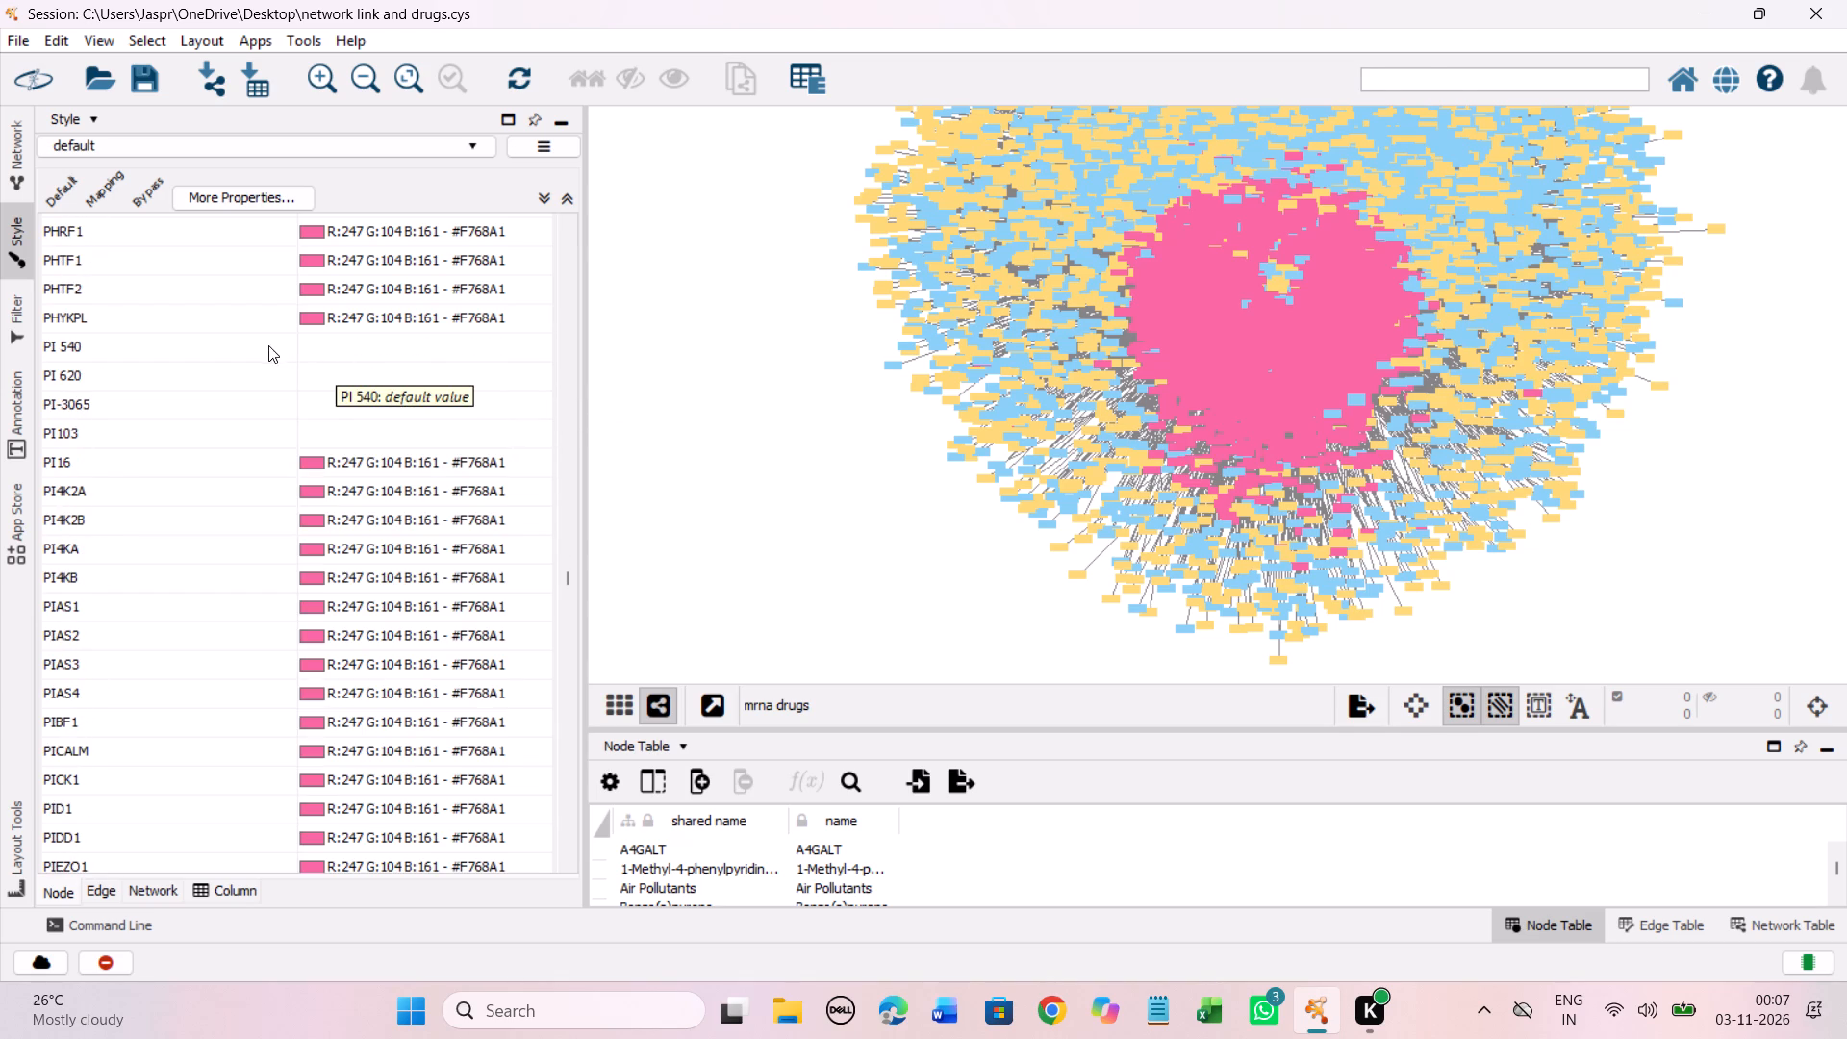
{"action": "left_click_drag", "start_coordinate": [268, 345], "coordinate": [263, 424]}
{"action": "right_click", "coordinate": [262, 426]}
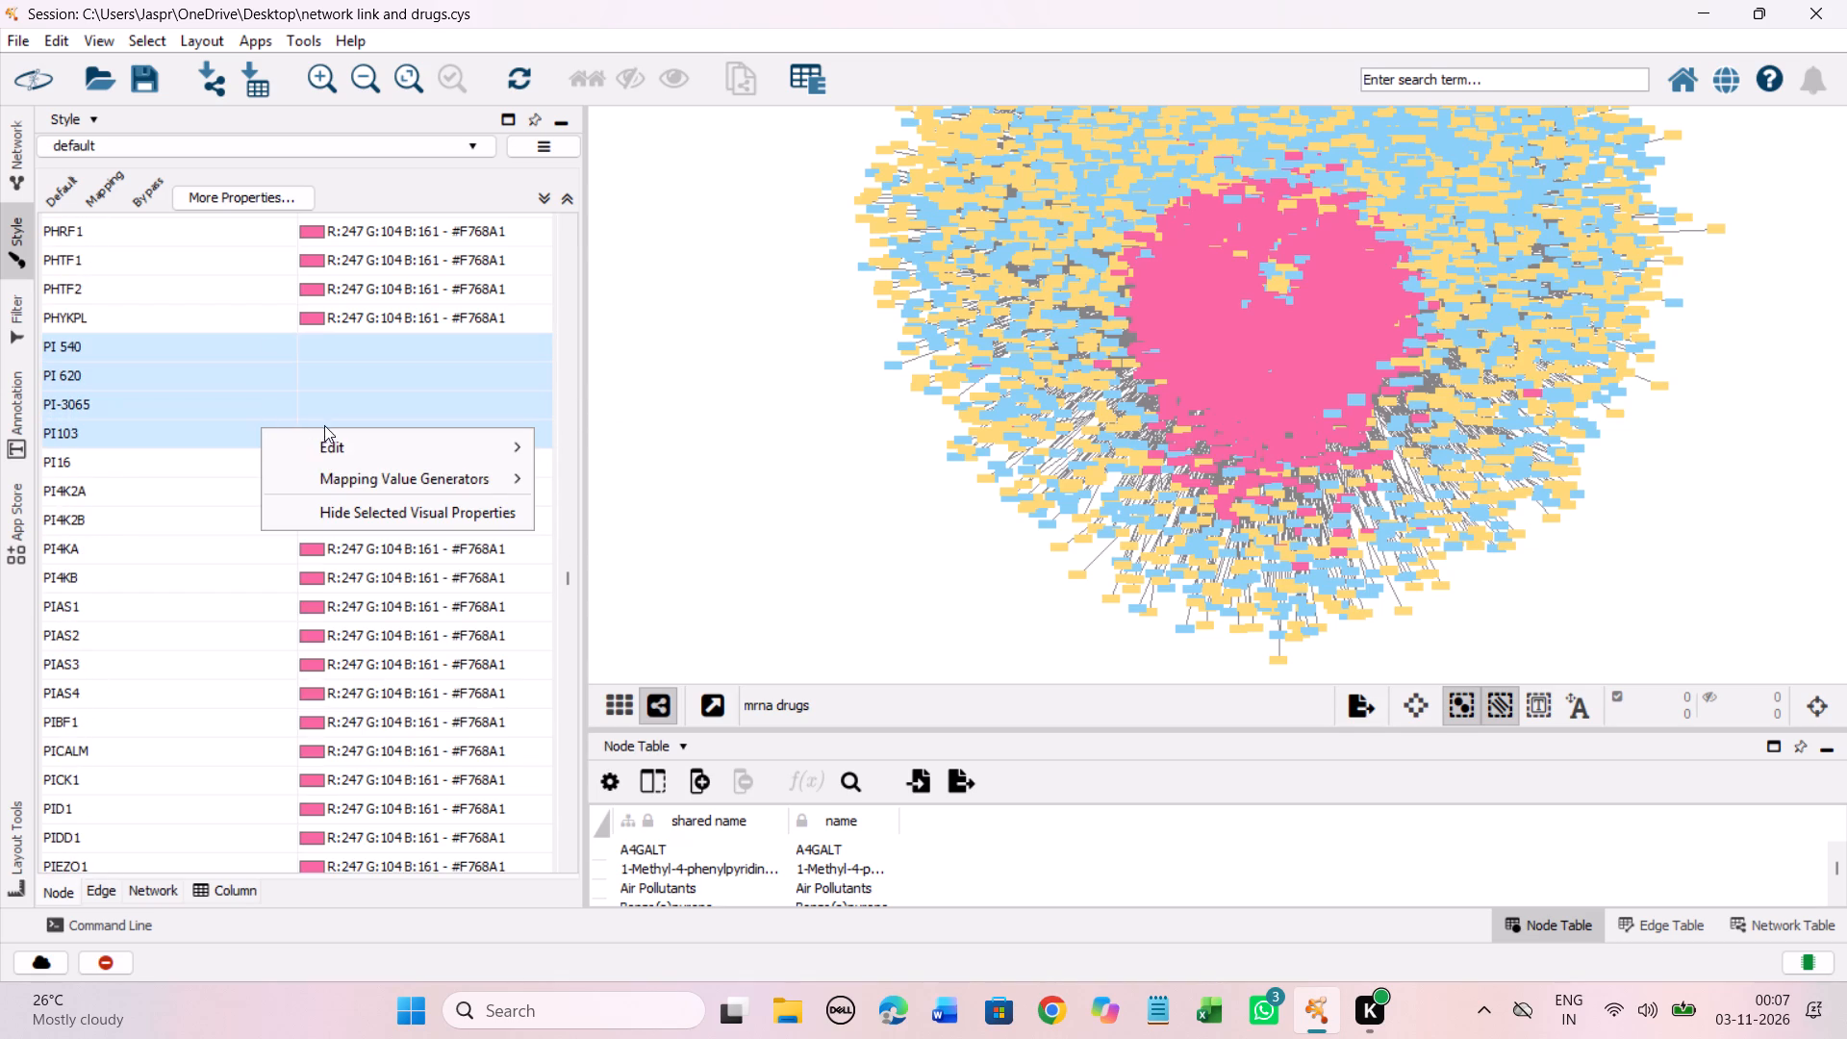
{"action": "left_click", "coordinate": [658, 451]}
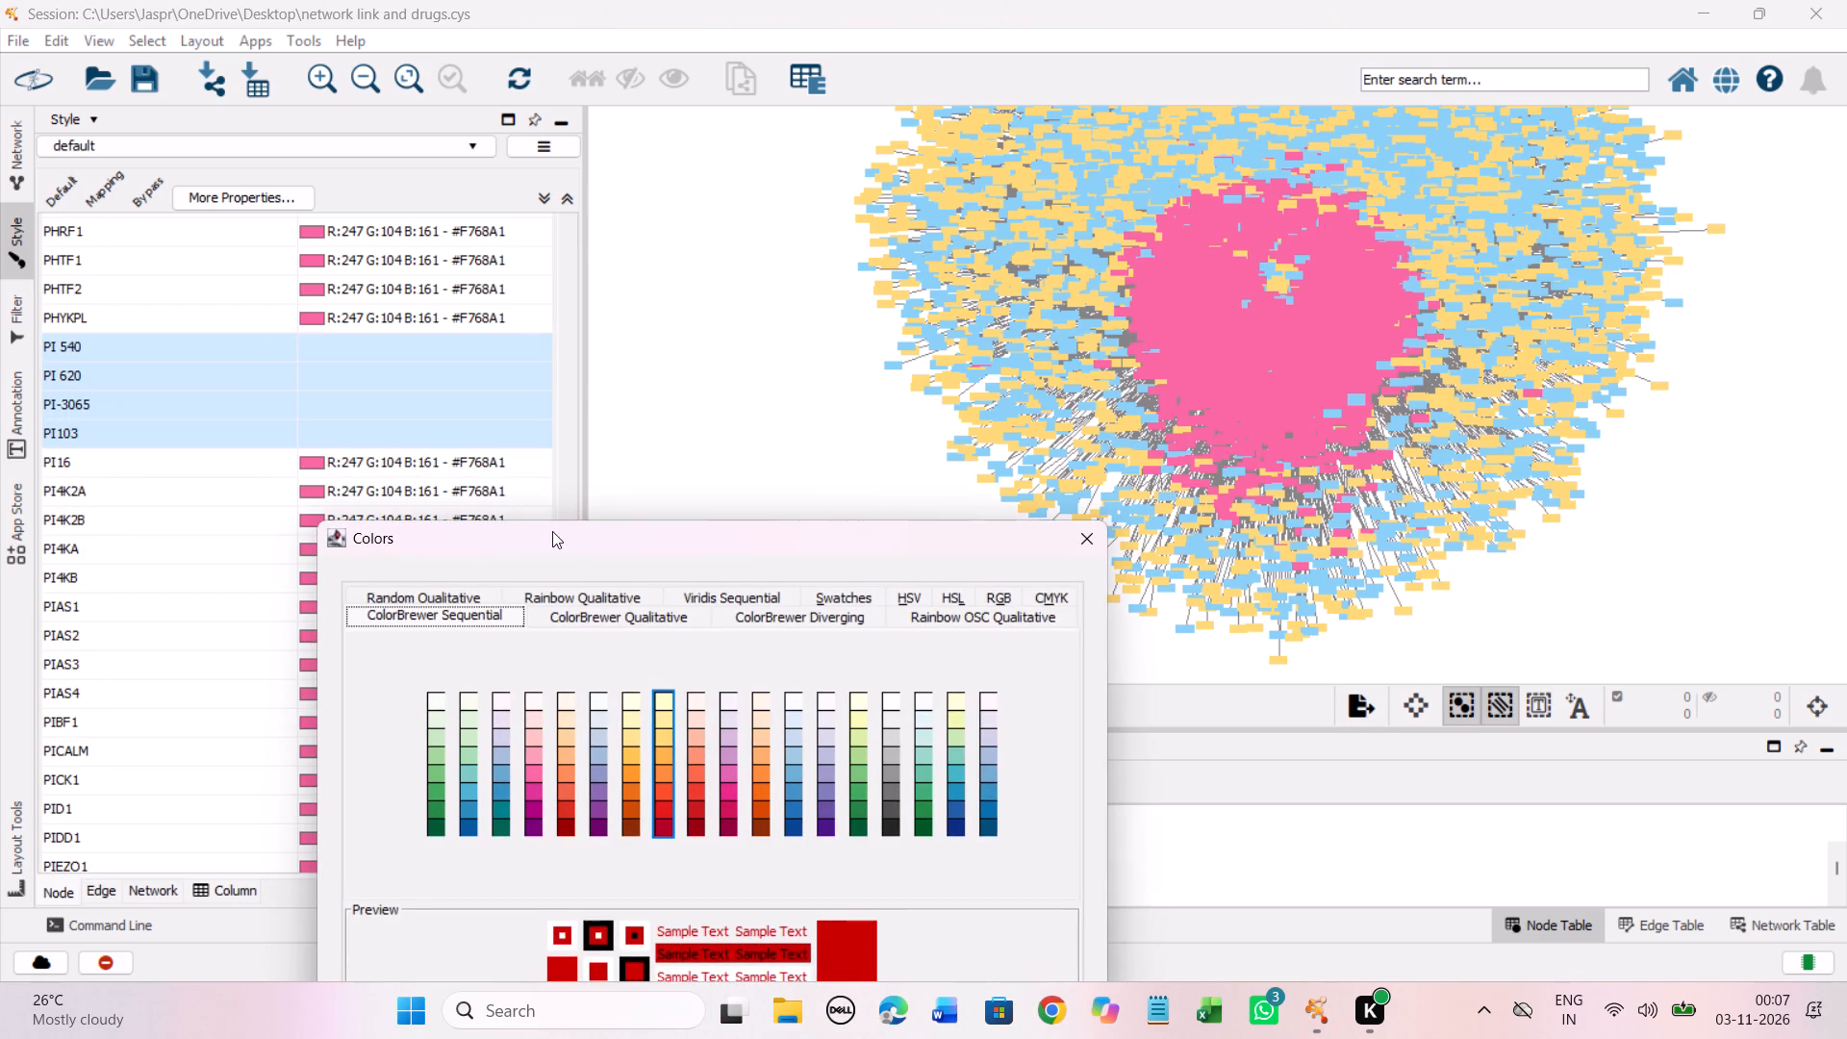
{"action": "left_click_drag", "start_coordinate": [548, 533], "coordinate": [579, 278]}
{"action": "left_click", "coordinate": [697, 479]}
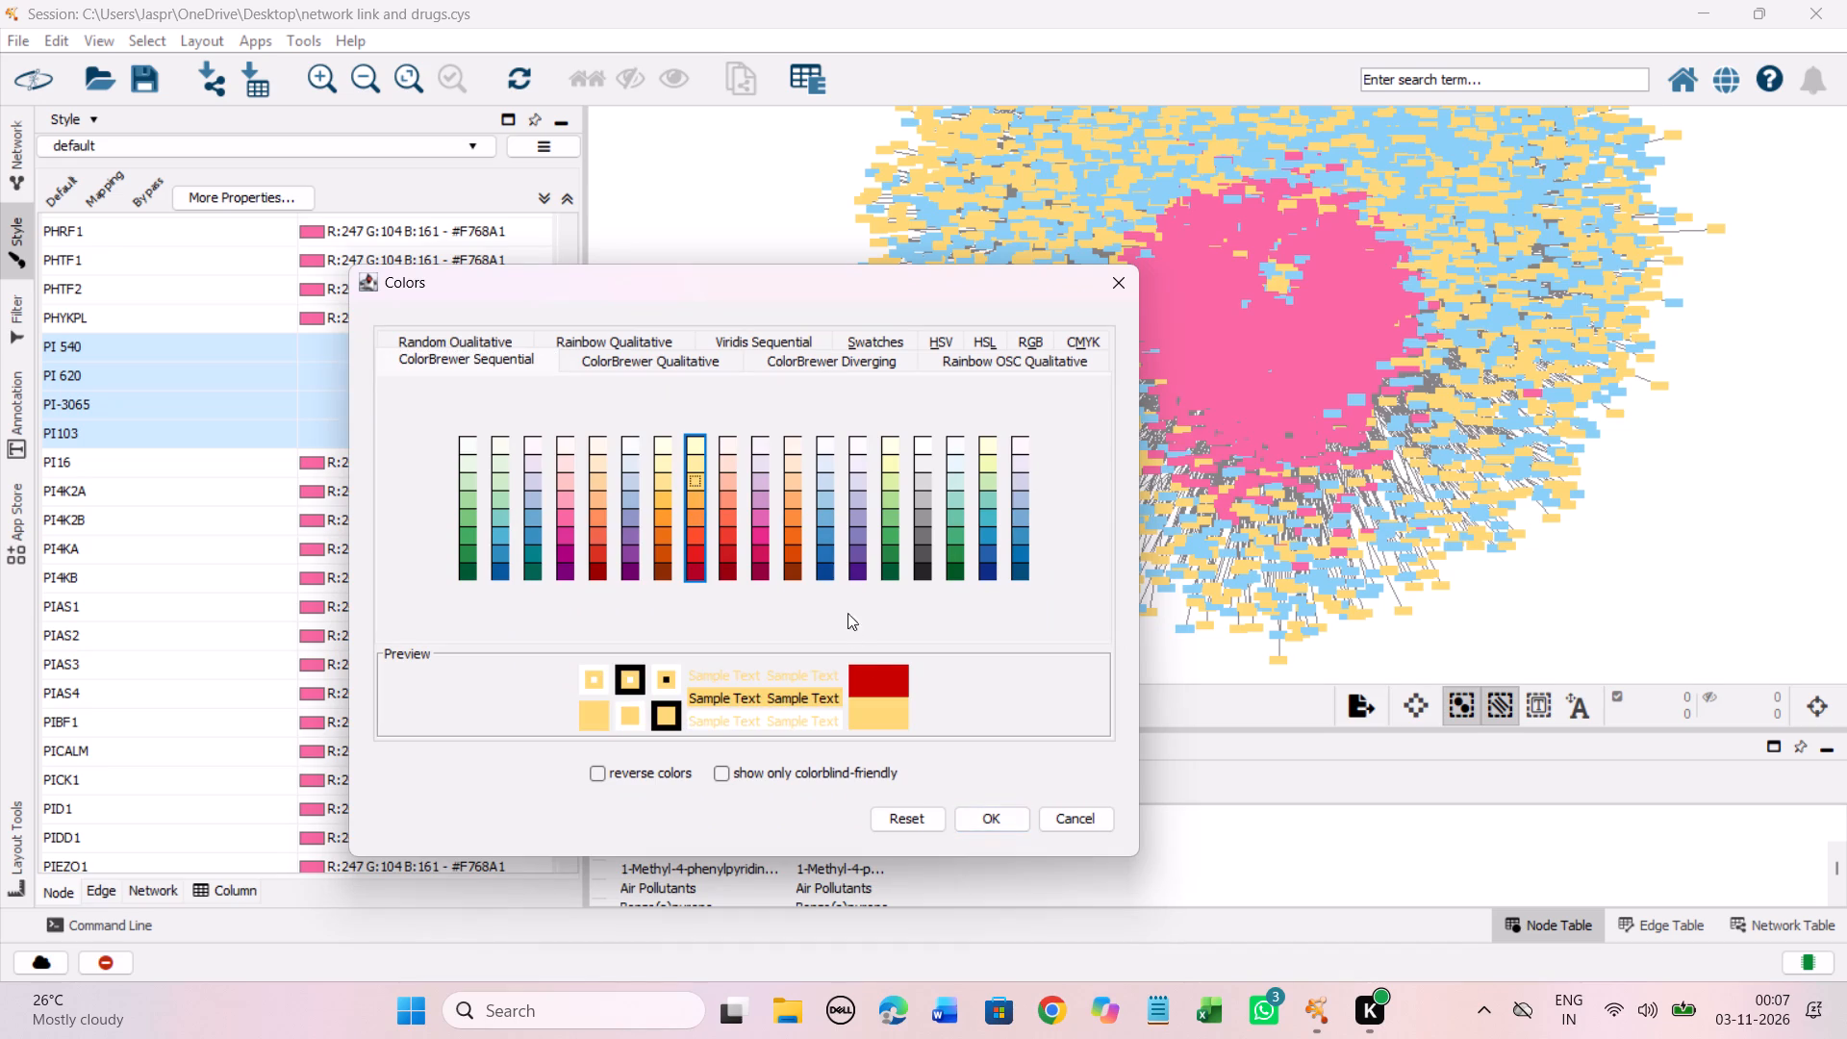
{"action": "left_click", "coordinate": [996, 817]}
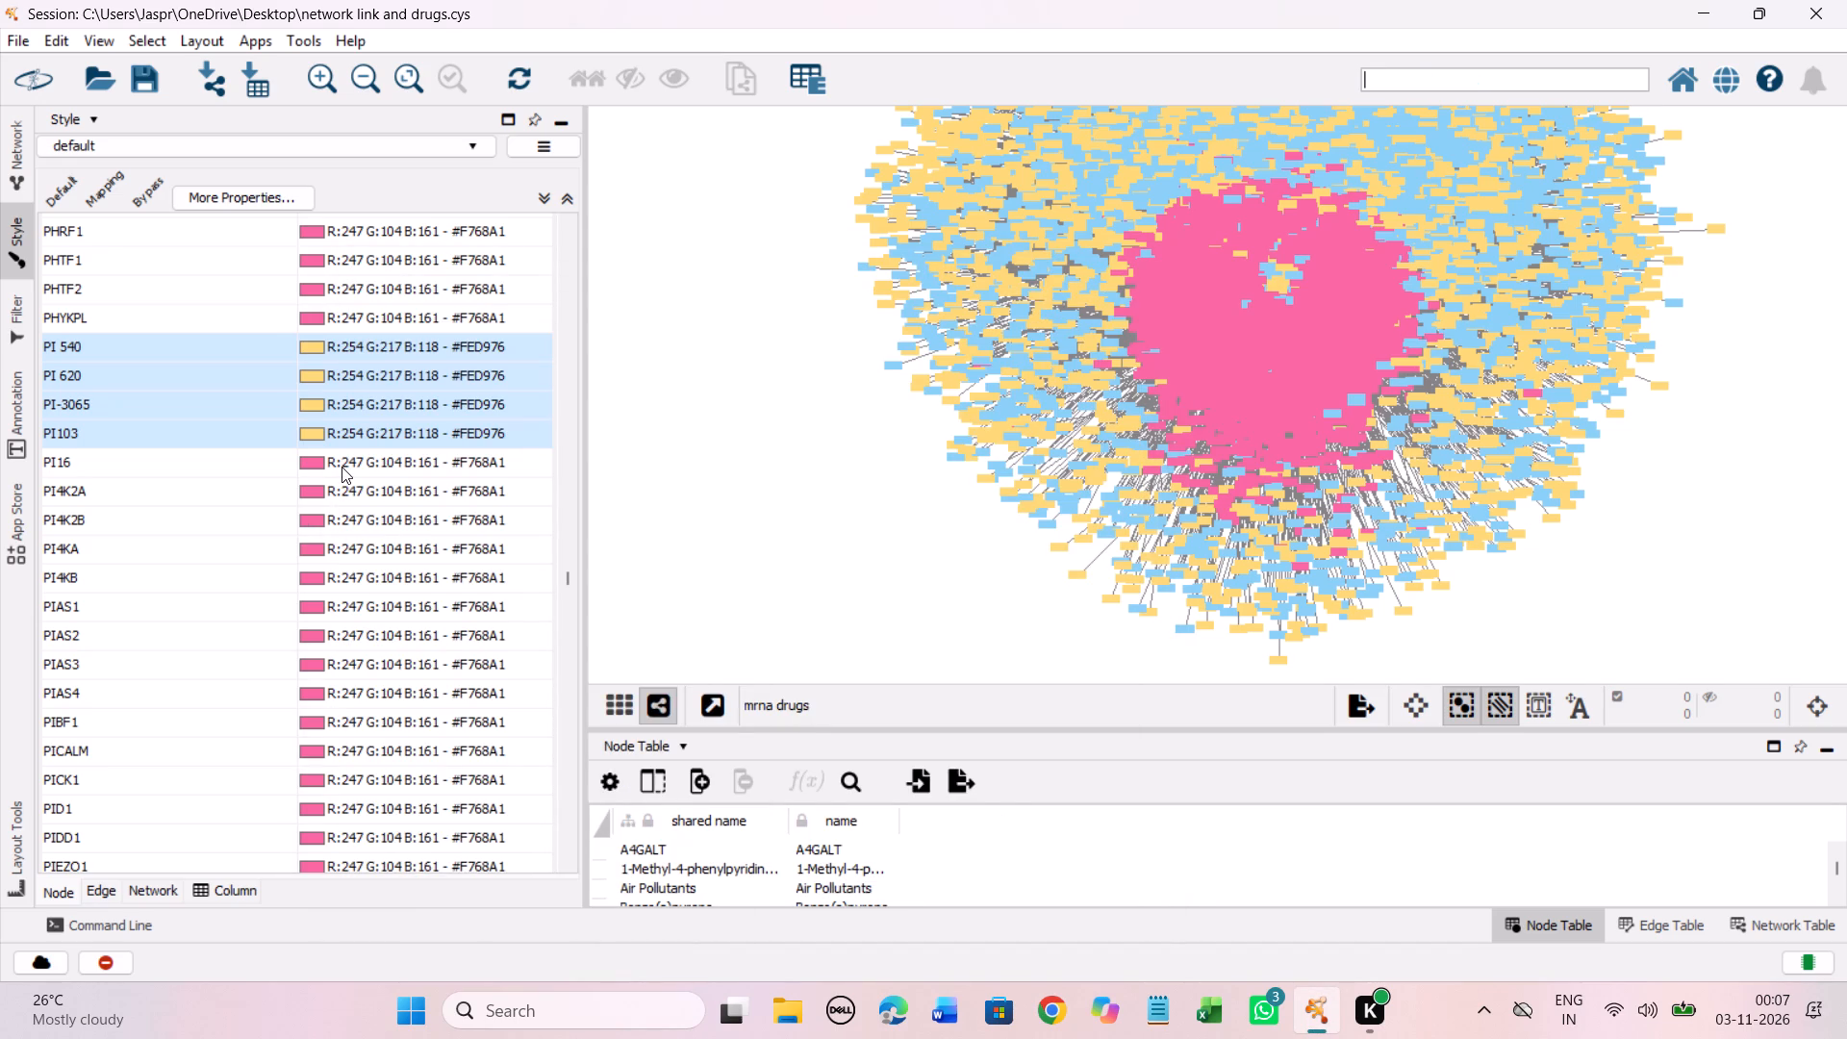
Set the discrete colour mapping of the unmapped entry PIK 75 to the Yellow-Orange-Red shade #FED976.
{"action": "scroll", "coordinate": [342, 467], "scroll_direction": "down", "scroll_amount": 10}
{"action": "scroll", "coordinate": [354, 460], "scroll_direction": "up", "scroll_amount": 7}
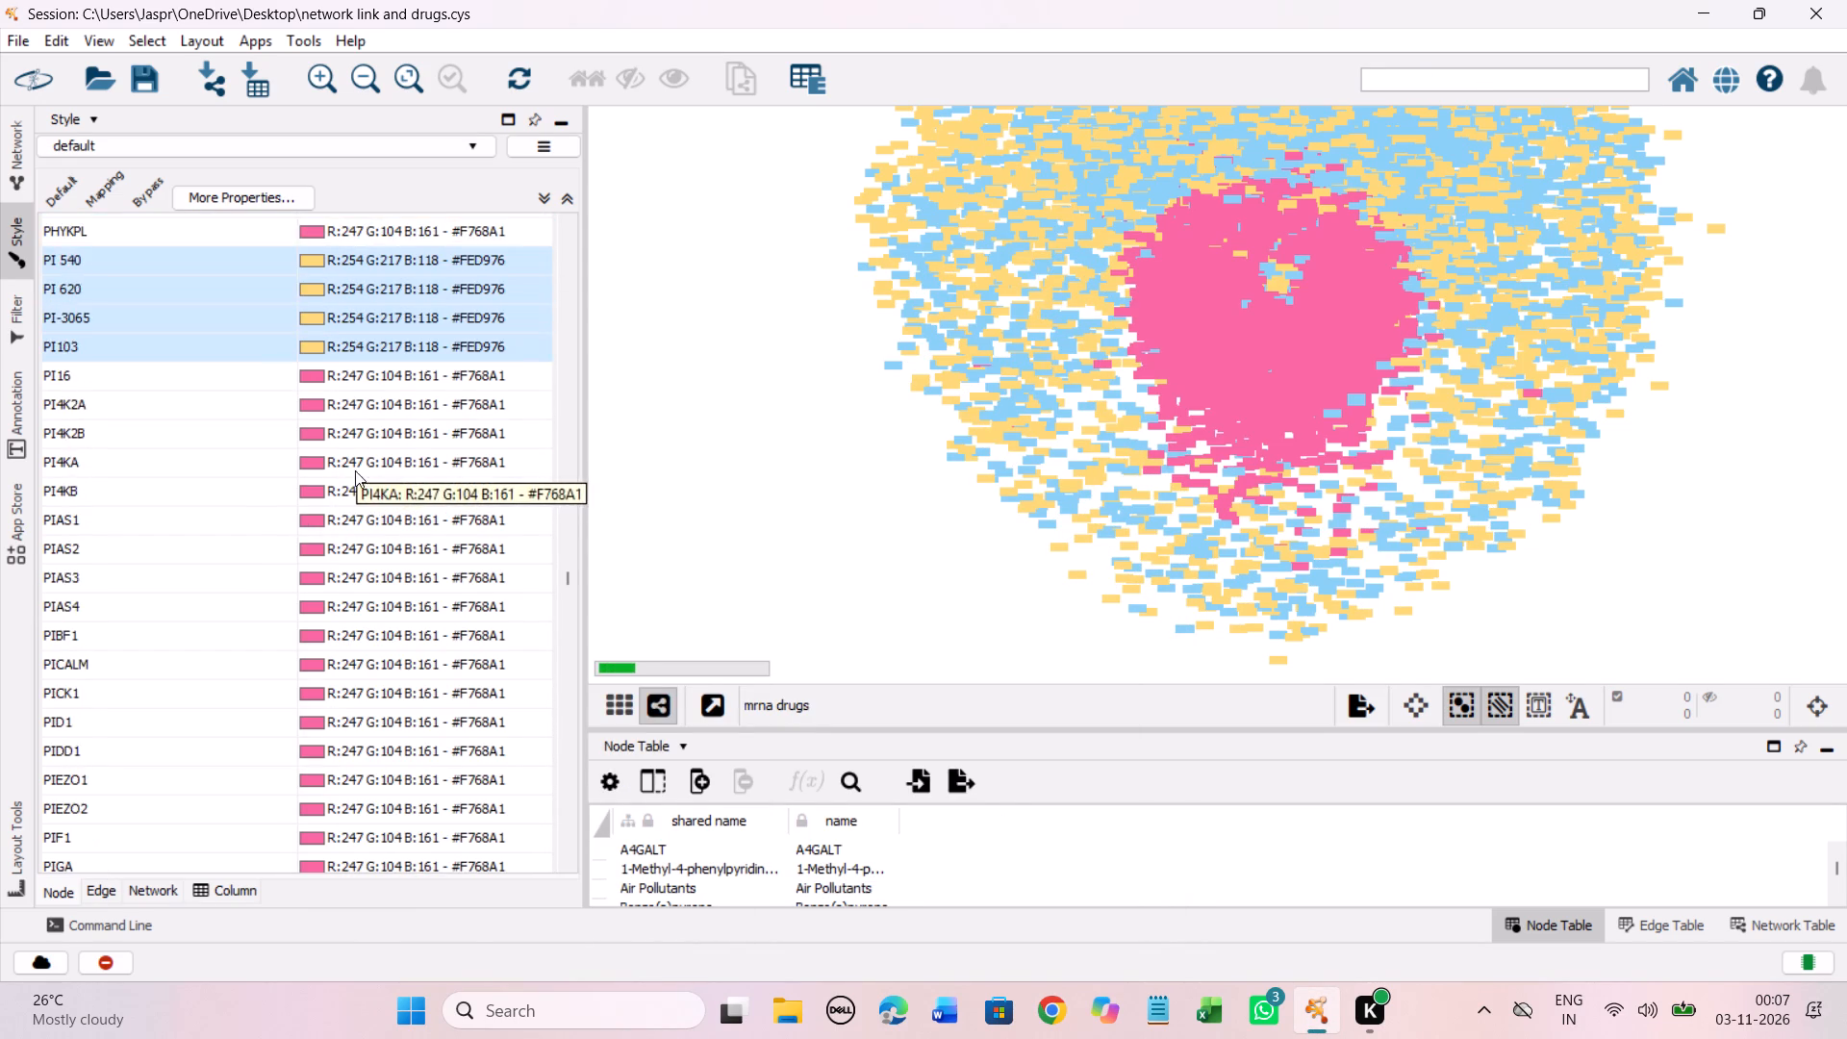
{"action": "scroll", "coordinate": [357, 526], "scroll_direction": "down", "scroll_amount": 20}
{"action": "scroll", "coordinate": [357, 526], "scroll_direction": "down", "scroll_amount": 15}
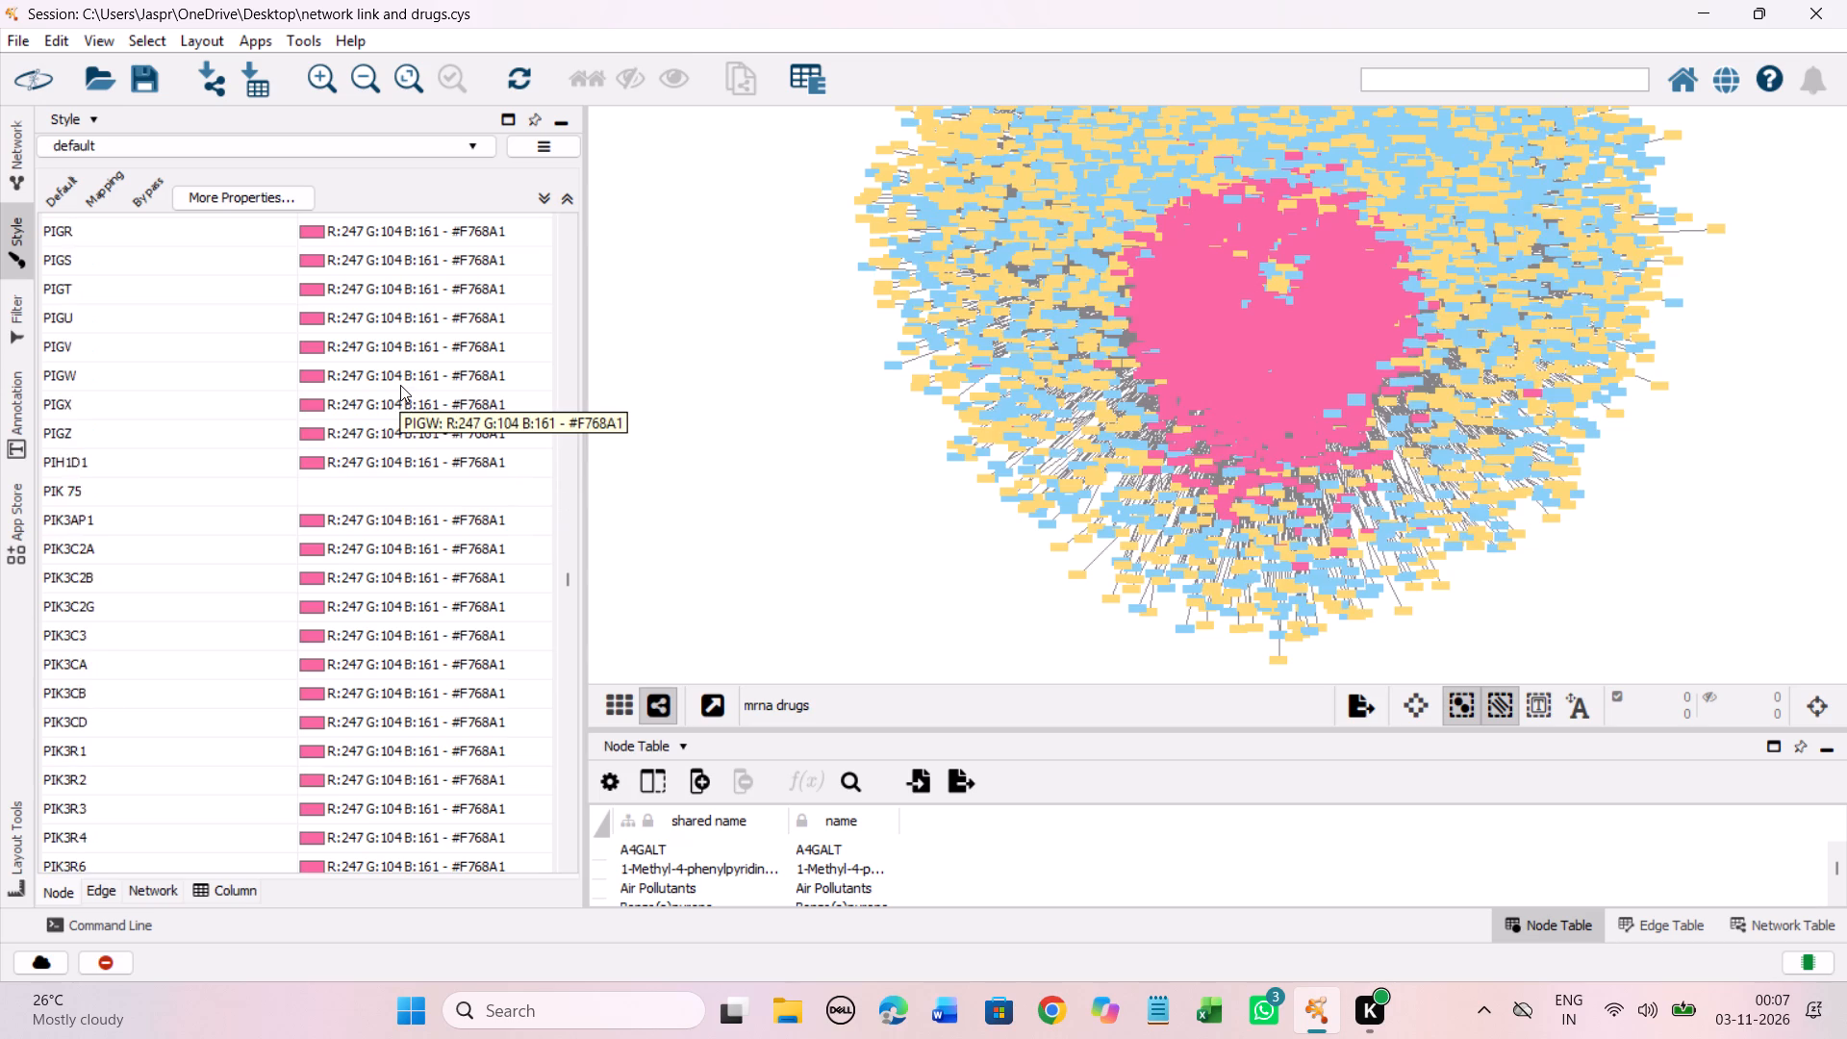
{"action": "scroll", "coordinate": [400, 385], "scroll_direction": "down", "scroll_amount": 3}
{"action": "left_click", "coordinate": [260, 403]}
{"action": "right_click", "coordinate": [260, 403]}
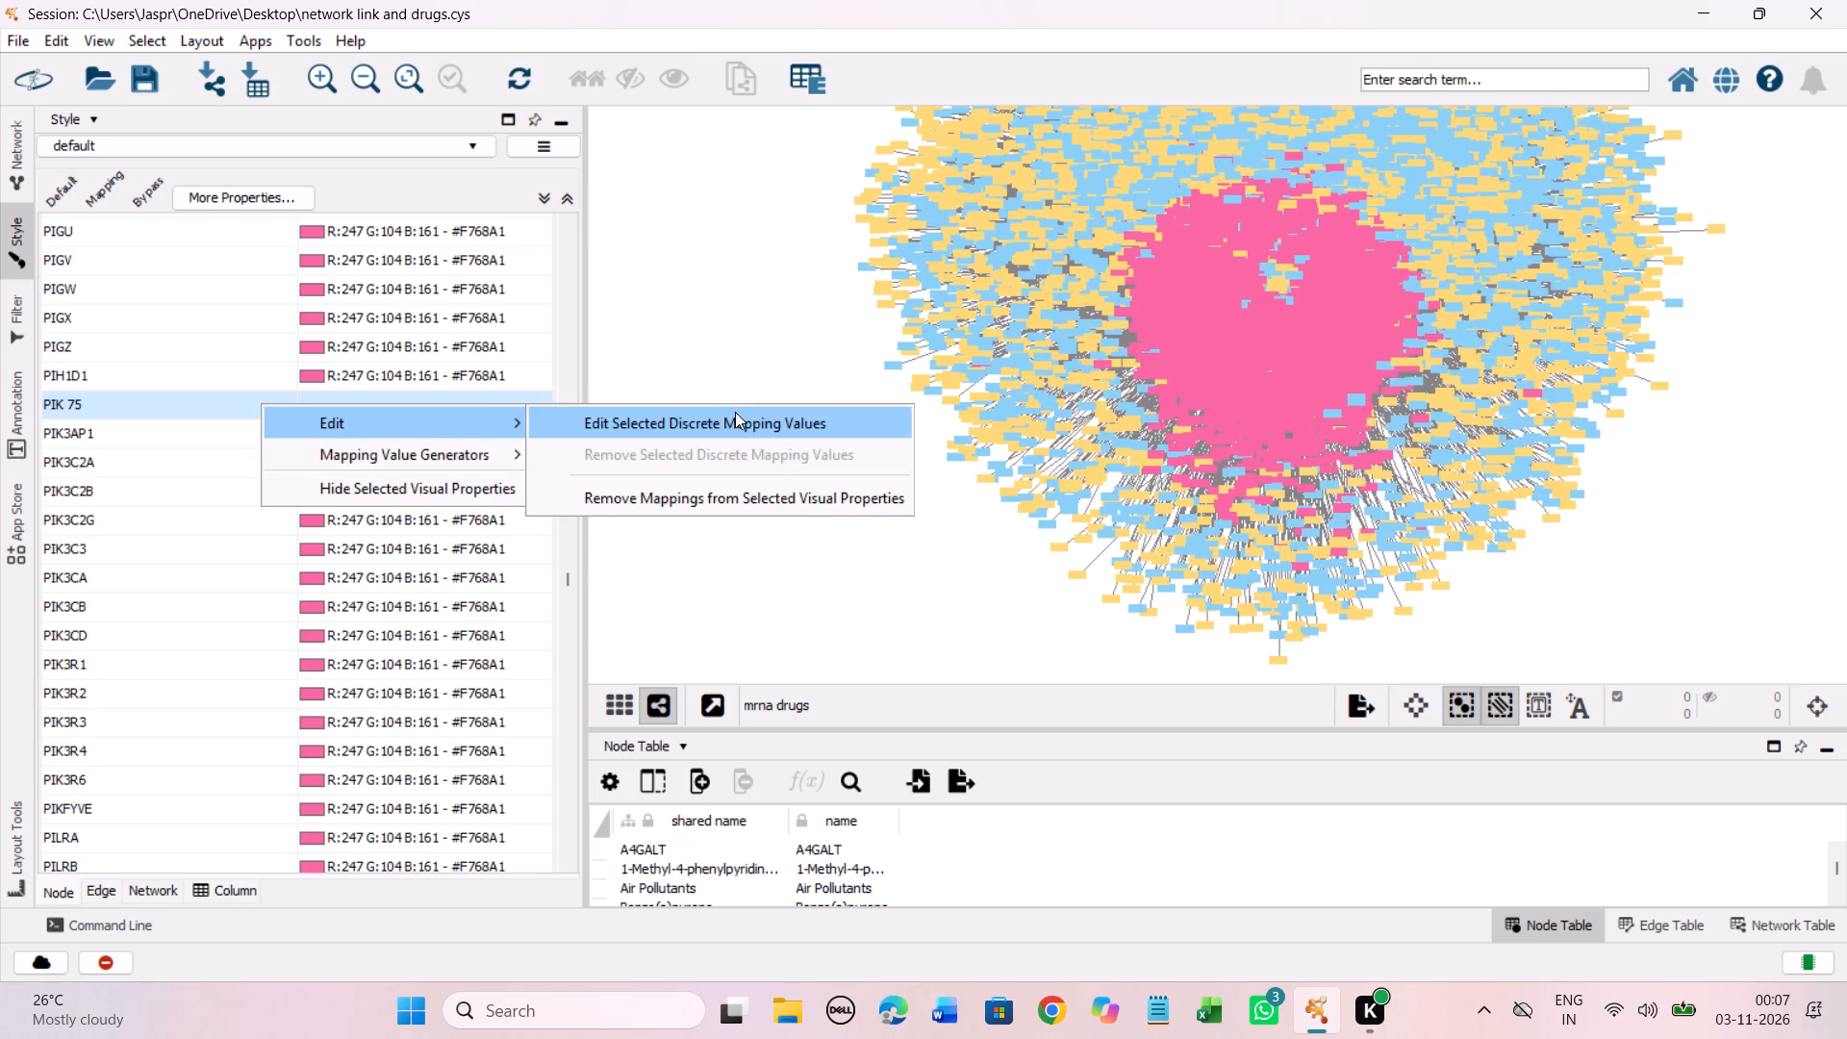
{"action": "left_click", "coordinate": [735, 412]}
{"action": "left_click_drag", "start_coordinate": [618, 533], "coordinate": [731, 352]}
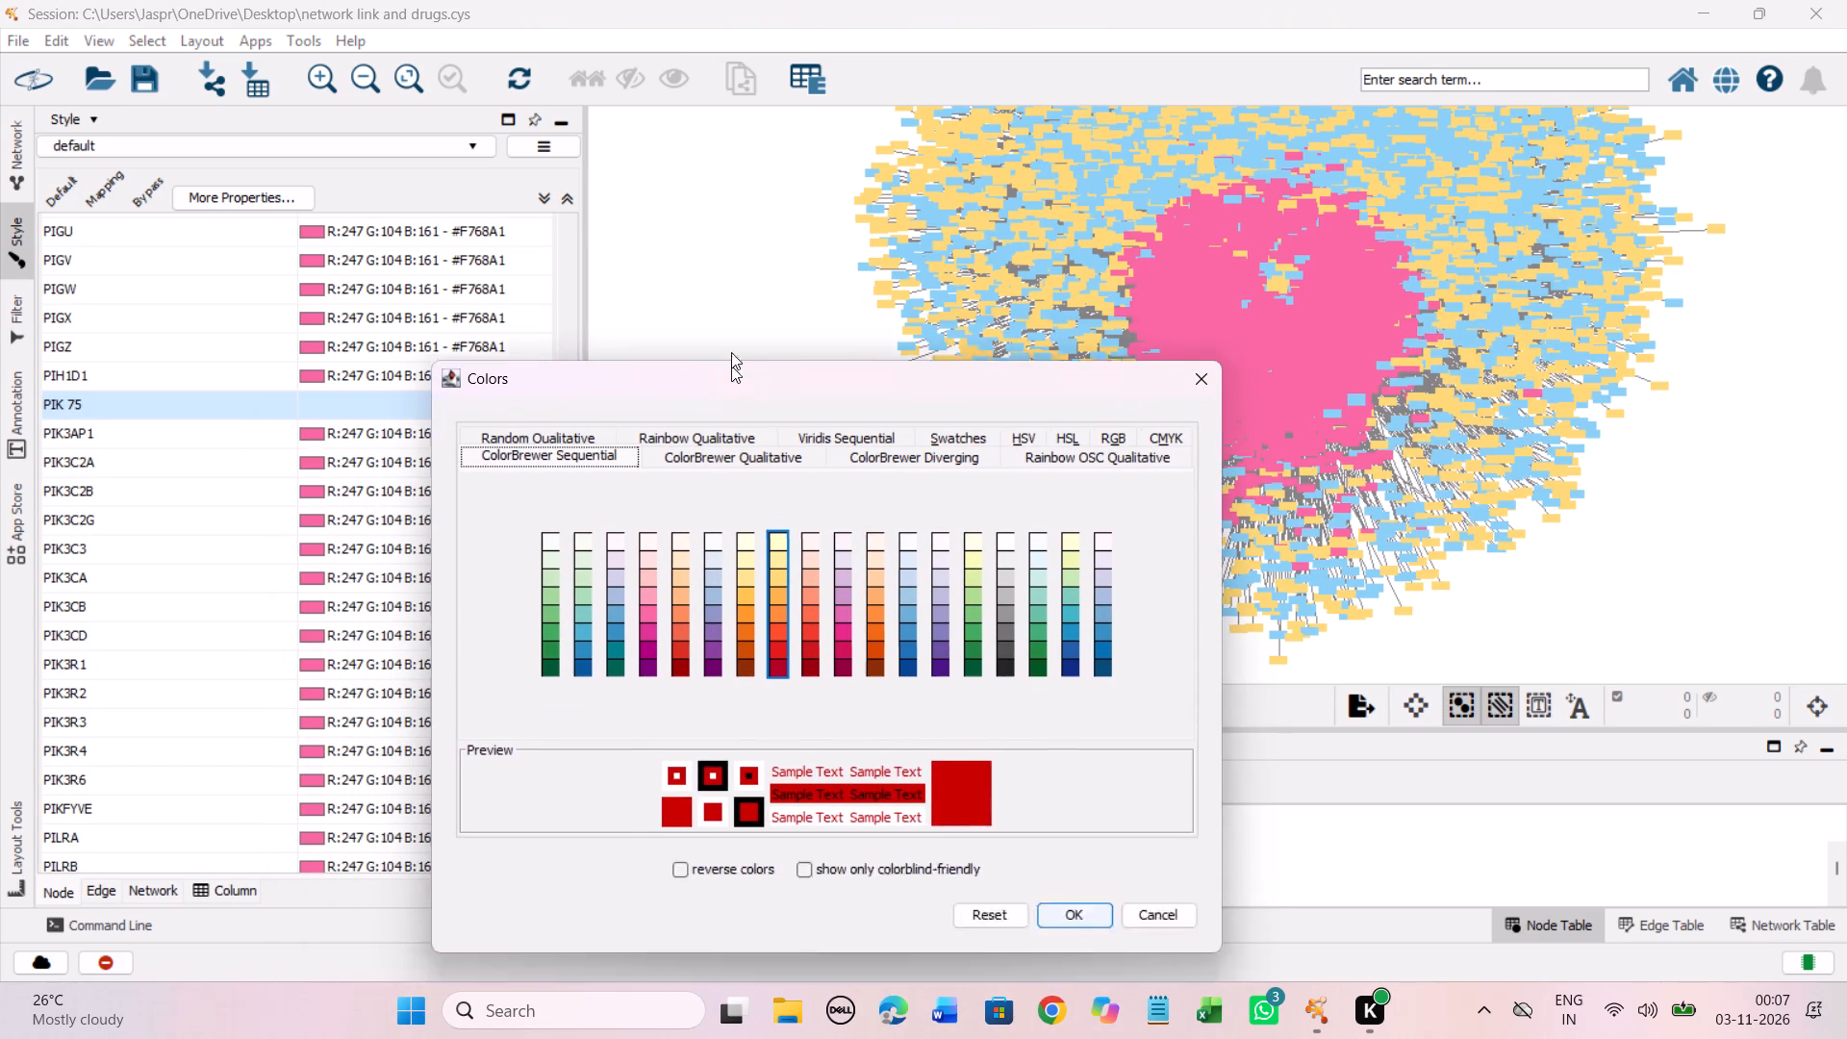
{"action": "left_click_drag", "start_coordinate": [731, 352], "coordinate": [738, 273]}
{"action": "left_click", "coordinate": [788, 474]}
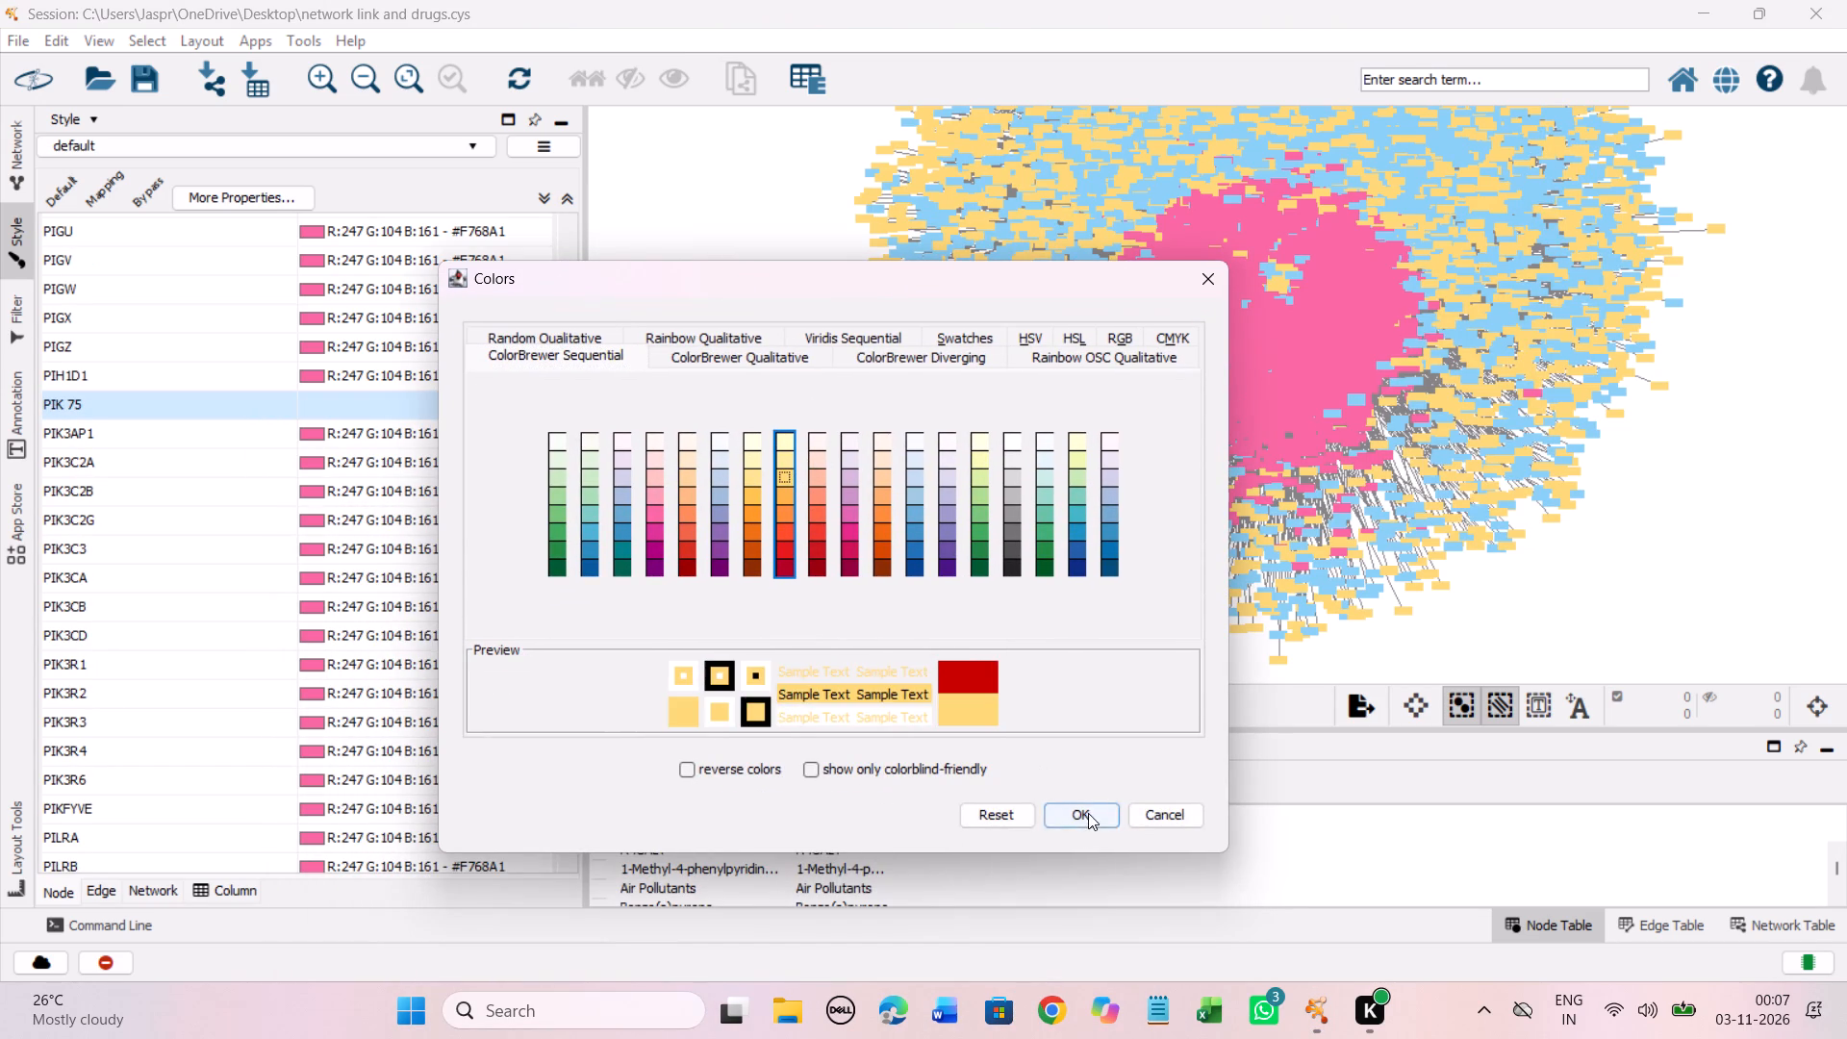
{"action": "left_click", "coordinate": [1088, 813]}
Set the discrete colour mapping of the unmapped entry PIXY321 fusion protein, recombinant to the Yellow-Orange-Red shade #FED976.
{"action": "scroll", "coordinate": [460, 490], "scroll_direction": "down", "scroll_amount": 3}
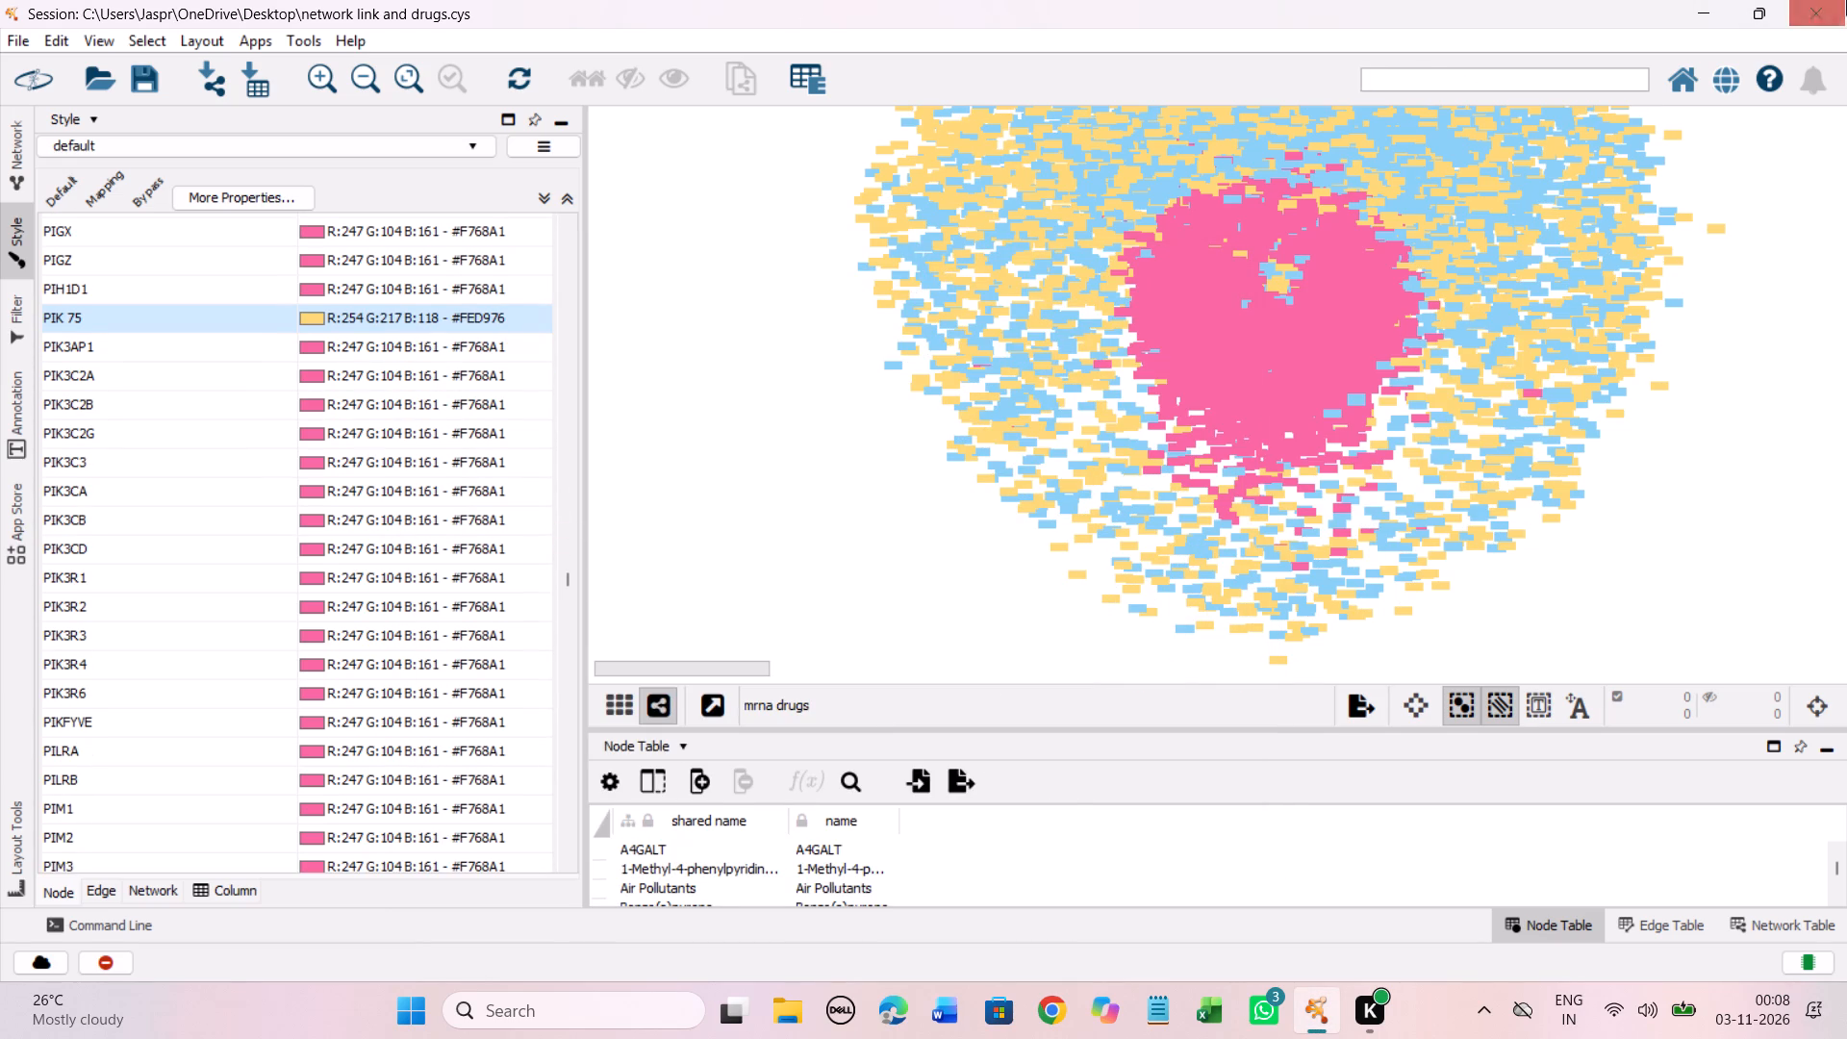
{"action": "scroll", "coordinate": [275, 561], "scroll_direction": "down", "scroll_amount": 13}
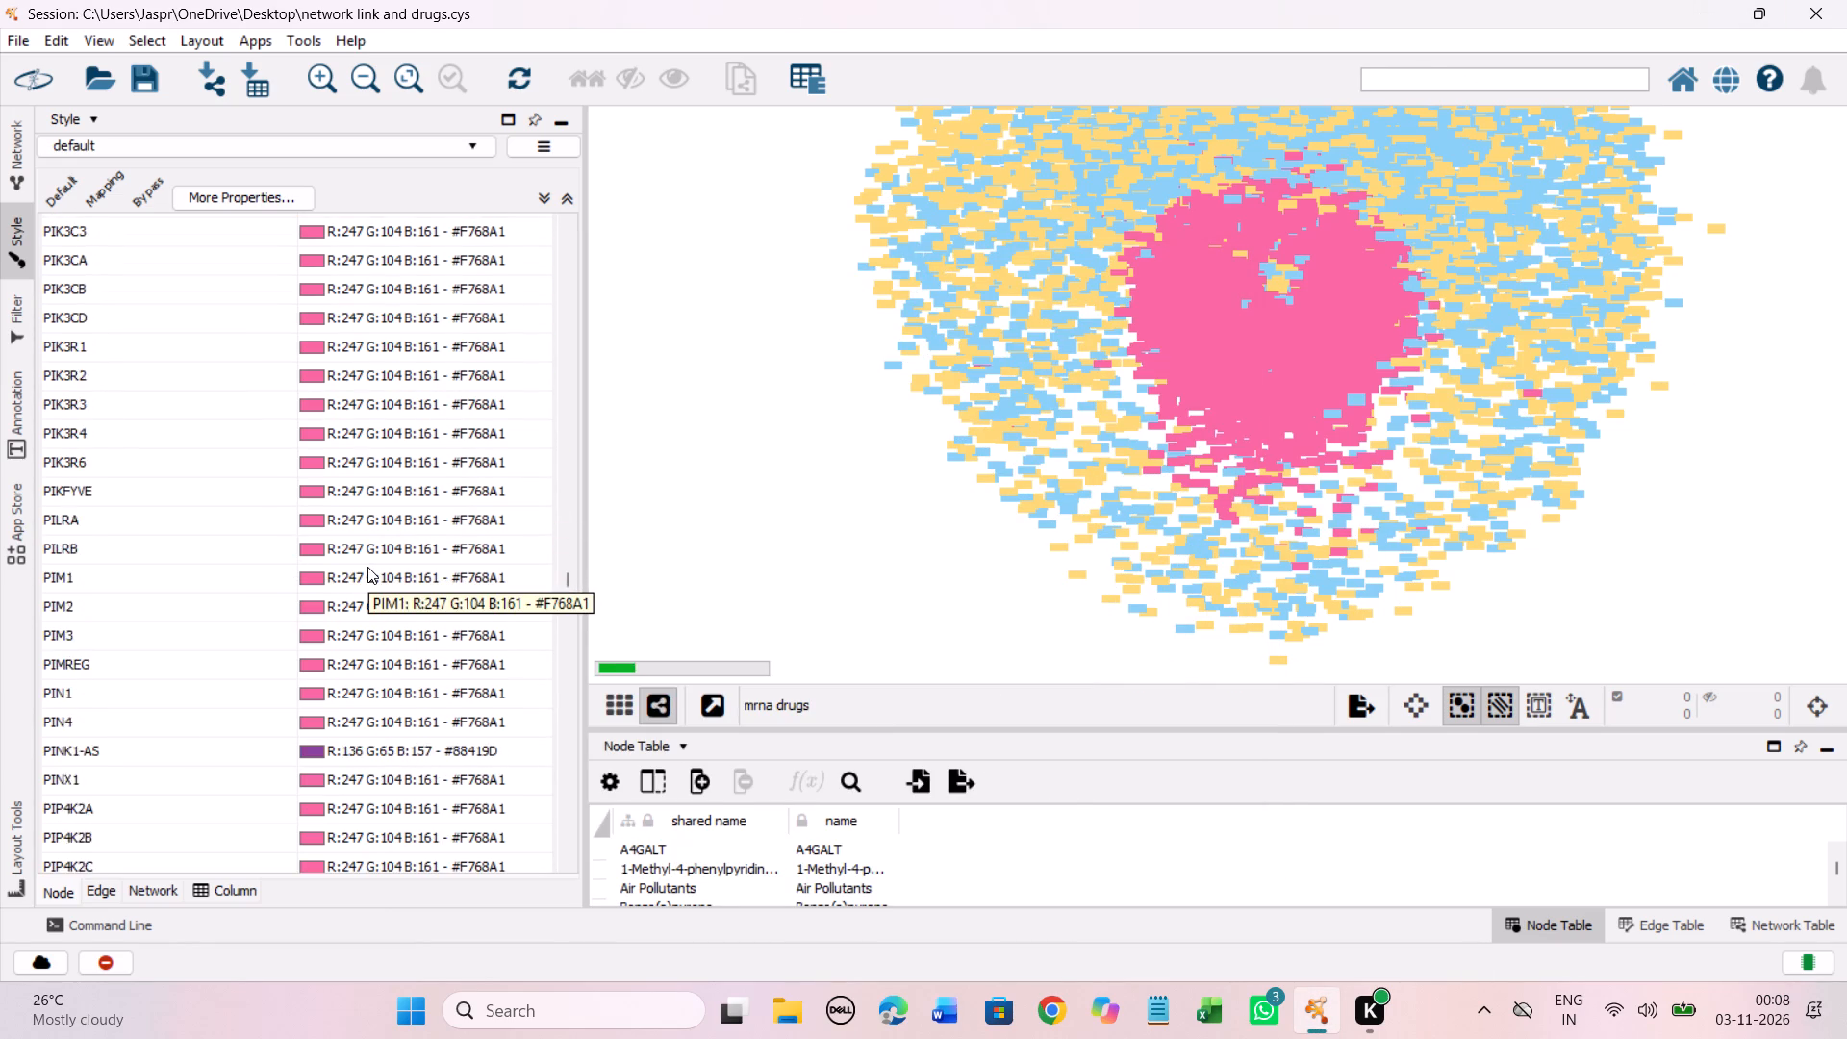
{"action": "scroll", "coordinate": [367, 567], "scroll_direction": "down", "scroll_amount": 20}
{"action": "scroll", "coordinate": [367, 567], "scroll_direction": "down", "scroll_amount": 9}
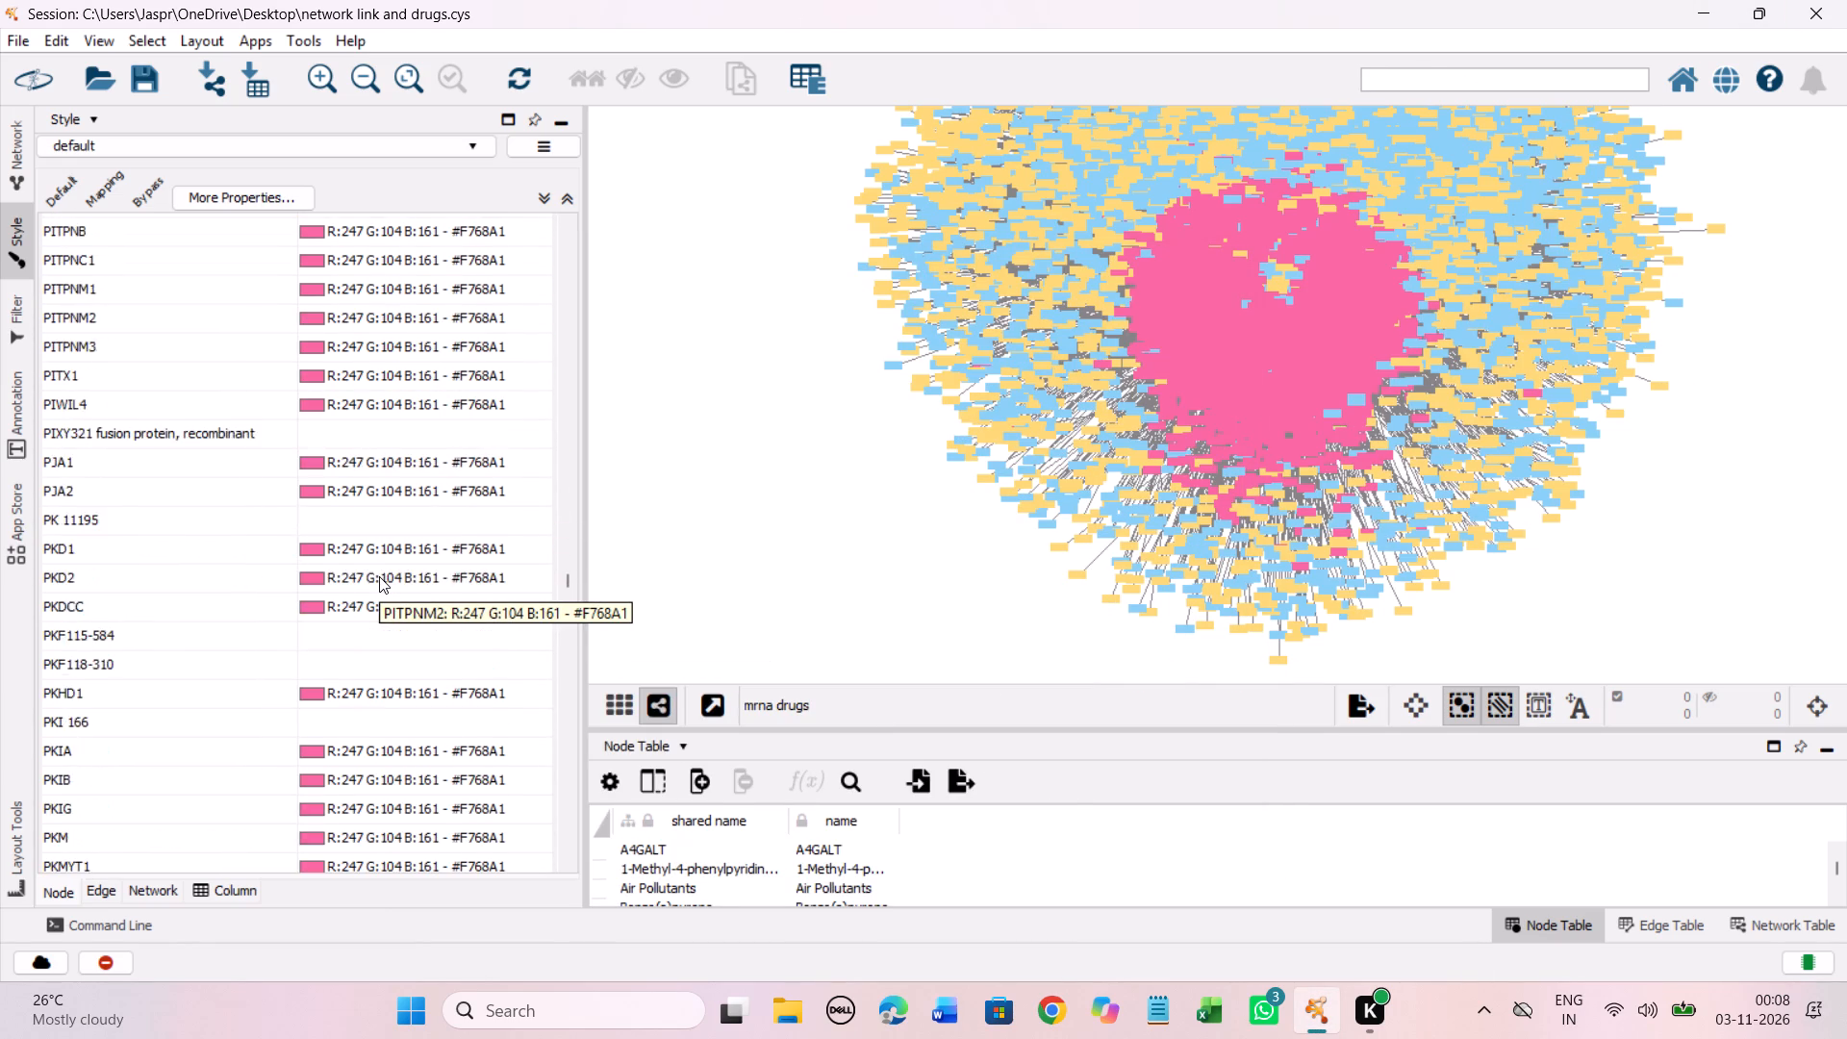
{"action": "scroll", "coordinate": [379, 576], "scroll_direction": "down", "scroll_amount": 3}
{"action": "left_click", "coordinate": [309, 341]}
{"action": "right_click", "coordinate": [309, 341]}
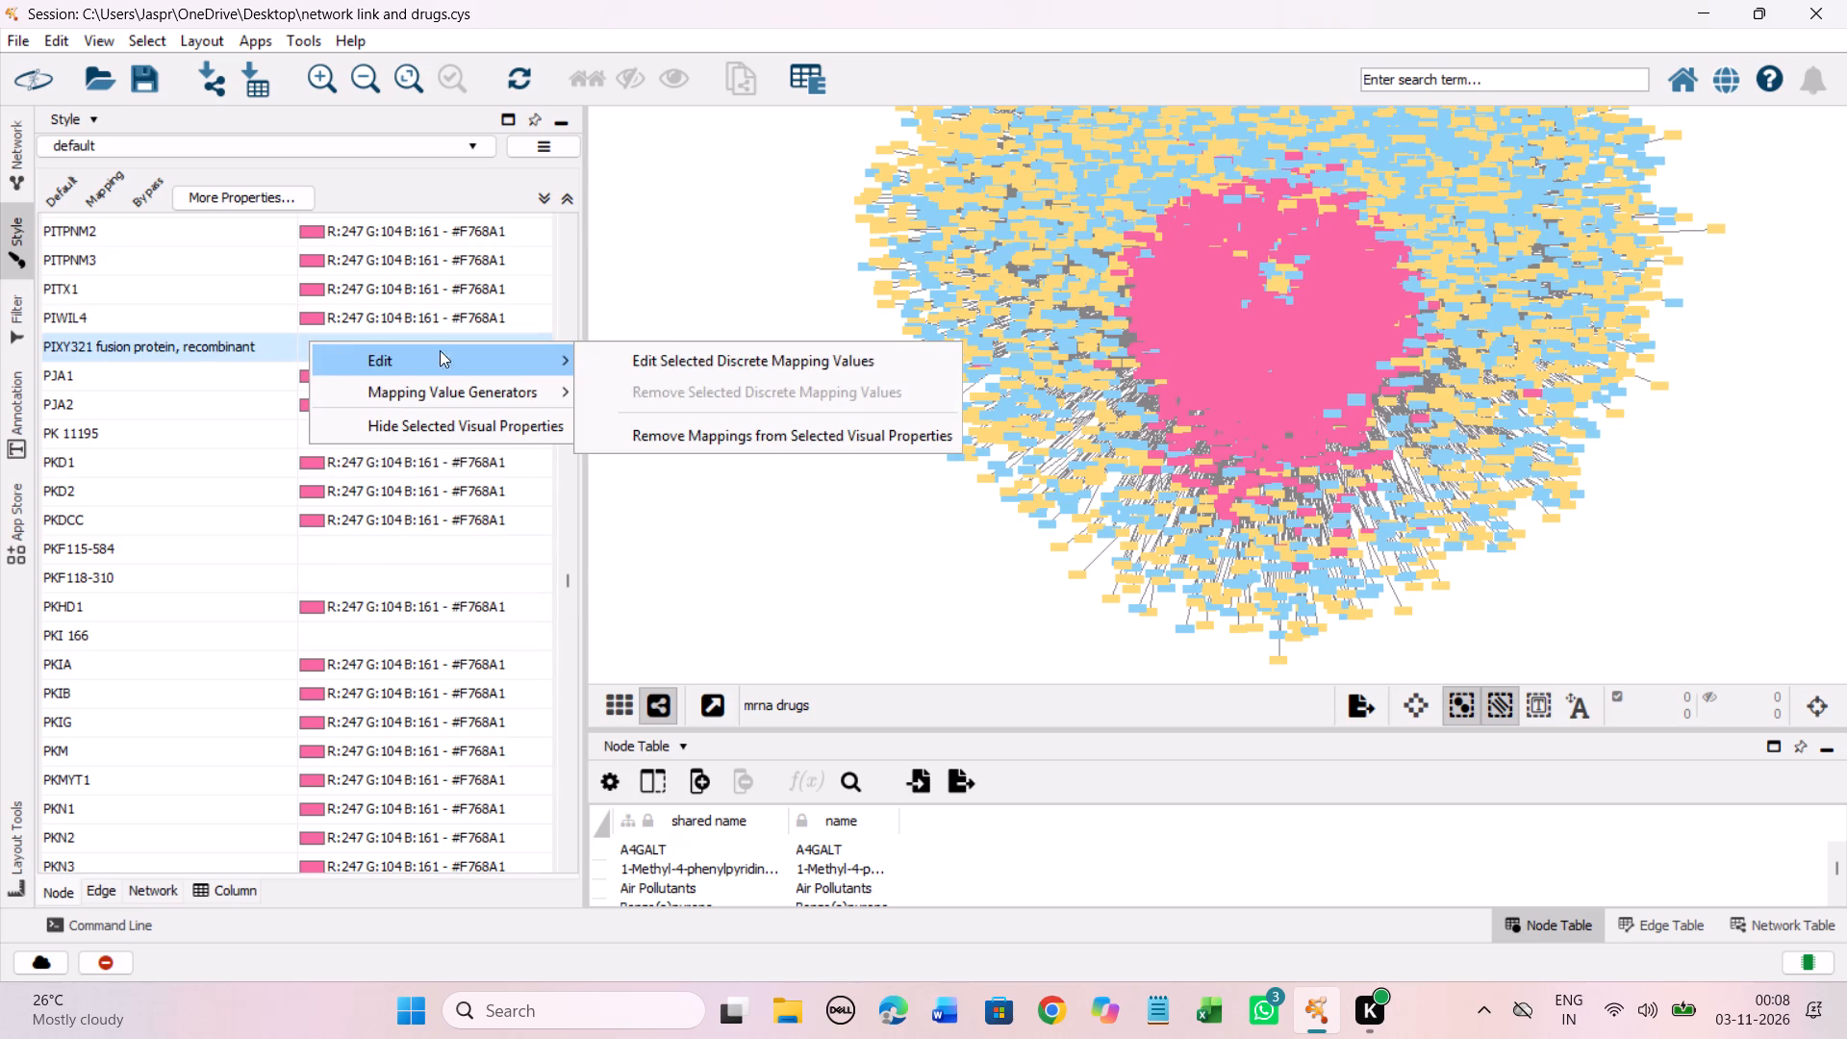
{"action": "left_click", "coordinate": [714, 353]}
{"action": "left_click_drag", "start_coordinate": [416, 538], "coordinate": [528, 235]}
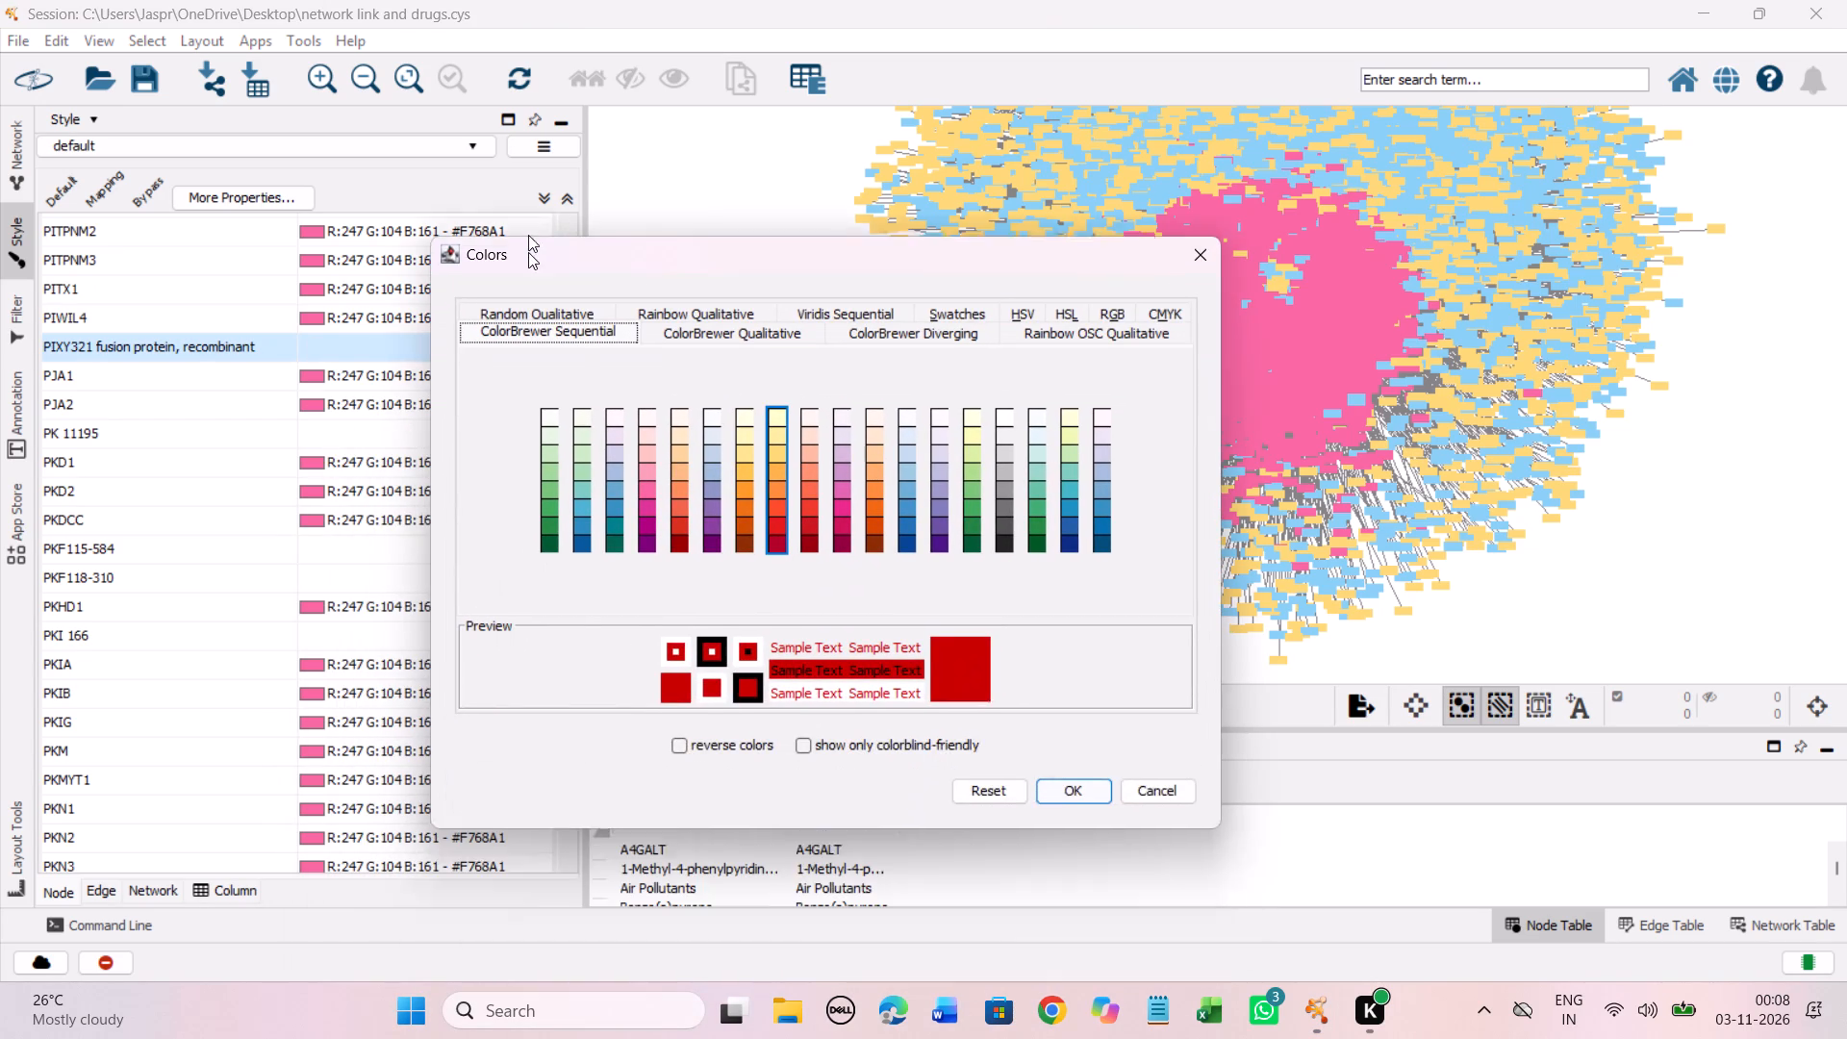
{"action": "left_click_drag", "start_coordinate": [528, 235], "coordinate": [528, 232]}
{"action": "left_click", "coordinate": [777, 427]}
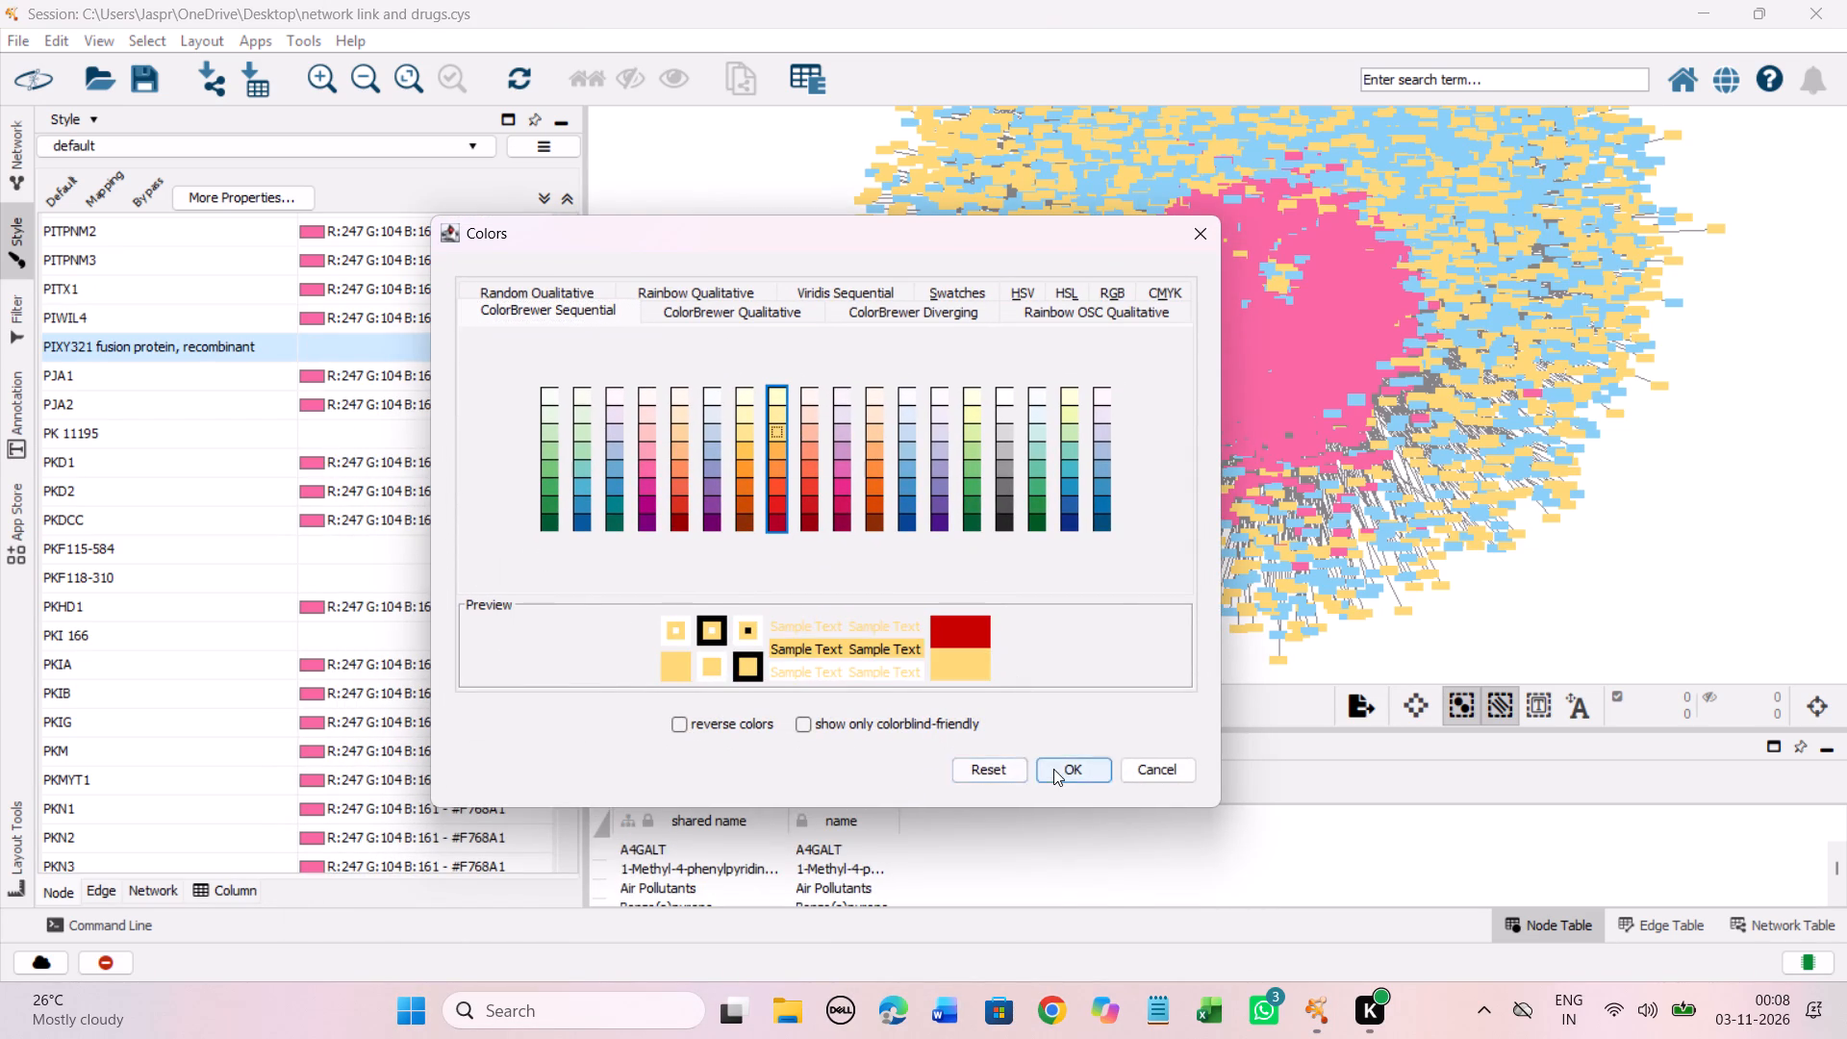
{"action": "left_click", "coordinate": [1053, 769]}
Set the discrete colour mapping of the unmapped entry PK 11195 to the Yellow-Orange-Red shade #FED976.
{"action": "left_click", "coordinate": [273, 425]}
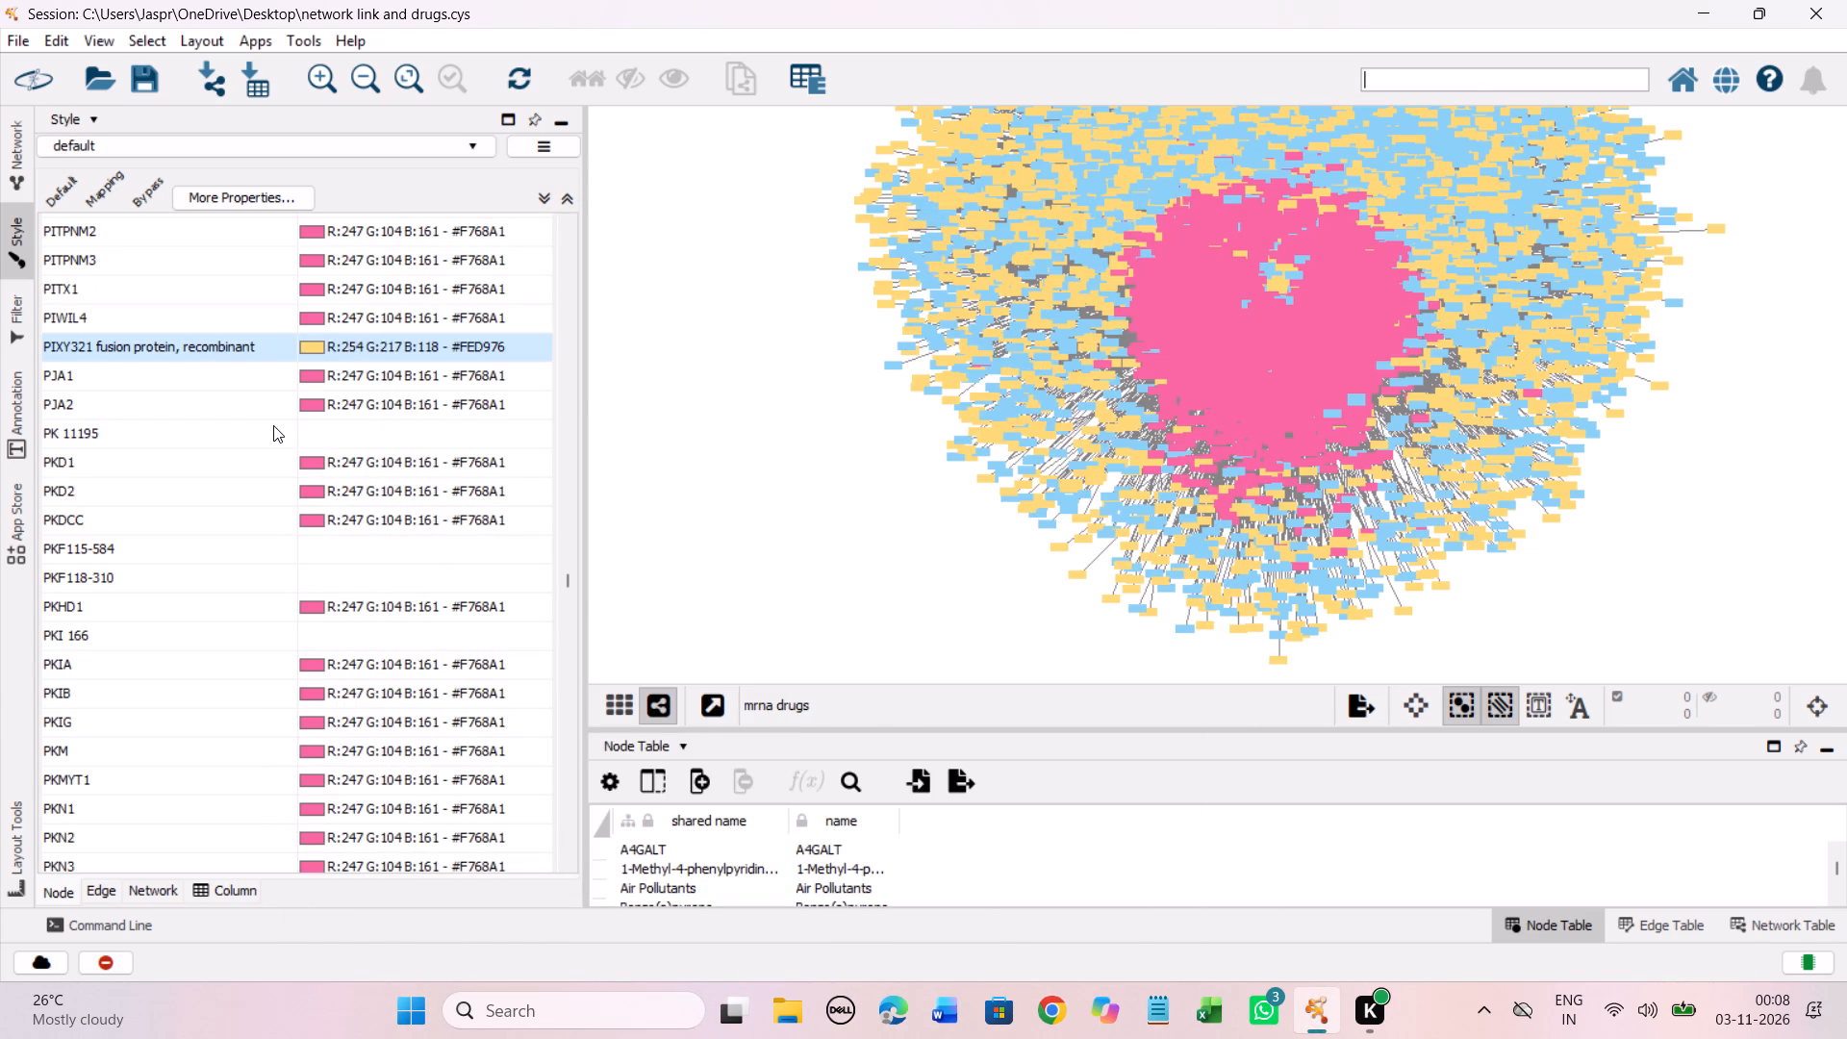
{"action": "right_click", "coordinate": [273, 425]}
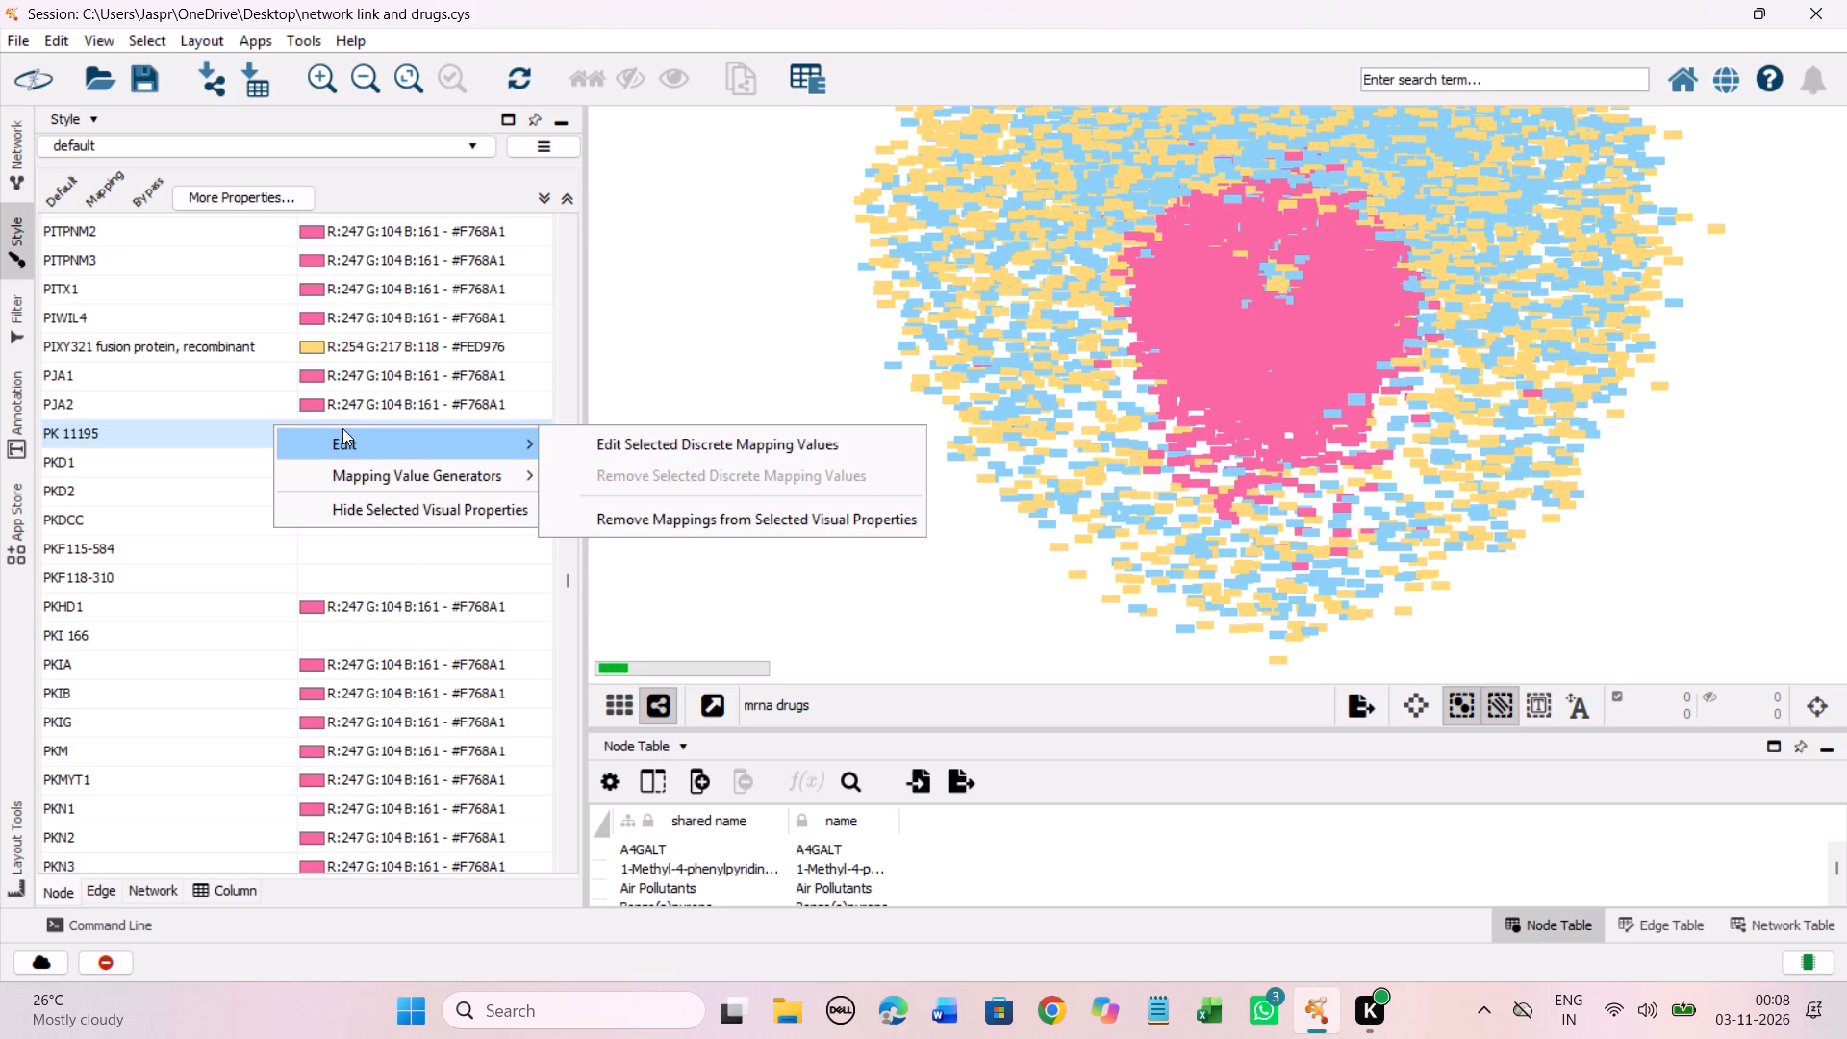
{"action": "left_click", "coordinate": [602, 438]}
{"action": "left_click_drag", "start_coordinate": [486, 543], "coordinate": [563, 325]}
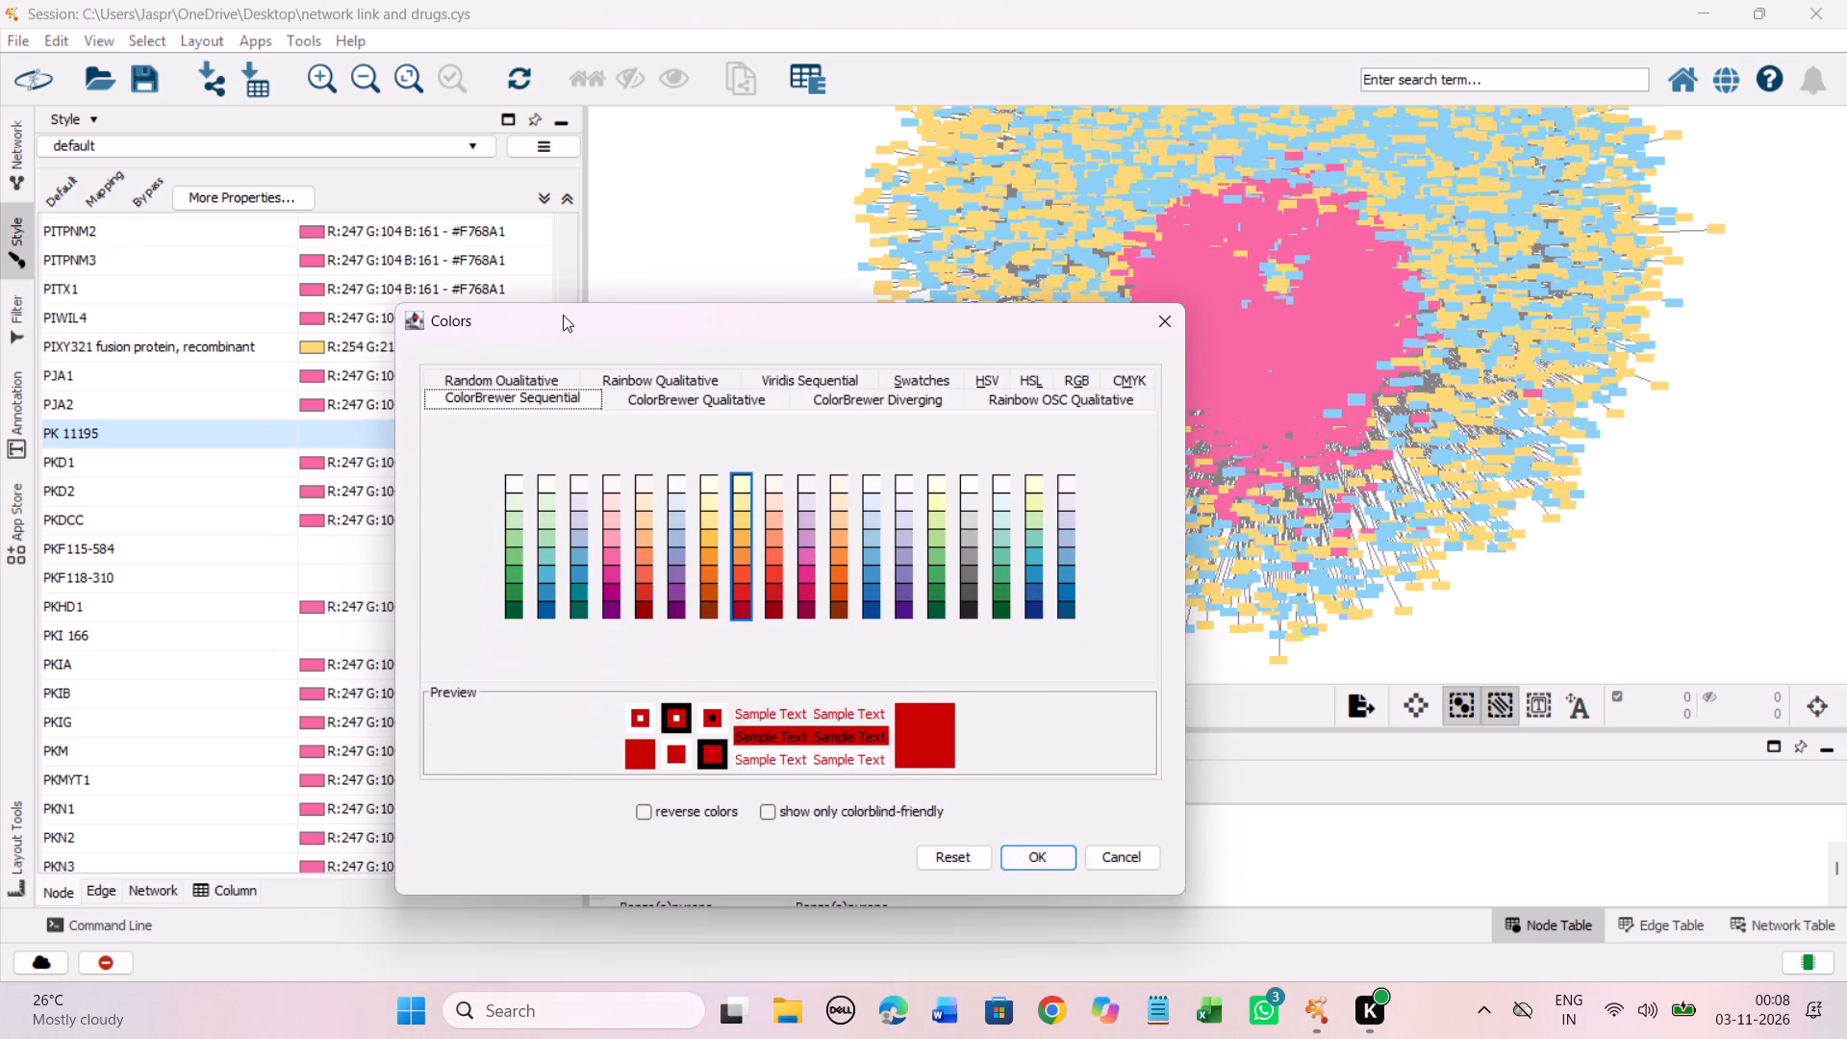
{"action": "left_click", "coordinate": [740, 518]}
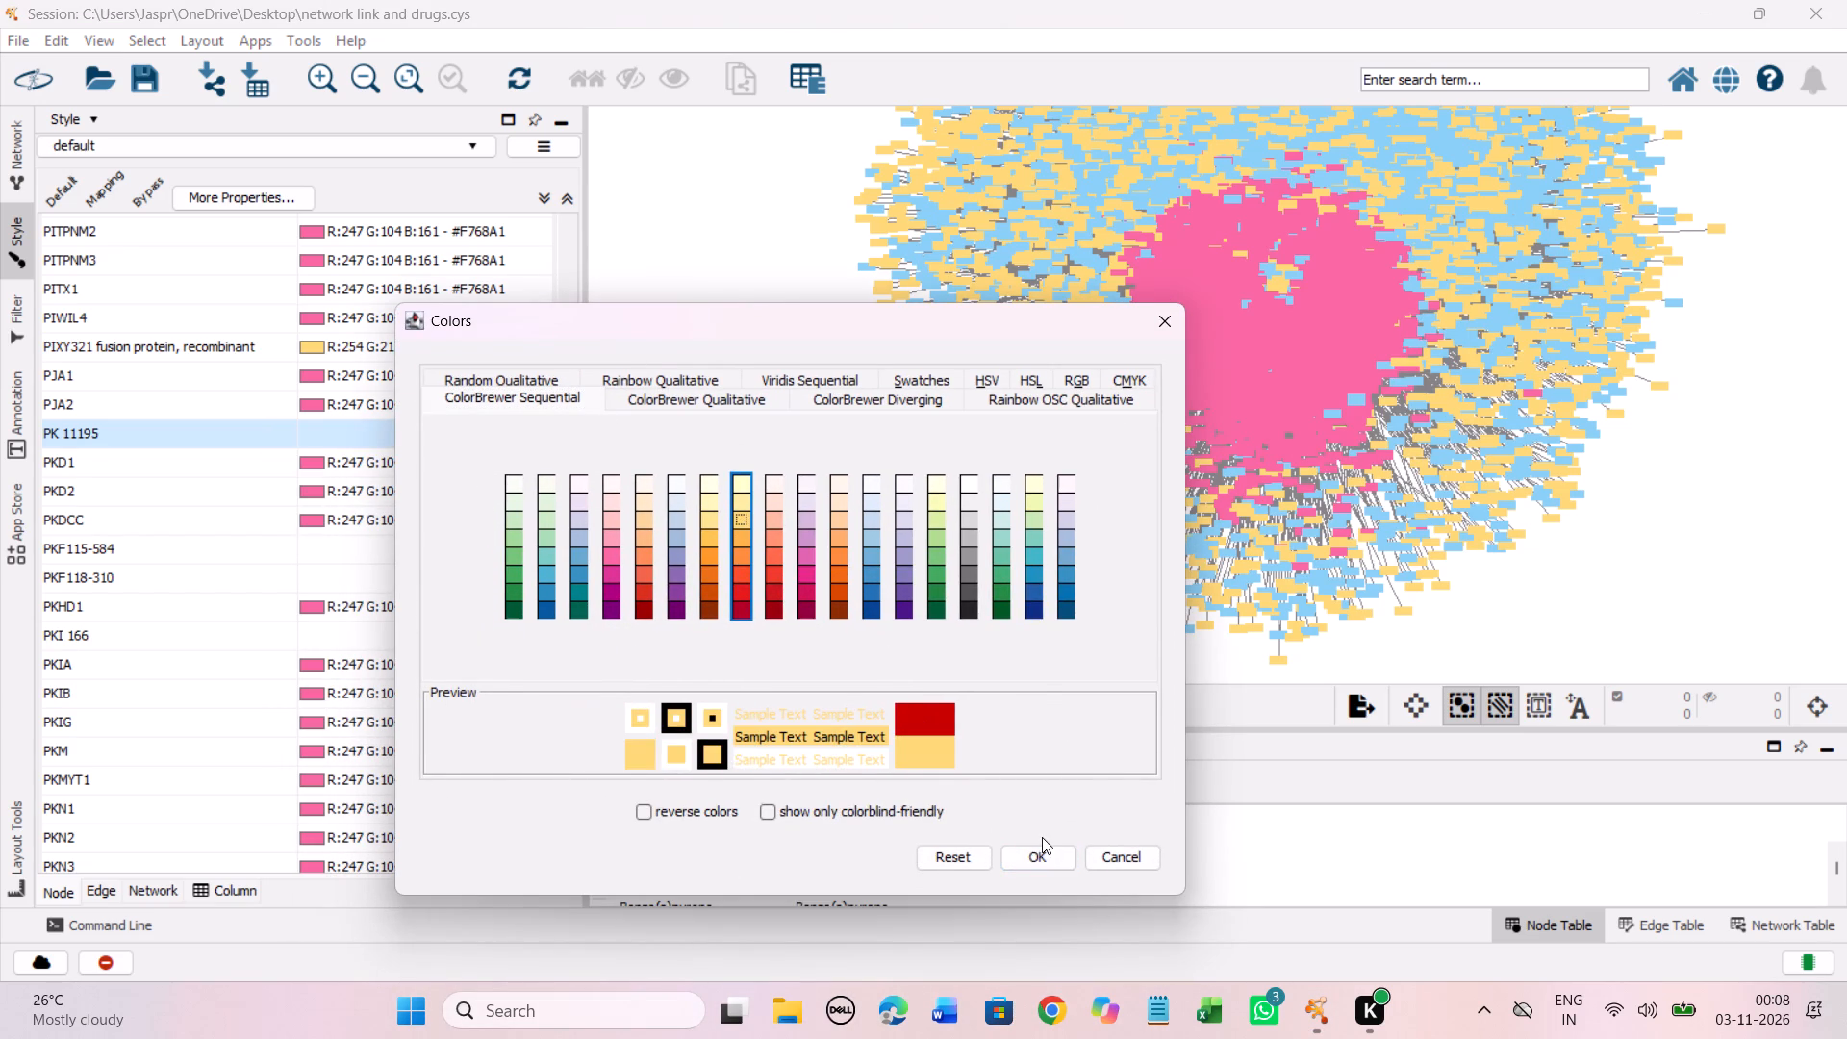
{"action": "left_click", "coordinate": [1044, 851]}
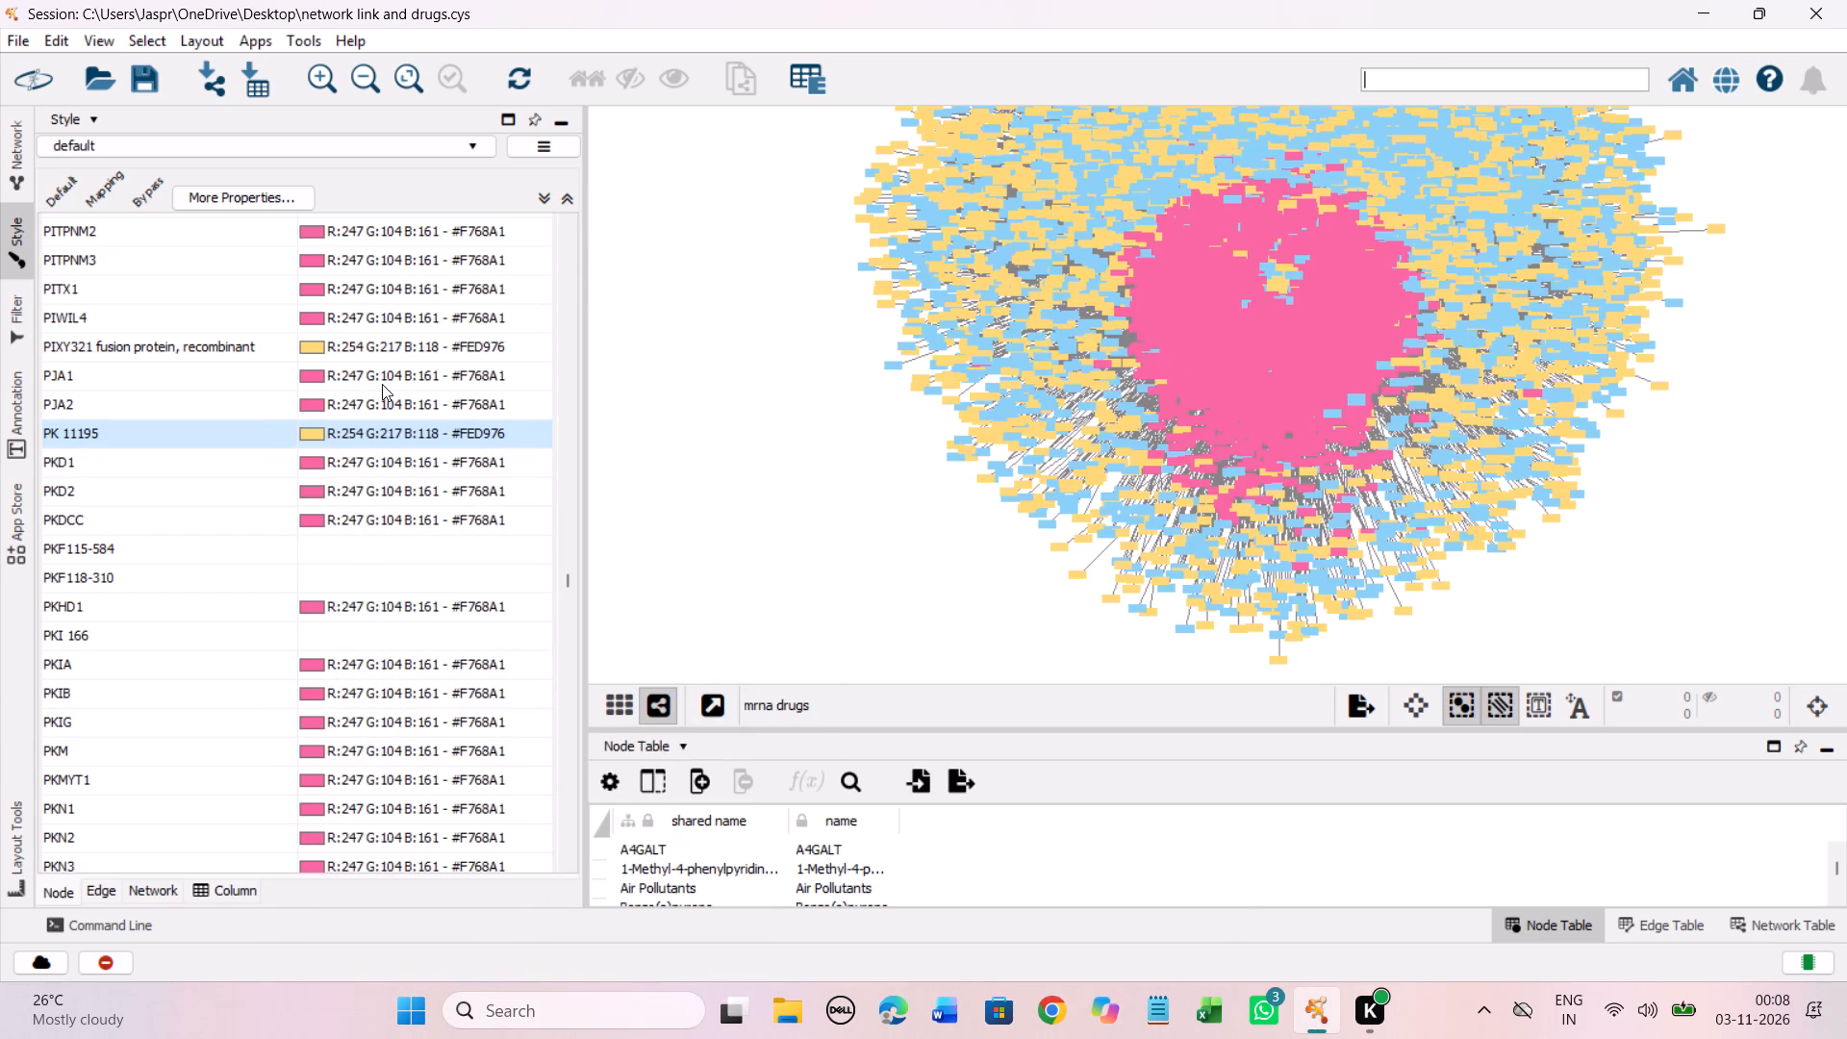
Set the discrete colour mapping of the unmapped entries PKF115-584 and PKF118-310 to the Yellow-Orange-Red shade #FED976.
{"action": "scroll", "coordinate": [382, 384], "scroll_direction": "down", "scroll_amount": 1}
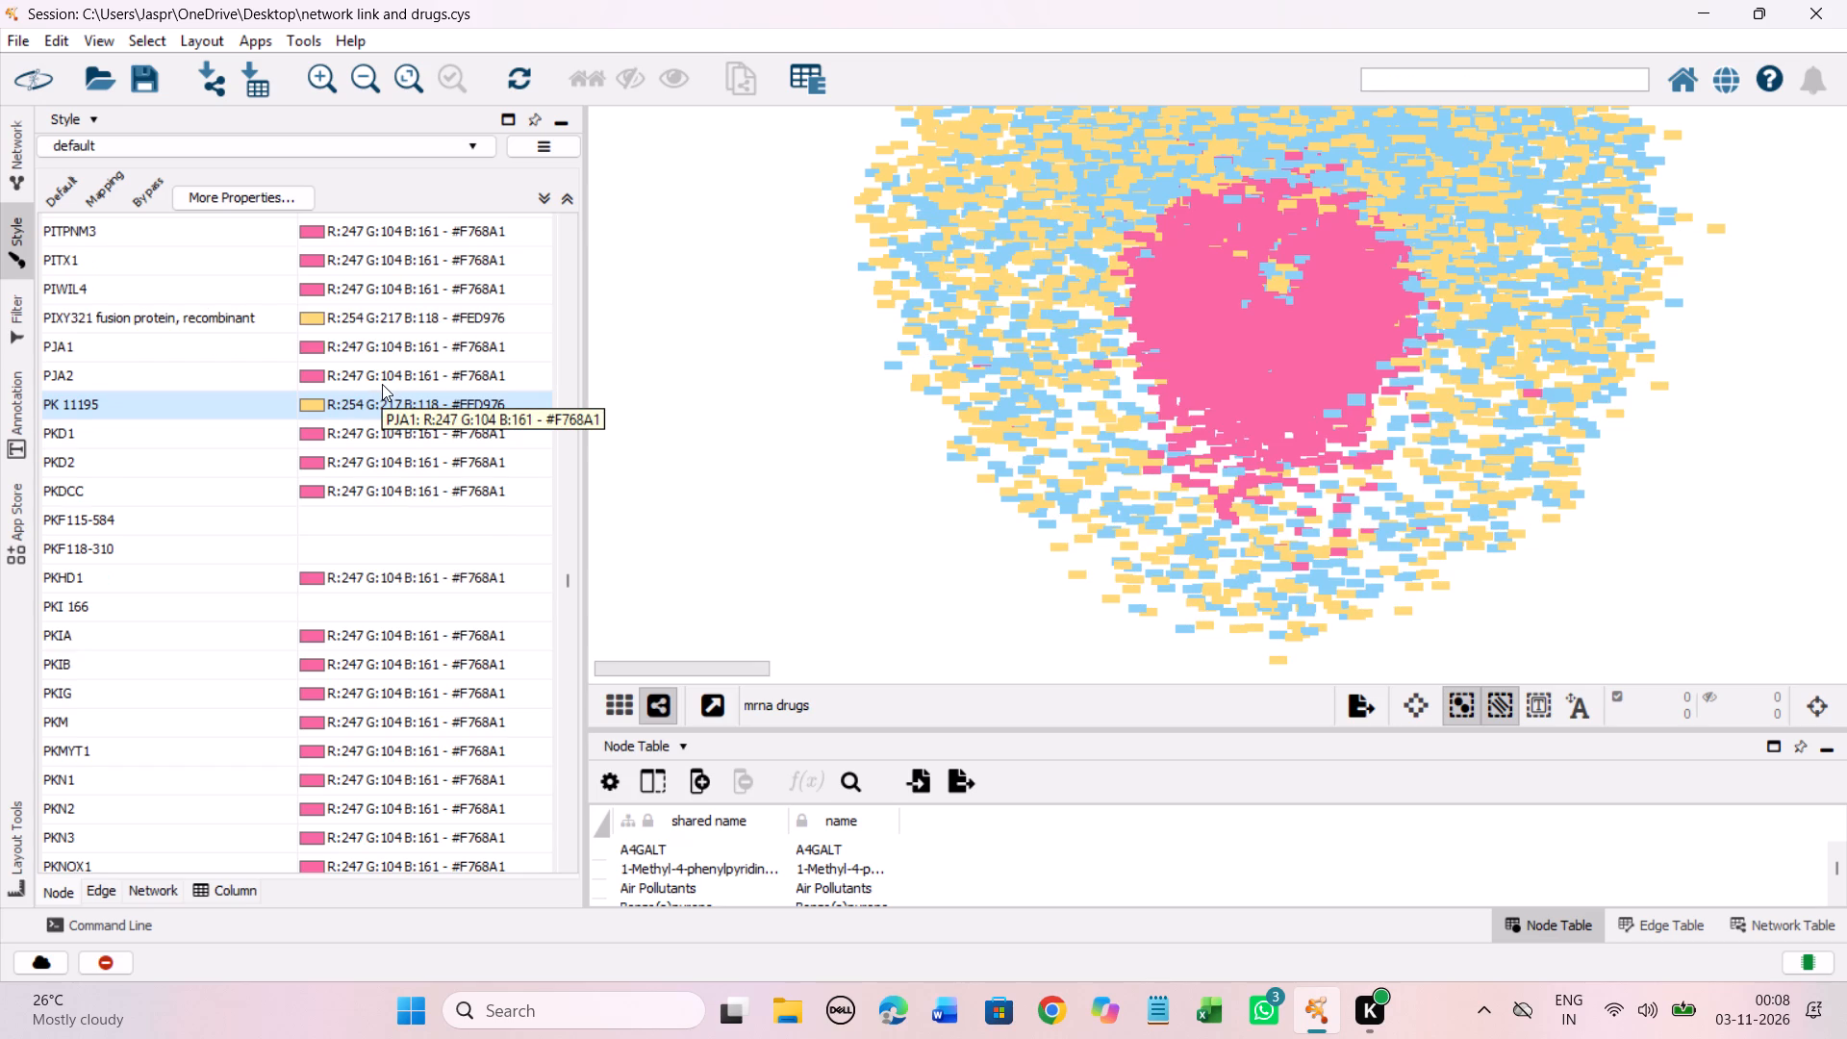
{"action": "scroll", "coordinate": [382, 384], "scroll_direction": "down", "scroll_amount": 6}
{"action": "left_click_drag", "start_coordinate": [264, 342], "coordinate": [265, 377]}
{"action": "right_click", "coordinate": [265, 377]}
{"action": "left_click", "coordinate": [621, 397]}
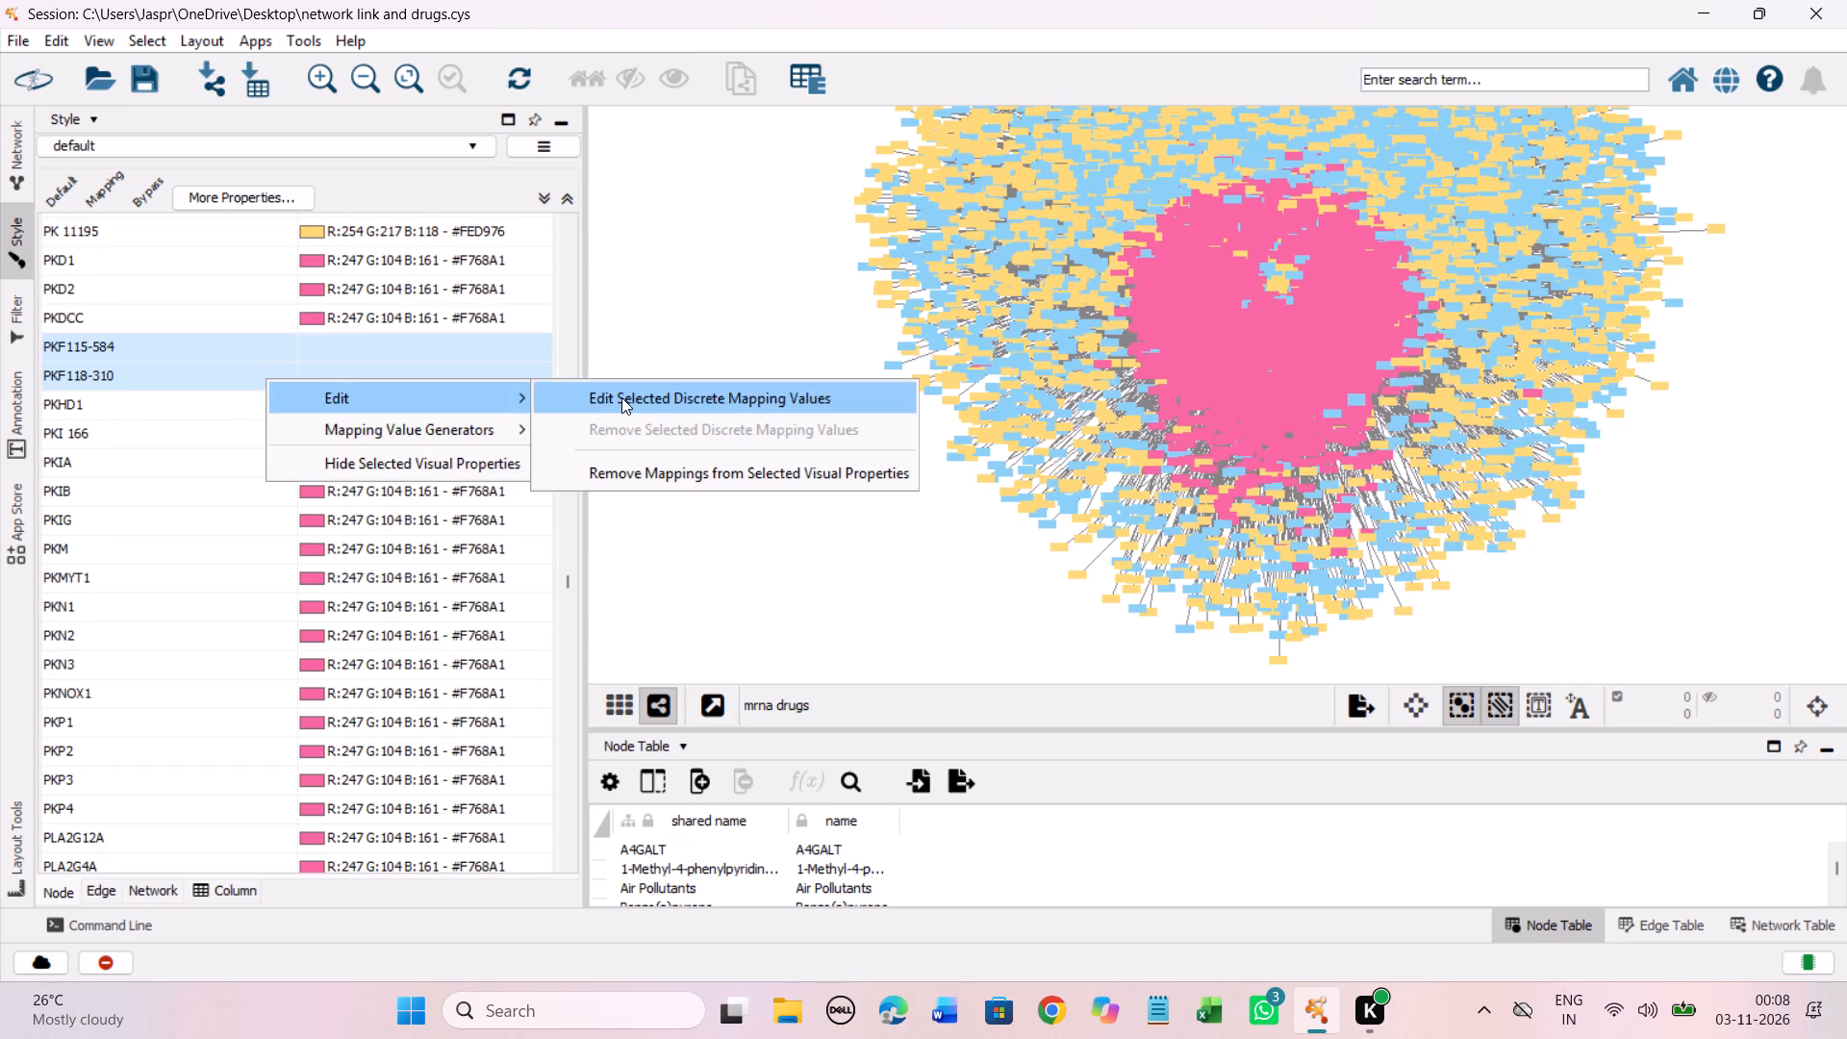
{"action": "left_click_drag", "start_coordinate": [459, 540], "coordinate": [517, 265]}
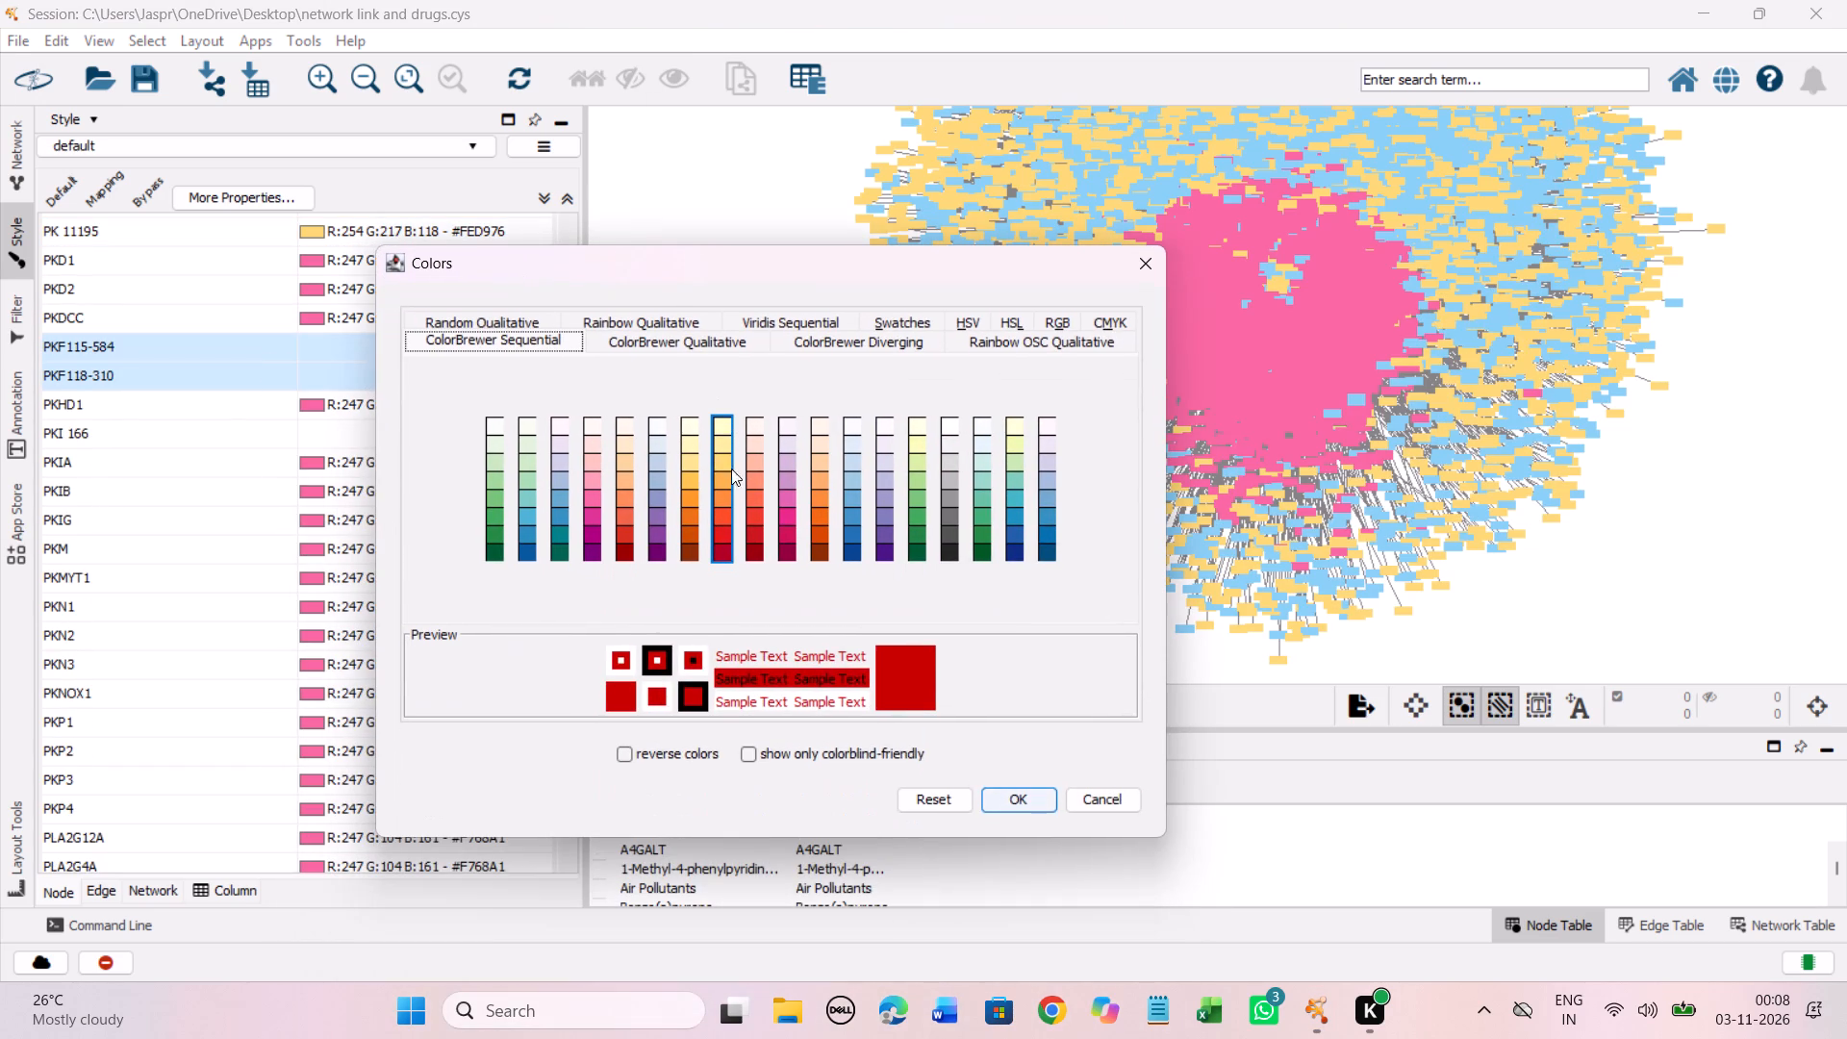
{"action": "left_click", "coordinate": [722, 456]}
{"action": "left_click", "coordinate": [1023, 797]}
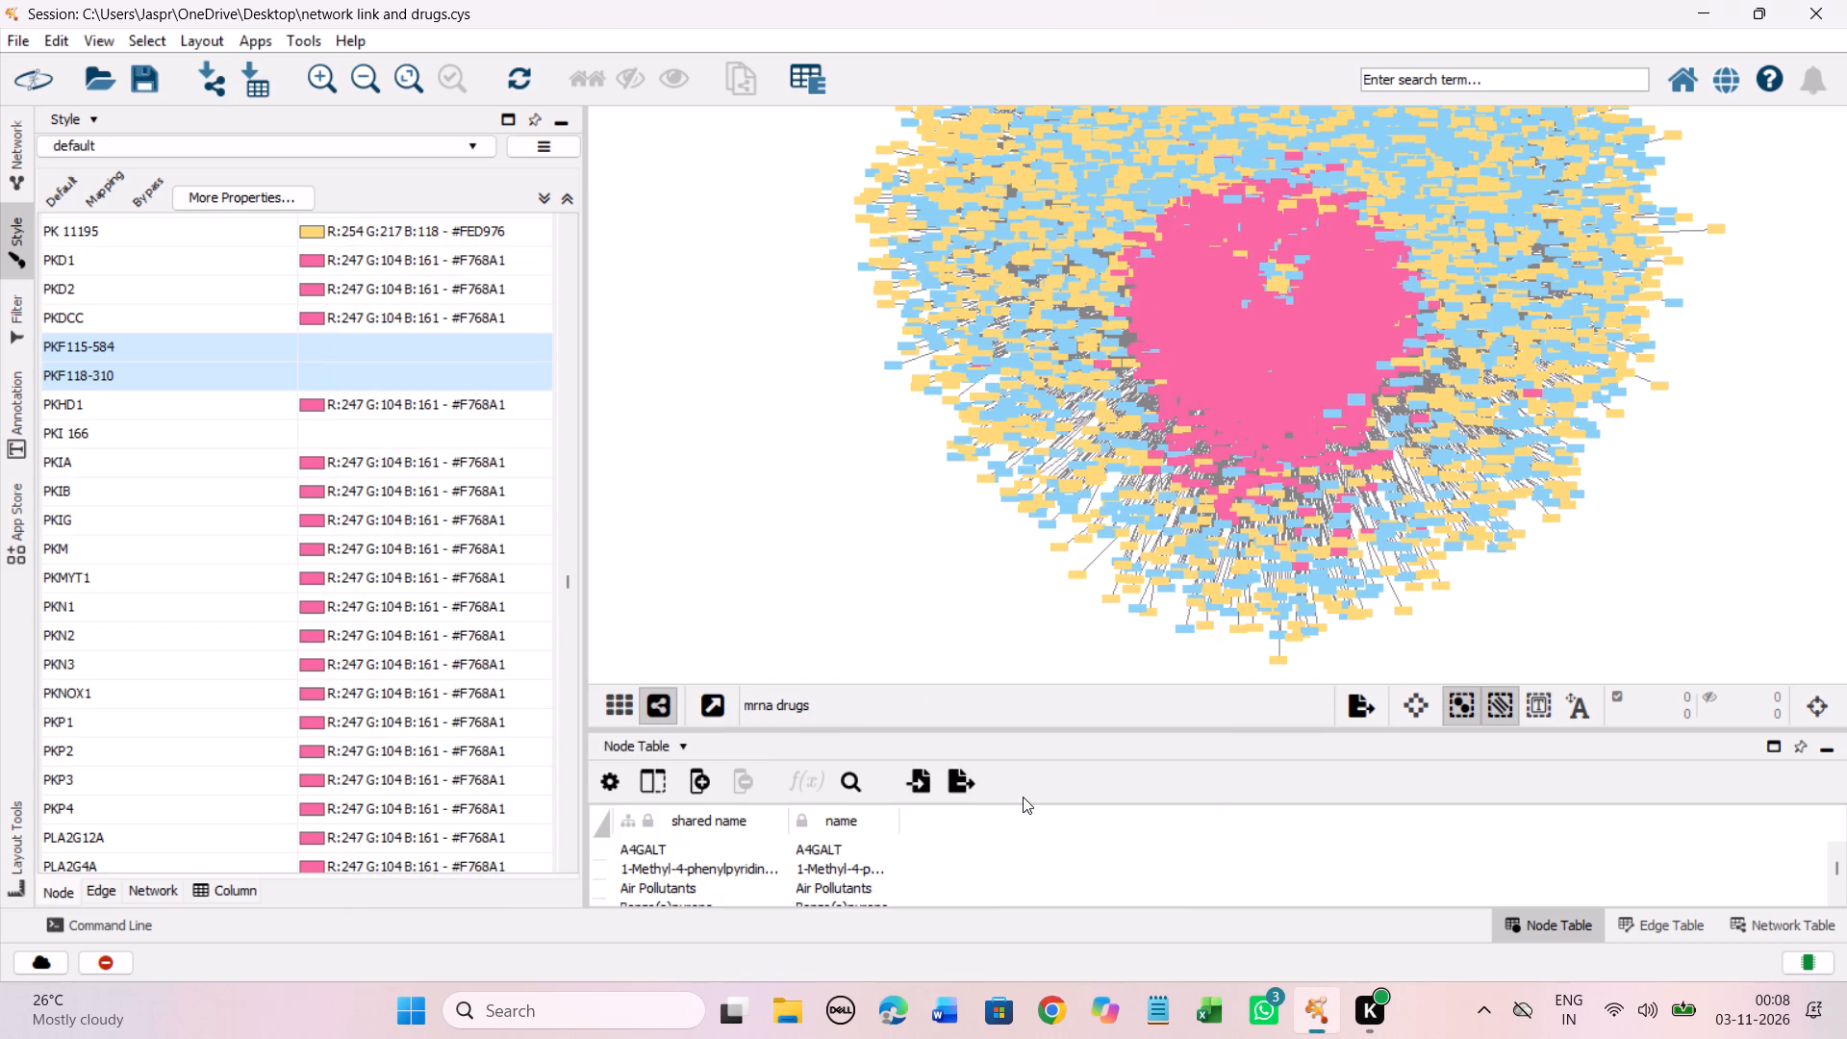
Set the discrete colour mapping of the unmapped entry PKI 166 to the Yellow-Orange-Red shade #FED976.
{"action": "left_click", "coordinate": [285, 430]}
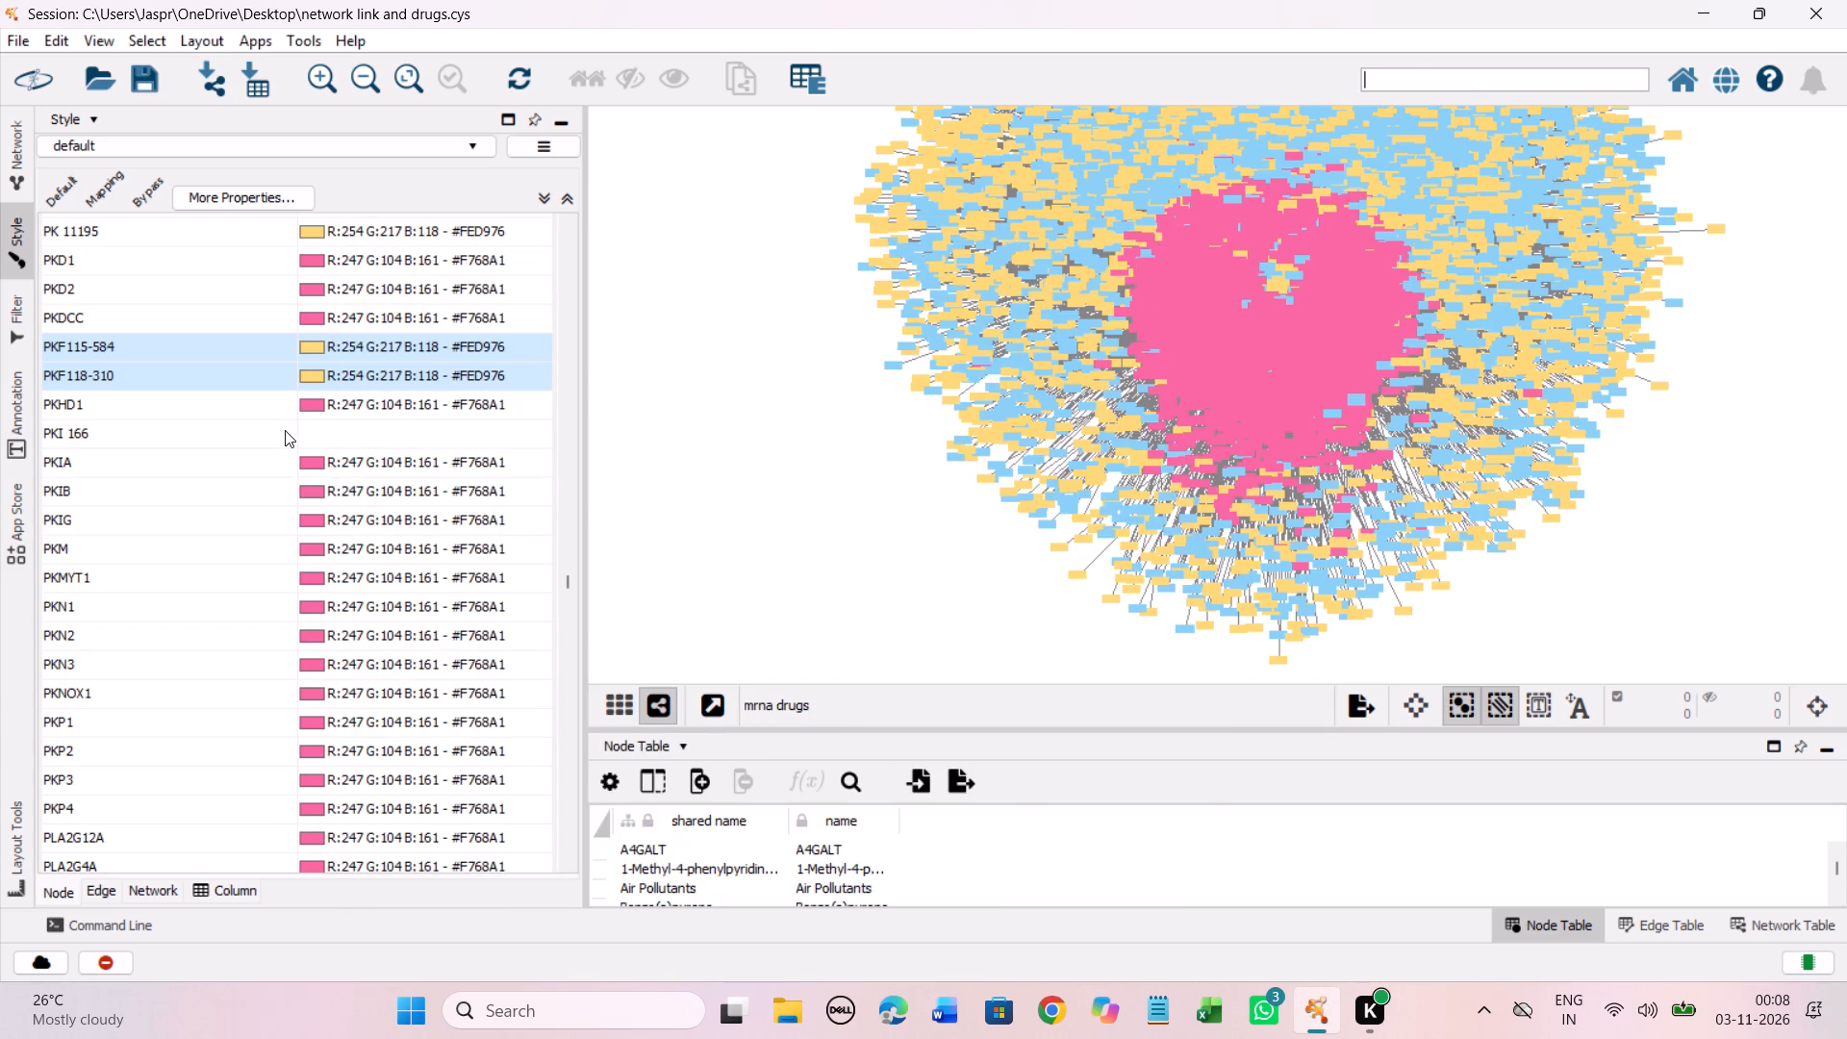
{"action": "right_click", "coordinate": [285, 430]}
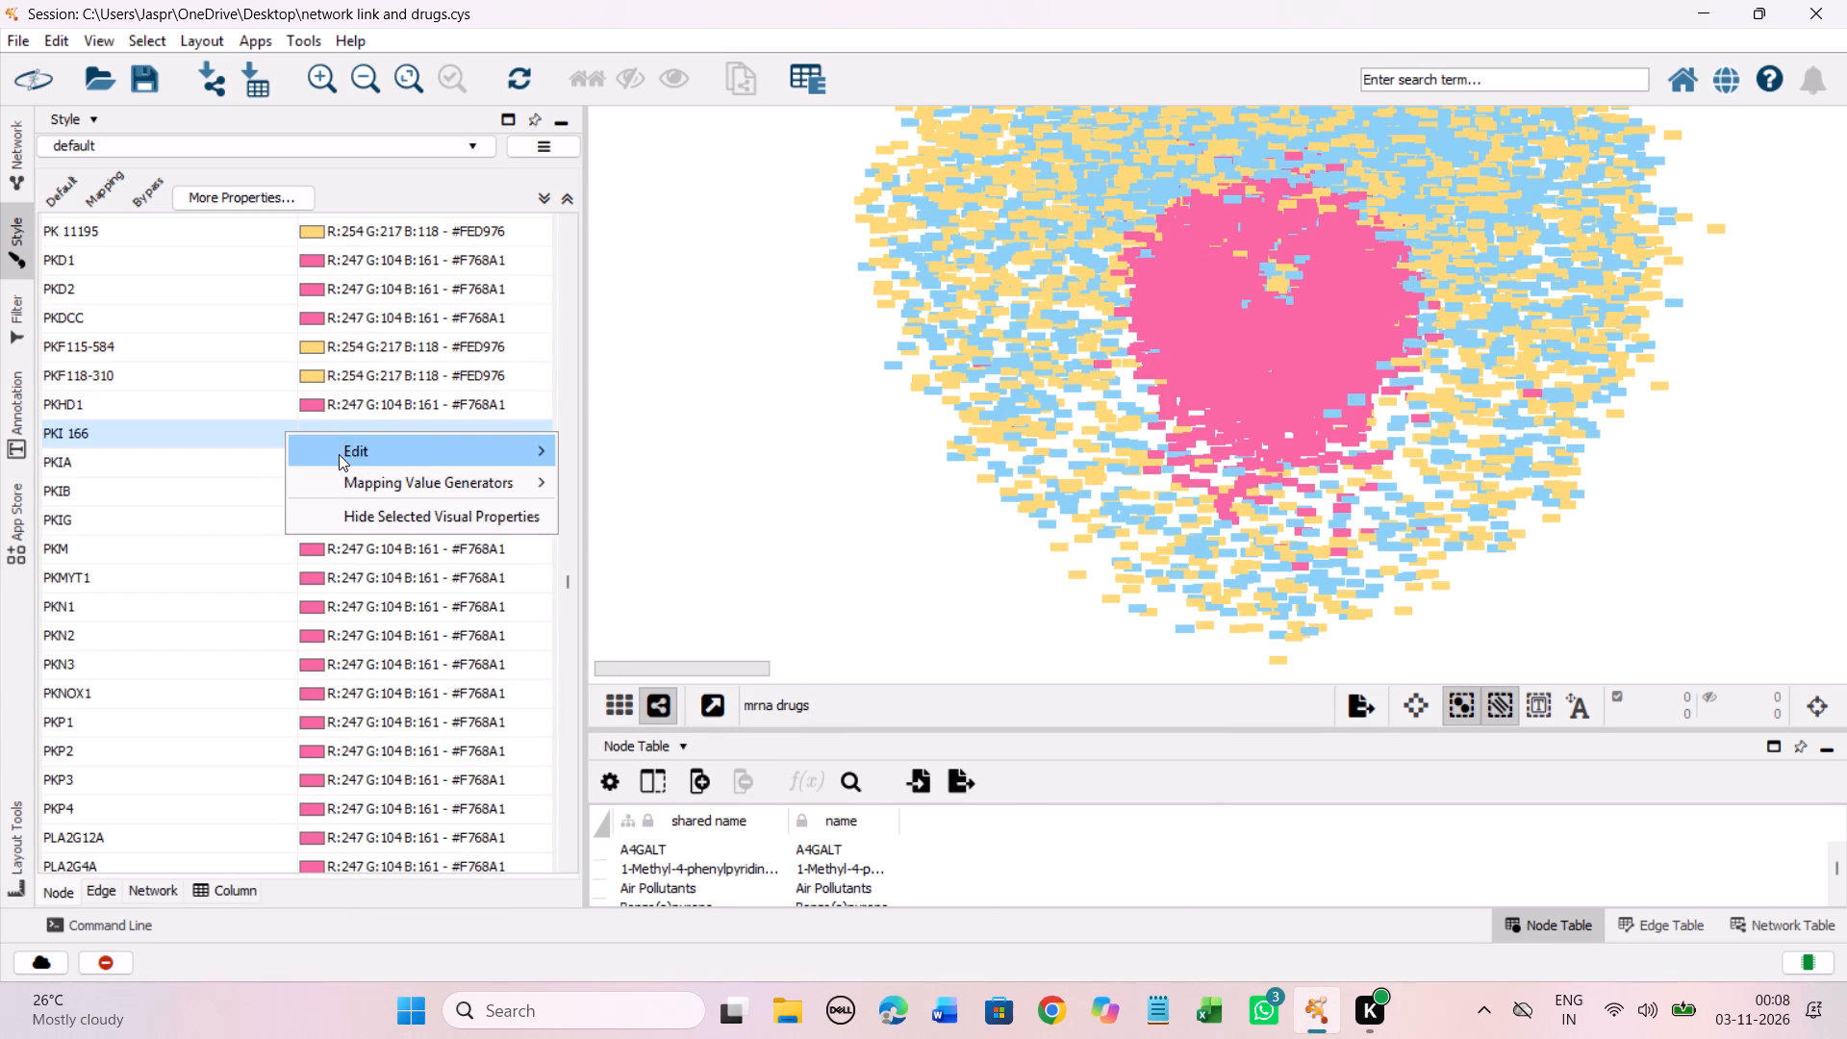
{"action": "left_click", "coordinate": [673, 456]}
{"action": "left_click_drag", "start_coordinate": [546, 536], "coordinate": [634, 247]}
{"action": "left_click", "coordinate": [750, 451]}
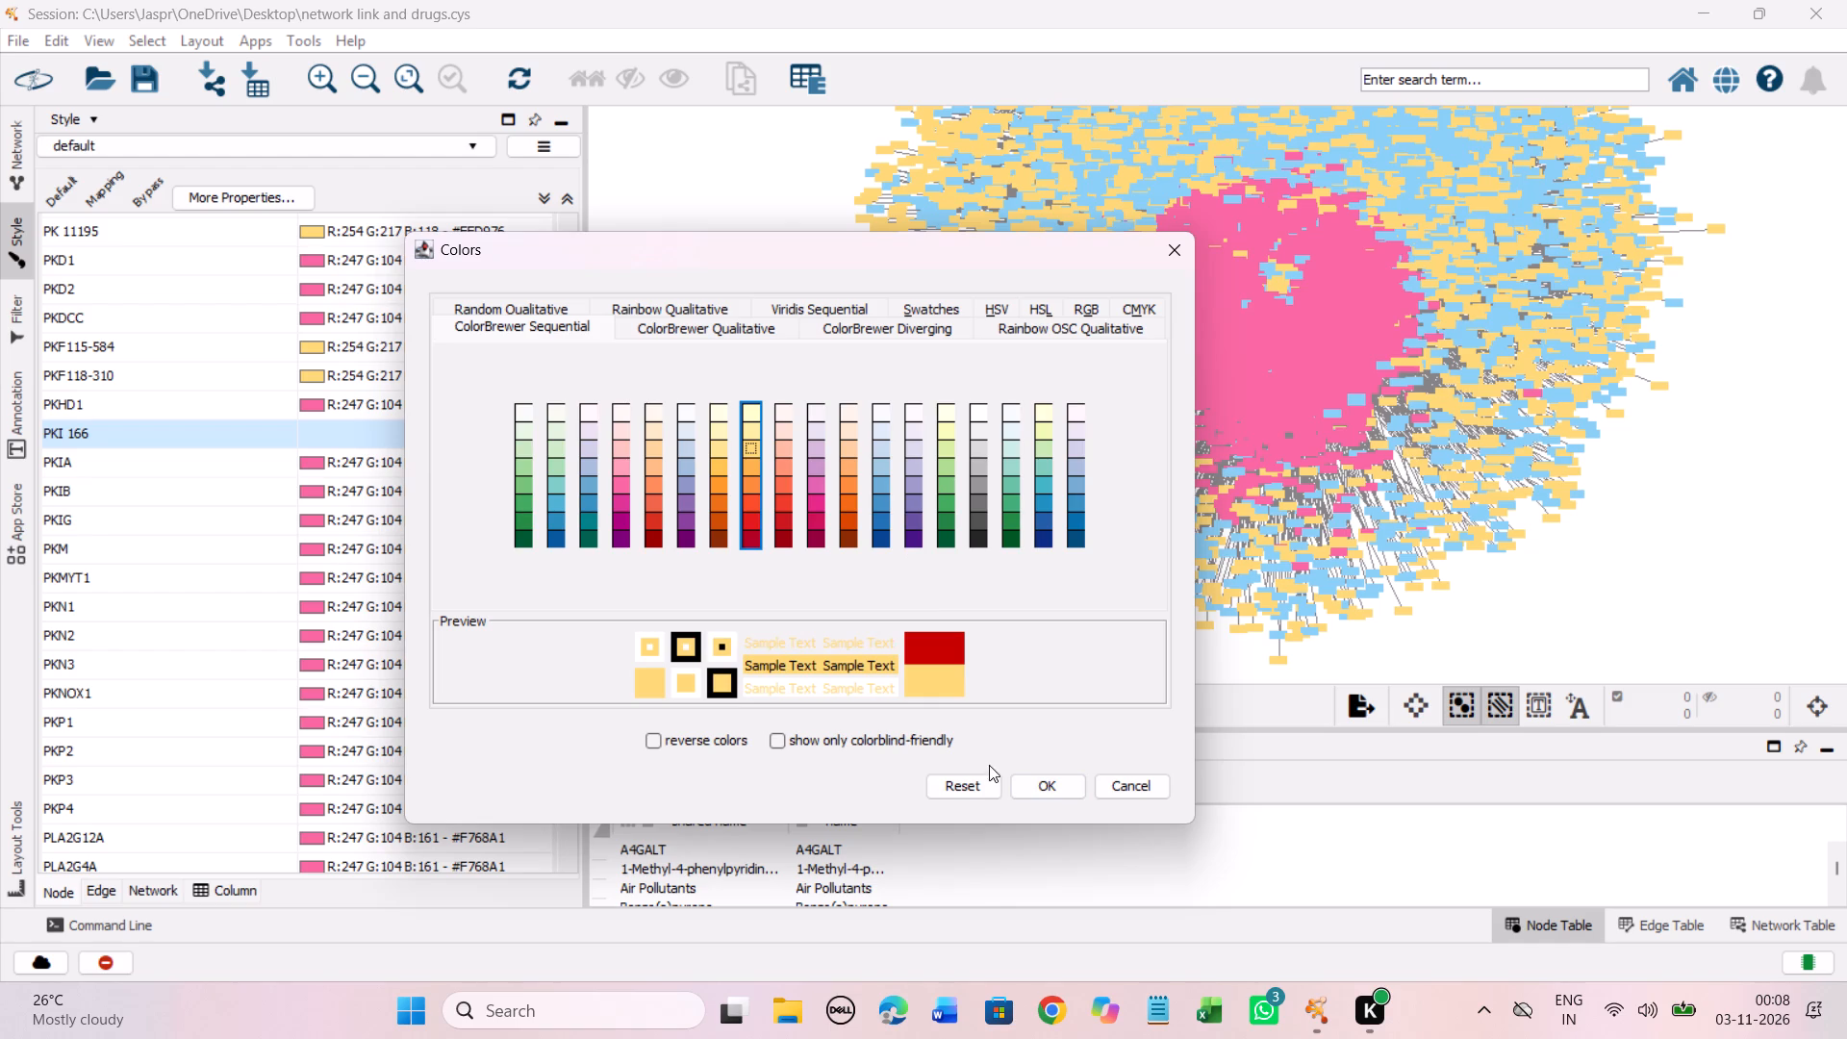
{"action": "left_click", "coordinate": [1030, 779]}
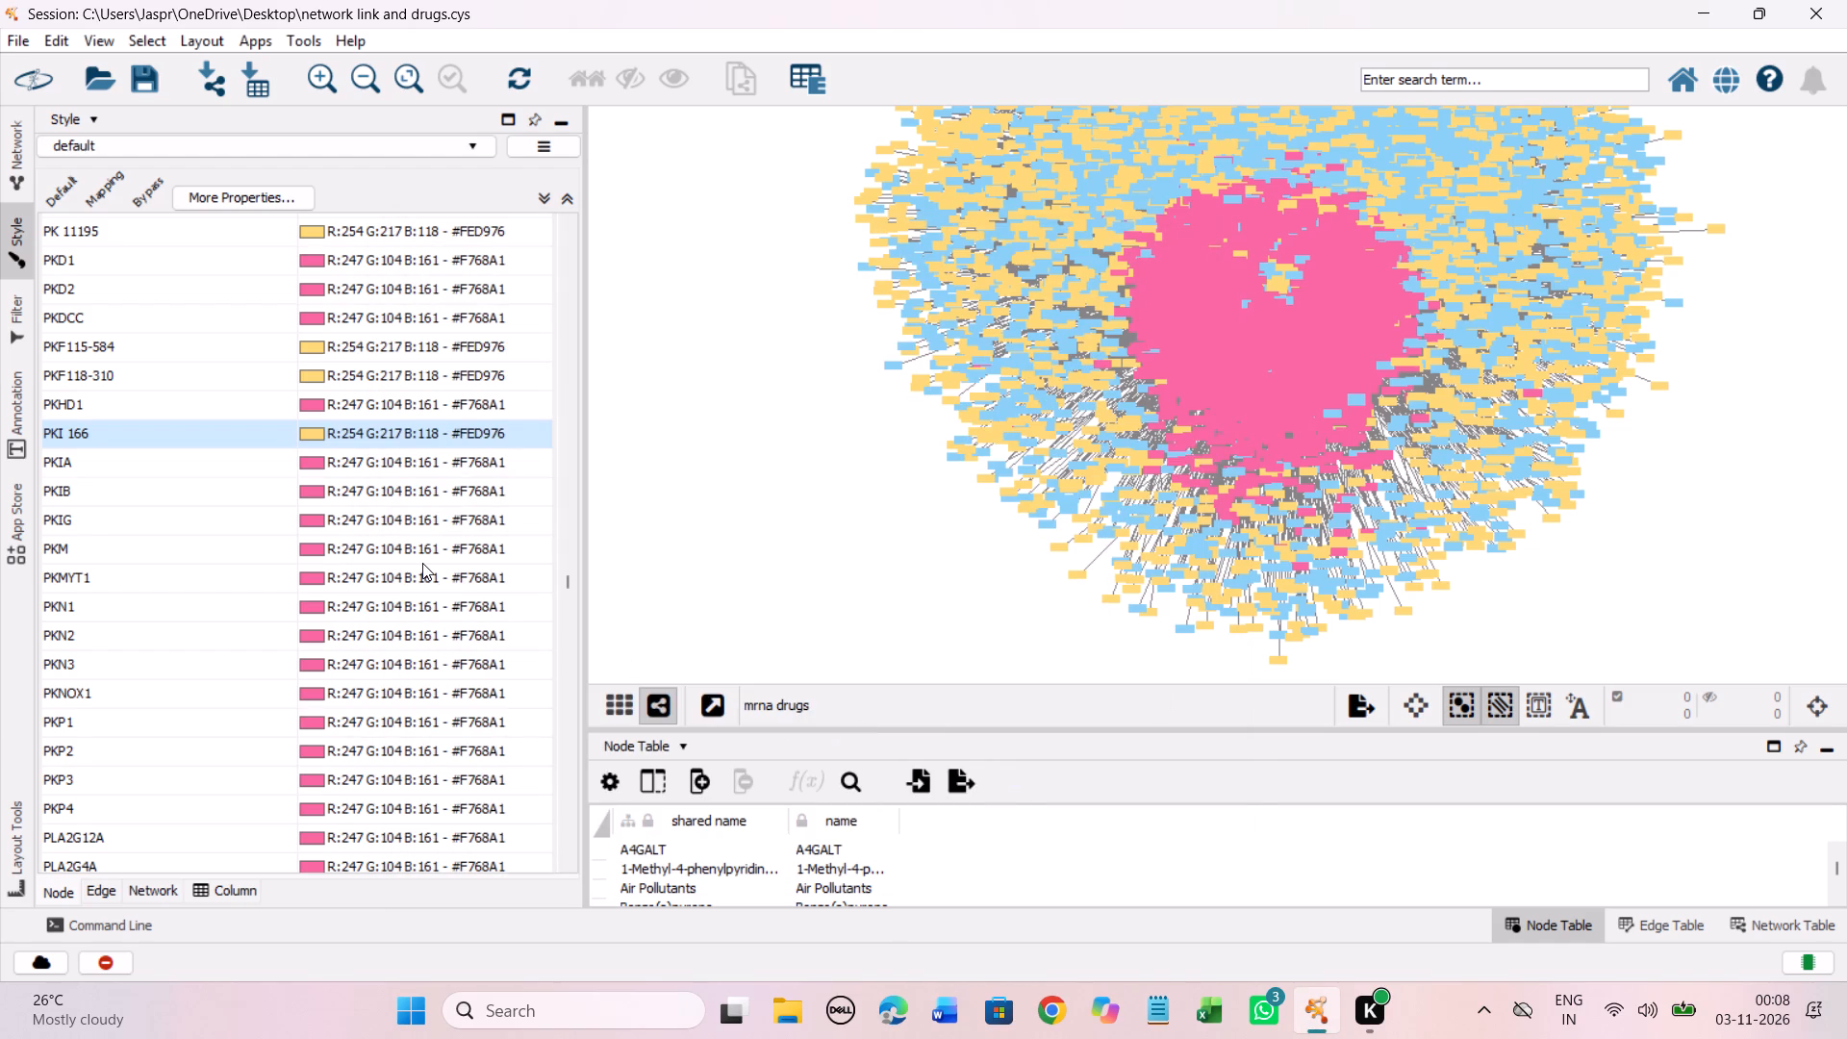
Set the discrete colour mapping of the unmapped entry PLX 4720 to the Yellow-Orange-Red shade #FED976.
{"action": "scroll", "coordinate": [422, 563], "scroll_direction": "down", "scroll_amount": 5}
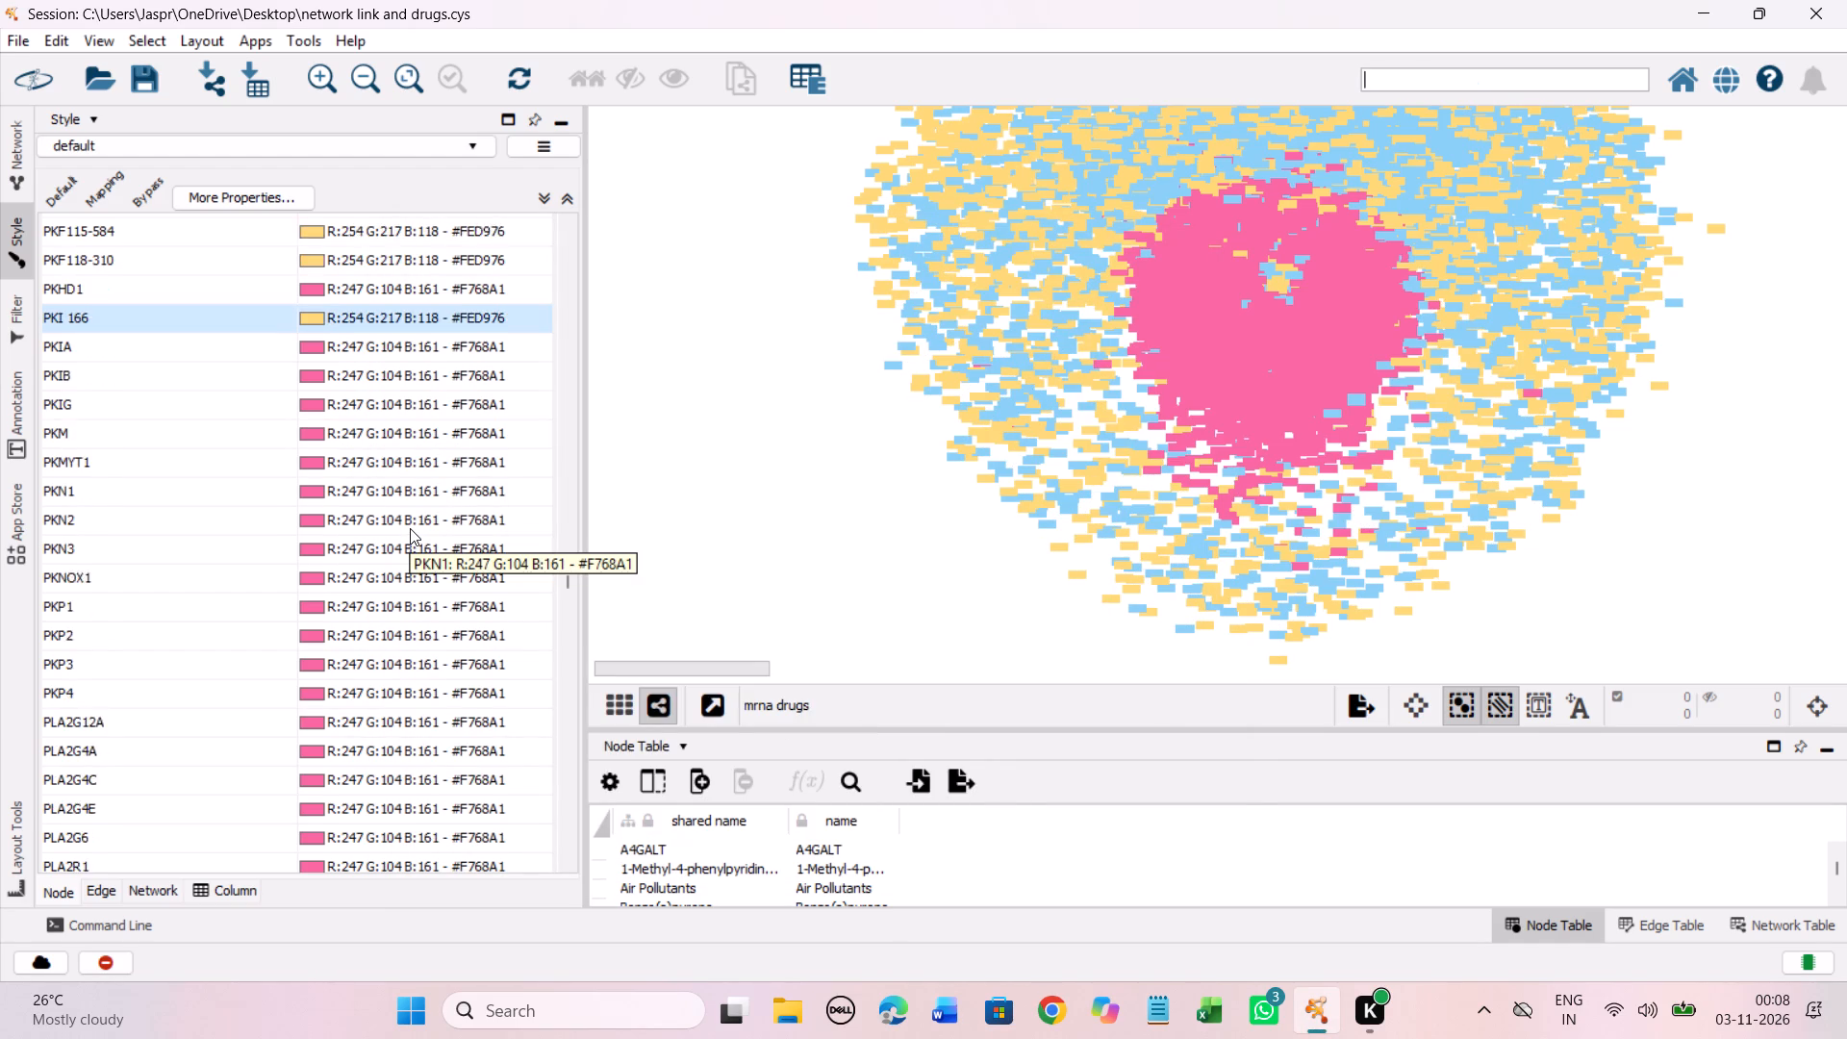
{"action": "scroll", "coordinate": [410, 528], "scroll_direction": "down", "scroll_amount": 2}
{"action": "scroll", "coordinate": [410, 528], "scroll_direction": "down", "scroll_amount": 20}
{"action": "scroll", "coordinate": [410, 528], "scroll_direction": "down", "scroll_amount": 11}
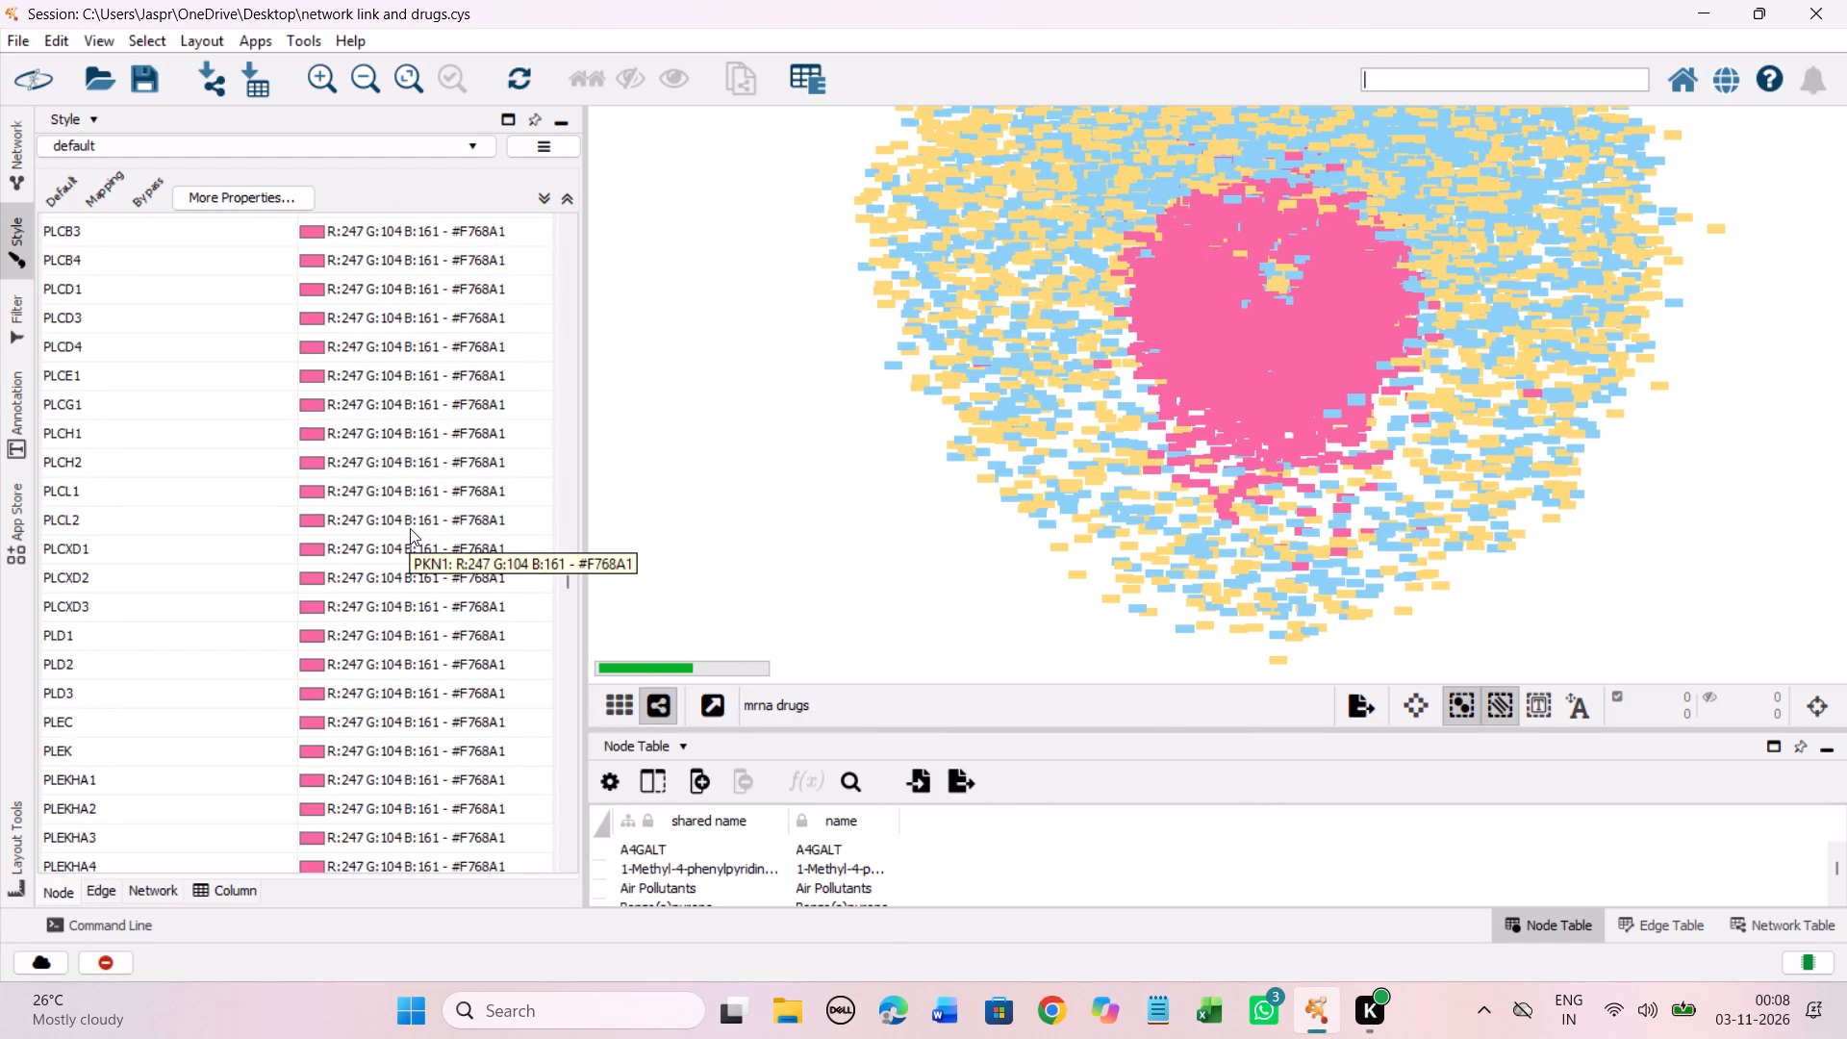
{"action": "scroll", "coordinate": [410, 528], "scroll_direction": "down", "scroll_amount": 20}
{"action": "scroll", "coordinate": [410, 528], "scroll_direction": "down", "scroll_amount": 20}
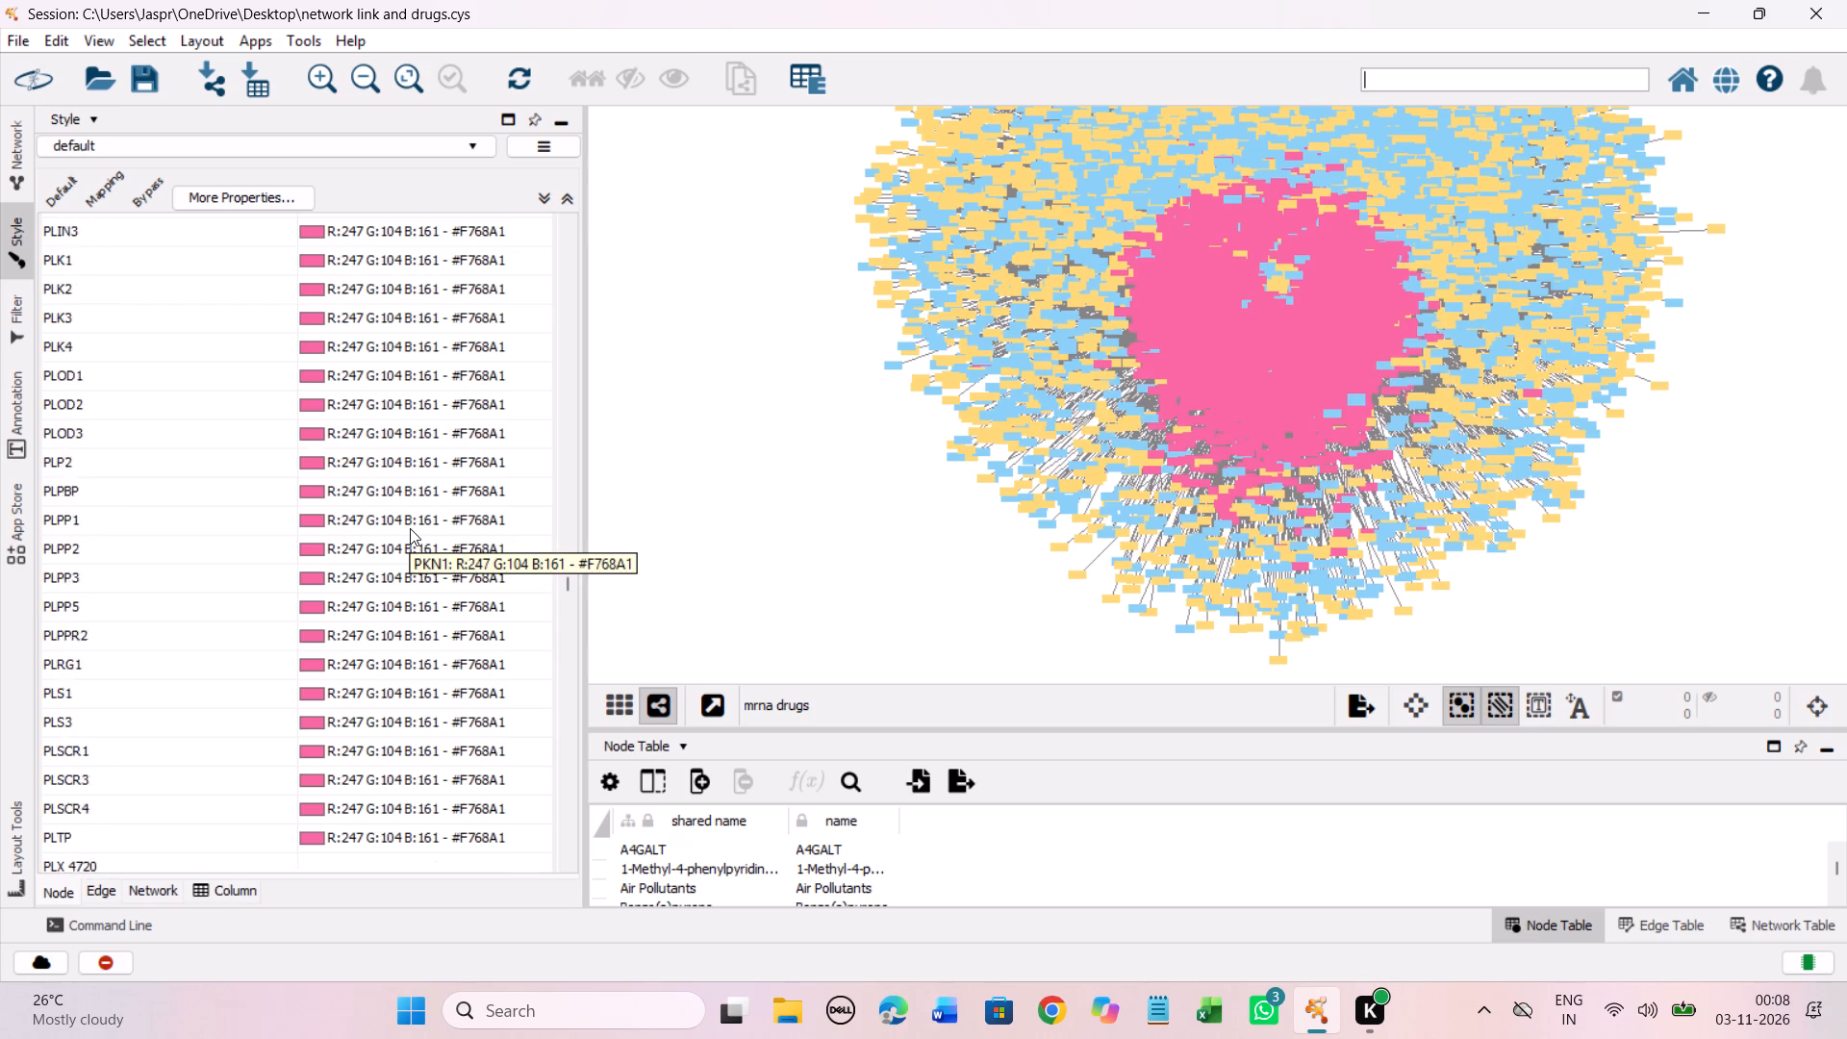
{"action": "scroll", "coordinate": [410, 528], "scroll_direction": "down", "scroll_amount": 18}
{"action": "scroll", "coordinate": [410, 528], "scroll_direction": "down", "scroll_amount": 4}
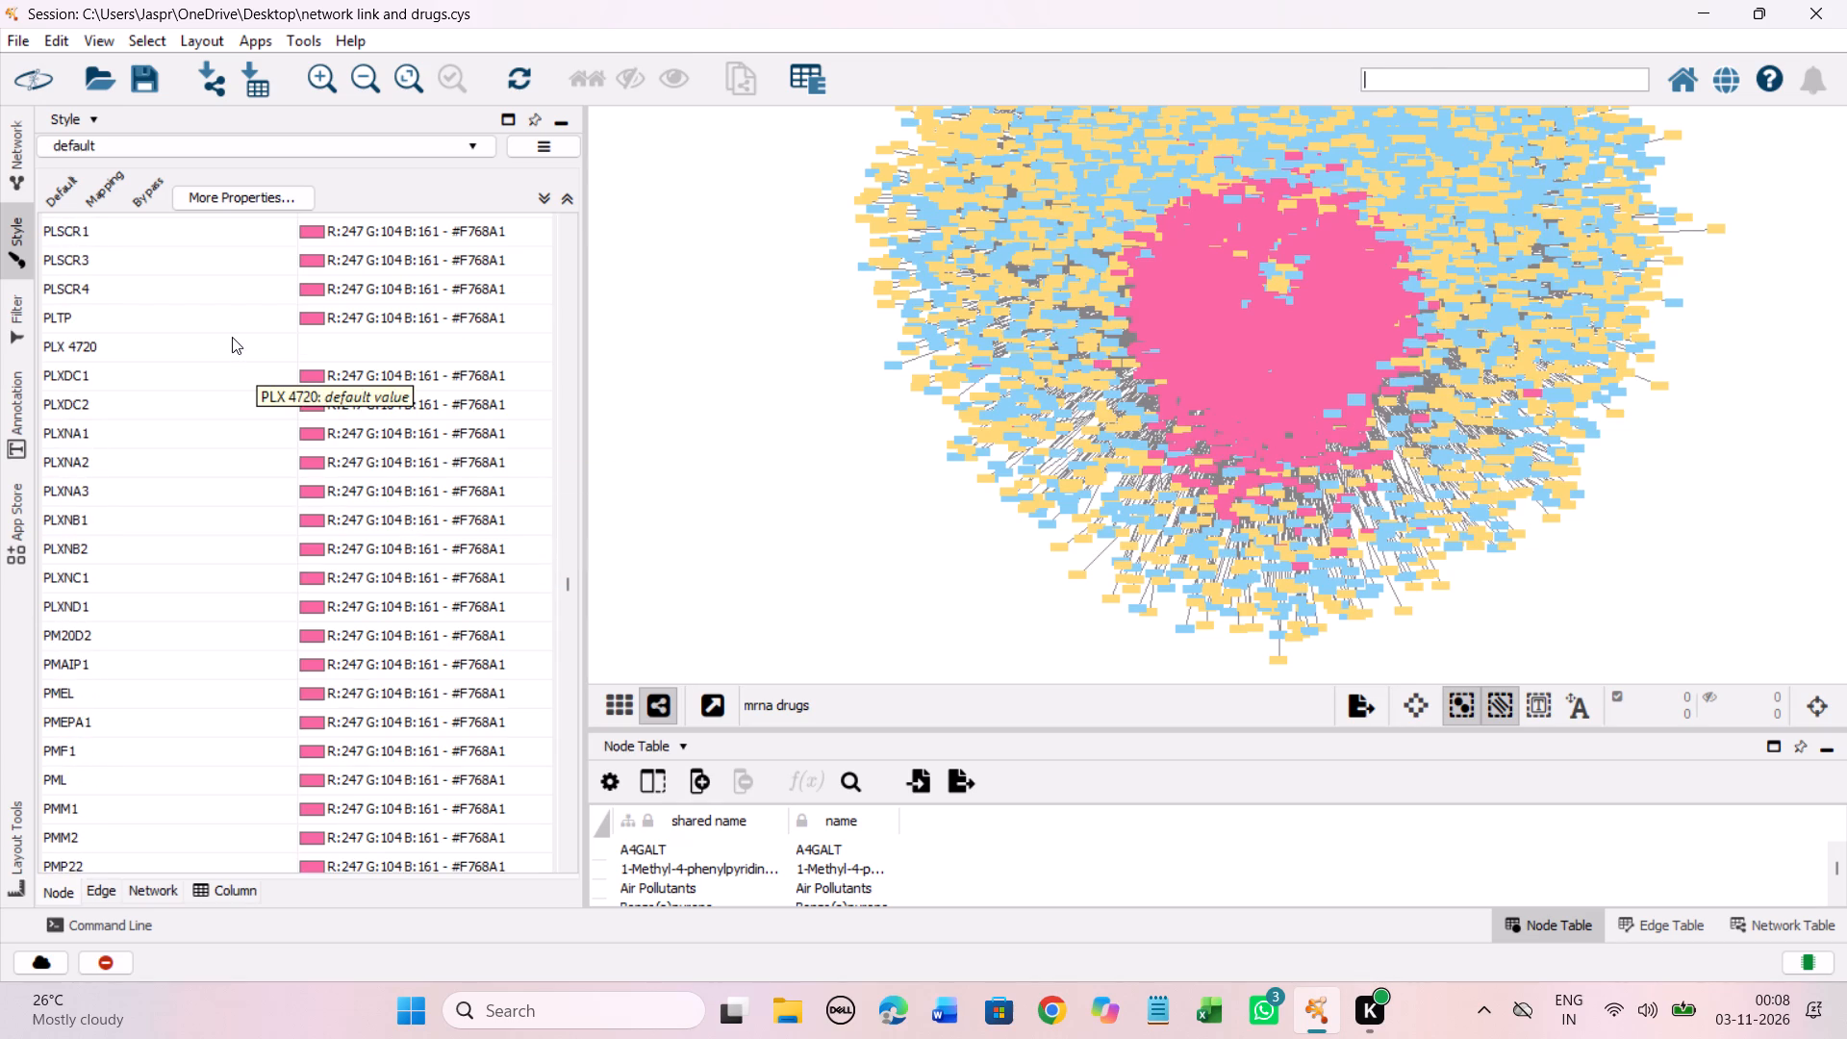
{"action": "left_click", "coordinate": [234, 346]}
{"action": "right_click", "coordinate": [234, 346]}
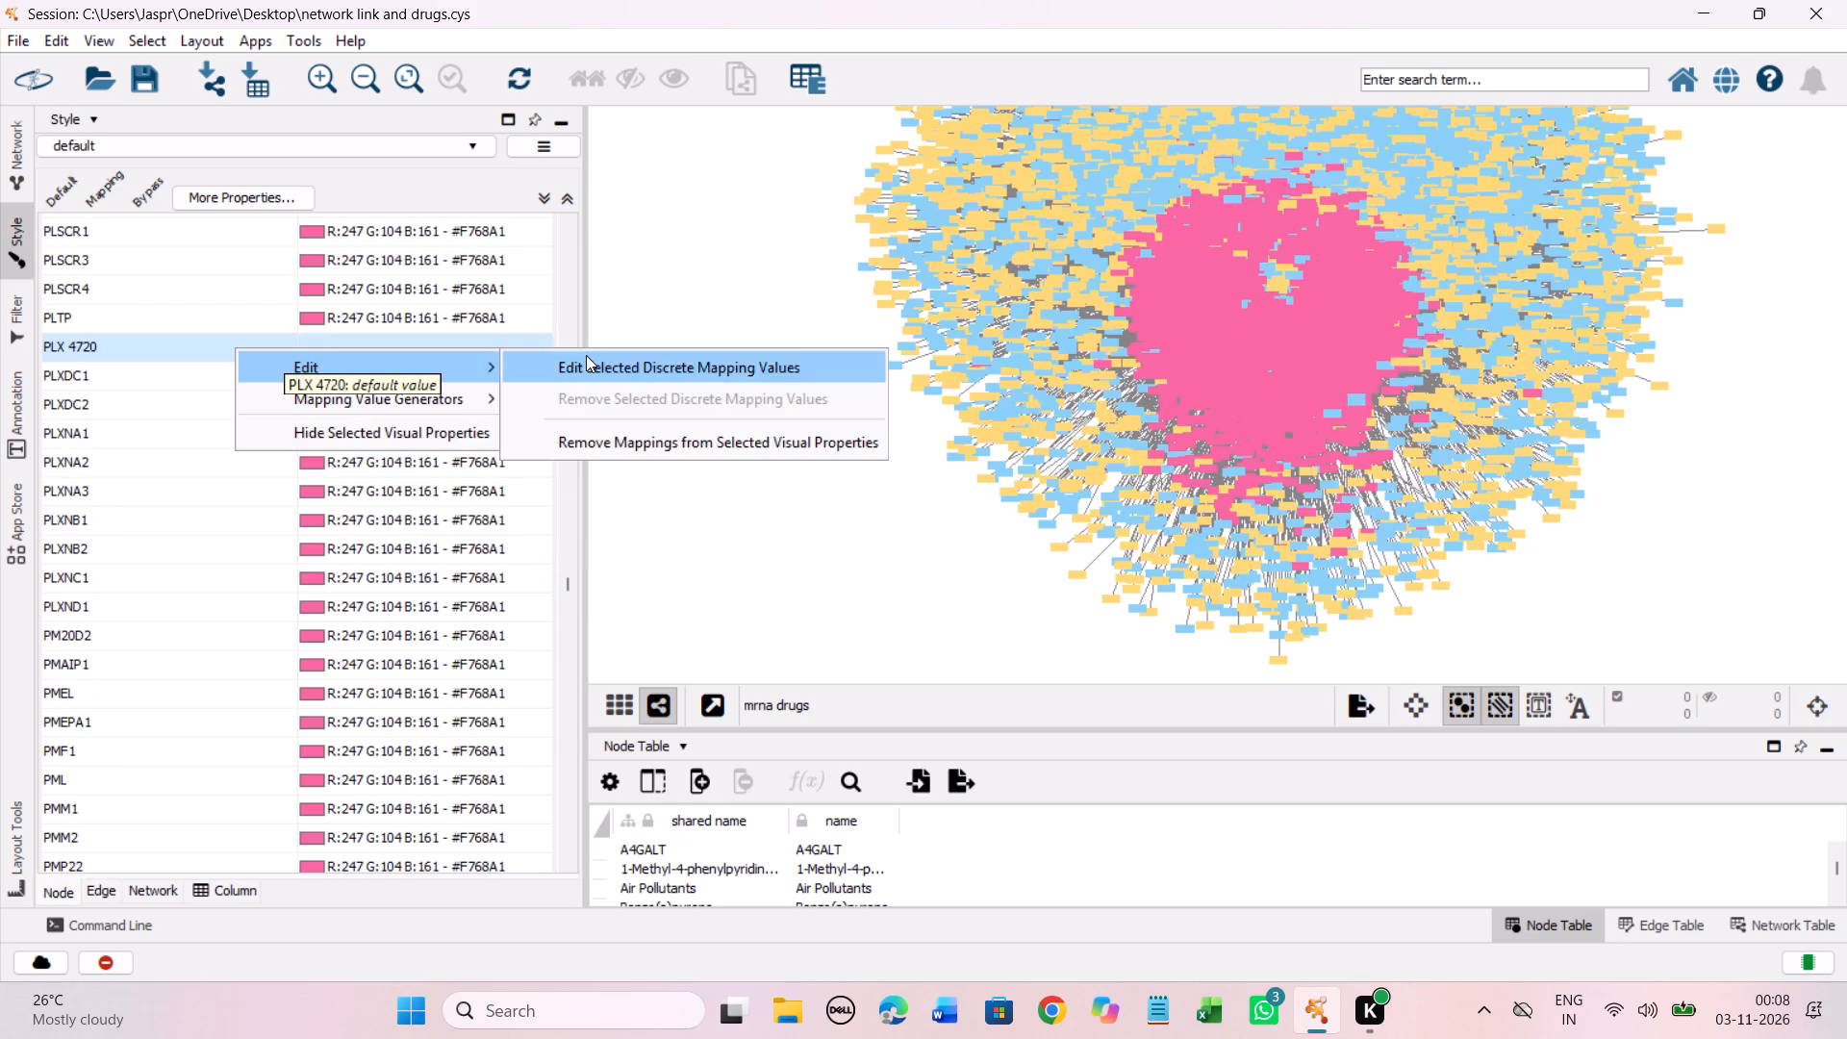
{"action": "left_click", "coordinate": [586, 355]}
{"action": "left_click_drag", "start_coordinate": [495, 539], "coordinate": [589, 198]}
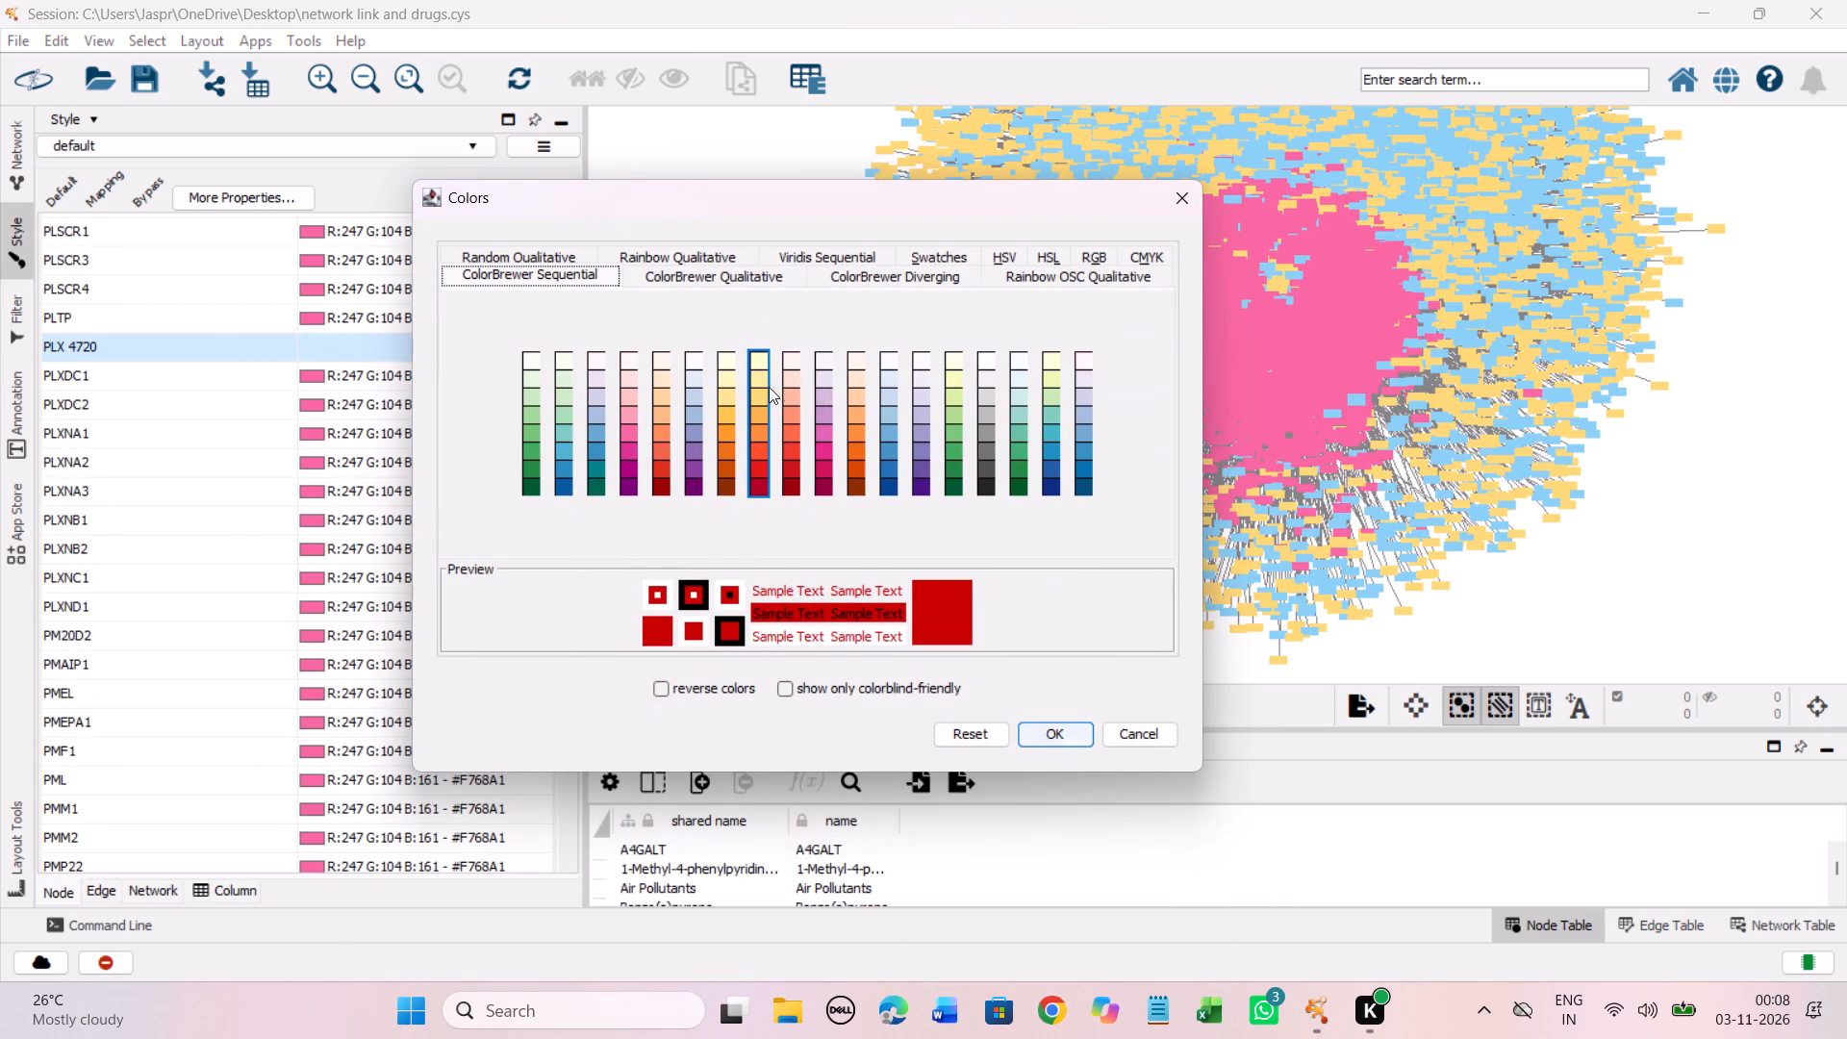
{"action": "left_click", "coordinate": [757, 401]}
{"action": "left_click", "coordinate": [1060, 732]}
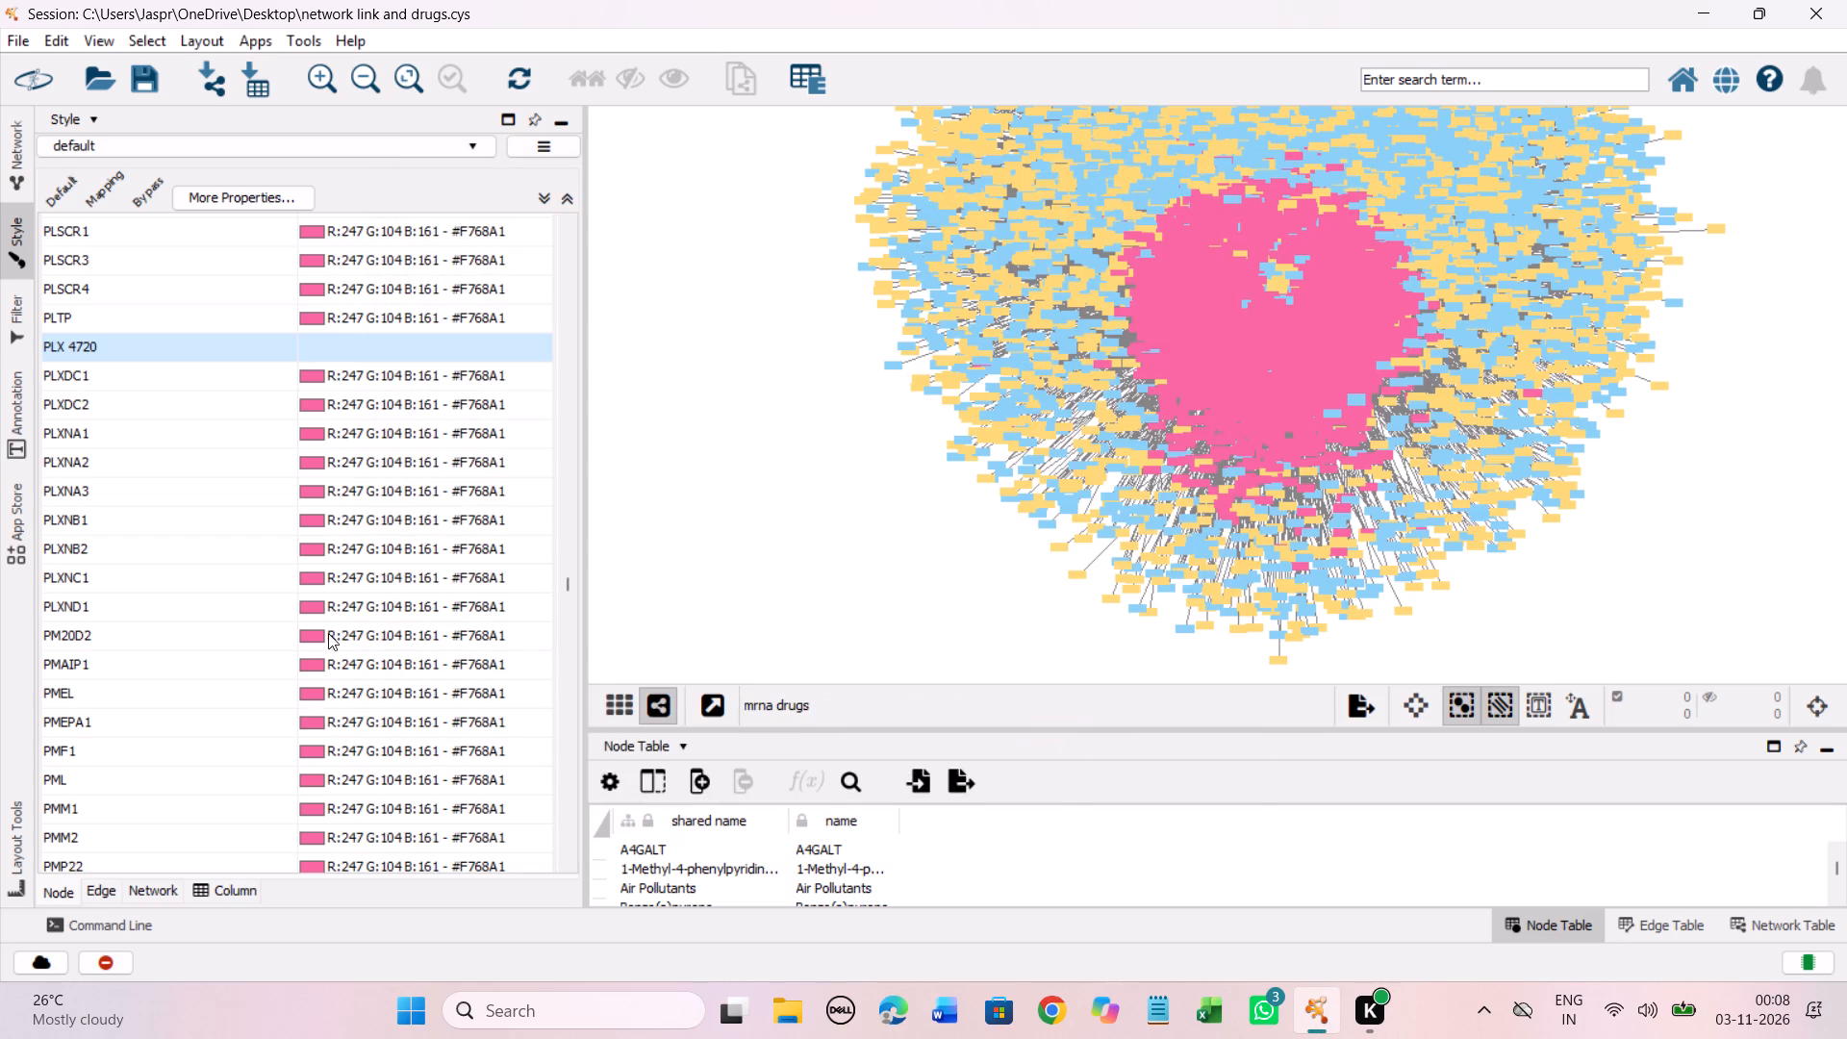
Set the discrete colour mapping of the unmapped entry PNU-282987 to the Yellow-Orange-Red shade #FED976.
{"action": "scroll", "coordinate": [304, 581], "scroll_direction": "down", "scroll_amount": 6}
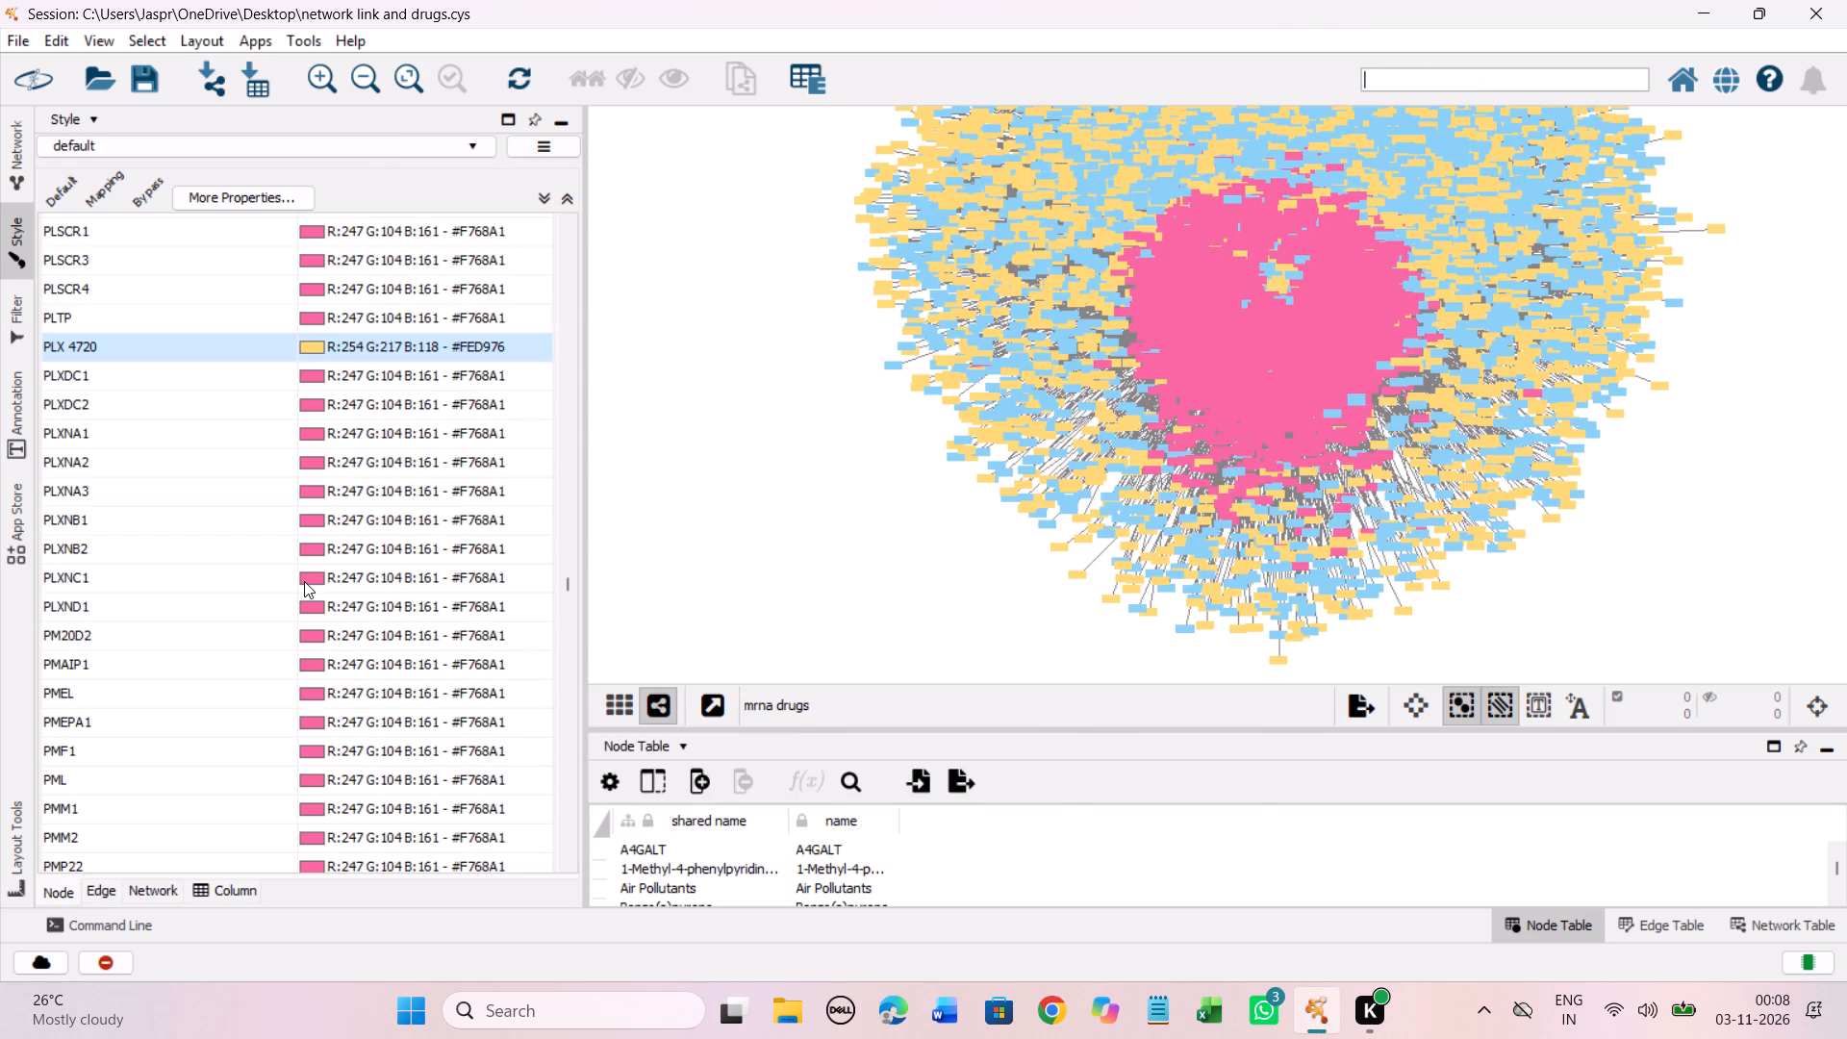
{"action": "scroll", "coordinate": [304, 581], "scroll_direction": "down", "scroll_amount": 14}
{"action": "scroll", "coordinate": [307, 590], "scroll_direction": "up", "scroll_amount": 20}
{"action": "scroll", "coordinate": [307, 590], "scroll_direction": "down", "scroll_amount": 9}
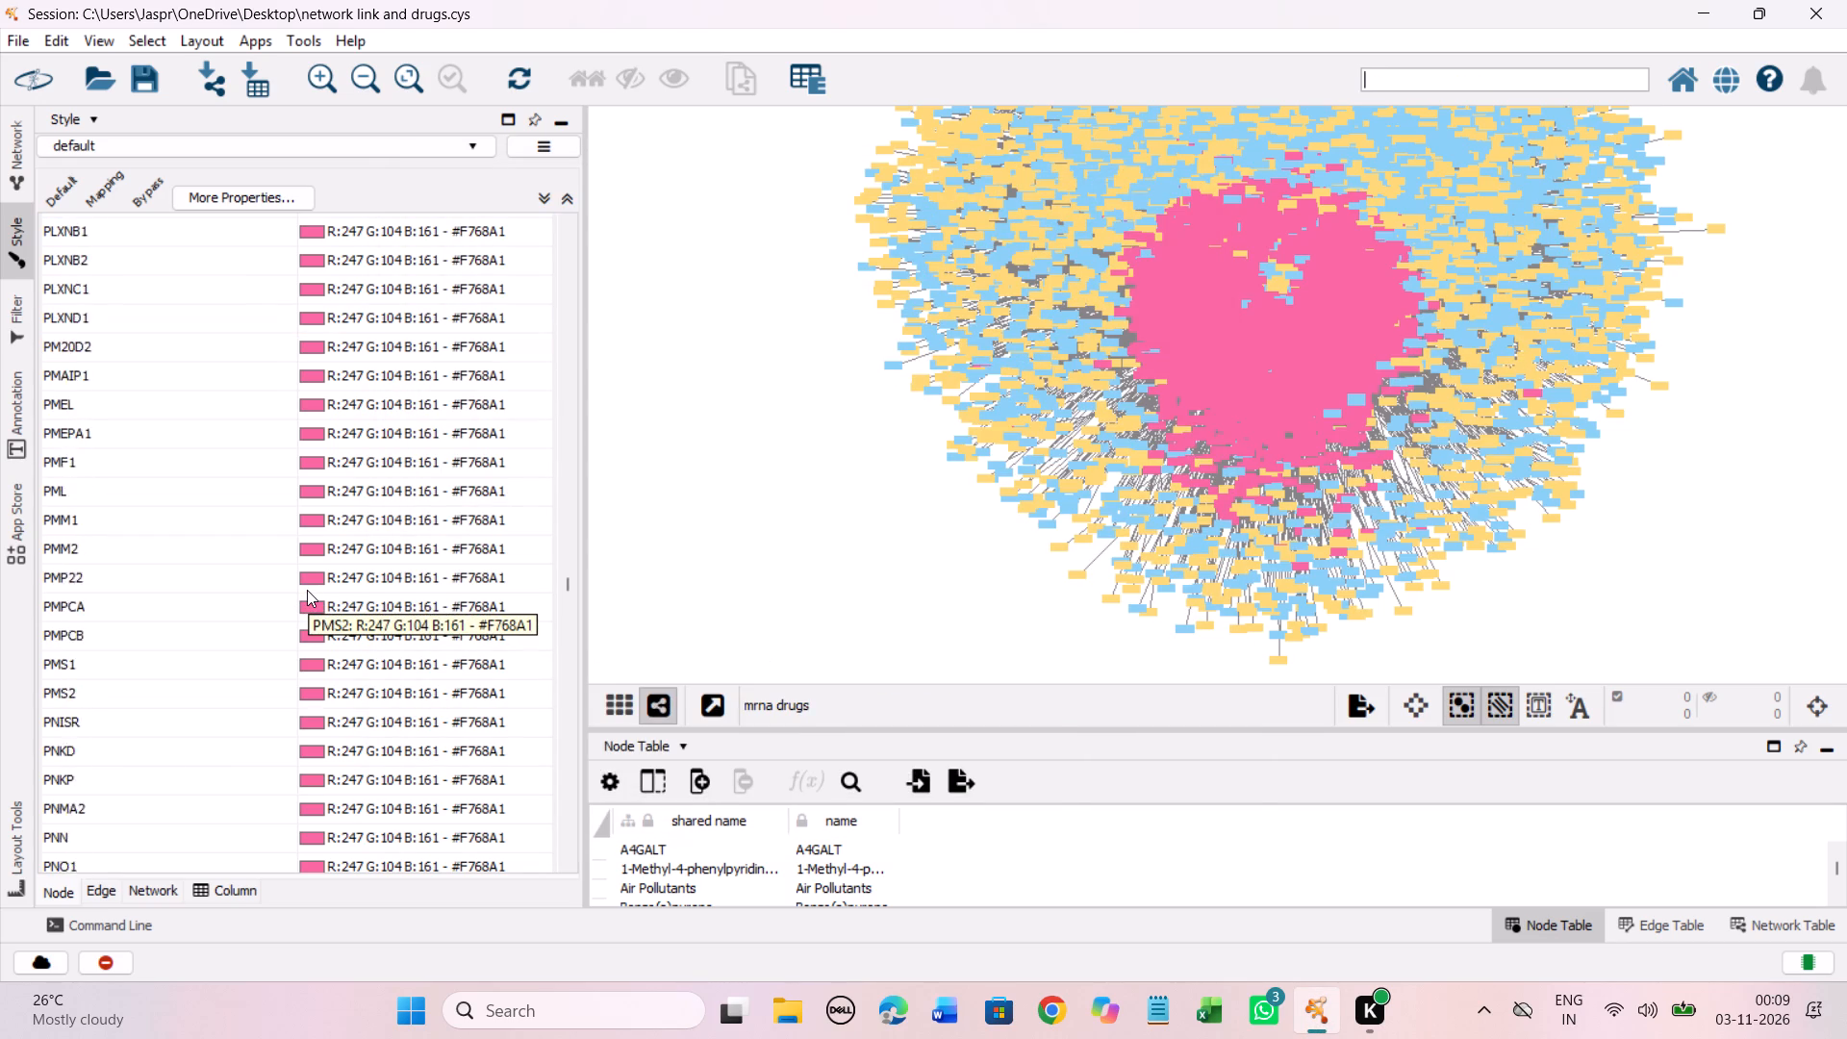
{"action": "scroll", "coordinate": [307, 590], "scroll_direction": "down", "scroll_amount": 20}
{"action": "scroll", "coordinate": [307, 590], "scroll_direction": "down", "scroll_amount": 4}
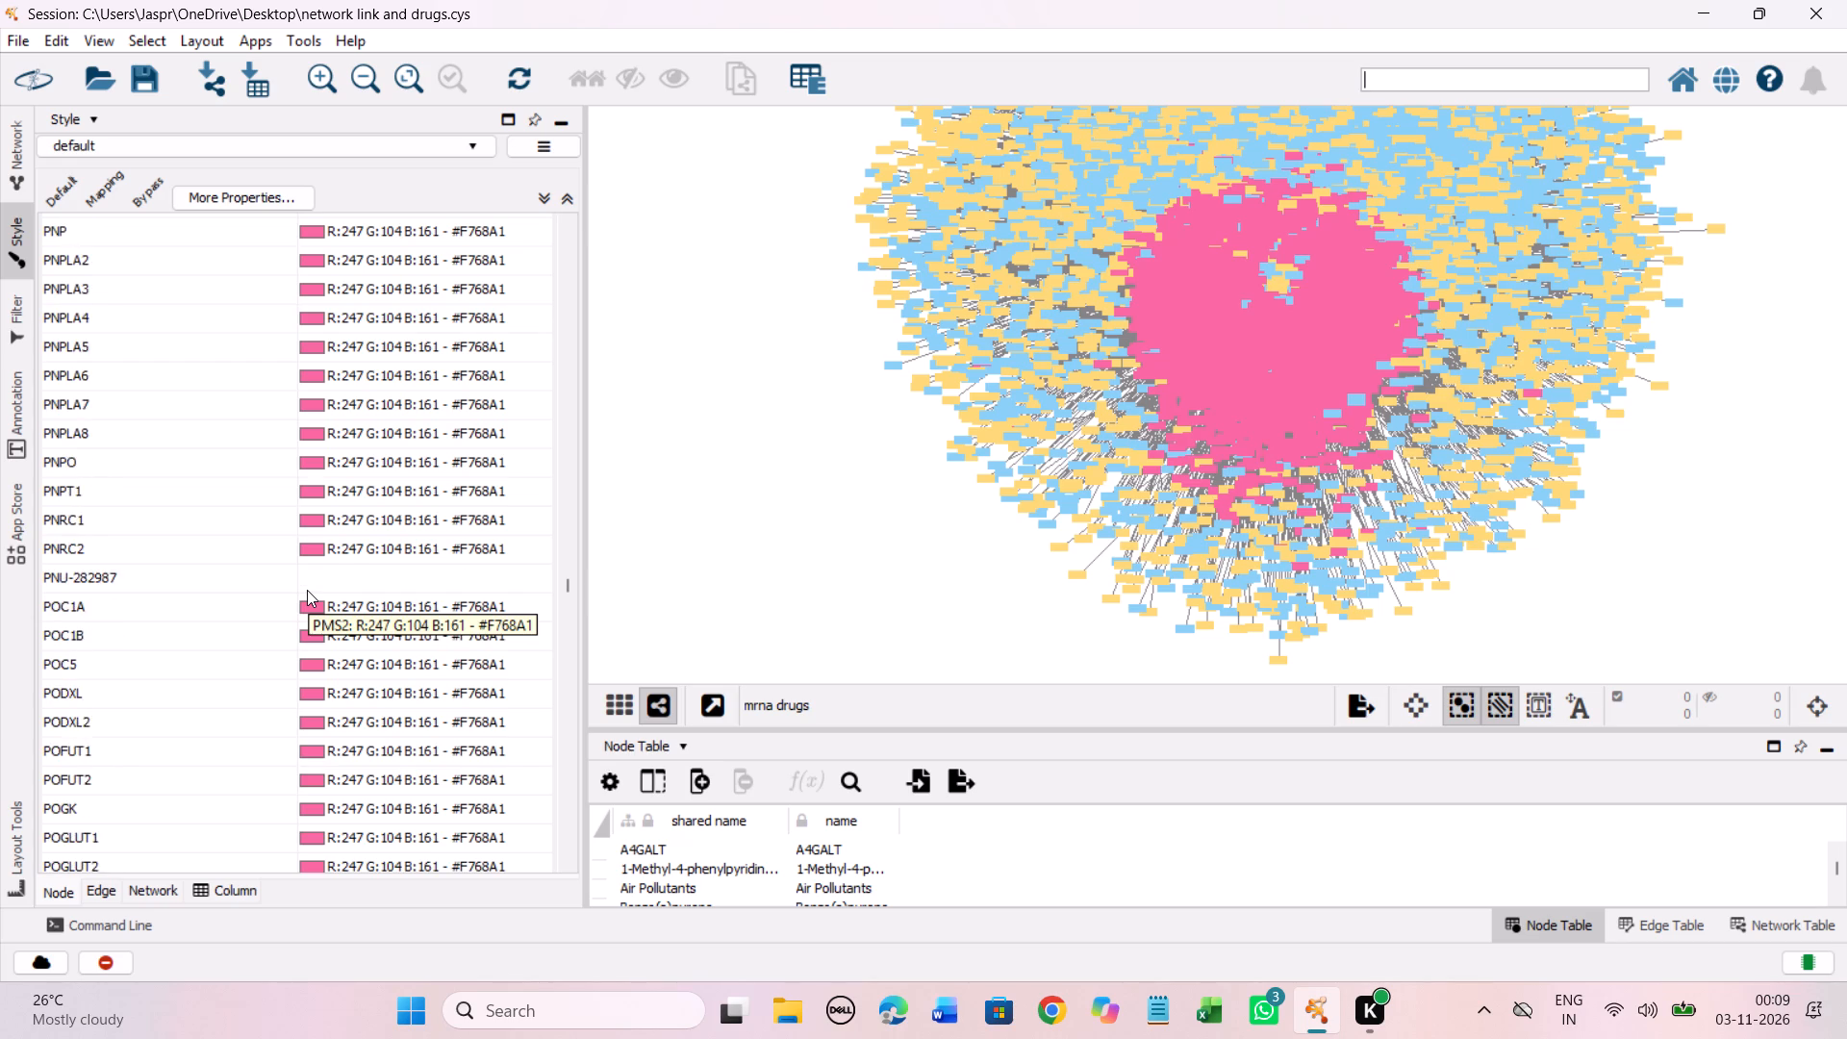
{"action": "scroll", "coordinate": [304, 637], "scroll_direction": "down", "scroll_amount": 5}
{"action": "left_click", "coordinate": [267, 438]}
{"action": "right_click", "coordinate": [267, 438]}
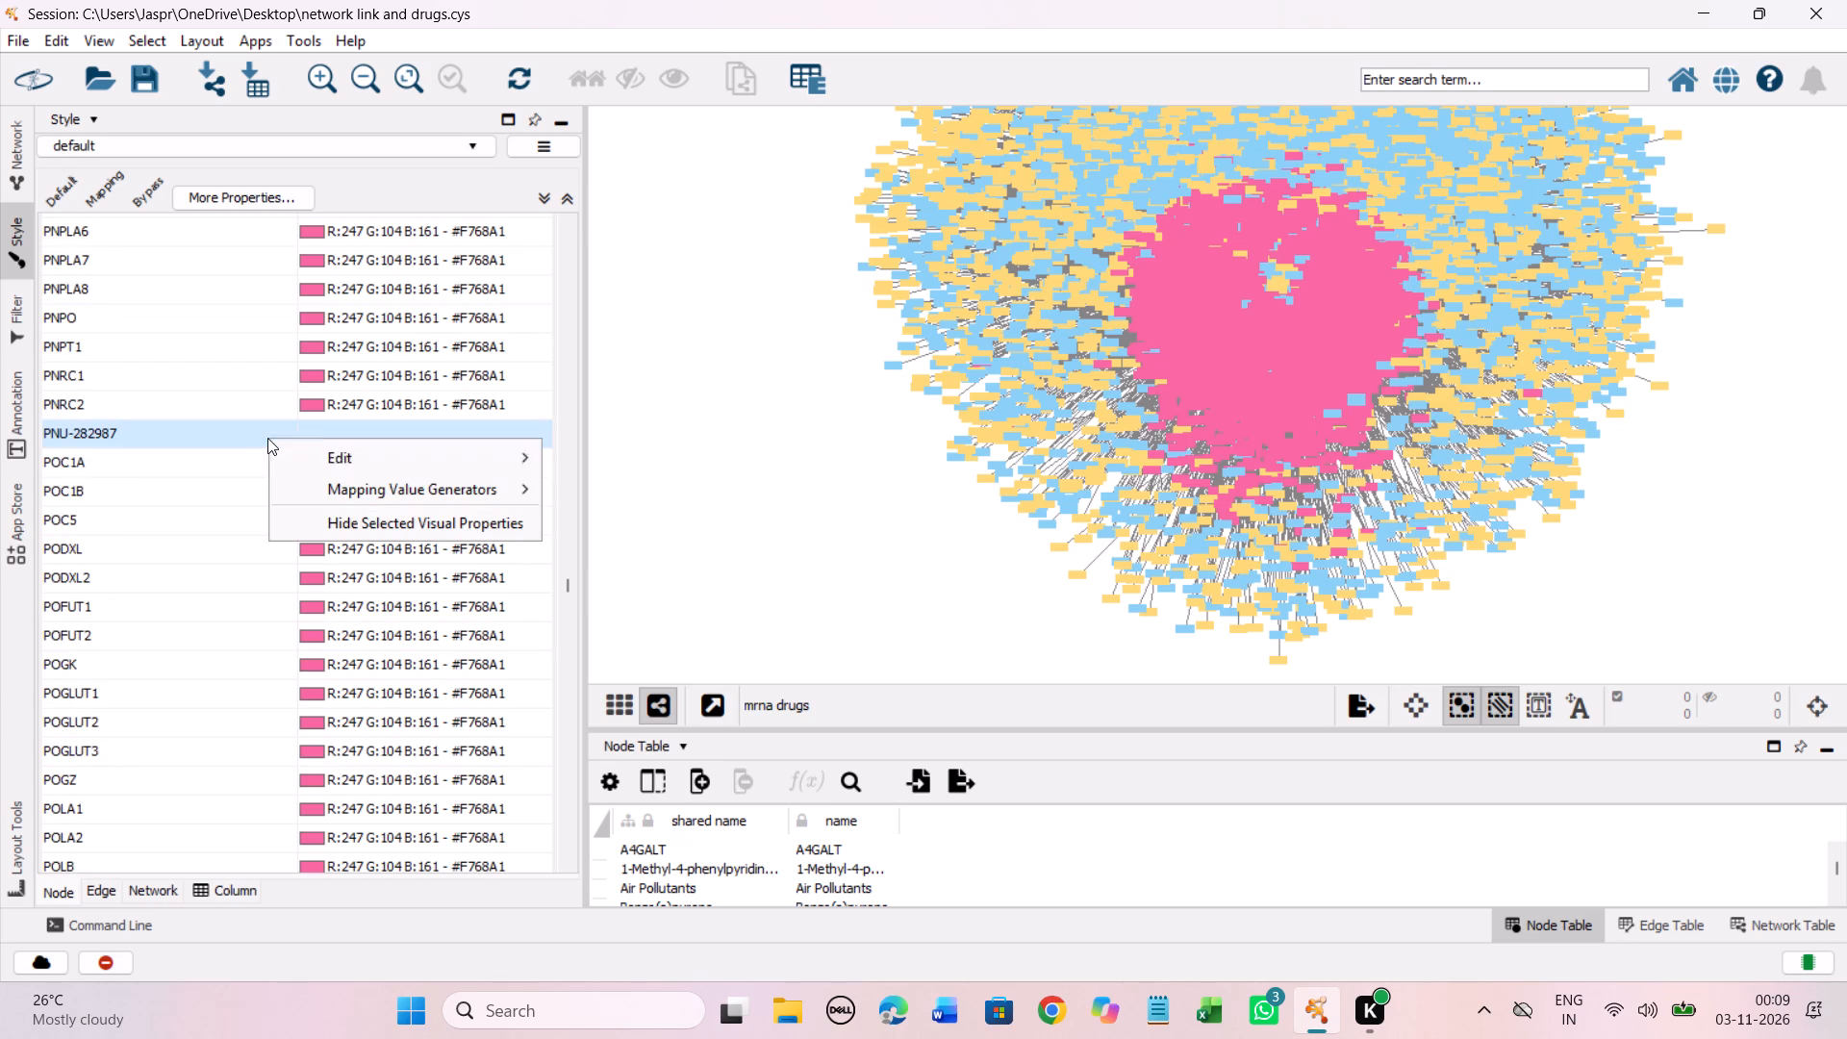
{"action": "left_click", "coordinate": [742, 469]}
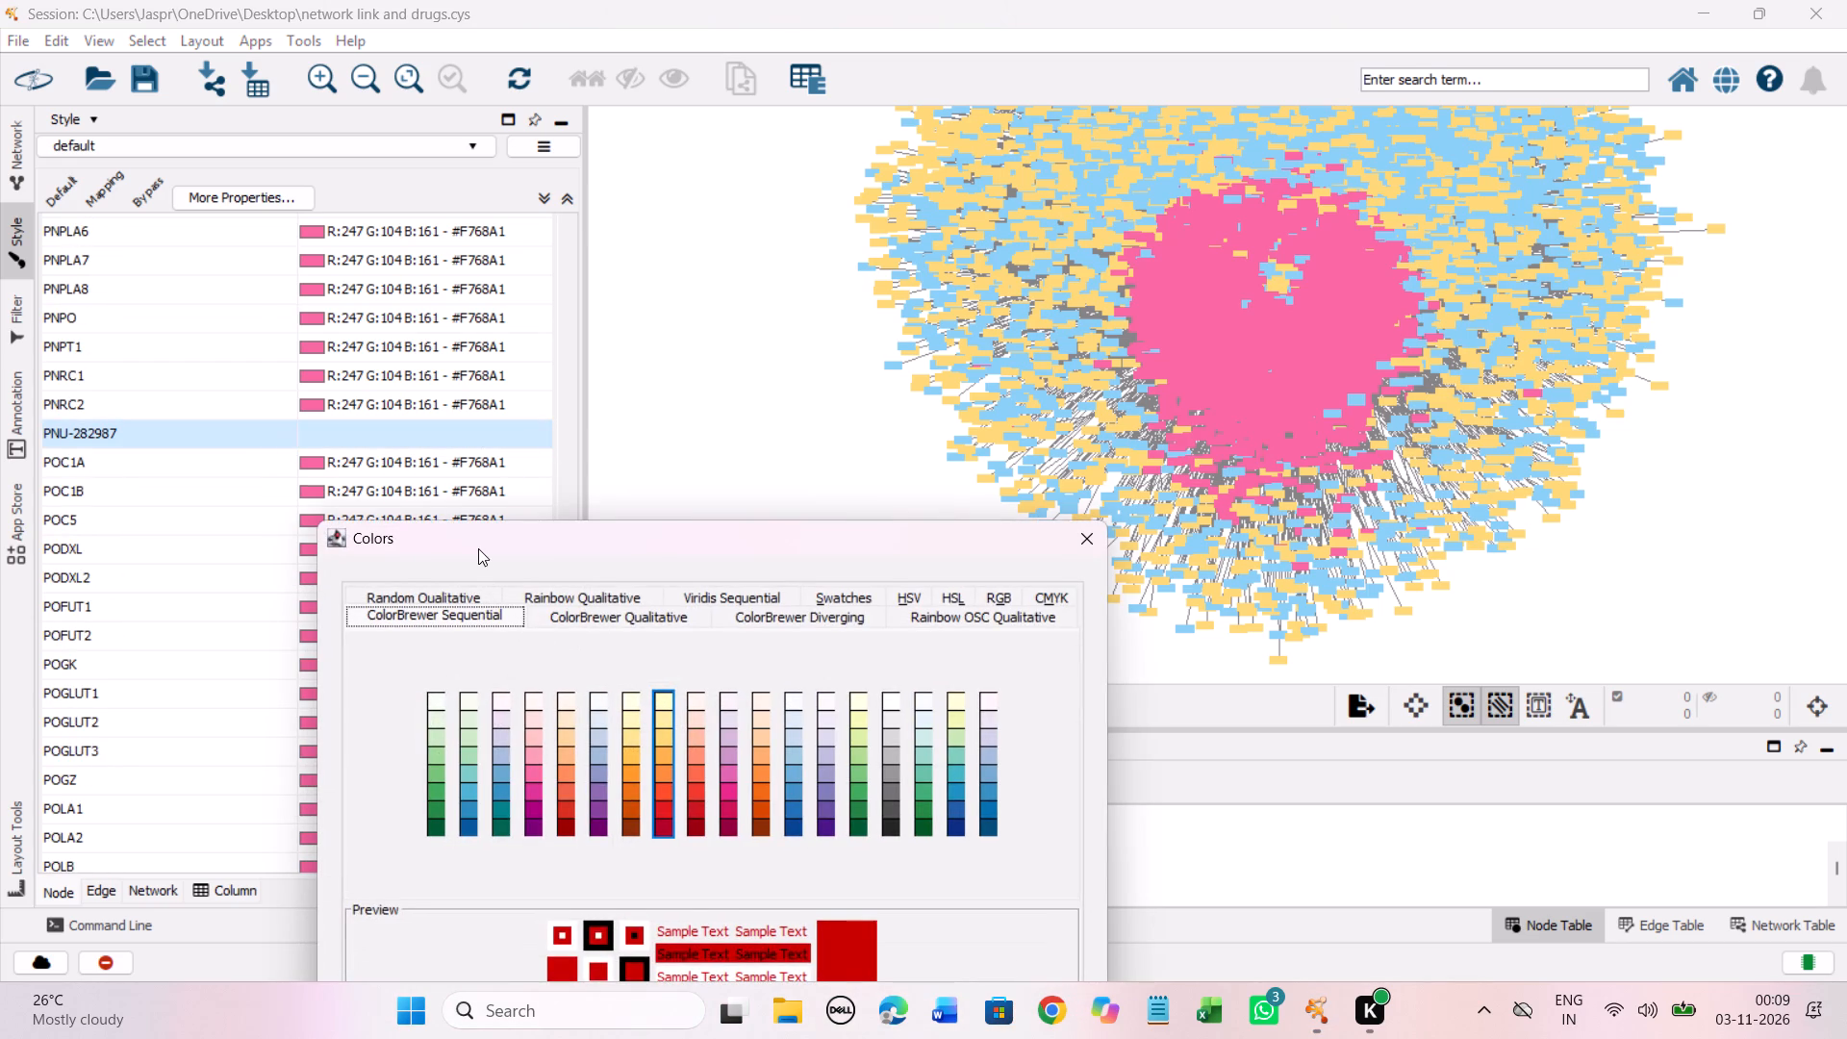
{"action": "left_click_drag", "start_coordinate": [478, 548], "coordinate": [577, 278]}
{"action": "left_click", "coordinate": [766, 464]}
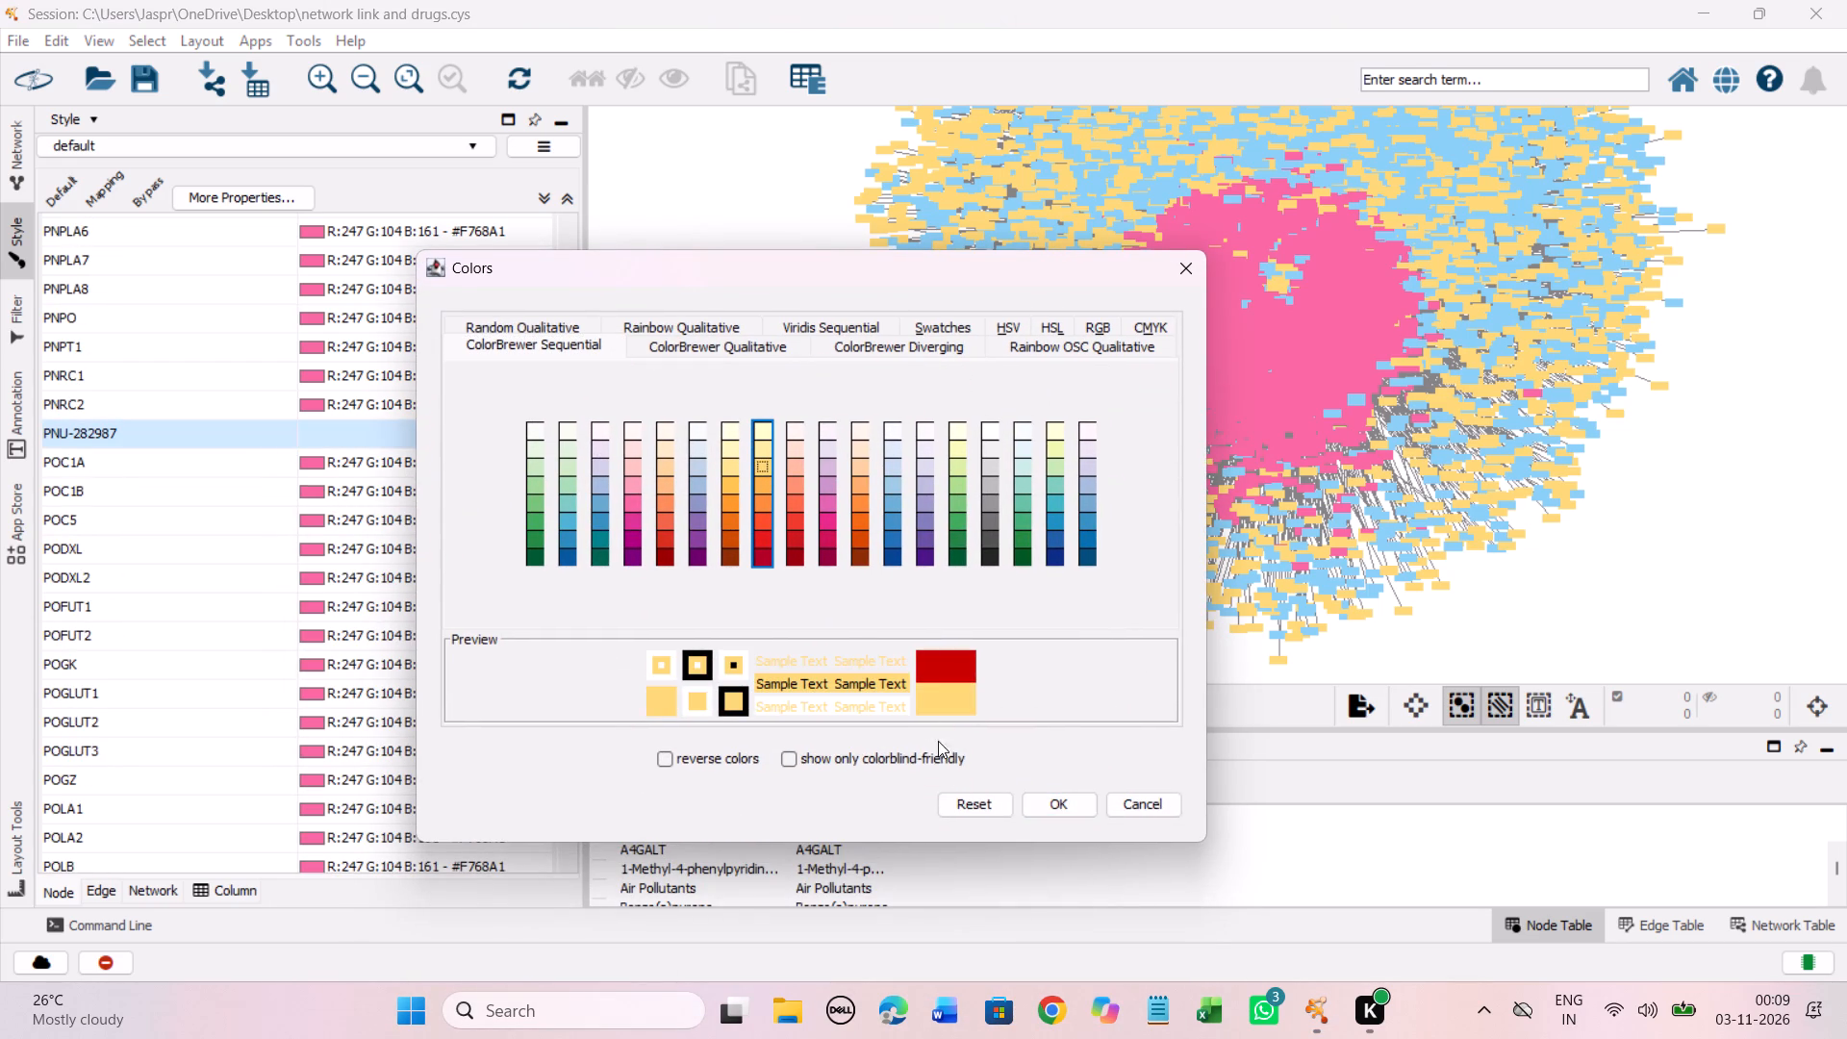
{"action": "left_click", "coordinate": [1042, 799]}
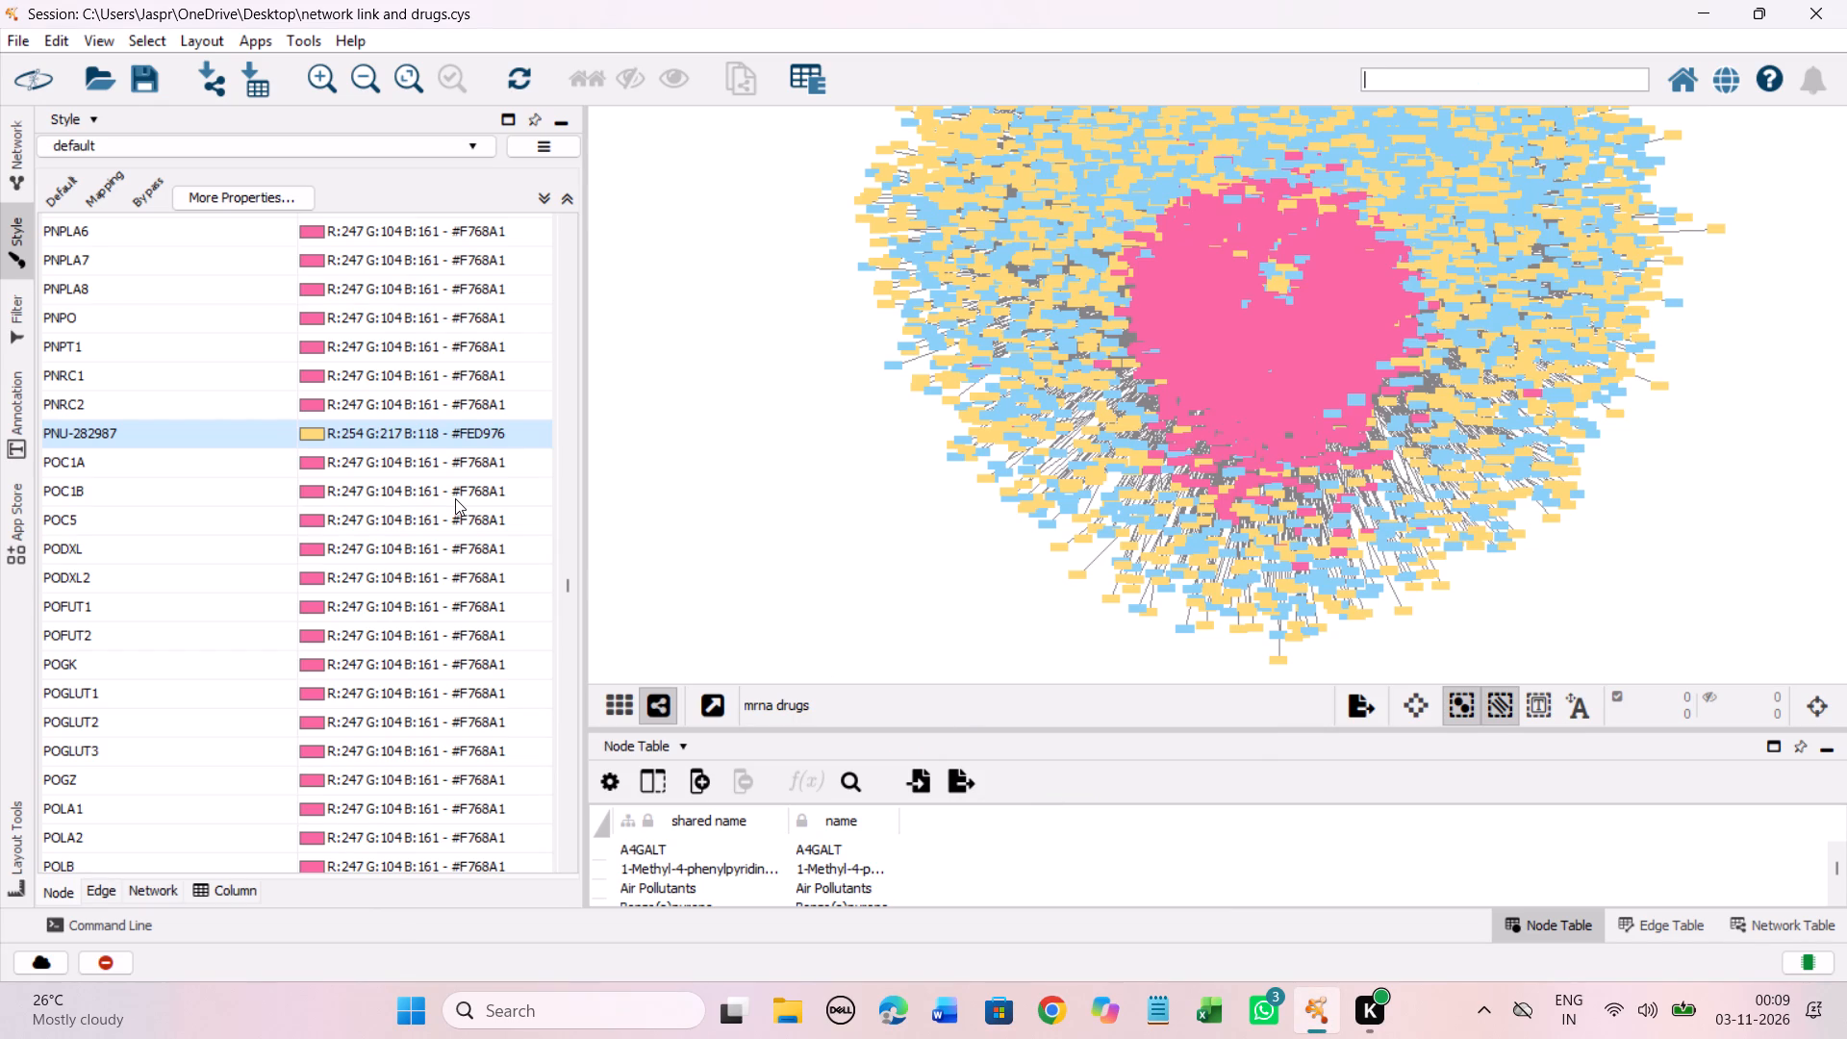
Set the discrete colour mapping of the unmapped entry PP242 to the Yellow-Orange-Red shade #FED976.
{"action": "scroll", "coordinate": [455, 498], "scroll_direction": "down", "scroll_amount": 7}
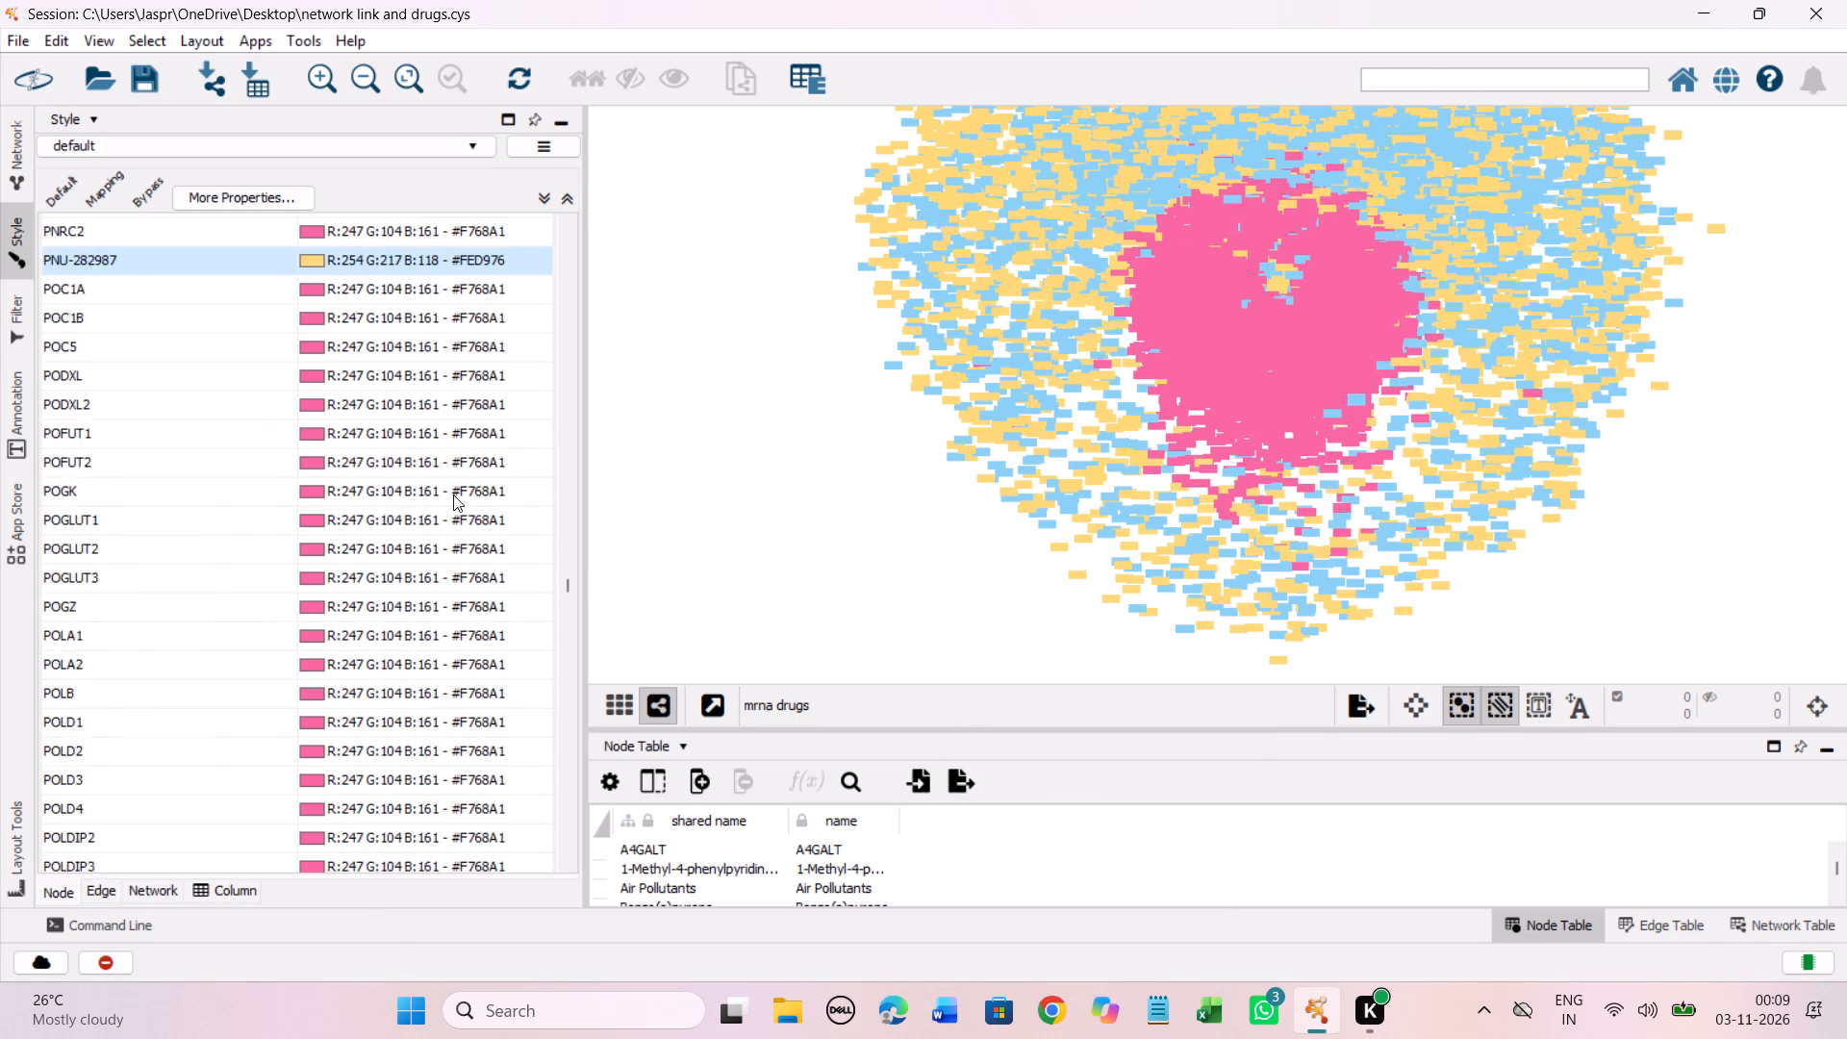
{"action": "scroll", "coordinate": [453, 494], "scroll_direction": "down", "scroll_amount": 2}
{"action": "scroll", "coordinate": [453, 494], "scroll_direction": "down", "scroll_amount": 20}
{"action": "scroll", "coordinate": [453, 494], "scroll_direction": "down", "scroll_amount": 9}
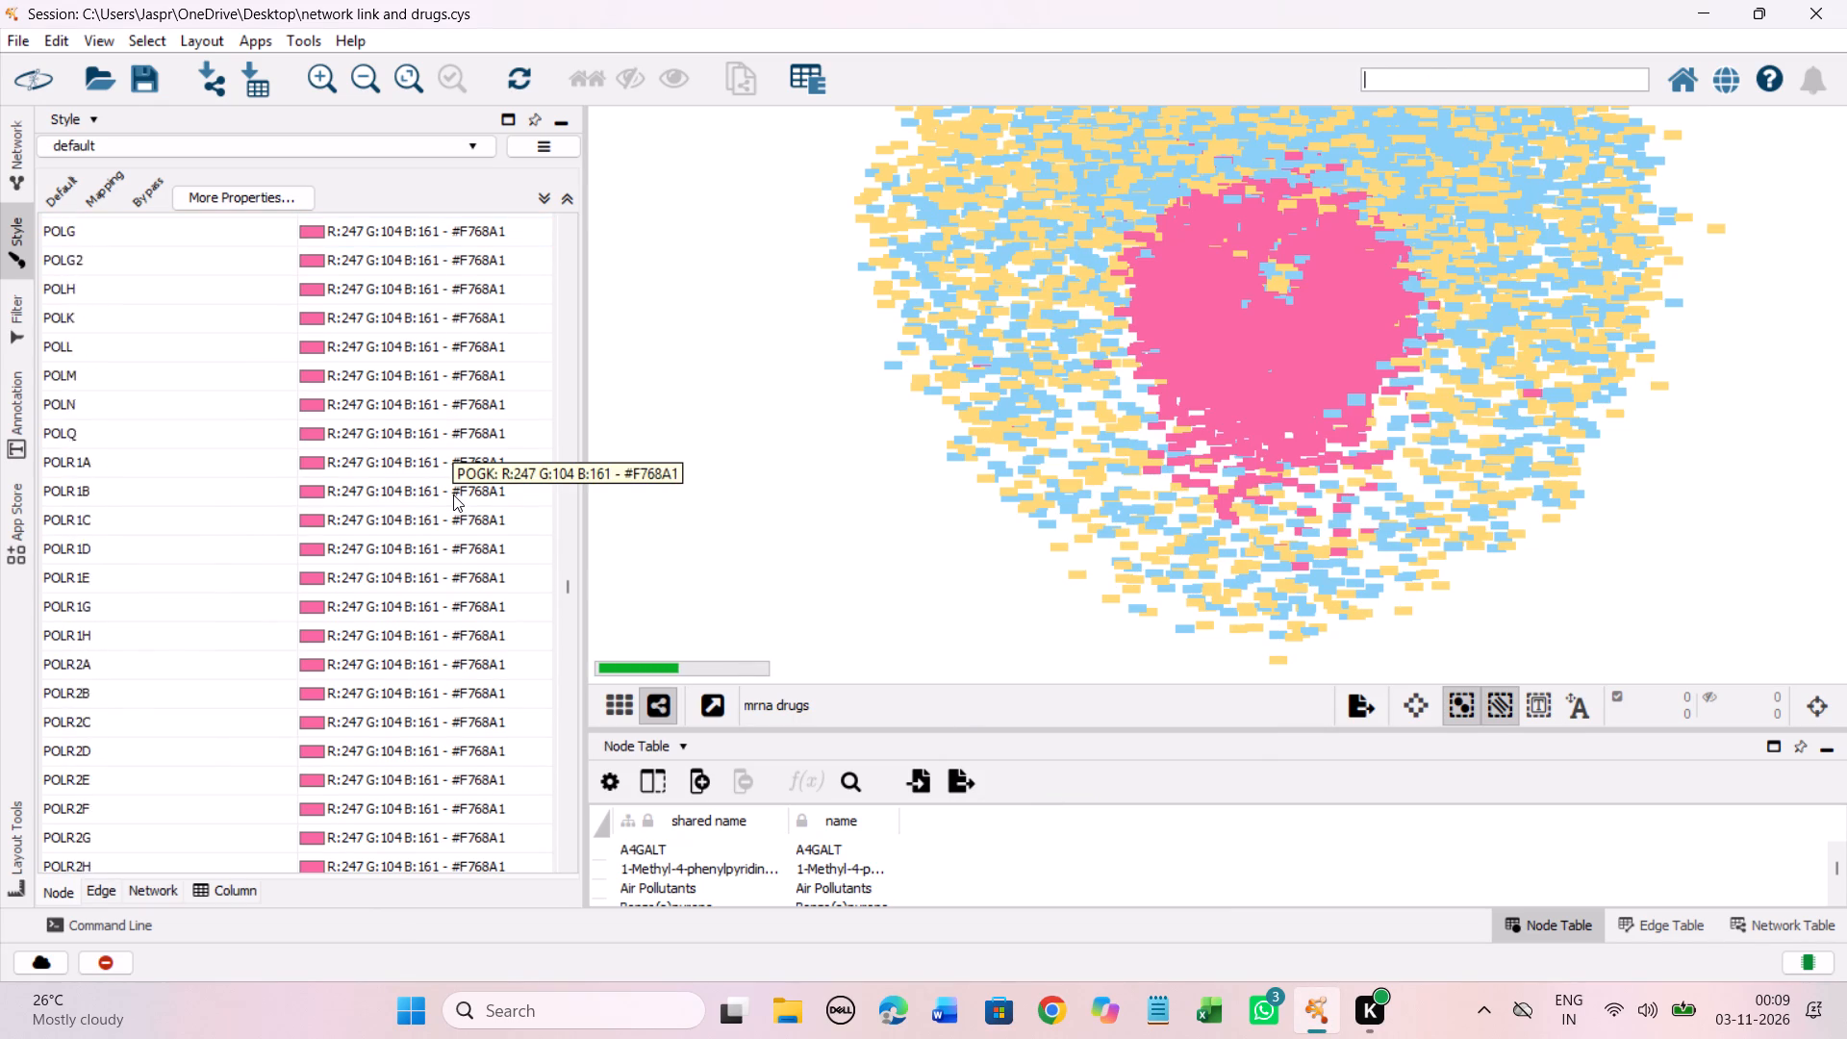
{"action": "scroll", "coordinate": [453, 494], "scroll_direction": "down", "scroll_amount": 20}
{"action": "scroll", "coordinate": [453, 494], "scroll_direction": "down", "scroll_amount": 16}
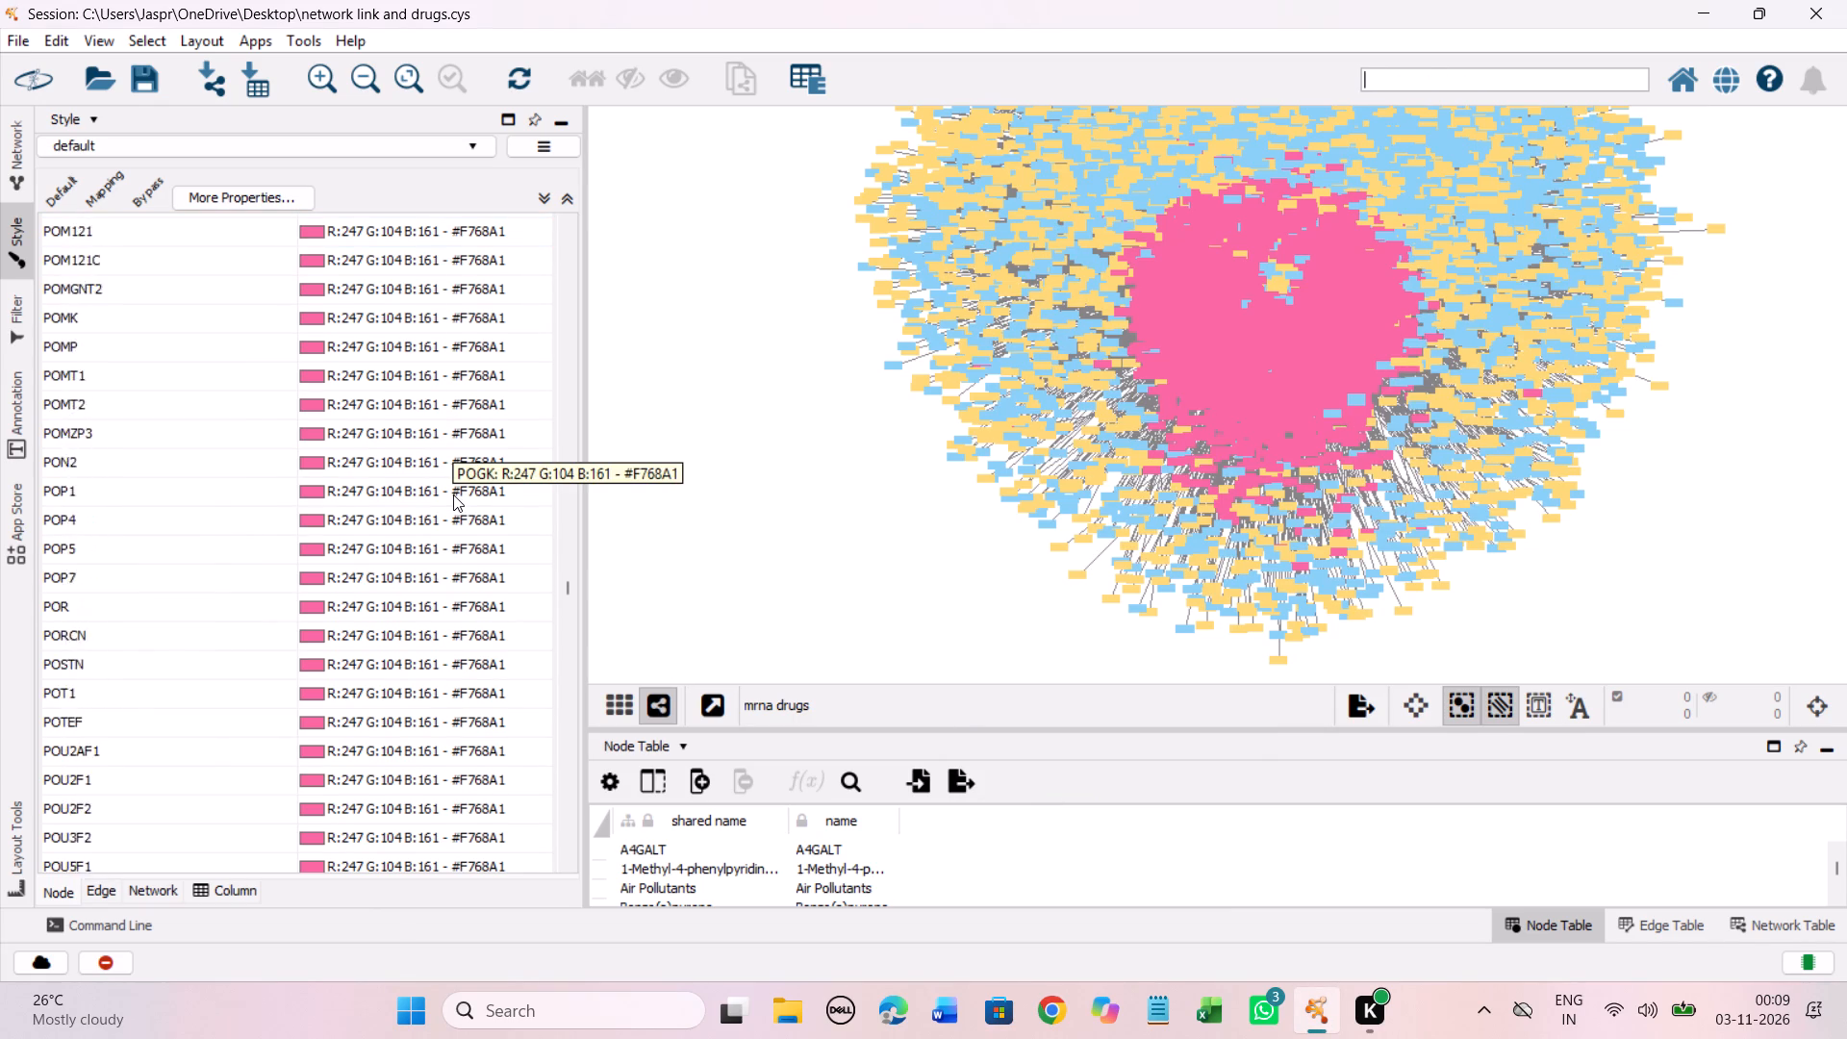
{"action": "scroll", "coordinate": [453, 494], "scroll_direction": "down", "scroll_amount": 18}
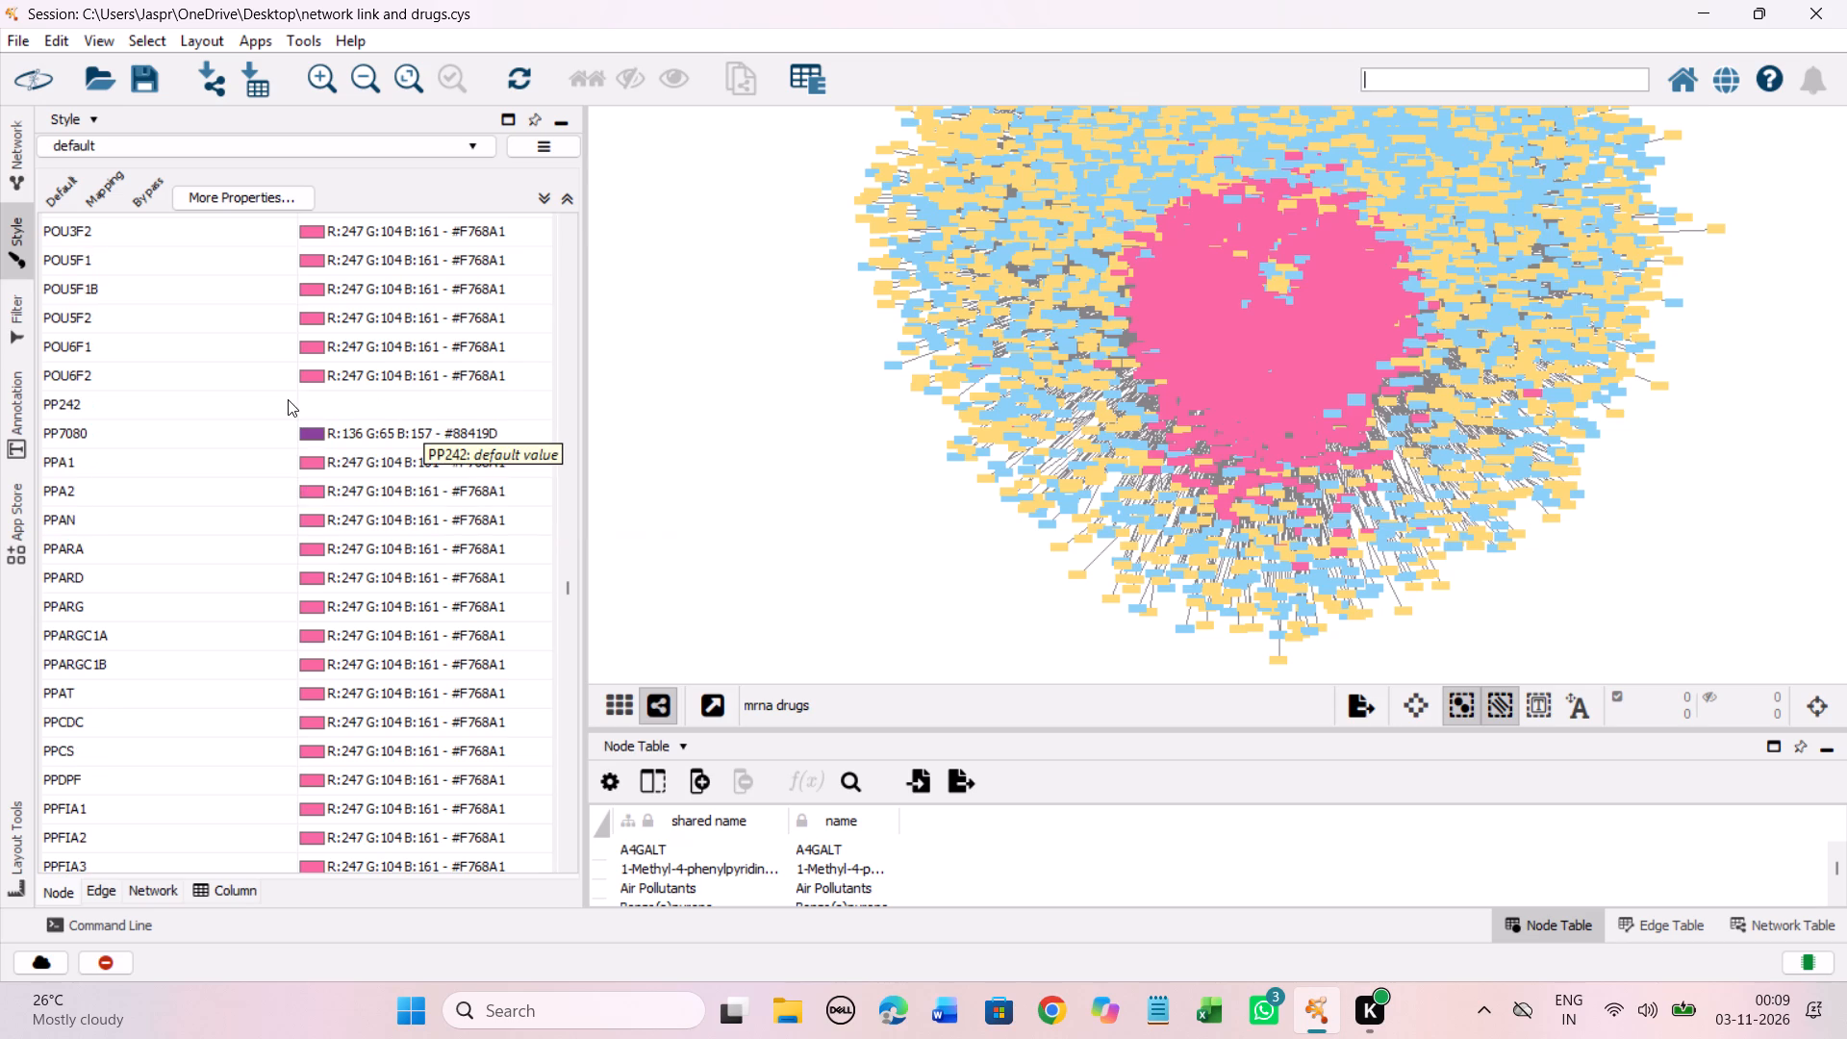
{"action": "left_click", "coordinate": [278, 399]}
{"action": "right_click", "coordinate": [278, 399]}
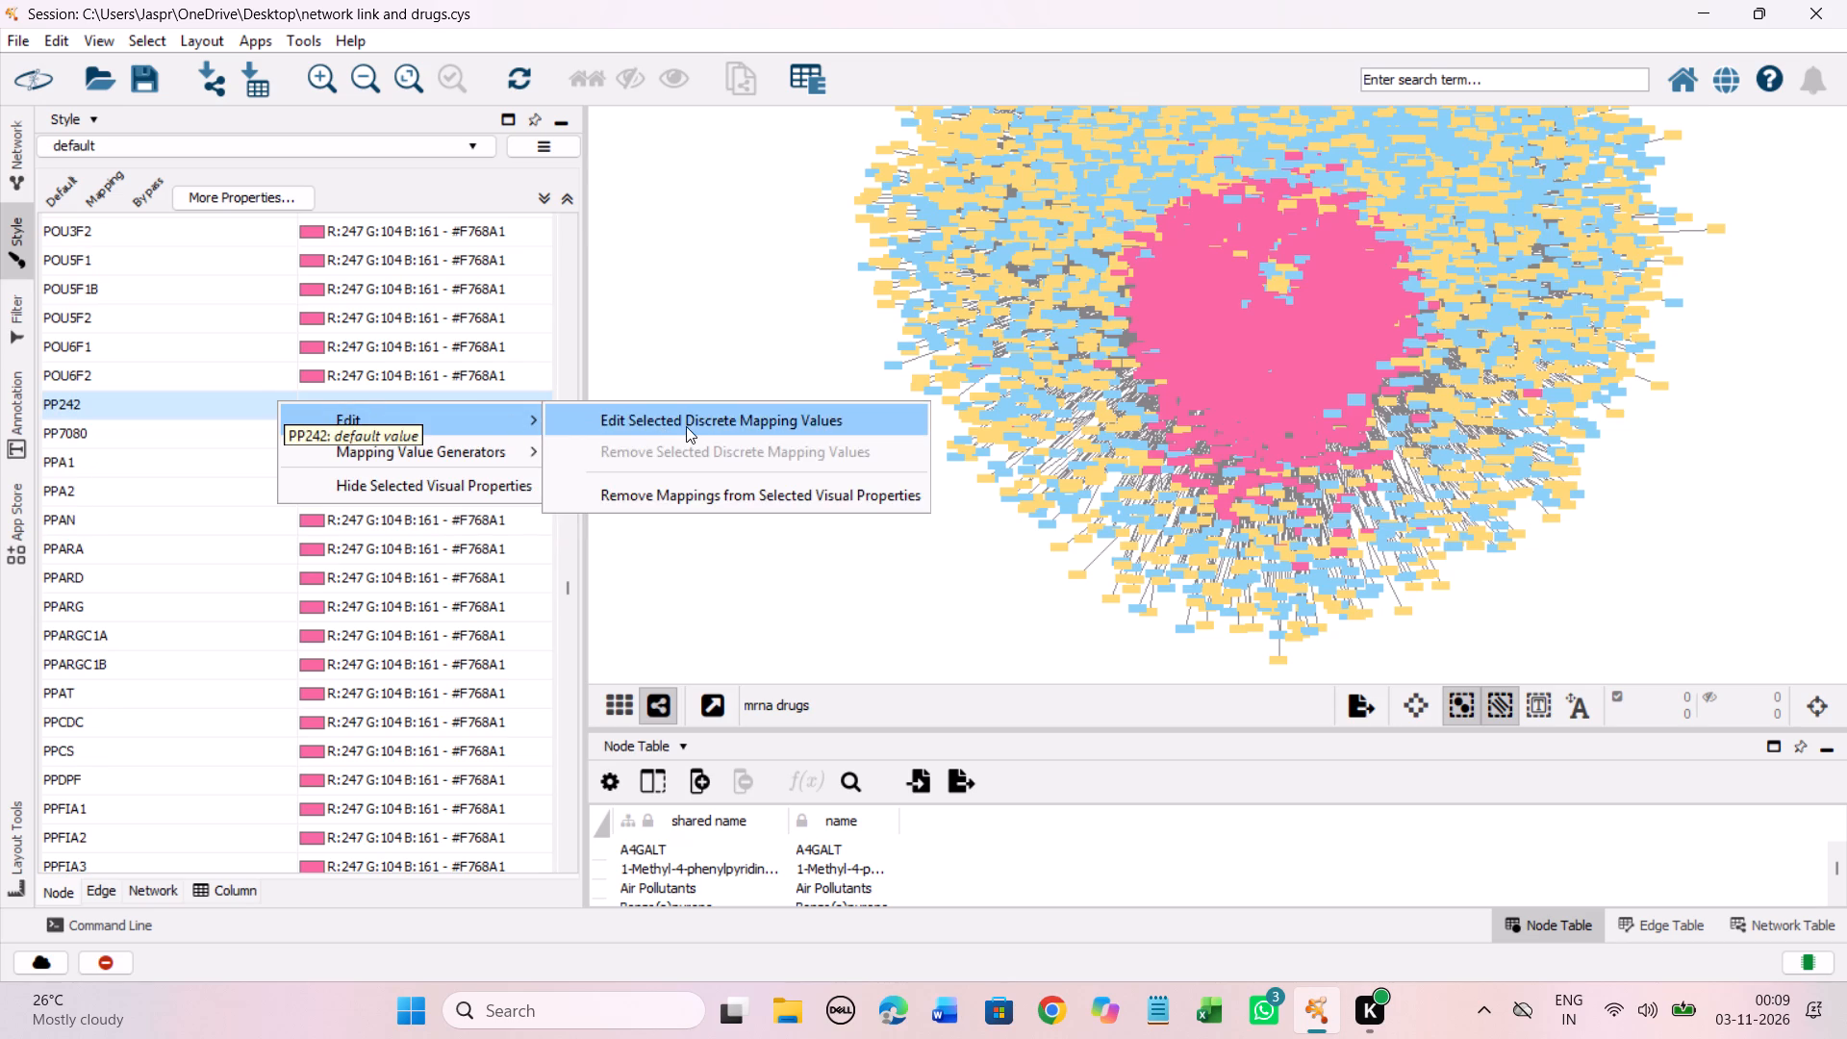
{"action": "left_click", "coordinate": [686, 426]}
{"action": "left_click_drag", "start_coordinate": [421, 548], "coordinate": [508, 267]}
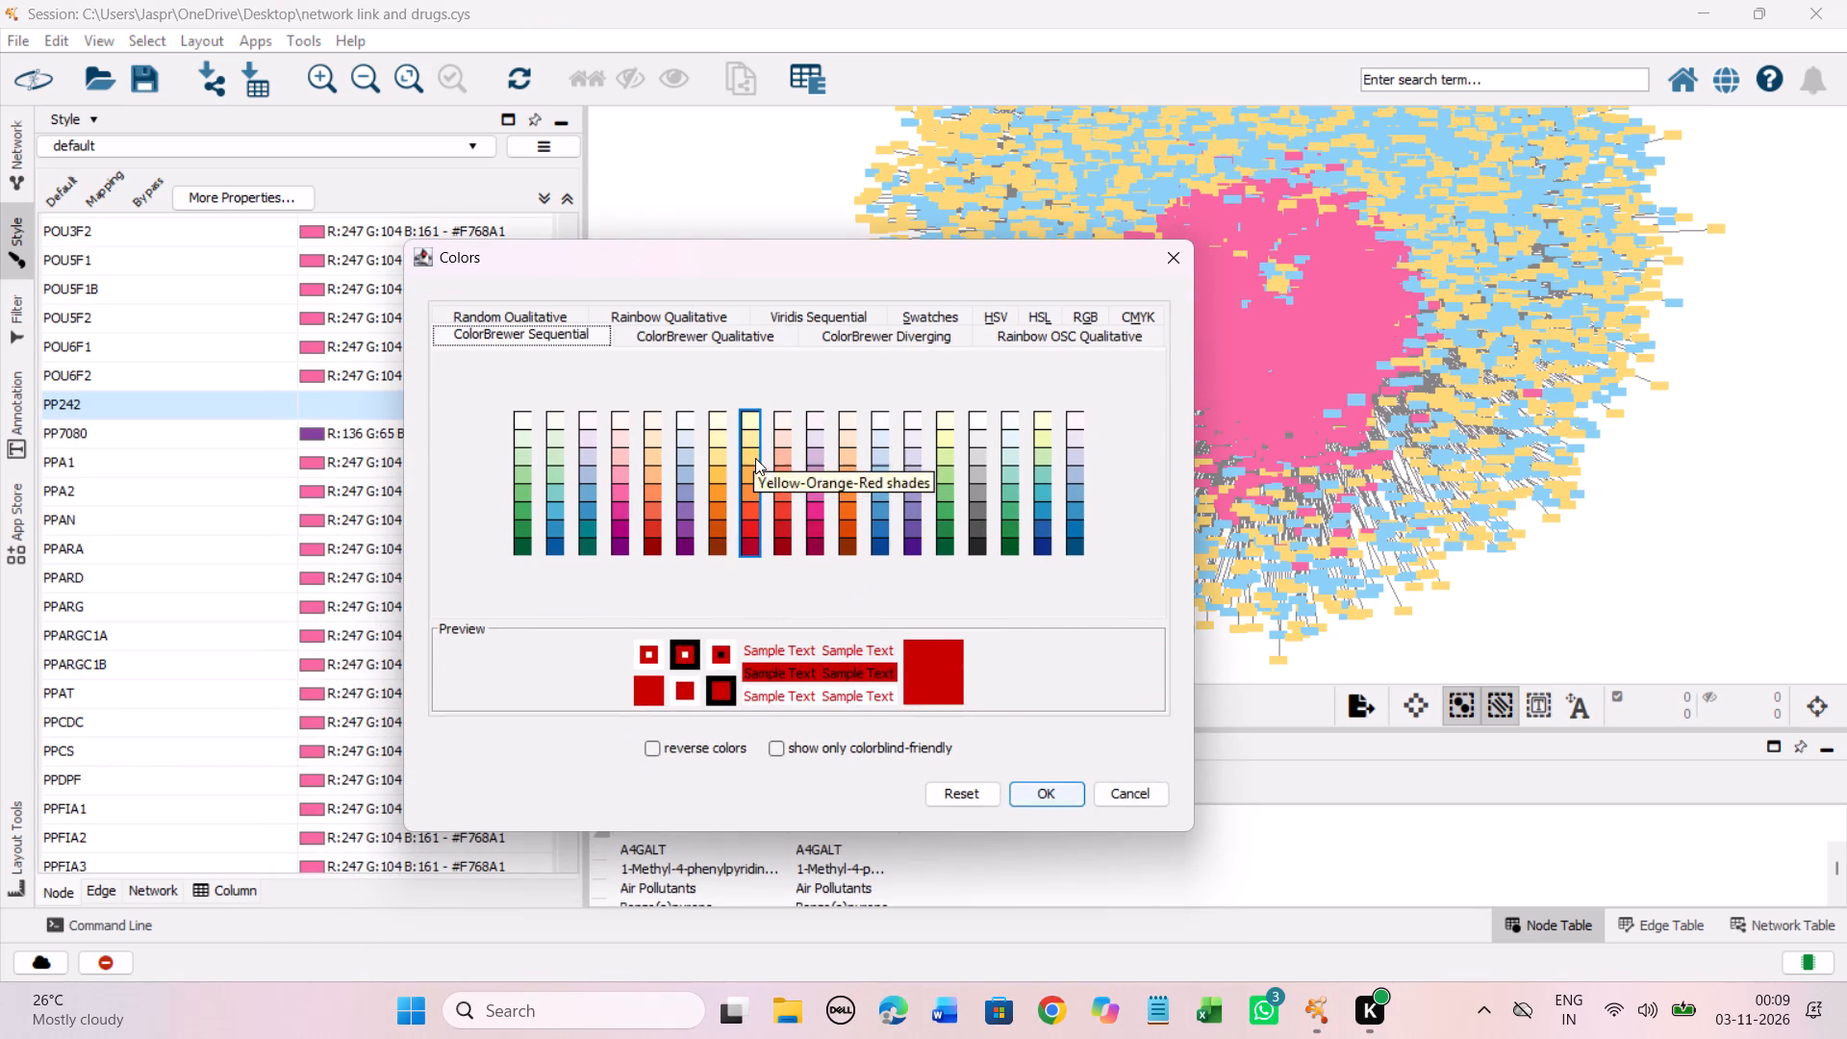
{"action": "left_click", "coordinate": [757, 454]}
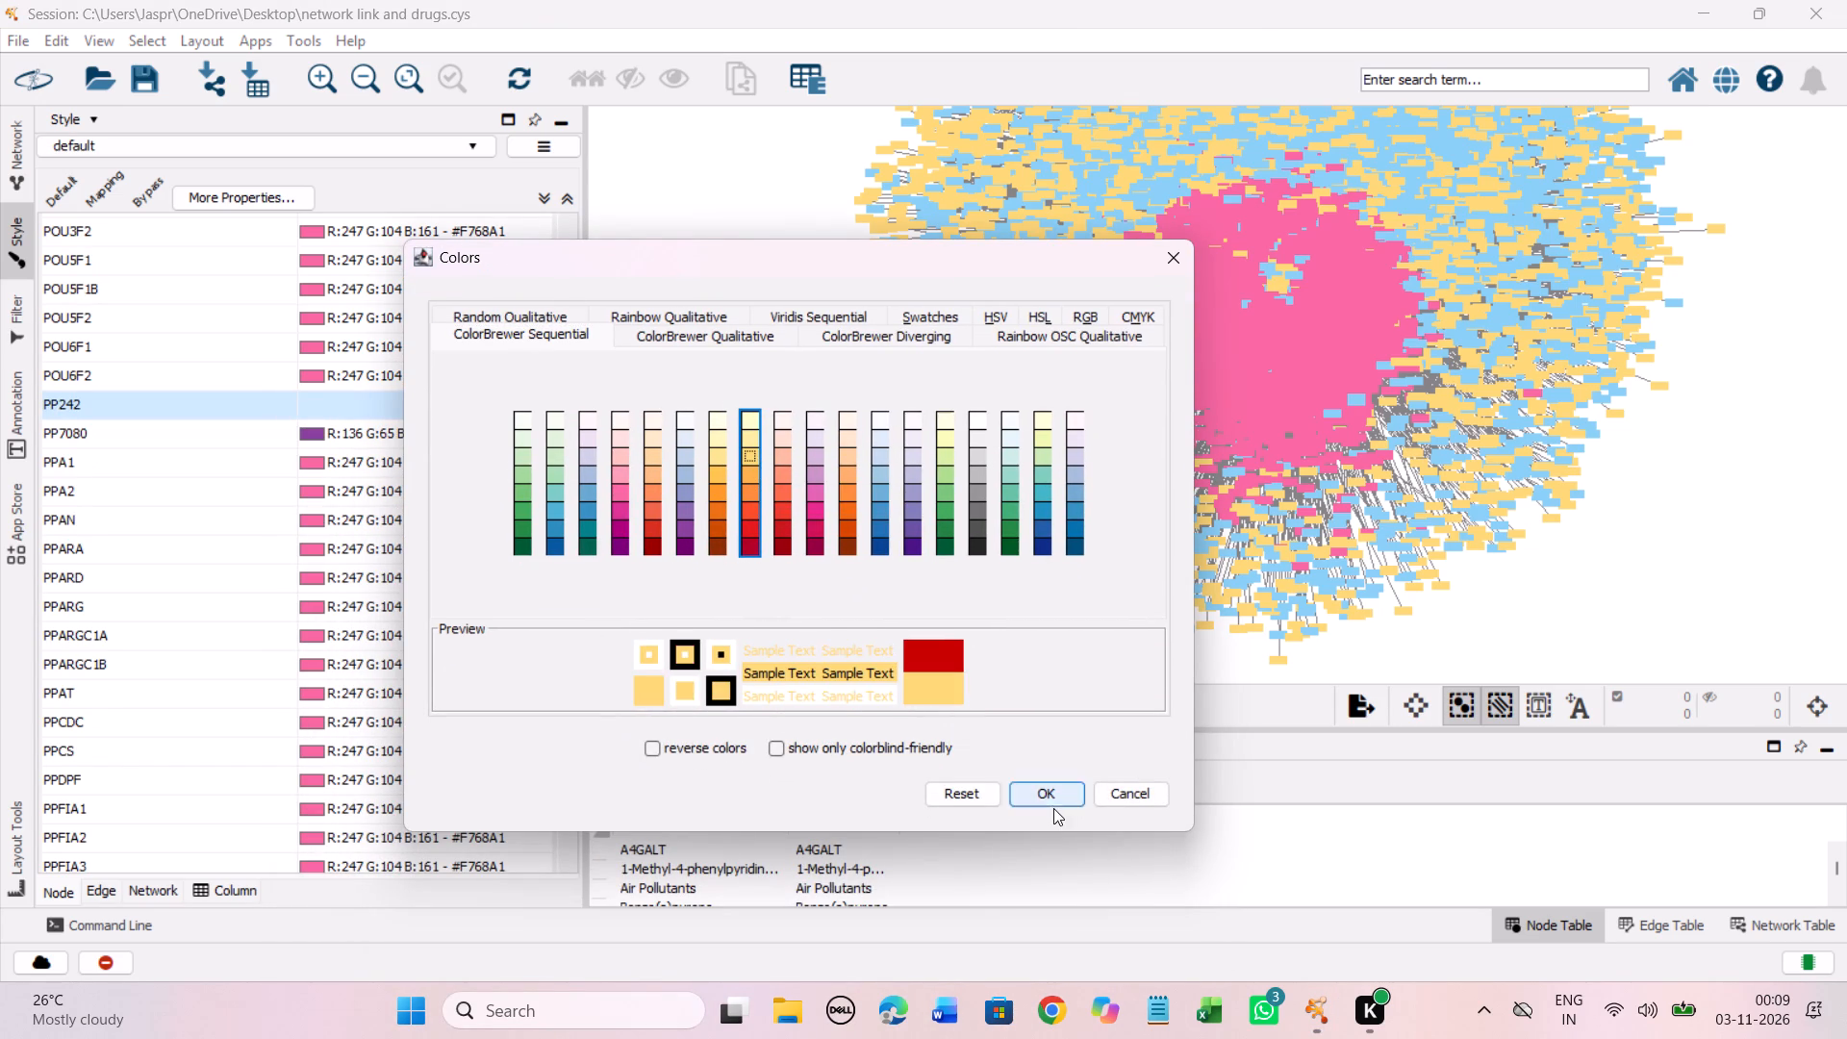
{"action": "left_click", "coordinate": [1046, 794]}
Set the discrete colour mapping of the unmapped entry PQ 401 to the Yellow-Orange-Red shade #FED976.
{"action": "scroll", "coordinate": [357, 586], "scroll_direction": "down", "scroll_amount": 1}
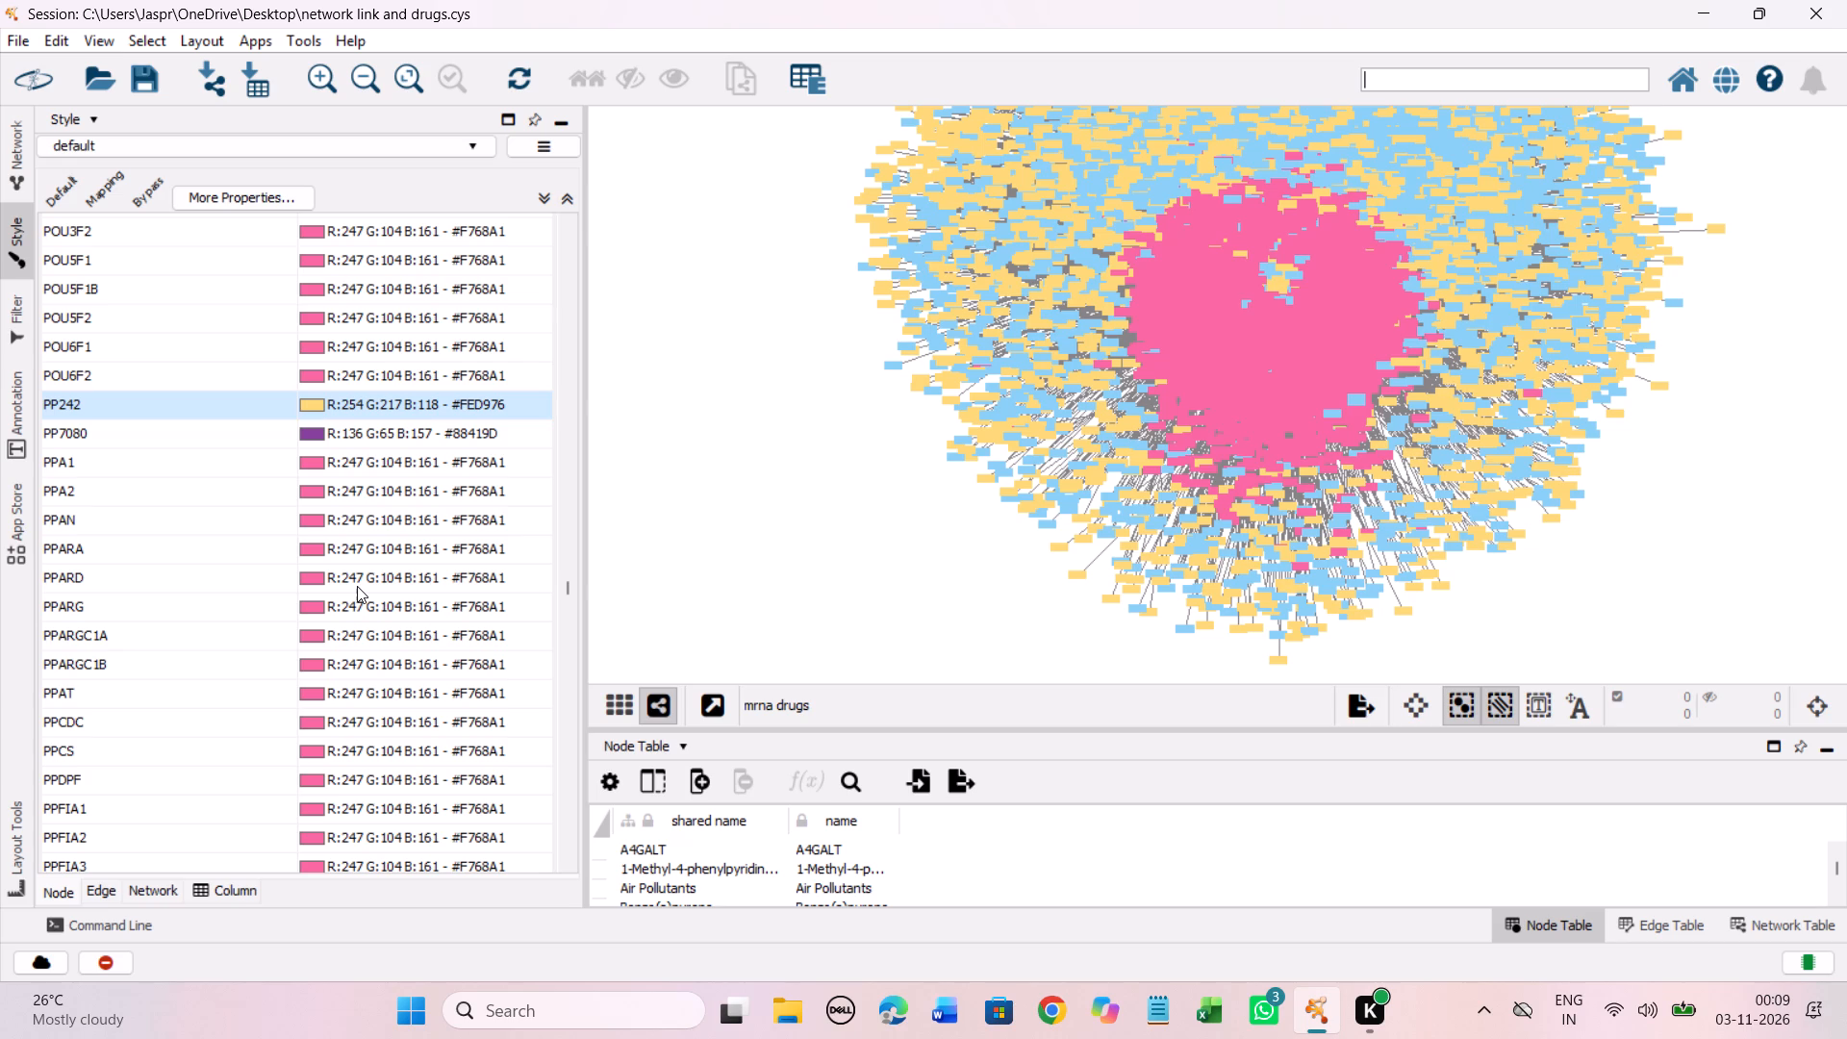
{"action": "scroll", "coordinate": [357, 586], "scroll_direction": "down", "scroll_amount": 12}
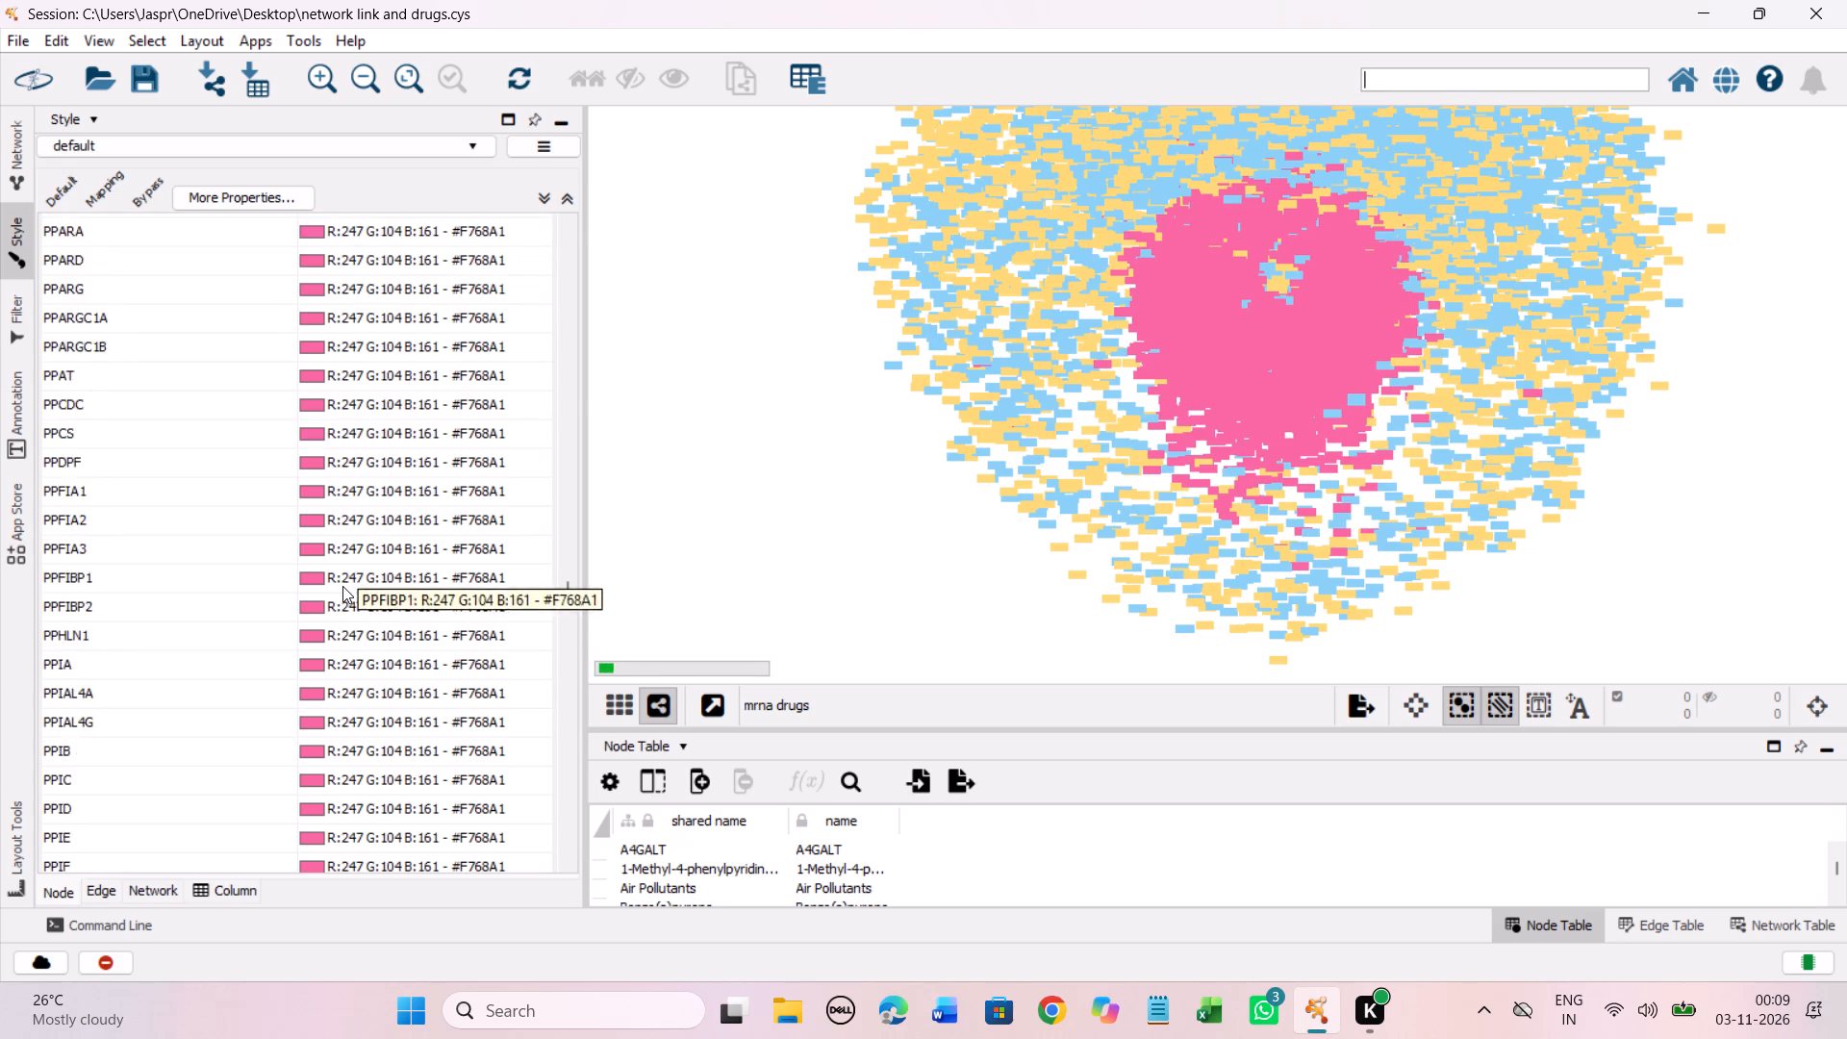
{"action": "scroll", "coordinate": [342, 586], "scroll_direction": "down", "scroll_amount": 3}
{"action": "scroll", "coordinate": [342, 586], "scroll_direction": "down", "scroll_amount": 20}
{"action": "scroll", "coordinate": [342, 586], "scroll_direction": "down", "scroll_amount": 12}
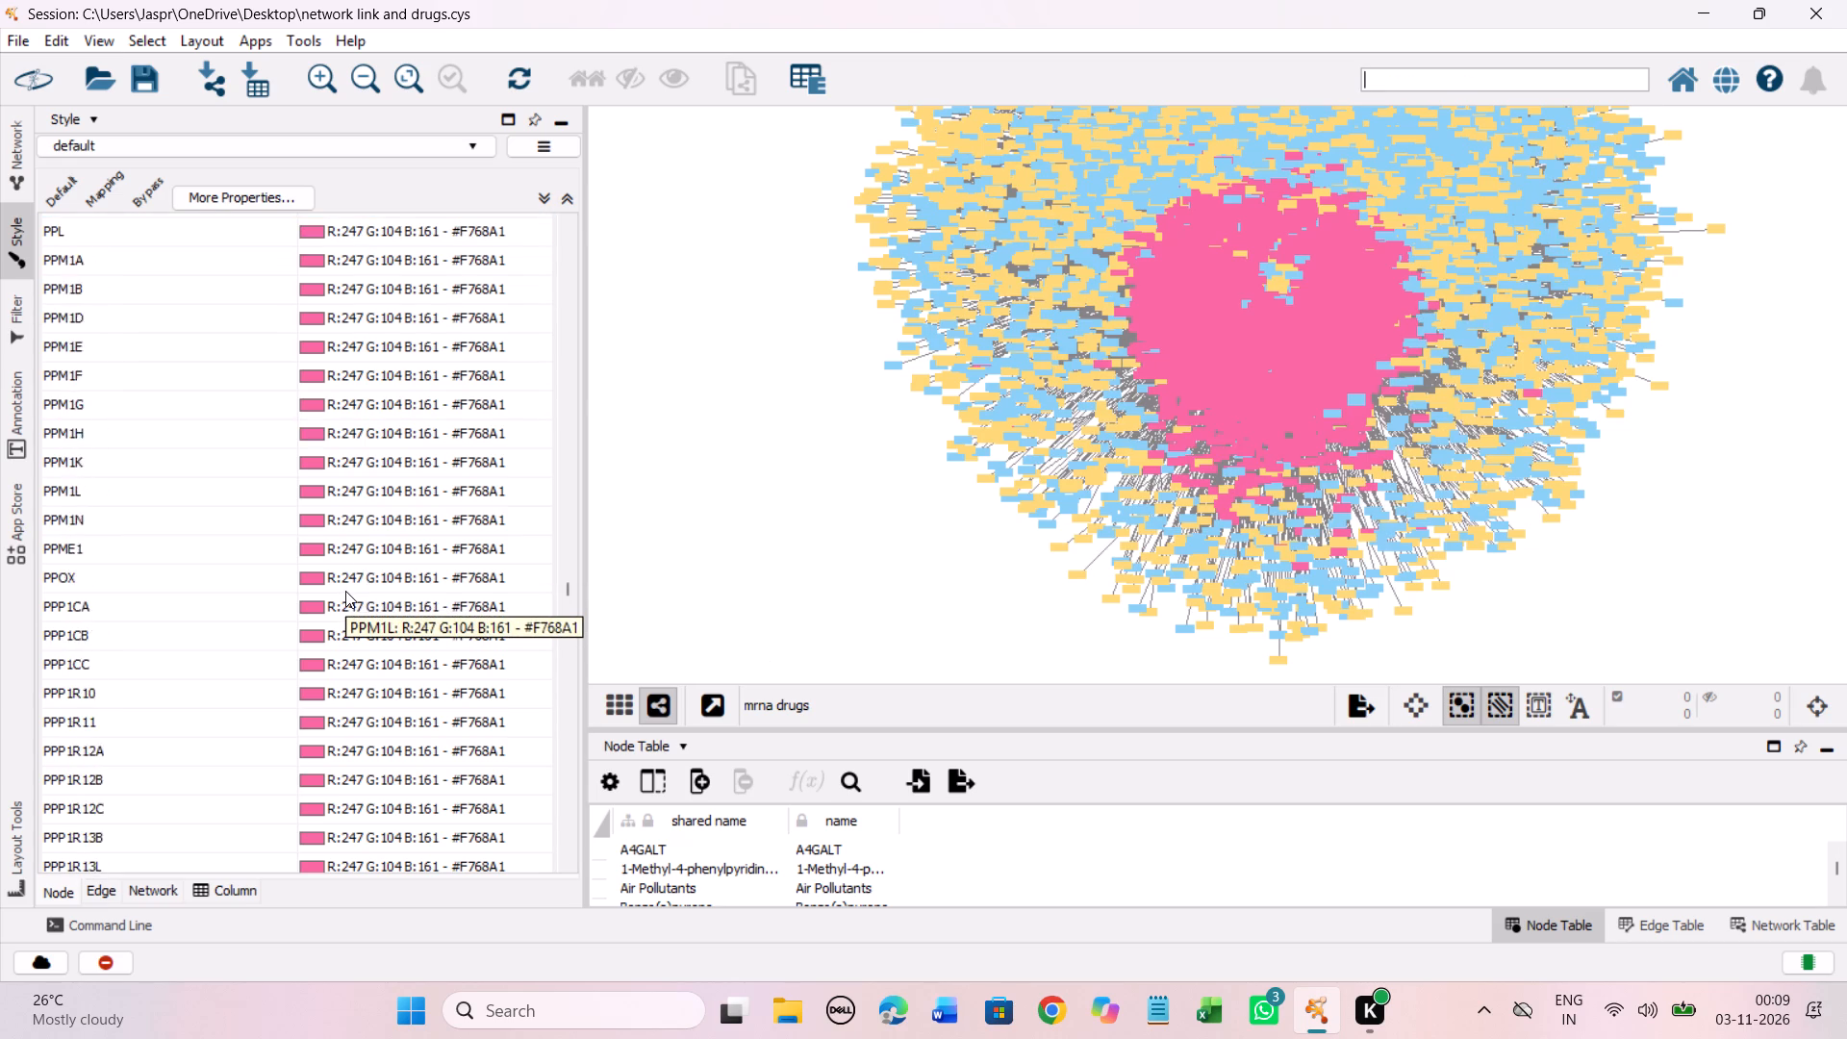
{"action": "scroll", "coordinate": [345, 591], "scroll_direction": "down", "scroll_amount": 20}
{"action": "scroll", "coordinate": [345, 591], "scroll_direction": "down", "scroll_amount": 20}
{"action": "scroll", "coordinate": [345, 591], "scroll_direction": "down", "scroll_amount": 1}
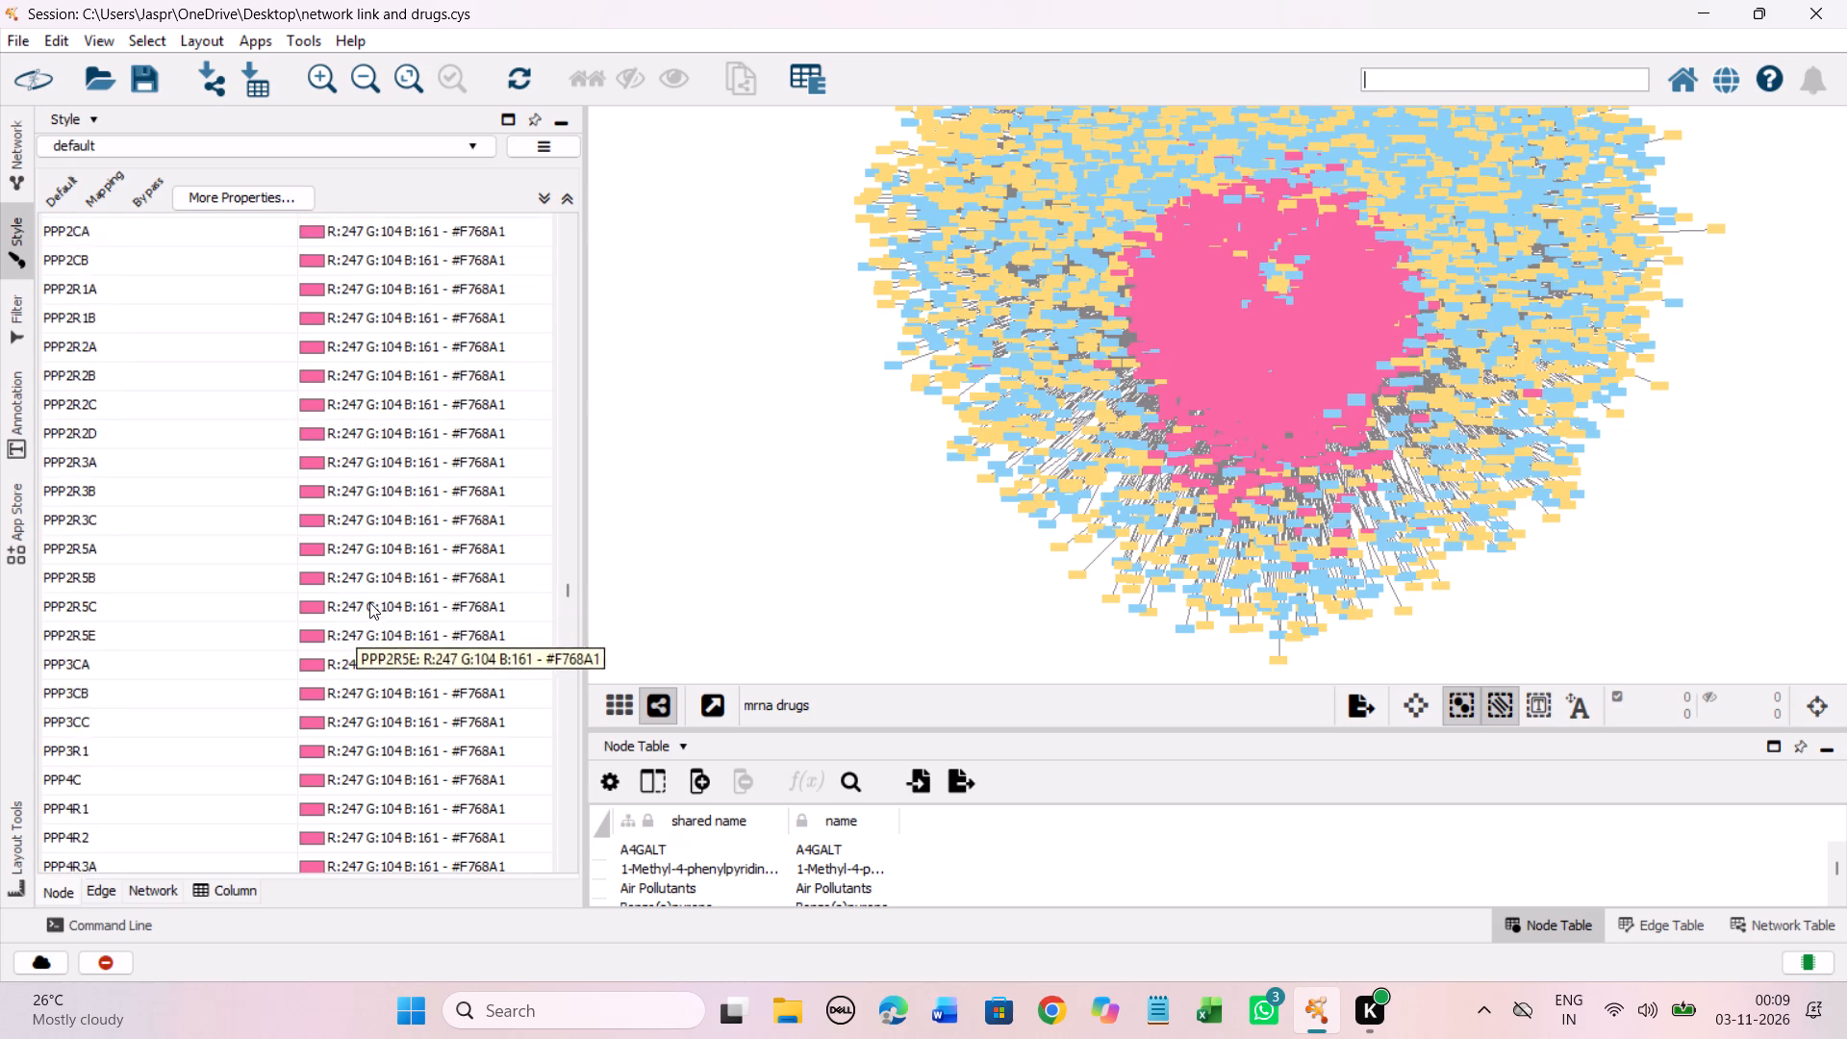
{"action": "scroll", "coordinate": [369, 602], "scroll_direction": "down", "scroll_amount": 19}
{"action": "scroll", "coordinate": [401, 585], "scroll_direction": "down", "scroll_amount": 9}
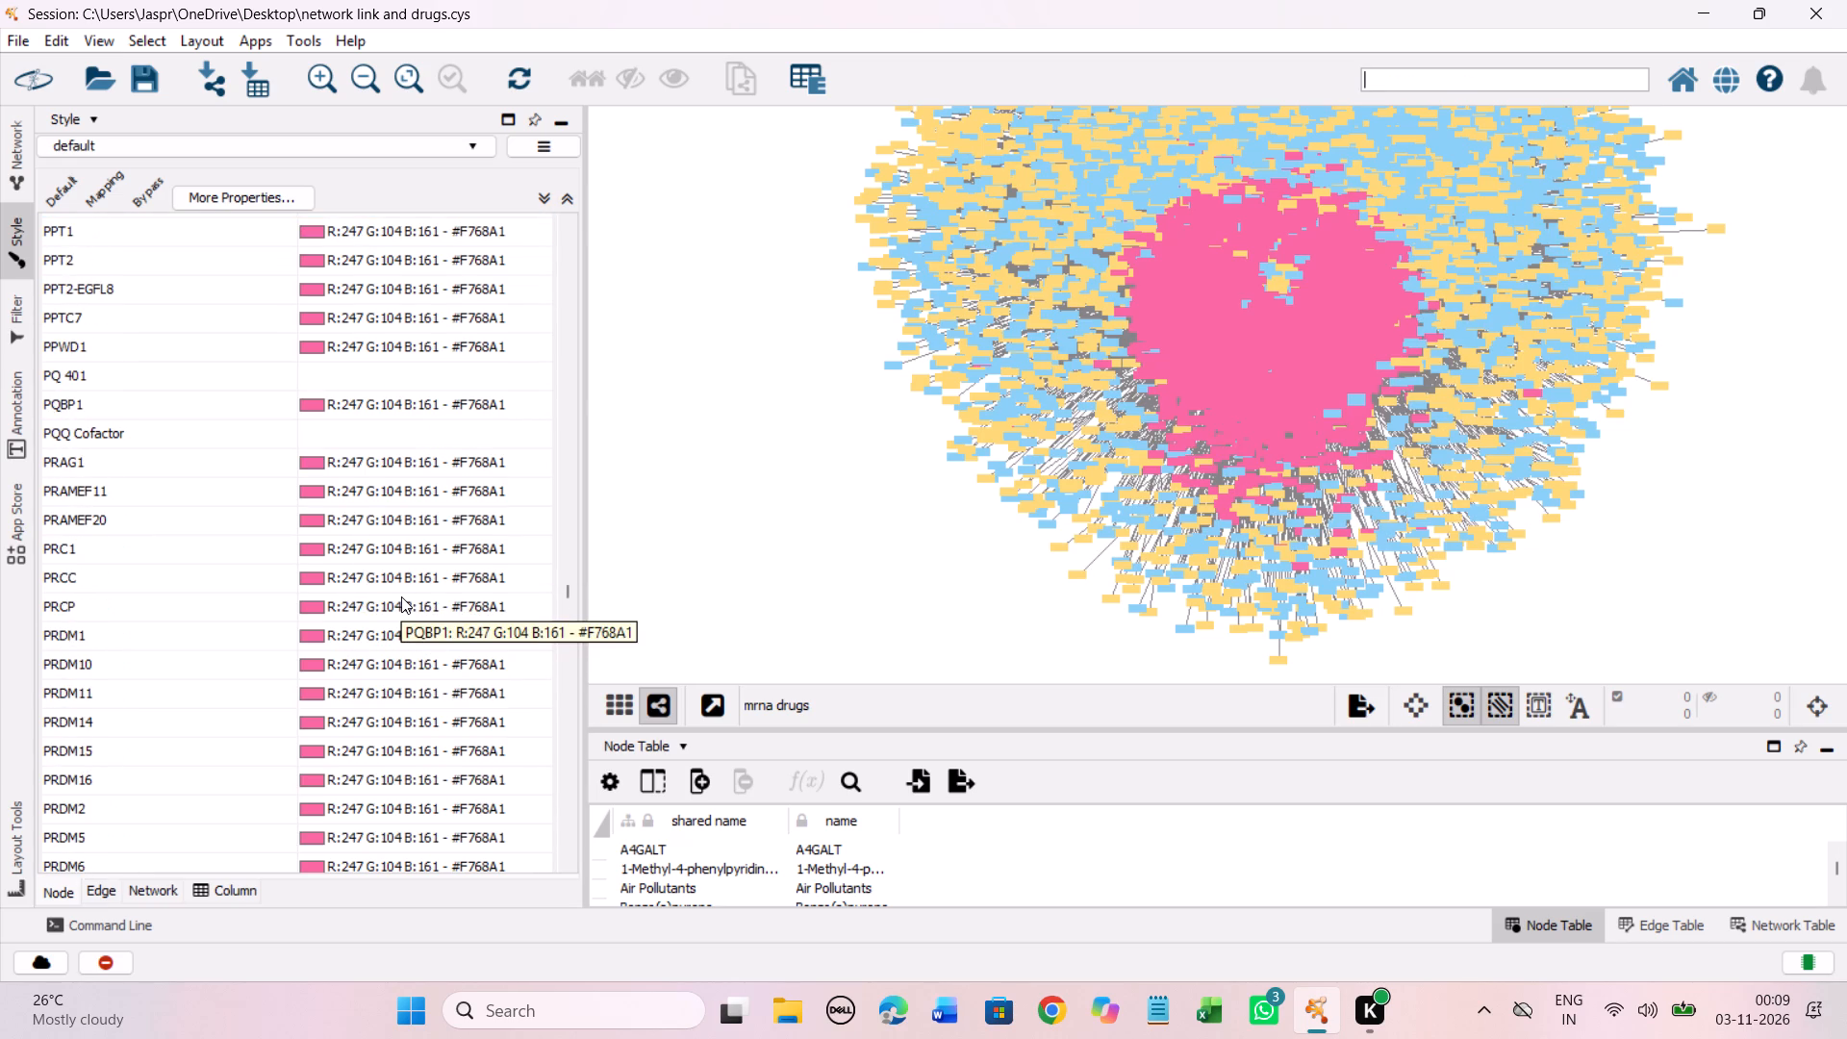
{"action": "left_click", "coordinate": [264, 380]}
{"action": "right_click", "coordinate": [264, 380]}
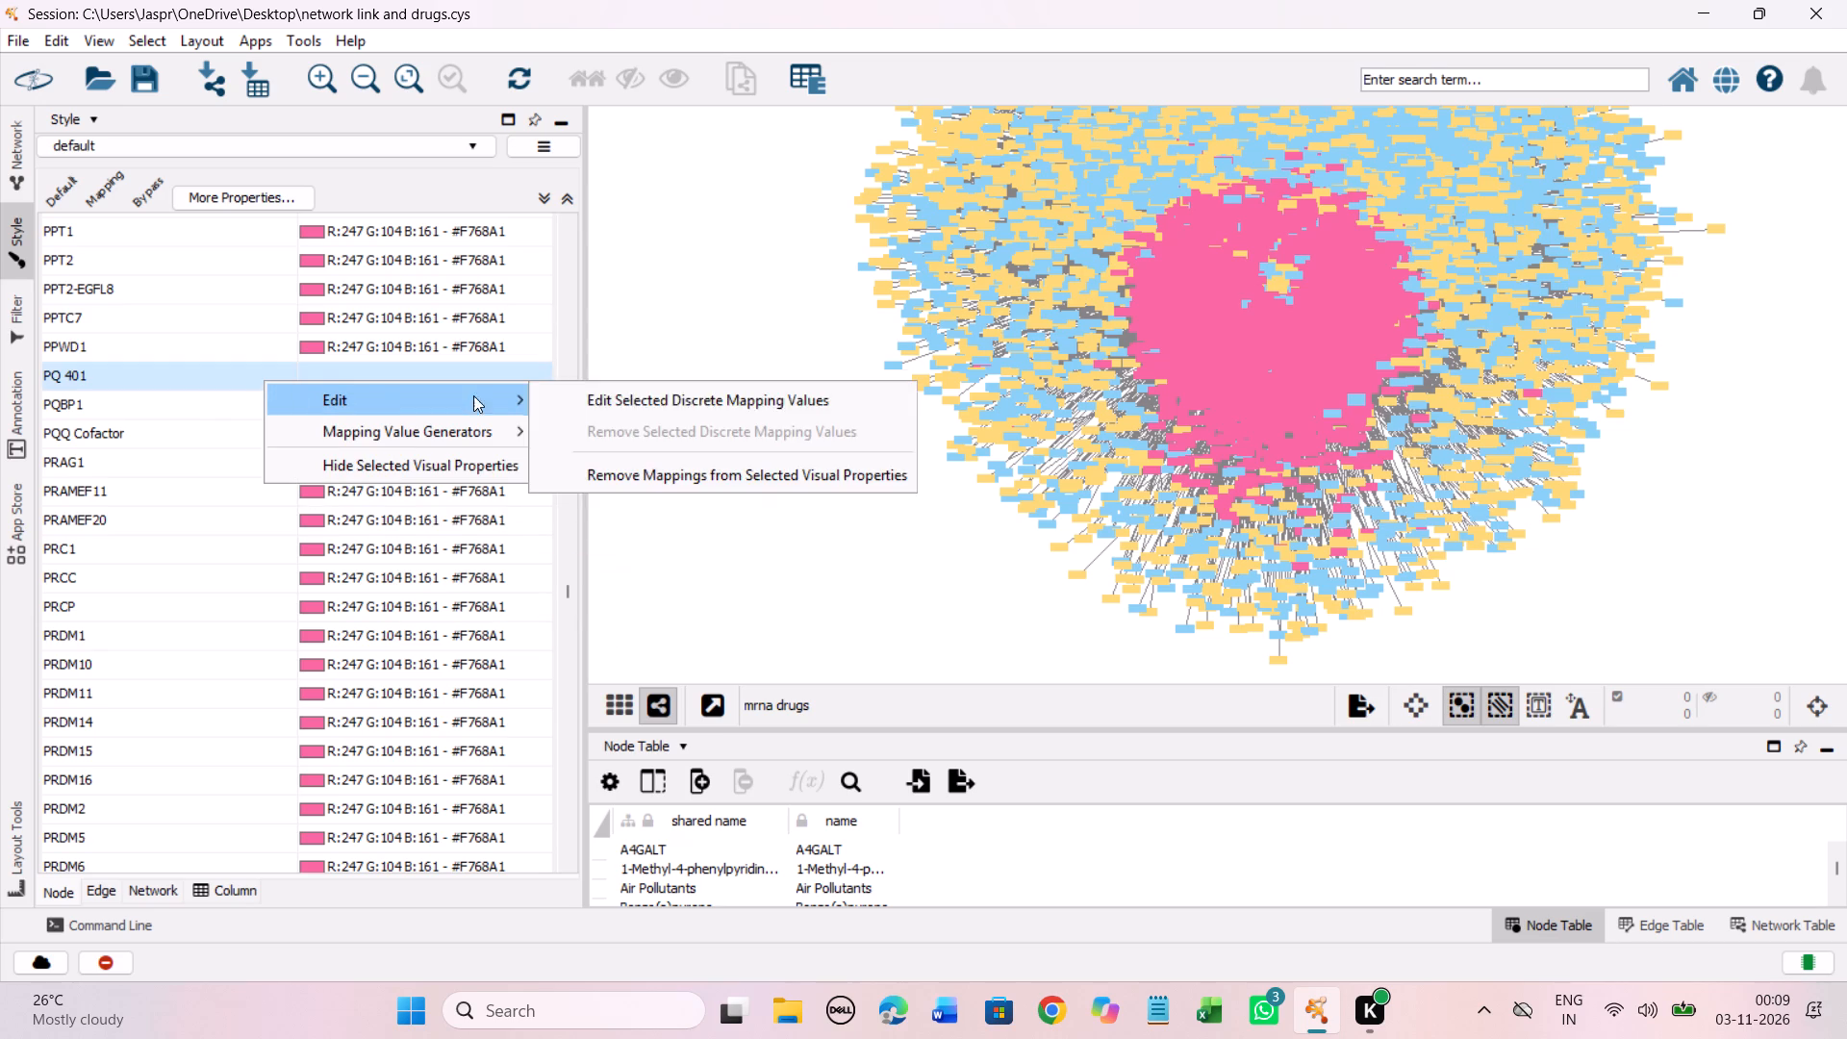
{"action": "left_click", "coordinate": [630, 398]}
{"action": "left_click_drag", "start_coordinate": [473, 543], "coordinate": [535, 309]}
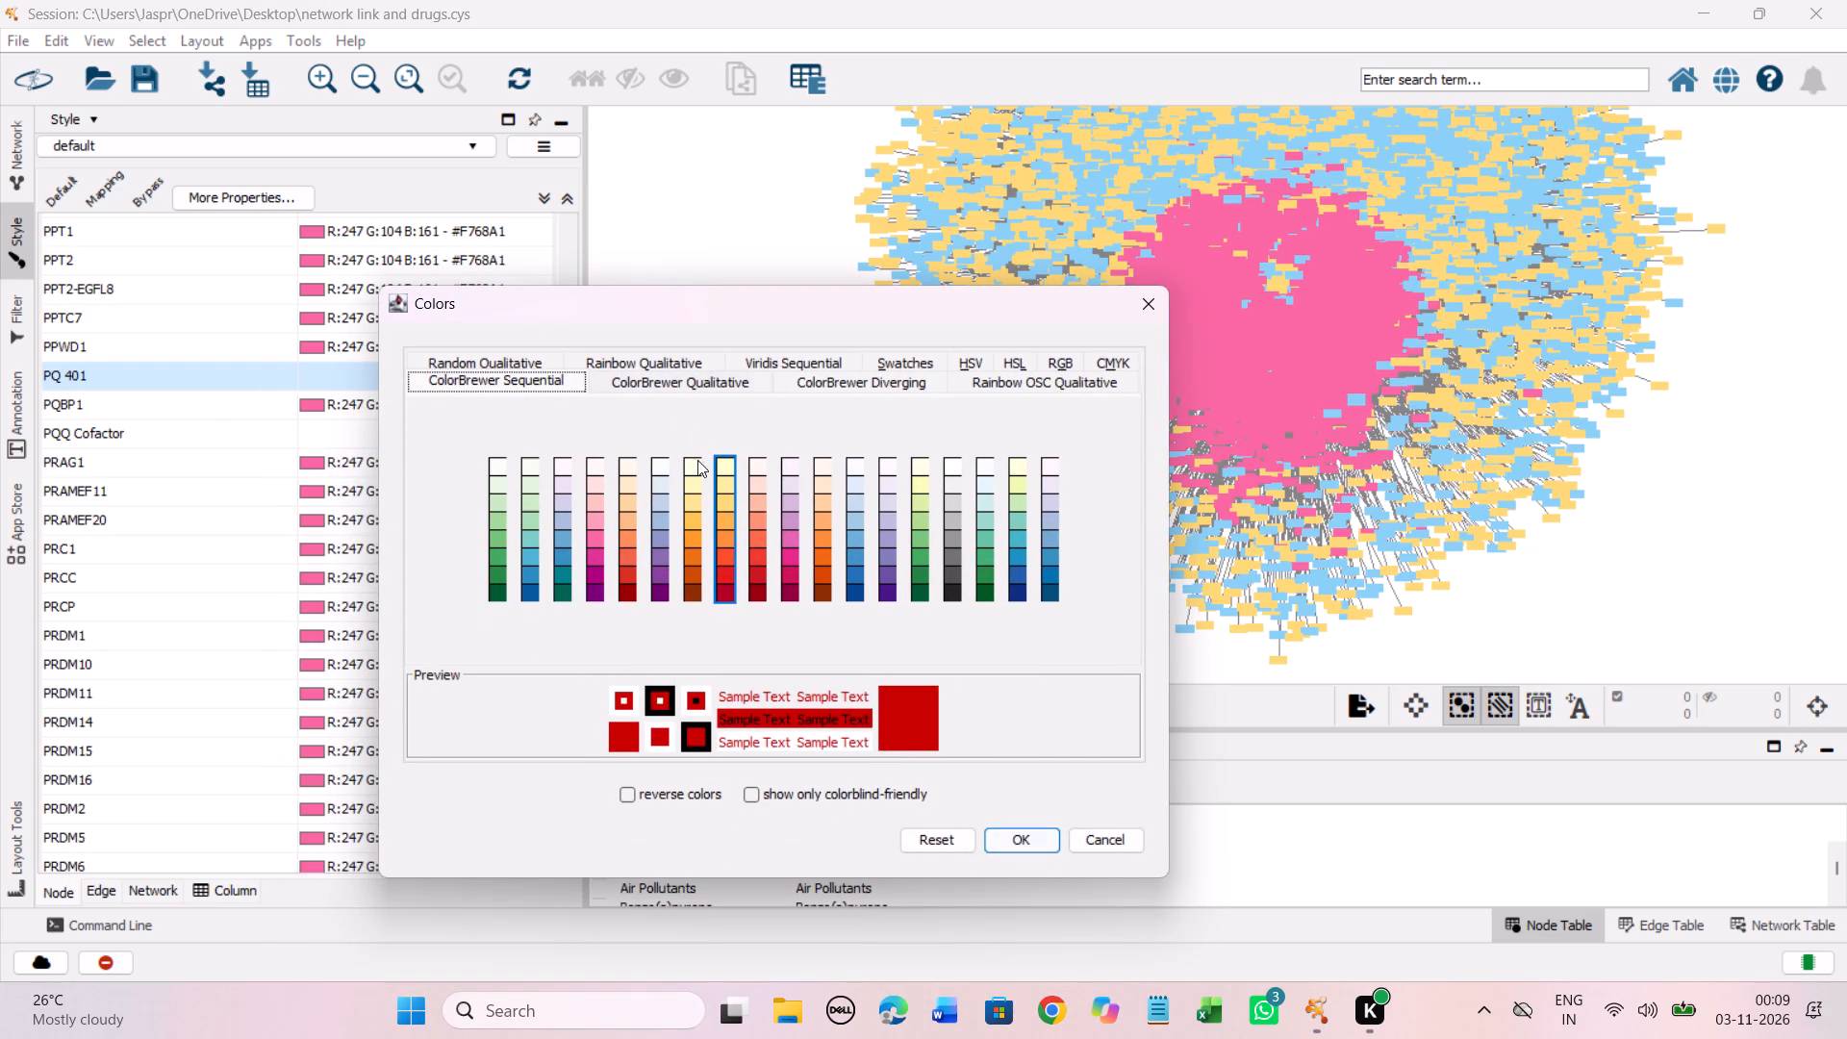
{"action": "left_click", "coordinate": [720, 498]}
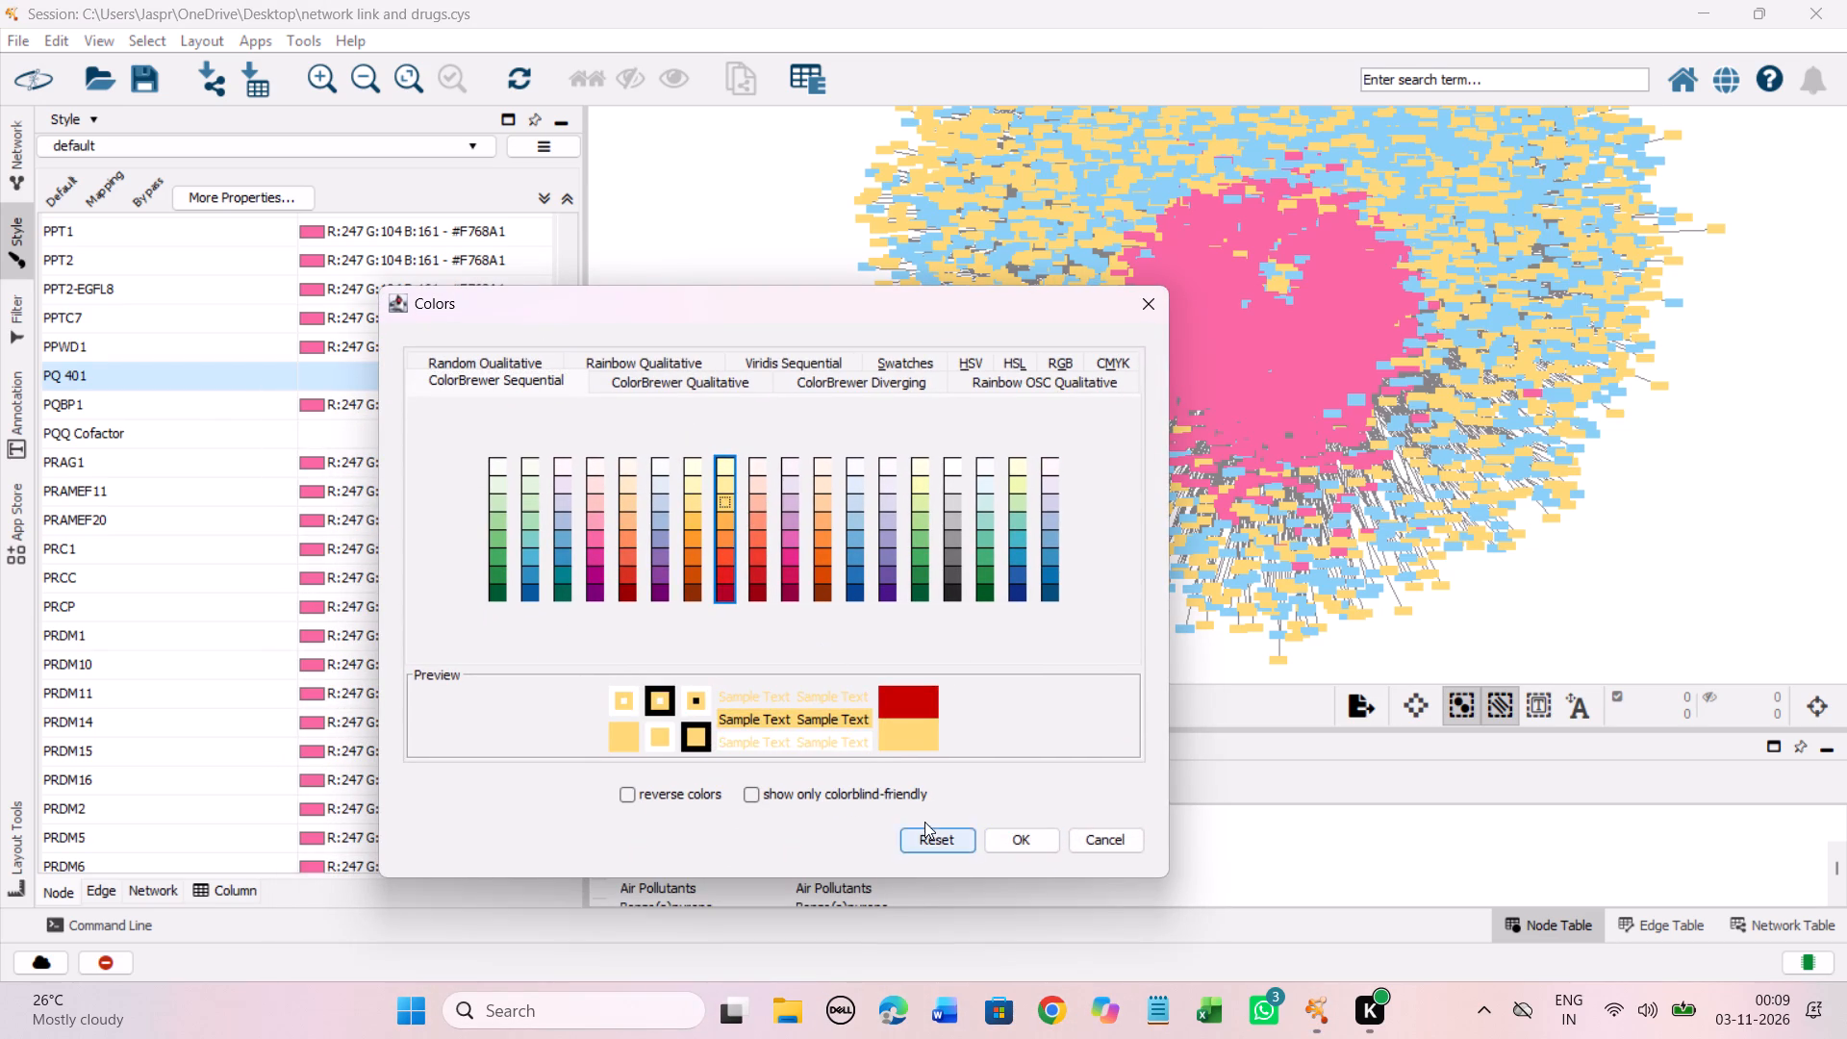
{"action": "left_click", "coordinate": [1027, 844]}
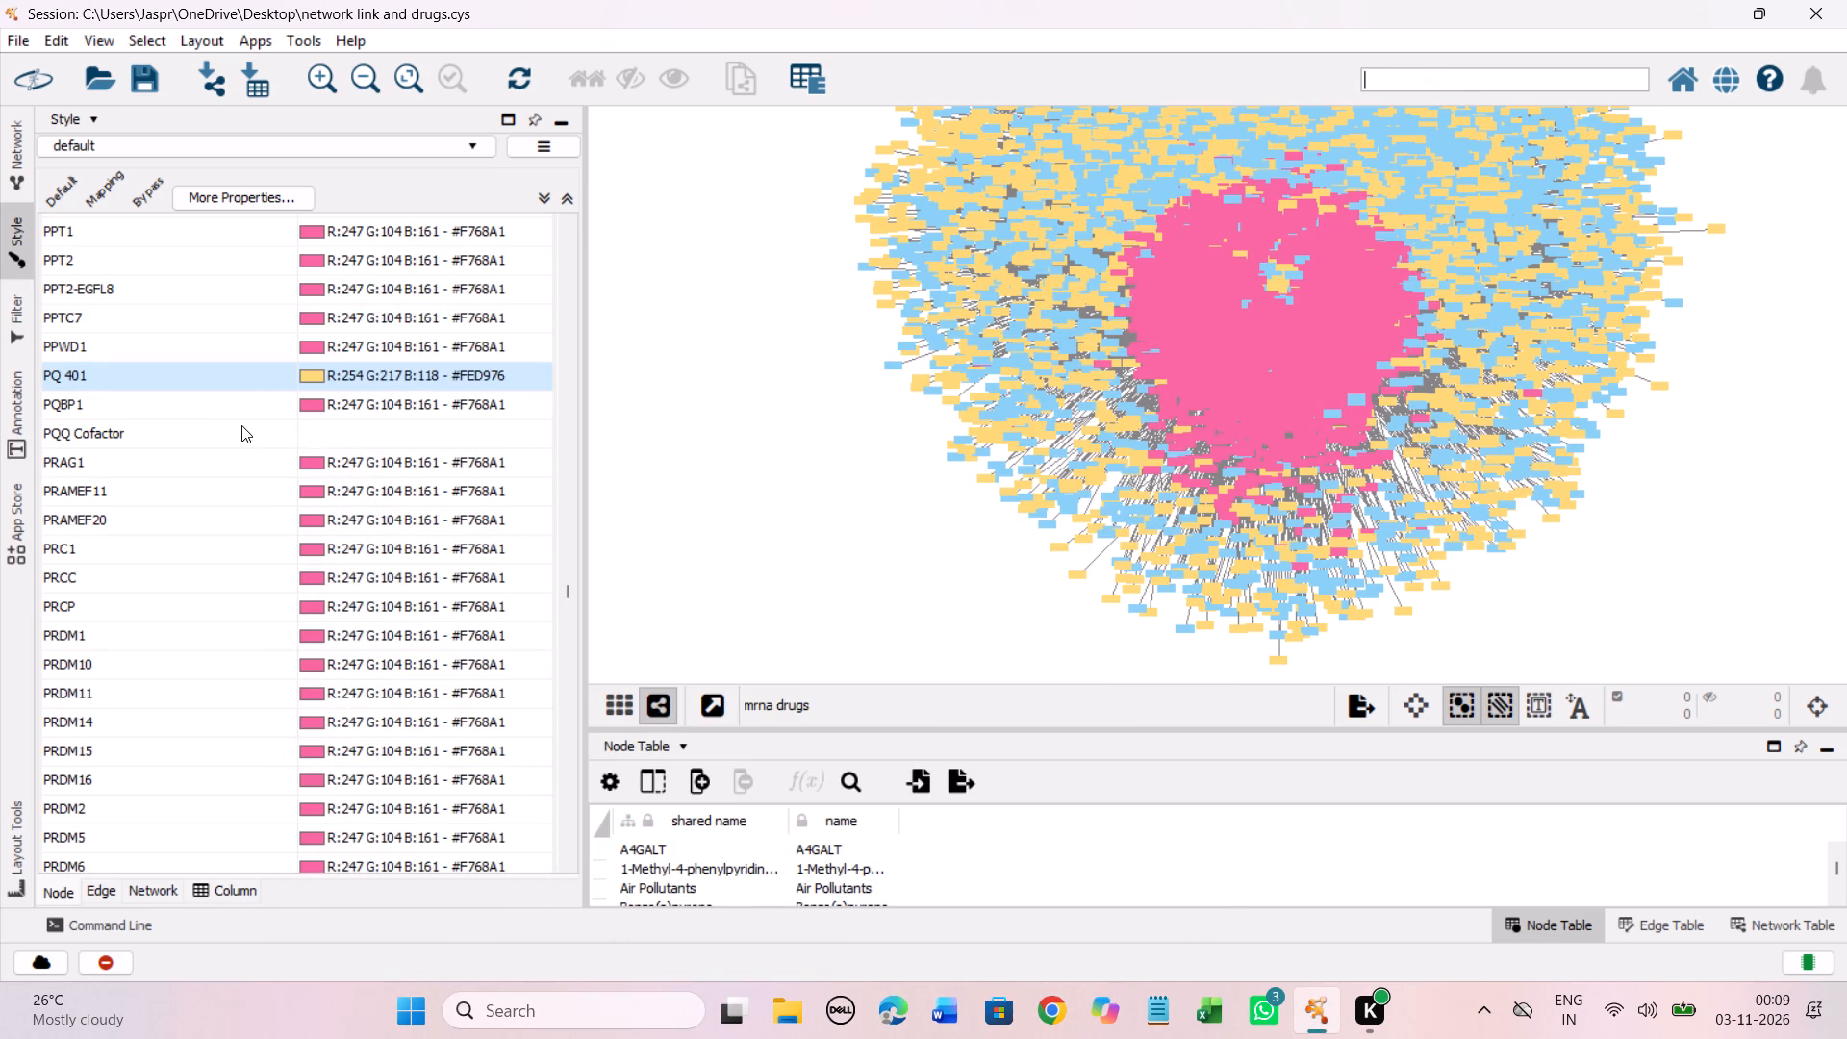
Set the discrete colour mapping of the unmapped entry PQQ Cofactor to the Yellow-Orange-Red shade #FED976.
{"action": "left_click", "coordinate": [245, 433]}
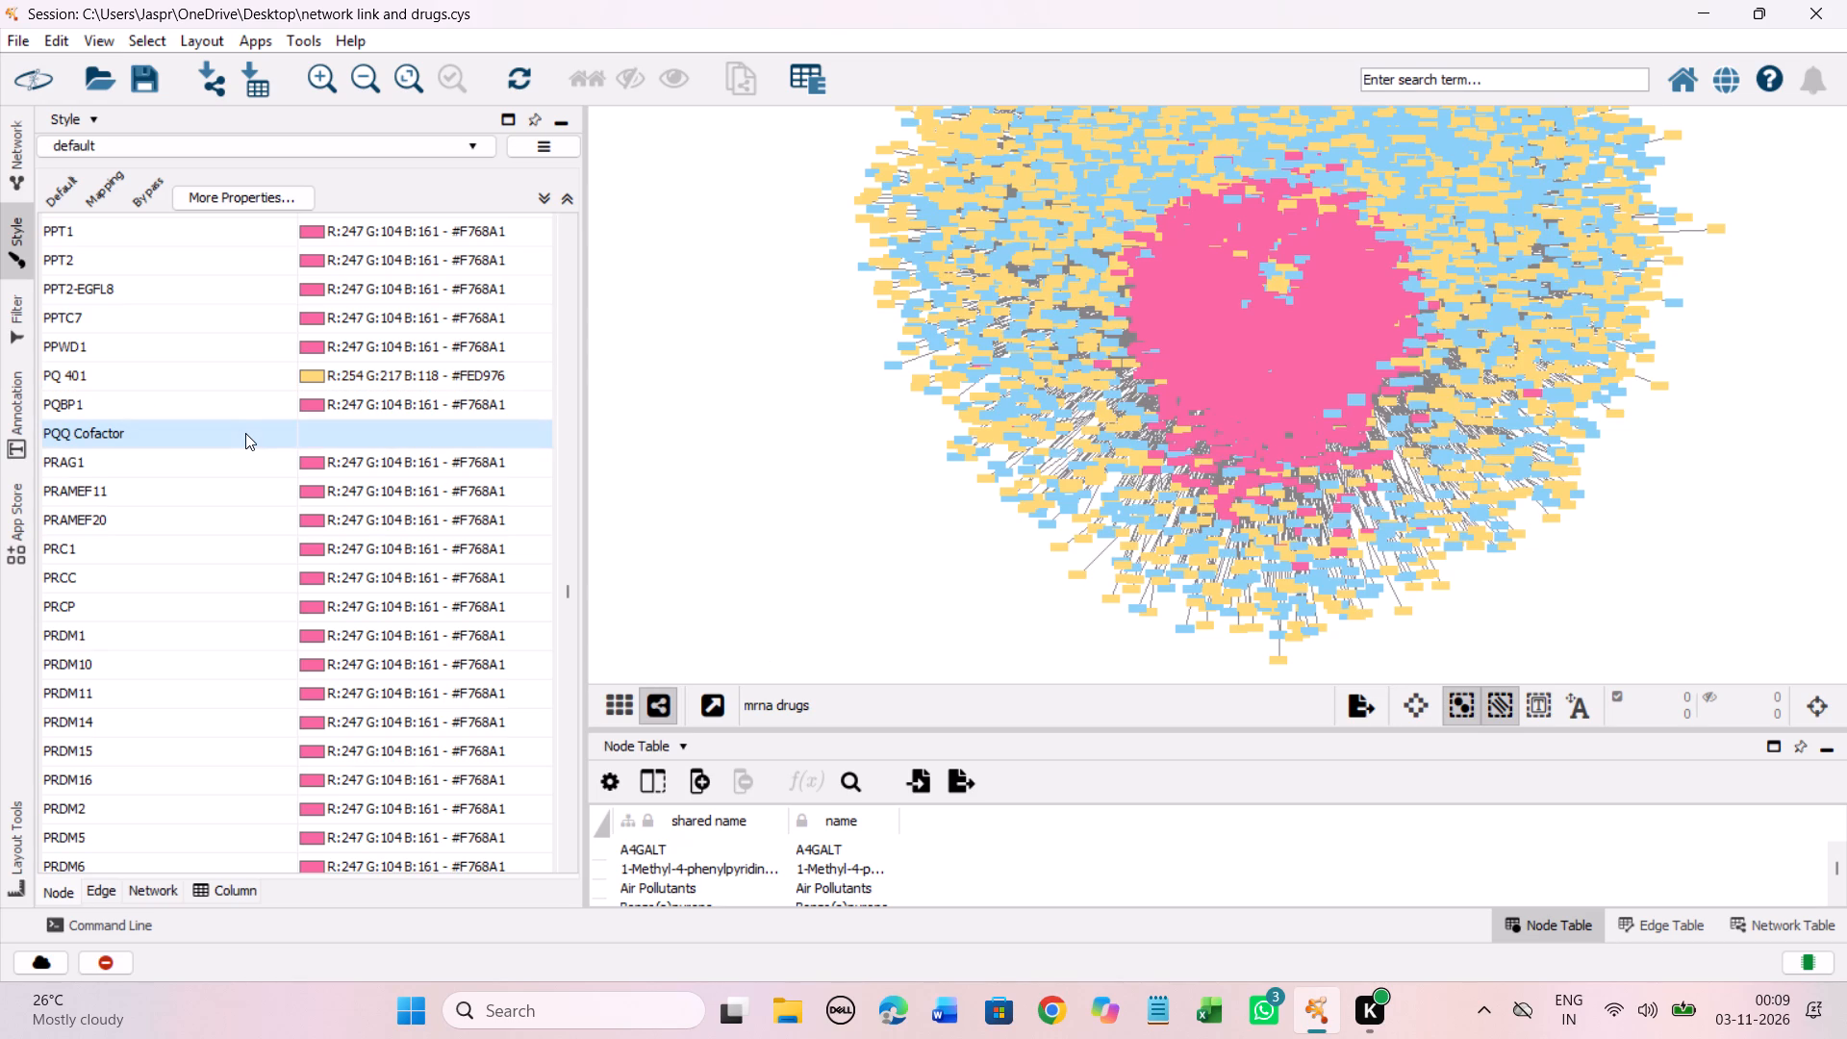
{"action": "right_click", "coordinate": [245, 437]}
{"action": "left_click", "coordinate": [398, 451]}
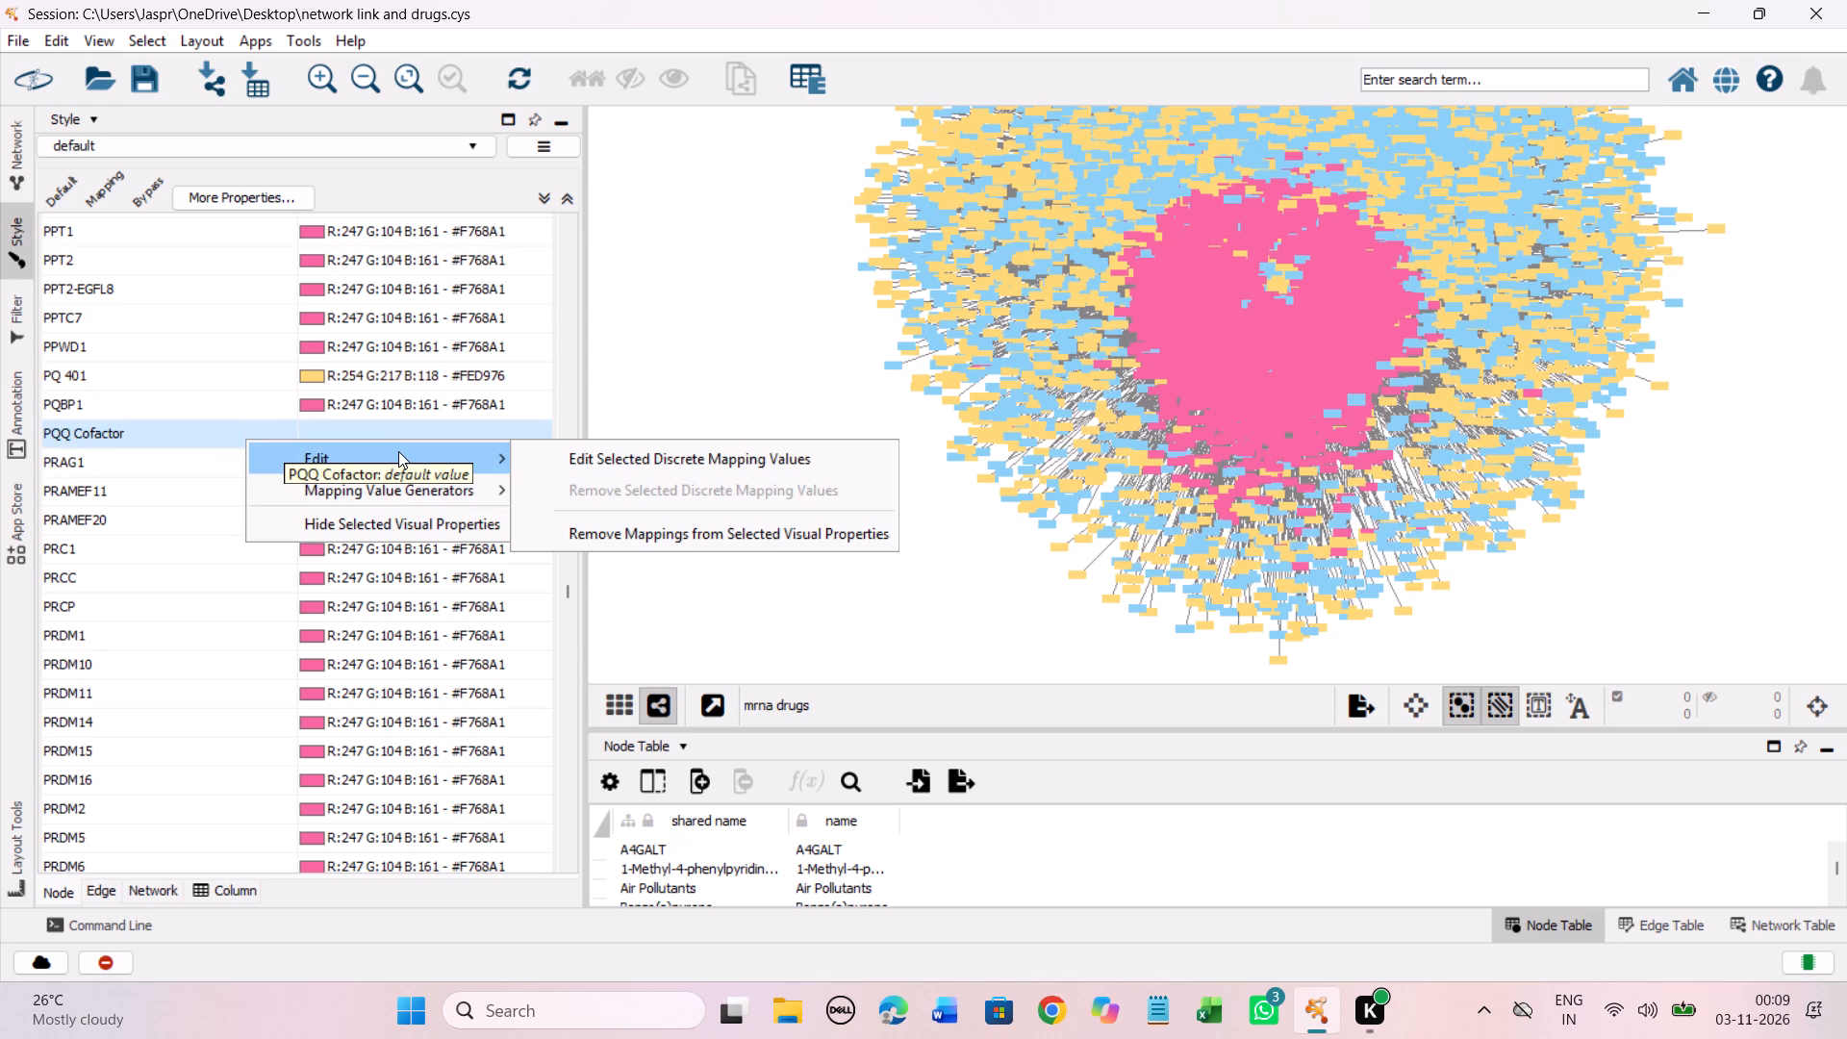
{"action": "left_click", "coordinate": [553, 455]}
{"action": "left_click_drag", "start_coordinate": [495, 546], "coordinate": [580, 454]}
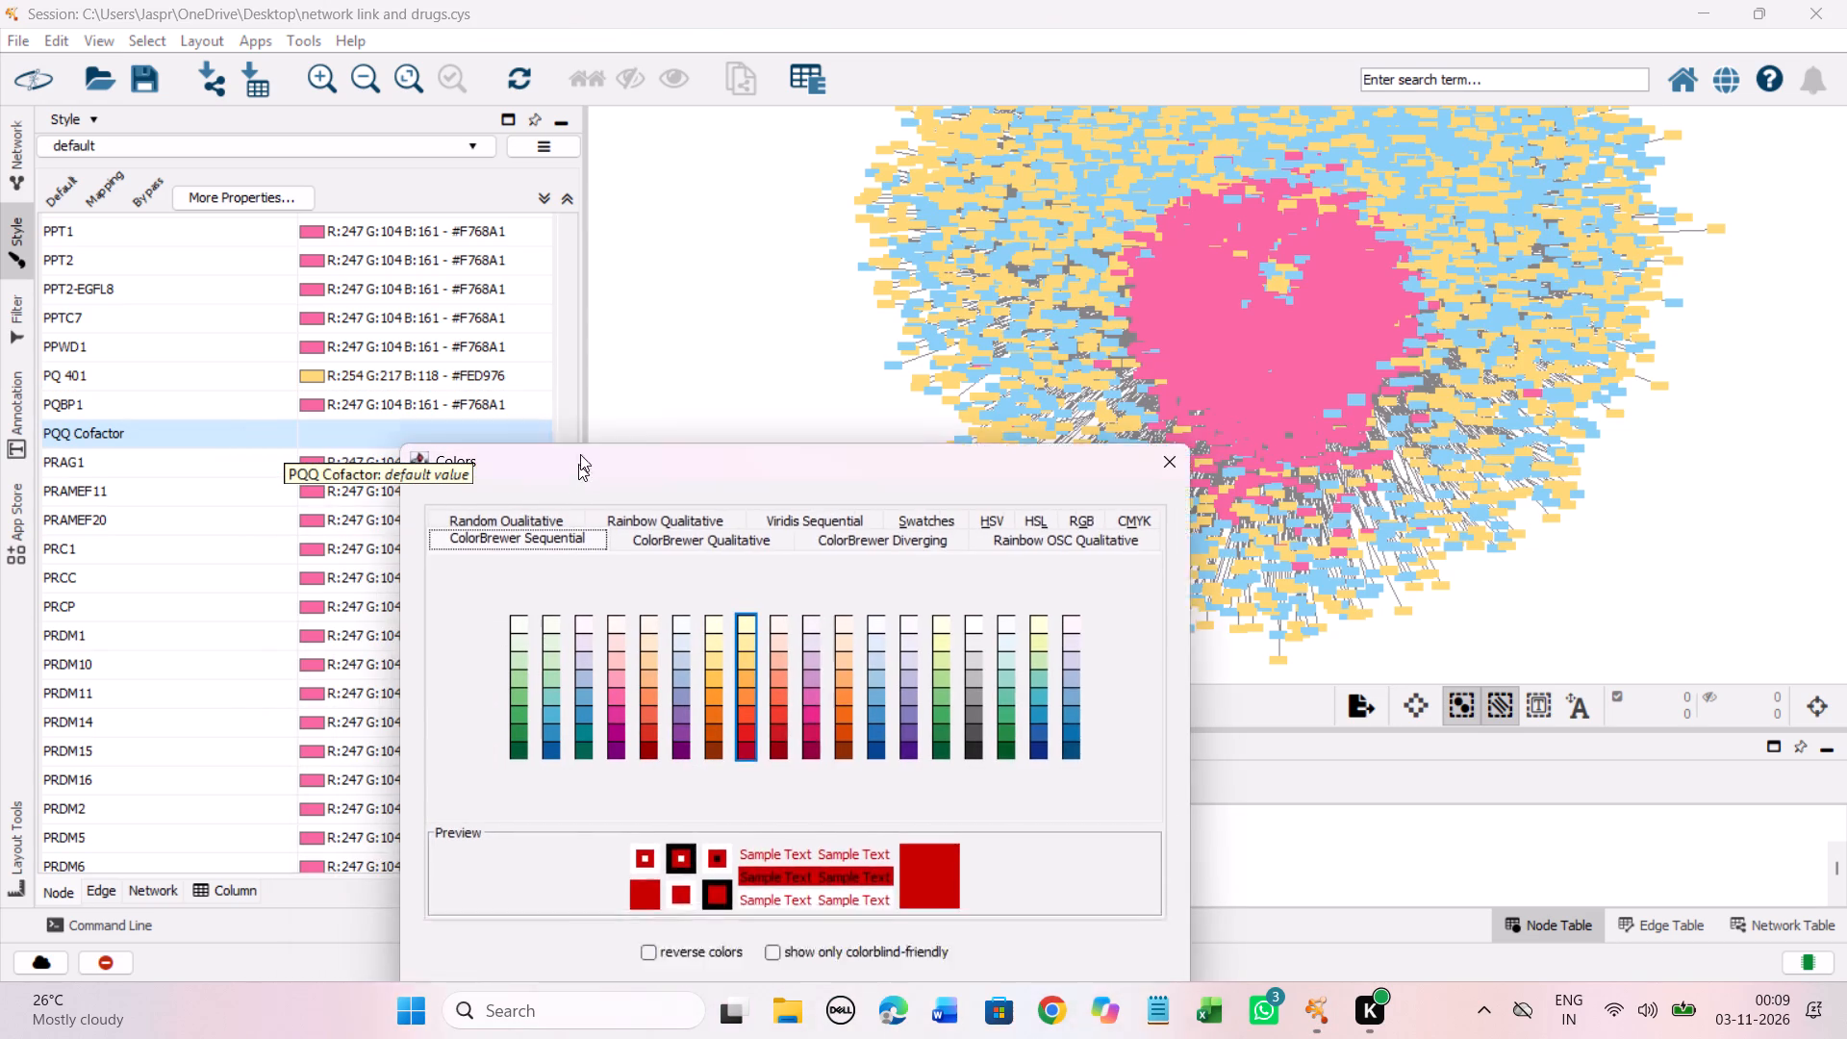
{"action": "left_click_drag", "start_coordinate": [580, 454], "coordinate": [581, 285]}
{"action": "left_click", "coordinate": [749, 473]}
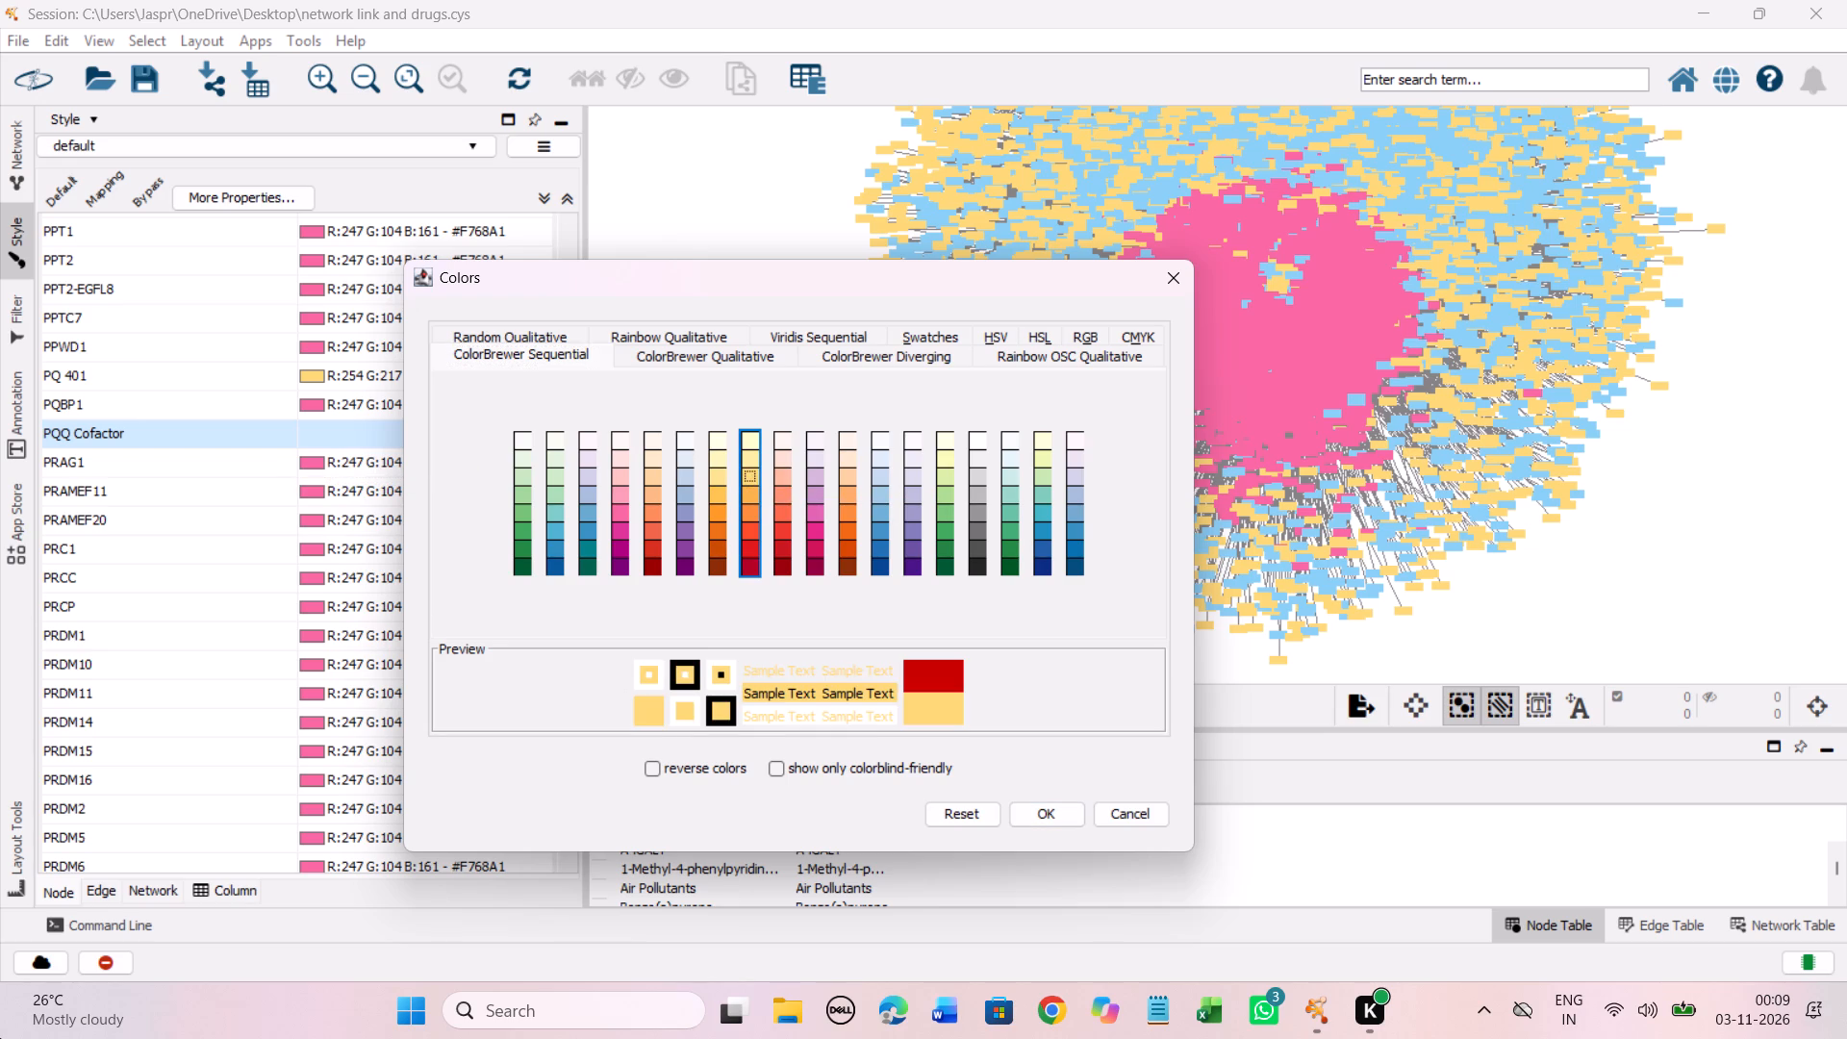
{"action": "left_click", "coordinate": [1046, 814]}
Set the discrete colour mapping of the unmapped entry PS1145 to the Yellow-Orange-Red shade #FED976.
{"action": "scroll", "coordinate": [503, 522], "scroll_direction": "down", "scroll_amount": 15}
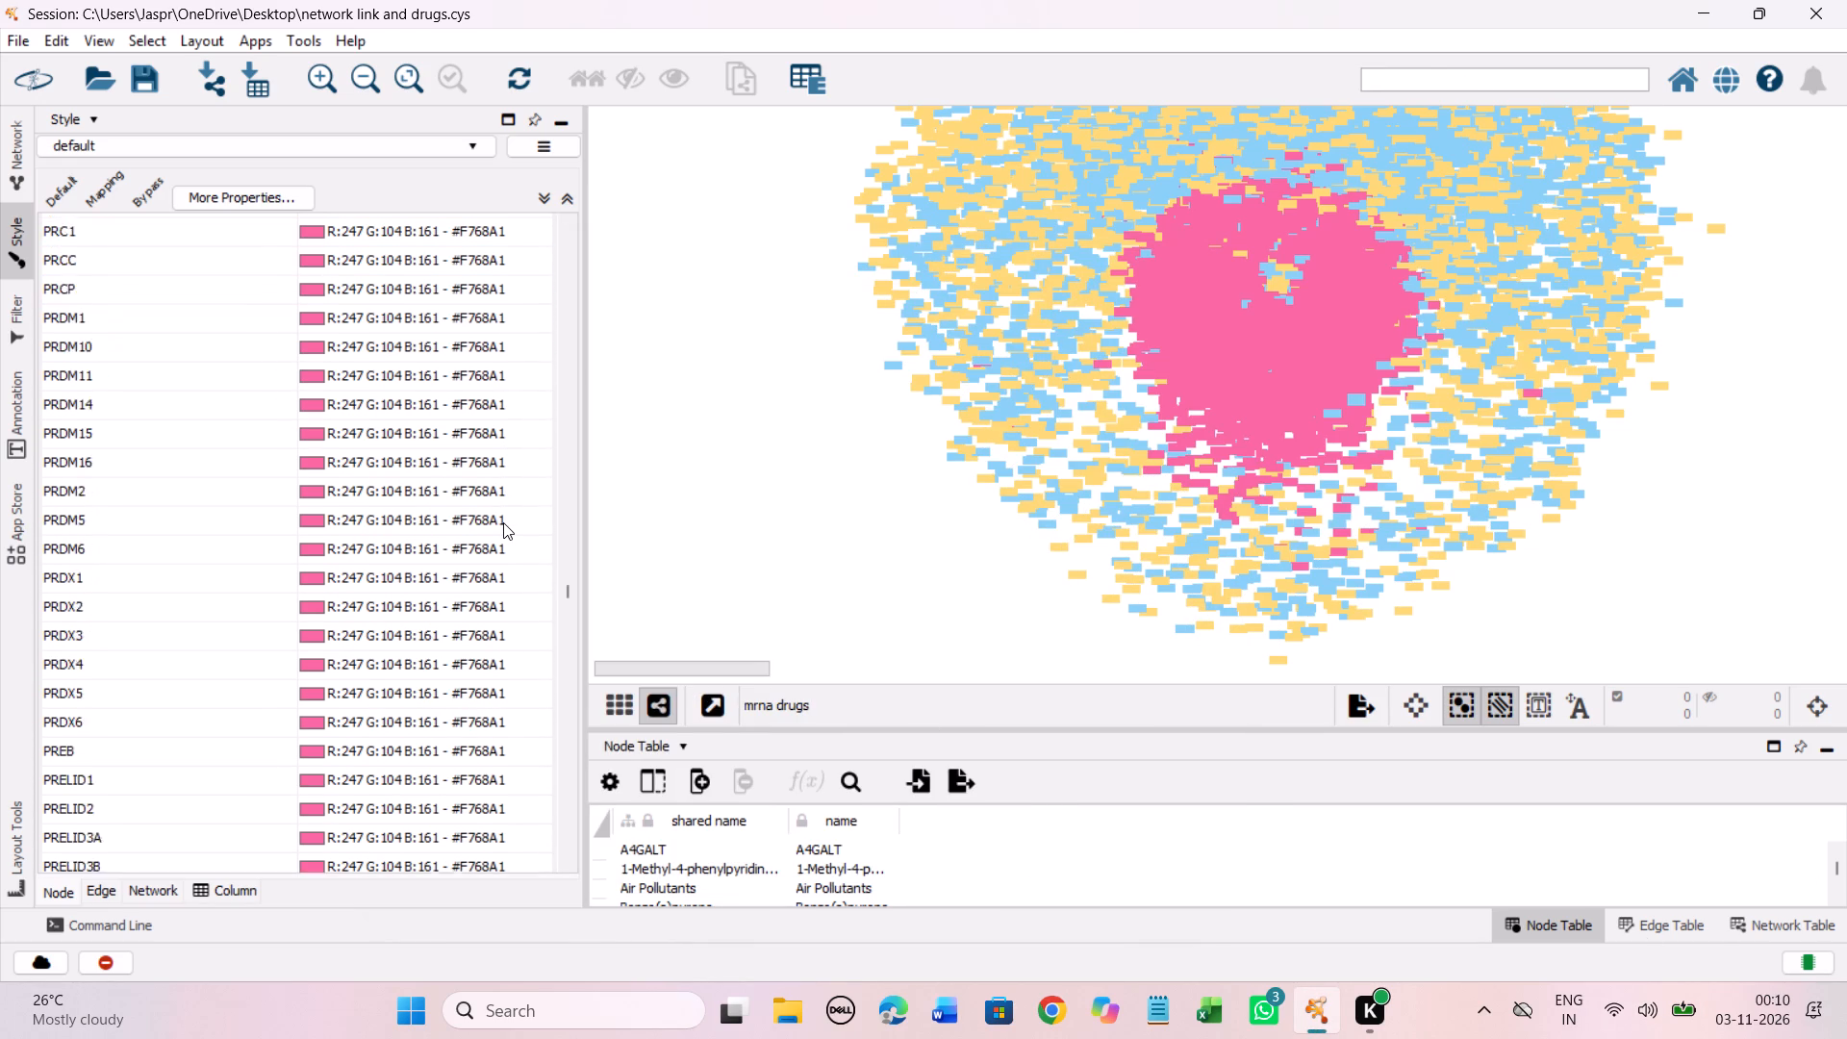
{"action": "scroll", "coordinate": [503, 522], "scroll_direction": "down", "scroll_amount": 20}
{"action": "scroll", "coordinate": [503, 522], "scroll_direction": "down", "scroll_amount": 15}
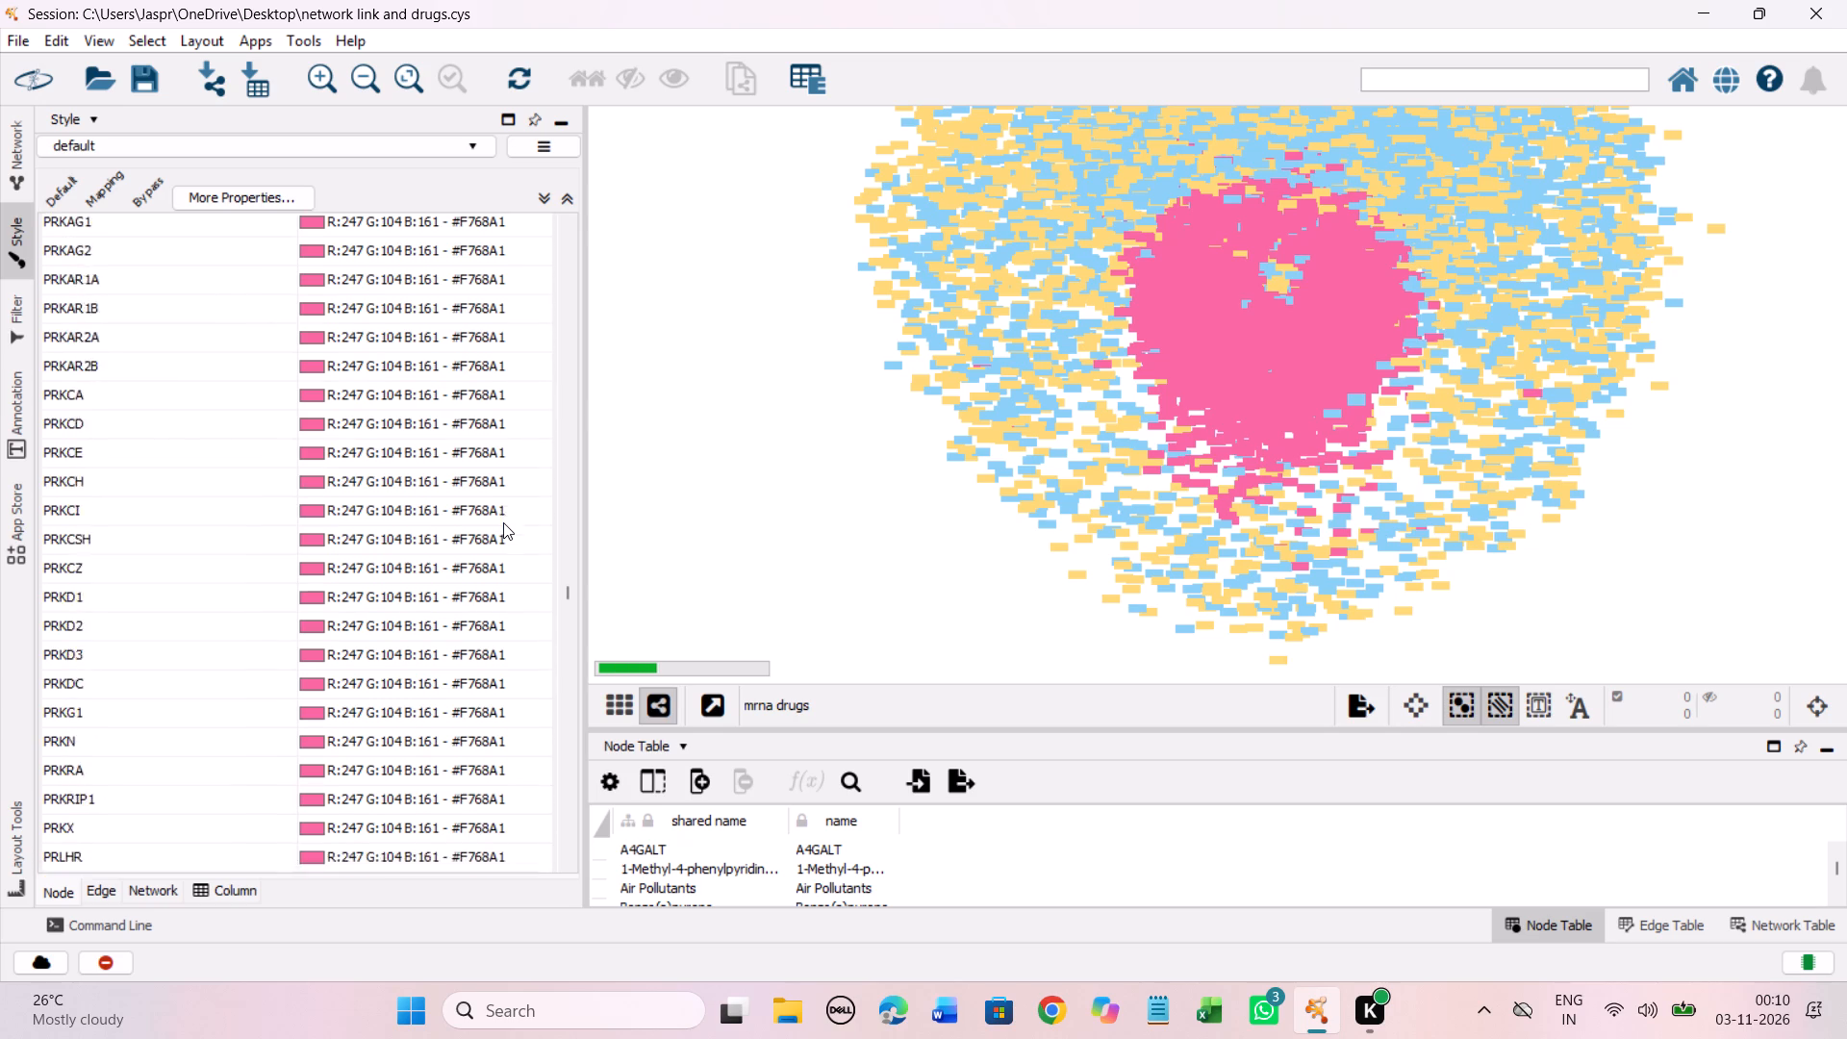
{"action": "scroll", "coordinate": [503, 522], "scroll_direction": "down", "scroll_amount": 20}
{"action": "scroll", "coordinate": [503, 522], "scroll_direction": "down", "scroll_amount": 15}
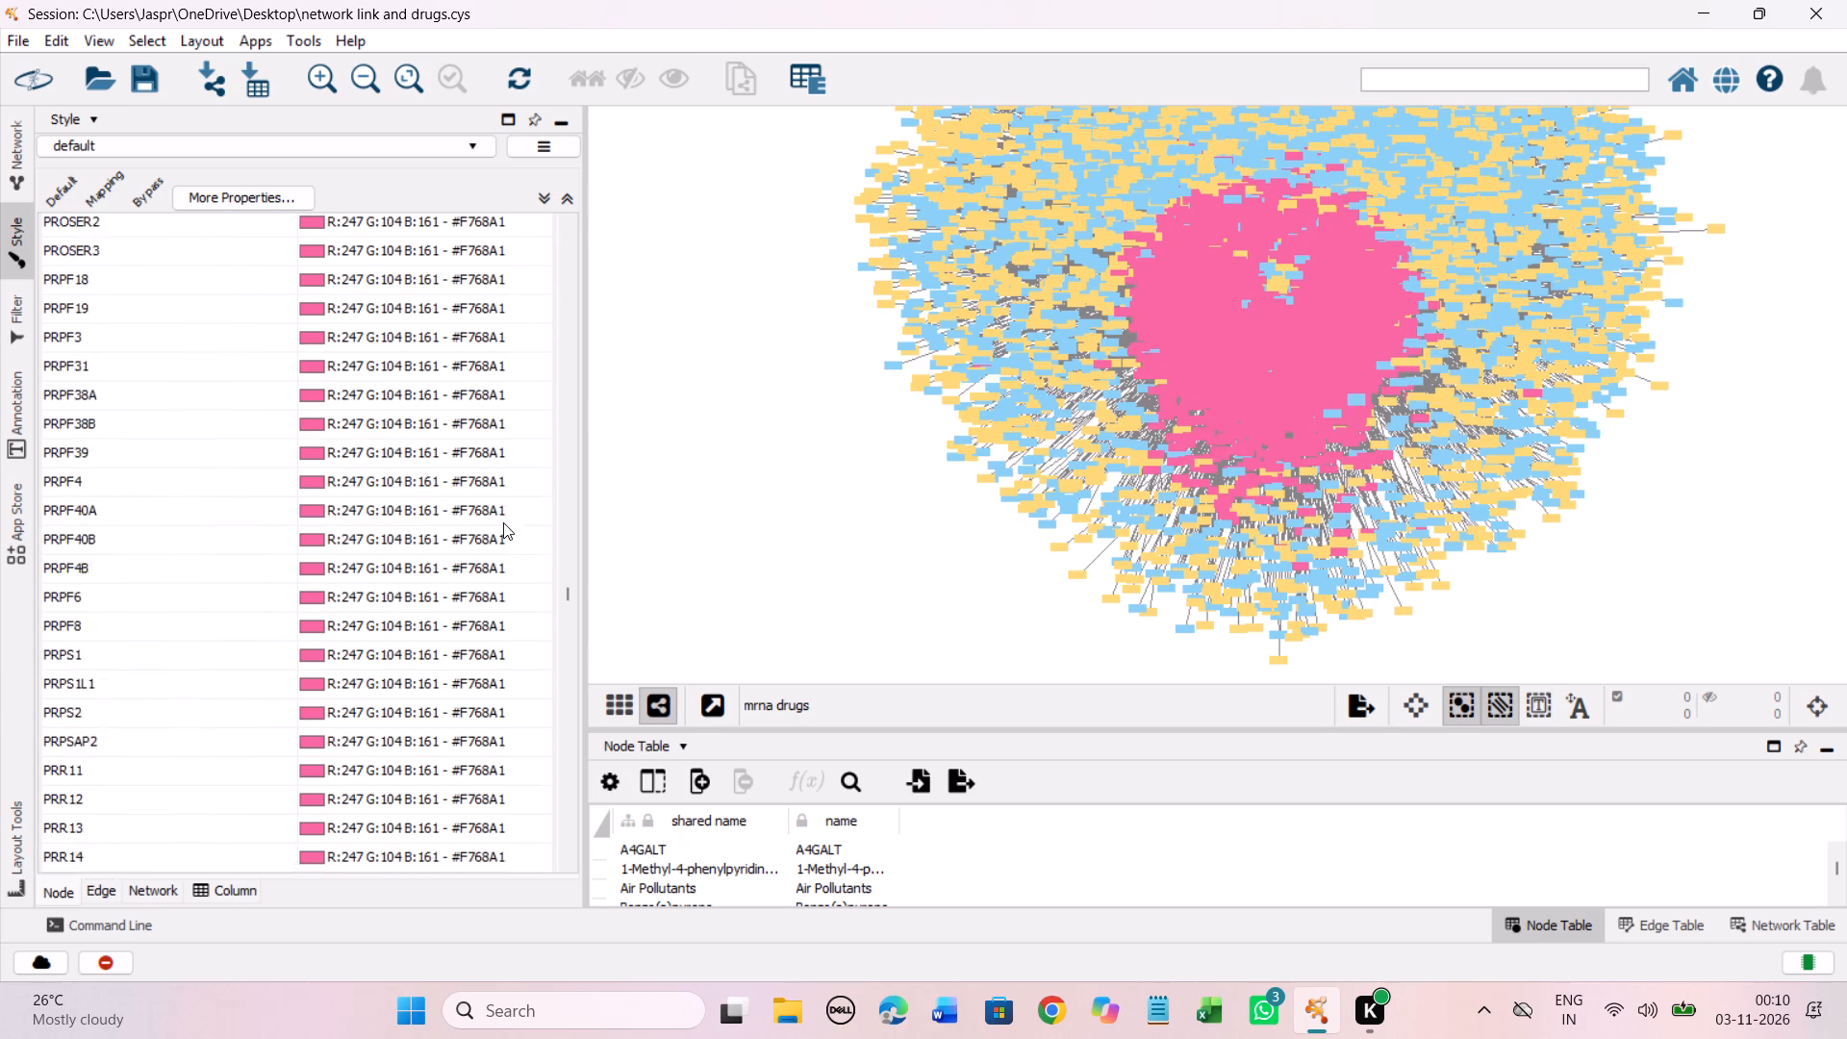
{"action": "scroll", "coordinate": [503, 522], "scroll_direction": "down", "scroll_amount": 20}
{"action": "scroll", "coordinate": [503, 522], "scroll_direction": "down", "scroll_amount": 15}
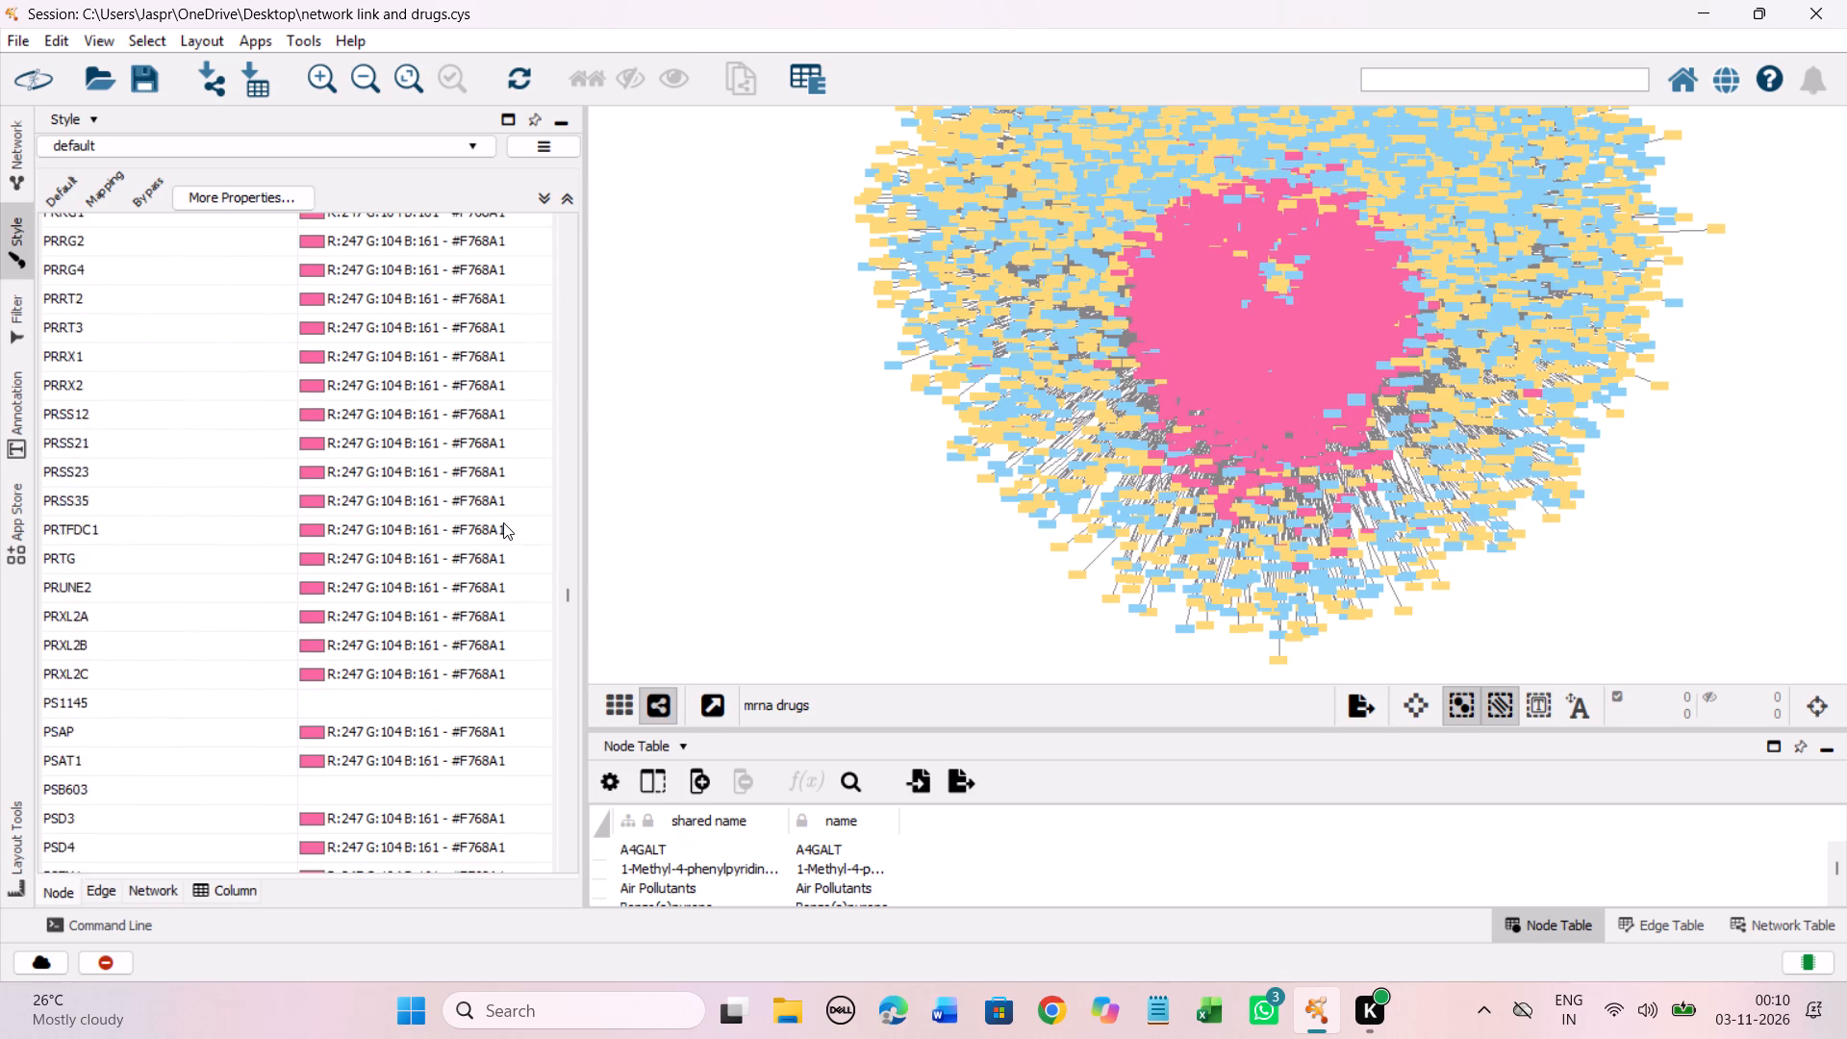
{"action": "scroll", "coordinate": [503, 522], "scroll_direction": "down", "scroll_amount": 9}
{"action": "left_click", "coordinate": [321, 457]}
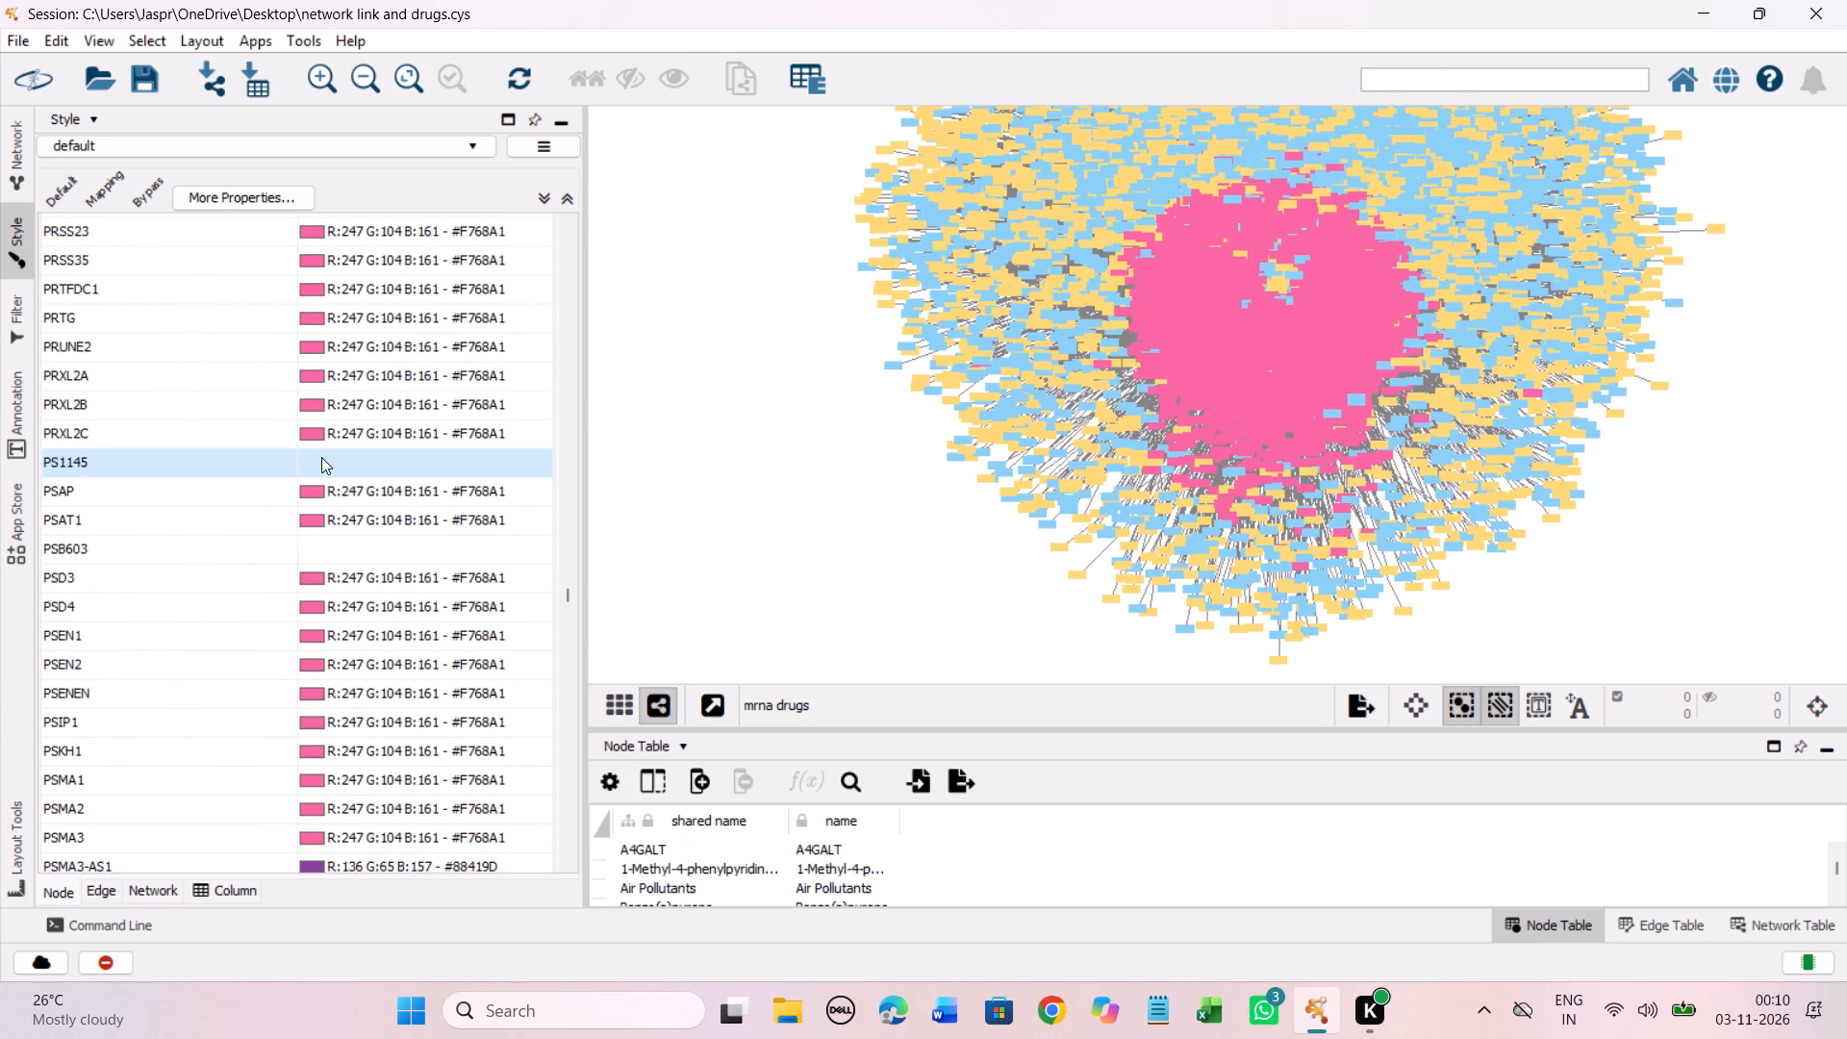
{"action": "right_click", "coordinate": [321, 457]}
{"action": "left_click", "coordinate": [682, 487]}
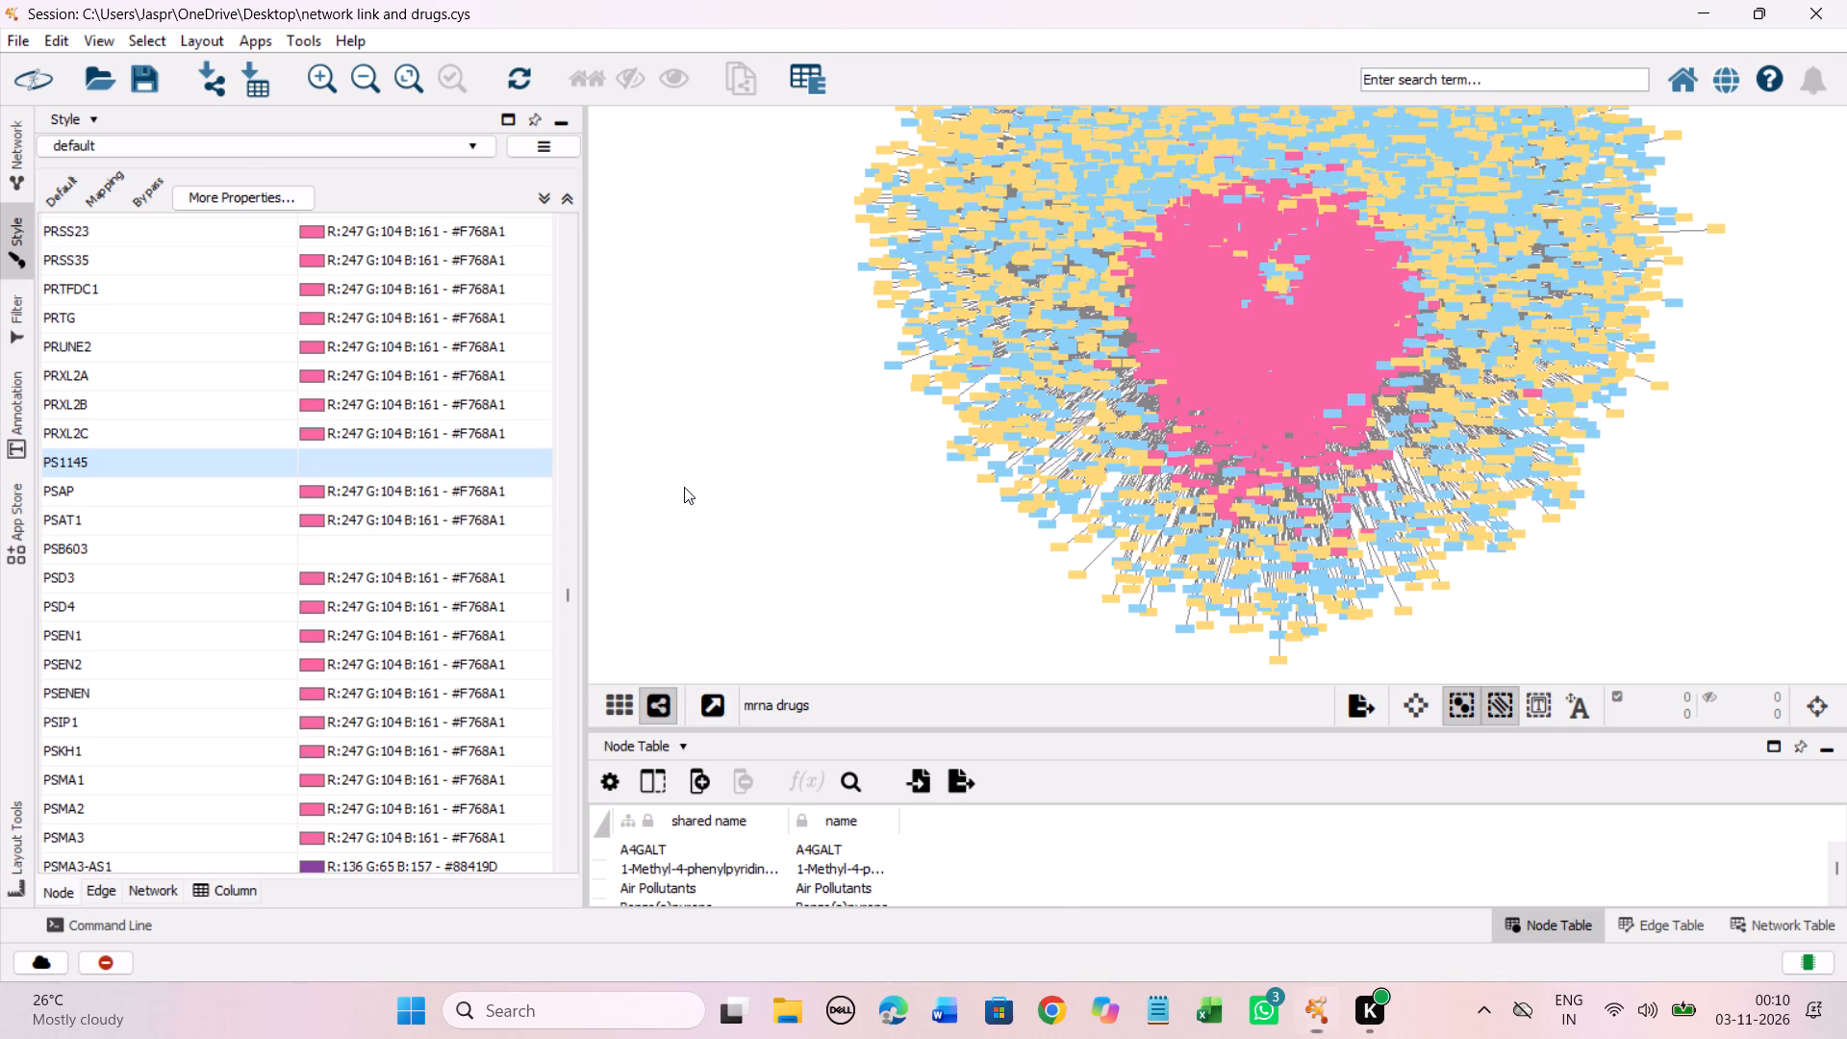
{"action": "left_click_drag", "start_coordinate": [501, 539], "coordinate": [529, 220]}
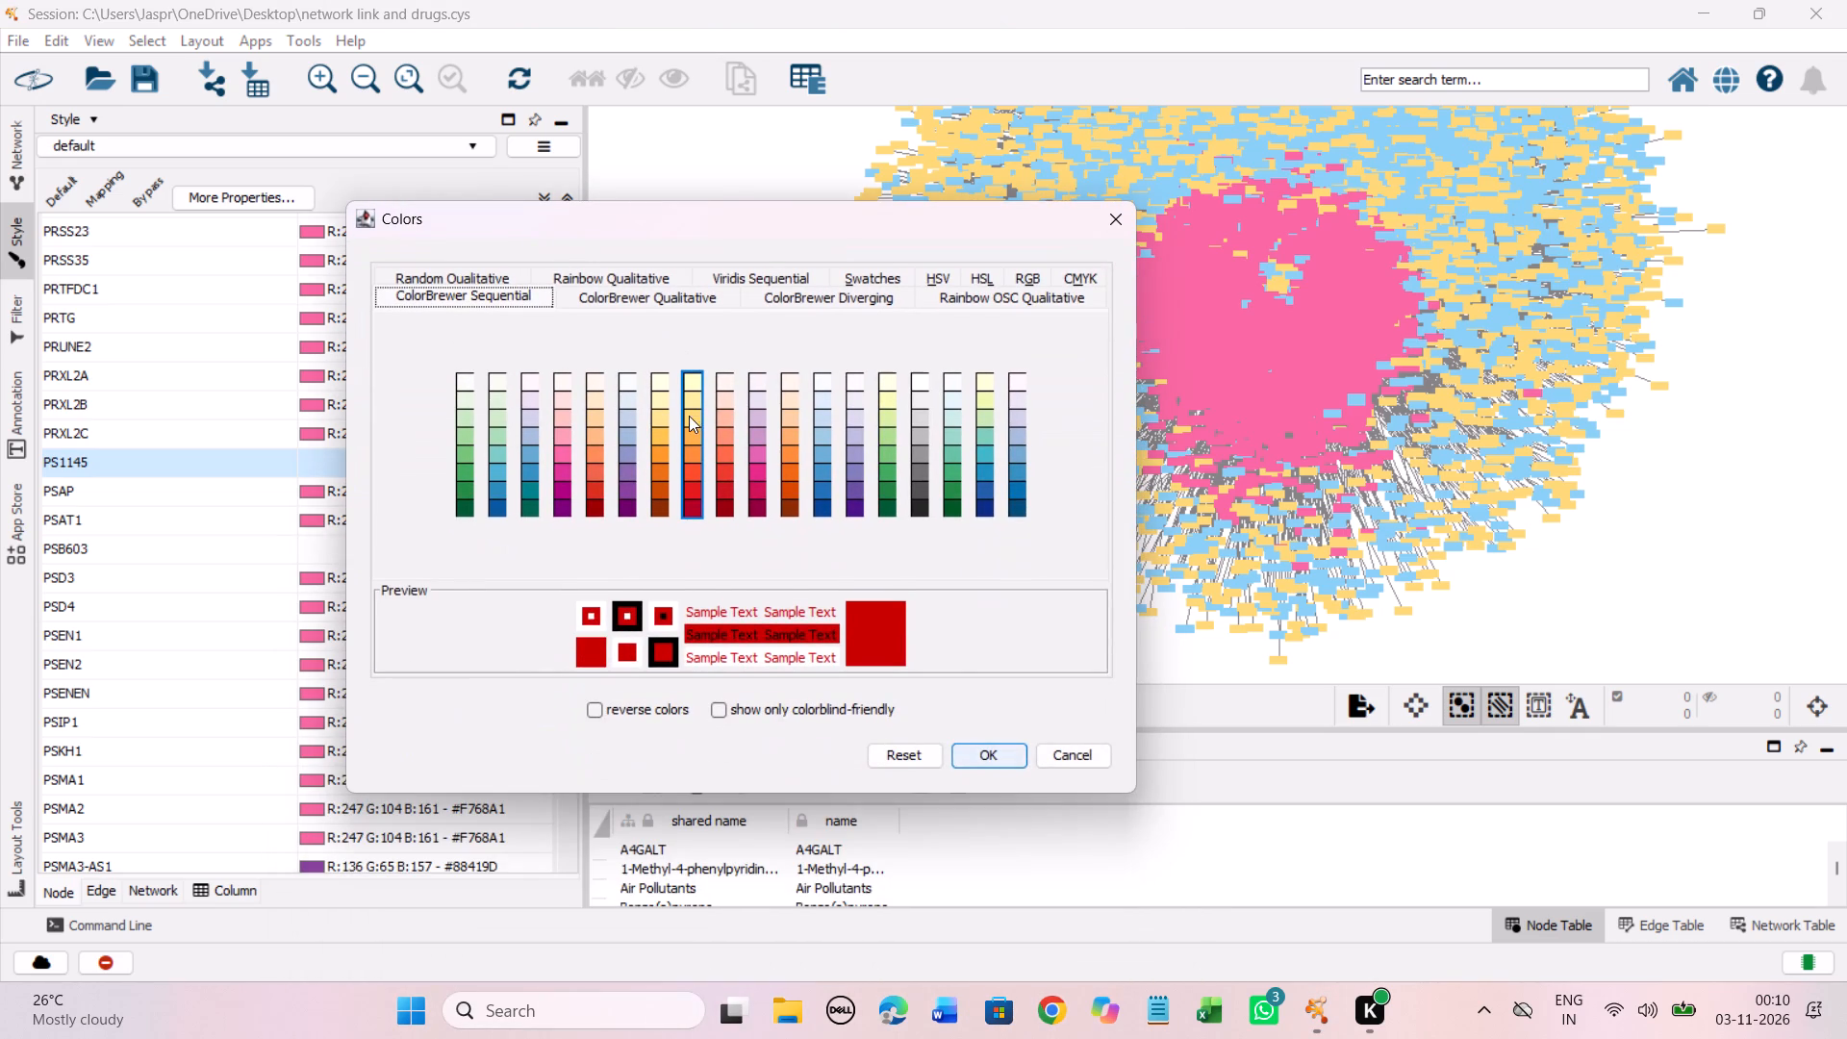
{"action": "left_click", "coordinate": [689, 416]}
{"action": "left_click", "coordinate": [979, 749]}
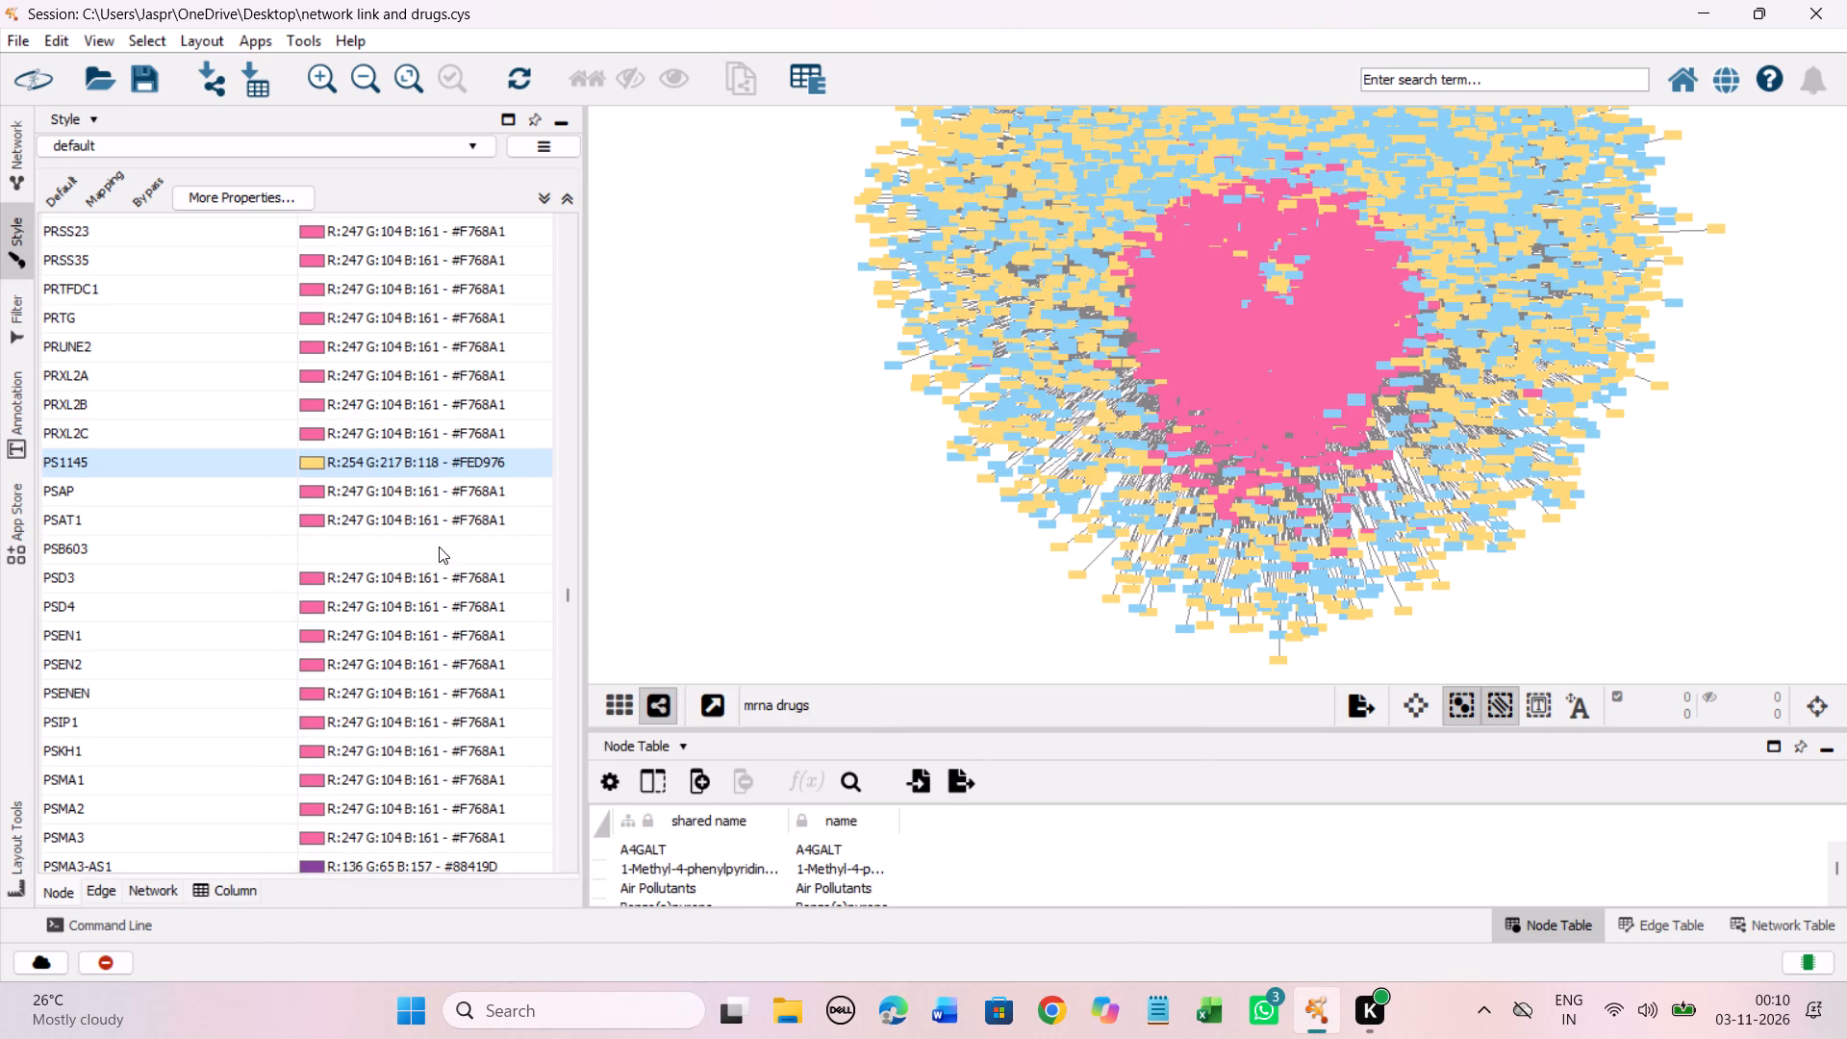
Set the discrete colour mapping of the unmapped entry PSB603 to the Yellow-Orange-Red shade #FED976.
{"action": "left_click", "coordinate": [279, 547]}
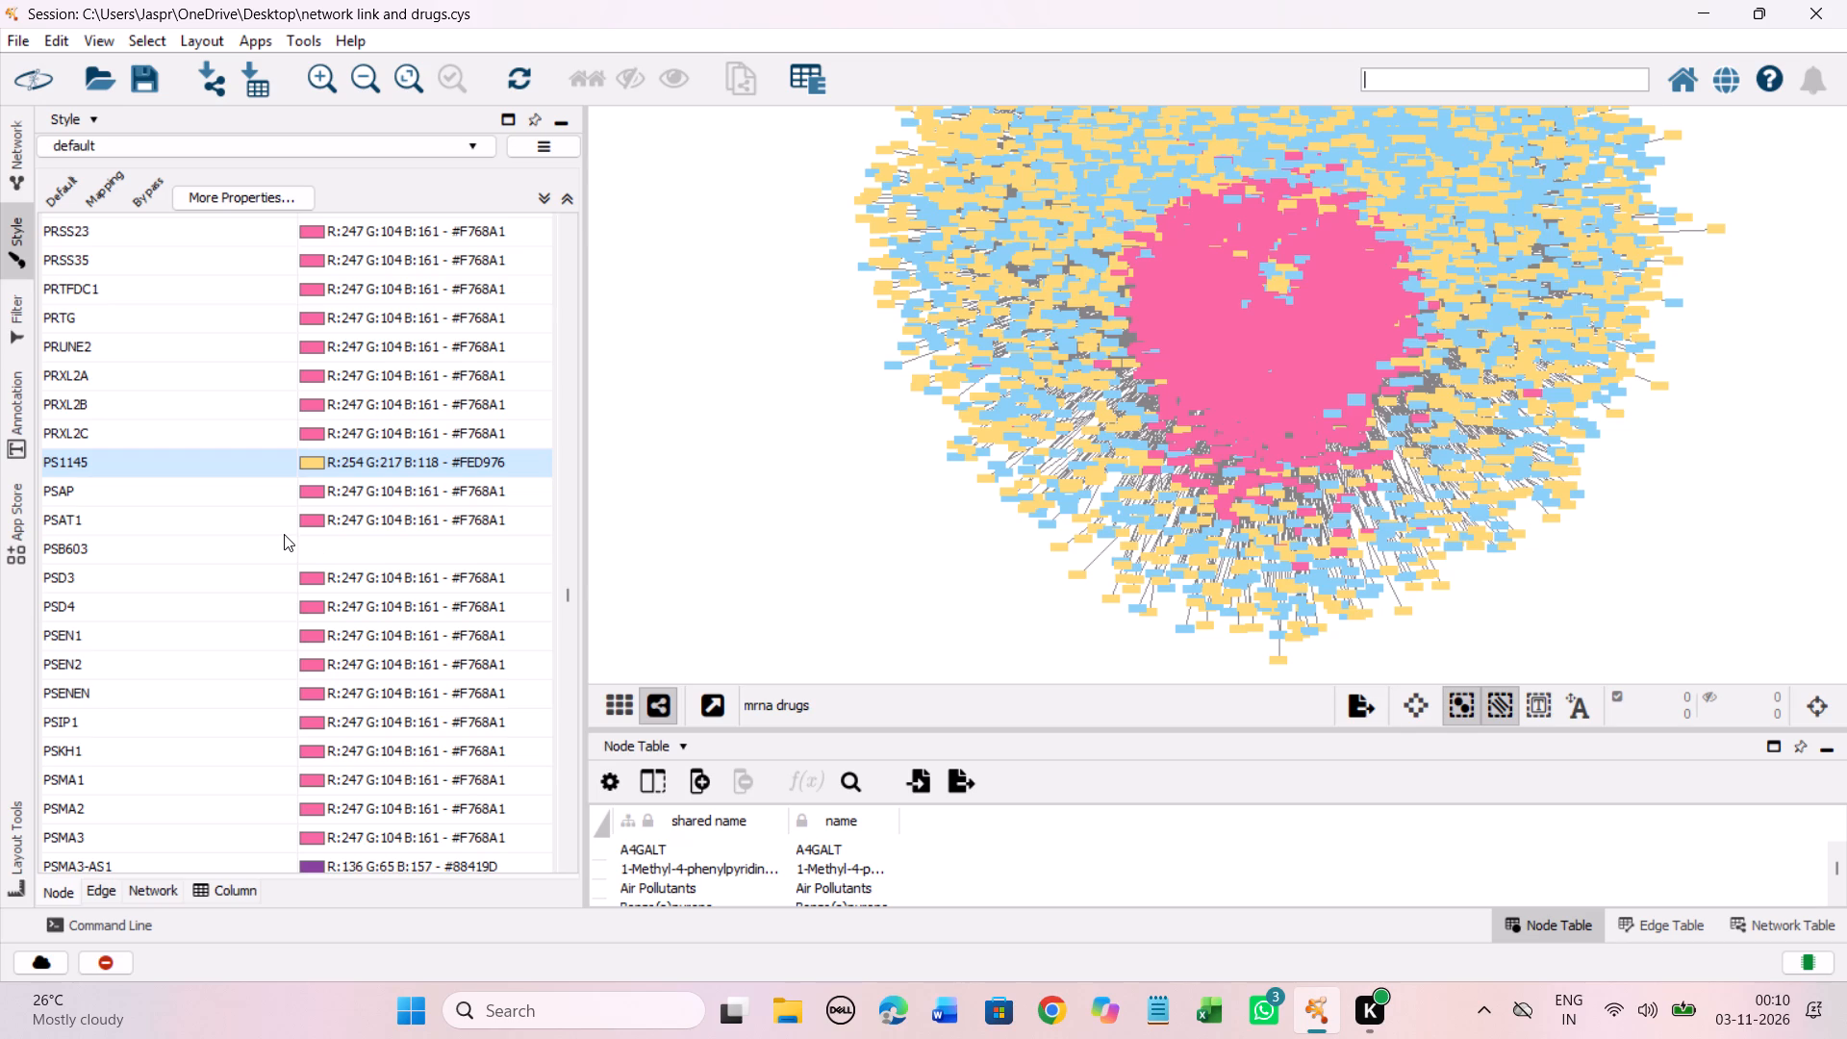
{"action": "right_click", "coordinate": [284, 543]}
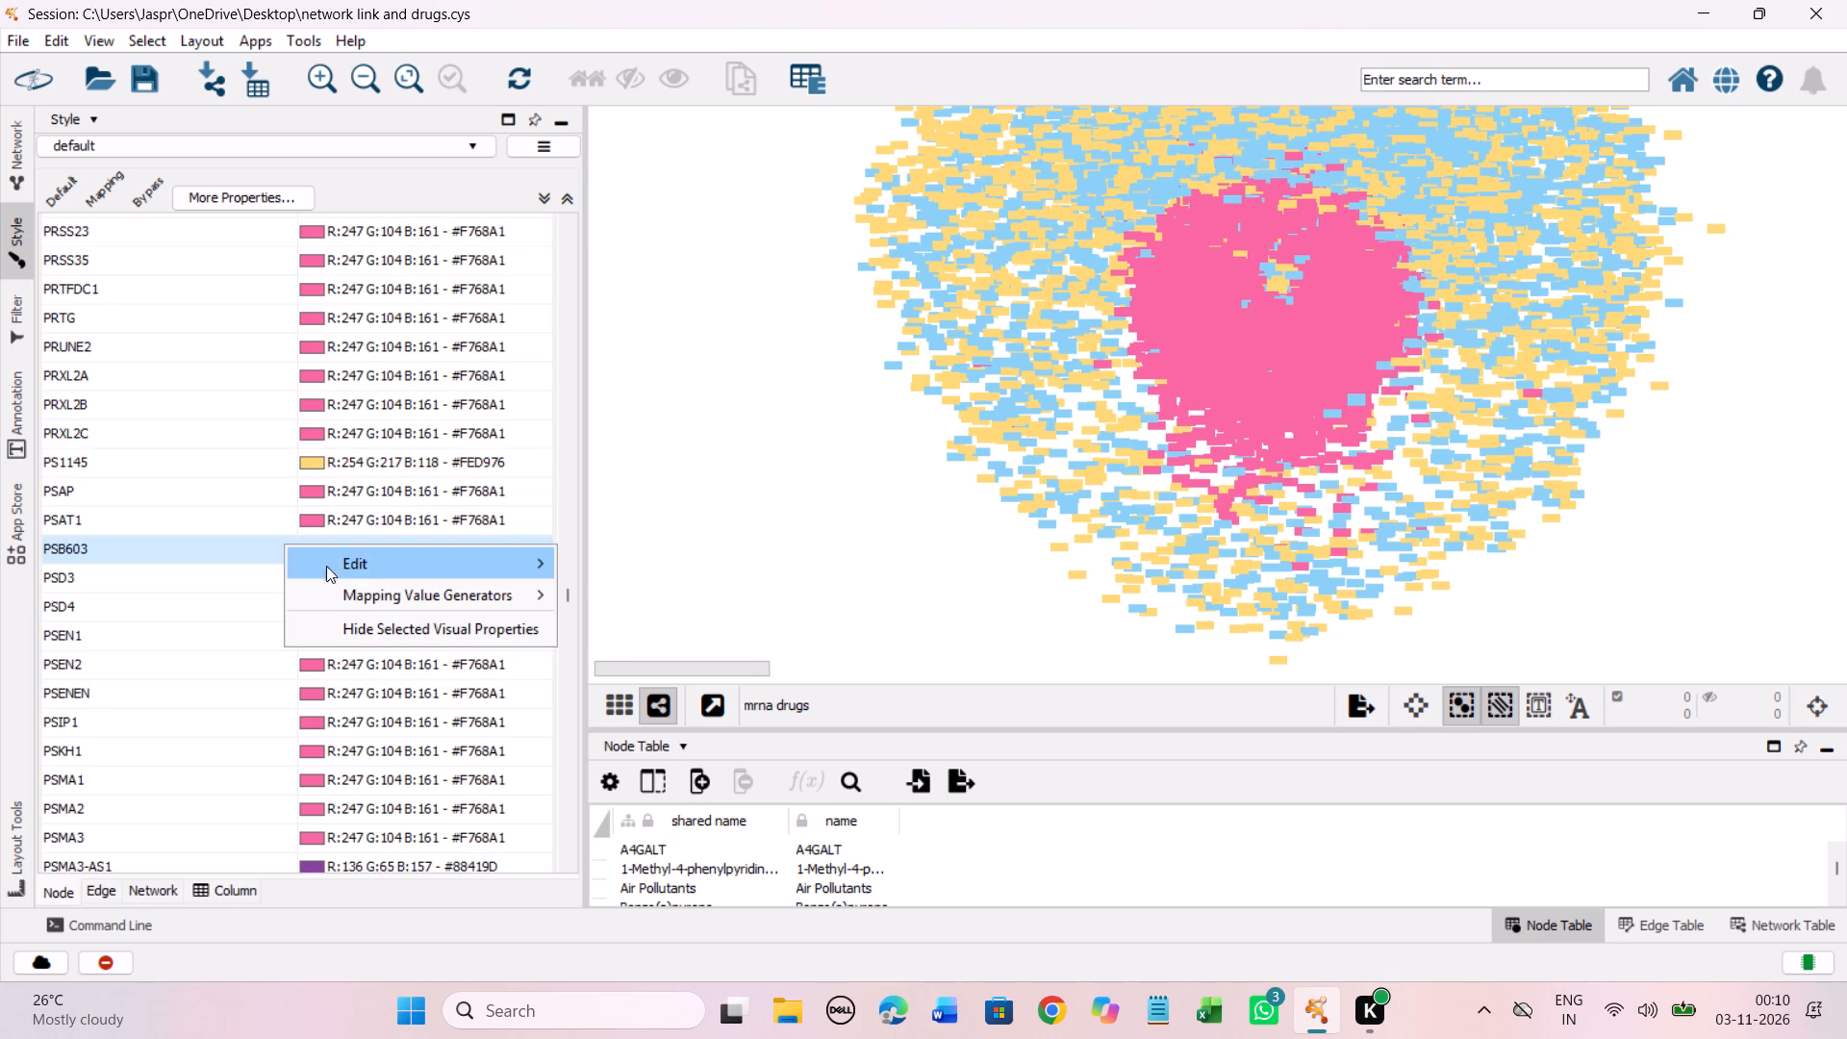
{"action": "left_click", "coordinate": [595, 561]}
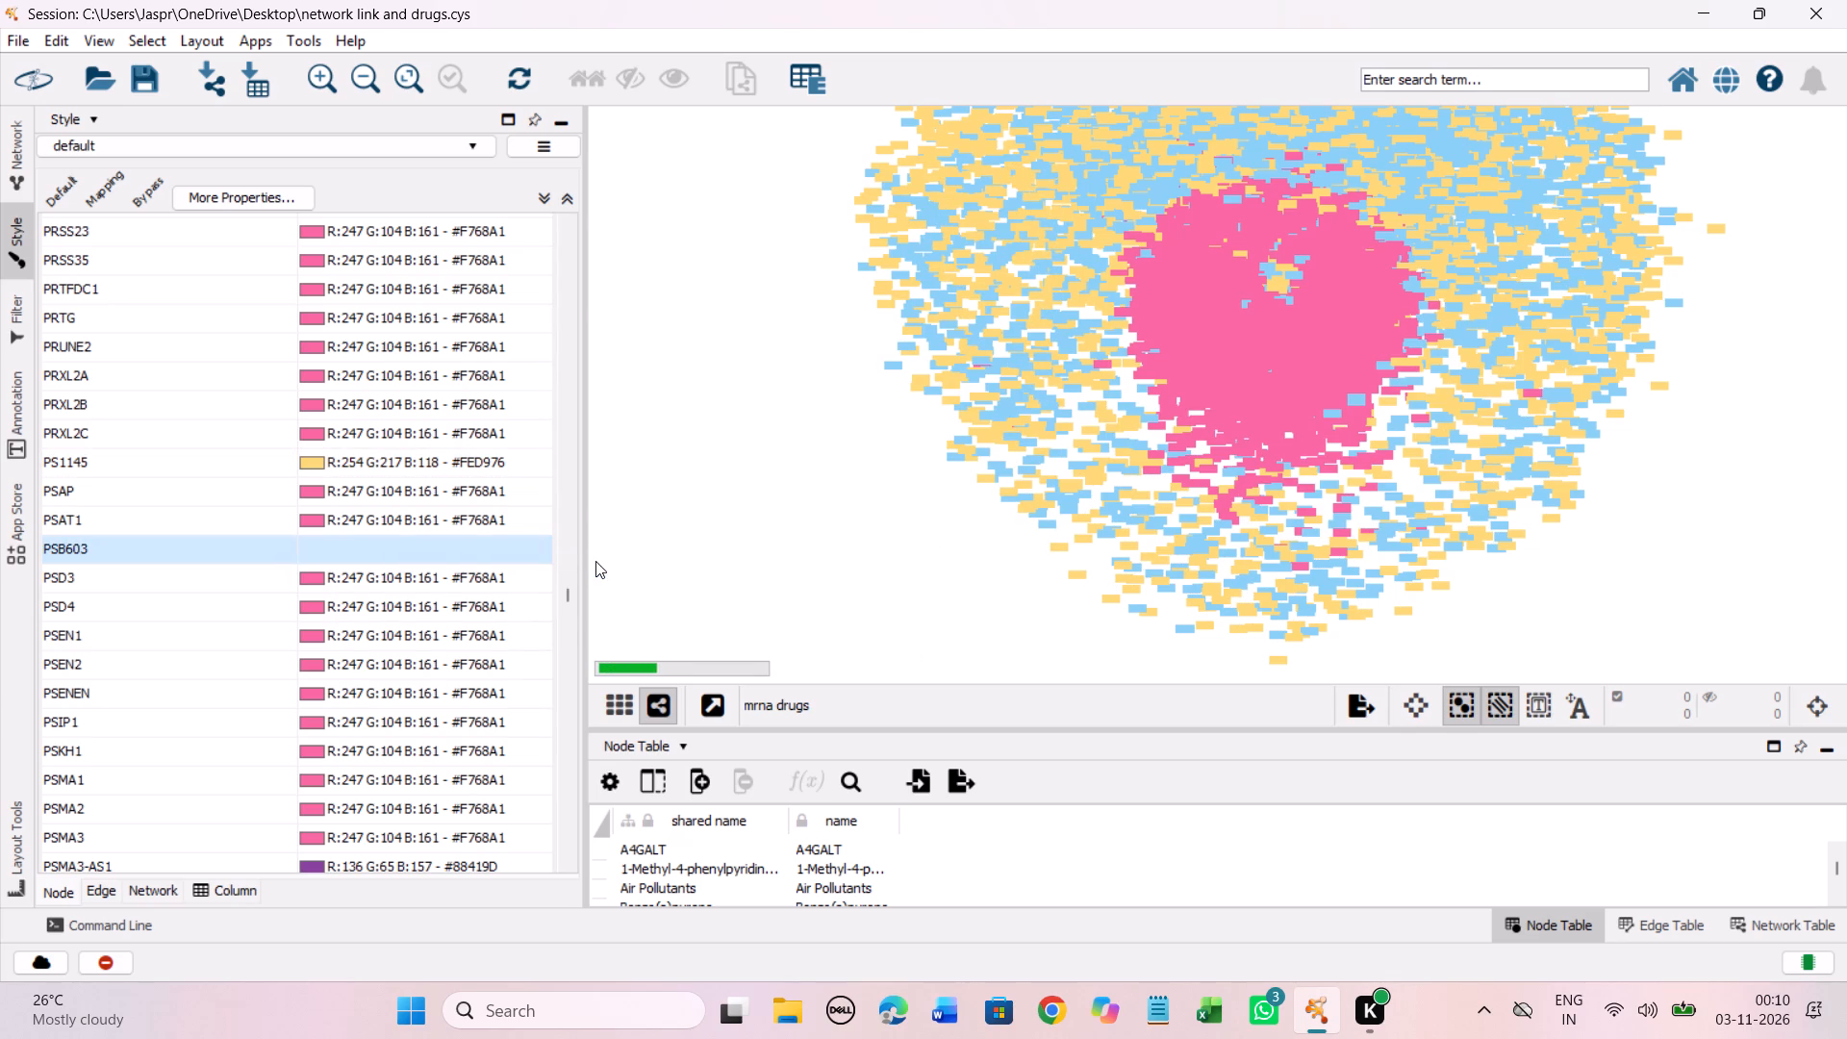
{"action": "left_click_drag", "start_coordinate": [517, 540], "coordinate": [620, 257]}
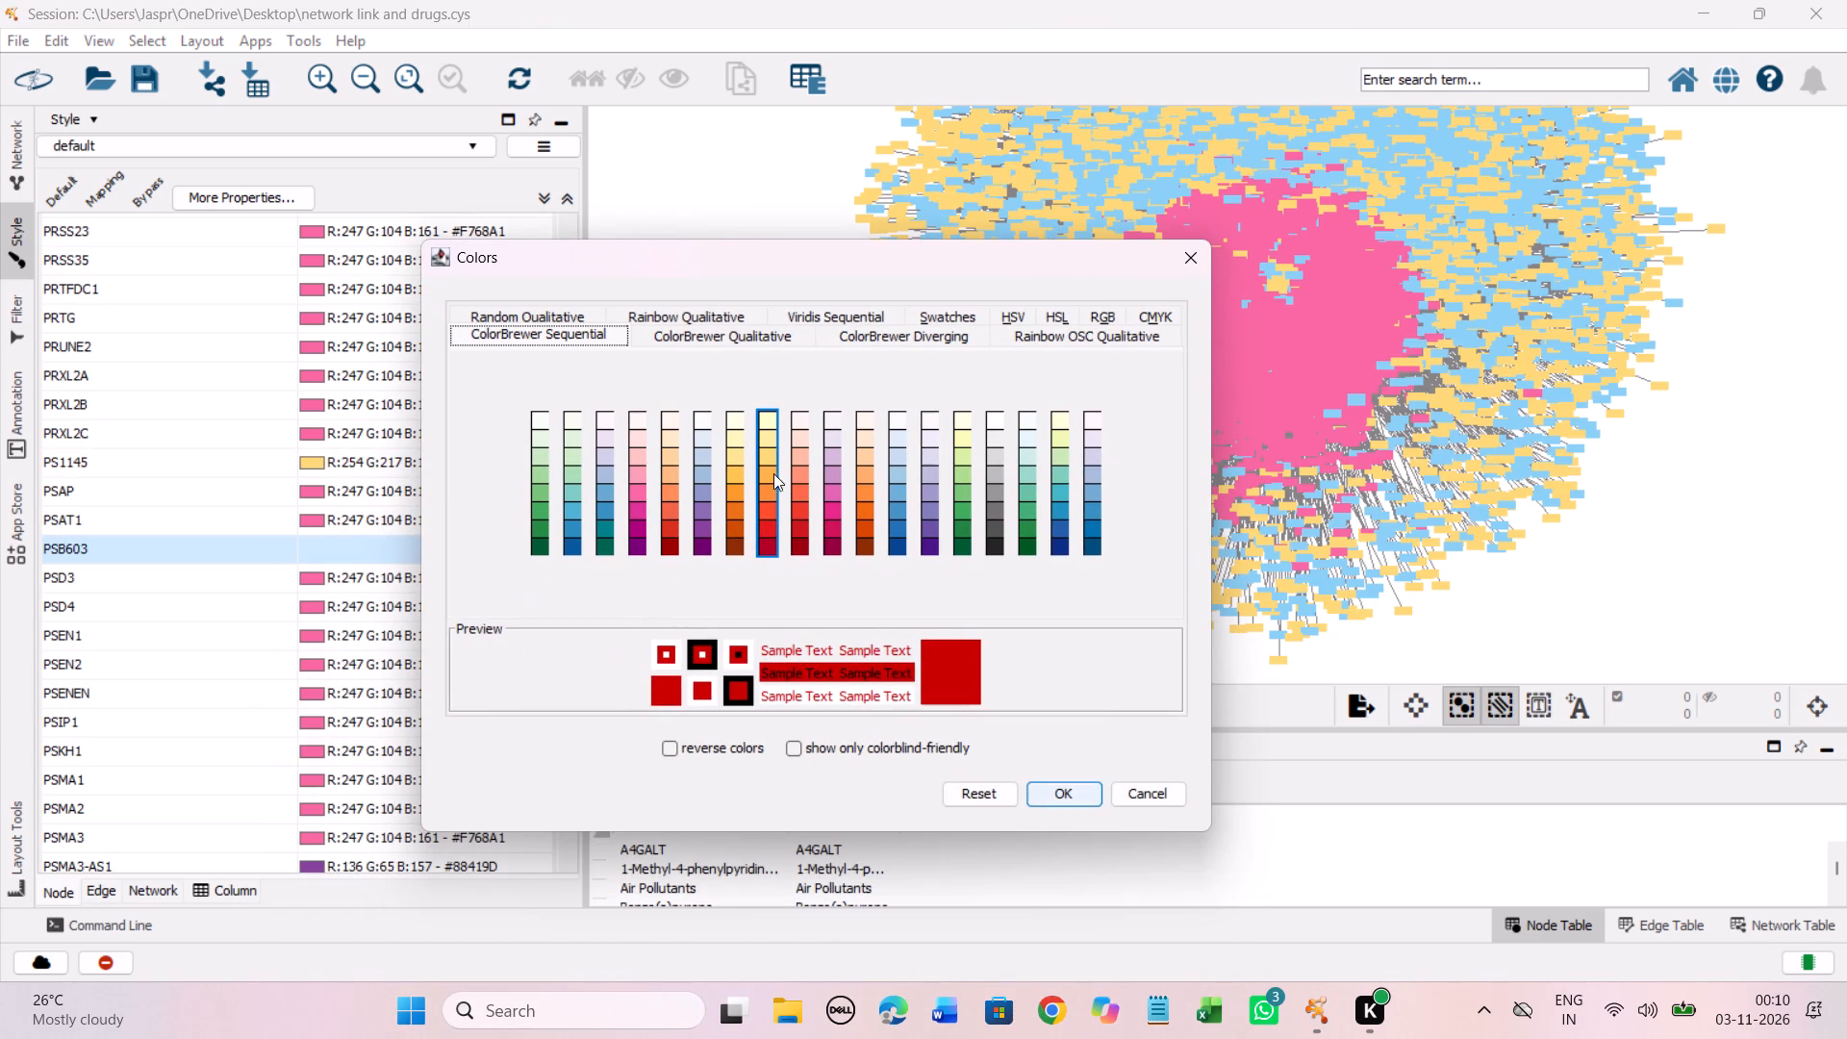
{"action": "left_click", "coordinate": [763, 460]}
{"action": "left_click", "coordinate": [1082, 799]}
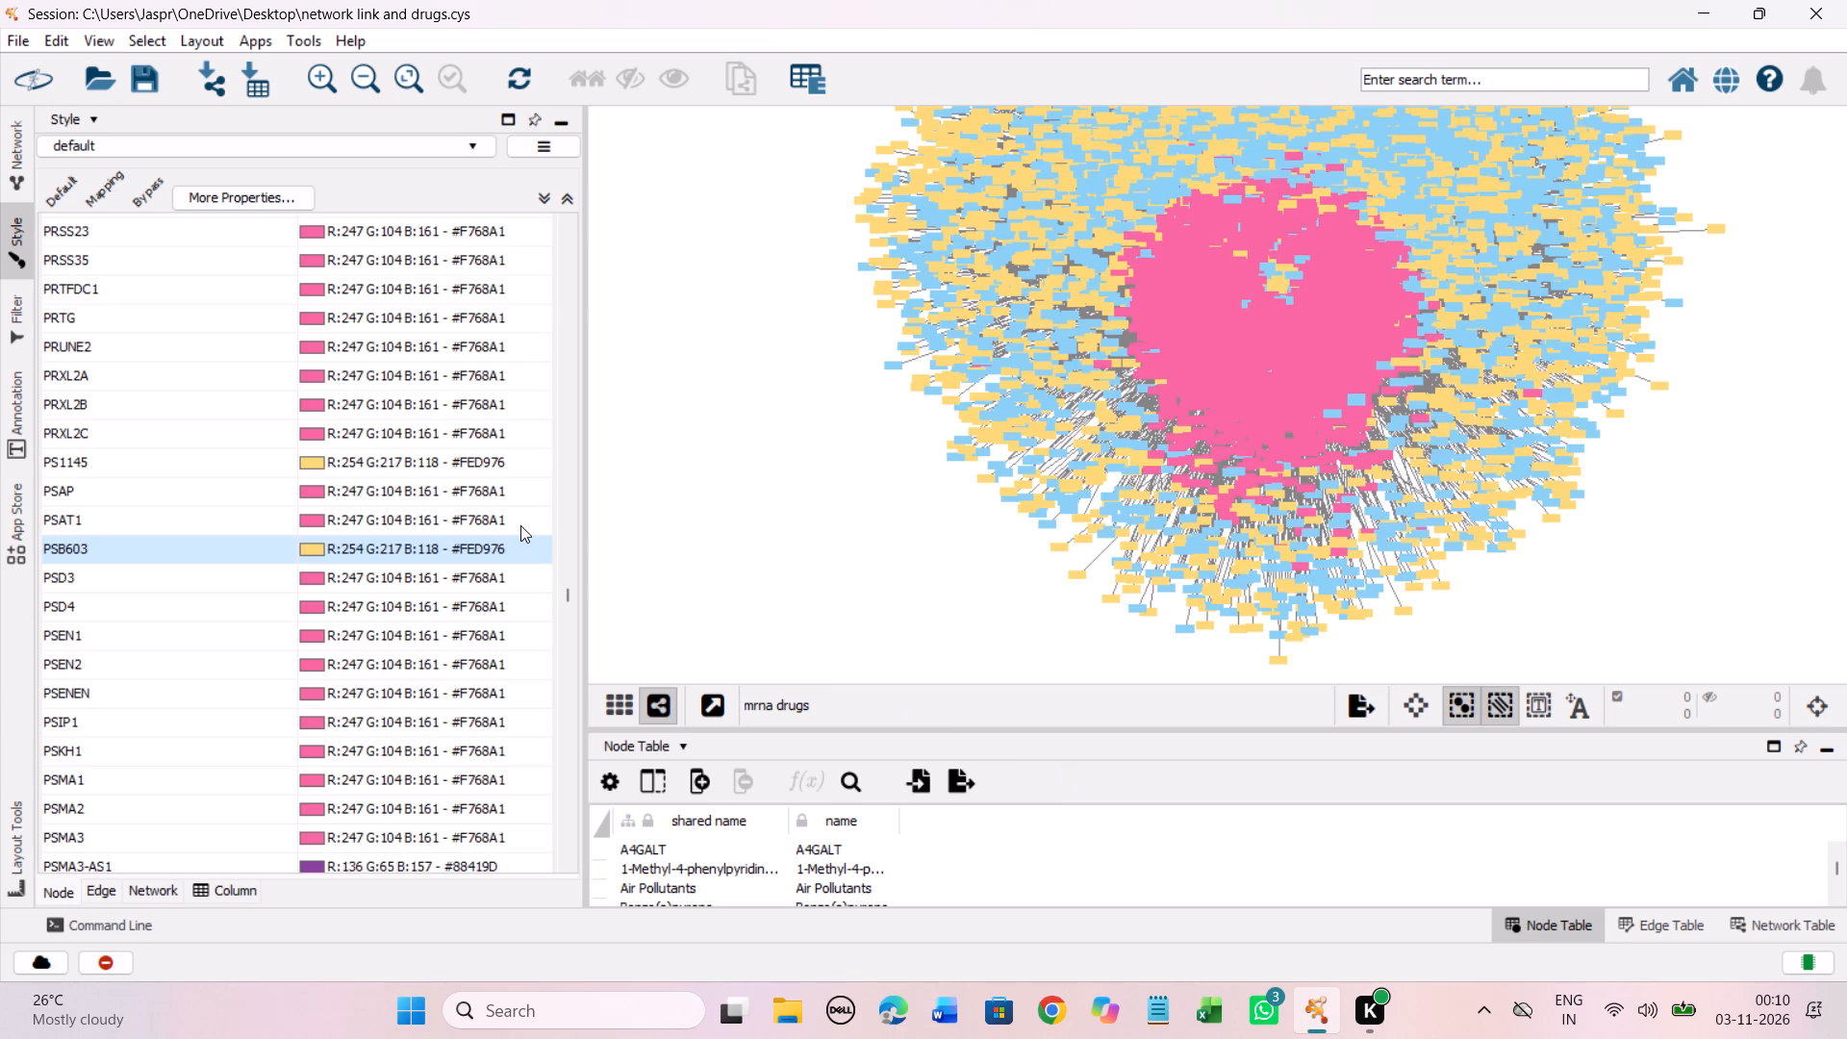
Set the discrete colour mapping of the unmapped entries PX-102 and PX-866 together to the Yellow-Orange-Red shade #FED976.
{"action": "scroll", "coordinate": [520, 525], "scroll_direction": "down", "scroll_amount": 4}
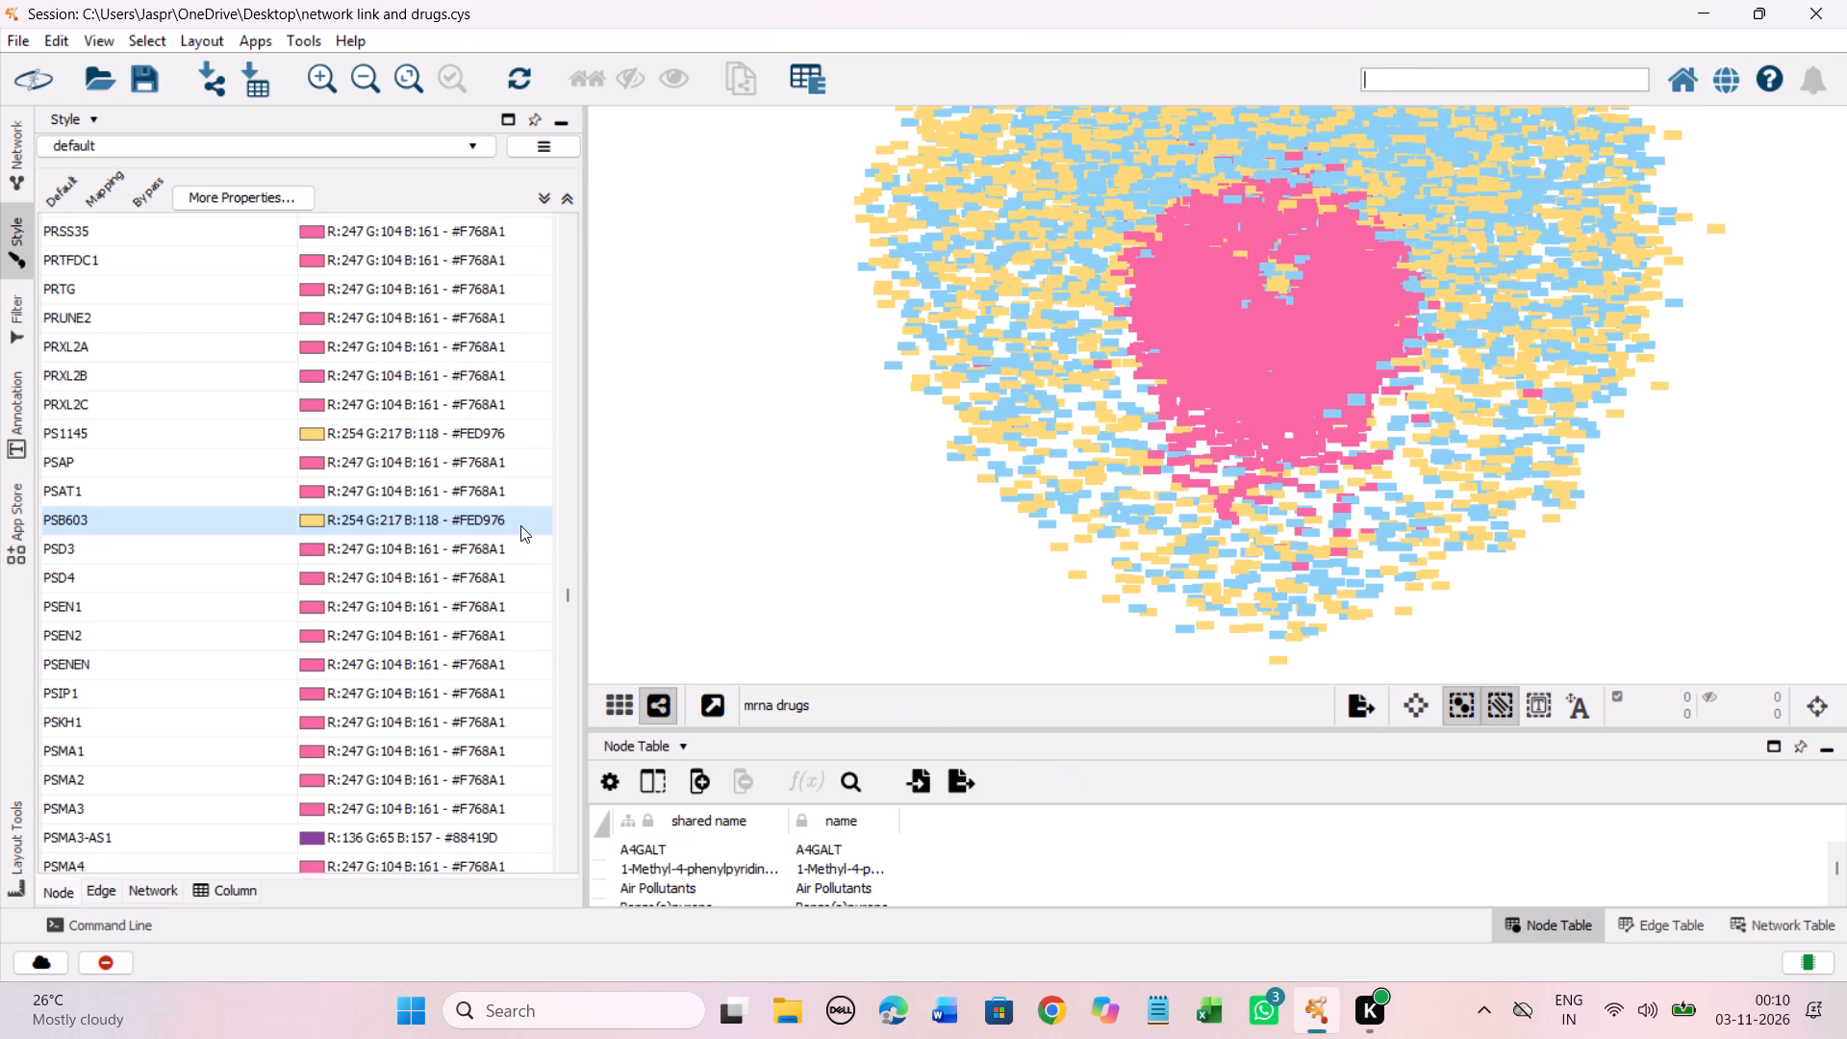
{"action": "scroll", "coordinate": [520, 525], "scroll_direction": "down", "scroll_amount": 20}
{"action": "scroll", "coordinate": [520, 525], "scroll_direction": "down", "scroll_amount": 20}
{"action": "scroll", "coordinate": [520, 525], "scroll_direction": "down", "scroll_amount": 1}
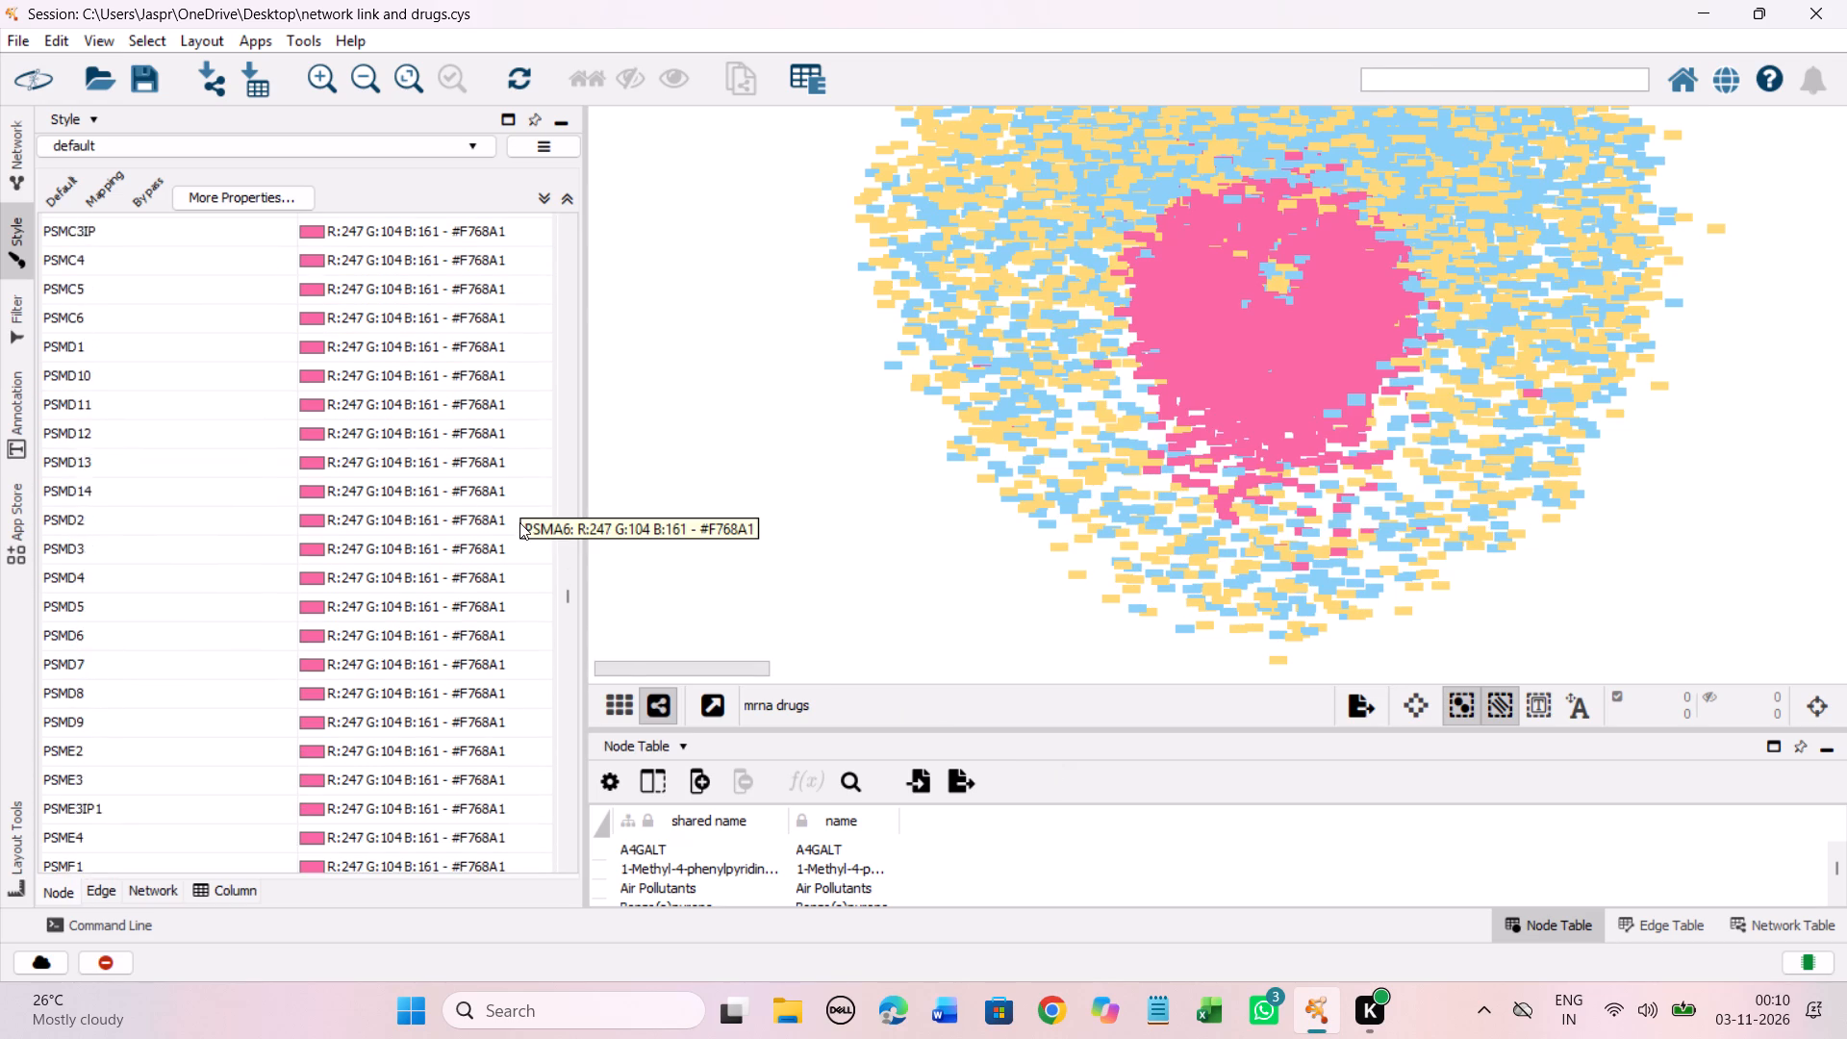
{"action": "scroll", "coordinate": [519, 522], "scroll_direction": "down", "scroll_amount": 20}
{"action": "scroll", "coordinate": [519, 522], "scroll_direction": "down", "scroll_amount": 20}
{"action": "scroll", "coordinate": [519, 522], "scroll_direction": "down", "scroll_amount": 1}
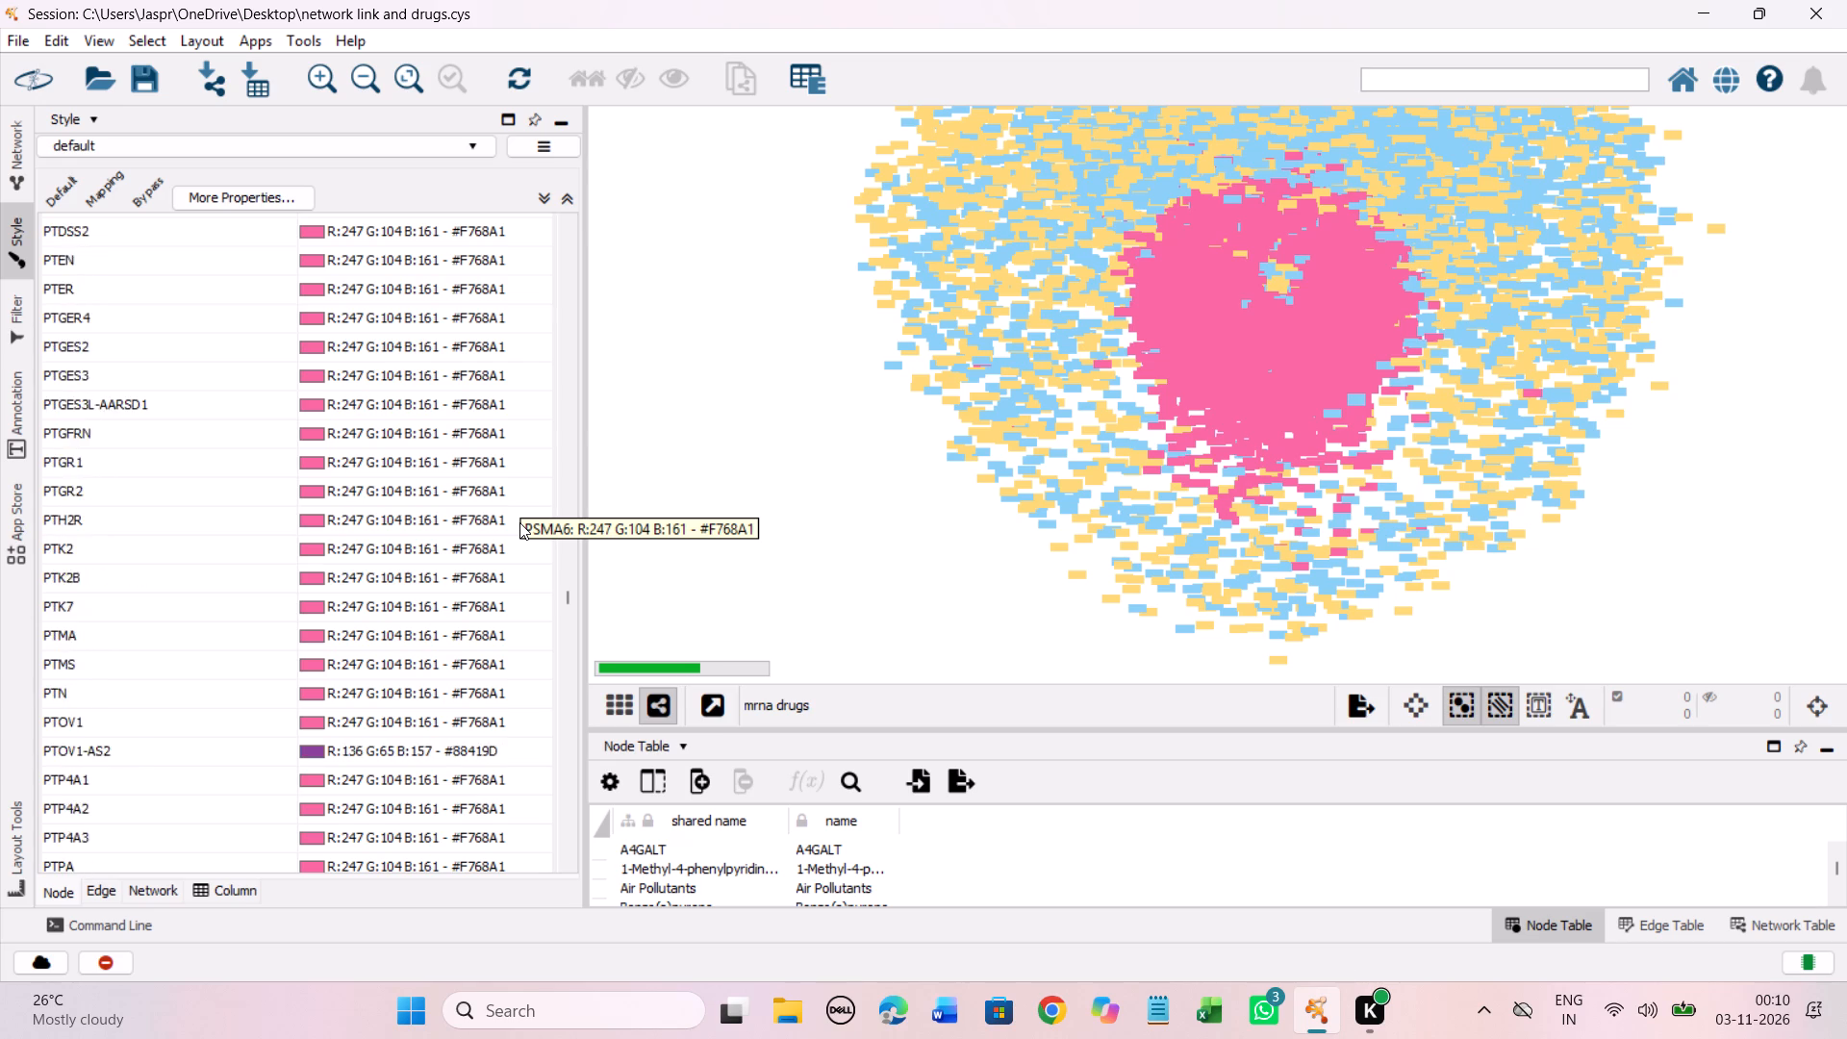
{"action": "scroll", "coordinate": [519, 522], "scroll_direction": "down", "scroll_amount": 20}
{"action": "scroll", "coordinate": [519, 522], "scroll_direction": "down", "scroll_amount": 20}
{"action": "scroll", "coordinate": [519, 522], "scroll_direction": "down", "scroll_amount": 1}
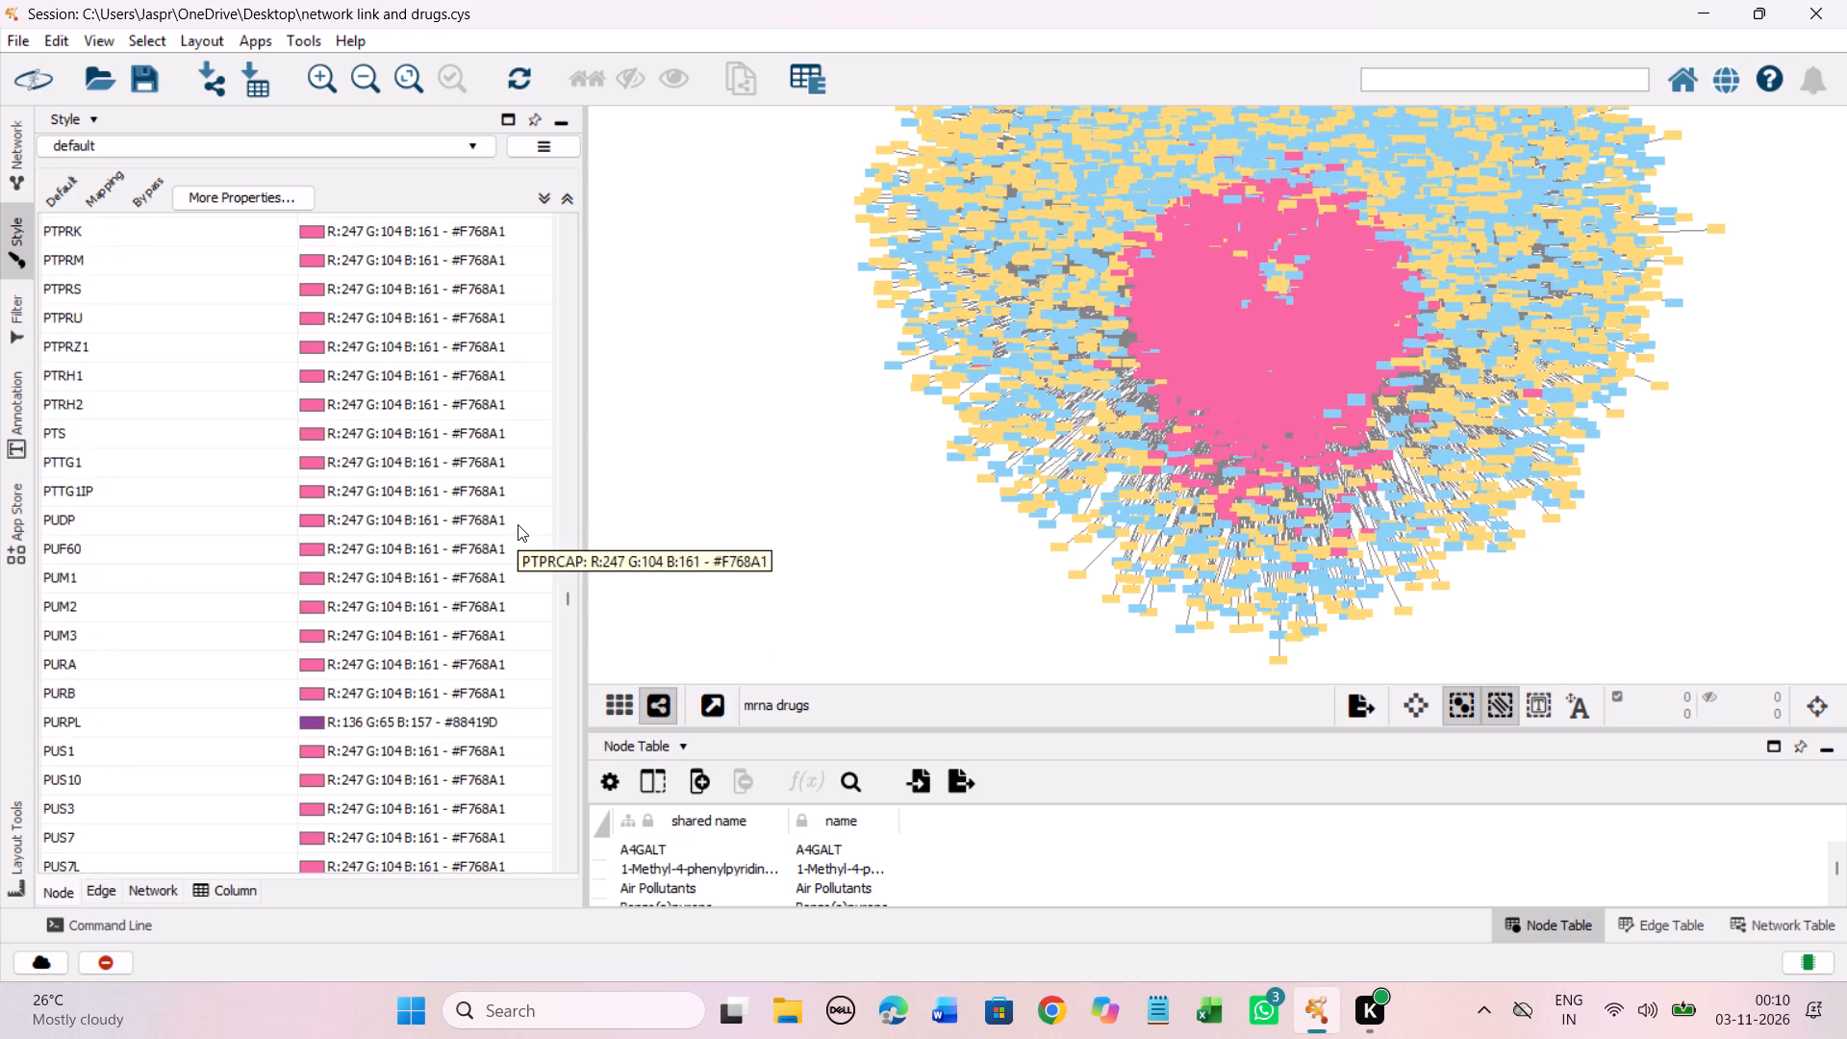
{"action": "scroll", "coordinate": [518, 524], "scroll_direction": "down", "scroll_amount": 20}
{"action": "scroll", "coordinate": [518, 524], "scroll_direction": "down", "scroll_amount": 3}
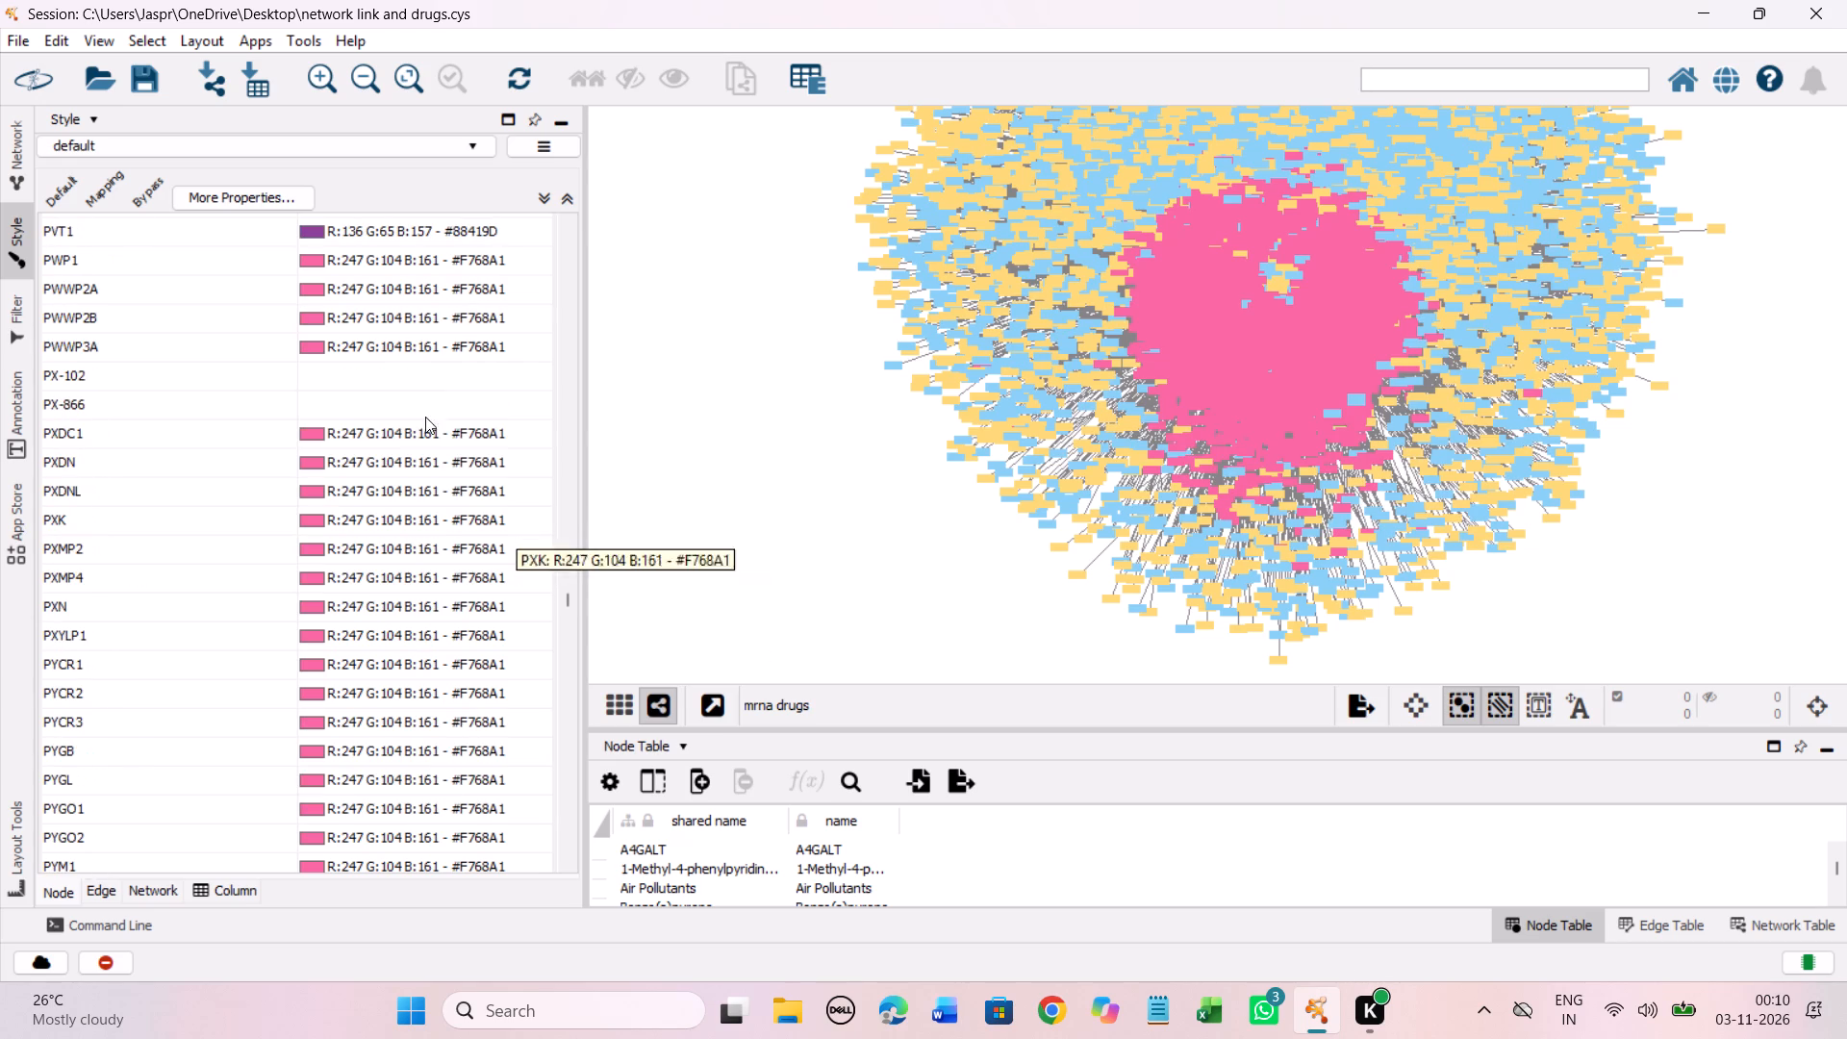
{"action": "left_click_drag", "start_coordinate": [285, 369], "coordinate": [283, 399]}
{"action": "right_click", "coordinate": [283, 399]}
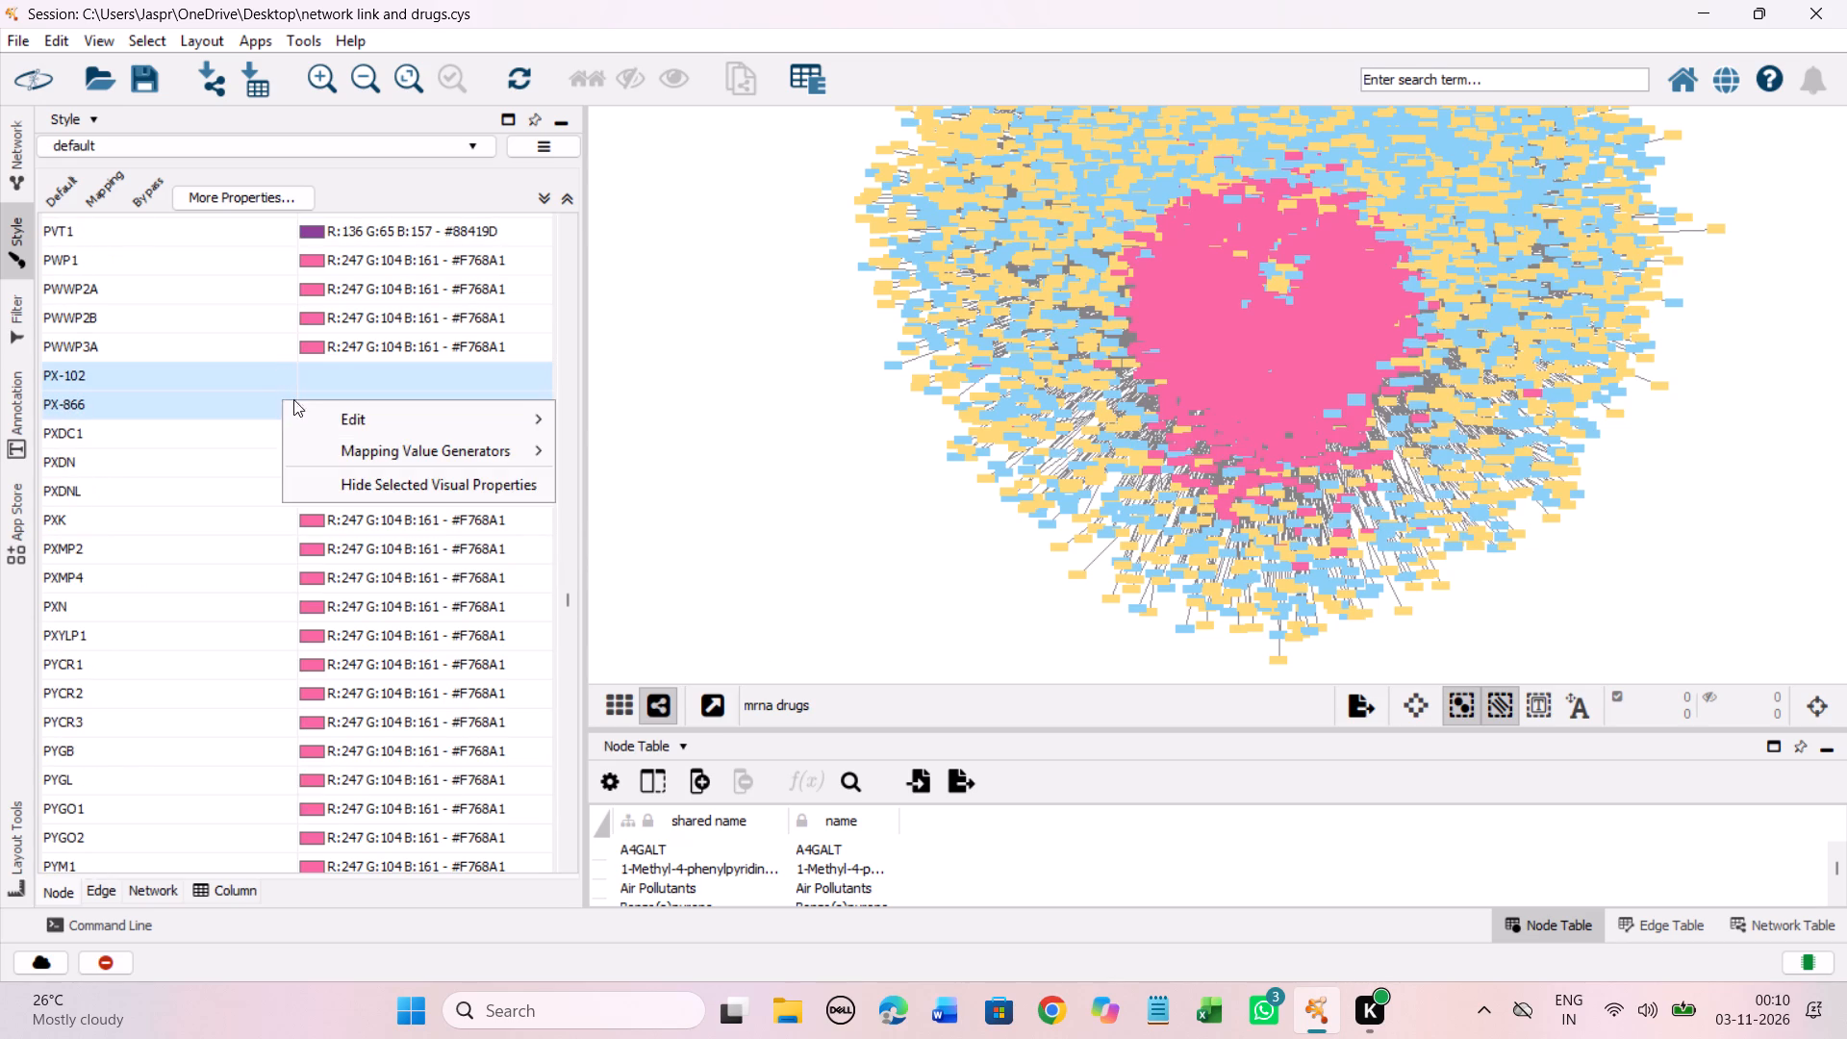
{"action": "left_click", "coordinate": [635, 410]}
{"action": "left_click_drag", "start_coordinate": [383, 533], "coordinate": [482, 233]}
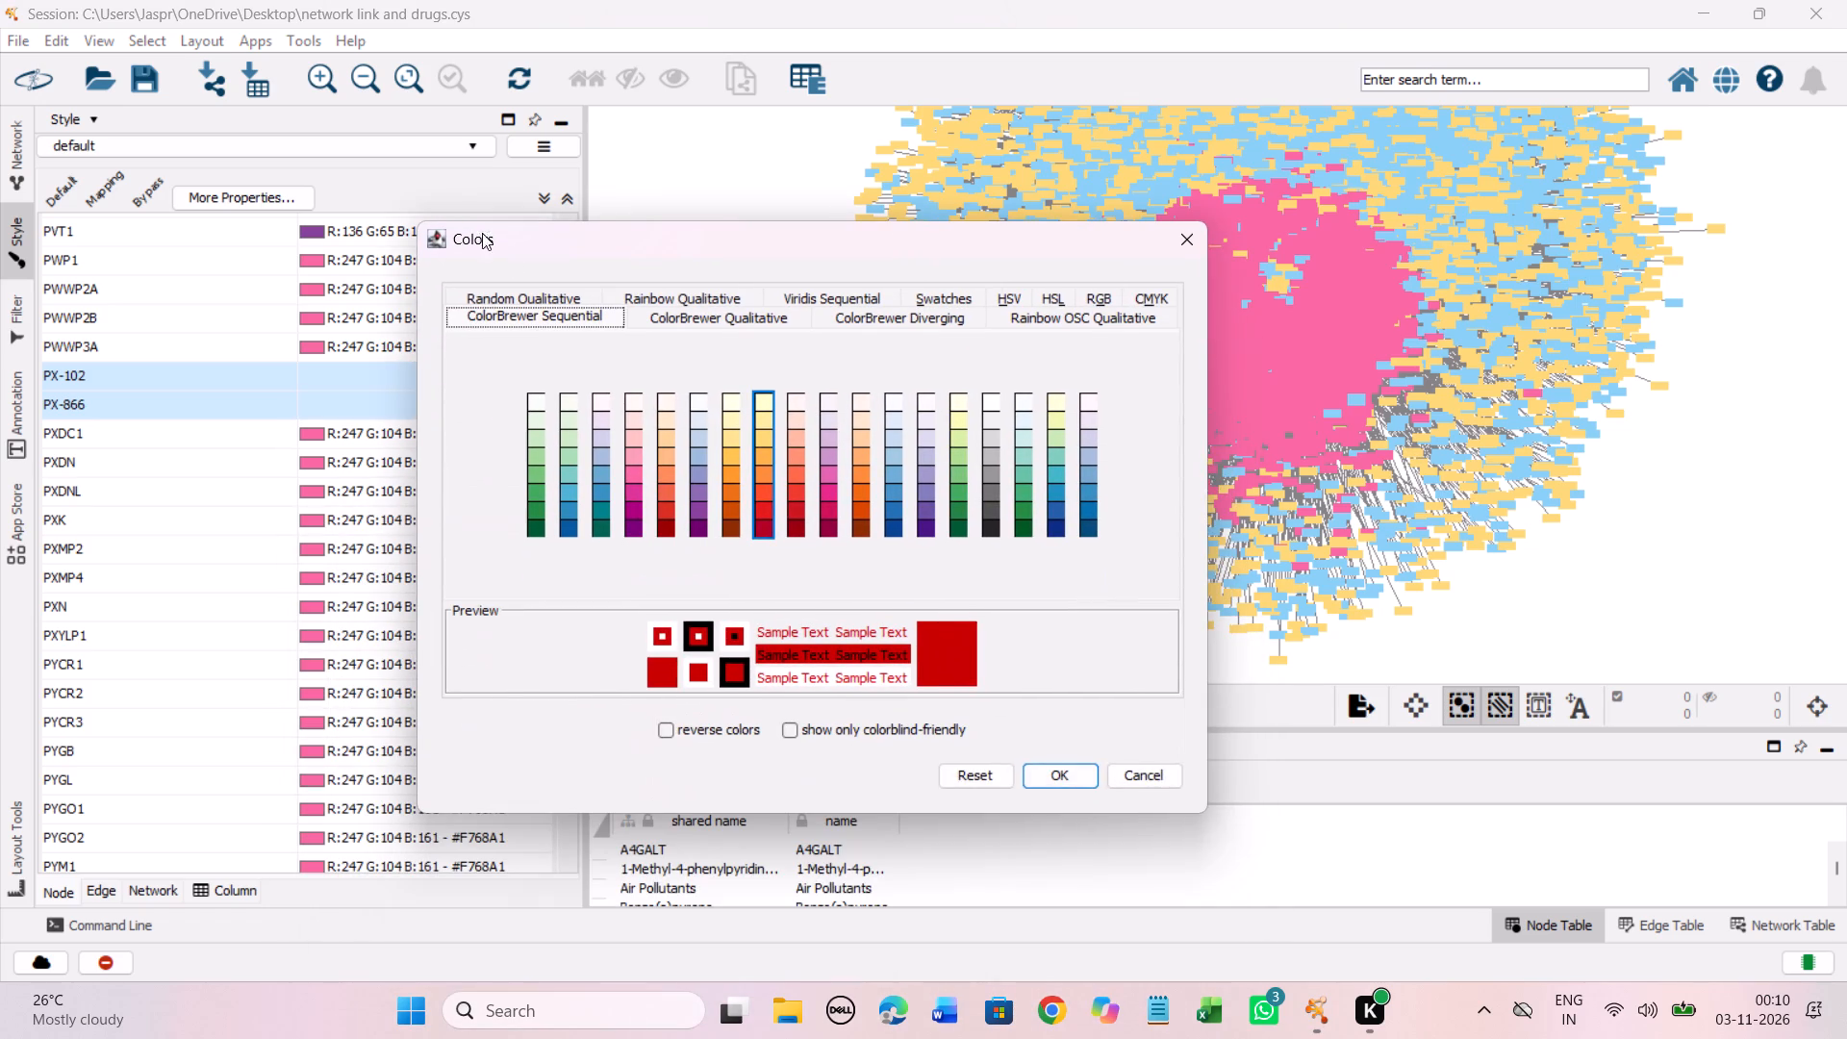
{"action": "left_click", "coordinate": [771, 439]}
{"action": "left_click", "coordinate": [1073, 778]}
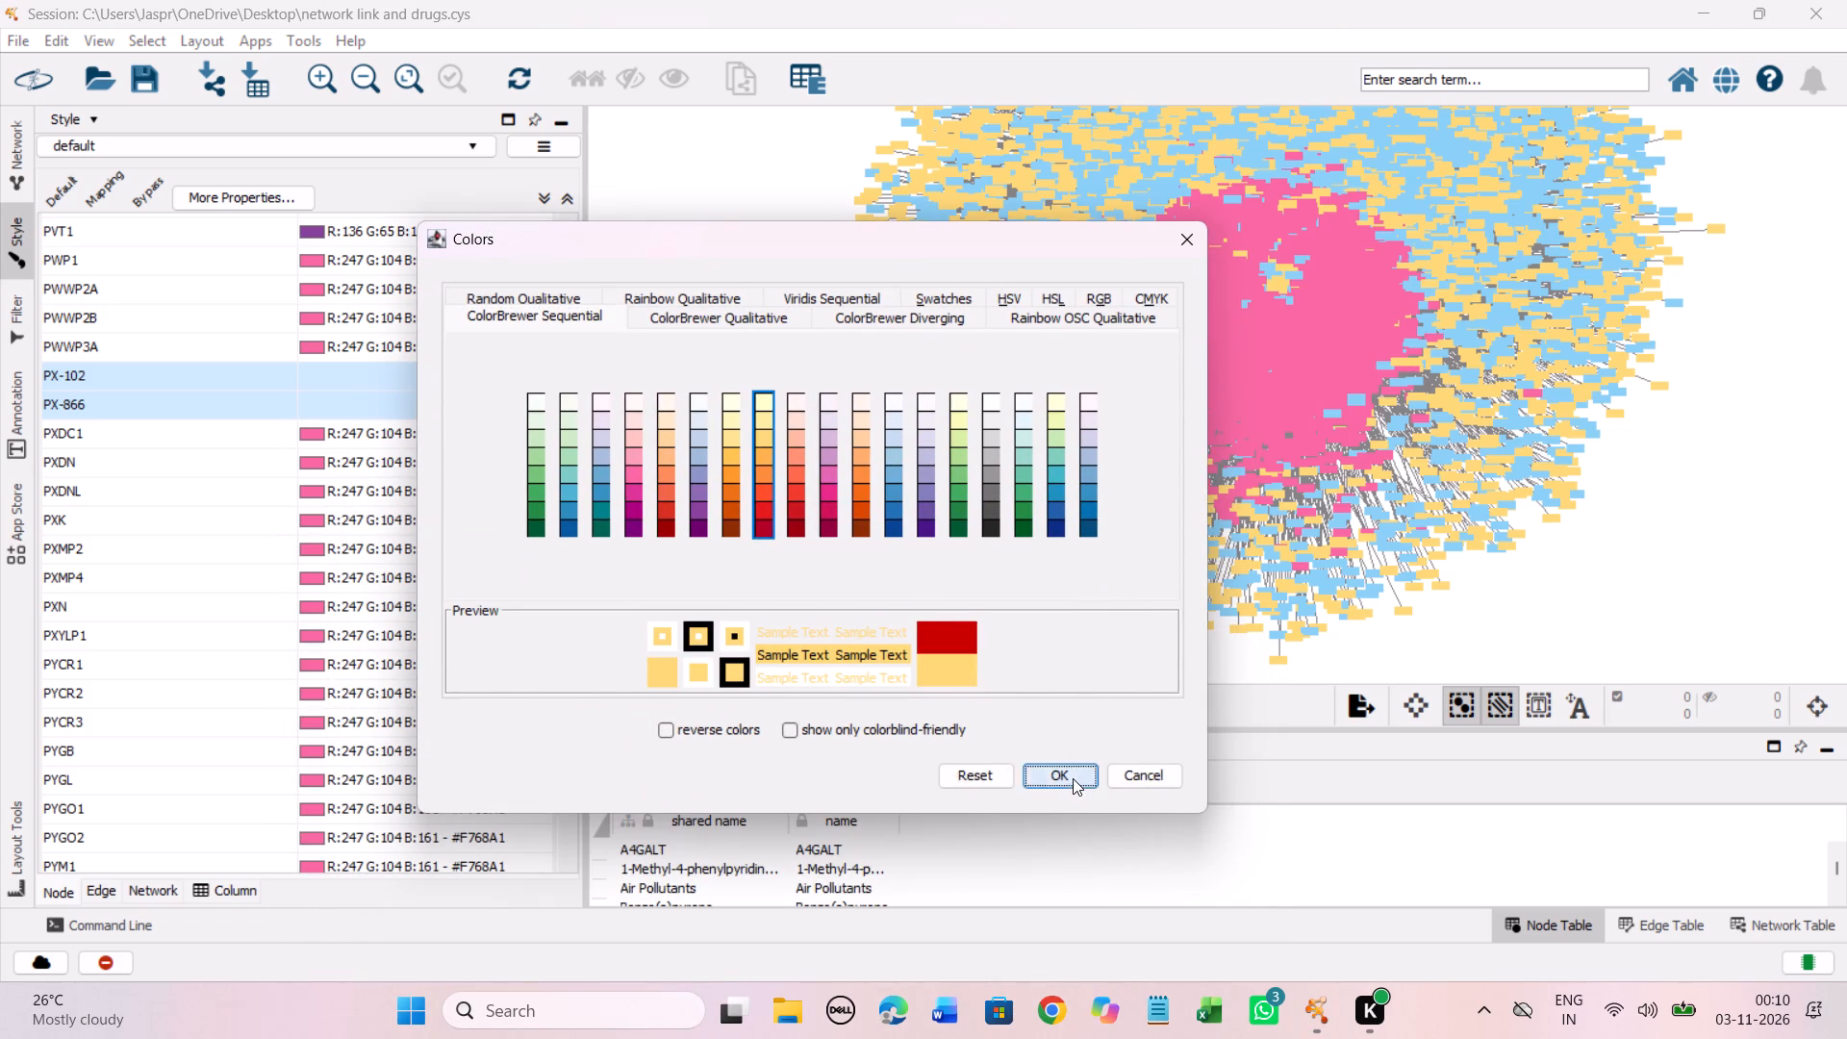
Set the discrete colour mapping of the unmapped entries Paclitaxel through Pyruvic Acid together to the Yellow-Orange-Red shade #FED976.
{"action": "scroll", "coordinate": [420, 431], "scroll_direction": "down", "scroll_amount": 5}
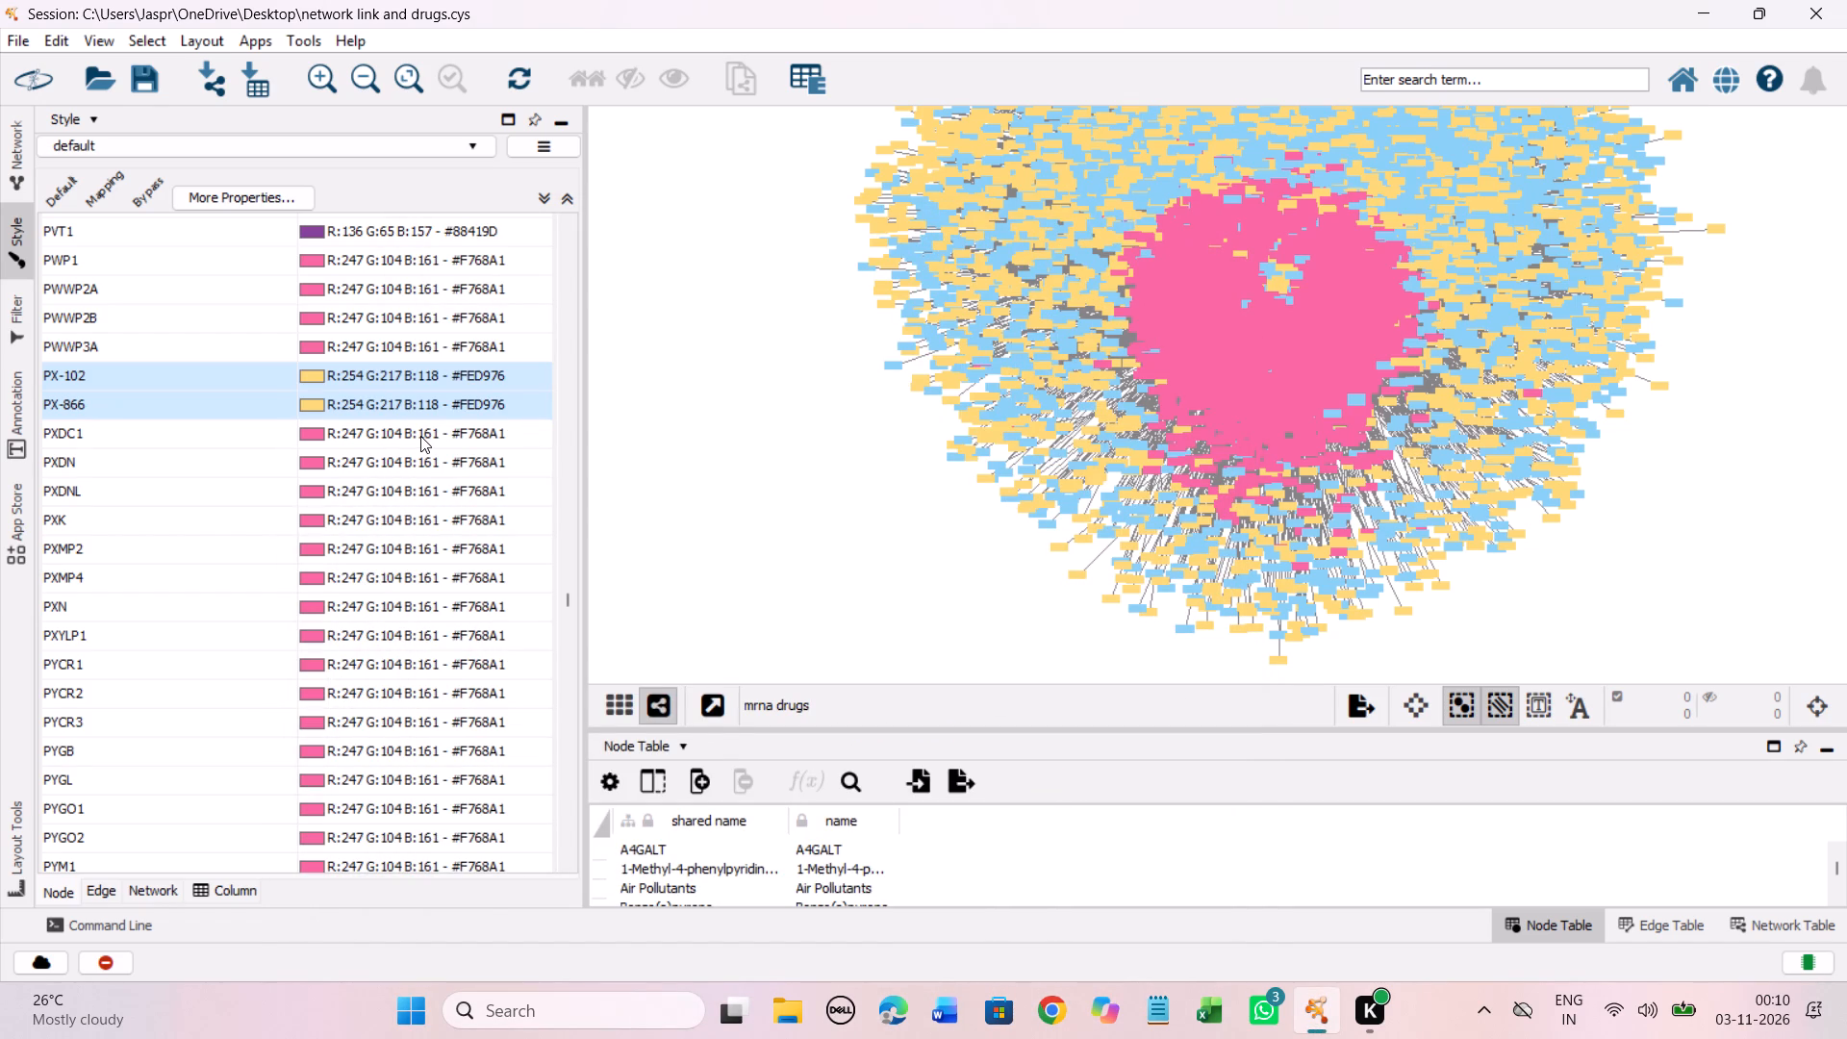
{"action": "scroll", "coordinate": [420, 436], "scroll_direction": "down", "scroll_amount": 3}
{"action": "scroll", "coordinate": [420, 436], "scroll_direction": "up", "scroll_amount": 7}
{"action": "scroll", "coordinate": [412, 481], "scroll_direction": "down", "scroll_amount": 4}
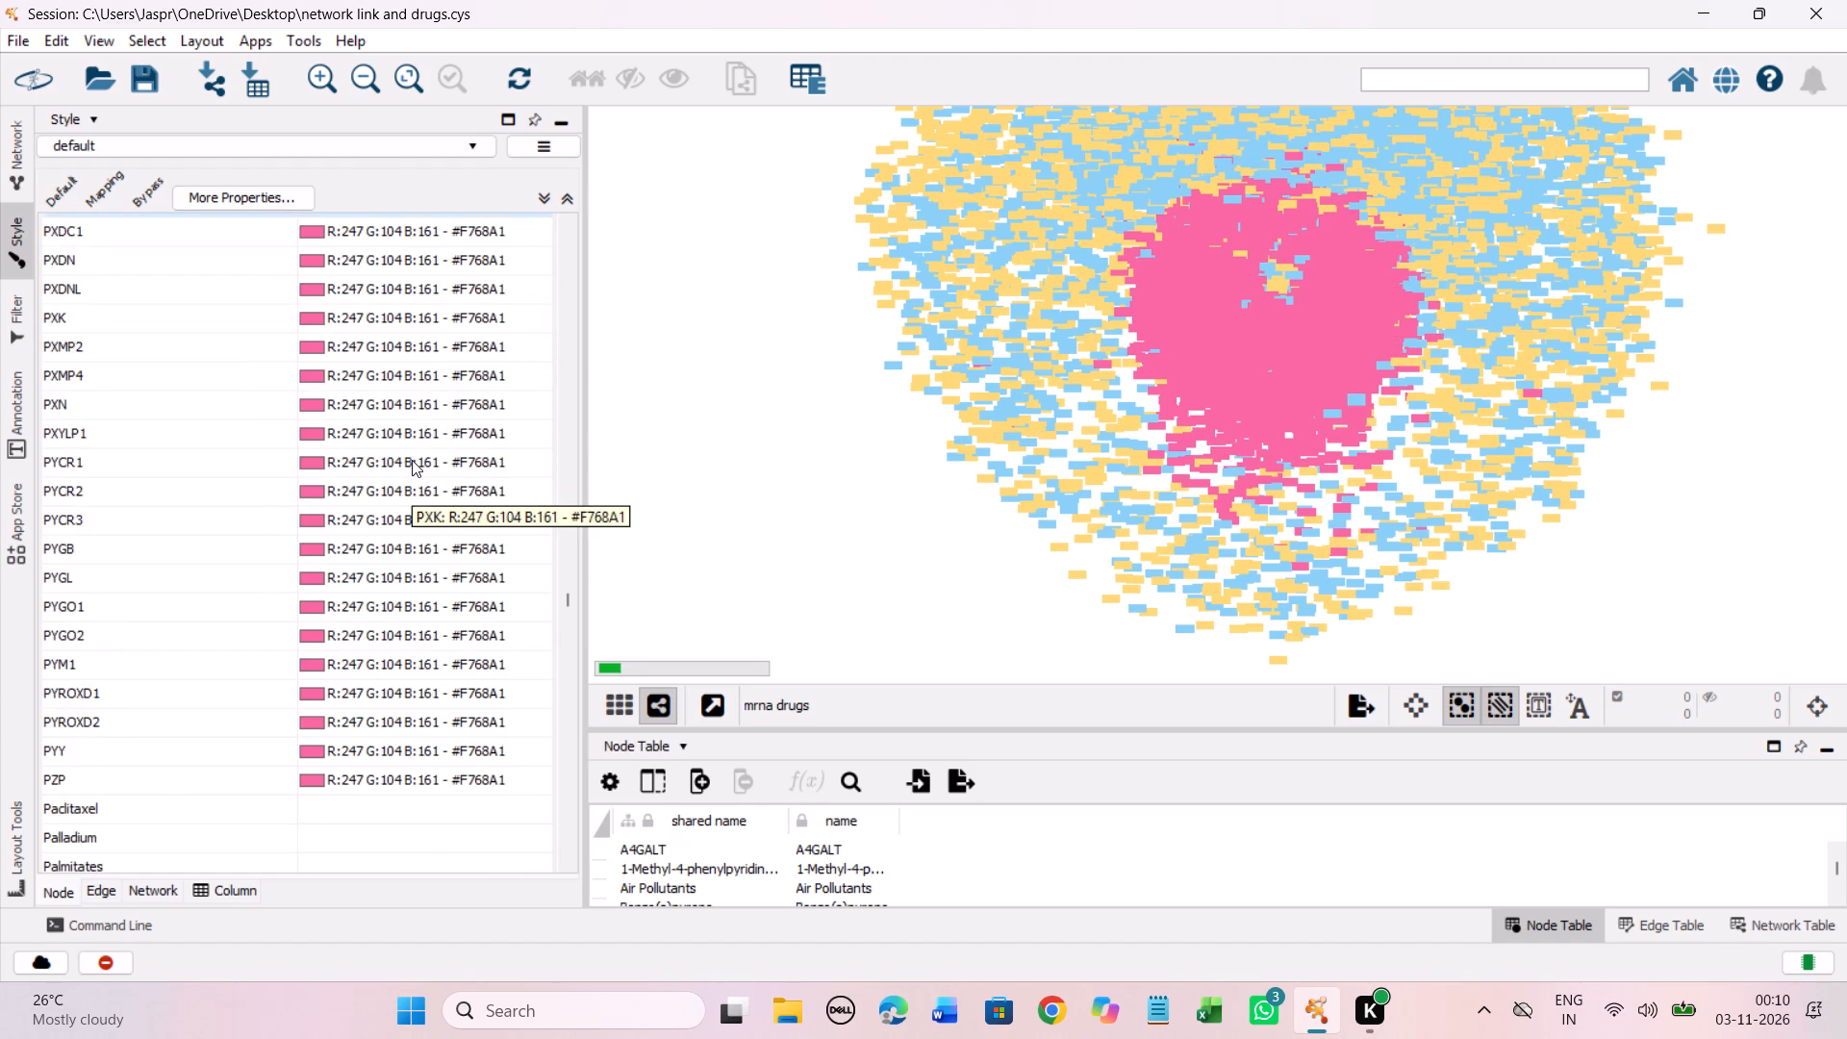
{"action": "scroll", "coordinate": [412, 460], "scroll_direction": "down", "scroll_amount": 17}
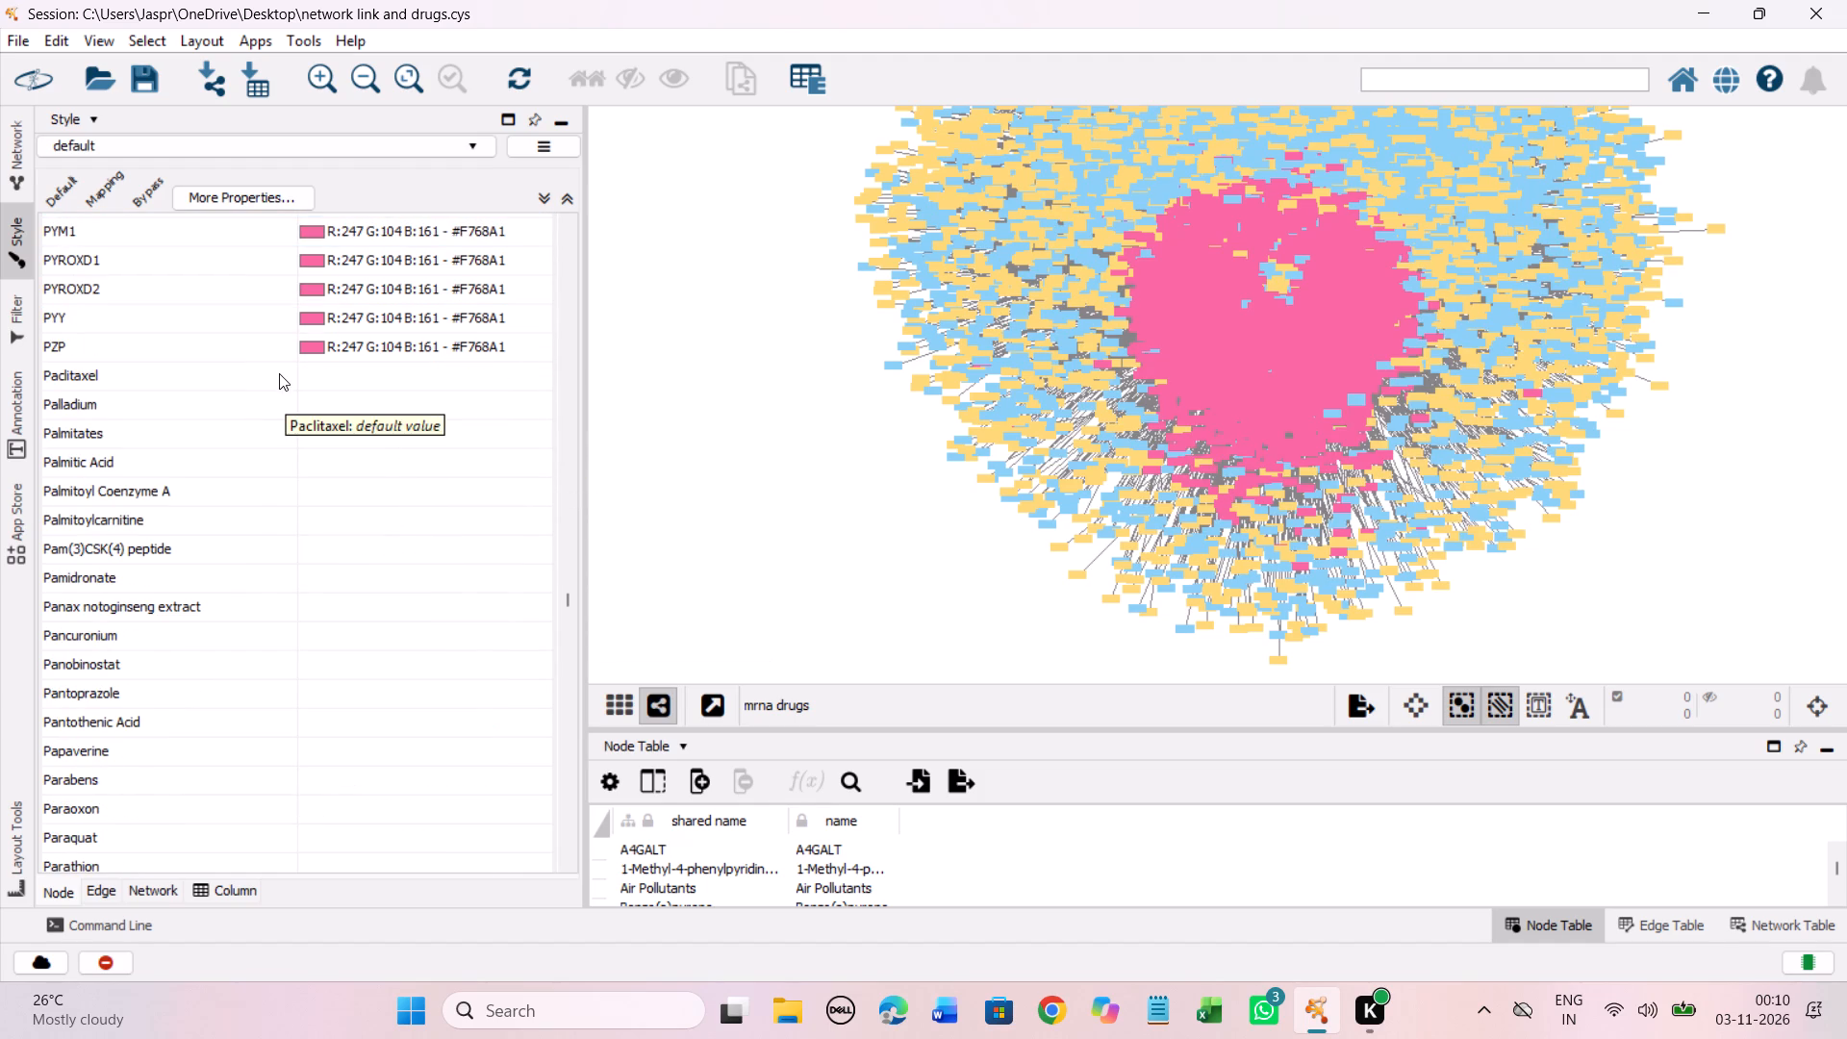
{"action": "left_click", "coordinate": [279, 372]}
{"action": "scroll", "coordinate": [443, 401], "scroll_direction": "down", "scroll_amount": 18}
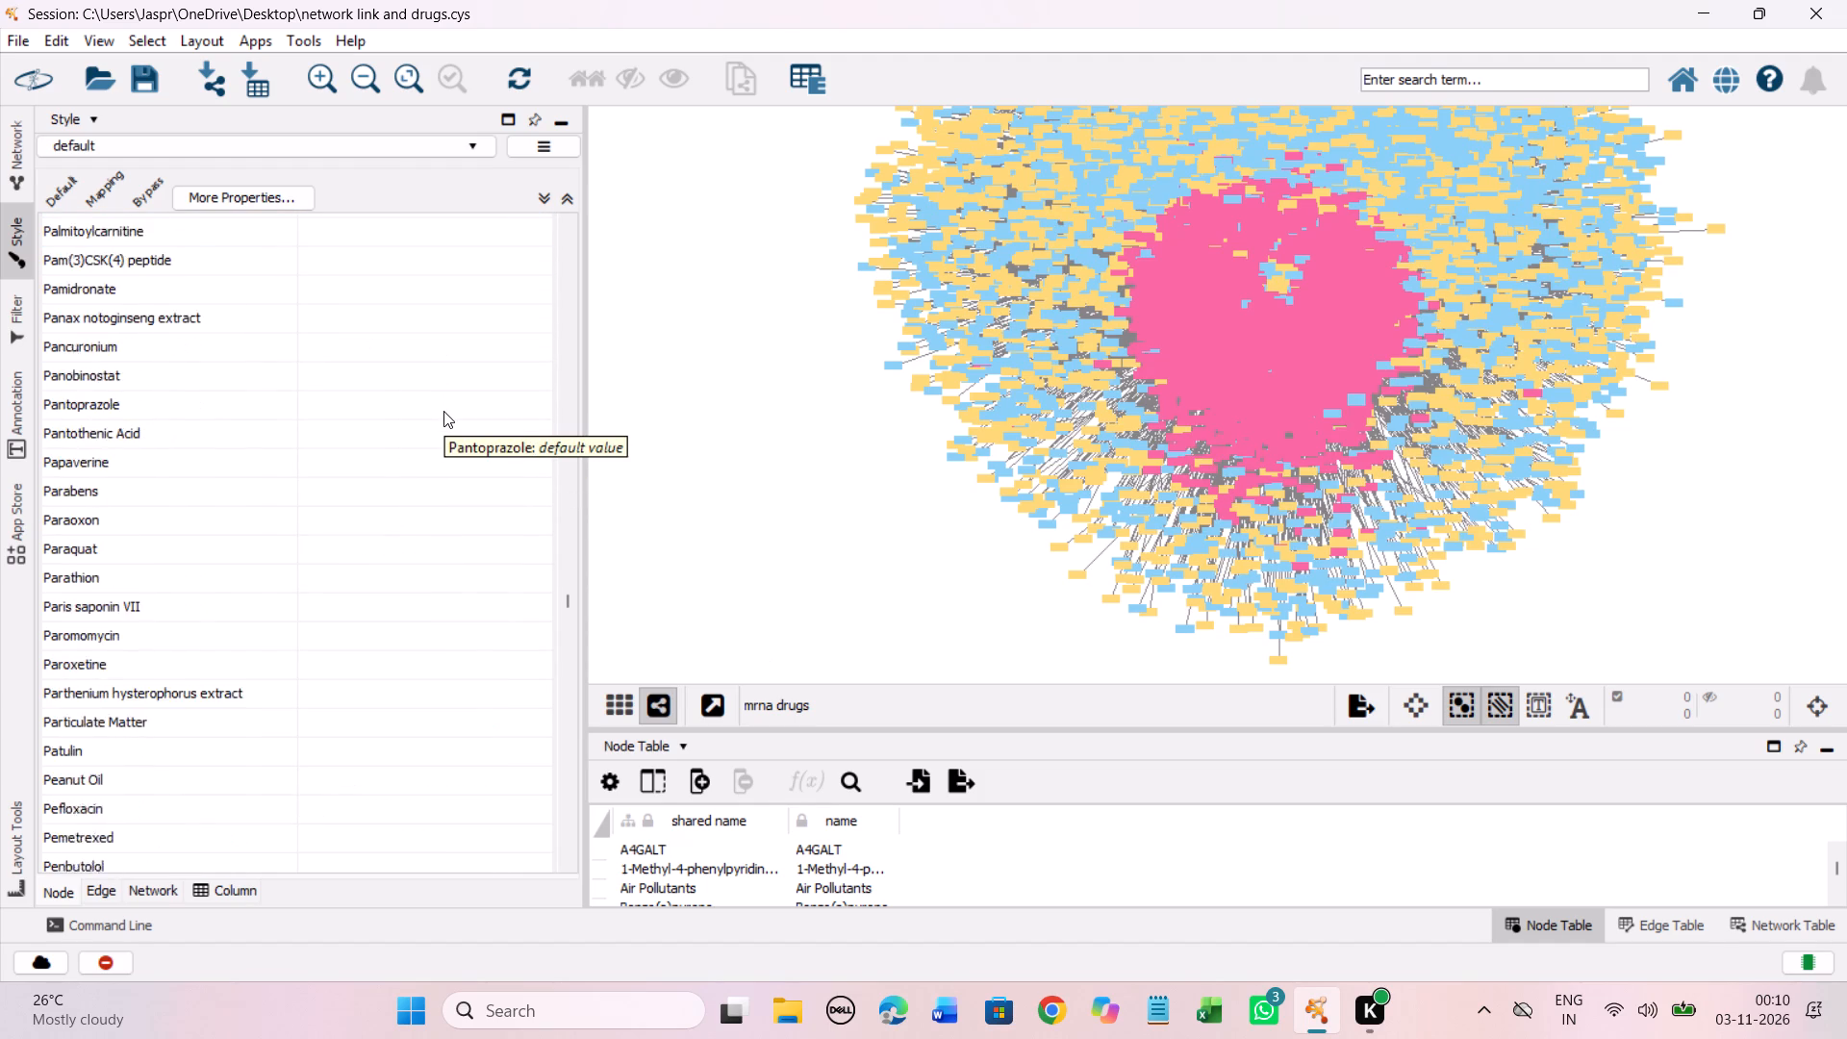
{"action": "scroll", "coordinate": [443, 411], "scroll_direction": "down", "scroll_amount": 20}
{"action": "scroll", "coordinate": [443, 411], "scroll_direction": "down", "scroll_amount": 20}
{"action": "scroll", "coordinate": [443, 411], "scroll_direction": "down", "scroll_amount": 7}
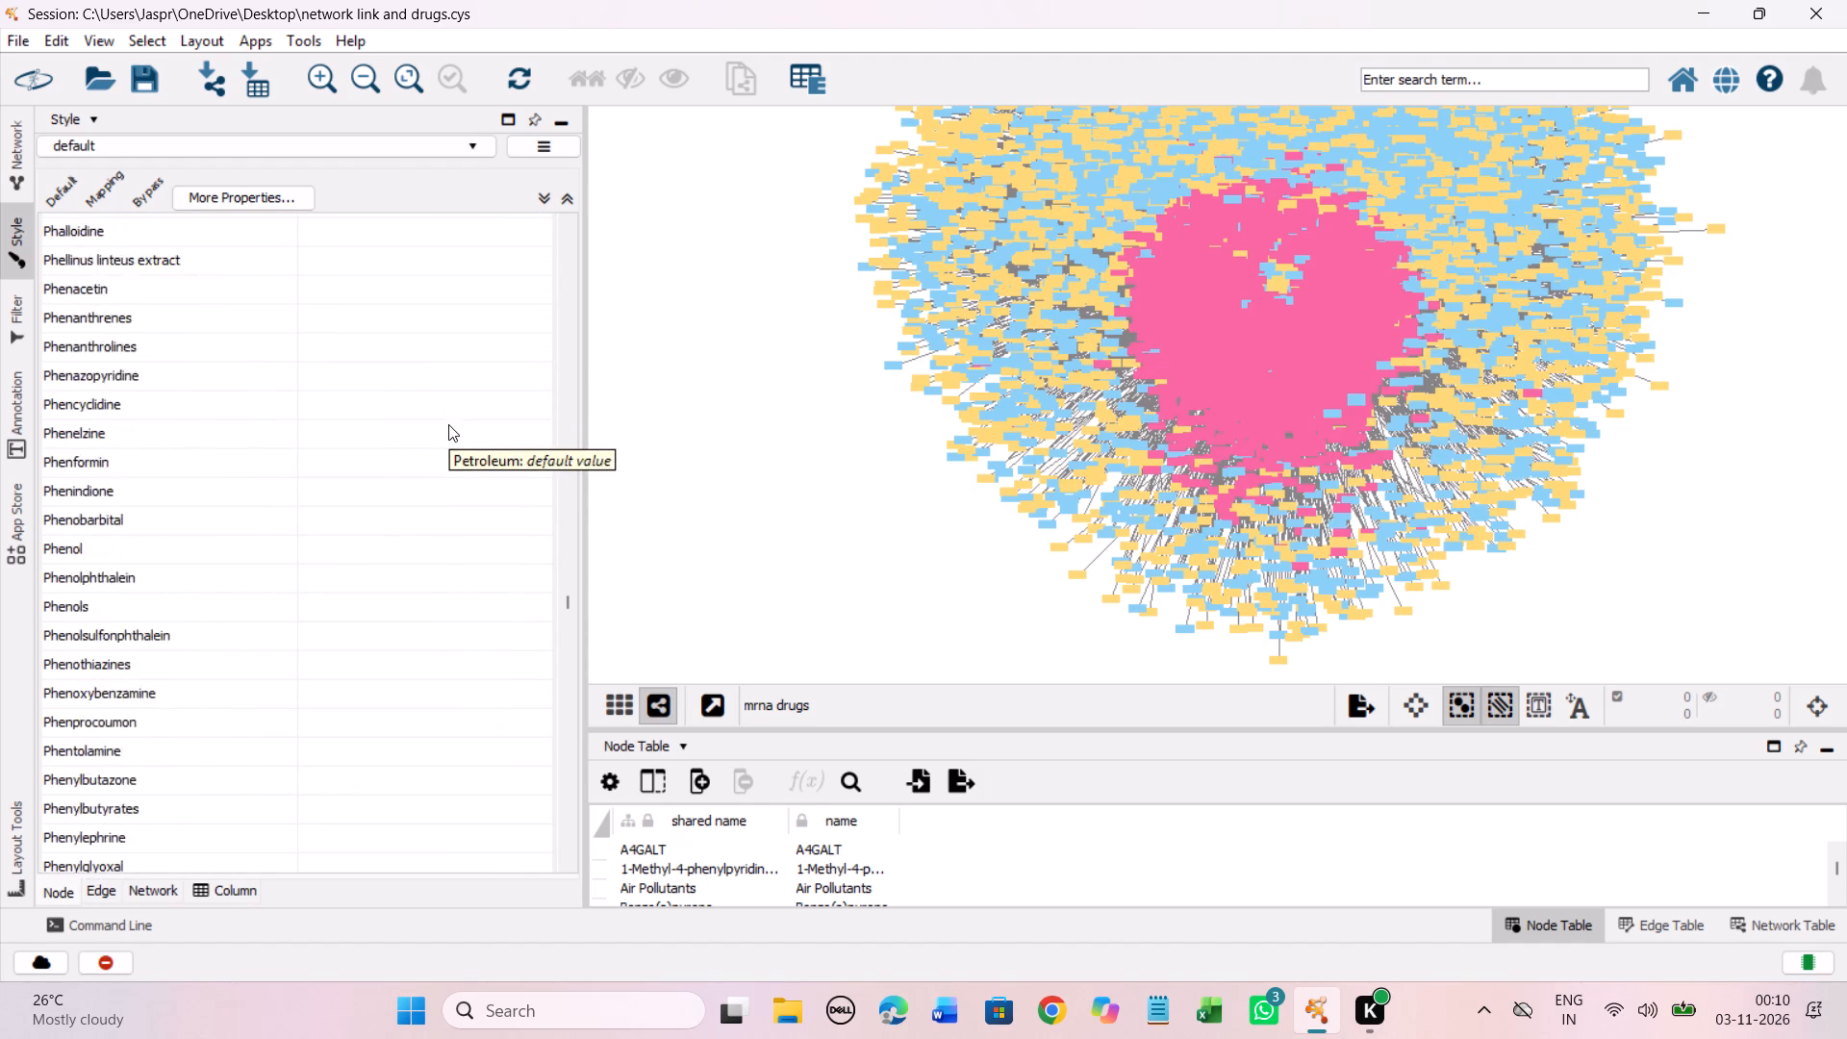
{"action": "scroll", "coordinate": [448, 424], "scroll_direction": "down", "scroll_amount": 20}
{"action": "scroll", "coordinate": [448, 424], "scroll_direction": "down", "scroll_amount": 20}
{"action": "scroll", "coordinate": [448, 424], "scroll_direction": "down", "scroll_amount": 7}
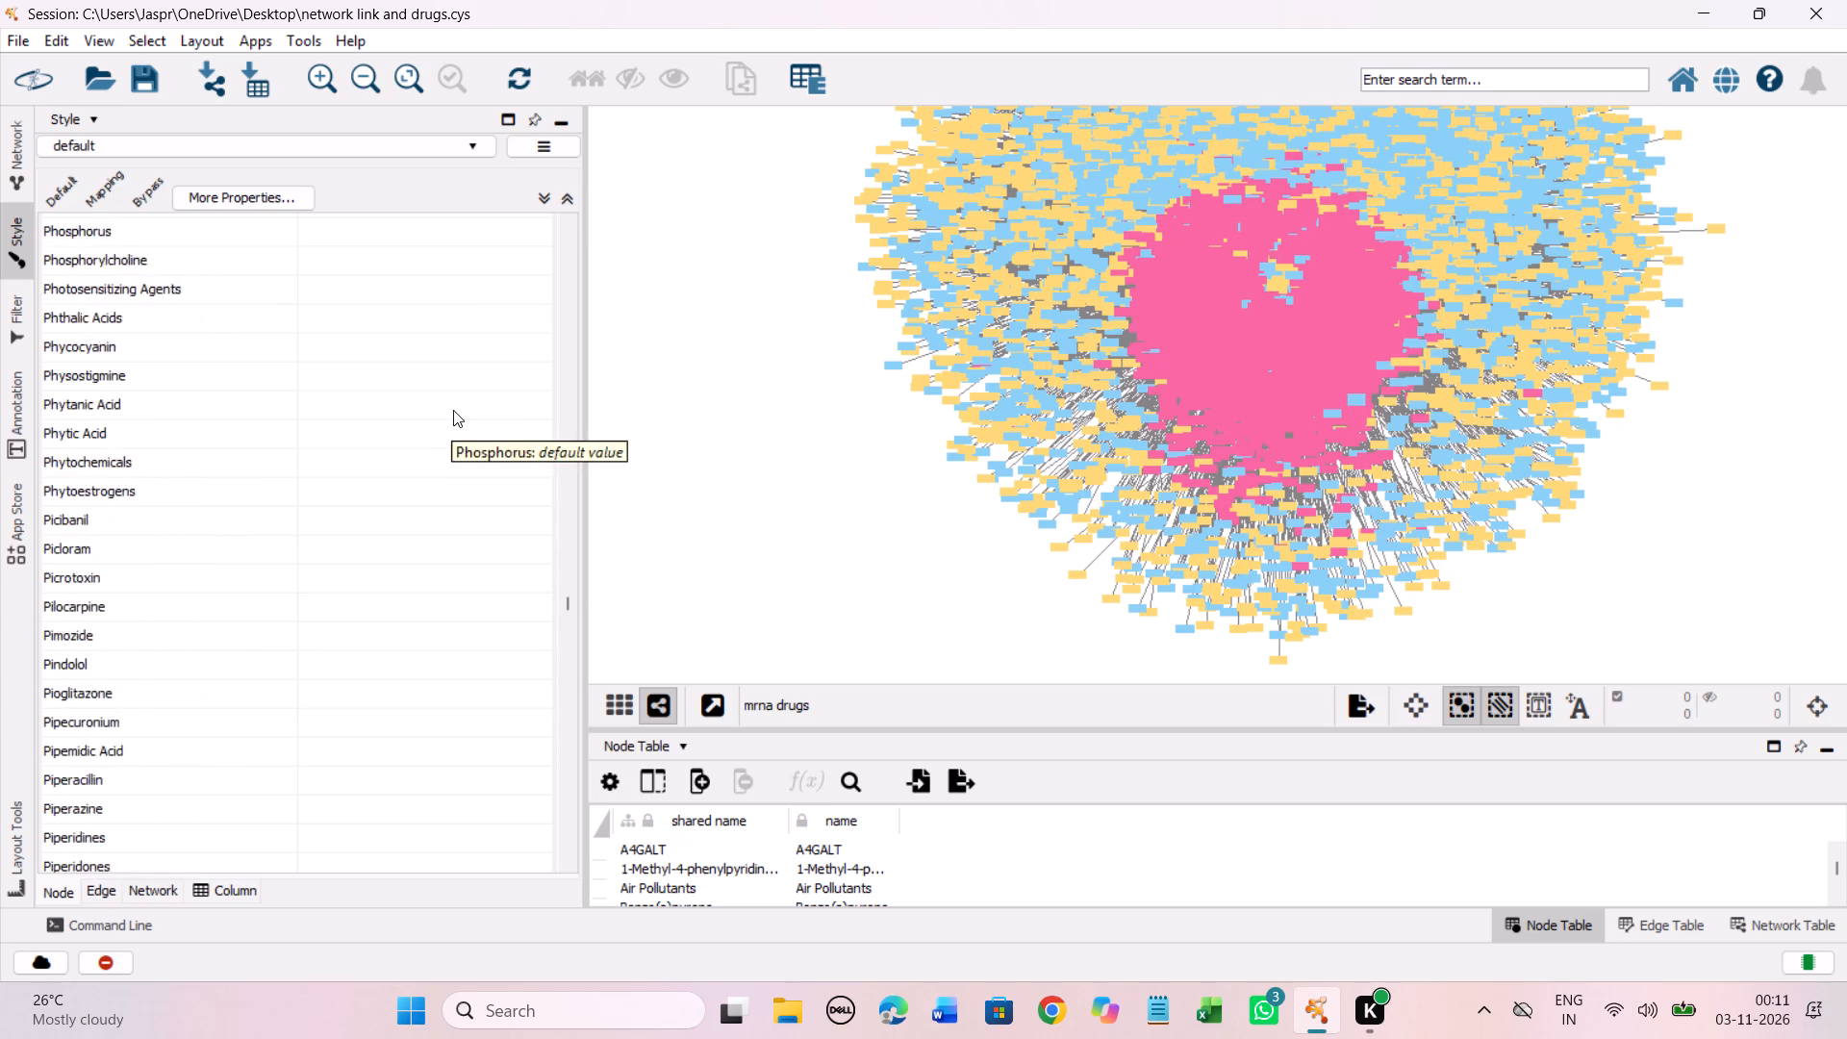
{"action": "scroll", "coordinate": [453, 410], "scroll_direction": "down", "scroll_amount": 20}
{"action": "scroll", "coordinate": [453, 410], "scroll_direction": "down", "scroll_amount": 16}
{"action": "scroll", "coordinate": [486, 479], "scroll_direction": "down", "scroll_amount": 5}
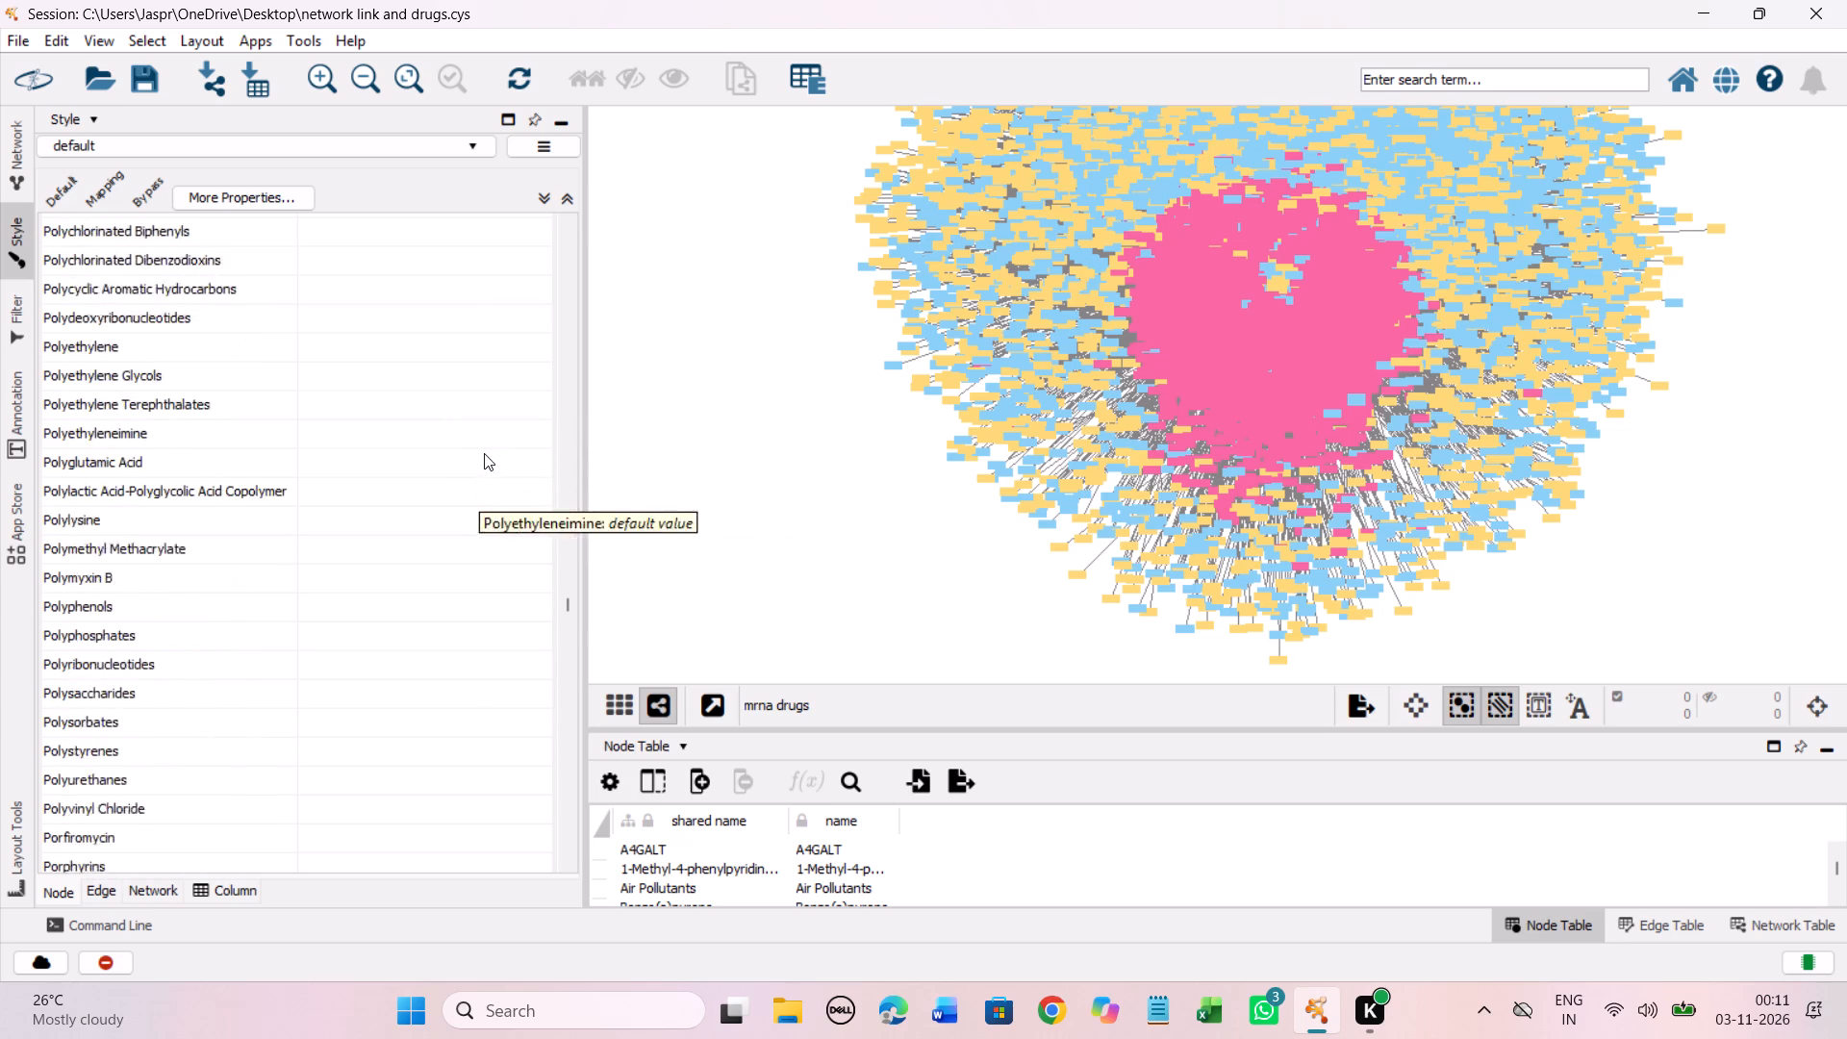
{"action": "scroll", "coordinate": [484, 453], "scroll_direction": "down", "scroll_amount": 20}
{"action": "scroll", "coordinate": [484, 453], "scroll_direction": "down", "scroll_amount": 20}
{"action": "scroll", "coordinate": [484, 453], "scroll_direction": "down", "scroll_amount": 11}
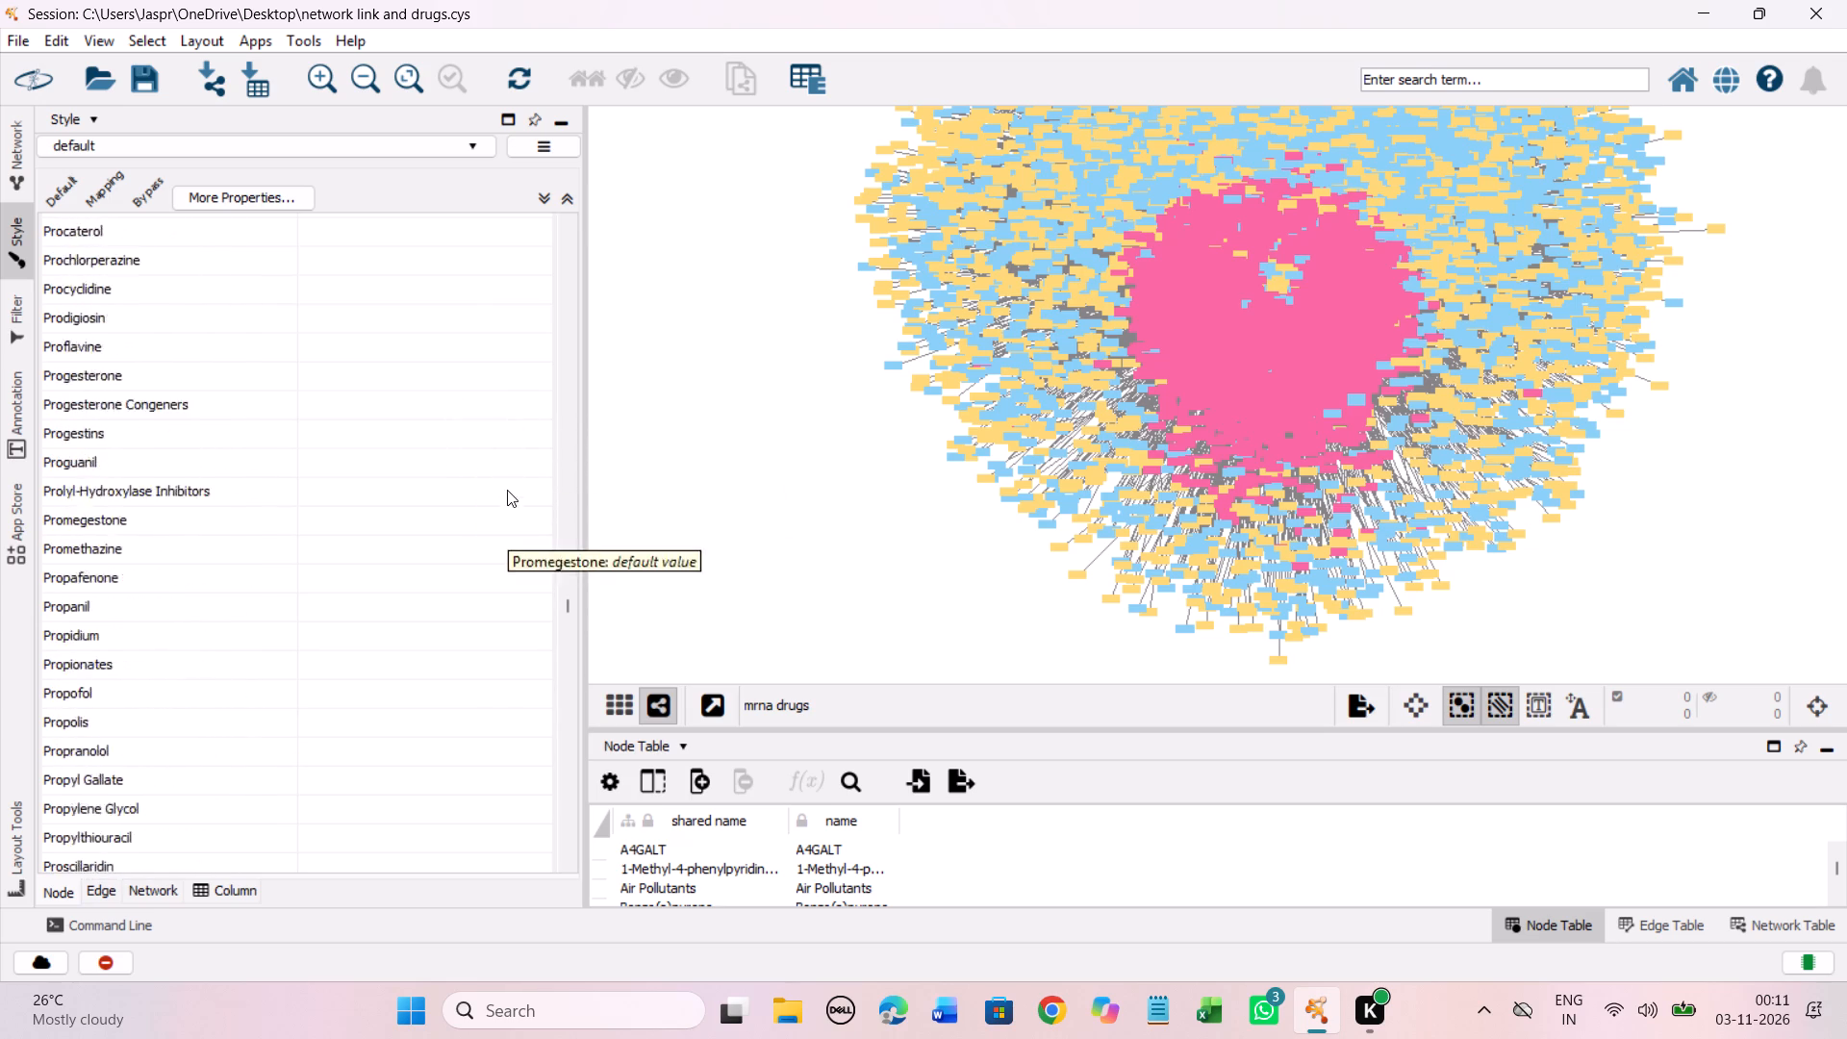
{"action": "scroll", "coordinate": [507, 490], "scroll_direction": "down", "scroll_amount": 20}
{"action": "scroll", "coordinate": [507, 490], "scroll_direction": "down", "scroll_amount": 20}
{"action": "scroll", "coordinate": [507, 490], "scroll_direction": "down", "scroll_amount": 11}
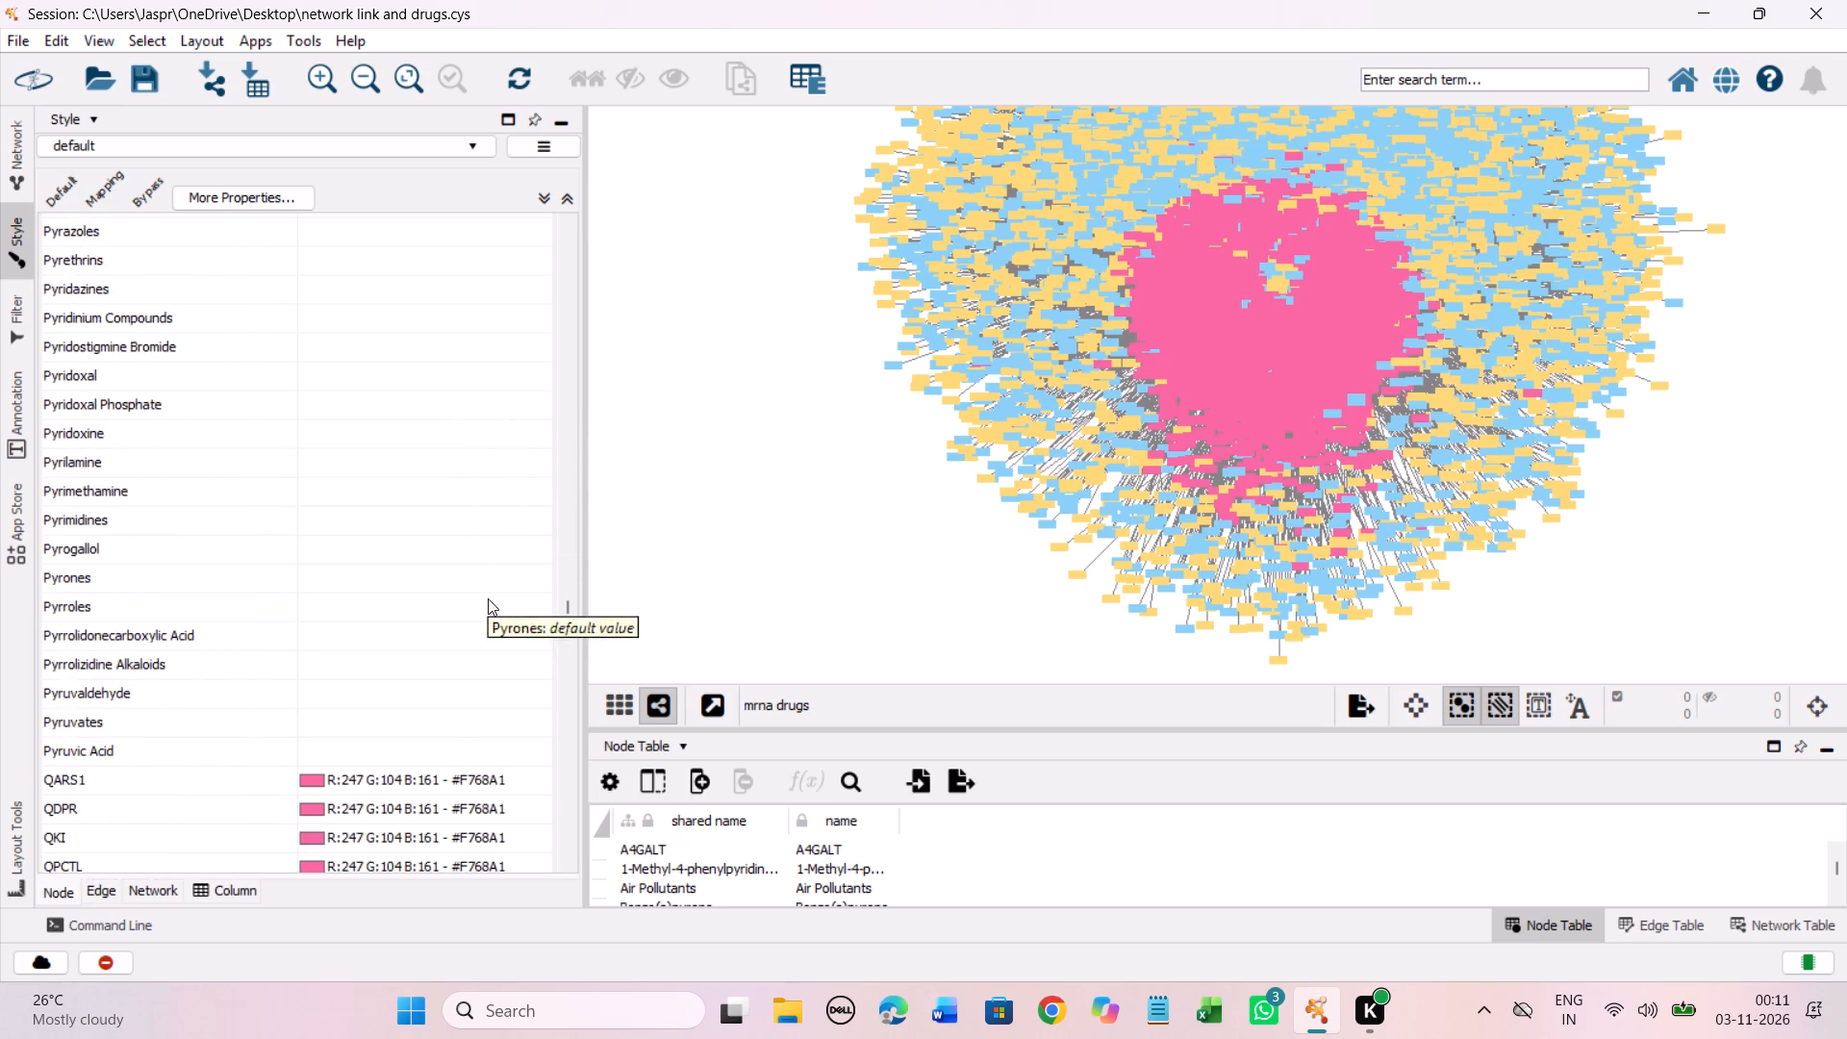
{"action": "scroll", "coordinate": [488, 598], "scroll_direction": "down", "scroll_amount": 1}
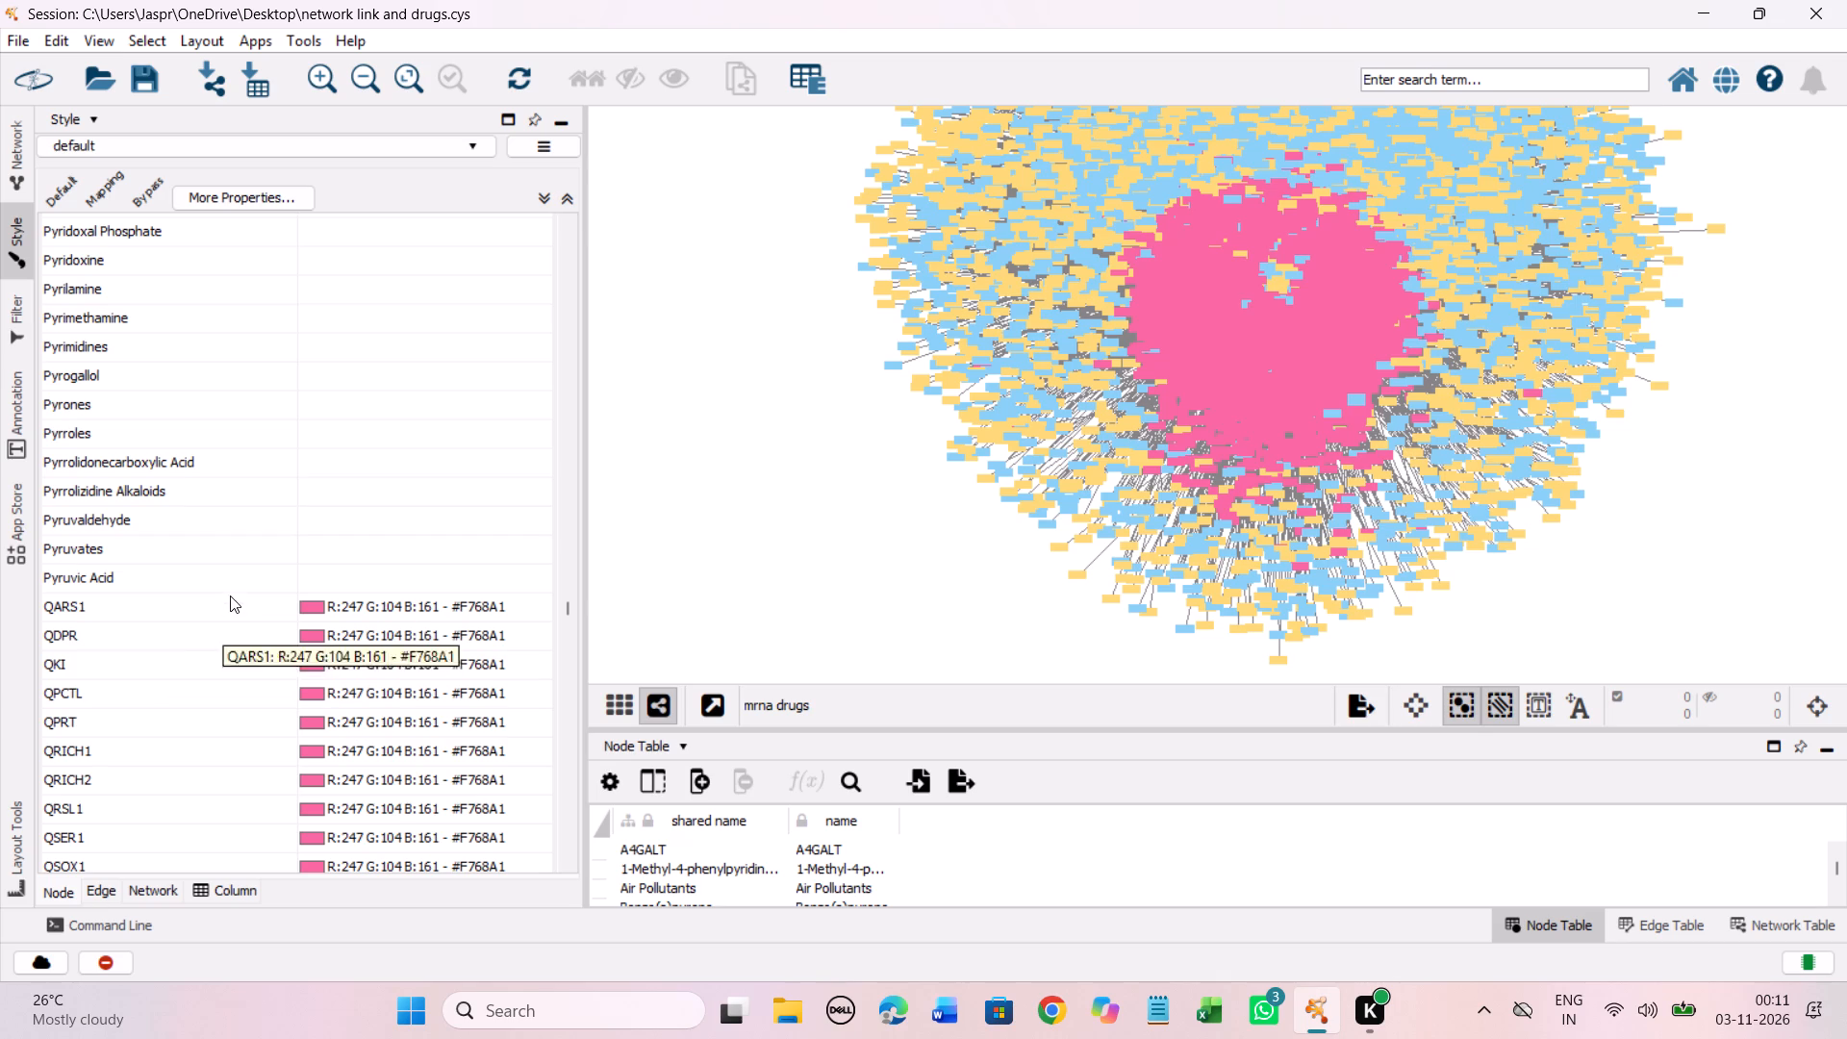
{"action": "left_click", "coordinate": [235, 570], "text": "shift"}
{"action": "right_click", "coordinate": [235, 570]}
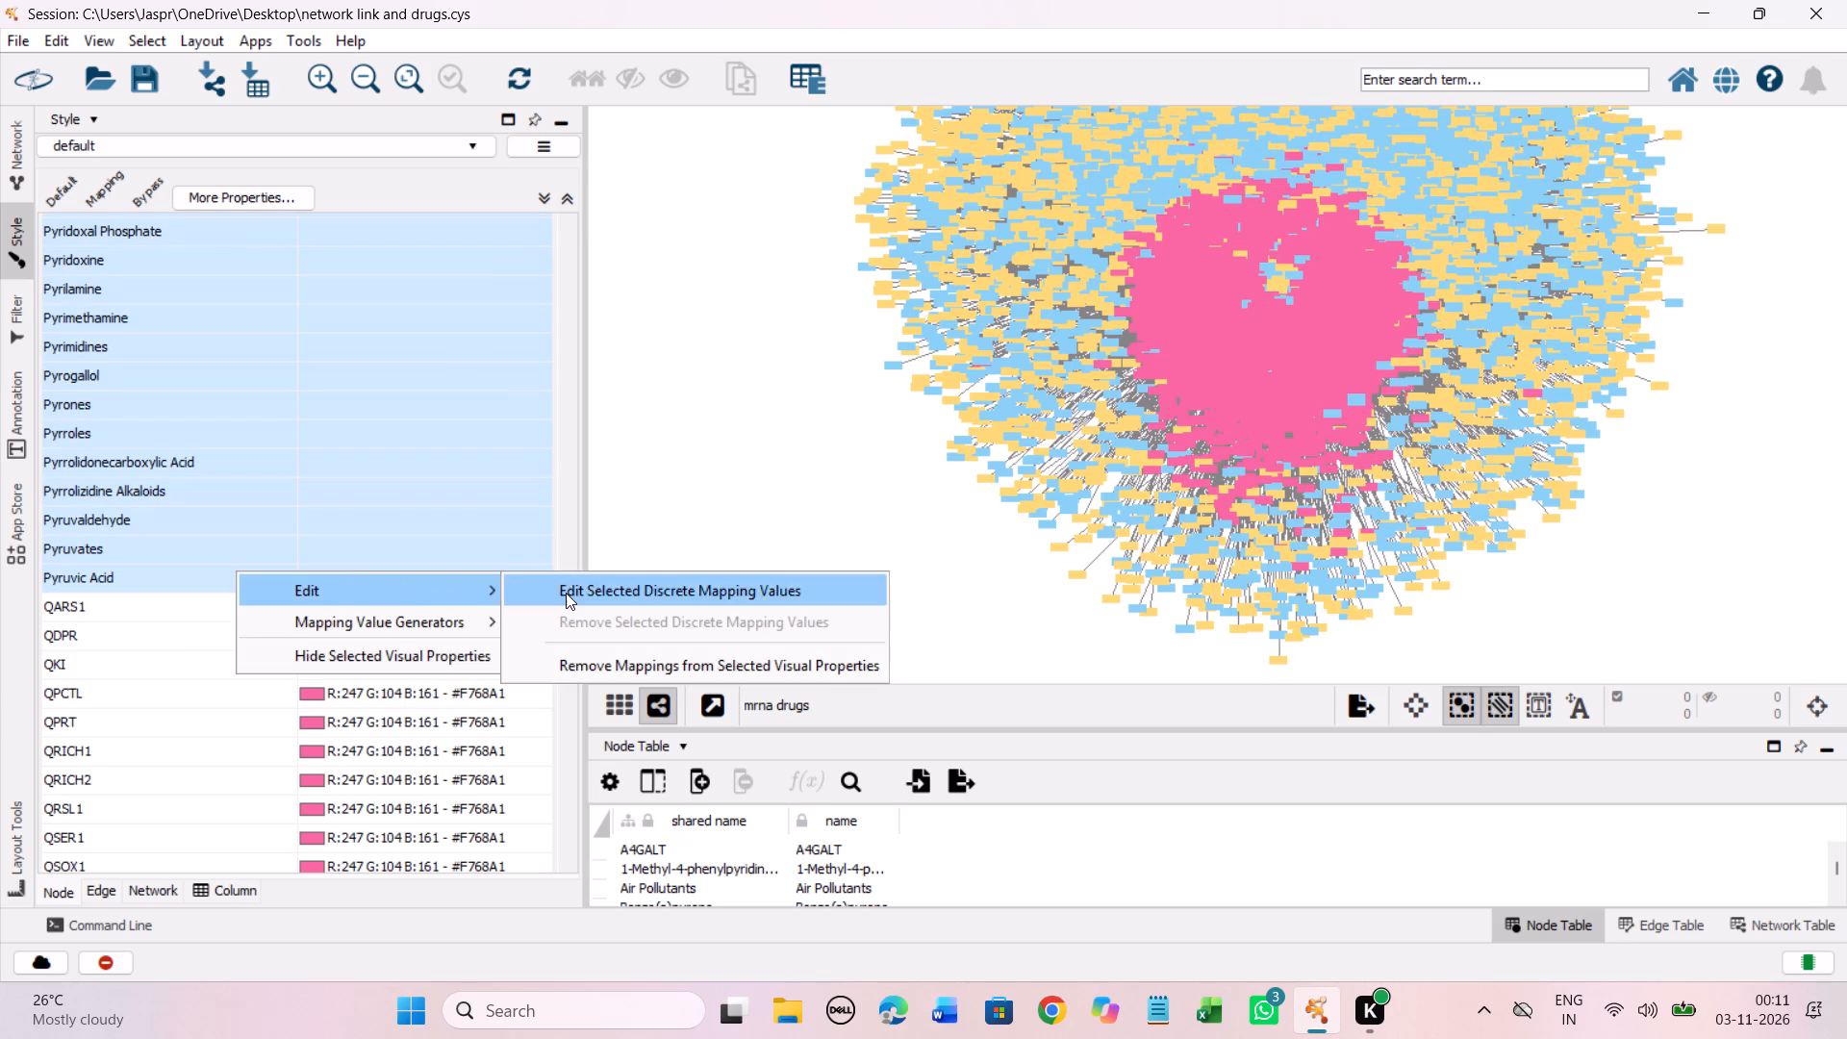
{"action": "left_click", "coordinate": [566, 593]}
{"action": "left_click", "coordinate": [662, 732]}
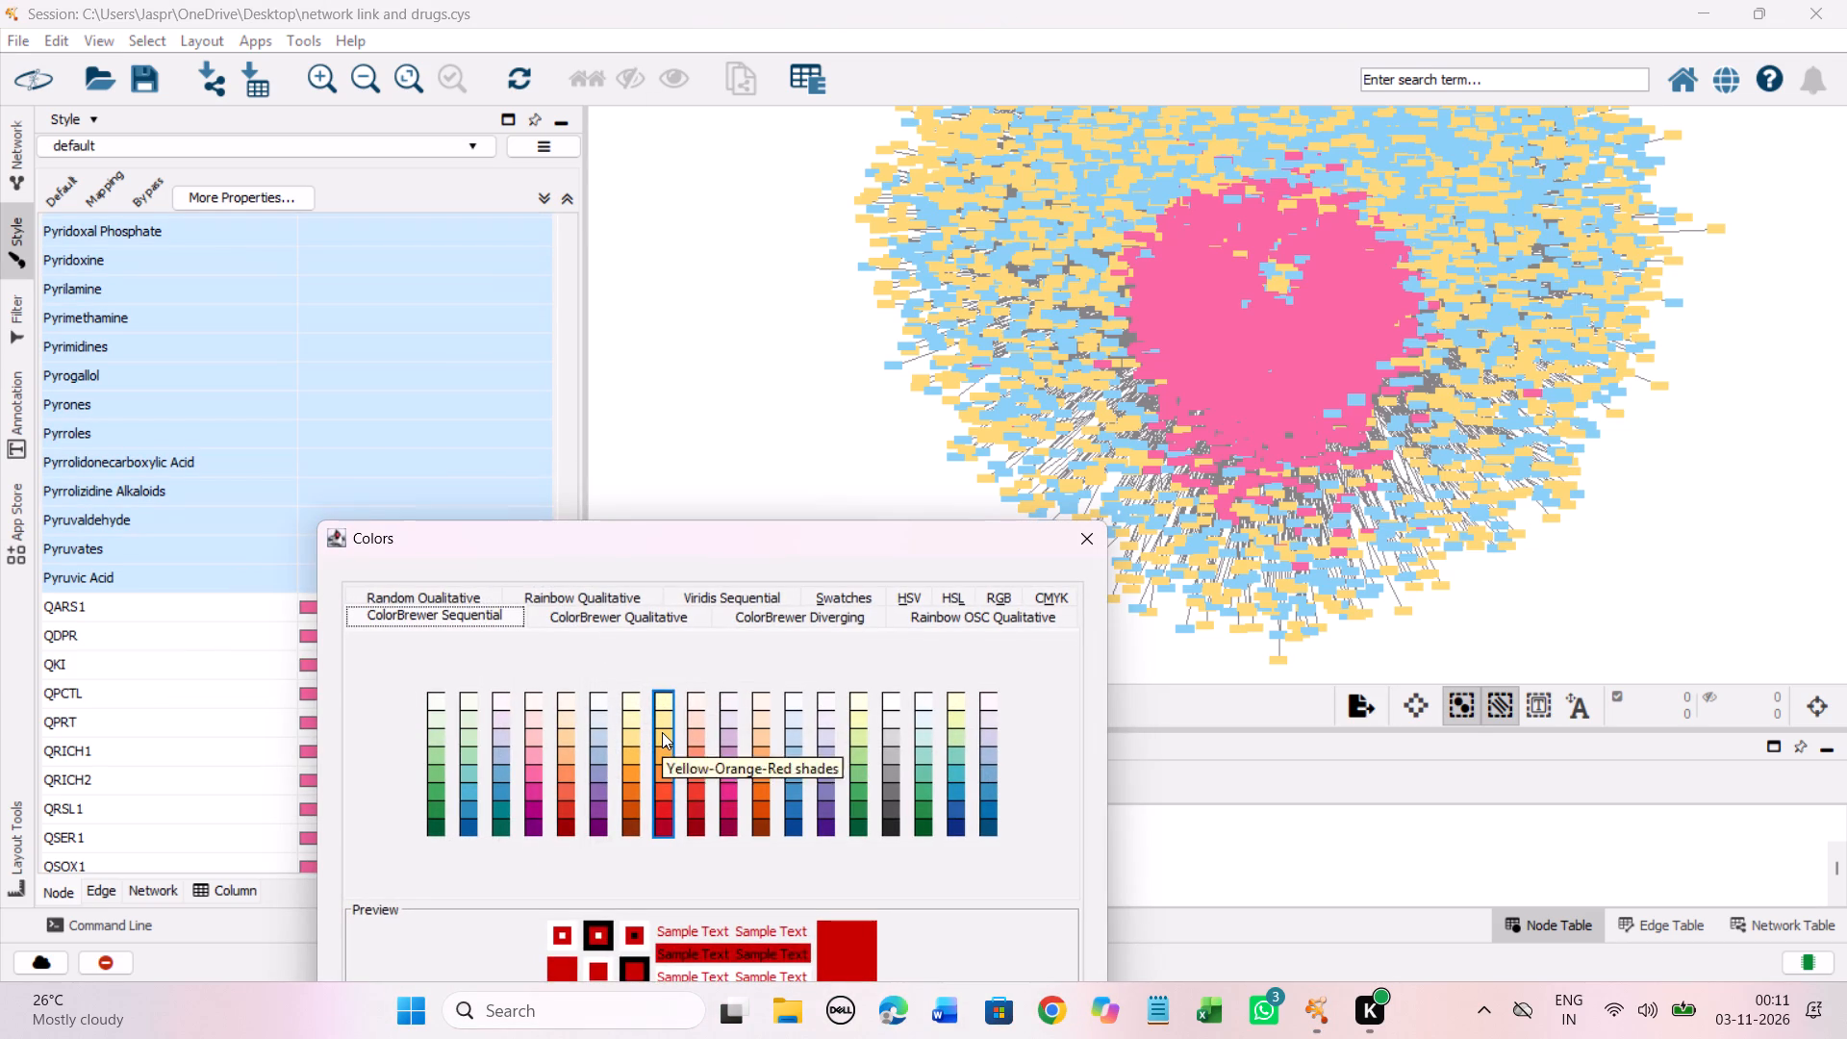
{"action": "left_click_drag", "start_coordinate": [595, 545], "coordinate": [626, 246]}
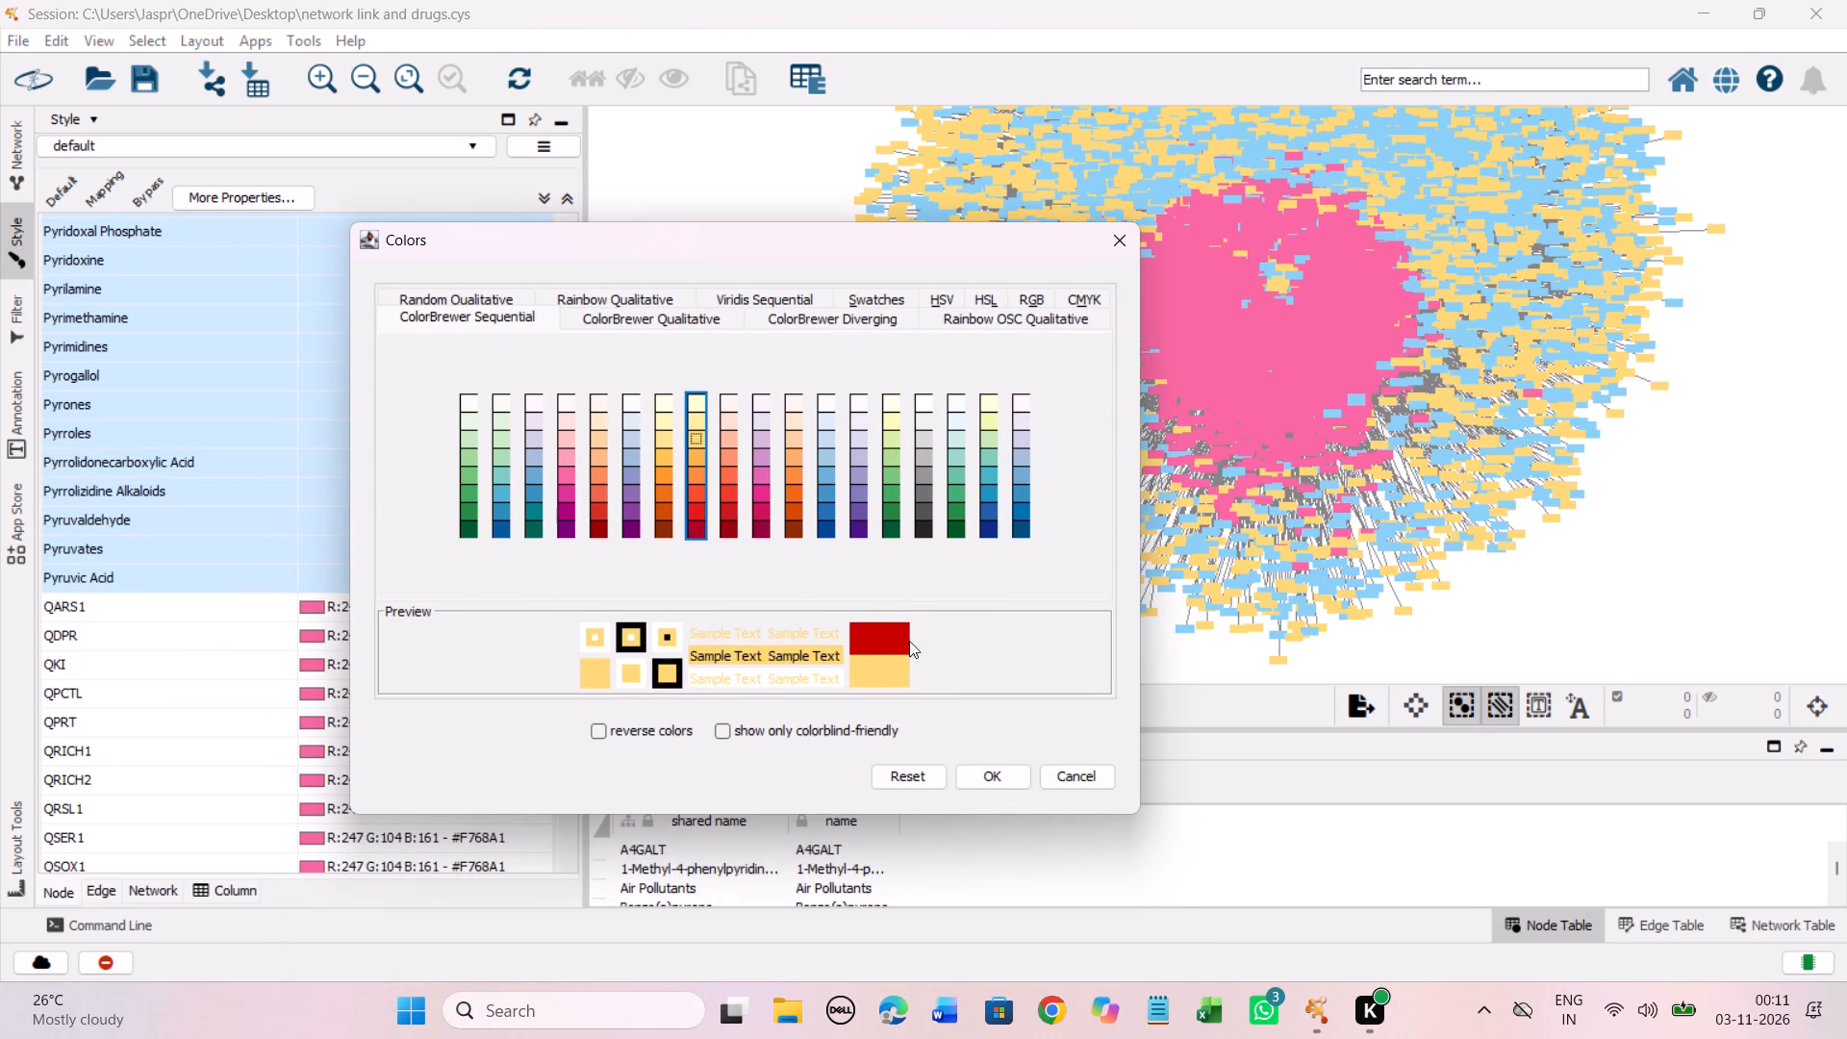
{"action": "left_click", "coordinate": [1023, 779]}
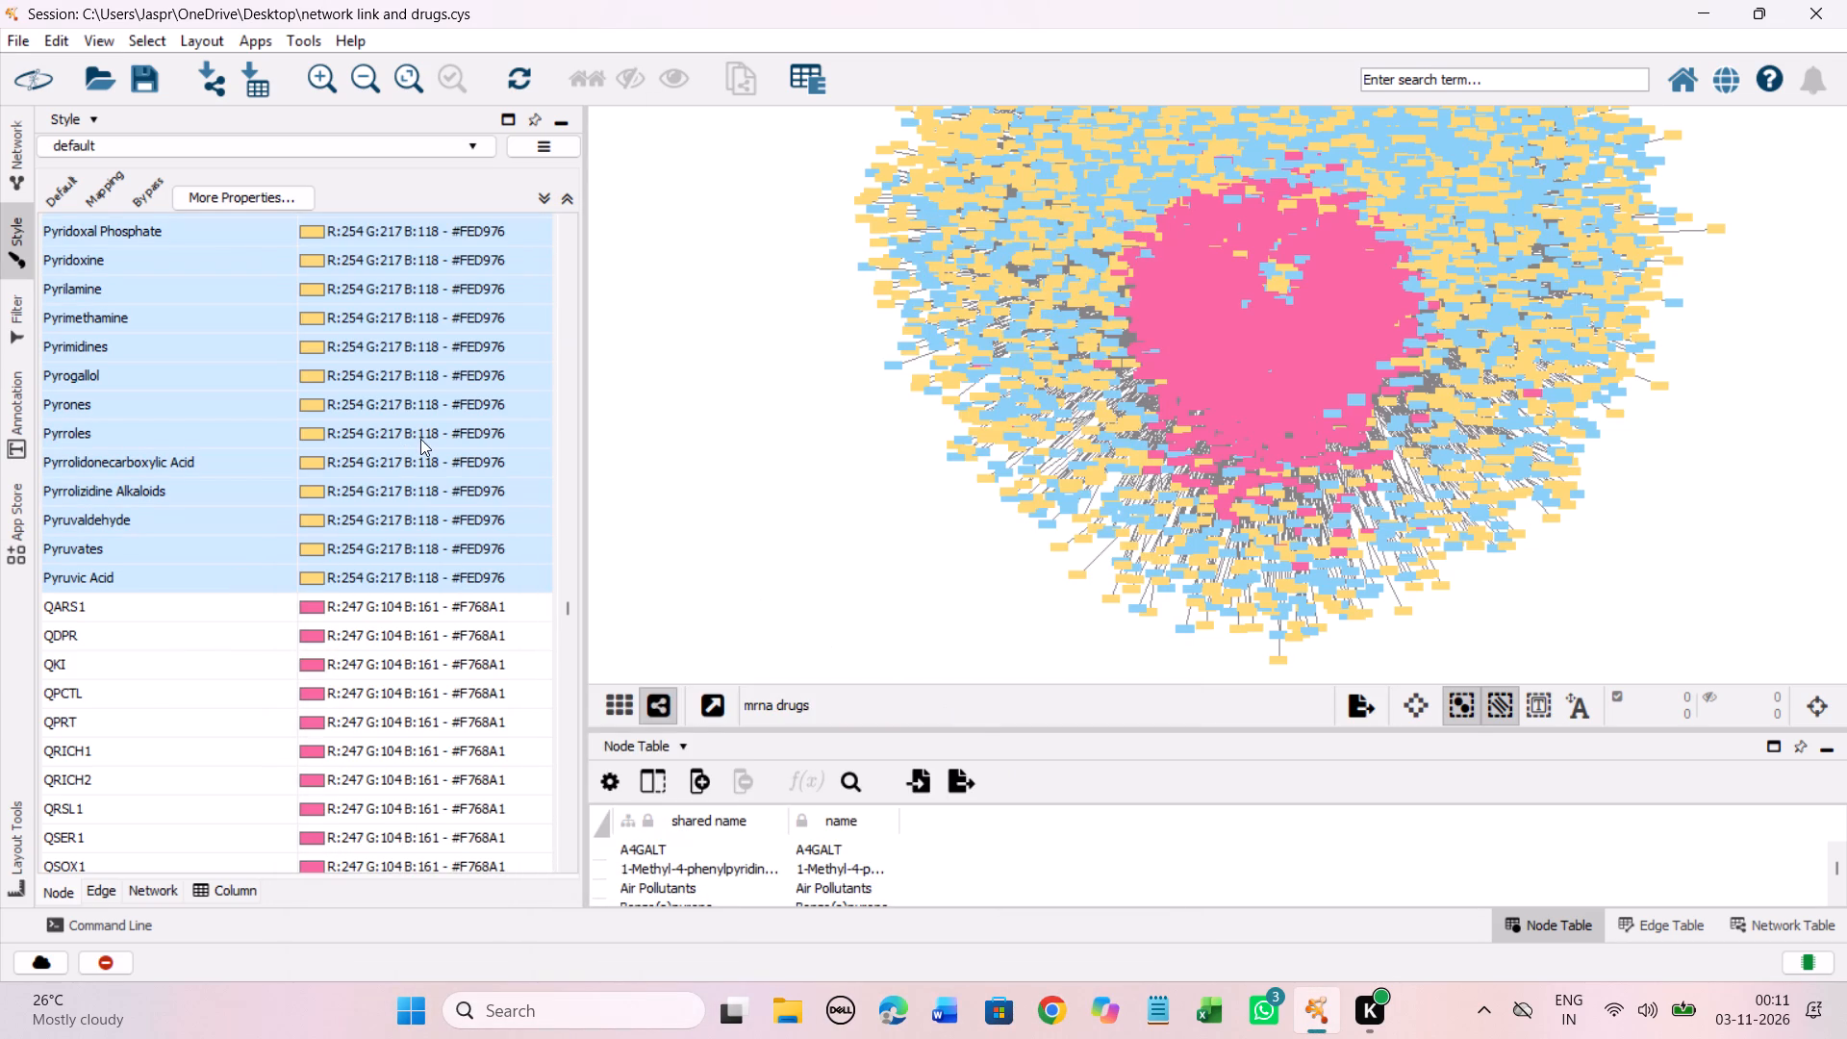
Set the discrete colour mapping of the unmapped entries Qingdai compound through R116010 together to the Yellow-Orange-Red shade #FED976.
{"action": "scroll", "coordinate": [420, 439], "scroll_direction": "down", "scroll_amount": 18}
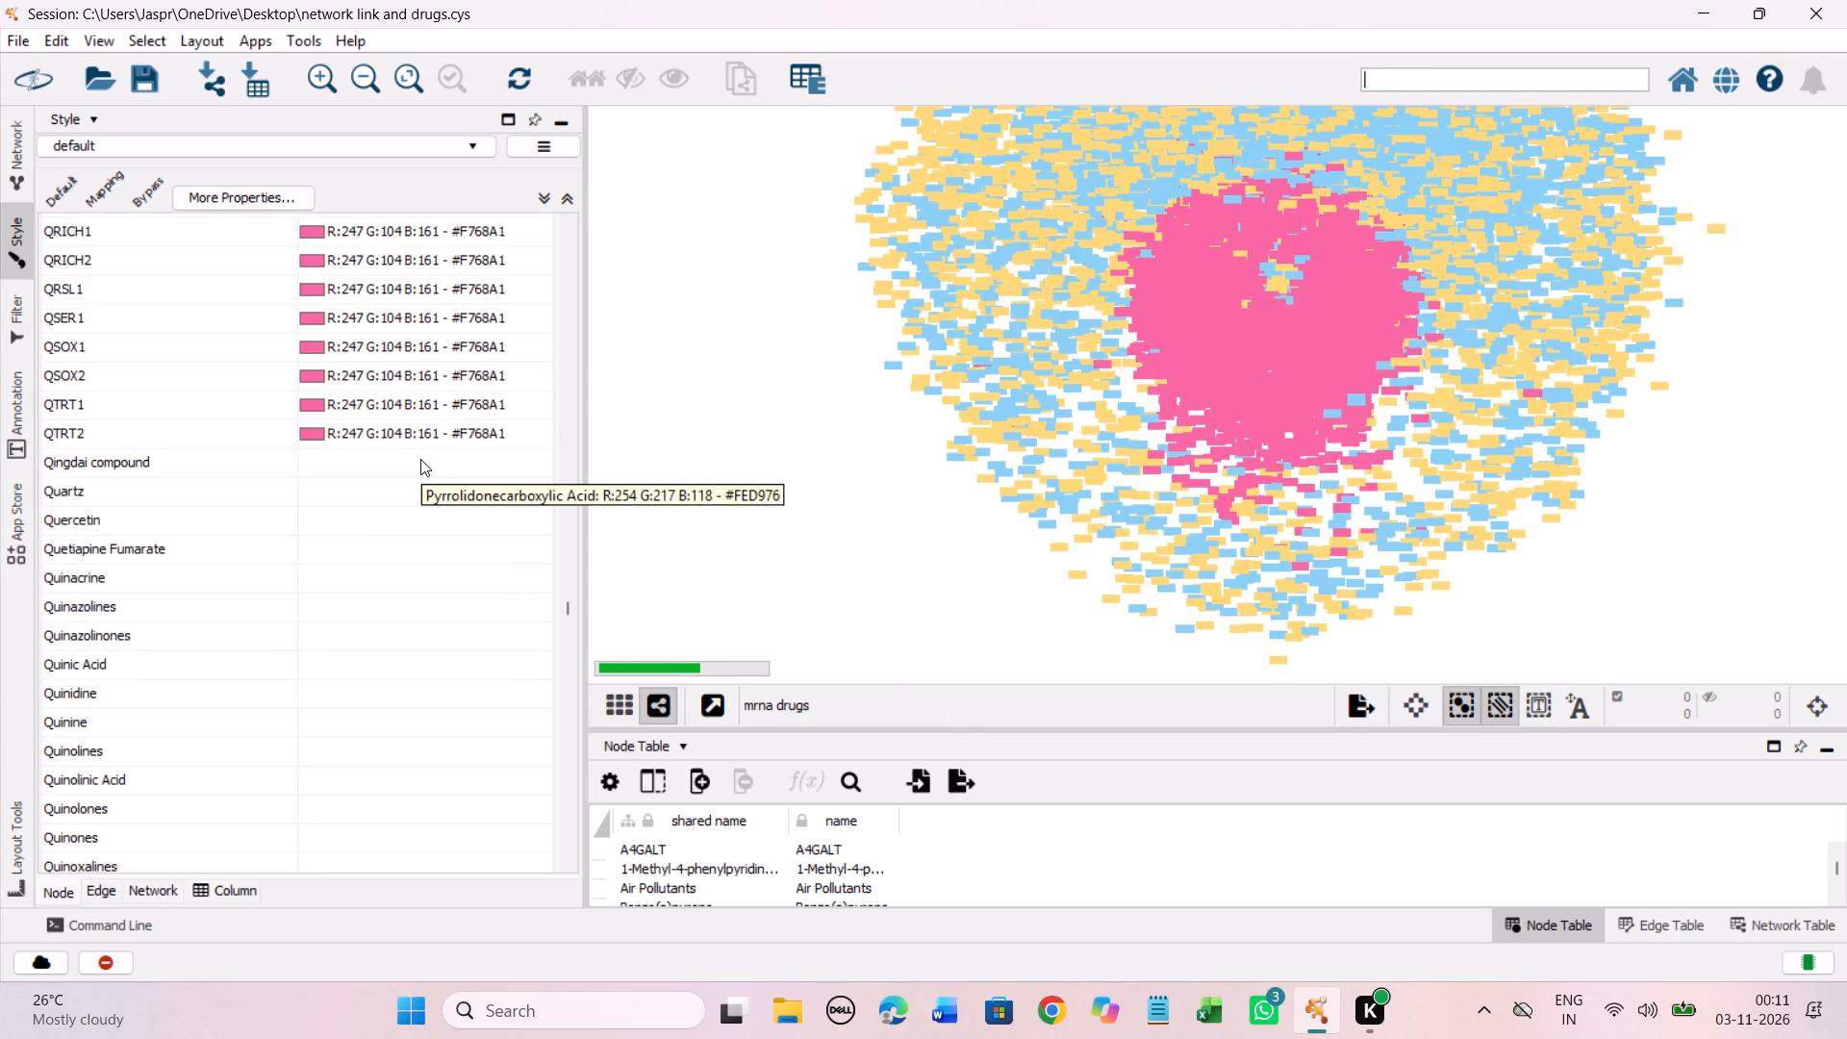
{"action": "scroll", "coordinate": [420, 459], "scroll_direction": "up", "scroll_amount": 13}
{"action": "scroll", "coordinate": [420, 459], "scroll_direction": "down", "scroll_amount": 6}
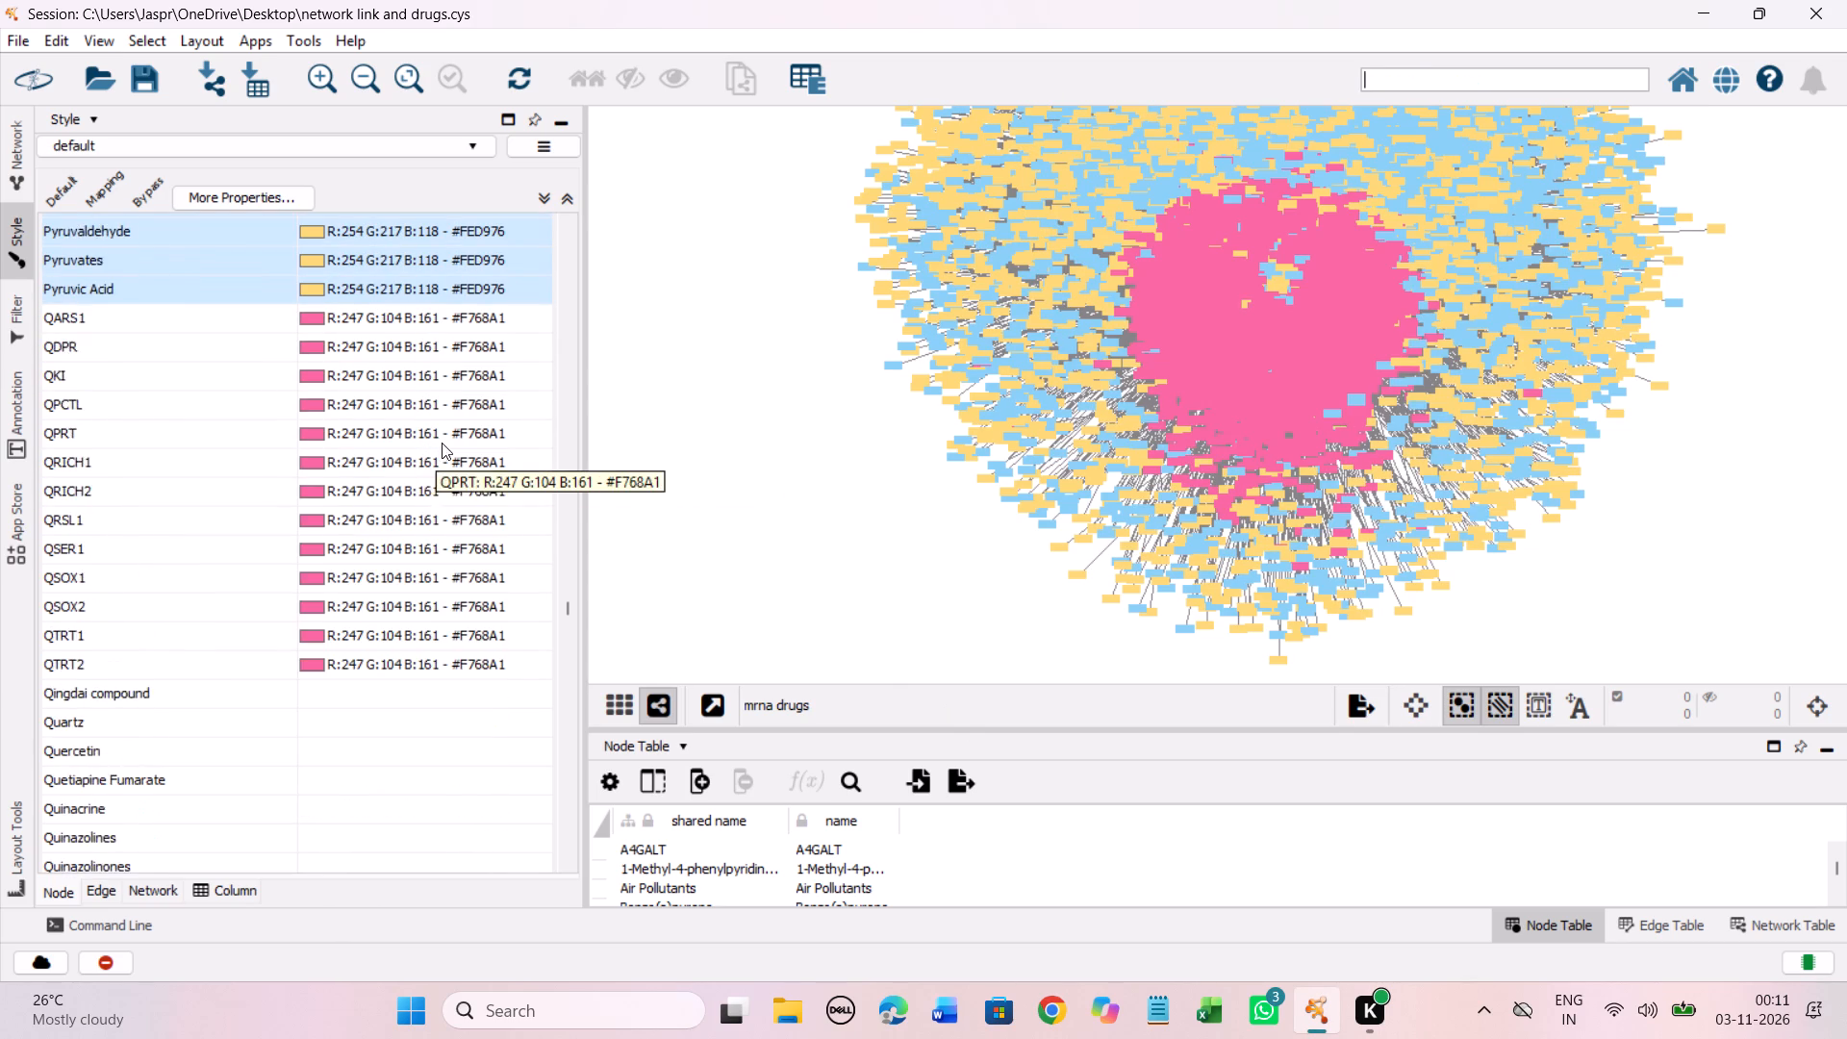
{"action": "scroll", "coordinate": [442, 443], "scroll_direction": "down", "scroll_amount": 11}
{"action": "left_click", "coordinate": [223, 346]}
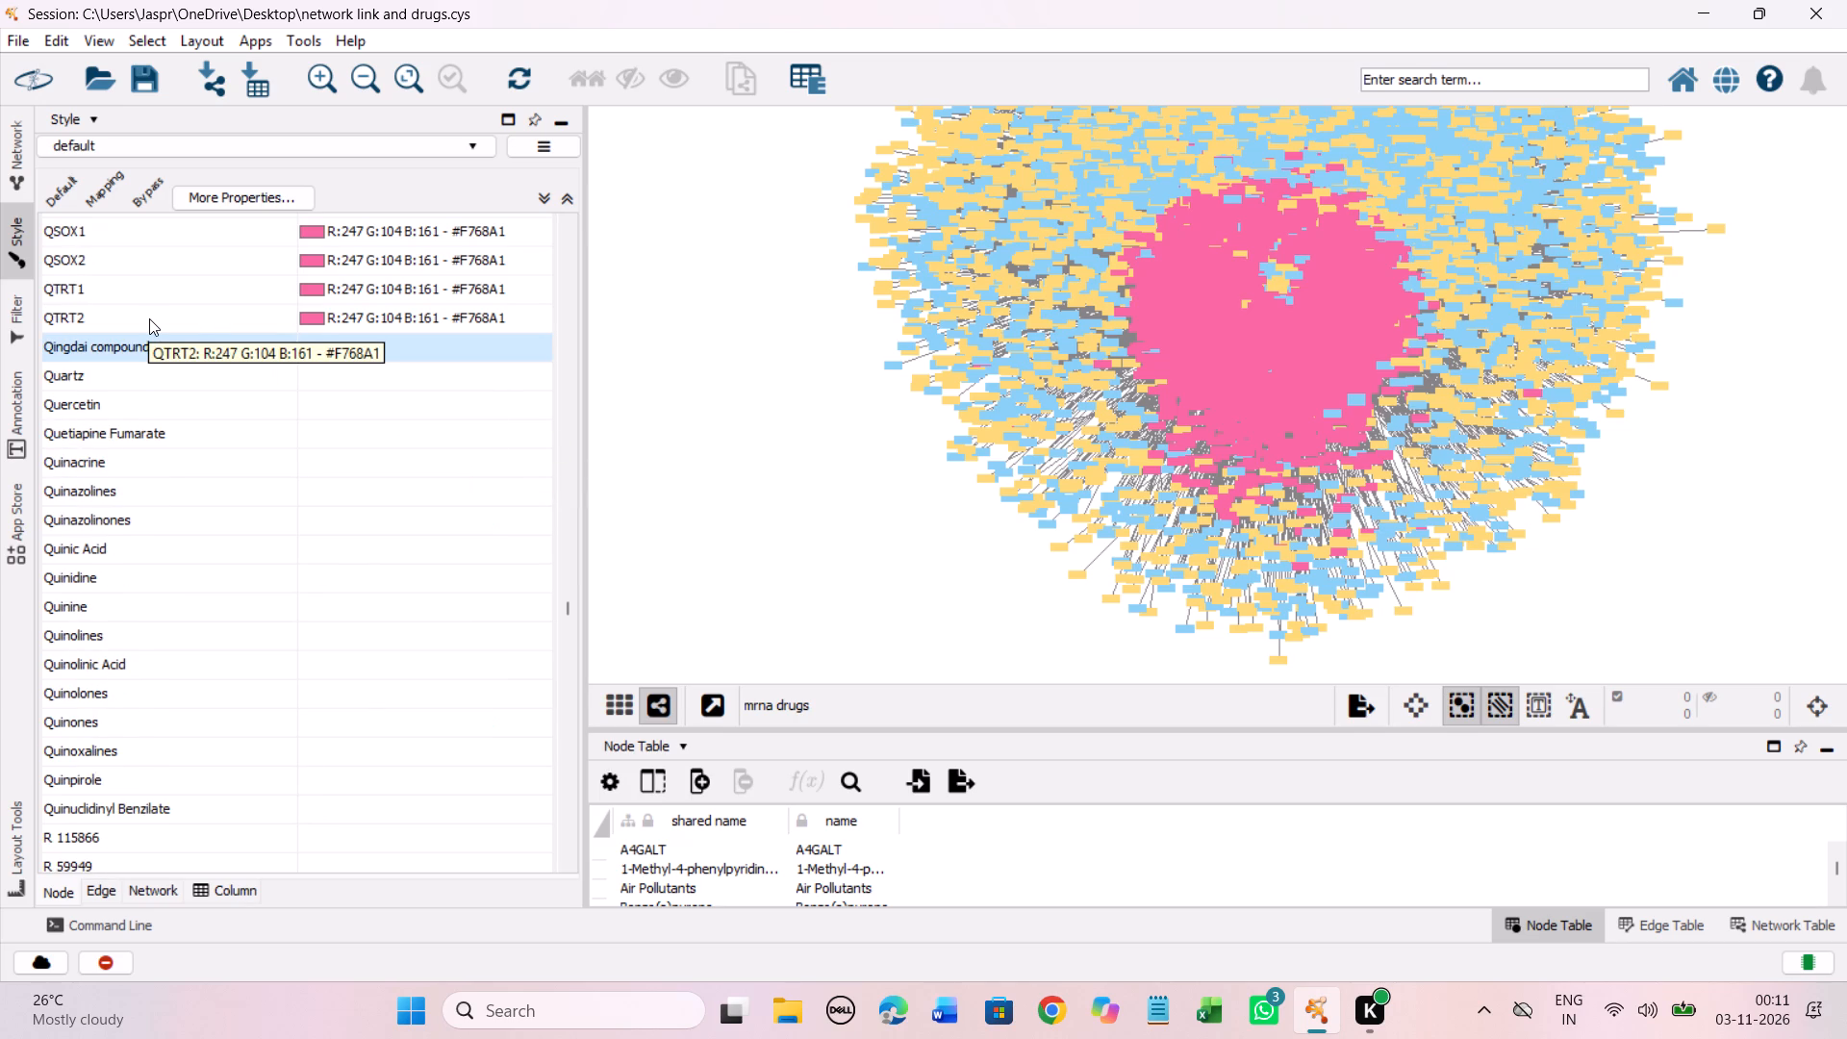
{"action": "scroll", "coordinate": [245, 436], "scroll_direction": "down", "scroll_amount": 6}
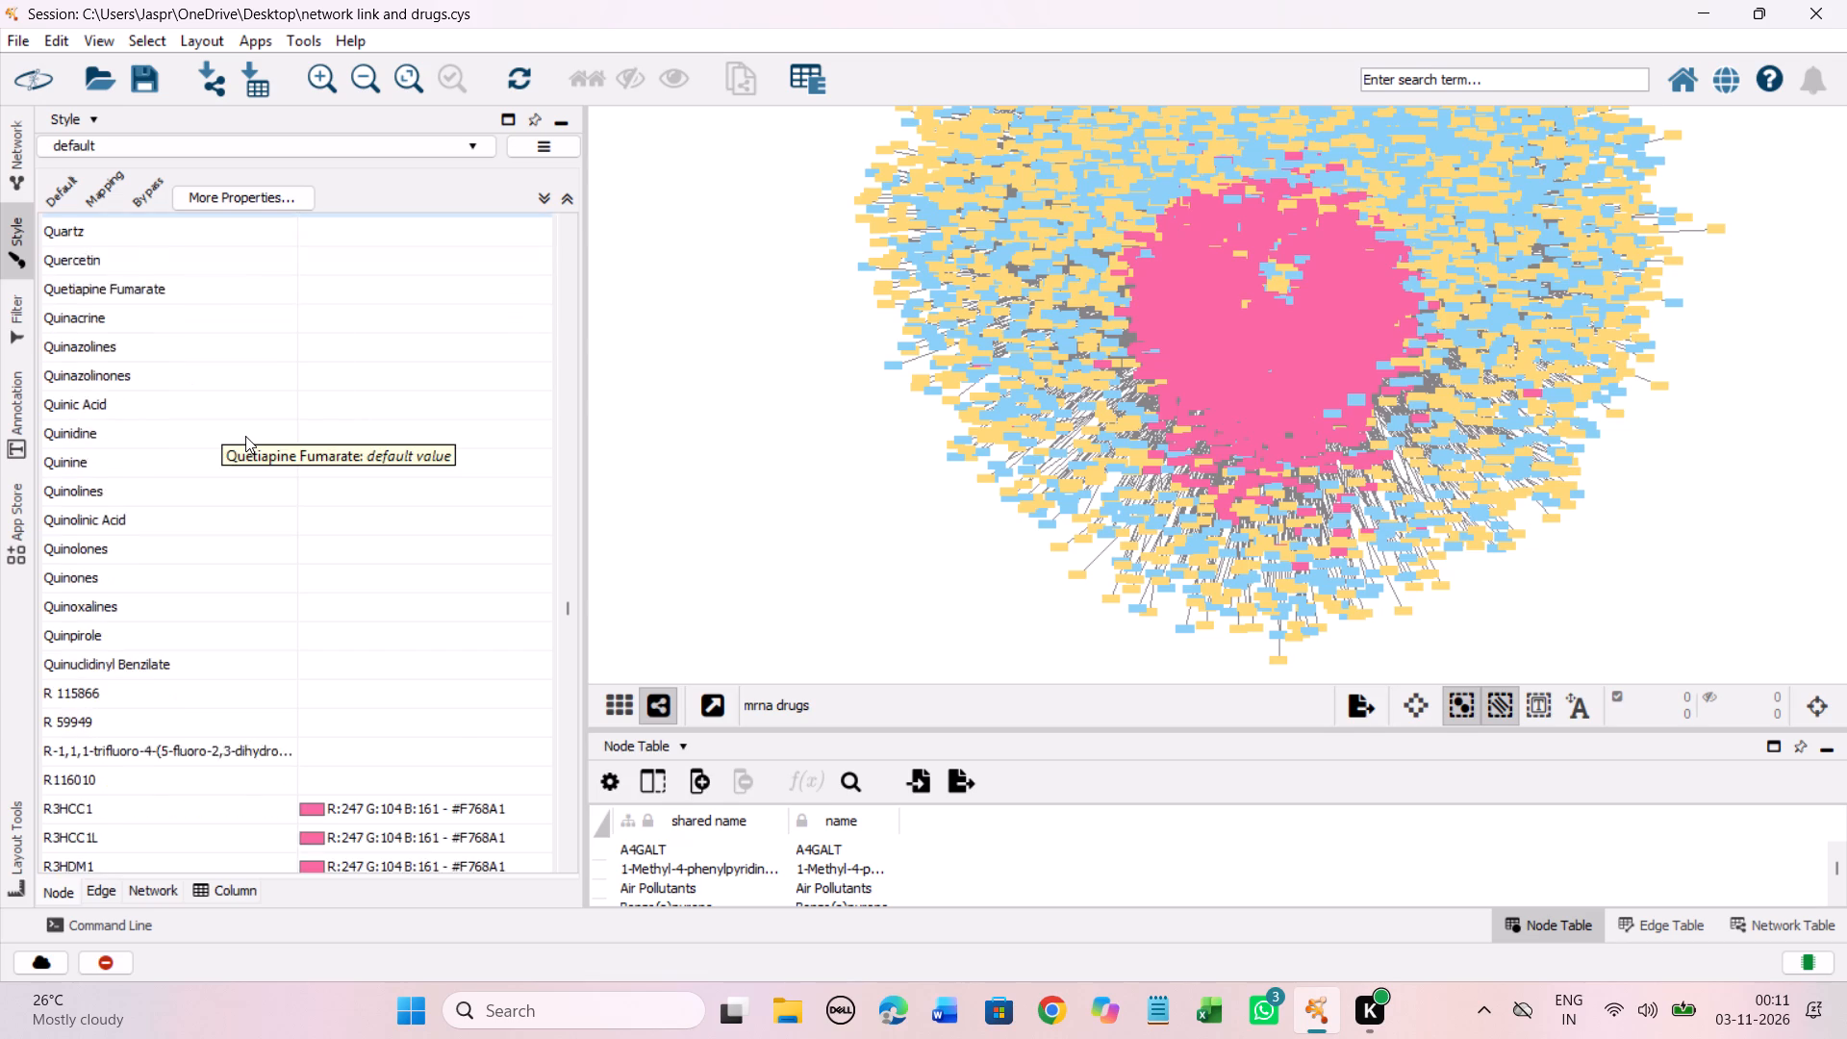
{"action": "scroll", "coordinate": [245, 436], "scroll_direction": "down", "scroll_amount": 3}
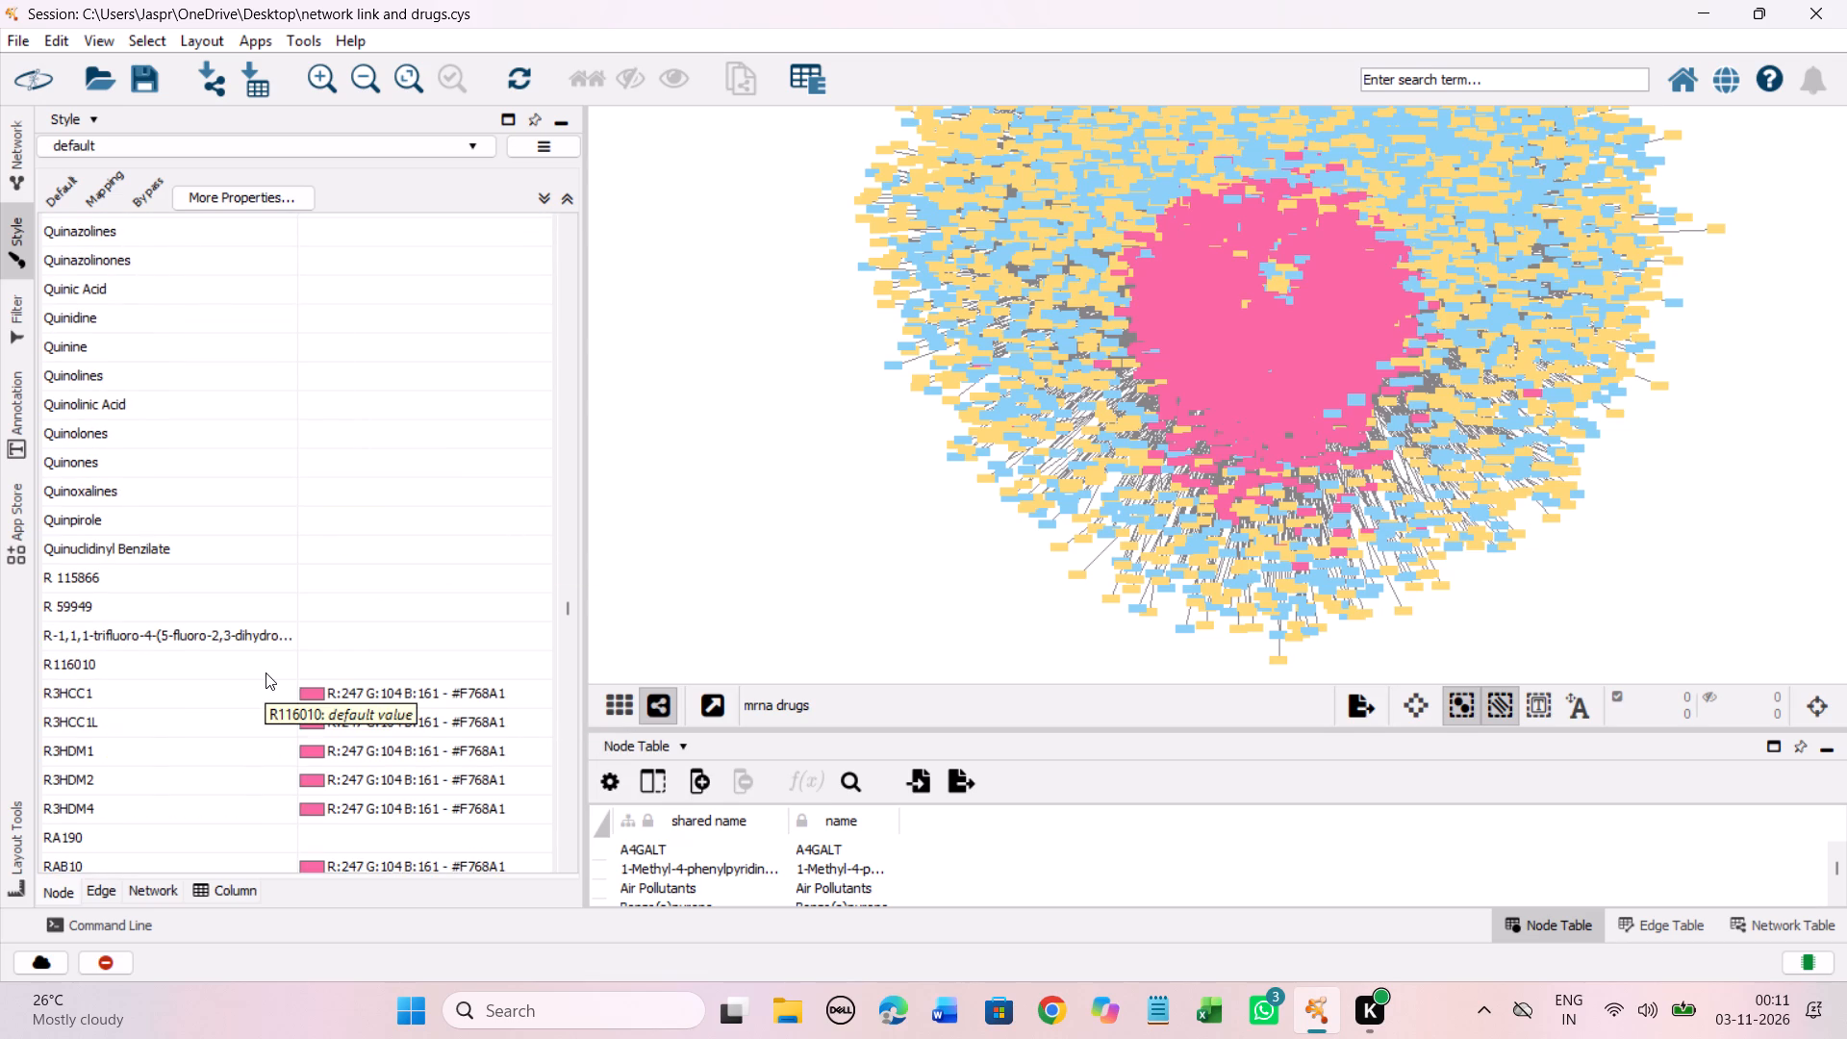
{"action": "left_click", "coordinate": [266, 662], "text": "shift"}
{"action": "right_click", "coordinate": [266, 662]}
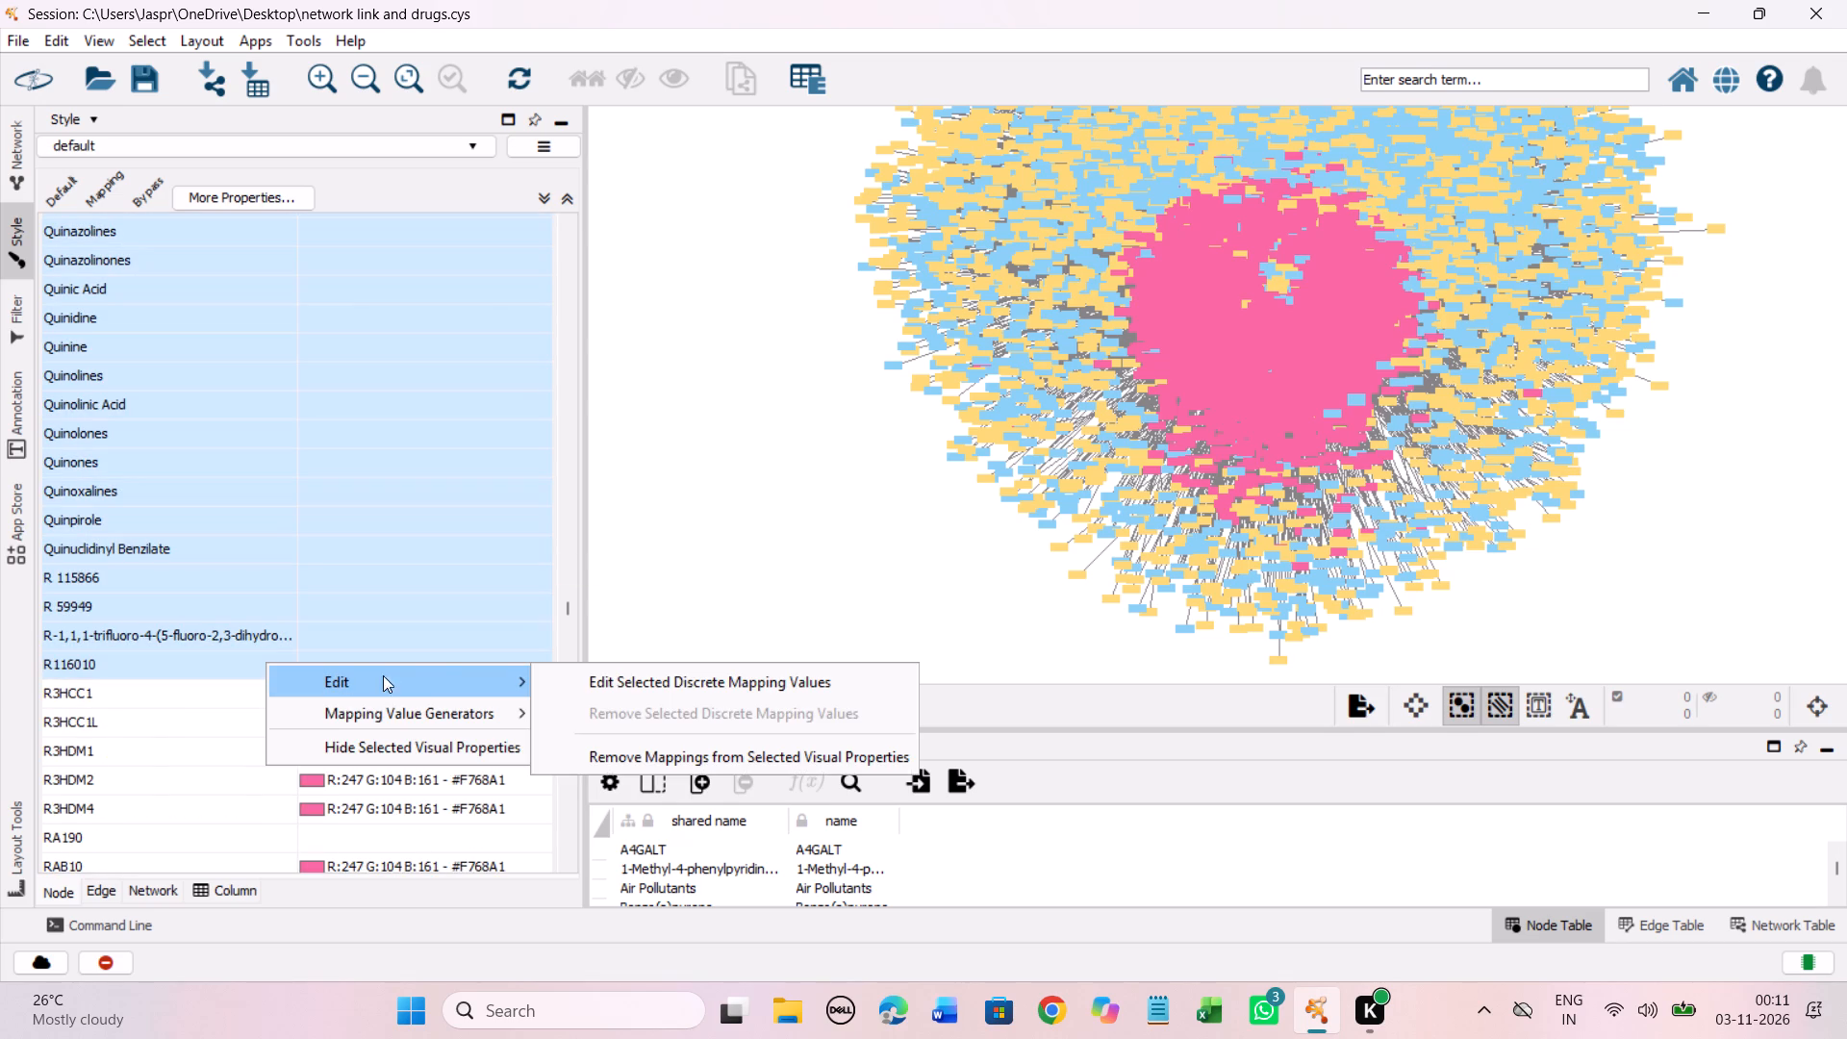
{"action": "left_click", "coordinate": [663, 678]}
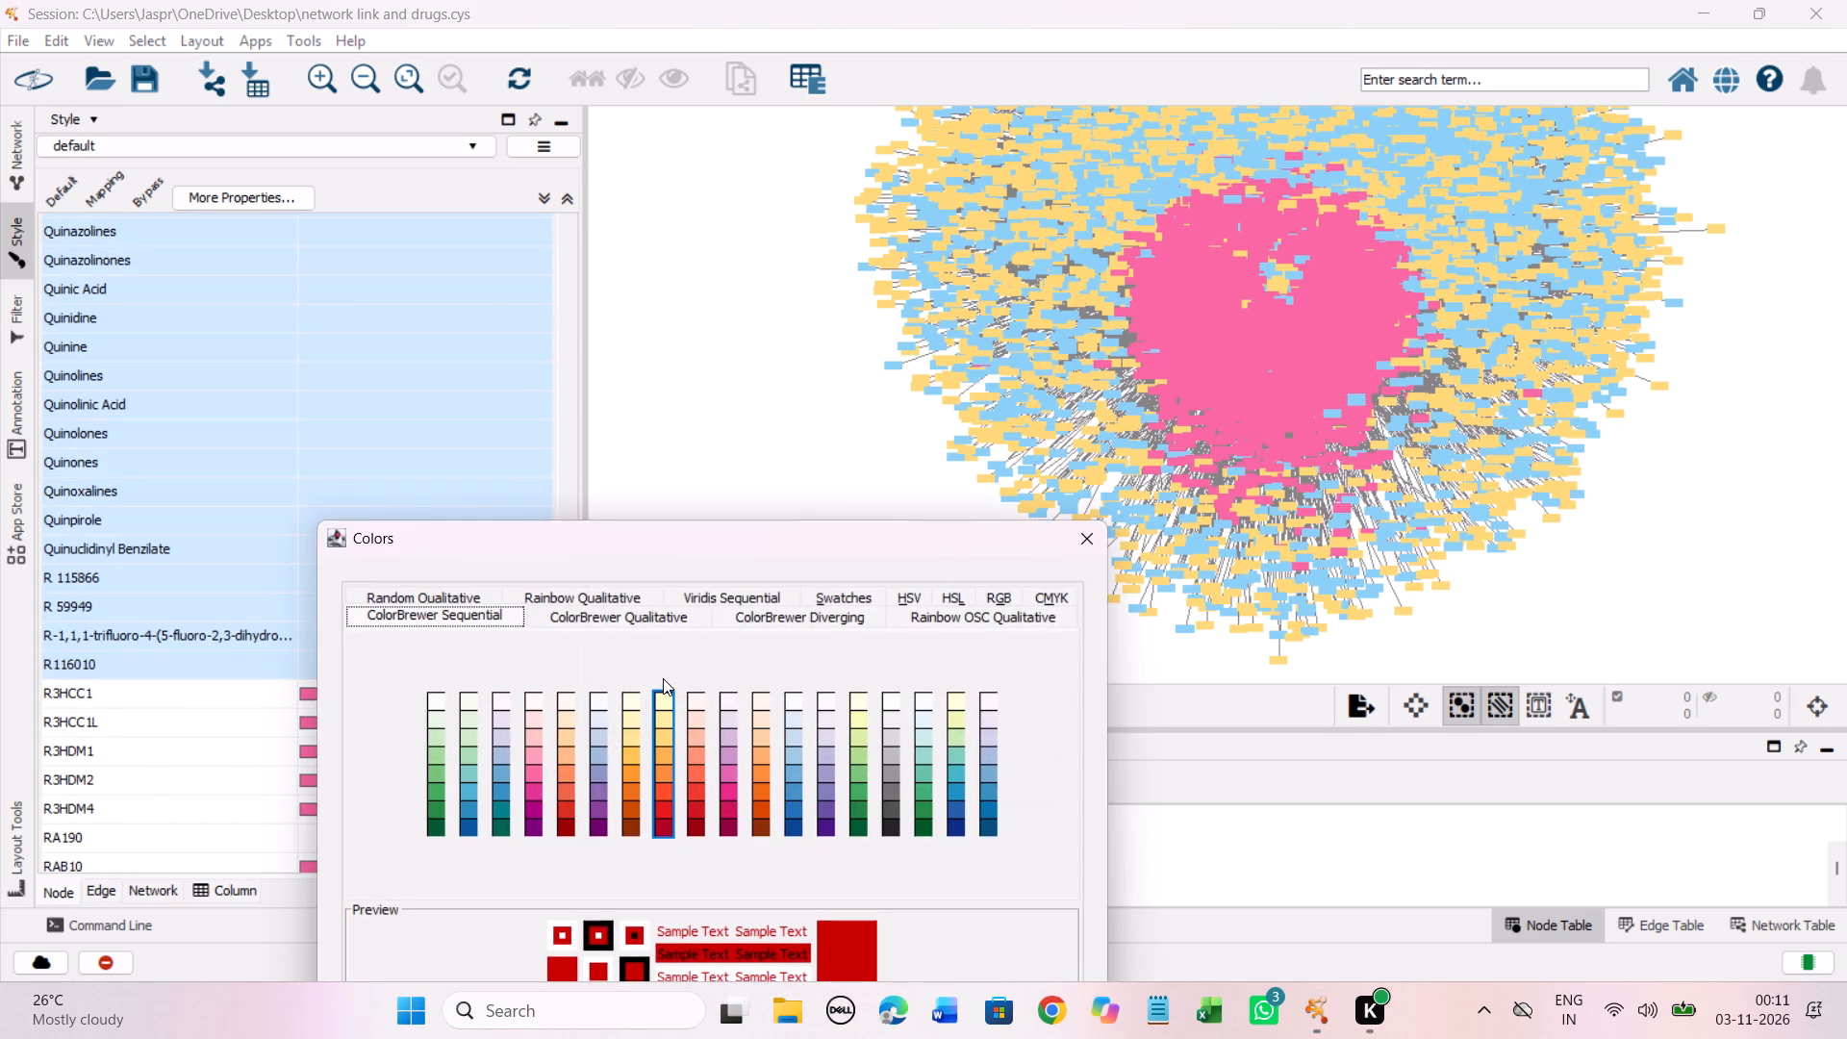
{"action": "left_click_drag", "start_coordinate": [594, 543], "coordinate": [631, 333]}
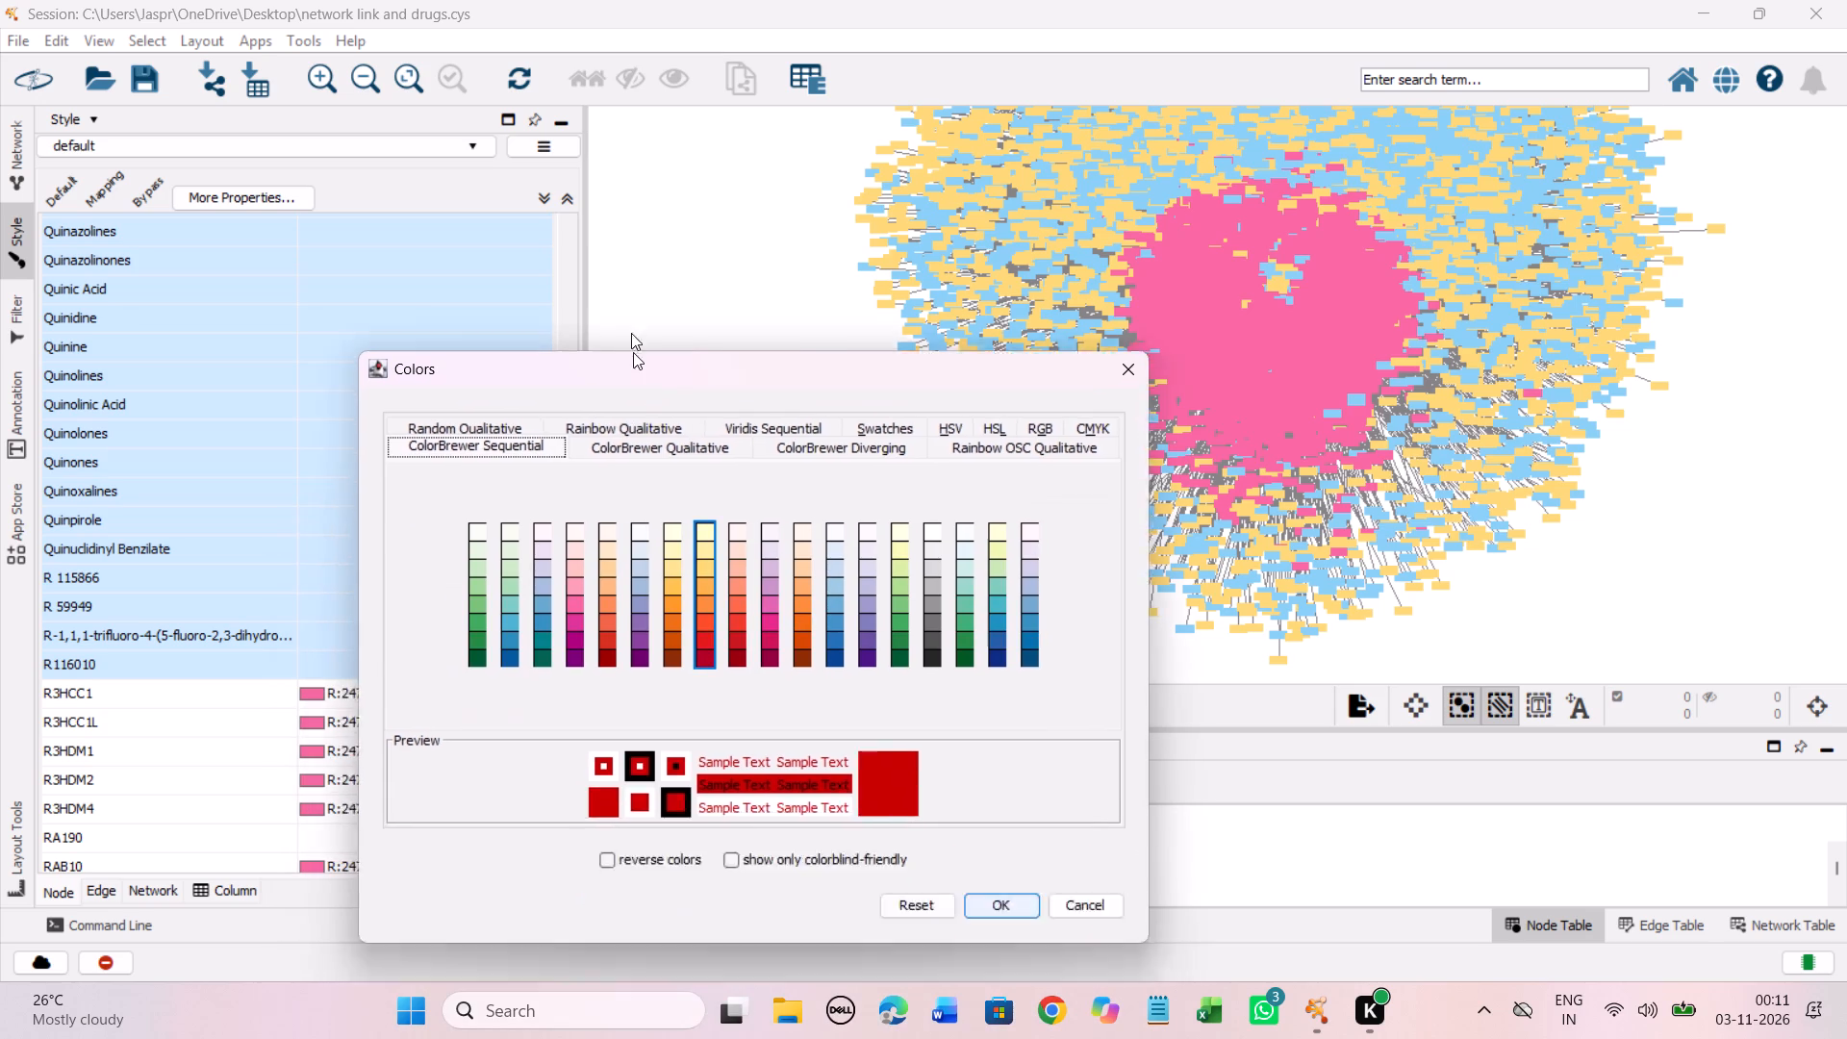
{"action": "left_click_drag", "start_coordinate": [631, 333], "coordinate": [621, 248]}
{"action": "left_click", "coordinate": [695, 439]}
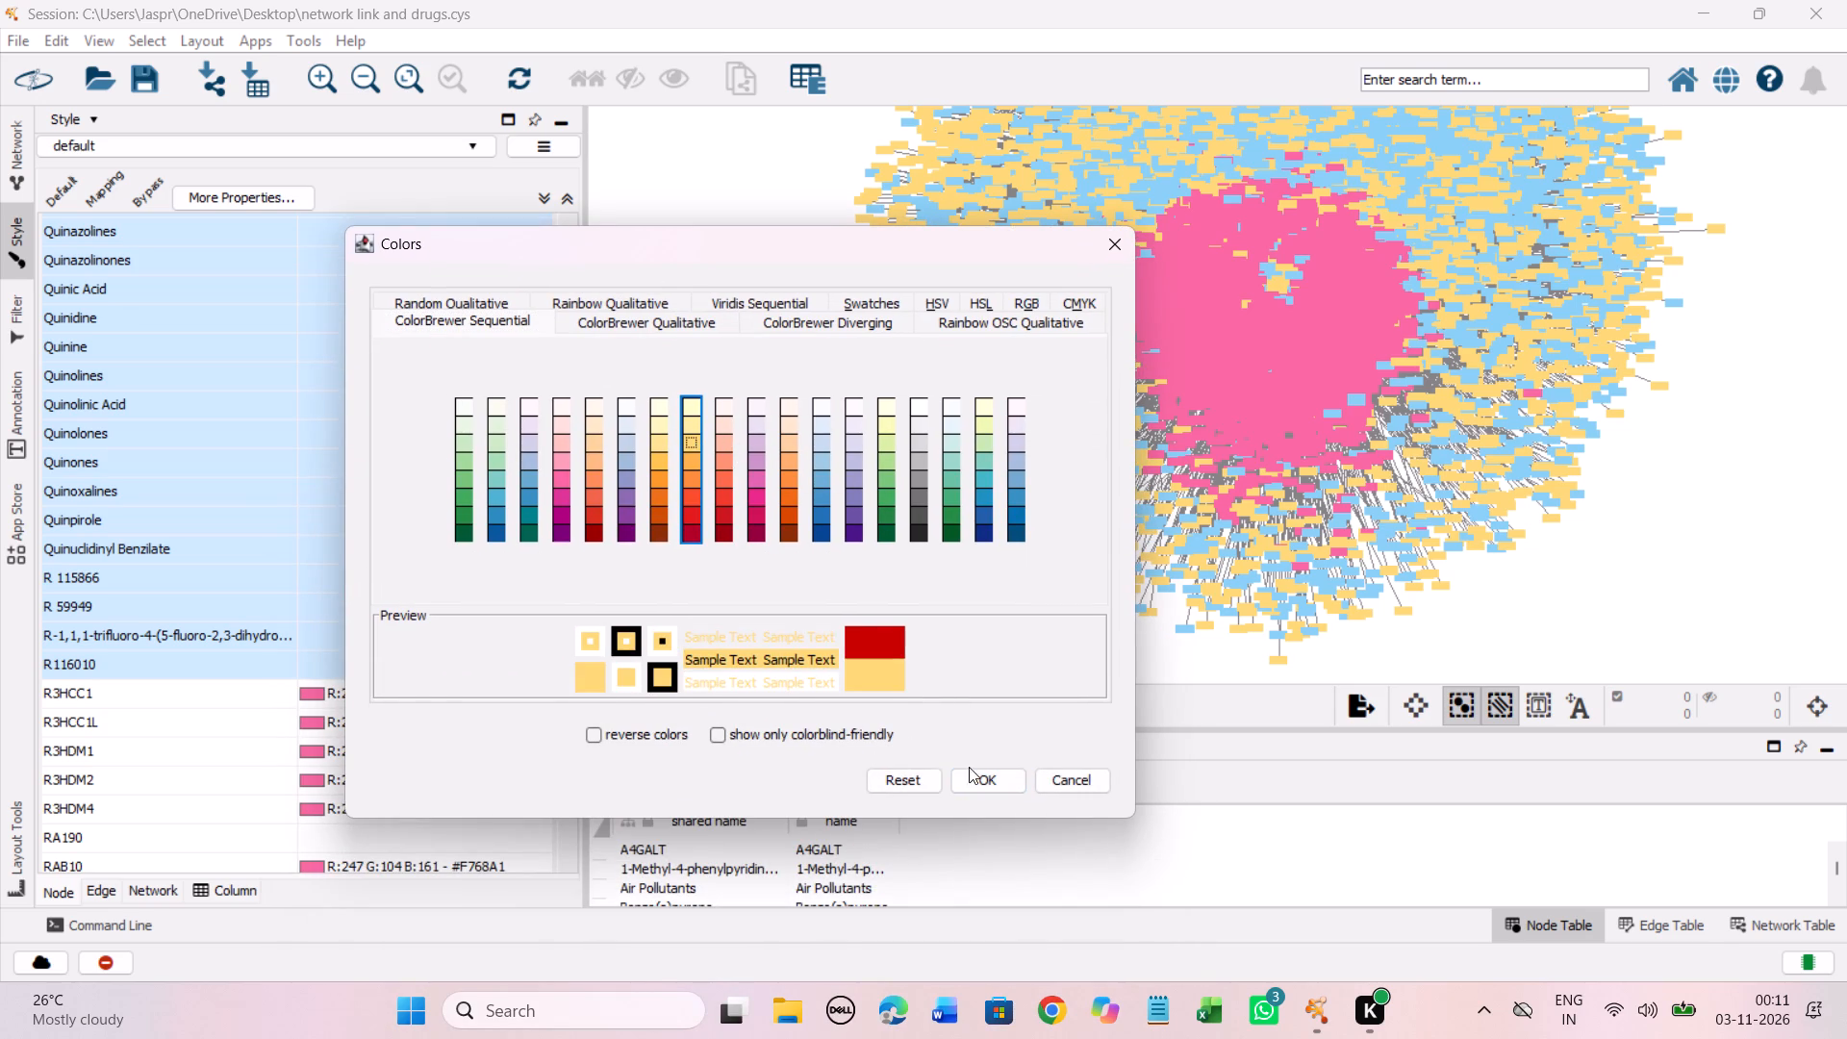
{"action": "left_click", "coordinate": [970, 770]}
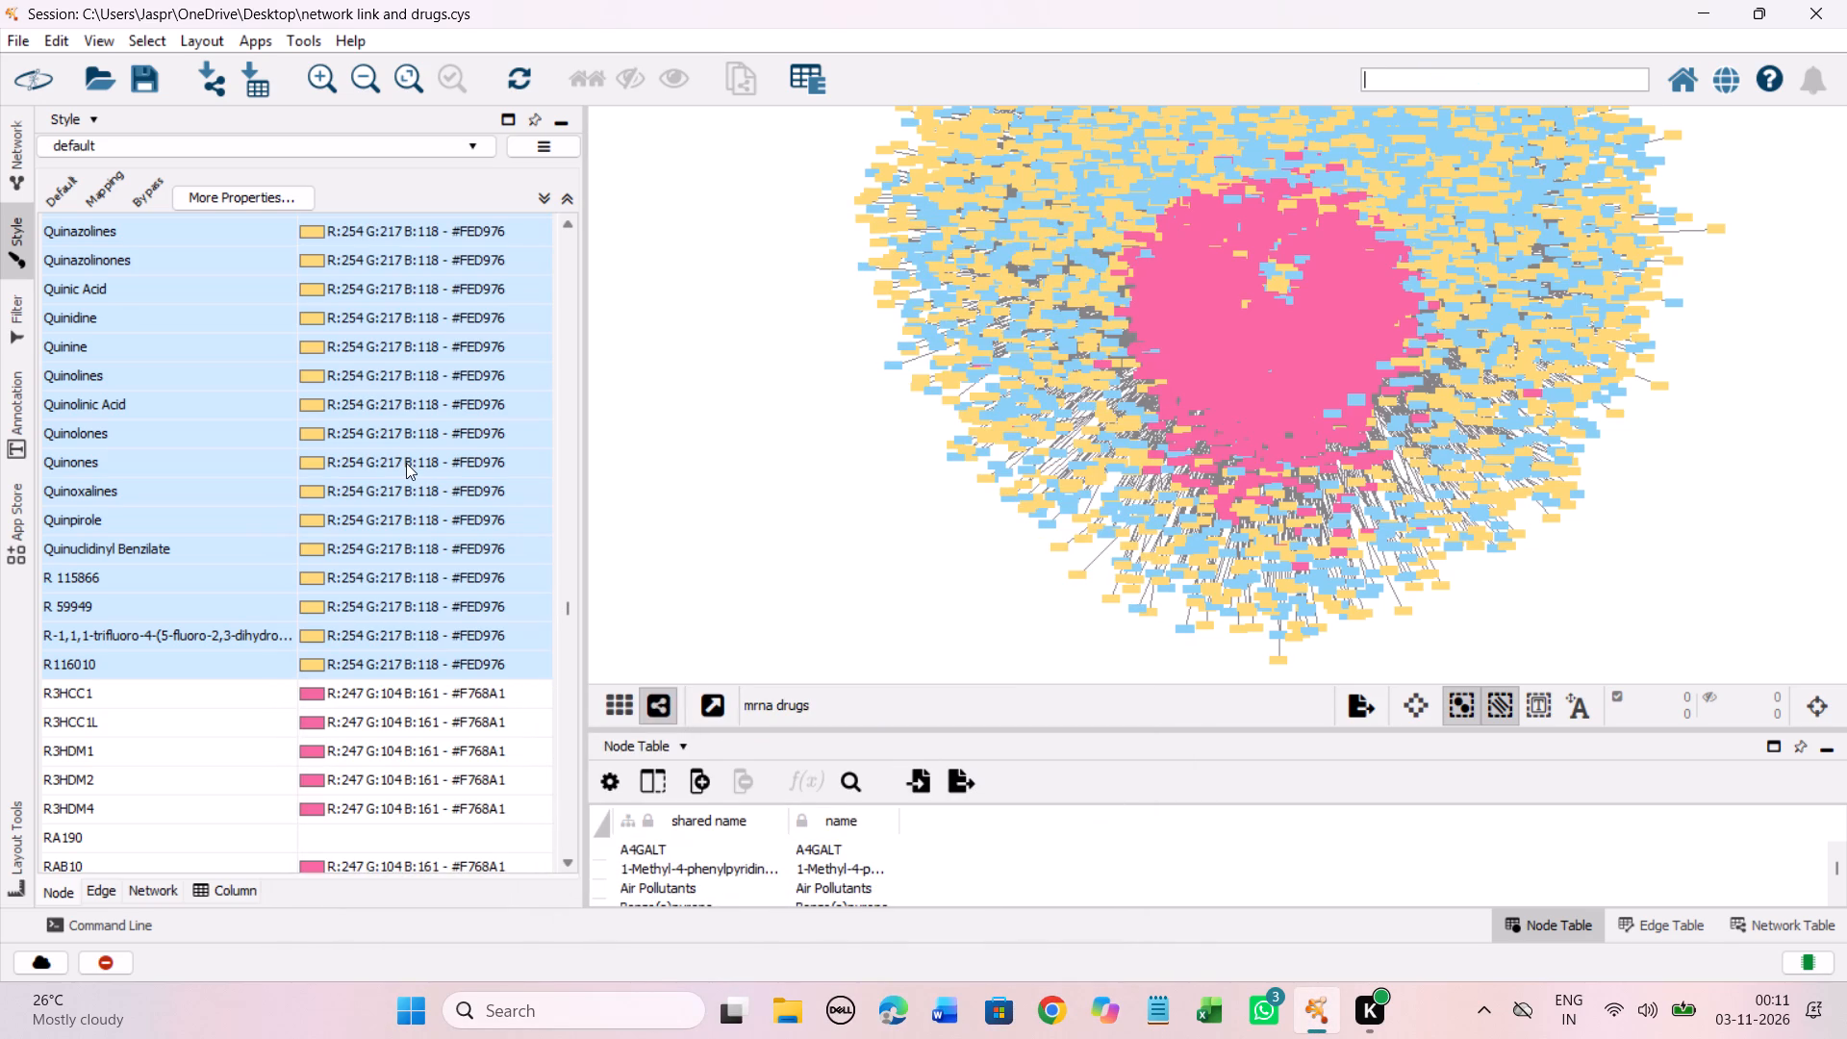
Set the discrete colour mapping of the unmapped entry RA190 to the Yellow-Orange-Red shade #FED976.
{"action": "scroll", "coordinate": [406, 463], "scroll_direction": "down", "scroll_amount": 6}
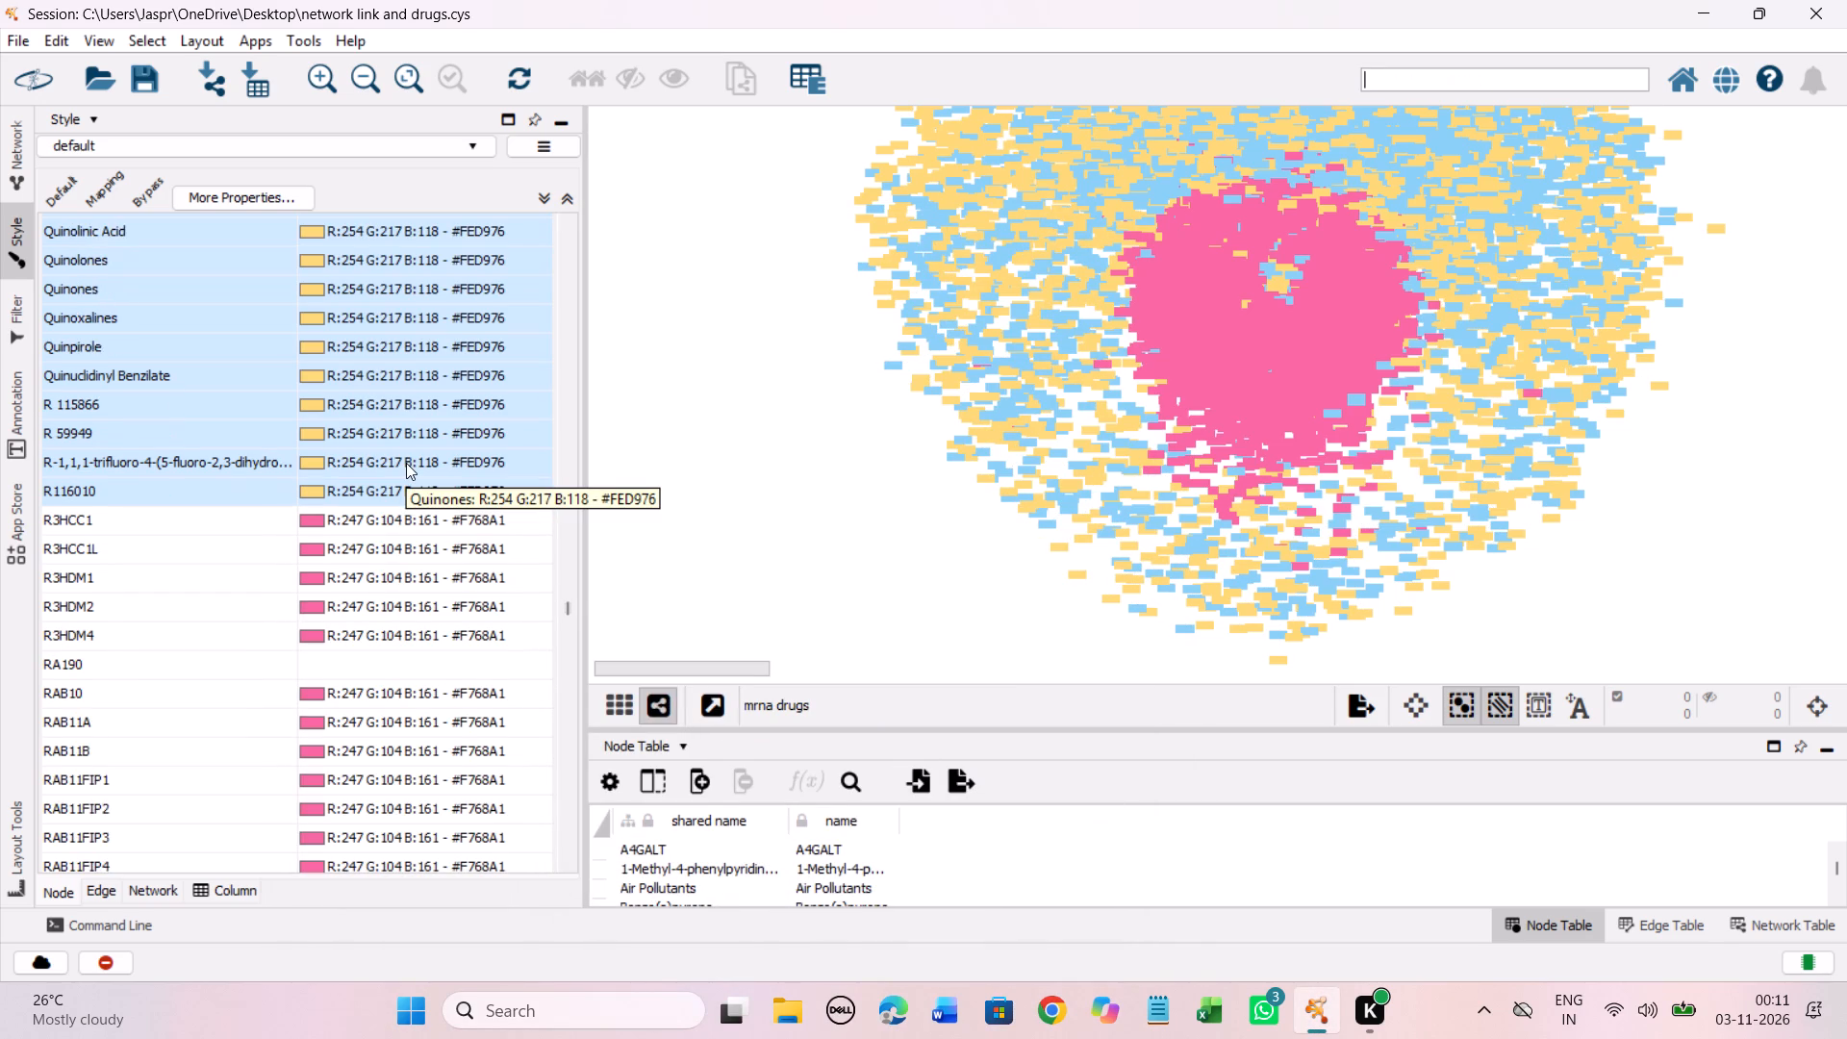
{"action": "scroll", "coordinate": [406, 463], "scroll_direction": "down", "scroll_amount": 8}
{"action": "left_click", "coordinate": [280, 439]}
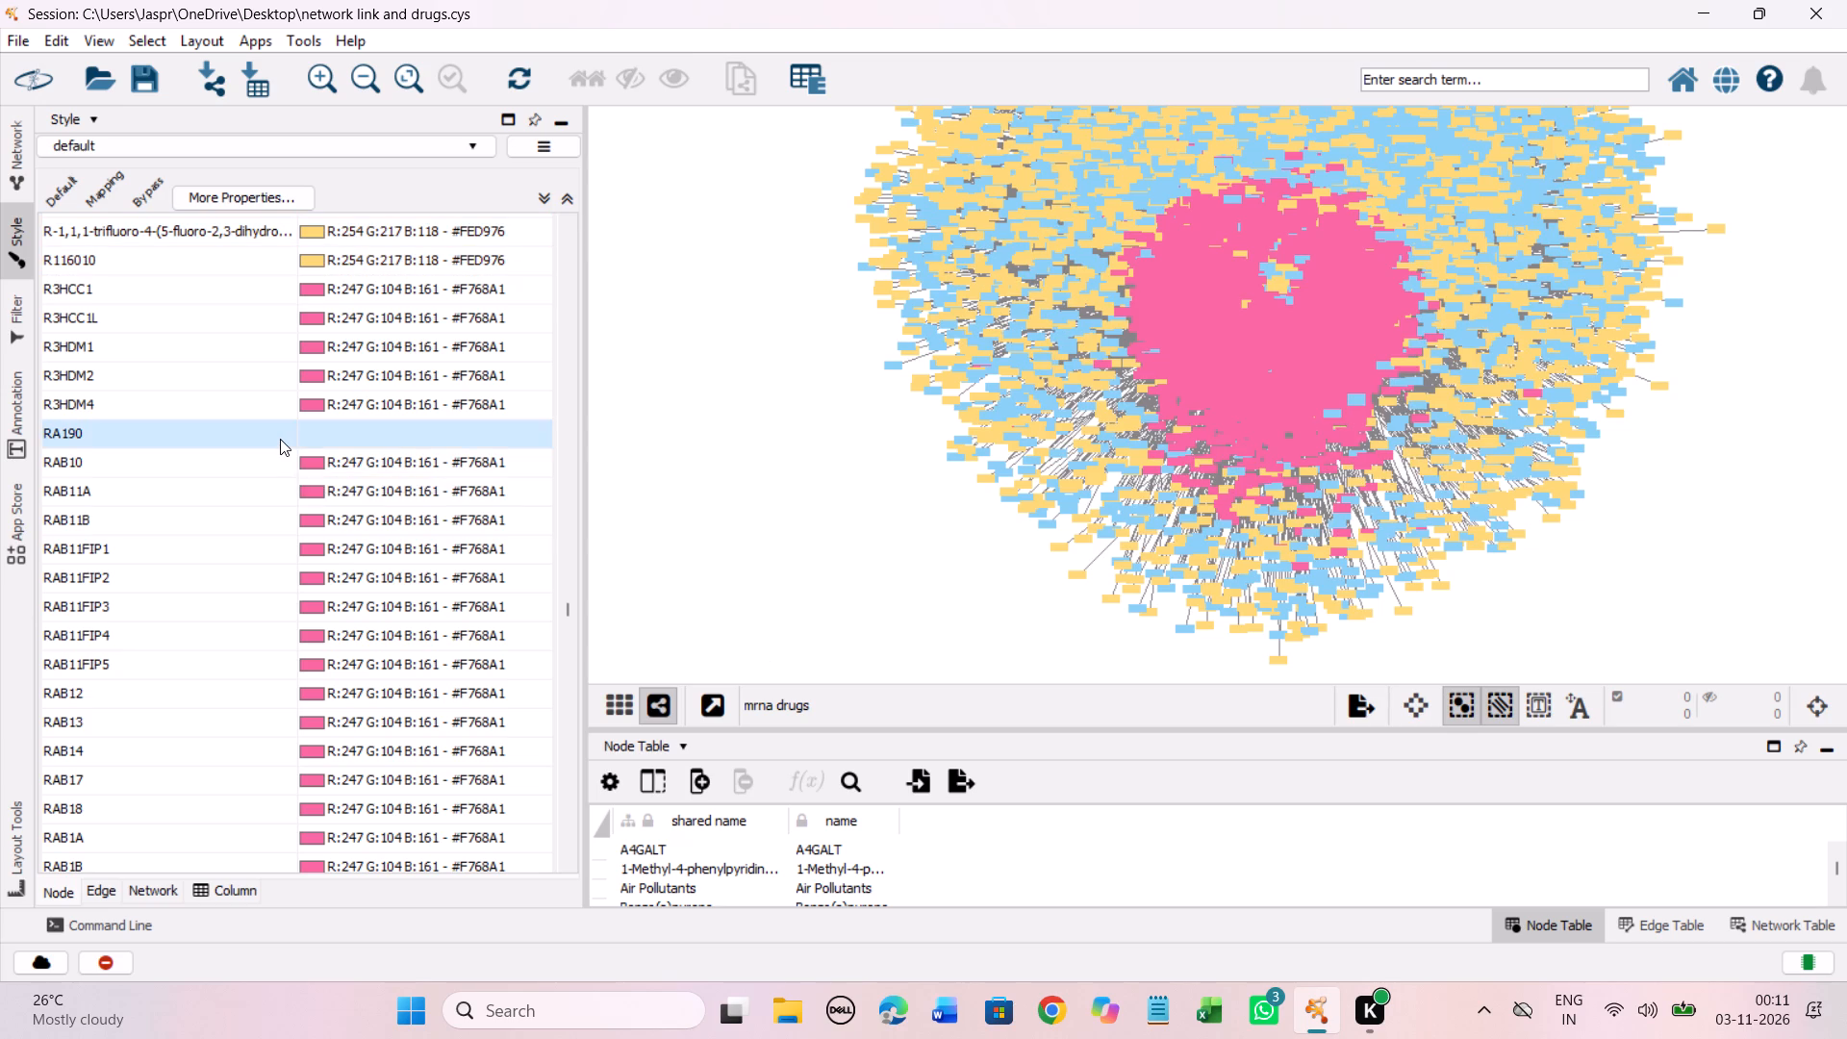
{"action": "right_click", "coordinate": [280, 439]}
{"action": "left_click", "coordinate": [617, 462]}
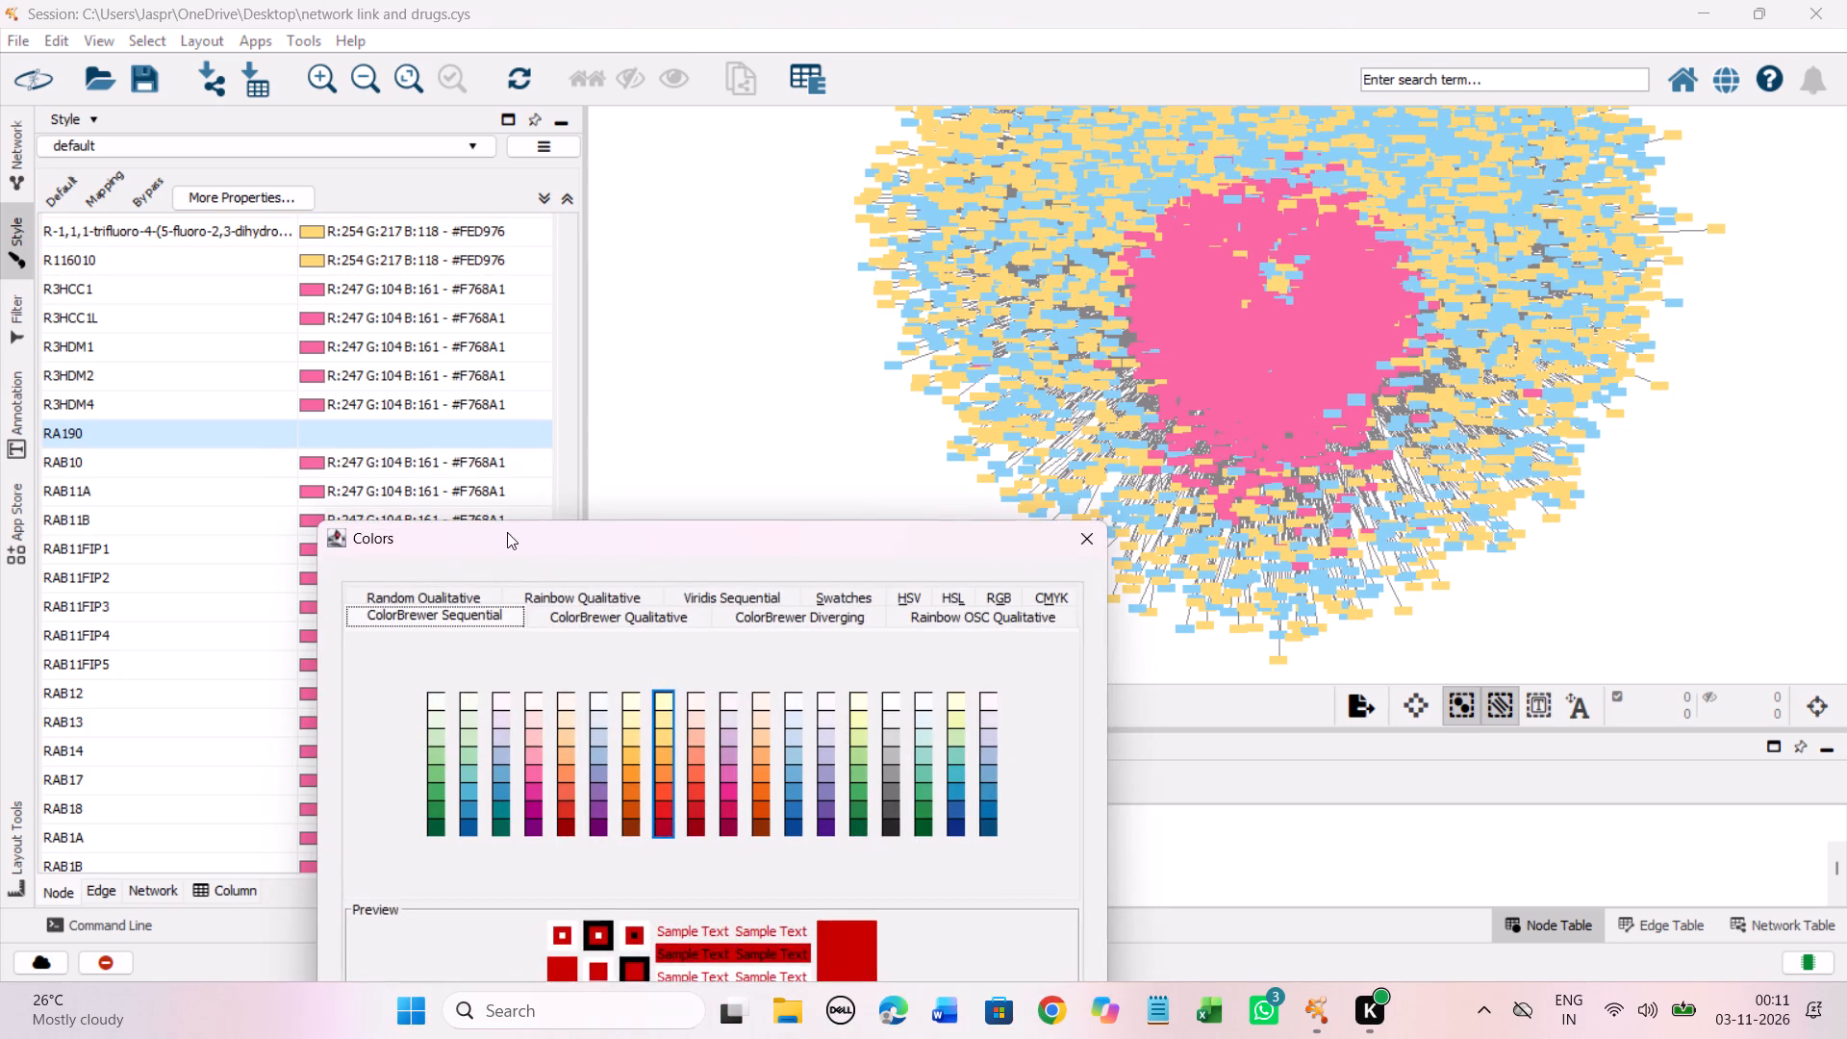
{"action": "left_click_drag", "start_coordinate": [493, 538], "coordinate": [470, 265]}
{"action": "left_click", "coordinate": [639, 465]}
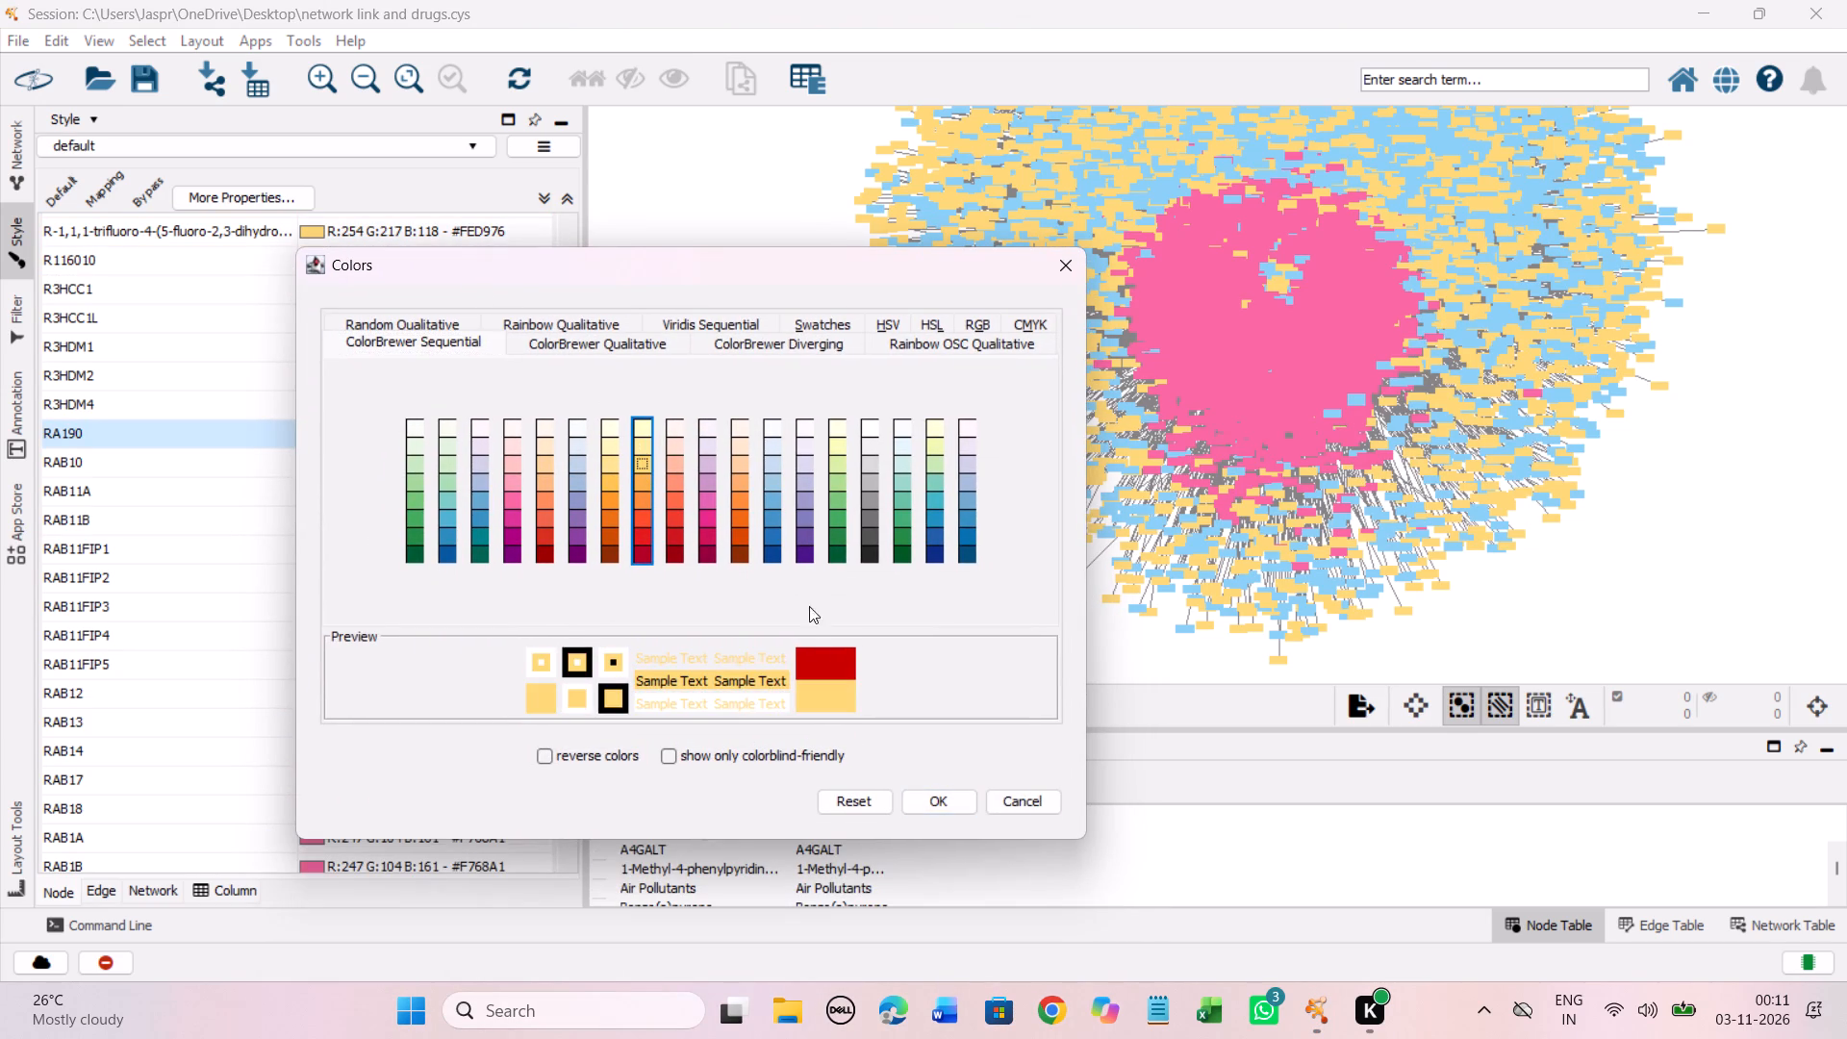
{"action": "left_click", "coordinate": [934, 794]}
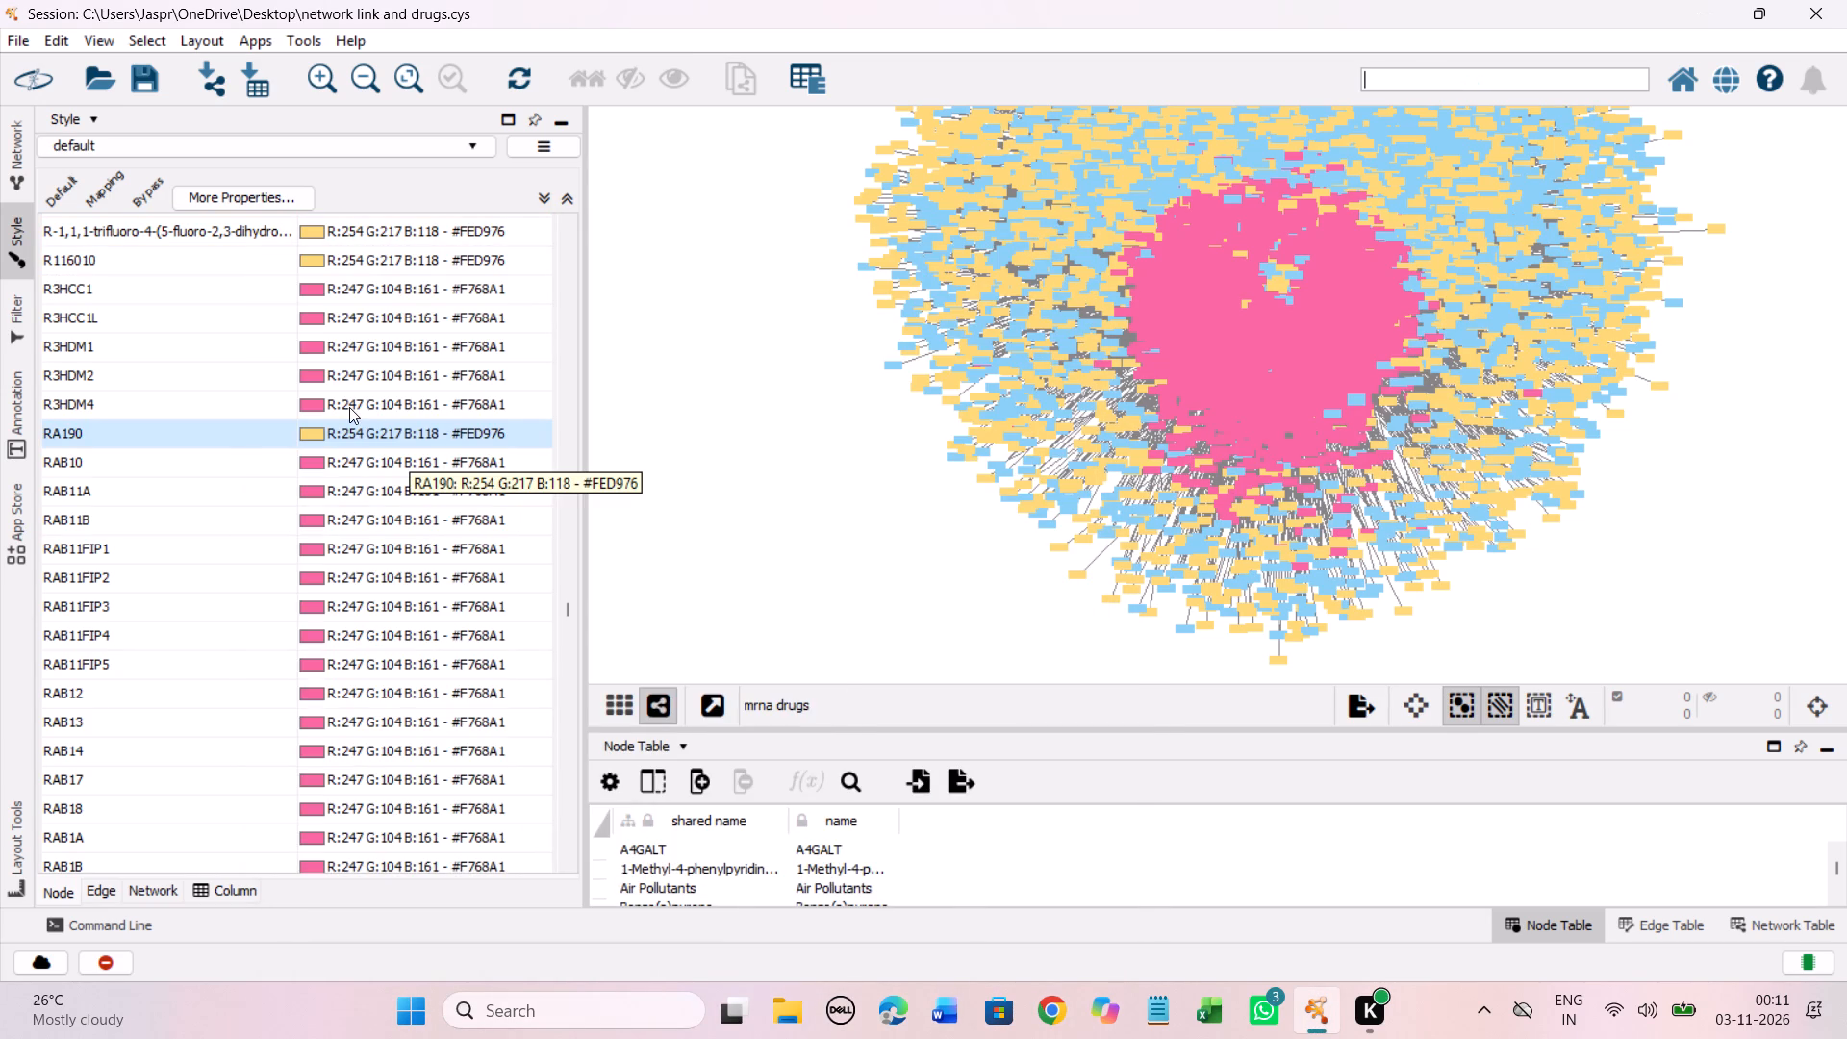
Set the discrete colour mapping of the unmapped entry RAPTA-T to the Yellow-Orange-Red shade #FED976.
{"action": "scroll", "coordinate": [349, 407], "scroll_direction": "down", "scroll_amount": 6}
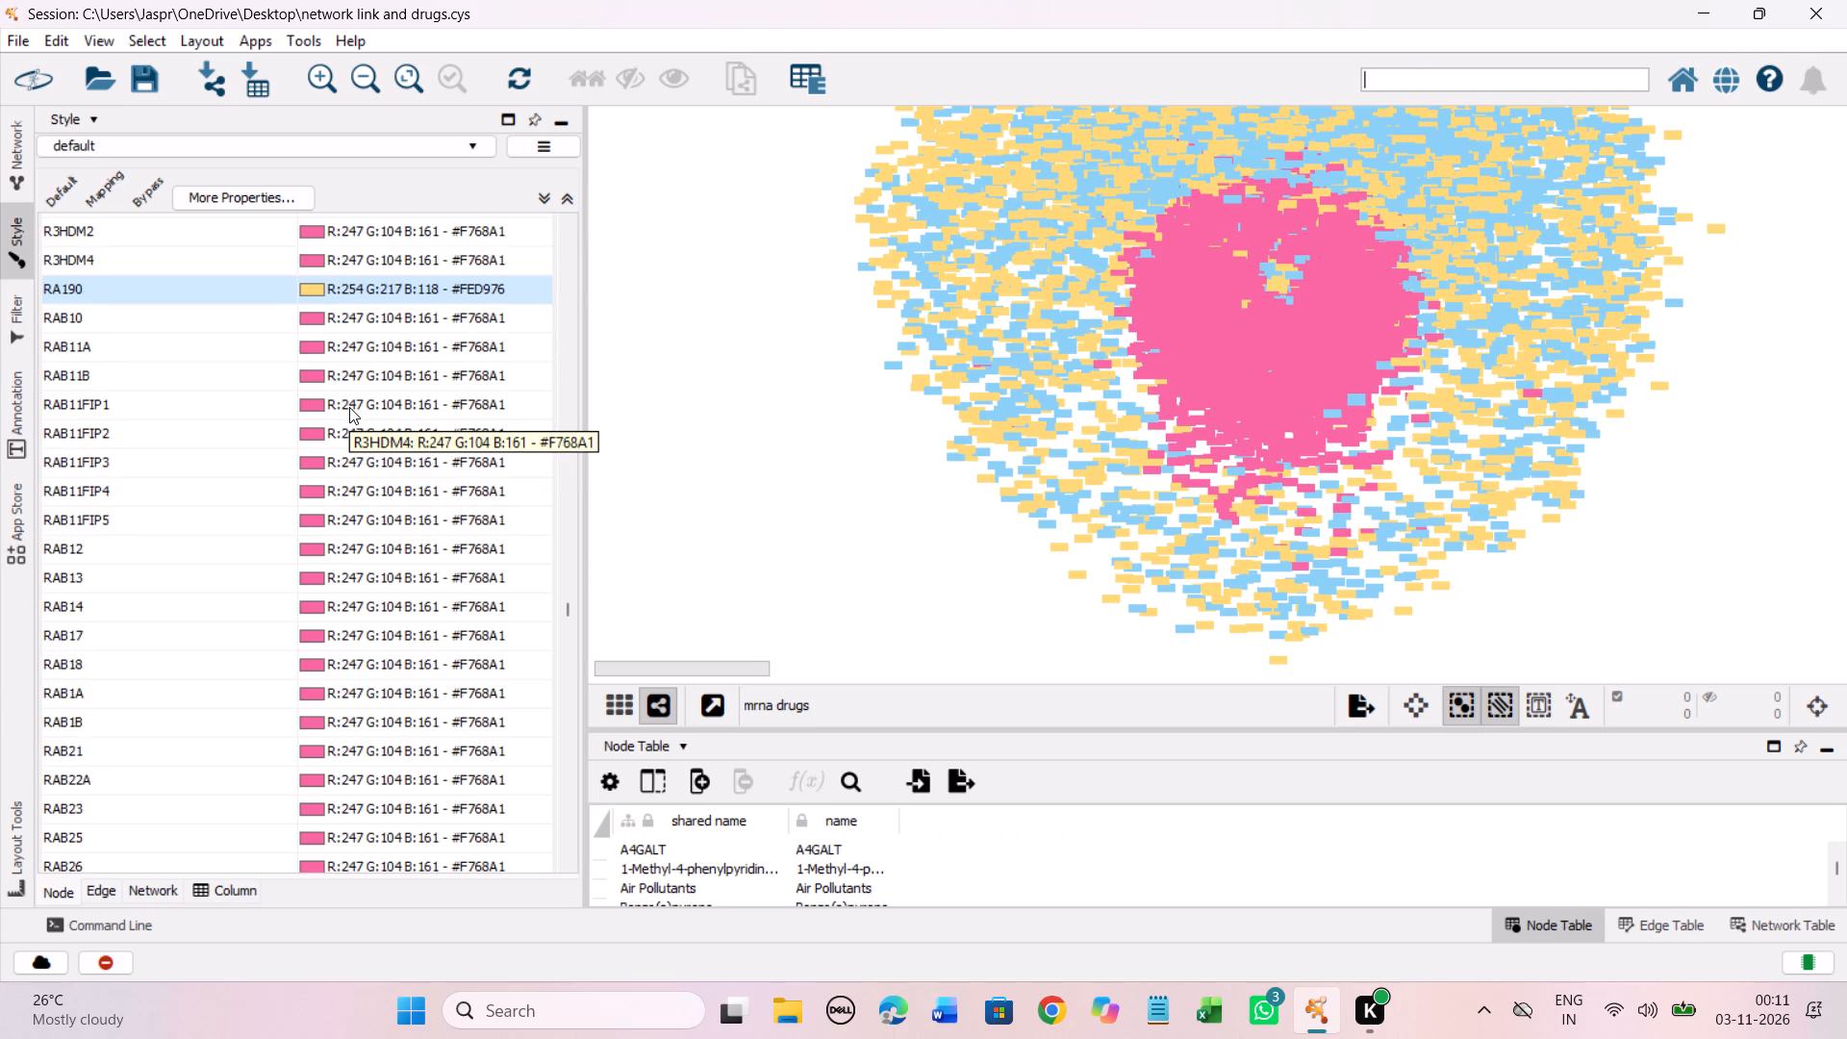
{"action": "scroll", "coordinate": [349, 407], "scroll_direction": "down", "scroll_amount": 20}
{"action": "scroll", "coordinate": [349, 407], "scroll_direction": "down", "scroll_amount": 17}
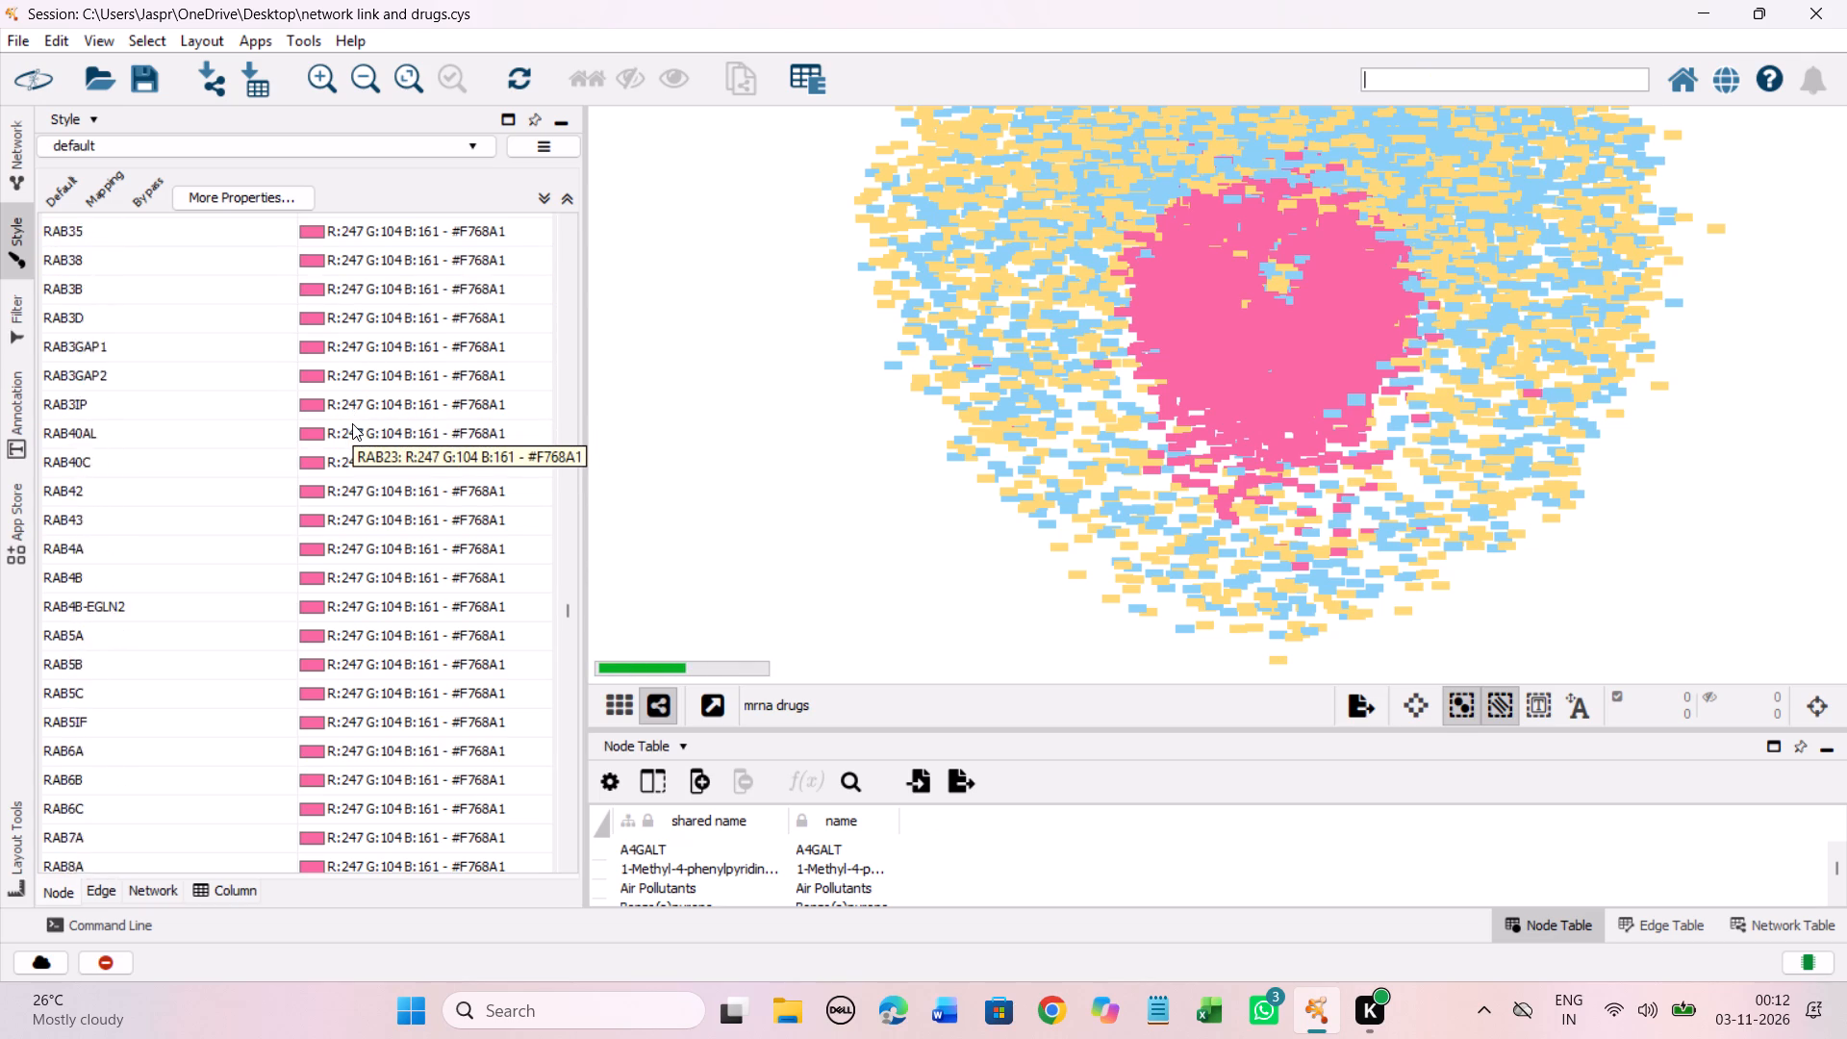
{"action": "scroll", "coordinate": [352, 423], "scroll_direction": "down", "scroll_amount": 20}
{"action": "scroll", "coordinate": [352, 423], "scroll_direction": "down", "scroll_amount": 17}
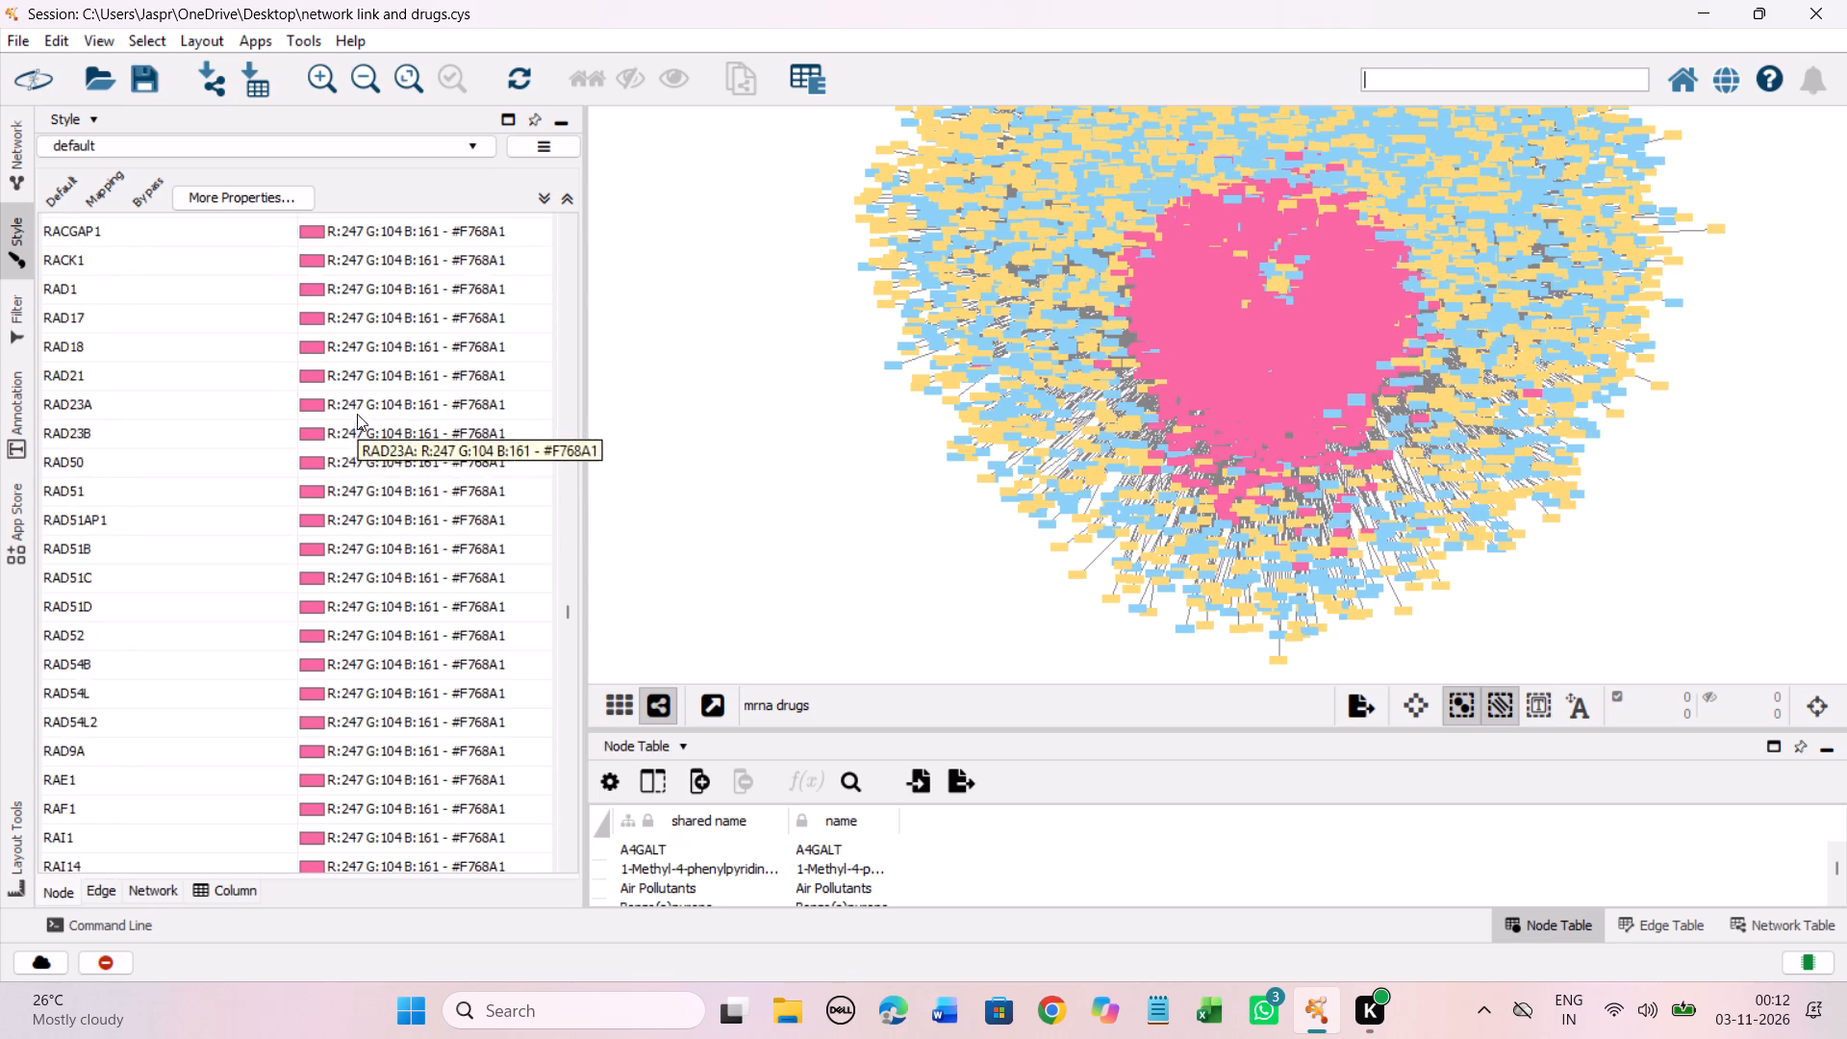
{"action": "scroll", "coordinate": [357, 414], "scroll_direction": "down", "scroll_amount": 20}
{"action": "scroll", "coordinate": [357, 414], "scroll_direction": "down", "scroll_amount": 14}
{"action": "scroll", "coordinate": [409, 473], "scroll_direction": "up", "scroll_amount": 1}
{"action": "scroll", "coordinate": [409, 478], "scroll_direction": "down", "scroll_amount": 5}
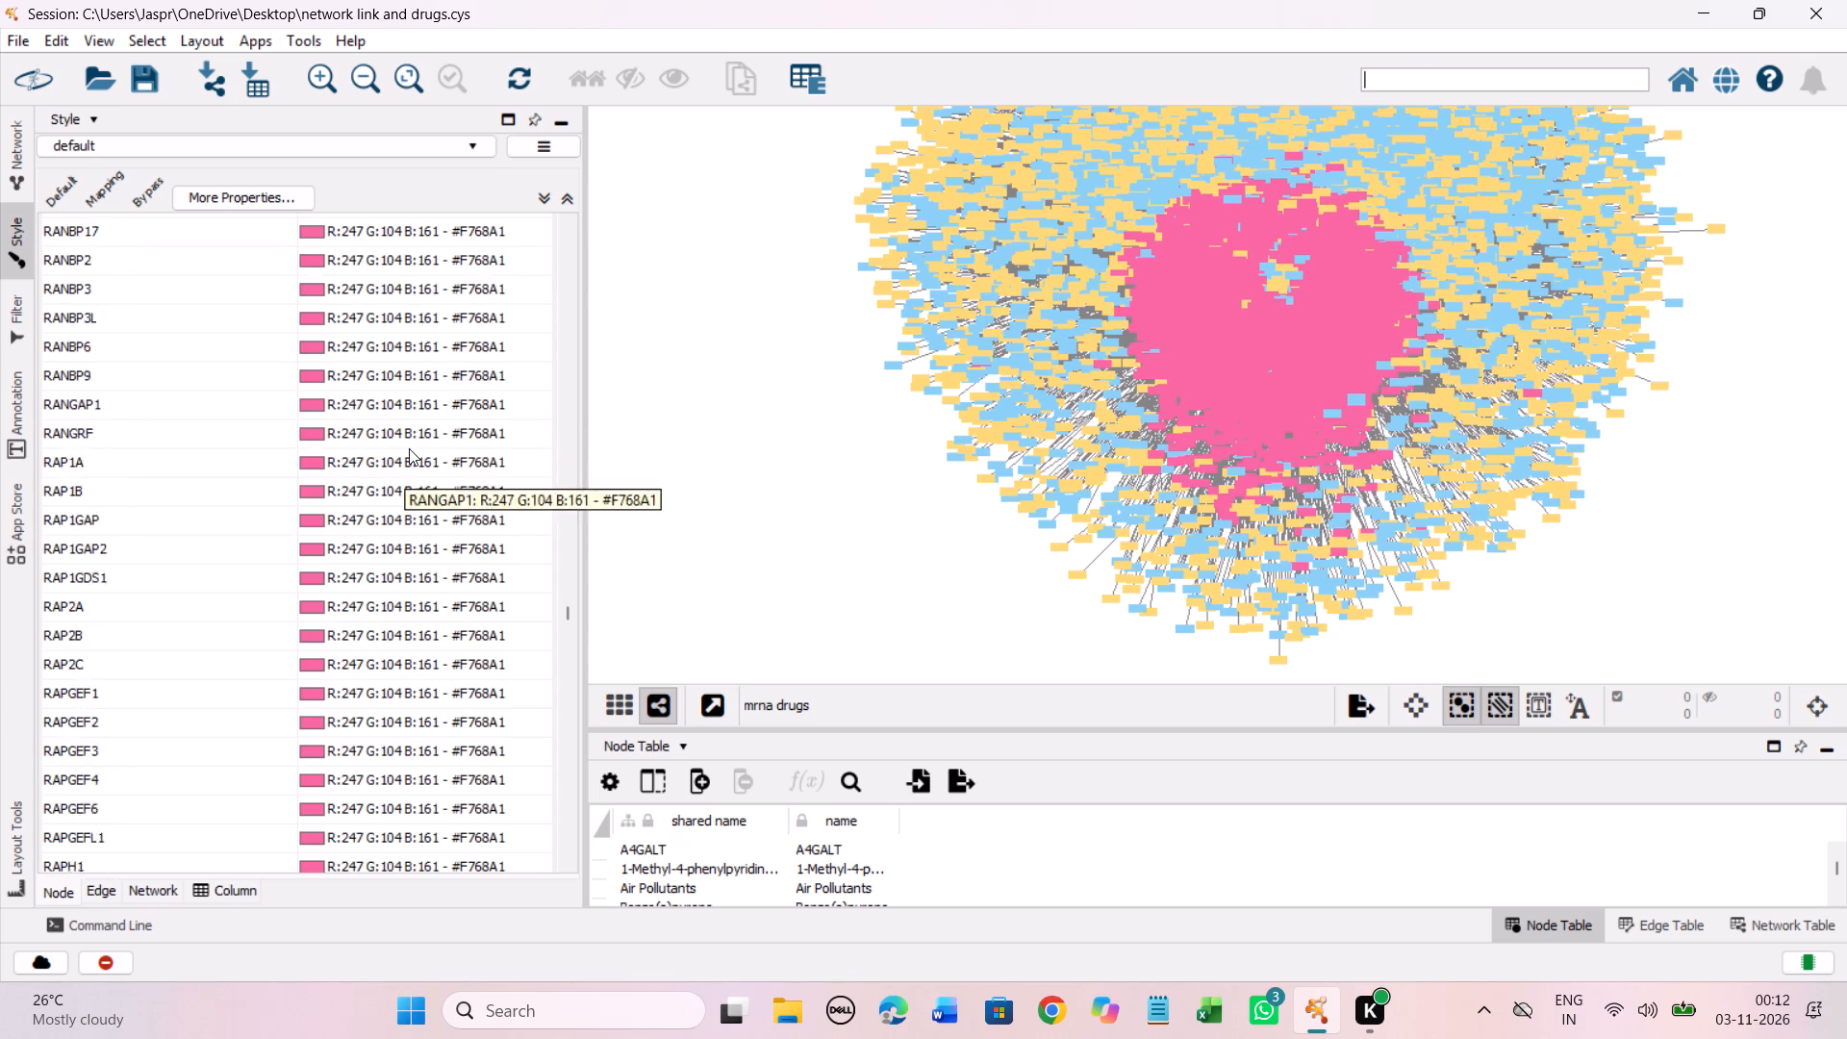
{"action": "scroll", "coordinate": [409, 448], "scroll_direction": "down", "scroll_amount": 20}
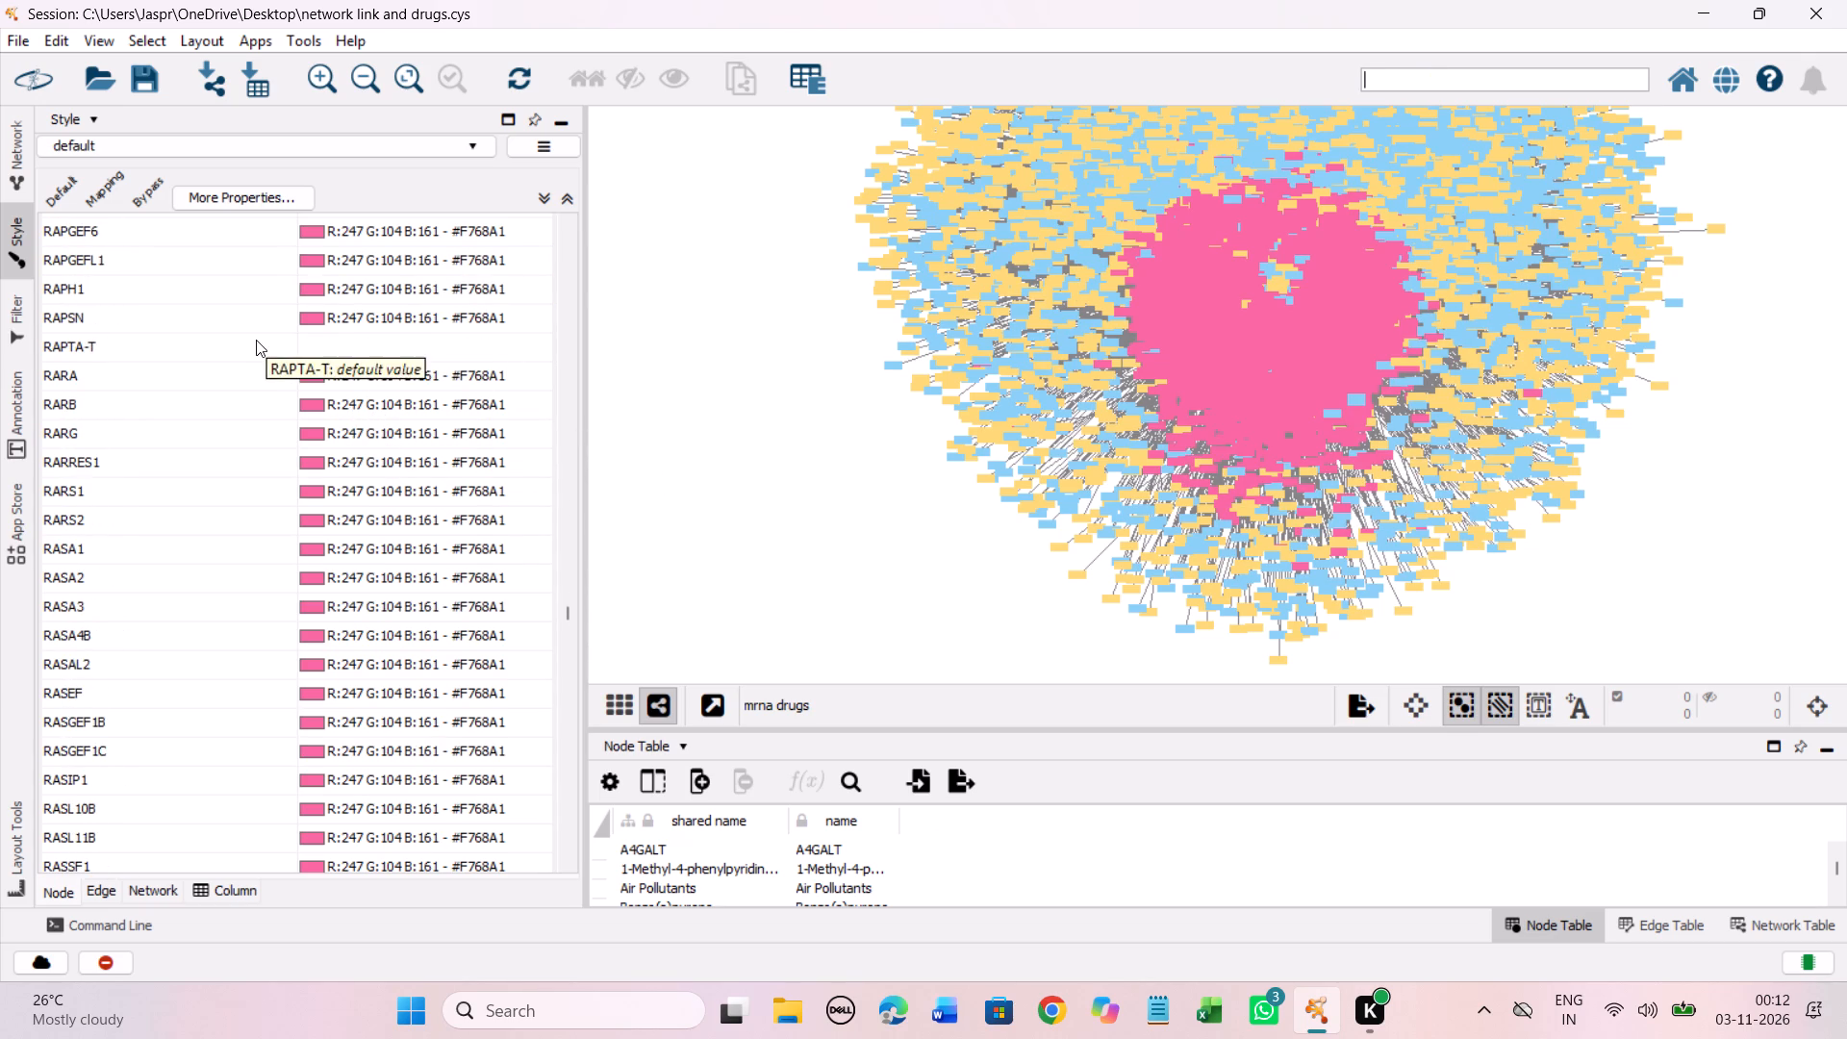
{"action": "left_click", "coordinate": [256, 340]}
{"action": "right_click", "coordinate": [256, 340]}
{"action": "left_click", "coordinate": [638, 366]}
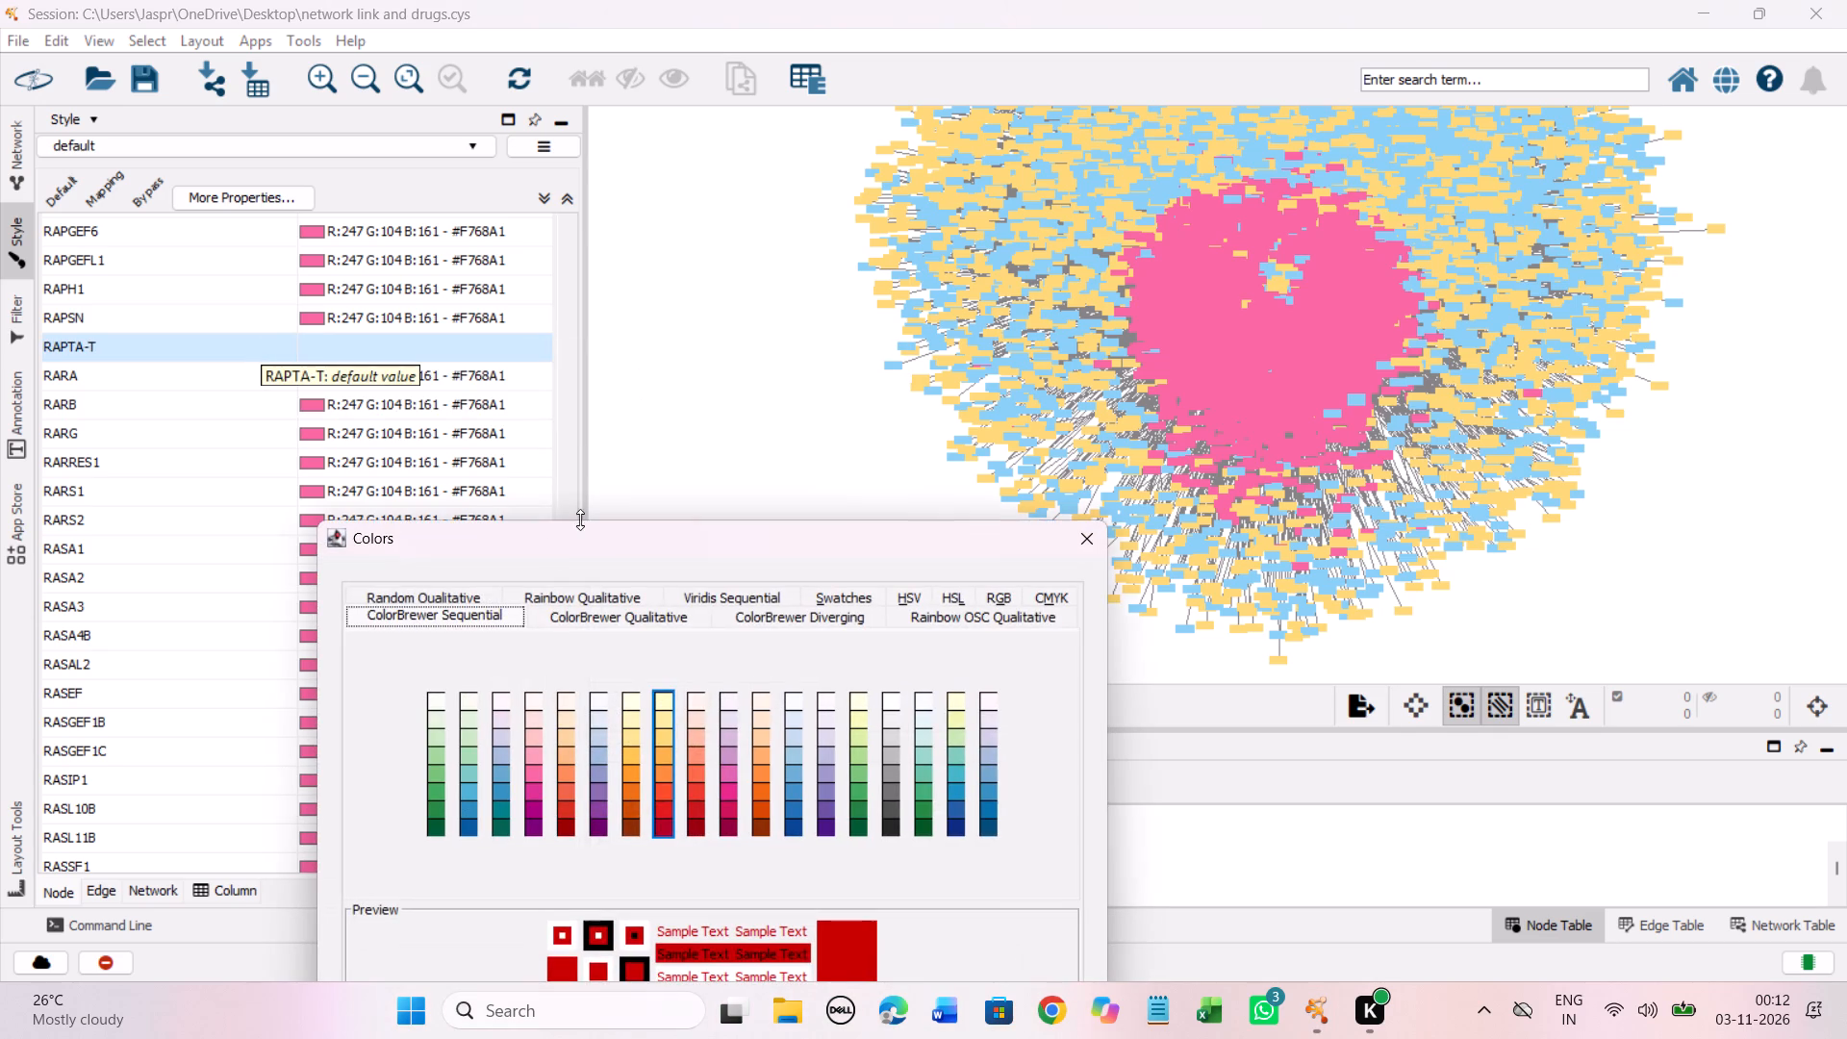
{"action": "left_click_drag", "start_coordinate": [496, 559], "coordinate": [563, 379]}
{"action": "left_click_drag", "start_coordinate": [401, 540], "coordinate": [569, 346]}
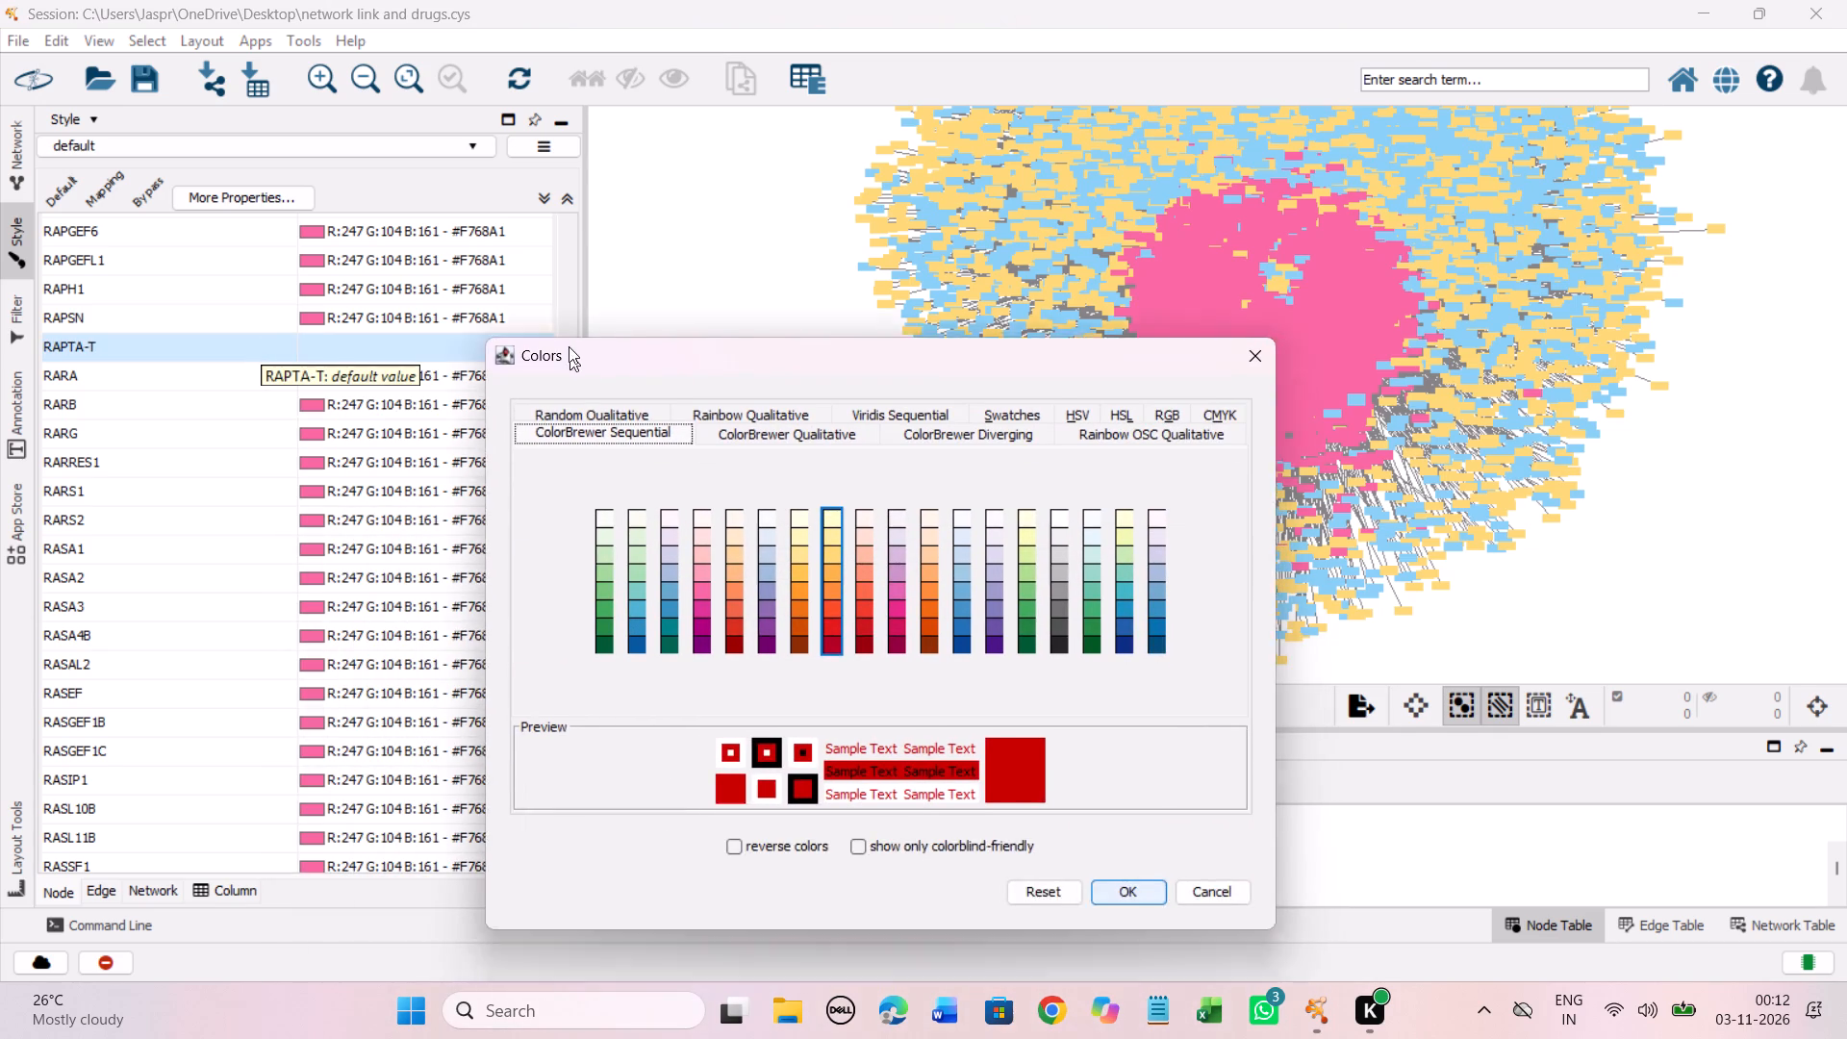
{"action": "left_click_drag", "start_coordinate": [569, 346], "coordinate": [564, 298]}
{"action": "left_click", "coordinate": [819, 490]}
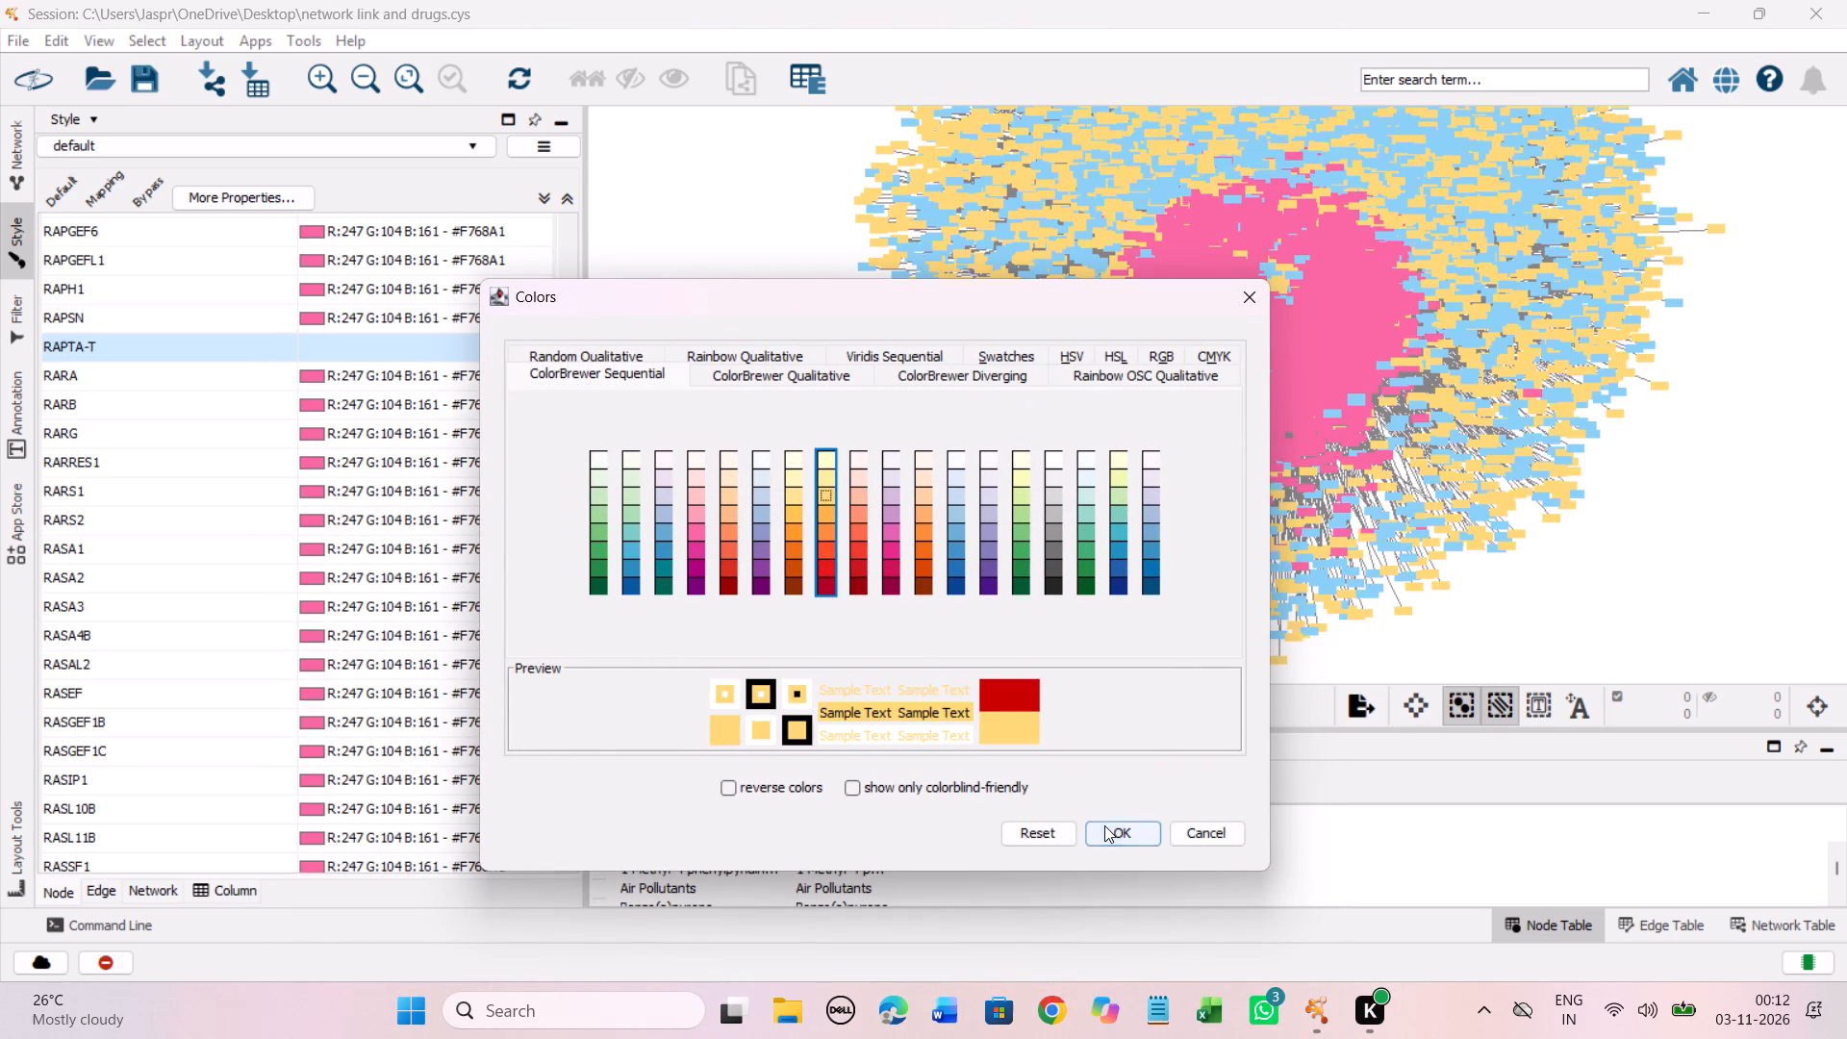
{"action": "left_click", "coordinate": [1104, 825]}
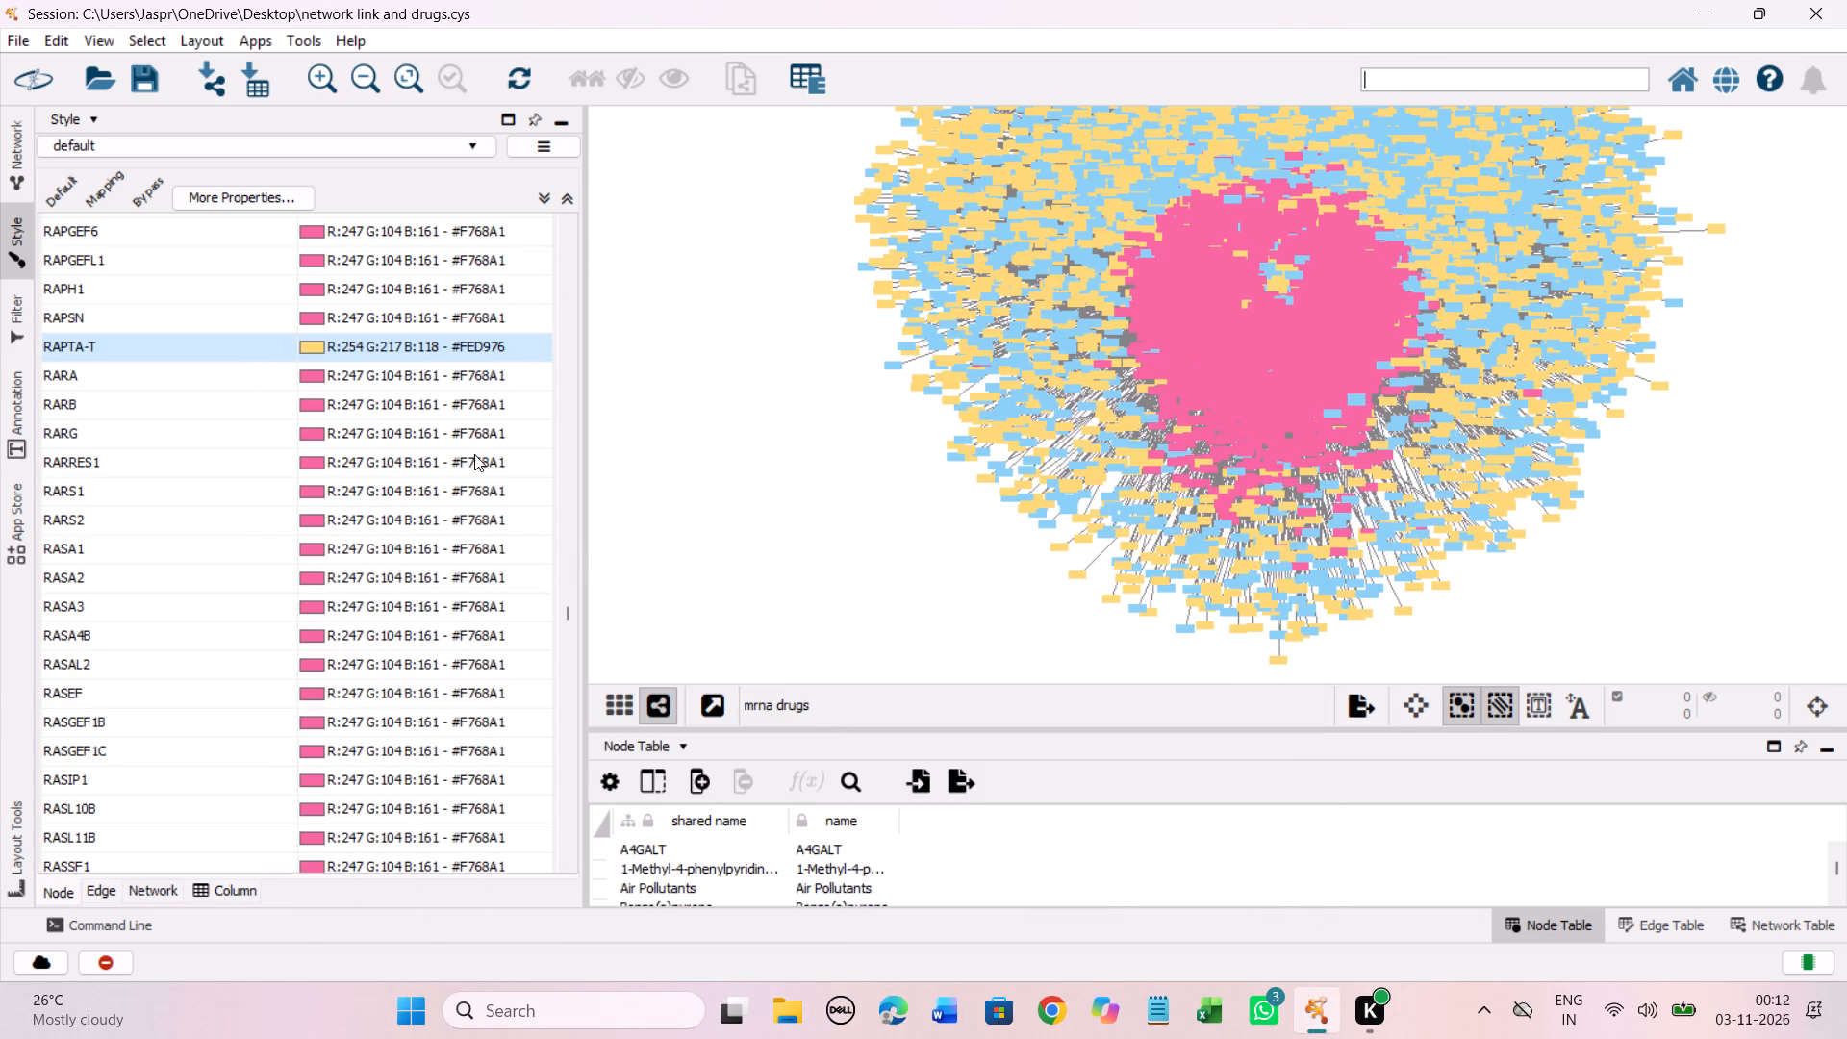
Set the discrete colour mapping of the unmapped entry RD162 compound to the Yellow-Orange-Red shade #FED976.
{"action": "scroll", "coordinate": [474, 454], "scroll_direction": "down", "scroll_amount": 1}
{"action": "scroll", "coordinate": [474, 454], "scroll_direction": "down", "scroll_amount": 20}
{"action": "scroll", "coordinate": [474, 454], "scroll_direction": "down", "scroll_amount": 10}
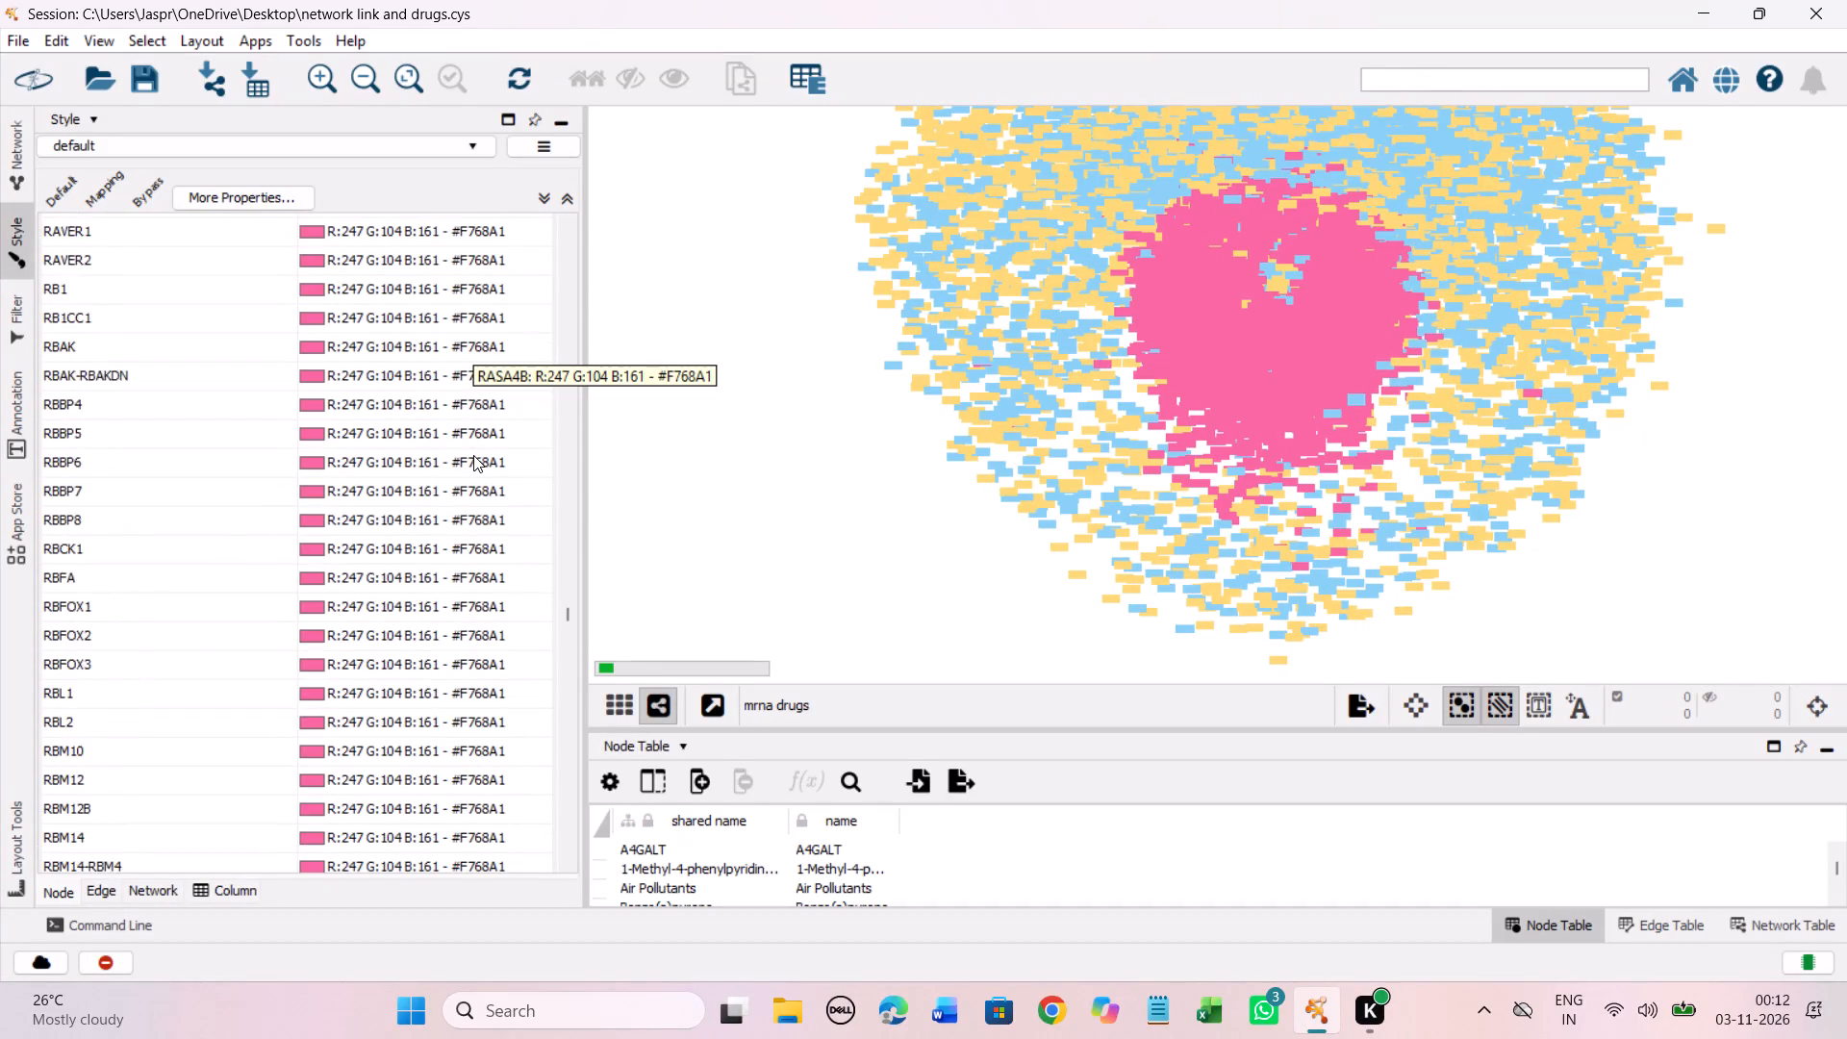
{"action": "scroll", "coordinate": [473, 455], "scroll_direction": "down", "scroll_amount": 20}
{"action": "scroll", "coordinate": [473, 455], "scroll_direction": "down", "scroll_amount": 17}
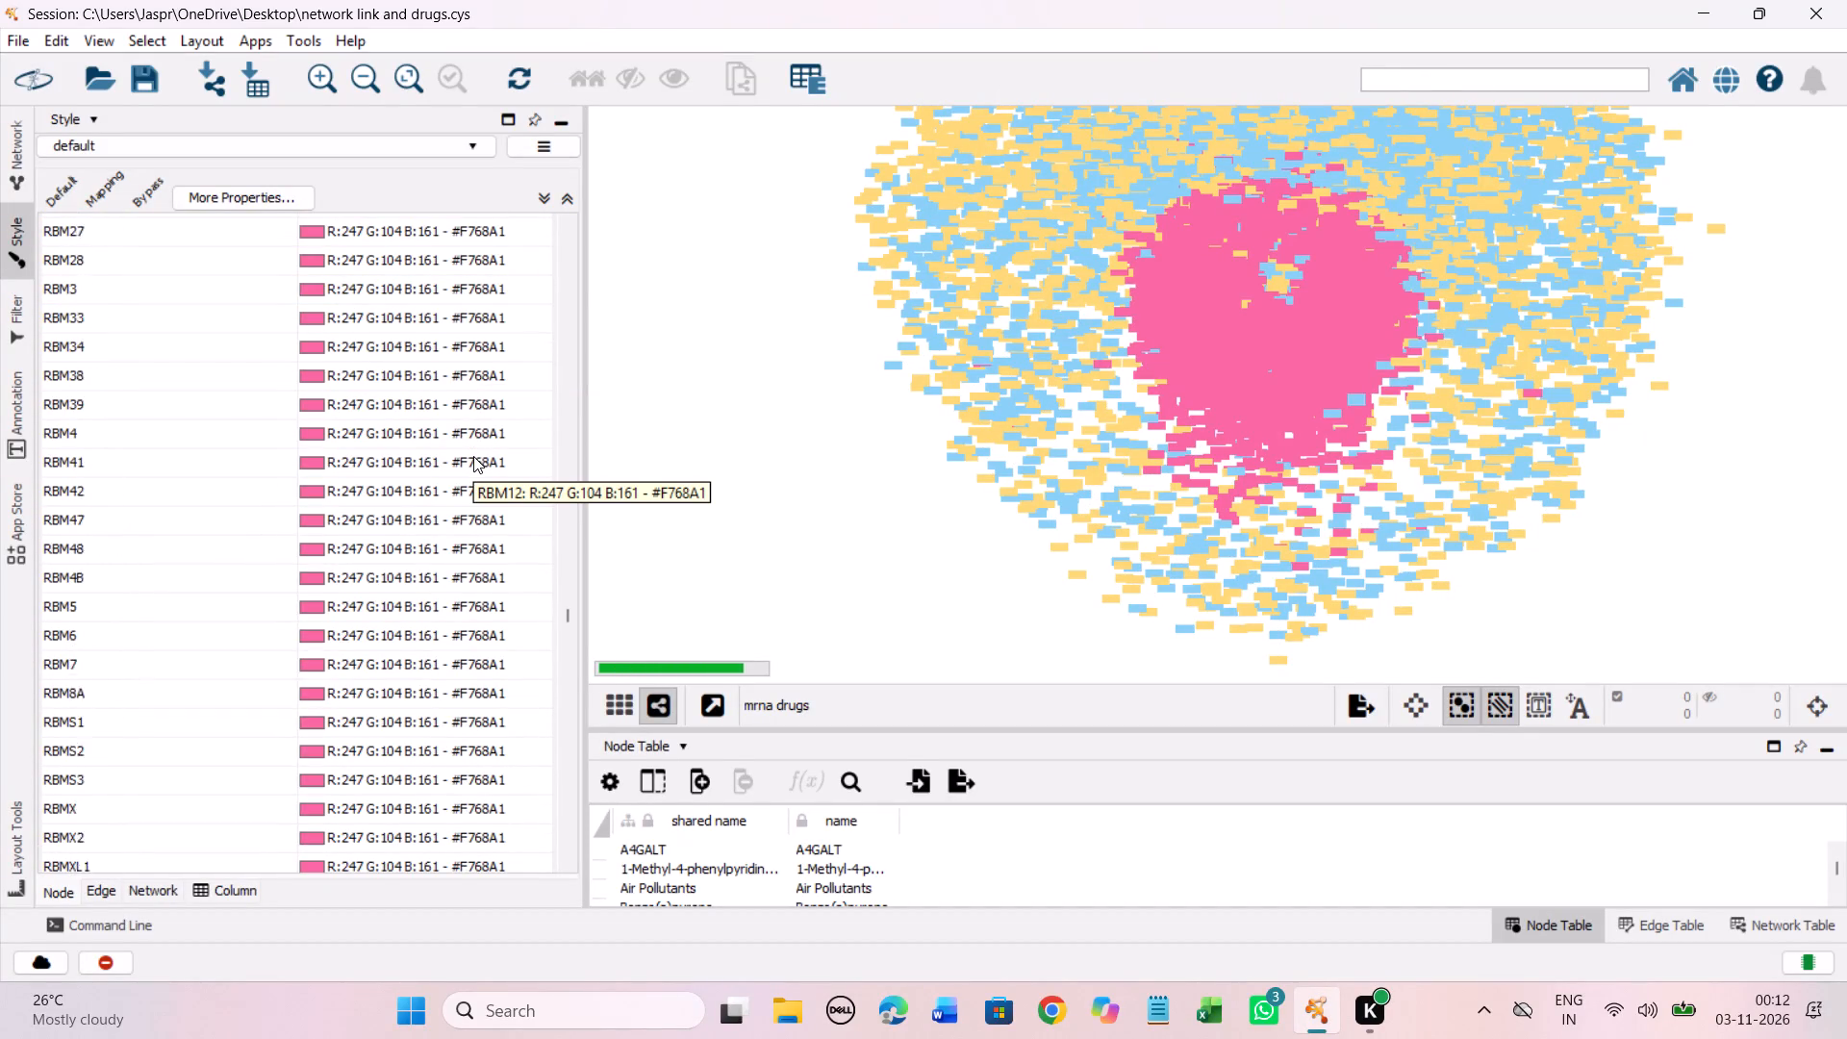
{"action": "scroll", "coordinate": [473, 456], "scroll_direction": "down", "scroll_amount": 20}
{"action": "scroll", "coordinate": [473, 456], "scroll_direction": "down", "scroll_amount": 11}
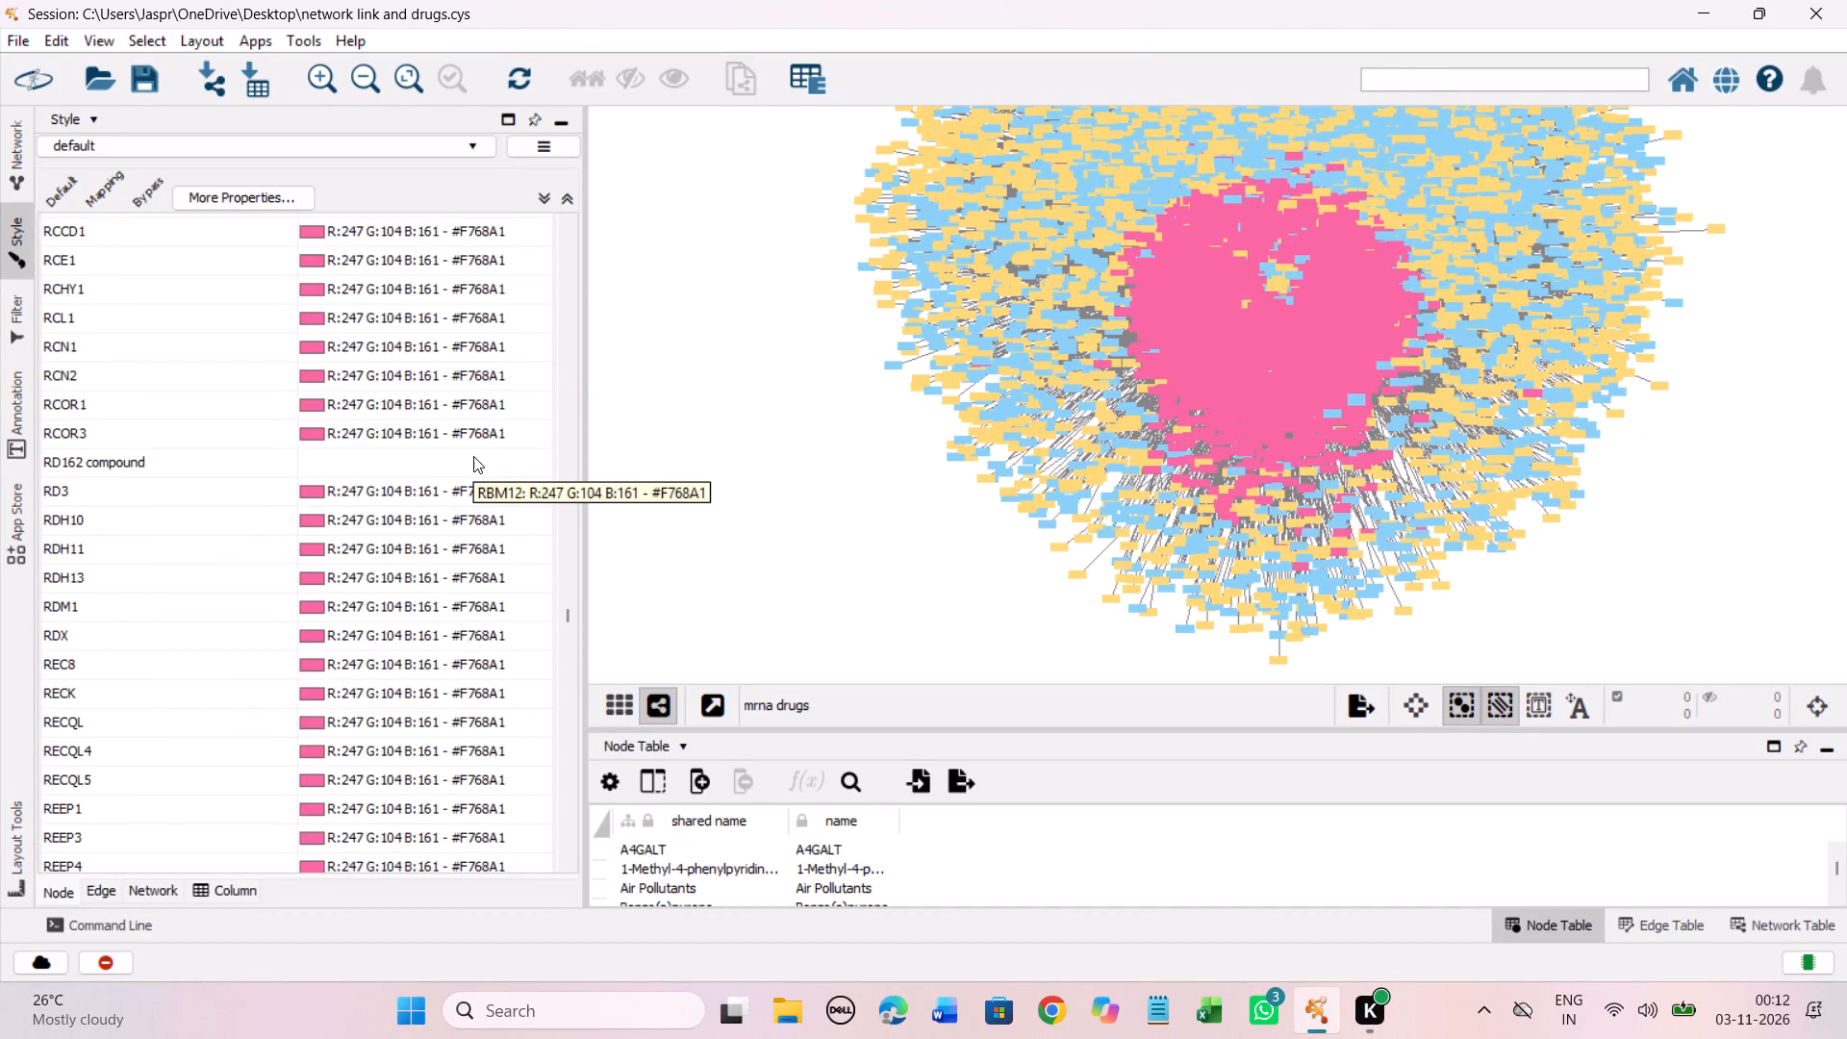
{"action": "left_click", "coordinate": [266, 457]}
{"action": "right_click", "coordinate": [266, 457]}
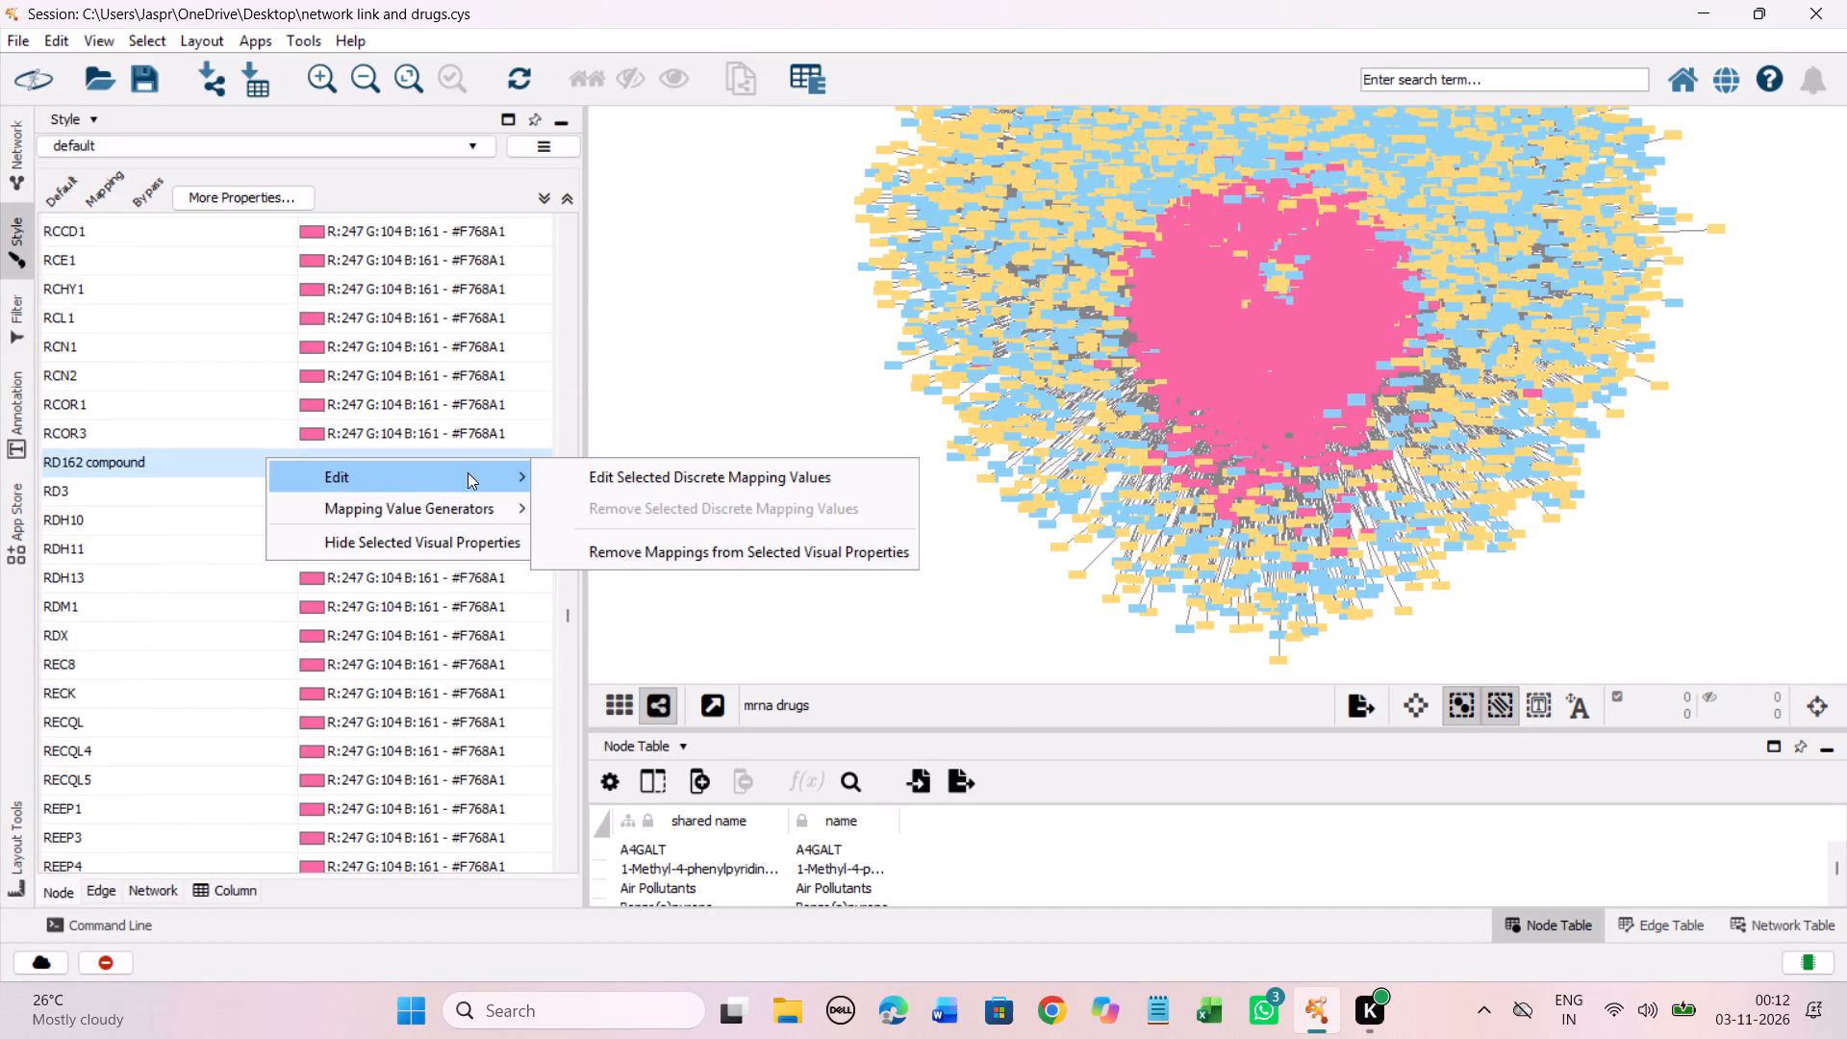
{"action": "left_click", "coordinate": [577, 476]}
{"action": "left_click_drag", "start_coordinate": [496, 547], "coordinate": [532, 274]}
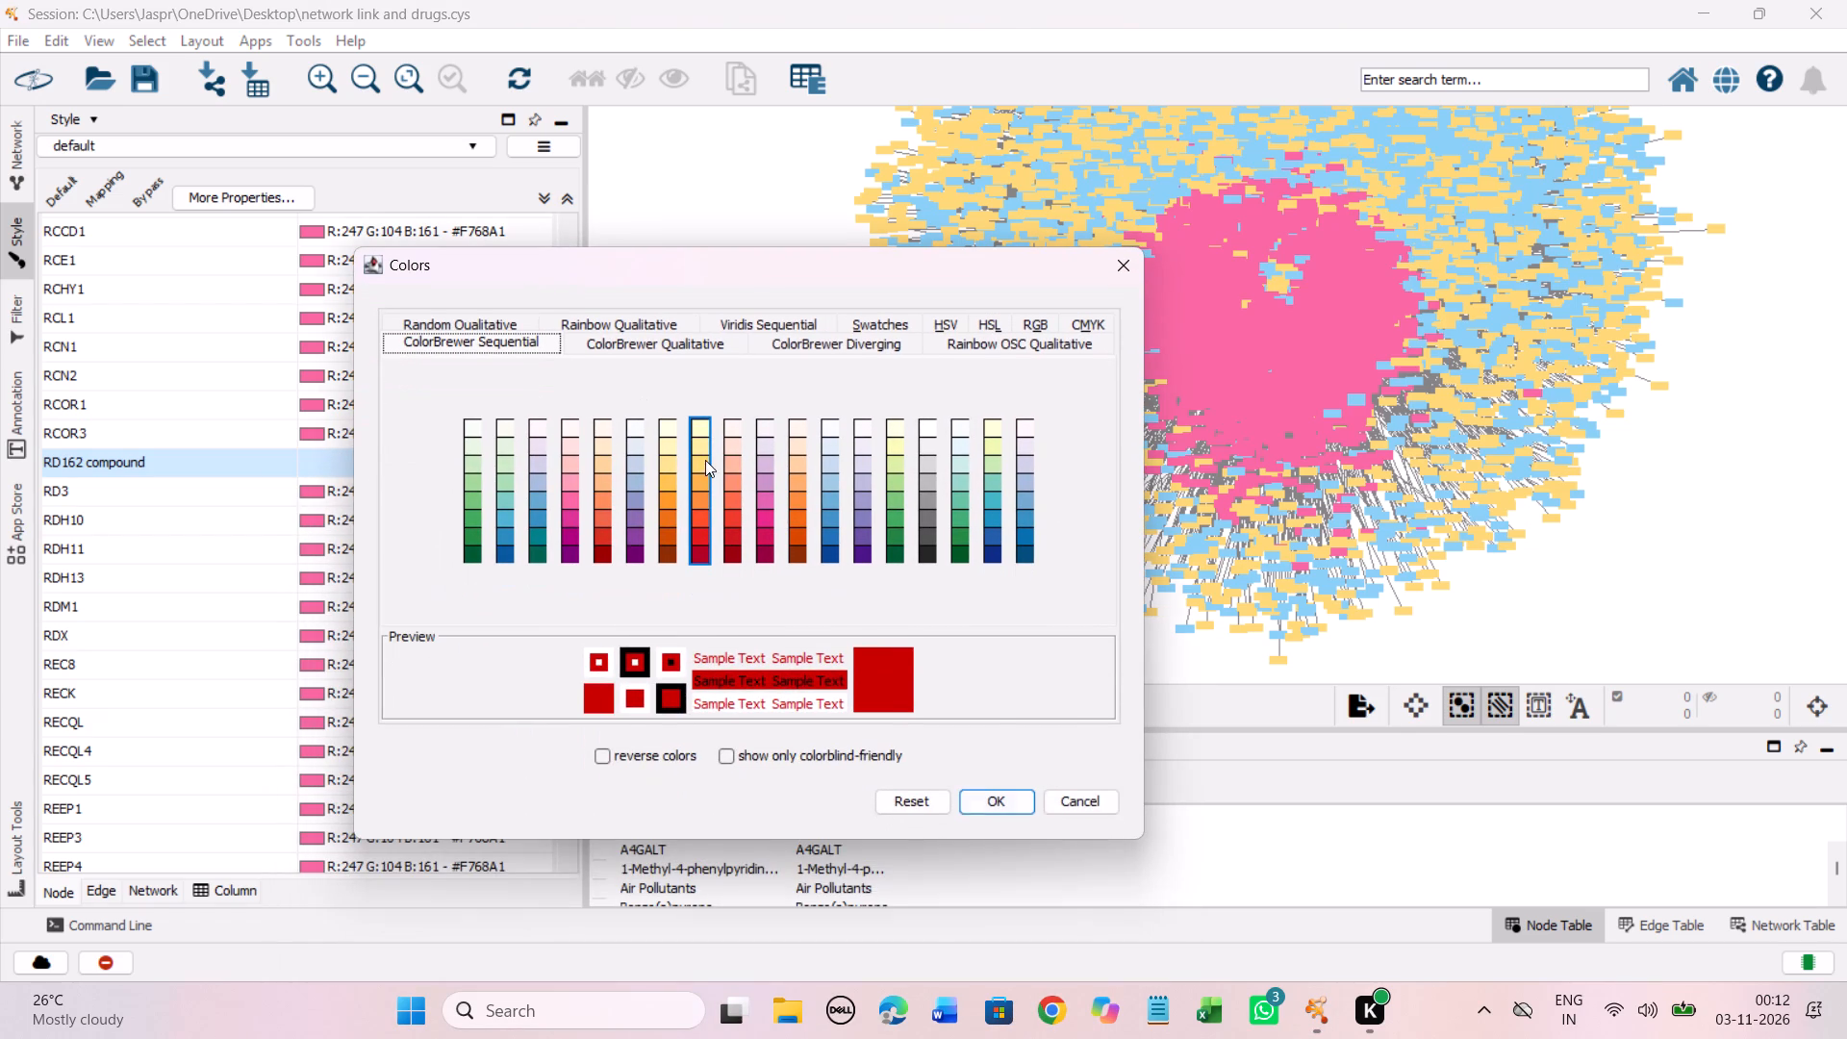
{"action": "left_click", "coordinate": [700, 466]}
{"action": "left_click", "coordinate": [991, 798]}
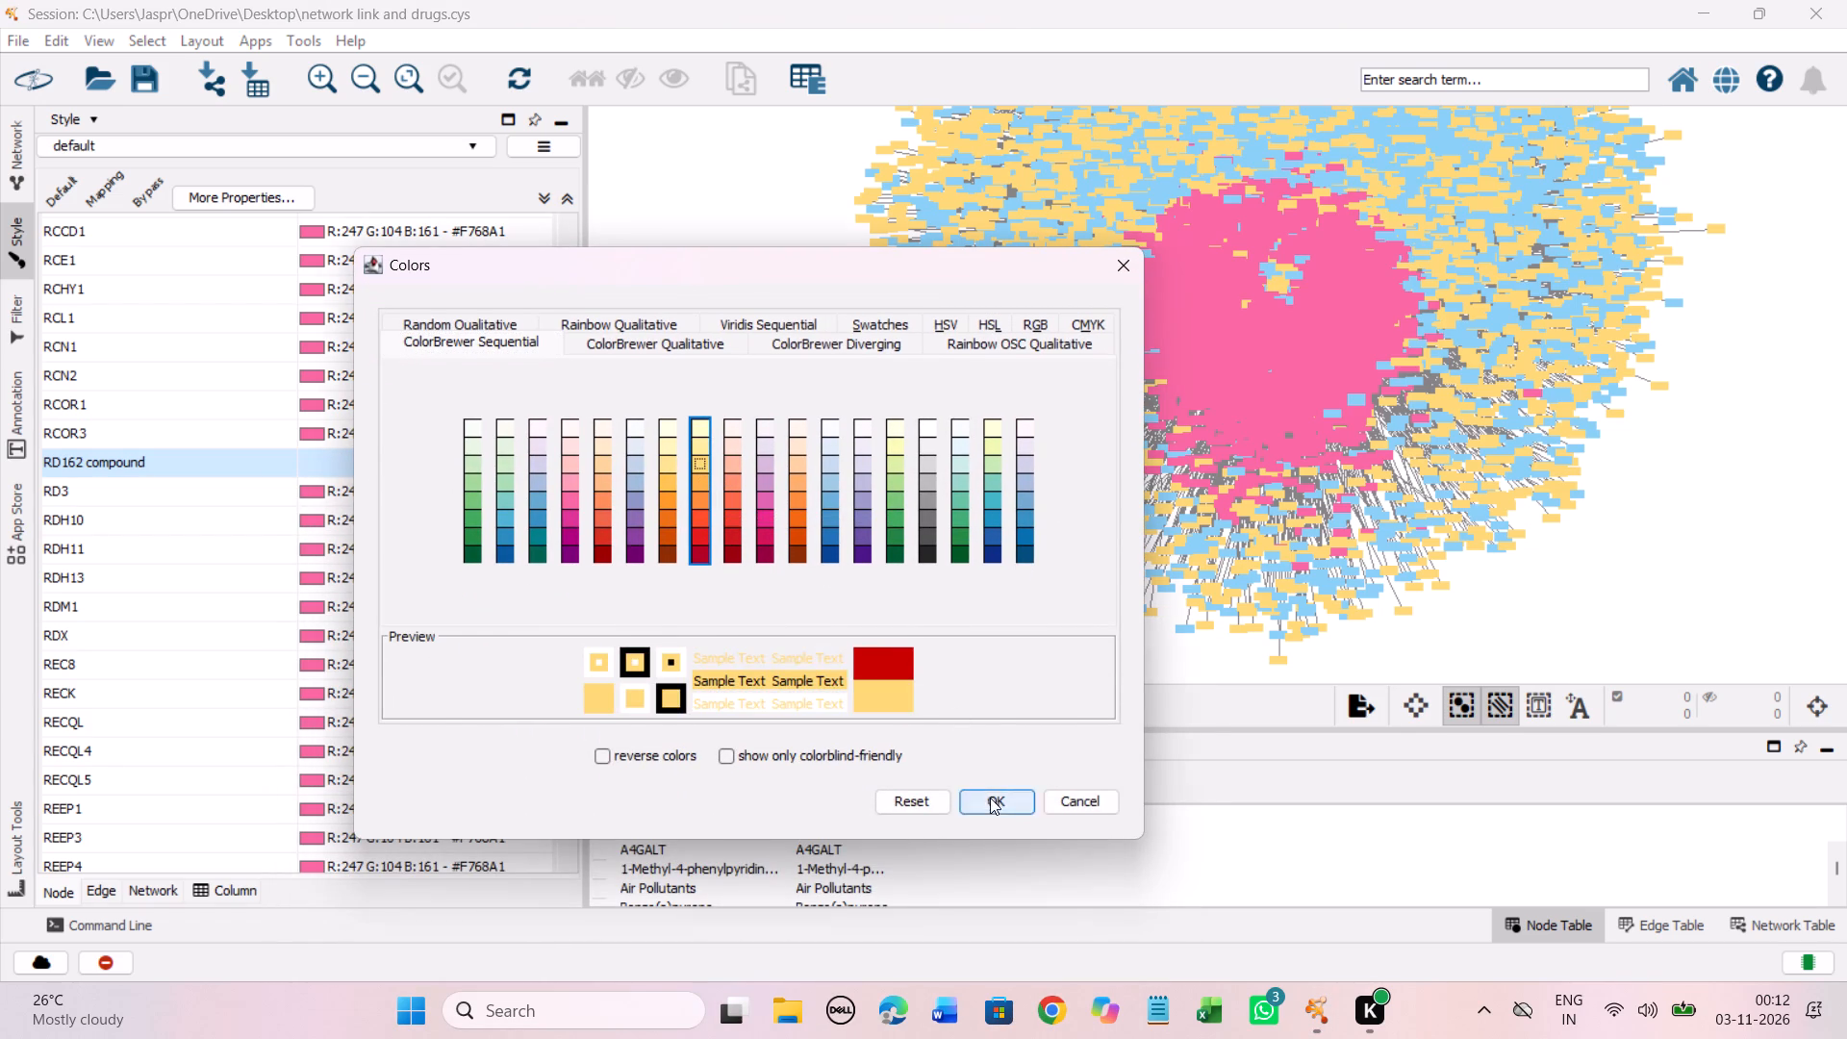
Set the discrete colour mapping of the unmapped entries RG2833, RG7112 and RG7800 together to the Yellow-Orange-Red shade #FED976.
{"action": "scroll", "coordinate": [352, 425], "scroll_direction": "down", "scroll_amount": 5}
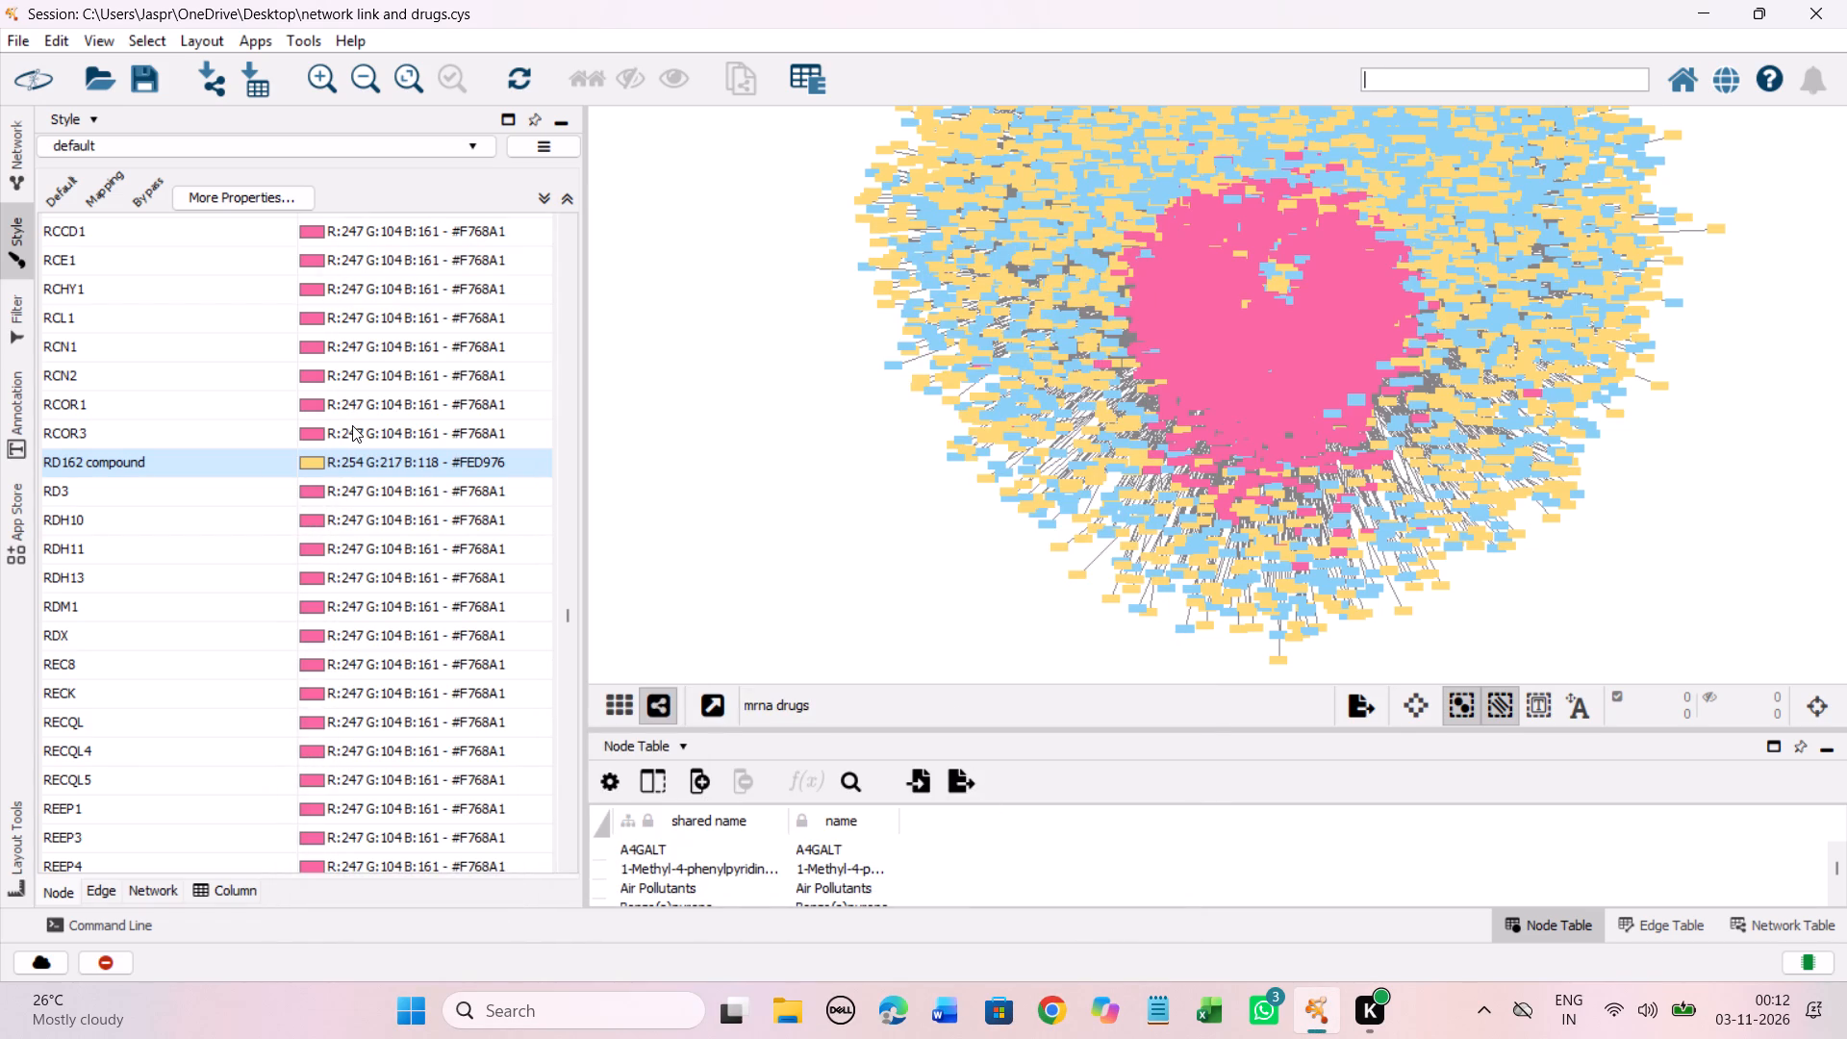
{"action": "scroll", "coordinate": [362, 427], "scroll_direction": "down", "scroll_amount": 13}
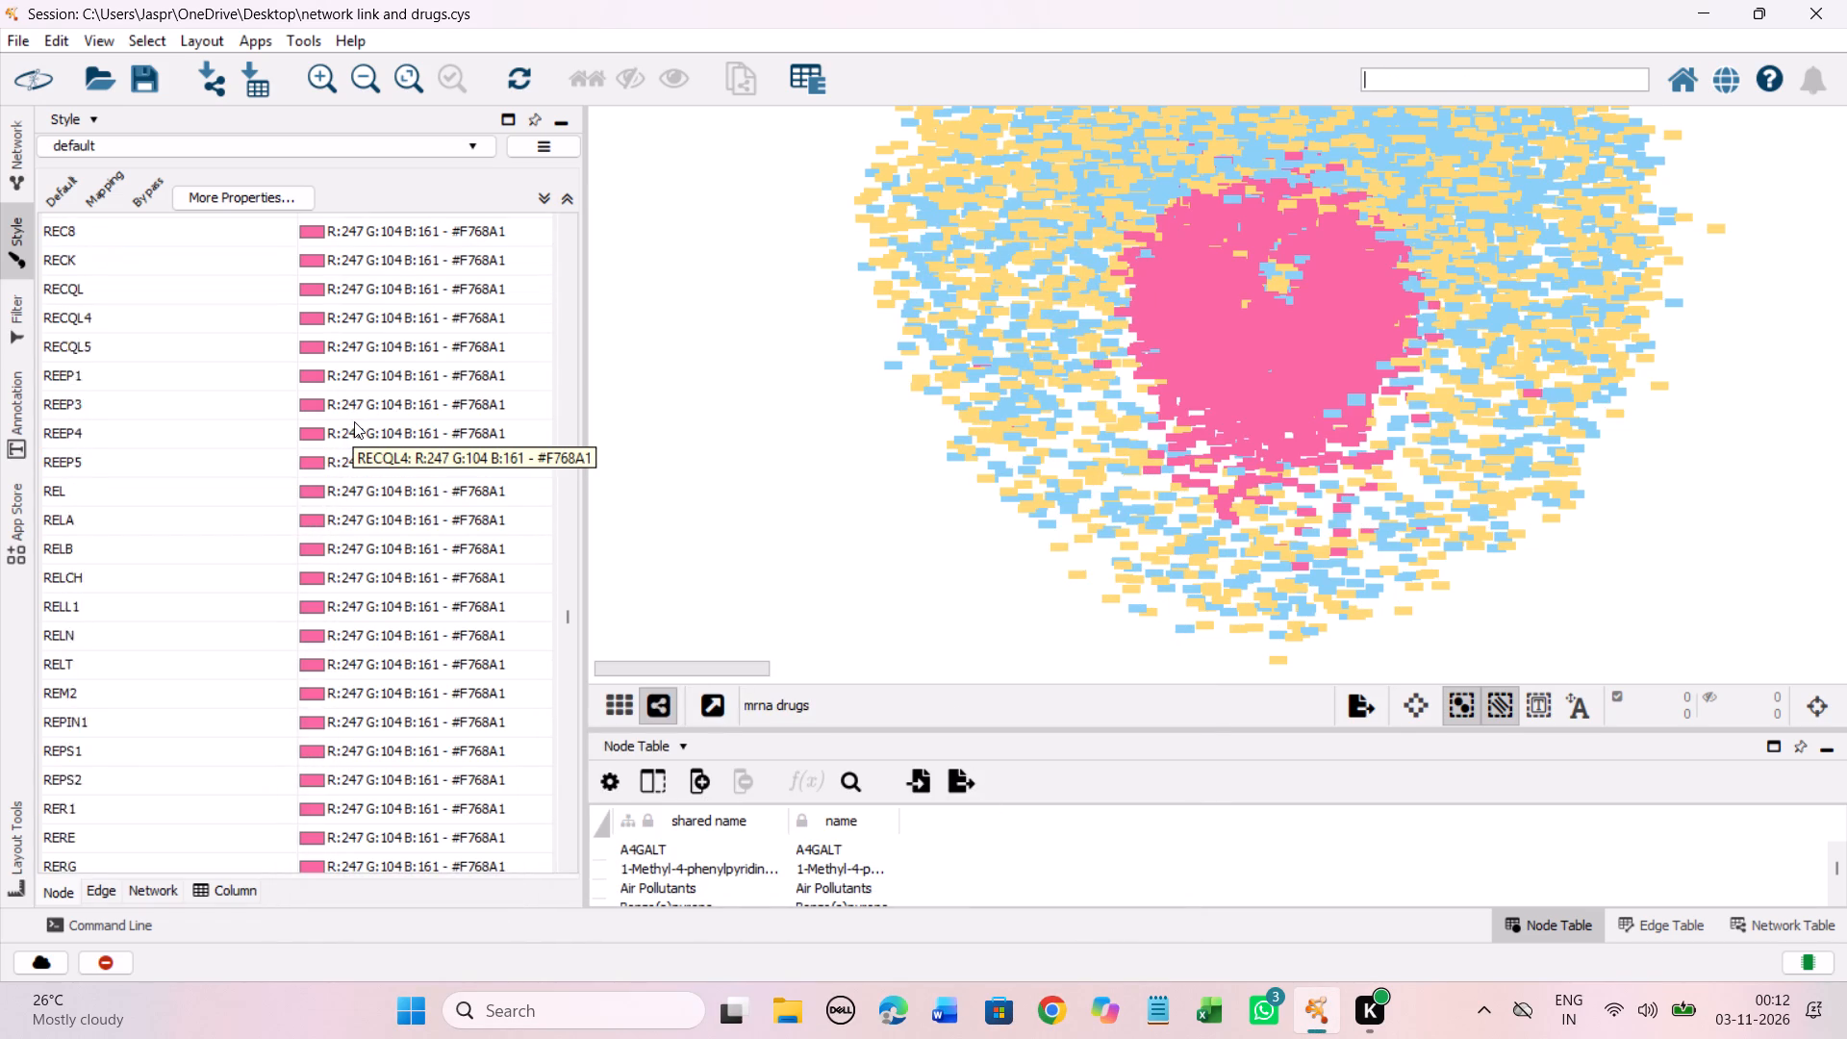
{"action": "scroll", "coordinate": [354, 421], "scroll_direction": "down", "scroll_amount": 20}
{"action": "scroll", "coordinate": [354, 421], "scroll_direction": "down", "scroll_amount": 20}
{"action": "scroll", "coordinate": [354, 421], "scroll_direction": "down", "scroll_amount": 1}
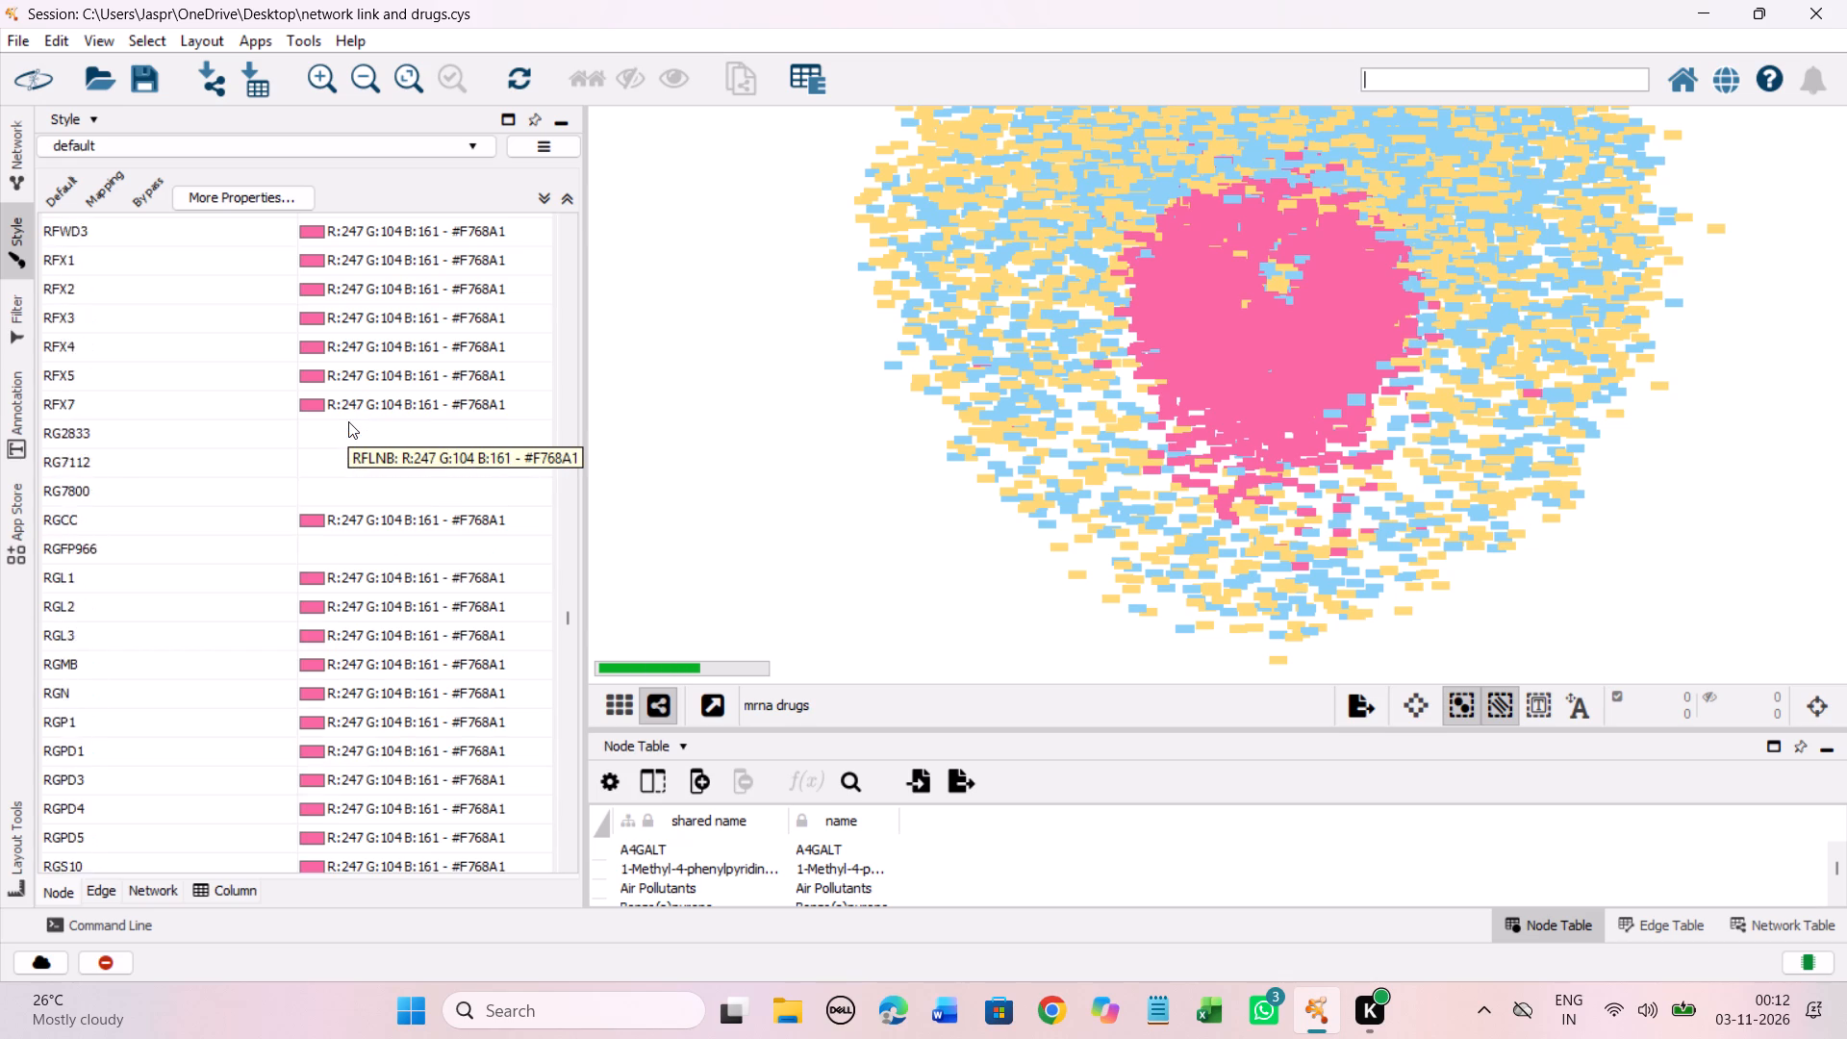
{"action": "scroll", "coordinate": [348, 421], "scroll_direction": "down", "scroll_amount": 5}
{"action": "left_click_drag", "start_coordinate": [269, 294], "coordinate": [269, 354]}
{"action": "right_click", "coordinate": [269, 354]}
{"action": "left_click", "coordinate": [669, 376]}
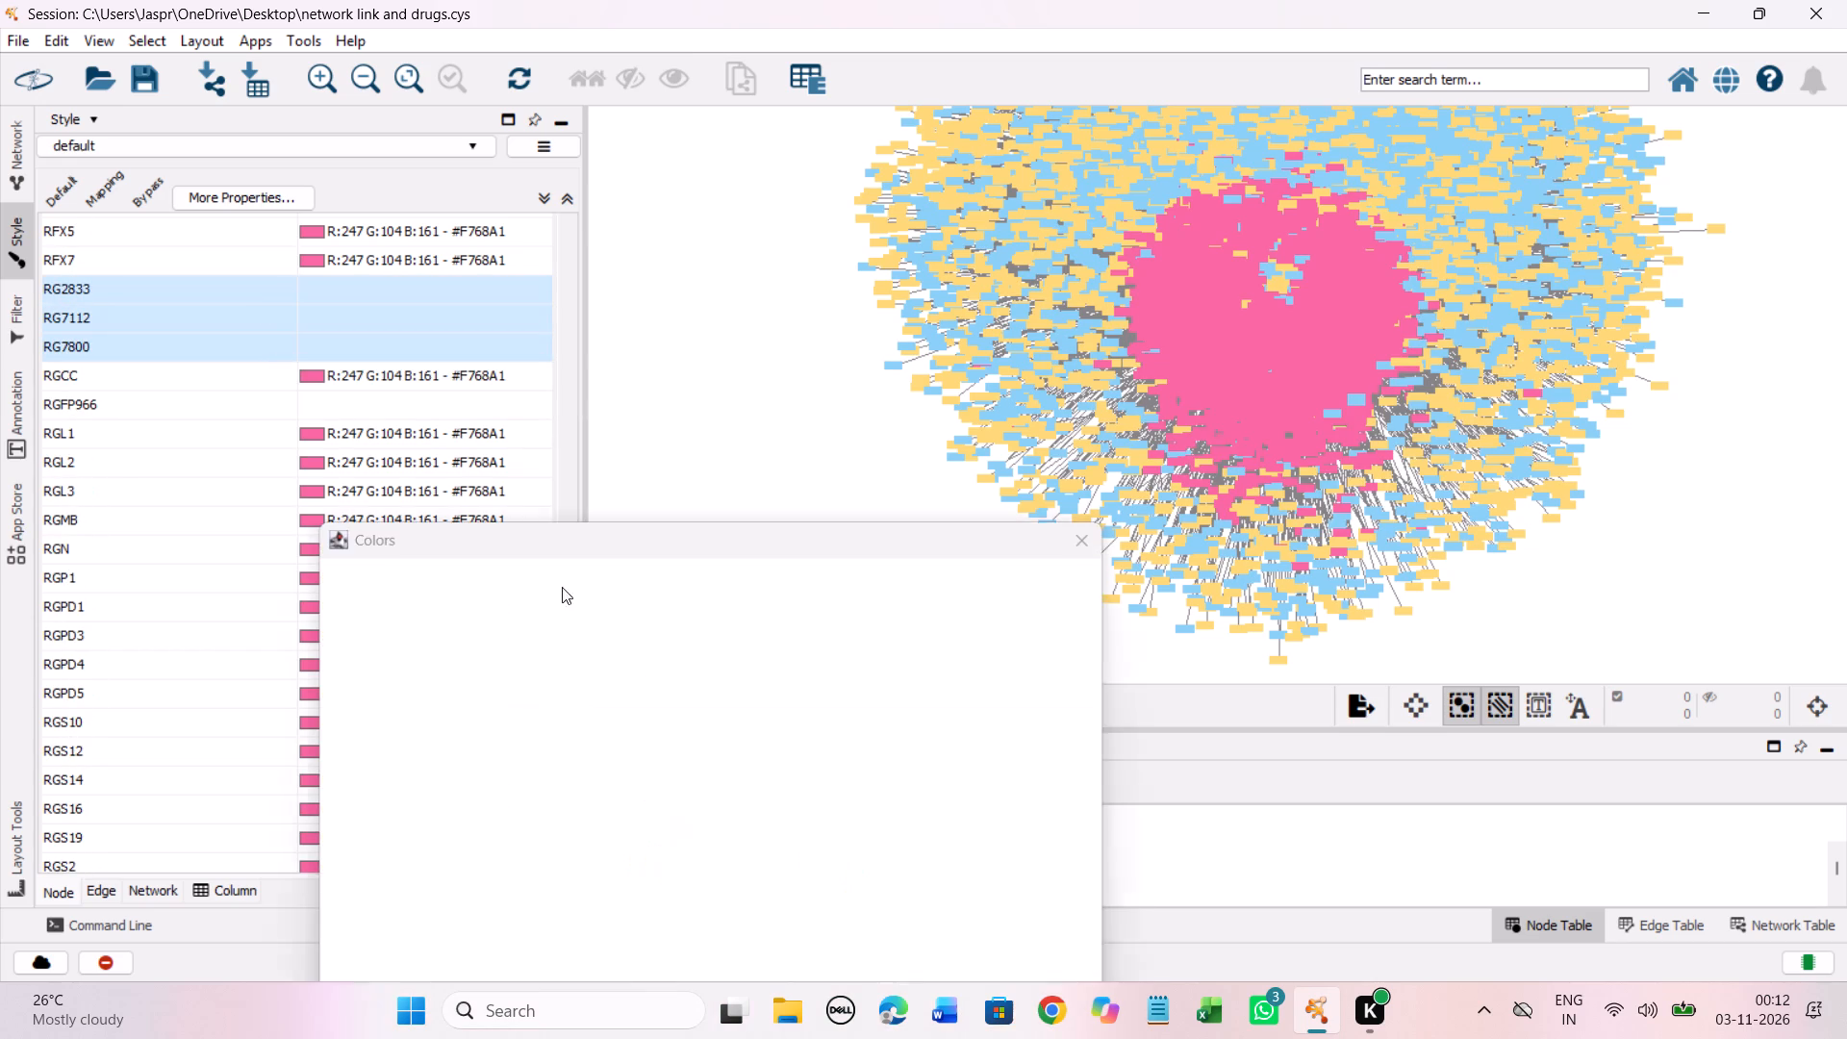
{"action": "left_click_drag", "start_coordinate": [494, 540], "coordinate": [576, 190]}
{"action": "left_click", "coordinate": [748, 391]}
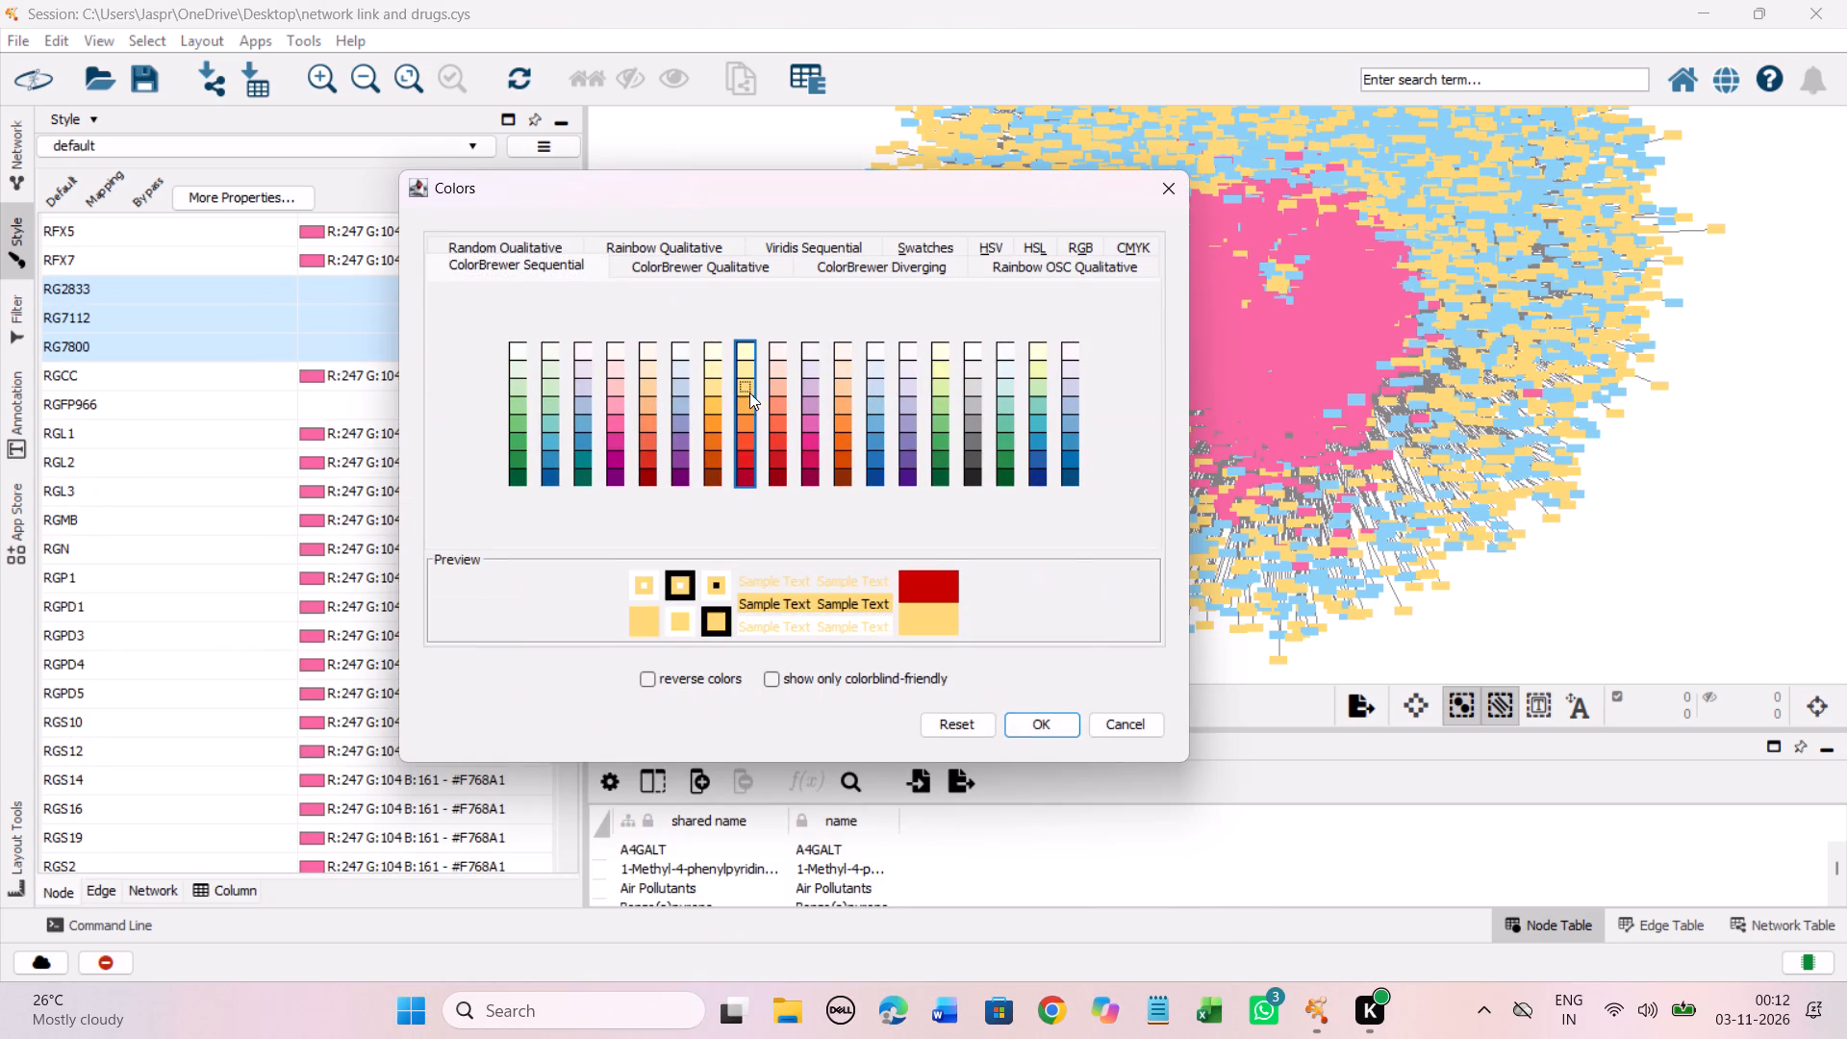
{"action": "left_click", "coordinate": [1073, 720]}
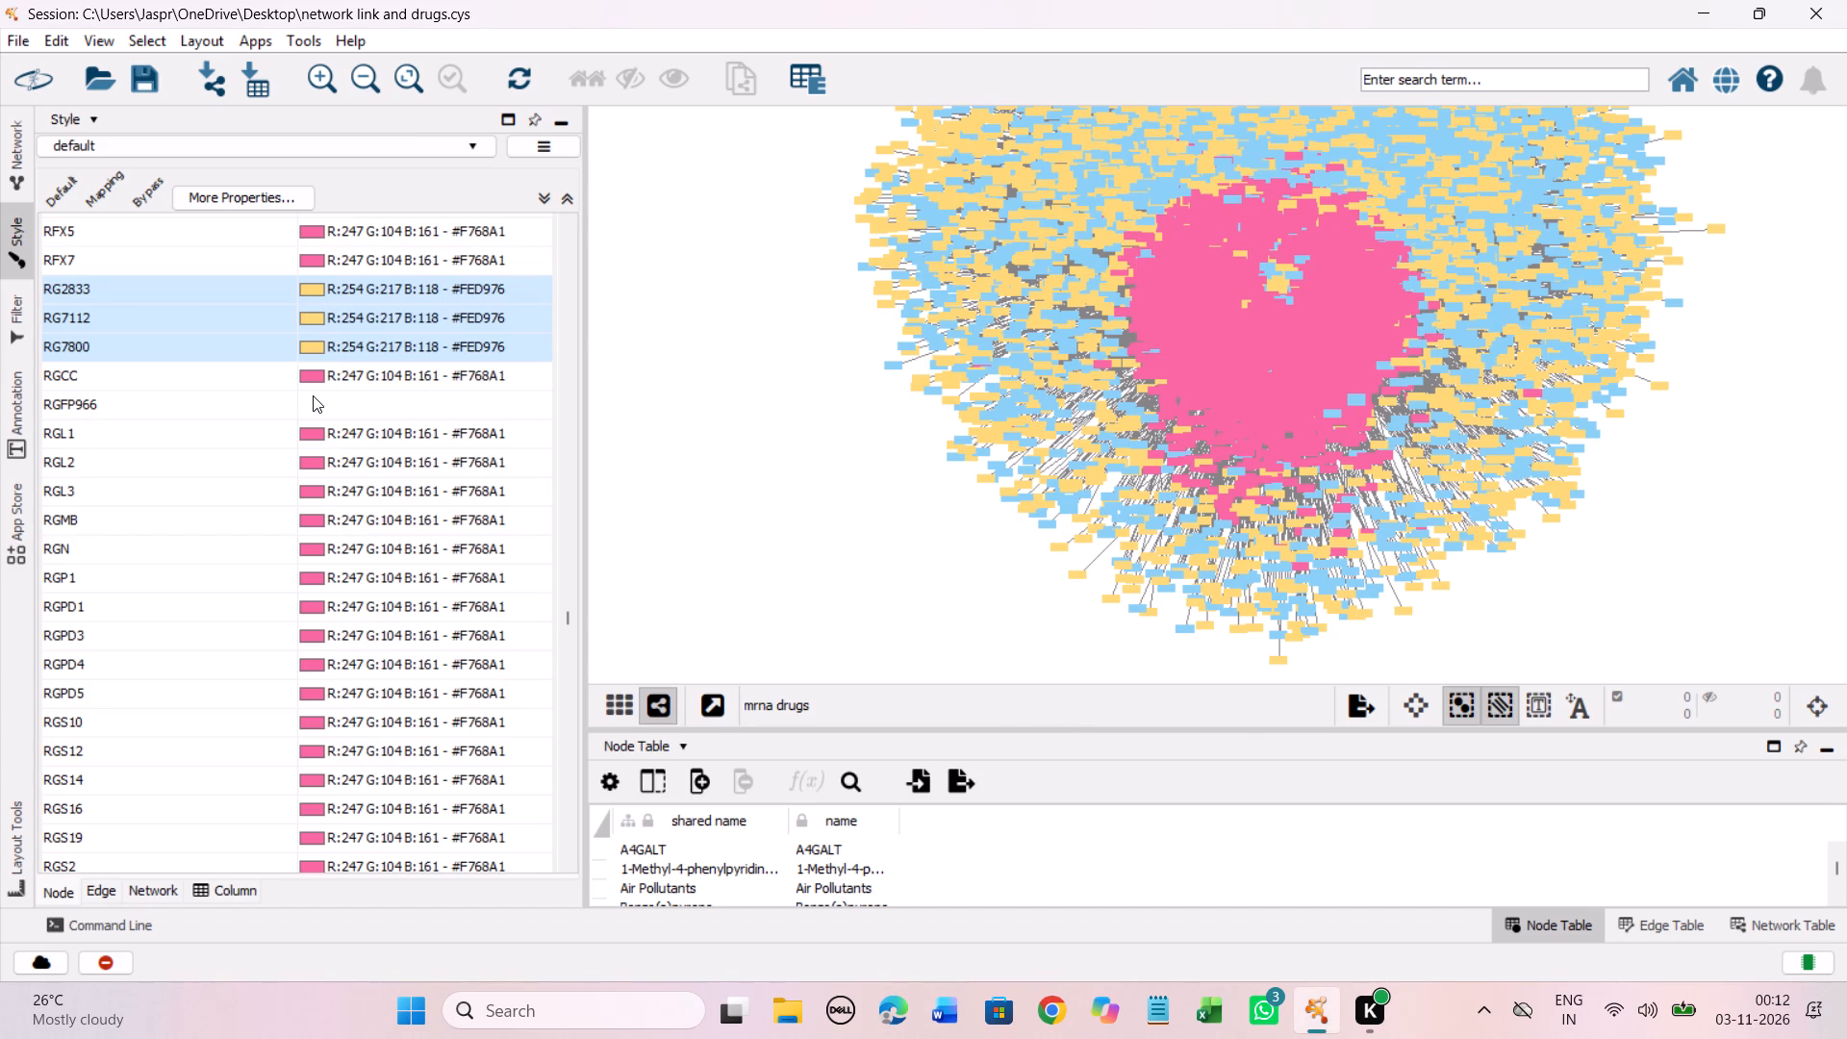
Set the discrete colour mapping of the unmapped entry RGFP966 to the Yellow-Orange-Red shade #FED976.
{"action": "left_click", "coordinate": [313, 395]}
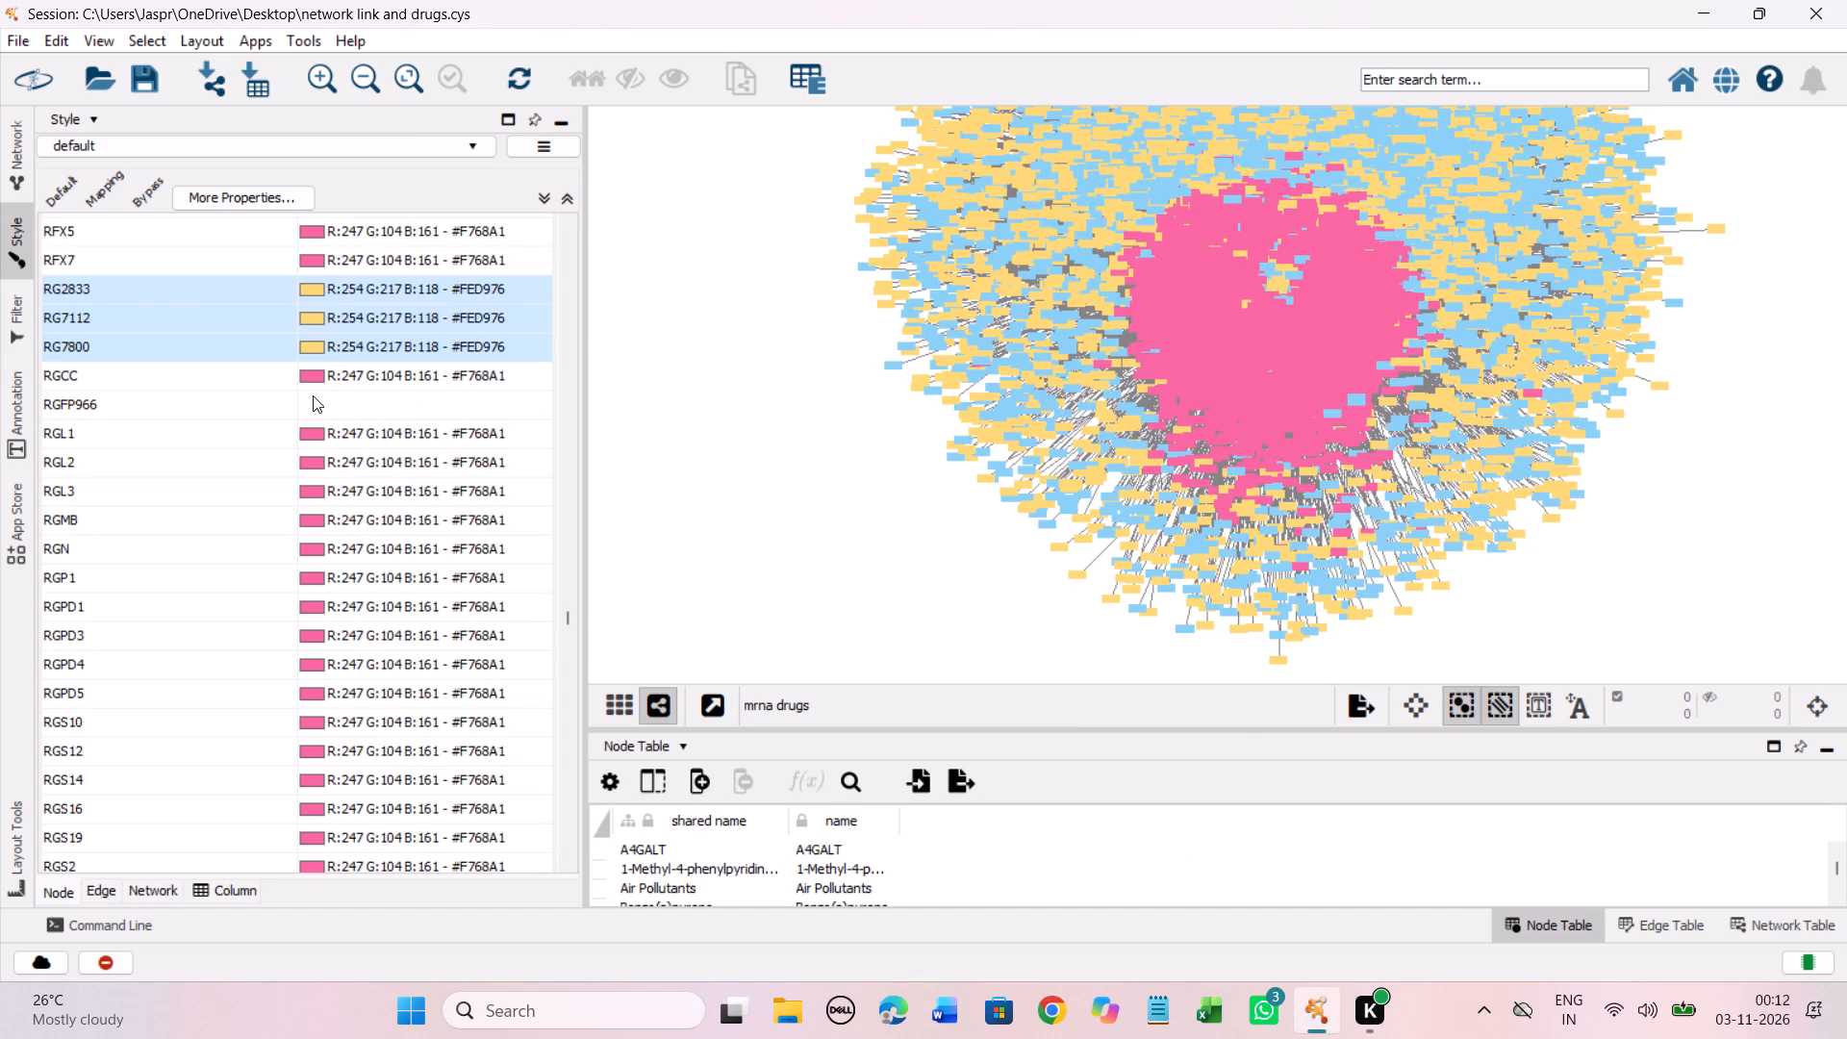
{"action": "right_click", "coordinate": [313, 395]}
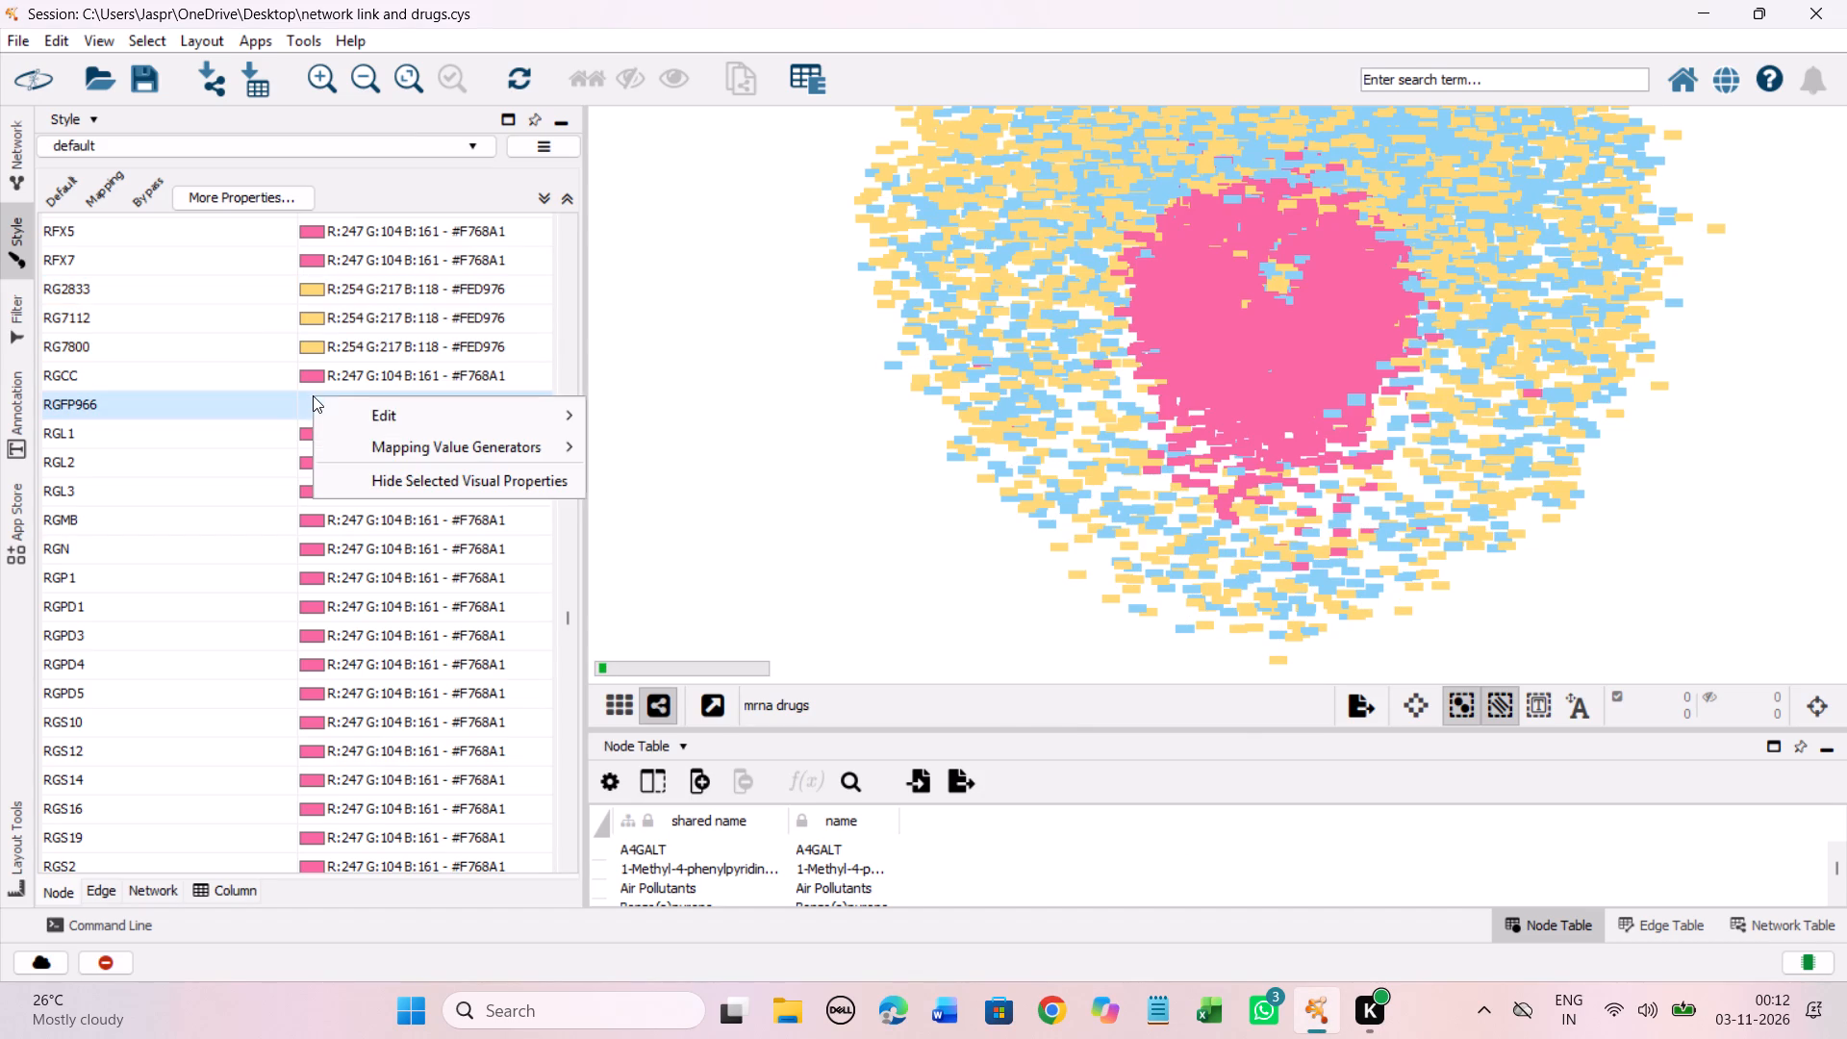
{"action": "left_click", "coordinate": [632, 409]}
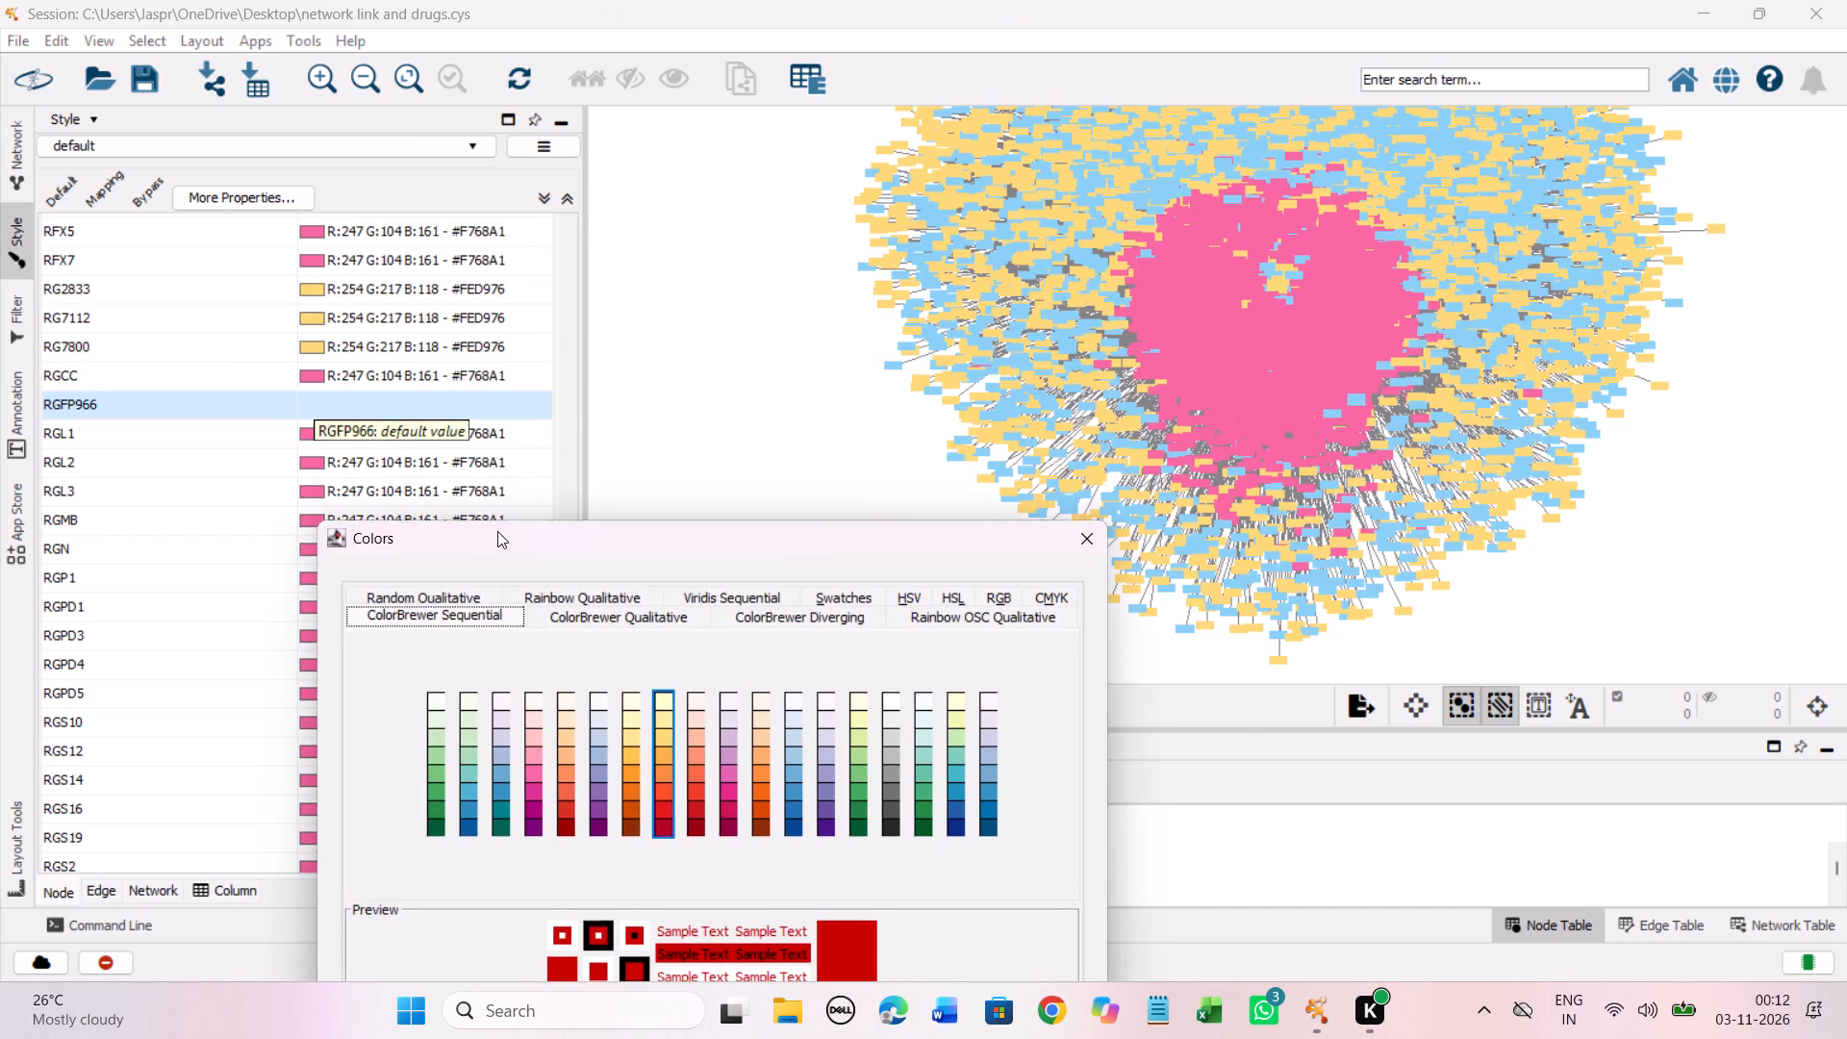
{"action": "left_click_drag", "start_coordinate": [496, 532], "coordinate": [568, 270]}
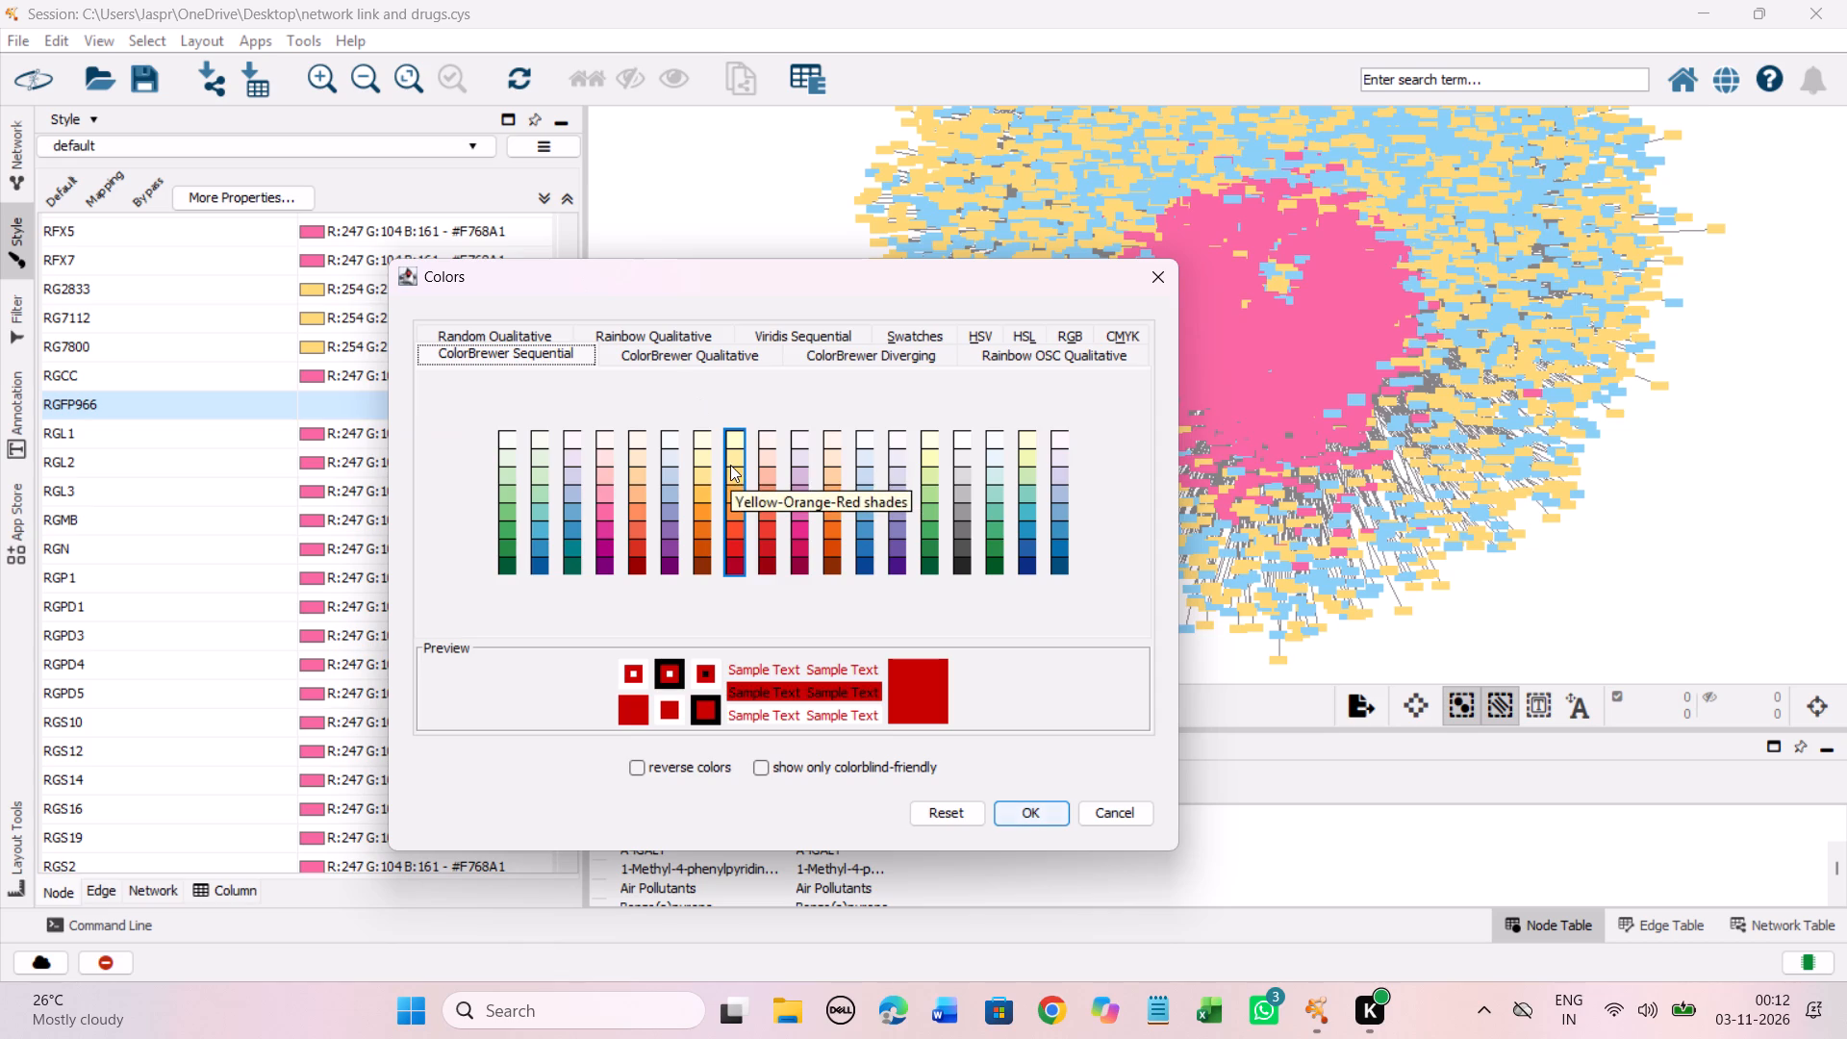
{"action": "left_click", "coordinate": [731, 476]}
{"action": "left_click", "coordinate": [1028, 813]}
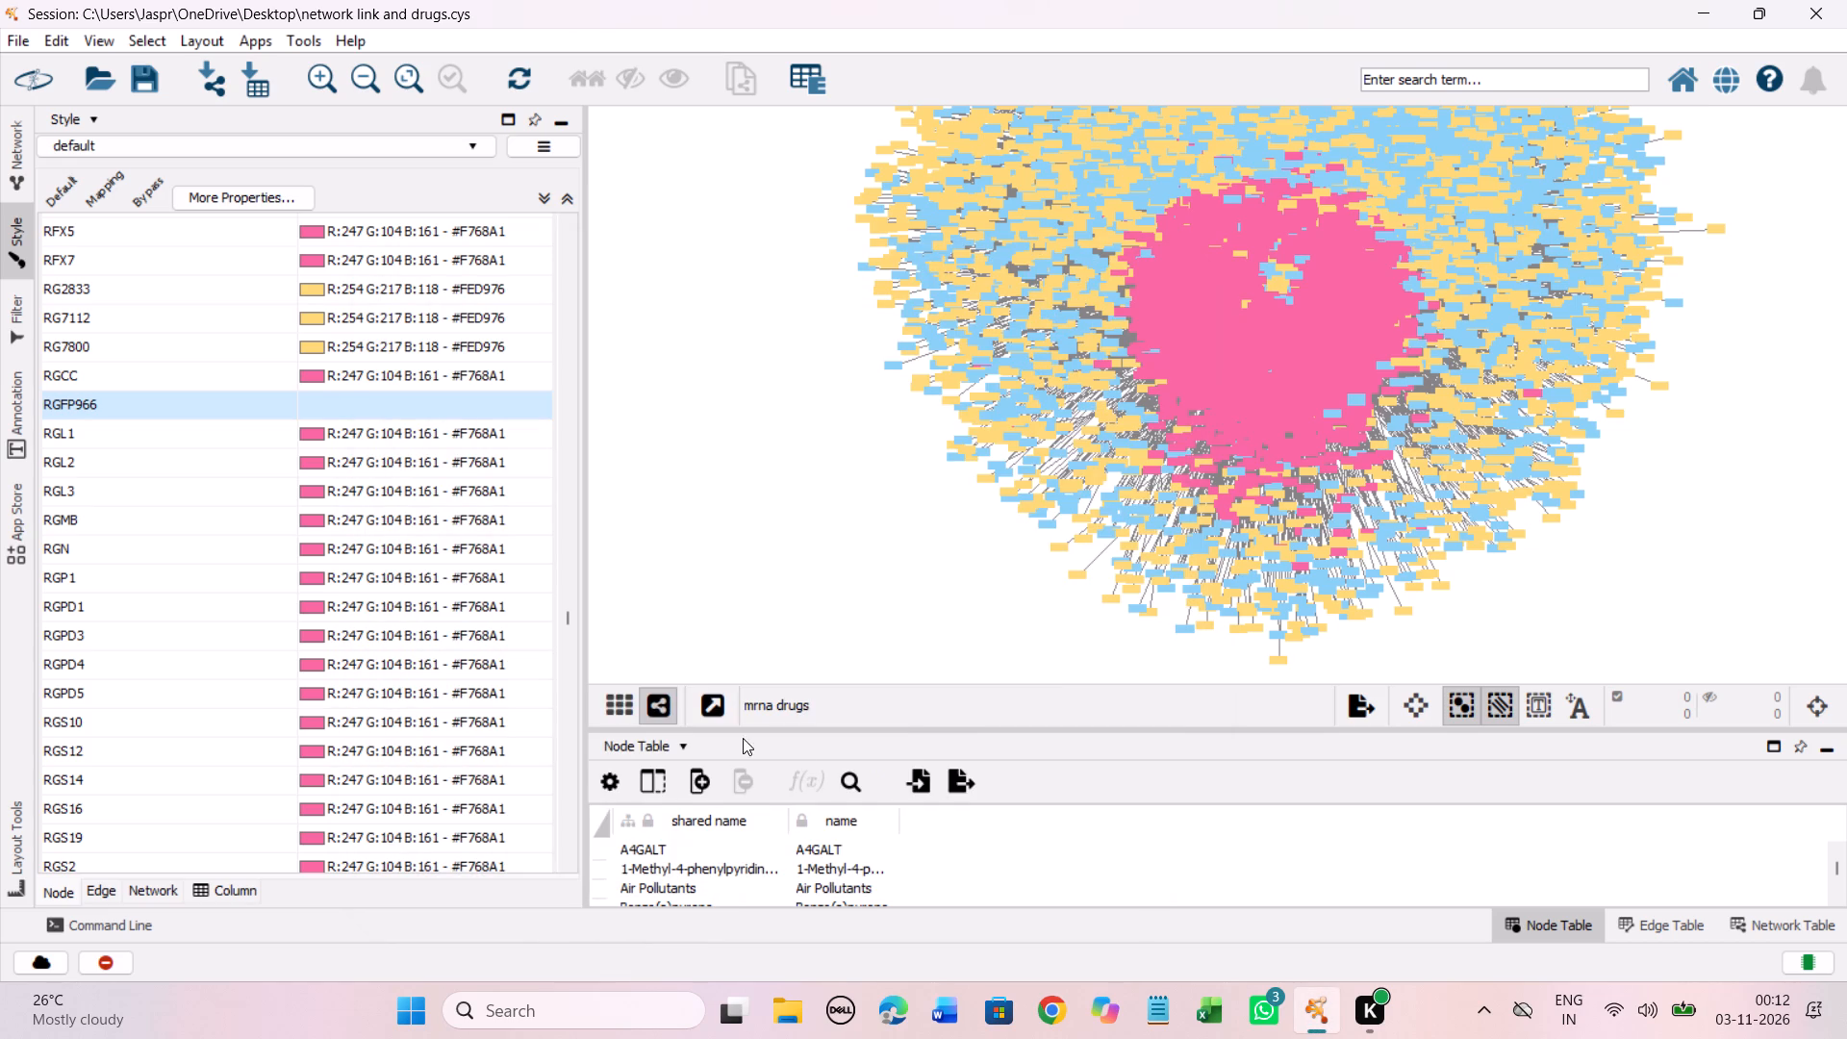
Set the discrete colour mapping of the unmapped entry RMI 12330A to the Yellow-Orange-Red shade #FED976.
{"action": "scroll", "coordinate": [376, 553], "scroll_direction": "down", "scroll_amount": 9}
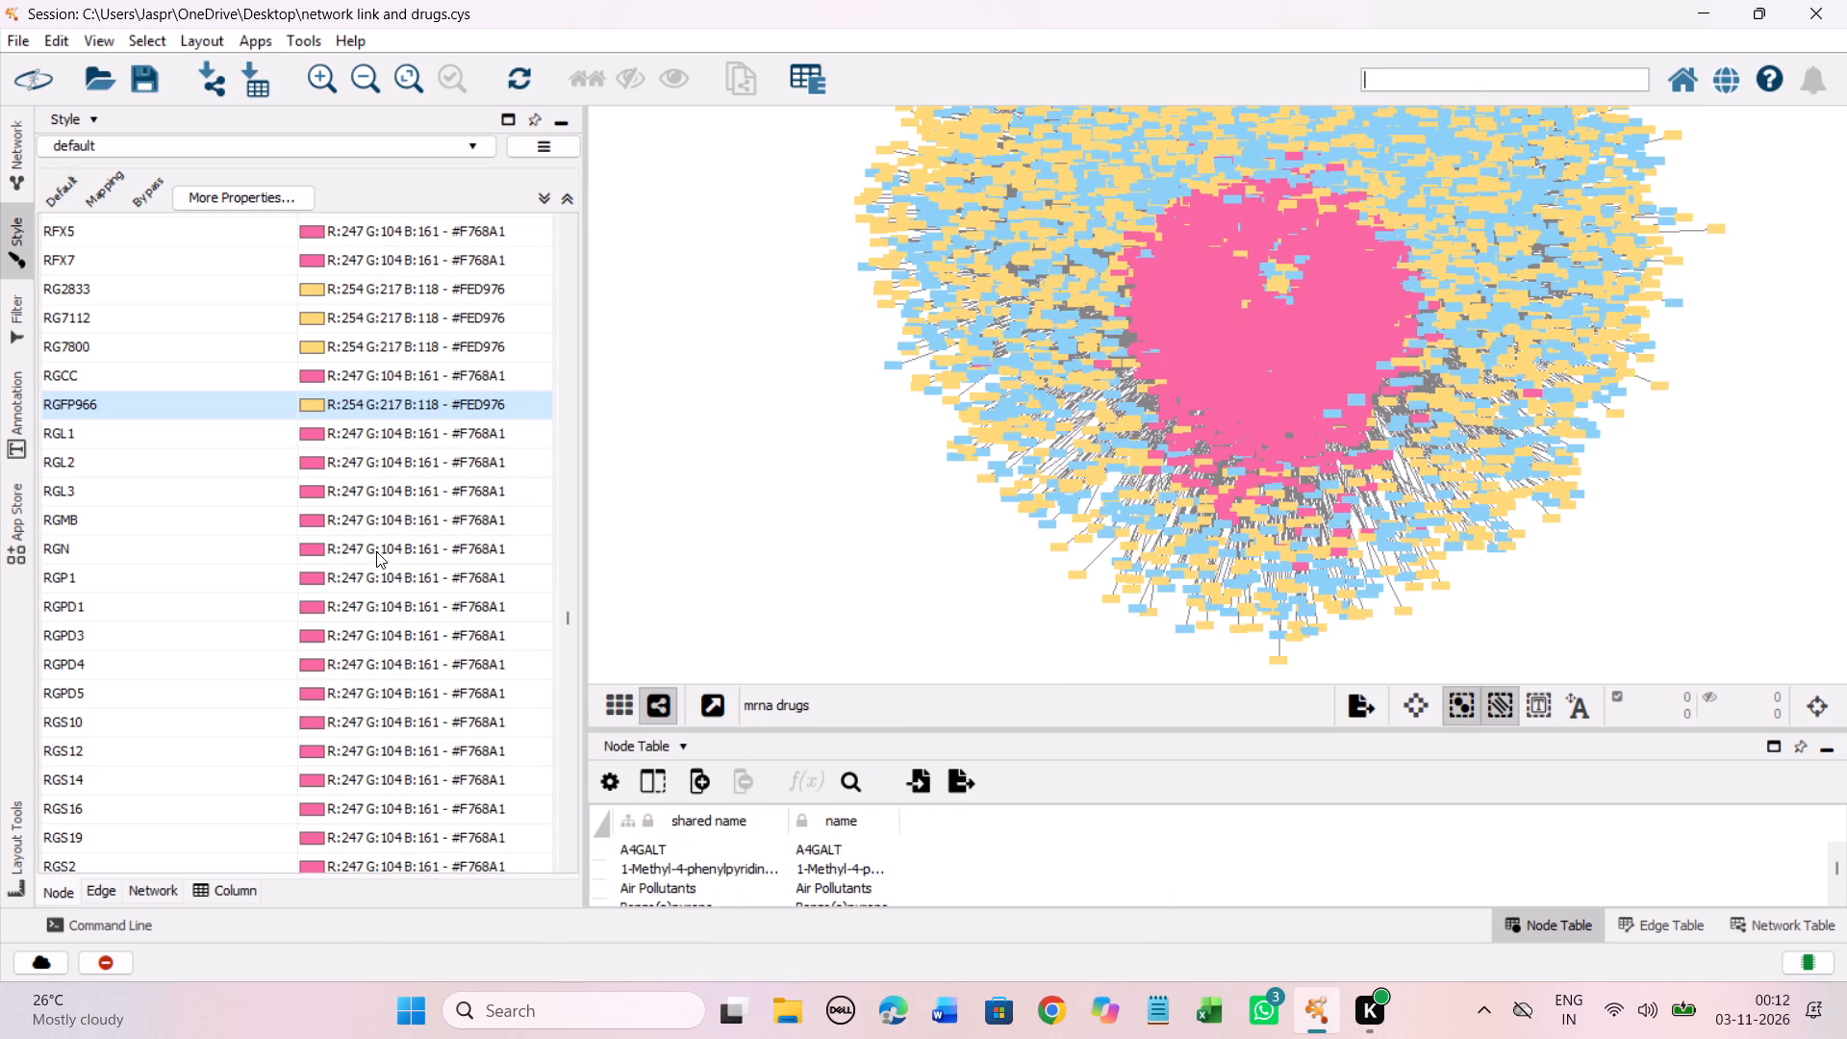
{"action": "scroll", "coordinate": [376, 551], "scroll_direction": "down", "scroll_amount": 9}
{"action": "scroll", "coordinate": [456, 484], "scroll_direction": "down", "scroll_amount": 6}
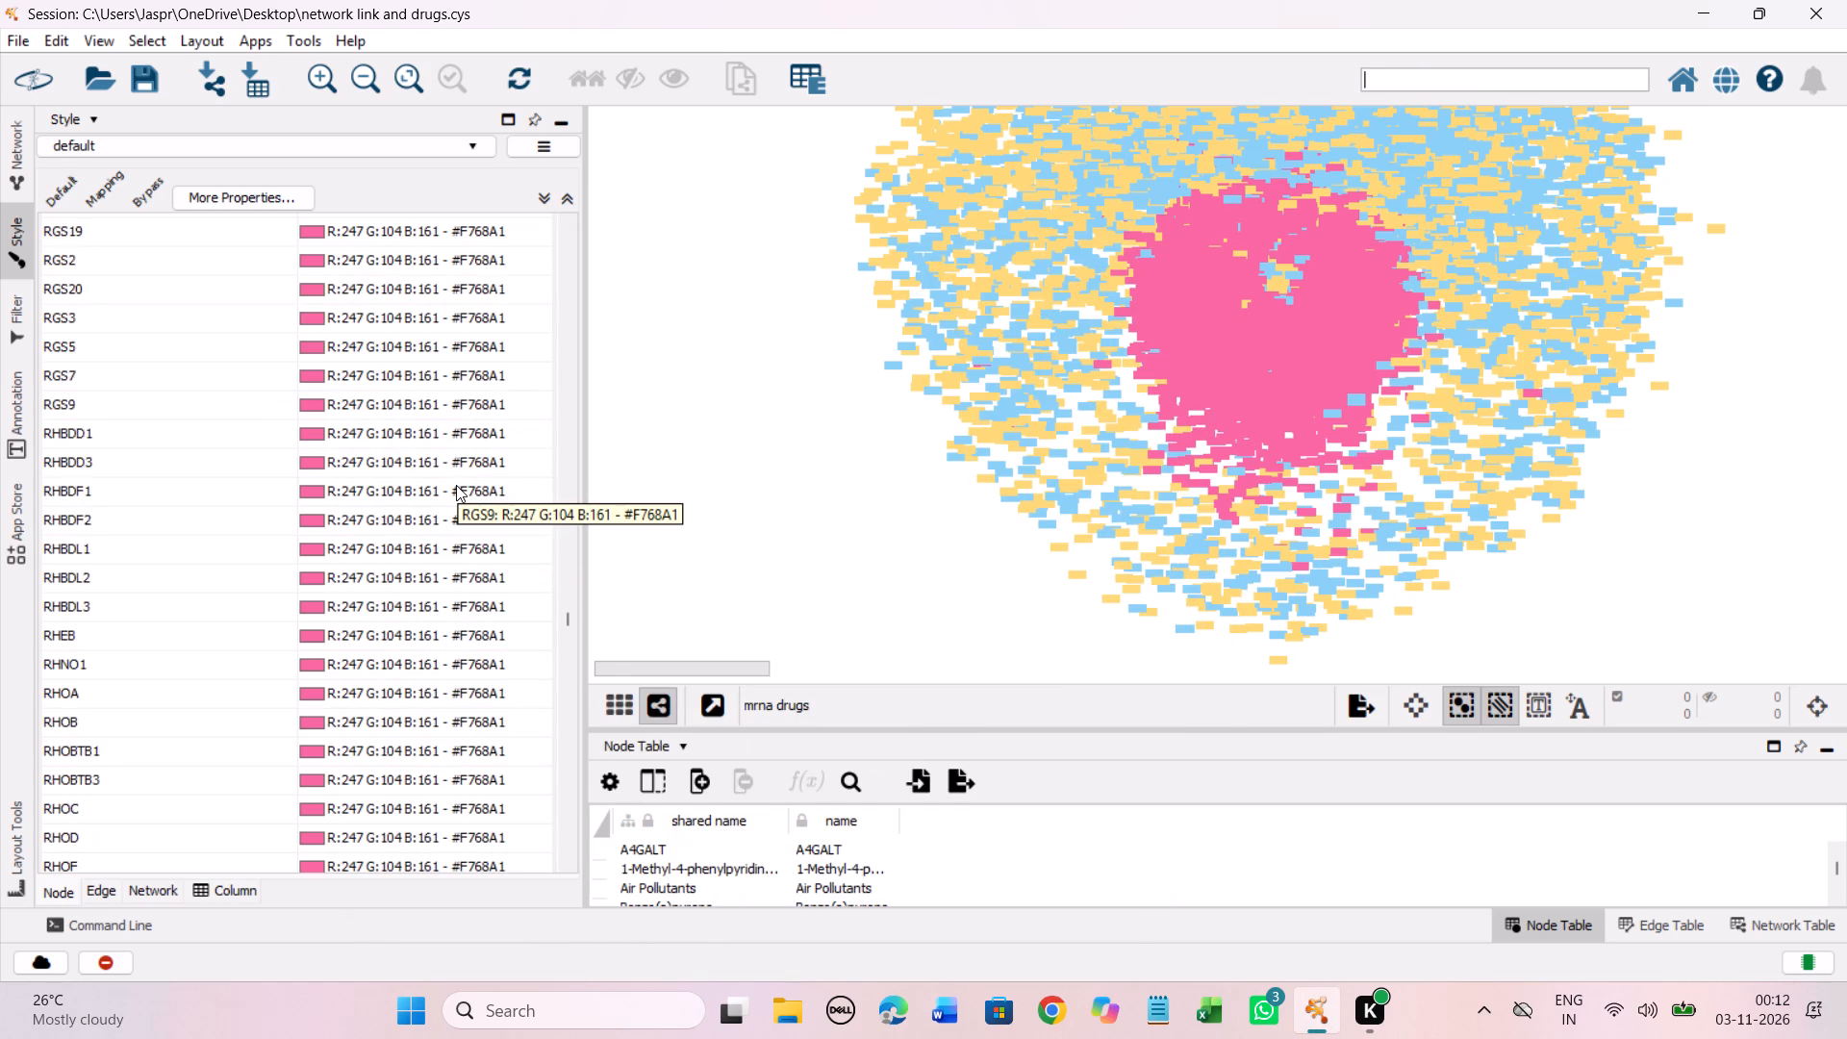
{"action": "scroll", "coordinate": [456, 485], "scroll_direction": "down", "scroll_amount": 20}
{"action": "scroll", "coordinate": [456, 485], "scroll_direction": "down", "scroll_amount": 10}
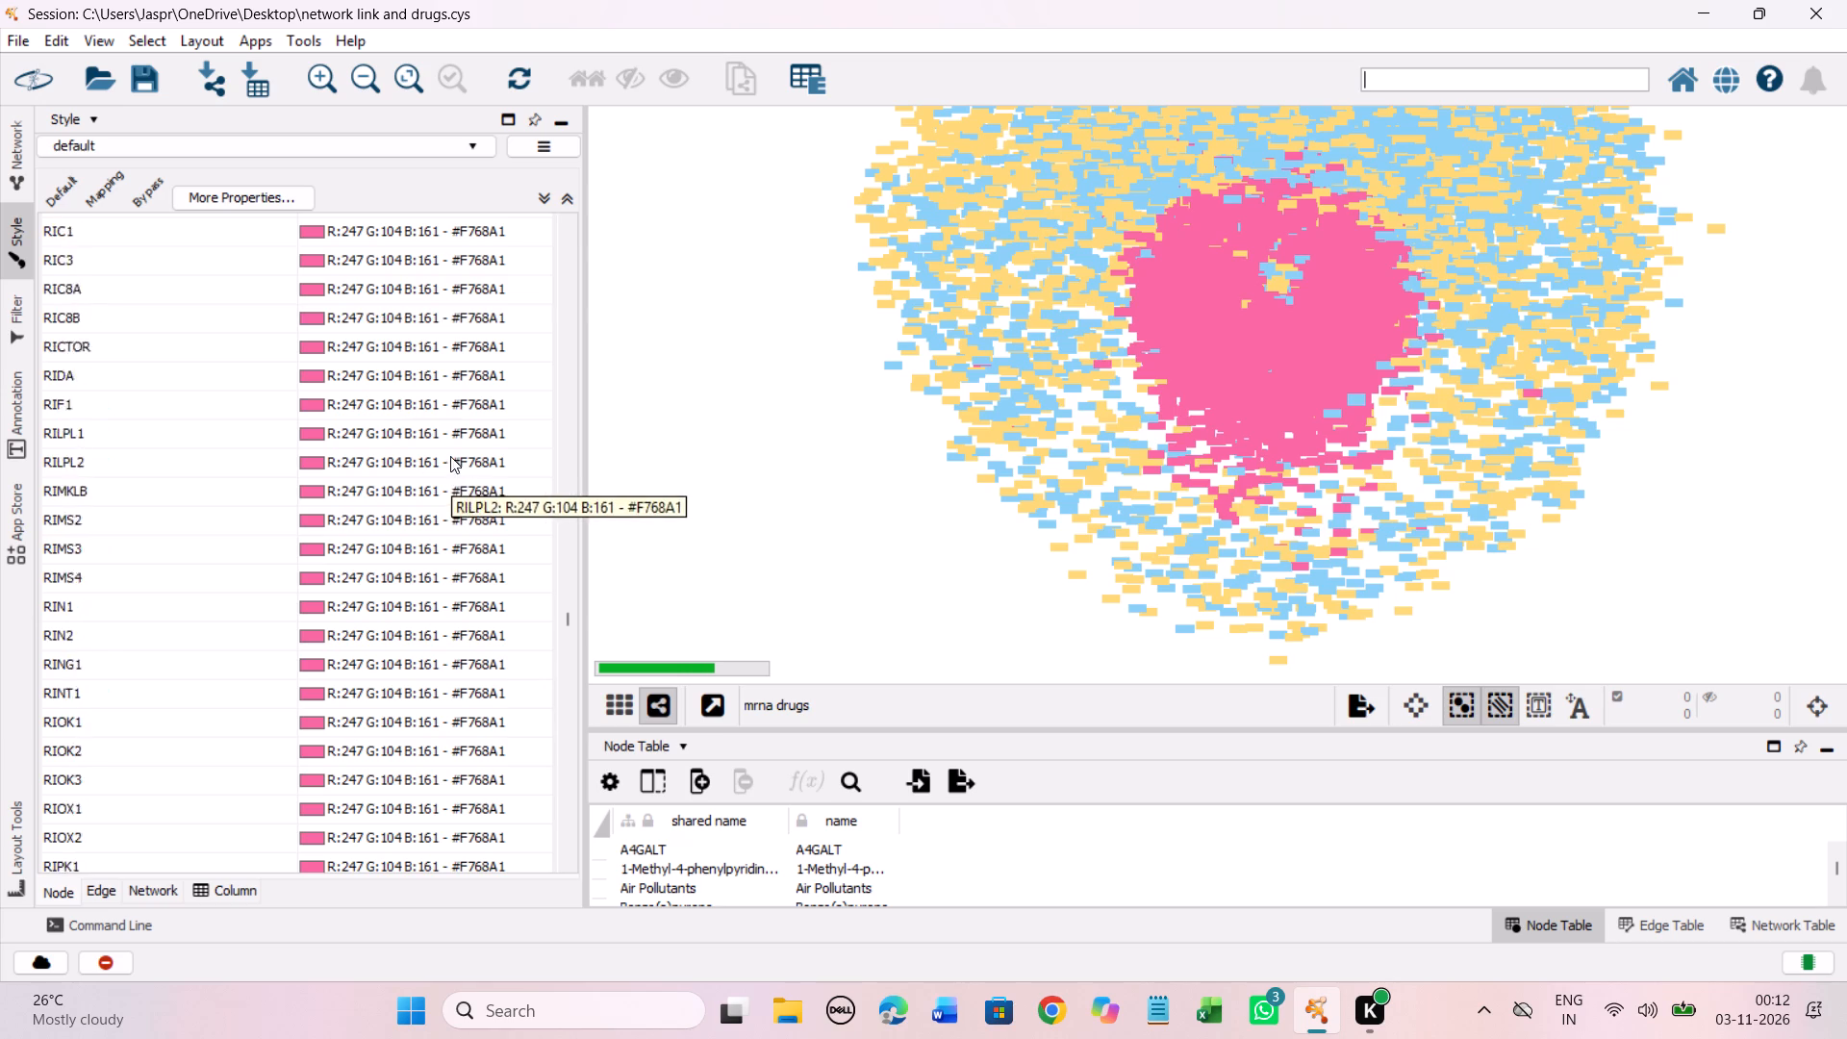
{"action": "scroll", "coordinate": [450, 456], "scroll_direction": "down", "scroll_amount": 17}
{"action": "scroll", "coordinate": [451, 483], "scroll_direction": "down", "scroll_amount": 8}
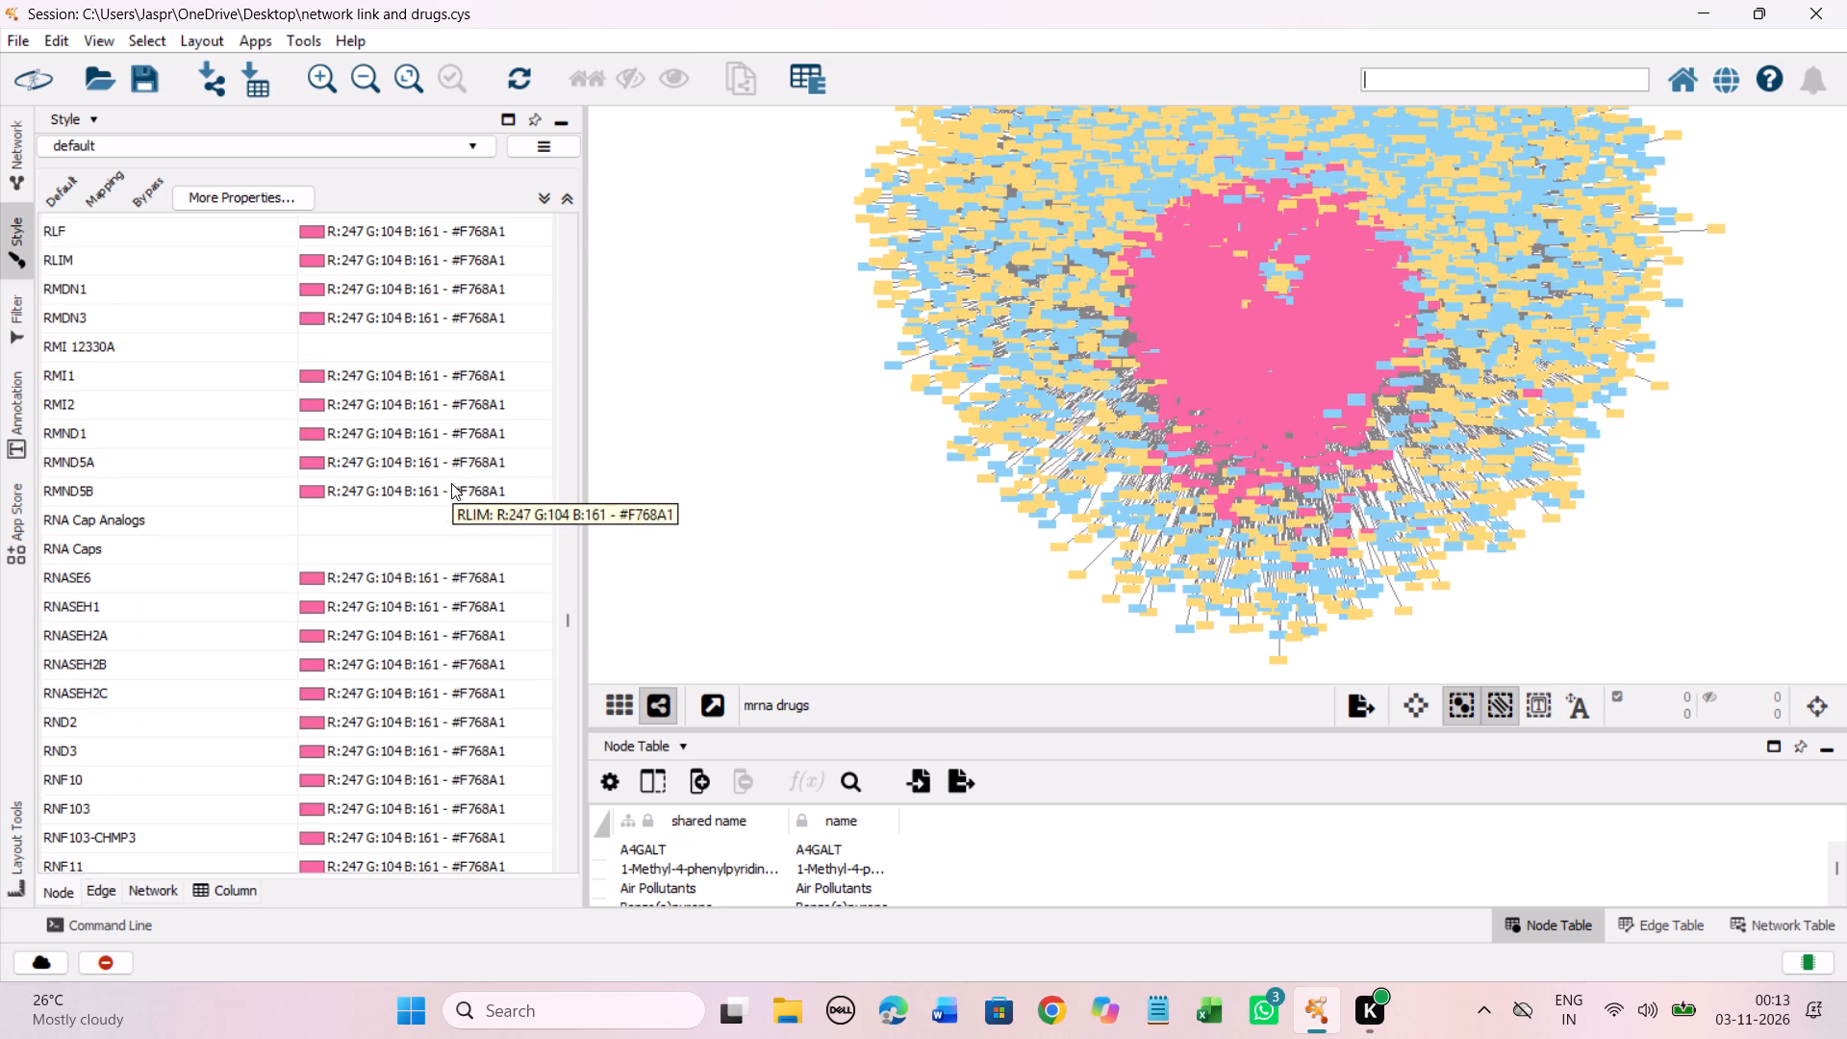
{"action": "left_click", "coordinate": [260, 342]}
{"action": "right_click", "coordinate": [260, 342]}
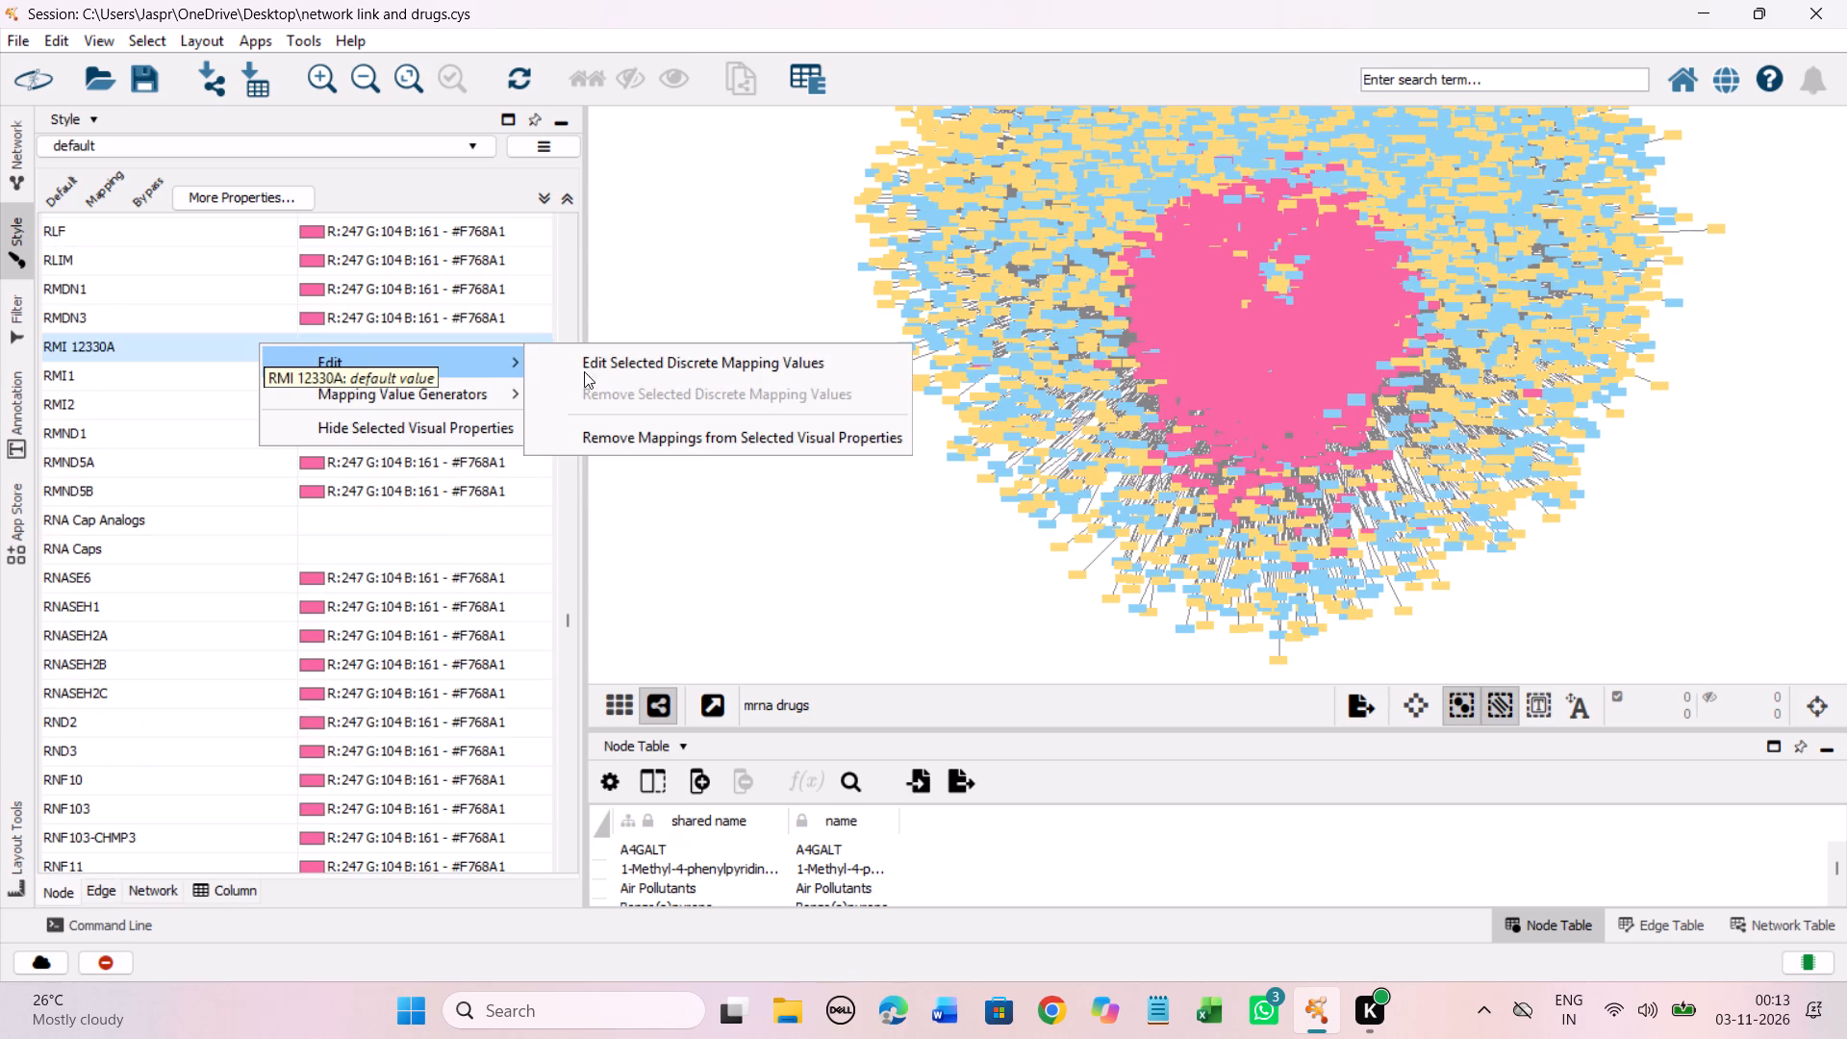
{"action": "left_click", "coordinate": [614, 371]}
{"action": "left_click_drag", "start_coordinate": [486, 543], "coordinate": [576, 237]}
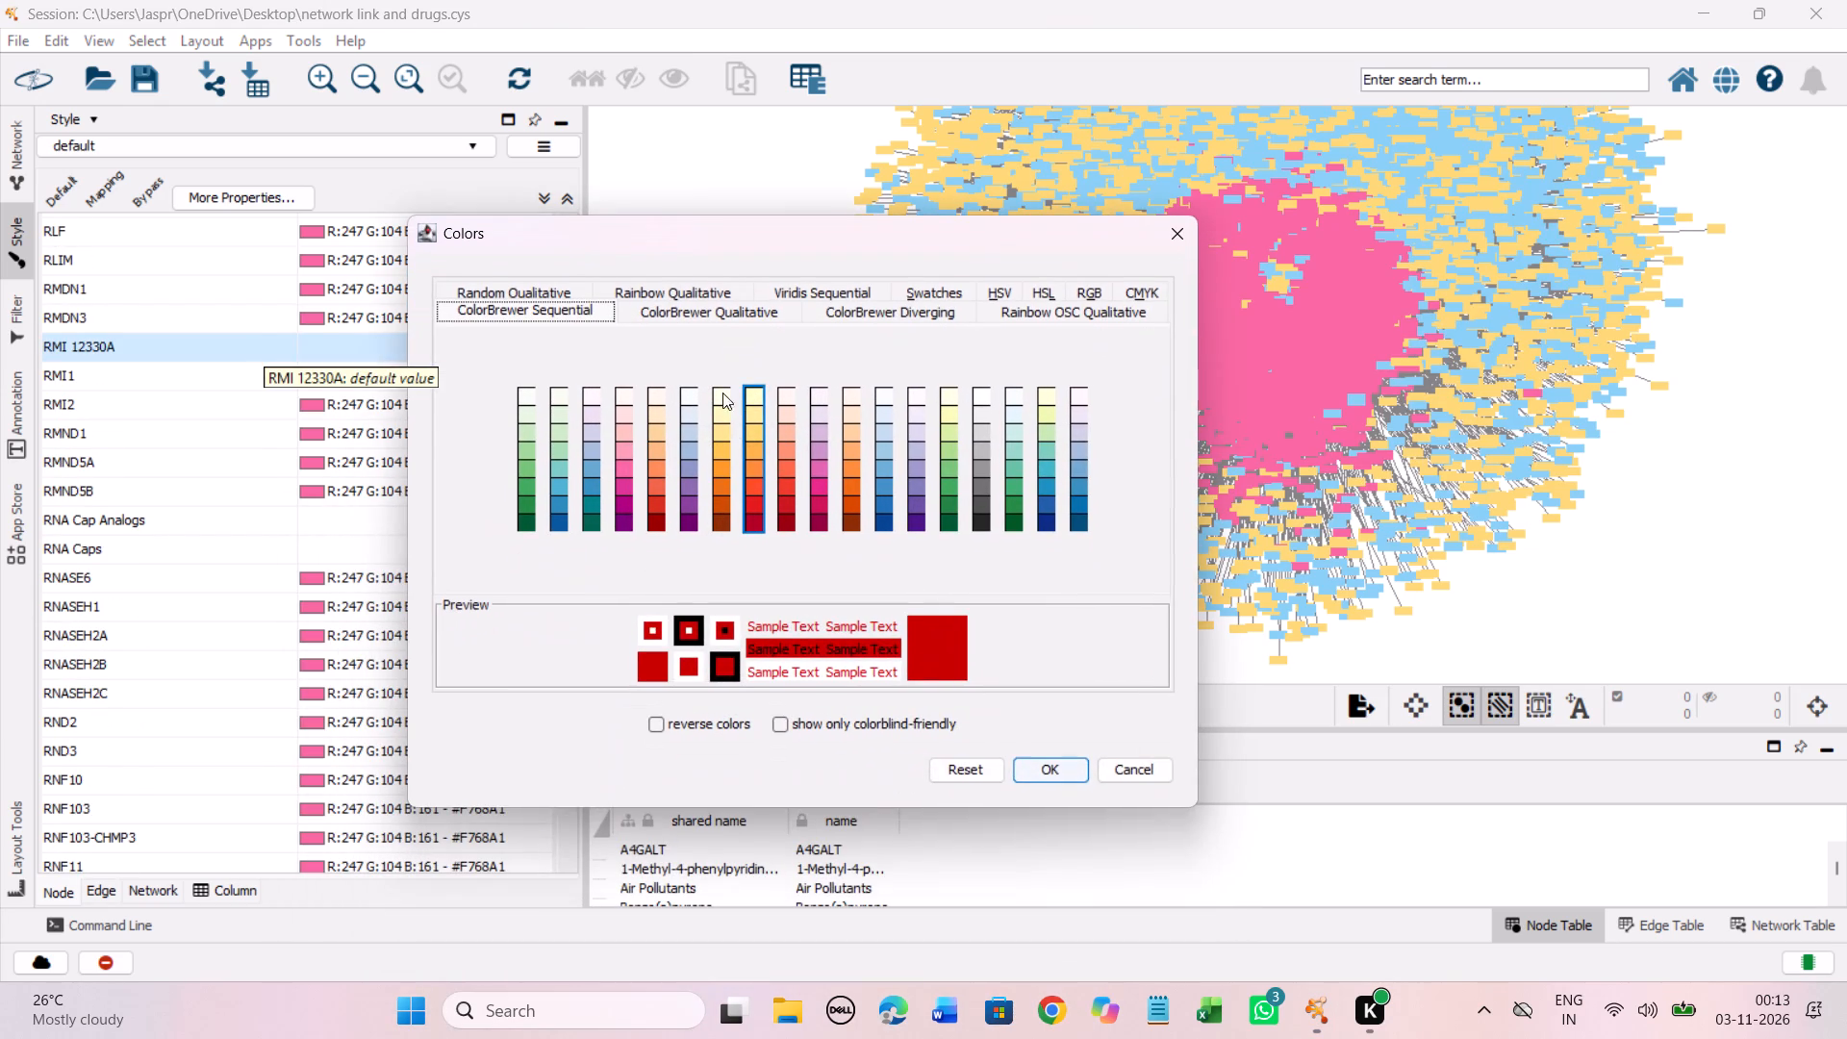
{"action": "left_click", "coordinate": [749, 433]}
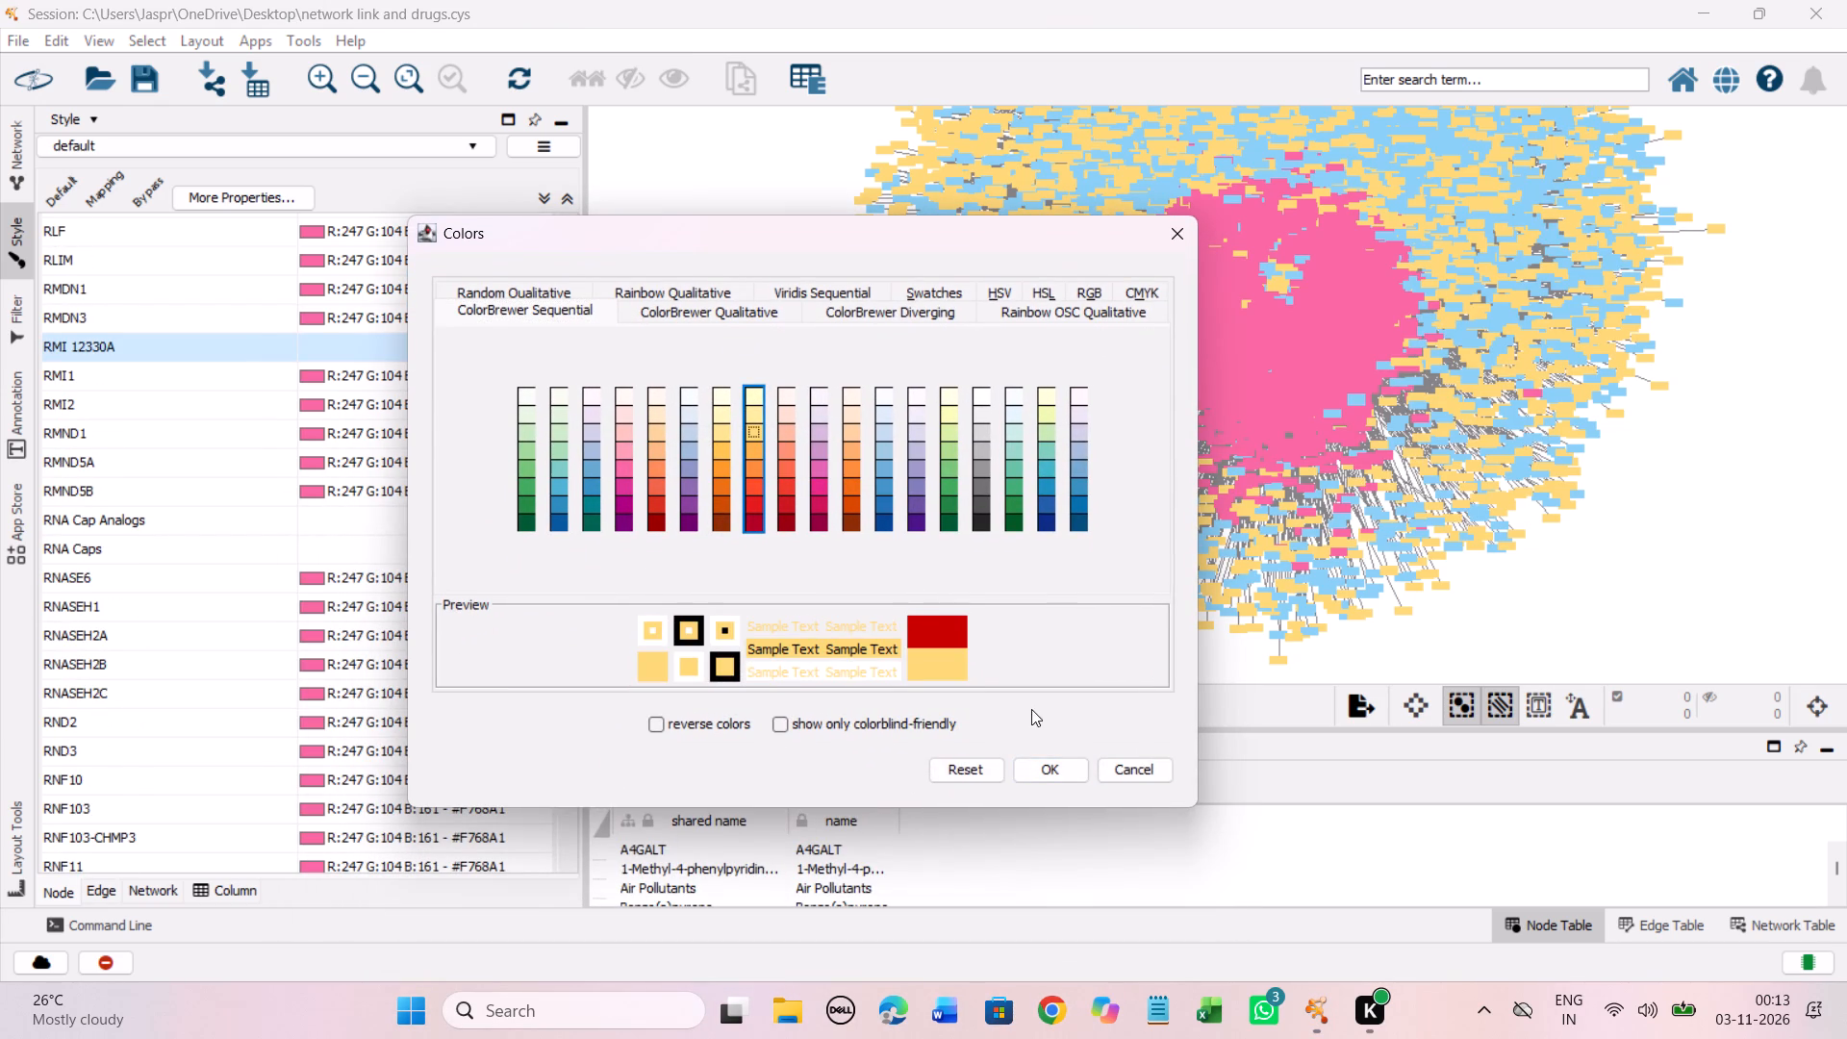
{"action": "left_click", "coordinate": [1063, 764]}
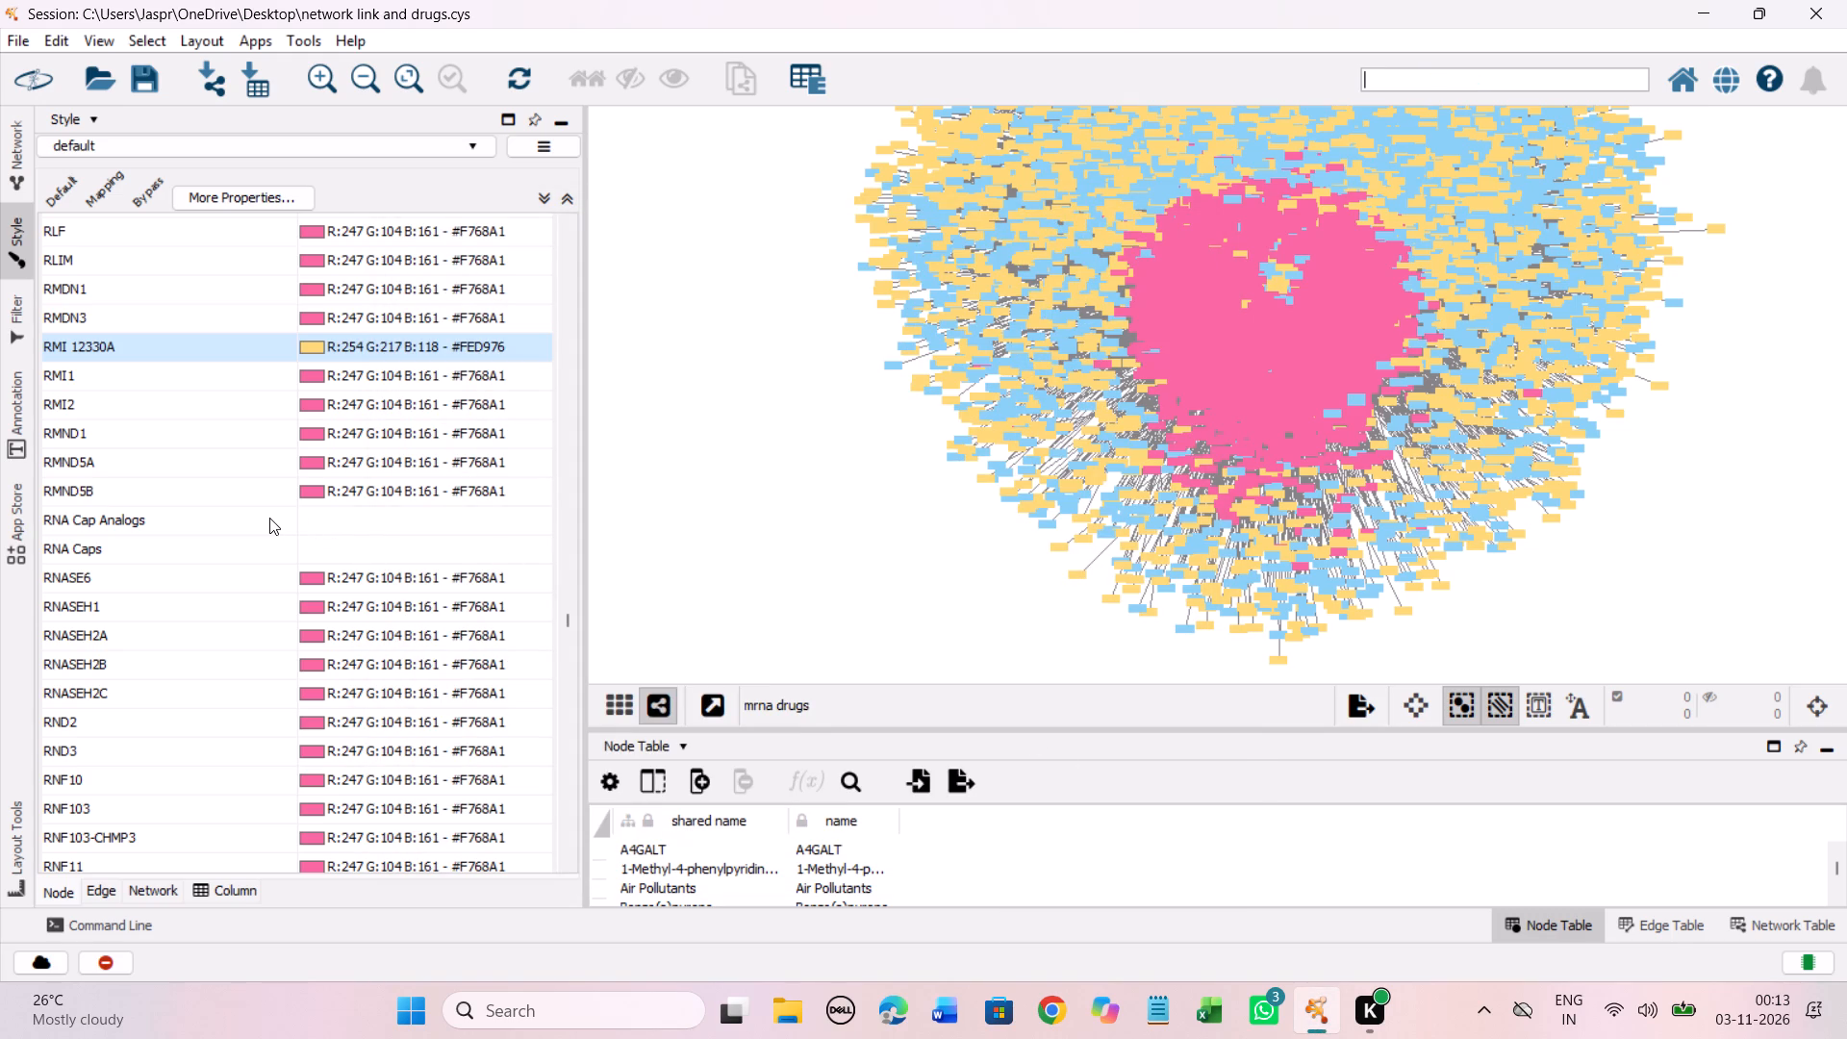
Set the discrete colour mapping of the unmapped entries RNA Cap Analogs and RNA Caps together to the Yellow-Orange-Red shade #FED976.
{"action": "left_click_drag", "start_coordinate": [269, 518], "coordinate": [269, 556]}
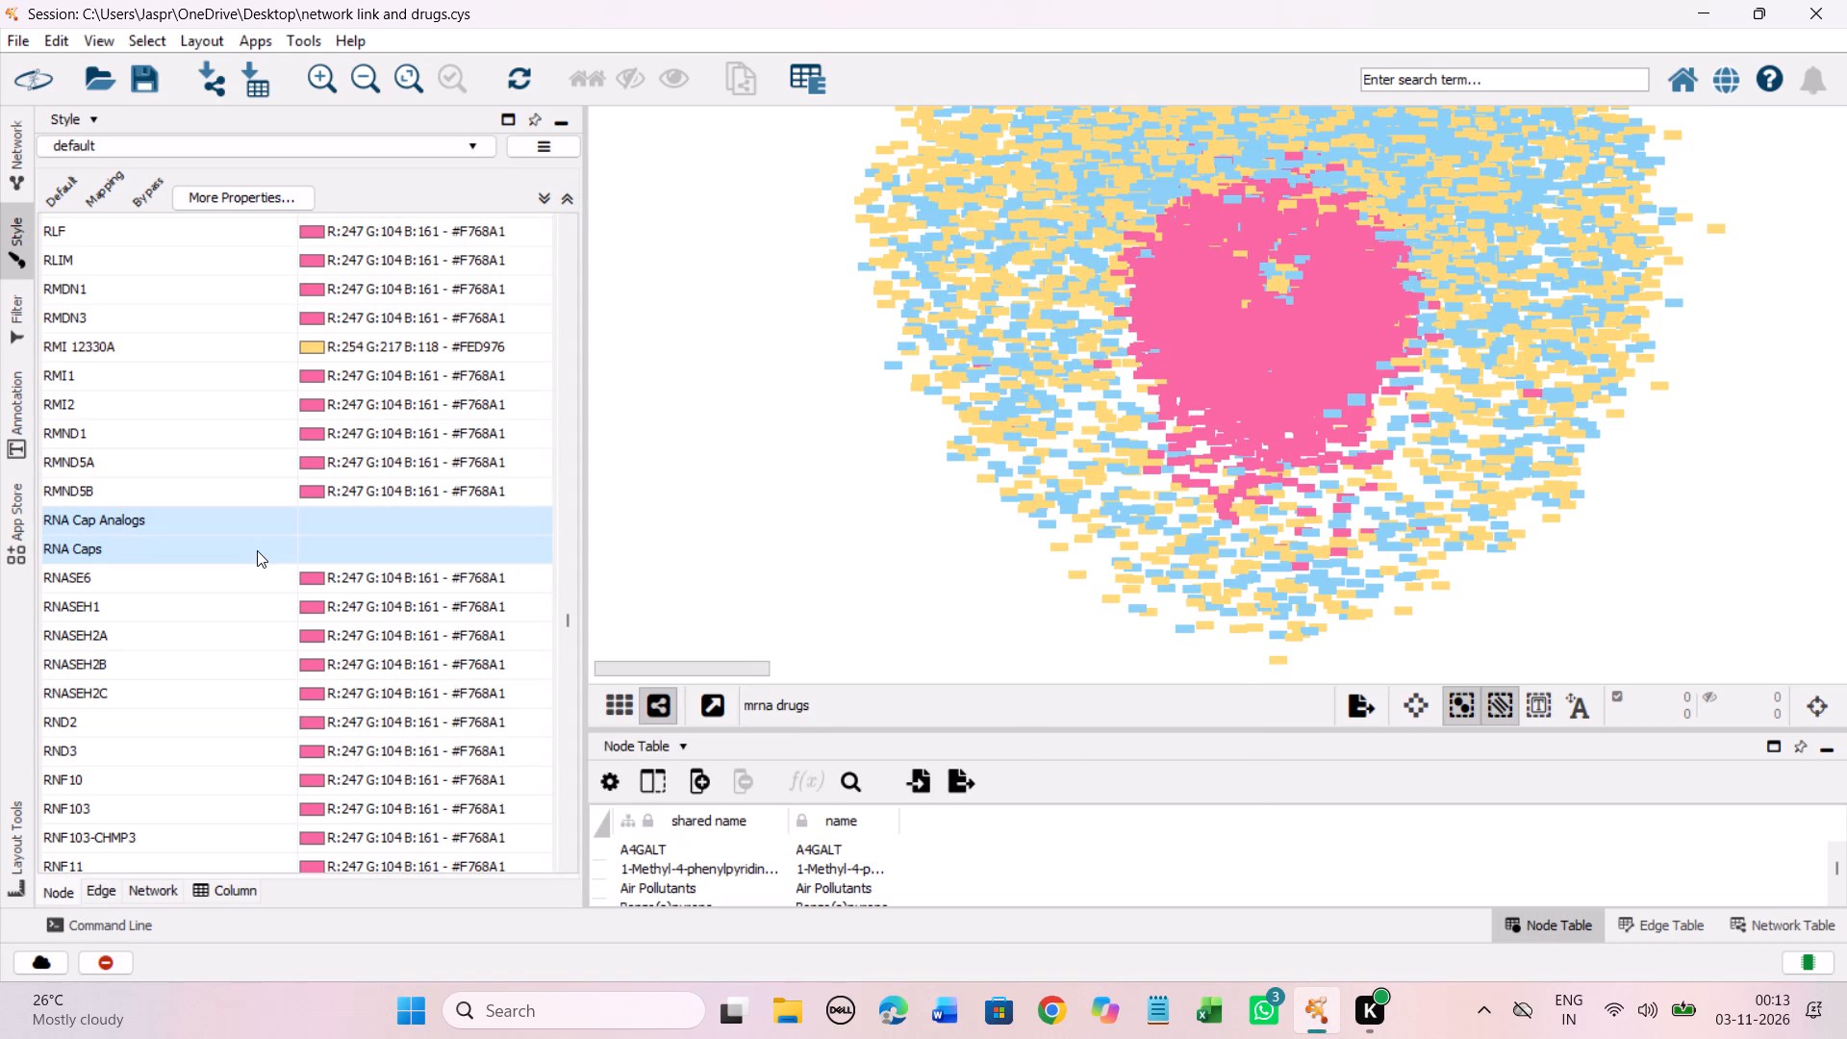
{"action": "right_click", "coordinate": [257, 550]}
{"action": "left_click", "coordinate": [634, 564]}
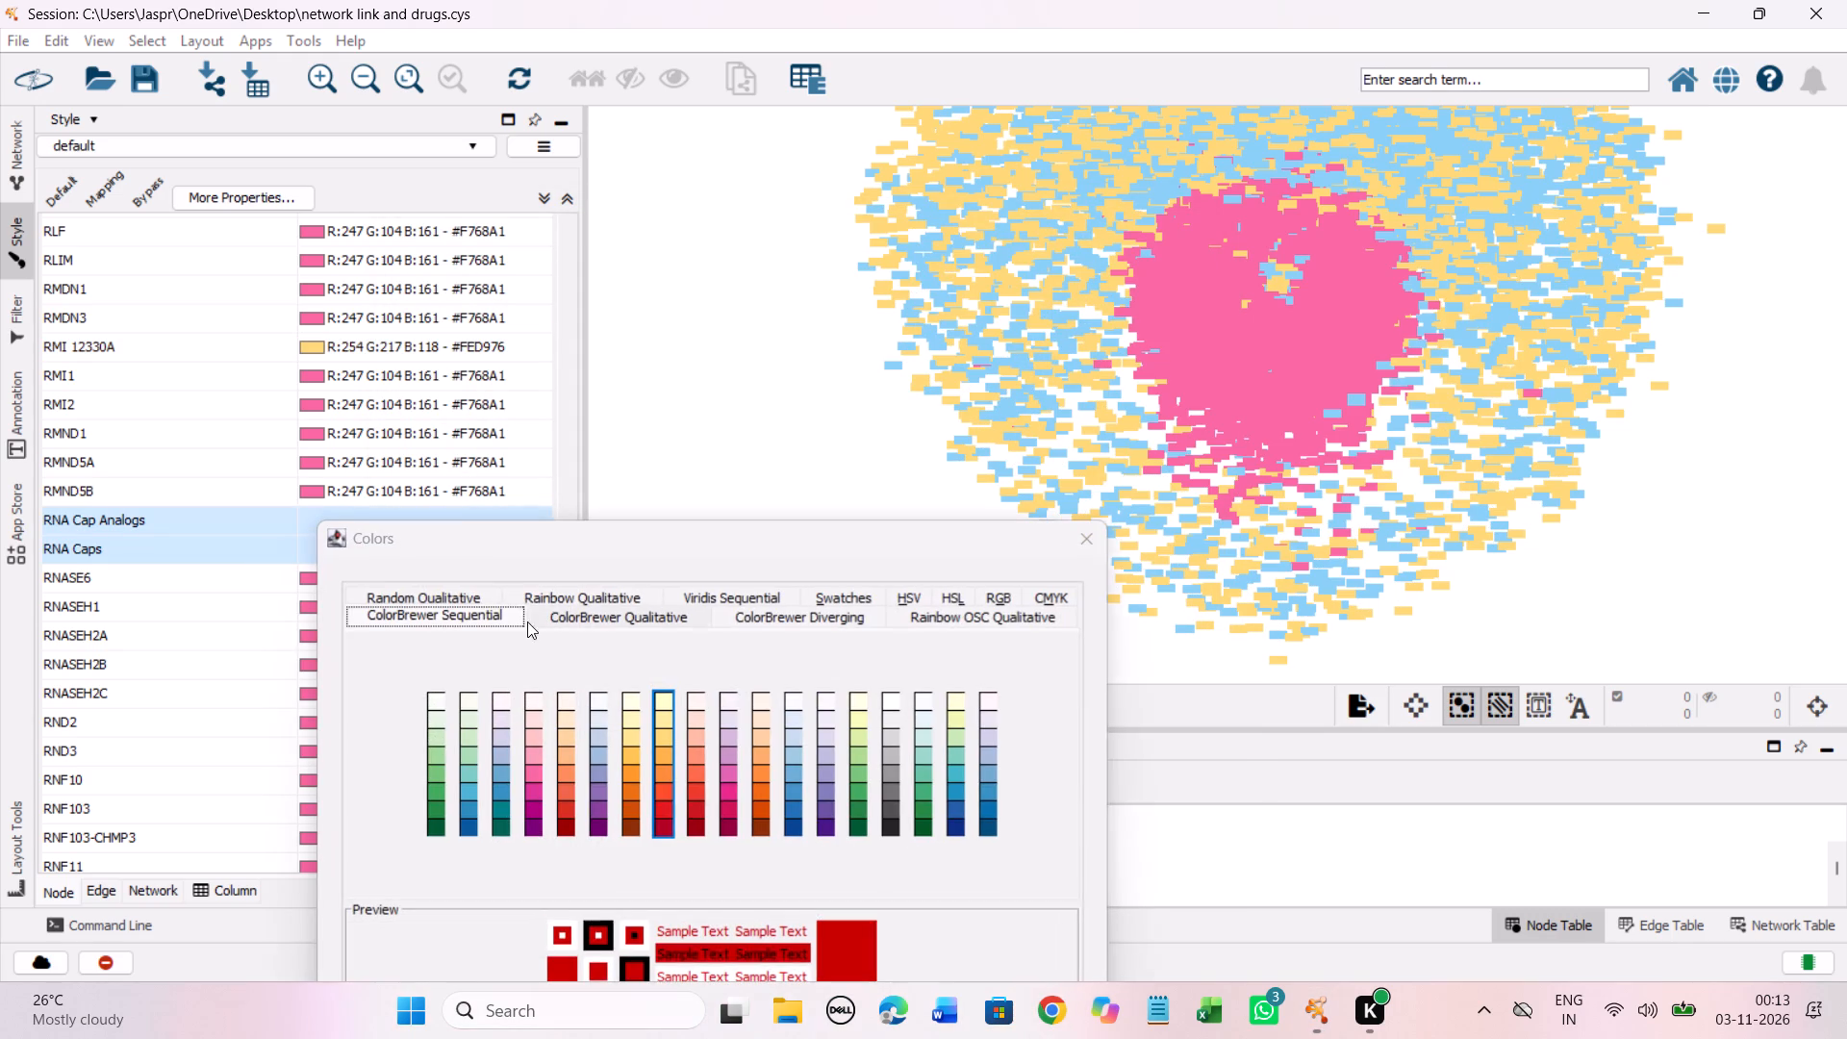
{"action": "left_click_drag", "start_coordinate": [520, 560], "coordinate": [587, 440]}
{"action": "left_click_drag", "start_coordinate": [481, 541], "coordinate": [493, 539]}
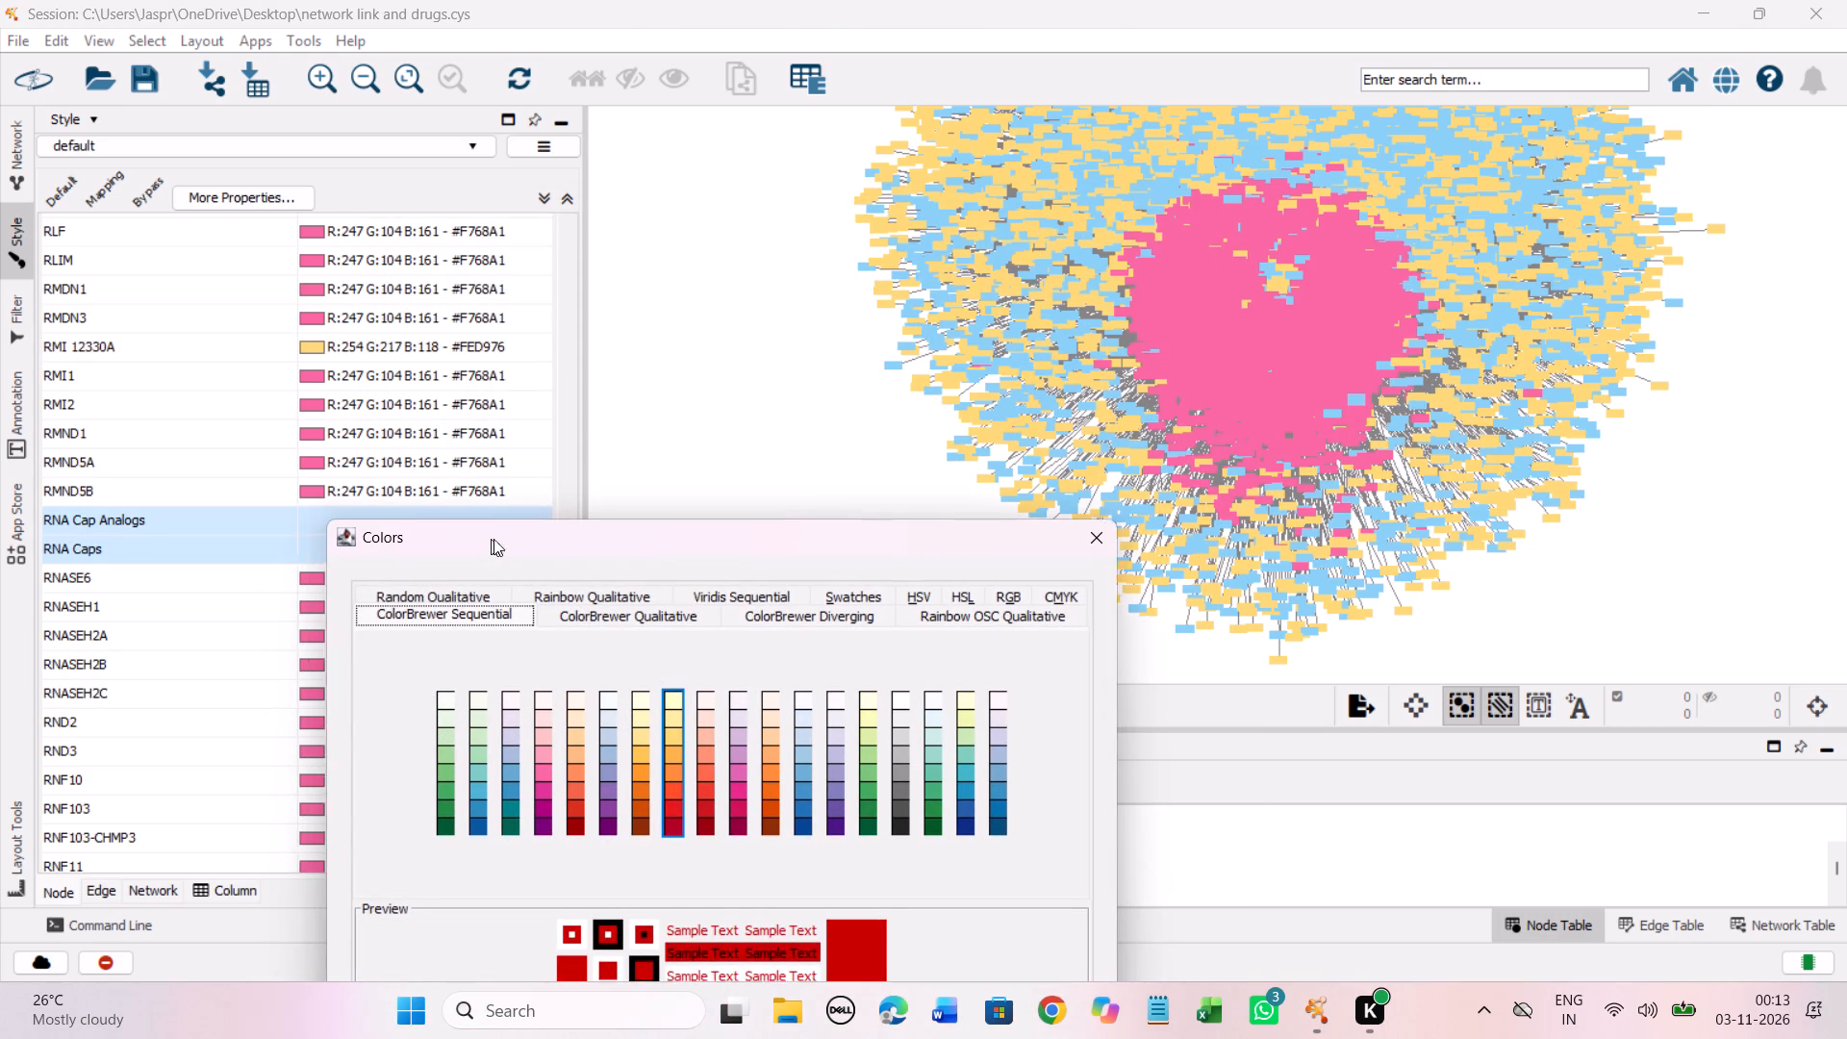
{"action": "left_click_drag", "start_coordinate": [493, 539], "coordinate": [569, 311]}
{"action": "left_click", "coordinate": [753, 508]}
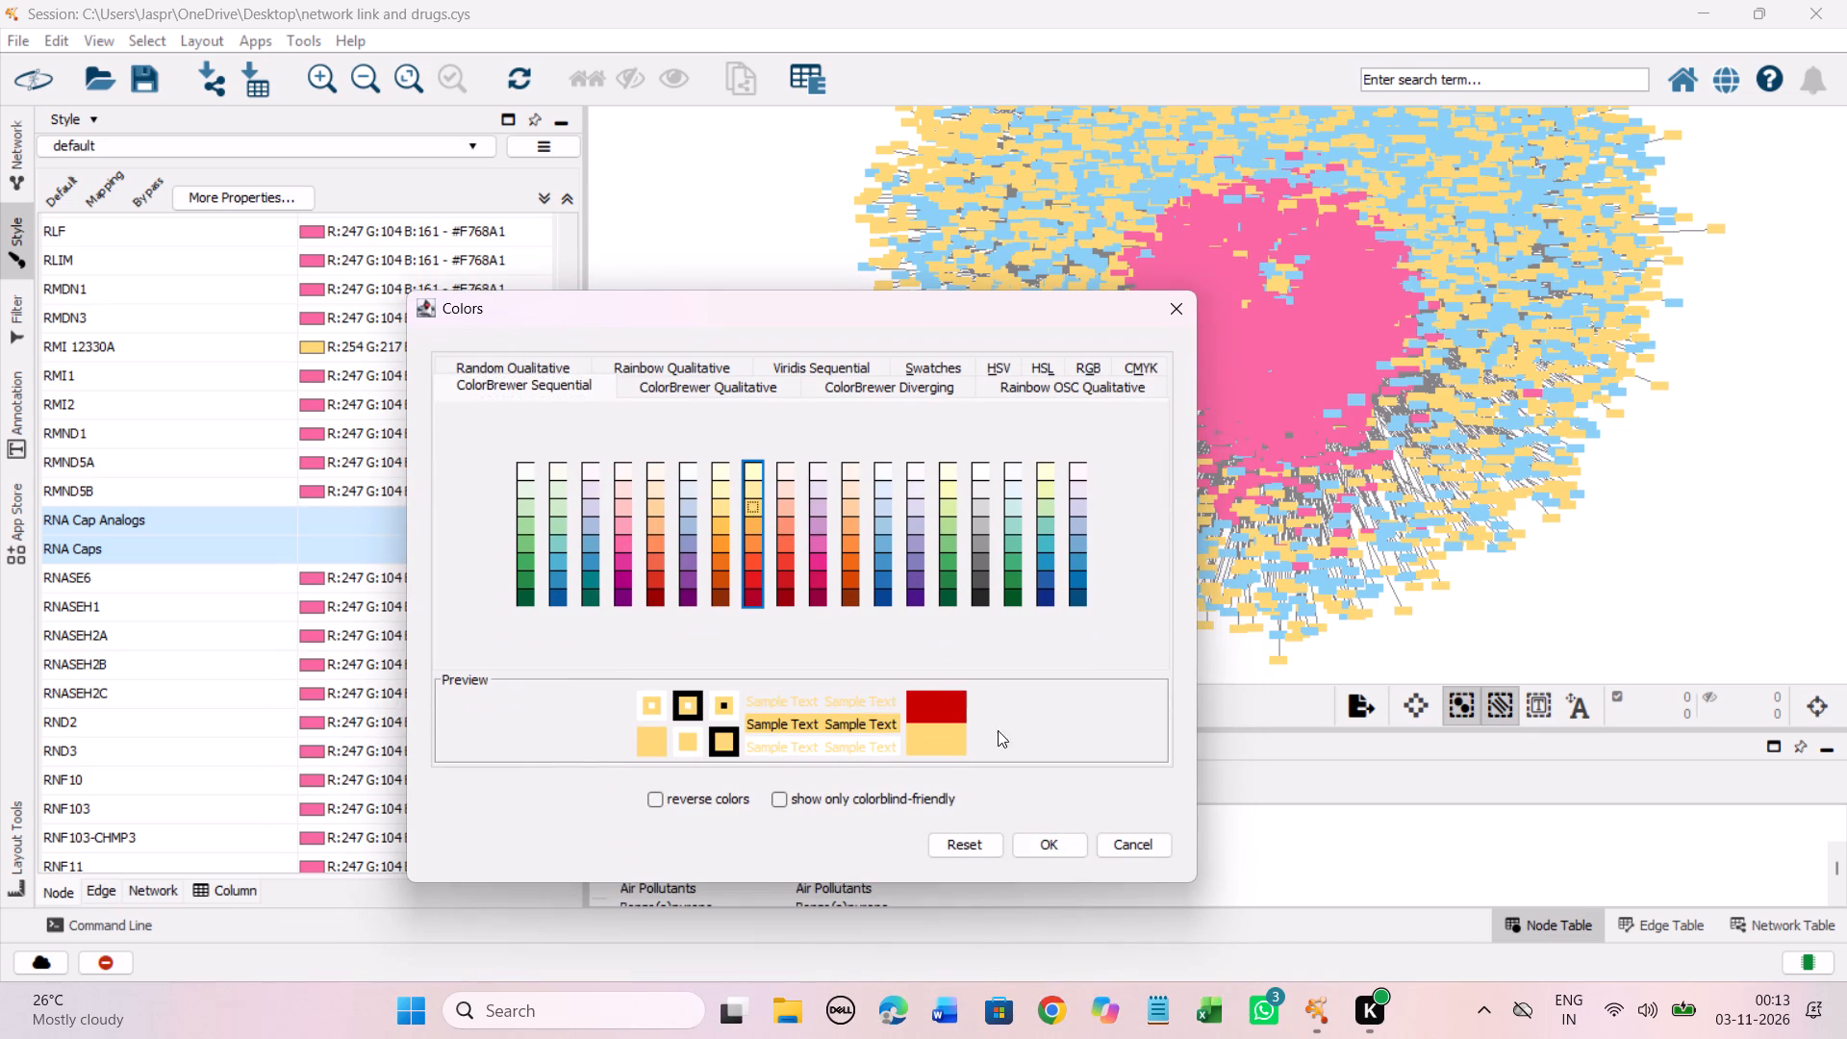
{"action": "left_click", "coordinate": [1030, 838]}
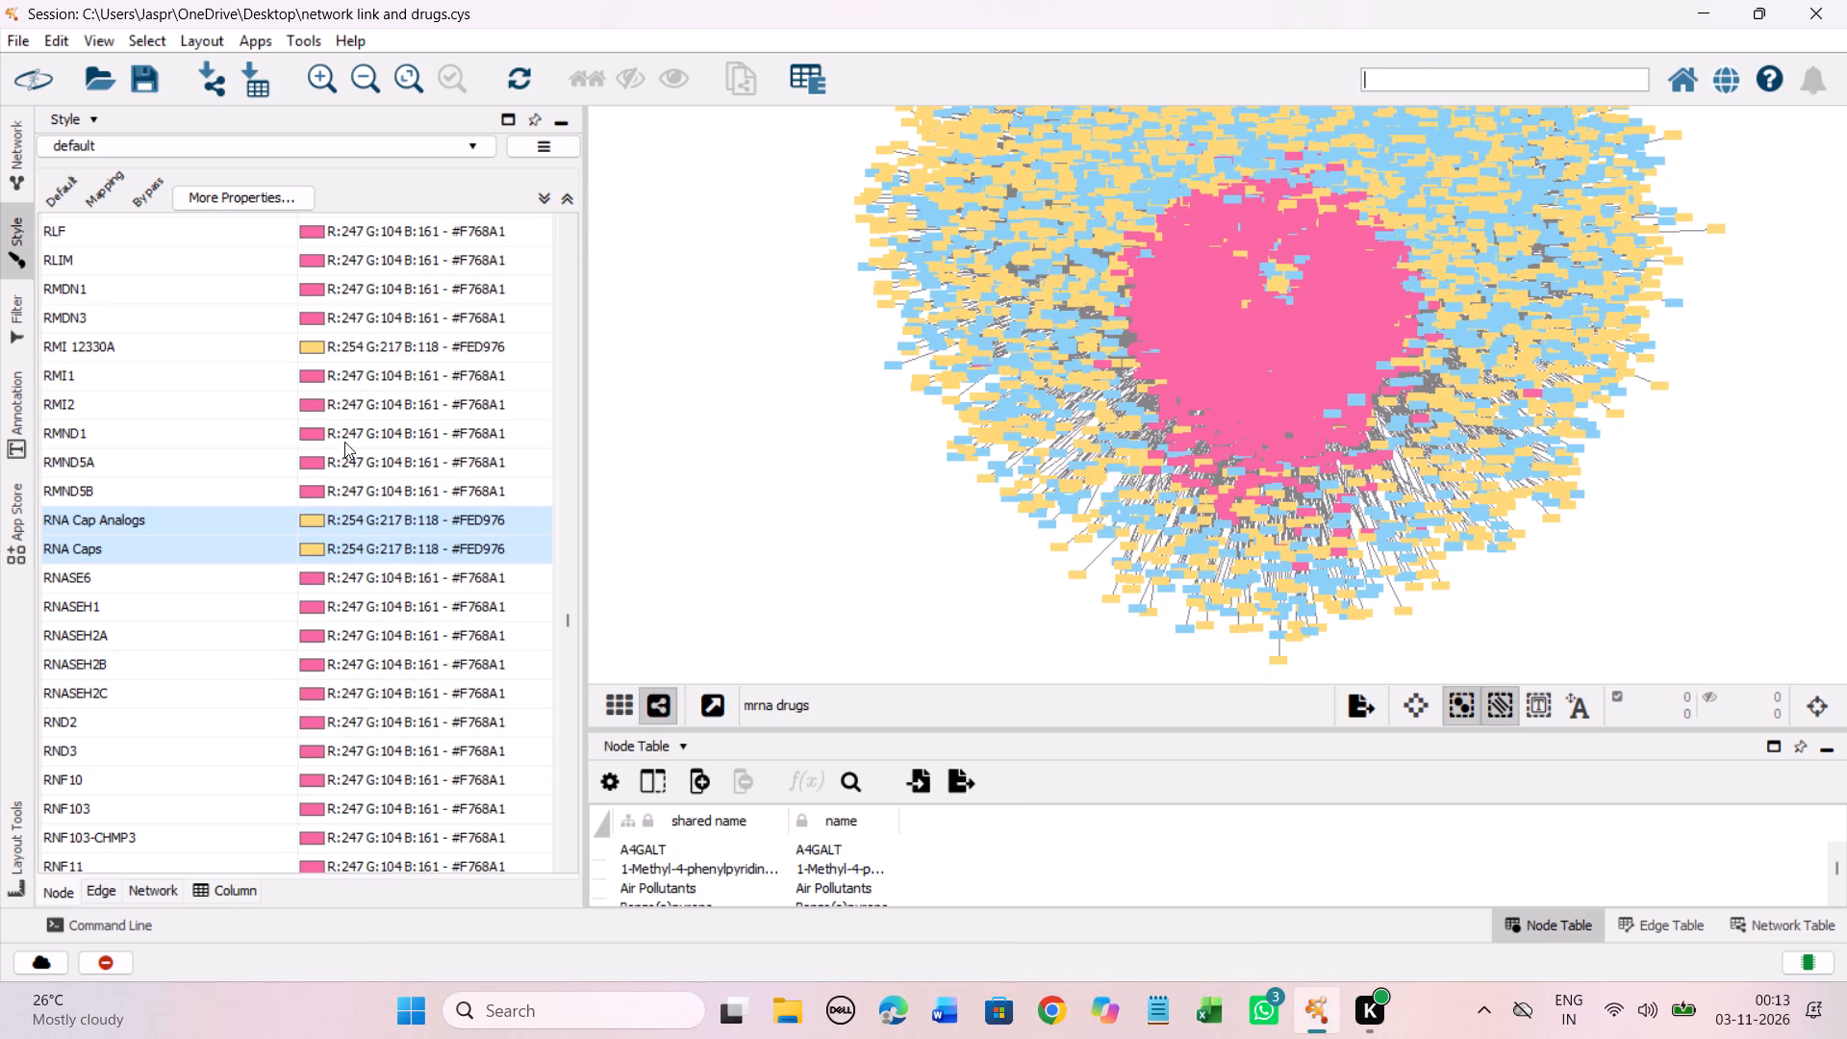
Set the discrete colour mapping of the unmapped entries RO 3306 and RO3280 together to the Yellow-Orange-Red shade #FED976.
{"action": "scroll", "coordinate": [347, 436], "scroll_direction": "down", "scroll_amount": 12}
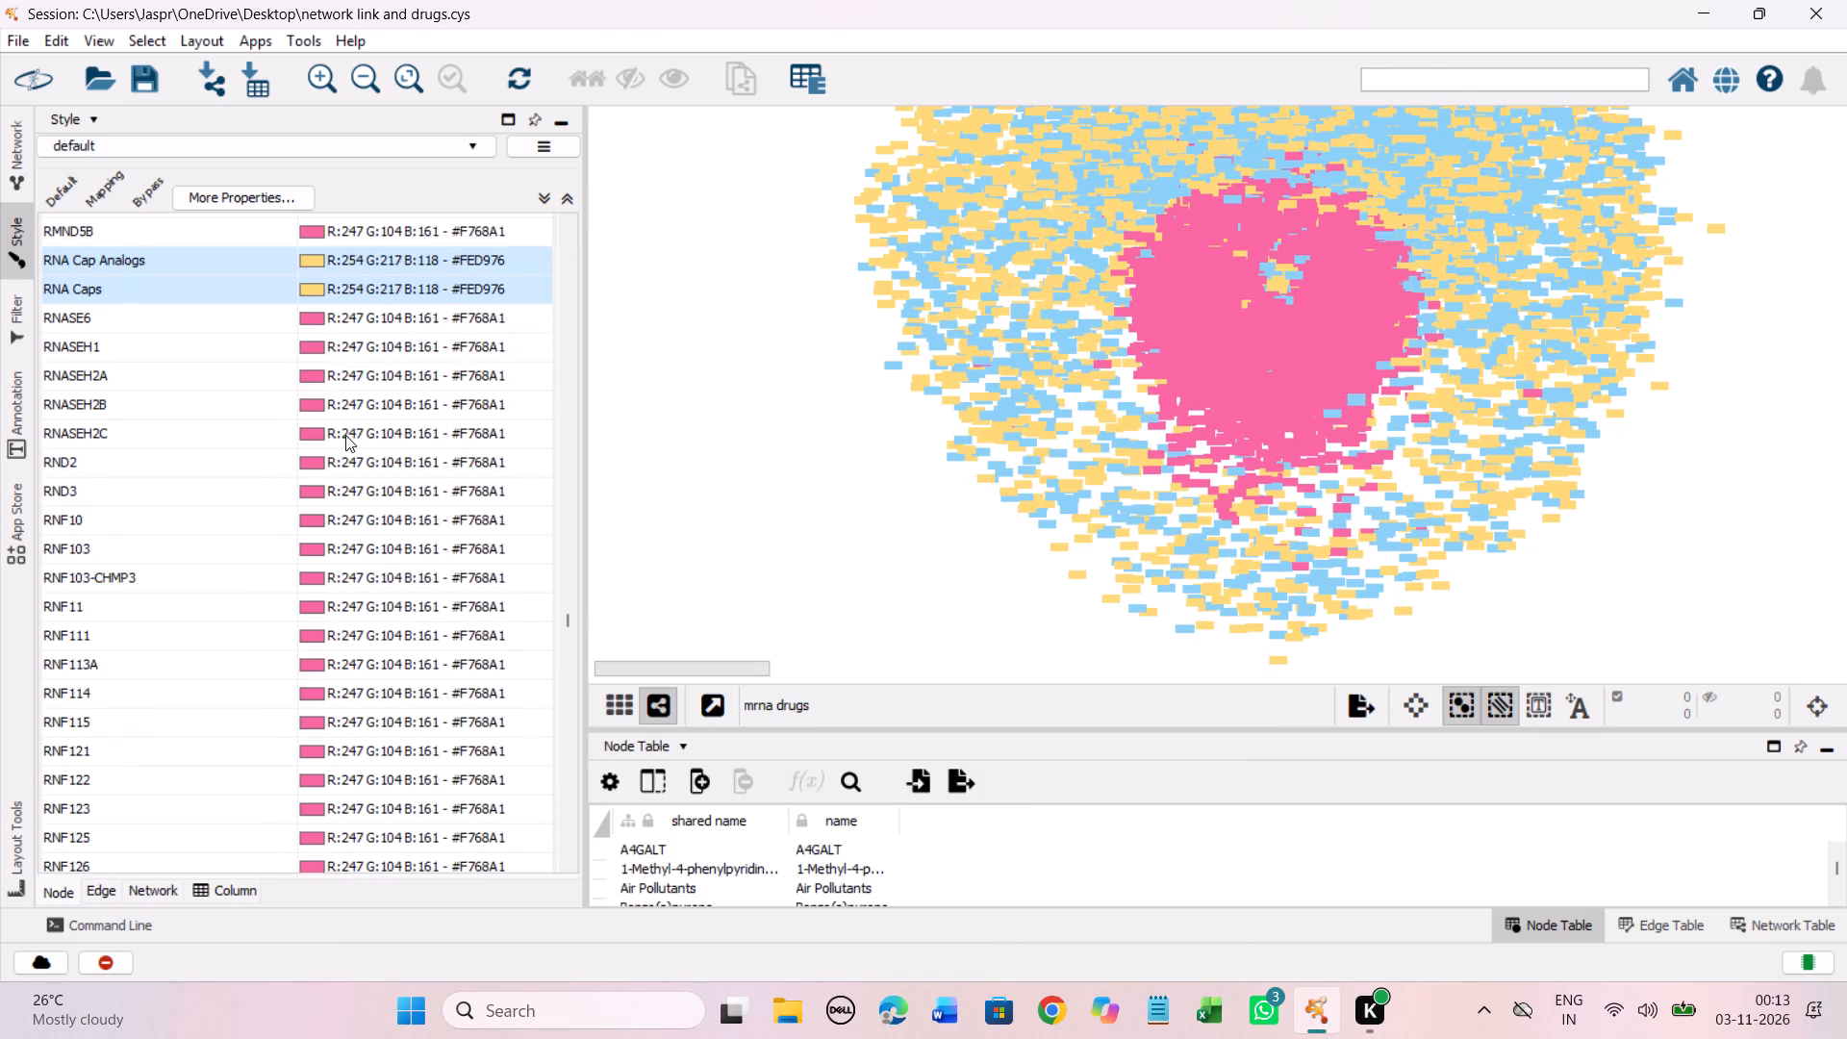
{"action": "scroll", "coordinate": [345, 435], "scroll_direction": "down", "scroll_amount": 20}
{"action": "scroll", "coordinate": [345, 435], "scroll_direction": "down", "scroll_amount": 18}
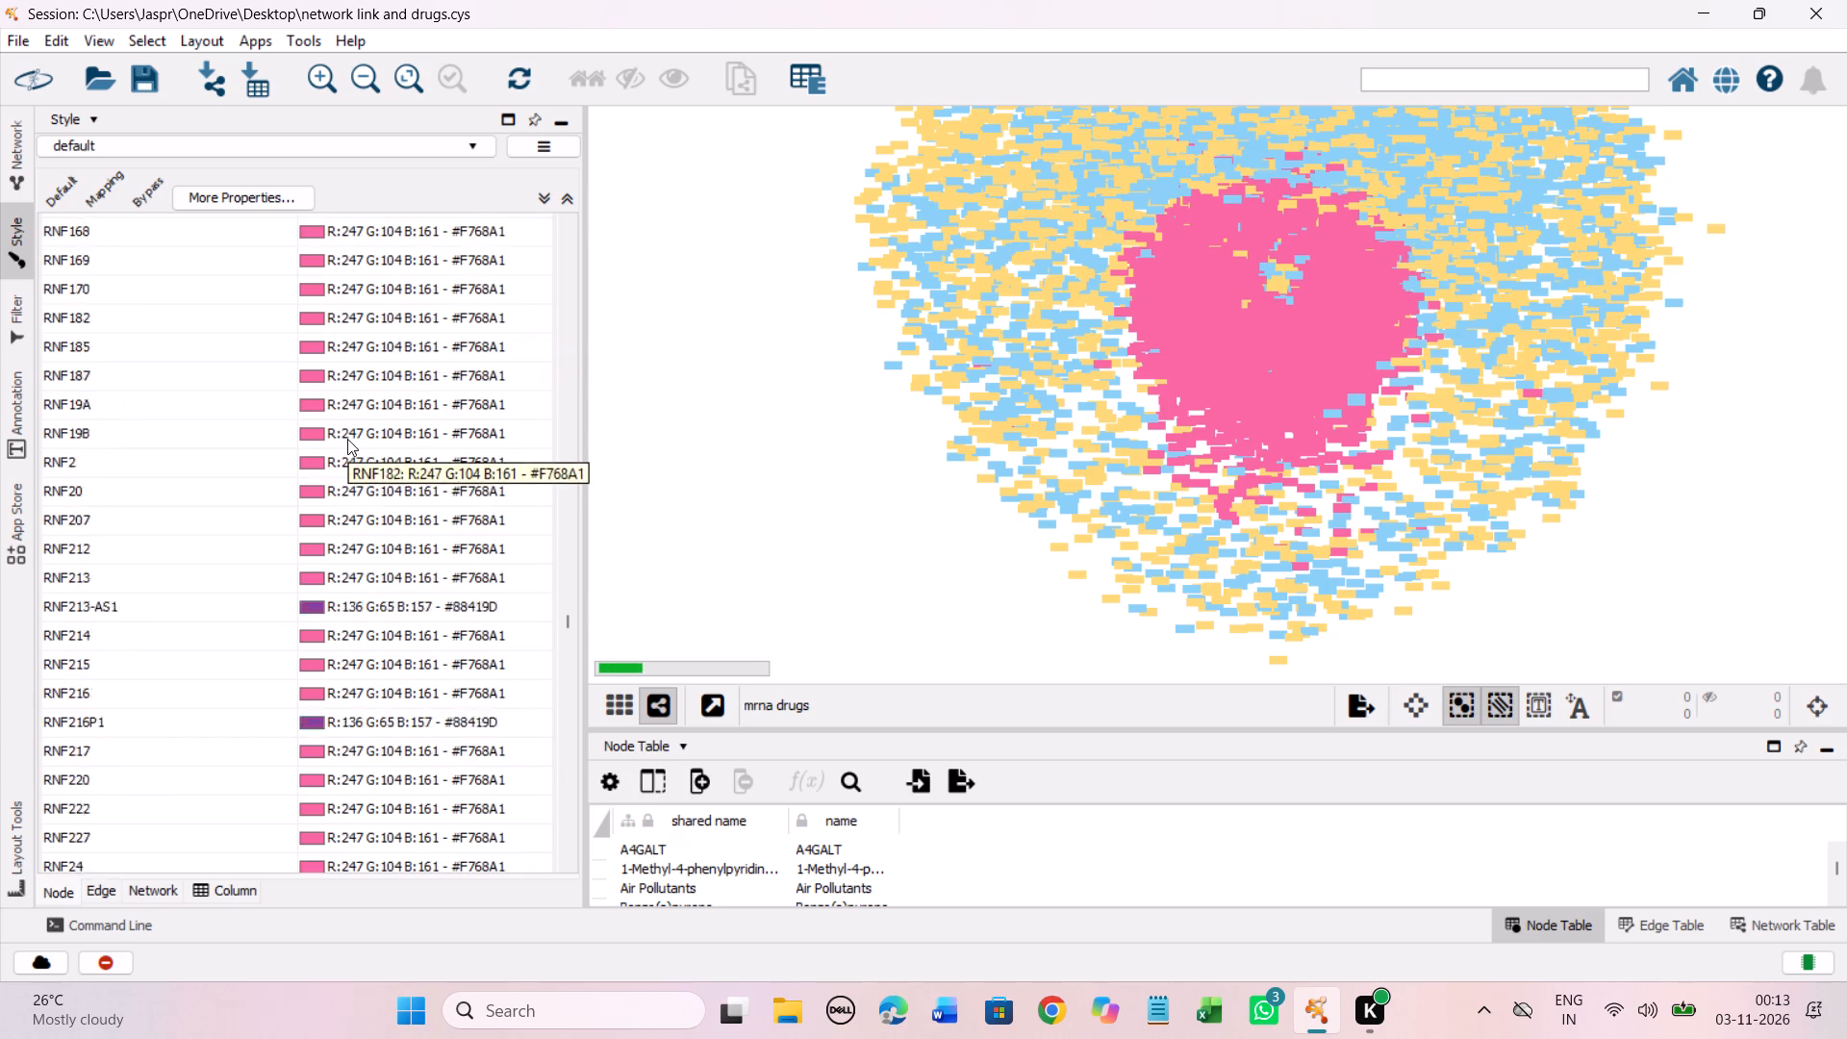
{"action": "scroll", "coordinate": [347, 439], "scroll_direction": "down", "scroll_amount": 15}
{"action": "scroll", "coordinate": [368, 415], "scroll_direction": "down", "scroll_amount": 18}
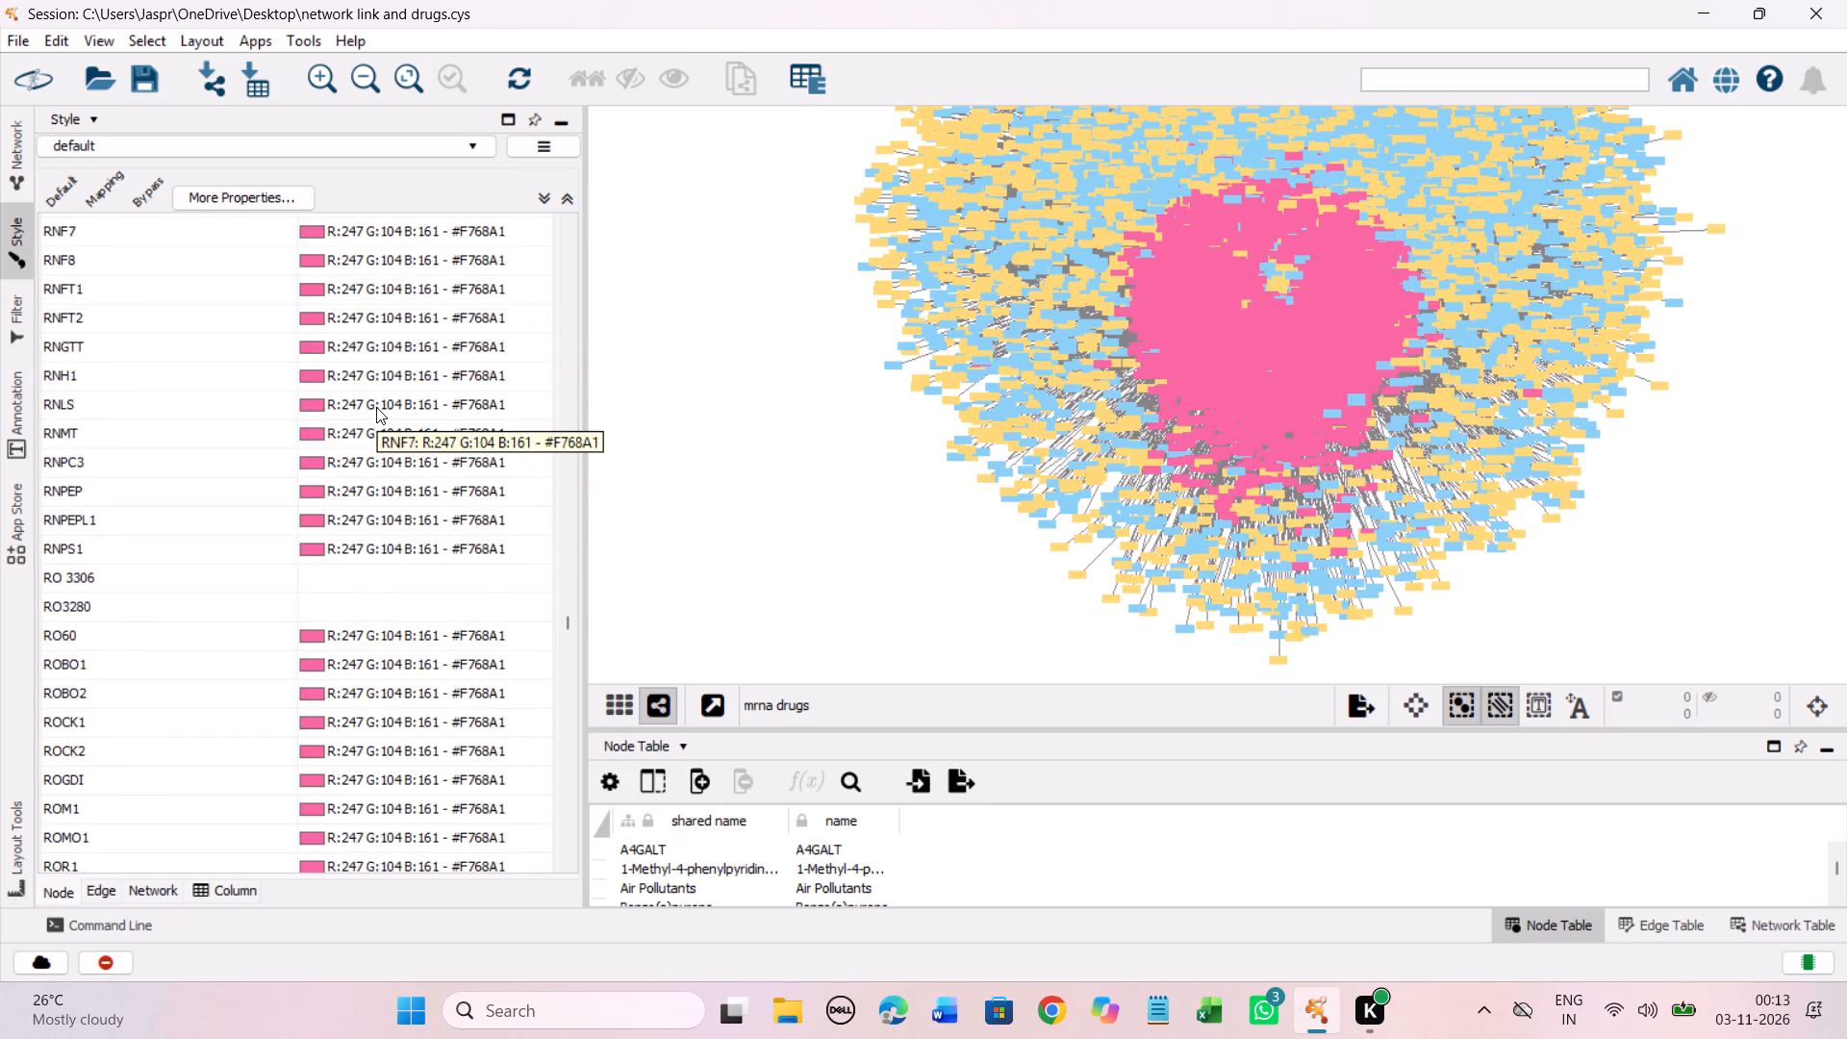
{"action": "scroll", "coordinate": [376, 407], "scroll_direction": "down", "scroll_amount": 8}
{"action": "left_click_drag", "start_coordinate": [282, 341], "coordinate": [281, 373]}
{"action": "right_click", "coordinate": [281, 373]}
{"action": "left_click", "coordinate": [599, 395]}
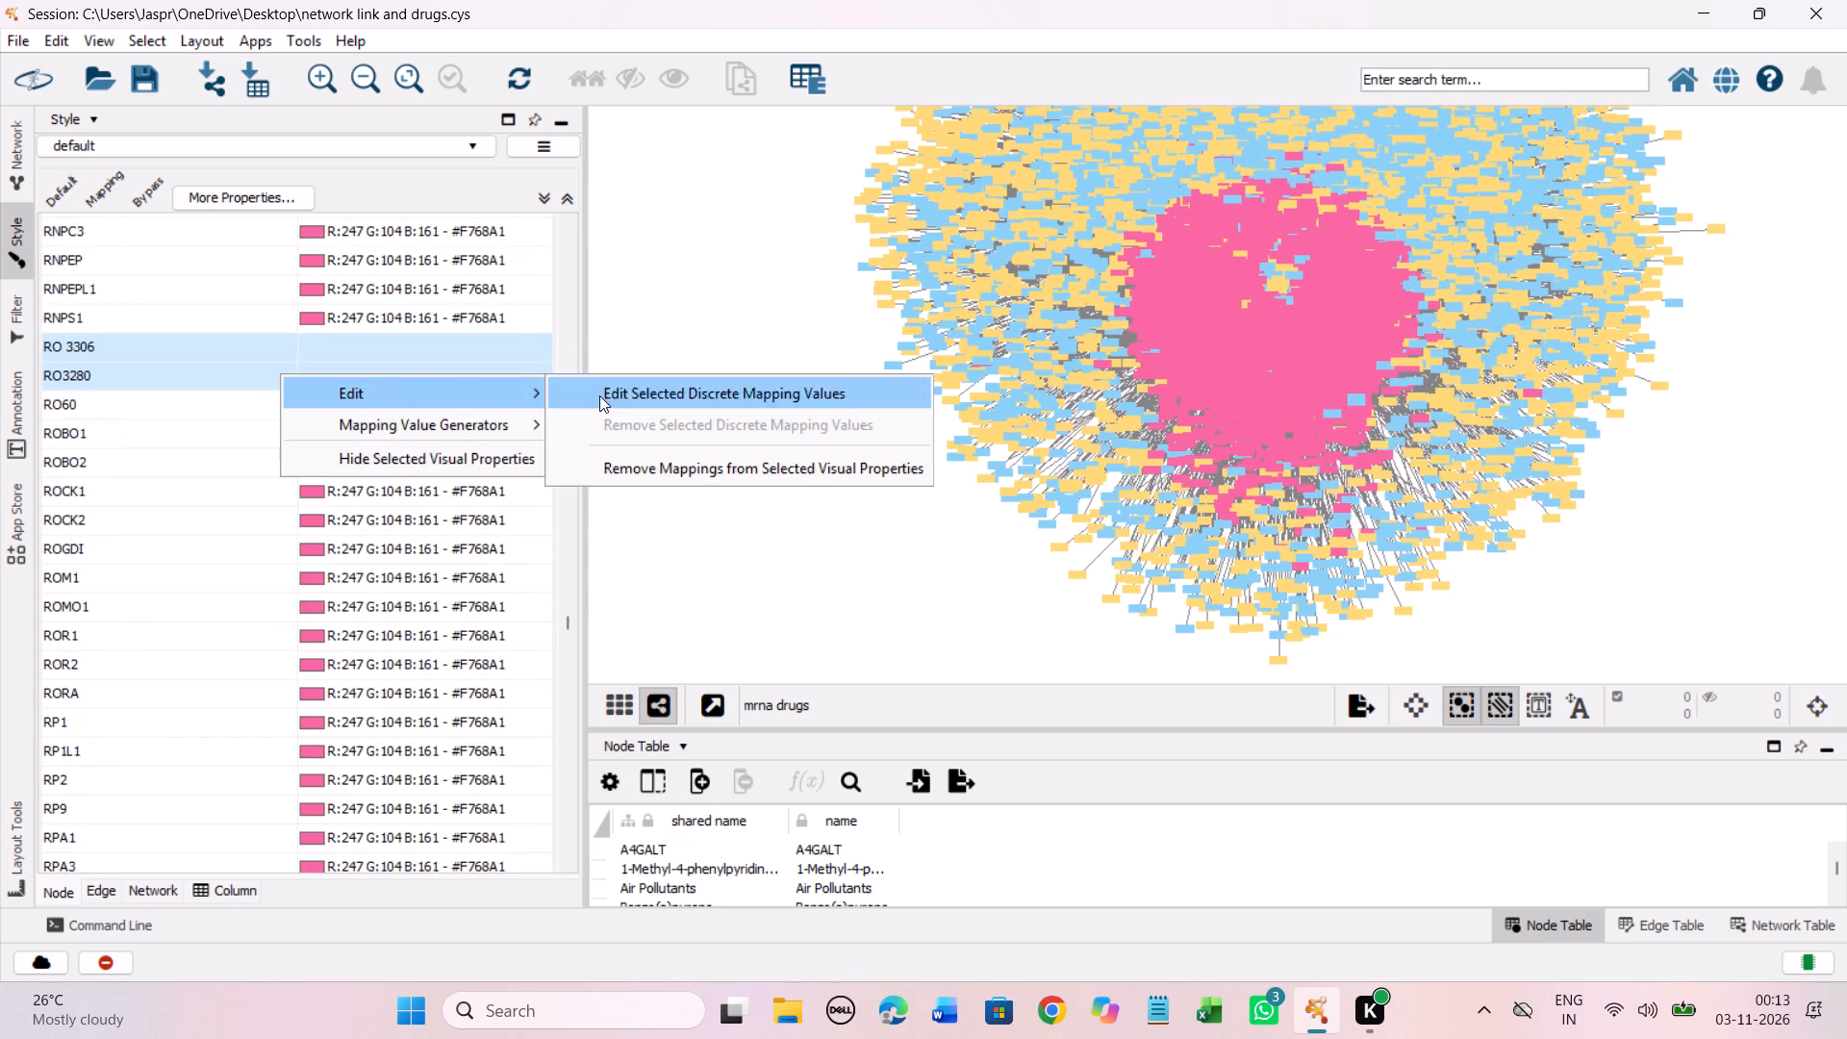
{"action": "left_click_drag", "start_coordinate": [422, 540], "coordinate": [492, 203]}
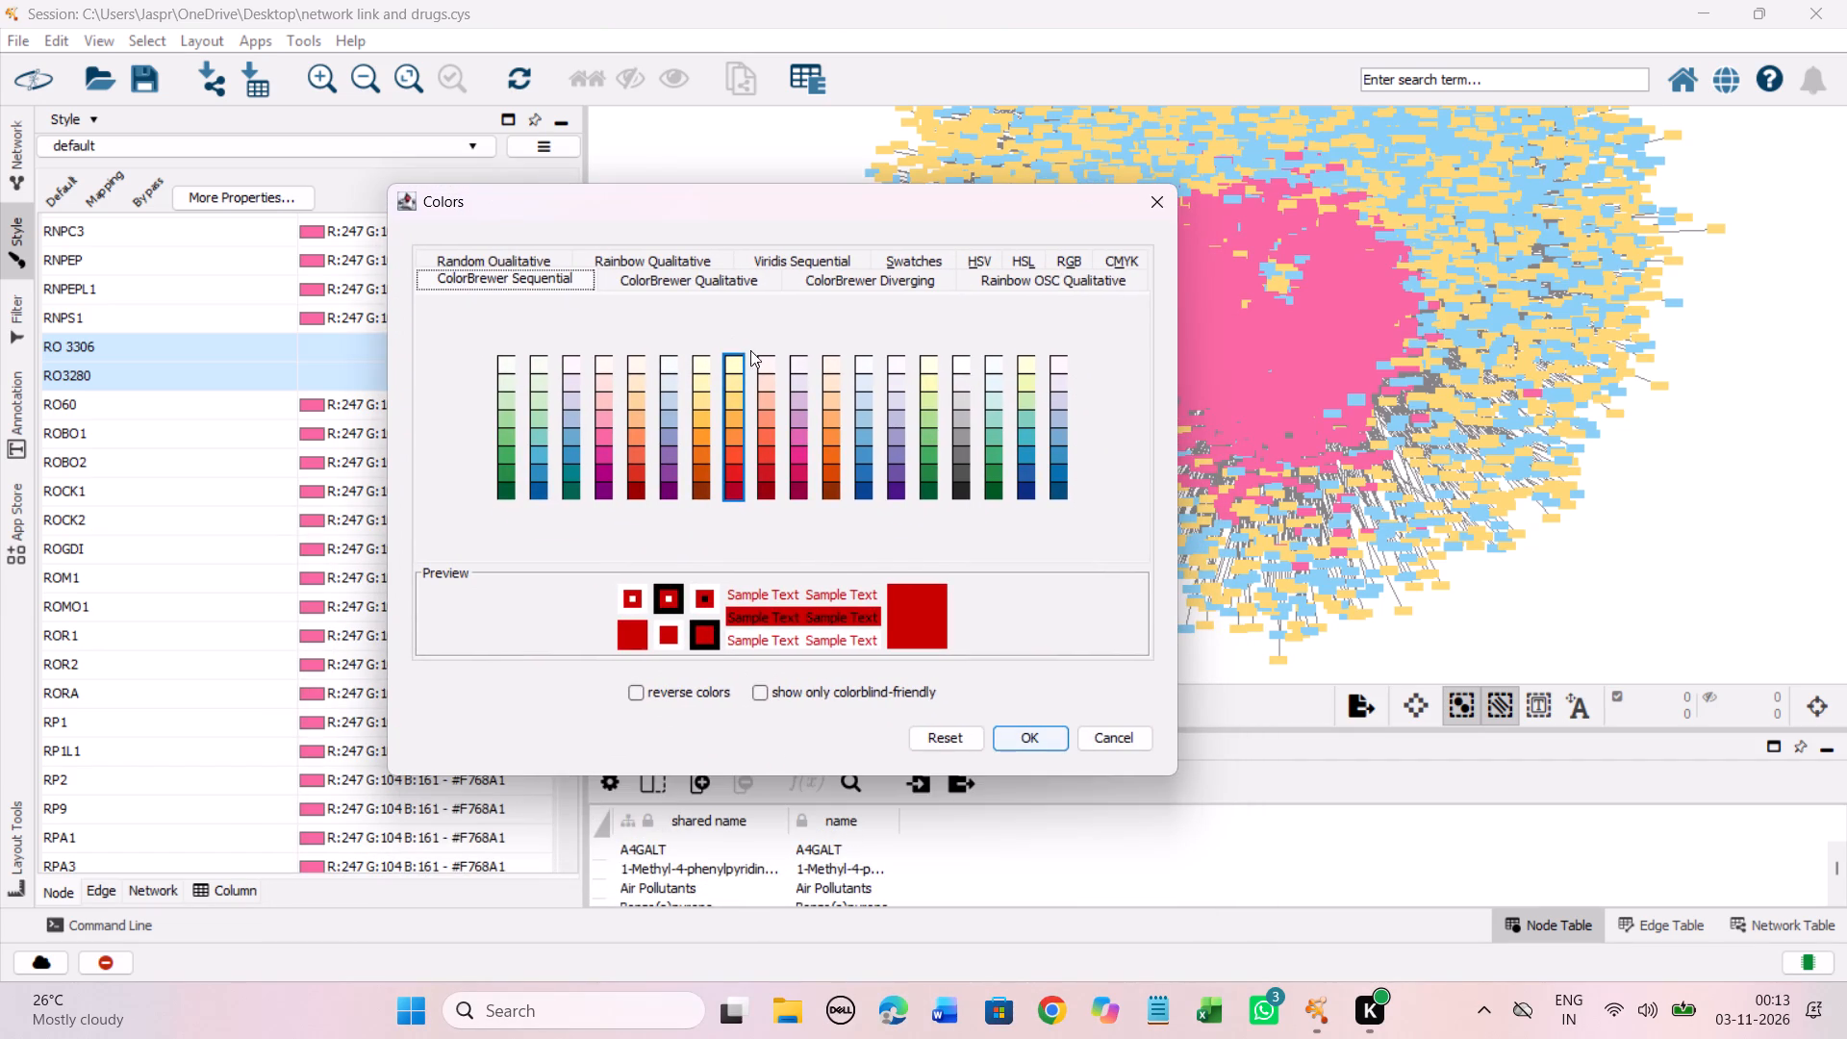
{"action": "left_click", "coordinate": [740, 400]}
{"action": "left_click", "coordinate": [1039, 729]}
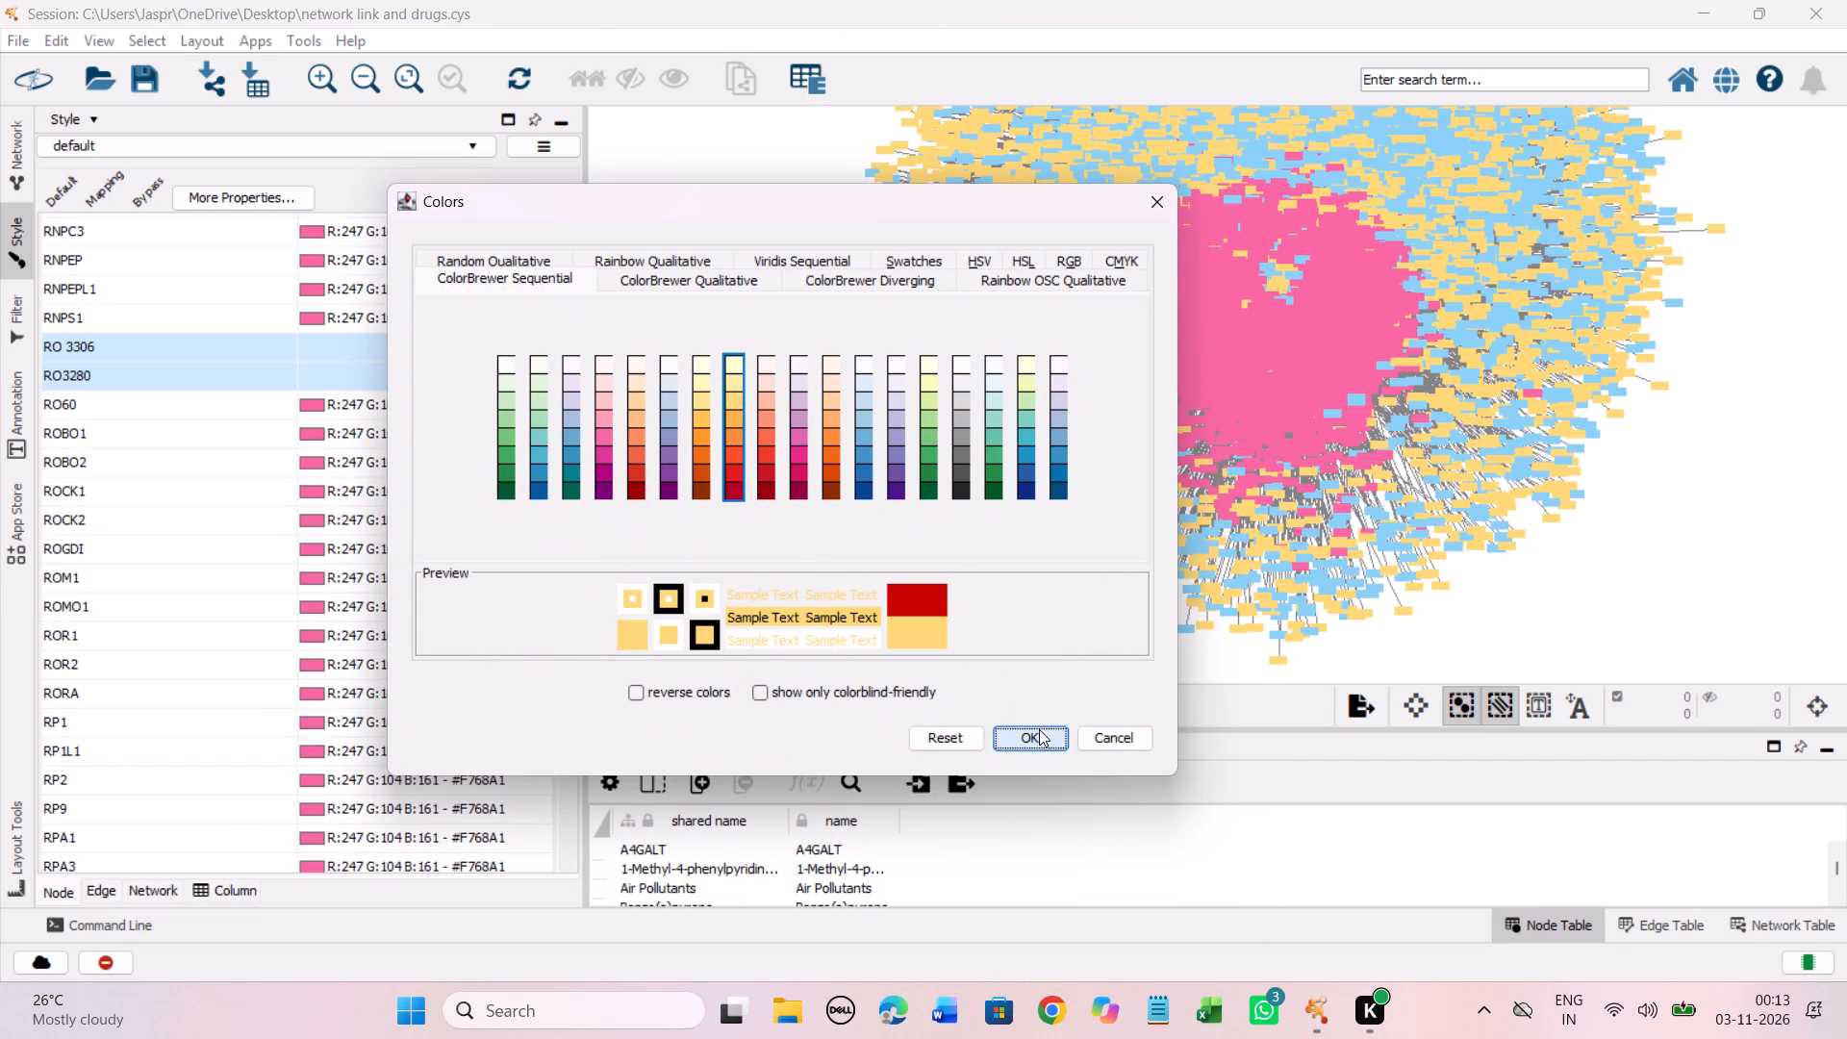
Set the discrete colour mapping of the unmapped entry RPR 121056 to the Yellow-Orange-Red shade #FED976.
{"action": "scroll", "coordinate": [402, 418], "scroll_direction": "down", "scroll_amount": 6}
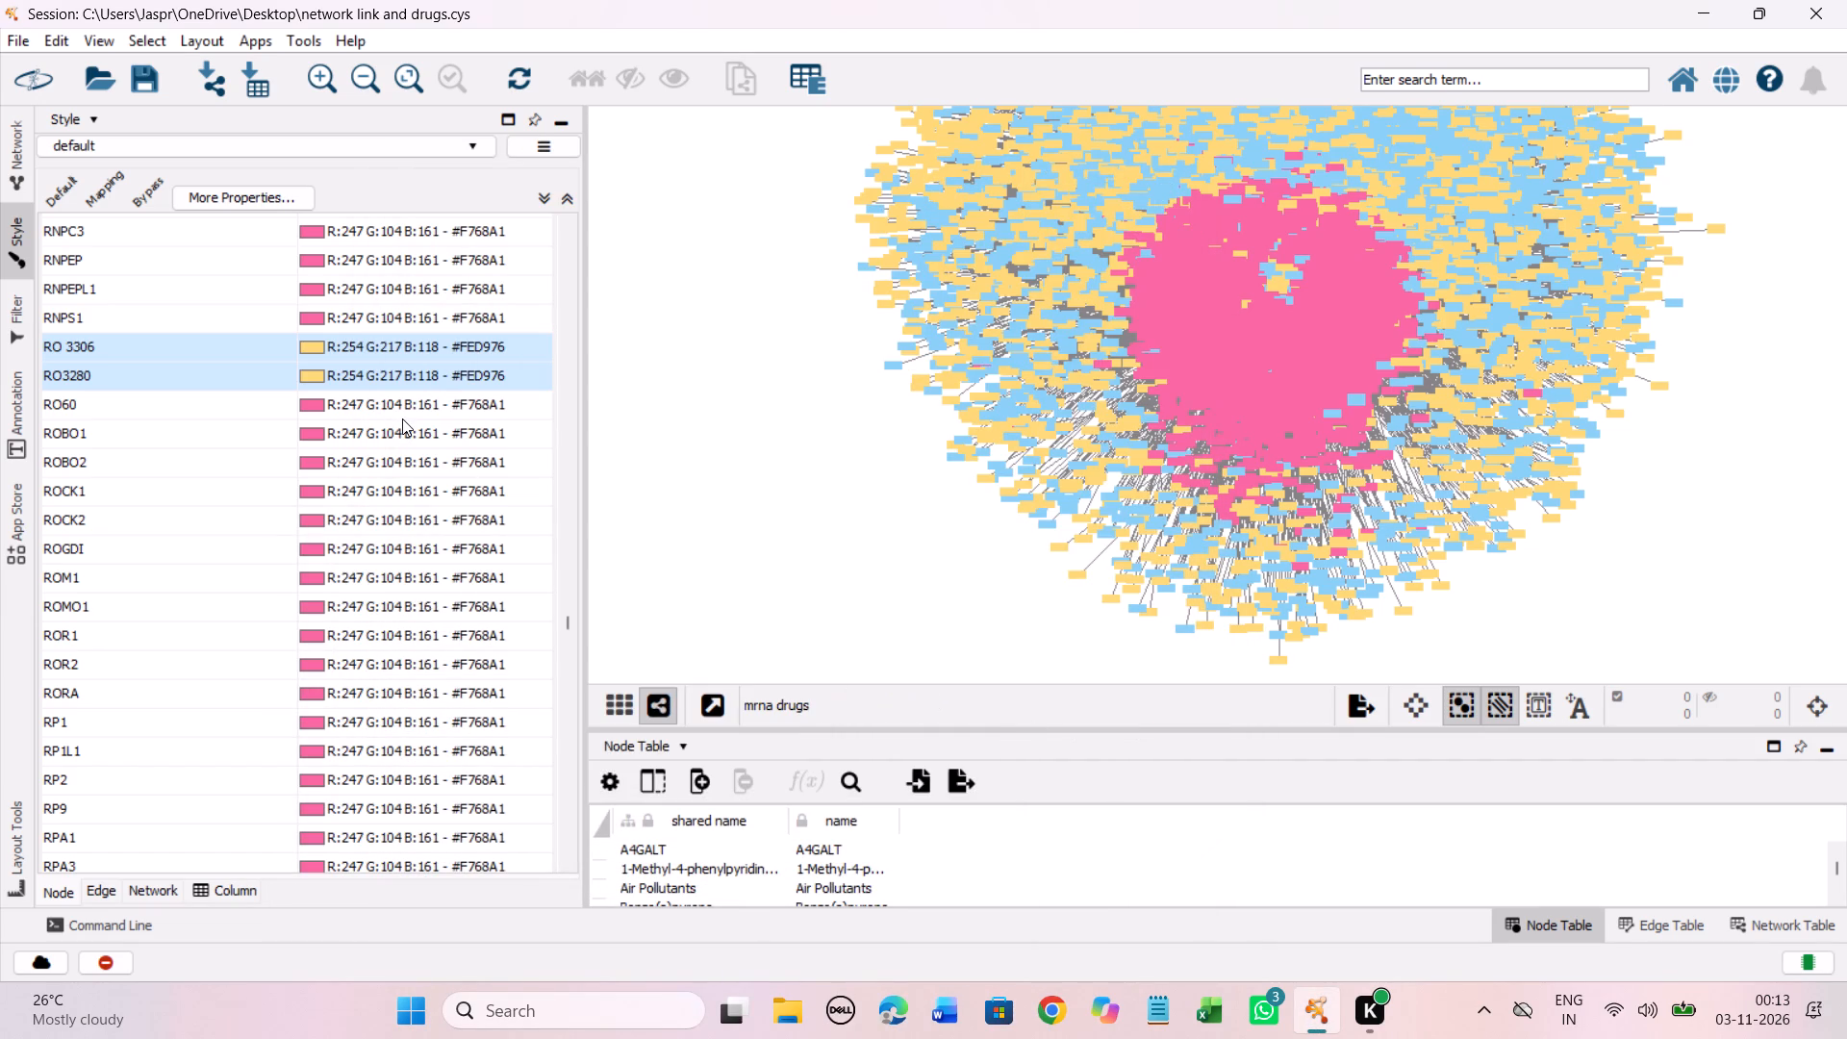
{"action": "scroll", "coordinate": [402, 418], "scroll_direction": "down", "scroll_amount": 17}
{"action": "scroll", "coordinate": [428, 424], "scroll_direction": "up", "scroll_amount": 4}
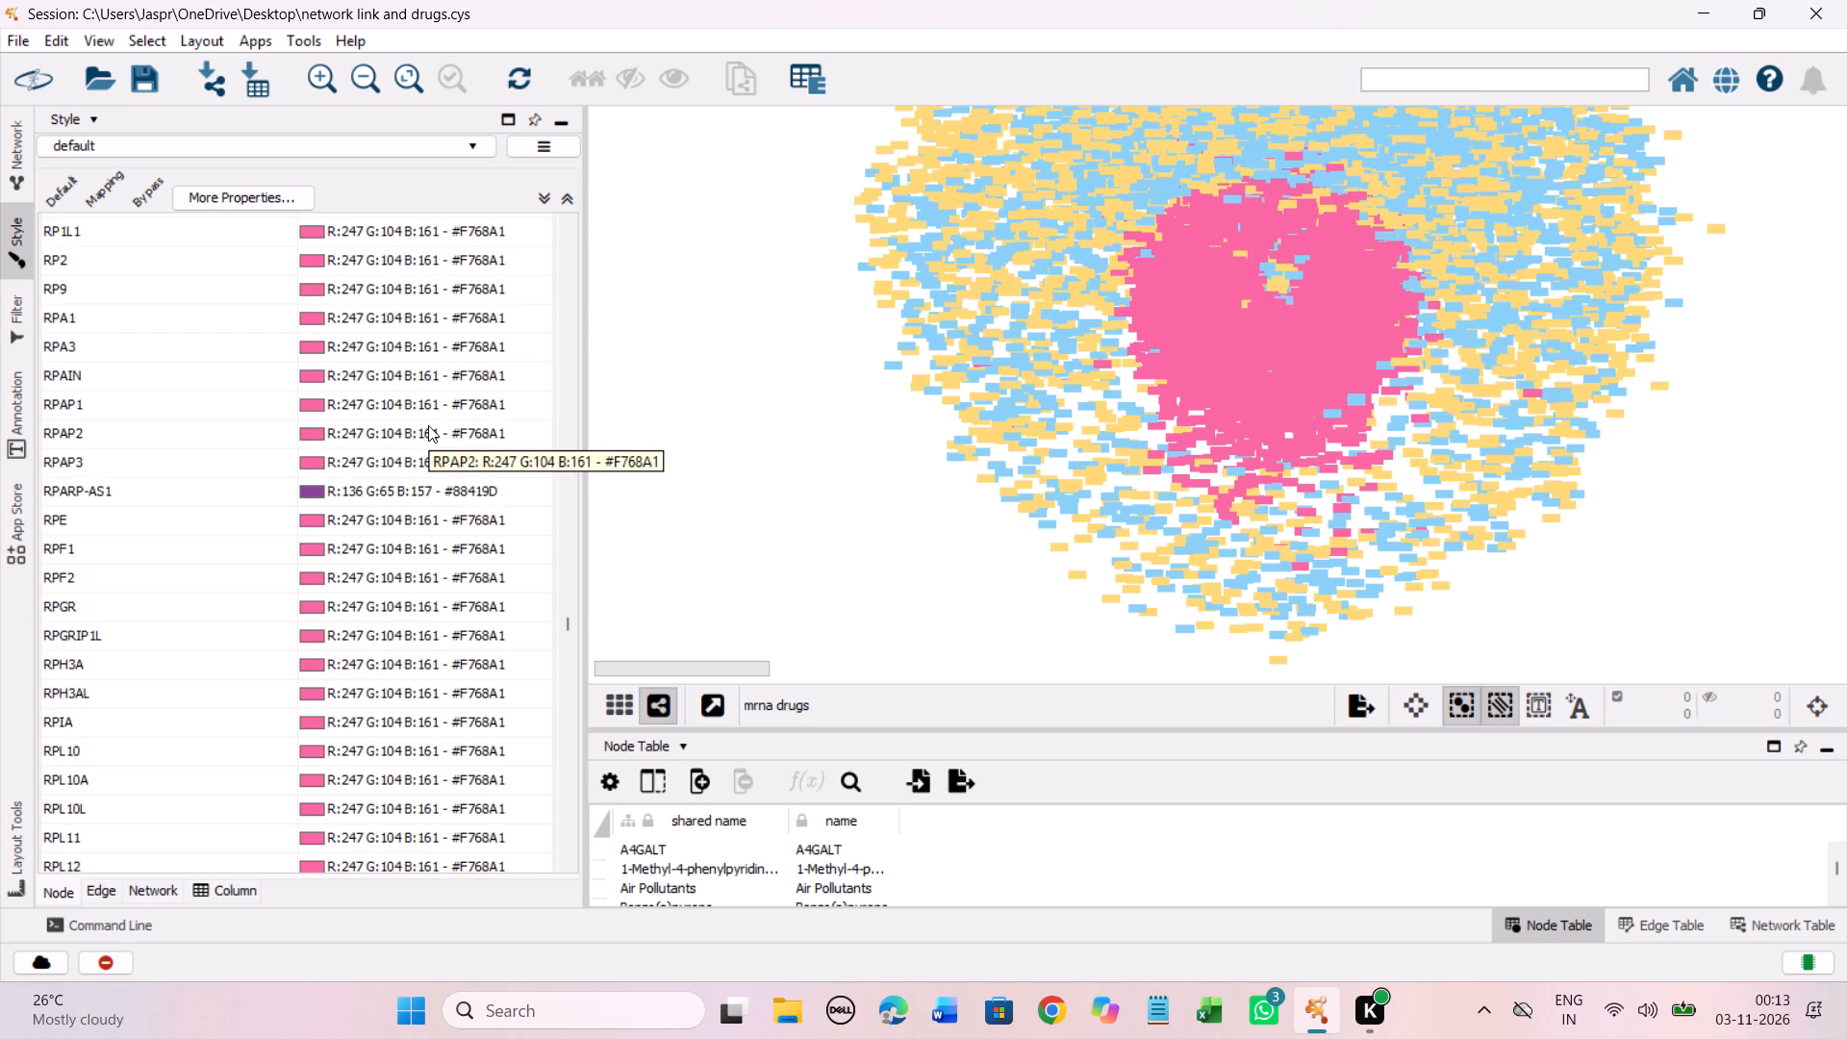
{"action": "scroll", "coordinate": [428, 425], "scroll_direction": "up", "scroll_amount": 16}
{"action": "scroll", "coordinate": [431, 452], "scroll_direction": "down", "scroll_amount": 16}
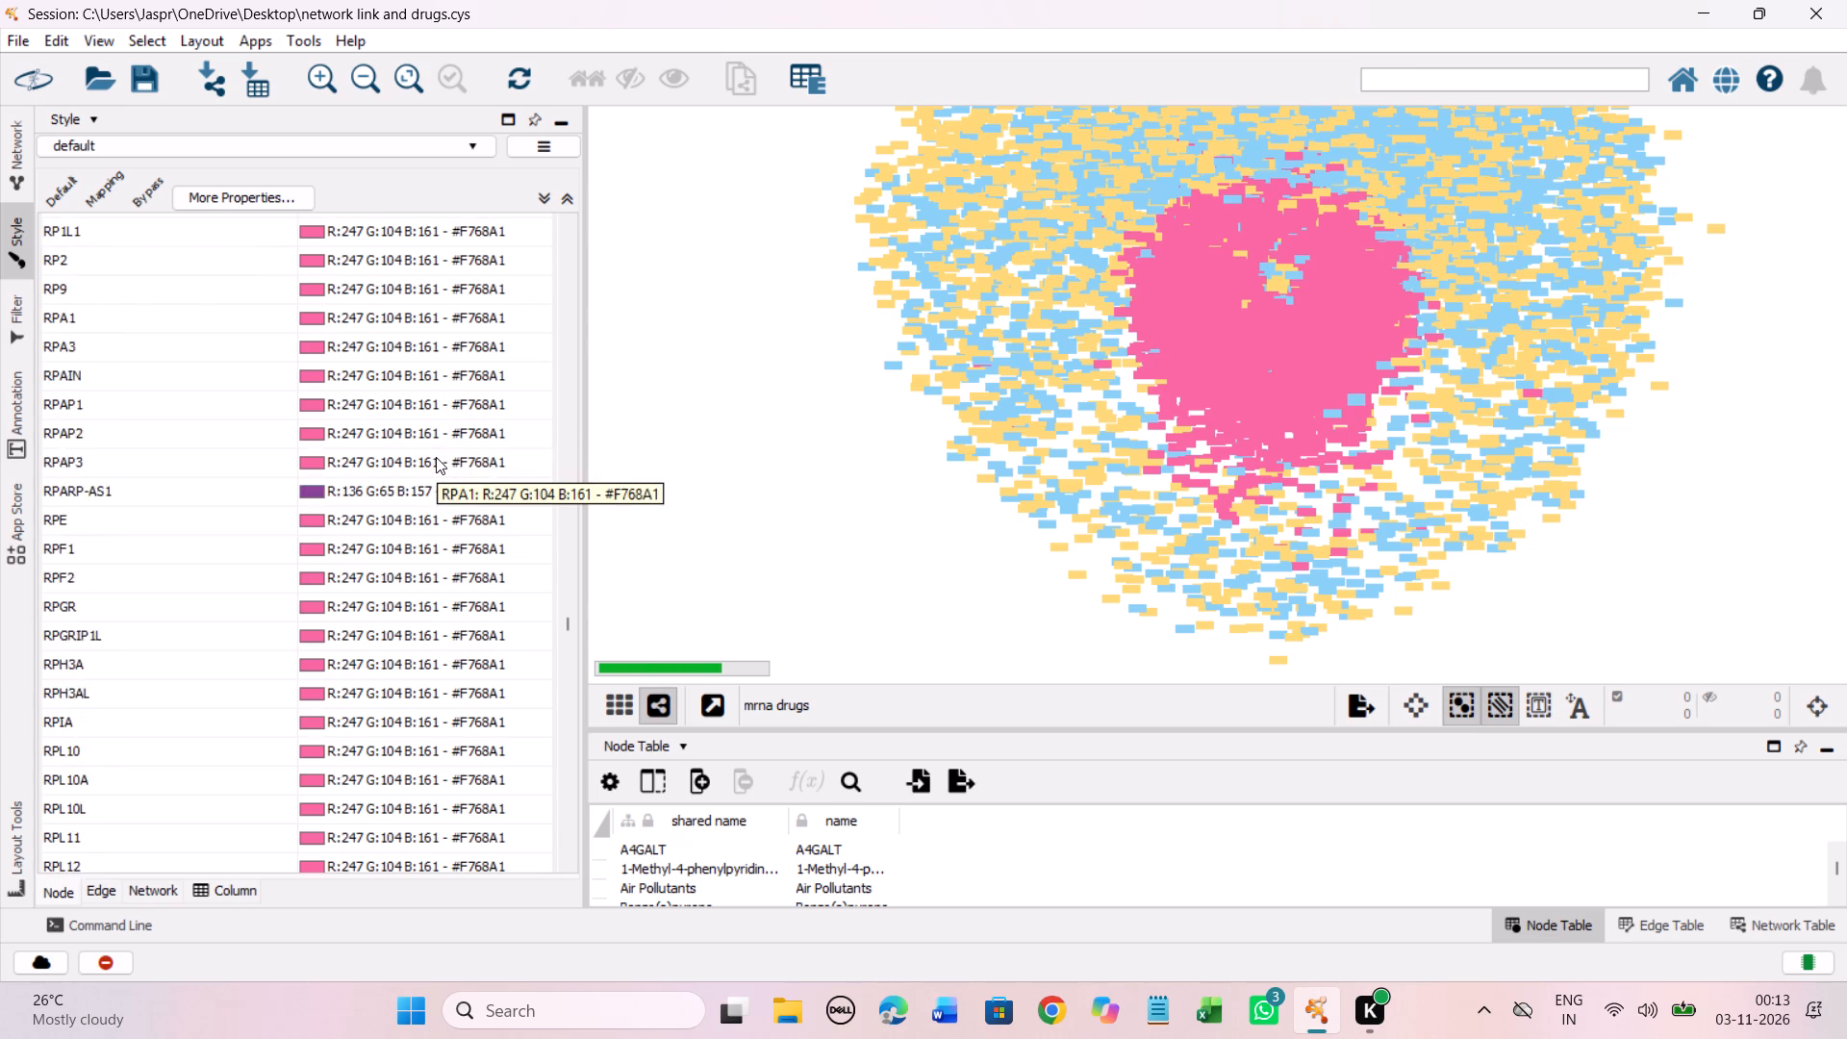
{"action": "scroll", "coordinate": [436, 457], "scroll_direction": "down", "scroll_amount": 20}
{"action": "scroll", "coordinate": [436, 457], "scroll_direction": "down", "scroll_amount": 18}
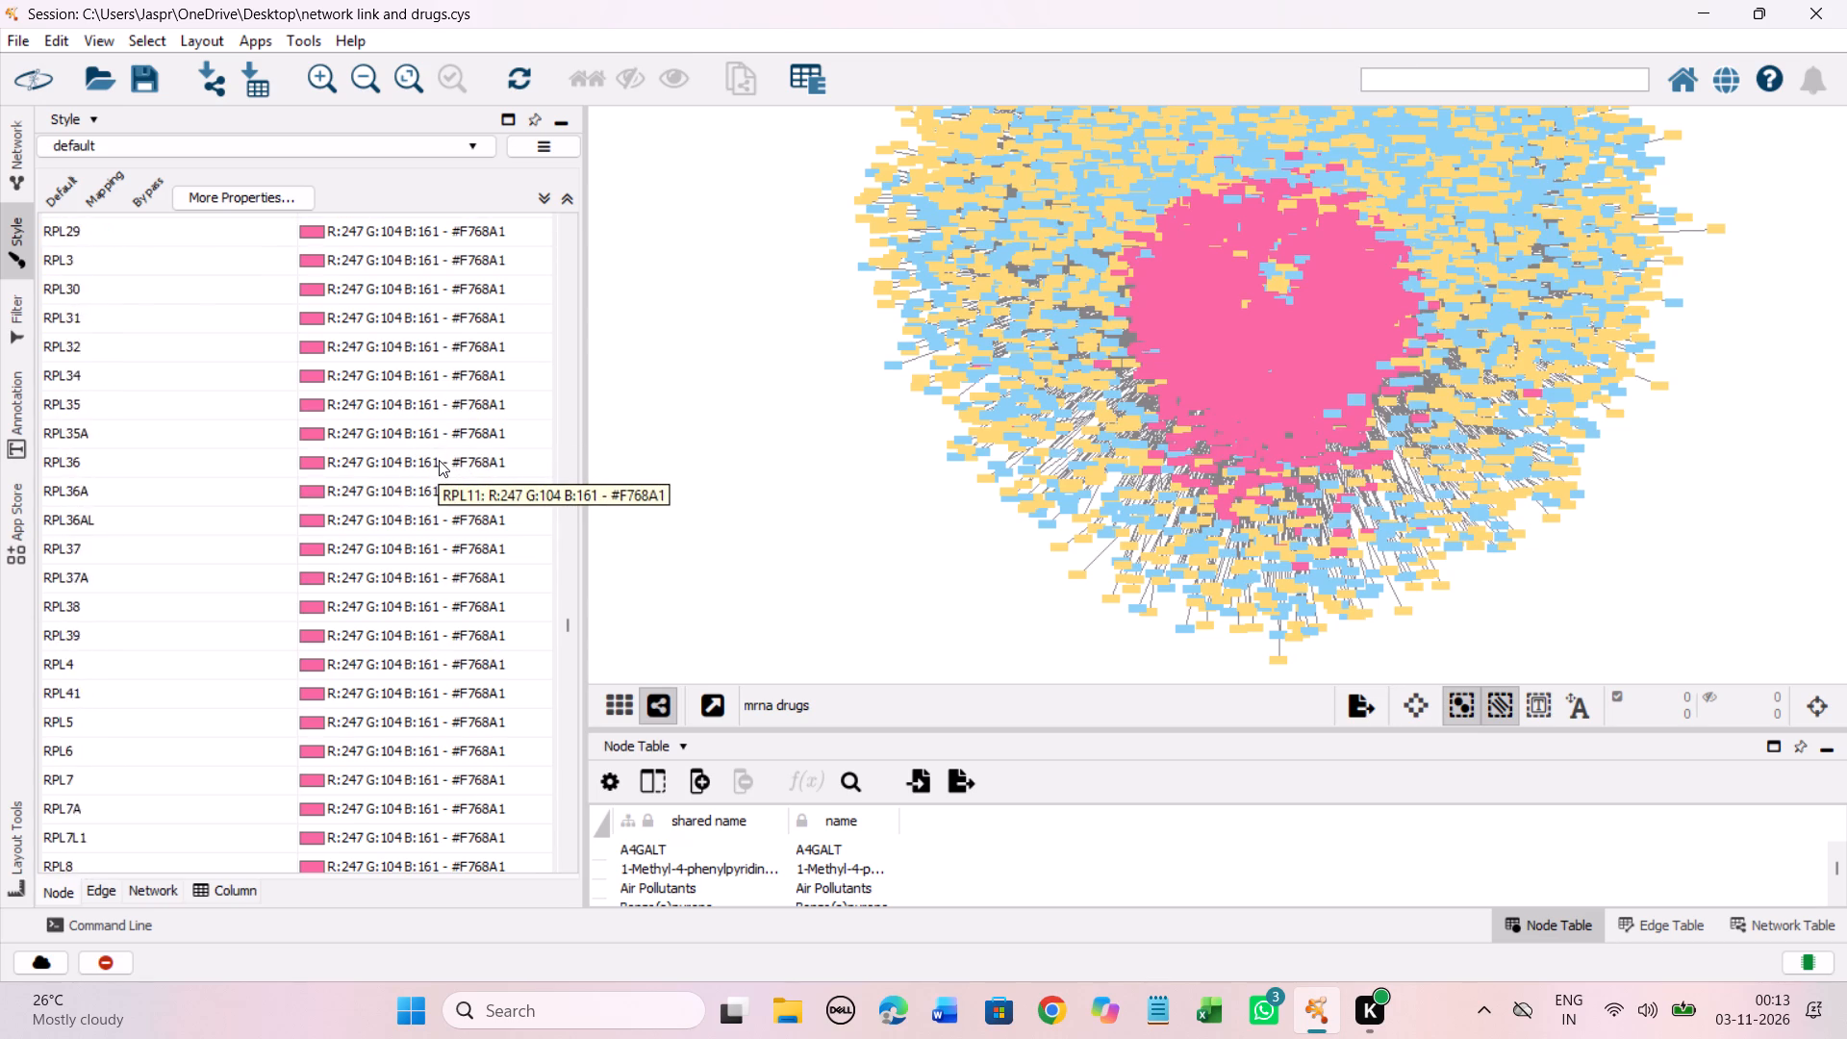
{"action": "scroll", "coordinate": [439, 460], "scroll_direction": "down", "scroll_amount": 20}
{"action": "scroll", "coordinate": [439, 460], "scroll_direction": "down", "scroll_amount": 11}
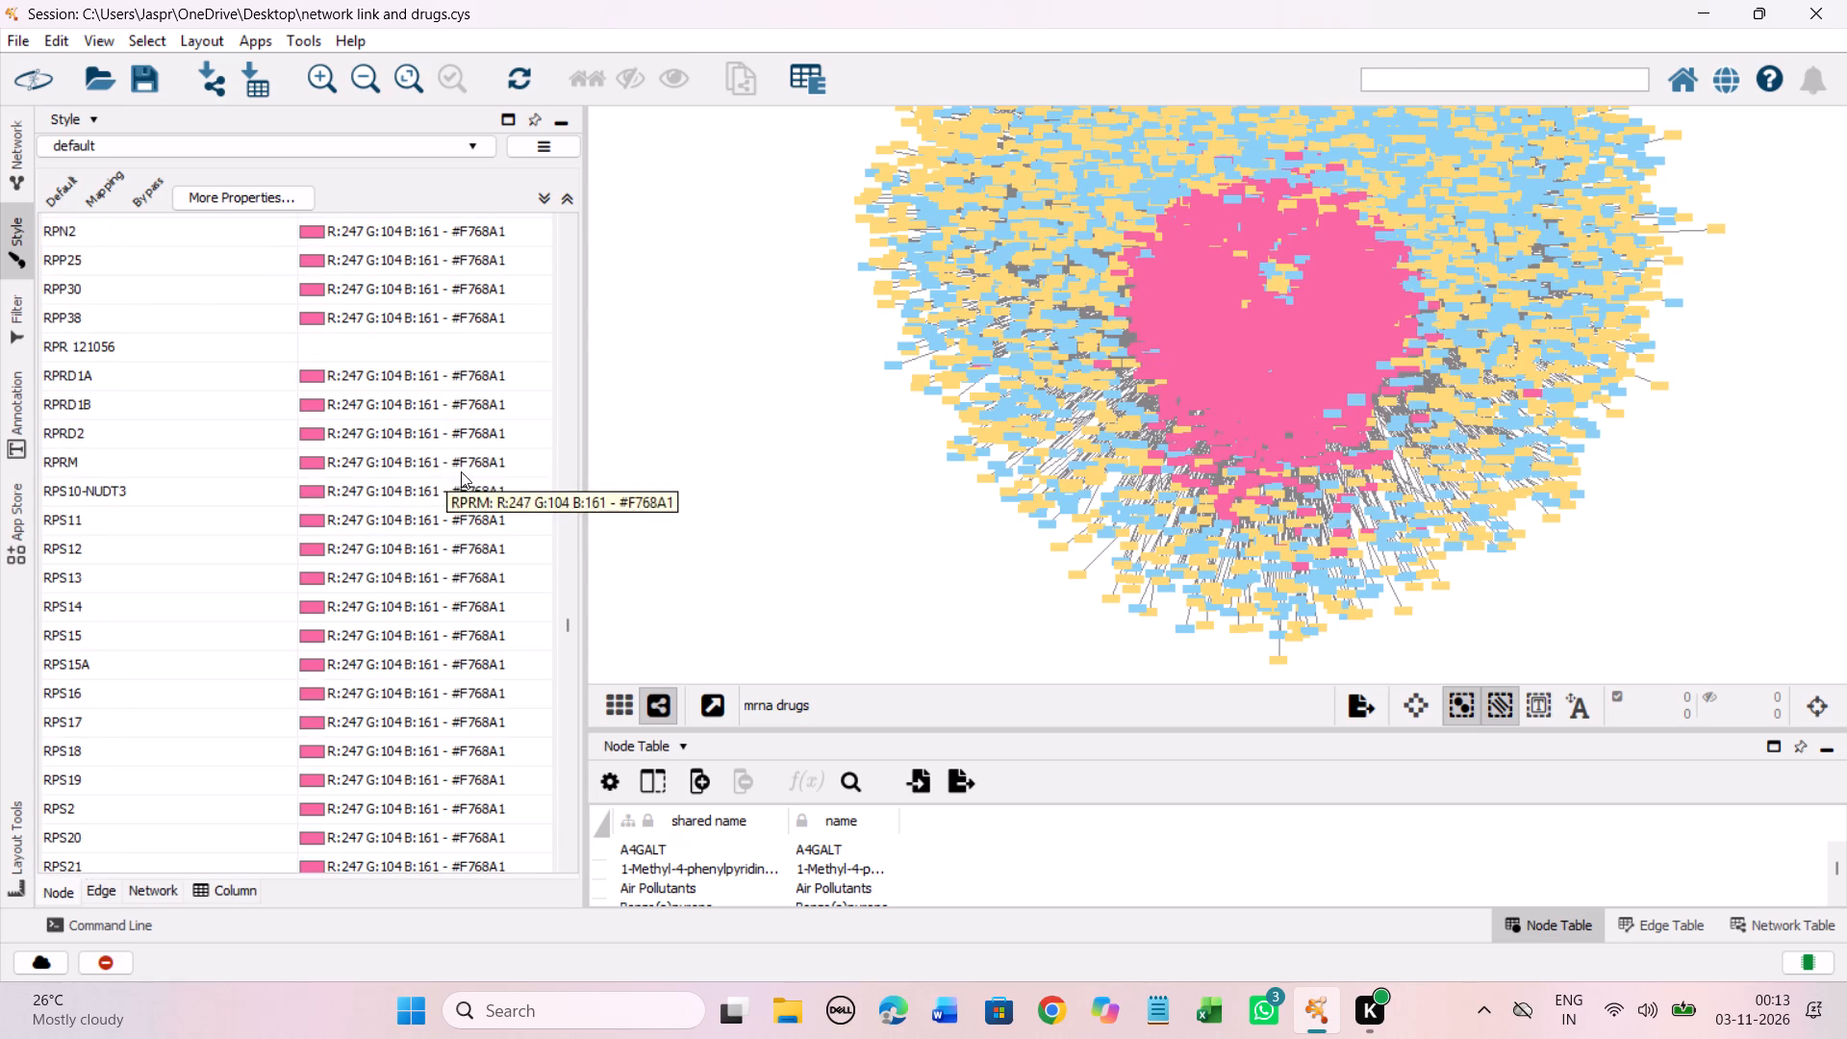
{"action": "left_click", "coordinate": [237, 336]}
{"action": "right_click", "coordinate": [237, 336]}
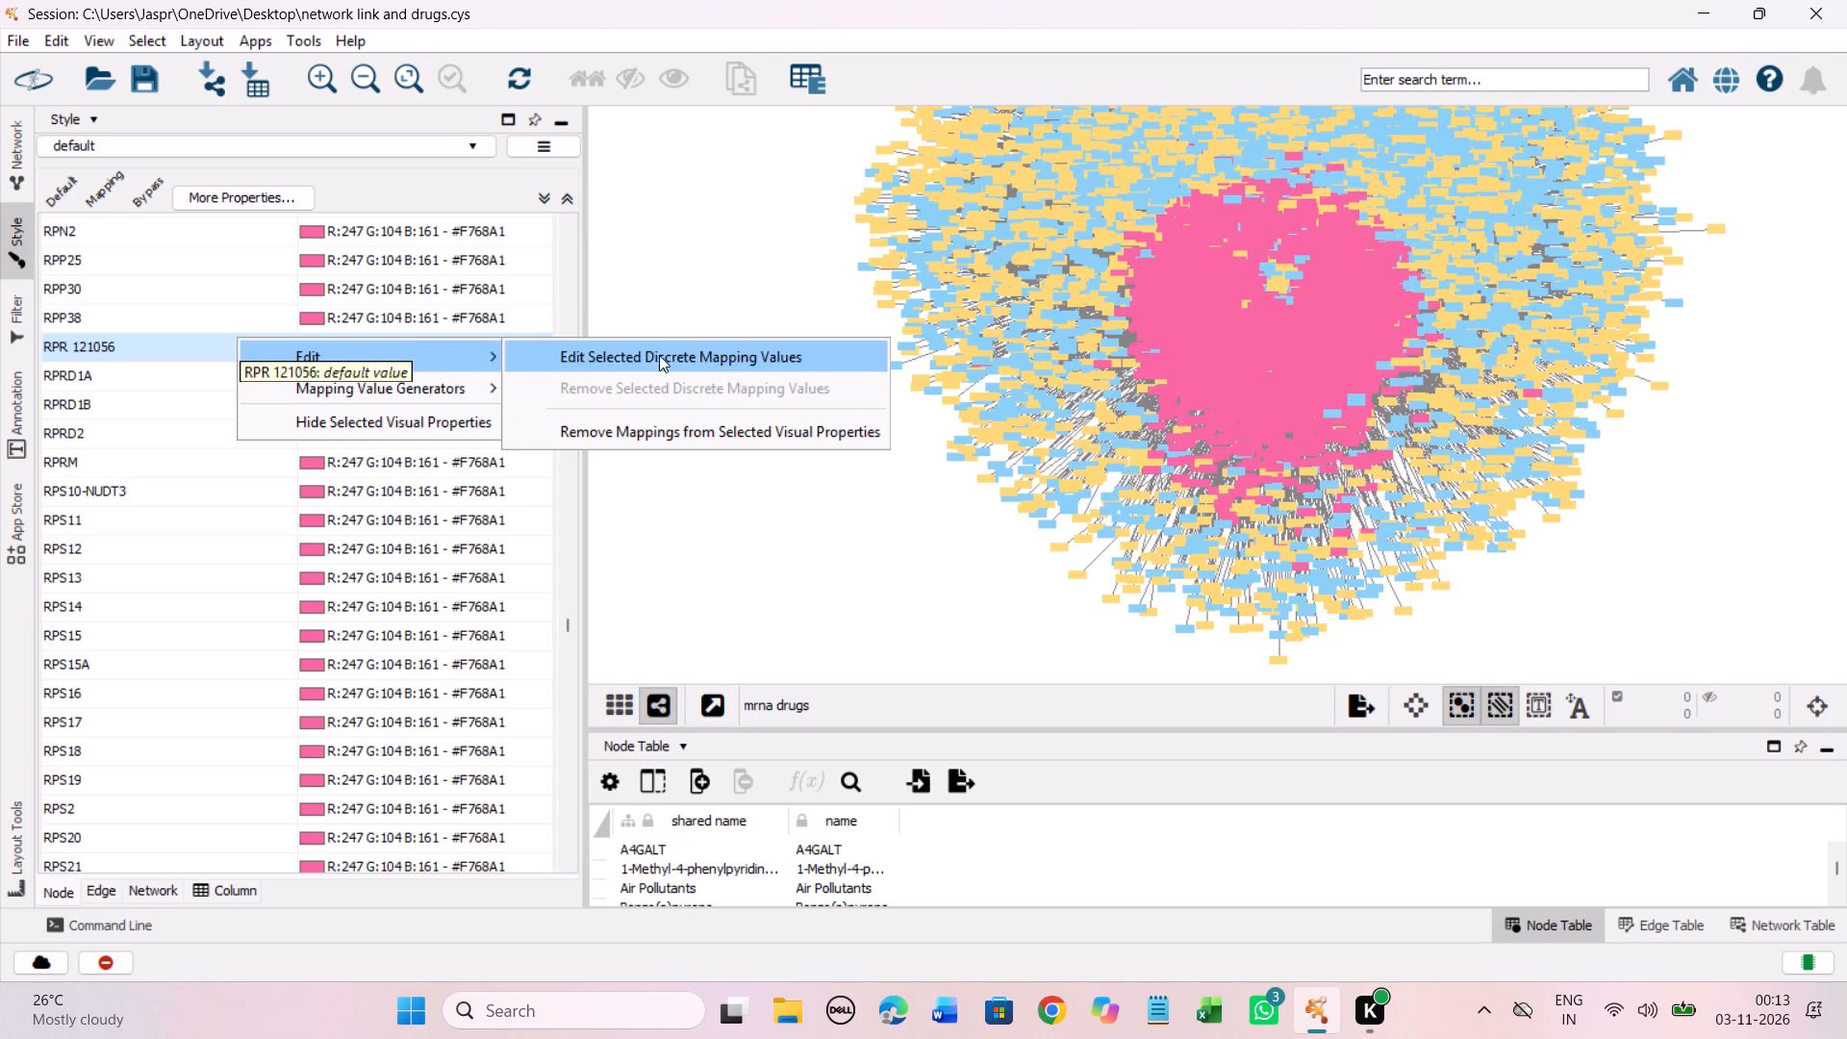
{"action": "left_click", "coordinate": [659, 355]}
{"action": "left_click_drag", "start_coordinate": [441, 531], "coordinate": [500, 242]}
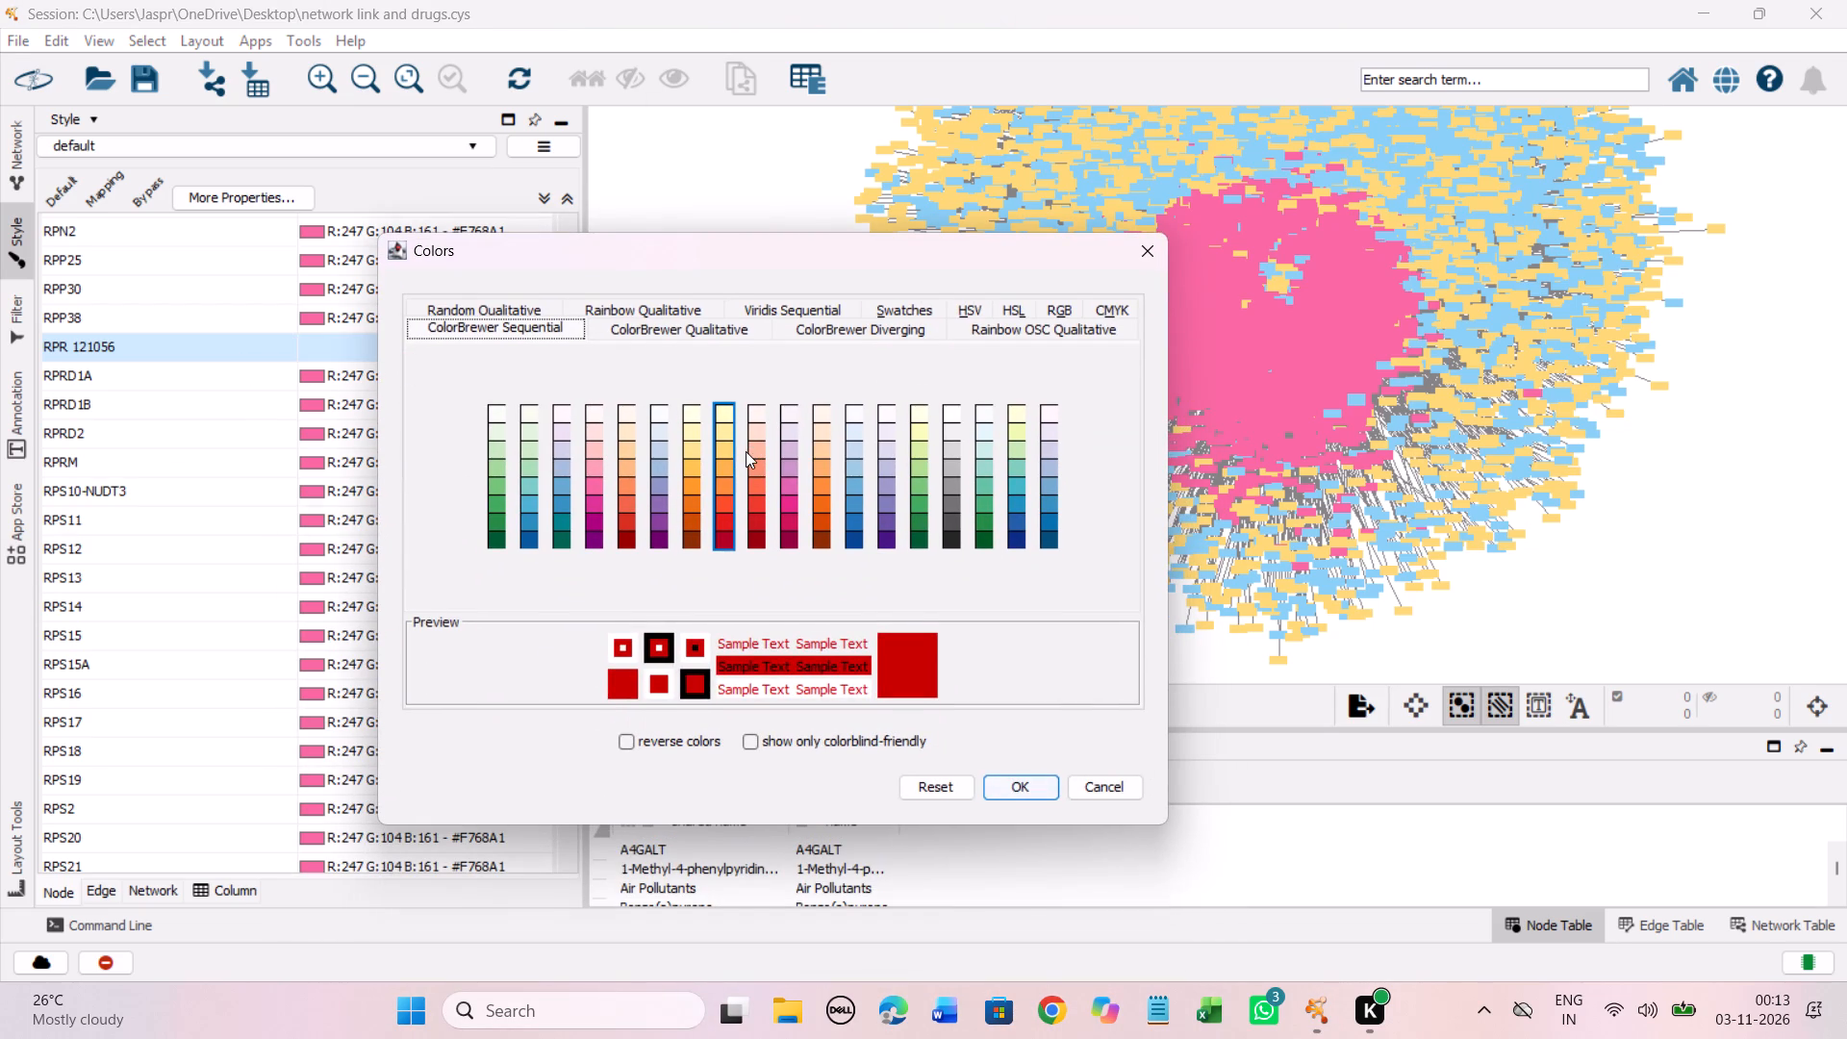
{"action": "left_click", "coordinate": [723, 449]}
{"action": "left_click", "coordinate": [1013, 781]}
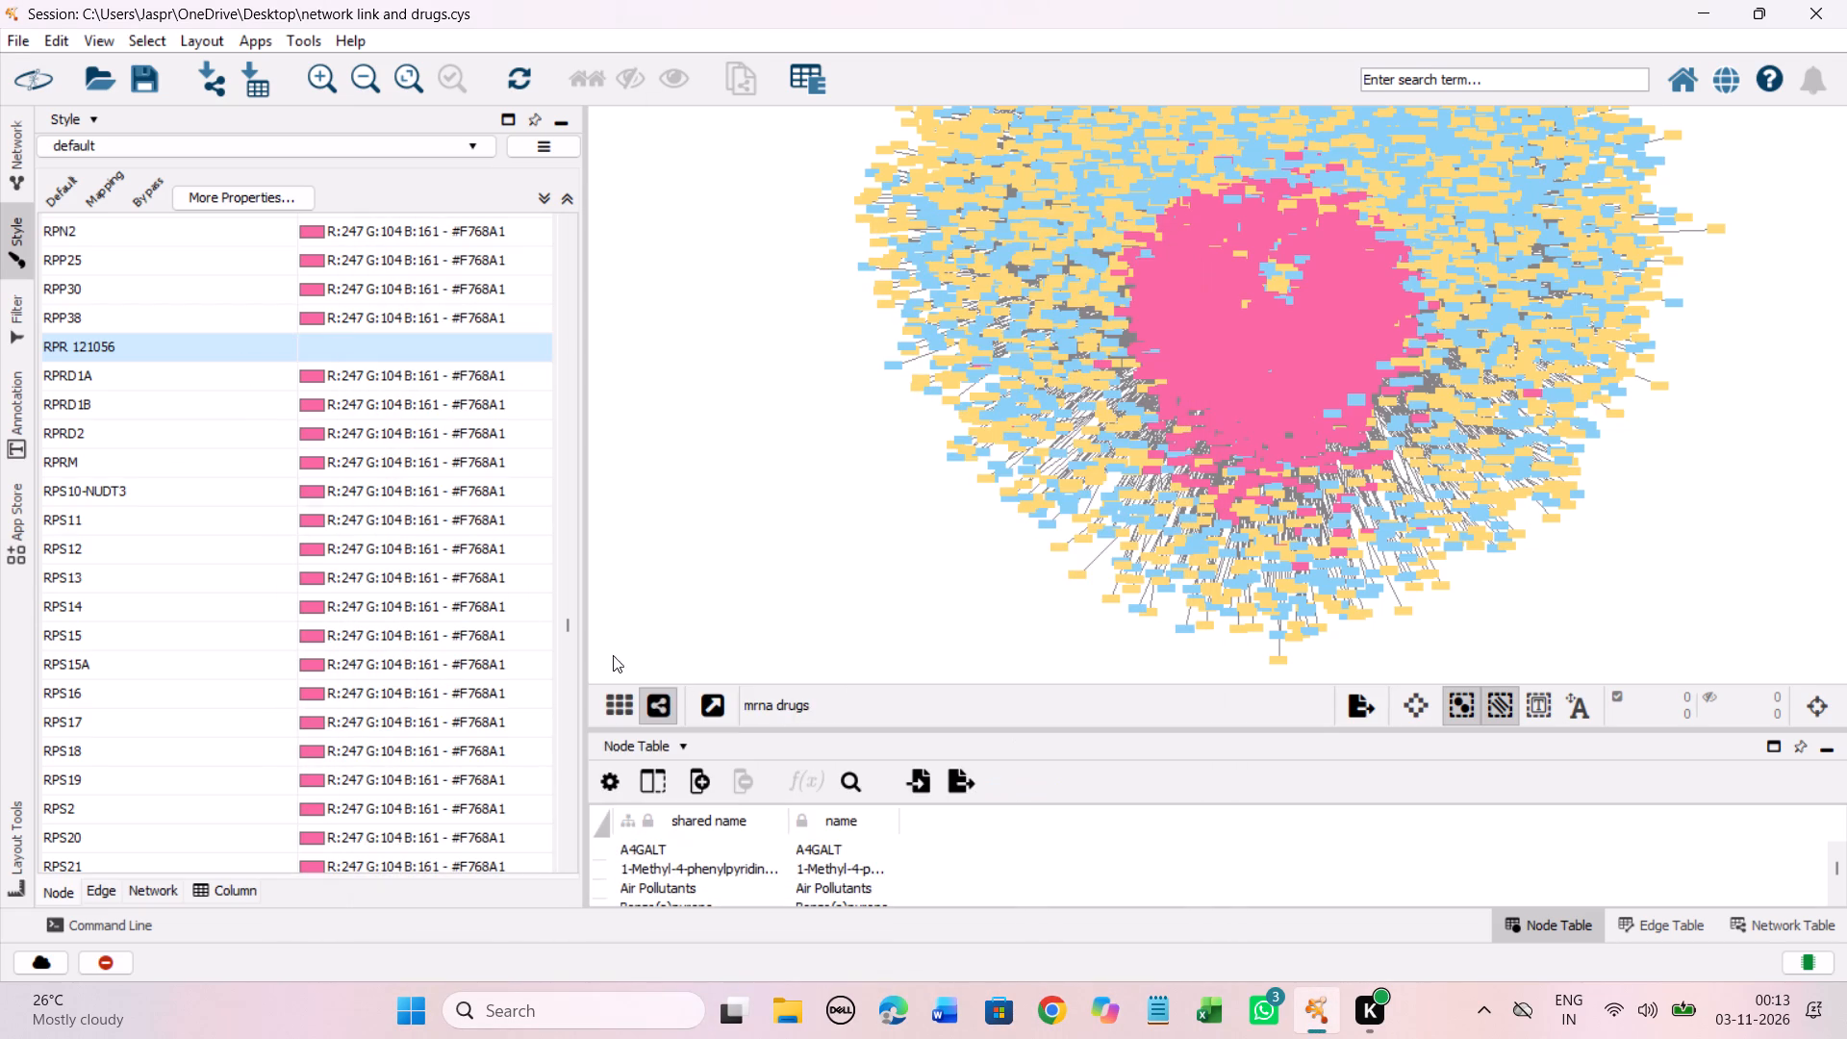
{"action": "scroll", "coordinate": [344, 511], "scroll_direction": "down", "scroll_amount": 3}
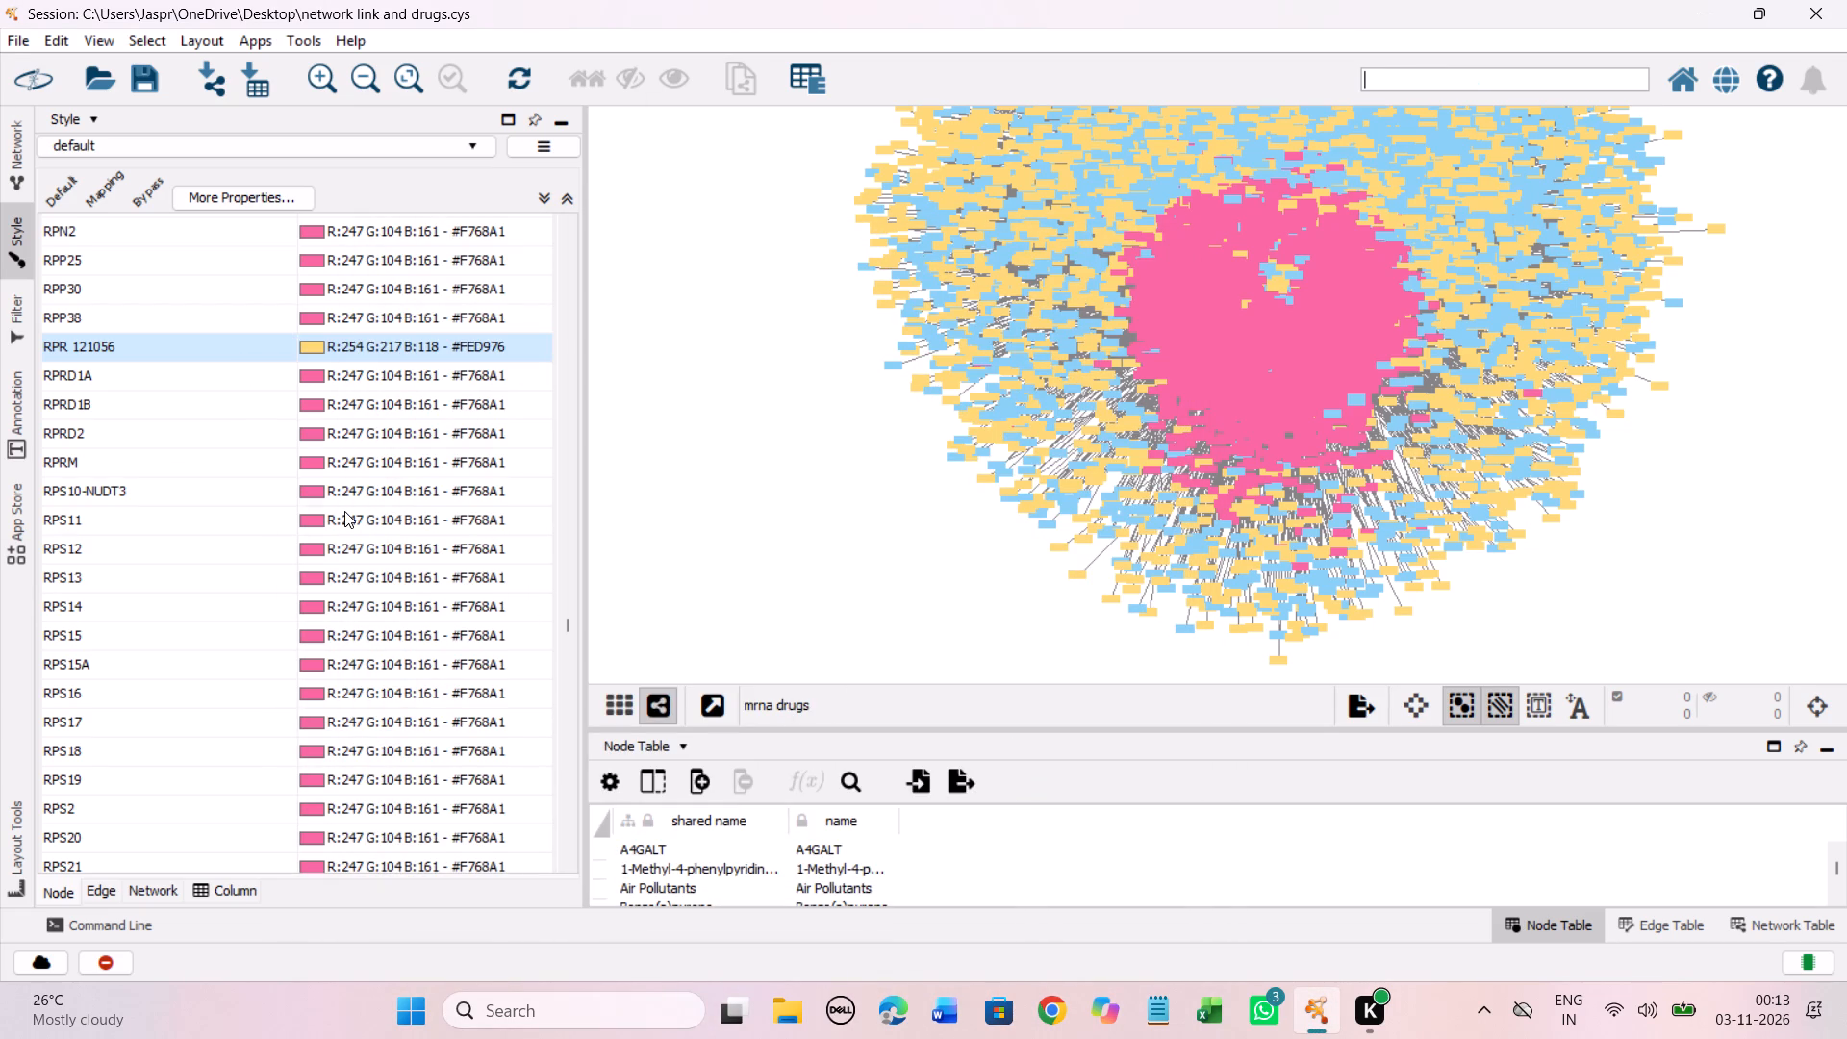
Set the discrete node colour mapping for RS 8359 to the light yellow ColorBrewer Sequential swatch #FED976.
{"action": "scroll", "coordinate": [344, 511], "scroll_direction": "down", "scroll_amount": 2}
{"action": "scroll", "coordinate": [344, 511], "scroll_direction": "up", "scroll_amount": 2}
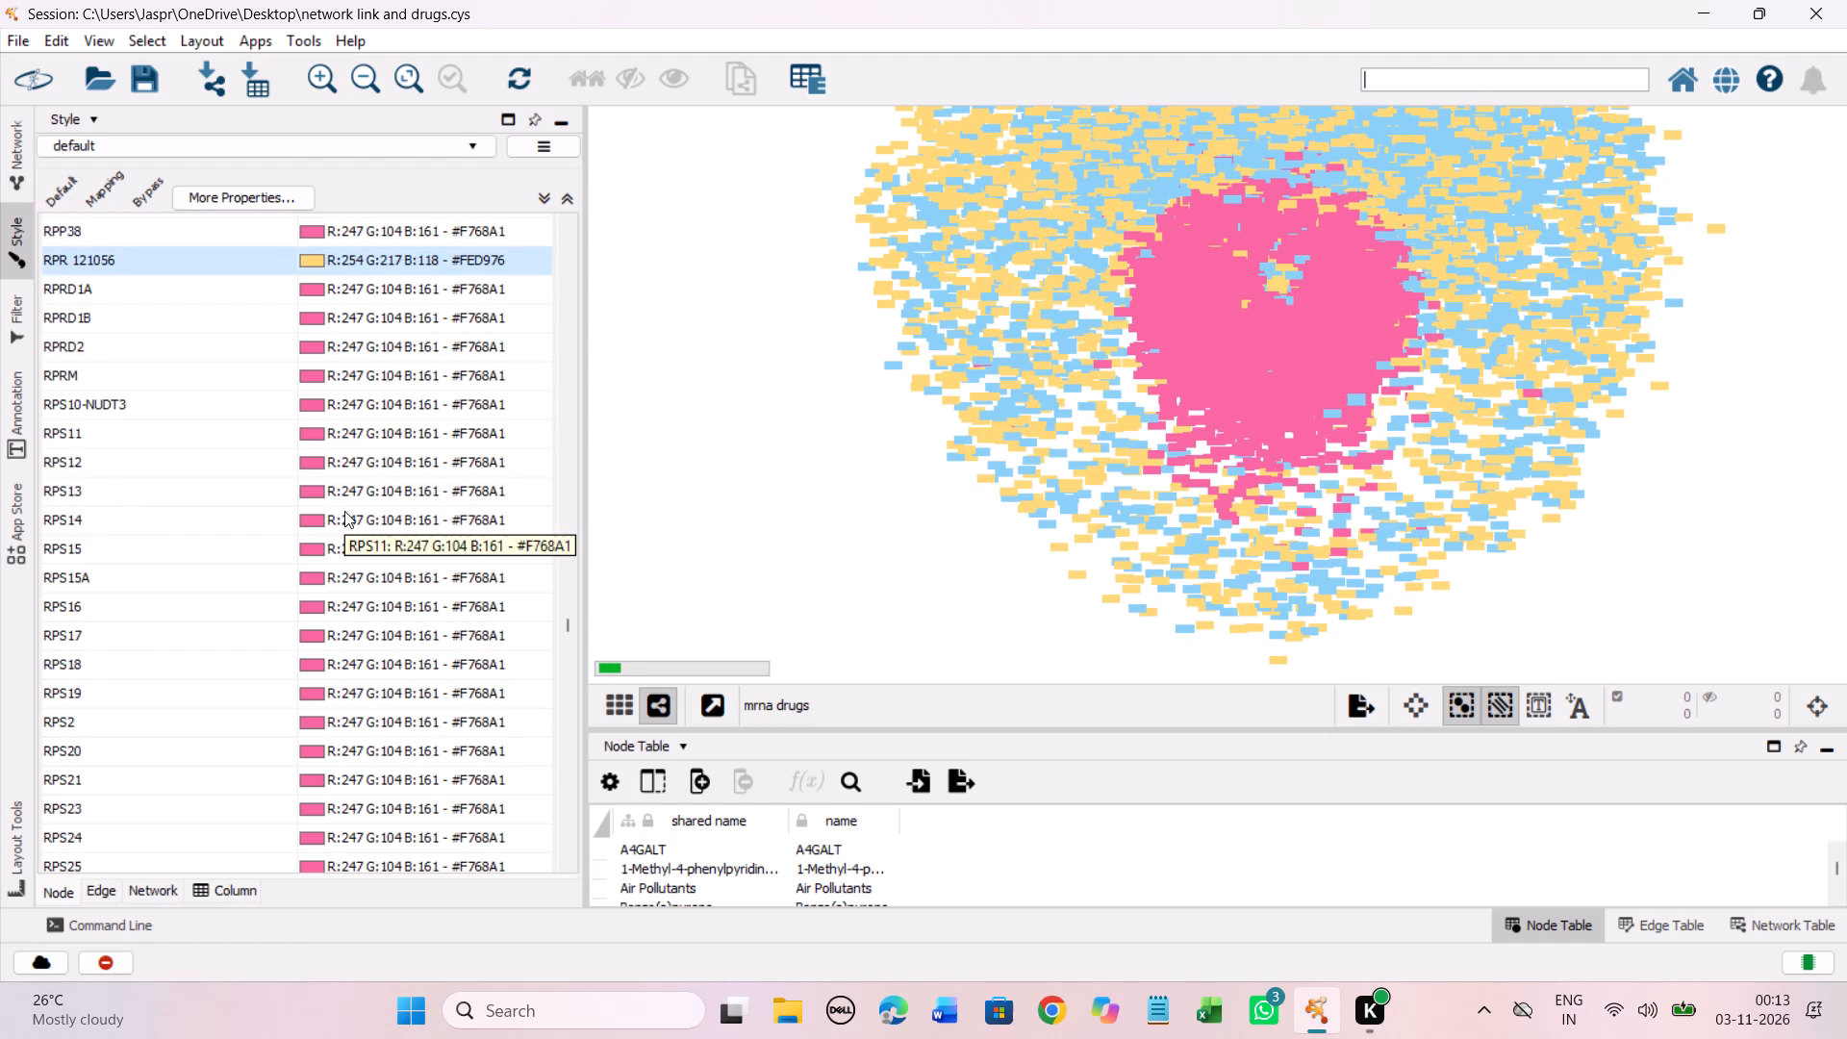
{"action": "scroll", "coordinate": [344, 511], "scroll_direction": "down", "scroll_amount": 20}
{"action": "scroll", "coordinate": [344, 511], "scroll_direction": "down", "scroll_amount": 20}
{"action": "scroll", "coordinate": [344, 511], "scroll_direction": "down", "scroll_amount": 1}
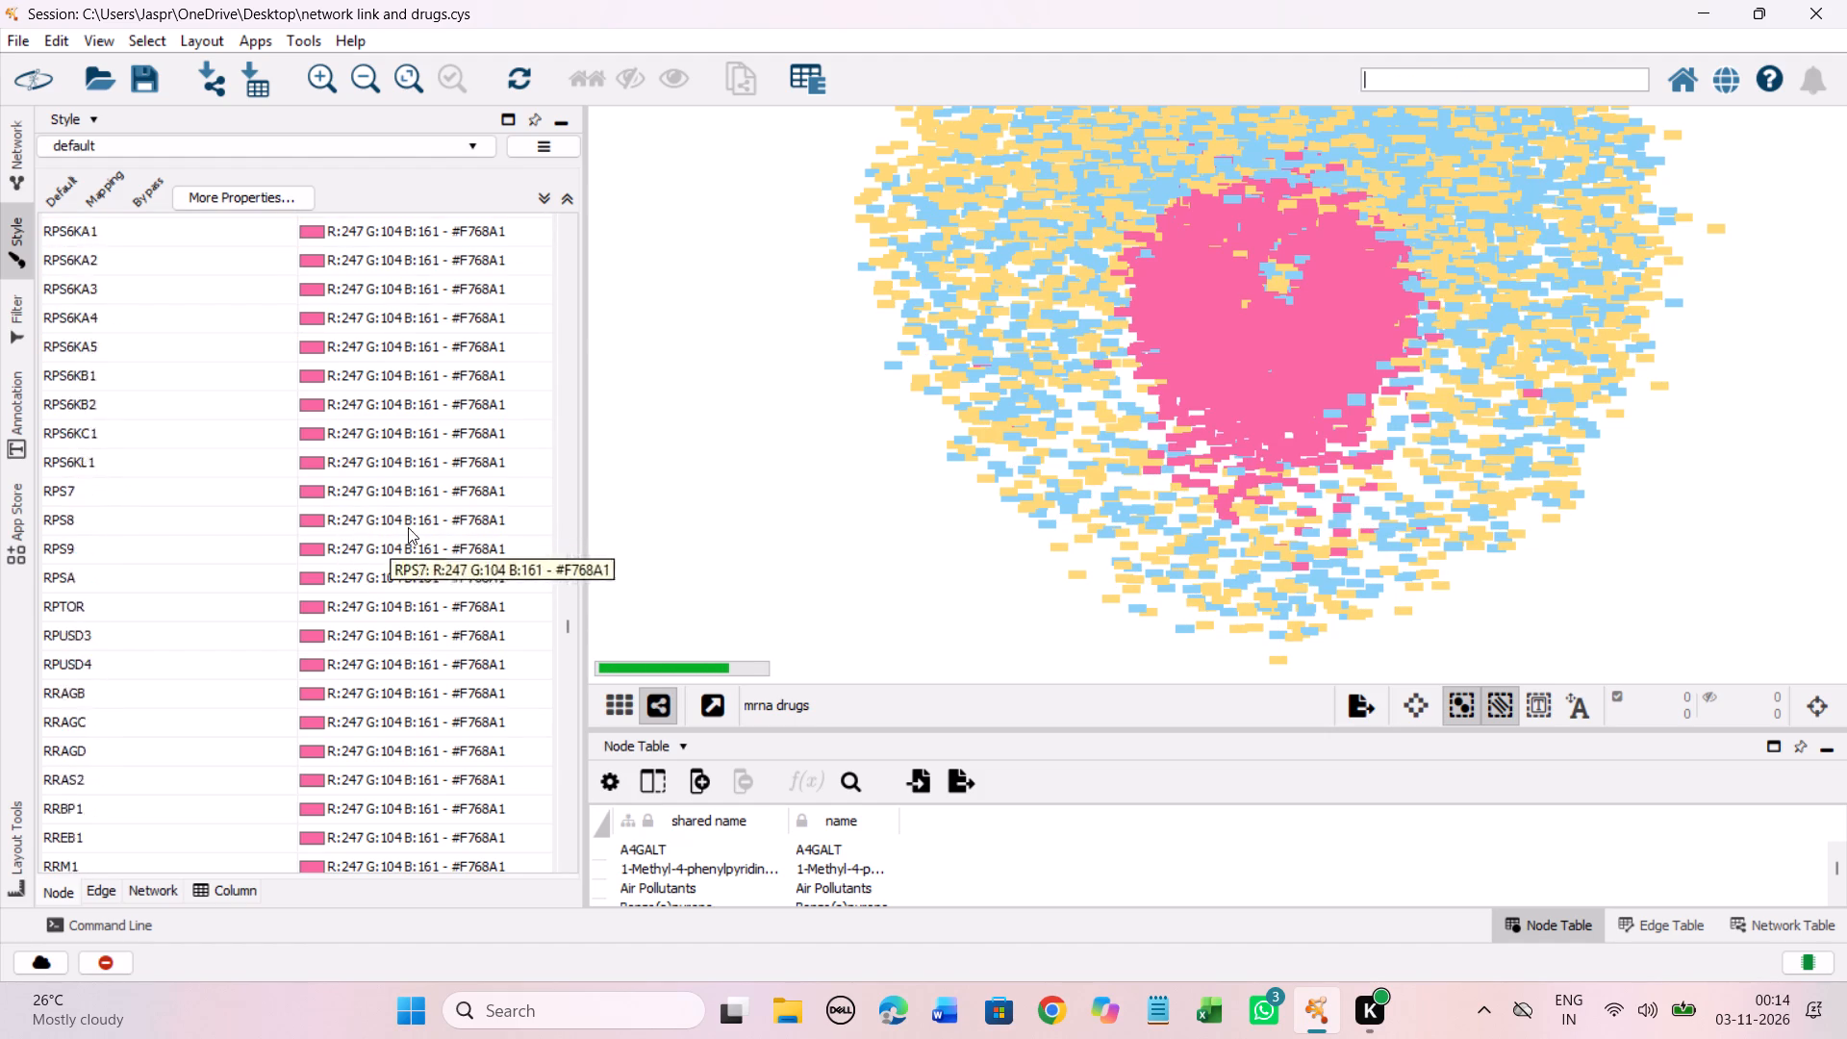
{"action": "scroll", "coordinate": [408, 527], "scroll_direction": "down", "scroll_amount": 20}
{"action": "scroll", "coordinate": [408, 527], "scroll_direction": "down", "scroll_amount": 5}
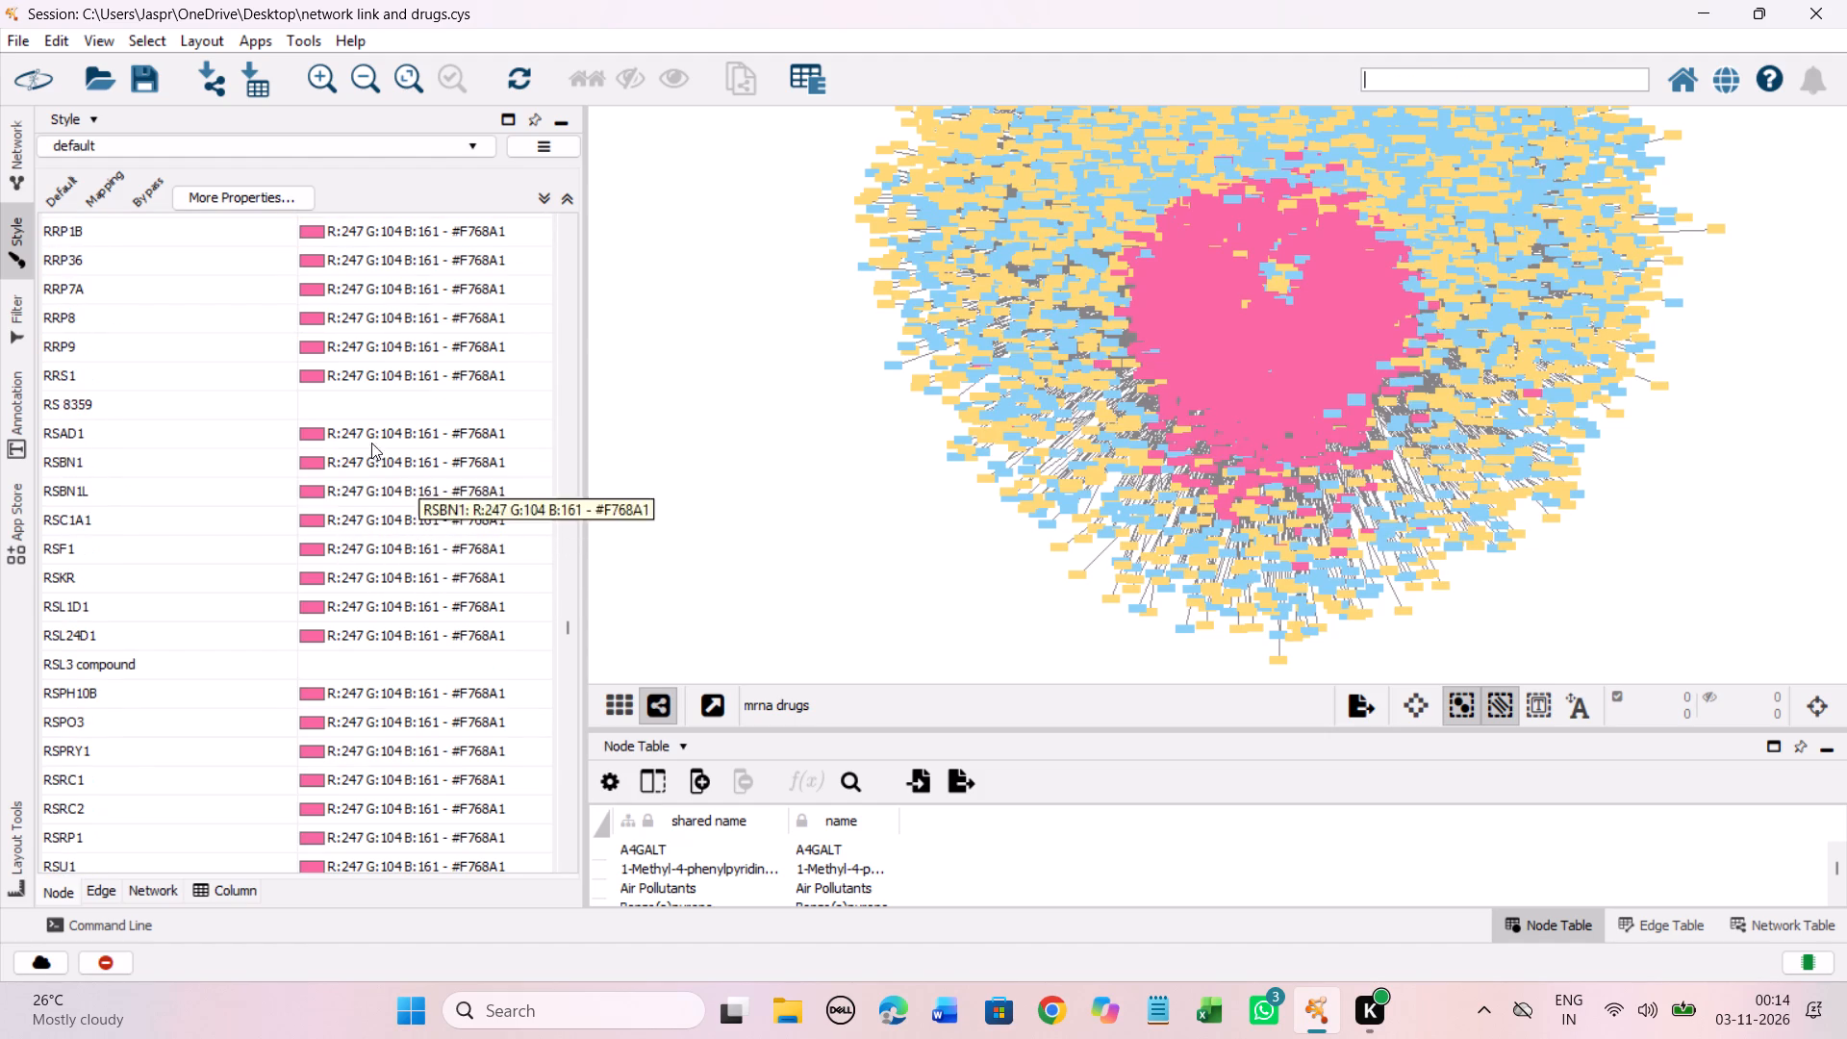
{"action": "left_click", "coordinate": [255, 402]}
{"action": "right_click", "coordinate": [255, 402]}
{"action": "left_click", "coordinate": [637, 430]}
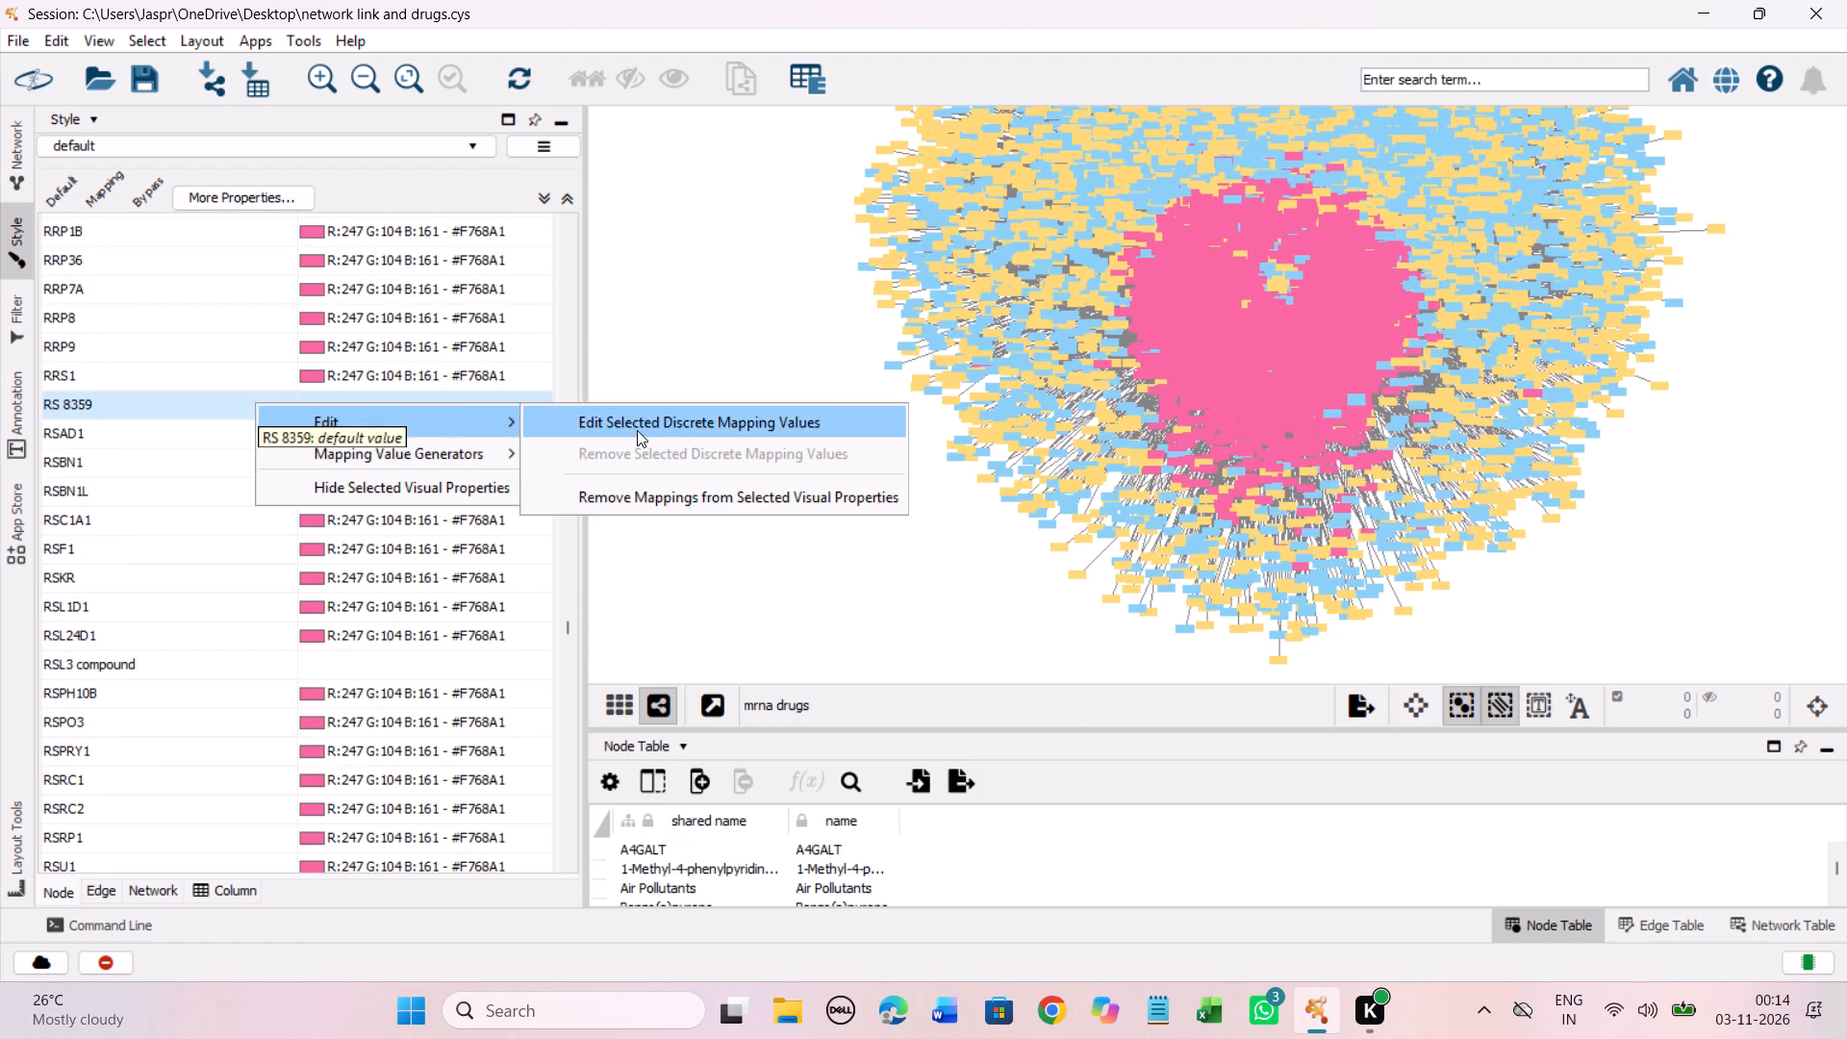
{"action": "left_click_drag", "start_coordinate": [458, 545], "coordinate": [549, 233]}
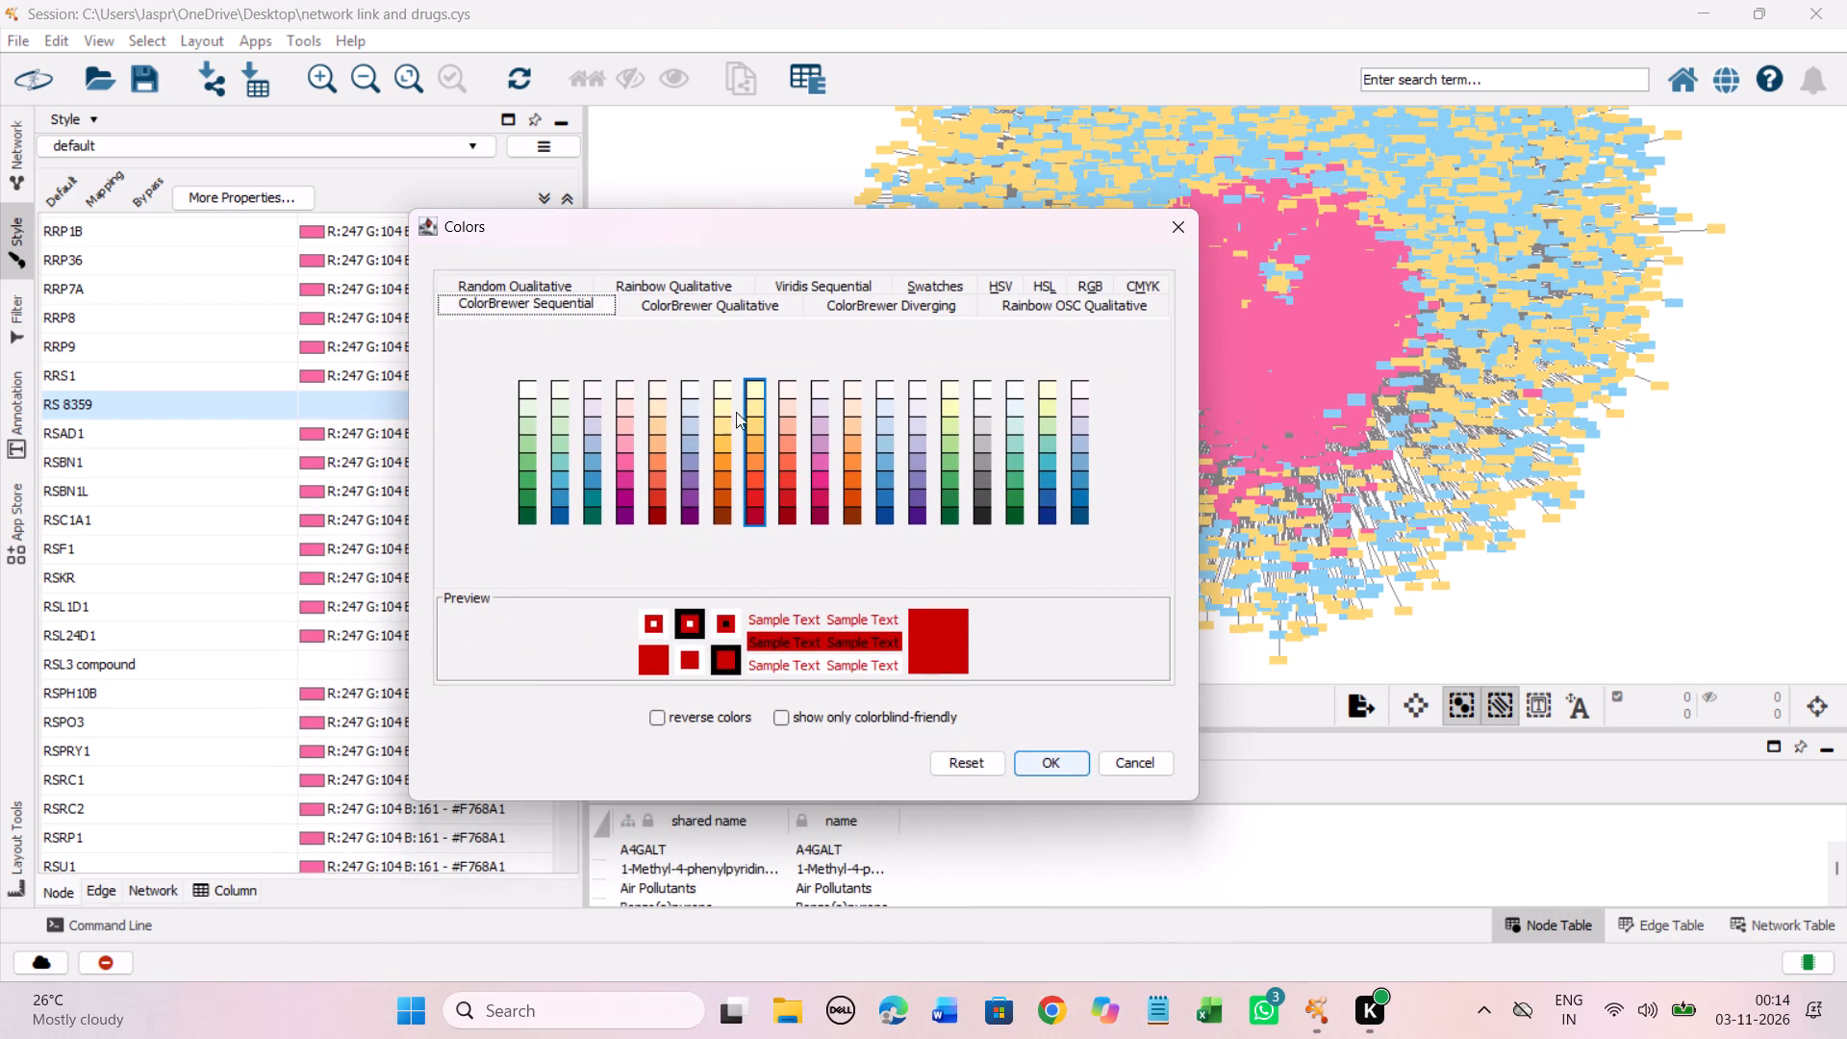
{"action": "left_click", "coordinate": [756, 426]}
{"action": "left_click", "coordinate": [1052, 762]}
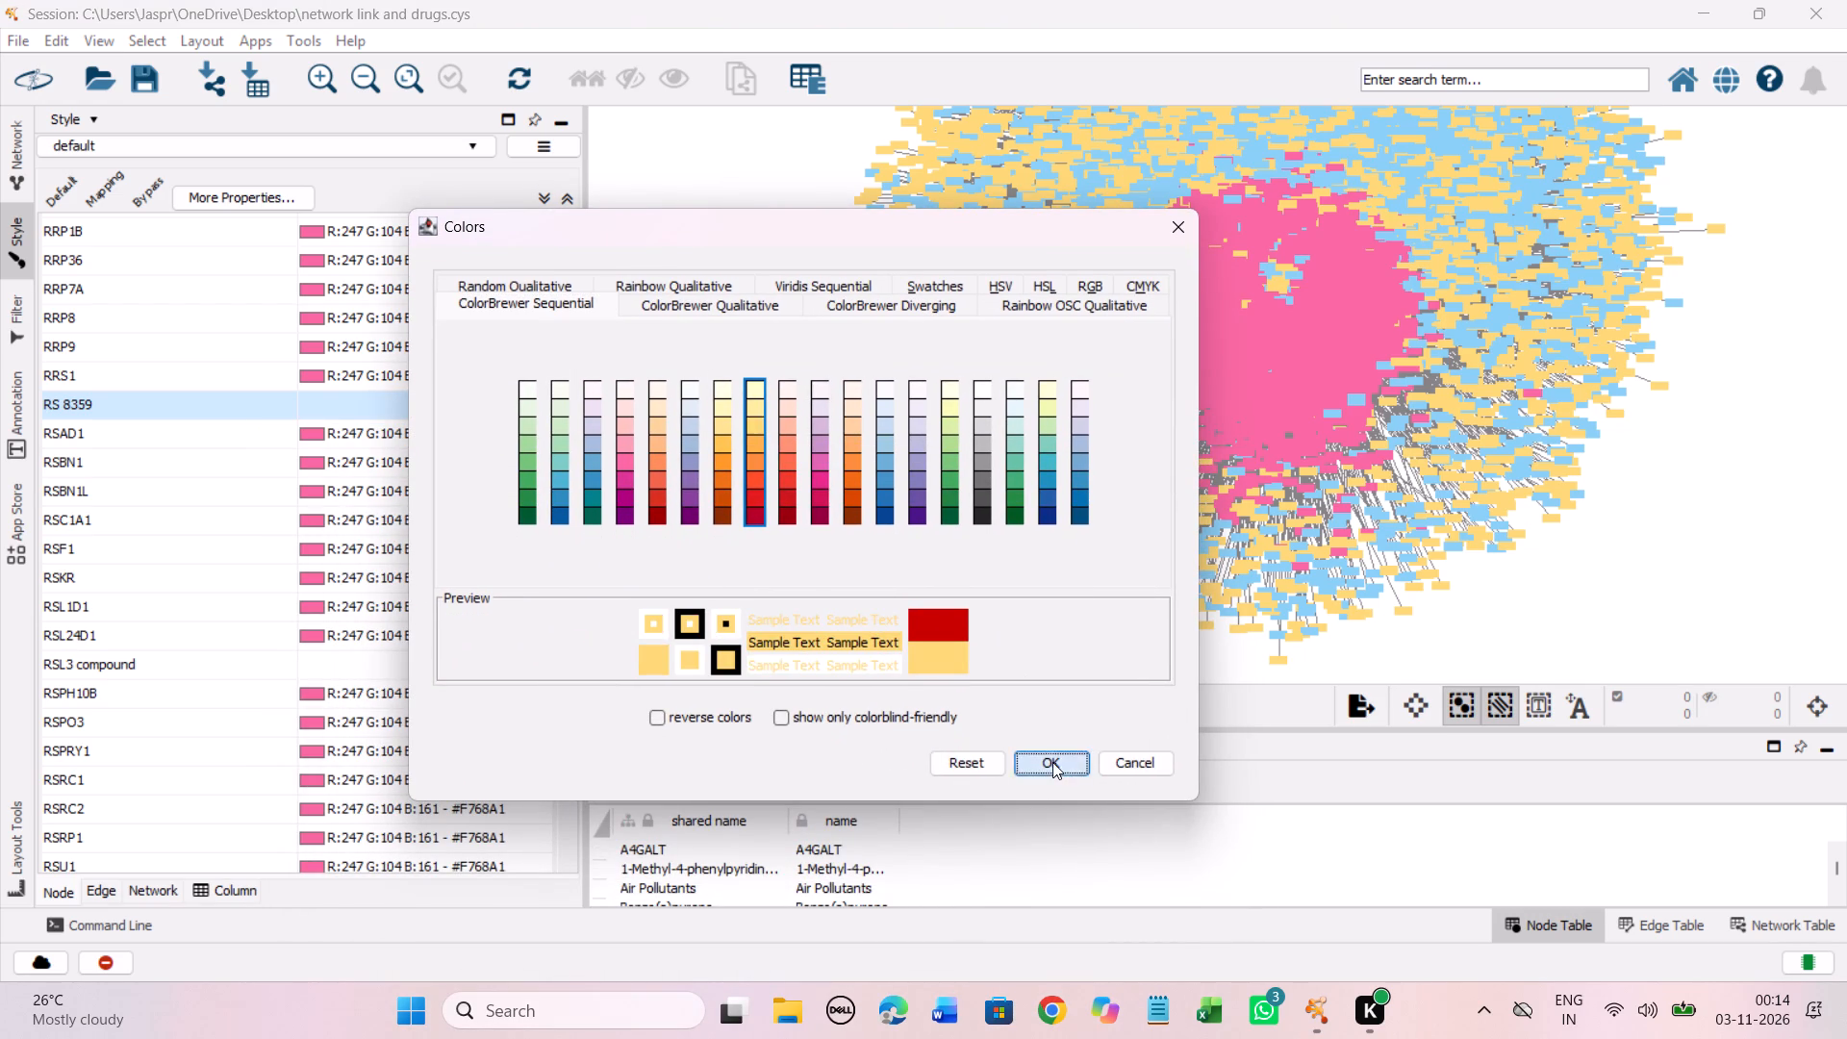
Set the discrete node colour mapping for RSL3 compound to light yellow #FED976.
{"action": "left_click", "coordinate": [264, 654]}
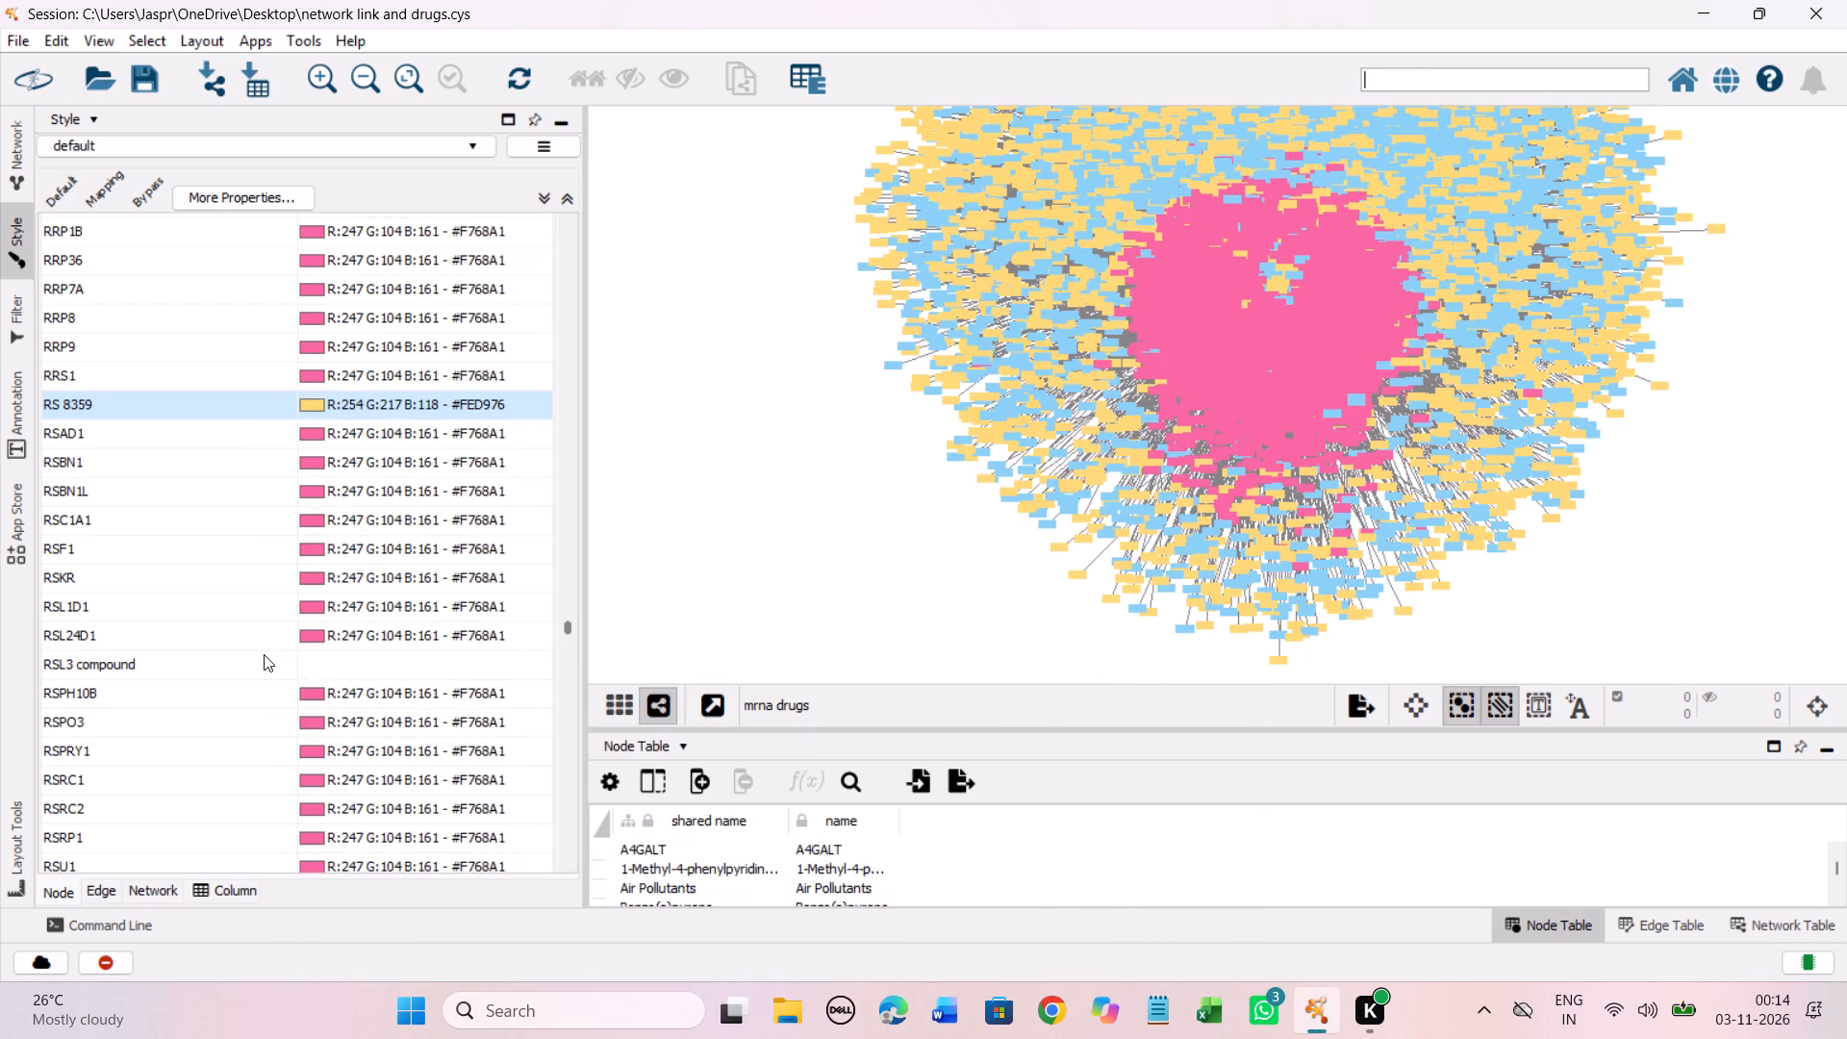
{"action": "right_click", "coordinate": [266, 654]}
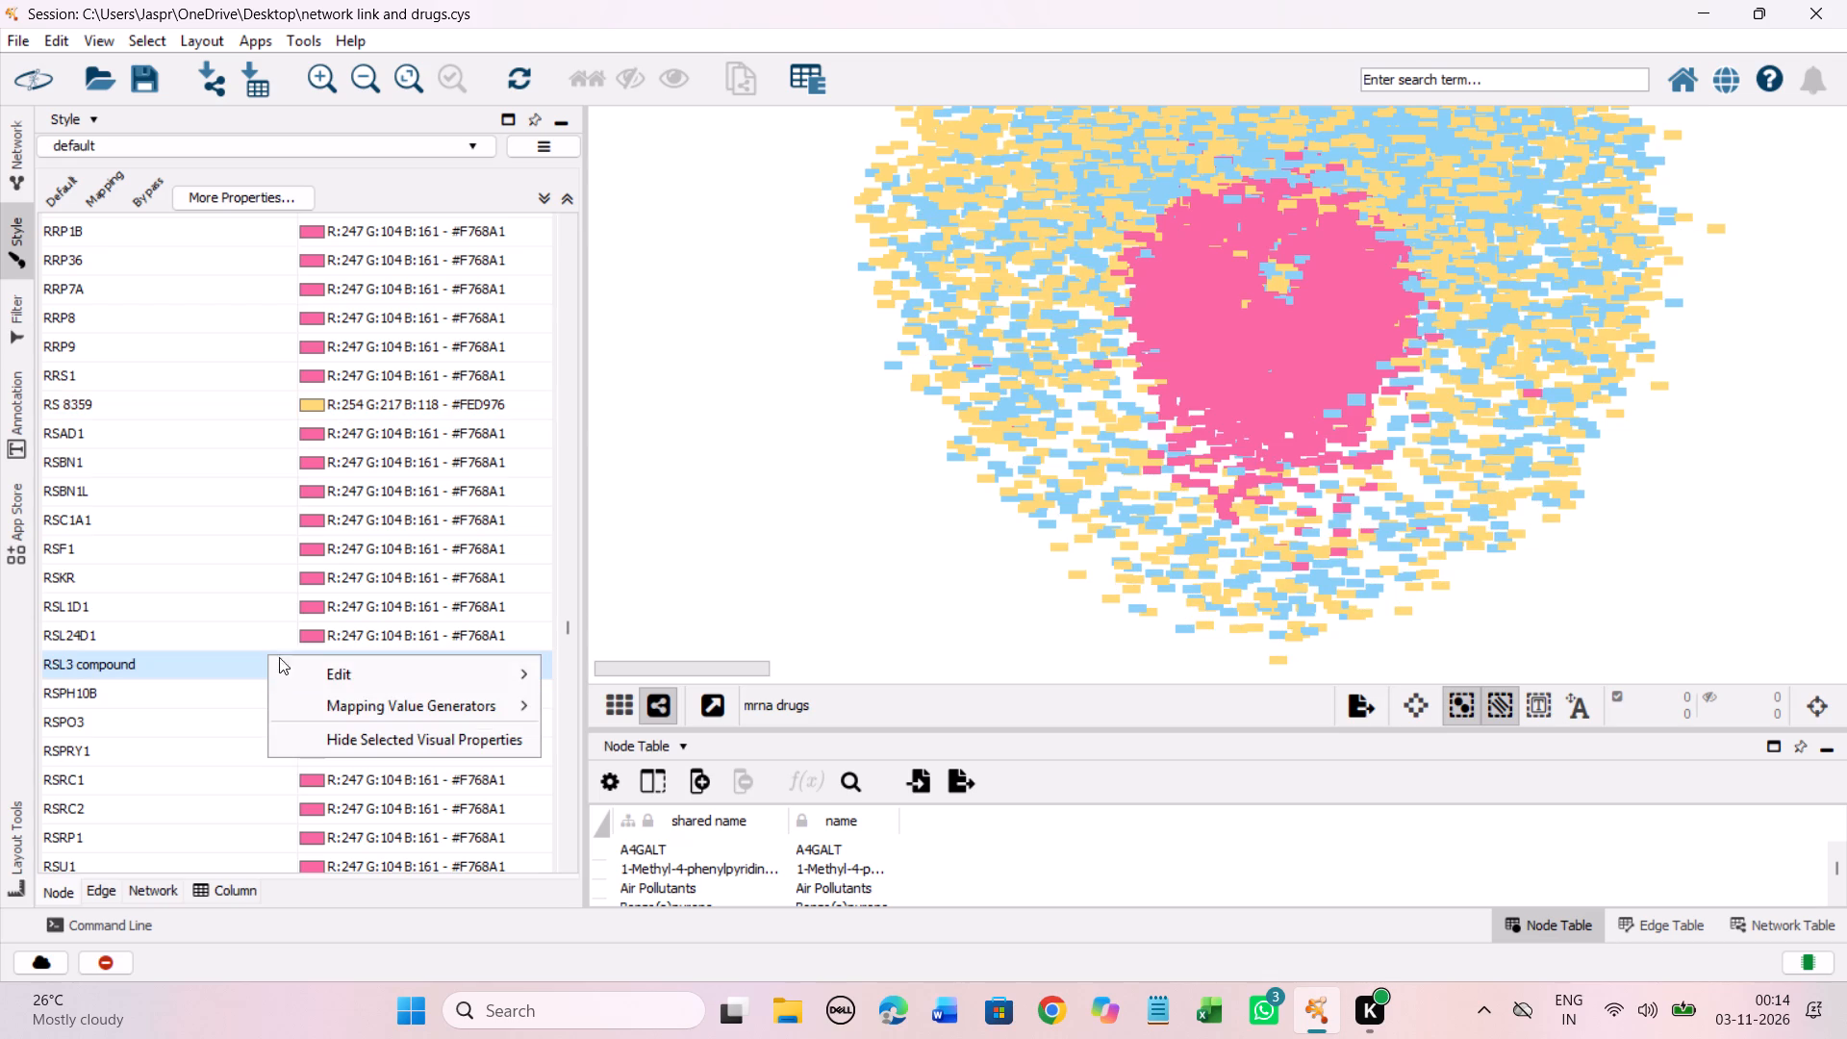
{"action": "left_click", "coordinate": [631, 668]}
{"action": "left_click_drag", "start_coordinate": [516, 545], "coordinate": [516, 540]}
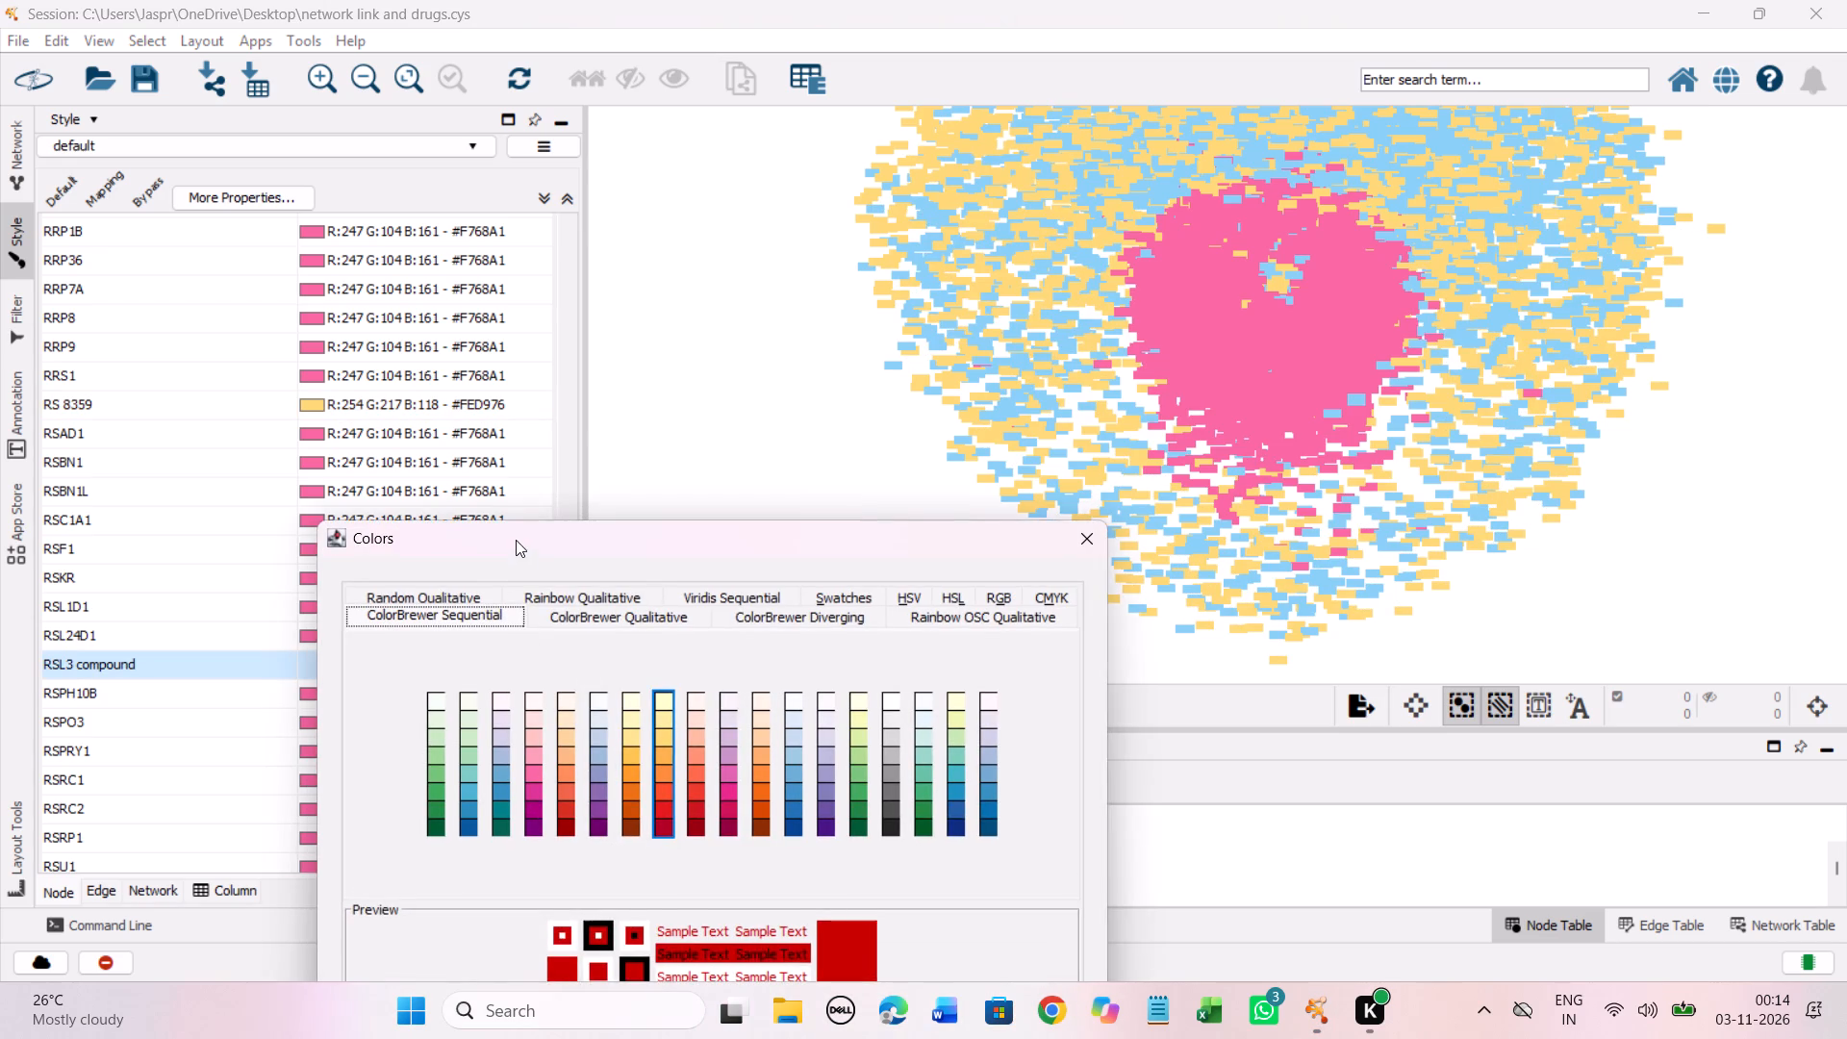
{"action": "left_click_drag", "start_coordinate": [516, 540], "coordinate": [540, 291]}
{"action": "left_click", "coordinate": [689, 480]}
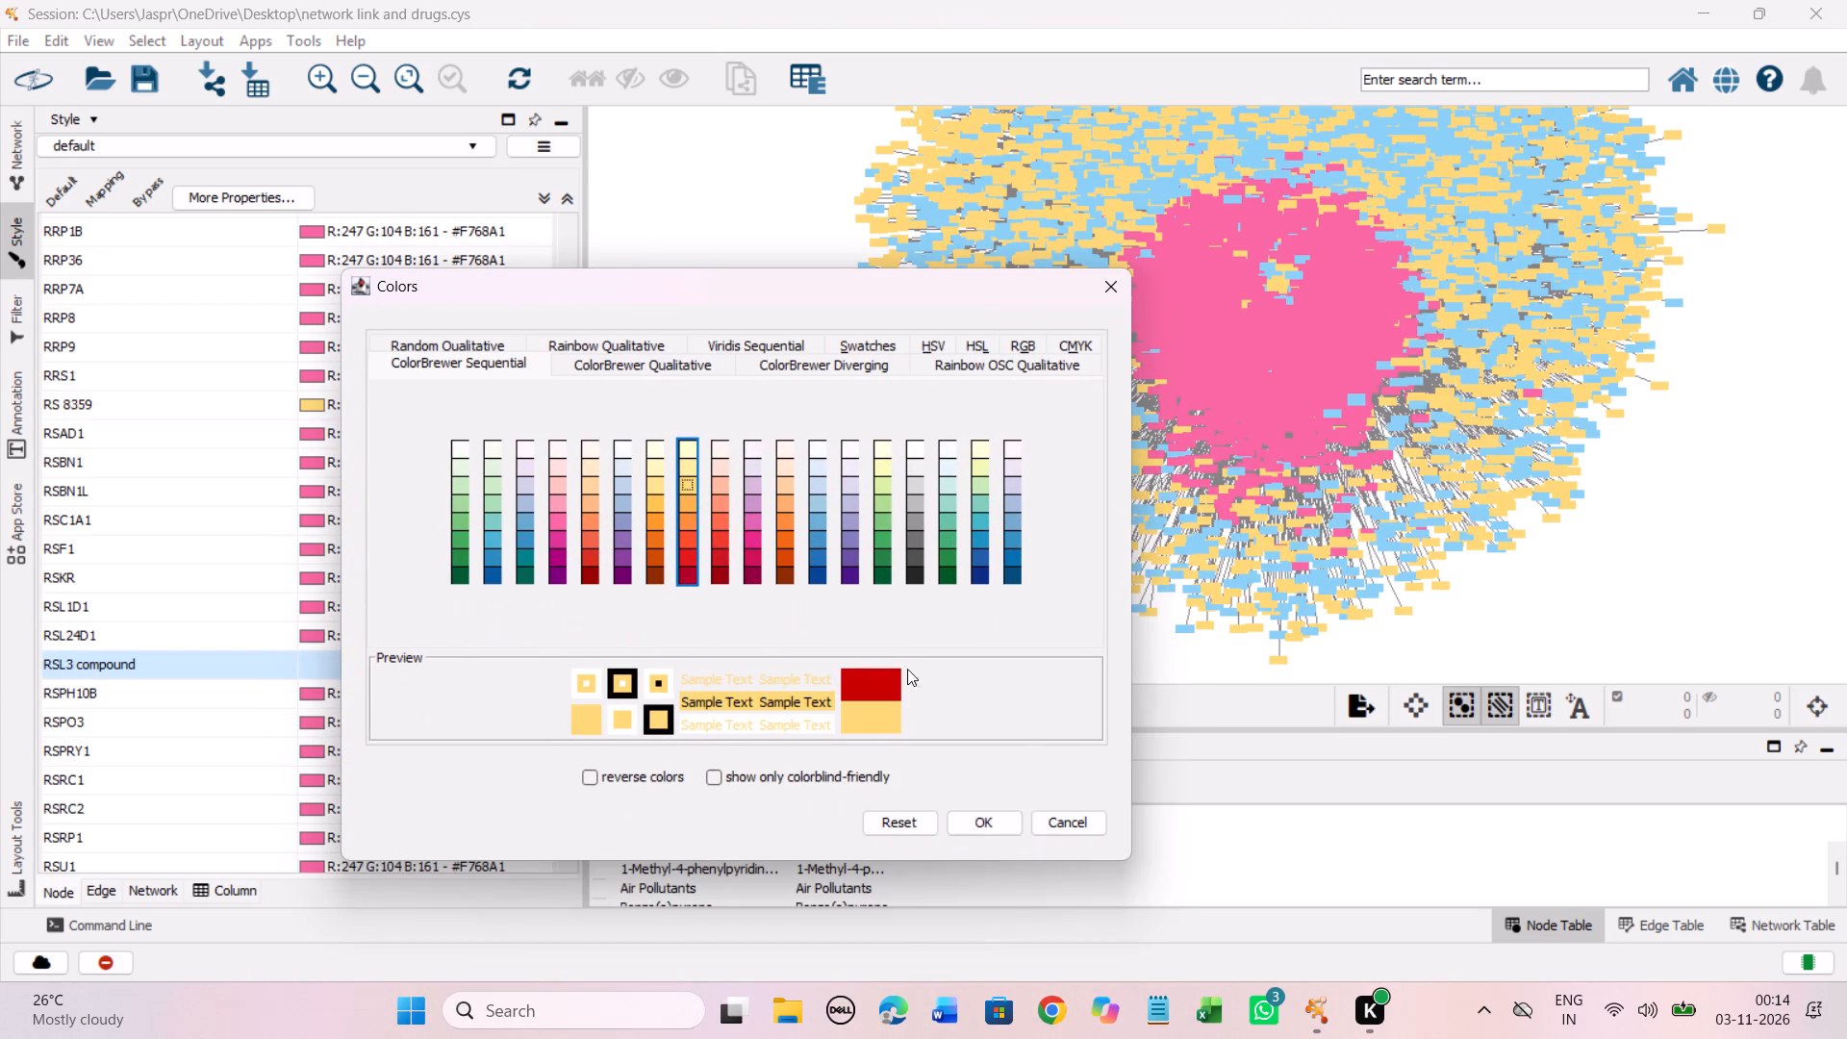
{"action": "left_click", "coordinate": [979, 829]}
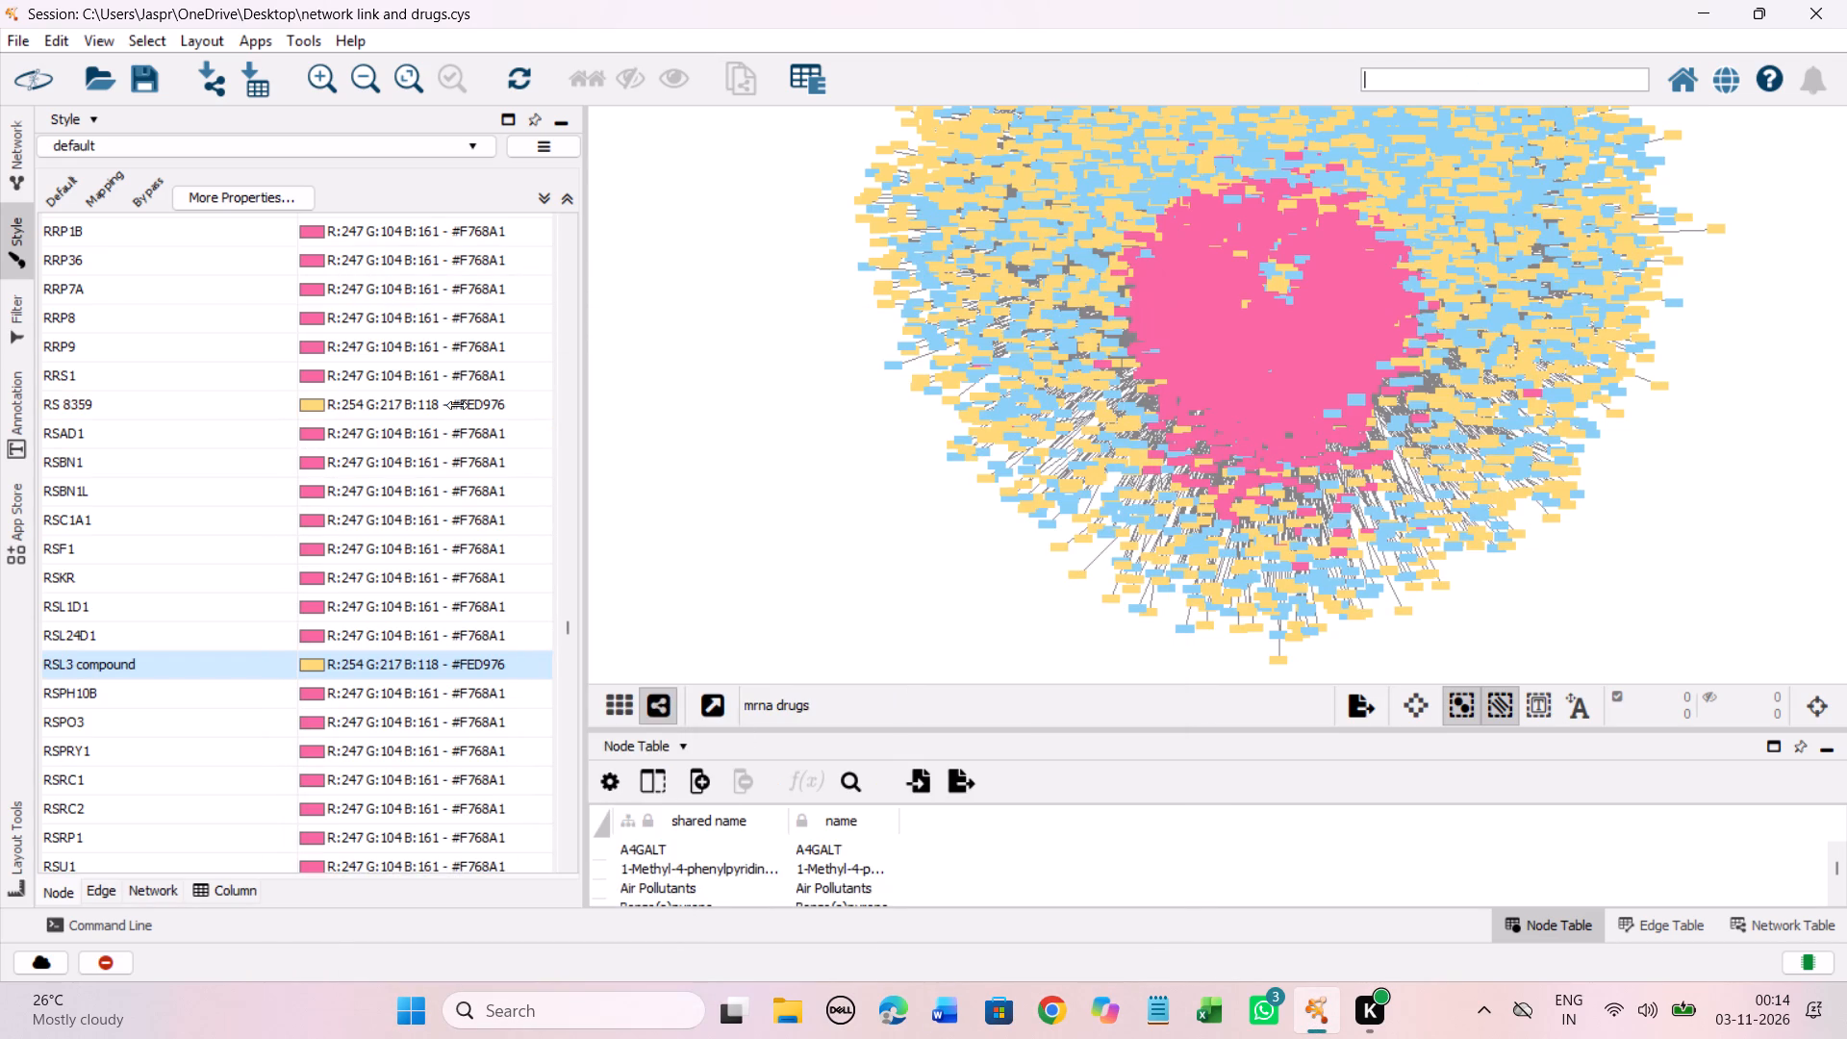
Set the discrete node colour mapping for RTKI cpd to light yellow #FED976.
{"action": "scroll", "coordinate": [457, 405], "scroll_direction": "down", "scroll_amount": 4}
{"action": "scroll", "coordinate": [470, 413], "scroll_direction": "down", "scroll_amount": 18}
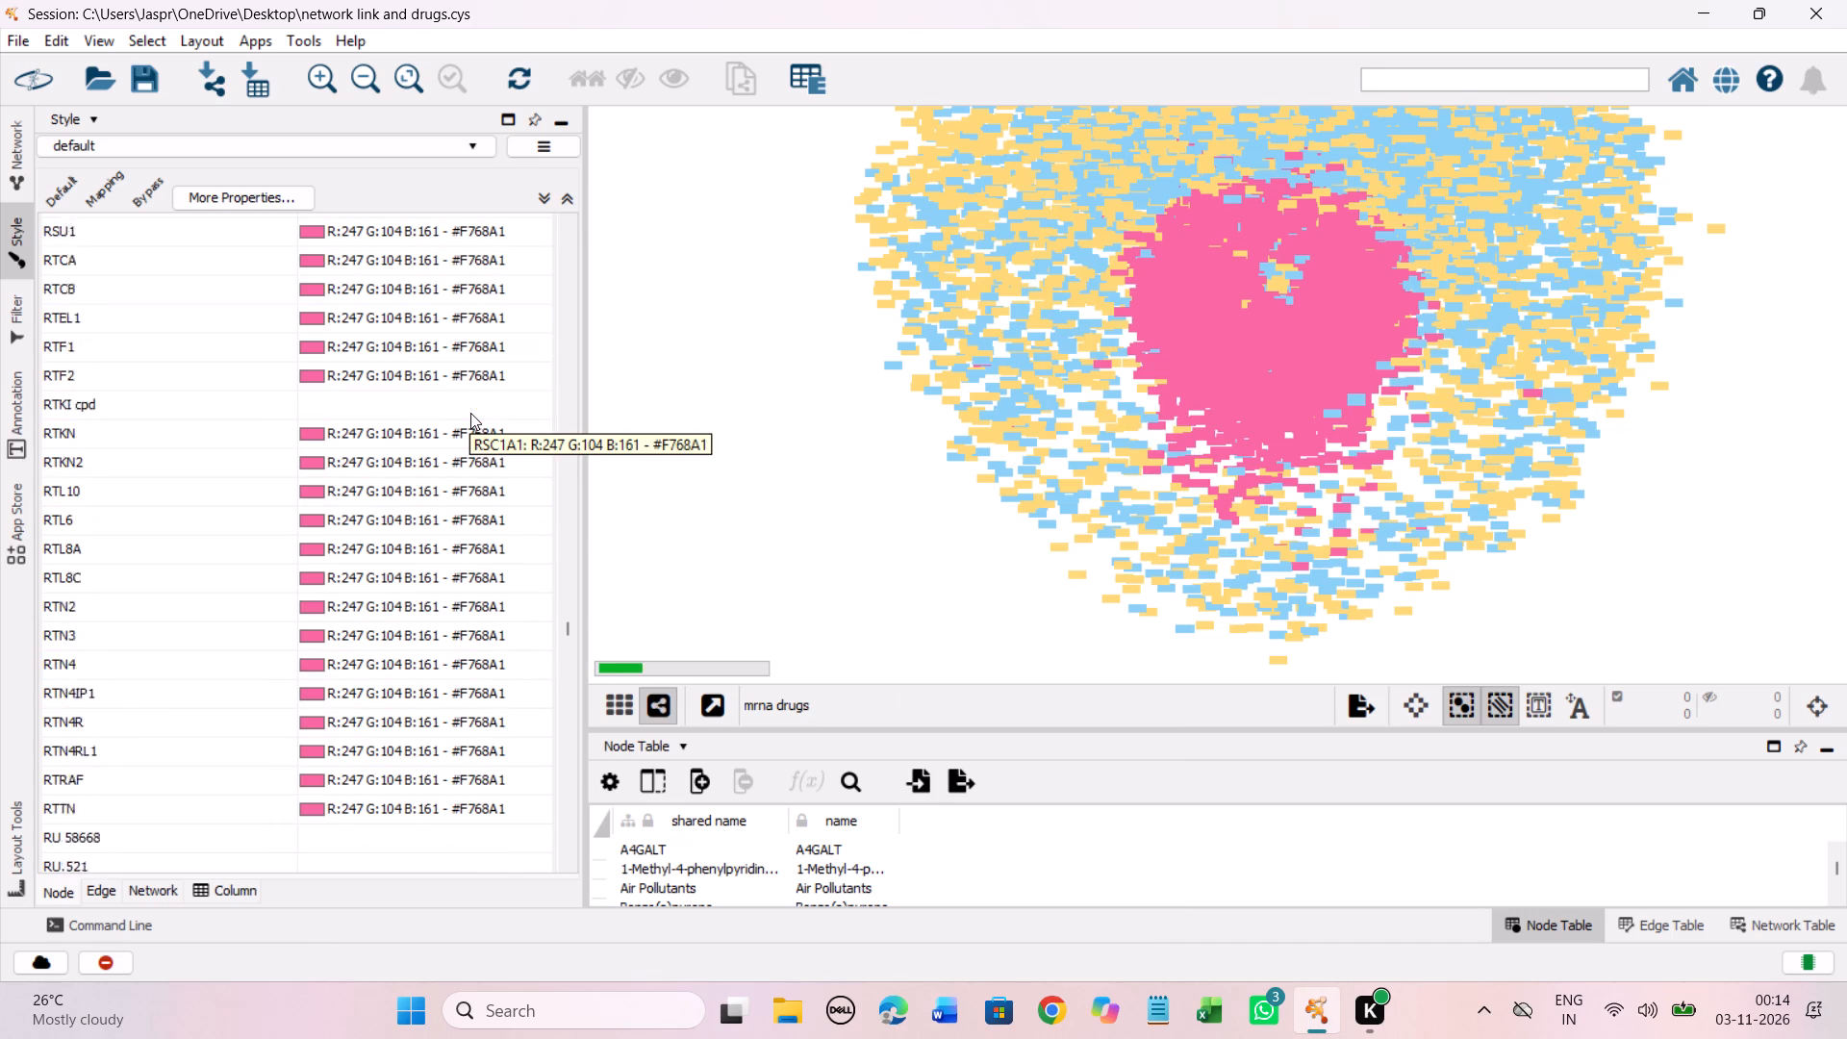
{"action": "scroll", "coordinate": [470, 413], "scroll_direction": "down", "scroll_amount": 1}
{"action": "left_click", "coordinate": [238, 388]}
{"action": "right_click", "coordinate": [238, 388]}
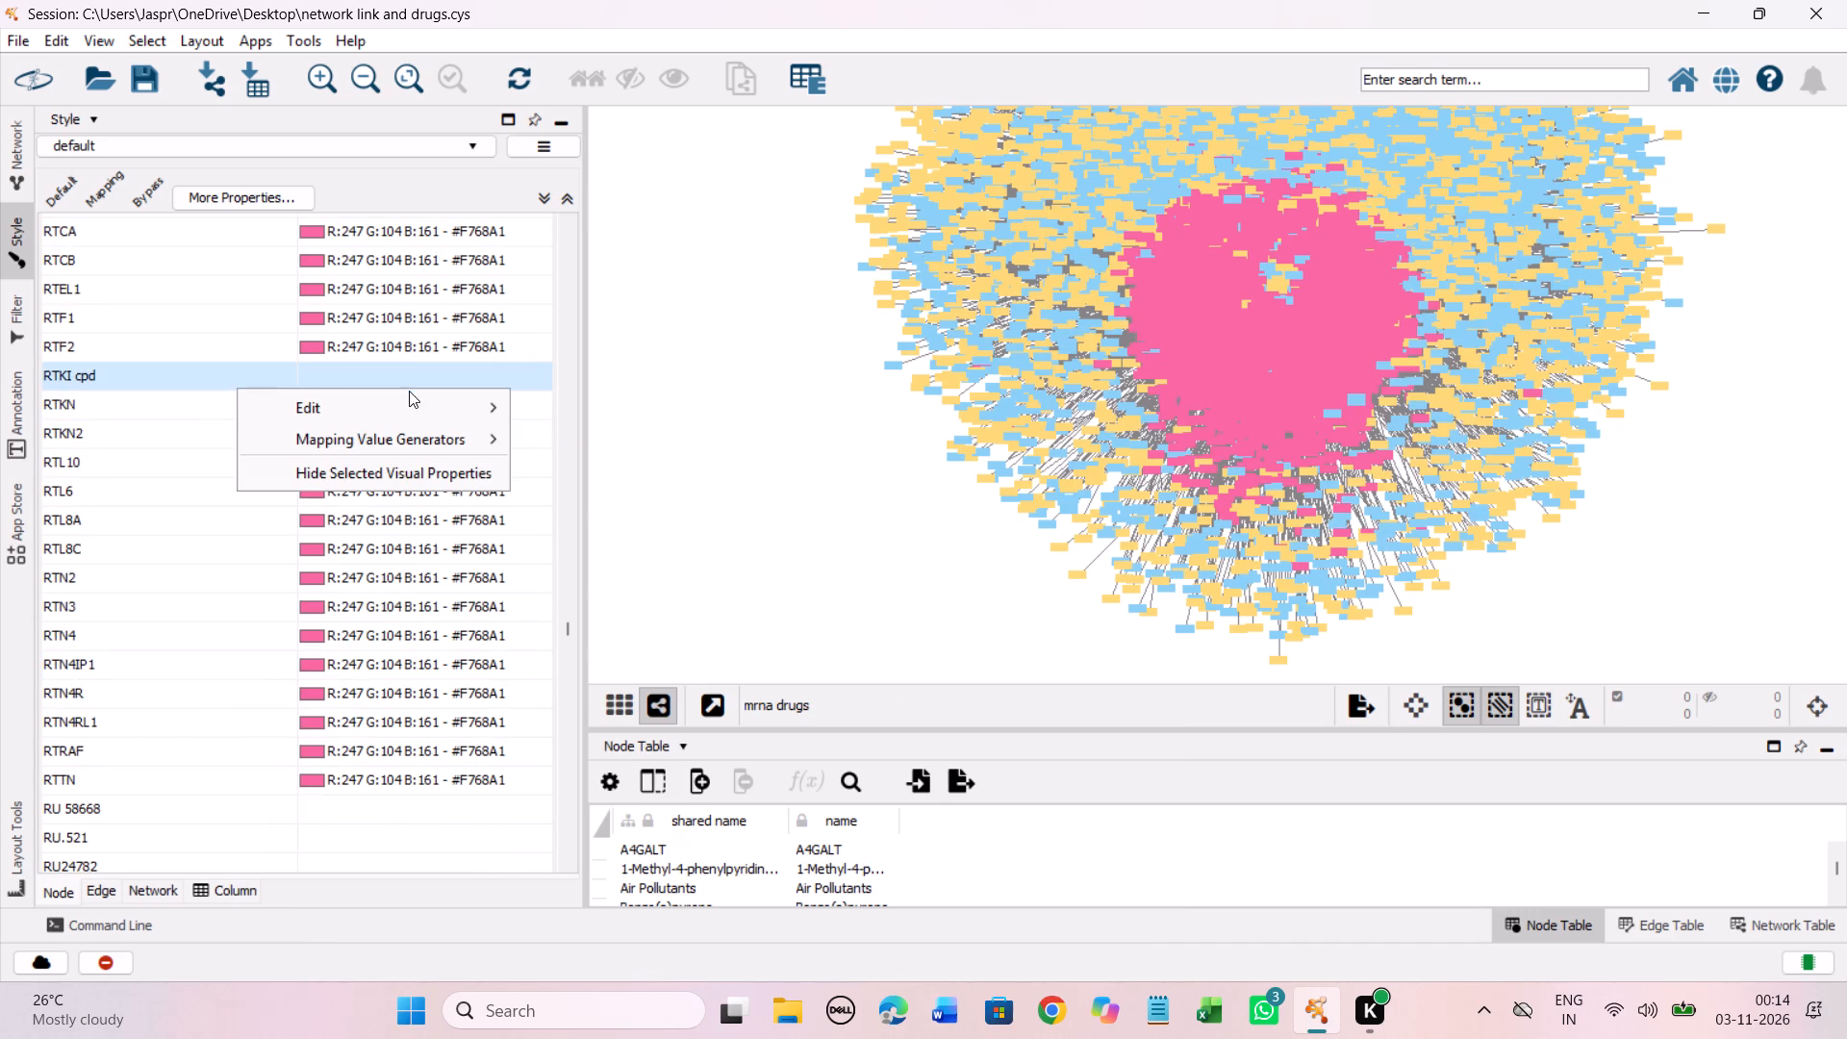
{"action": "left_click", "coordinate": [598, 404]}
{"action": "left_click_drag", "start_coordinate": [573, 544], "coordinate": [605, 441]}
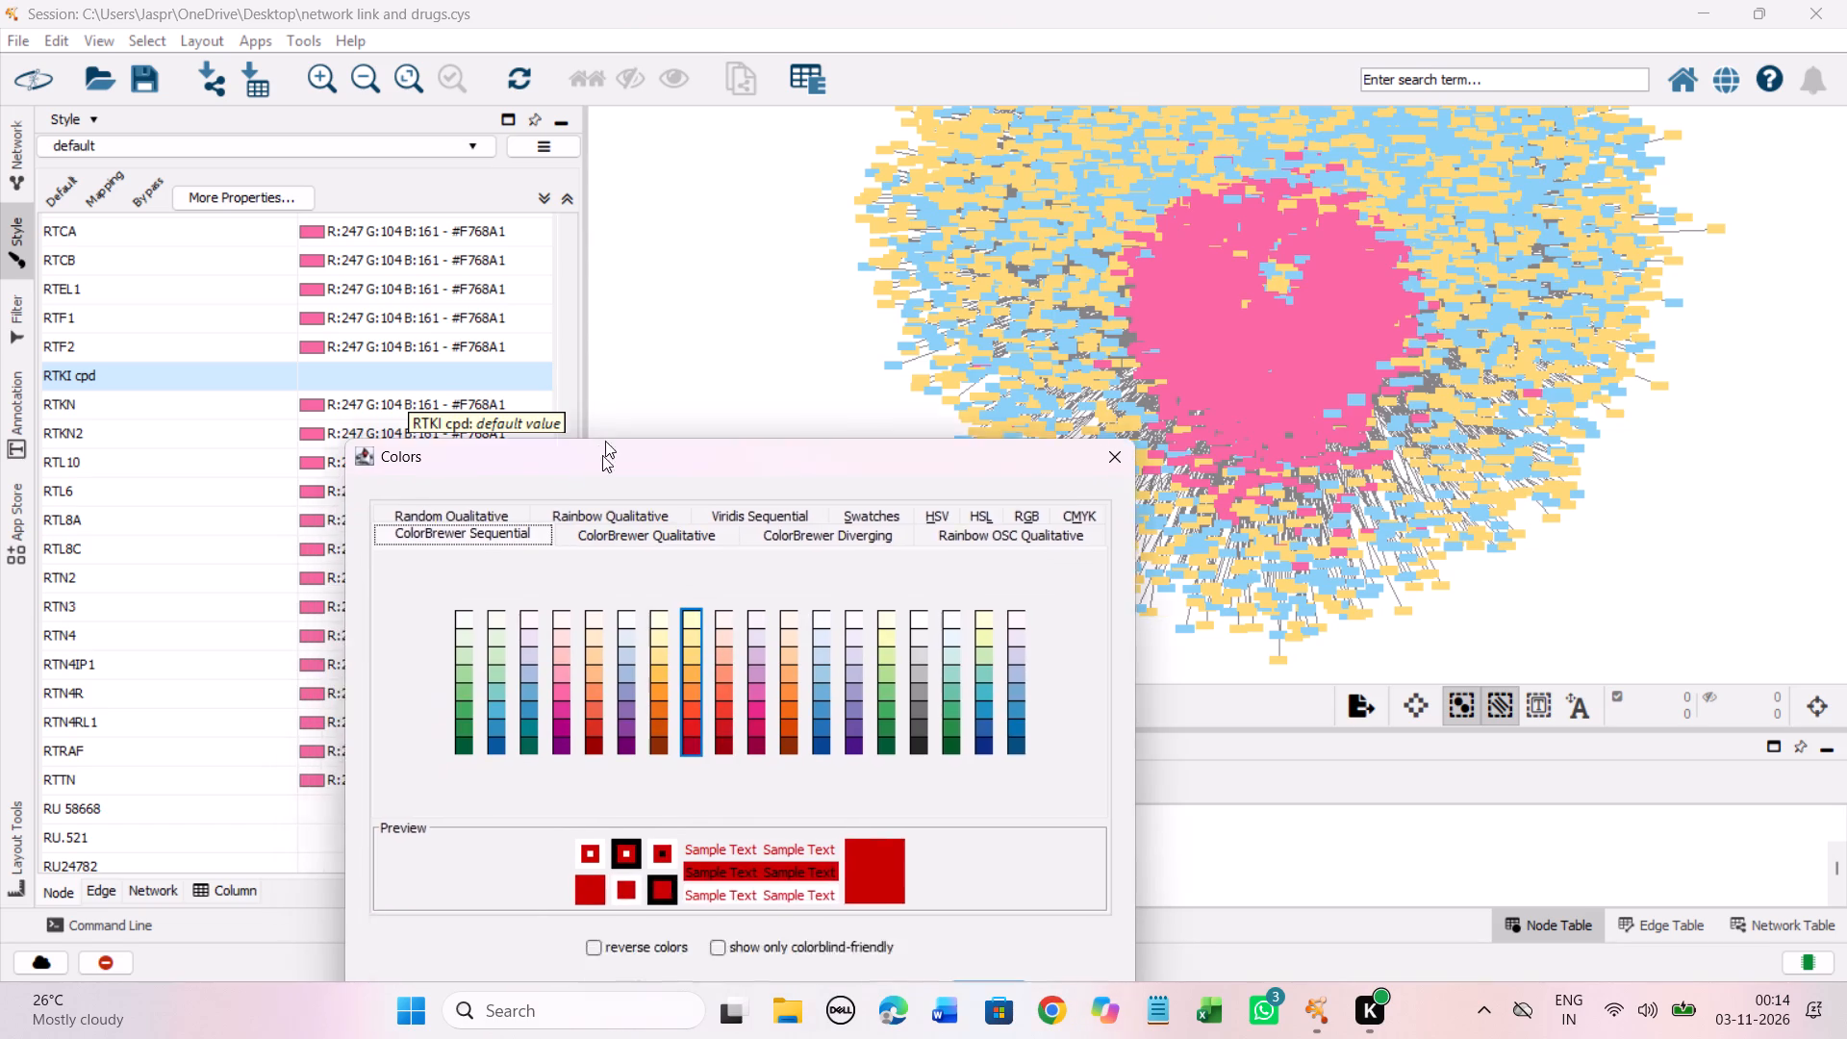
{"action": "left_click_drag", "start_coordinate": [605, 441], "coordinate": [597, 236]}
{"action": "left_click", "coordinate": [683, 432]}
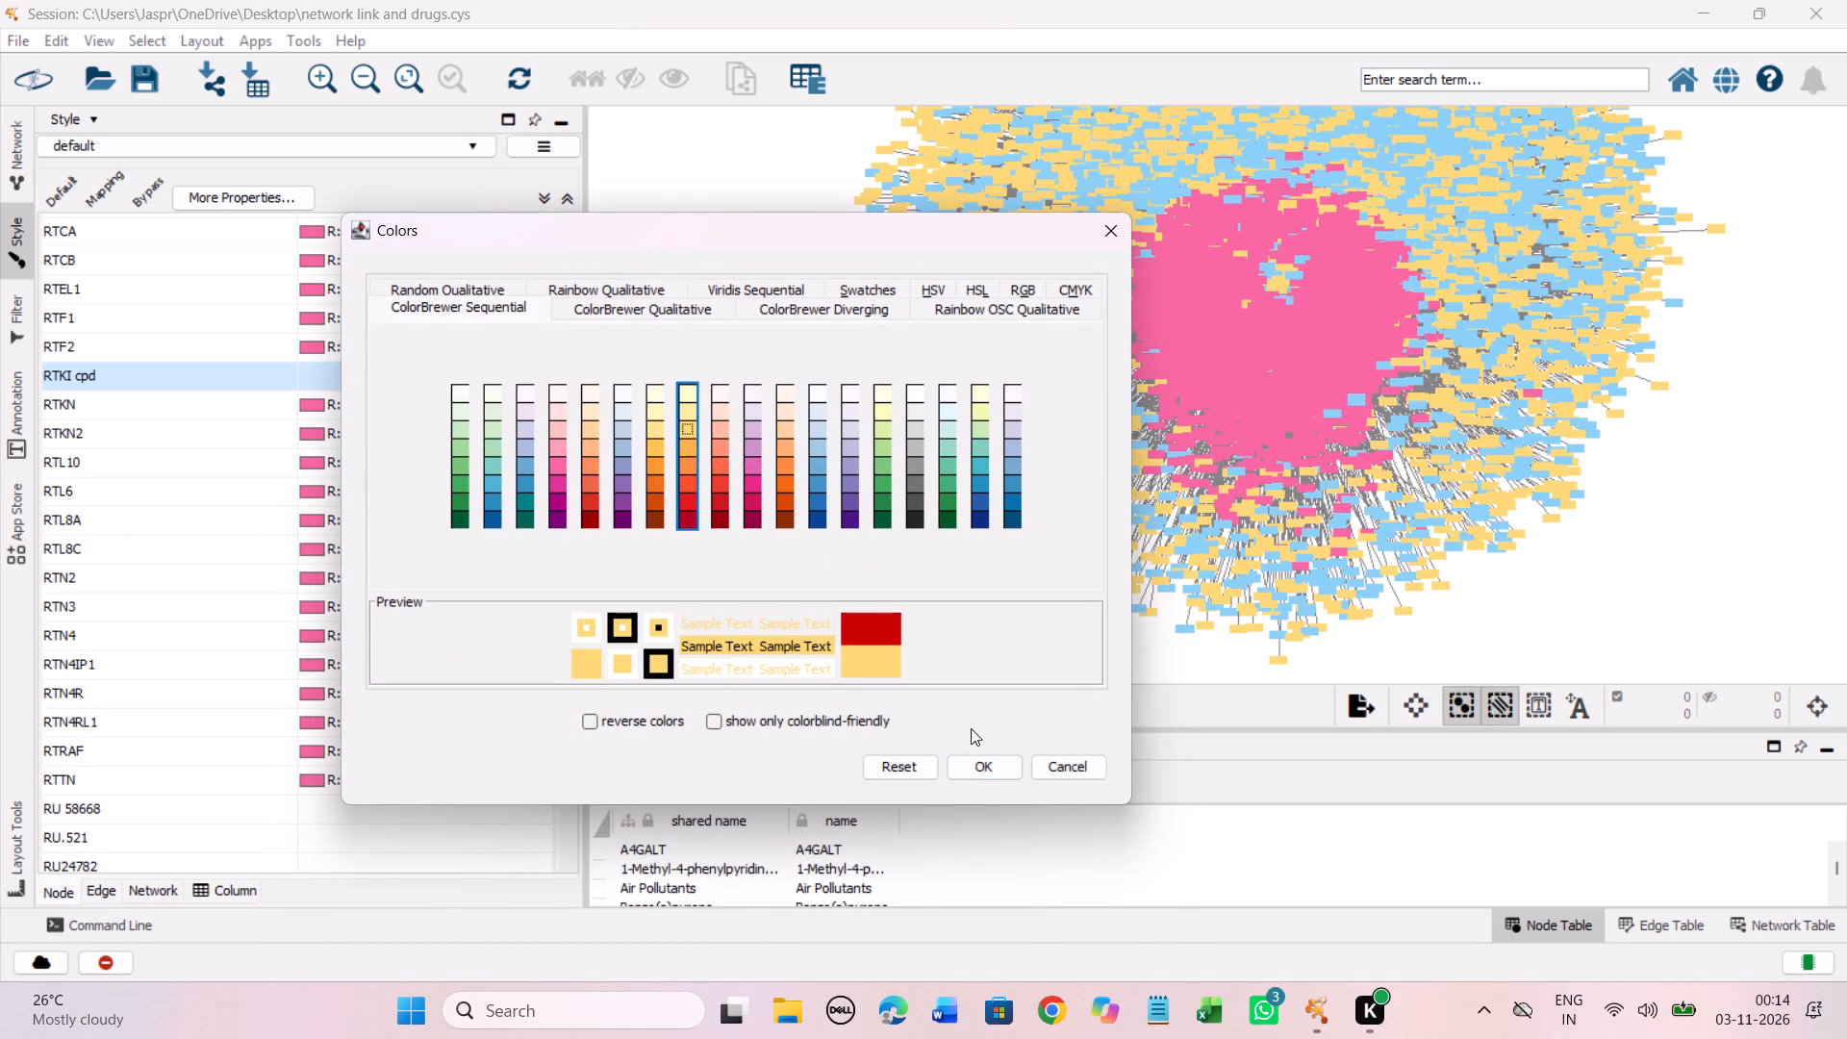
{"action": "left_click", "coordinate": [975, 758]}
Set the node colour mapping for the four entries RU 58668, RU.521, RU24782 and RU24858 to light yellow #FED976.
{"action": "scroll", "coordinate": [306, 472], "scroll_direction": "down", "scroll_amount": 3}
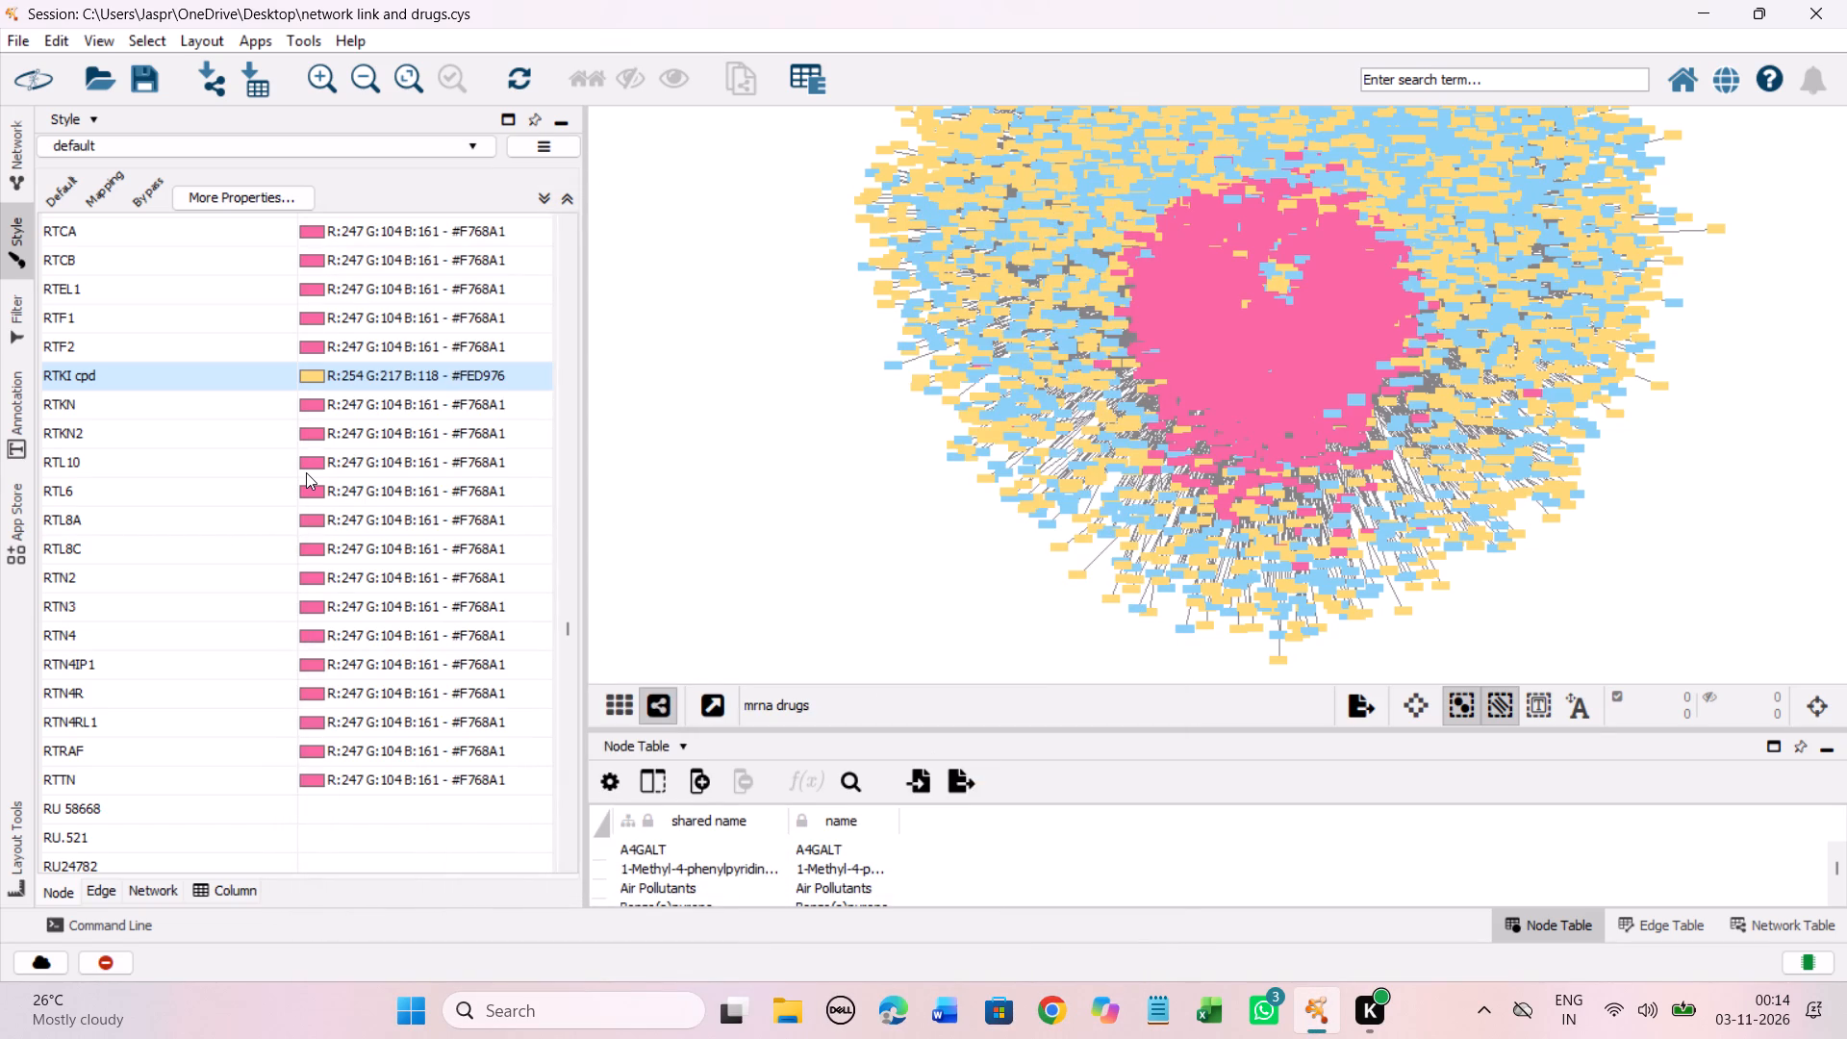
{"action": "scroll", "coordinate": [306, 472], "scroll_direction": "down", "scroll_amount": 2}
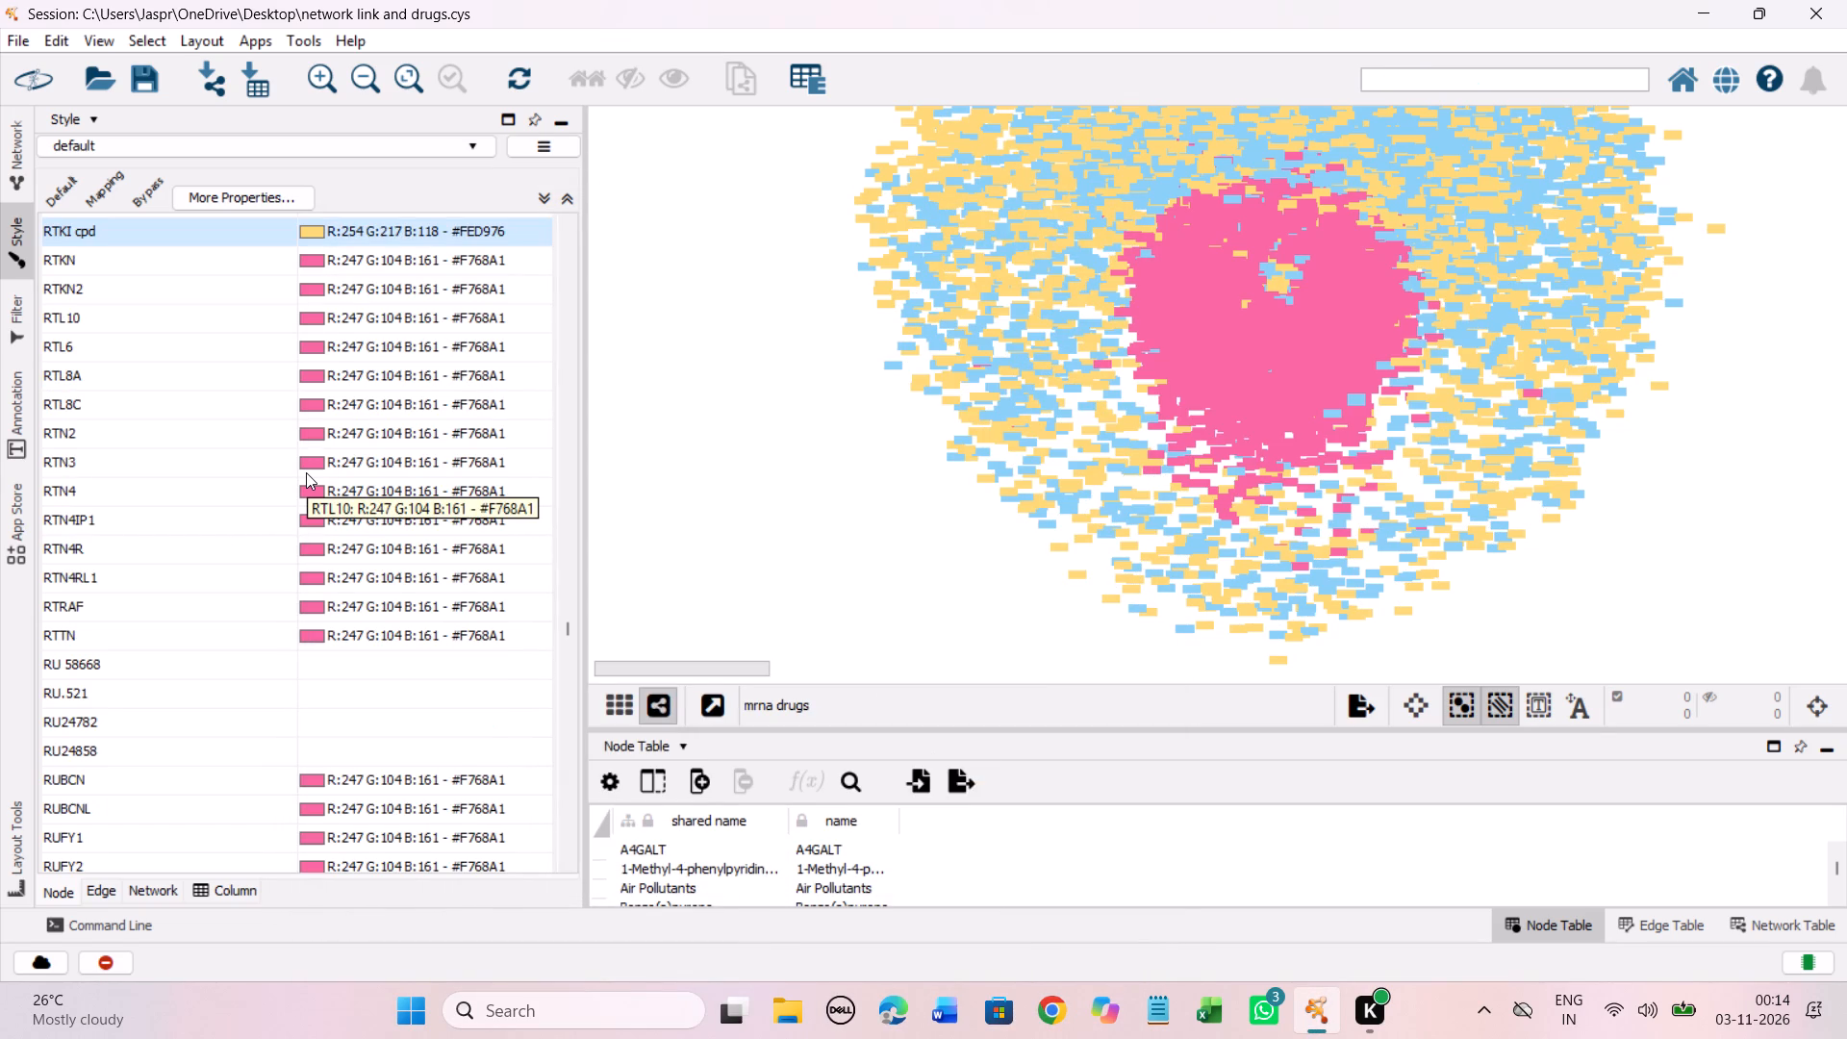
{"action": "scroll", "coordinate": [306, 472], "scroll_direction": "down", "scroll_amount": 6}
{"action": "left_click_drag", "start_coordinate": [276, 487], "coordinate": [275, 572]}
{"action": "right_click", "coordinate": [275, 572]}
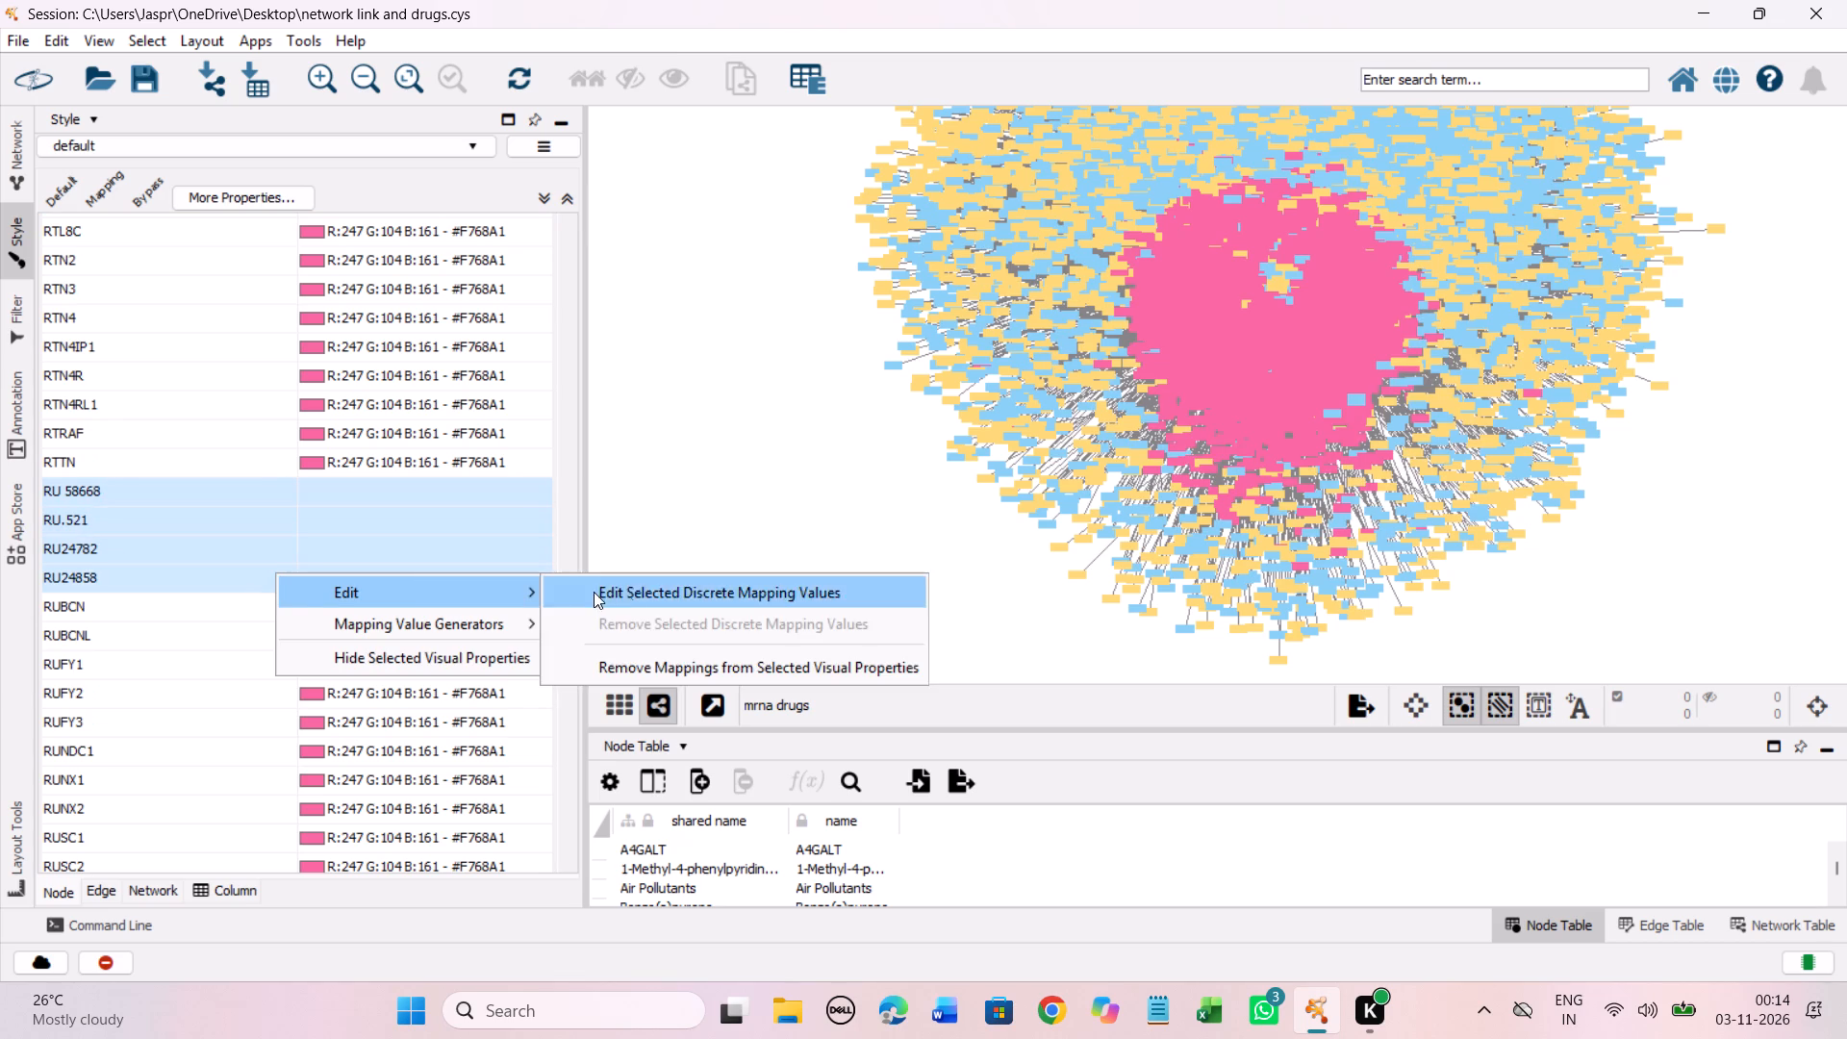
{"action": "left_click", "coordinate": [631, 588]}
{"action": "left_click_drag", "start_coordinate": [441, 533], "coordinate": [426, 239]}
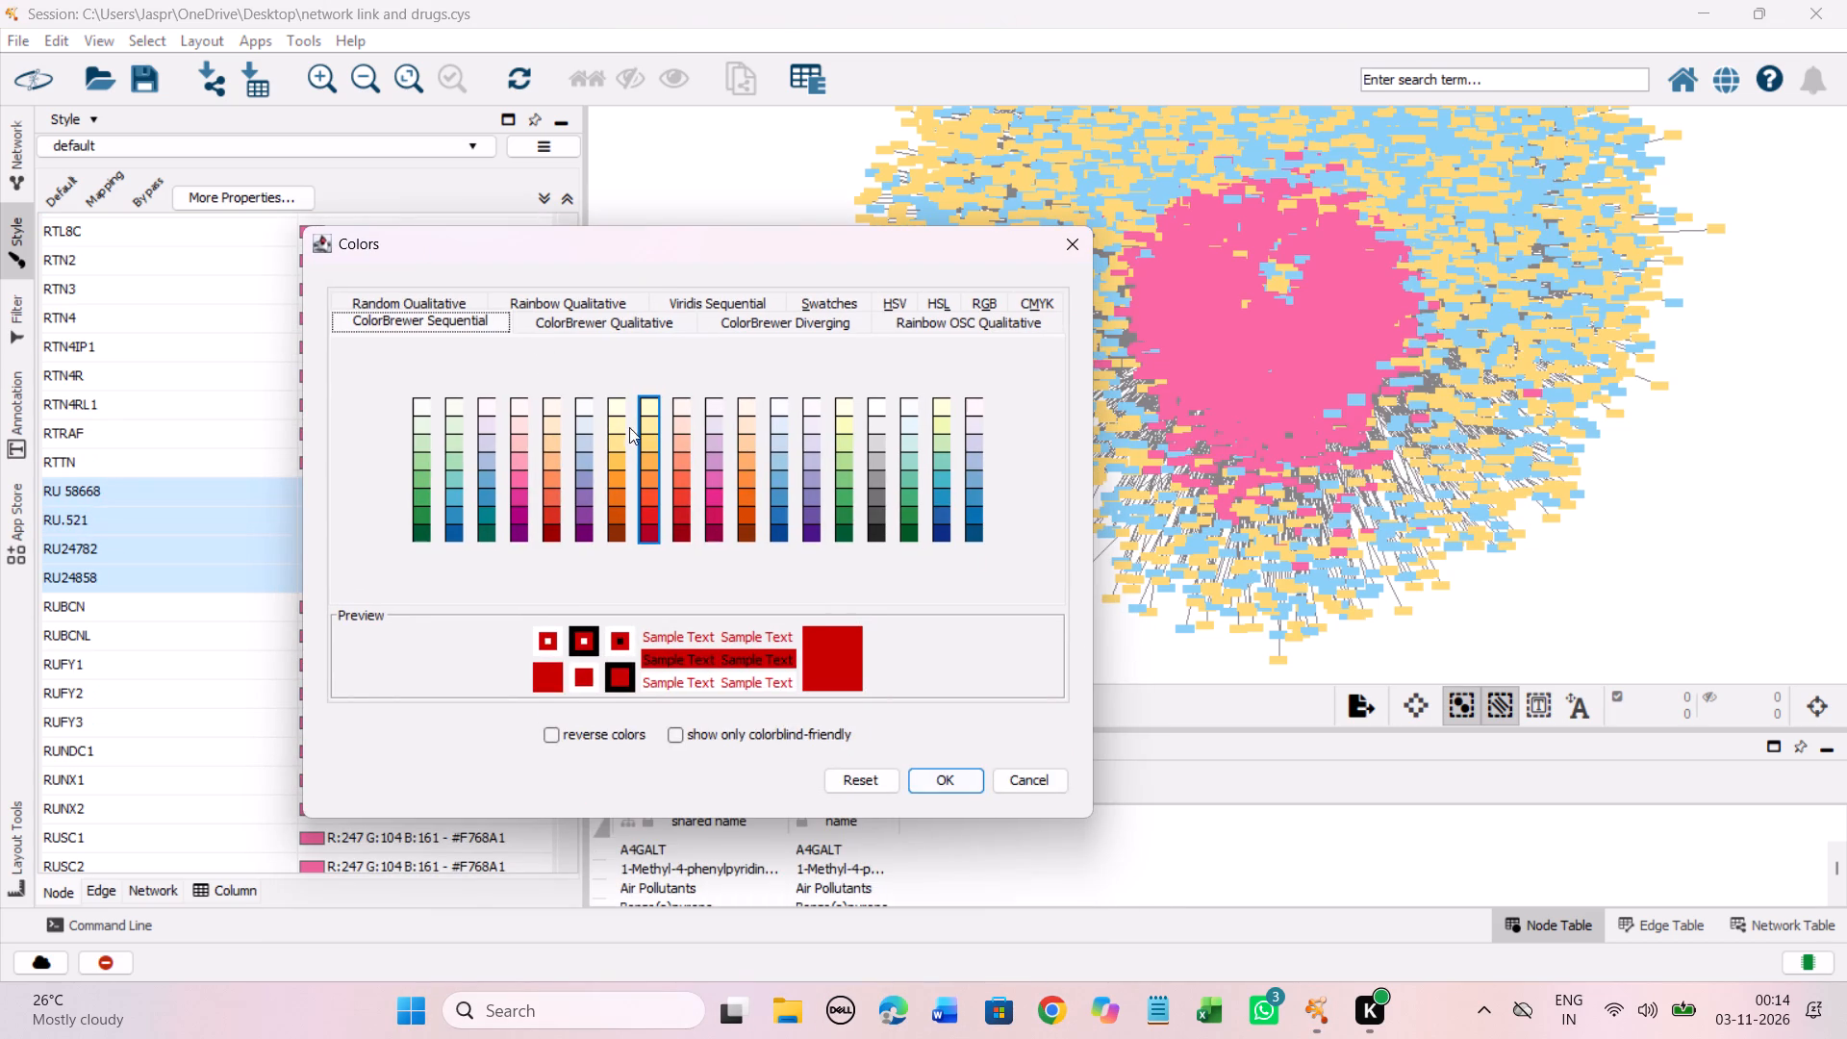
{"action": "left_click", "coordinate": [652, 438]}
{"action": "left_click", "coordinate": [941, 770]}
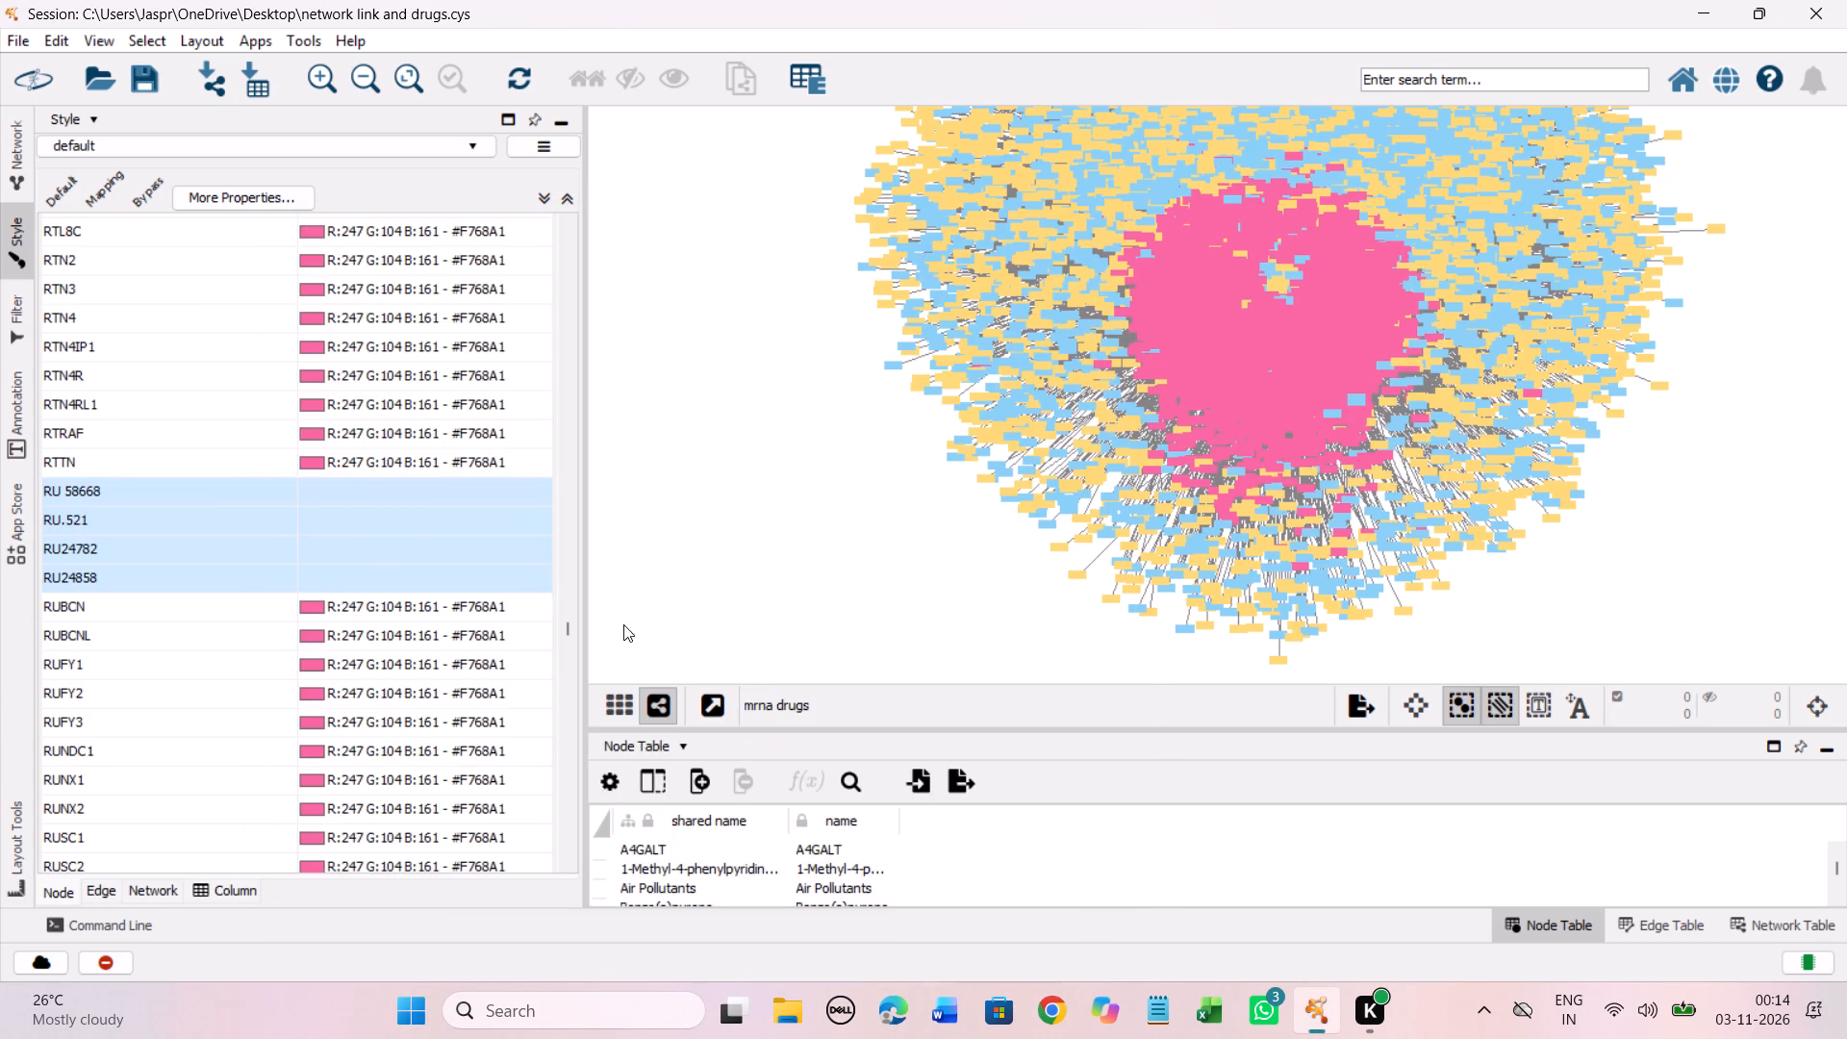
Set the discrete node colour mapping for RV 538 to light yellow #FED976.
{"action": "scroll", "coordinate": [340, 502], "scroll_direction": "down", "scroll_amount": 3}
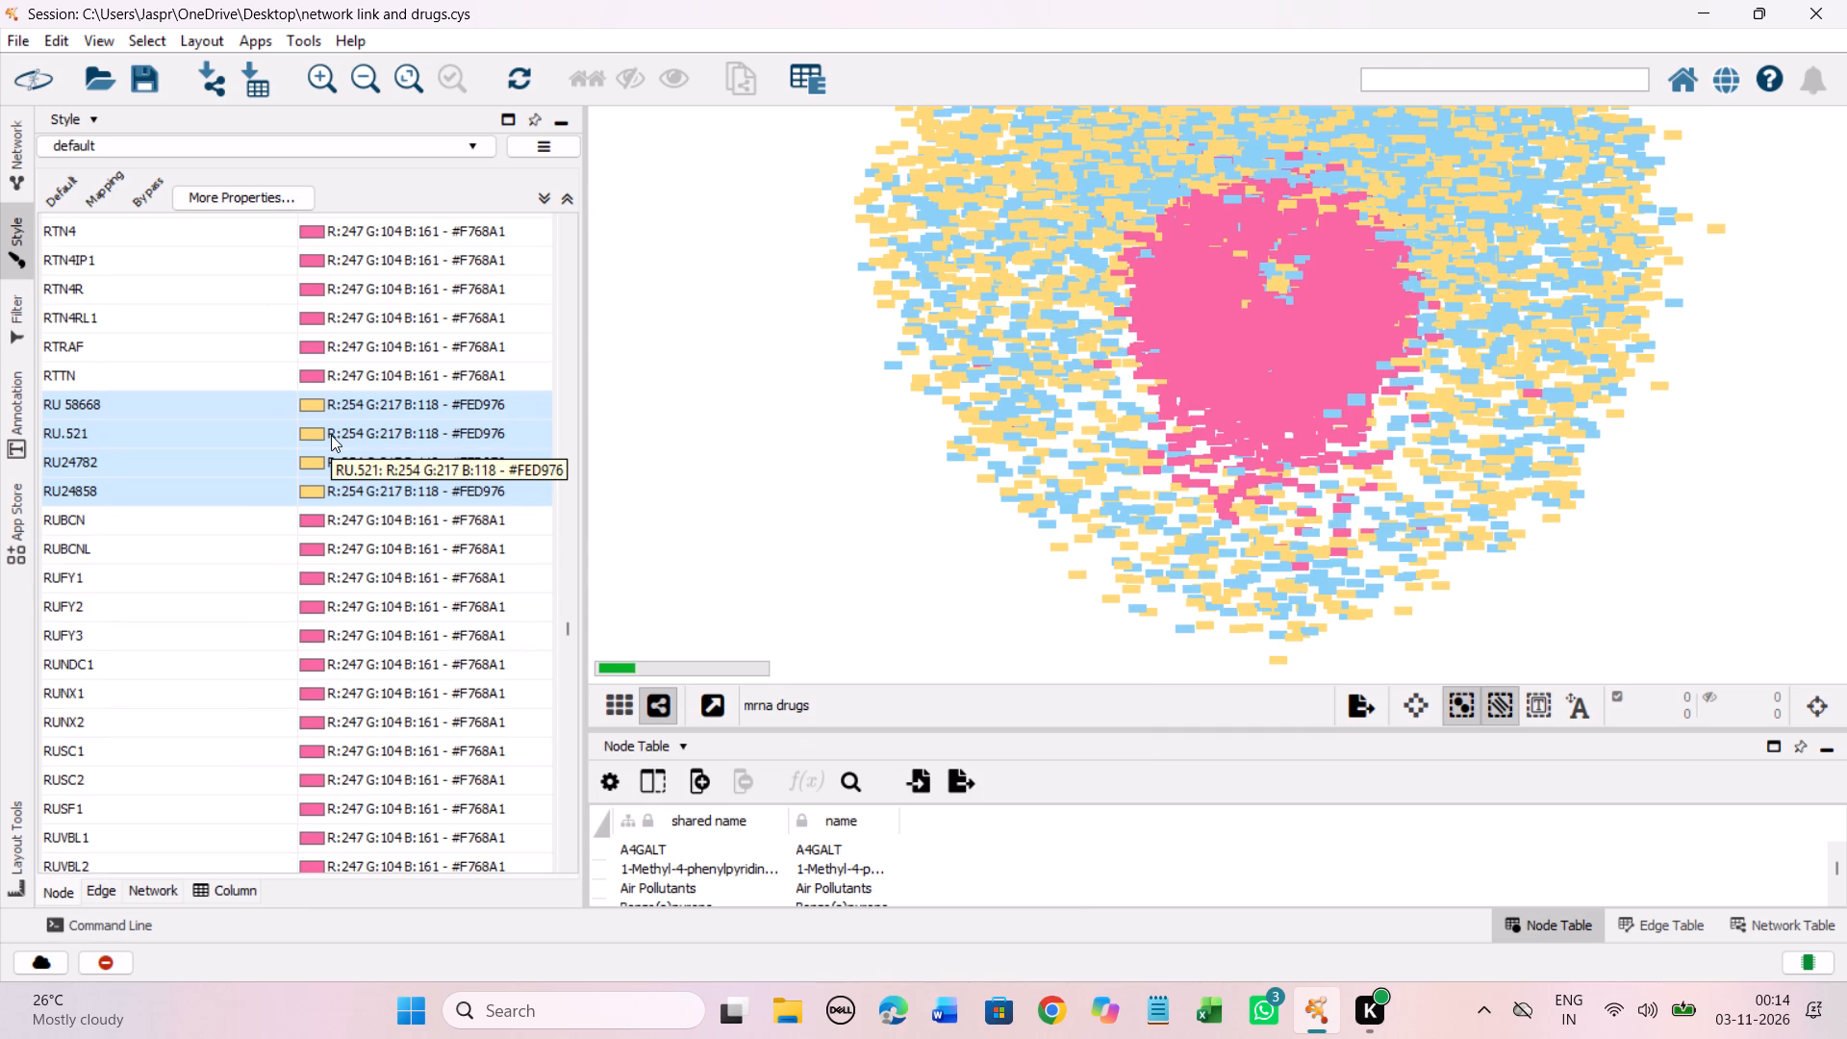
{"action": "scroll", "coordinate": [331, 435], "scroll_direction": "down", "scroll_amount": 8}
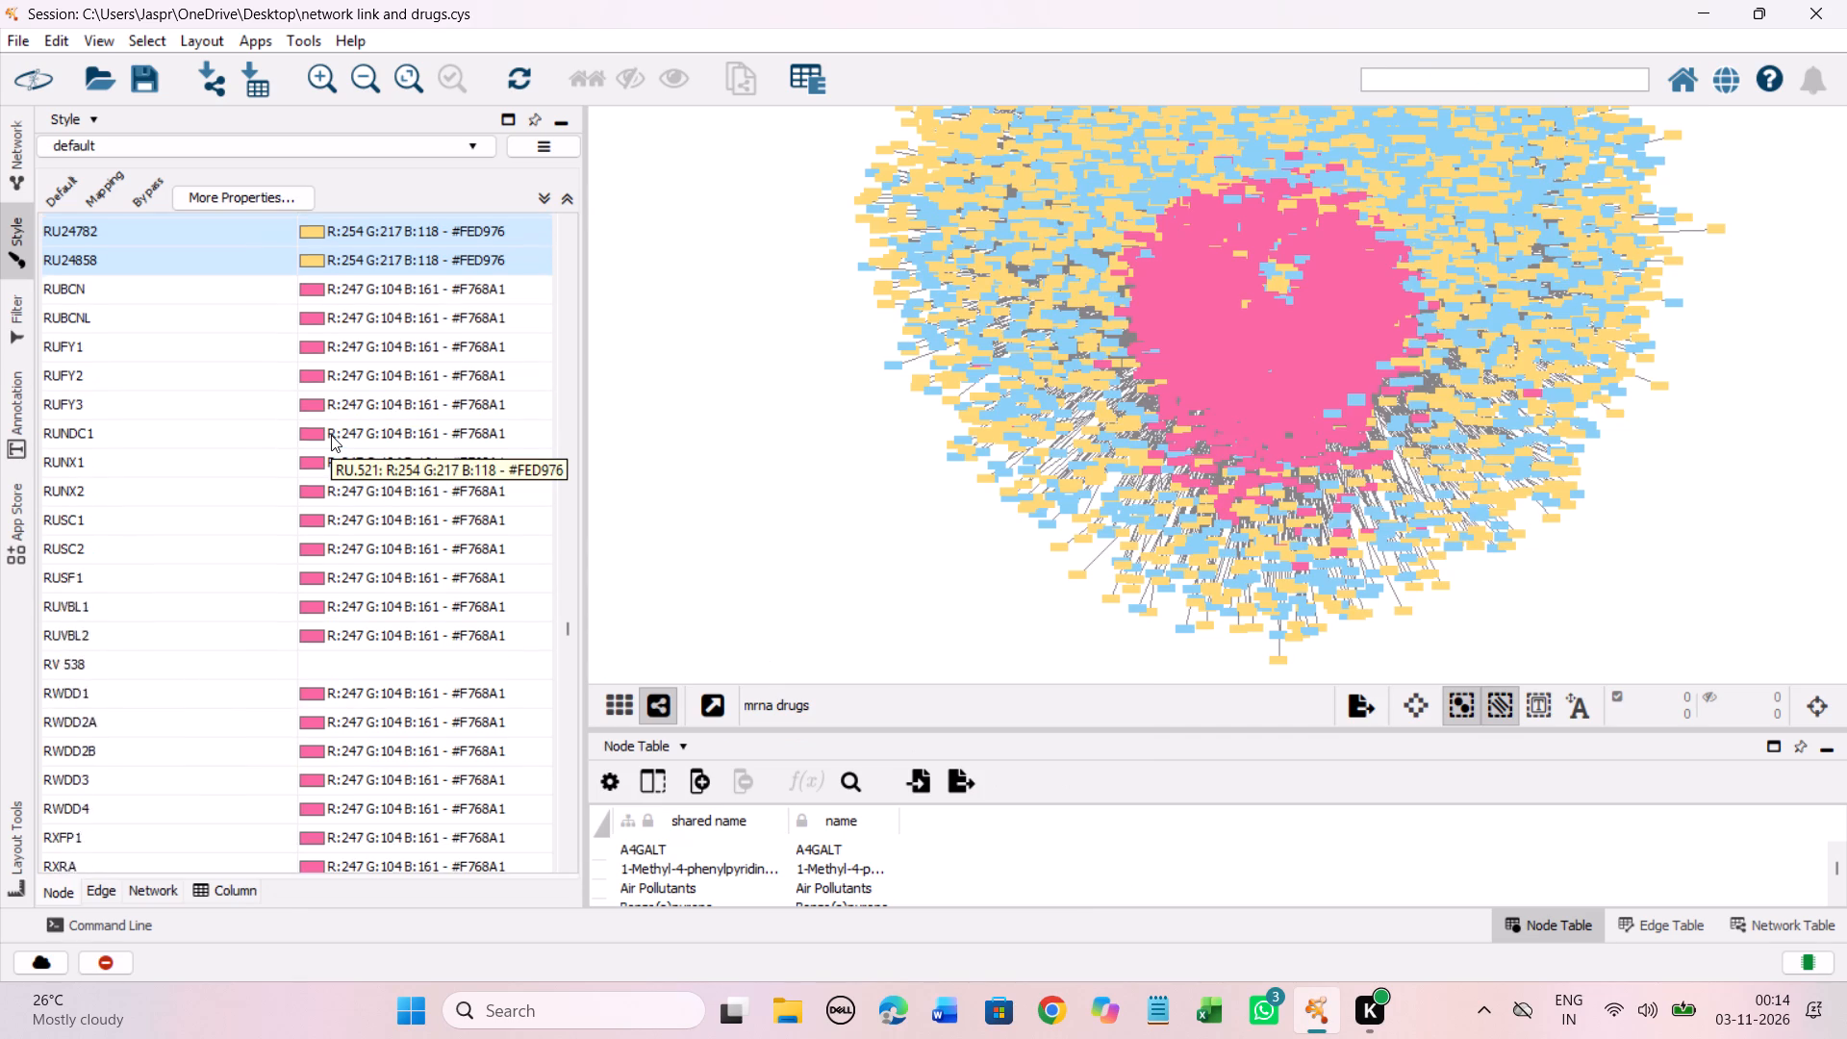
{"action": "scroll", "coordinate": [331, 435], "scroll_direction": "down", "scroll_amount": 8}
{"action": "left_click", "coordinate": [174, 427]}
{"action": "right_click", "coordinate": [174, 427]}
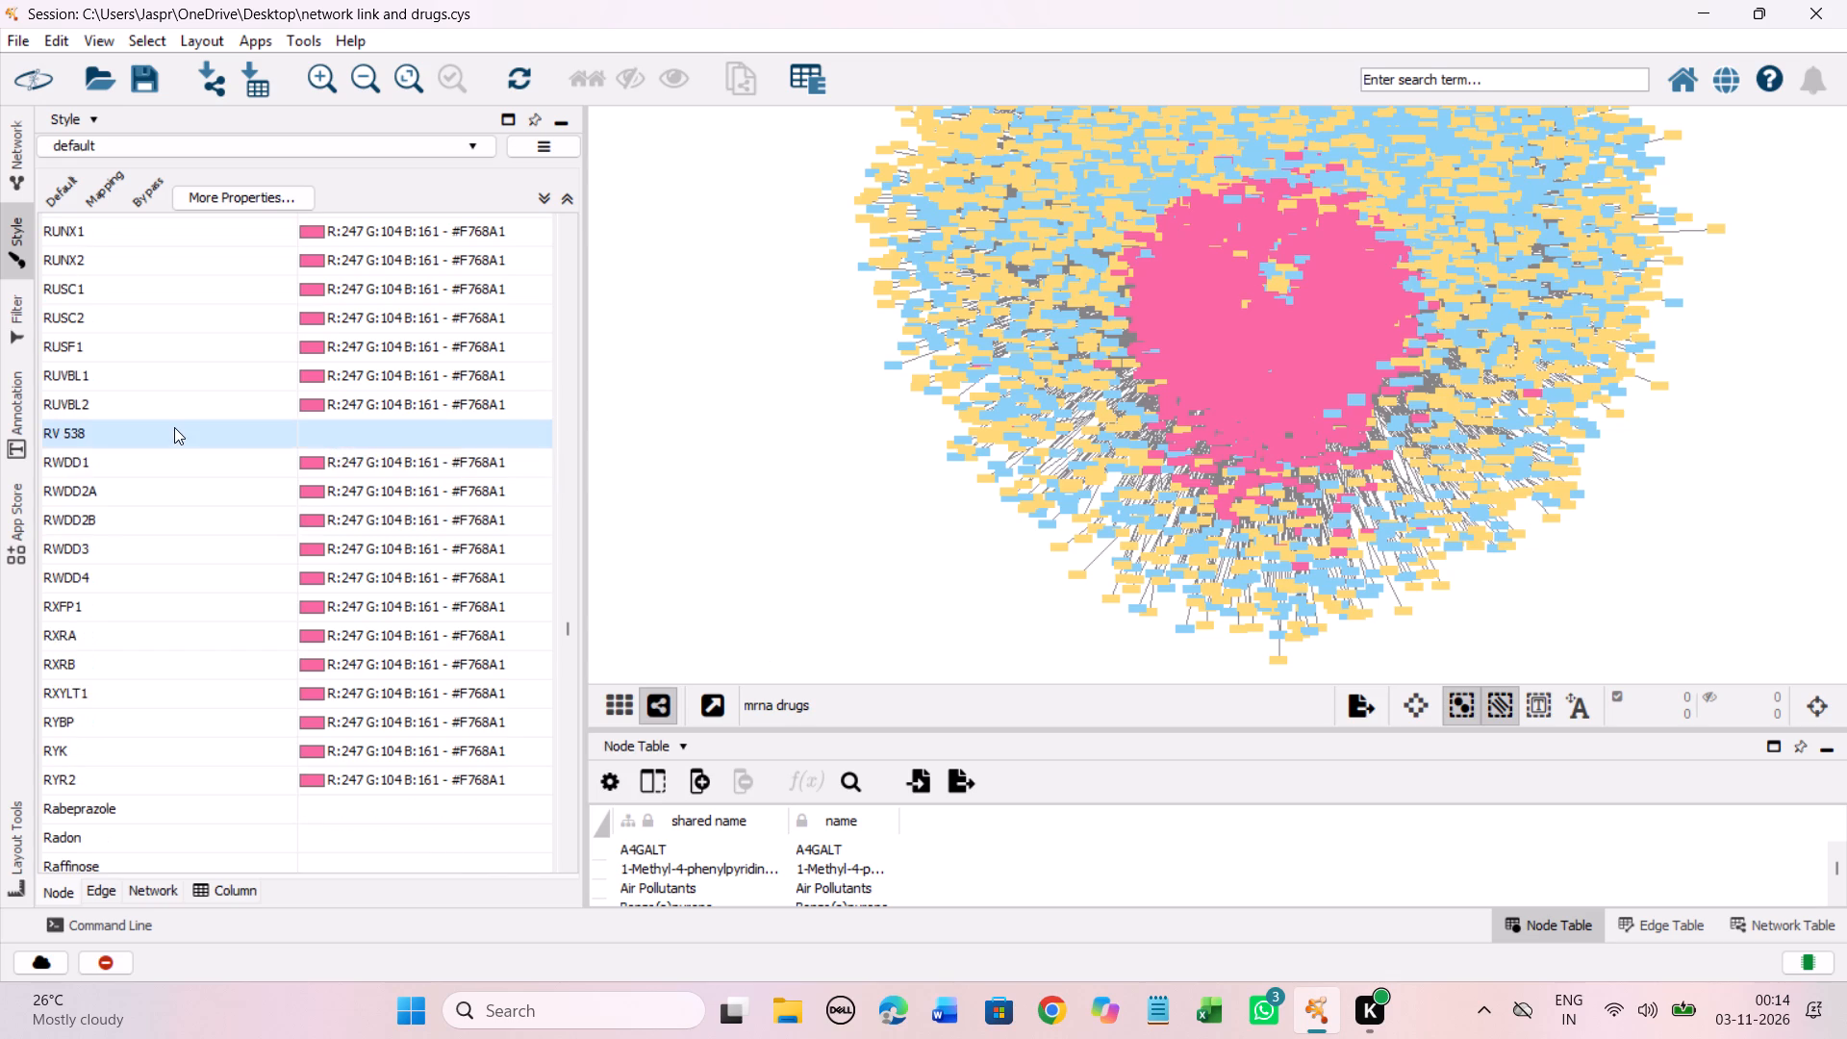
{"action": "left_click", "coordinate": [505, 442]}
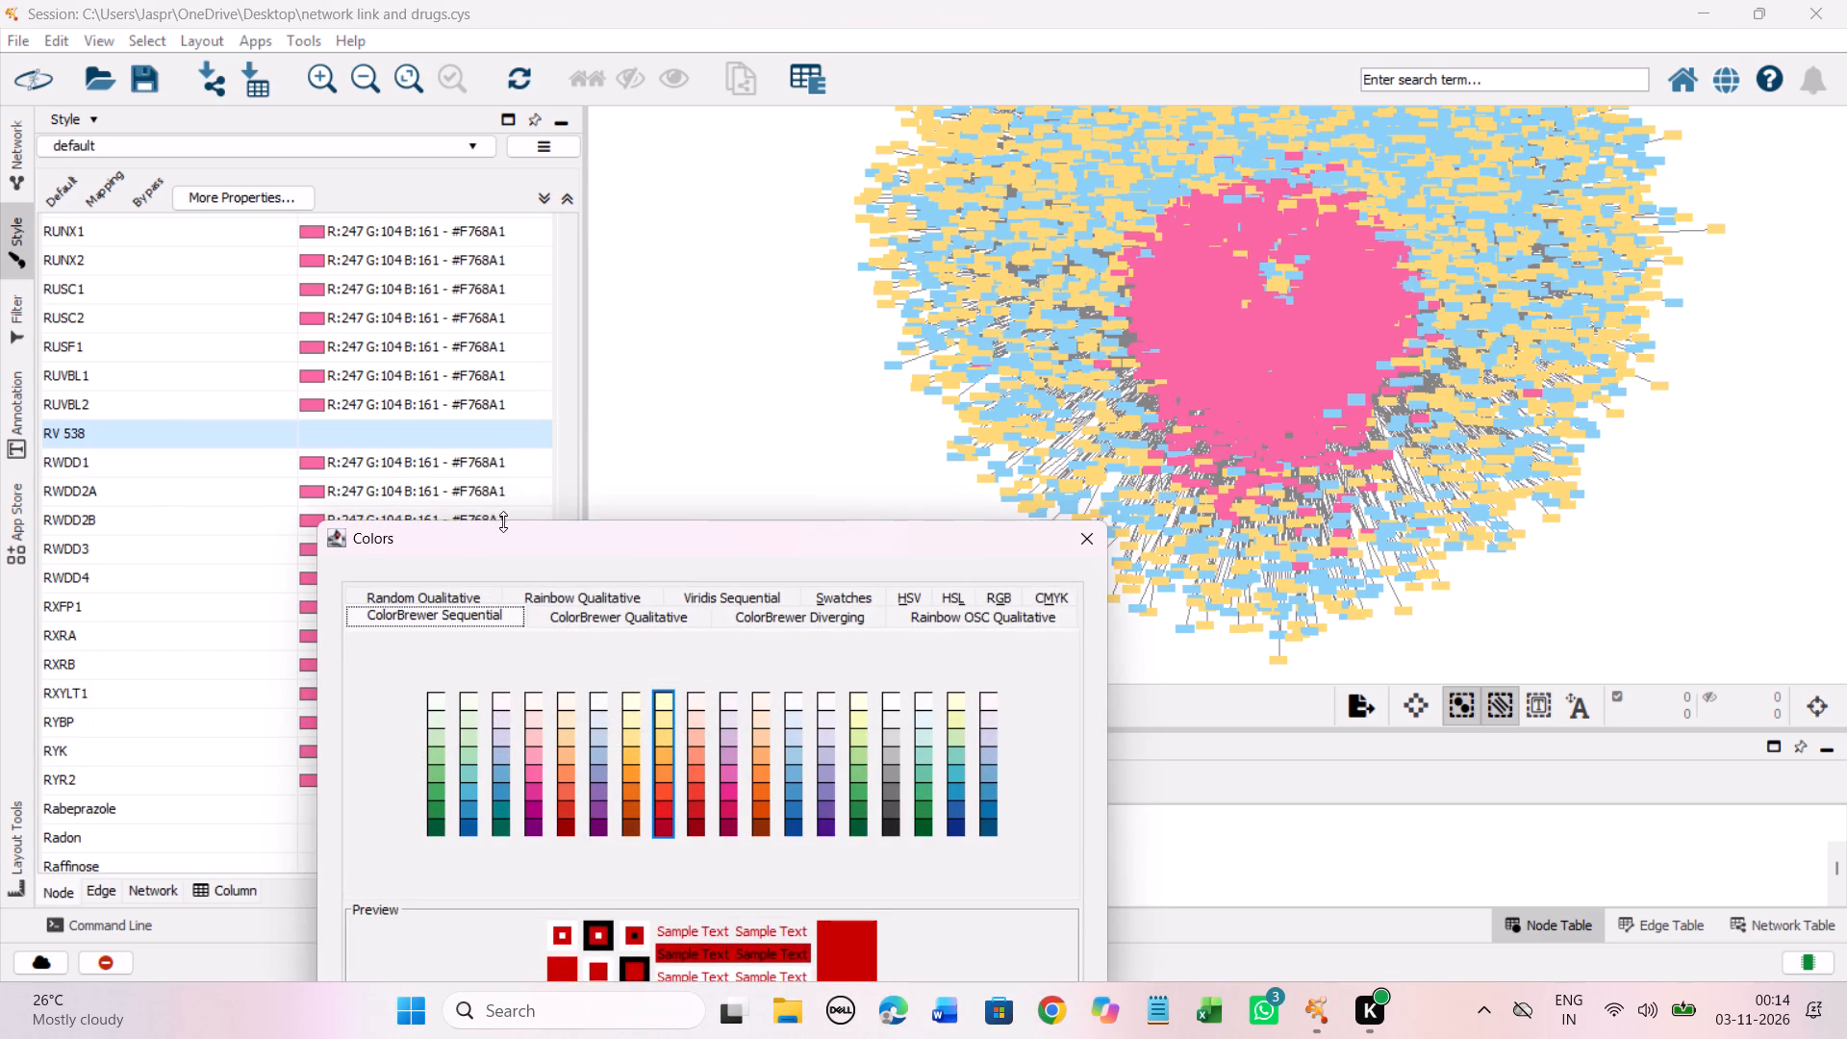
{"action": "left_click_drag", "start_coordinate": [493, 534], "coordinate": [493, 243]}
{"action": "left_click", "coordinate": [658, 451]}
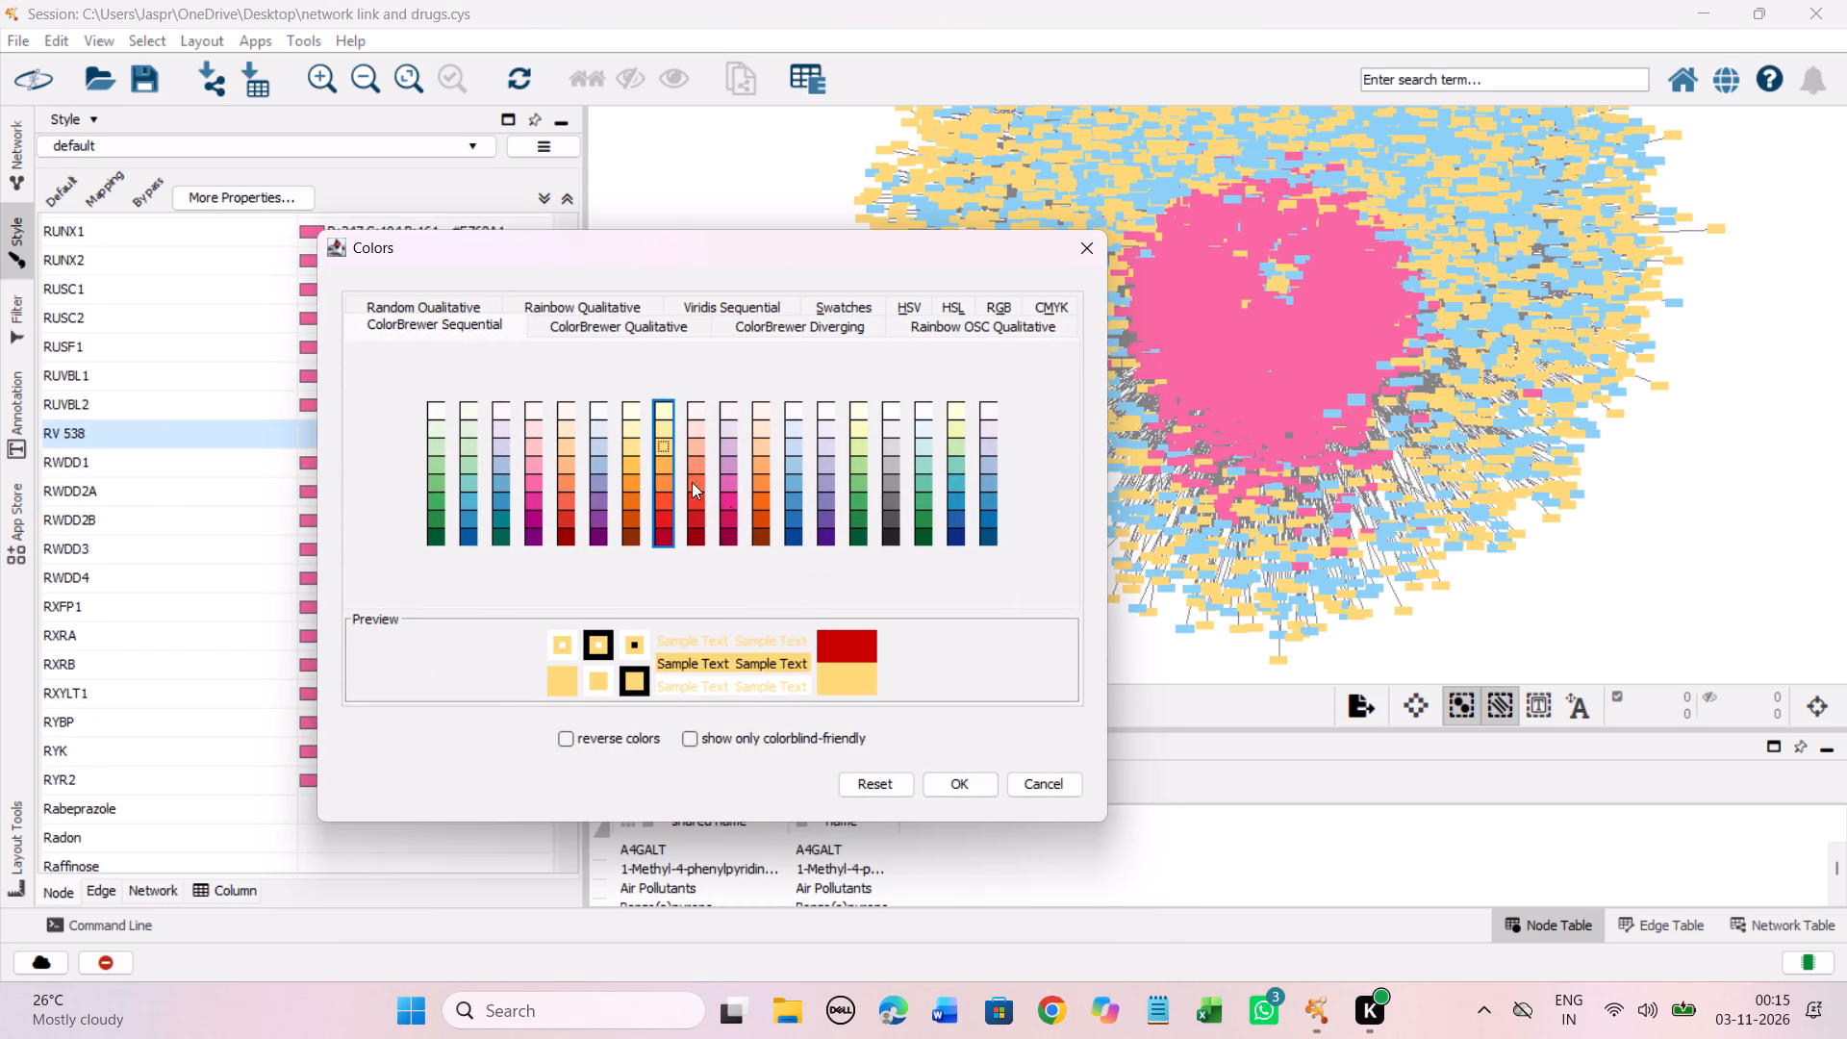
{"action": "left_click", "coordinate": [975, 780]}
Set the discrete node colour mapping for all entries from Rabeprazole through S-tetradecanoyl-coenzyme A to light yellow #FED976.
{"action": "scroll", "coordinate": [365, 519], "scroll_direction": "down", "scroll_amount": 1}
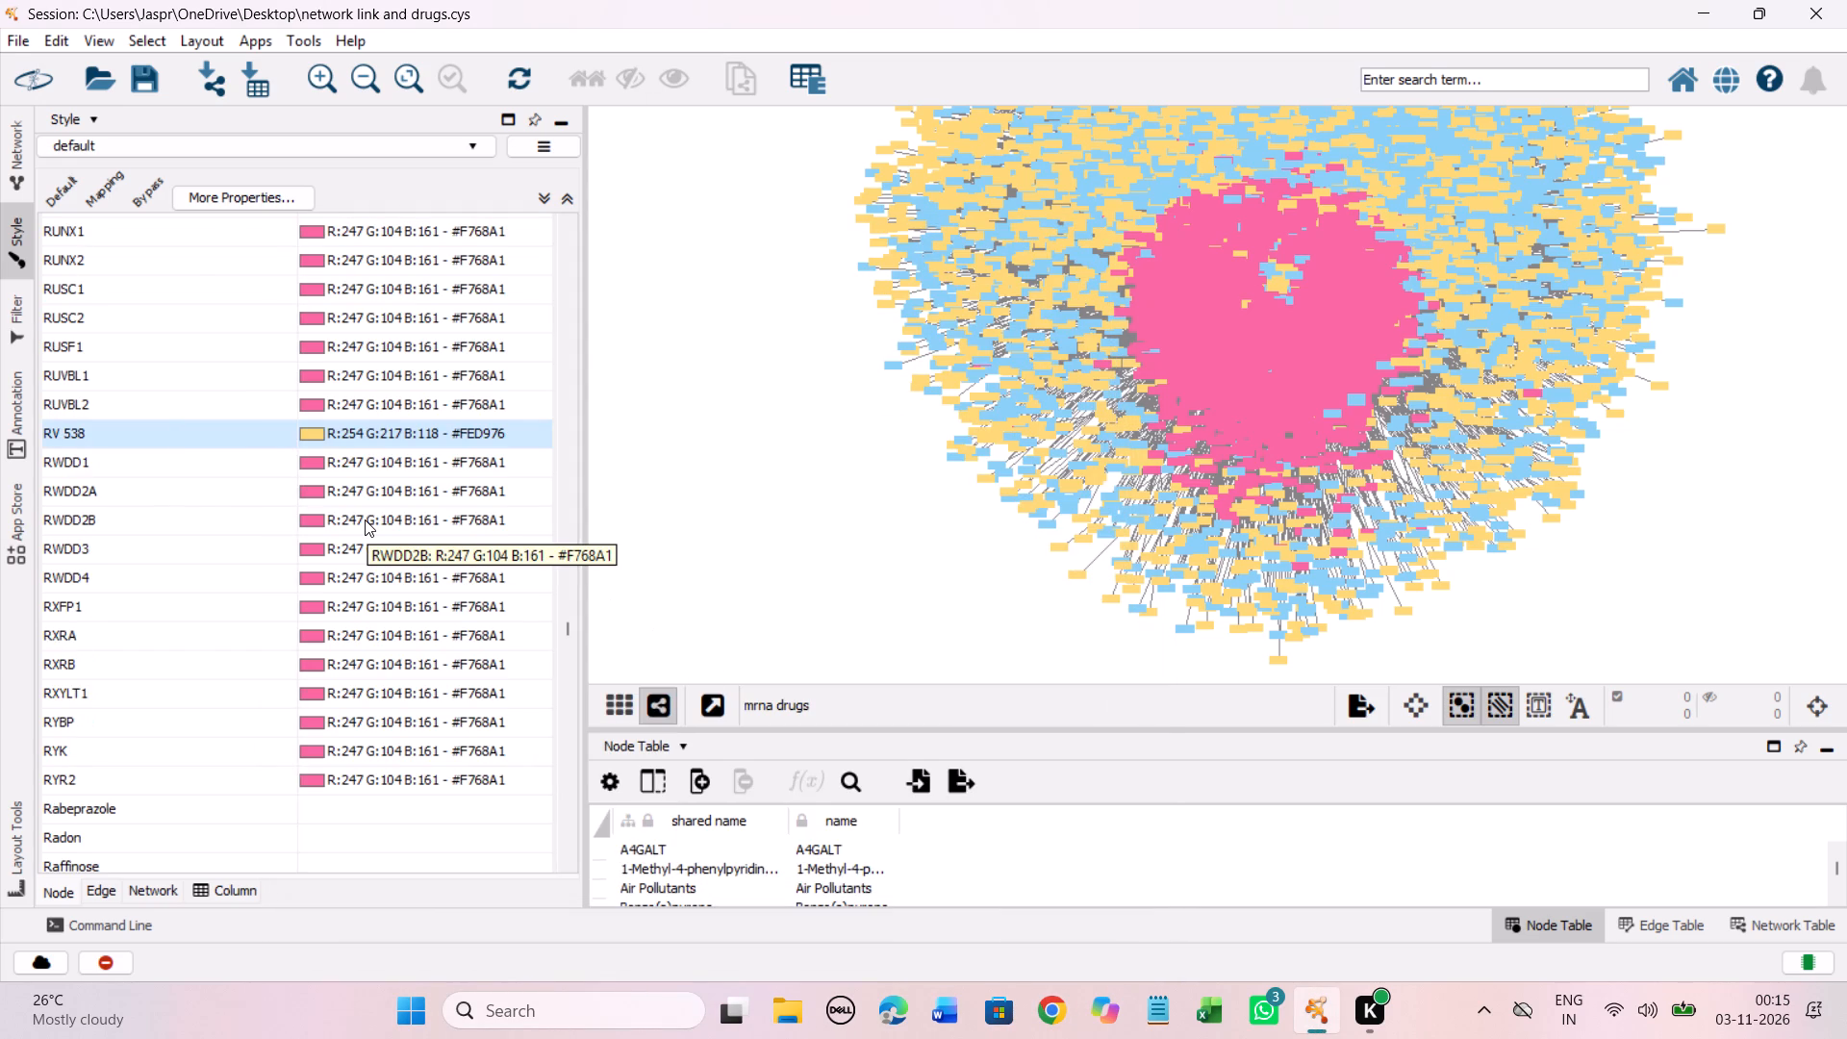
{"action": "scroll", "coordinate": [365, 519], "scroll_direction": "down", "scroll_amount": 3}
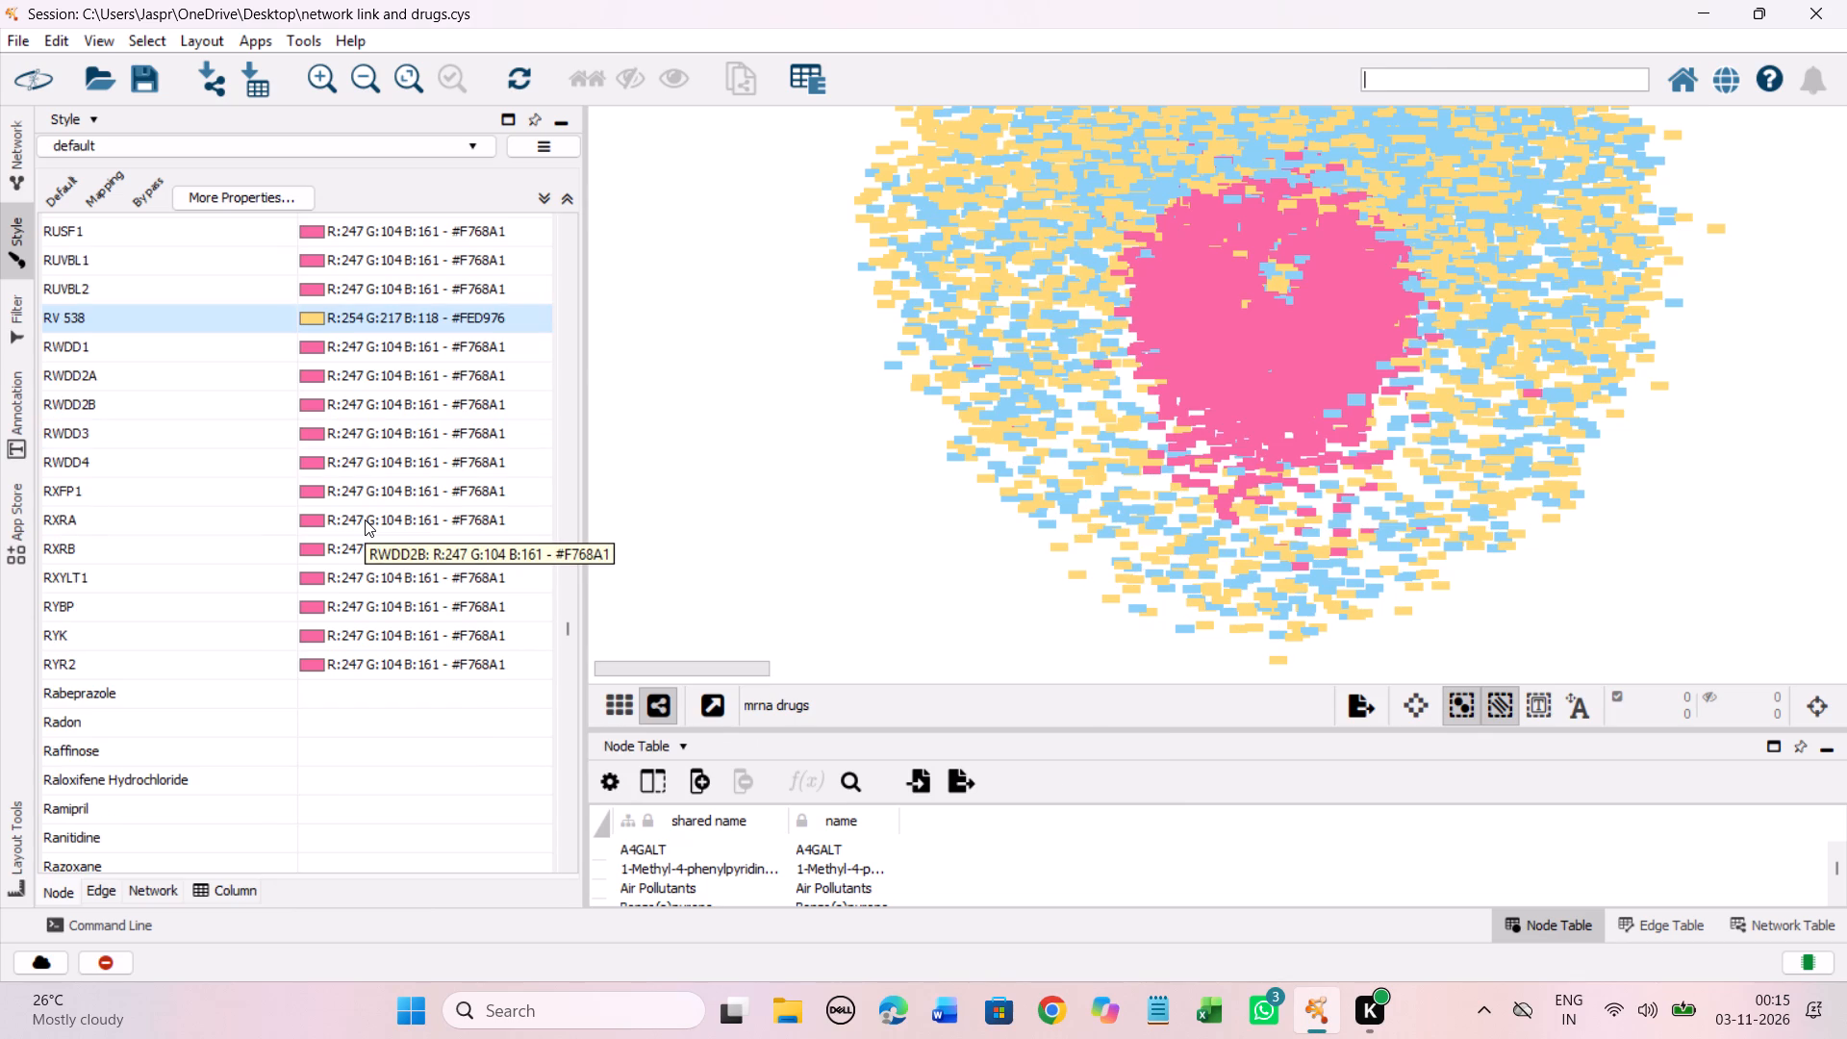
{"action": "scroll", "coordinate": [359, 516], "scroll_direction": "down", "scroll_amount": 12}
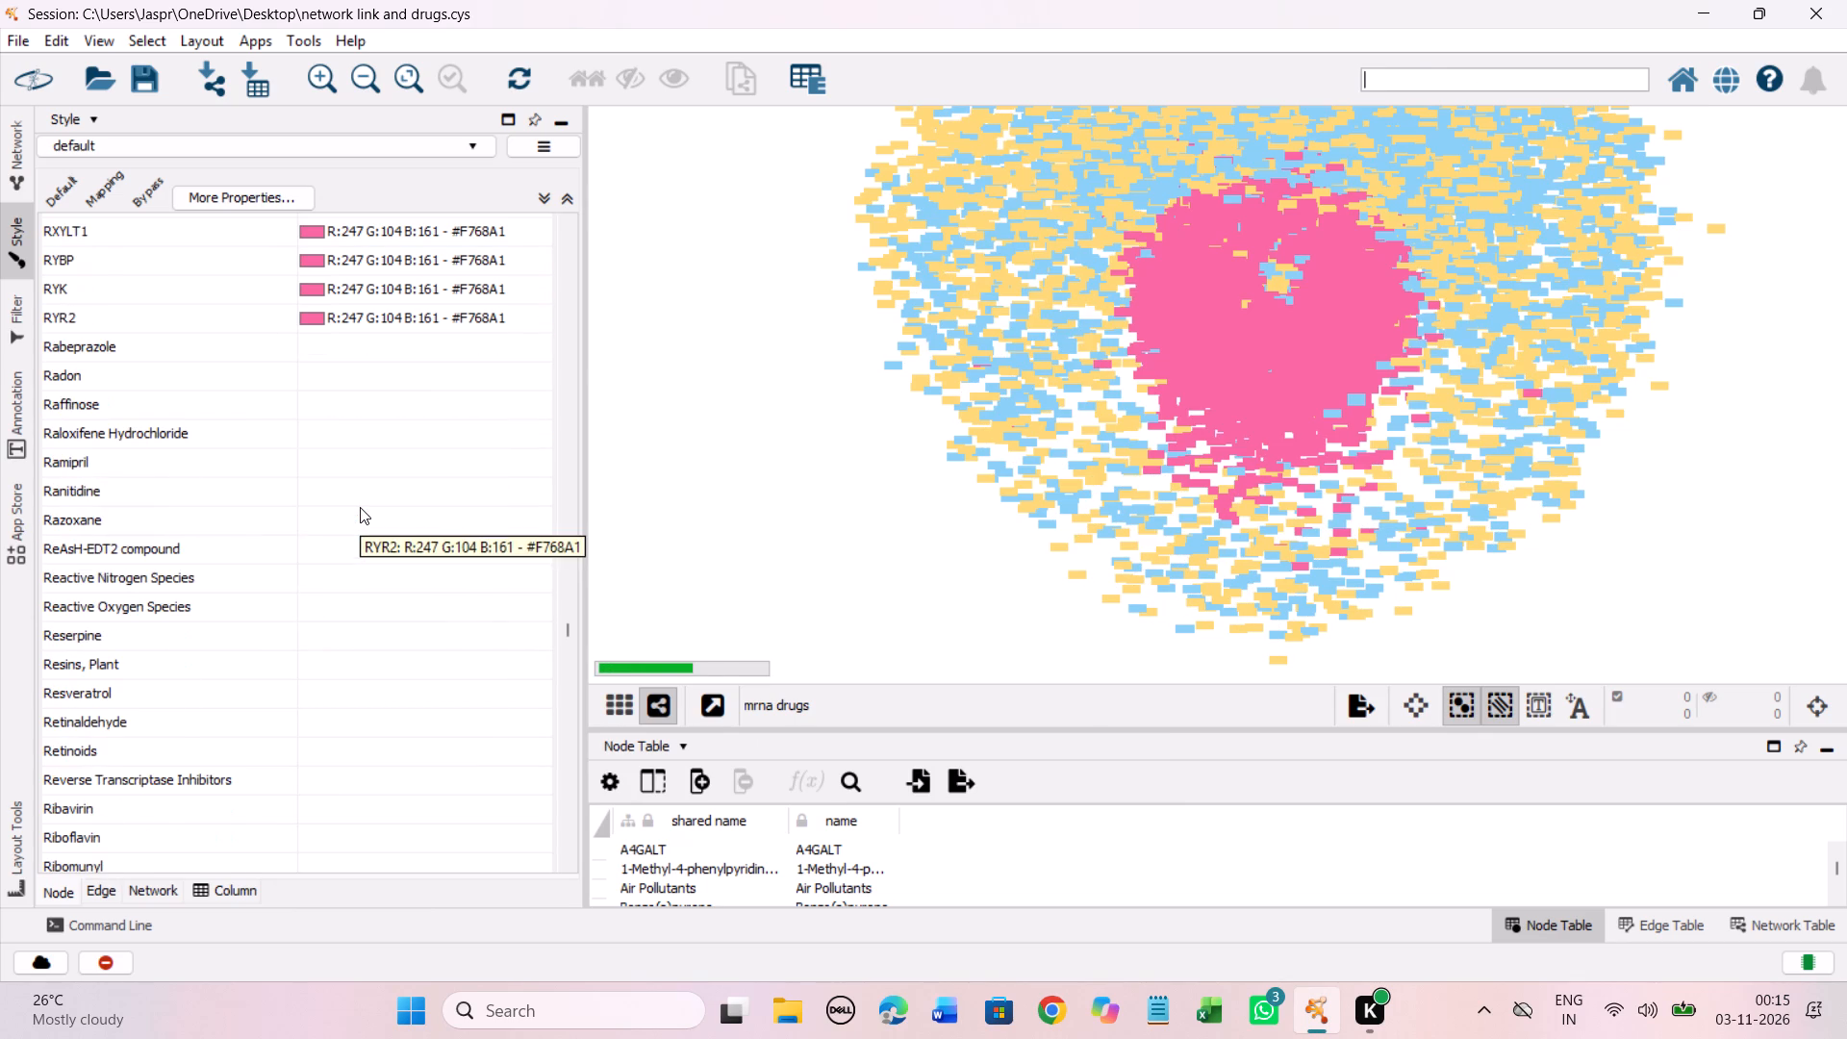
{"action": "left_click", "coordinate": [266, 345]}
{"action": "scroll", "coordinate": [319, 350], "scroll_direction": "down", "scroll_amount": 20}
{"action": "scroll", "coordinate": [319, 350], "scroll_direction": "down", "scroll_amount": 20}
{"action": "scroll", "coordinate": [319, 350], "scroll_direction": "down", "scroll_amount": 5}
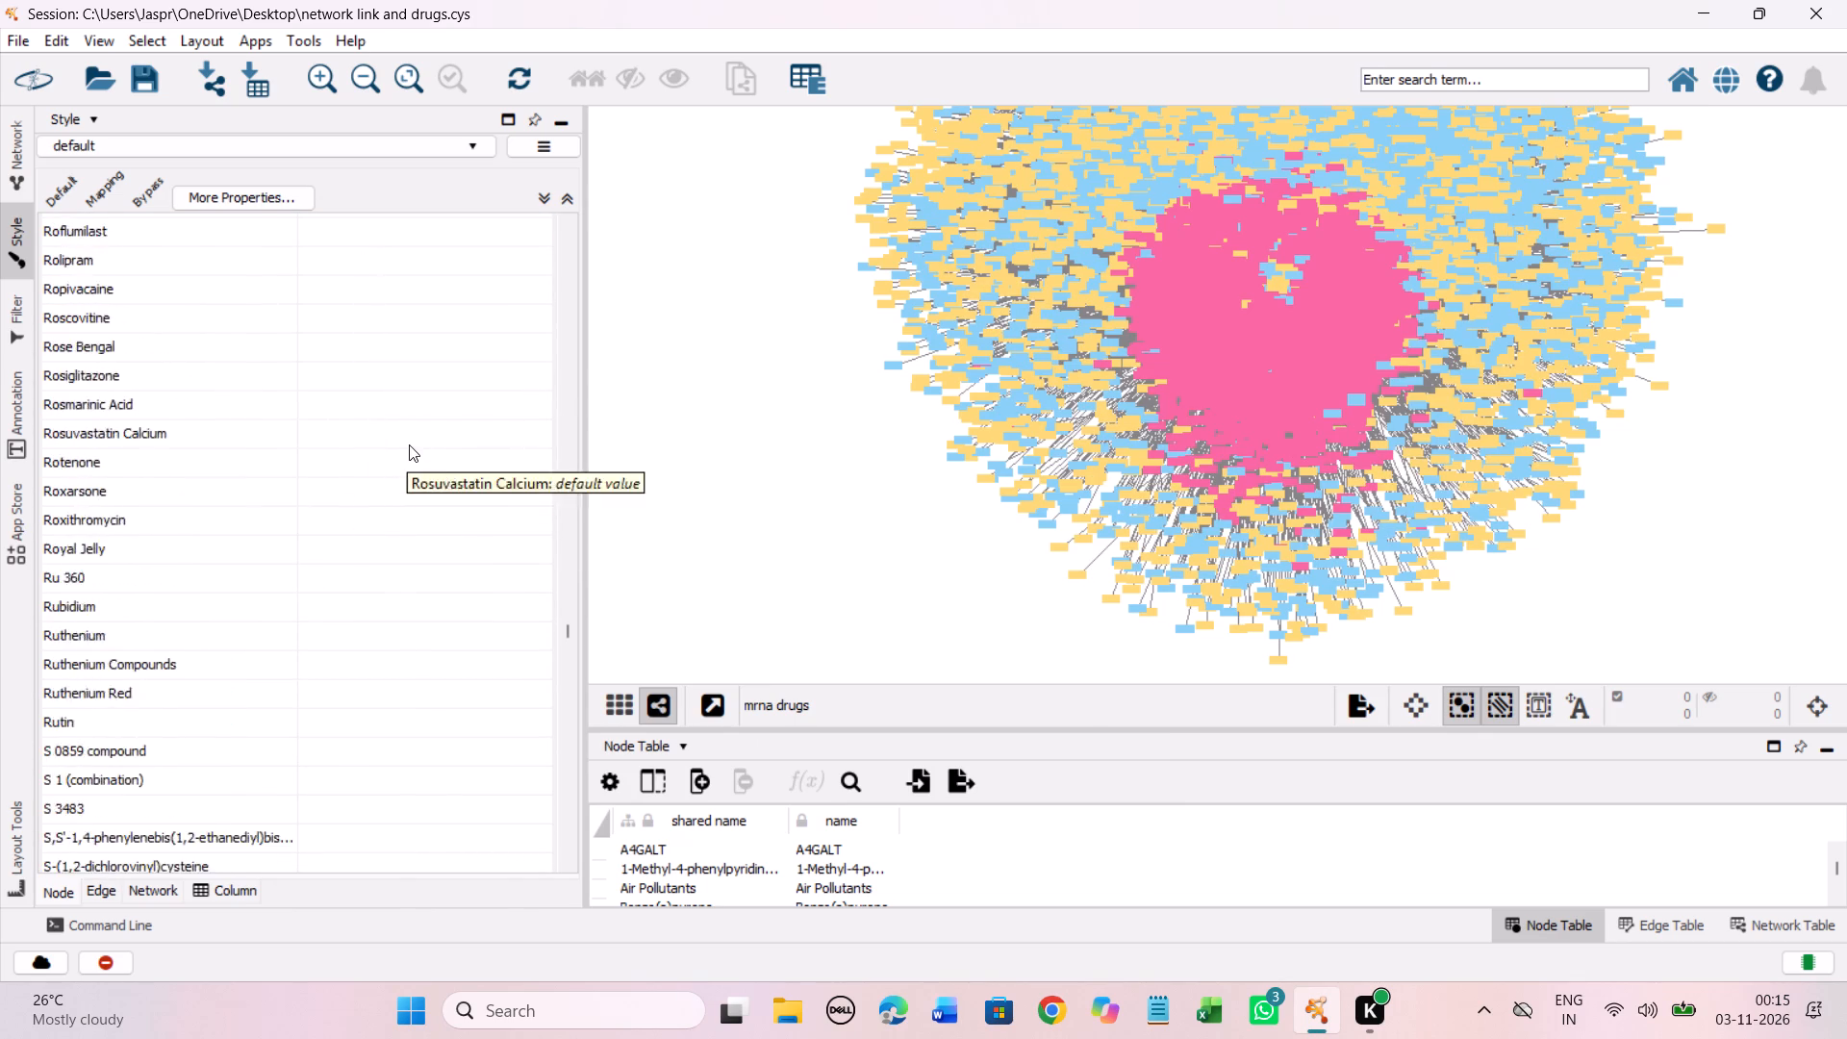
{"action": "scroll", "coordinate": [409, 444], "scroll_direction": "down", "scroll_amount": 20}
{"action": "scroll", "coordinate": [409, 444], "scroll_direction": "down", "scroll_amount": 16}
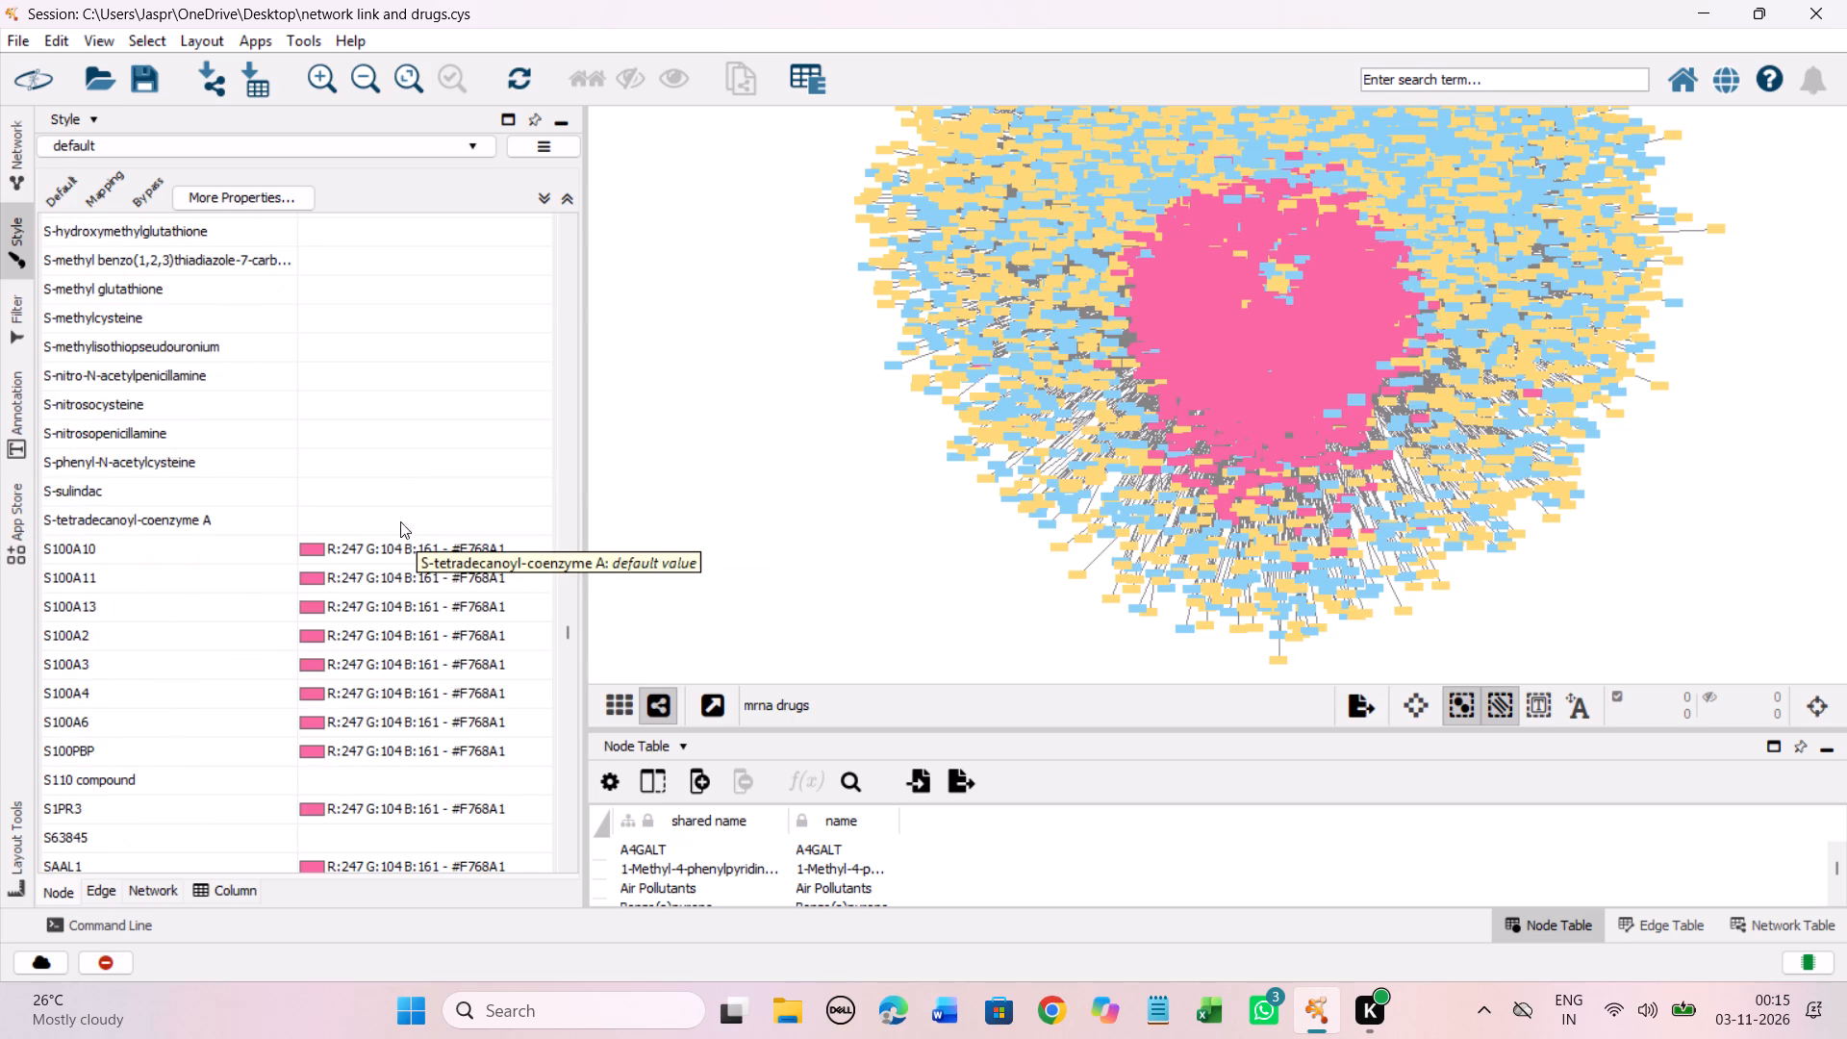
{"action": "left_click", "coordinate": [253, 519], "text": "shift"}
{"action": "right_click", "coordinate": [253, 519]}
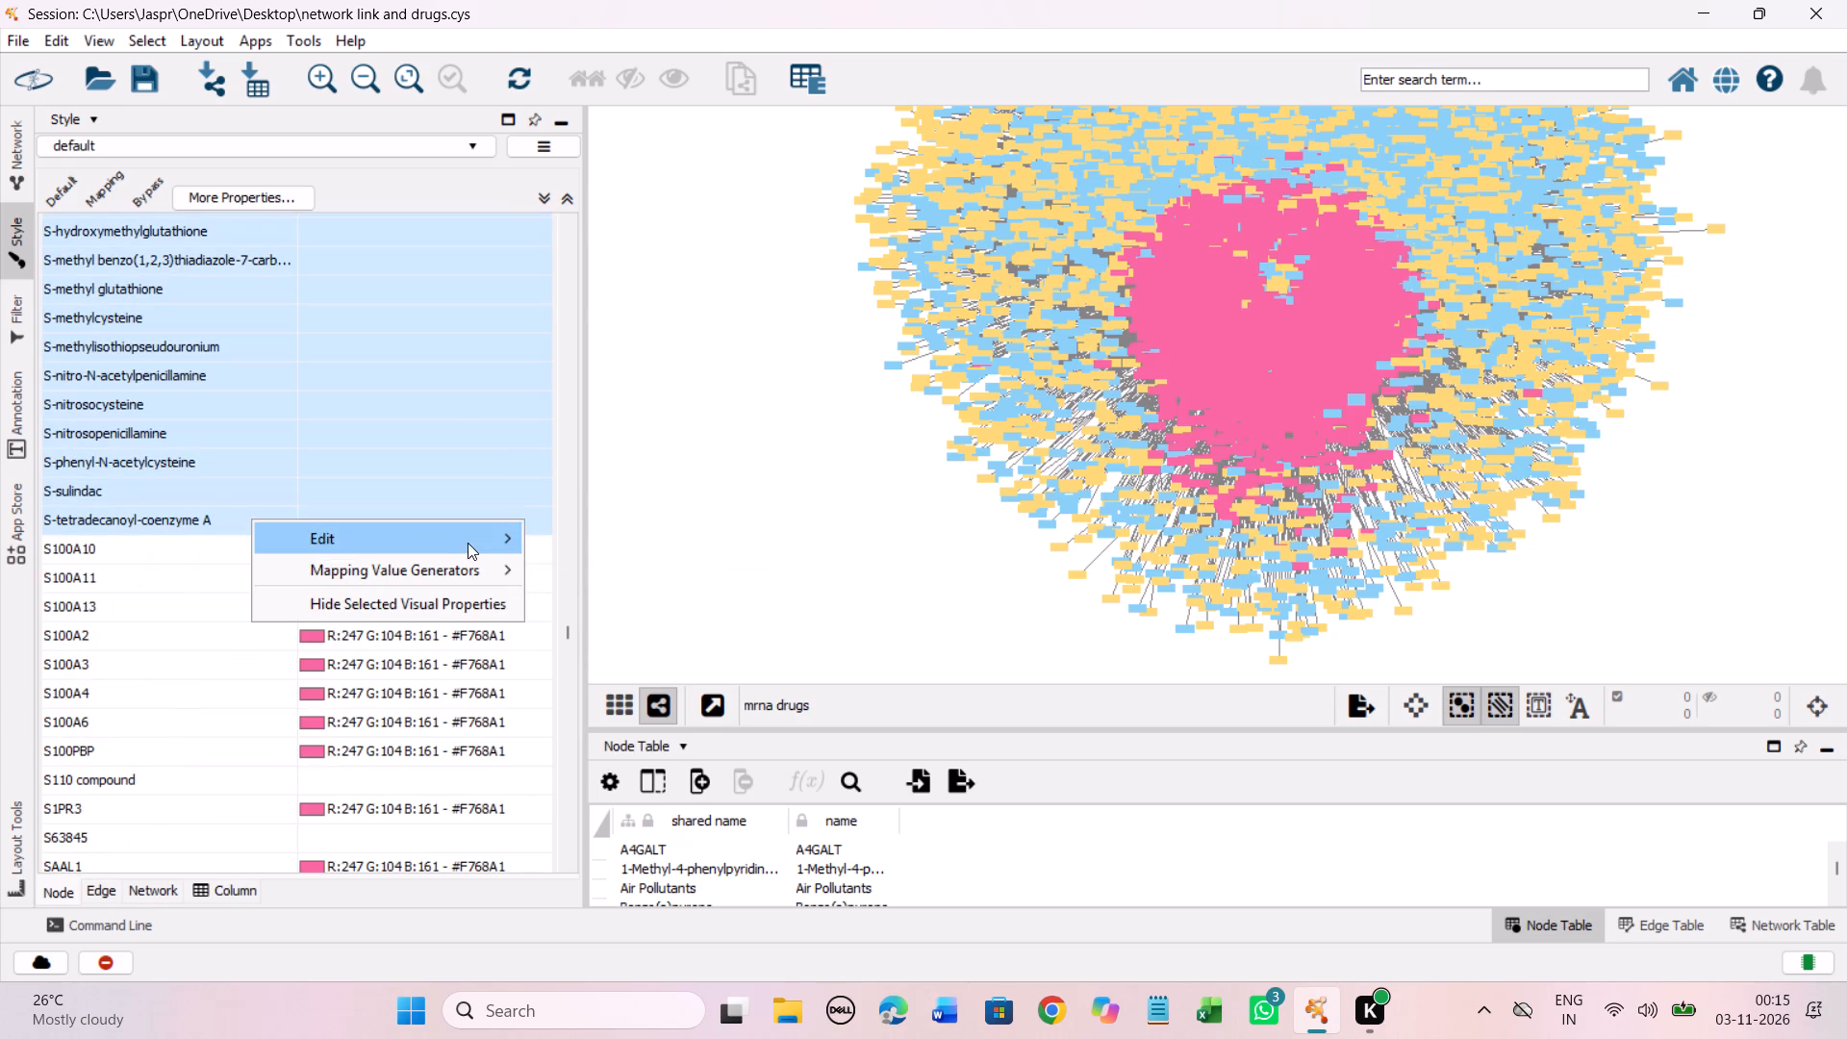
{"action": "left_click", "coordinate": [780, 545]}
{"action": "left_click_drag", "start_coordinate": [645, 545], "coordinate": [685, 475]}
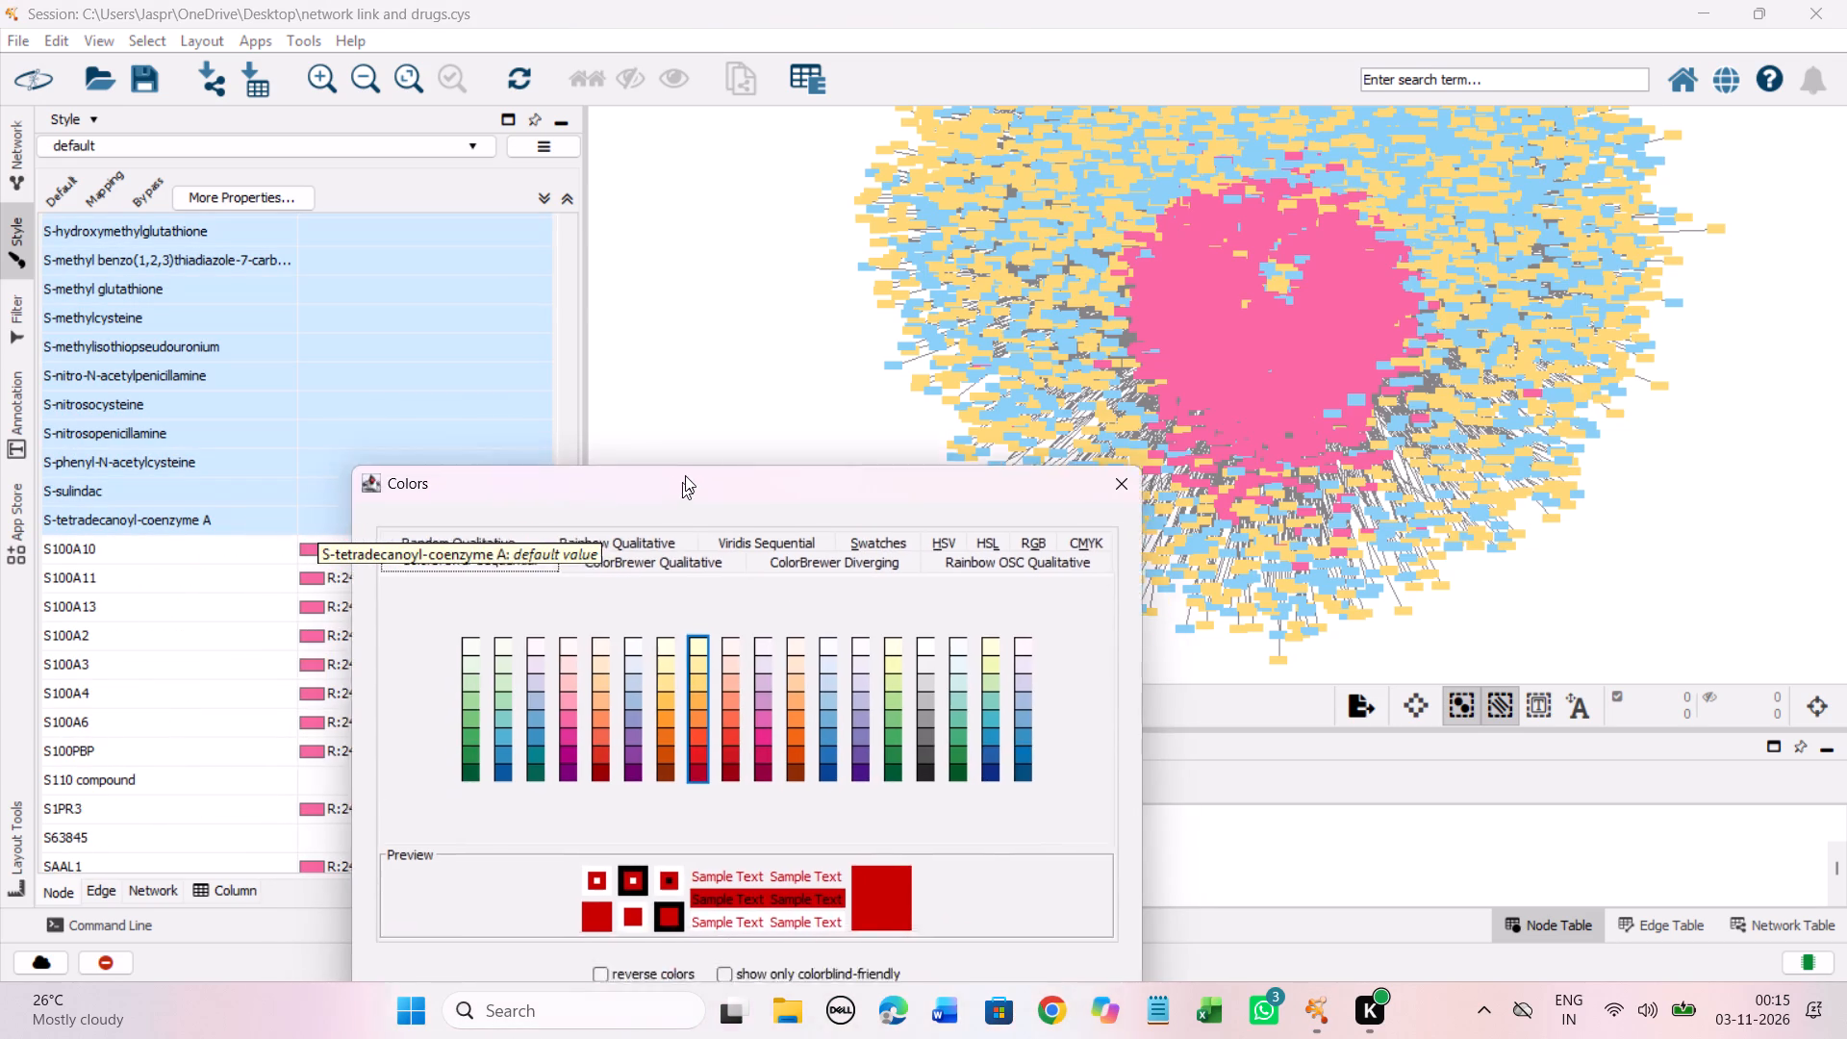
{"action": "left_click_drag", "start_coordinate": [685, 475], "coordinate": [679, 308]}
{"action": "left_click", "coordinate": [706, 502]}
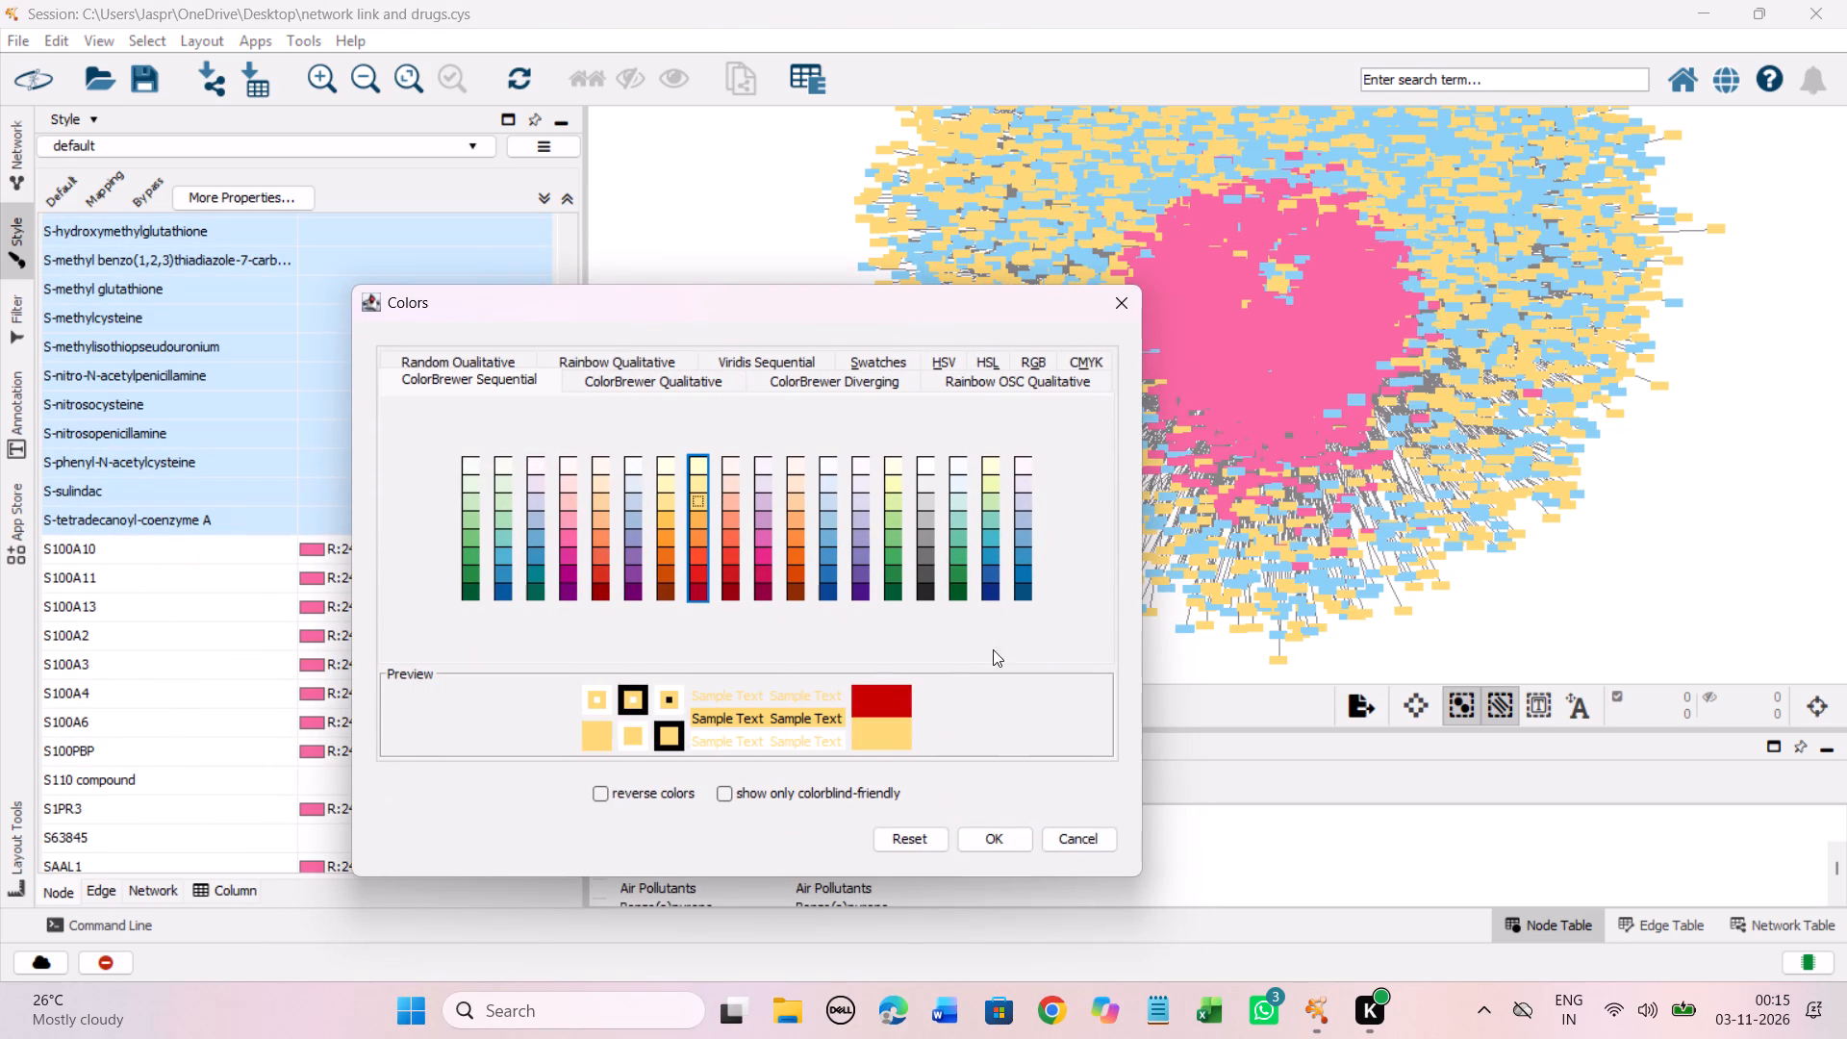
{"action": "left_click", "coordinate": [1018, 847]}
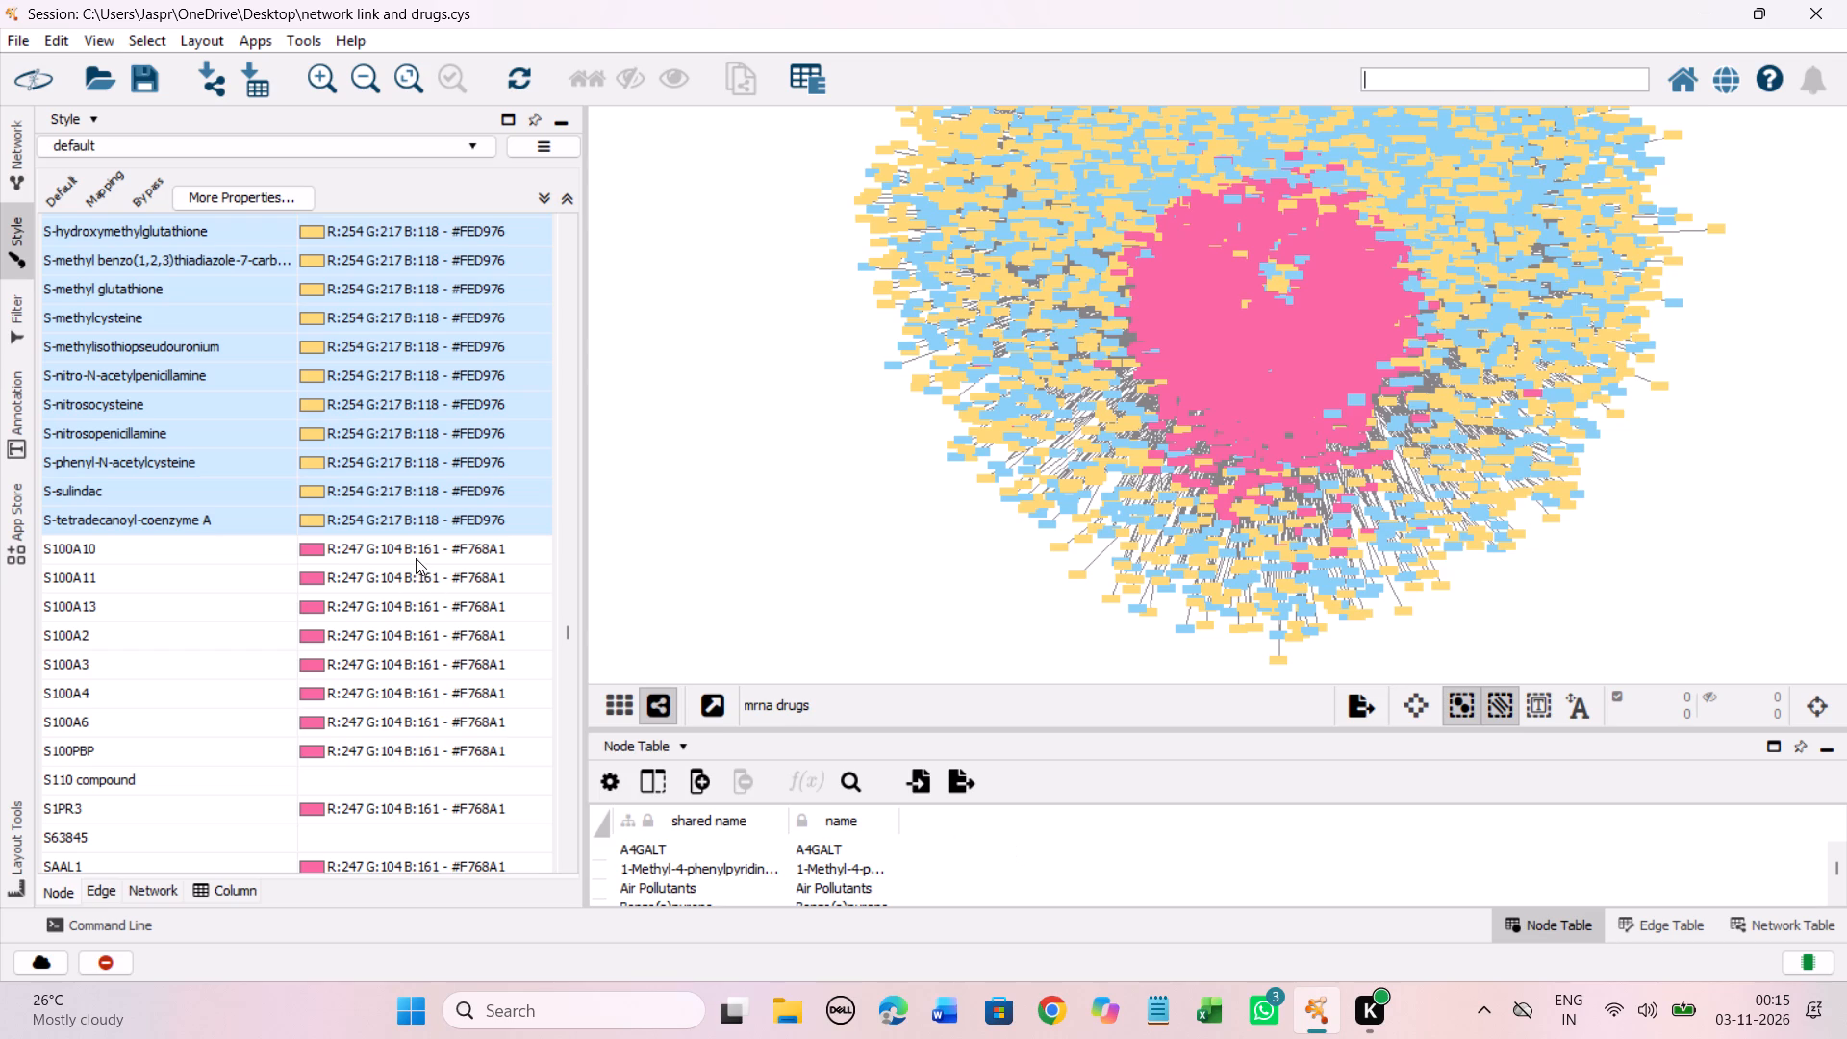
Set the discrete node colour mapping for S110 compound to light yellow #FED976.
{"action": "scroll", "coordinate": [416, 558], "scroll_direction": "down", "scroll_amount": 12}
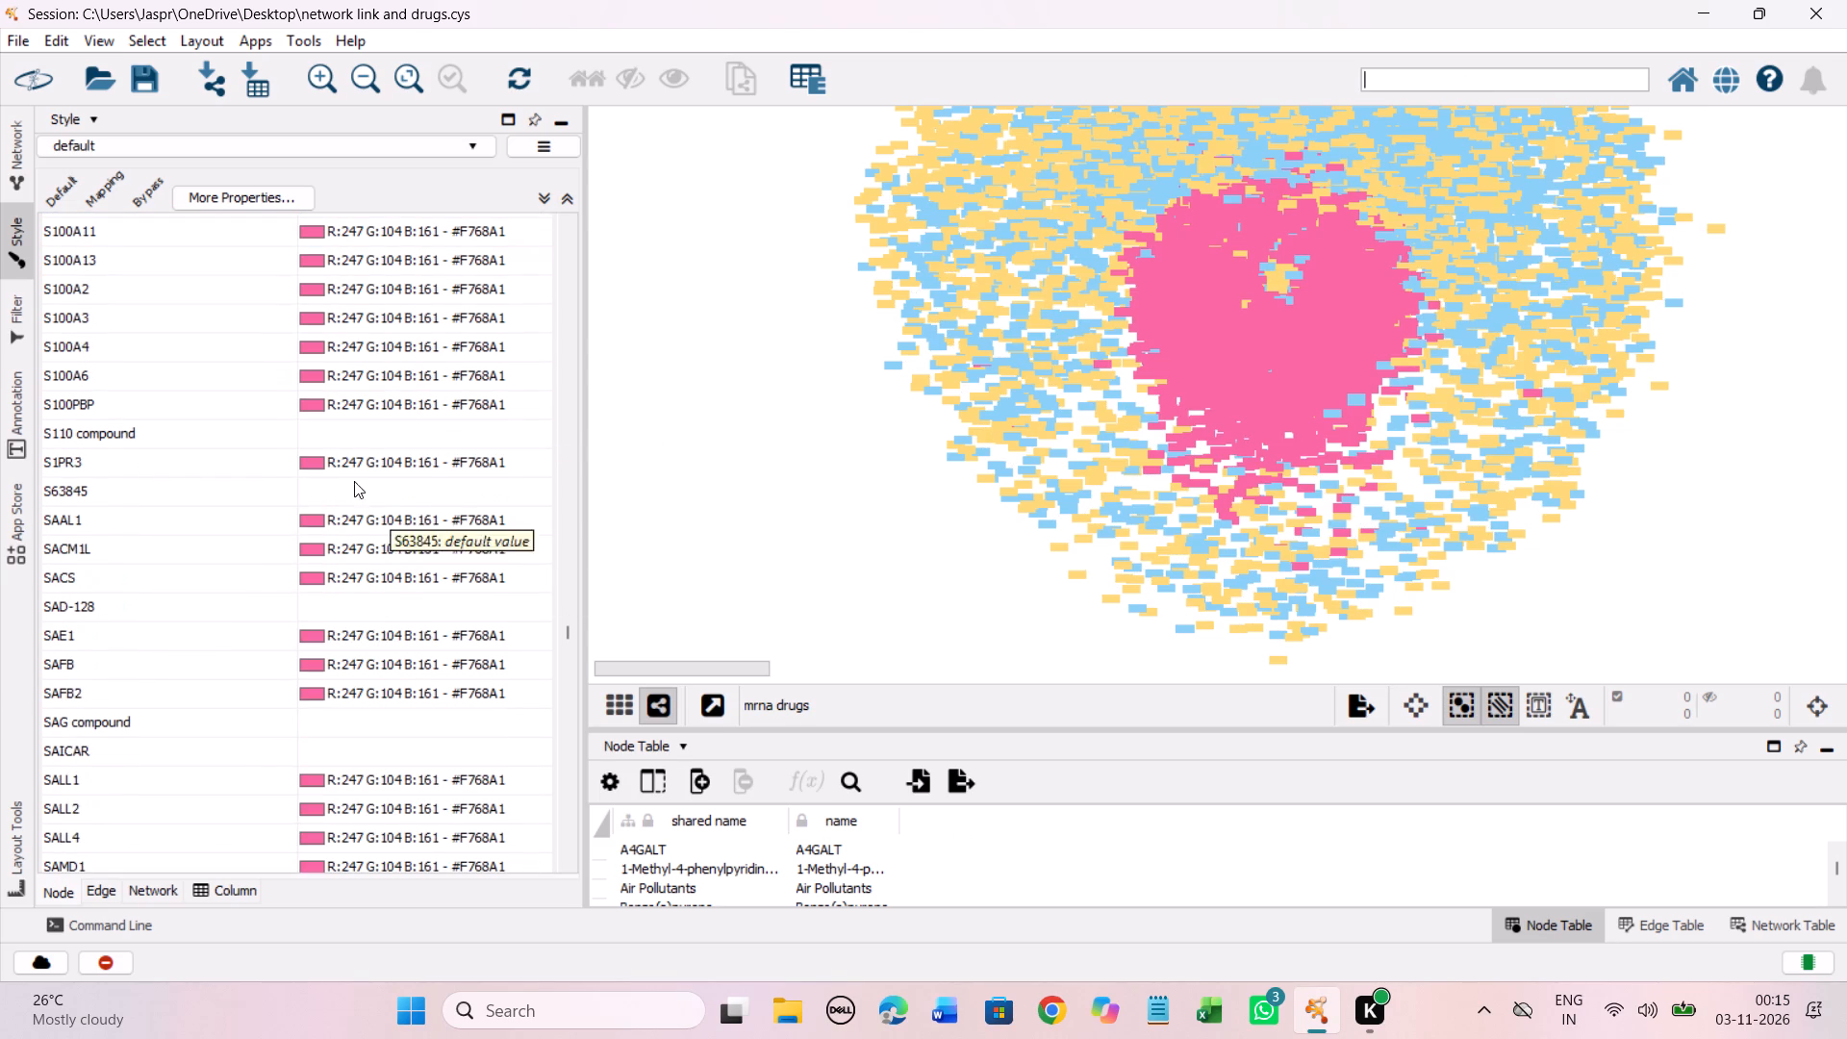
{"action": "left_click", "coordinate": [275, 427]}
{"action": "right_click", "coordinate": [275, 427]}
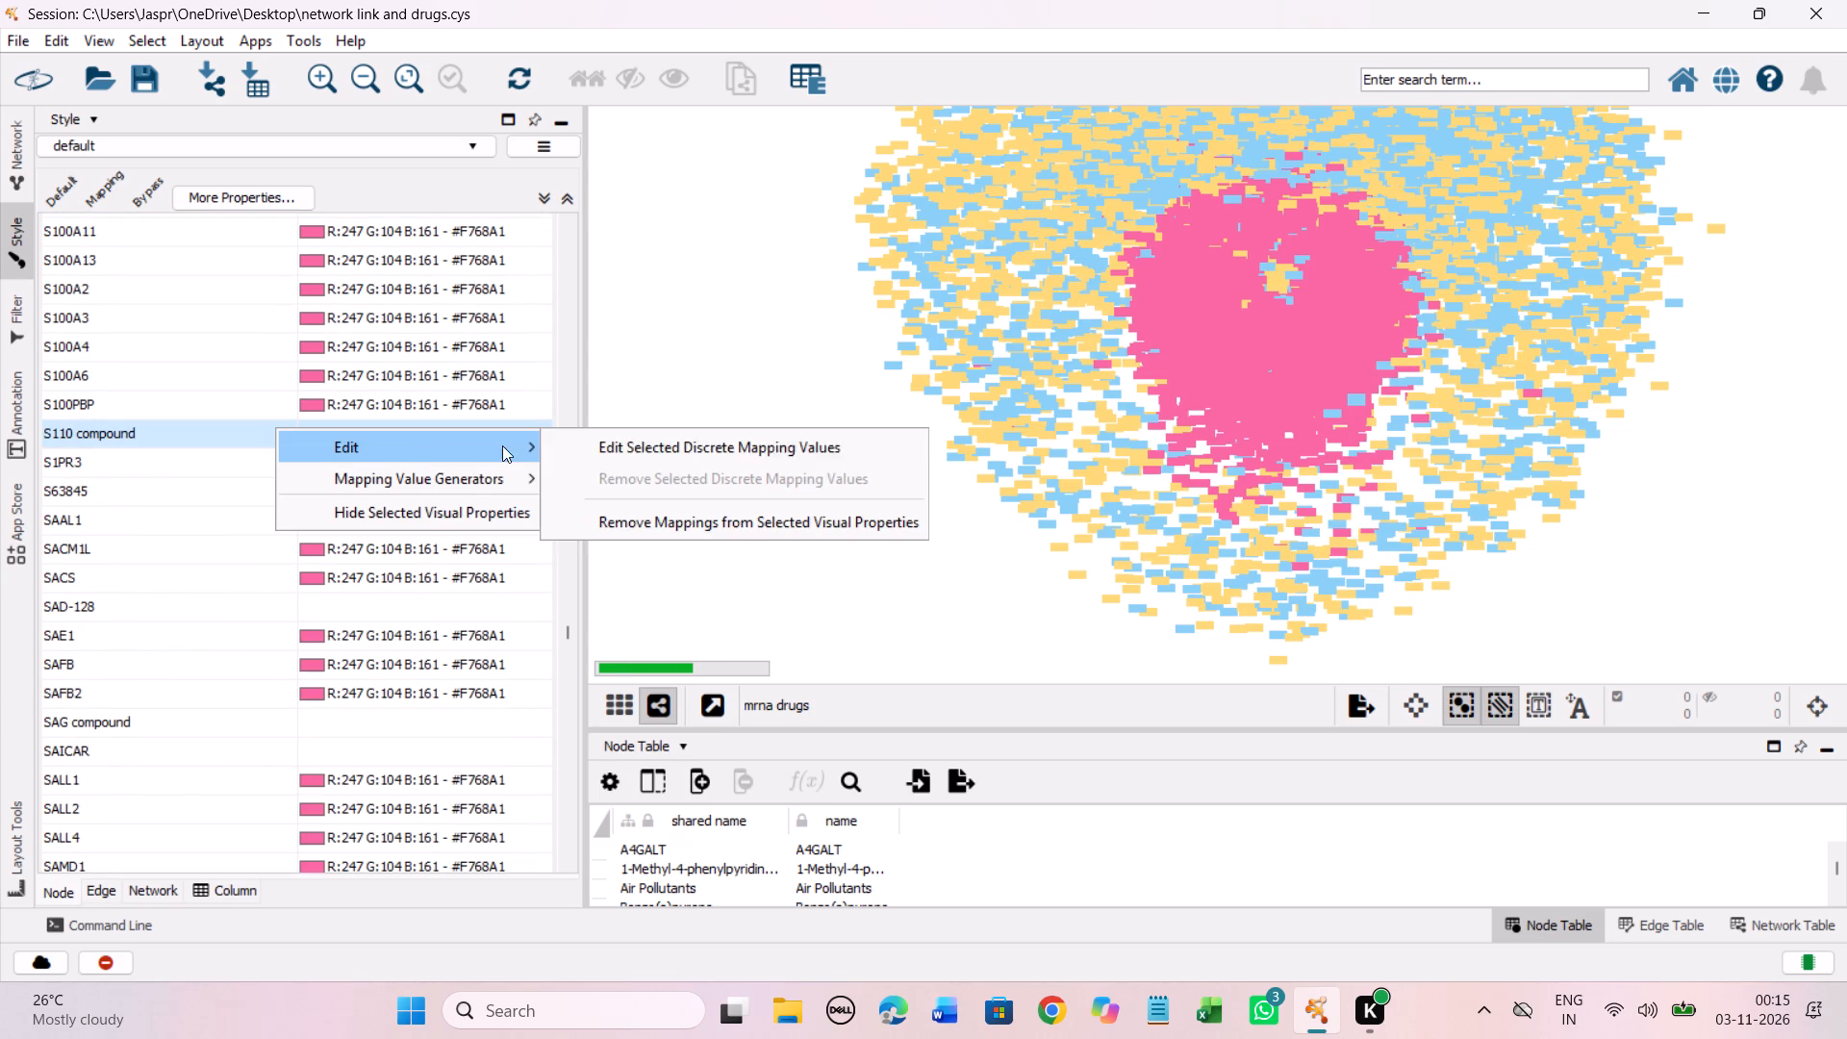
{"action": "left_click", "coordinate": [632, 445]}
{"action": "left_click_drag", "start_coordinate": [491, 533], "coordinate": [519, 287]}
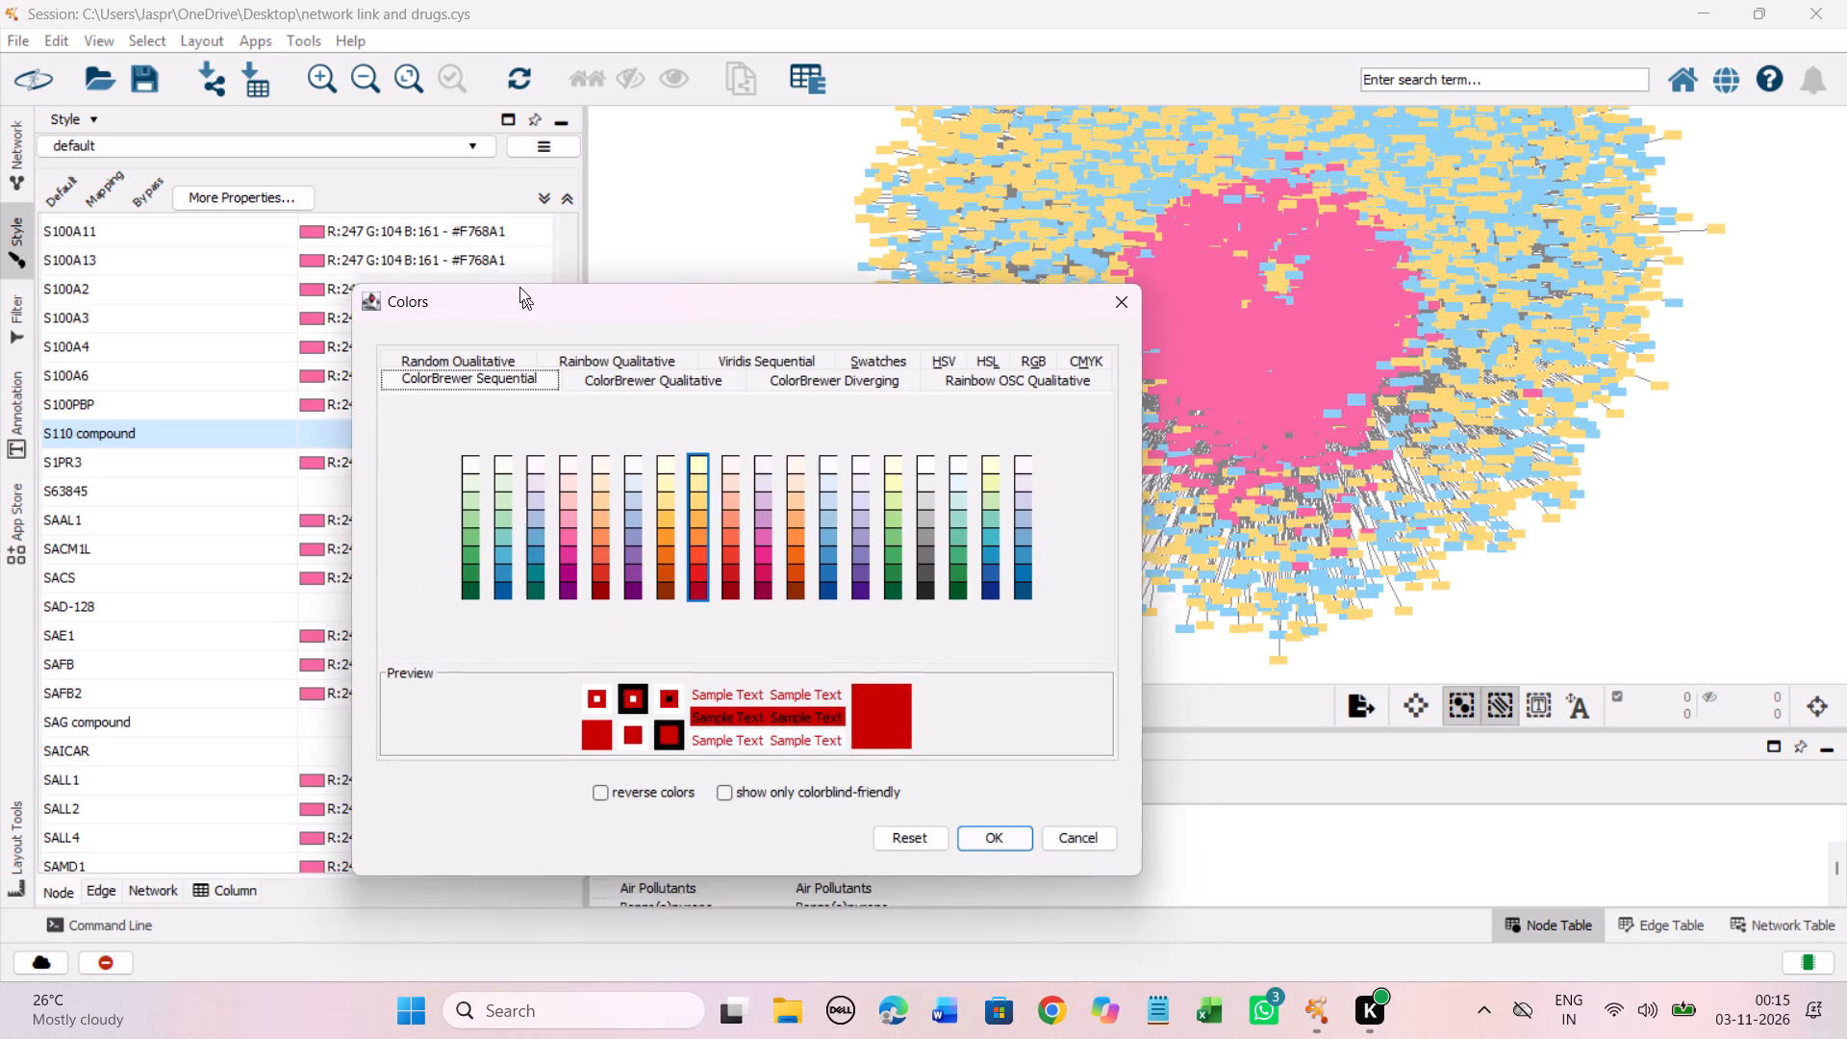
{"action": "left_click_drag", "start_coordinate": [519, 287], "coordinate": [513, 271]}
{"action": "left_click", "coordinate": [692, 483]}
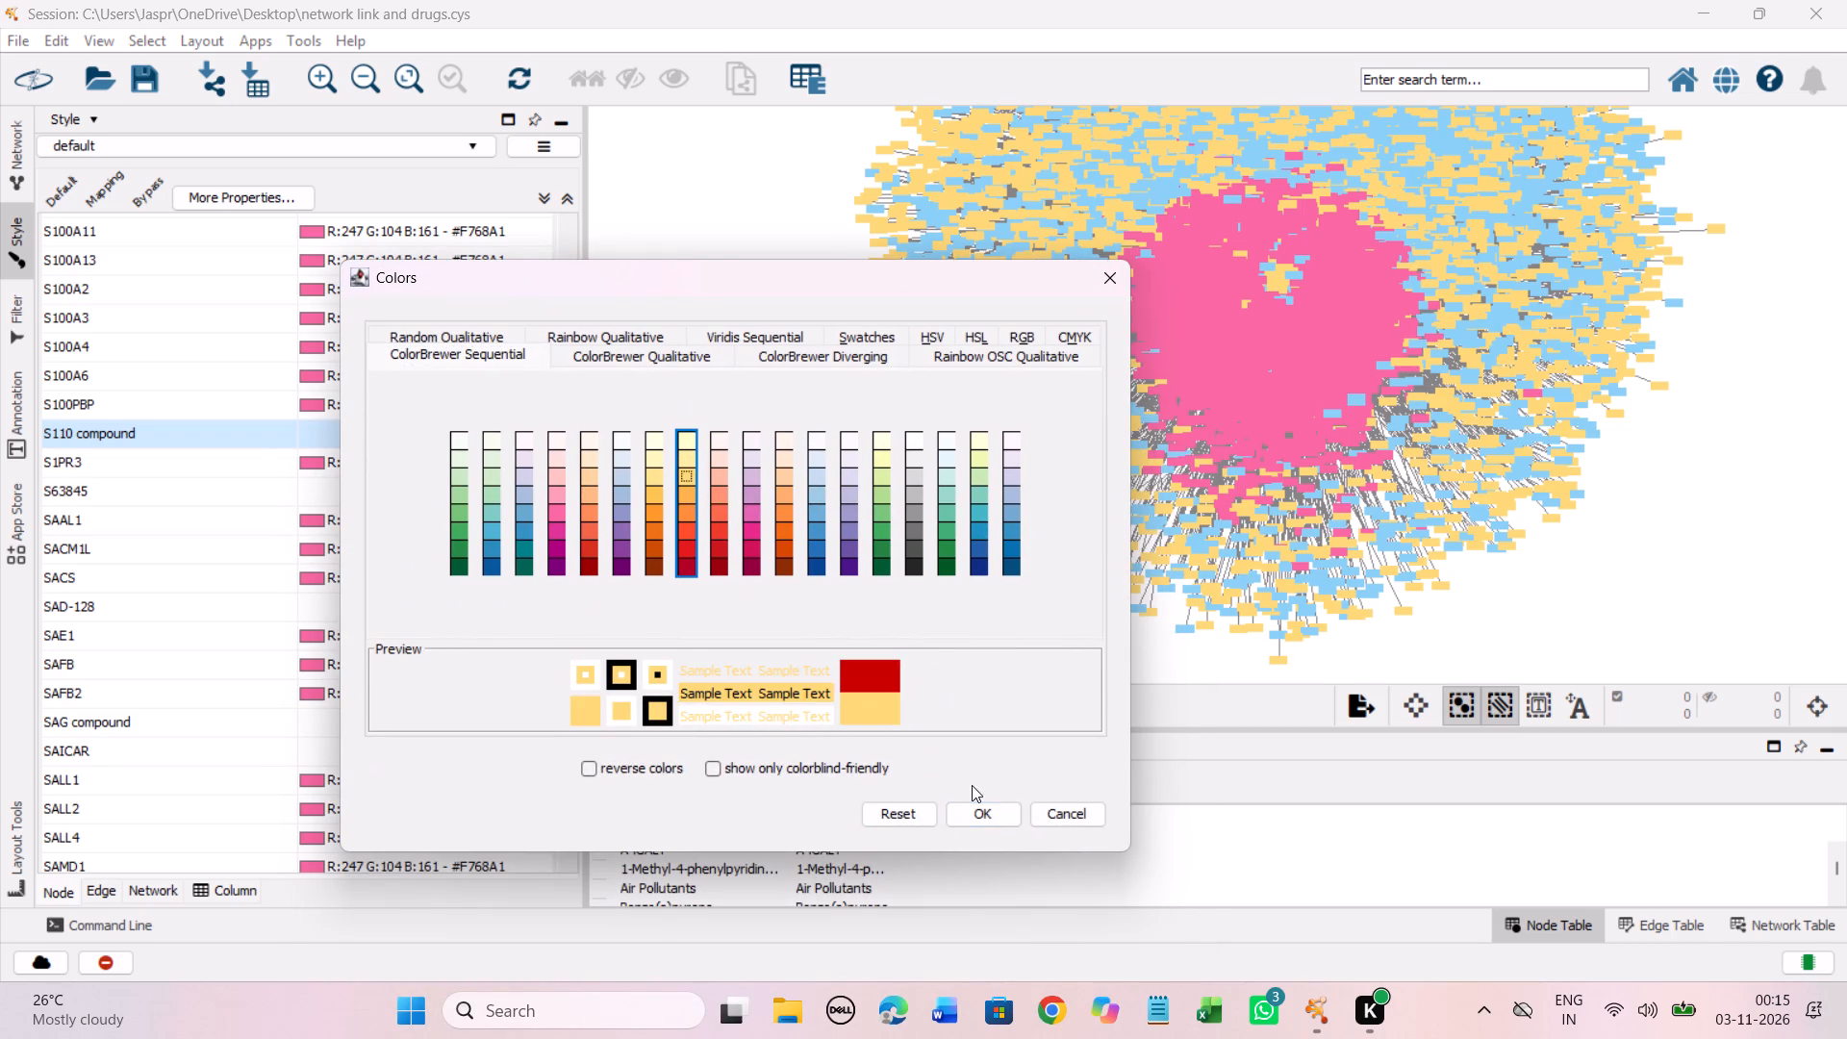
{"action": "left_click", "coordinate": [975, 810]}
Set the discrete node colour mapping for S63845 to light yellow #FED976.
{"action": "left_click", "coordinate": [279, 491]}
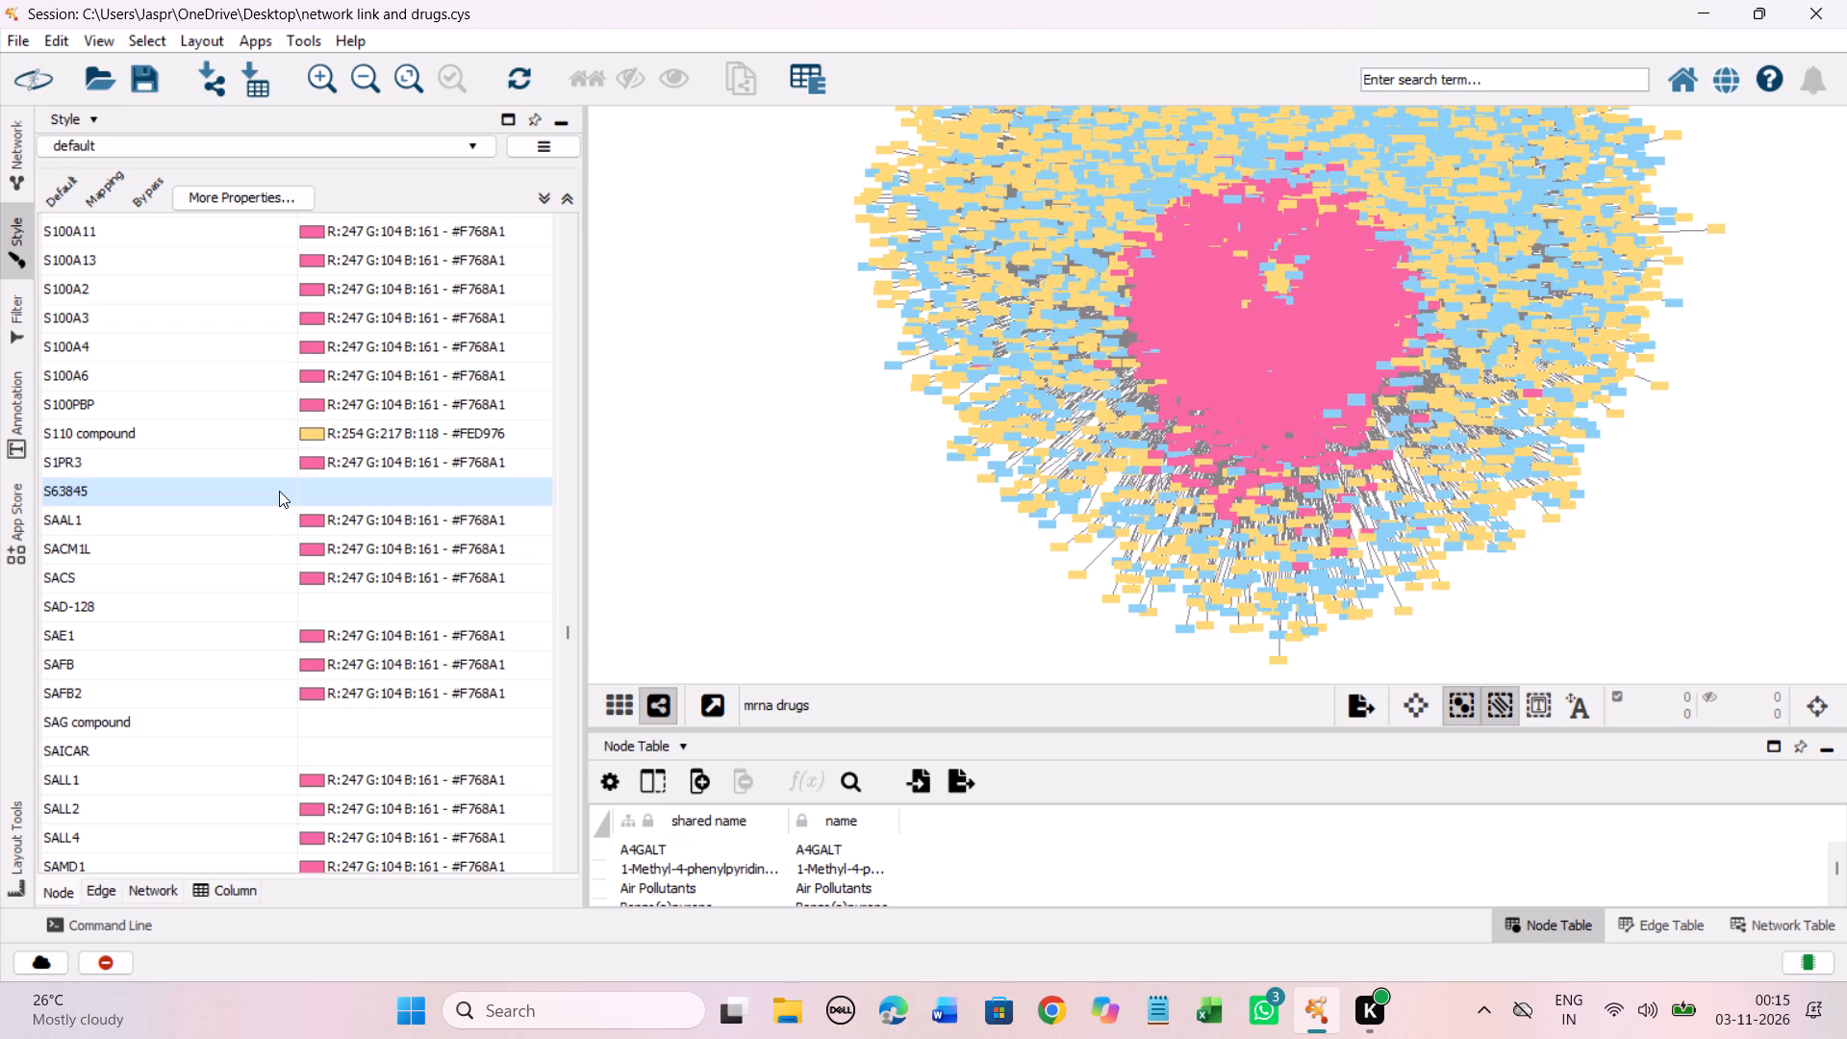
{"action": "right_click", "coordinate": [278, 491]}
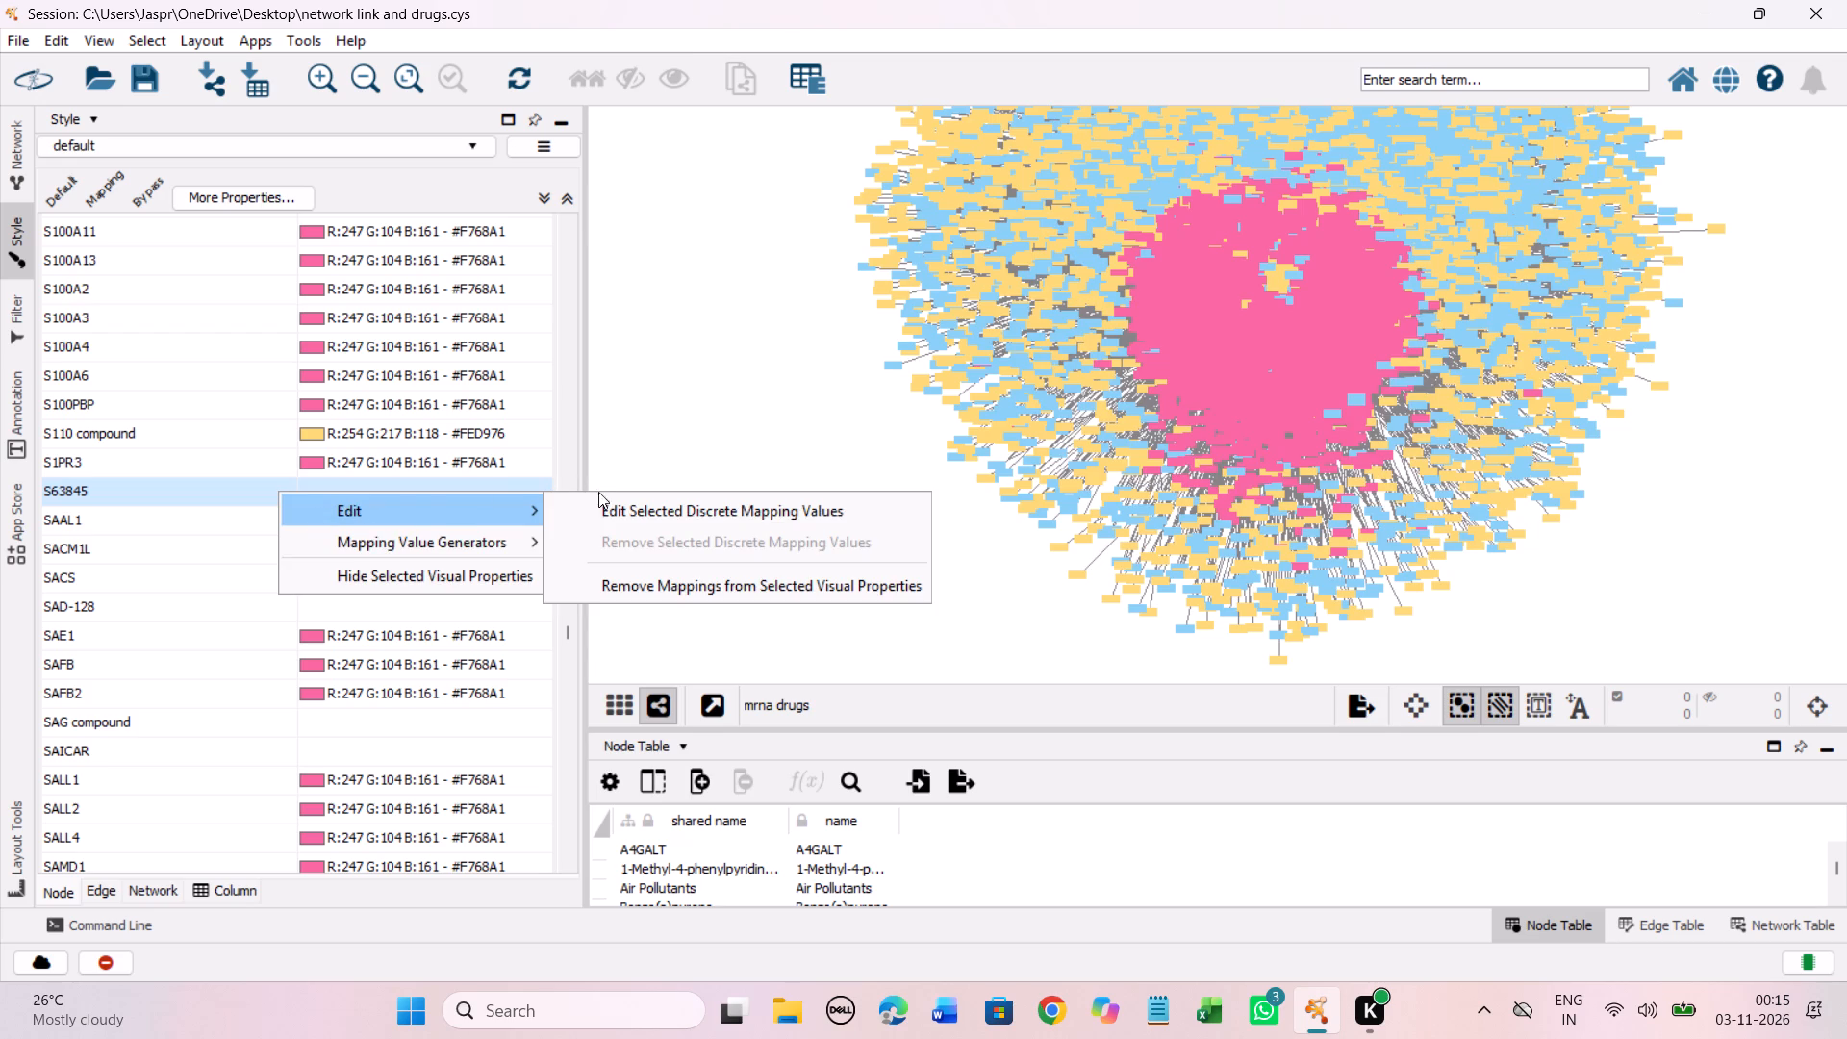
{"action": "left_click", "coordinate": [615, 507]}
{"action": "left_click_drag", "start_coordinate": [594, 532], "coordinate": [626, 413]}
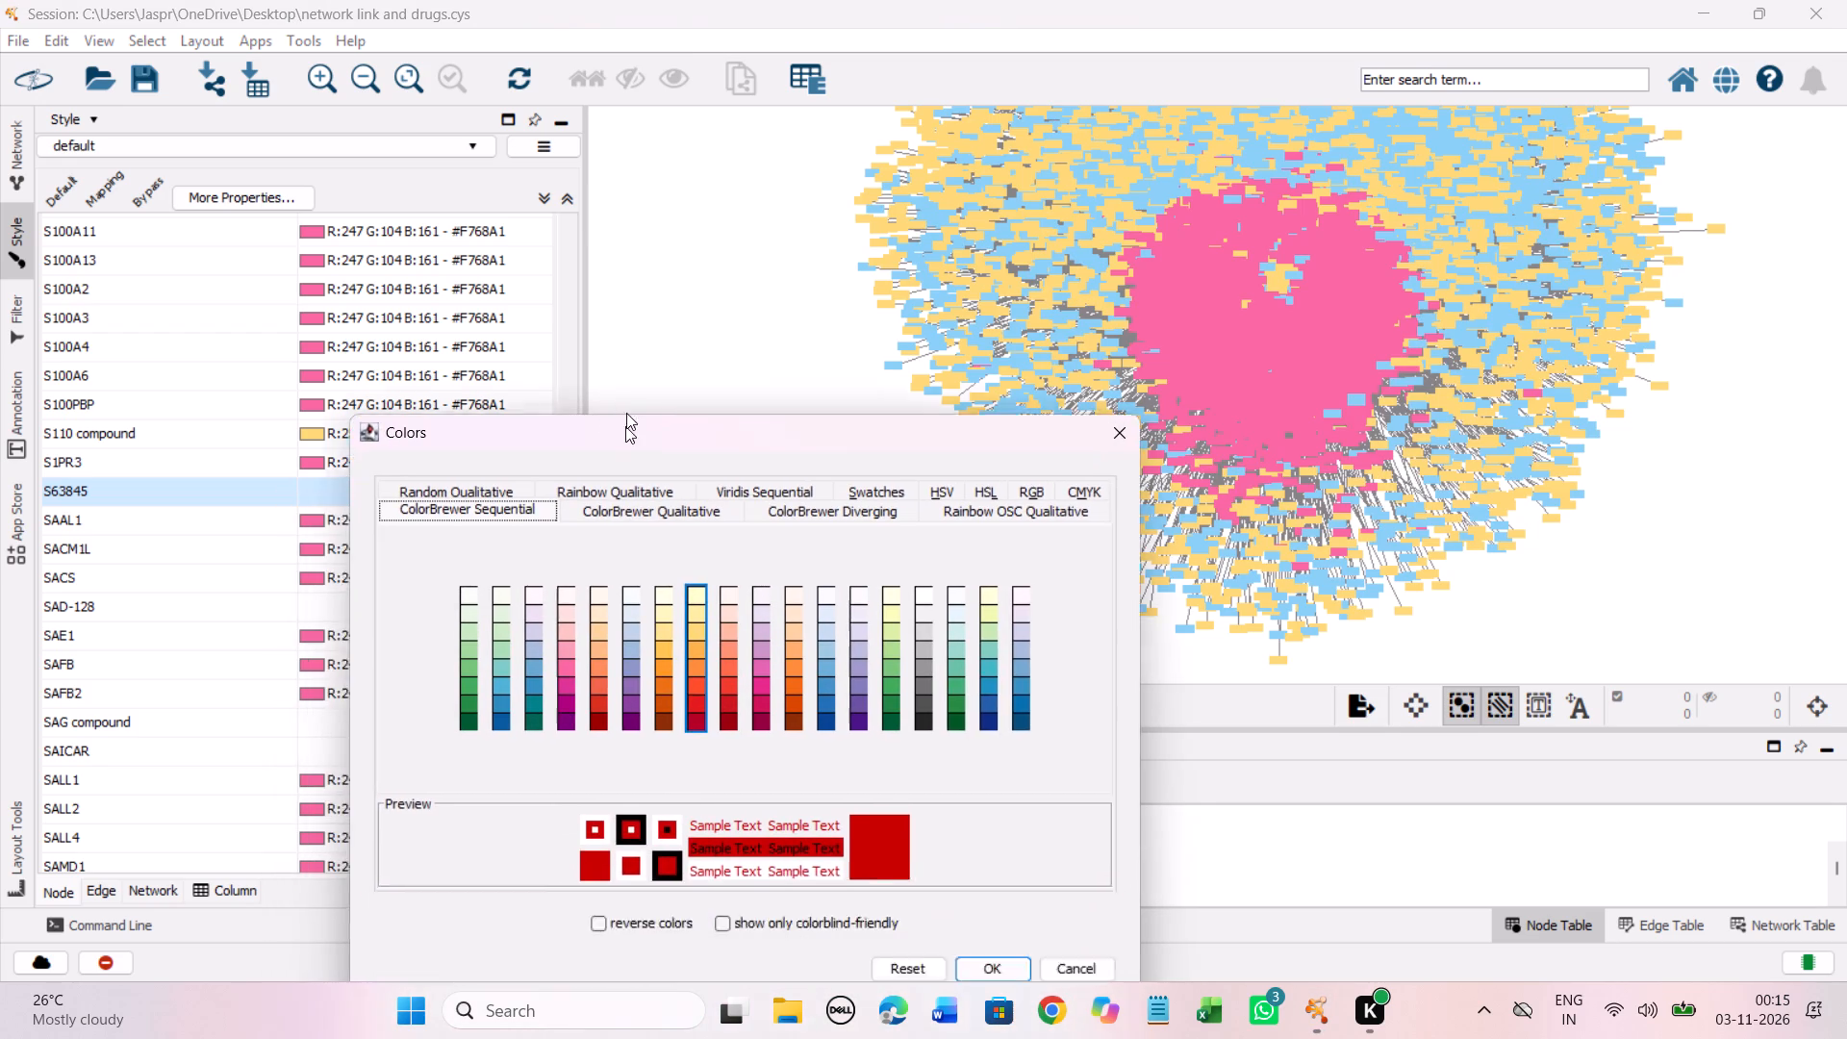
{"action": "left_click_drag", "start_coordinate": [626, 413], "coordinate": [598, 227]}
{"action": "left_click", "coordinate": [670, 424]}
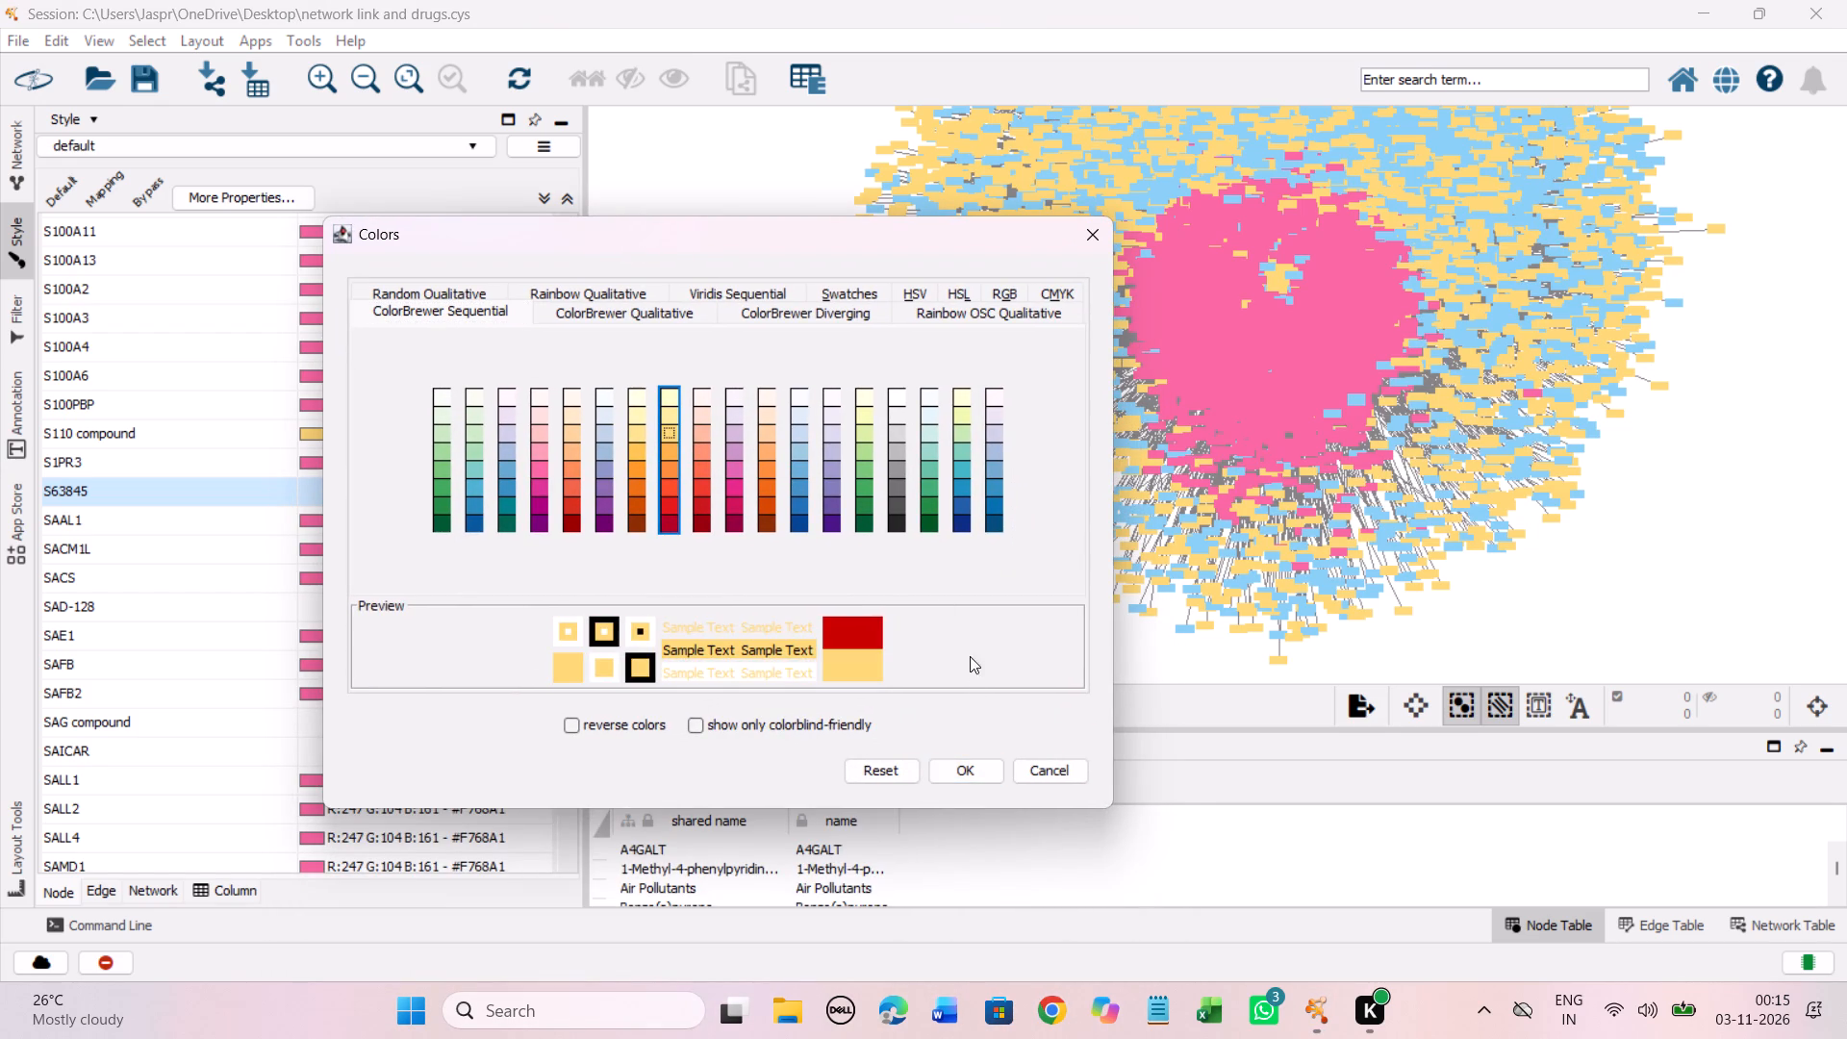
{"action": "left_click", "coordinate": [949, 773]}
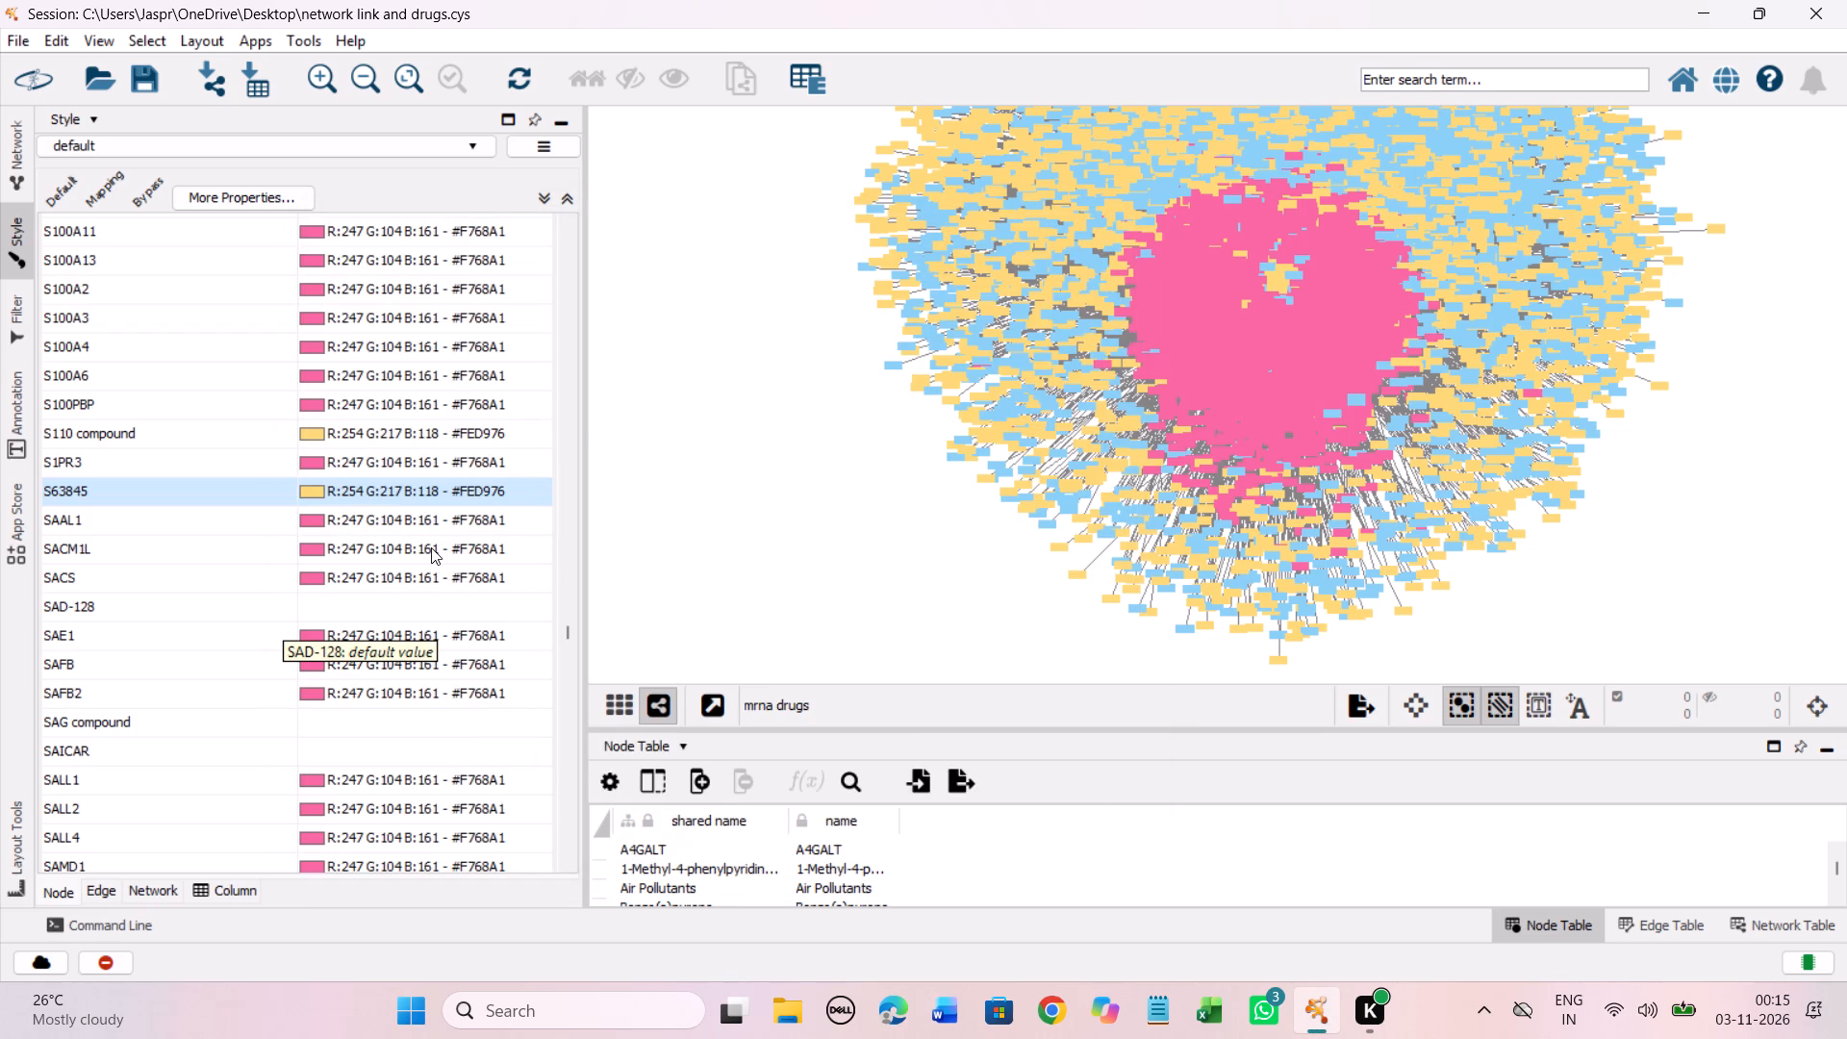
Set the discrete node colour mapping for SAD-128 to light yellow #FED976.
{"action": "scroll", "coordinate": [419, 547], "scroll_direction": "down", "scroll_amount": 7}
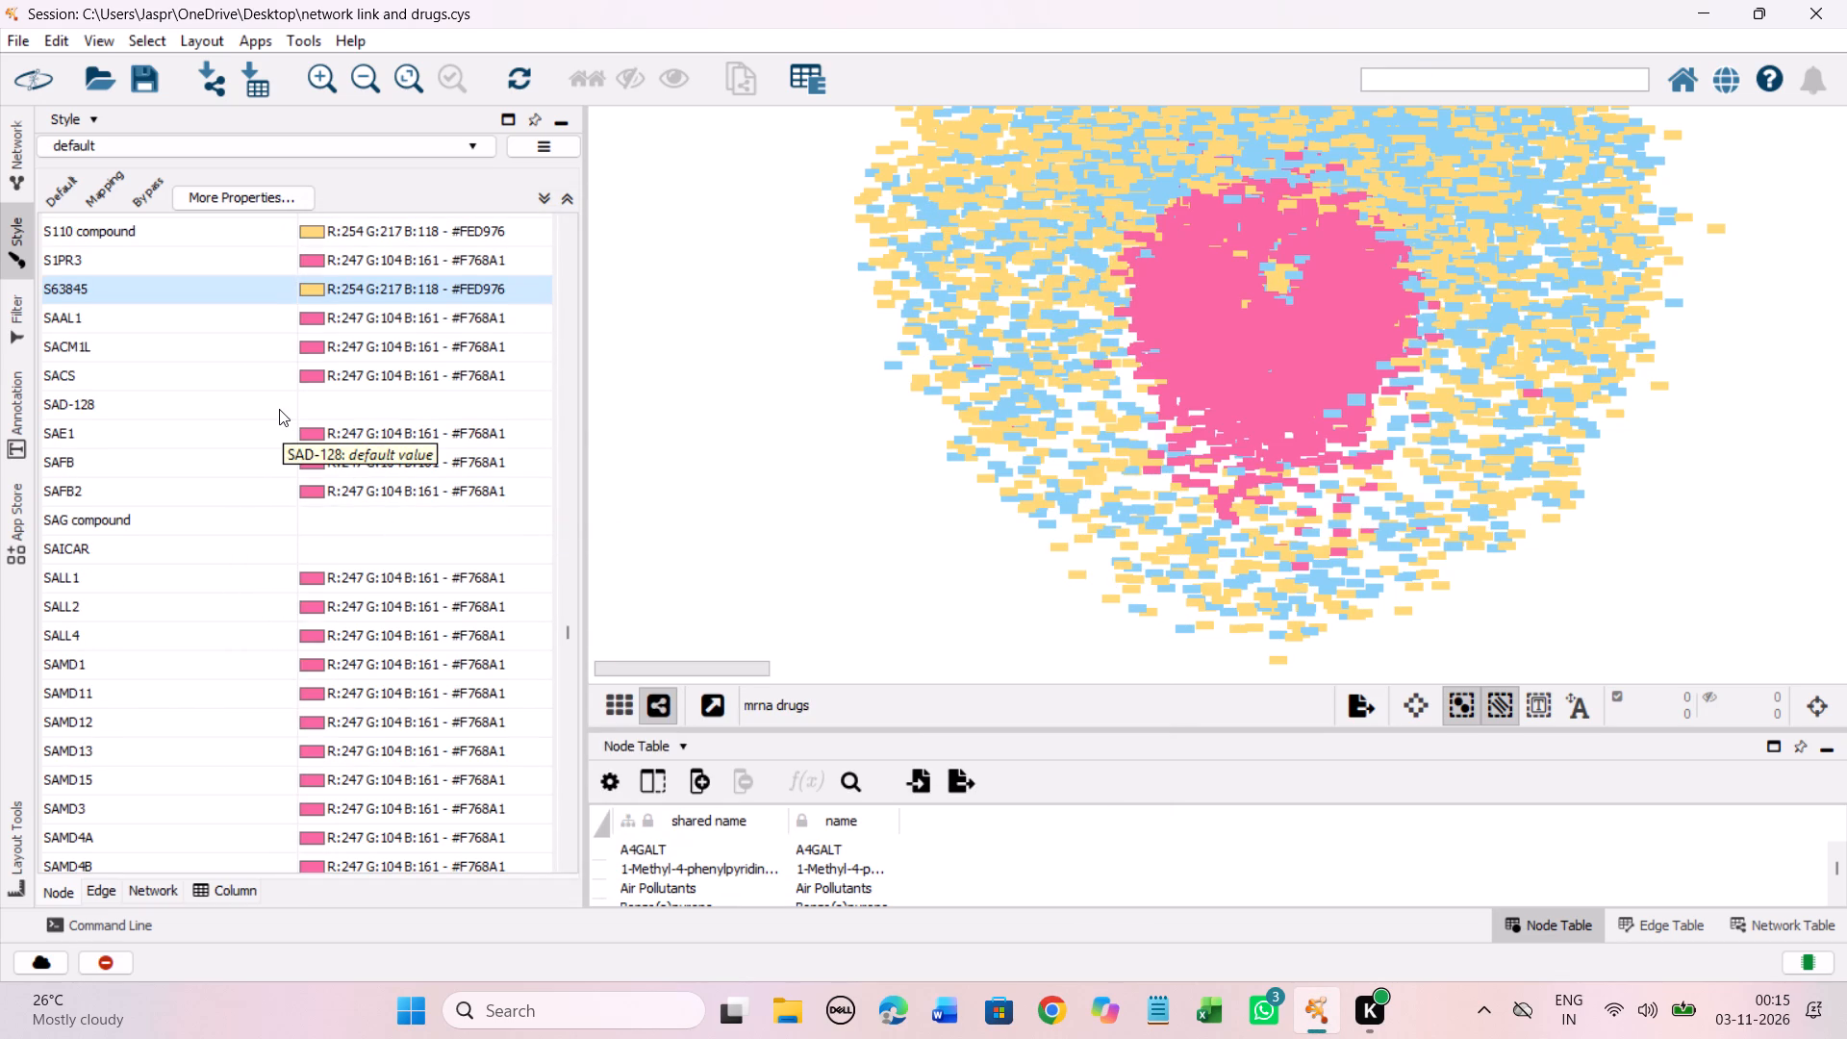
{"action": "left_click", "coordinate": [279, 409]}
{"action": "right_click", "coordinate": [279, 409]}
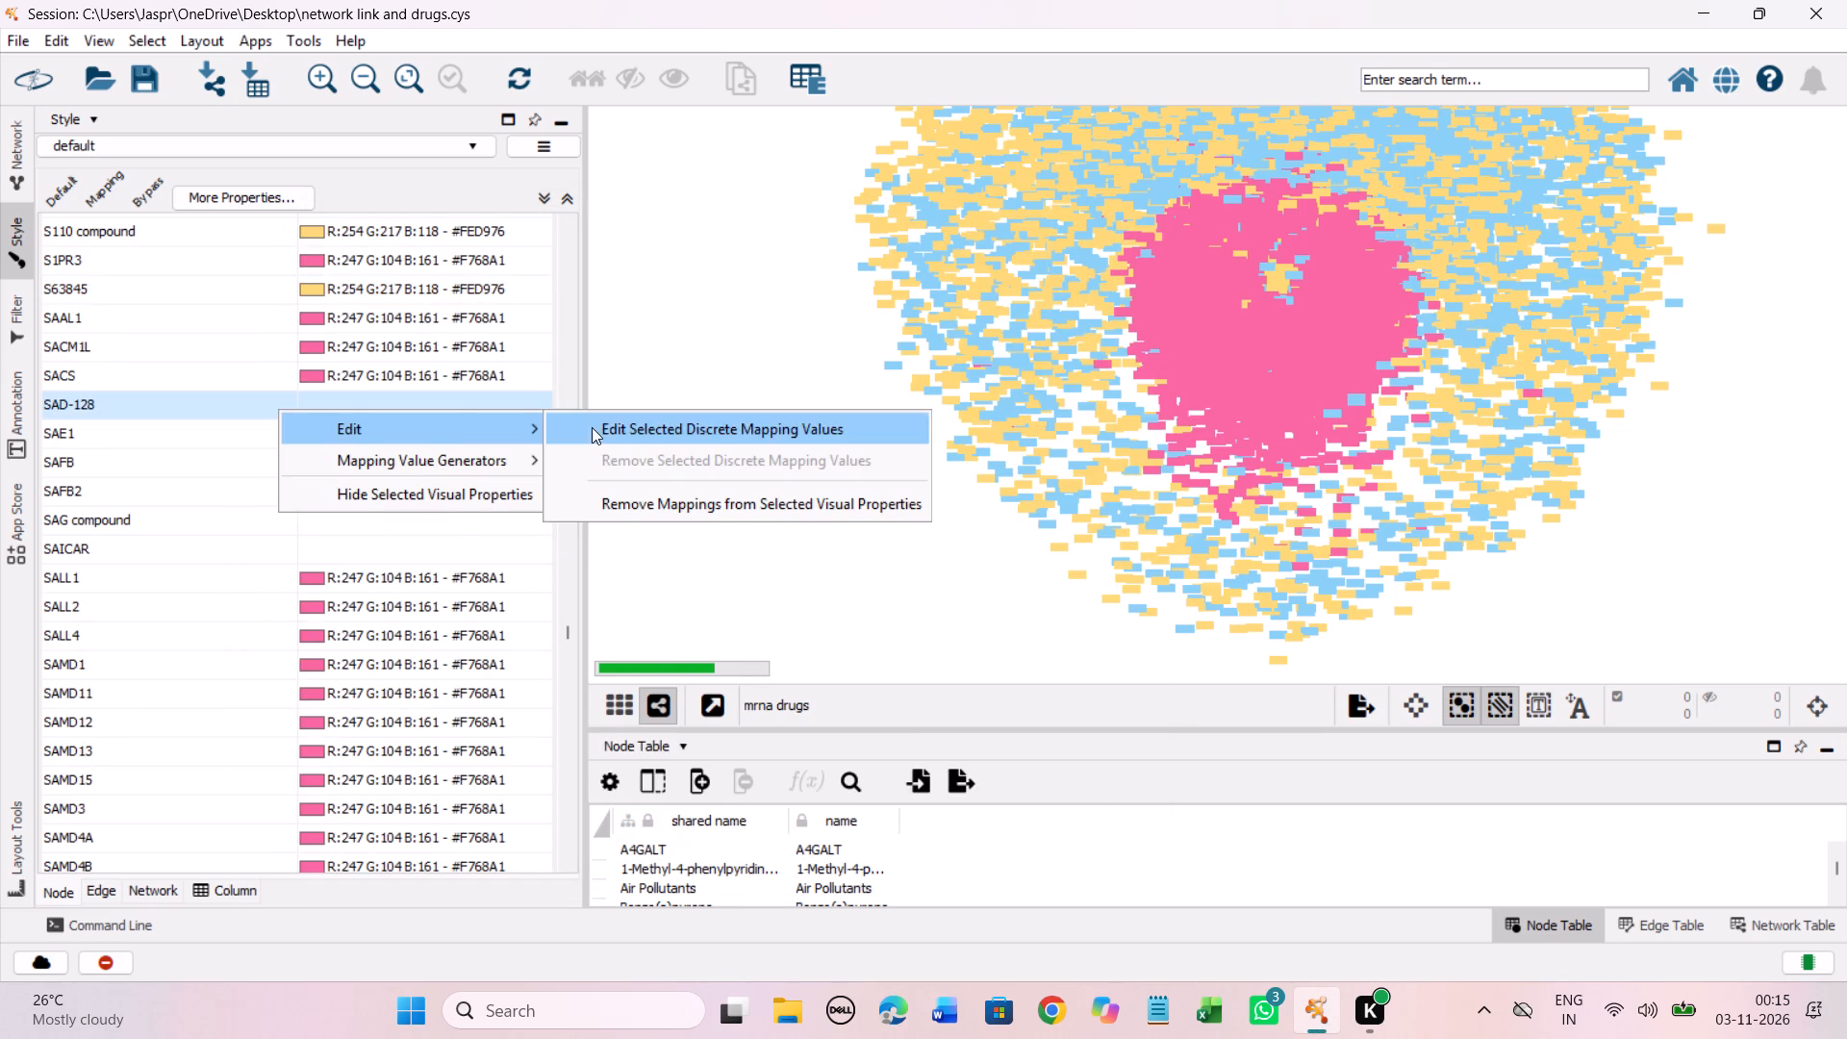
{"action": "left_click", "coordinate": [602, 427]}
{"action": "left_click_drag", "start_coordinate": [542, 539], "coordinate": [582, 234]}
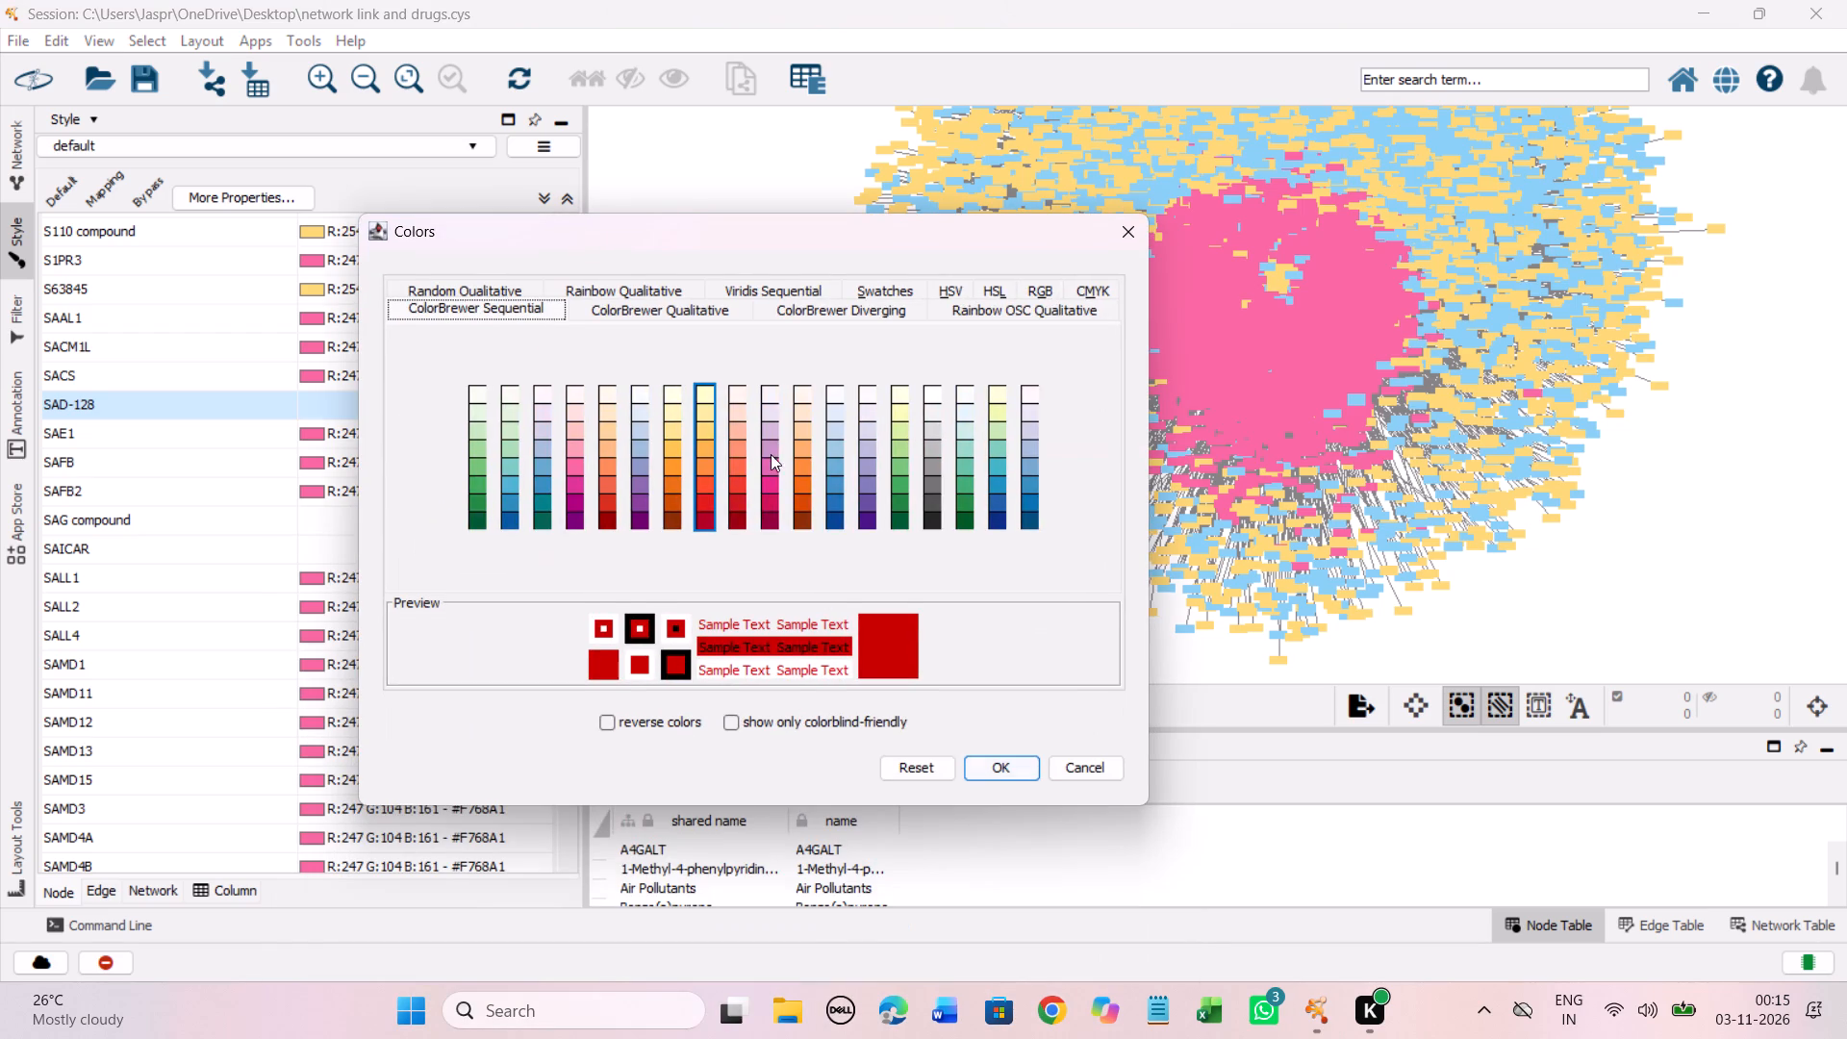
{"action": "left_click", "coordinate": [701, 427]}
{"action": "left_click", "coordinate": [980, 773]}
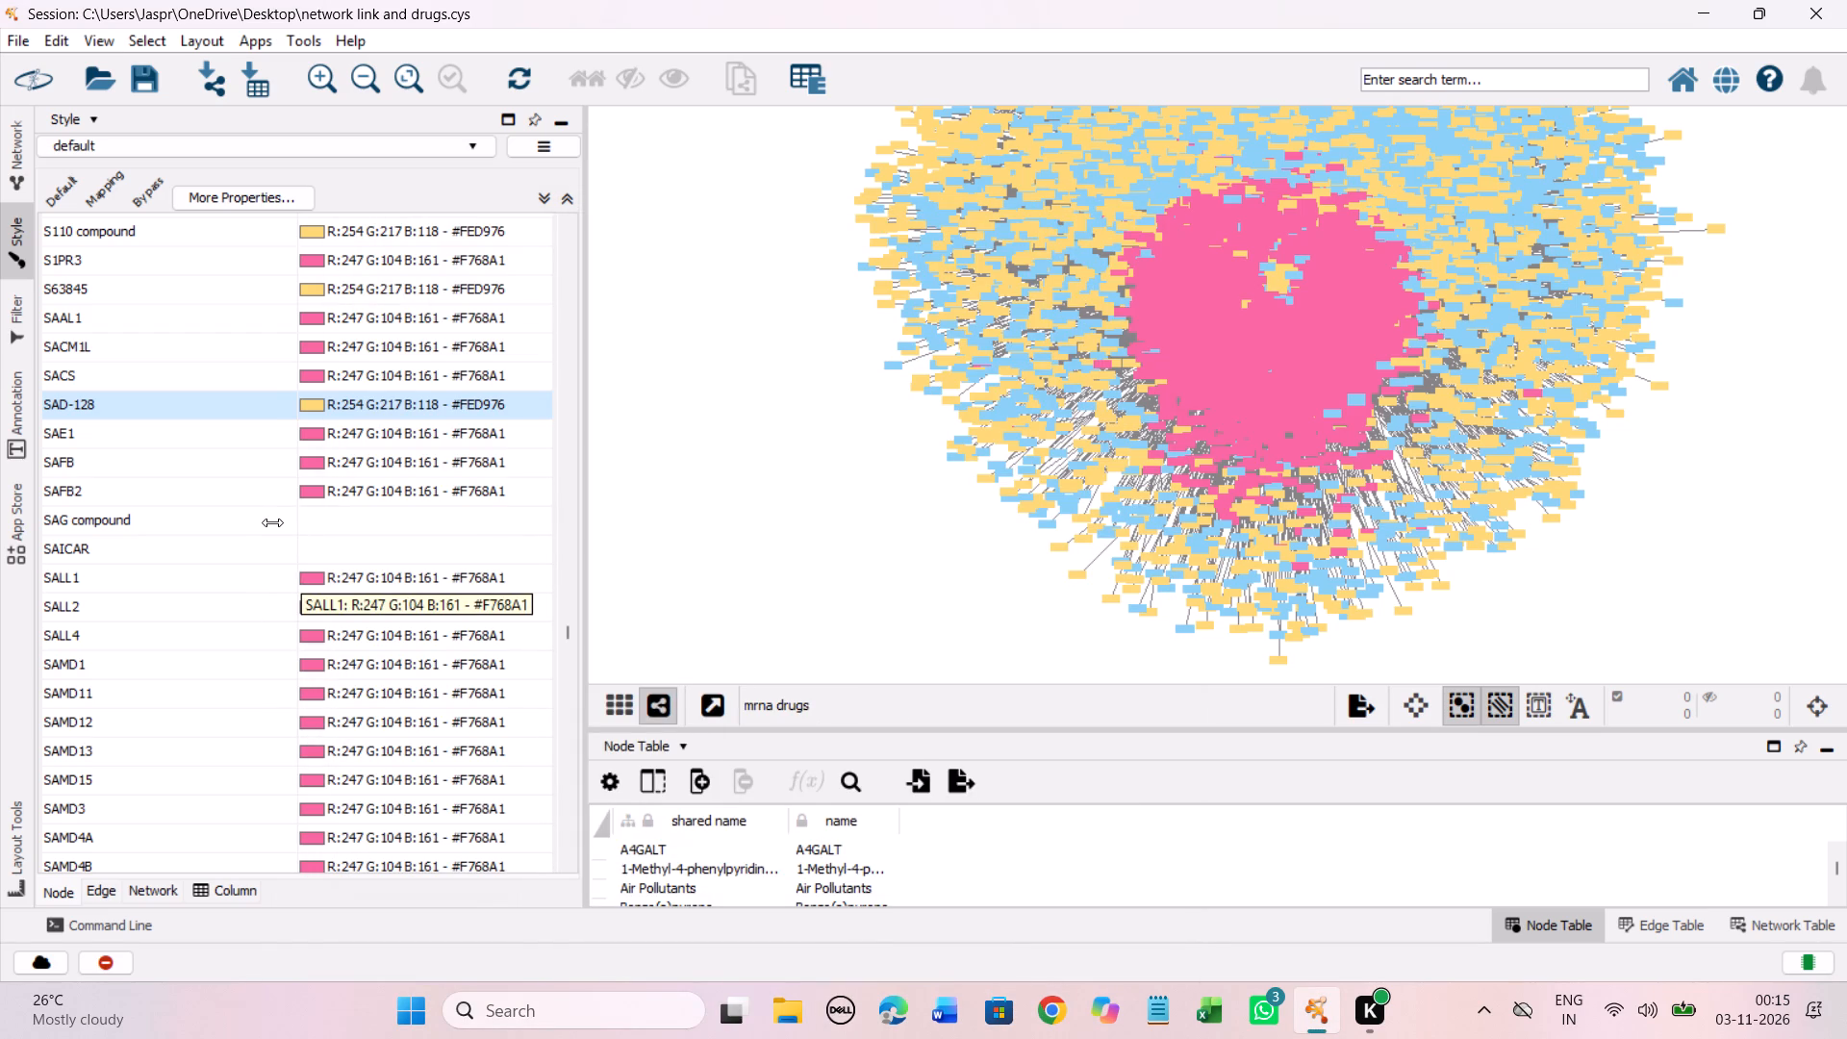
Set the discrete node colour mapping for SAG compound and SAICAR to light yellow #FED976.
{"action": "scroll", "coordinate": [328, 429], "scroll_direction": "down", "scroll_amount": 2}
{"action": "scroll", "coordinate": [406, 383], "scroll_direction": "down", "scroll_amount": 3}
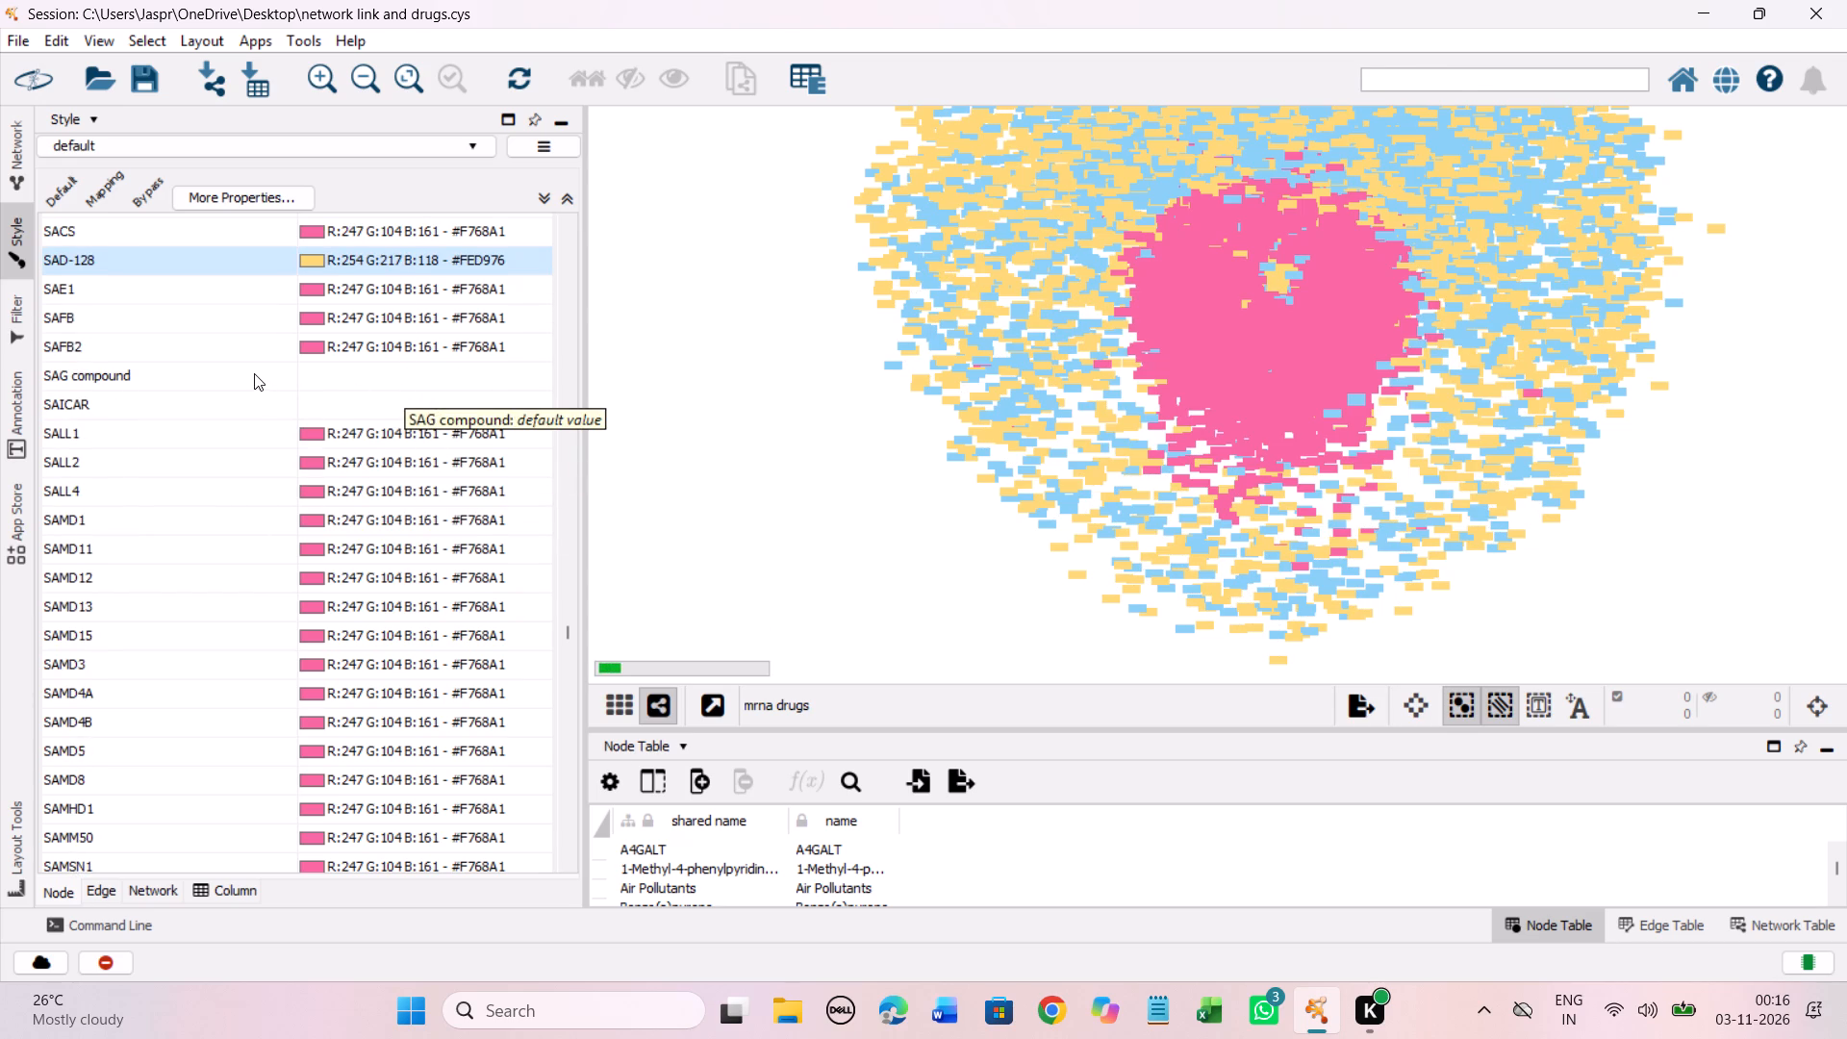
{"action": "left_click_drag", "start_coordinate": [254, 373], "coordinate": [254, 401]}
{"action": "right_click", "coordinate": [254, 402]}
{"action": "left_click", "coordinate": [593, 417]}
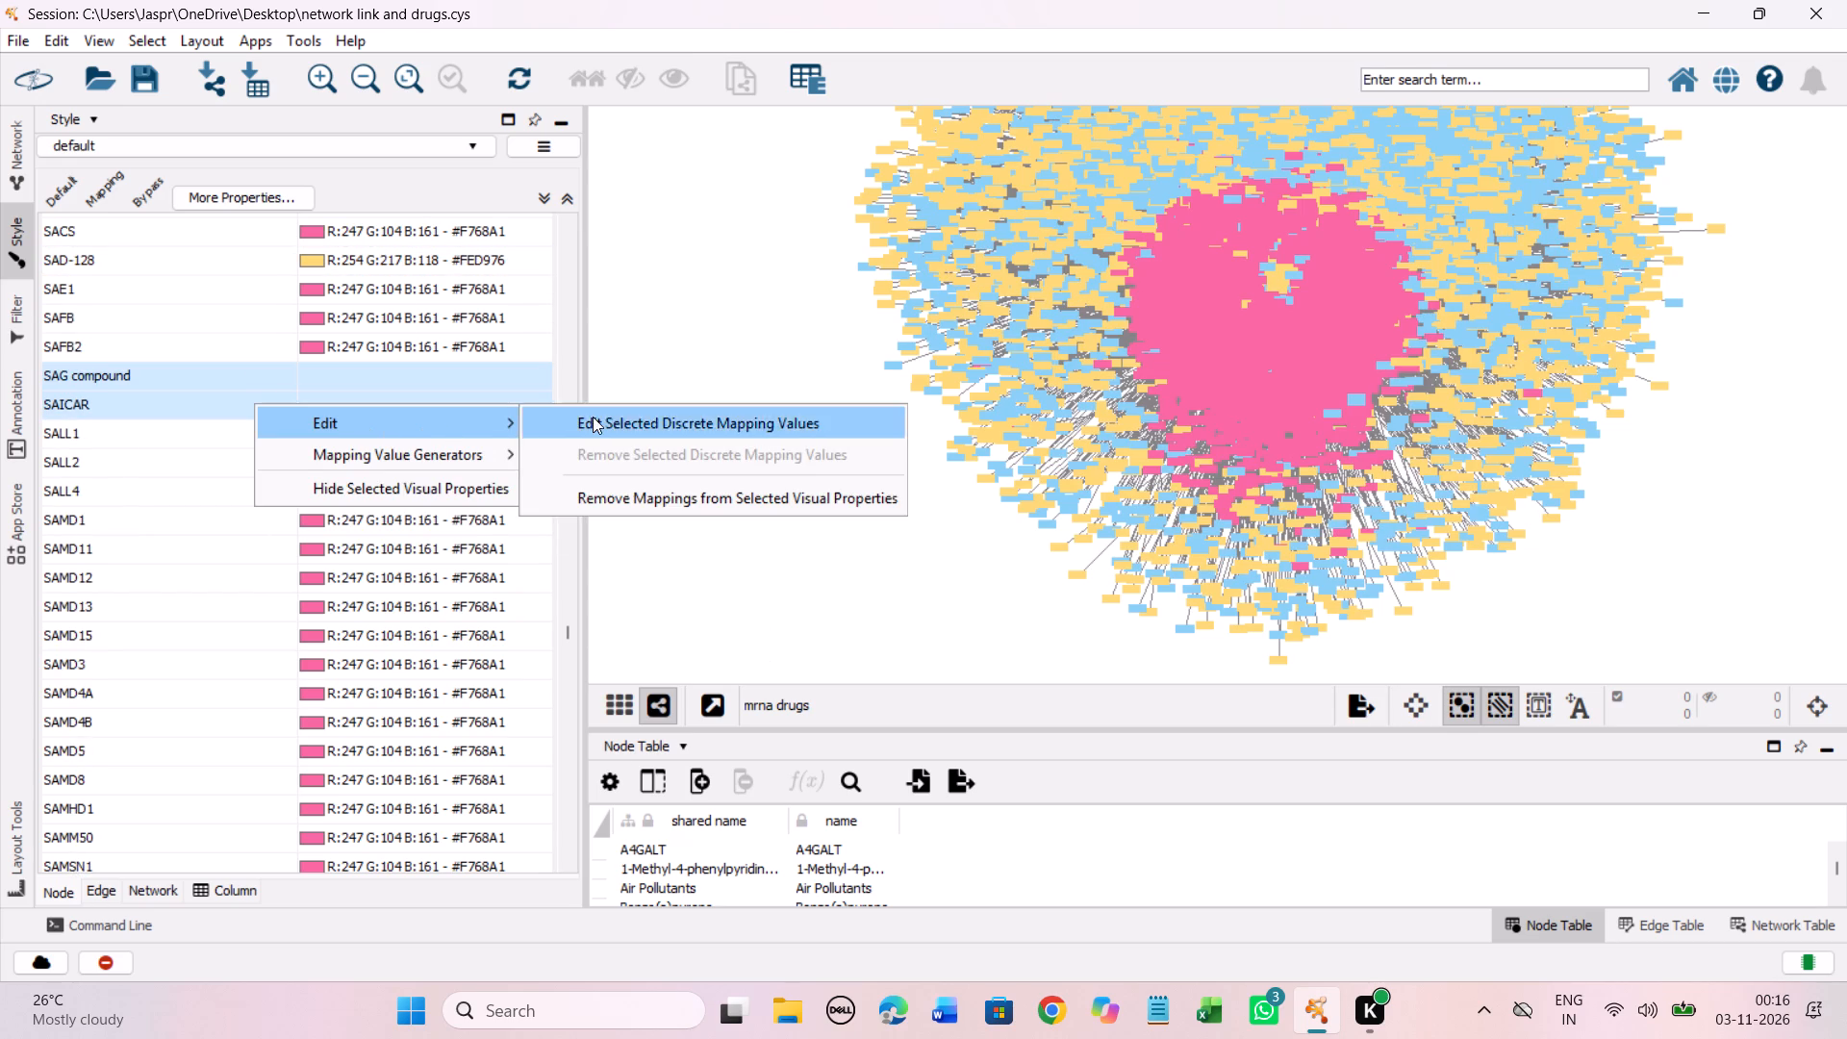
{"action": "left_click_drag", "start_coordinate": [472, 534], "coordinate": [492, 272]}
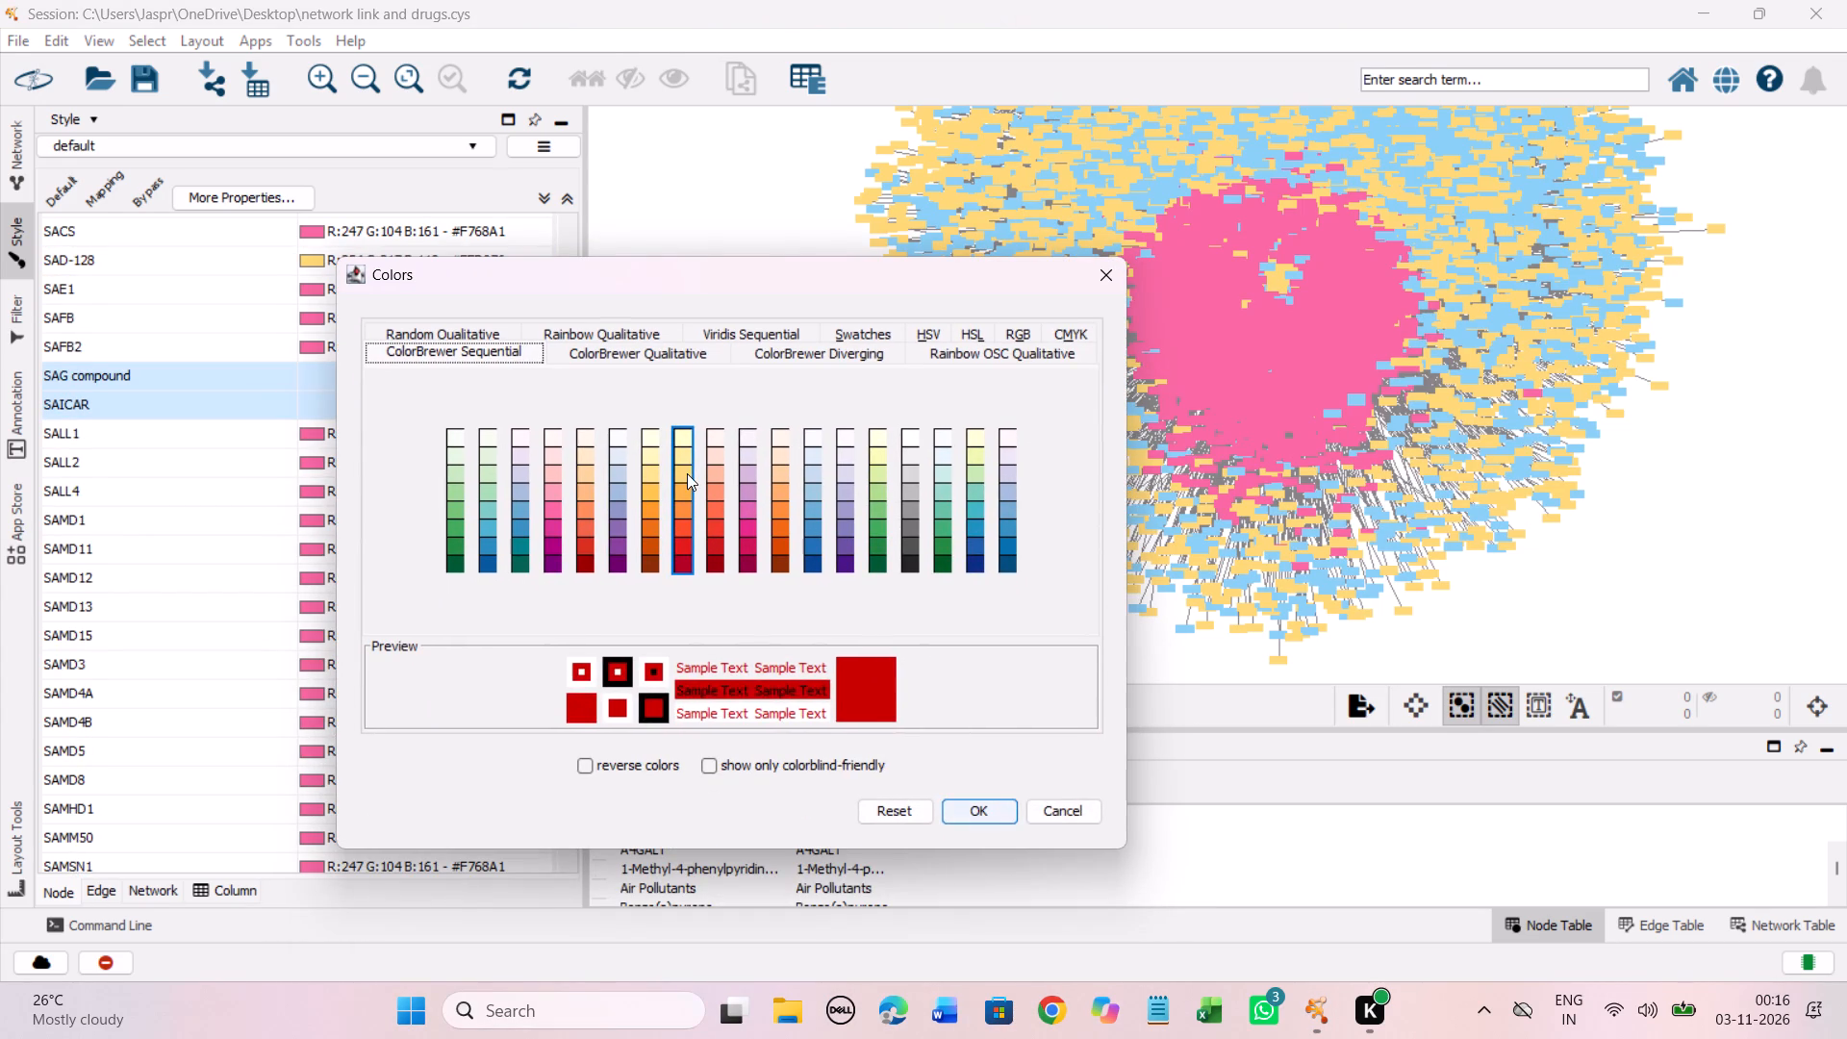
{"action": "left_click", "coordinate": [687, 473]}
{"action": "left_click", "coordinate": [975, 812]}
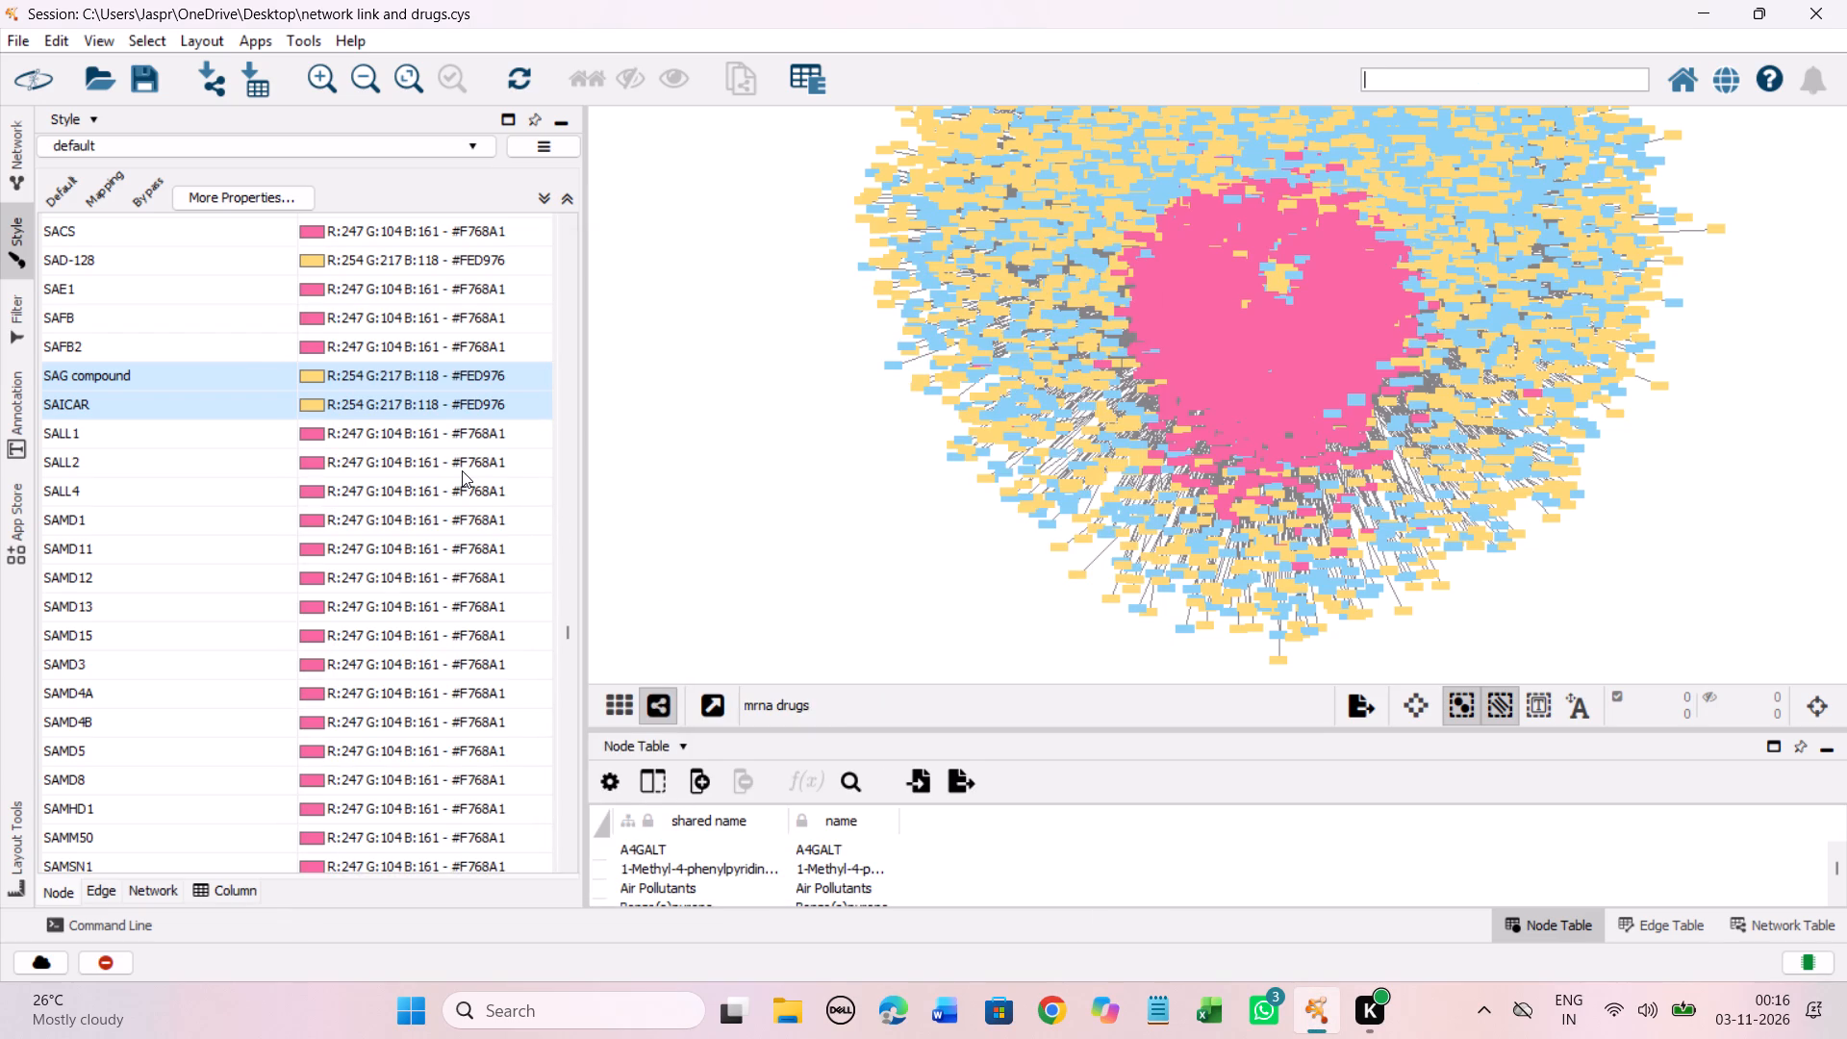
Set the discrete node colour mapping for SAN 58035 to light yellow #FED976.
{"action": "scroll", "coordinate": [462, 470], "scroll_direction": "down", "scroll_amount": 17}
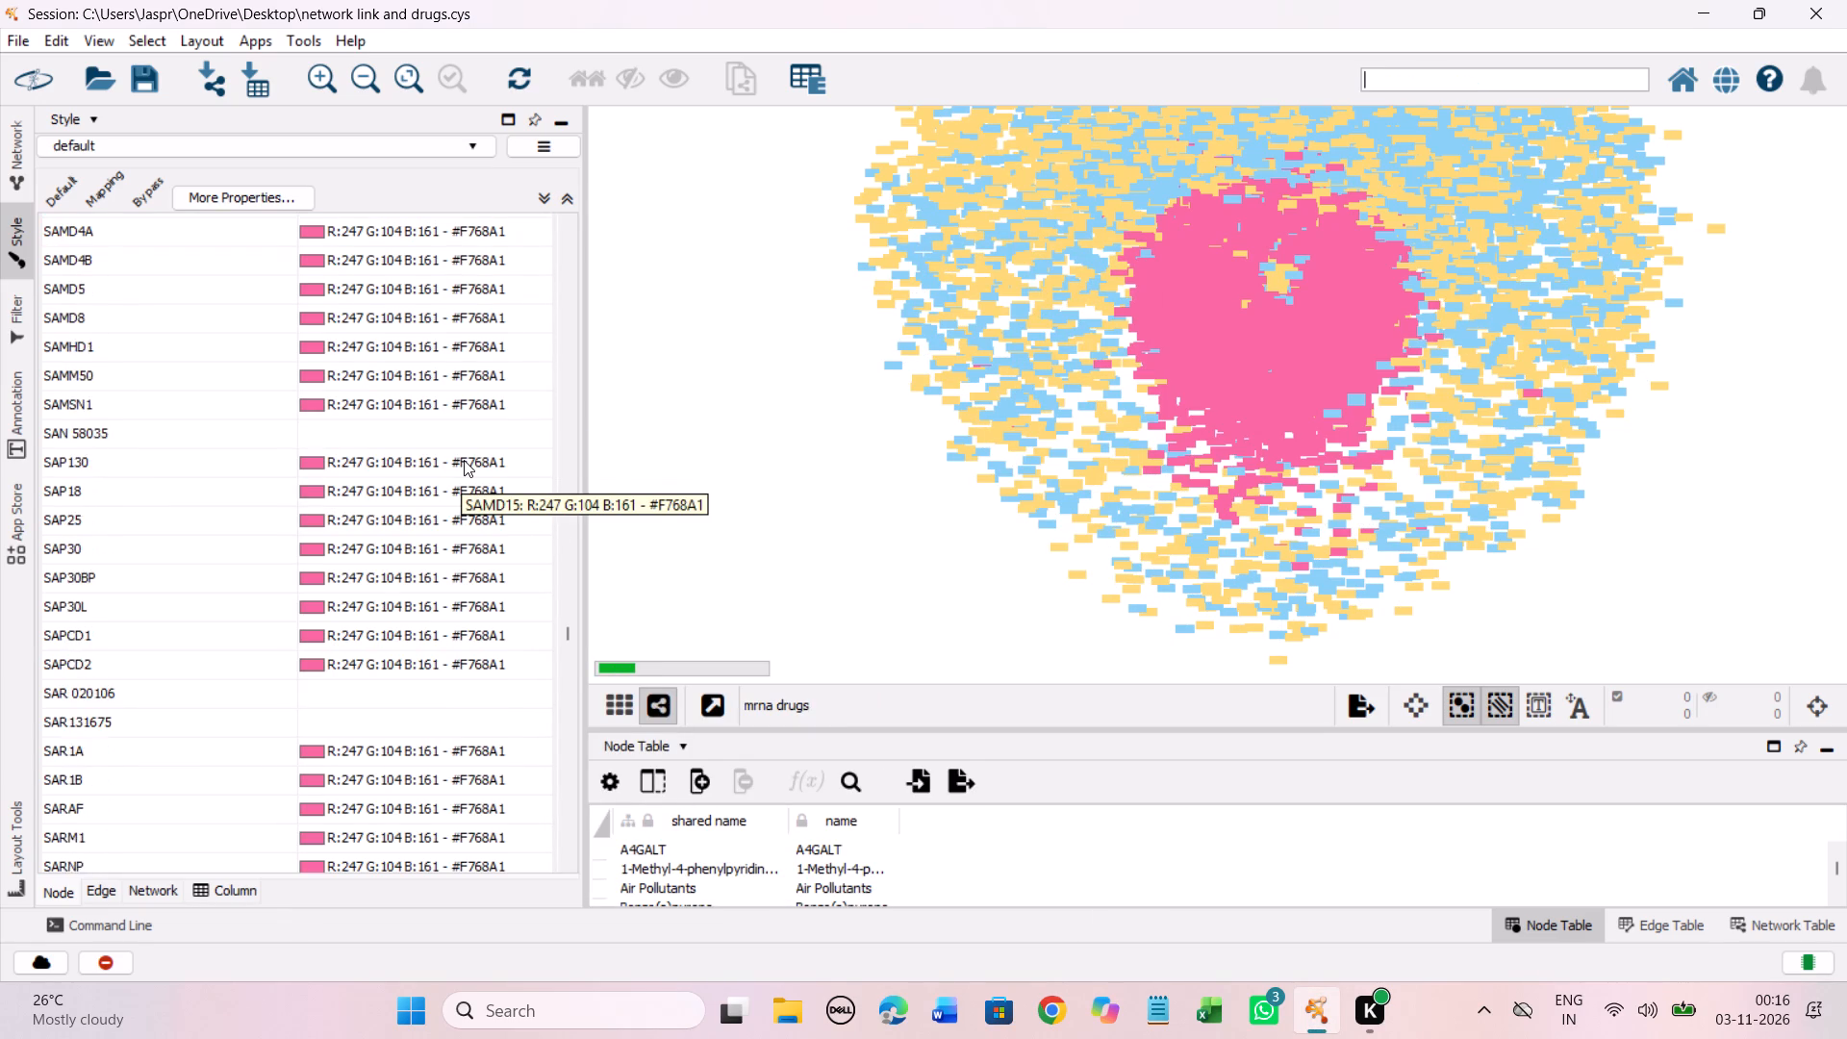
{"action": "scroll", "coordinate": [464, 460], "scroll_direction": "down", "scroll_amount": 2}
{"action": "left_click", "coordinate": [284, 324]}
{"action": "right_click", "coordinate": [284, 325]}
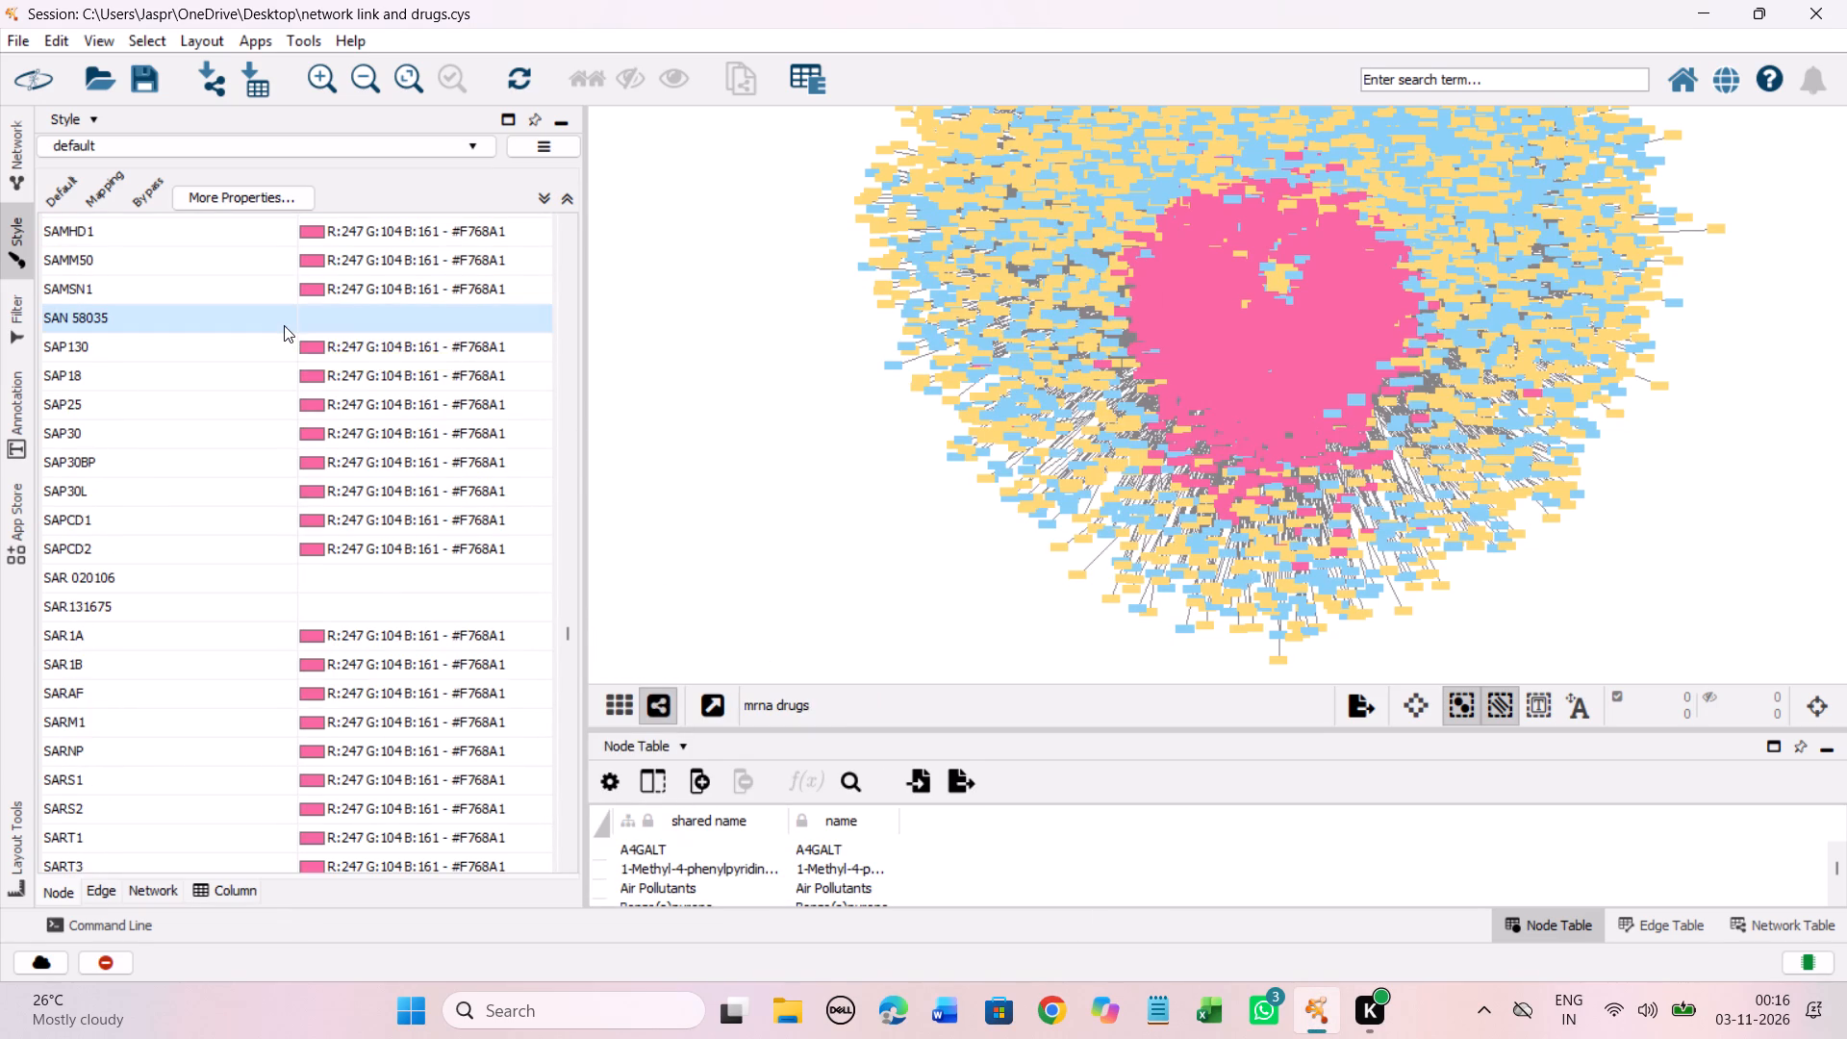
{"action": "left_click", "coordinate": [624, 349]}
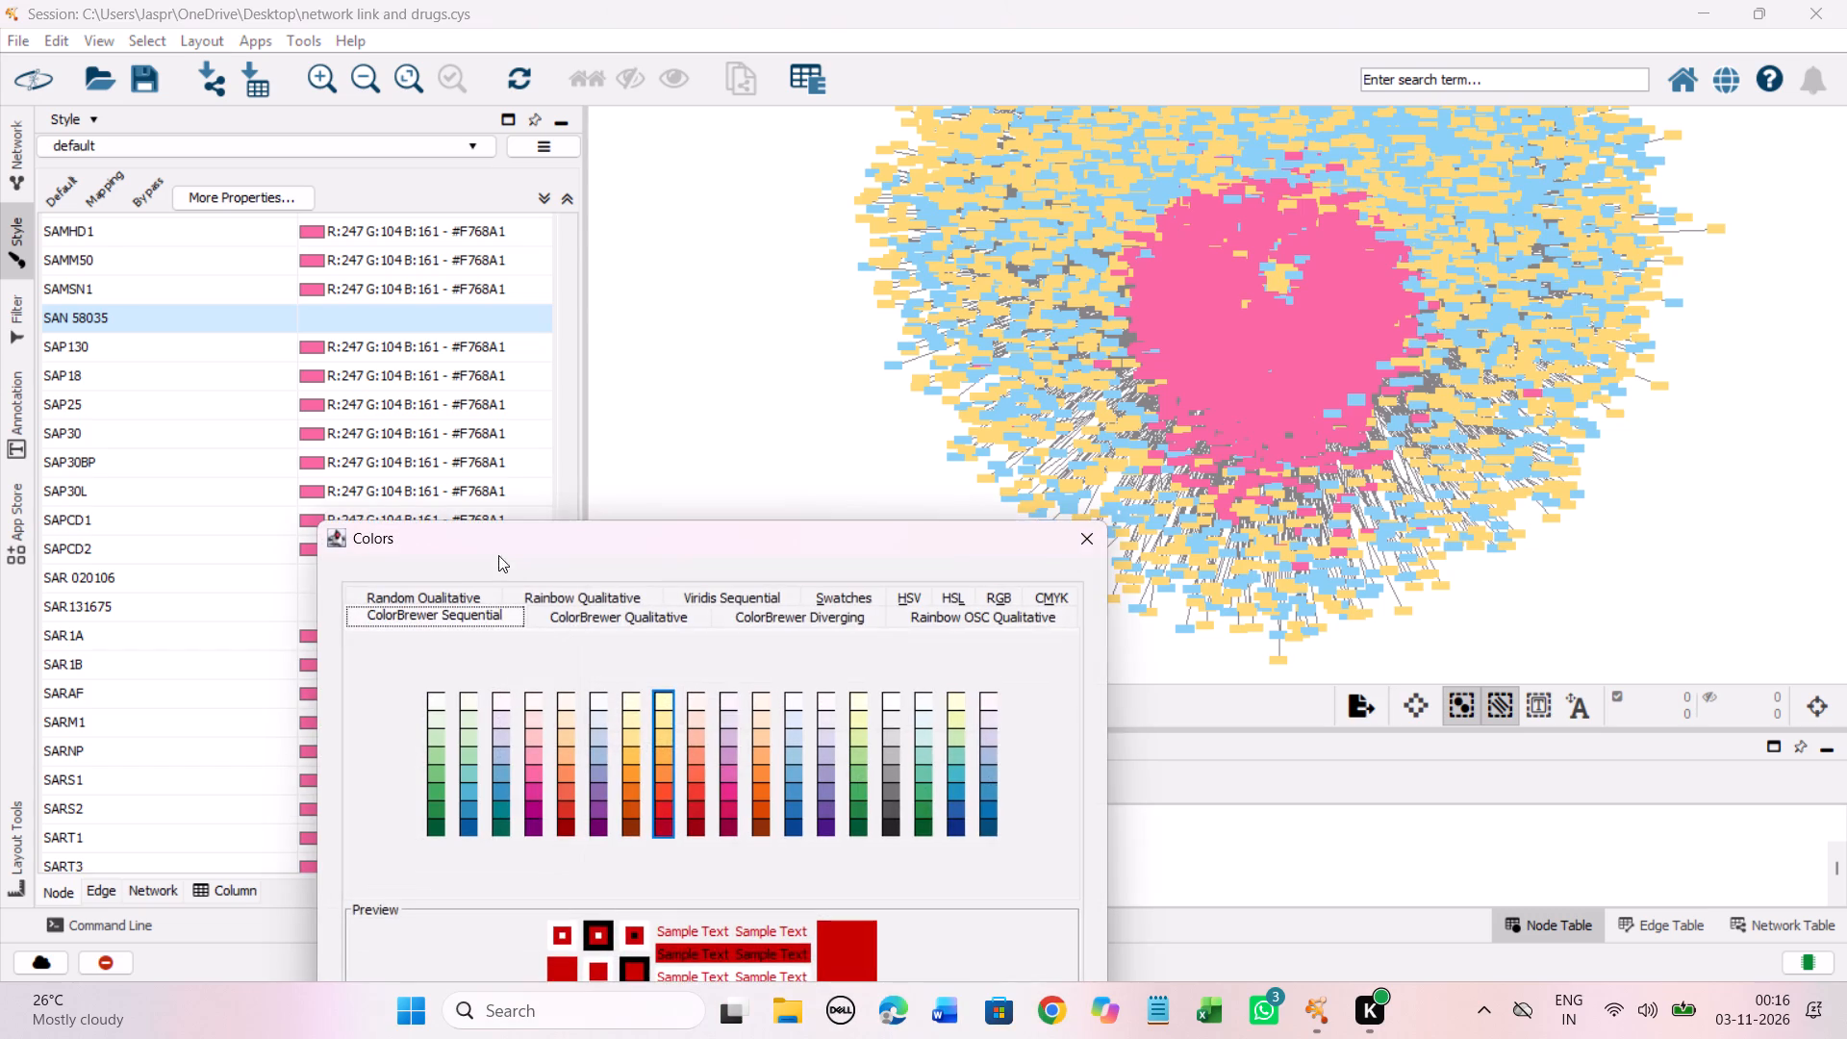
{"action": "left_click_drag", "start_coordinate": [456, 530], "coordinate": [471, 212]}
{"action": "left_click", "coordinate": [676, 418]}
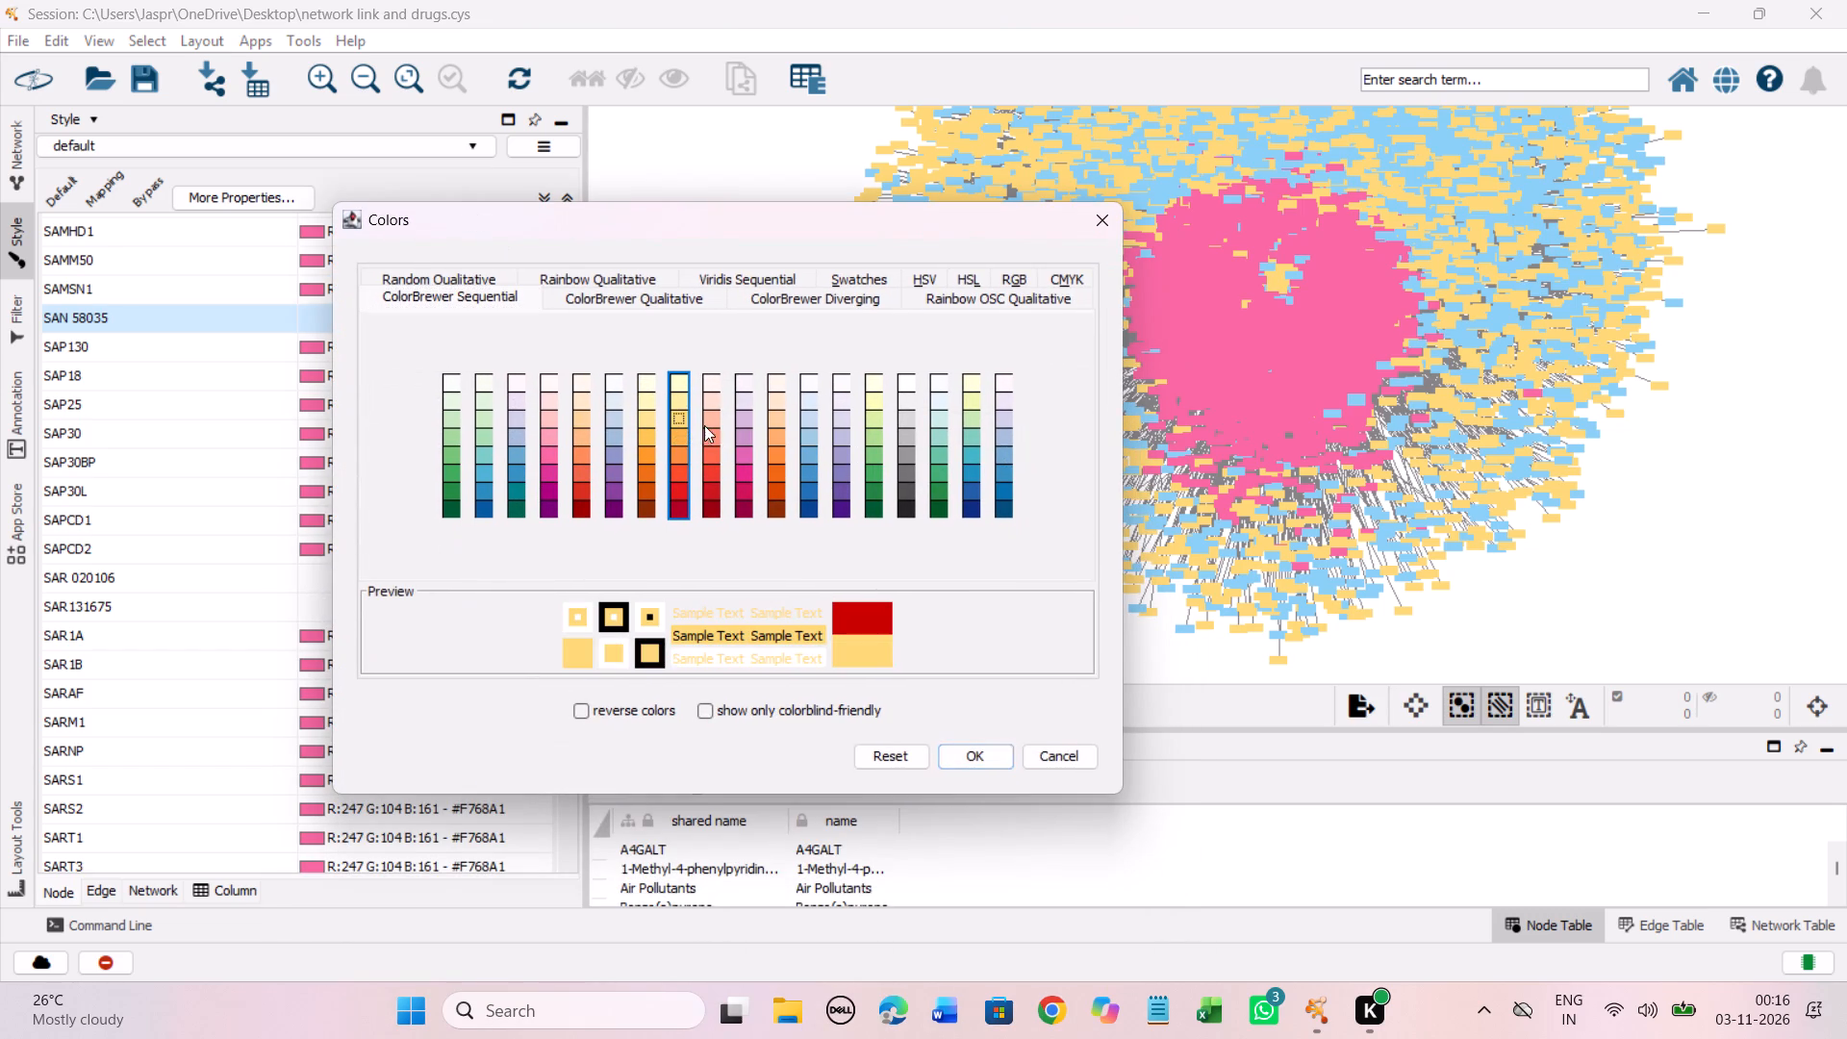
{"action": "left_click", "coordinate": [957, 751]}
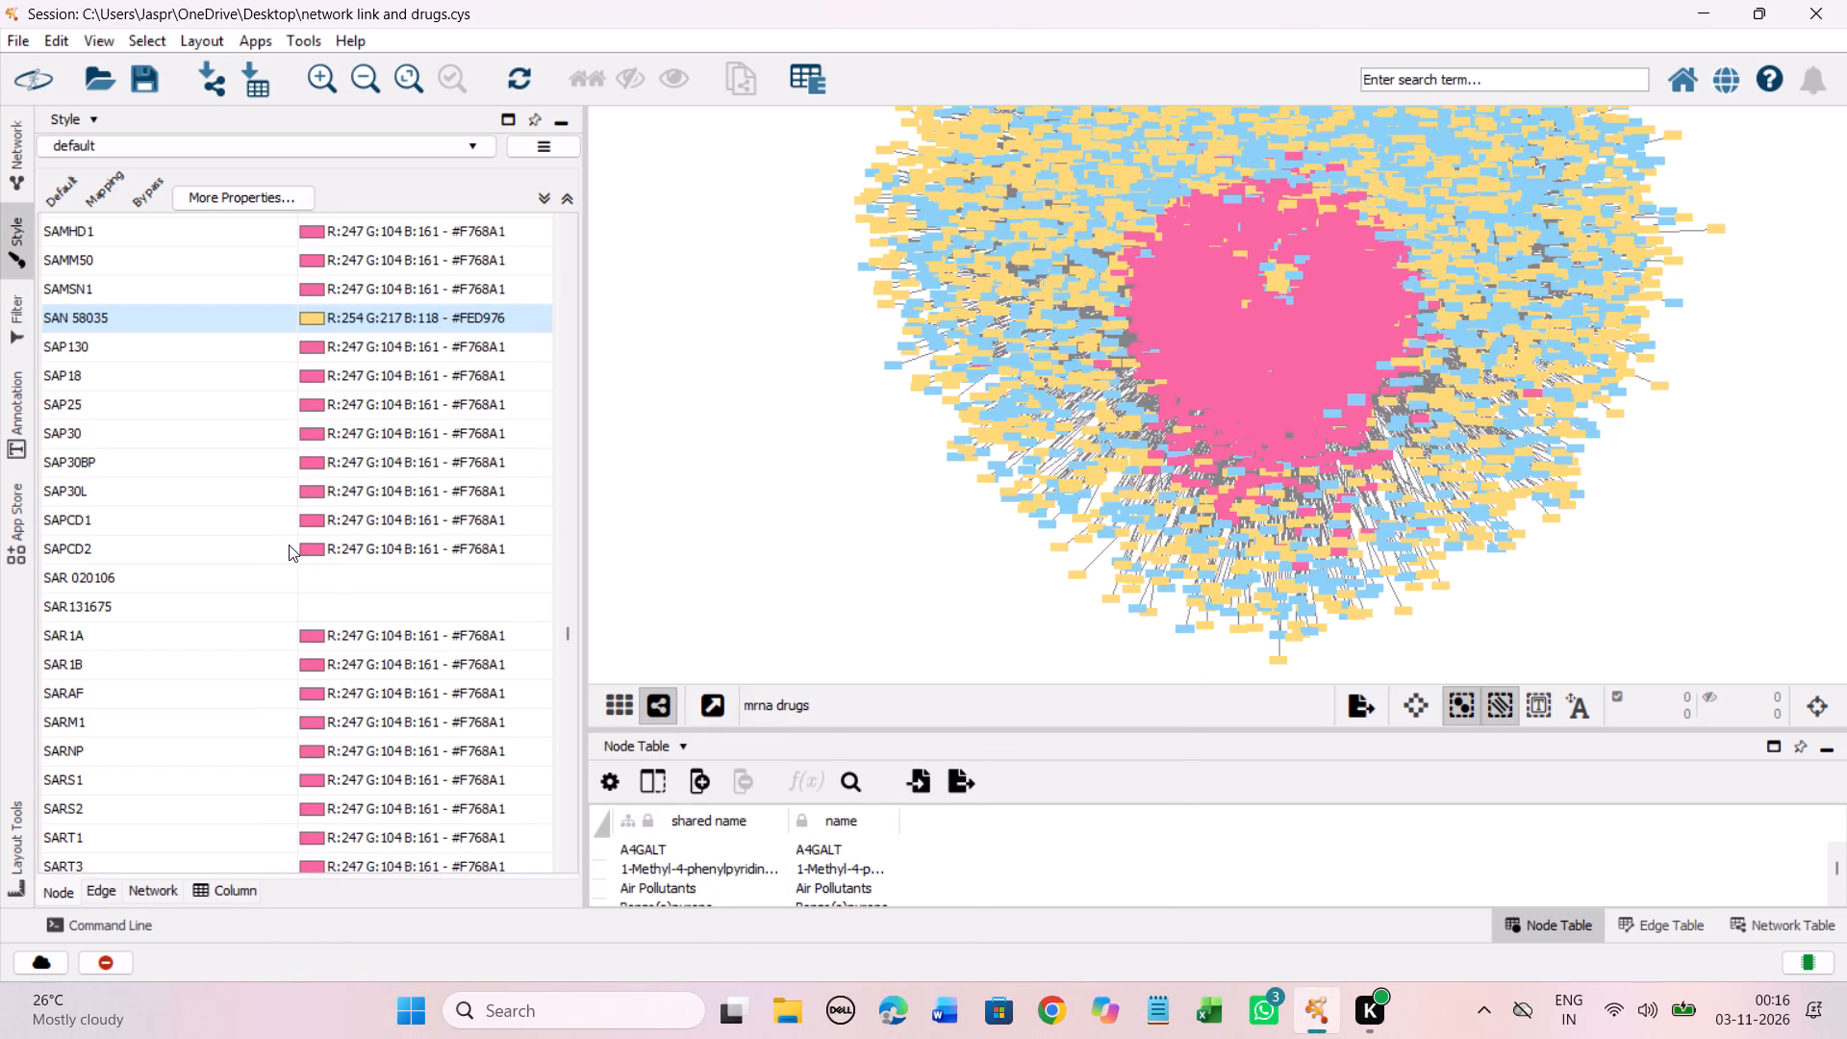
Set the discrete node colour mapping for SAR 020106 and SAR131675 to light yellow #FED976.
{"action": "left_click_drag", "start_coordinate": [257, 578], "coordinate": [257, 601]}
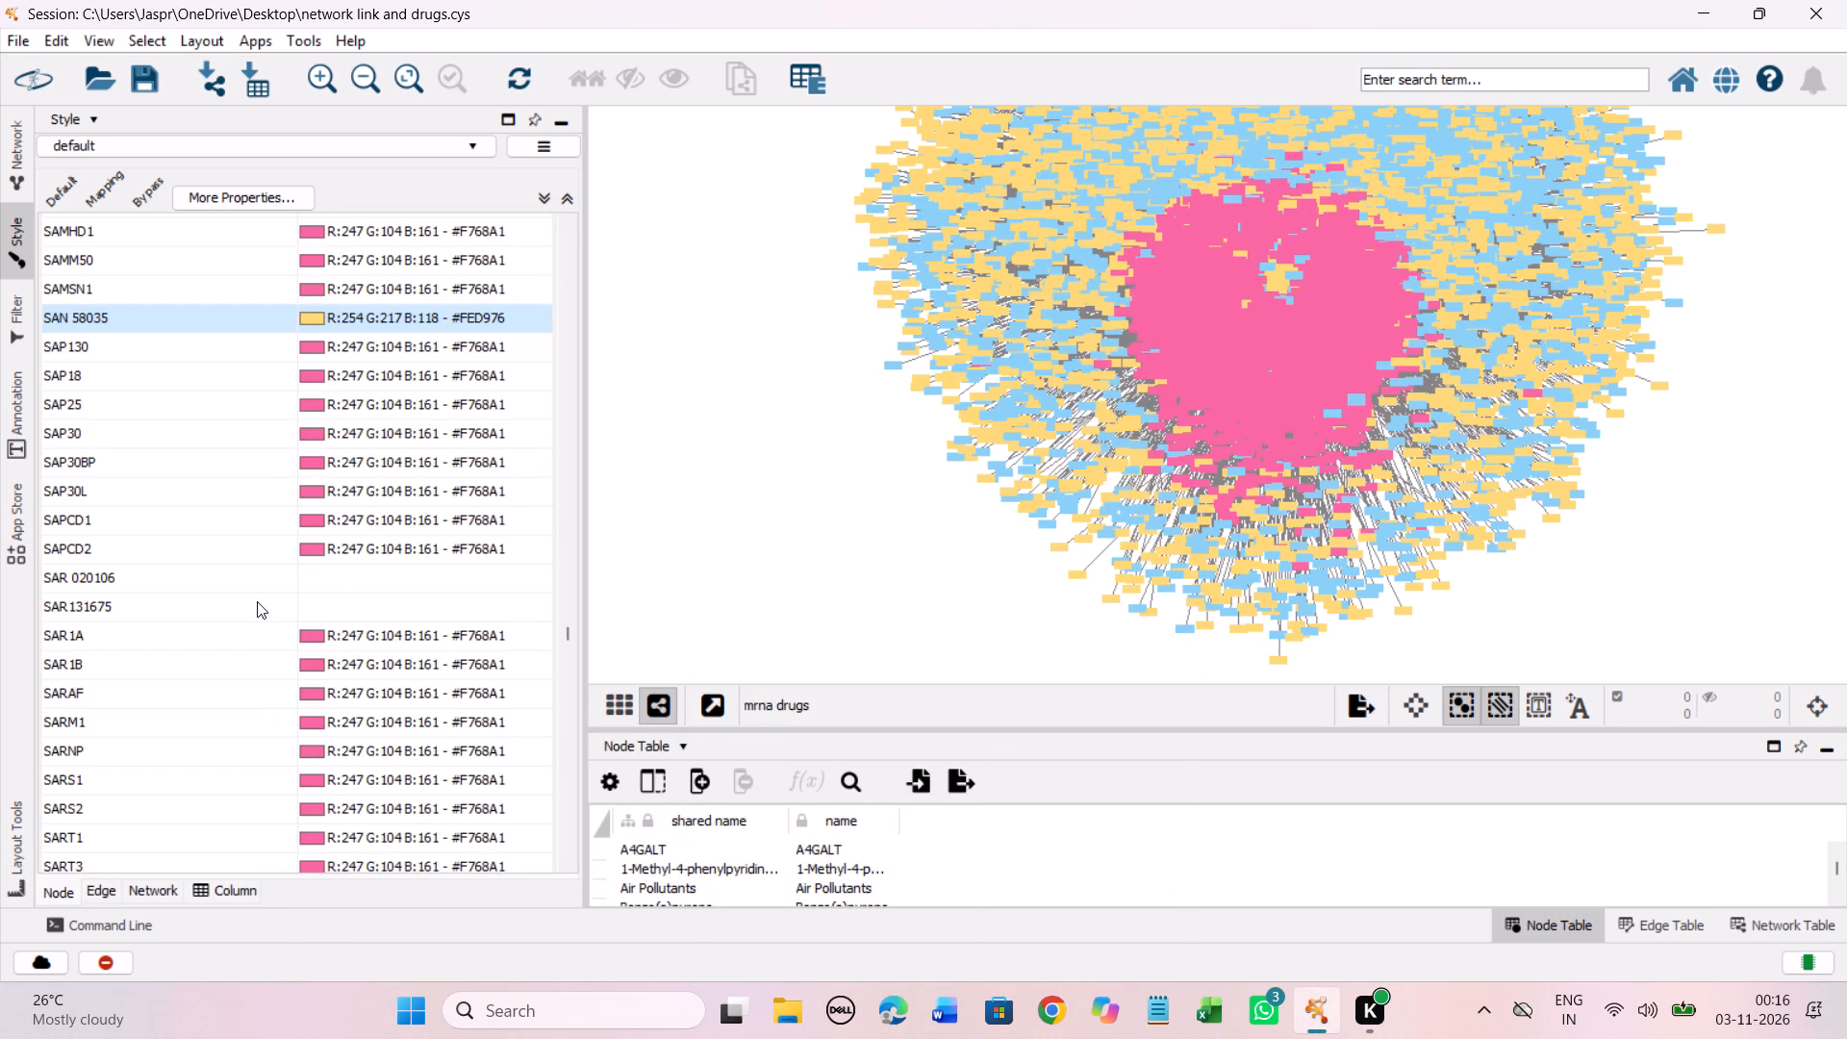
{"action": "left_click_drag", "start_coordinate": [257, 601], "coordinate": [266, 610]}
{"action": "right_click", "coordinate": [266, 610]}
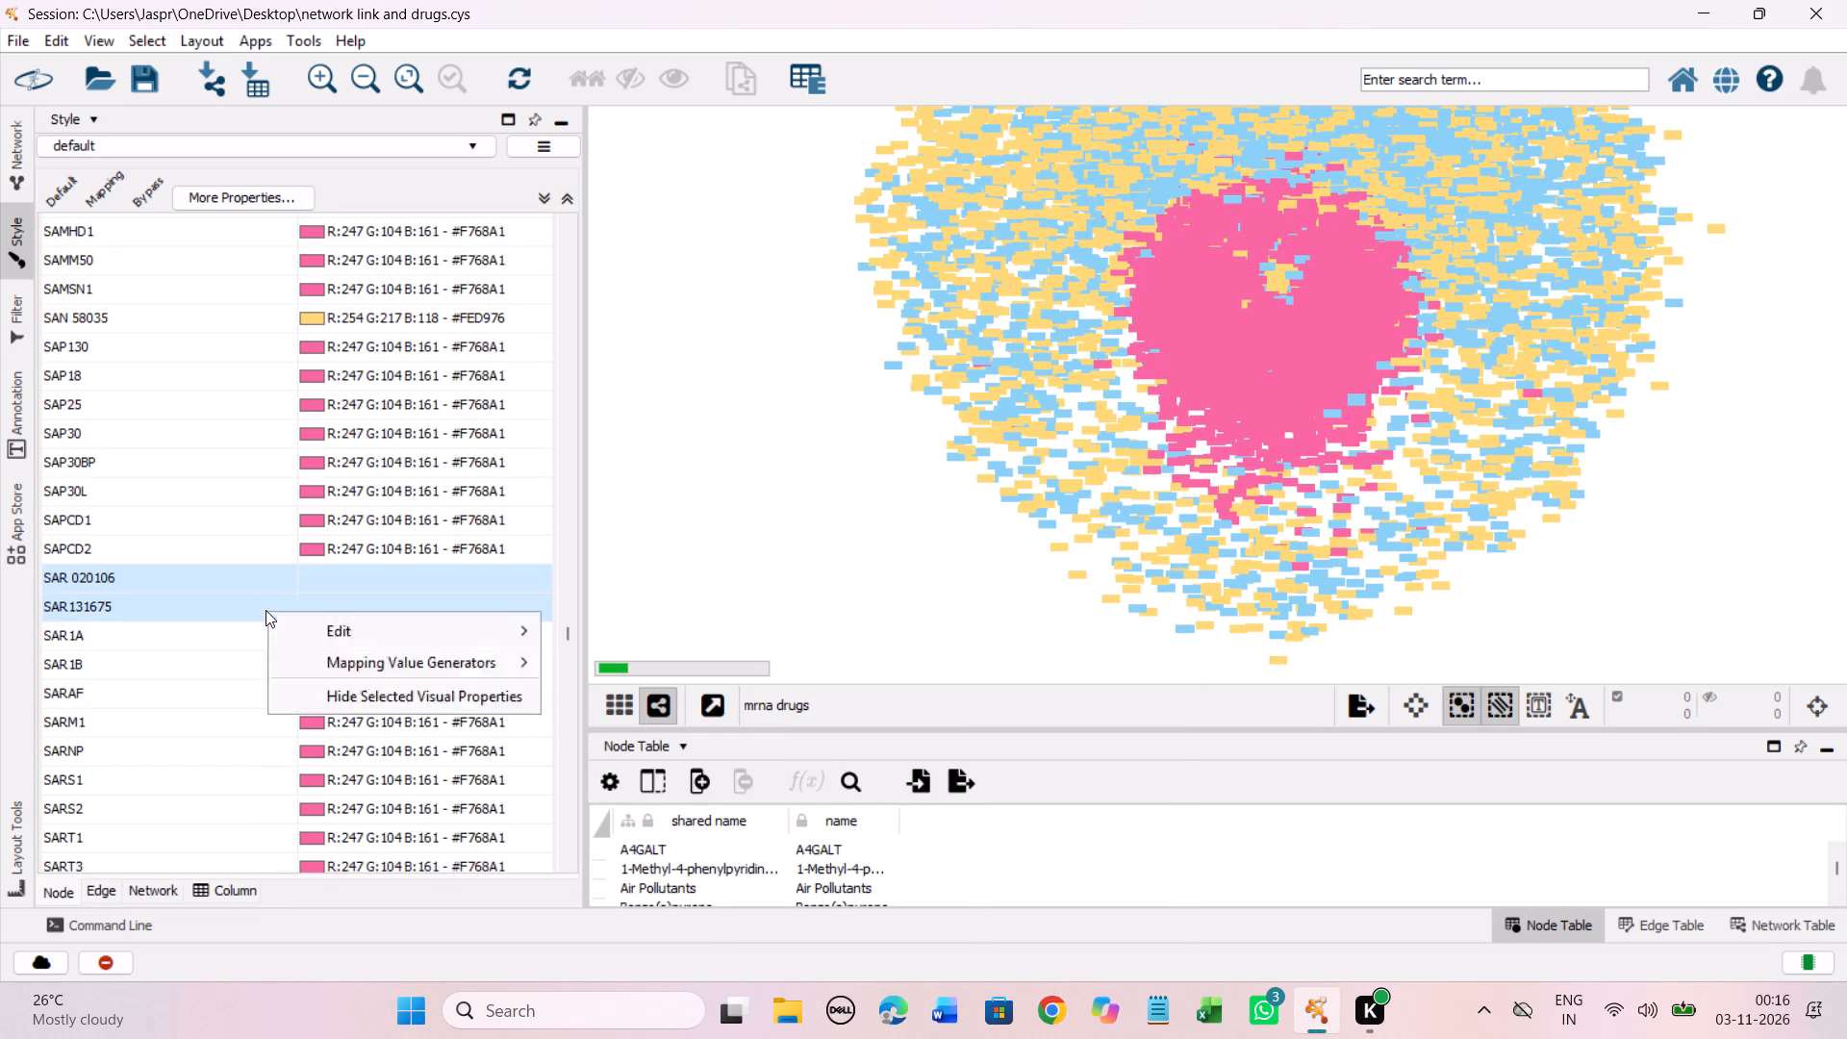
{"action": "left_click", "coordinate": [608, 634]}
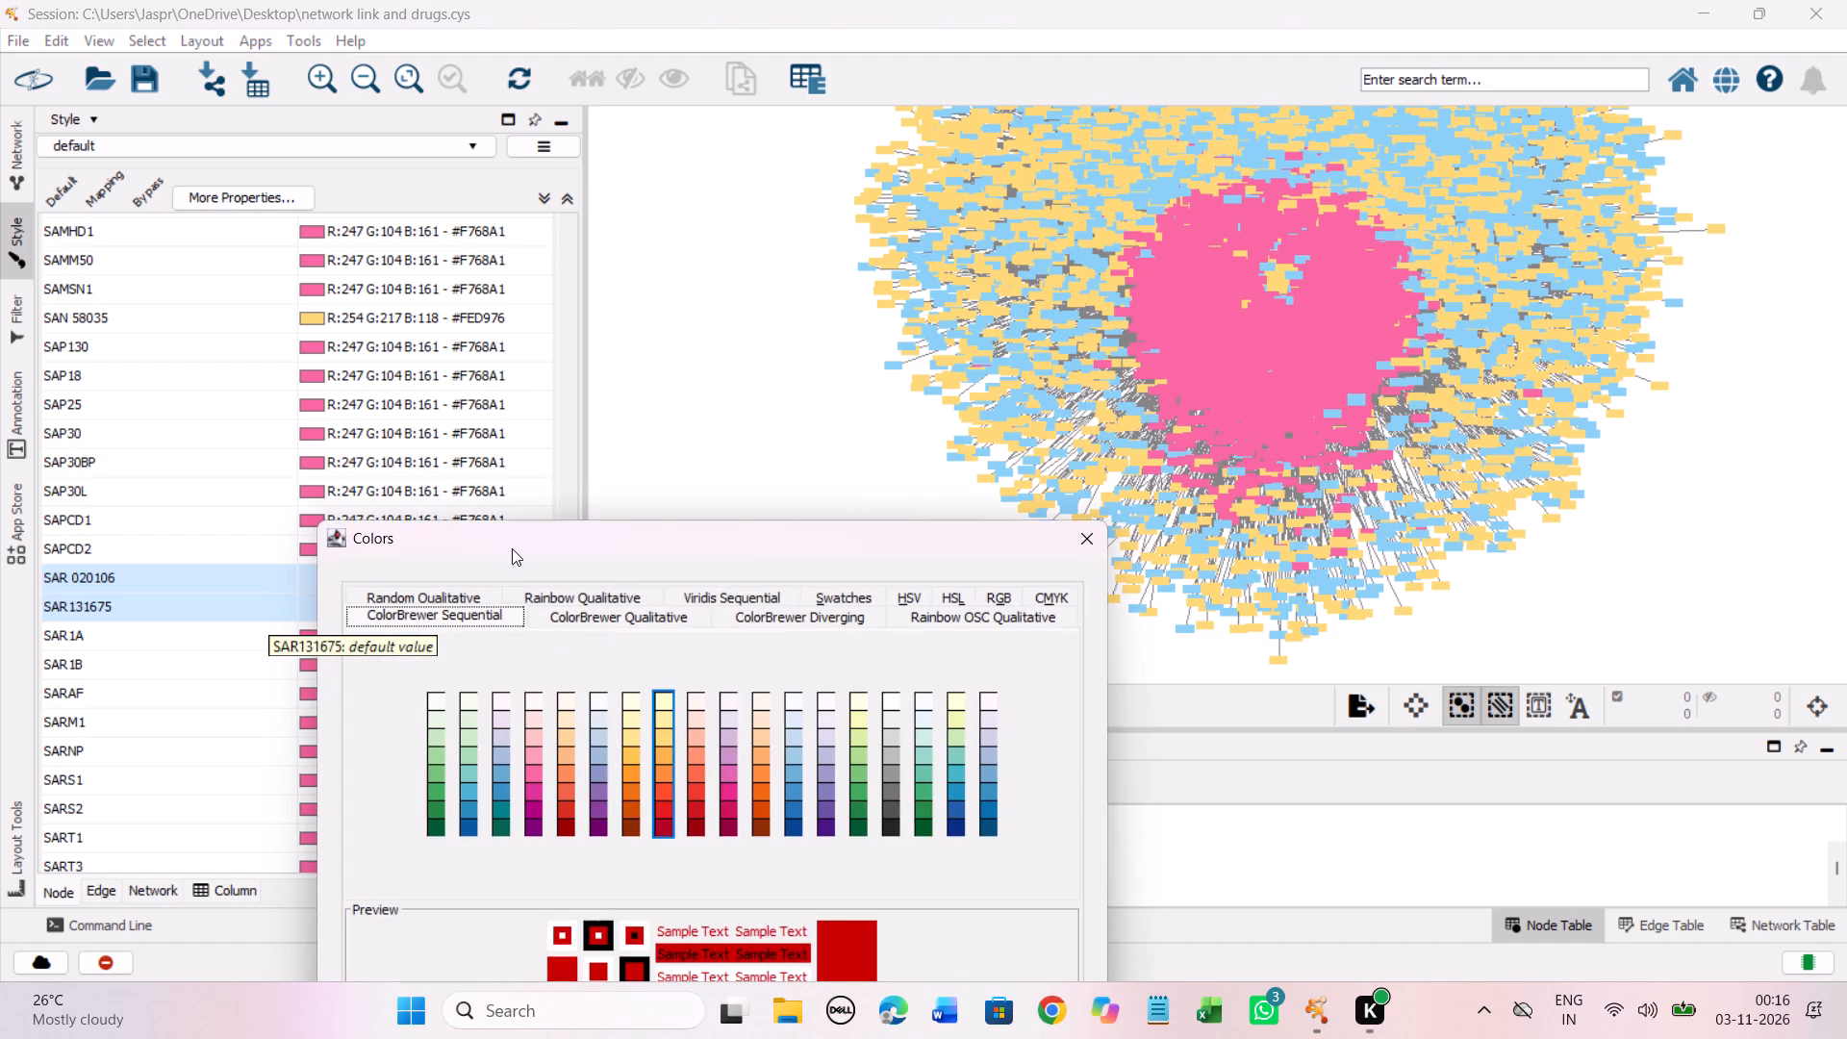
{"action": "left_click_drag", "start_coordinate": [514, 545], "coordinate": [548, 301]}
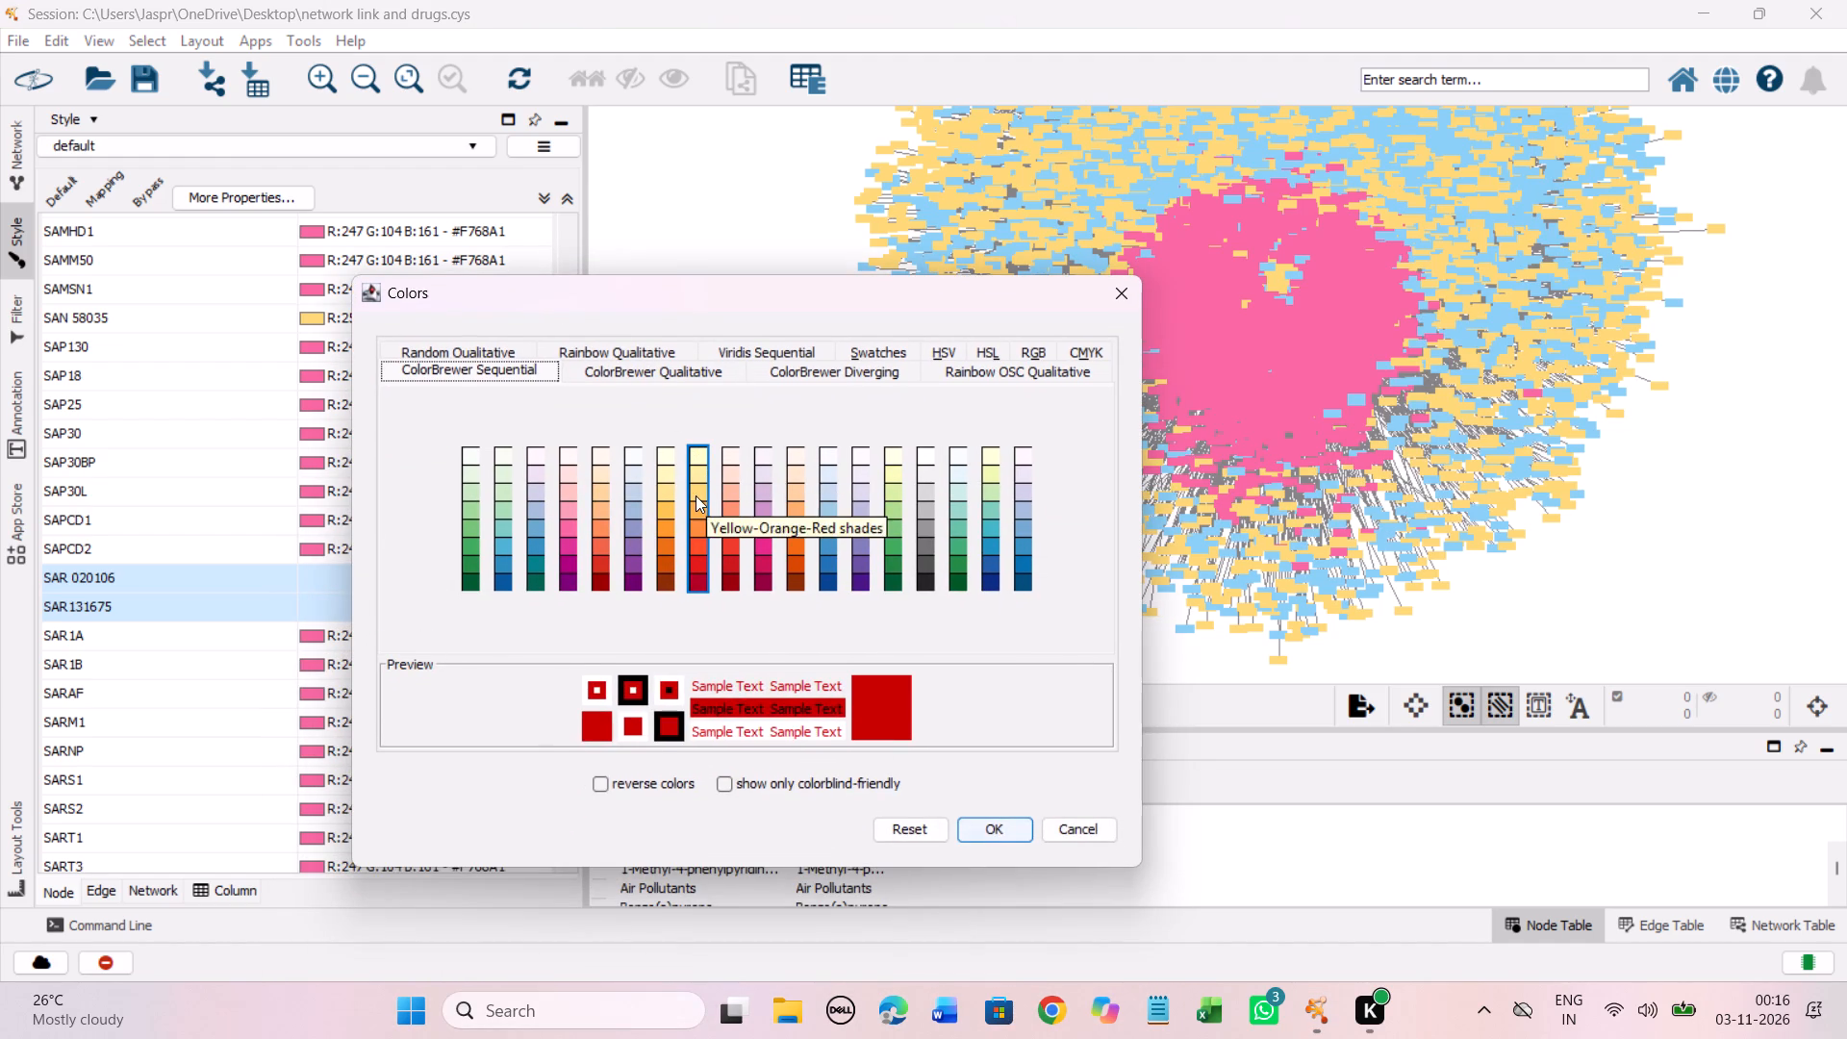
{"action": "left_click", "coordinate": [696, 495]}
{"action": "left_click", "coordinate": [980, 827]}
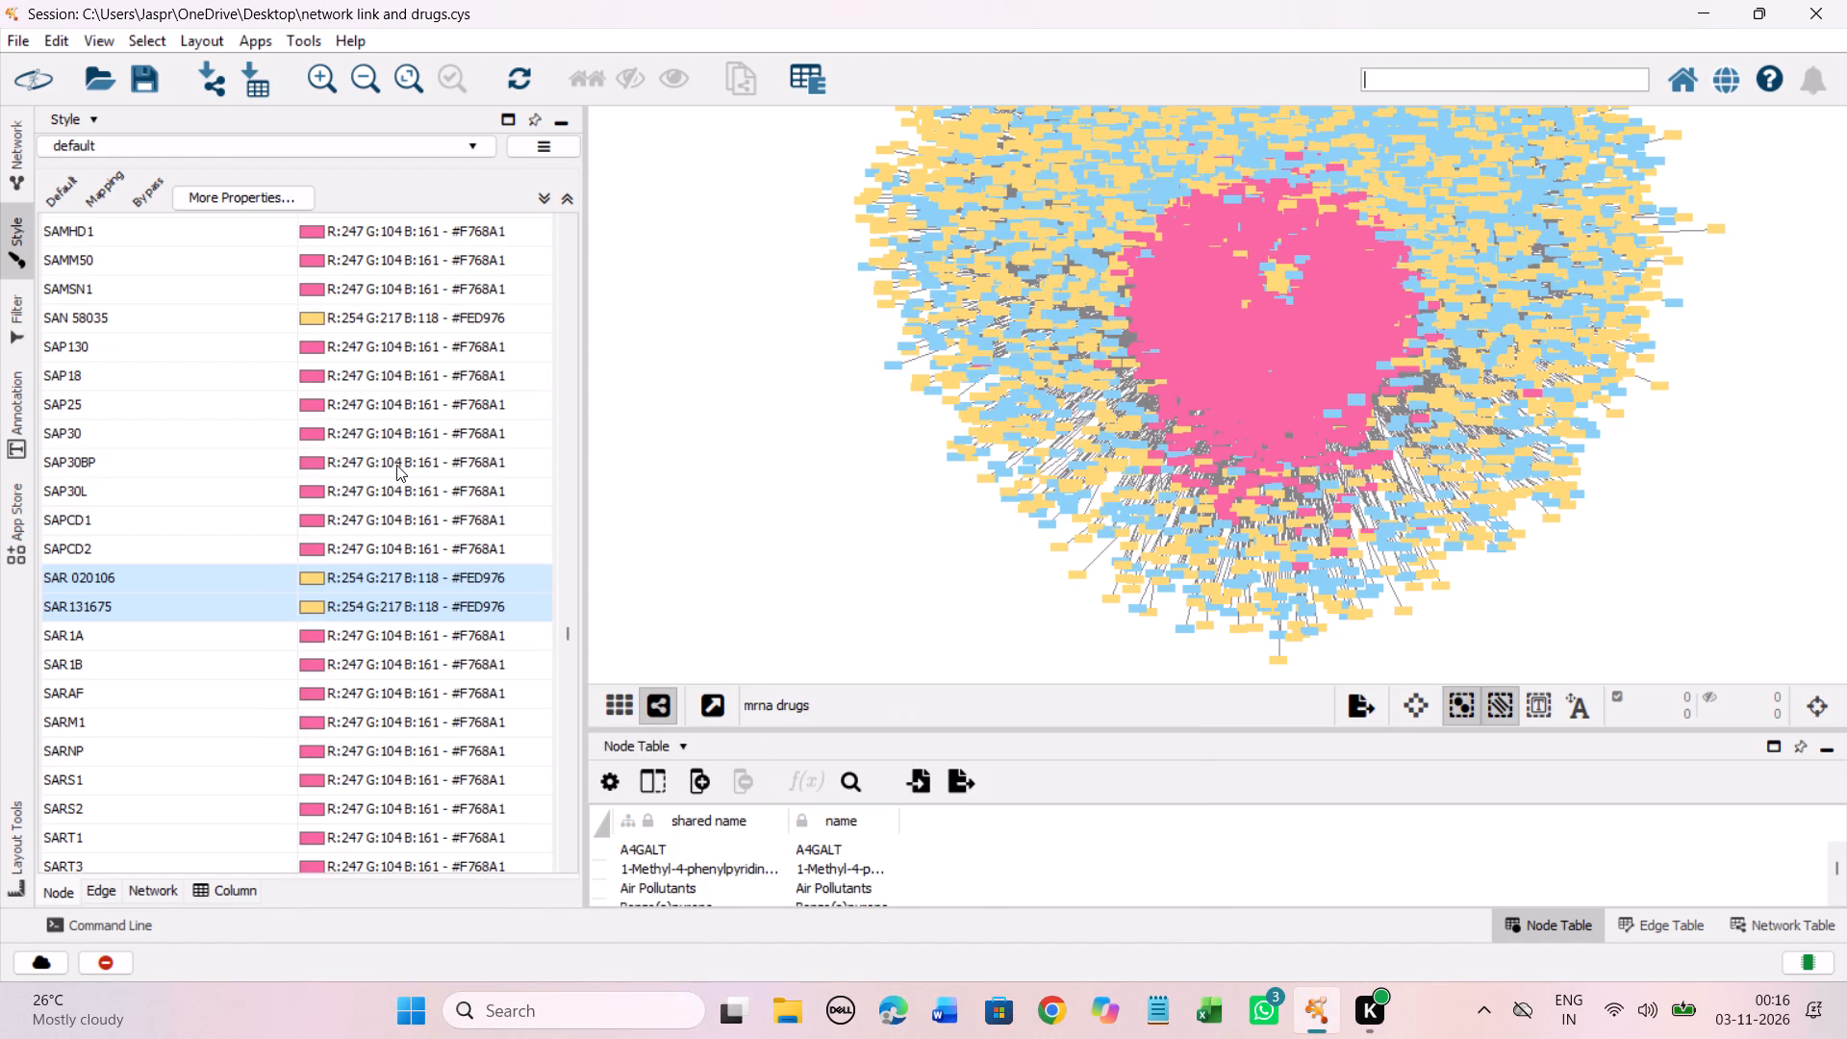
Set the discrete node colour mapping for the unmapped entries from SB 203580 through SBA-15 to light yellow #FED976.
{"action": "scroll", "coordinate": [392, 420], "scroll_direction": "down", "scroll_amount": 4}
{"action": "scroll", "coordinate": [365, 497], "scroll_direction": "down", "scroll_amount": 3}
{"action": "scroll", "coordinate": [346, 372], "scroll_direction": "down", "scroll_amount": 8}
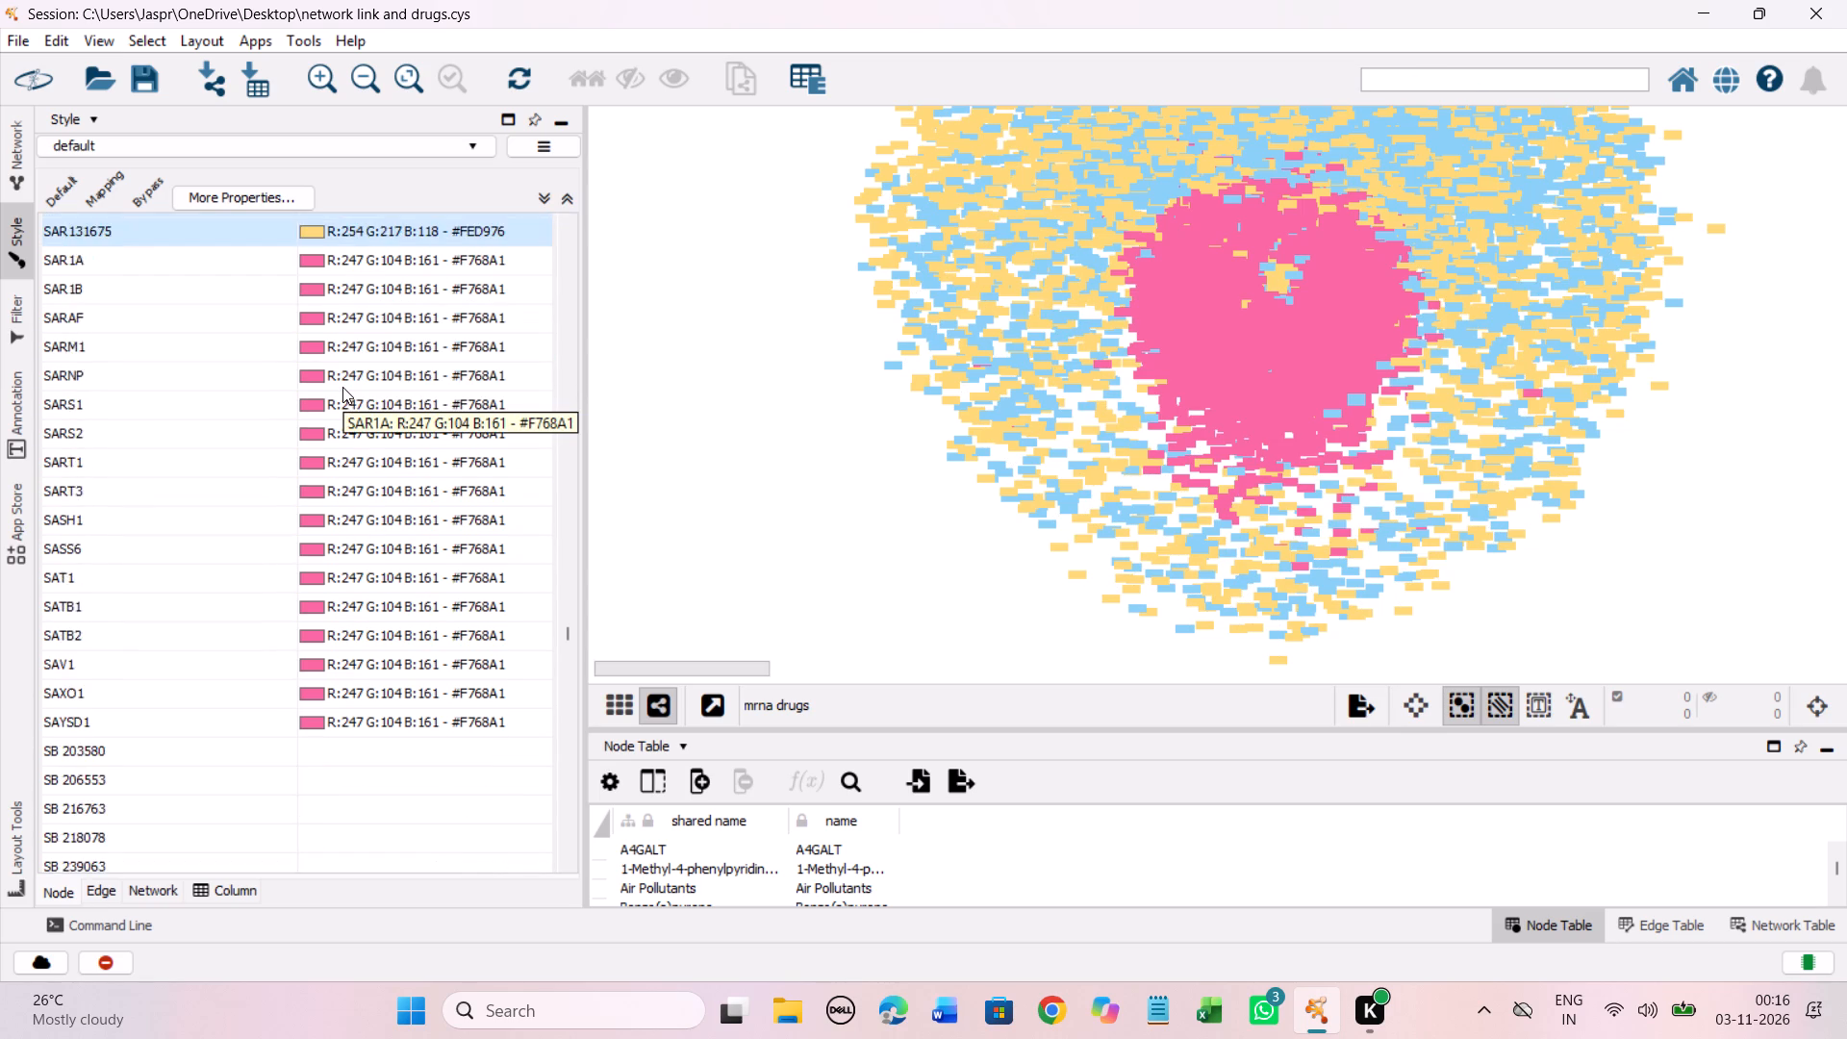
{"action": "scroll", "coordinate": [342, 387], "scroll_direction": "down", "scroll_amount": 14}
{"action": "left_click_drag", "start_coordinate": [264, 285], "coordinate": [269, 570]}
{"action": "right_click", "coordinate": [269, 570]}
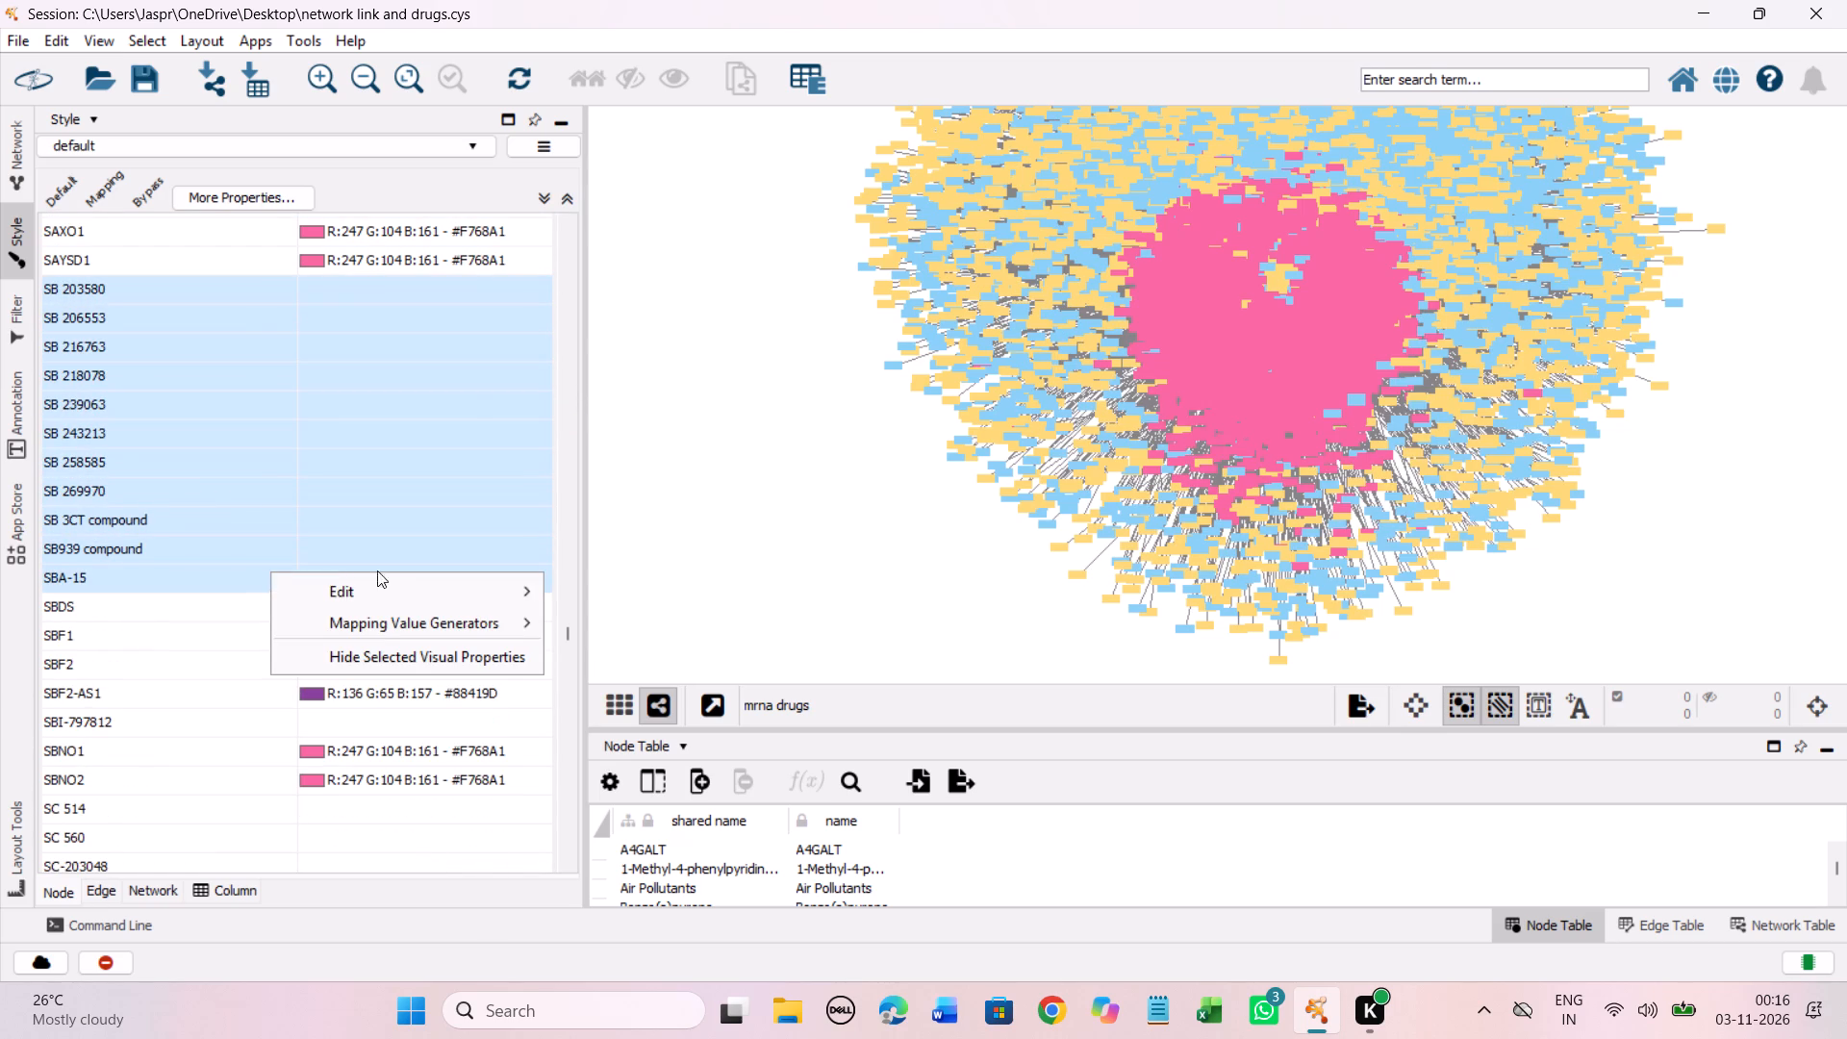
{"action": "left_click", "coordinate": [647, 583]}
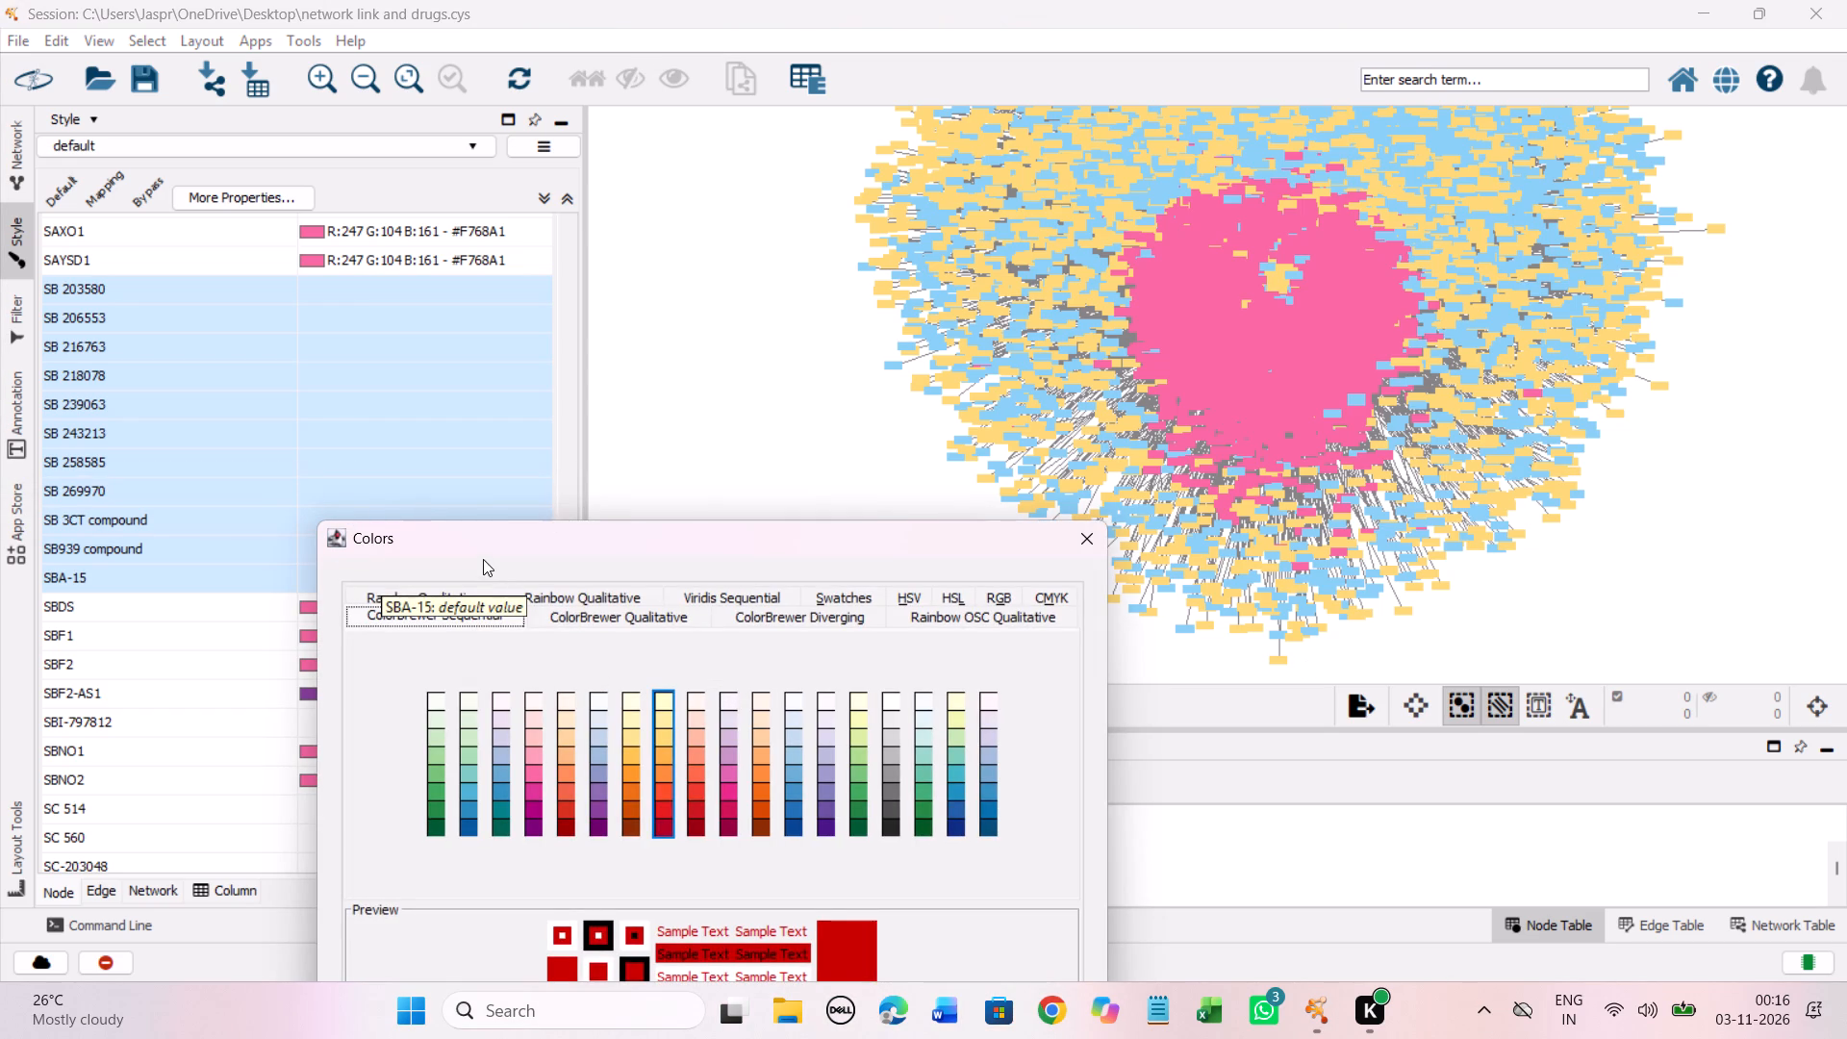
{"action": "left_click_drag", "start_coordinate": [483, 552], "coordinate": [402, 291]}
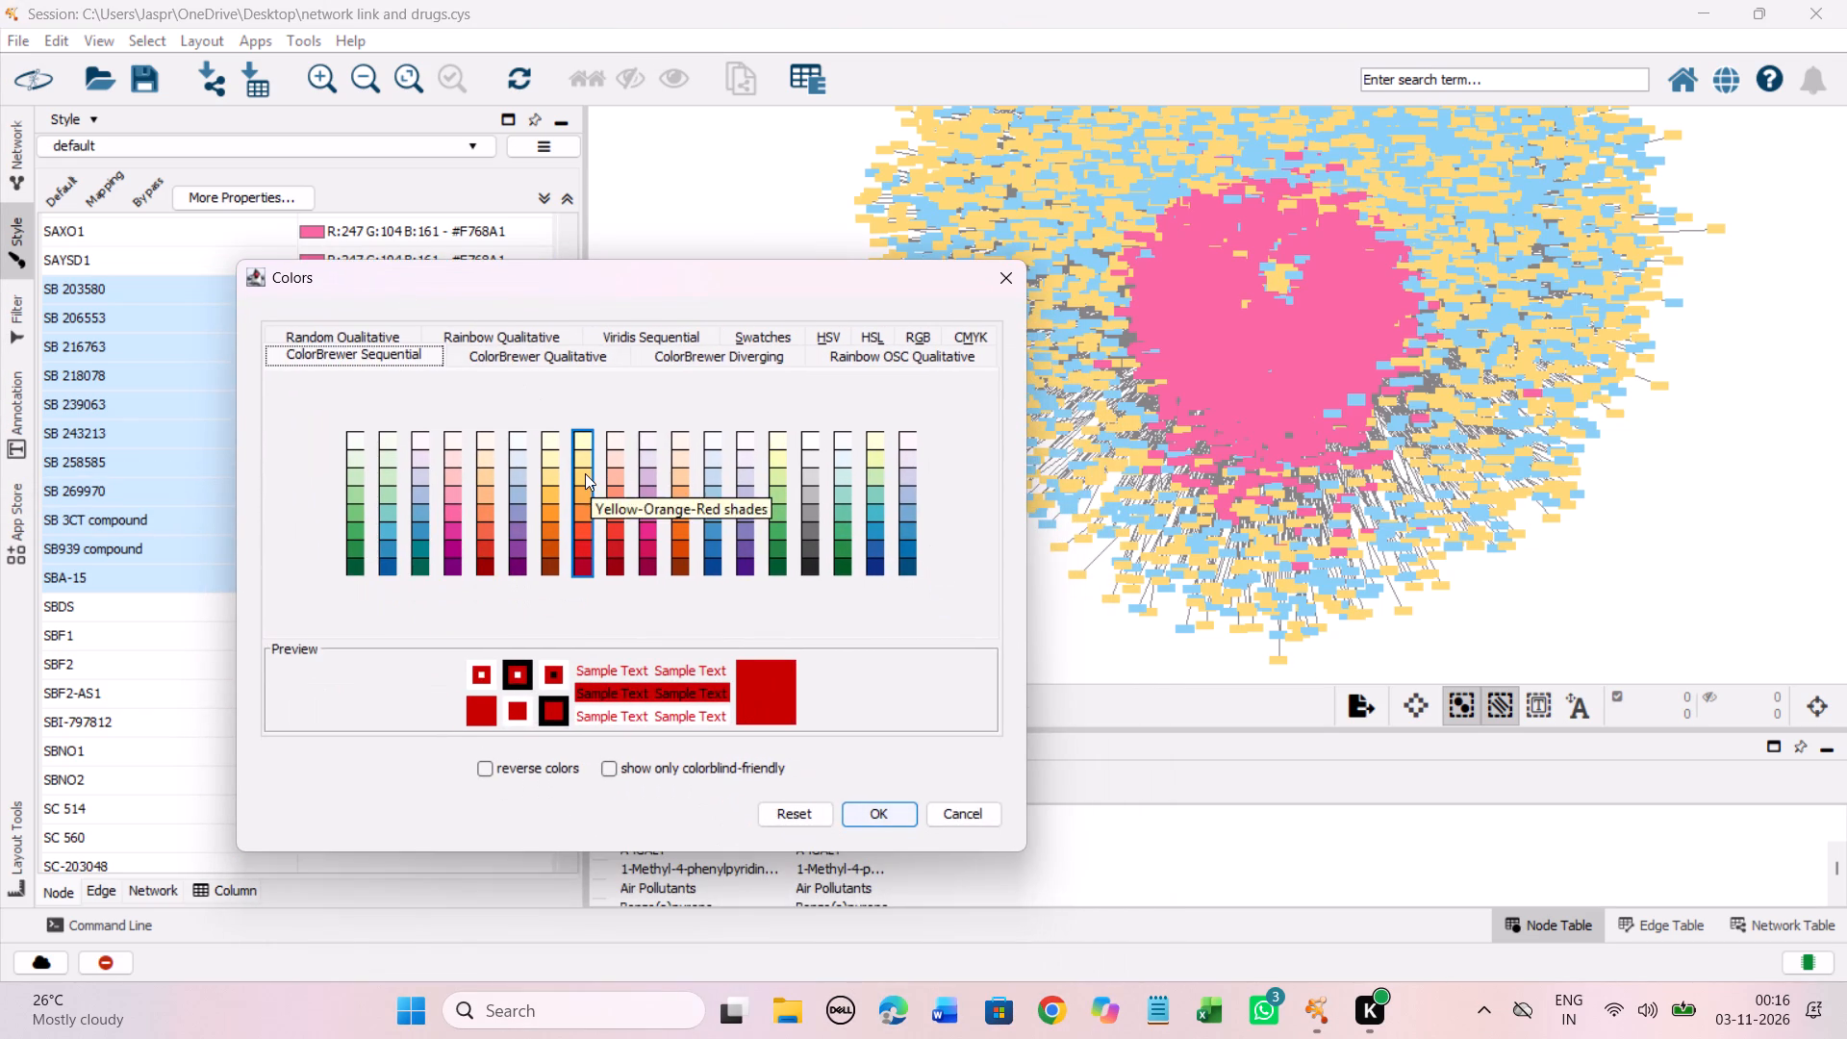
{"action": "left_click", "coordinate": [585, 473]}
{"action": "left_click", "coordinate": [903, 812]}
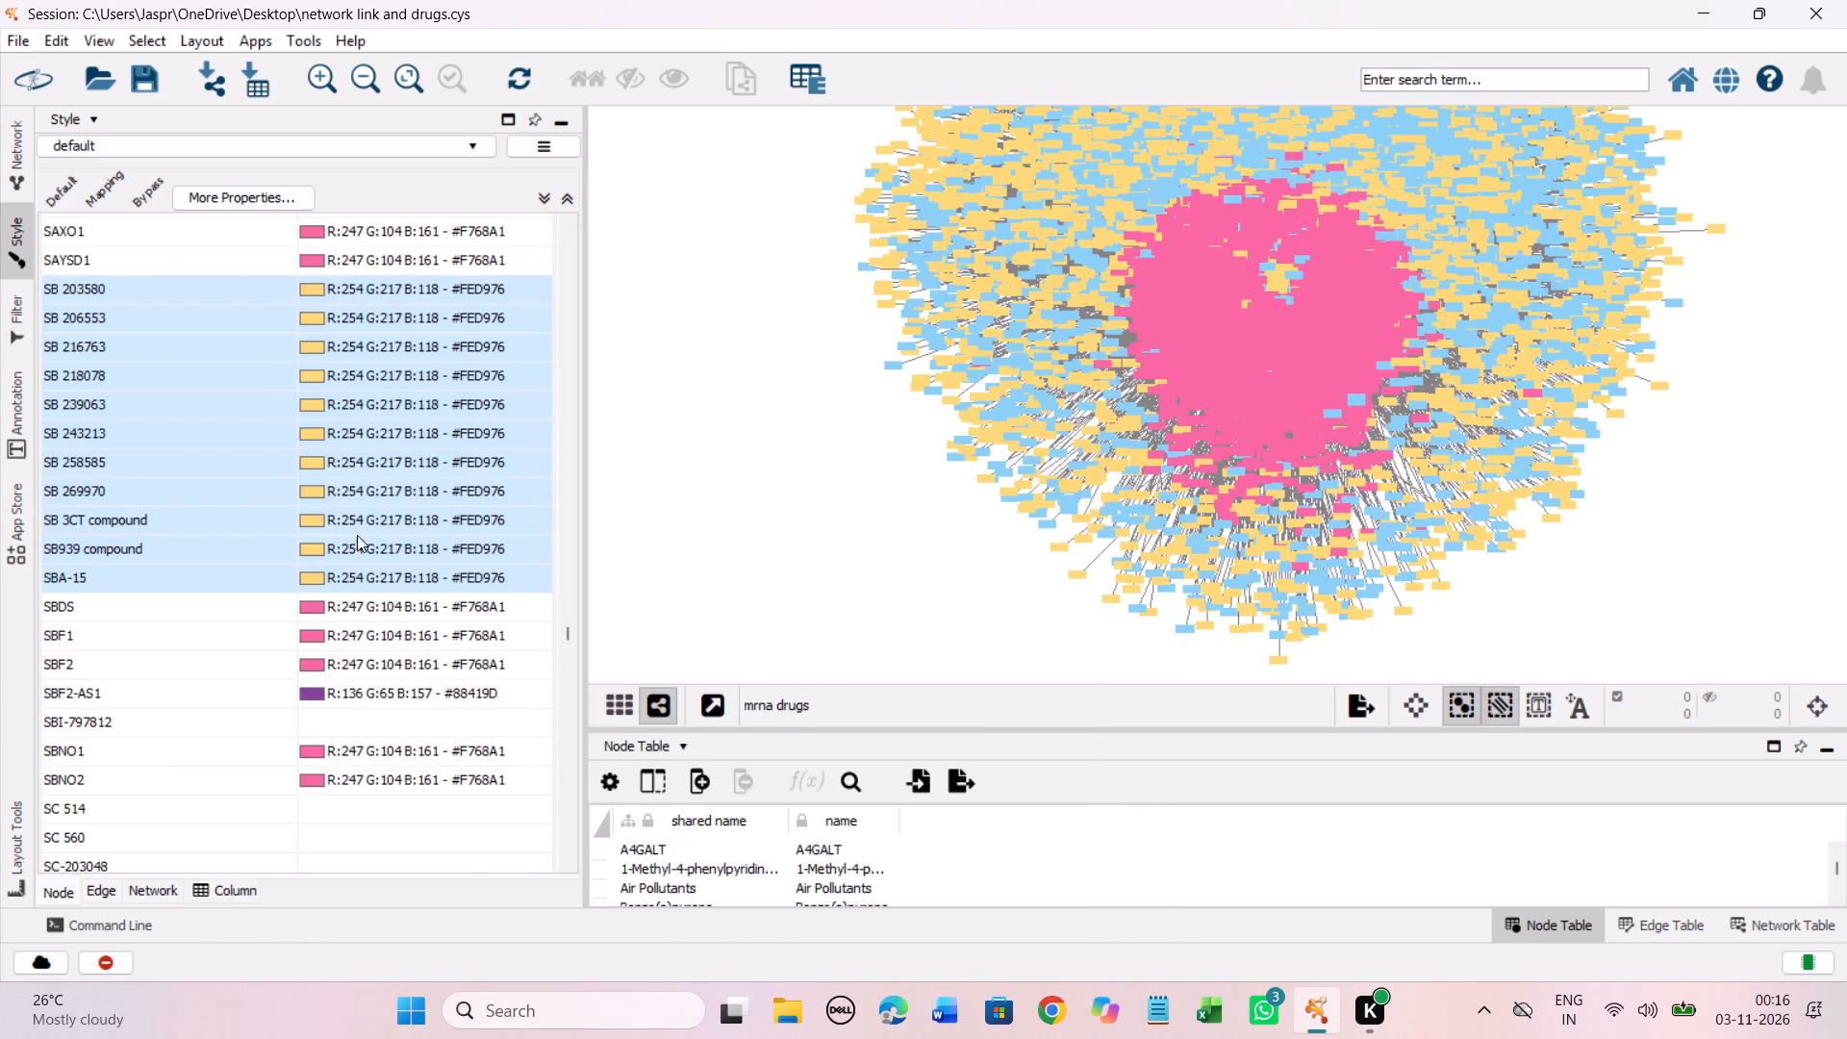
Set the discrete node colour mapping for SBI-797812 to light yellow #FED976.
{"action": "scroll", "coordinate": [390, 516], "scroll_direction": "down", "scroll_amount": 7}
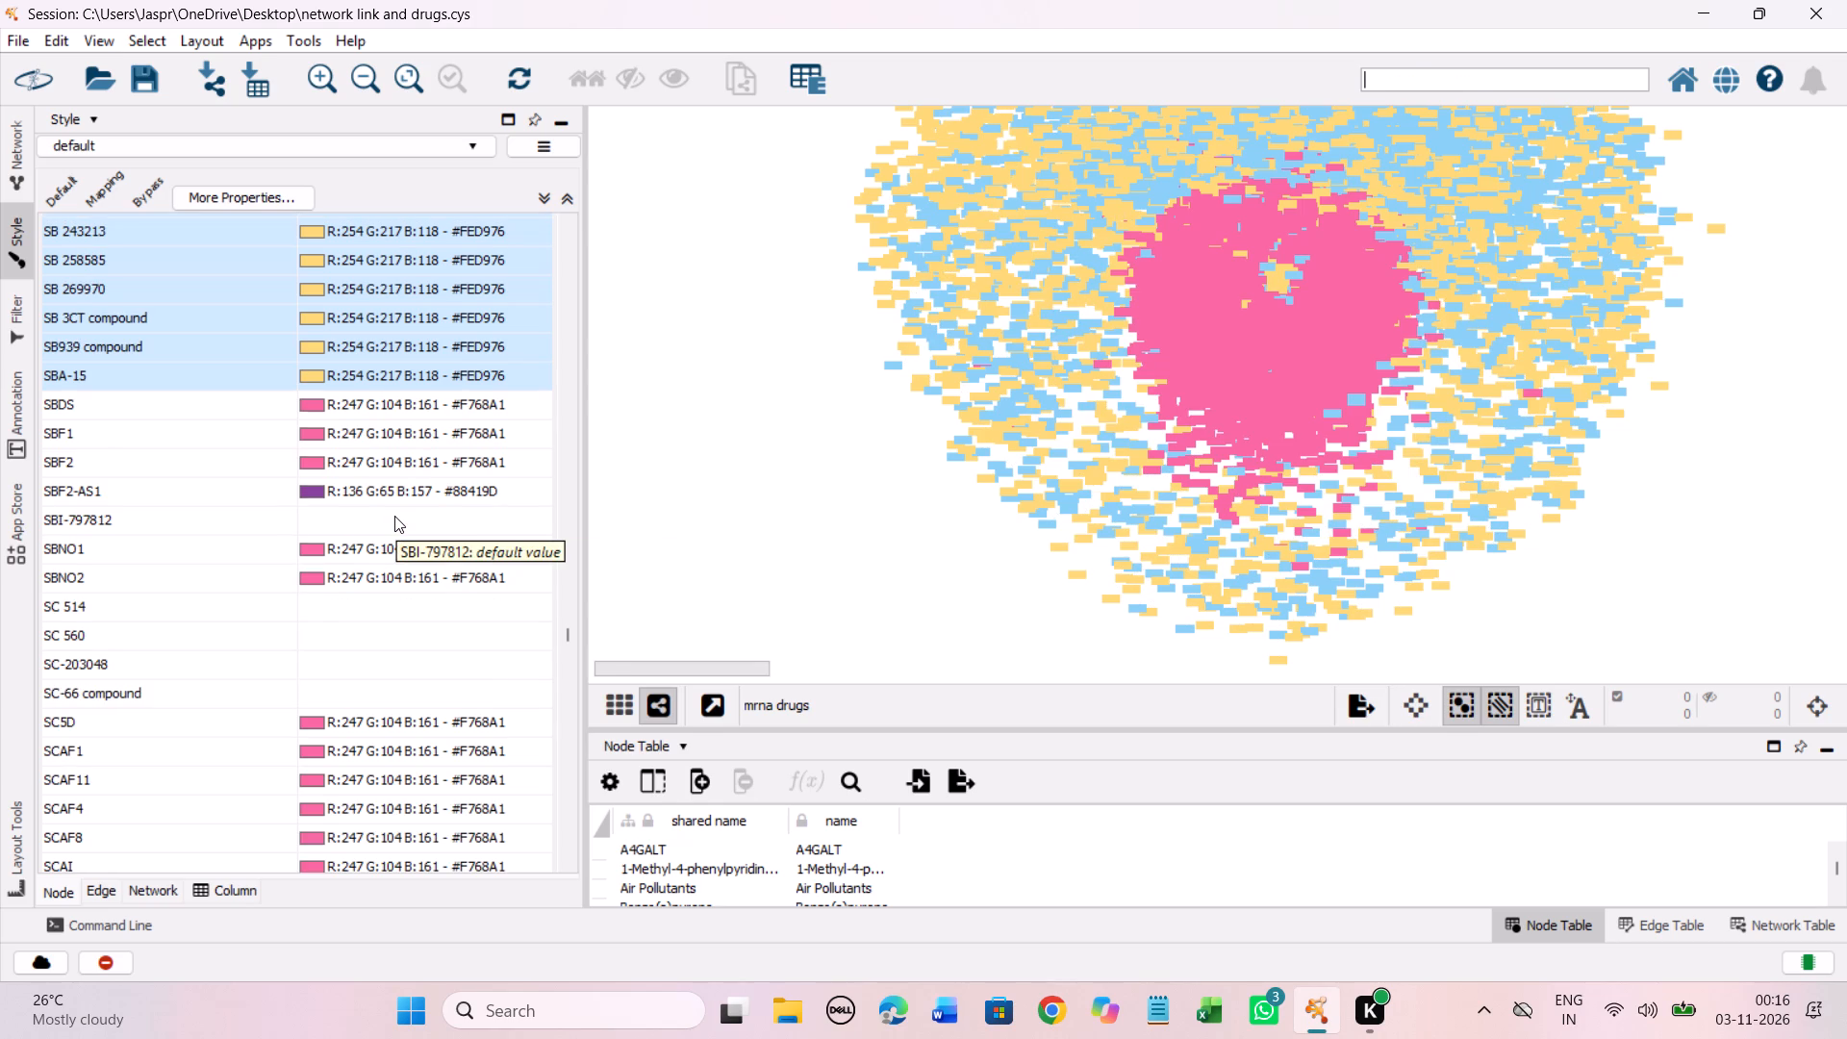
{"action": "left_click", "coordinate": [249, 519]}
{"action": "right_click", "coordinate": [249, 519]}
{"action": "left_click", "coordinate": [659, 541]}
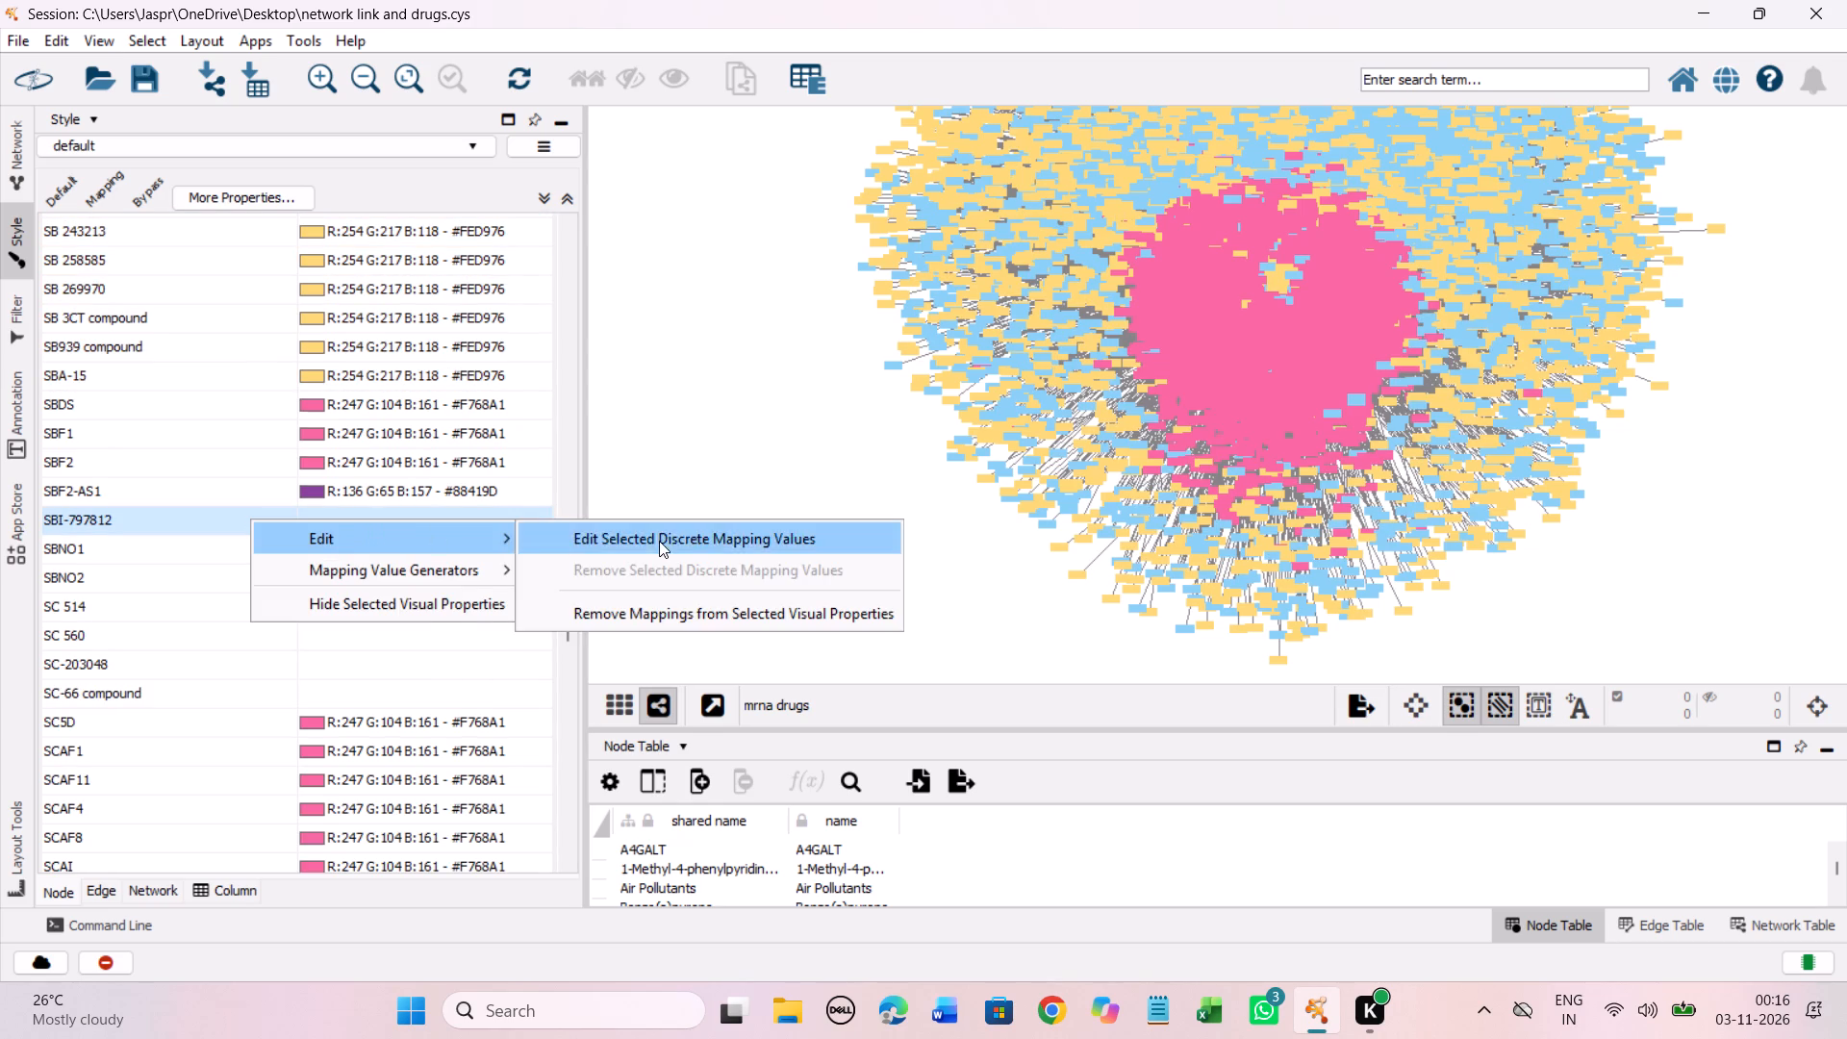
{"action": "left_click_drag", "start_coordinate": [523, 533], "coordinate": [479, 297]}
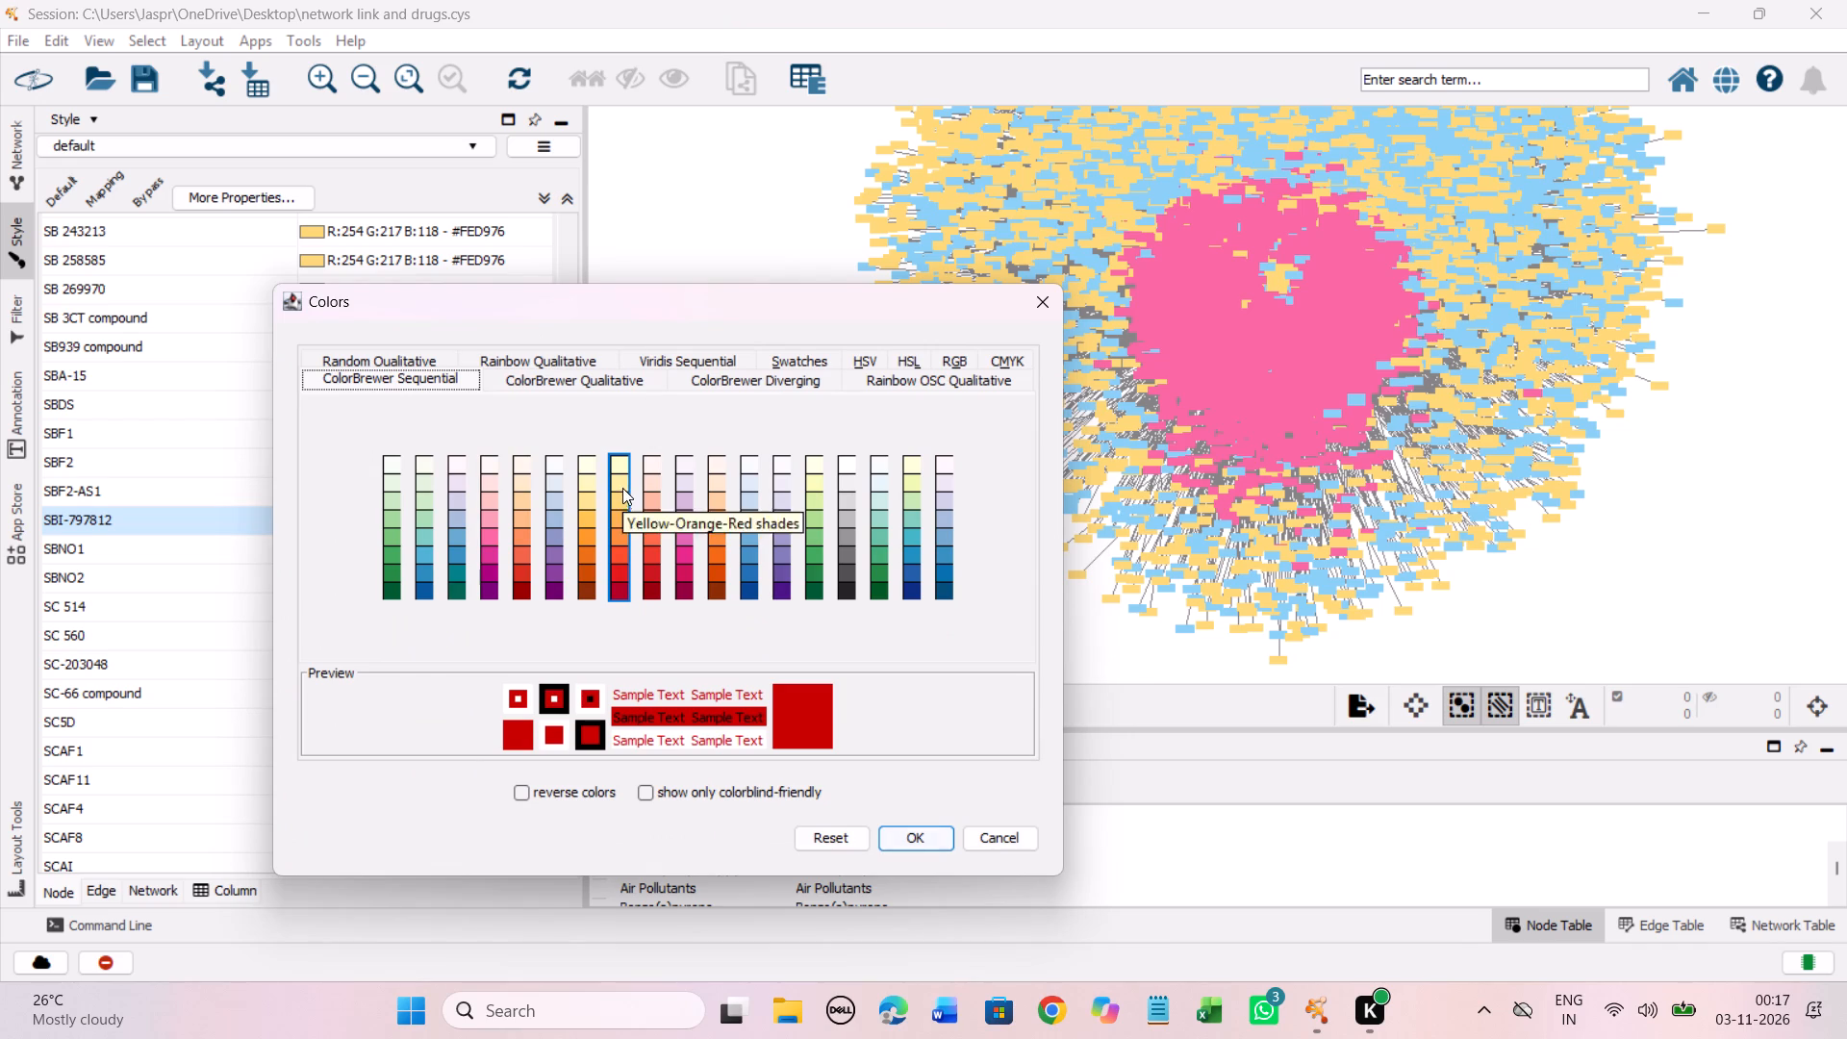
{"action": "left_click", "coordinate": [622, 494]}
{"action": "left_click", "coordinate": [909, 829]}
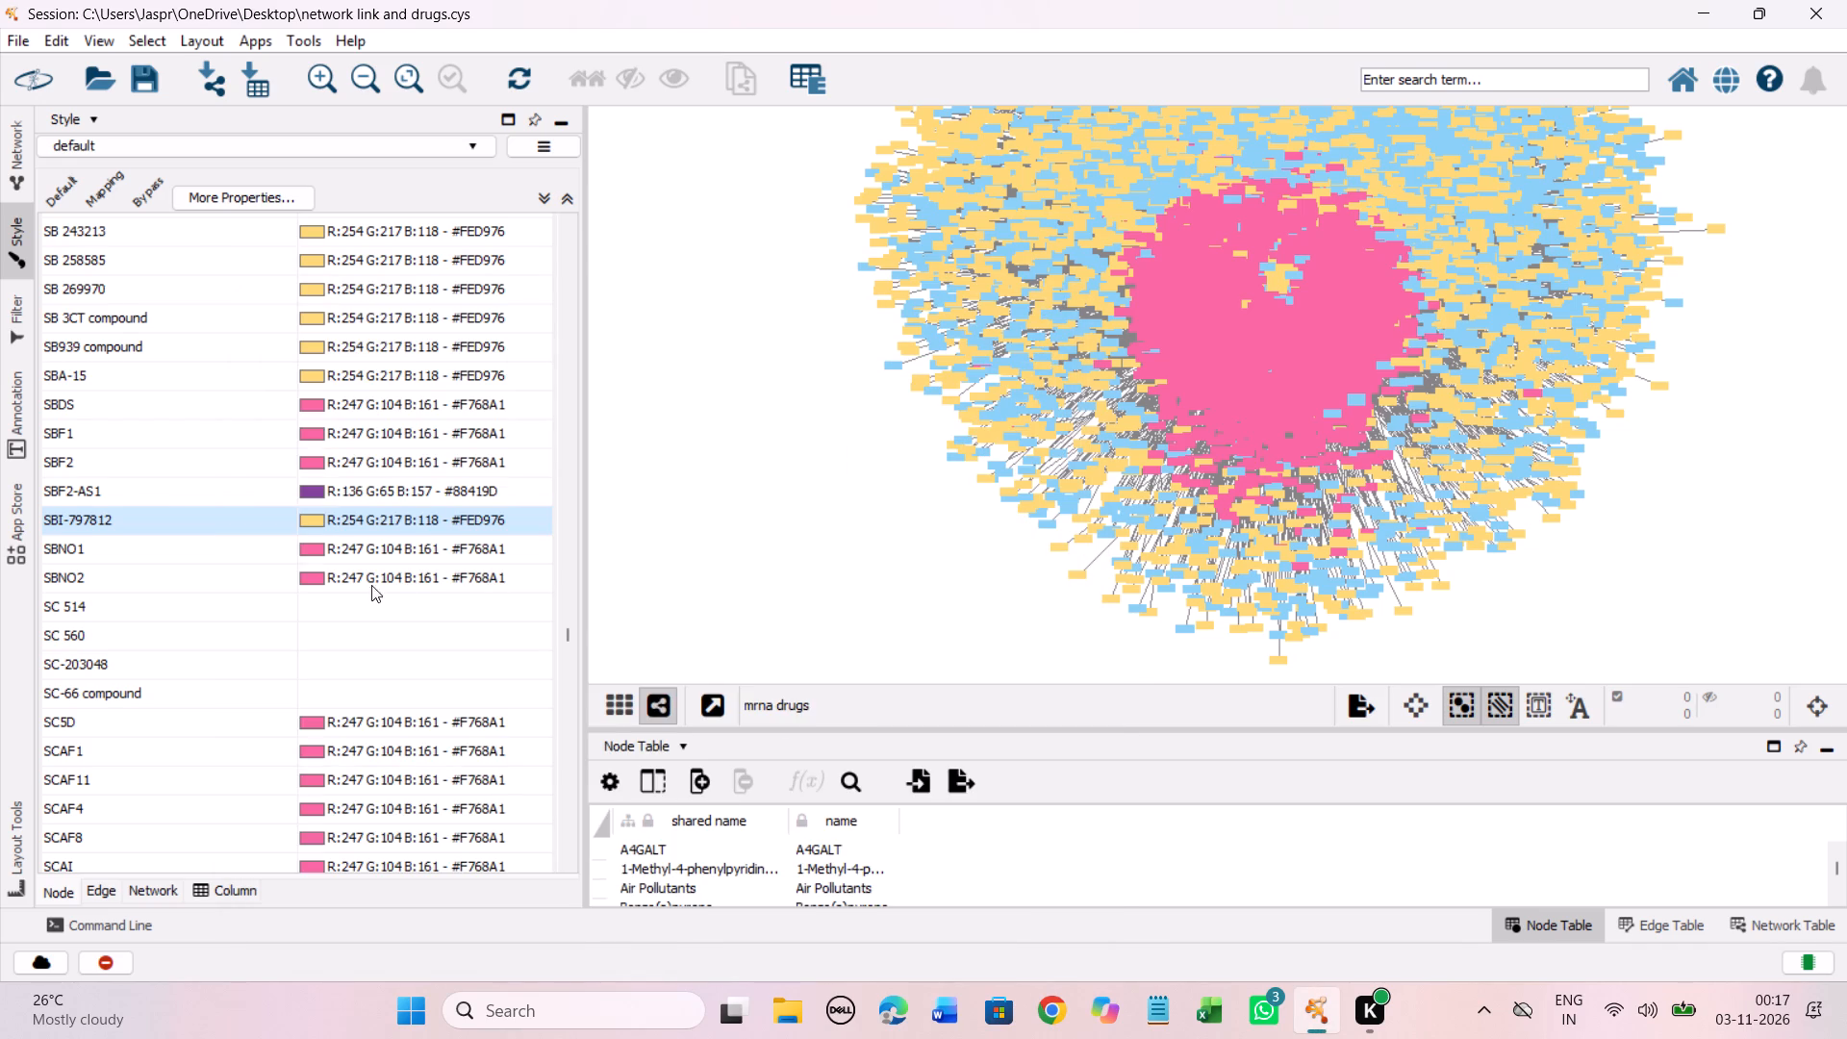
Set the discrete node colour mapping for SC 514, SC 560, SC-203048 and SC-66 compound to light yellow #FED976.
{"action": "left_click_drag", "start_coordinate": [286, 603], "coordinate": [284, 695]}
{"action": "right_click", "coordinate": [370, 625]}
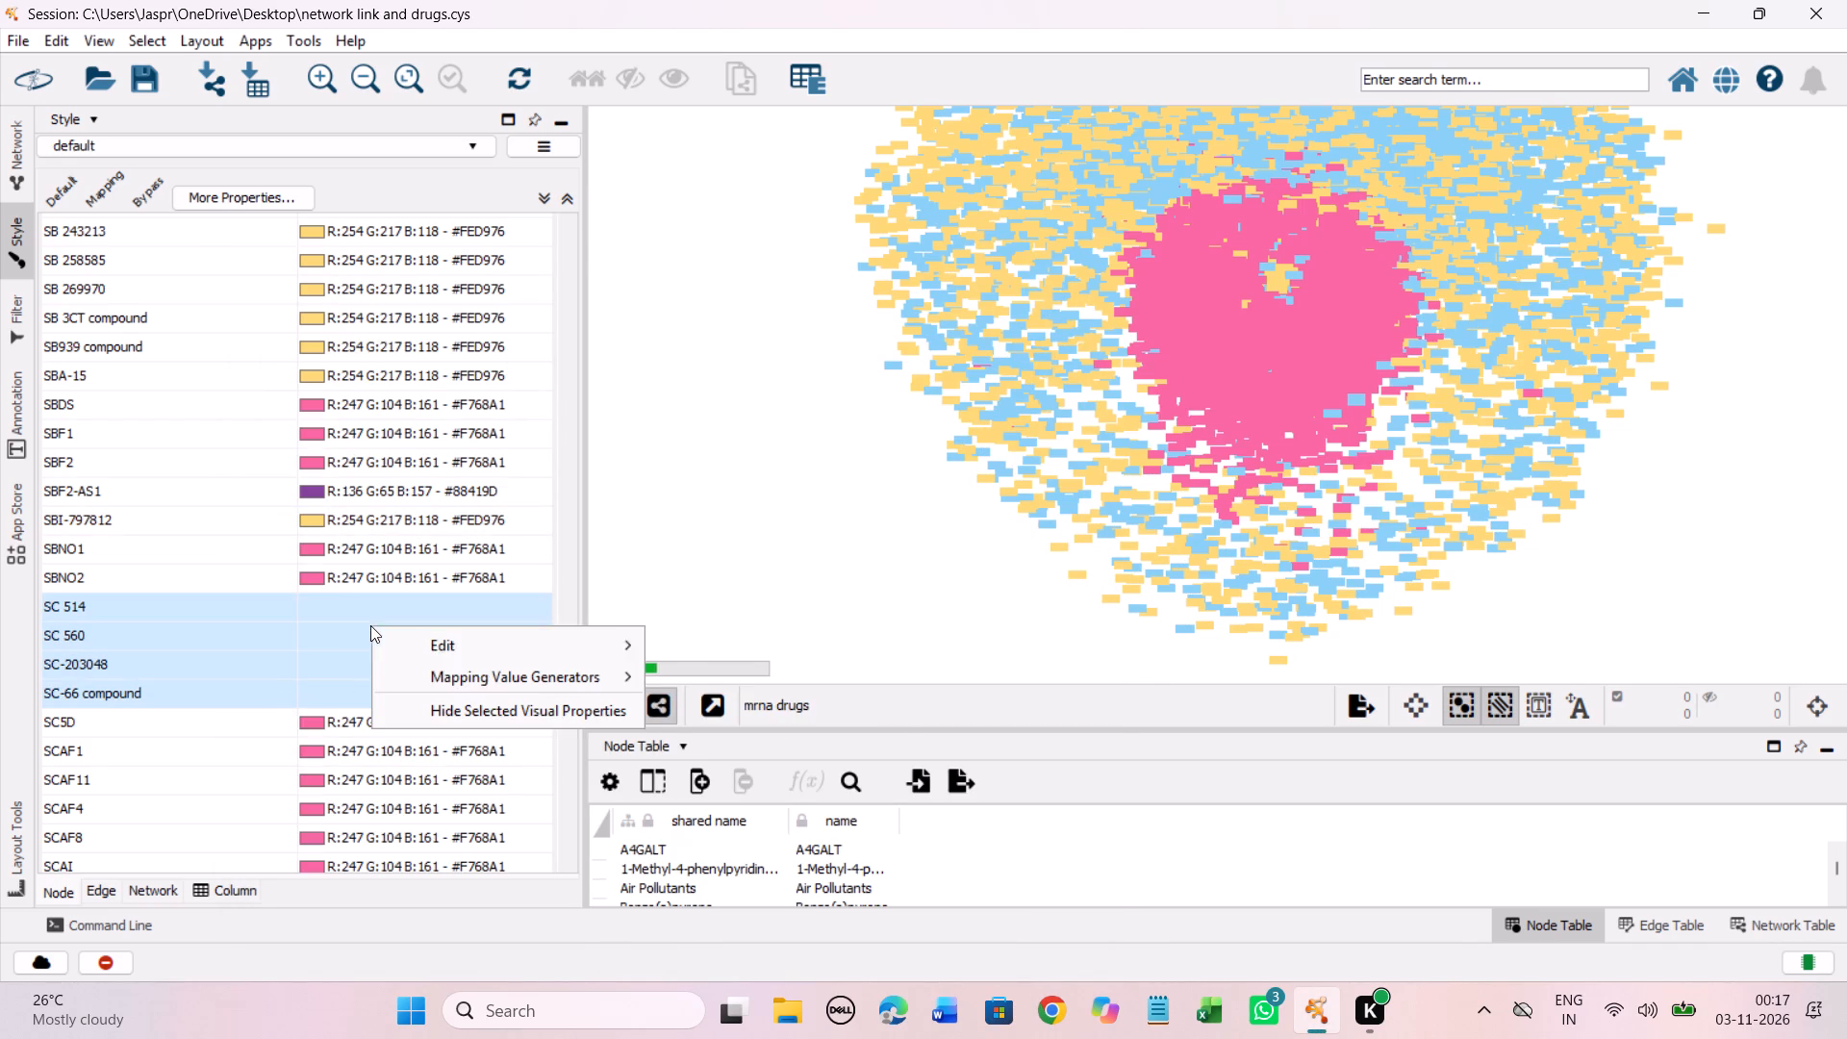
{"action": "left_click", "coordinate": [739, 651]}
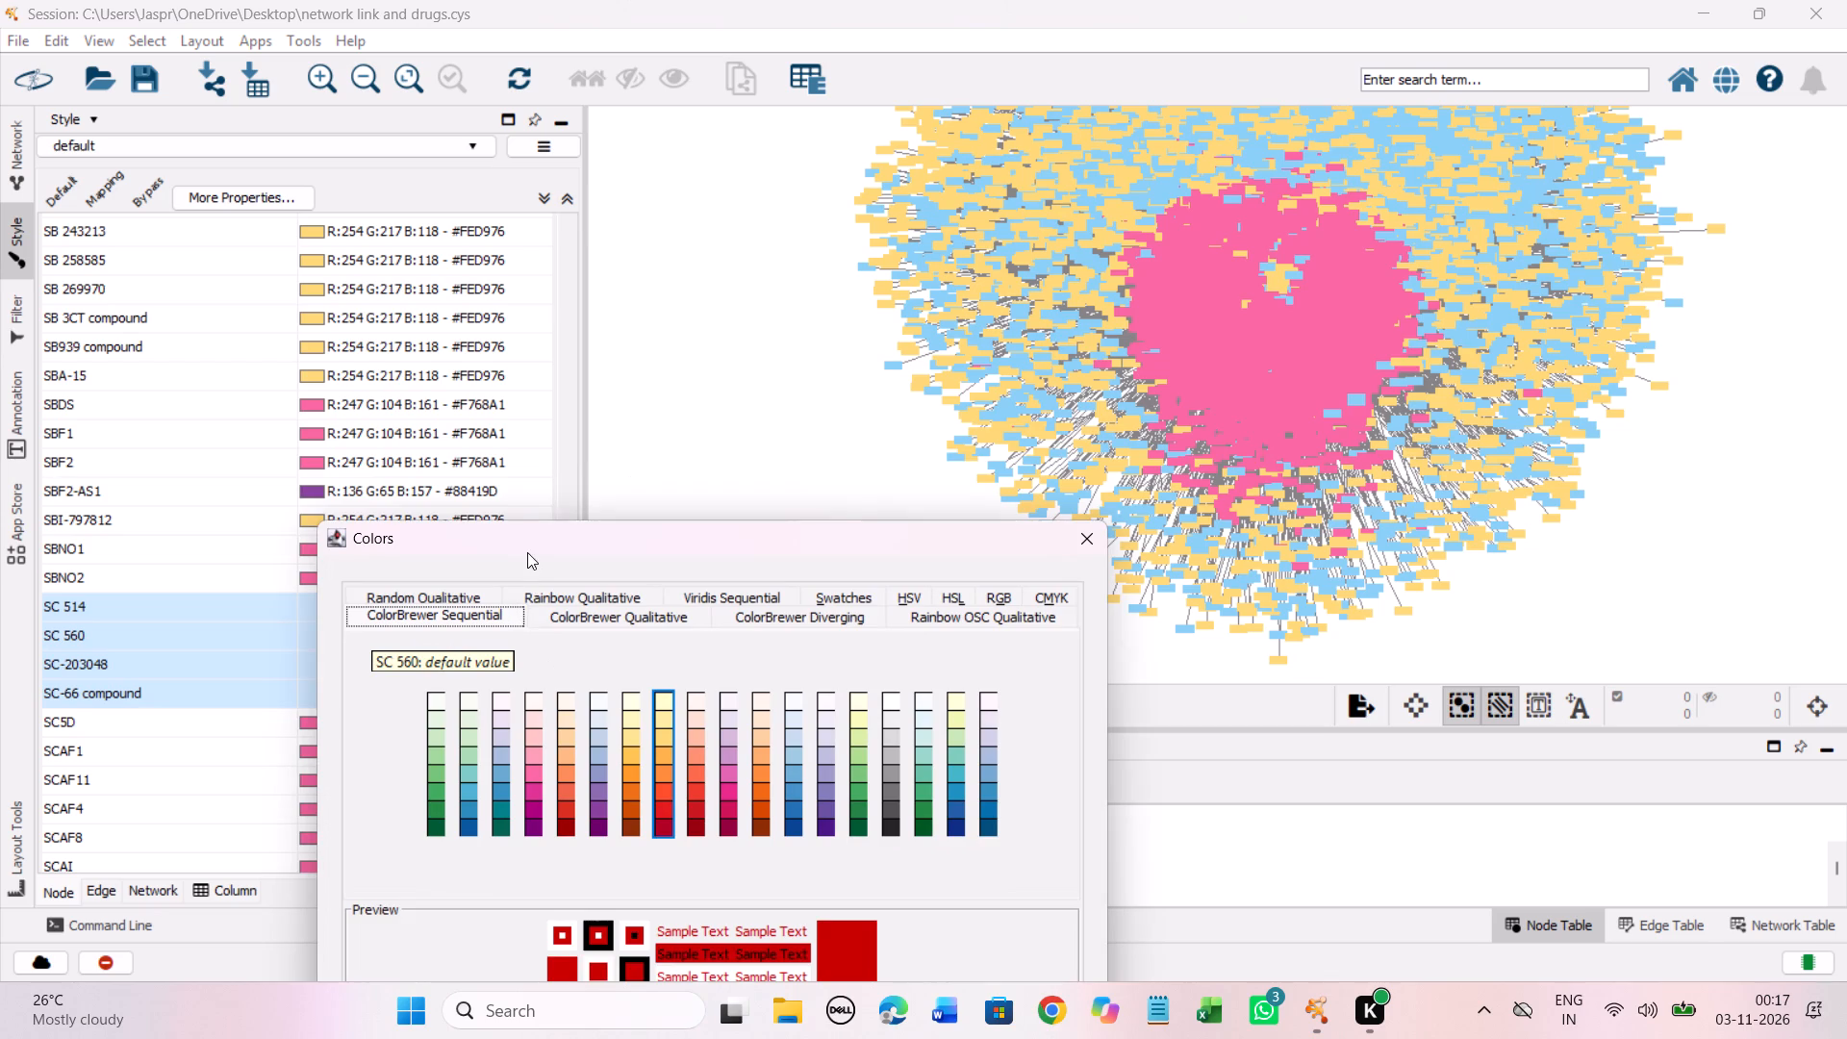
{"action": "left_click_drag", "start_coordinate": [527, 552], "coordinate": [449, 318]}
{"action": "left_click", "coordinate": [589, 507]}
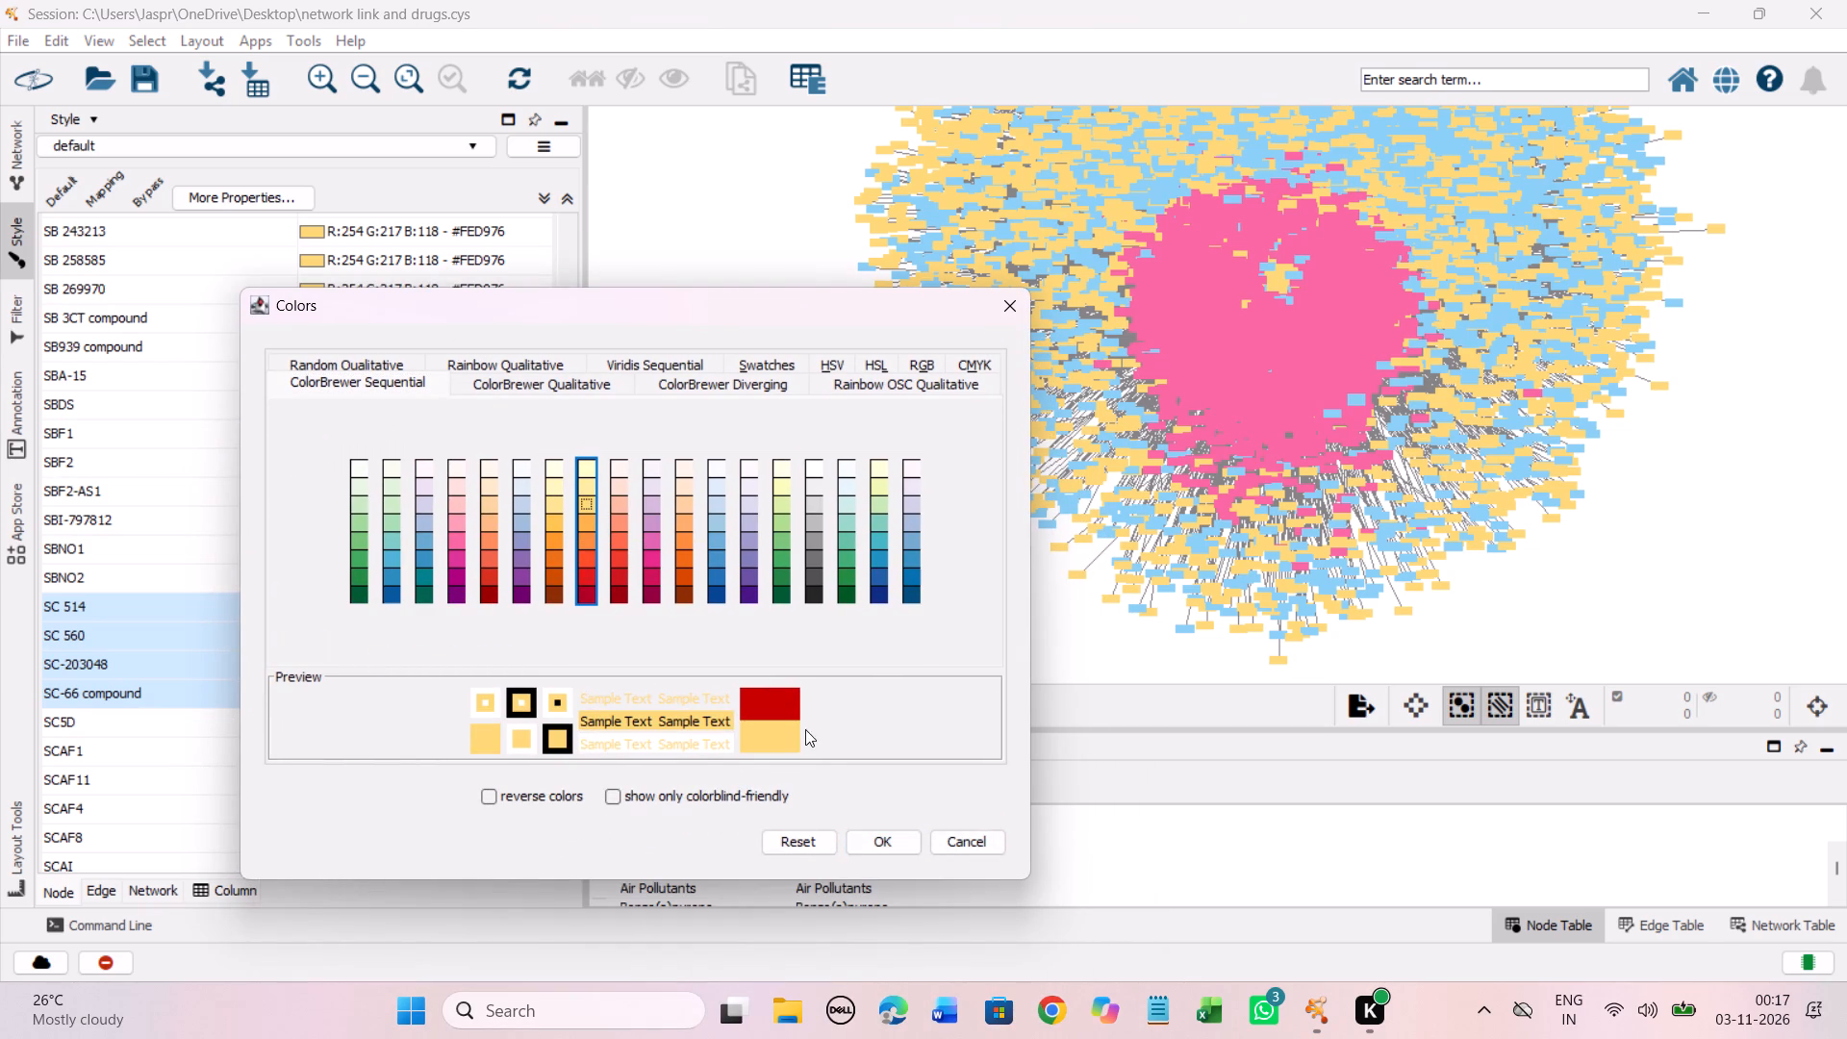
{"action": "left_click", "coordinate": [859, 836]}
Set the discrete node colour mapping for SCH 23390, SCH 51866, SCH-202676 and SCH772984 to light yellow #FED976.
{"action": "scroll", "coordinate": [385, 430], "scroll_direction": "down", "scroll_amount": 5}
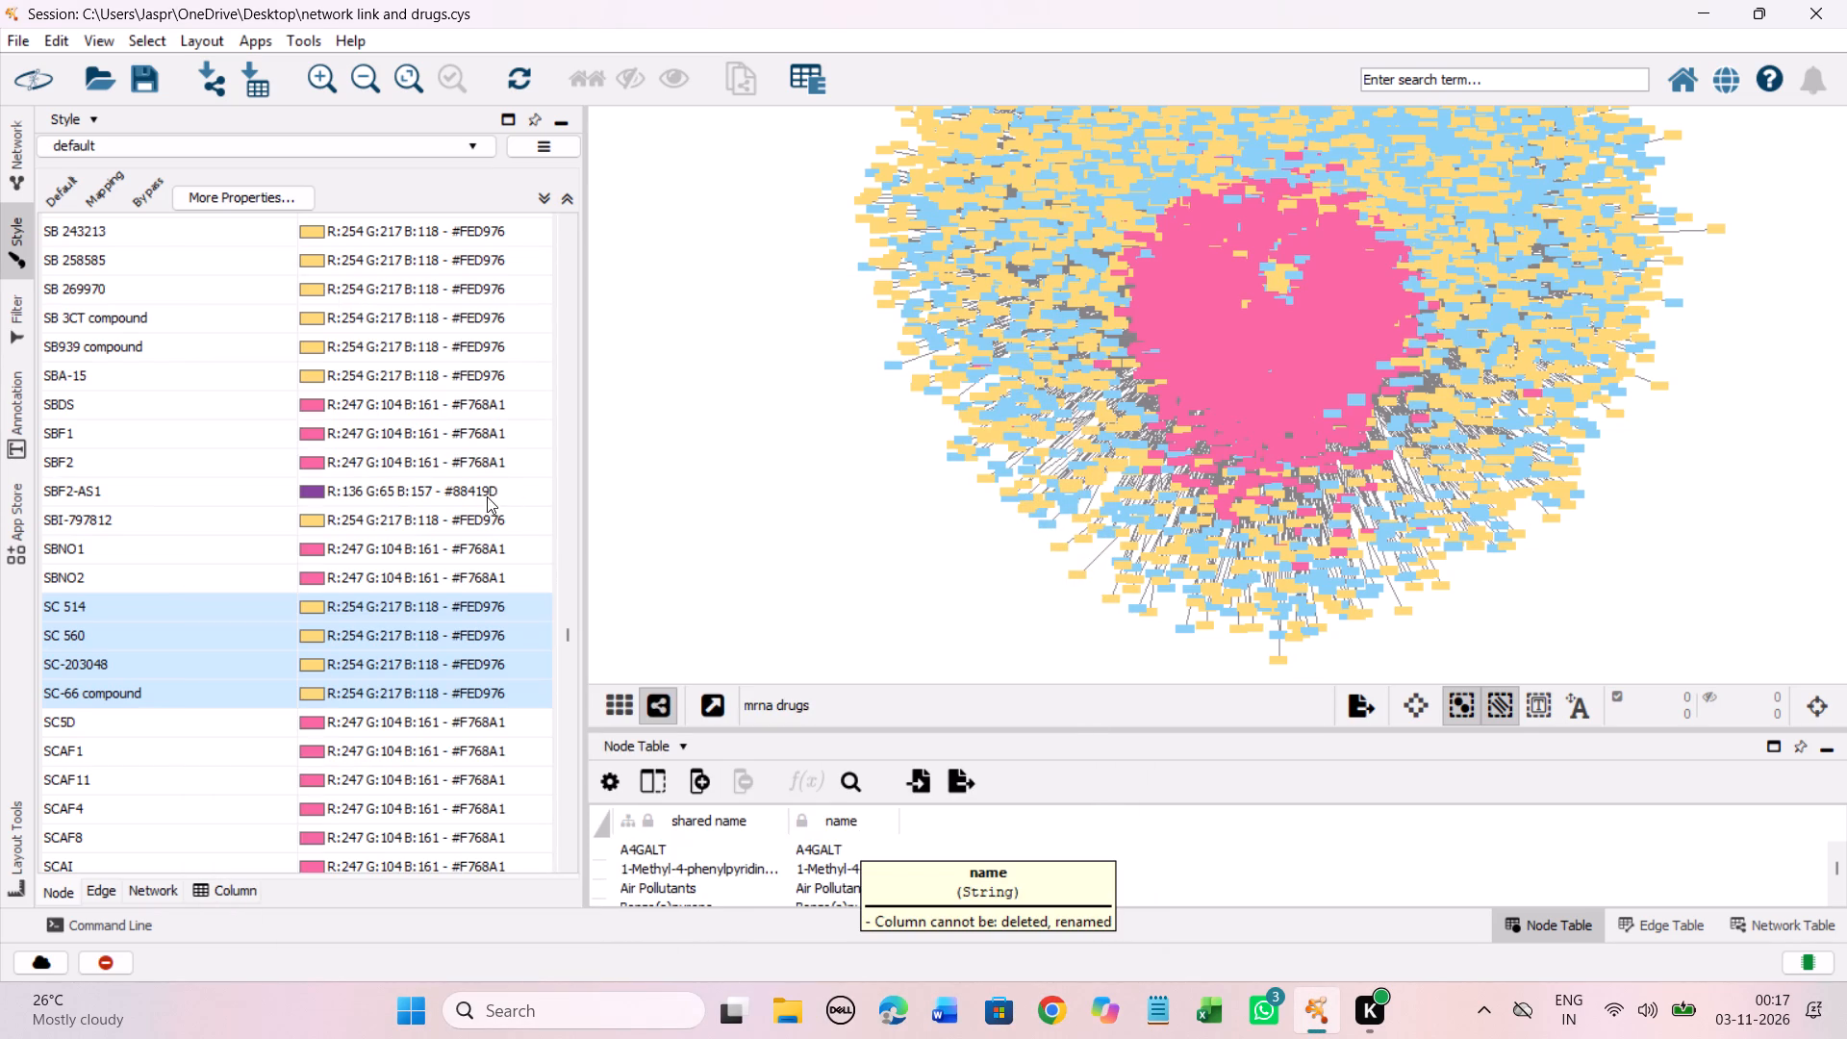
{"action": "scroll", "coordinate": [386, 457], "scroll_direction": "down", "scroll_amount": 2}
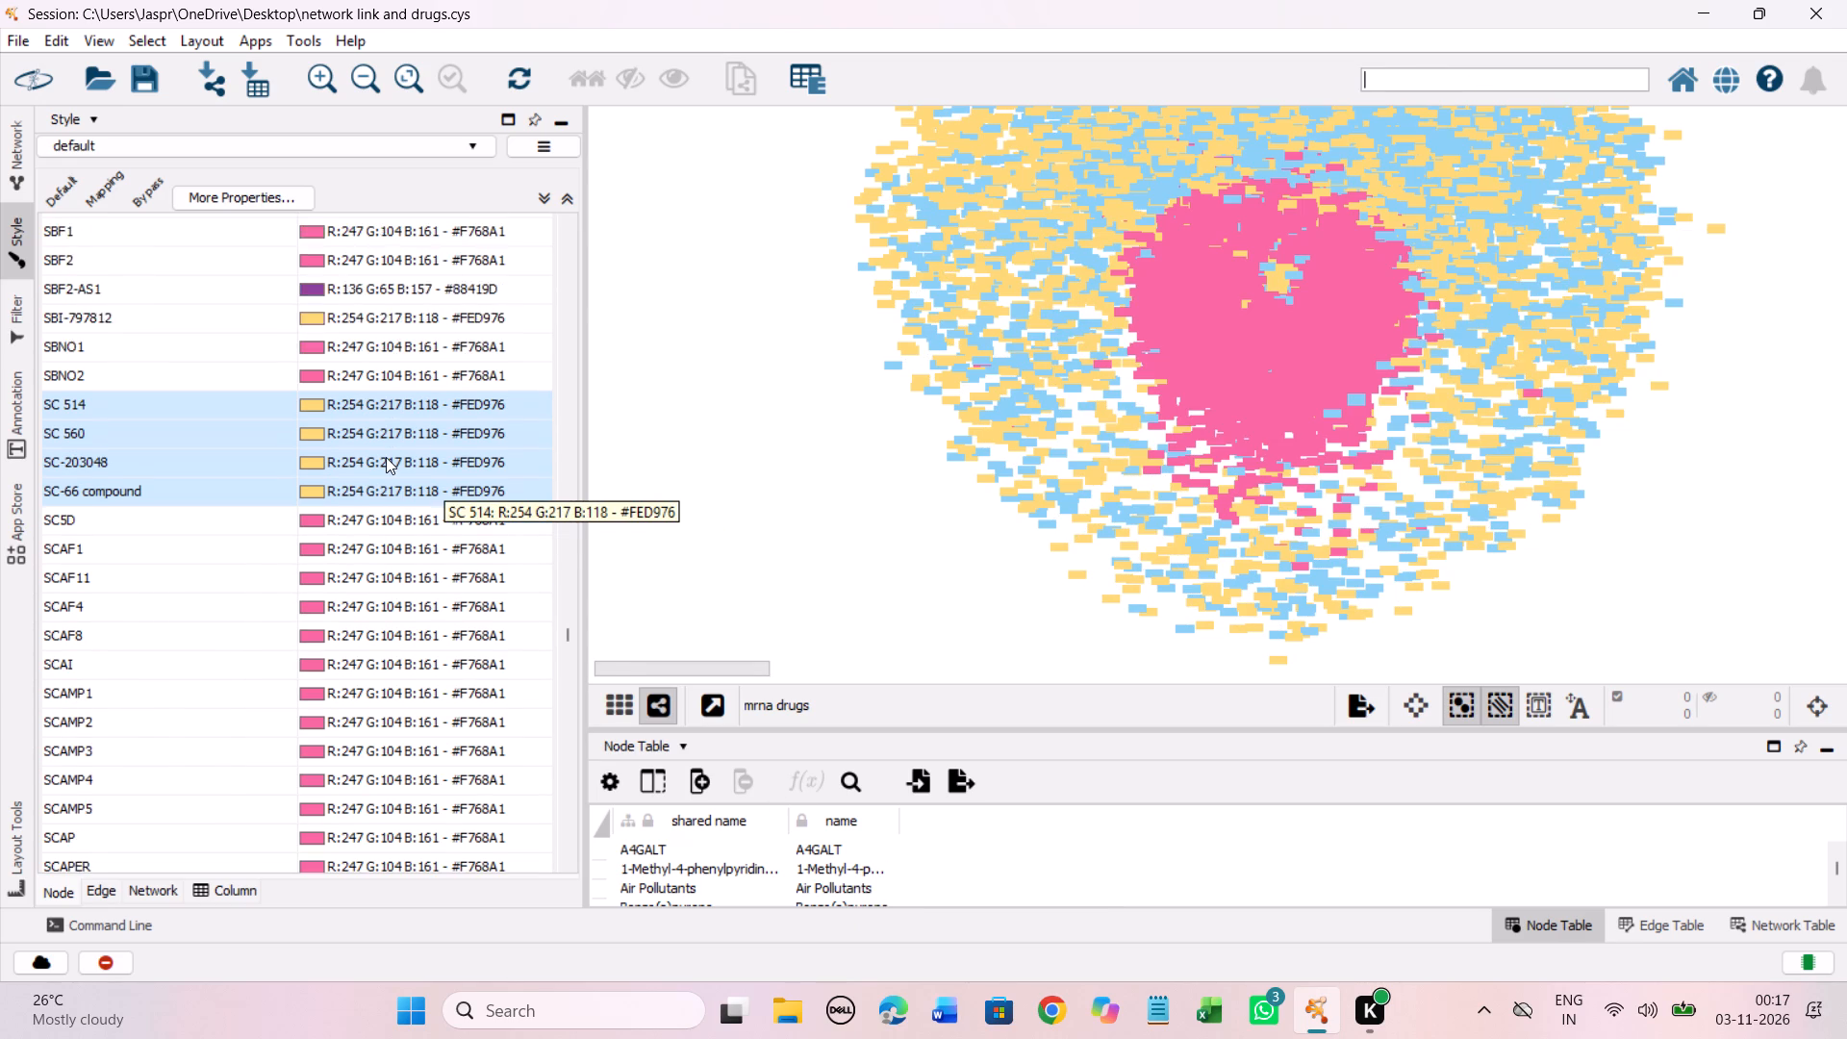
{"action": "scroll", "coordinate": [386, 457], "scroll_direction": "down", "scroll_amount": 20}
{"action": "scroll", "coordinate": [386, 457], "scroll_direction": "down", "scroll_amount": 12}
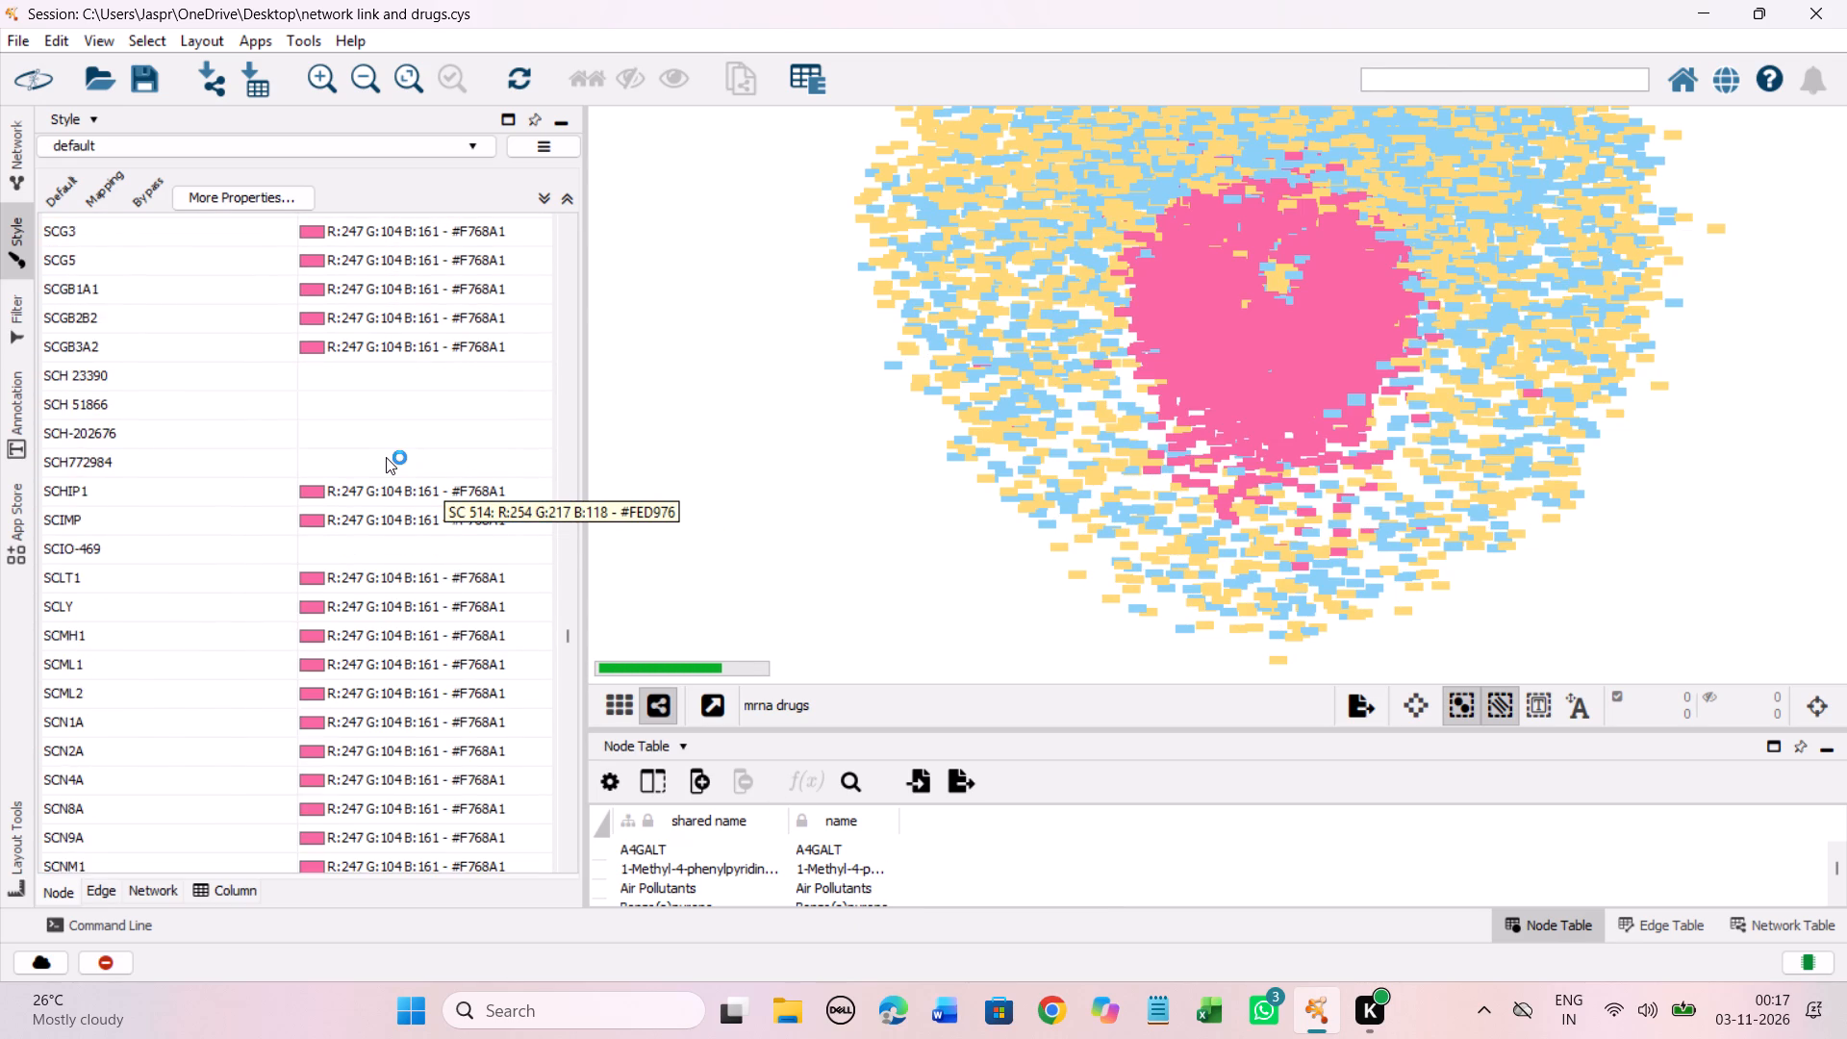
{"action": "scroll", "coordinate": [386, 457], "scroll_direction": "down", "scroll_amount": 3}
{"action": "scroll", "coordinate": [386, 457], "scroll_direction": "up", "scroll_amount": 2}
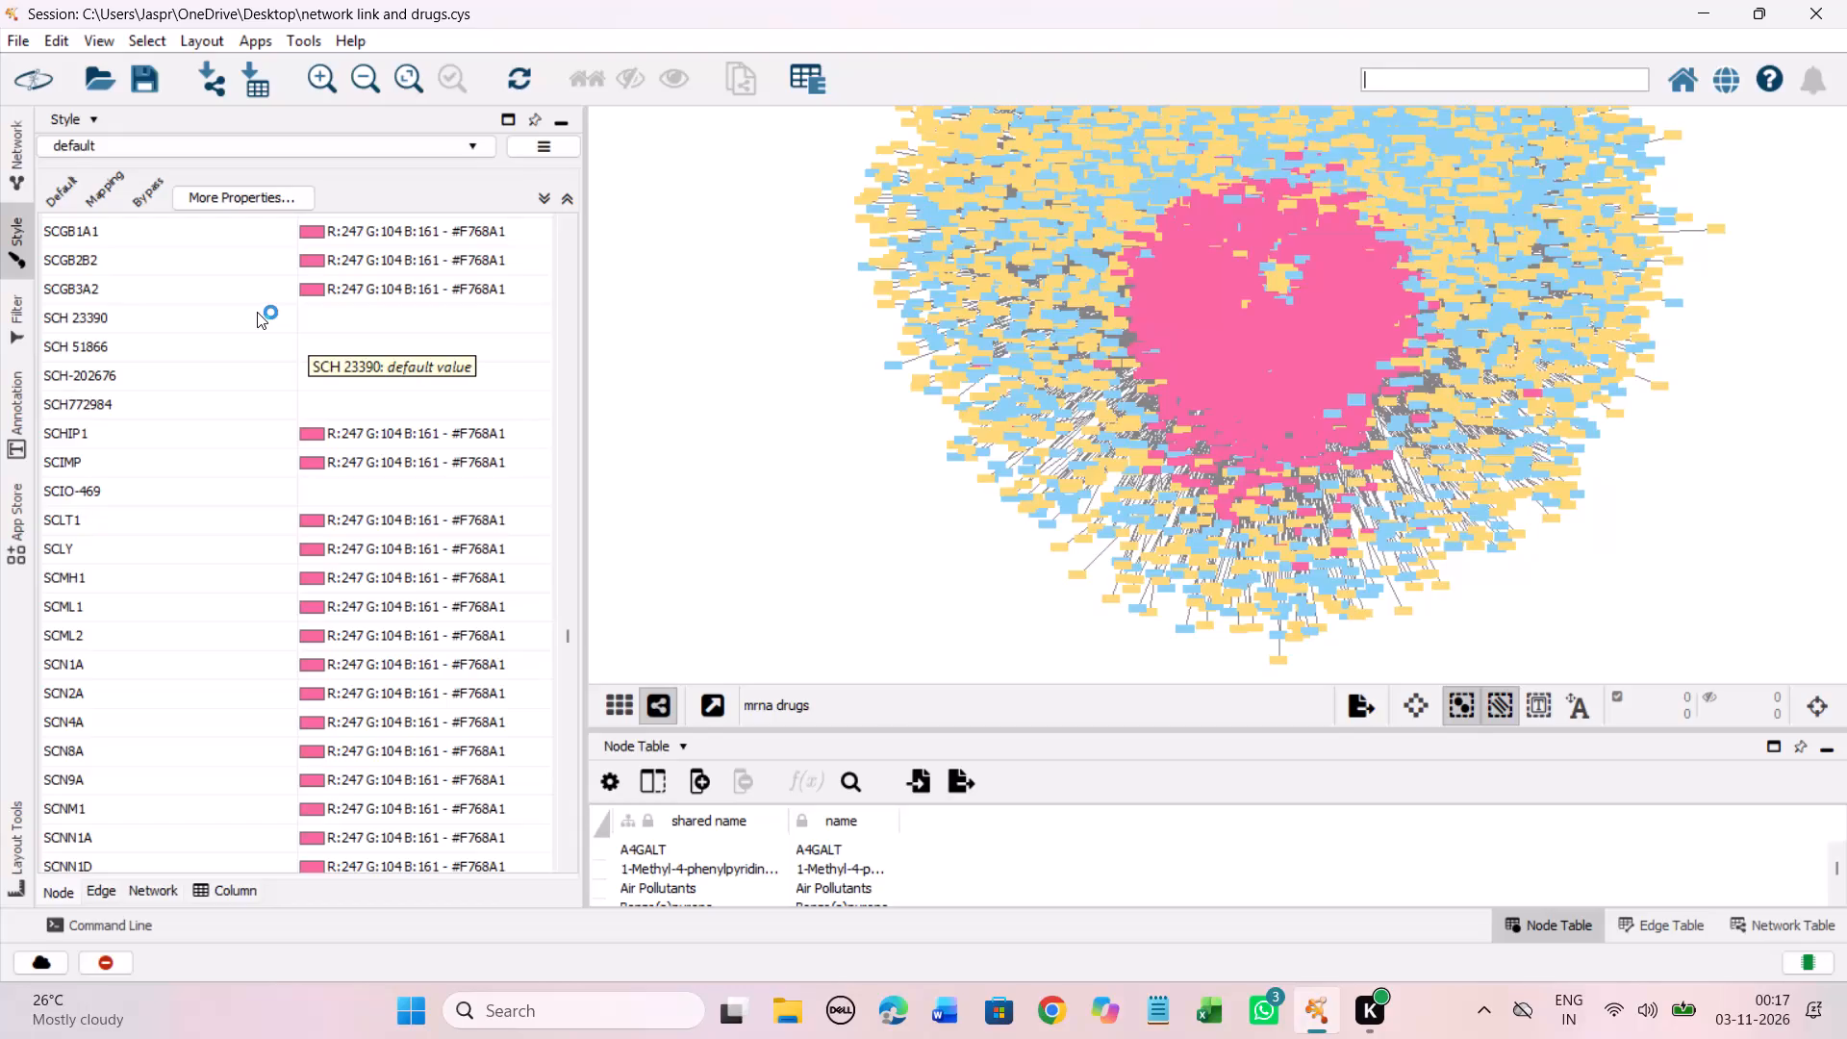
{"action": "left_click_drag", "start_coordinate": [257, 312], "coordinate": [257, 393]}
{"action": "right_click", "coordinate": [257, 393]}
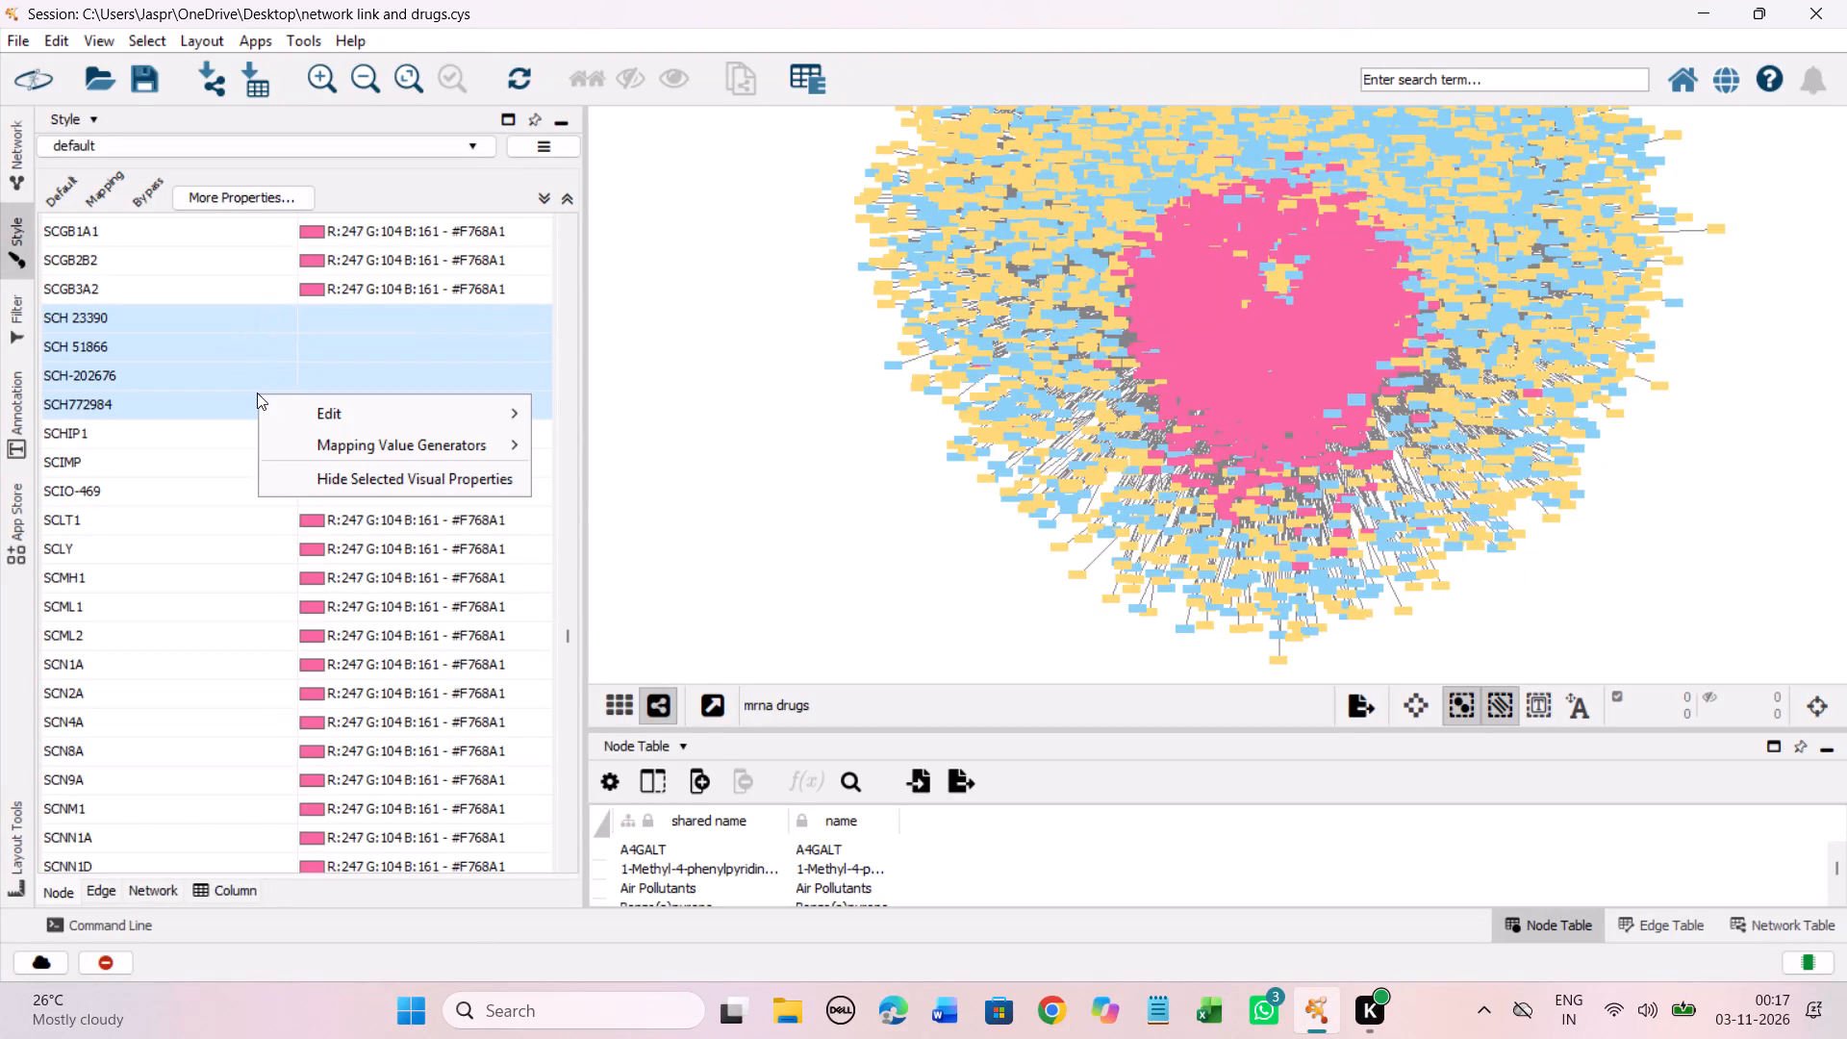
{"action": "left_click", "coordinate": [599, 407]}
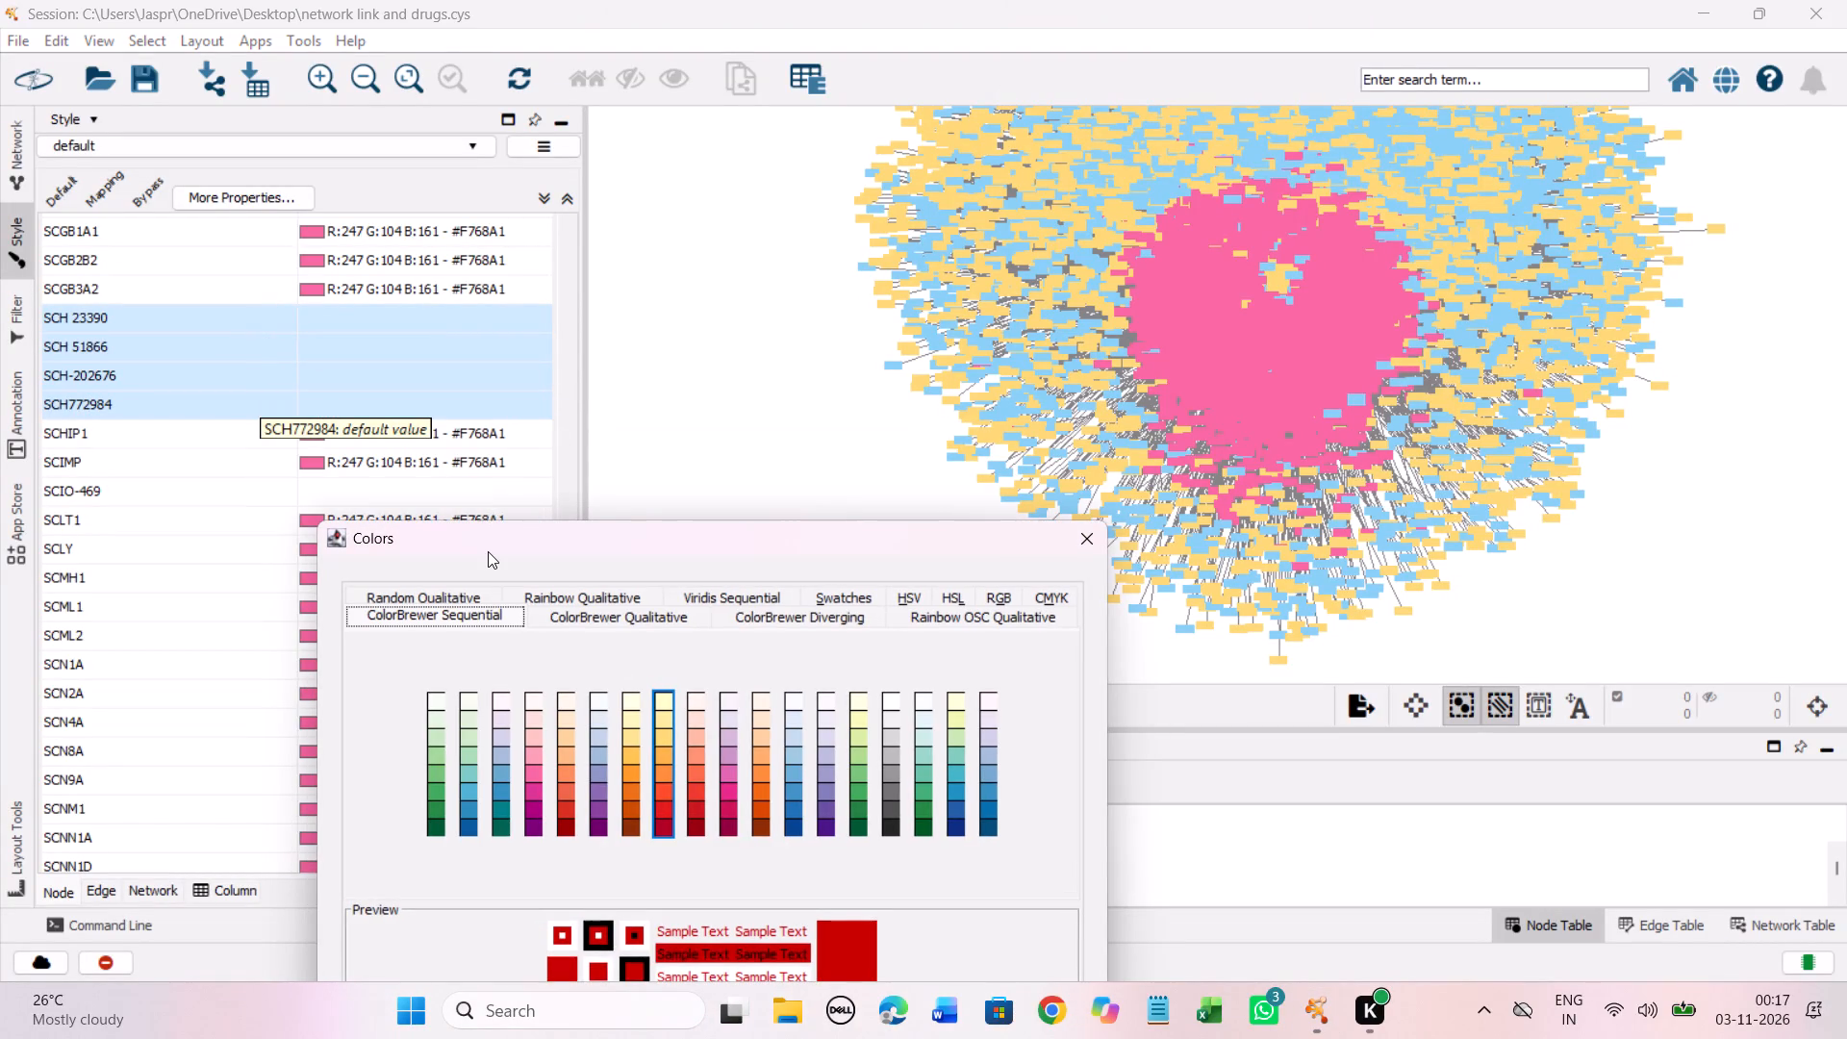
{"action": "left_click_drag", "start_coordinate": [482, 543], "coordinate": [355, 254]}
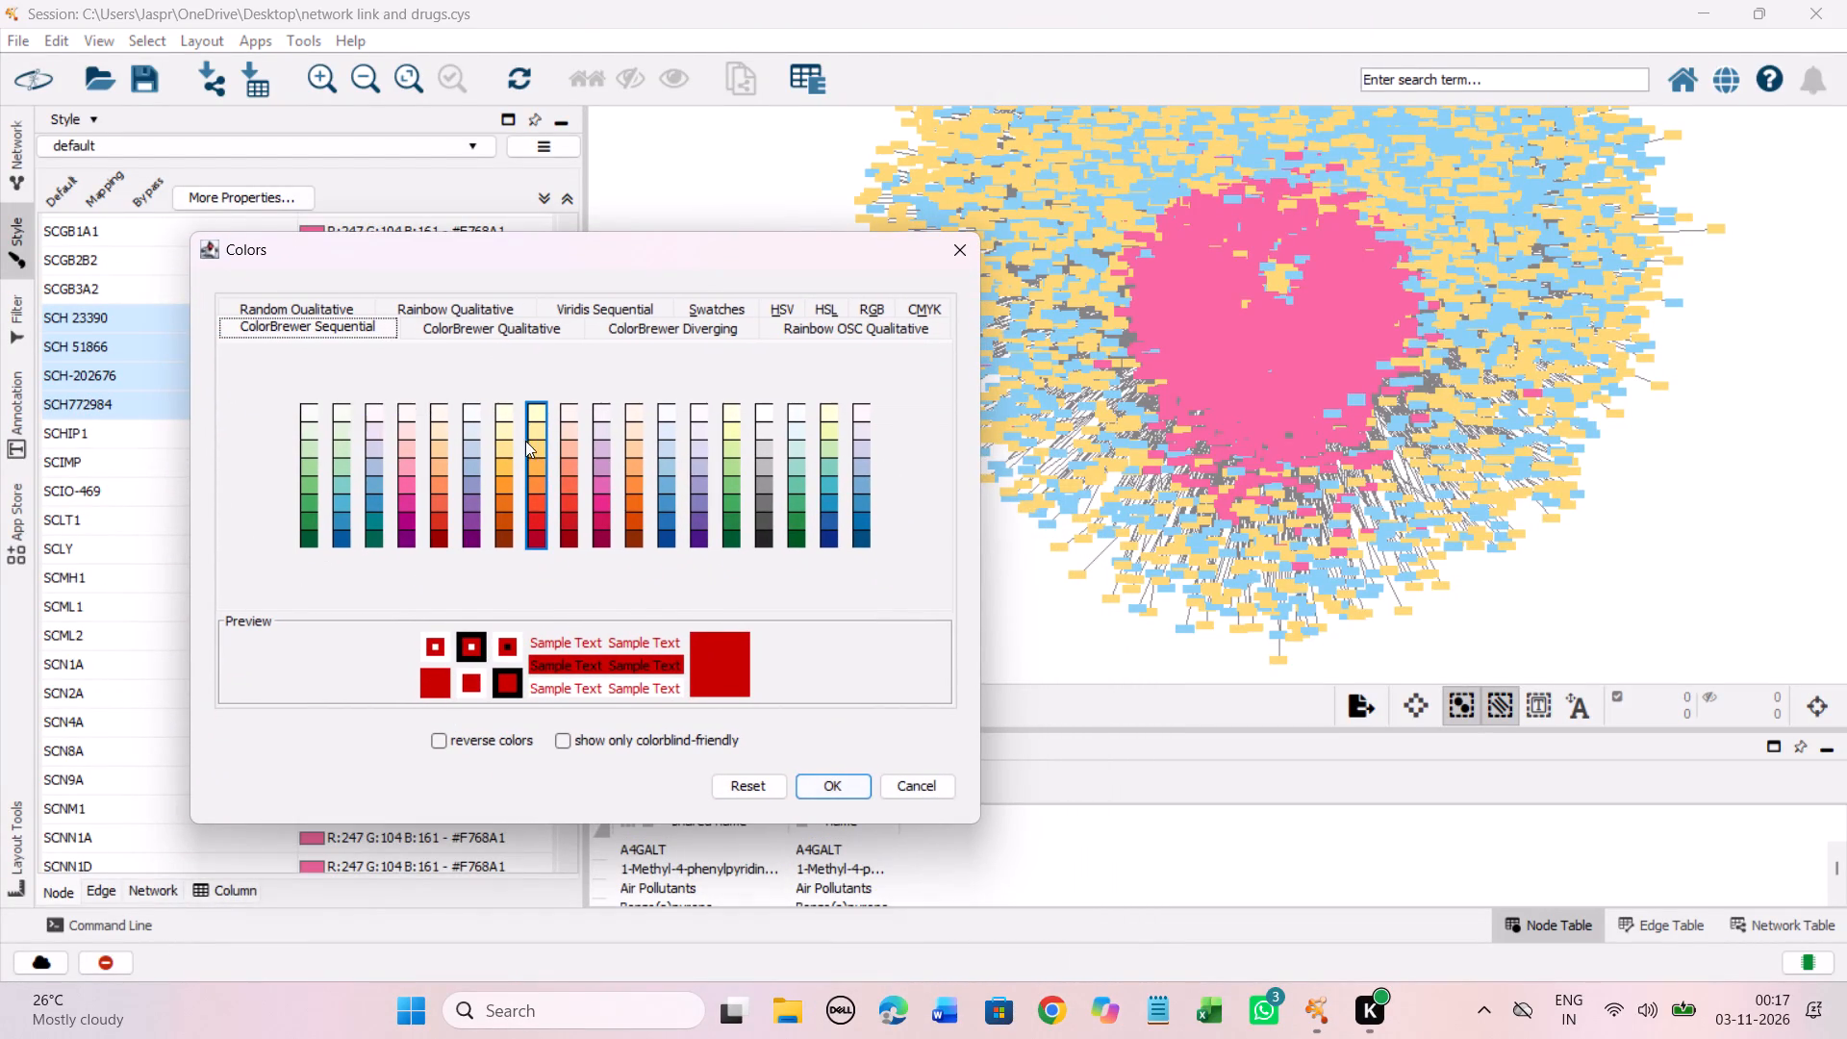
{"action": "left_click", "coordinate": [536, 447]}
{"action": "left_click", "coordinate": [834, 782]}
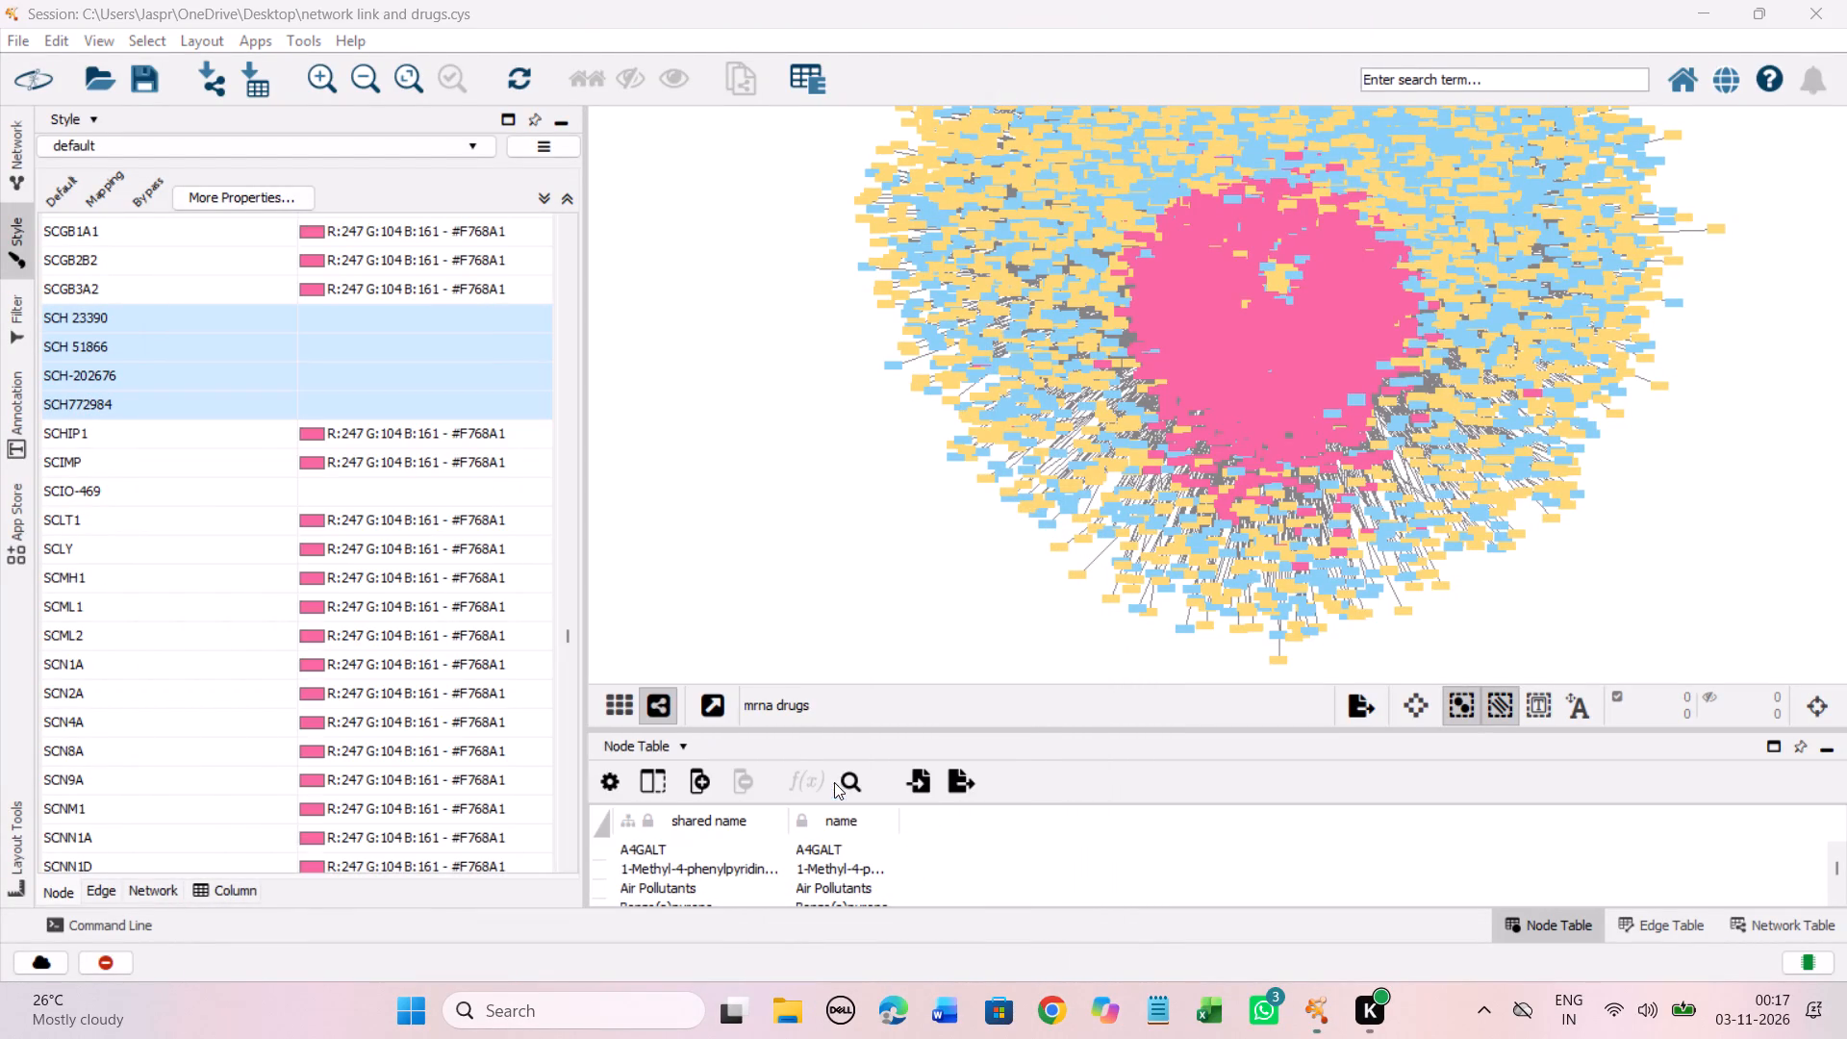
Set the discrete node colour mapping for SCIO-469 to light yellow #FED976.
{"action": "left_click", "coordinate": [268, 488]}
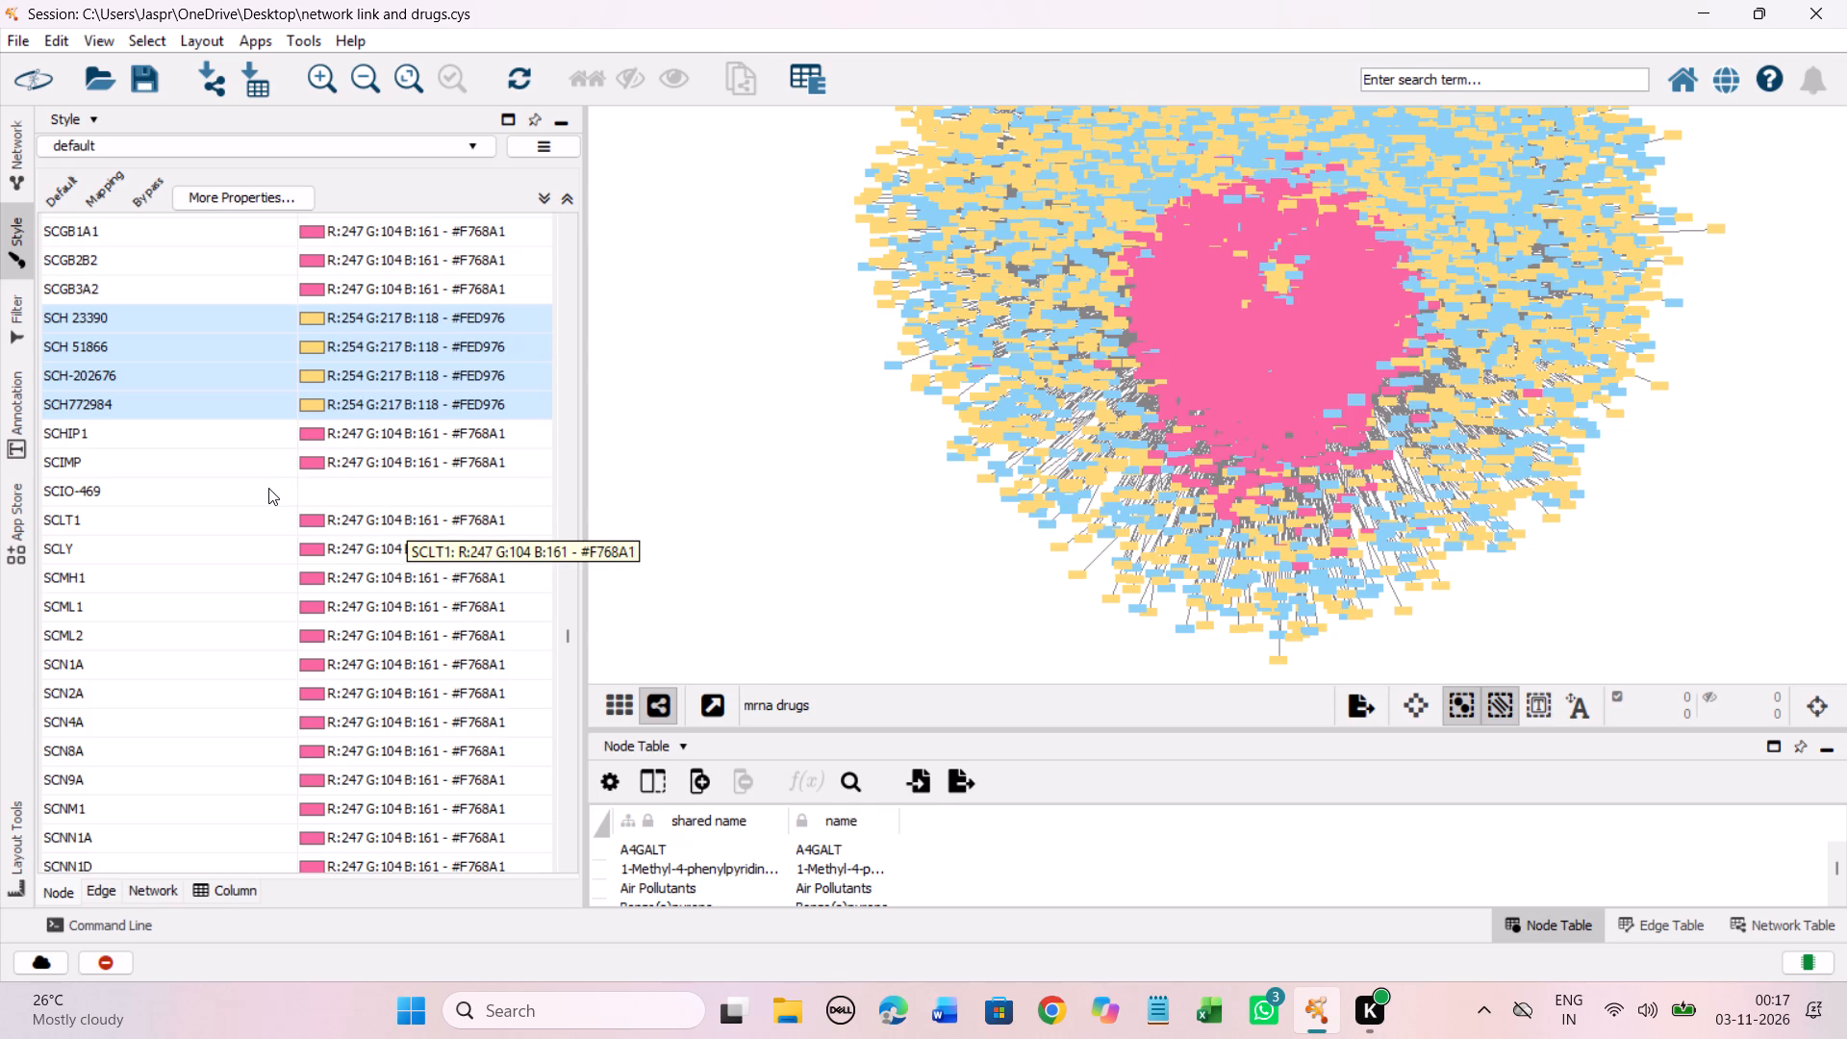
{"action": "right_click", "coordinate": [268, 488]}
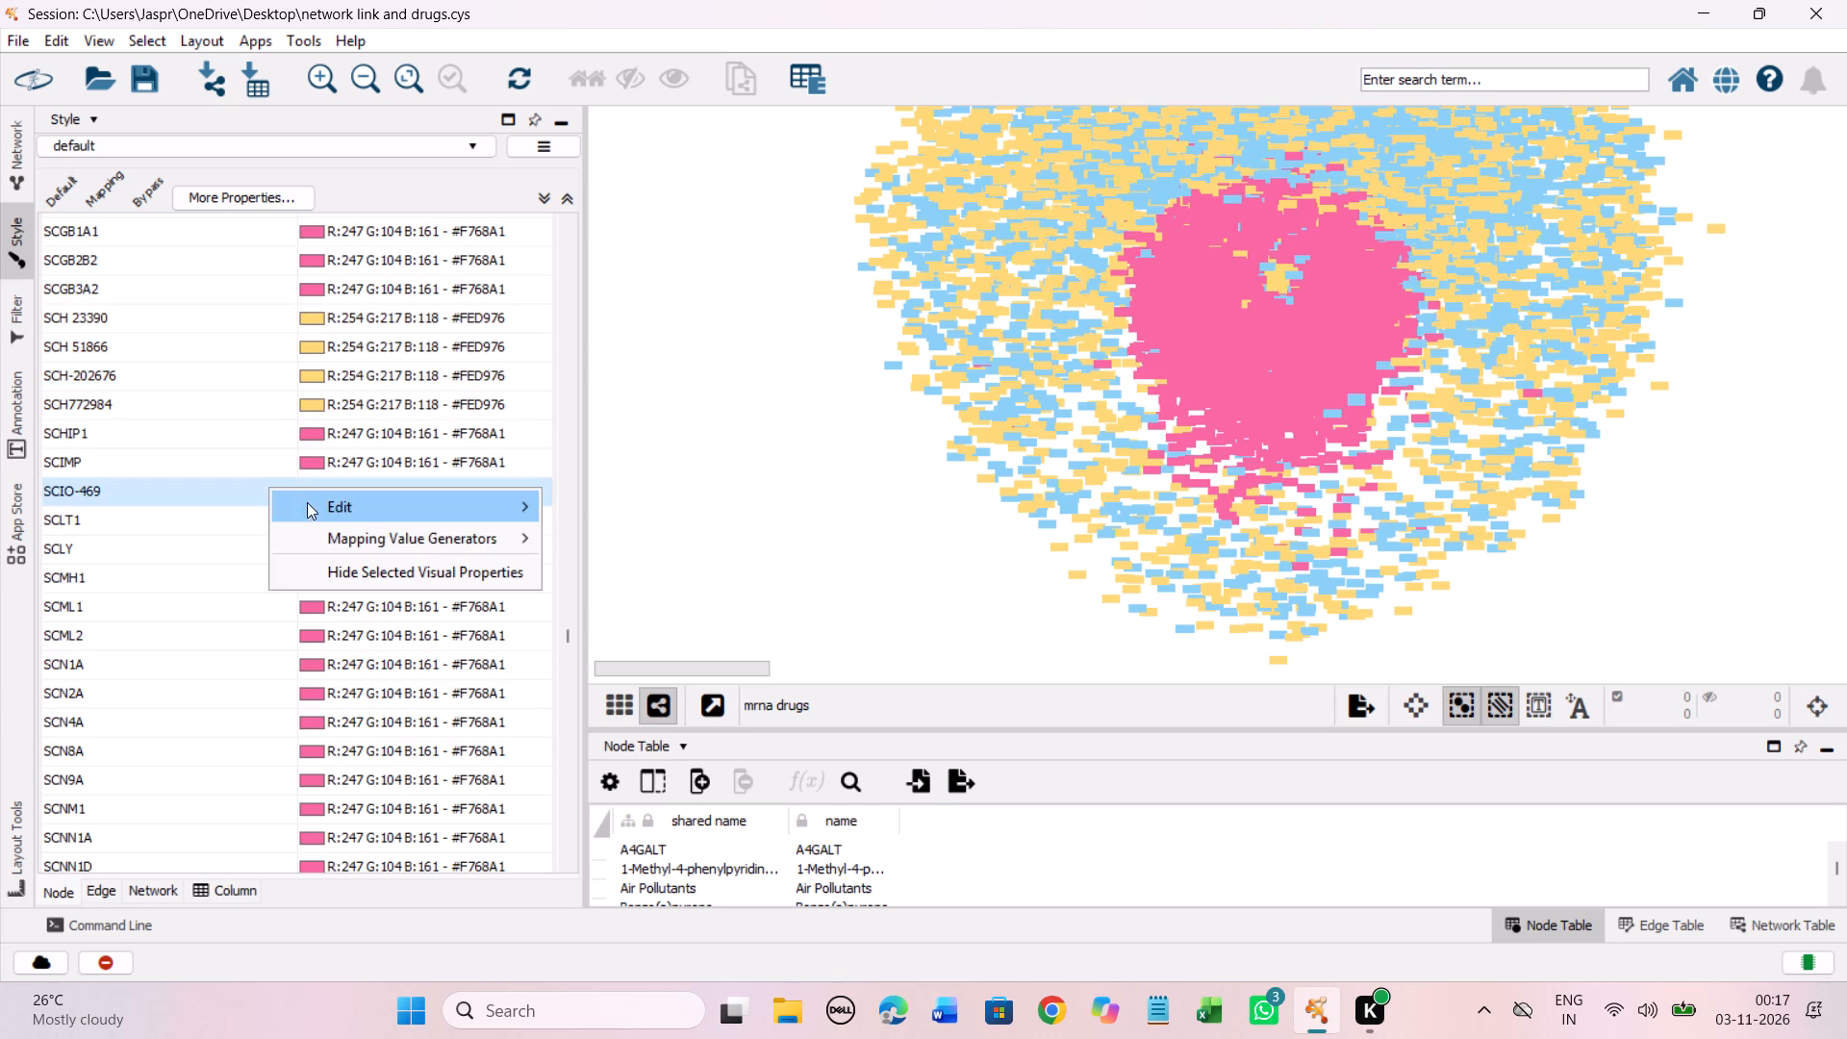
{"action": "left_click", "coordinate": [325, 508]}
{"action": "left_click", "coordinate": [595, 502]}
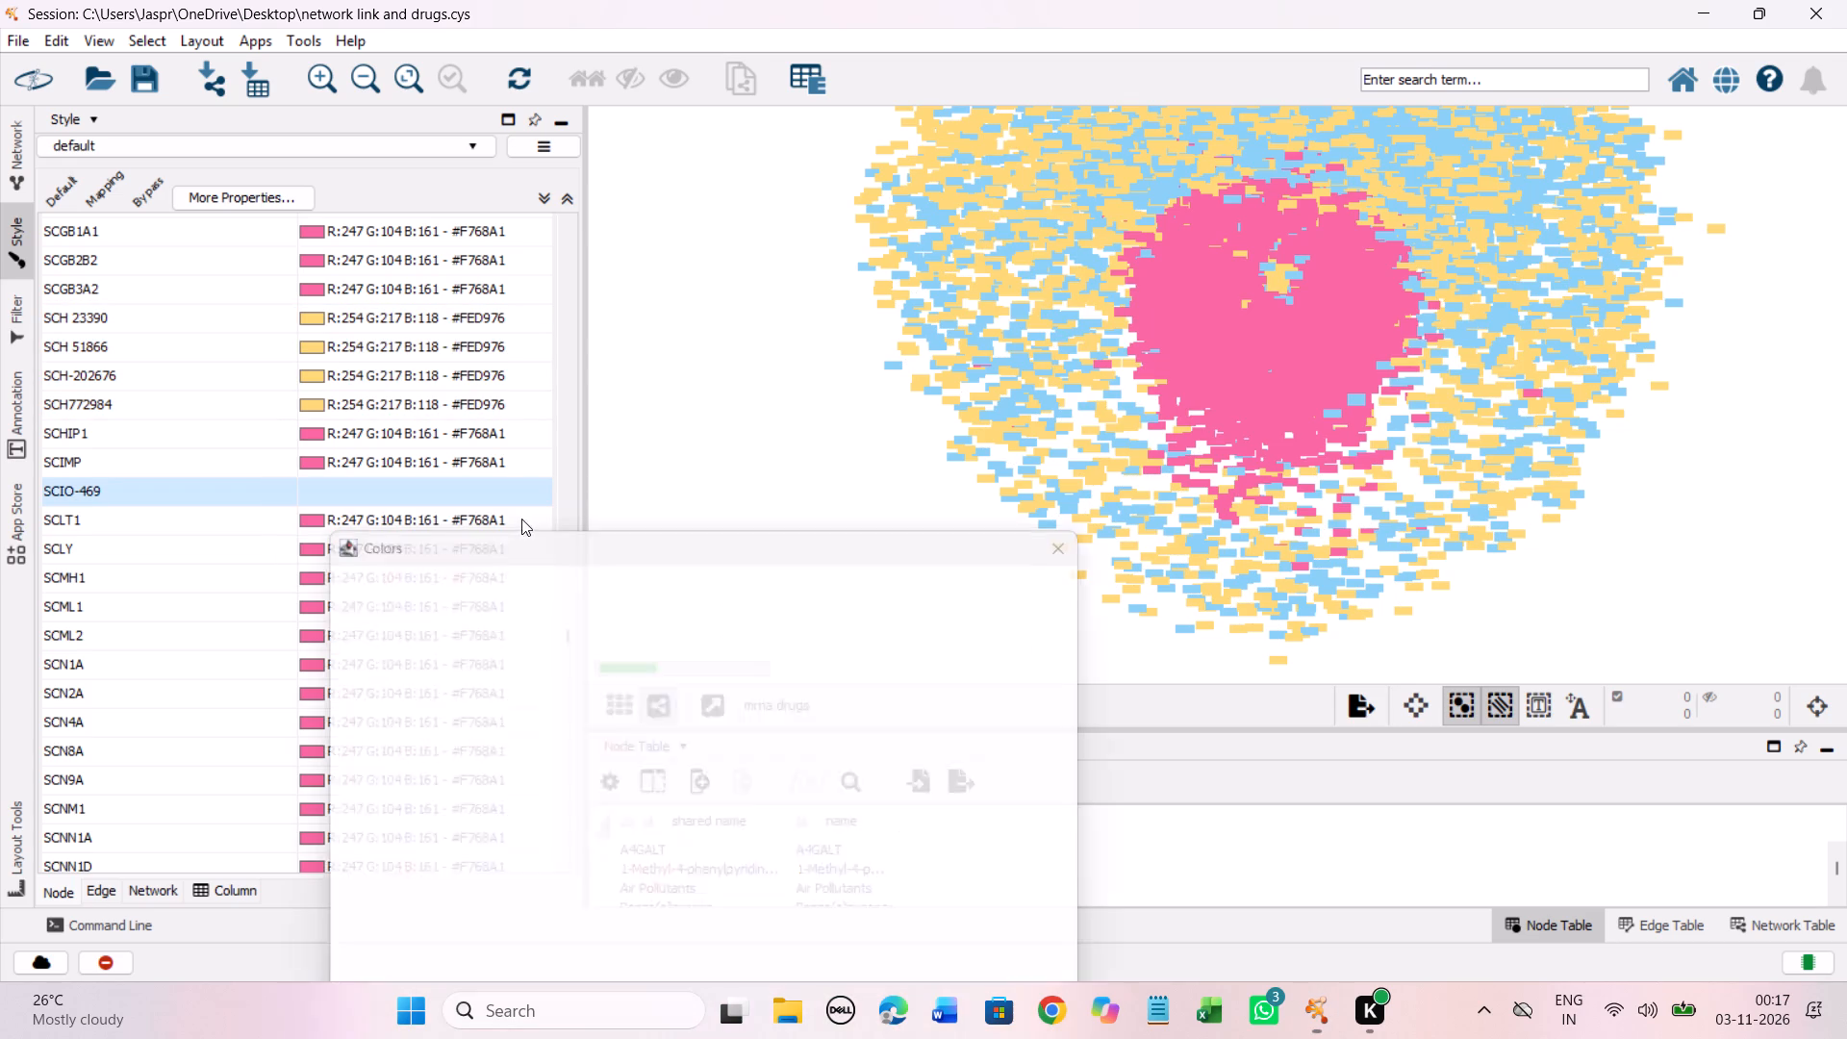
{"action": "left_click_drag", "start_coordinate": [441, 536], "coordinate": [404, 257]}
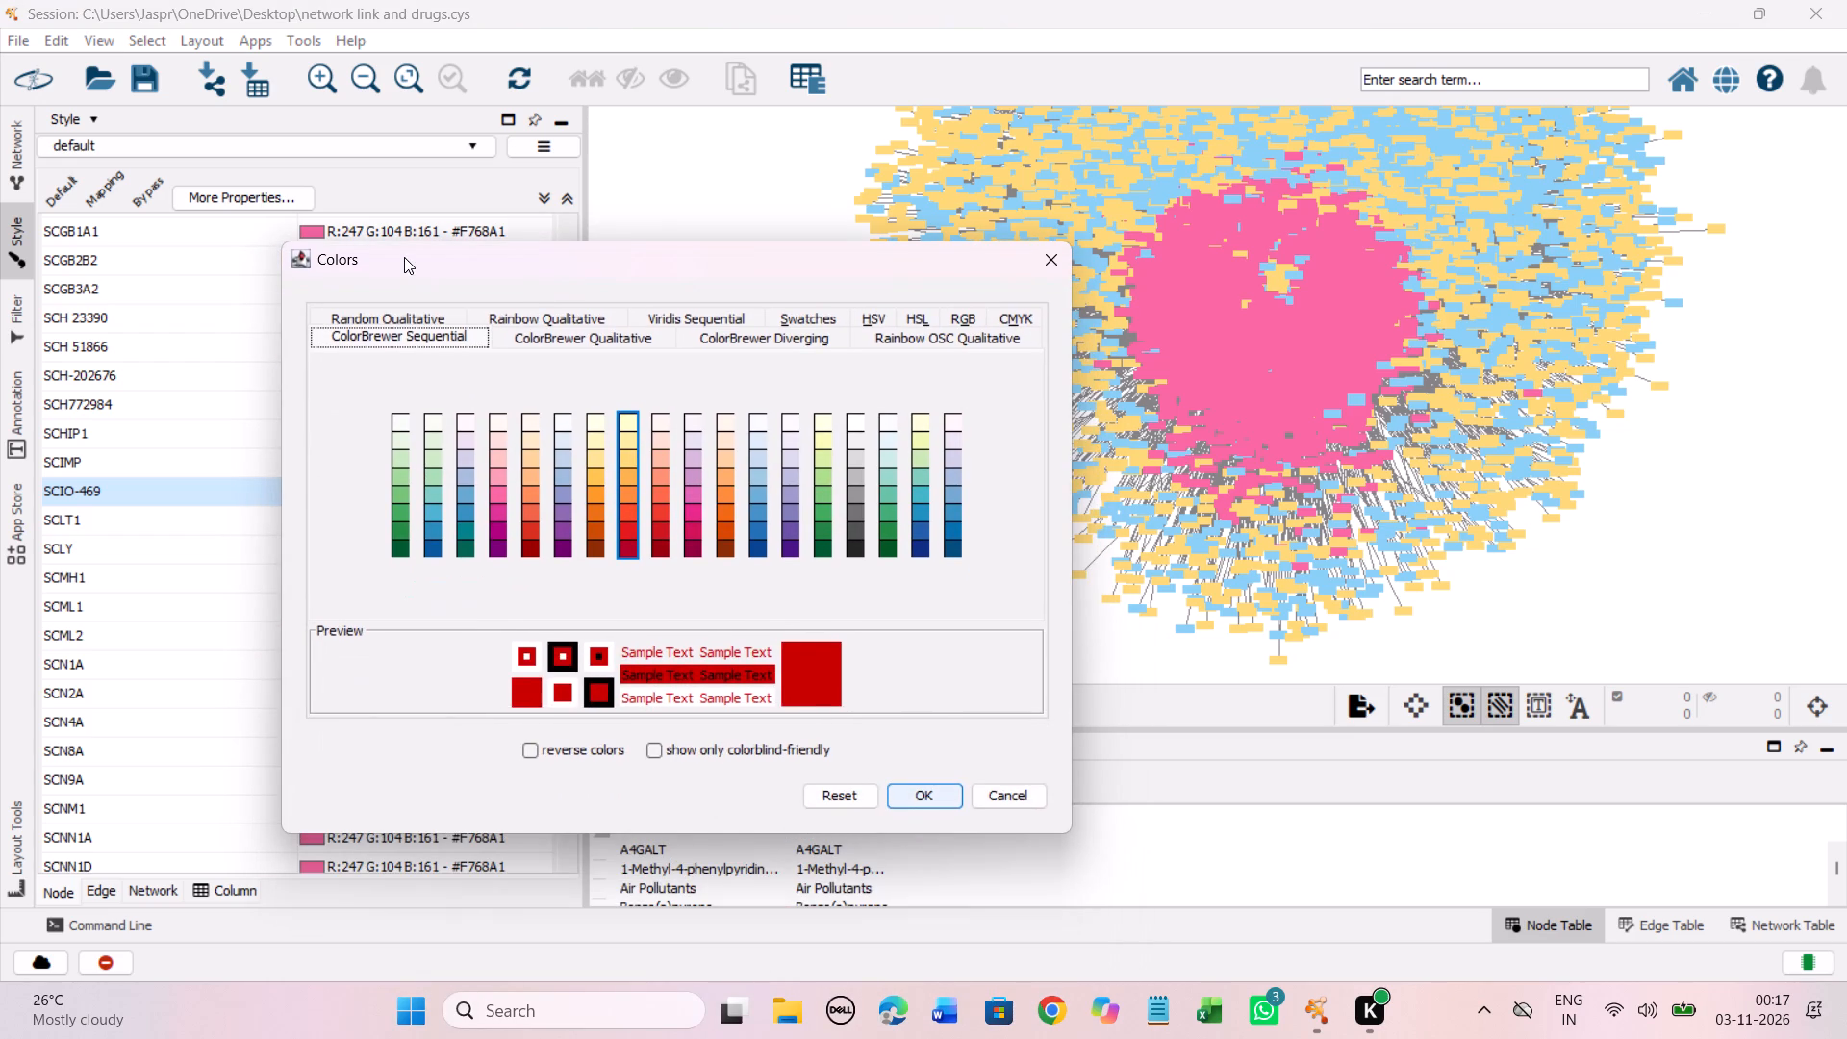
{"action": "left_click", "coordinate": [624, 462]}
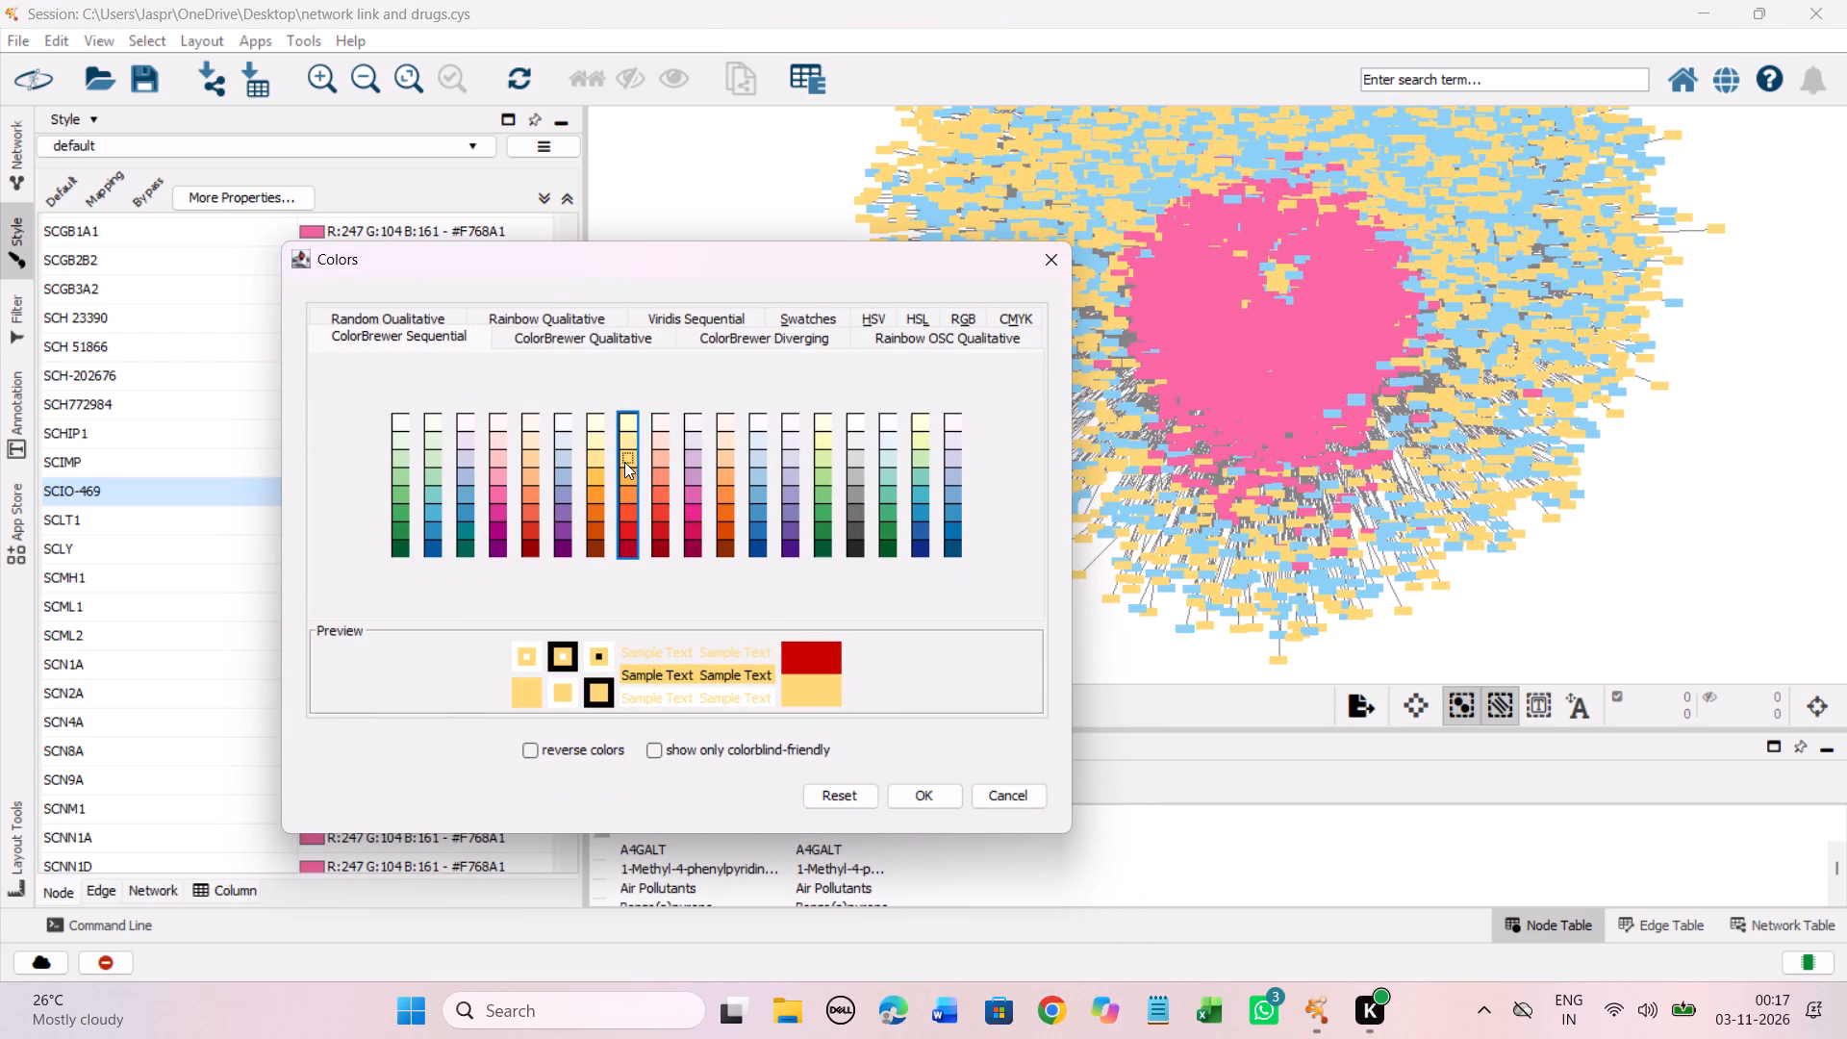
{"action": "left_click", "coordinate": [922, 798]}
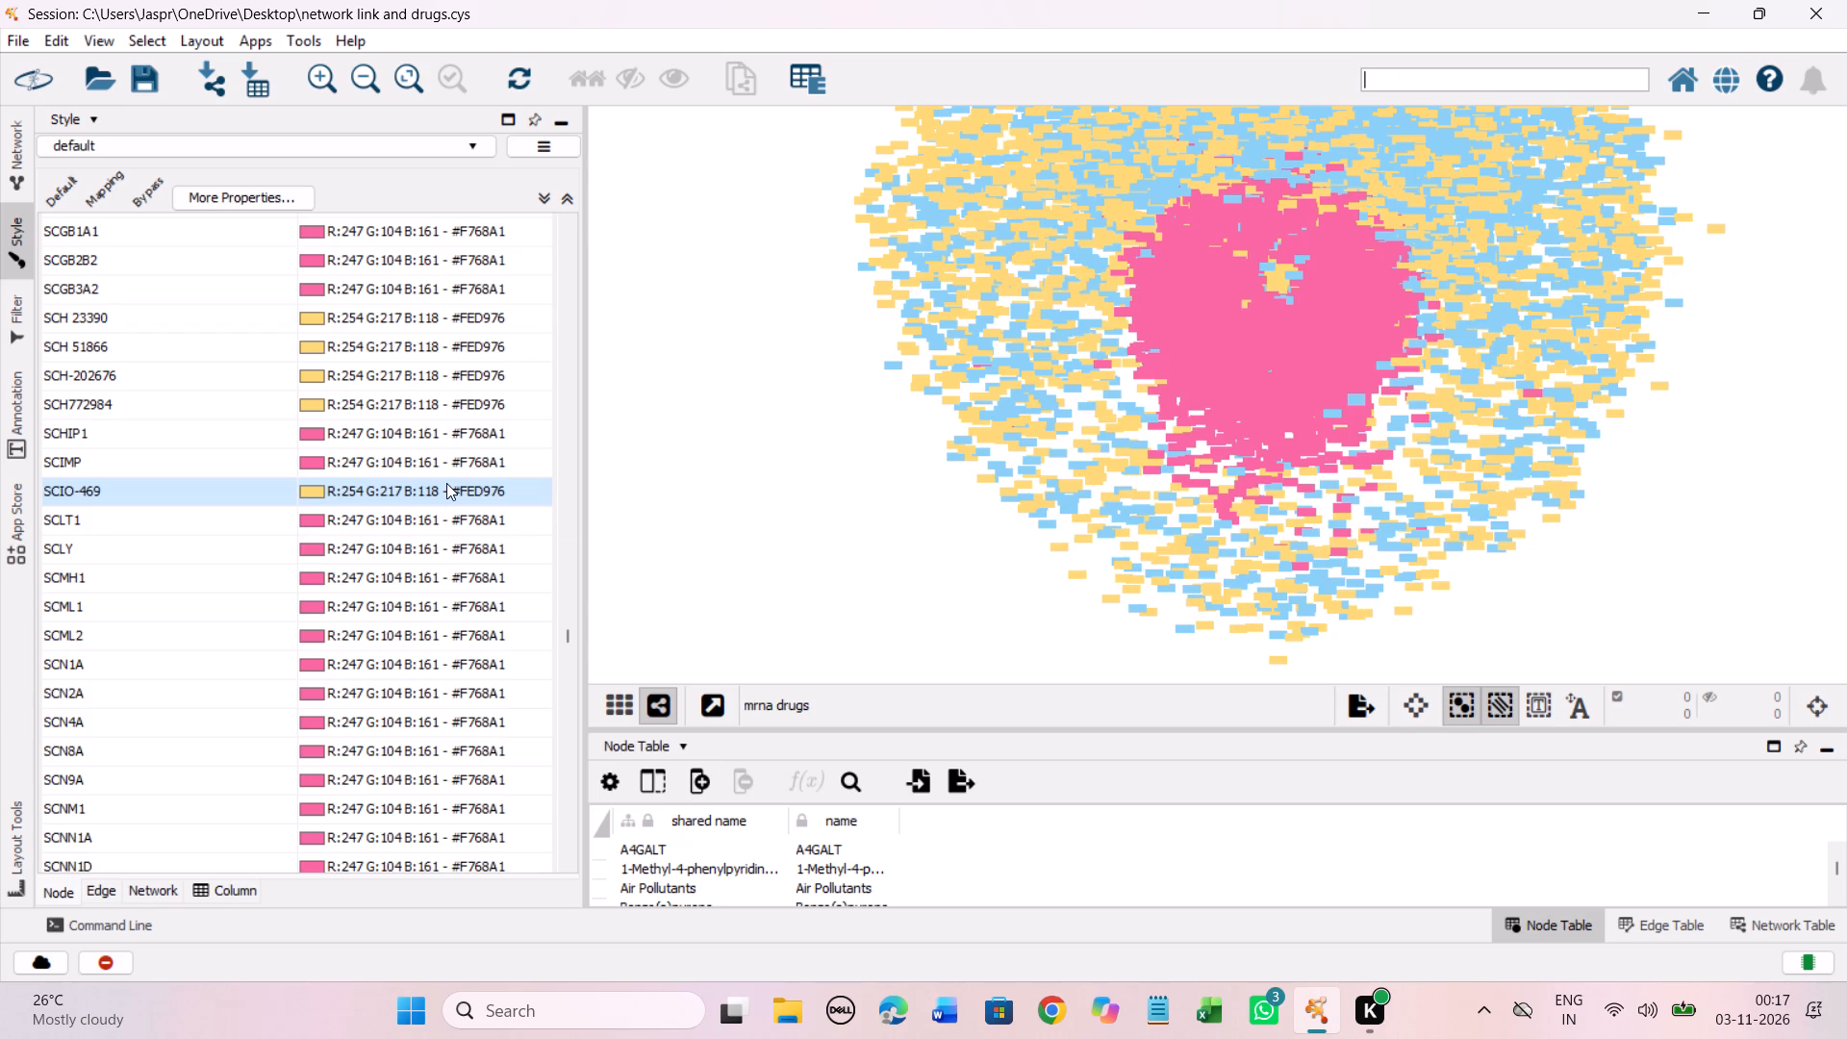
Set the discrete node colour mapping for SD-208 to light yellow #FED976.
{"action": "scroll", "coordinate": [446, 483], "scroll_direction": "down", "scroll_amount": 1}
{"action": "scroll", "coordinate": [446, 483], "scroll_direction": "down", "scroll_amount": 20}
{"action": "scroll", "coordinate": [446, 483], "scroll_direction": "down", "scroll_amount": 3}
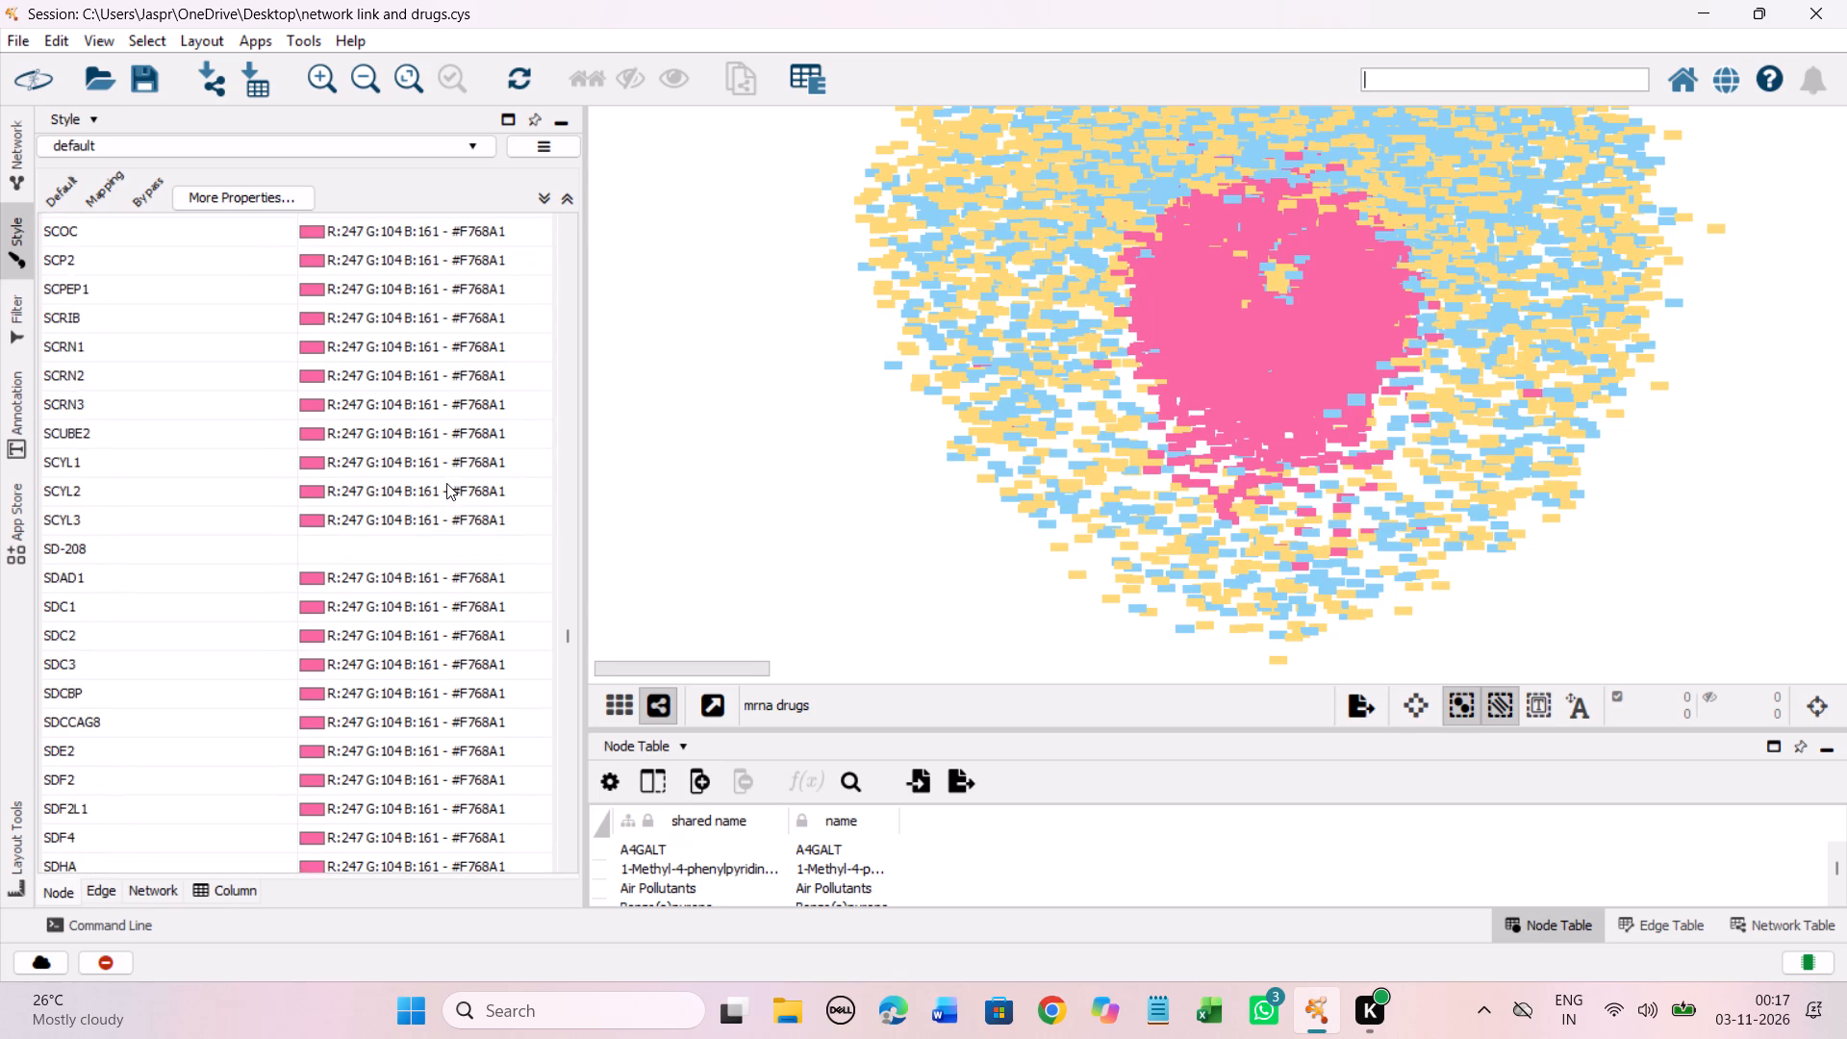
{"action": "scroll", "coordinate": [446, 483], "scroll_direction": "down", "scroll_amount": 4}
{"action": "left_click", "coordinate": [209, 376]}
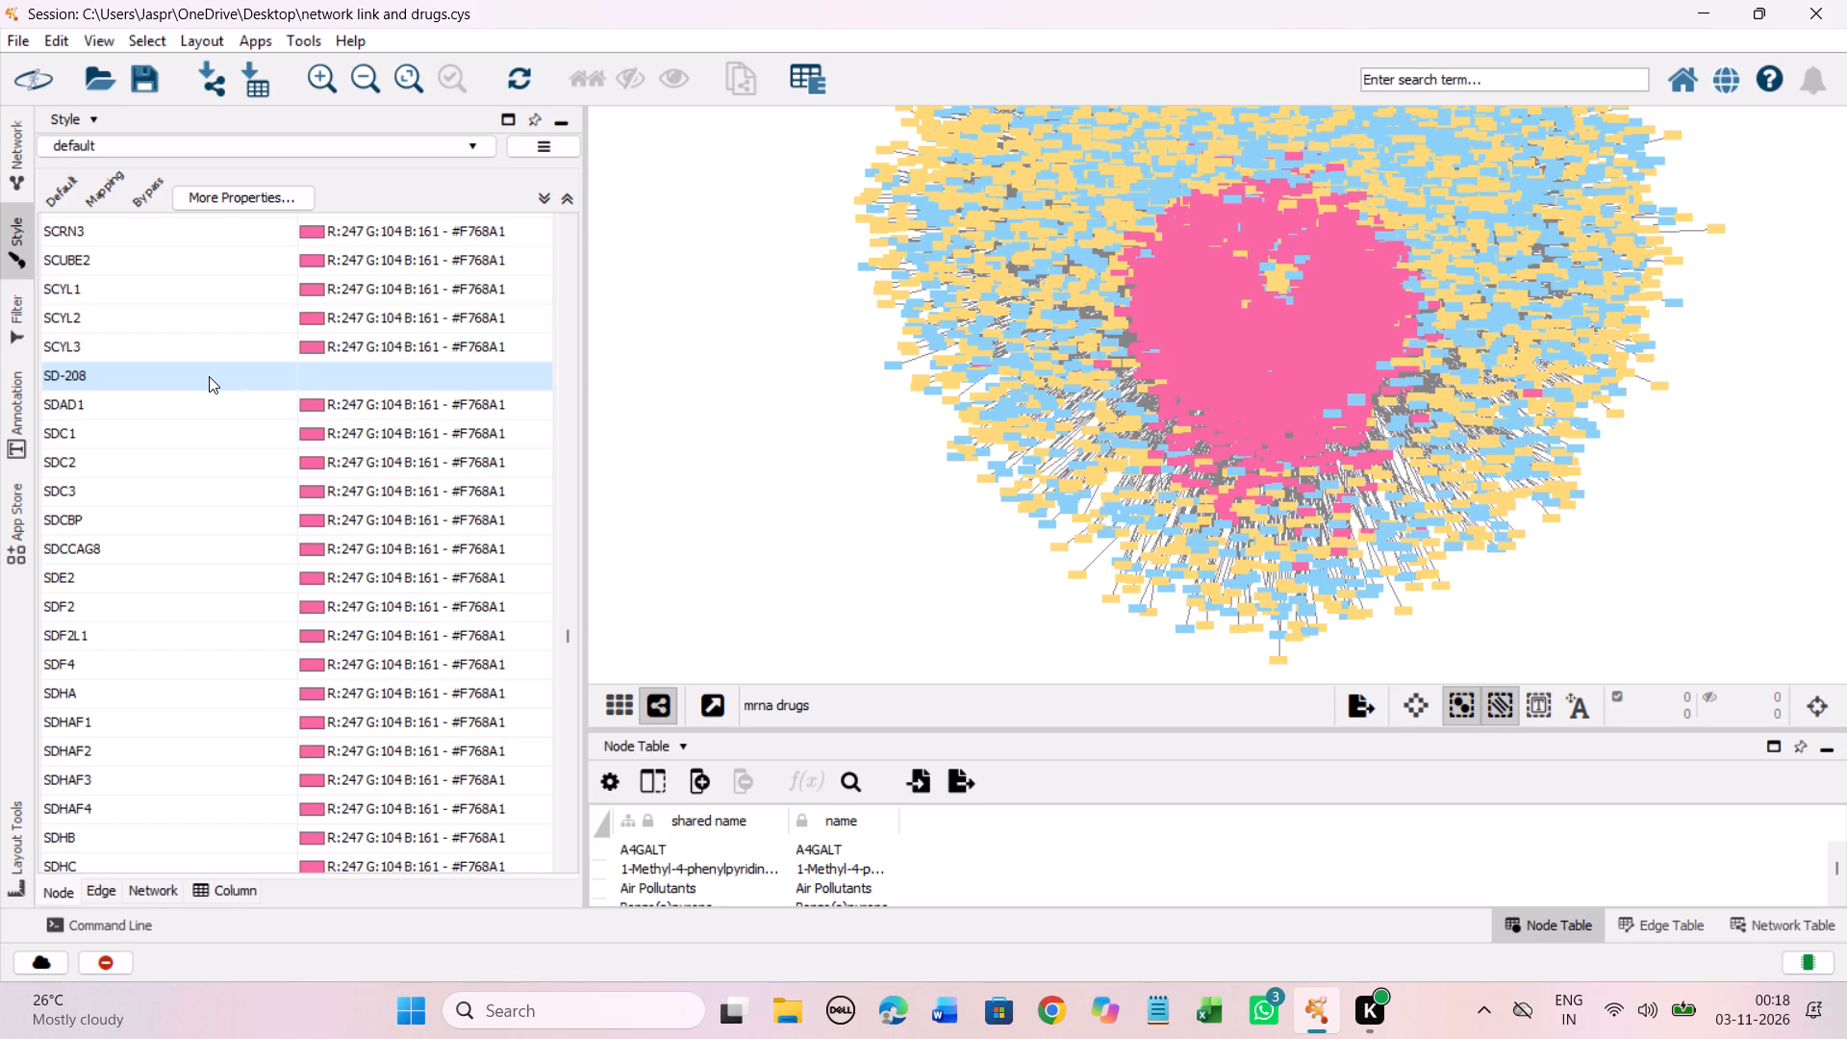
{"action": "right_click", "coordinate": [209, 376]}
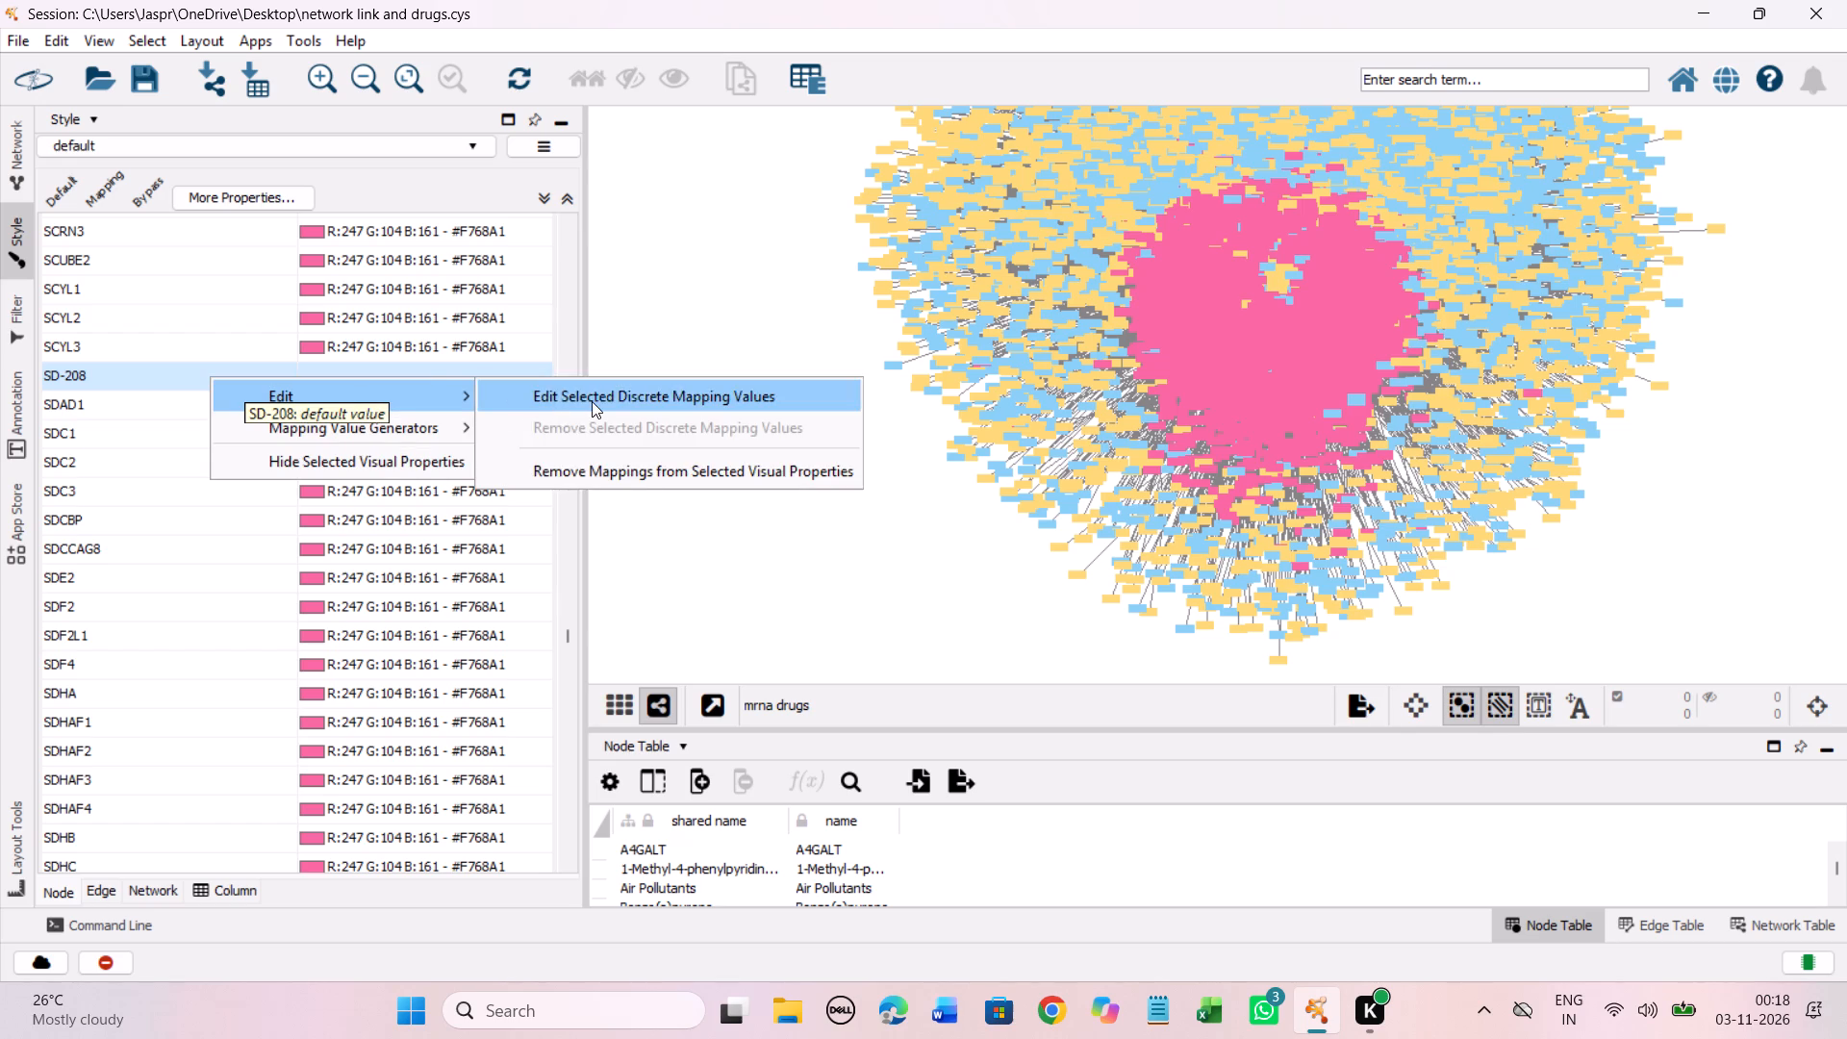
{"action": "left_click", "coordinate": [592, 401]}
{"action": "left_click_drag", "start_coordinate": [521, 537], "coordinate": [508, 241]}
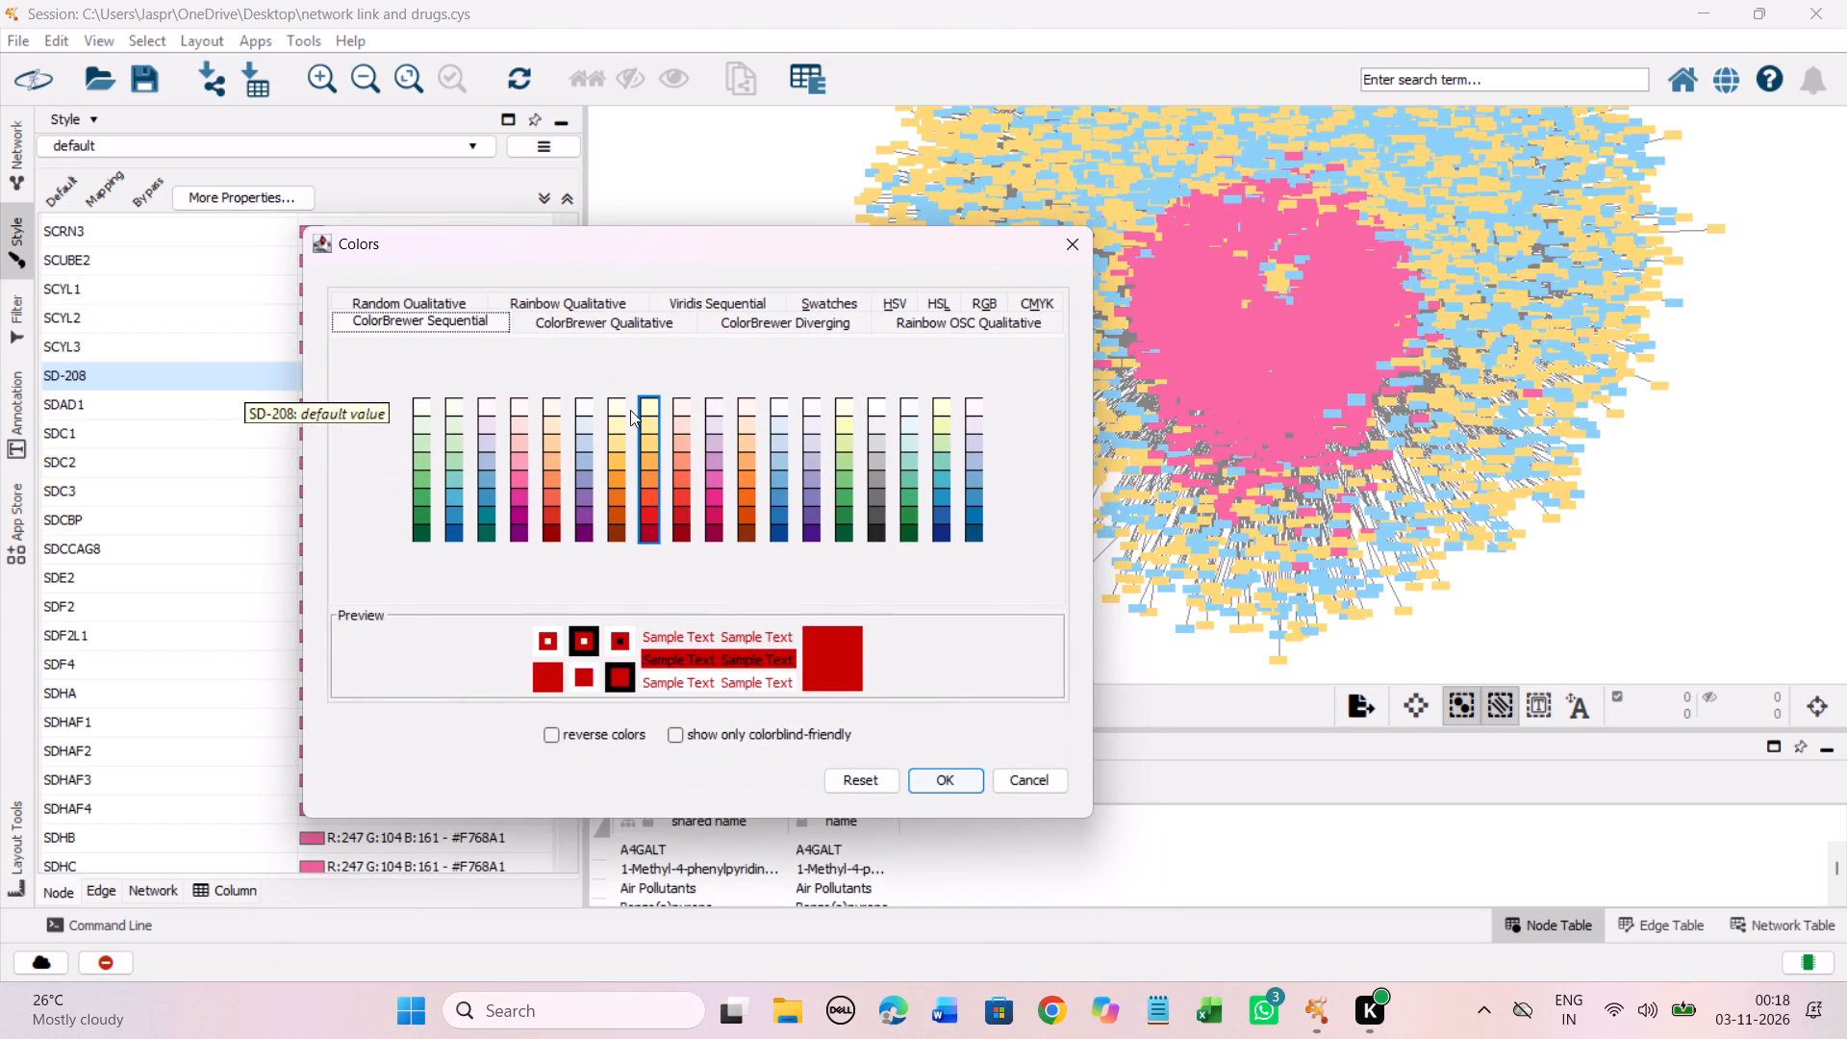
{"action": "left_click", "coordinate": [644, 439]}
{"action": "left_click", "coordinate": [928, 784]}
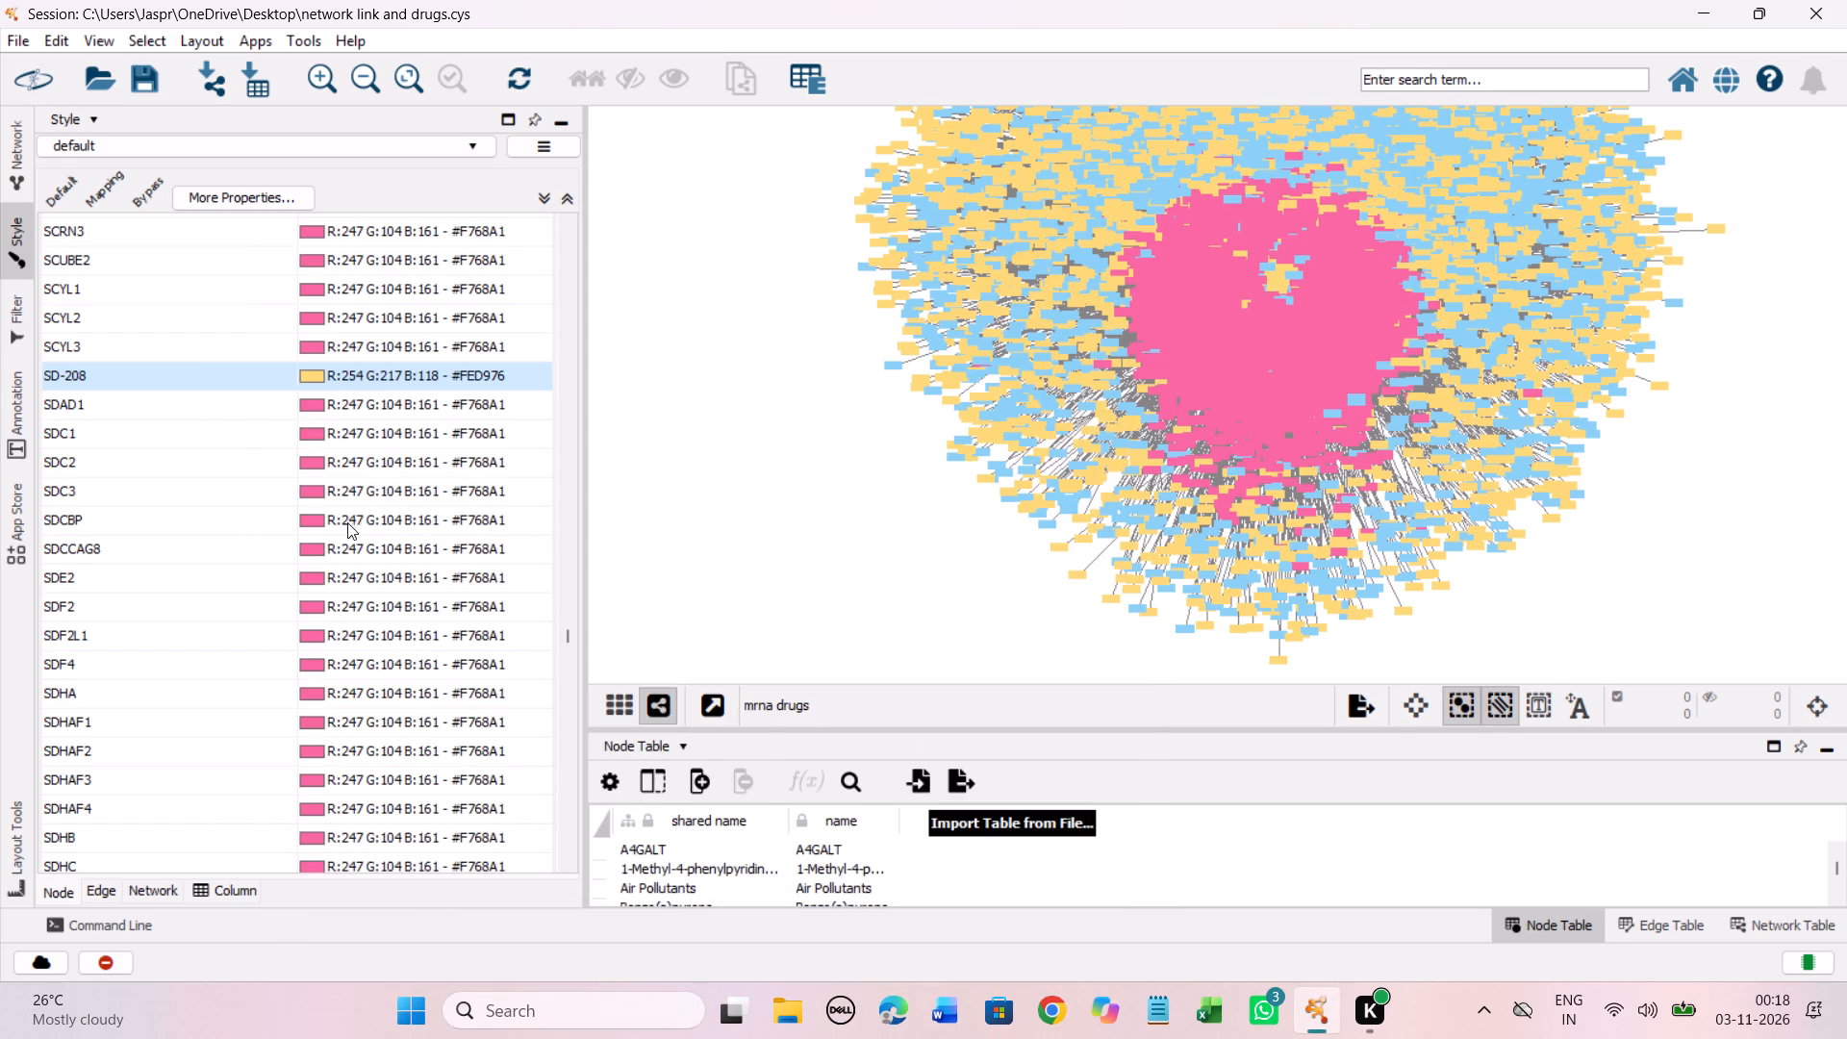
Set the discrete node colour mapping for SF 2446A1 to light yellow #FED976.
{"action": "scroll", "coordinate": [347, 444], "scroll_direction": "down", "scroll_amount": 4}
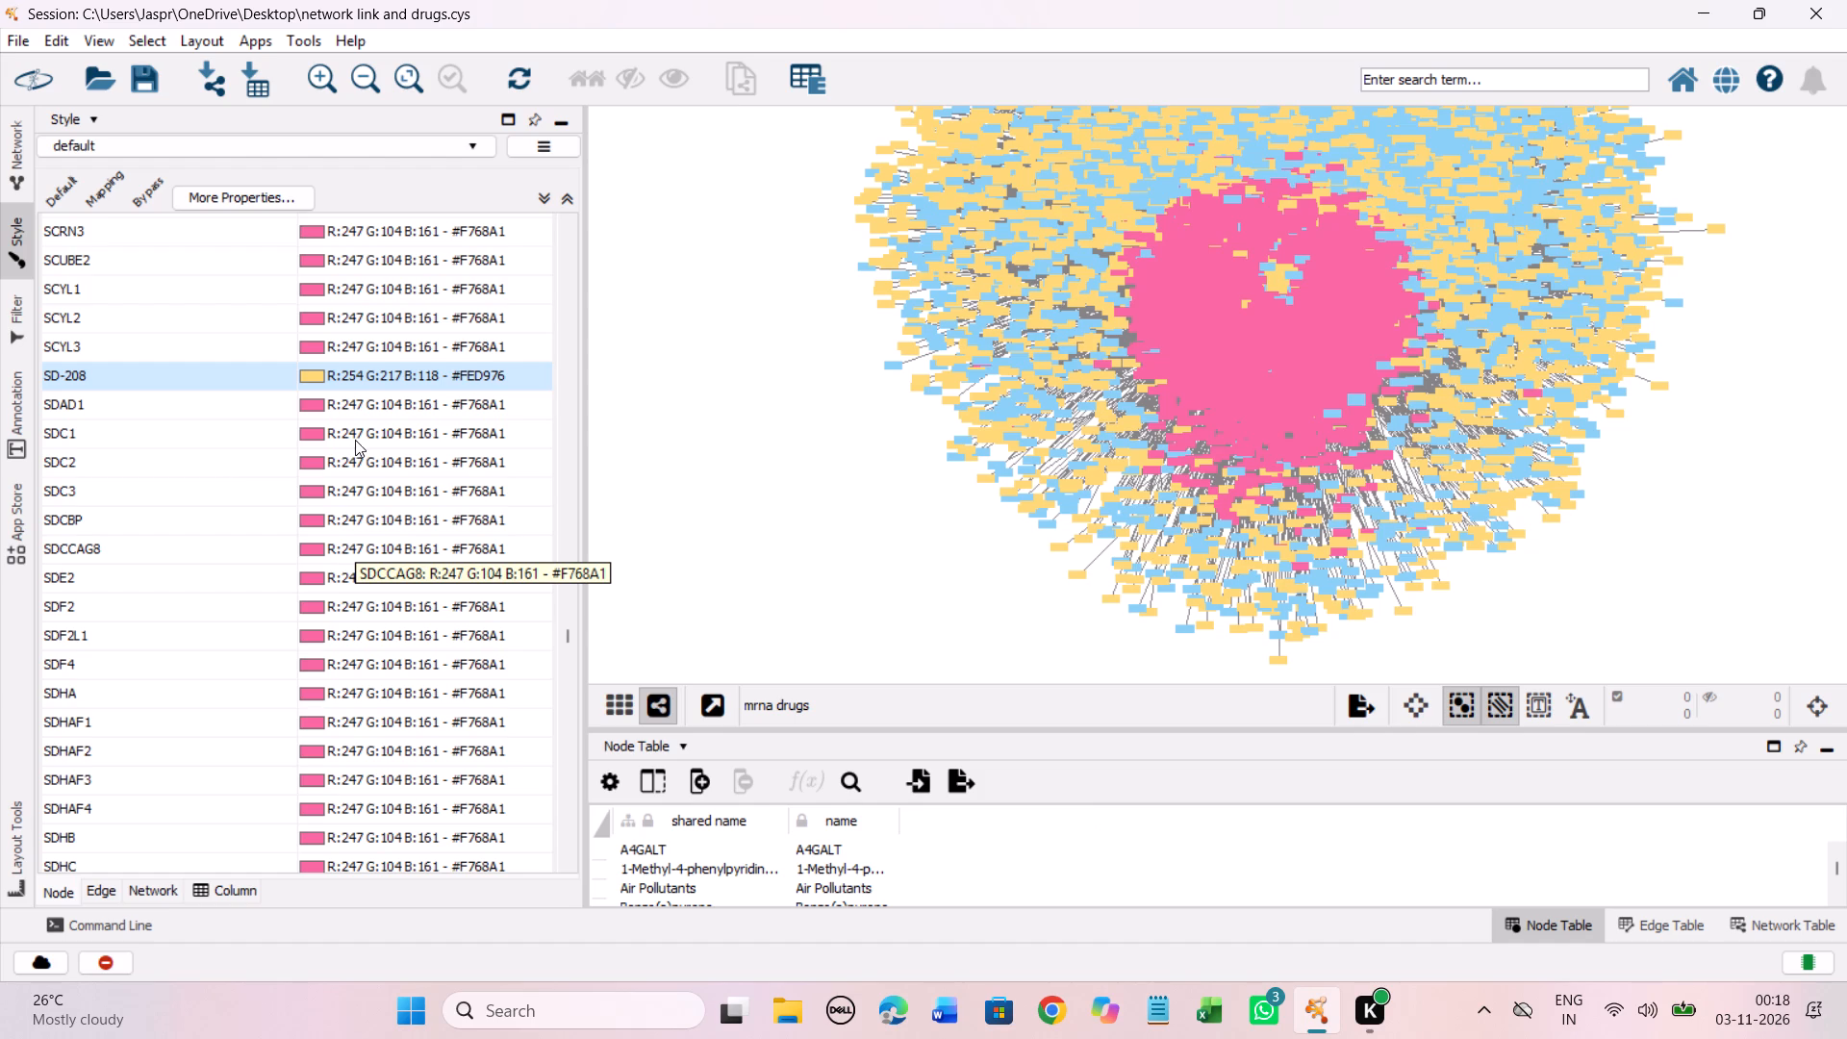
{"action": "scroll", "coordinate": [357, 439], "scroll_direction": "down", "scroll_amount": 15}
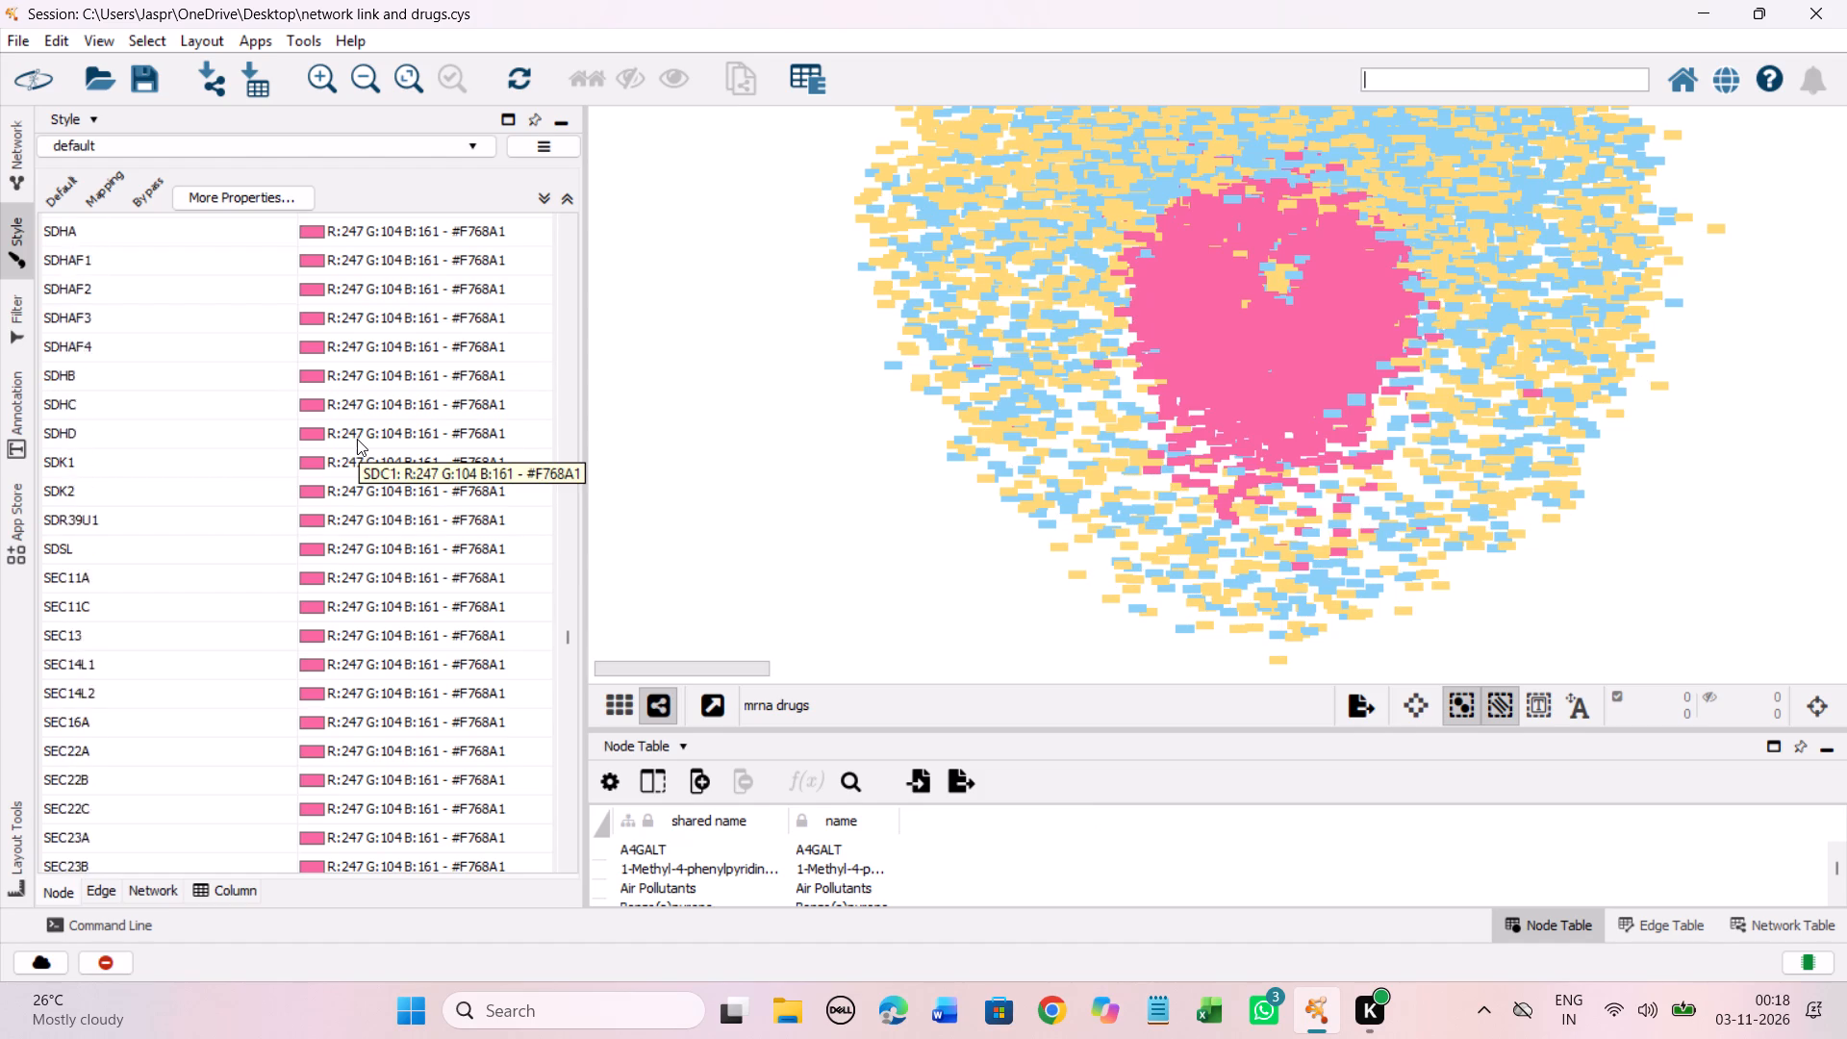
{"action": "scroll", "coordinate": [357, 439], "scroll_direction": "down", "scroll_amount": 20}
{"action": "scroll", "coordinate": [357, 439], "scroll_direction": "down", "scroll_amount": 20}
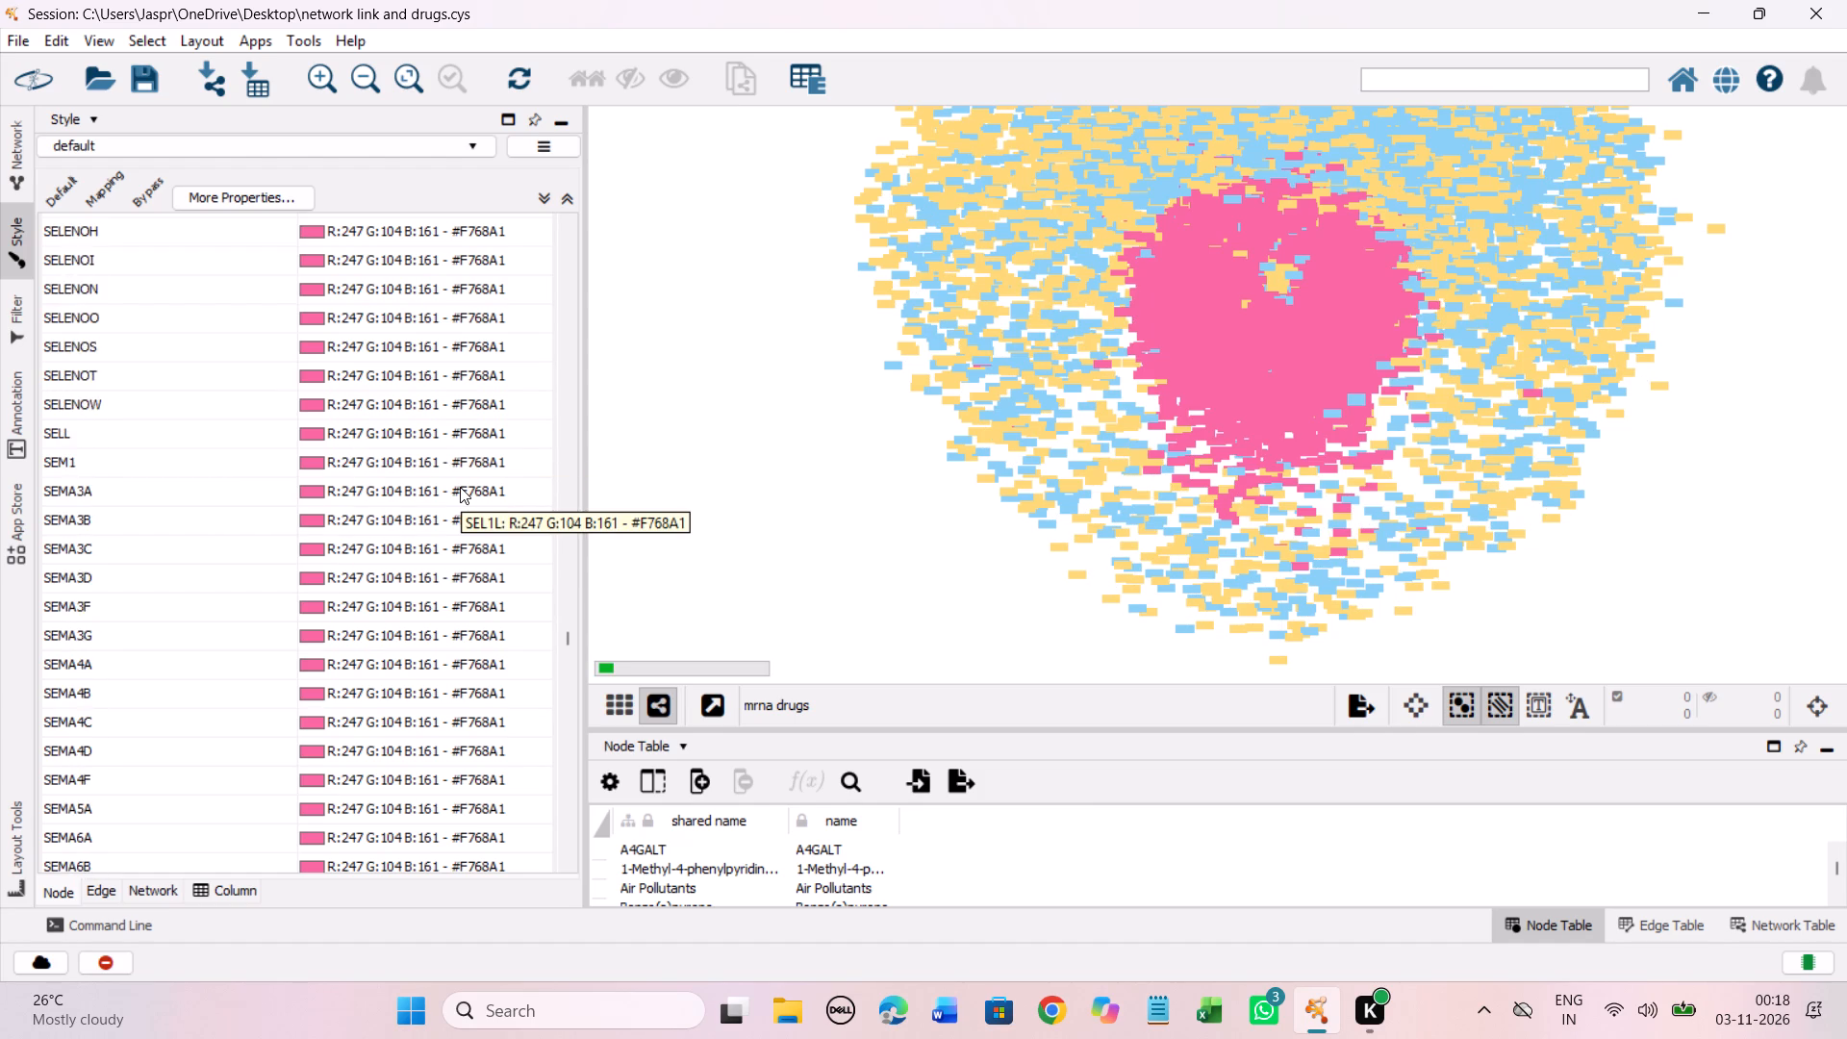
{"action": "scroll", "coordinate": [460, 487], "scroll_direction": "down", "scroll_amount": 20}
{"action": "scroll", "coordinate": [460, 487], "scroll_direction": "down", "scroll_amount": 18}
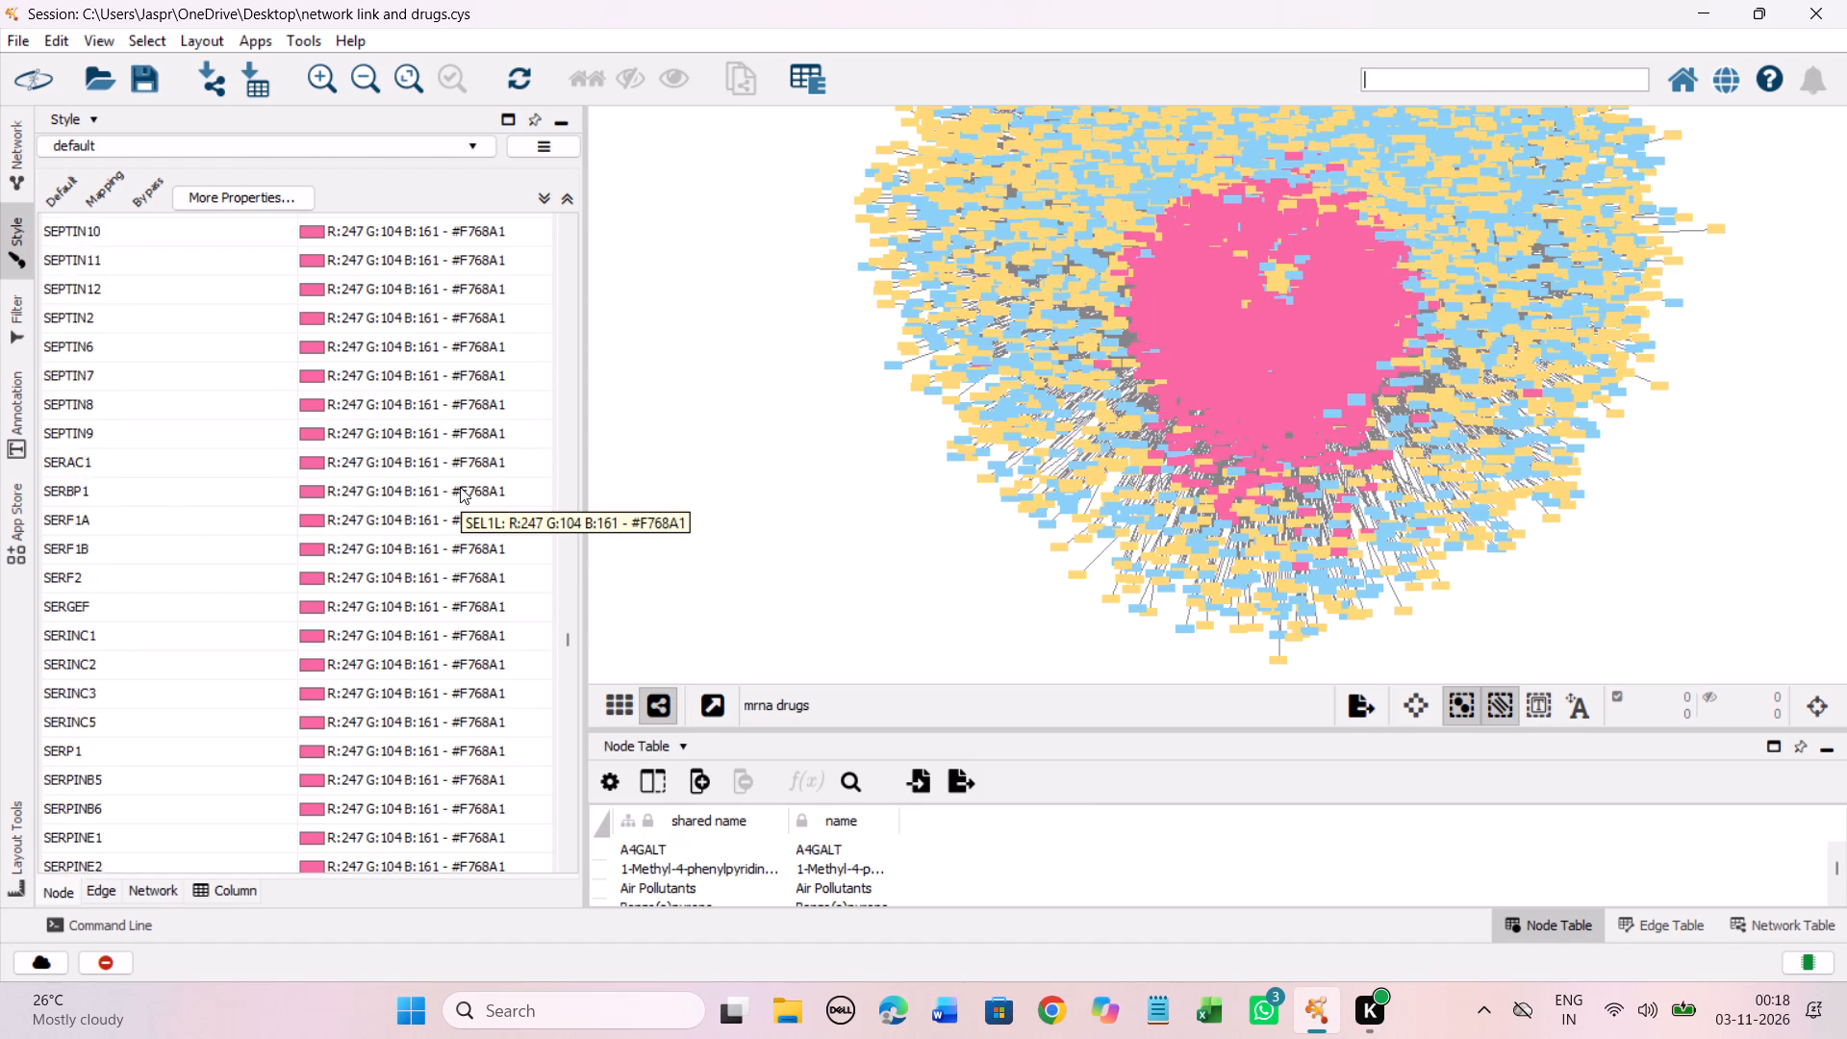
{"action": "scroll", "coordinate": [460, 487], "scroll_direction": "down", "scroll_amount": 20}
{"action": "scroll", "coordinate": [460, 487], "scroll_direction": "down", "scroll_amount": 17}
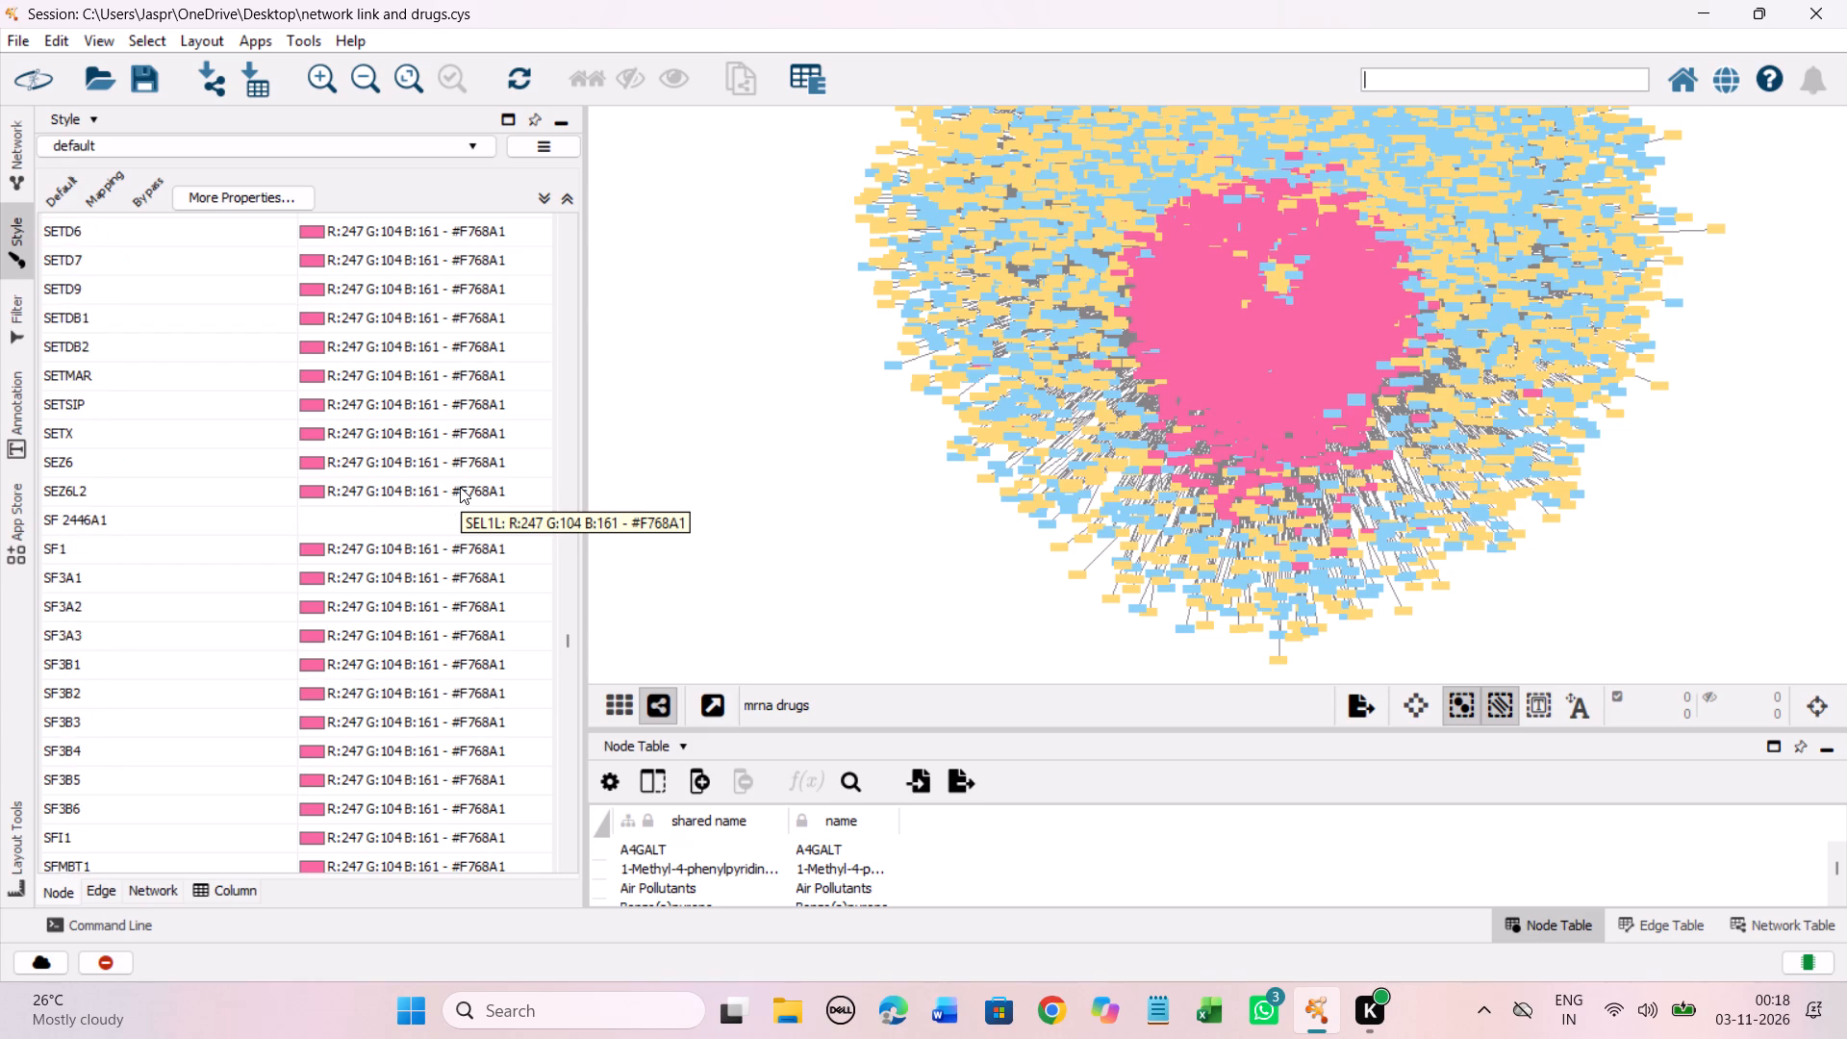
{"action": "scroll", "coordinate": [460, 487], "scroll_direction": "down", "scroll_amount": 2}
{"action": "left_click", "coordinate": [266, 462]}
{"action": "right_click", "coordinate": [266, 462]}
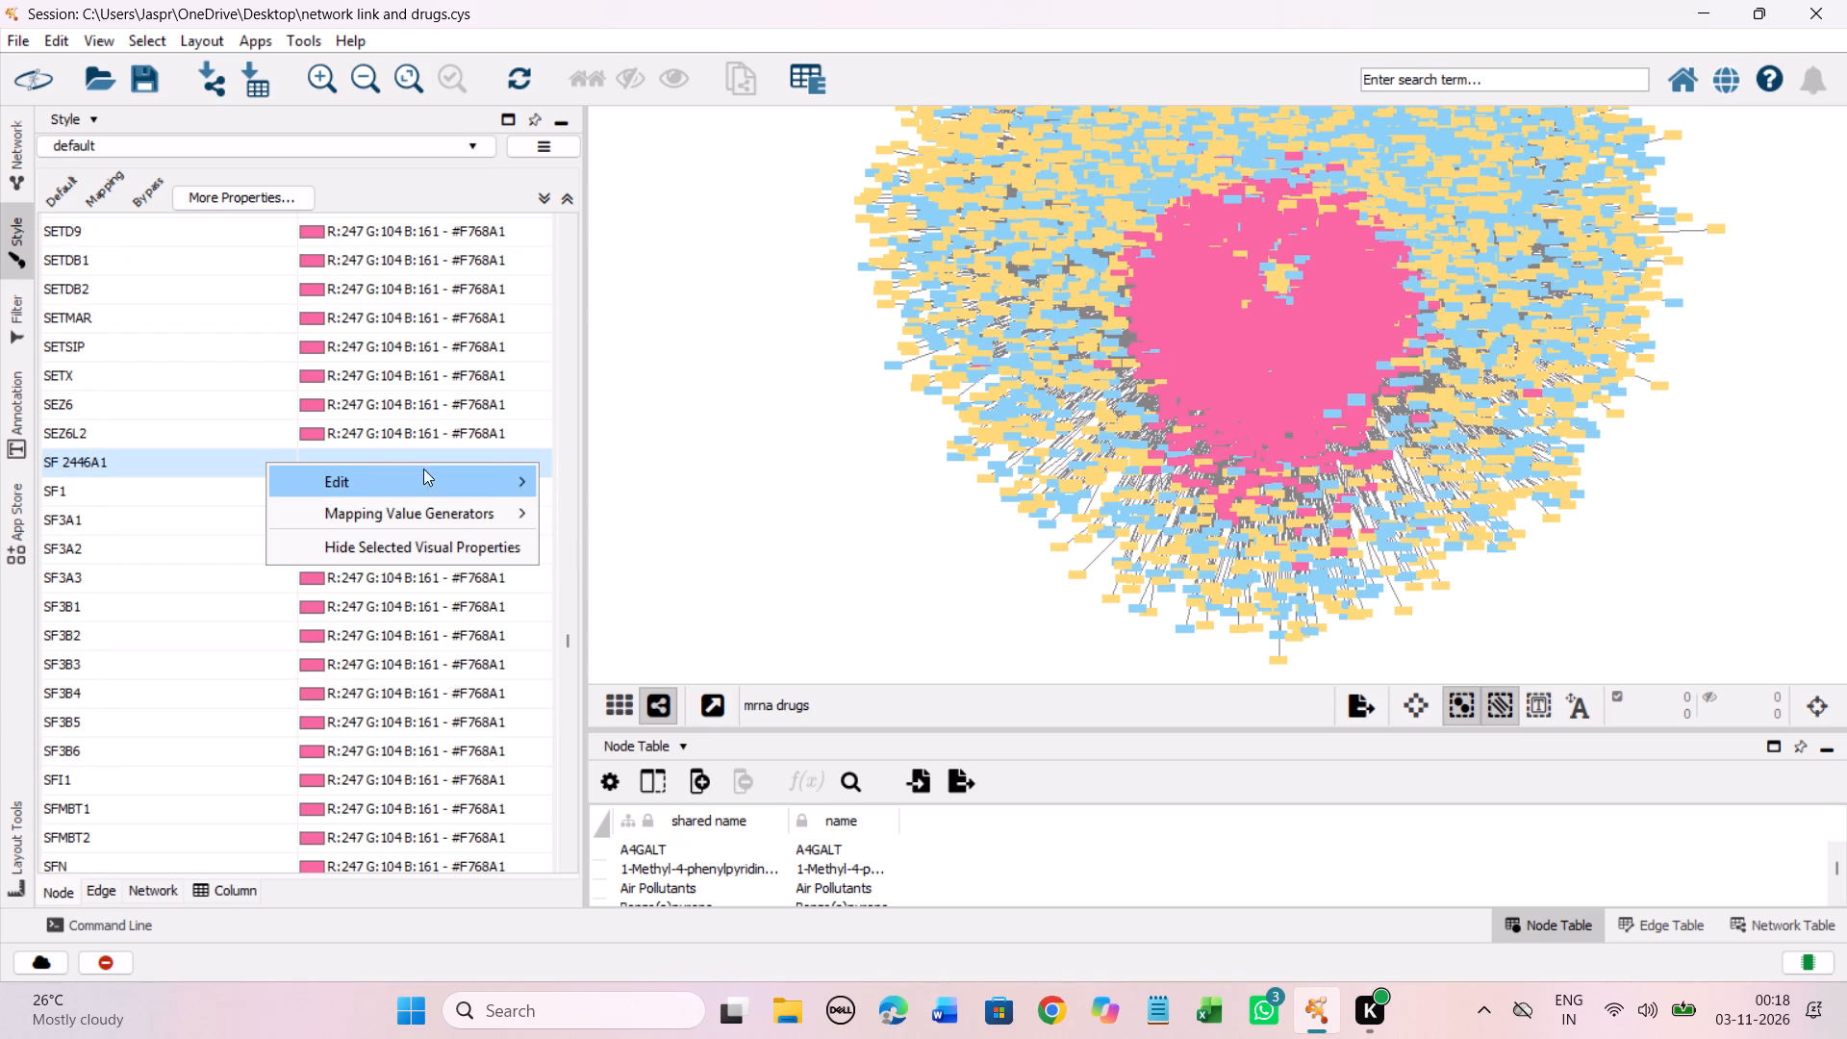
{"action": "left_click", "coordinate": [580, 476]}
{"action": "left_click_drag", "start_coordinate": [459, 547], "coordinate": [404, 261]}
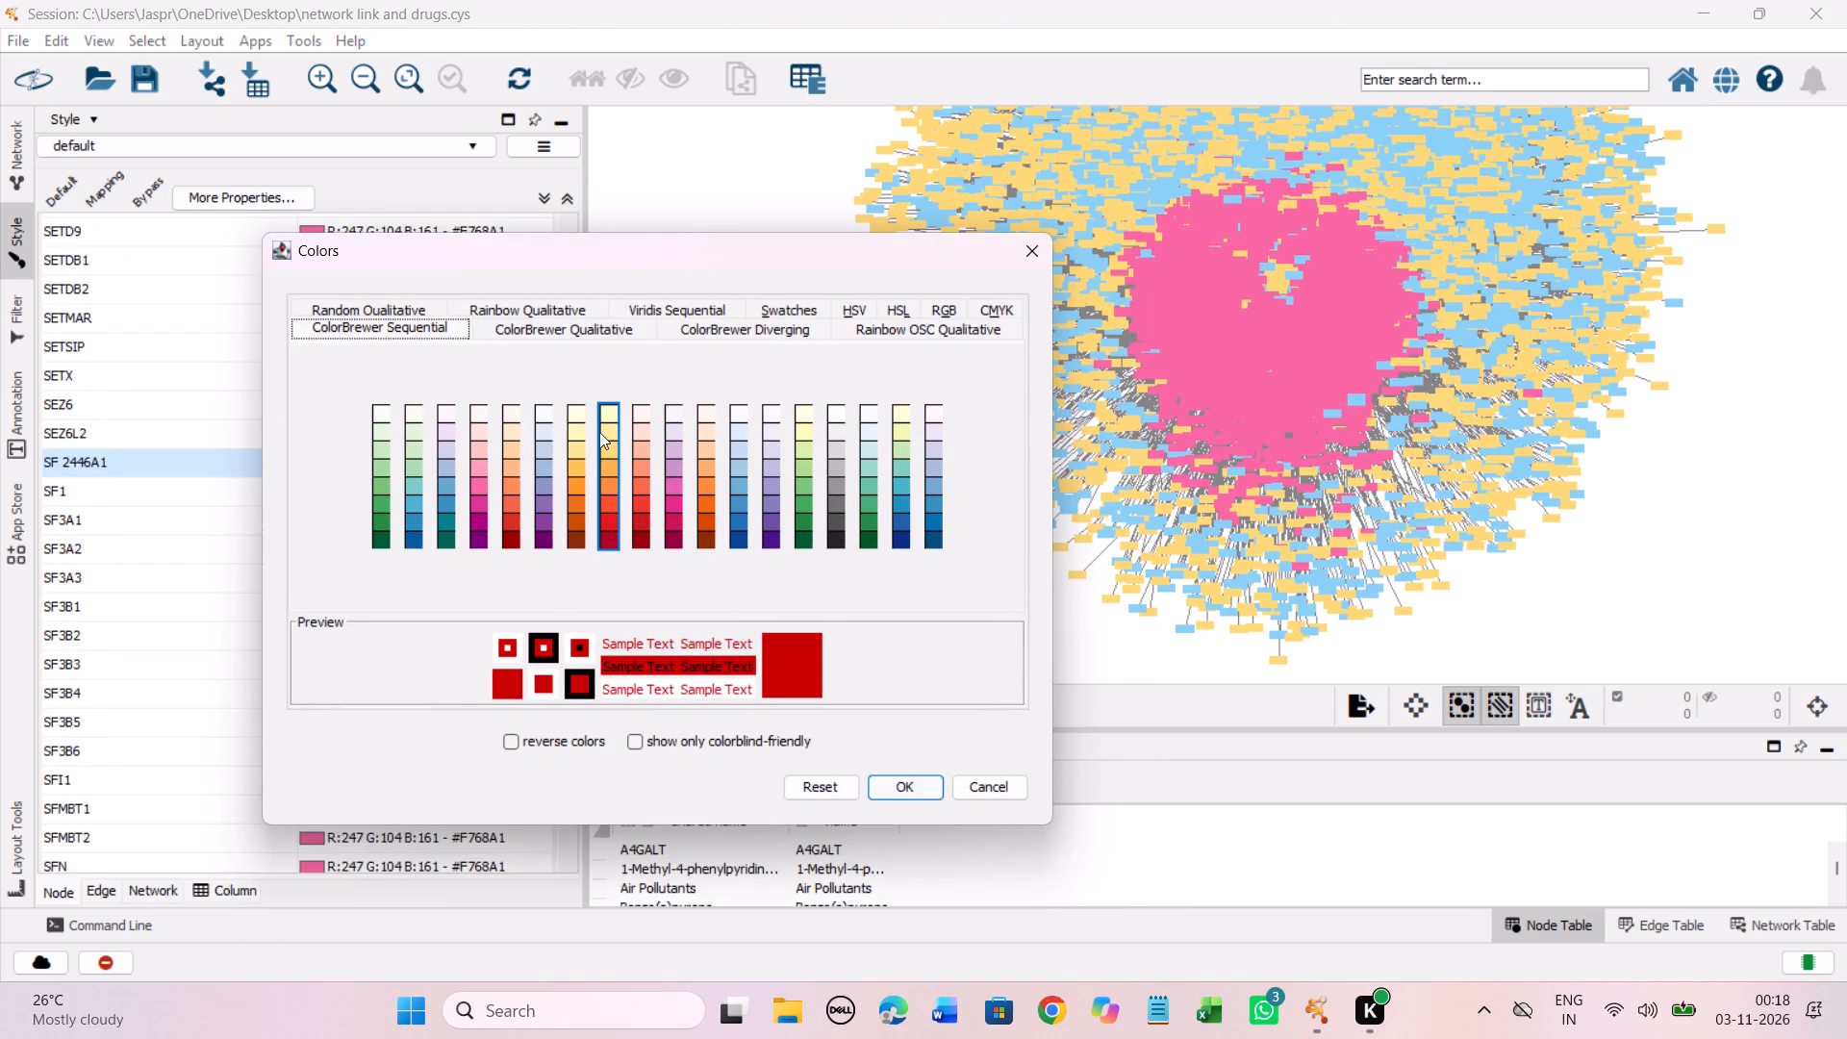
{"action": "left_click", "coordinate": [607, 452]}
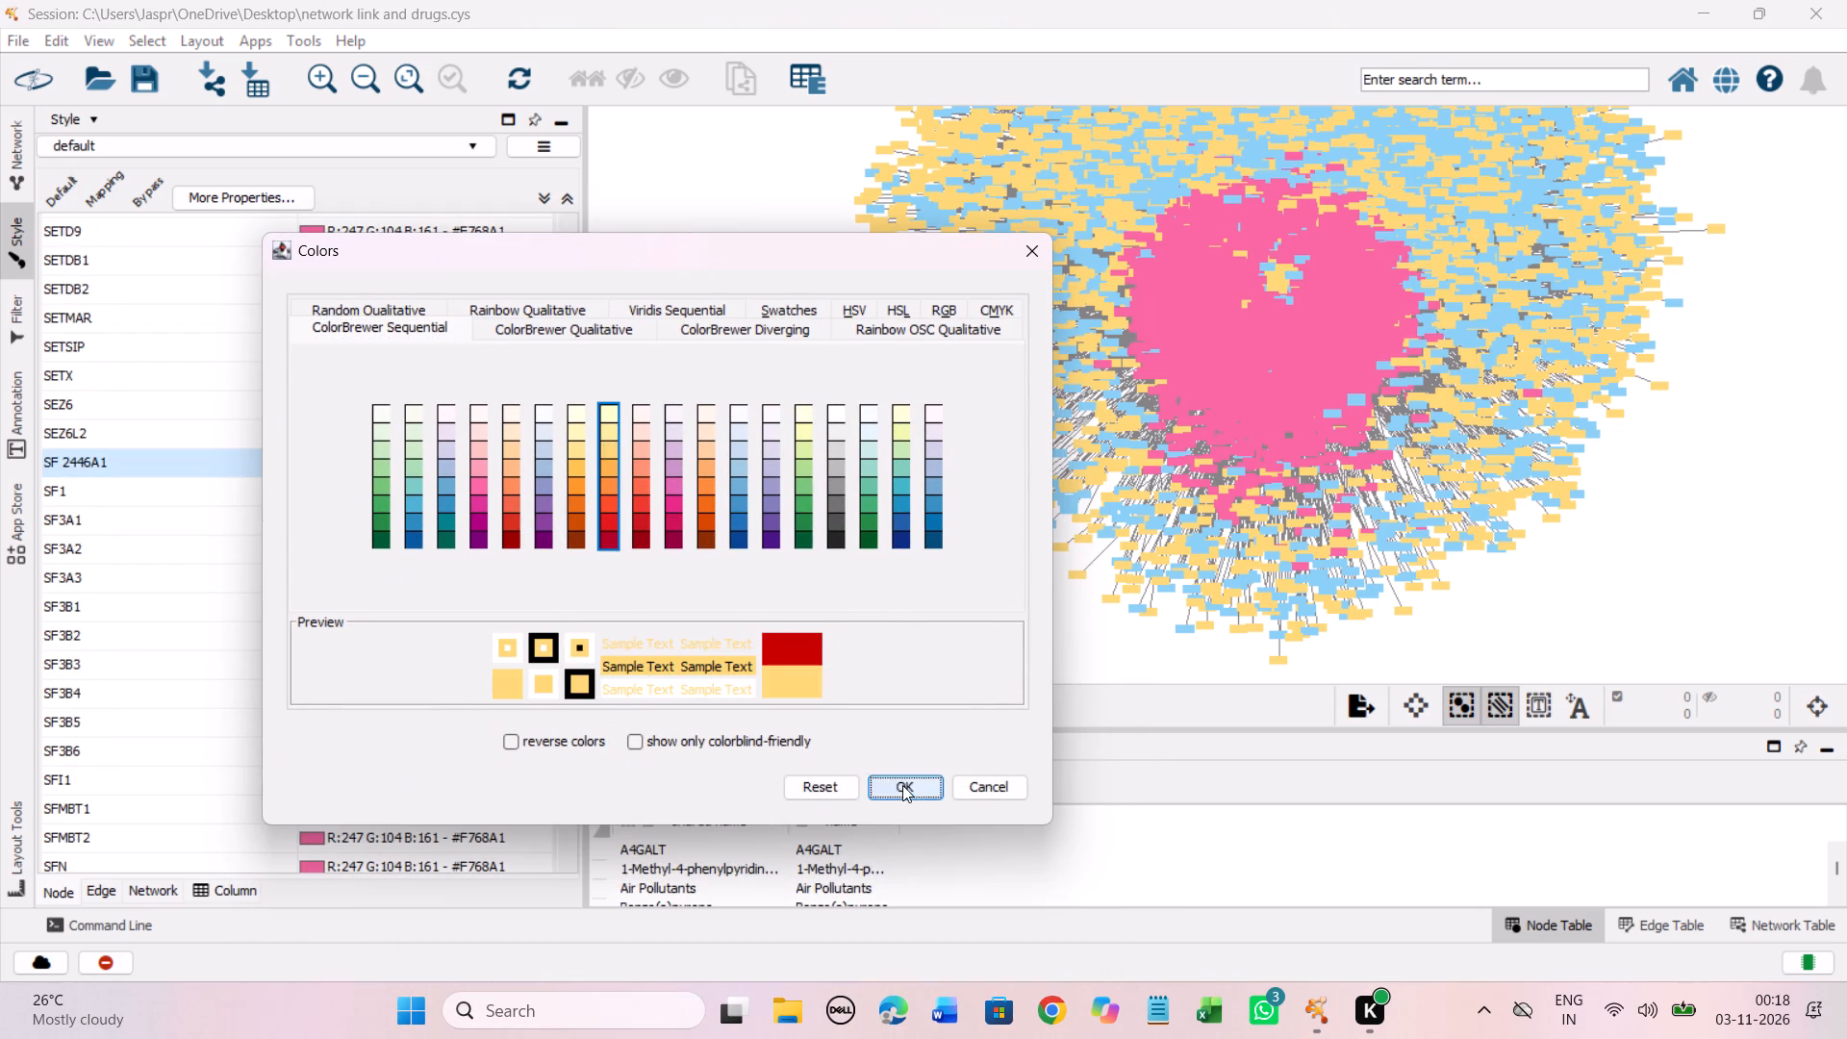
{"action": "left_click", "coordinate": [902, 784]}
Set the discrete node colour mapping for SGA 360 and SGC707 to light yellow #FED976.
{"action": "scroll", "coordinate": [342, 442], "scroll_direction": "down", "scroll_amount": 4}
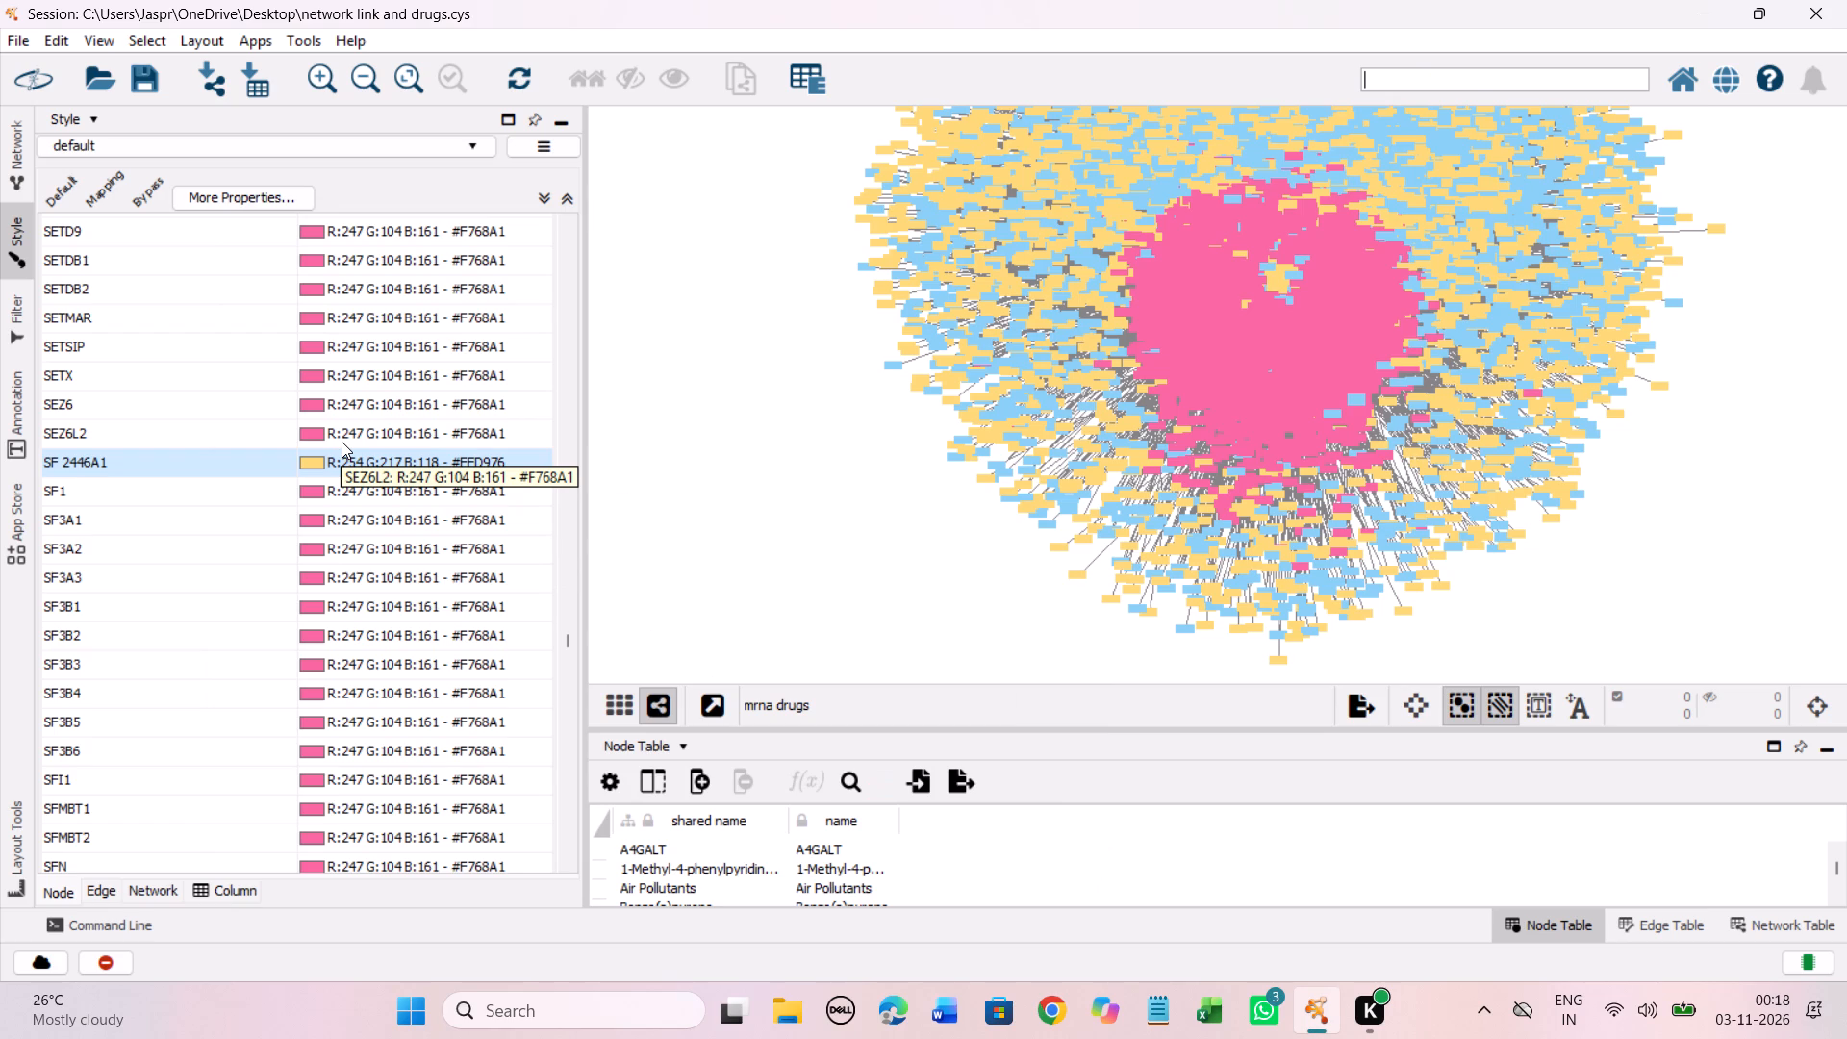
{"action": "scroll", "coordinate": [342, 424], "scroll_direction": "down", "scroll_amount": 6}
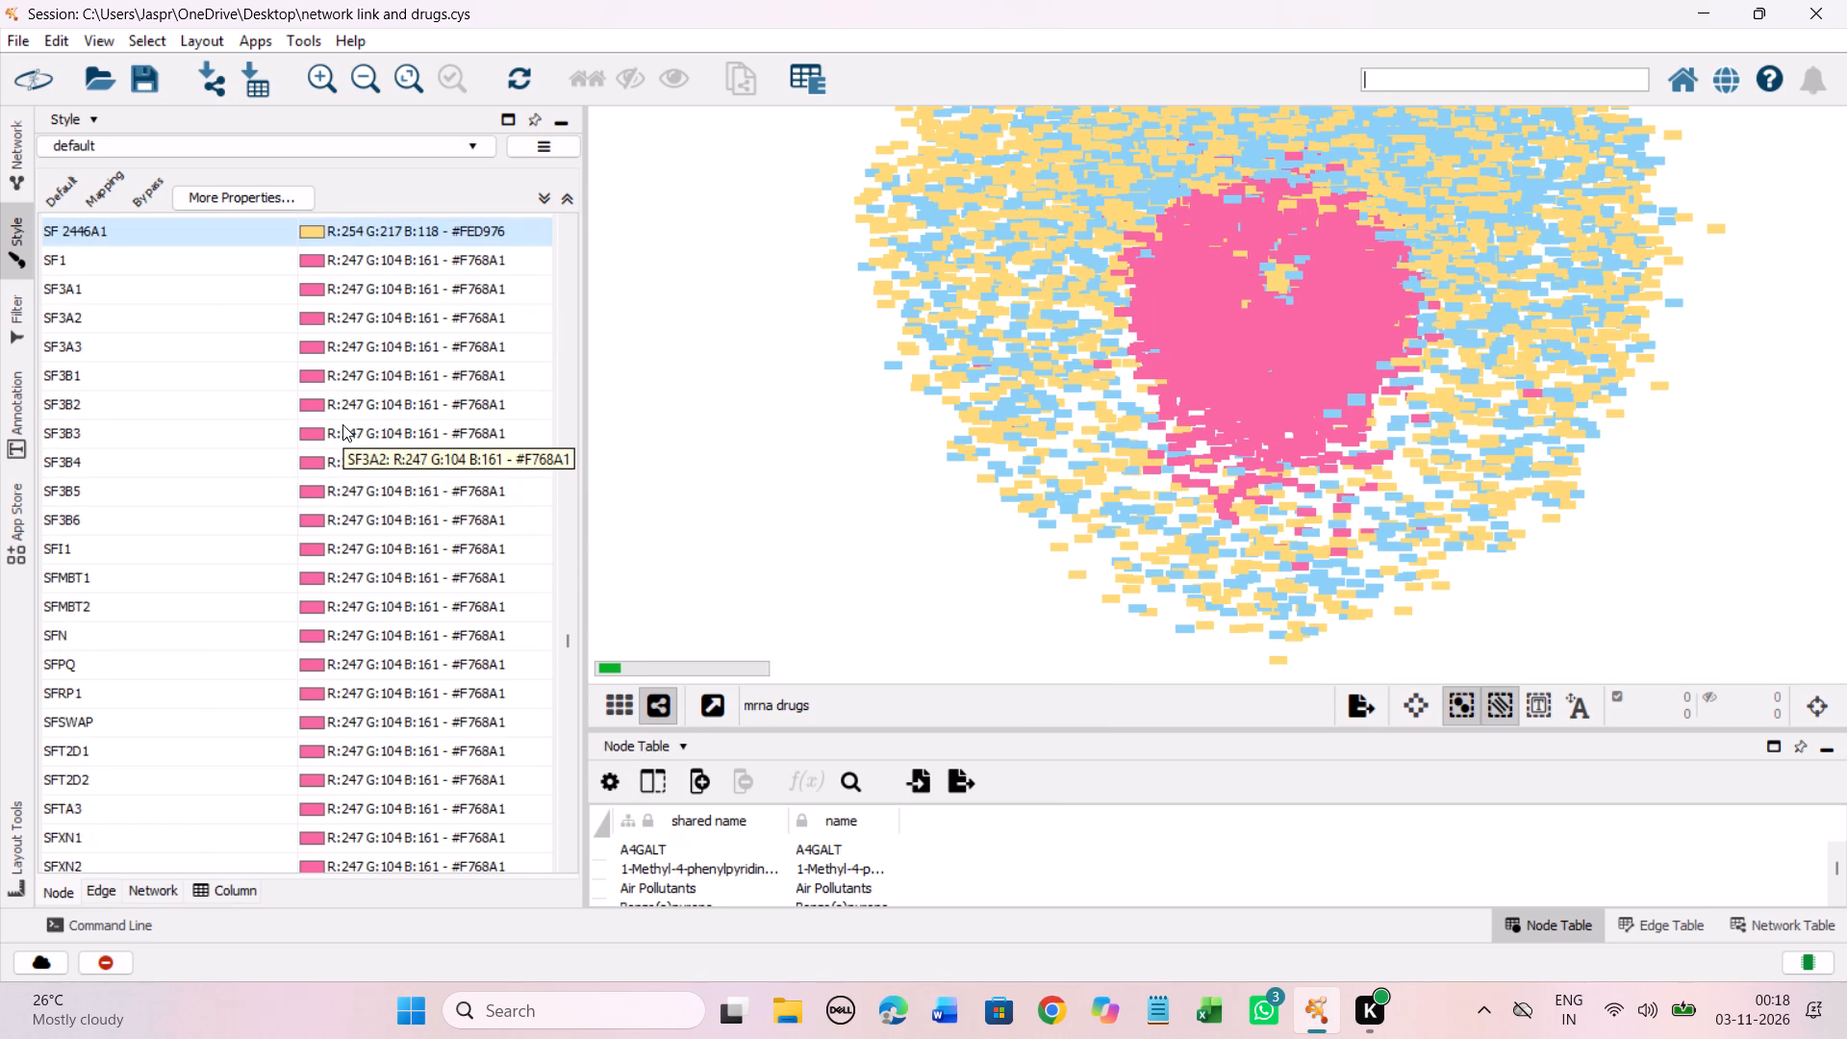
{"action": "scroll", "coordinate": [342, 424], "scroll_direction": "down", "scroll_amount": 19}
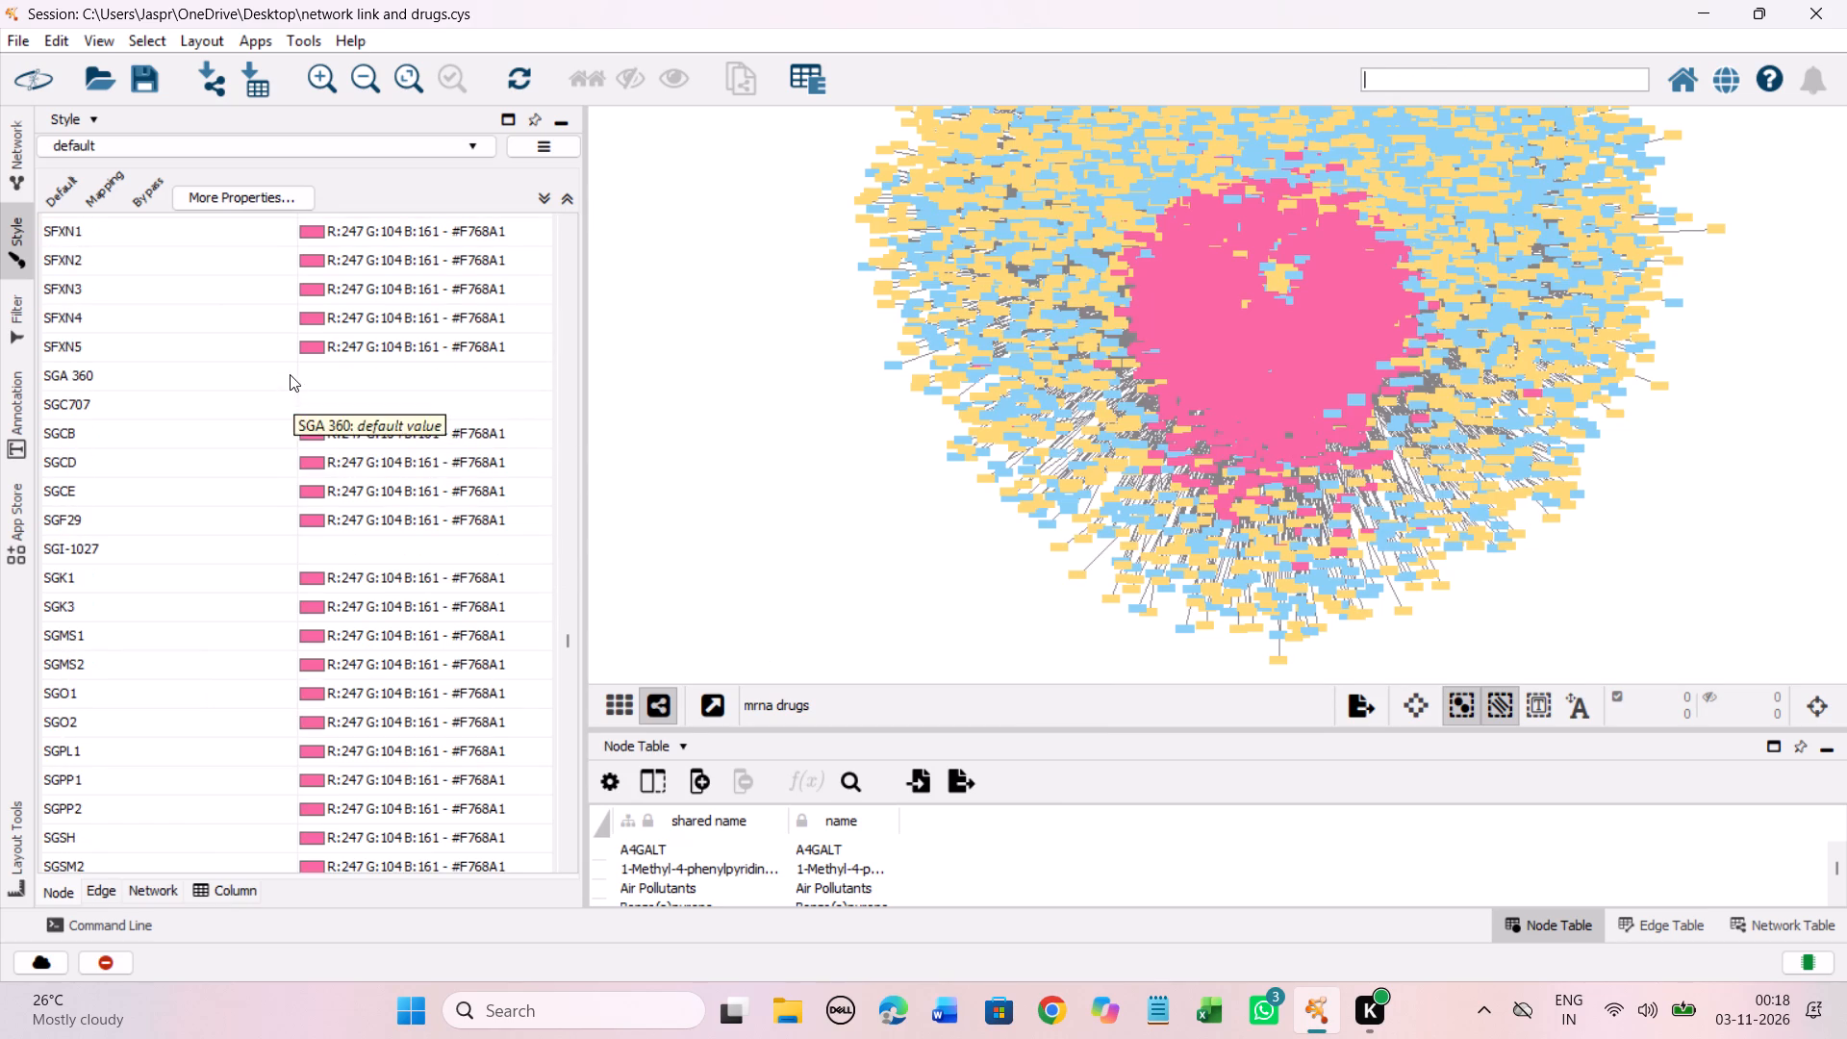
{"action": "left_click_drag", "start_coordinate": [289, 374], "coordinate": [288, 405]}
{"action": "right_click", "coordinate": [288, 405]}
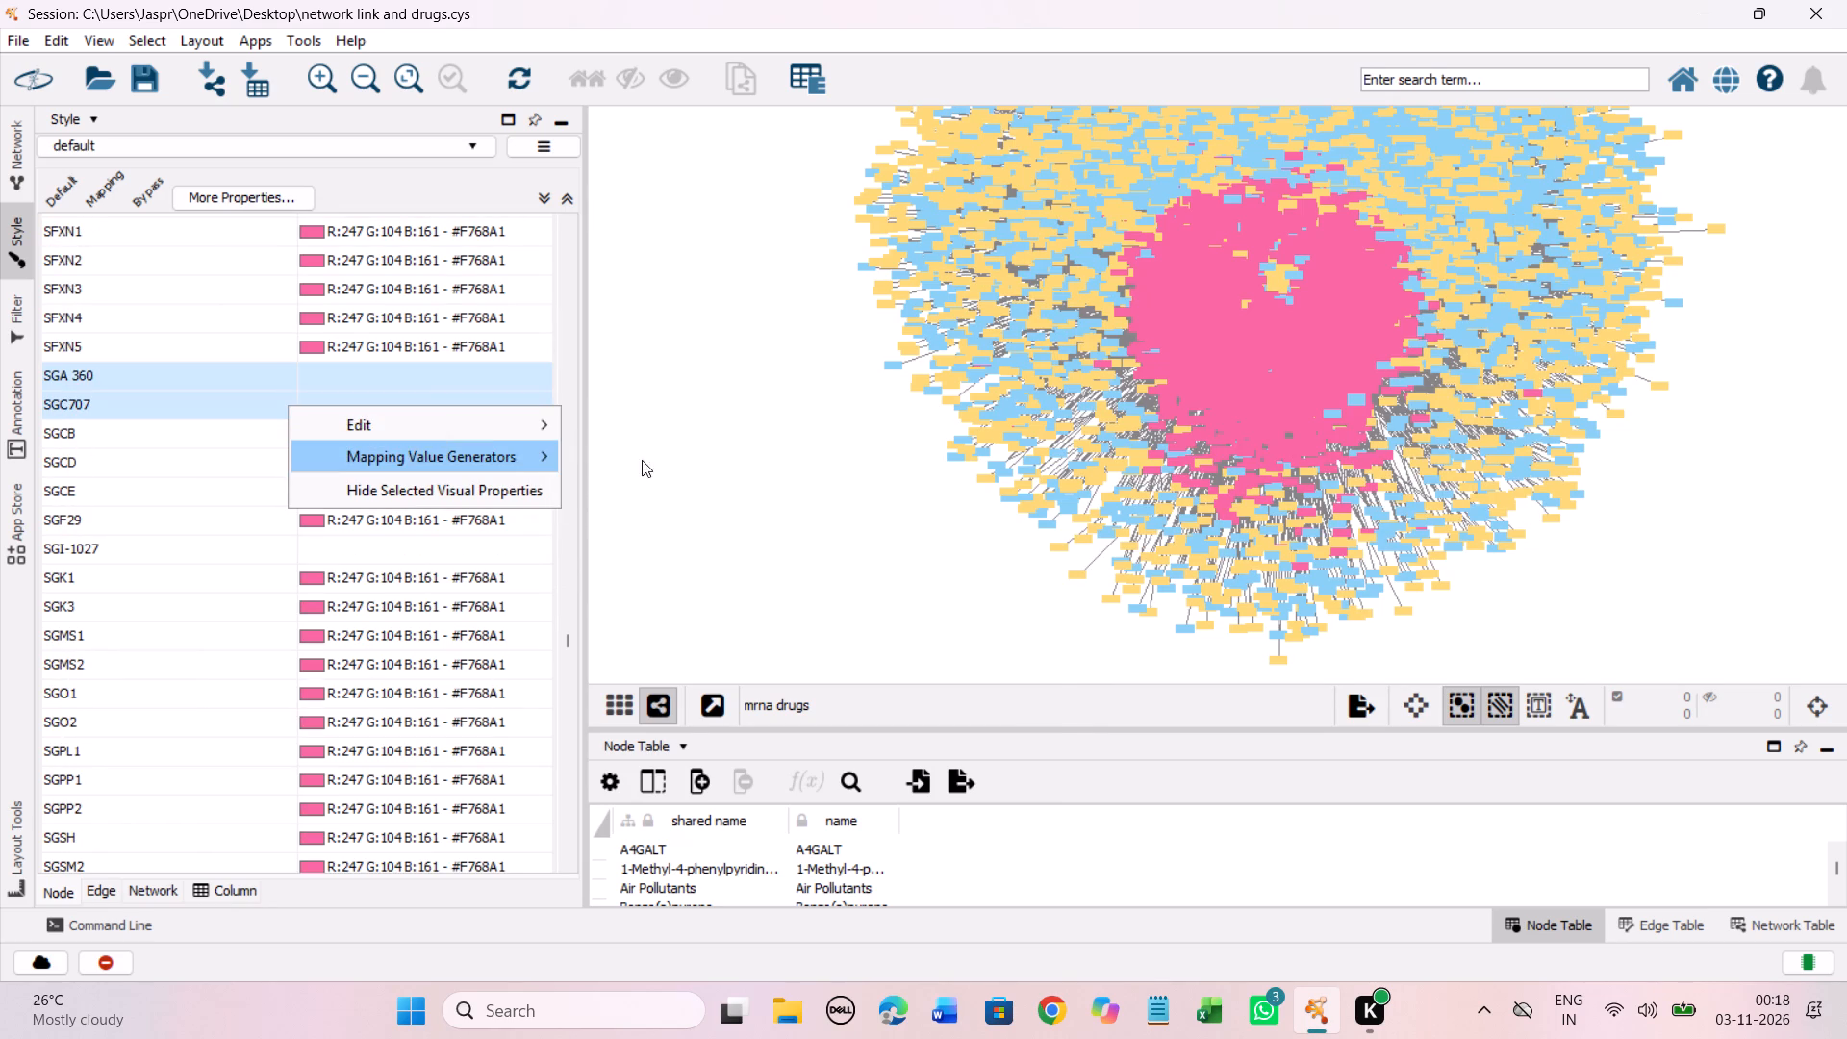
{"action": "left_click", "coordinate": [585, 428]}
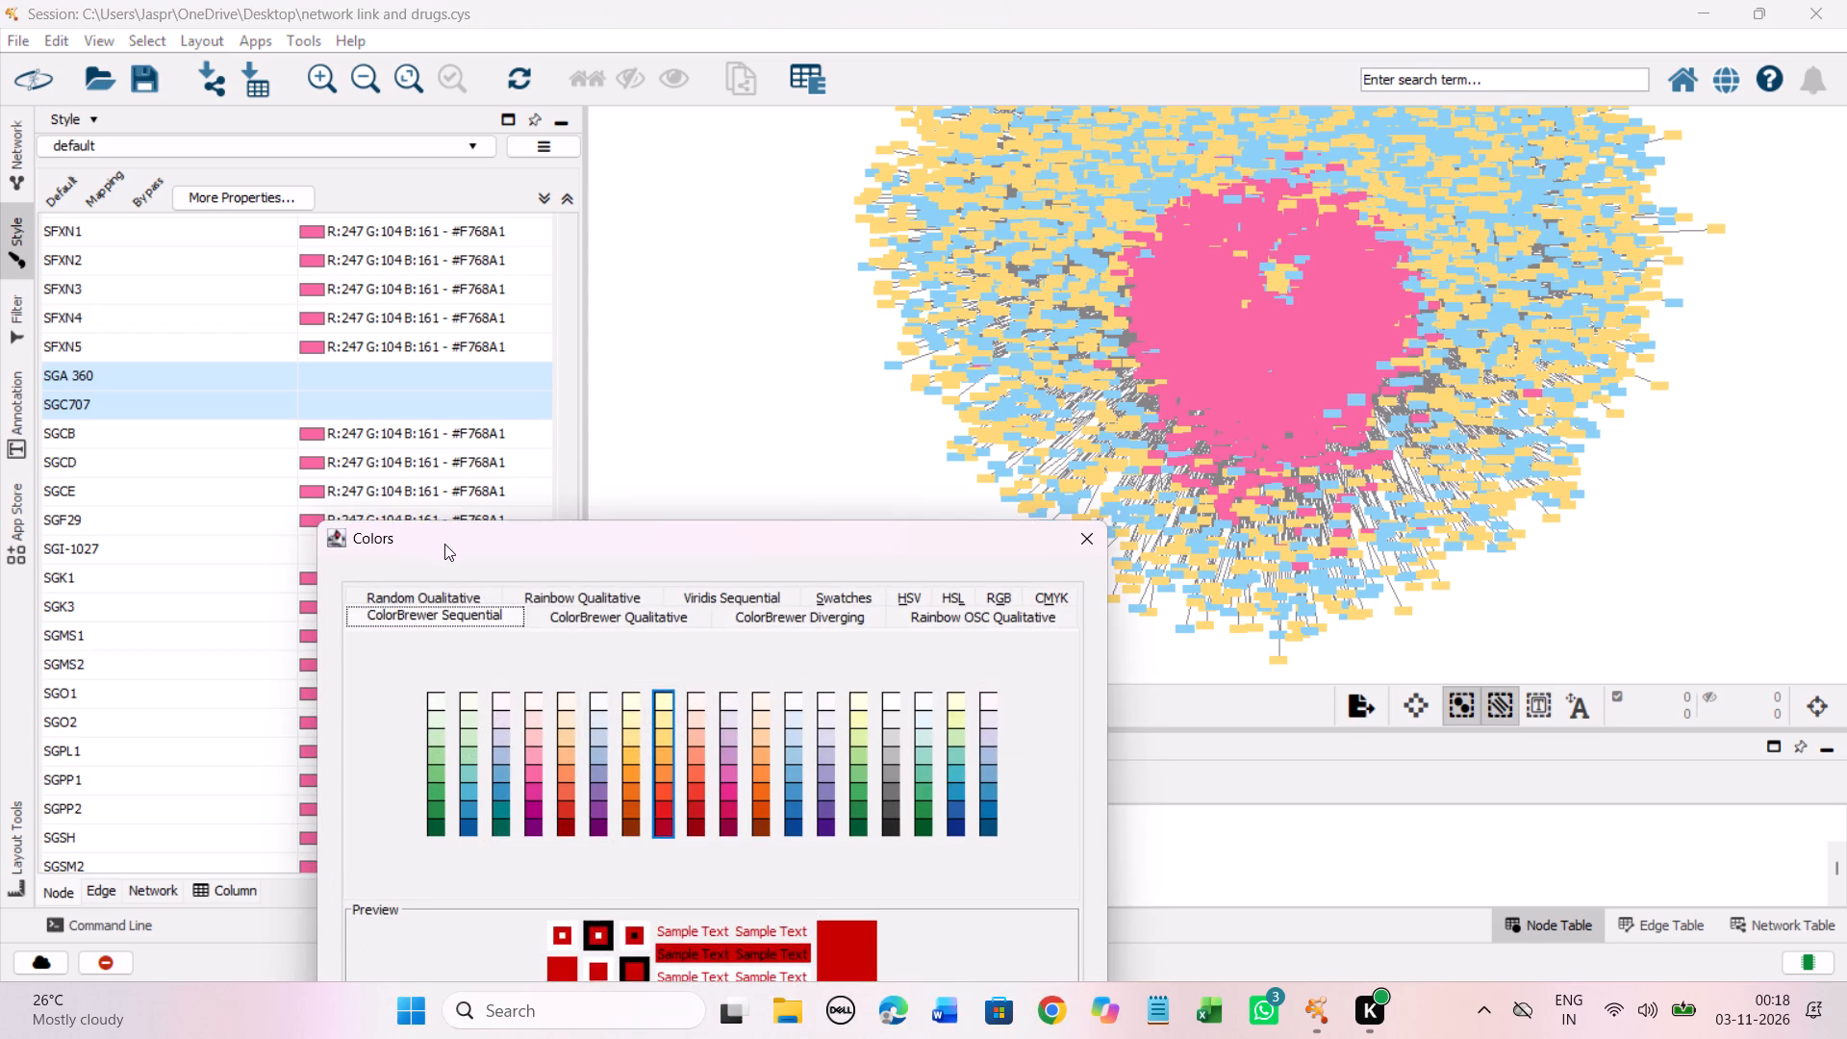
{"action": "left_click_drag", "start_coordinate": [444, 544], "coordinate": [420, 248]}
{"action": "left_click", "coordinate": [647, 436]}
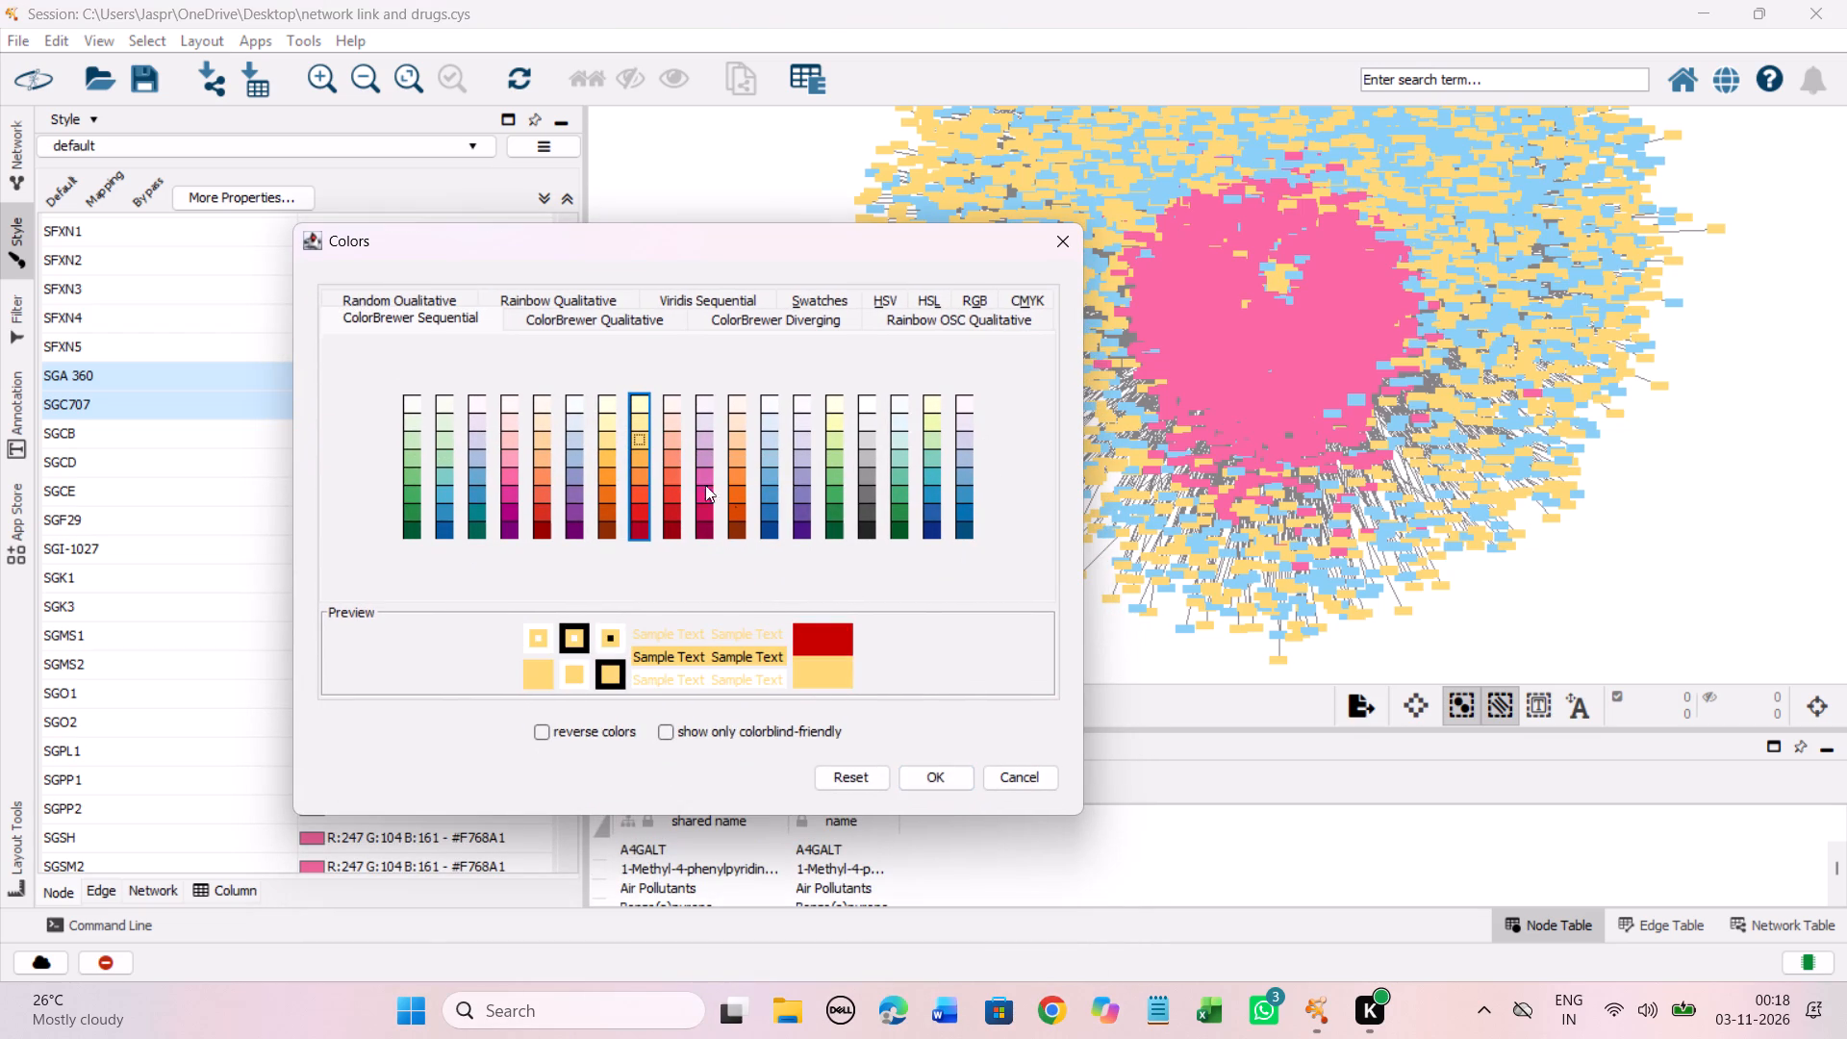
{"action": "left_click", "coordinate": [938, 774]}
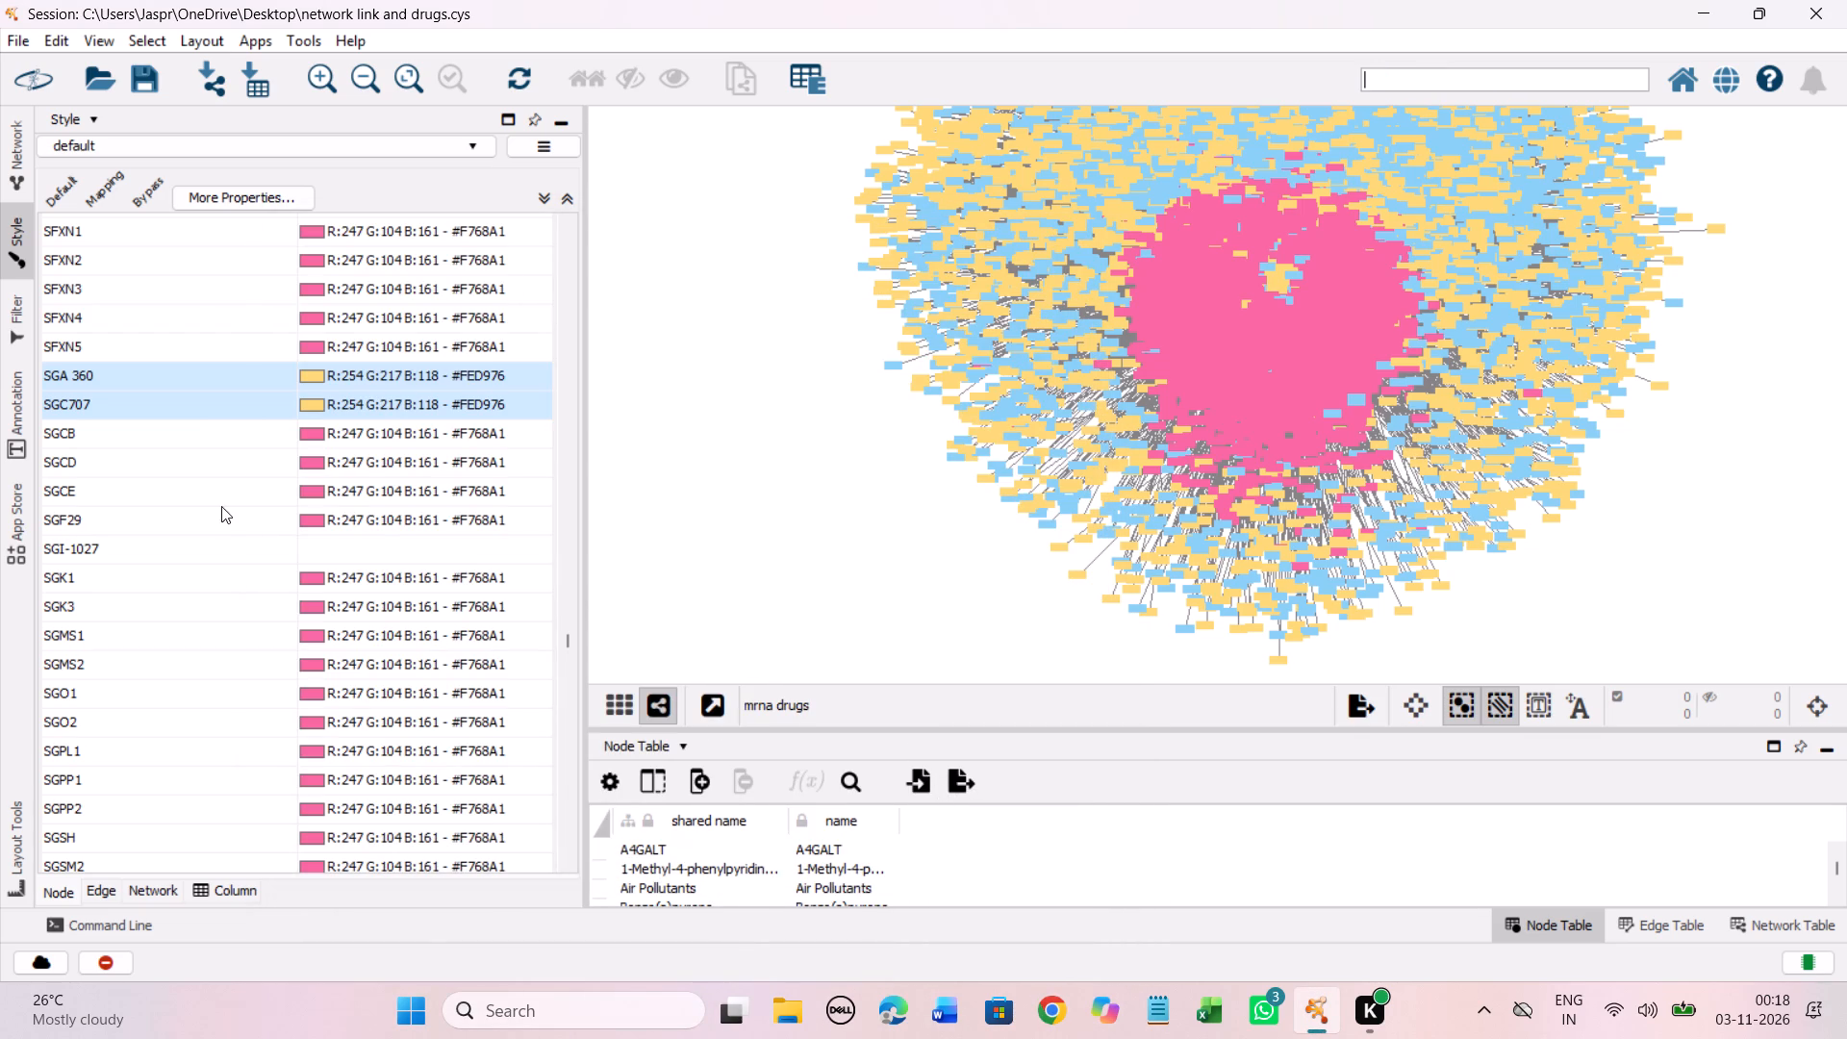
Set the discrete node colour mapping for SGI-1027 to light yellow #FED976.
{"action": "left_click", "coordinate": [259, 545]}
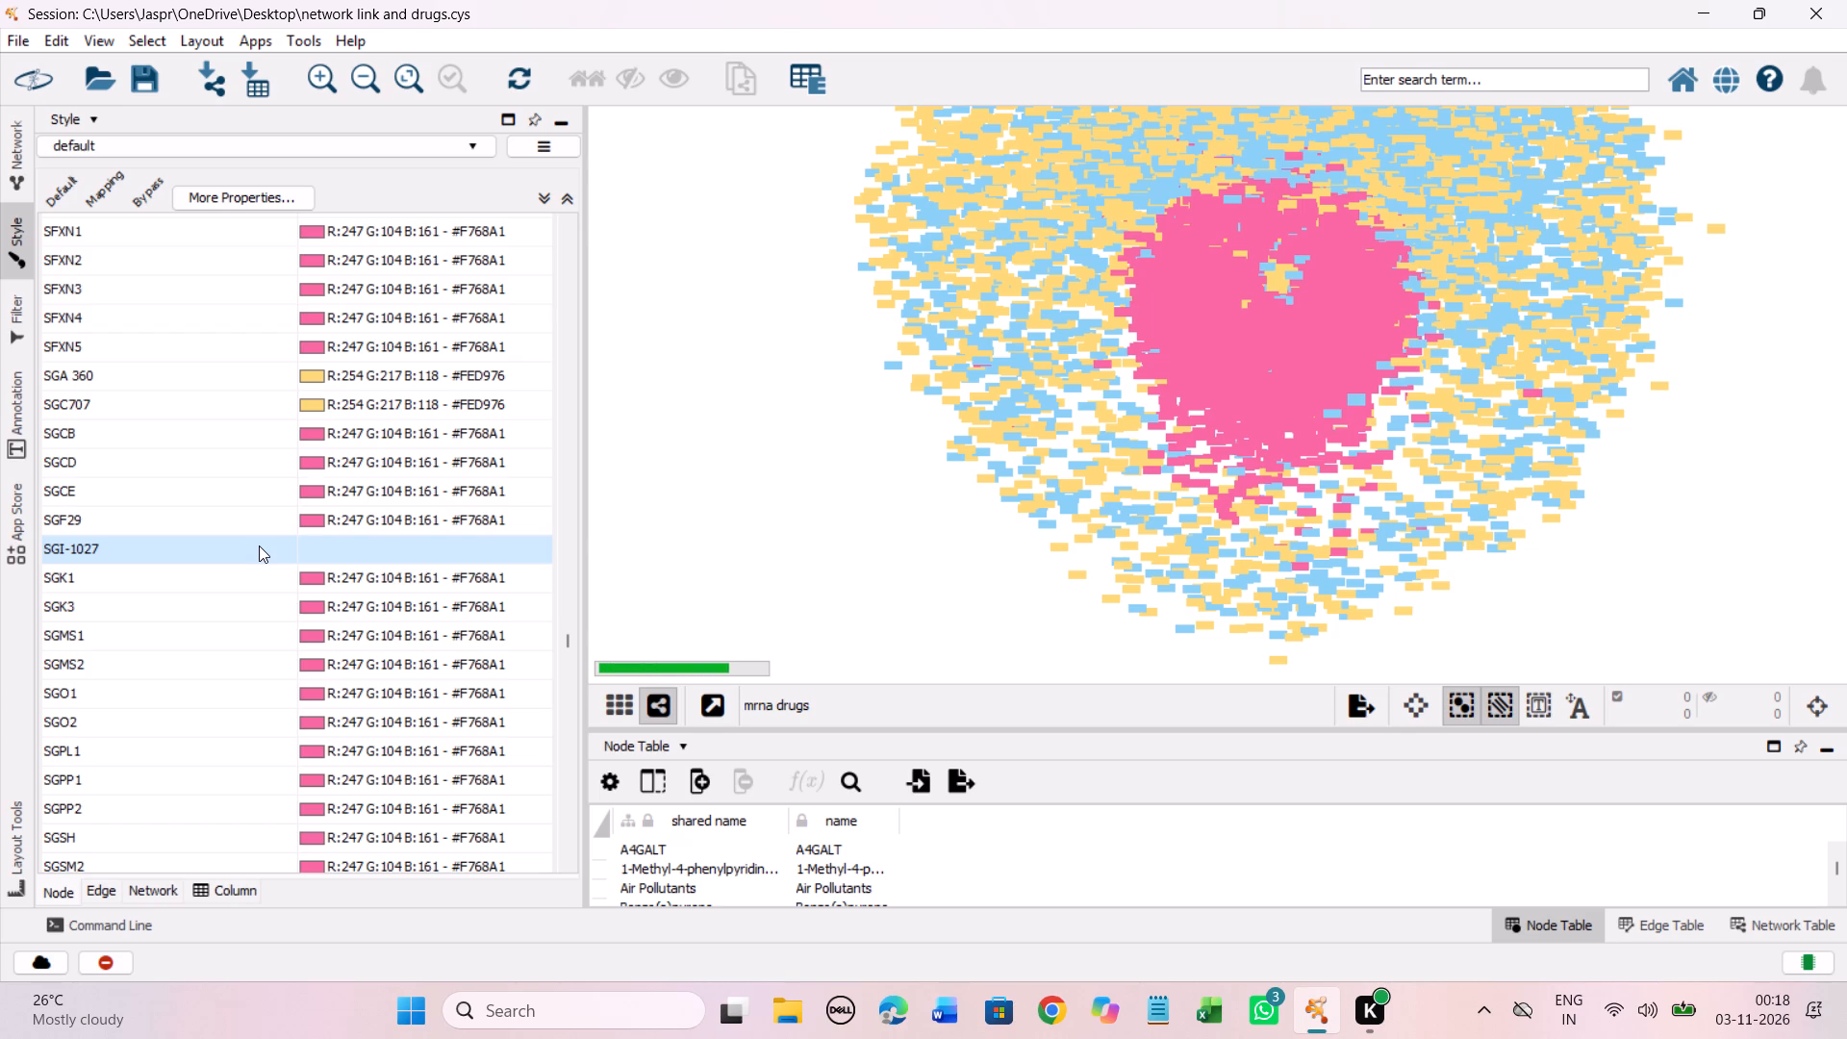
{"action": "right_click", "coordinate": [259, 545]}
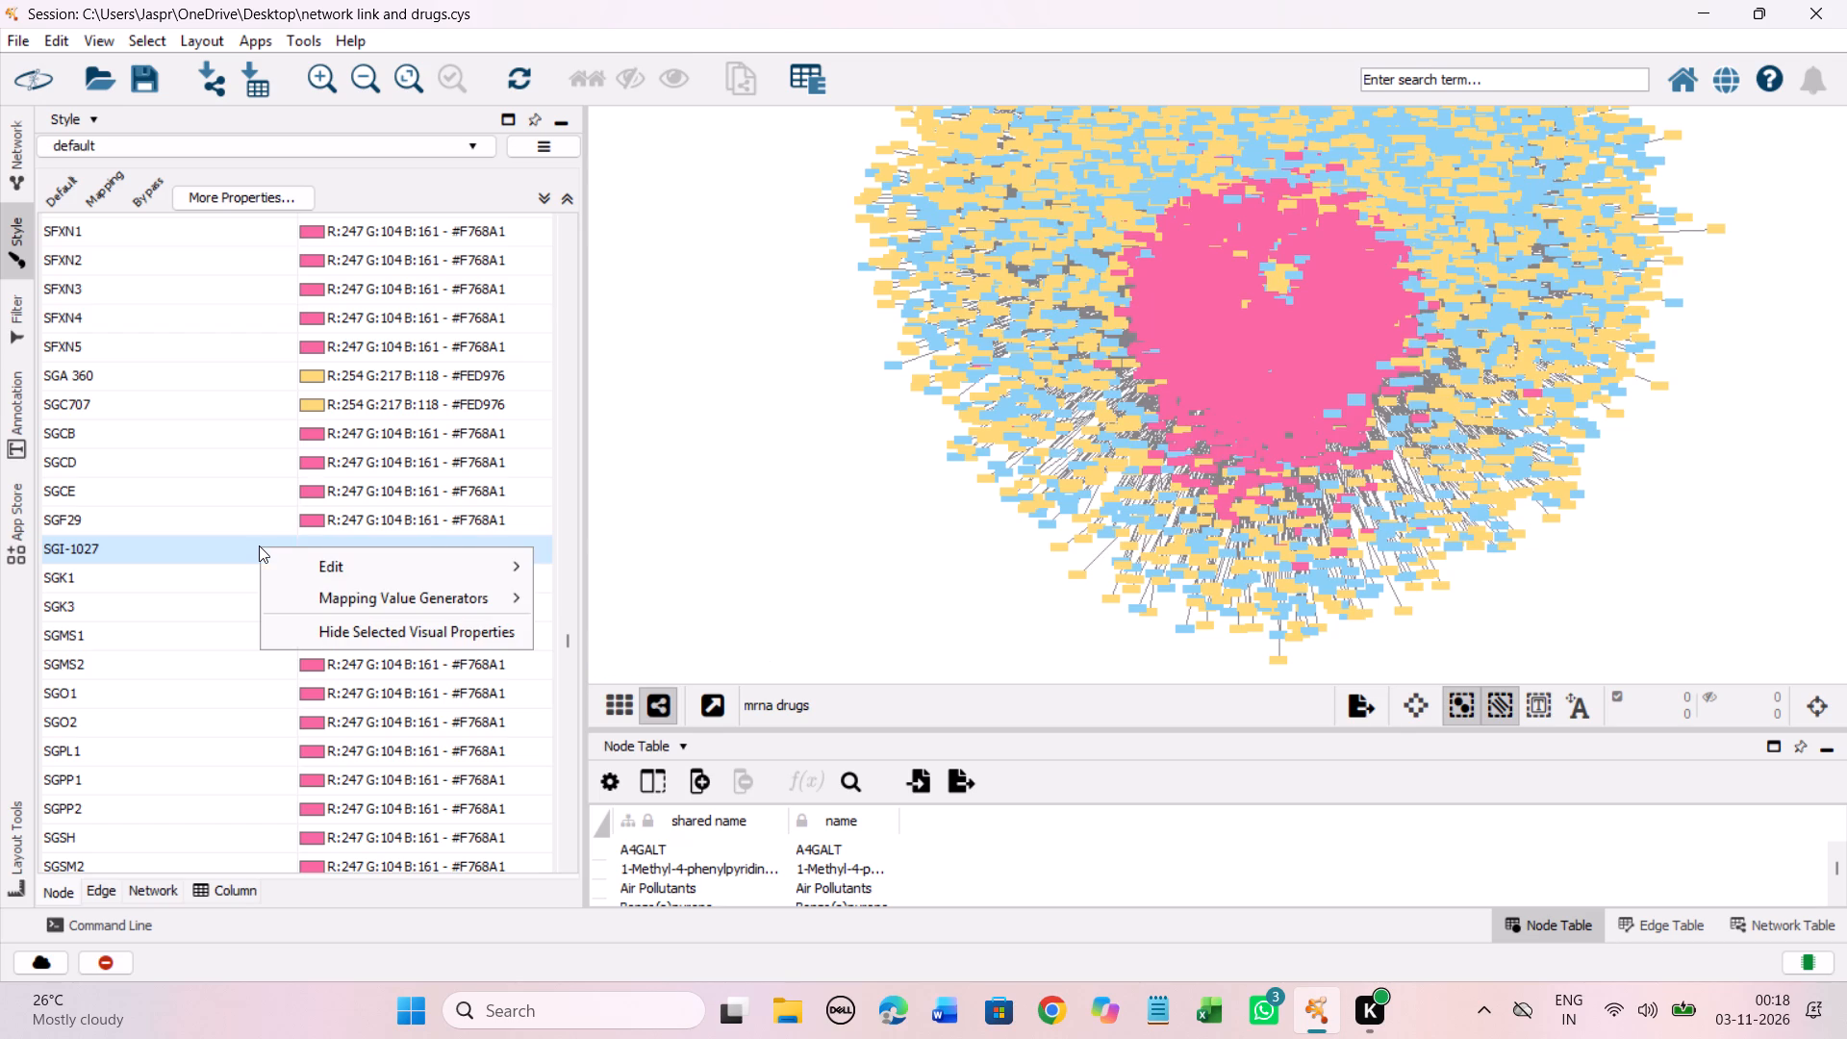
{"action": "left_click", "coordinate": [605, 574]}
{"action": "left_click_drag", "start_coordinate": [421, 543], "coordinate": [410, 386]}
{"action": "left_click_drag", "start_coordinate": [410, 383], "coordinate": [410, 367]}
{"action": "left_click", "coordinate": [648, 563]}
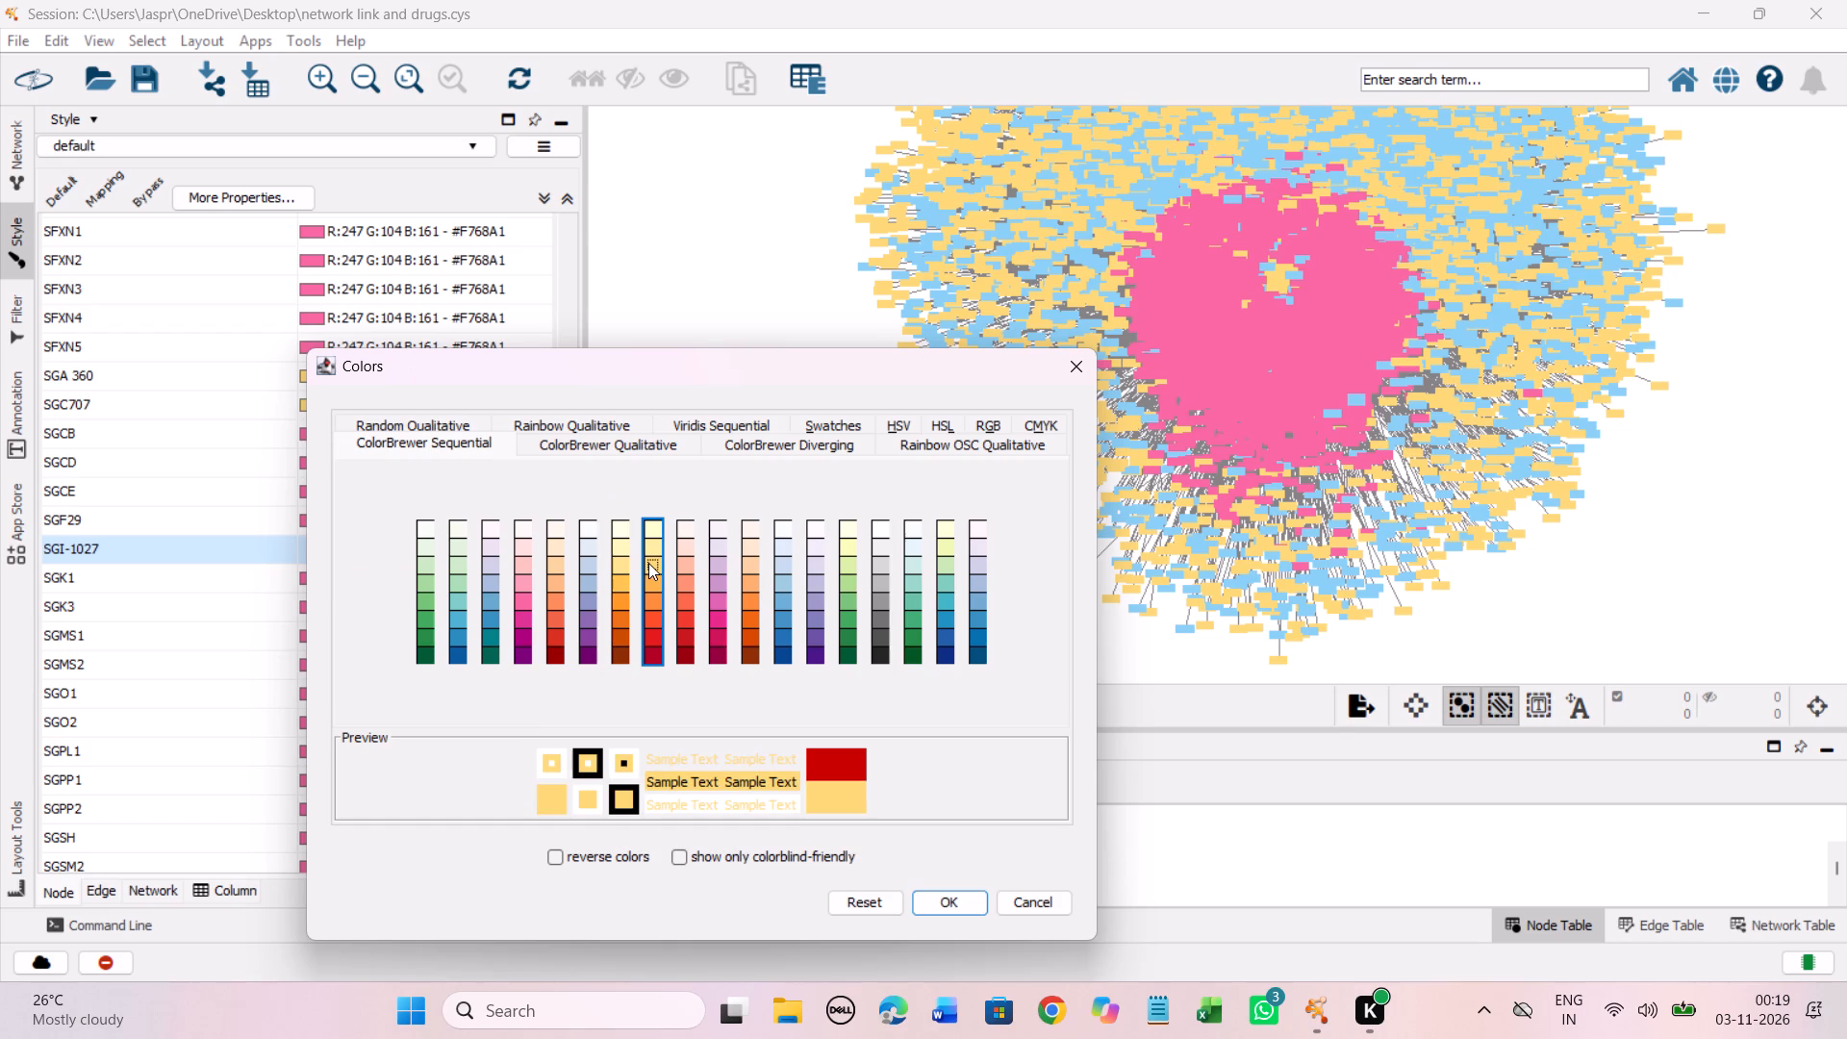
{"action": "left_click", "coordinate": [944, 898]}
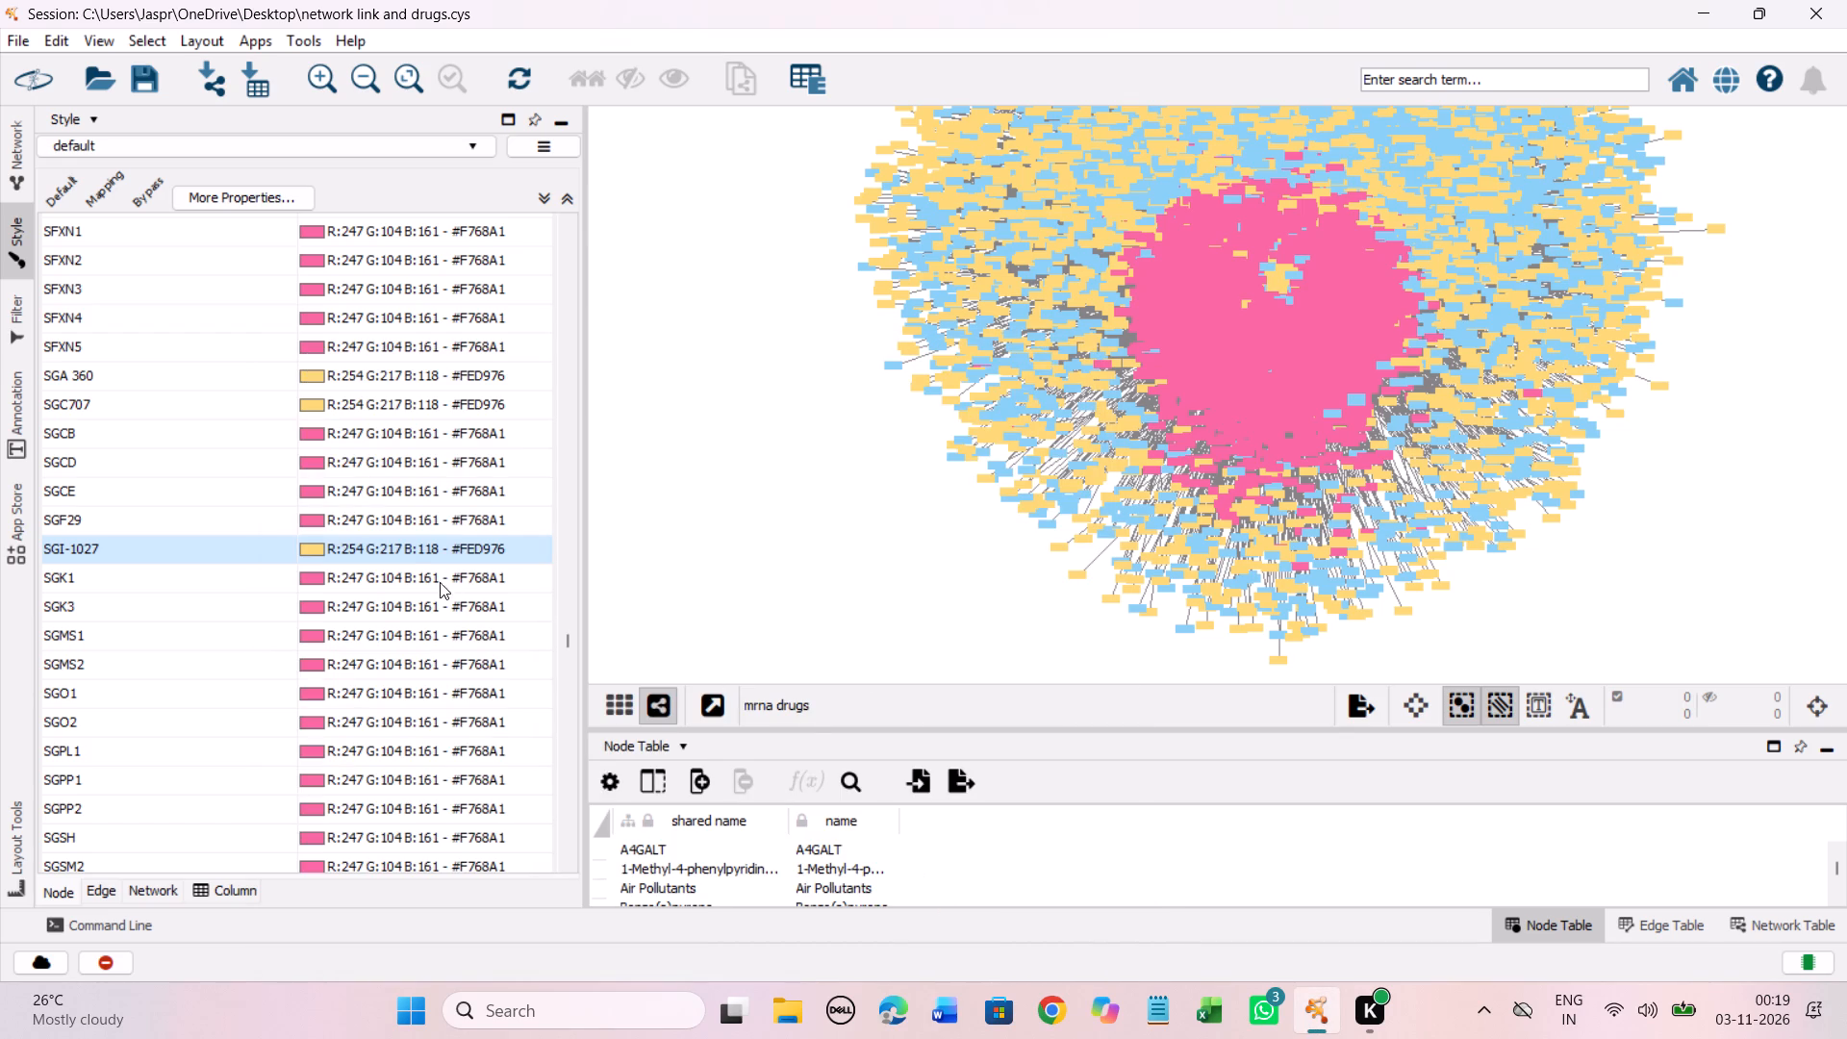
Set the discrete node colour mapping for SH-6 compound to light yellow #FED976.
{"action": "scroll", "coordinate": [361, 565], "scroll_direction": "down", "scroll_amount": 15}
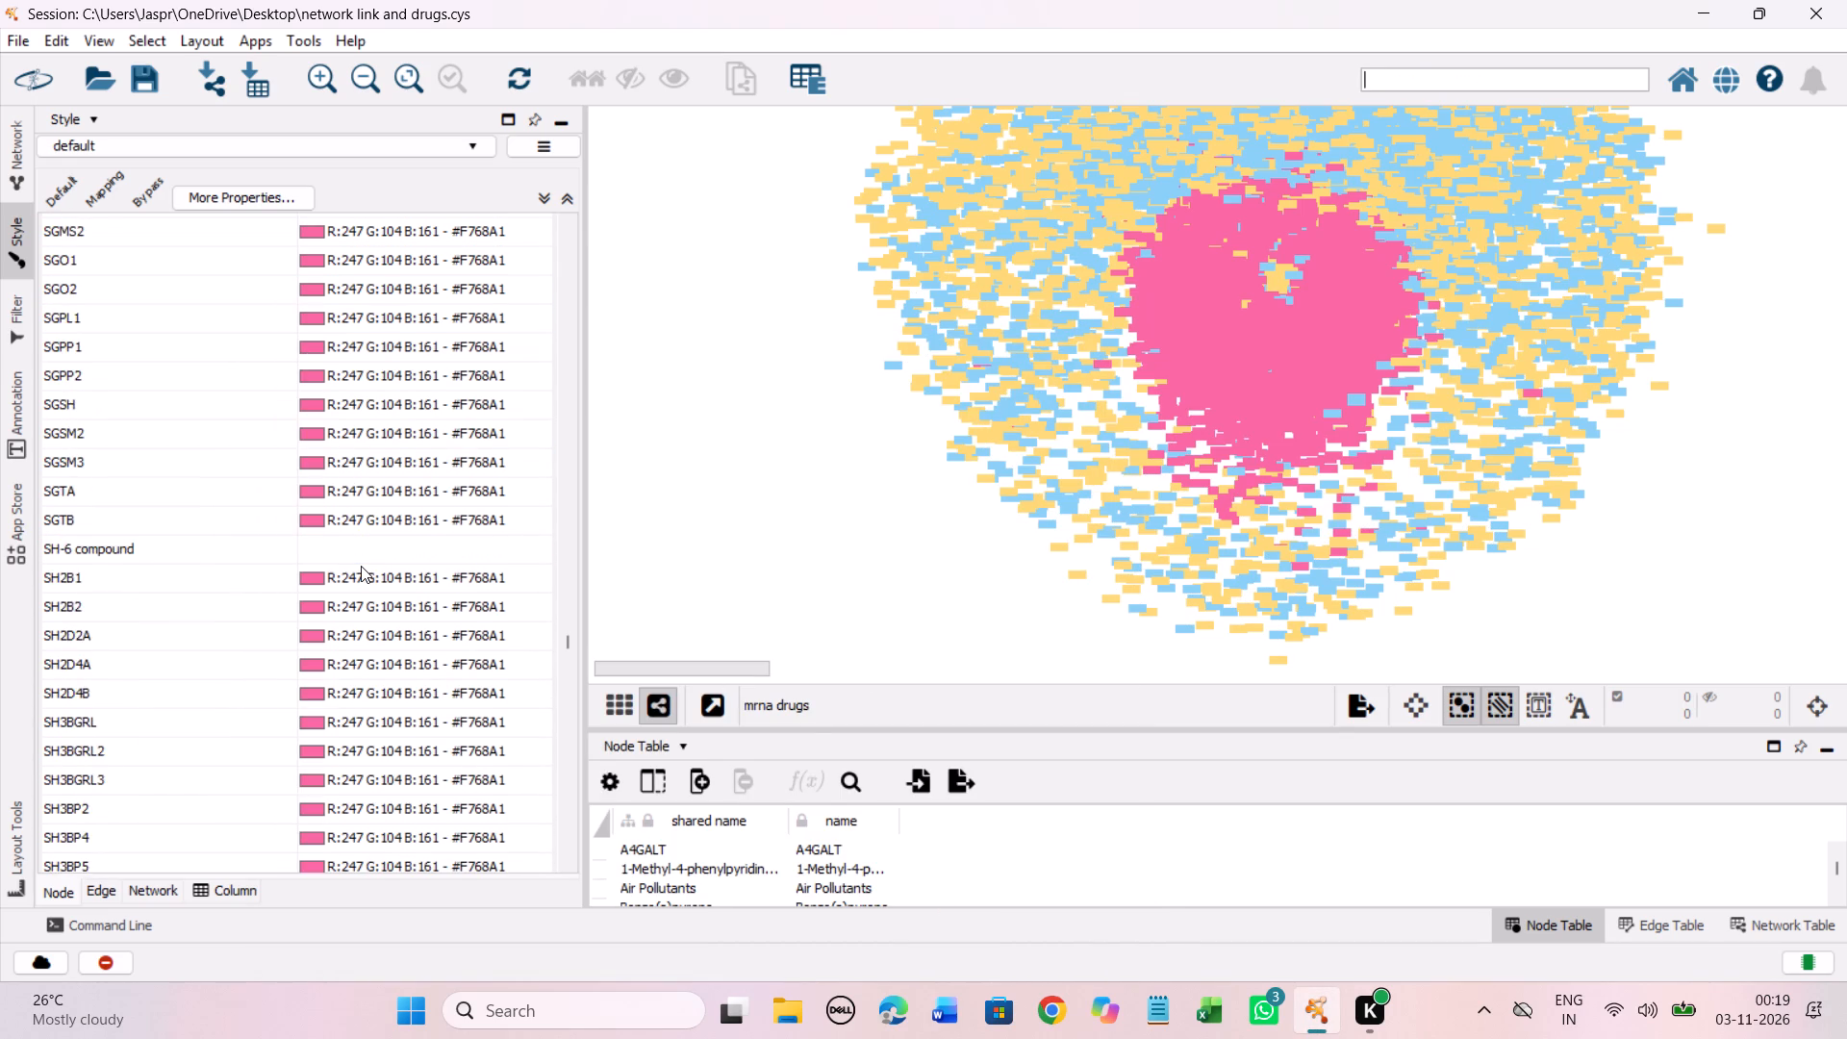
{"action": "scroll", "coordinate": [361, 566], "scroll_direction": "up", "scroll_amount": 2}
{"action": "left_click", "coordinate": [257, 597]}
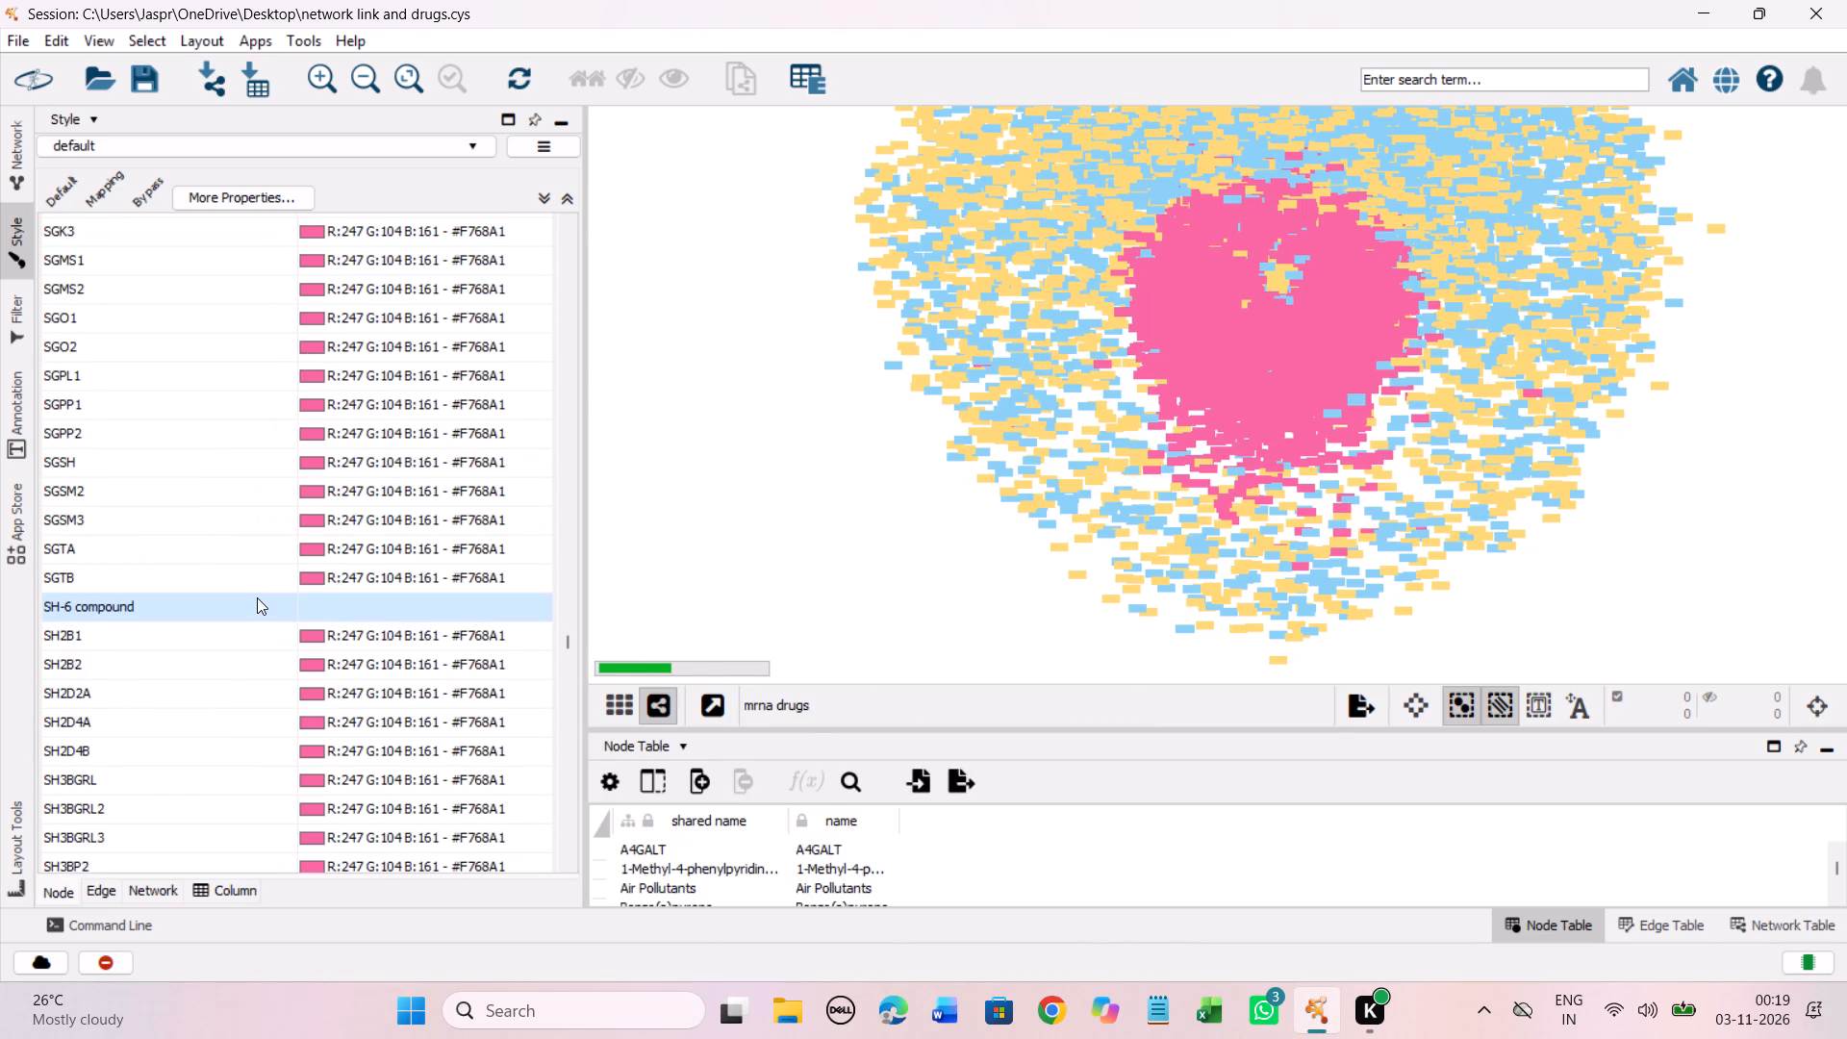
{"action": "right_click", "coordinate": [257, 597]}
{"action": "left_click", "coordinate": [595, 624]}
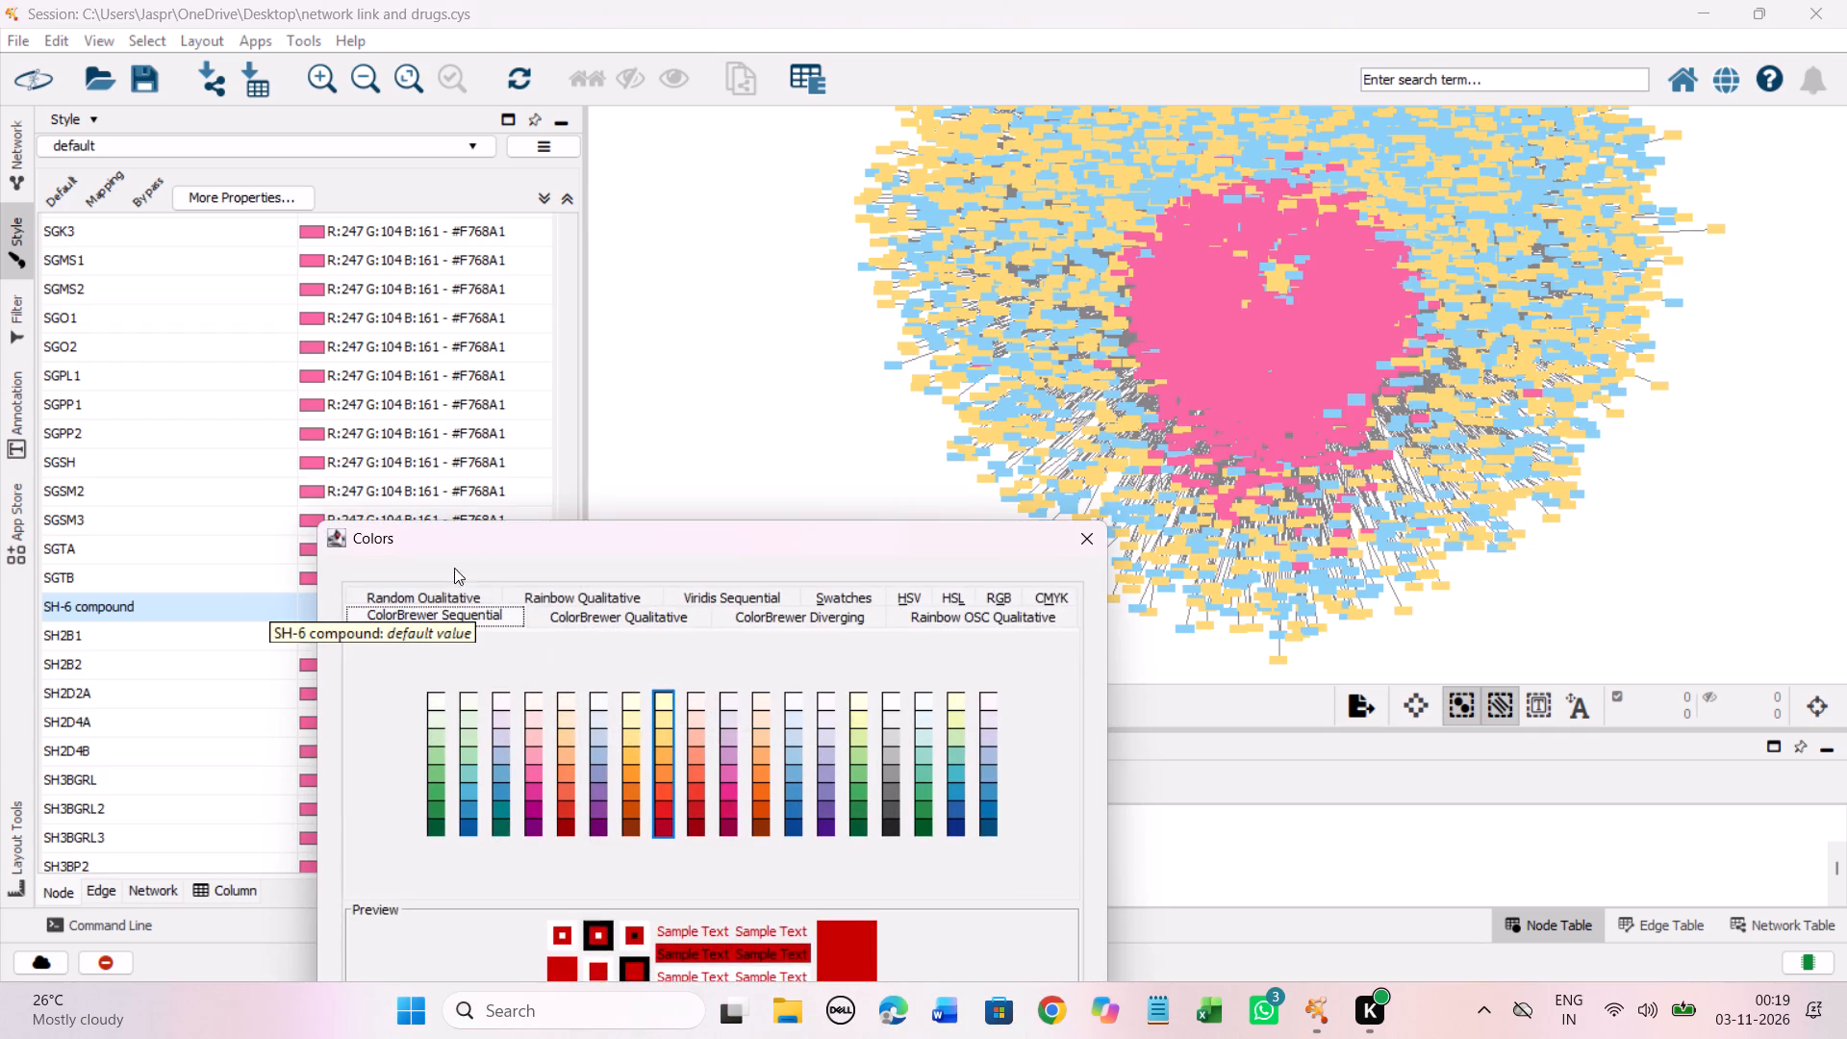
{"action": "left_click_drag", "start_coordinate": [480, 544], "coordinate": [454, 311]}
{"action": "left_click", "coordinate": [636, 509]}
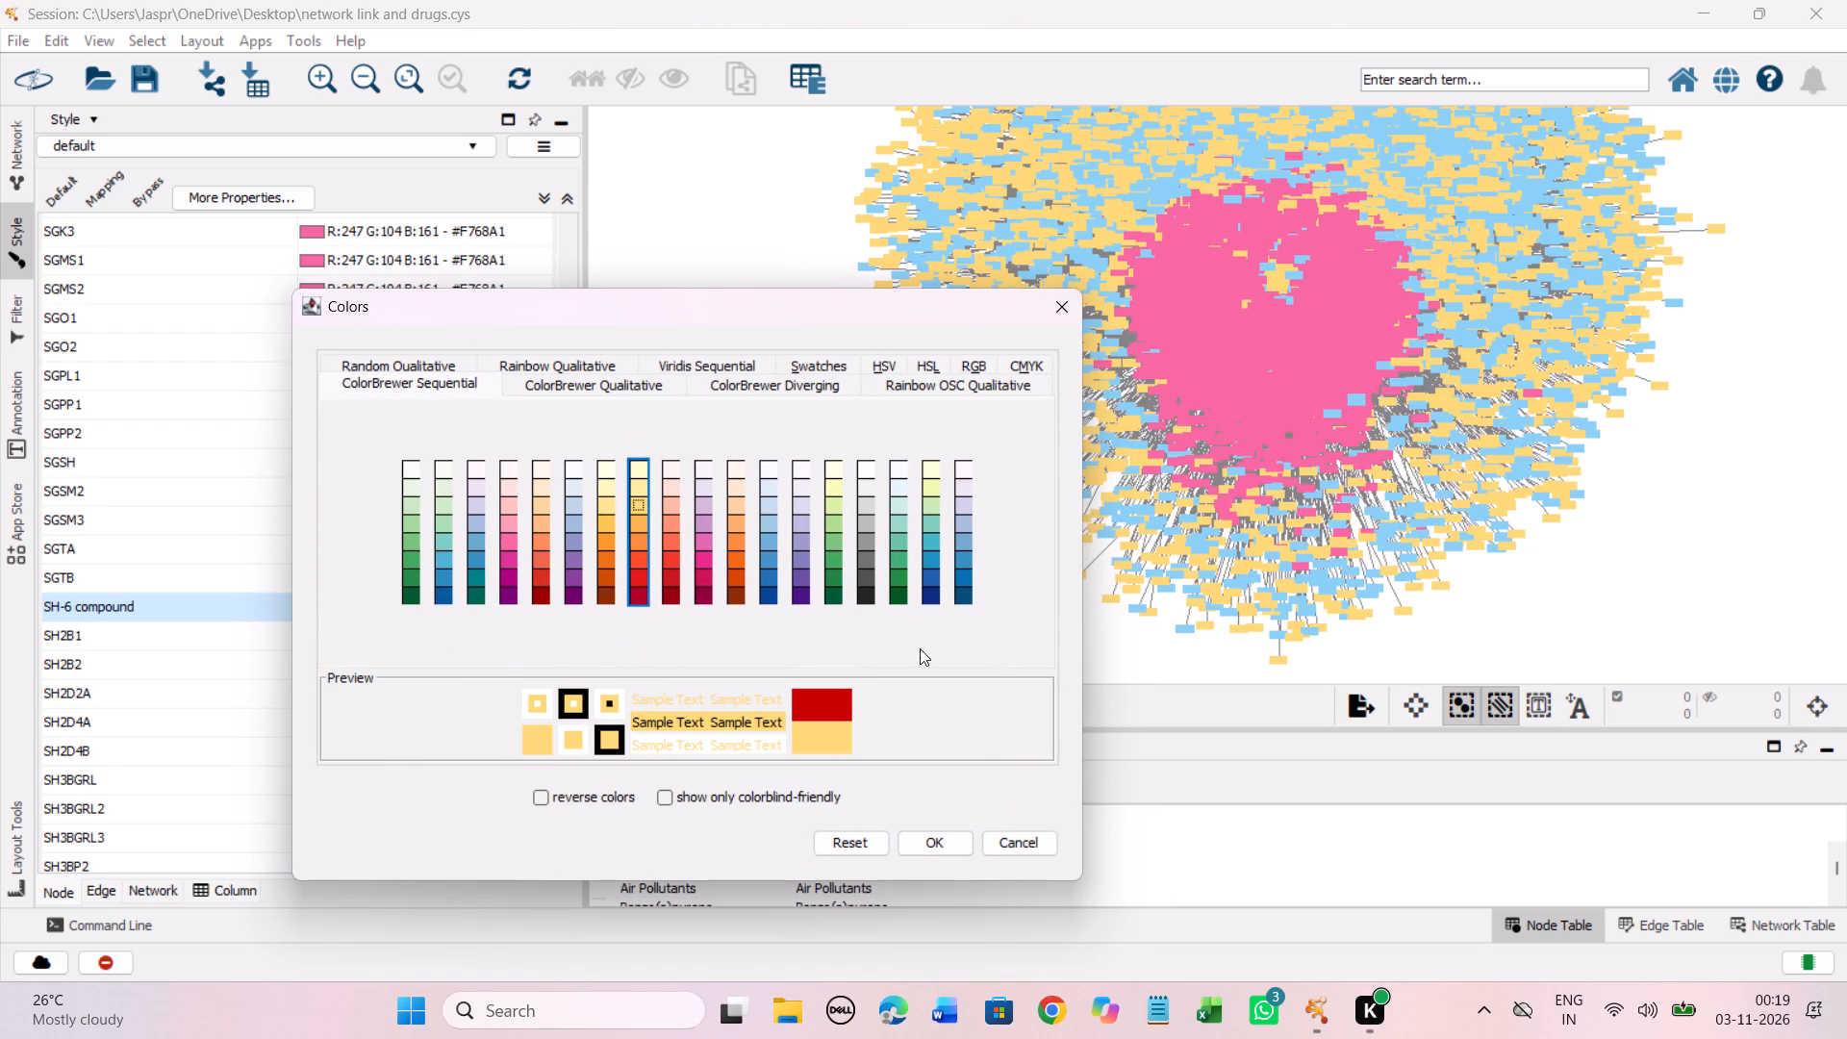
{"action": "left_click", "coordinate": [957, 850]}
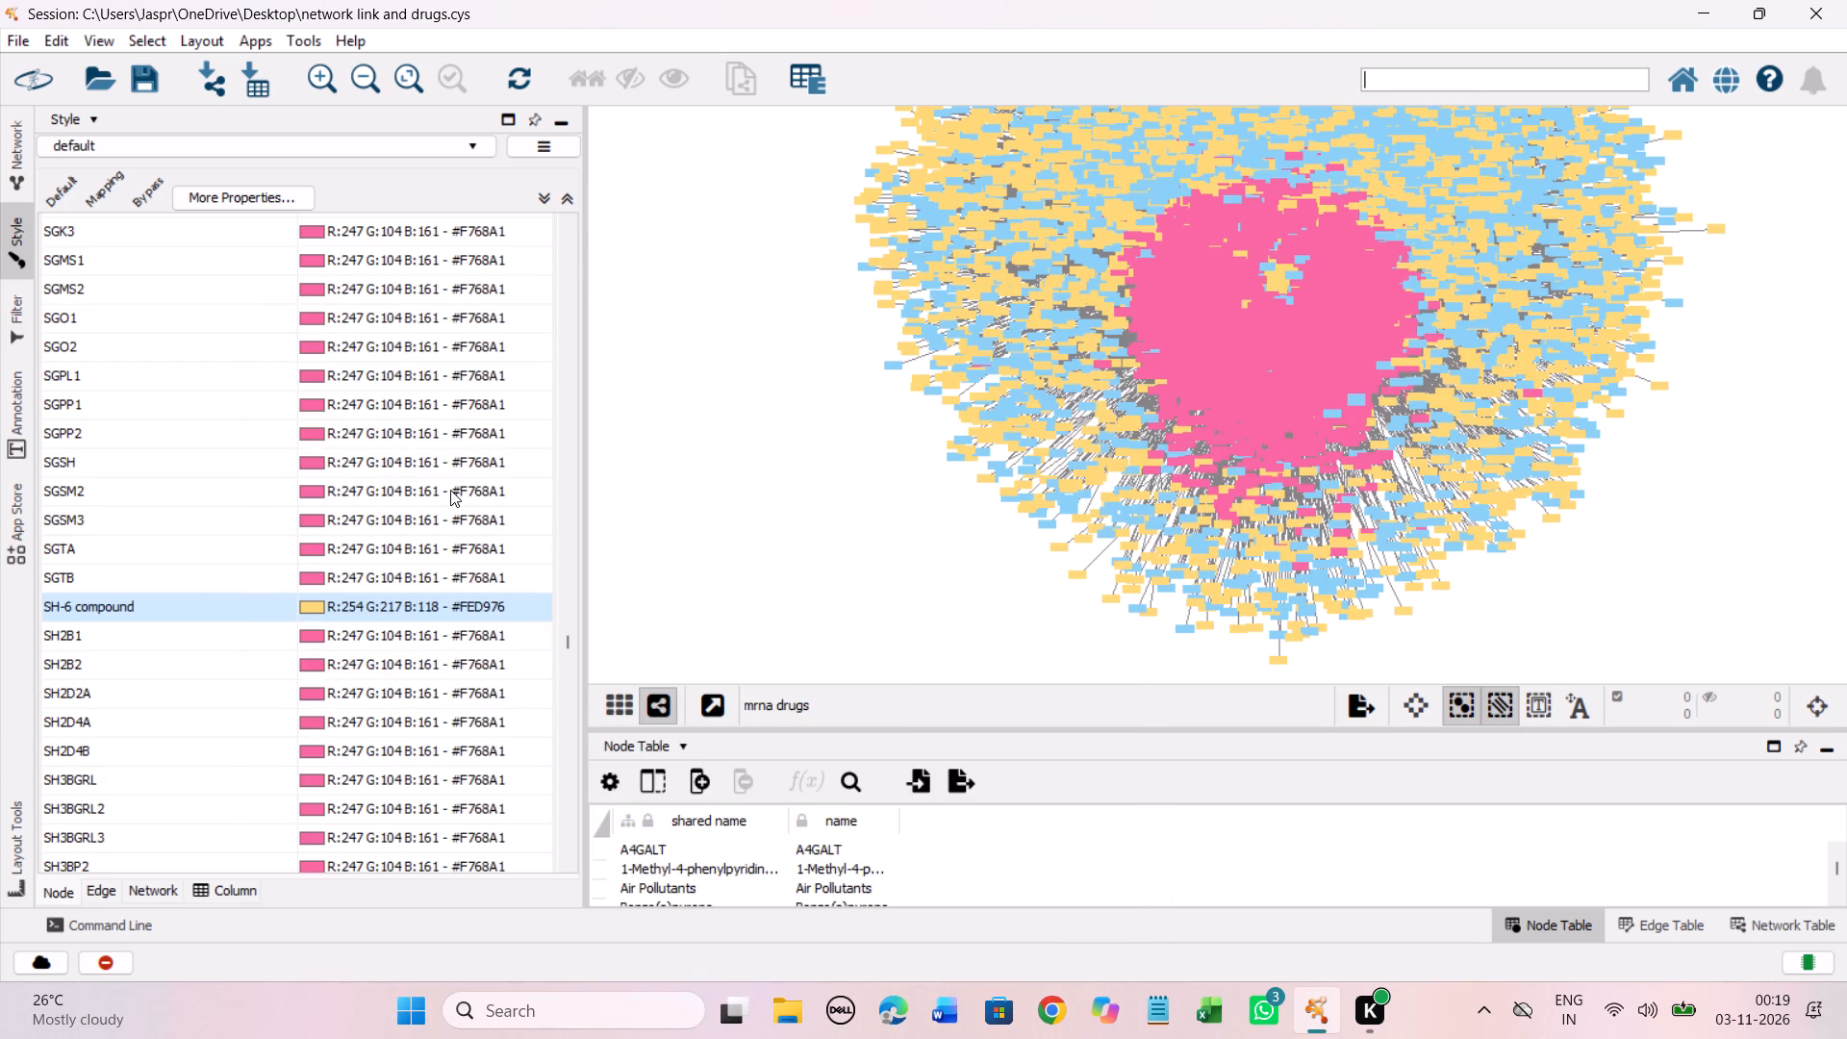
Set the discrete node colour mapping for SHP099 to light yellow #FED976.
{"action": "scroll", "coordinate": [450, 490], "scroll_direction": "down", "scroll_amount": 2}
{"action": "scroll", "coordinate": [533, 472], "scroll_direction": "down", "scroll_amount": 5}
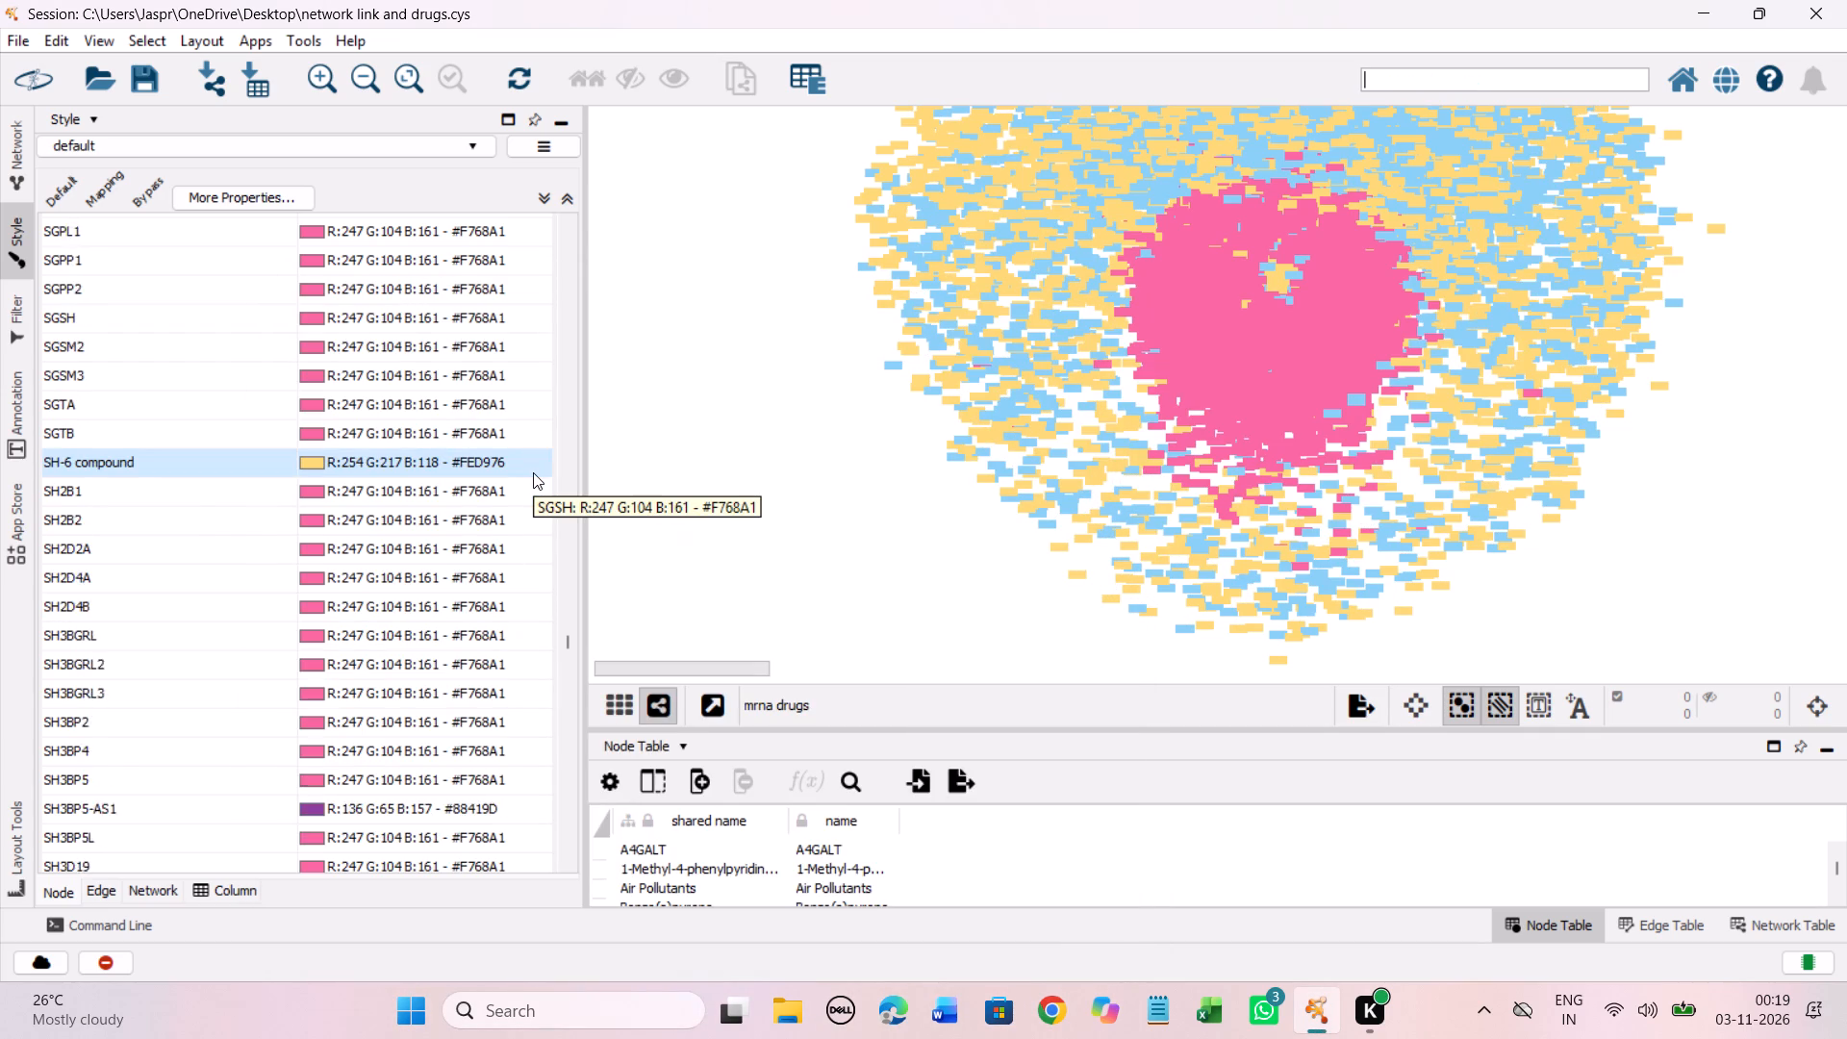
{"action": "scroll", "coordinate": [533, 472], "scroll_direction": "down", "scroll_amount": 20}
{"action": "scroll", "coordinate": [533, 472], "scroll_direction": "down", "scroll_amount": 15}
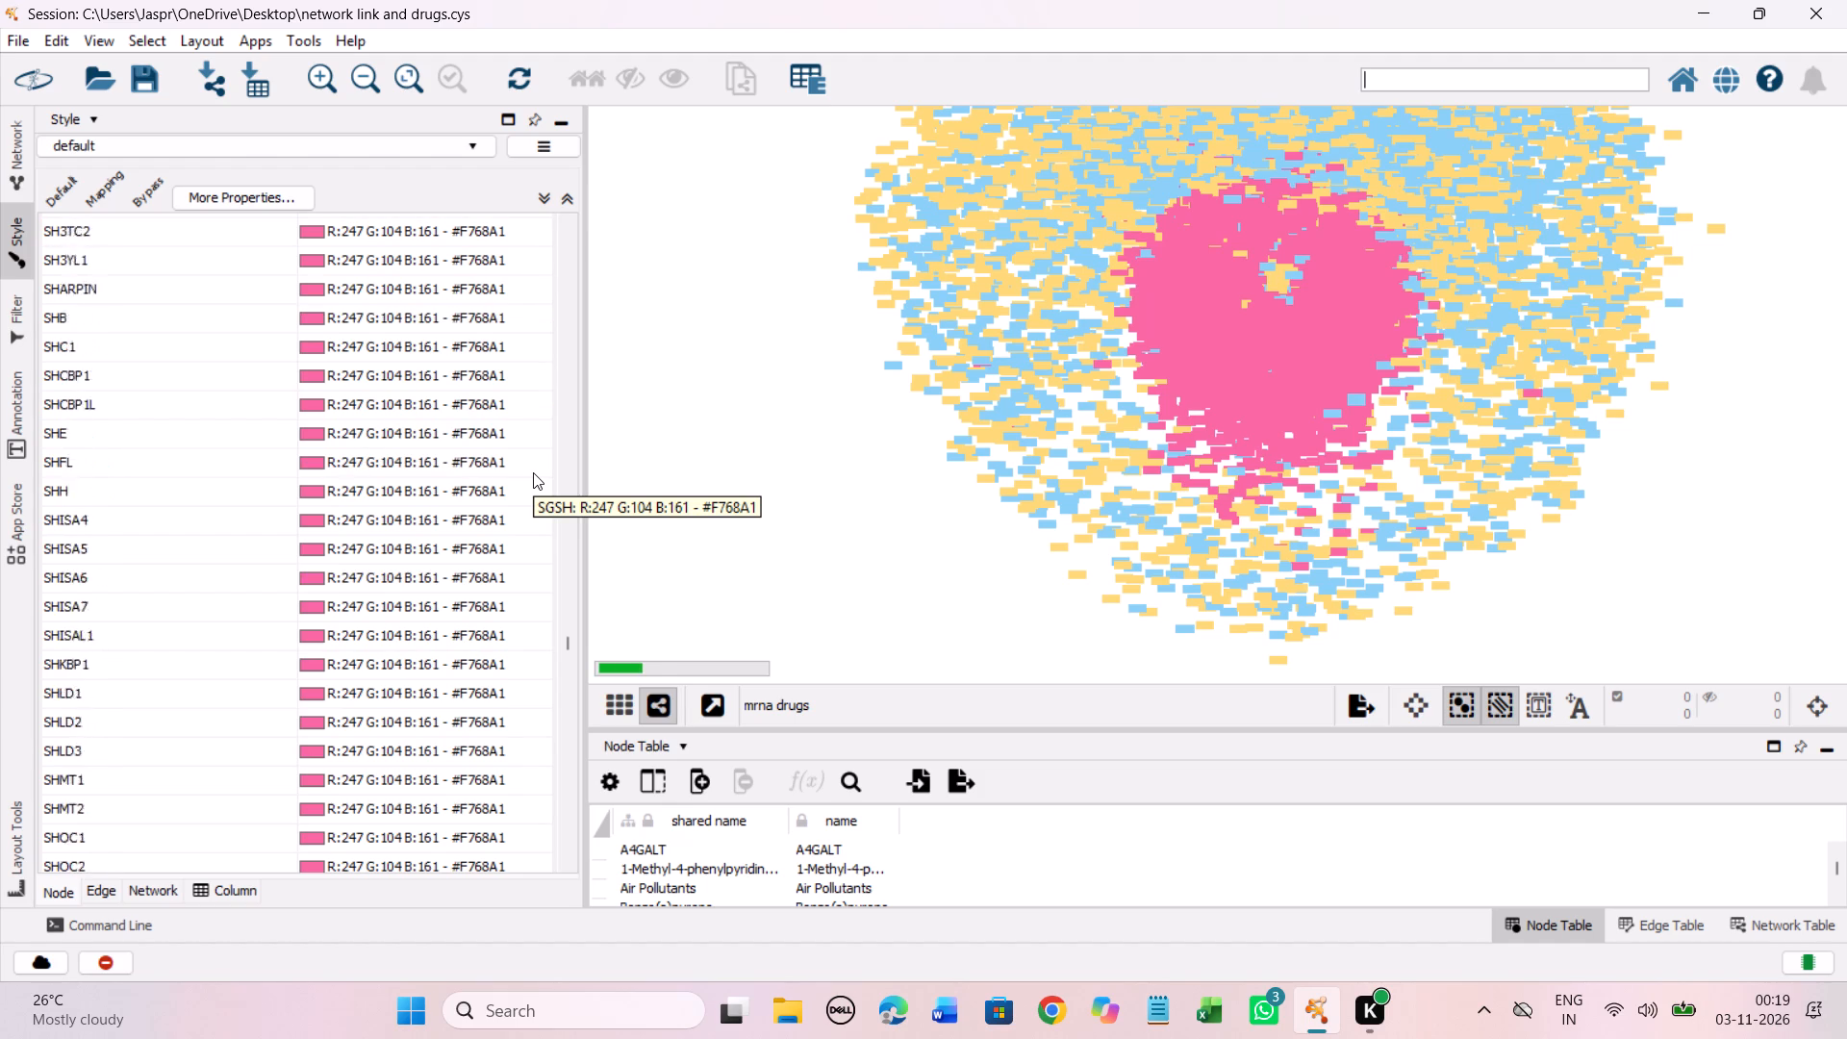
{"action": "scroll", "coordinate": [533, 472], "scroll_direction": "down", "scroll_amount": 12}
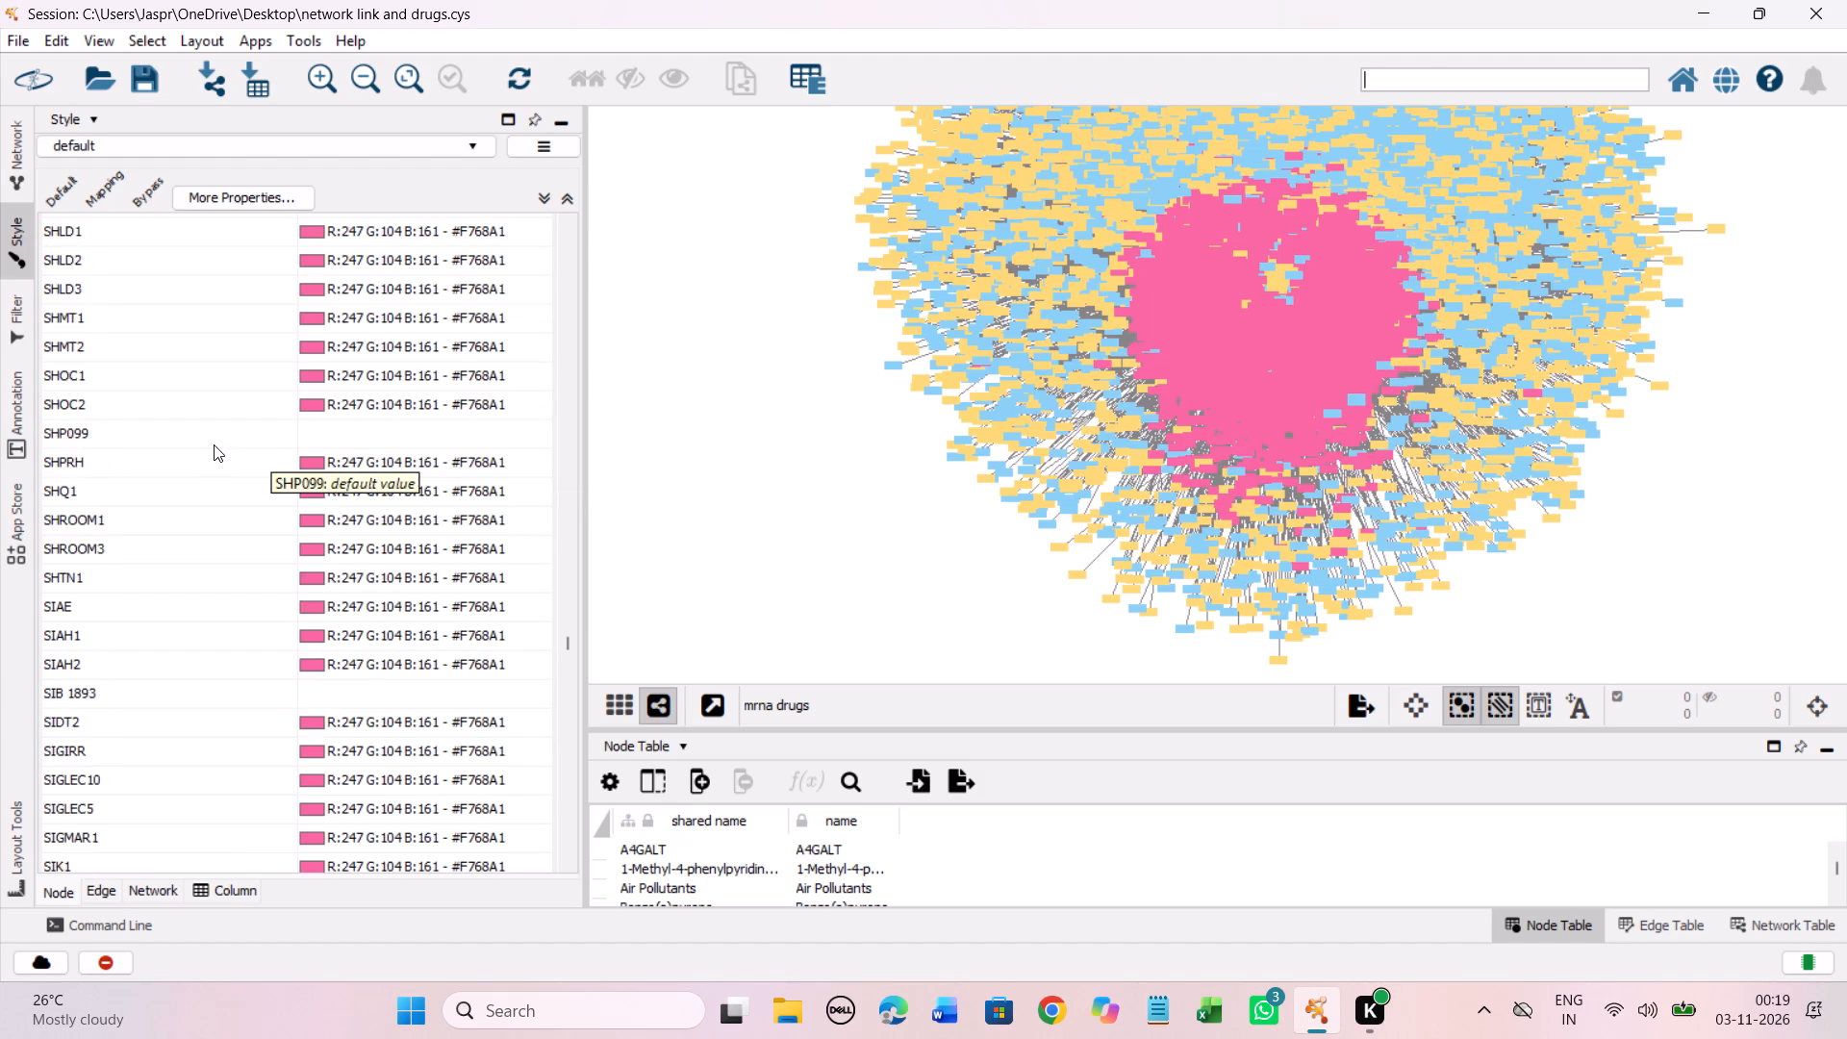
{"action": "left_click", "coordinate": [221, 439]}
{"action": "right_click", "coordinate": [221, 439]}
{"action": "left_click", "coordinate": [532, 453]}
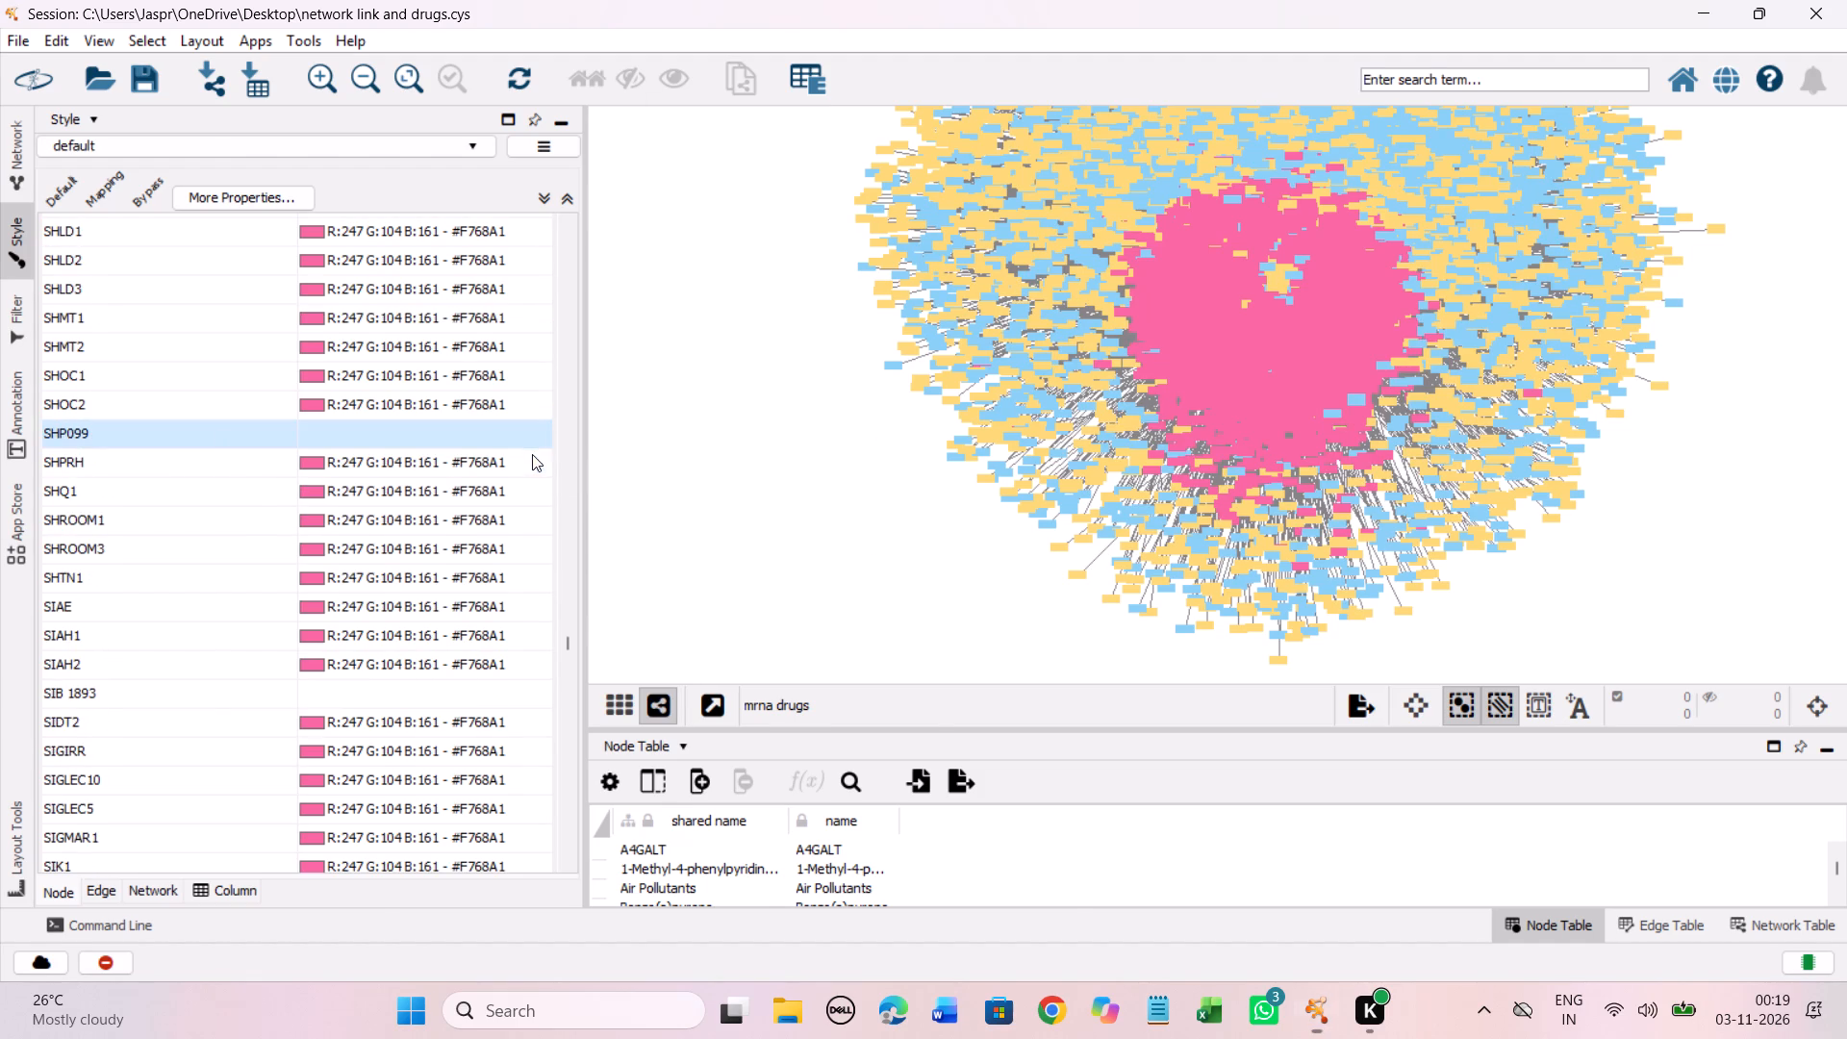
{"action": "left_click", "coordinate": [444, 521]}
{"action": "left_click_drag", "start_coordinate": [448, 539], "coordinate": [322, 252]}
{"action": "left_click", "coordinate": [531, 447]}
{"action": "left_click", "coordinate": [842, 778]}
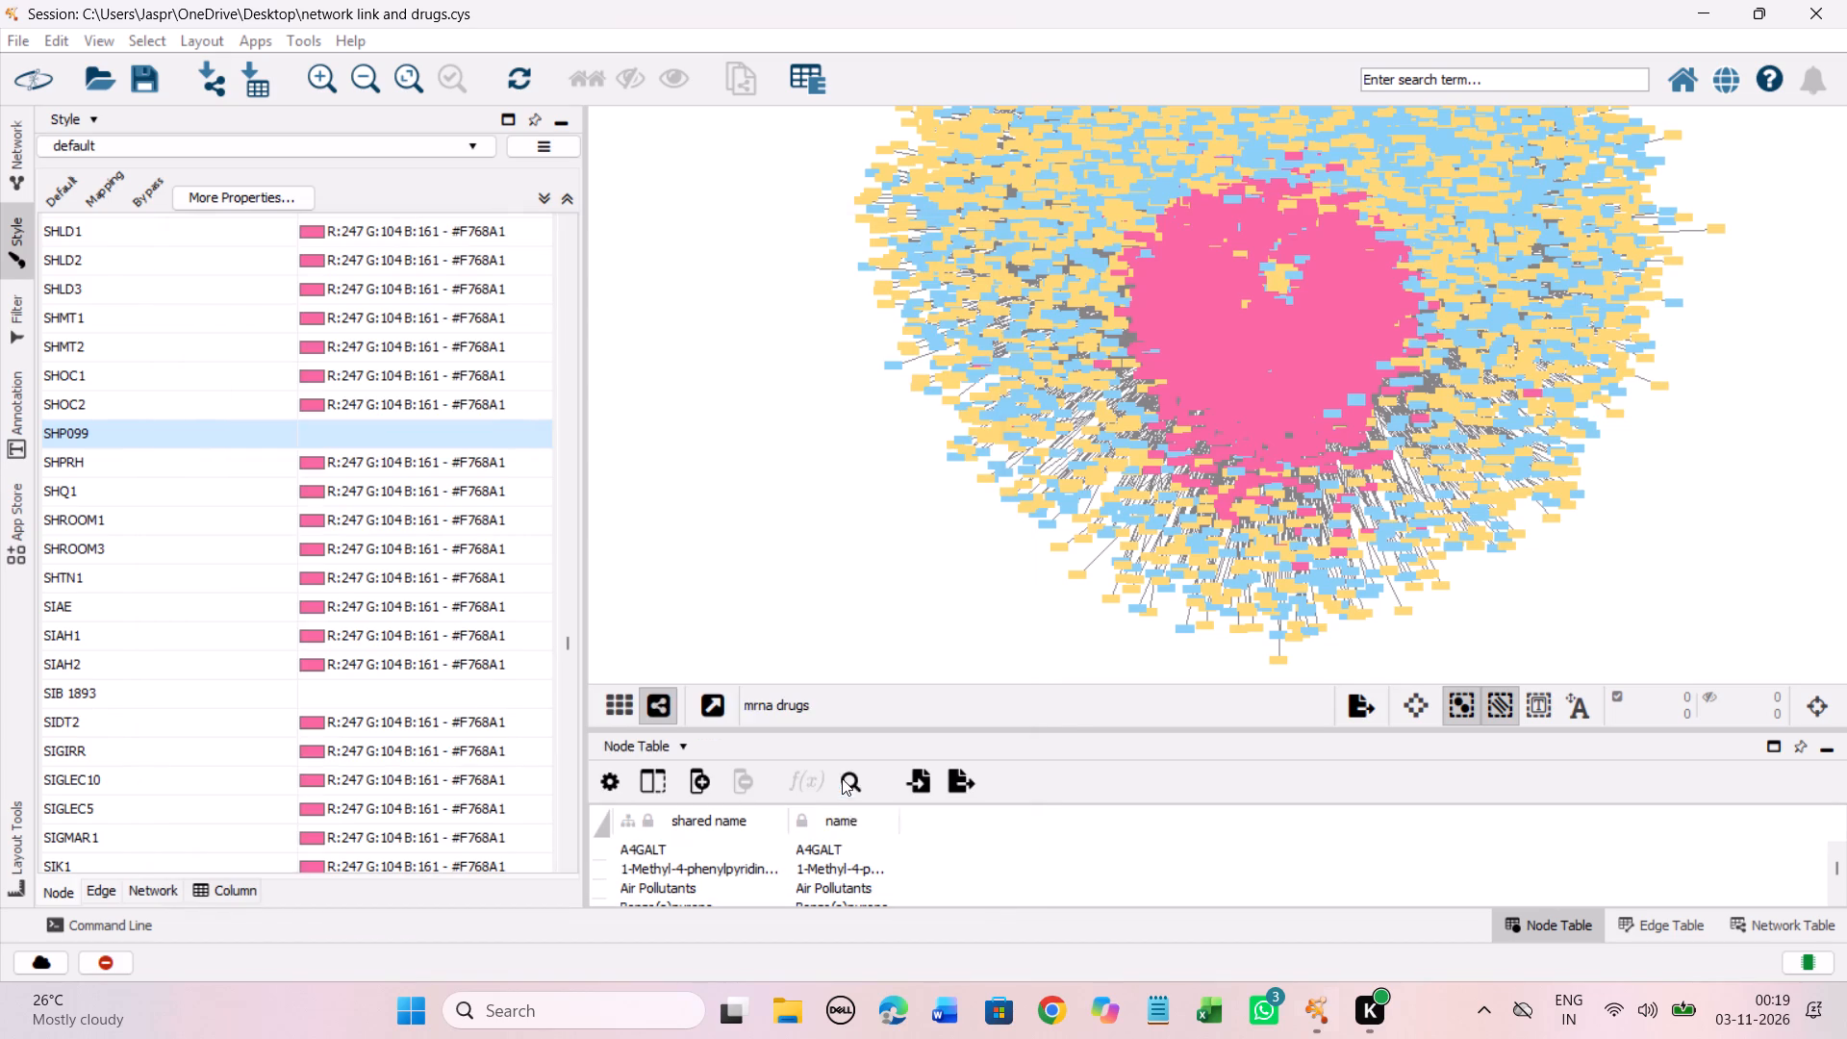
Set the discrete node colour mapping for SIB 1893 to light yellow #FED976.
{"action": "left_click", "coordinate": [273, 692]}
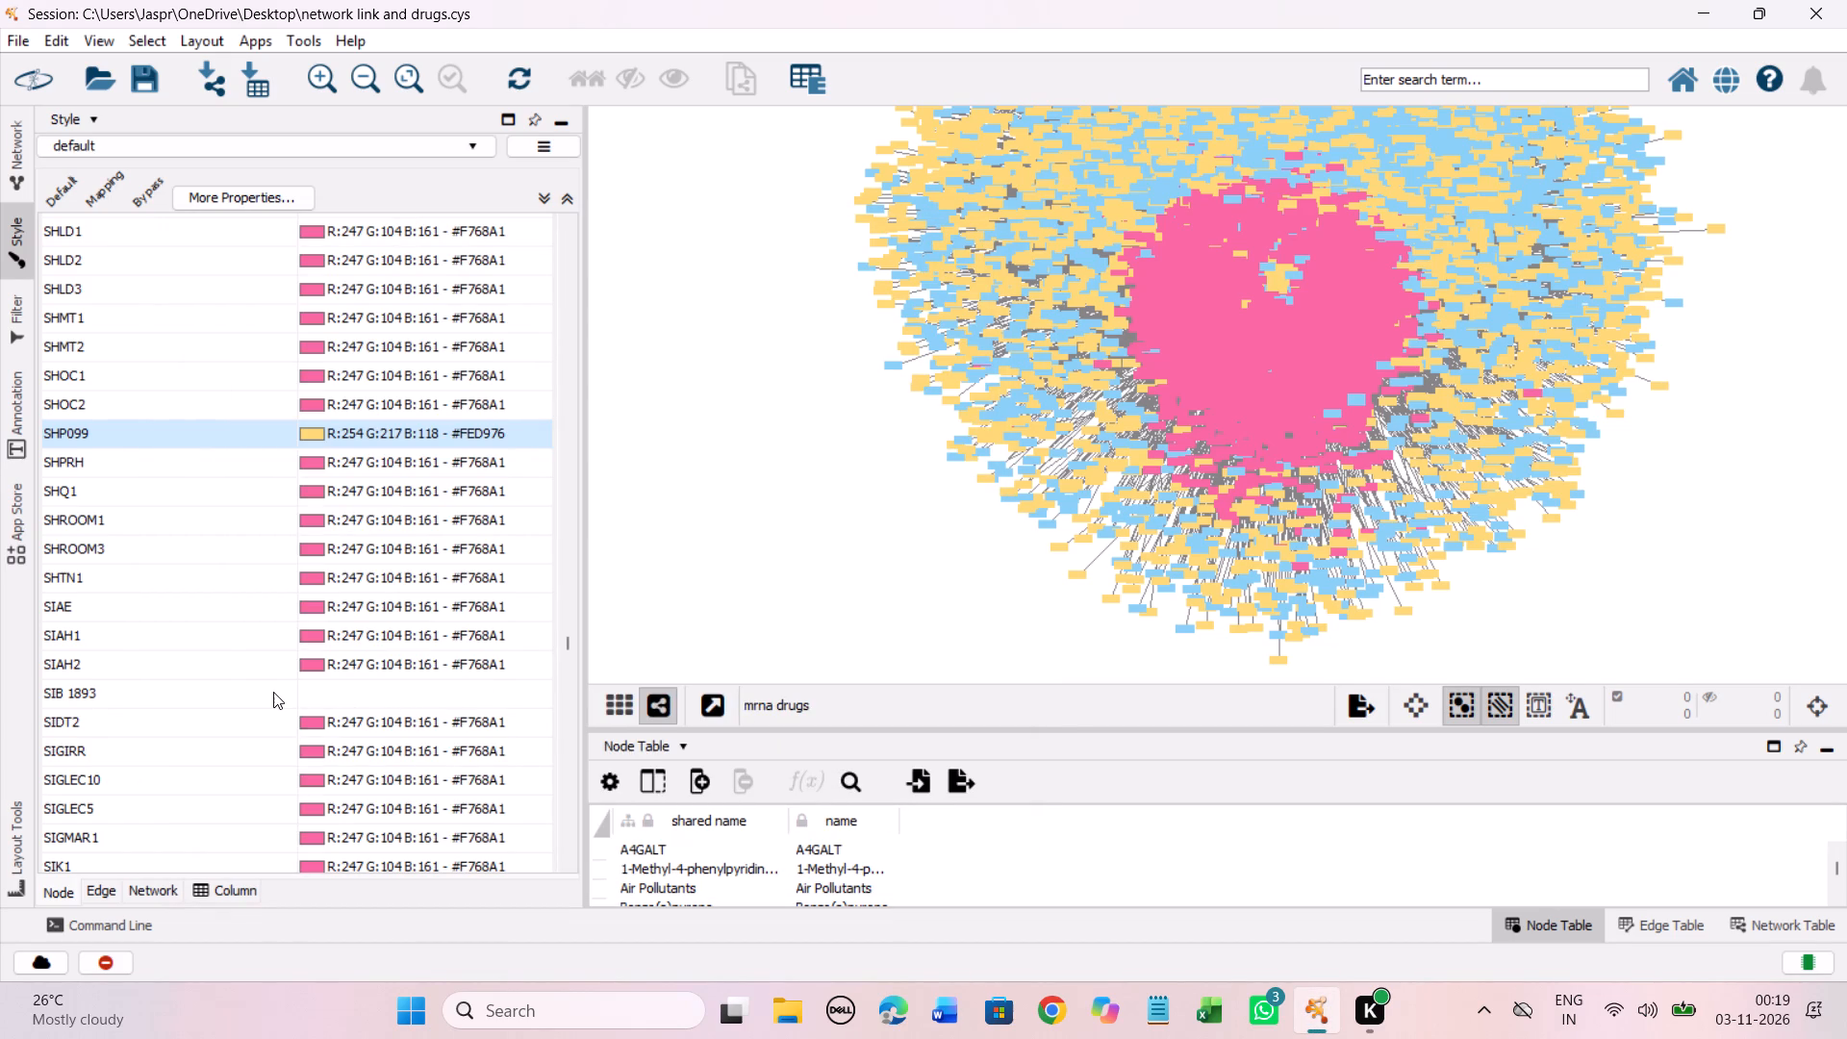
{"action": "right_click", "coordinate": [273, 692]}
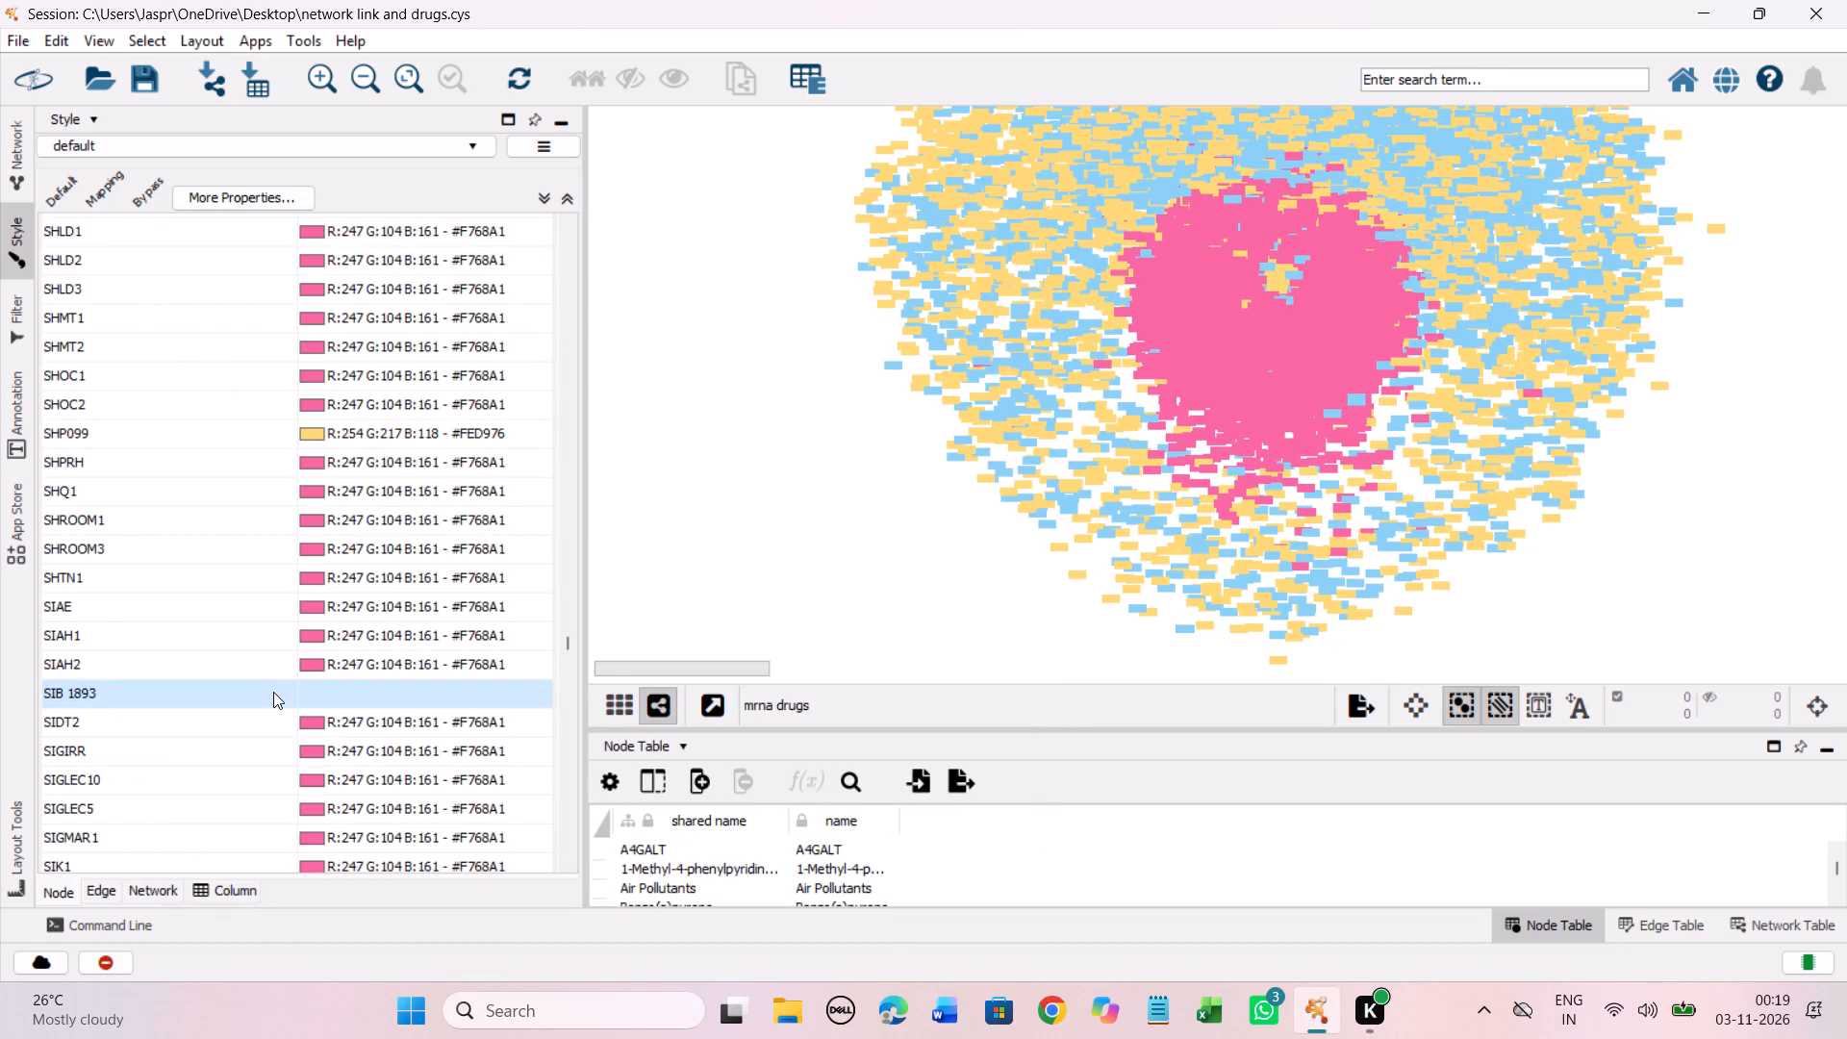
{"action": "left_click", "coordinate": [615, 718]}
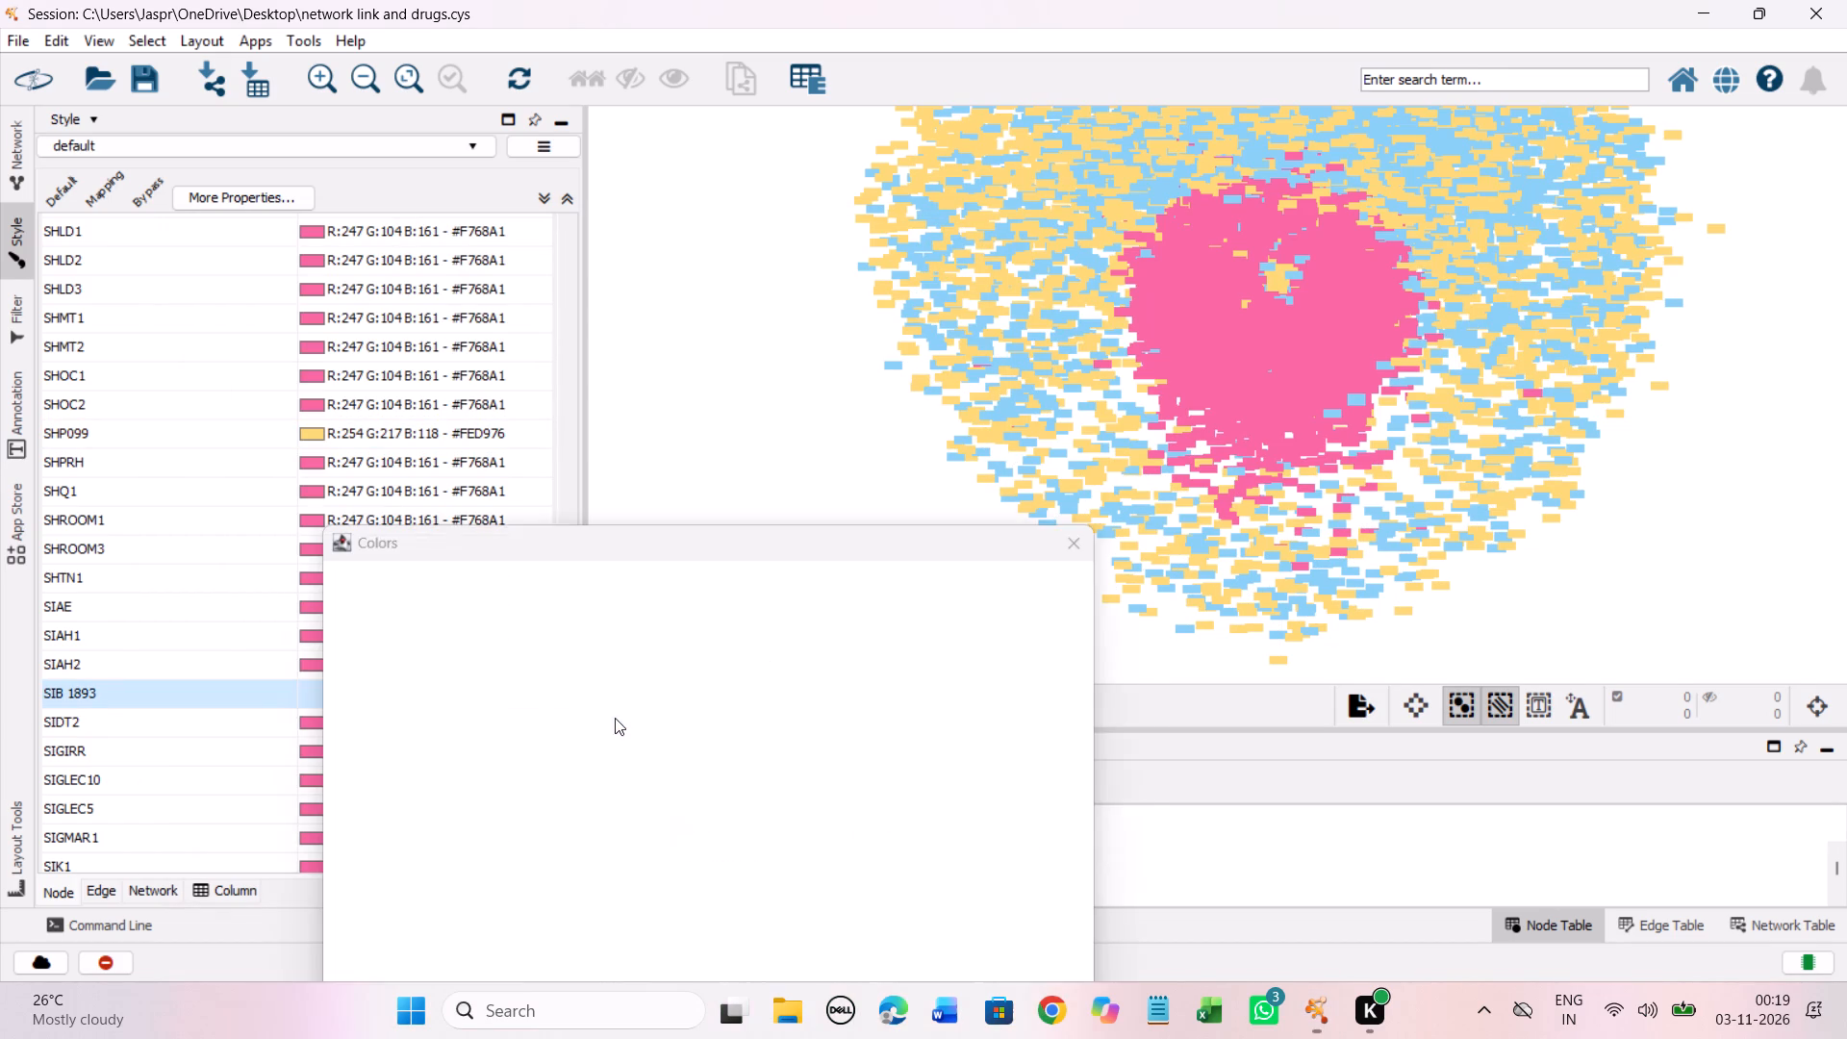
{"action": "left_click_drag", "start_coordinate": [595, 542], "coordinate": [530, 327]}
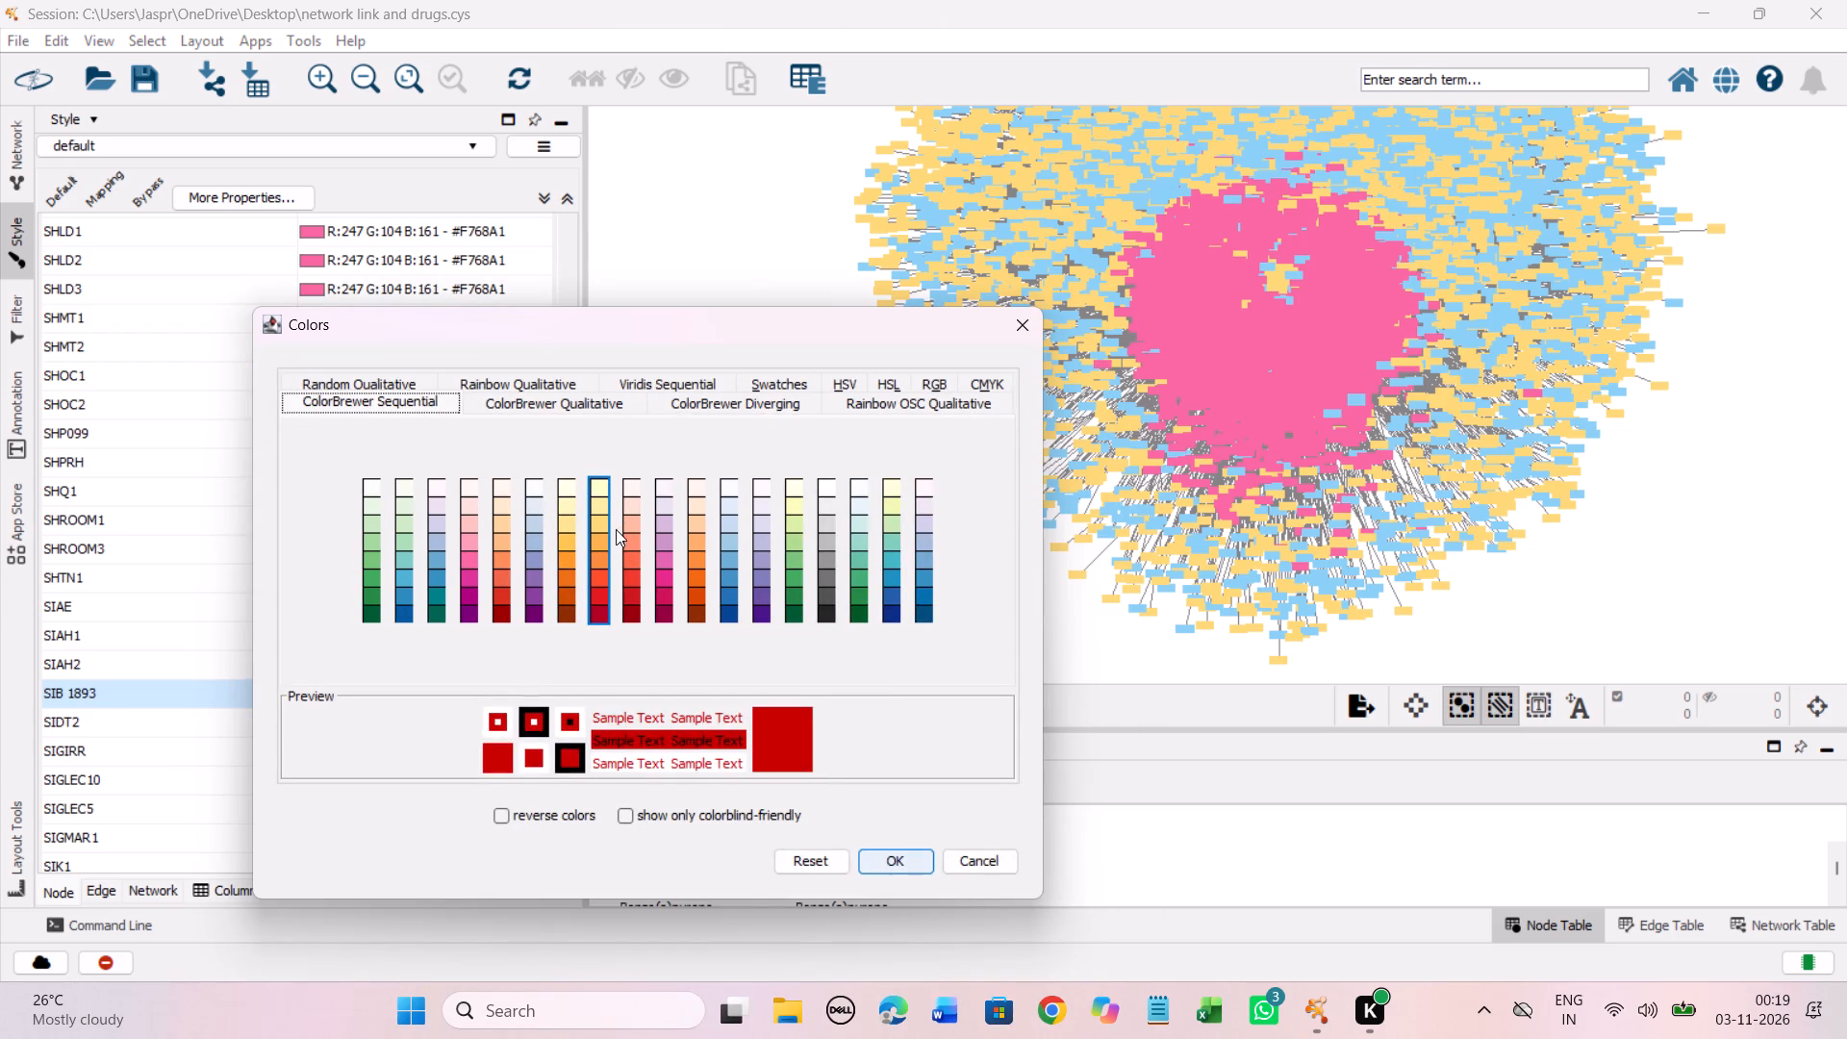
{"action": "left_click", "coordinate": [603, 530]}
{"action": "left_click", "coordinate": [880, 857]}
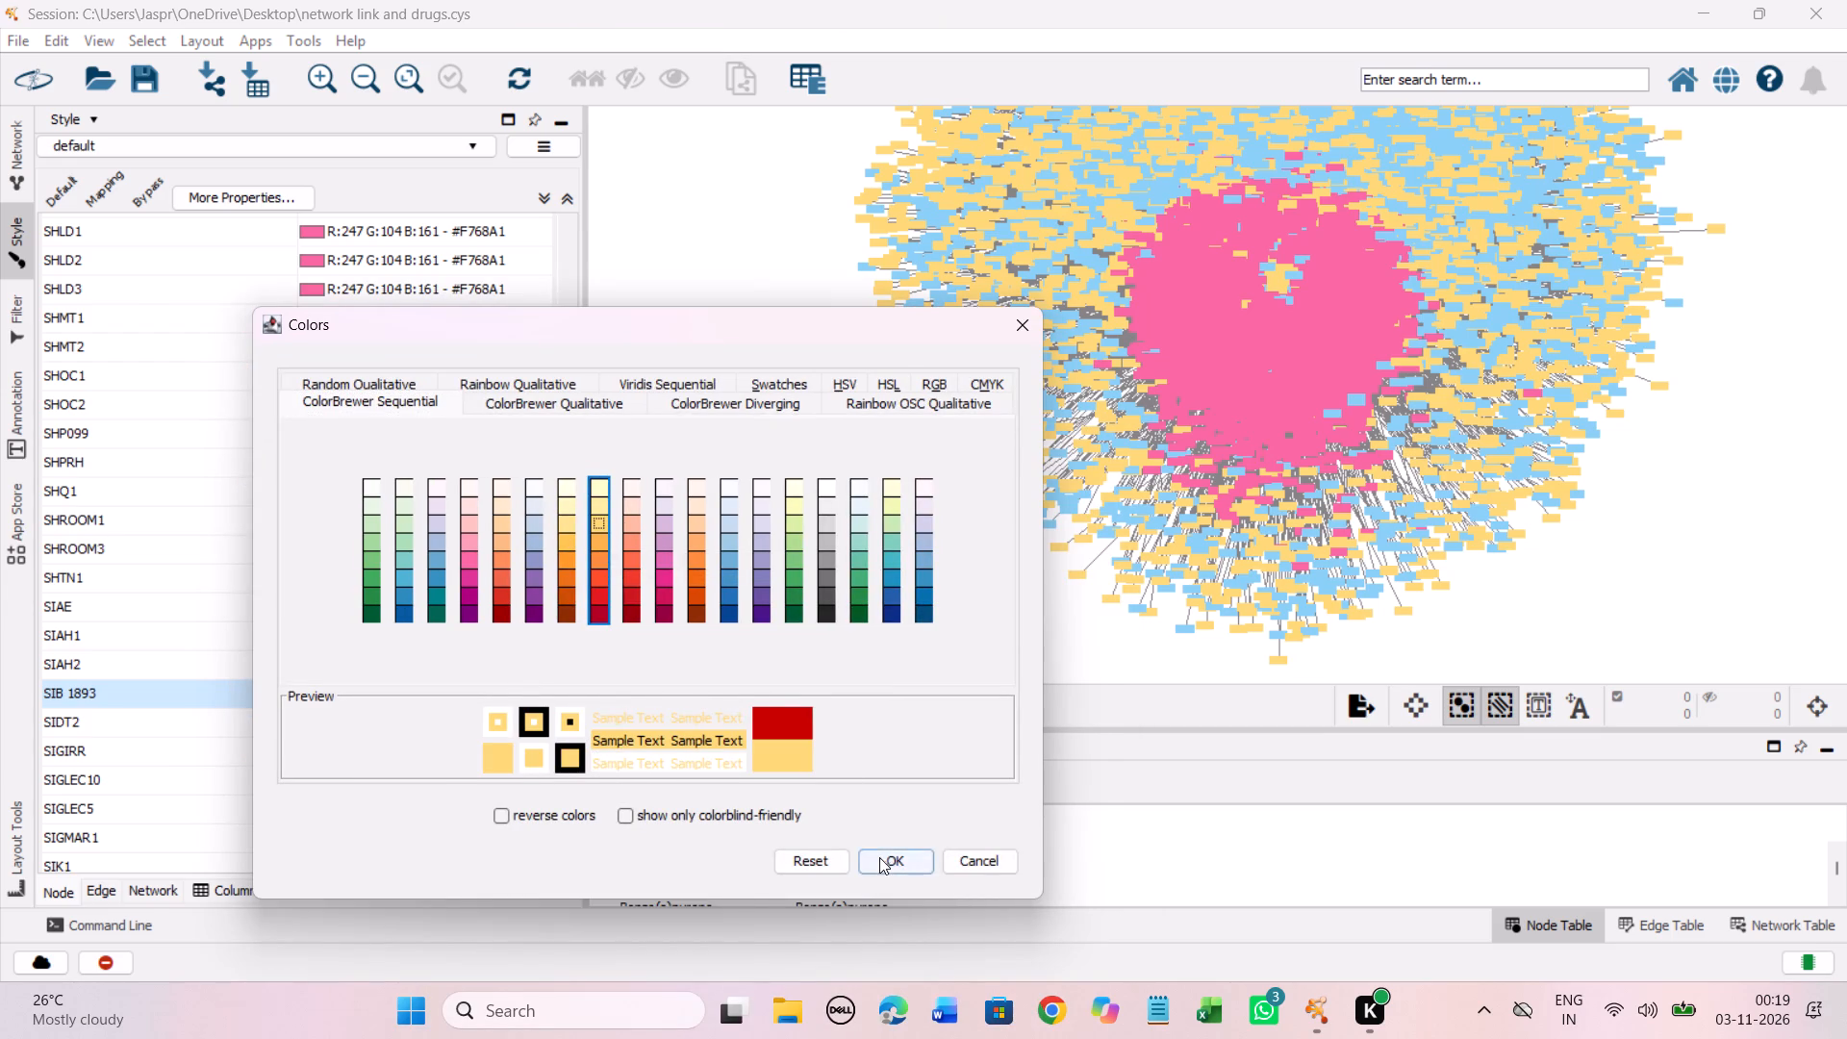
Set the discrete node colour mapping for SJ 000311413, SK&F 550, SK&F 81297 and SK-7041 to light yellow #FED976.
{"action": "scroll", "coordinate": [384, 478], "scroll_direction": "down", "scroll_amount": 3}
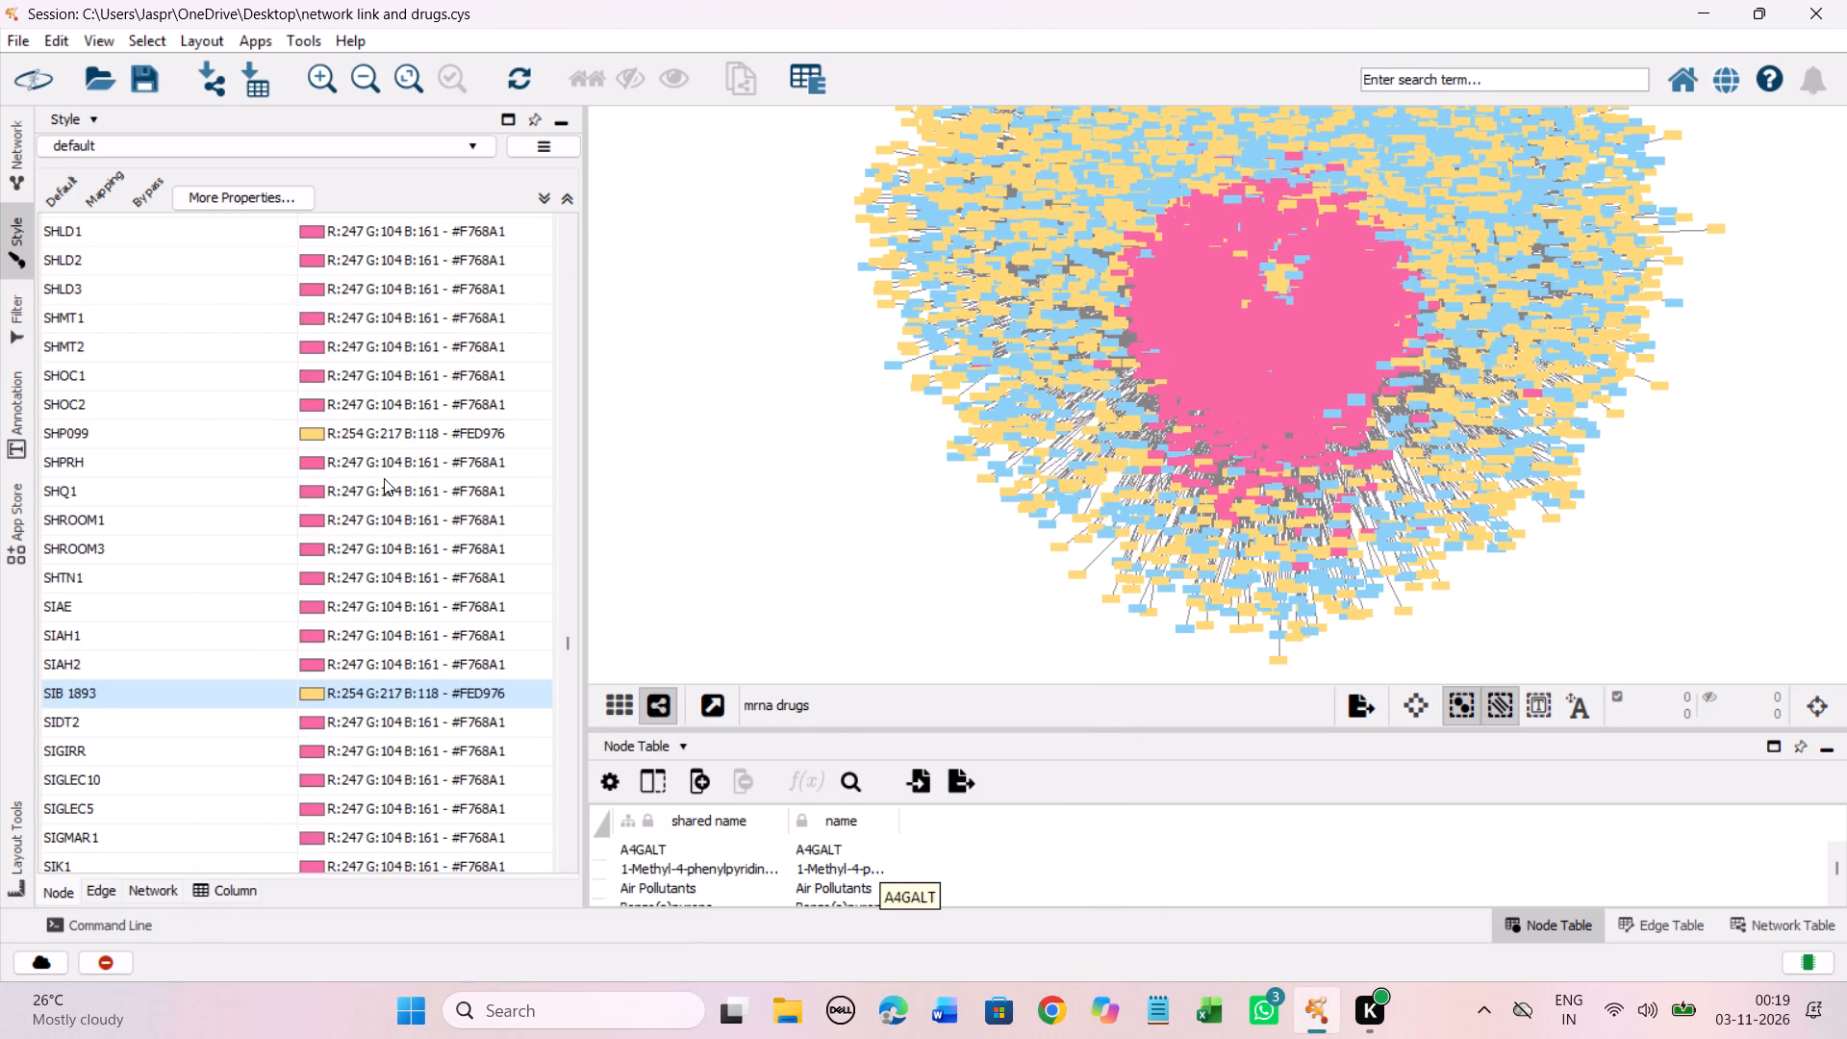
{"action": "scroll", "coordinate": [384, 478], "scroll_direction": "down", "scroll_amount": 4}
{"action": "scroll", "coordinate": [384, 478], "scroll_direction": "down", "scroll_amount": 20}
{"action": "scroll", "coordinate": [384, 478], "scroll_direction": "down", "scroll_amount": 5}
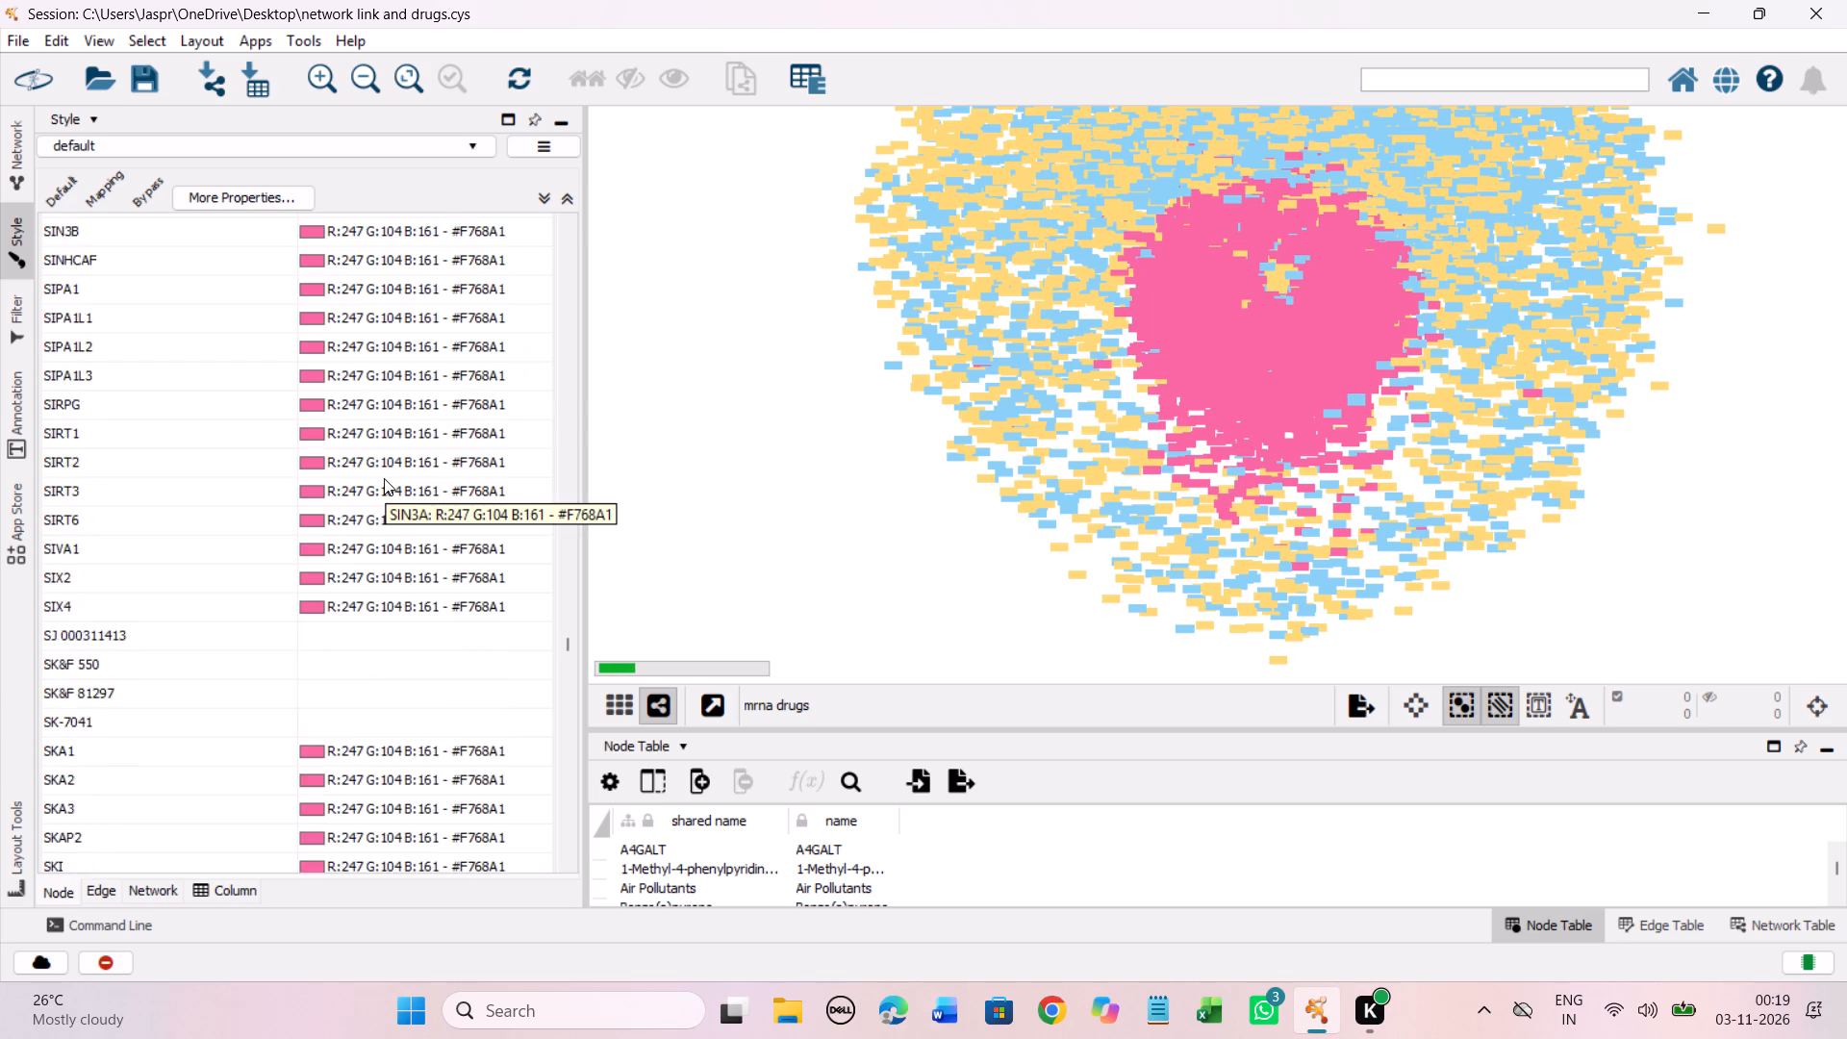
{"action": "scroll", "coordinate": [384, 478], "scroll_direction": "down", "scroll_amount": 8}
{"action": "left_click_drag", "start_coordinate": [277, 348], "coordinate": [274, 419]}
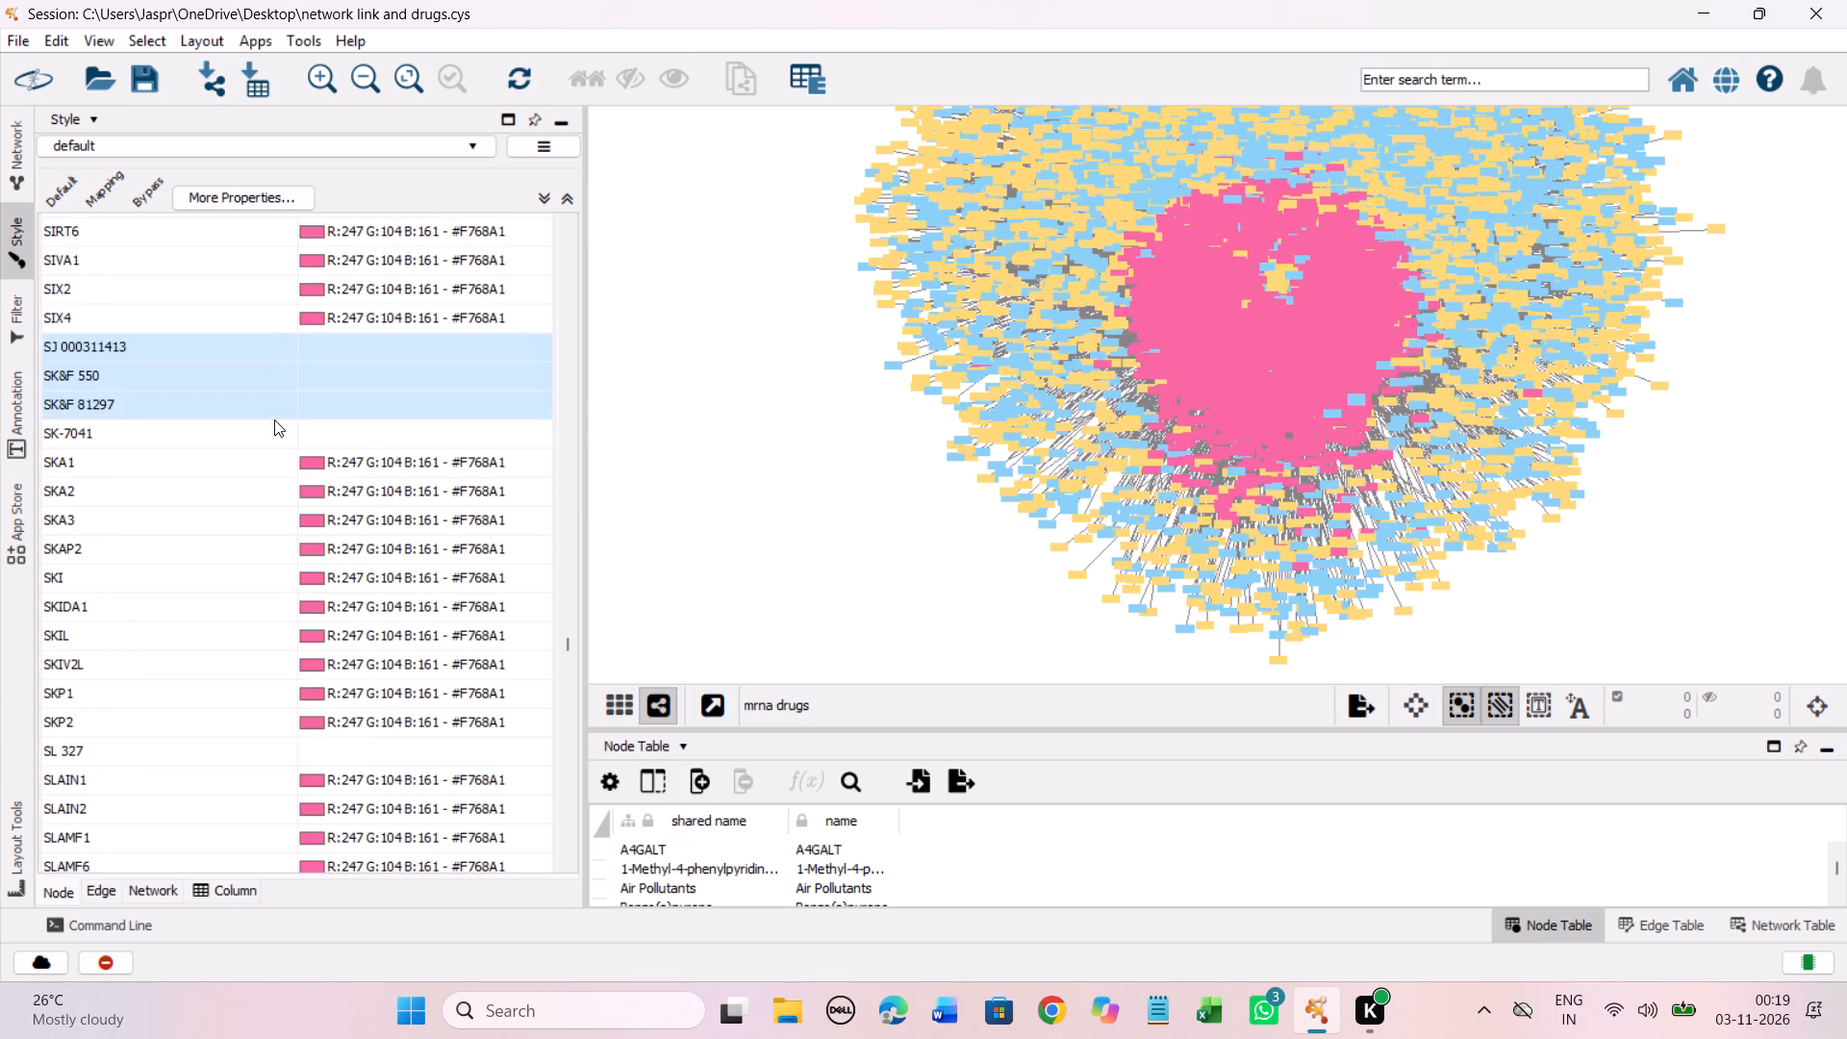
{"action": "left_click_drag", "start_coordinate": [274, 419], "coordinate": [274, 435]}
{"action": "right_click", "coordinate": [274, 435]}
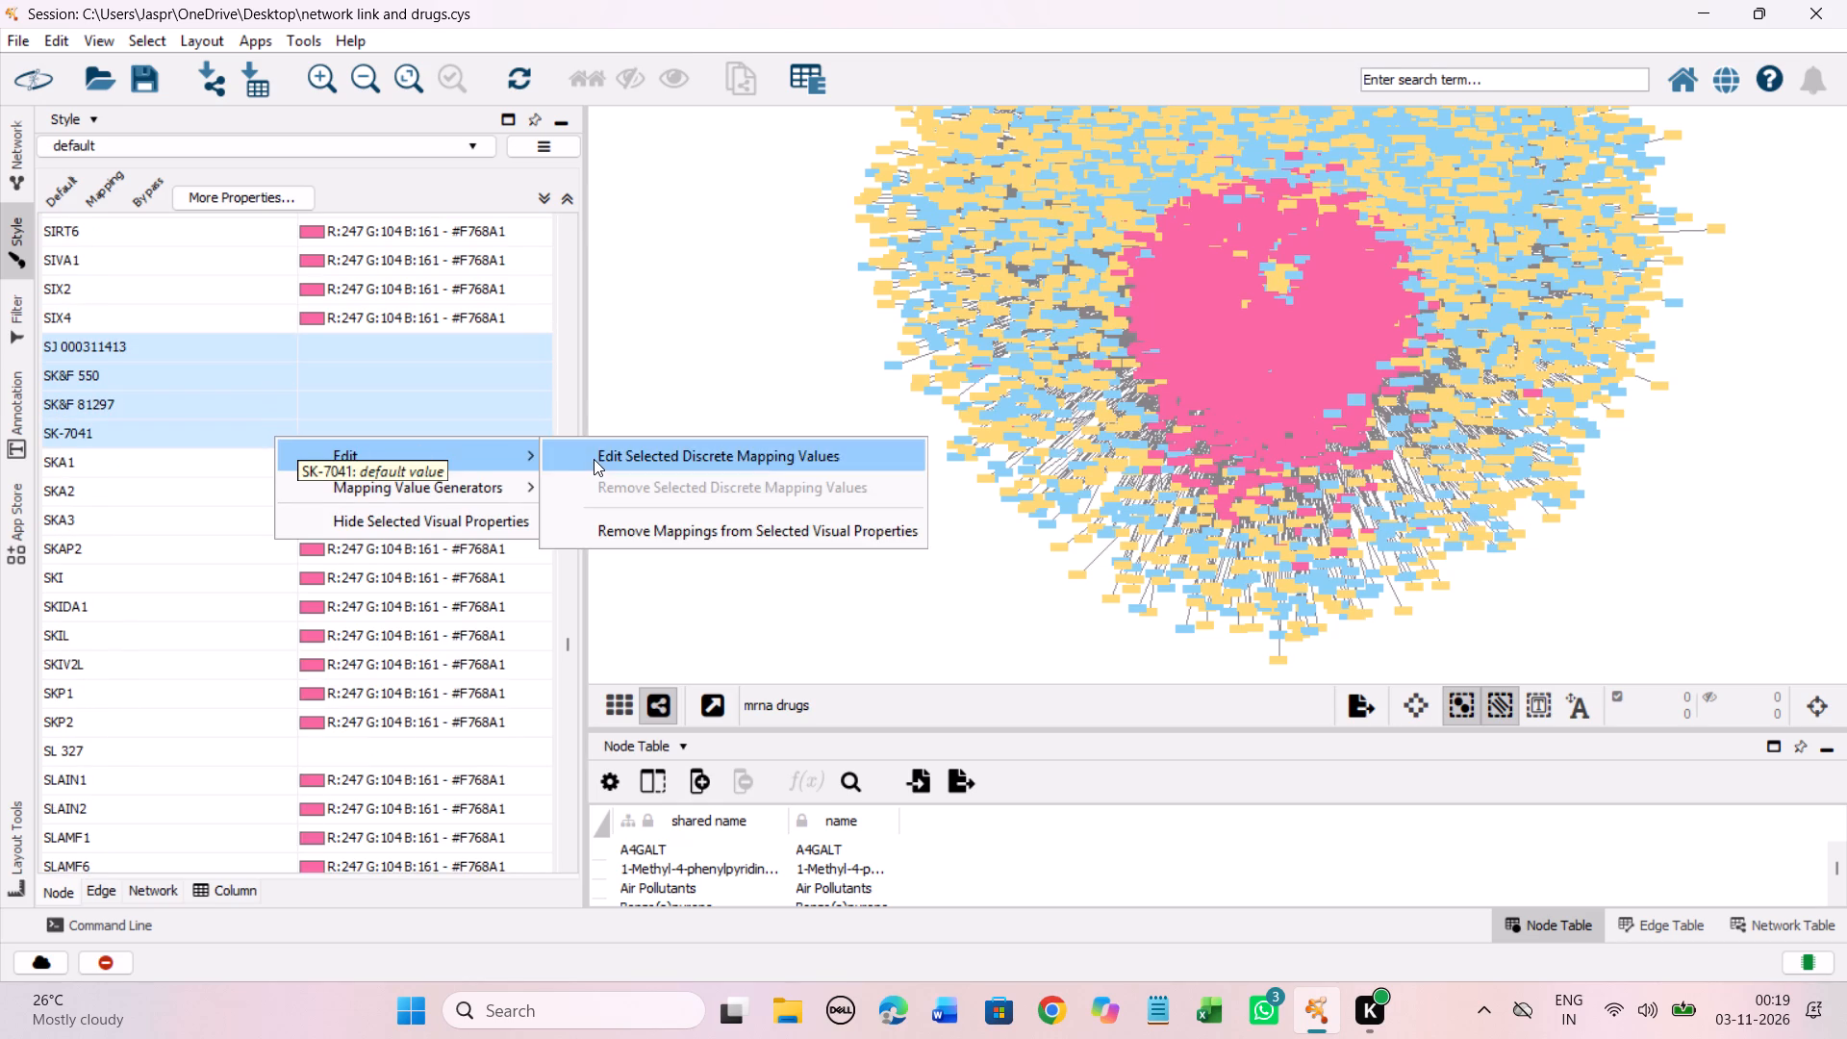
{"action": "left_click", "coordinate": [594, 459]}
{"action": "left_click_drag", "start_coordinate": [524, 551], "coordinate": [468, 237]}
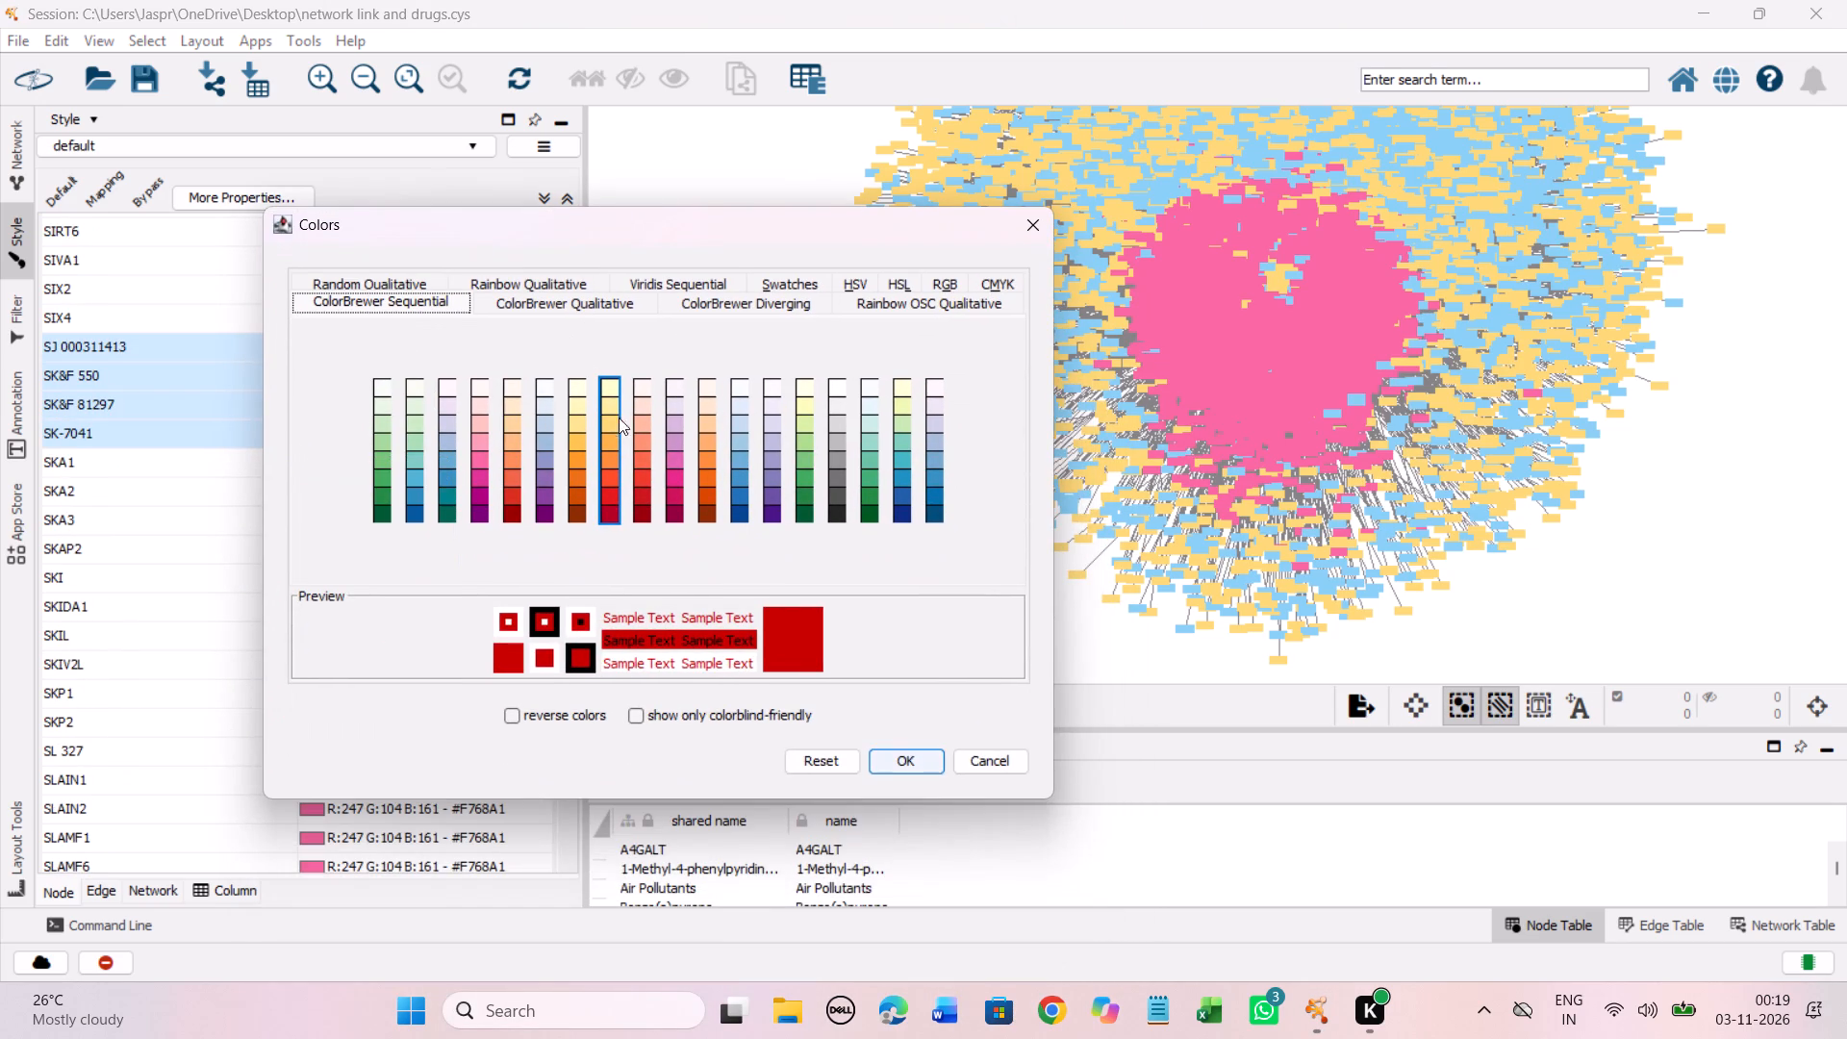
{"action": "left_click", "coordinate": [614, 424]}
{"action": "left_click", "coordinate": [915, 759]}
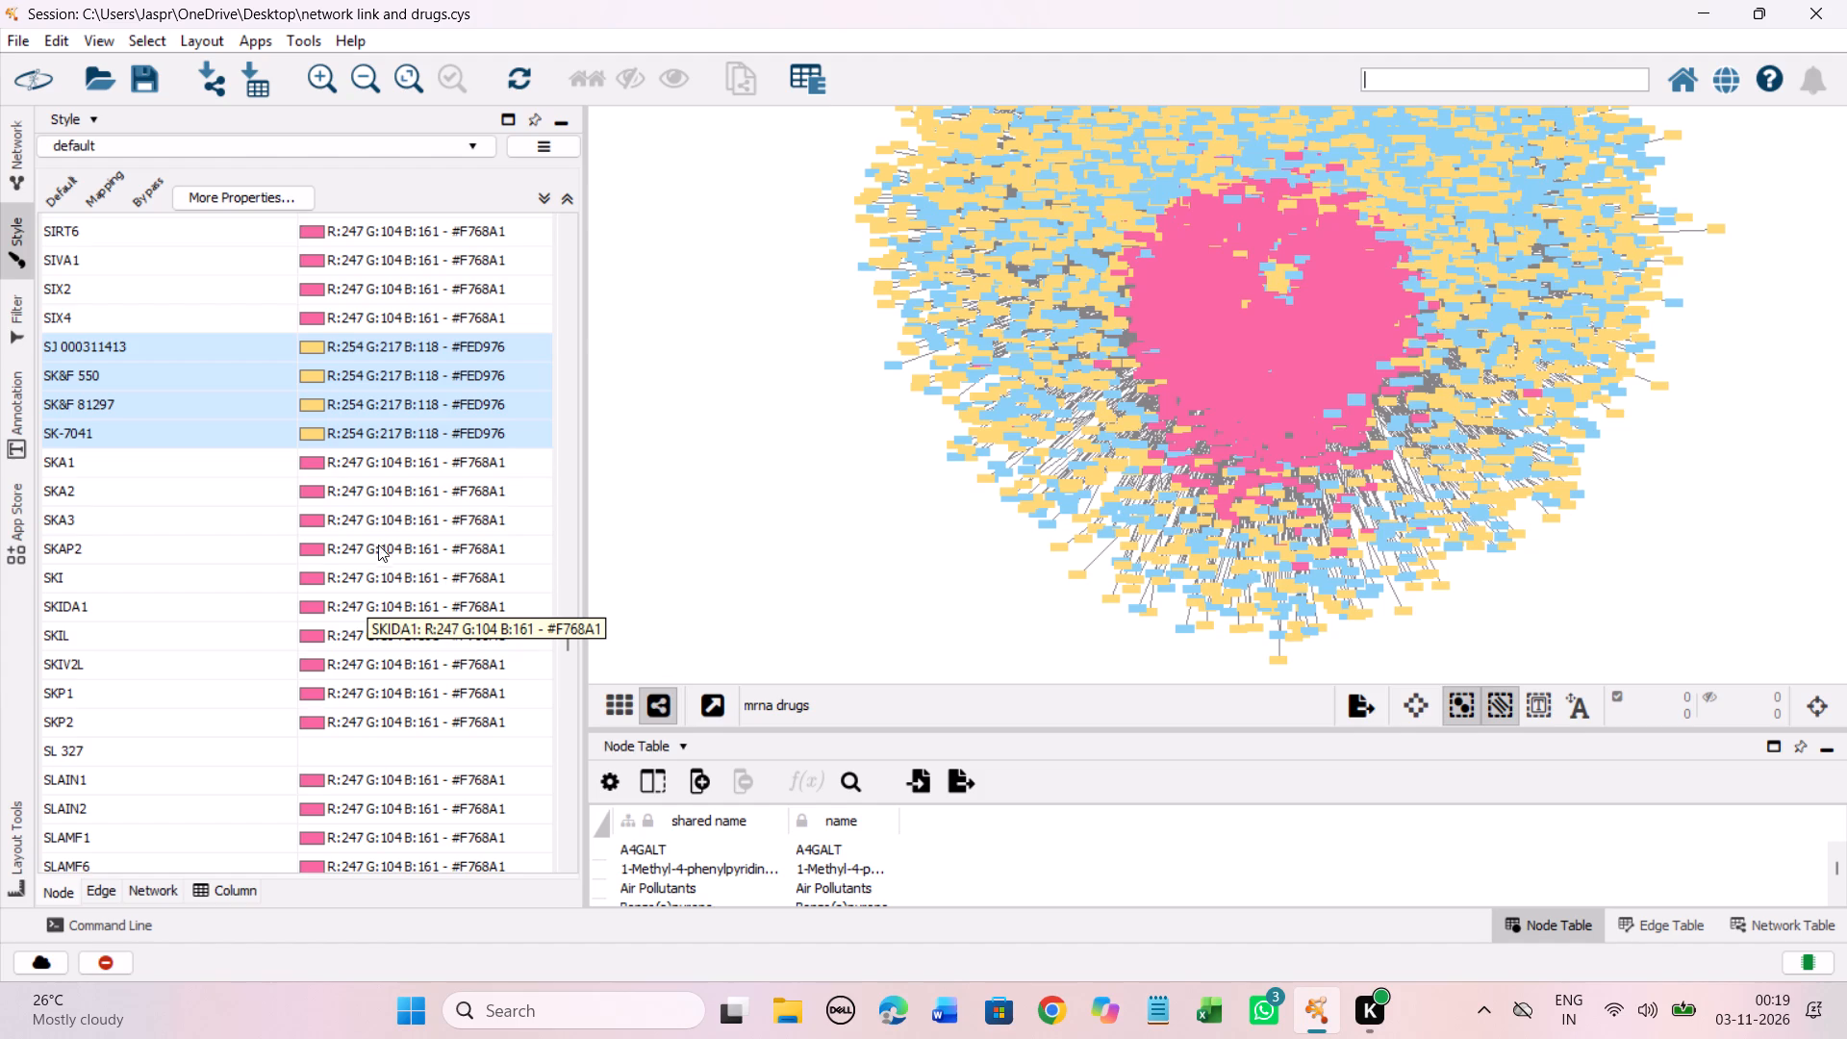
Set the discrete node colour mapping for SL 327 to light yellow #FED976.
{"action": "scroll", "coordinate": [378, 542], "scroll_direction": "down", "scroll_amount": 9}
{"action": "left_click", "coordinate": [245, 496]}
{"action": "right_click", "coordinate": [245, 496]}
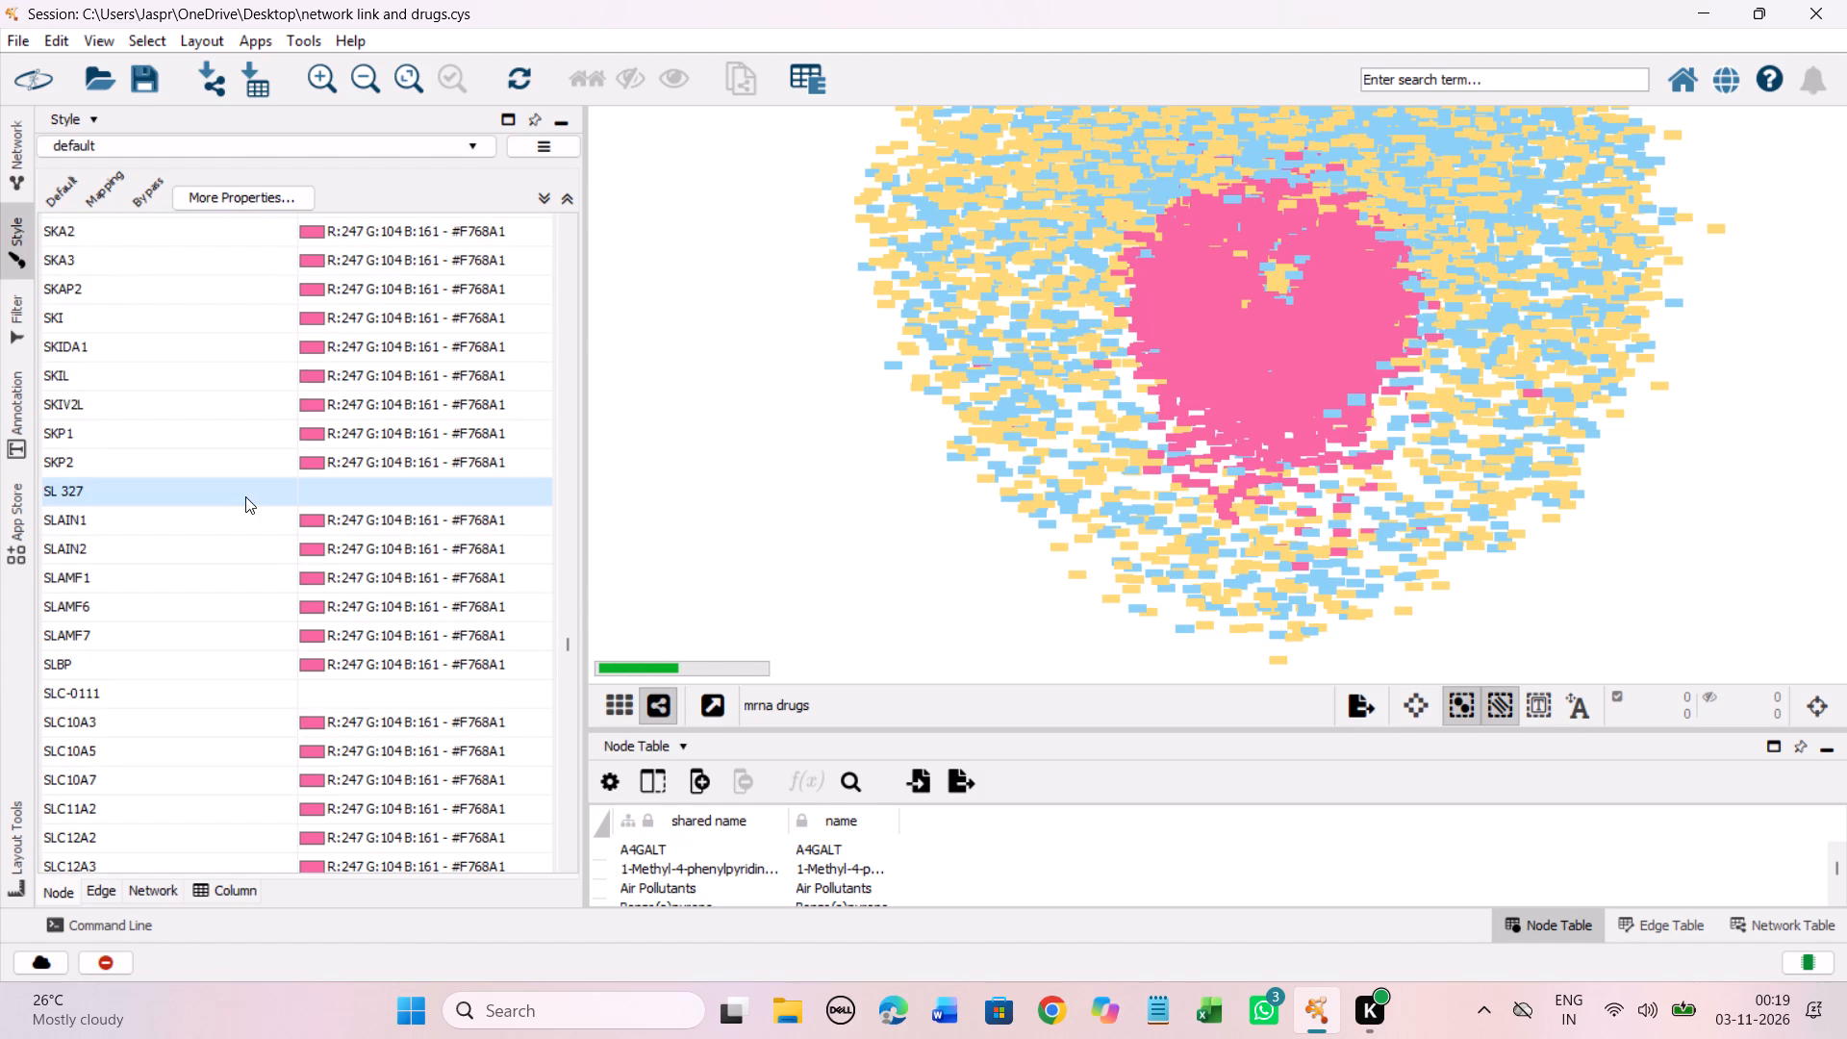
{"action": "left_click", "coordinate": [567, 524]}
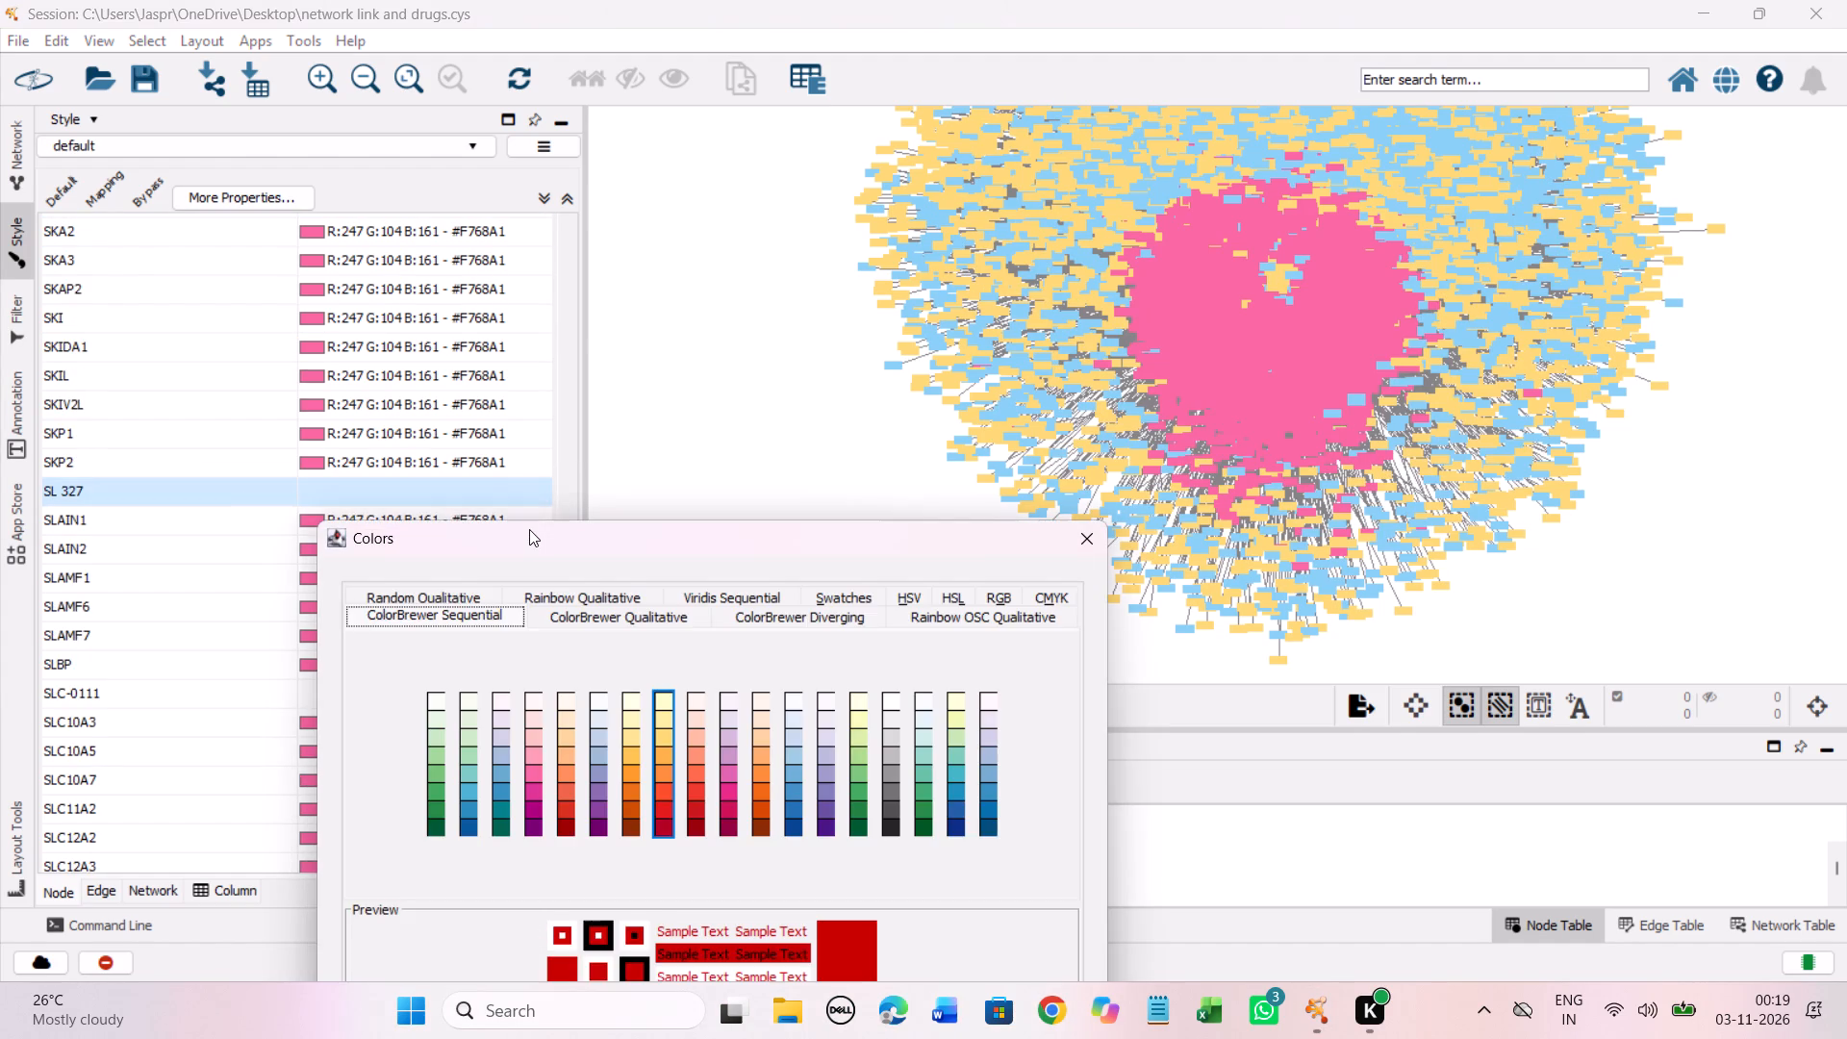
{"action": "left_click_drag", "start_coordinate": [529, 529], "coordinate": [514, 268]}
{"action": "left_click", "coordinate": [646, 473]}
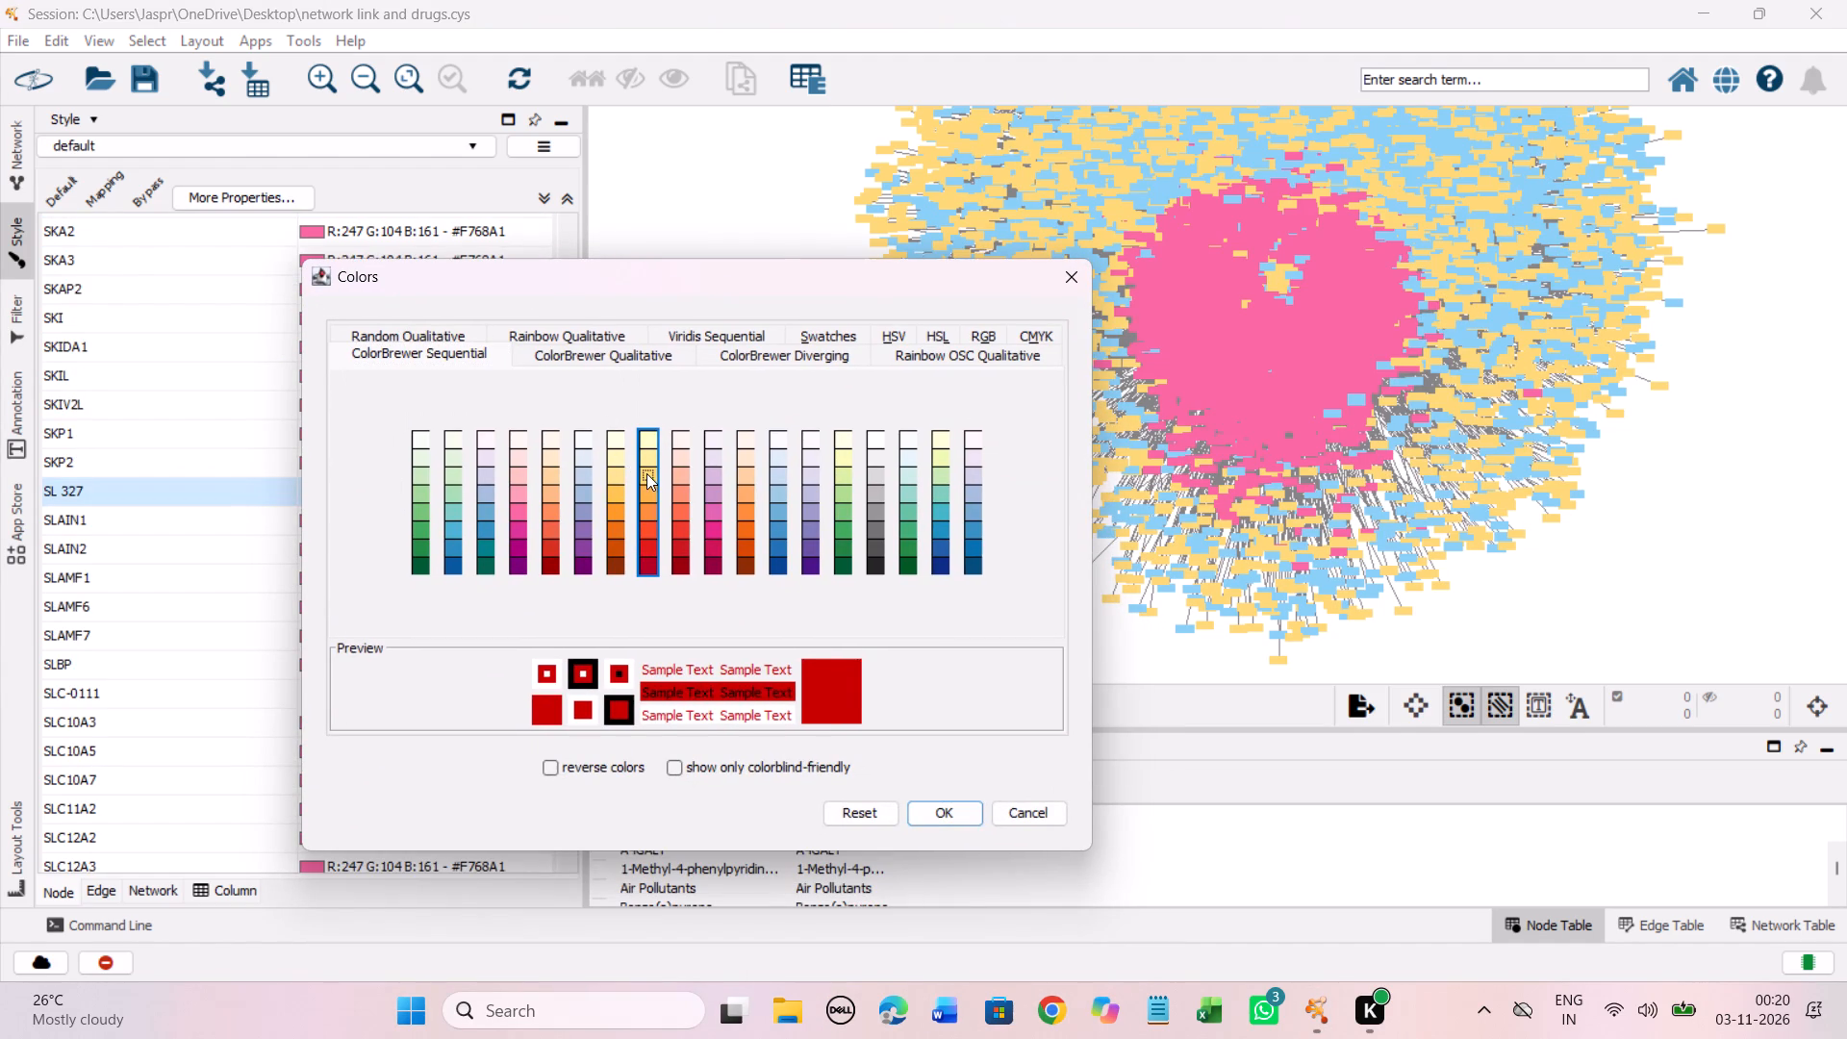
{"action": "left_click", "coordinate": [935, 811]}
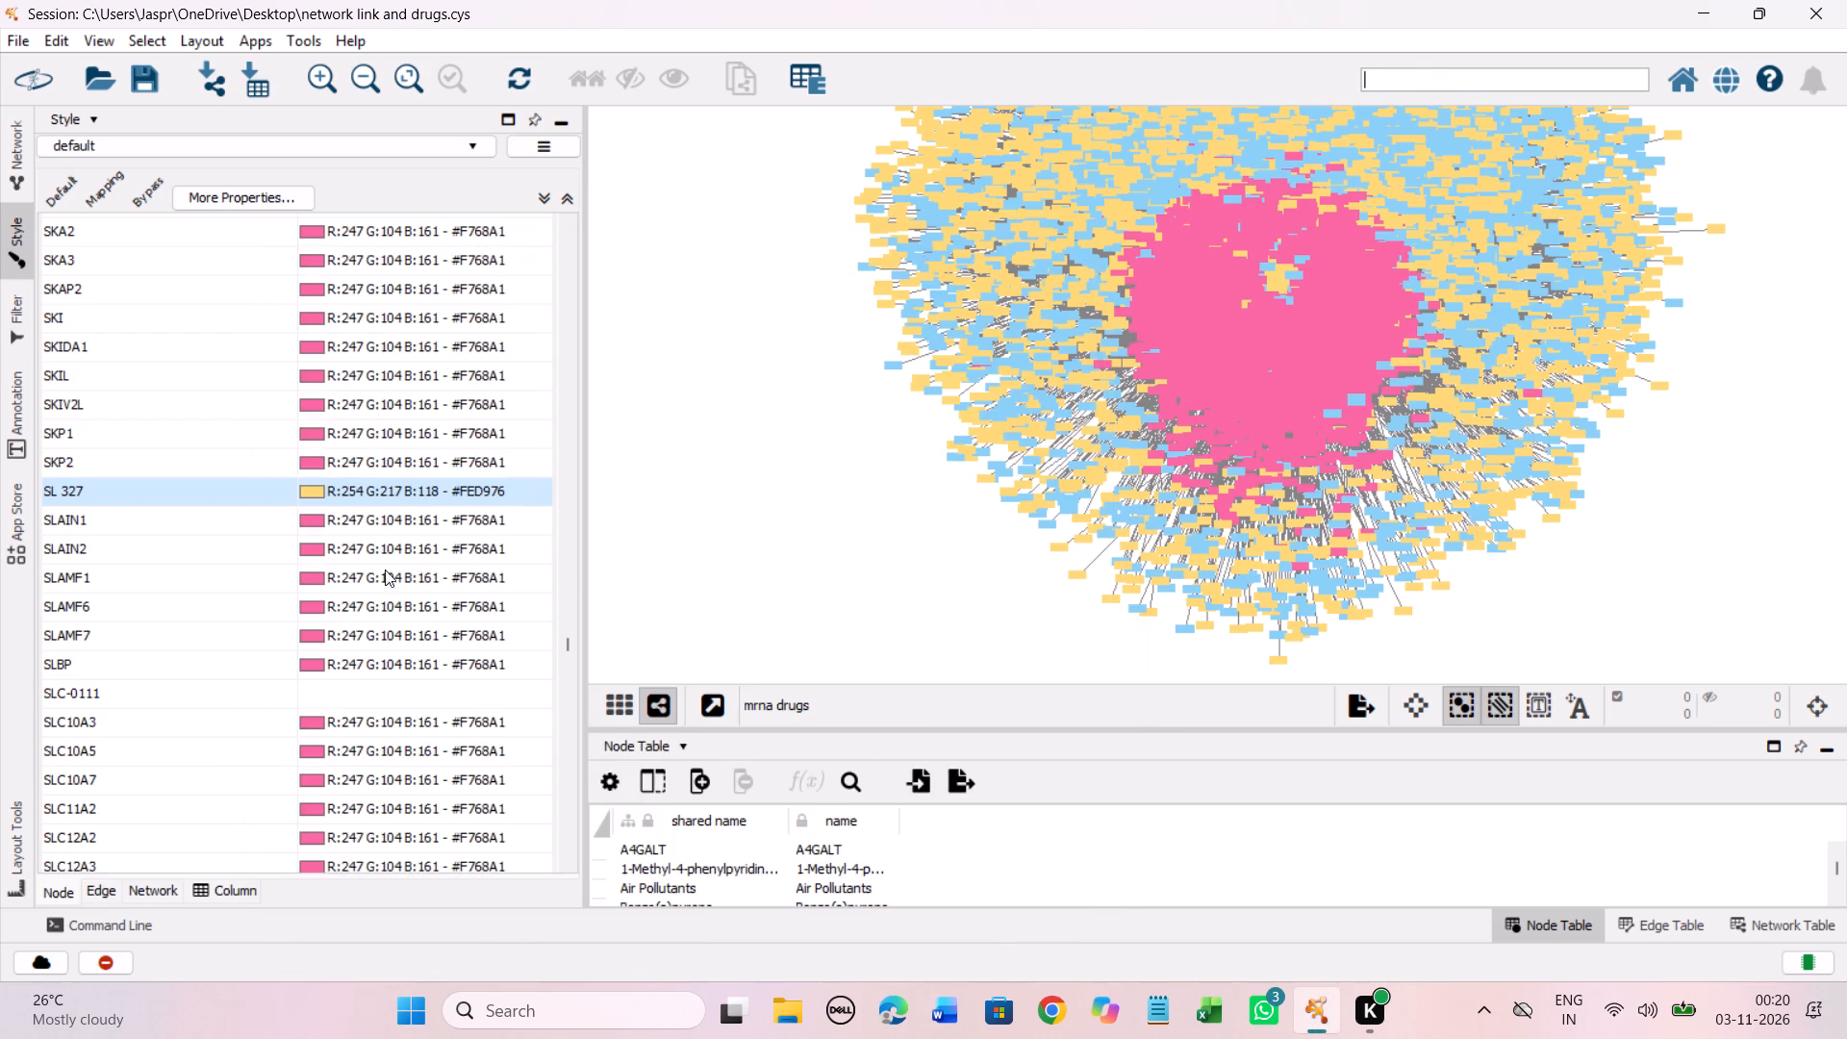
Set the discrete node colour mapping for SLC-0111 to light yellow #FED976.
{"action": "left_click", "coordinate": [271, 685]}
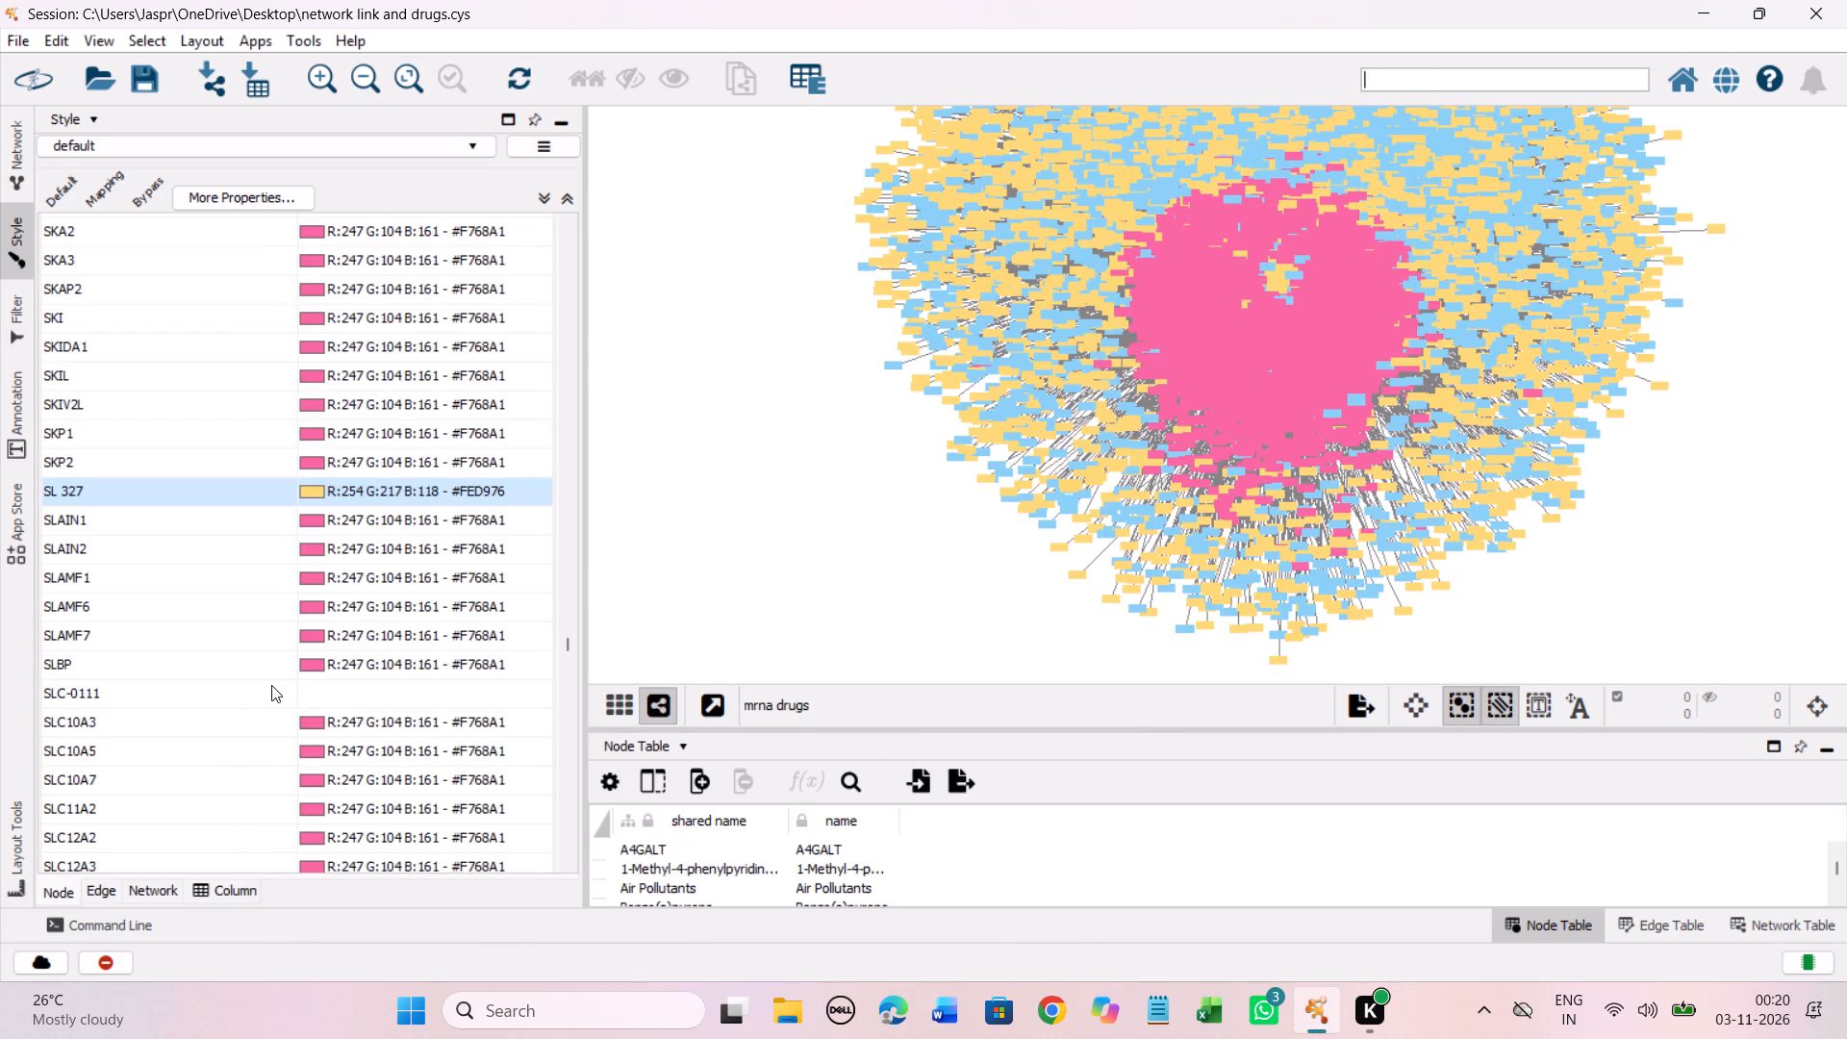
{"action": "right_click", "coordinate": [271, 685]}
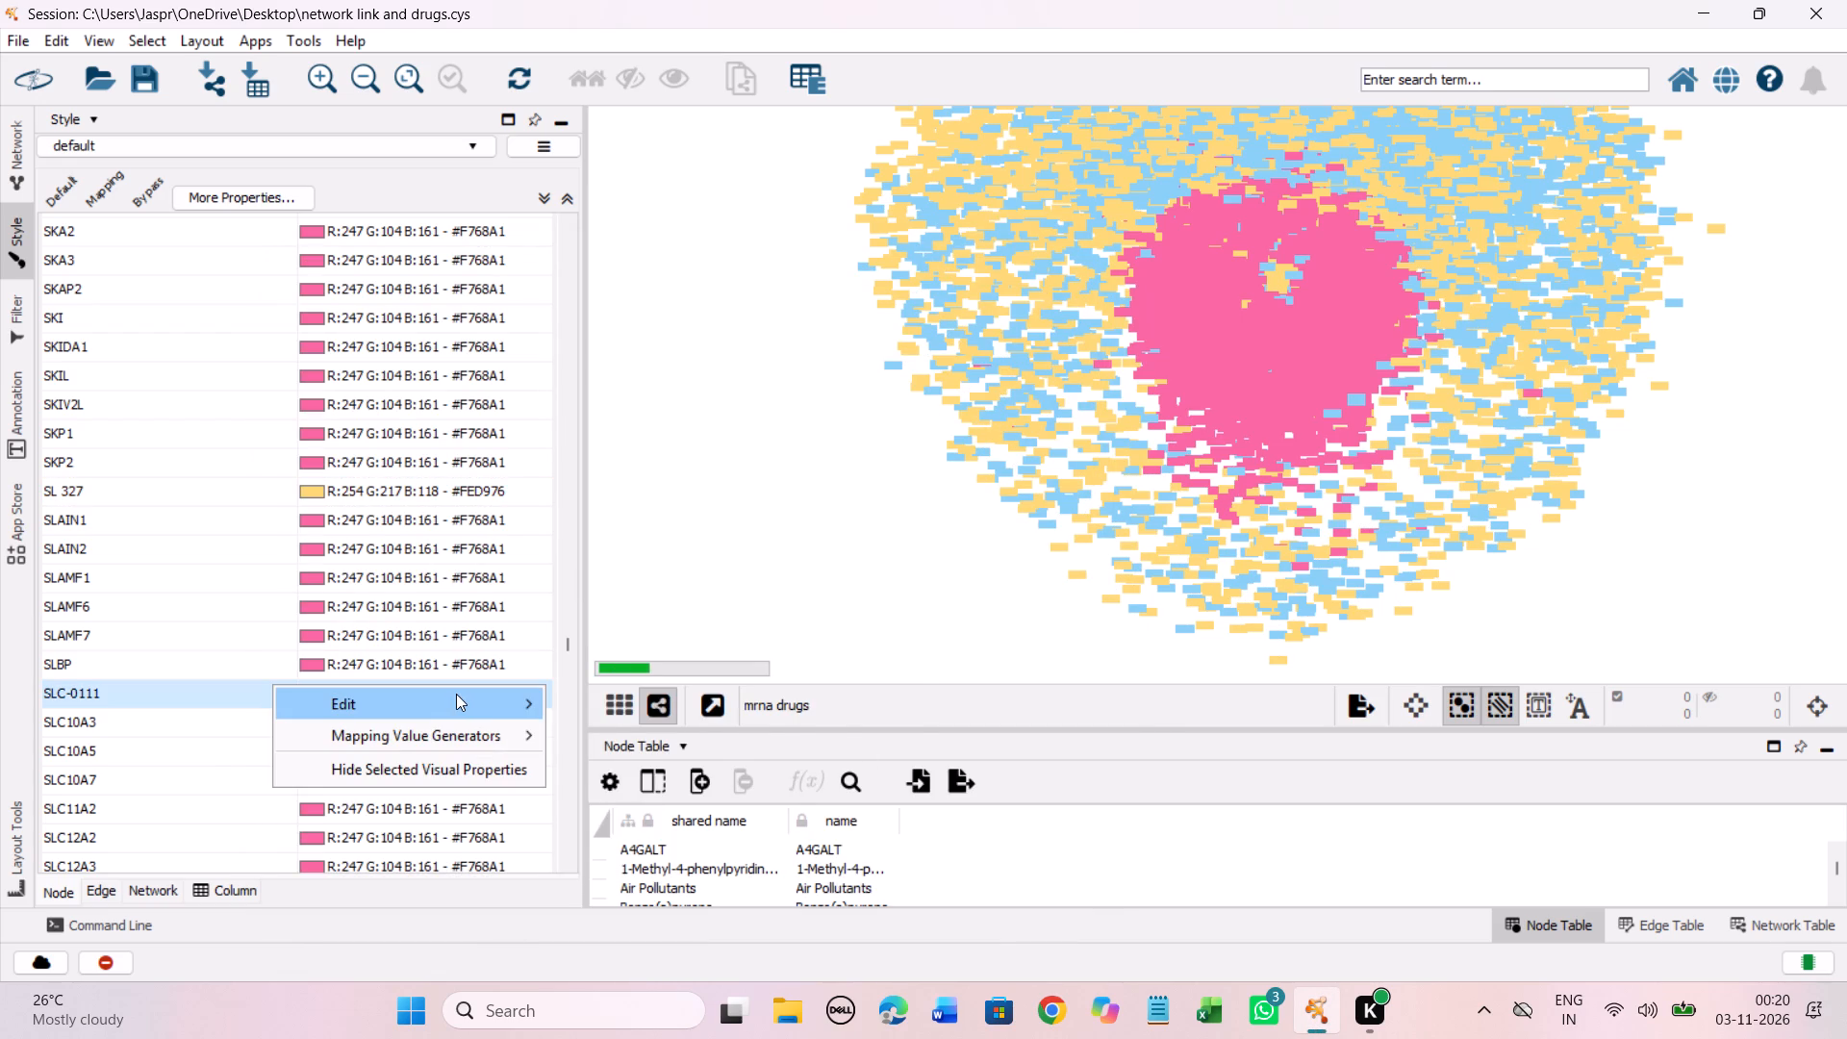
{"action": "left_click", "coordinate": [617, 707]}
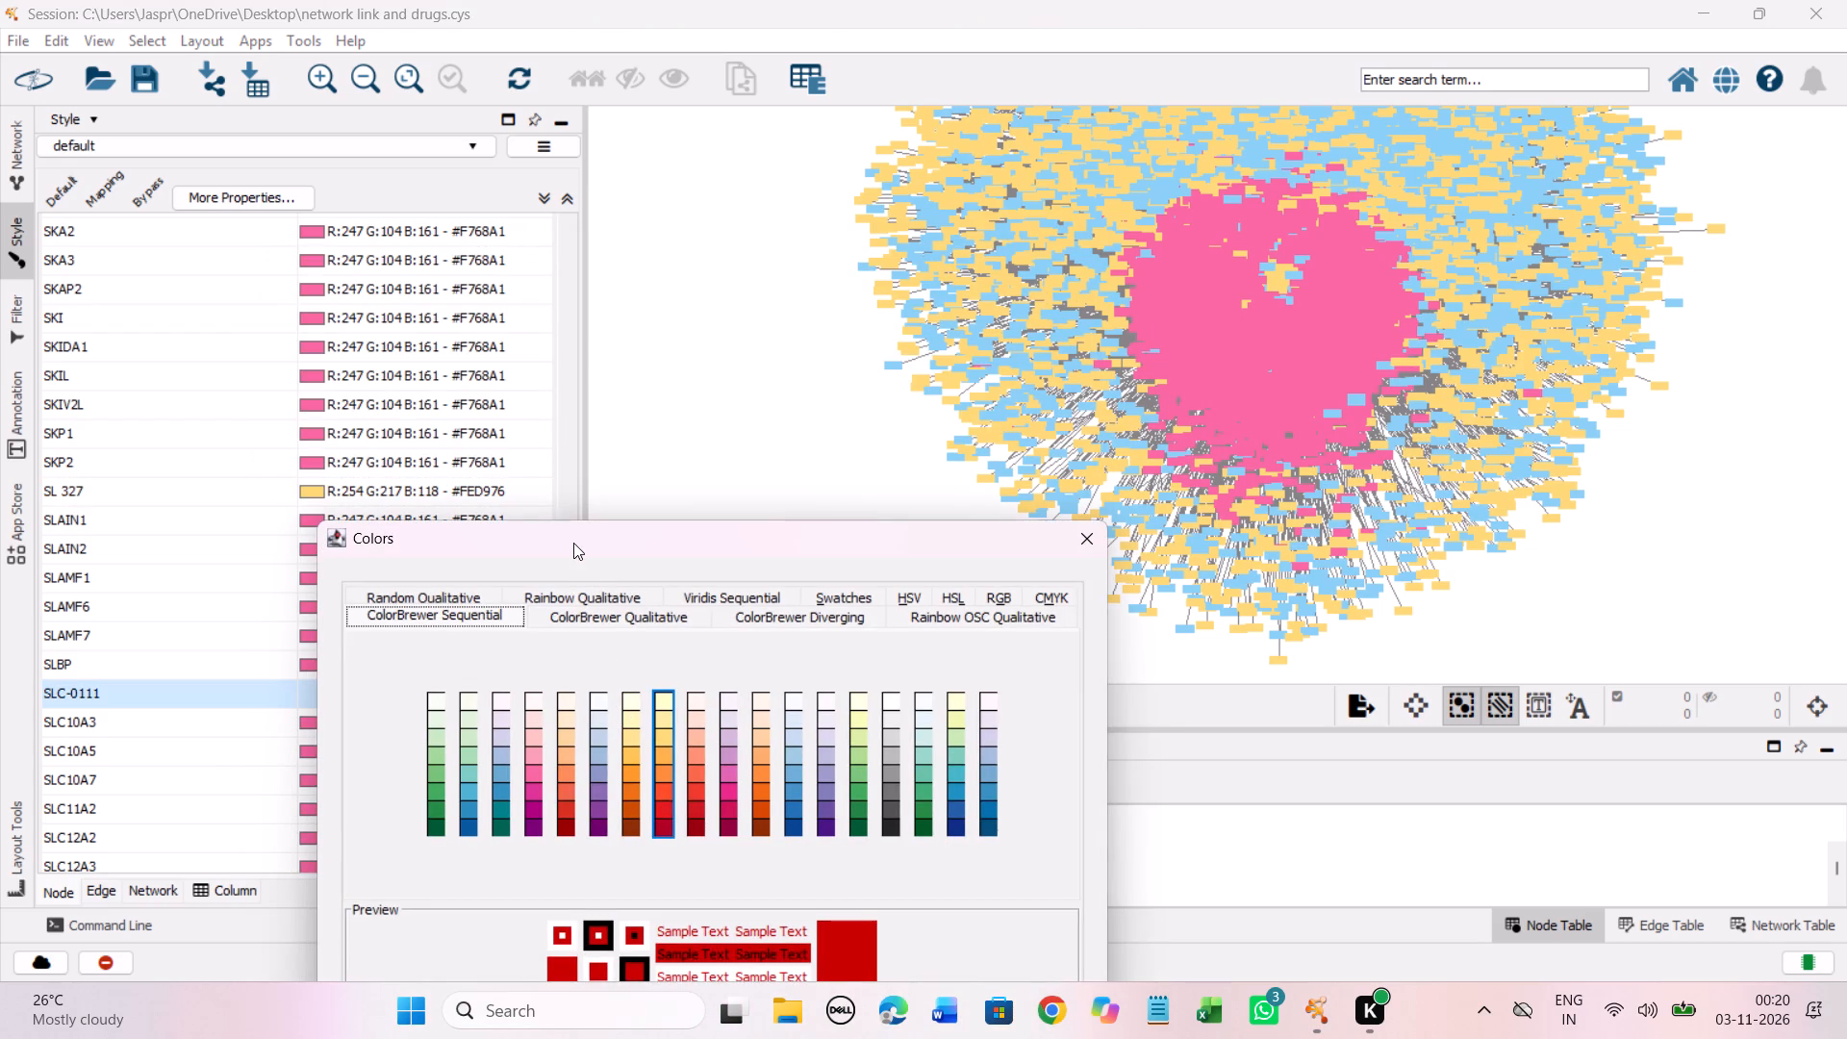
{"action": "left_click_drag", "start_coordinate": [573, 540], "coordinate": [559, 291]}
{"action": "left_click", "coordinate": [646, 492]}
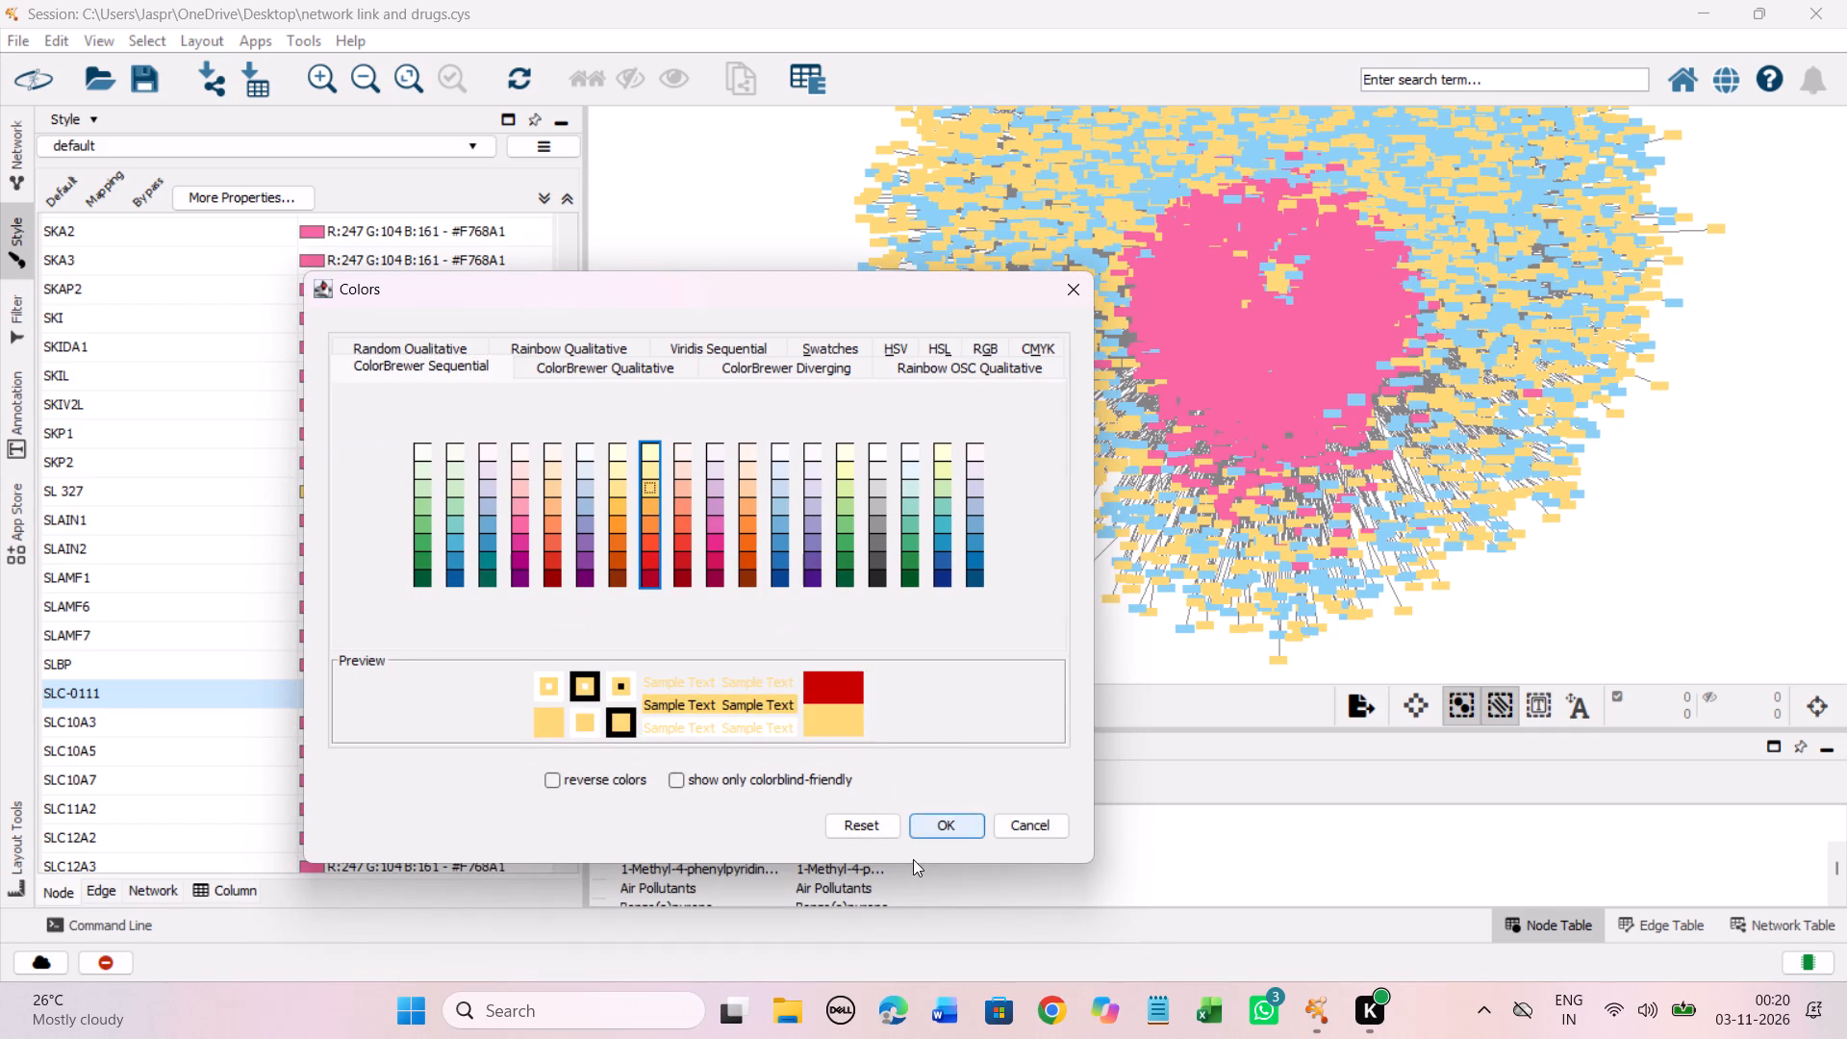
{"action": "left_click", "coordinate": [954, 822]}
Set the discrete node colour mapping for SM 164 and SM-1 compound to light yellow #FED976.
{"action": "scroll", "coordinate": [418, 538], "scroll_direction": "down", "scroll_amount": 1}
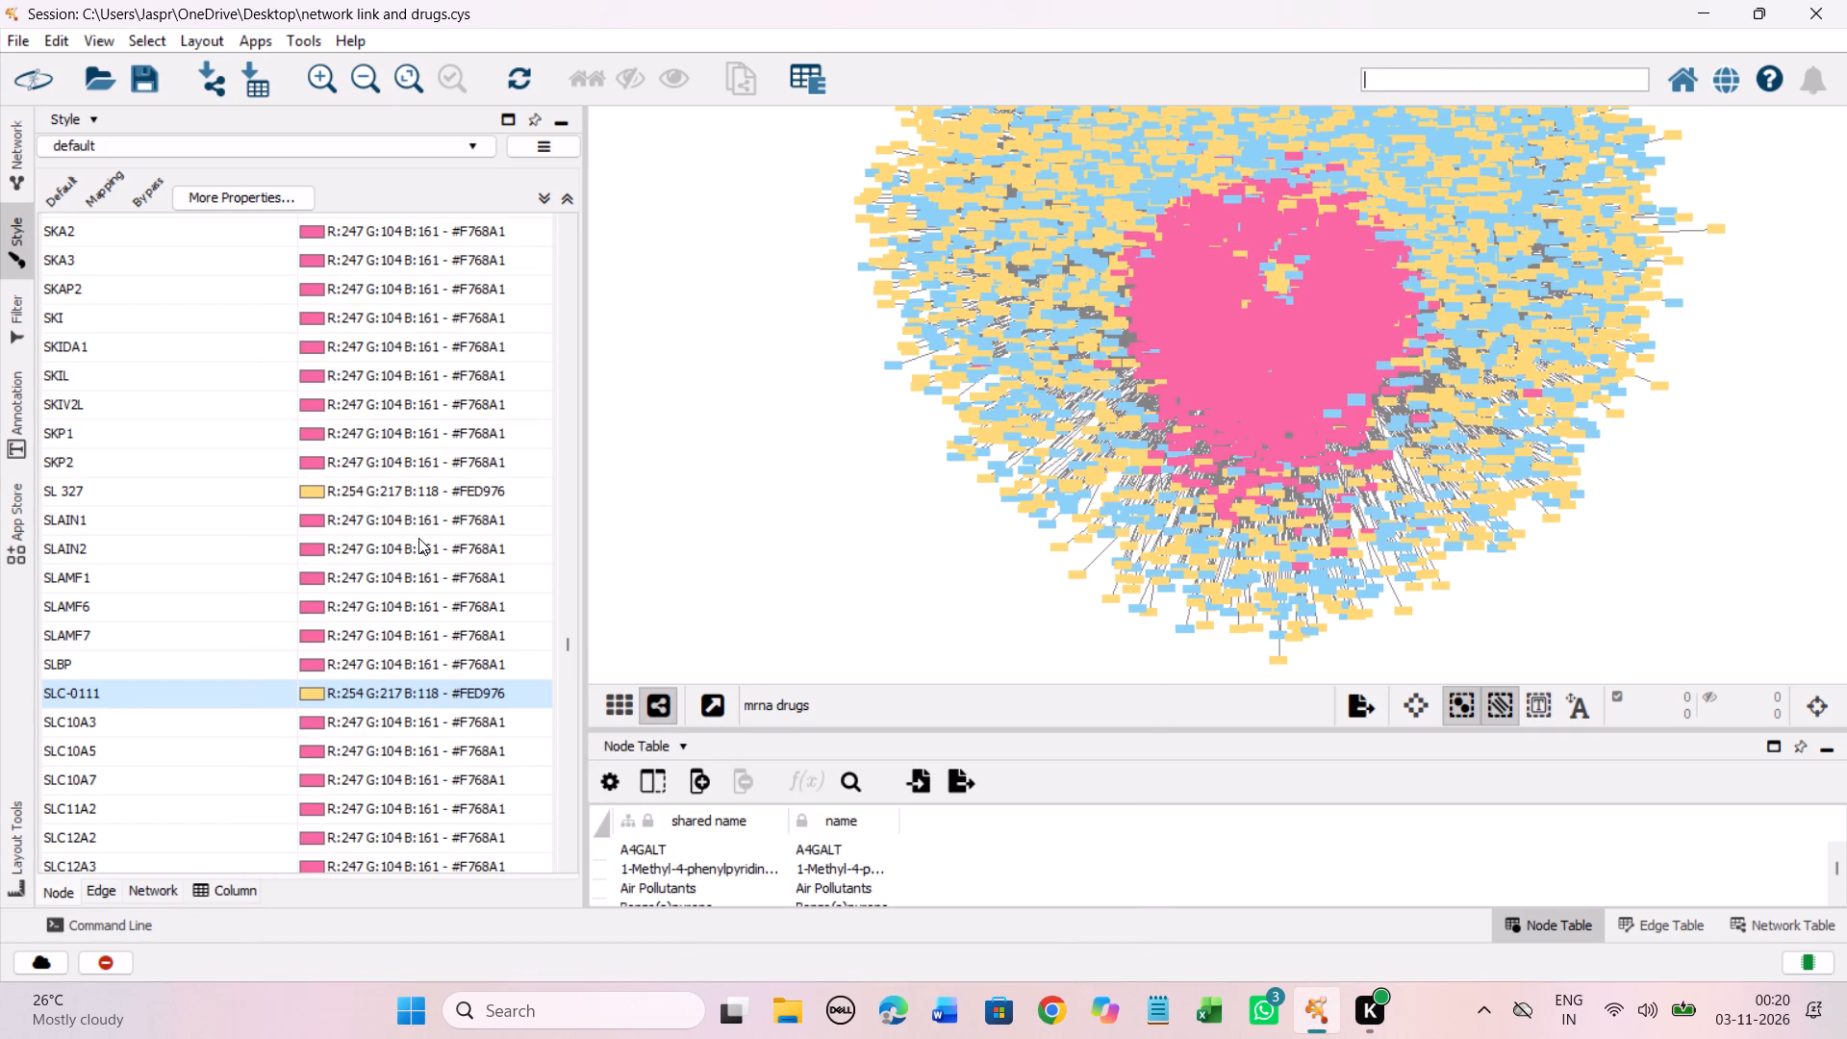
{"action": "scroll", "coordinate": [418, 538], "scroll_direction": "down", "scroll_amount": 2}
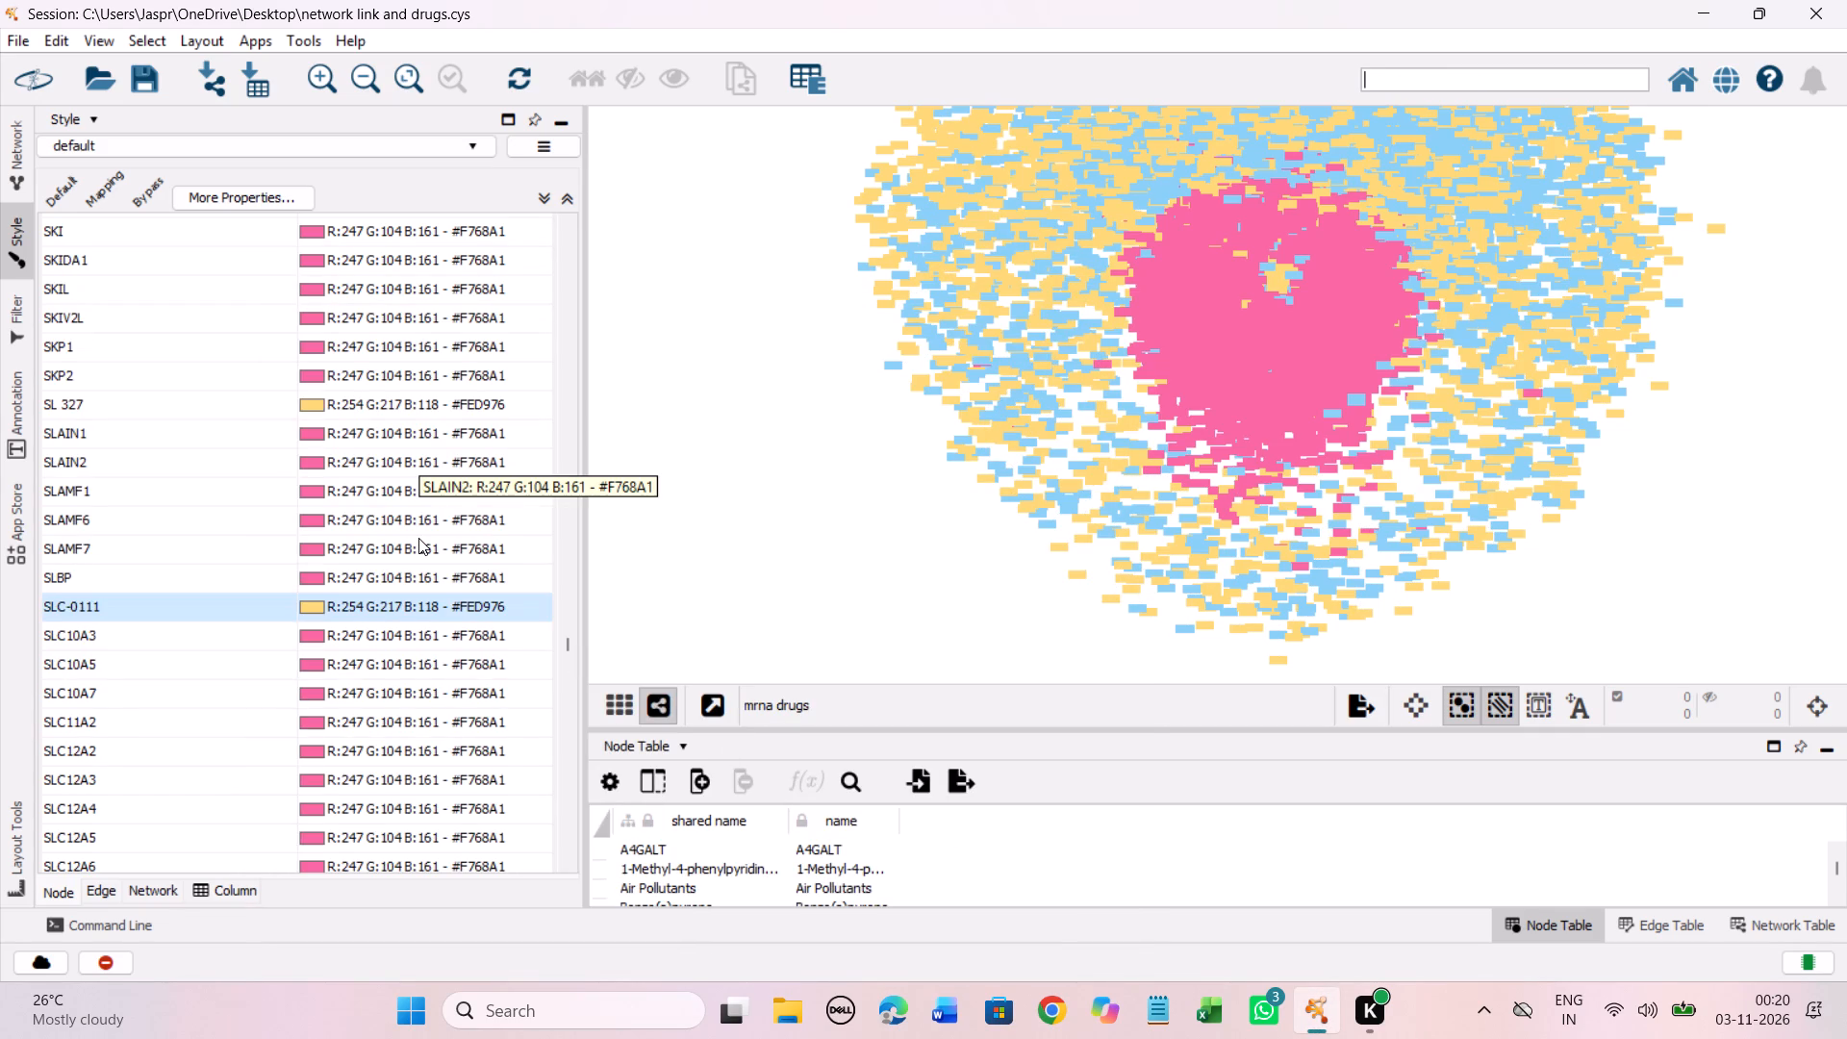
{"action": "scroll", "coordinate": [418, 538], "scroll_direction": "down", "scroll_amount": 20}
{"action": "scroll", "coordinate": [418, 538], "scroll_direction": "down", "scroll_amount": 10}
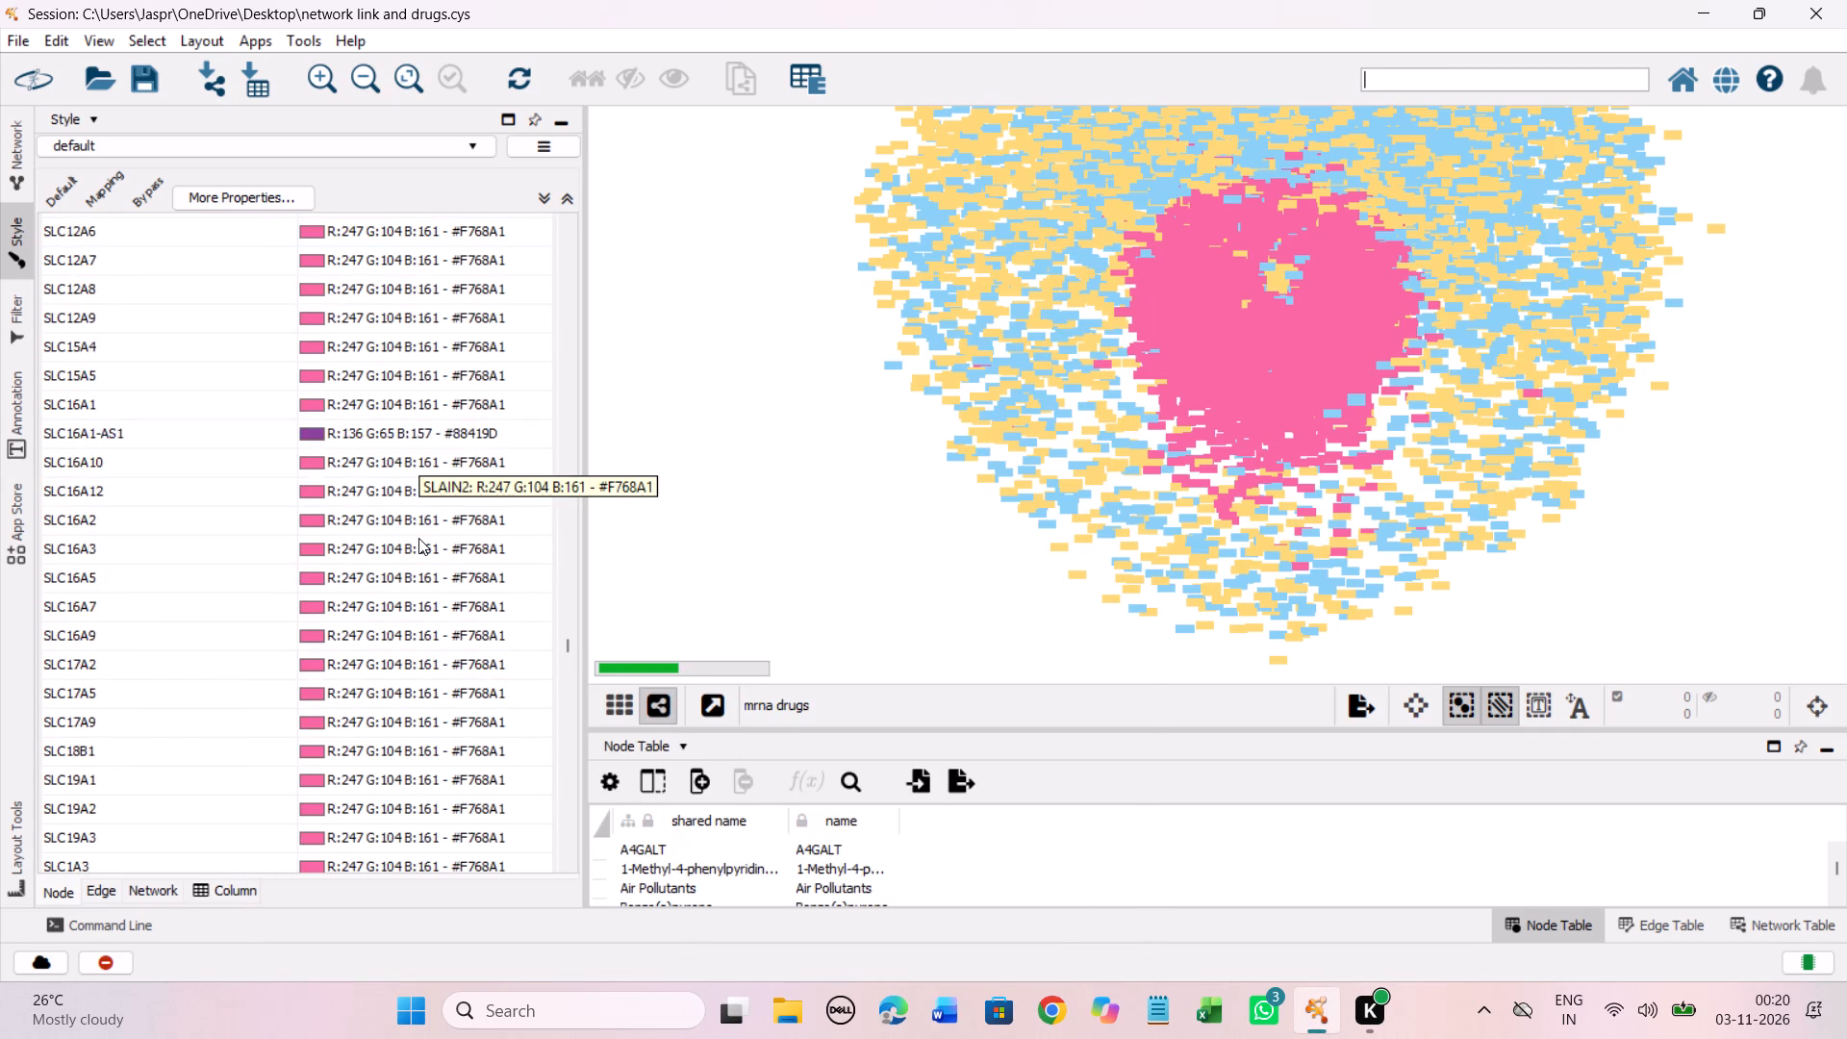
{"action": "scroll", "coordinate": [418, 538], "scroll_direction": "down", "scroll_amount": 20}
{"action": "scroll", "coordinate": [418, 538], "scroll_direction": "down", "scroll_amount": 20}
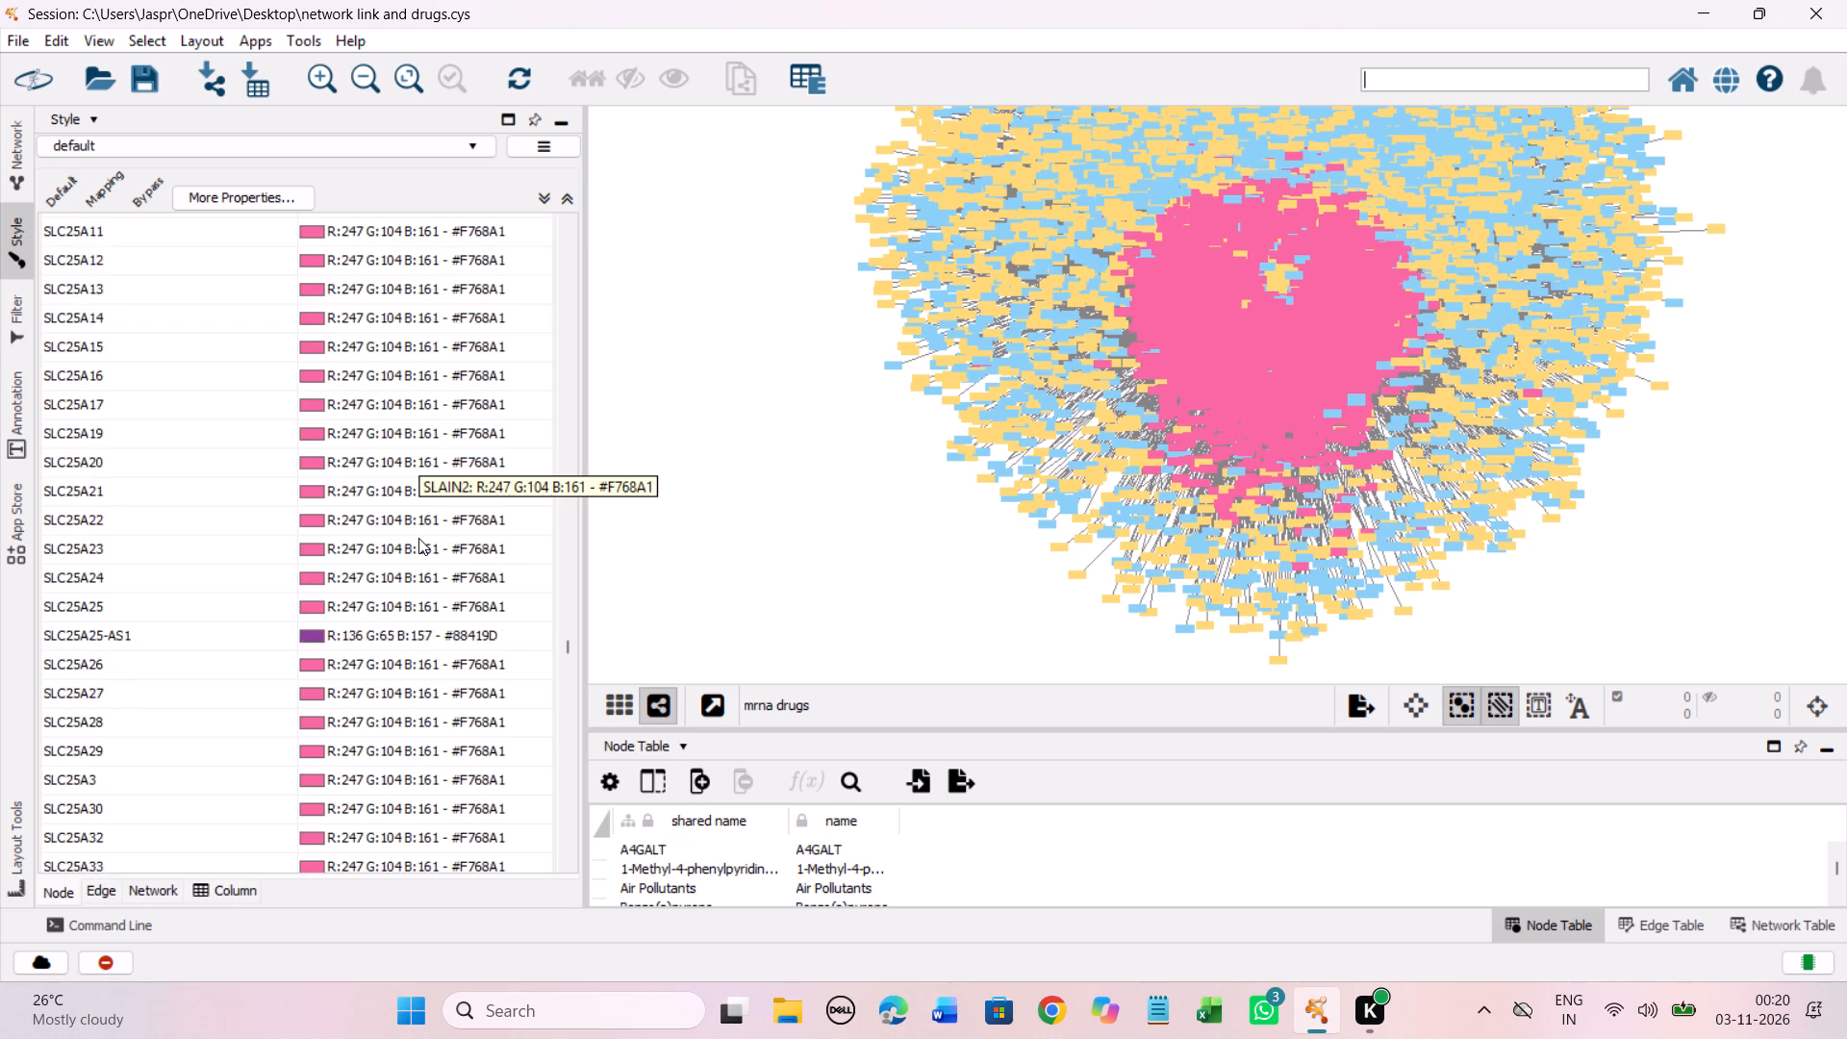
{"action": "scroll", "coordinate": [418, 538], "scroll_direction": "down", "scroll_amount": 20}
{"action": "scroll", "coordinate": [418, 538], "scroll_direction": "down", "scroll_amount": 19}
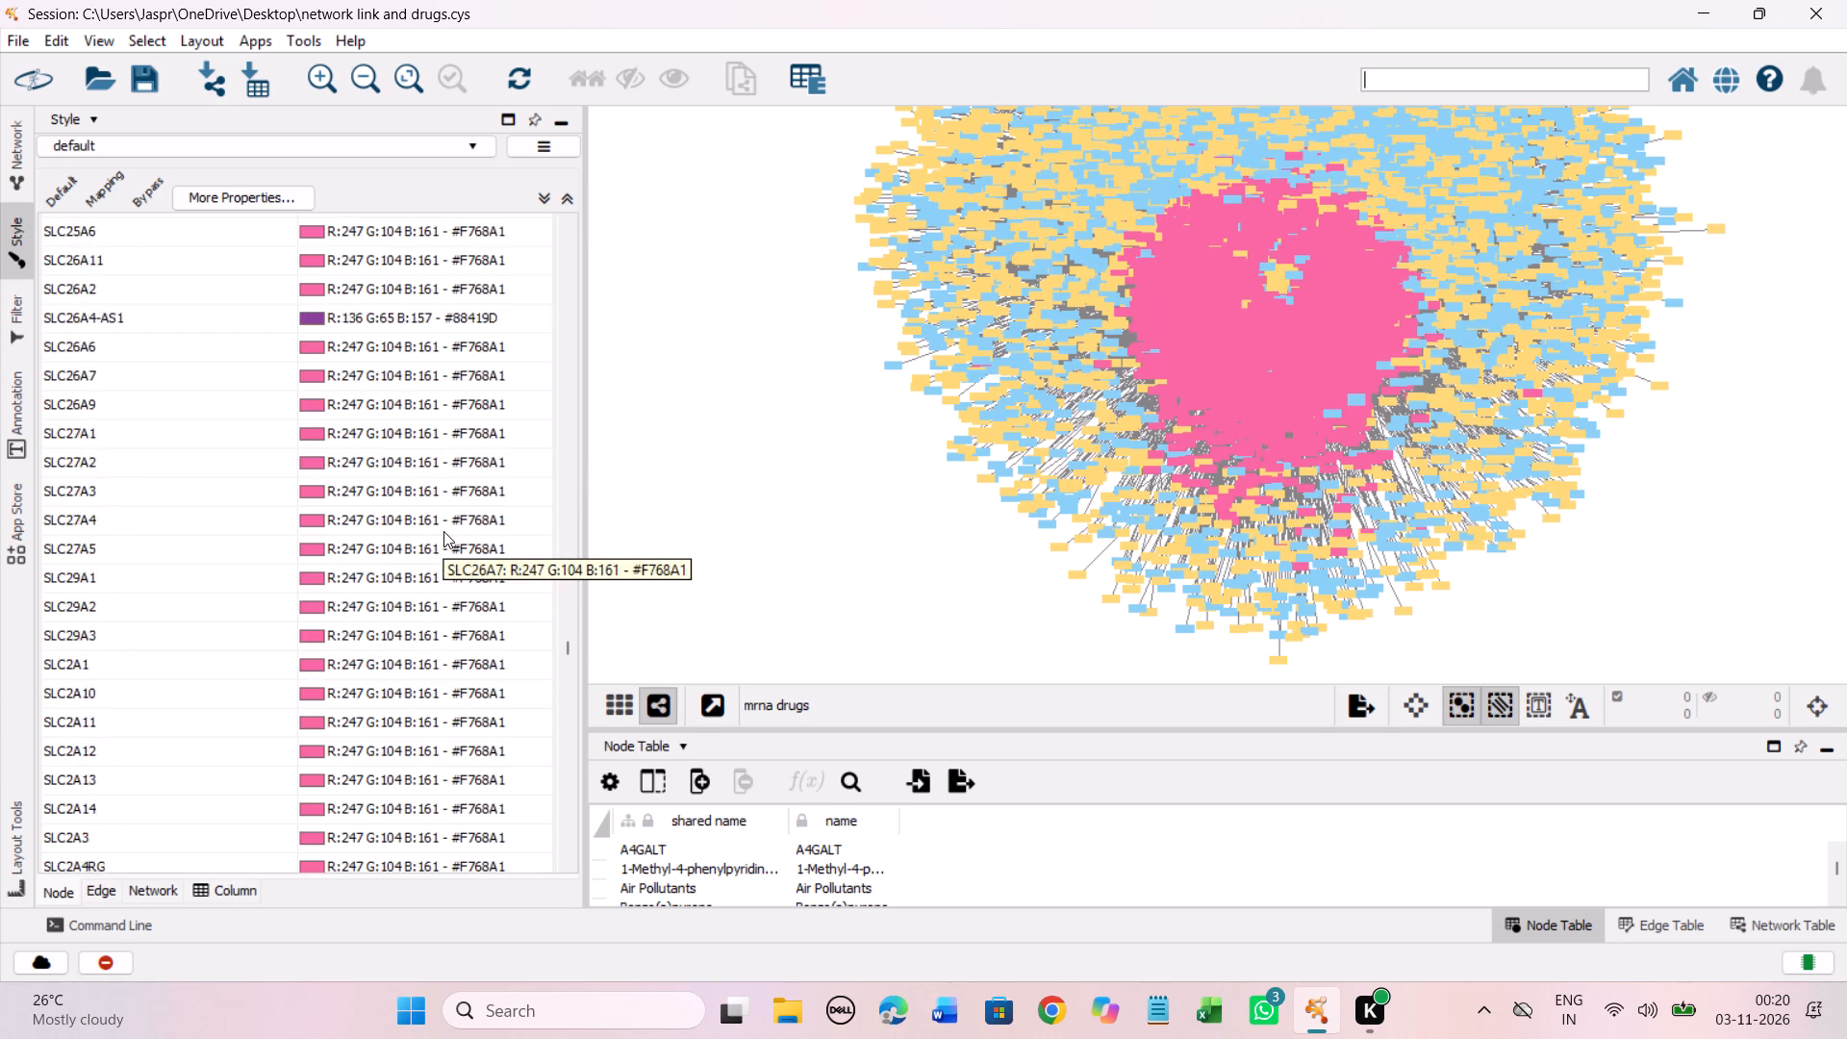
{"action": "scroll", "coordinate": [443, 531], "scroll_direction": "down", "scroll_amount": 20}
{"action": "scroll", "coordinate": [443, 531], "scroll_direction": "down", "scroll_amount": 19}
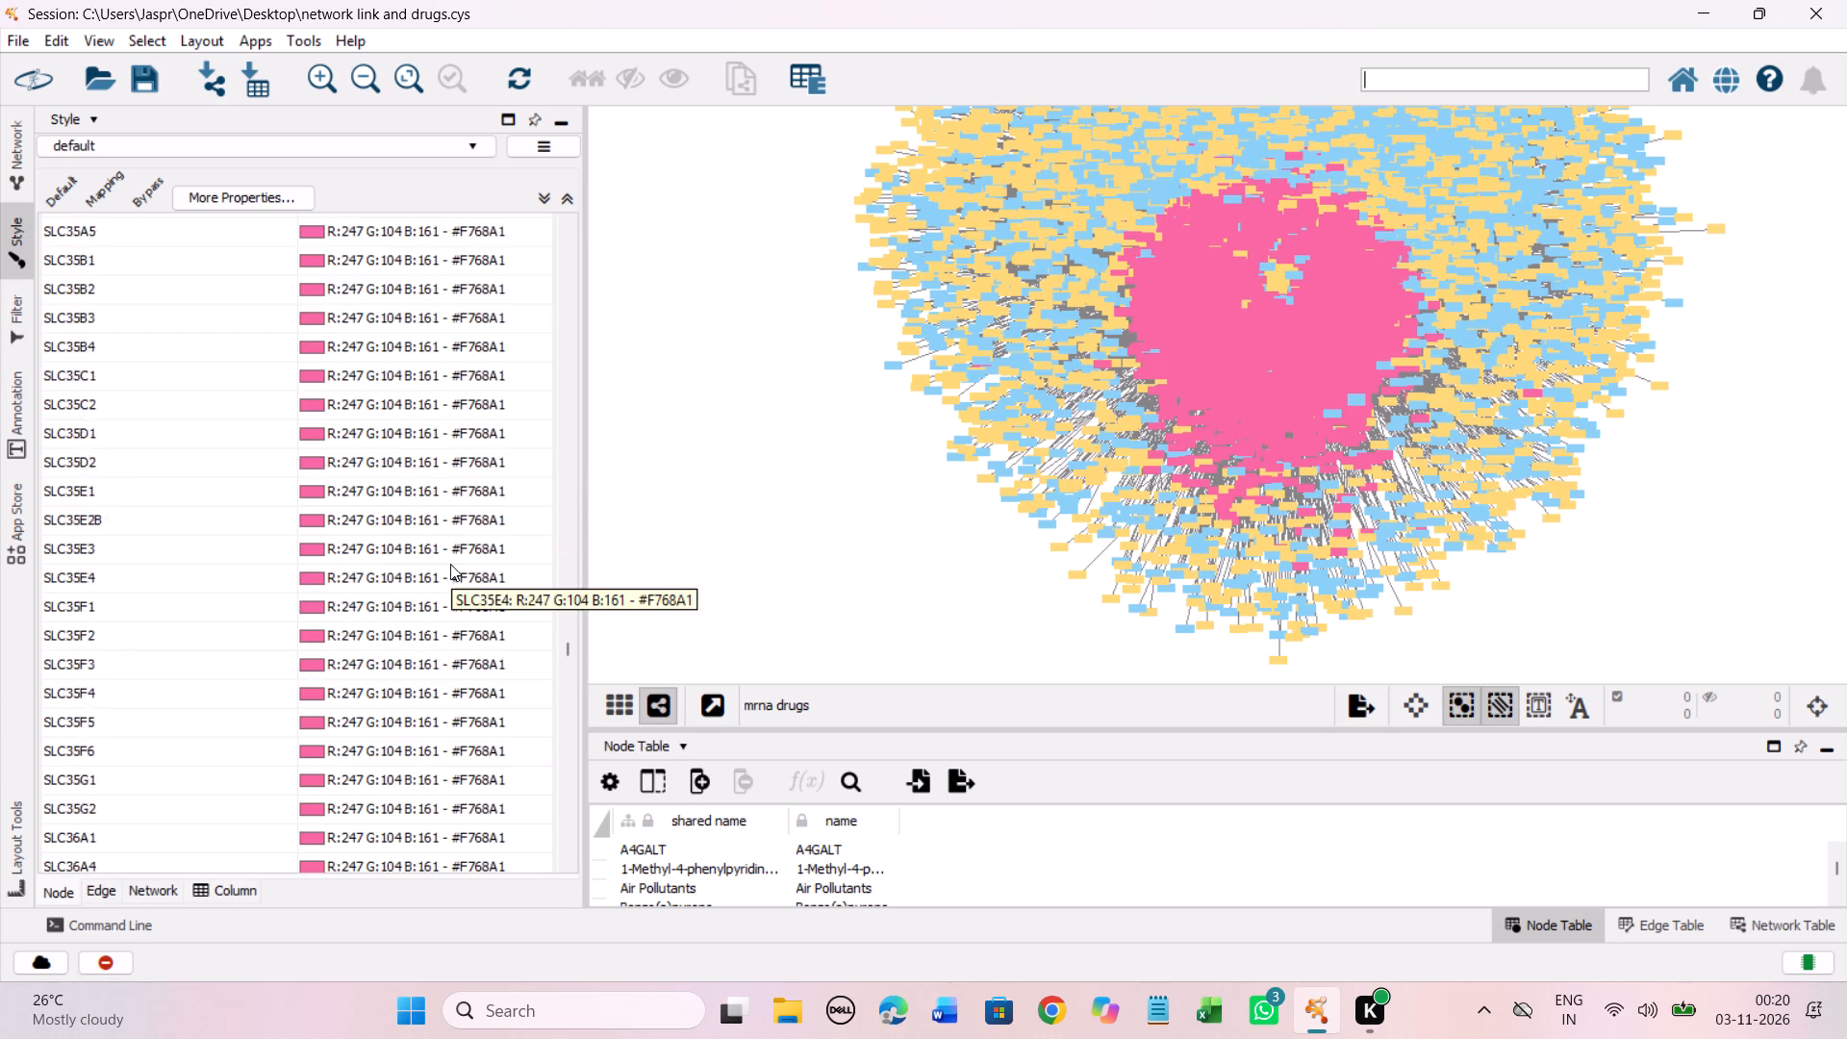
{"action": "scroll", "coordinate": [450, 564], "scroll_direction": "down", "scroll_amount": 20}
{"action": "scroll", "coordinate": [450, 564], "scroll_direction": "down", "scroll_amount": 19}
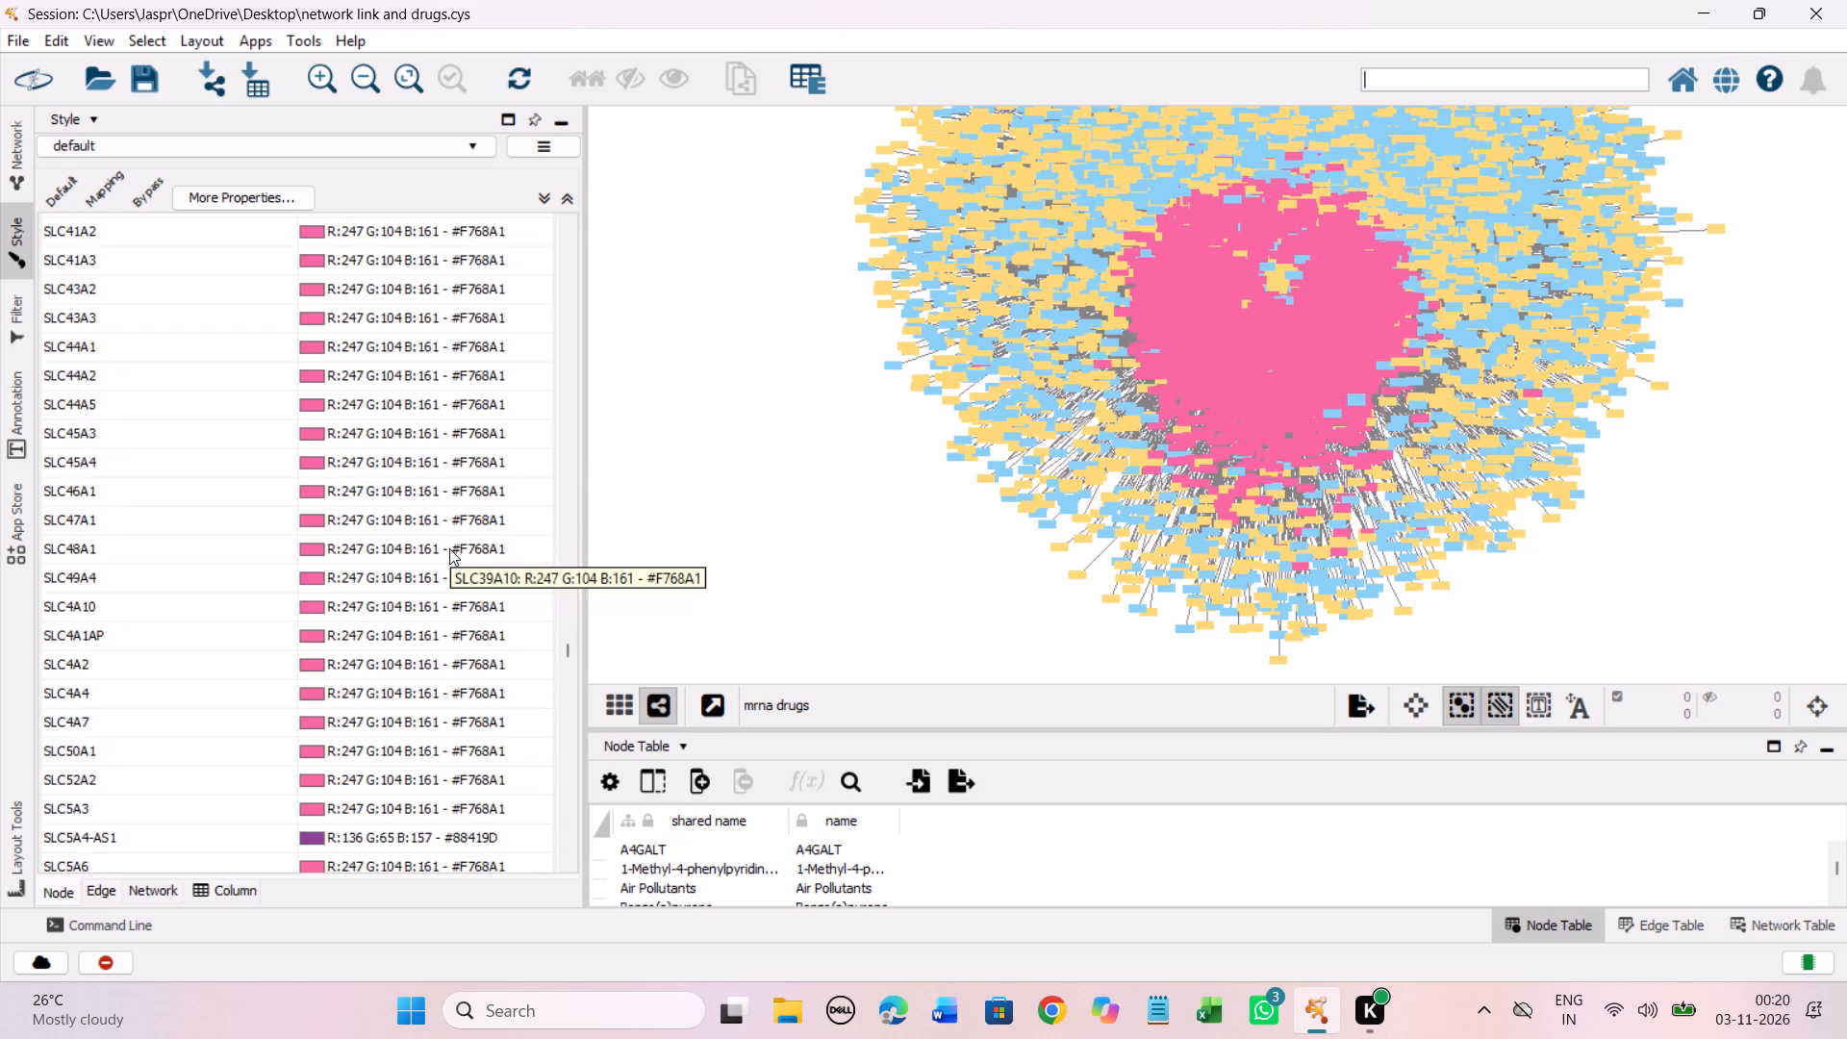
{"action": "scroll", "coordinate": [449, 548], "scroll_direction": "down", "scroll_amount": 20}
{"action": "scroll", "coordinate": [449, 548], "scroll_direction": "down", "scroll_amount": 19}
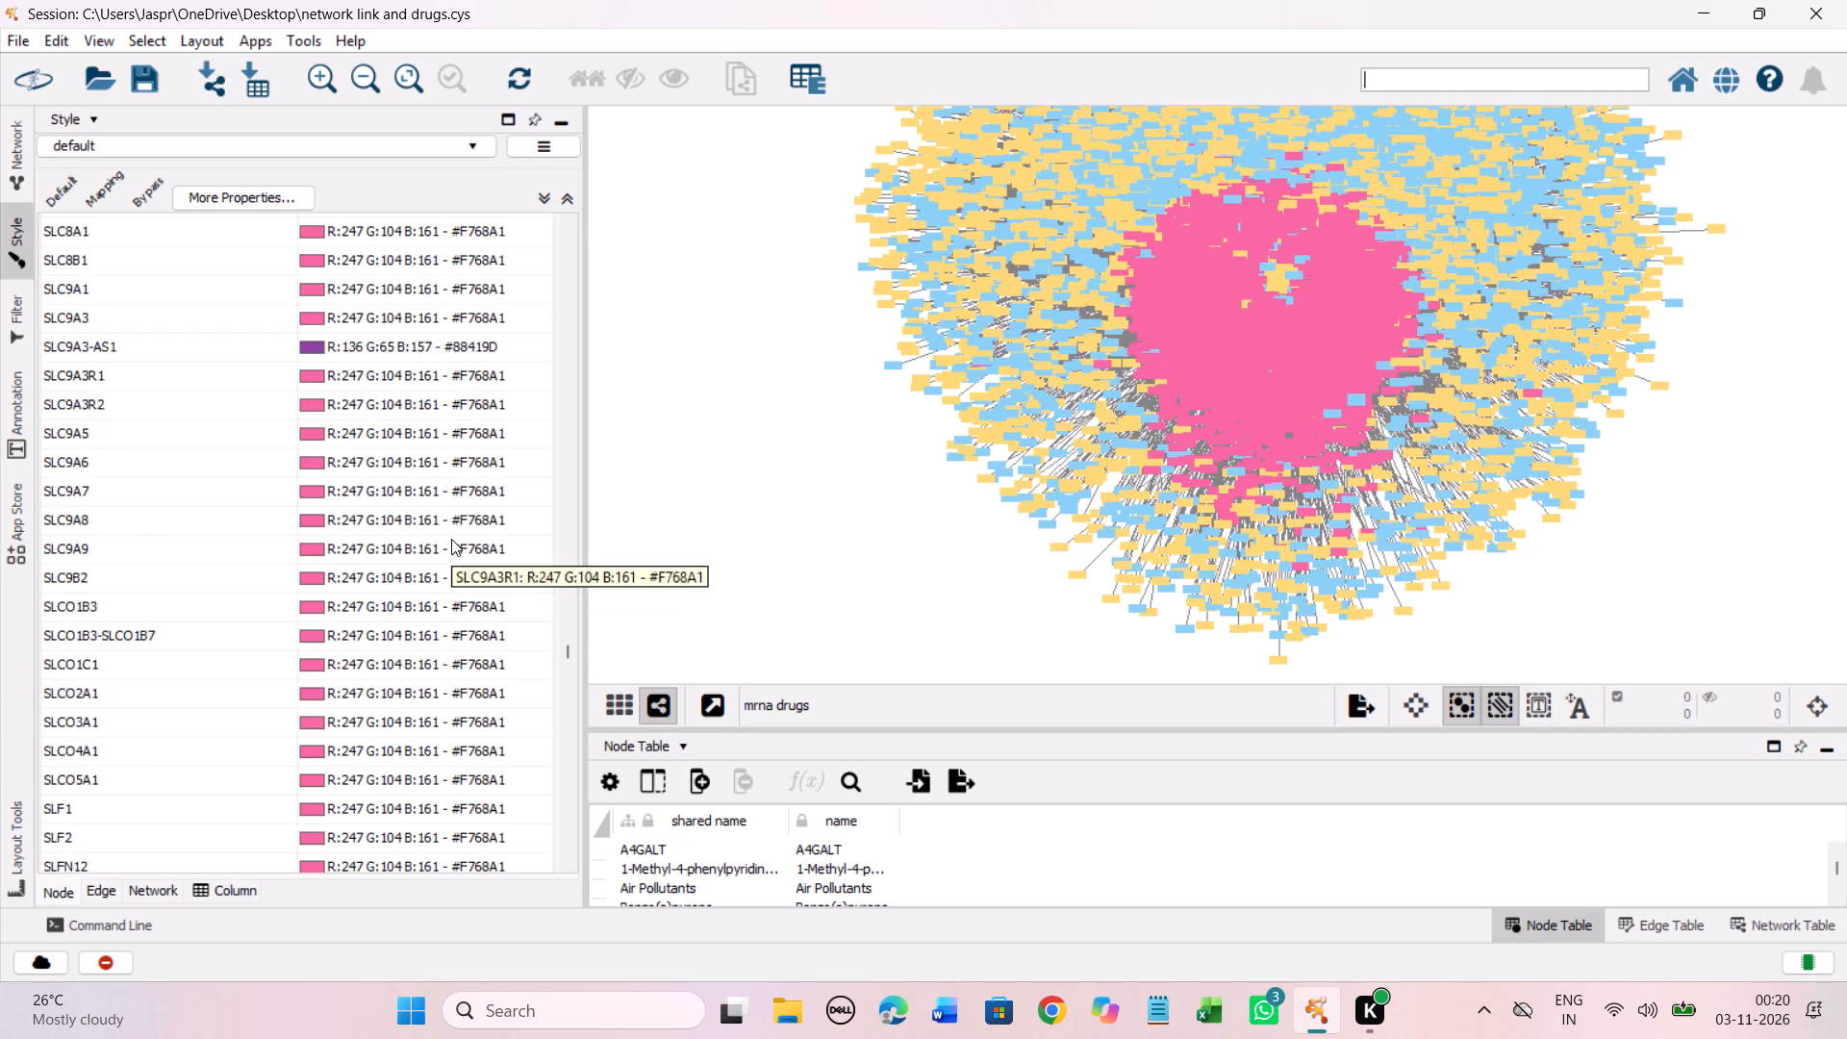
{"action": "scroll", "coordinate": [451, 539], "scroll_direction": "down", "scroll_amount": 20}
{"action": "scroll", "coordinate": [451, 539], "scroll_direction": "down", "scroll_amount": 9}
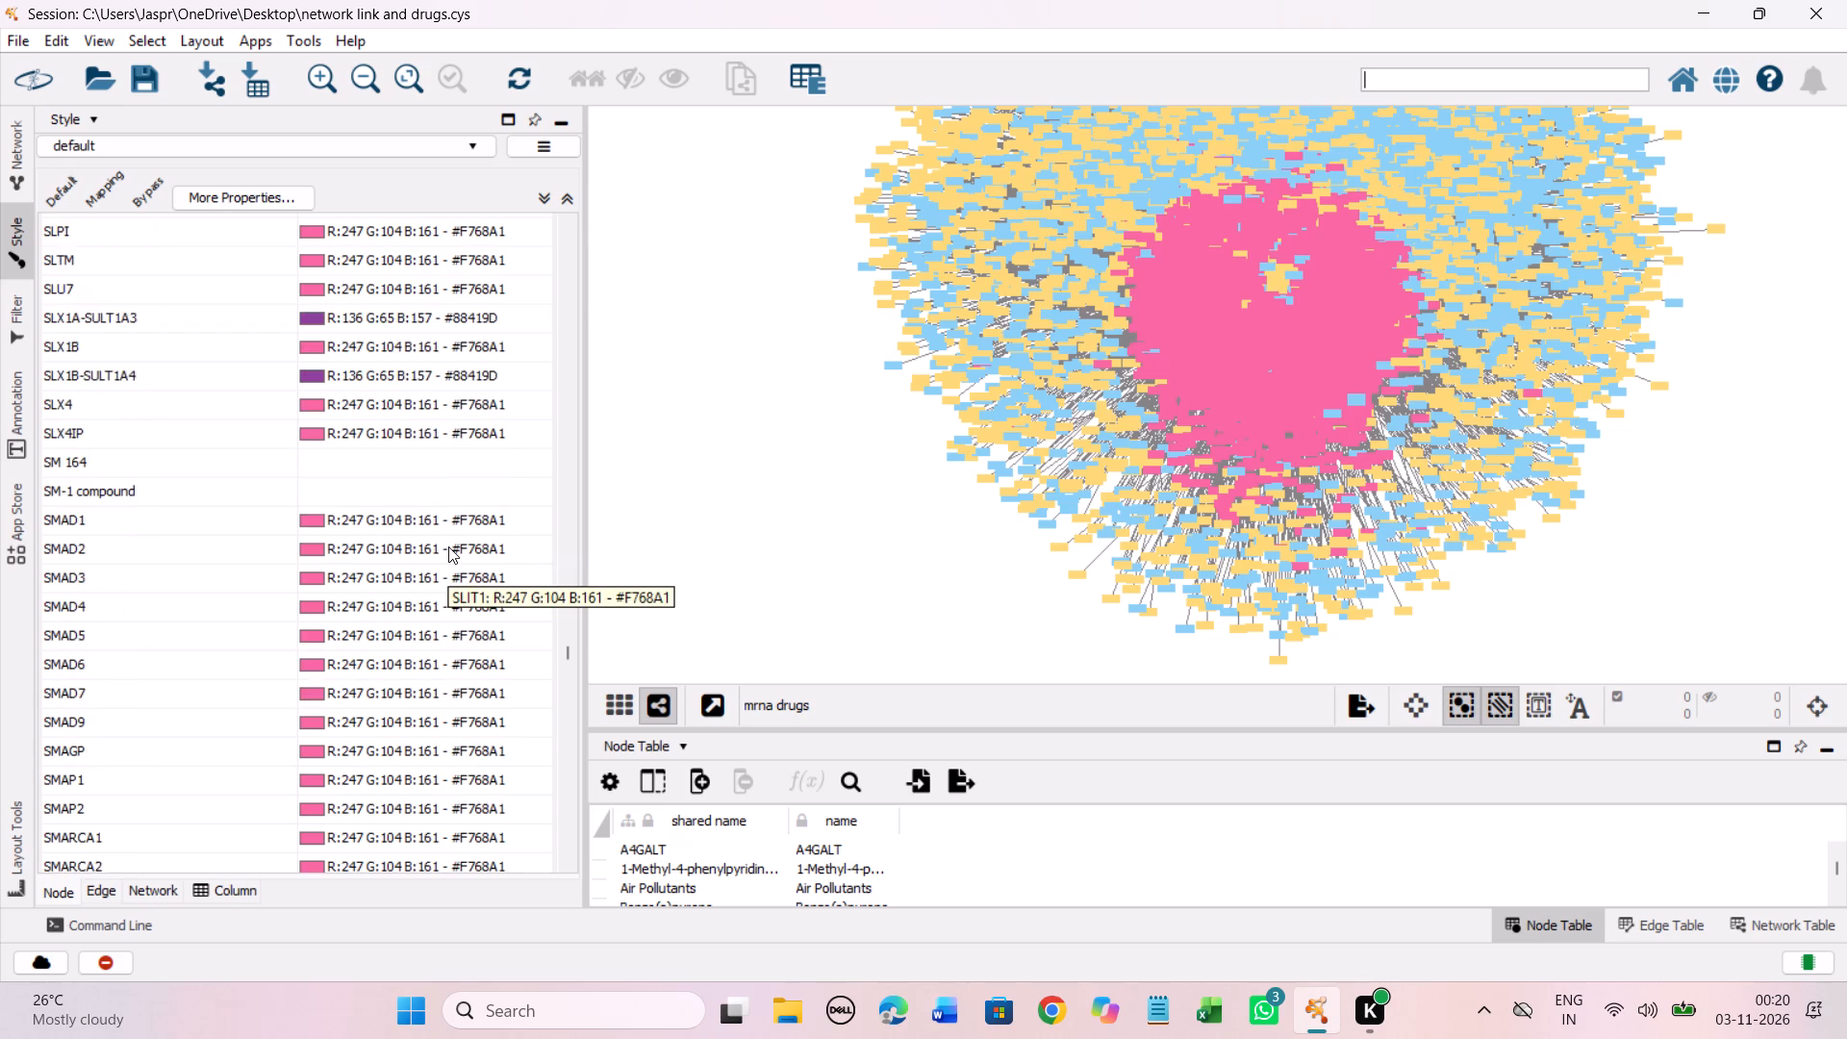
{"action": "scroll", "coordinate": [448, 546], "scroll_direction": "down", "scroll_amount": 2}
{"action": "left_click_drag", "start_coordinate": [278, 400], "coordinate": [270, 437]}
{"action": "right_click", "coordinate": [270, 437]}
{"action": "left_click", "coordinate": [617, 461]}
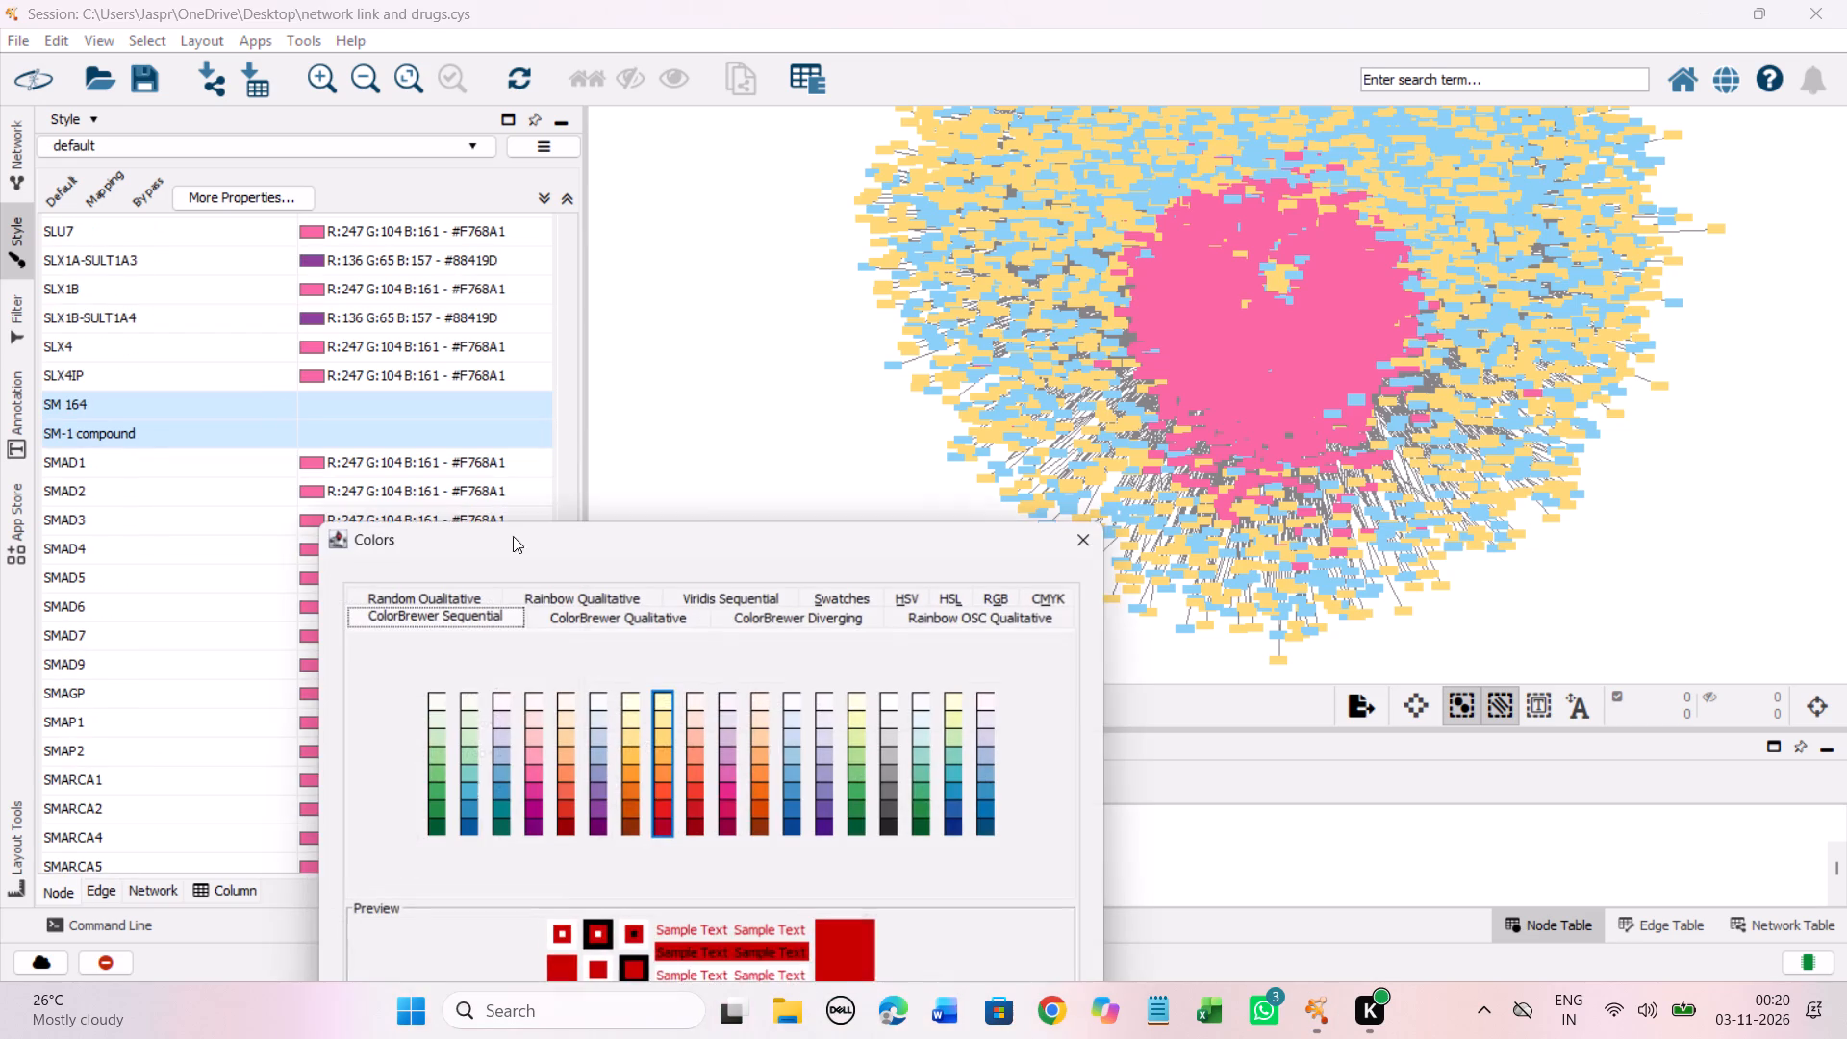
{"action": "left_click_drag", "start_coordinate": [490, 545], "coordinate": [443, 316]}
{"action": "left_click", "coordinate": [605, 501]}
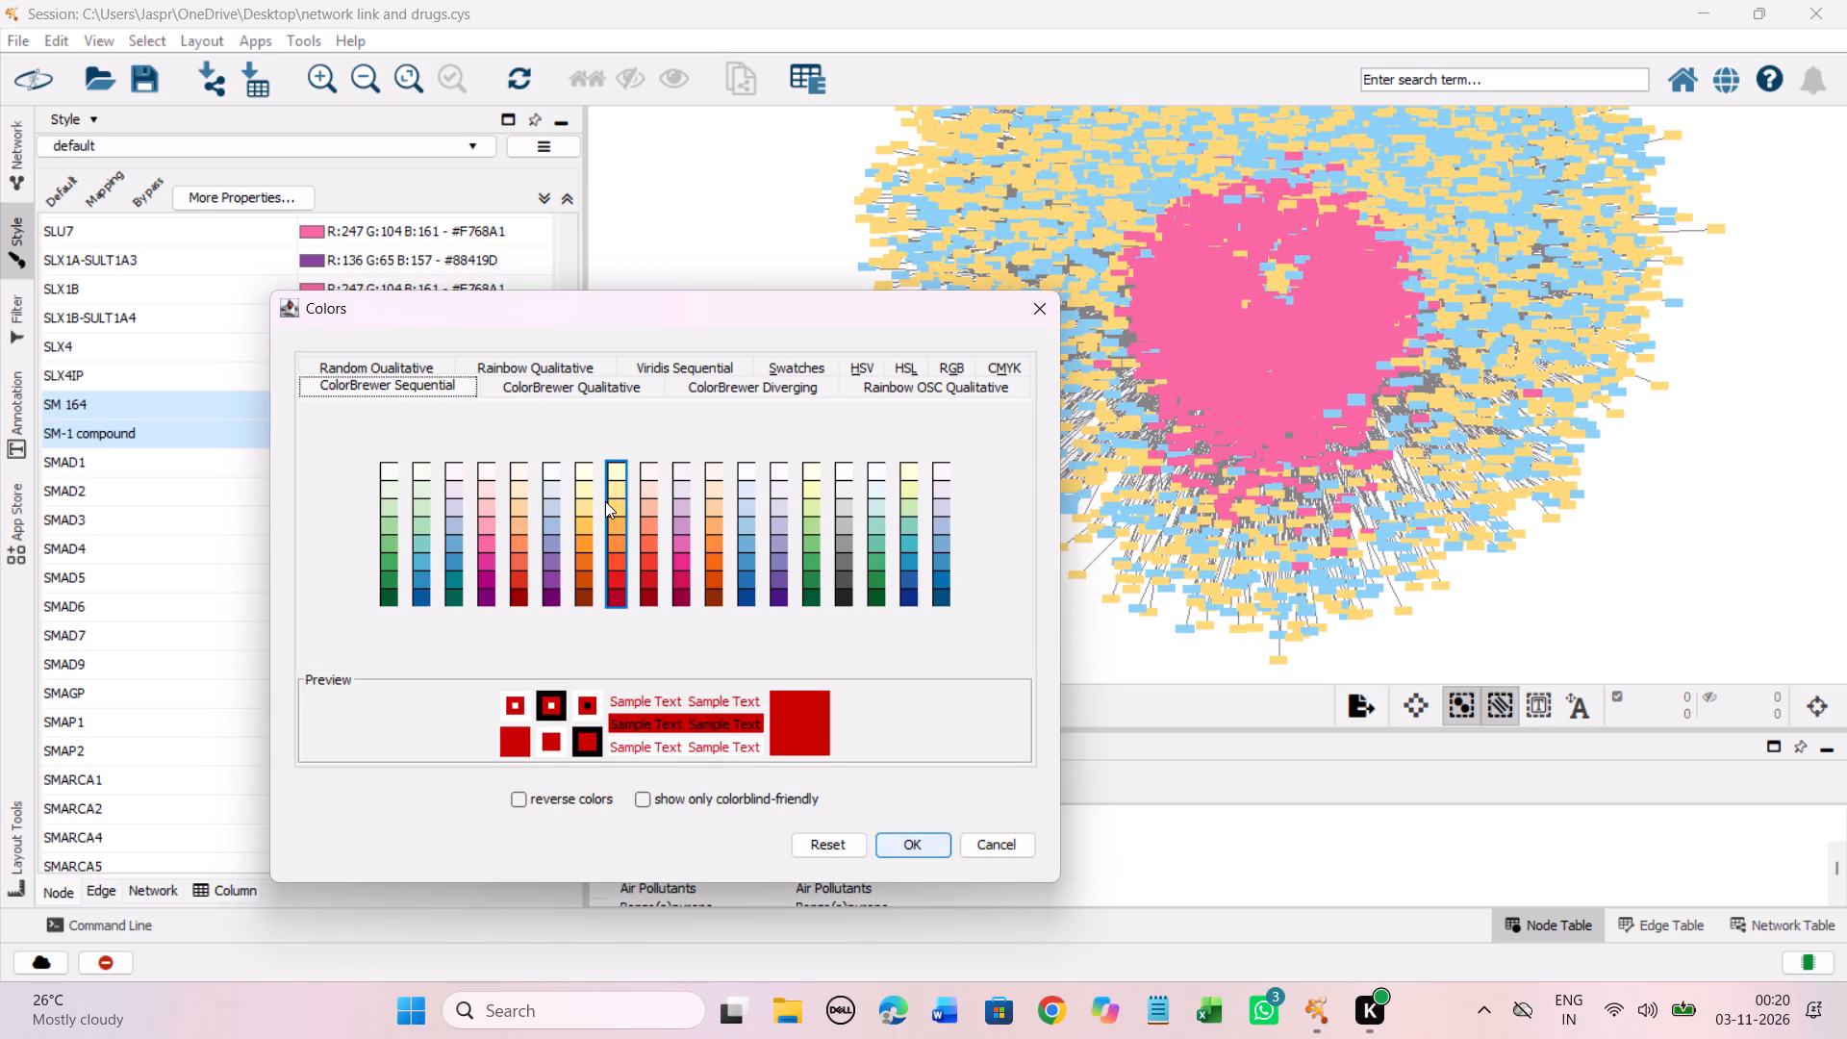
{"action": "left_click", "coordinate": [613, 501]}
{"action": "left_click", "coordinate": [923, 843]}
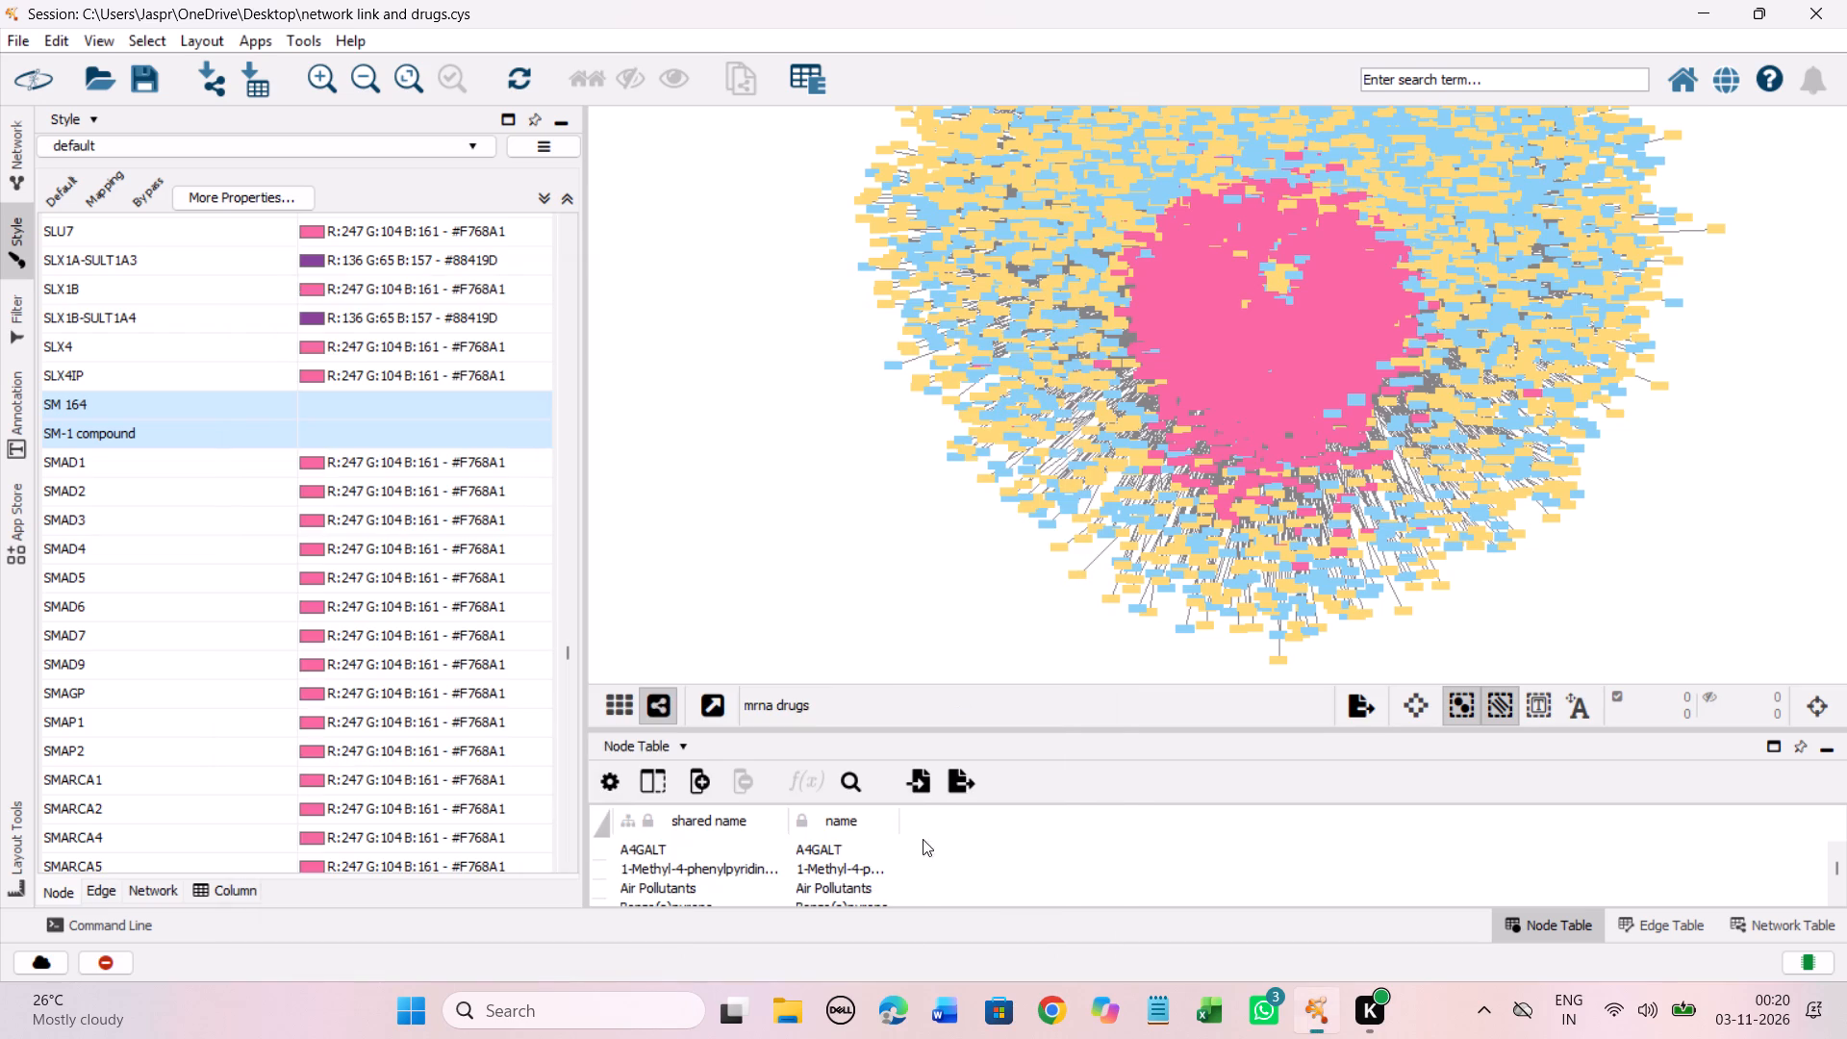
Set the discrete node colour mapping for SN50 peptide to light yellow #FED976.
{"action": "scroll", "coordinate": [448, 537], "scroll_direction": "down", "scroll_amount": 4}
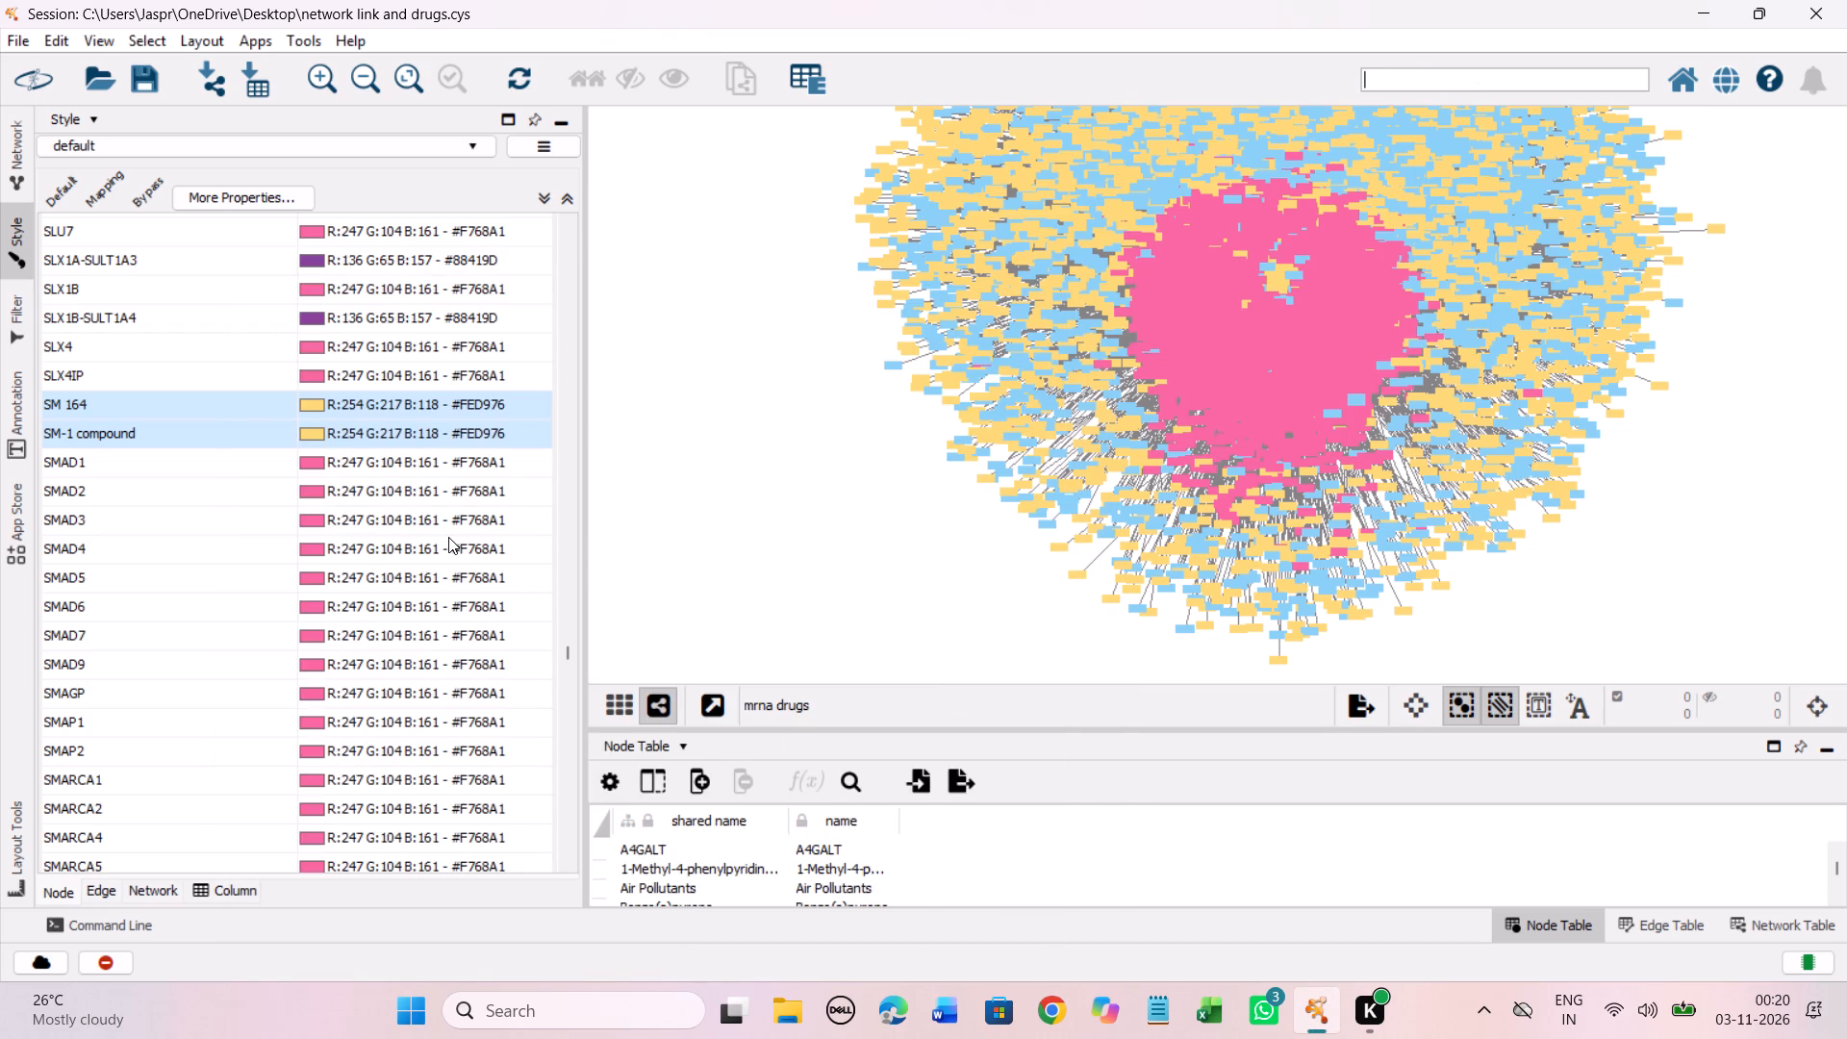
{"action": "scroll", "coordinate": [280, 466], "scroll_direction": "down", "scroll_amount": 5}
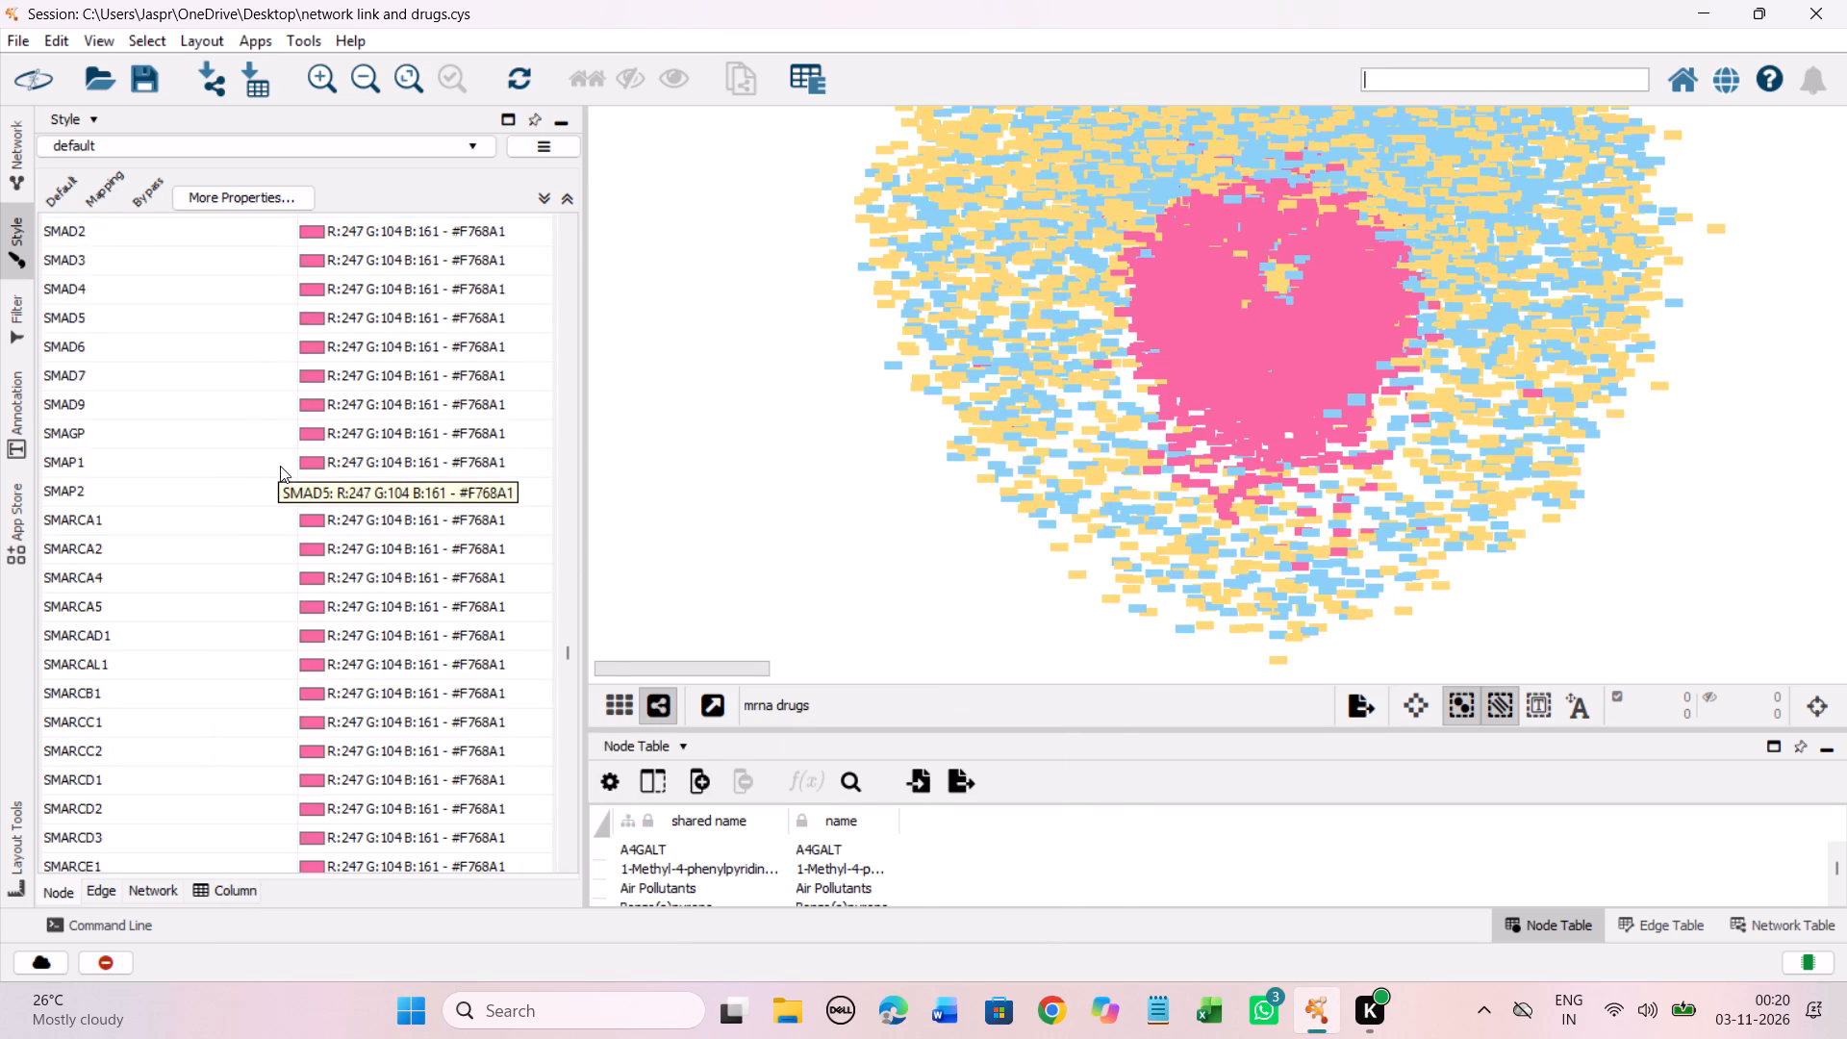
{"action": "scroll", "coordinate": [280, 466], "scroll_direction": "down", "scroll_amount": 20}
{"action": "scroll", "coordinate": [280, 466], "scroll_direction": "down", "scroll_amount": 19}
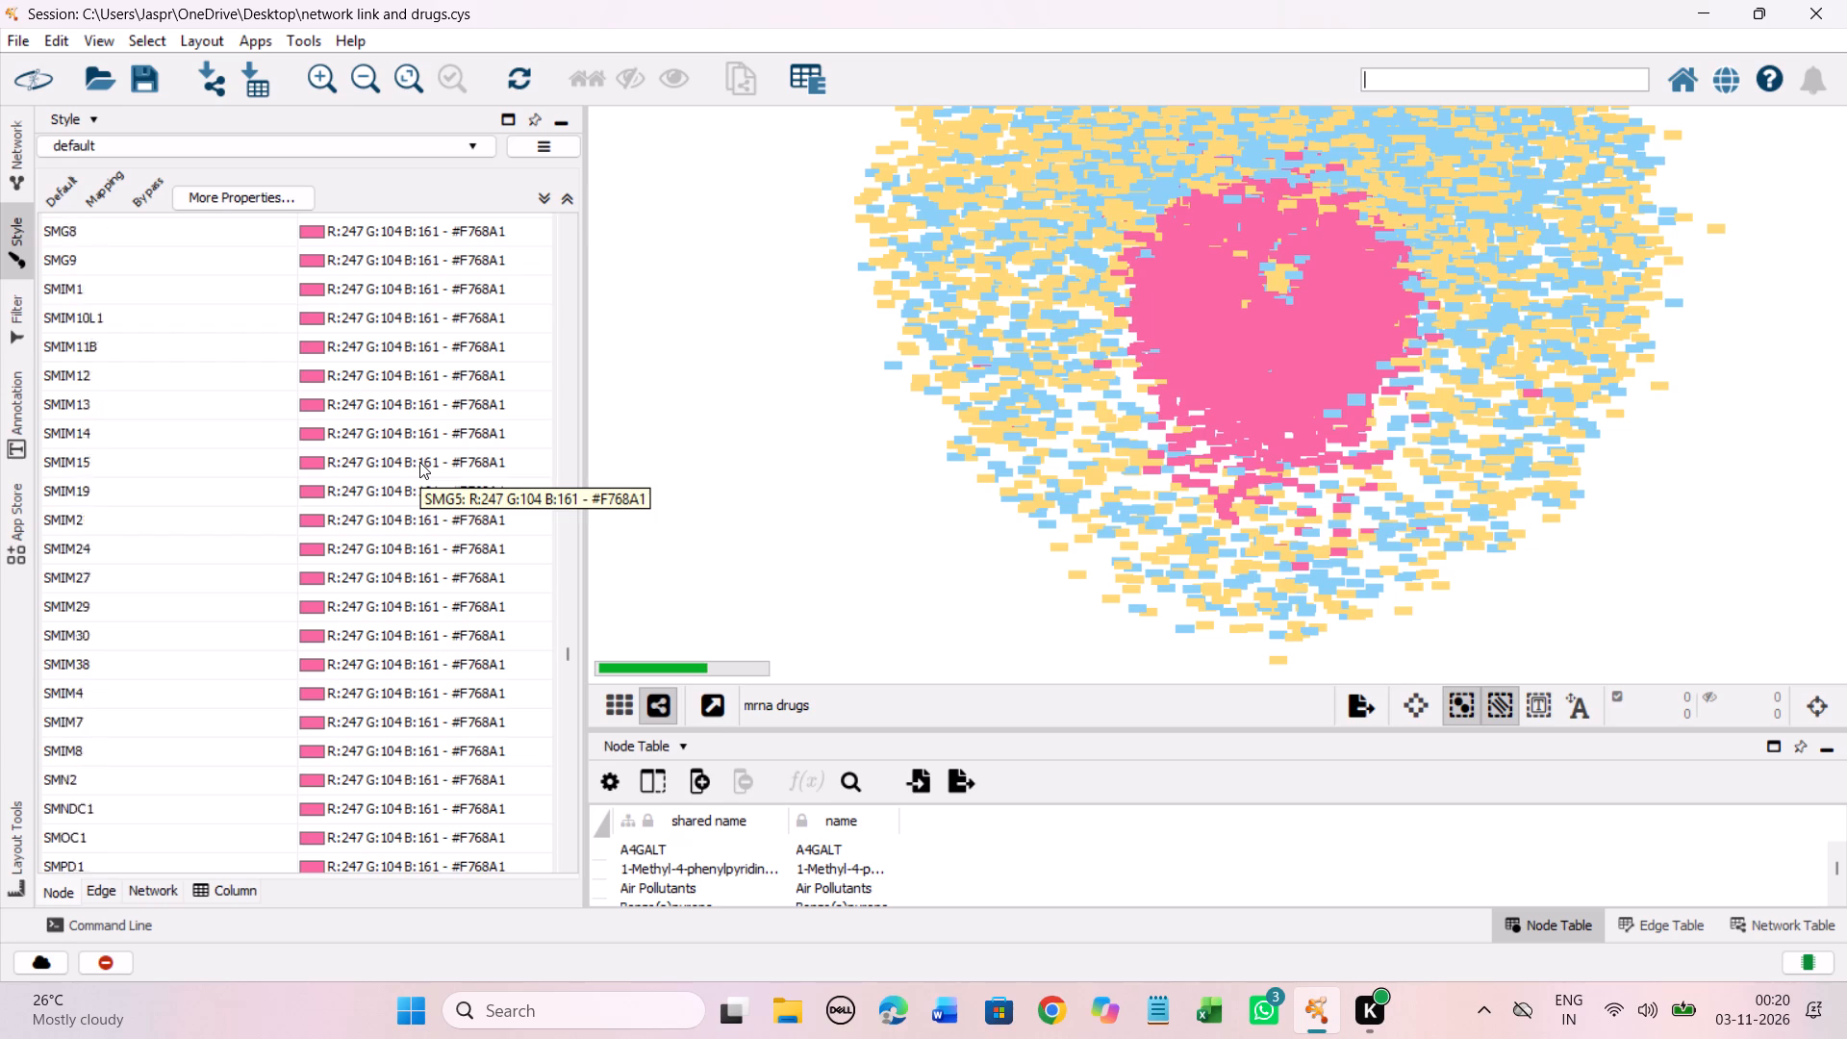
{"action": "scroll", "coordinate": [419, 462], "scroll_direction": "down", "scroll_amount": 20}
{"action": "scroll", "coordinate": [419, 462], "scroll_direction": "down", "scroll_amount": 11}
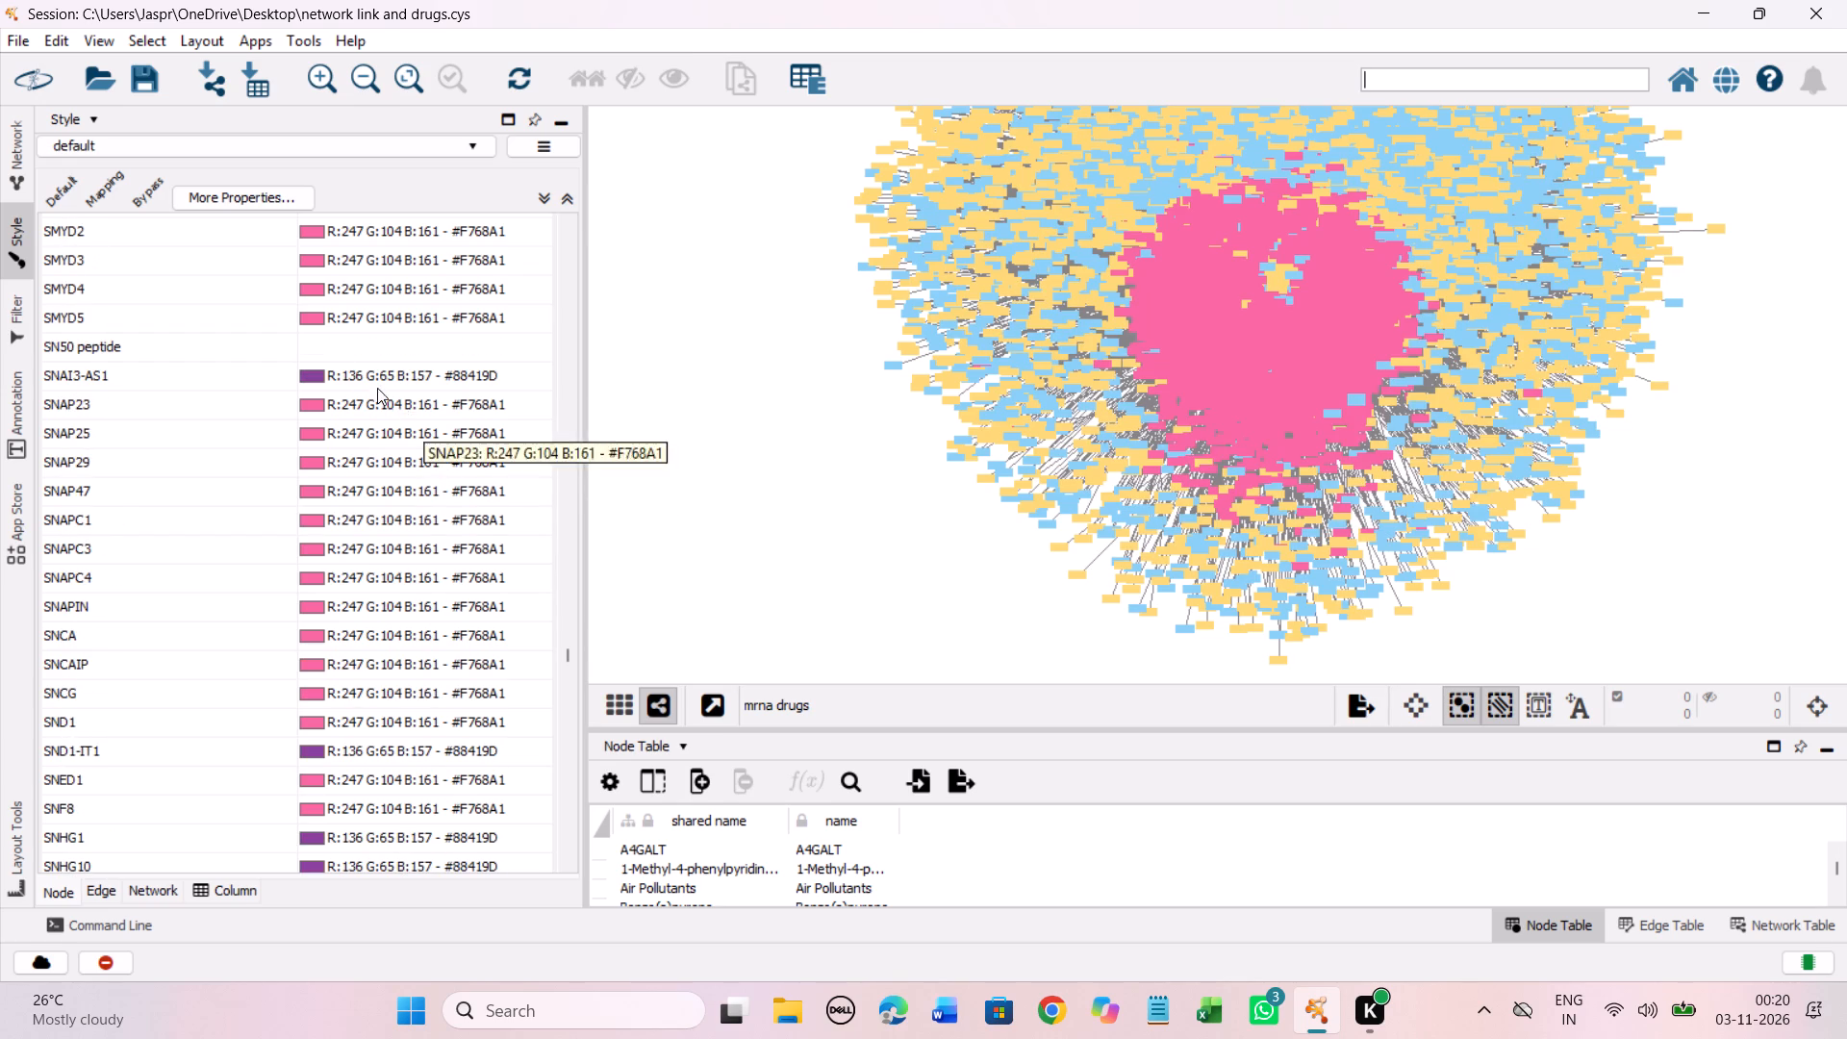
{"action": "left_click", "coordinate": [291, 344]}
{"action": "right_click", "coordinate": [290, 344]}
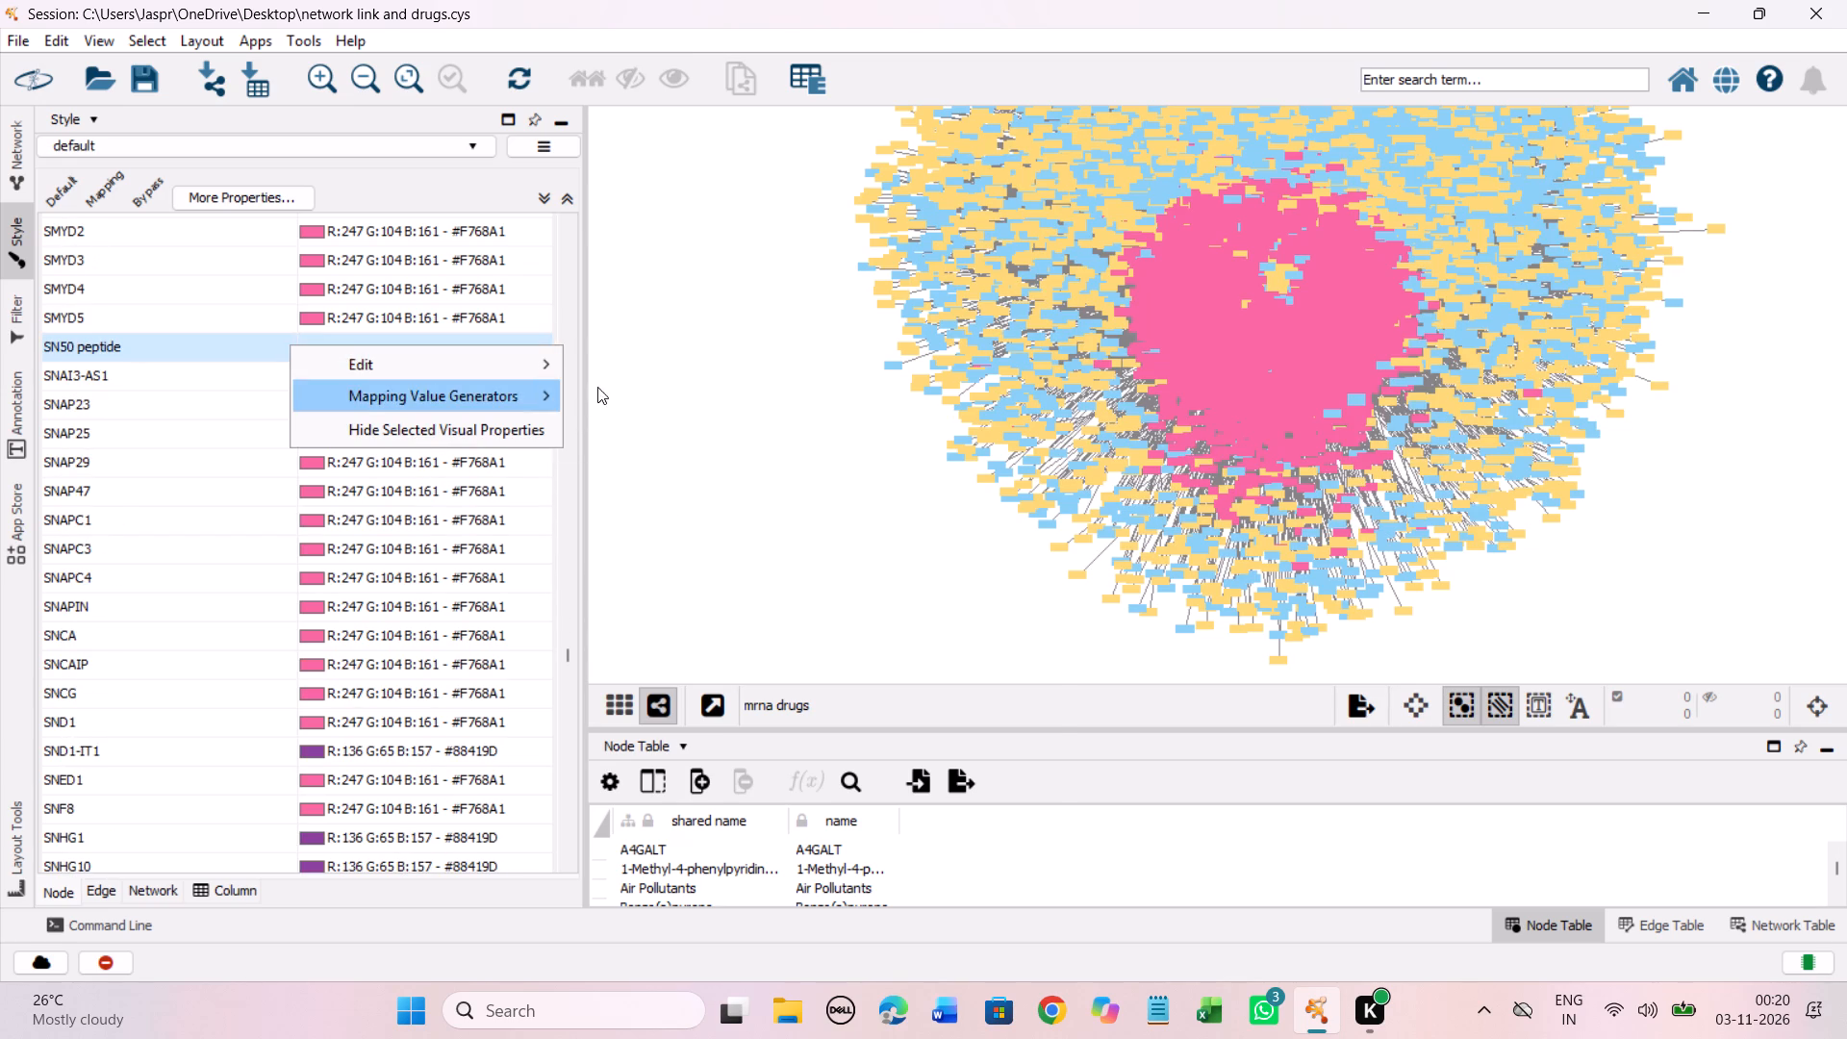
{"action": "left_click", "coordinate": [620, 362]}
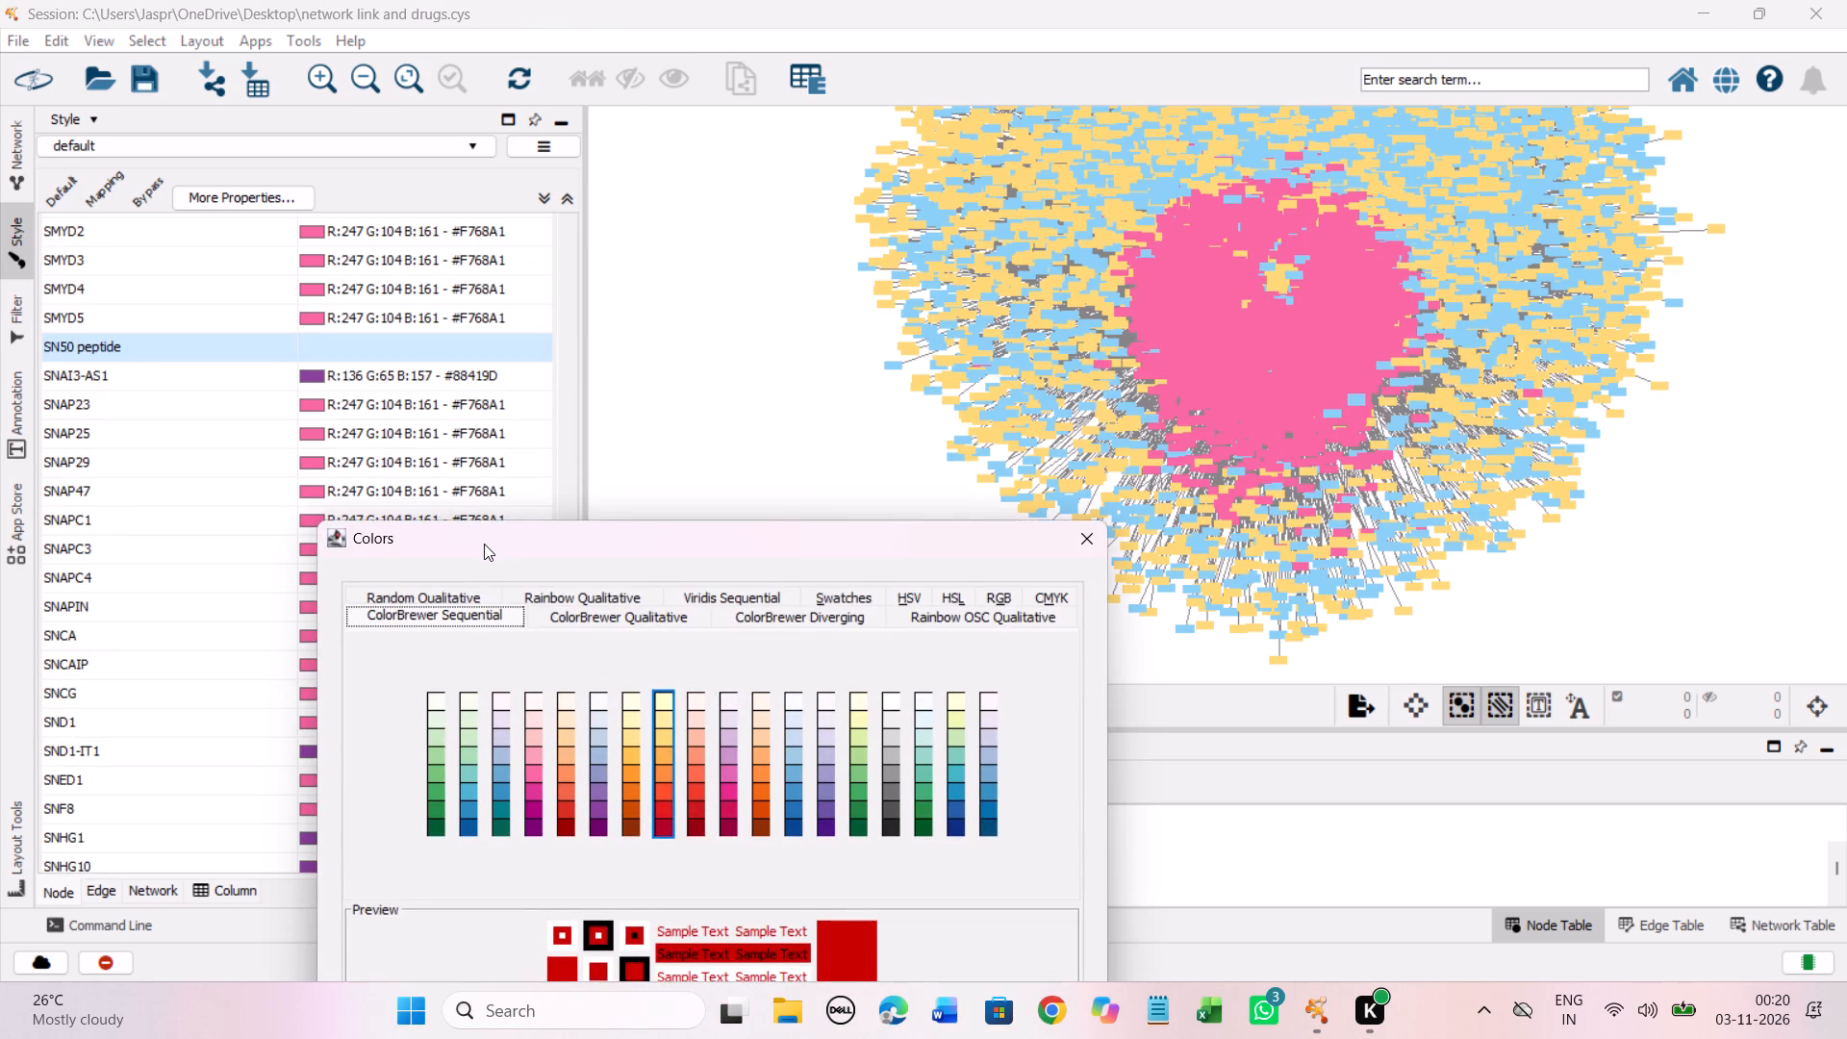
{"action": "left_click_drag", "start_coordinate": [485, 544], "coordinate": [418, 310]}
{"action": "left_click", "coordinate": [595, 498]}
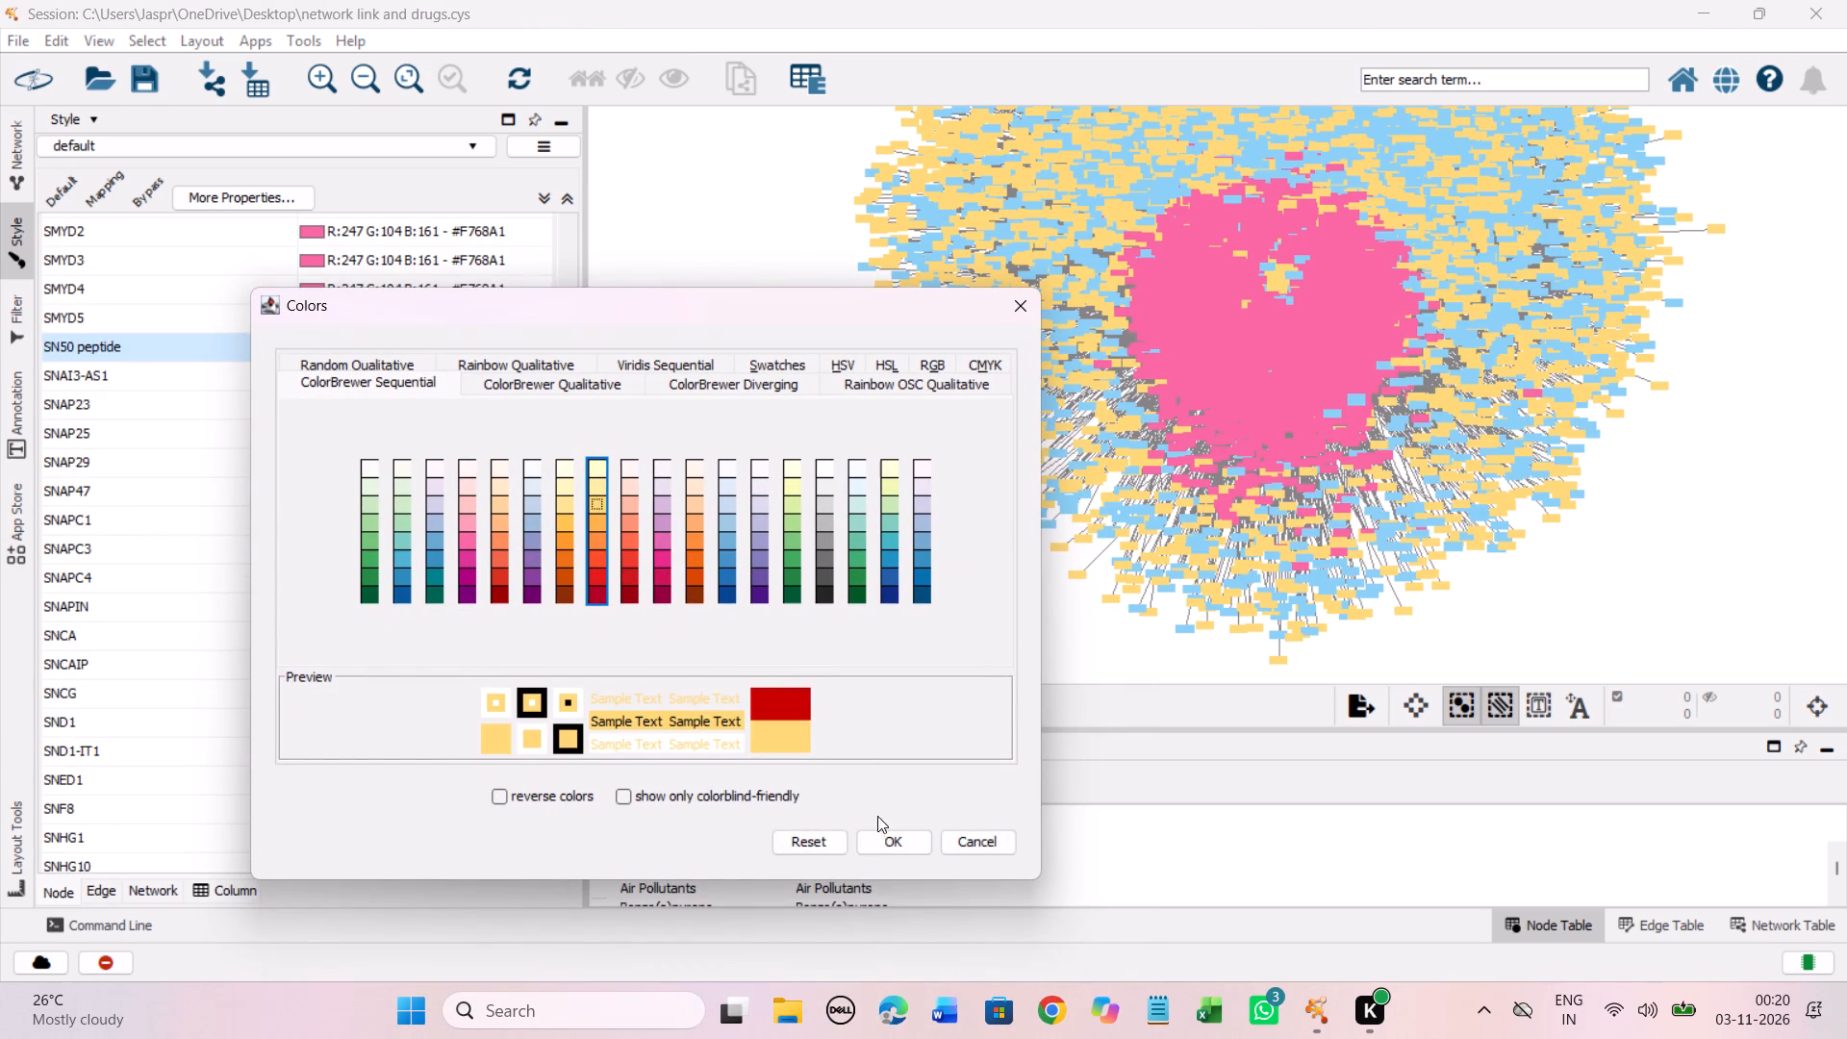
{"action": "left_click", "coordinate": [877, 840]}
Set the discrete node colour mapping for SNX 2112 and SNX-5422 to light yellow #FED976.
{"action": "scroll", "coordinate": [287, 432], "scroll_direction": "down", "scroll_amount": 2}
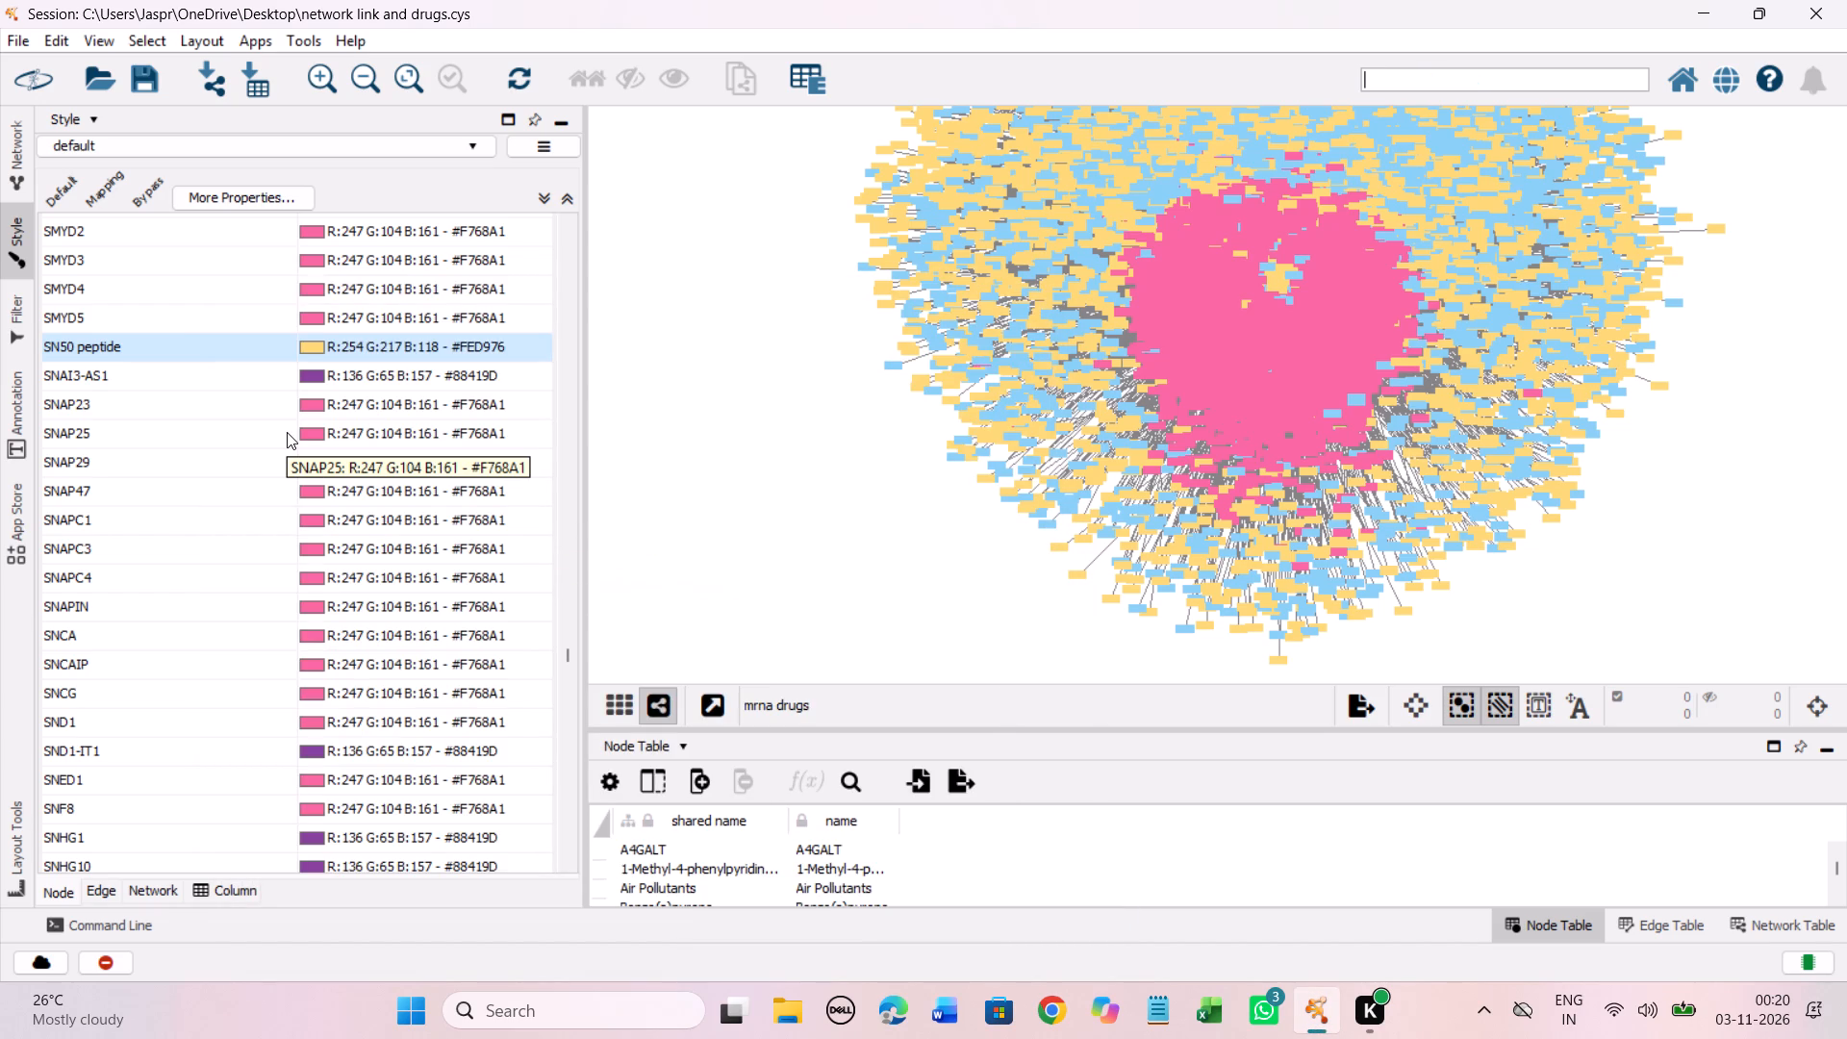
{"action": "scroll", "coordinate": [287, 432], "scroll_direction": "down", "scroll_amount": 12}
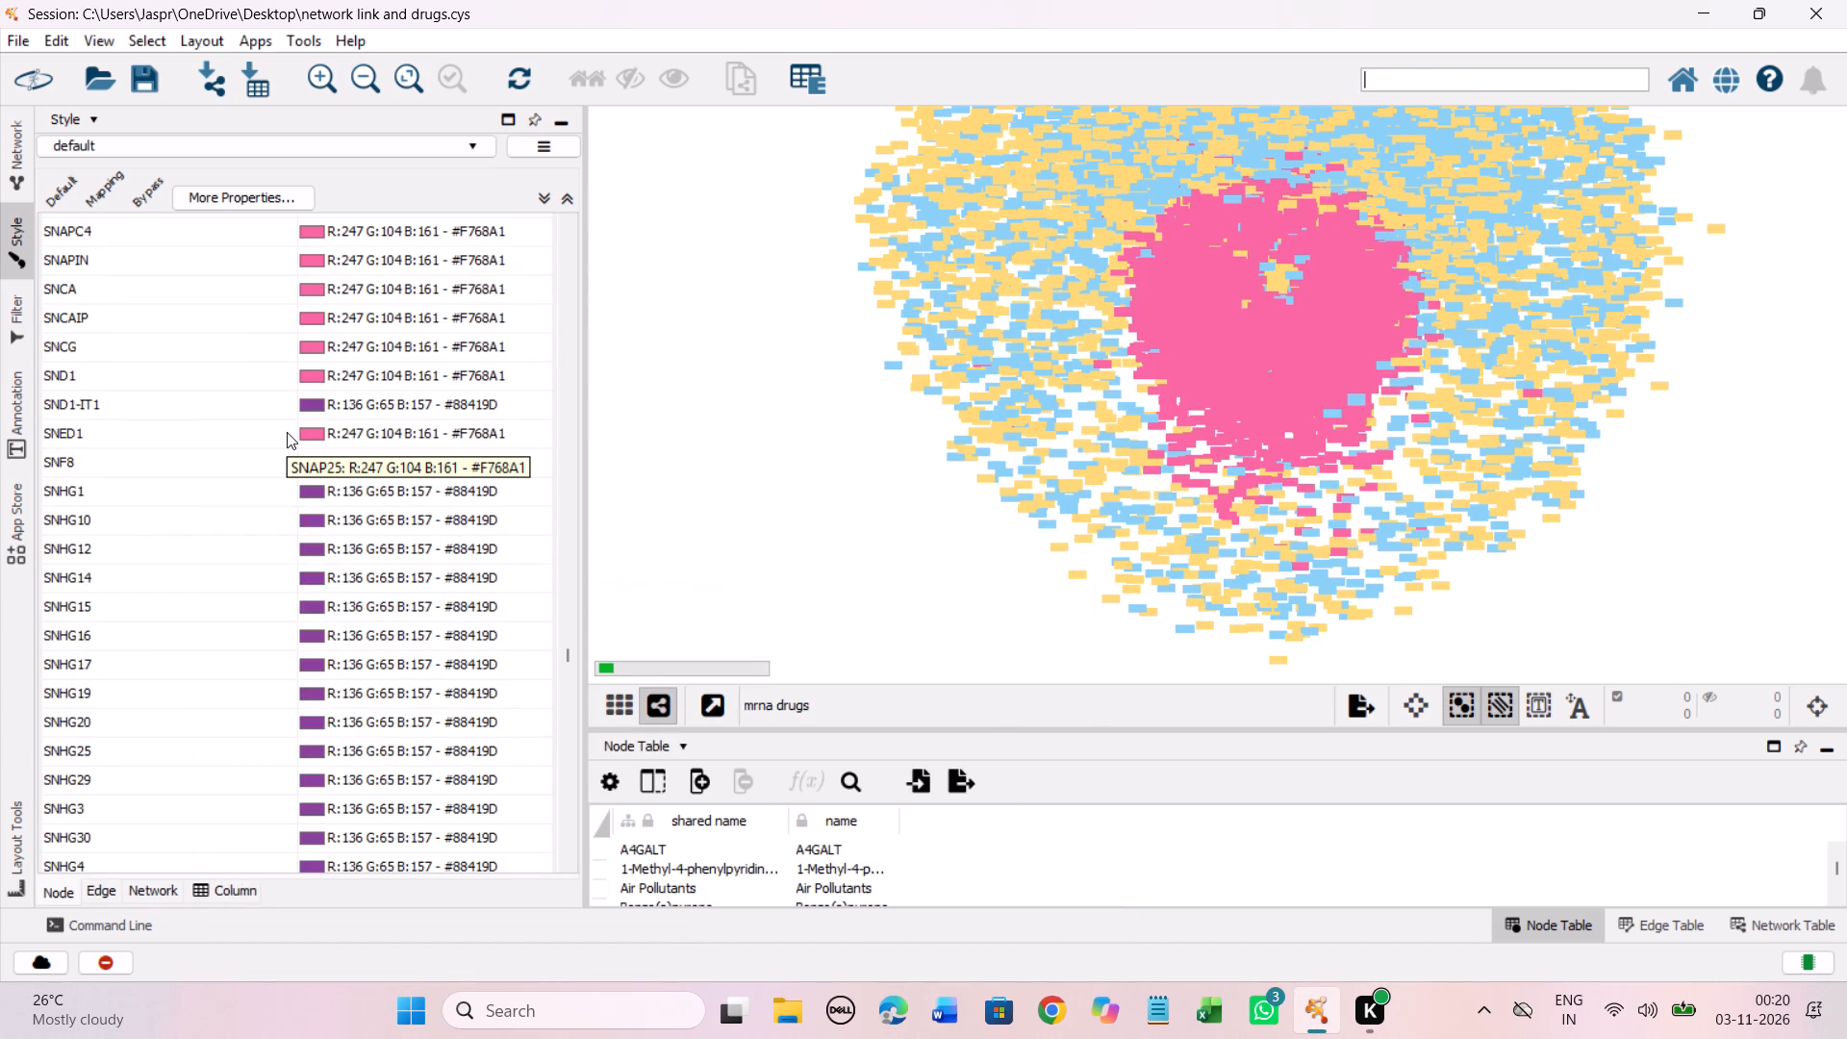
{"action": "scroll", "coordinate": [287, 432], "scroll_direction": "down", "scroll_amount": 20}
{"action": "scroll", "coordinate": [287, 432], "scroll_direction": "down", "scroll_amount": 14}
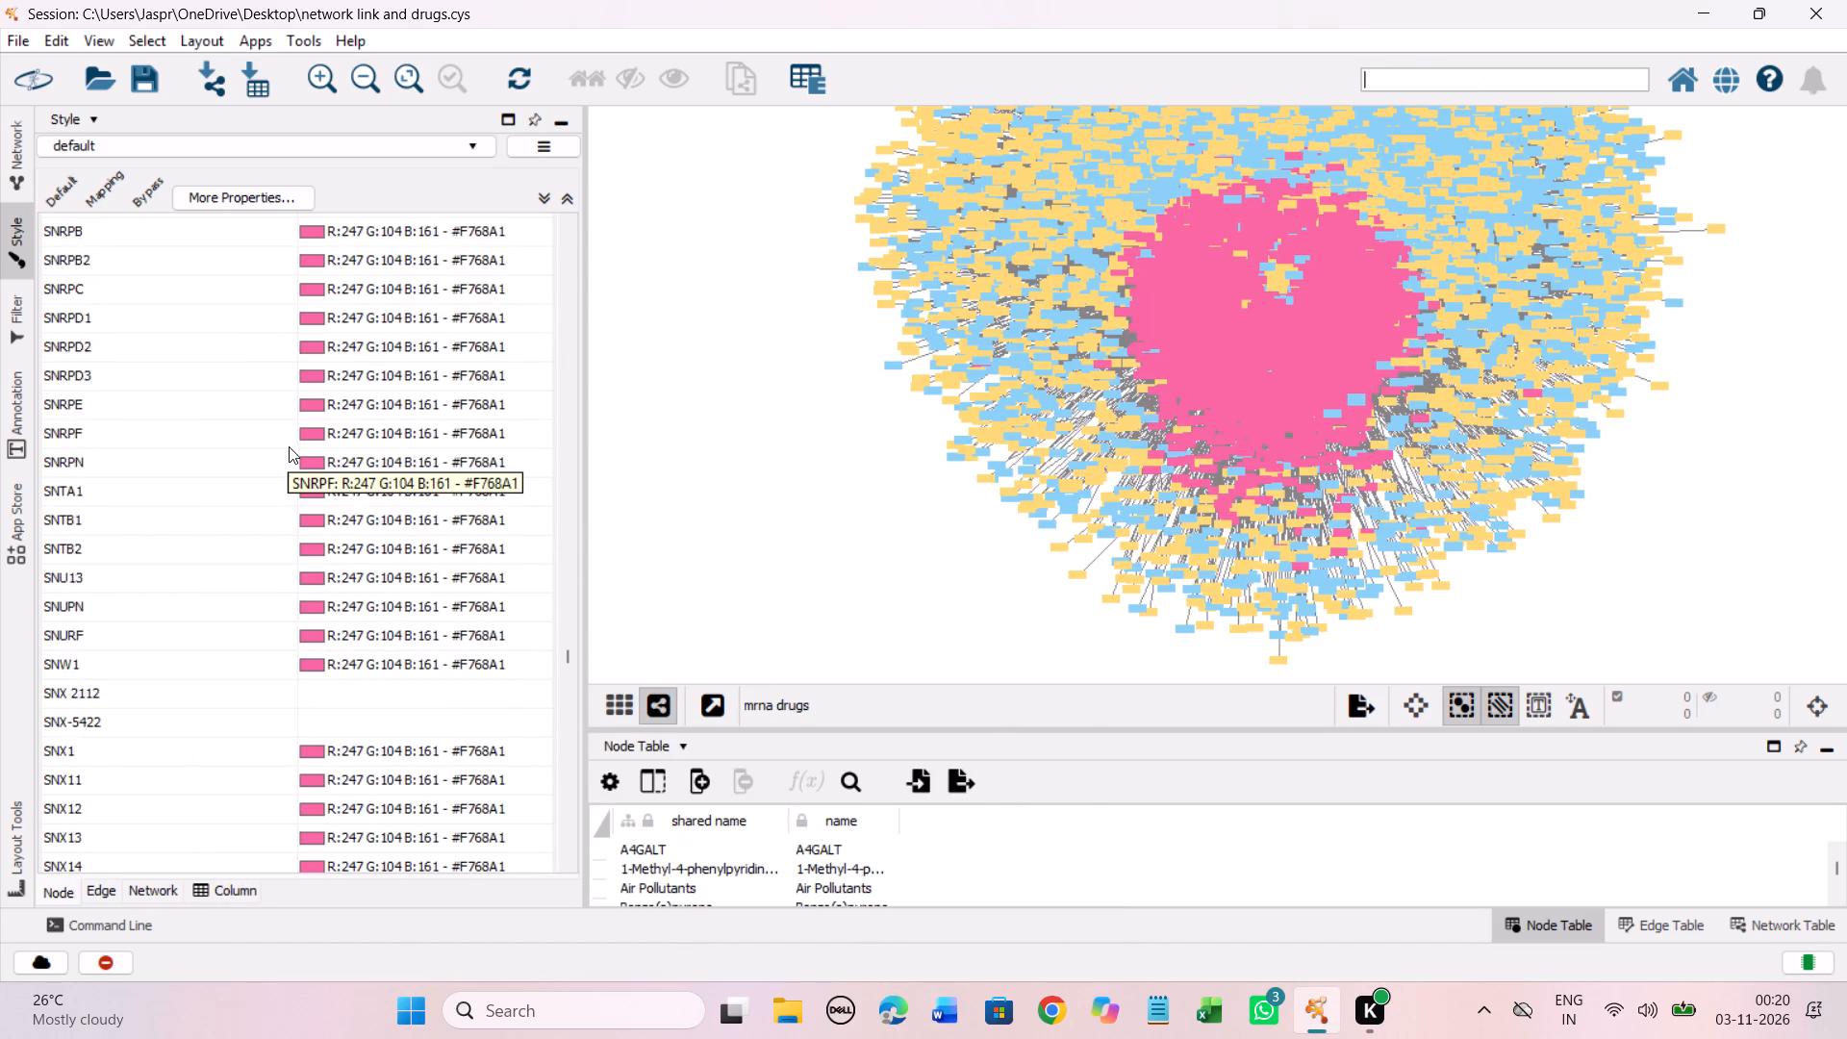
{"action": "scroll", "coordinate": [289, 446], "scroll_direction": "down", "scroll_amount": 8}
{"action": "left_click_drag", "start_coordinate": [270, 485], "coordinate": [270, 501]}
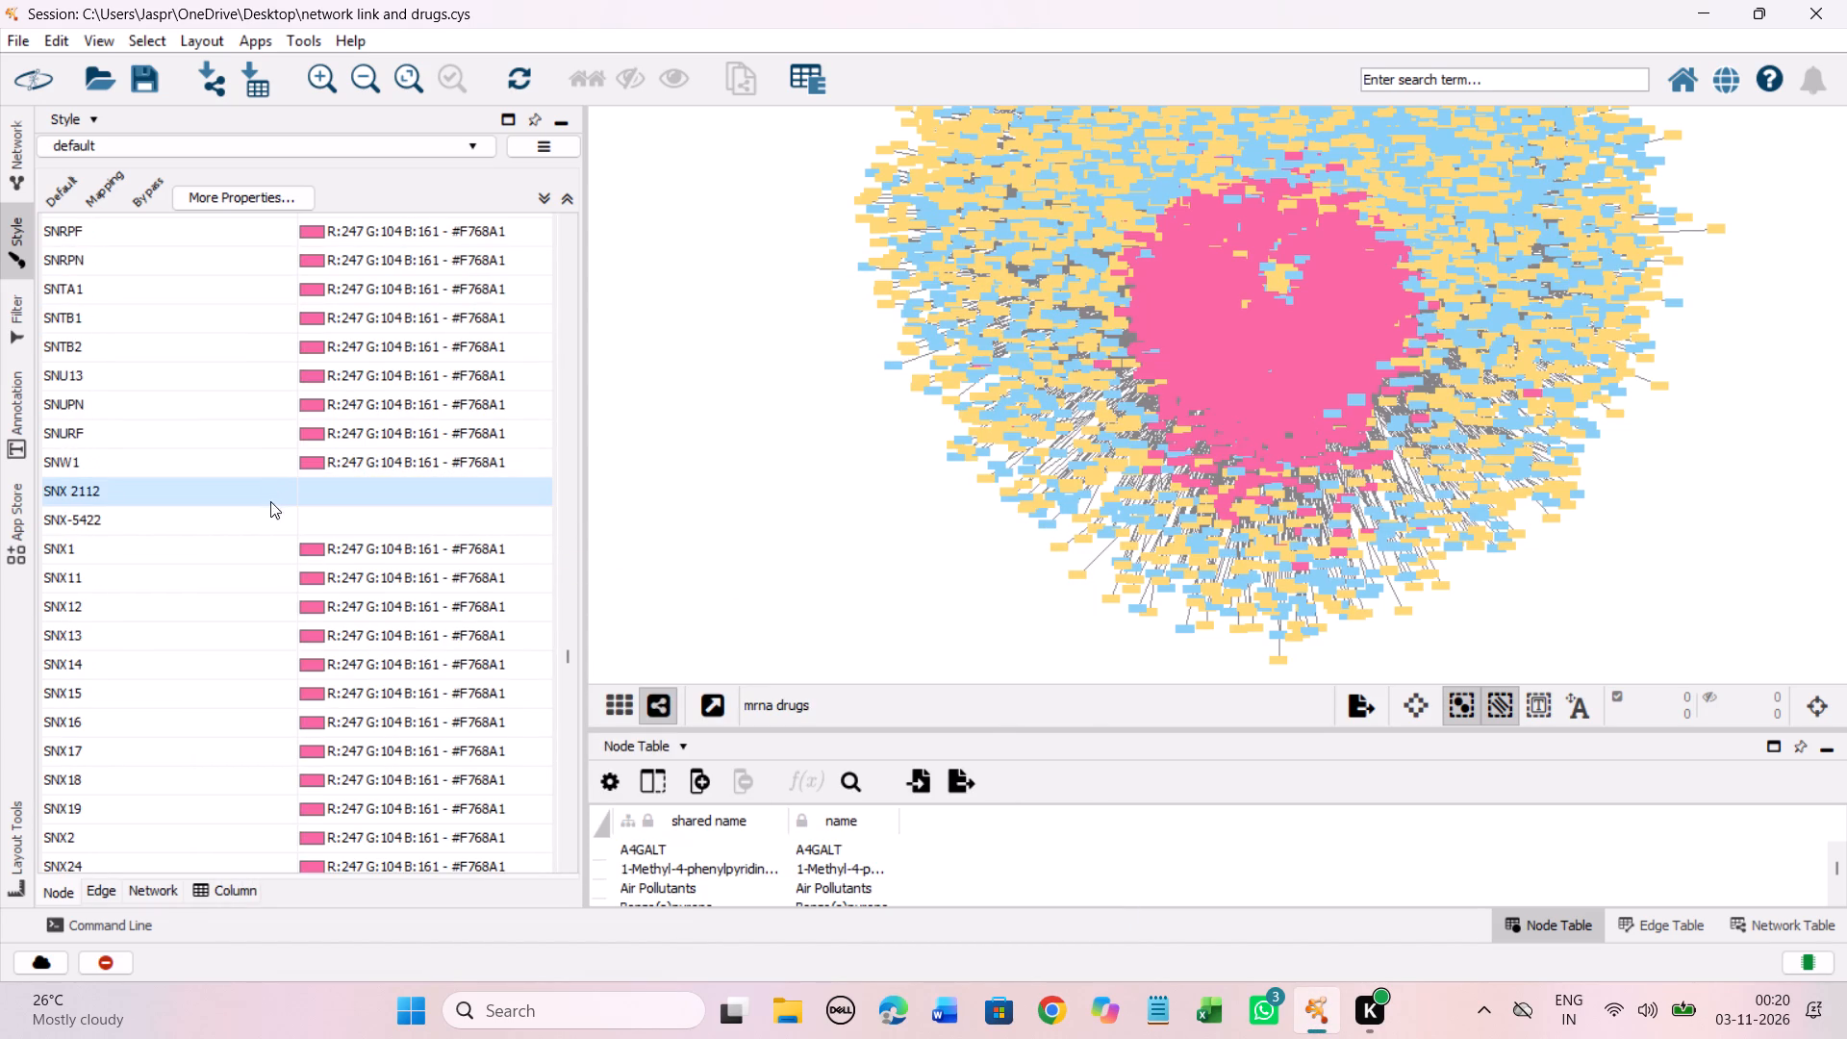
{"action": "left_click_drag", "start_coordinate": [270, 501], "coordinate": [270, 509]}
{"action": "right_click", "coordinate": [270, 509]}
{"action": "left_click", "coordinate": [581, 528]}
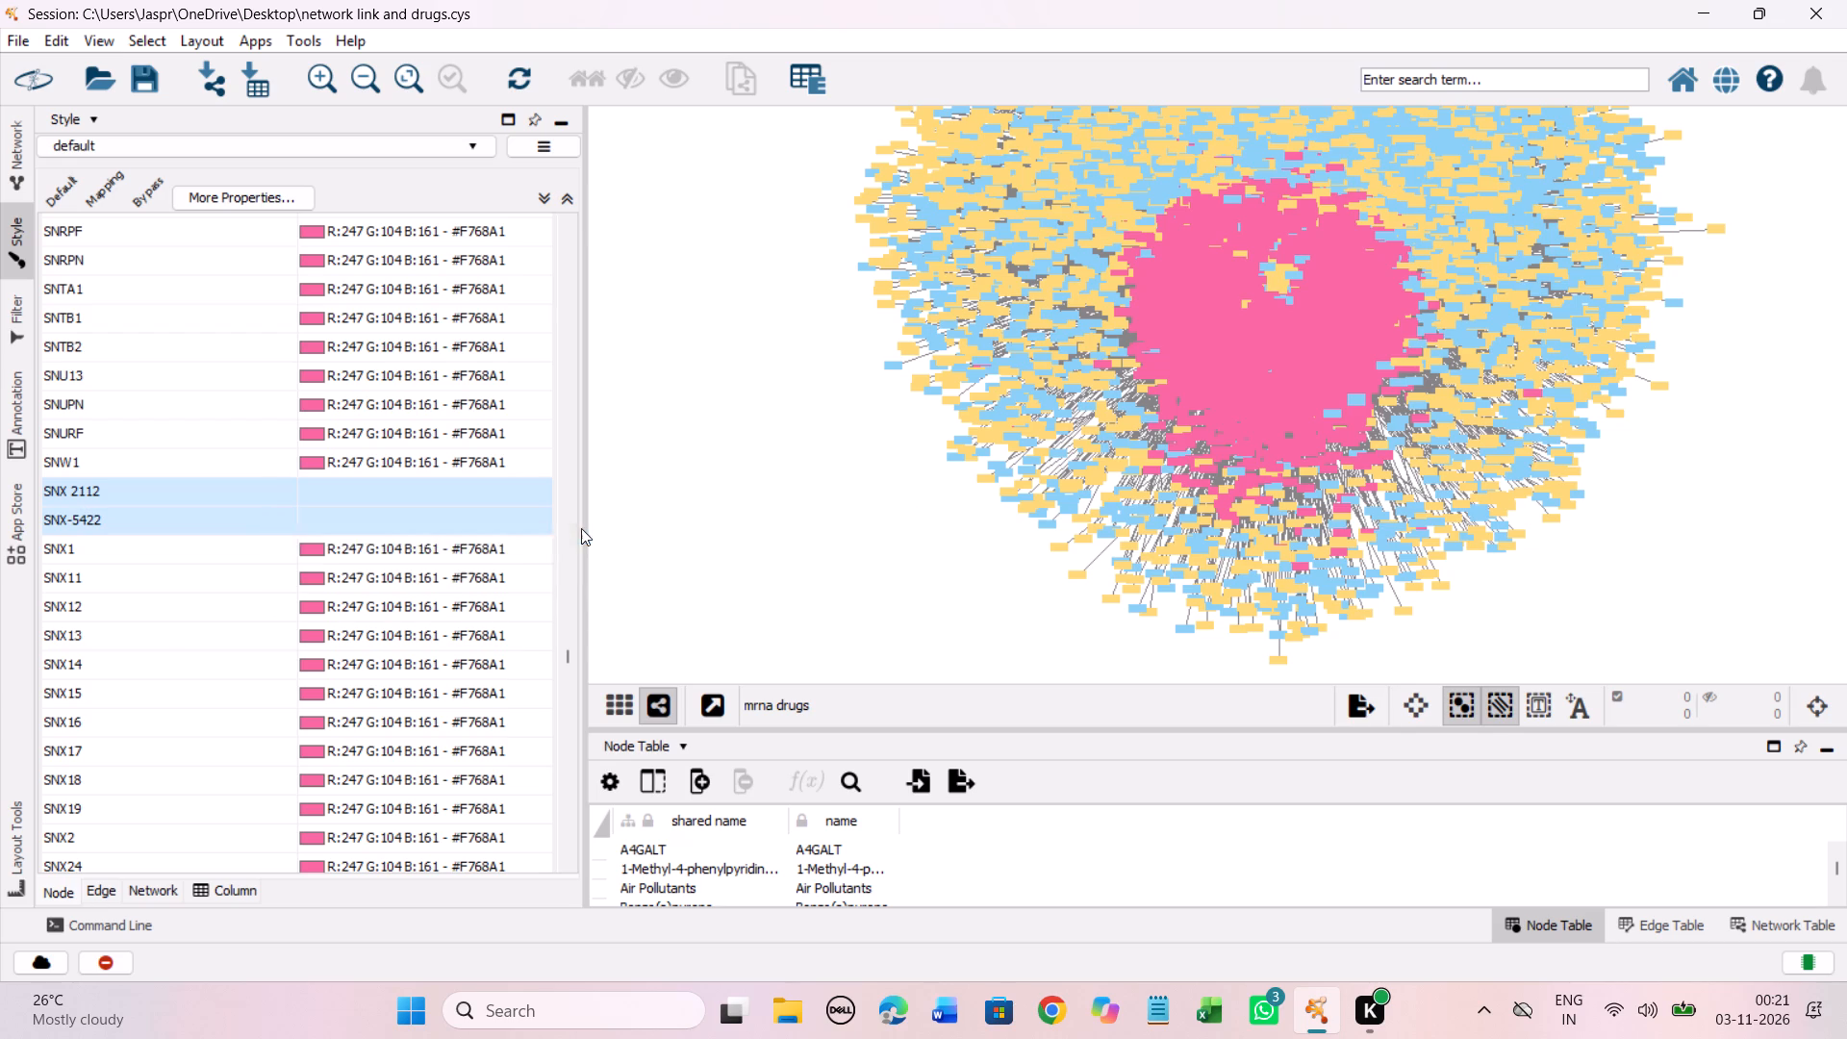
{"action": "left_click_drag", "start_coordinate": [505, 530], "coordinate": [395, 277]}
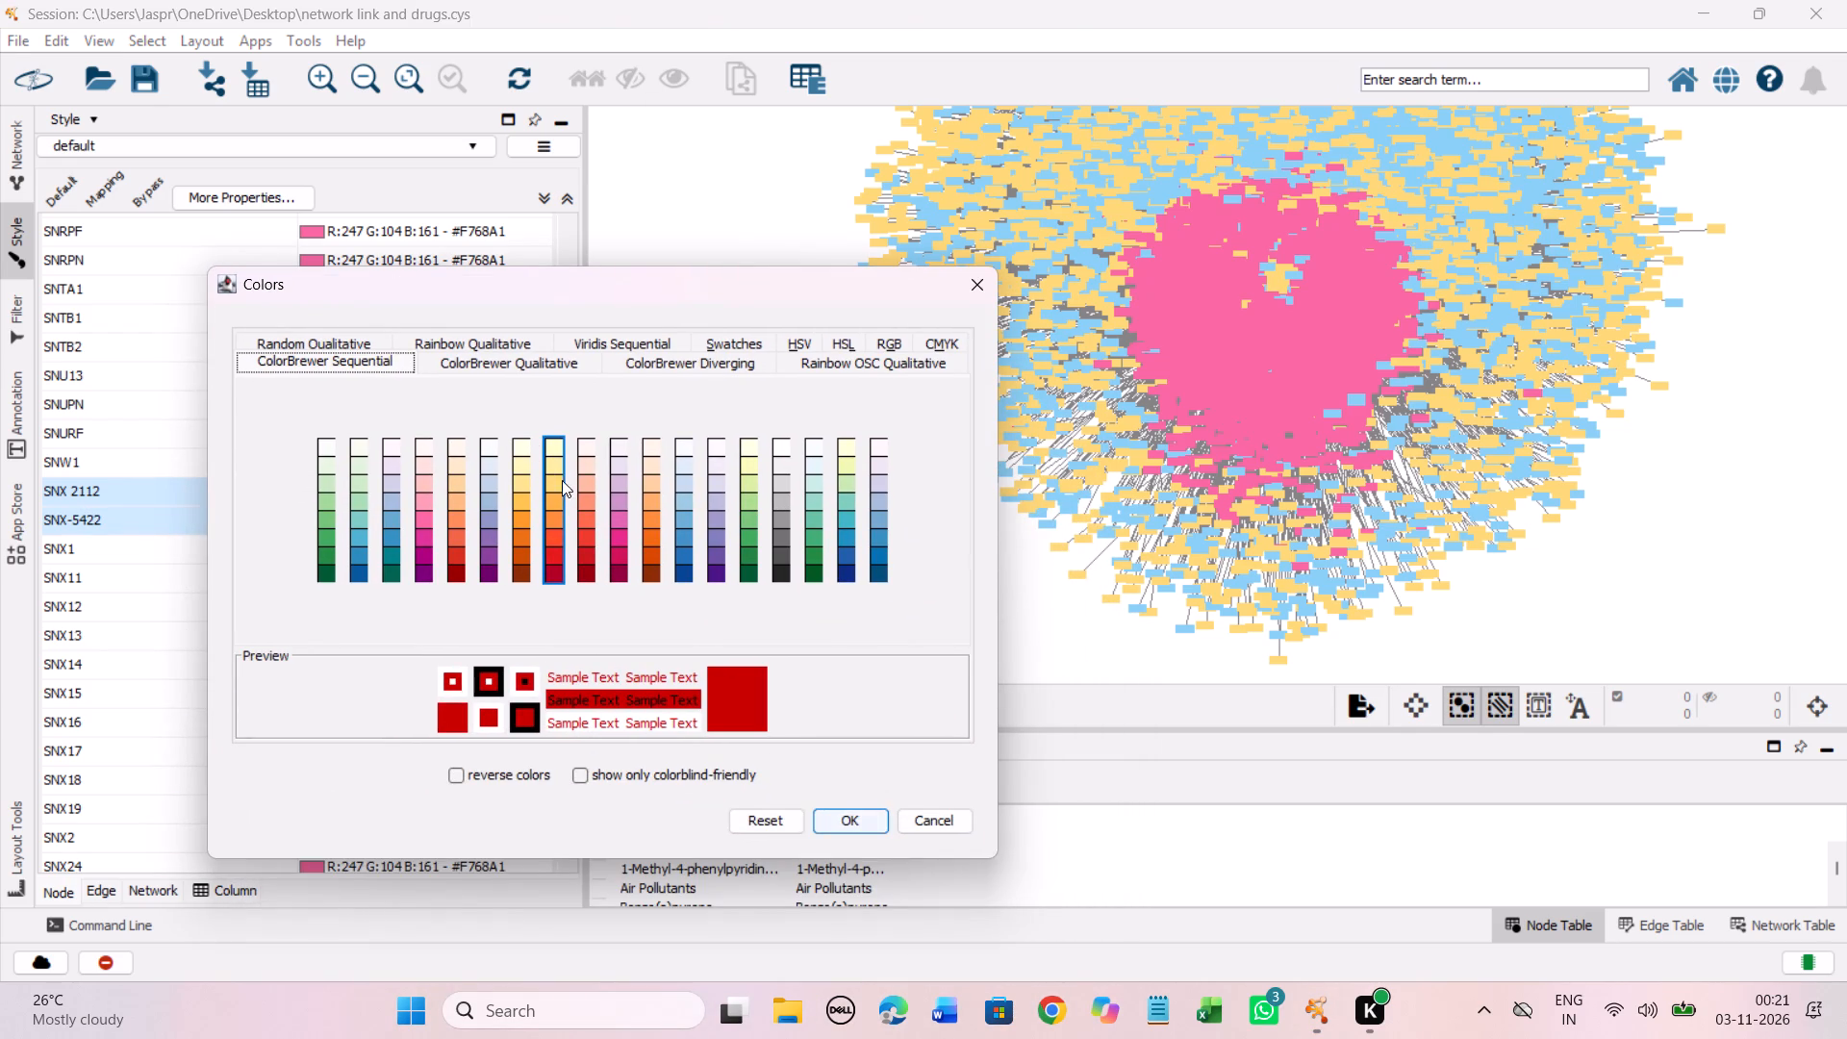
{"action": "left_click", "coordinate": [554, 484]}
{"action": "left_click", "coordinate": [845, 825]}
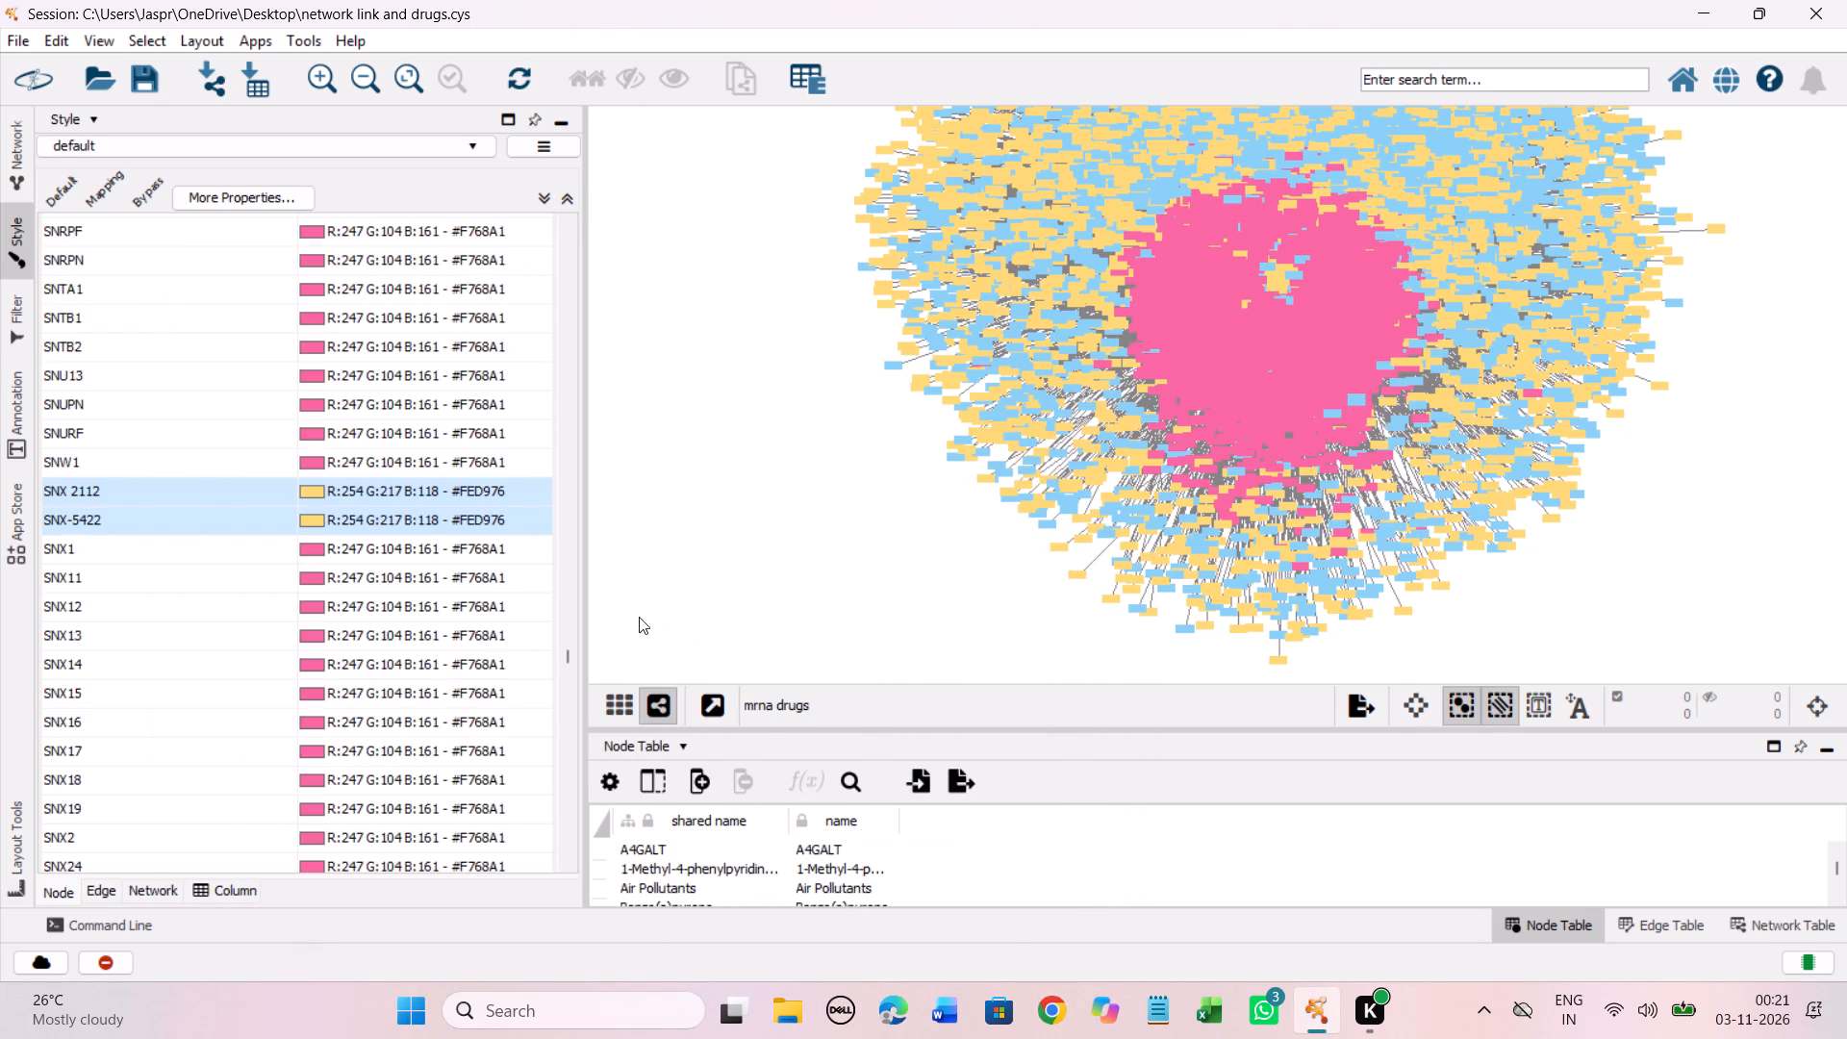
Set the discrete node colour mapping for SP 5186 to light yellow #FED976.
{"action": "scroll", "coordinate": [319, 482], "scroll_direction": "down", "scroll_amount": 6}
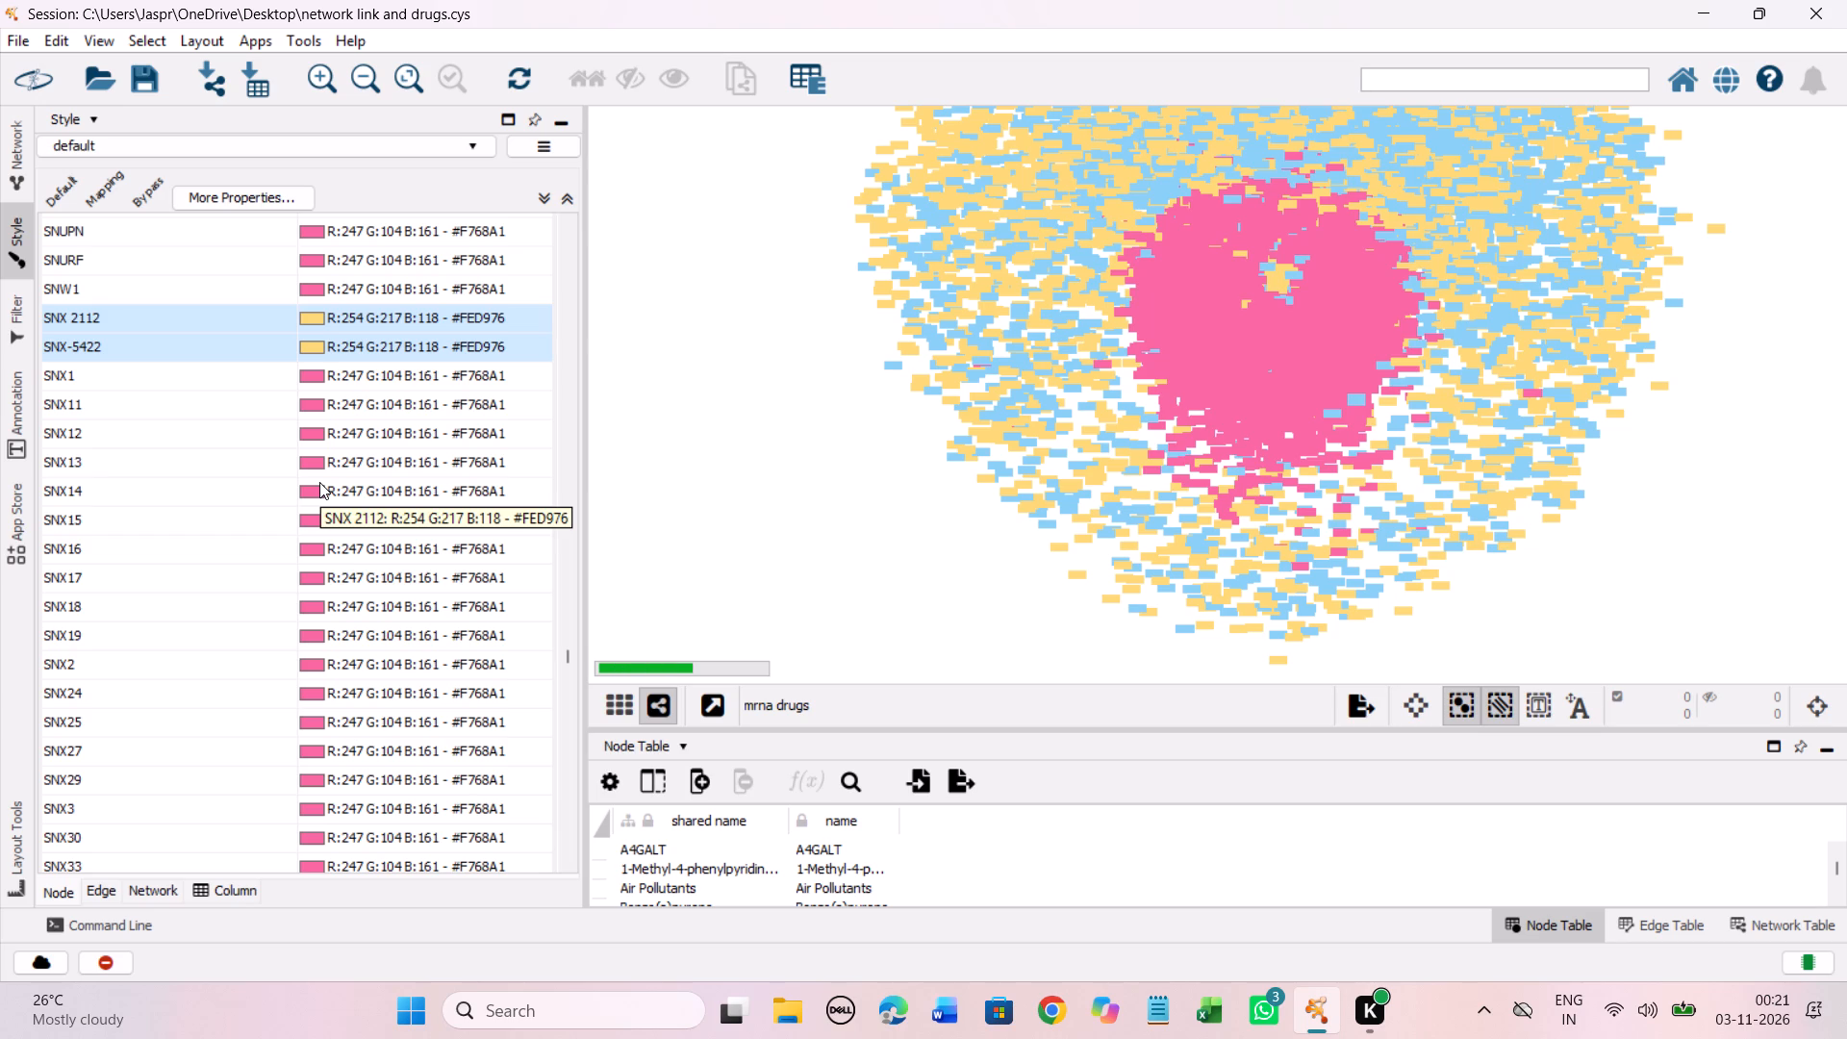
{"action": "scroll", "coordinate": [311, 482], "scroll_direction": "down", "scroll_amount": 1}
{"action": "scroll", "coordinate": [338, 459], "scroll_direction": "down", "scroll_amount": 20}
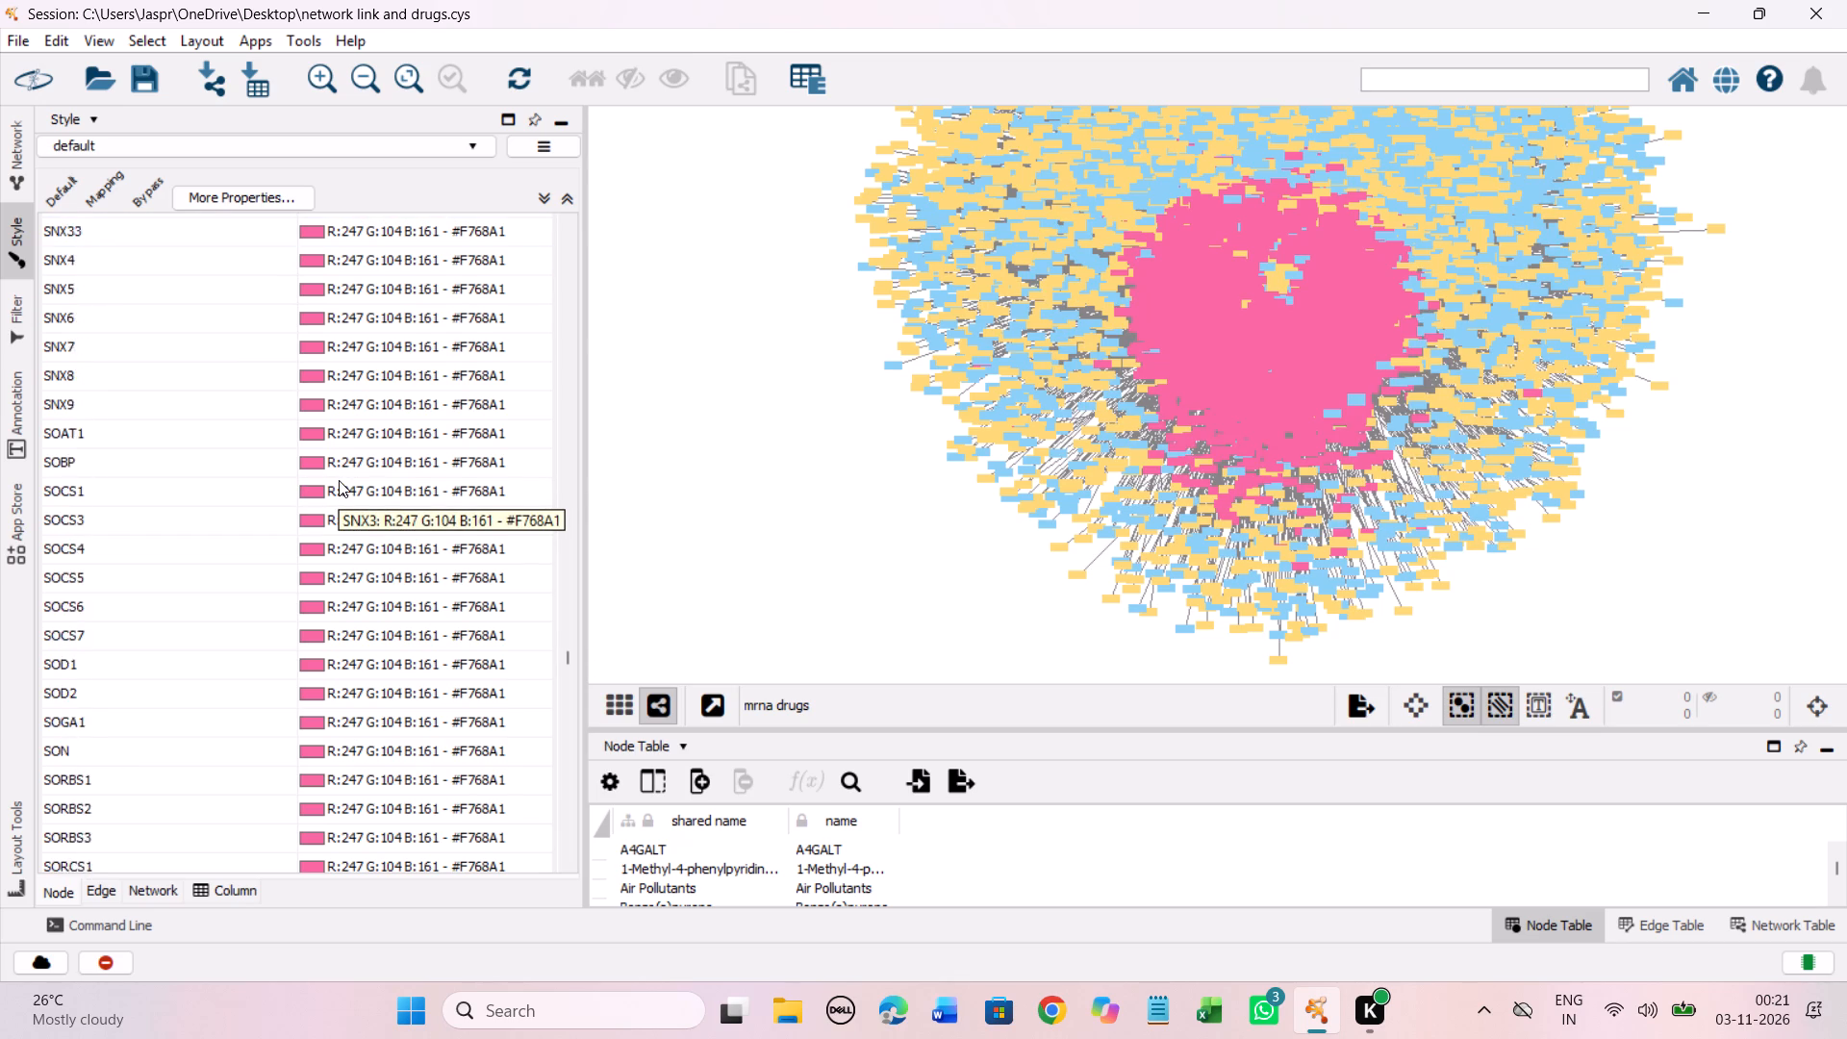
{"action": "scroll", "coordinate": [339, 480], "scroll_direction": "down", "scroll_amount": 20}
{"action": "scroll", "coordinate": [339, 480], "scroll_direction": "down", "scroll_amount": 8}
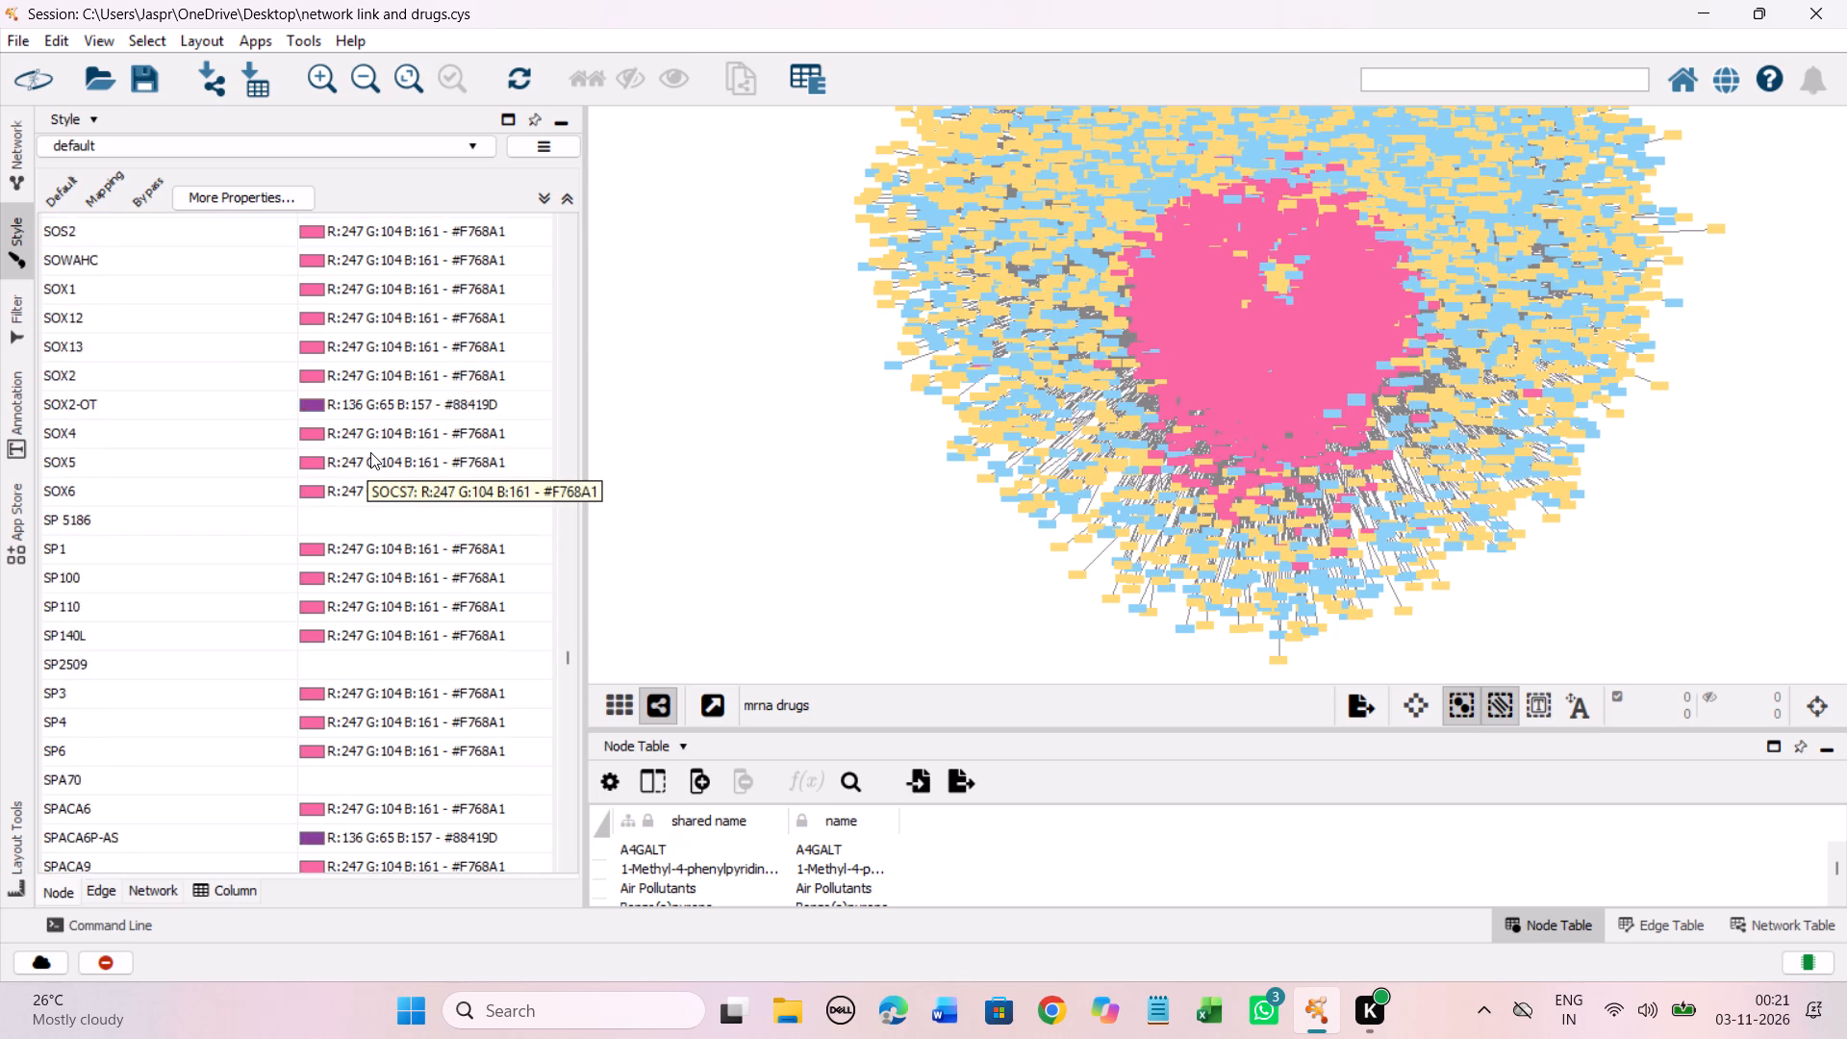
{"action": "scroll", "coordinate": [370, 452], "scroll_direction": "down", "scroll_amount": 5}
{"action": "left_click", "coordinate": [268, 404]}
{"action": "right_click", "coordinate": [268, 404]}
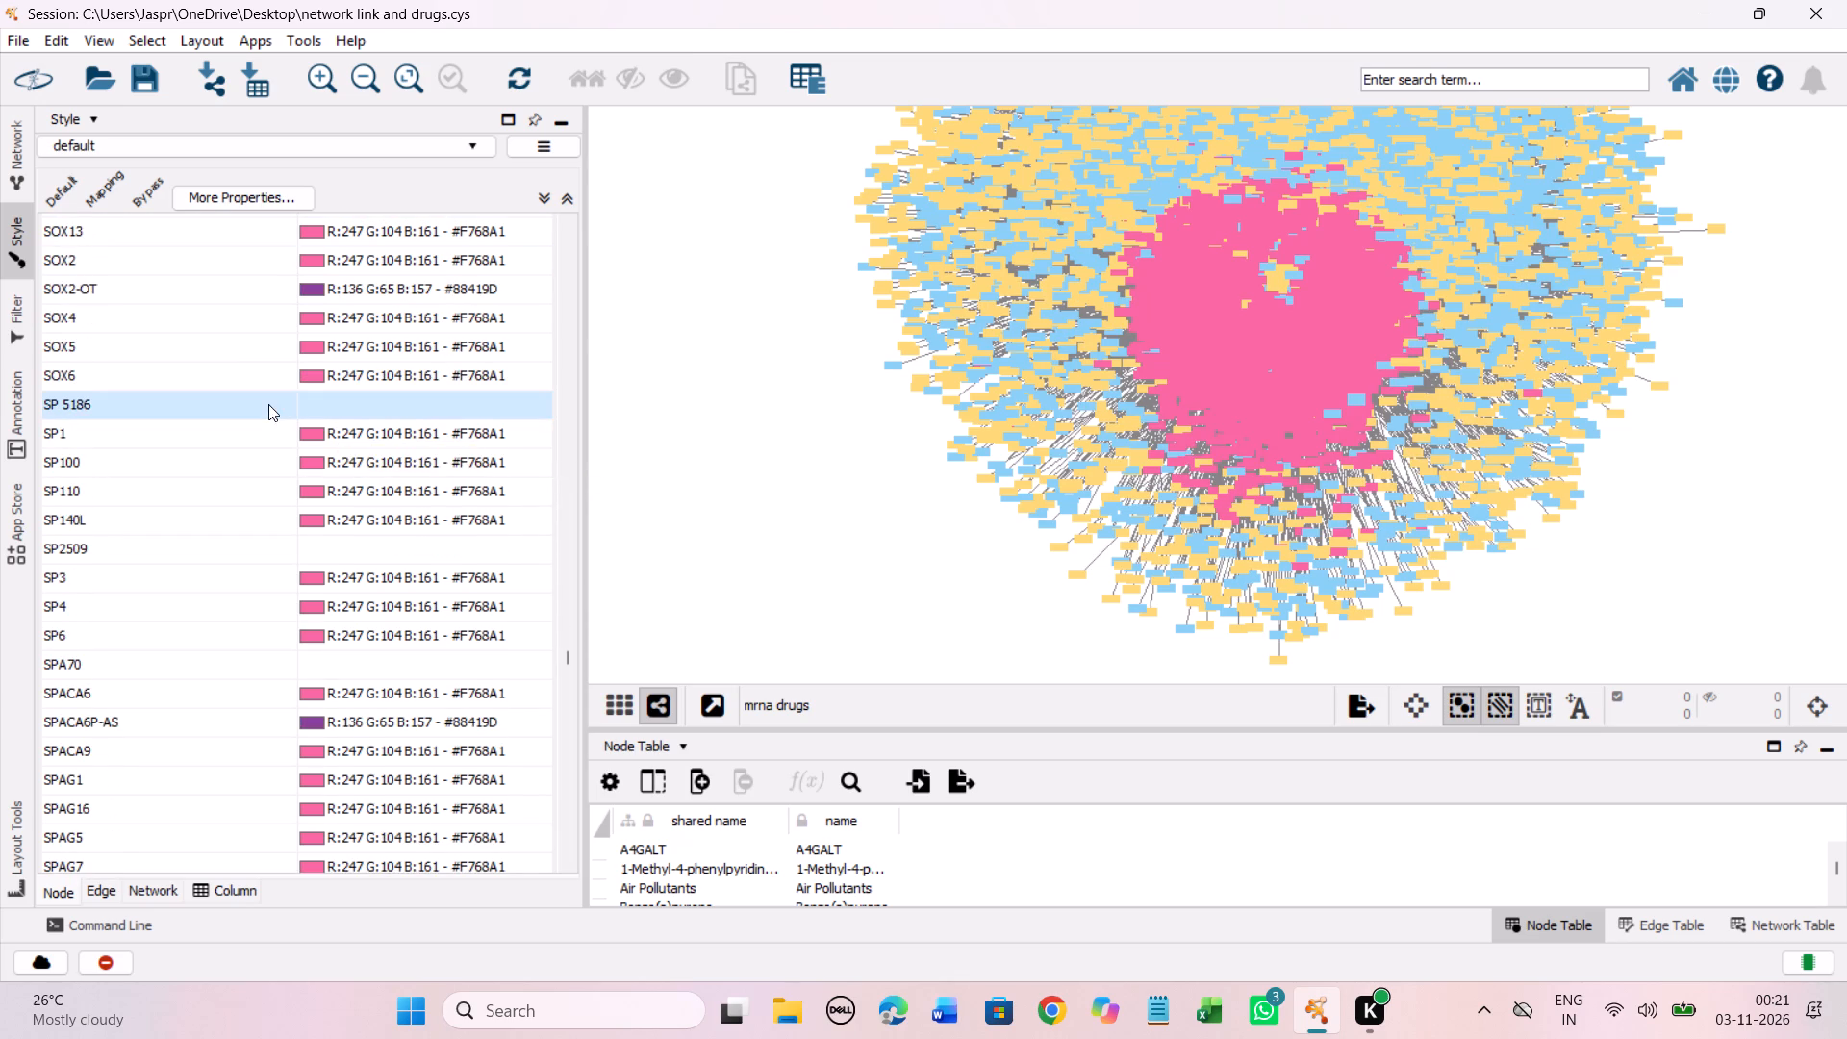
{"action": "left_click", "coordinate": [666, 434]}
{"action": "left_click_drag", "start_coordinate": [440, 548], "coordinate": [420, 290]}
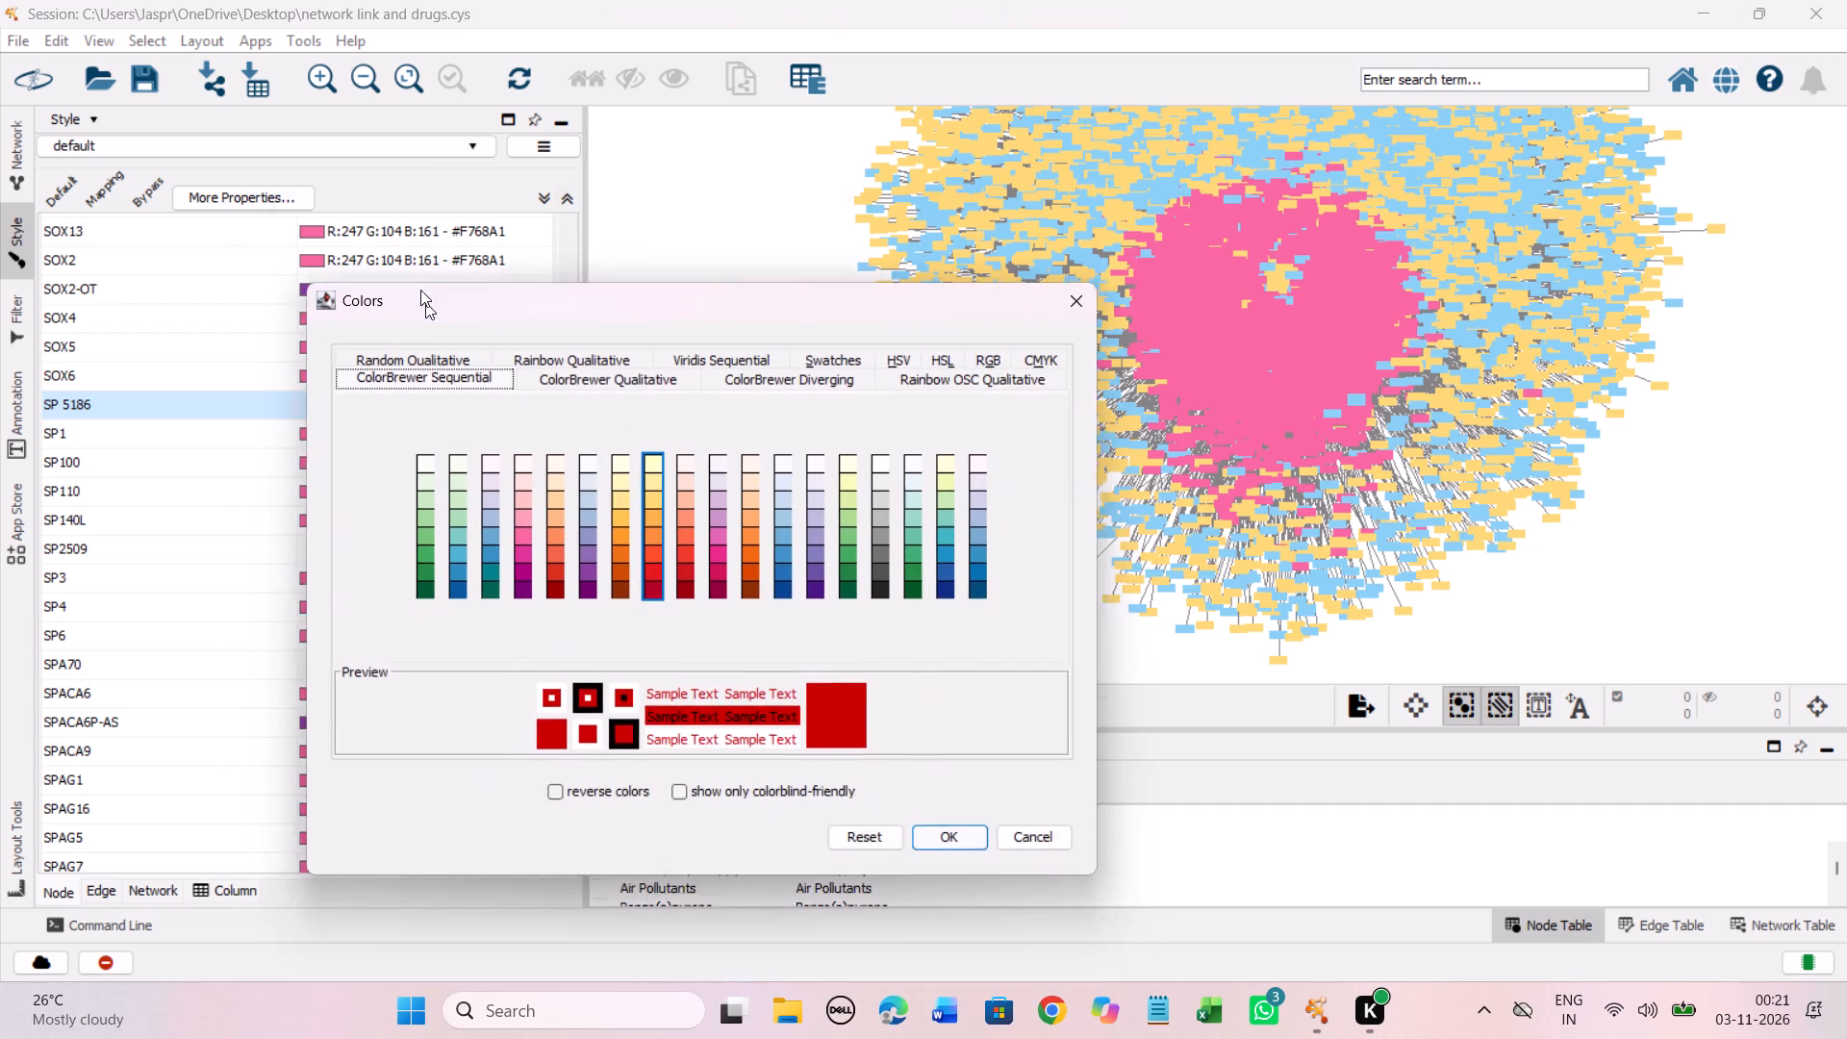
{"action": "left_click_drag", "start_coordinate": [420, 290], "coordinate": [399, 233]}
{"action": "left_click", "coordinate": [628, 422]}
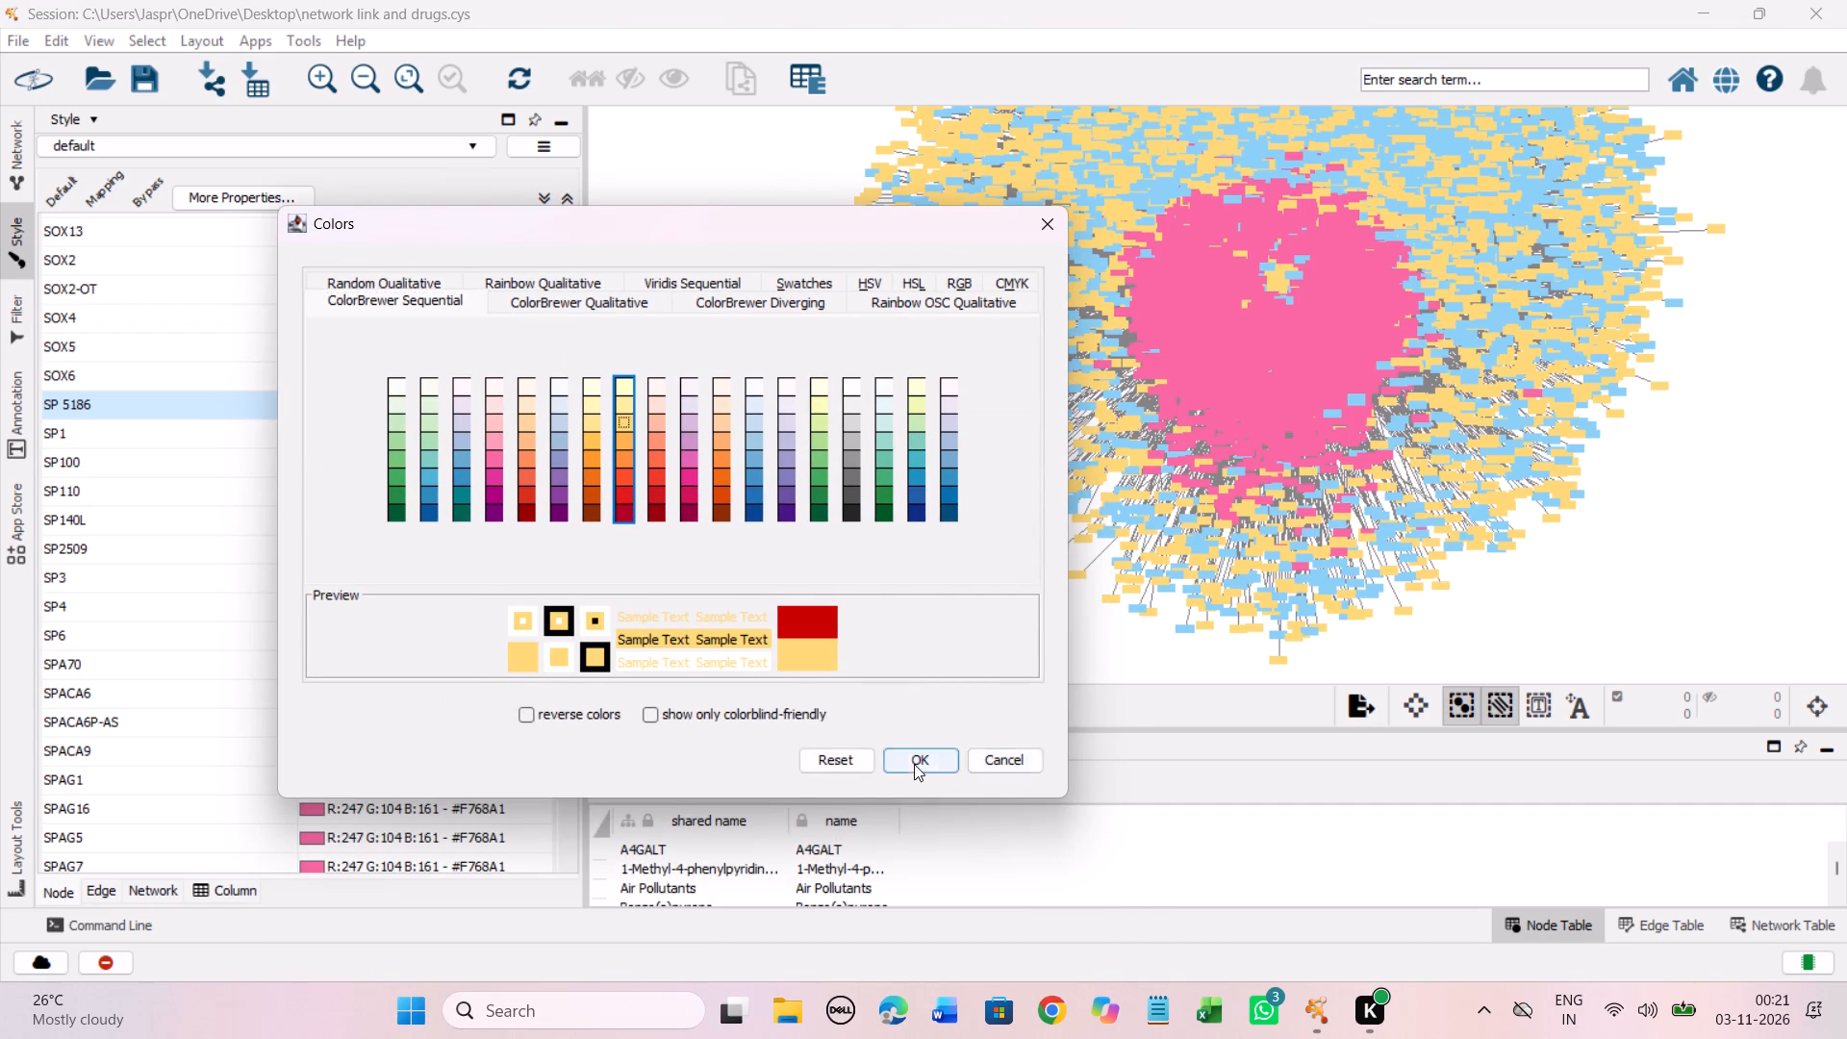
{"action": "left_click", "coordinate": [914, 764]}
Set the discrete node colour mapping for SP2509 to light yellow #FED976.
{"action": "left_click", "coordinate": [277, 544]}
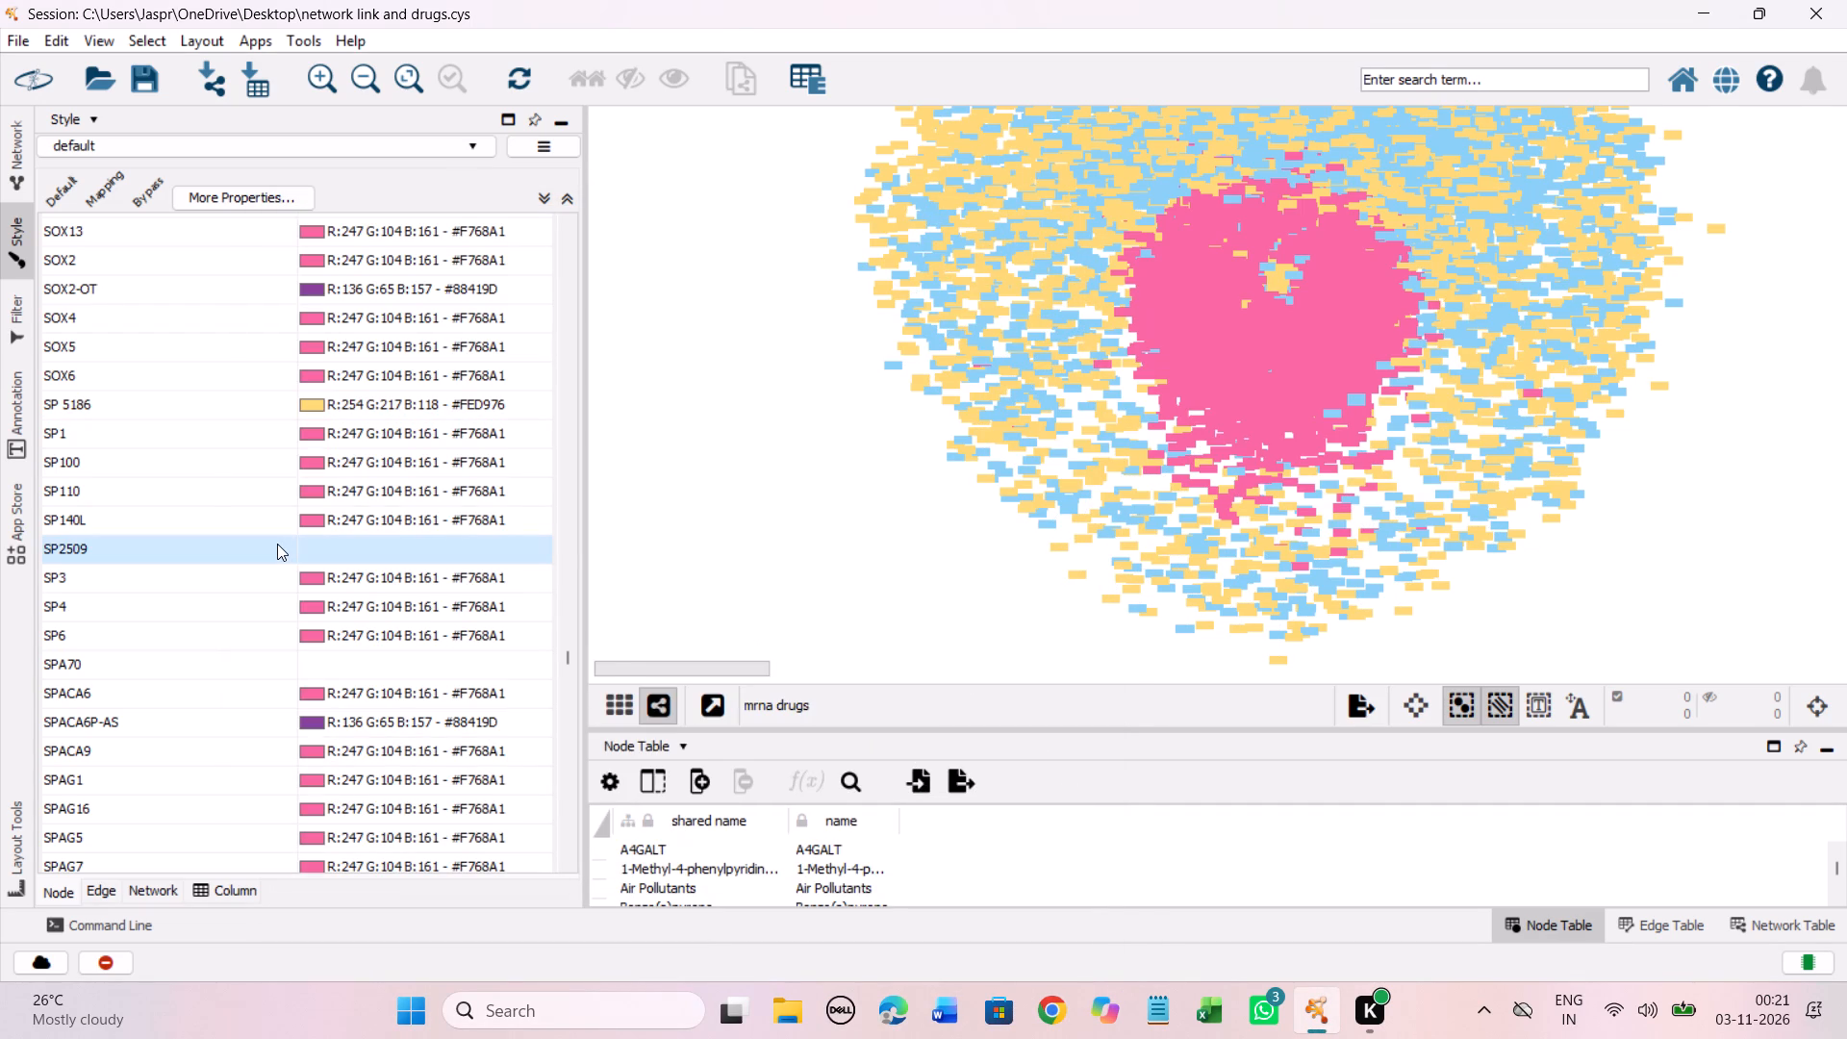
{"action": "right_click", "coordinate": [277, 544]}
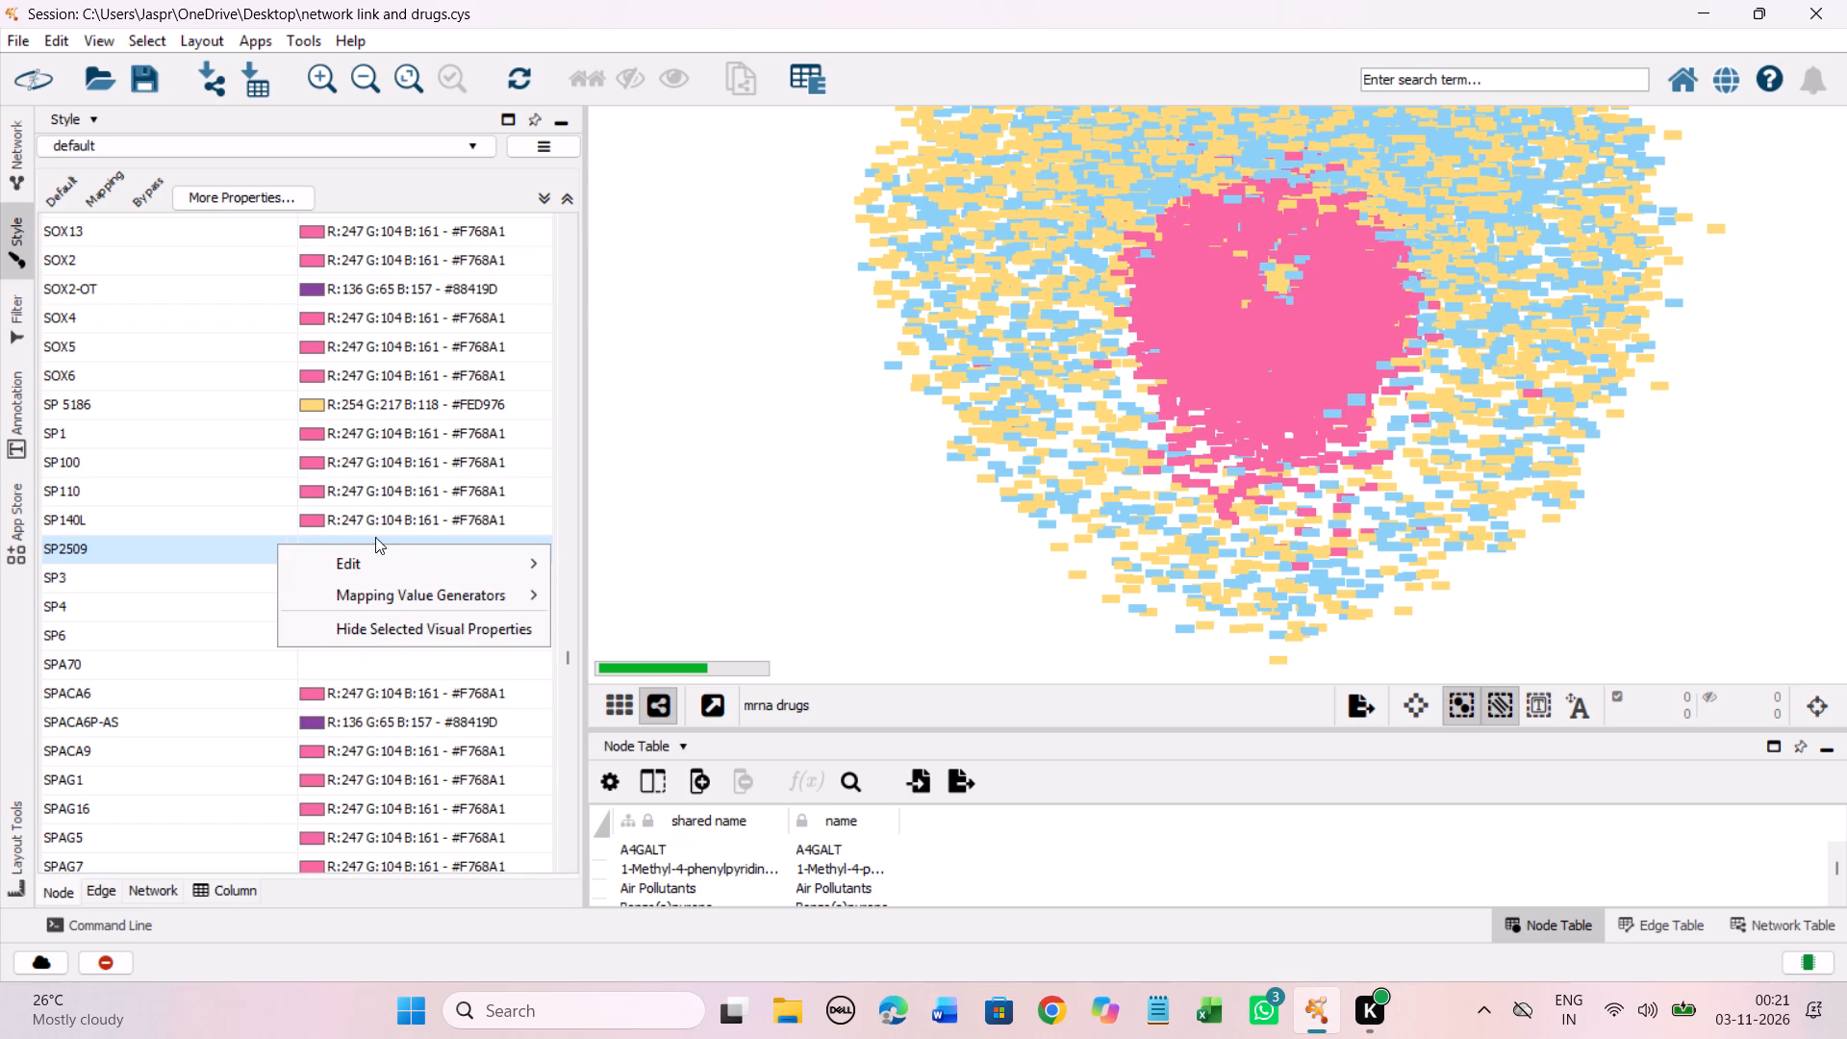
{"action": "left_click", "coordinate": [406, 562]}
{"action": "left_click", "coordinate": [637, 567]}
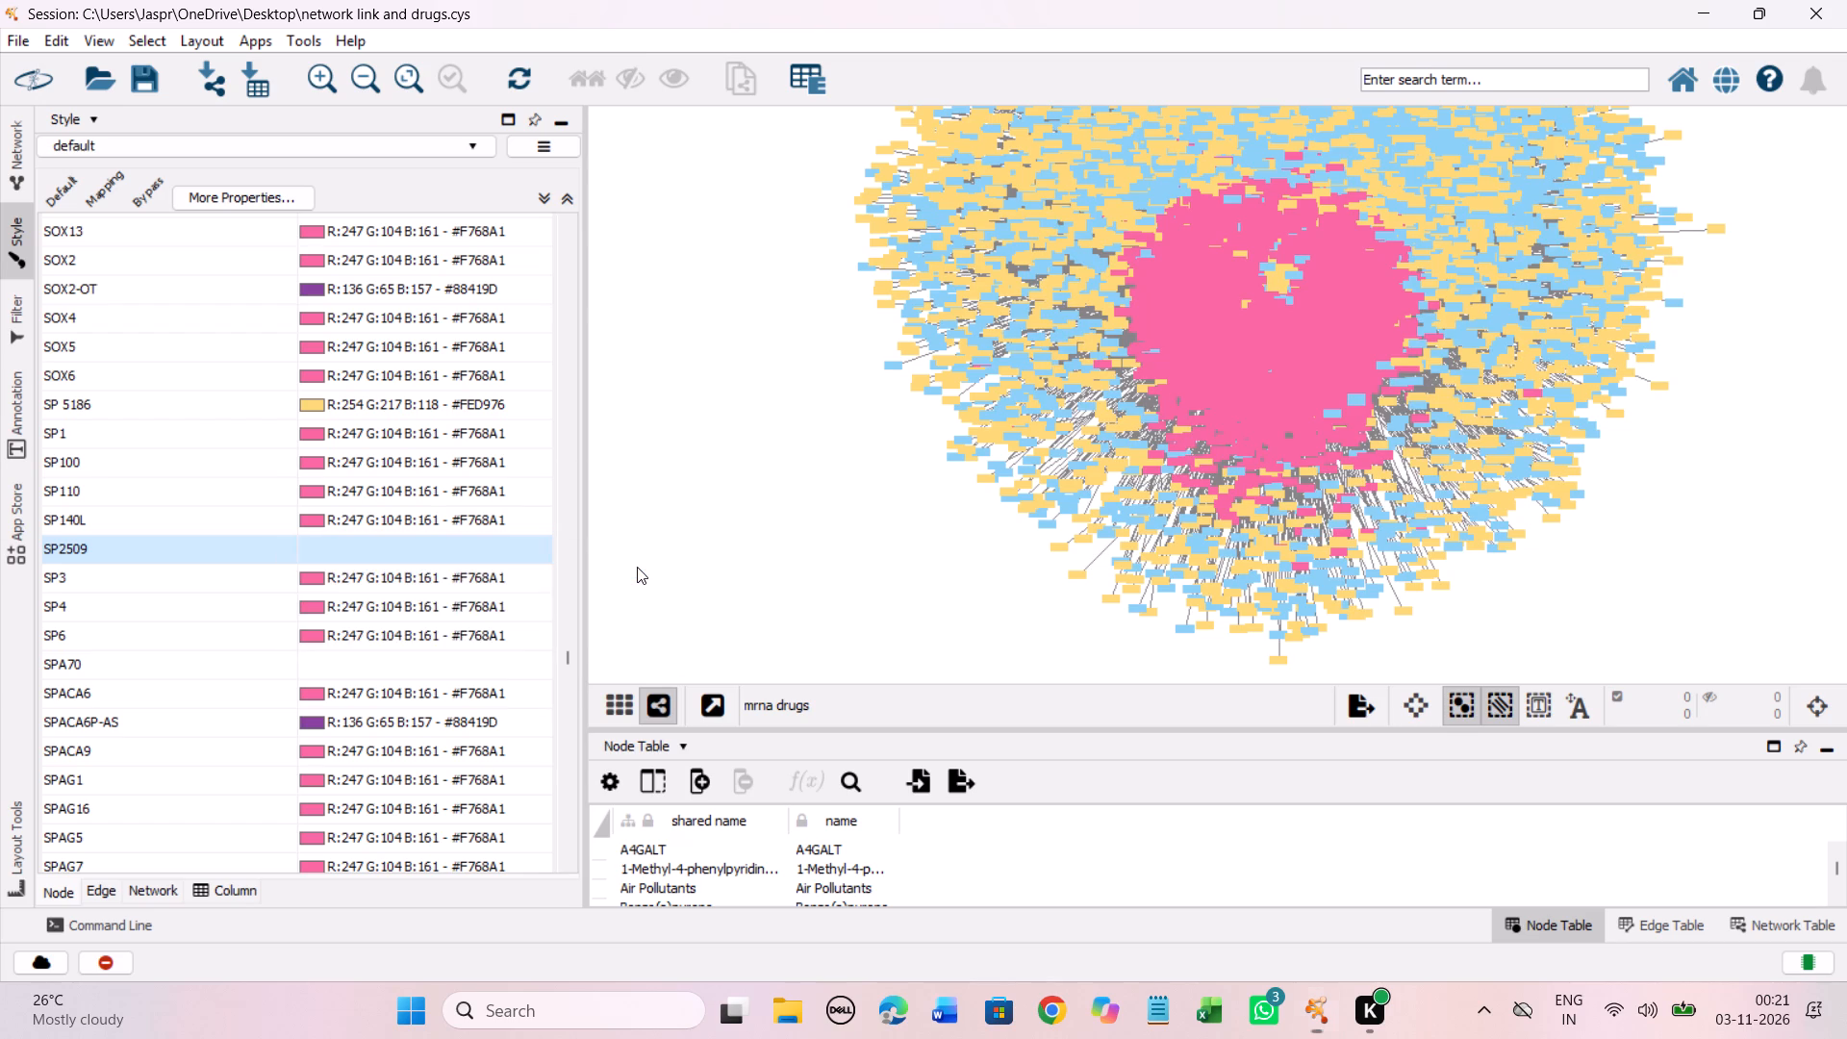
{"action": "left_click_drag", "start_coordinate": [454, 557], "coordinate": [492, 484]}
{"action": "left_click_drag", "start_coordinate": [493, 534], "coordinate": [447, 517]}
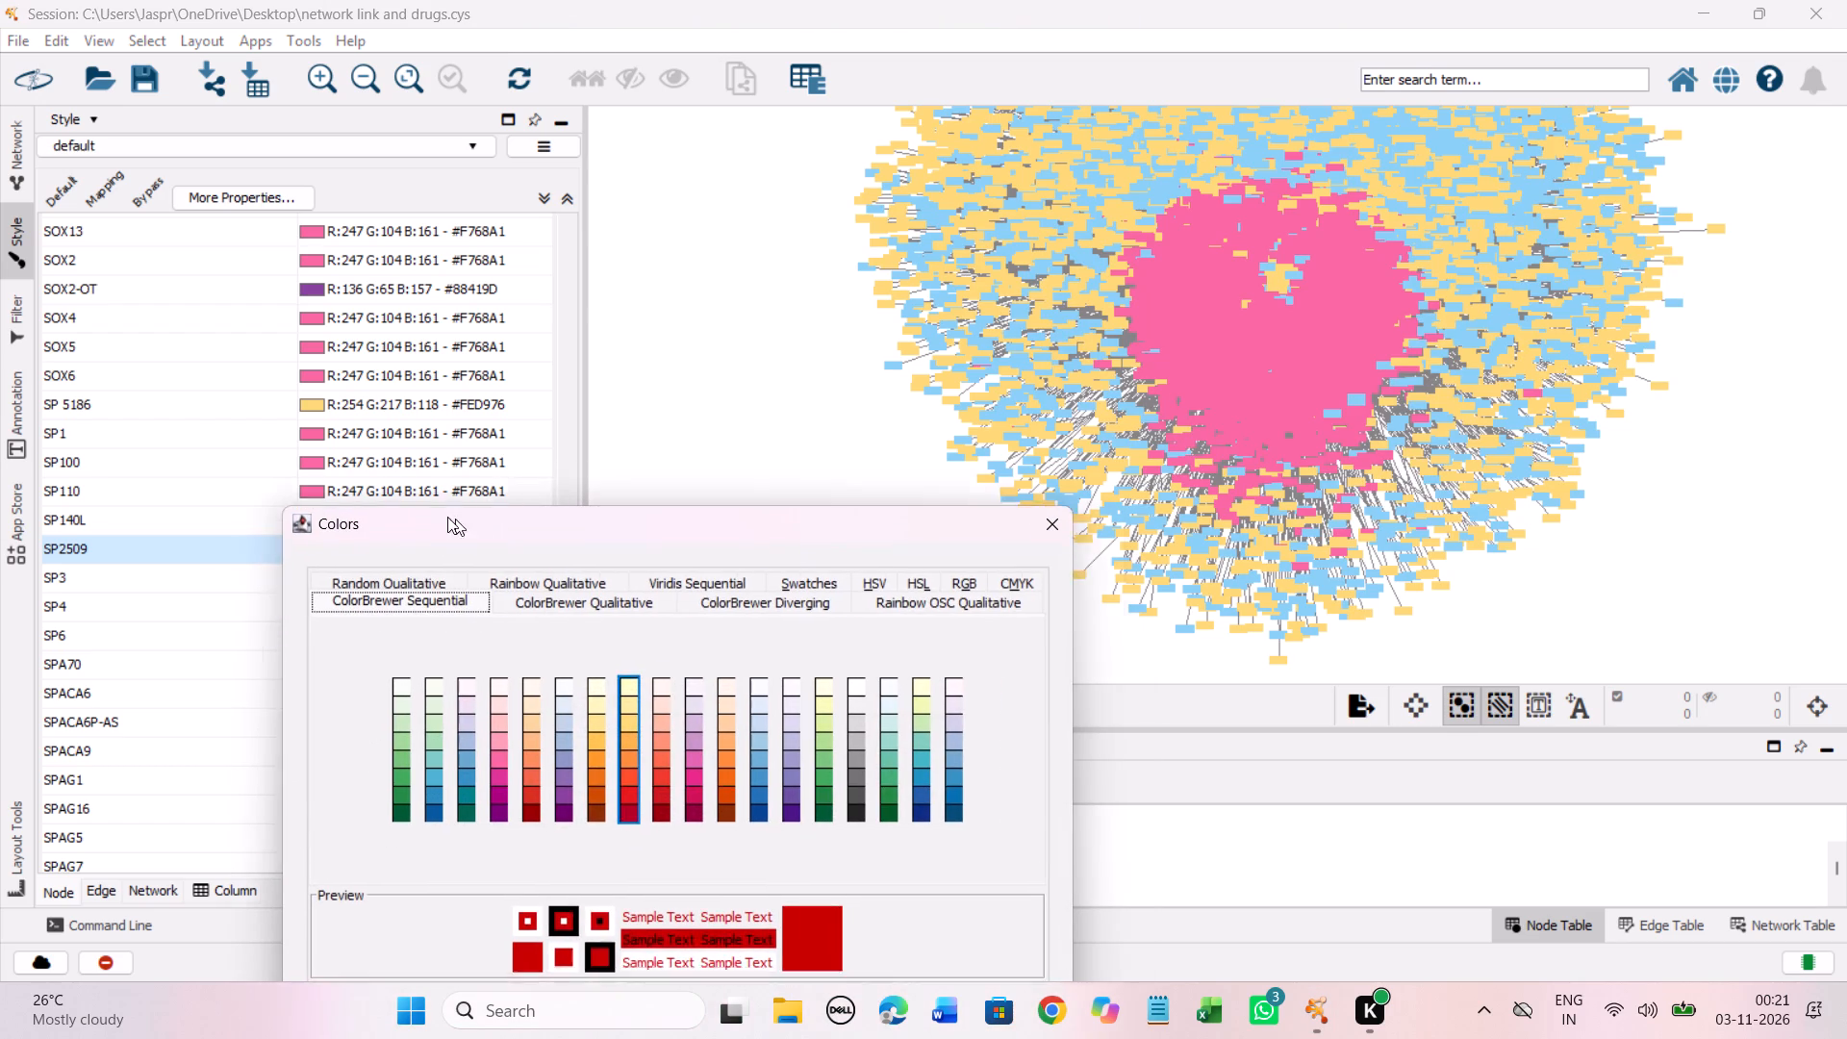
{"action": "left_click_drag", "start_coordinate": [447, 517], "coordinate": [367, 287]}
{"action": "left_click", "coordinate": [530, 487]}
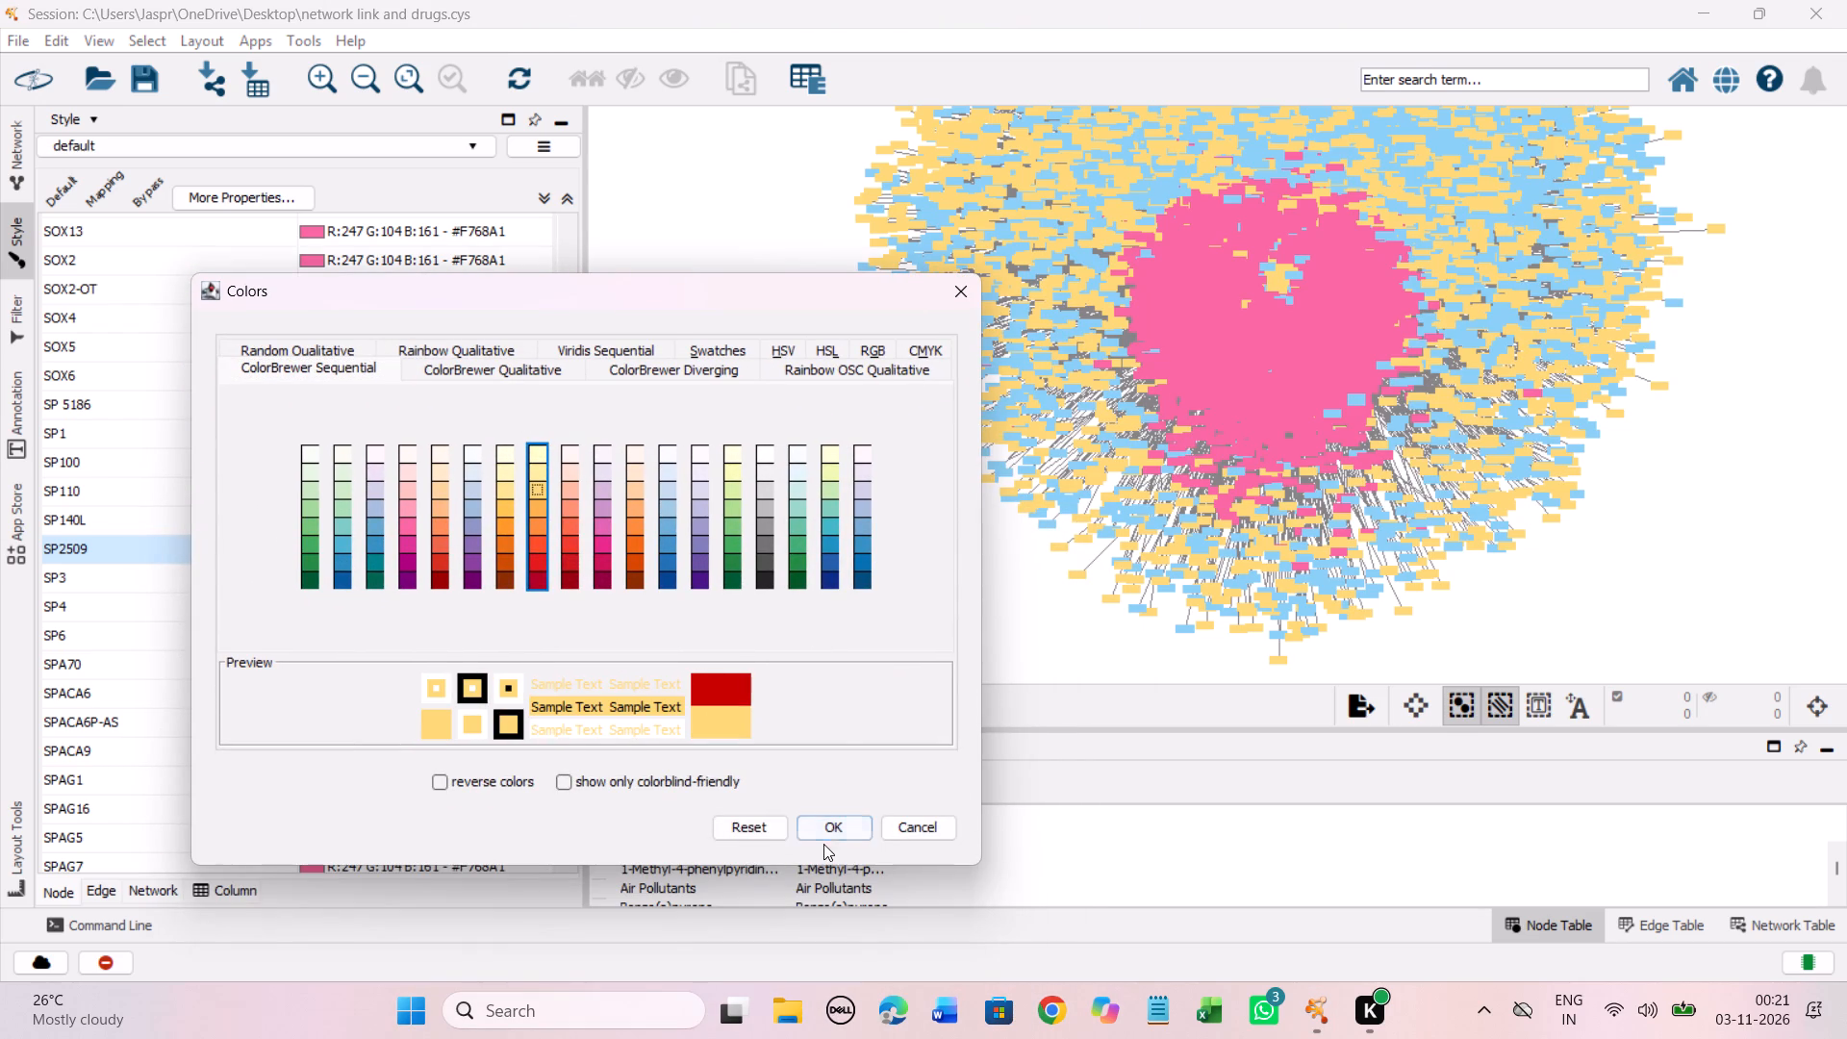
{"action": "left_click", "coordinate": [829, 824]}
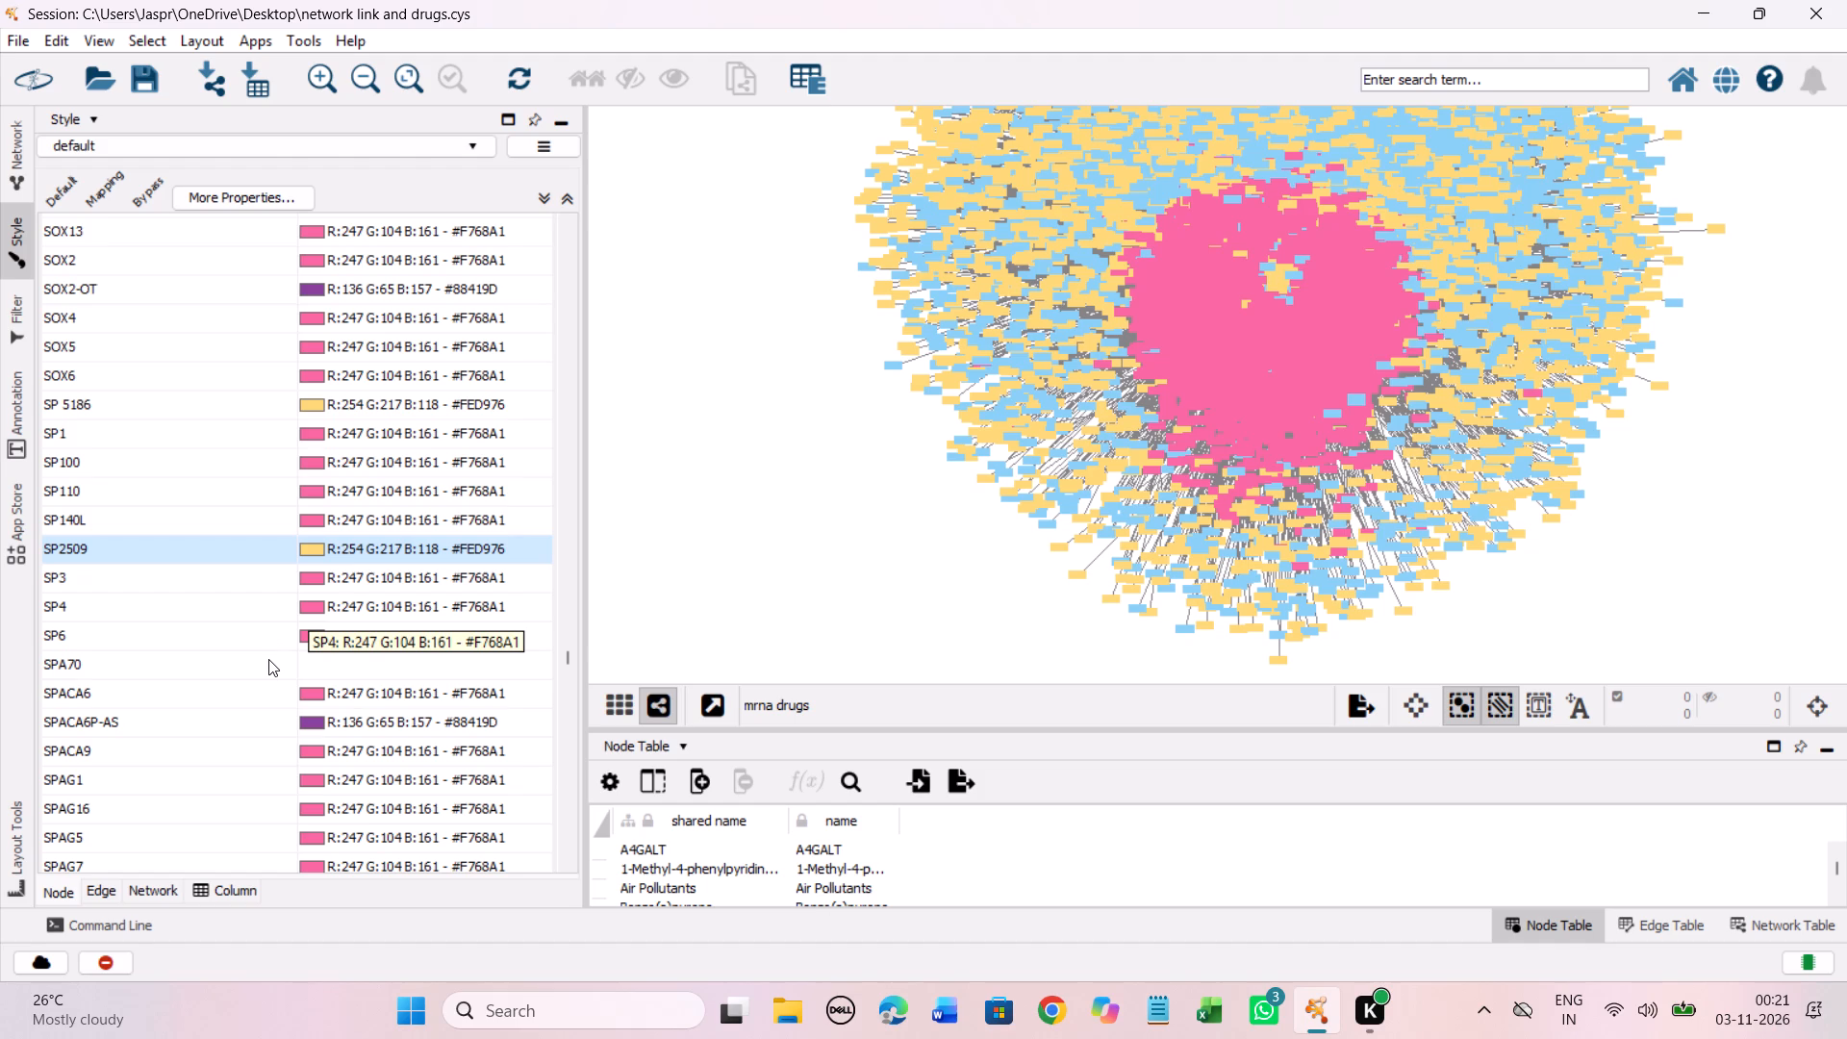
Set the discrete node colour mapping for SPA70 to light yellow #FED976.
{"action": "left_click", "coordinate": [268, 659]}
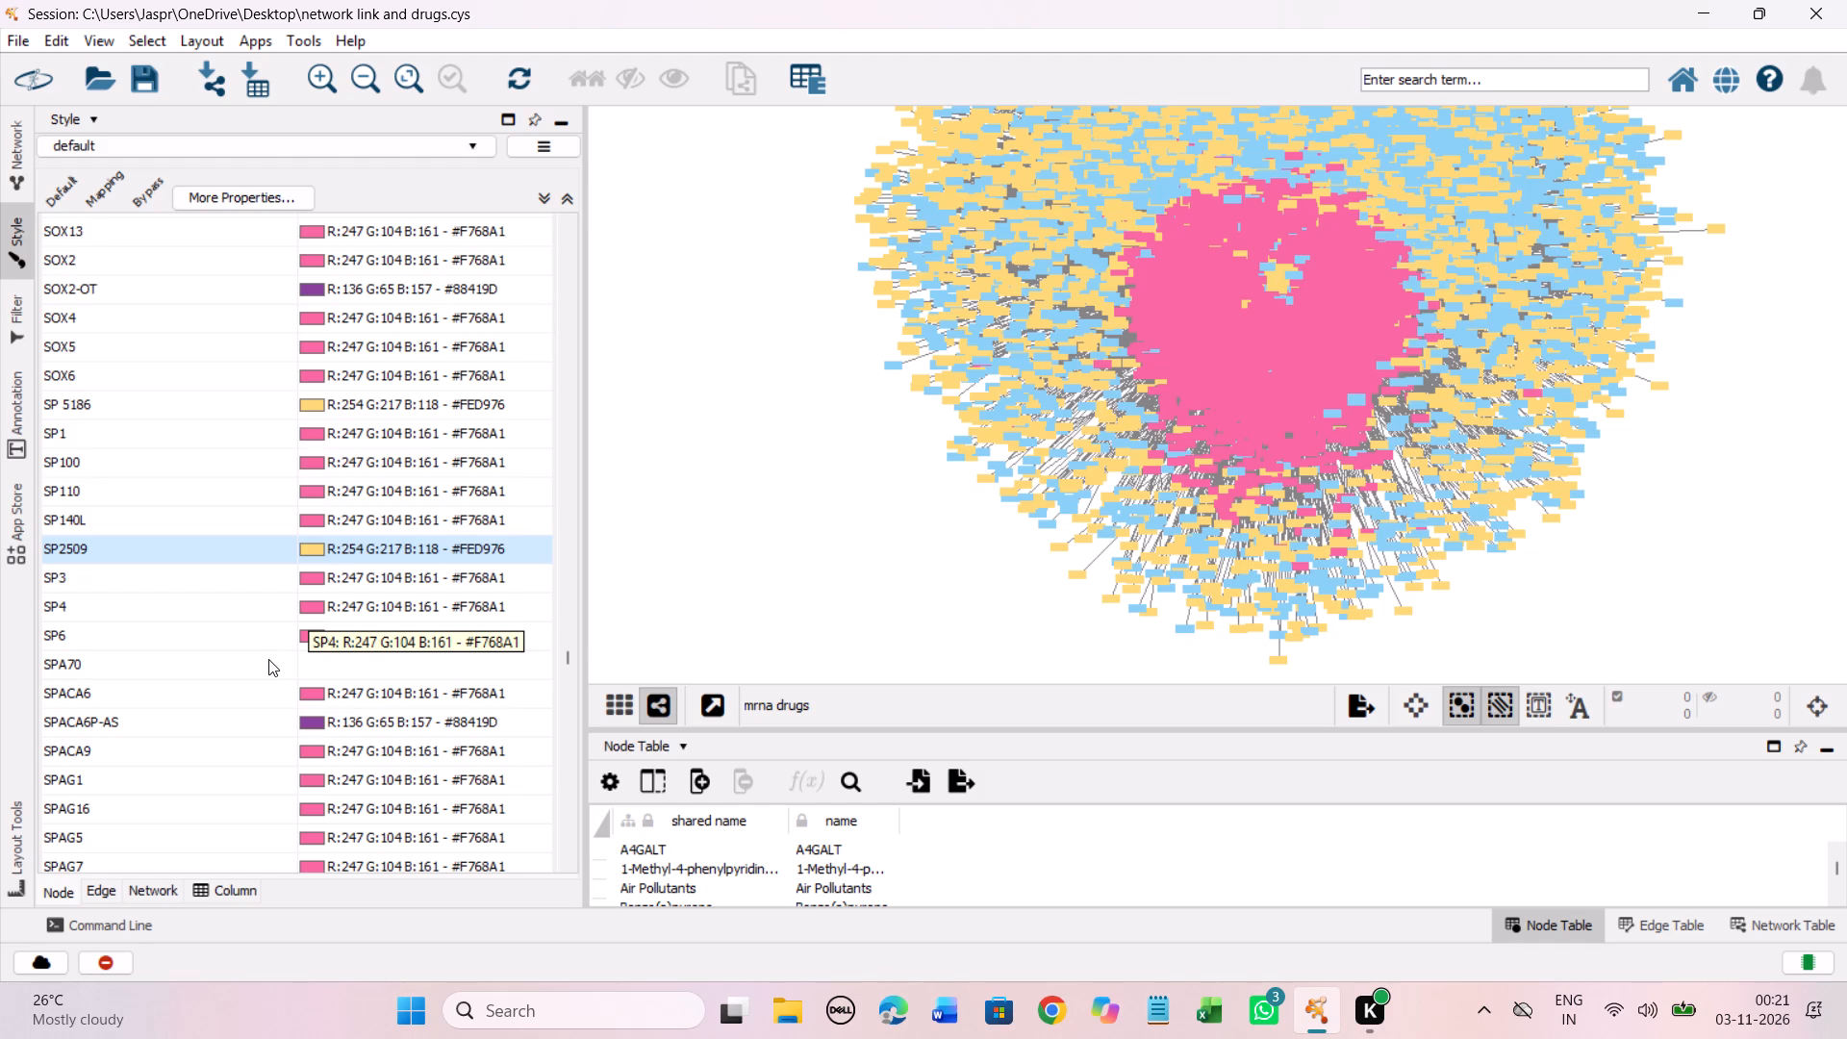
{"action": "right_click", "coordinate": [268, 659]}
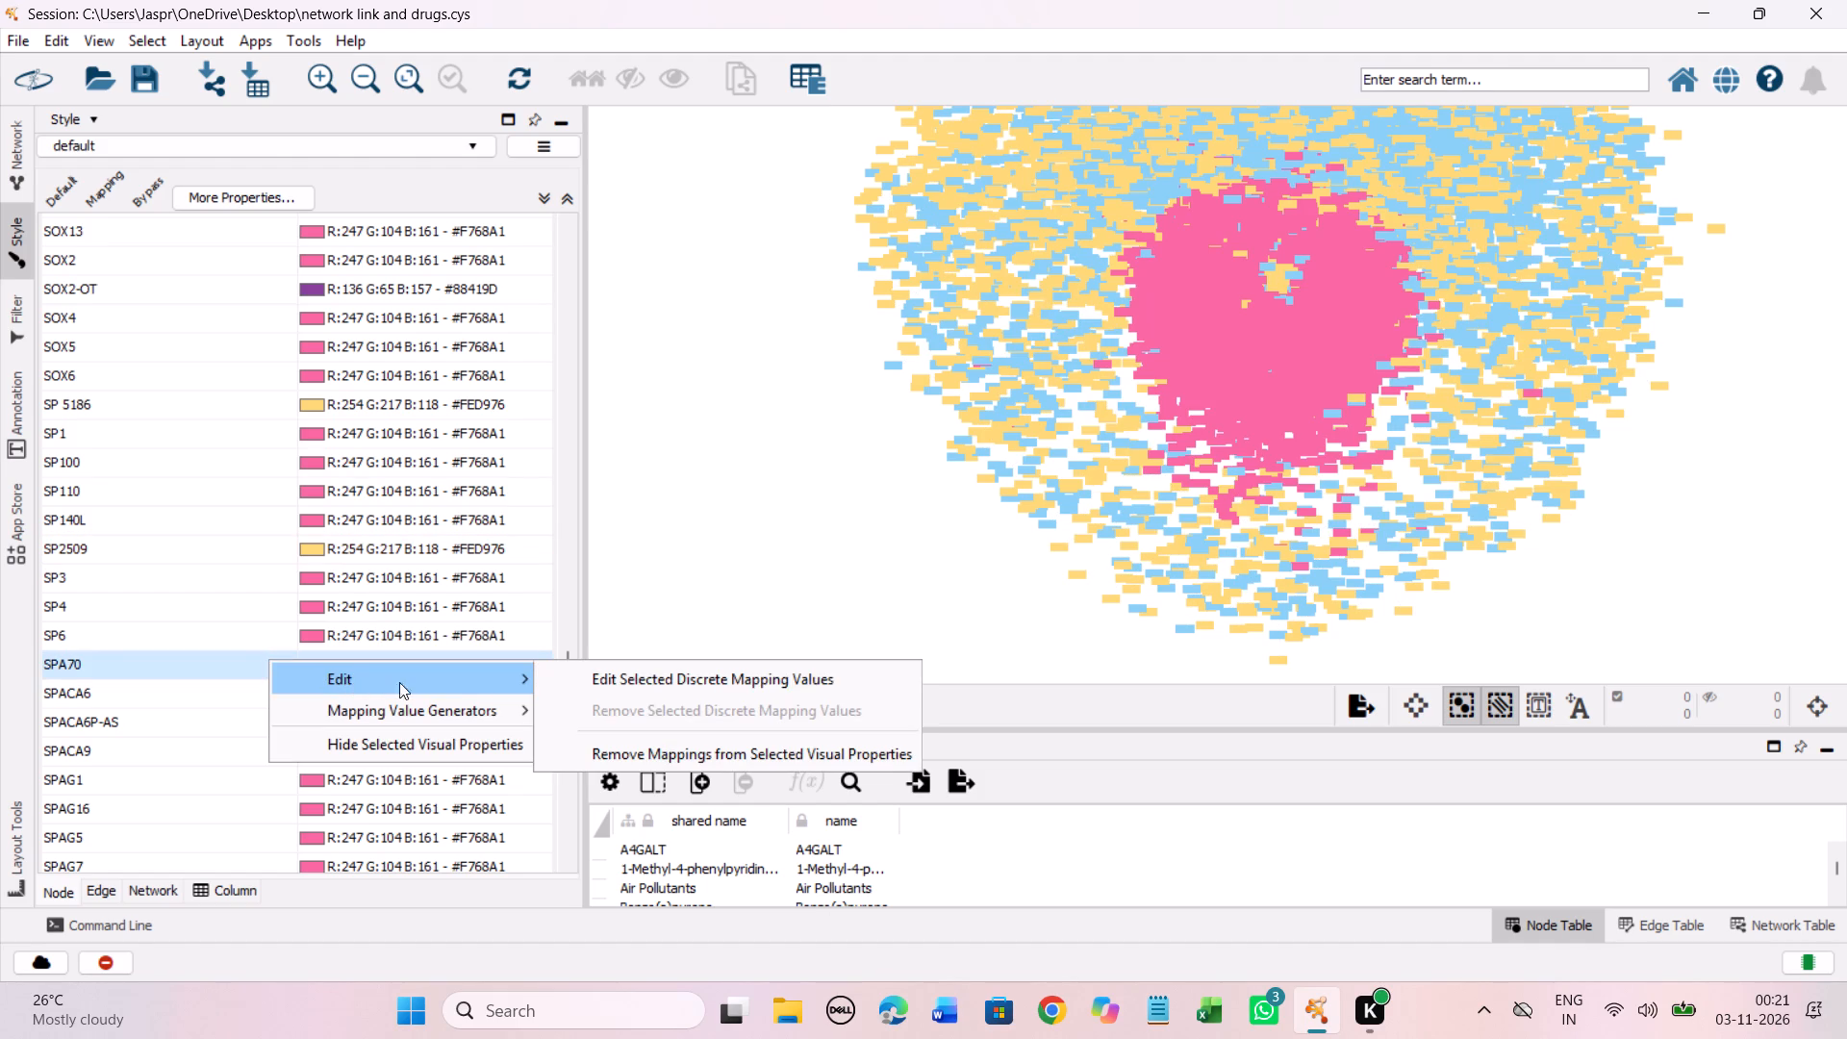
{"action": "left_click", "coordinate": [593, 683]}
{"action": "left_click_drag", "start_coordinate": [523, 539], "coordinate": [524, 519]}
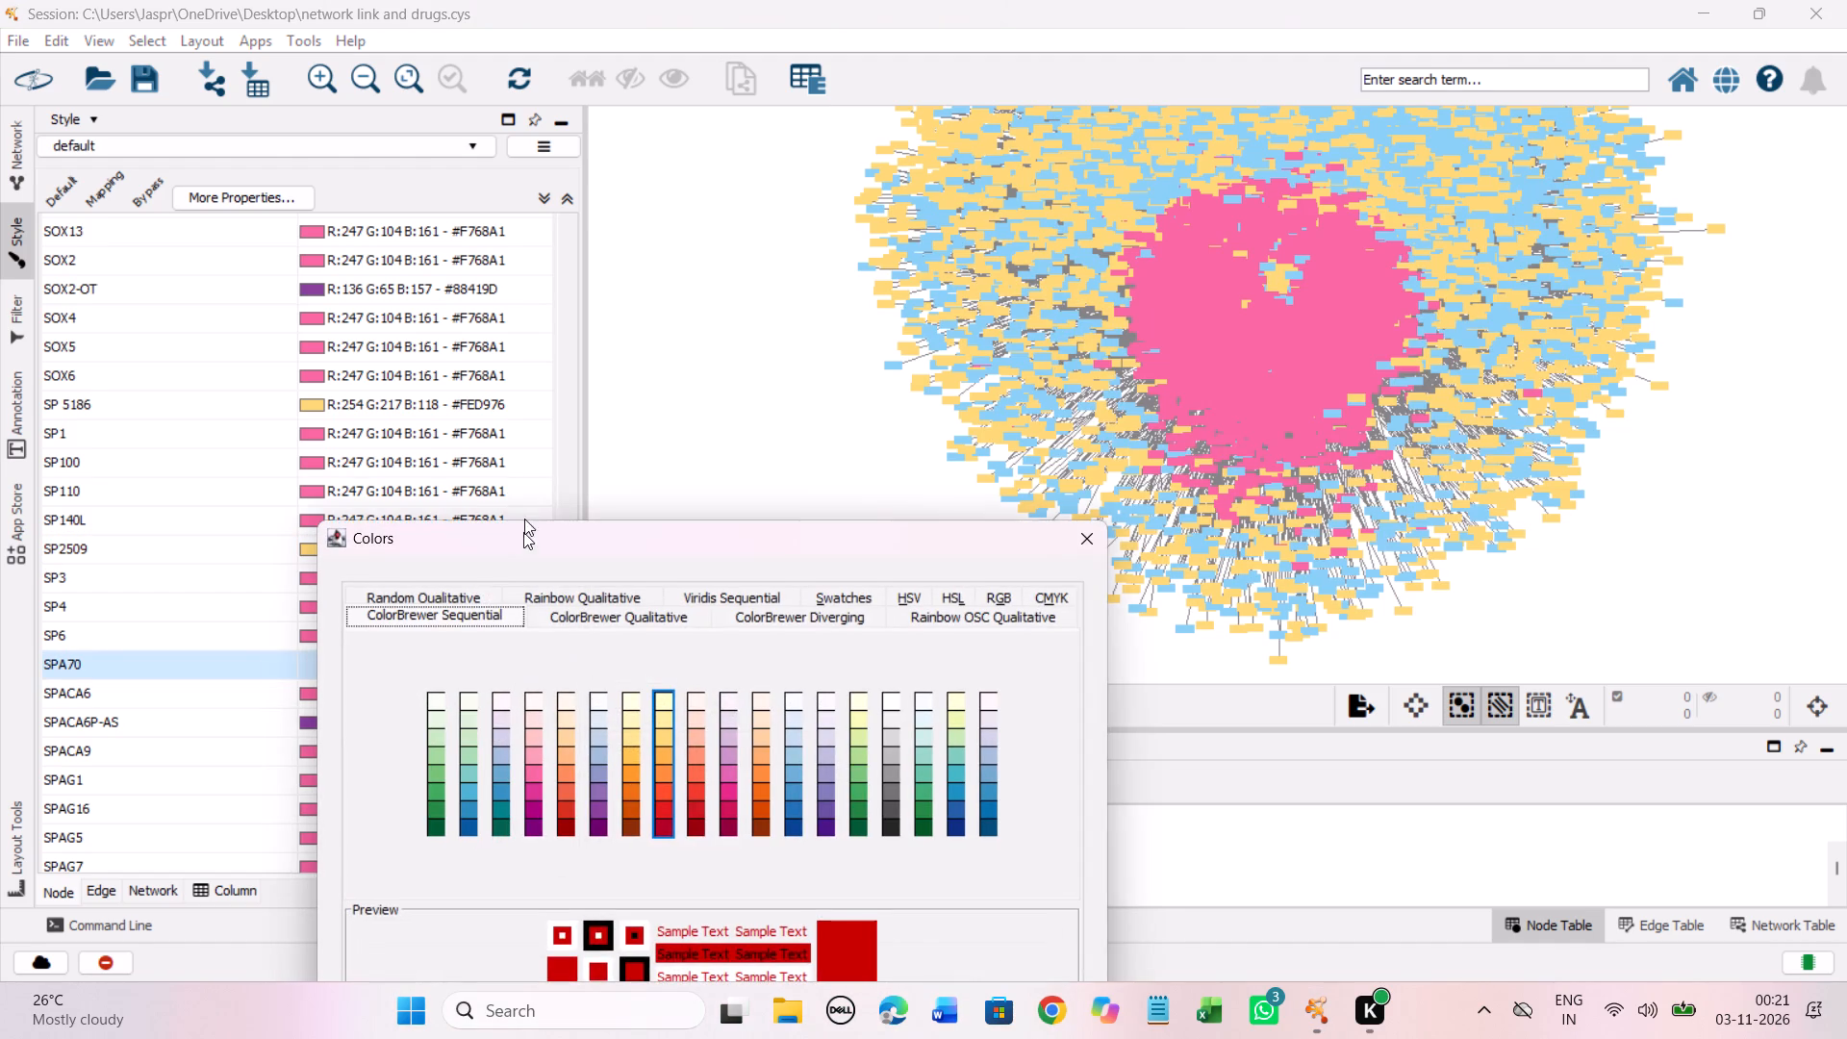
{"action": "left_click_drag", "start_coordinate": [524, 519], "coordinate": [503, 302]}
{"action": "left_click", "coordinate": [643, 497]}
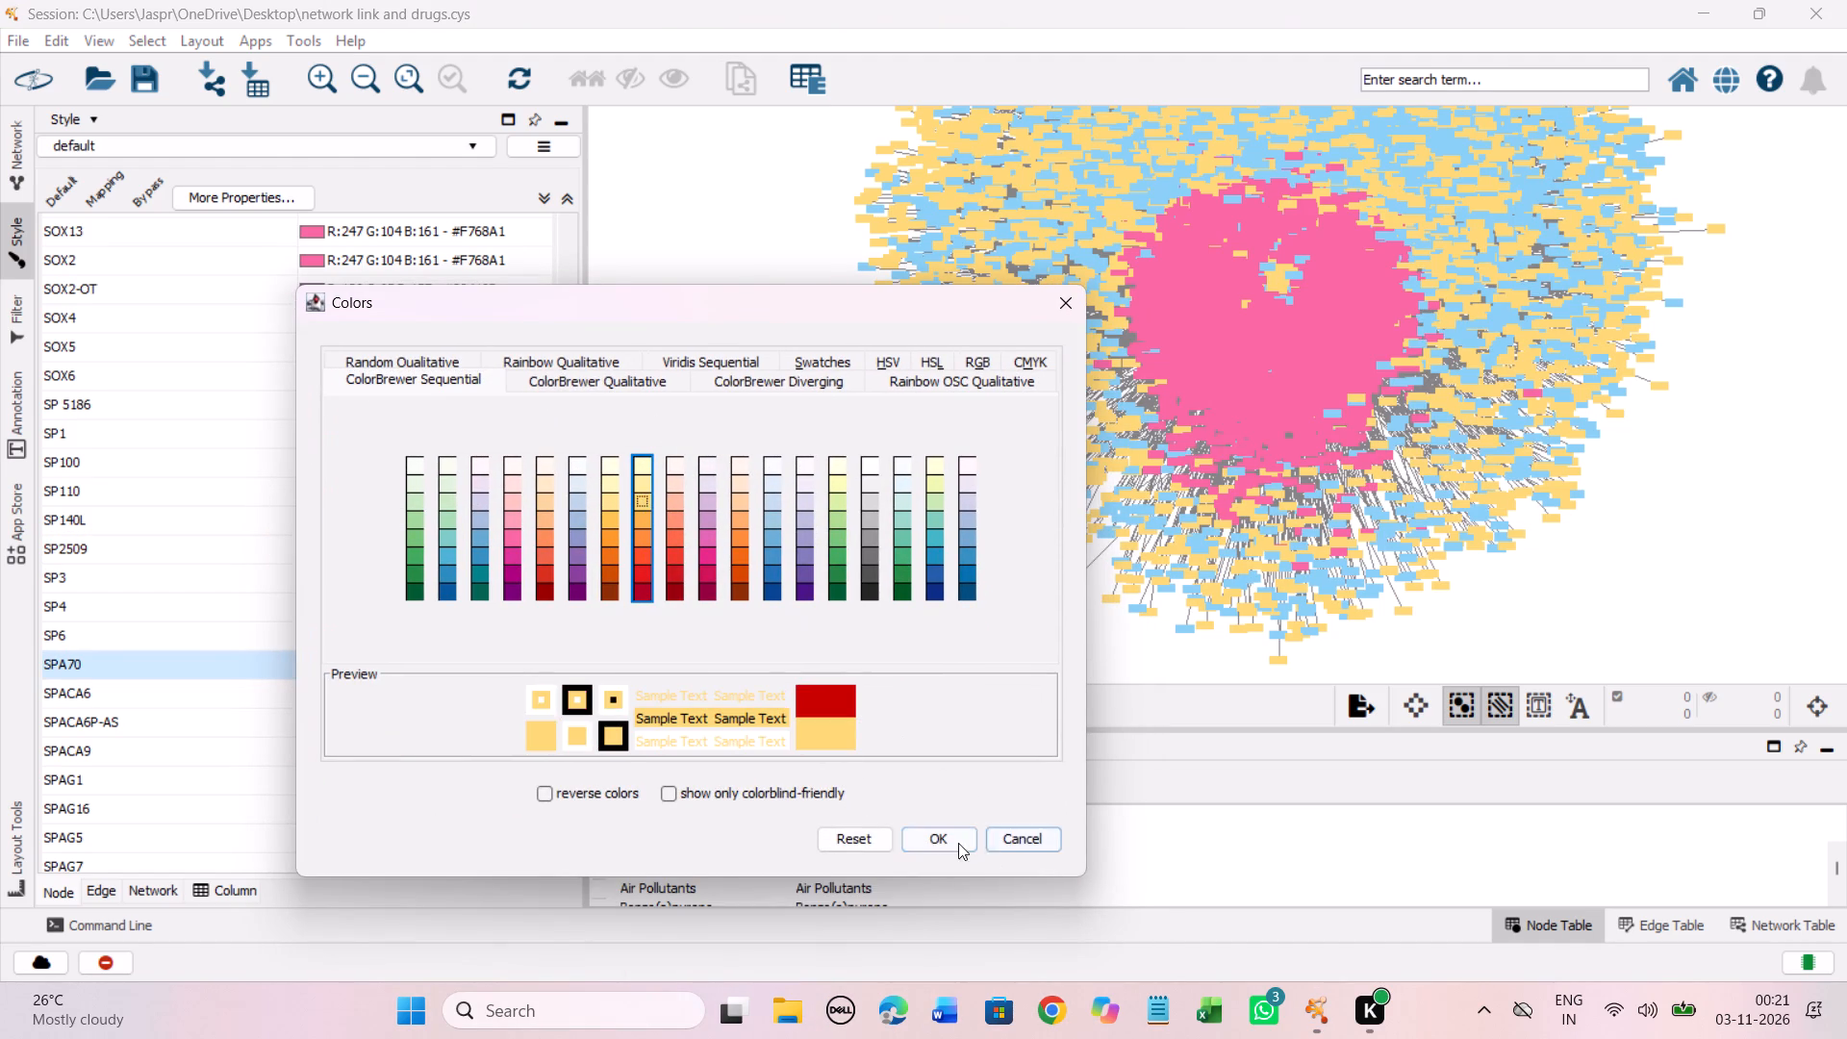
{"action": "left_click", "coordinate": [952, 840]}
Set the discrete node colour mapping for SQ 29548 to light yellow #FED976.
{"action": "scroll", "coordinate": [356, 536], "scroll_direction": "down", "scroll_amount": 3}
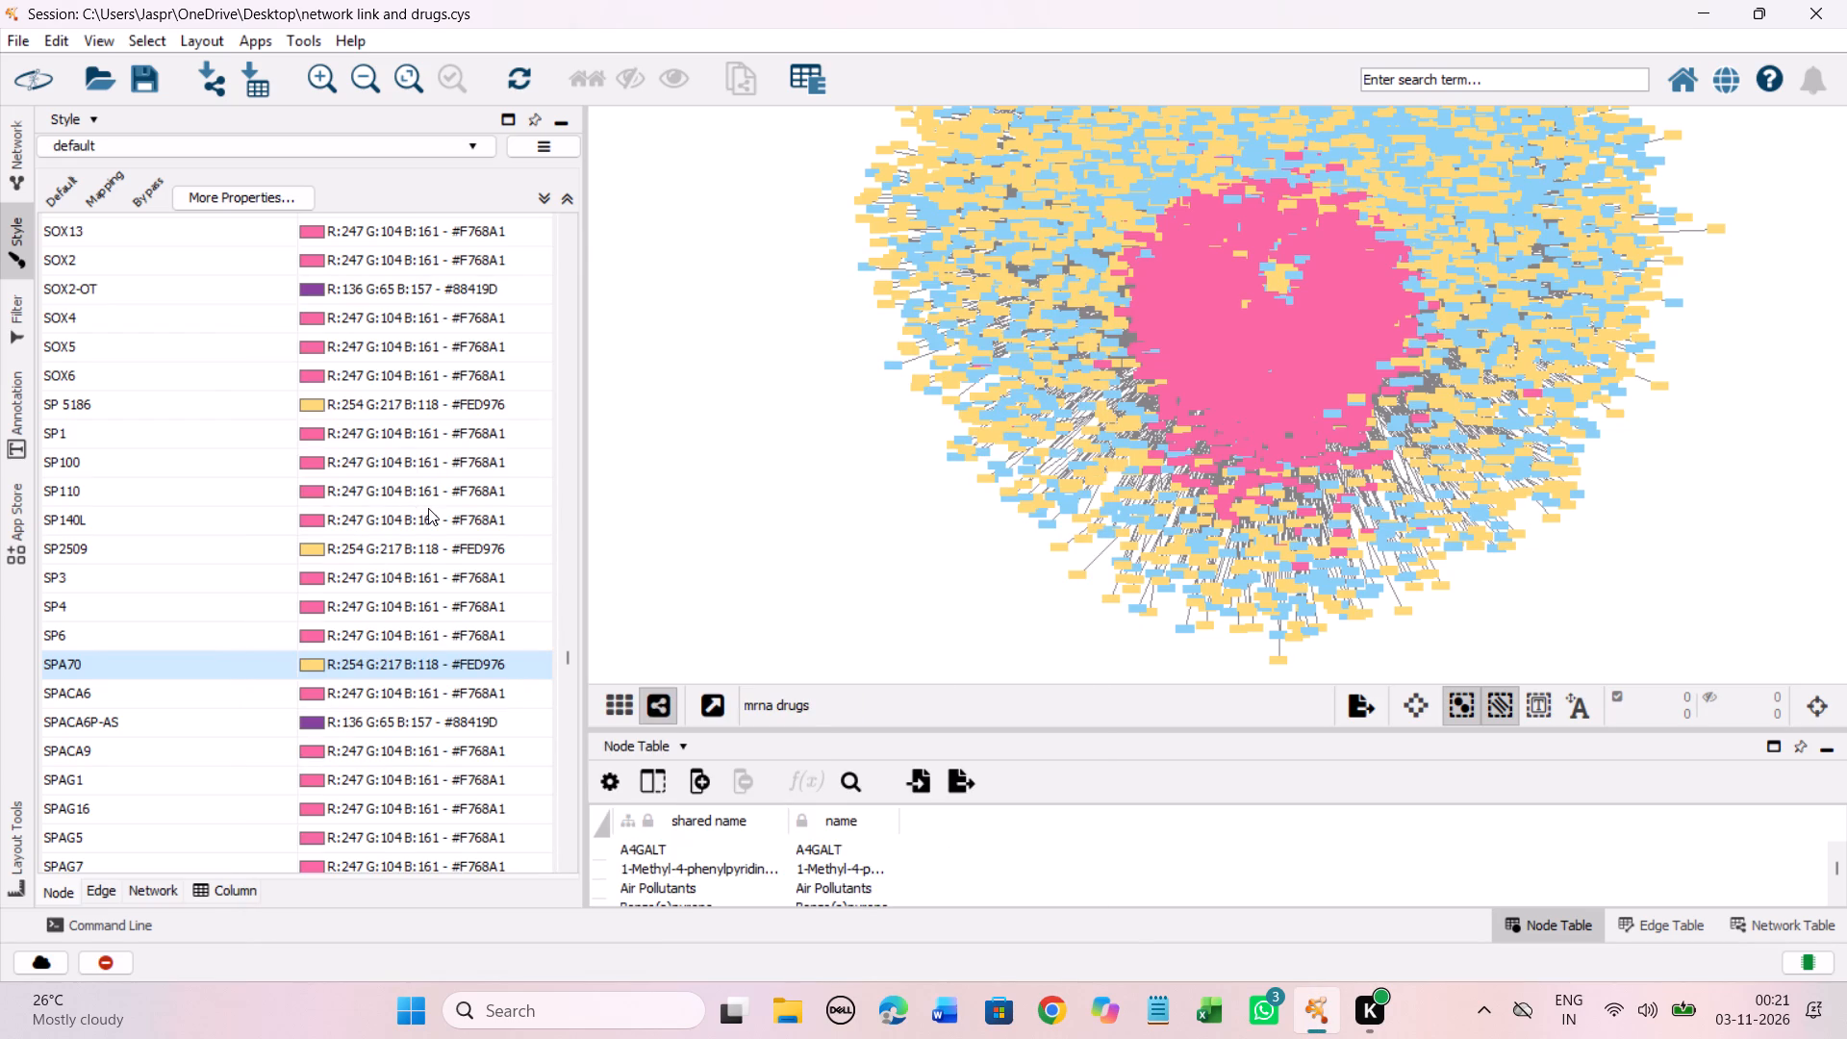
{"action": "scroll", "coordinate": [443, 515], "scroll_direction": "down", "scroll_amount": 20}
{"action": "scroll", "coordinate": [443, 515], "scroll_direction": "down", "scroll_amount": 9}
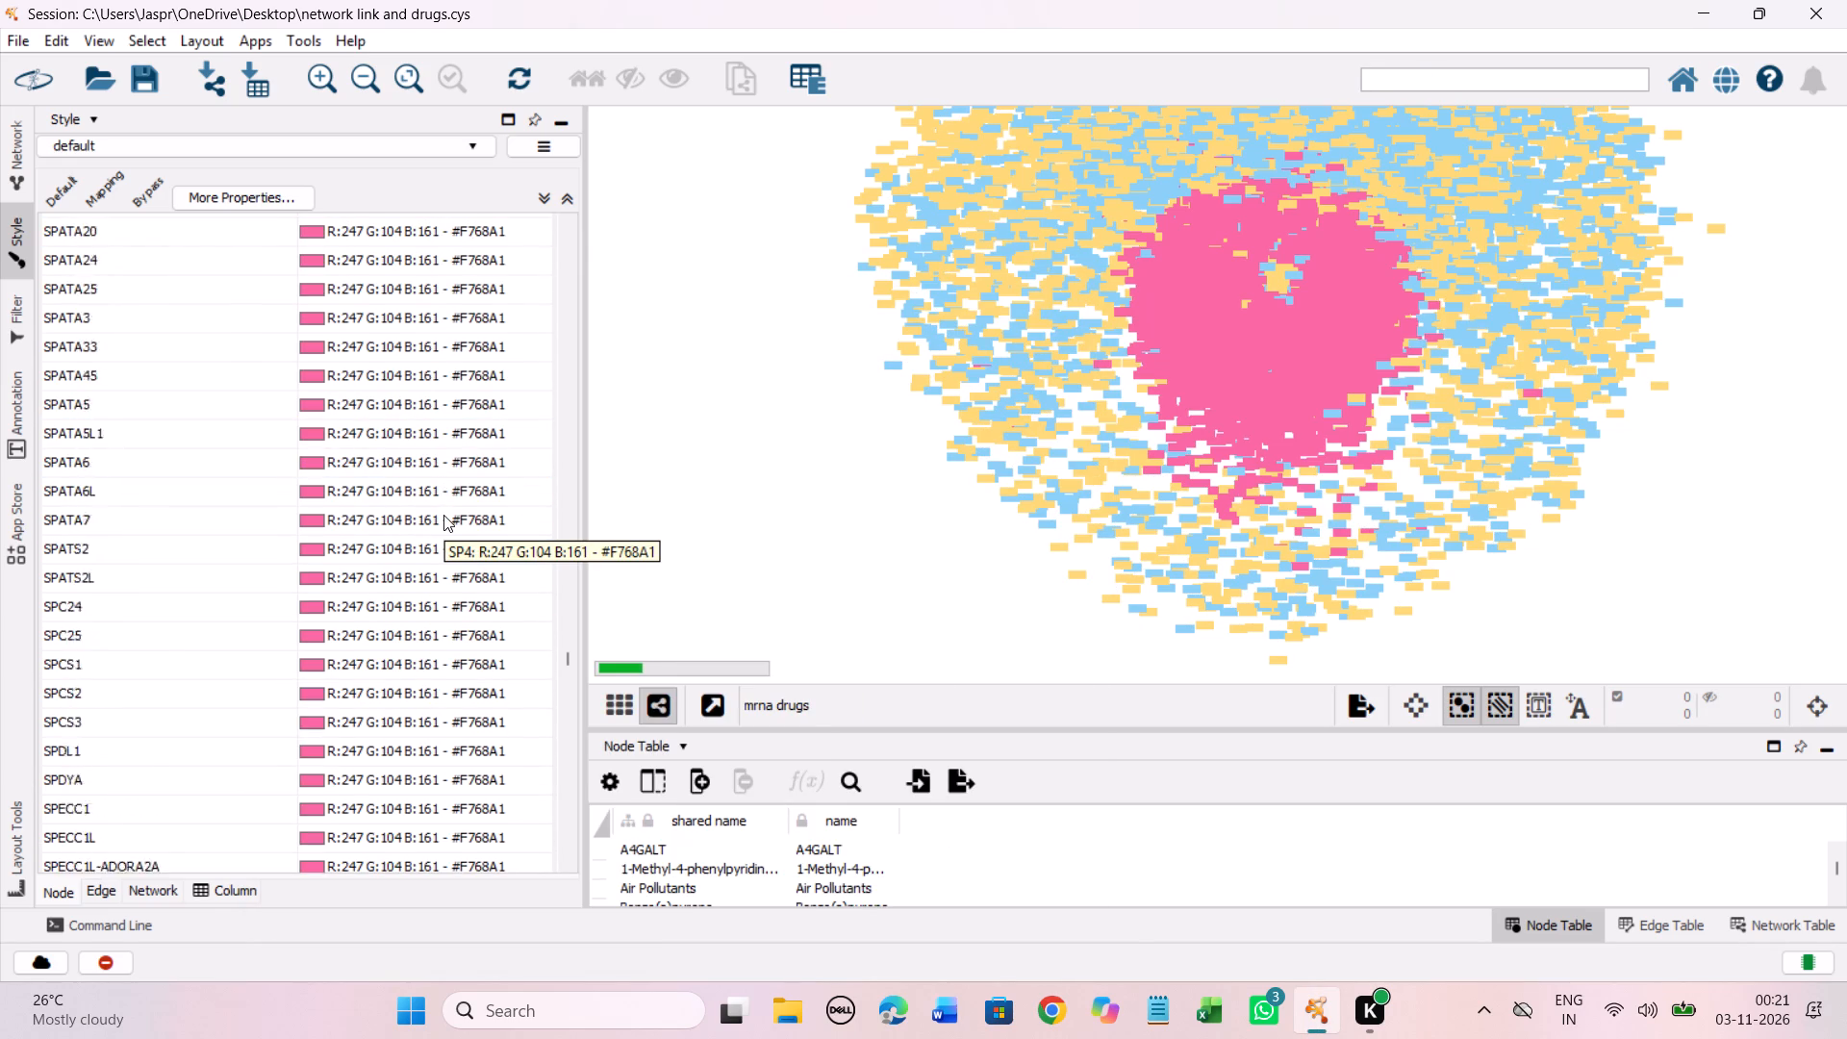
{"action": "scroll", "coordinate": [443, 515], "scroll_direction": "down", "scroll_amount": 20}
{"action": "scroll", "coordinate": [443, 515], "scroll_direction": "down", "scroll_amount": 3}
{"action": "scroll", "coordinate": [443, 515], "scroll_direction": "up", "scroll_amount": 1}
{"action": "scroll", "coordinate": [443, 515], "scroll_direction": "down", "scroll_amount": 15}
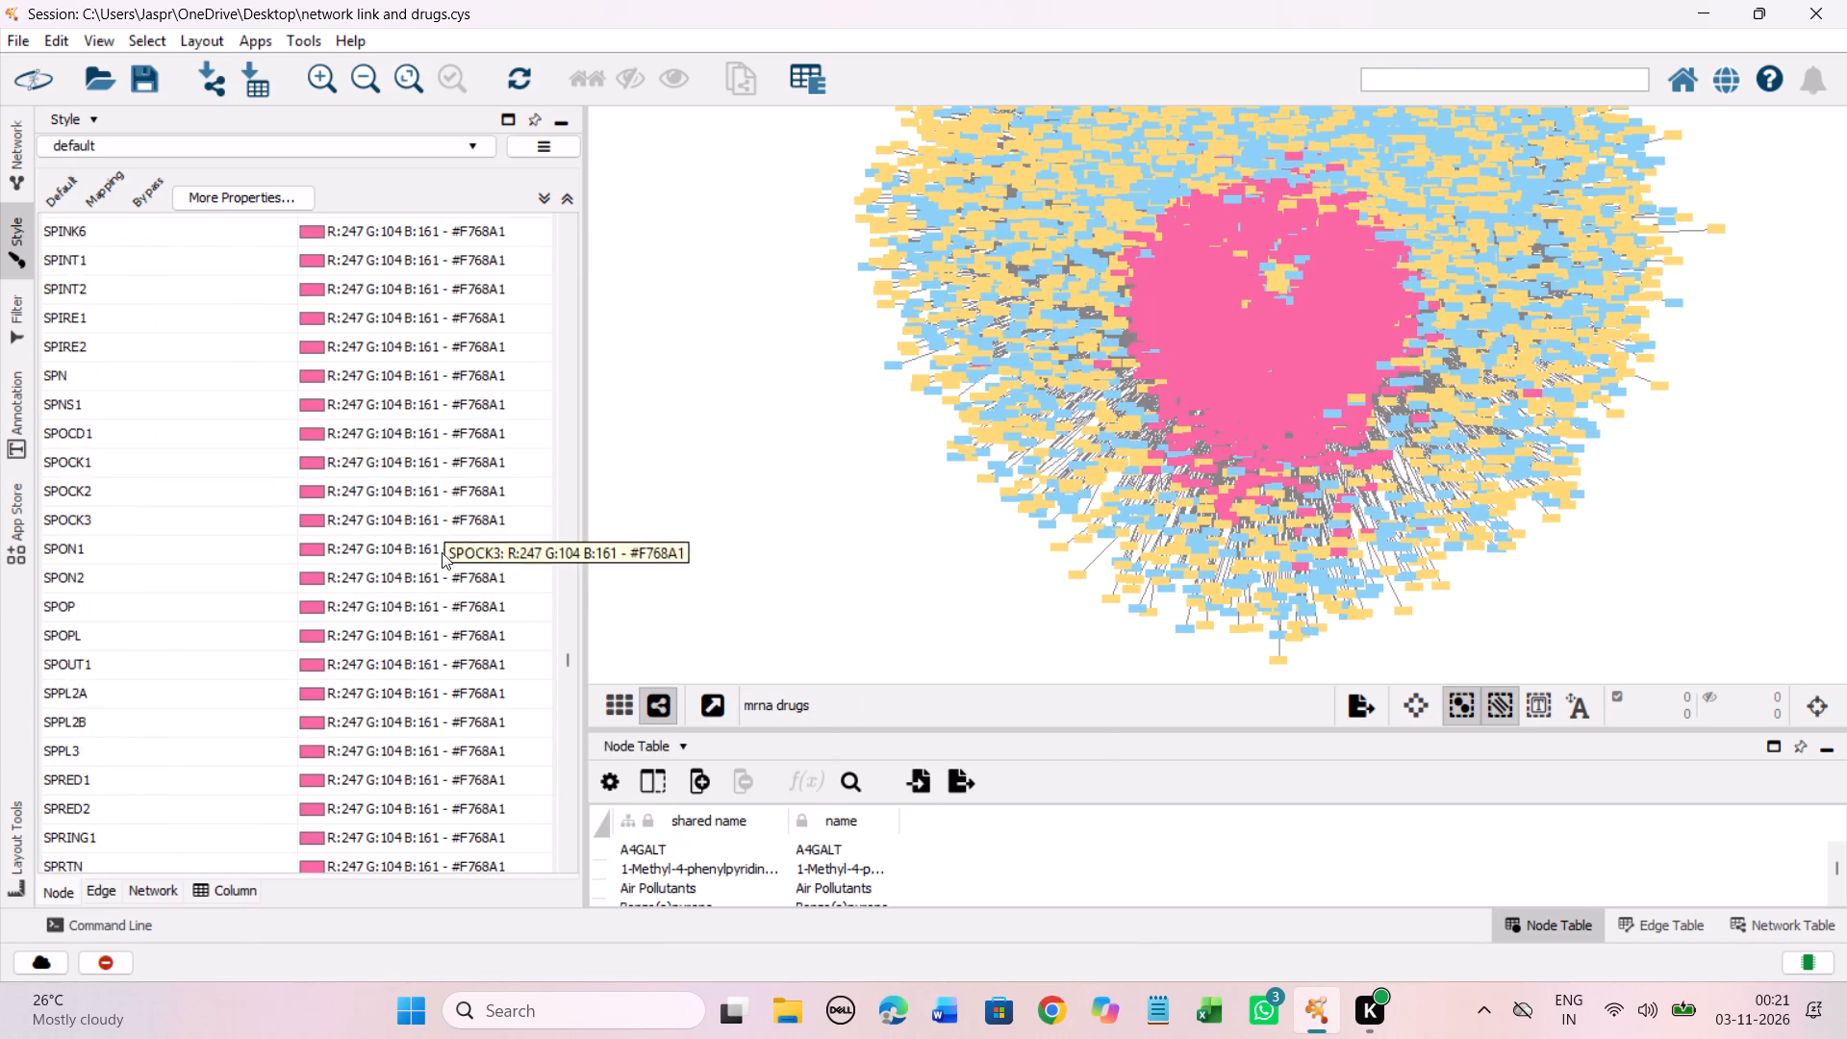
{"action": "scroll", "coordinate": [442, 552], "scroll_direction": "down", "scroll_amount": 20}
{"action": "scroll", "coordinate": [442, 552], "scroll_direction": "down", "scroll_amount": 12}
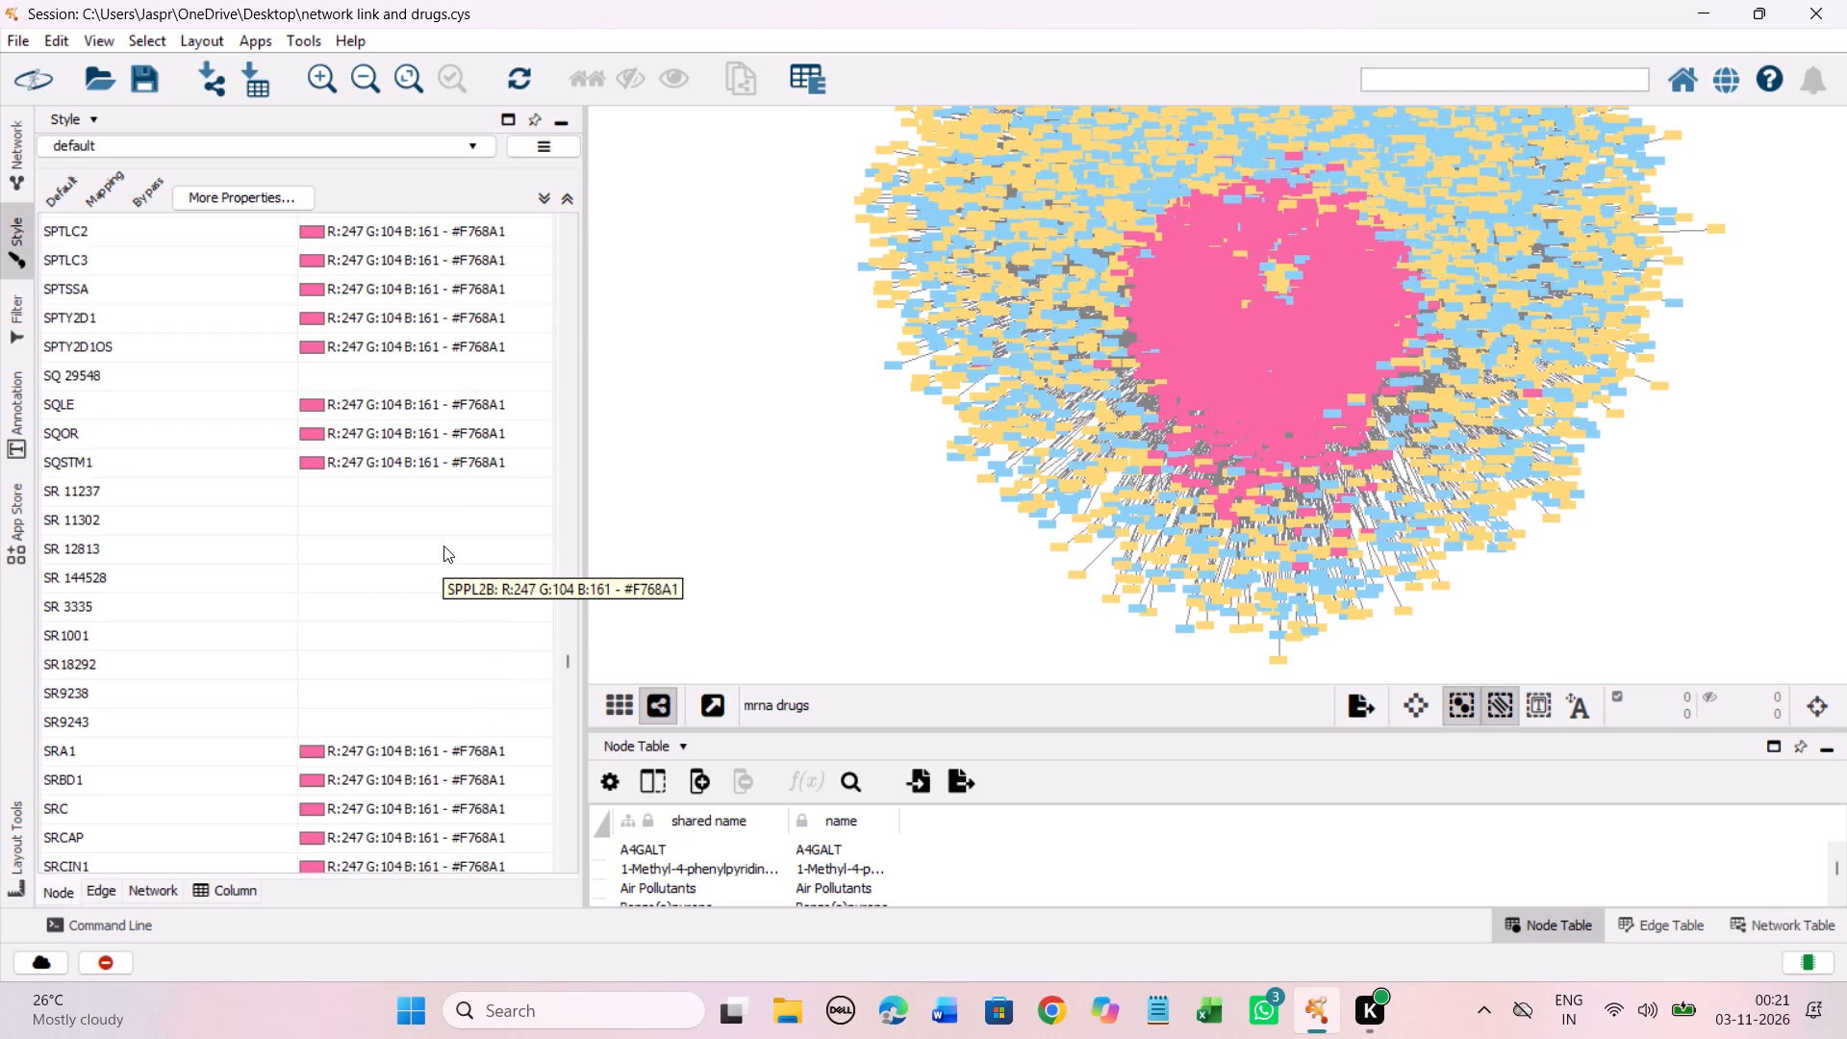
{"action": "scroll", "coordinate": [443, 545], "scroll_direction": "down", "scroll_amount": 2}
{"action": "left_click", "coordinate": [254, 315]}
{"action": "right_click", "coordinate": [254, 315]}
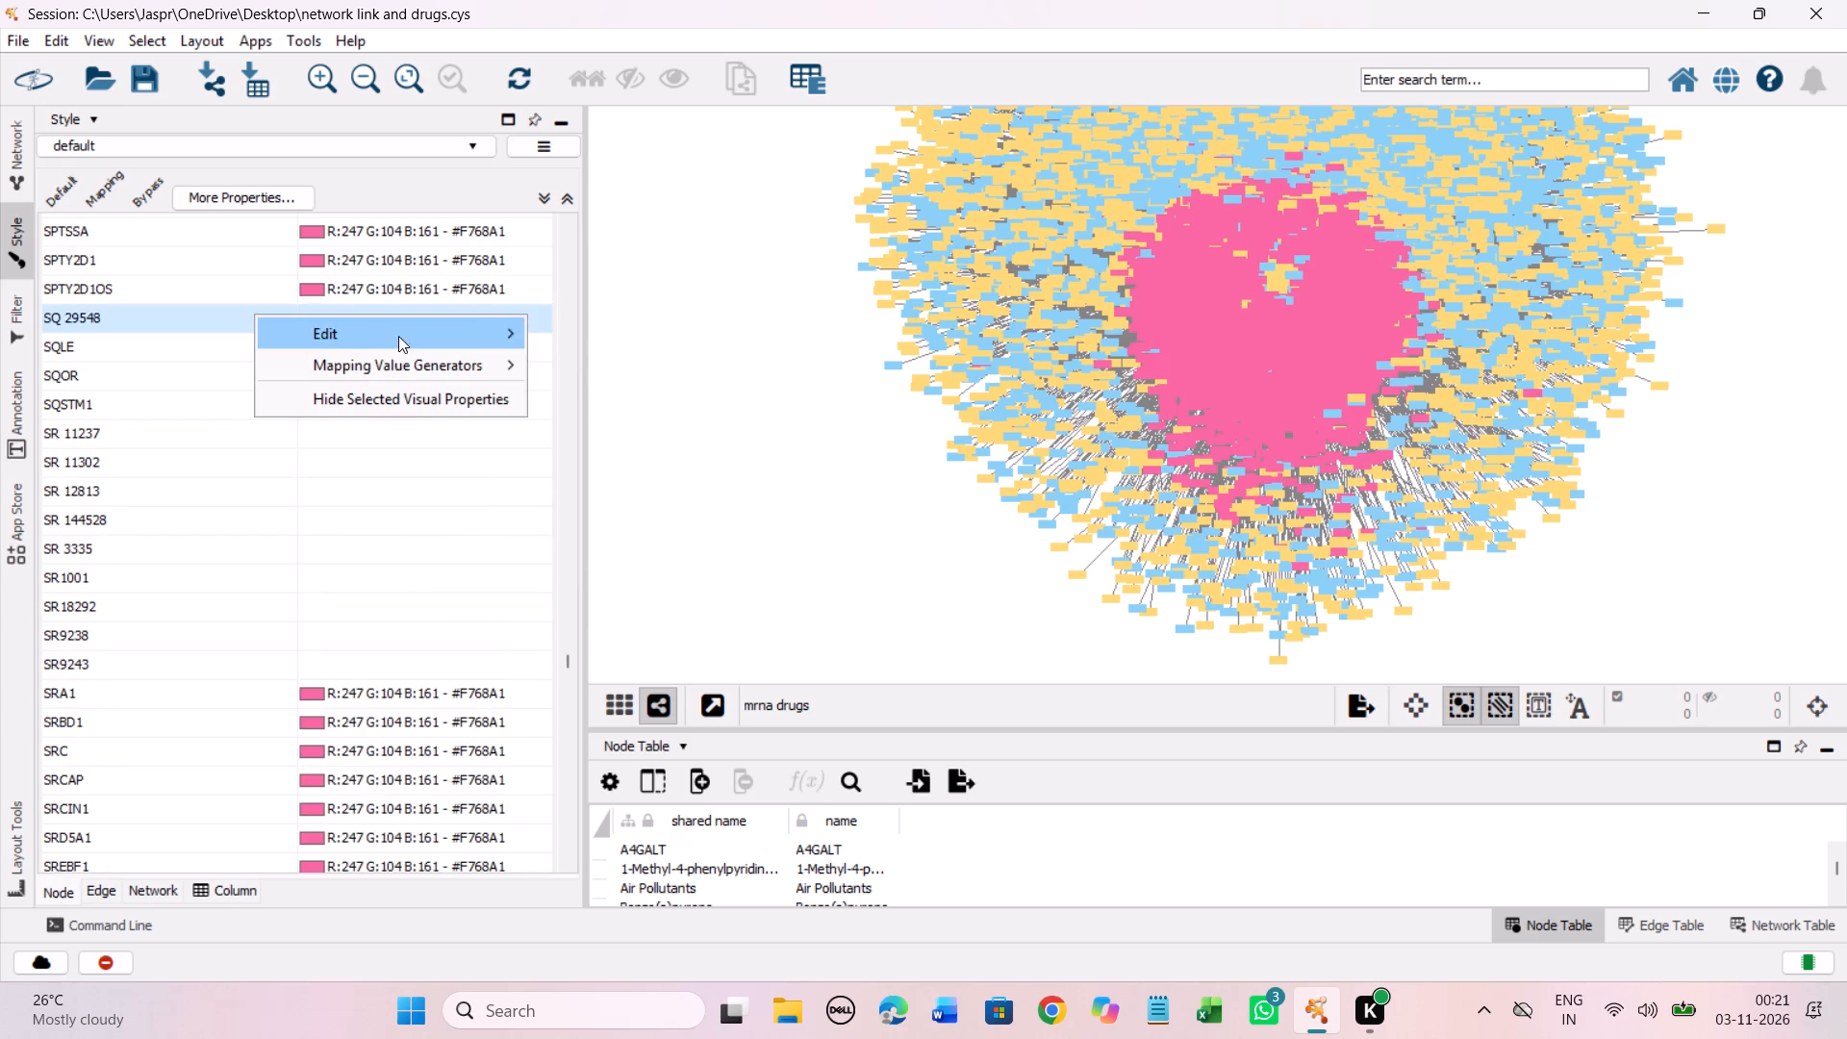
{"action": "left_click", "coordinate": [579, 332]}
{"action": "left_click_drag", "start_coordinate": [447, 553], "coordinate": [480, 396]}
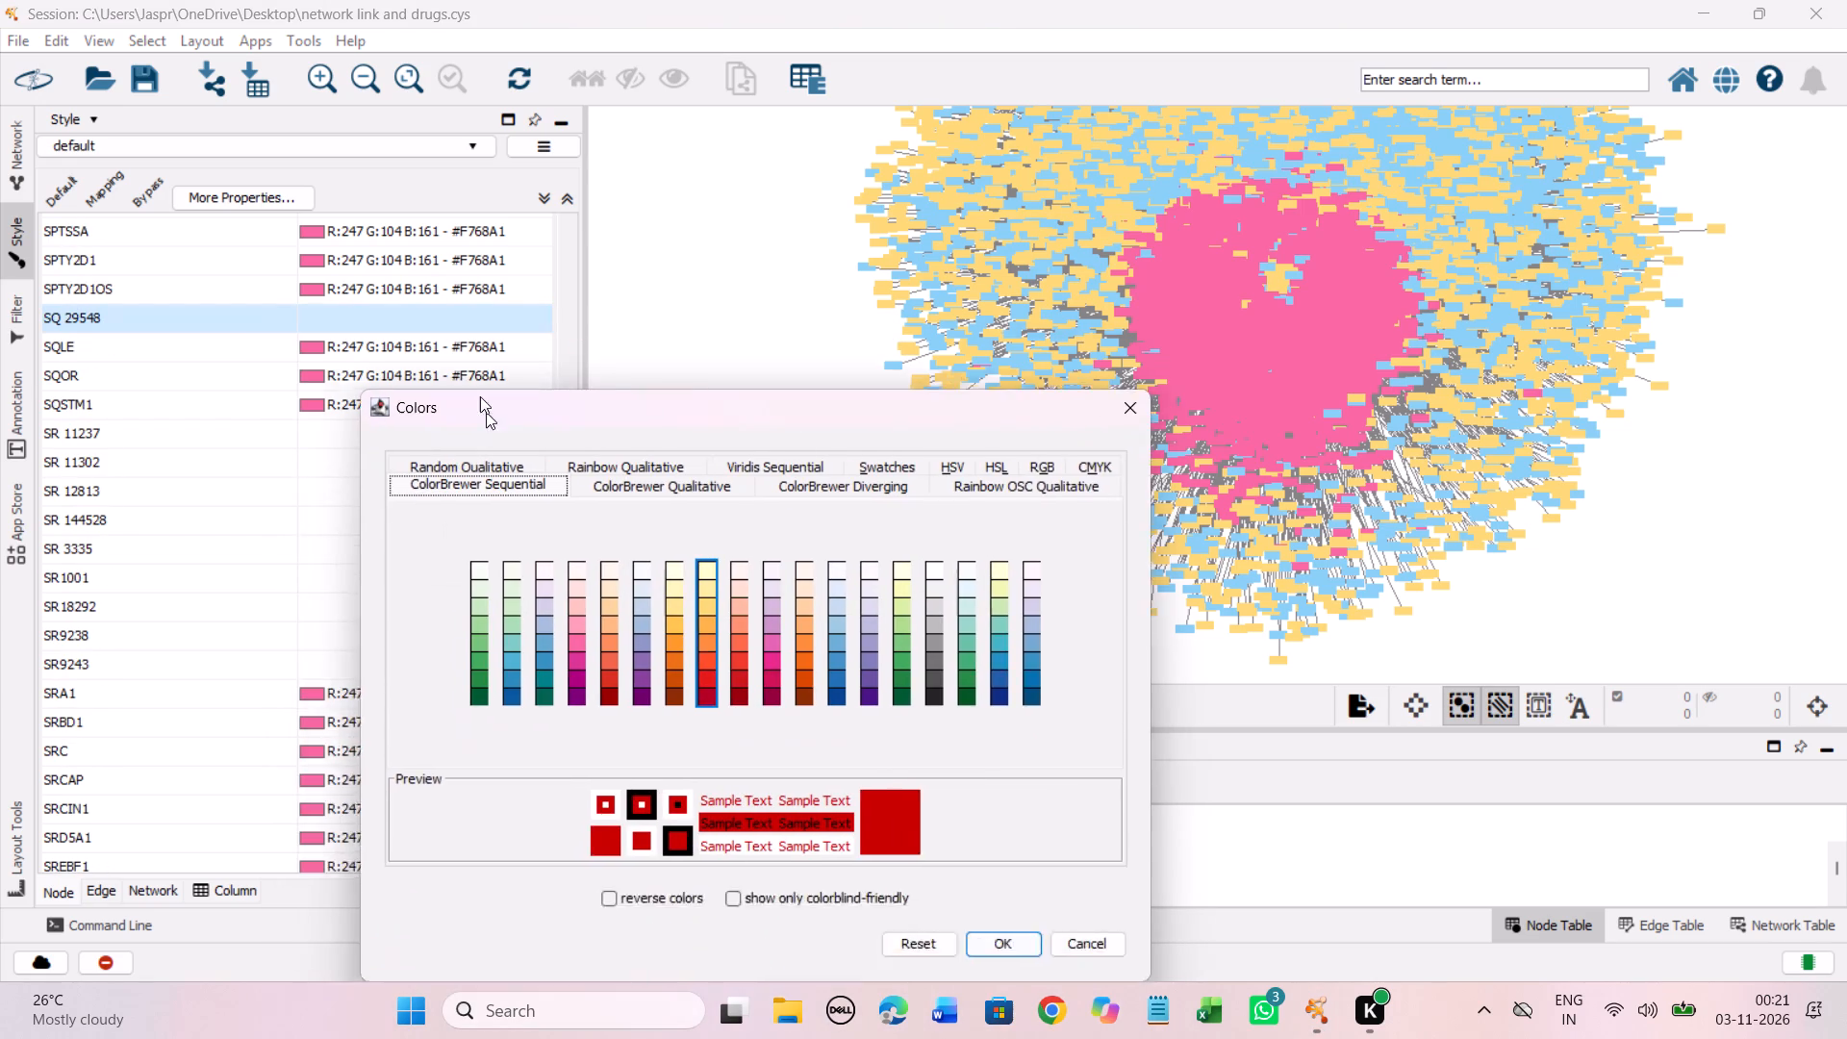
{"action": "left_click_drag", "start_coordinate": [480, 396], "coordinate": [414, 282]}
{"action": "left_click", "coordinate": [627, 463]}
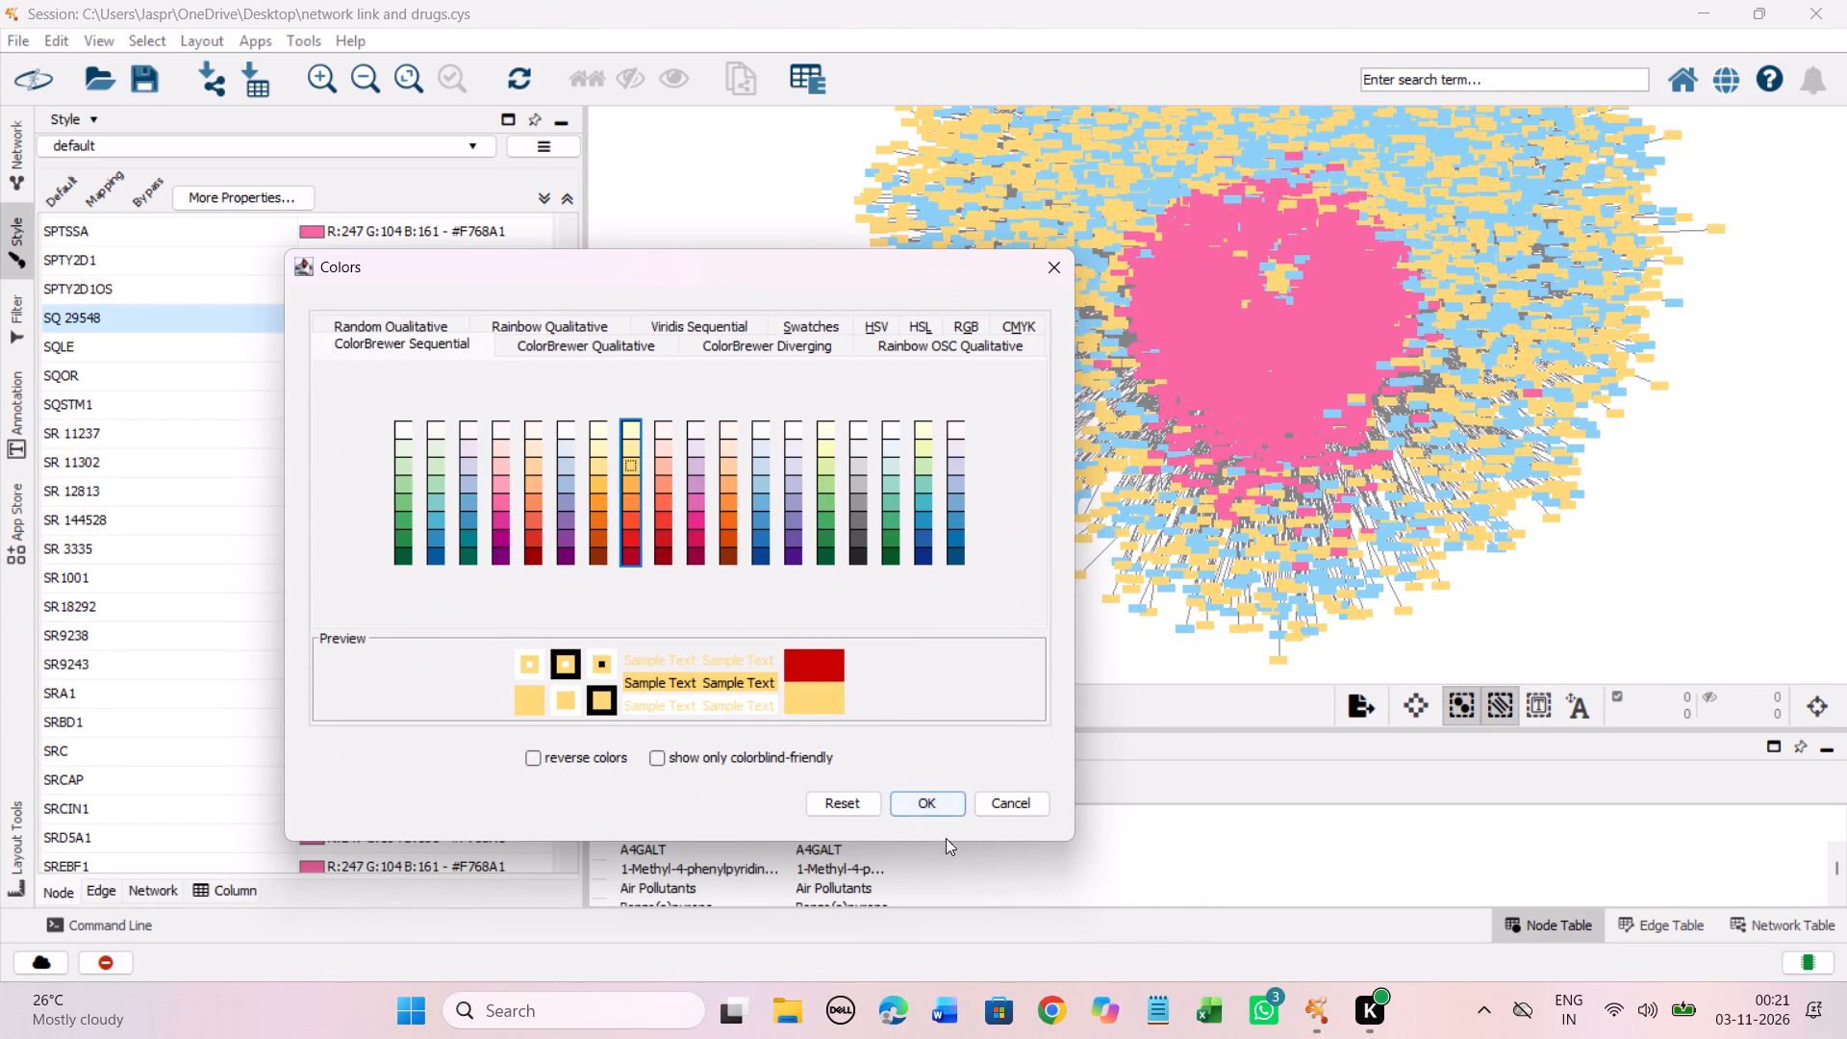
{"action": "left_click", "coordinate": [910, 798]}
Set the discrete node colour mapping for the nine unmapped entries from SR 11237 through SR9243 to light yellow #FED976.
{"action": "left_click_drag", "start_coordinate": [278, 434], "coordinate": [284, 667]}
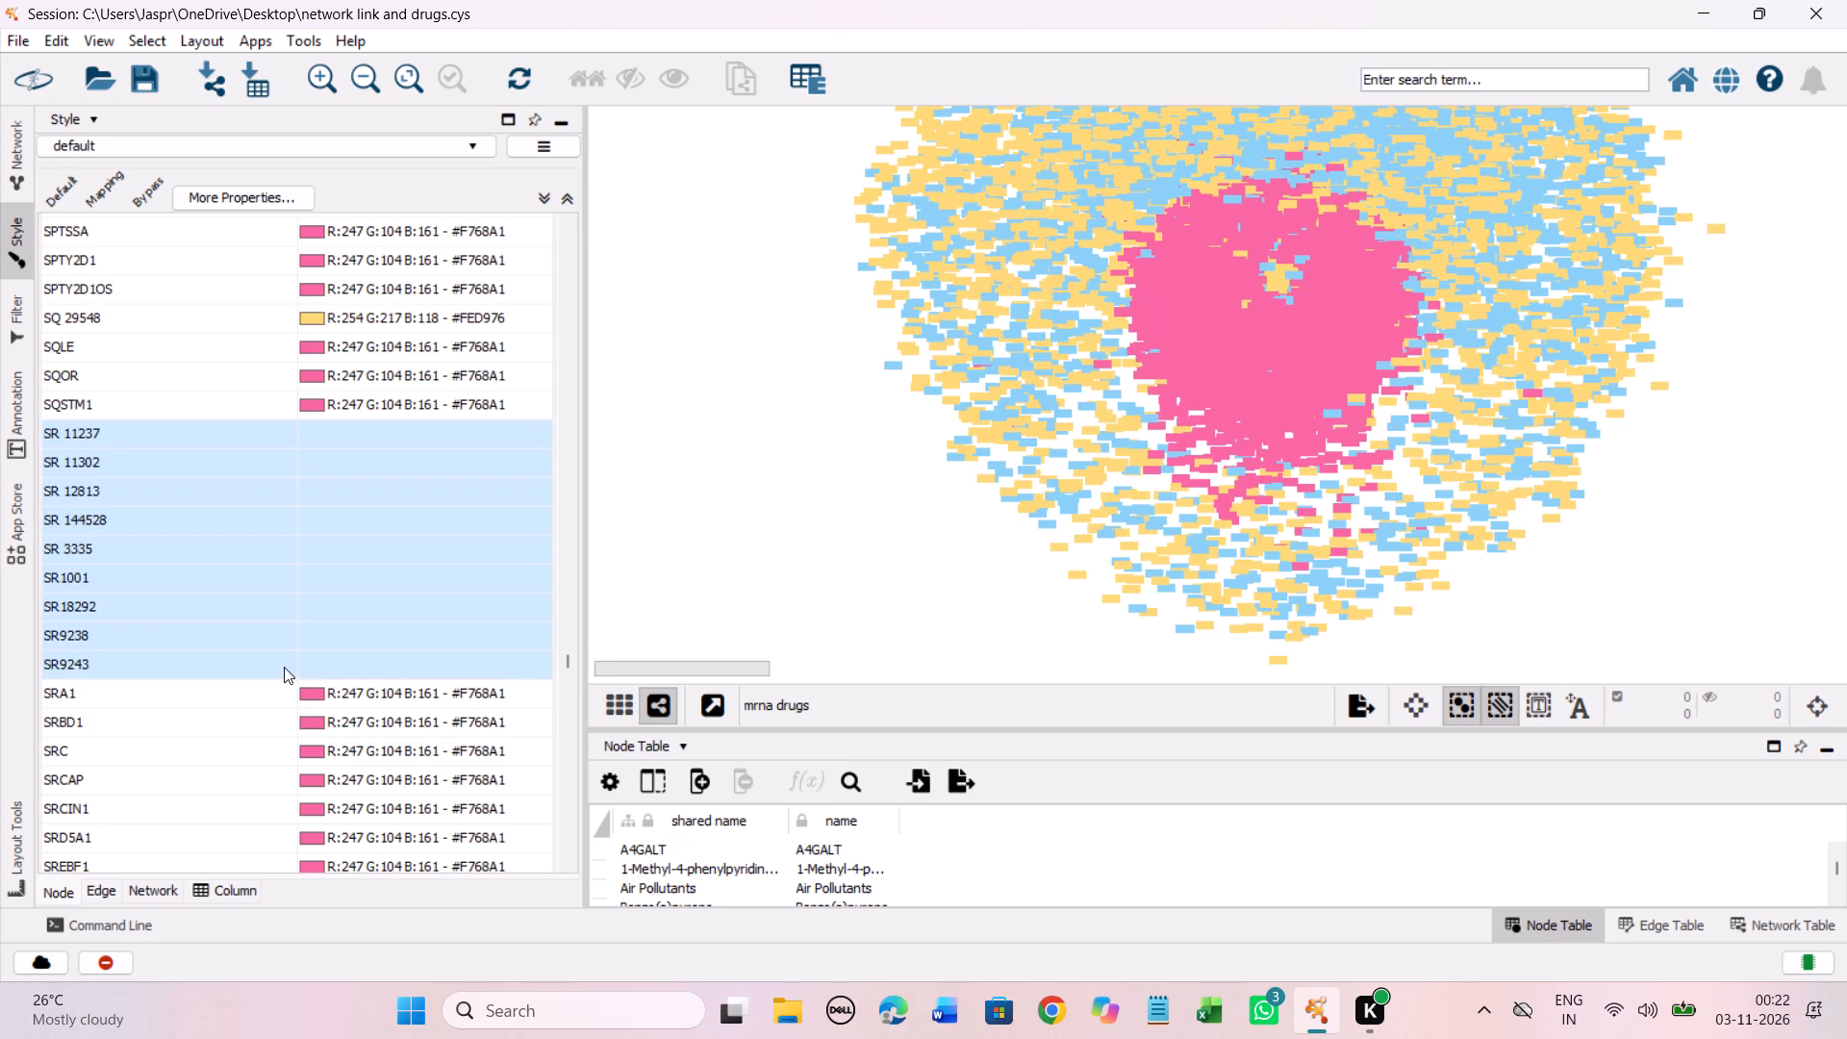
{"action": "right_click", "coordinate": [284, 667]}
{"action": "left_click", "coordinate": [625, 700]}
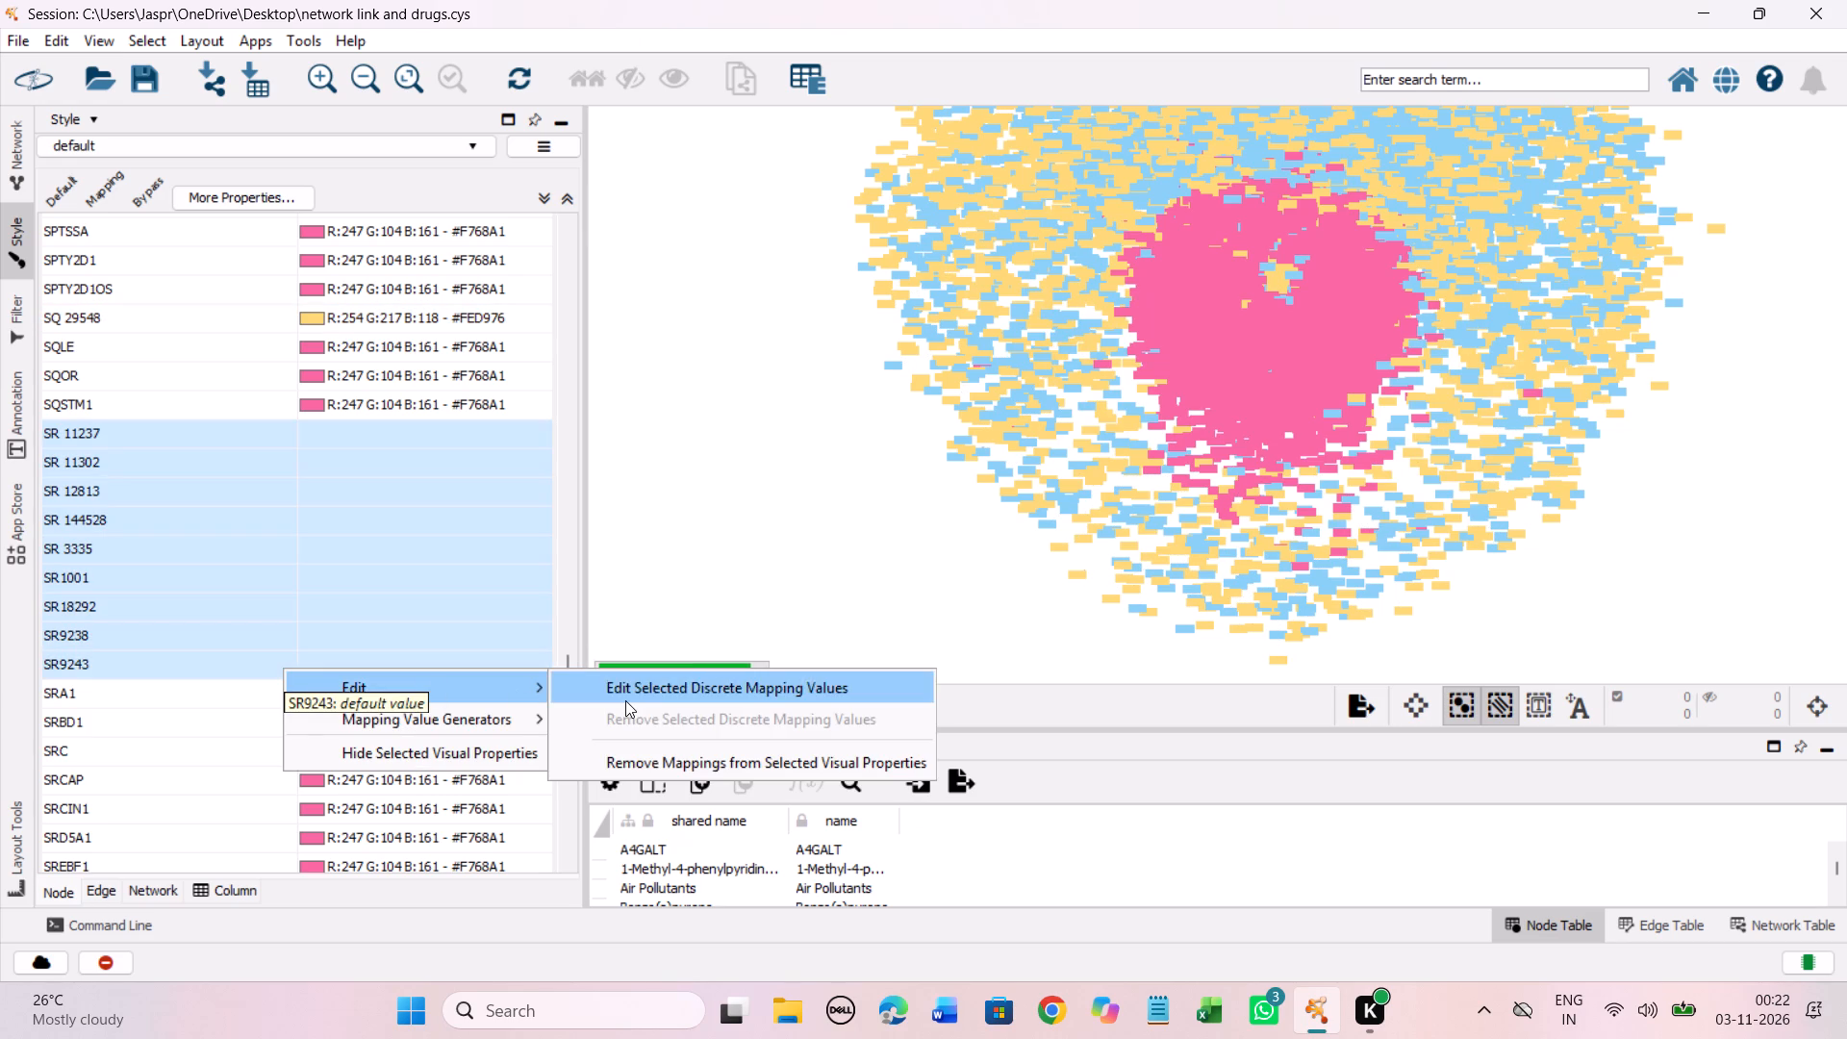
{"action": "left_click_drag", "start_coordinate": [509, 541], "coordinate": [460, 360]}
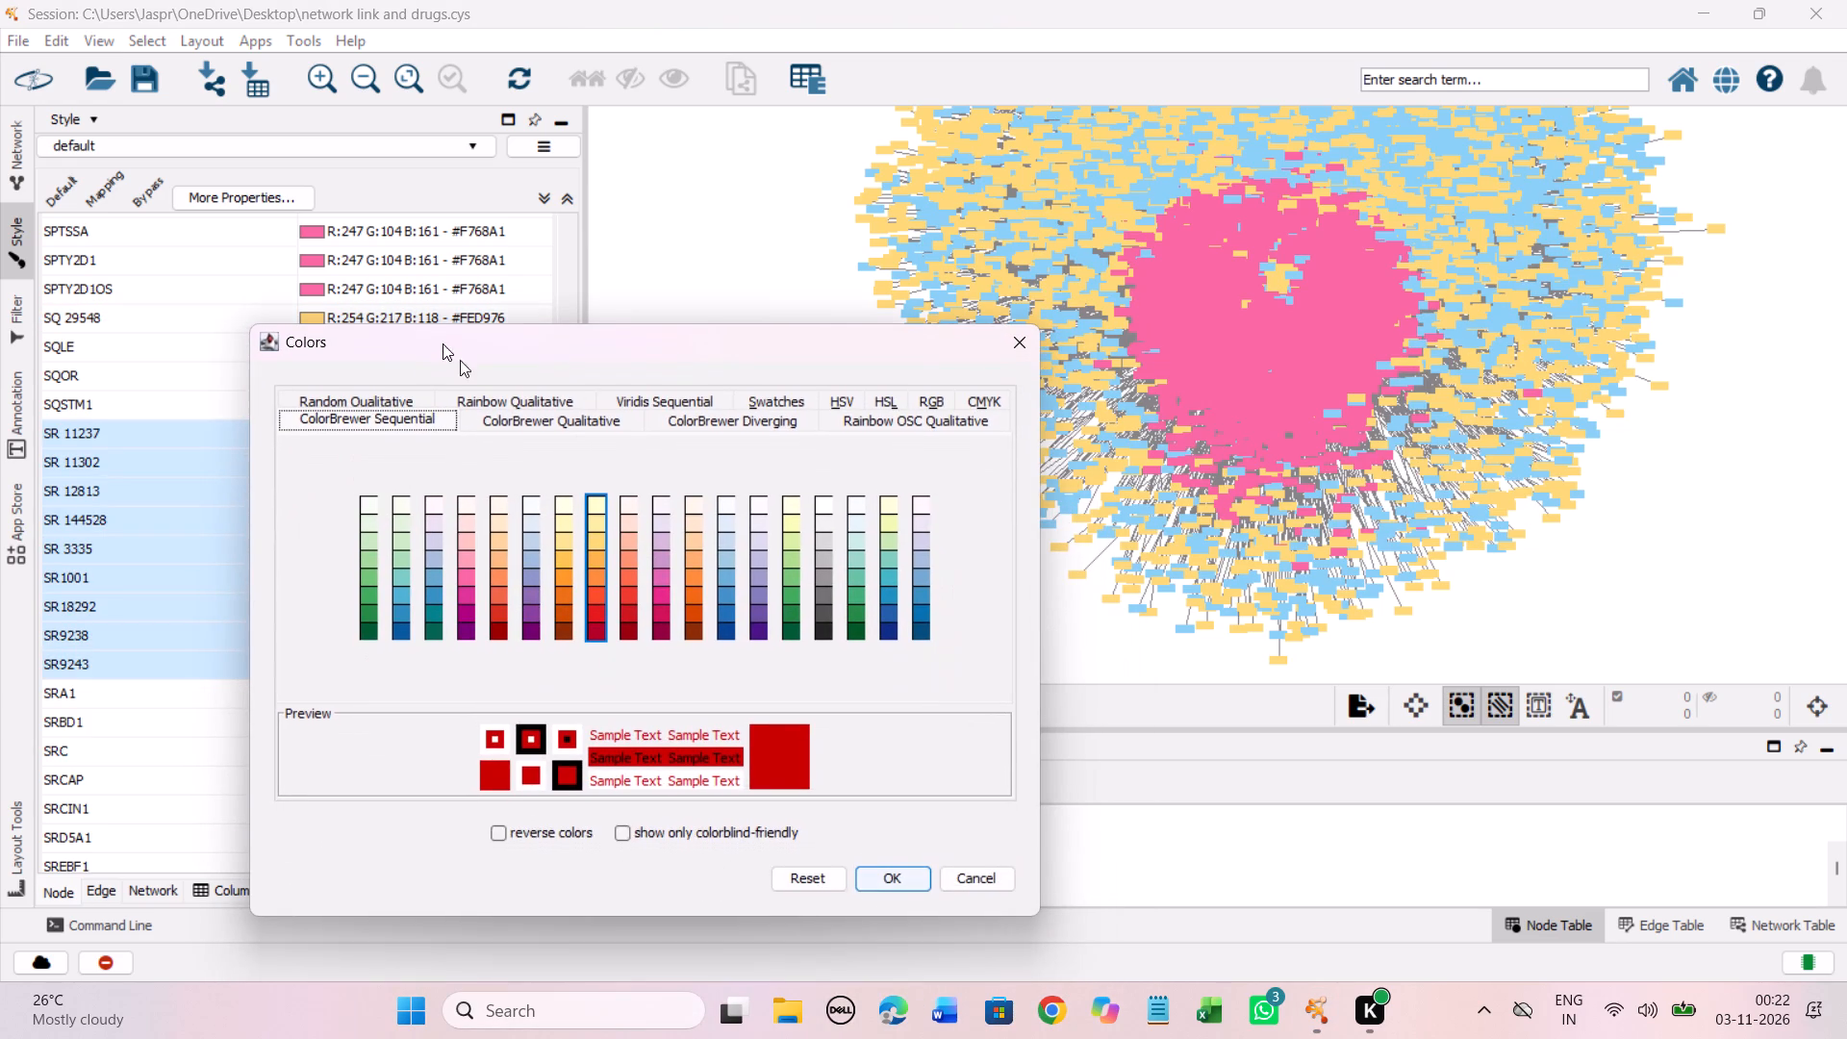
{"action": "left_click_drag", "start_coordinate": [460, 360], "coordinate": [443, 343]}
{"action": "left_click", "coordinate": [595, 545]}
{"action": "left_click", "coordinate": [883, 882]}
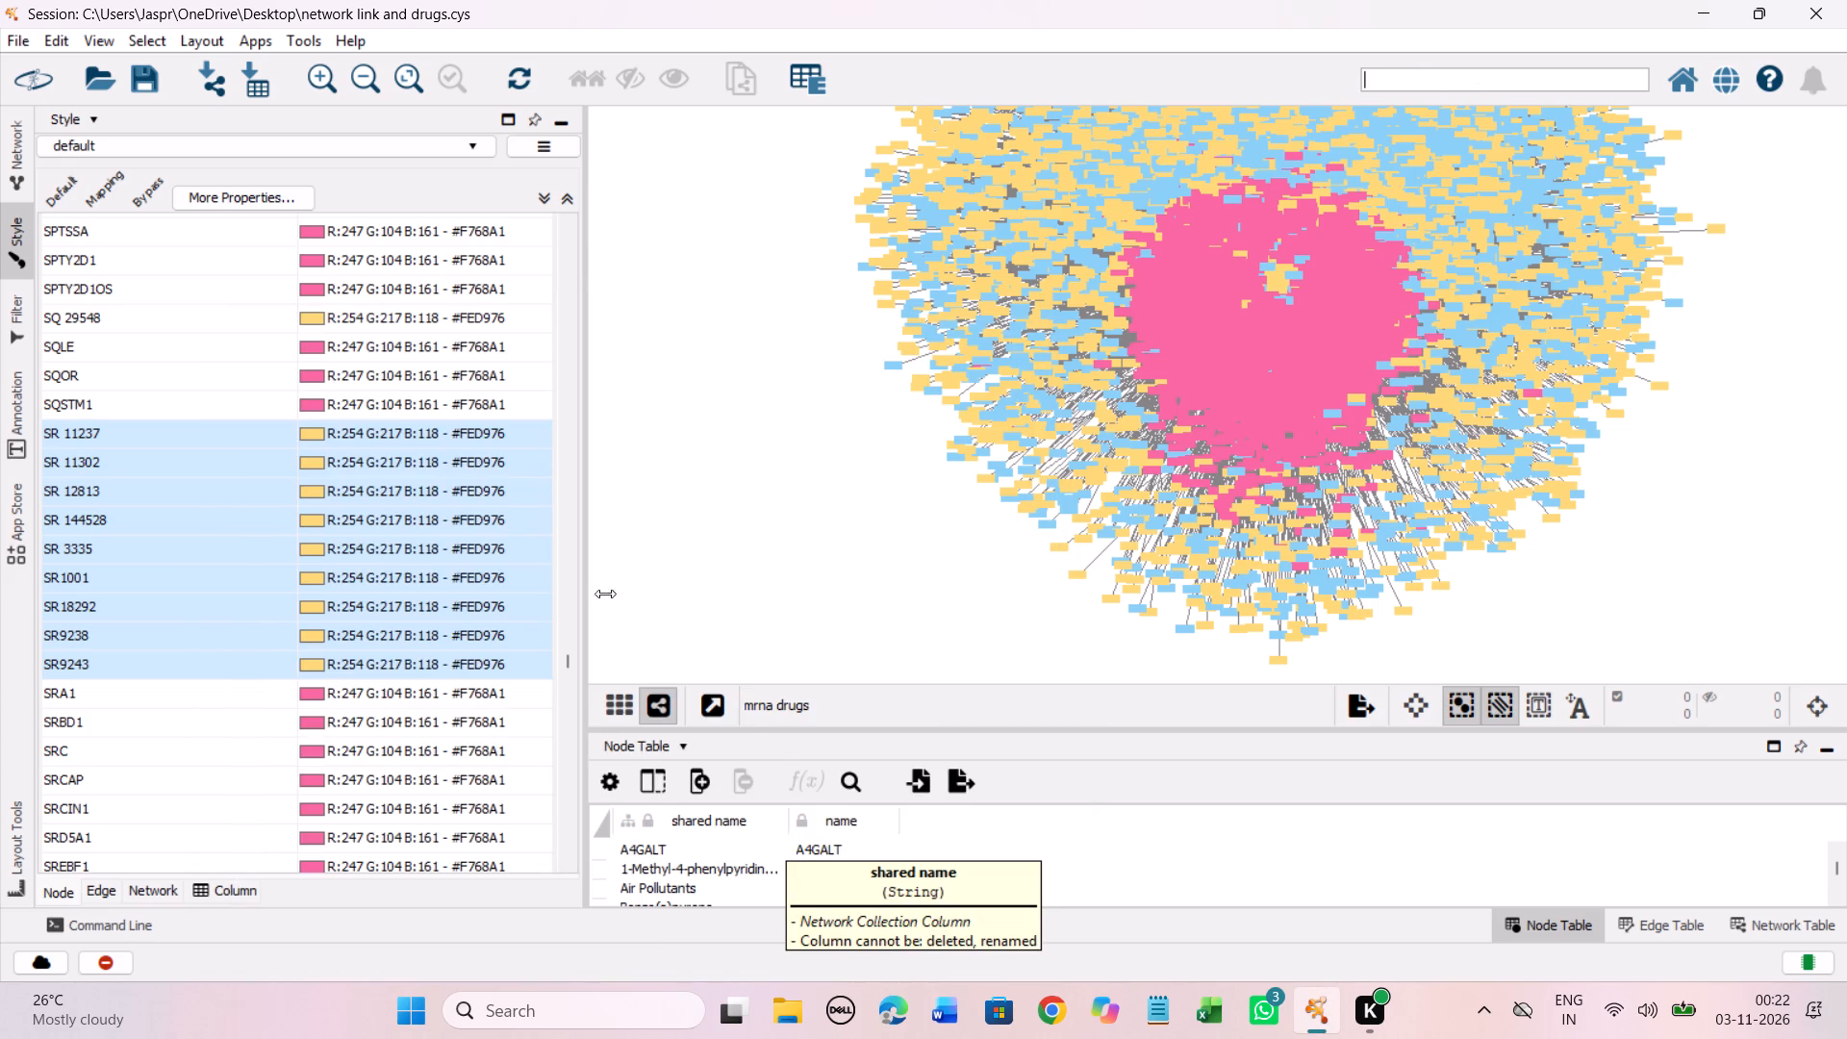
Set the discrete node colour mapping for SRM 1597 to light yellow #FED976.
{"action": "scroll", "coordinate": [330, 503], "scroll_direction": "down", "scroll_amount": 18}
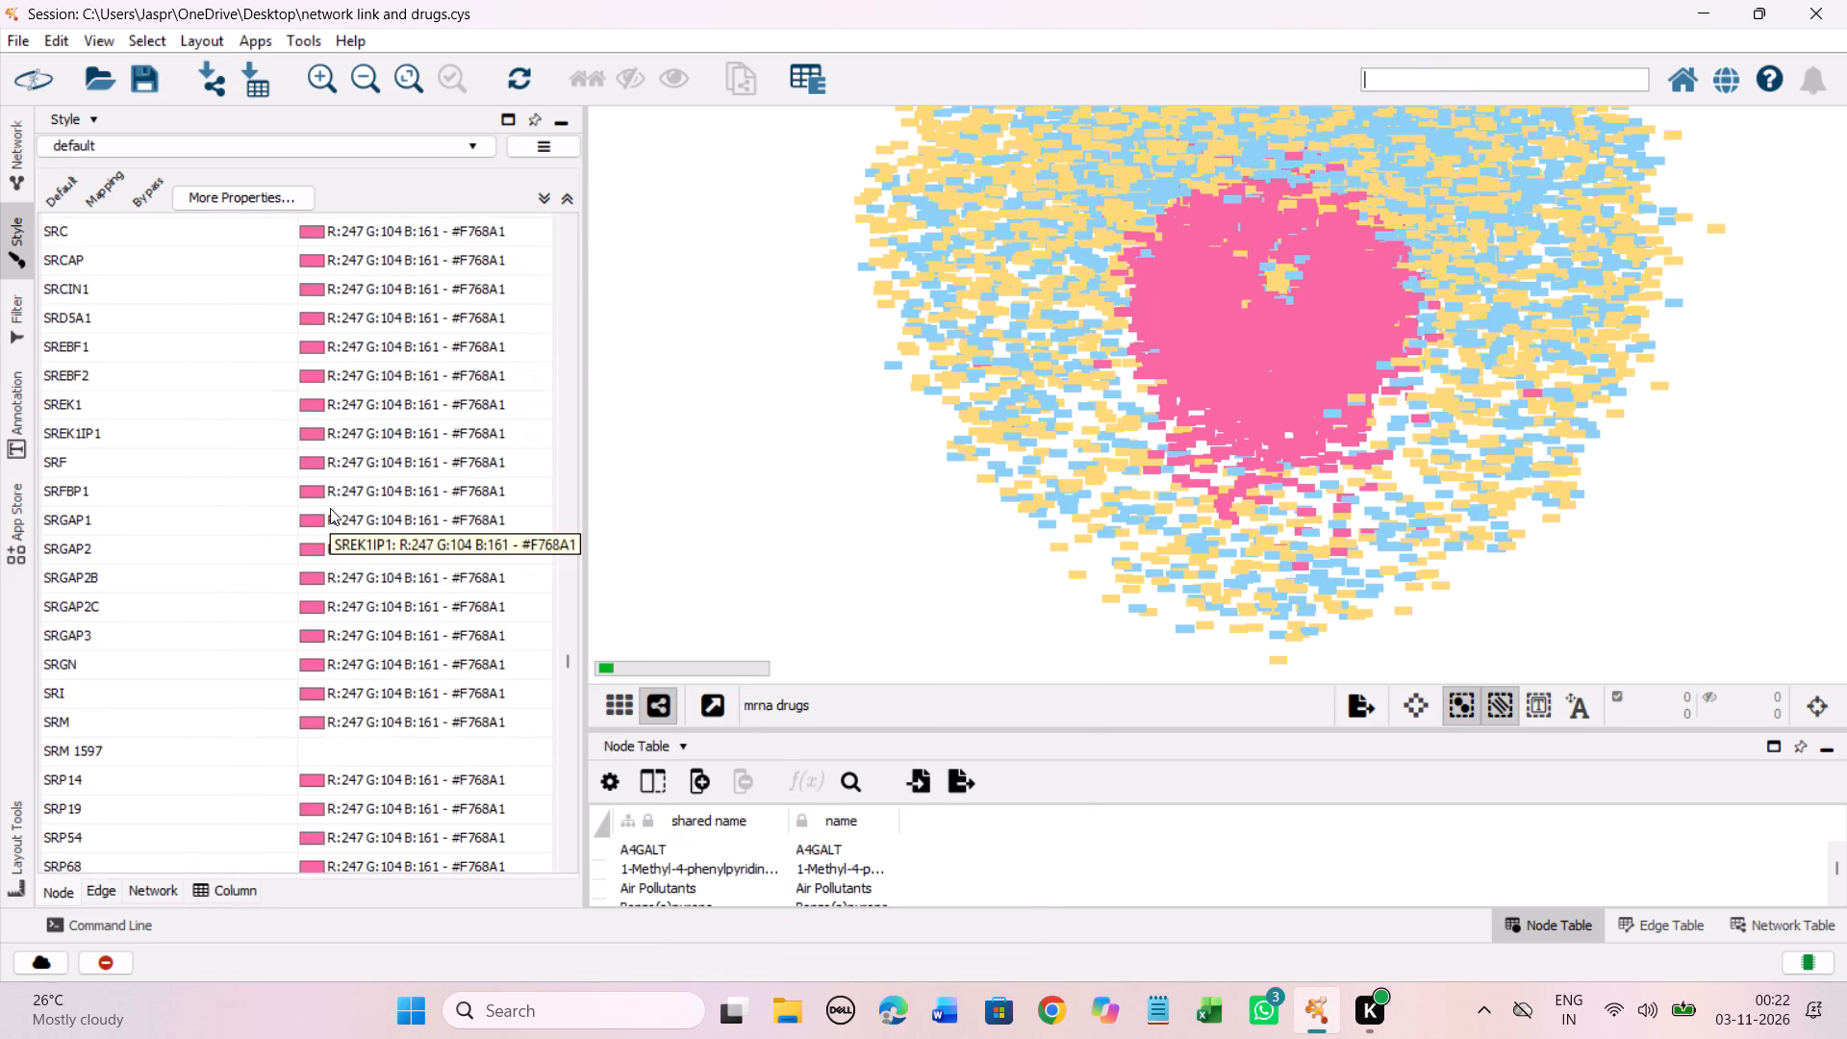
{"action": "scroll", "coordinate": [330, 508], "scroll_direction": "down", "scroll_amount": 11}
{"action": "left_click", "coordinate": [264, 432]}
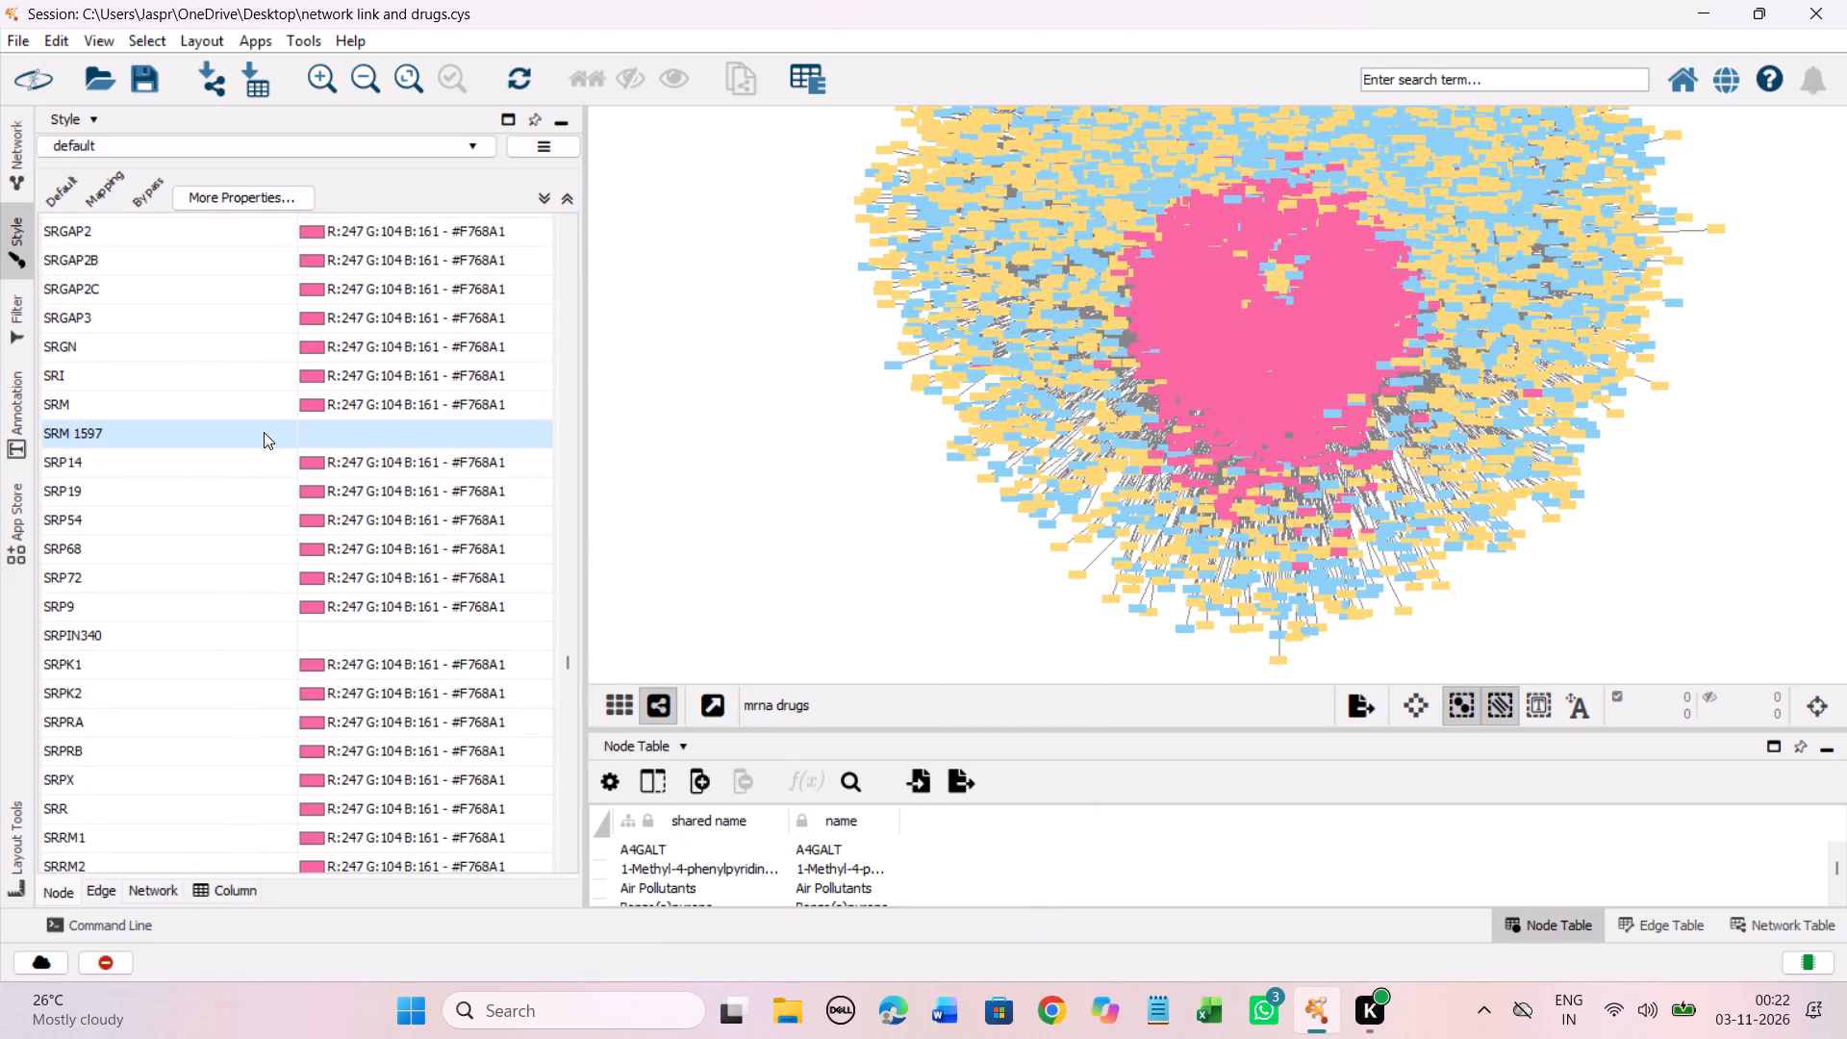
{"action": "right_click", "coordinate": [264, 432]}
{"action": "left_click", "coordinate": [590, 446]}
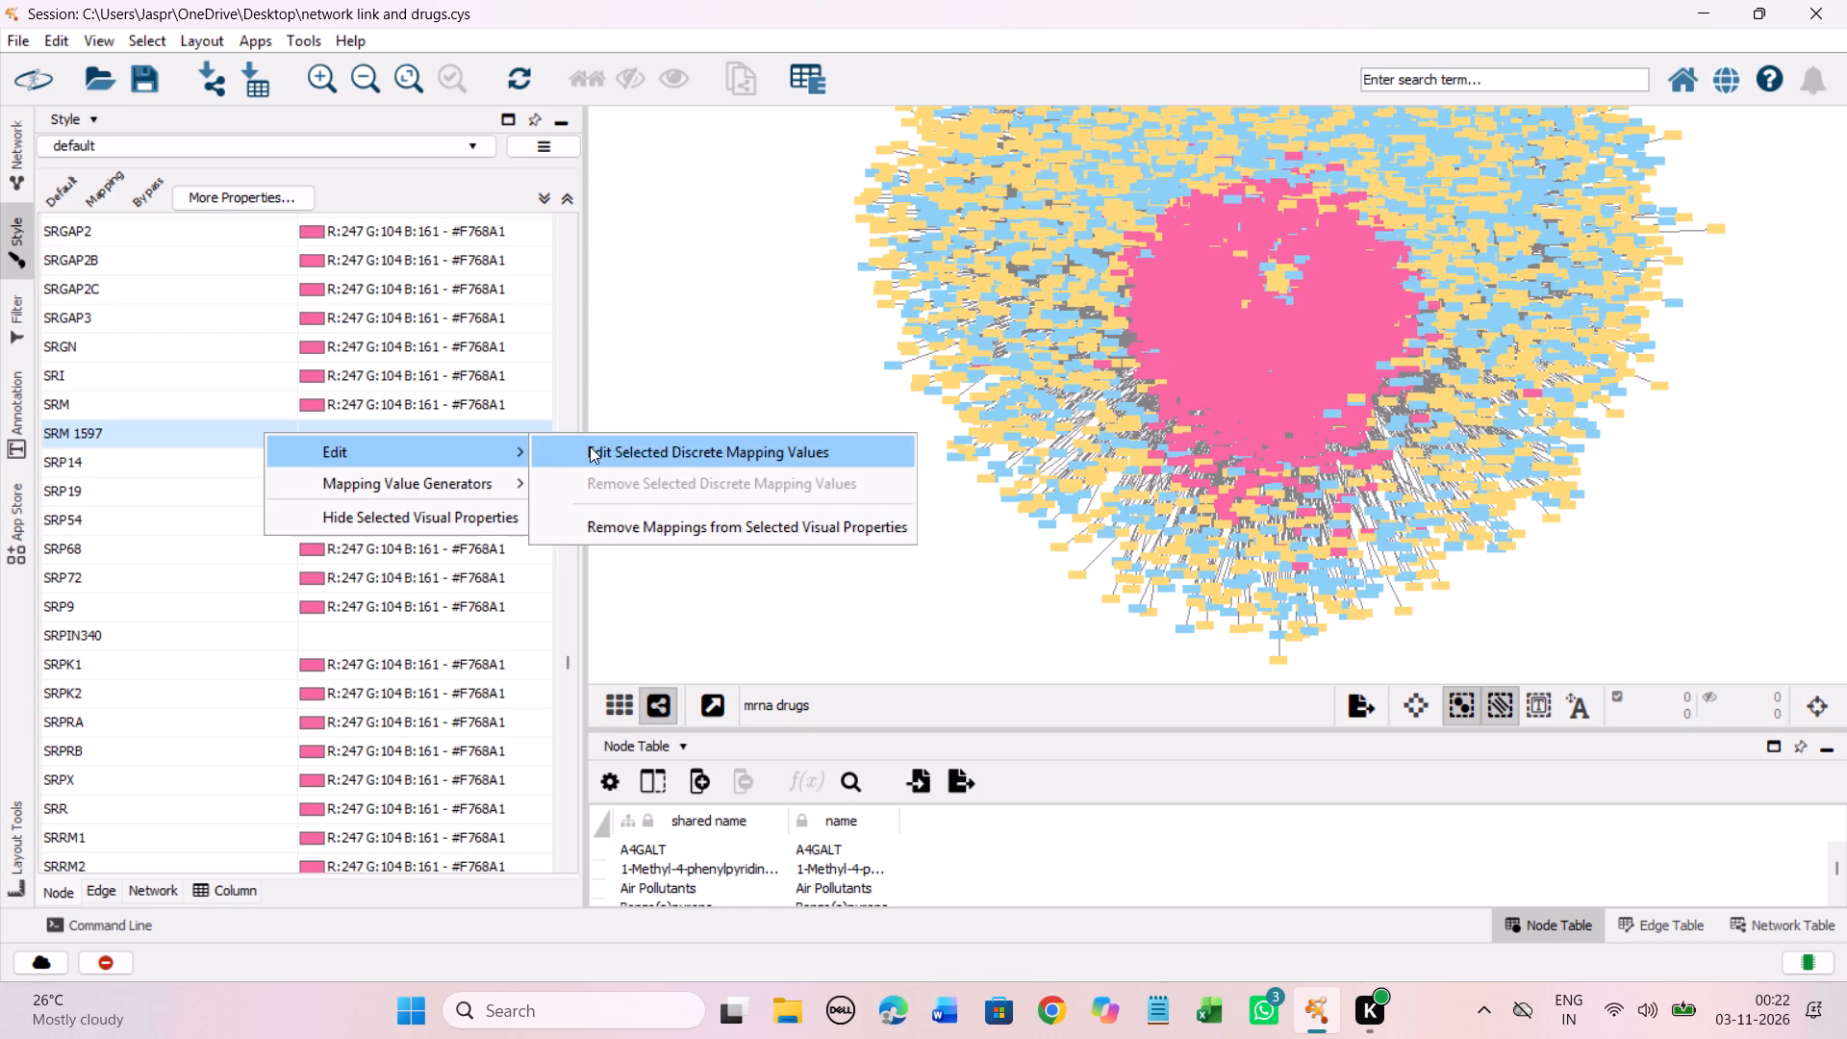
{"action": "left_click_drag", "start_coordinate": [575, 544], "coordinate": [515, 293]}
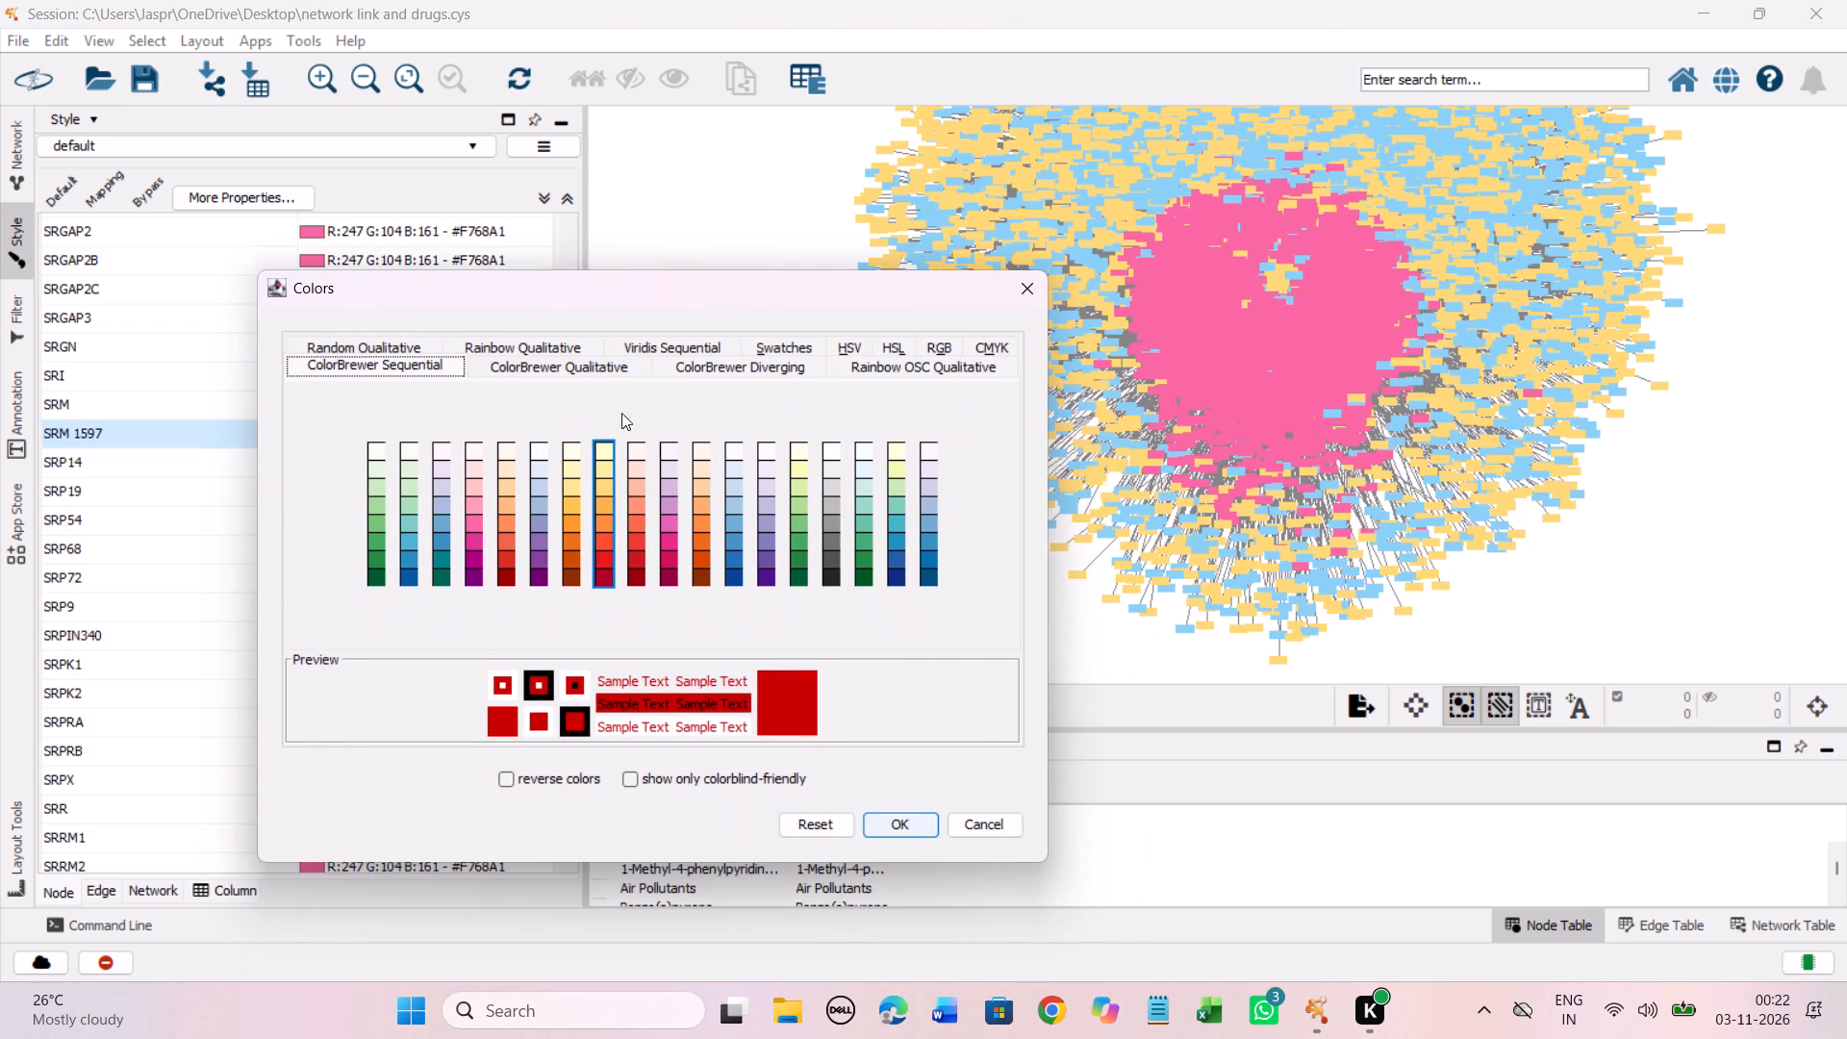
{"action": "left_click", "coordinate": [605, 489]}
{"action": "left_click", "coordinate": [893, 820]}
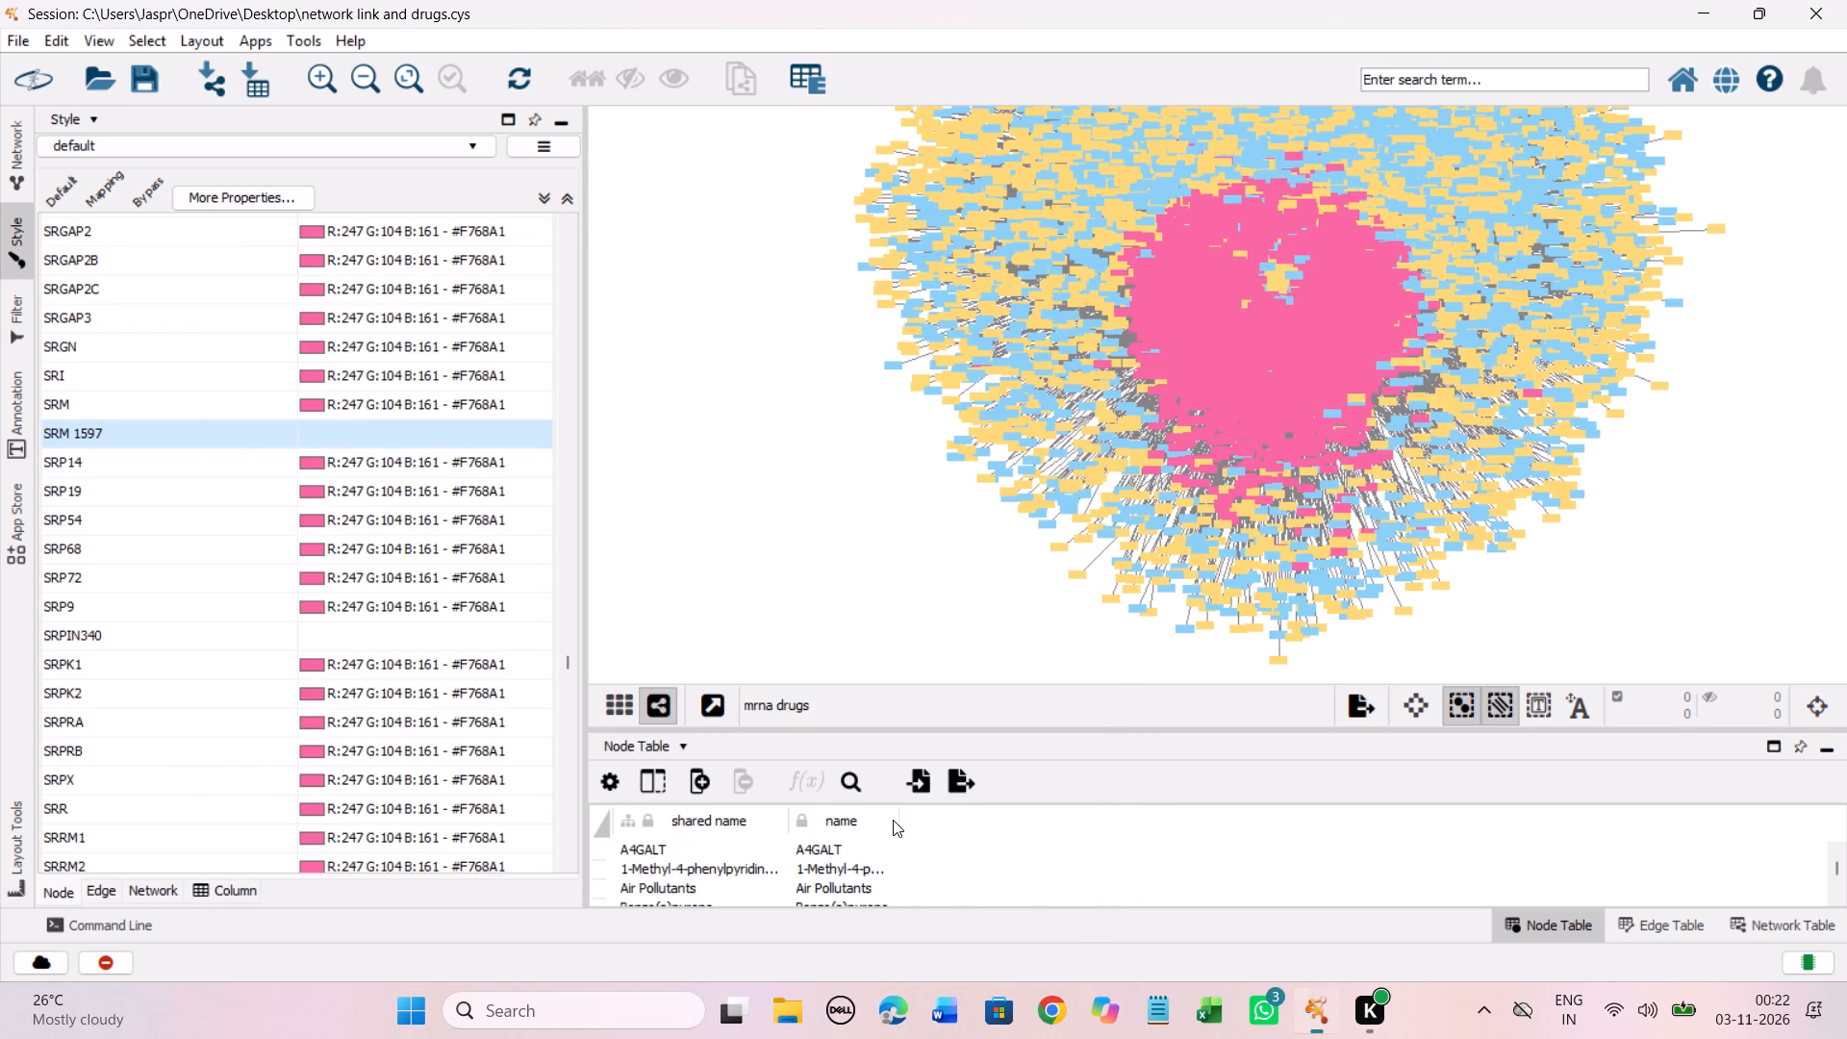
Set the discrete node colour mapping for SRPIN340 to light yellow #FED976.
{"action": "left_click", "coordinate": [217, 634]}
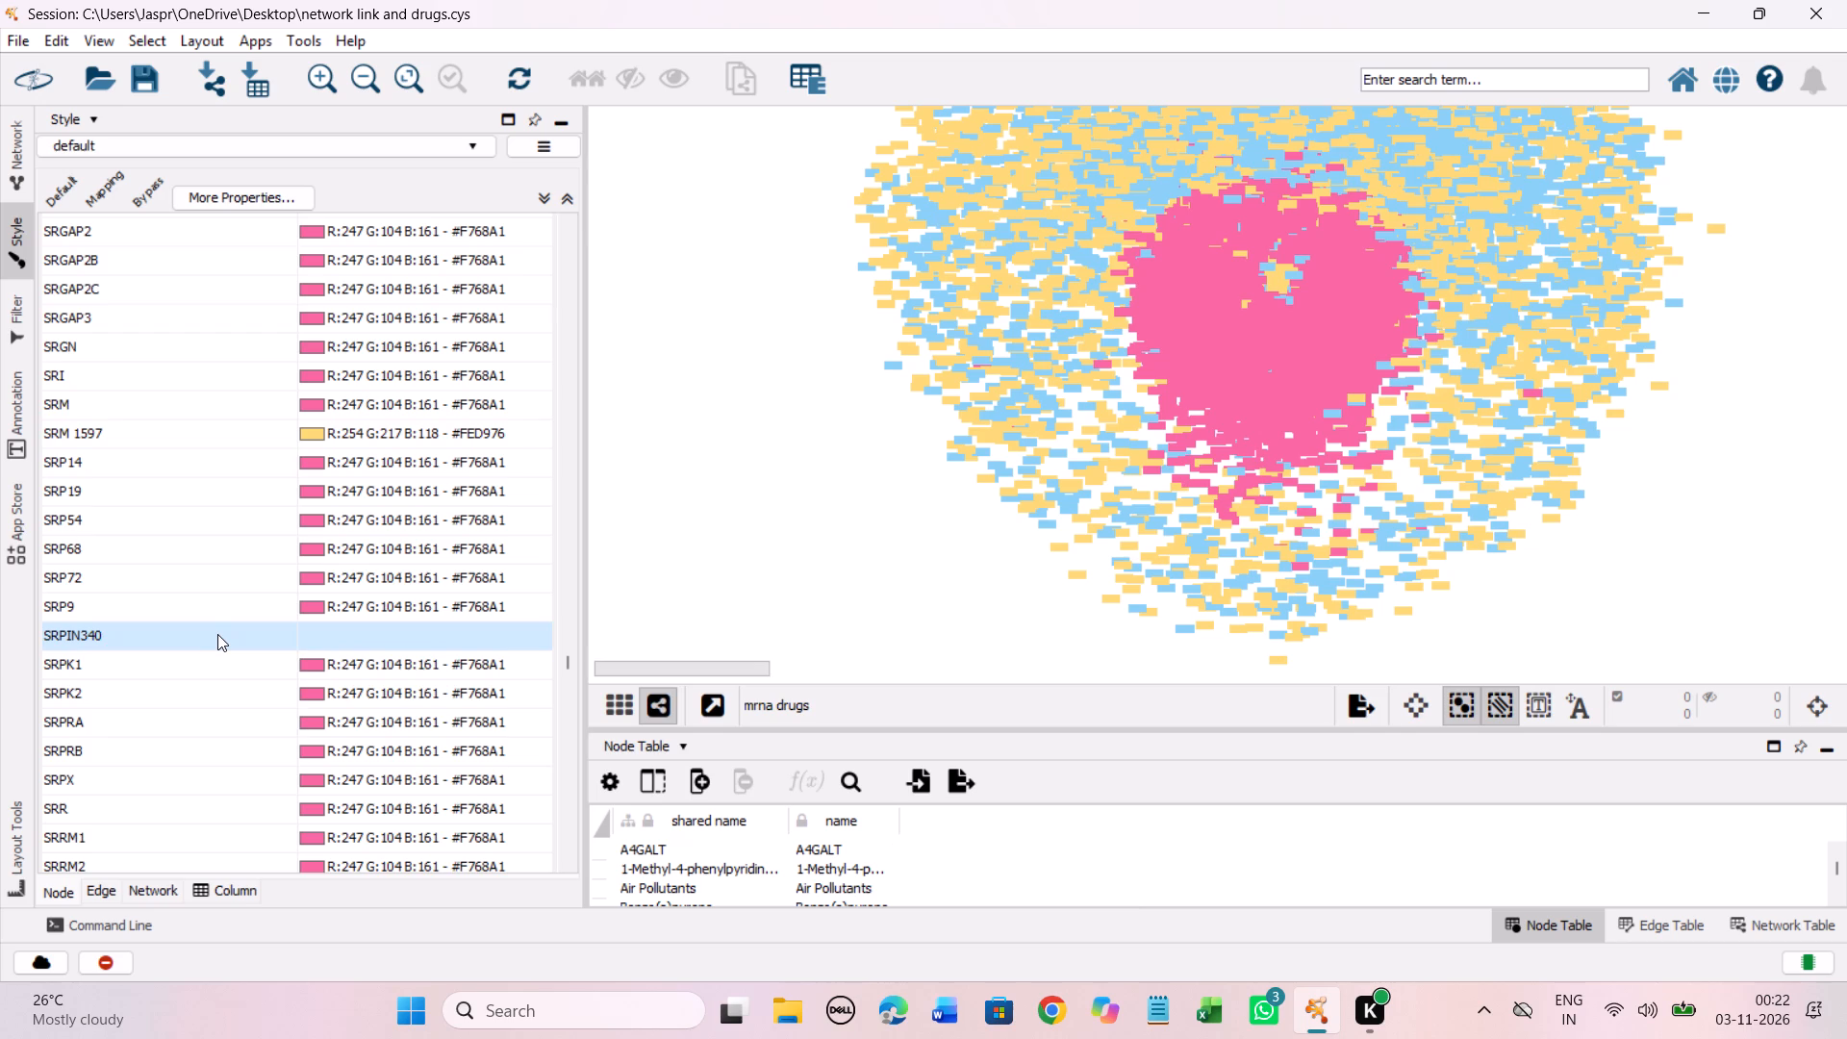
{"action": "right_click", "coordinate": [217, 634]}
{"action": "left_click", "coordinate": [519, 647]}
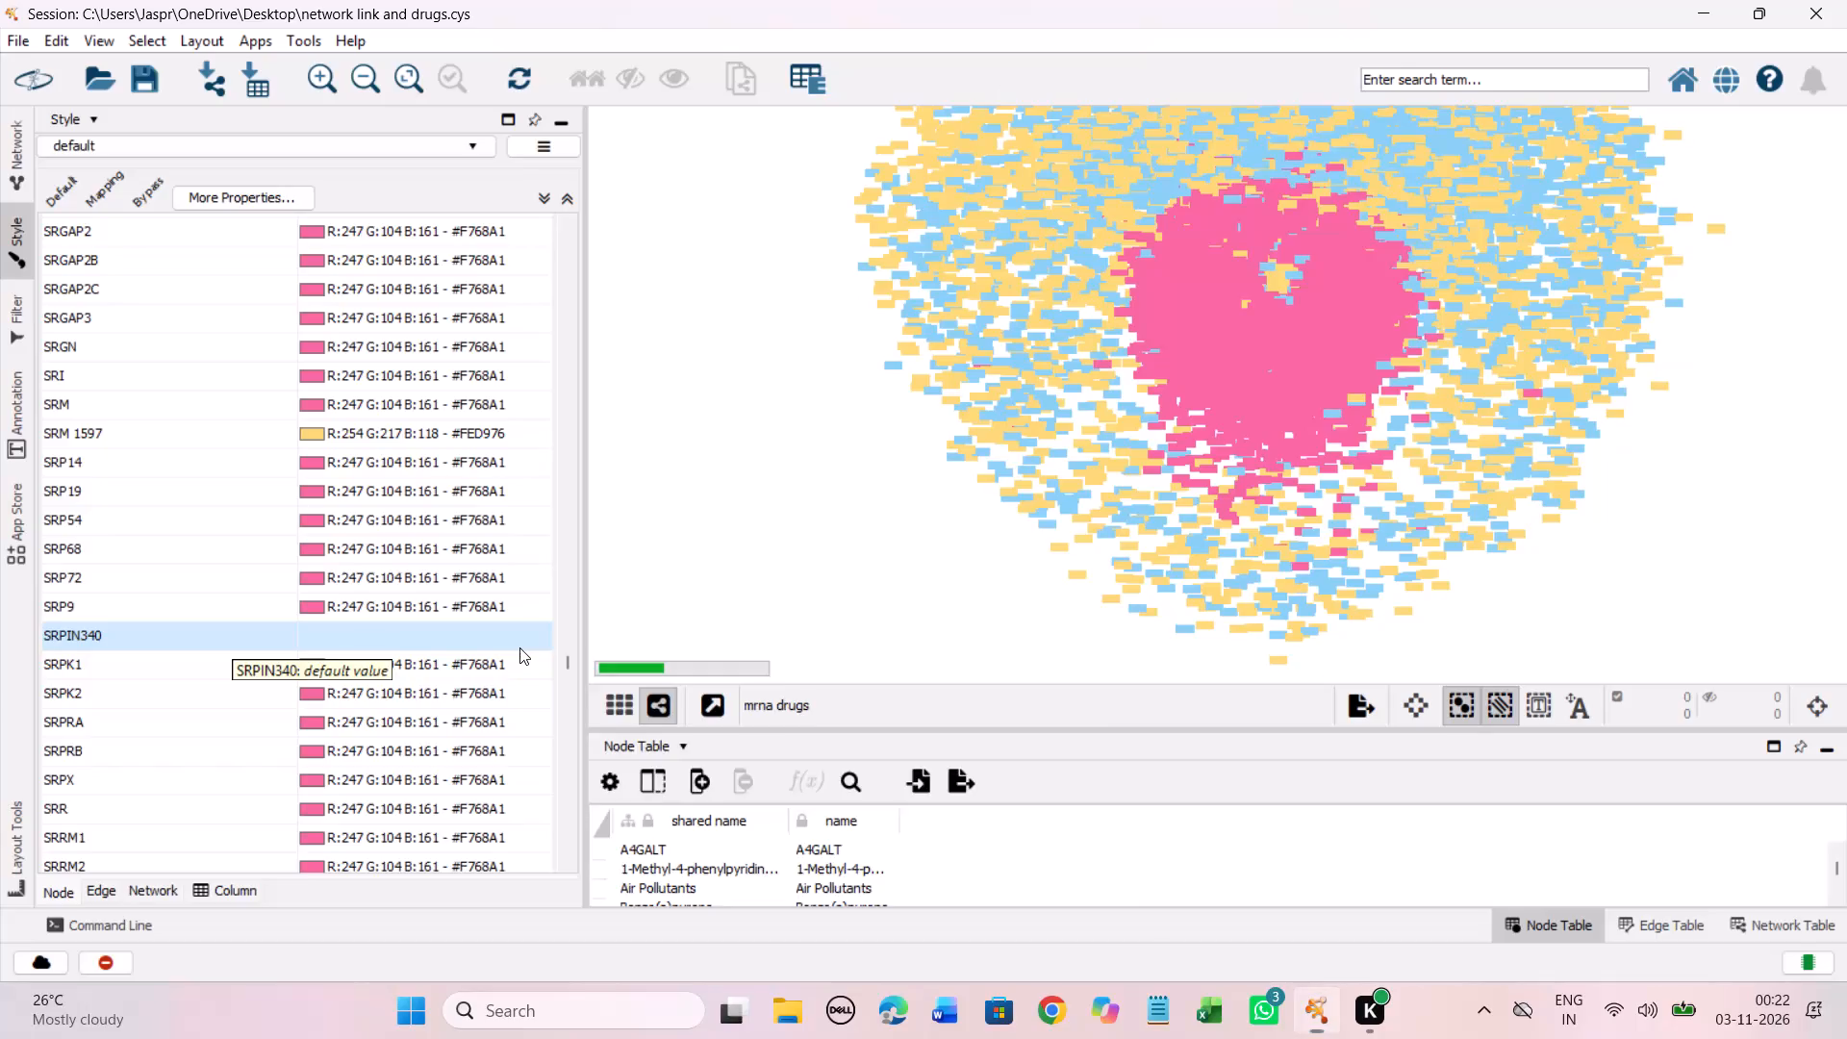
{"action": "left_click_drag", "start_coordinate": [509, 545], "coordinate": [394, 301]}
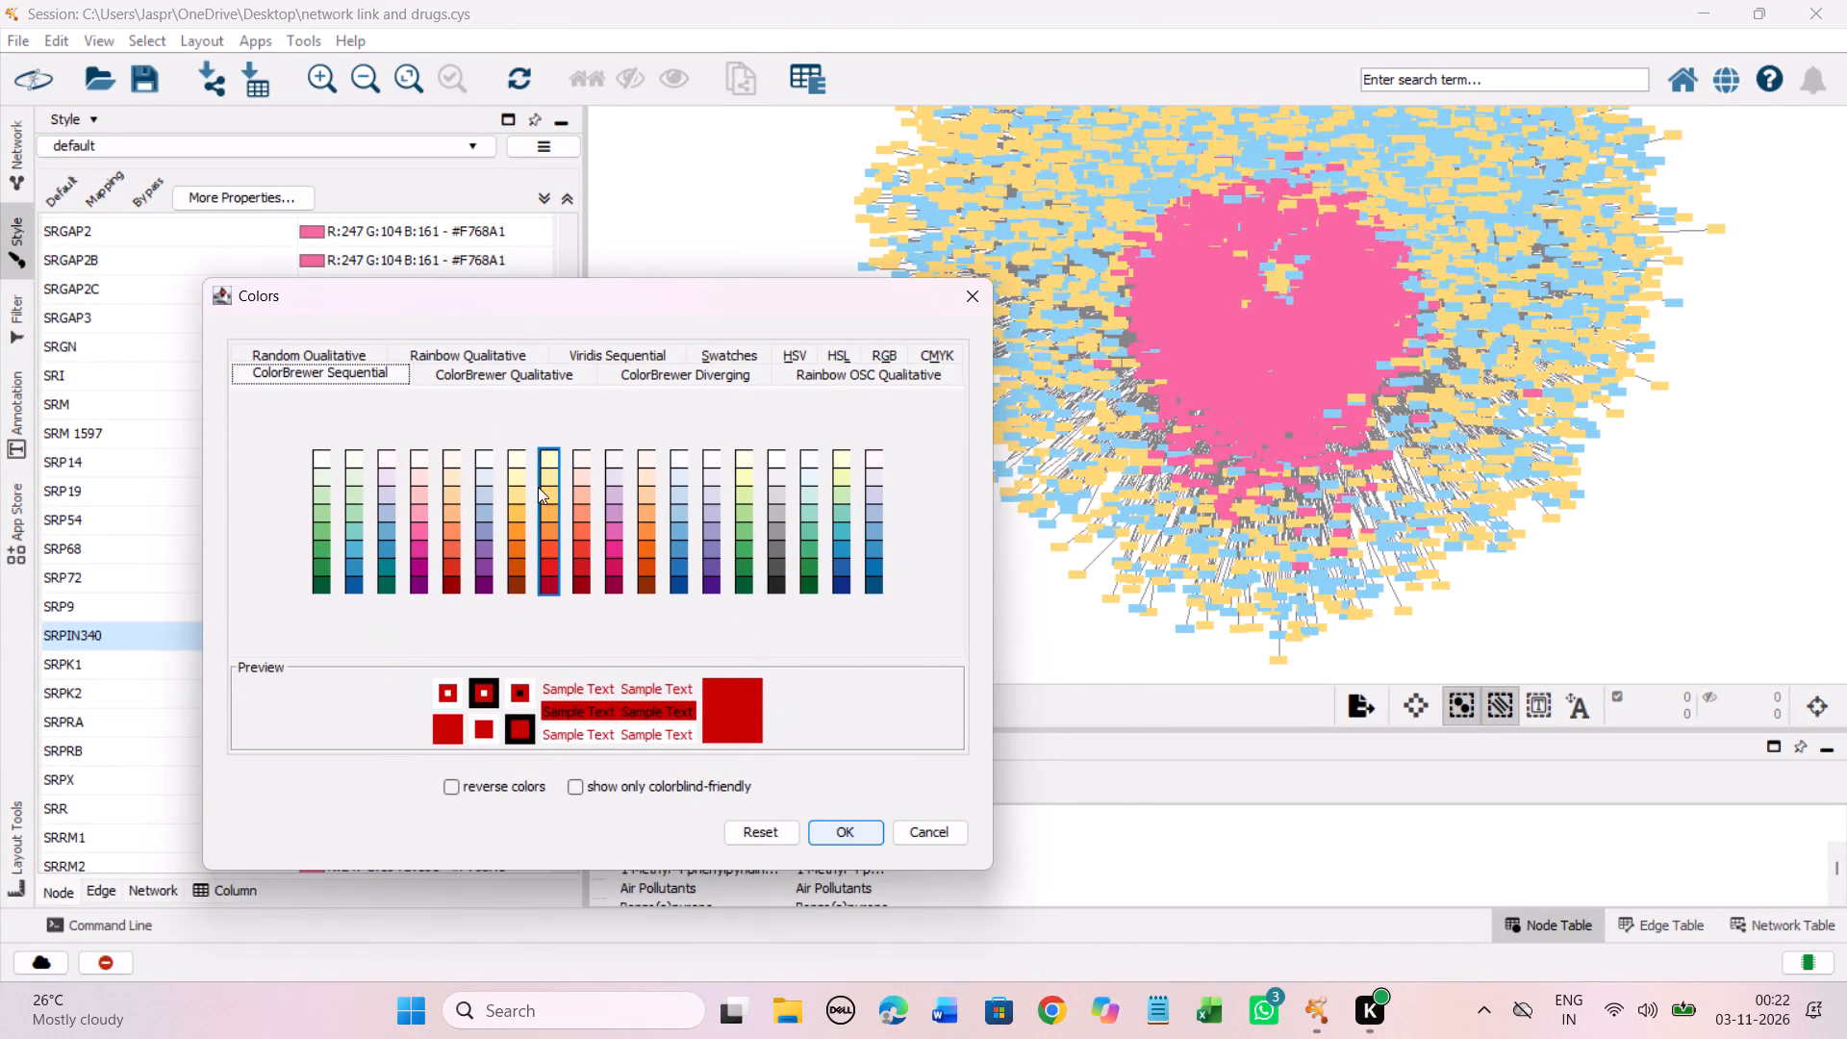
{"action": "left_click", "coordinate": [554, 495]}
{"action": "left_click", "coordinate": [856, 825]}
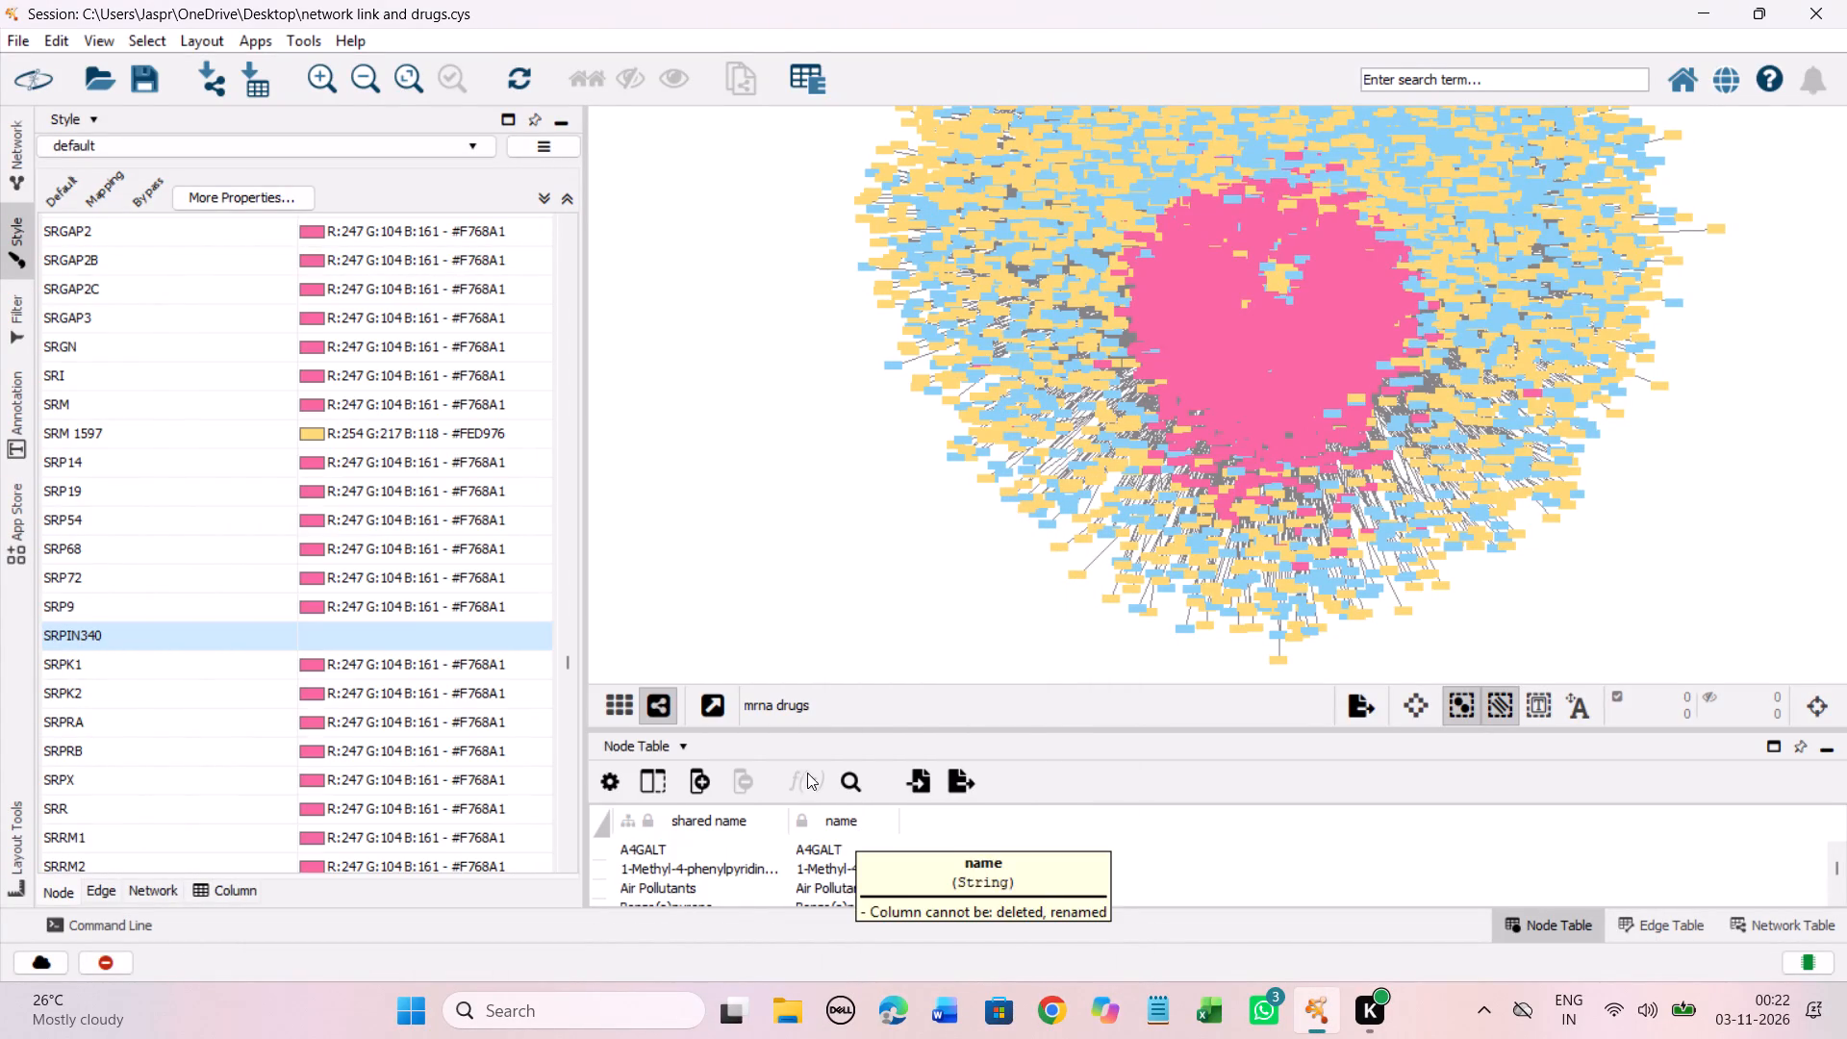
Set the discrete node colour mapping for SRT1720 and SRT2183 to light yellow #FED976.
{"action": "scroll", "coordinate": [417, 532], "scroll_direction": "down", "scroll_amount": 5}
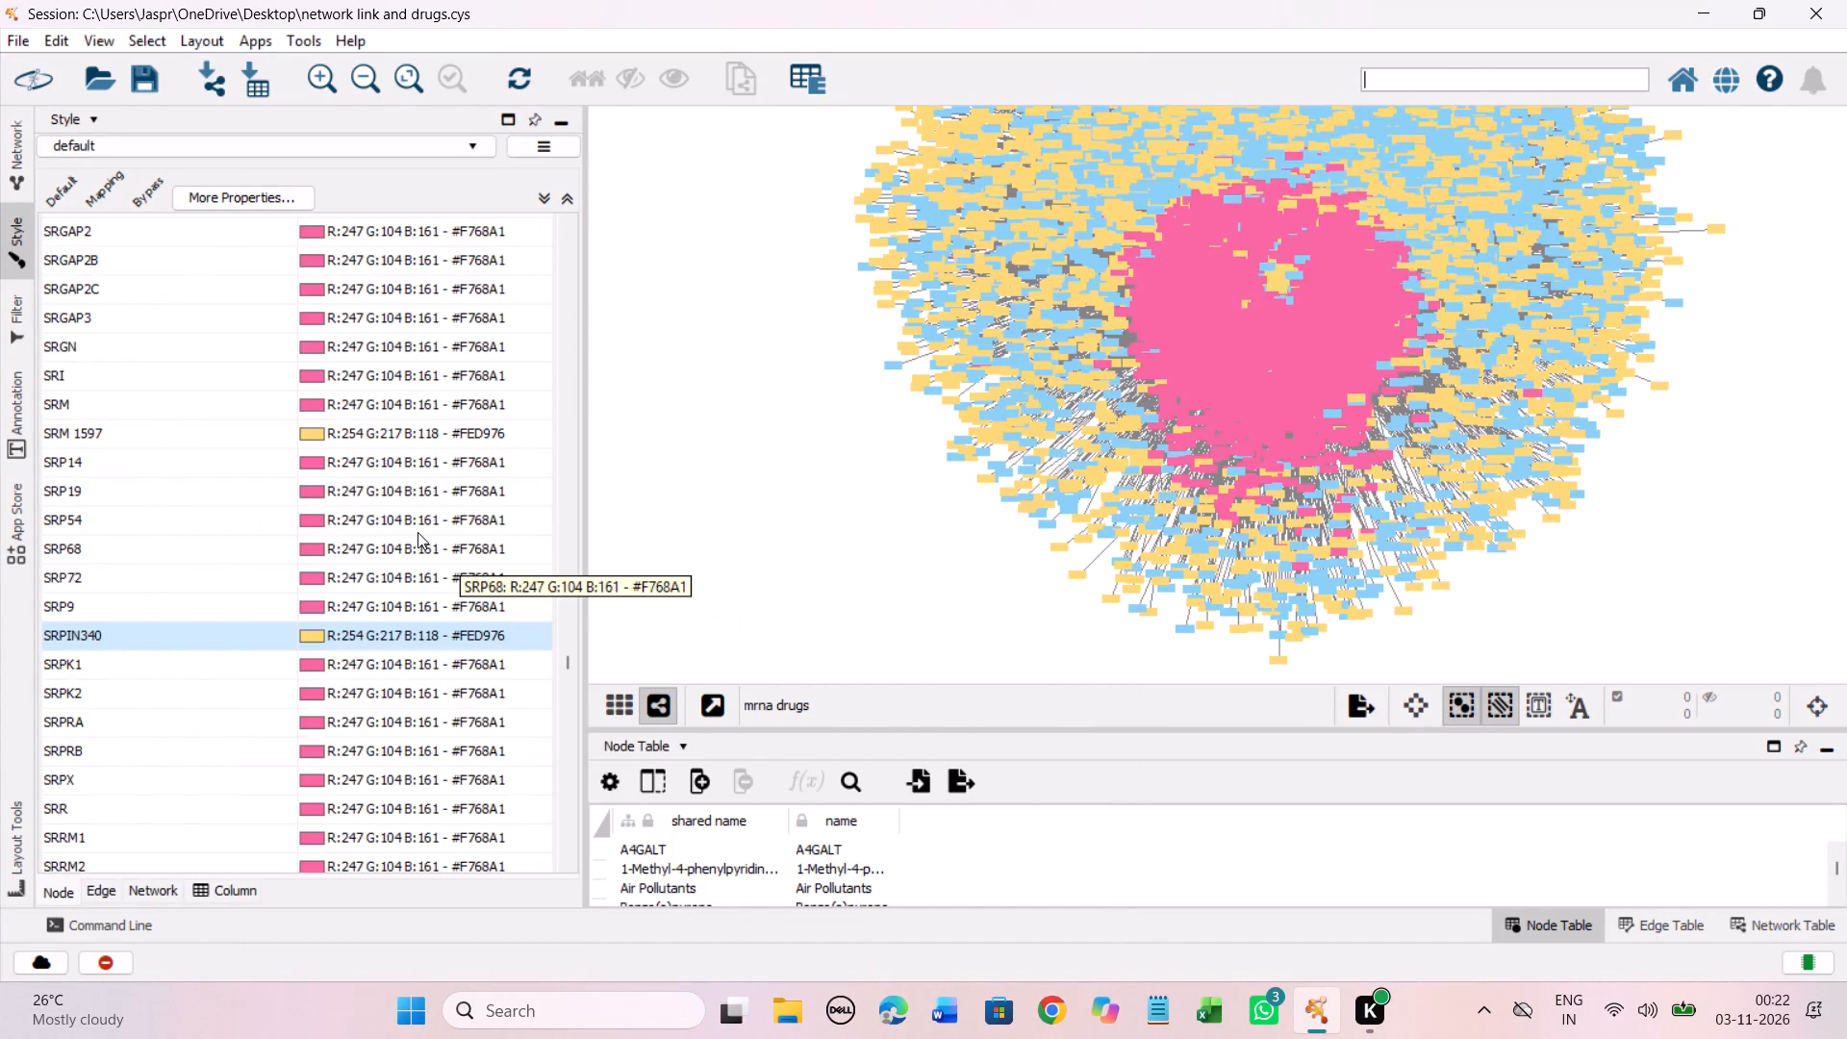
{"action": "scroll", "coordinate": [417, 534], "scroll_direction": "down", "scroll_amount": 6}
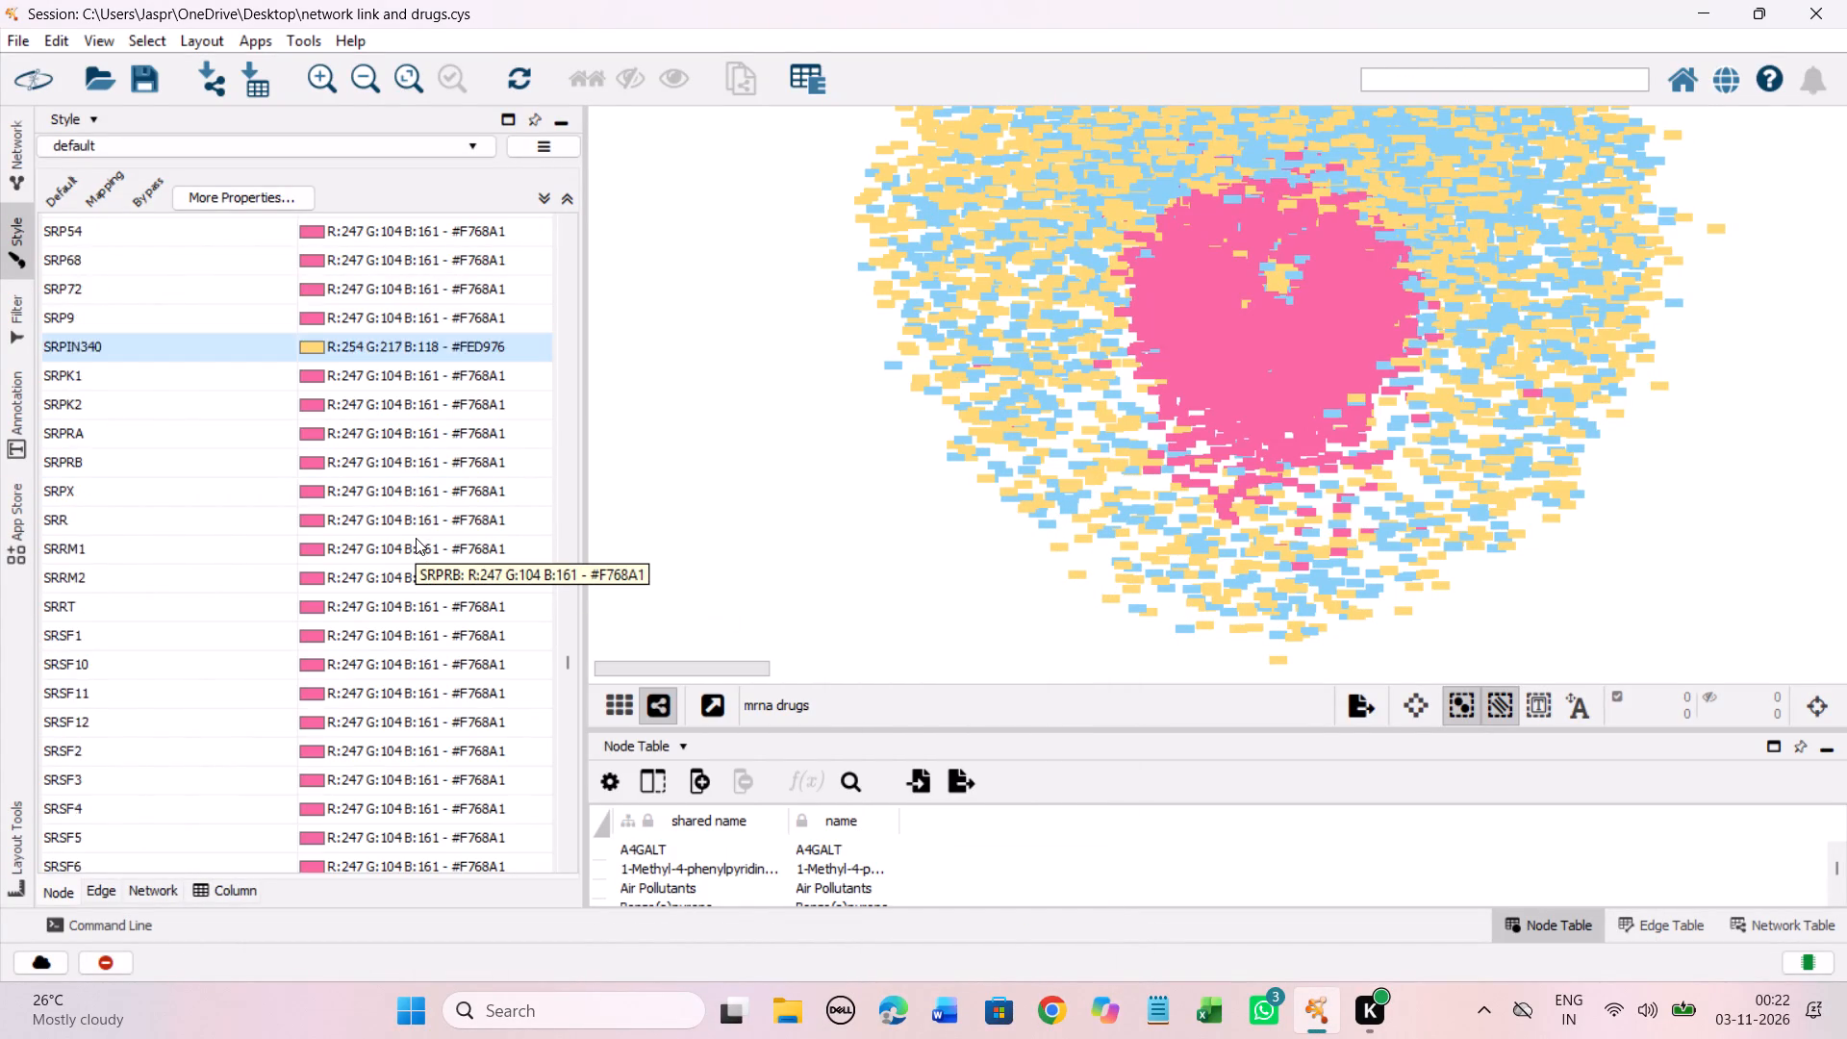
{"action": "scroll", "coordinate": [416, 538], "scroll_direction": "down", "scroll_amount": 20}
{"action": "scroll", "coordinate": [416, 538], "scroll_direction": "down", "scroll_amount": 1}
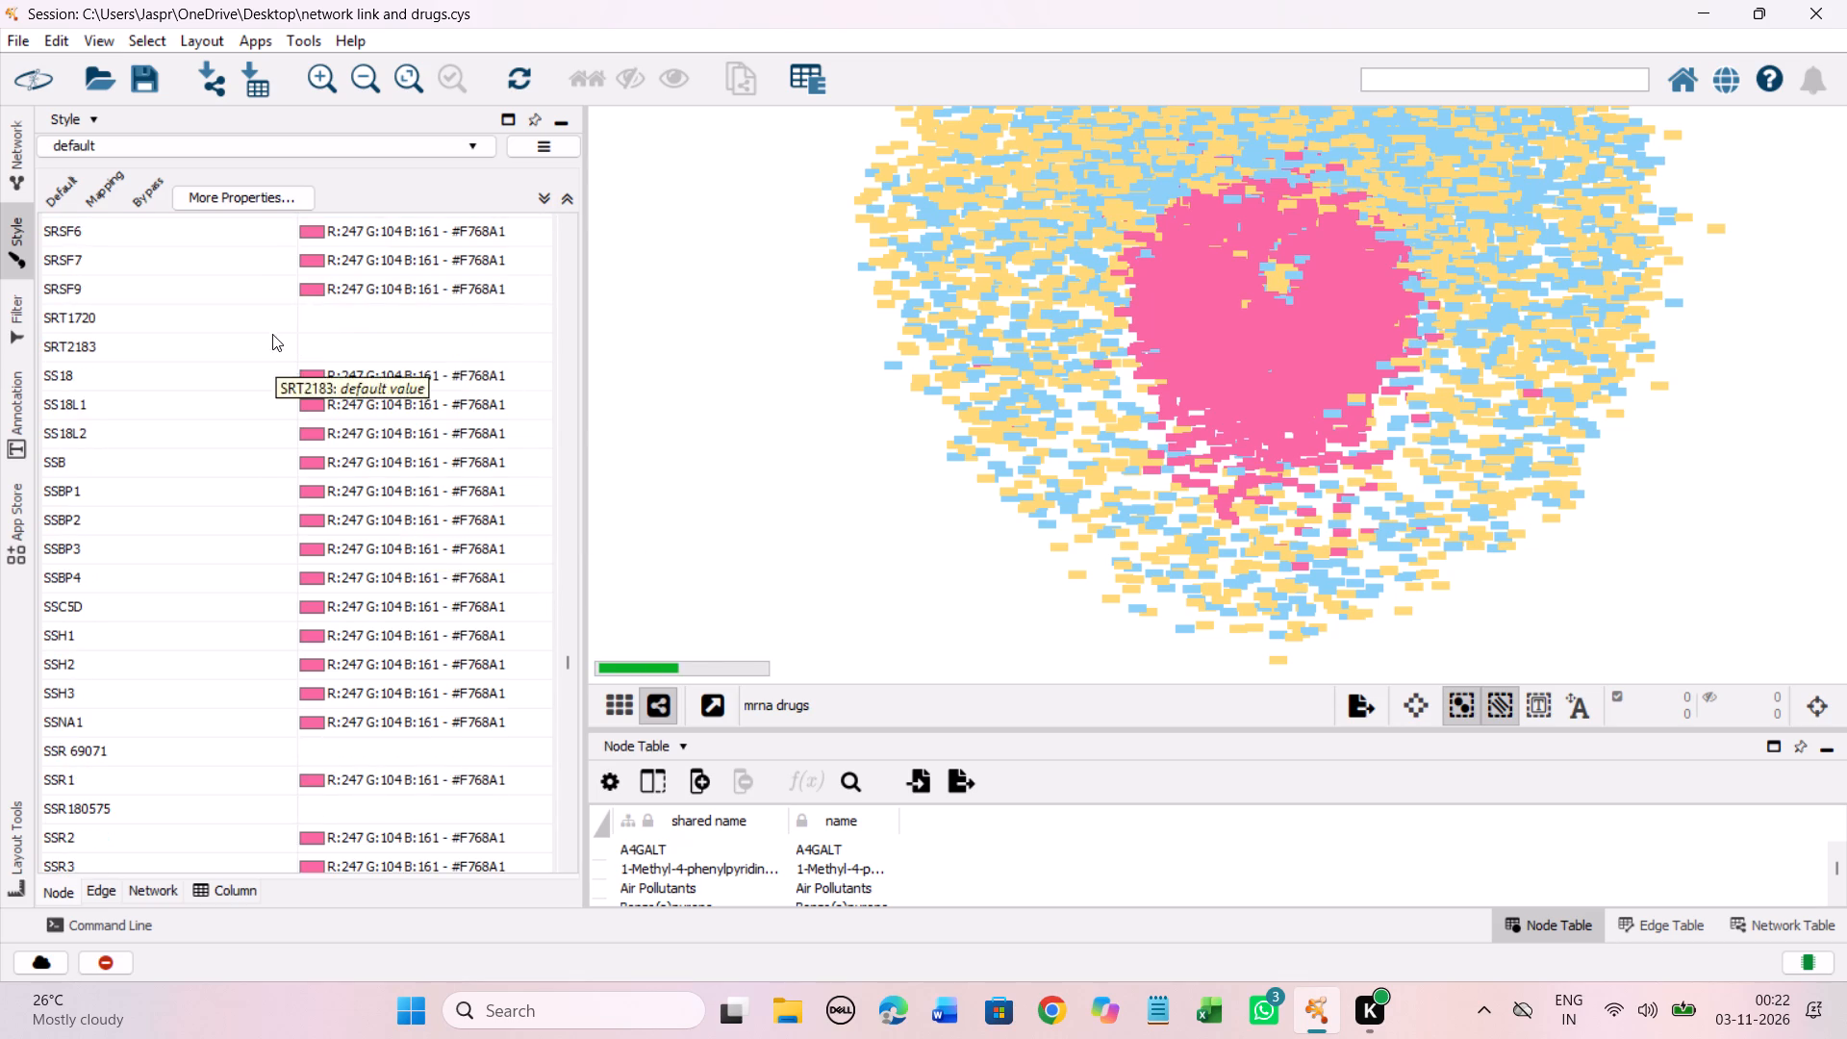
{"action": "left_click_drag", "start_coordinate": [271, 314], "coordinate": [271, 352]}
{"action": "right_click", "coordinate": [271, 352]}
{"action": "left_click", "coordinate": [400, 358]}
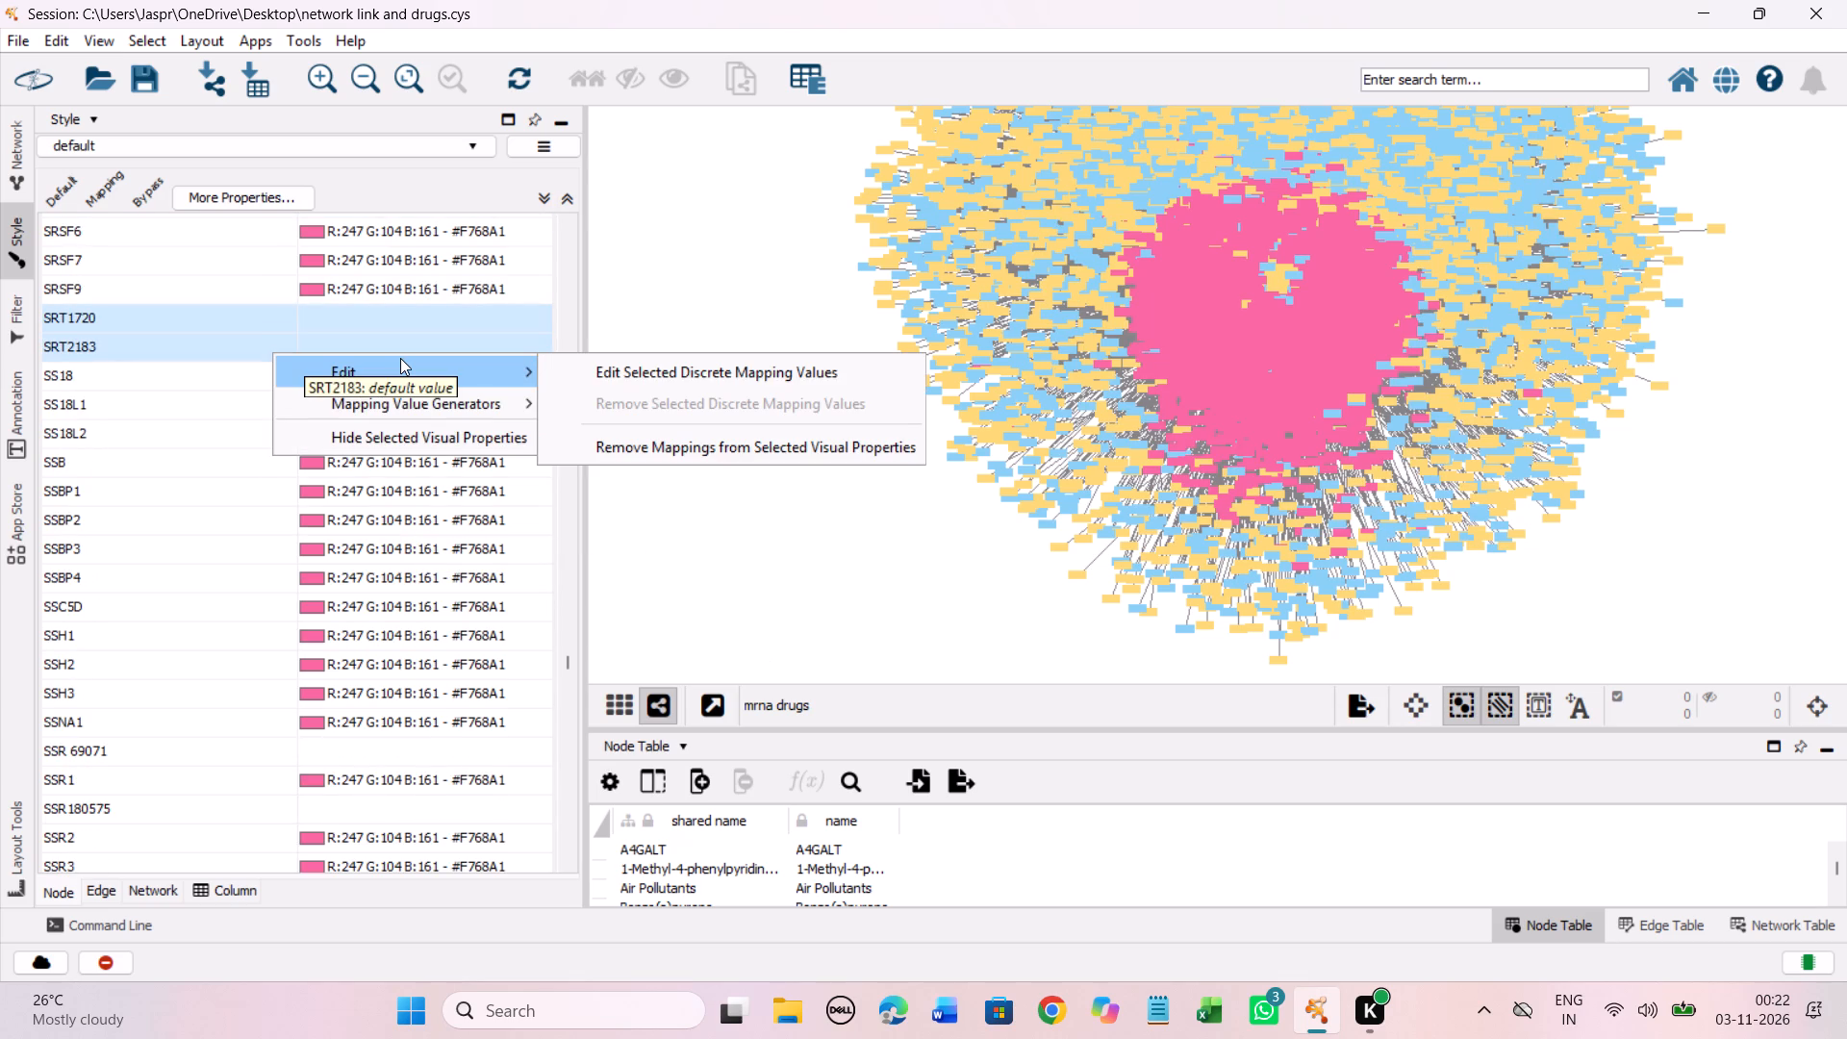
{"action": "left_click", "coordinate": [605, 375]}
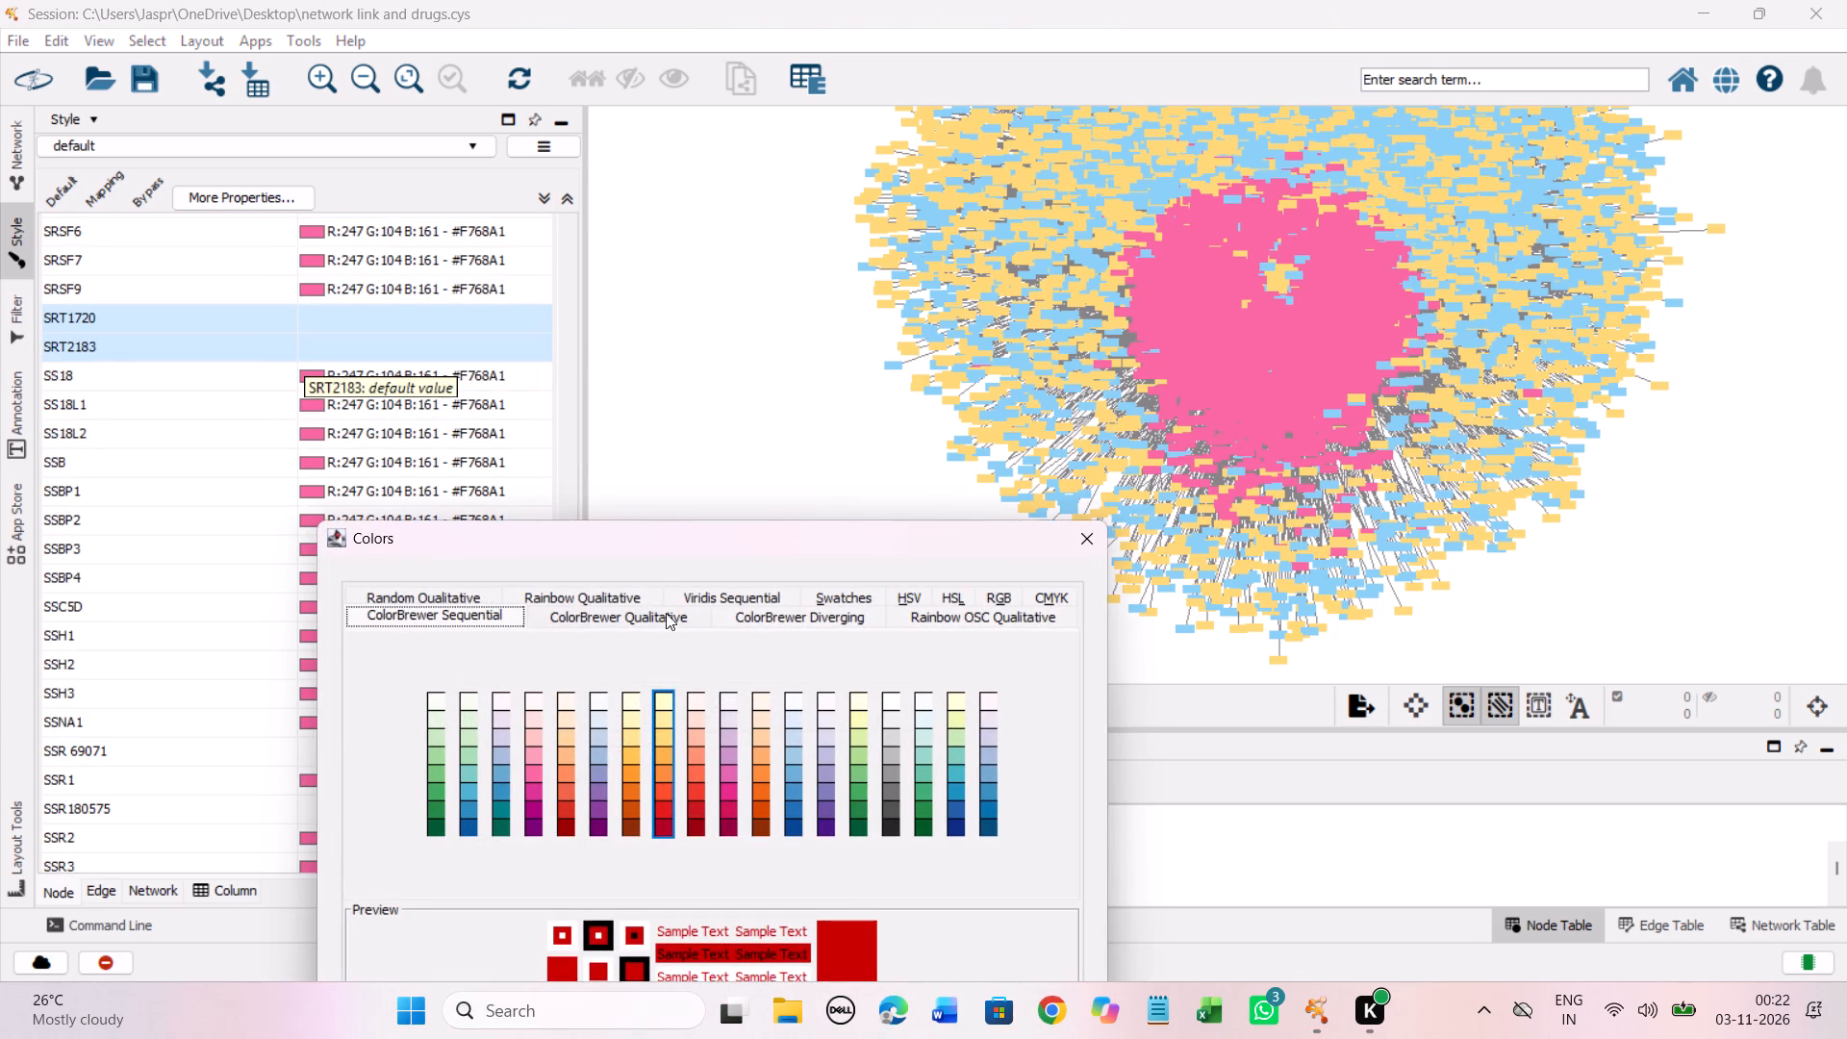
{"action": "left_click_drag", "start_coordinate": [586, 530], "coordinate": [537, 267]}
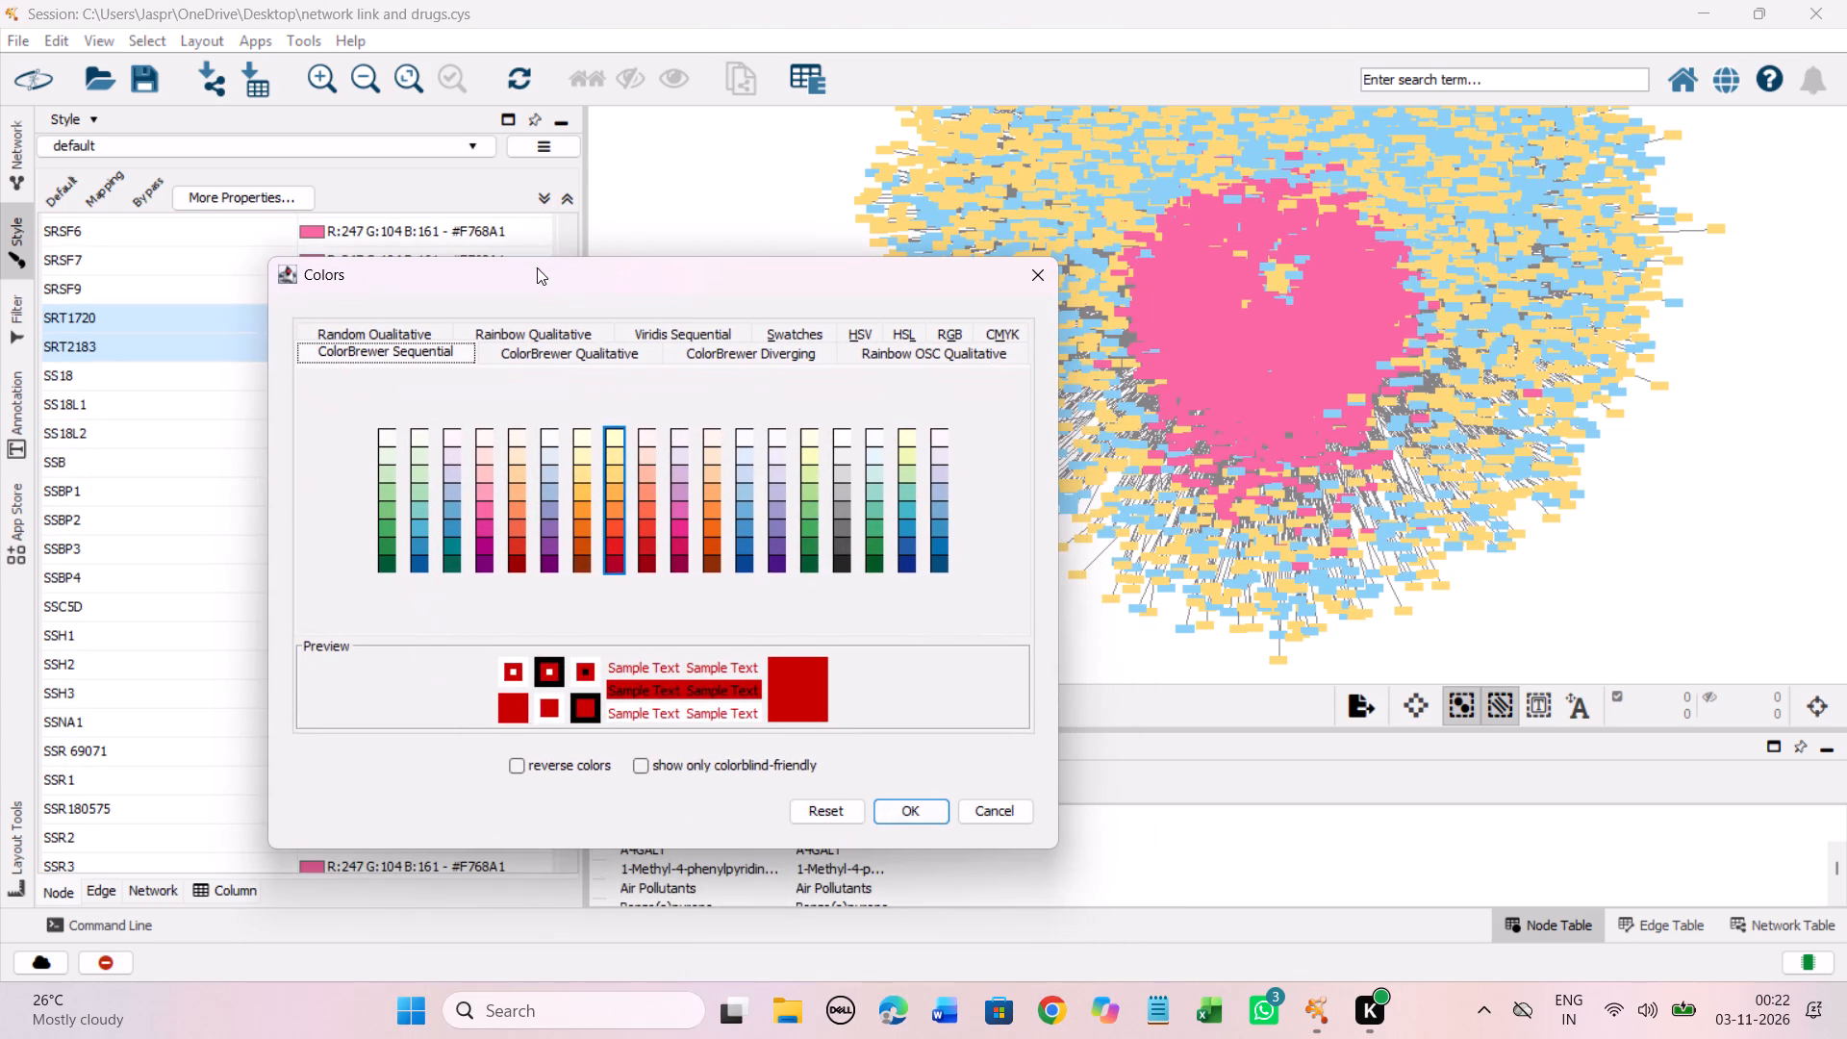
{"action": "left_click", "coordinate": [617, 472]}
{"action": "left_click", "coordinate": [891, 804]}
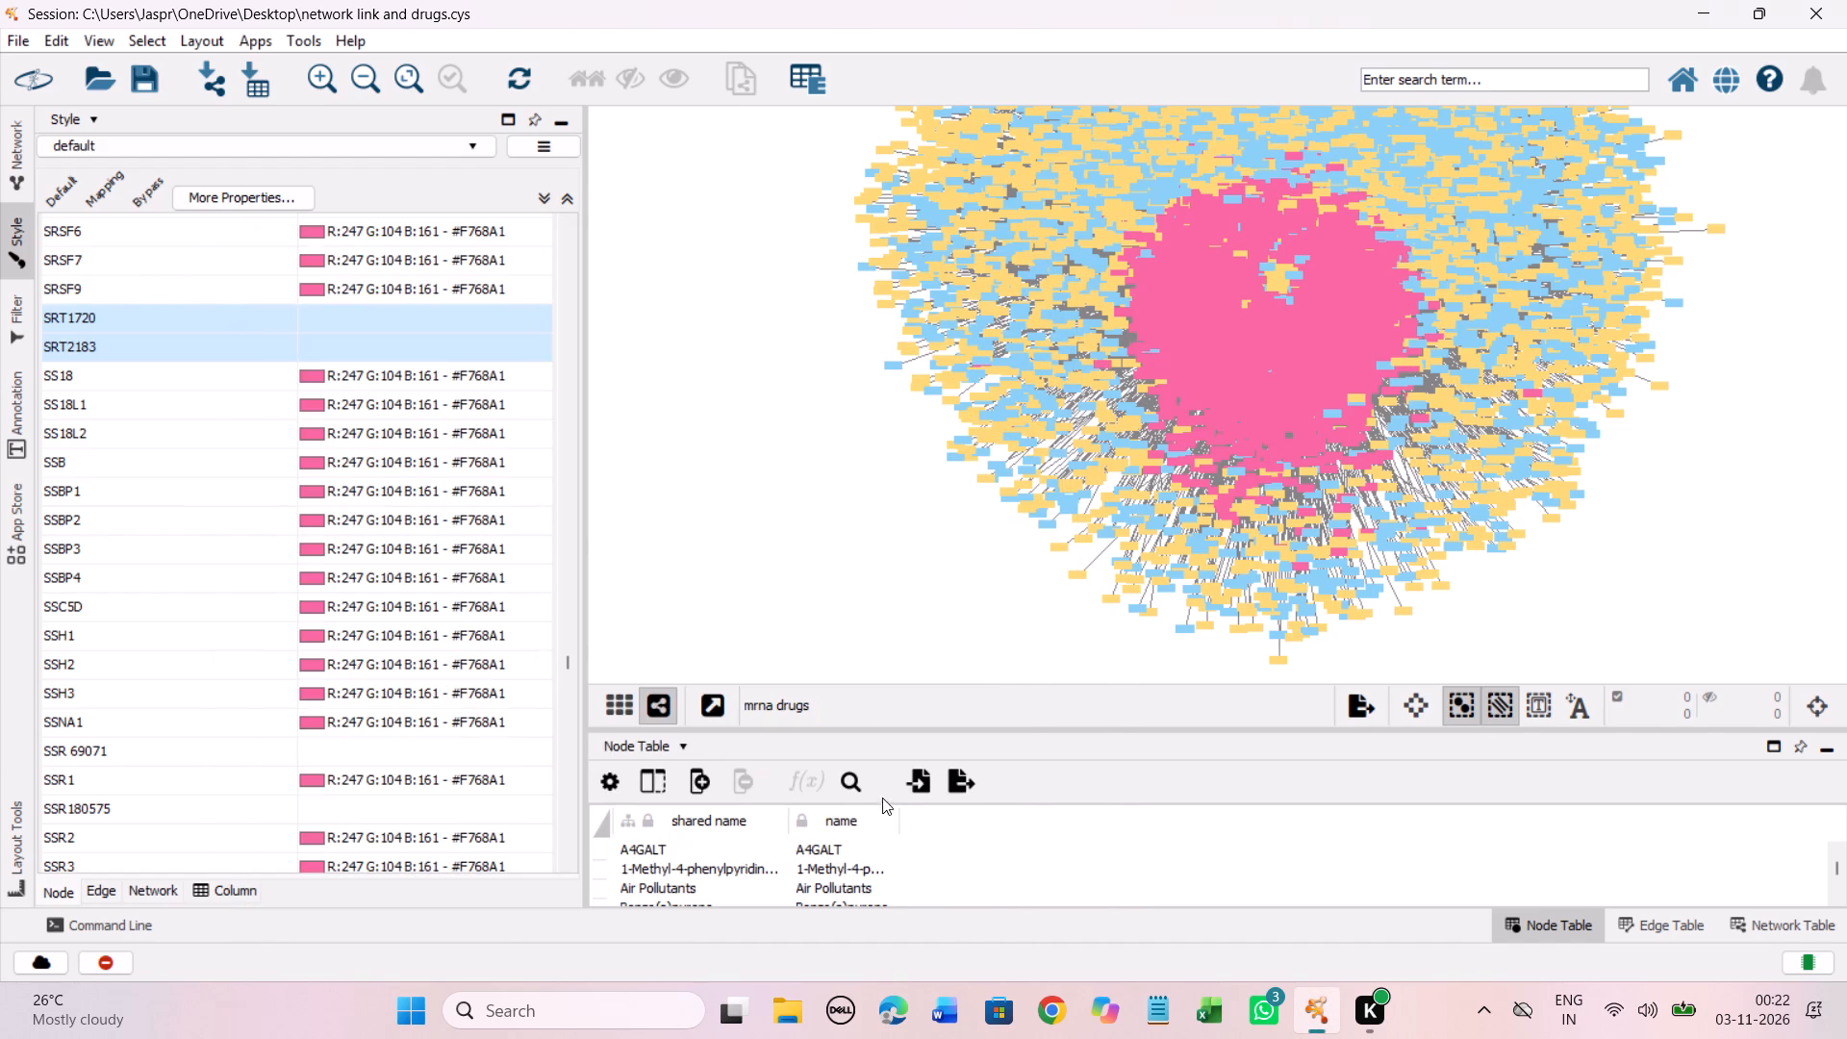
Set the discrete node colour mapping for SSR 69071 to light yellow #FED976.
{"action": "scroll", "coordinate": [373, 377], "scroll_direction": "down", "scroll_amount": 3}
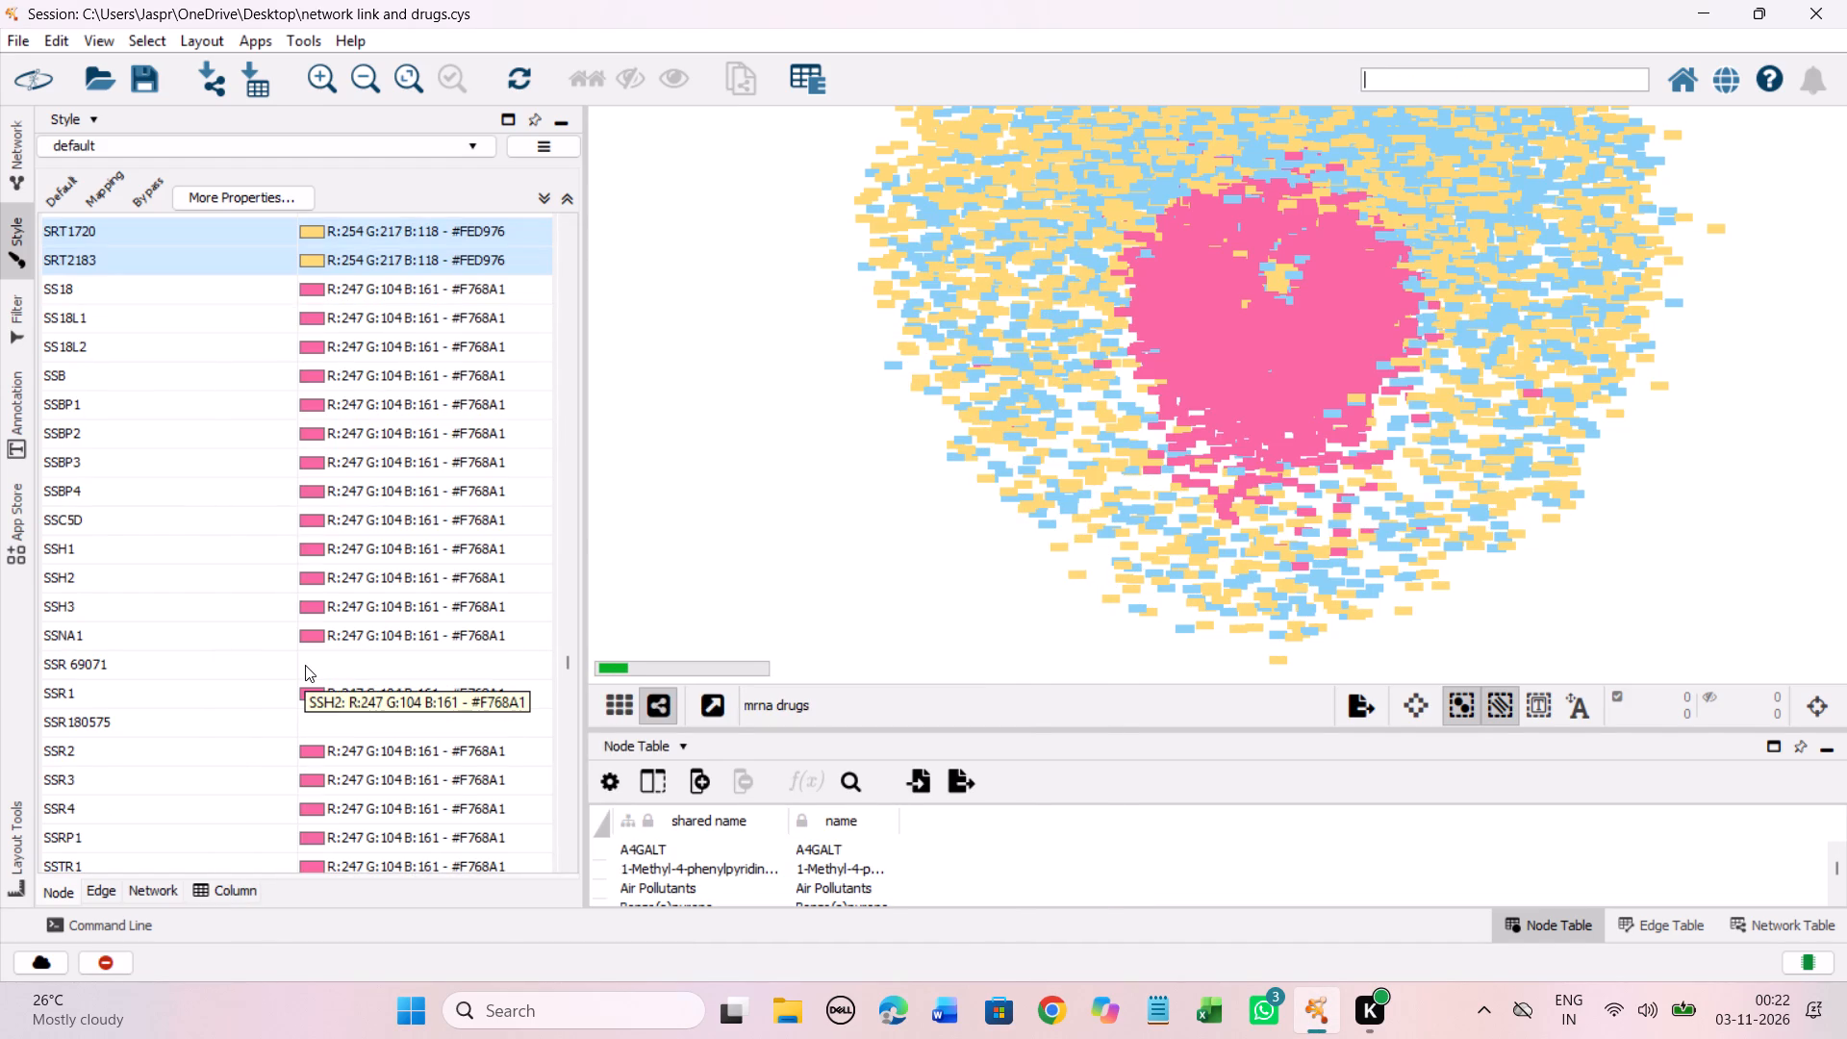
{"action": "scroll", "coordinate": [305, 665], "scroll_direction": "down", "scroll_amount": 5}
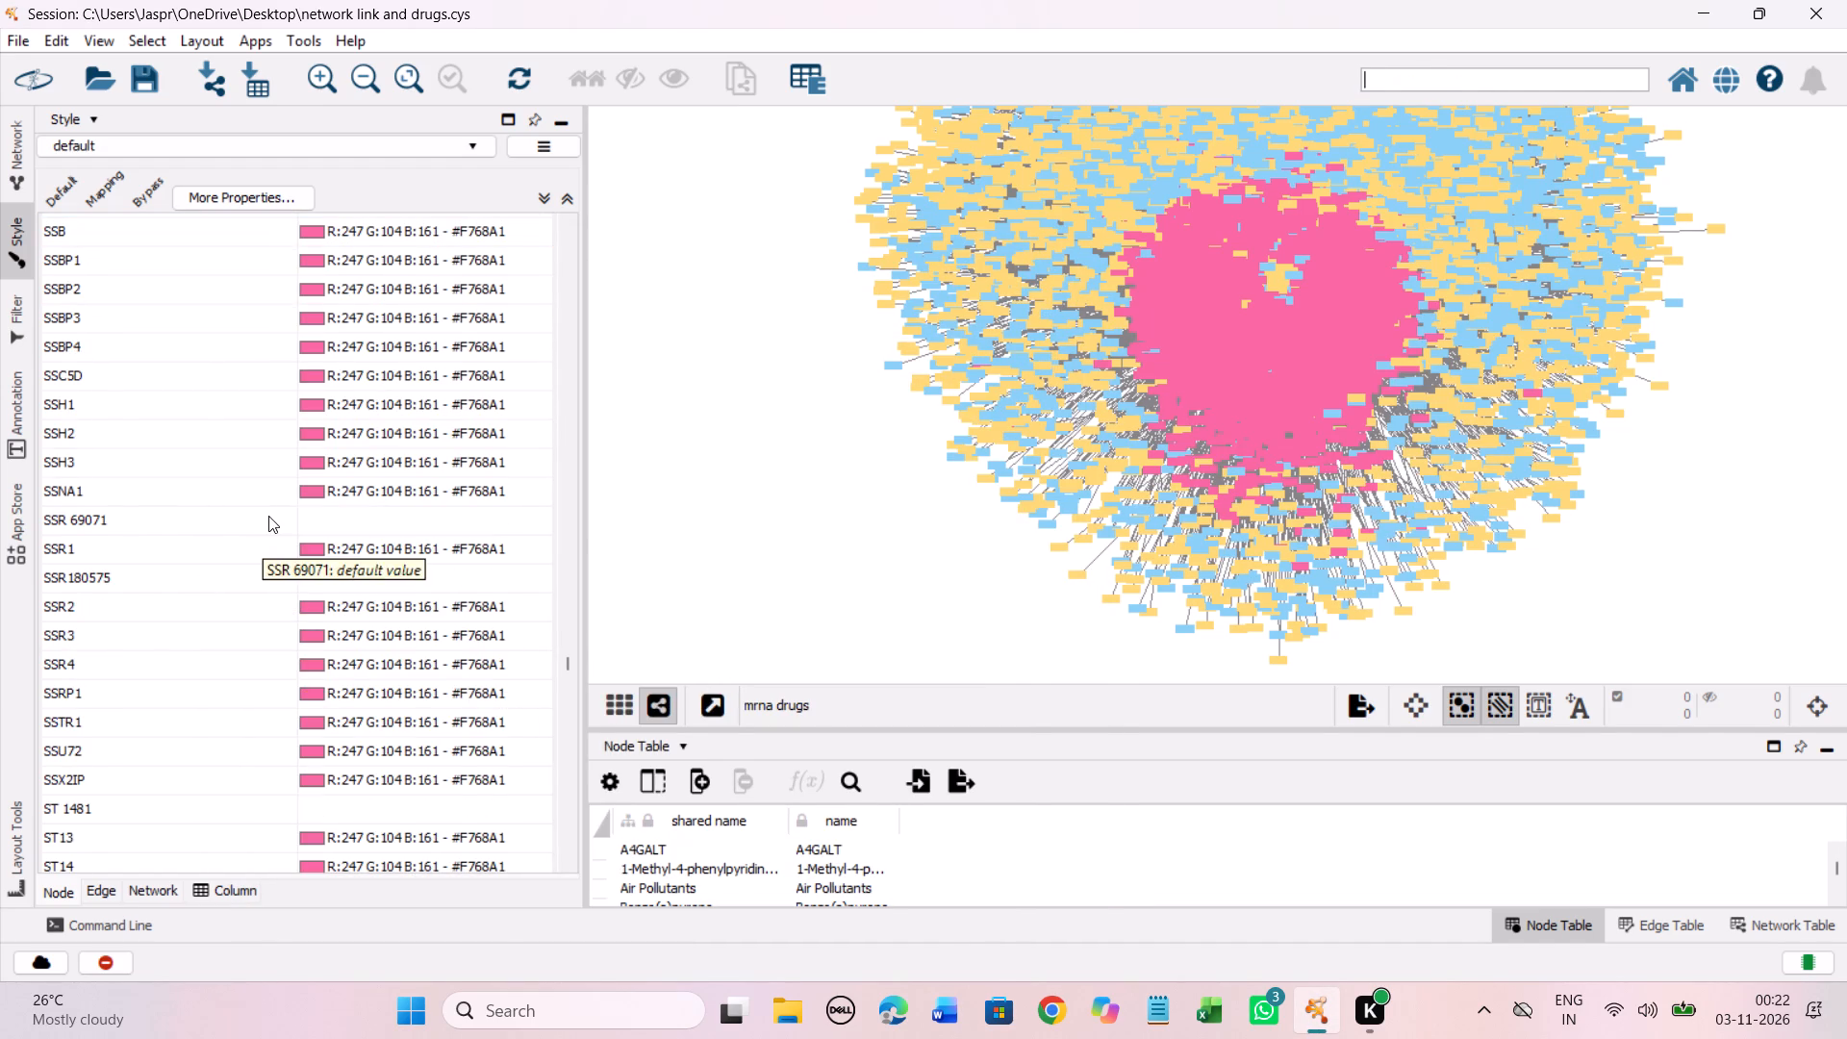
{"action": "left_click", "coordinate": [268, 516]}
{"action": "right_click", "coordinate": [268, 516]}
{"action": "left_click", "coordinate": [718, 541]}
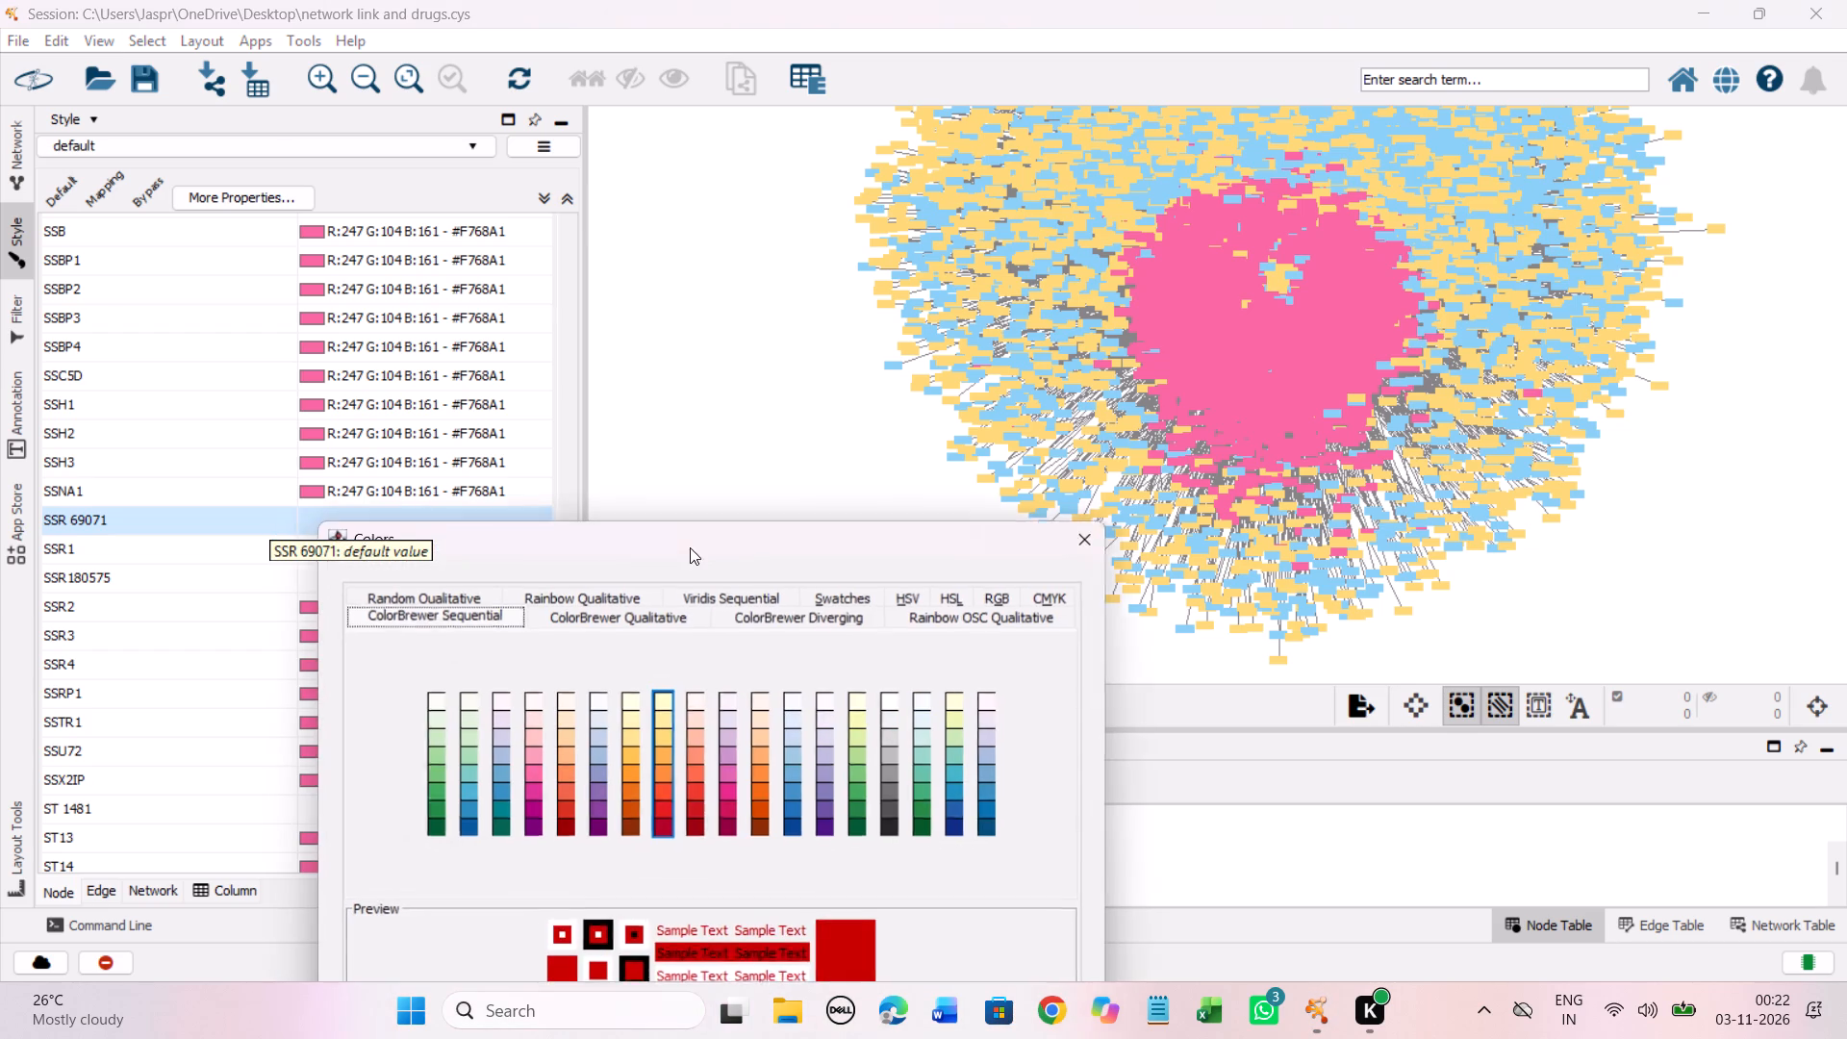
{"action": "left_click_drag", "start_coordinate": [540, 538], "coordinate": [653, 246]}
{"action": "left_click", "coordinate": [784, 446]}
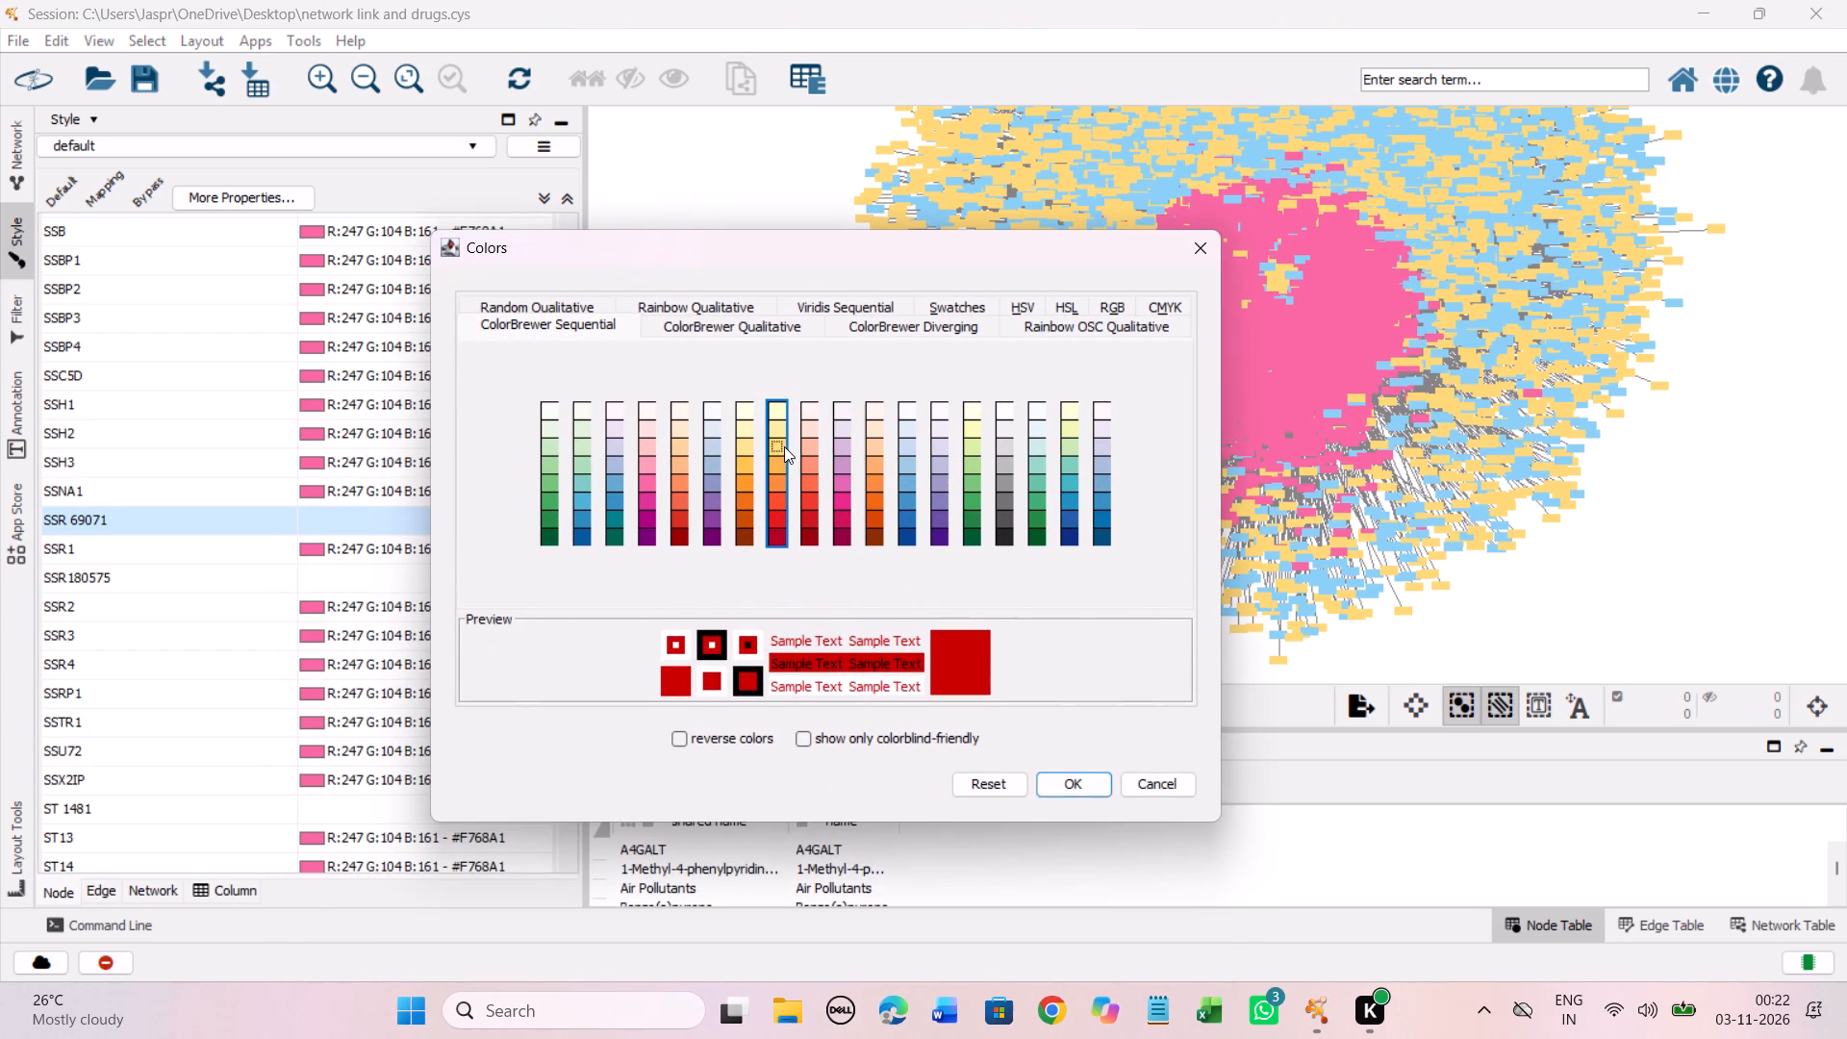
{"action": "left_click", "coordinate": [1082, 782]}
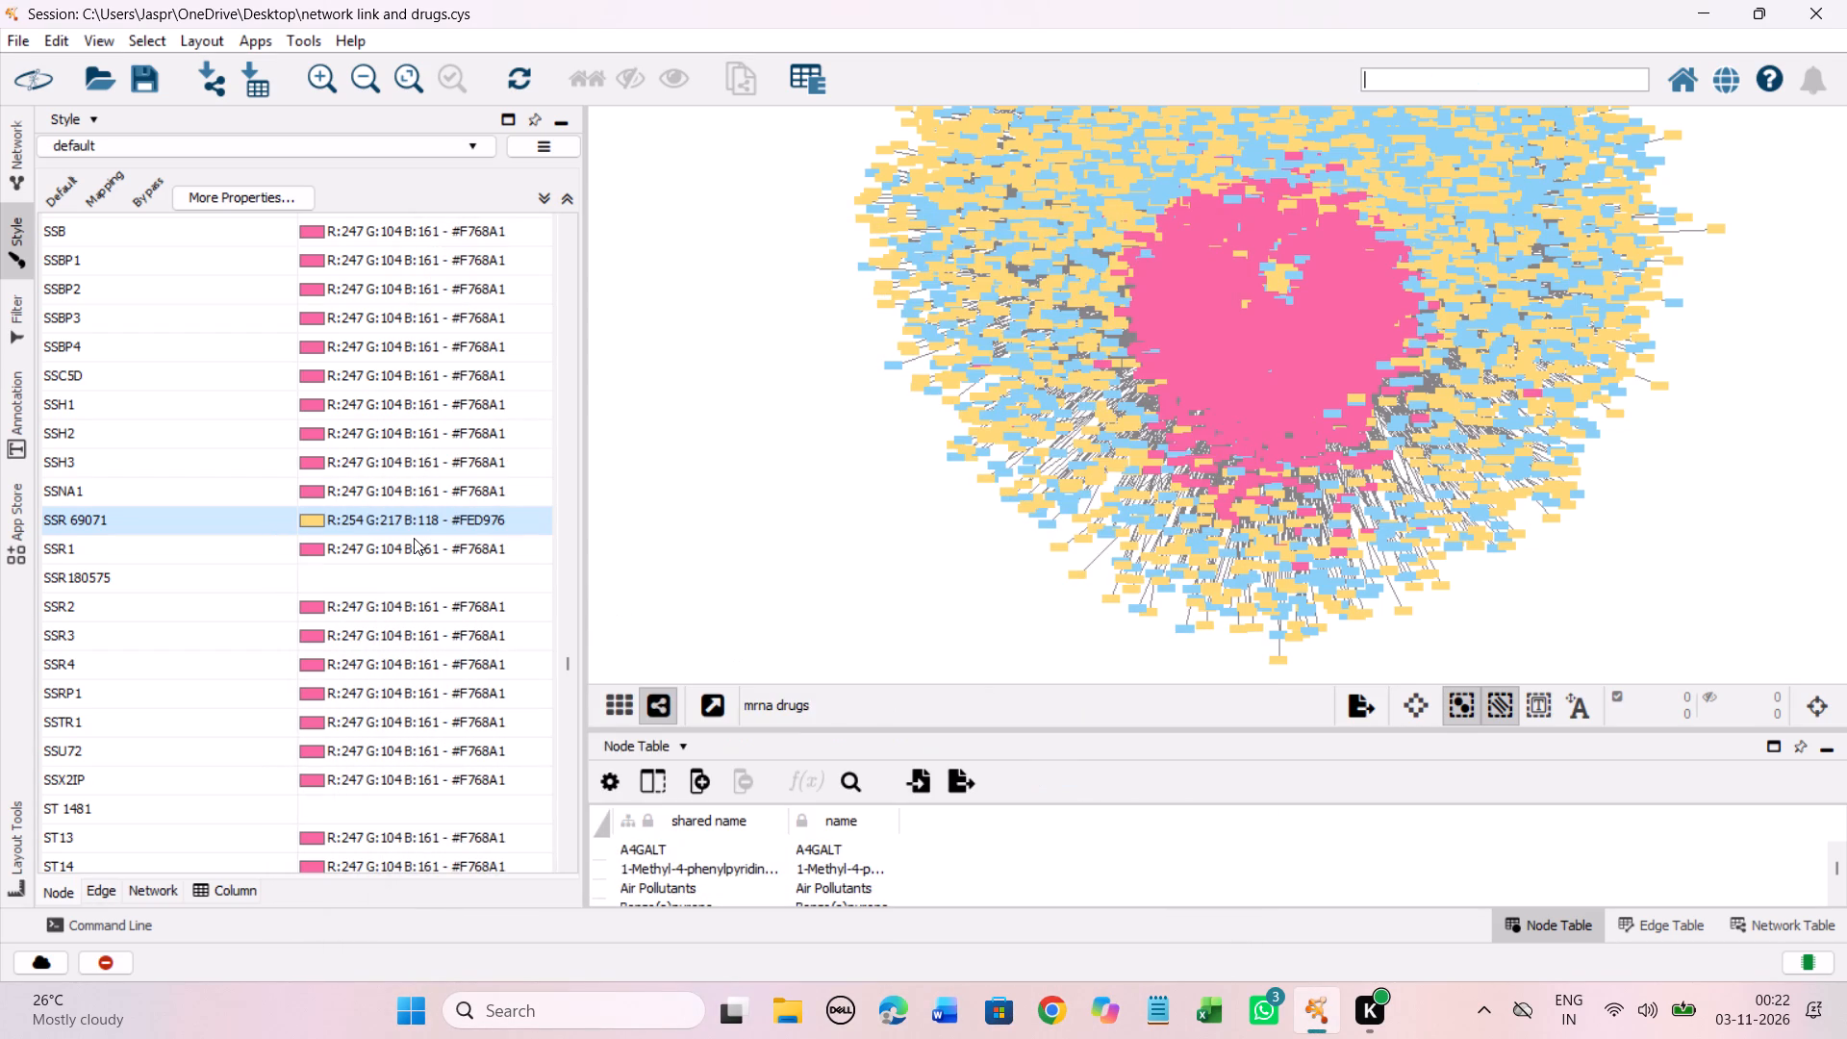
Set the discrete node colour mapping for SSR180575 to light yellow #FED976.
{"action": "left_click", "coordinate": [268, 568]}
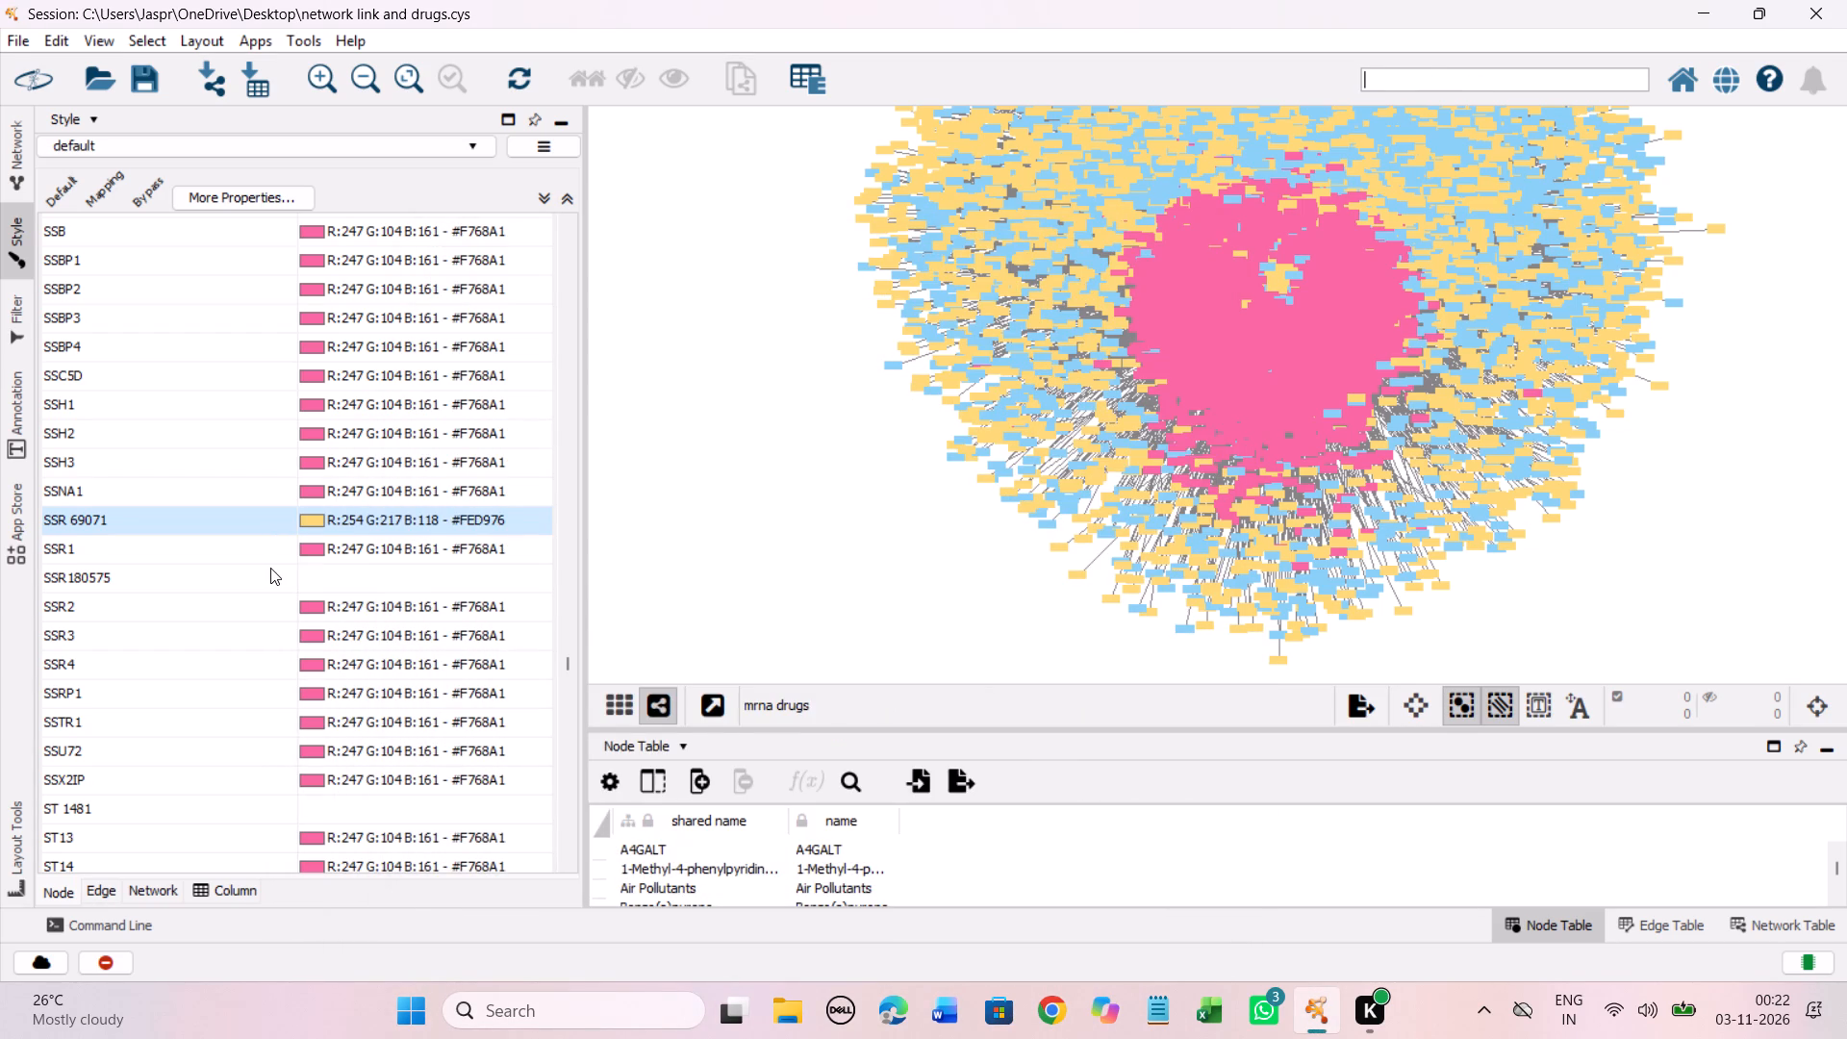
{"action": "right_click", "coordinate": [270, 568]}
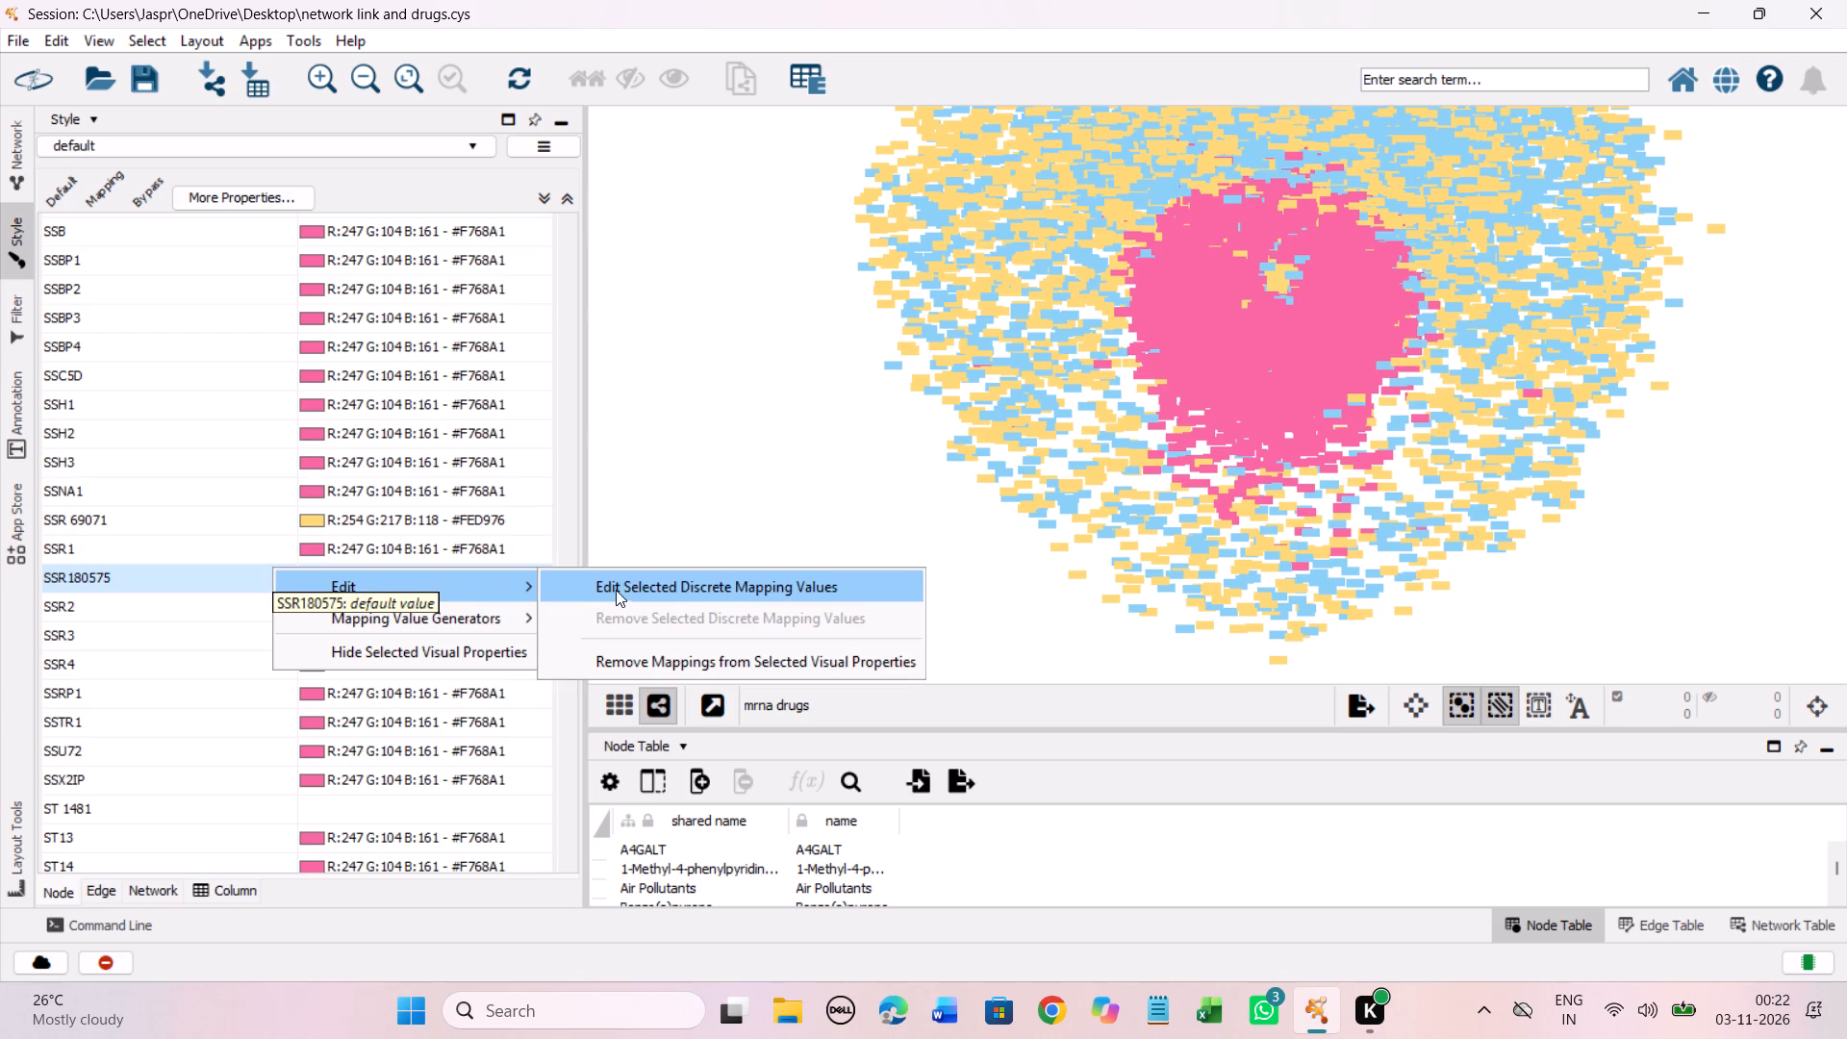
{"action": "left_click", "coordinate": [639, 595]}
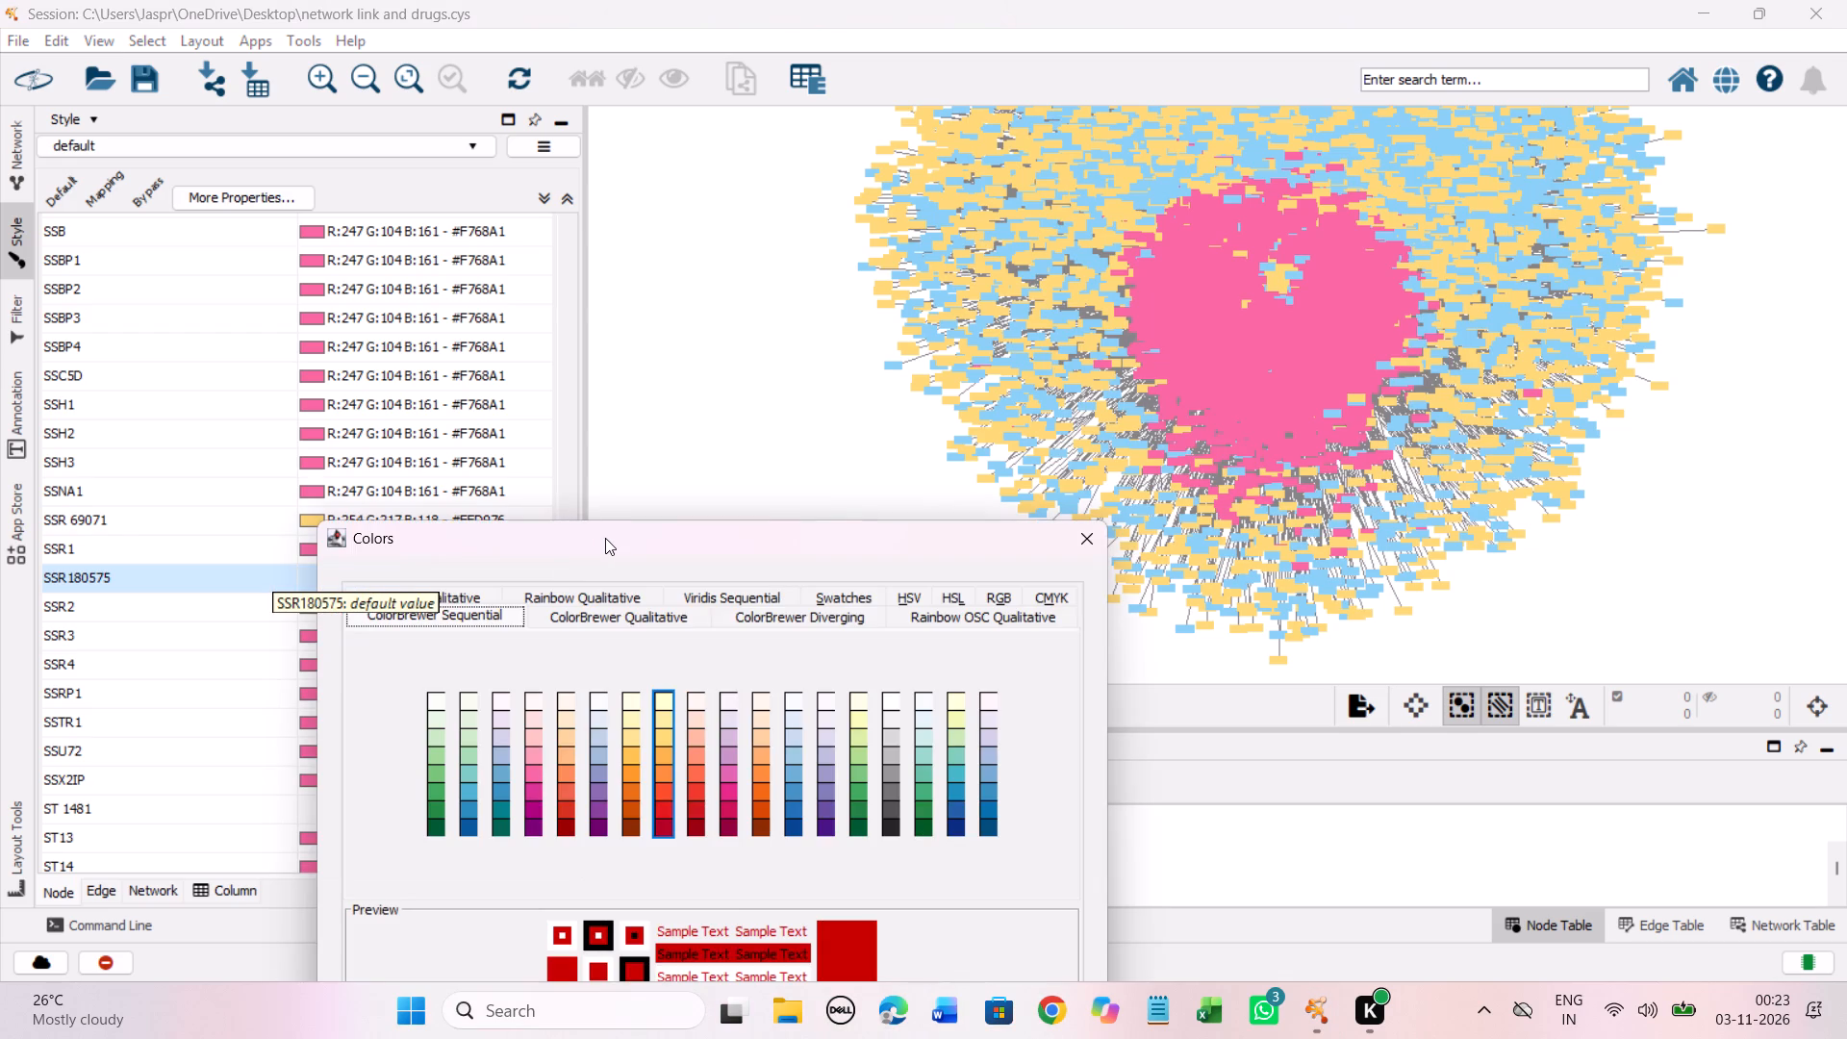
{"action": "left_click_drag", "start_coordinate": [606, 540], "coordinate": [610, 255]}
{"action": "left_click", "coordinate": [674, 453]}
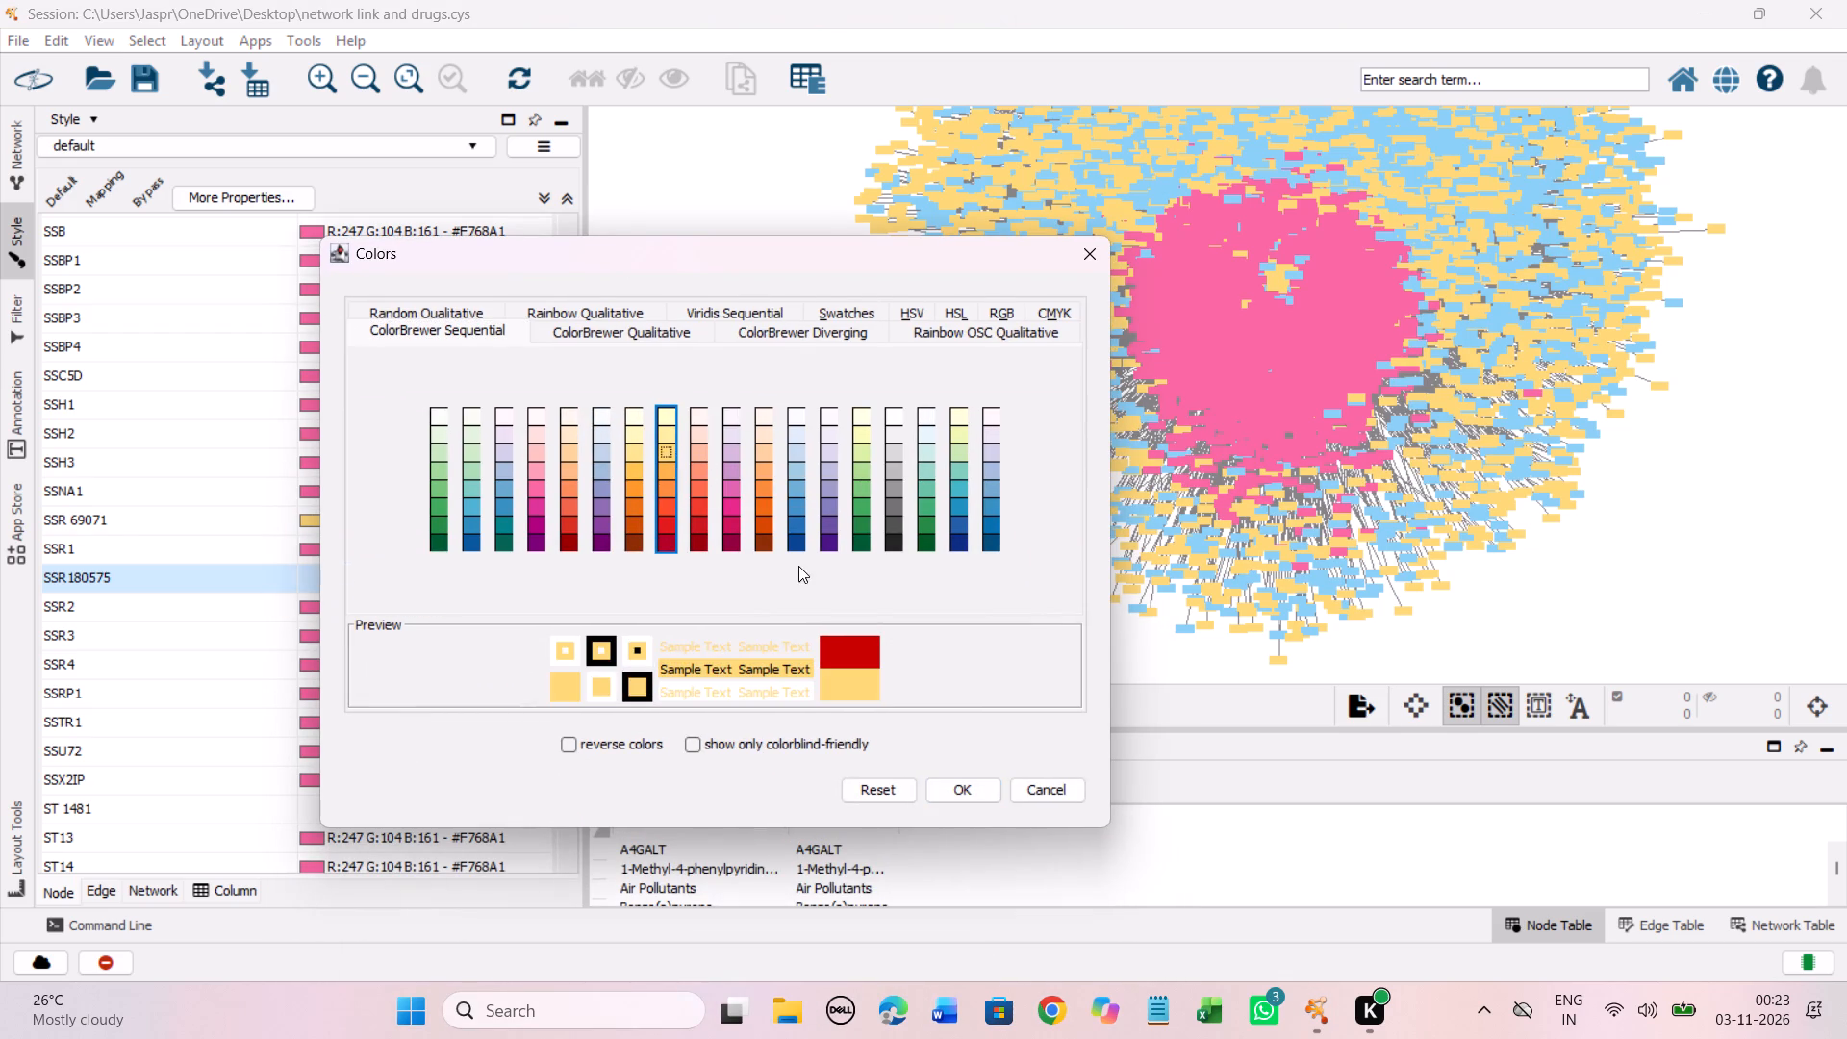
{"action": "left_click", "coordinate": [980, 796]}
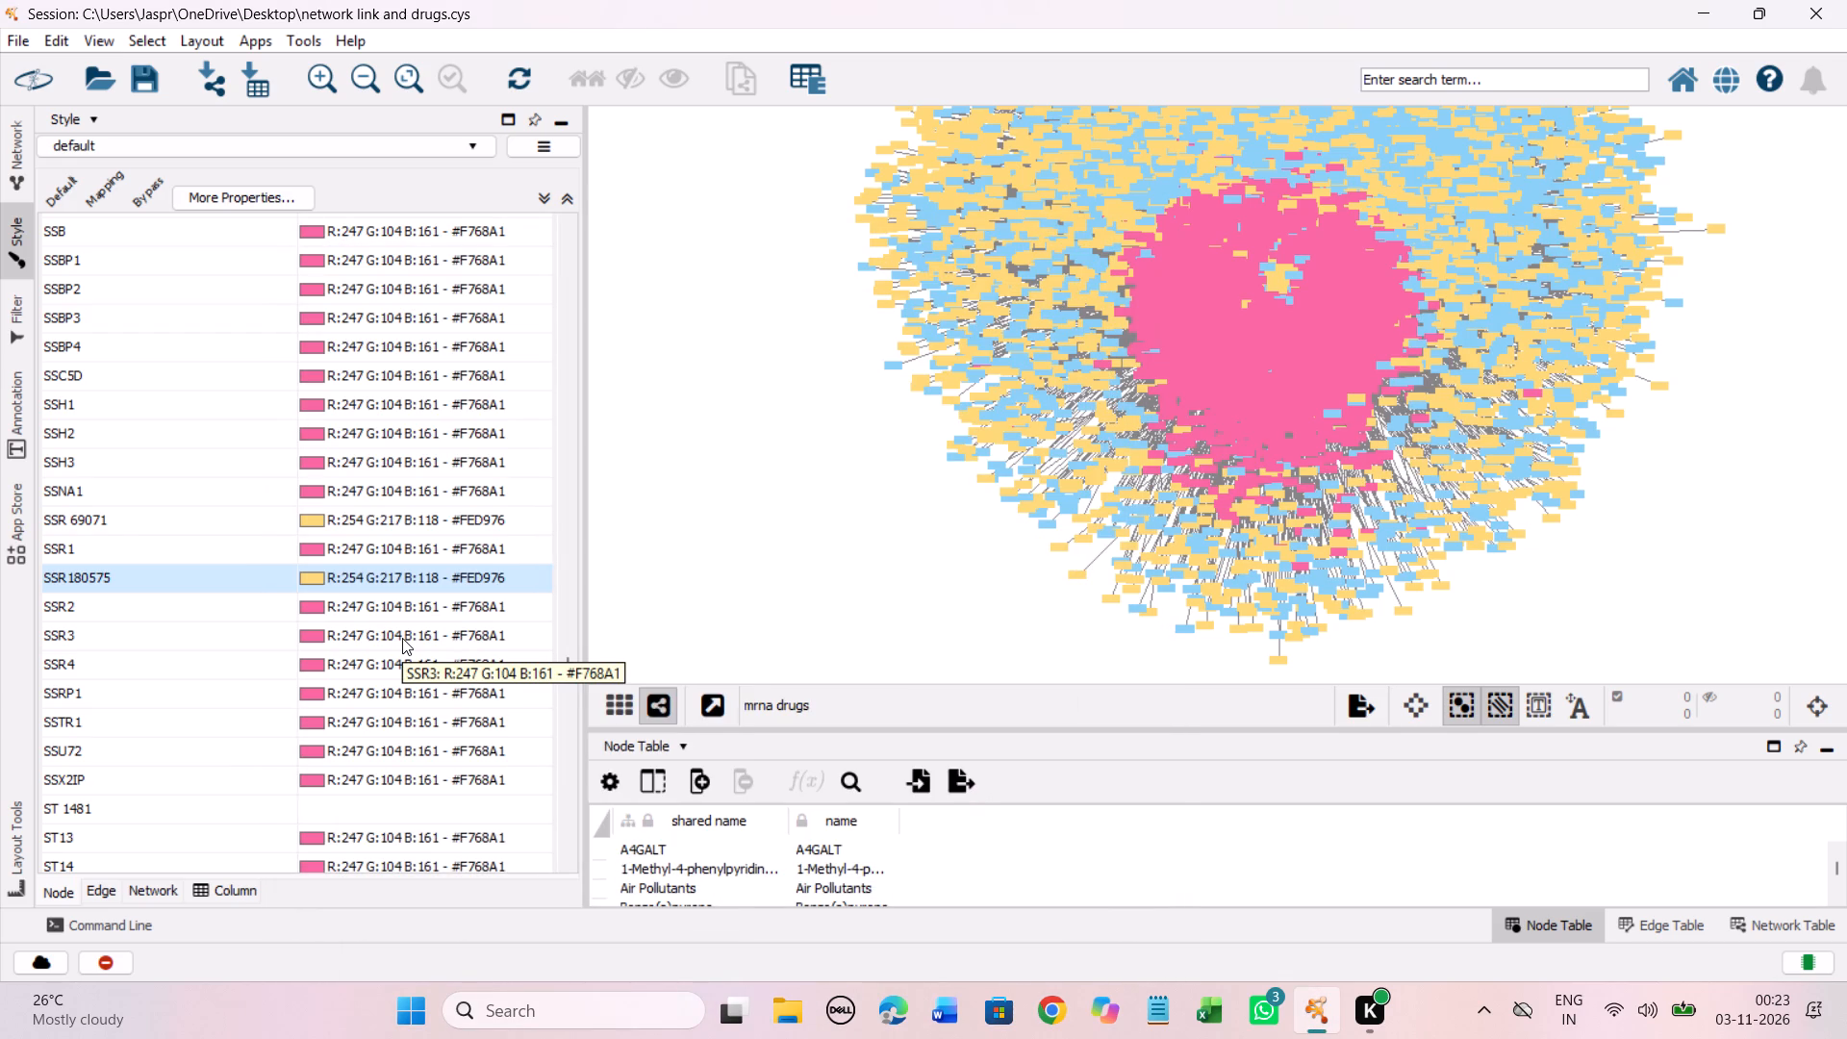
Set the discrete node colour mapping for ST 1481 to light yellow #FED976.
{"action": "scroll", "coordinate": [402, 638], "scroll_direction": "down", "scroll_amount": 5}
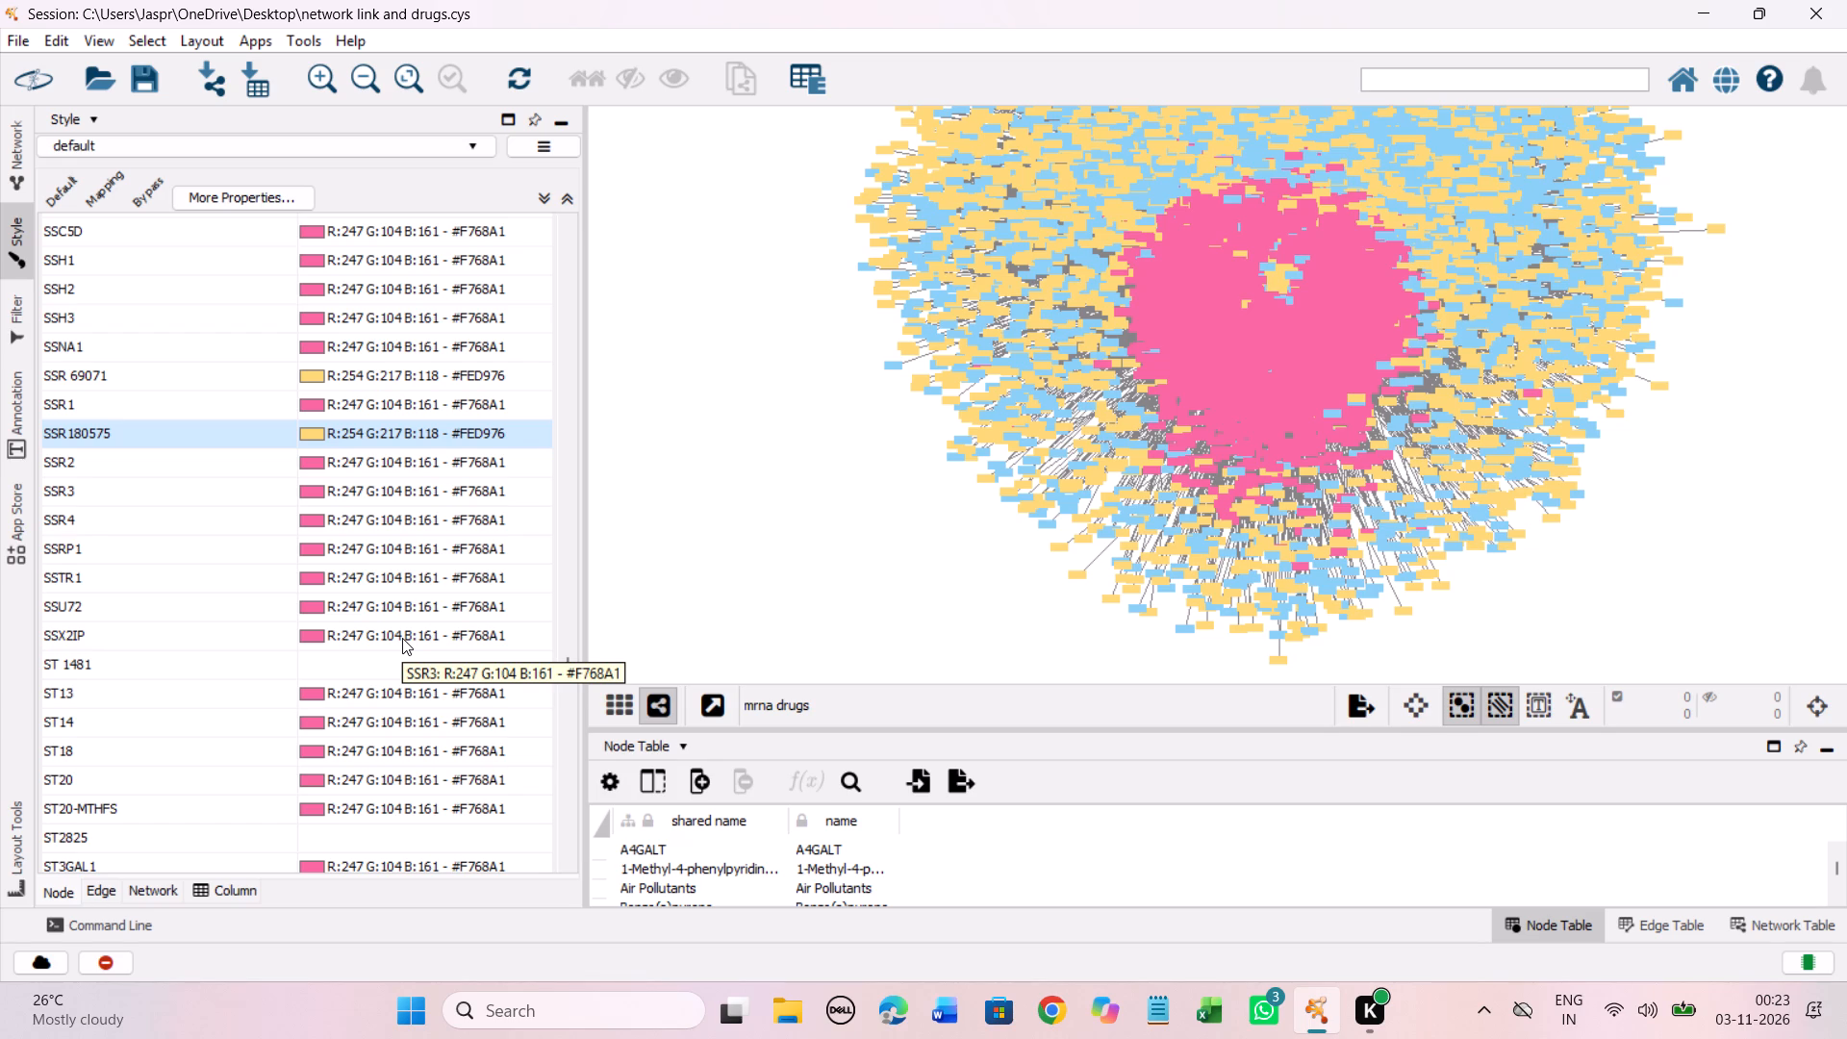
{"action": "left_click", "coordinate": [253, 655]}
{"action": "right_click", "coordinate": [253, 655]}
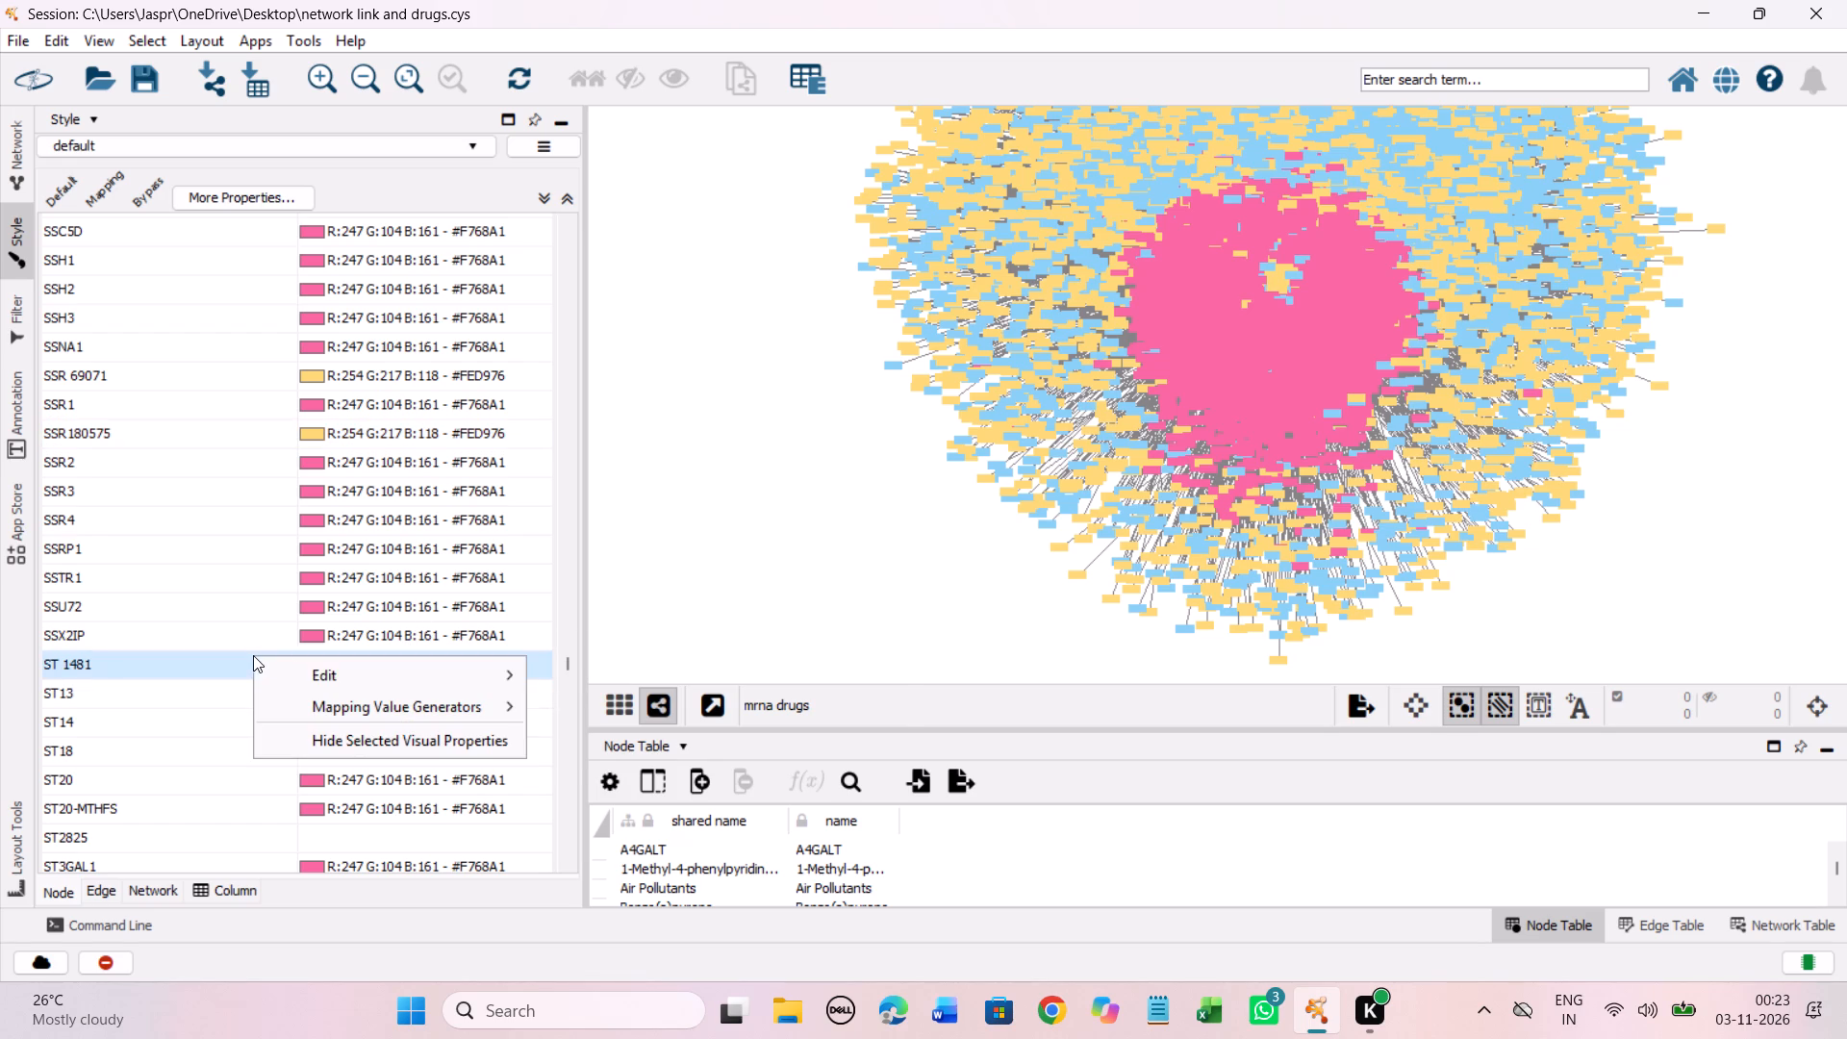
{"action": "left_click", "coordinate": [331, 667]}
{"action": "left_click", "coordinate": [601, 680]}
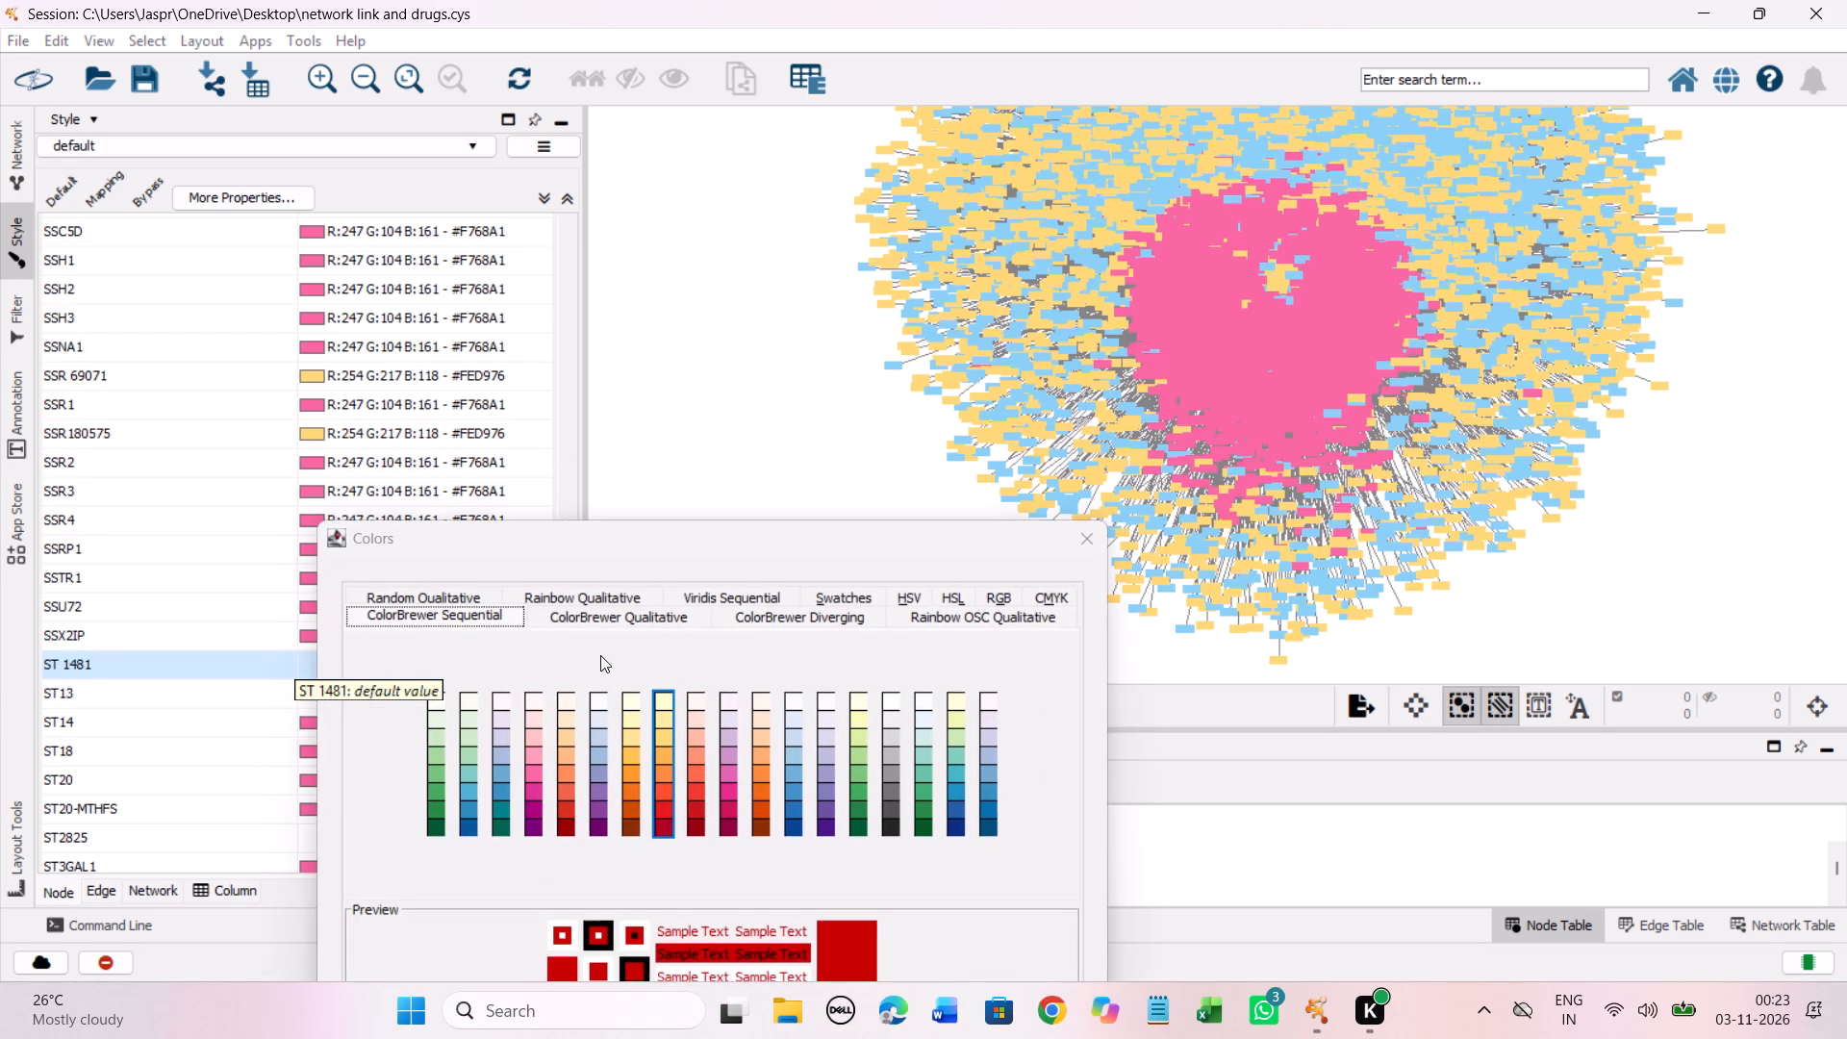
{"action": "left_click_drag", "start_coordinate": [580, 535], "coordinate": [770, 167]}
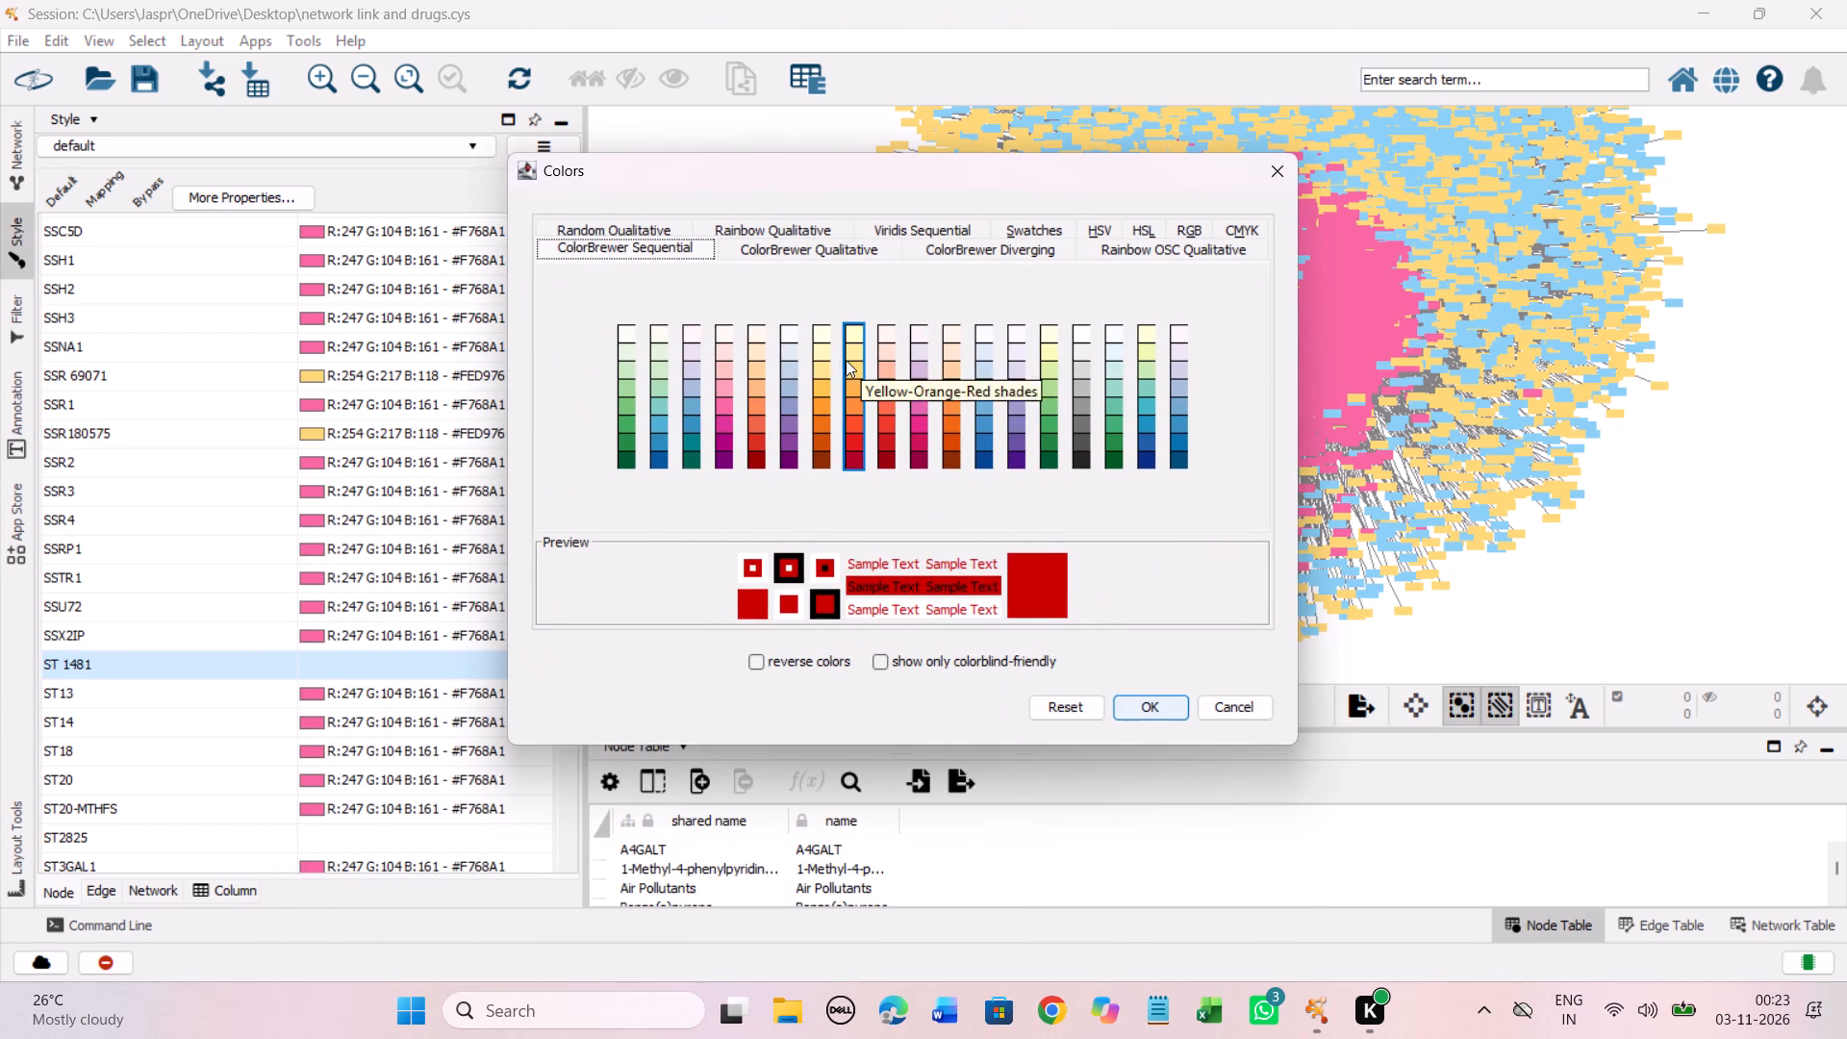
{"action": "left_click", "coordinate": [852, 365]}
{"action": "left_click", "coordinate": [1151, 697]}
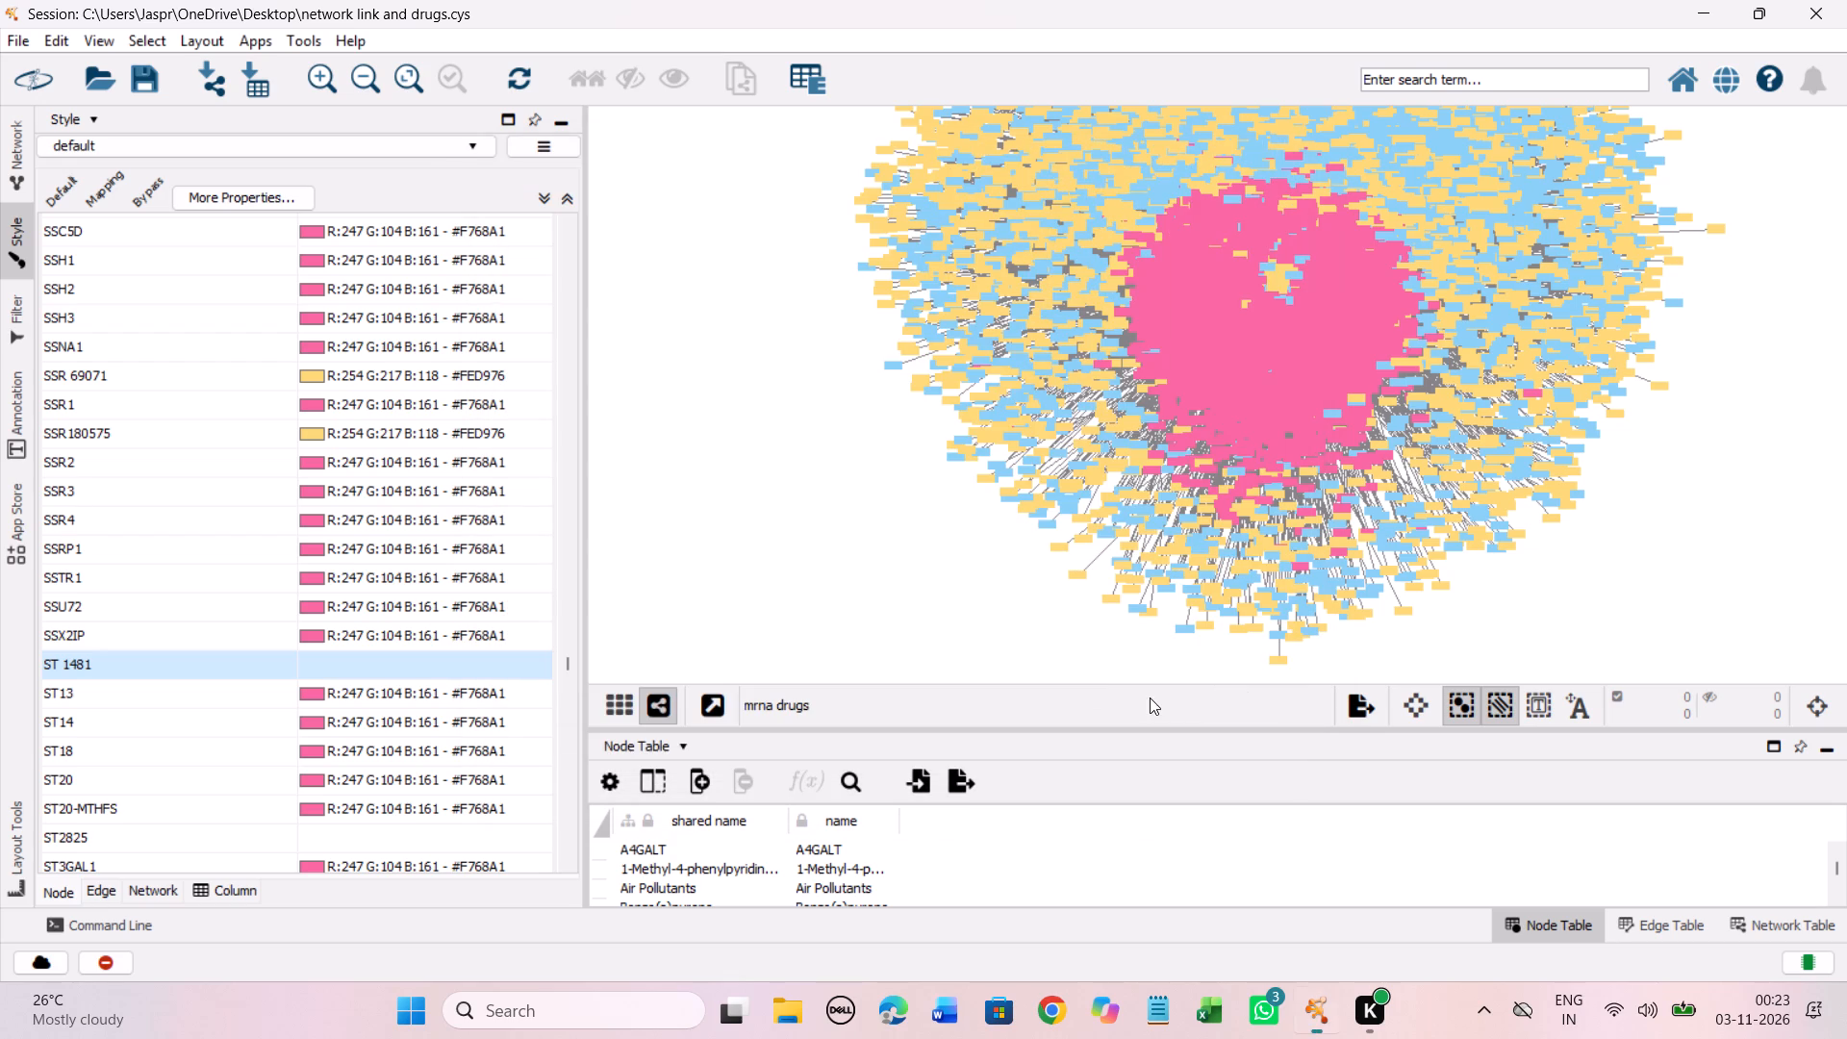
Set the discrete node colour mapping for ST2825 to light yellow #FED976.
{"action": "left_click", "coordinate": [270, 844]}
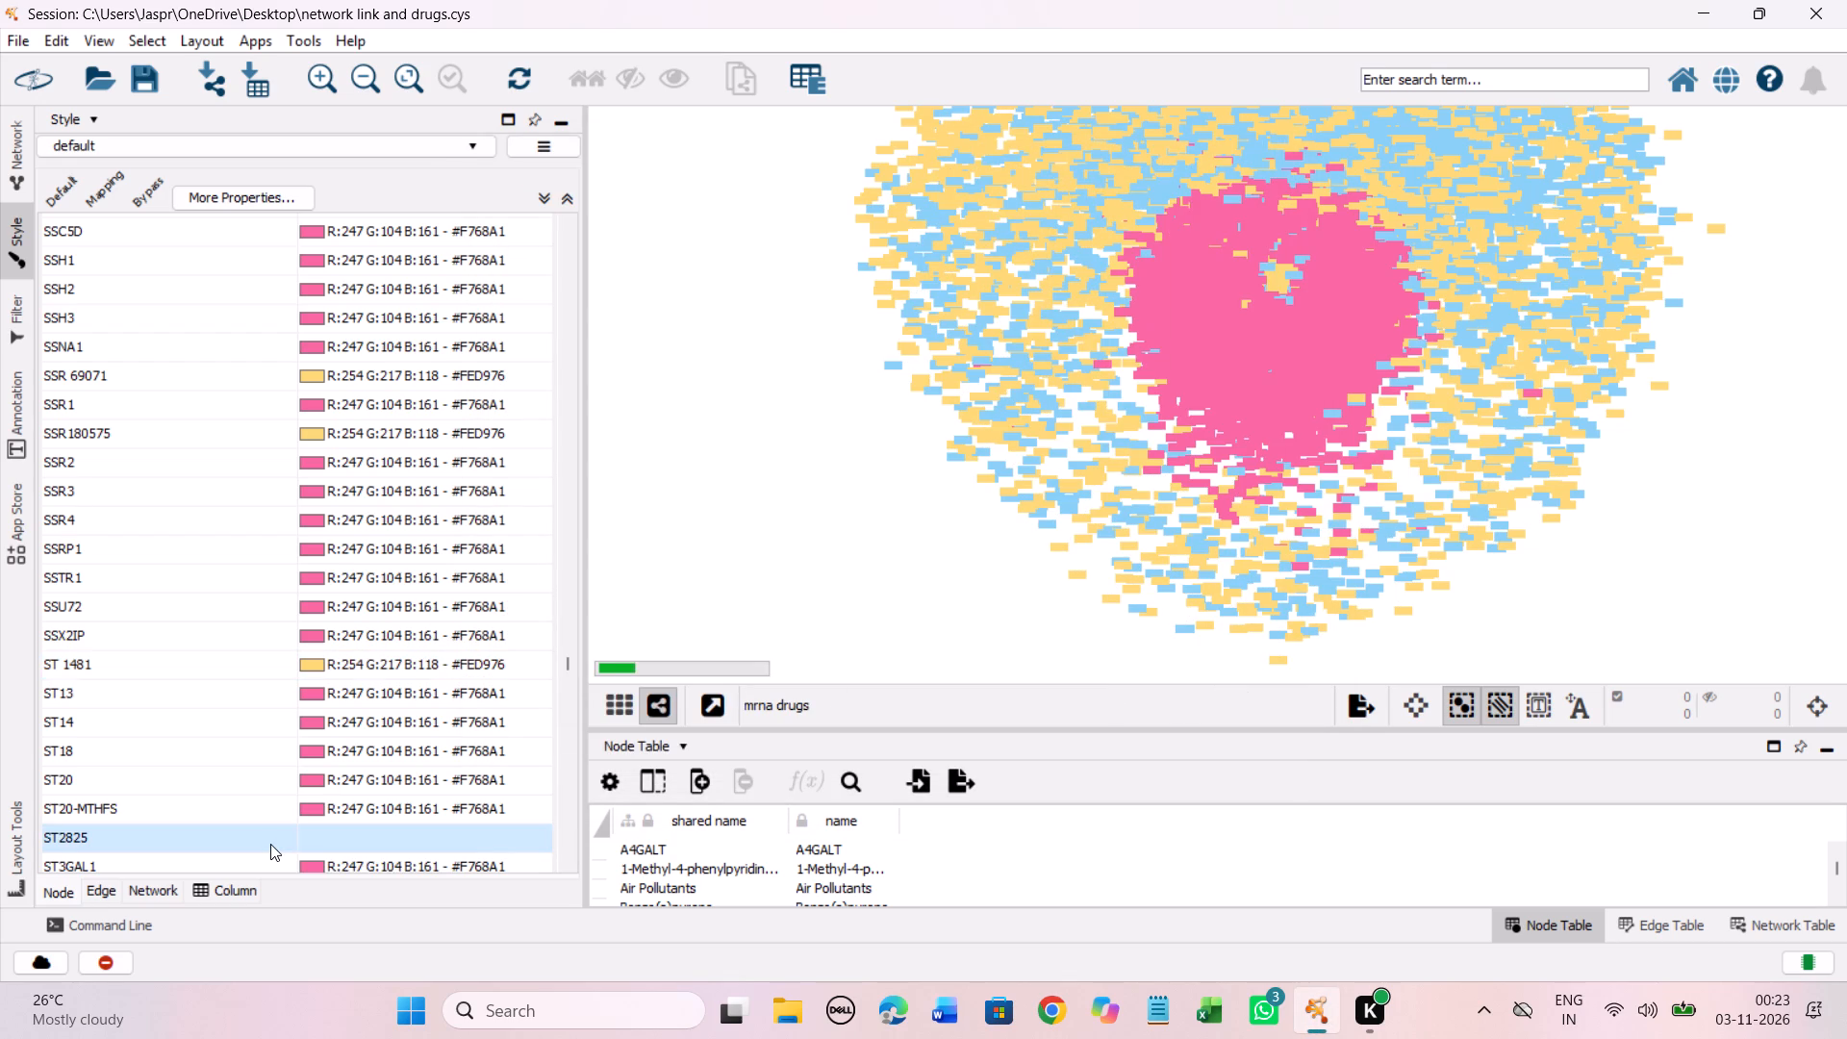
{"action": "right_click", "coordinate": [270, 844]}
{"action": "left_click", "coordinate": [577, 863]}
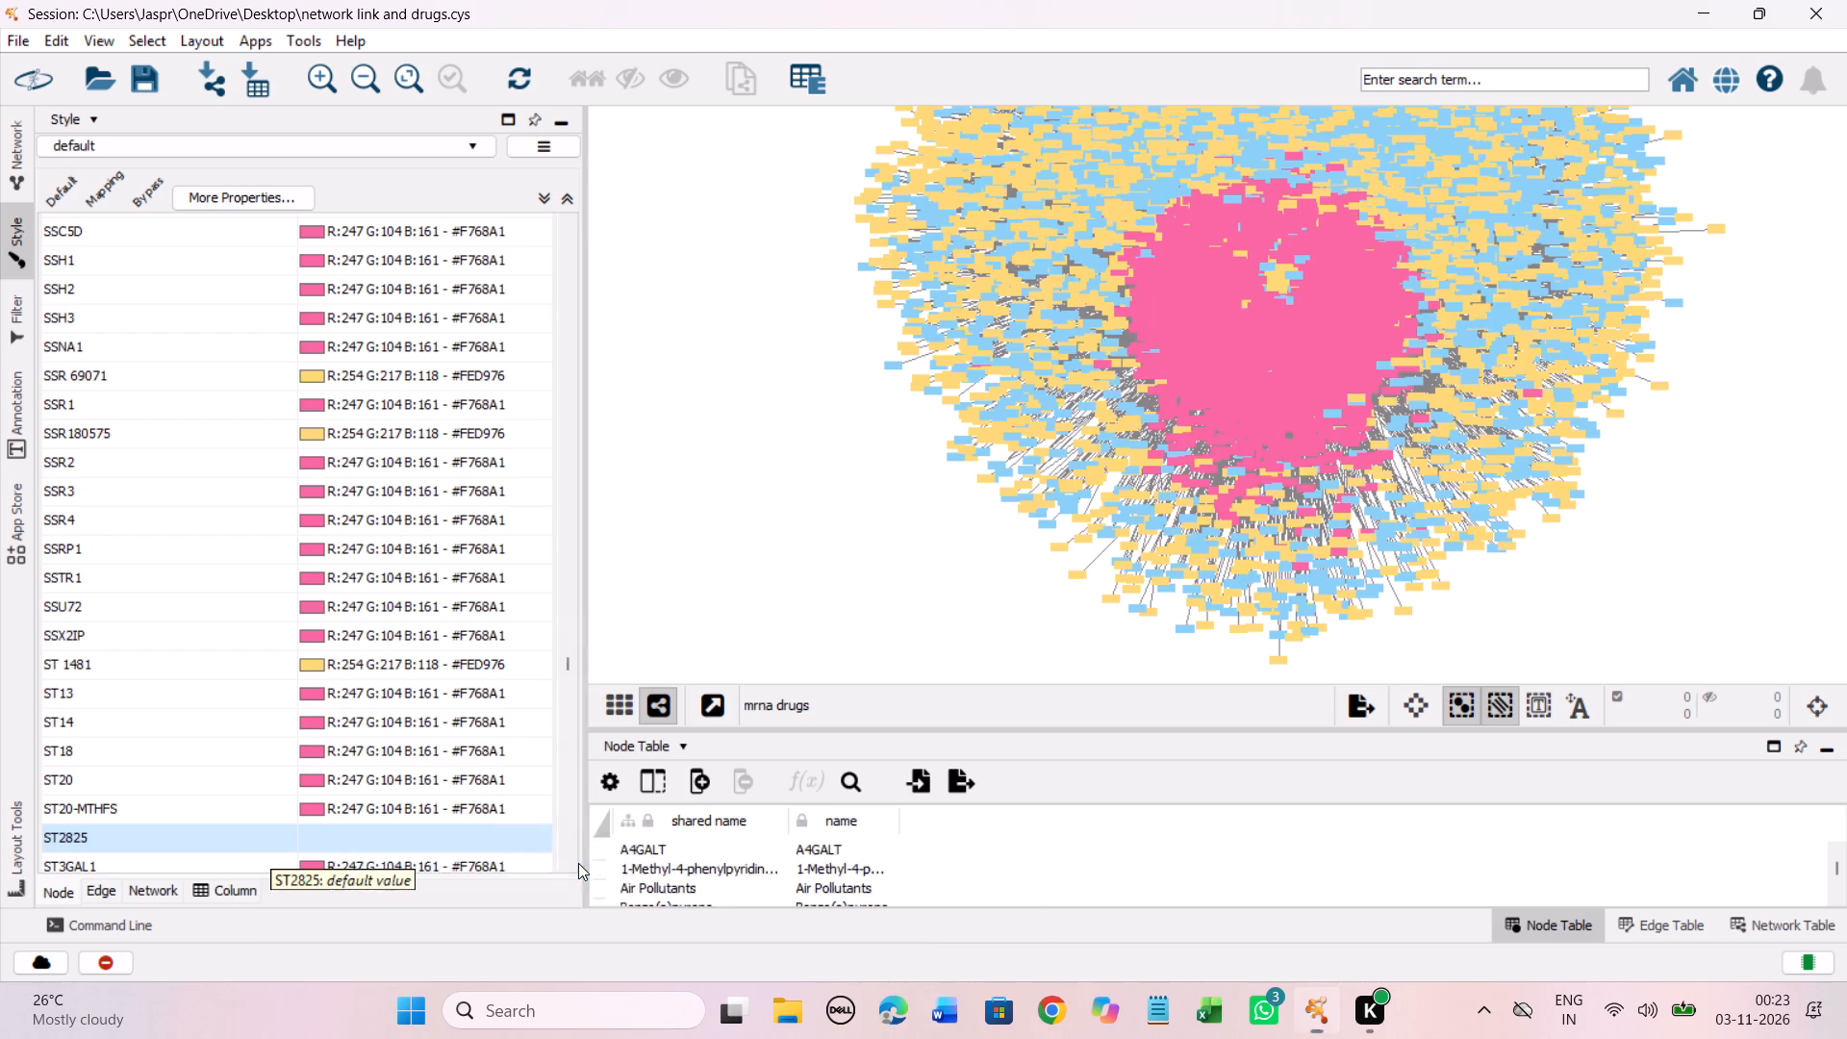
{"action": "left_click_drag", "start_coordinate": [557, 546], "coordinate": [465, 244]}
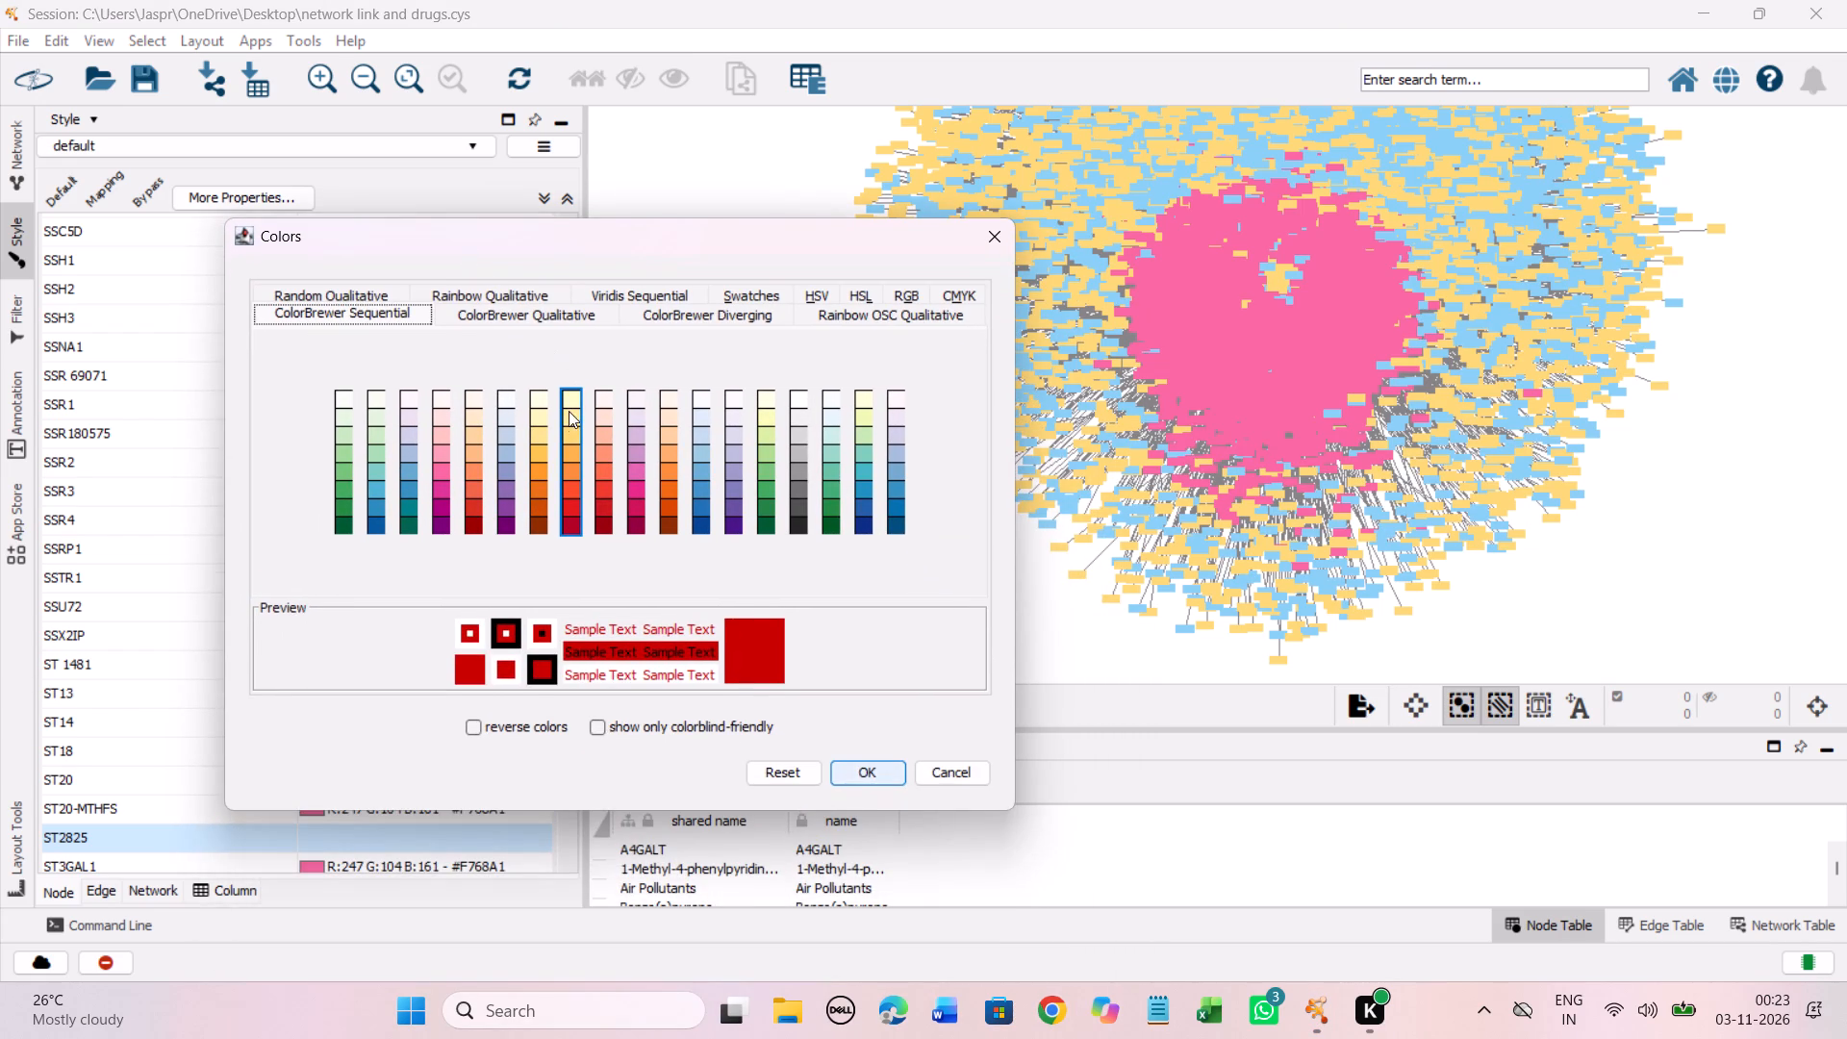
{"action": "left_click", "coordinate": [567, 437]}
{"action": "left_click", "coordinate": [862, 770]}
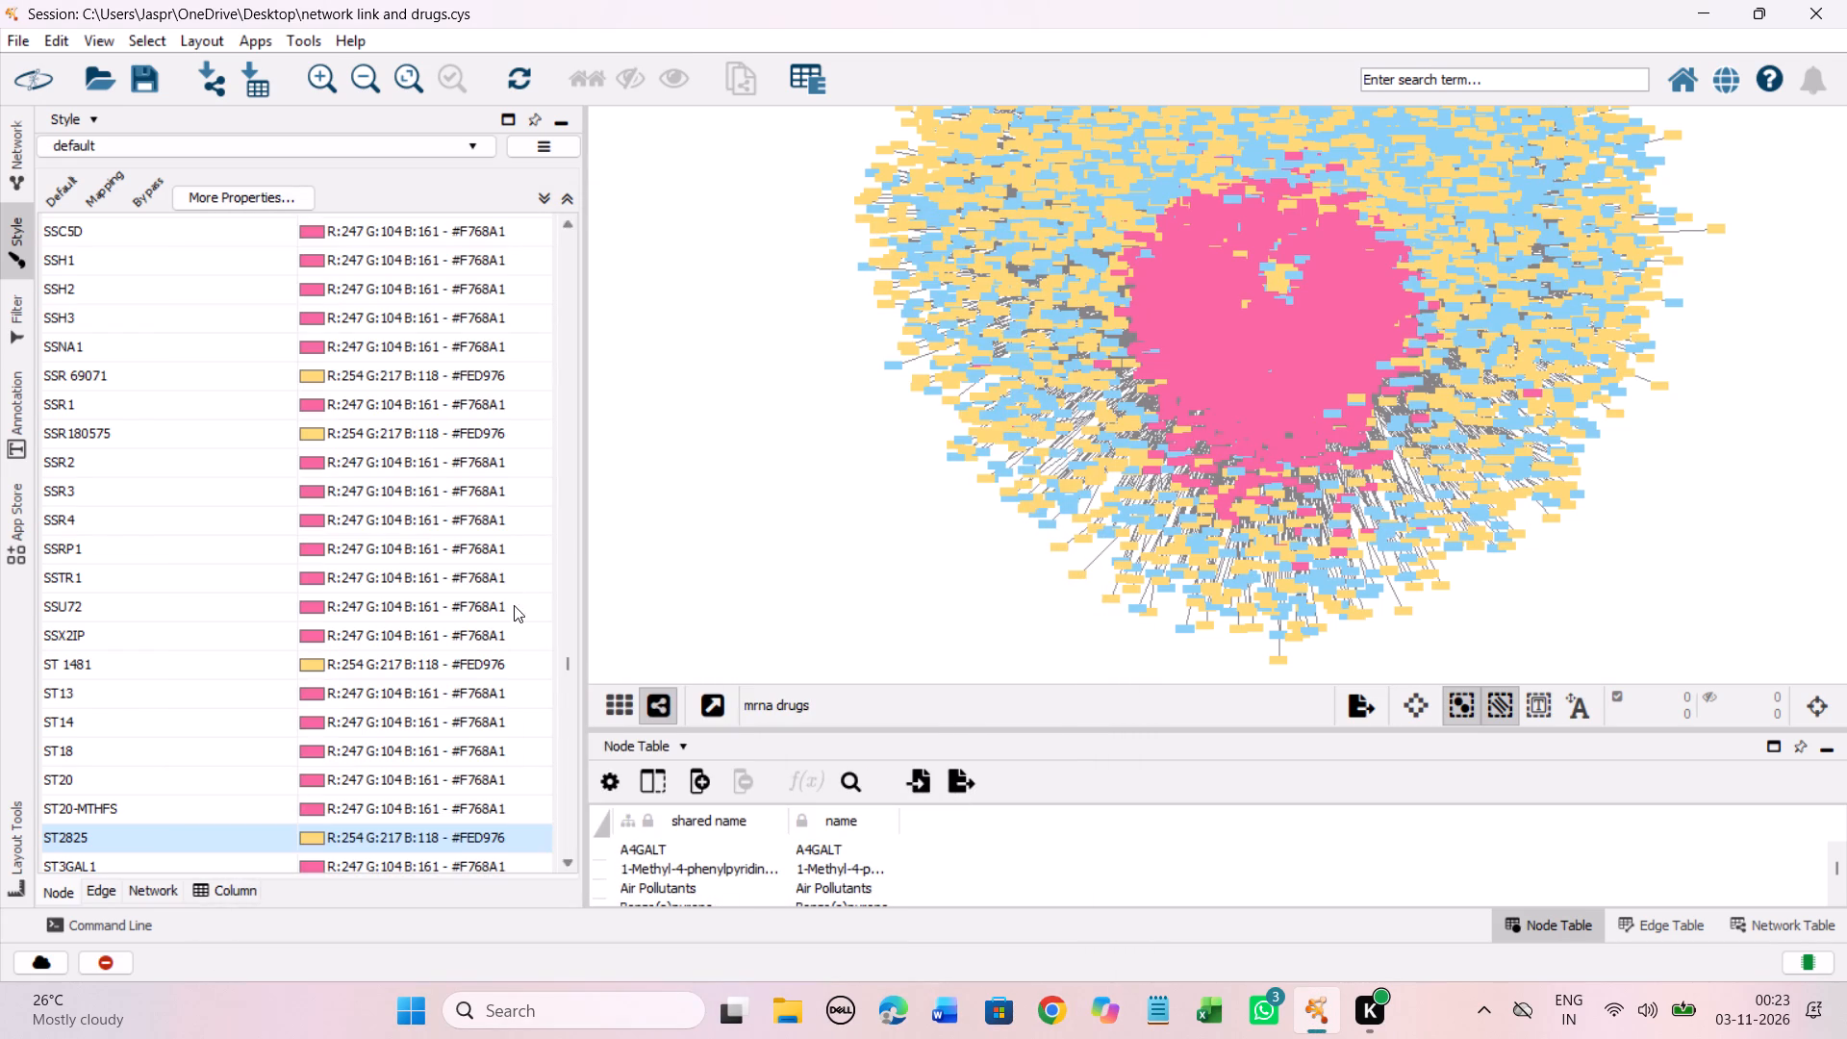
Set the discrete node colour mapping for STA 9090 to light yellow #FED976.
{"action": "scroll", "coordinate": [448, 525], "scroll_direction": "down", "scroll_amount": 5}
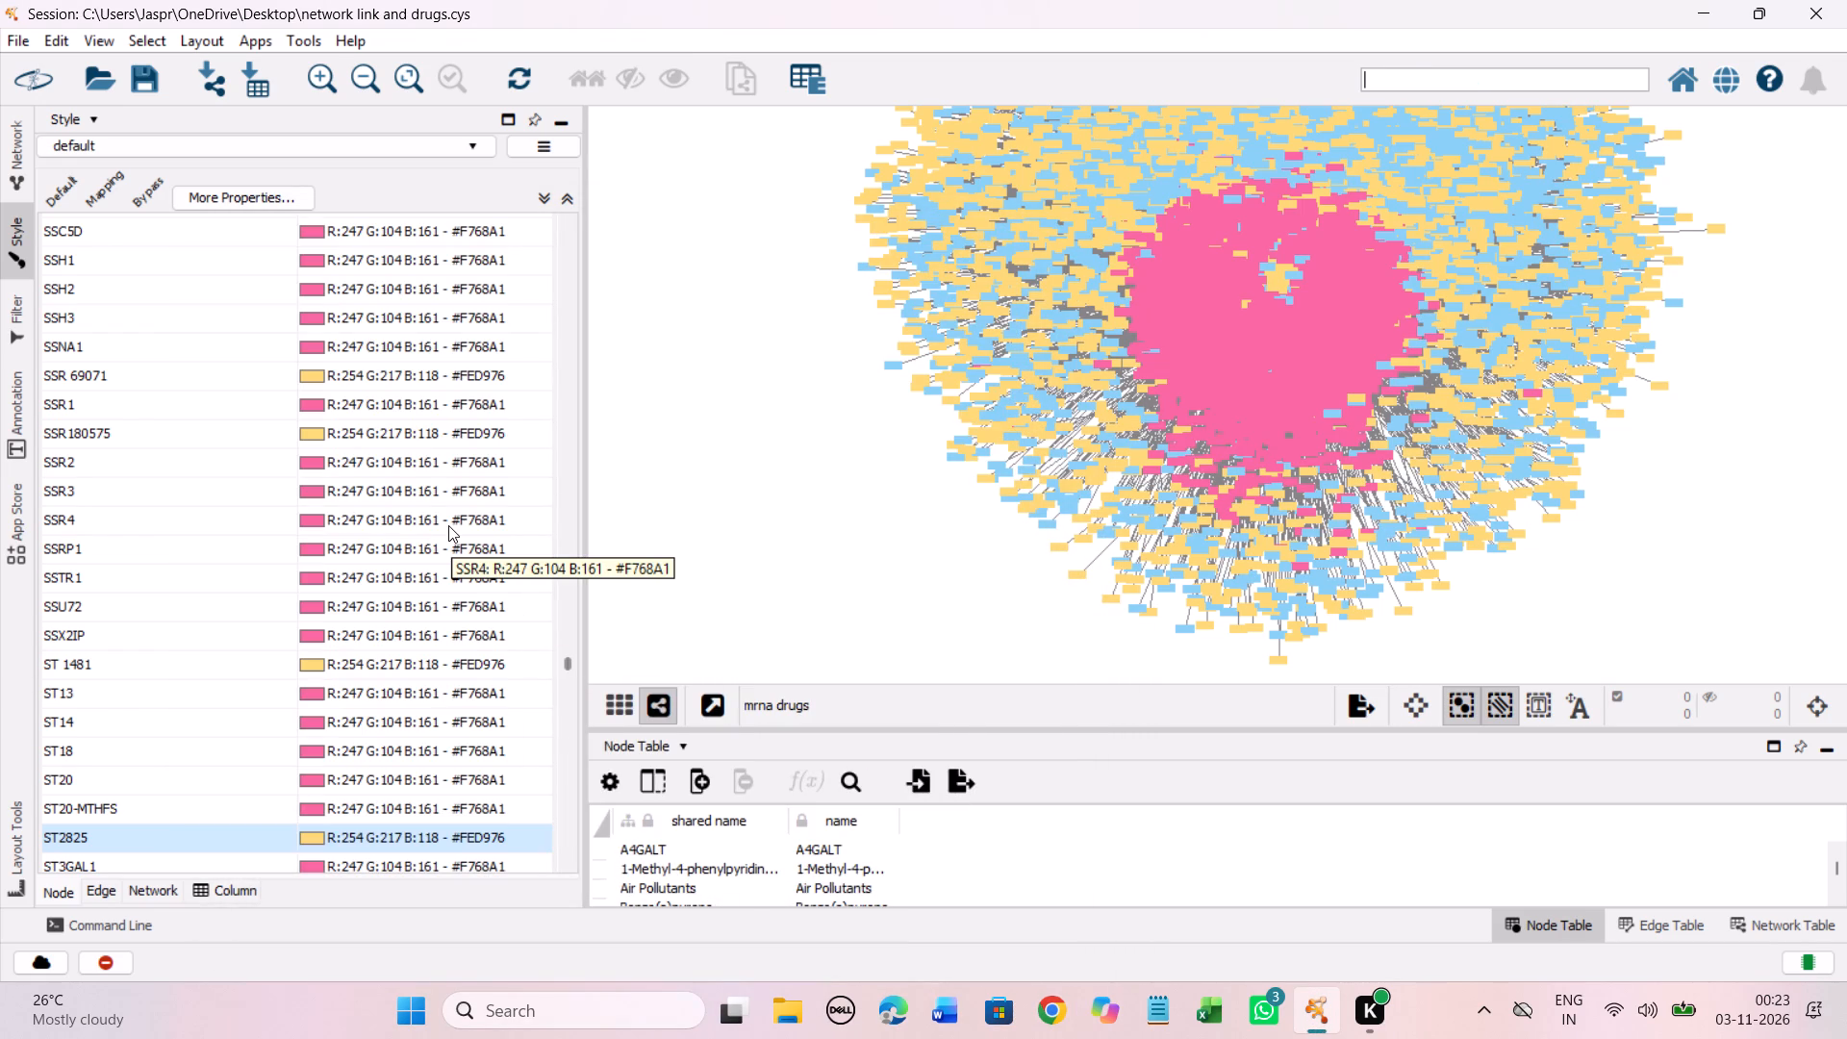
{"action": "scroll", "coordinate": [448, 525], "scroll_direction": "down", "scroll_amount": 20}
{"action": "scroll", "coordinate": [448, 525], "scroll_direction": "down", "scroll_amount": 1}
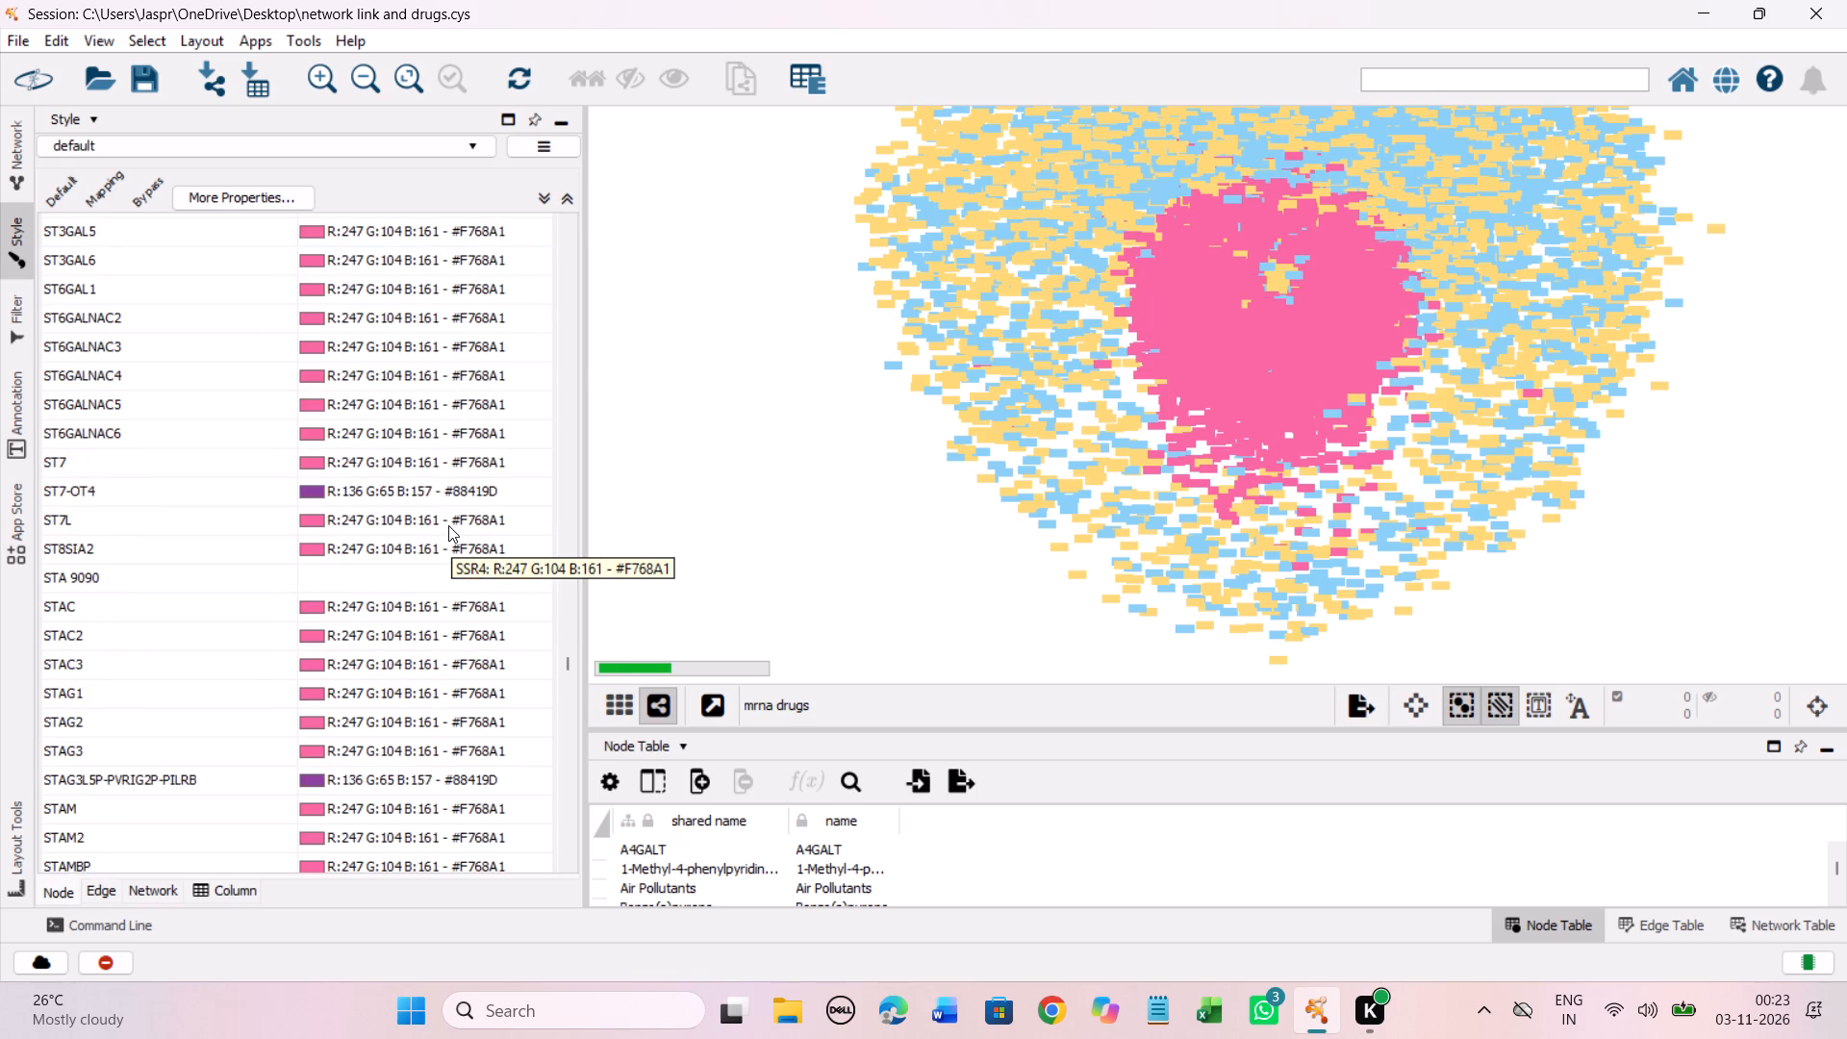
{"action": "scroll", "coordinate": [448, 525], "scroll_direction": "down", "scroll_amount": 8}
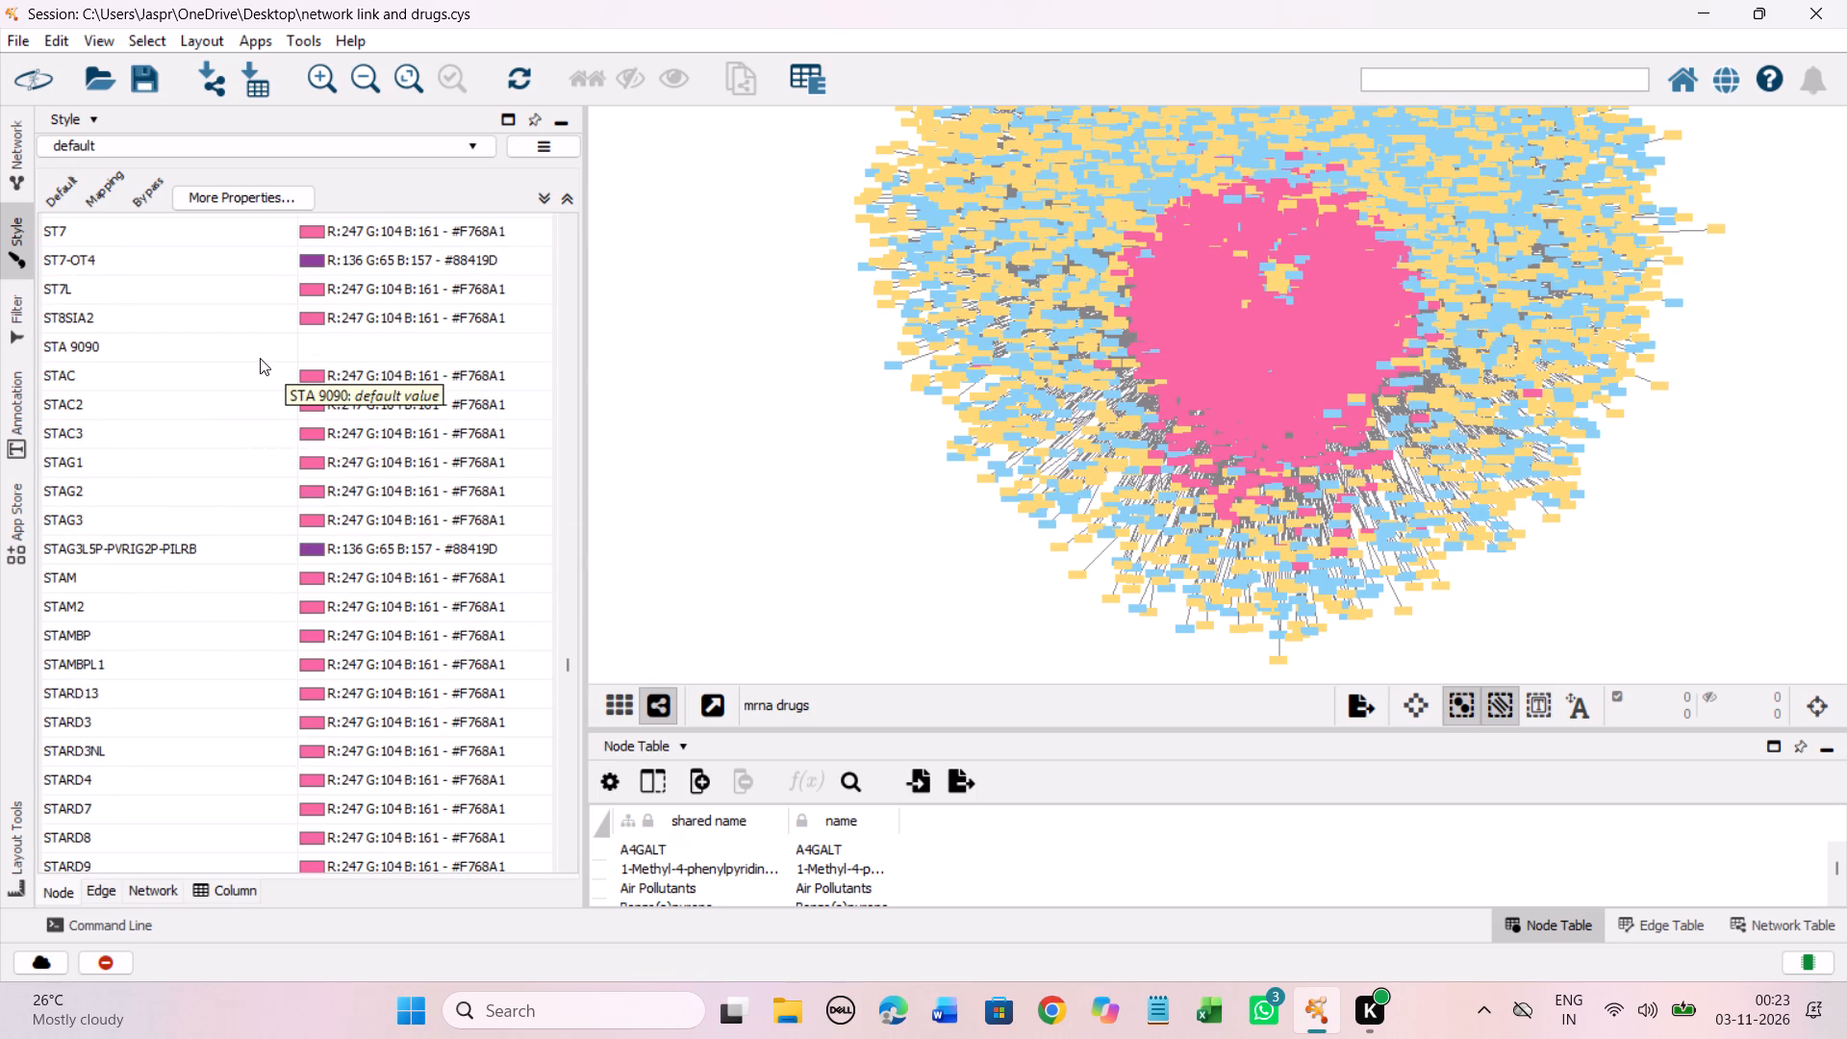
{"action": "left_click", "coordinate": [260, 349]}
{"action": "right_click", "coordinate": [260, 349]}
{"action": "left_click", "coordinate": [594, 365]}
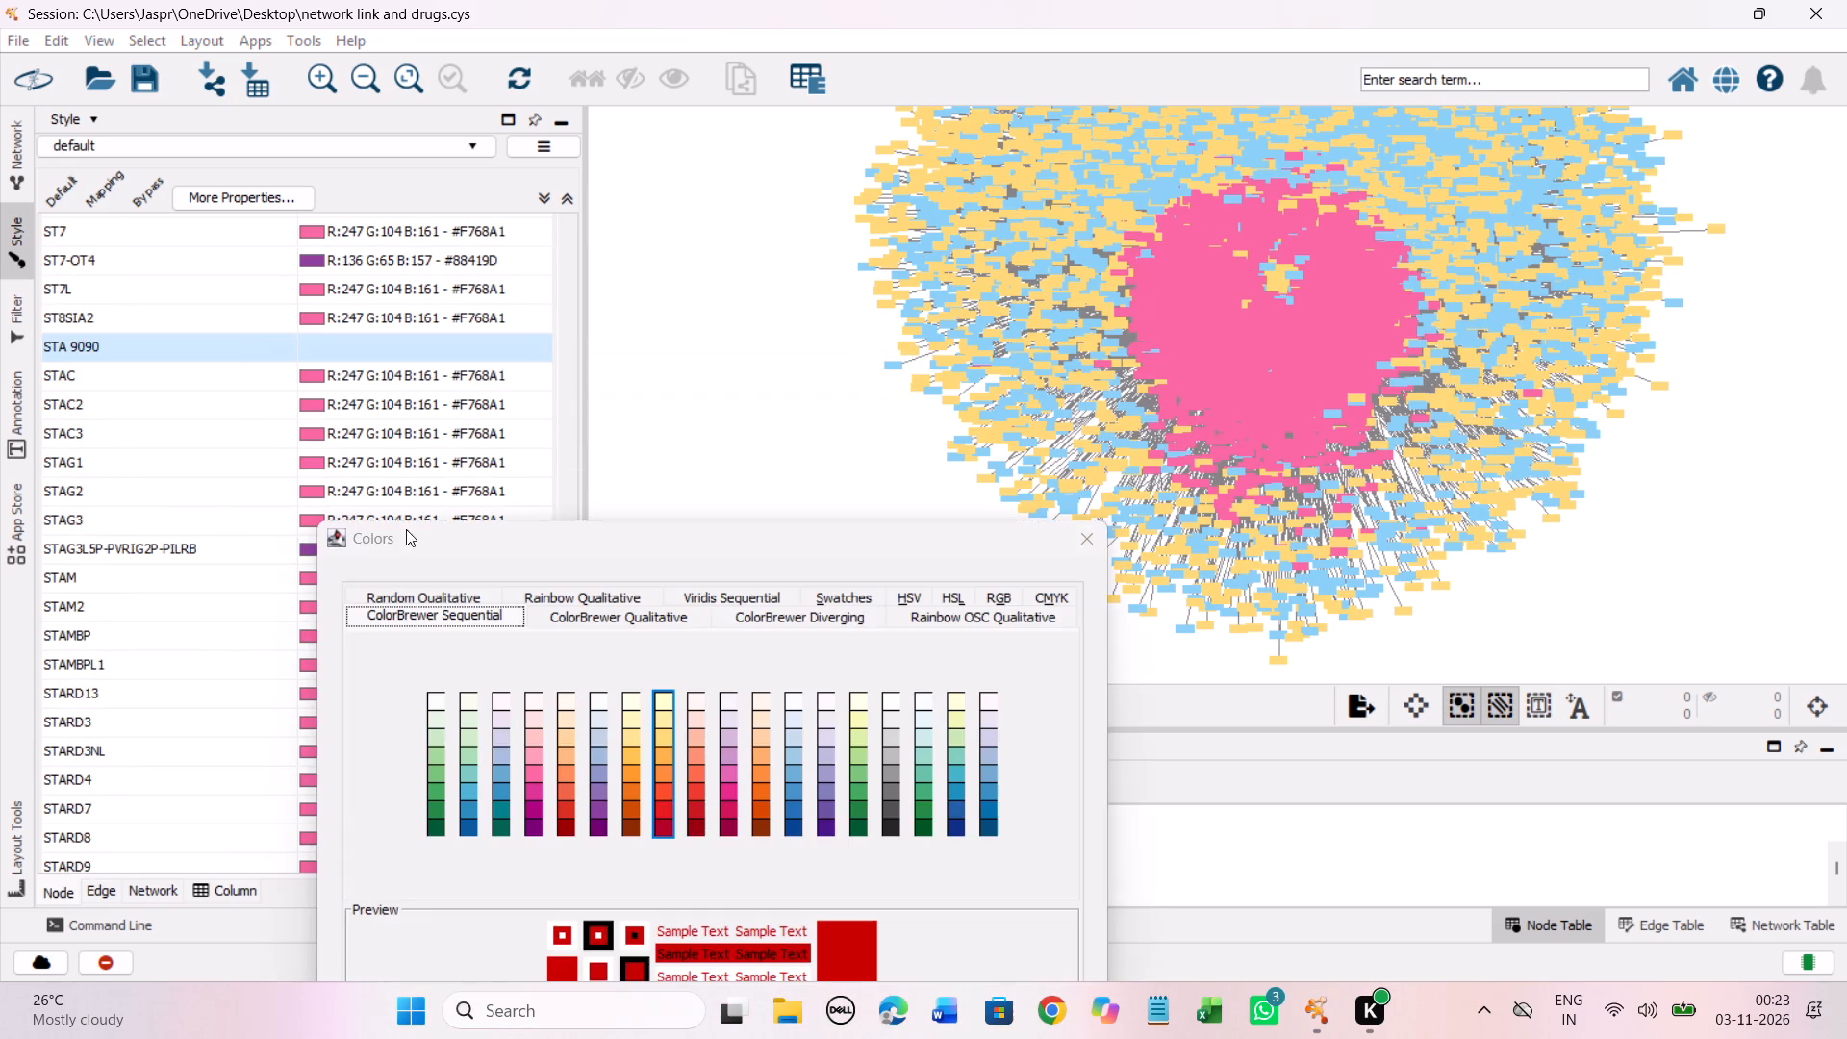
{"action": "left_click_drag", "start_coordinate": [396, 540], "coordinate": [290, 194]}
{"action": "left_click", "coordinate": [551, 388]}
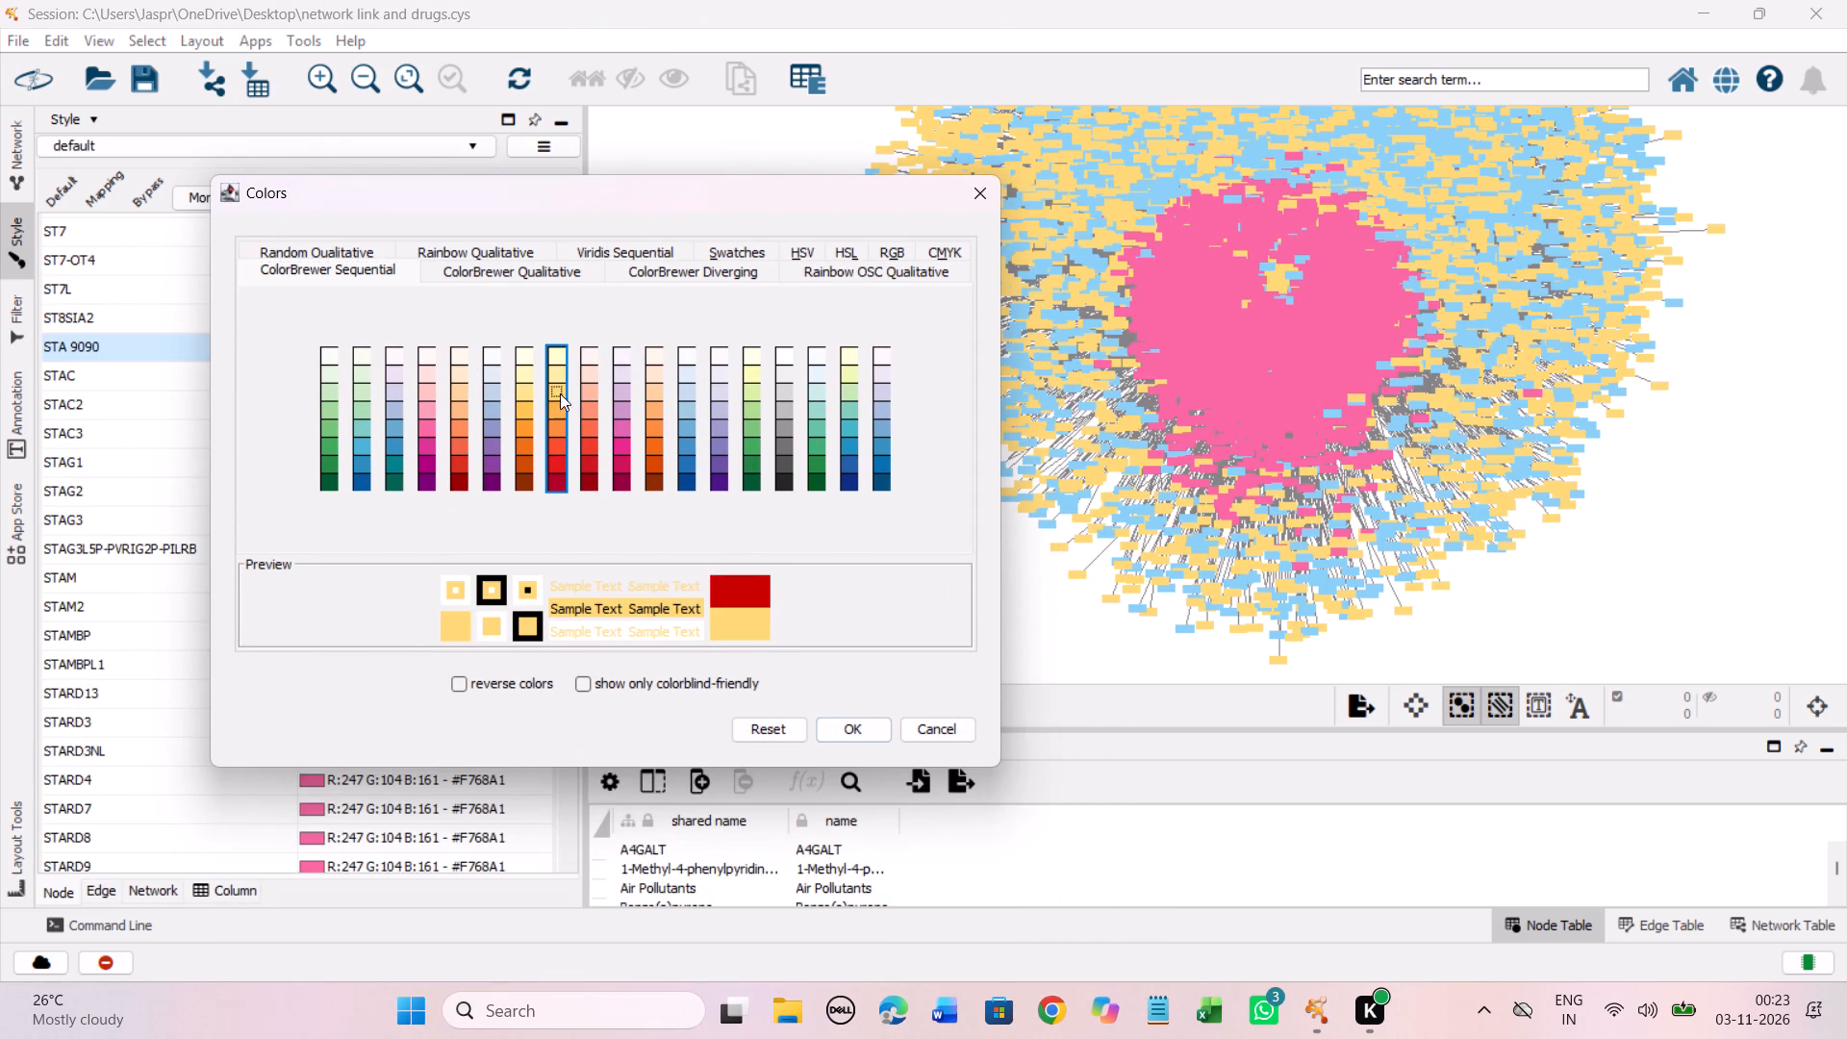
{"action": "left_click", "coordinate": [837, 724]}
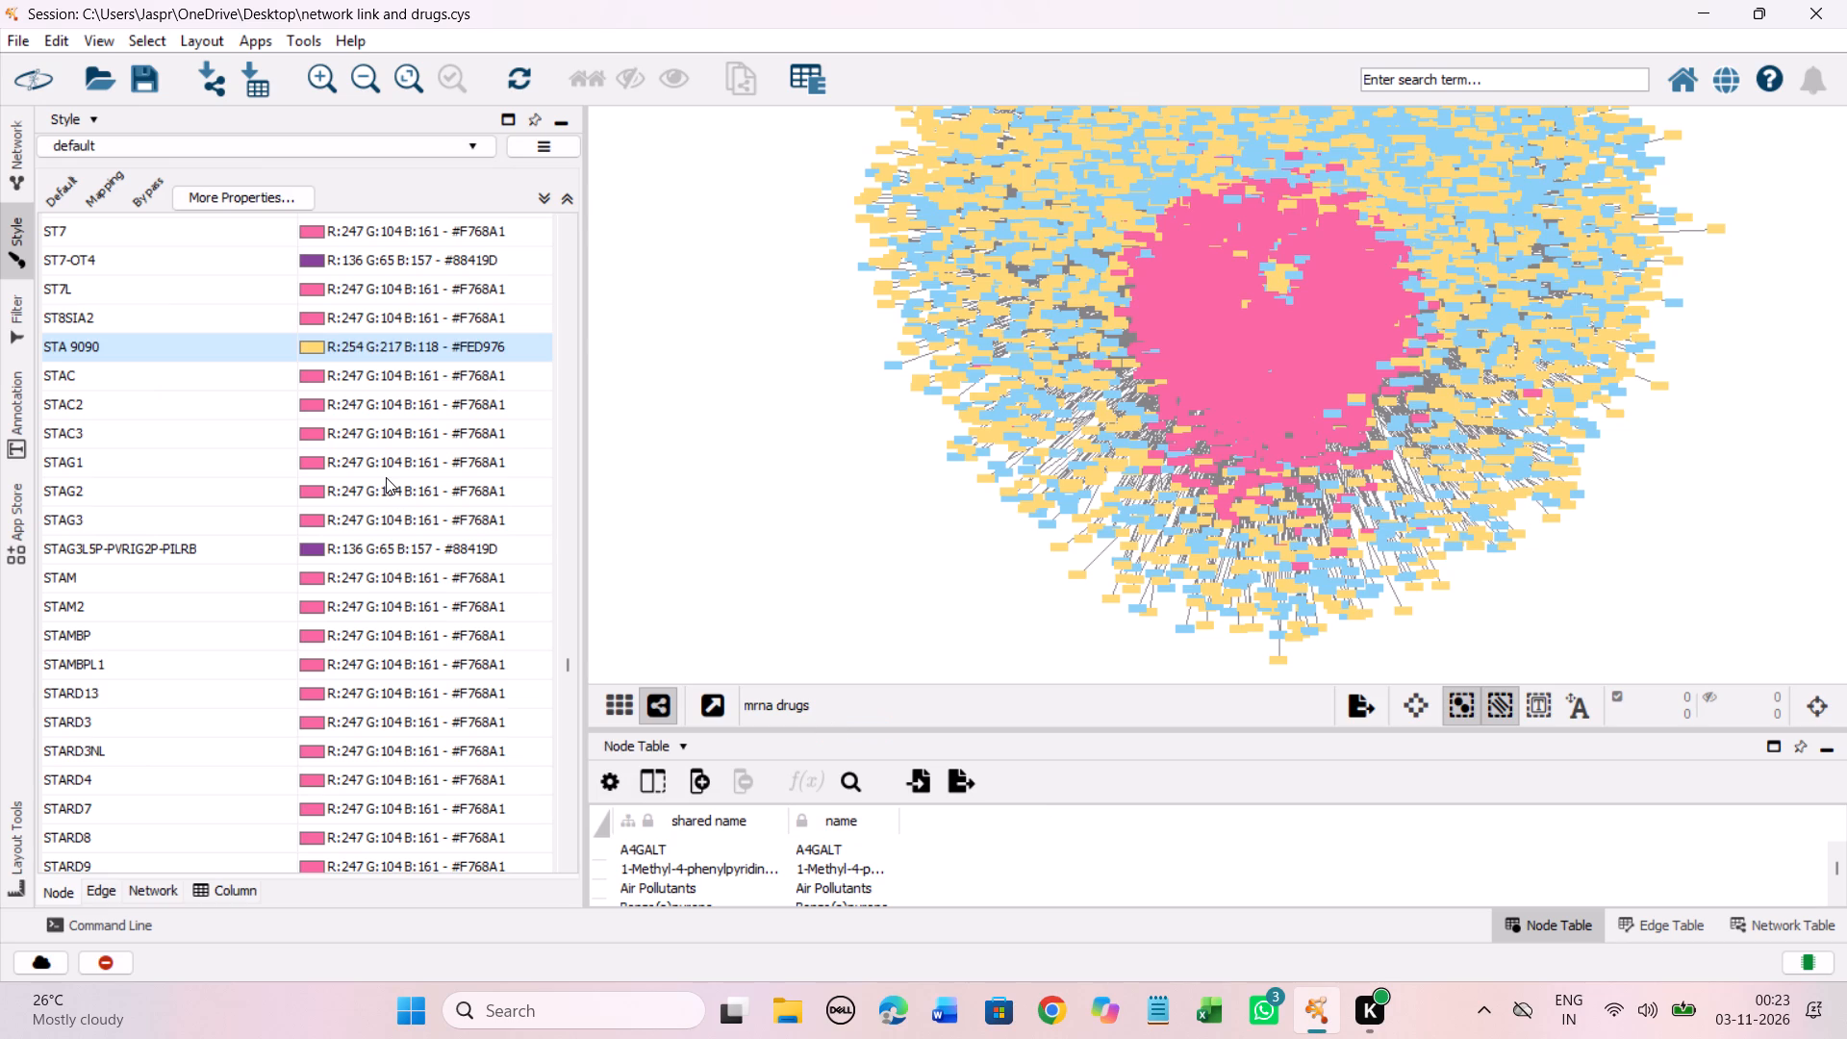
Set the discrete node colour mapping for STF 083010 and STF-118804 to light yellow #FED976.
{"action": "scroll", "coordinate": [386, 477], "scroll_direction": "down", "scroll_amount": 12}
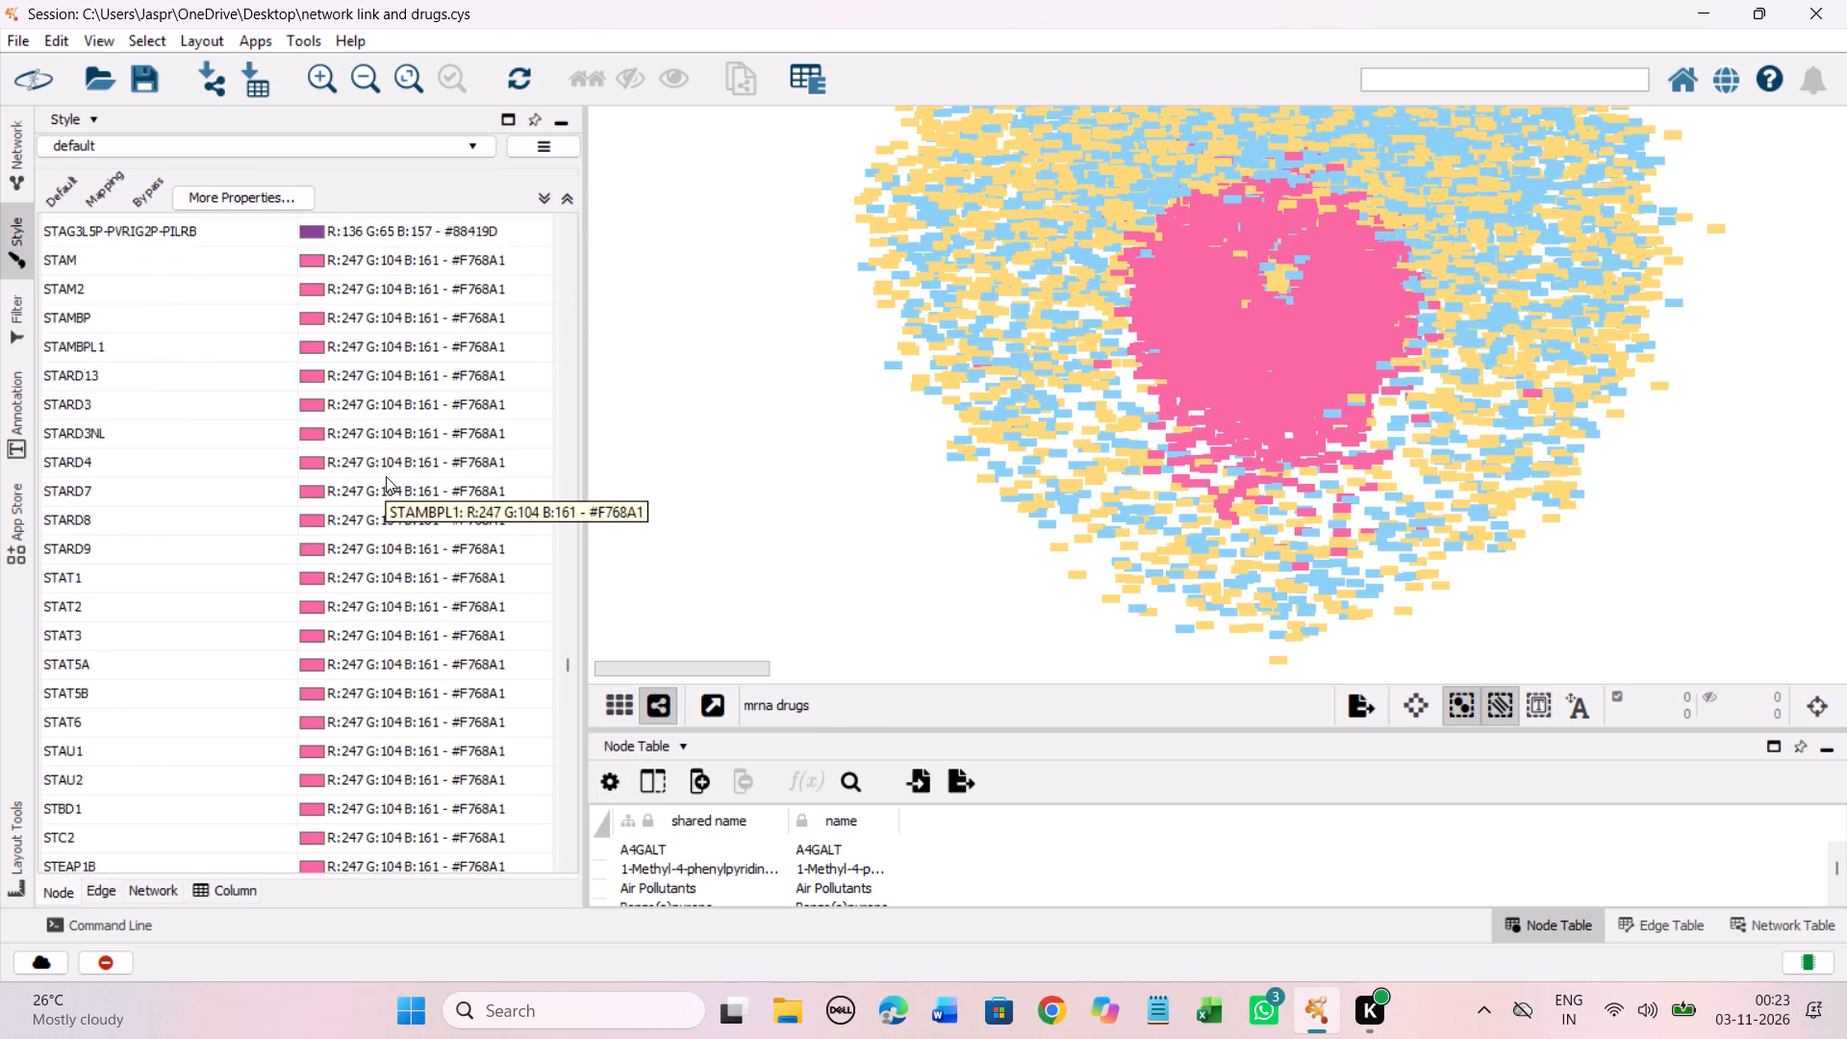
{"action": "scroll", "coordinate": [386, 476], "scroll_direction": "down", "scroll_amount": 1}
{"action": "scroll", "coordinate": [386, 476], "scroll_direction": "down", "scroll_amount": 20}
{"action": "scroll", "coordinate": [386, 476], "scroll_direction": "down", "scroll_amount": 1}
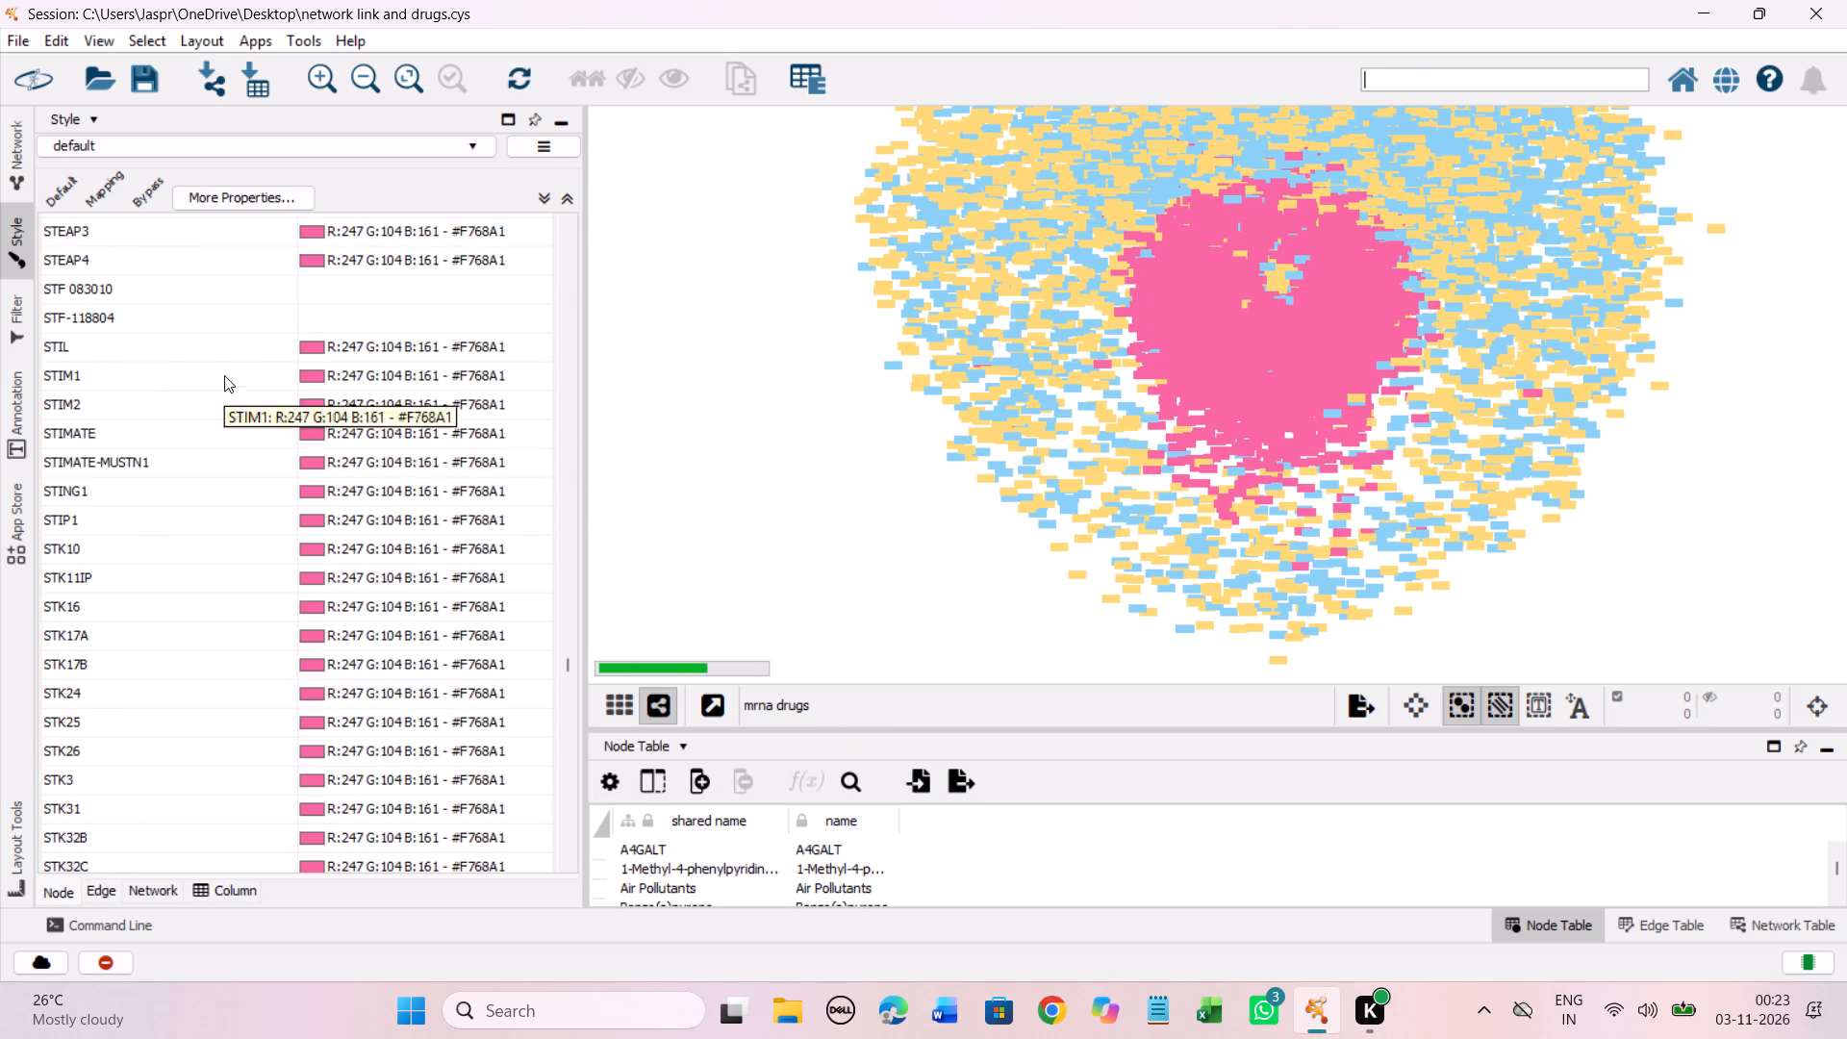
{"action": "left_click_drag", "start_coordinate": [275, 288], "coordinate": [274, 309]}
{"action": "right_click", "coordinate": [274, 309]}
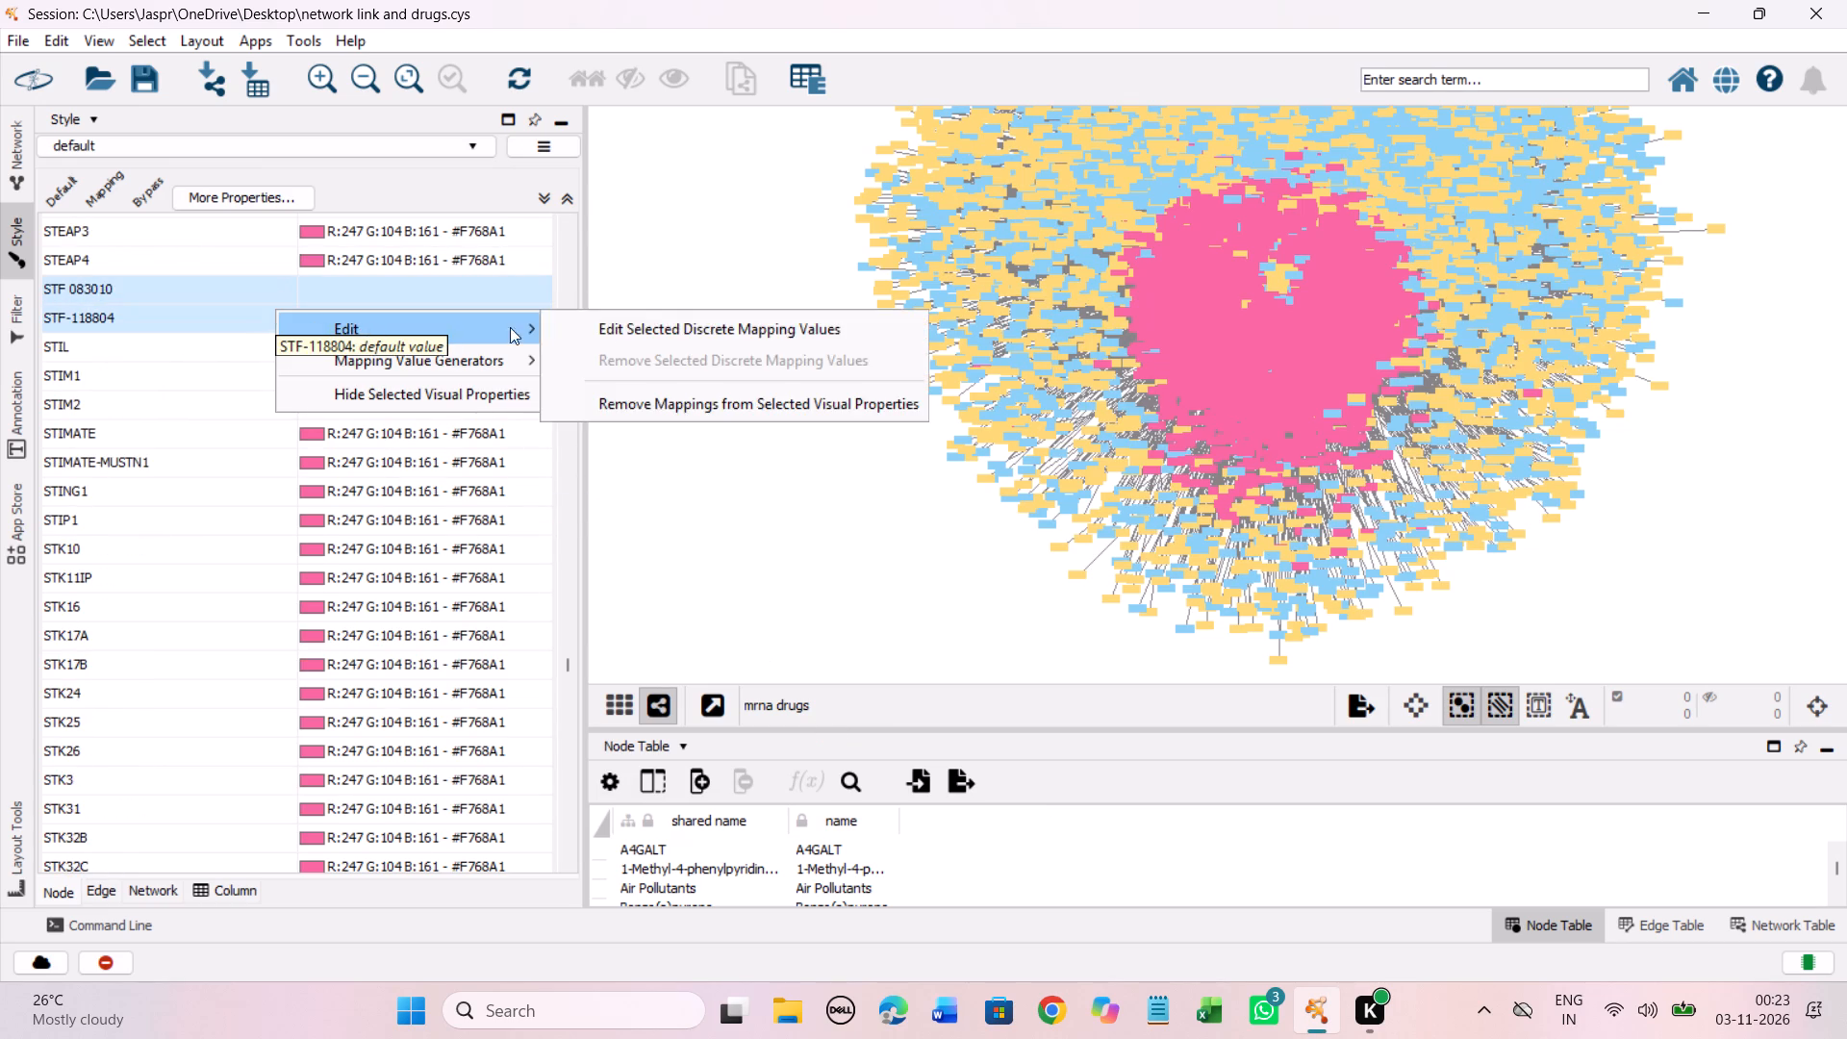
{"action": "left_click", "coordinate": [644, 326]}
{"action": "left_click_drag", "start_coordinate": [446, 546], "coordinate": [331, 258]}
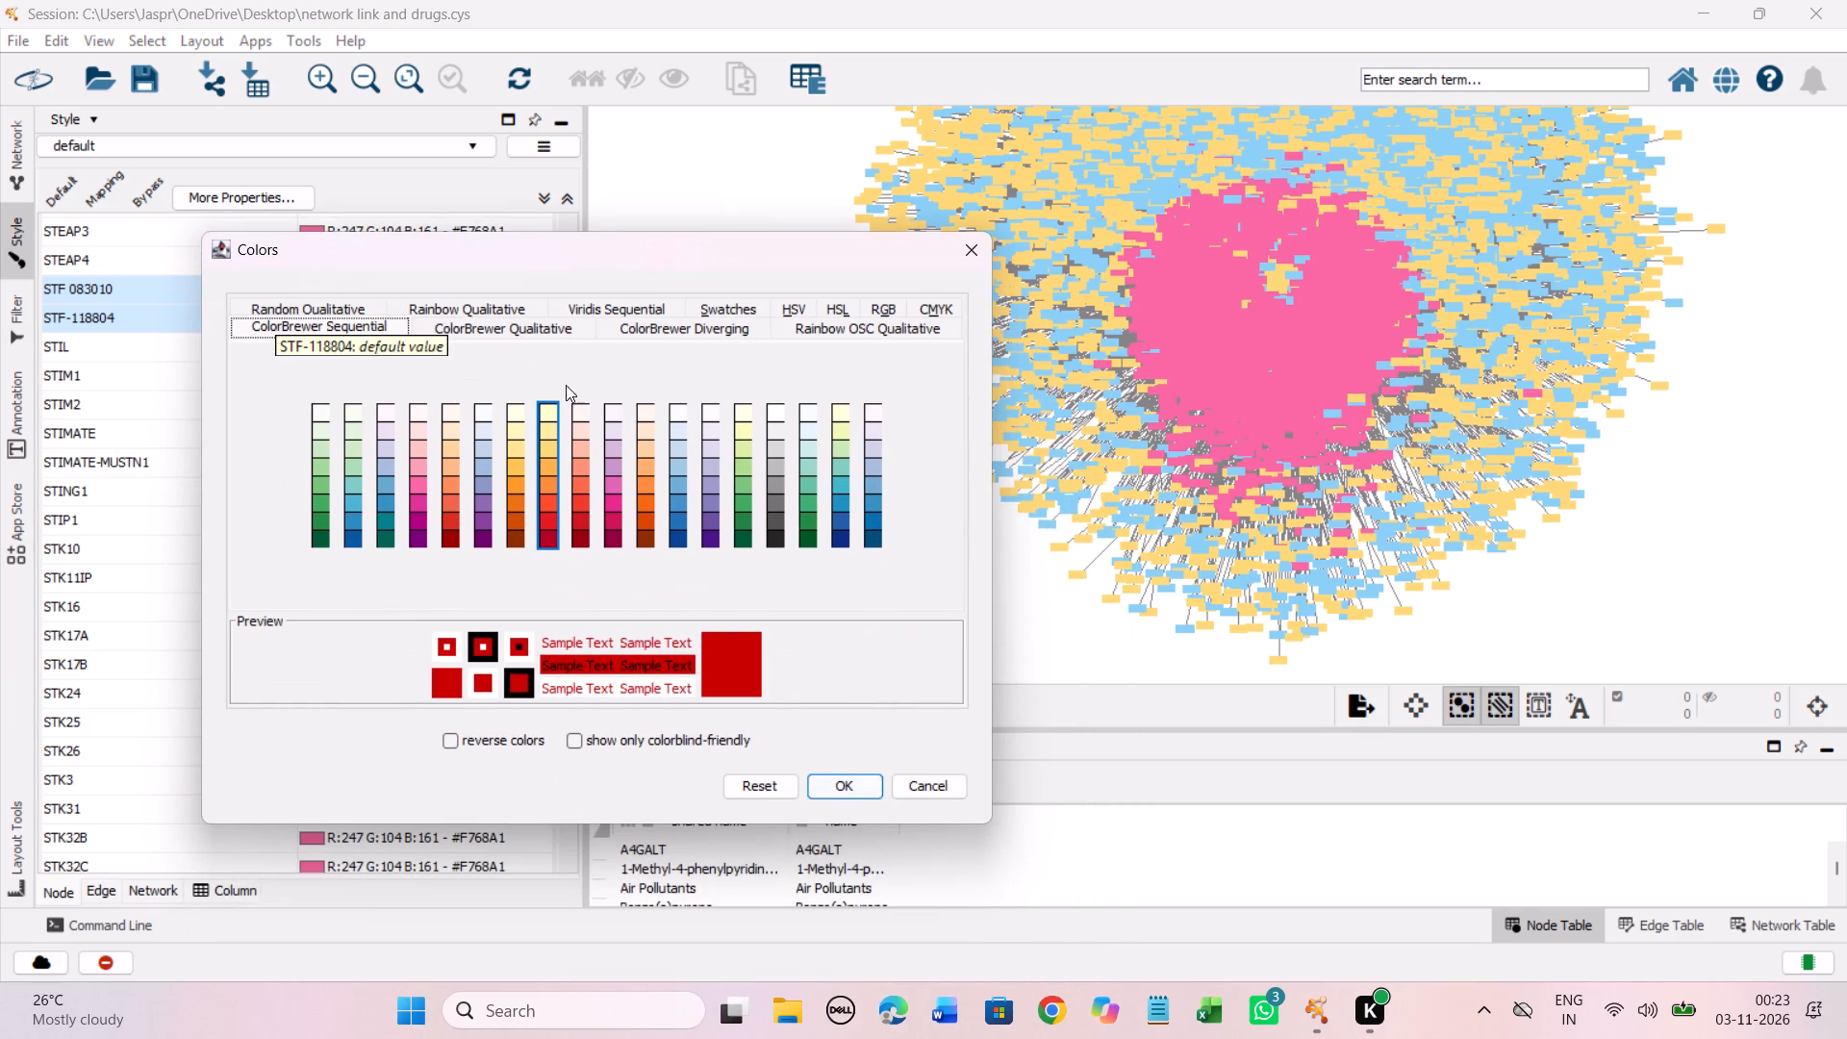
{"action": "left_click", "coordinate": [547, 444]}
{"action": "left_click", "coordinate": [855, 784]}
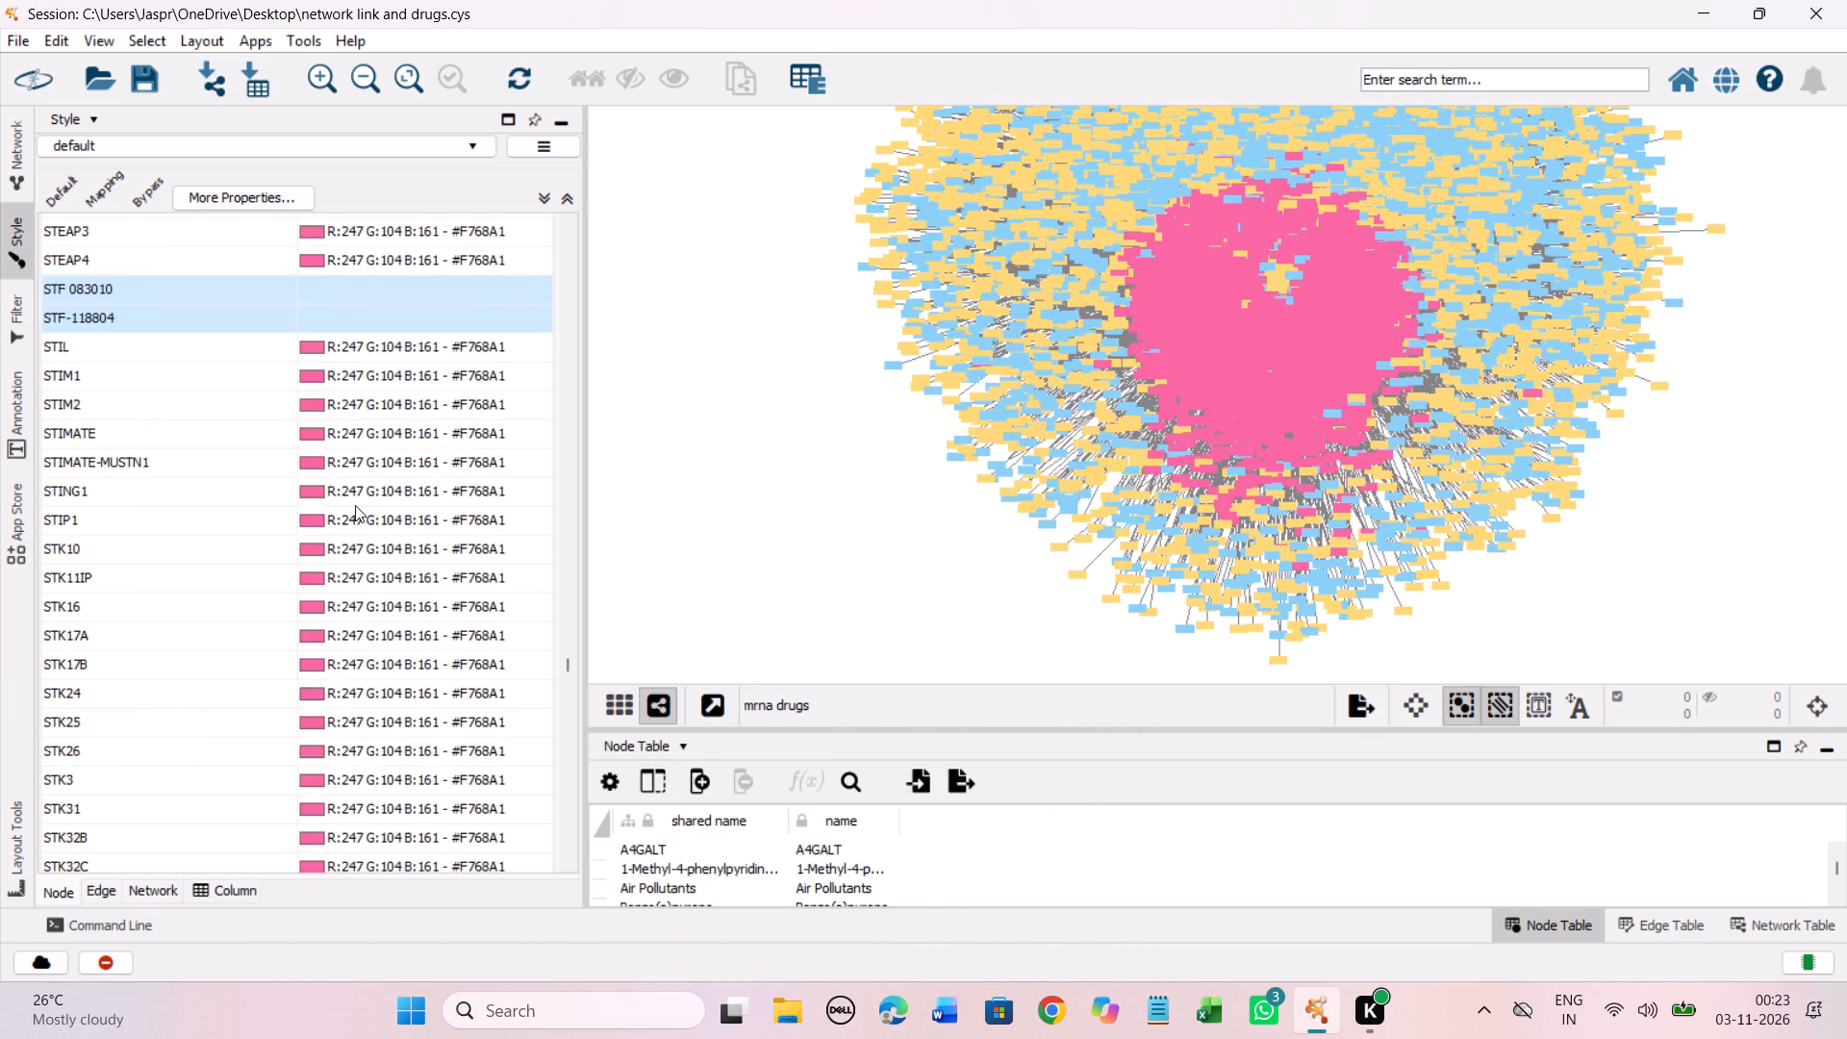
Set the discrete node colour mapping for STO 609 to light yellow #FED976.
{"action": "scroll", "coordinate": [355, 505], "scroll_direction": "down", "scroll_amount": 9}
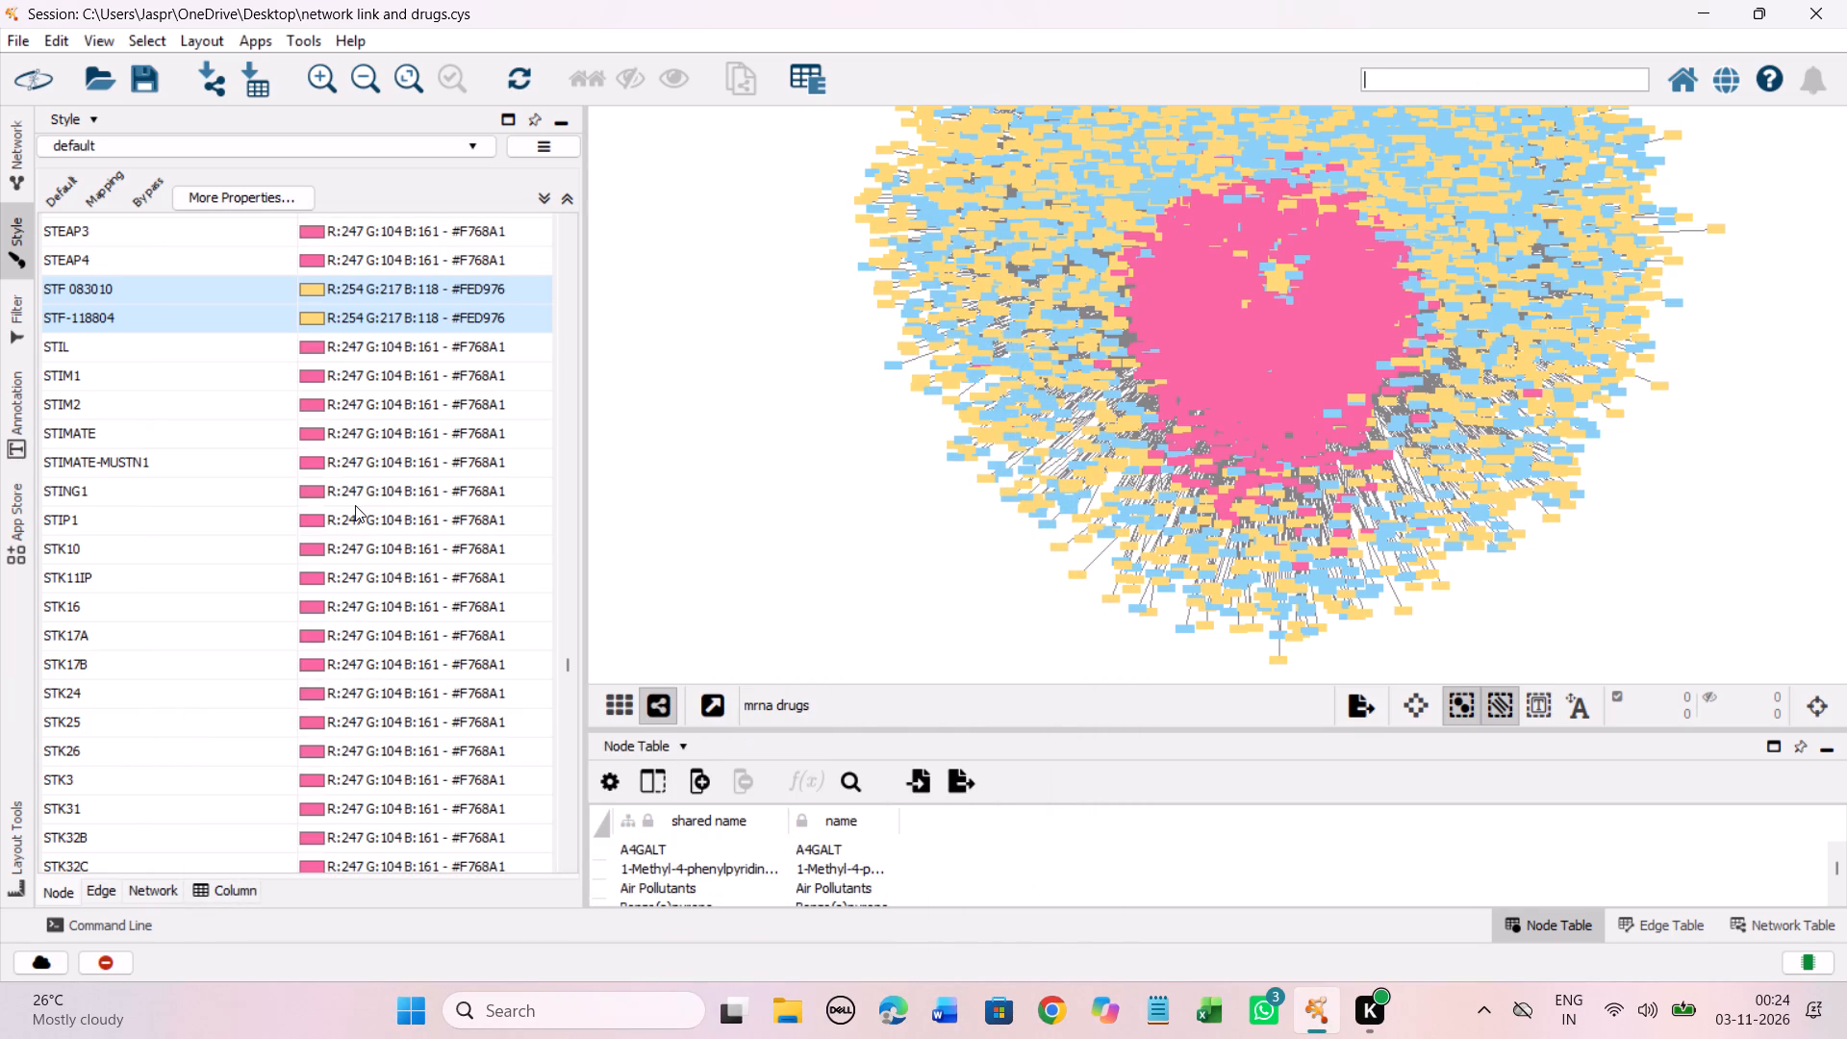
{"action": "scroll", "coordinate": [355, 505], "scroll_direction": "down", "scroll_amount": 4}
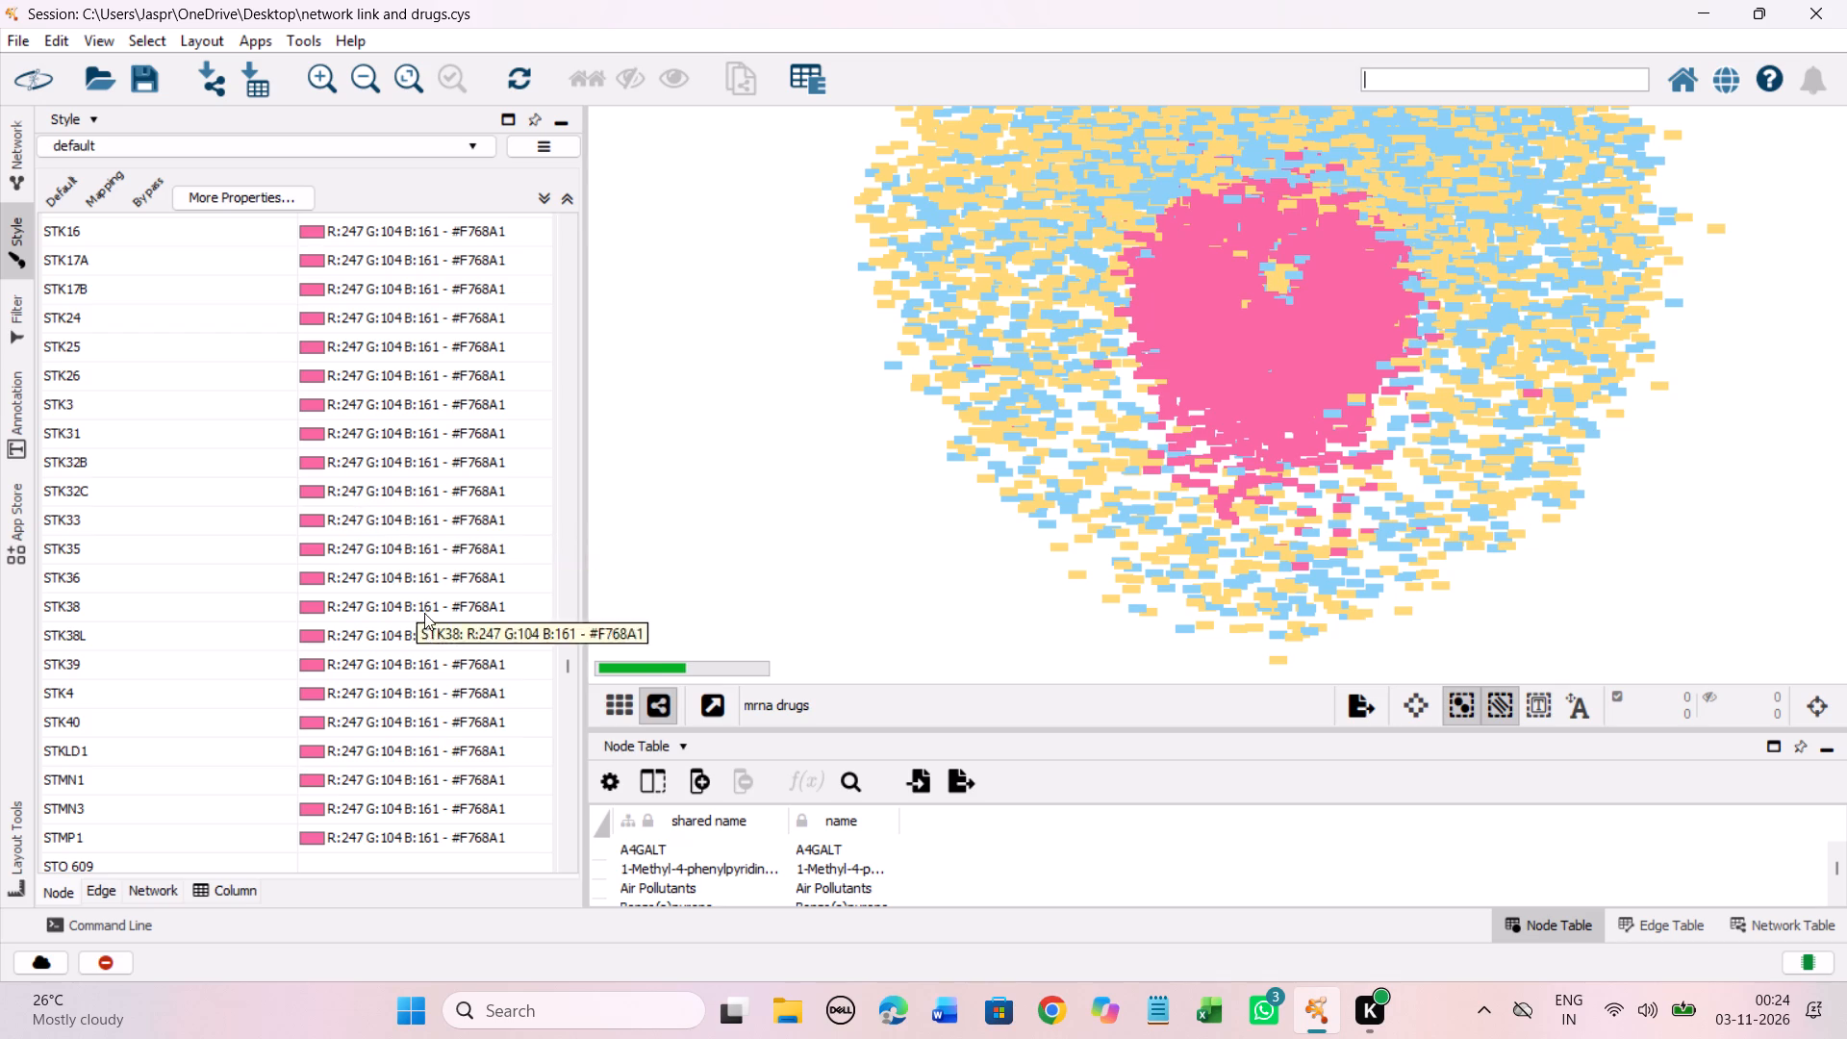
{"action": "scroll", "coordinate": [394, 551], "scroll_direction": "down", "scroll_amount": 9}
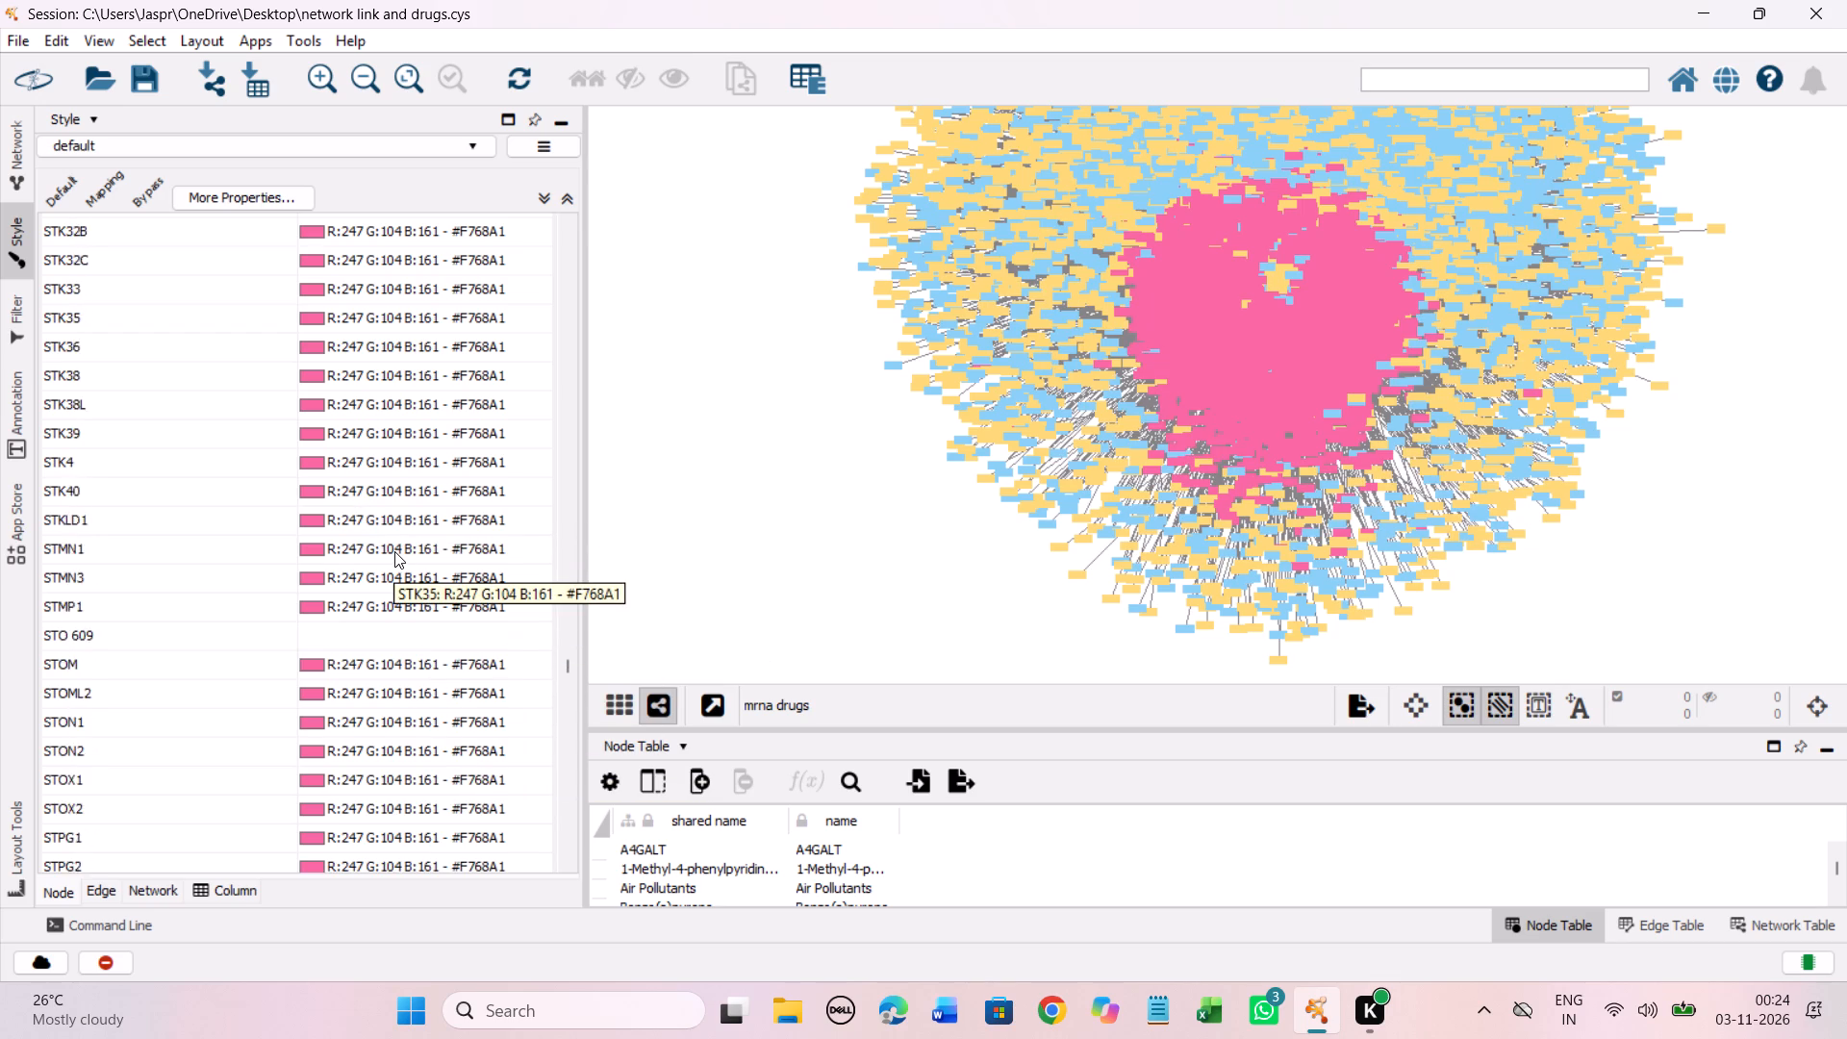
{"action": "scroll", "coordinate": [394, 551], "scroll_direction": "down", "scroll_amount": 6}
{"action": "left_click", "coordinate": [268, 430]}
{"action": "right_click", "coordinate": [268, 430]}
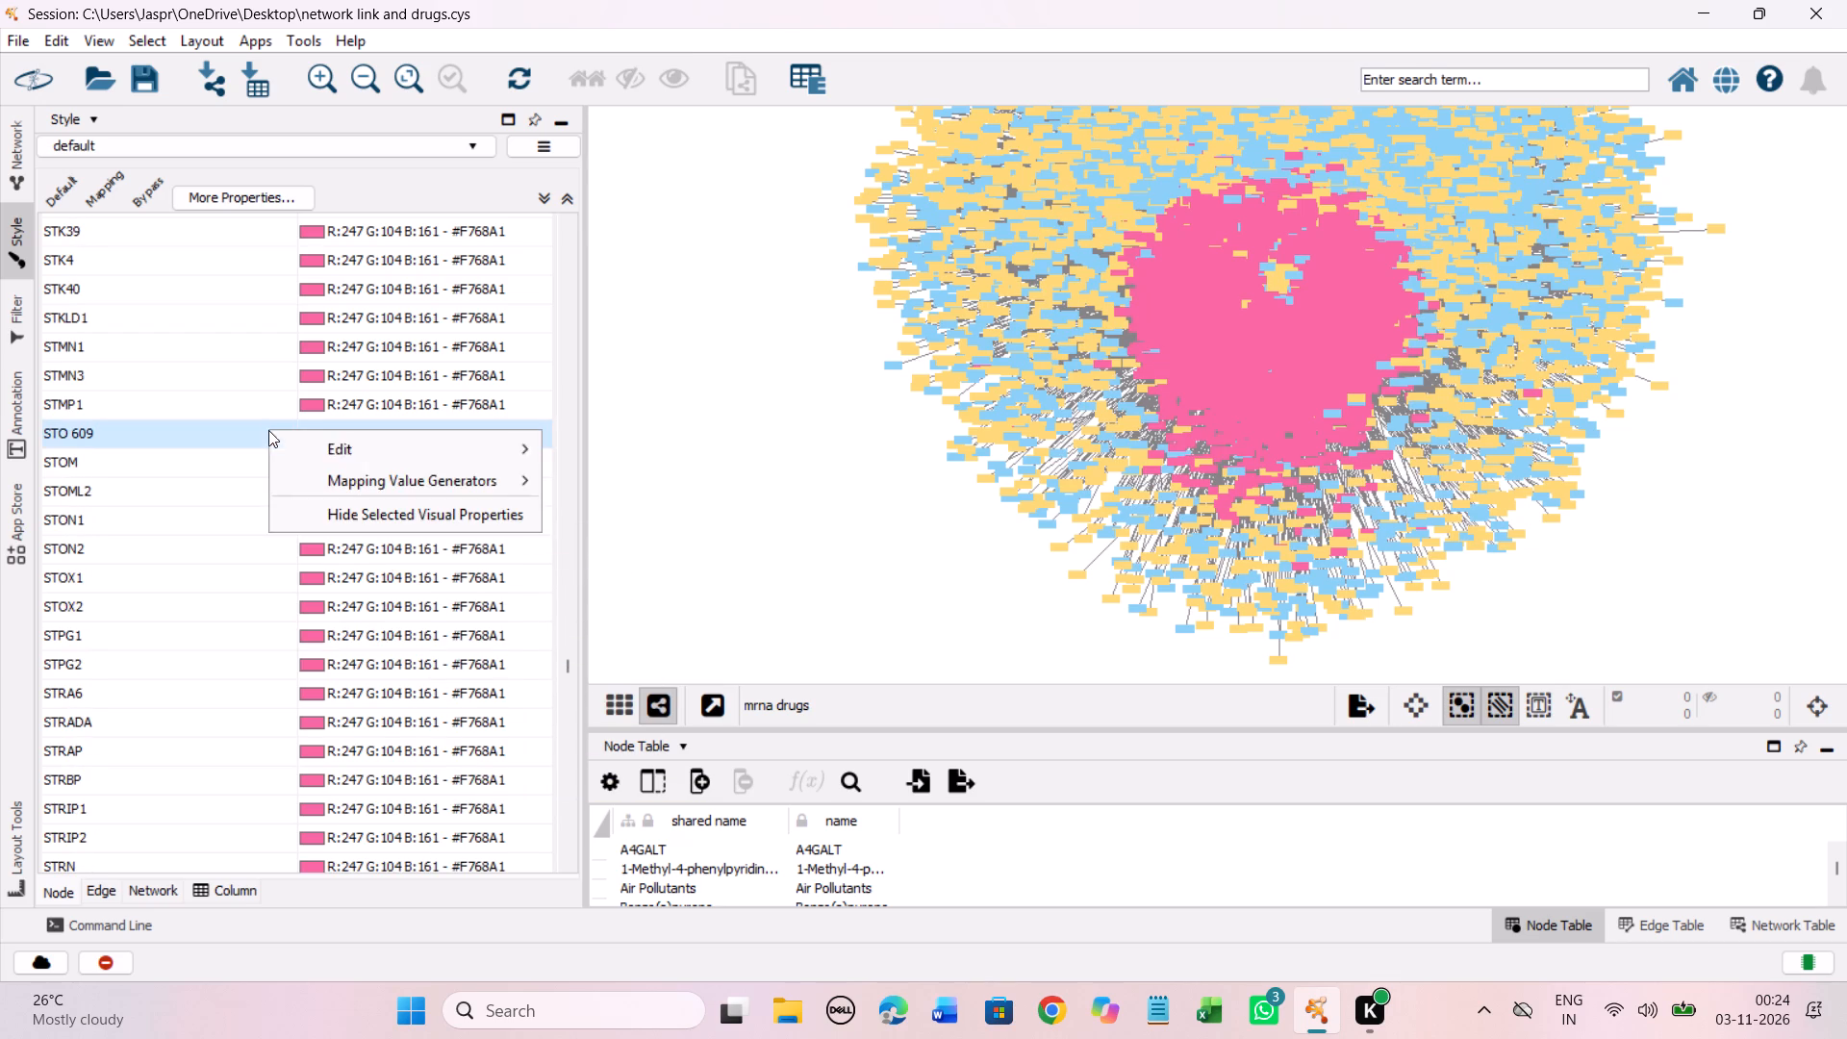
{"action": "left_click", "coordinate": [620, 440]}
{"action": "left_click_drag", "start_coordinate": [481, 554], "coordinate": [406, 324]}
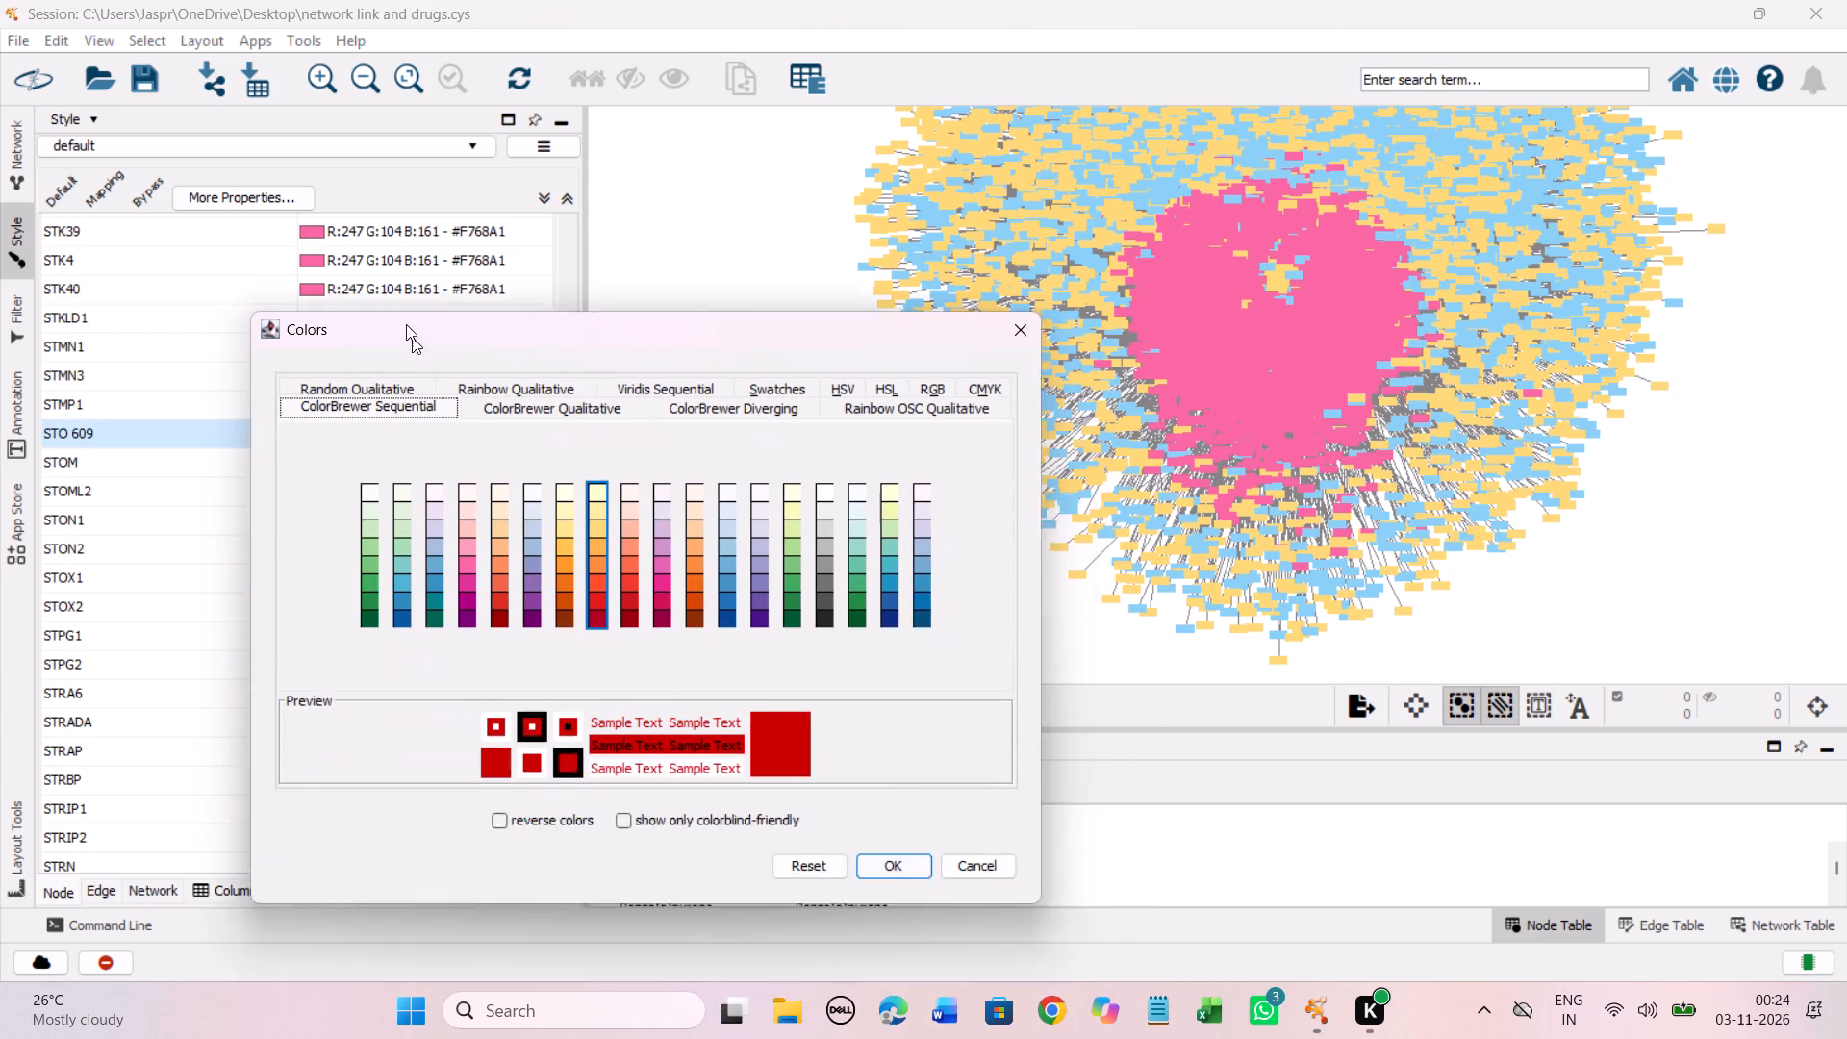
{"action": "left_click_drag", "start_coordinate": [406, 324], "coordinate": [381, 250]}
{"action": "left_click", "coordinate": [566, 433]}
{"action": "left_click", "coordinate": [852, 768]}
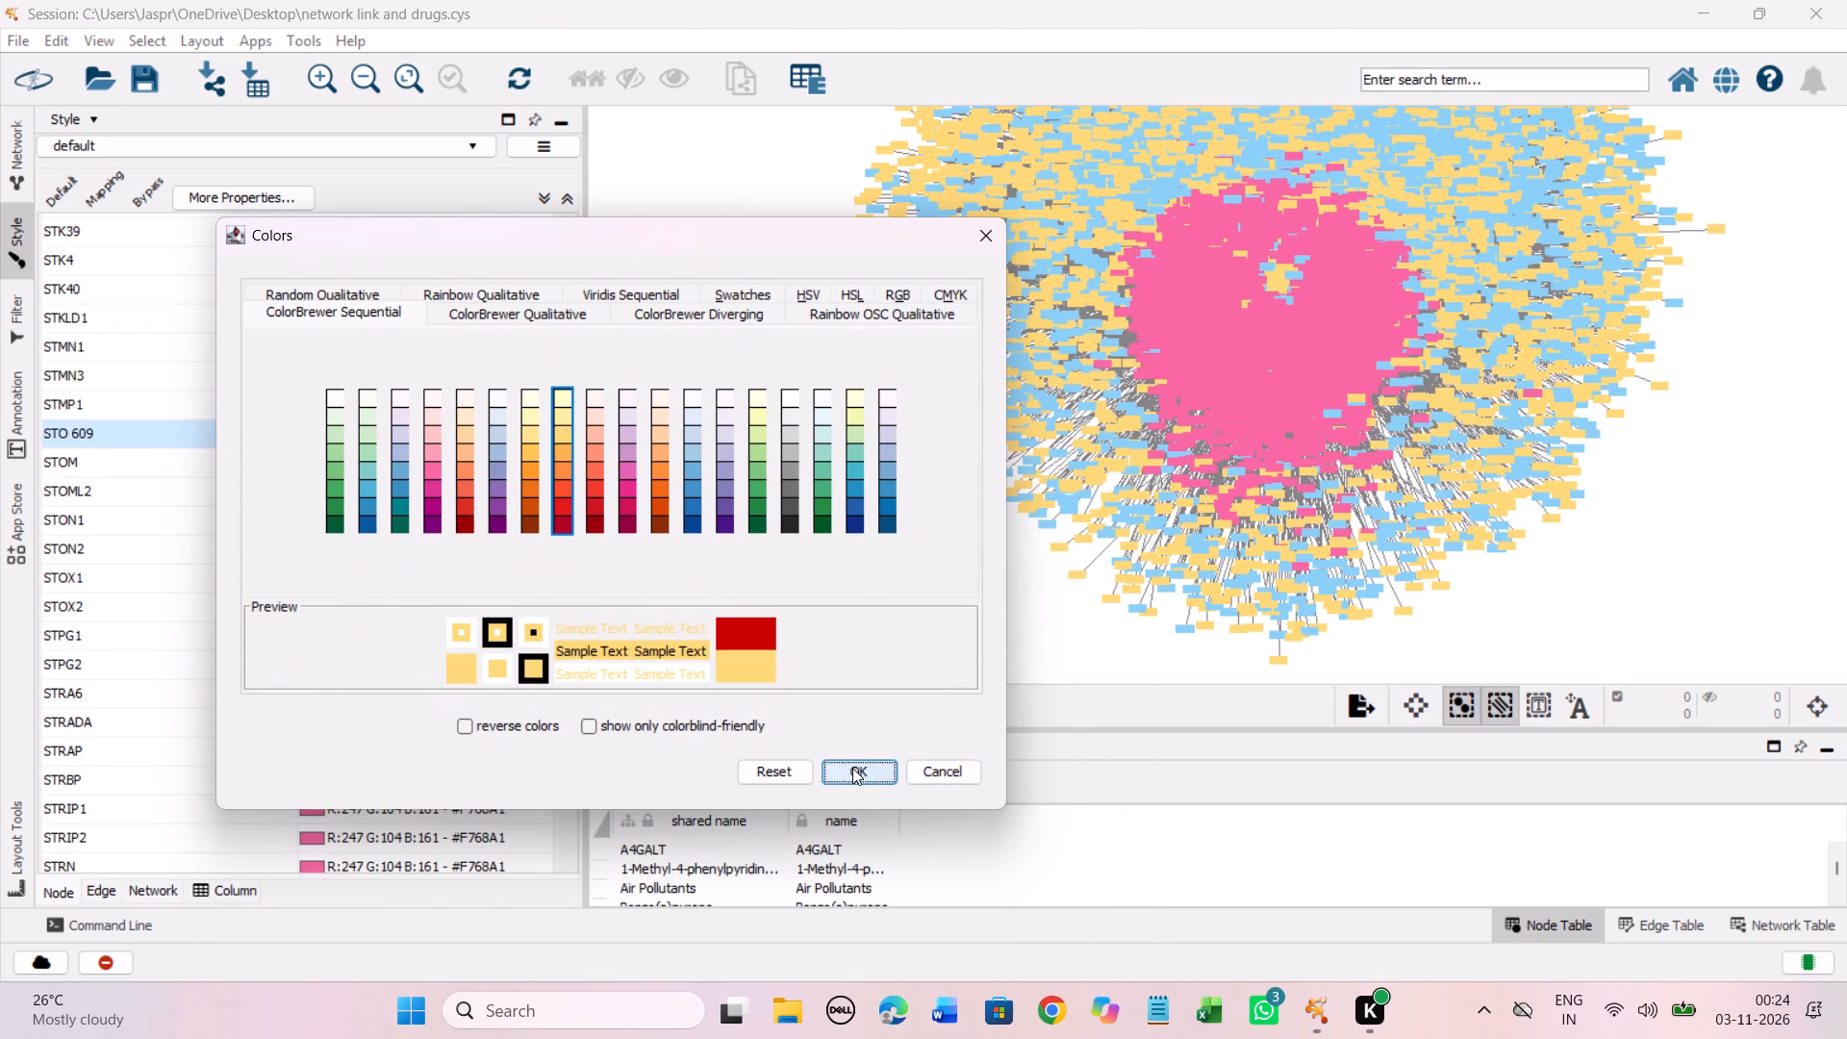
Set the discrete node colour mapping for STX 213 to light yellow #FED976.
{"action": "scroll", "coordinate": [348, 486], "scroll_direction": "down", "scroll_amount": 4}
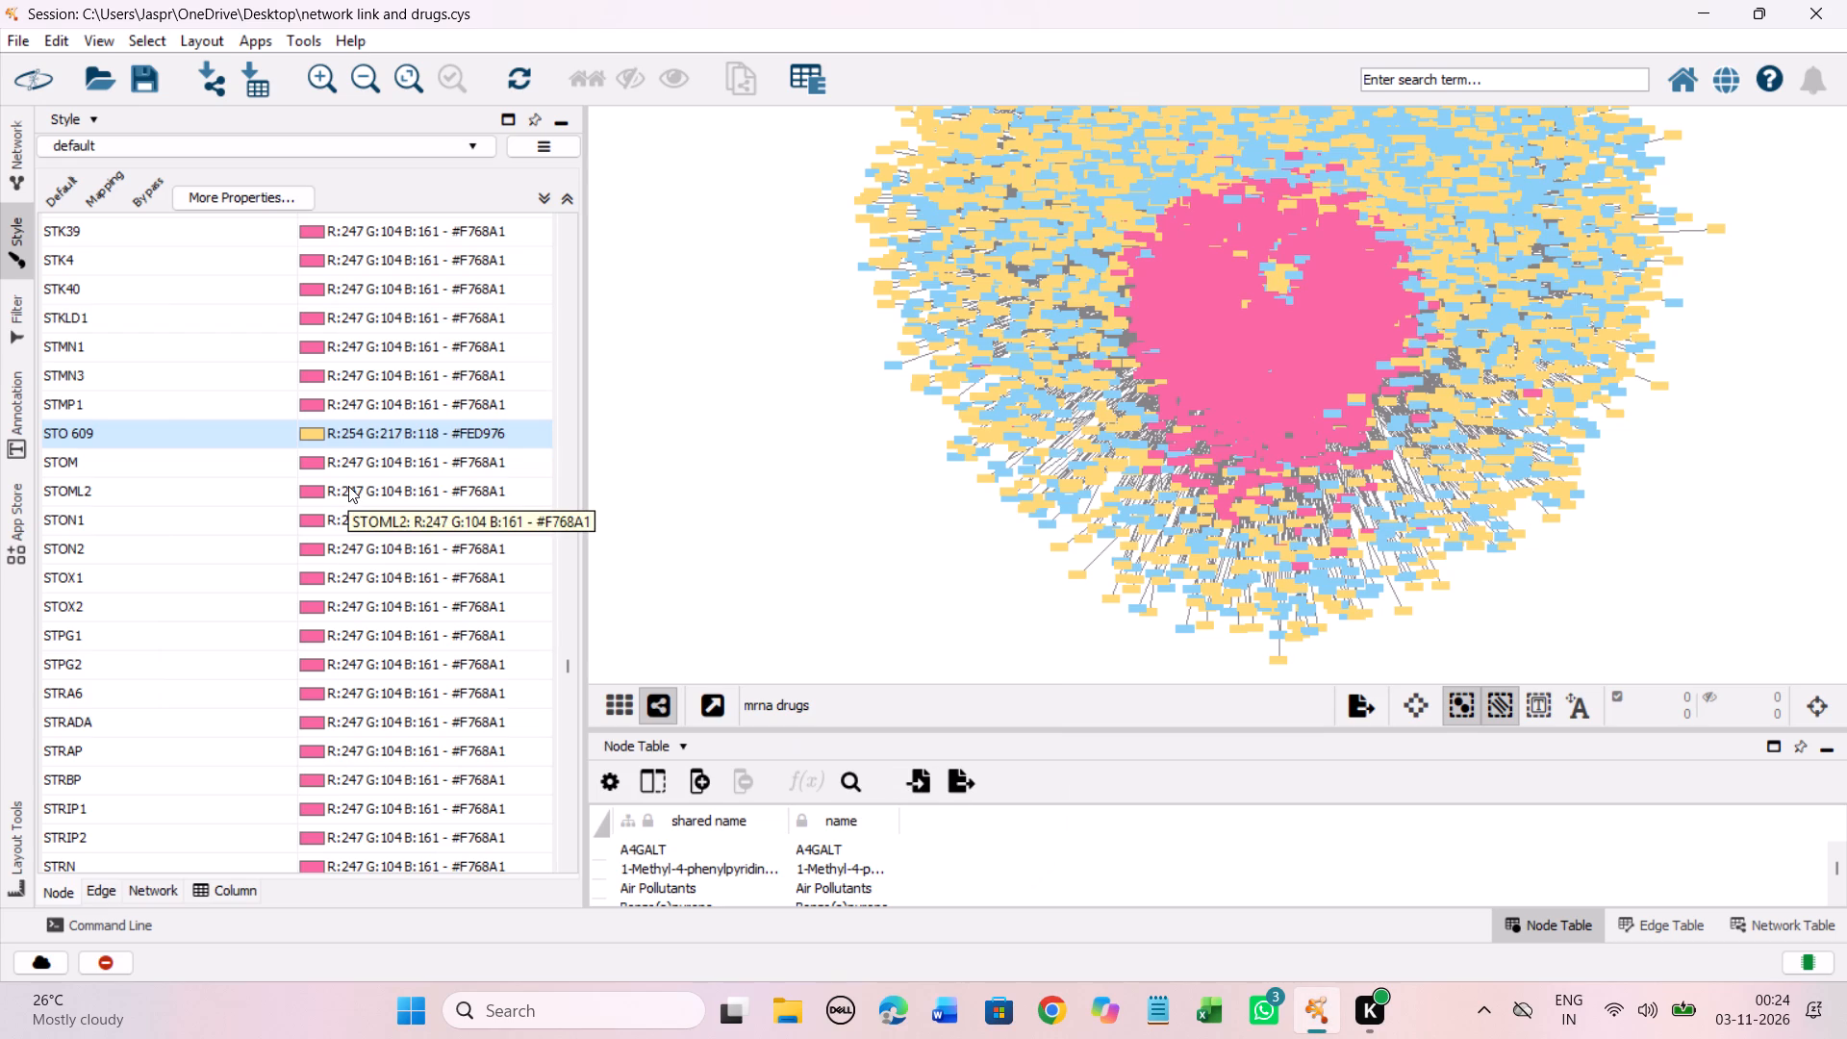
{"action": "scroll", "coordinate": [348, 486], "scroll_direction": "down", "scroll_amount": 4}
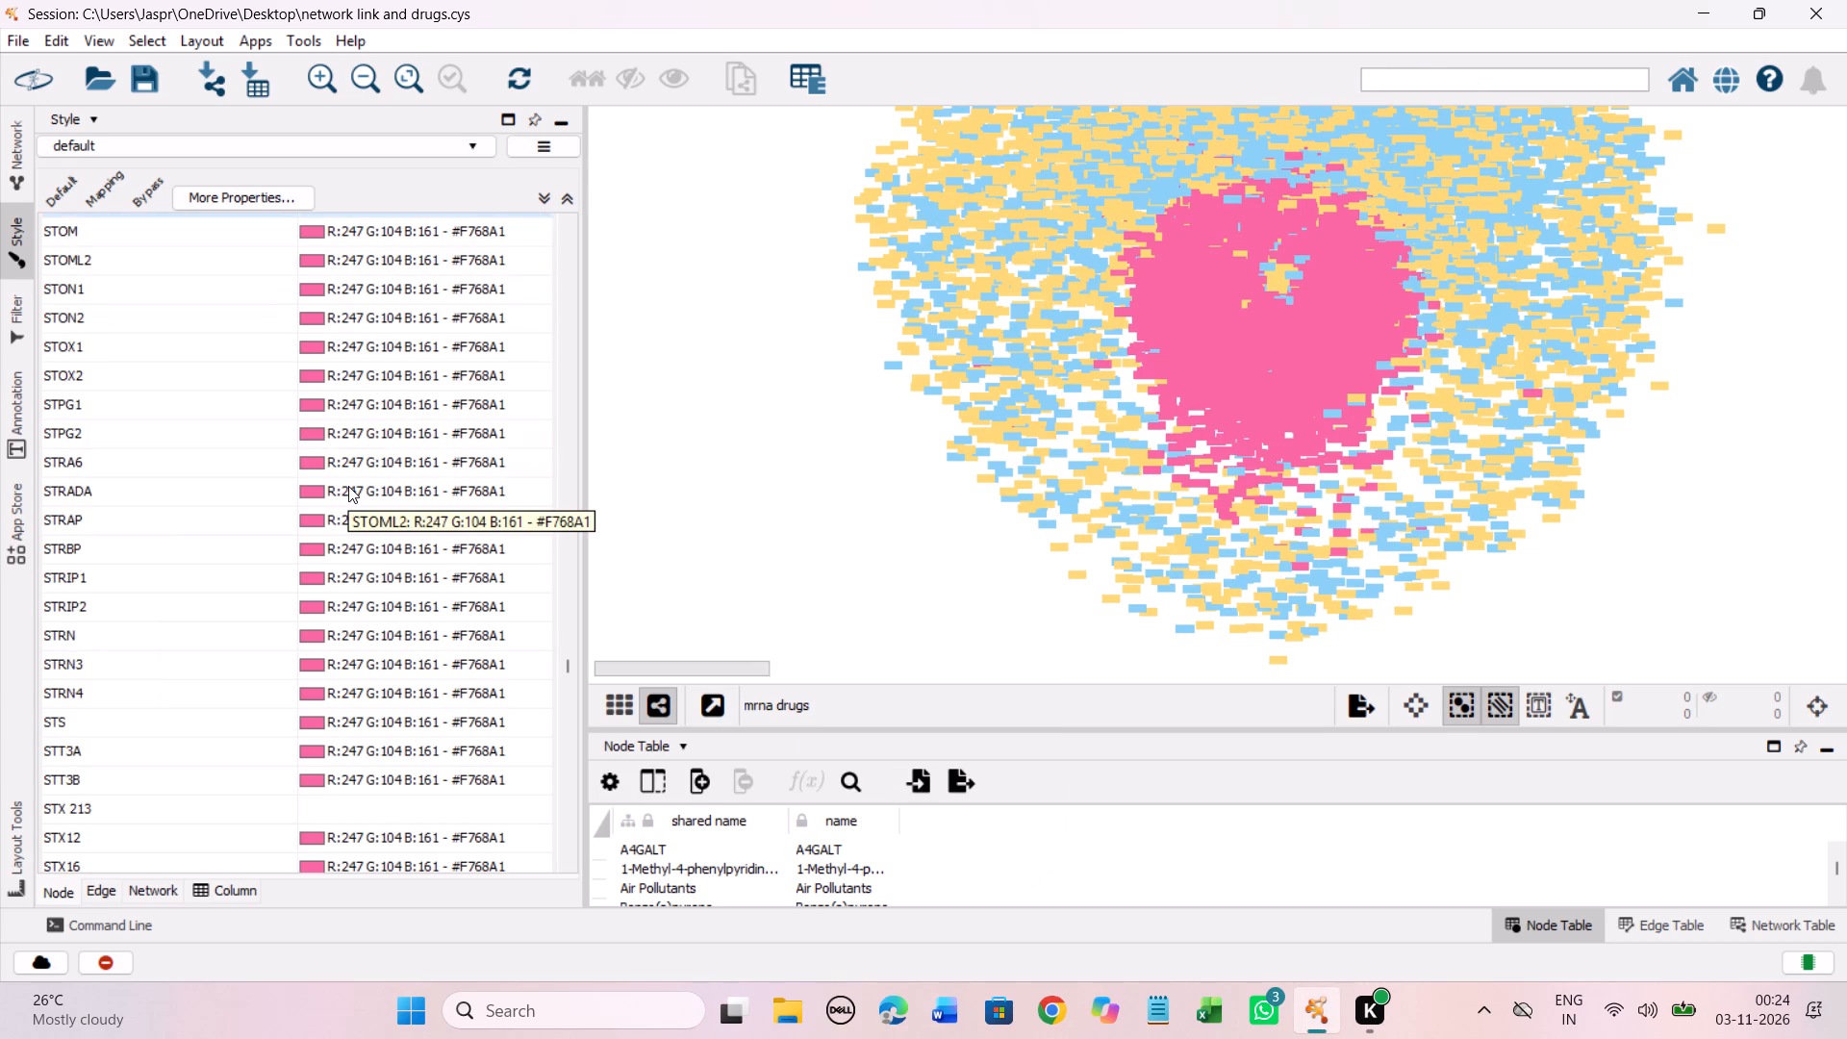
{"action": "scroll", "coordinate": [348, 486], "scroll_direction": "down", "scroll_amount": 13}
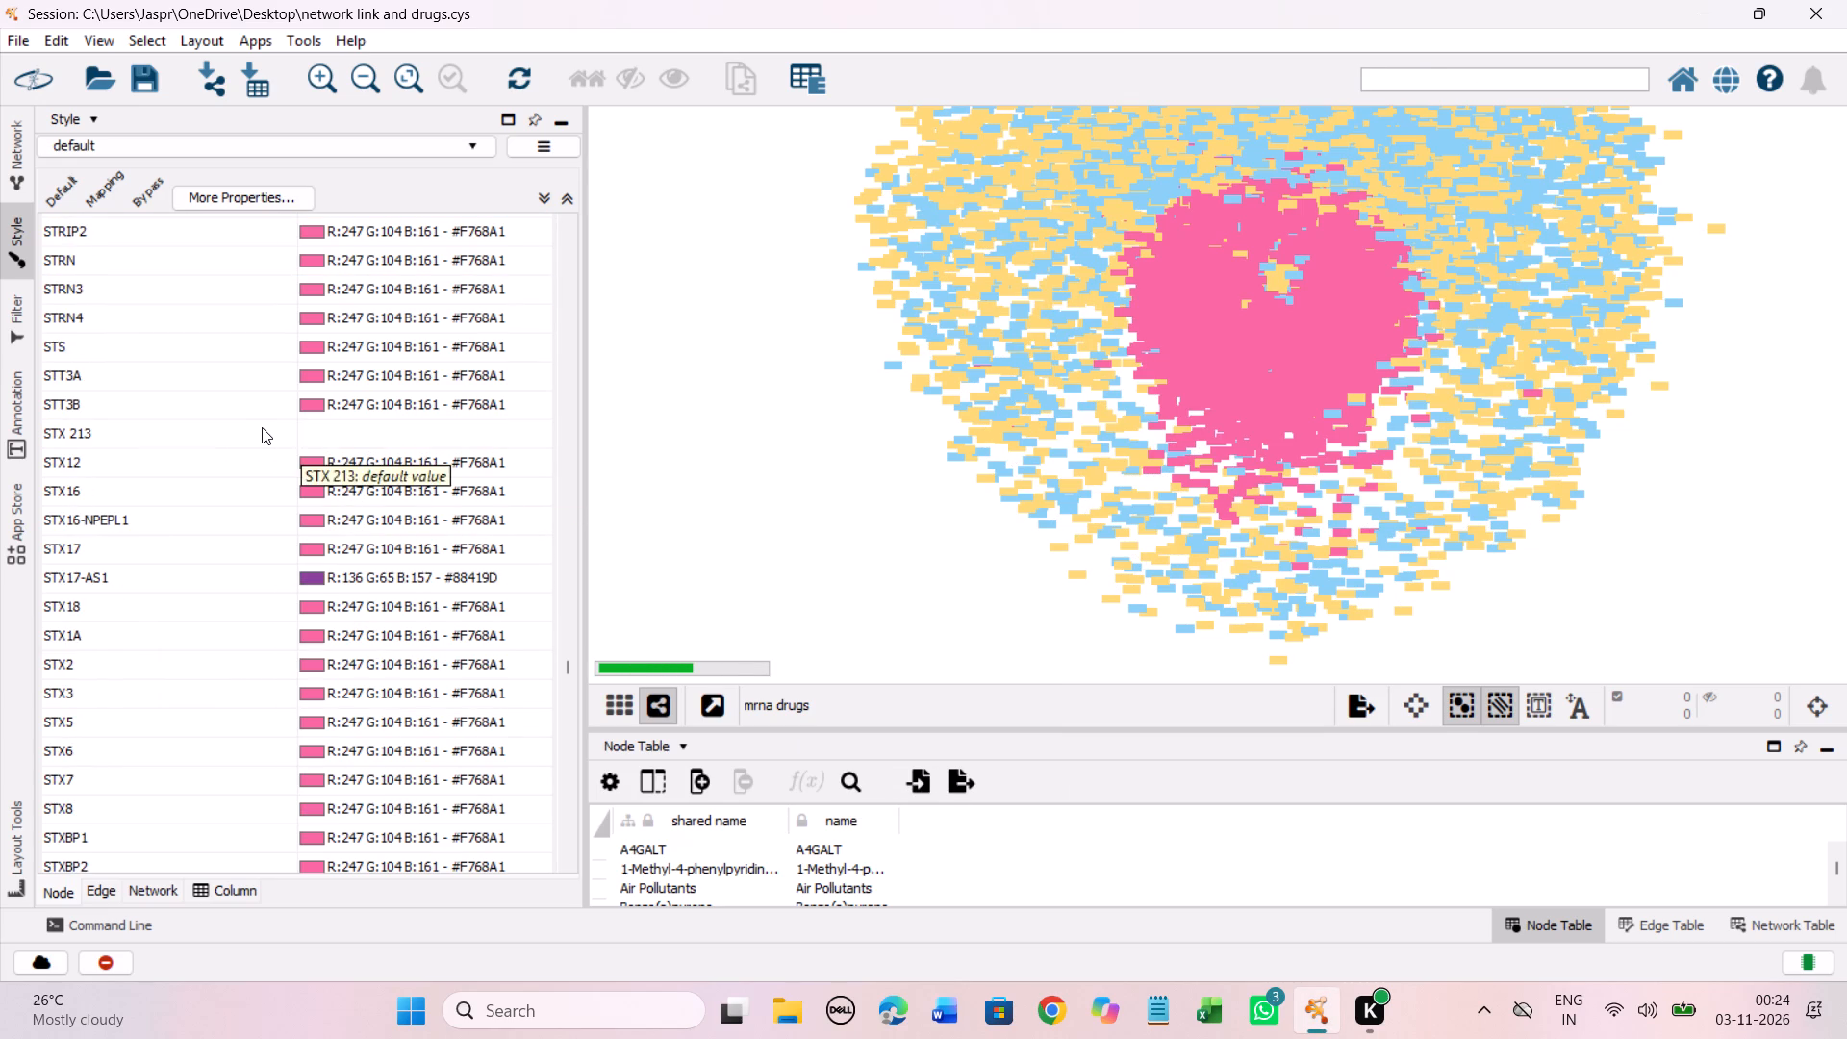
{"action": "left_click", "coordinate": [260, 427]}
{"action": "right_click", "coordinate": [260, 427]}
{"action": "left_click", "coordinate": [583, 435]}
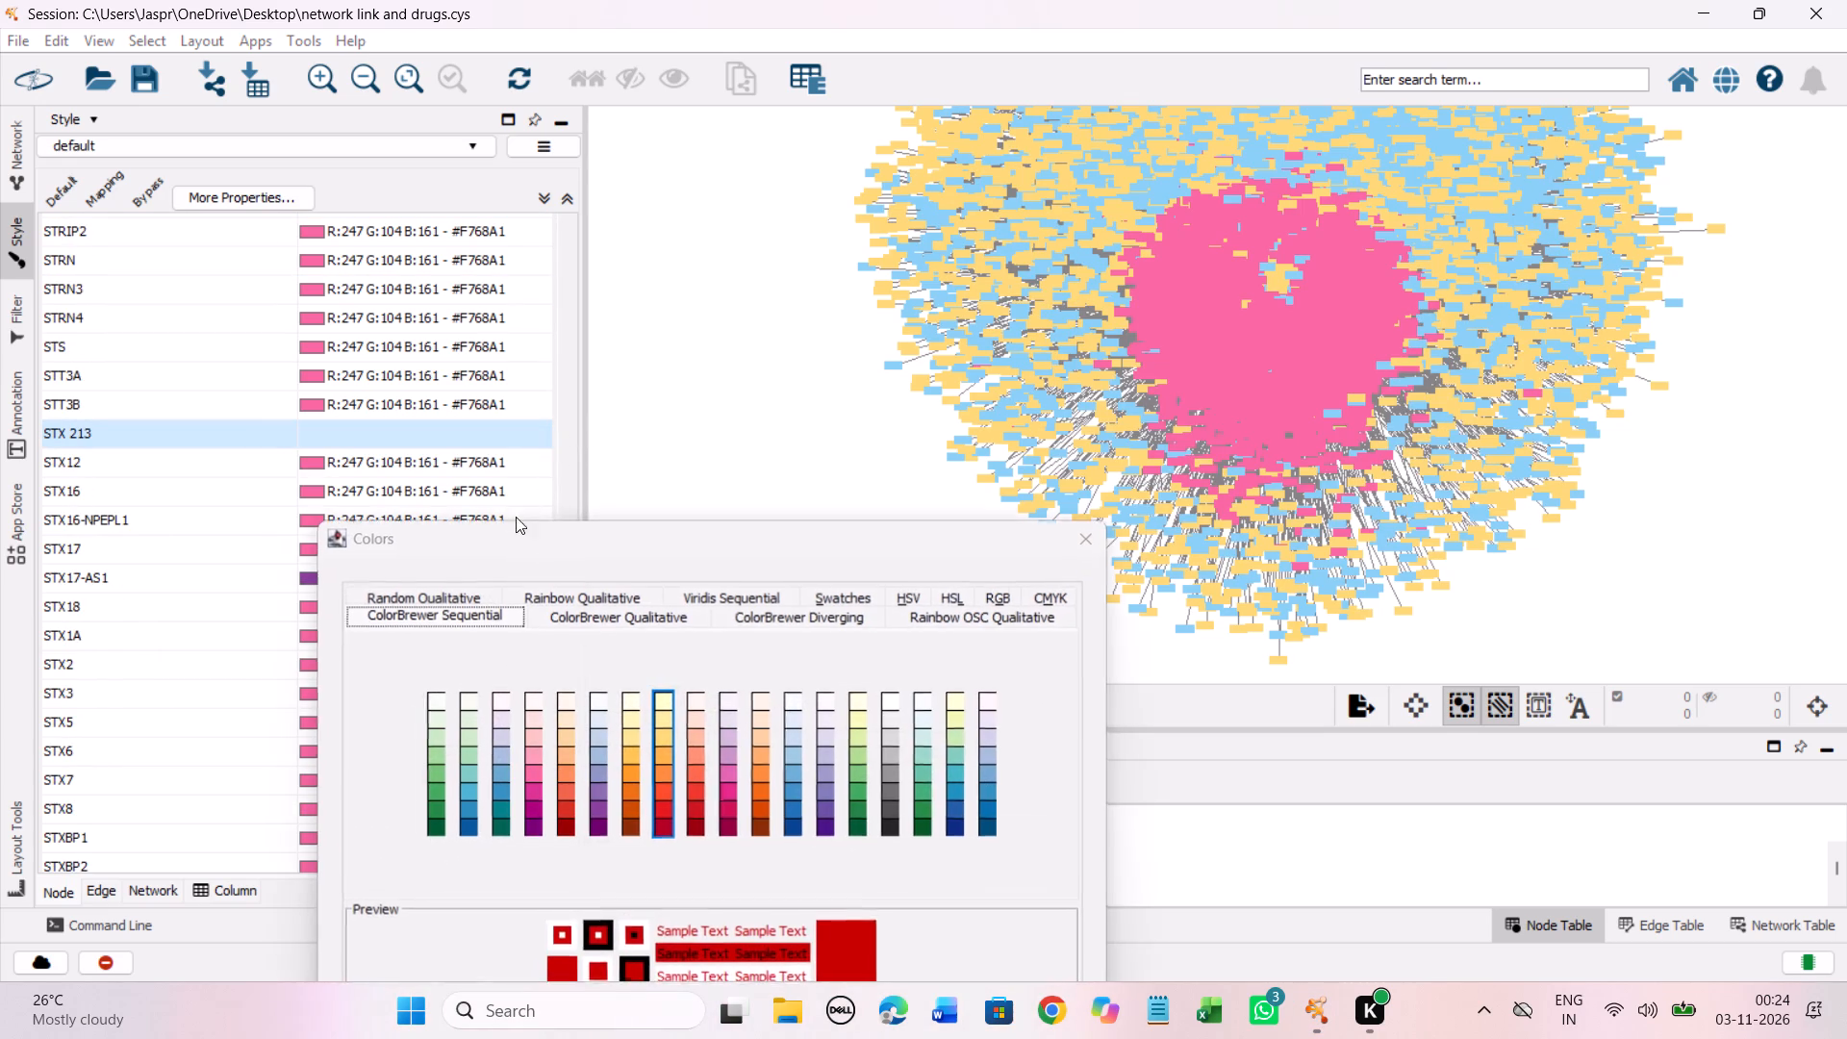
{"action": "left_click_drag", "start_coordinate": [503, 542], "coordinate": [373, 203]}
{"action": "left_click", "coordinate": [537, 403]}
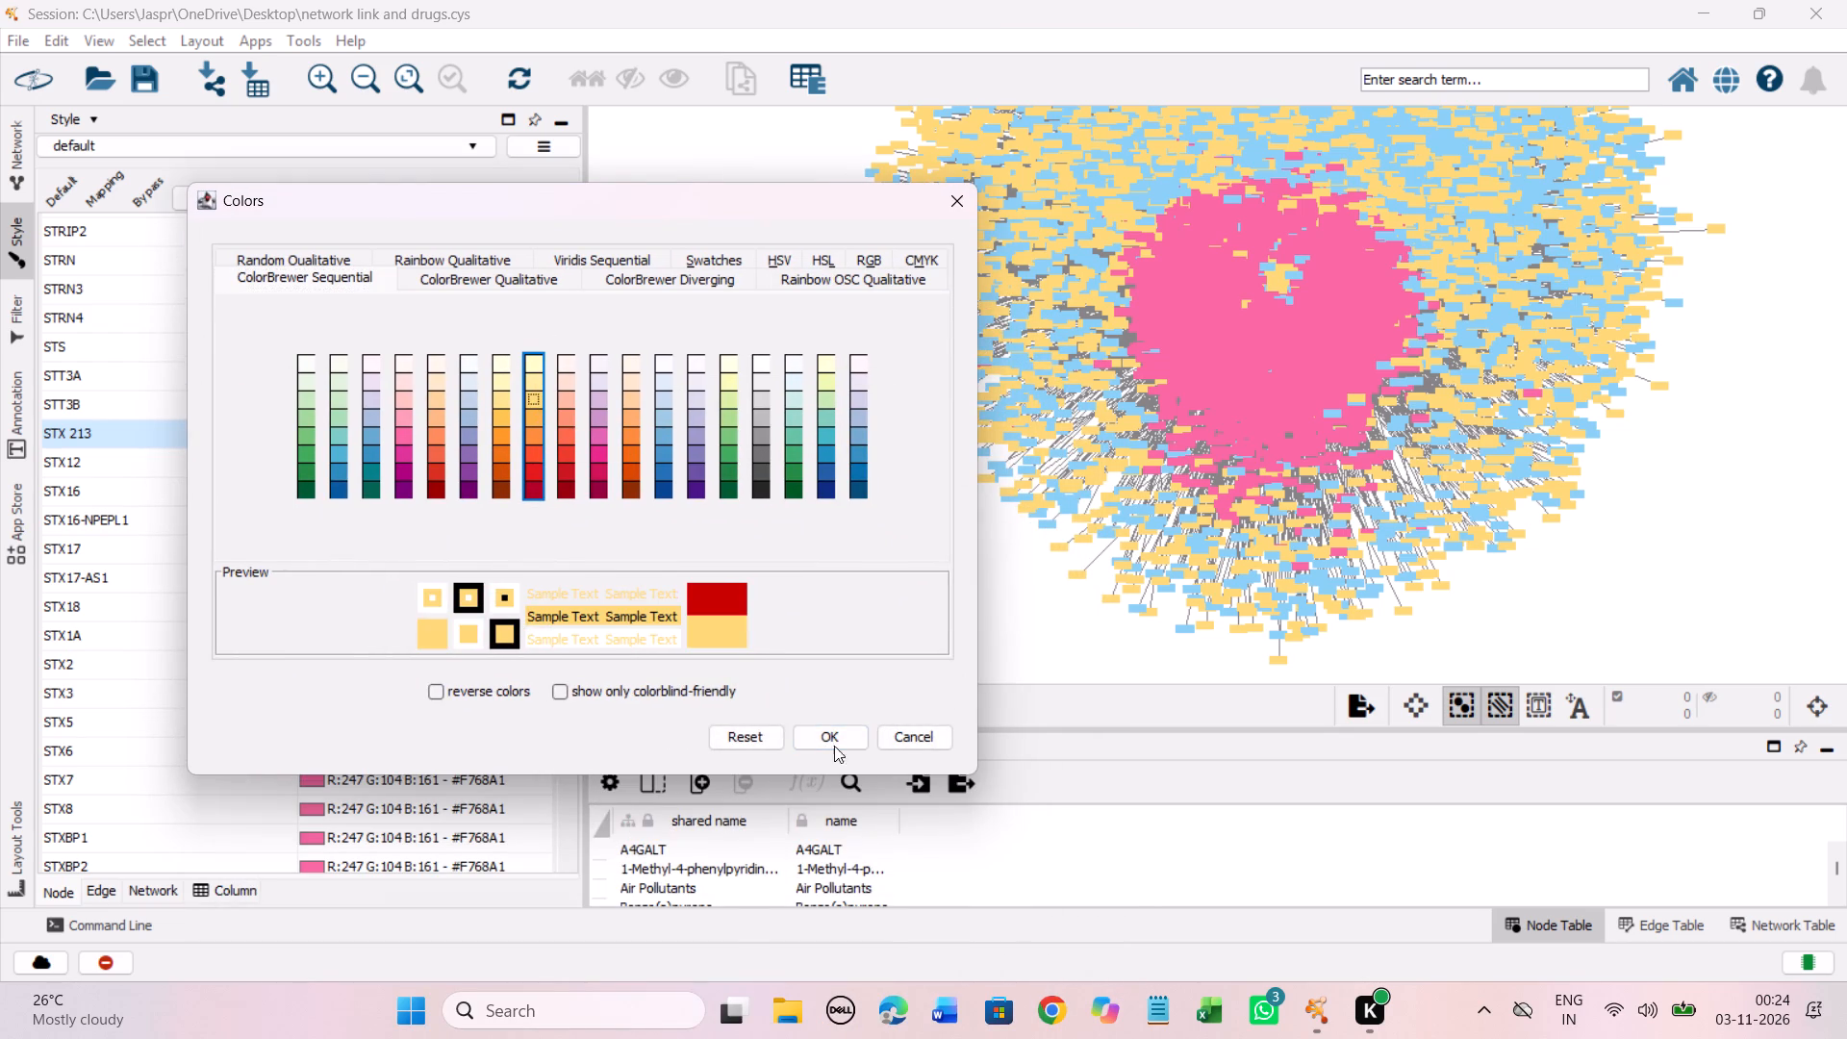
{"action": "left_click", "coordinate": [838, 728]}
Set the discrete node colour mapping for SU 1498, SU 5402, SU 5614, SU 6656 and SU 9516 to light yellow #FED976.
{"action": "scroll", "coordinate": [393, 523], "scroll_direction": "down", "scroll_amount": 13}
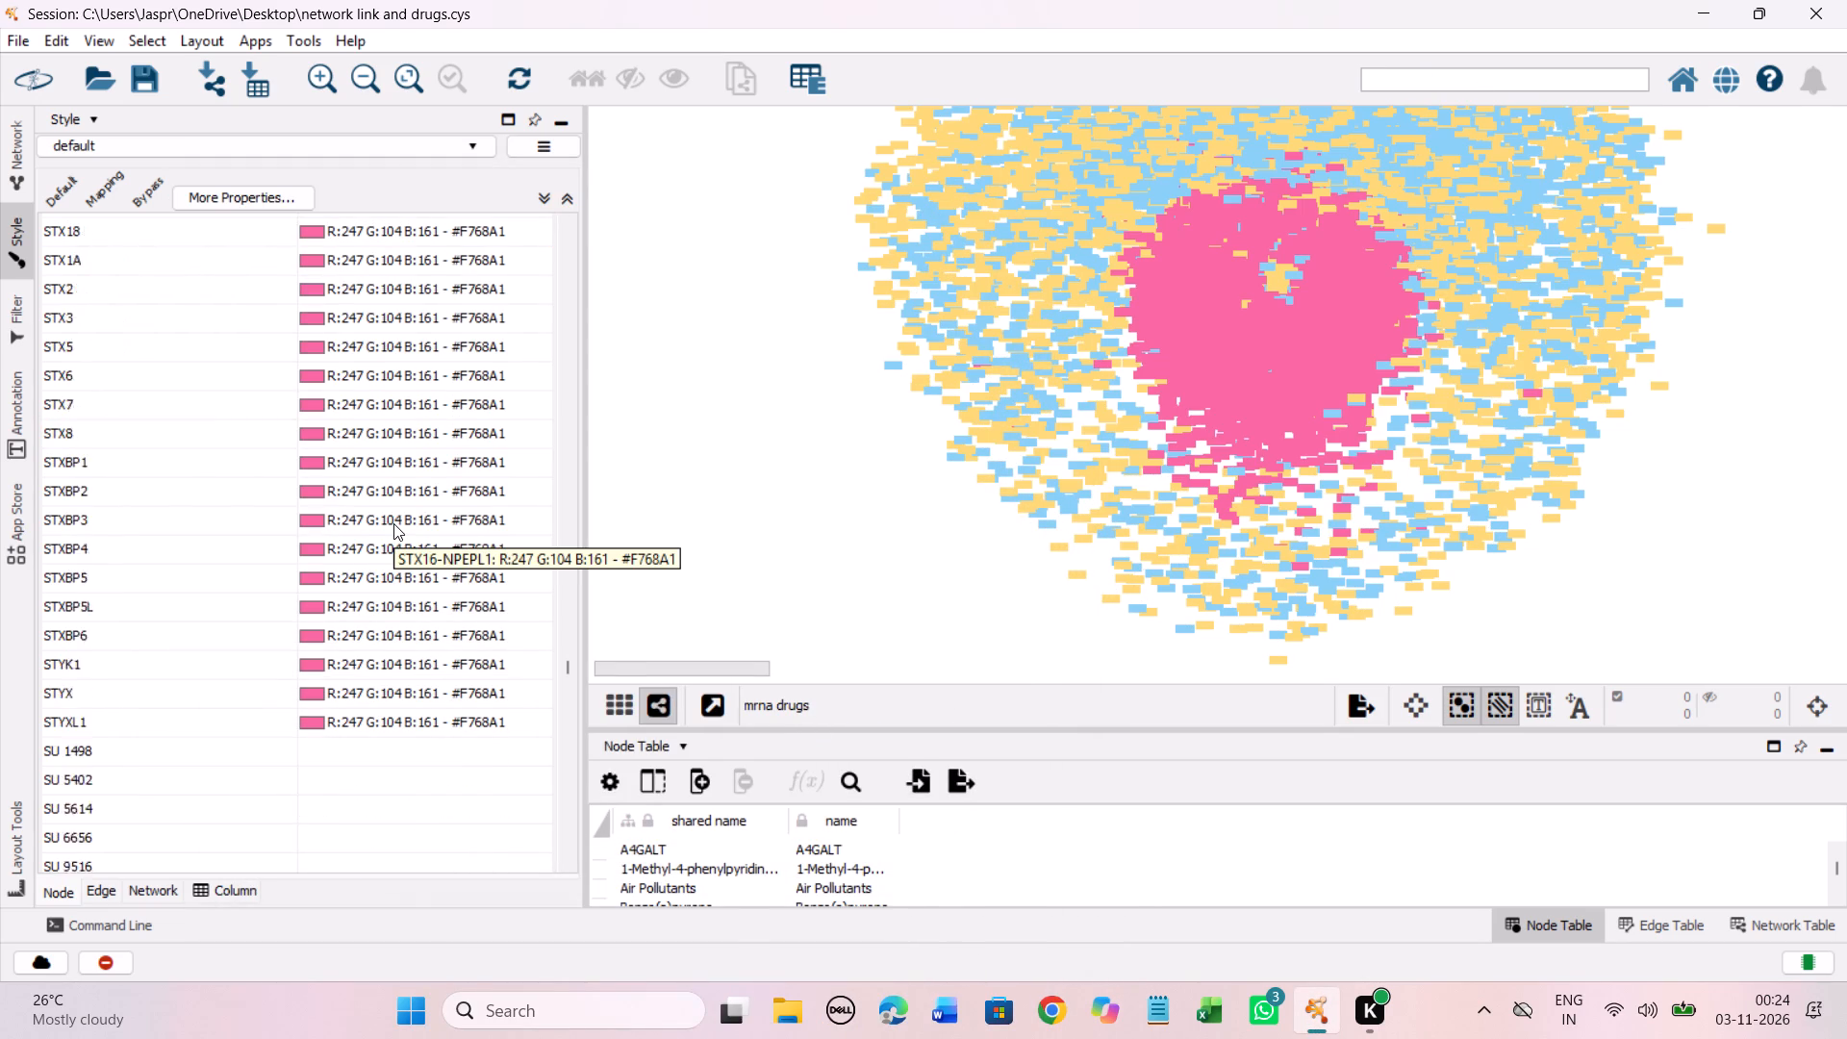
{"action": "scroll", "coordinate": [393, 523], "scroll_direction": "down", "scroll_amount": 14}
{"action": "left_click_drag", "start_coordinate": [272, 351], "coordinate": [274, 387]}
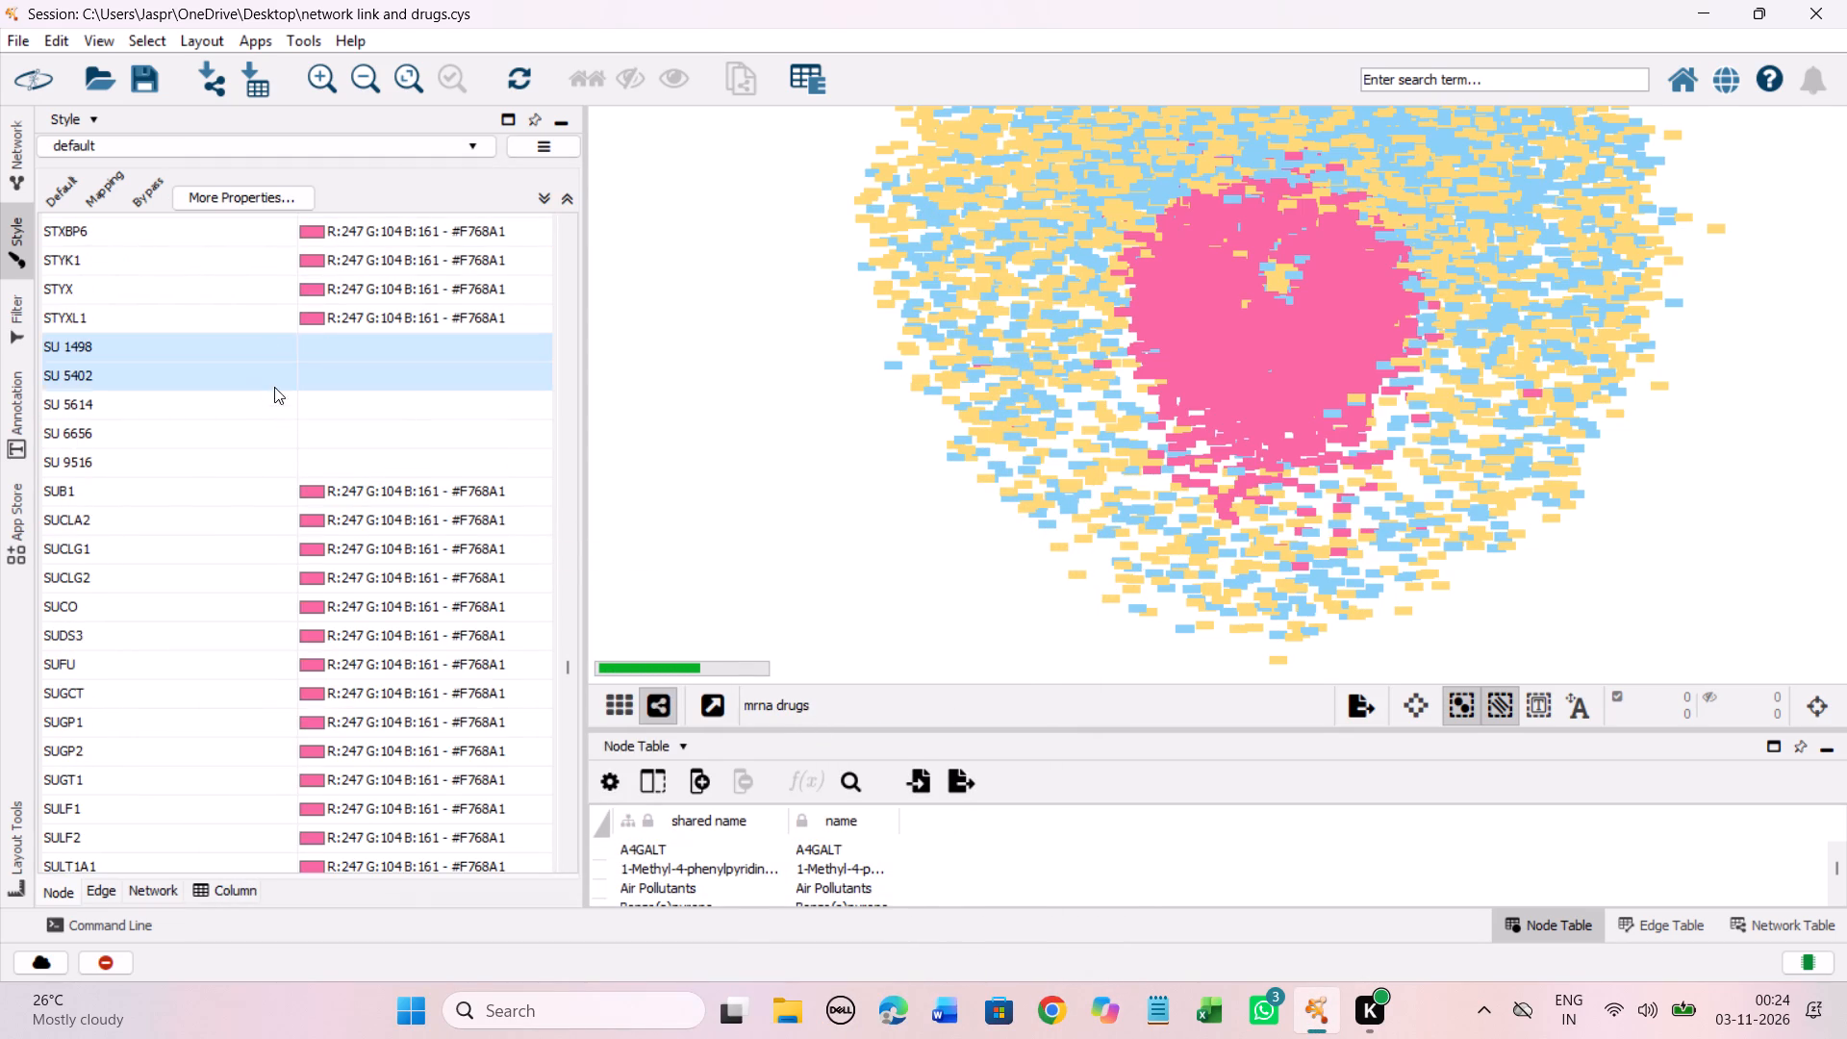
{"action": "left_click_drag", "start_coordinate": [274, 387], "coordinate": [274, 465]}
{"action": "right_click", "coordinate": [274, 465]}
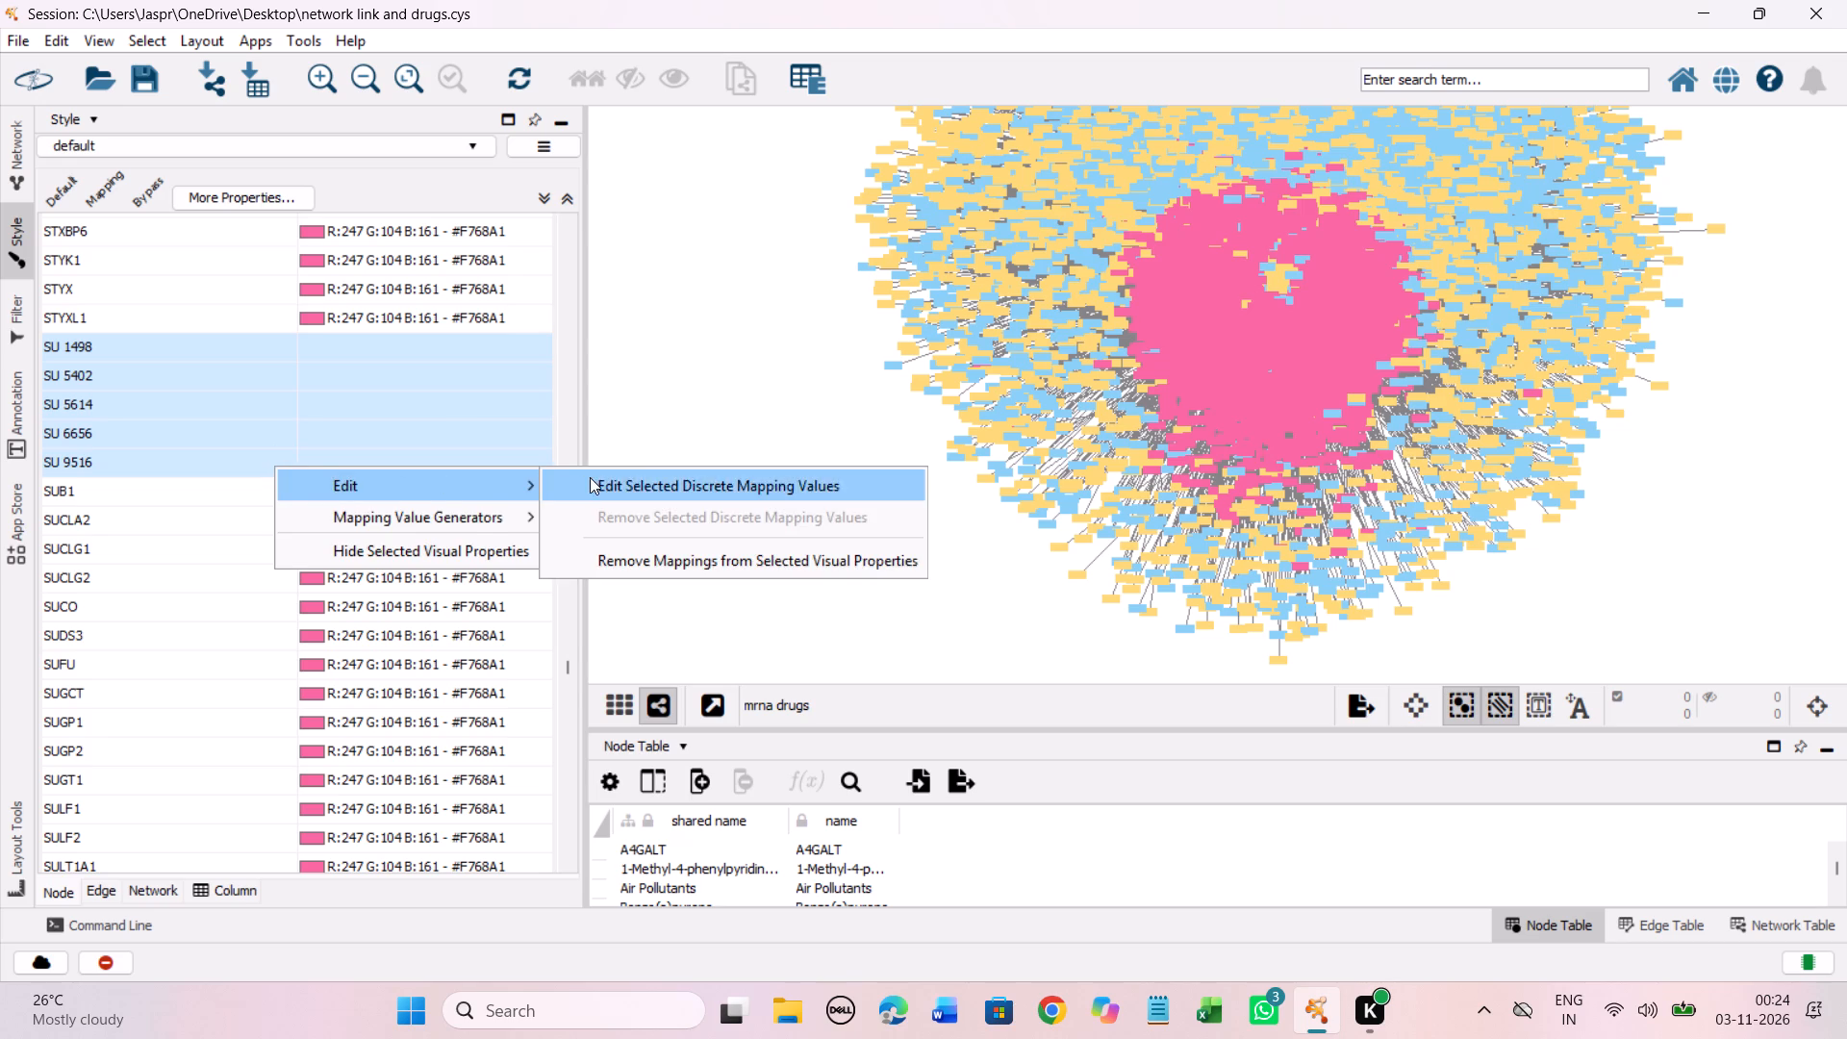
{"action": "left_click", "coordinate": [590, 477]}
{"action": "left_click_drag", "start_coordinate": [463, 550], "coordinate": [408, 191]}
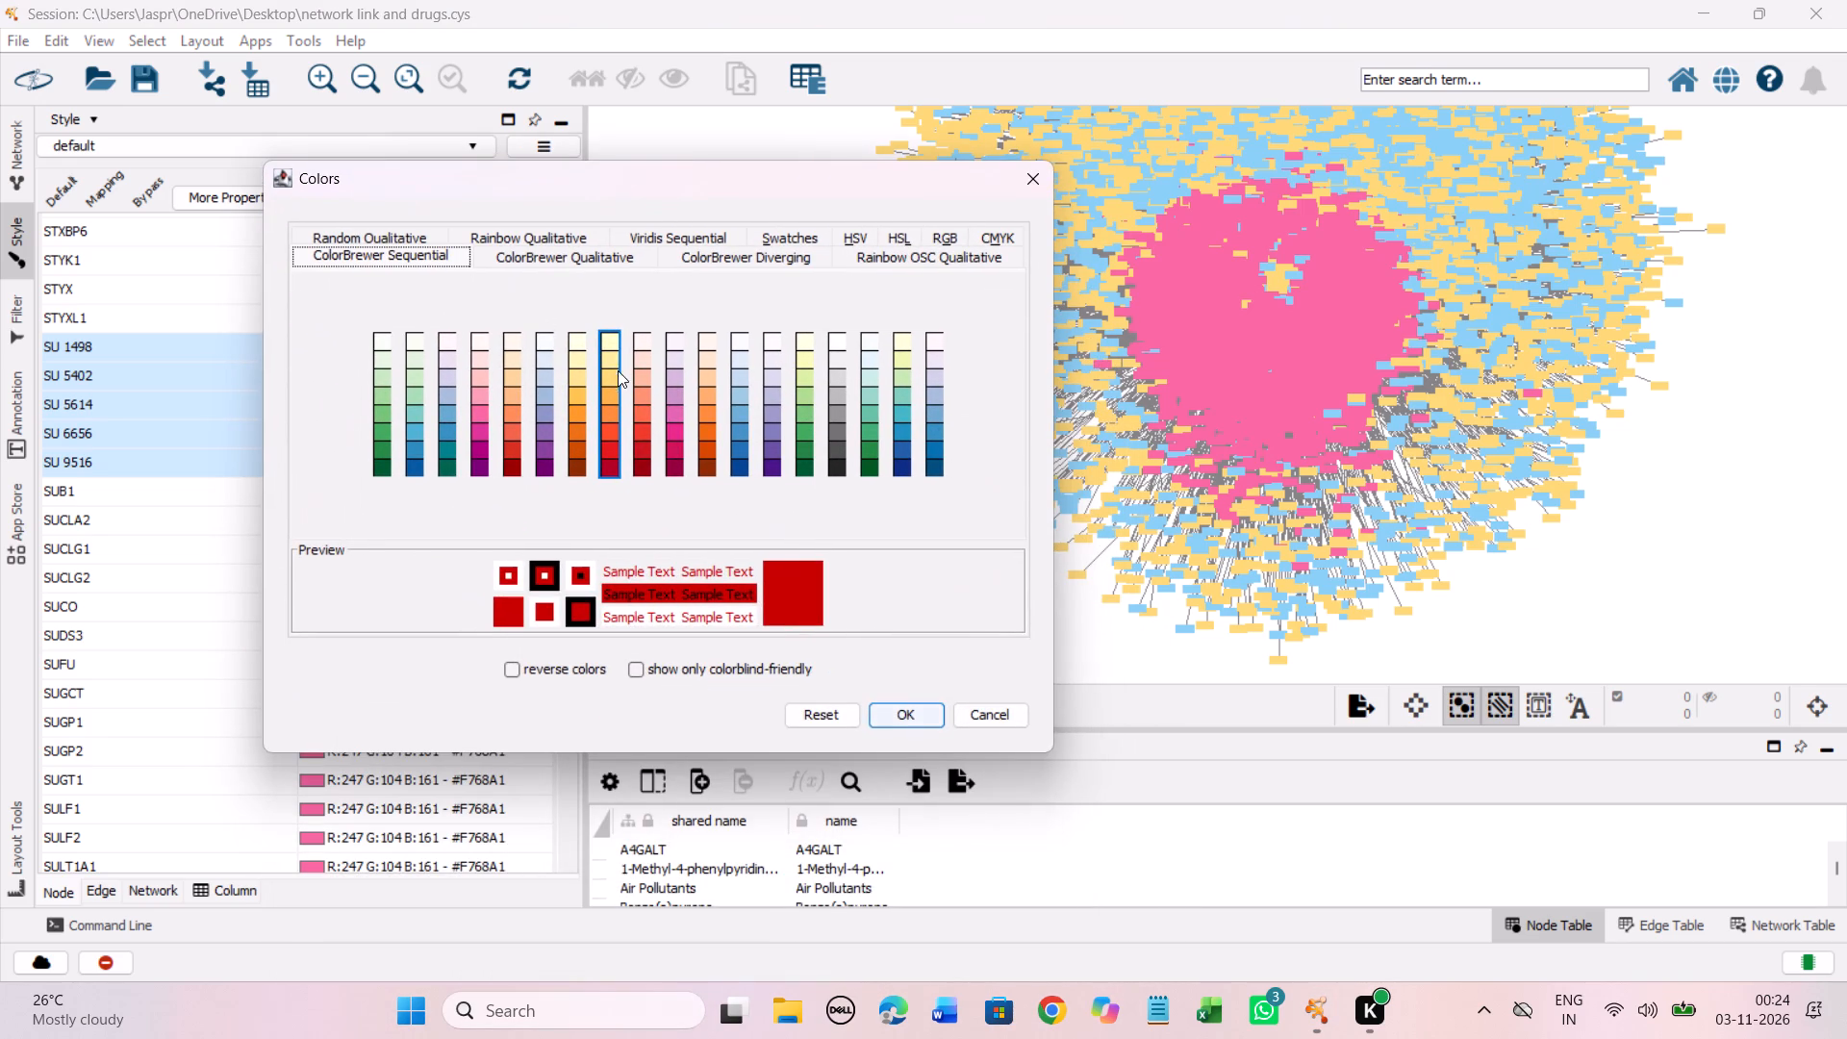
{"action": "left_click", "coordinate": [613, 380]}
{"action": "left_click", "coordinate": [927, 714]}
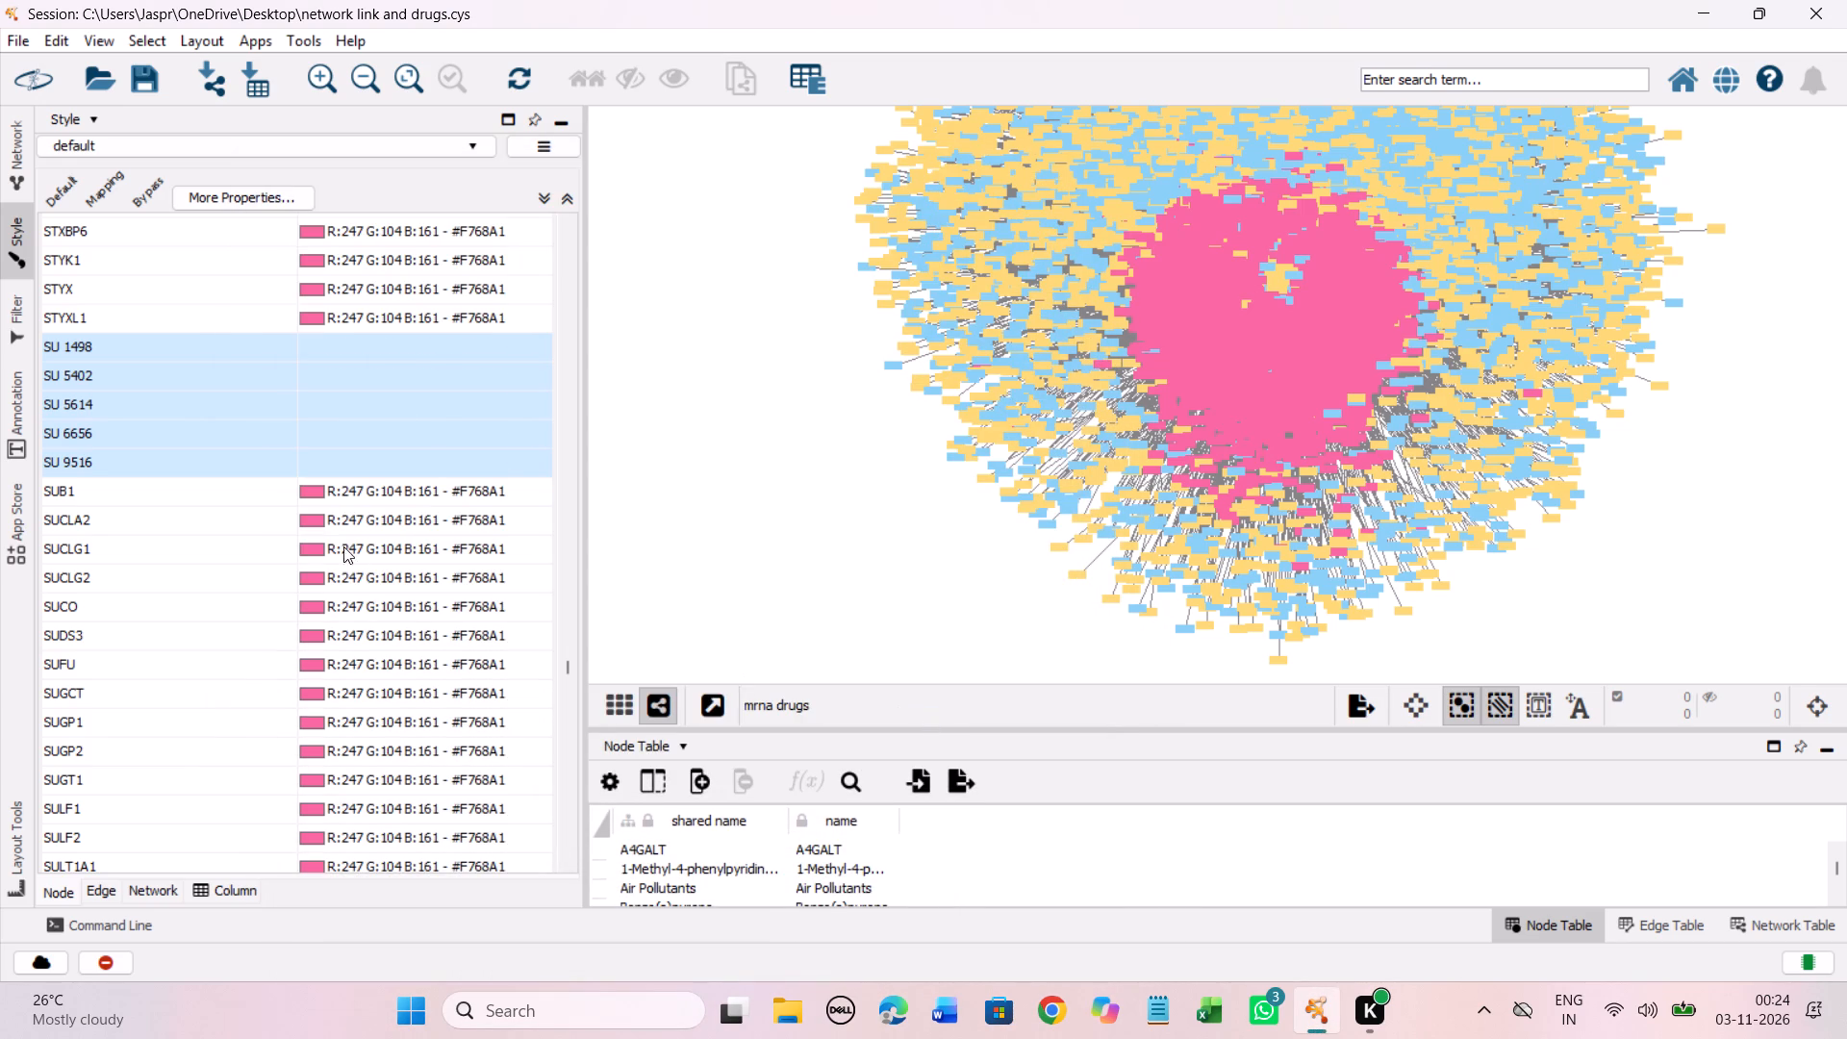
Set the discrete node colour mapping for all entries from Saccharin through T0901317 to light yellow #FED976.
{"action": "scroll", "coordinate": [321, 518], "scroll_direction": "down", "scroll_amount": 6}
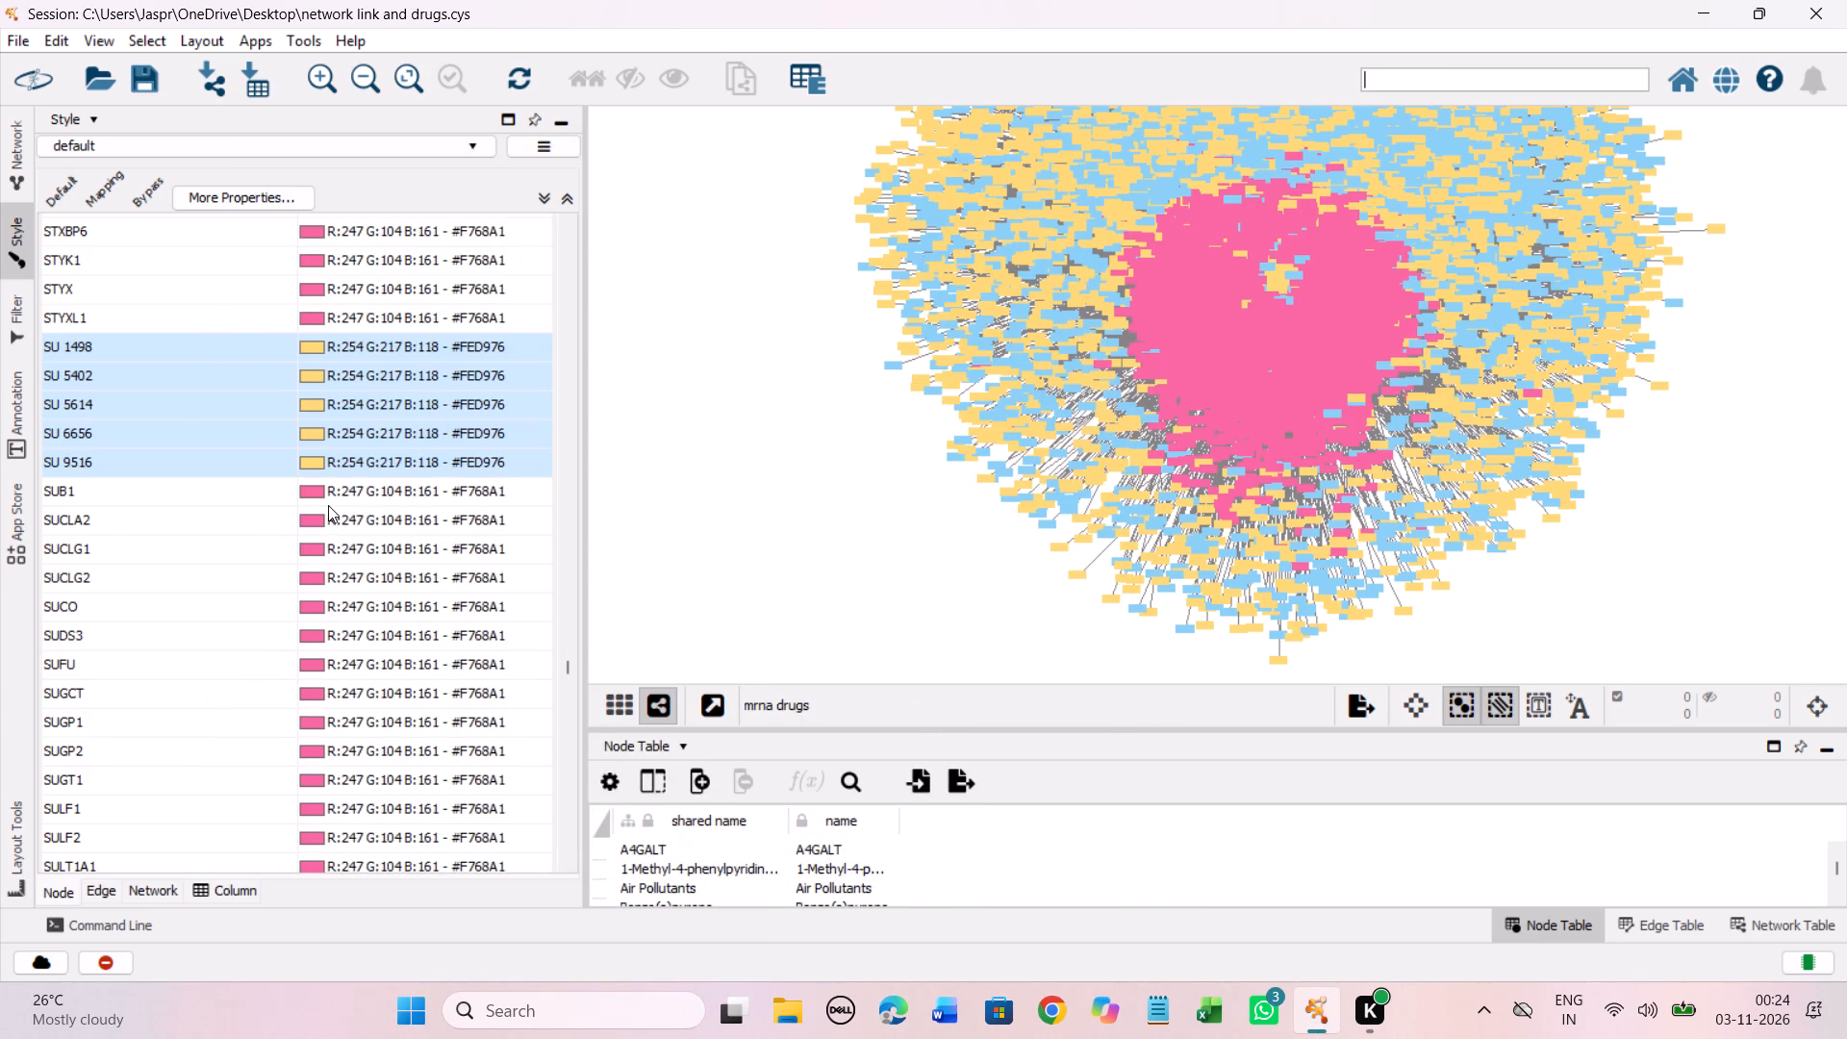
{"action": "scroll", "coordinate": [328, 505], "scroll_direction": "down", "scroll_amount": 4}
{"action": "scroll", "coordinate": [333, 543], "scroll_direction": "down", "scroll_amount": 19}
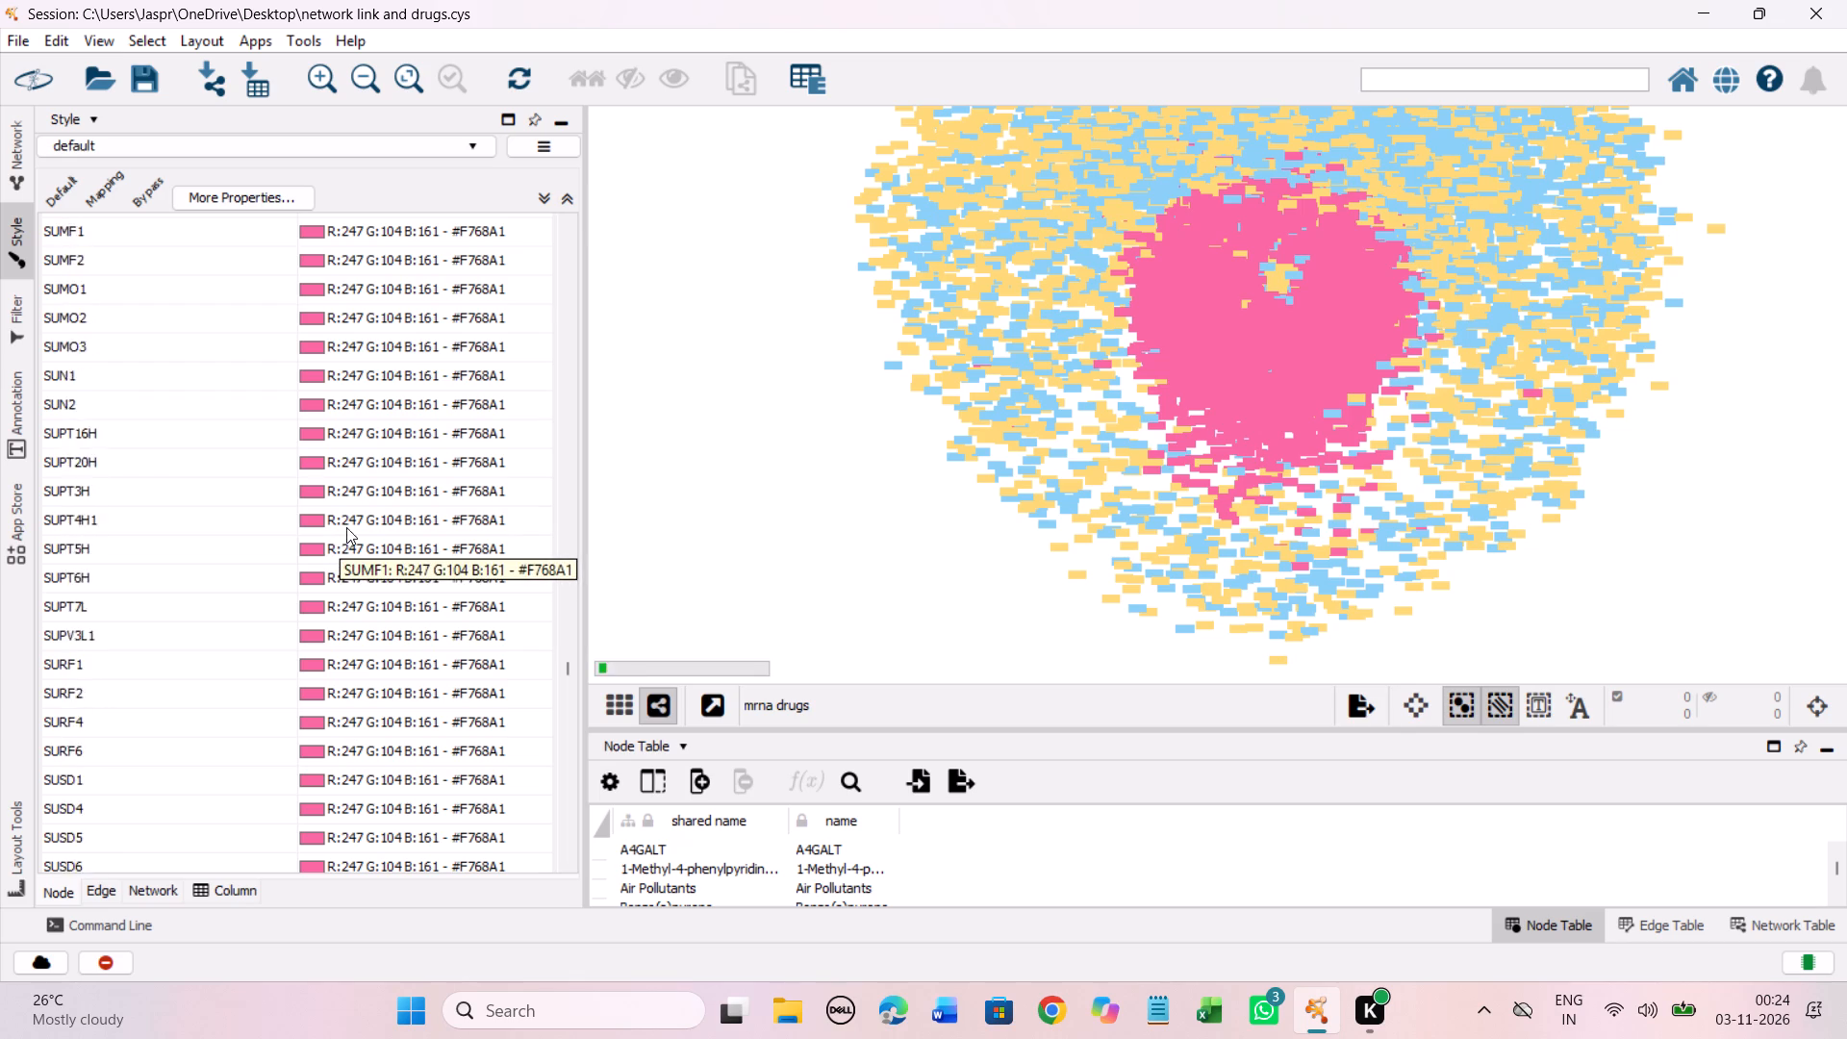
{"action": "scroll", "coordinate": [346, 527], "scroll_direction": "down", "scroll_amount": 20}
{"action": "scroll", "coordinate": [346, 527], "scroll_direction": "down", "scroll_amount": 20}
{"action": "scroll", "coordinate": [346, 527], "scroll_direction": "down", "scroll_amount": 1}
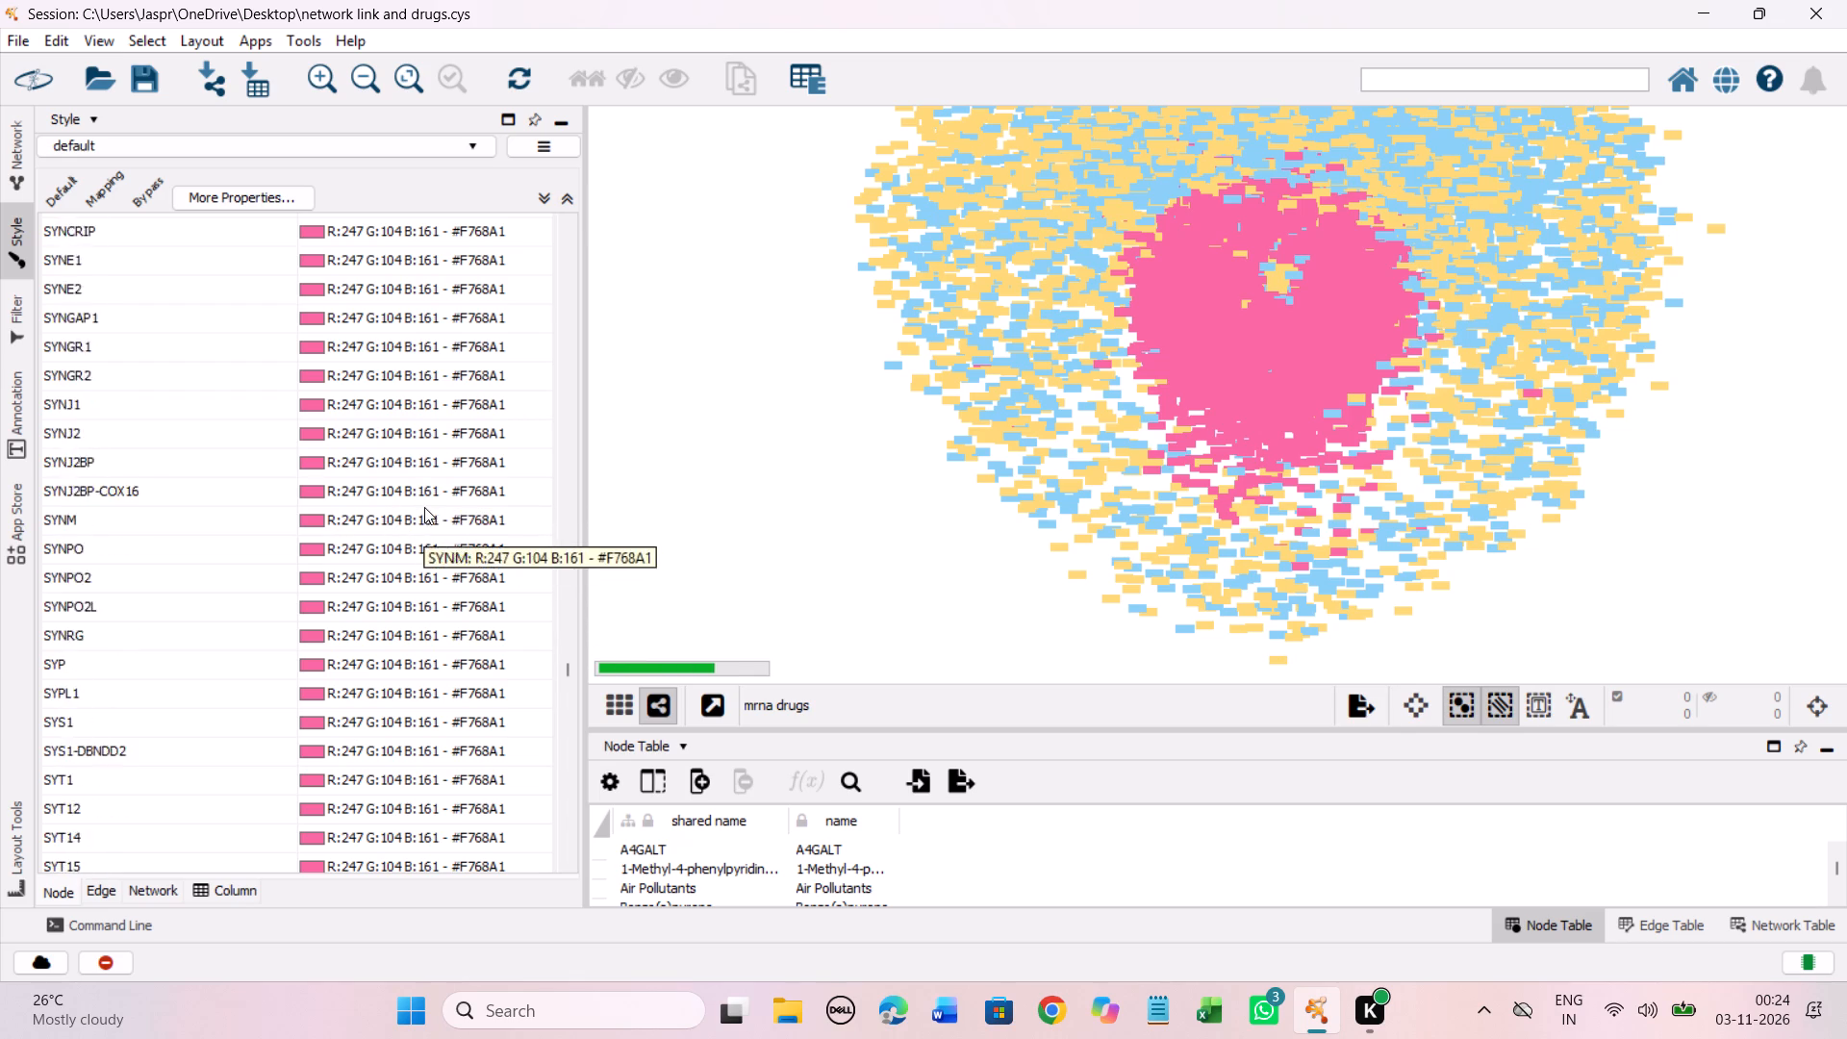
{"action": "scroll", "coordinate": [424, 507], "scroll_direction": "down", "scroll_amount": 19}
{"action": "scroll", "coordinate": [426, 511], "scroll_direction": "up", "scroll_amount": 1}
{"action": "scroll", "coordinate": [426, 511], "scroll_direction": "down", "scroll_amount": 5}
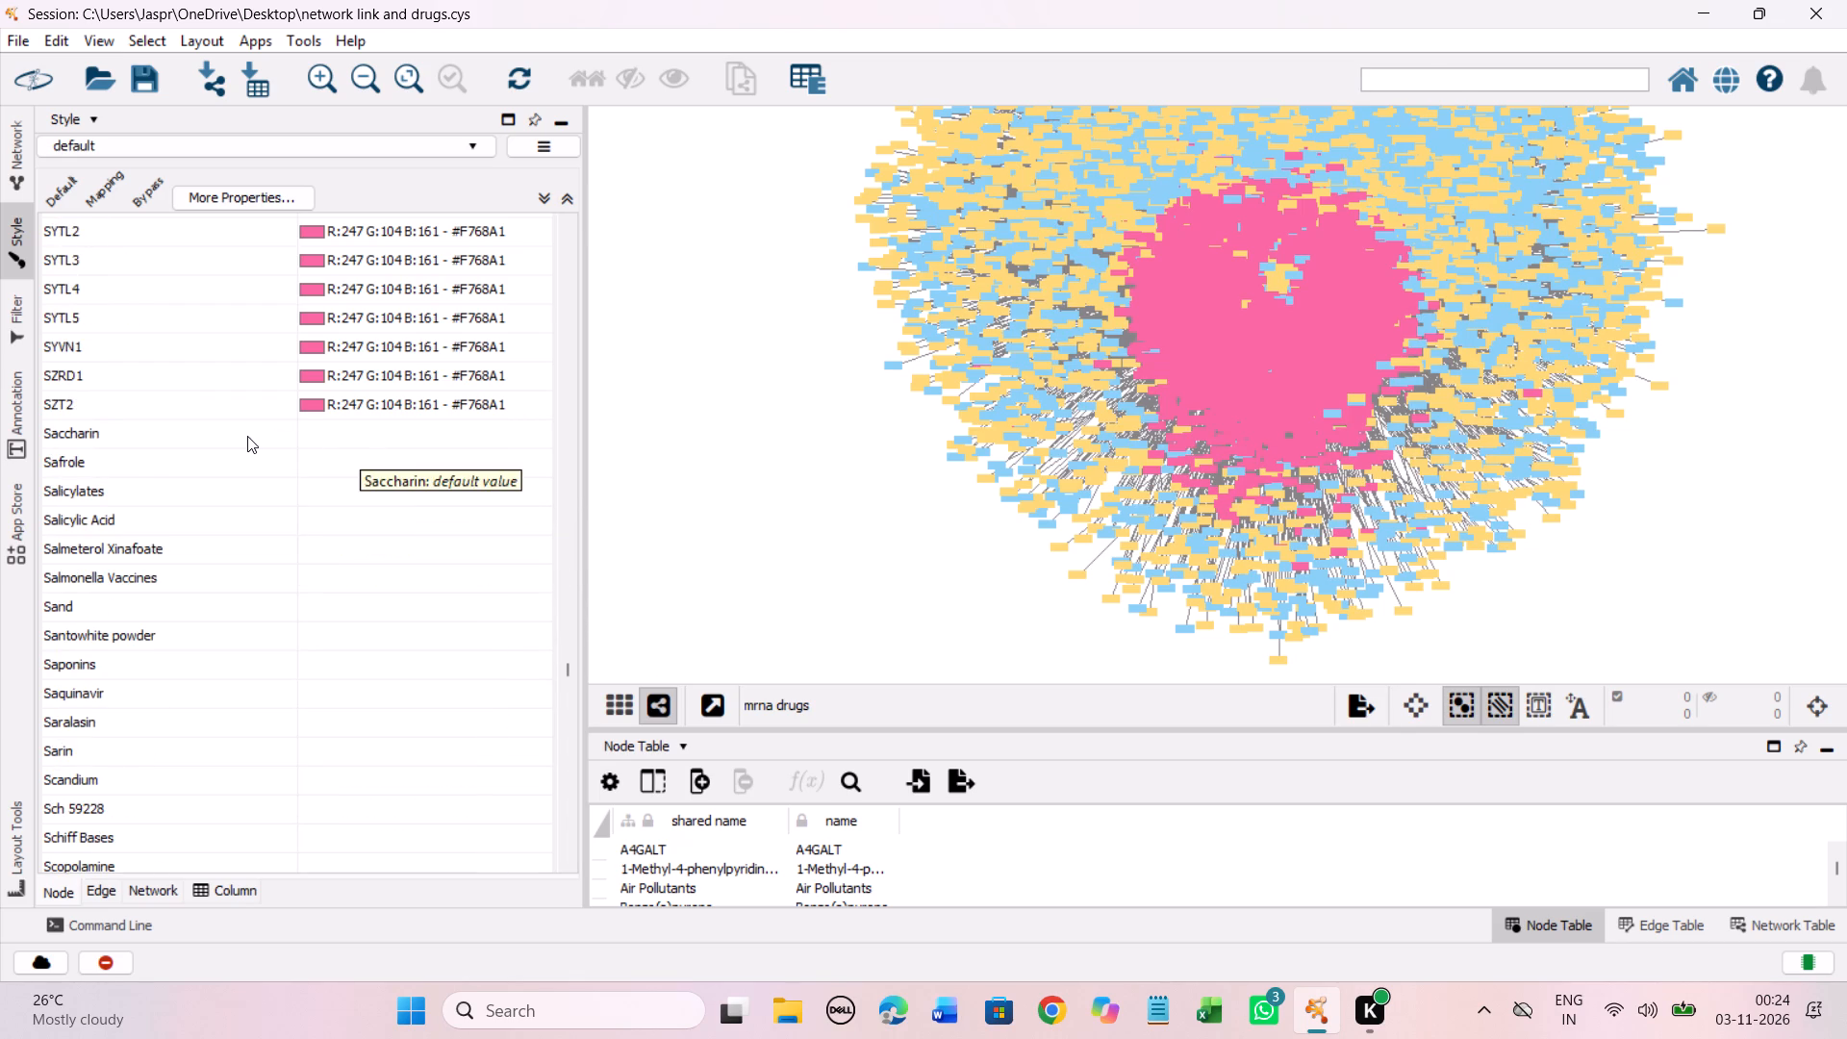
{"action": "left_click", "coordinate": [247, 436]}
{"action": "scroll", "coordinate": [489, 474], "scroll_direction": "down", "scroll_amount": 20}
{"action": "scroll", "coordinate": [489, 474], "scroll_direction": "down", "scroll_amount": 4}
{"action": "scroll", "coordinate": [491, 492], "scroll_direction": "up", "scroll_amount": 1}
{"action": "scroll", "coordinate": [492, 494], "scroll_direction": "down", "scroll_amount": 7}
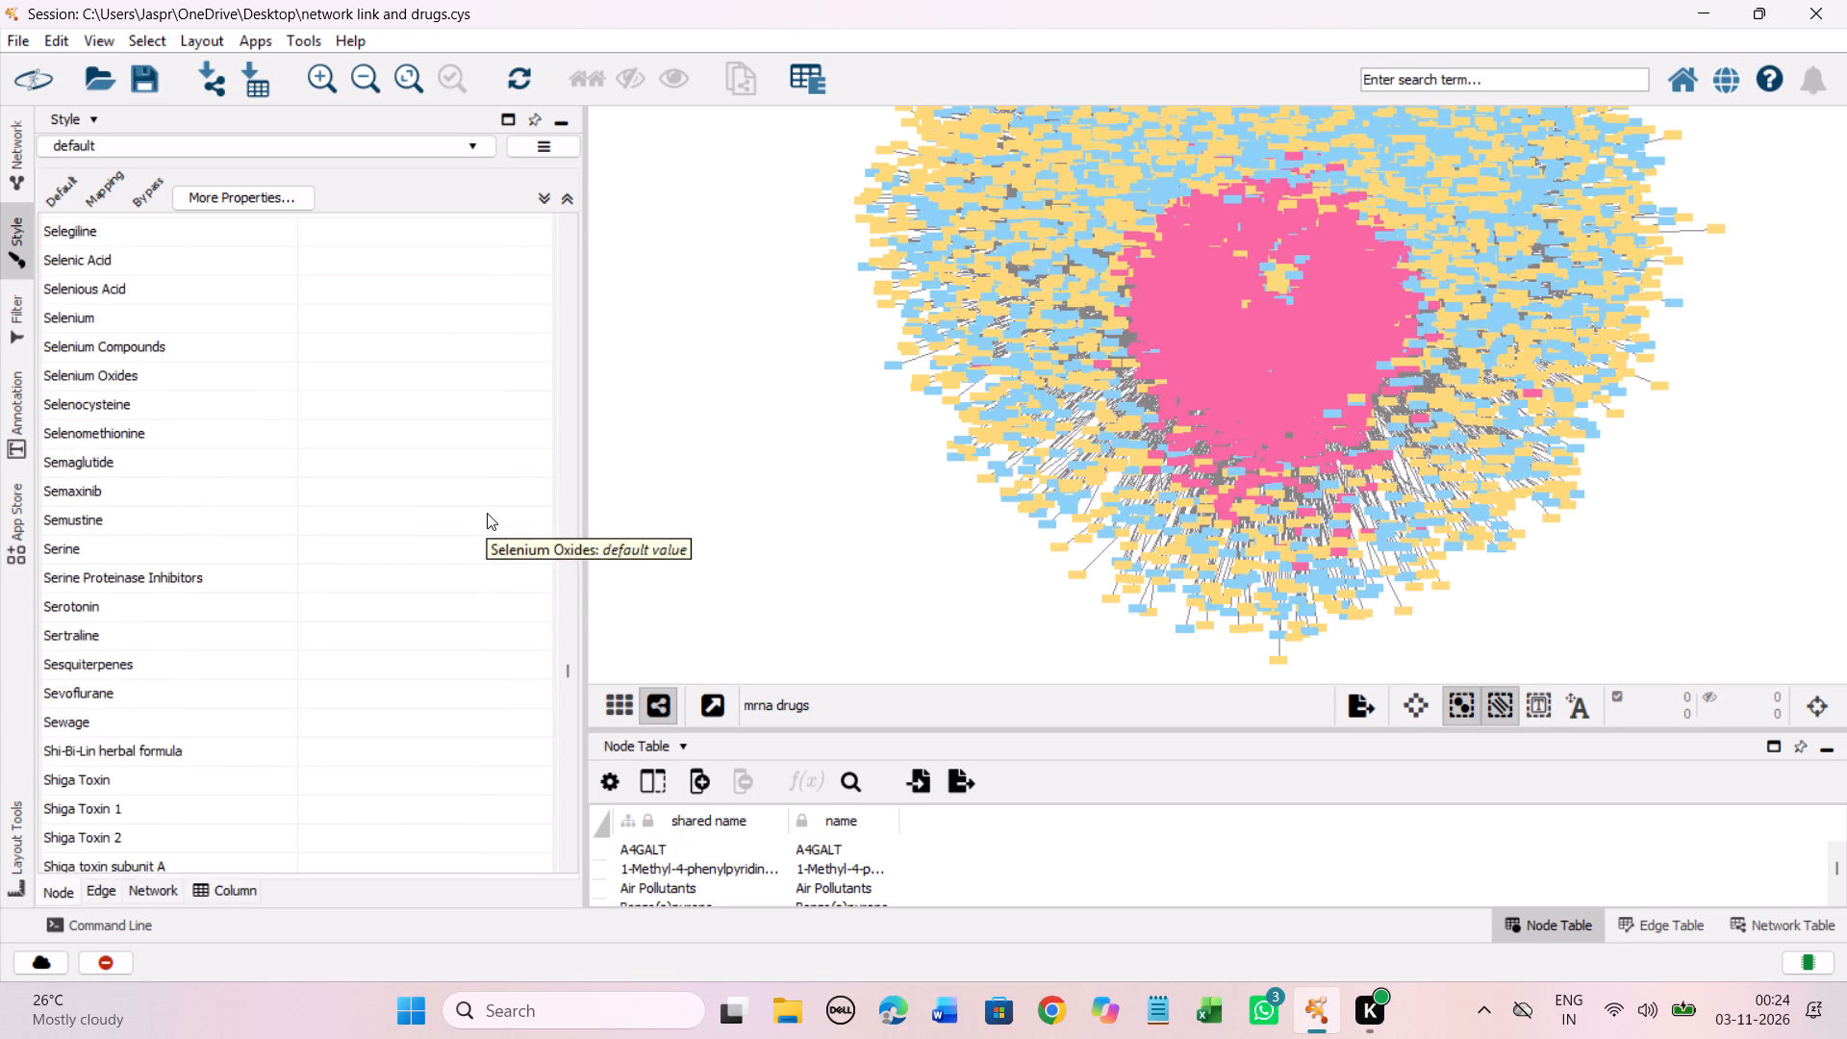
{"action": "scroll", "coordinate": [487, 513], "scroll_direction": "down", "scroll_amount": 20}
{"action": "scroll", "coordinate": [487, 513], "scroll_direction": "down", "scroll_amount": 20}
{"action": "scroll", "coordinate": [487, 513], "scroll_direction": "down", "scroll_amount": 7}
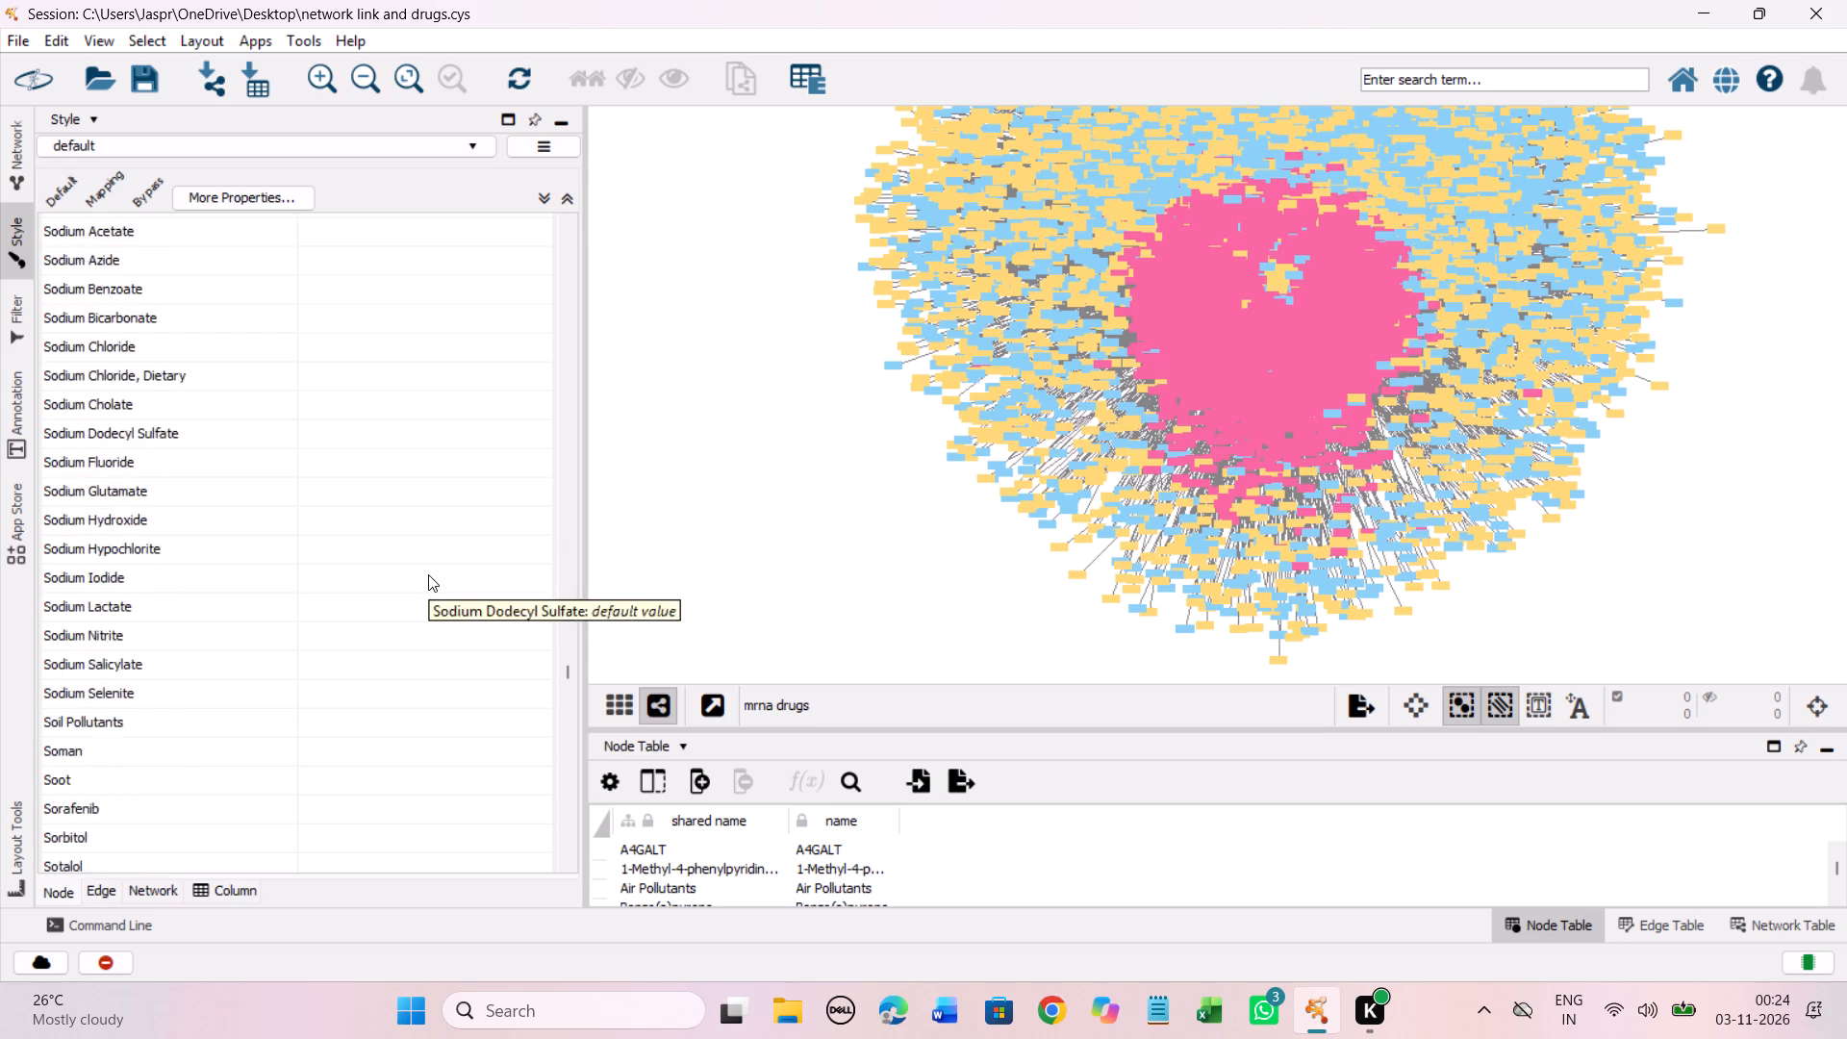
{"action": "scroll", "coordinate": [428, 574], "scroll_direction": "down", "scroll_amount": 20}
{"action": "scroll", "coordinate": [428, 574], "scroll_direction": "down", "scroll_amount": 20}
{"action": "scroll", "coordinate": [428, 574], "scroll_direction": "down", "scroll_amount": 7}
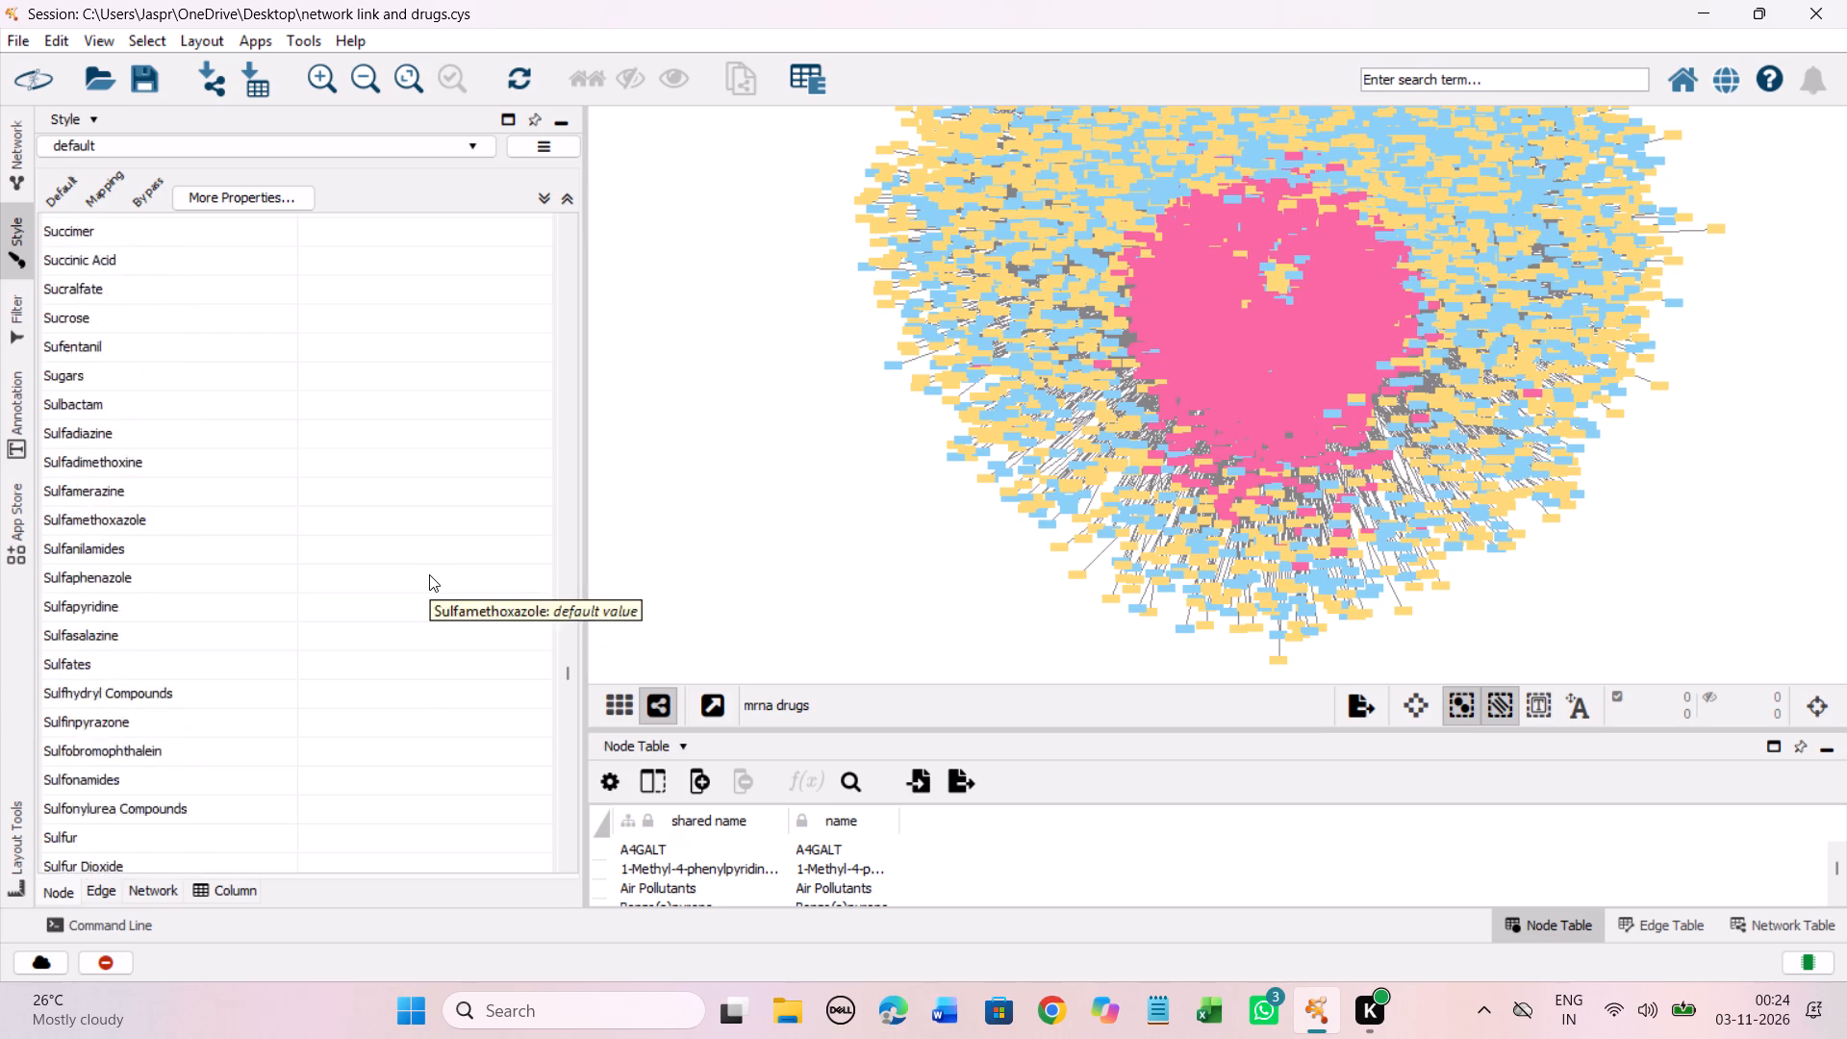
{"action": "scroll", "coordinate": [429, 574], "scroll_direction": "down", "scroll_amount": 20}
{"action": "scroll", "coordinate": [429, 574], "scroll_direction": "down", "scroll_amount": 3}
{"action": "scroll", "coordinate": [419, 578], "scroll_direction": "up", "scroll_amount": 3}
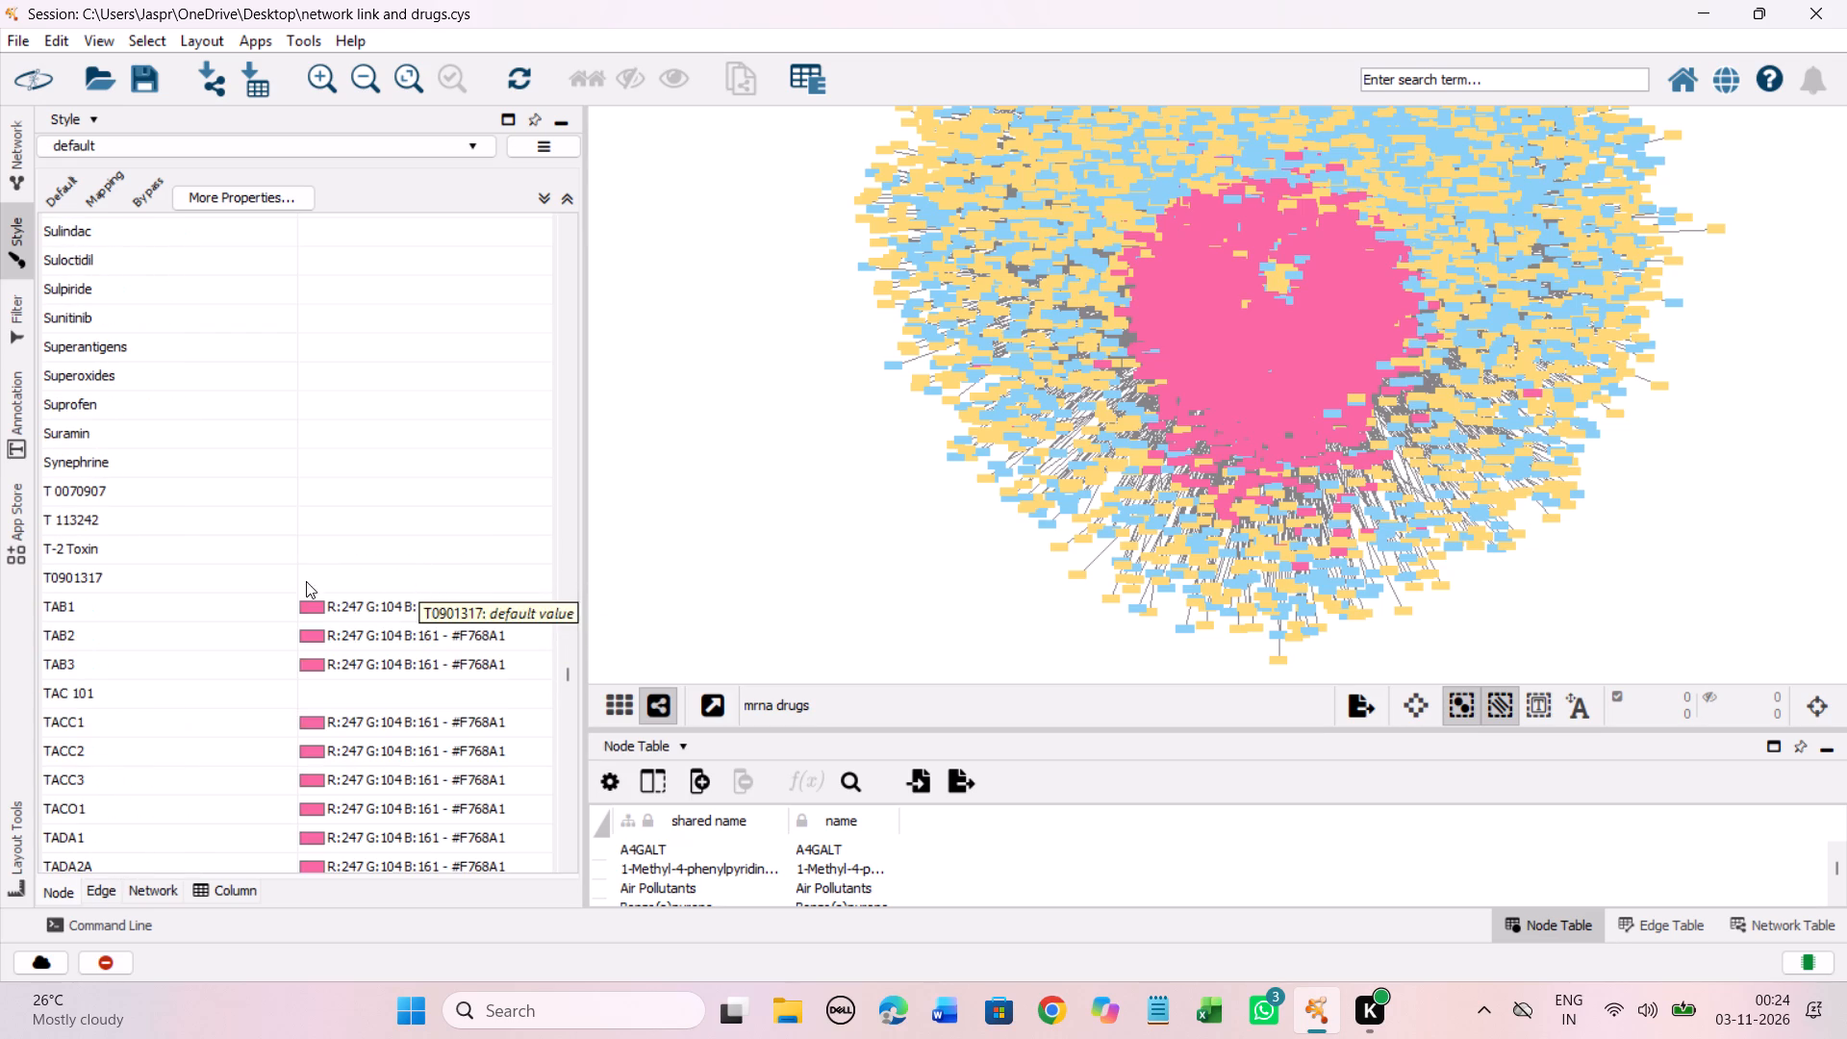
{"action": "left_click", "coordinate": [257, 575], "text": "shift"}
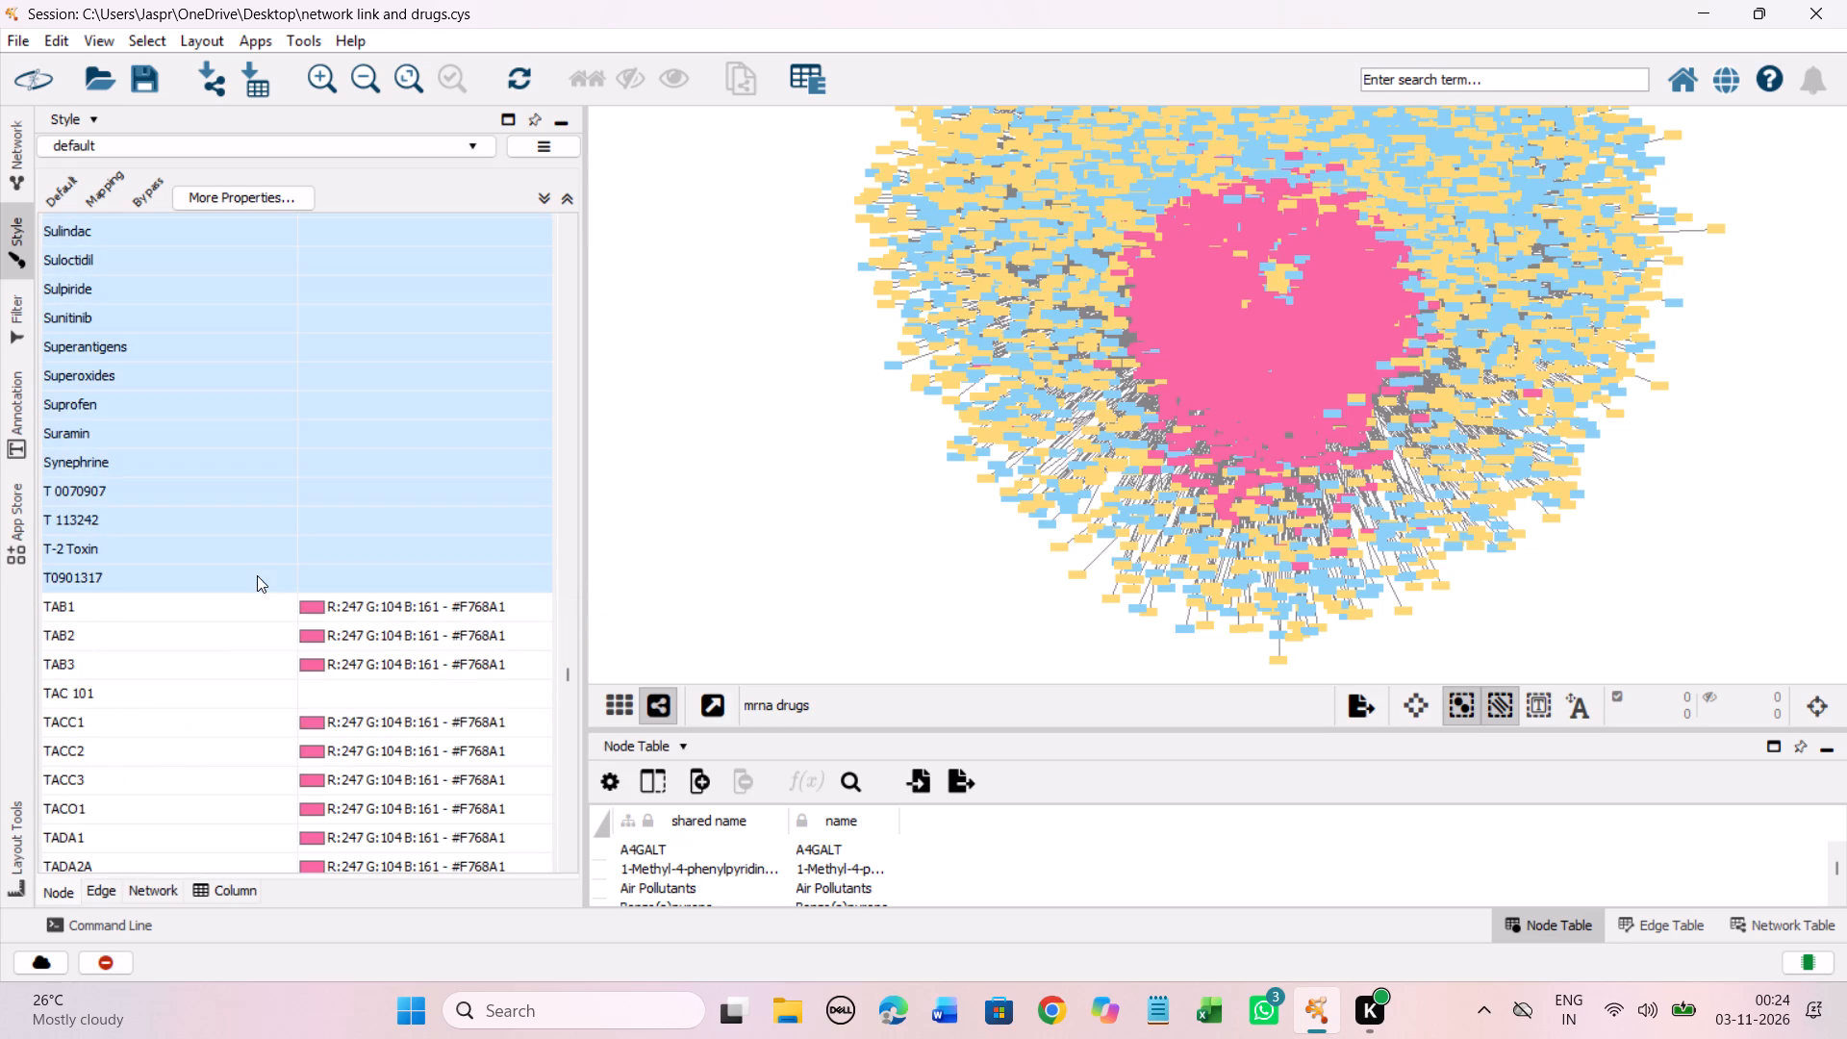
{"action": "right_click", "coordinate": [257, 575]}
{"action": "left_click", "coordinate": [589, 589]}
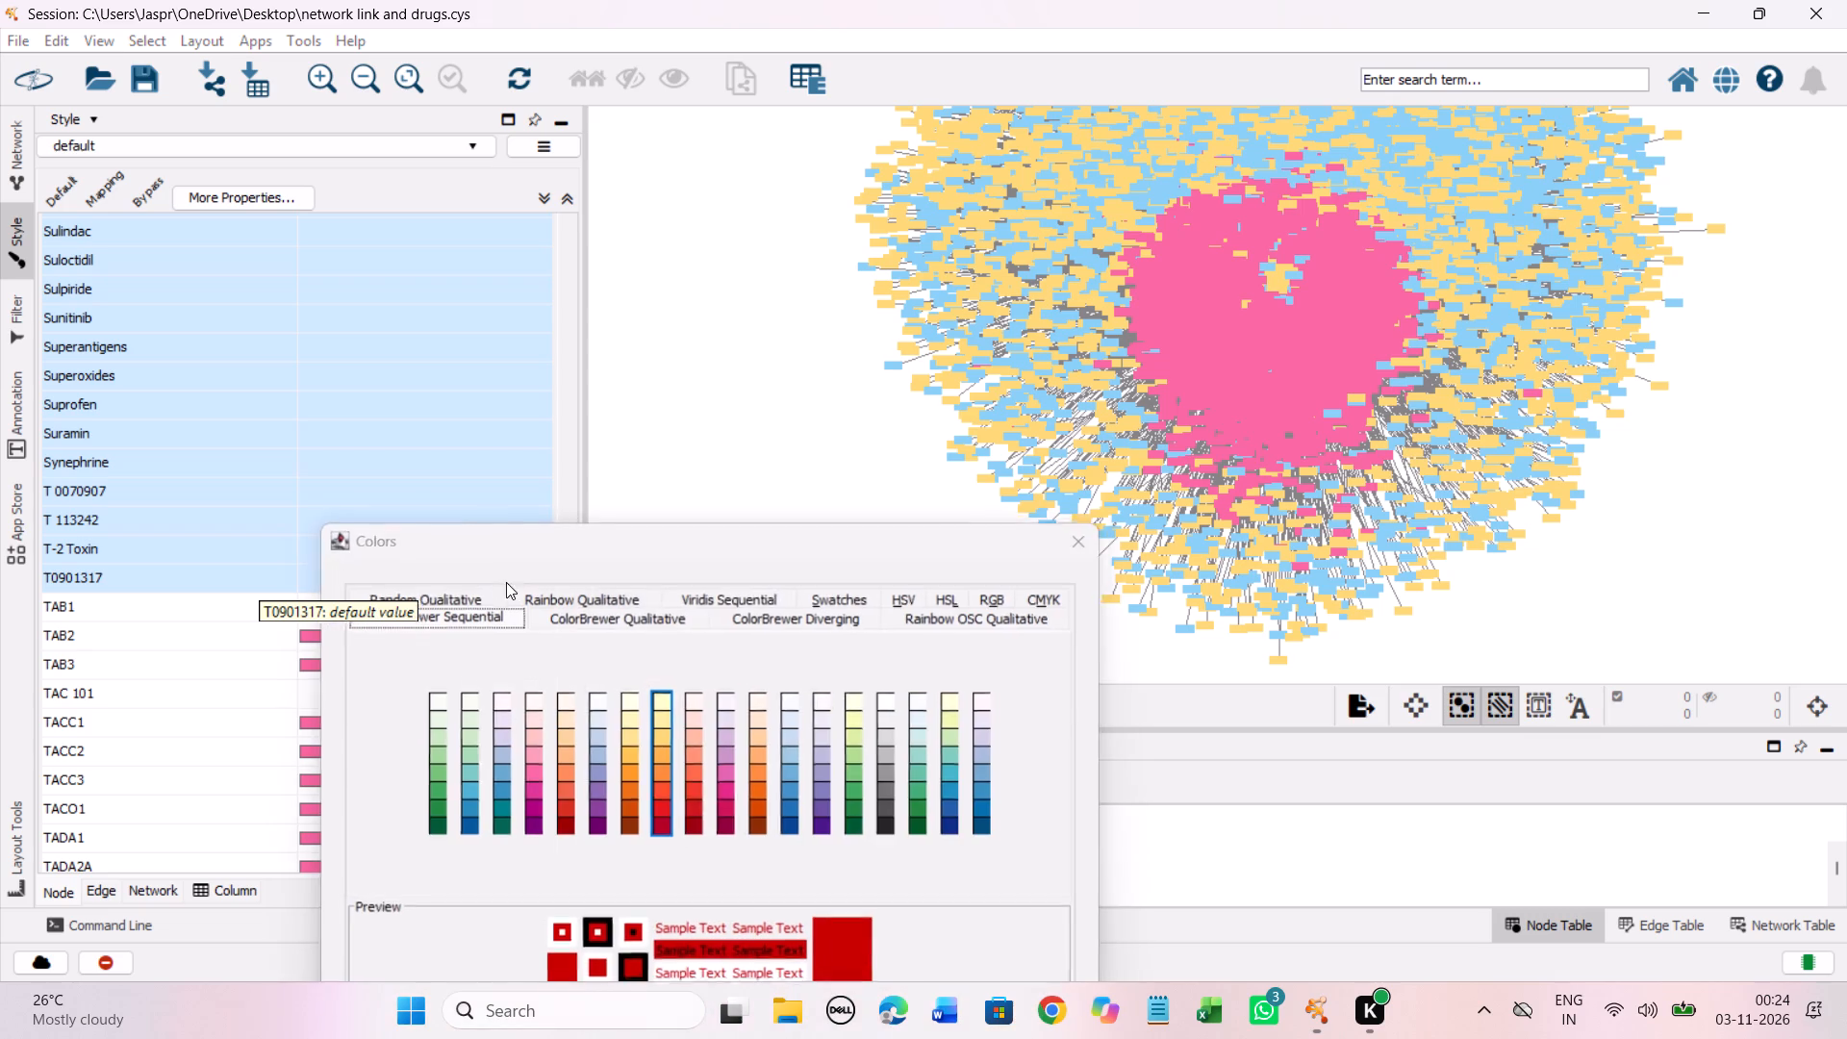
{"action": "left_click_drag", "start_coordinate": [512, 539], "coordinate": [353, 167]}
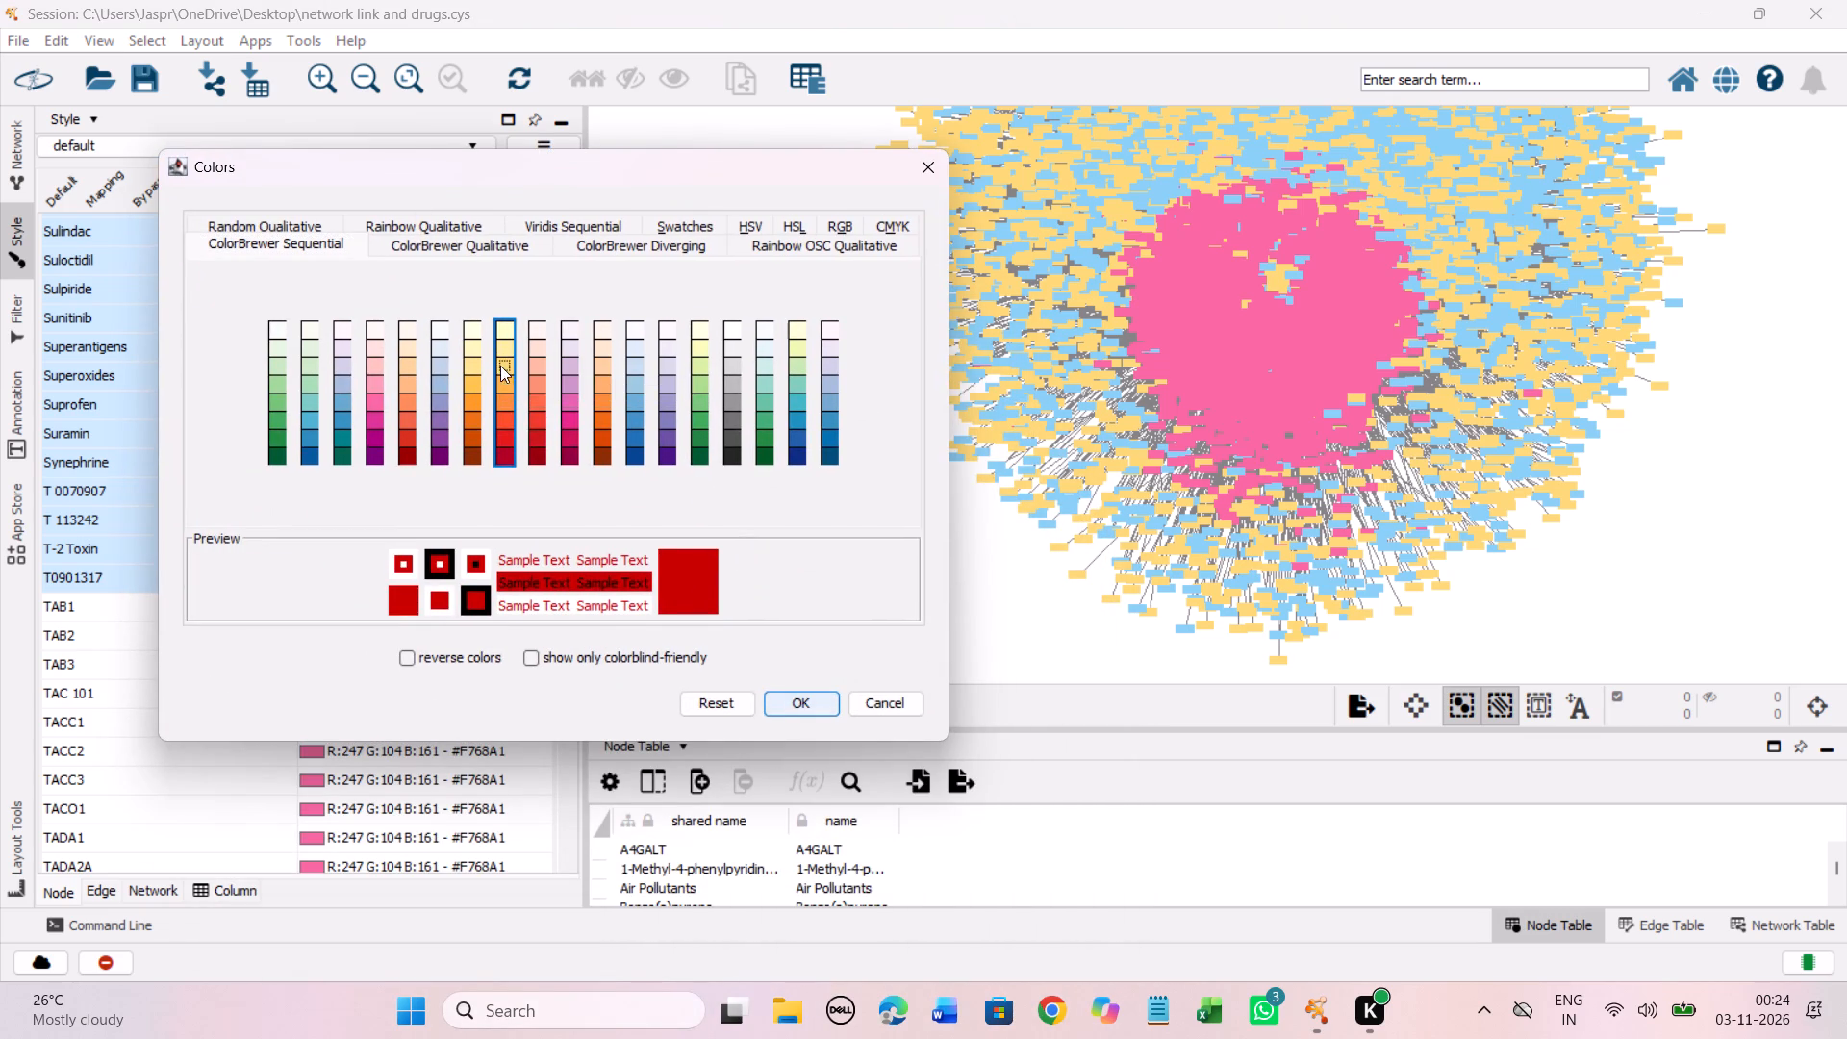
{"action": "left_click", "coordinate": [500, 366]}
{"action": "left_click", "coordinate": [801, 698]}
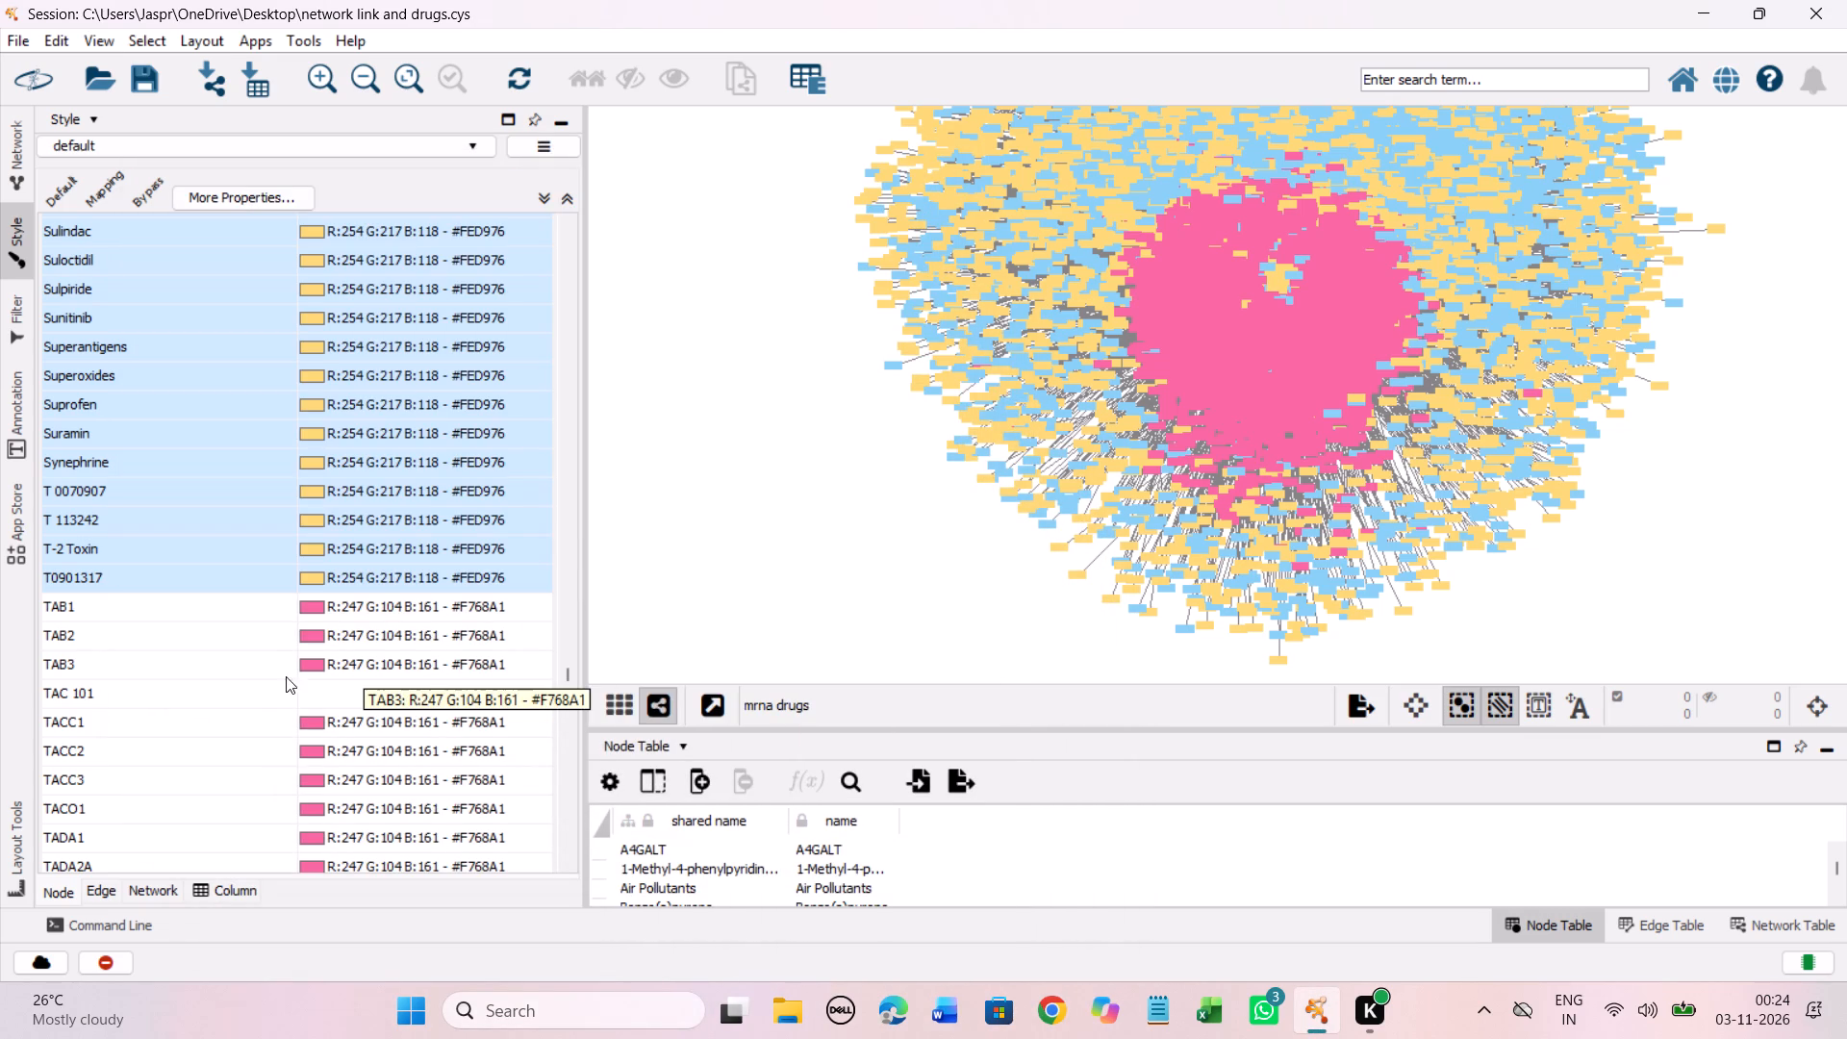
Set the discrete node colour mapping for TAC 101 to light yellow #FED976.
{"action": "left_click", "coordinate": [263, 692]}
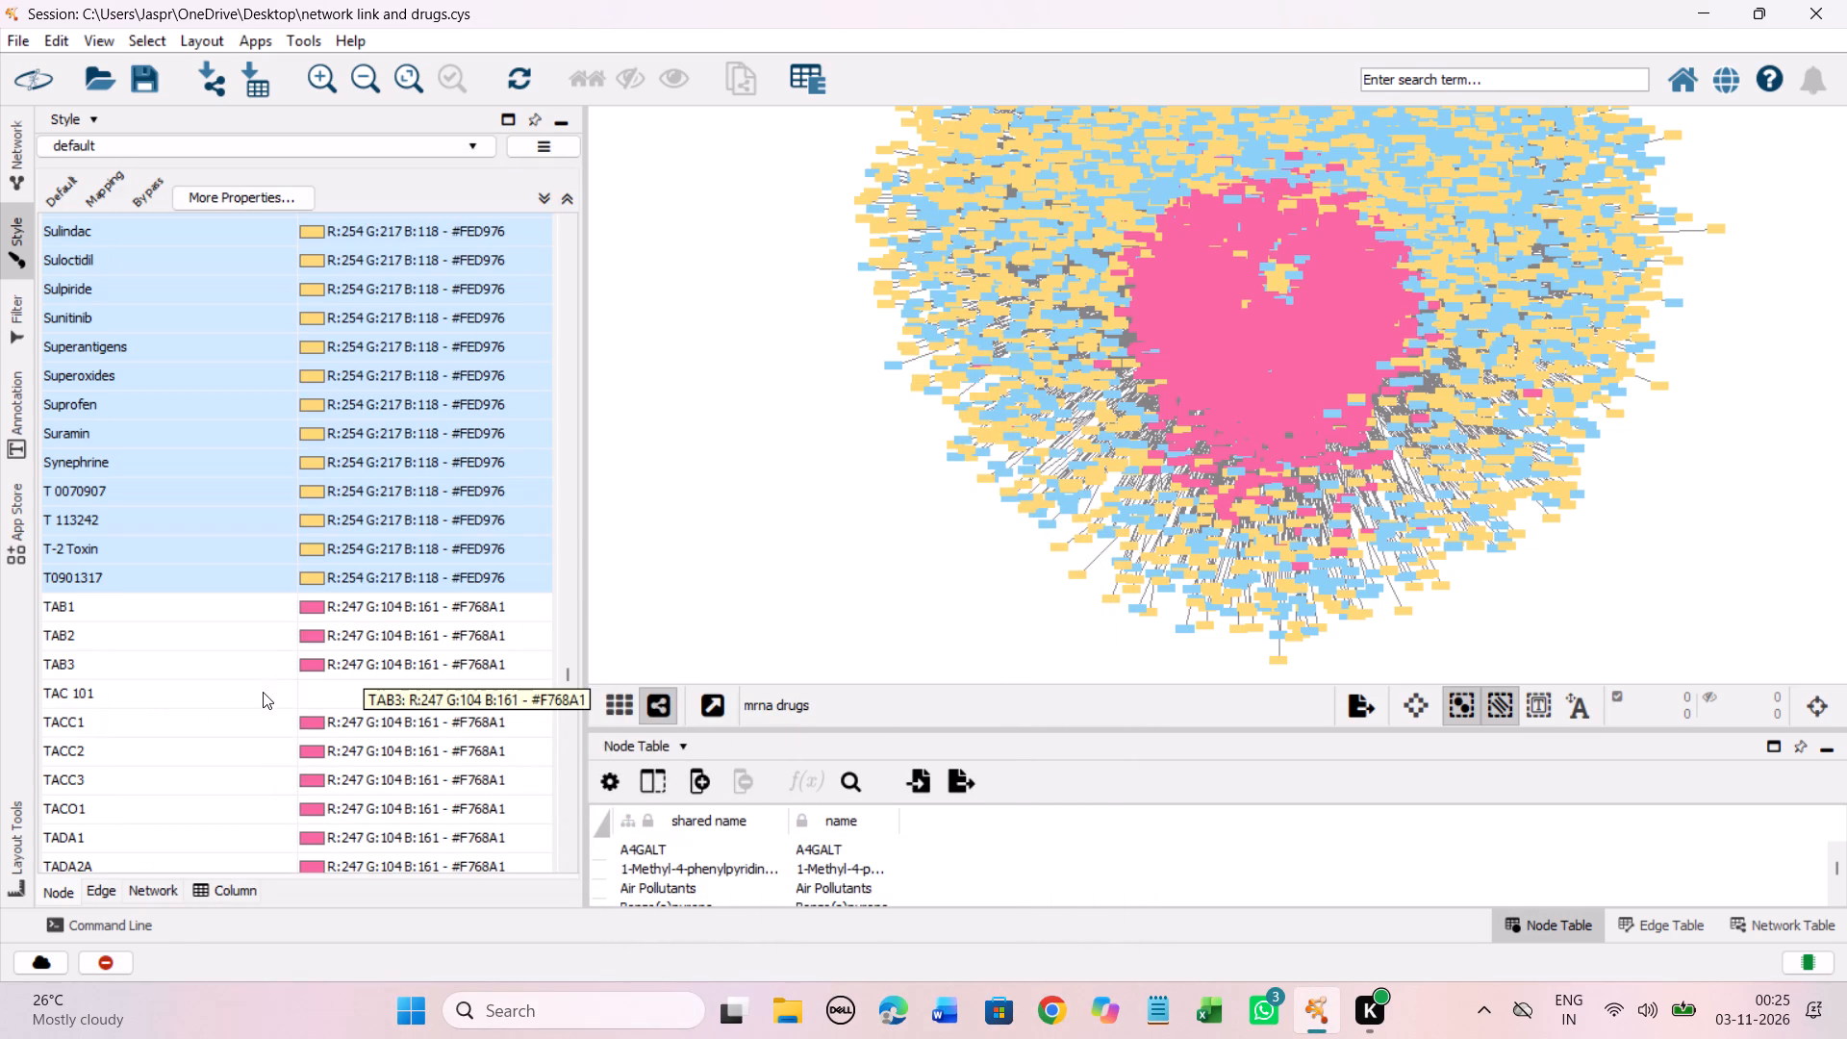
{"action": "right_click", "coordinate": [263, 692]}
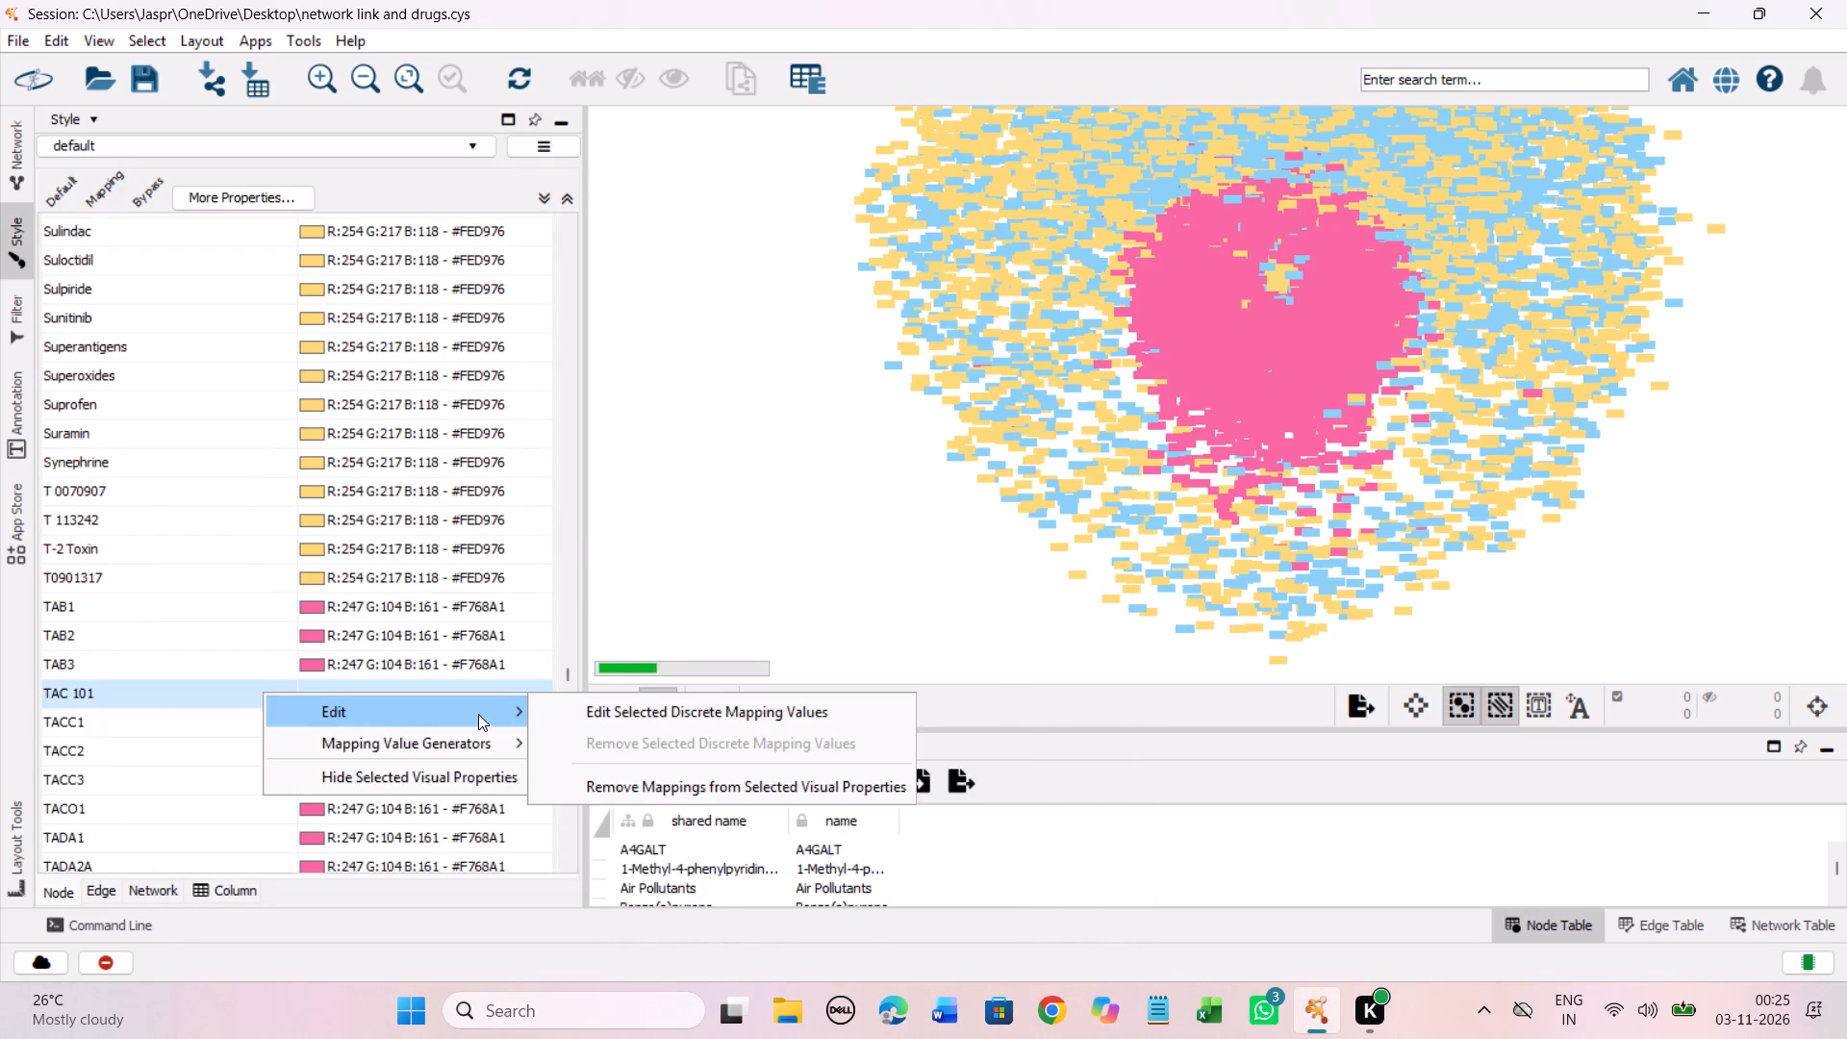
{"action": "left_click", "coordinate": [688, 710]}
{"action": "left_click_drag", "start_coordinate": [612, 545], "coordinate": [599, 479]}
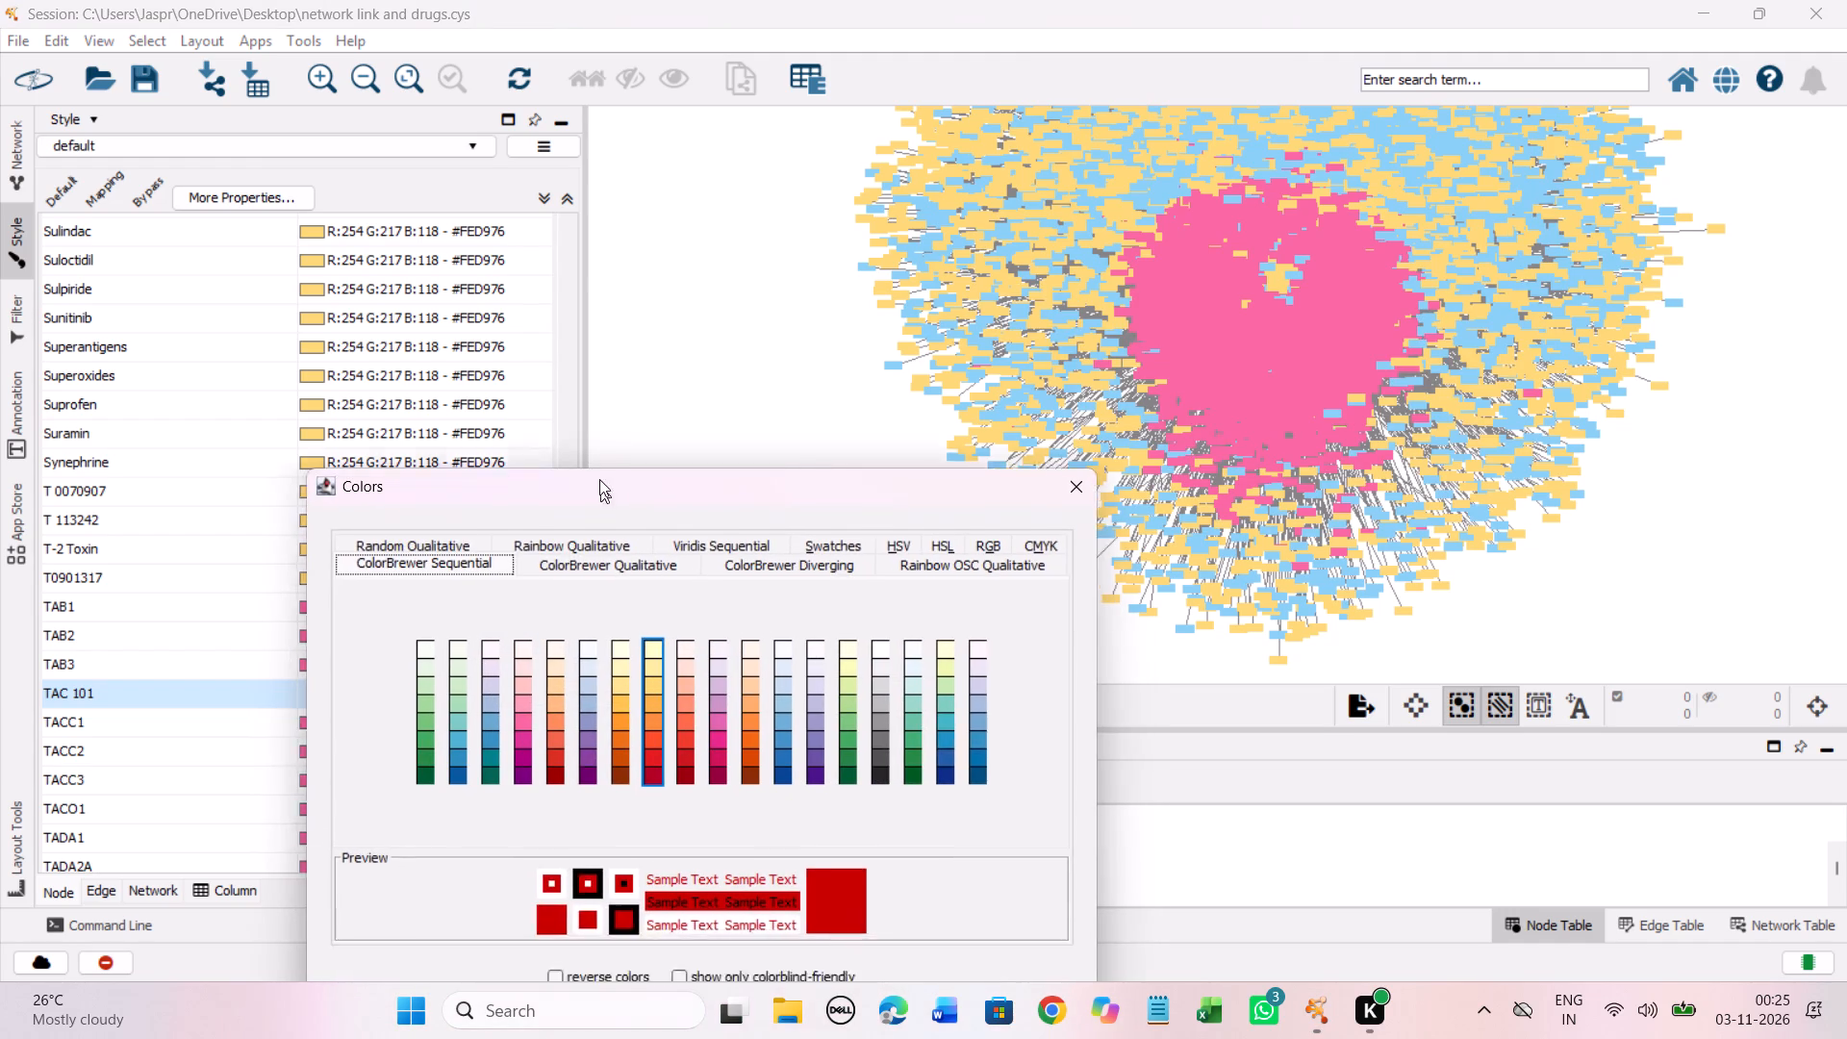
{"action": "left_click_drag", "start_coordinate": [599, 479], "coordinate": [571, 254]}
{"action": "left_click", "coordinate": [629, 440]}
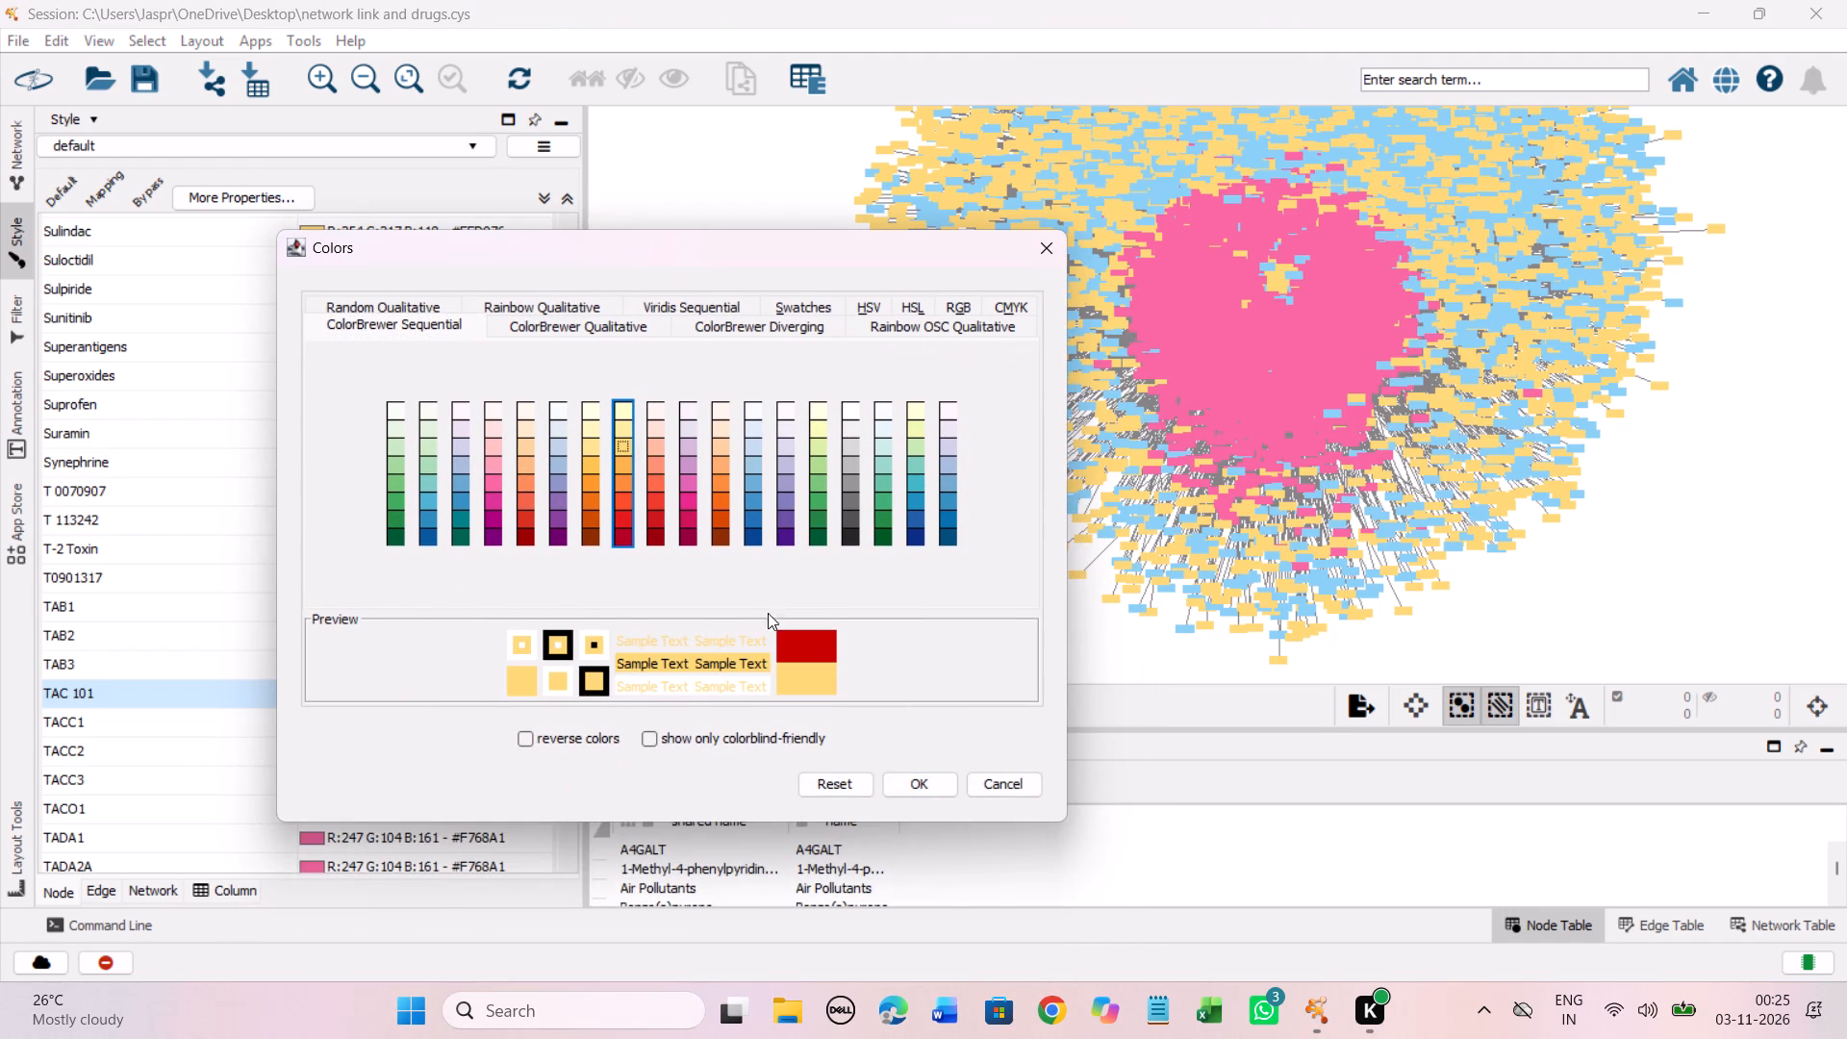
{"action": "left_click", "coordinate": [919, 777]}
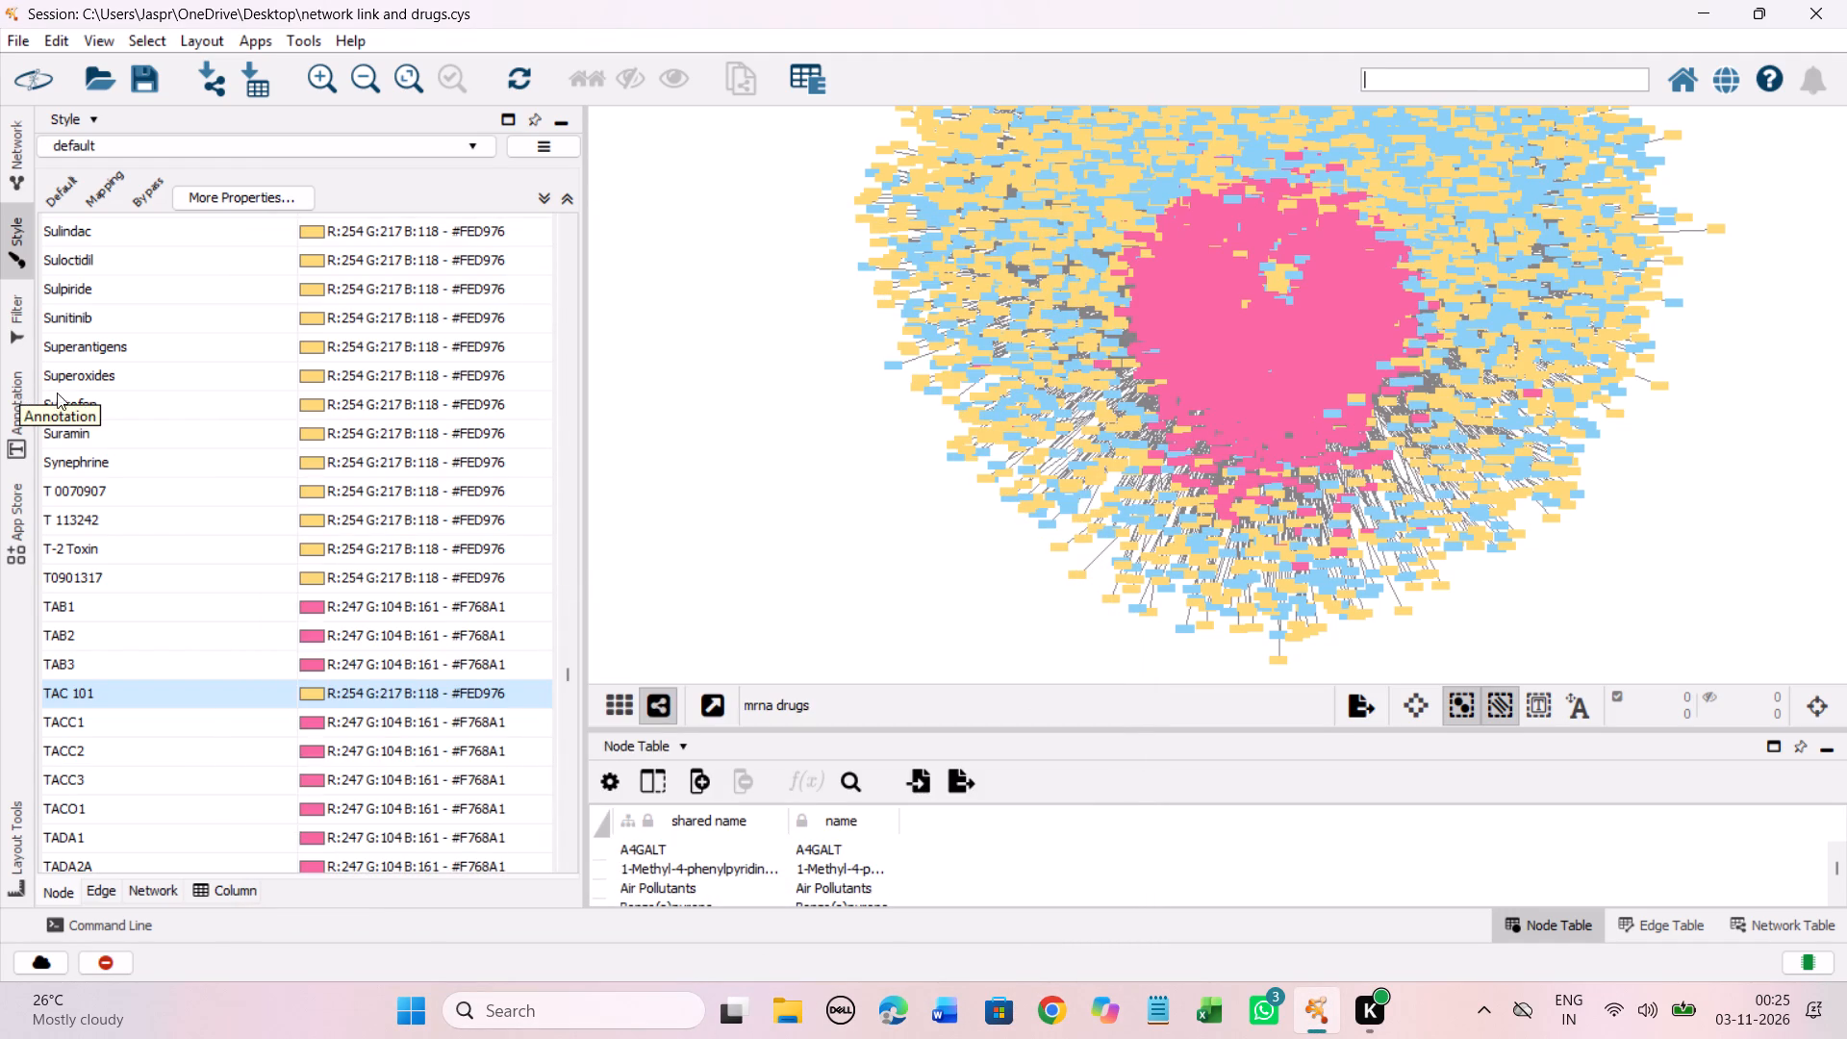
Set the discrete node colour mapping for TAK 779, TAK-165, TAK-243, TAK-875 and TAK1 inhibitor NG25 to light yellow #FED976.
{"action": "scroll", "coordinate": [265, 397], "scroll_direction": "down", "scroll_amount": 13}
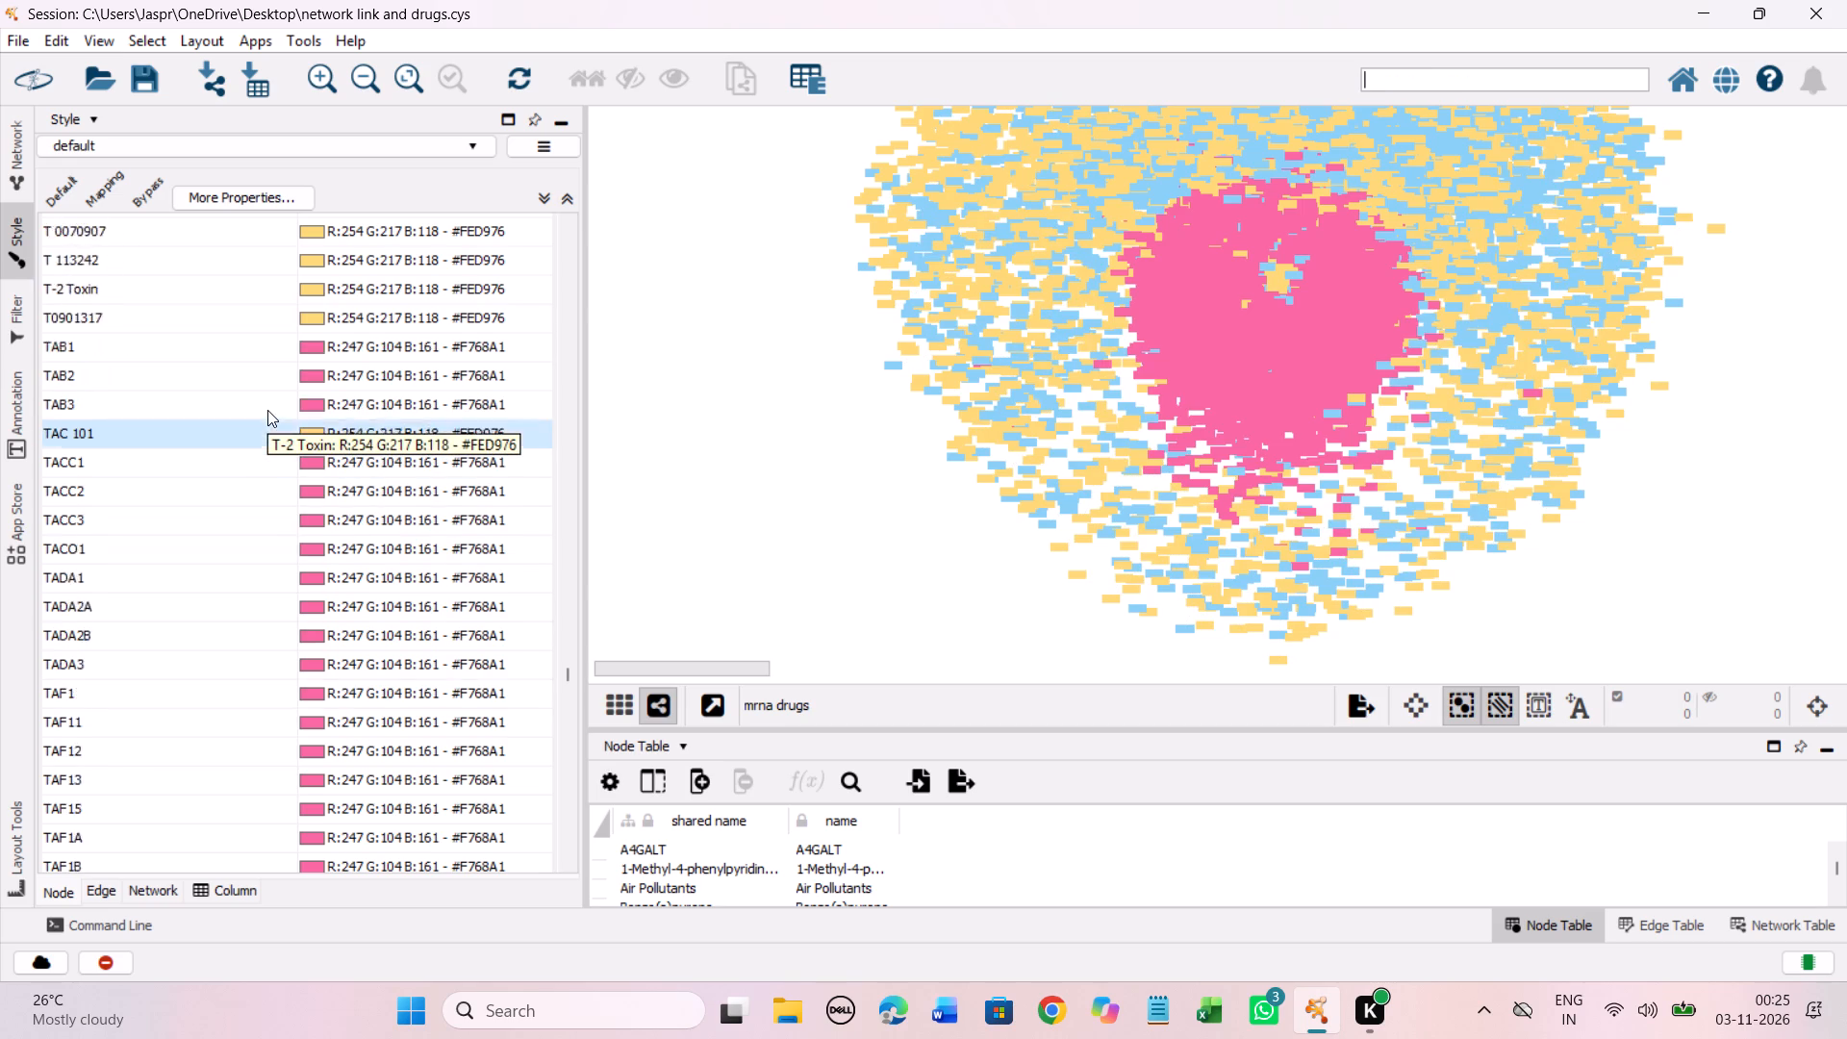
{"action": "scroll", "coordinate": [267, 410], "scroll_direction": "down", "scroll_amount": 20}
{"action": "scroll", "coordinate": [267, 410], "scroll_direction": "down", "scroll_amount": 2}
{"action": "scroll", "coordinate": [420, 489], "scroll_direction": "down", "scroll_amount": 11}
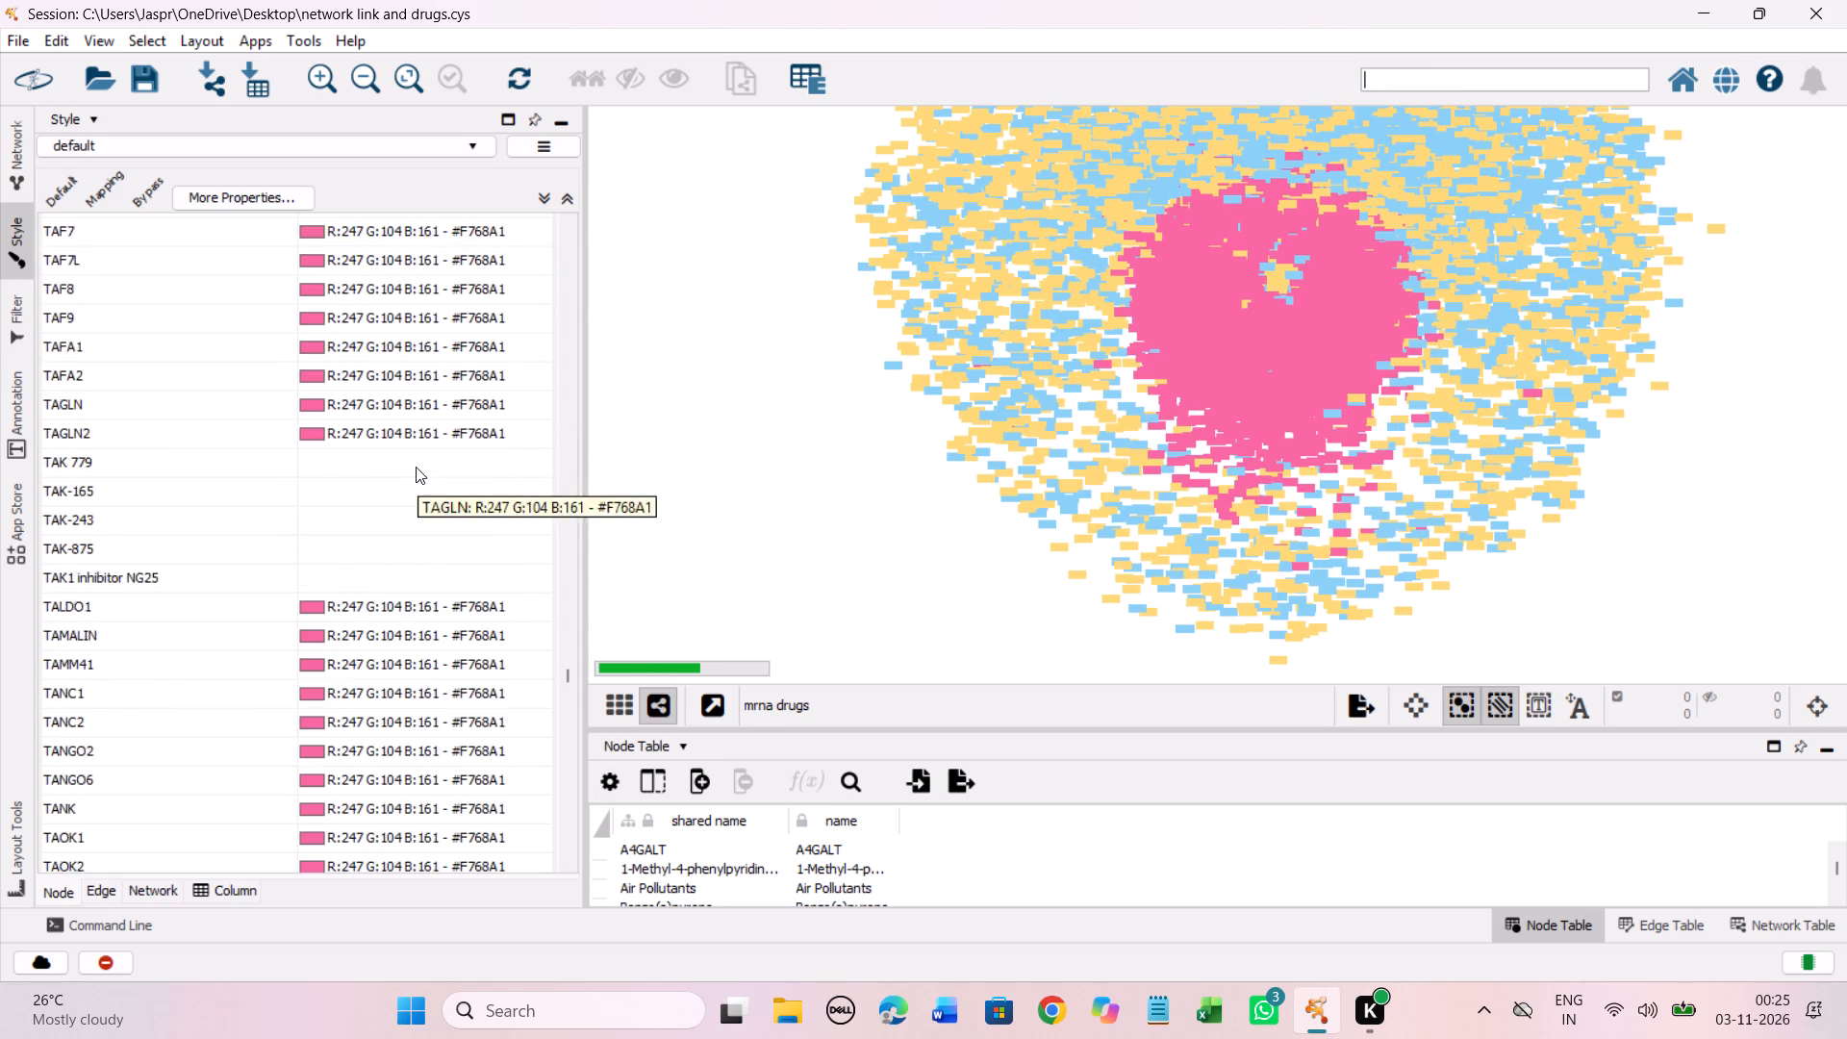
{"action": "left_click_drag", "start_coordinate": [273, 347], "coordinate": [267, 451]}
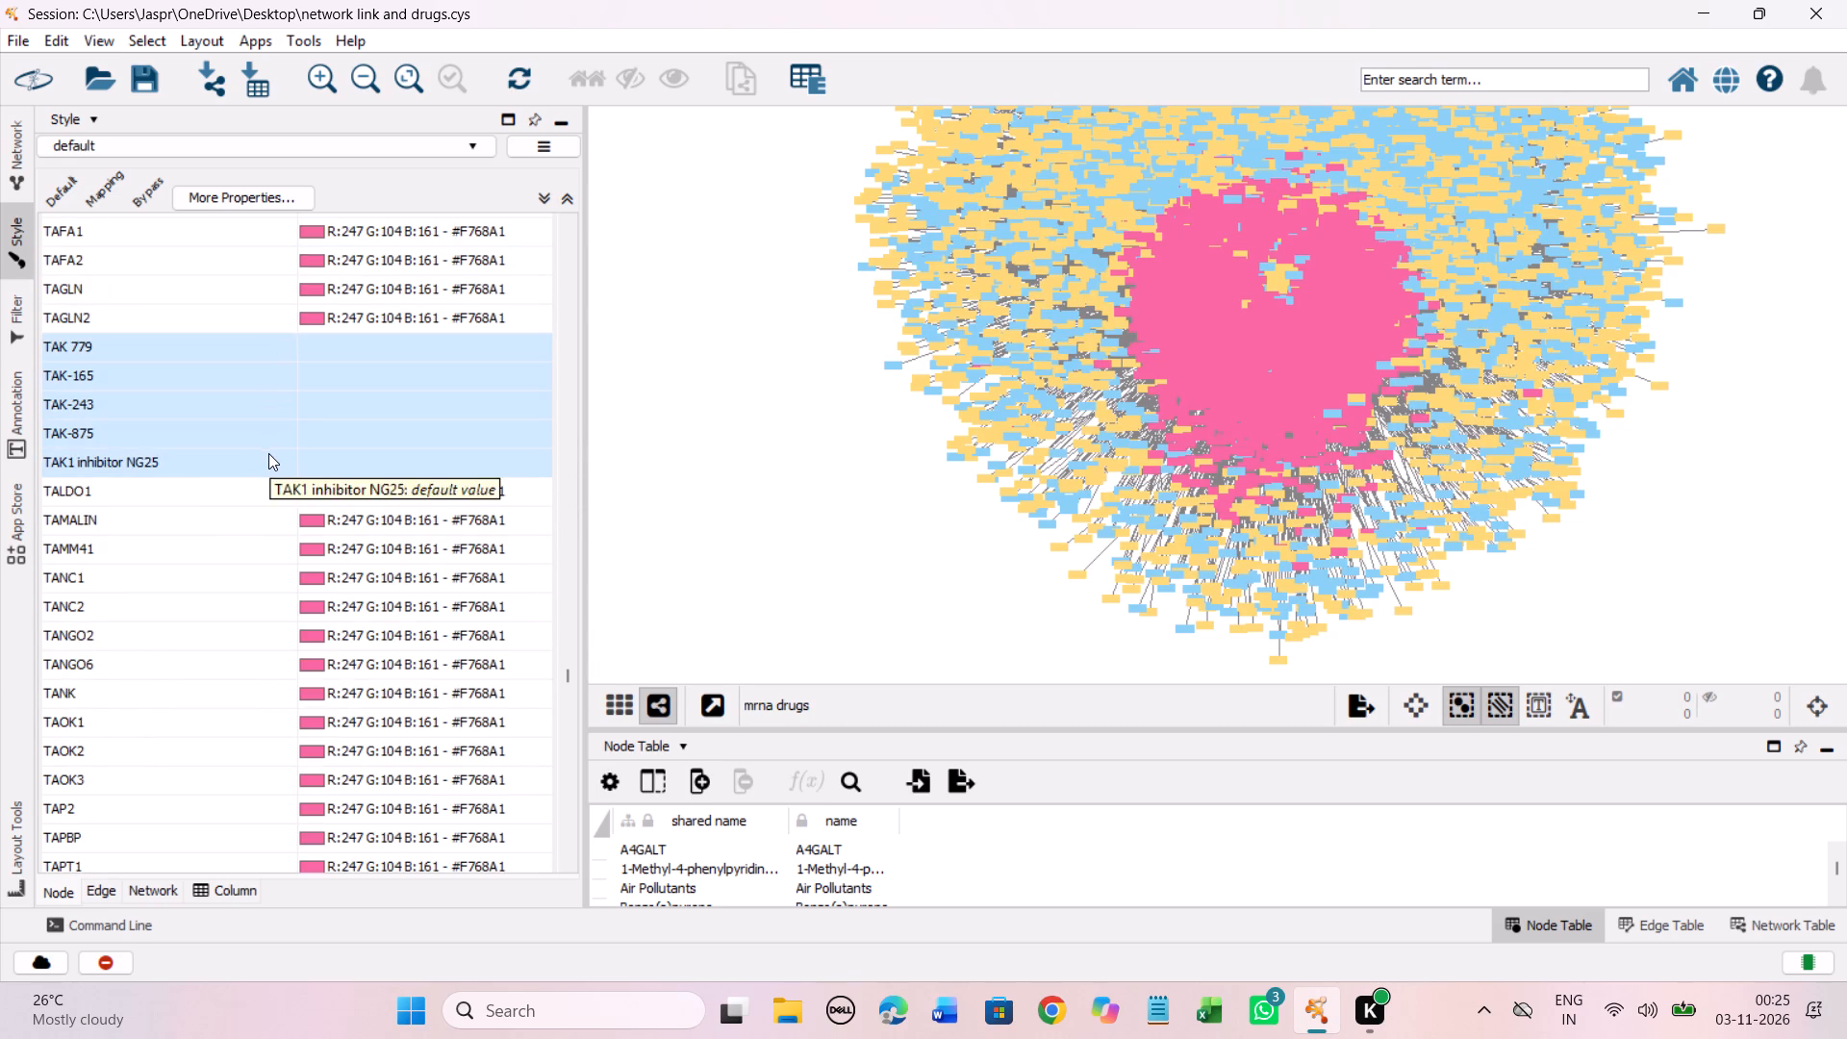
{"action": "right_click", "coordinate": [268, 453]}
{"action": "left_click", "coordinate": [632, 474]}
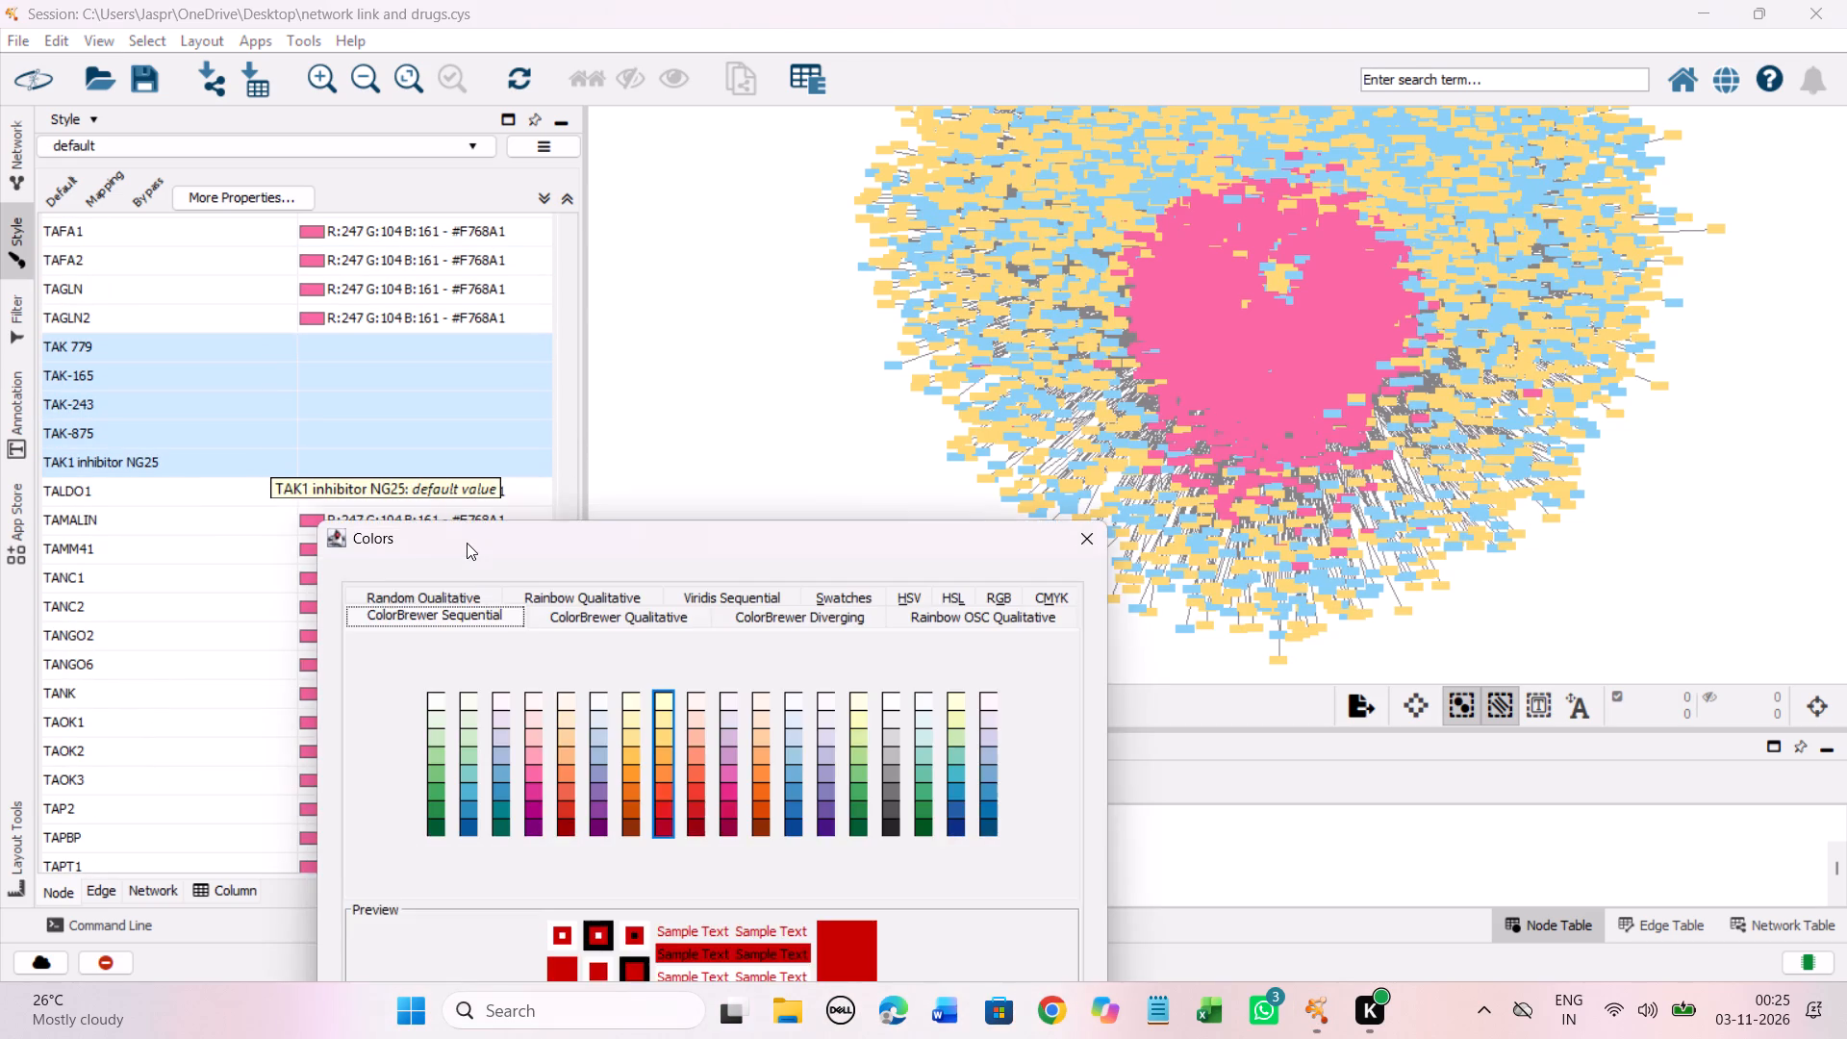
{"action": "left_click_drag", "start_coordinate": [467, 543], "coordinate": [326, 169]}
{"action": "left_click", "coordinate": [523, 367]}
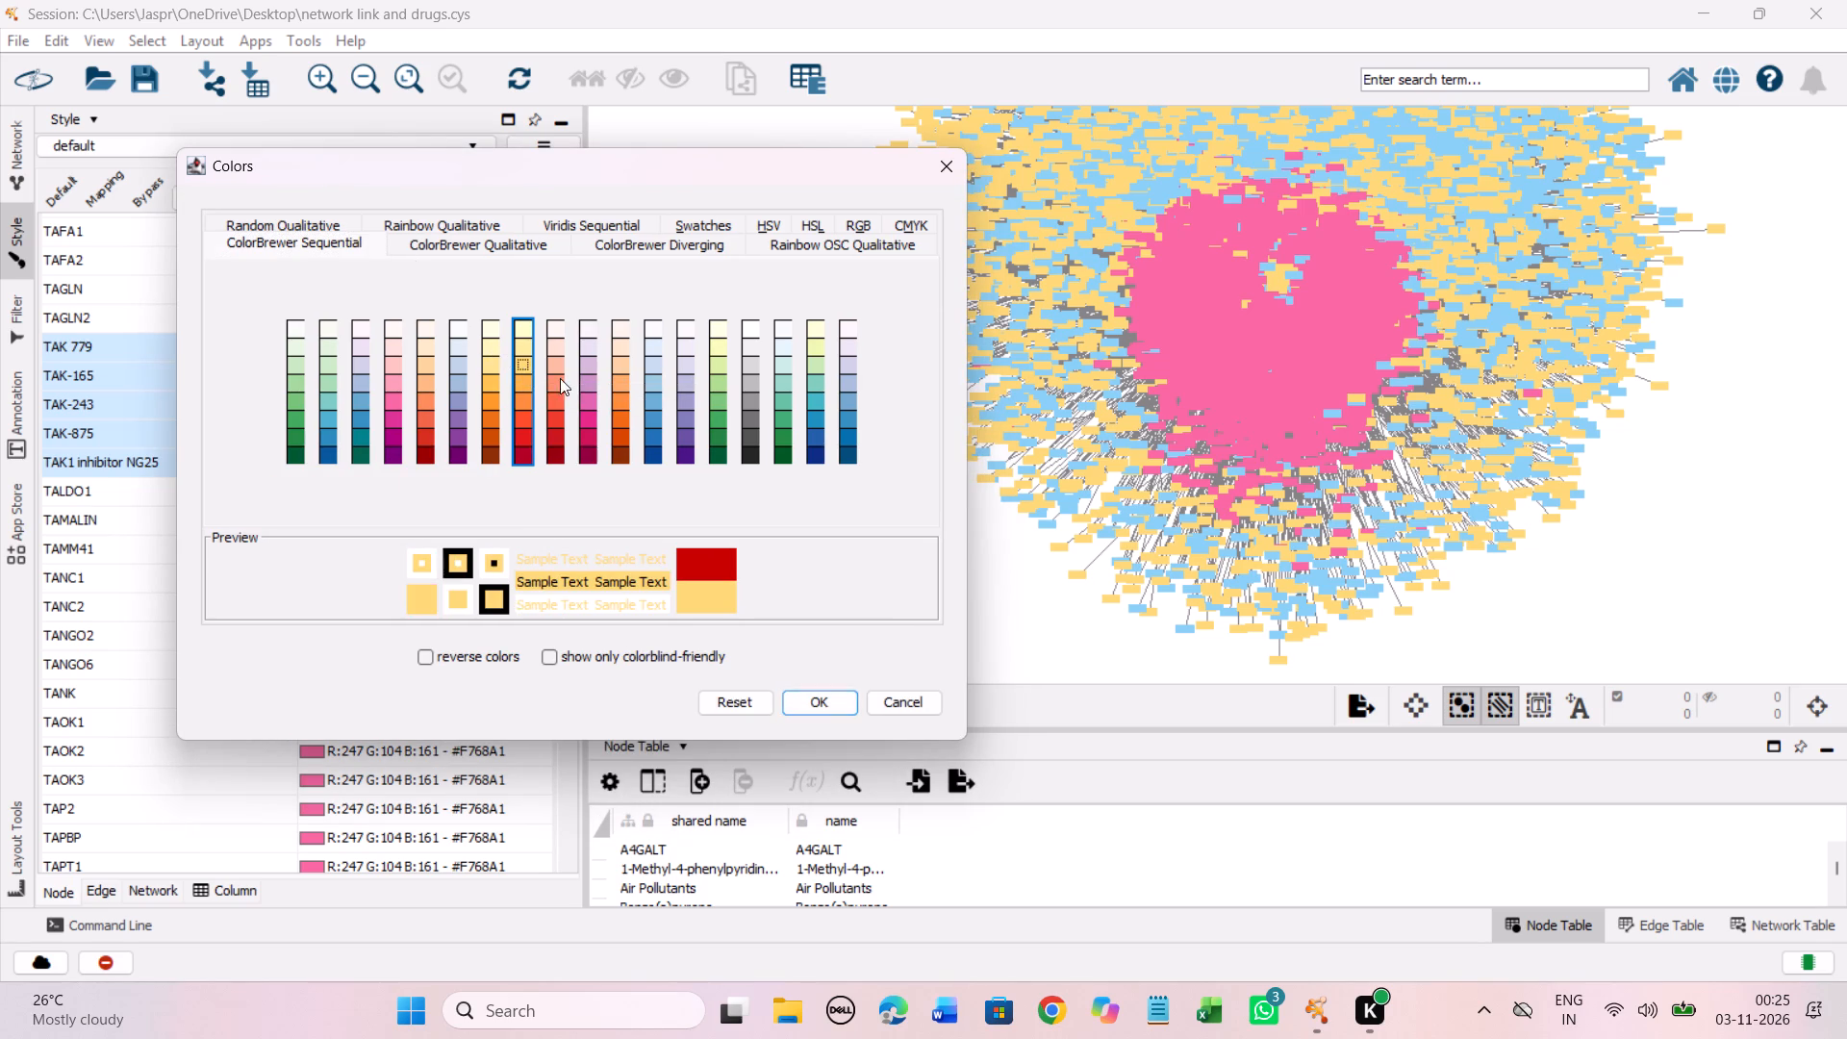
{"action": "left_click", "coordinate": [810, 695]}
Set the discrete node colour mapping for TDO inhibitor LM10 to light yellow #FED976.
{"action": "scroll", "coordinate": [389, 428], "scroll_direction": "down", "scroll_amount": 2}
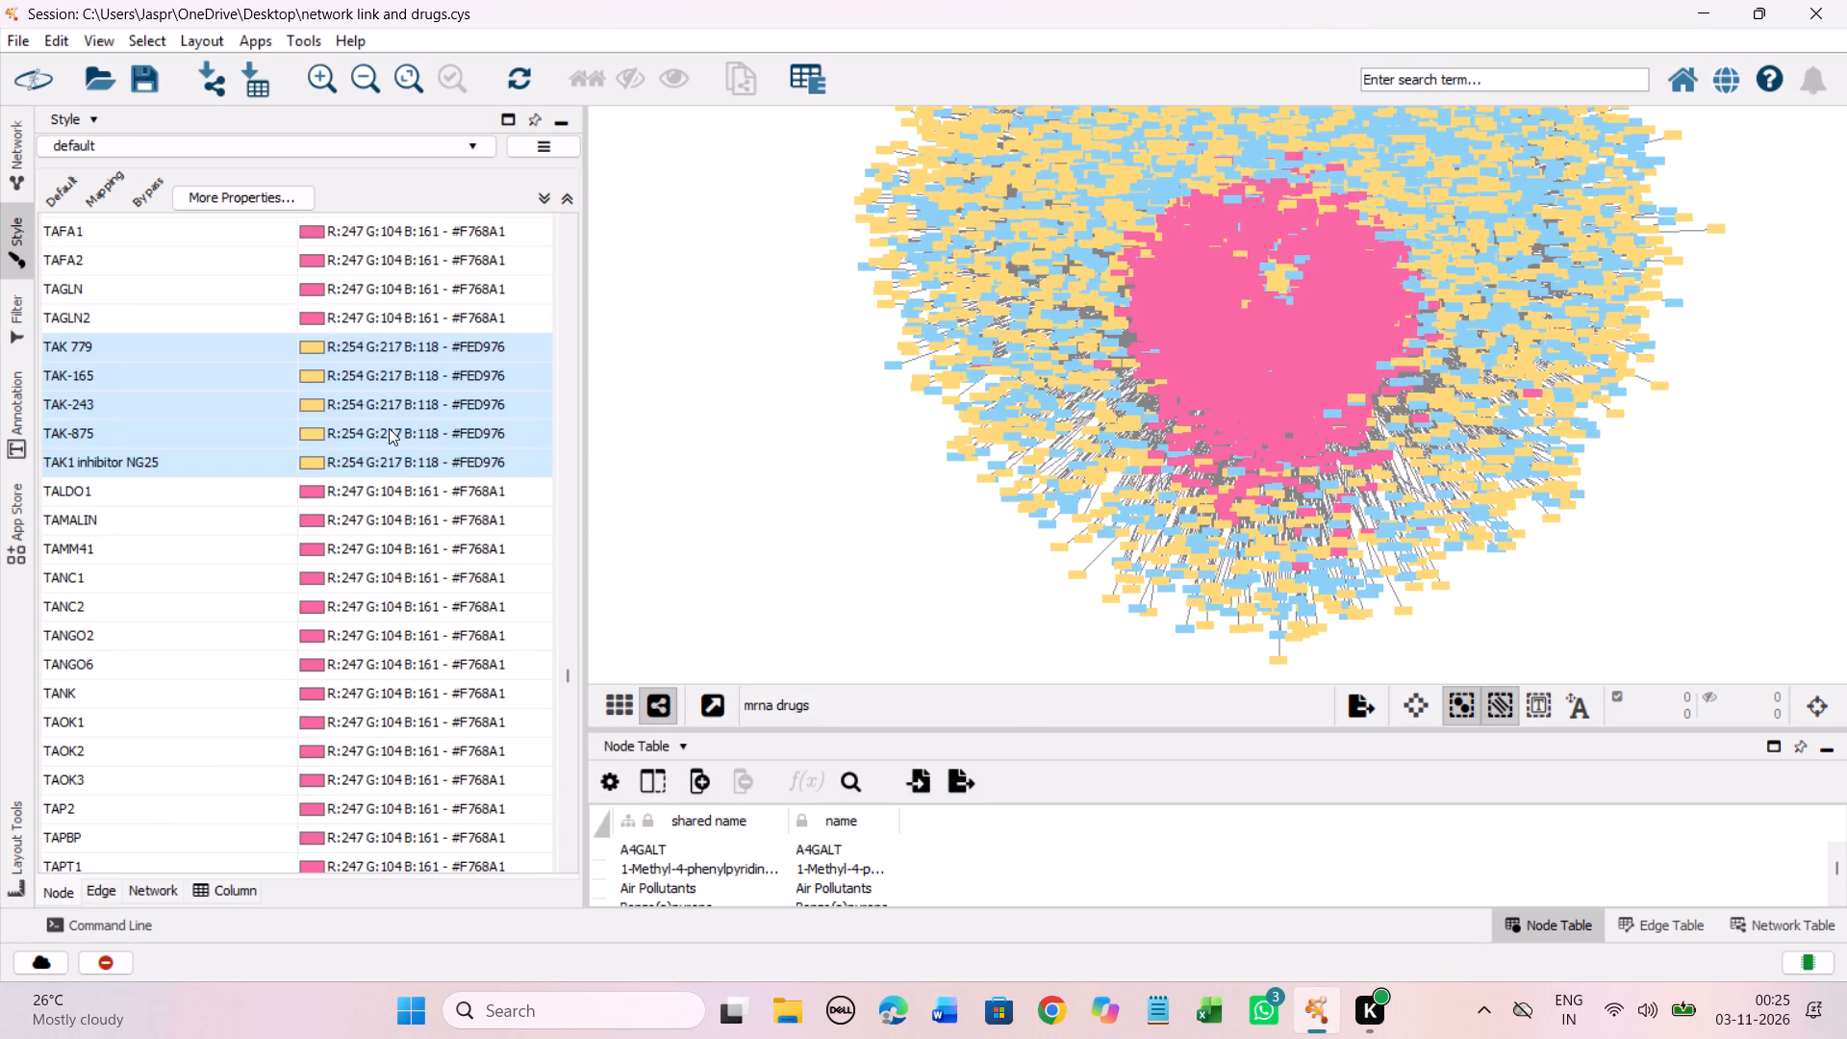
{"action": "scroll", "coordinate": [389, 428], "scroll_direction": "down", "scroll_amount": 13}
{"action": "scroll", "coordinate": [397, 431], "scroll_direction": "down", "scroll_amount": 19}
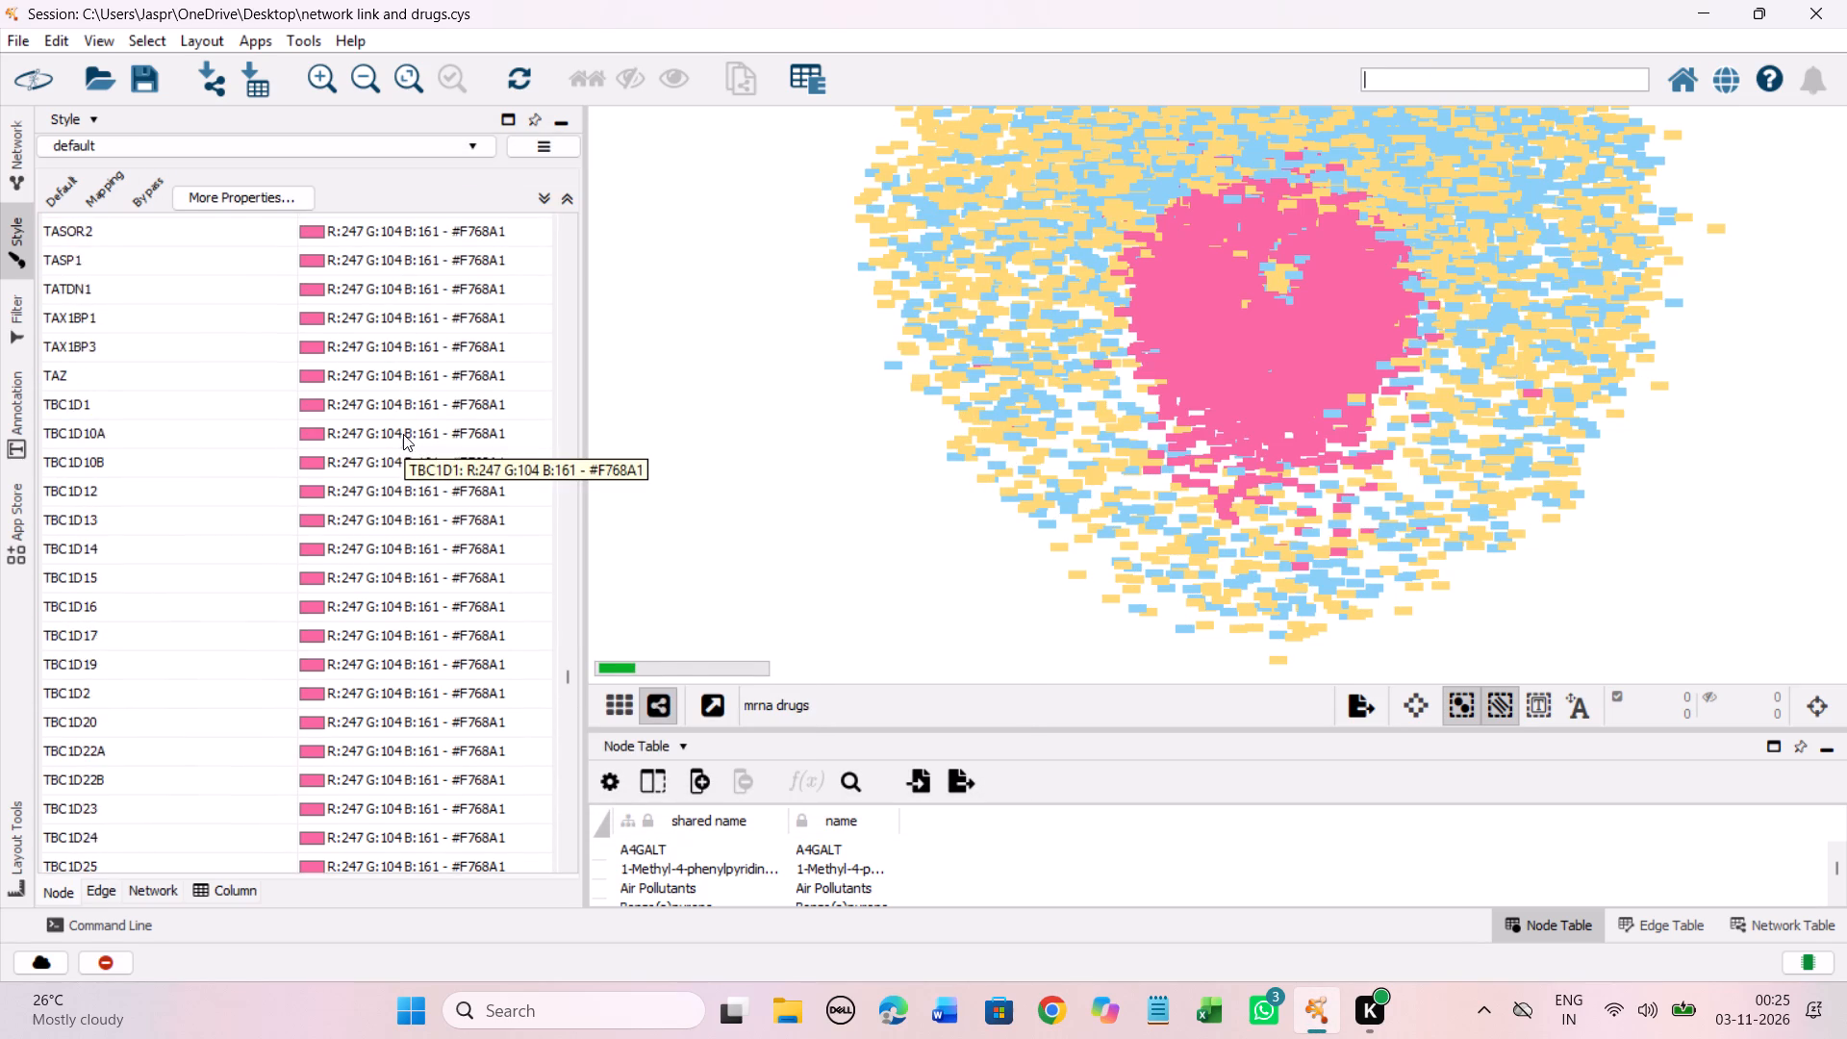
{"action": "scroll", "coordinate": [403, 434], "scroll_direction": "down", "scroll_amount": 20}
{"action": "scroll", "coordinate": [403, 434], "scroll_direction": "down", "scroll_amount": 20}
{"action": "scroll", "coordinate": [403, 434], "scroll_direction": "down", "scroll_amount": 3}
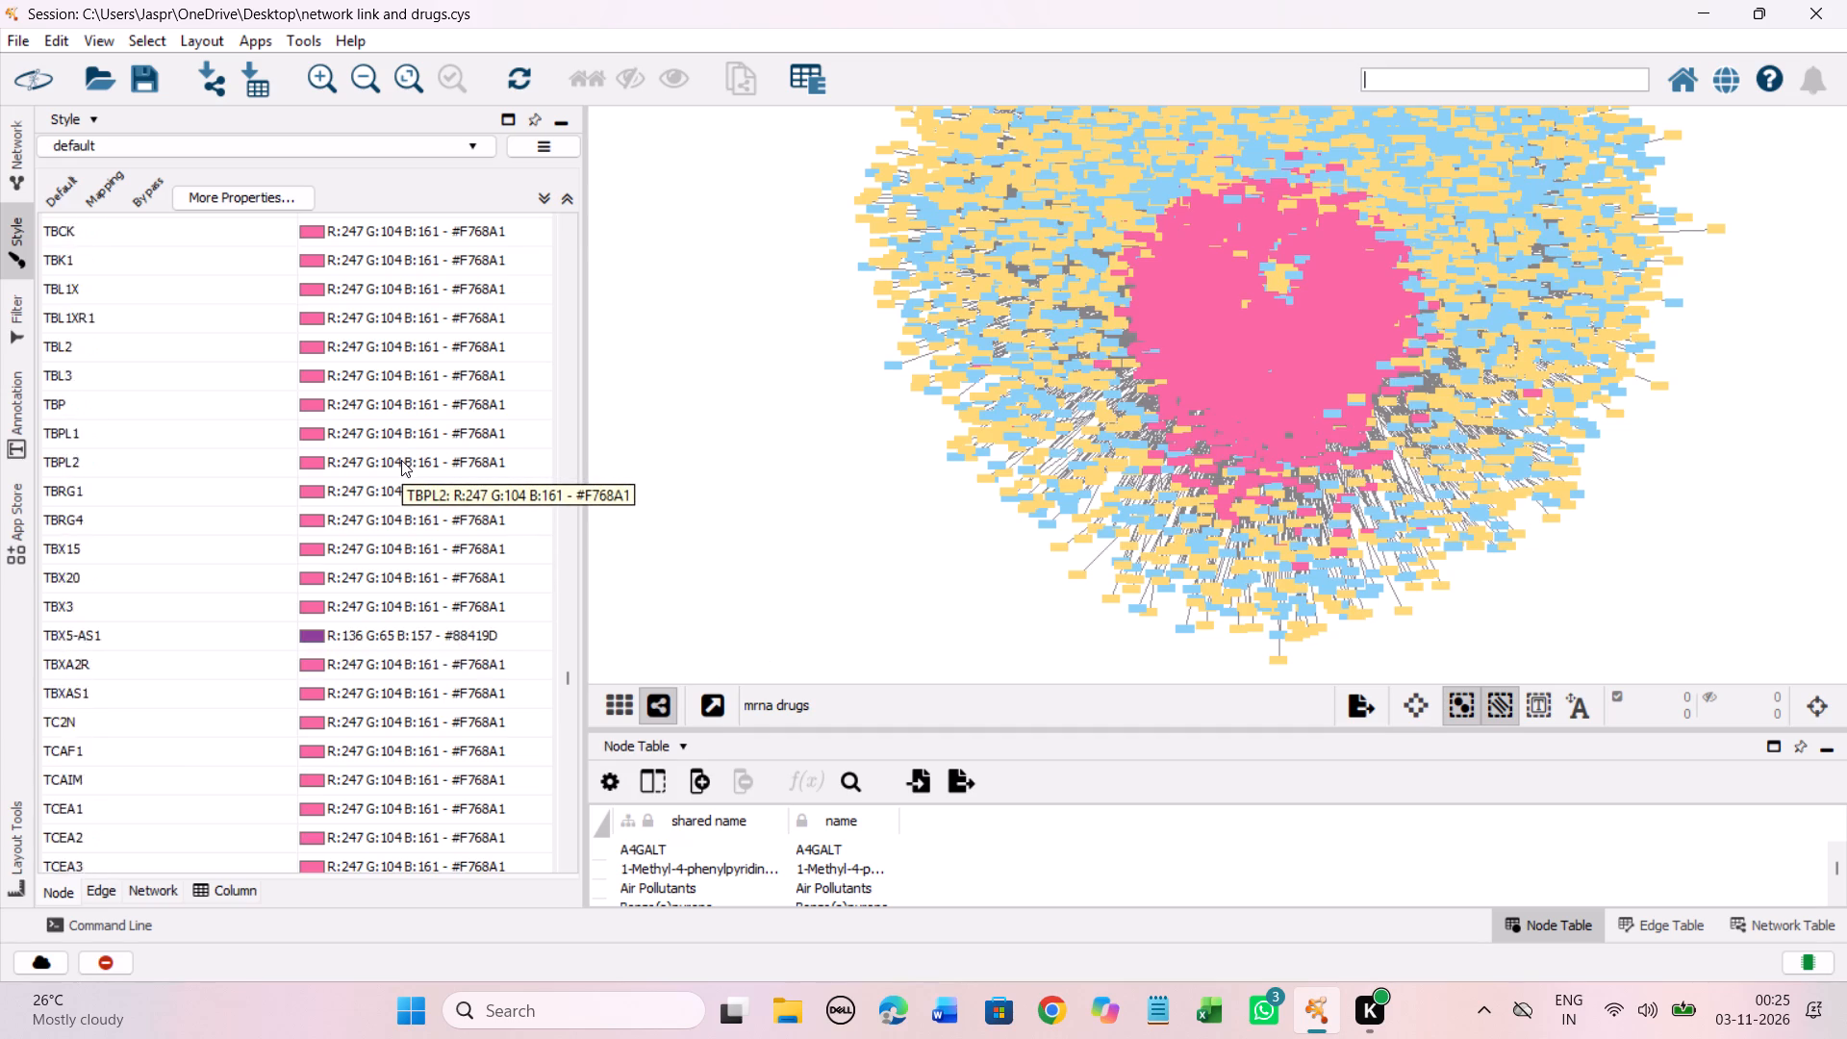
{"action": "scroll", "coordinate": [401, 460], "scroll_direction": "down", "scroll_amount": 20}
{"action": "scroll", "coordinate": [401, 460], "scroll_direction": "down", "scroll_amount": 20}
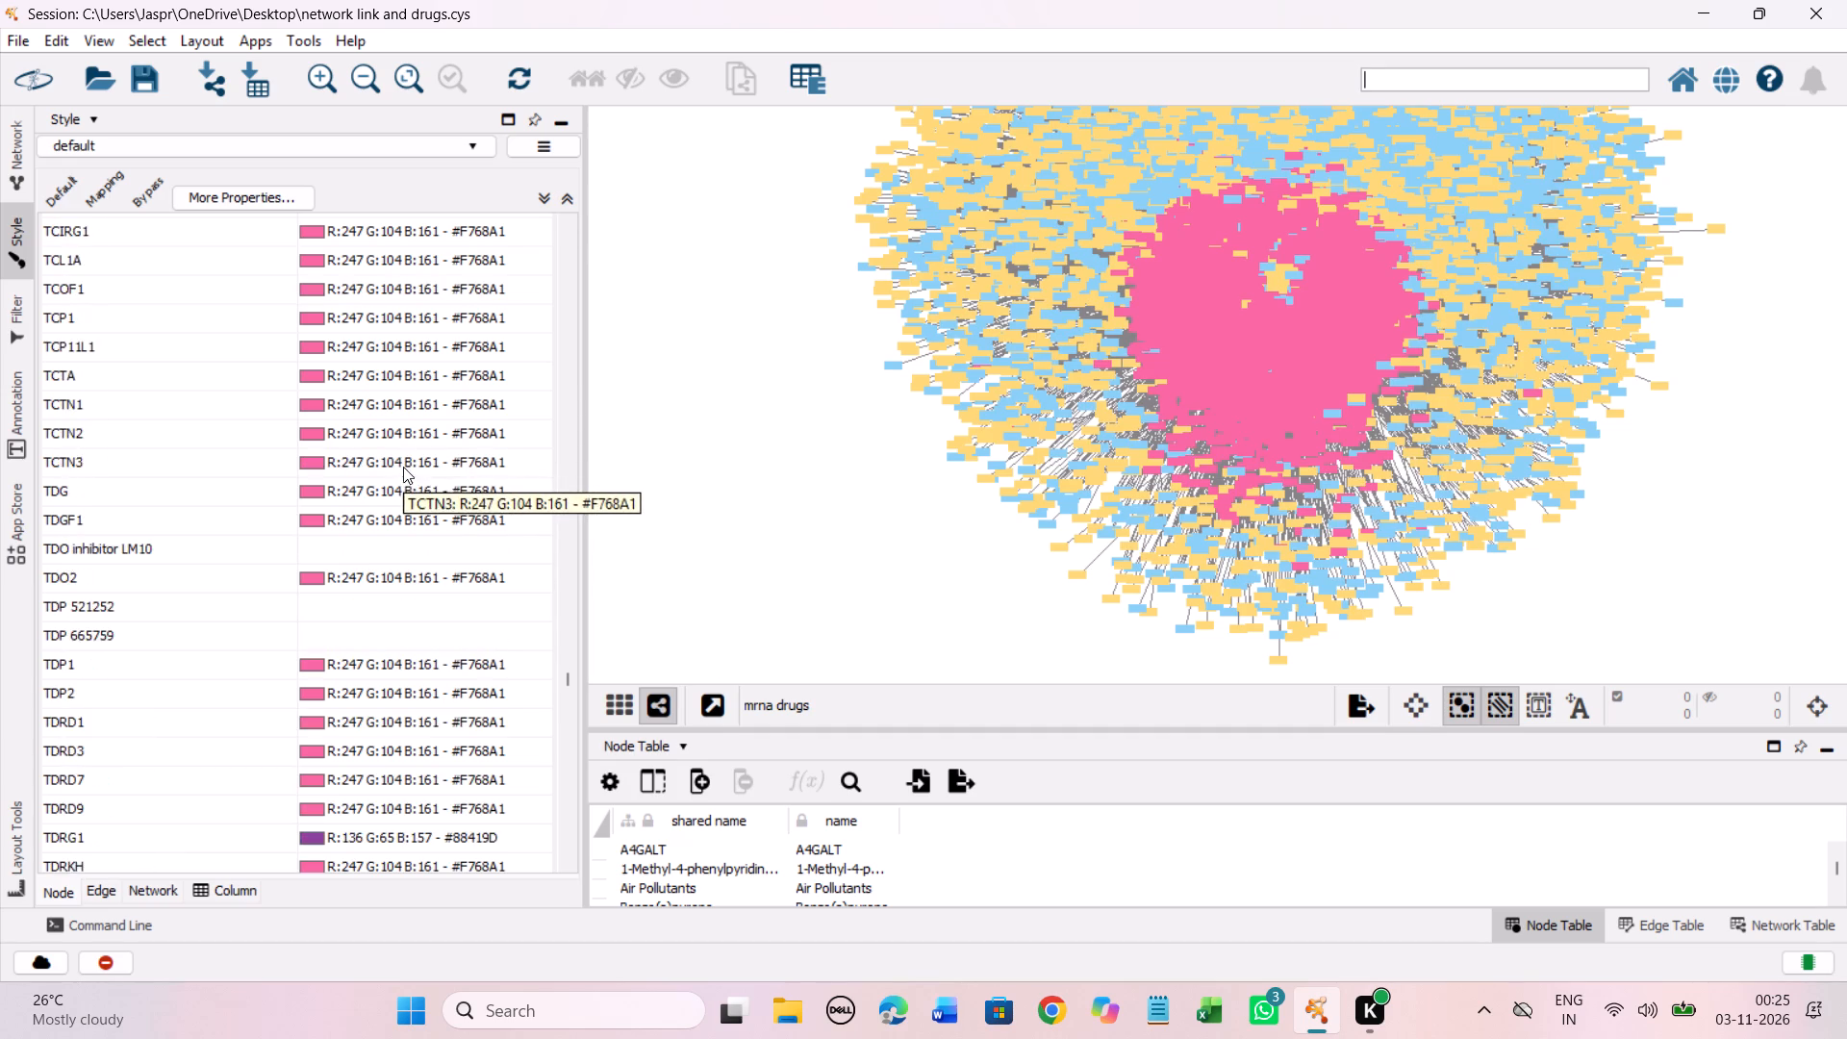
{"action": "scroll", "coordinate": [403, 467], "scroll_direction": "down", "scroll_amount": 6}
{"action": "left_click", "coordinate": [315, 367]}
{"action": "right_click", "coordinate": [315, 367]}
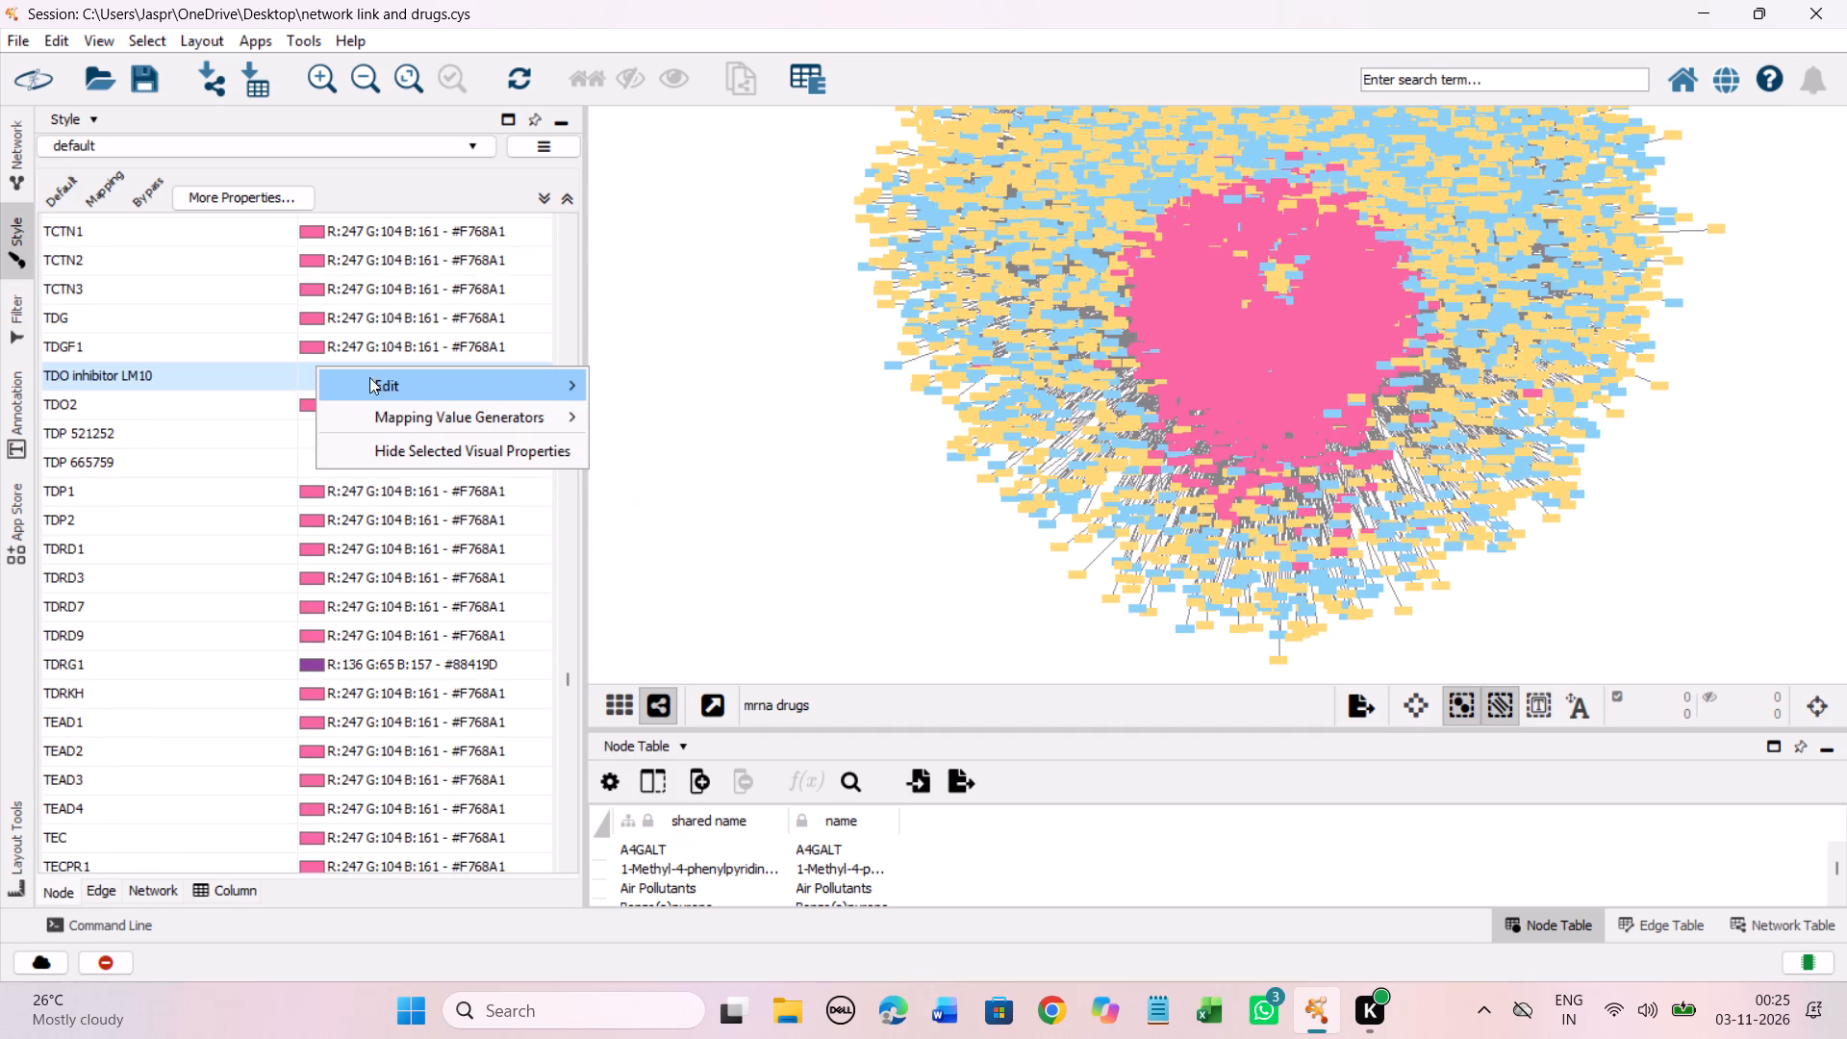
{"action": "left_click", "coordinate": [650, 383]}
{"action": "left_click_drag", "start_coordinate": [472, 536], "coordinate": [444, 334]}
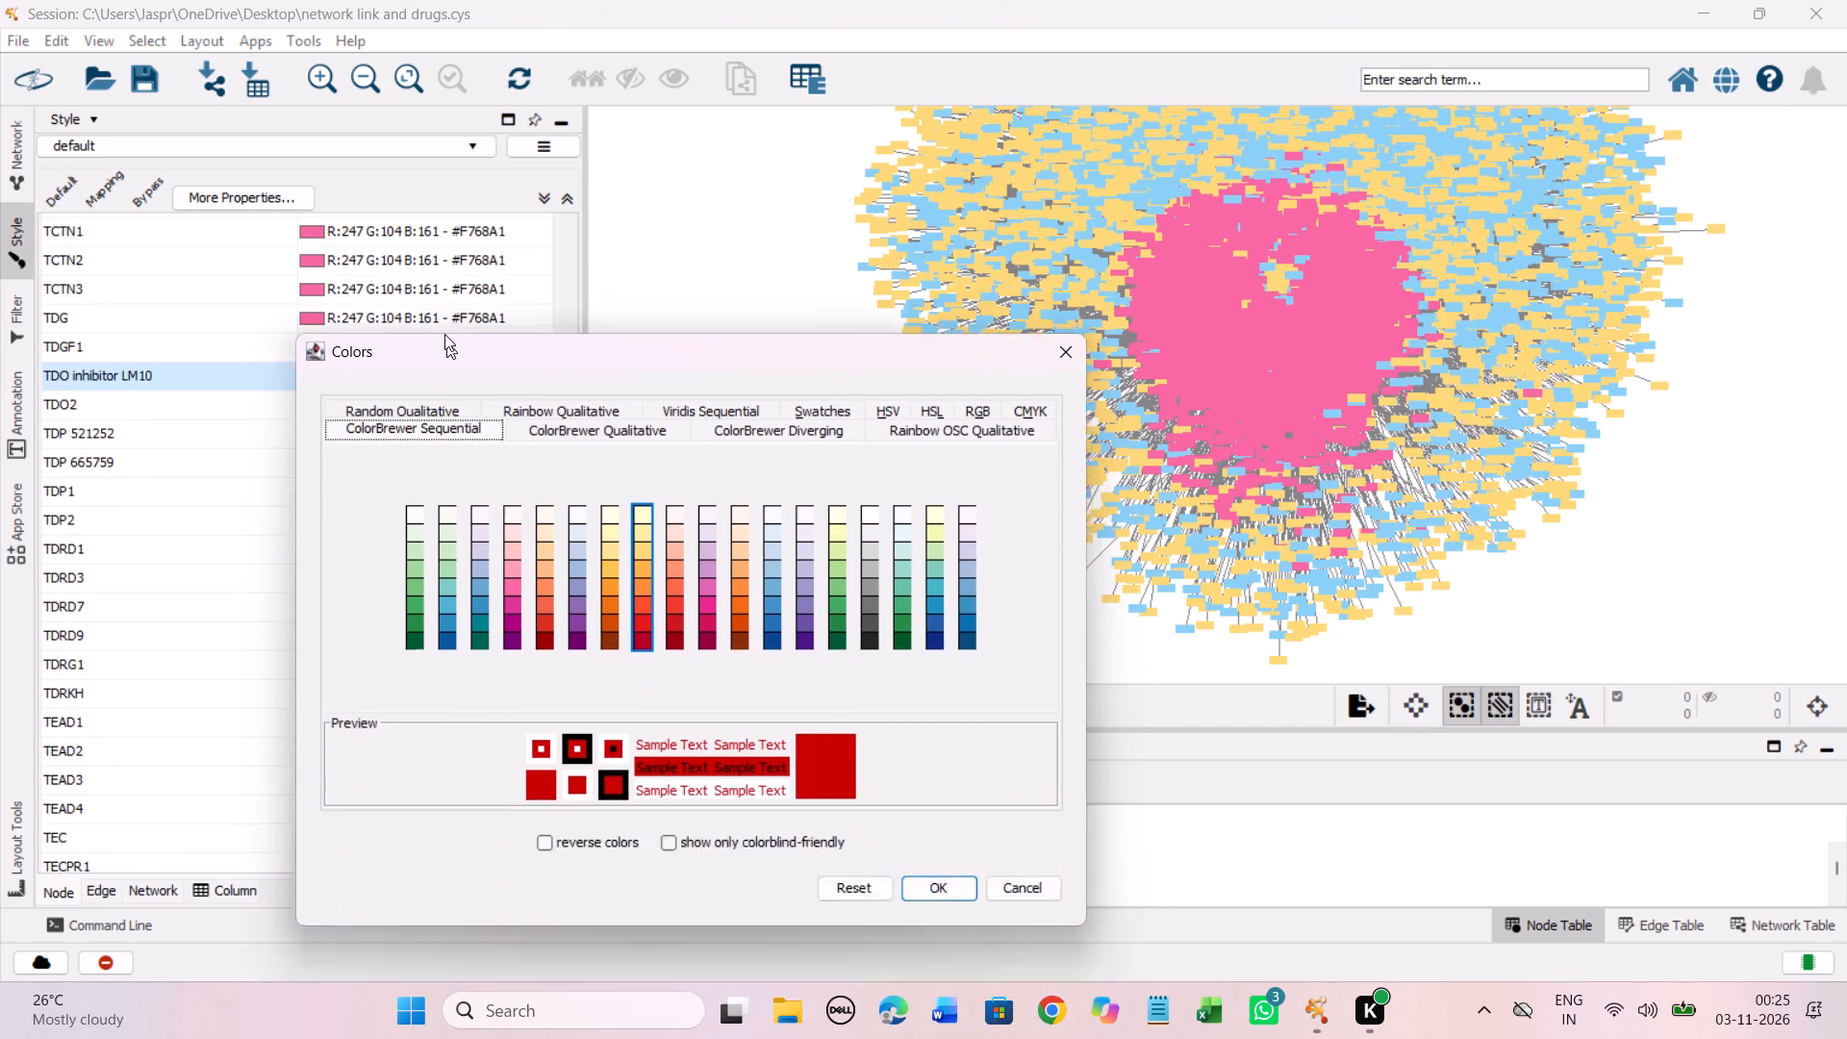
{"action": "left_click_drag", "start_coordinate": [444, 334], "coordinate": [419, 257]}
{"action": "left_click", "coordinate": [615, 463]}
{"action": "left_click", "coordinate": [910, 792]}
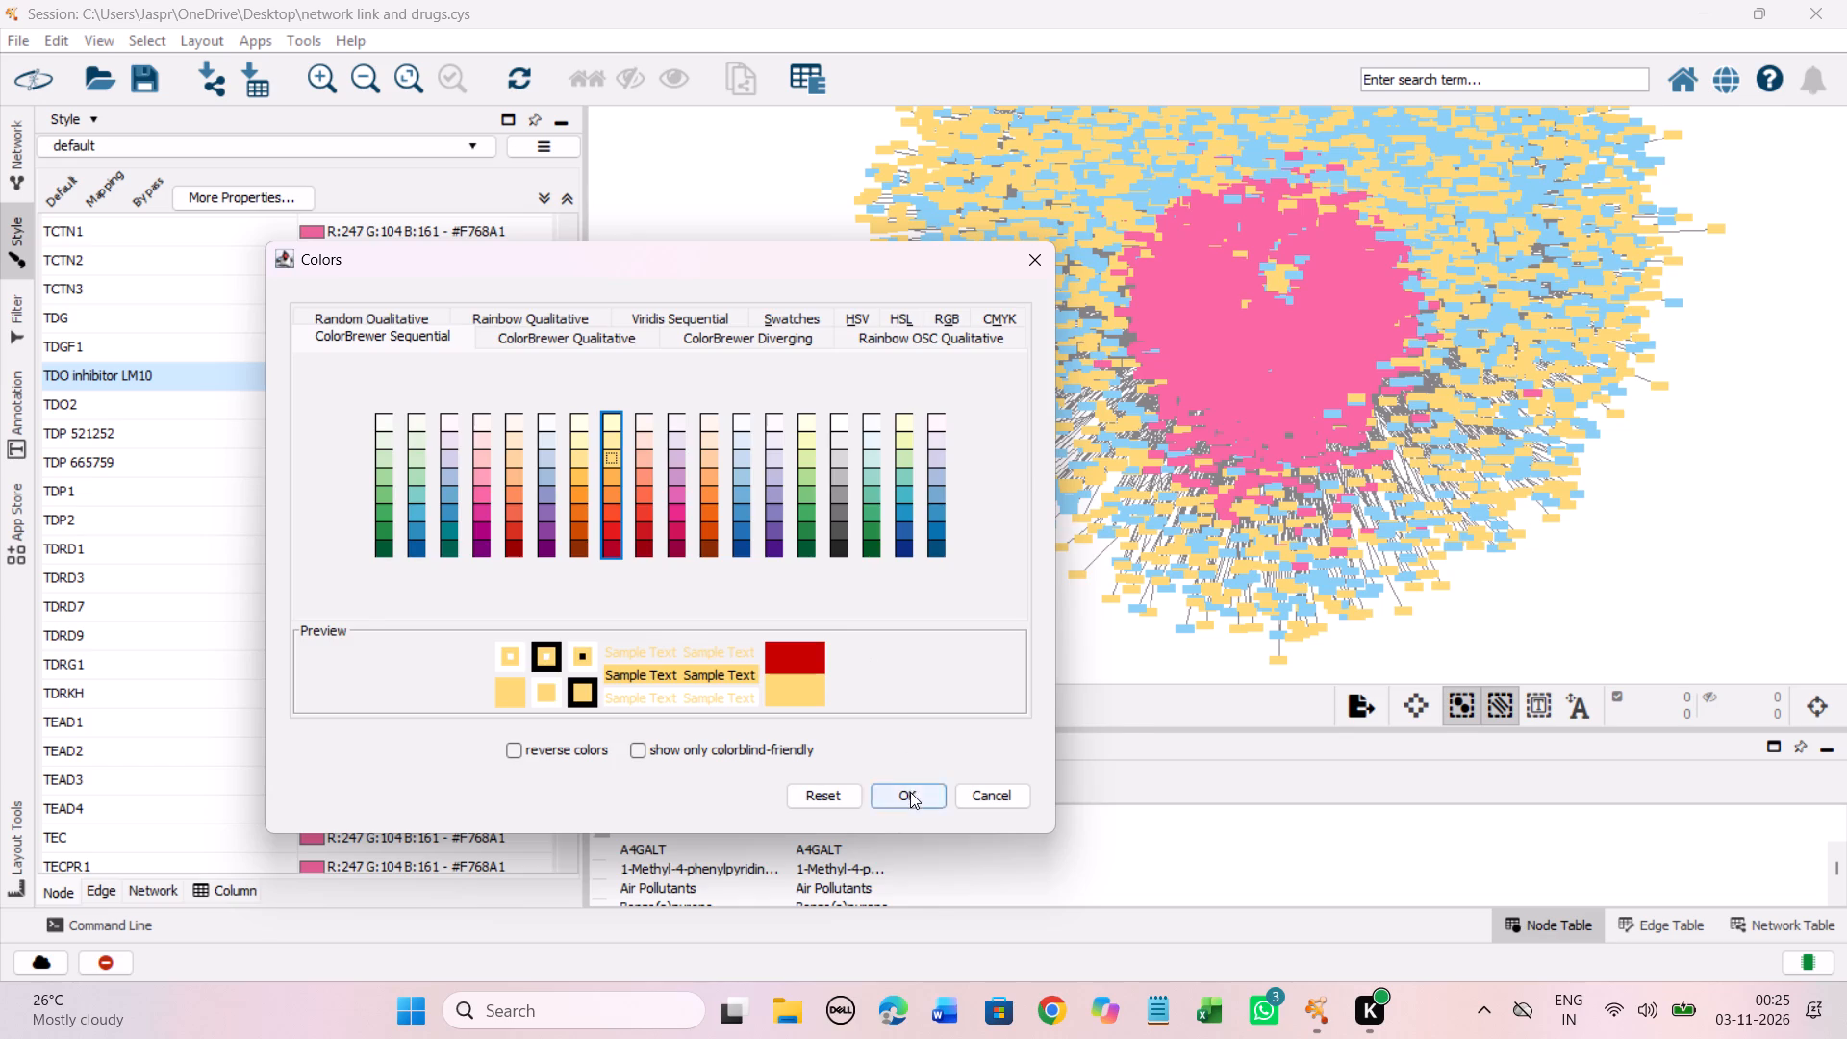
Set the discrete node colour mapping for TDP 521252 and TDP 665759 to light yellow #FED976.
{"action": "left_click_drag", "start_coordinate": [316, 429], "coordinate": [318, 465]}
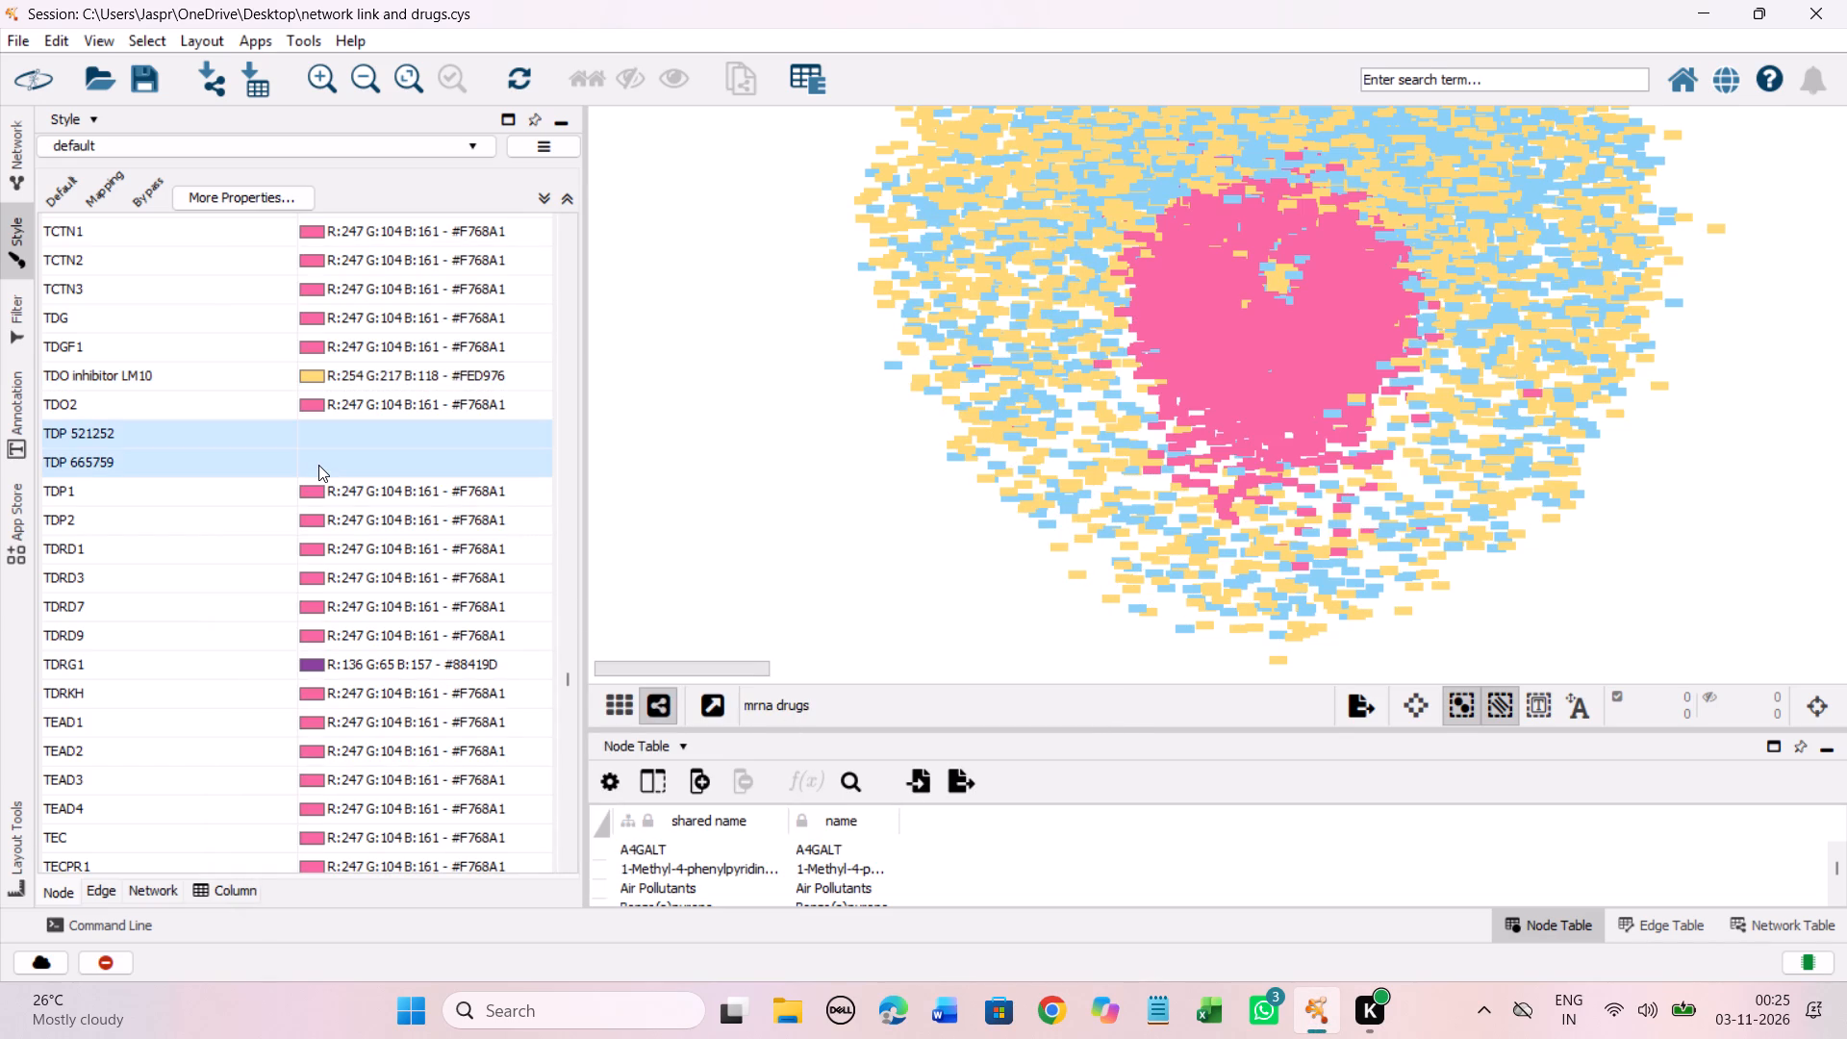
{"action": "right_click", "coordinate": [318, 465]}
{"action": "left_click", "coordinate": [664, 474]}
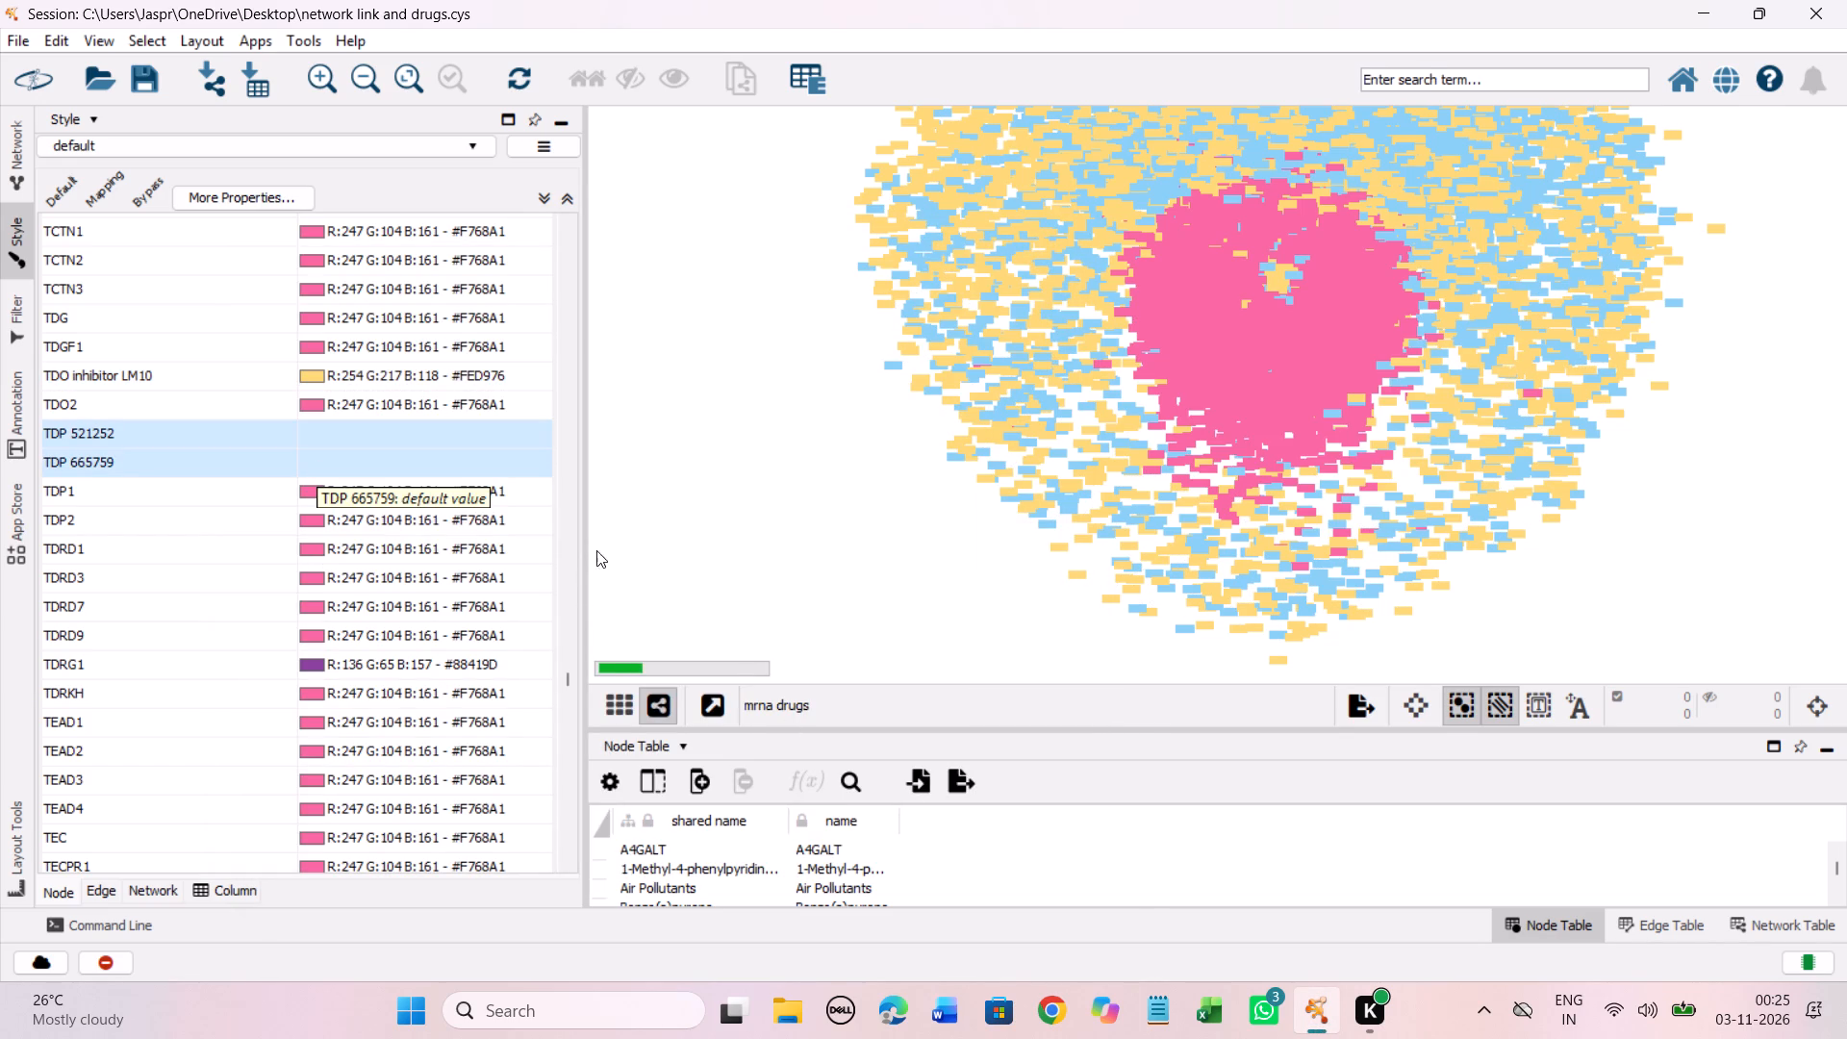
{"action": "left_click_drag", "start_coordinate": [557, 534], "coordinate": [474, 228]}
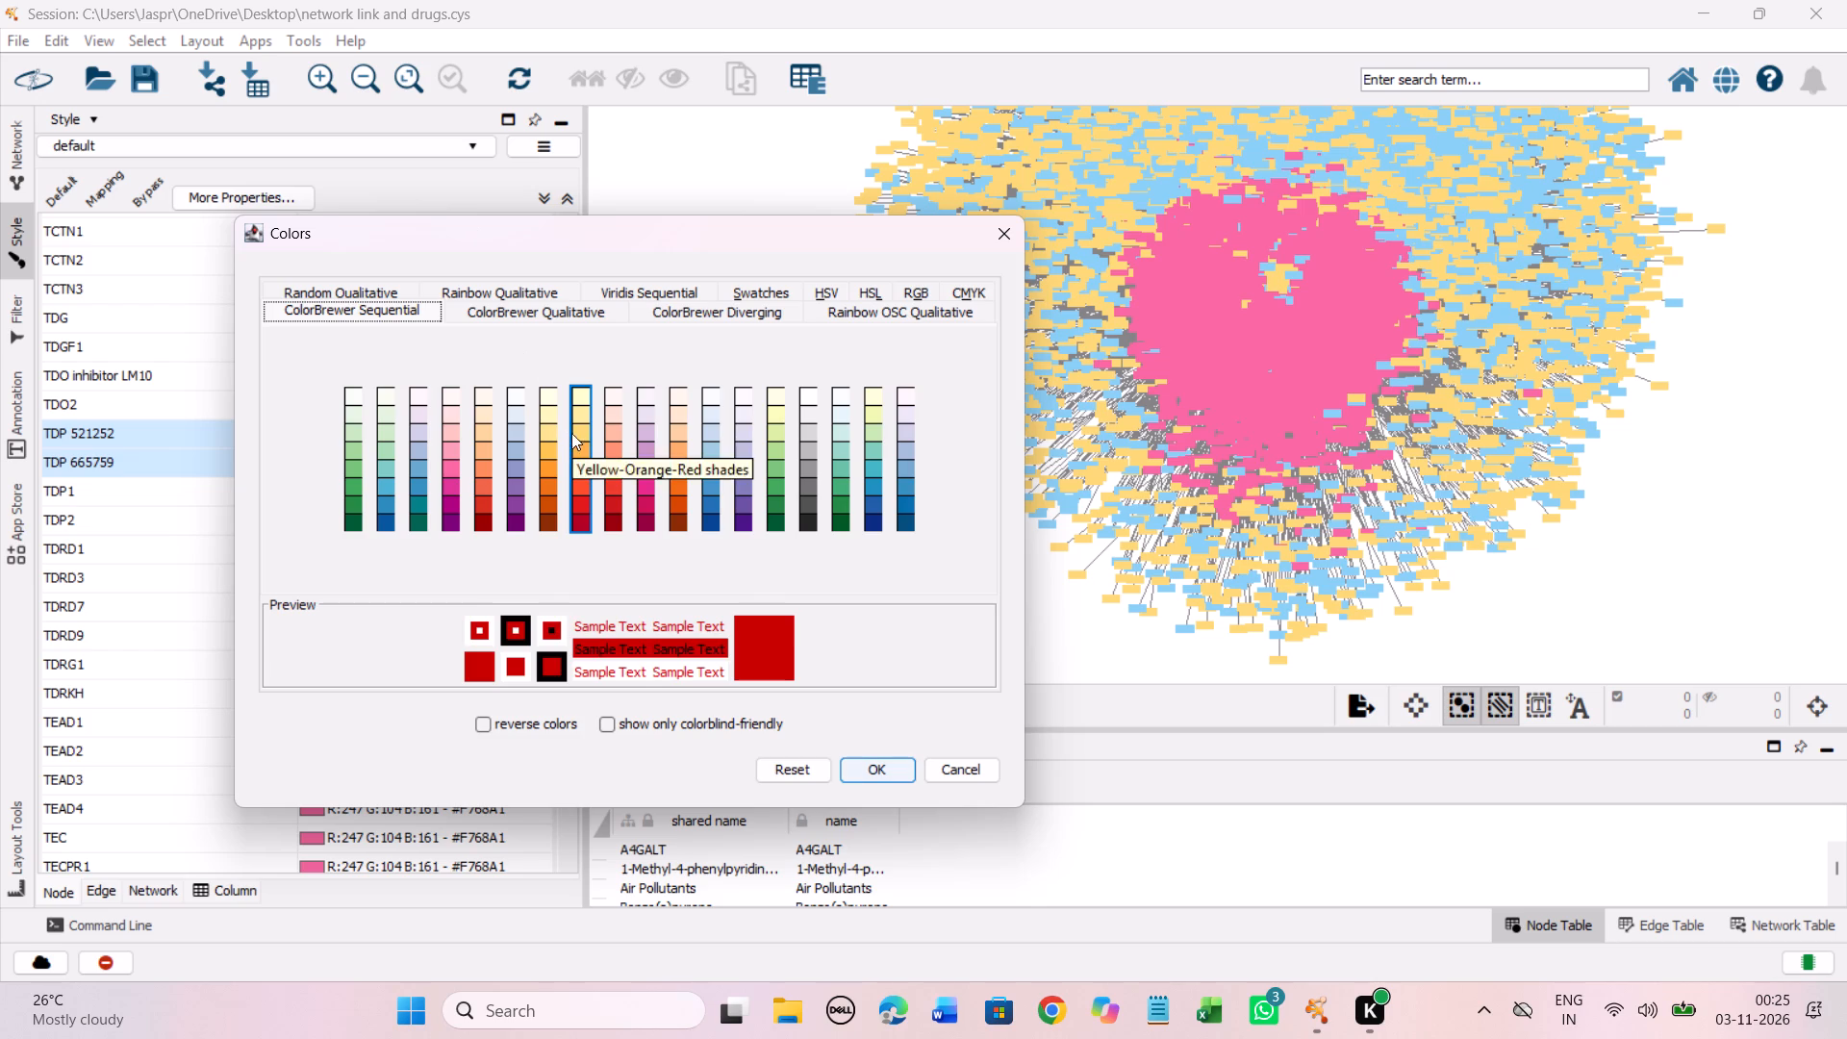
{"action": "left_click", "coordinate": [579, 430]}
{"action": "left_click", "coordinate": [866, 760]}
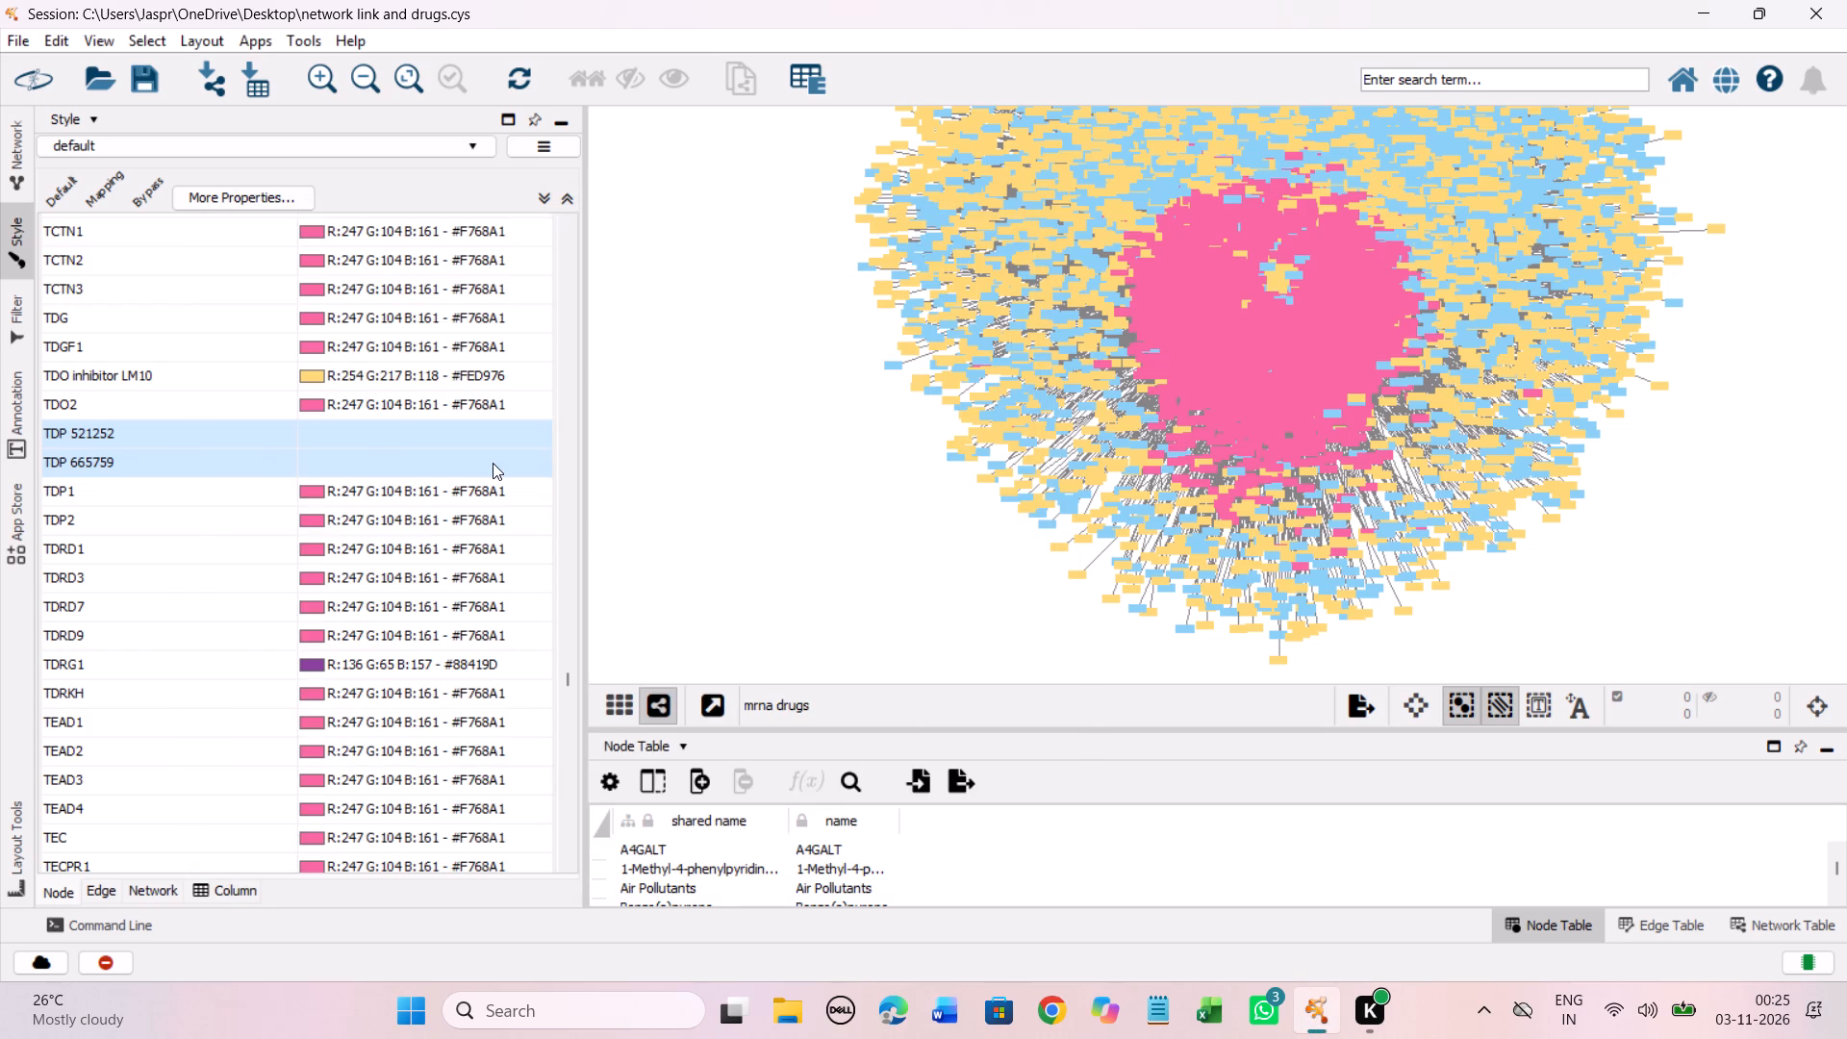
Set the discrete node colour mapping for TEMPOL-H to light yellow #FED976.
{"action": "scroll", "coordinate": [453, 435], "scroll_direction": "down", "scroll_amount": 5}
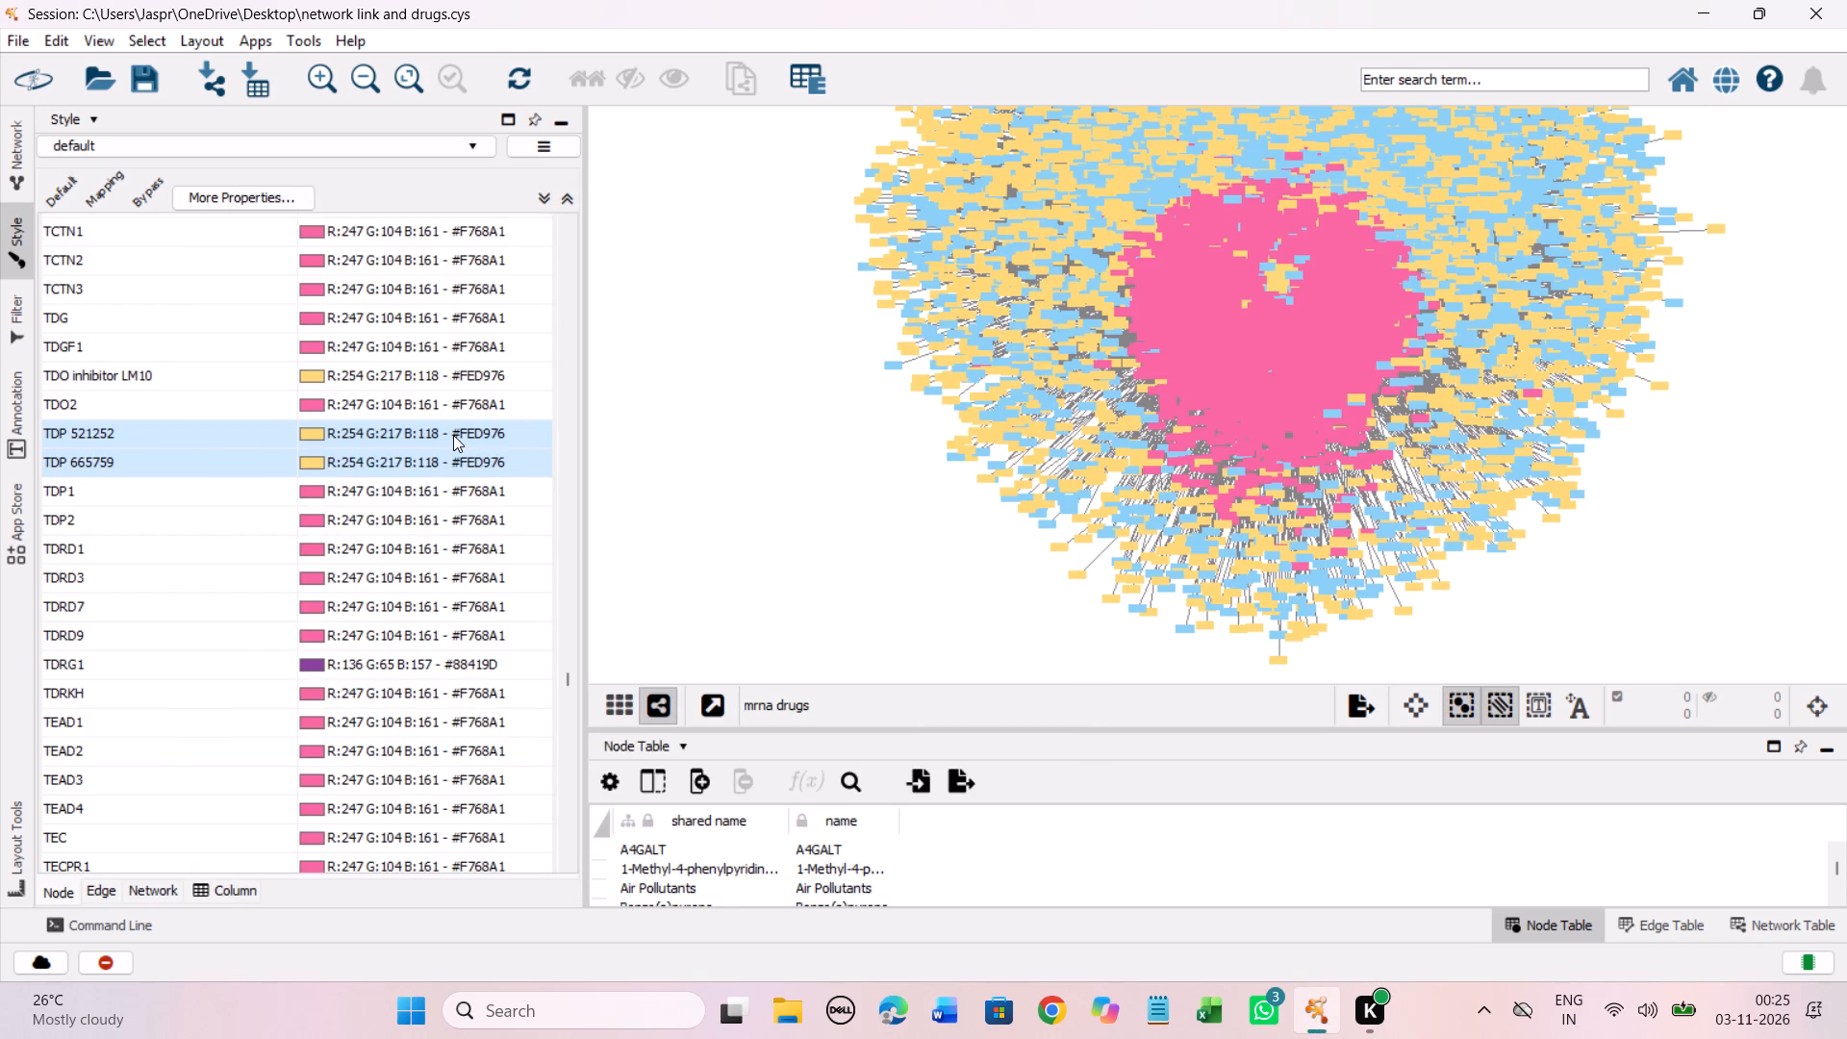
{"action": "scroll", "coordinate": [453, 435], "scroll_direction": "down", "scroll_amount": 7}
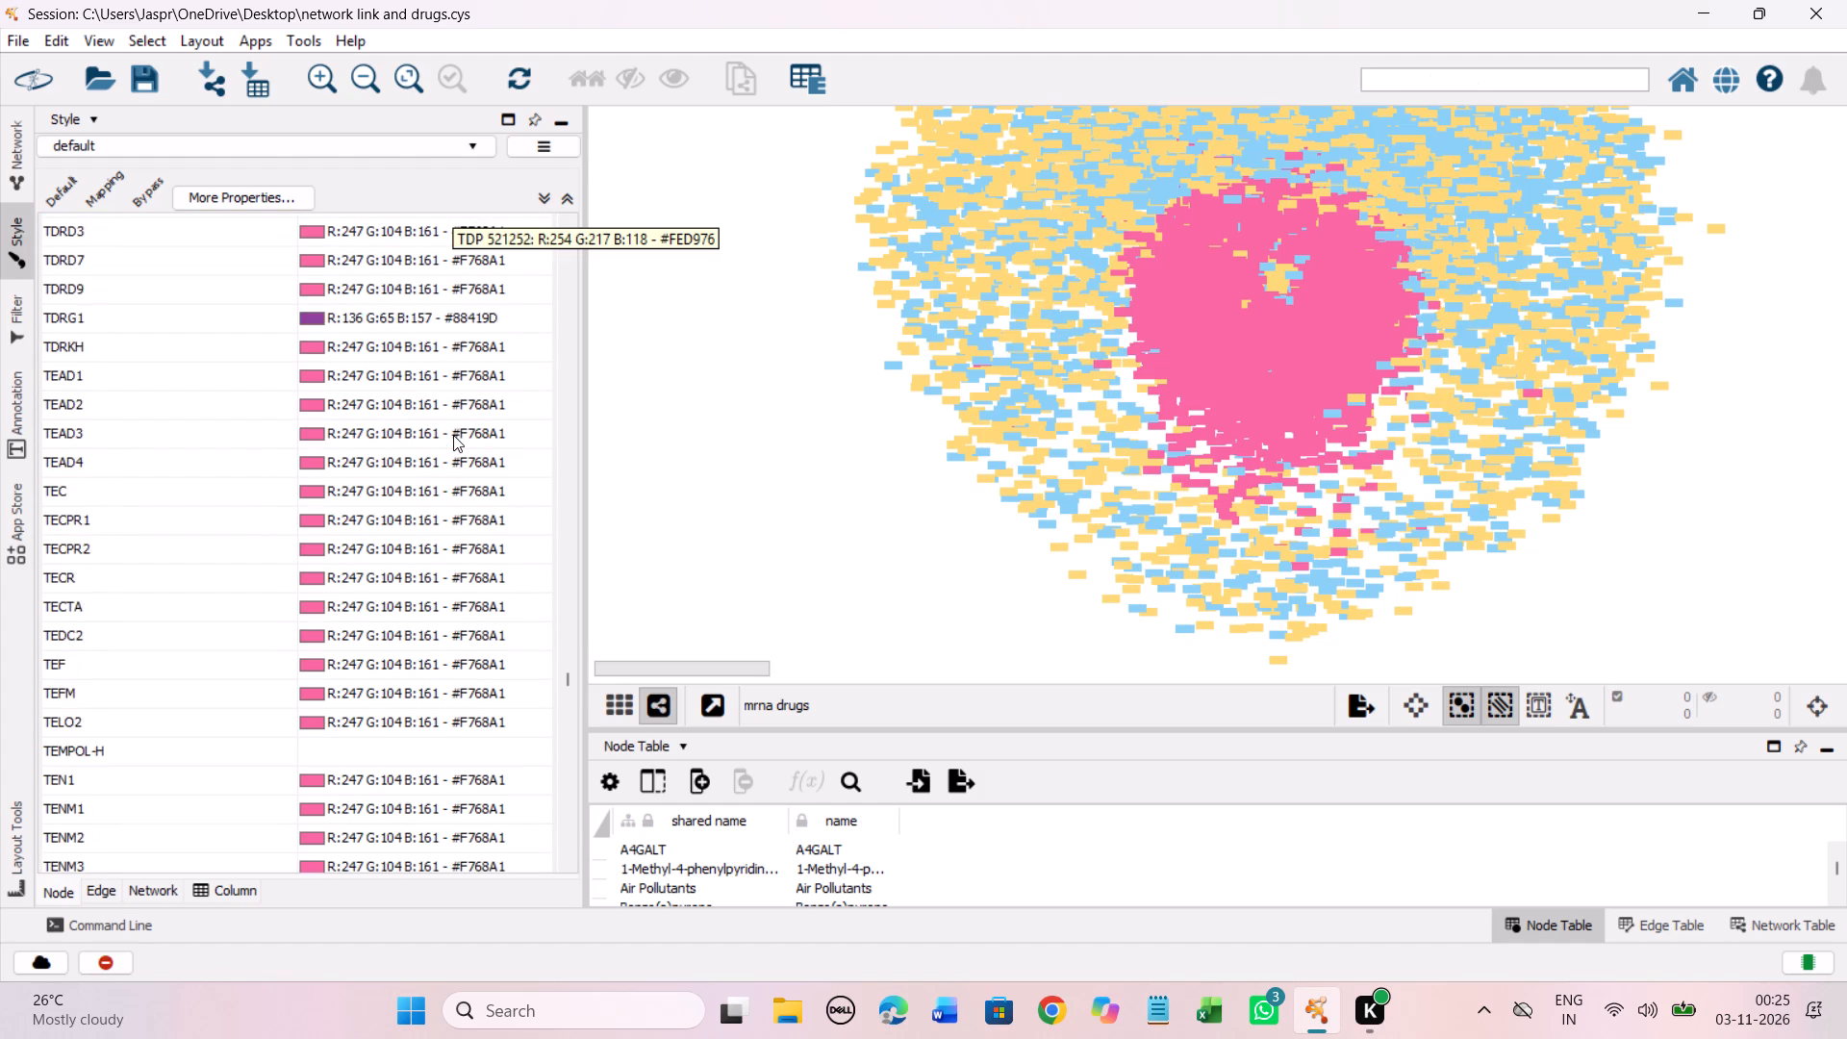
{"action": "scroll", "coordinate": [449, 433], "scroll_direction": "down", "scroll_amount": 13}
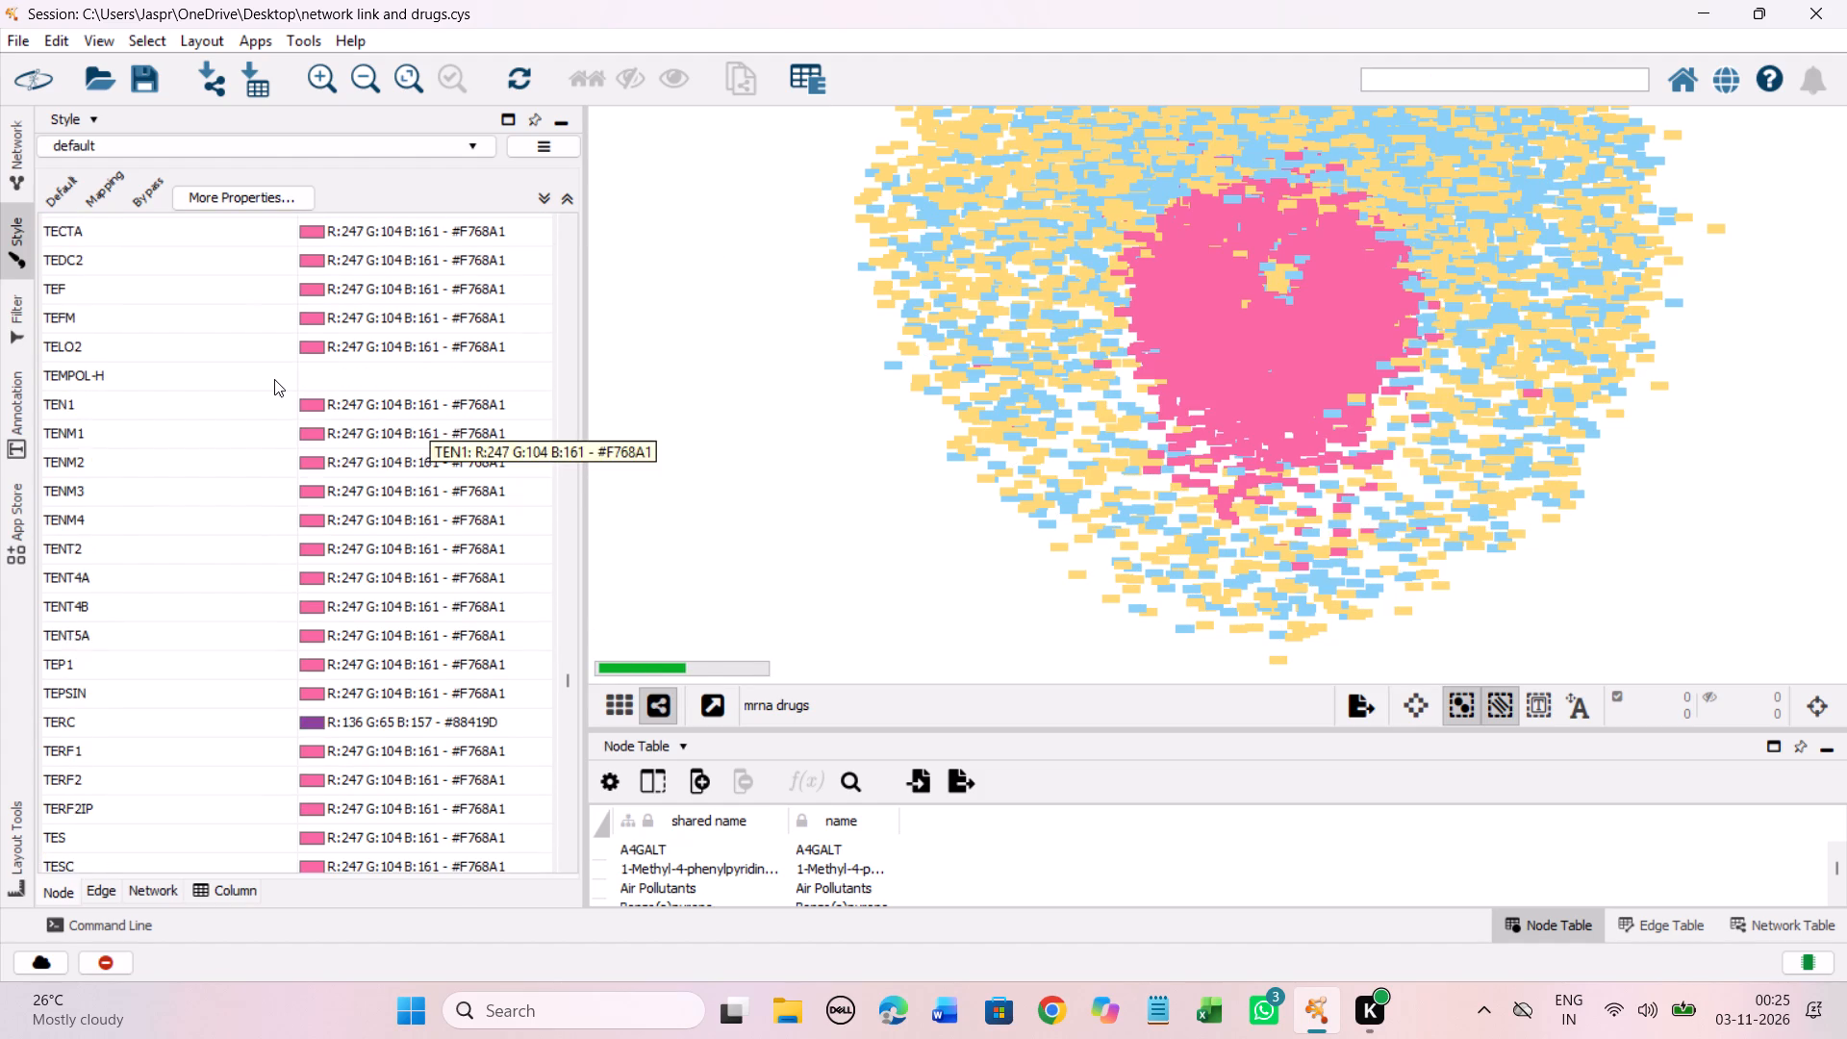
{"action": "left_click", "coordinate": [266, 374]}
{"action": "right_click", "coordinate": [266, 374]}
{"action": "left_click", "coordinate": [620, 393]}
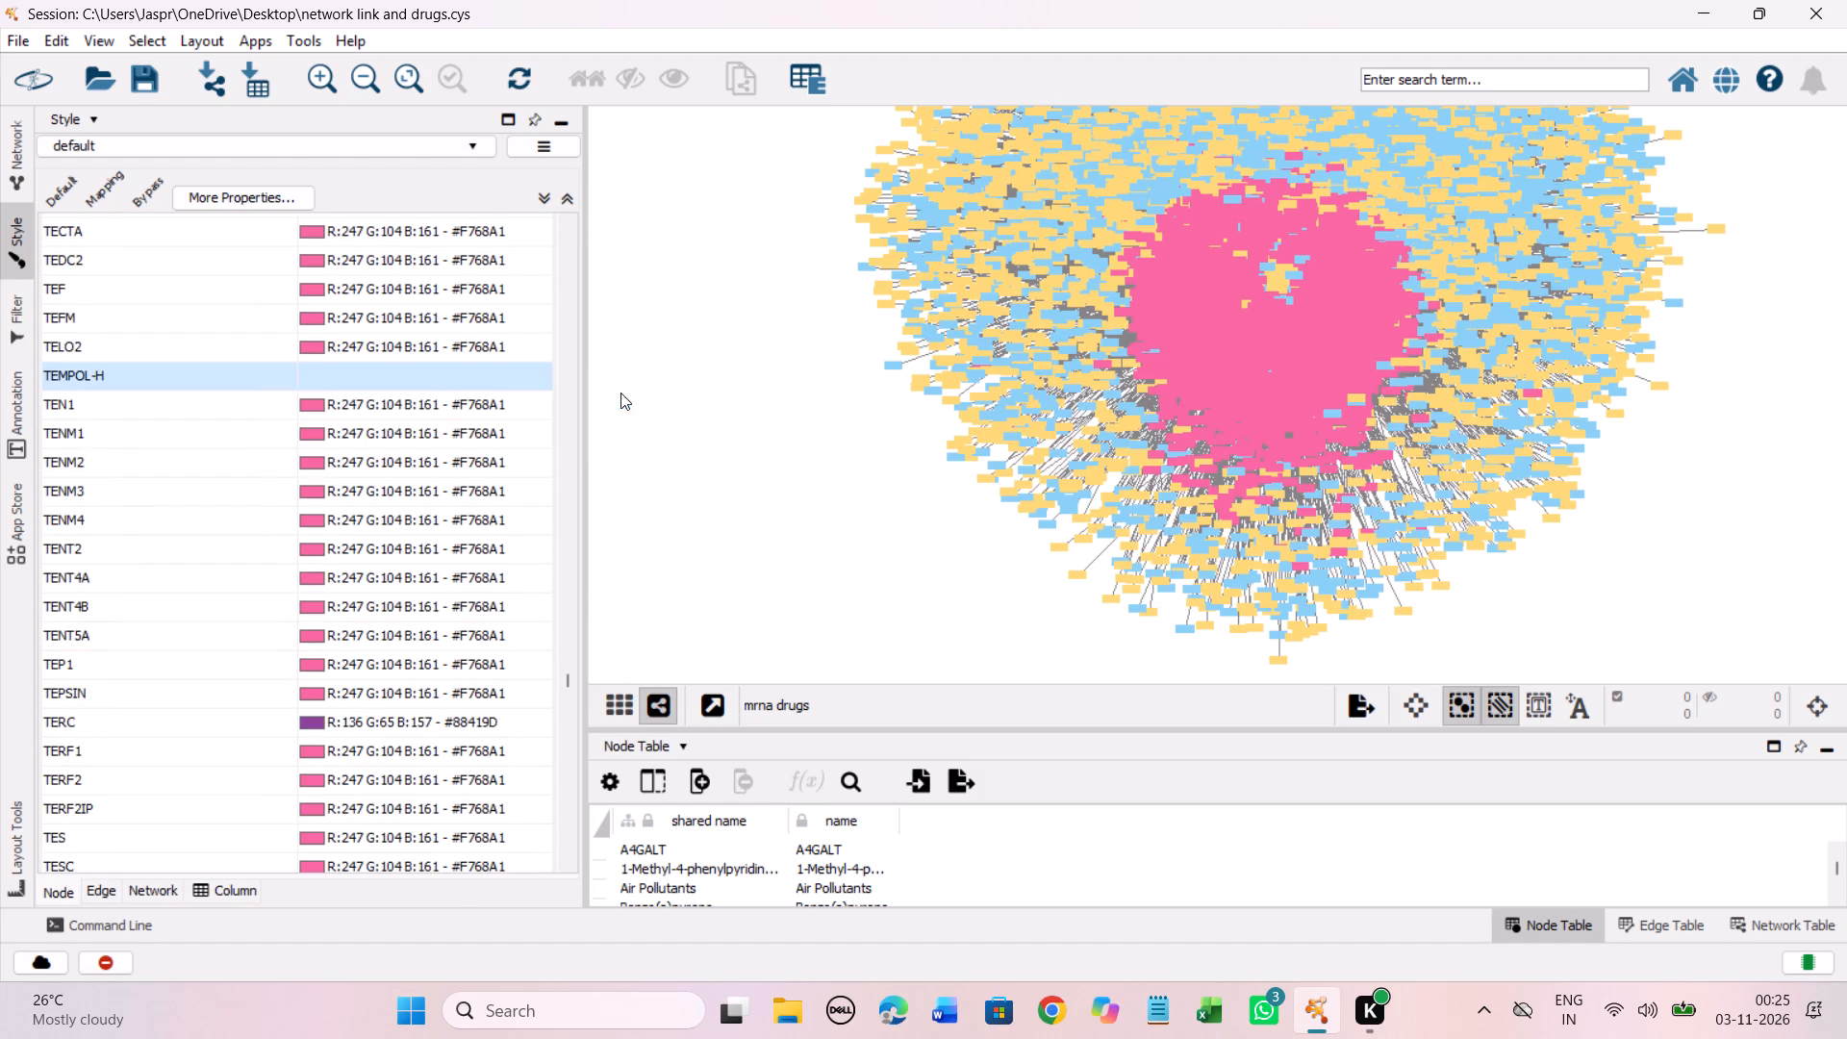
{"action": "left_click_drag", "start_coordinate": [521, 552], "coordinate": [453, 206]}
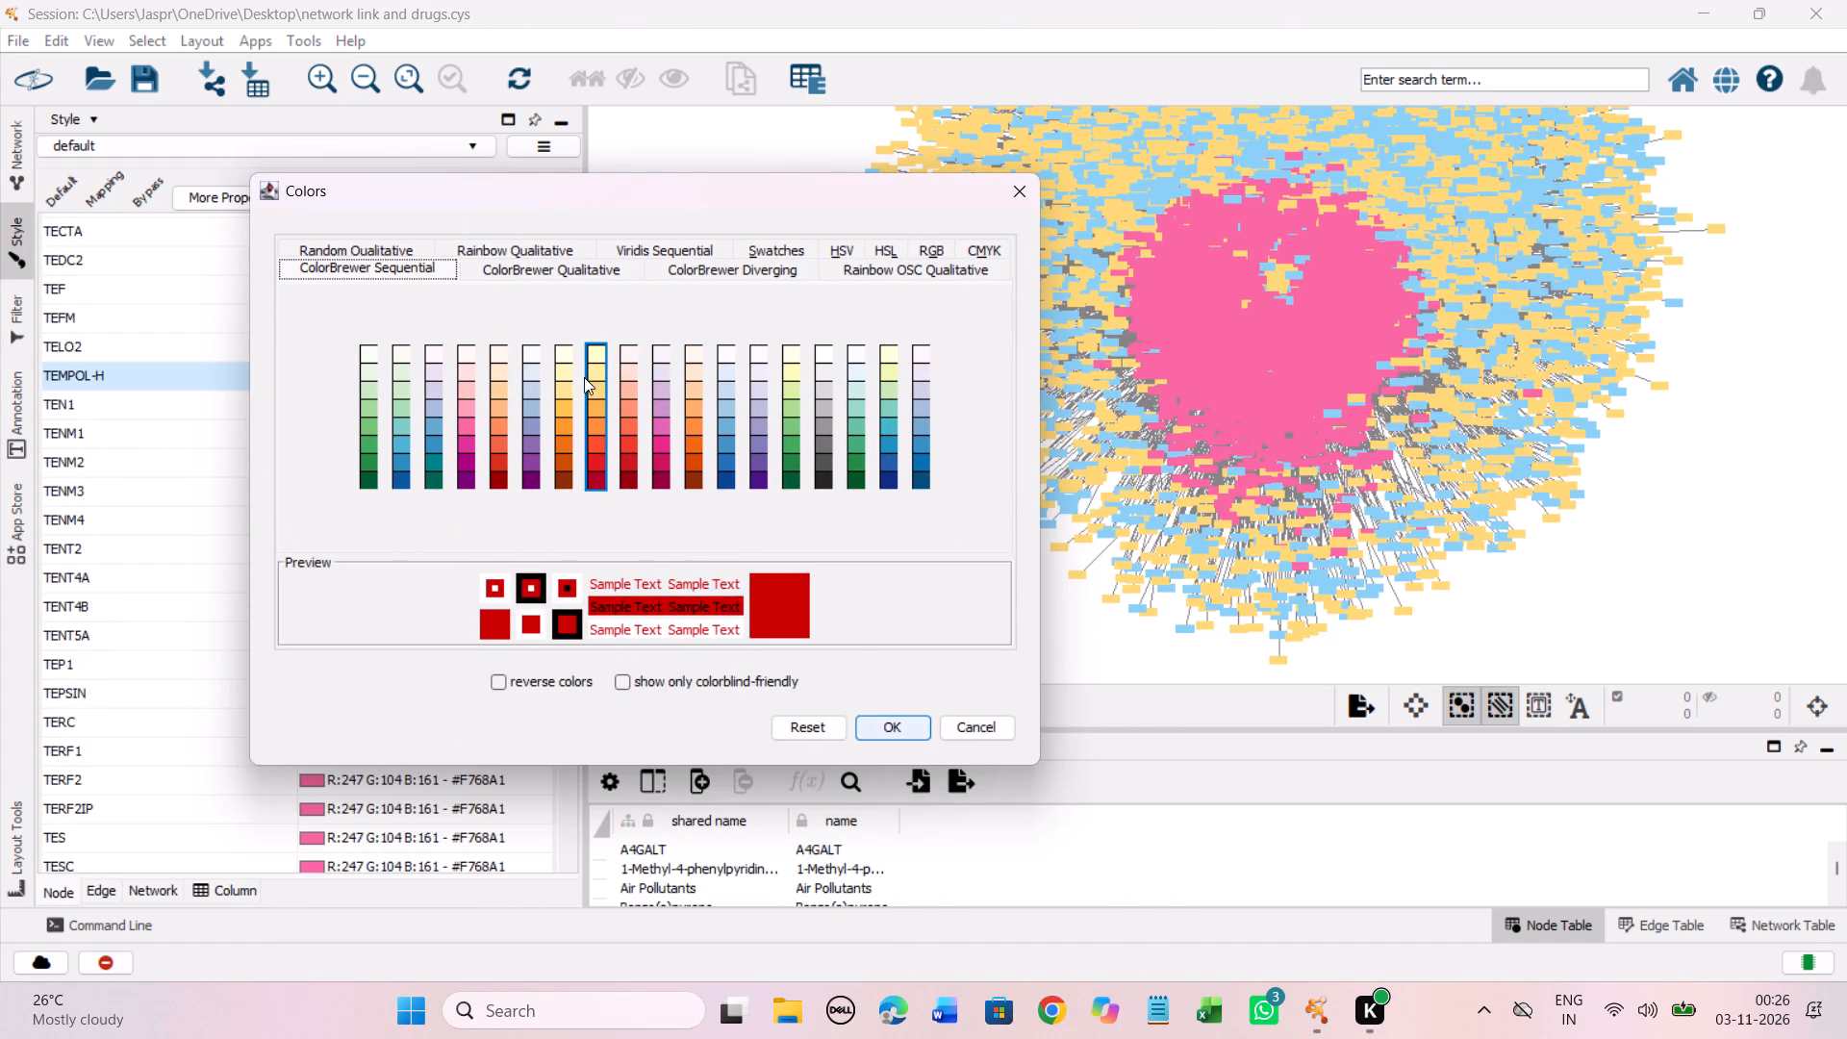
{"action": "left_click", "coordinate": [595, 390]}
{"action": "left_click", "coordinate": [880, 726]}
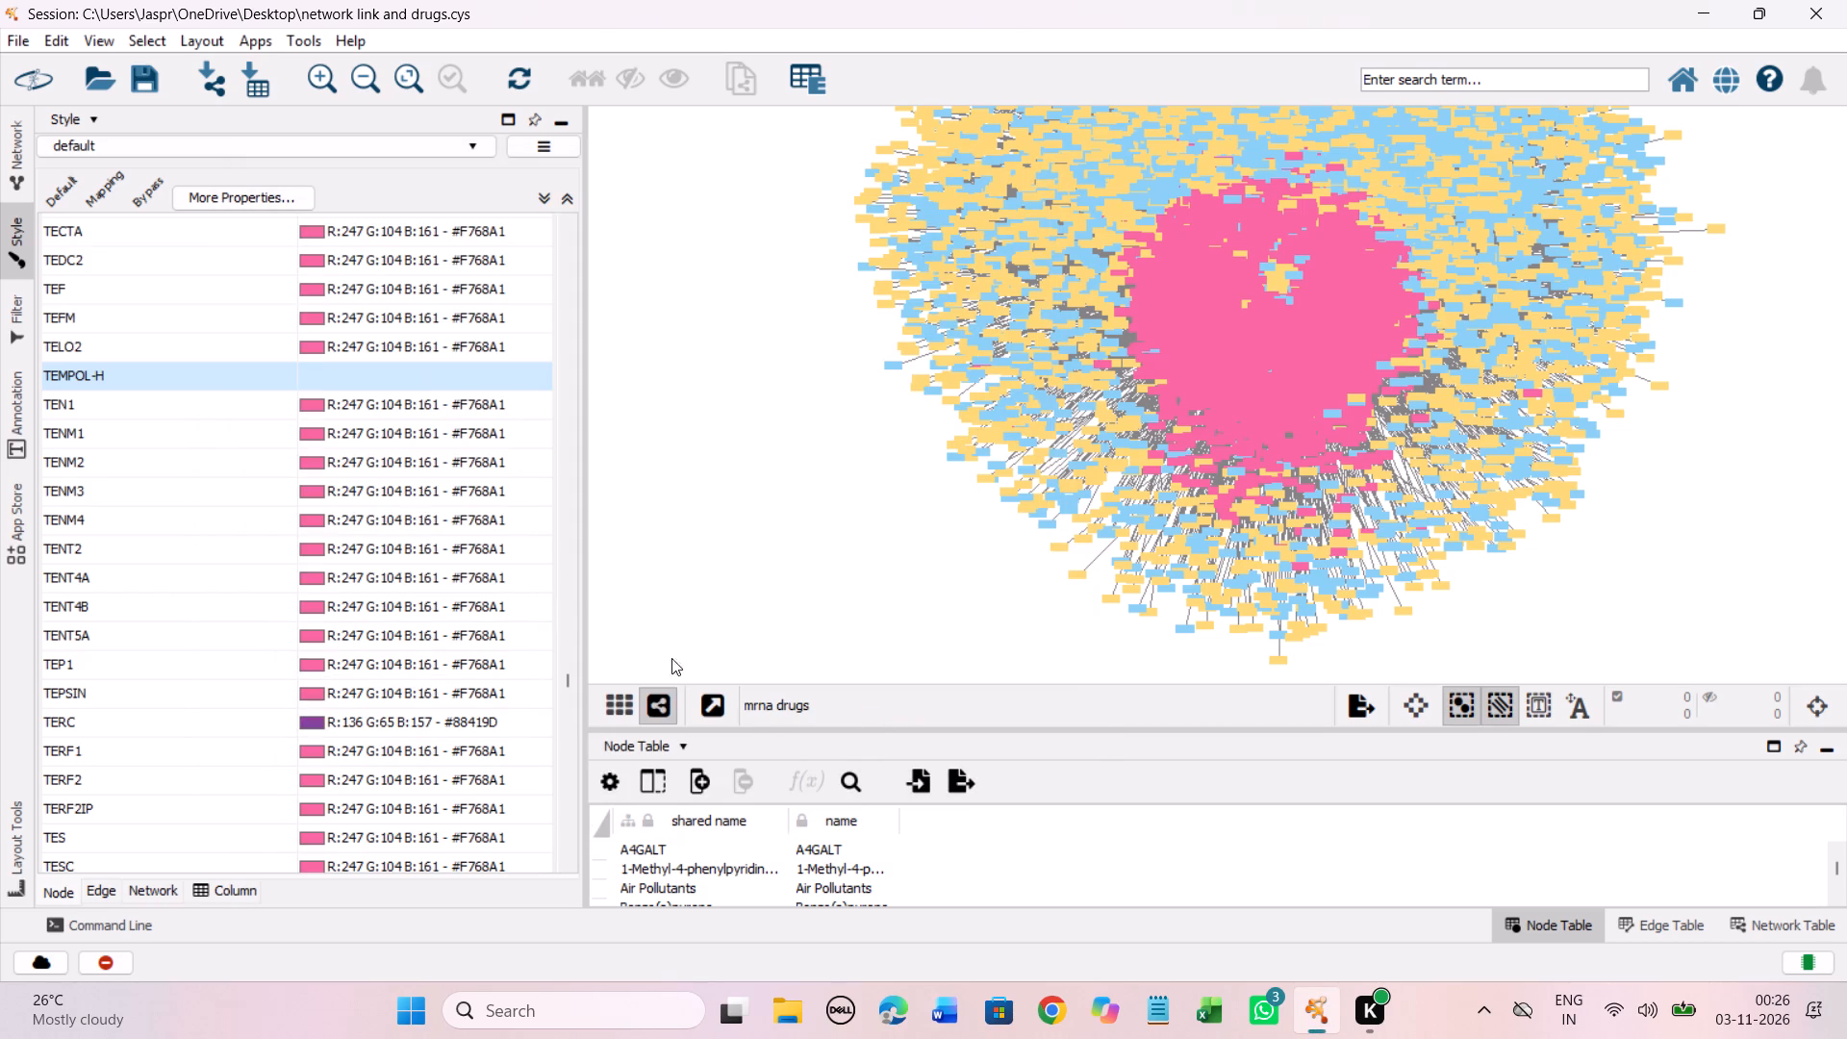
Set the discrete node colour mapping for TGX 221 and TH5487 to light yellow #FED976.
{"action": "scroll", "coordinate": [314, 469], "scroll_direction": "down", "scroll_amount": 4}
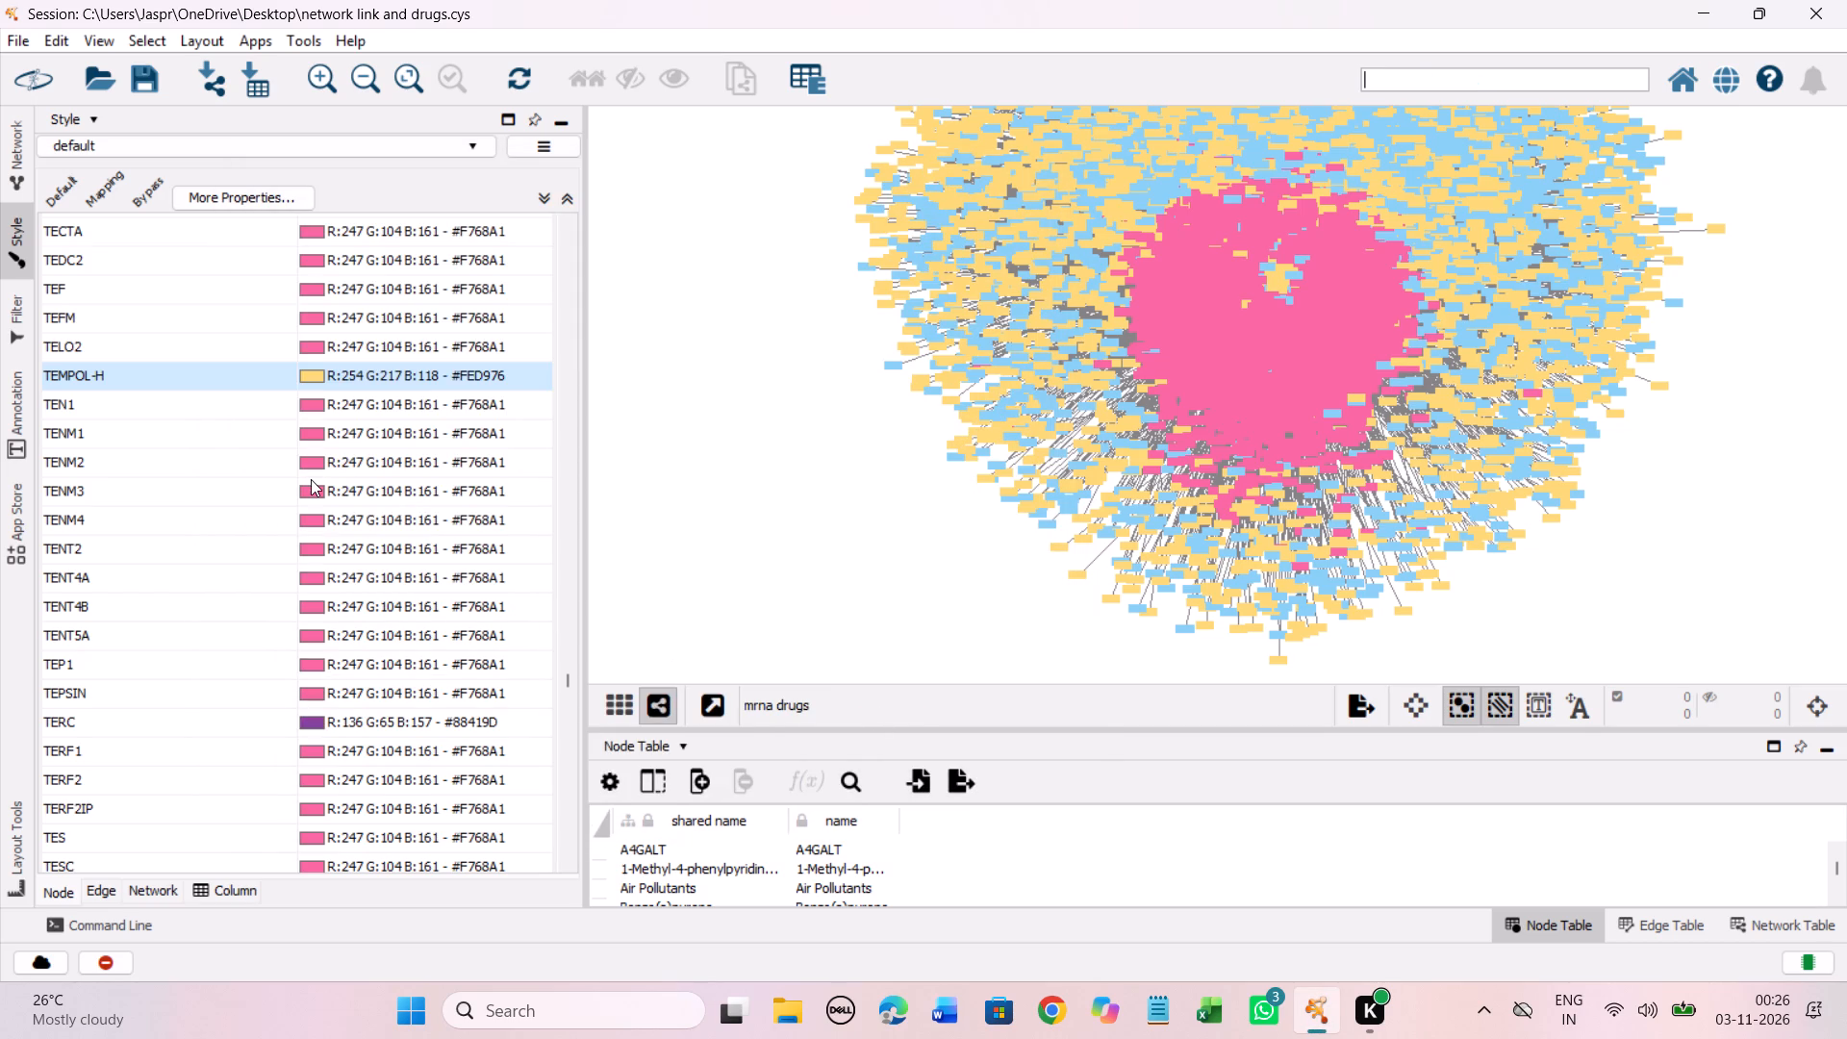
{"action": "scroll", "coordinate": [311, 479], "scroll_direction": "down", "scroll_amount": 4}
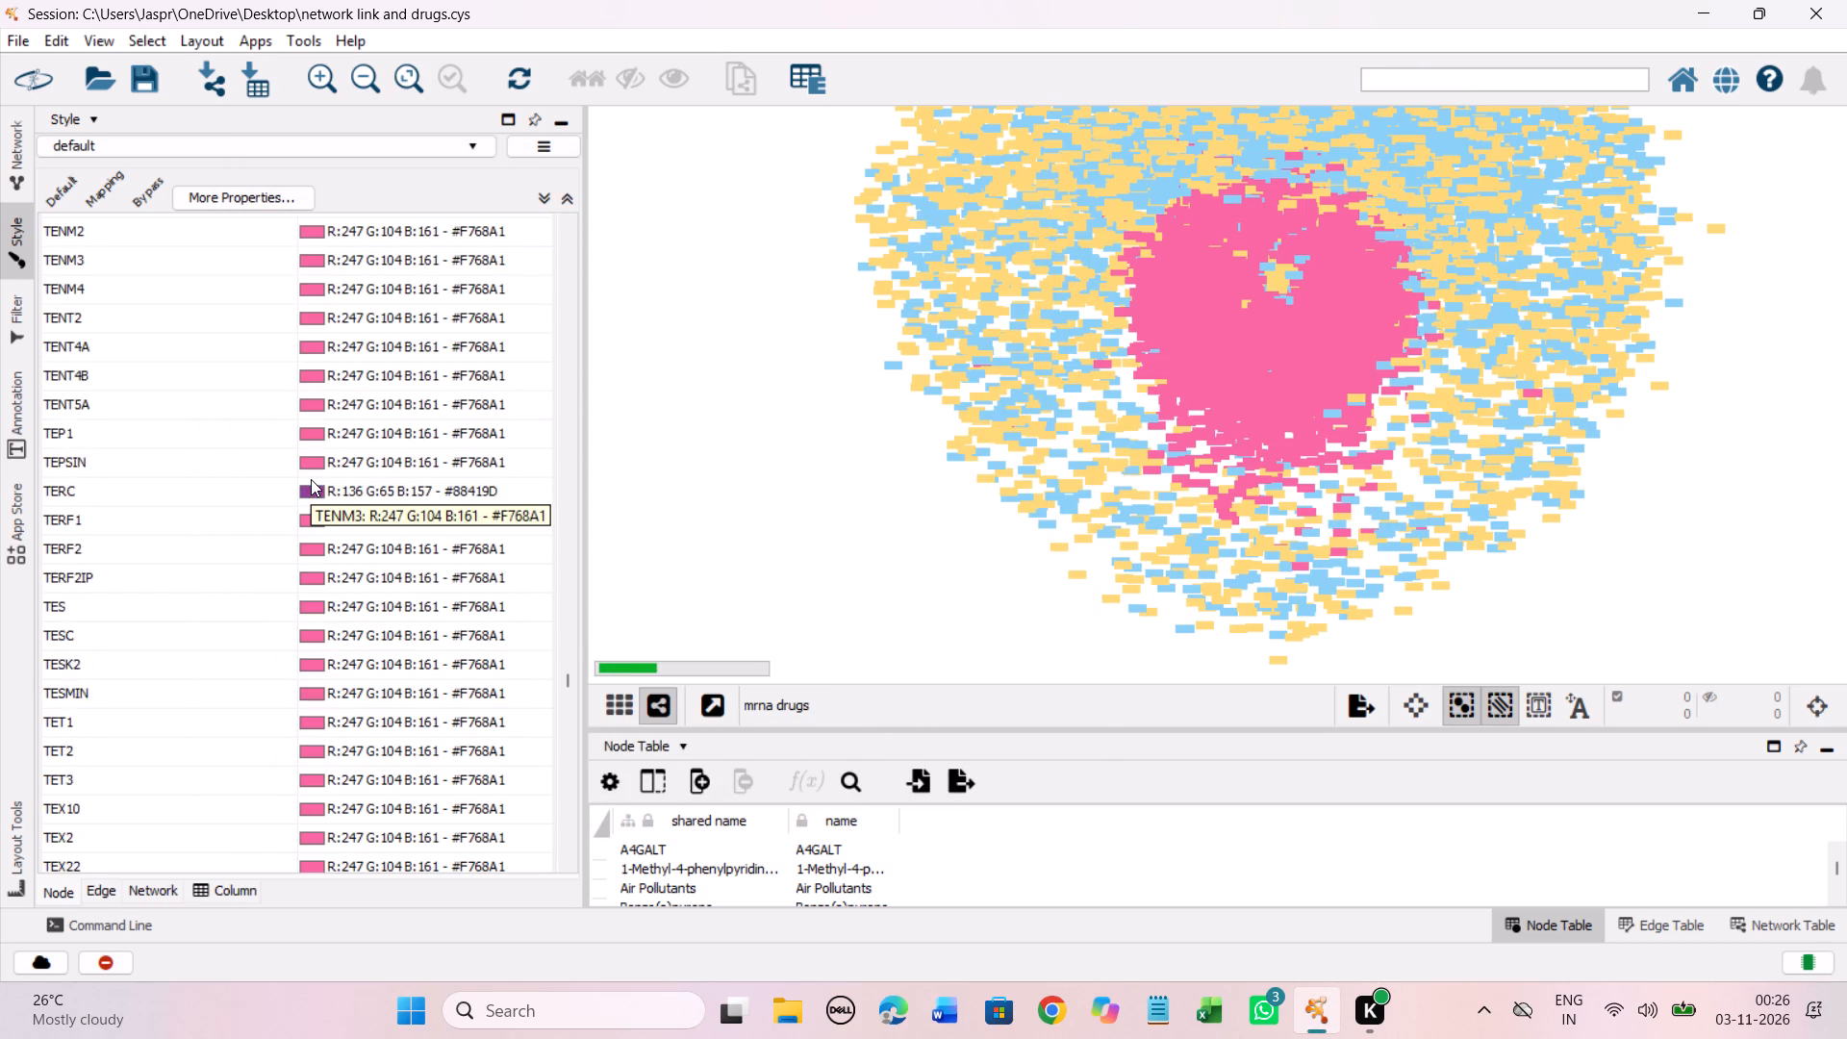
{"action": "scroll", "coordinate": [312, 480], "scroll_direction": "down", "scroll_amount": 4}
{"action": "scroll", "coordinate": [309, 478], "scroll_direction": "down", "scroll_amount": 20}
{"action": "scroll", "coordinate": [309, 478], "scroll_direction": "down", "scroll_amount": 6}
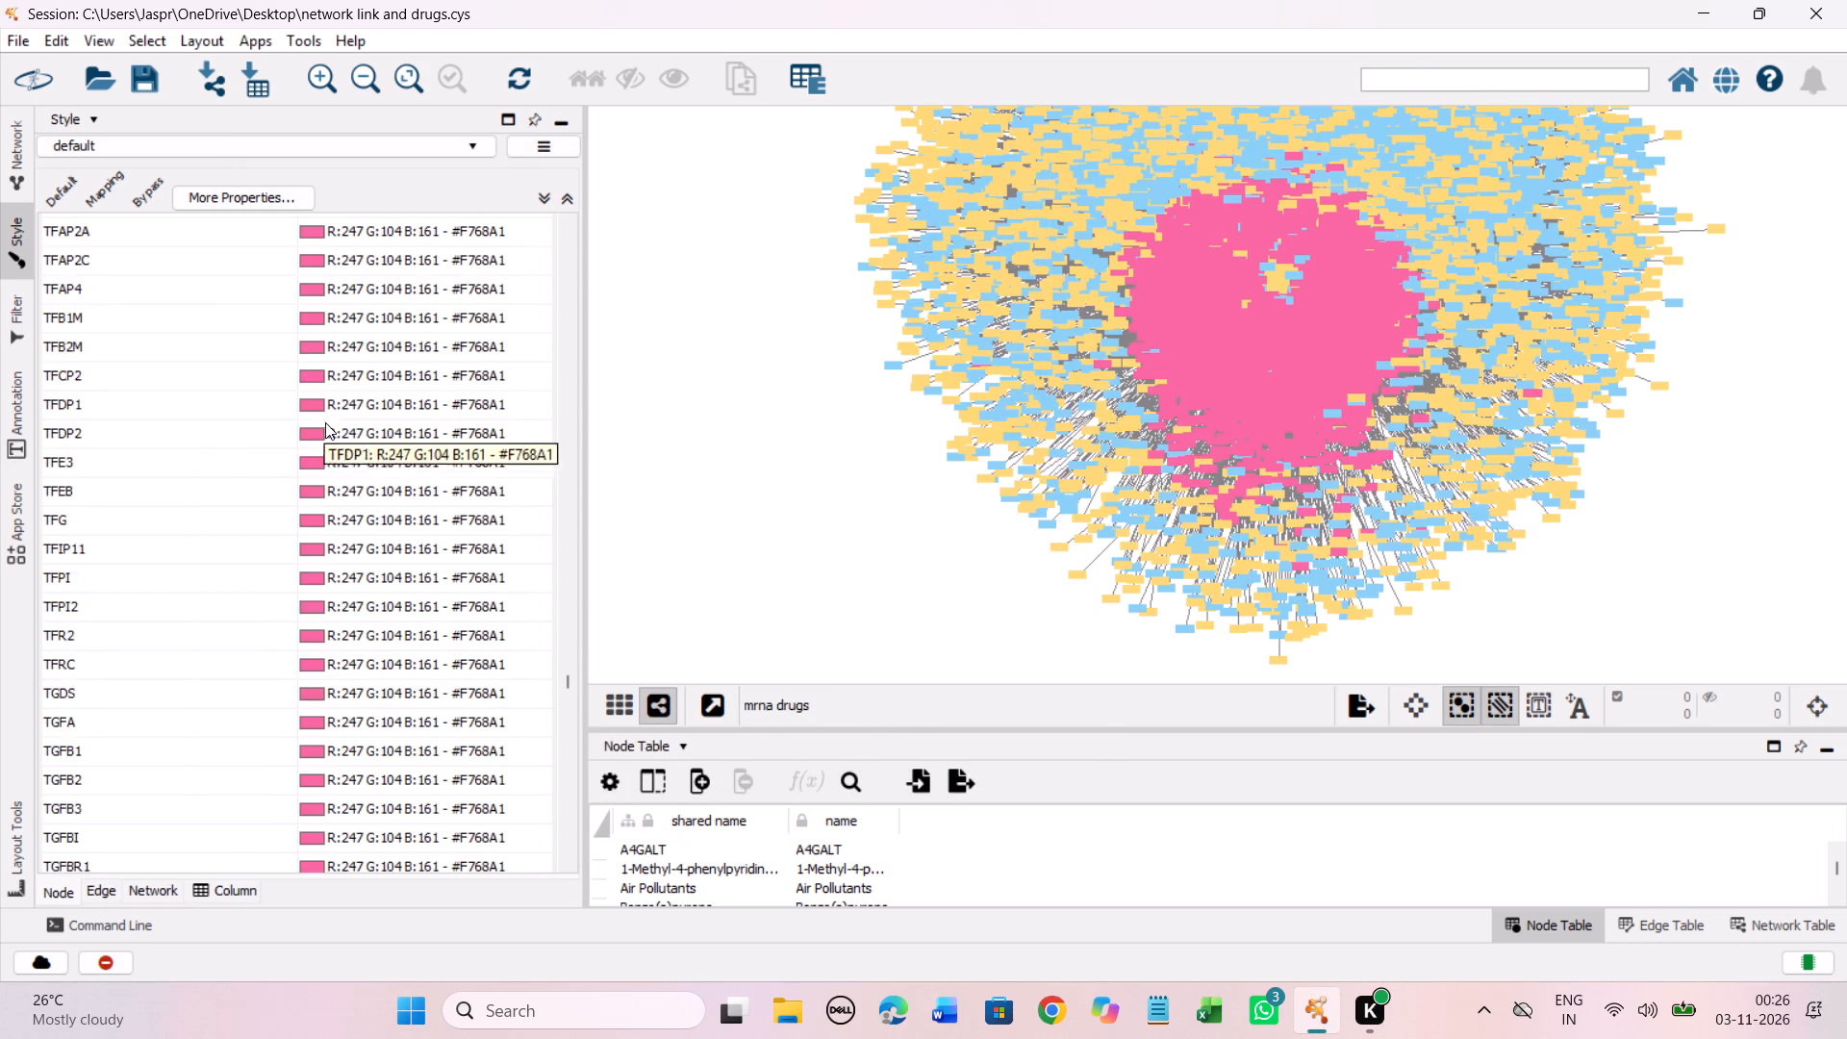
{"action": "scroll", "coordinate": [325, 422], "scroll_direction": "down", "scroll_amount": 20}
{"action": "scroll", "coordinate": [325, 422], "scroll_direction": "down", "scroll_amount": 6}
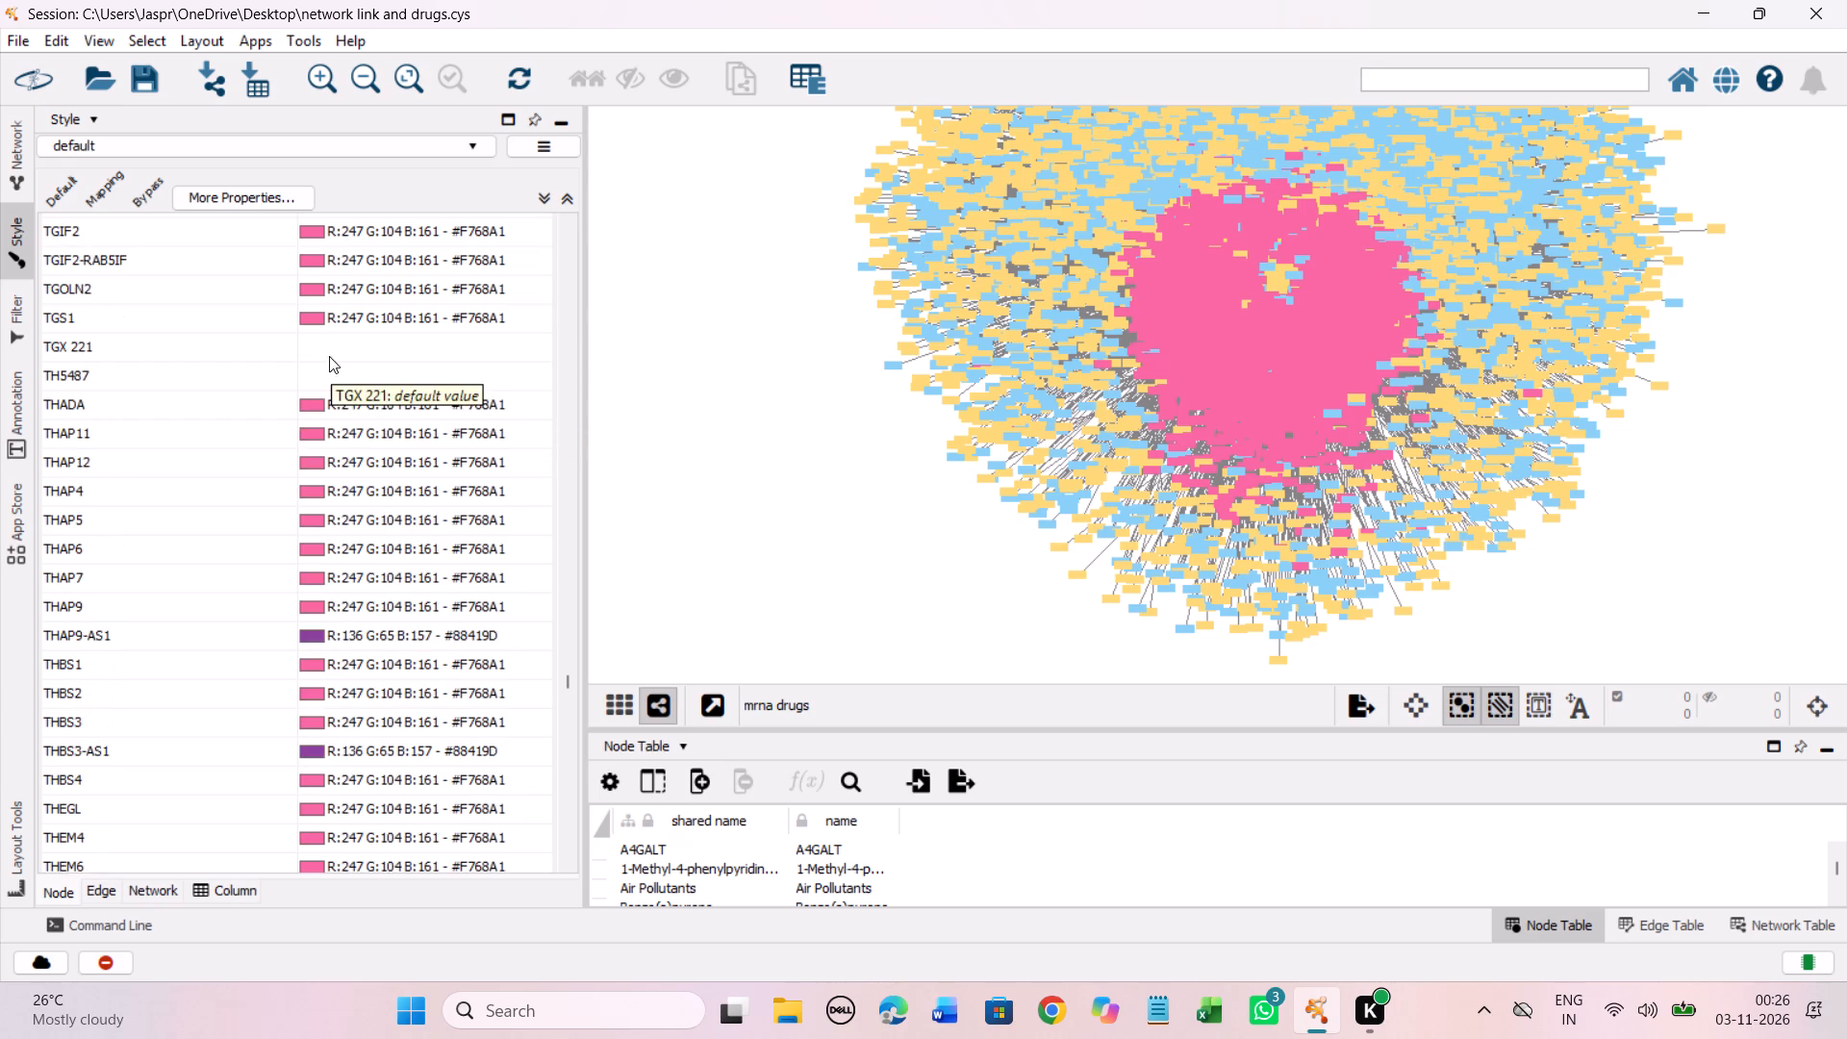
{"action": "left_click_drag", "start_coordinate": [248, 342], "coordinate": [251, 372]}
{"action": "right_click", "coordinate": [251, 372]}
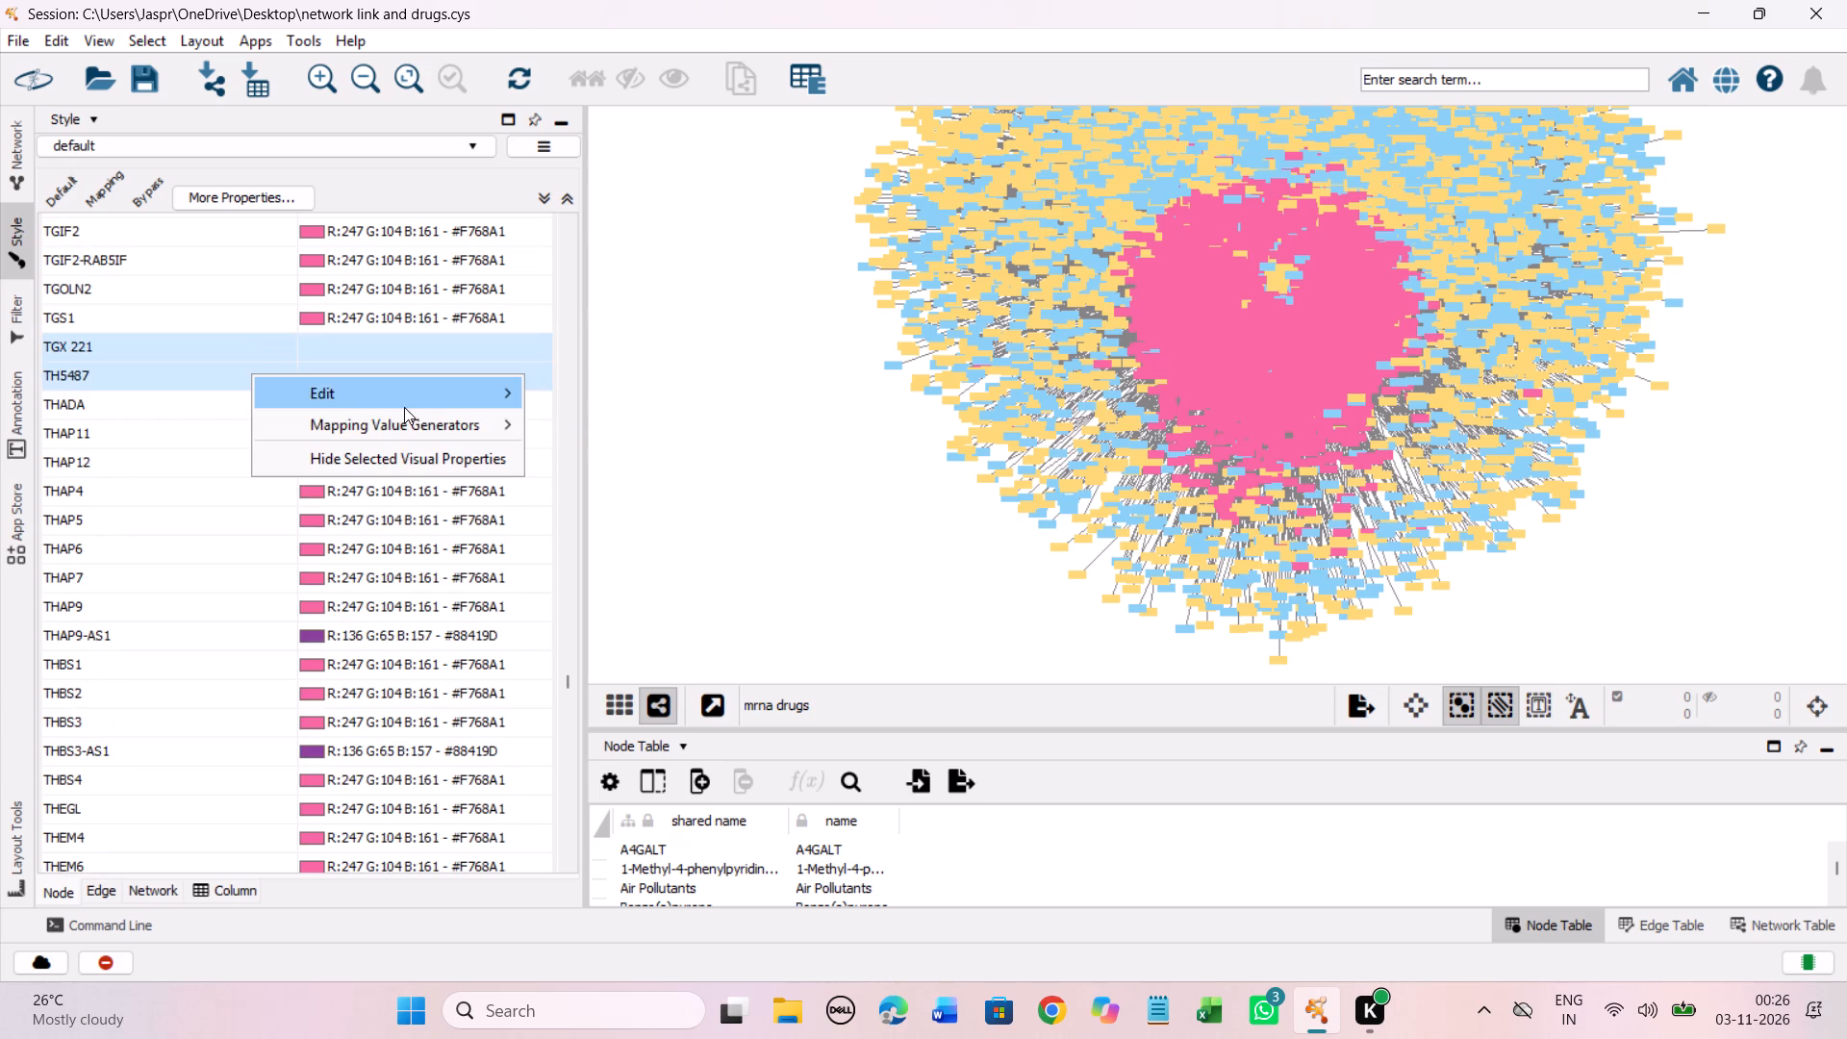
{"action": "left_click", "coordinate": [568, 392]}
{"action": "left_click_drag", "start_coordinate": [478, 538], "coordinate": [376, 192]}
{"action": "left_click", "coordinate": [563, 388]}
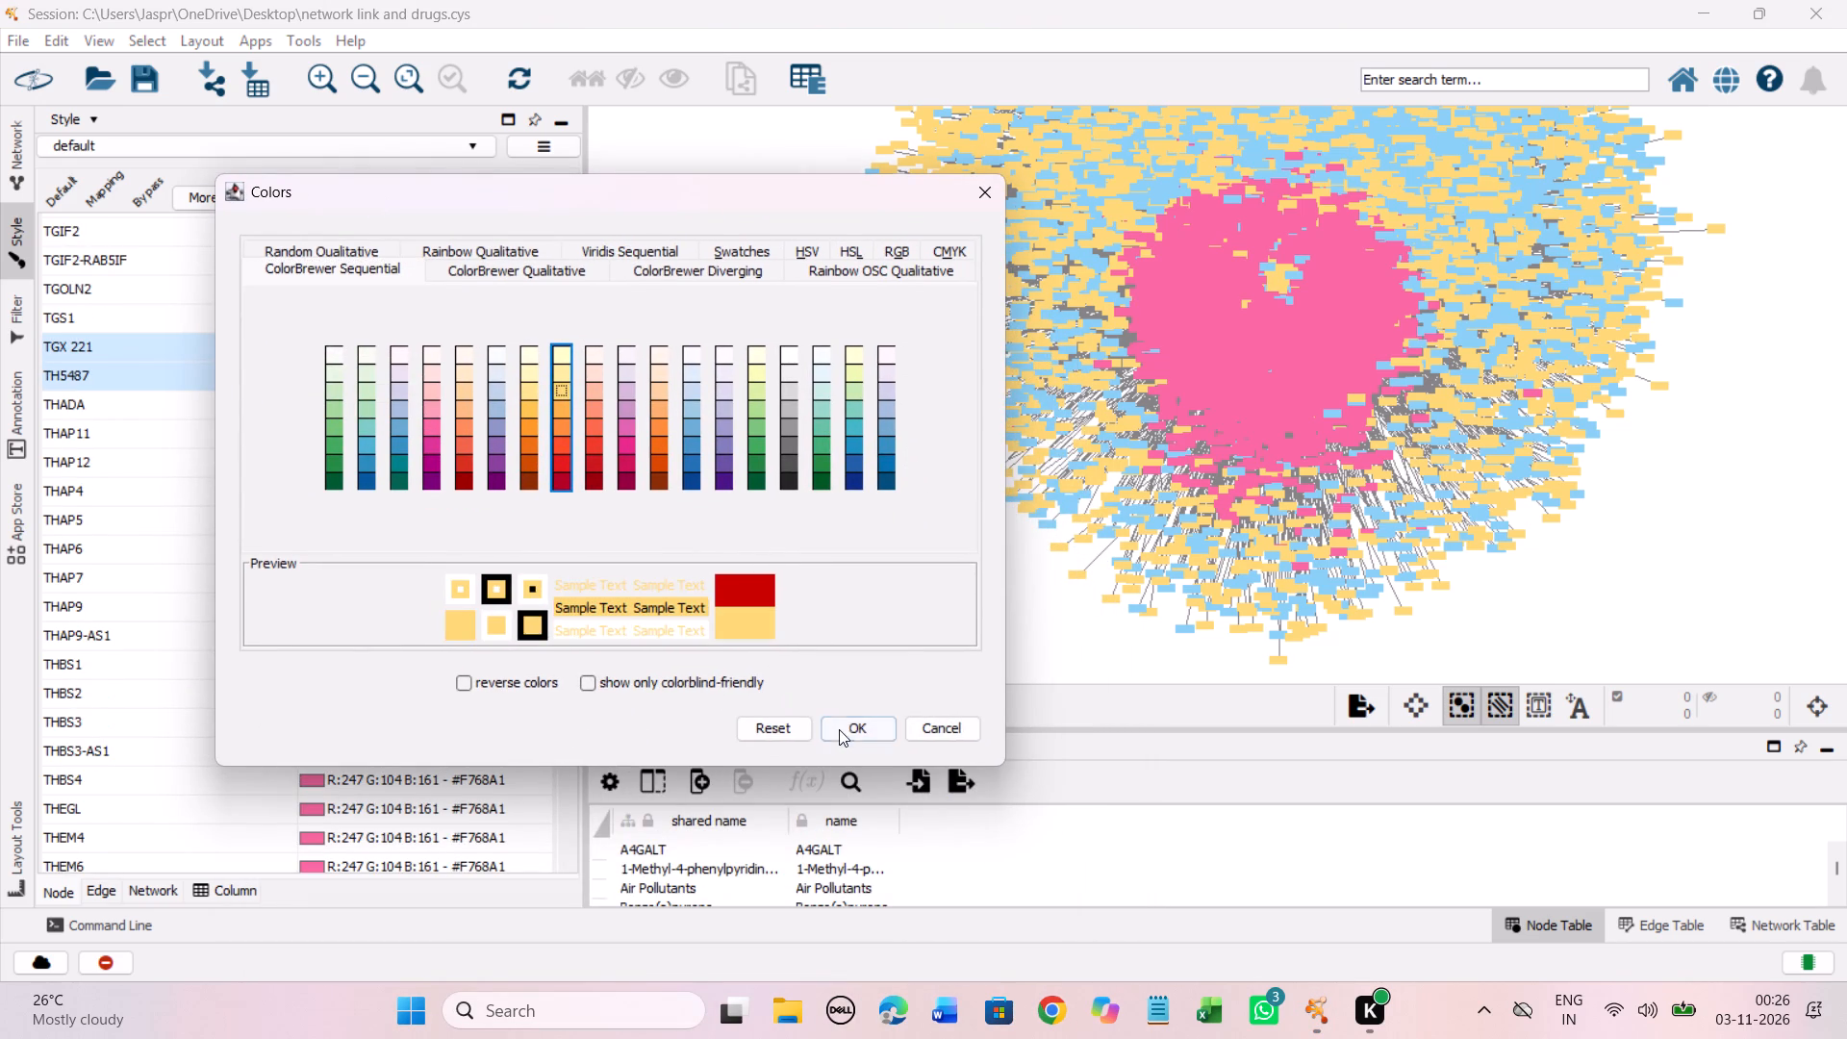
{"action": "left_click", "coordinate": [840, 729]}
Set the discrete node colour mapping for THJ-018 and THJ-2201 to light yellow #FED976.
{"action": "scroll", "coordinate": [315, 508], "scroll_direction": "down", "scroll_amount": 4}
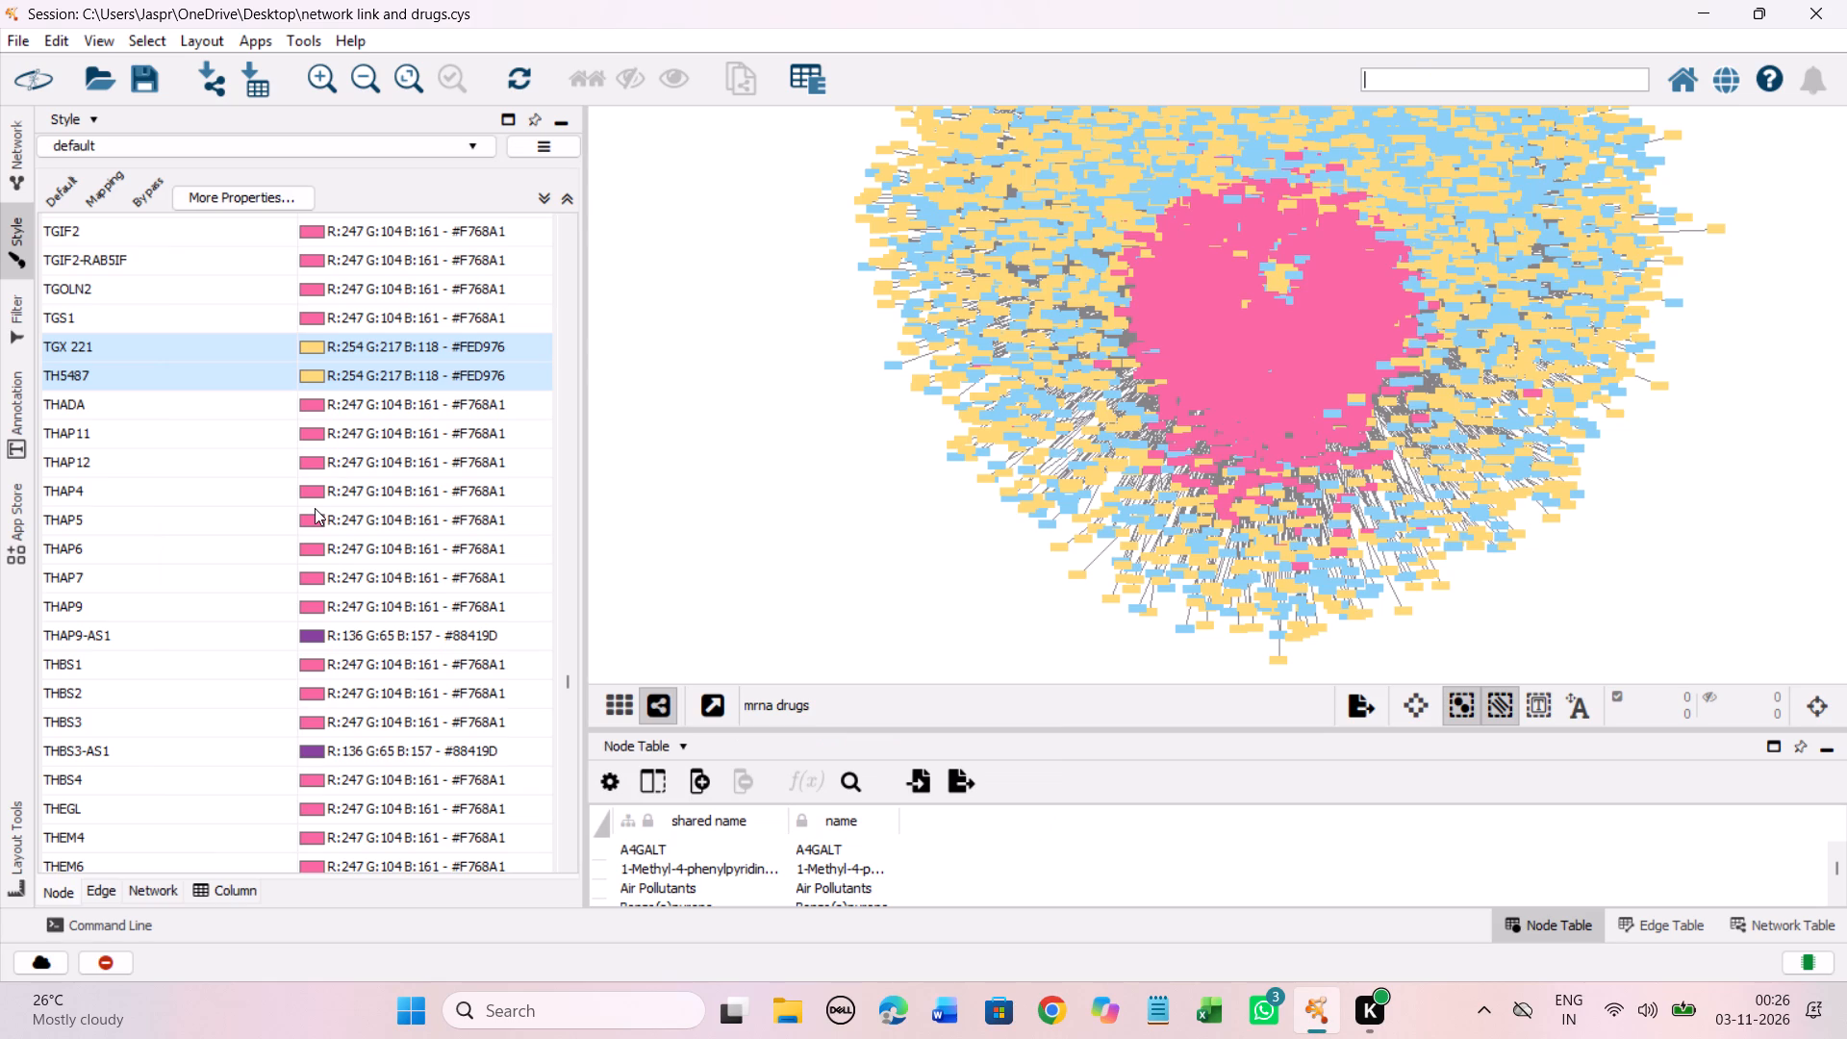
{"action": "scroll", "coordinate": [315, 508], "scroll_direction": "down", "scroll_amount": 2}
{"action": "scroll", "coordinate": [325, 509], "scroll_direction": "up", "scroll_amount": 5}
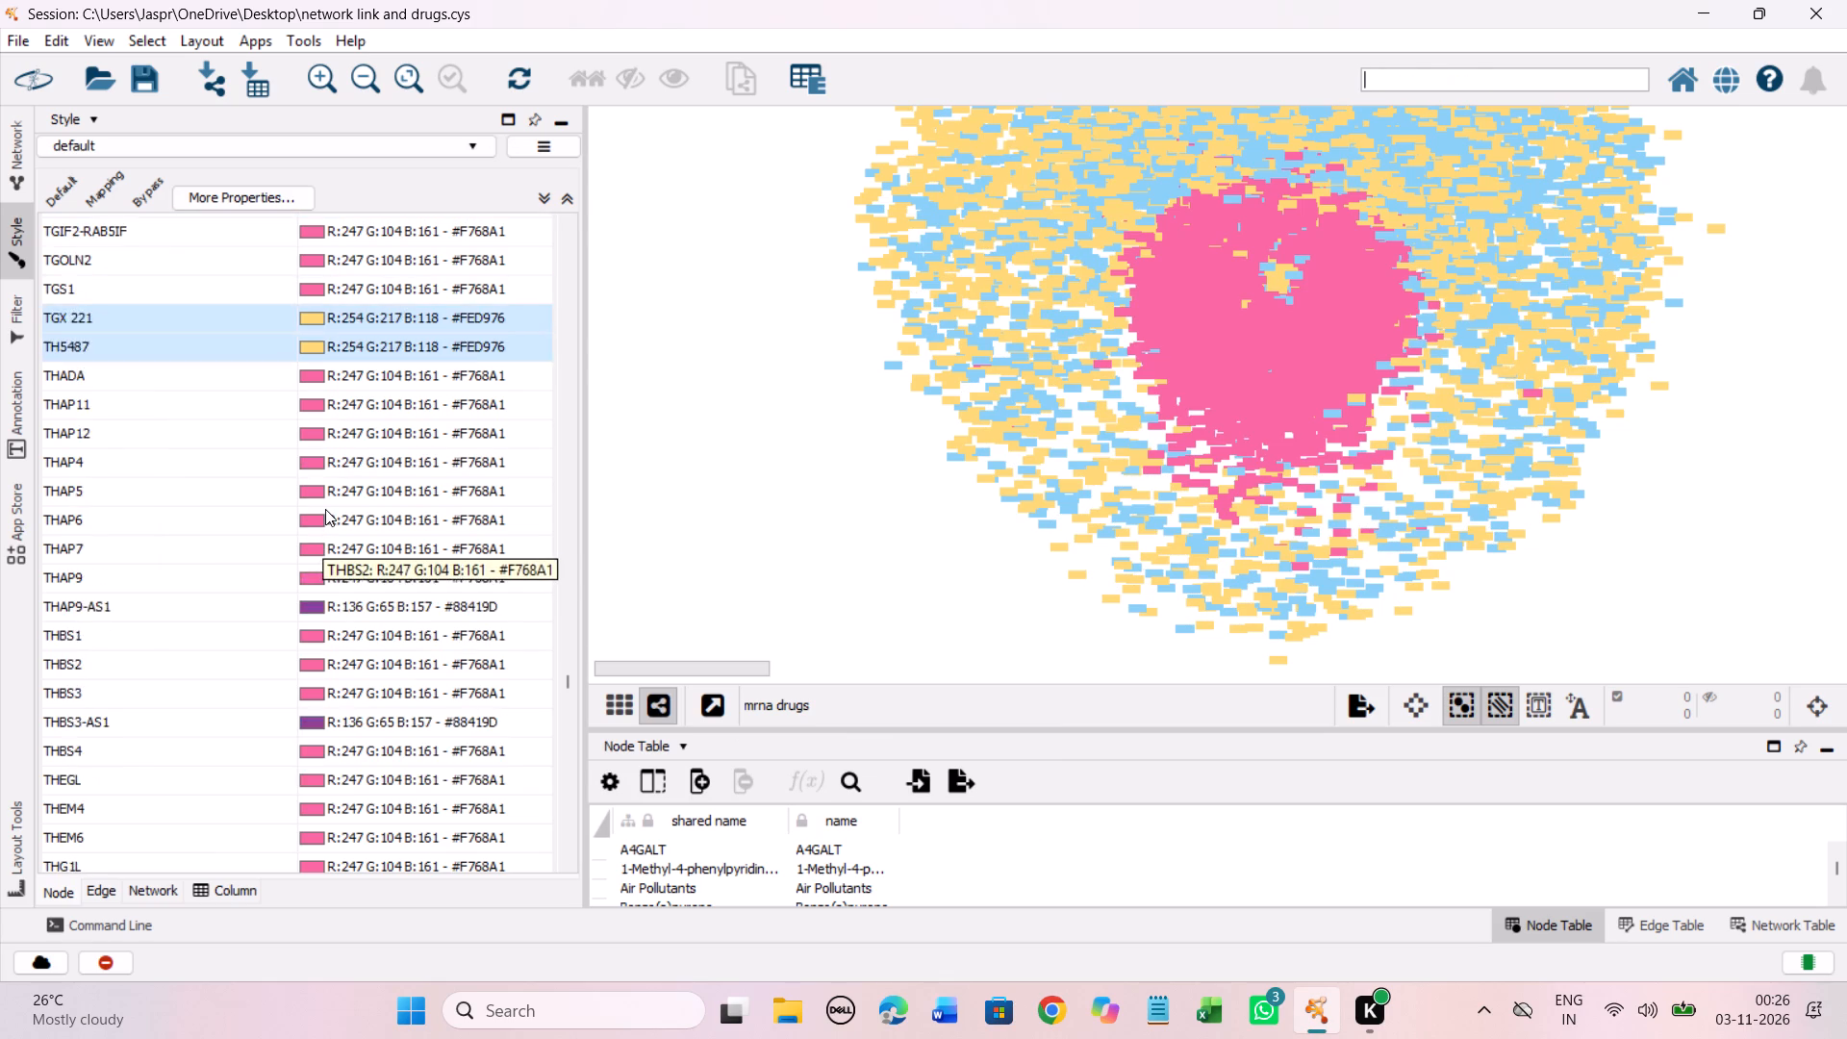
{"action": "scroll", "coordinate": [324, 517], "scroll_direction": "down", "scroll_amount": 18}
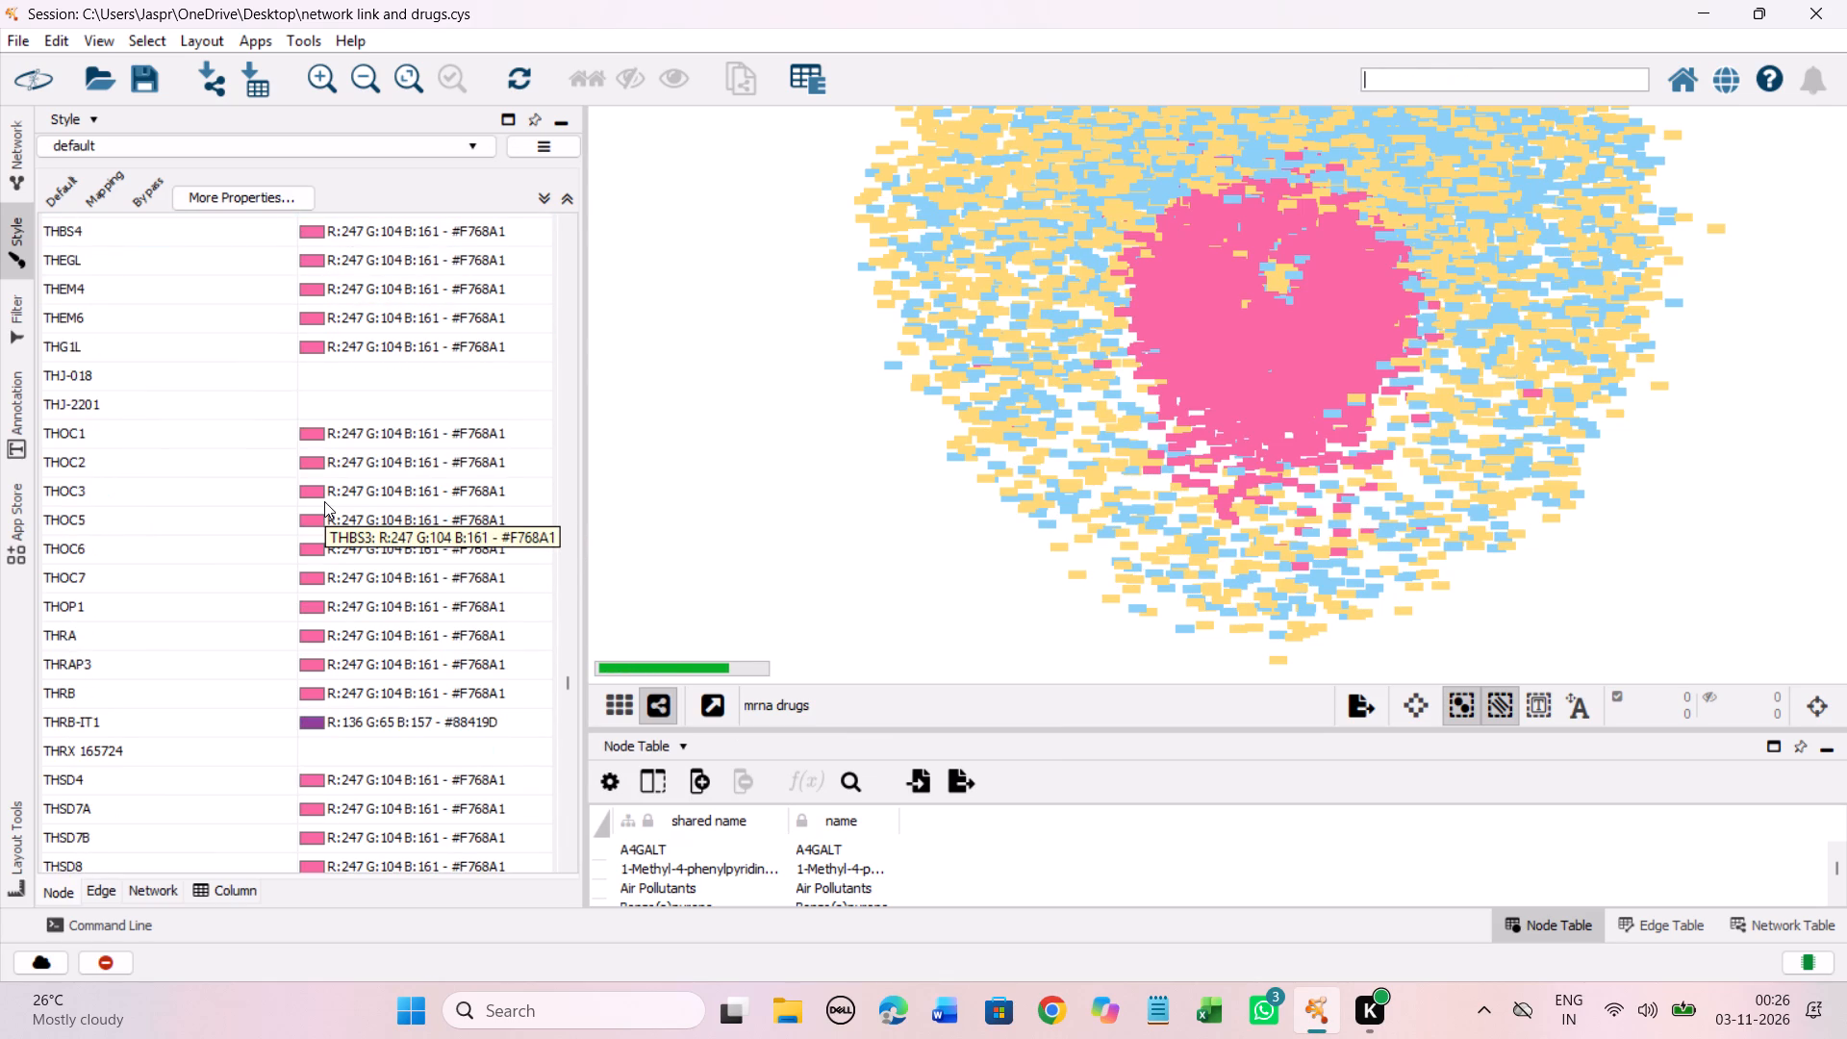
{"action": "scroll", "coordinate": [324, 501], "scroll_direction": "down", "scroll_amount": 1}
{"action": "left_click_drag", "start_coordinate": [280, 348], "coordinate": [276, 379]}
{"action": "right_click", "coordinate": [279, 381]}
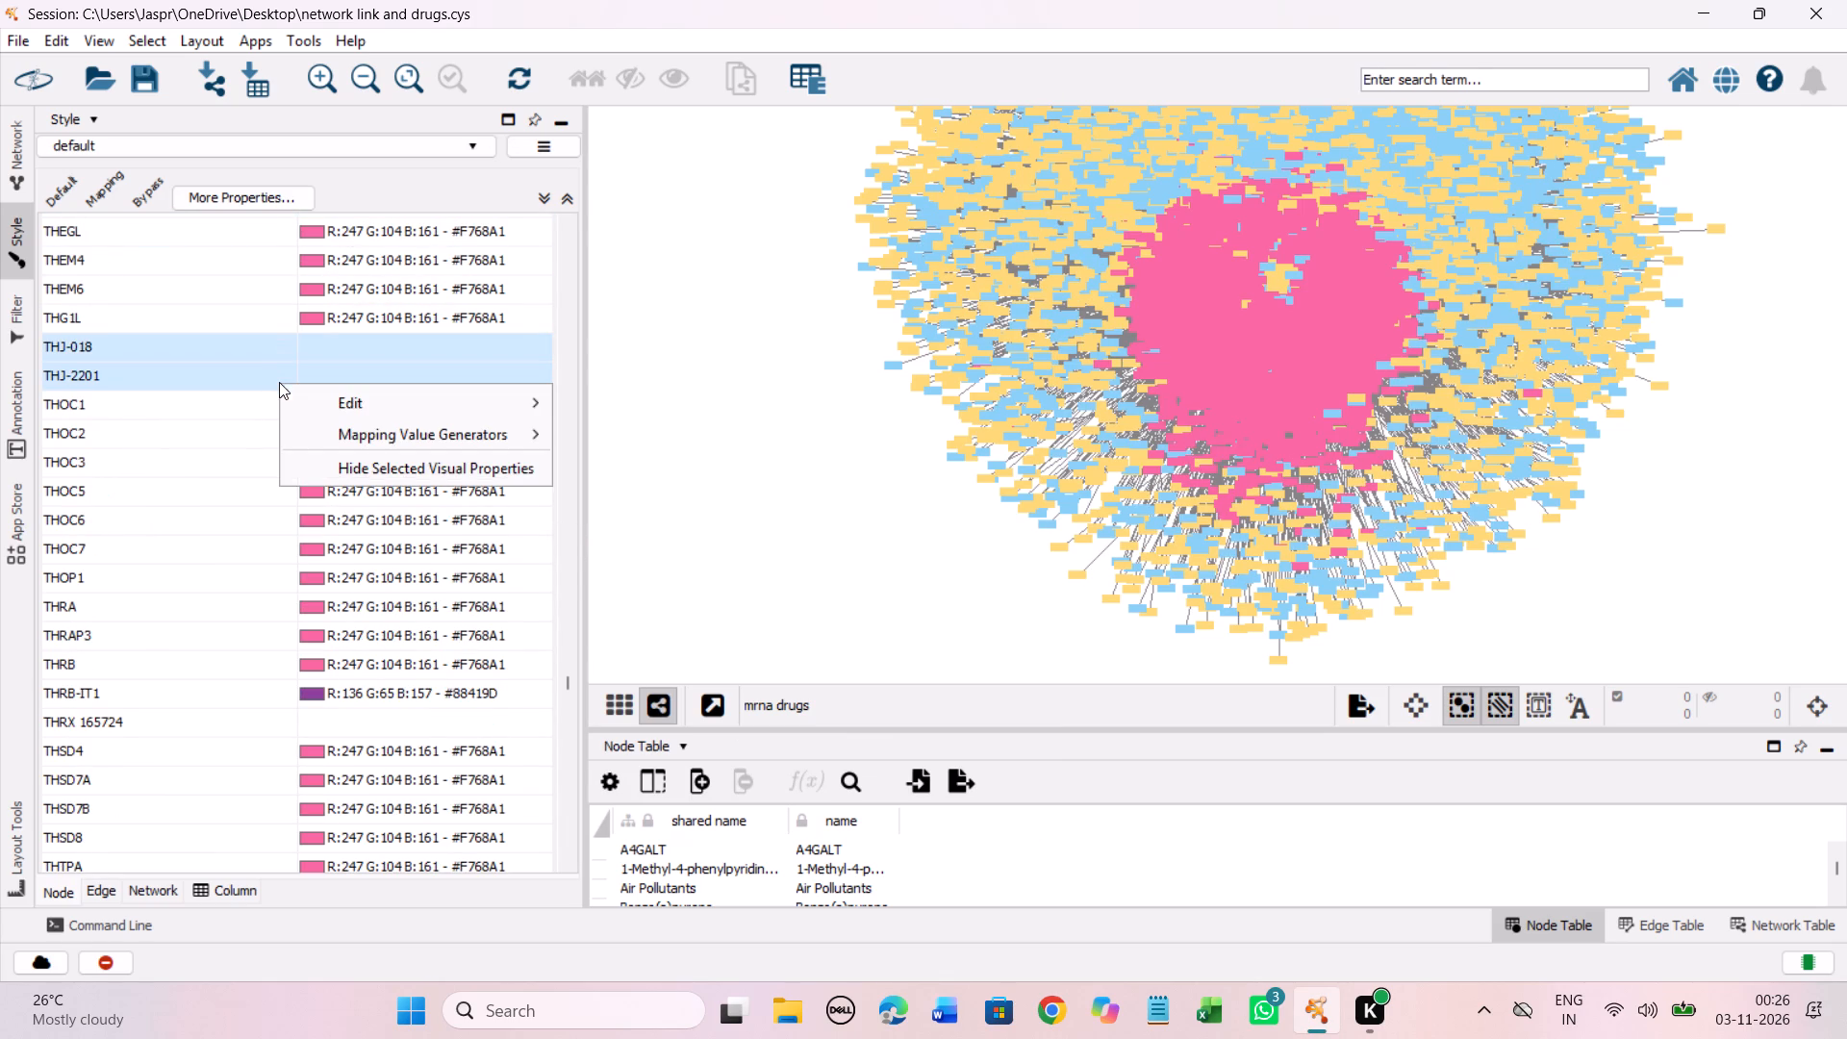
{"action": "left_click", "coordinate": [643, 398]}
{"action": "left_click_drag", "start_coordinate": [535, 542], "coordinate": [495, 408]}
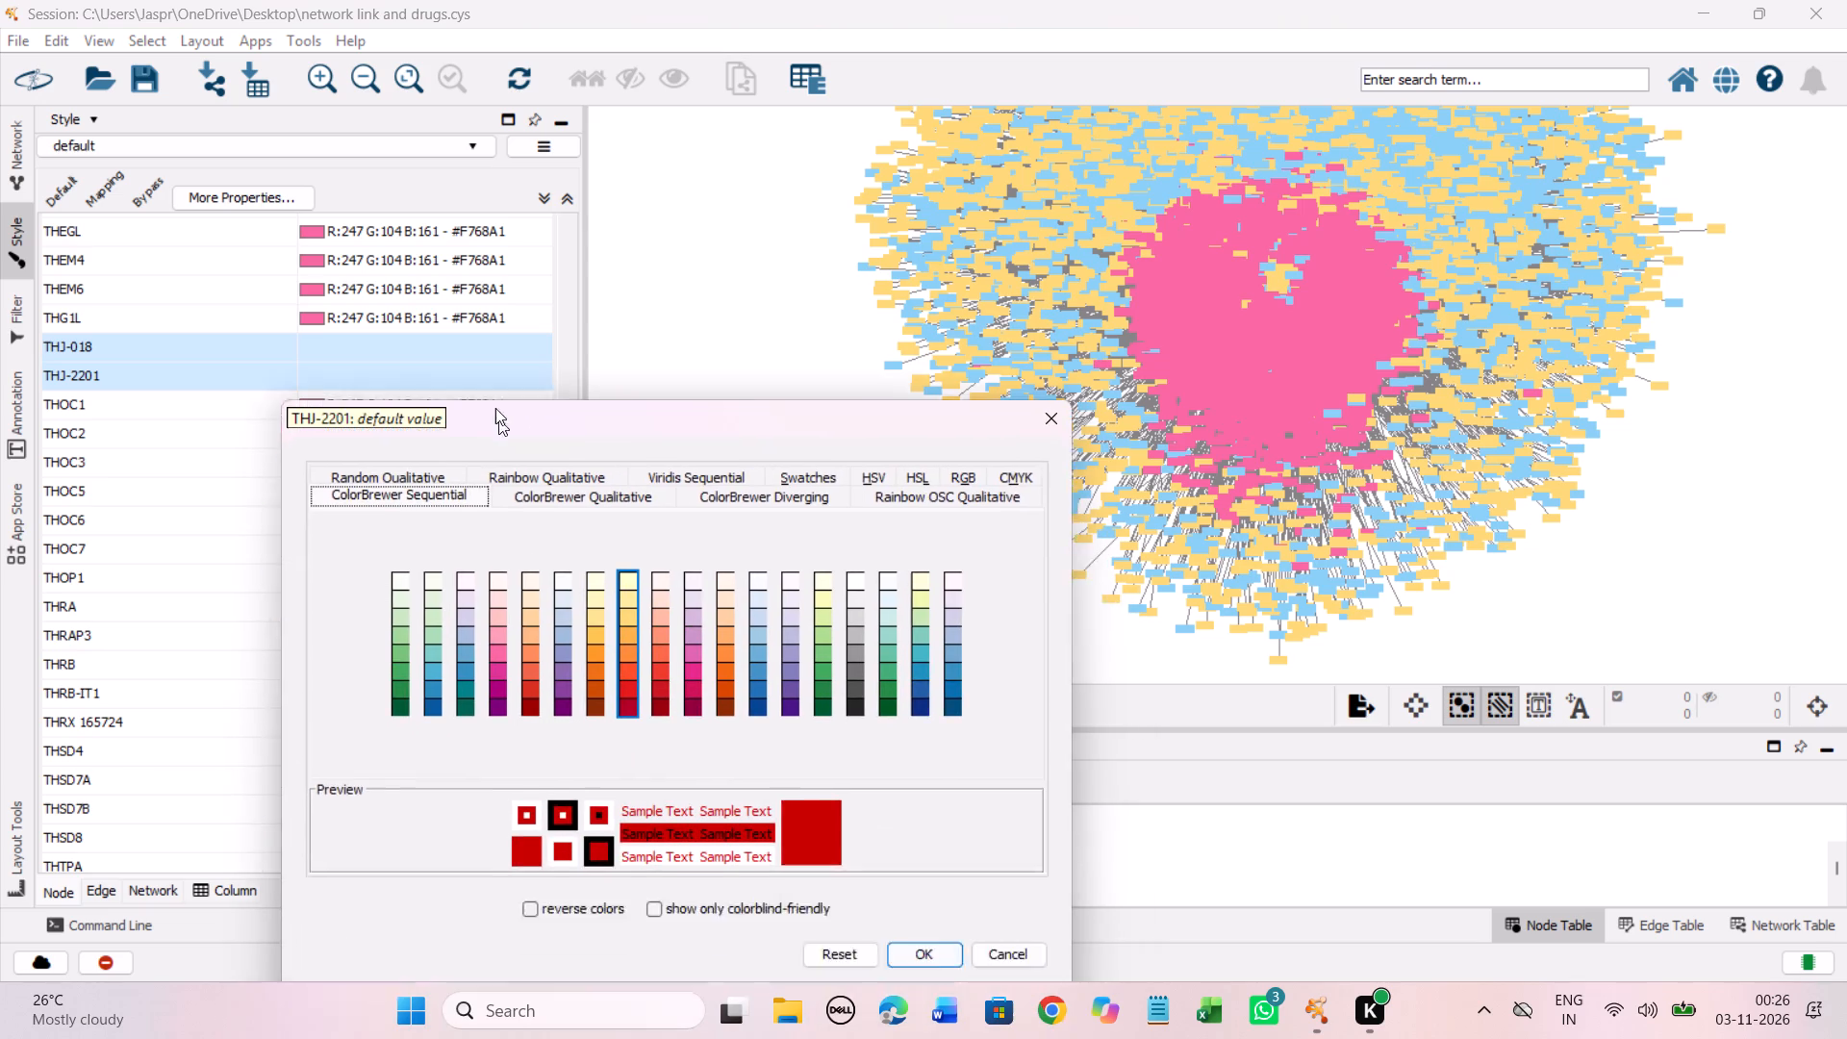
{"action": "left_click_drag", "start_coordinate": [495, 408], "coordinate": [425, 208]}
{"action": "left_click", "coordinate": [554, 406]}
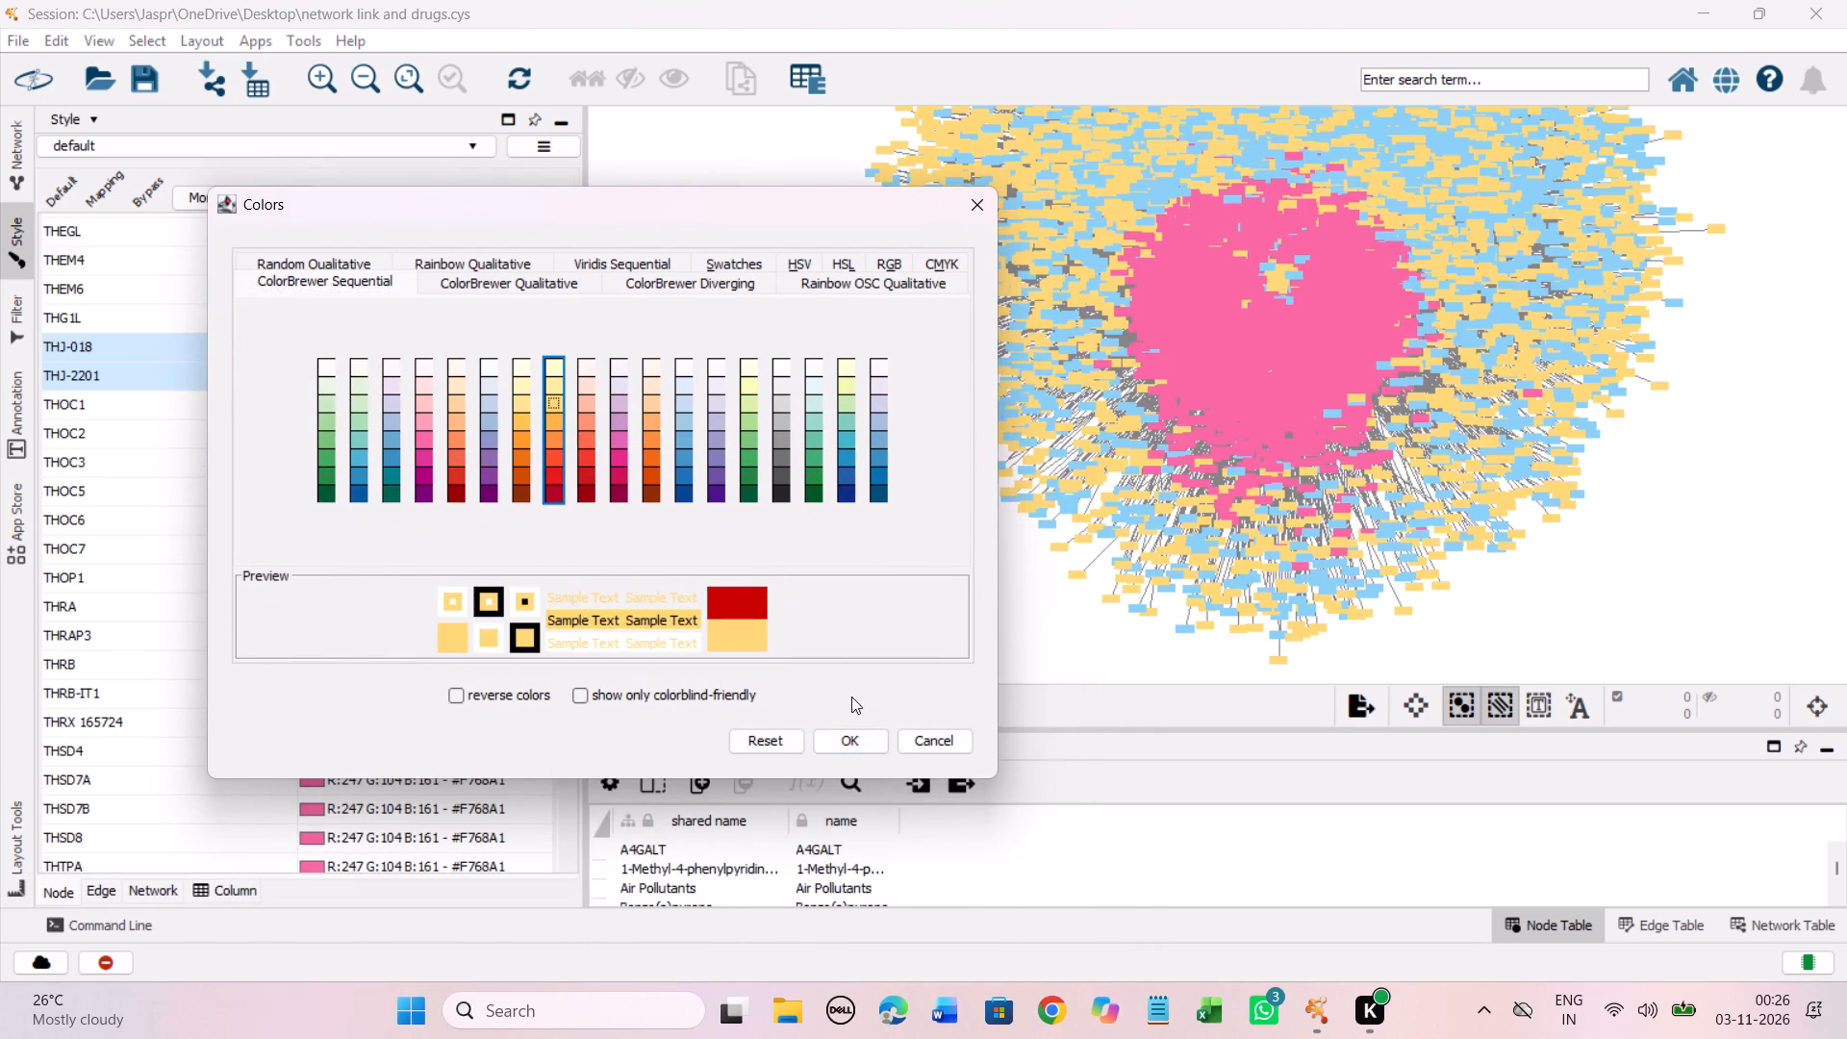
{"action": "left_click", "coordinate": [865, 743]}
Set the discrete node colour mapping for THRX 165724 to light yellow #FED976.
{"action": "left_click", "coordinate": [282, 721]}
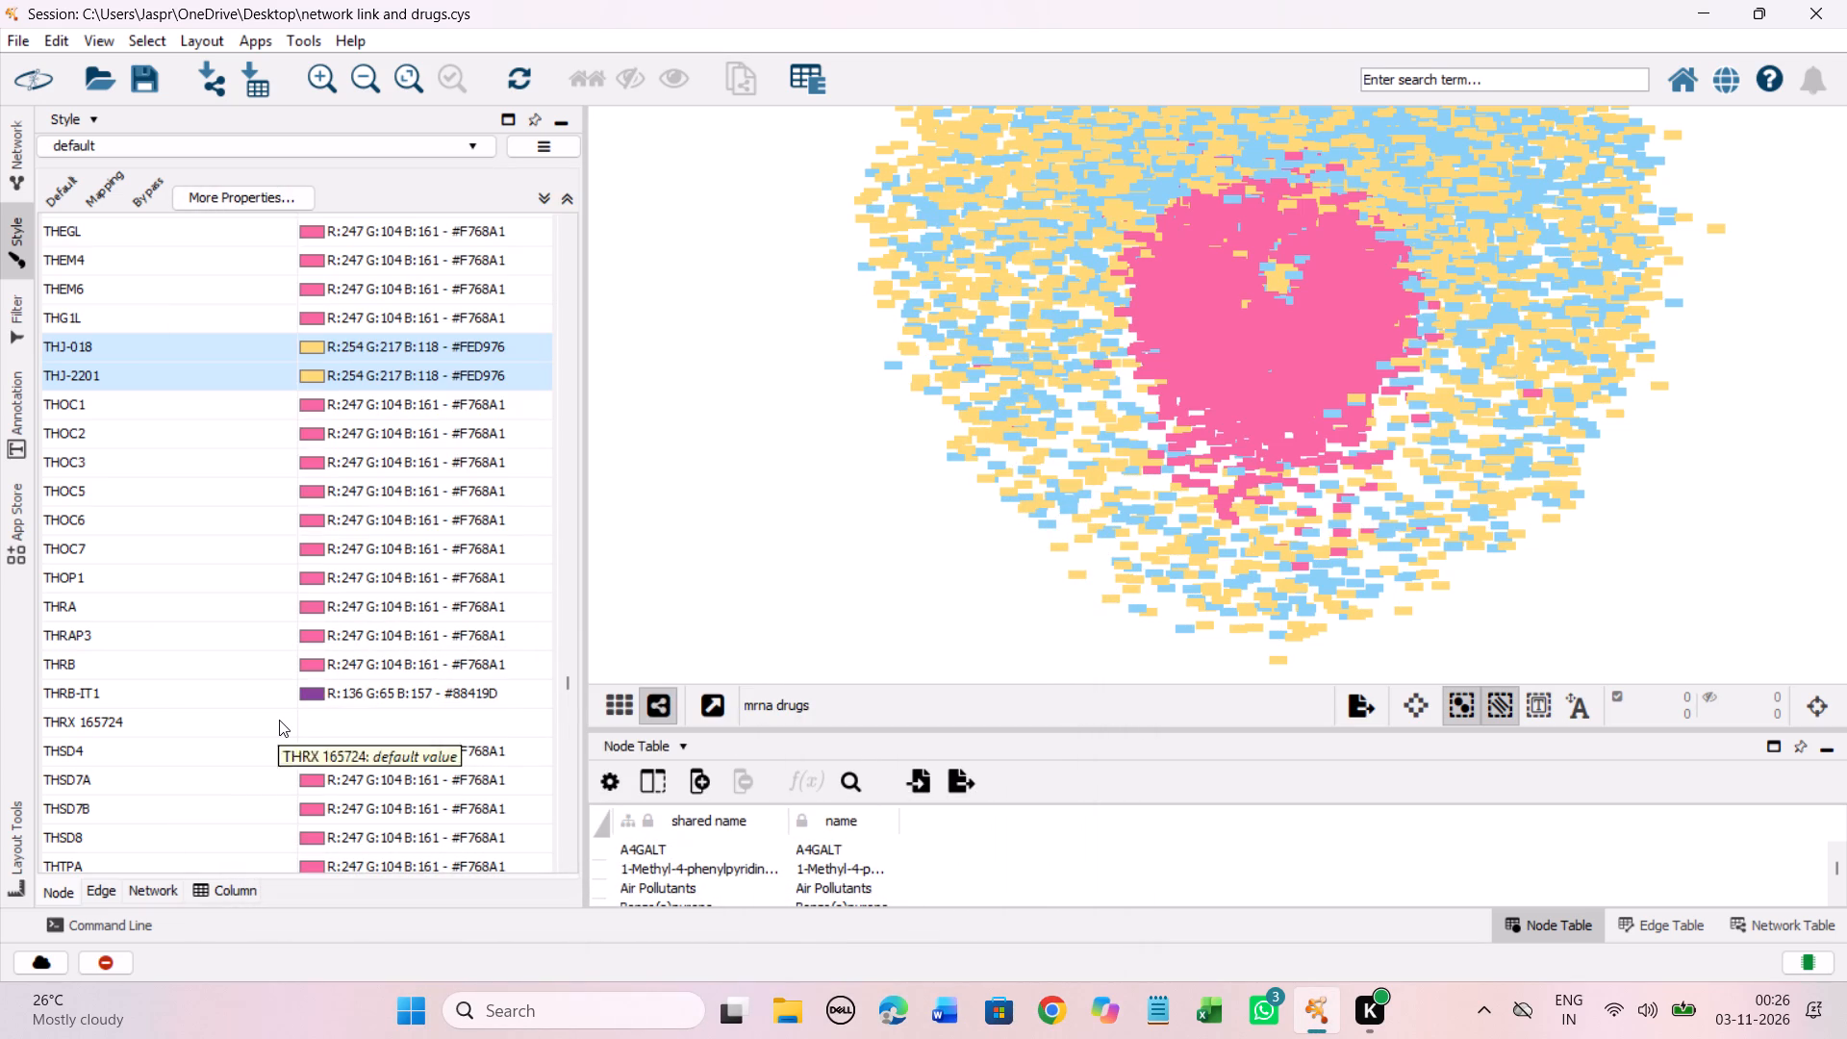
{"action": "right_click", "coordinate": [279, 720]}
{"action": "left_click", "coordinate": [619, 733]}
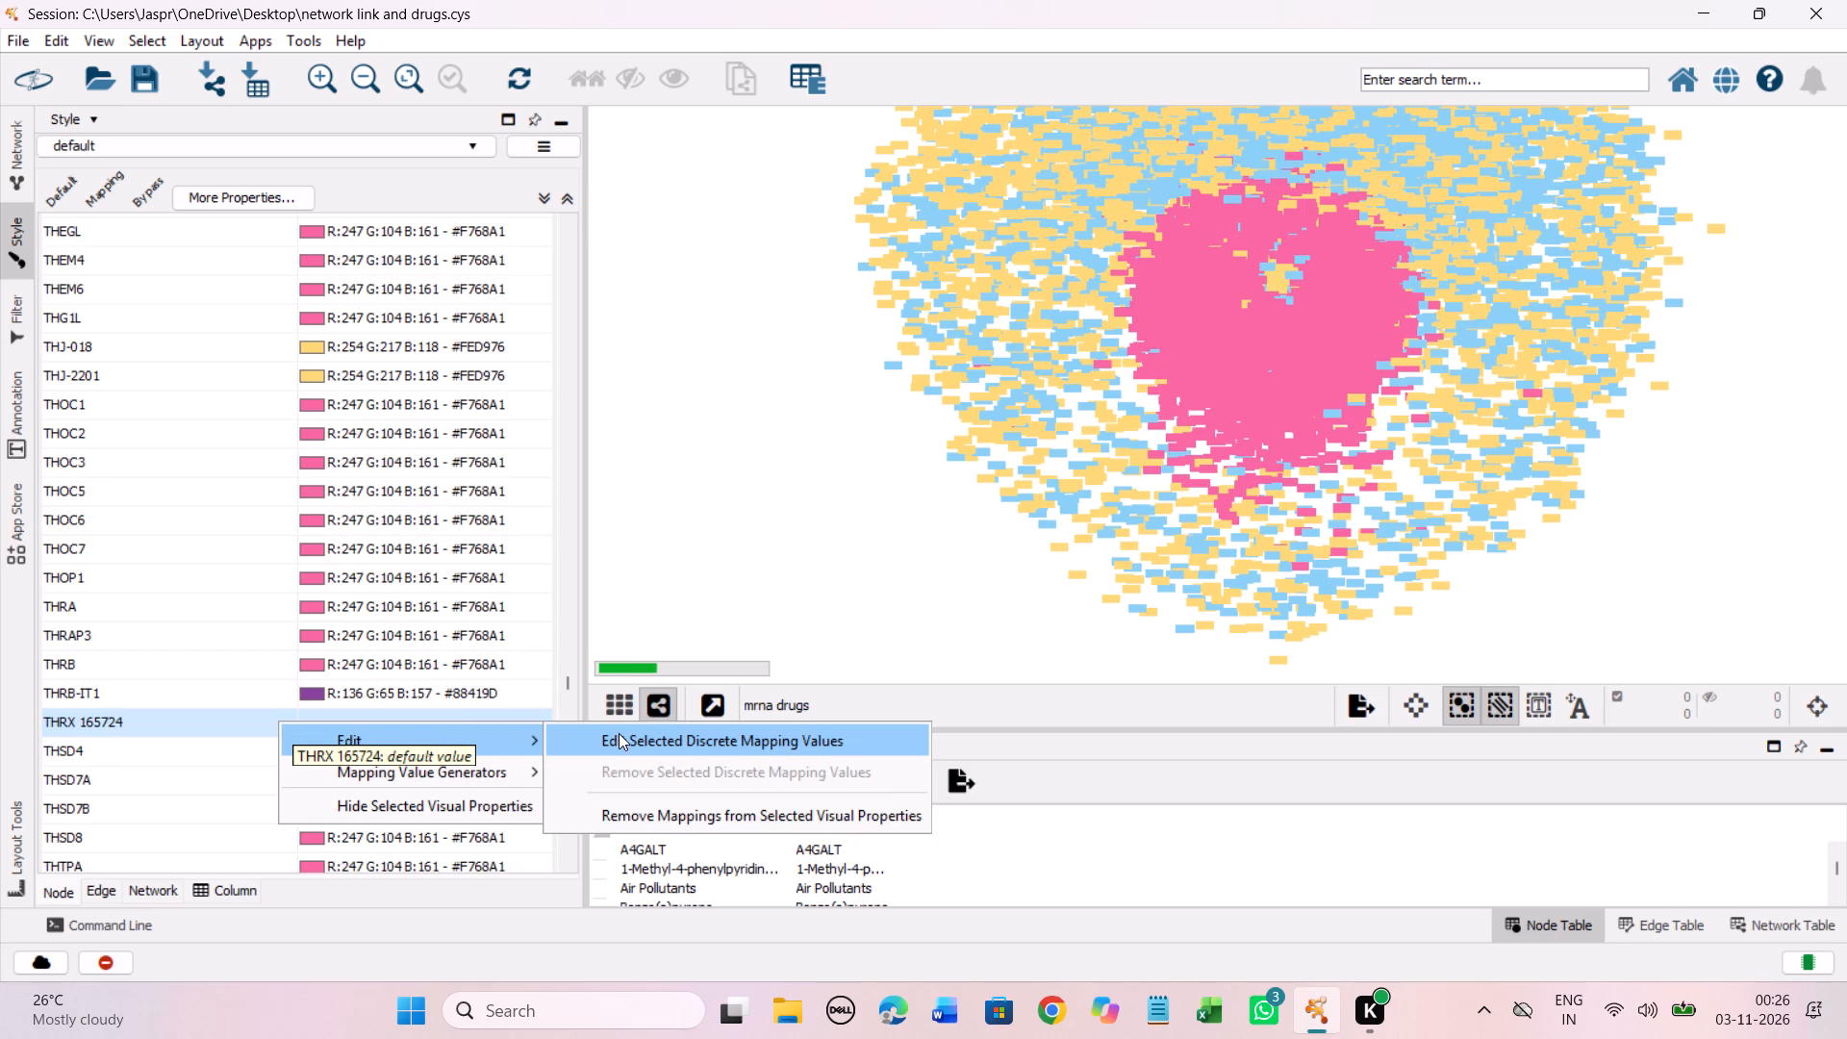
{"action": "left_click_drag", "start_coordinate": [494, 538], "coordinate": [329, 157]}
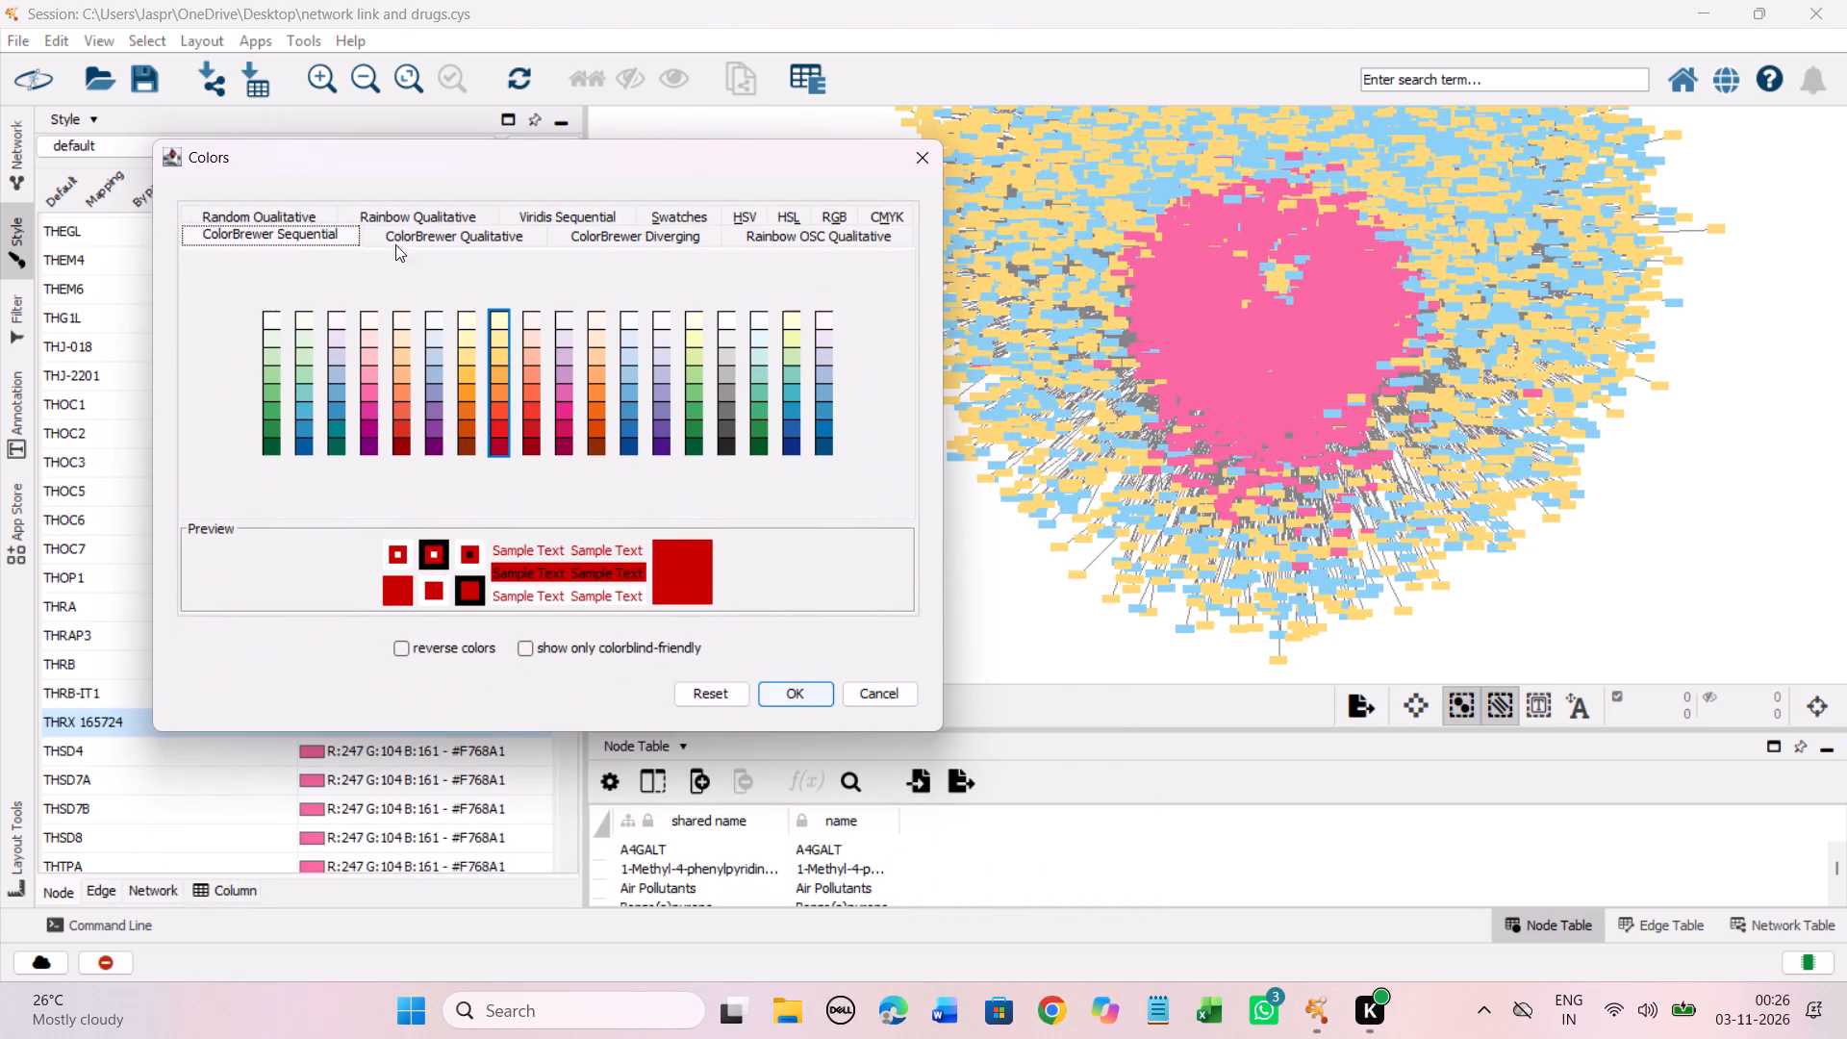
{"action": "left_click", "coordinate": [497, 359]}
{"action": "left_click", "coordinate": [797, 700]}
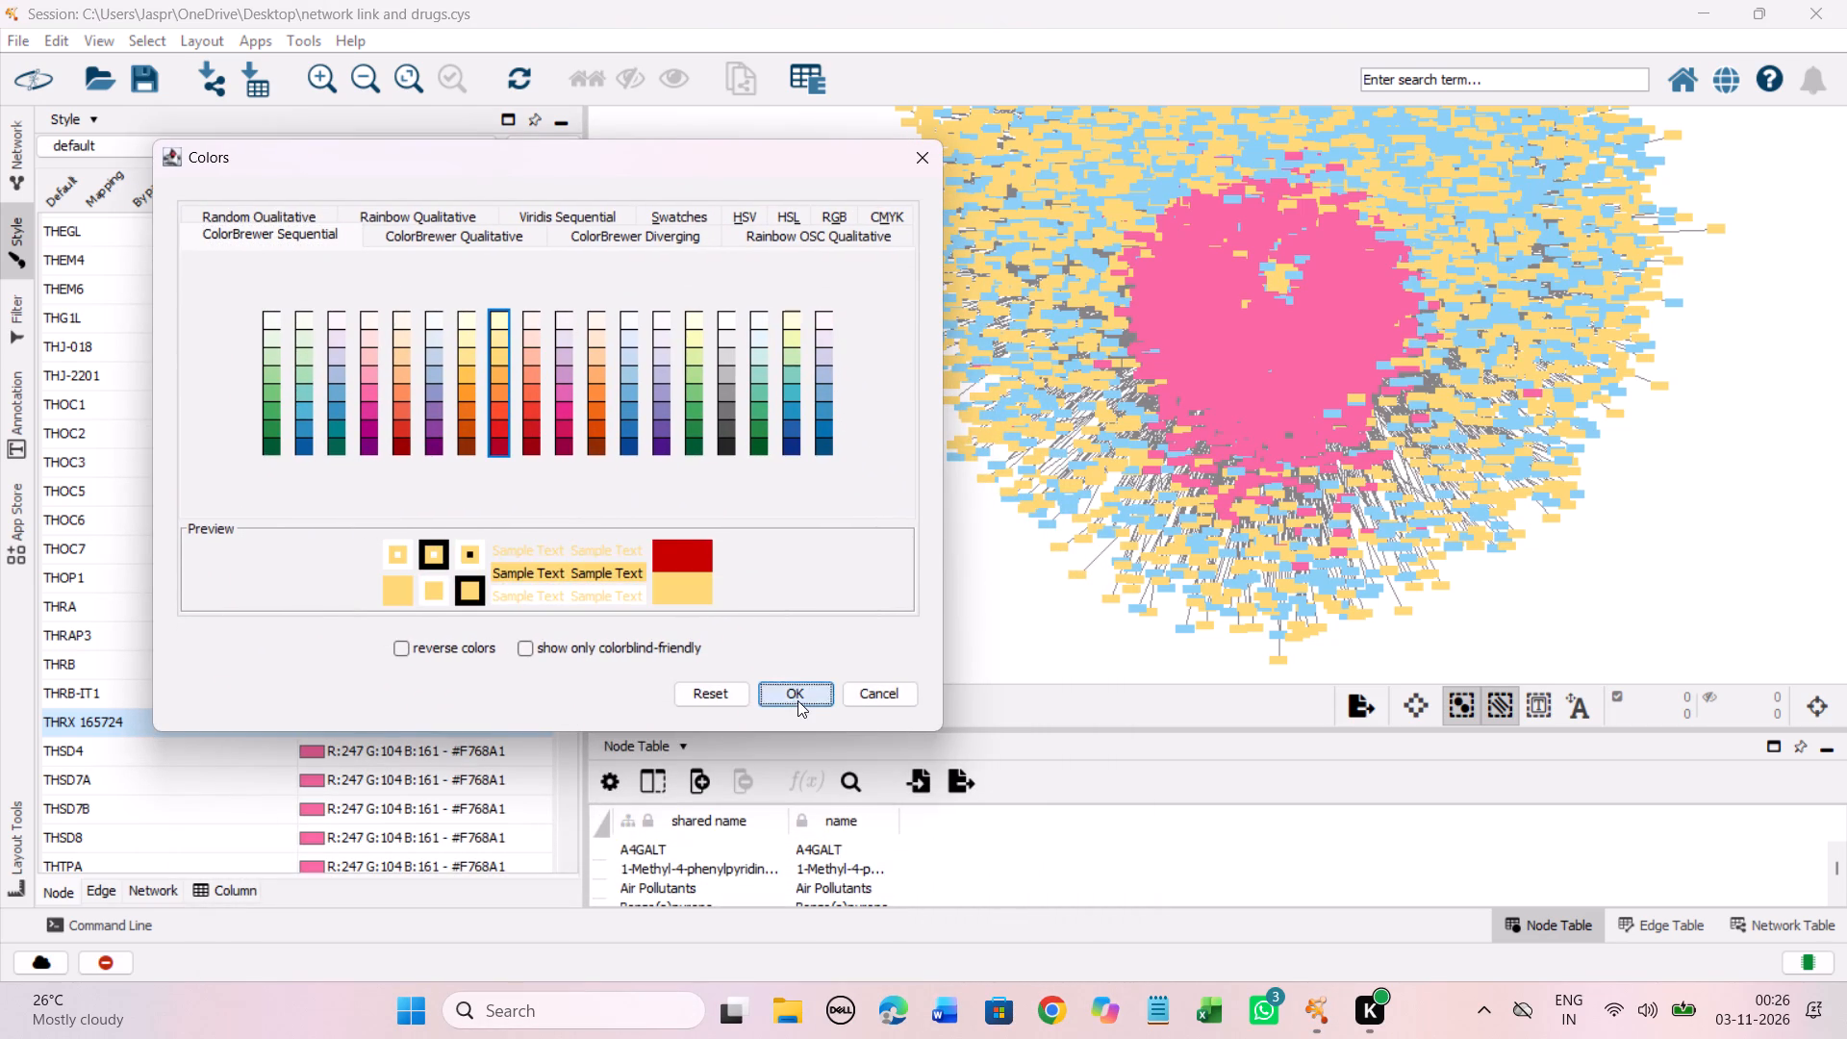
Set the discrete node colour mapping for THZ1 compound to light yellow #FED976.
{"action": "scroll", "coordinate": [396, 568], "scroll_direction": "down", "scroll_amount": 5}
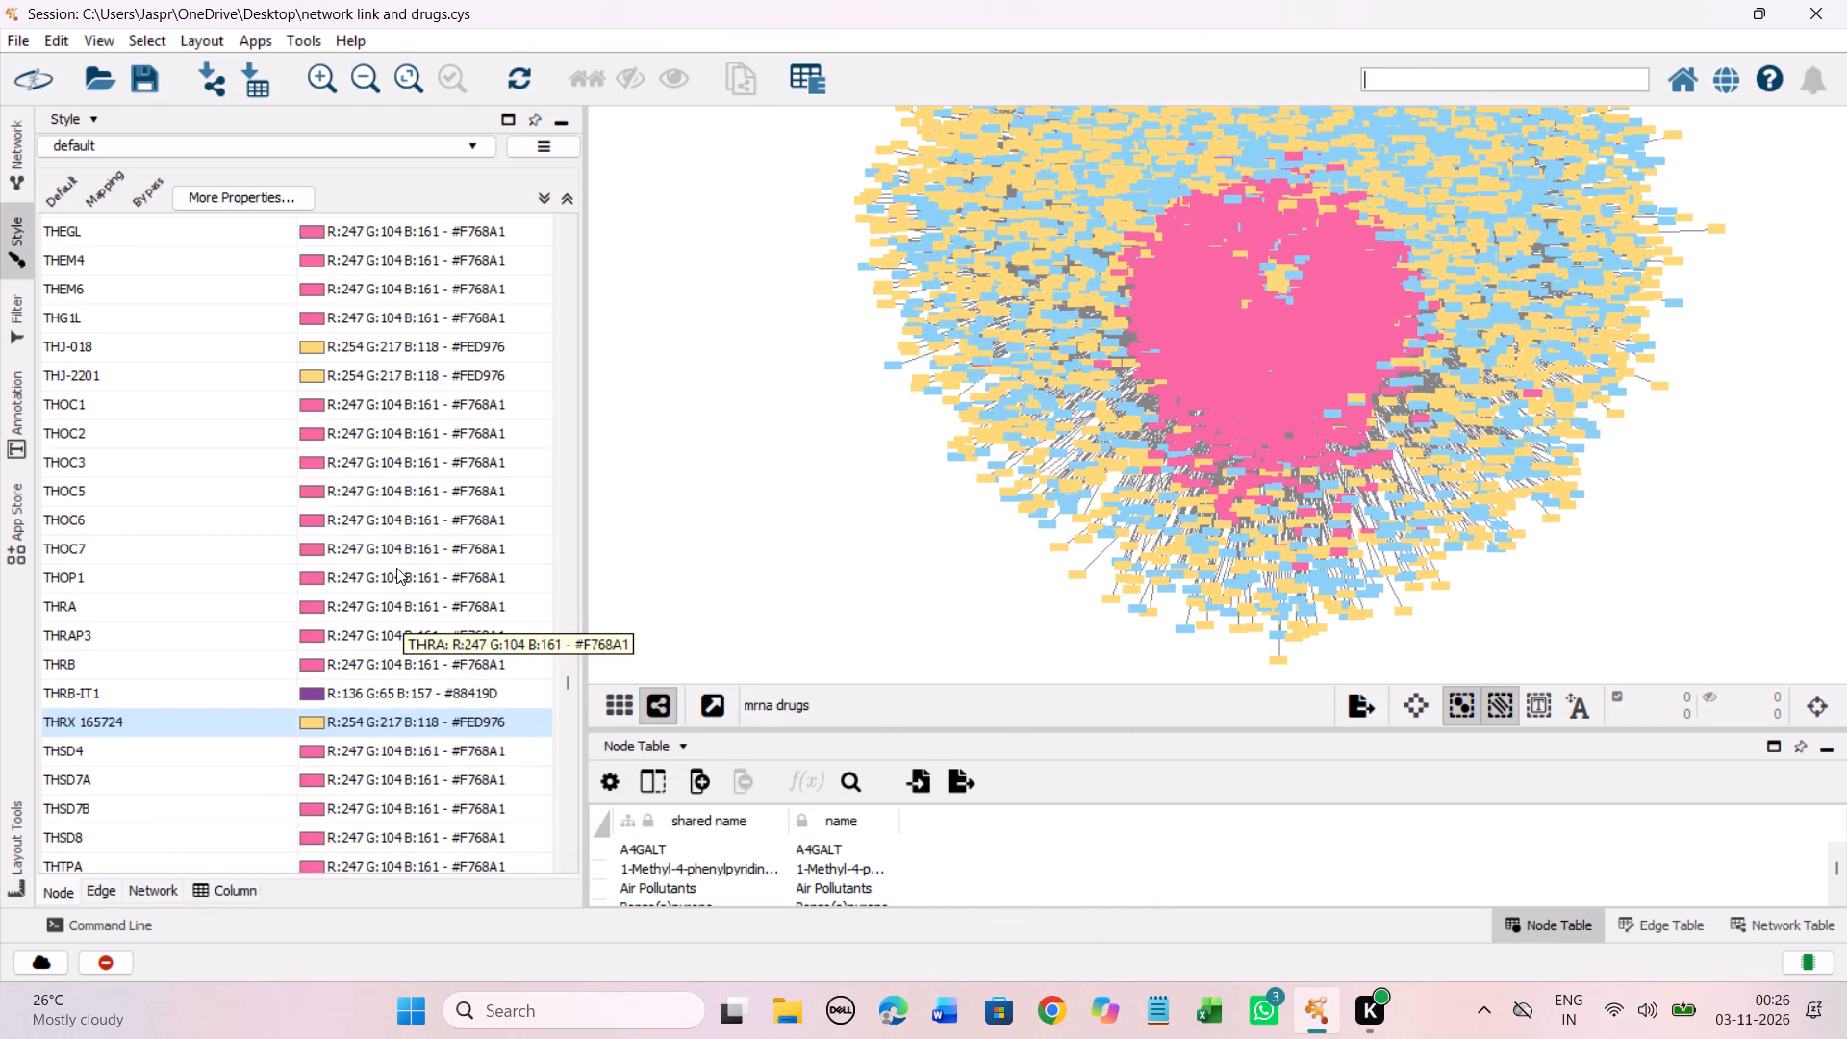
{"action": "scroll", "coordinate": [396, 568], "scroll_direction": "down", "scroll_amount": 13}
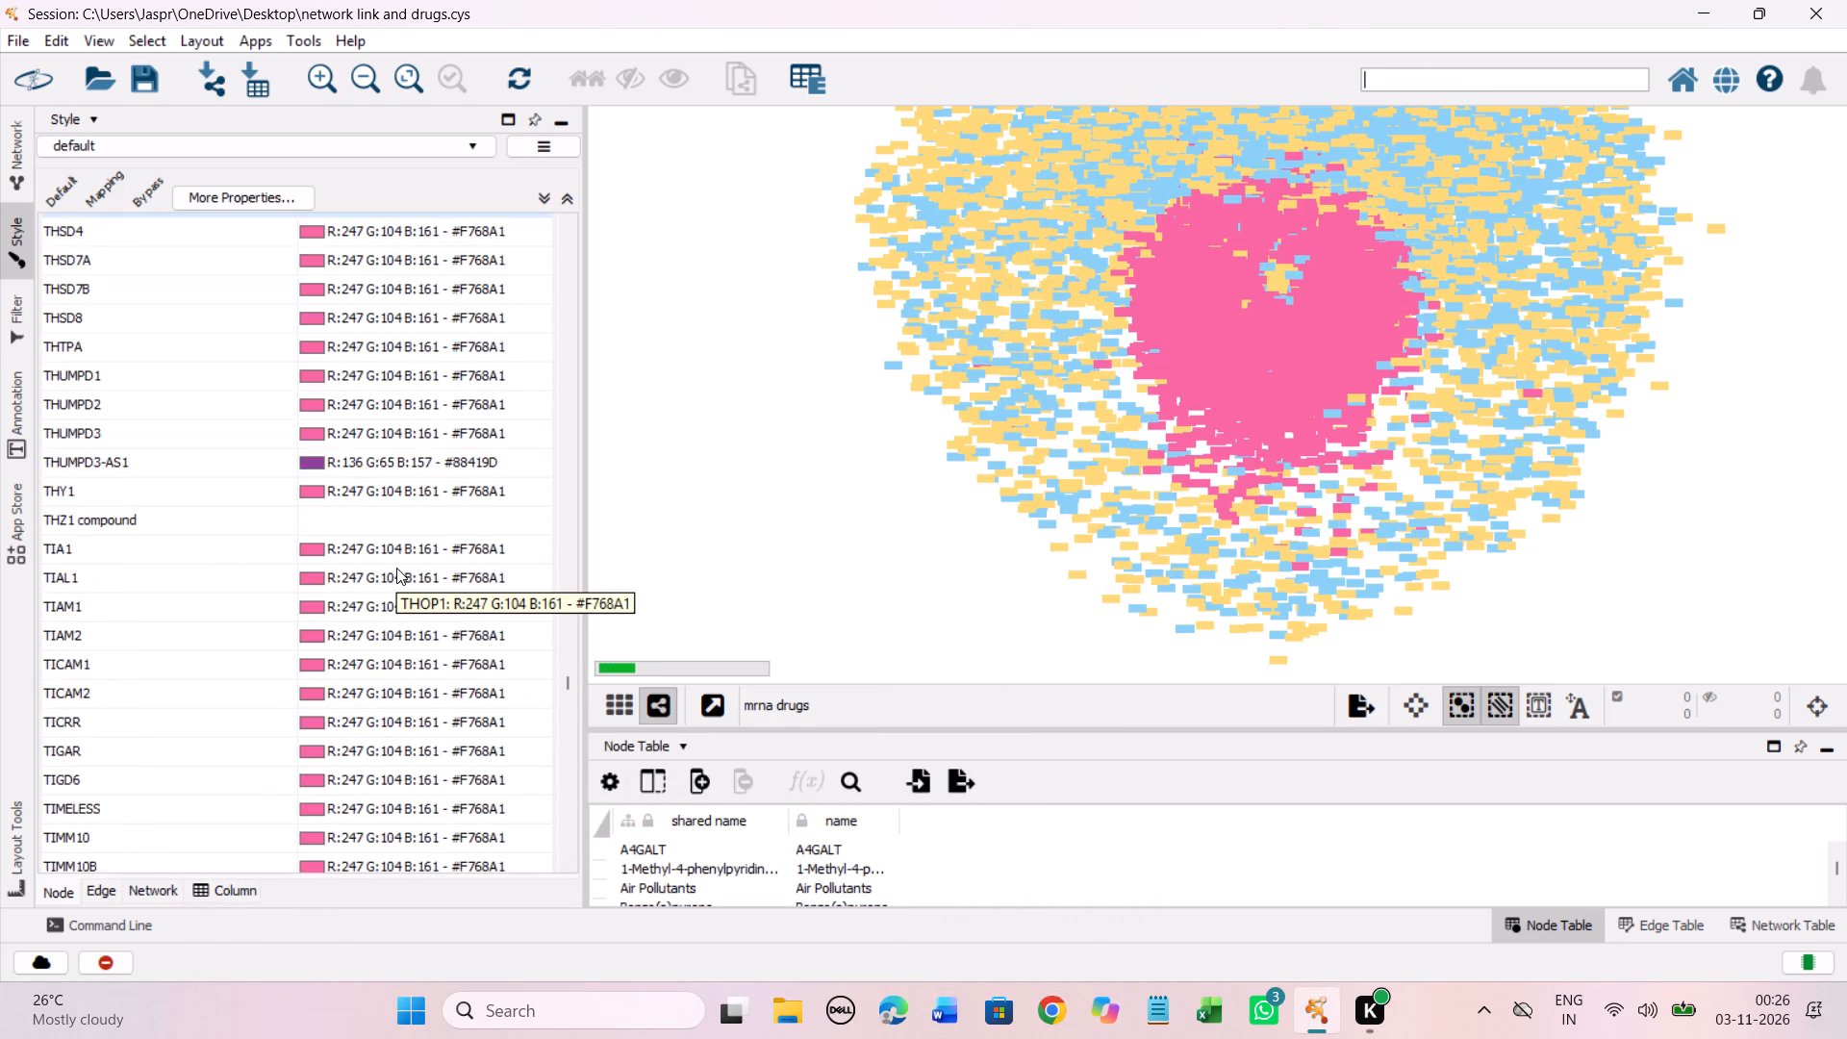
{"action": "scroll", "coordinate": [396, 568], "scroll_direction": "down", "scroll_amount": 7}
{"action": "left_click", "coordinate": [248, 313]}
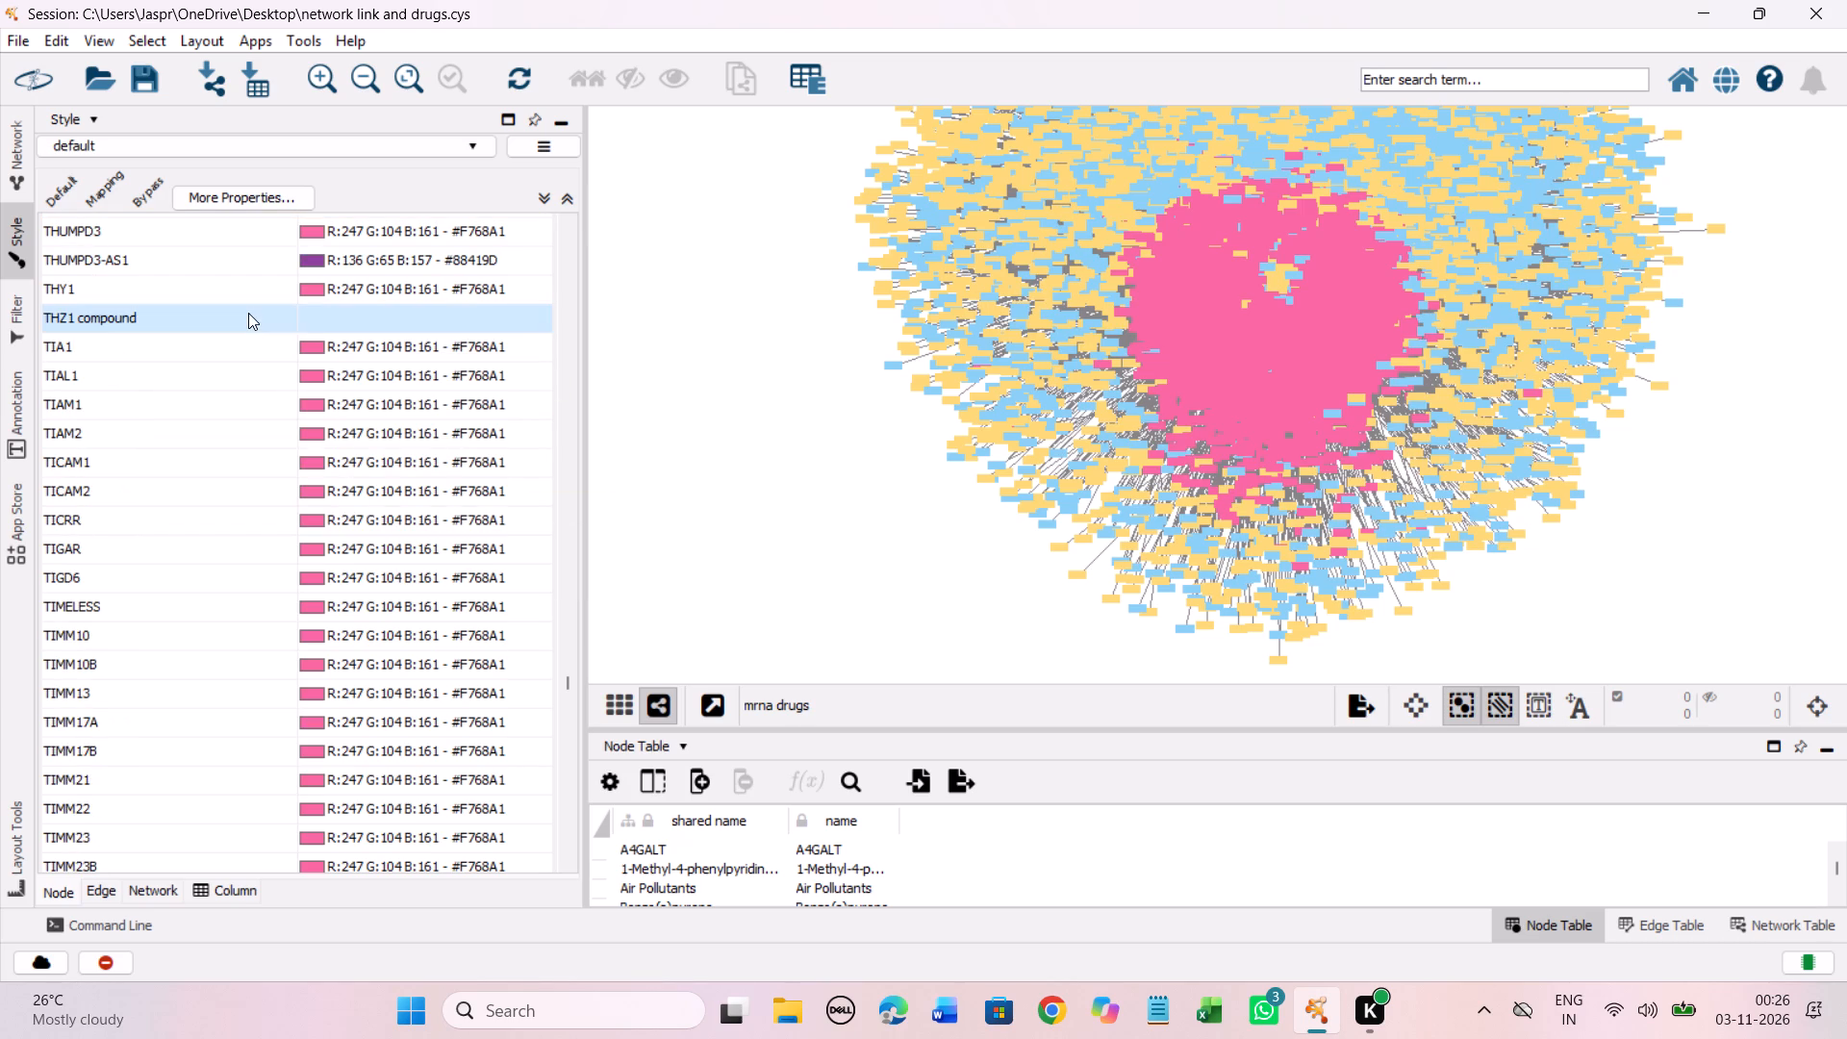
{"action": "right_click", "coordinate": [248, 313]}
{"action": "left_click", "coordinate": [595, 329]}
{"action": "left_click_drag", "start_coordinate": [508, 536], "coordinate": [389, 190]}
{"action": "left_click", "coordinate": [551, 390]}
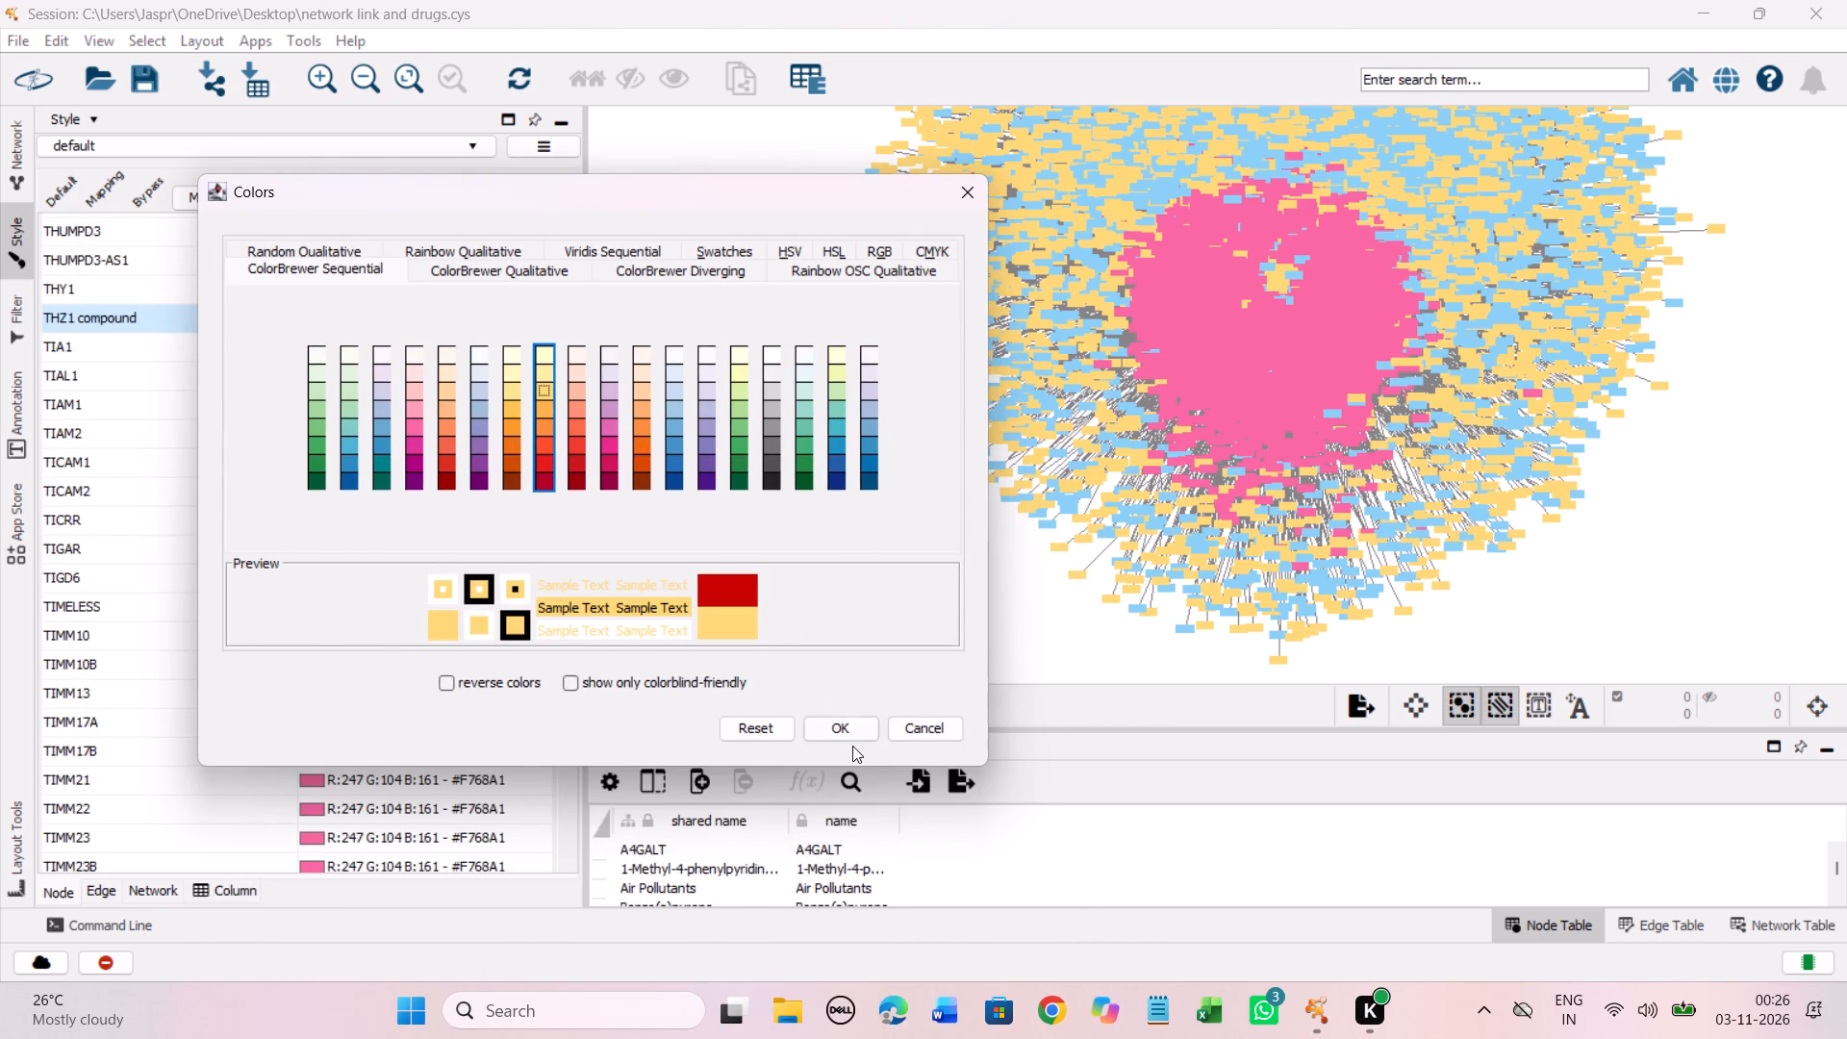
{"action": "left_click", "coordinate": [840, 729]}
Set the discrete node colour mapping for TL8-506 to light yellow #FED976.
{"action": "scroll", "coordinate": [345, 486], "scroll_direction": "down", "scroll_amount": 3}
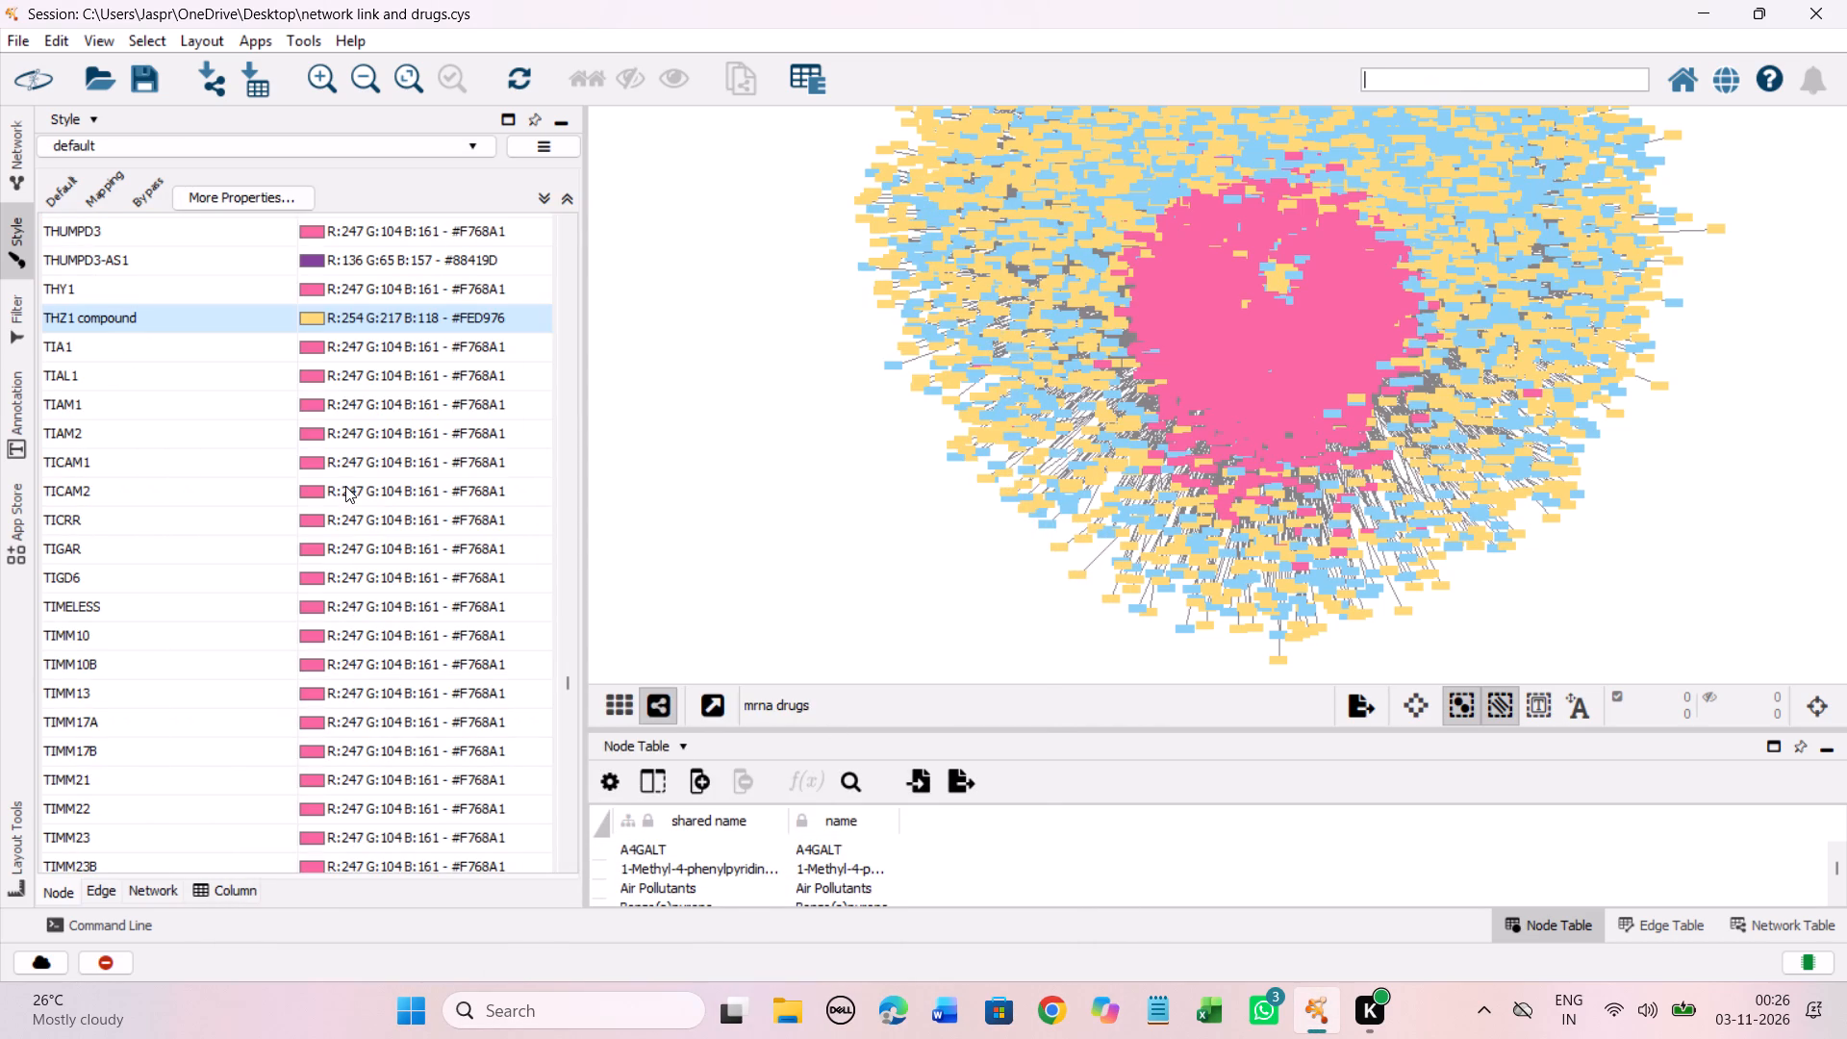
{"action": "scroll", "coordinate": [345, 486], "scroll_direction": "down", "scroll_amount": 7}
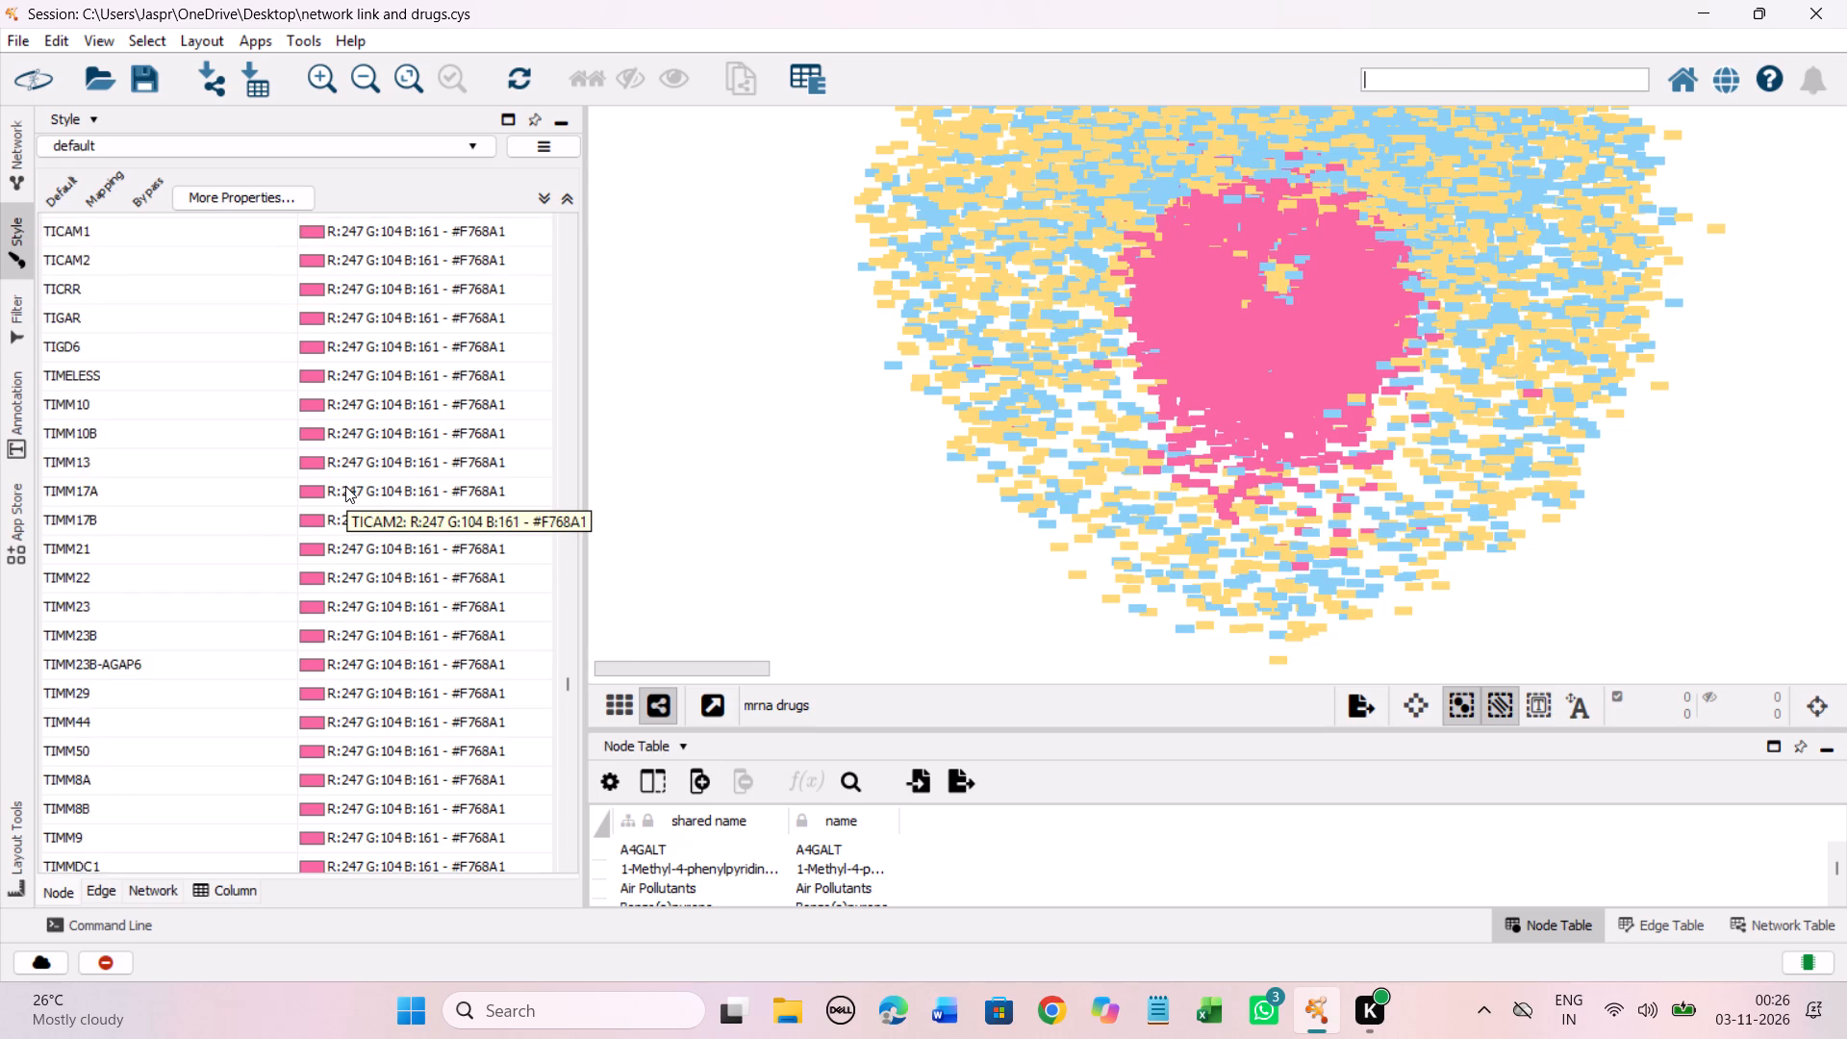
{"action": "scroll", "coordinate": [345, 486], "scroll_direction": "down", "scroll_amount": 20}
{"action": "scroll", "coordinate": [345, 486], "scroll_direction": "down", "scroll_amount": 8}
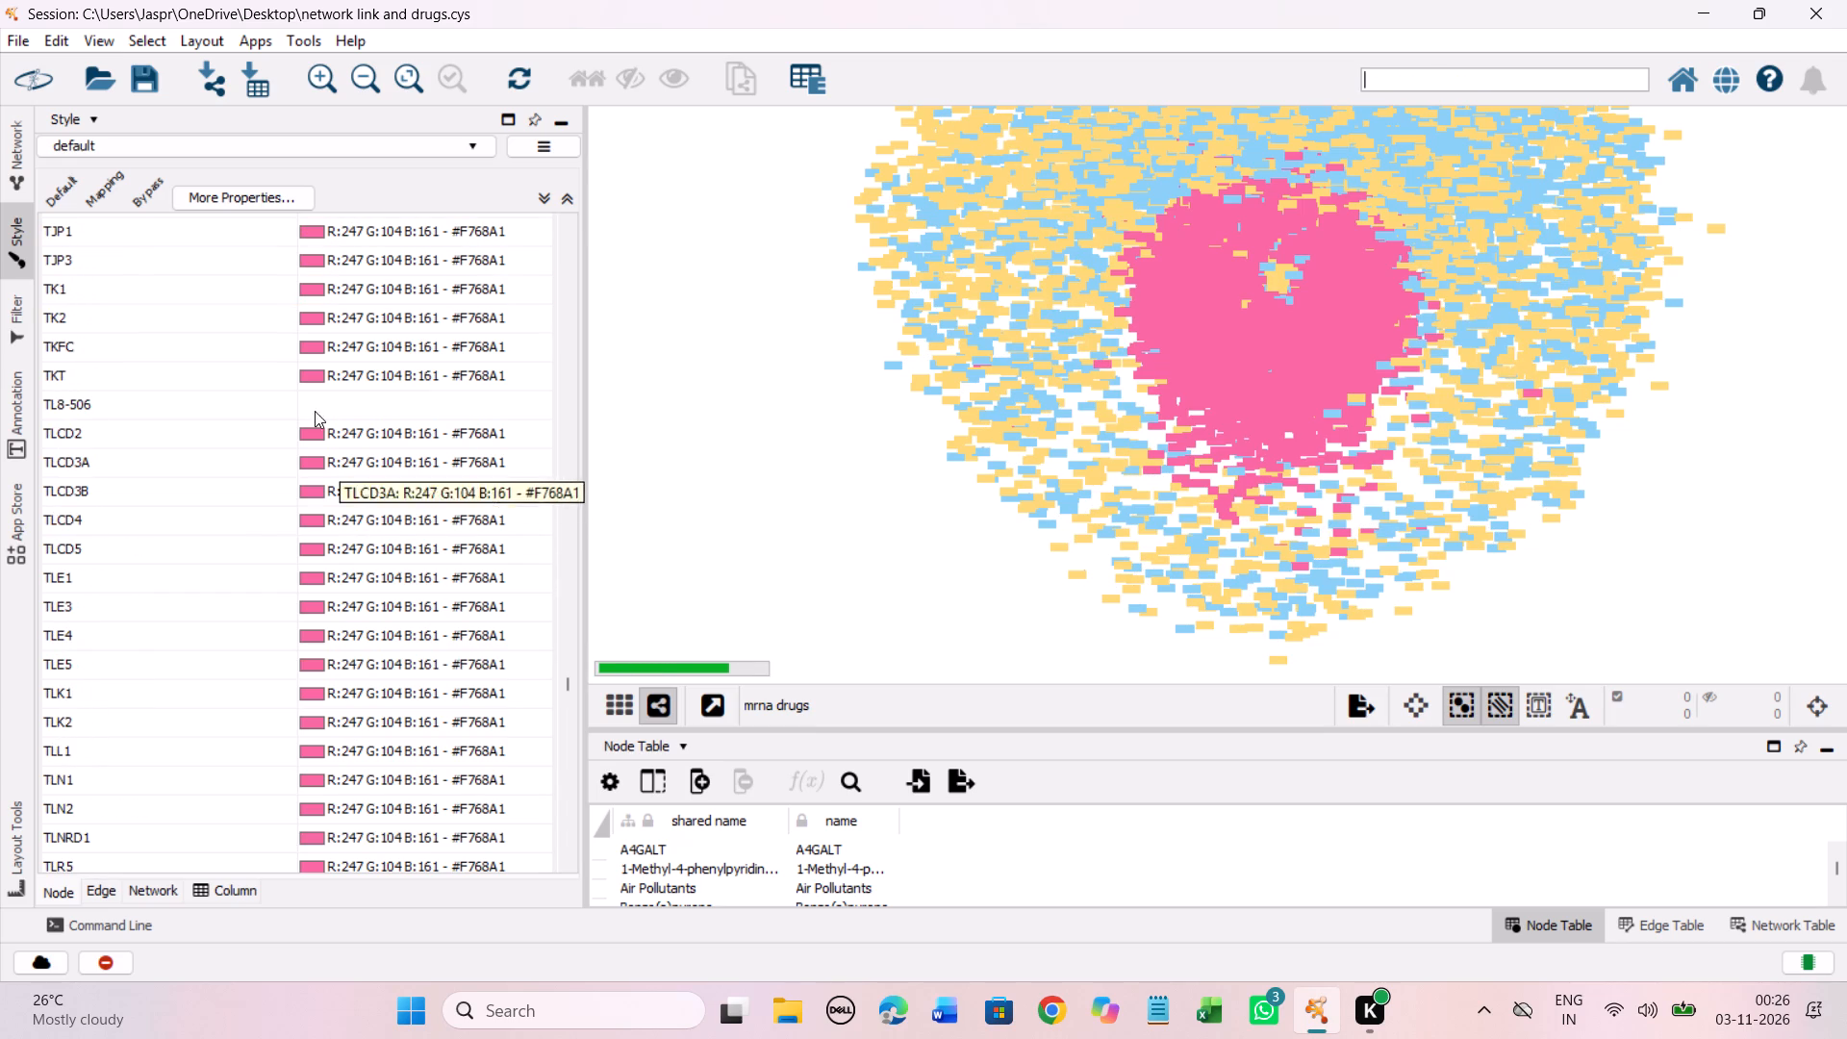
{"action": "left_click", "coordinate": [281, 409]}
{"action": "right_click", "coordinate": [281, 409]}
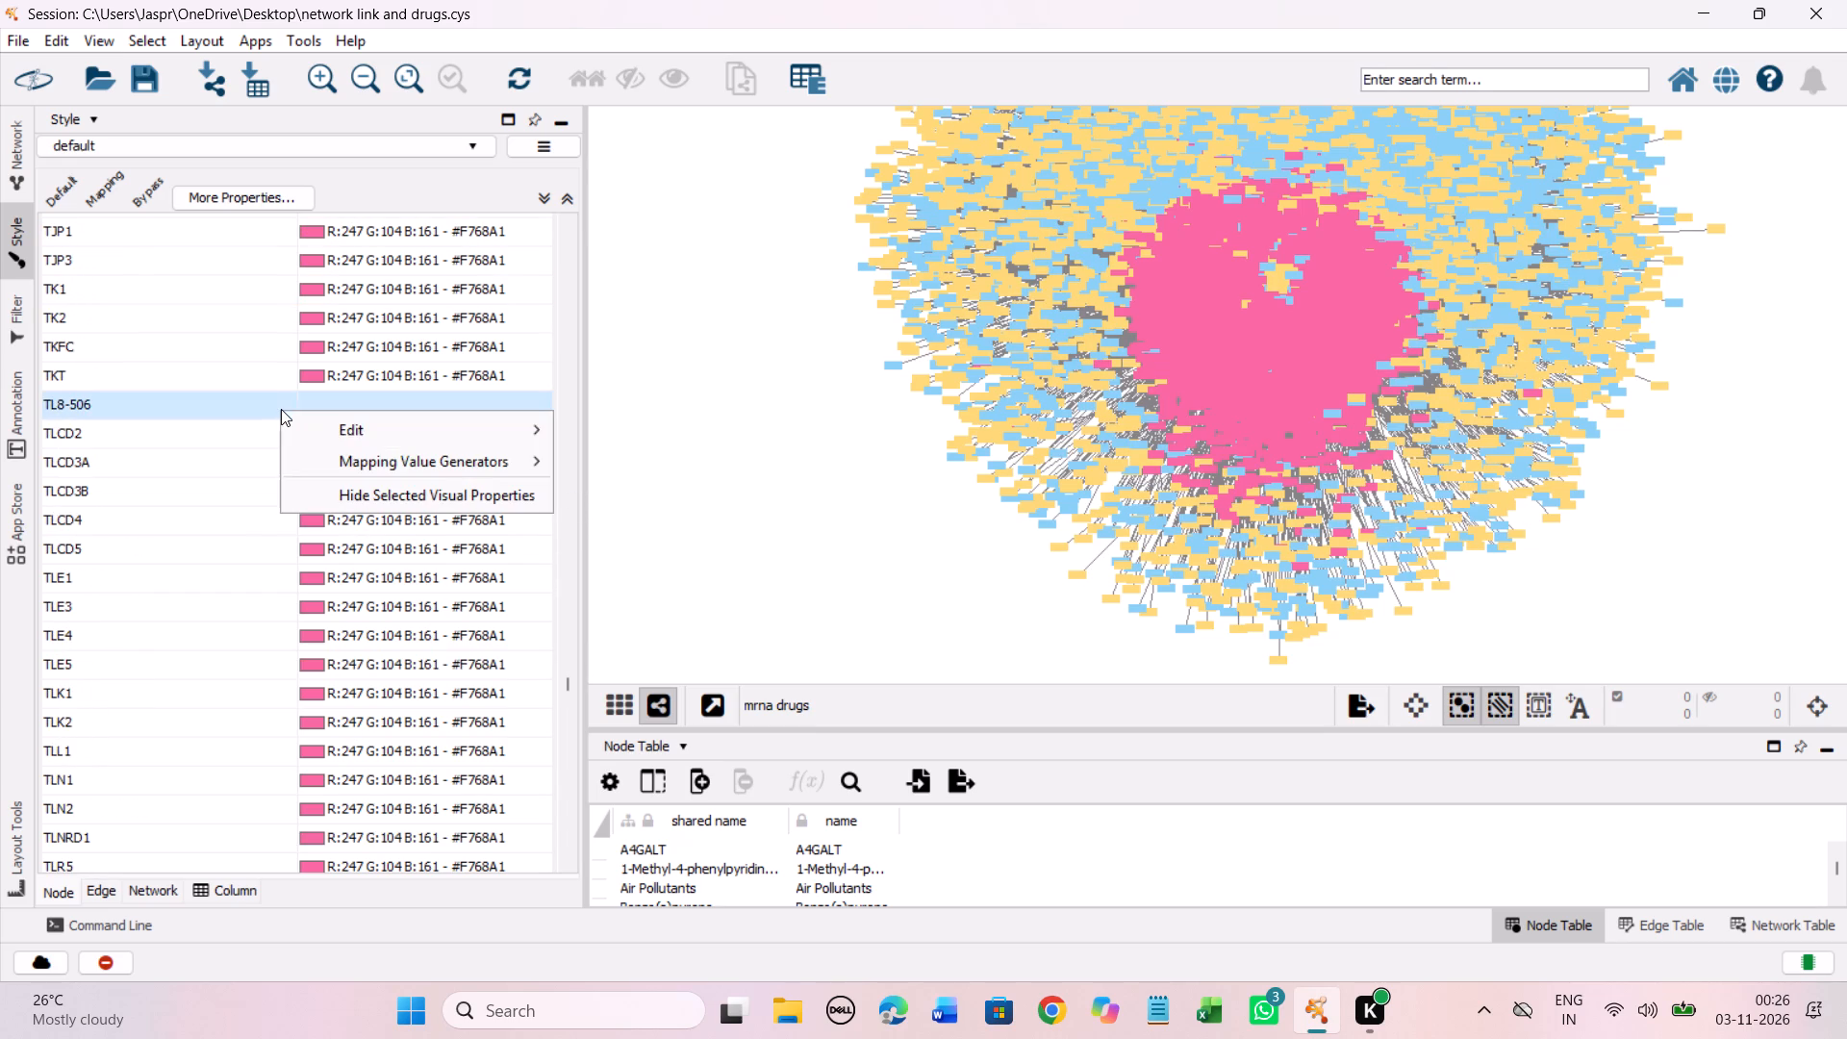
{"action": "left_click", "coordinate": [591, 421]}
{"action": "left_click_drag", "start_coordinate": [534, 549], "coordinate": [533, 519]}
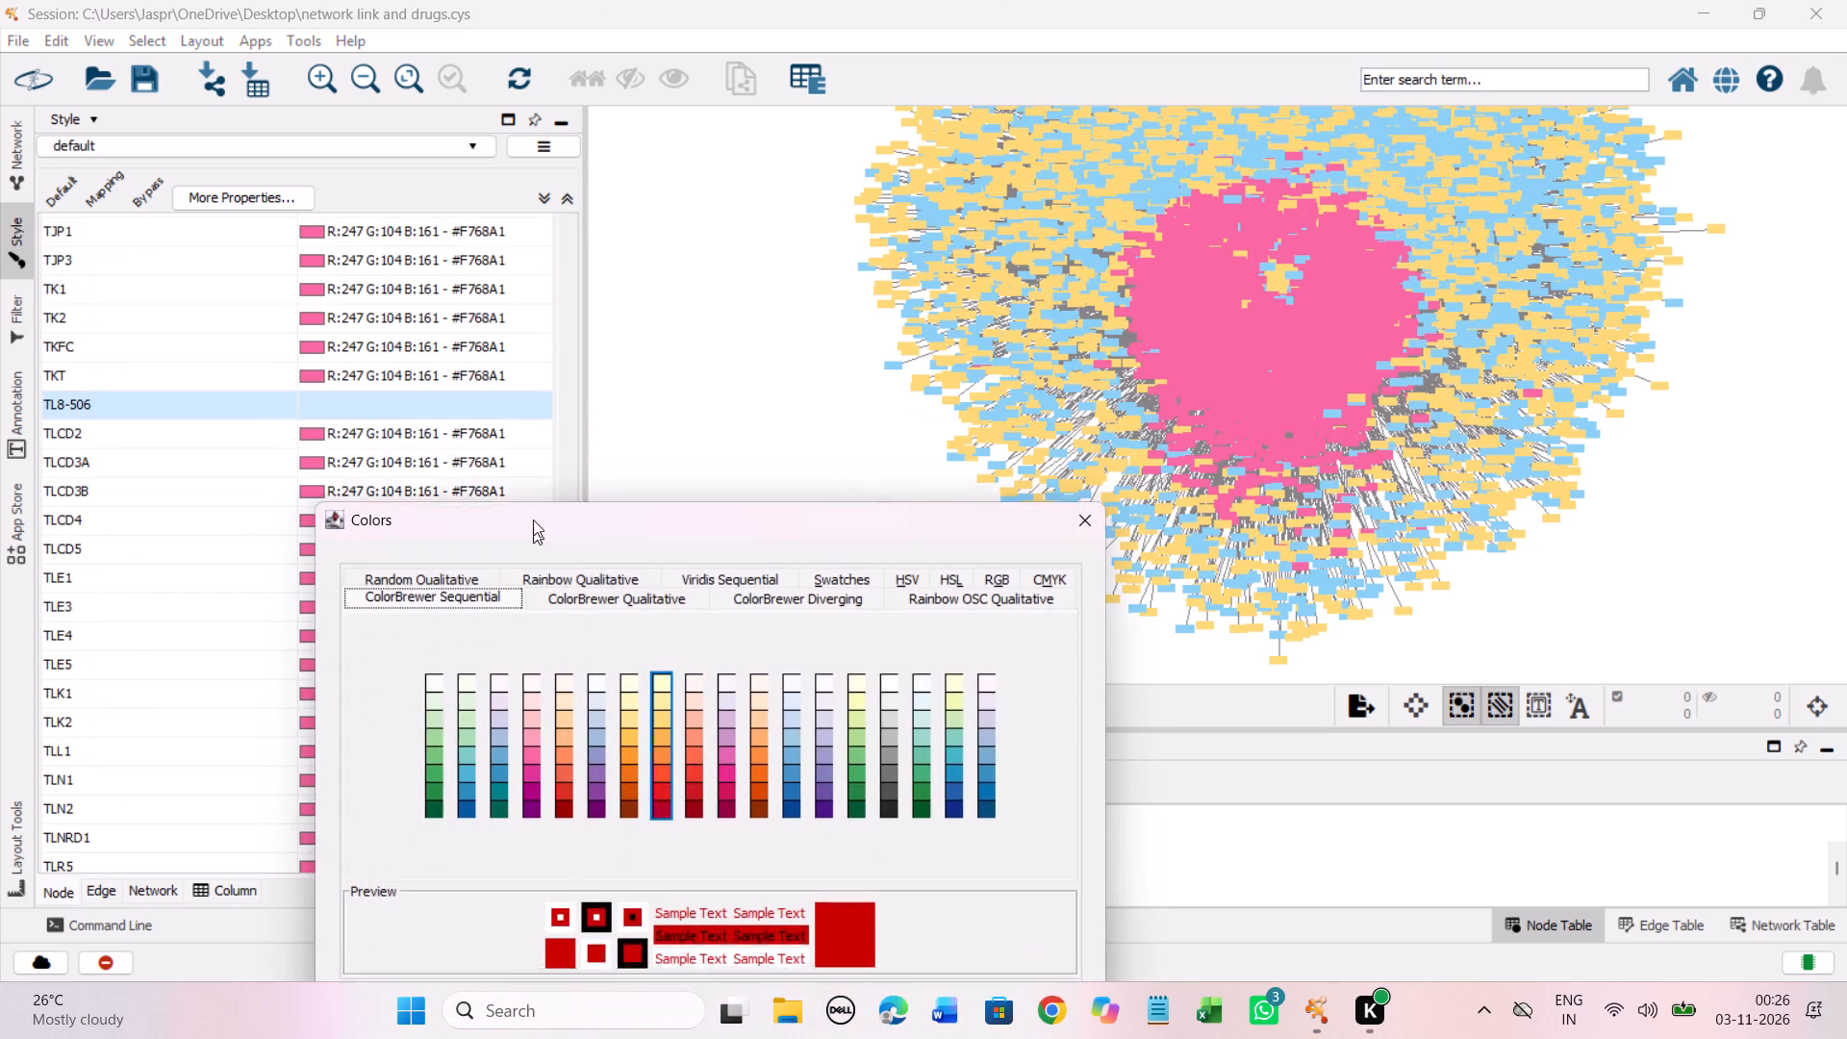
{"action": "left_click_drag", "start_coordinate": [533, 519], "coordinate": [431, 188]}
{"action": "left_click", "coordinate": [549, 378]}
{"action": "left_click", "coordinate": [562, 378]}
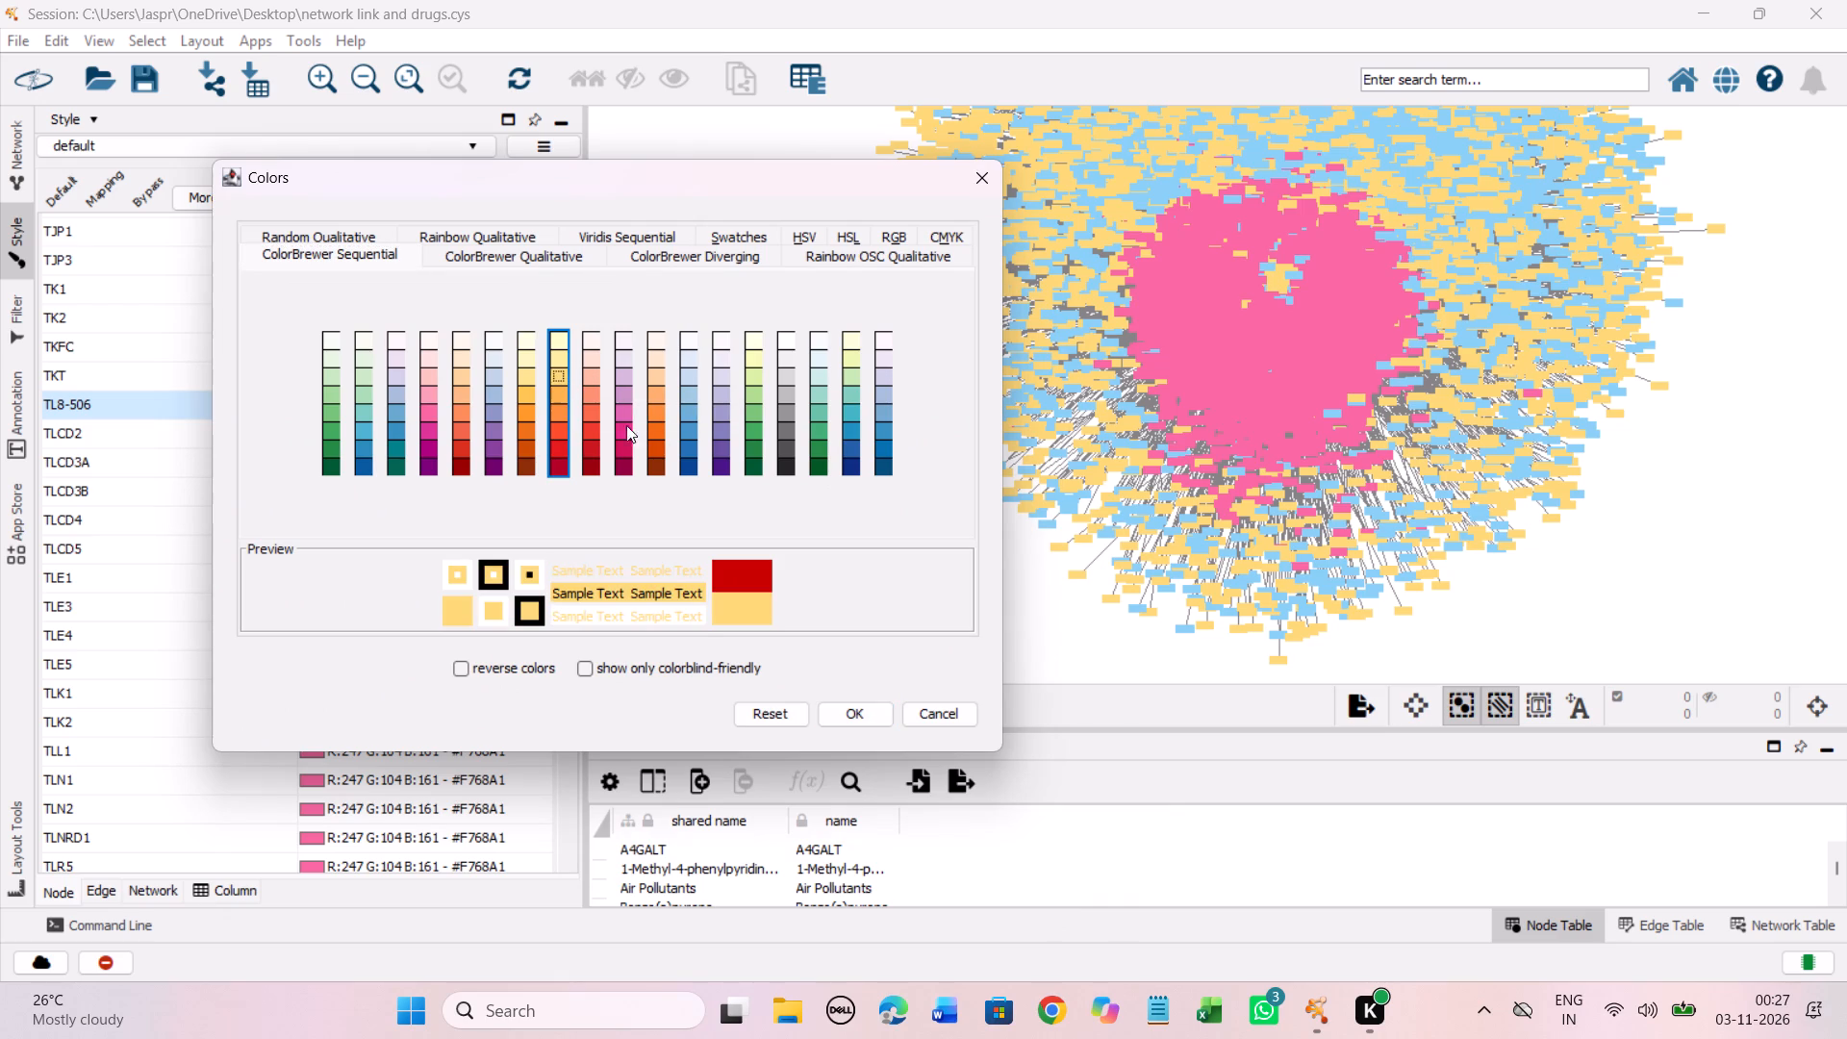
{"action": "left_click", "coordinate": [883, 713]}
Set the discrete node colour mapping for TMVA protein, Trimeresurus mucrosquamatus to light yellow #FED976.
{"action": "scroll", "coordinate": [406, 450], "scroll_direction": "down", "scroll_amount": 1}
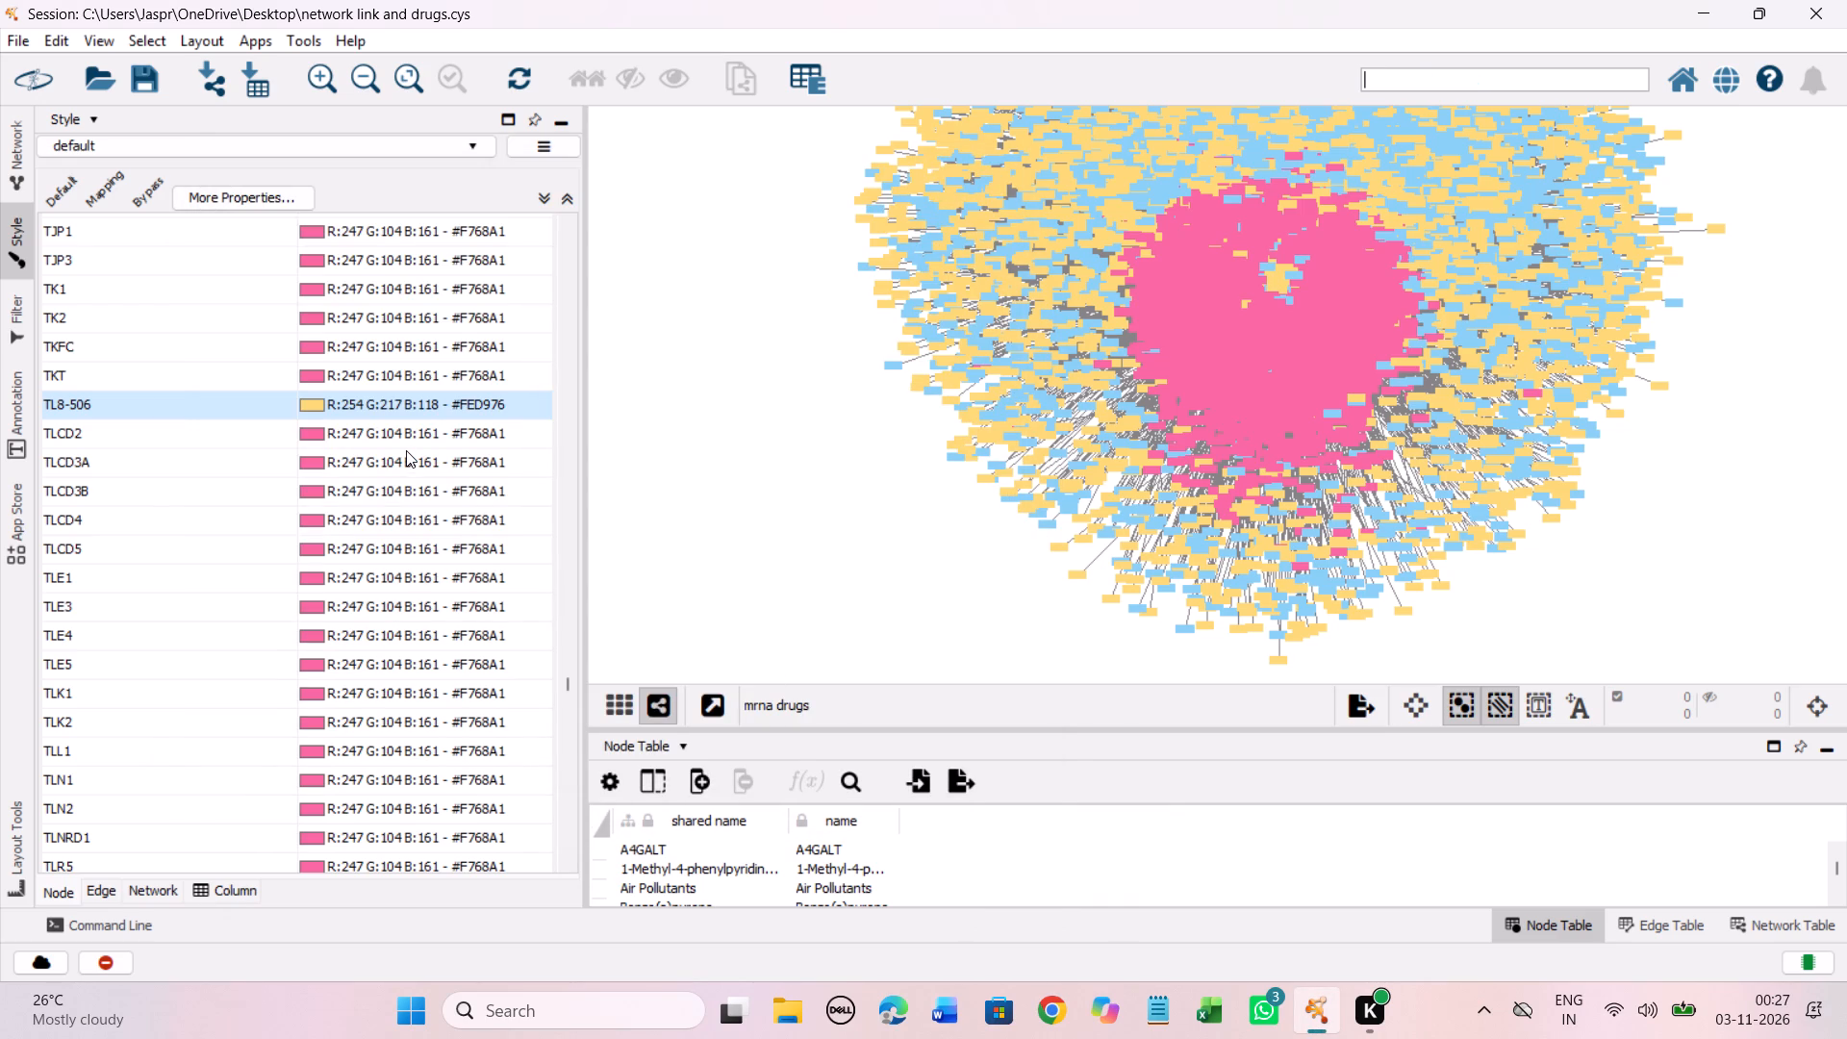
{"action": "scroll", "coordinate": [406, 450], "scroll_direction": "down", "scroll_amount": 7}
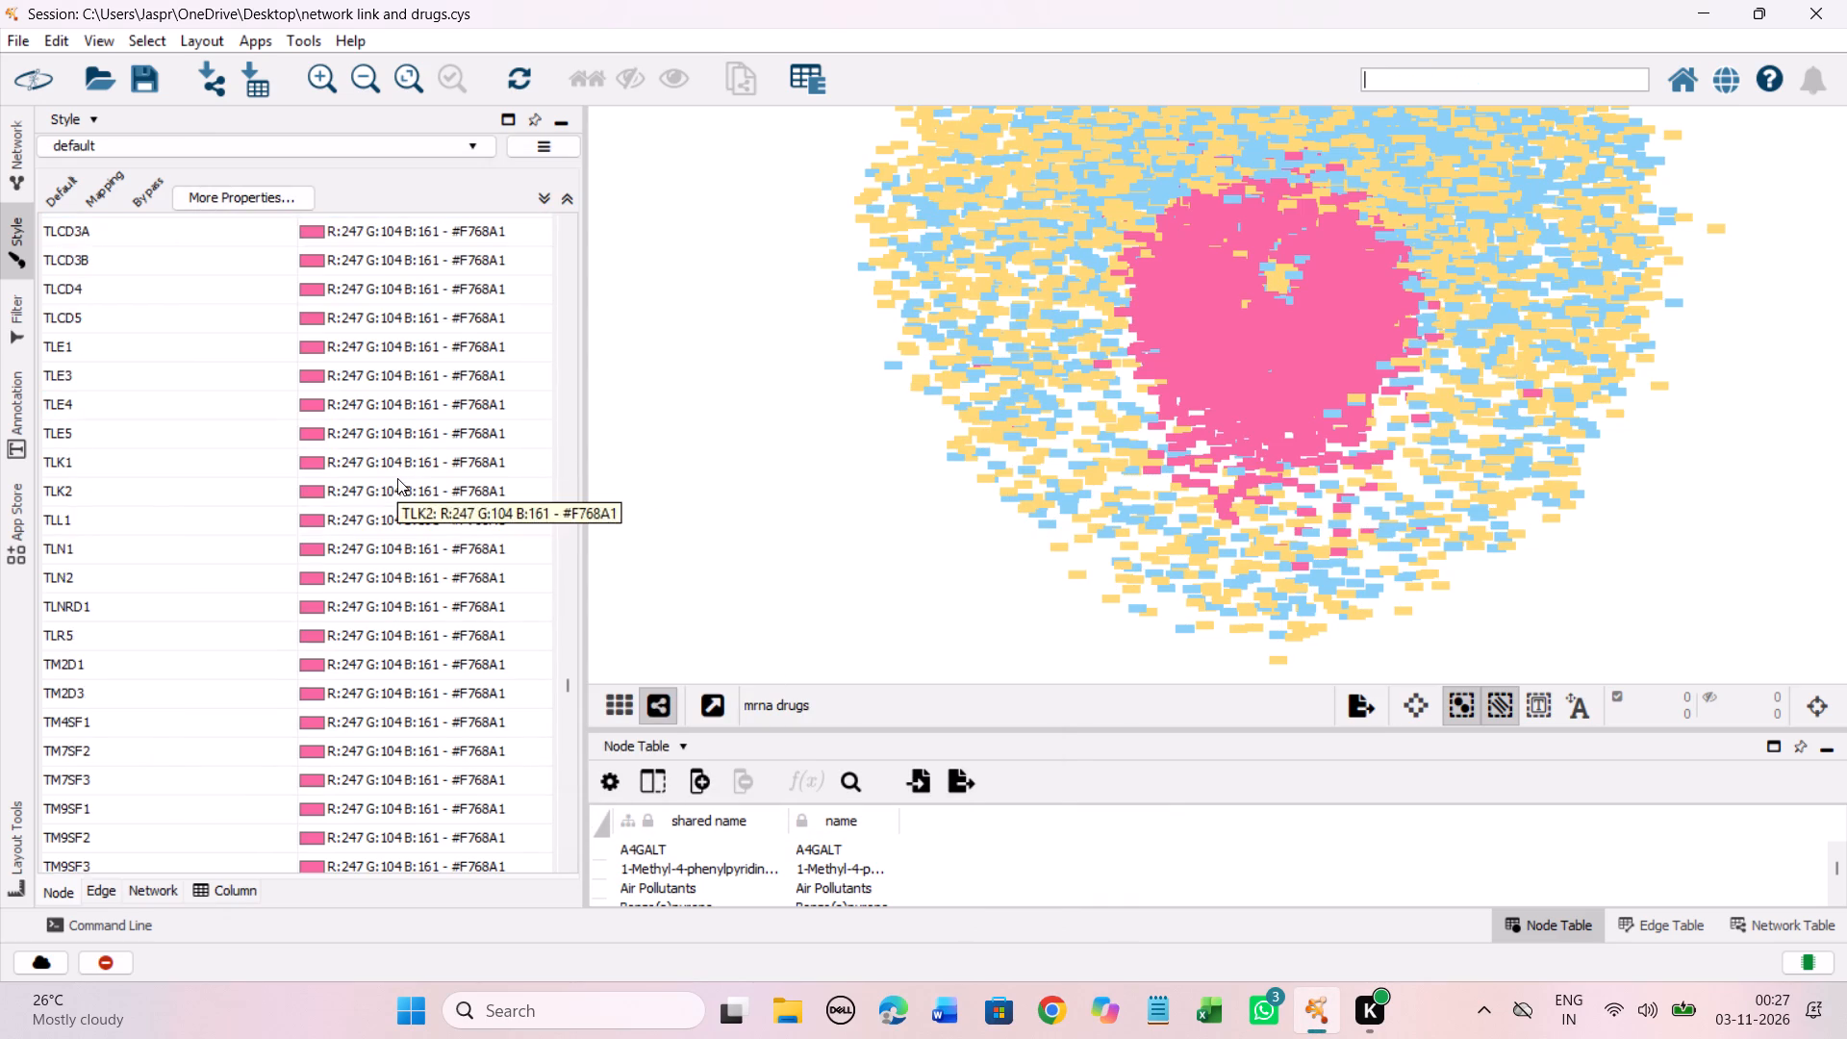
{"action": "scroll", "coordinate": [410, 494], "scroll_direction": "down", "scroll_amount": 20}
{"action": "scroll", "coordinate": [410, 494], "scroll_direction": "down", "scroll_amount": 18}
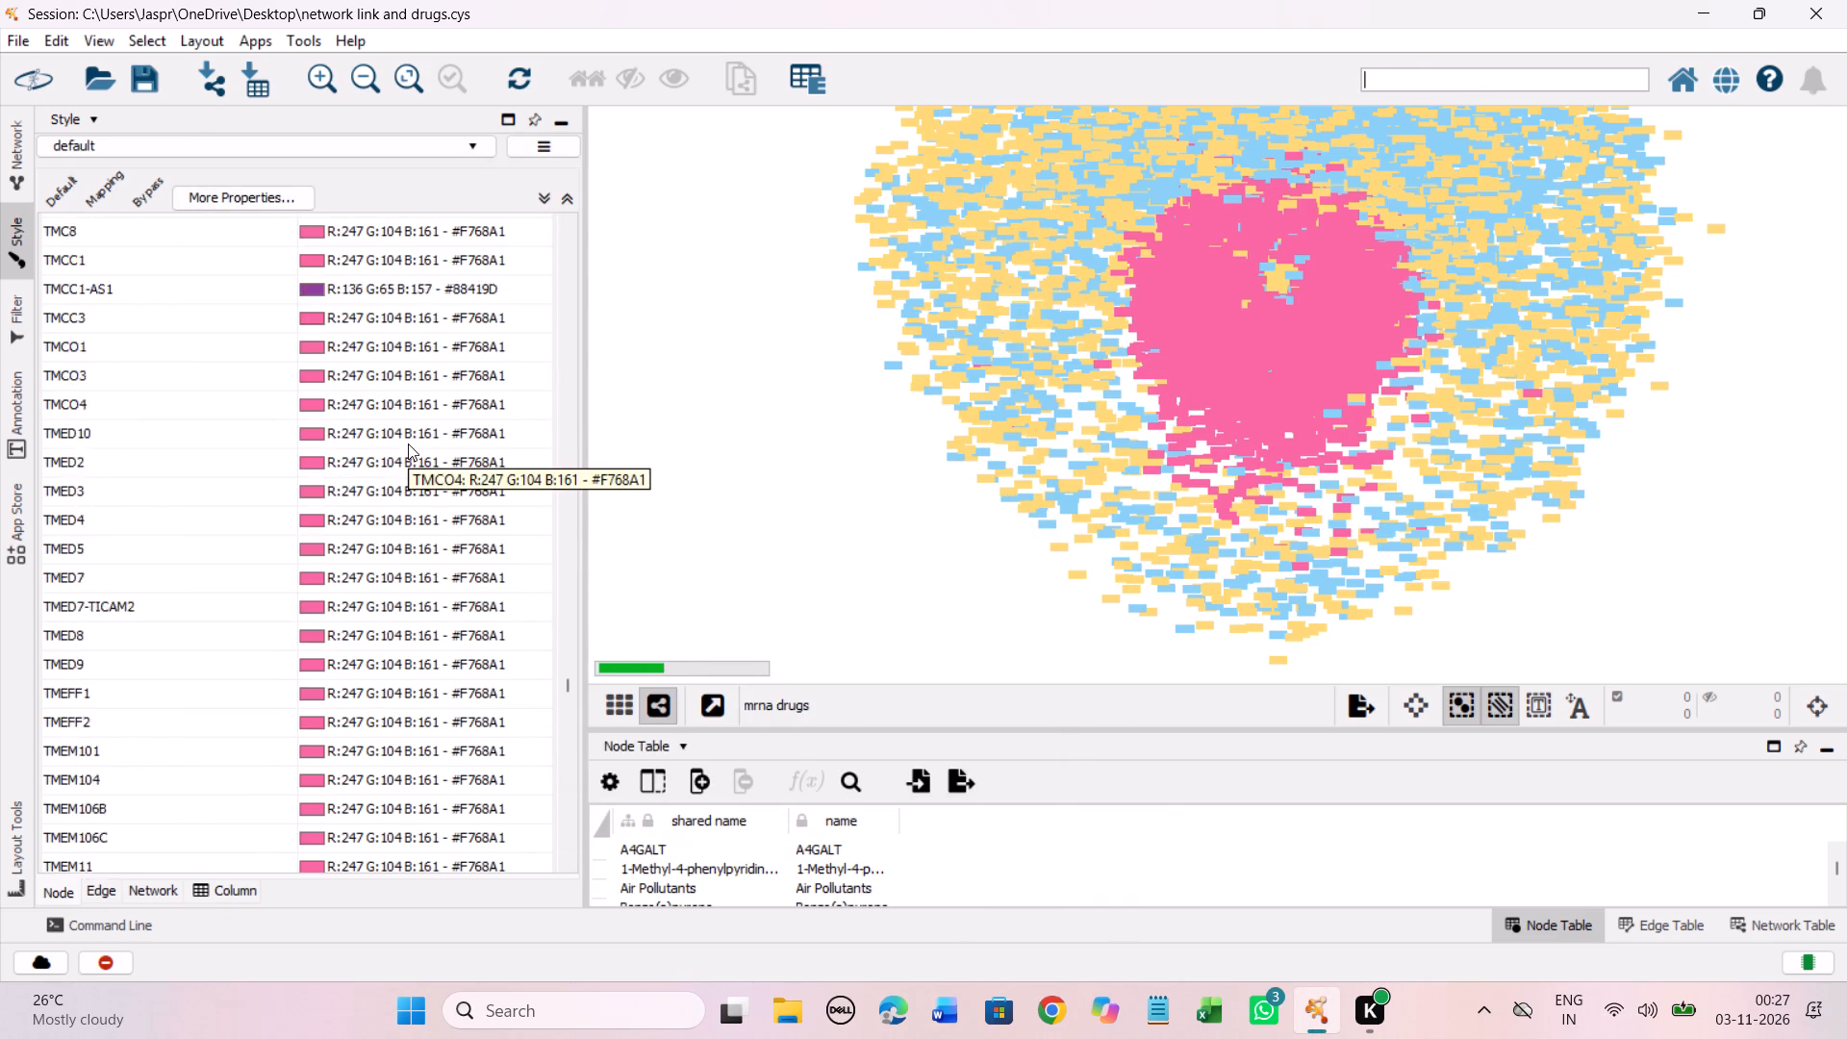
{"action": "scroll", "coordinate": [408, 443], "scroll_direction": "down", "scroll_amount": 20}
{"action": "scroll", "coordinate": [408, 443], "scroll_direction": "down", "scroll_amount": 20}
{"action": "scroll", "coordinate": [408, 443], "scroll_direction": "down", "scroll_amount": 6}
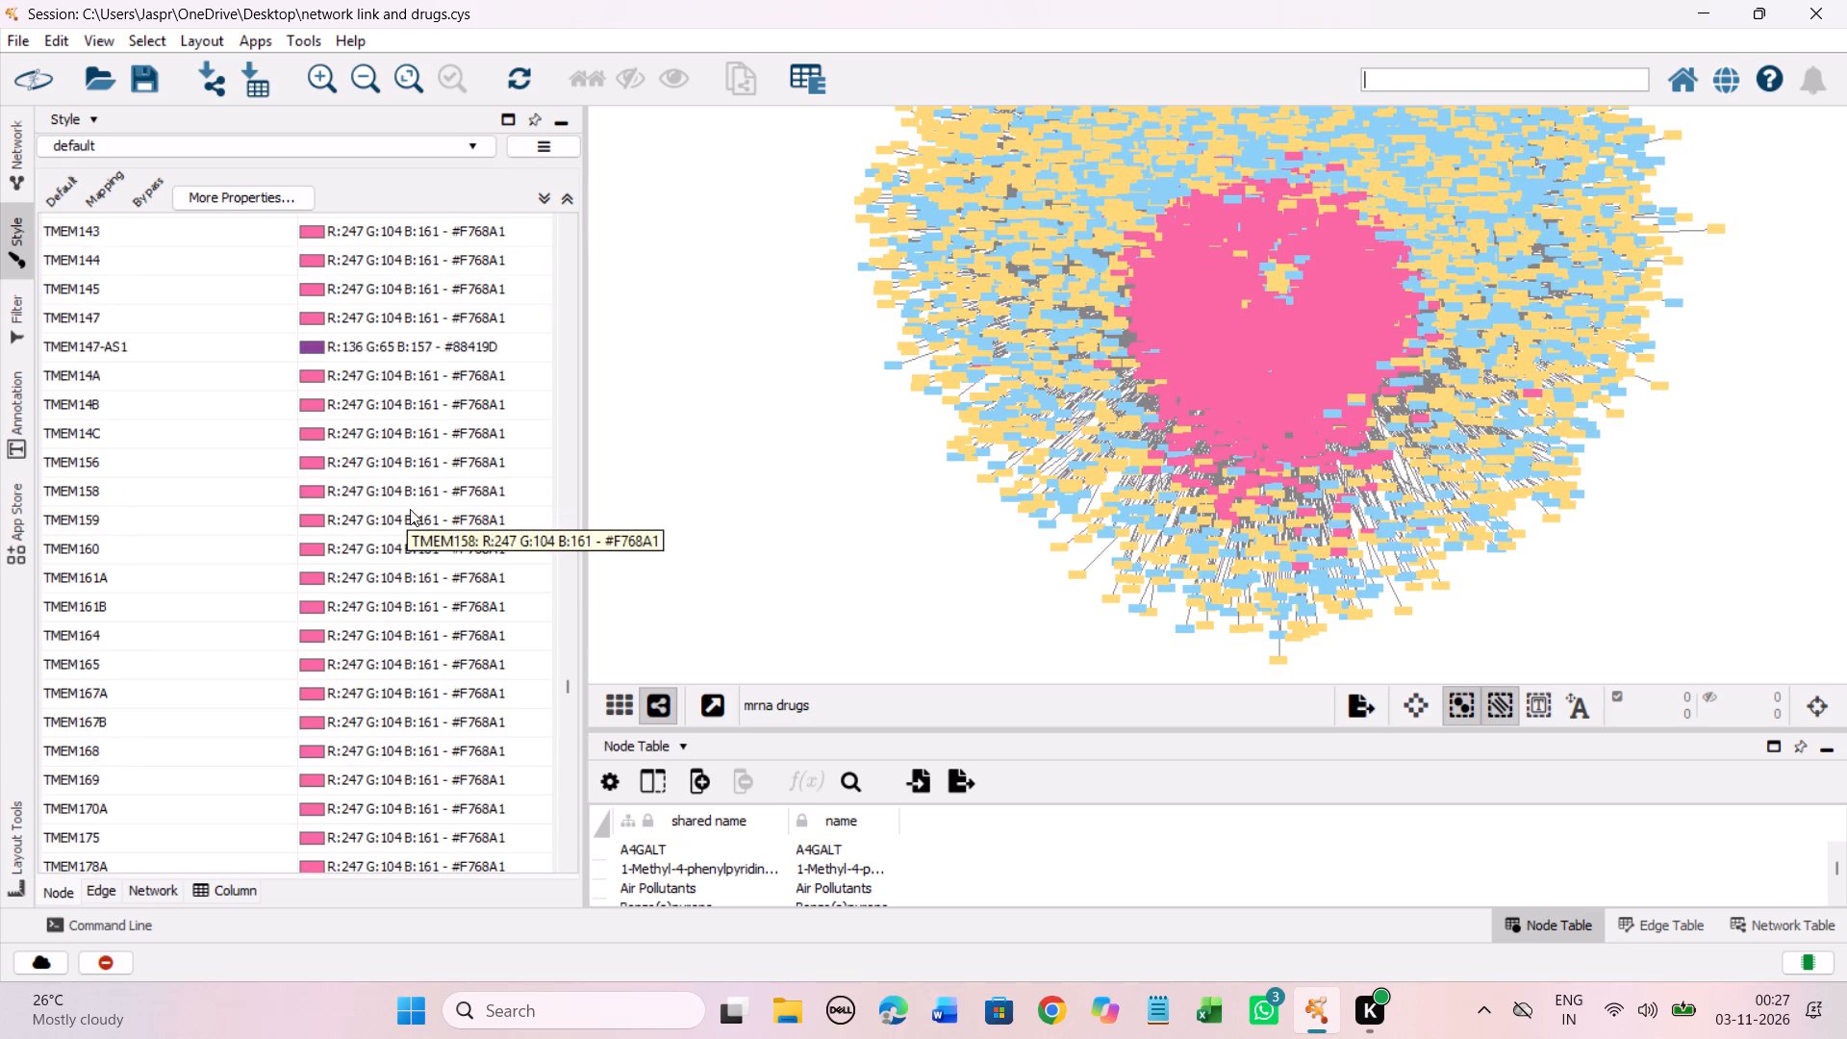
{"action": "scroll", "coordinate": [410, 509], "scroll_direction": "down", "scroll_amount": 20}
{"action": "scroll", "coordinate": [410, 509], "scroll_direction": "down", "scroll_amount": 20}
{"action": "scroll", "coordinate": [410, 509], "scroll_direction": "down", "scroll_amount": 5}
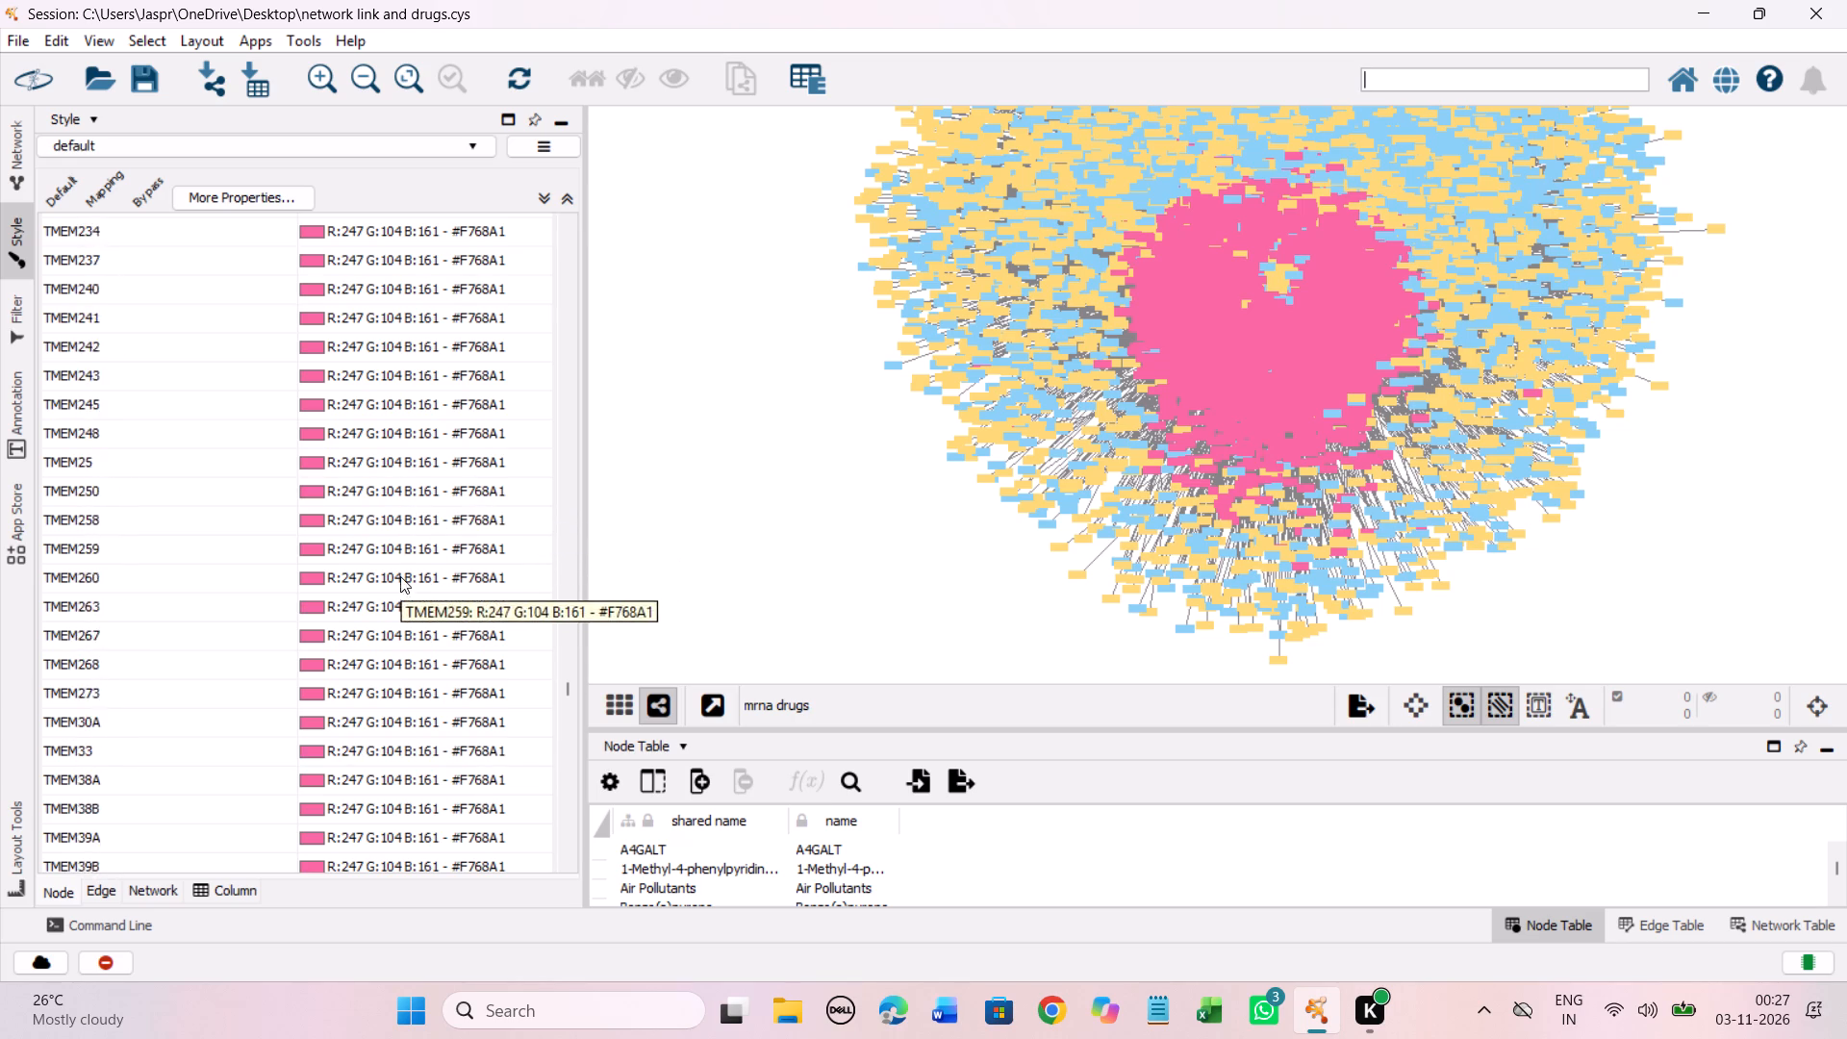
{"action": "scroll", "coordinate": [400, 576], "scroll_direction": "down", "scroll_amount": 20}
{"action": "scroll", "coordinate": [400, 576], "scroll_direction": "down", "scroll_amount": 20}
{"action": "scroll", "coordinate": [400, 576], "scroll_direction": "down", "scroll_amount": 5}
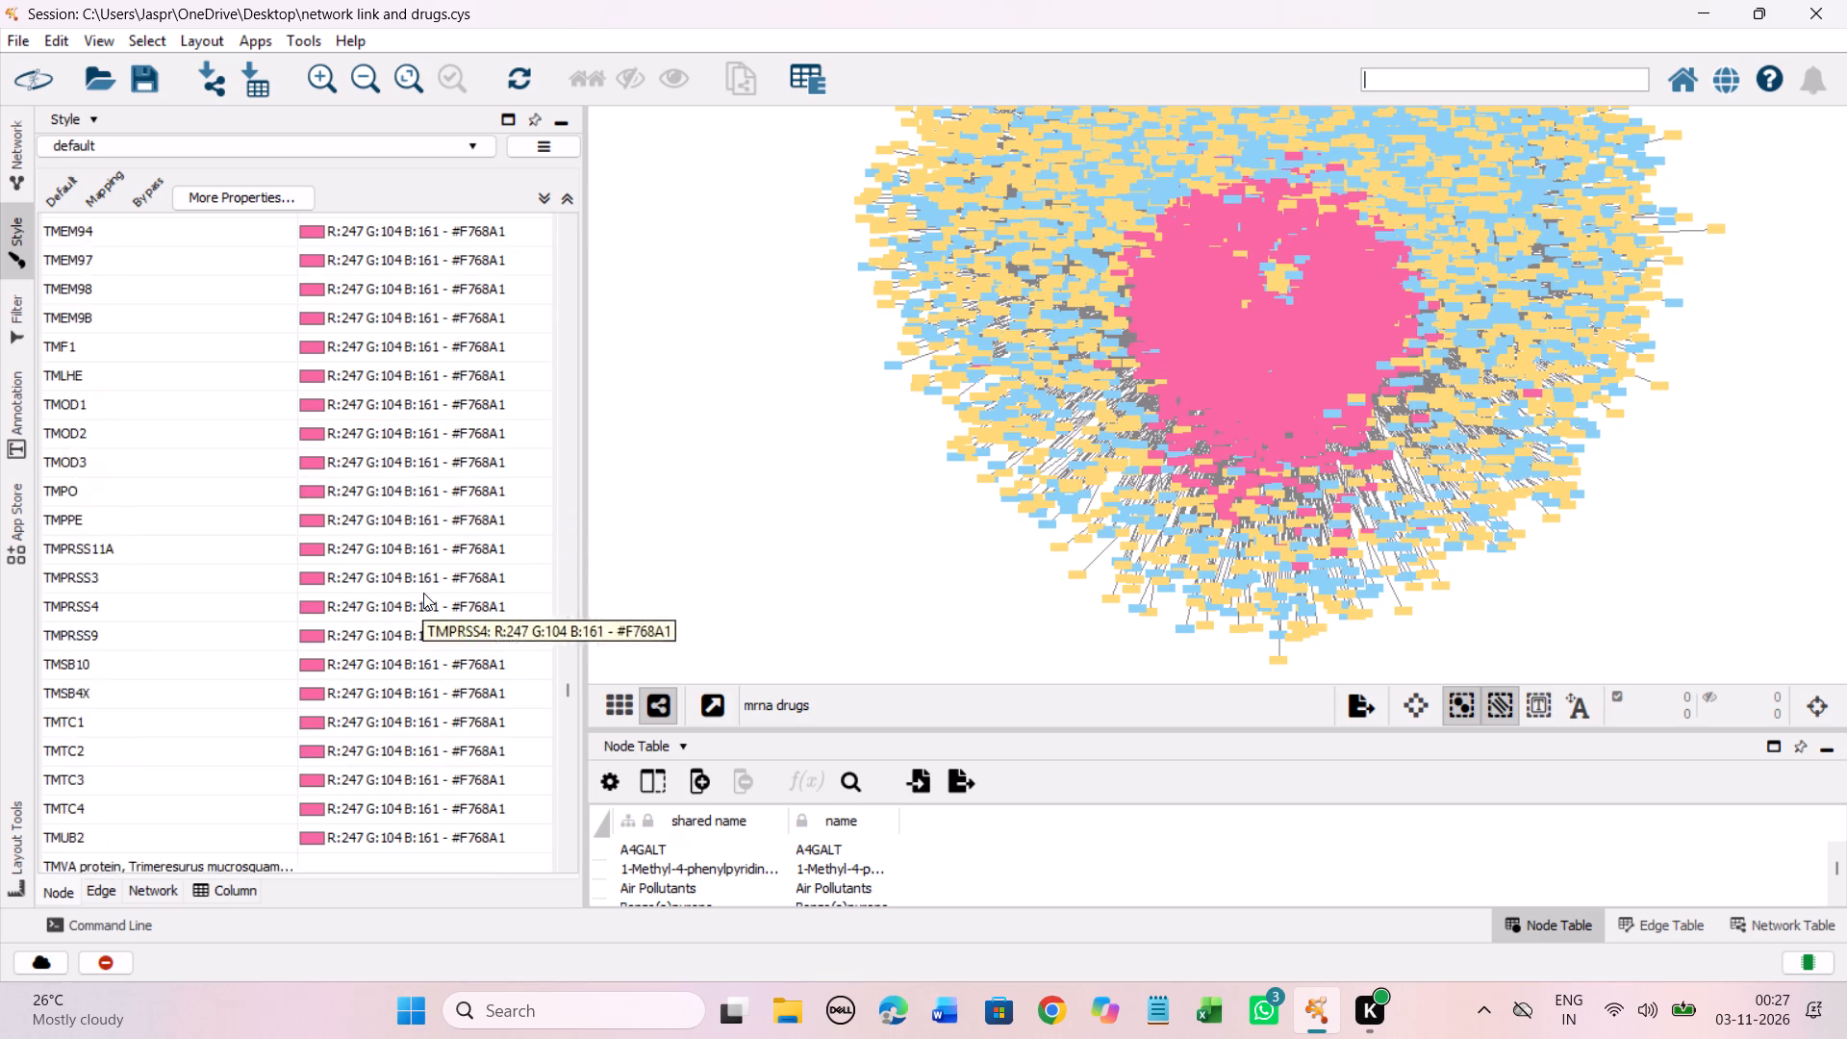
{"action": "scroll", "coordinate": [423, 593], "scroll_direction": "down", "scroll_amount": 12}
{"action": "scroll", "coordinate": [347, 559], "scroll_direction": "down", "scroll_amount": 1}
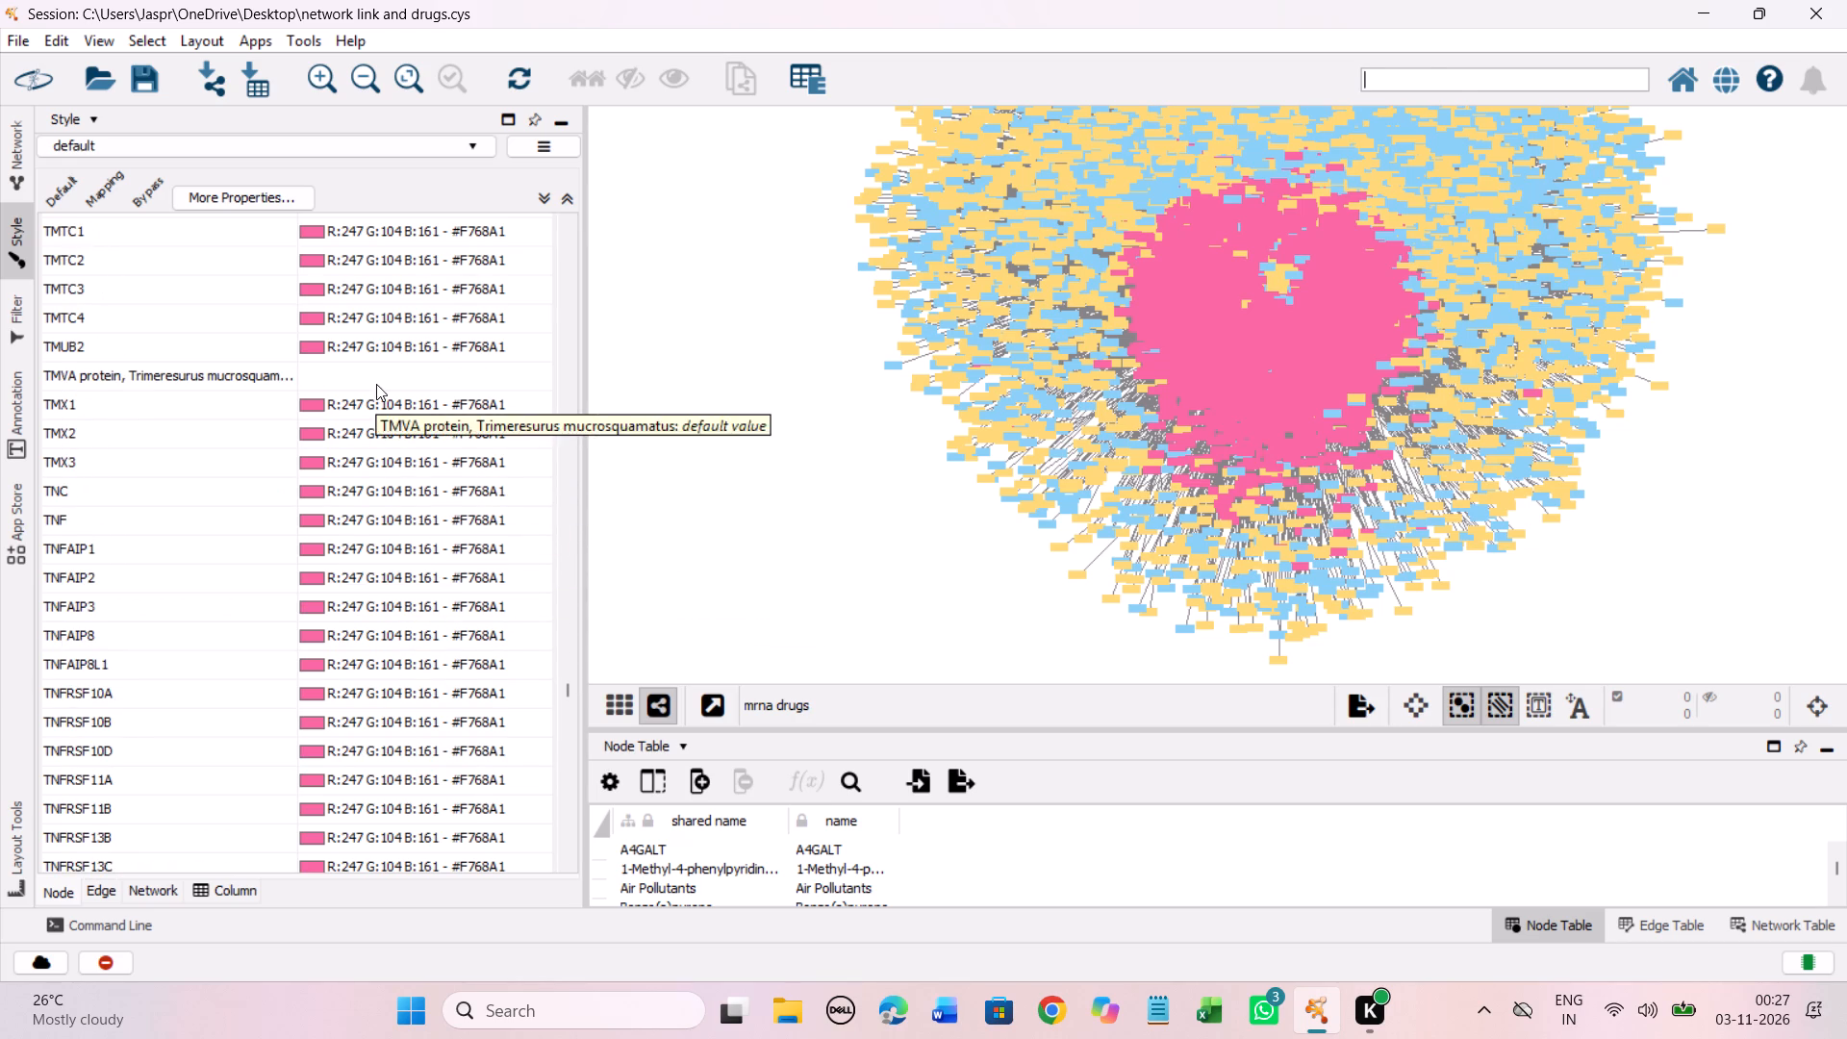
{"action": "left_click", "coordinate": [380, 377]}
{"action": "right_click", "coordinate": [380, 377]}
{"action": "left_click", "coordinate": [799, 384]}
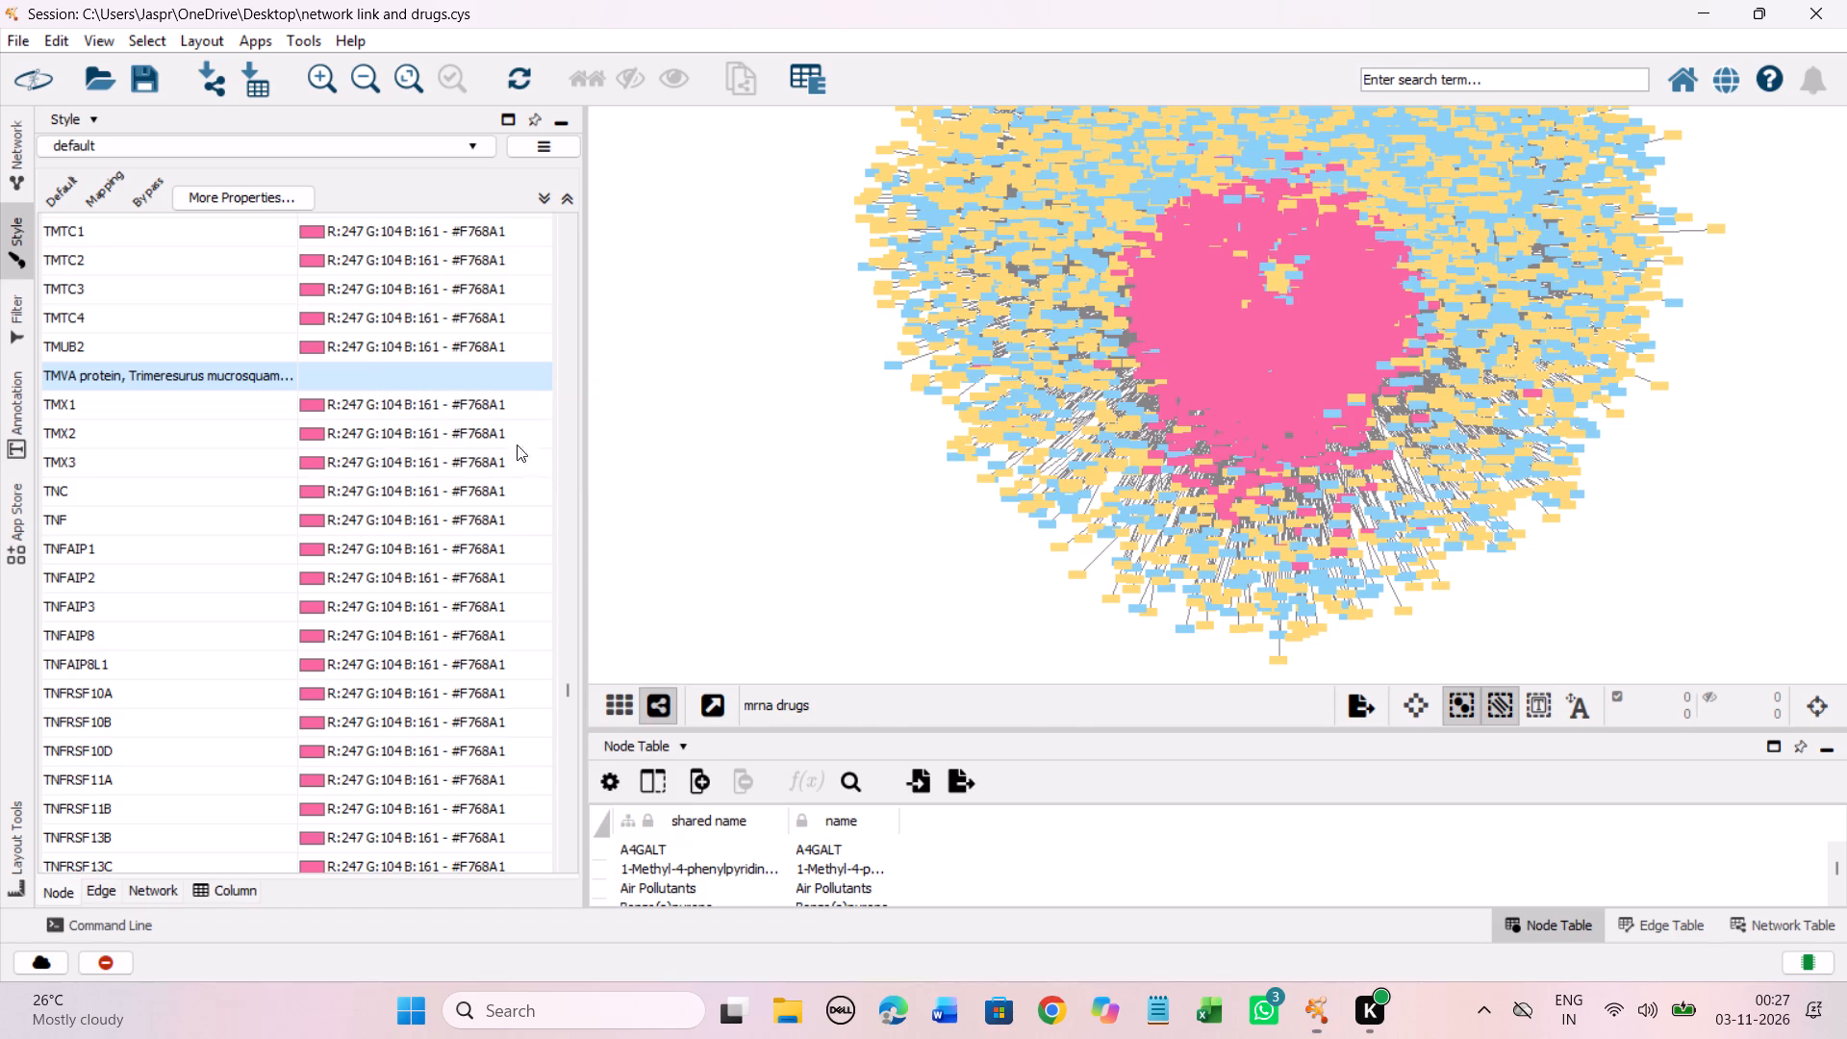
{"action": "left_click_drag", "start_coordinate": [435, 555], "coordinate": [323, 157]}
{"action": "left_click", "coordinate": [553, 336]}
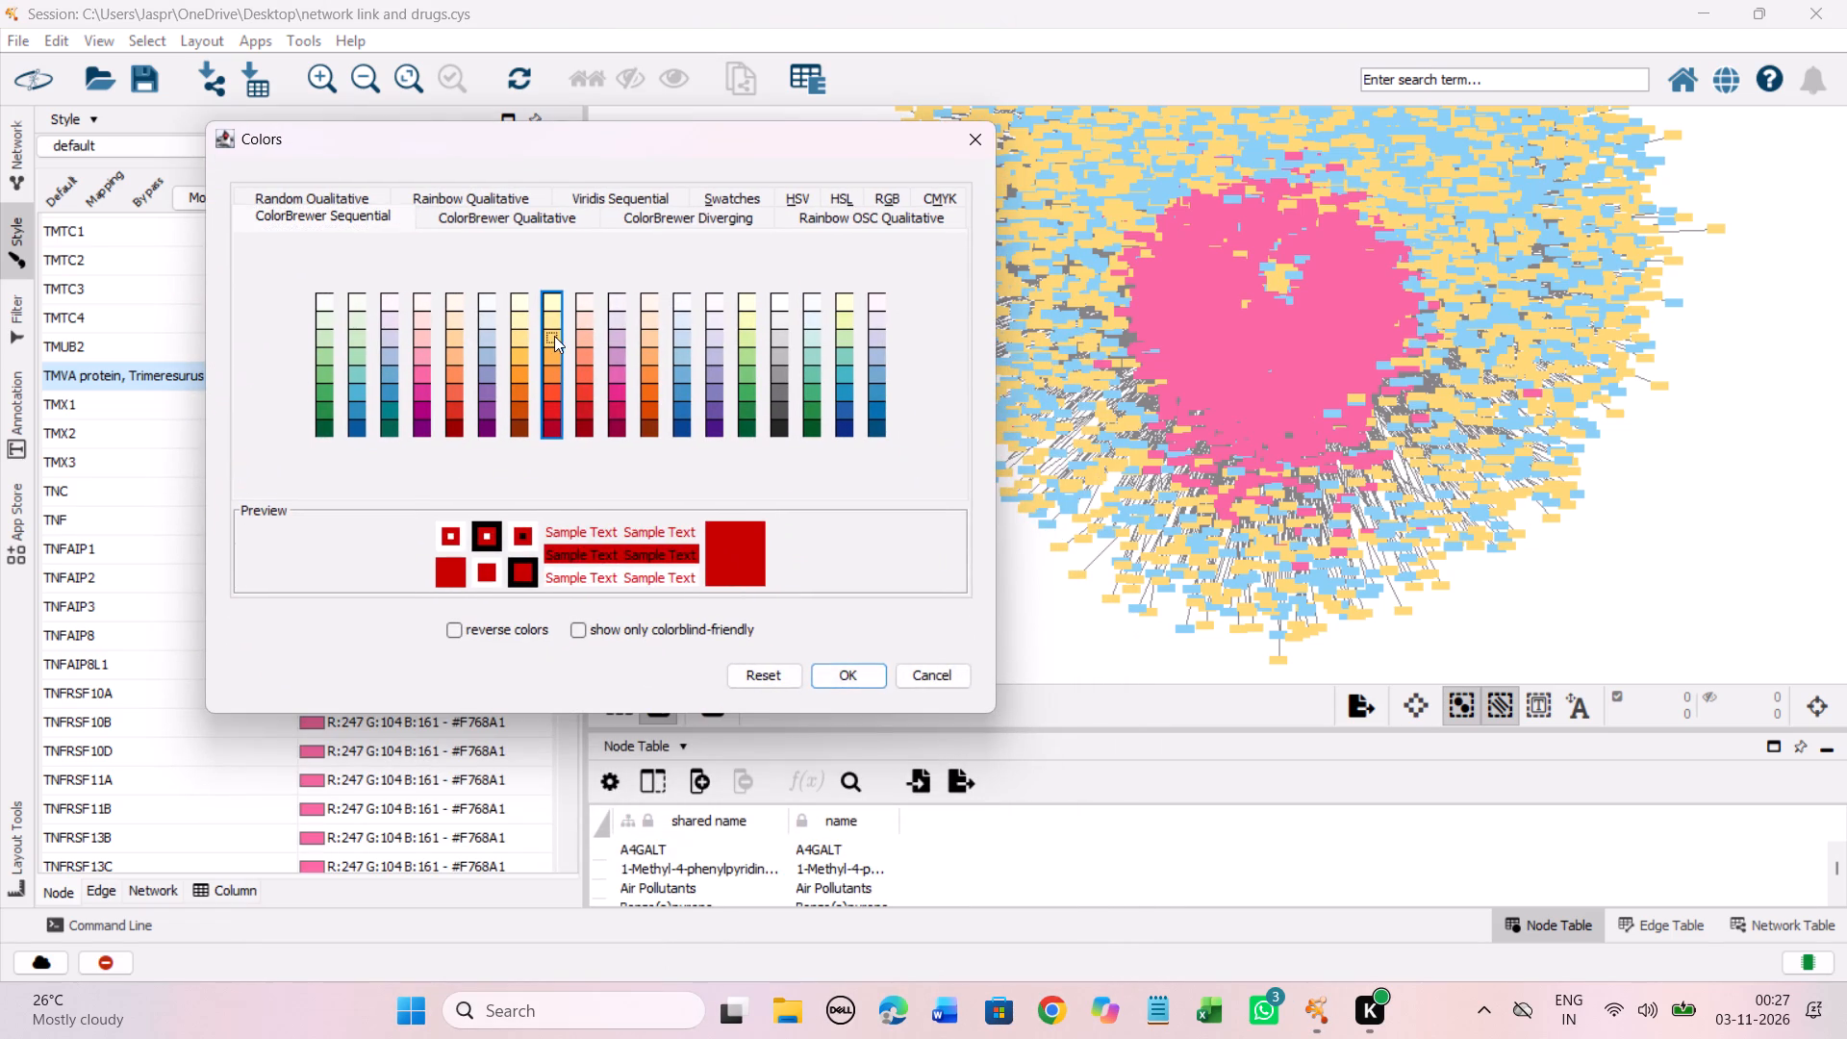
{"action": "left_click", "coordinate": [844, 683]}
Set the discrete node colour mapping for TPD7 compound to light yellow #FED976.
{"action": "scroll", "coordinate": [376, 521], "scroll_direction": "down", "scroll_amount": 7}
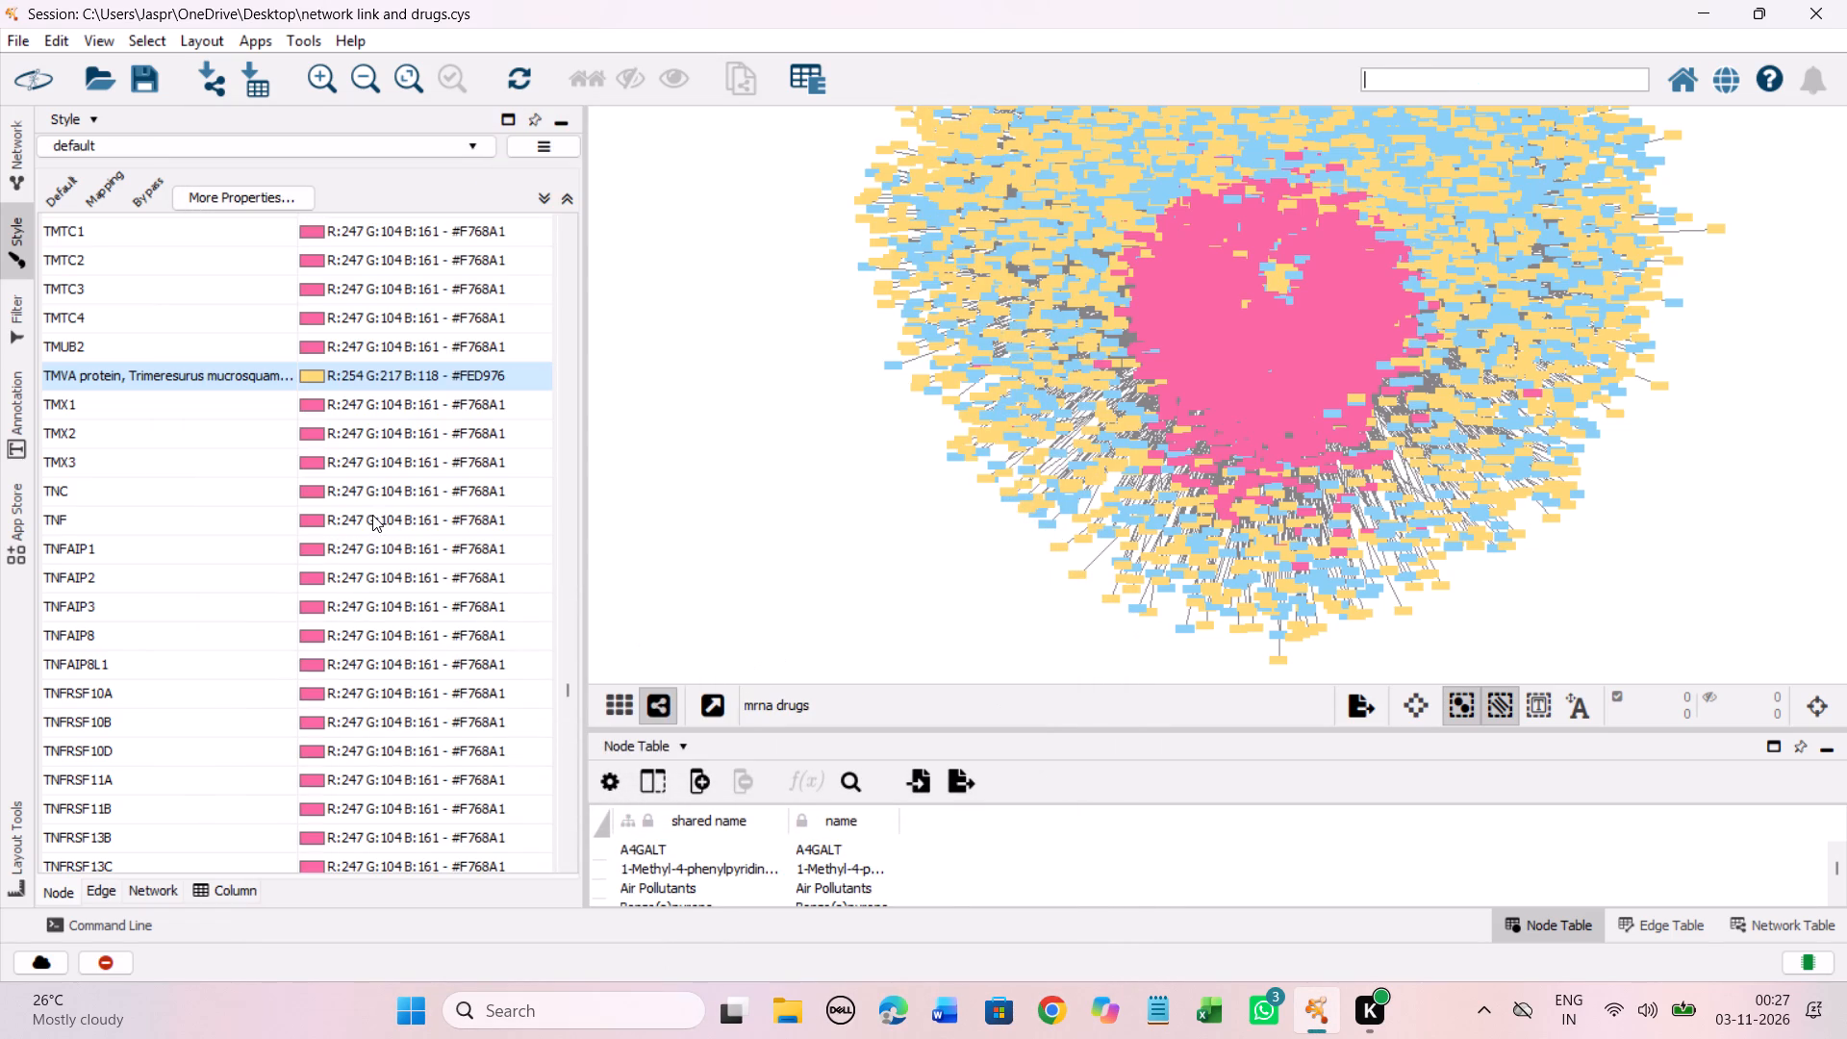
{"action": "scroll", "coordinate": [372, 515], "scroll_direction": "down", "scroll_amount": 8}
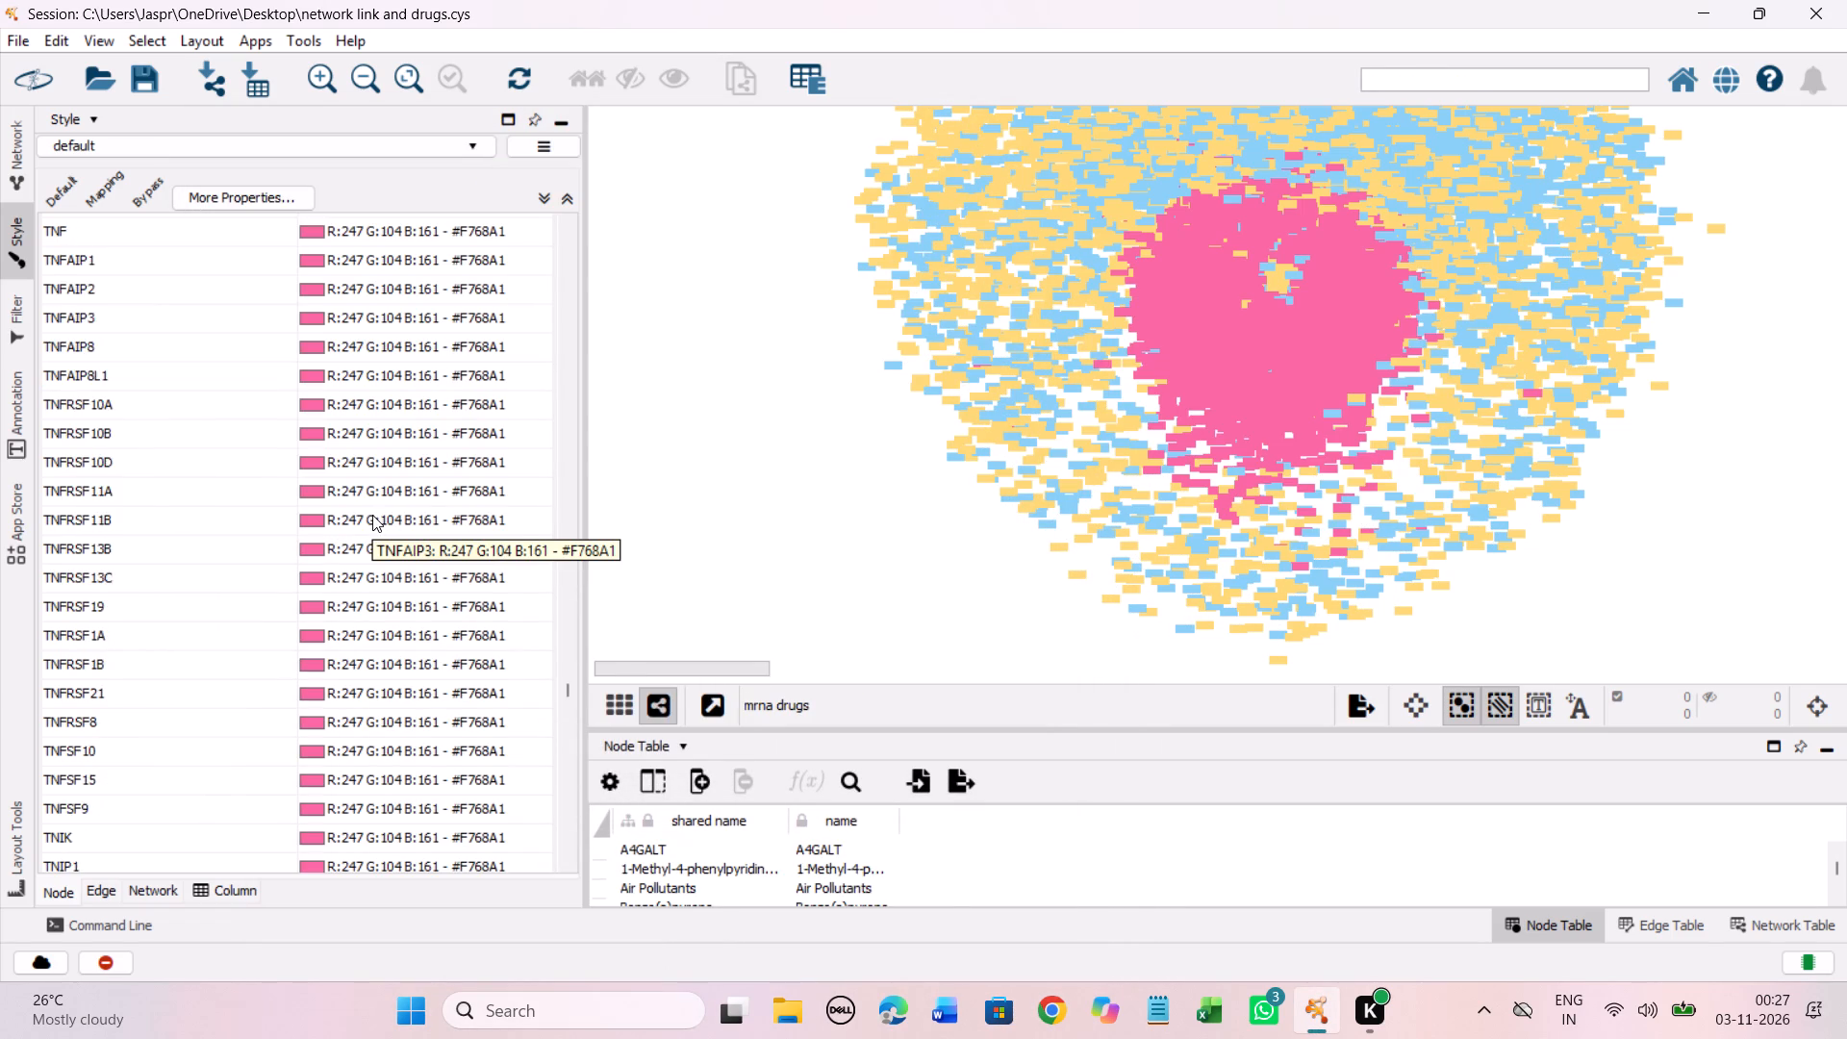
{"action": "scroll", "coordinate": [372, 515], "scroll_direction": "down", "scroll_amount": 20}
{"action": "scroll", "coordinate": [372, 515], "scroll_direction": "down", "scroll_amount": 20}
{"action": "scroll", "coordinate": [372, 515], "scroll_direction": "down", "scroll_amount": 5}
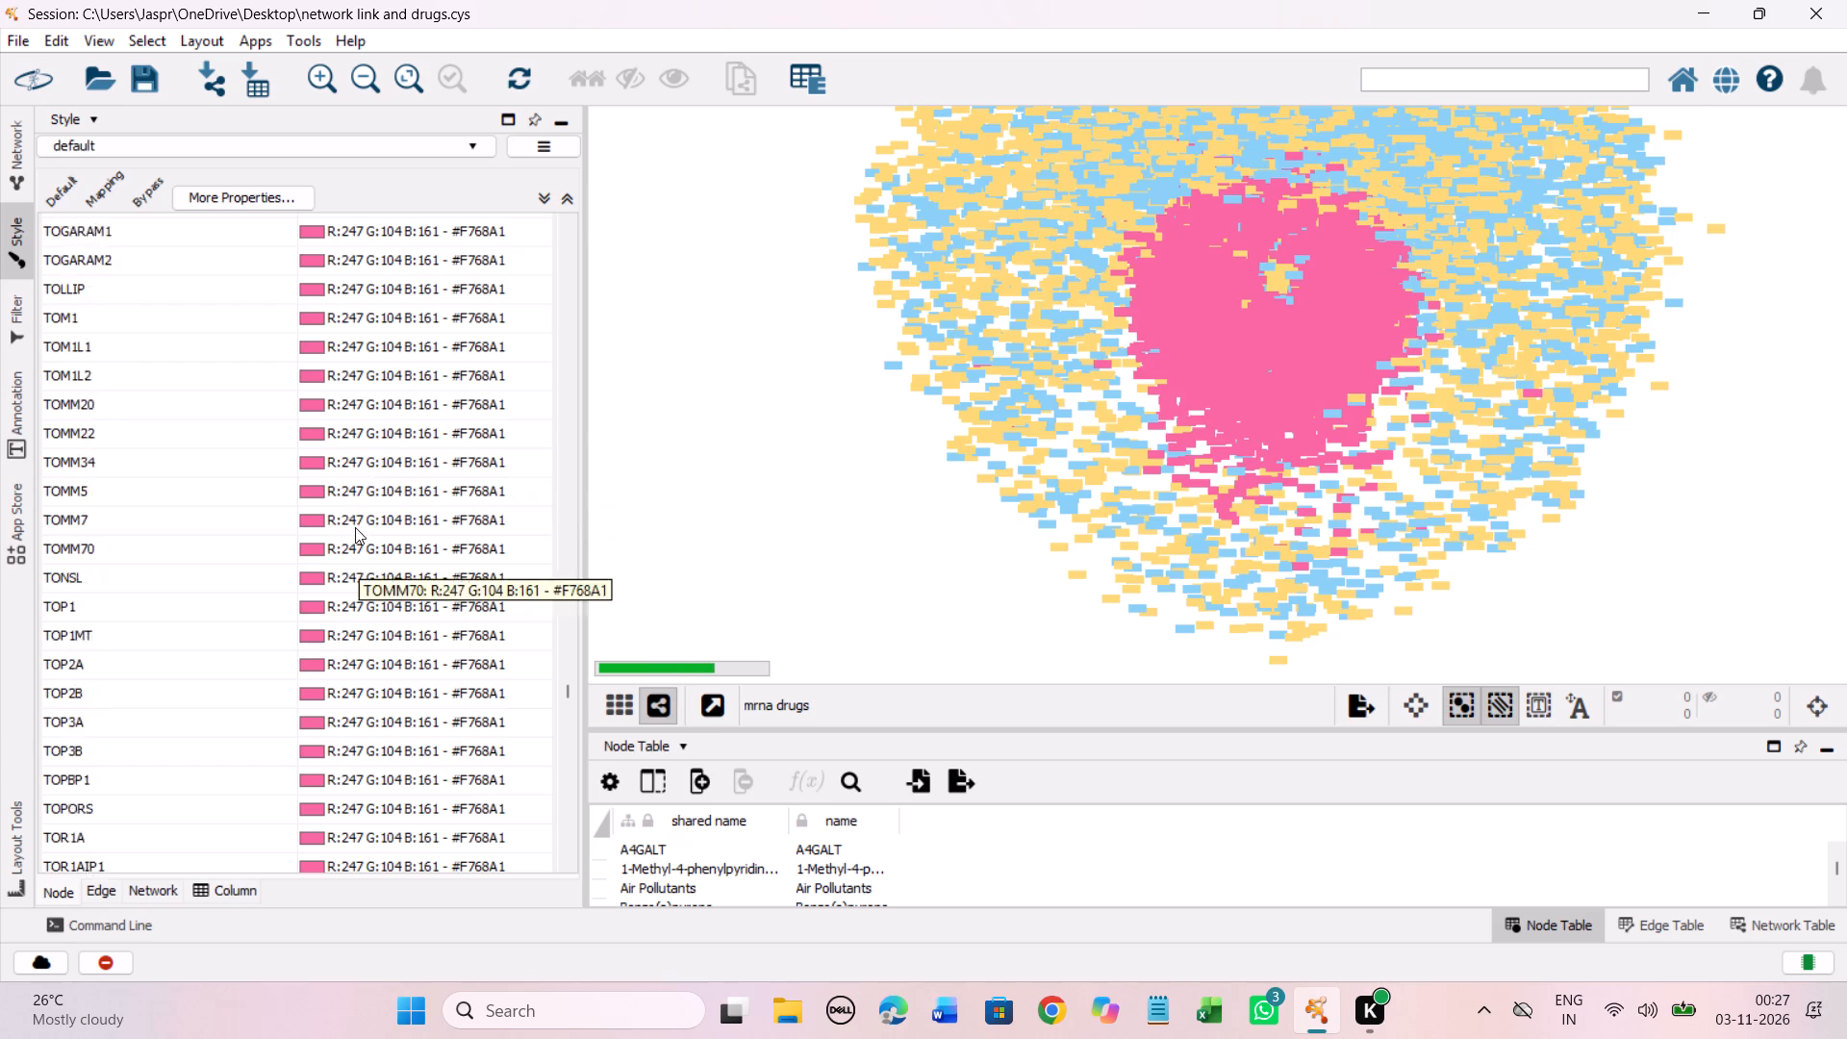
{"action": "scroll", "coordinate": [355, 527], "scroll_direction": "down", "scroll_amount": 20}
{"action": "scroll", "coordinate": [355, 527], "scroll_direction": "down", "scroll_amount": 13}
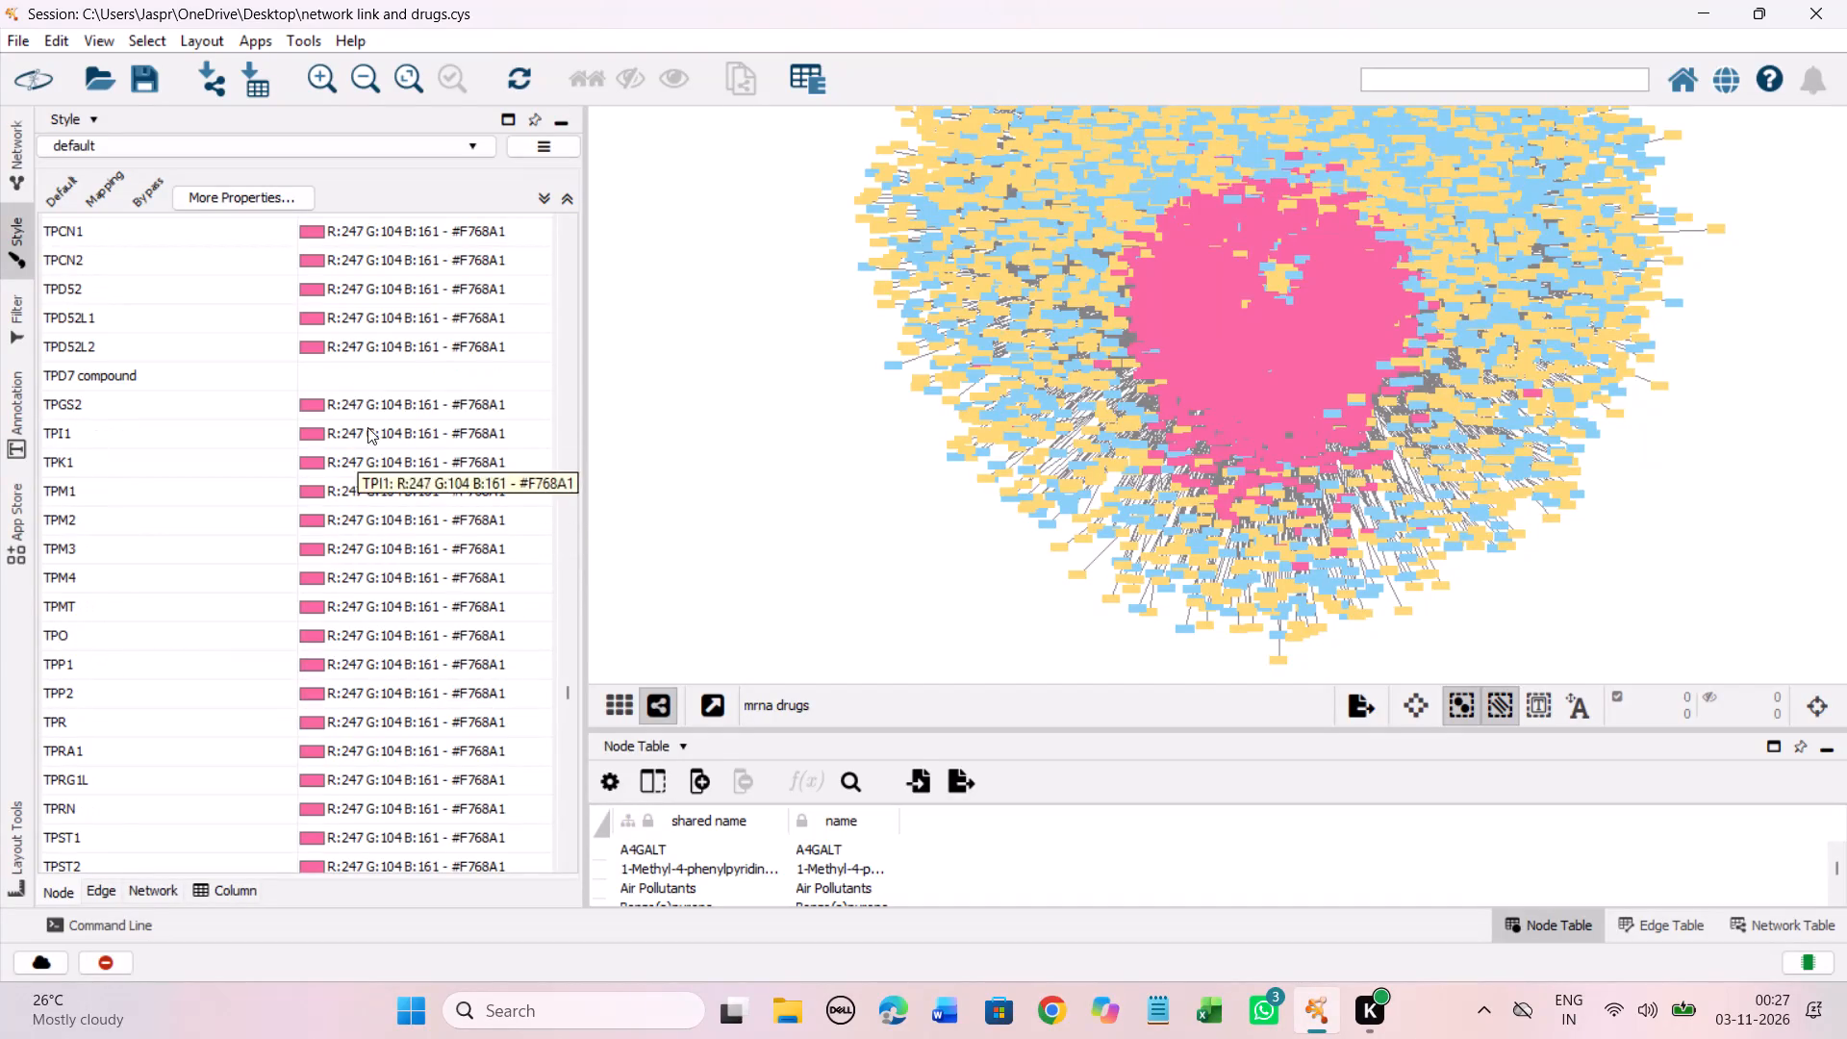
{"action": "left_click", "coordinate": [362, 376]}
{"action": "right_click", "coordinate": [362, 376]}
{"action": "left_click", "coordinate": [727, 388]}
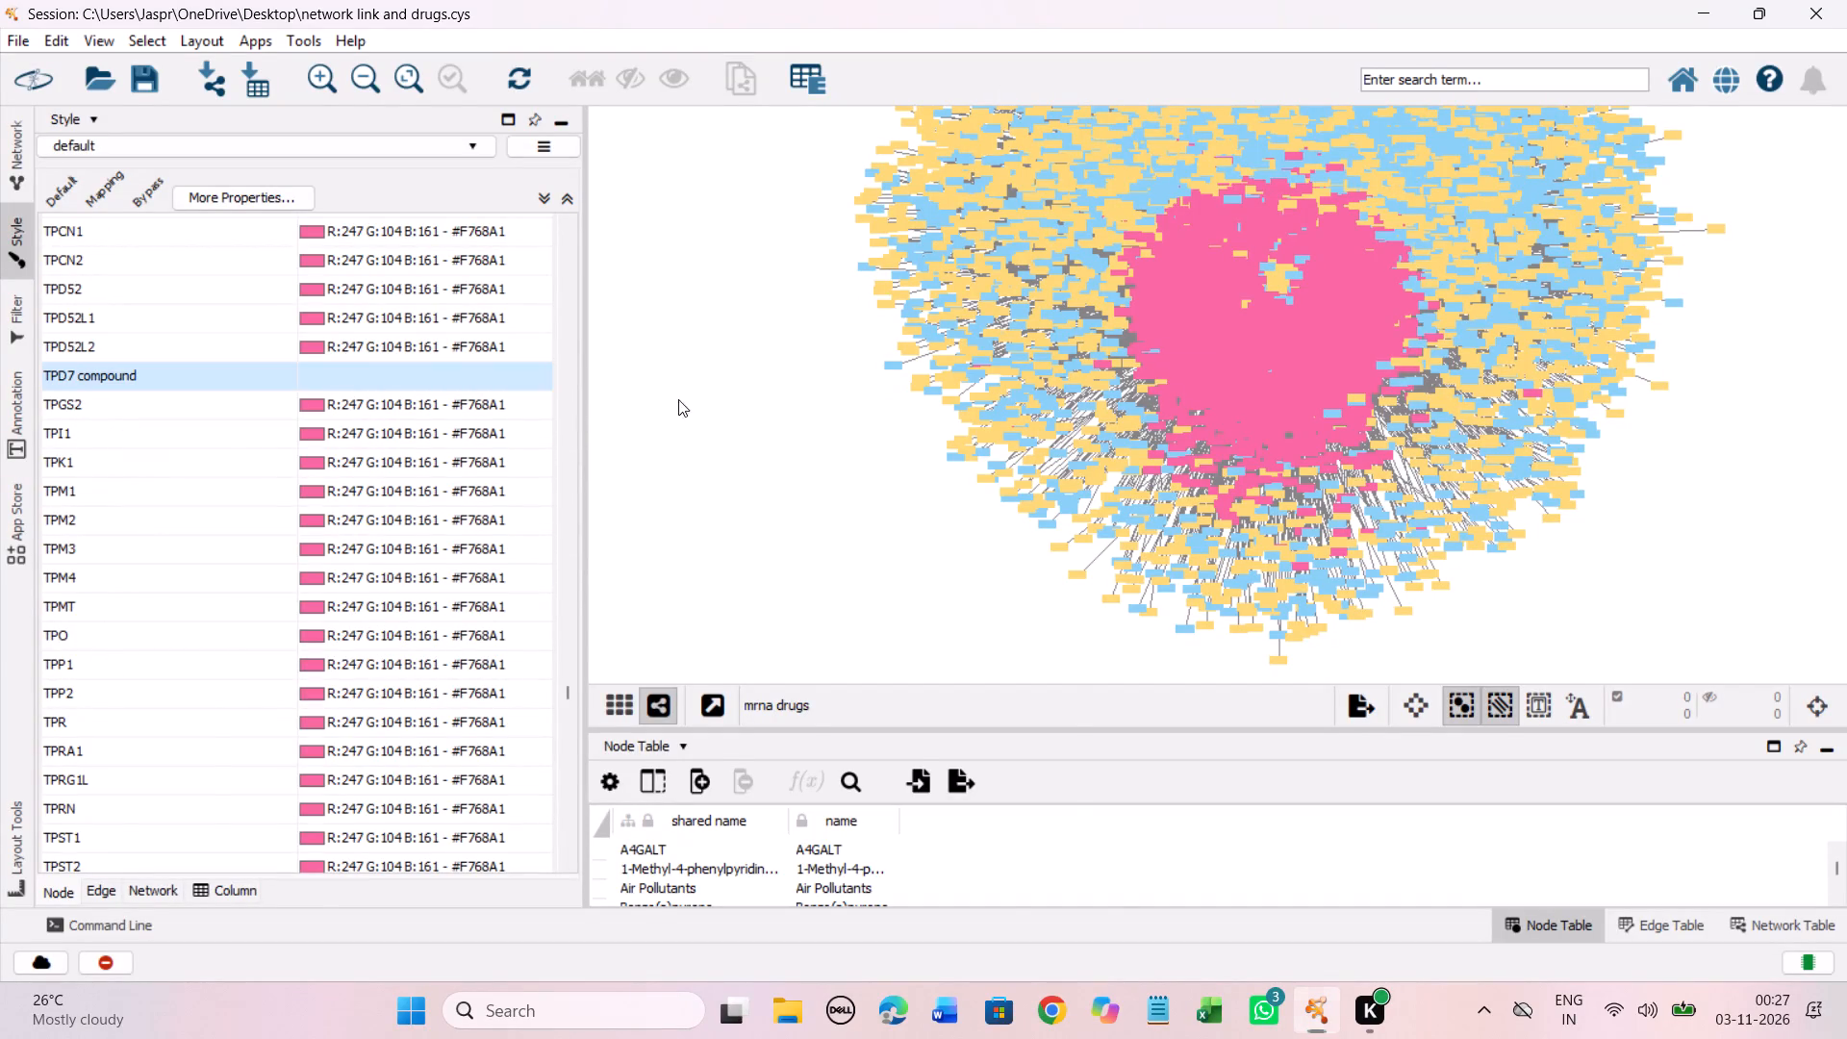
{"action": "left_click_drag", "start_coordinate": [490, 557], "coordinate": [365, 250]}
{"action": "left_click_drag", "start_coordinate": [468, 544], "coordinate": [612, 449]}
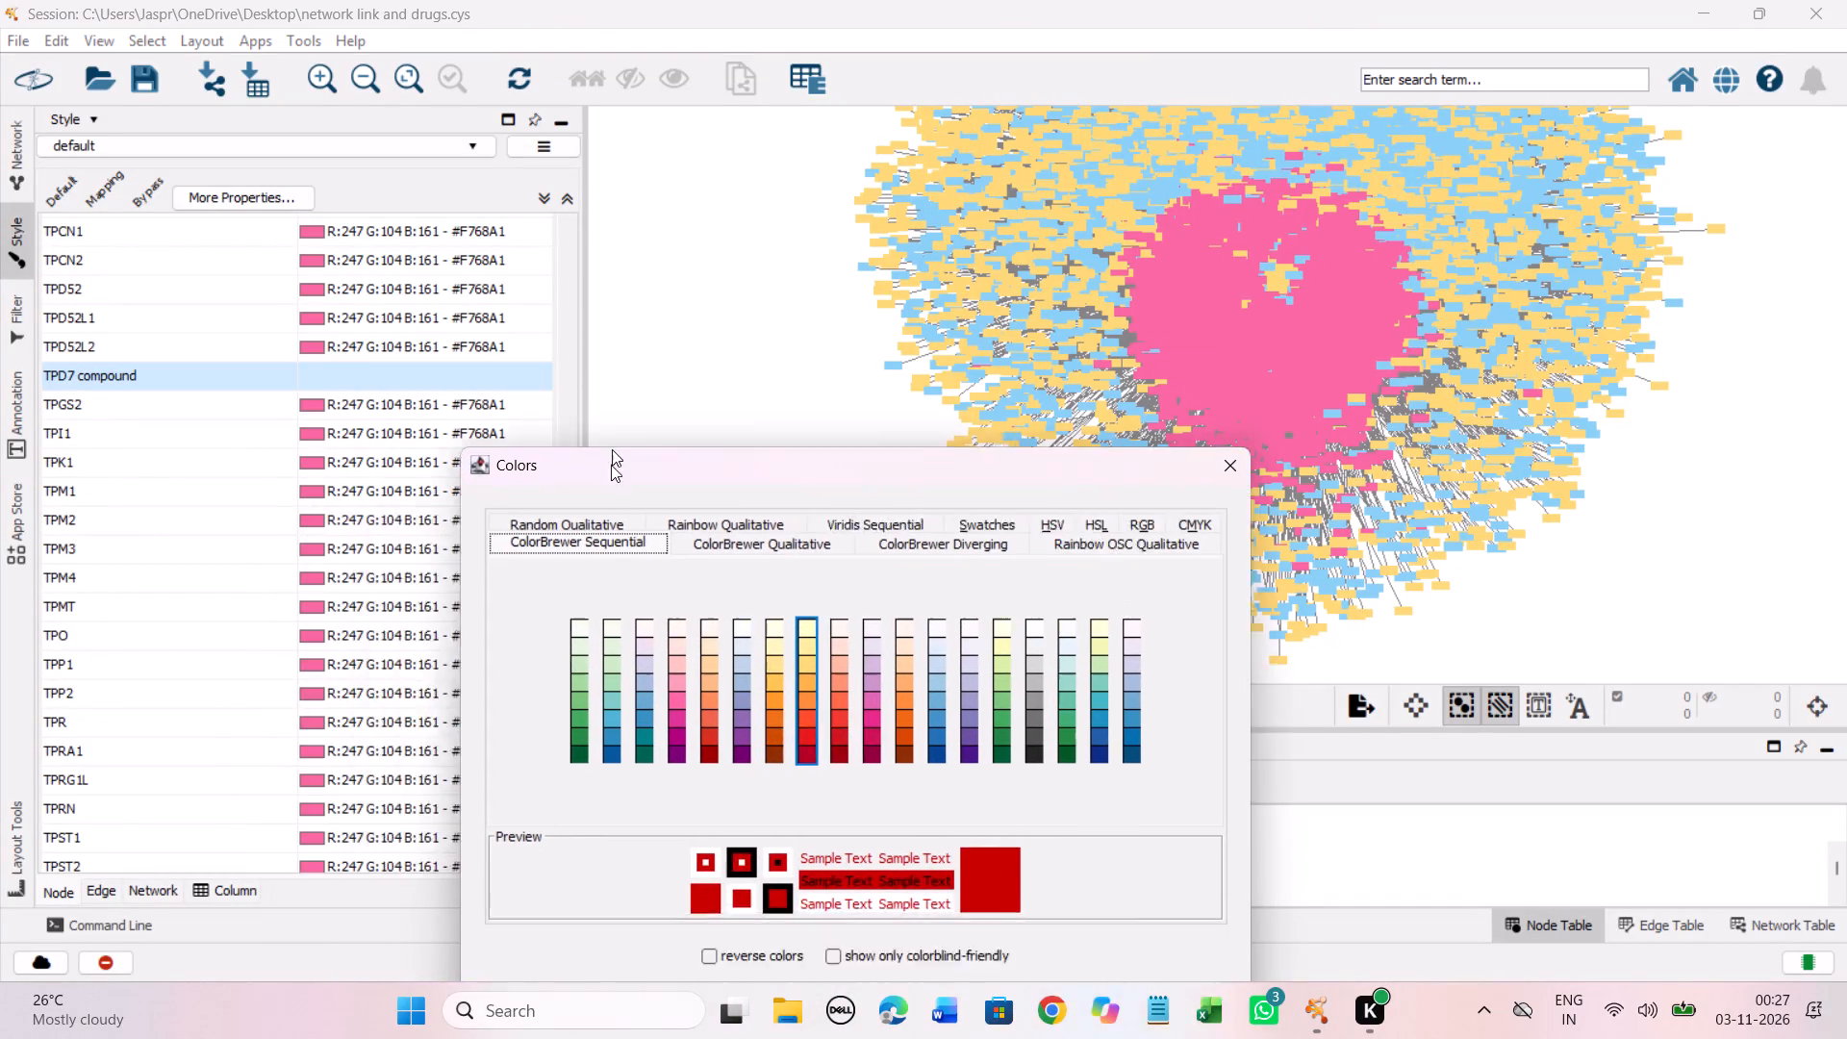
{"action": "left_click_drag", "start_coordinate": [612, 449], "coordinate": [341, 135]}
{"action": "left_click", "coordinate": [542, 324]}
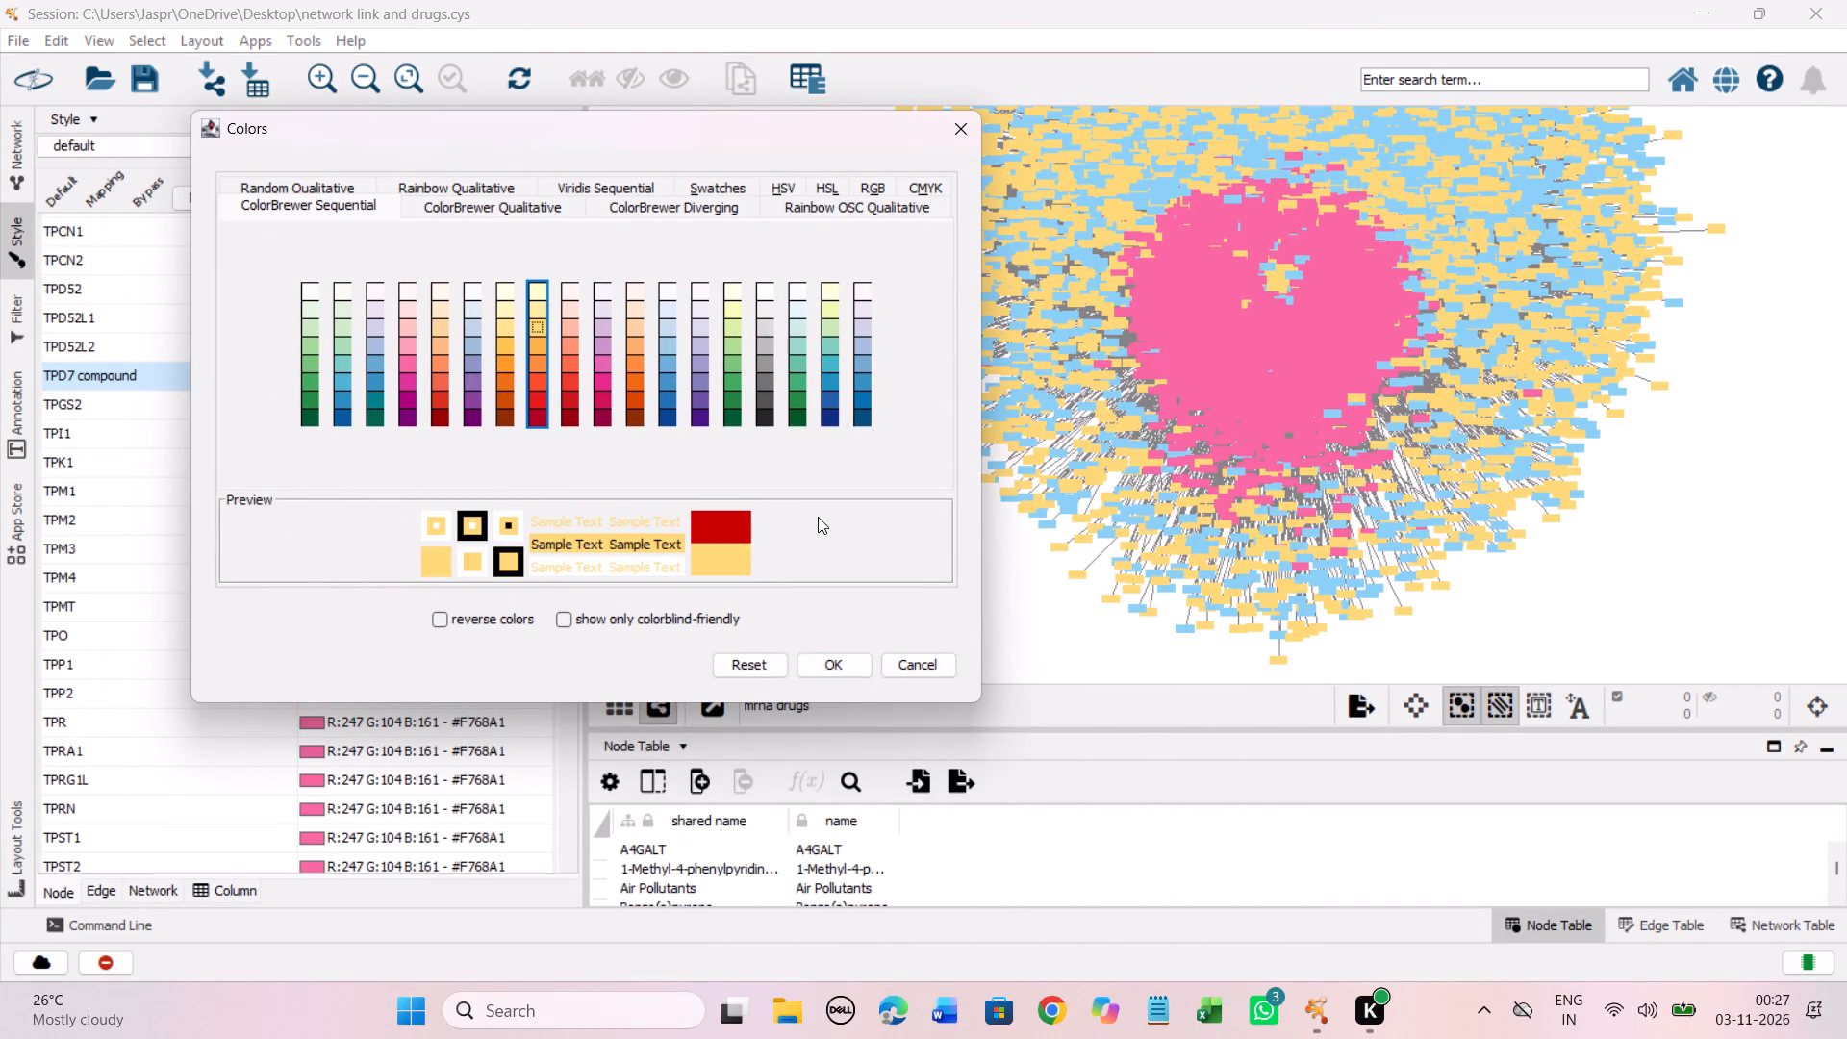
{"action": "left_click", "coordinate": [853, 658]}
Set the discrete node colour mapping for TRAM 34 to light yellow #FED976.
{"action": "scroll", "coordinate": [407, 517], "scroll_direction": "down", "scroll_amount": 4}
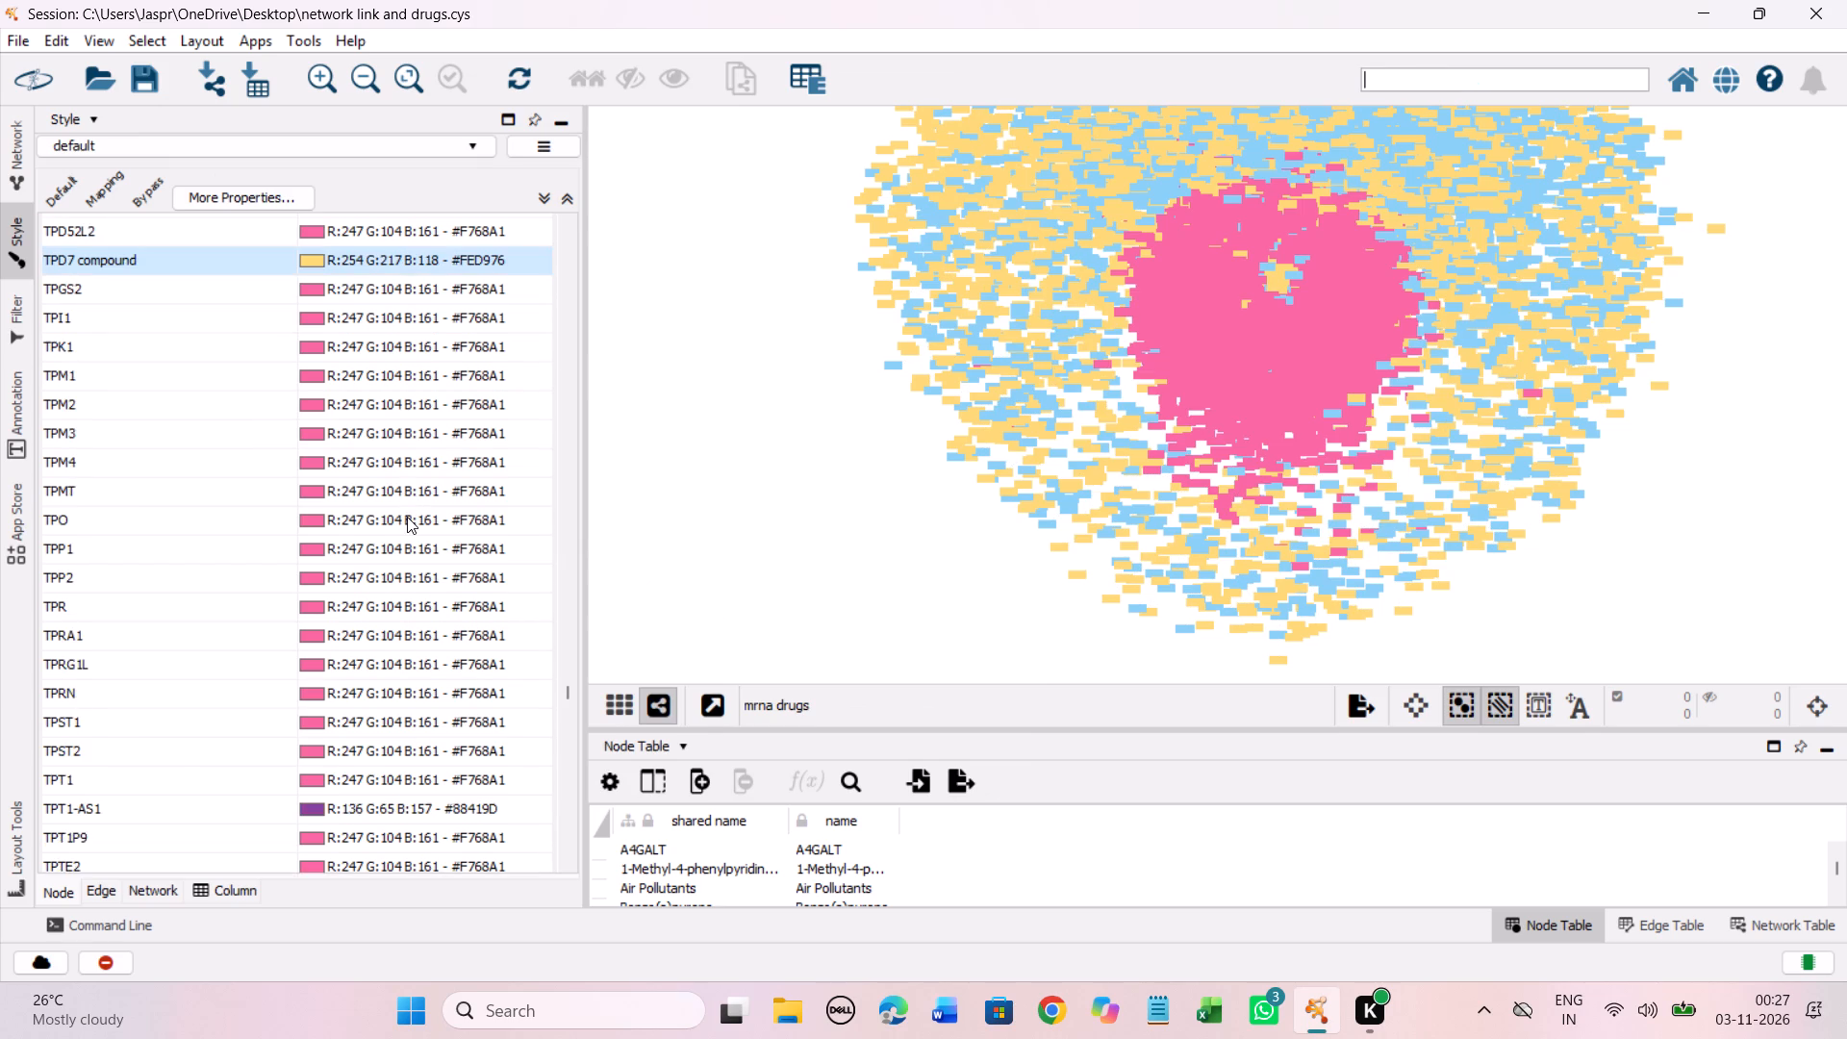
{"action": "scroll", "coordinate": [407, 517], "scroll_direction": "down", "scroll_amount": 20}
{"action": "scroll", "coordinate": [407, 517], "scroll_direction": "down", "scroll_amount": 11}
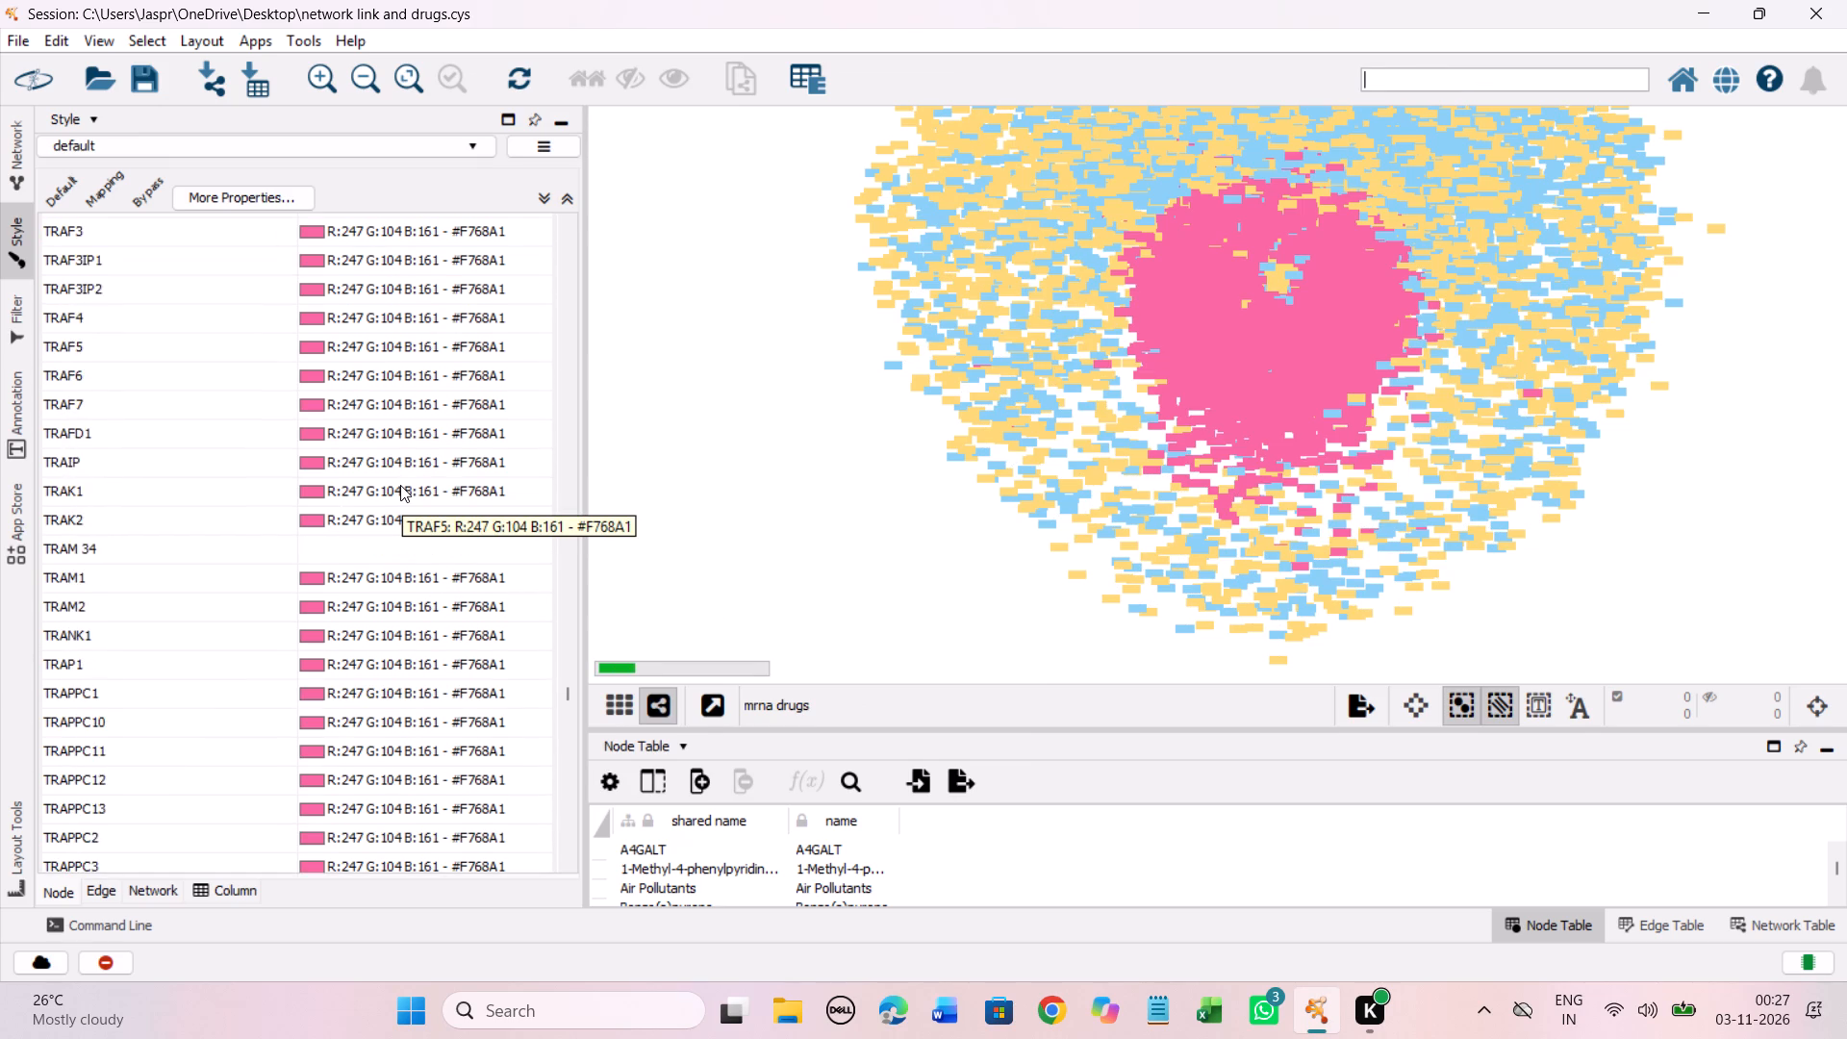
{"action": "scroll", "coordinate": [400, 485], "scroll_direction": "down", "scroll_amount": 4}
{"action": "left_click", "coordinate": [363, 423]}
{"action": "right_click", "coordinate": [363, 423]}
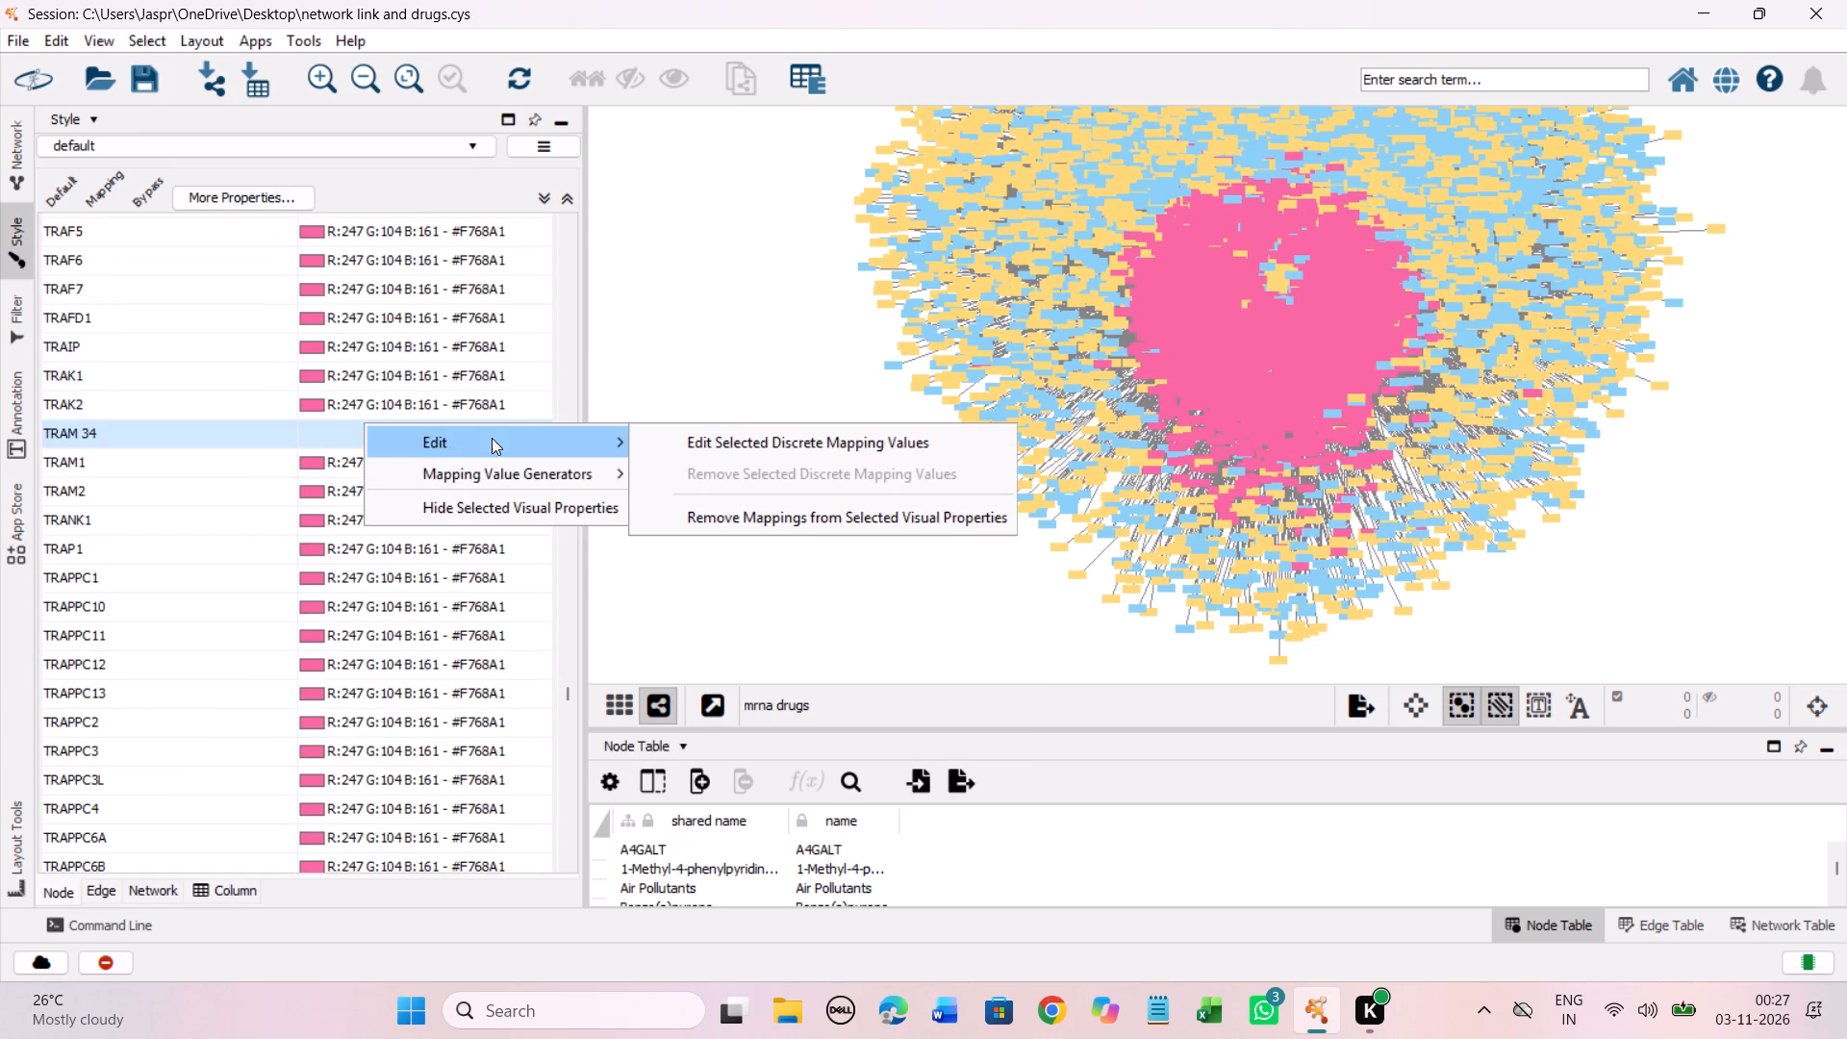
{"action": "left_click", "coordinate": [723, 441]}
{"action": "left_click_drag", "start_coordinate": [552, 543], "coordinate": [325, 145]}
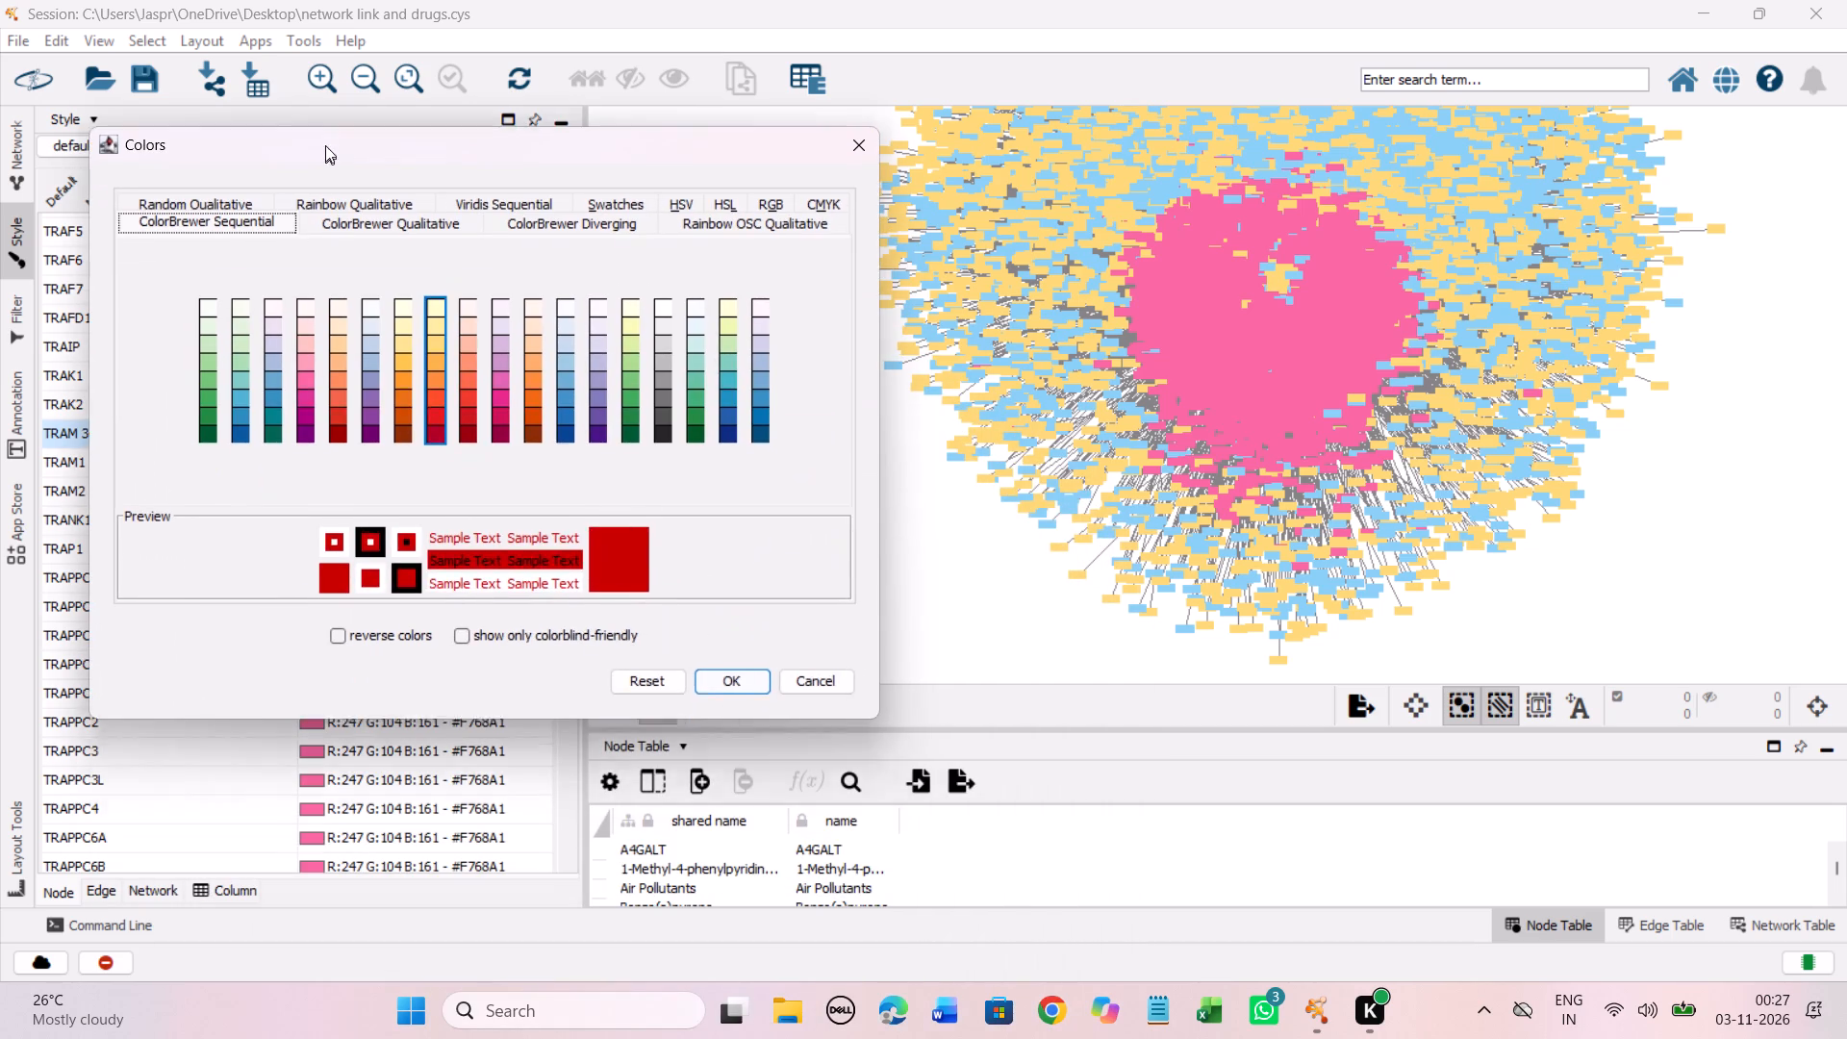
{"action": "left_click_drag", "start_coordinate": [325, 145], "coordinate": [325, 141]}
{"action": "left_click", "coordinate": [434, 335]}
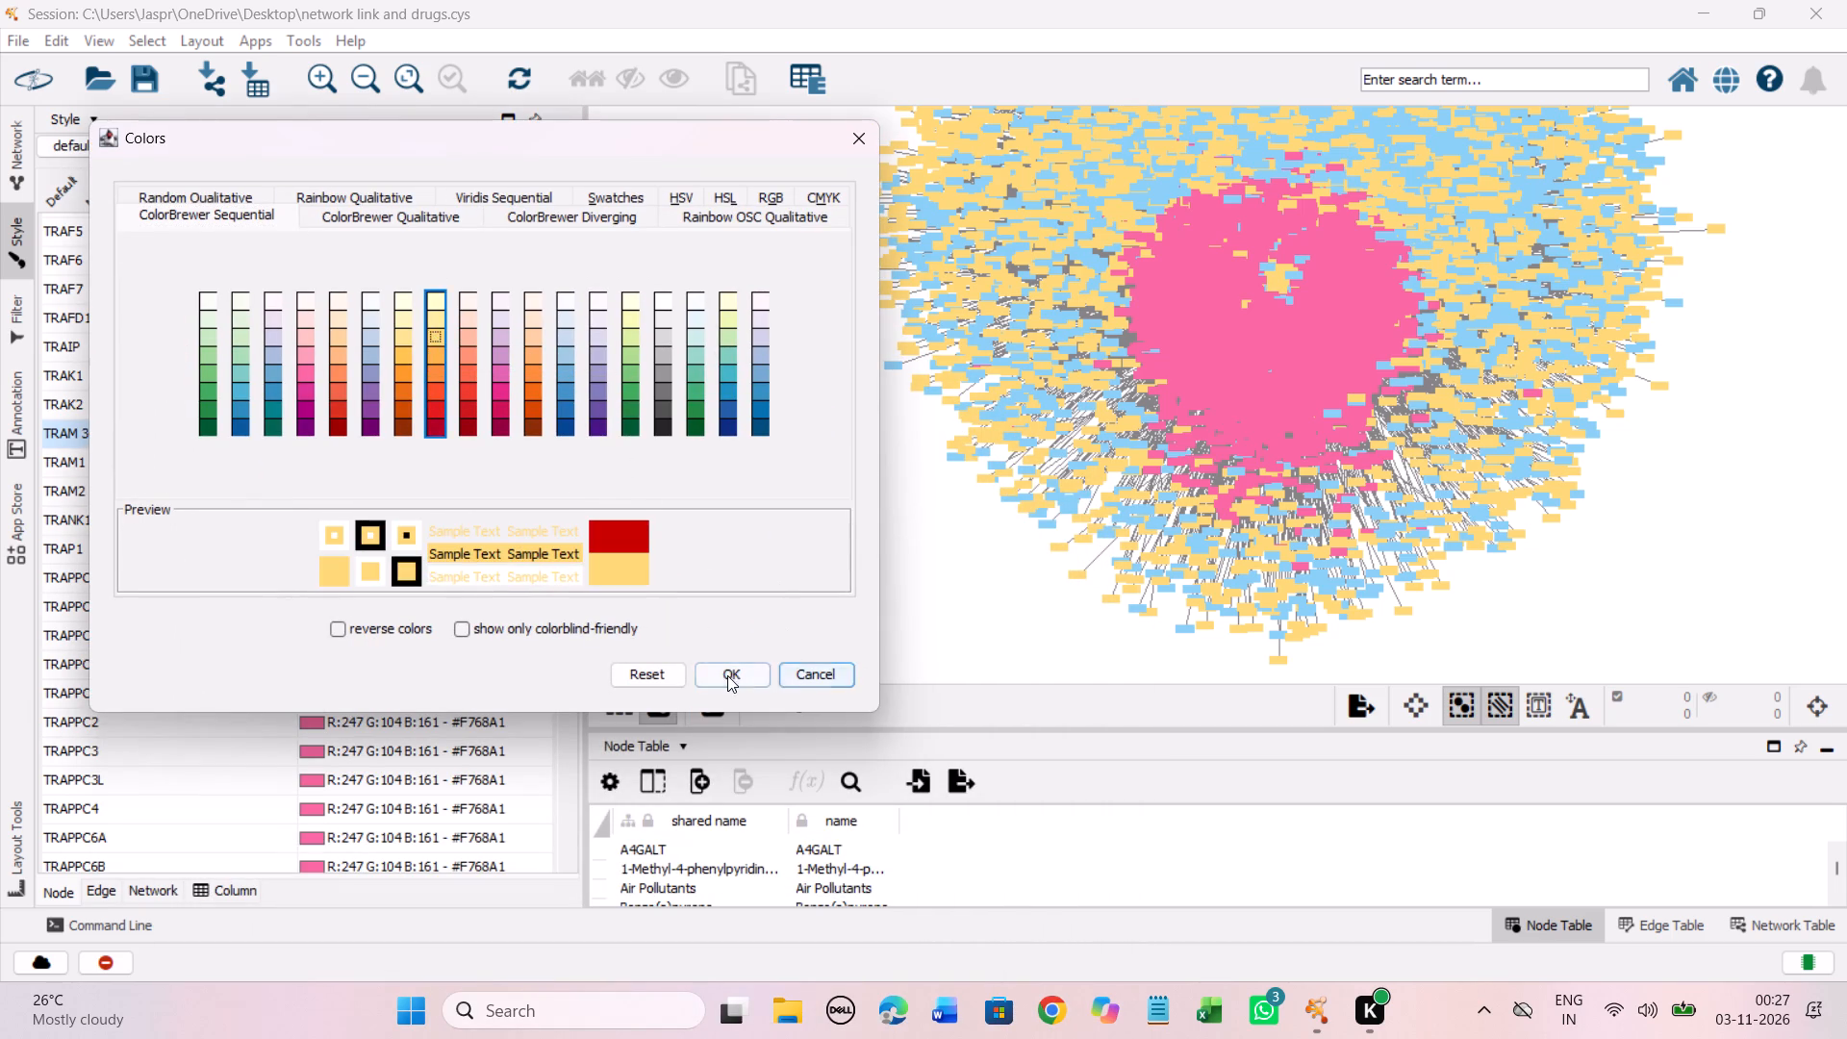
{"action": "left_click", "coordinate": [727, 675]}
Set the discrete node colour mapping for all unmapped entries from Tacrine through U 74389F to light yellow #FED976.
{"action": "scroll", "coordinate": [450, 511], "scroll_direction": "down", "scroll_amount": 4}
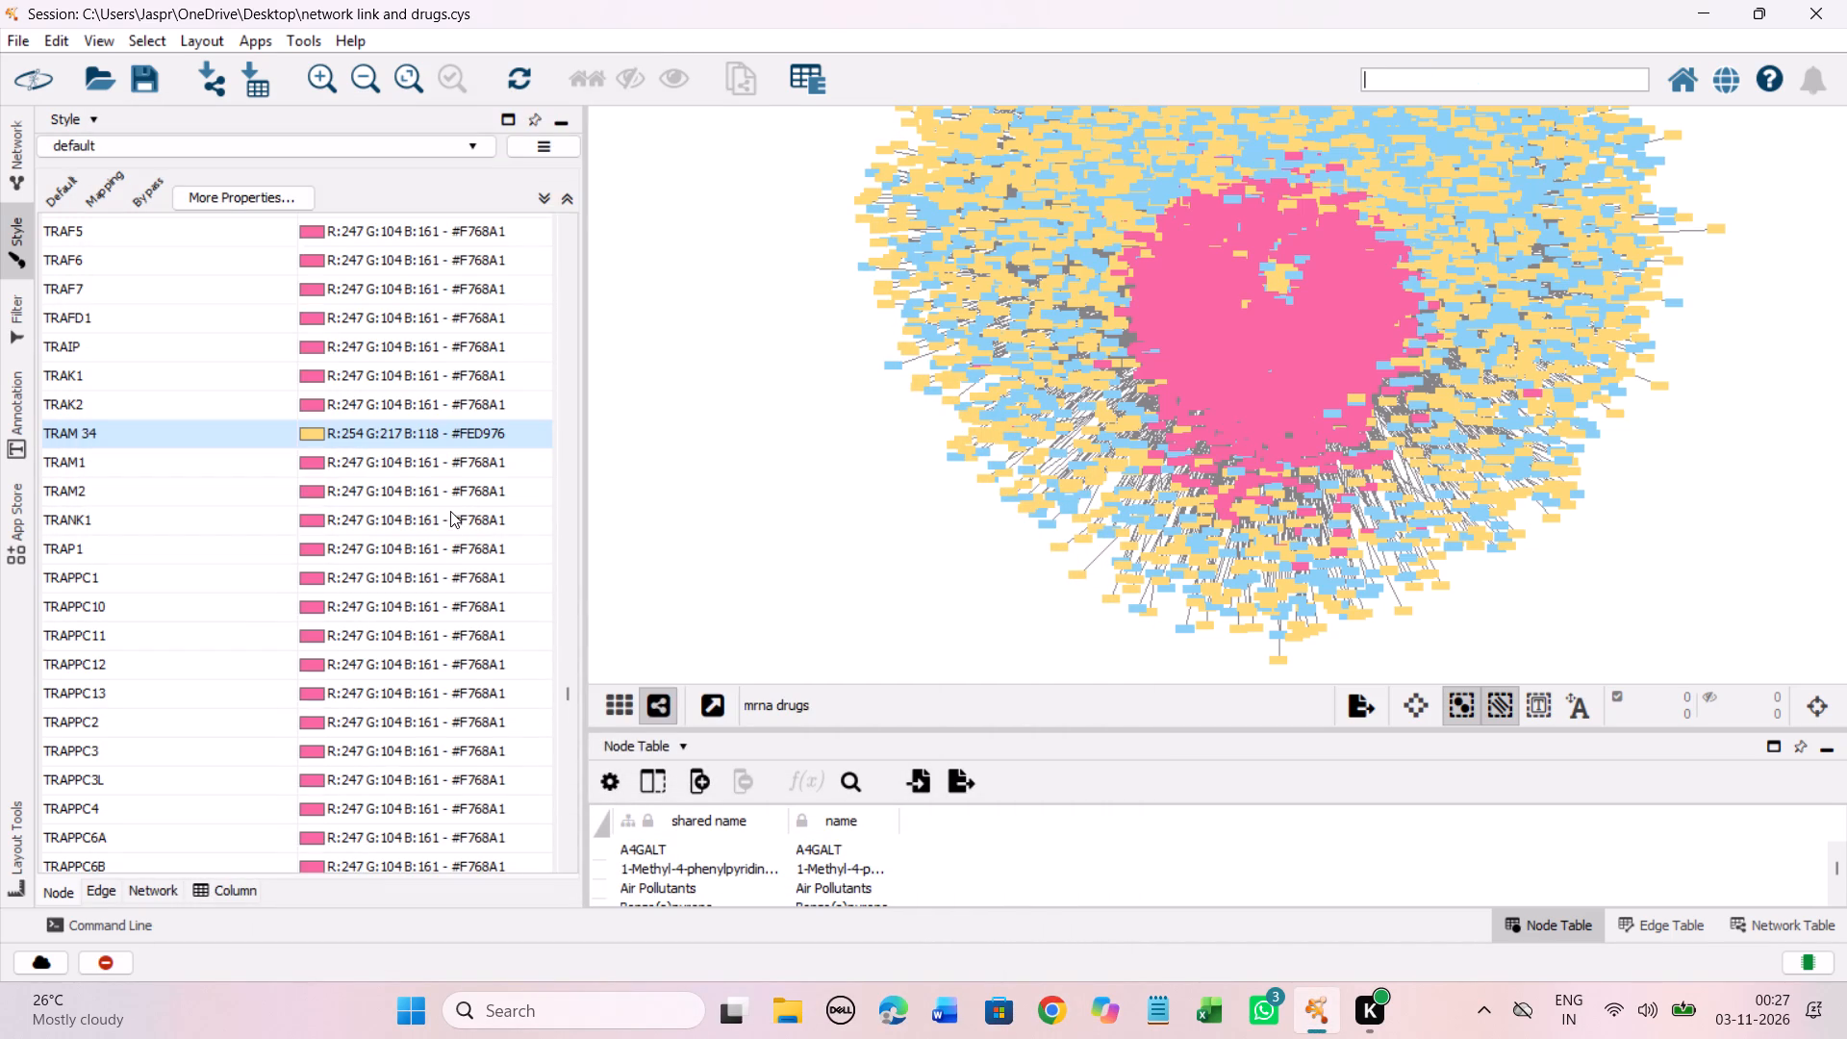
{"action": "scroll", "coordinate": [450, 511], "scroll_direction": "down", "scroll_amount": 15}
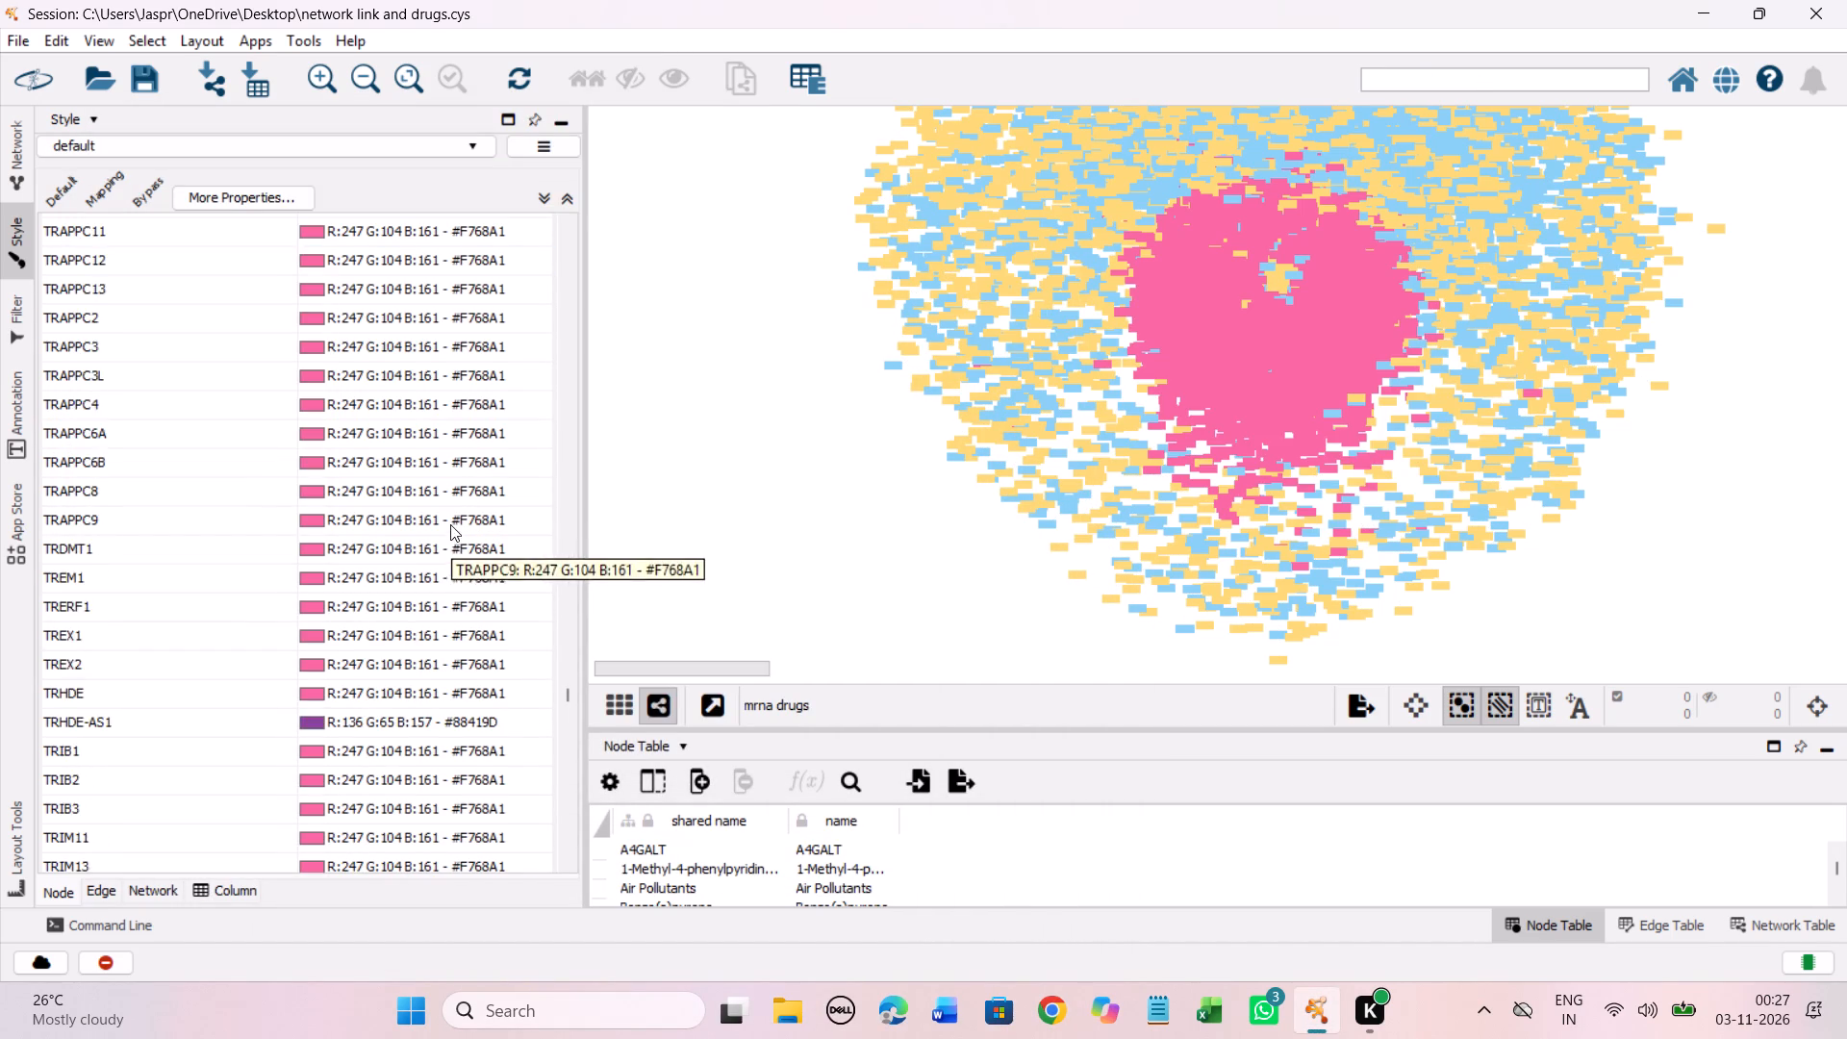
{"action": "scroll", "coordinate": [450, 524], "scroll_direction": "down", "scroll_amount": 20}
{"action": "scroll", "coordinate": [450, 524], "scroll_direction": "down", "scroll_amount": 20}
{"action": "scroll", "coordinate": [450, 524], "scroll_direction": "down", "scroll_amount": 8}
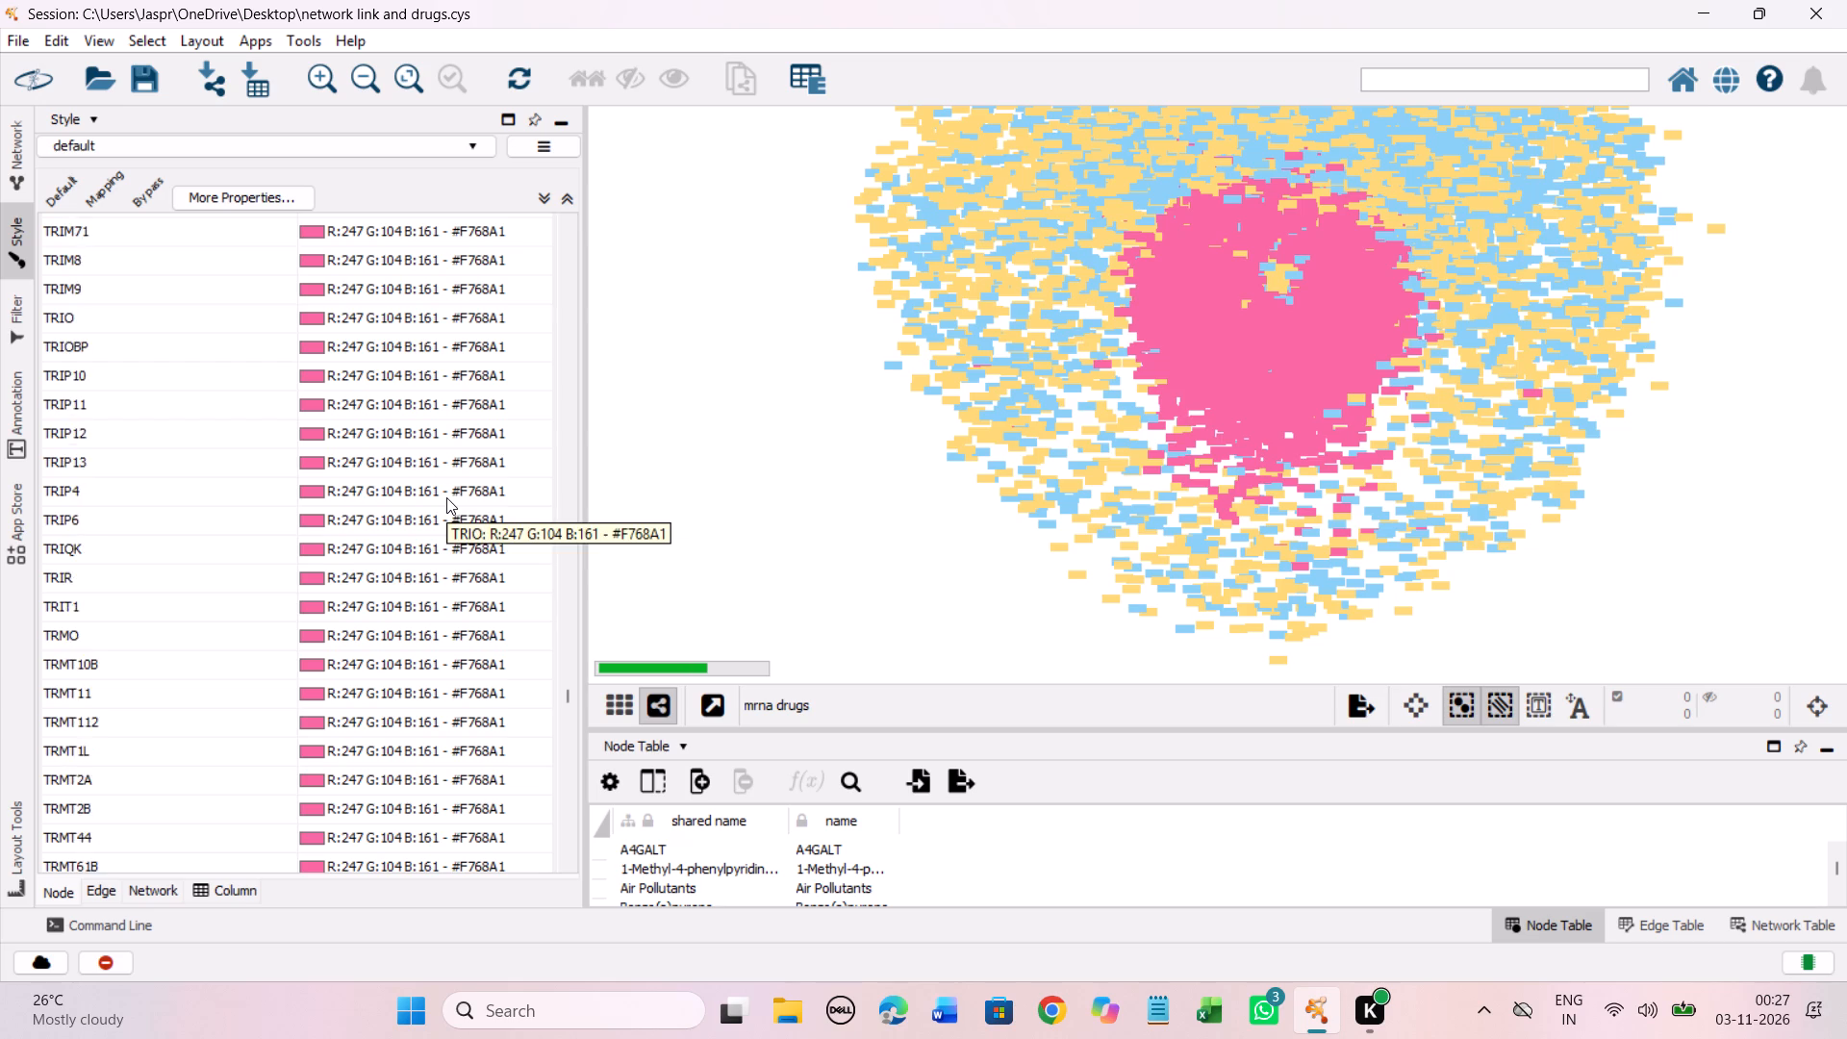
{"action": "scroll", "coordinate": [446, 497], "scroll_direction": "down", "scroll_amount": 20}
{"action": "scroll", "coordinate": [446, 497], "scroll_direction": "down", "scroll_amount": 20}
{"action": "scroll", "coordinate": [446, 497], "scroll_direction": "down", "scroll_amount": 7}
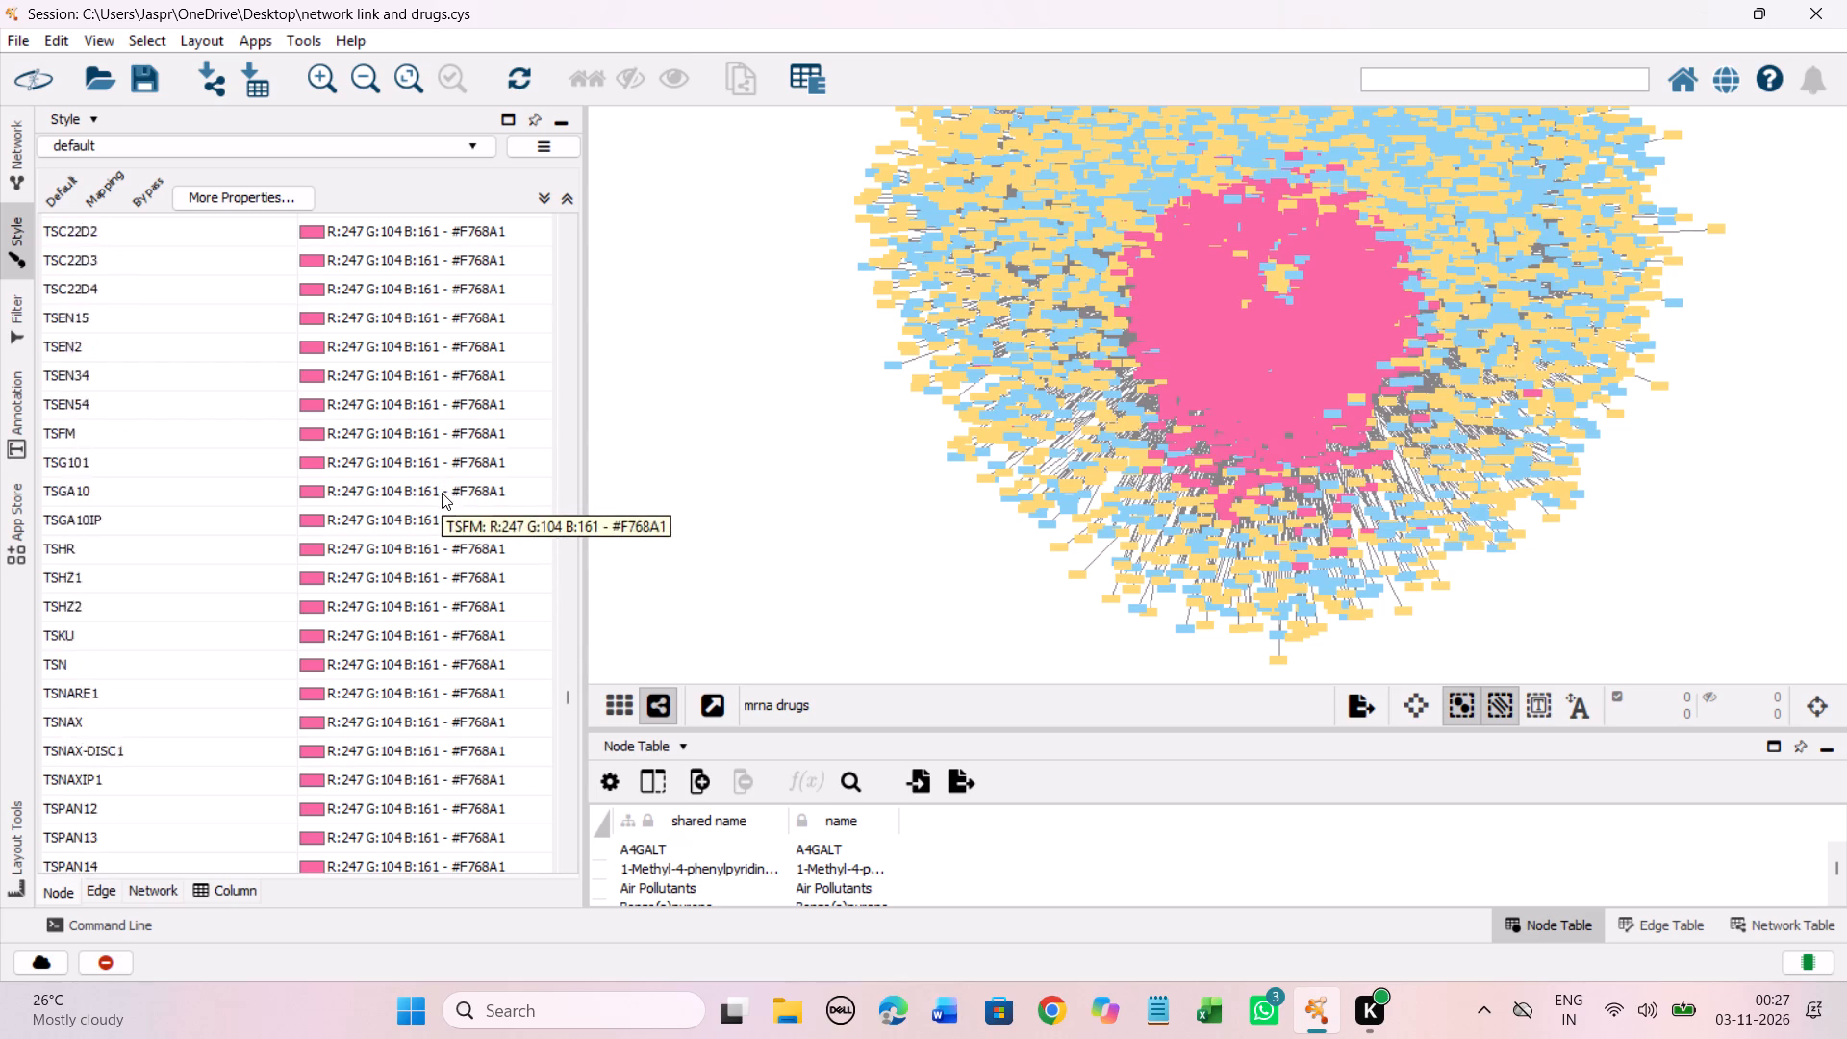
{"action": "scroll", "coordinate": [442, 493], "scroll_direction": "down", "scroll_amount": 20}
{"action": "scroll", "coordinate": [442, 493], "scroll_direction": "down", "scroll_amount": 20}
{"action": "scroll", "coordinate": [442, 493], "scroll_direction": "down", "scroll_amount": 7}
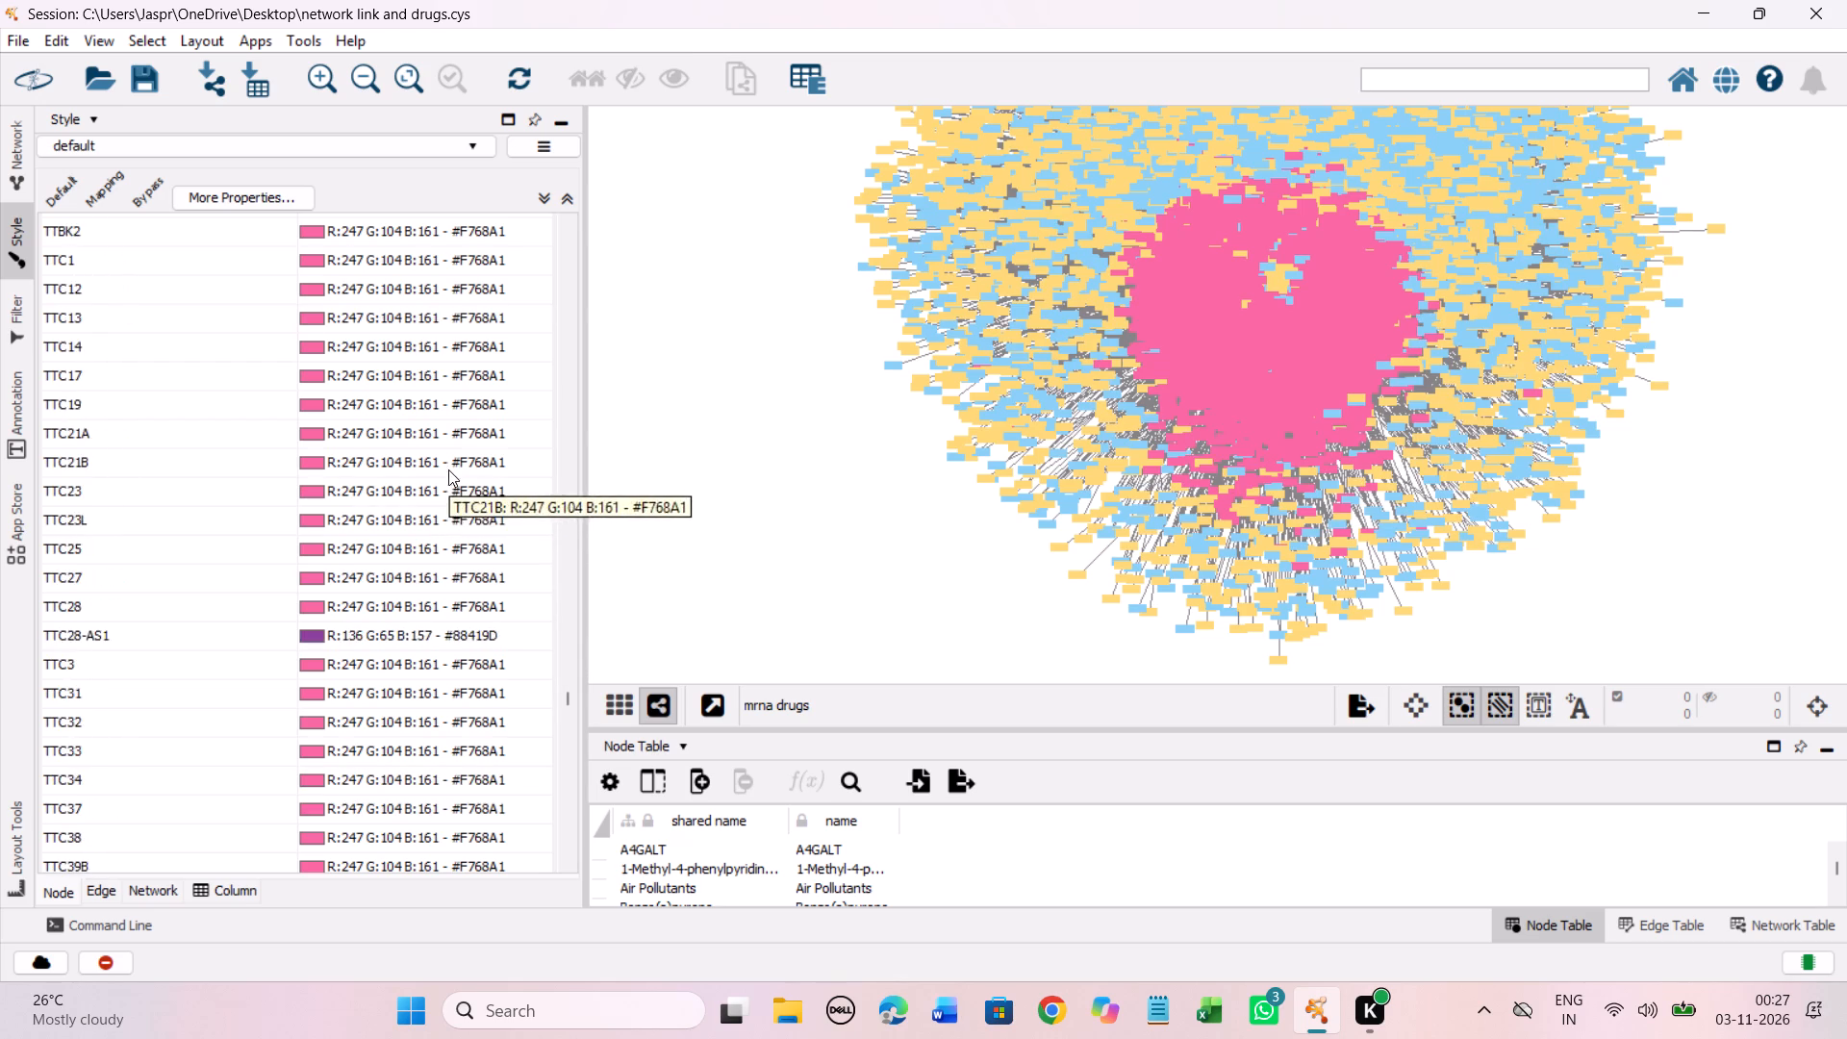
{"action": "scroll", "coordinate": [448, 469], "scroll_direction": "down", "scroll_amount": 20}
{"action": "scroll", "coordinate": [448, 469], "scroll_direction": "down", "scroll_amount": 20}
{"action": "scroll", "coordinate": [448, 469], "scroll_direction": "down", "scroll_amount": 7}
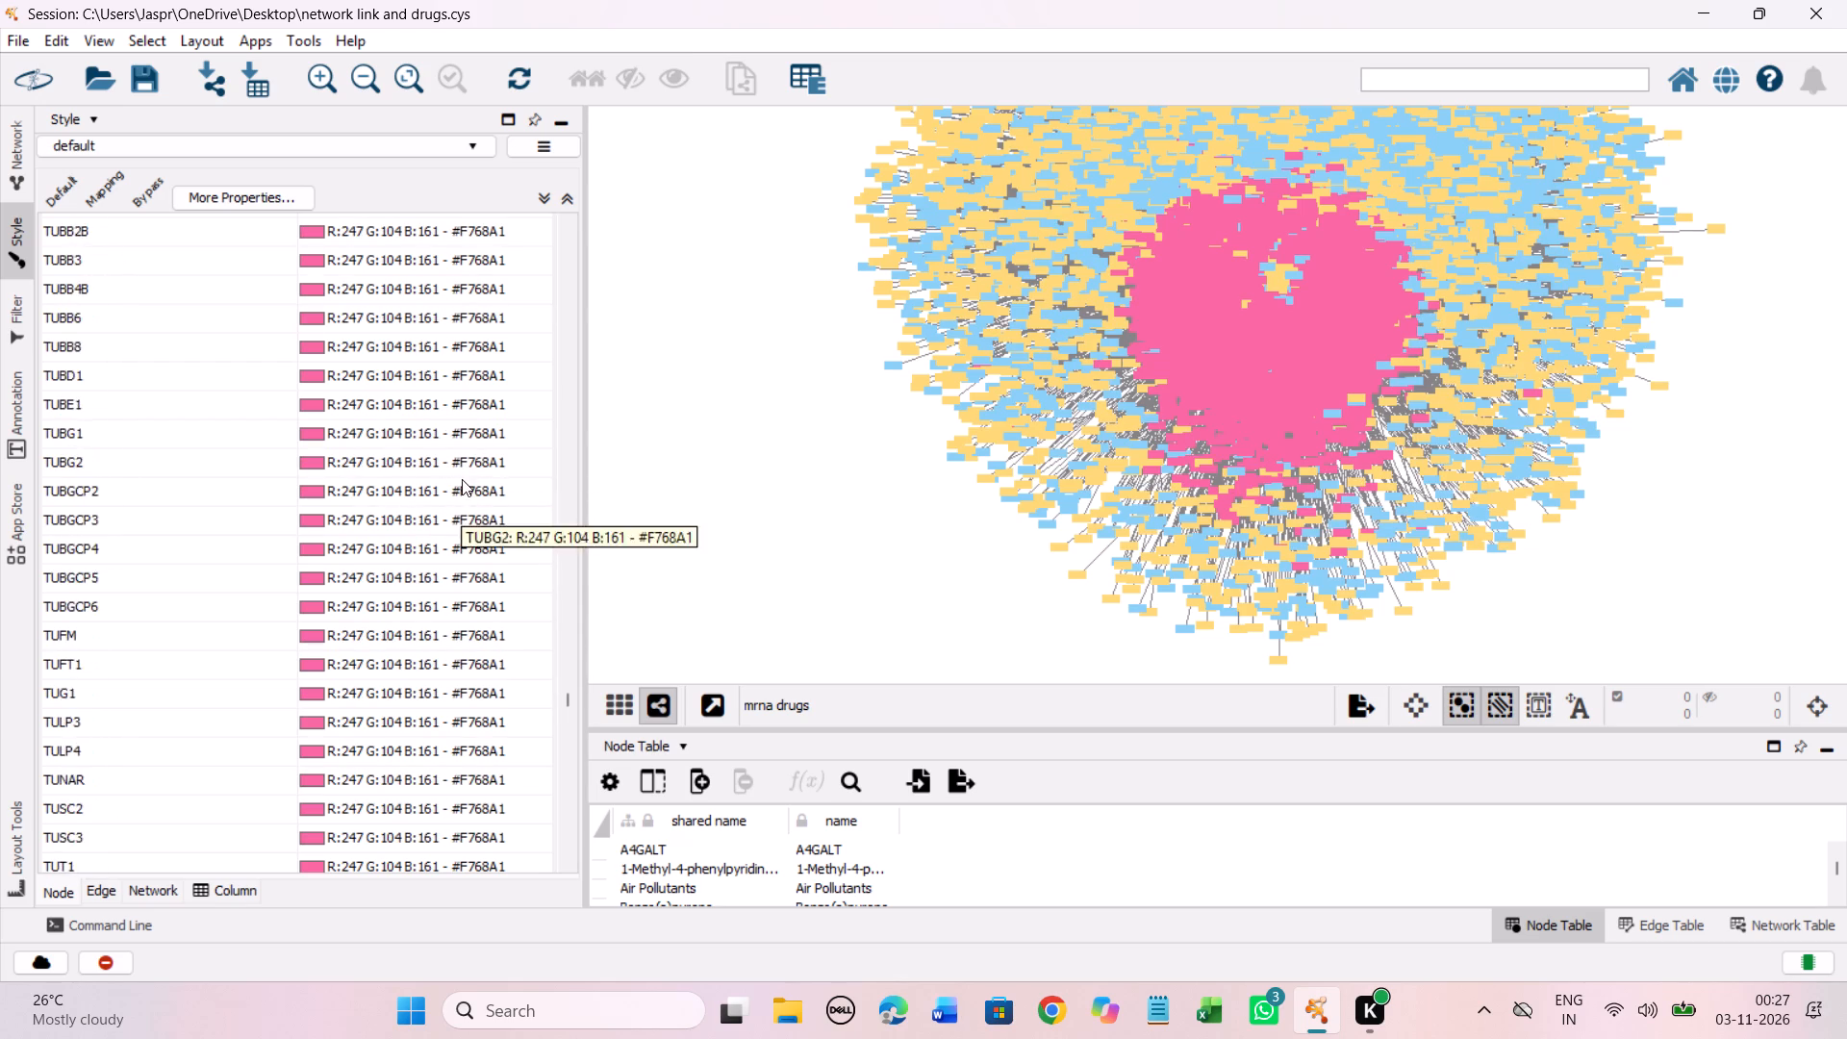
{"action": "scroll", "coordinate": [462, 479], "scroll_direction": "down", "scroll_amount": 20}
{"action": "scroll", "coordinate": [462, 479], "scroll_direction": "down", "scroll_amount": 20}
{"action": "scroll", "coordinate": [462, 479], "scroll_direction": "down", "scroll_amount": 7}
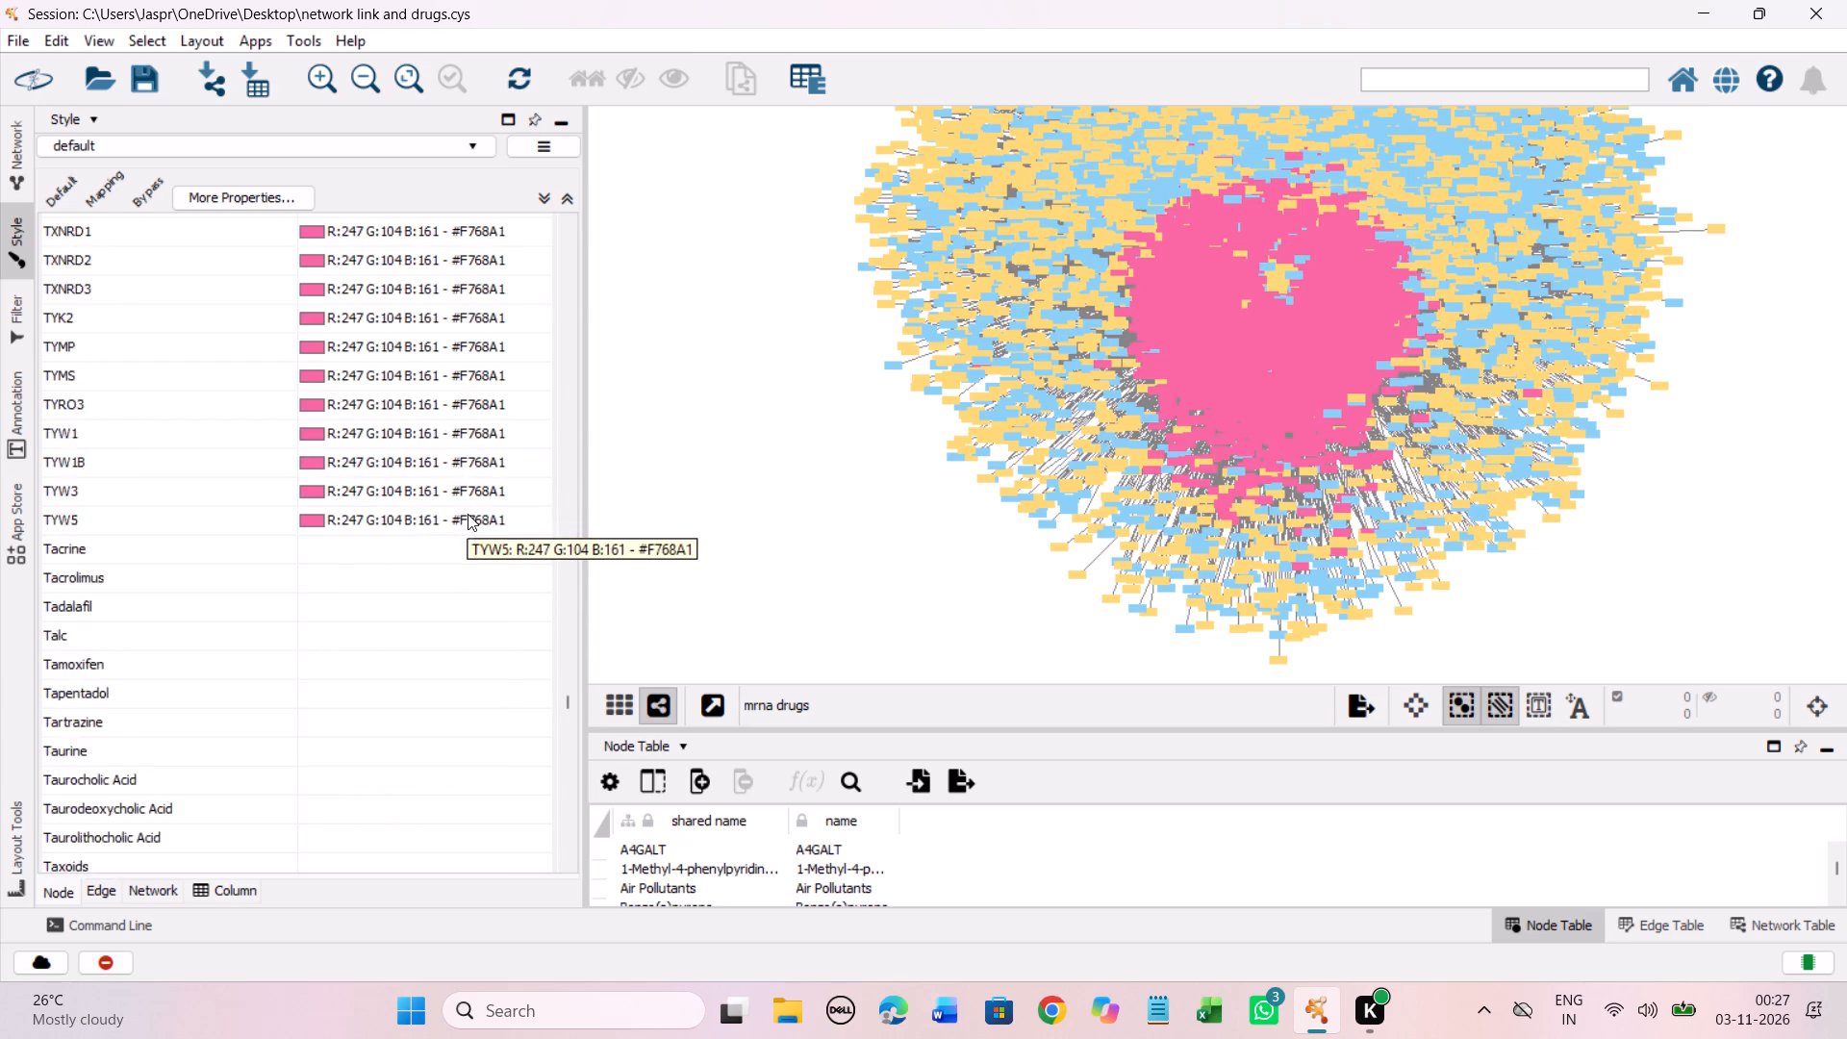
{"action": "scroll", "coordinate": [468, 514], "scroll_direction": "down", "scroll_amount": 13}
{"action": "scroll", "coordinate": [417, 365], "scroll_direction": "up", "scroll_amount": 5}
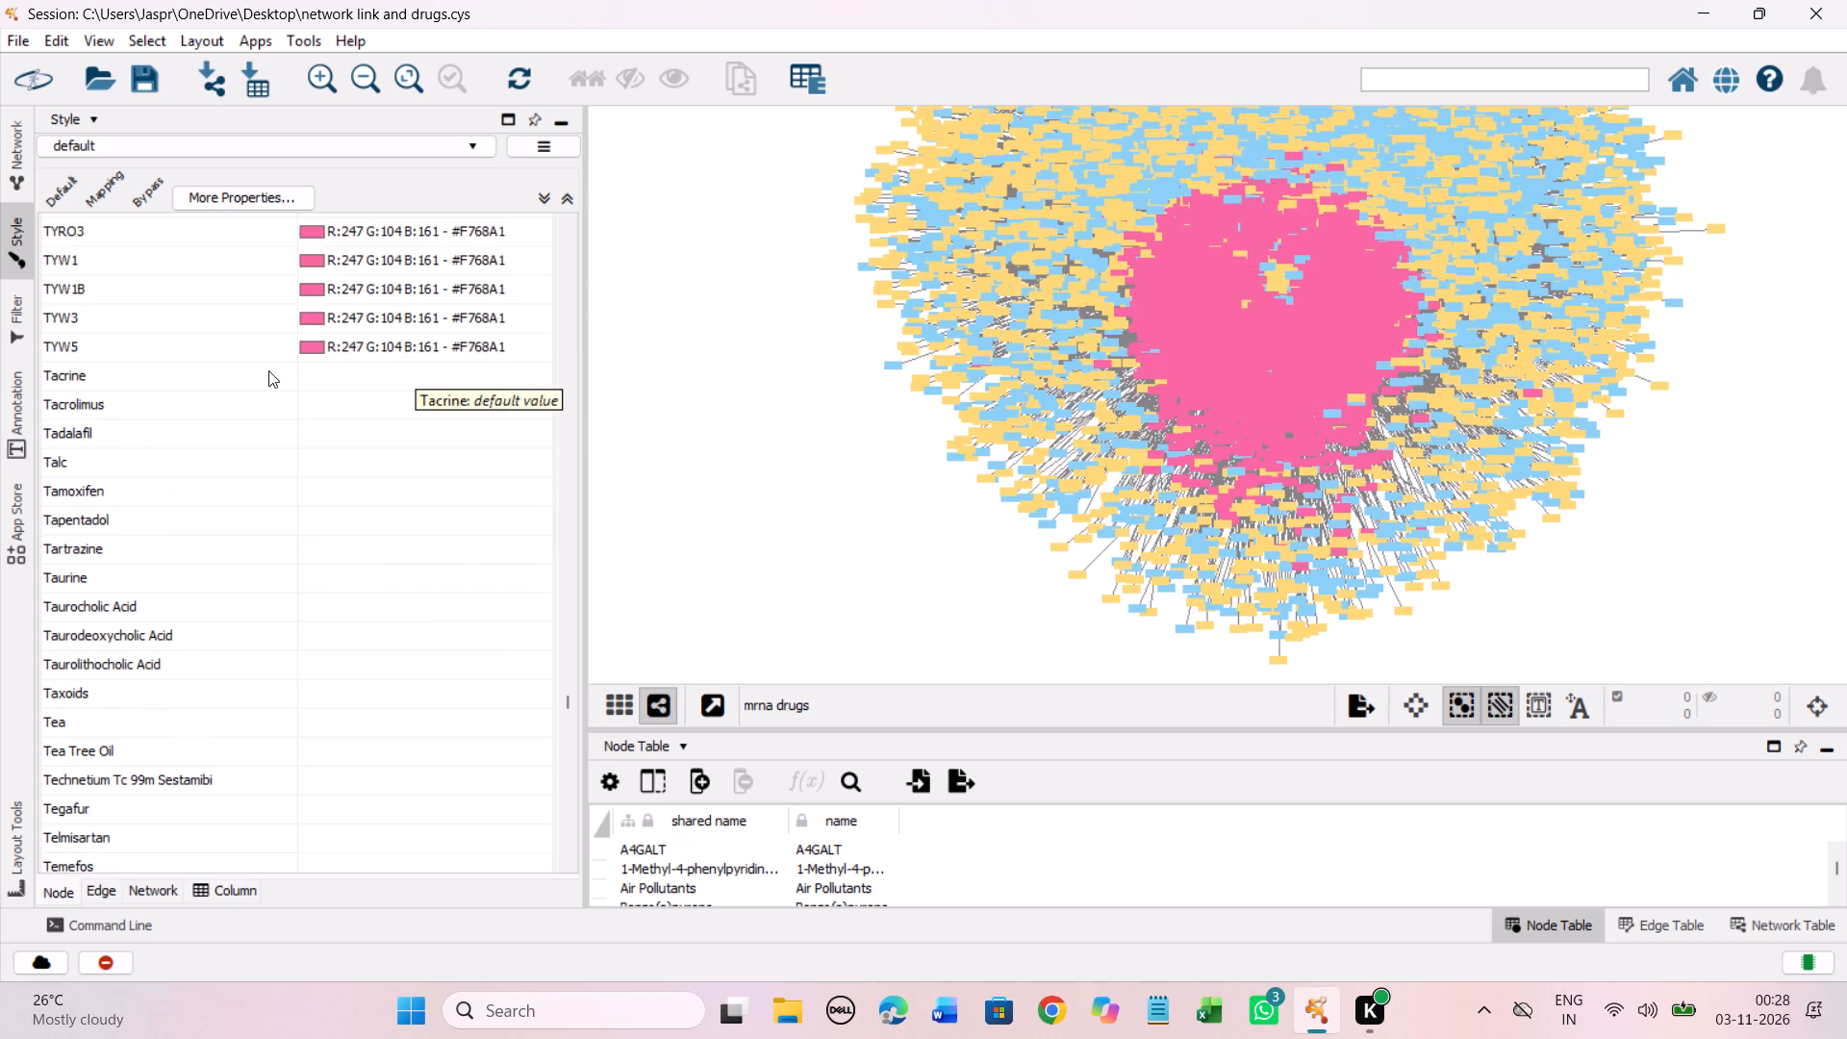
{"action": "left_click", "coordinate": [268, 370]}
{"action": "scroll", "coordinate": [356, 450], "scroll_direction": "down", "scroll_amount": 4}
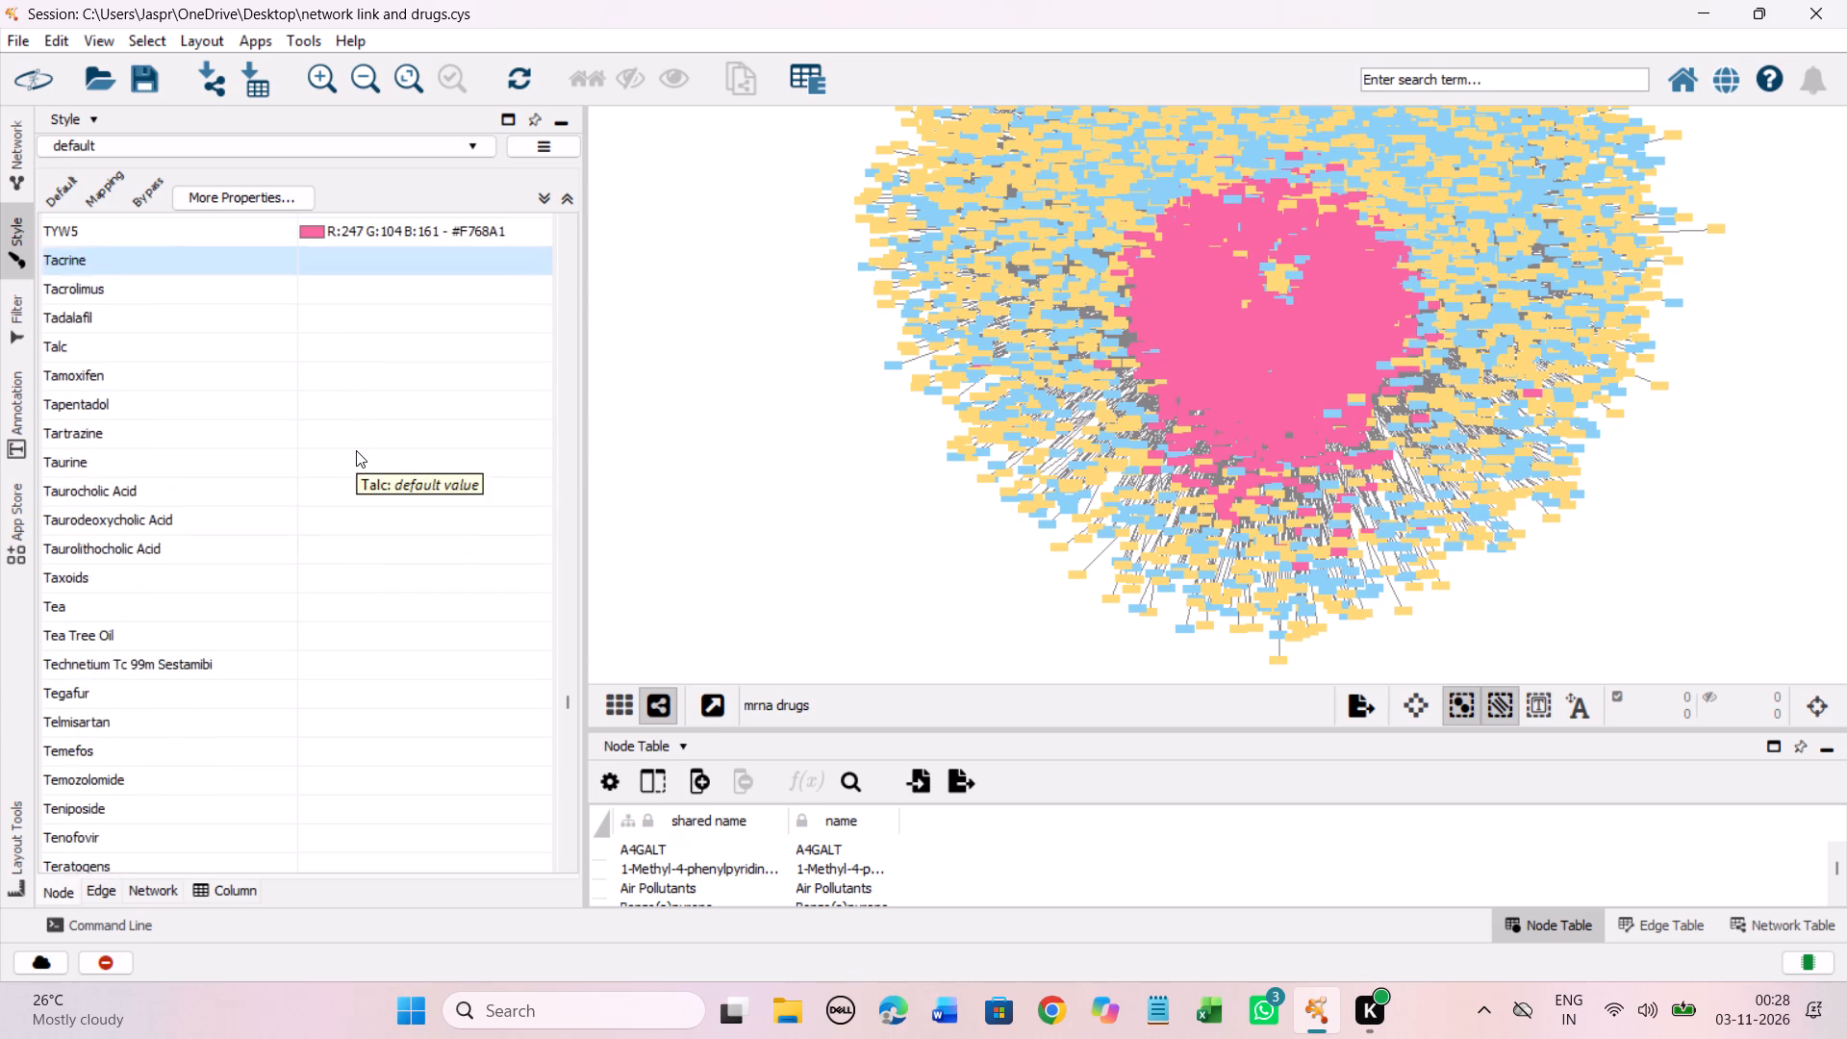
{"action": "scroll", "coordinate": [356, 450], "scroll_direction": "down", "scroll_amount": 20}
{"action": "scroll", "coordinate": [356, 450], "scroll_direction": "down", "scroll_amount": 20}
{"action": "scroll", "coordinate": [356, 450], "scroll_direction": "down", "scroll_amount": 8}
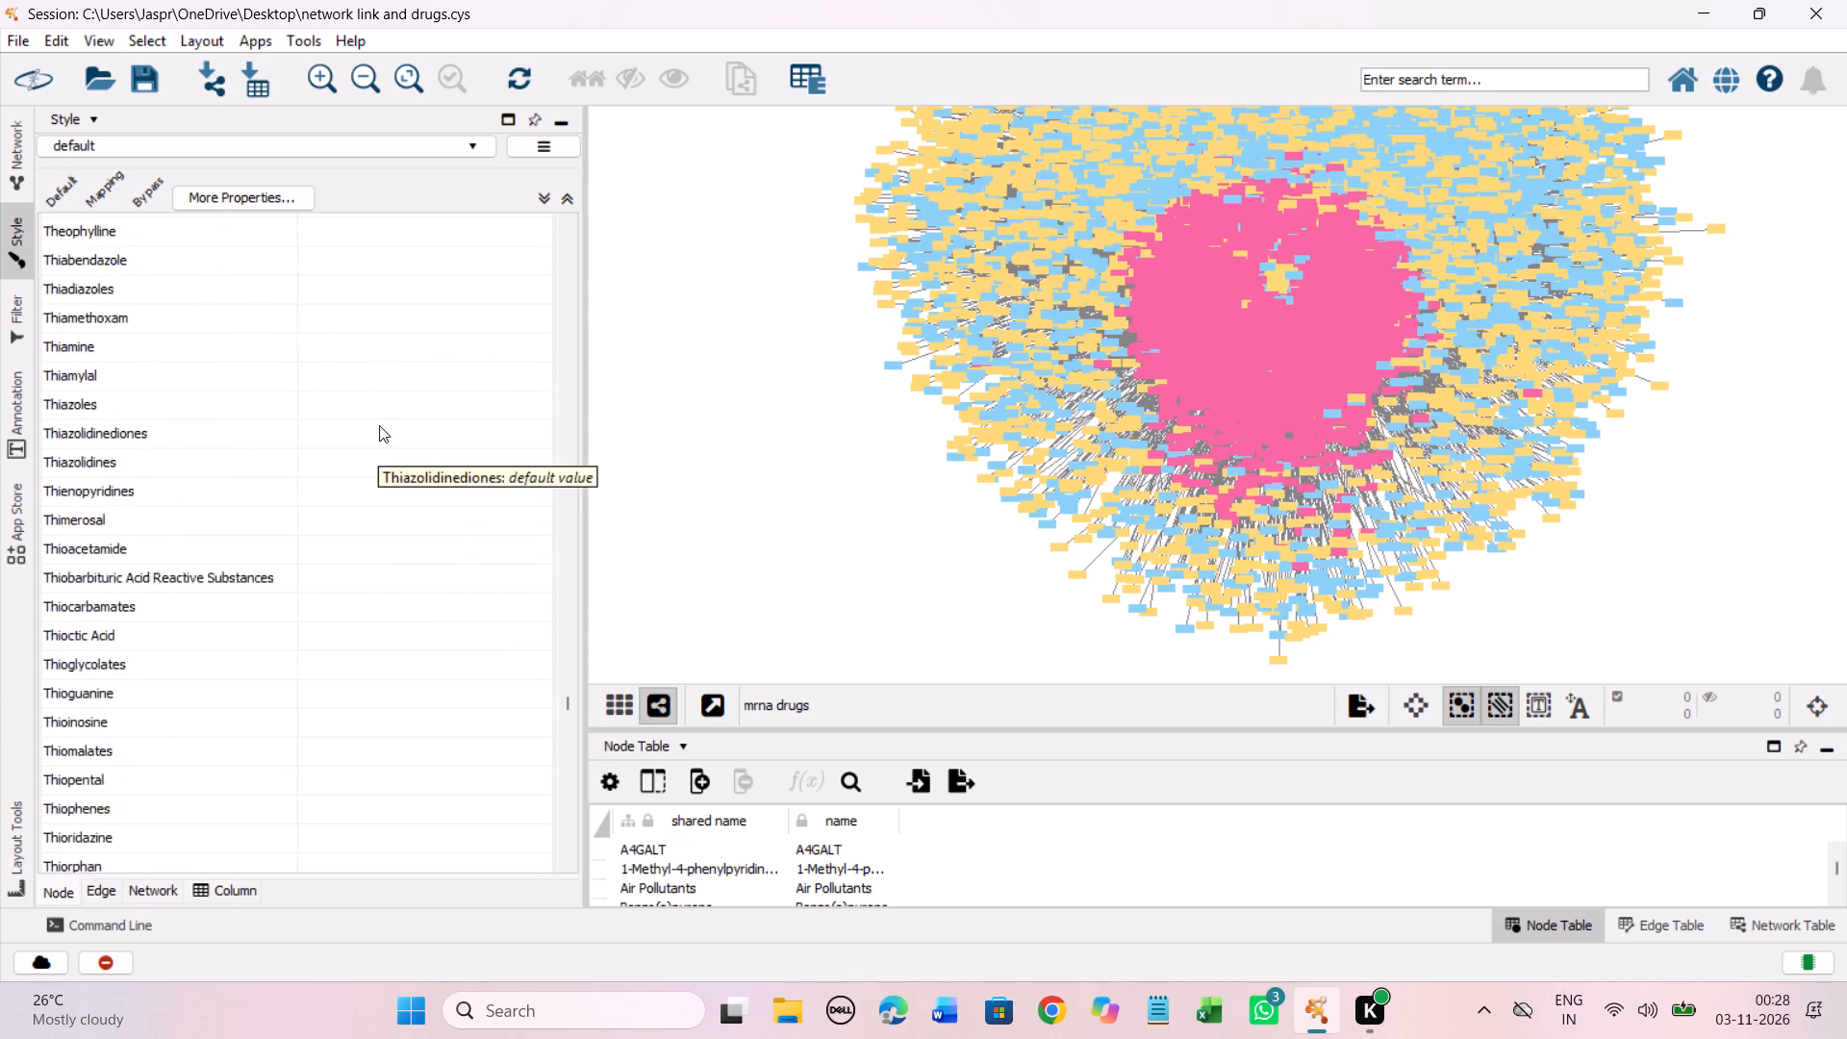
{"action": "scroll", "coordinate": [379, 425], "scroll_direction": "down", "scroll_amount": 20}
{"action": "scroll", "coordinate": [379, 425], "scroll_direction": "down", "scroll_amount": 20}
{"action": "scroll", "coordinate": [379, 425], "scroll_direction": "down", "scroll_amount": 7}
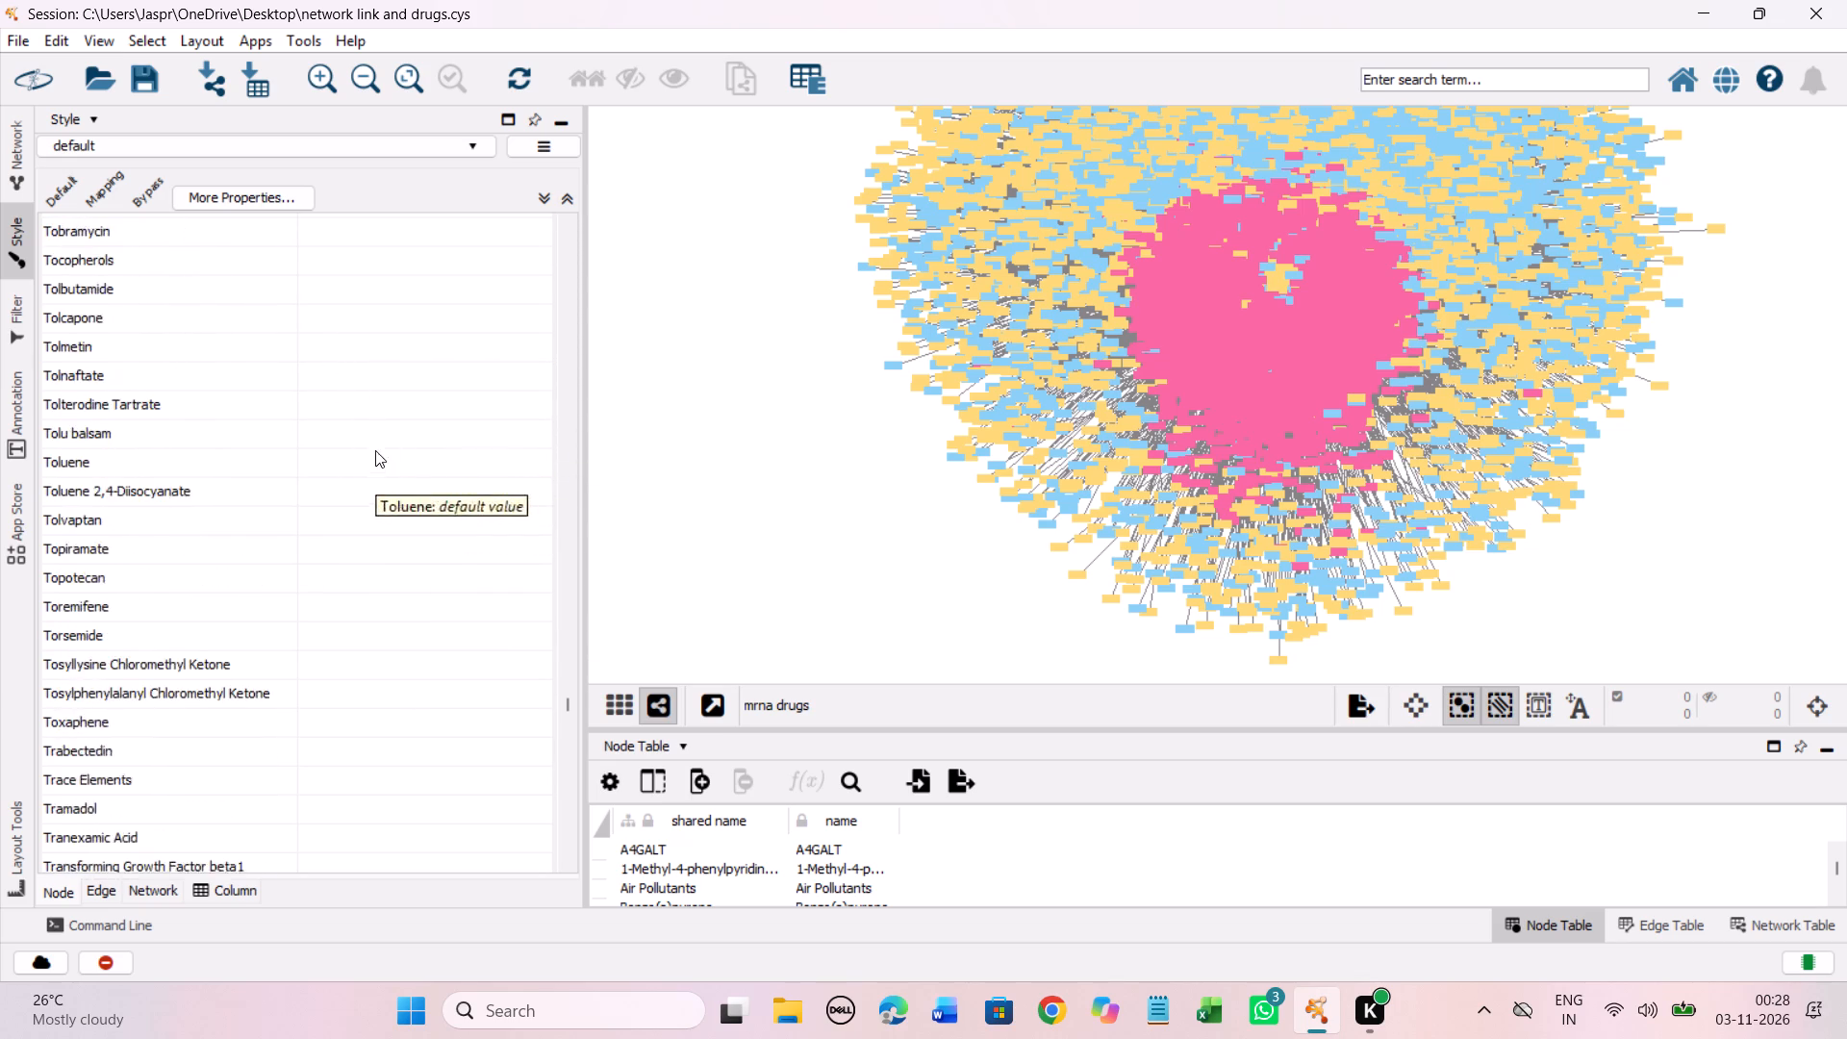
{"action": "scroll", "coordinate": [377, 443], "scroll_direction": "up", "scroll_amount": 1}
{"action": "scroll", "coordinate": [377, 443], "scroll_direction": "down", "scroll_amount": 20}
{"action": "scroll", "coordinate": [377, 443], "scroll_direction": "down", "scroll_amount": 20}
{"action": "scroll", "coordinate": [377, 443], "scroll_direction": "down", "scroll_amount": 9}
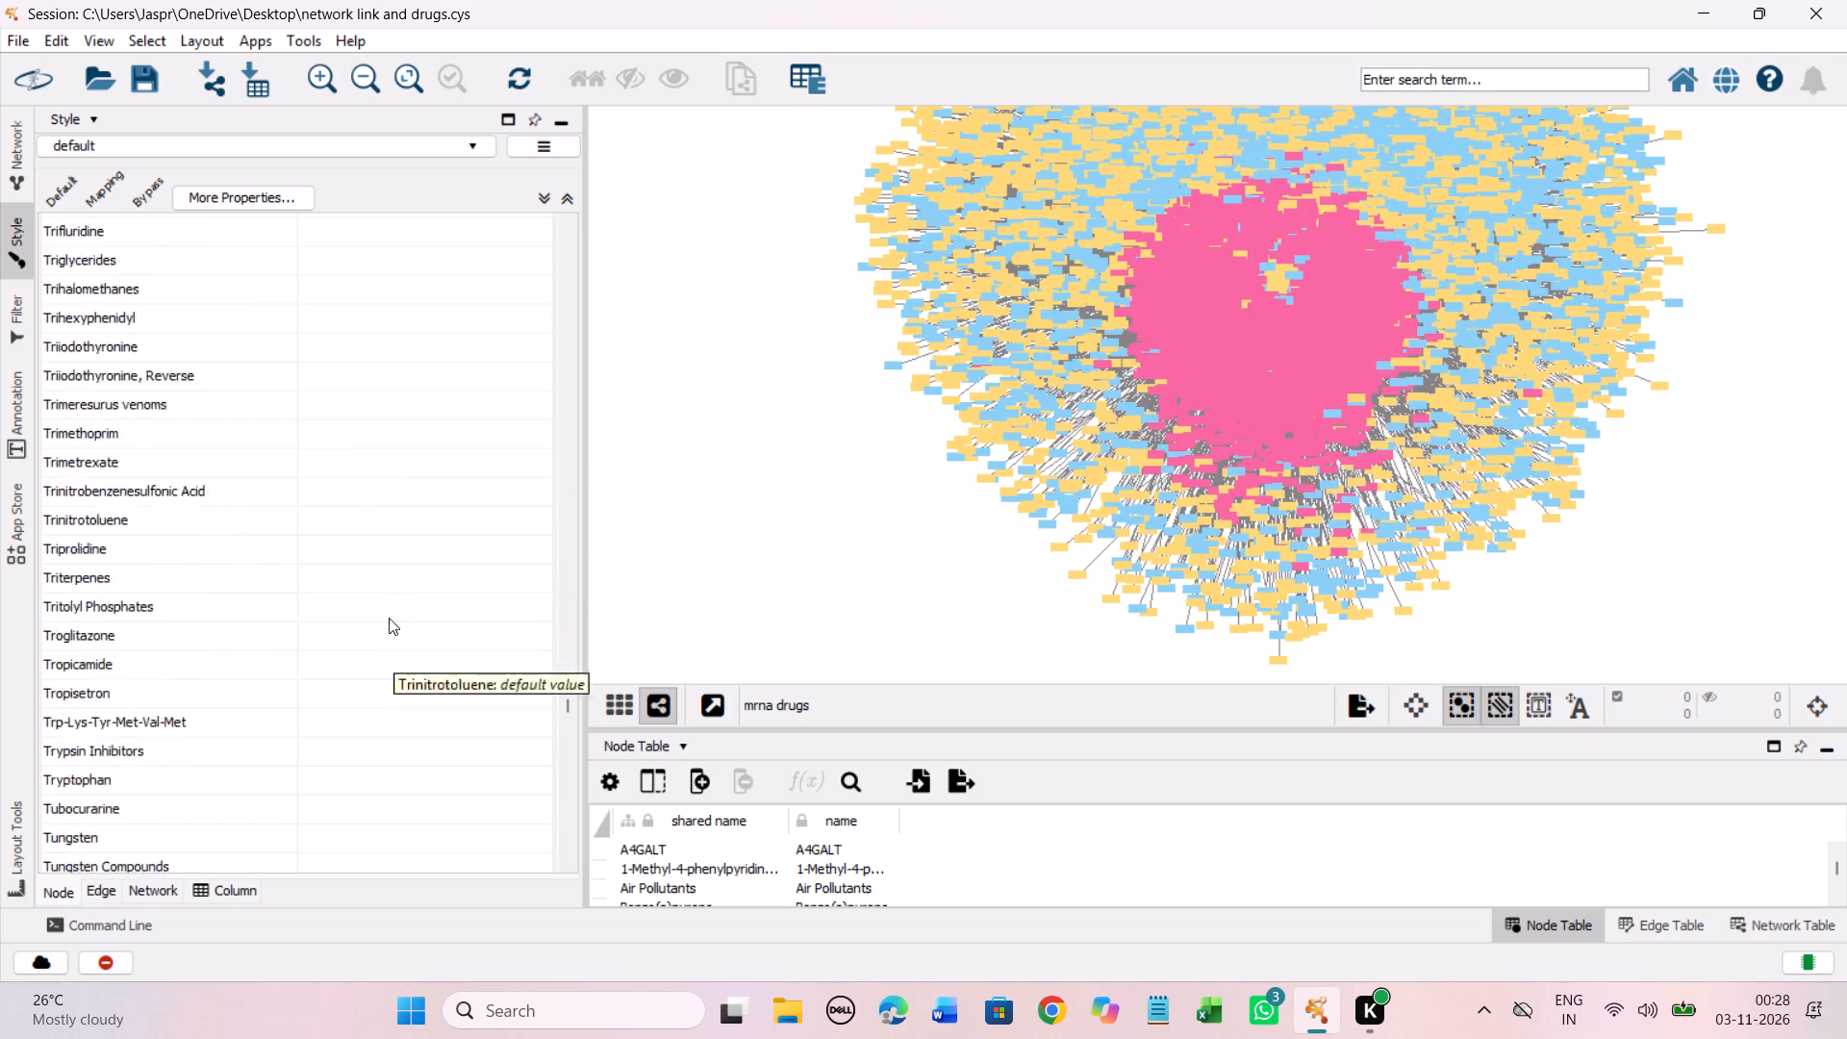
{"action": "scroll", "coordinate": [389, 618], "scroll_direction": "down", "scroll_amount": 13}
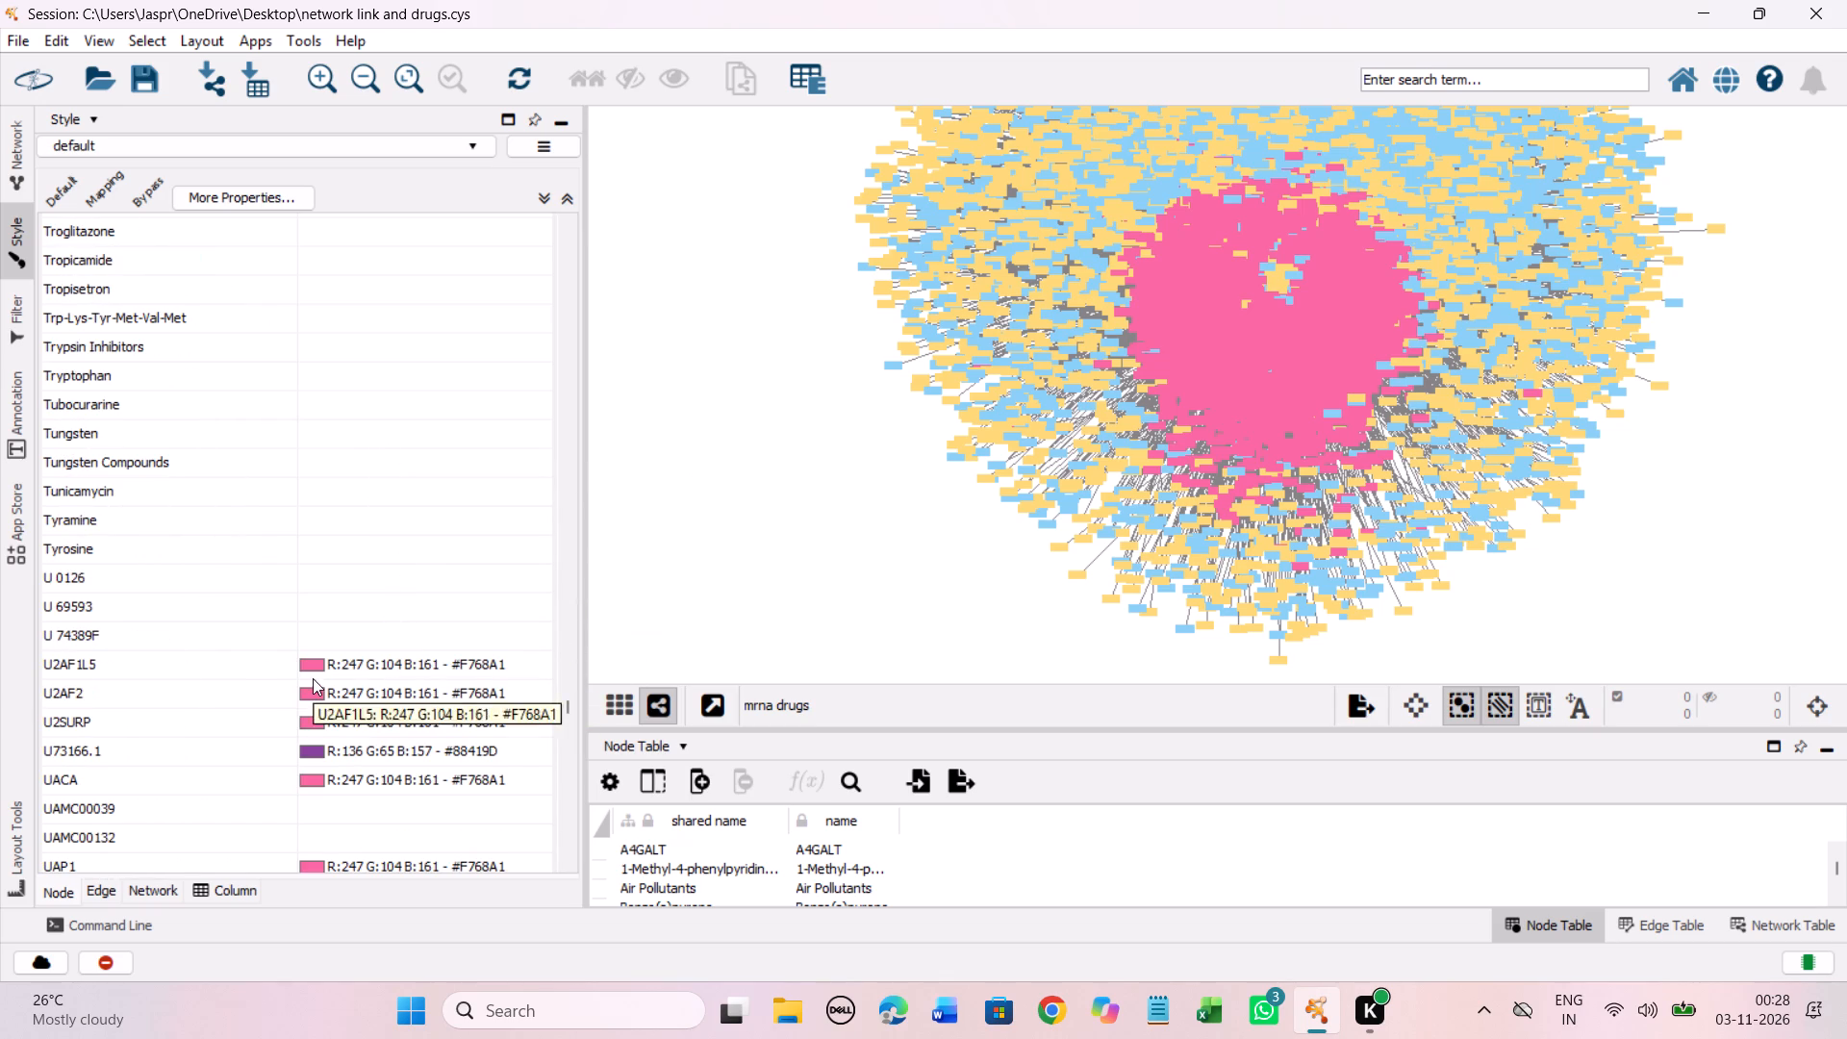
{"action": "left_click", "coordinate": [265, 632], "text": "shift"}
{"action": "right_click", "coordinate": [265, 632]}
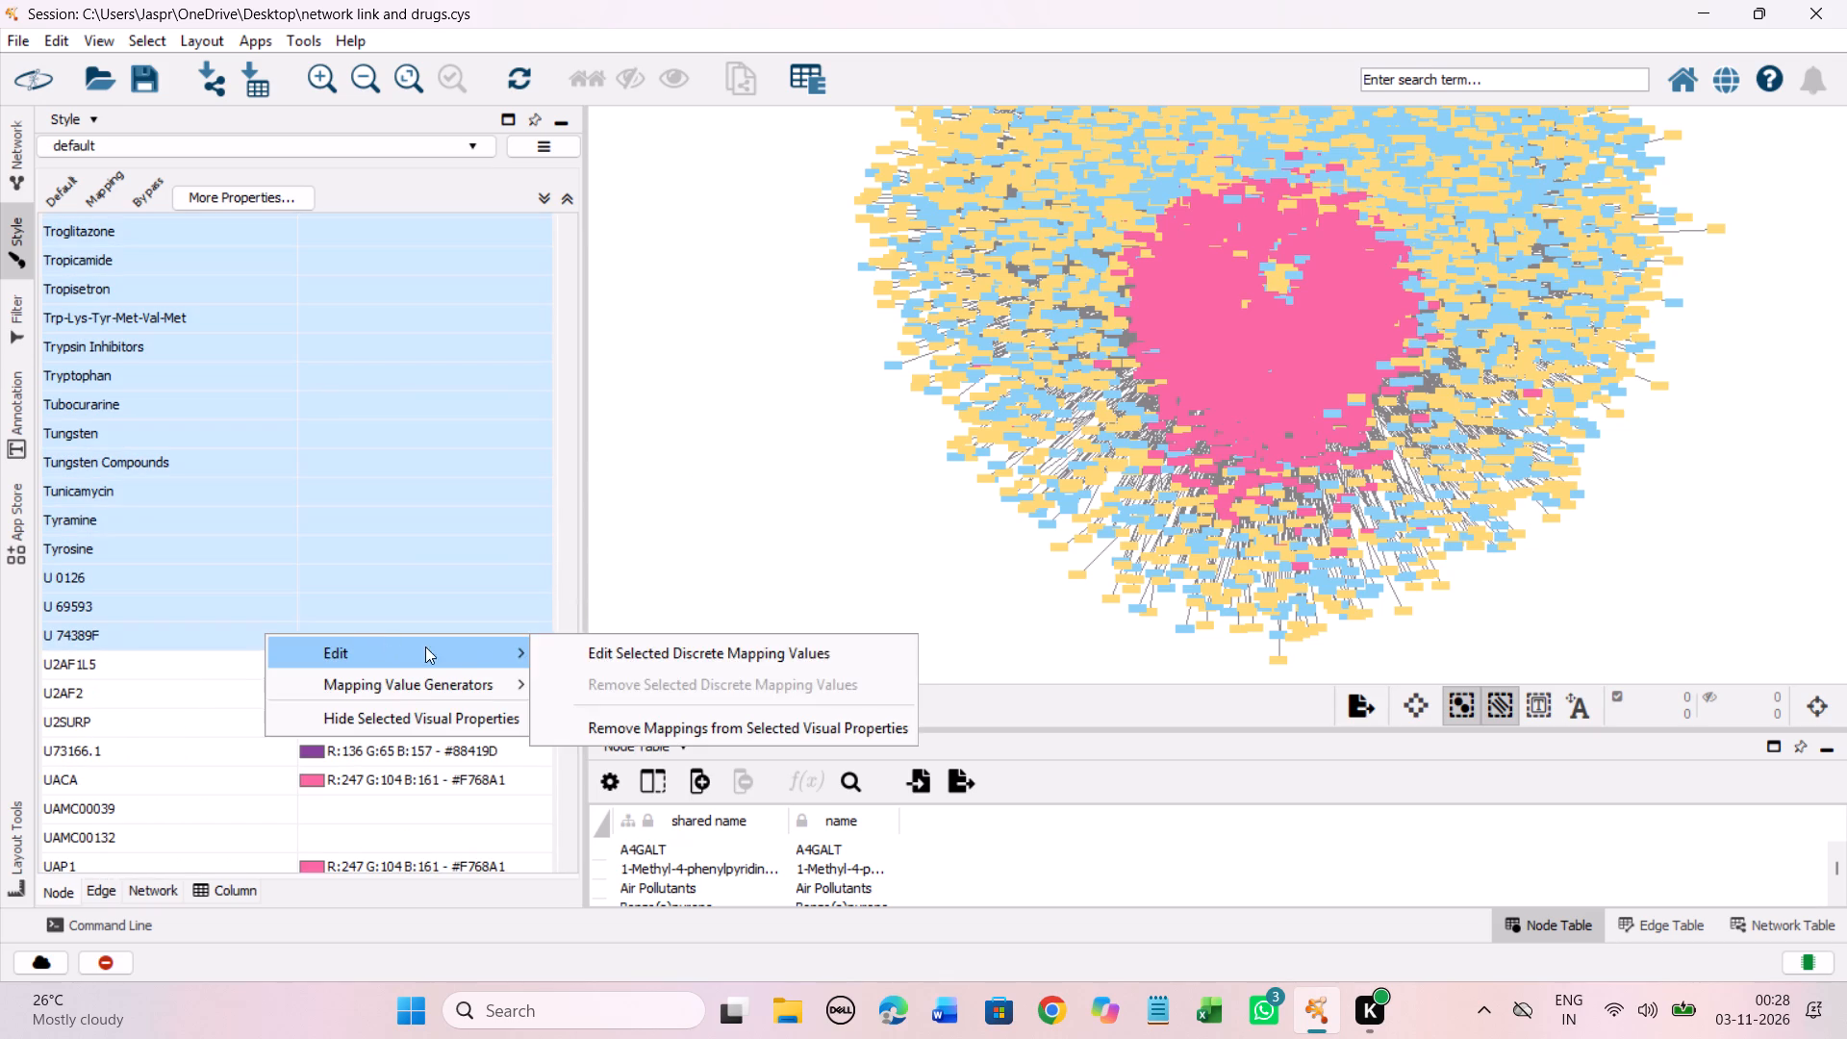
{"action": "left_click", "coordinate": [598, 651]}
{"action": "left_click_drag", "start_coordinate": [539, 536], "coordinate": [376, 350]}
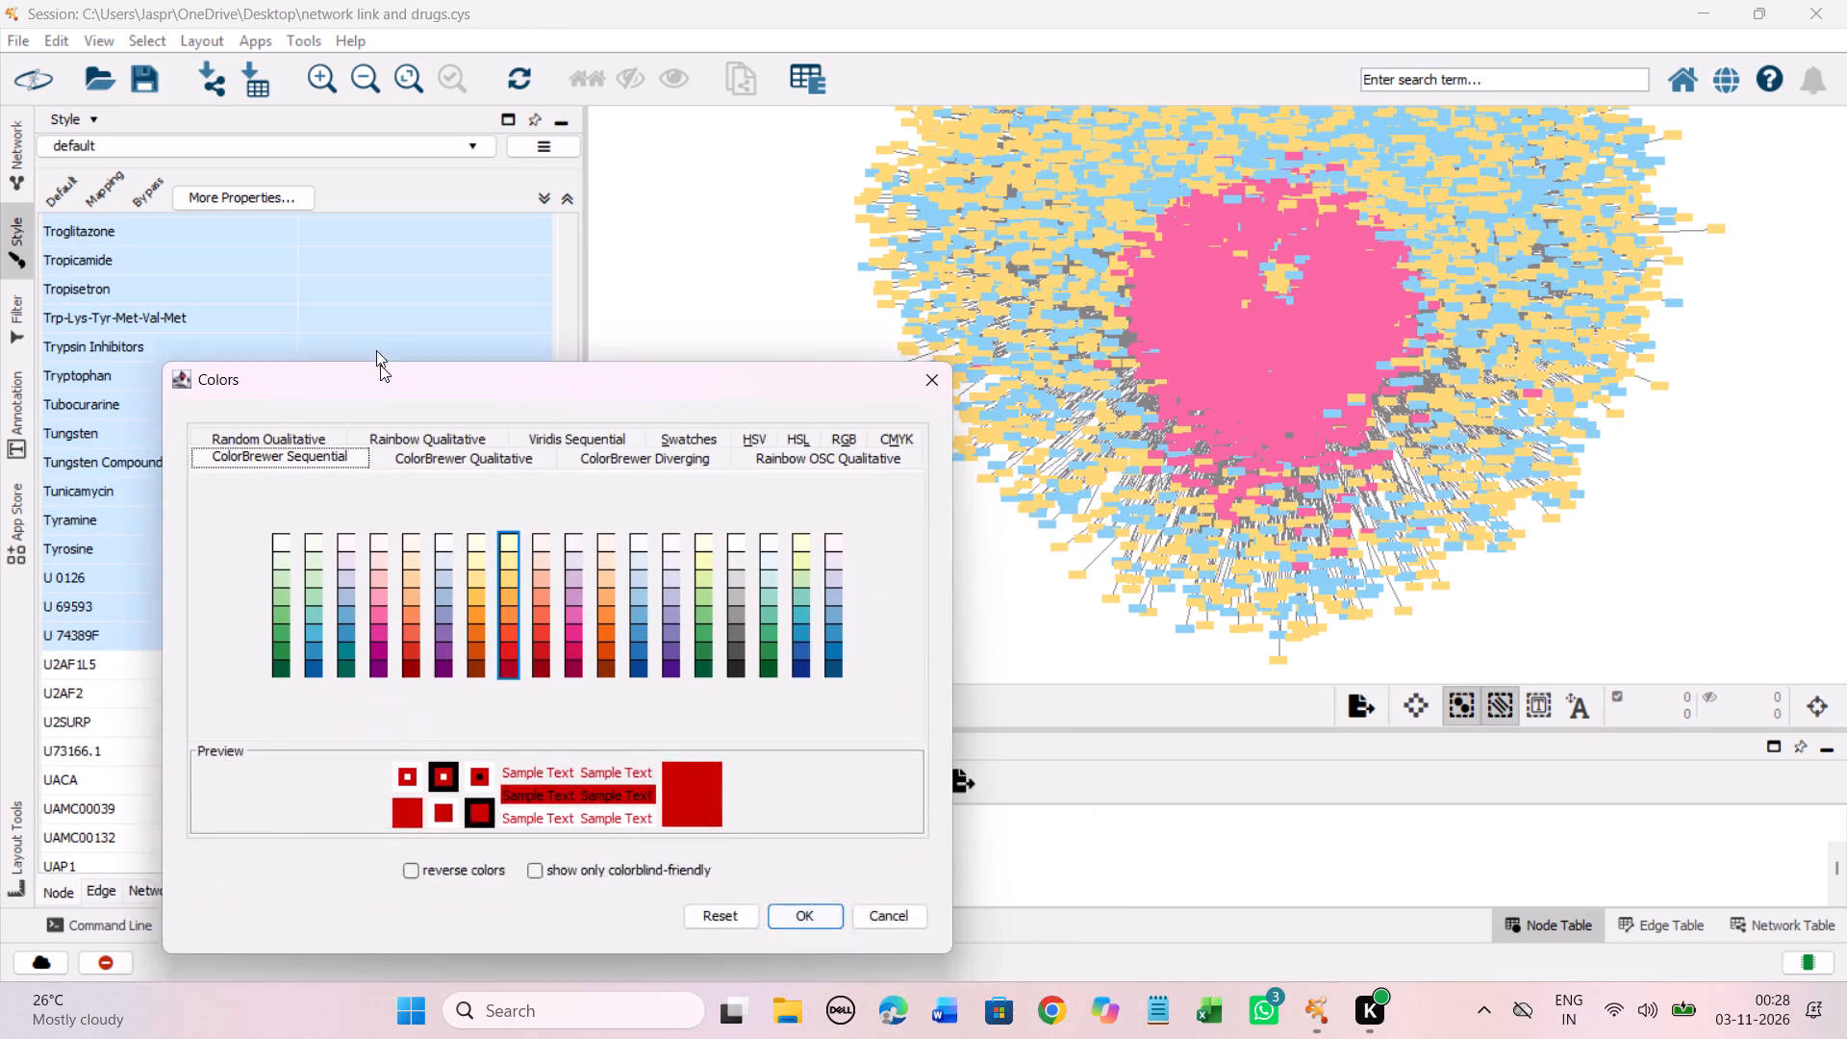
{"action": "left_click_drag", "start_coordinate": [376, 350], "coordinate": [368, 161]}
{"action": "left_click", "coordinate": [488, 358]}
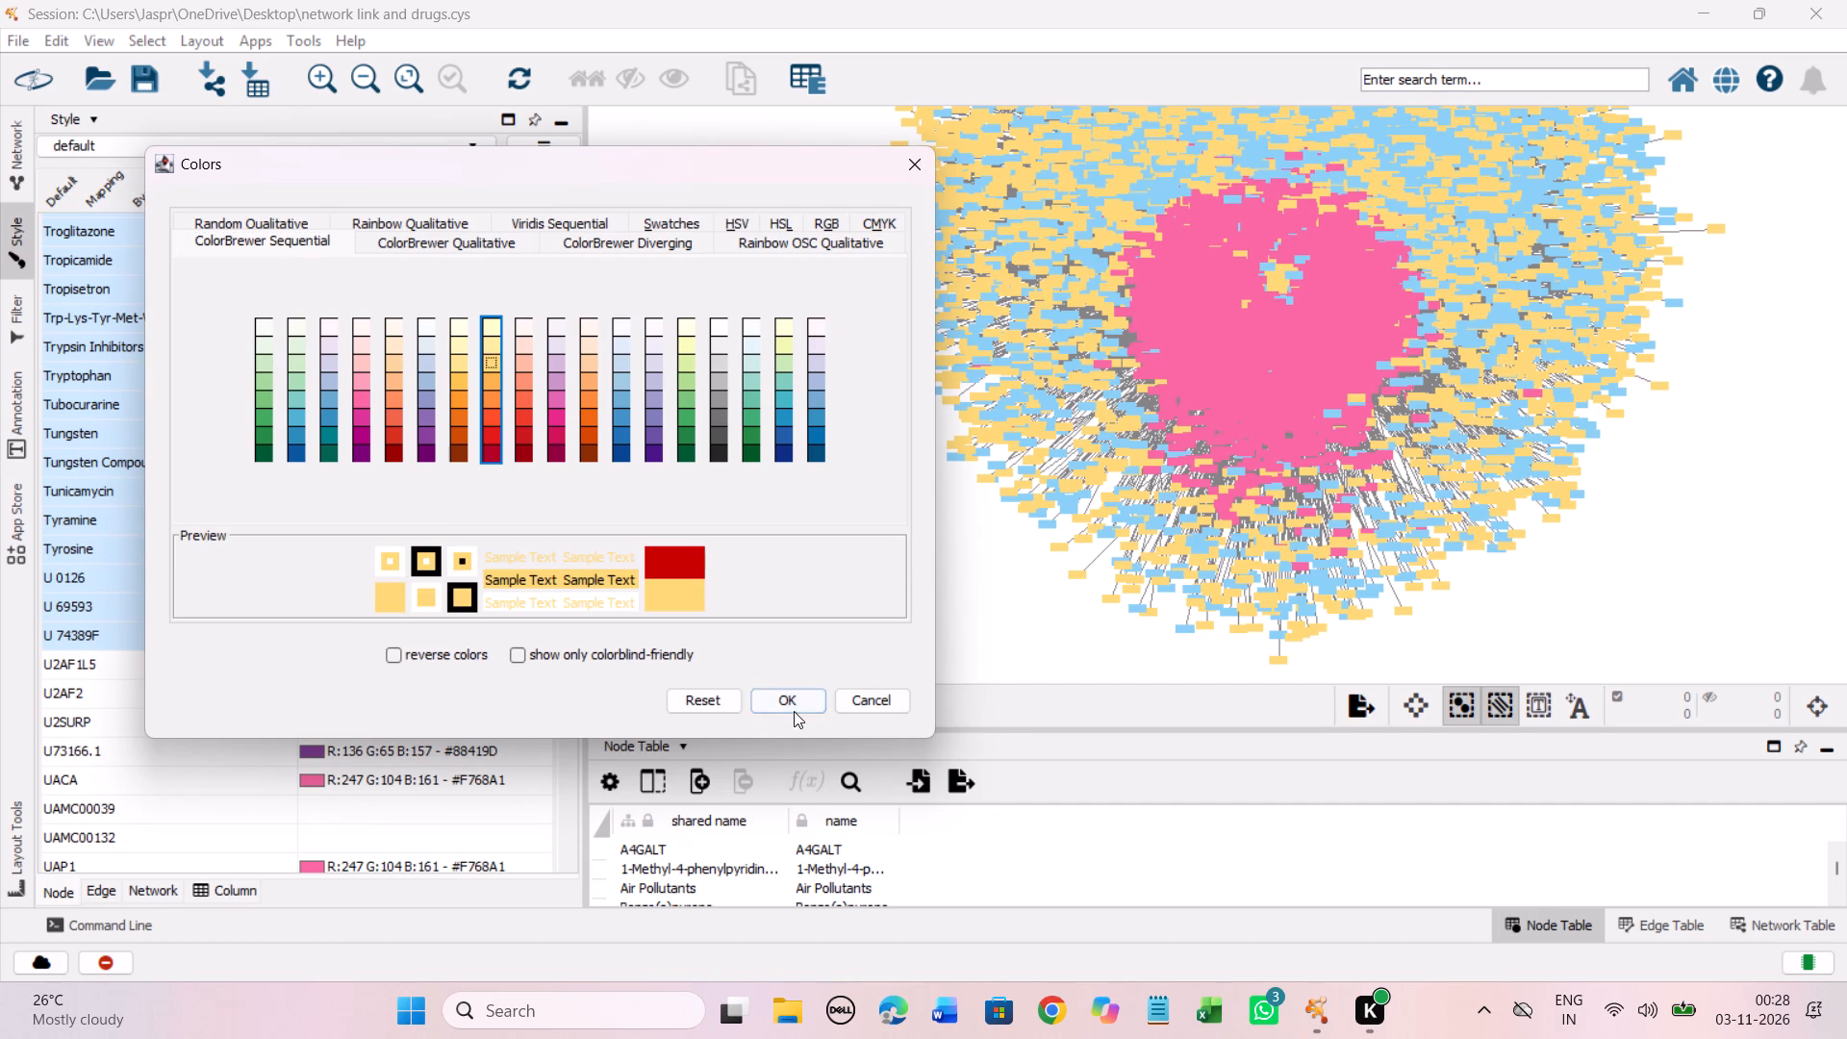
{"action": "left_click", "coordinate": [792, 696]}
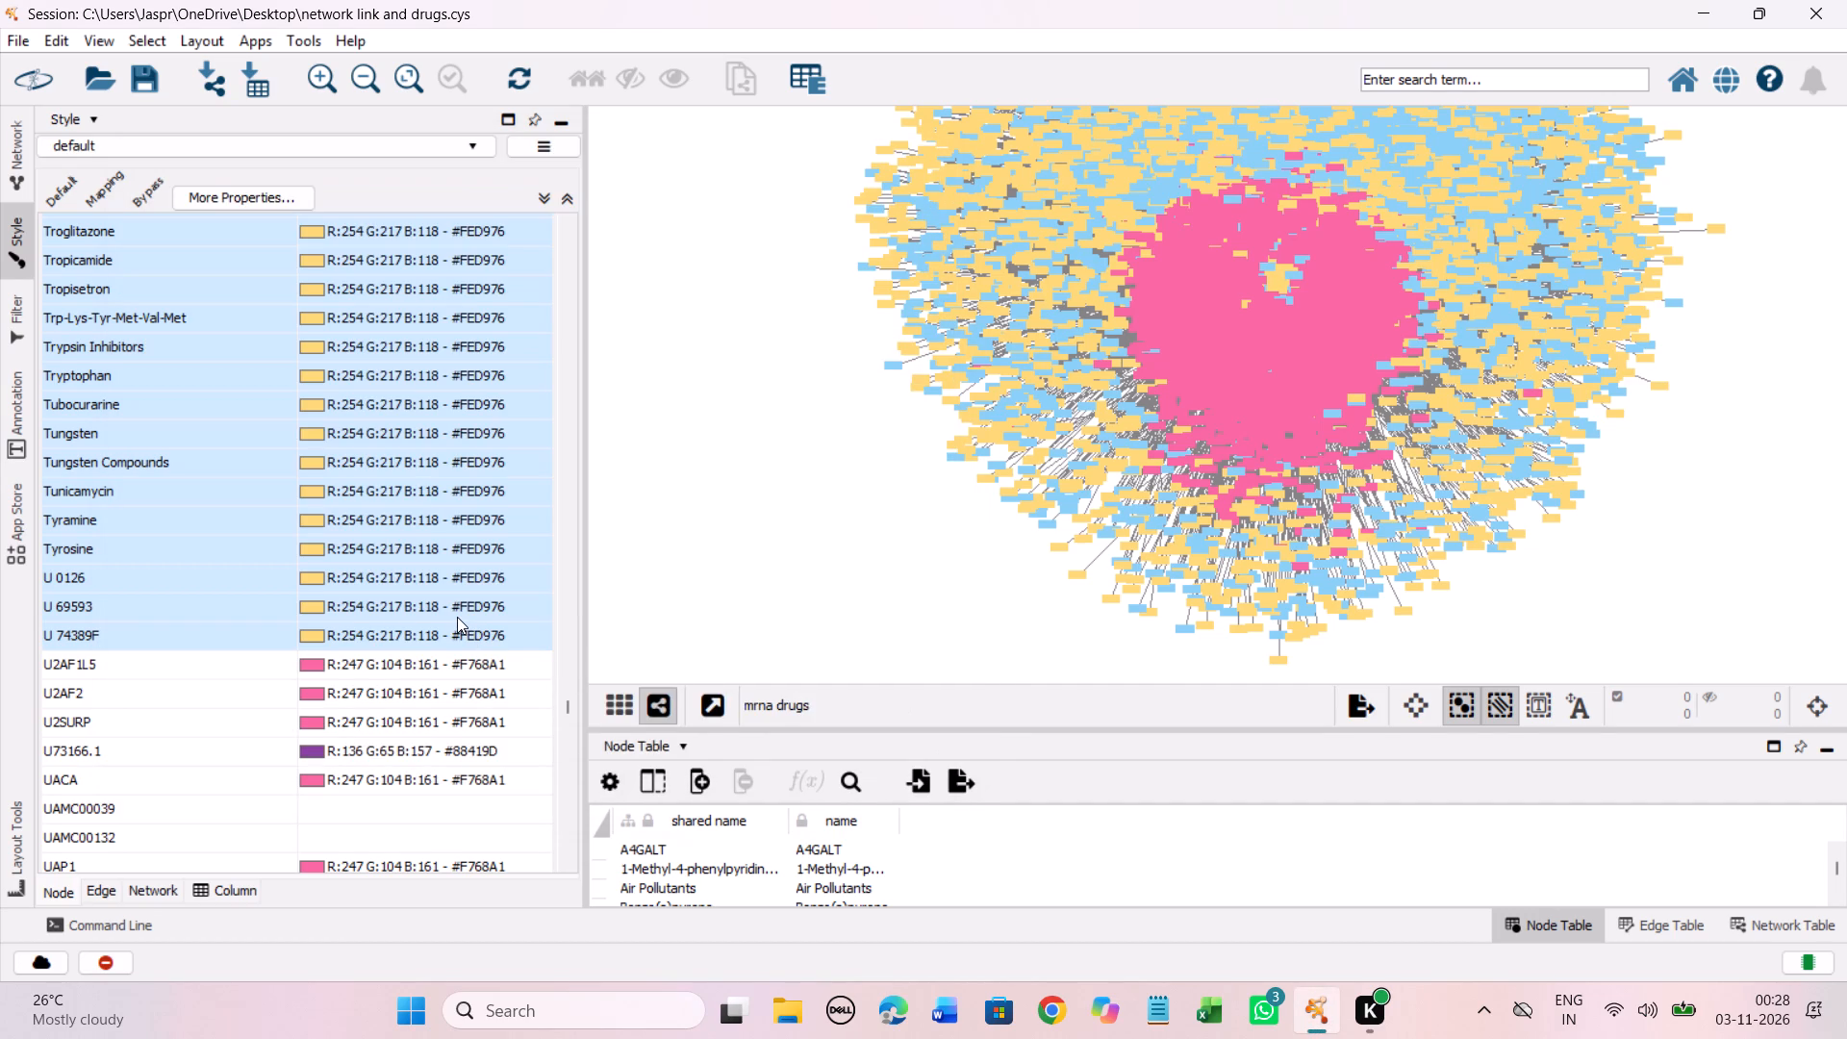
Set the discrete node colour mapping for UAMC00039 and UAMC00132 to light yellow #FED976.
{"action": "scroll", "coordinate": [457, 617], "scroll_direction": "down", "scroll_amount": 6}
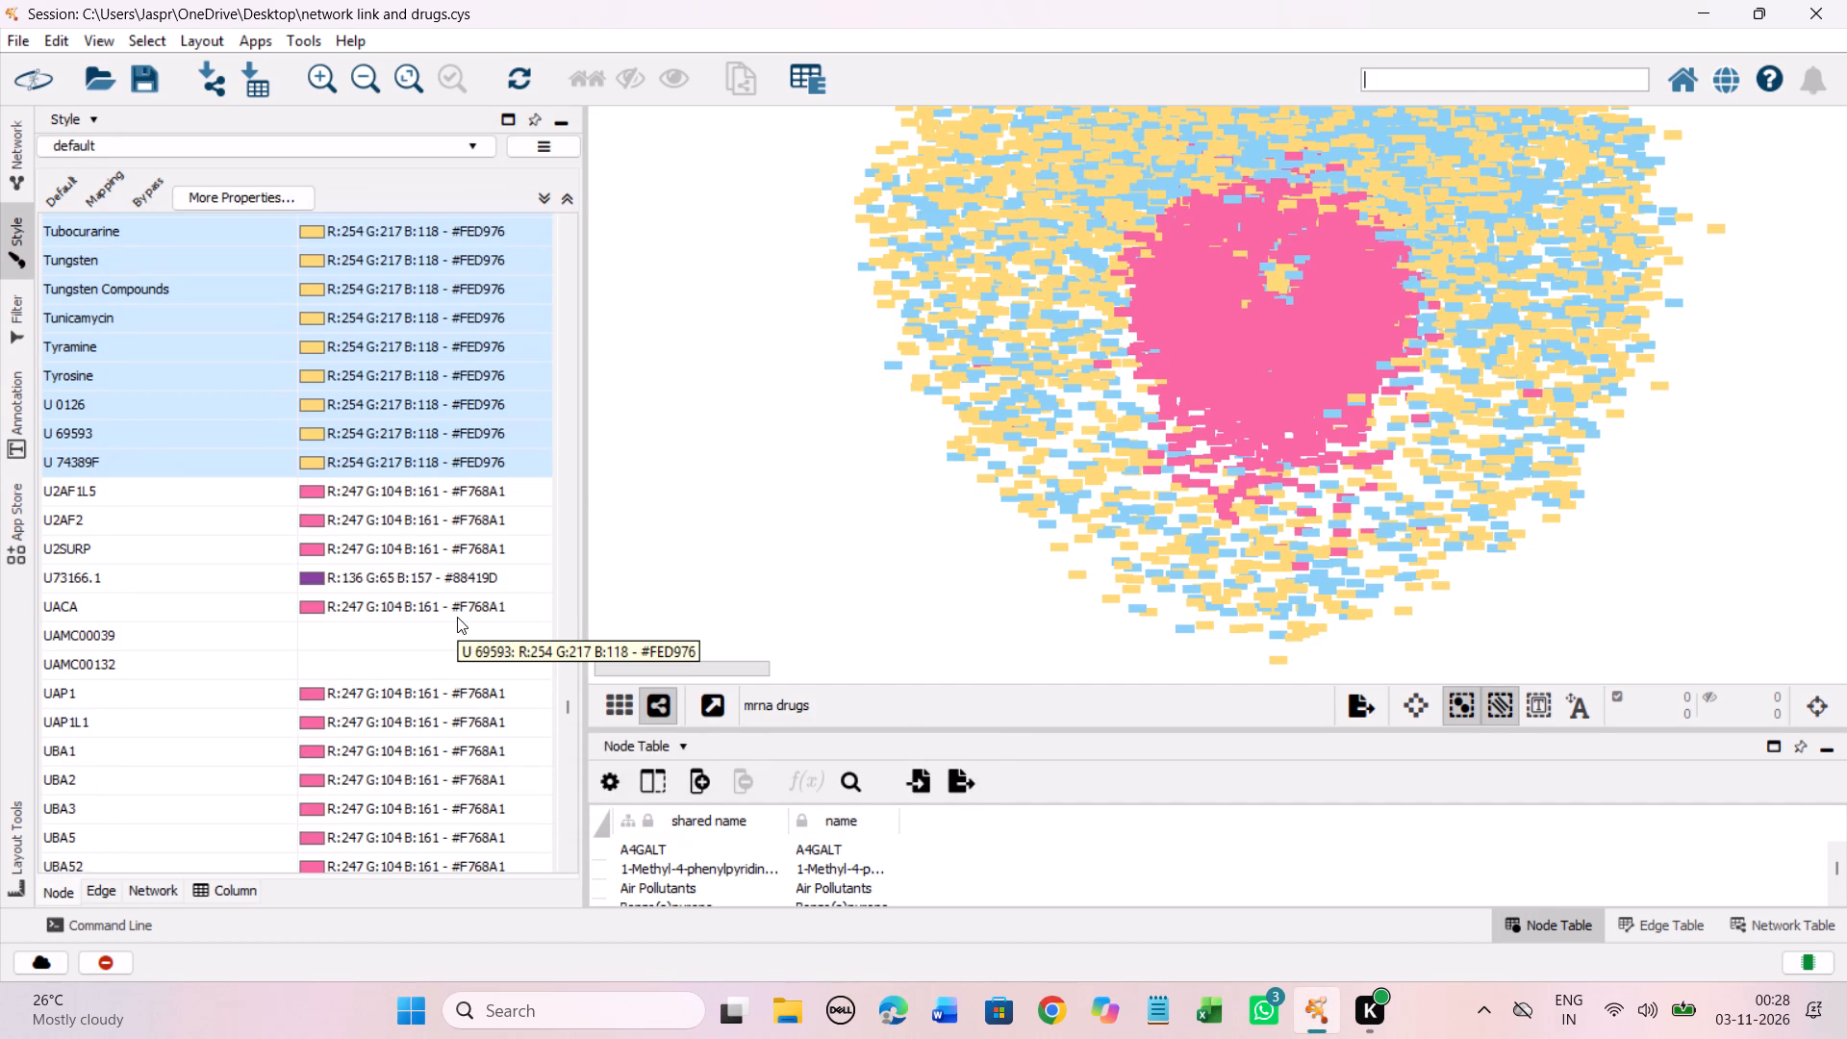
{"action": "scroll", "coordinate": [457, 617], "scroll_direction": "down", "scroll_amount": 3}
{"action": "left_click_drag", "start_coordinate": [287, 547], "coordinate": [286, 568]}
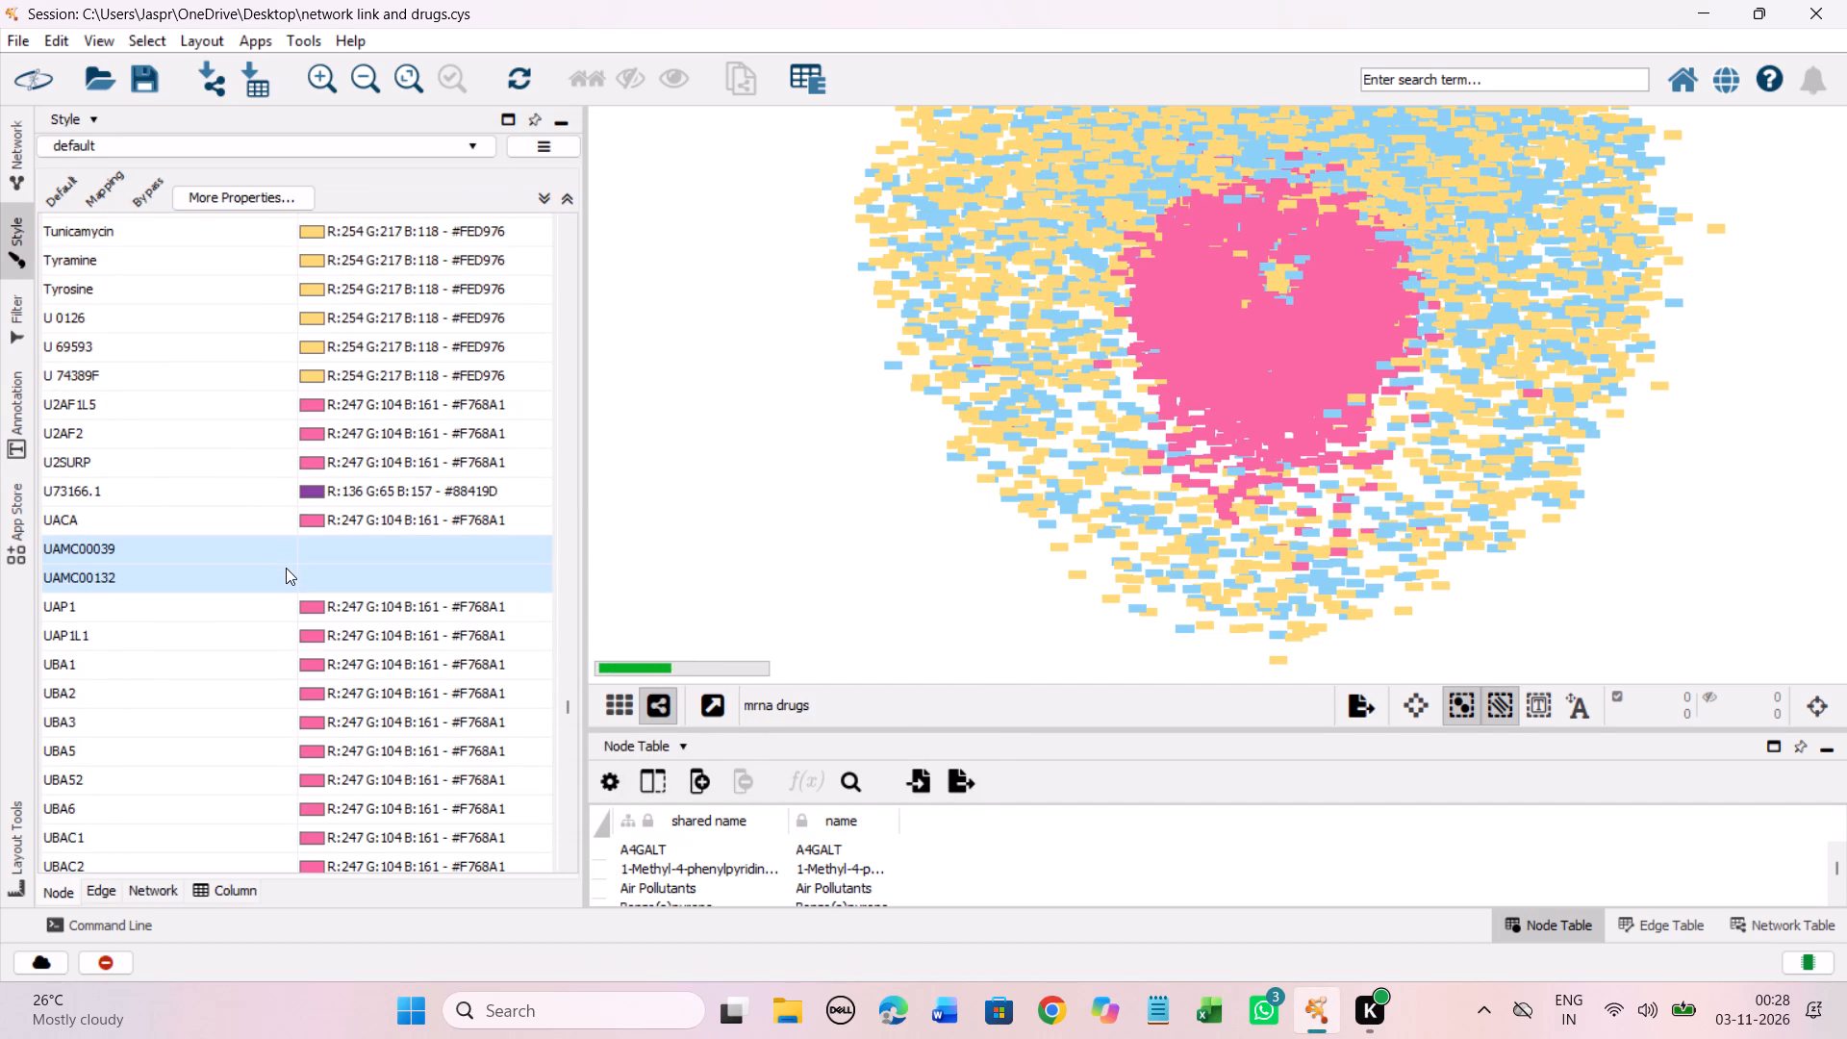
{"action": "right_click", "coordinate": [286, 568]}
{"action": "left_click", "coordinate": [613, 574]}
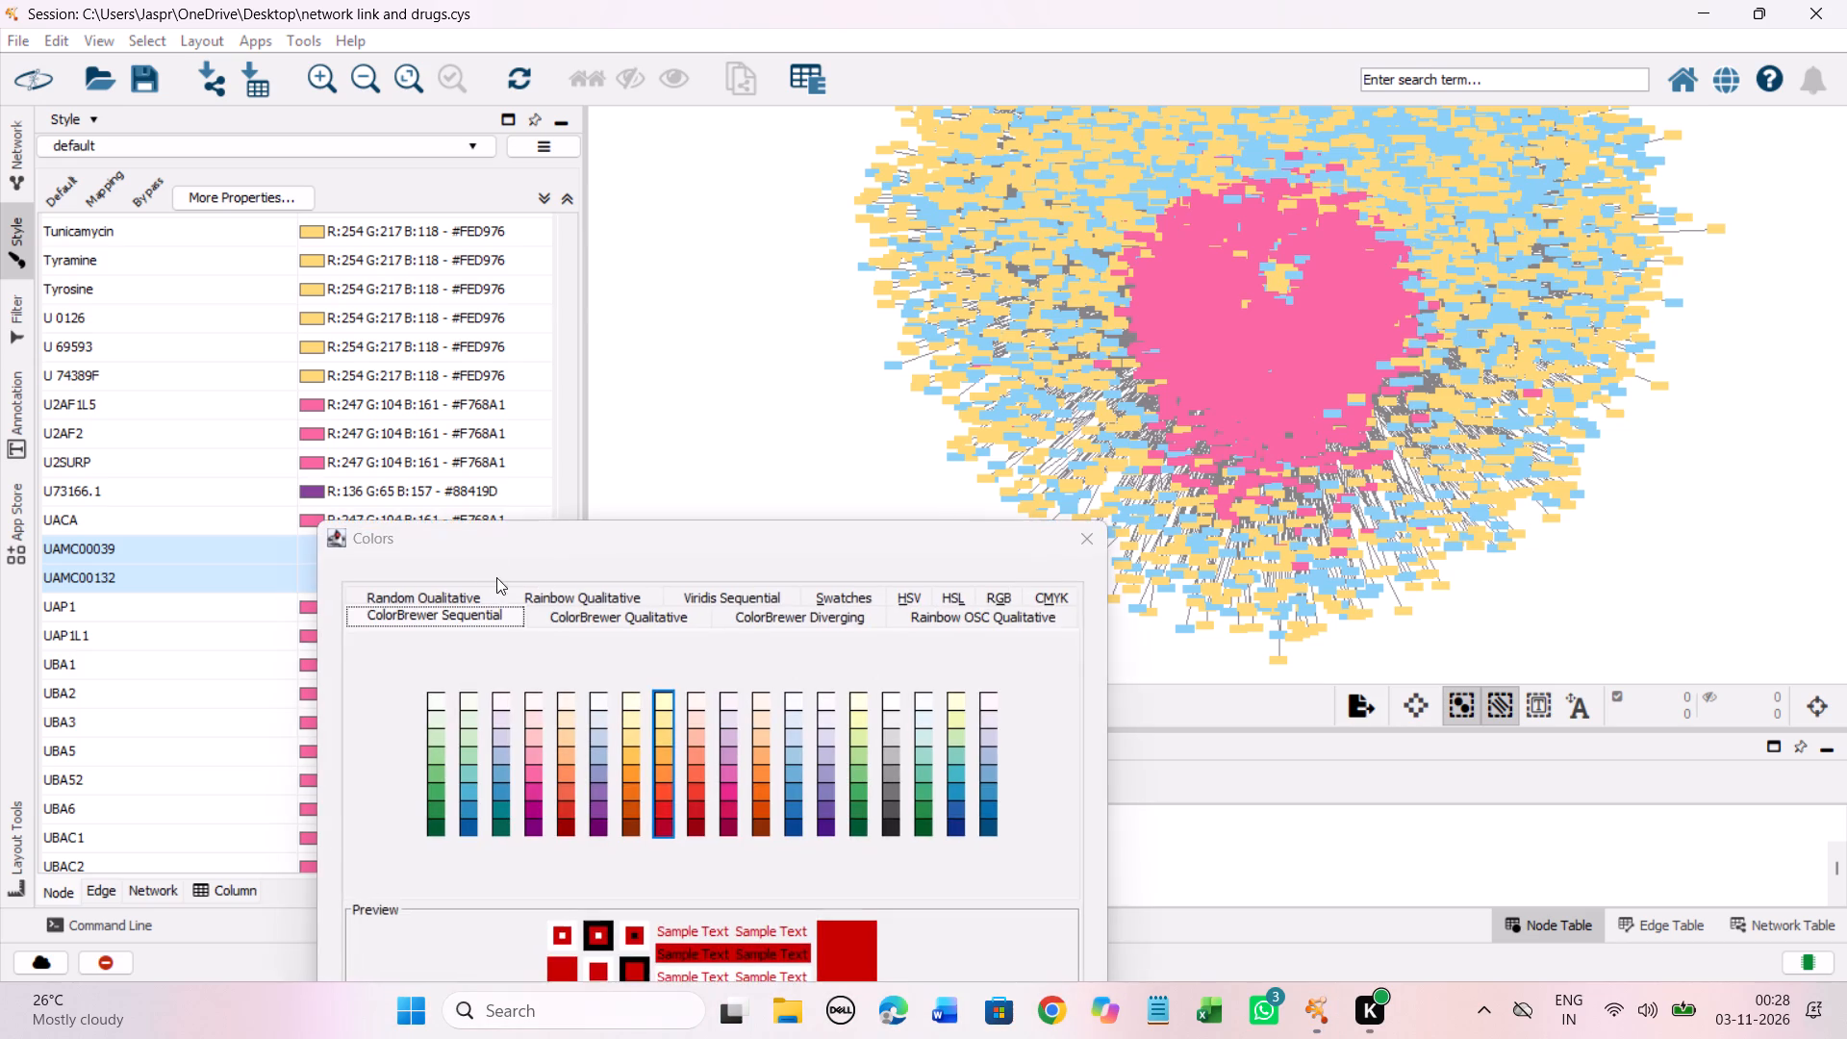
{"action": "left_click_drag", "start_coordinate": [489, 545], "coordinate": [351, 204]}
{"action": "left_click", "coordinate": [536, 397]}
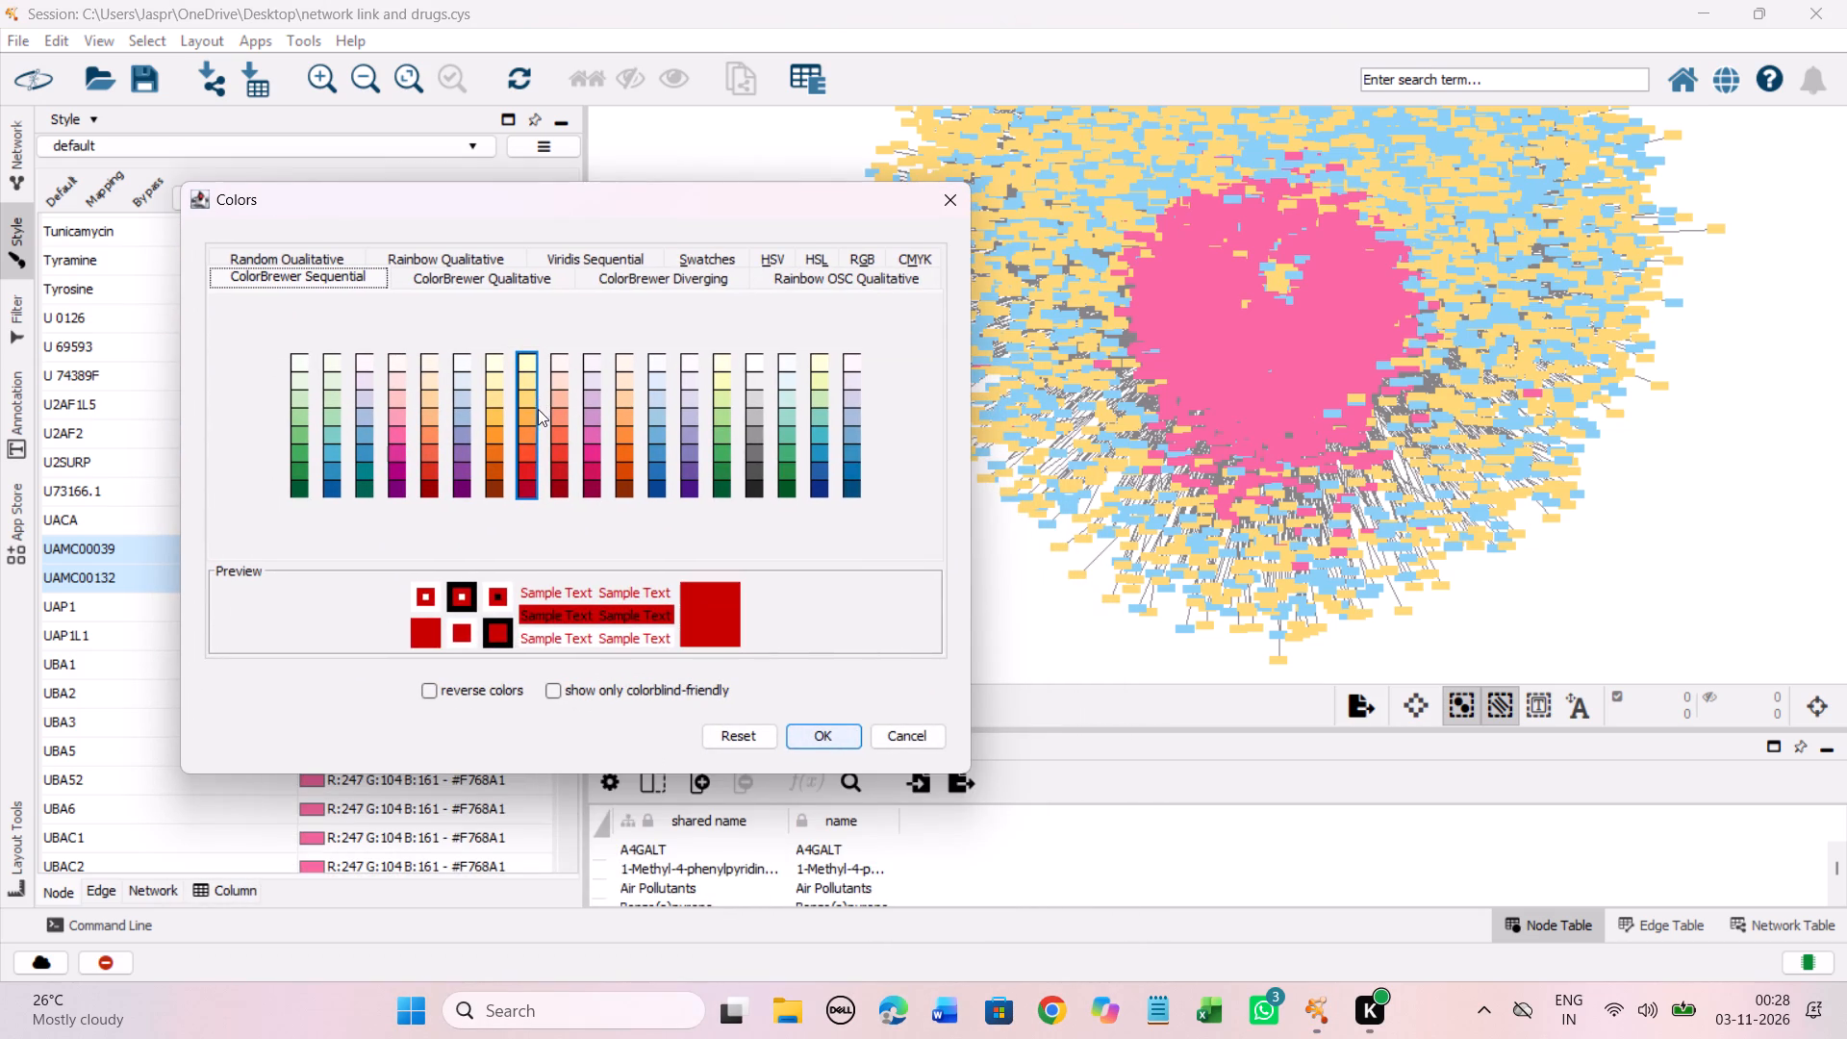
{"action": "left_click", "coordinate": [531, 403]}
{"action": "left_click", "coordinate": [835, 735]}
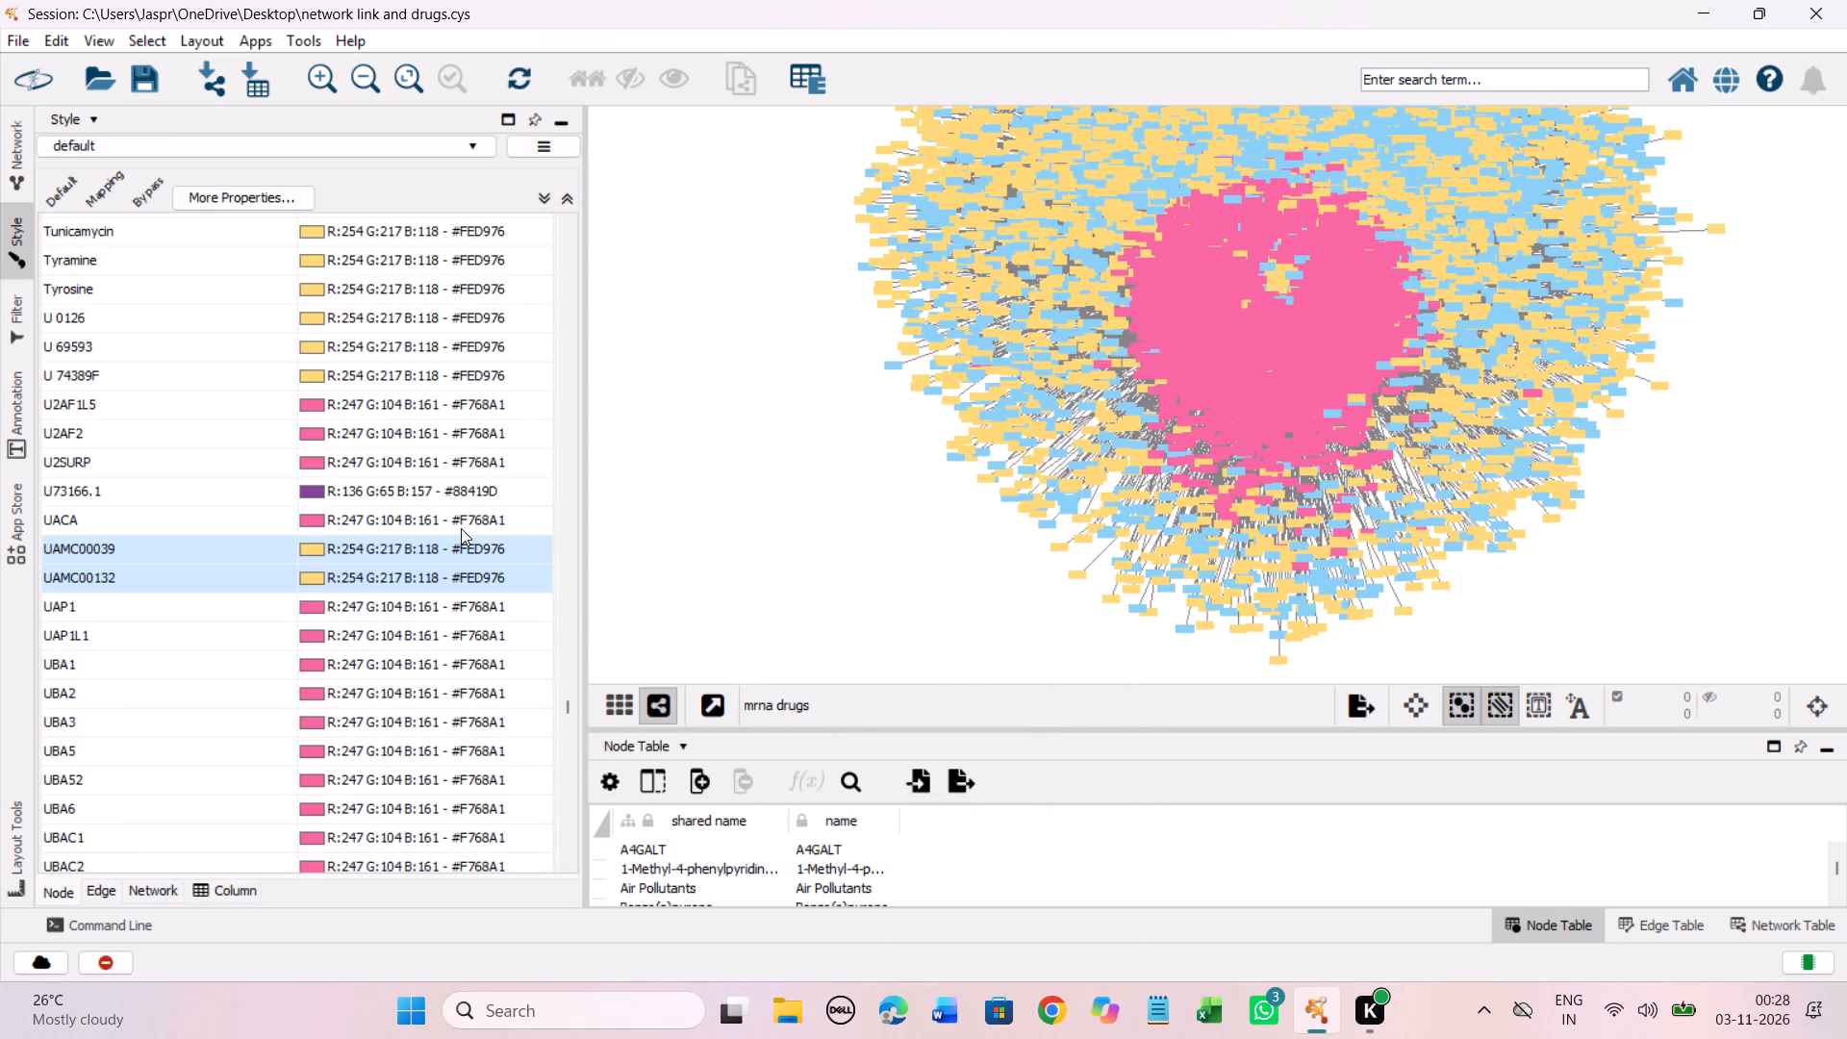
Set the discrete node colour mapping for UCF 101 and UCF76-A to light yellow #FED976.
{"action": "scroll", "coordinate": [461, 528], "scroll_direction": "down", "scroll_amount": 16}
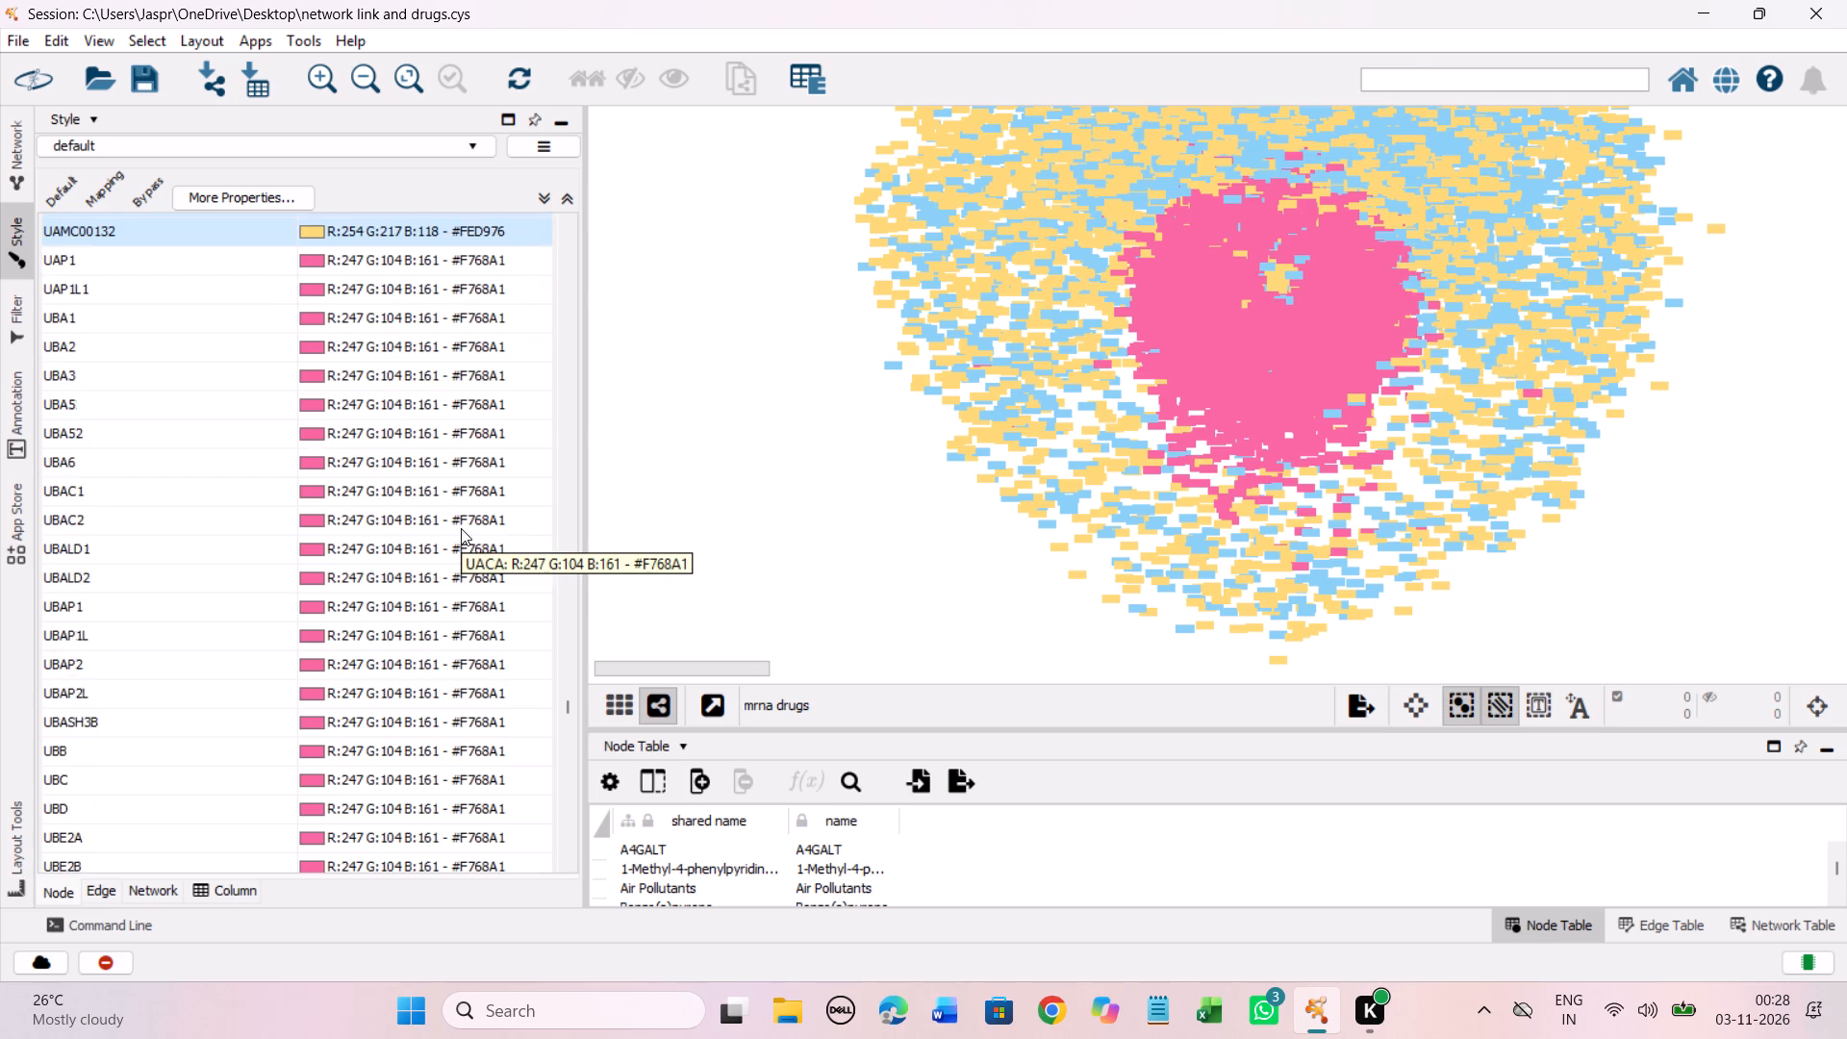
{"action": "scroll", "coordinate": [461, 528], "scroll_direction": "down", "scroll_amount": 20}
{"action": "scroll", "coordinate": [461, 528], "scroll_direction": "down", "scroll_amount": 20}
{"action": "scroll", "coordinate": [461, 528], "scroll_direction": "down", "scroll_amount": 1}
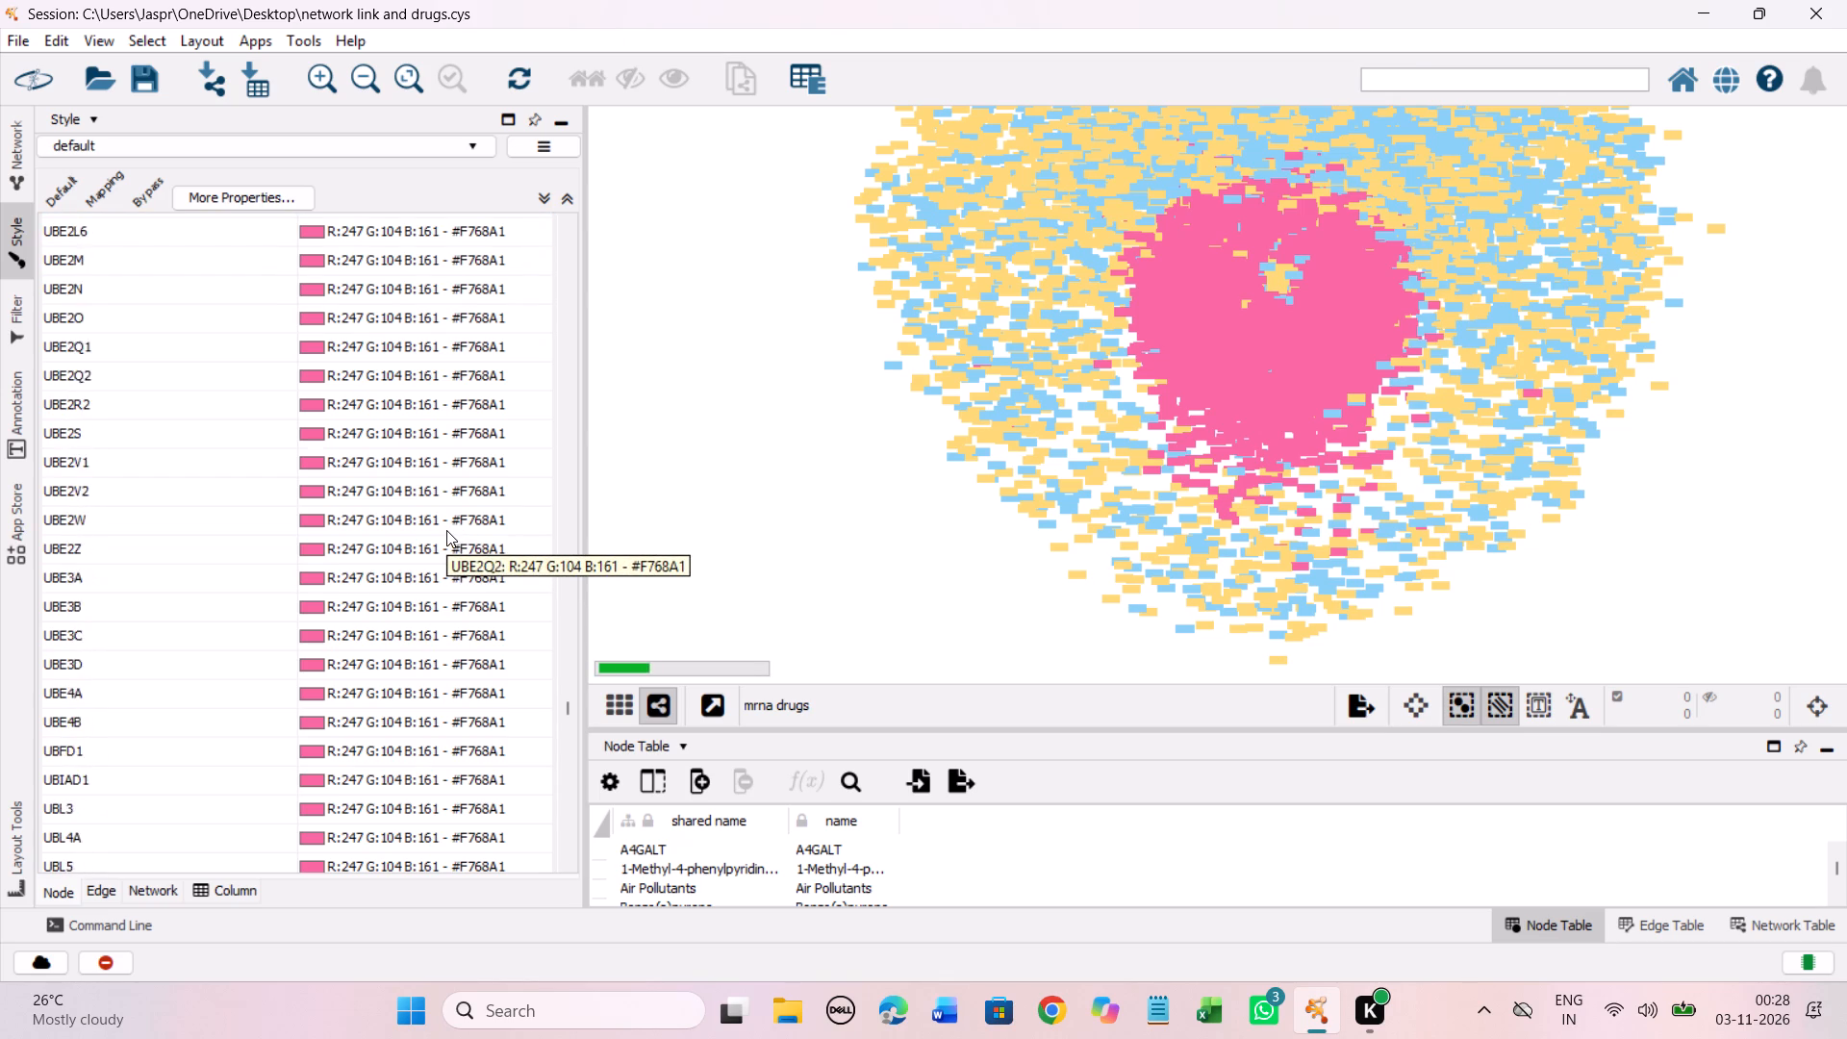
{"action": "scroll", "coordinate": [446, 530], "scroll_direction": "down", "scroll_amount": 20}
{"action": "scroll", "coordinate": [446, 530], "scroll_direction": "down", "scroll_amount": 17}
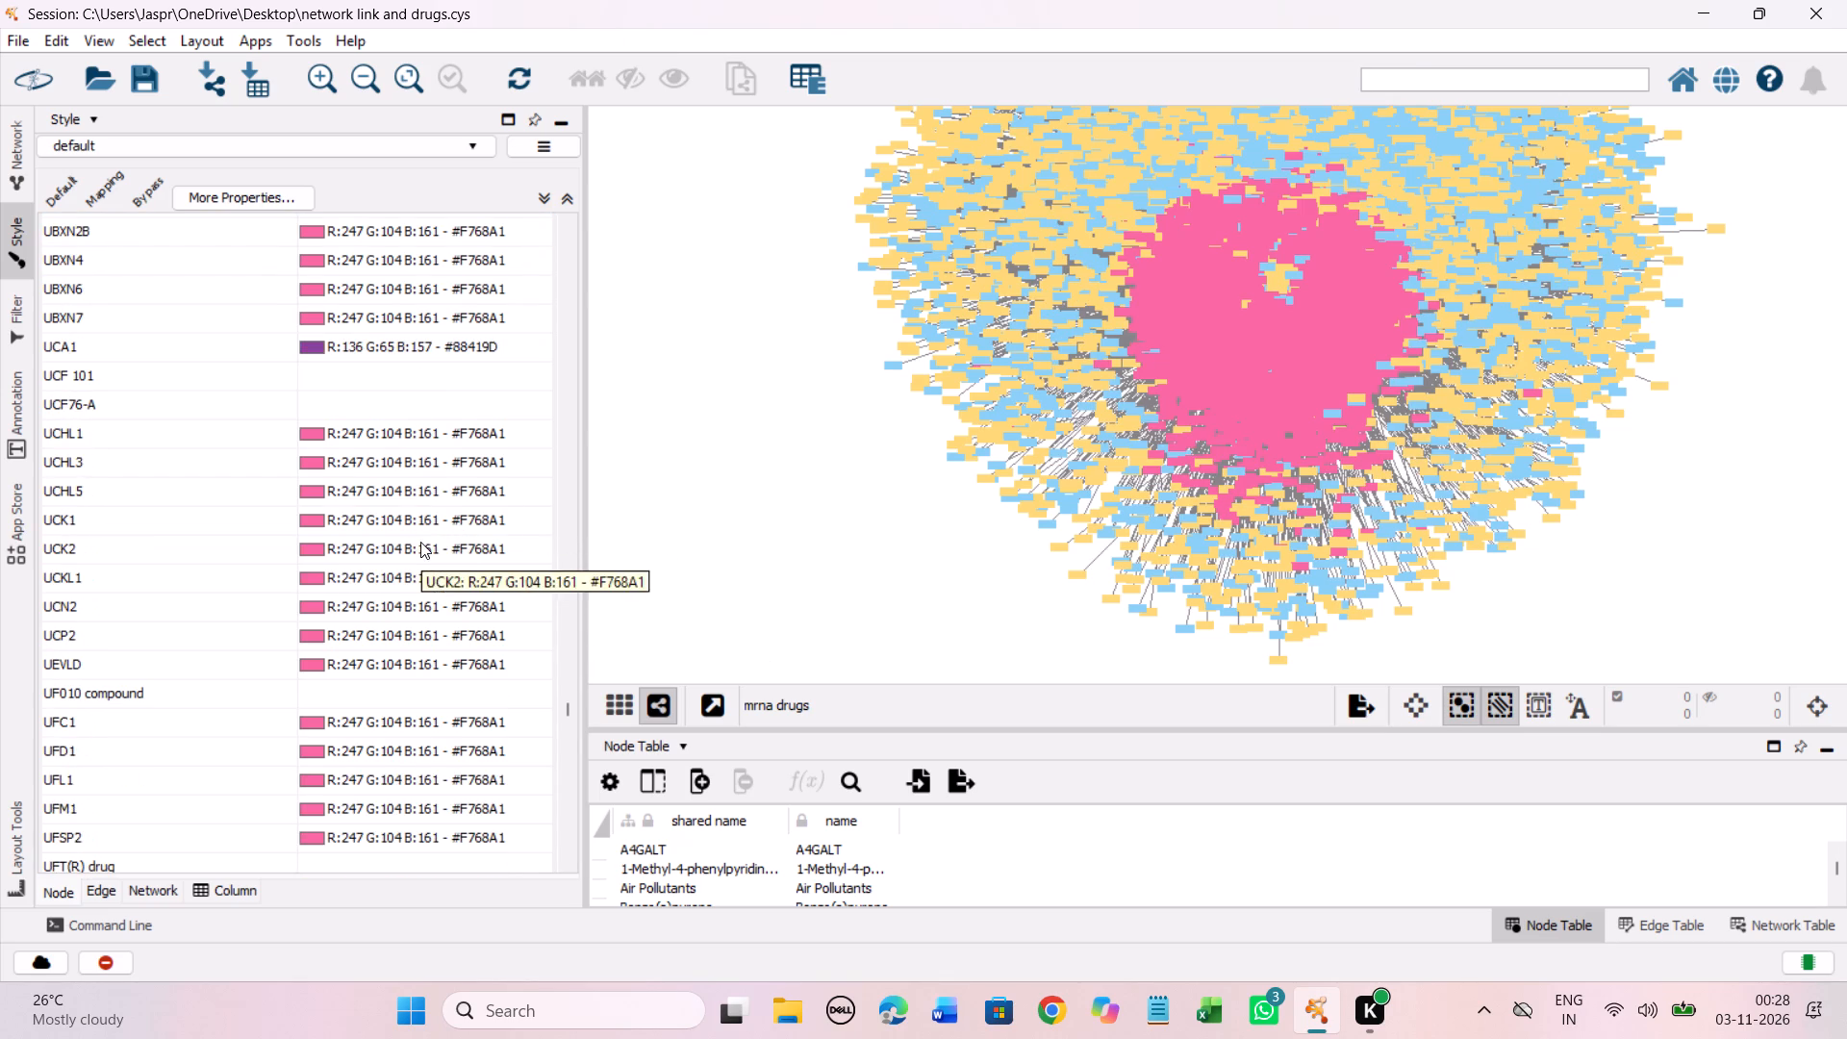
{"action": "left_click_drag", "start_coordinate": [272, 373], "coordinate": [272, 407]}
{"action": "right_click", "coordinate": [272, 407]}
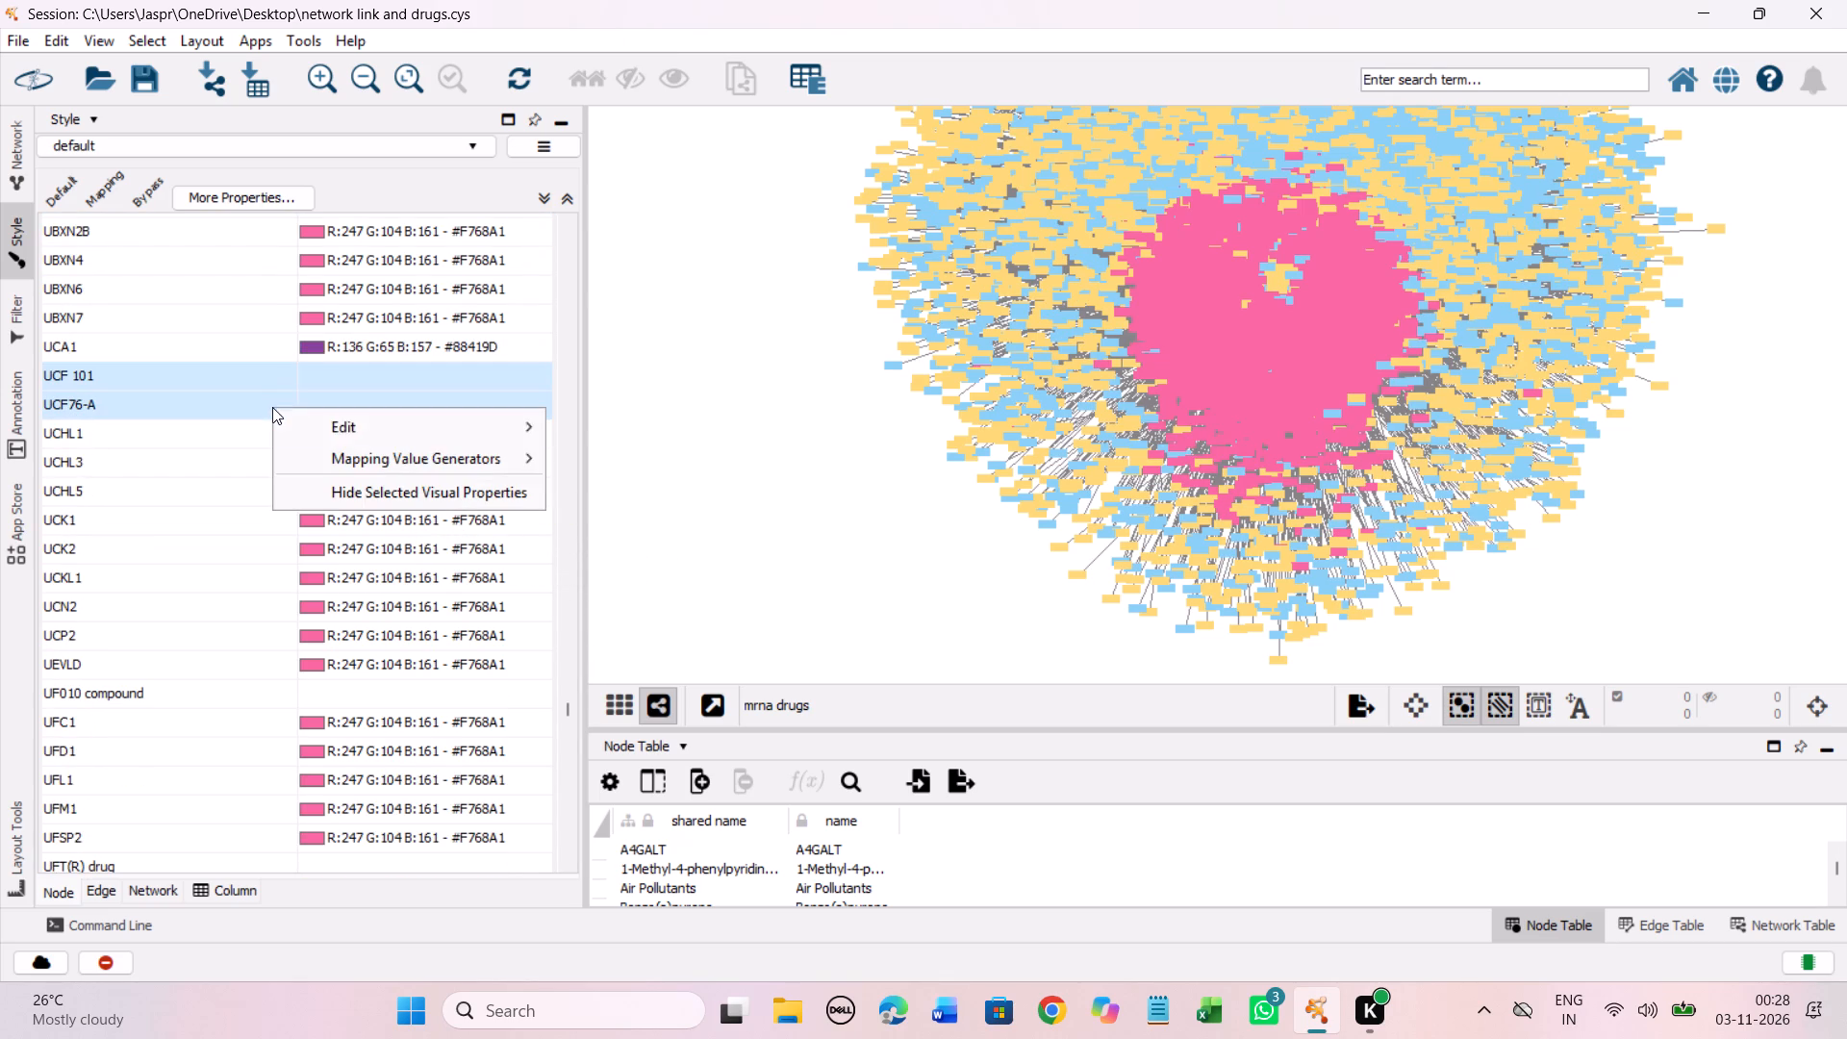
{"action": "left_click", "coordinate": [602, 425]}
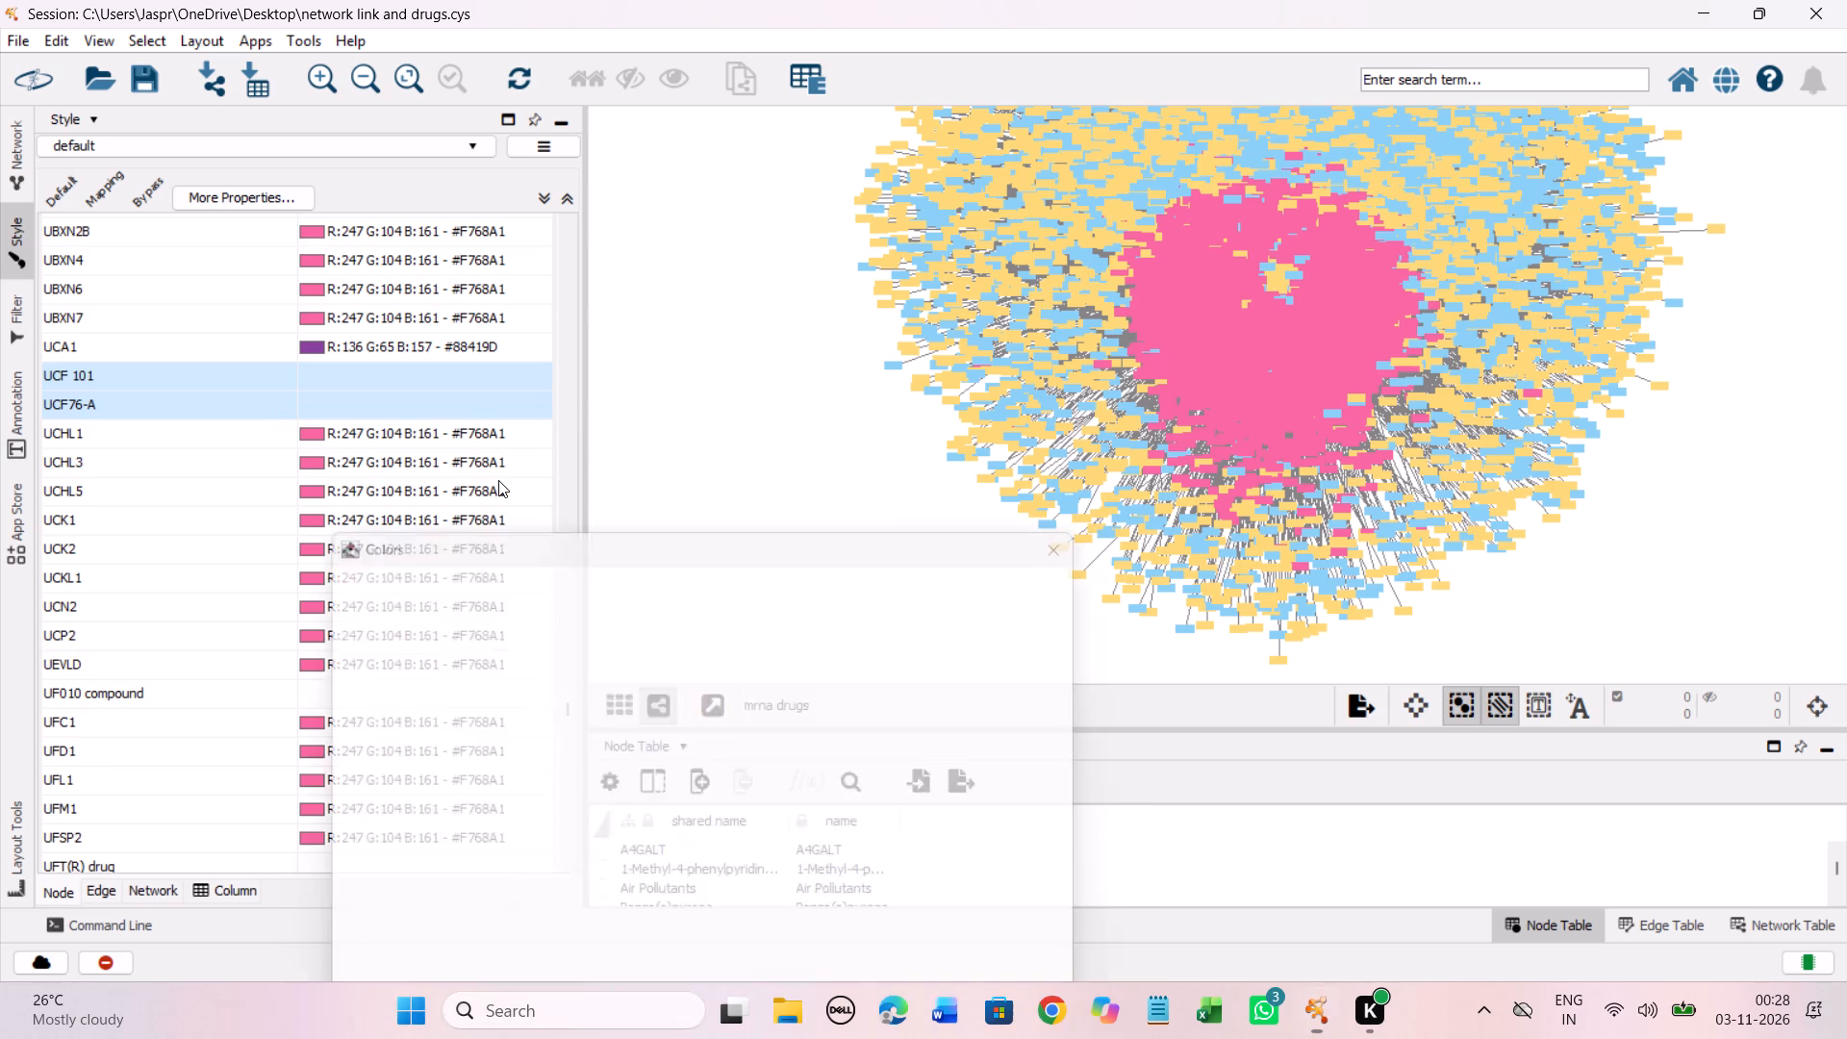
{"action": "left_click_drag", "start_coordinate": [482, 537], "coordinate": [379, 191]}
{"action": "left_click", "coordinate": [563, 393]}
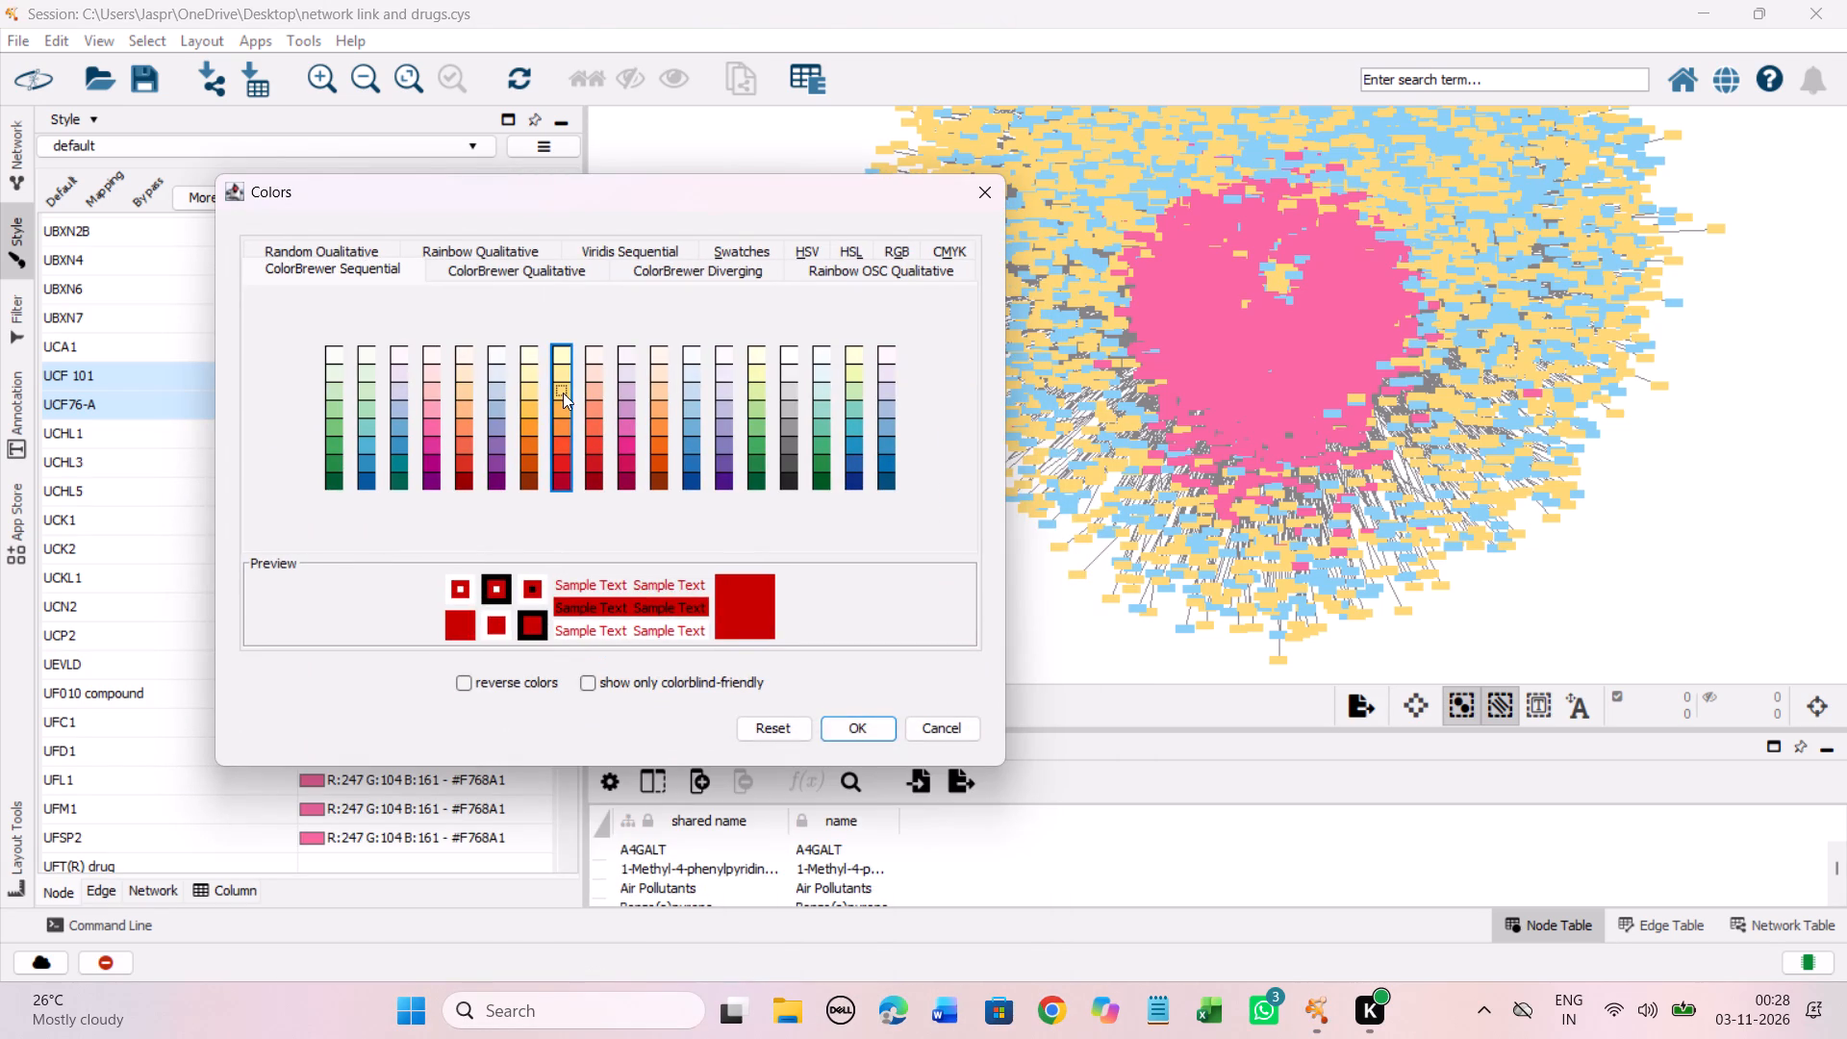
{"action": "left_click", "coordinate": [857, 737]}
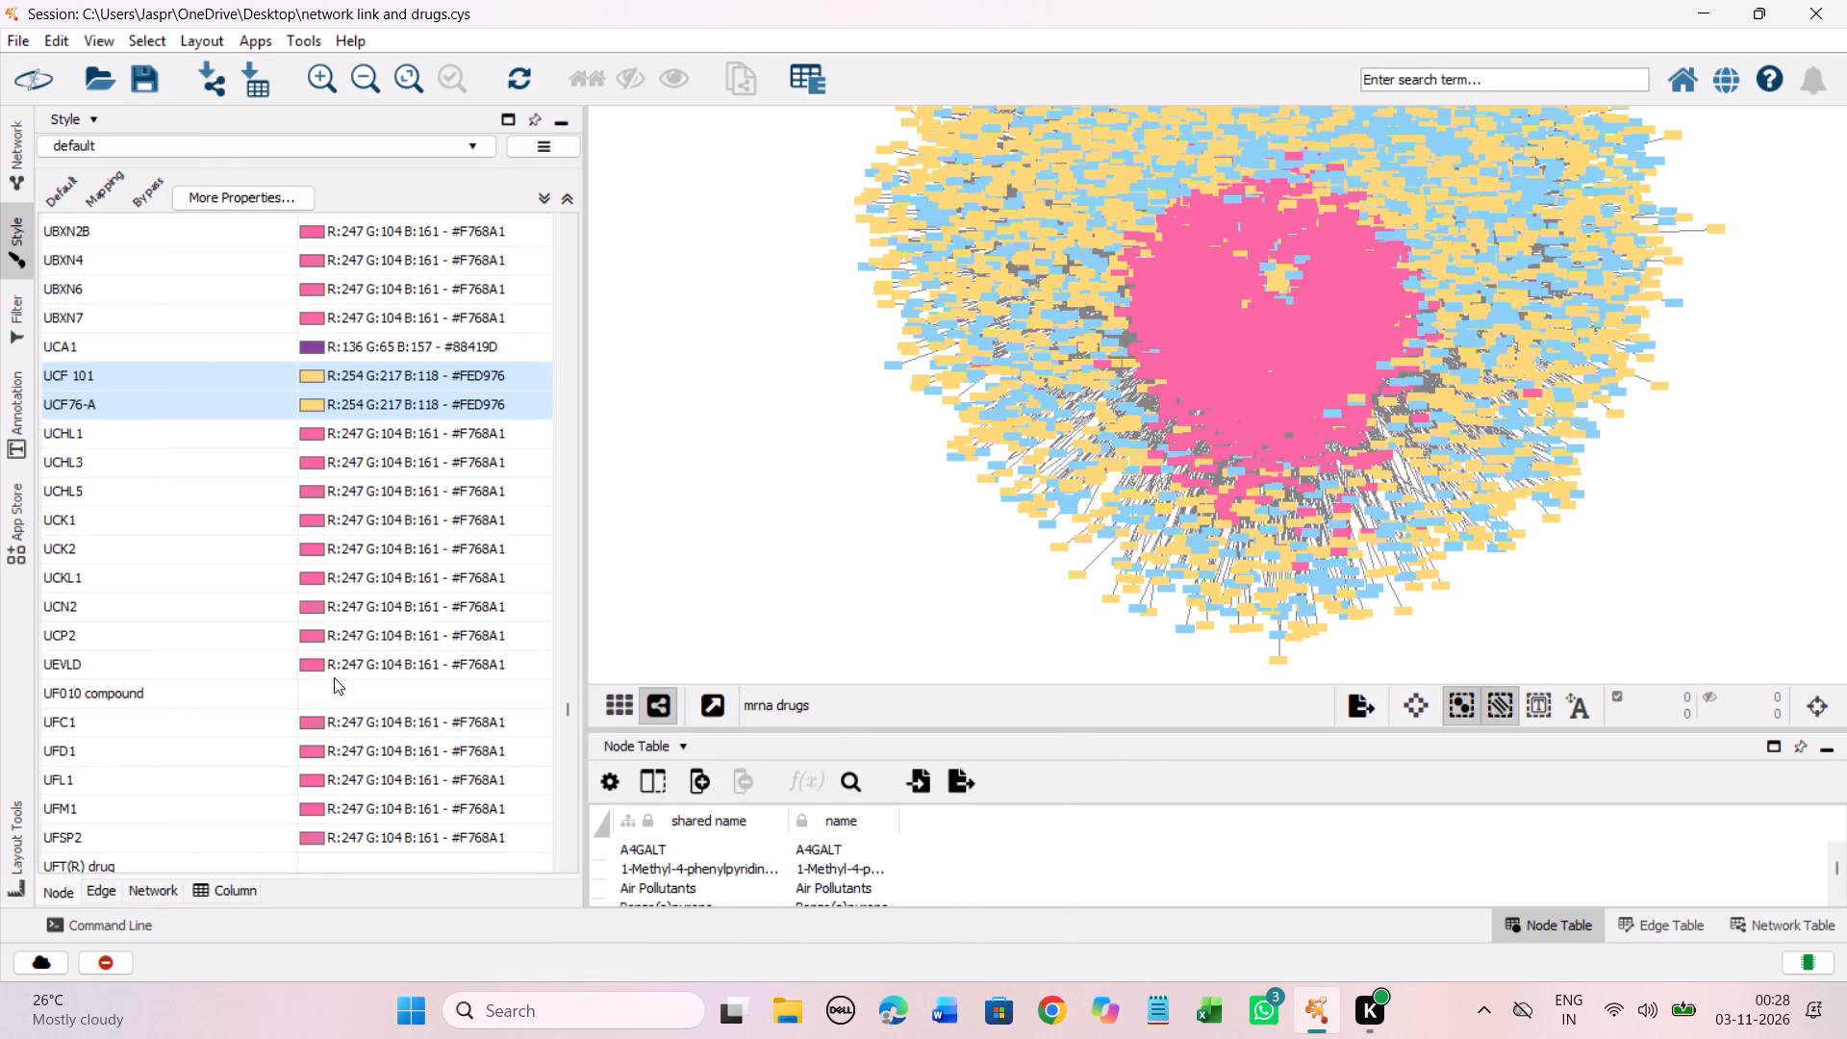
Set the discrete node colour mapping for UF010 compound to light yellow #FED976.
{"action": "left_click", "coordinate": [266, 687]}
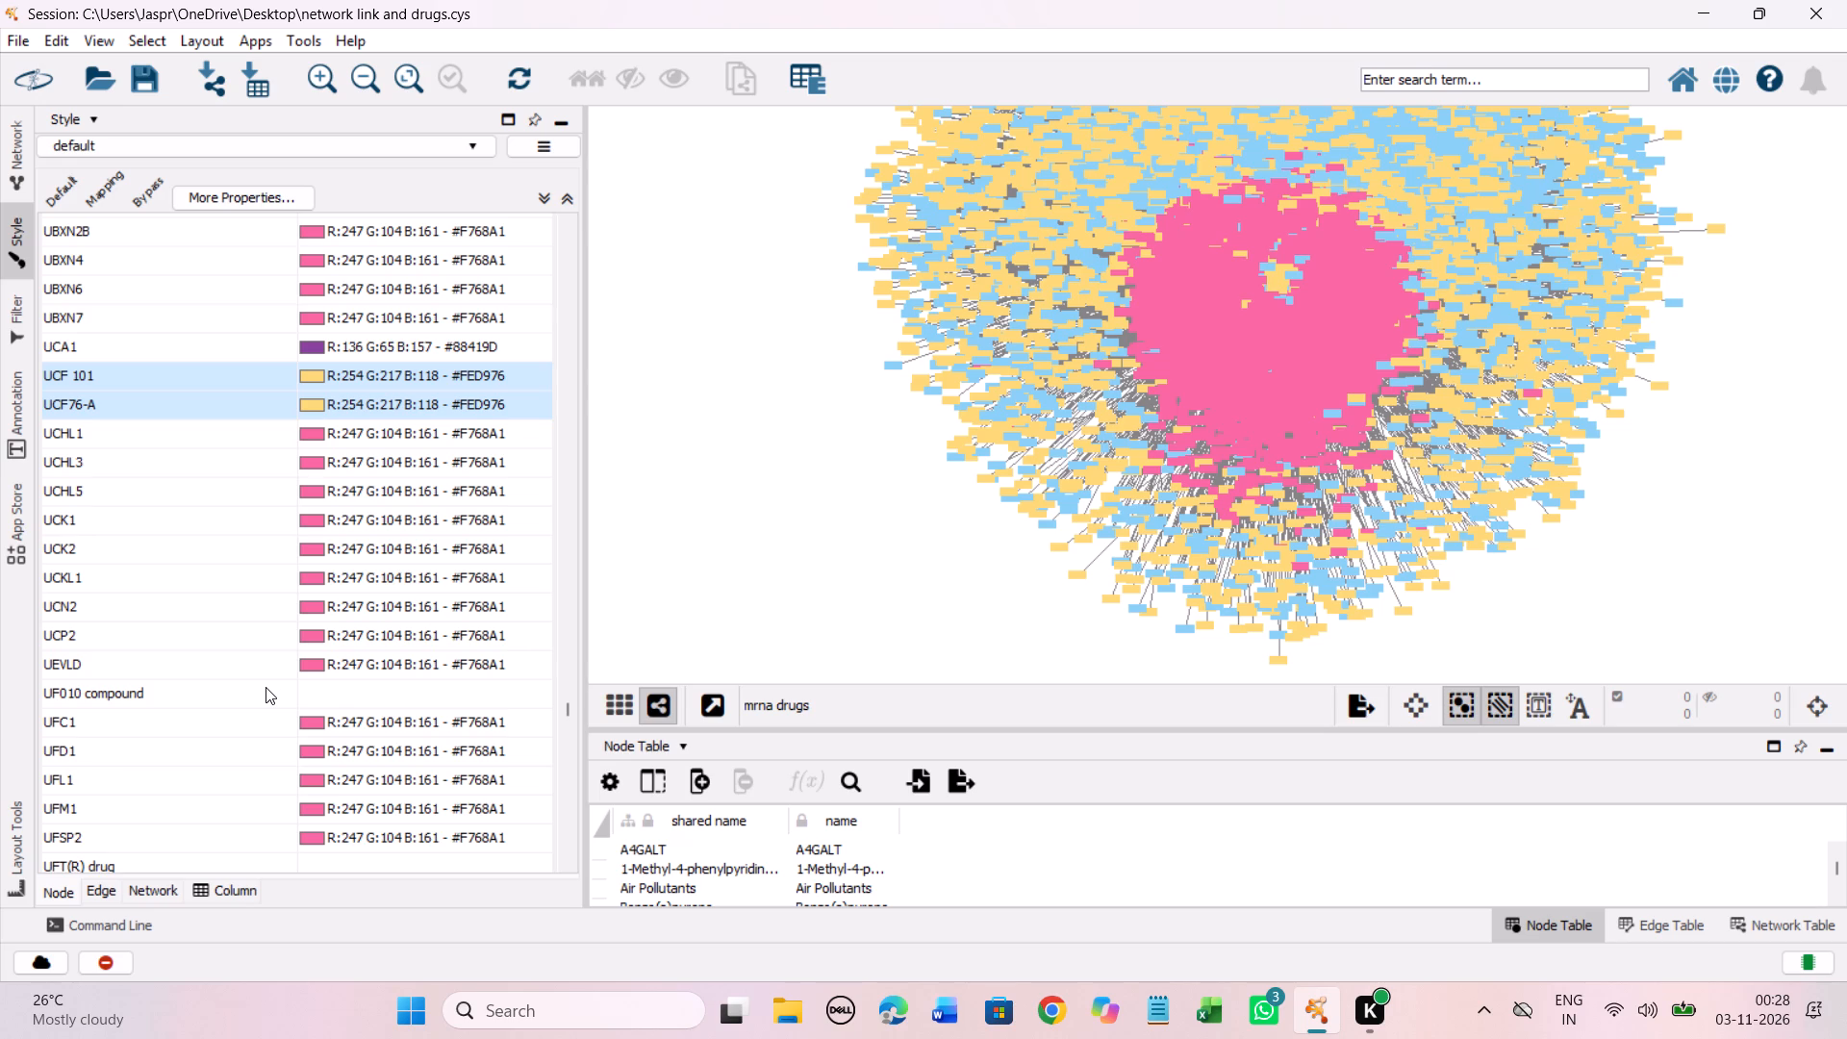
{"action": "right_click", "coordinate": [266, 687]}
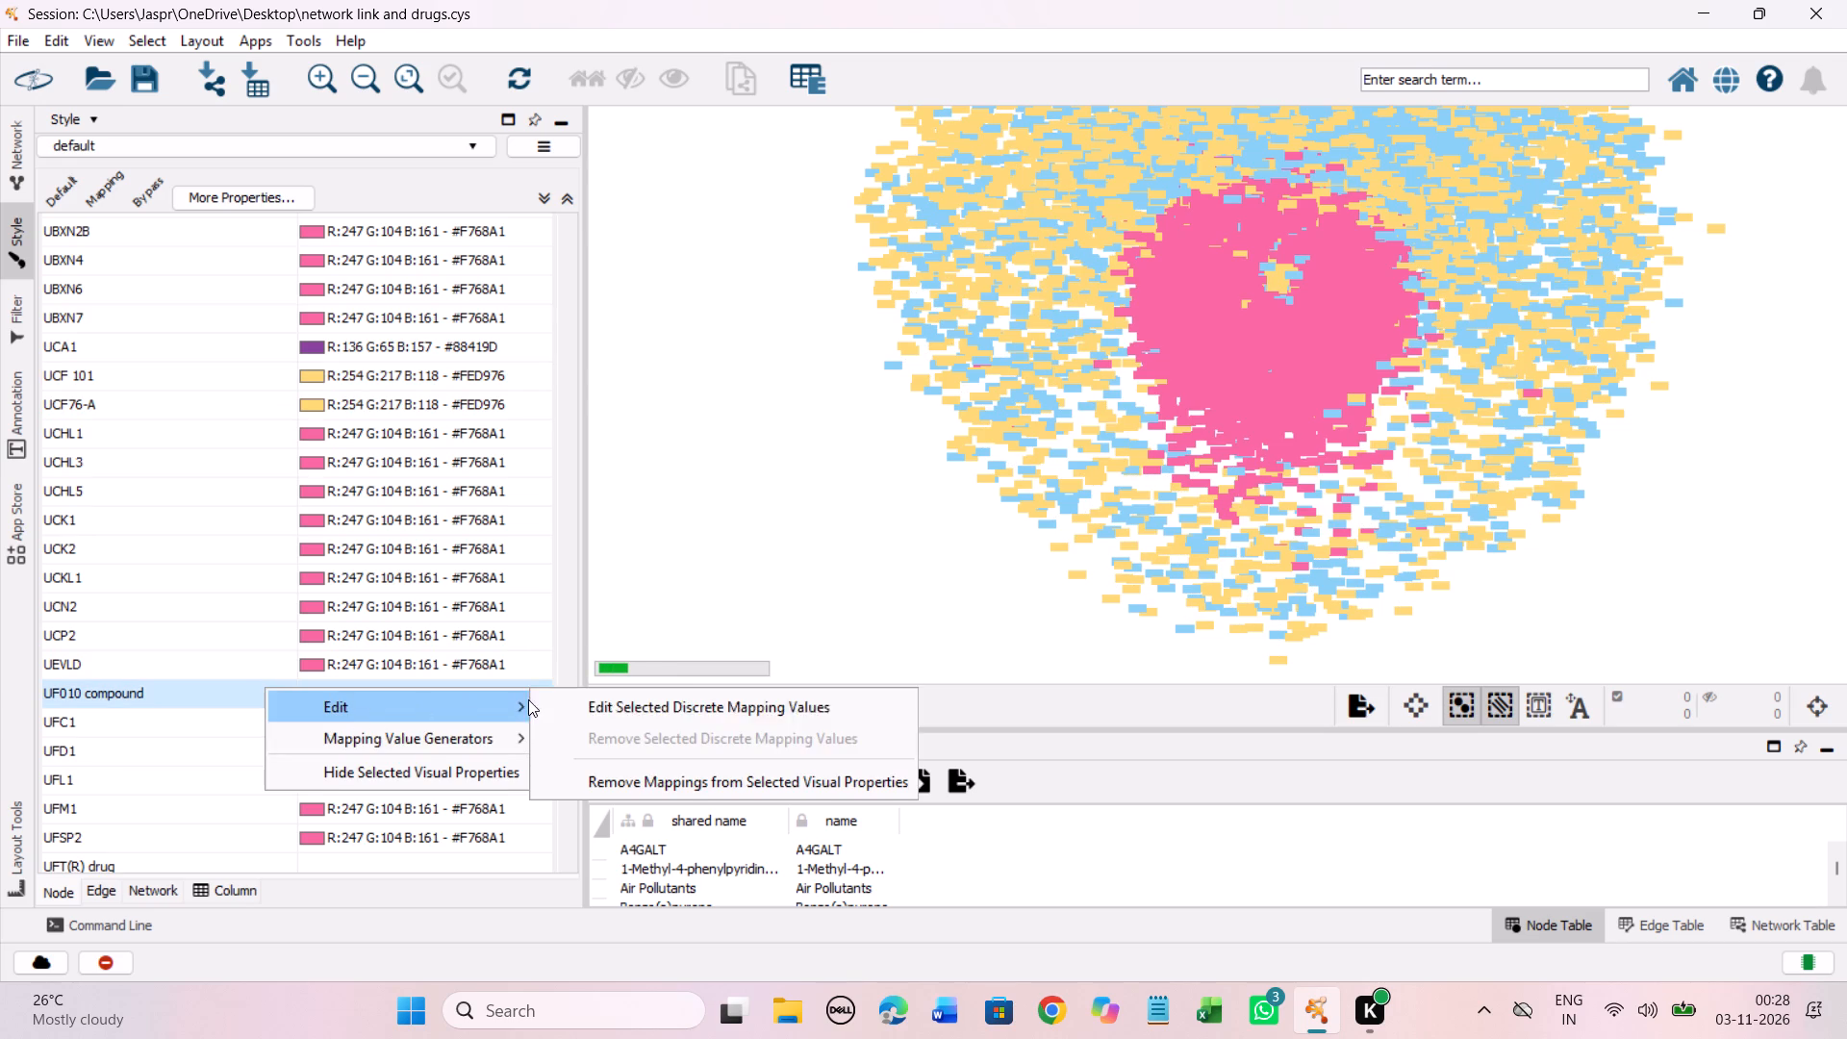
{"action": "left_click", "coordinate": [600, 702]}
{"action": "left_click_drag", "start_coordinate": [482, 533], "coordinate": [423, 367]}
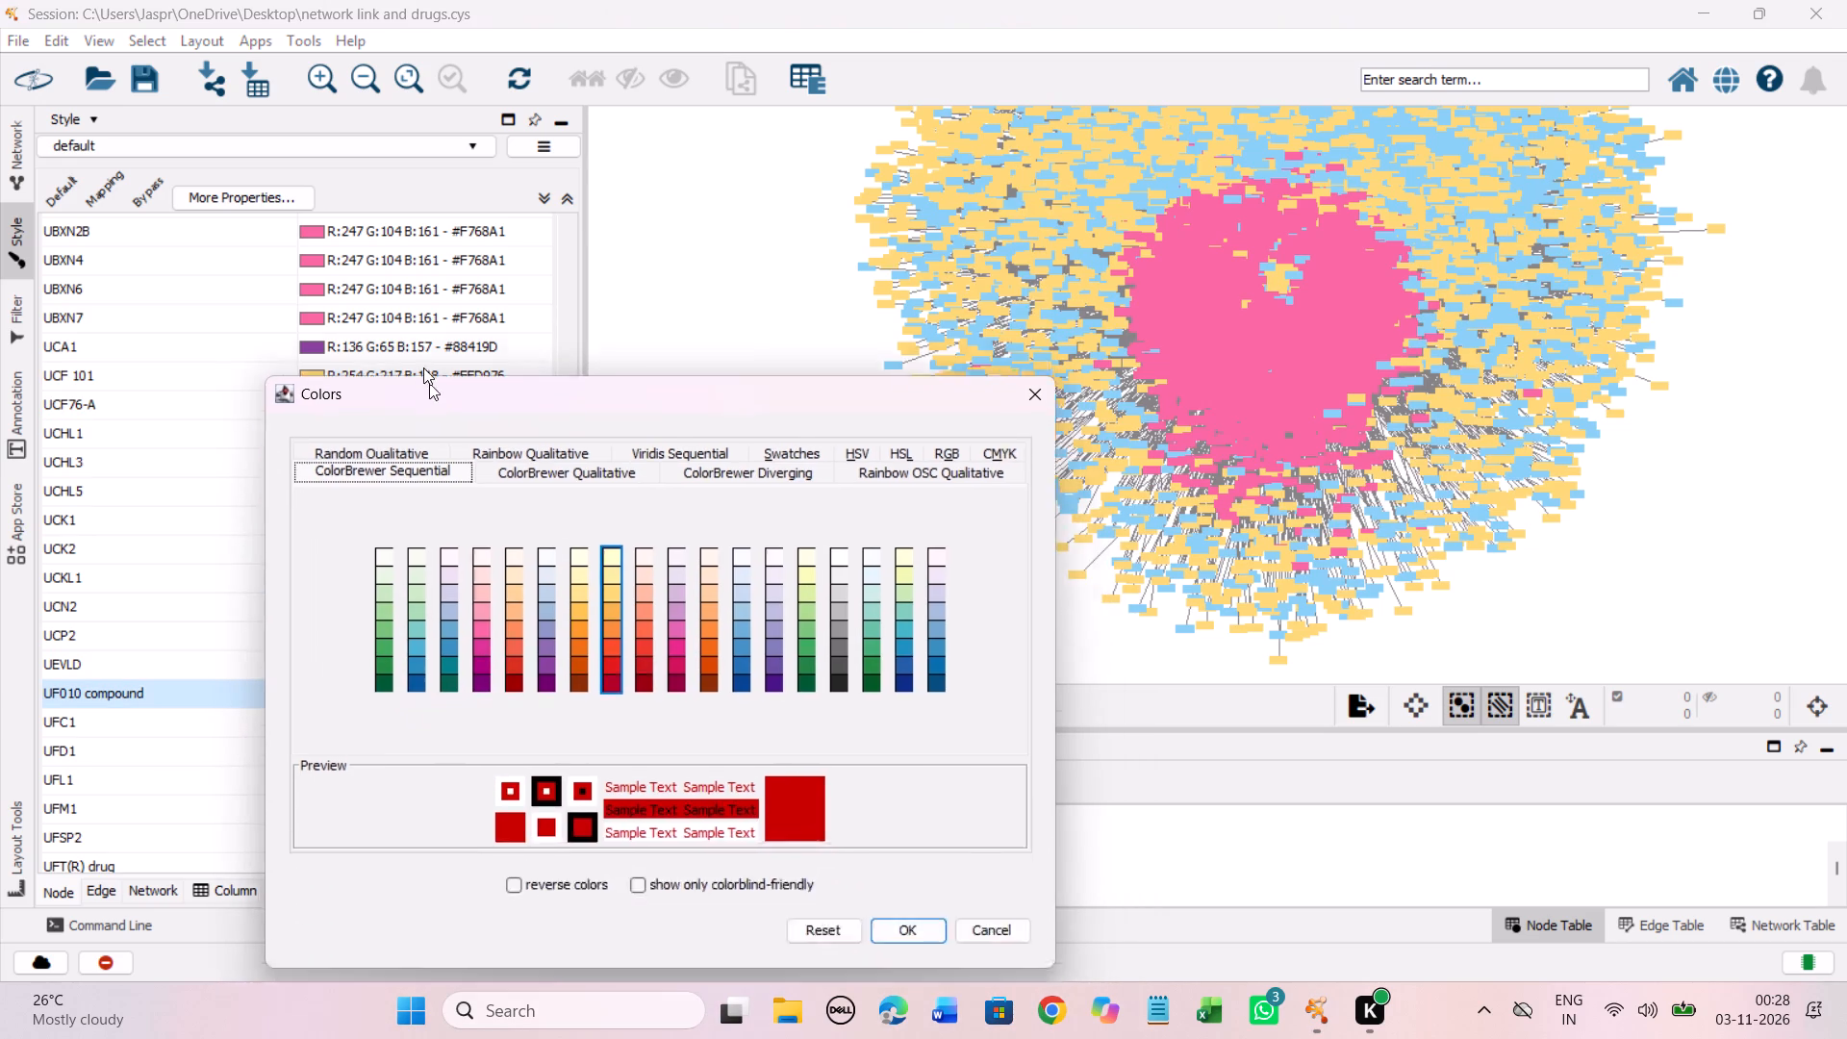
{"action": "left_click_drag", "start_coordinate": [423, 367], "coordinate": [399, 251]}
{"action": "left_click", "coordinate": [584, 454]}
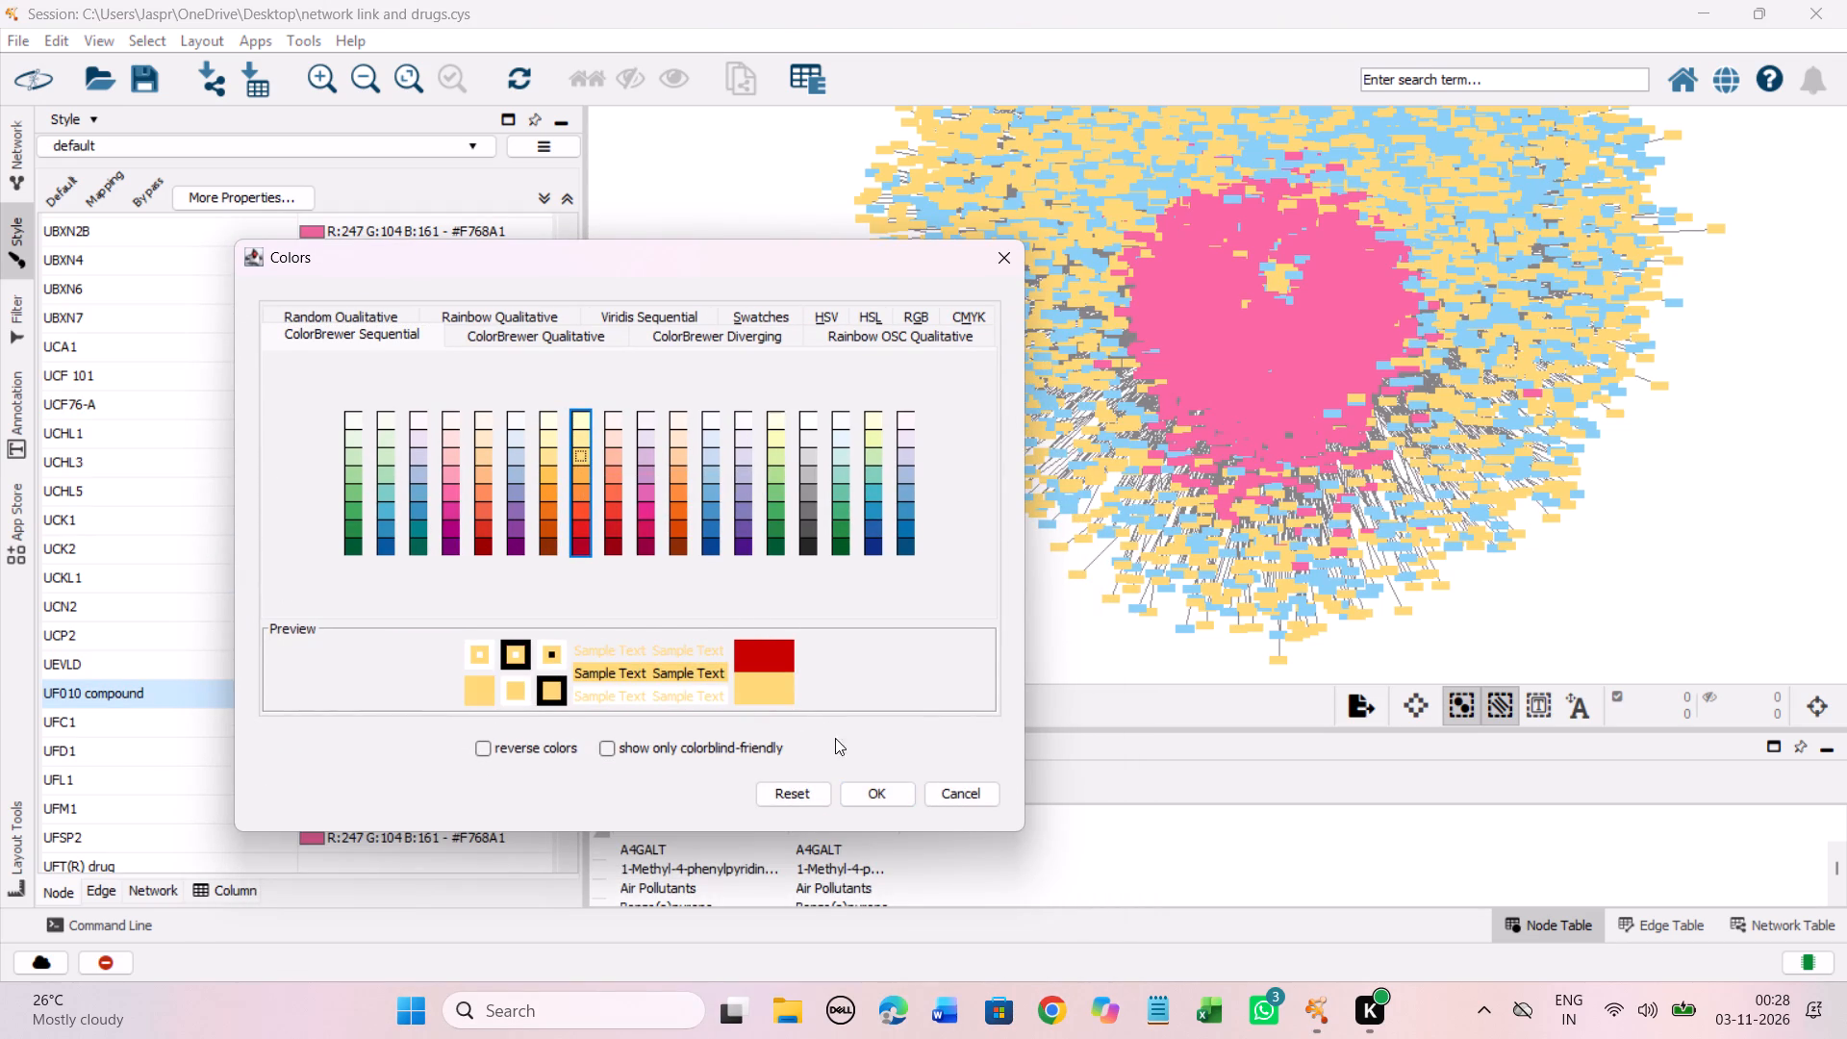
{"action": "left_click", "coordinate": [858, 792]}
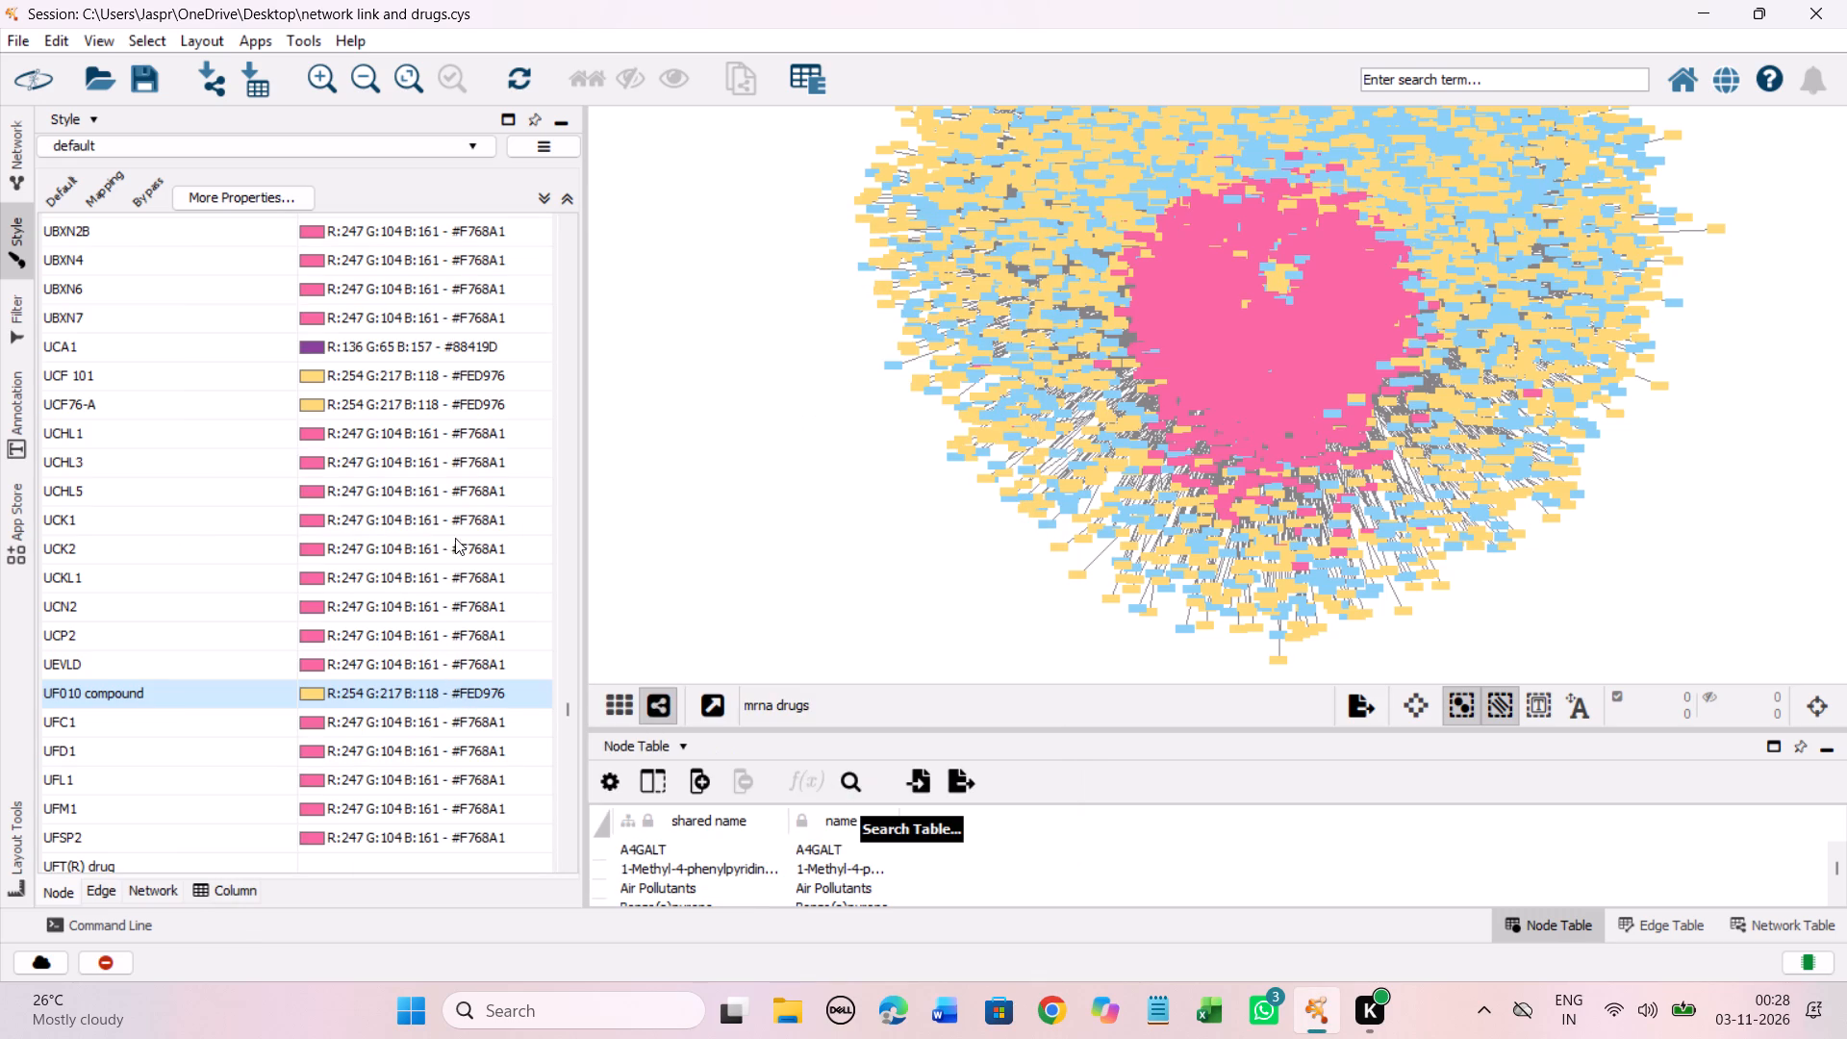
Set the discrete node colour mapping for UFT(R) drug to light yellow #FED976.
{"action": "scroll", "coordinate": [445, 518], "scroll_direction": "down", "scroll_amount": 17}
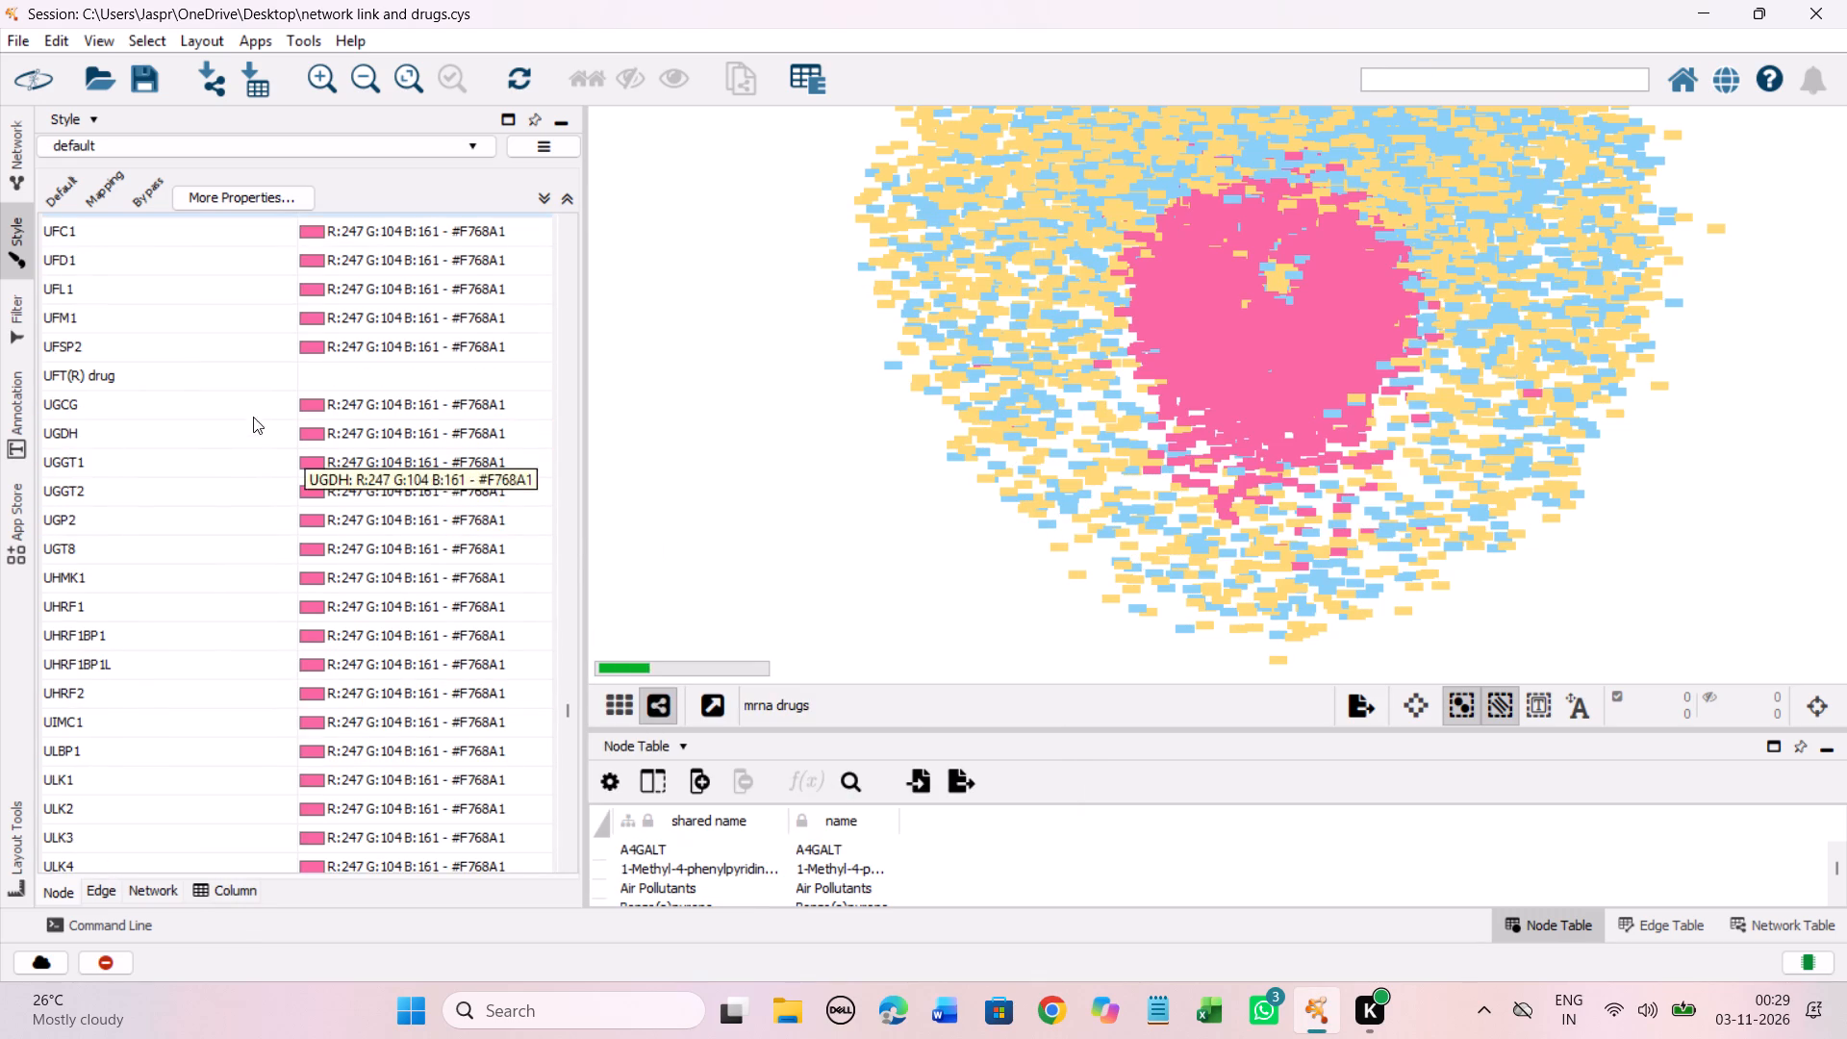
{"action": "left_click", "coordinate": [267, 377]}
{"action": "right_click", "coordinate": [267, 377]}
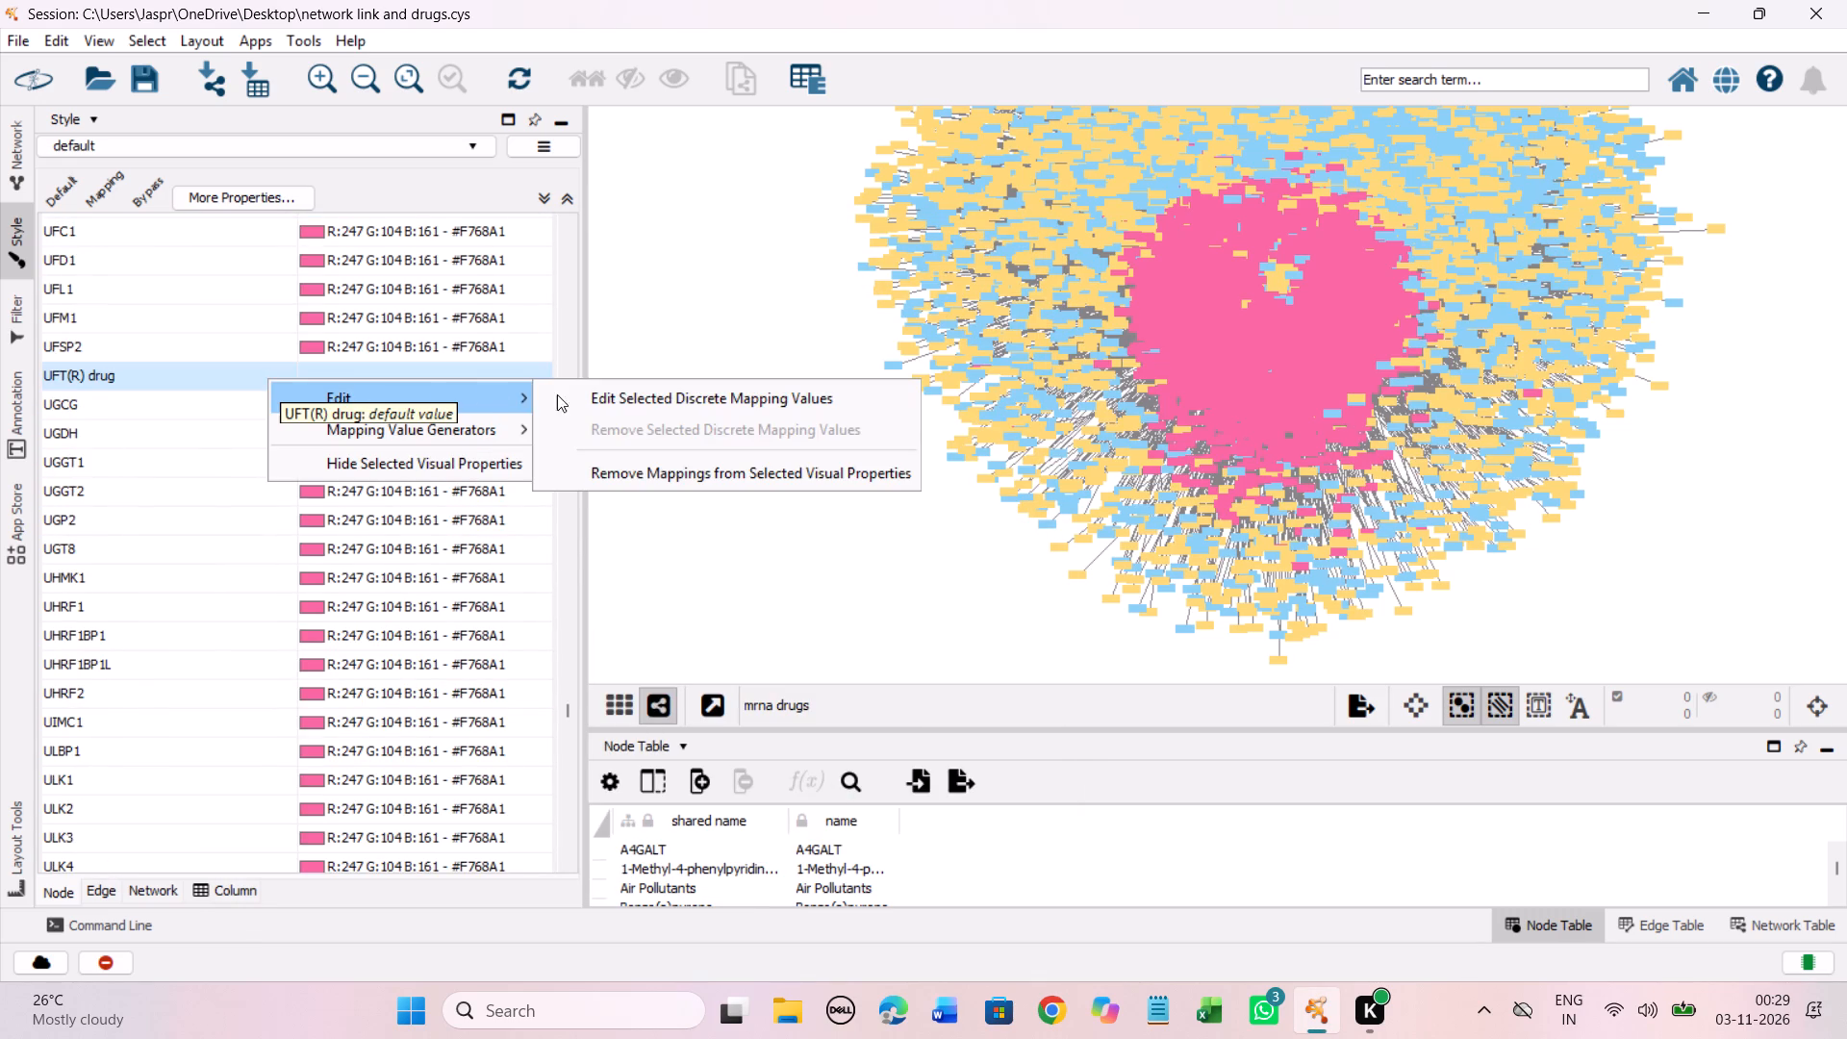
{"action": "left_click", "coordinate": [604, 394]}
{"action": "left_click_drag", "start_coordinate": [501, 542], "coordinate": [448, 163]}
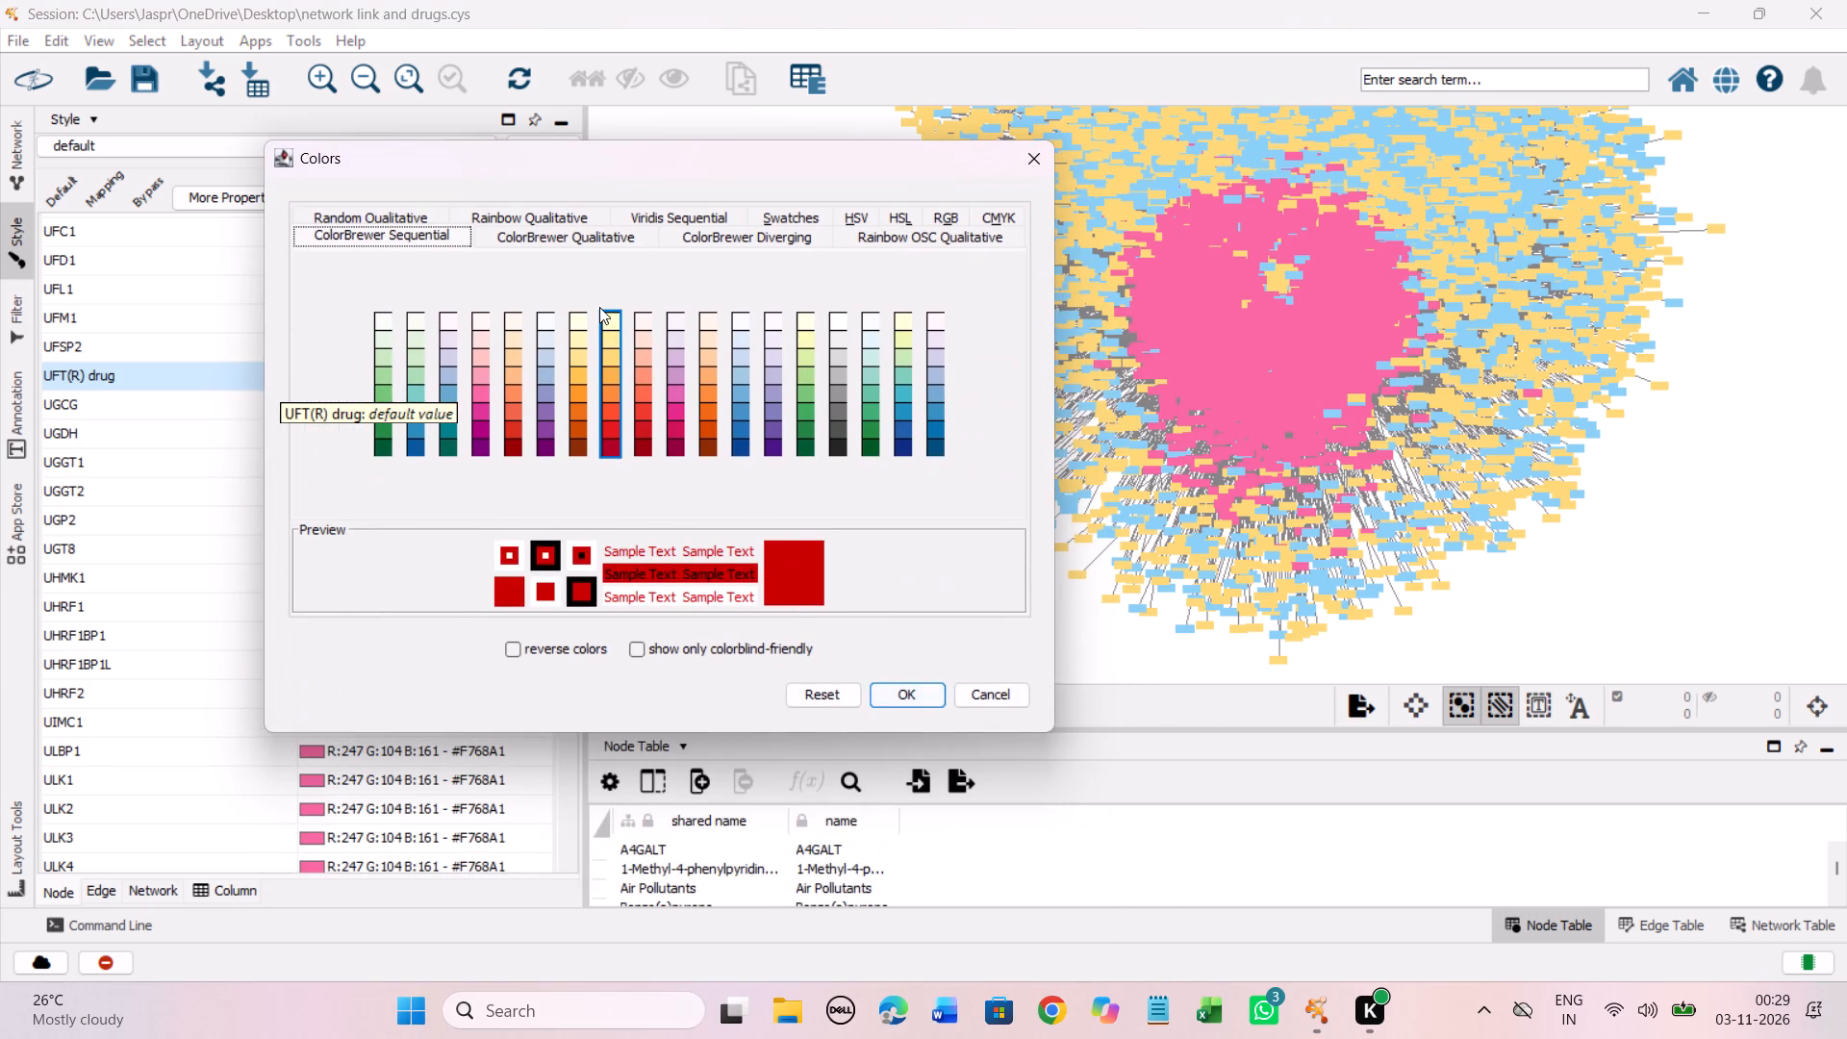
{"action": "left_click", "coordinate": [602, 357]}
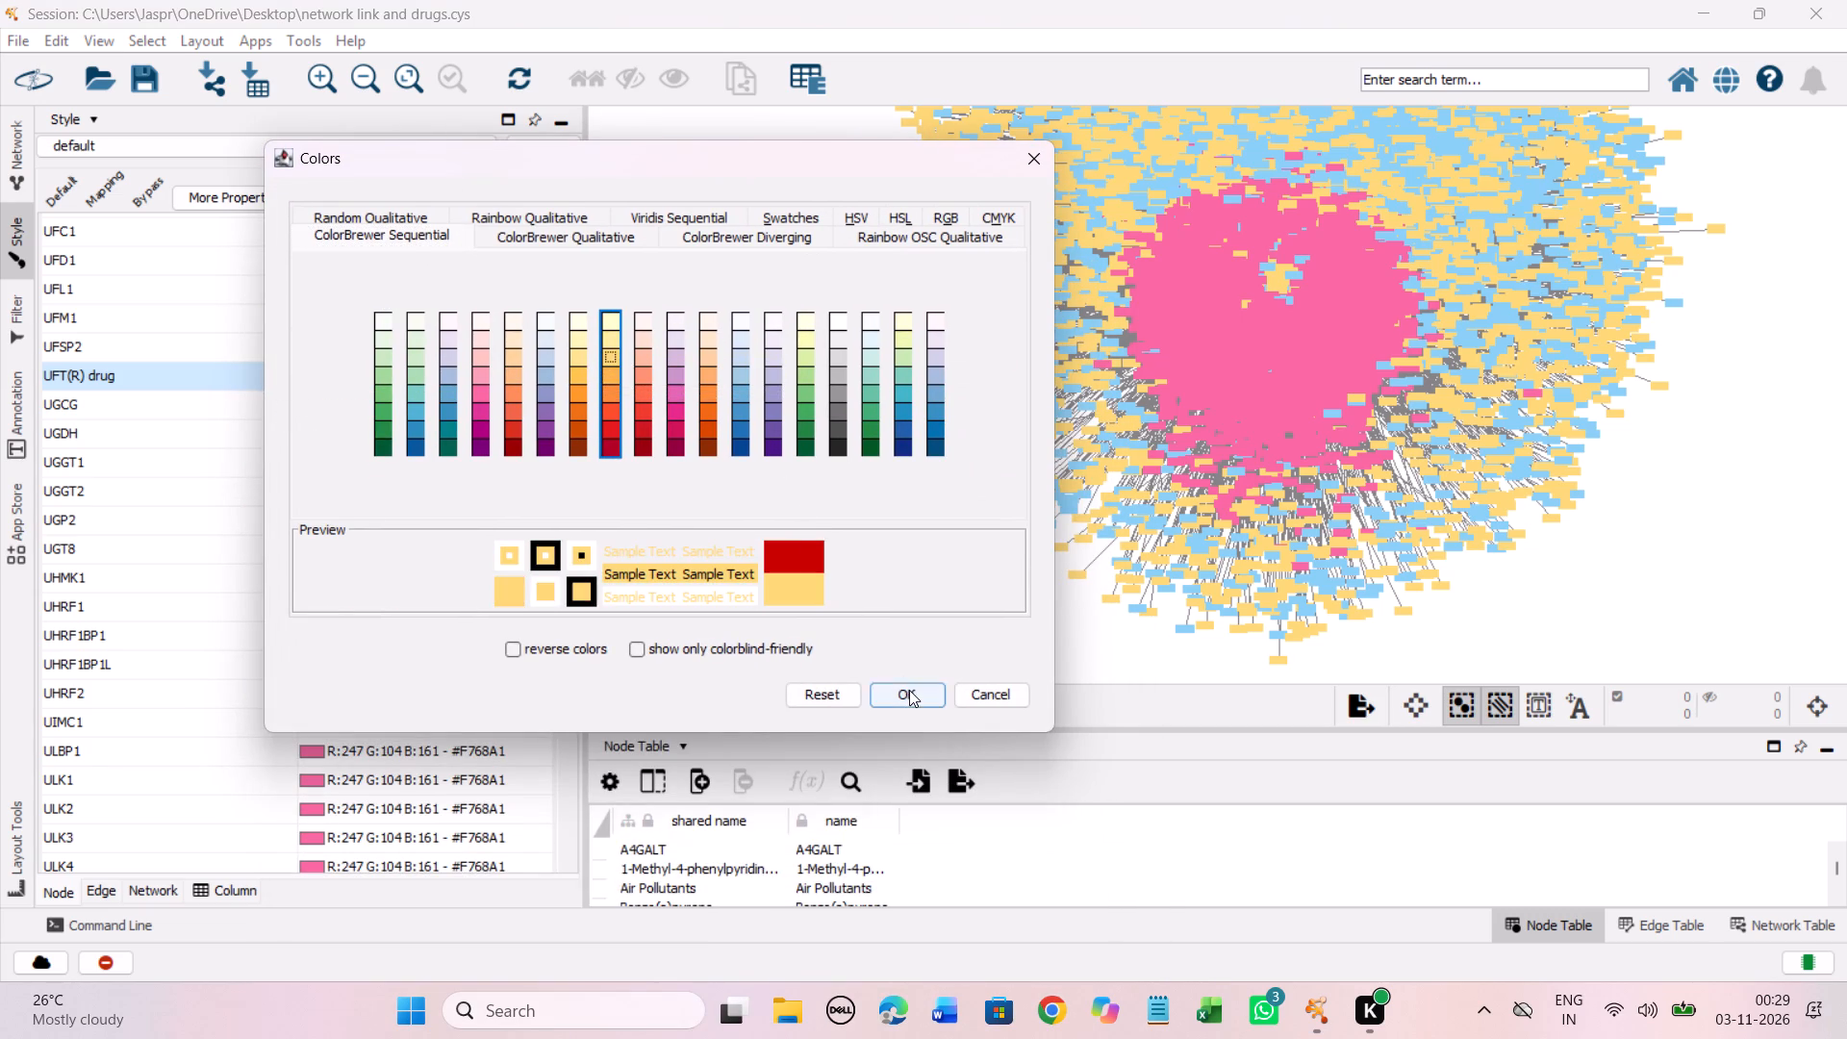
{"action": "left_click", "coordinate": [910, 690]}
Set the discrete node colour mapping for UMI-77 to light yellow #FED976.
{"action": "scroll", "coordinate": [450, 485], "scroll_direction": "down", "scroll_amount": 3}
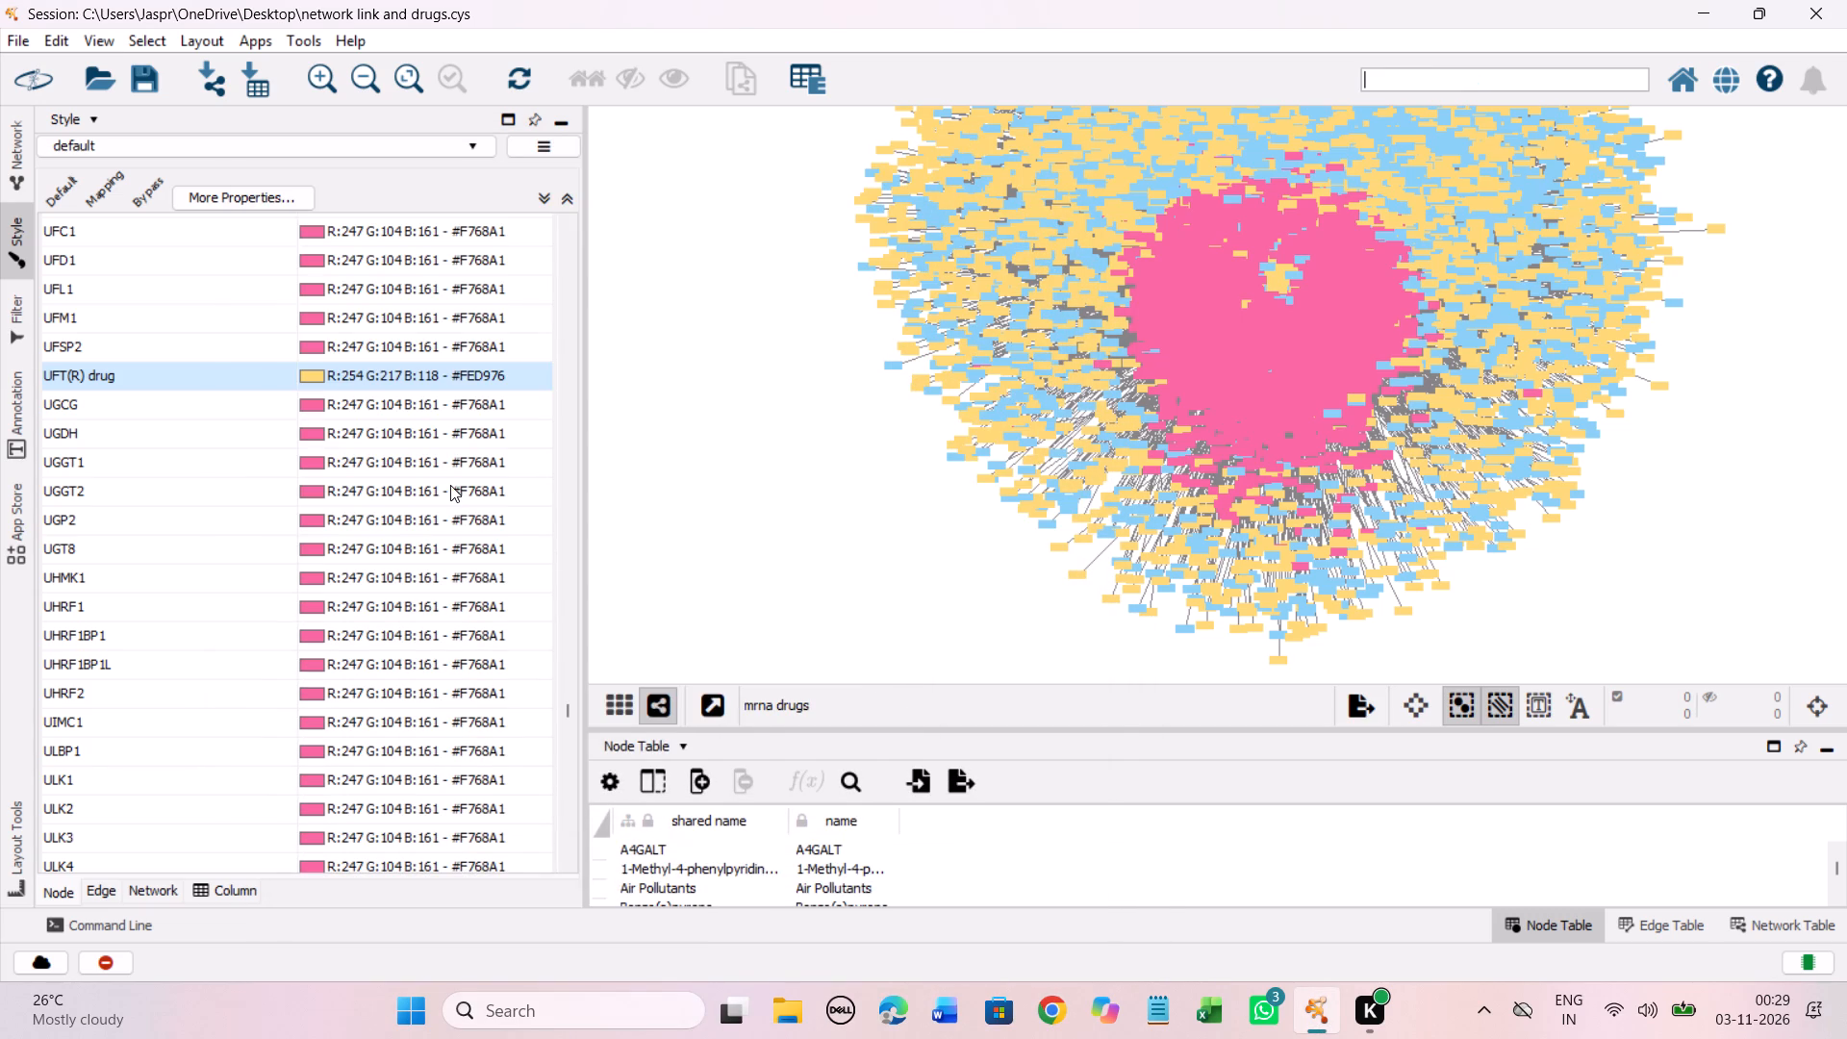
{"action": "scroll", "coordinate": [450, 485], "scroll_direction": "down", "scroll_amount": 6}
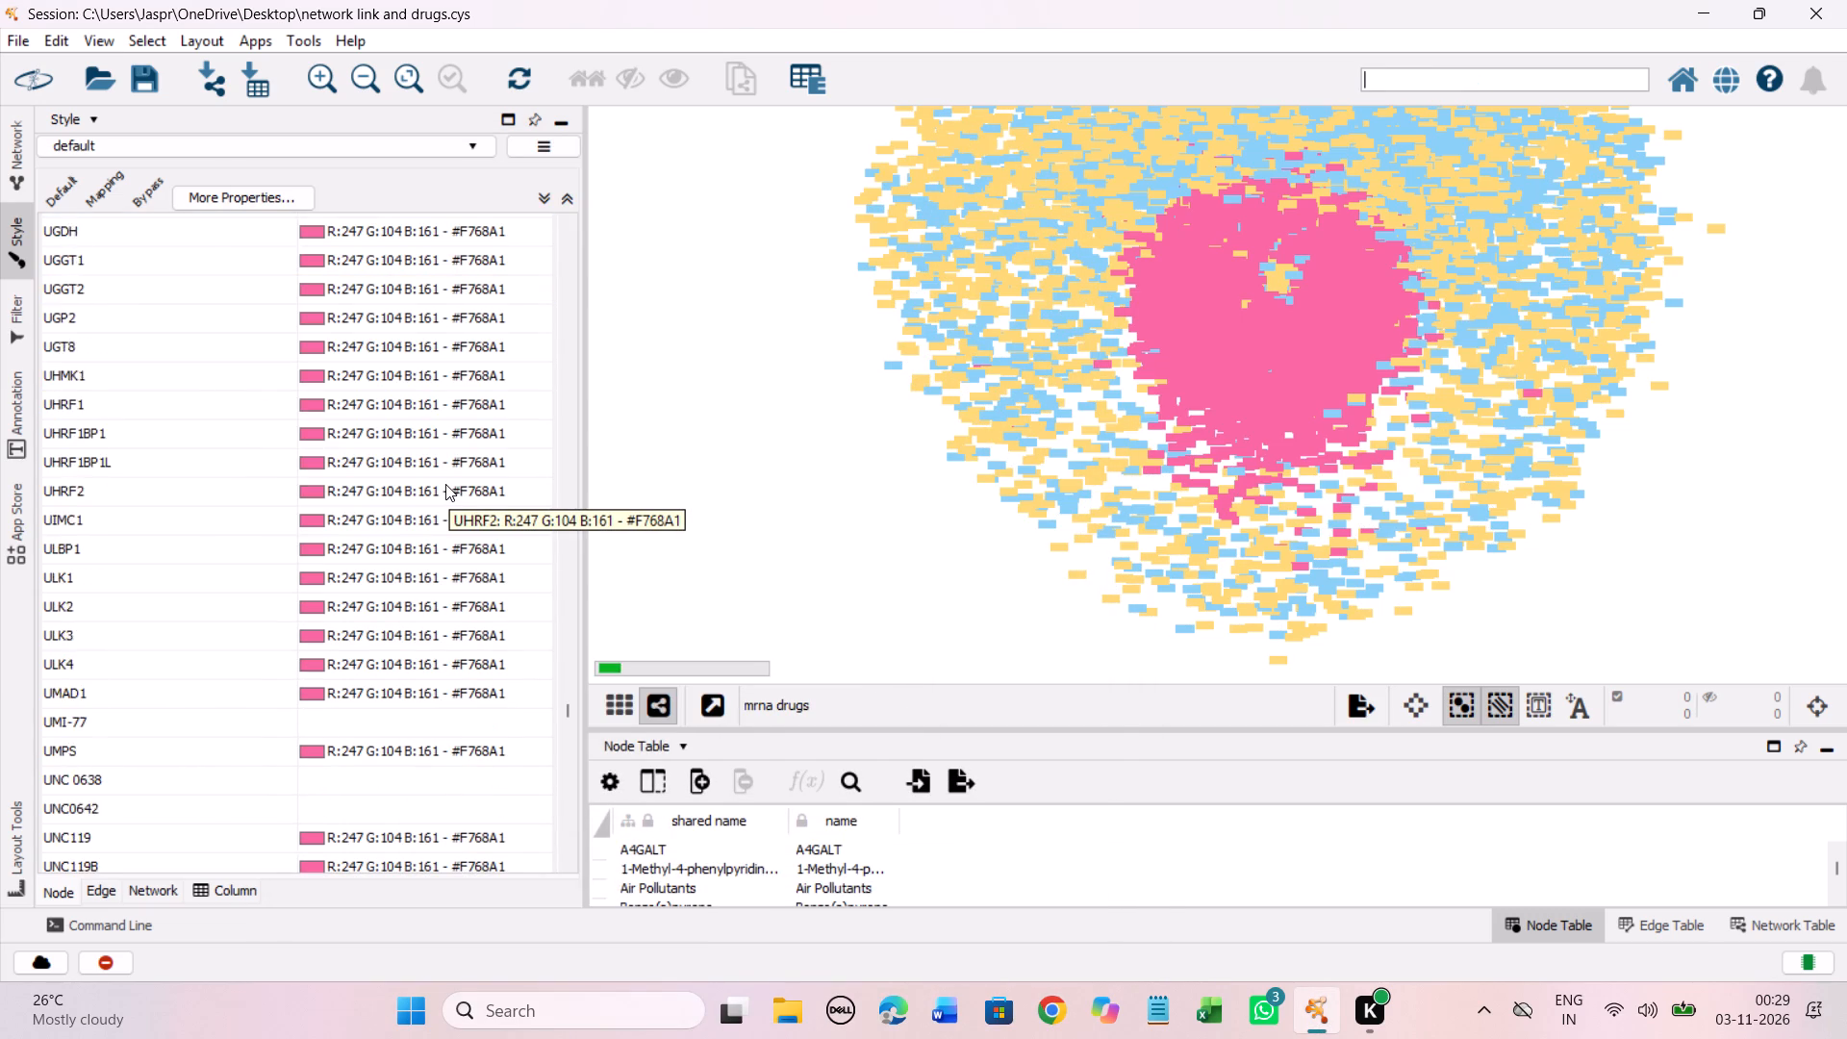
{"action": "scroll", "coordinate": [445, 484], "scroll_direction": "down", "scroll_amount": 6}
{"action": "scroll", "coordinate": [445, 484], "scroll_direction": "up", "scroll_amount": 10}
{"action": "scroll", "coordinate": [445, 484], "scroll_direction": "down", "scroll_amount": 2}
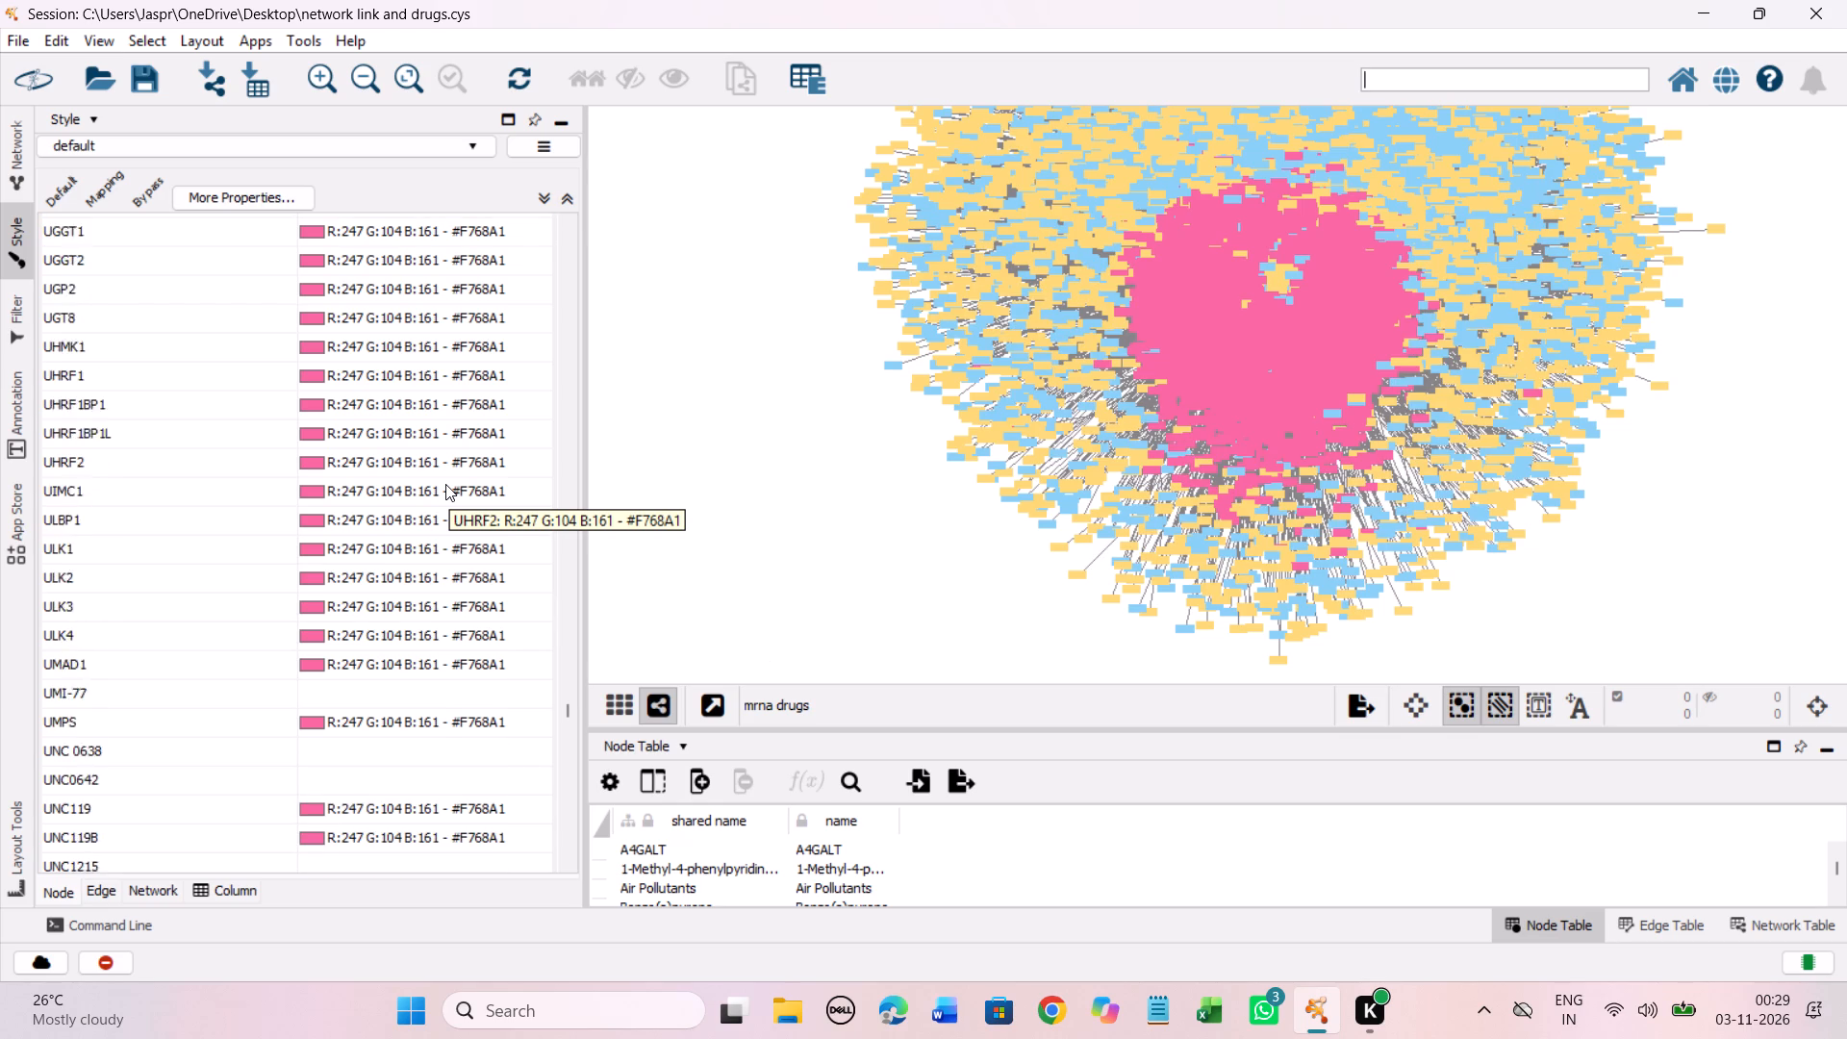
{"action": "scroll", "coordinate": [445, 484], "scroll_direction": "down", "scroll_amount": 13}
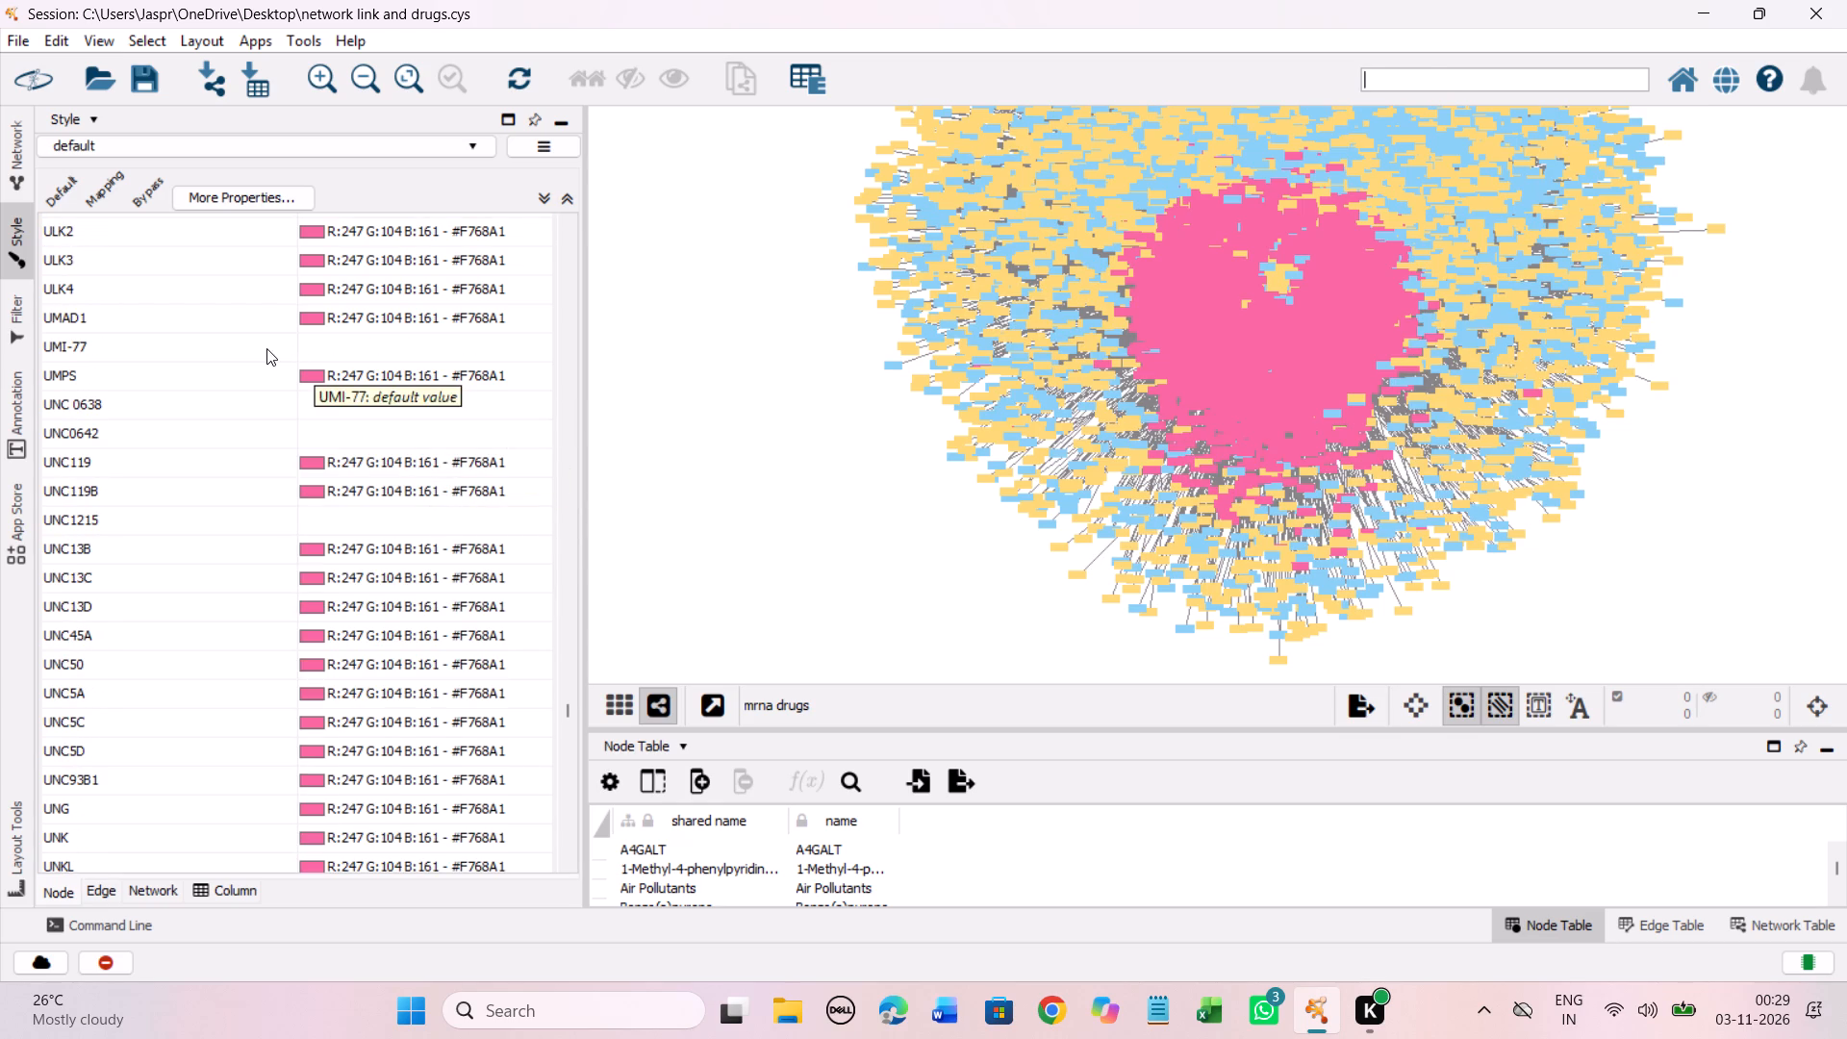
{"action": "left_click", "coordinate": [266, 348]}
{"action": "right_click", "coordinate": [266, 348]}
{"action": "left_click", "coordinate": [631, 367]}
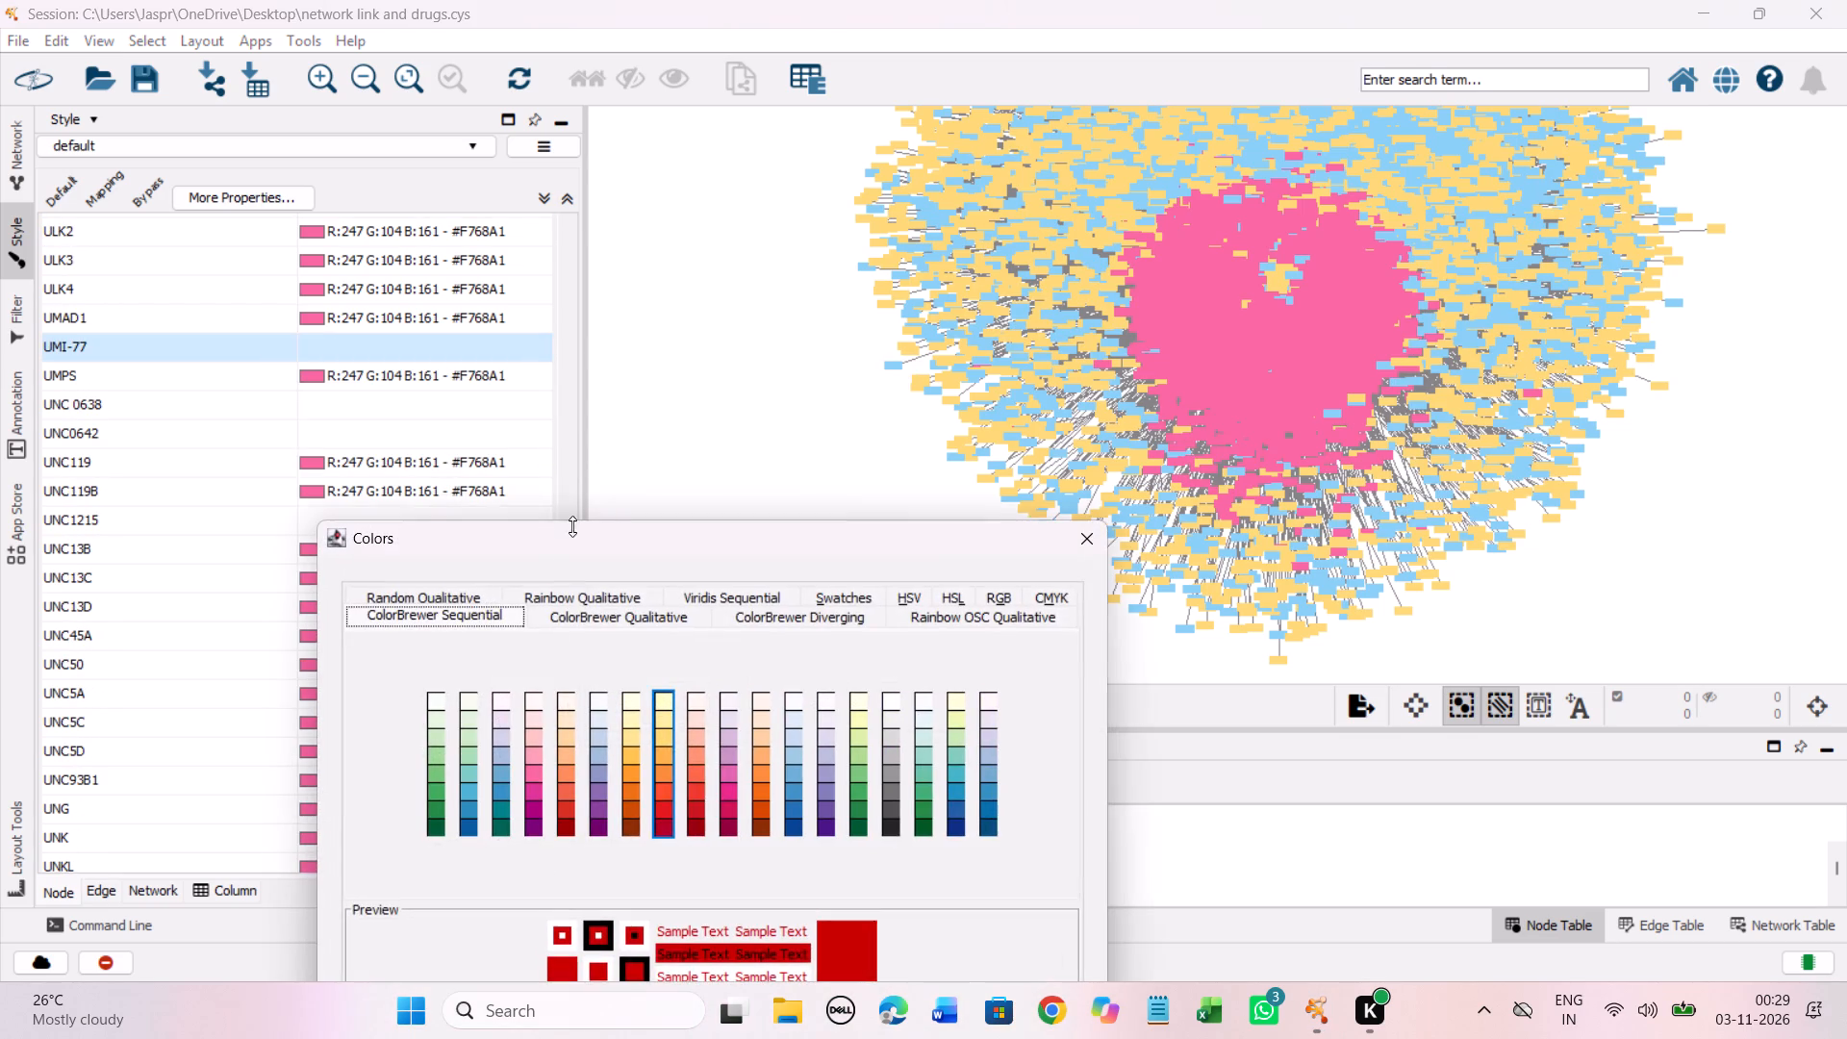
{"action": "left_click_drag", "start_coordinate": [539, 532], "coordinate": [533, 215]}
{"action": "left_click", "coordinate": [662, 423]}
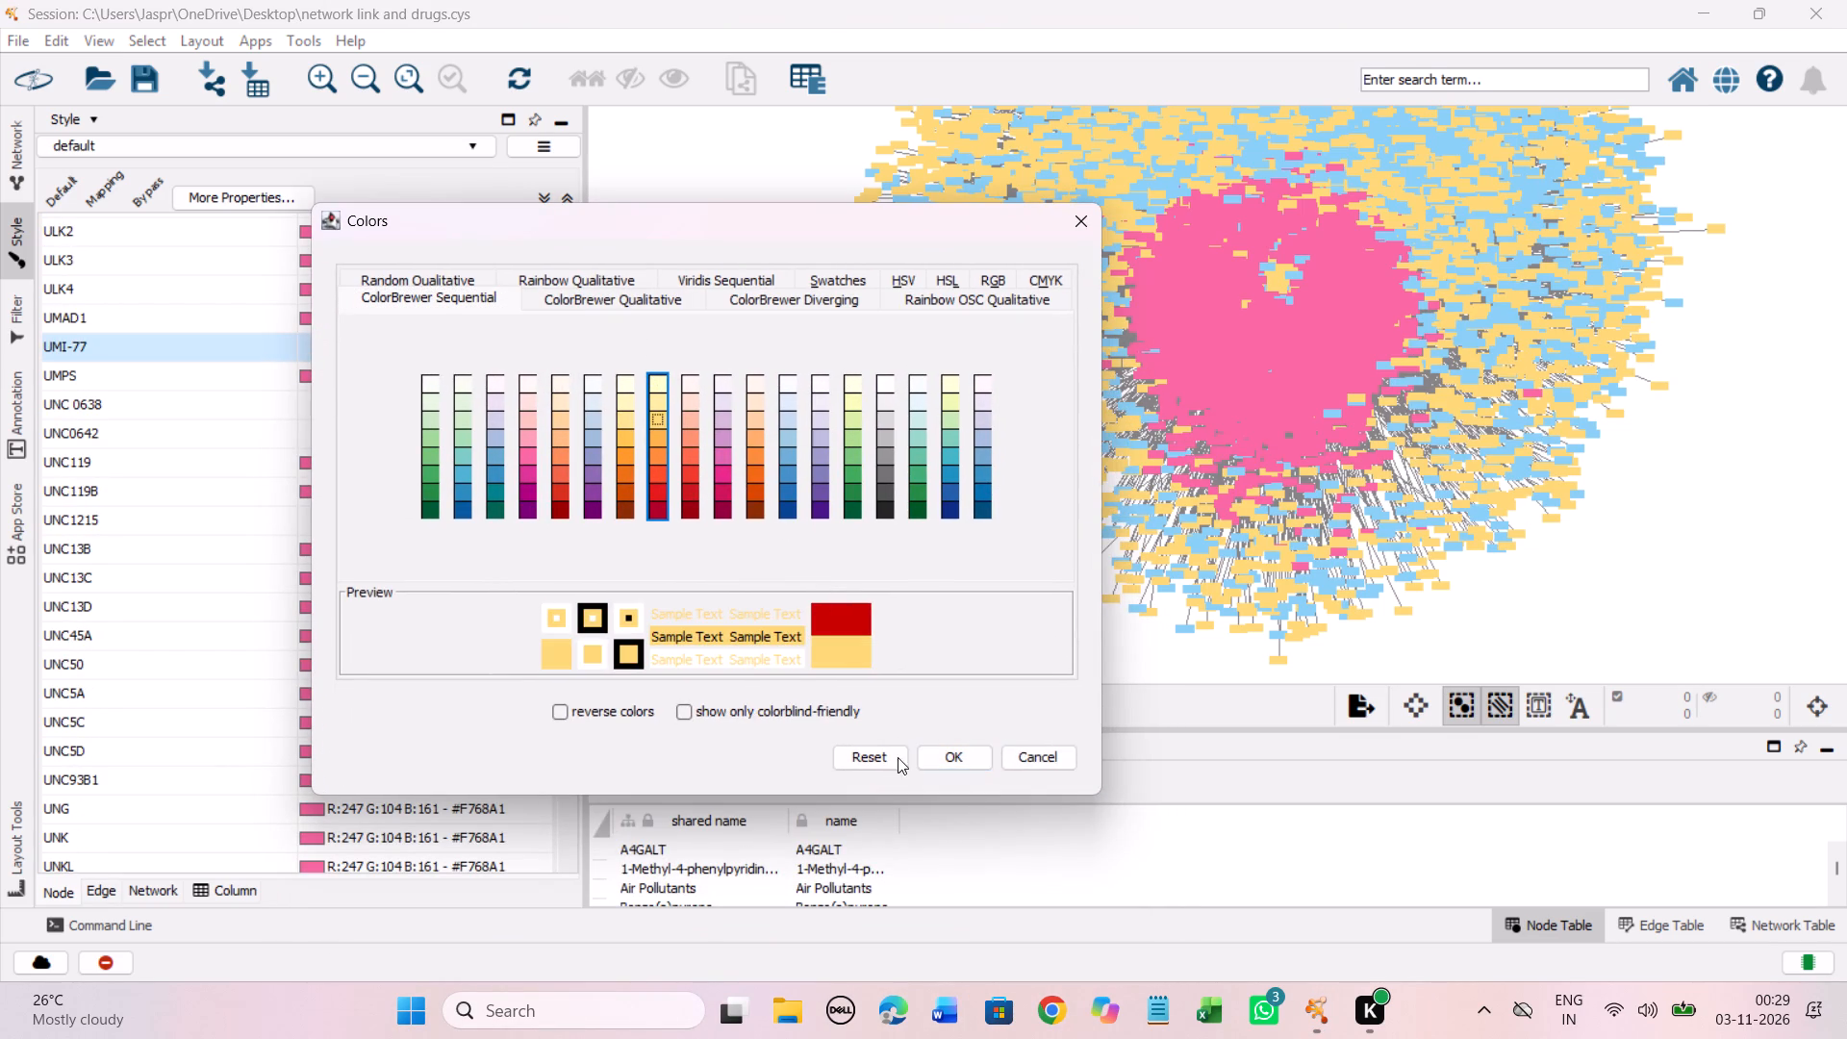
{"action": "left_click", "coordinate": [940, 755]}
Set the discrete node colour mapping for UNC 0638 and UNC0642 to light yellow #FED976.
{"action": "left_click_drag", "start_coordinate": [262, 406], "coordinate": [261, 426]}
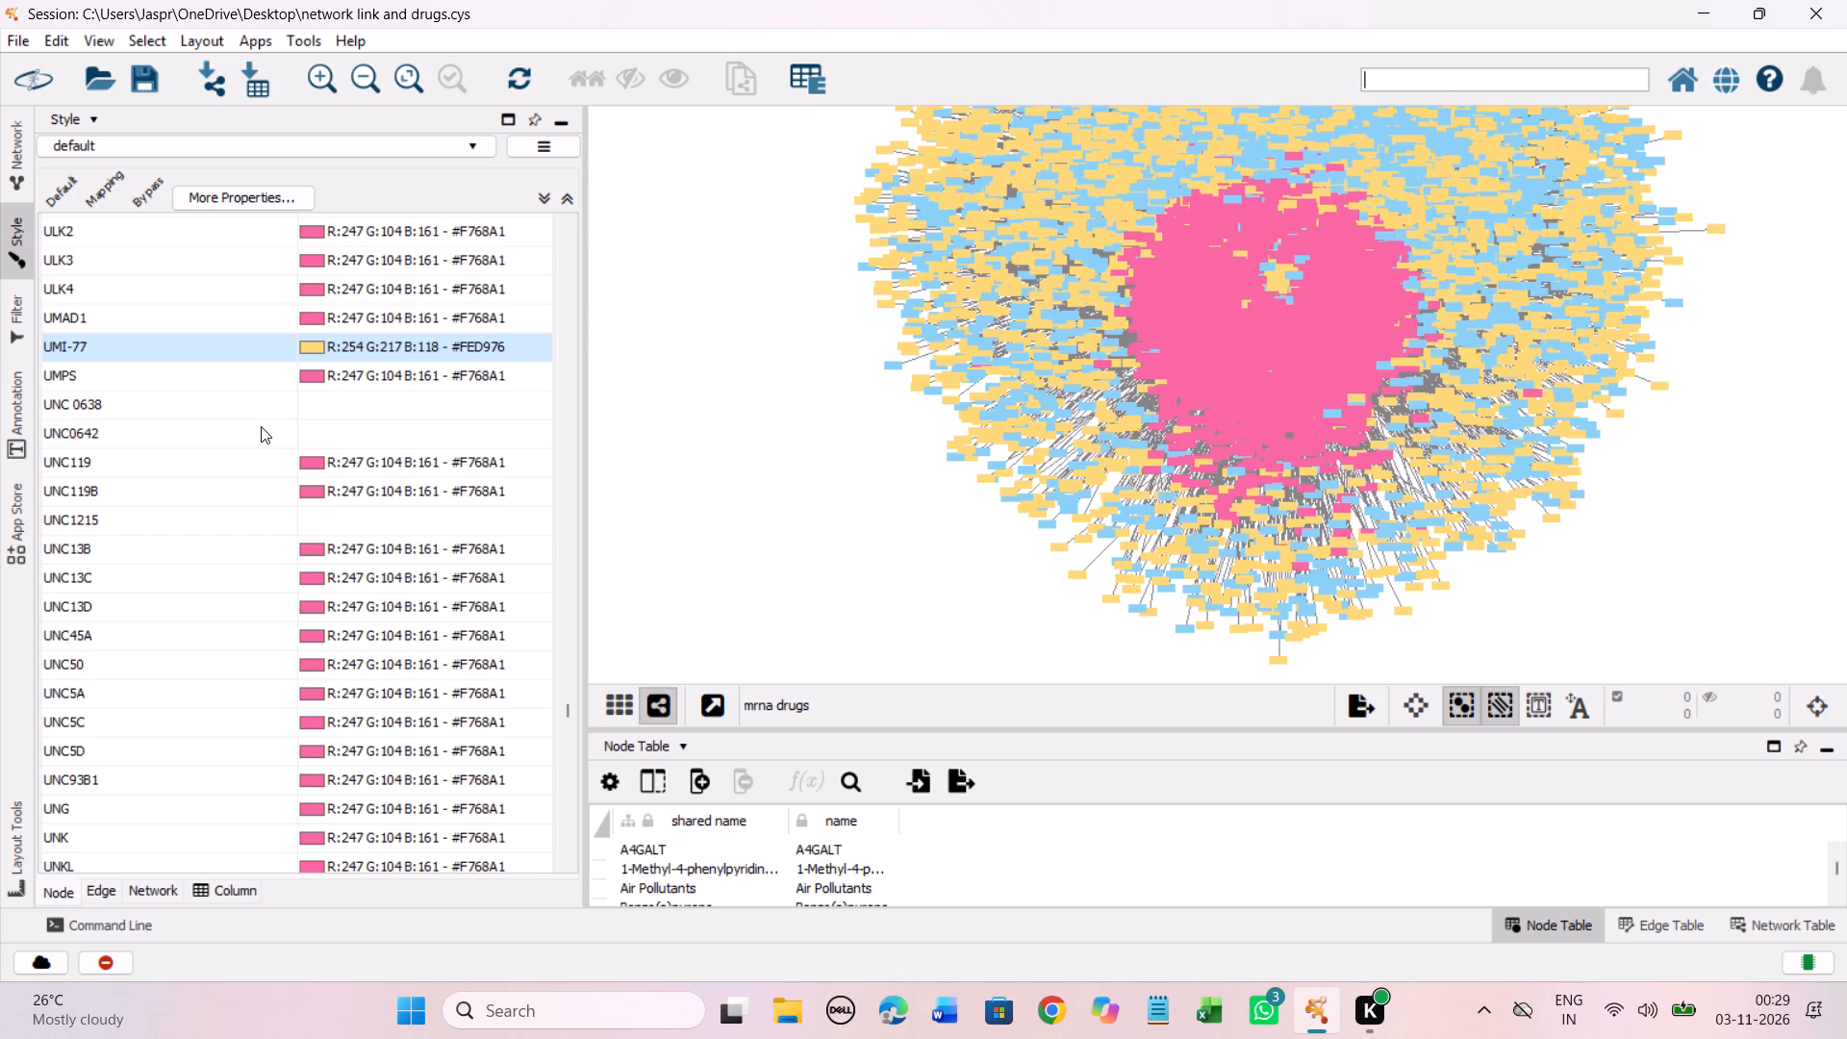
{"action": "left_click_drag", "start_coordinate": [261, 426], "coordinate": [261, 436]}
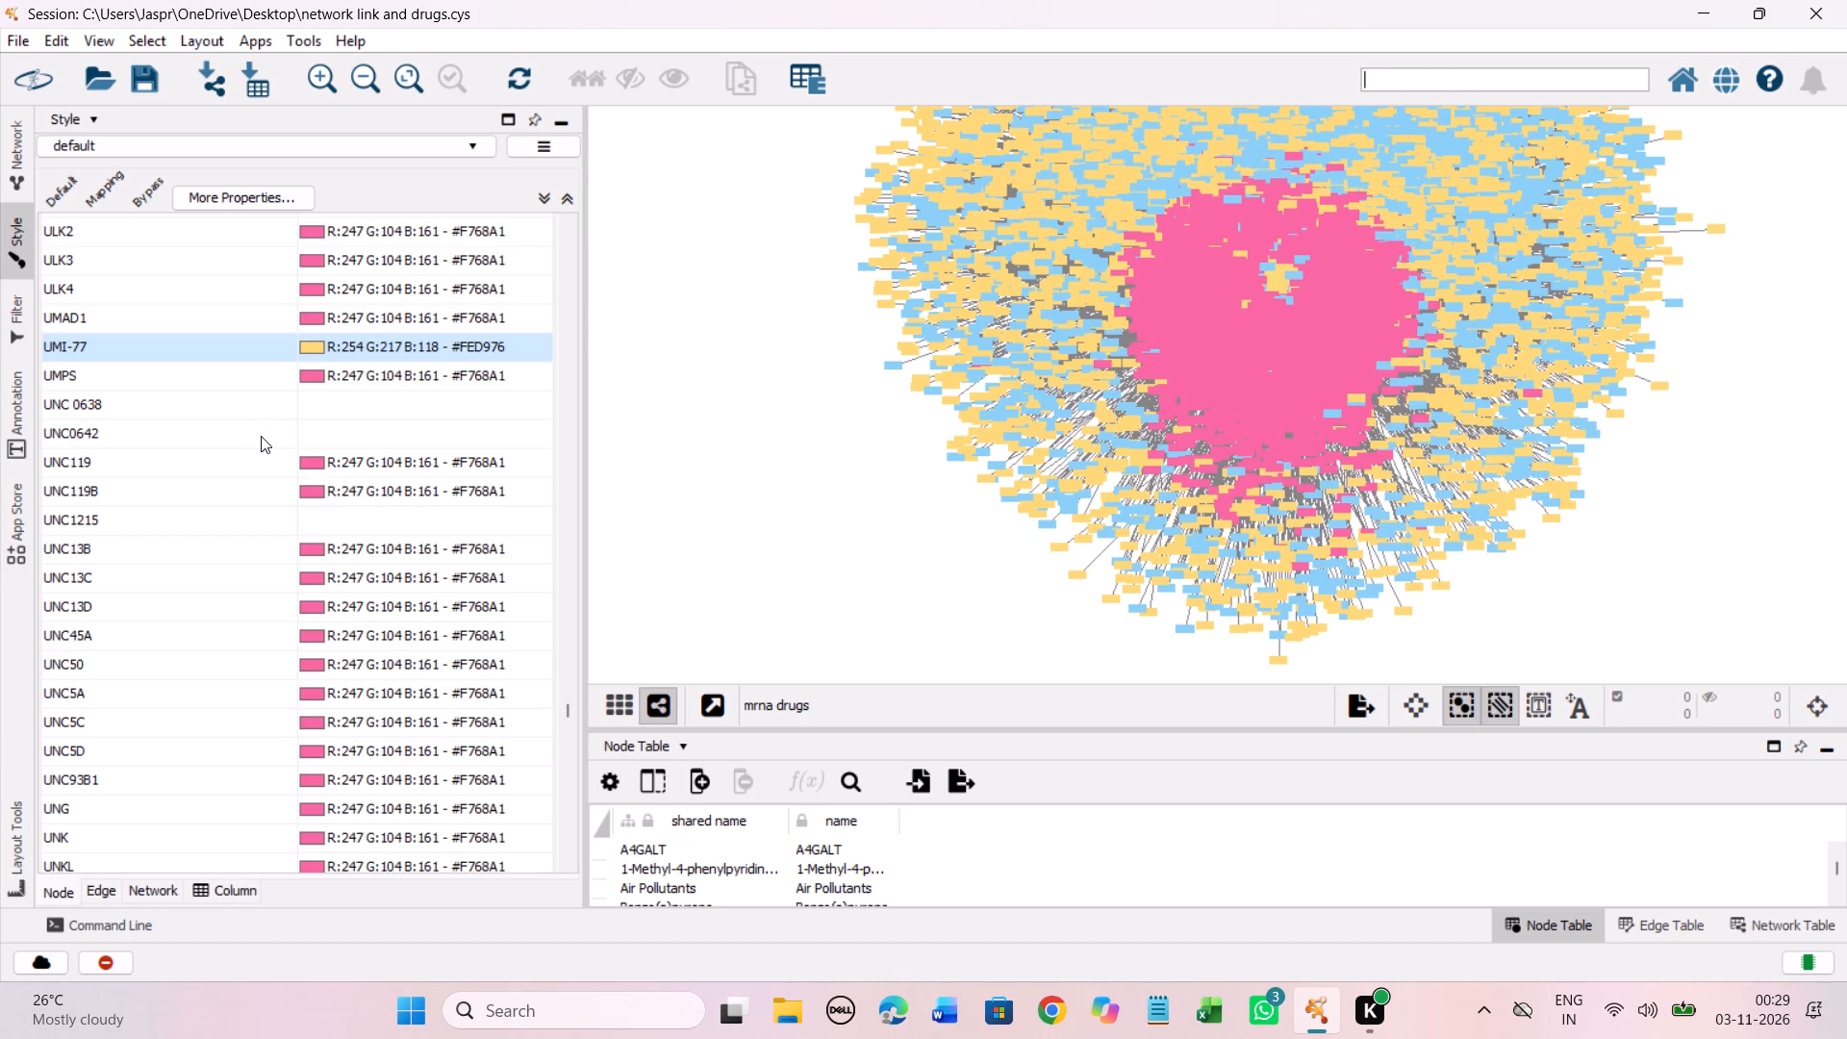
{"action": "right_click", "coordinate": [261, 436]}
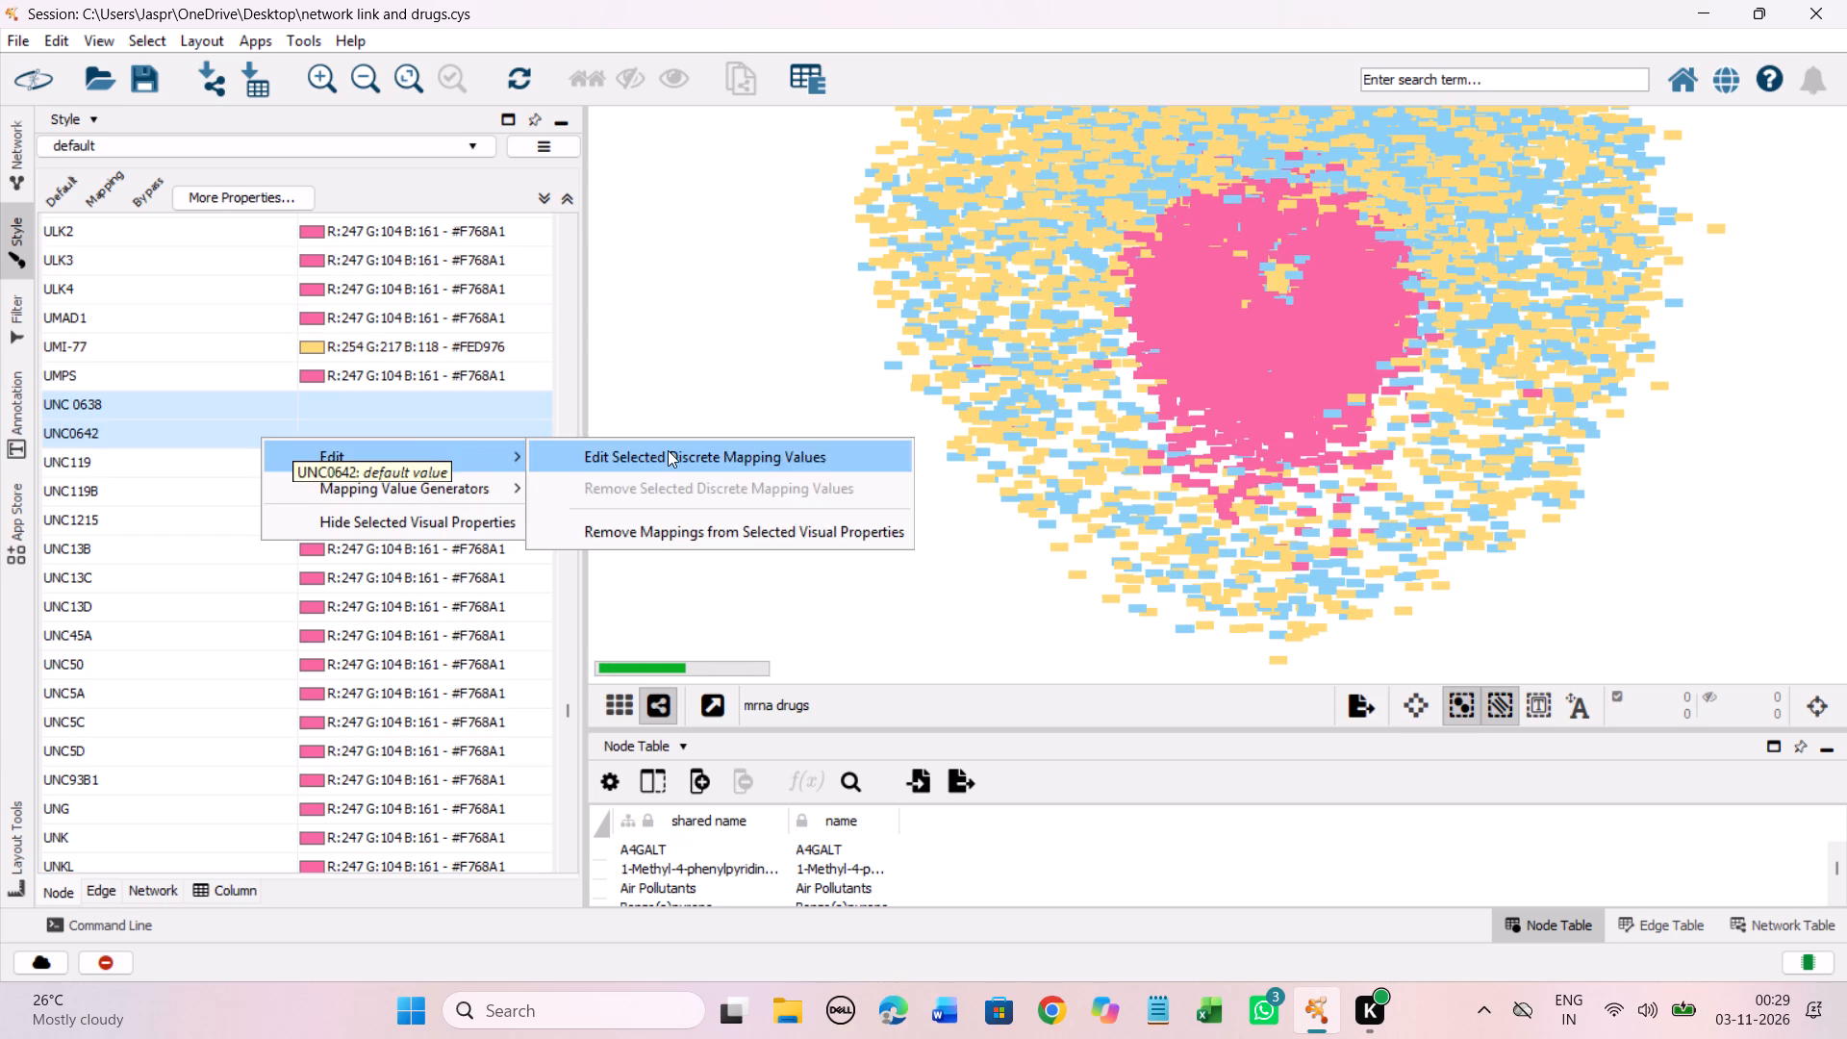
{"action": "left_click", "coordinate": [668, 450]}
{"action": "left_click_drag", "start_coordinate": [631, 525], "coordinate": [654, 238]}
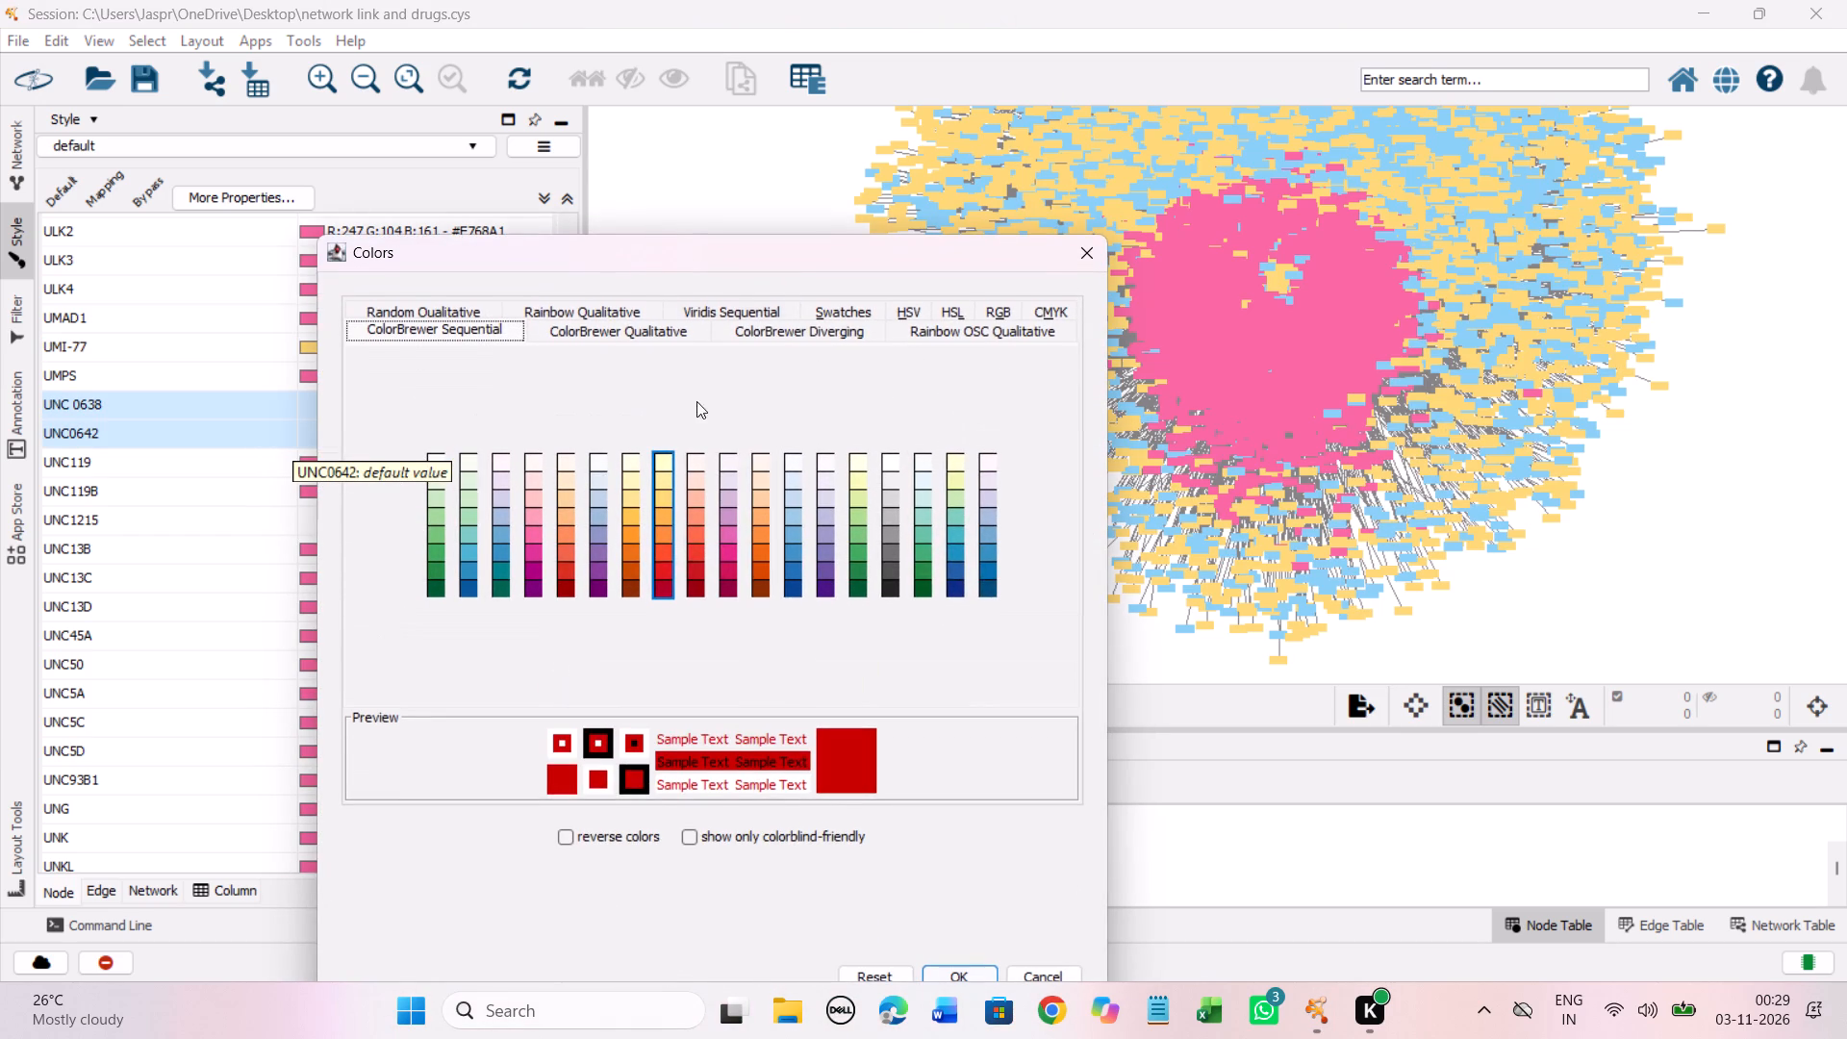
{"action": "left_click_drag", "start_coordinate": [488, 262], "coordinate": [316, 112]}
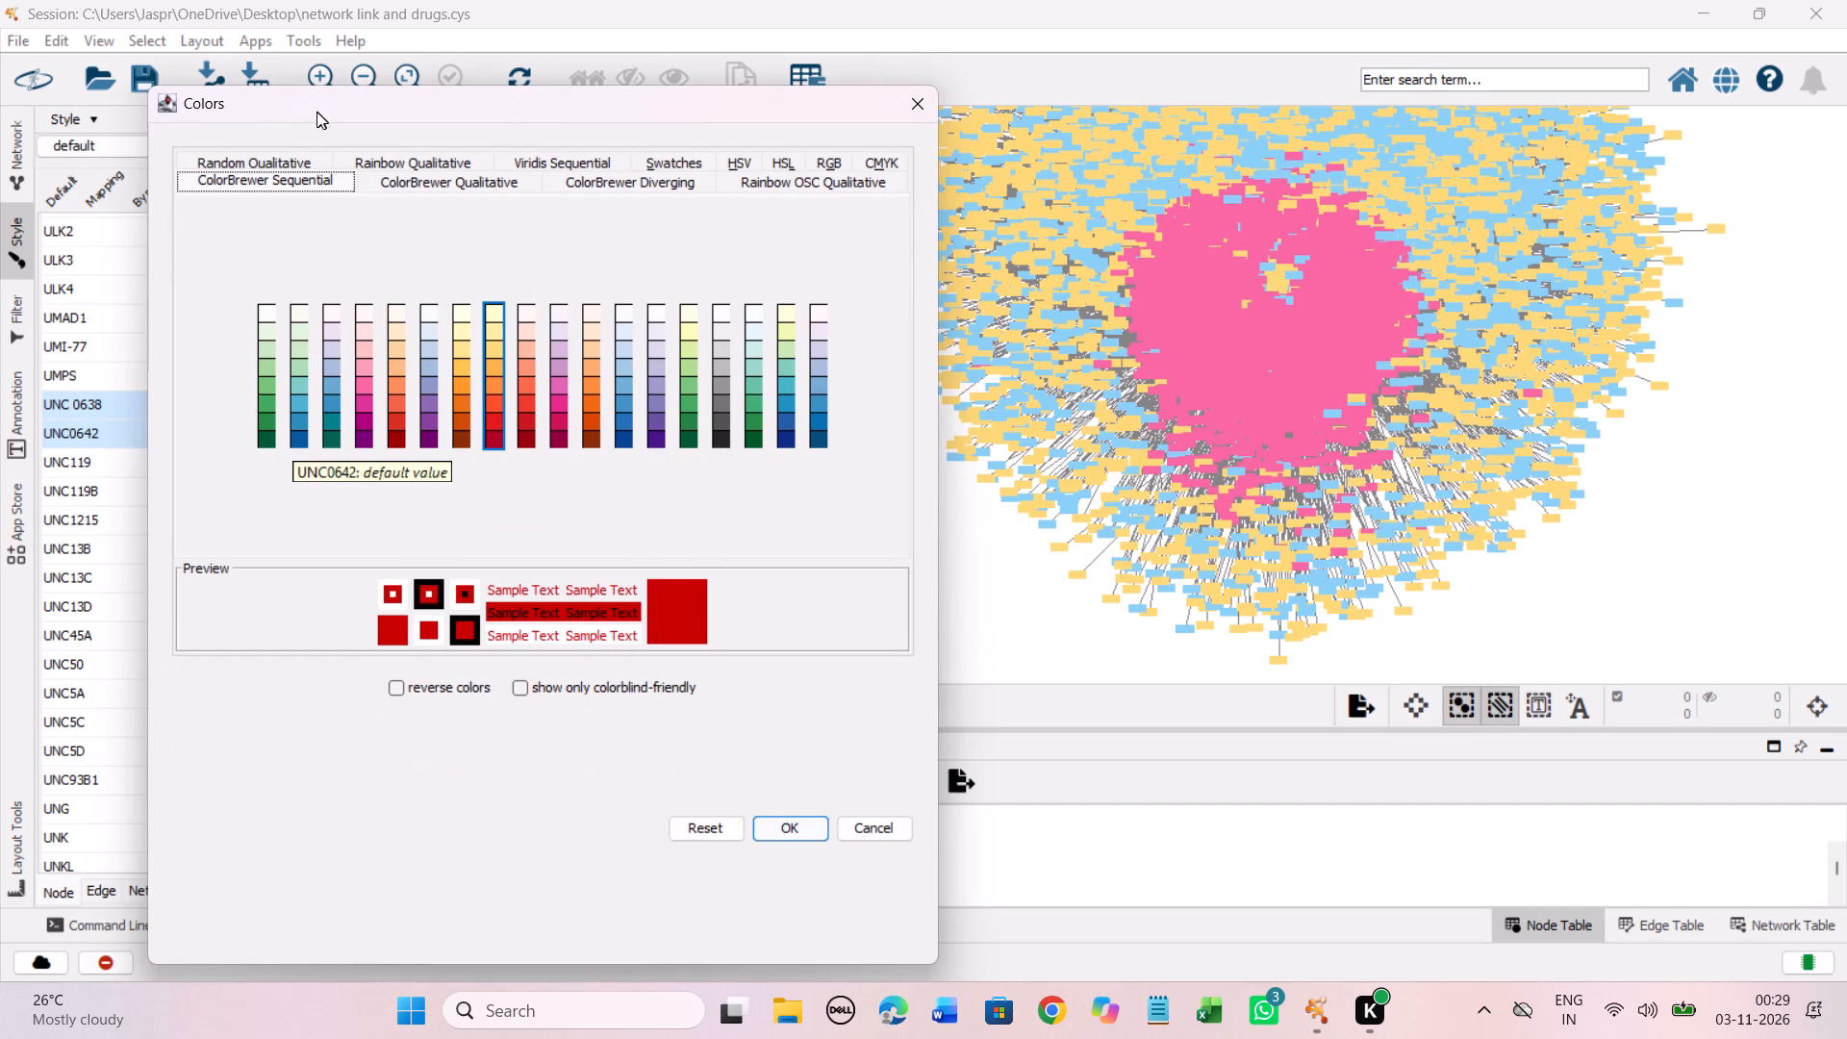
{"action": "left_click_drag", "start_coordinate": [316, 112], "coordinate": [313, 114]}
{"action": "left_click", "coordinate": [484, 339]}
{"action": "left_click", "coordinate": [490, 351]}
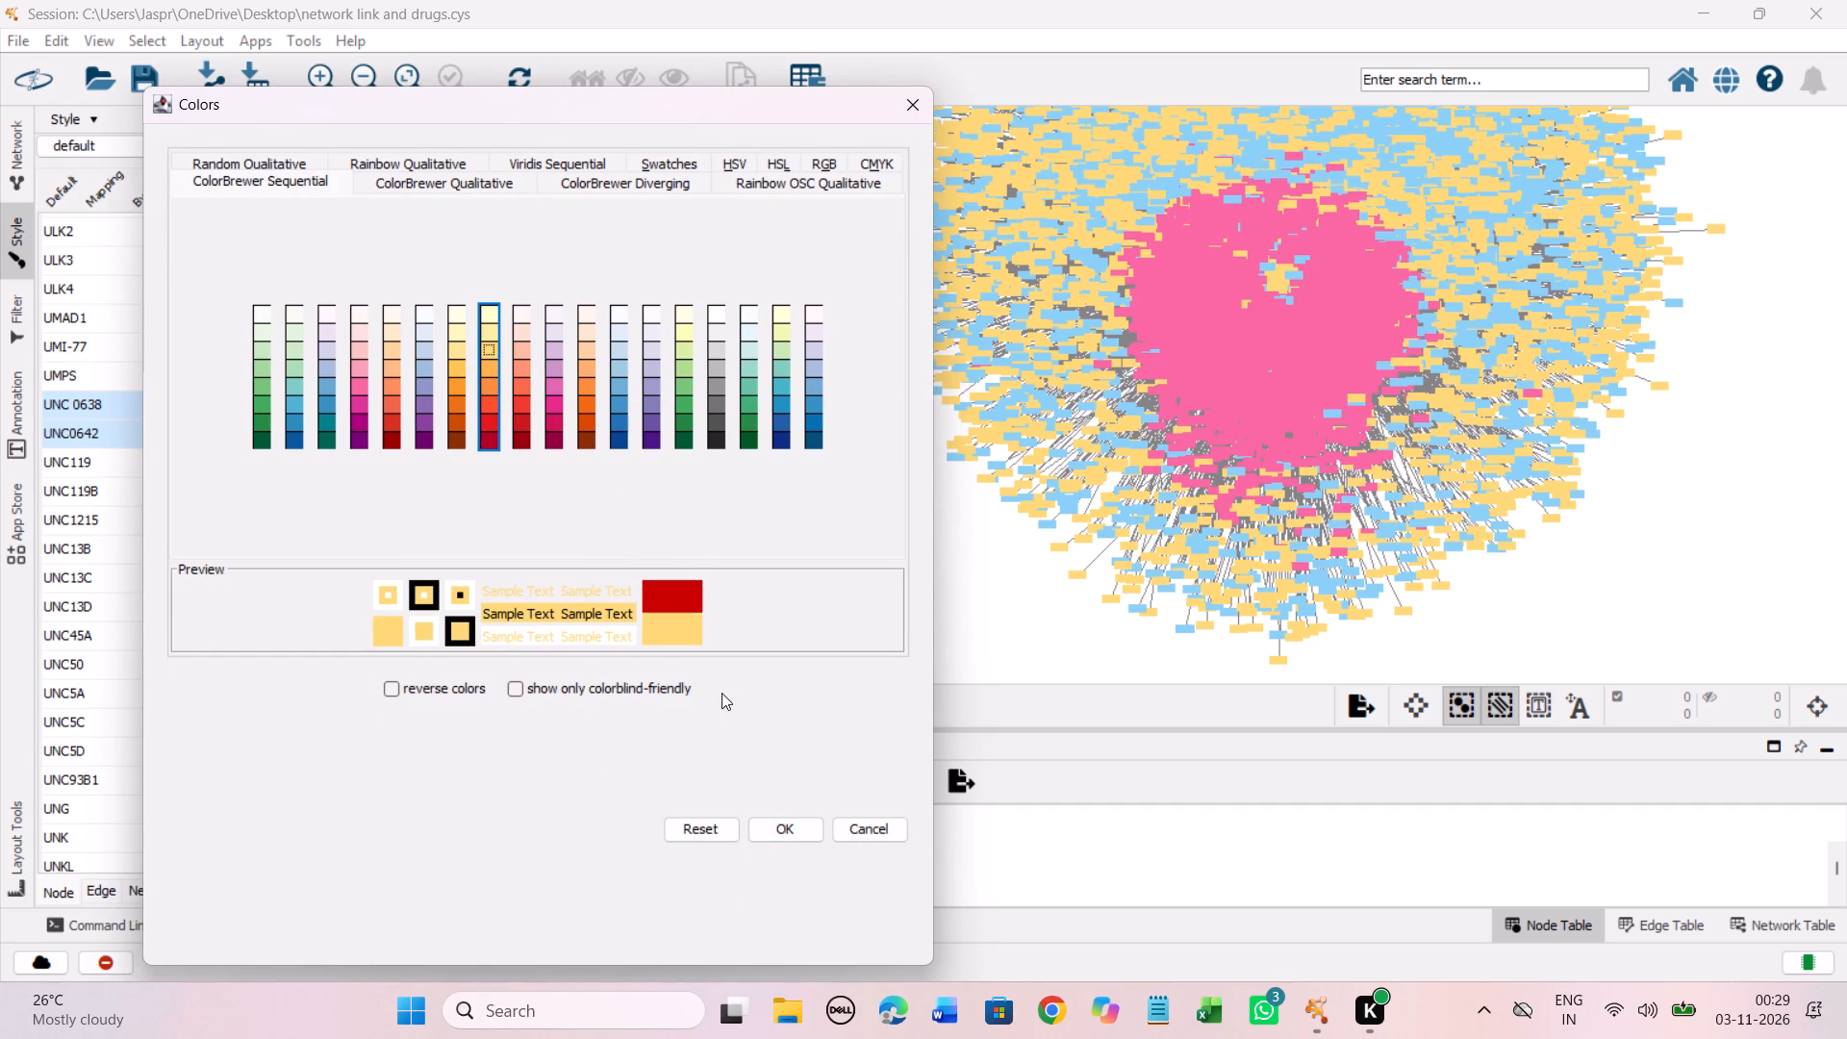
{"action": "left_click", "coordinate": [817, 828]}
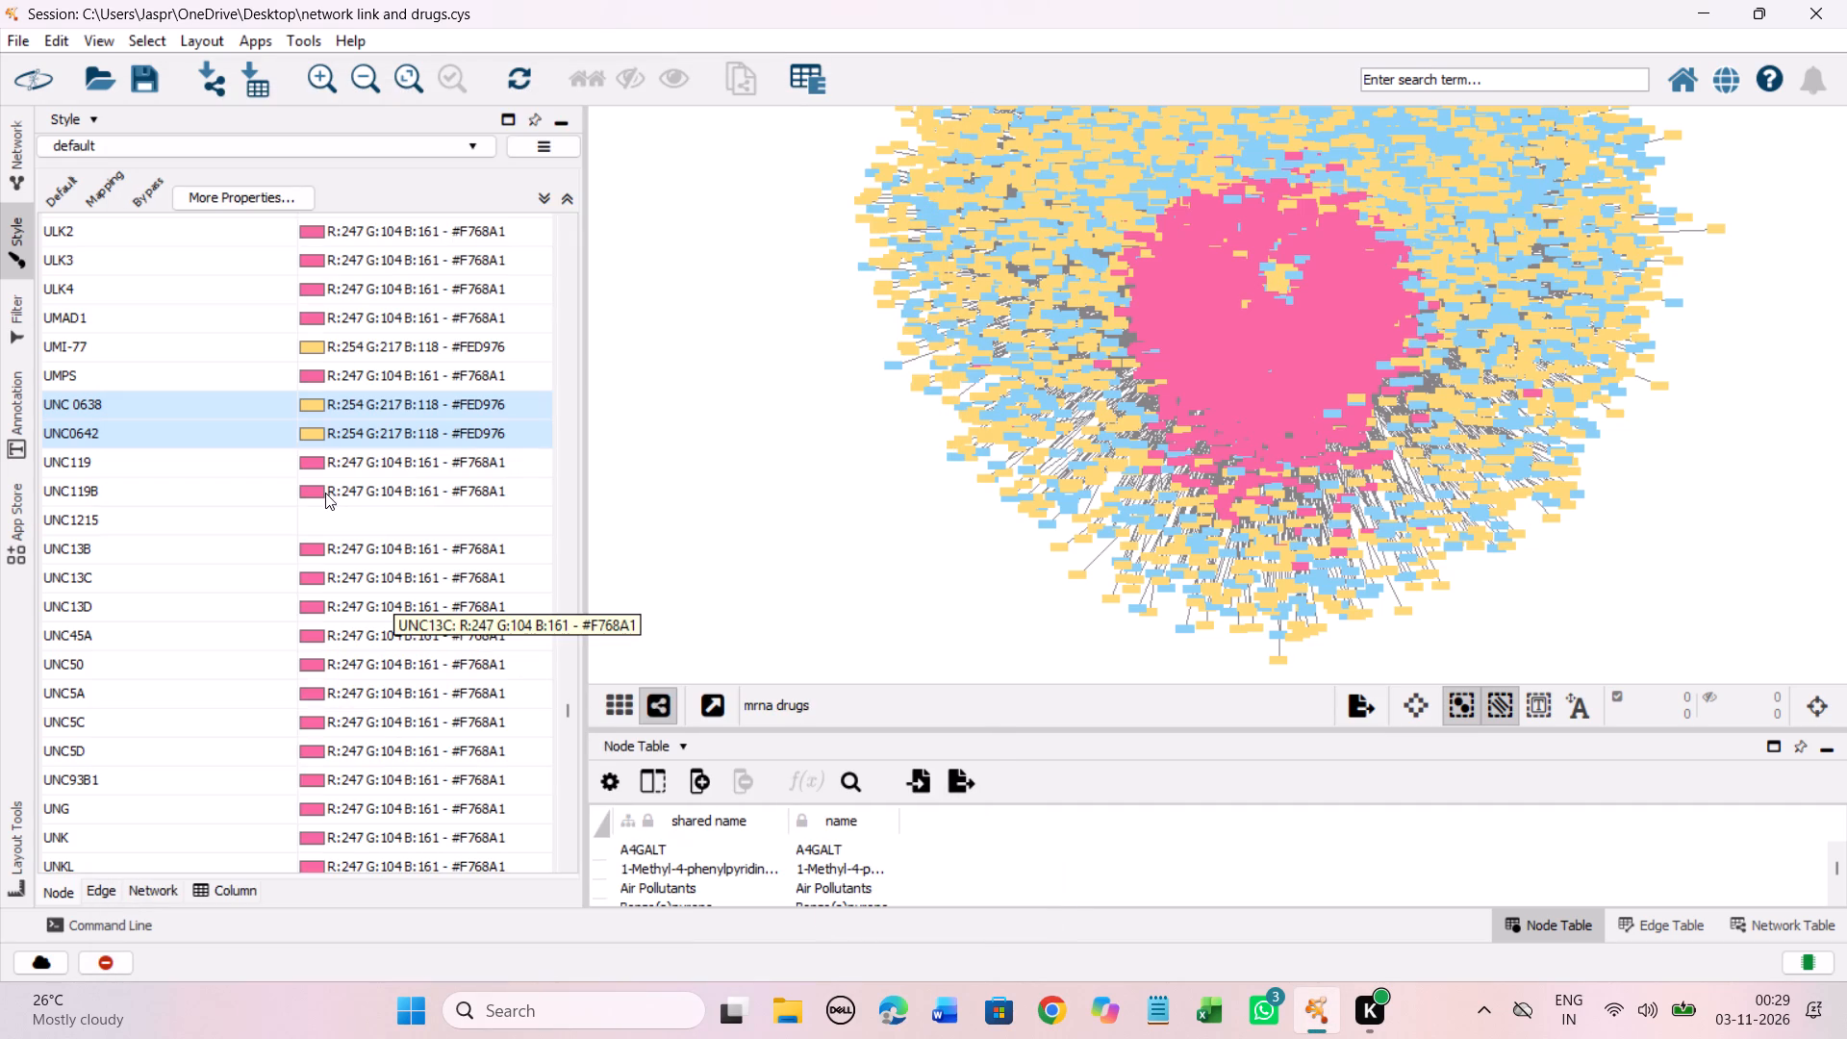
Set the discrete node colour mapping for UNC1215 to light yellow #FED976.
{"action": "left_click", "coordinate": [310, 515]}
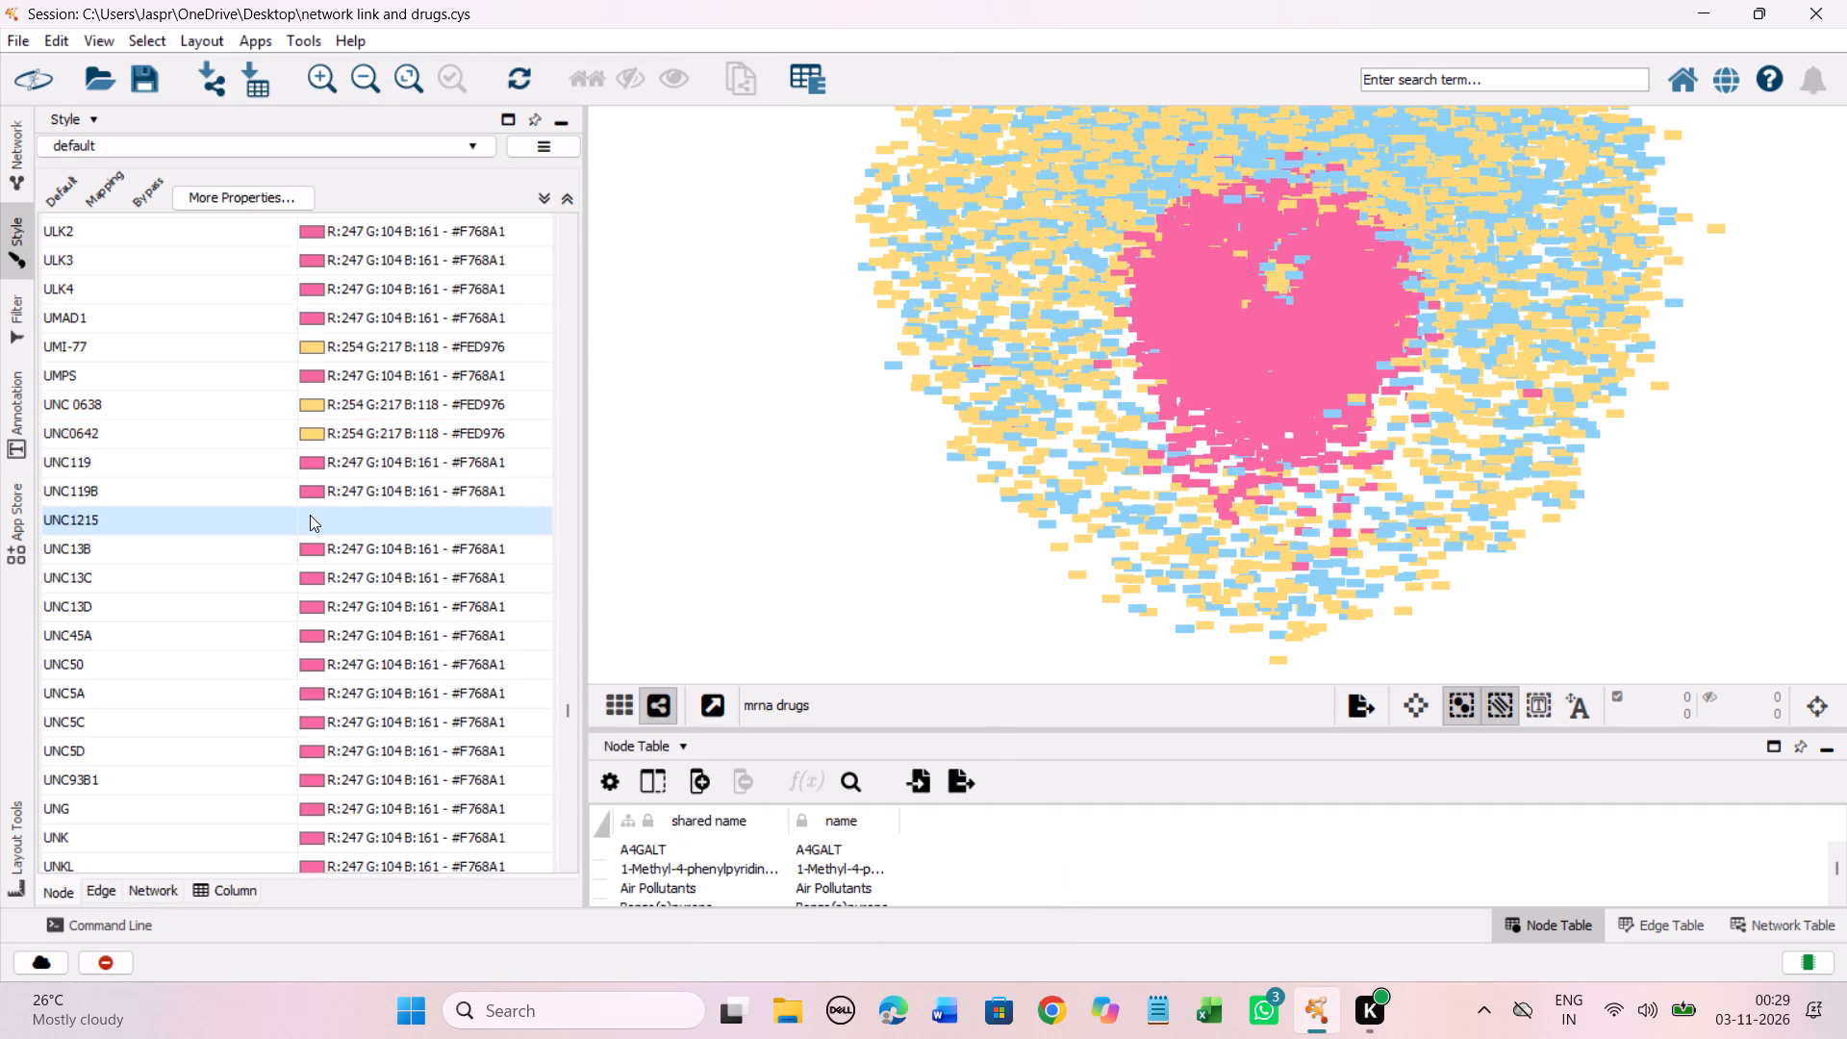
{"action": "right_click", "coordinate": [310, 515]}
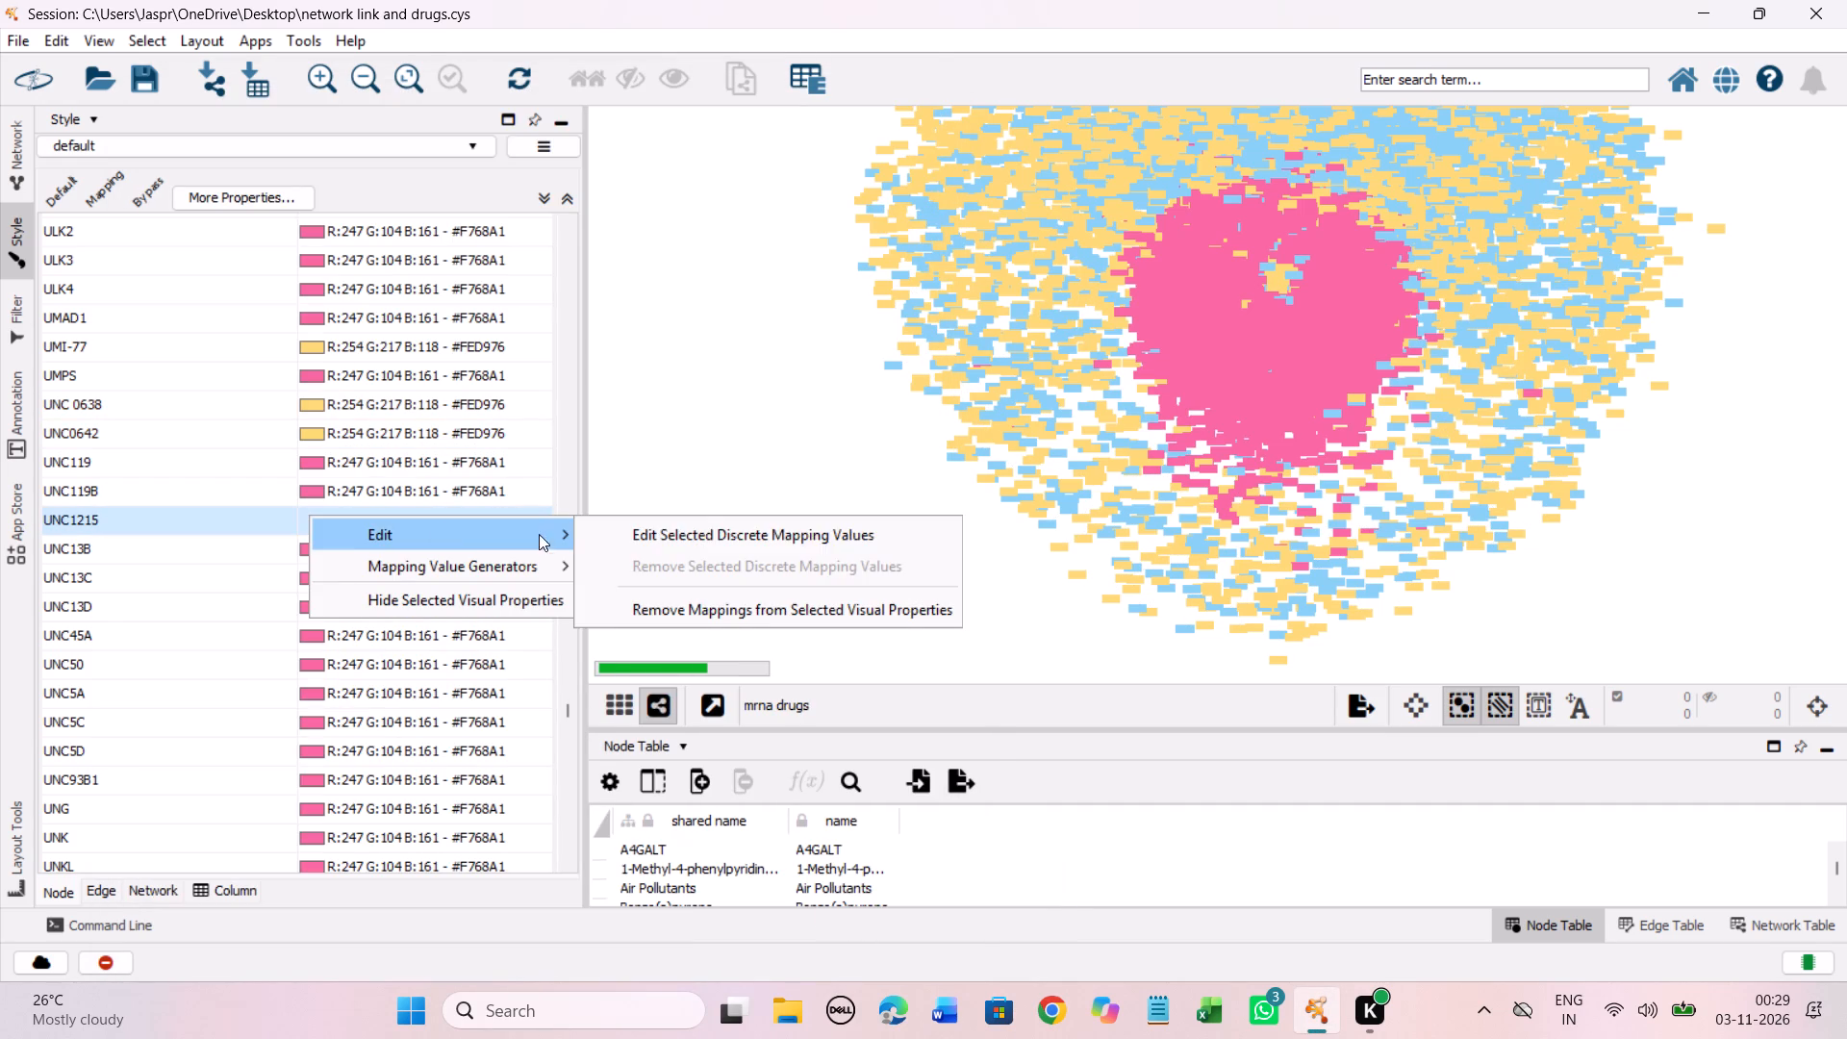
{"action": "left_click", "coordinate": [621, 532]}
{"action": "left_click_drag", "start_coordinate": [432, 540], "coordinate": [361, 275]}
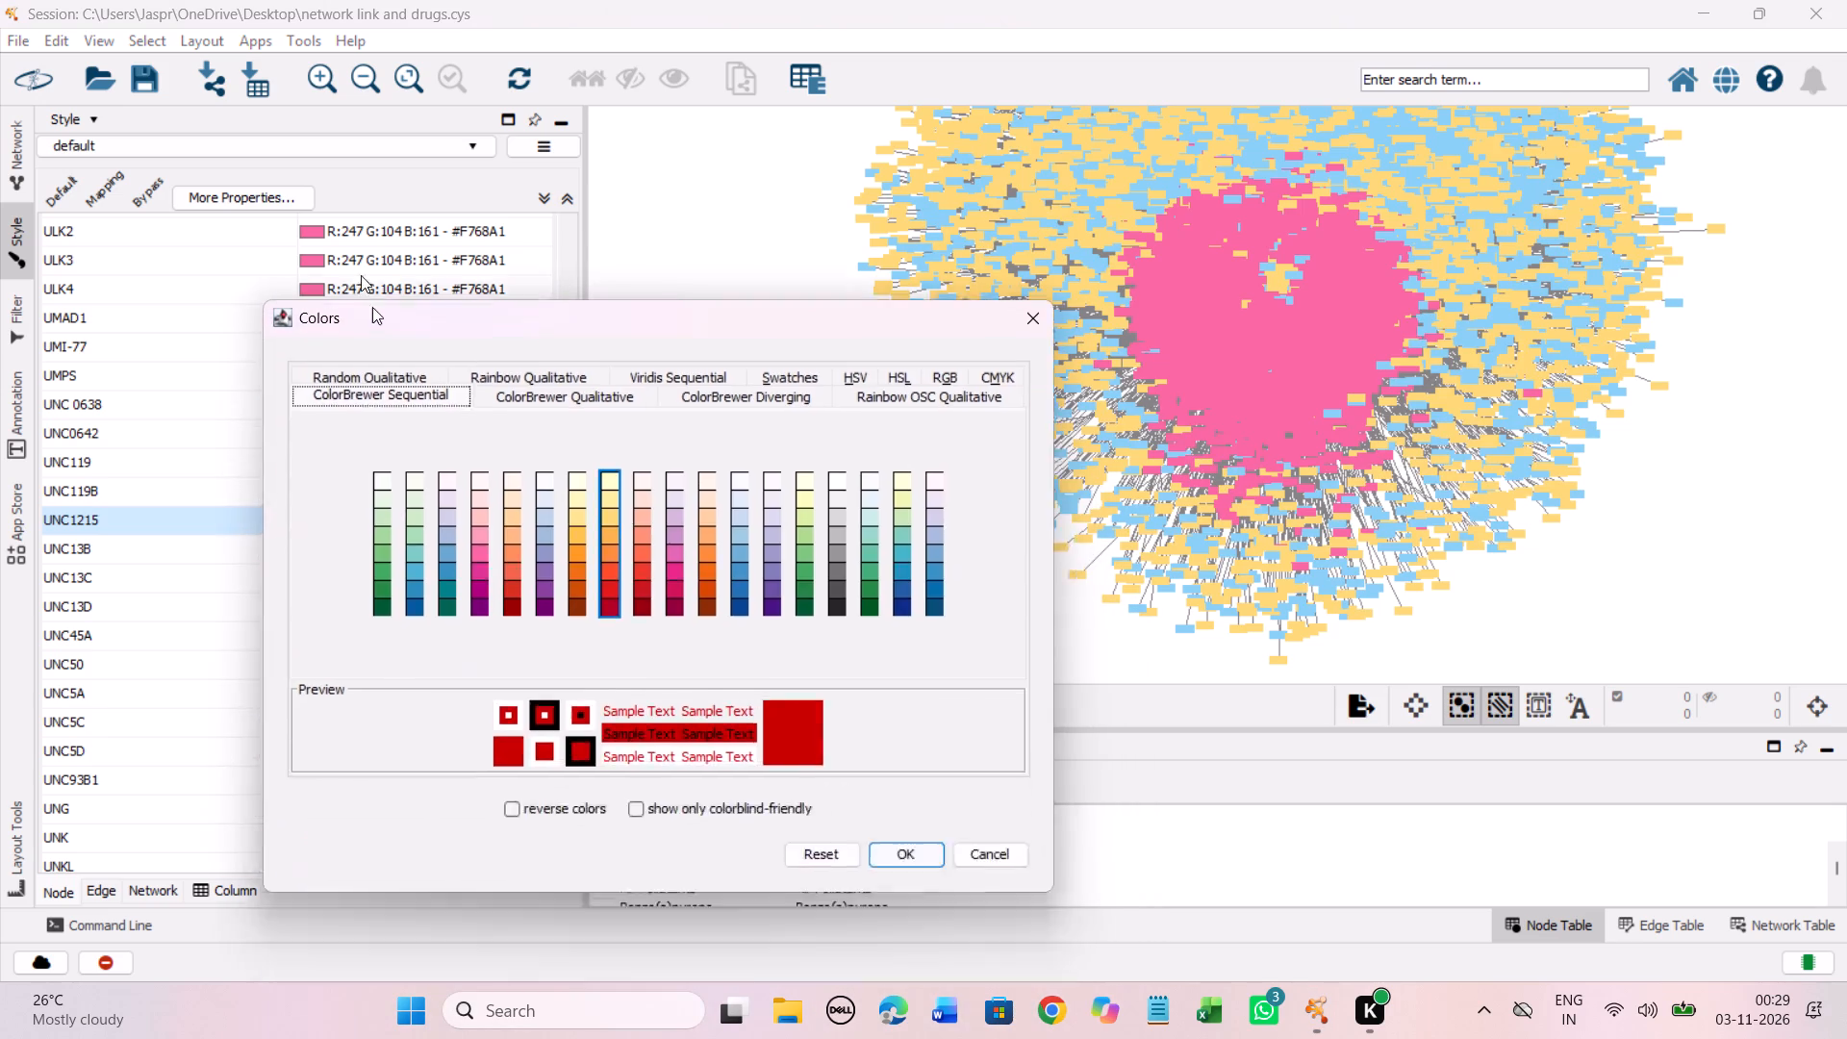
{"action": "left_click_drag", "start_coordinate": [361, 275], "coordinate": [315, 179]}
{"action": "left_click", "coordinate": [550, 380]}
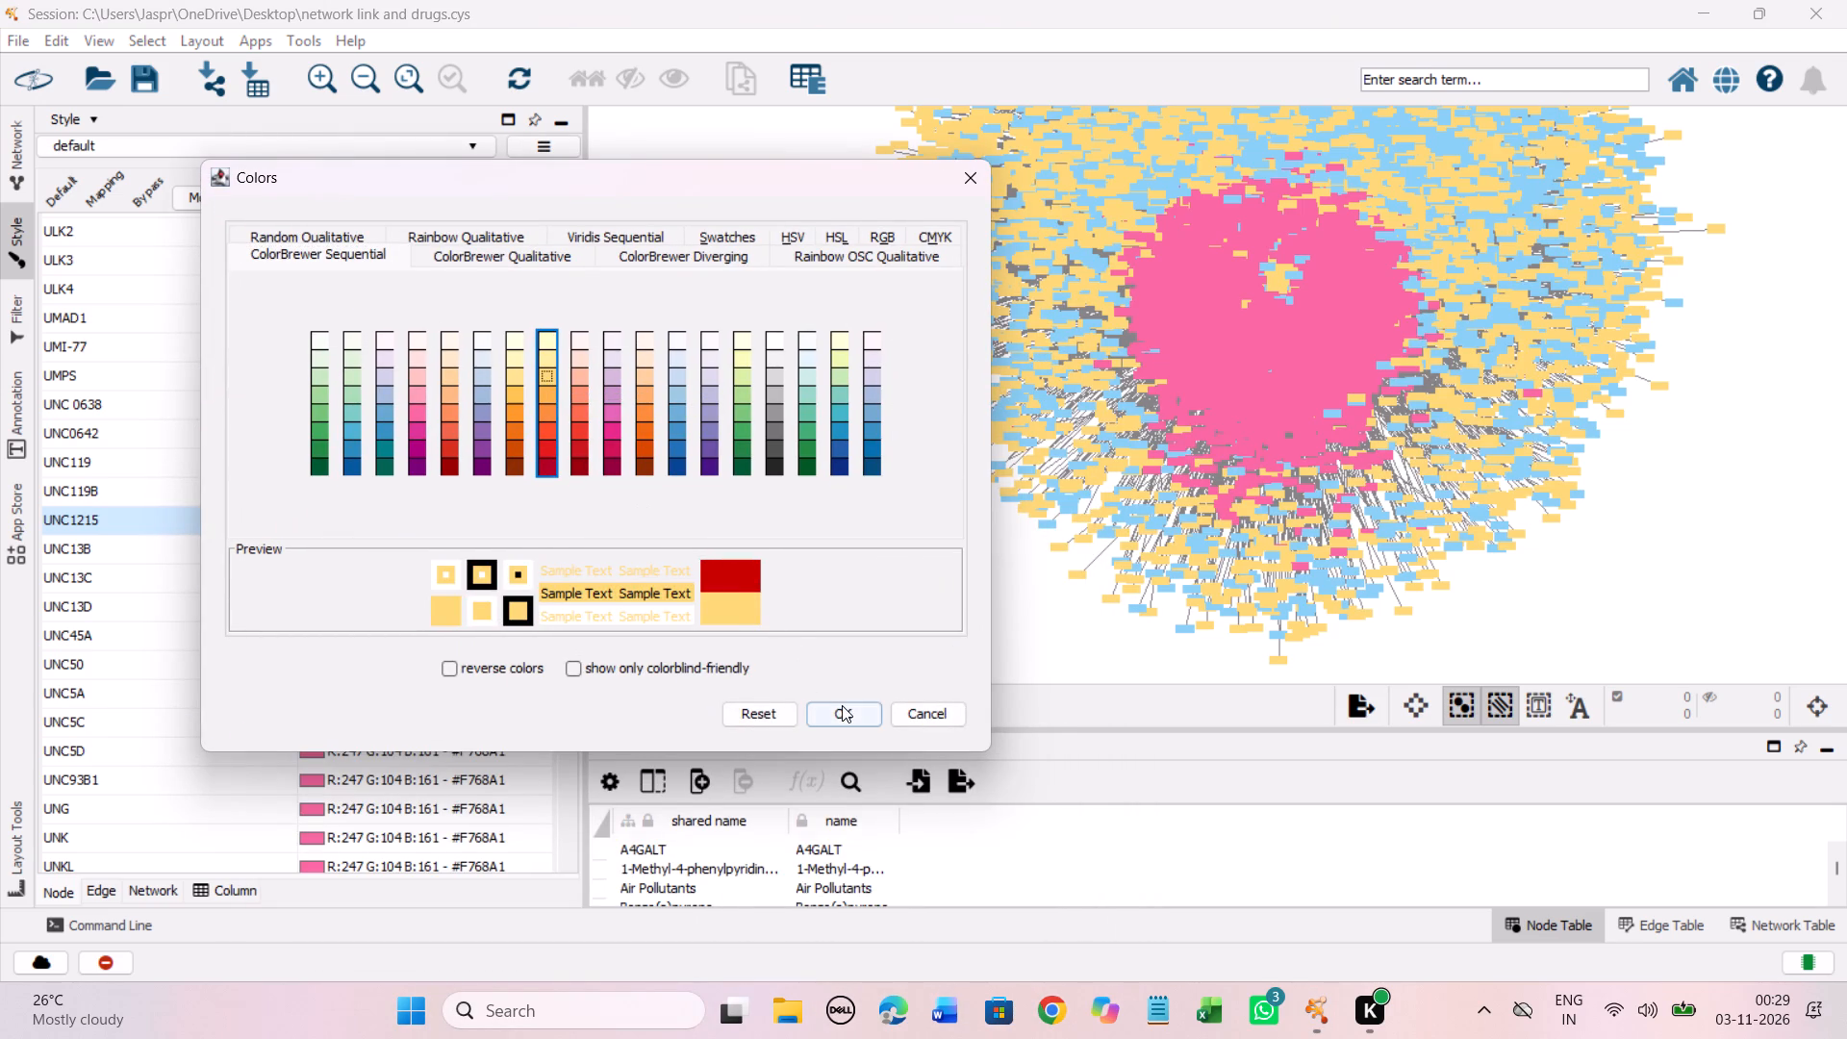
{"action": "left_click", "coordinate": [842, 705]}
Set the discrete node colour mapping for UV328 and UVI 3003 to light yellow #FED976.
{"action": "scroll", "coordinate": [448, 469], "scroll_direction": "down", "scroll_amount": 3}
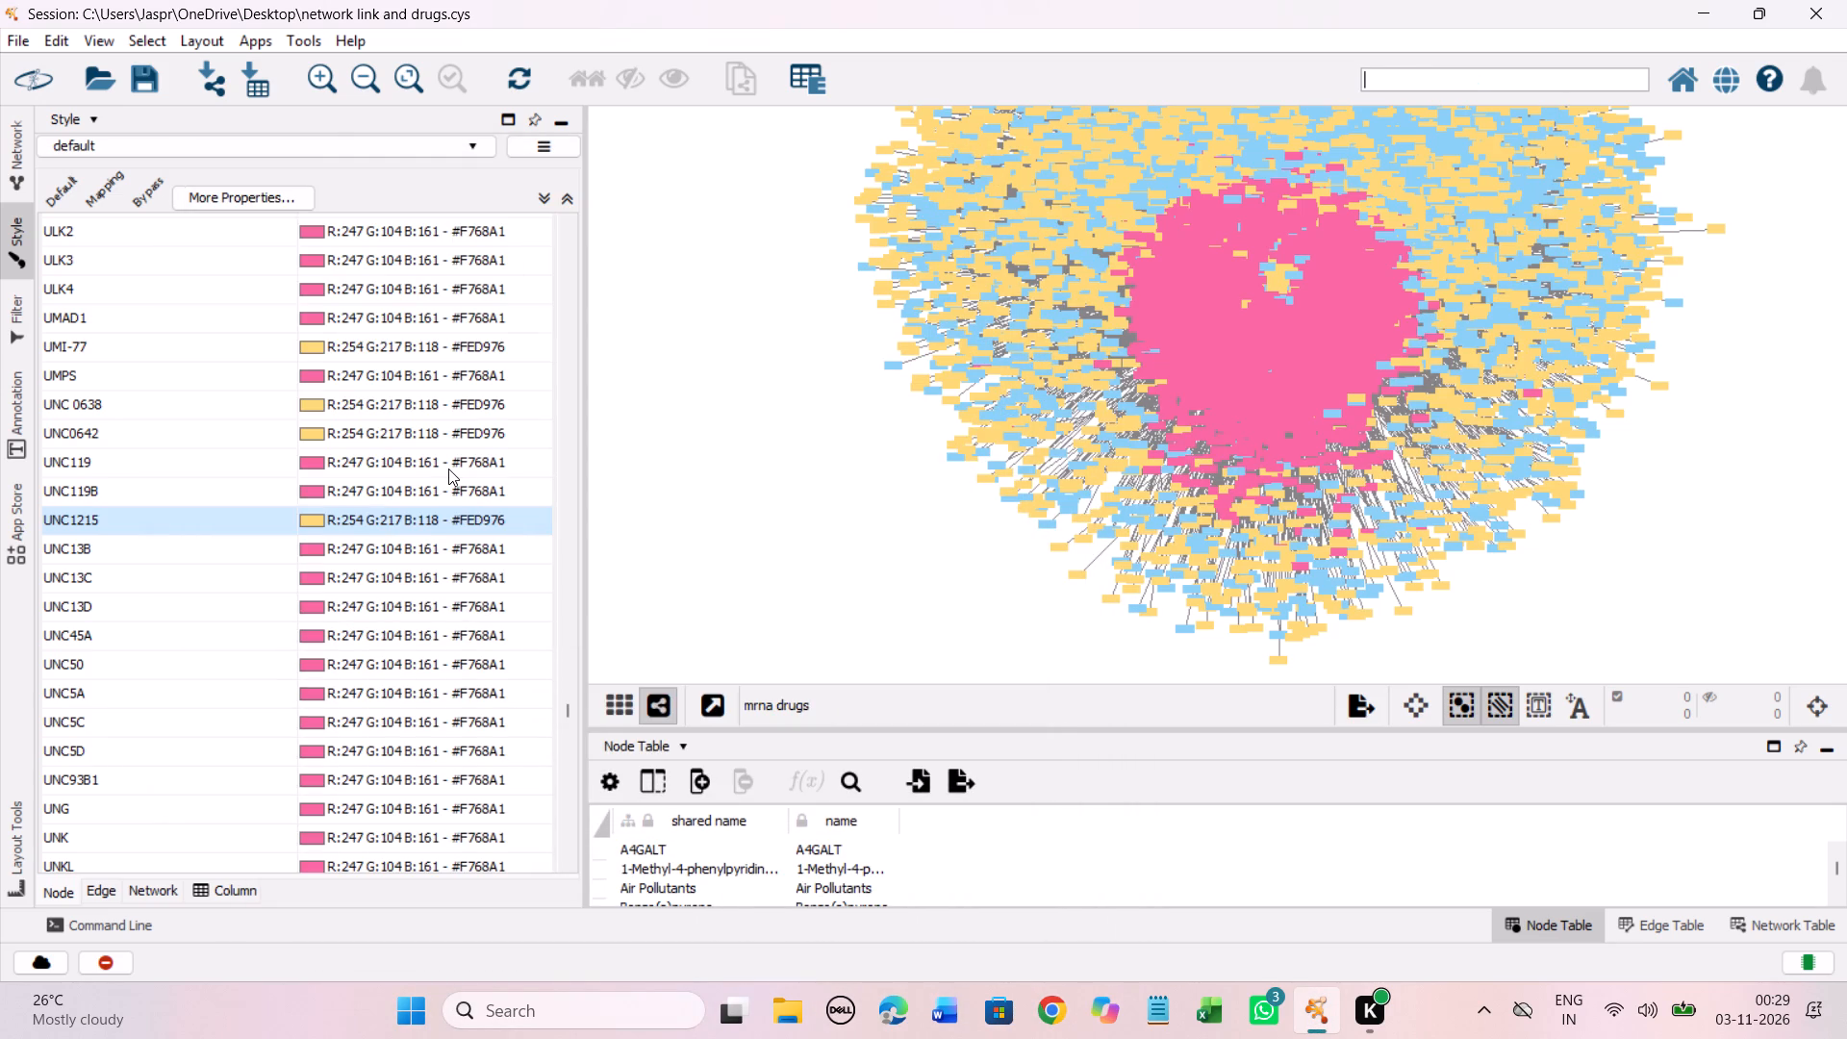
{"action": "scroll", "coordinate": [448, 469], "scroll_direction": "down", "scroll_amount": 3}
{"action": "scroll", "coordinate": [448, 469], "scroll_direction": "down", "scroll_amount": 20}
{"action": "scroll", "coordinate": [448, 469], "scroll_direction": "down", "scroll_amount": 2}
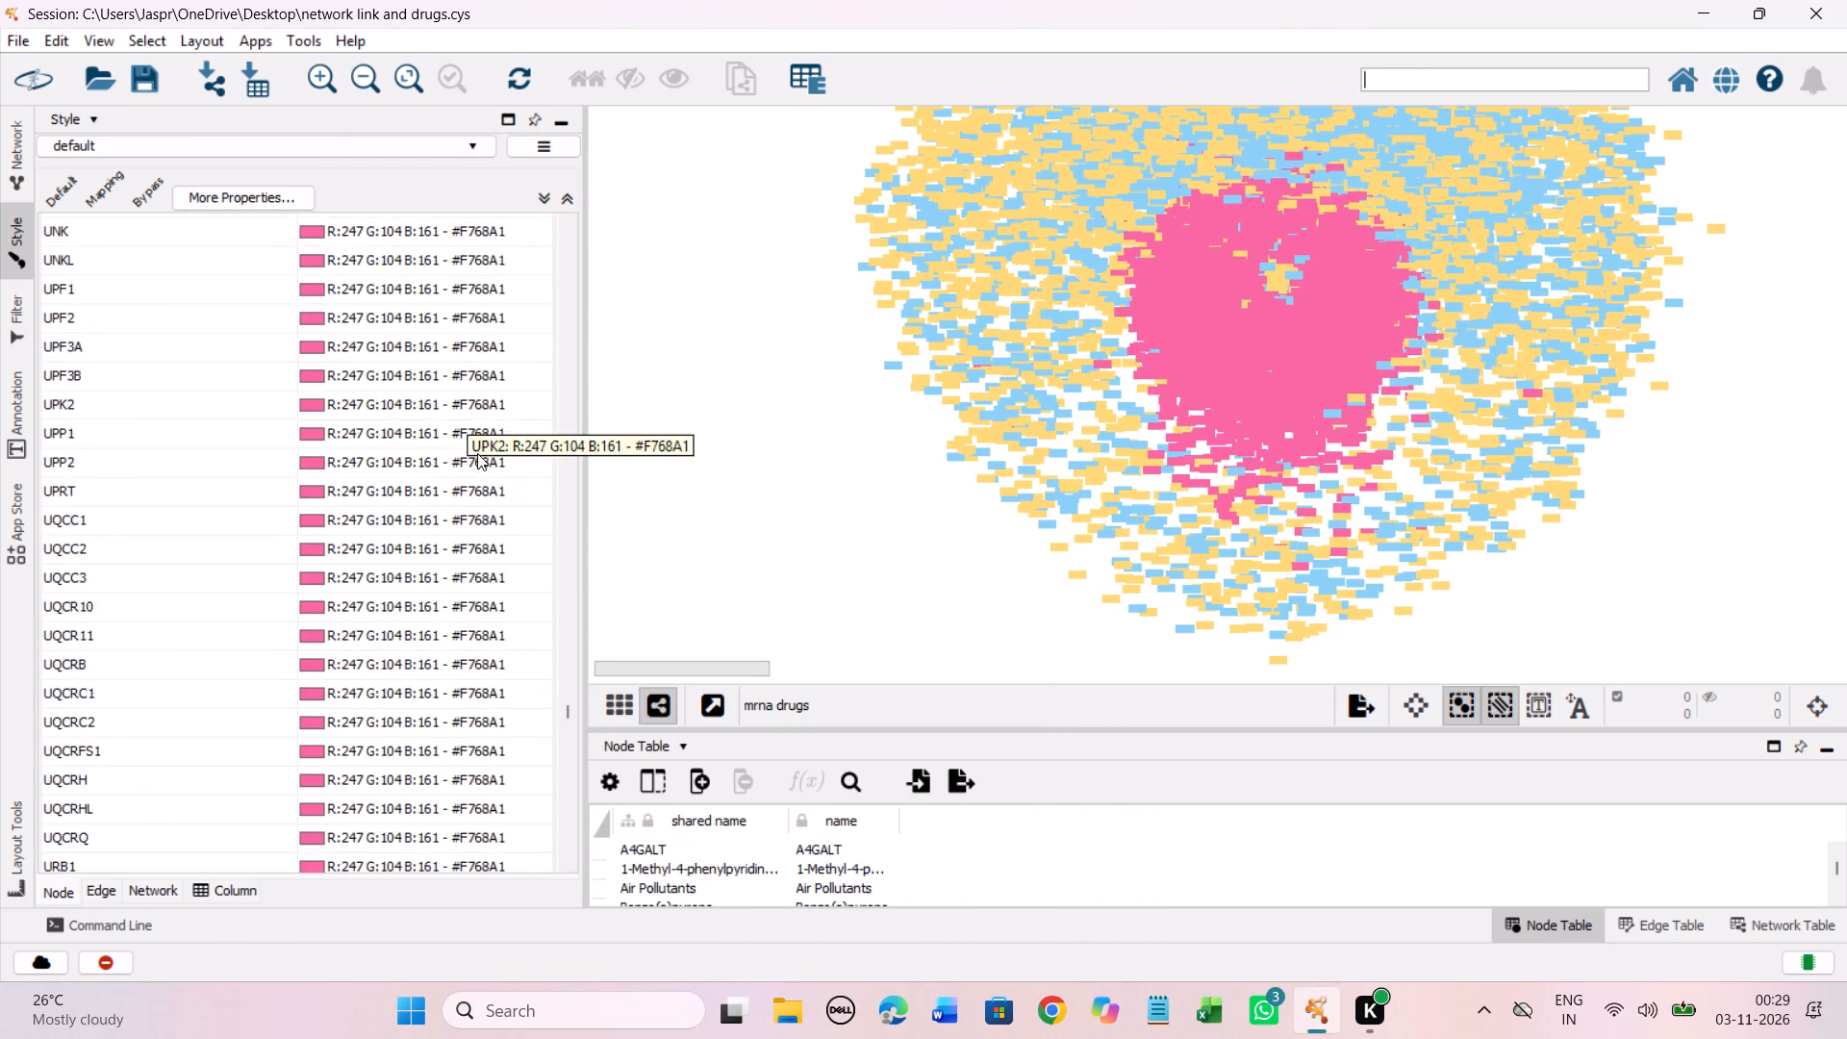
{"action": "scroll", "coordinate": [477, 453], "scroll_direction": "down", "scroll_amount": 20}
{"action": "scroll", "coordinate": [477, 453], "scroll_direction": "down", "scroll_amount": 20}
{"action": "scroll", "coordinate": [477, 453], "scroll_direction": "down", "scroll_amount": 7}
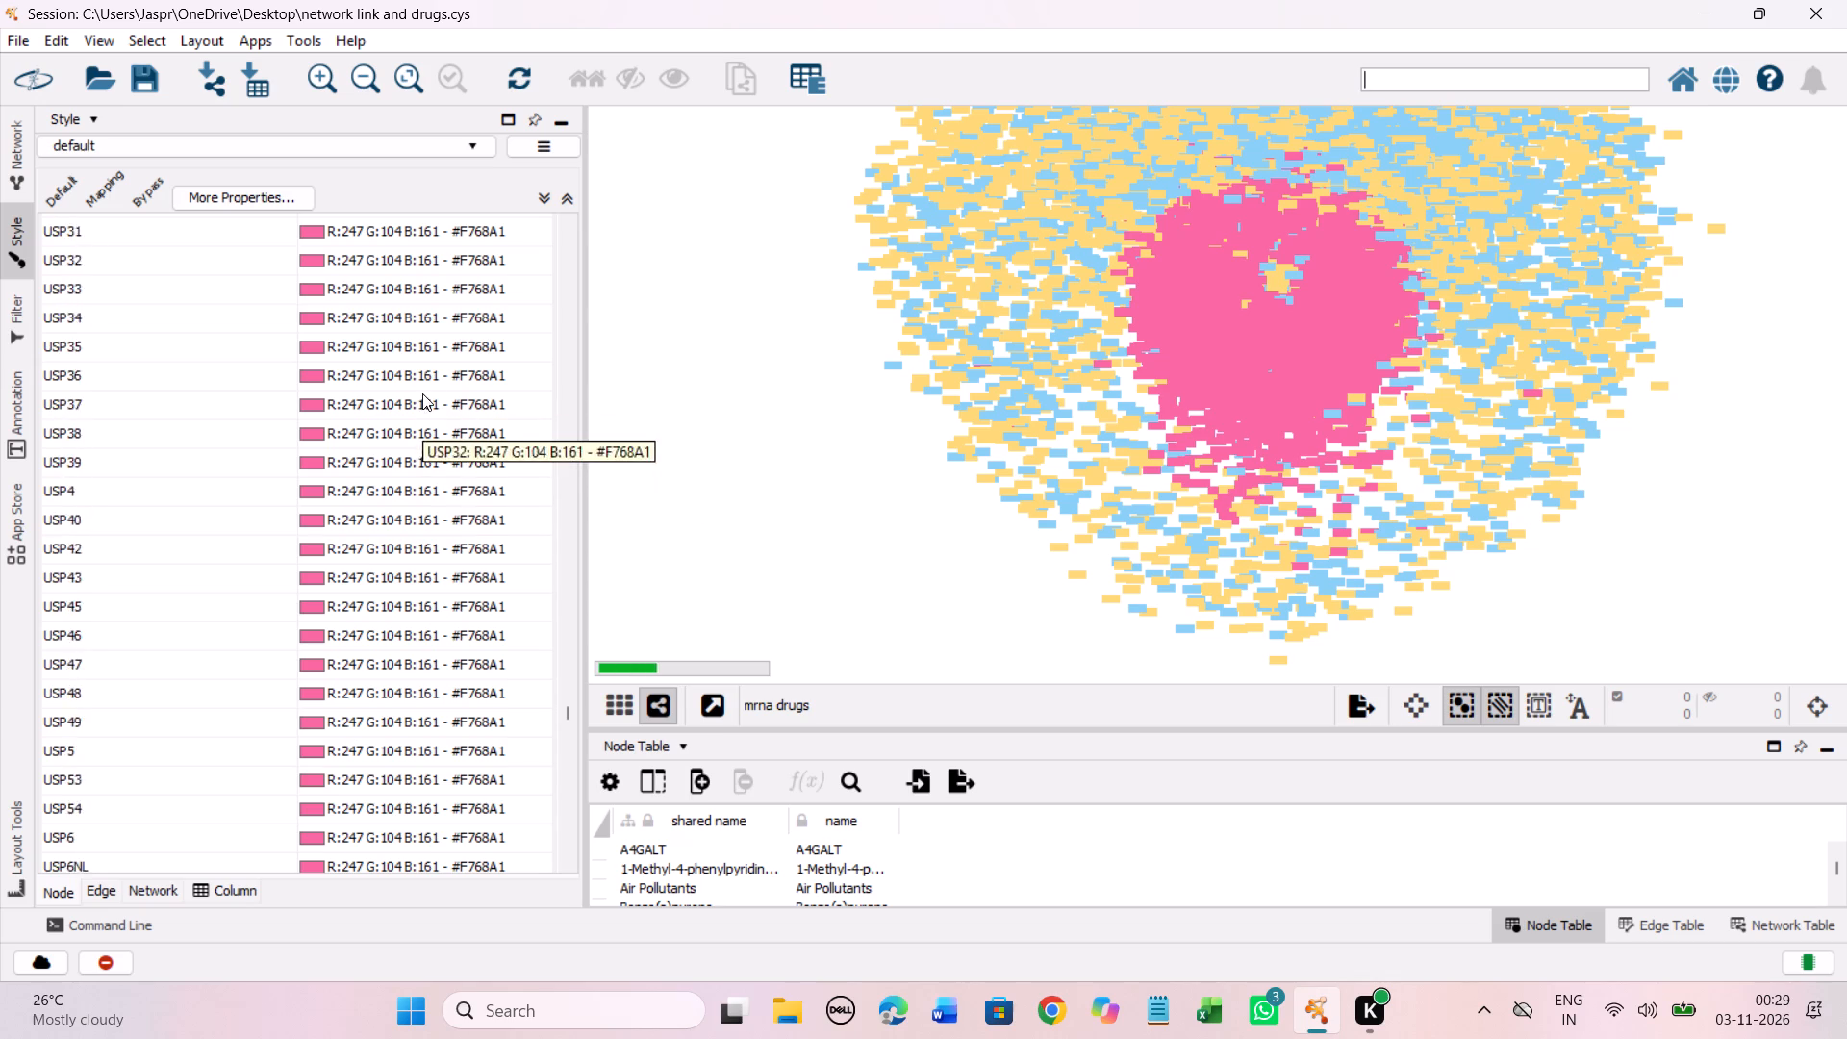
{"action": "scroll", "coordinate": [422, 393], "scroll_direction": "down", "scroll_amount": 20}
{"action": "scroll", "coordinate": [422, 393], "scroll_direction": "down", "scroll_amount": 15}
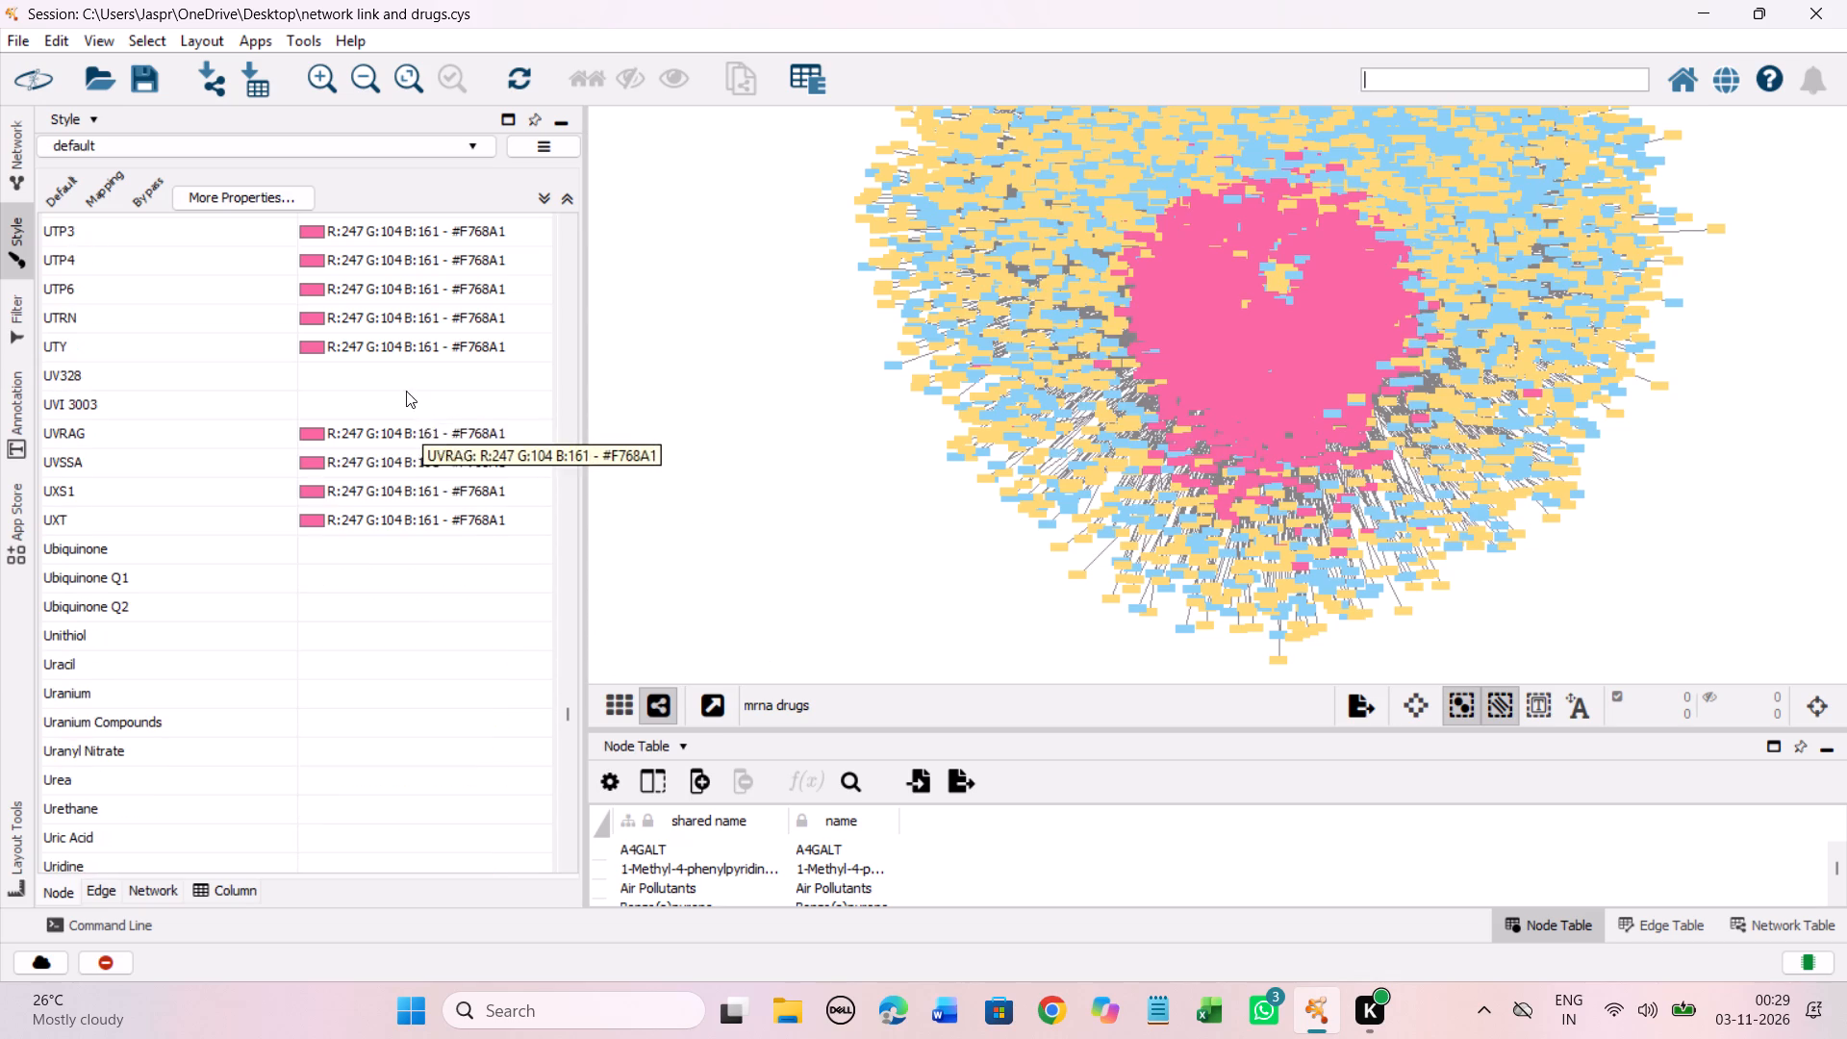
{"action": "left_click_drag", "start_coordinate": [316, 374], "coordinate": [312, 409]}
{"action": "right_click", "coordinate": [312, 409]}
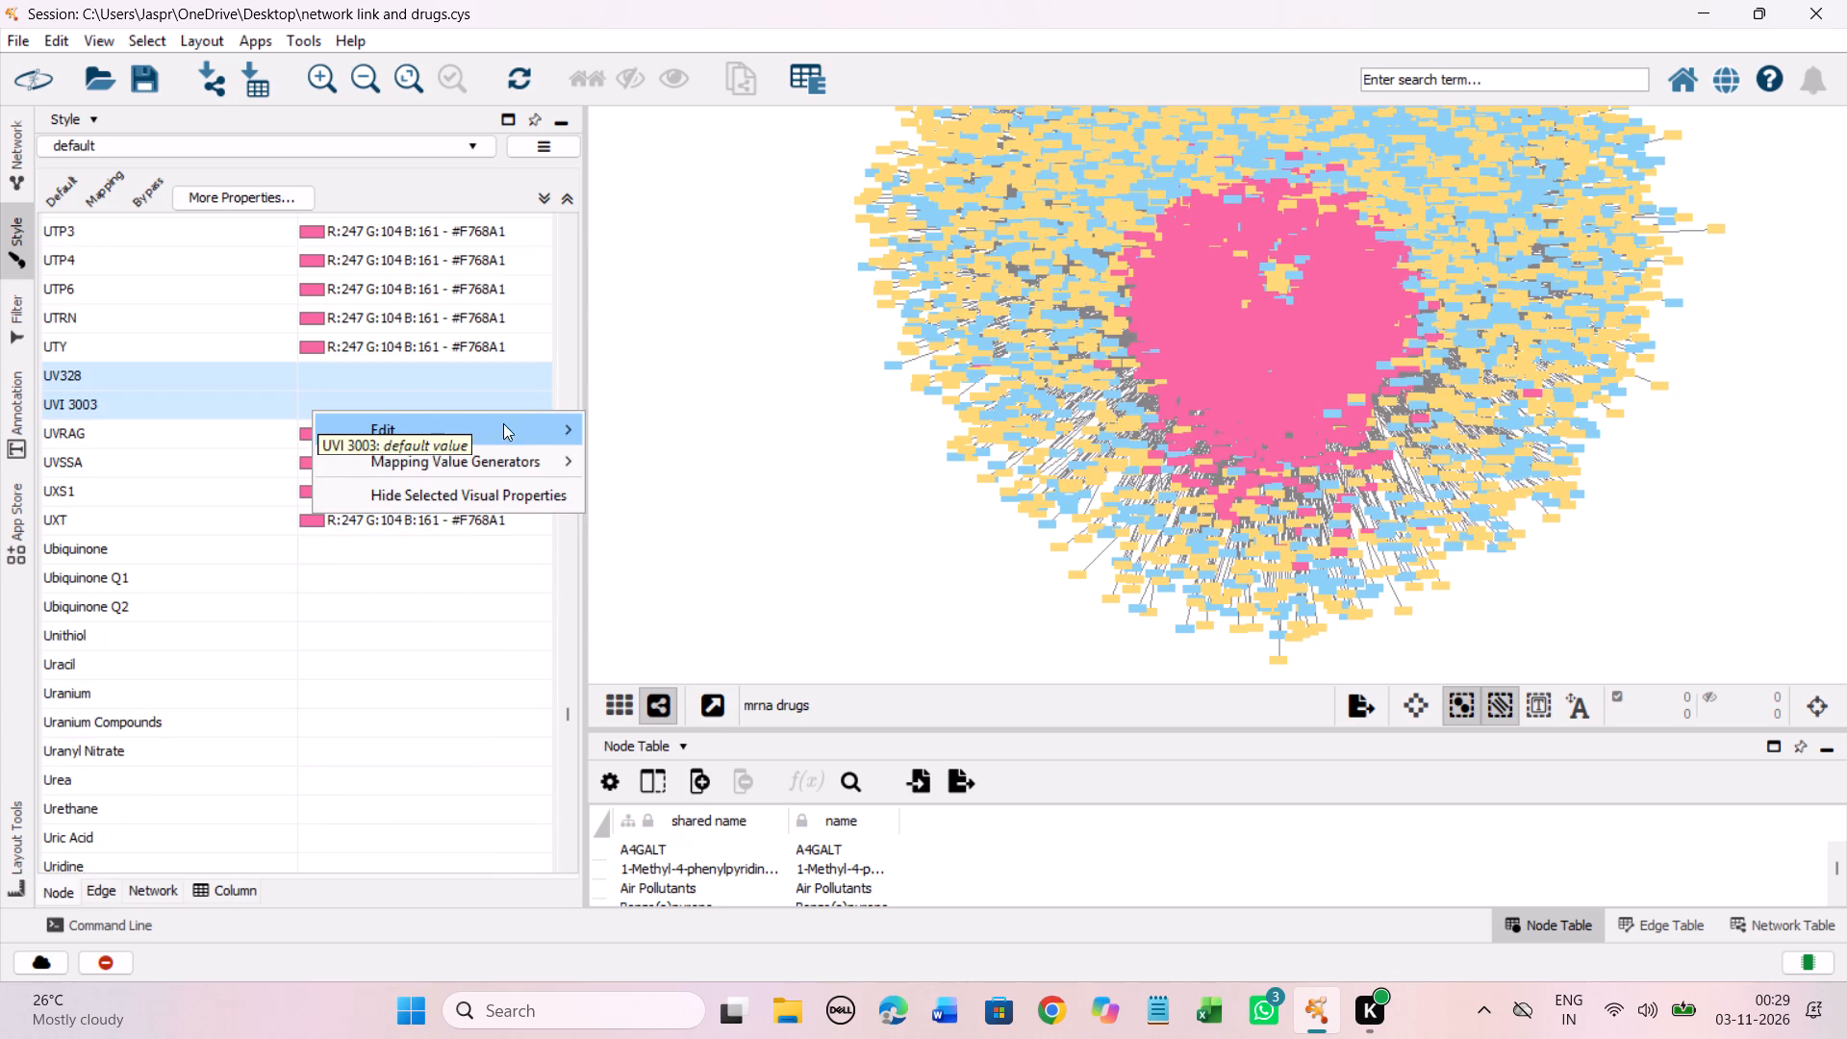
{"action": "left_click", "coordinate": [635, 425]}
{"action": "left_click_drag", "start_coordinate": [417, 541], "coordinate": [316, 277]}
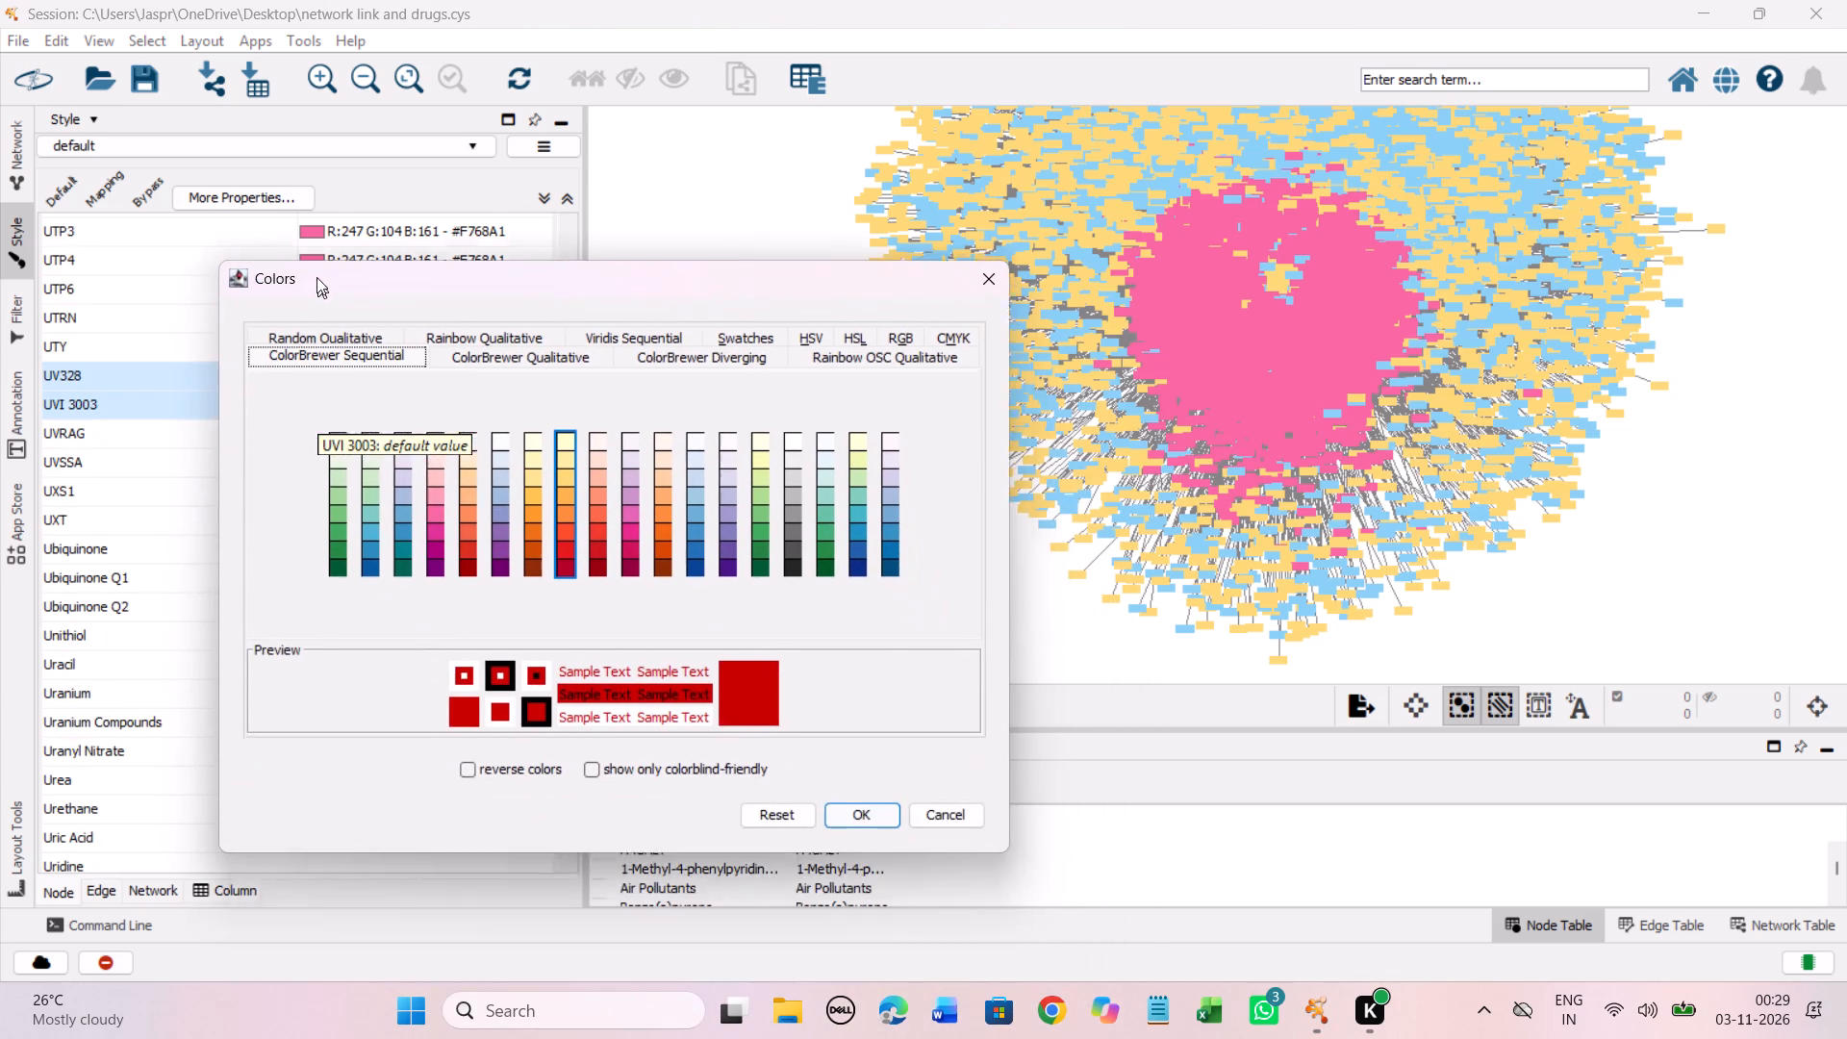
{"action": "left_click_drag", "start_coordinate": [316, 277], "coordinate": [301, 224]}
{"action": "left_click", "coordinate": [552, 417]}
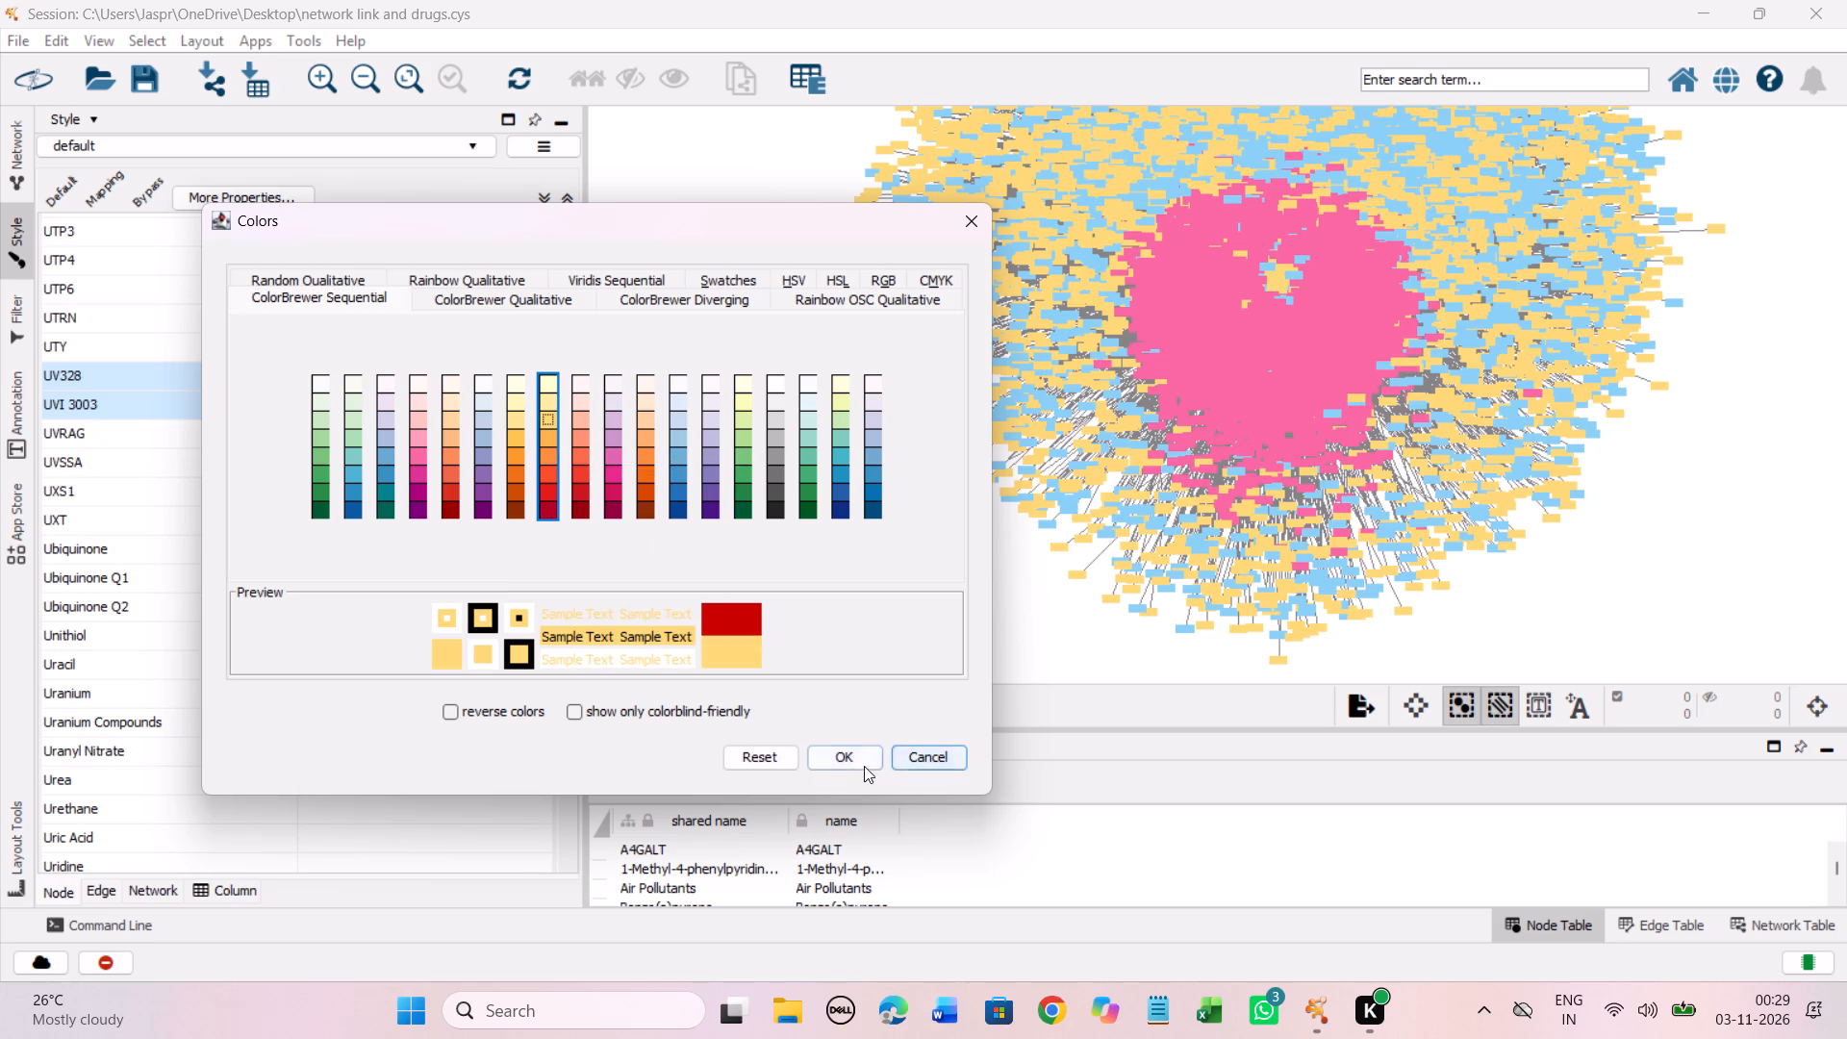
{"action": "left_click", "coordinate": [860, 761]}
Set the discrete node colour mapping for all entries from Ubiquinone through Ursolic Acid to light yellow #FED976.
{"action": "left_click", "coordinate": [282, 546]}
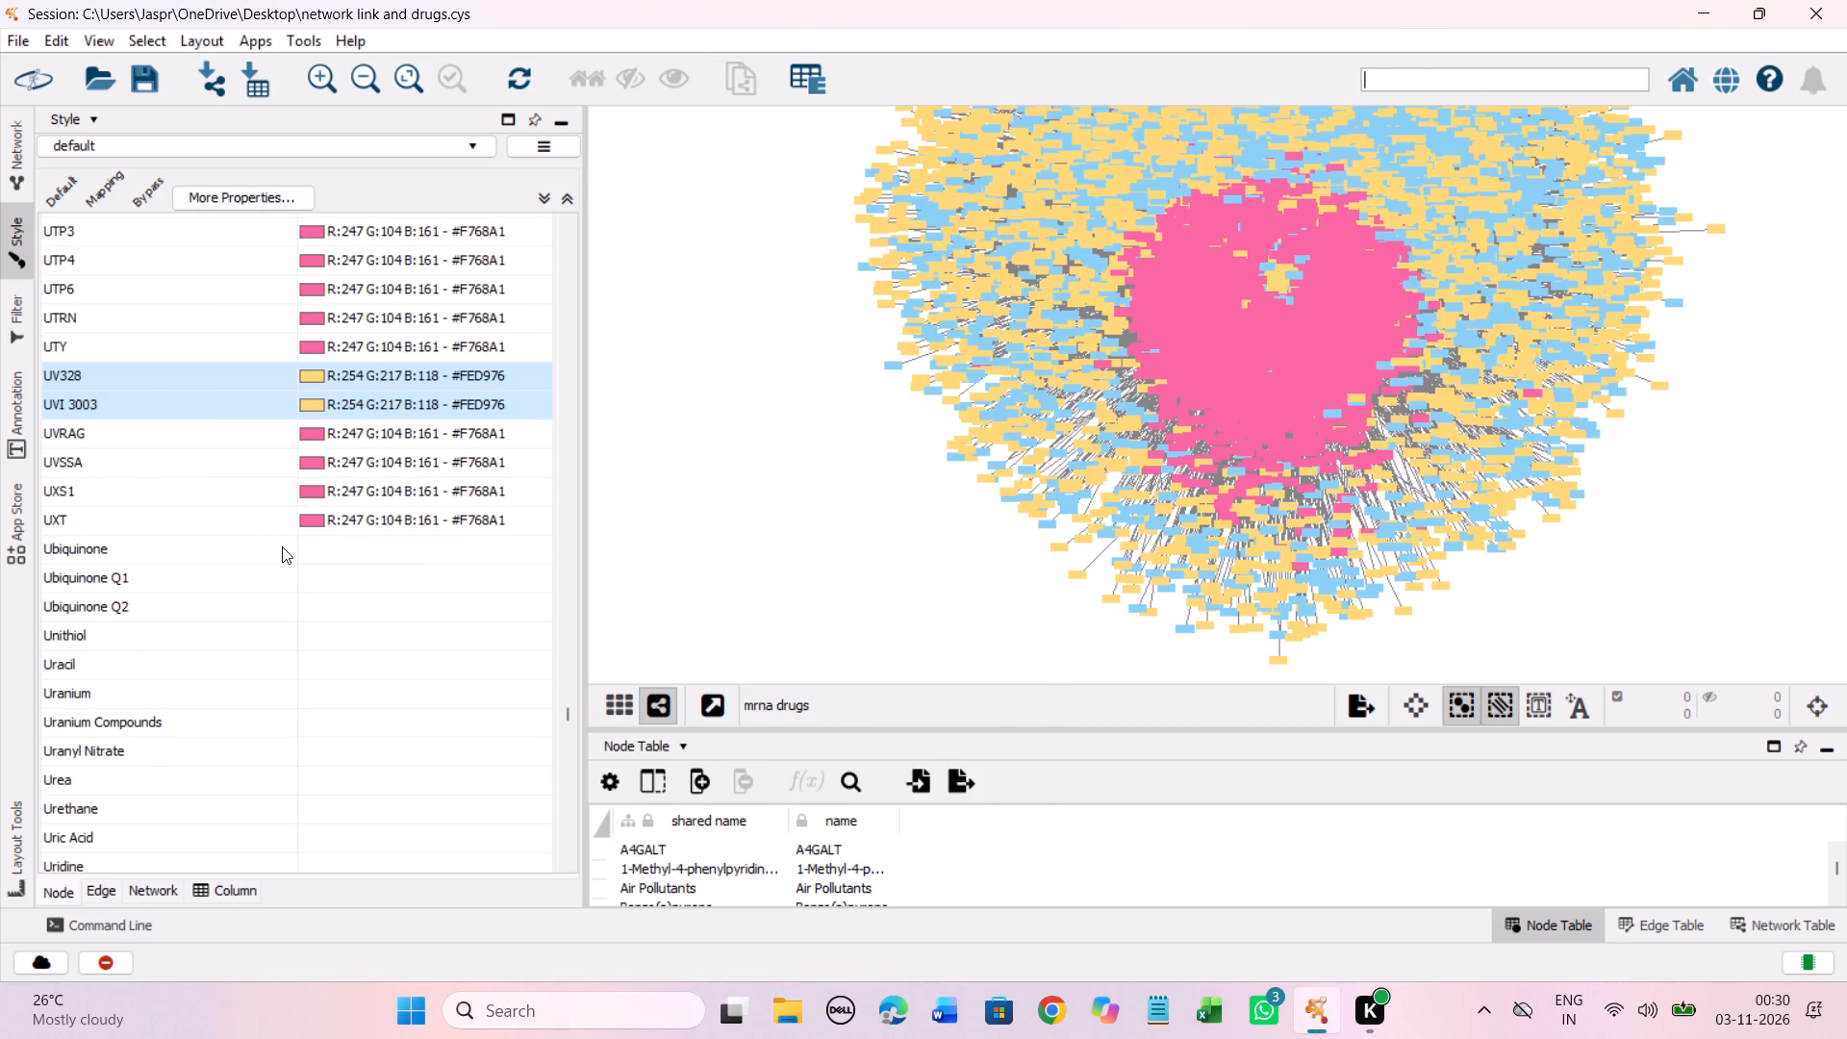
{"action": "left_click", "coordinate": [286, 547]}
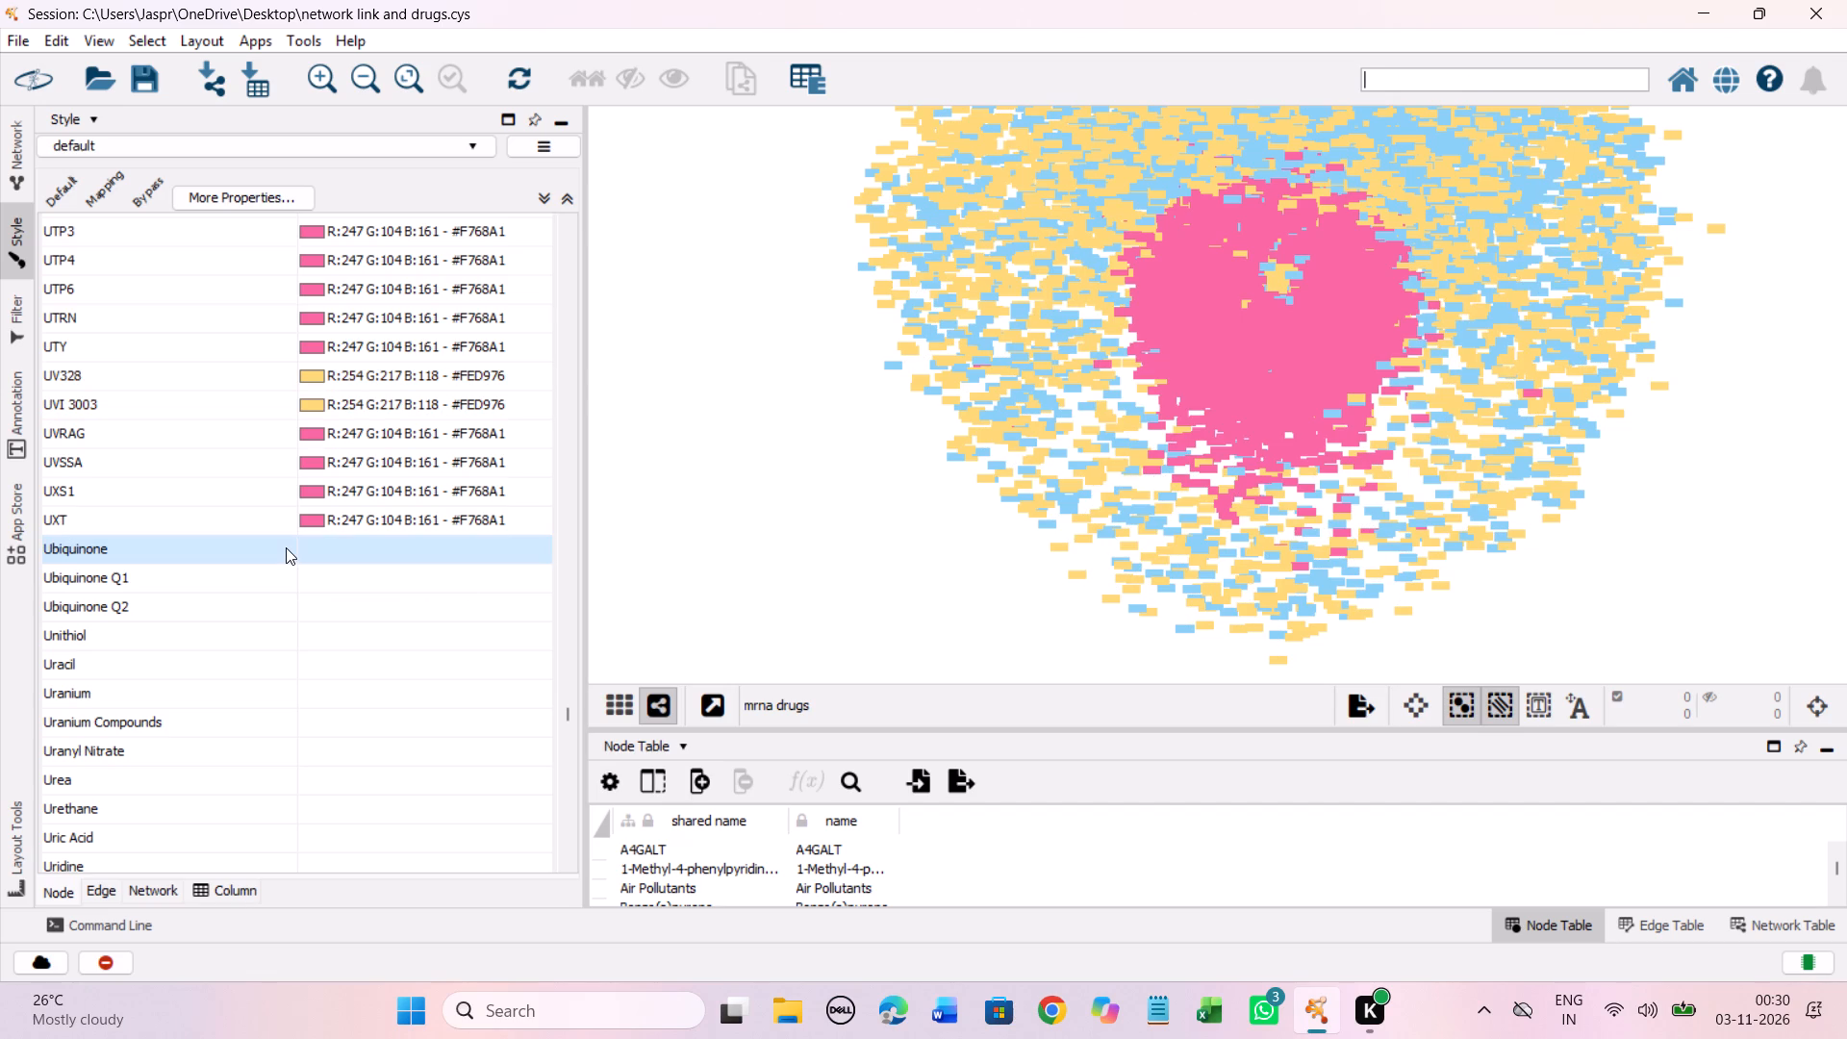
{"action": "scroll", "coordinate": [409, 541], "scroll_direction": "down", "scroll_amount": 17}
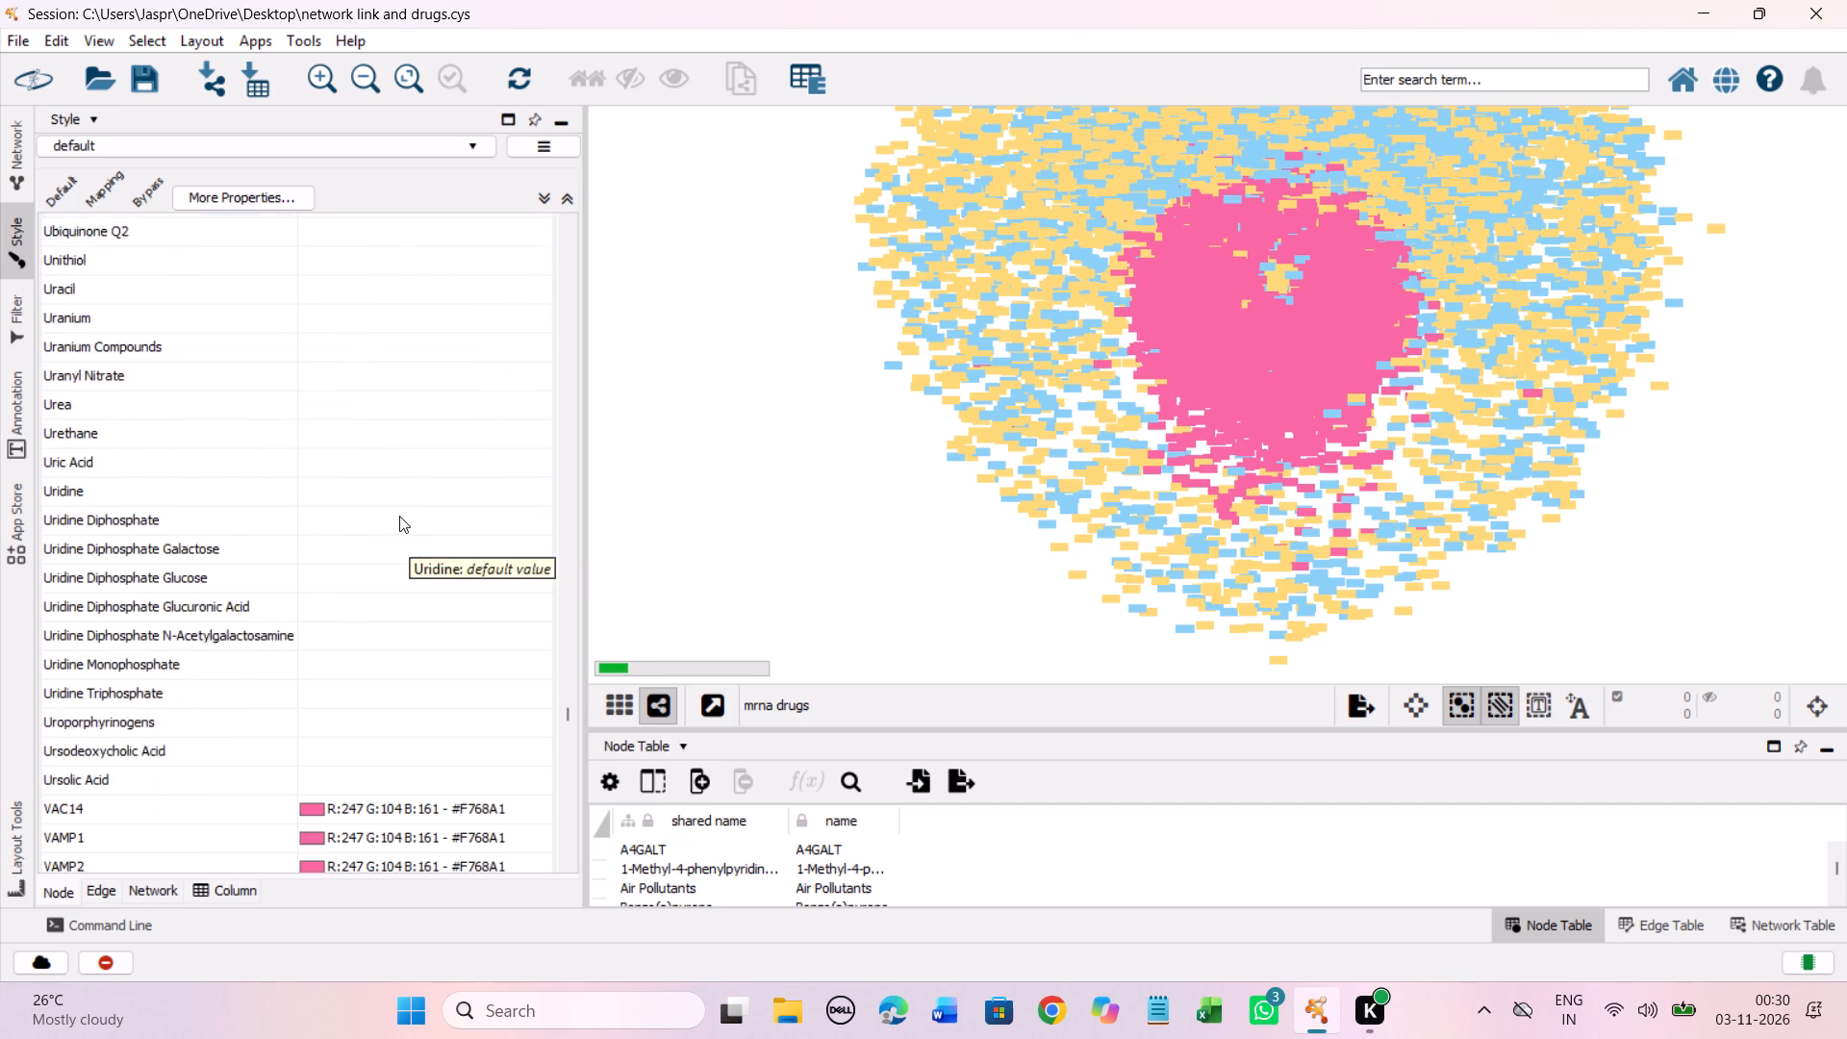
{"action": "scroll", "coordinate": [399, 516], "scroll_direction": "down", "scroll_amount": 1}
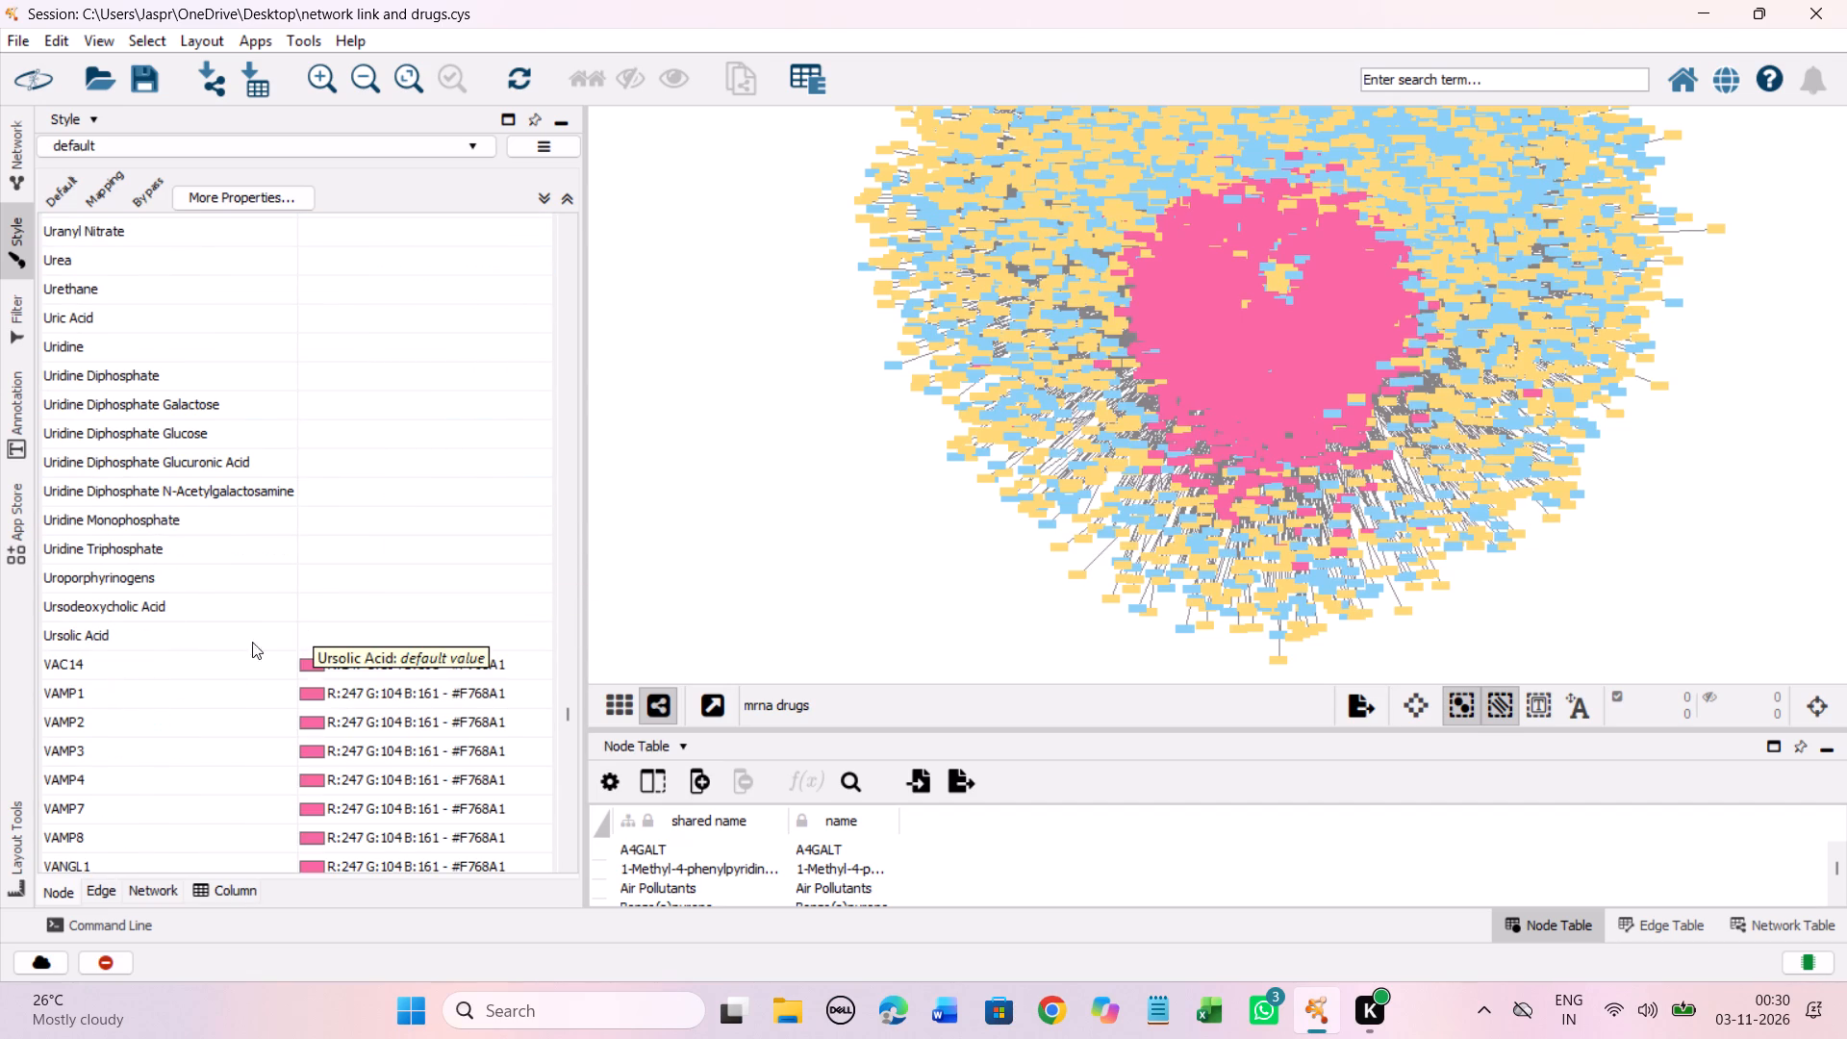
{"action": "left_click", "coordinate": [251, 629], "text": "shift"}
{"action": "right_click", "coordinate": [251, 629]}
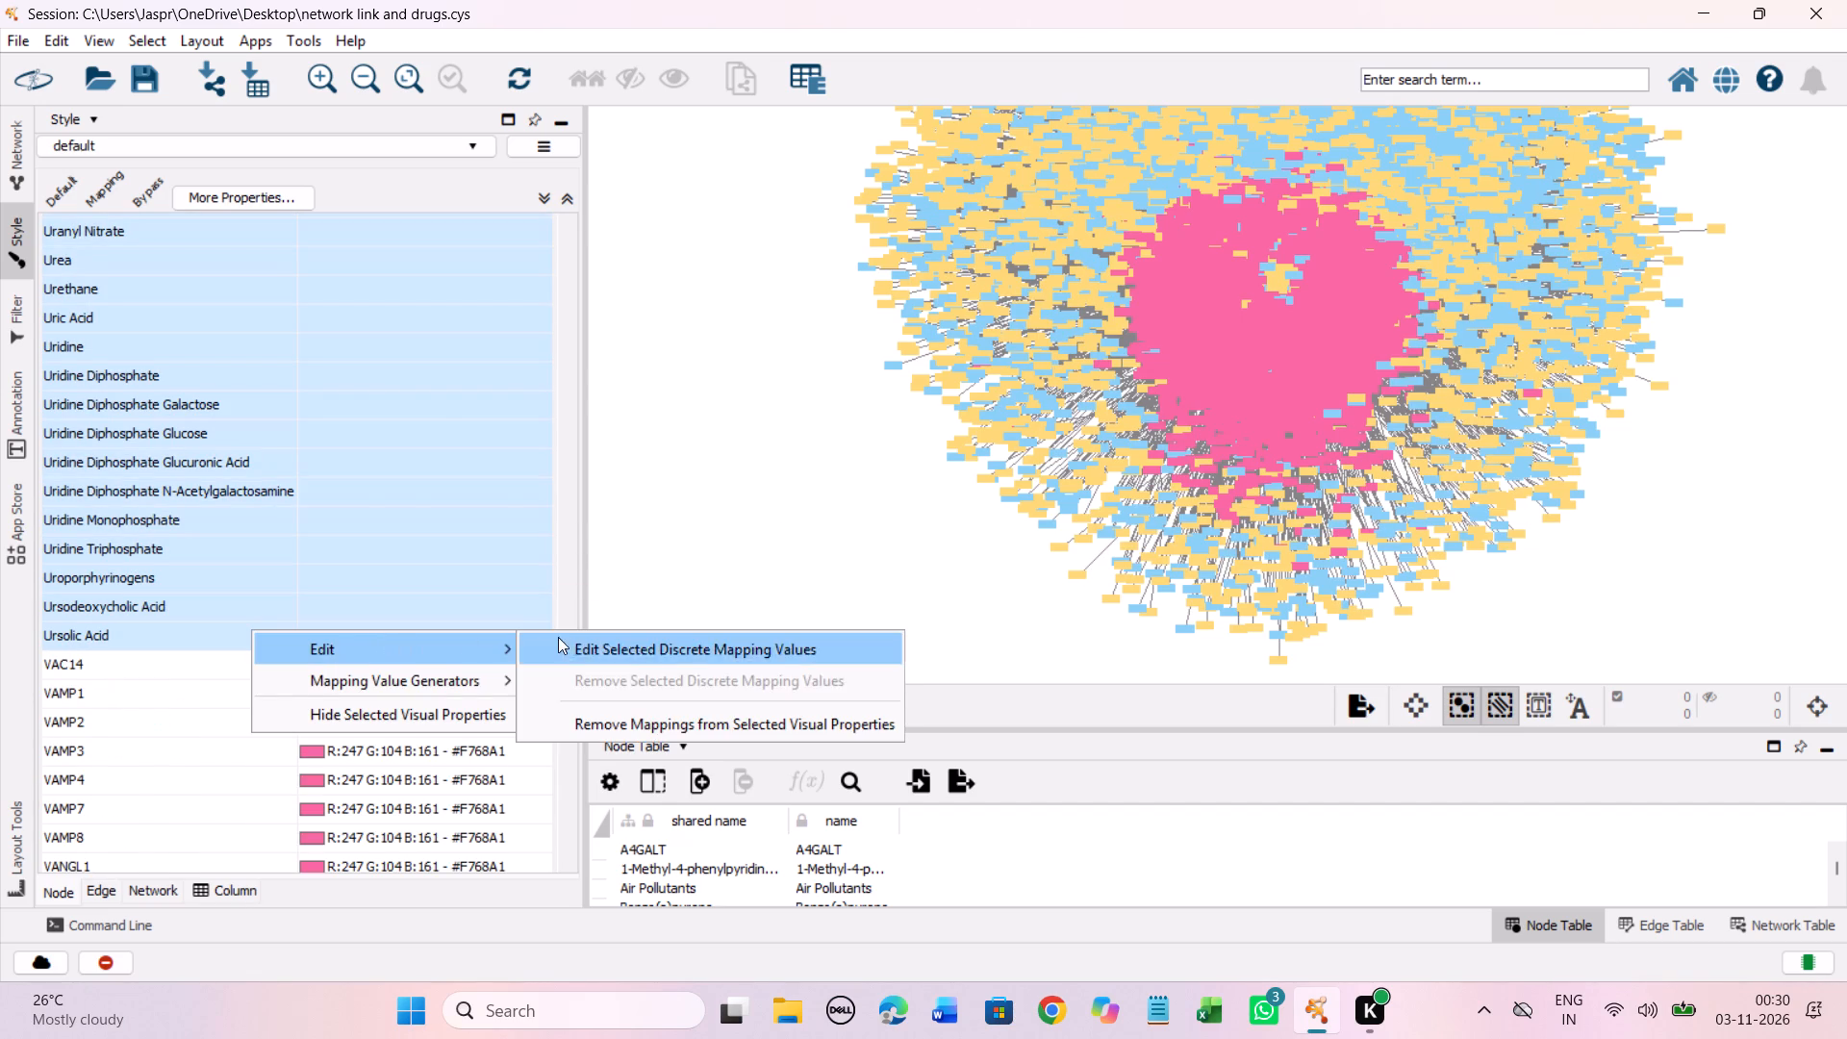
{"action": "left_click", "coordinate": [566, 637]}
{"action": "left_click_drag", "start_coordinate": [489, 550], "coordinate": [391, 163]}
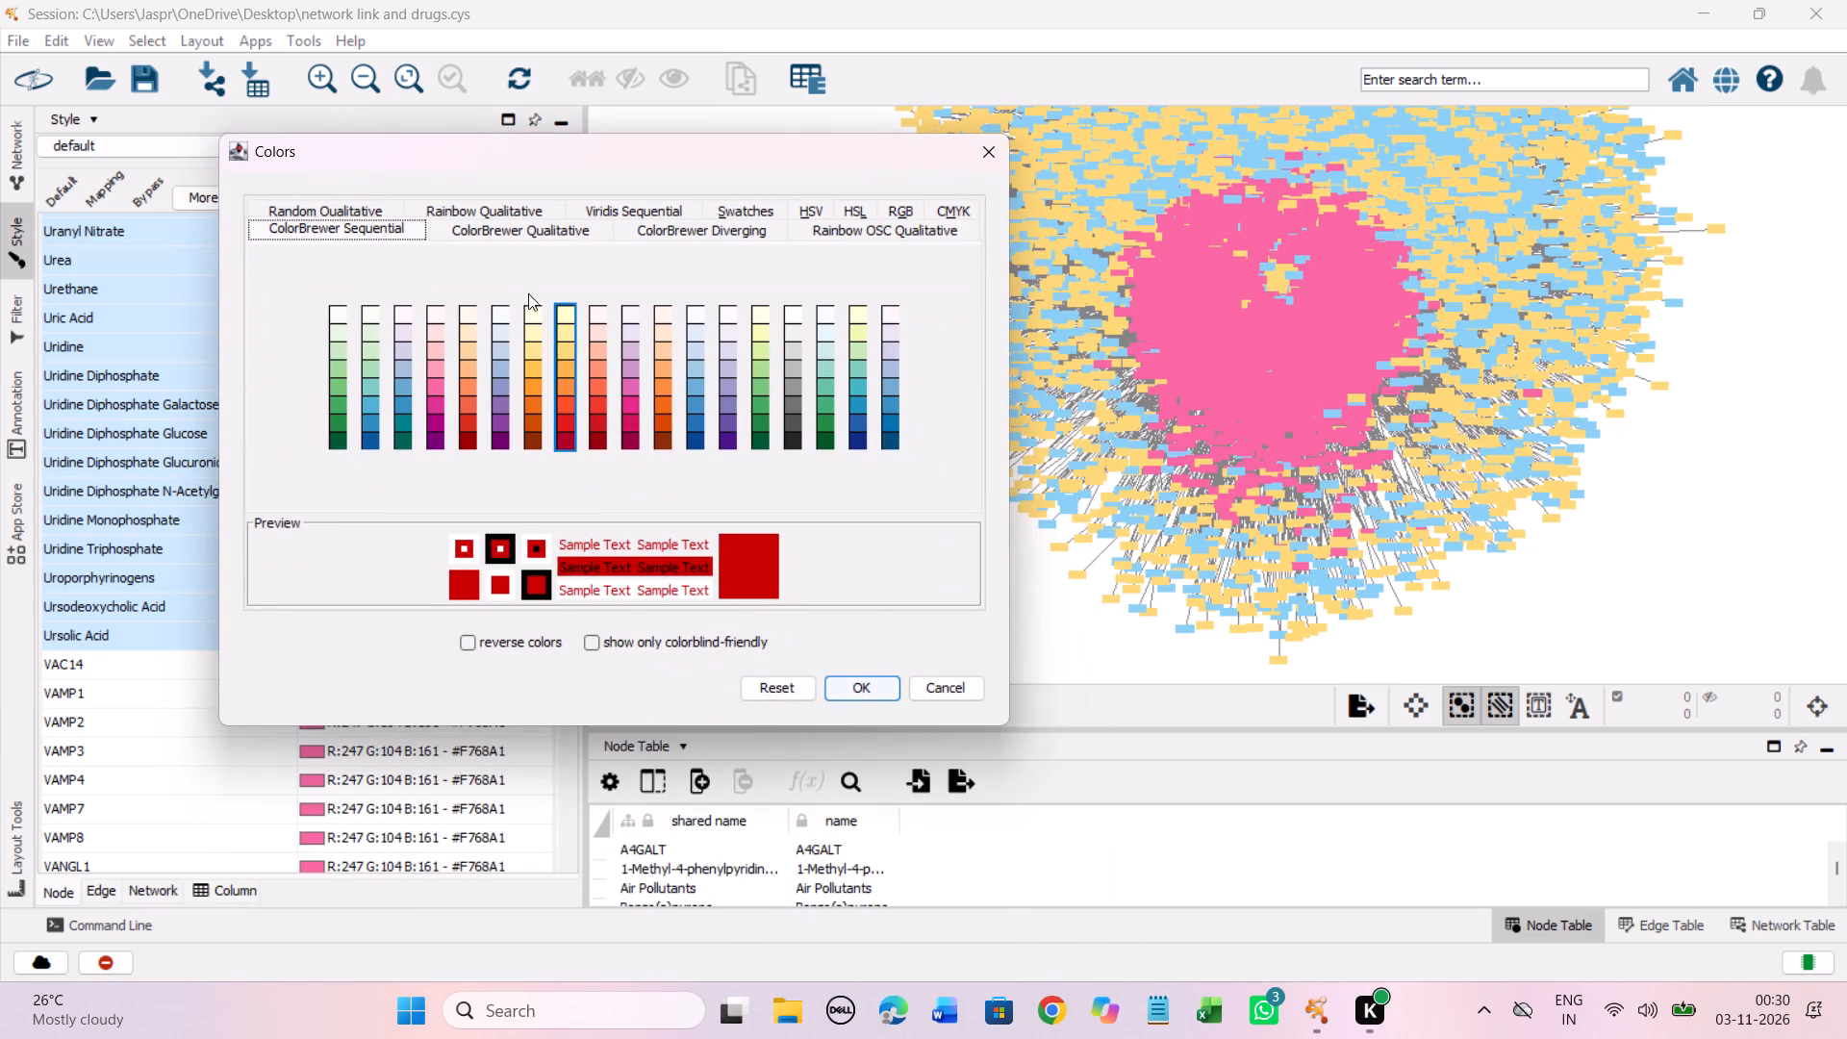
{"action": "left_click", "coordinate": [568, 354]}
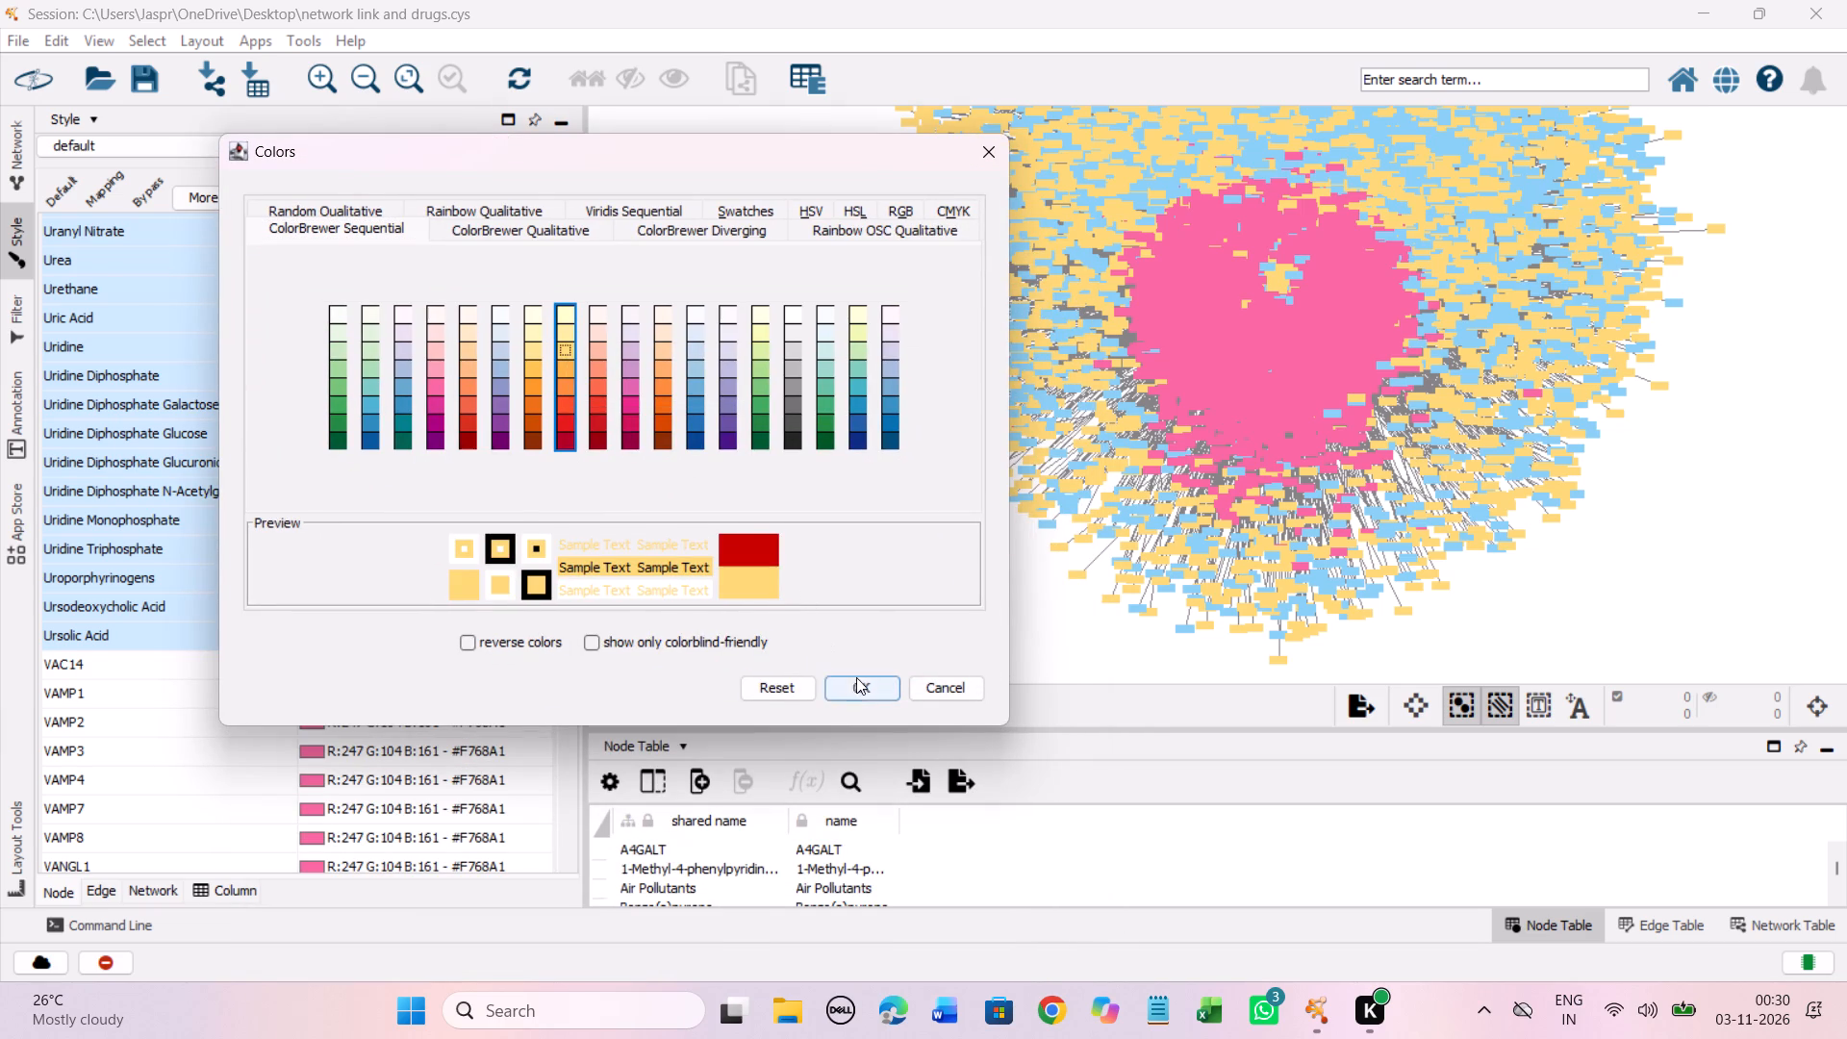
{"action": "left_click", "coordinate": [858, 677]}
Set the discrete node colour mapping for VCE-003 to light yellow #FED976.
{"action": "scroll", "coordinate": [455, 401], "scroll_direction": "down", "scroll_amount": 5}
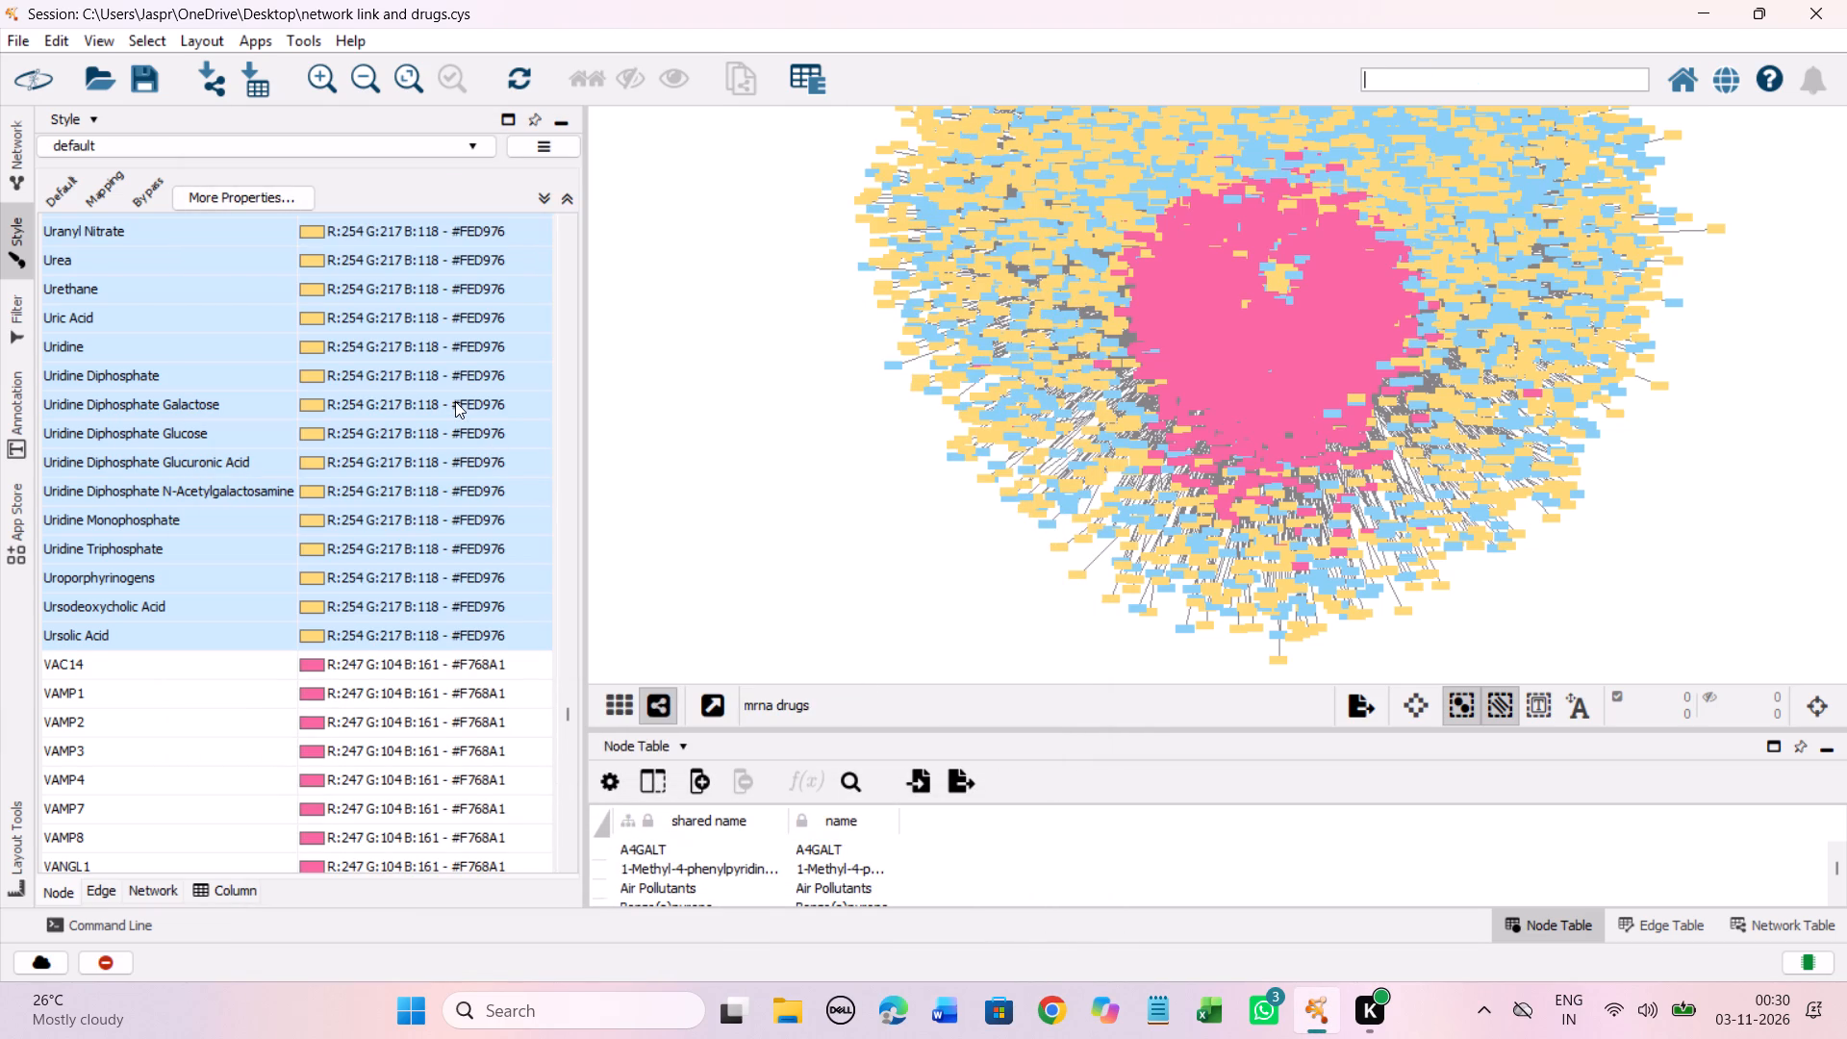
{"action": "scroll", "coordinate": [455, 401], "scroll_direction": "down", "scroll_amount": 19}
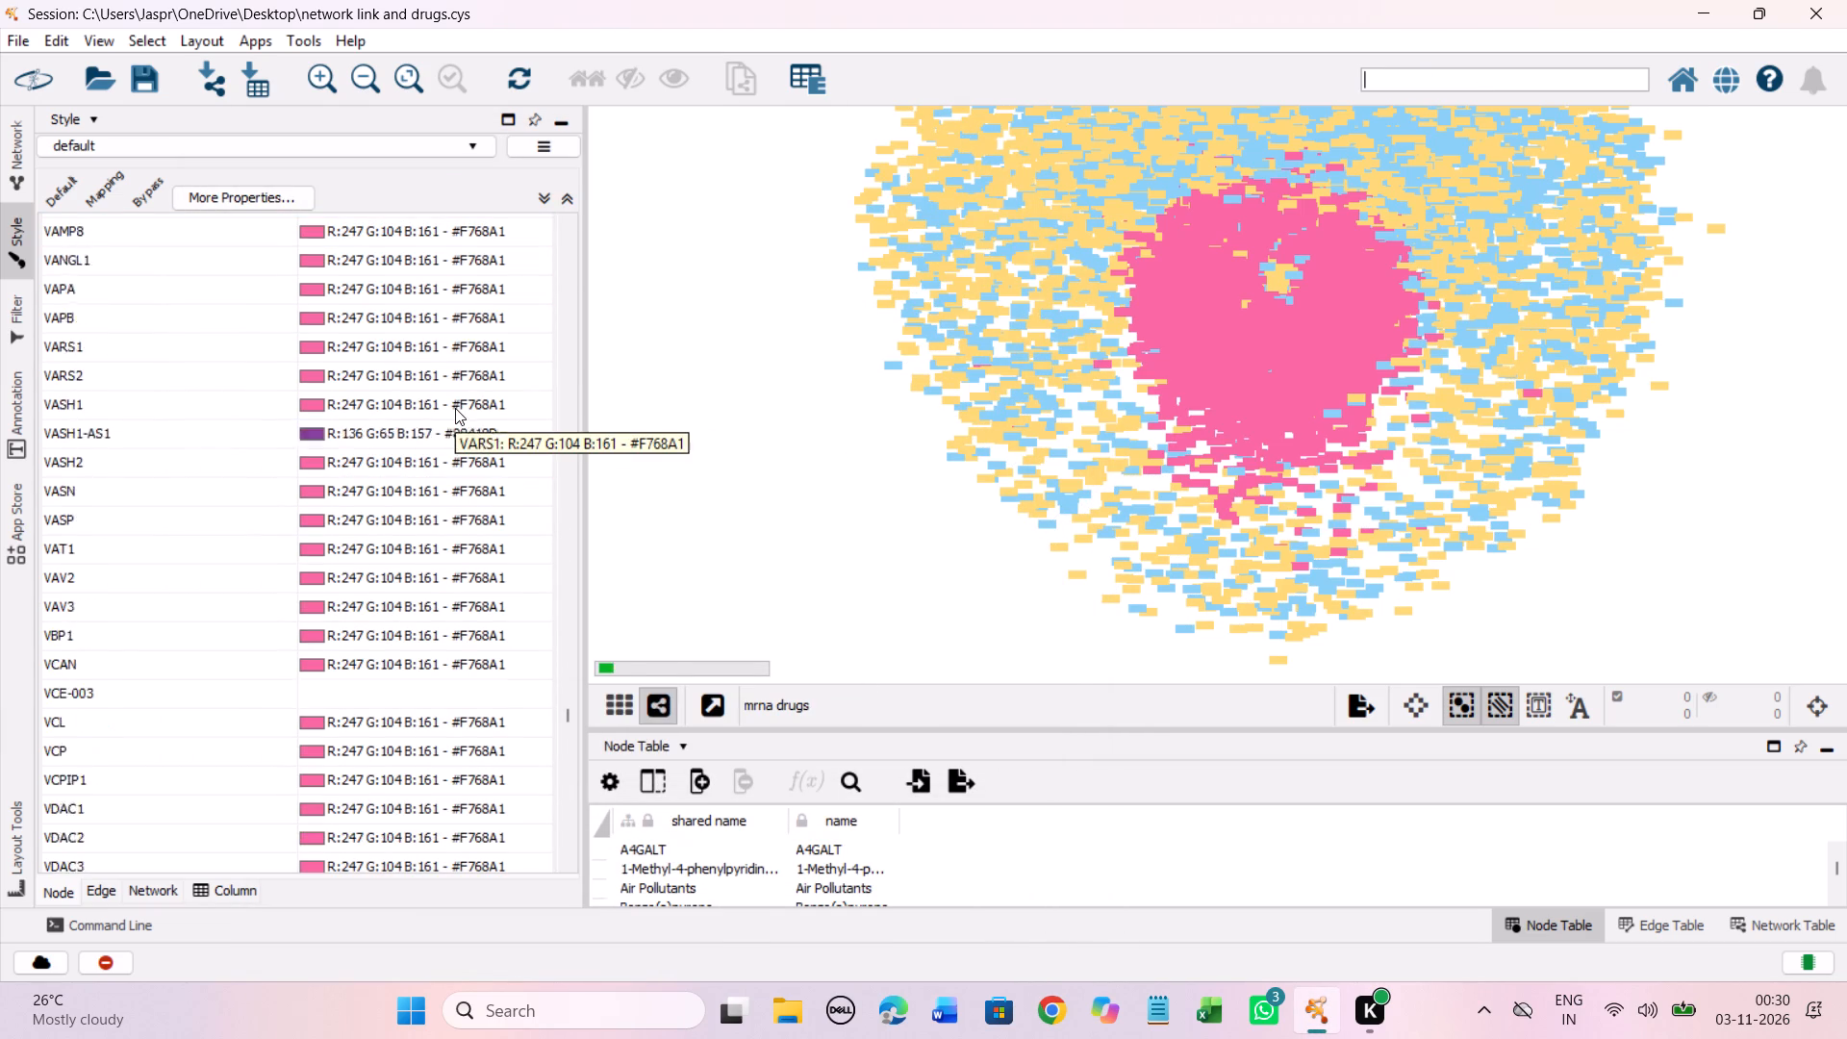
{"action": "scroll", "coordinate": [457, 411], "scroll_direction": "down", "scroll_amount": 8}
{"action": "left_click", "coordinate": [269, 366]}
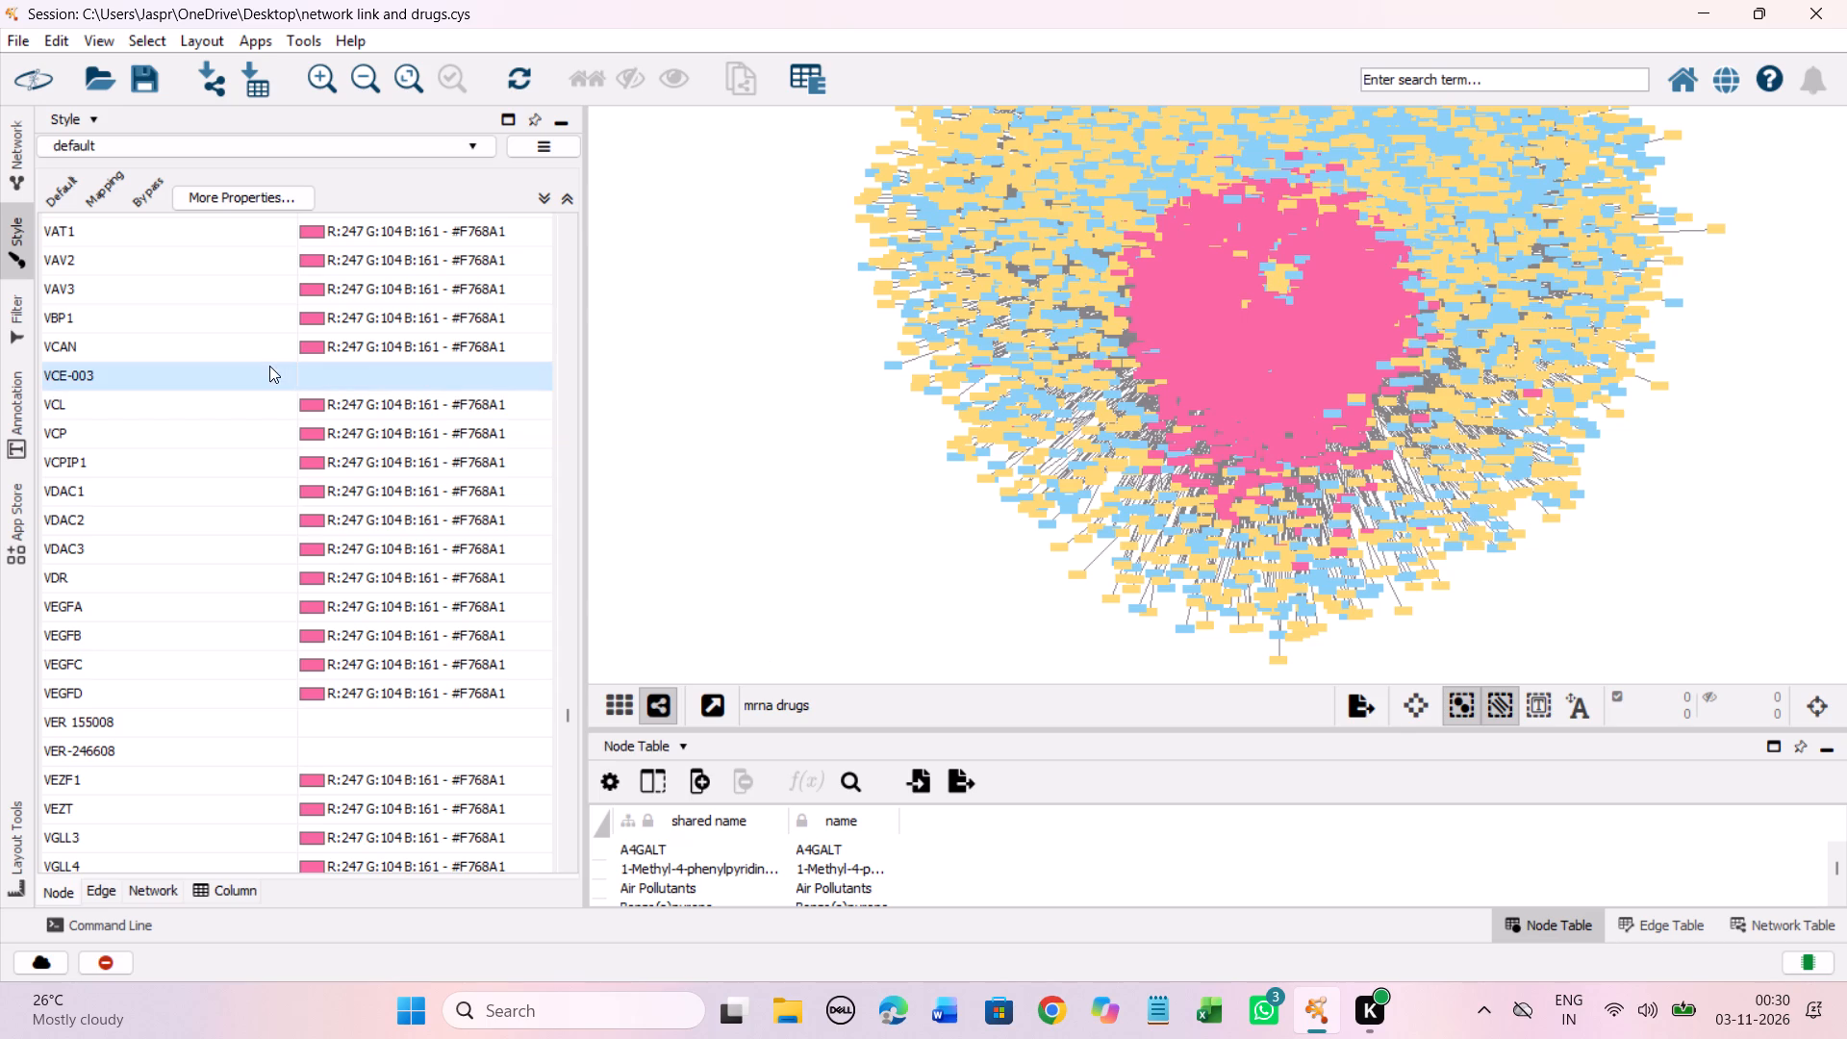
{"action": "right_click", "coordinate": [269, 366]}
{"action": "left_click", "coordinate": [609, 384]}
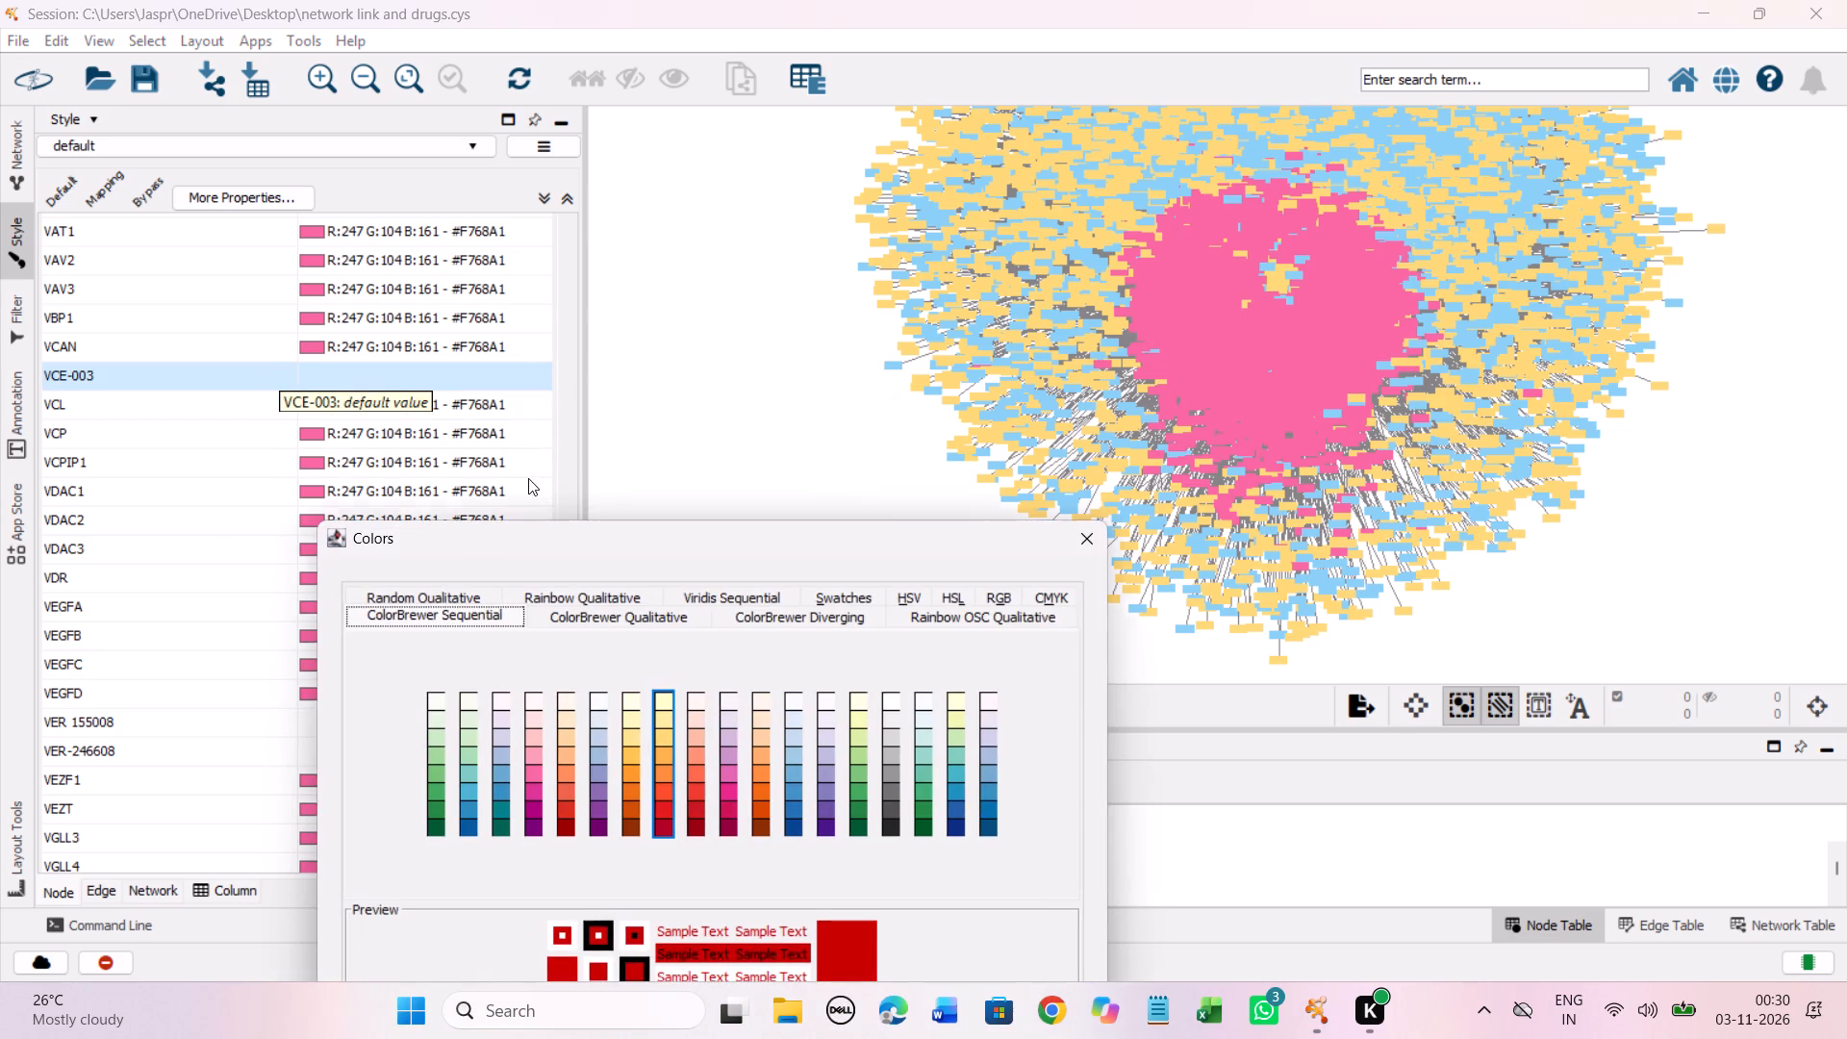
{"action": "left_click_drag", "start_coordinate": [422, 547], "coordinate": [364, 208]}
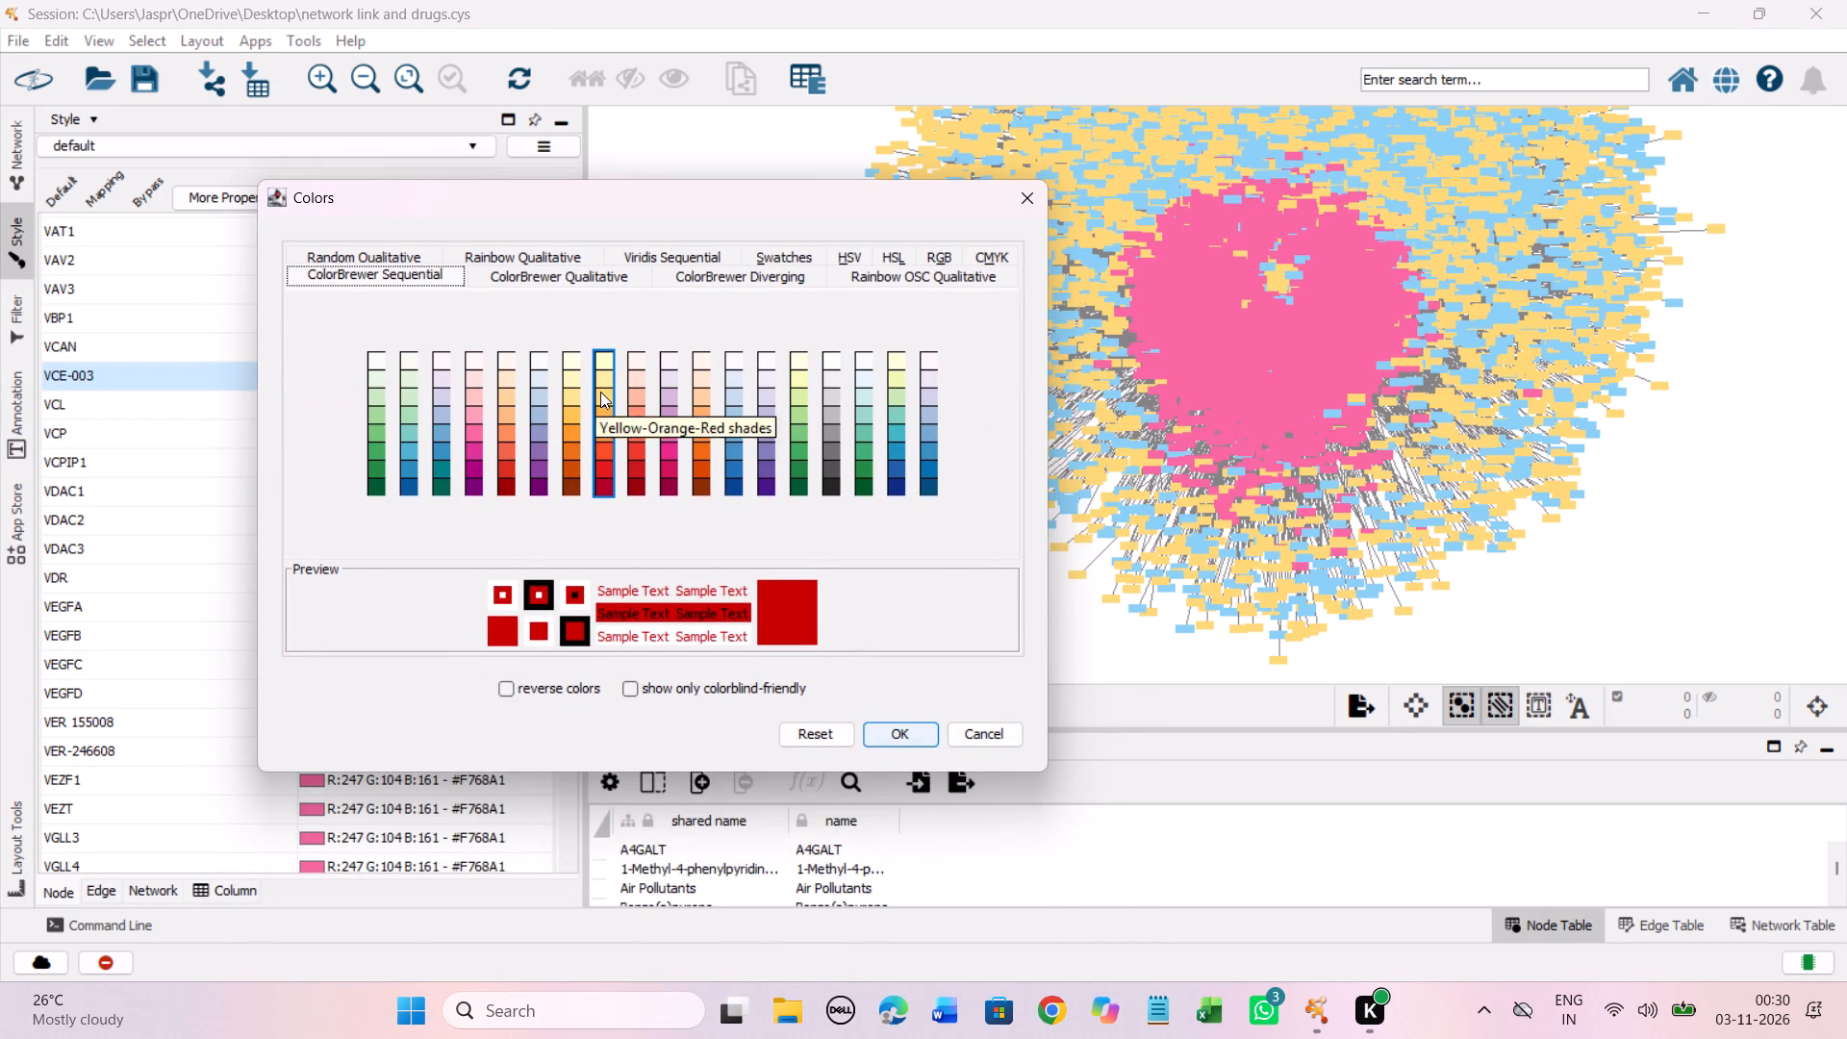
{"action": "left_click", "coordinate": [602, 392]}
{"action": "left_click", "coordinate": [895, 732]}
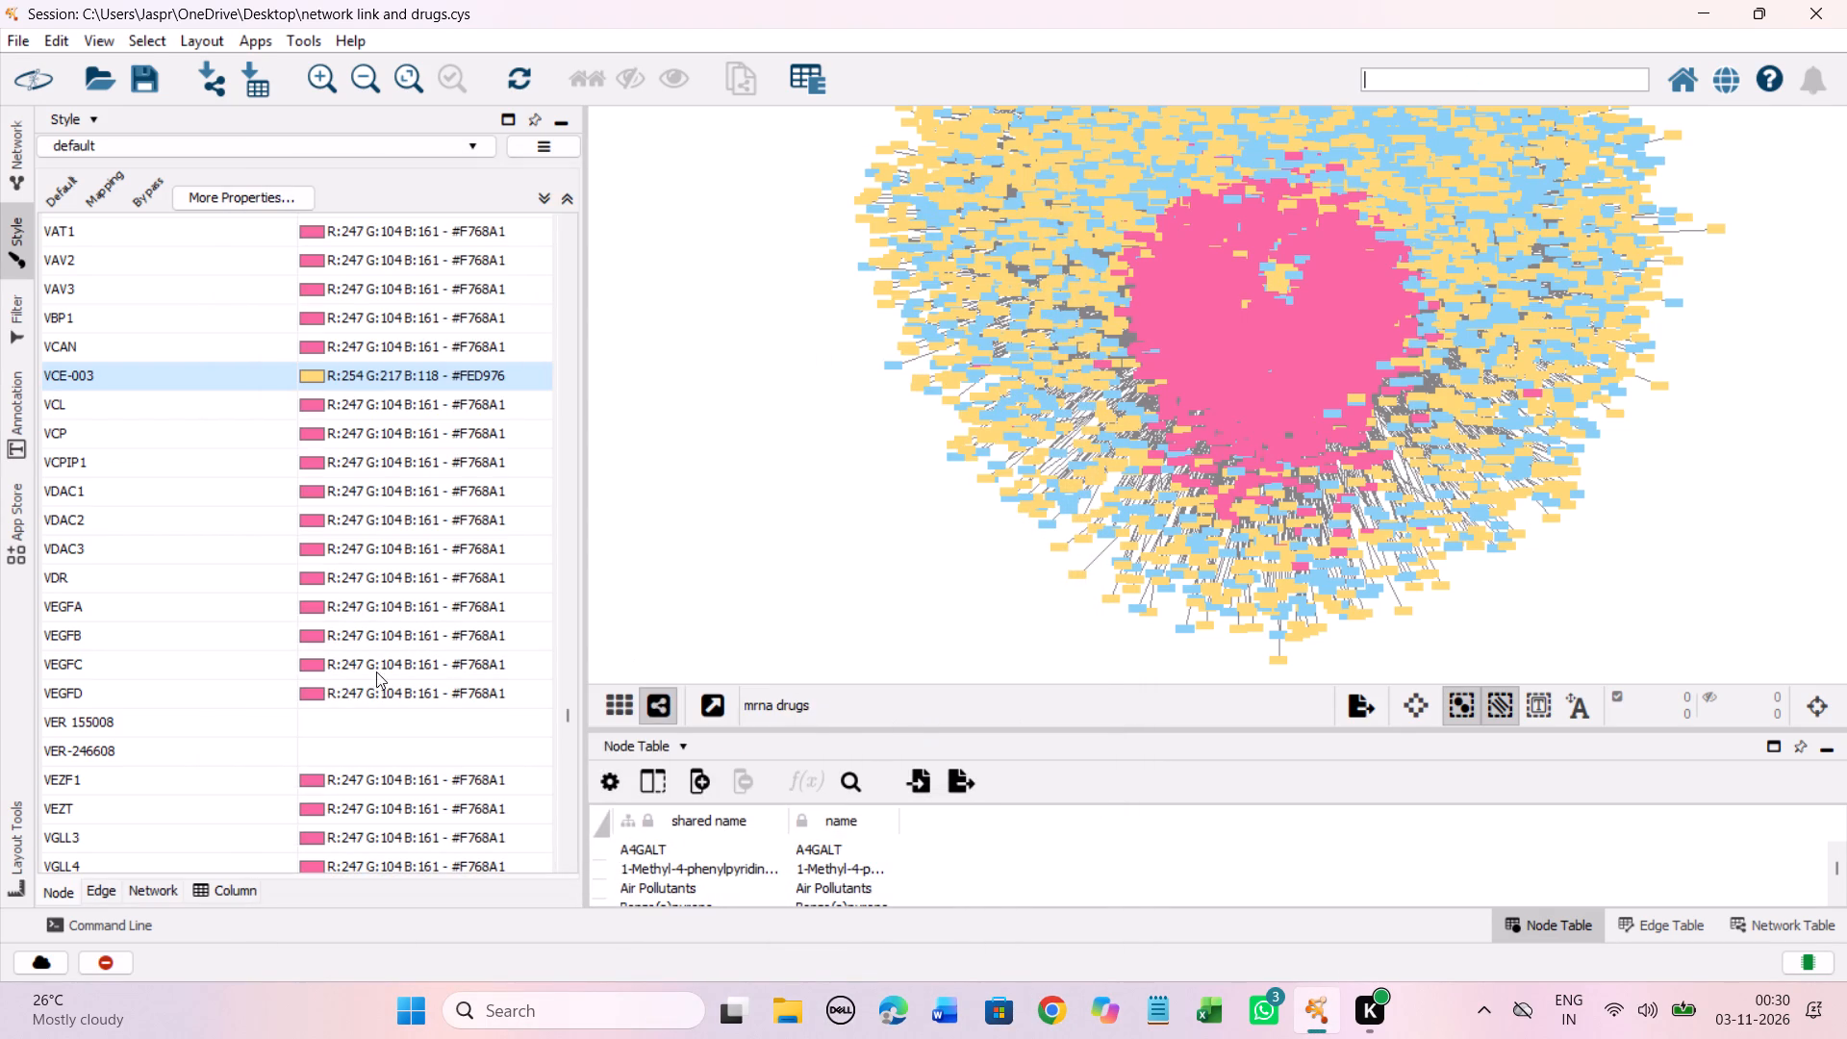
Set the discrete node colour mapping for VER 155008 and VER-246608 to light yellow #FED976.
{"action": "left_click_drag", "start_coordinate": [266, 713], "coordinate": [268, 730]}
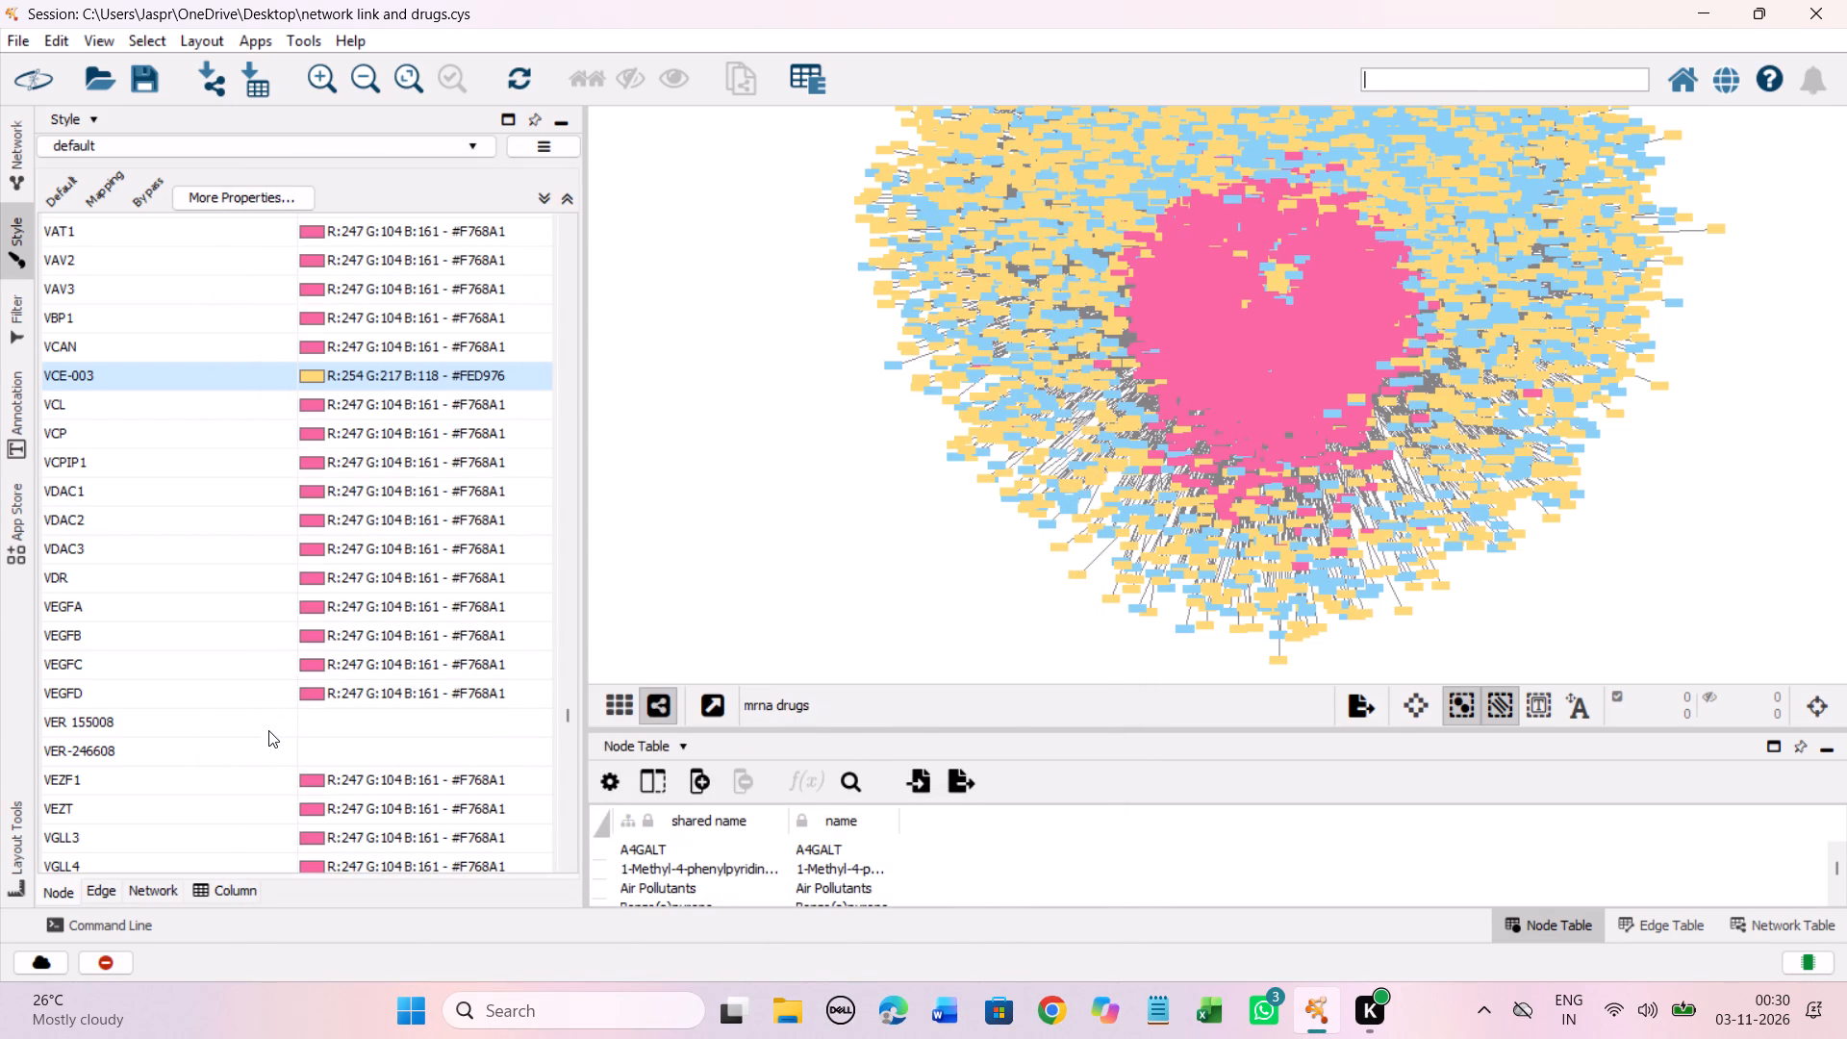
{"action": "left_click_drag", "start_coordinate": [268, 730], "coordinate": [269, 750]}
{"action": "right_click", "coordinate": [271, 751]}
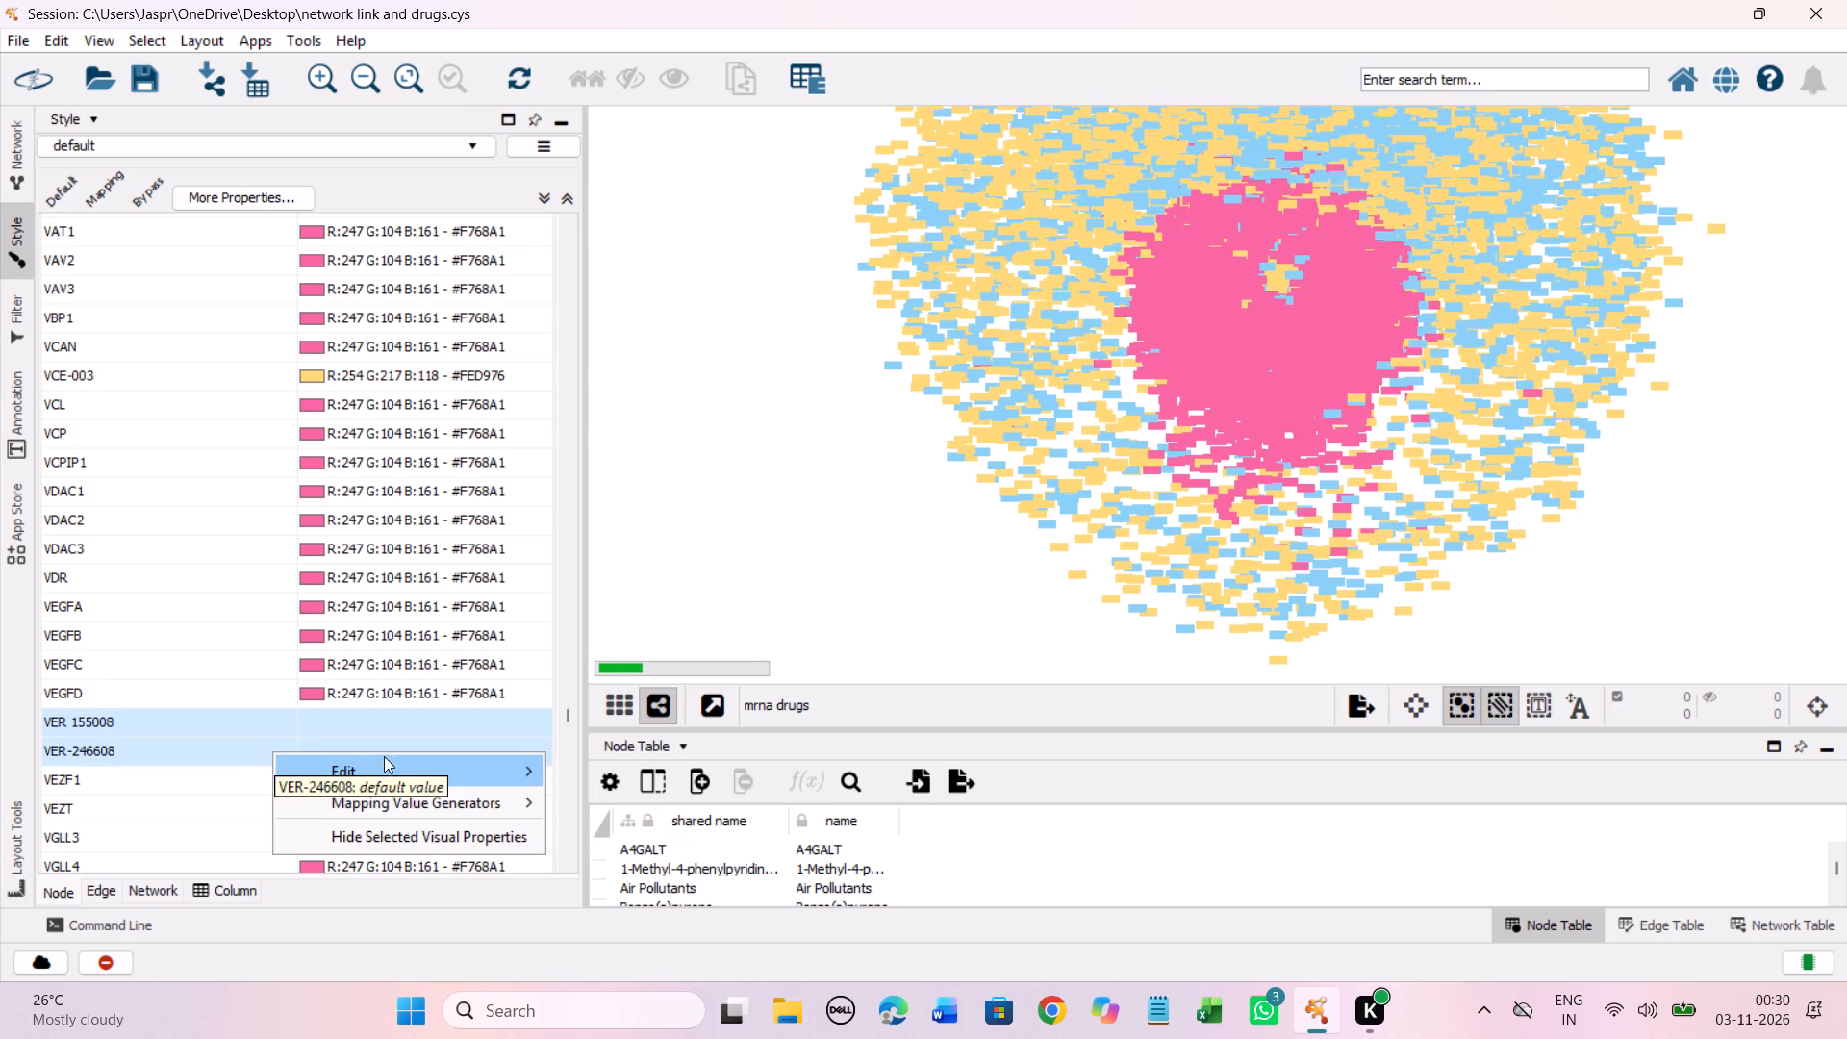
{"action": "left_click", "coordinate": [591, 761]}
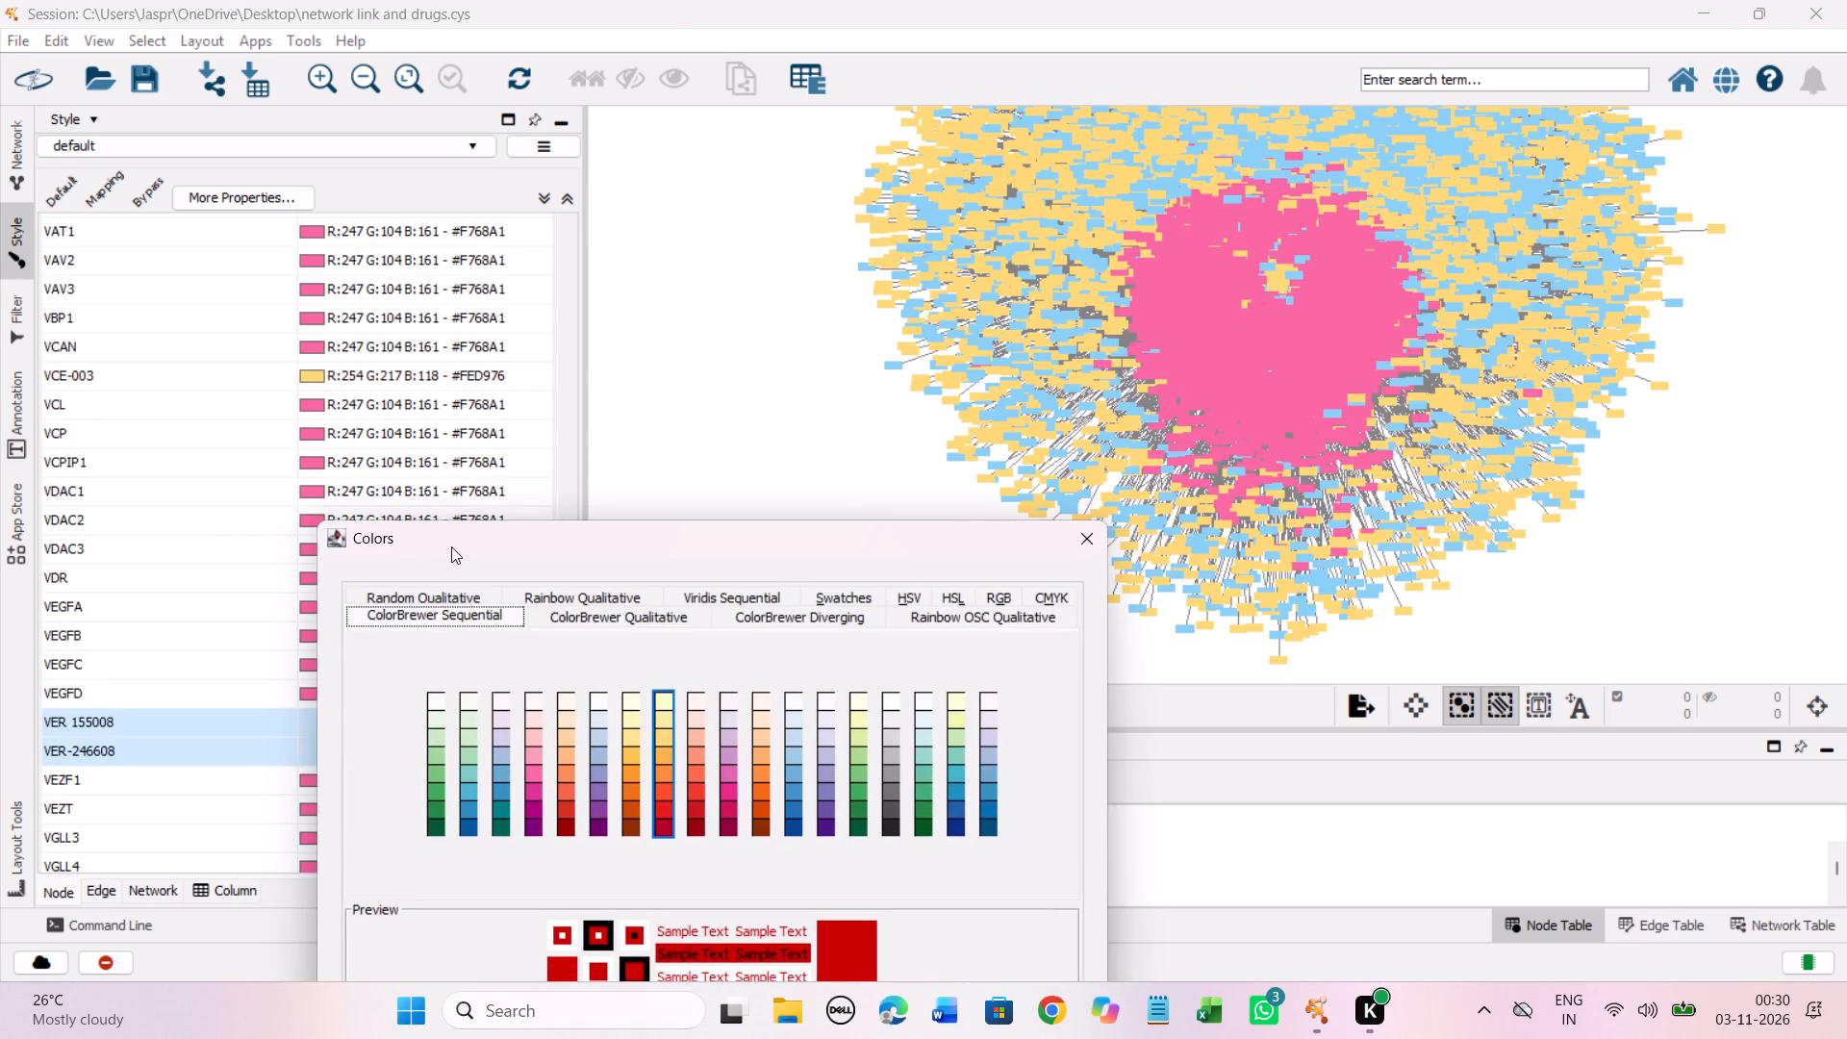
{"action": "left_click_drag", "start_coordinate": [451, 547], "coordinate": [343, 165]}
{"action": "left_click", "coordinate": [553, 354]}
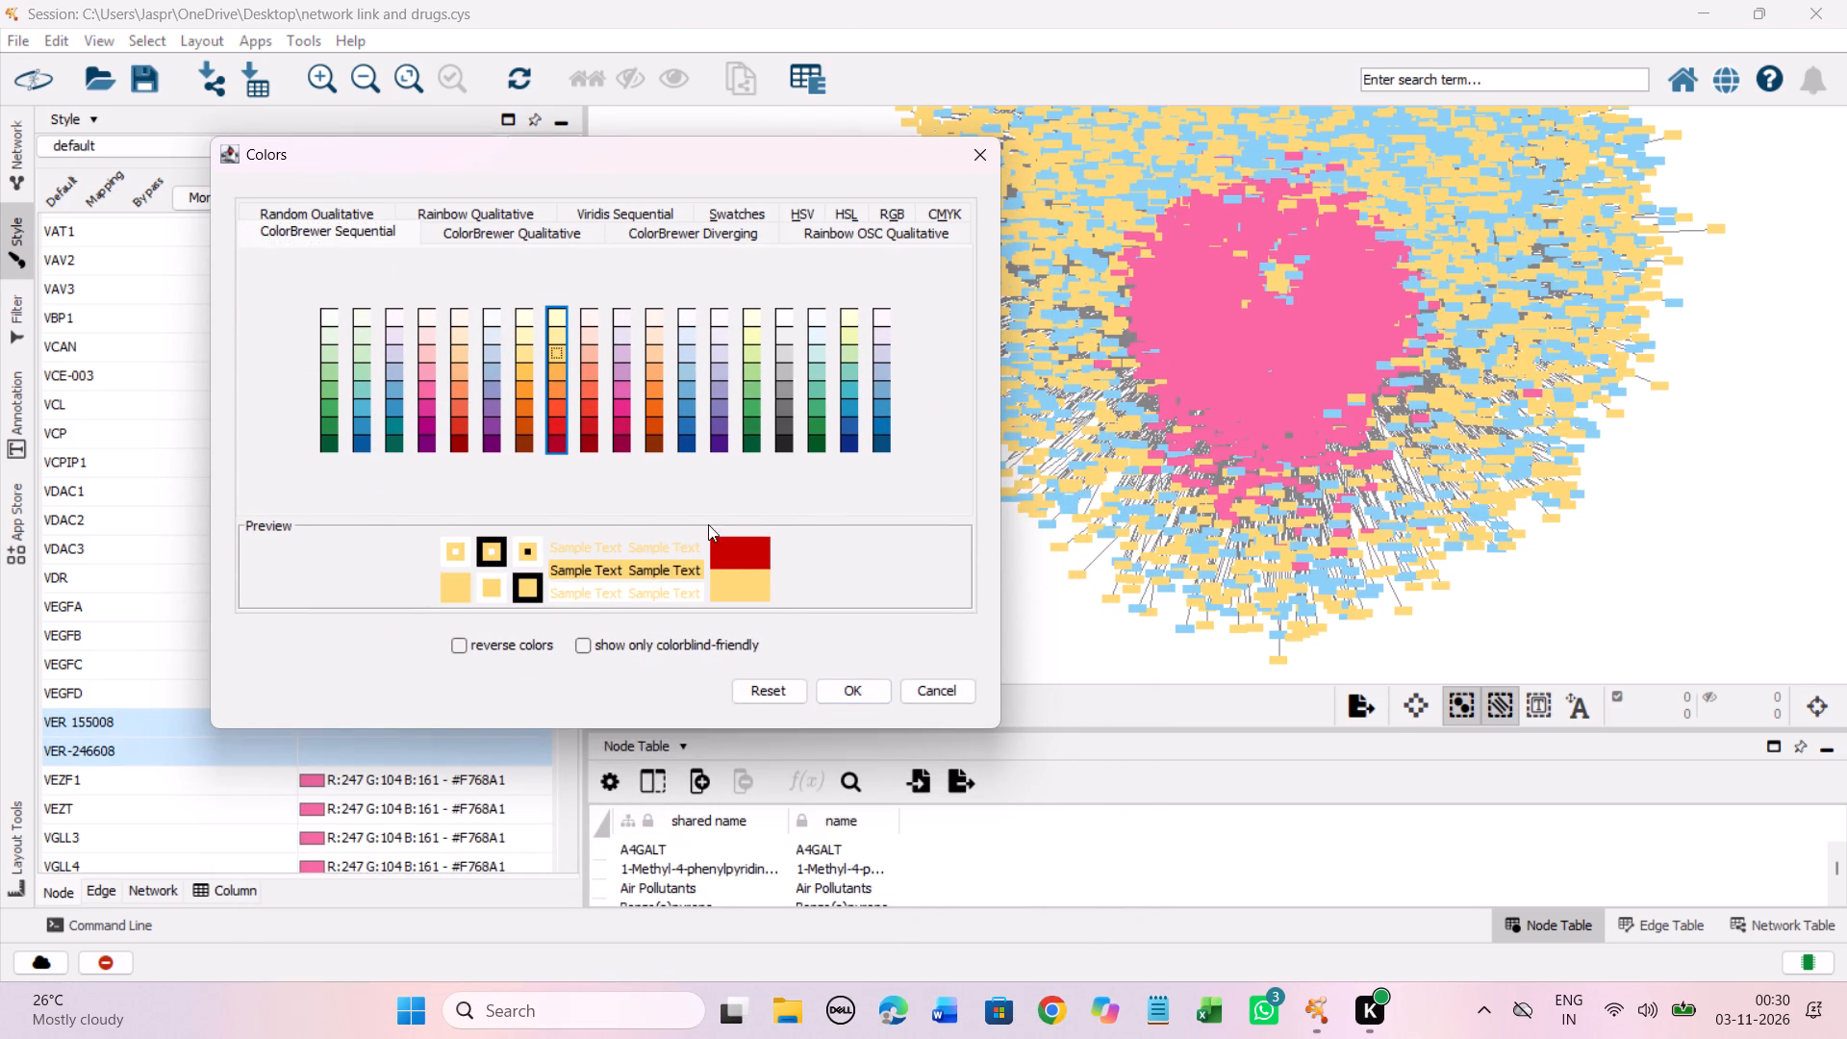
{"action": "left_click", "coordinate": [867, 685]}
Set the discrete node colour mapping for VH298 to light yellow #FED976.
{"action": "scroll", "coordinate": [373, 435], "scroll_direction": "down", "scroll_amount": 1}
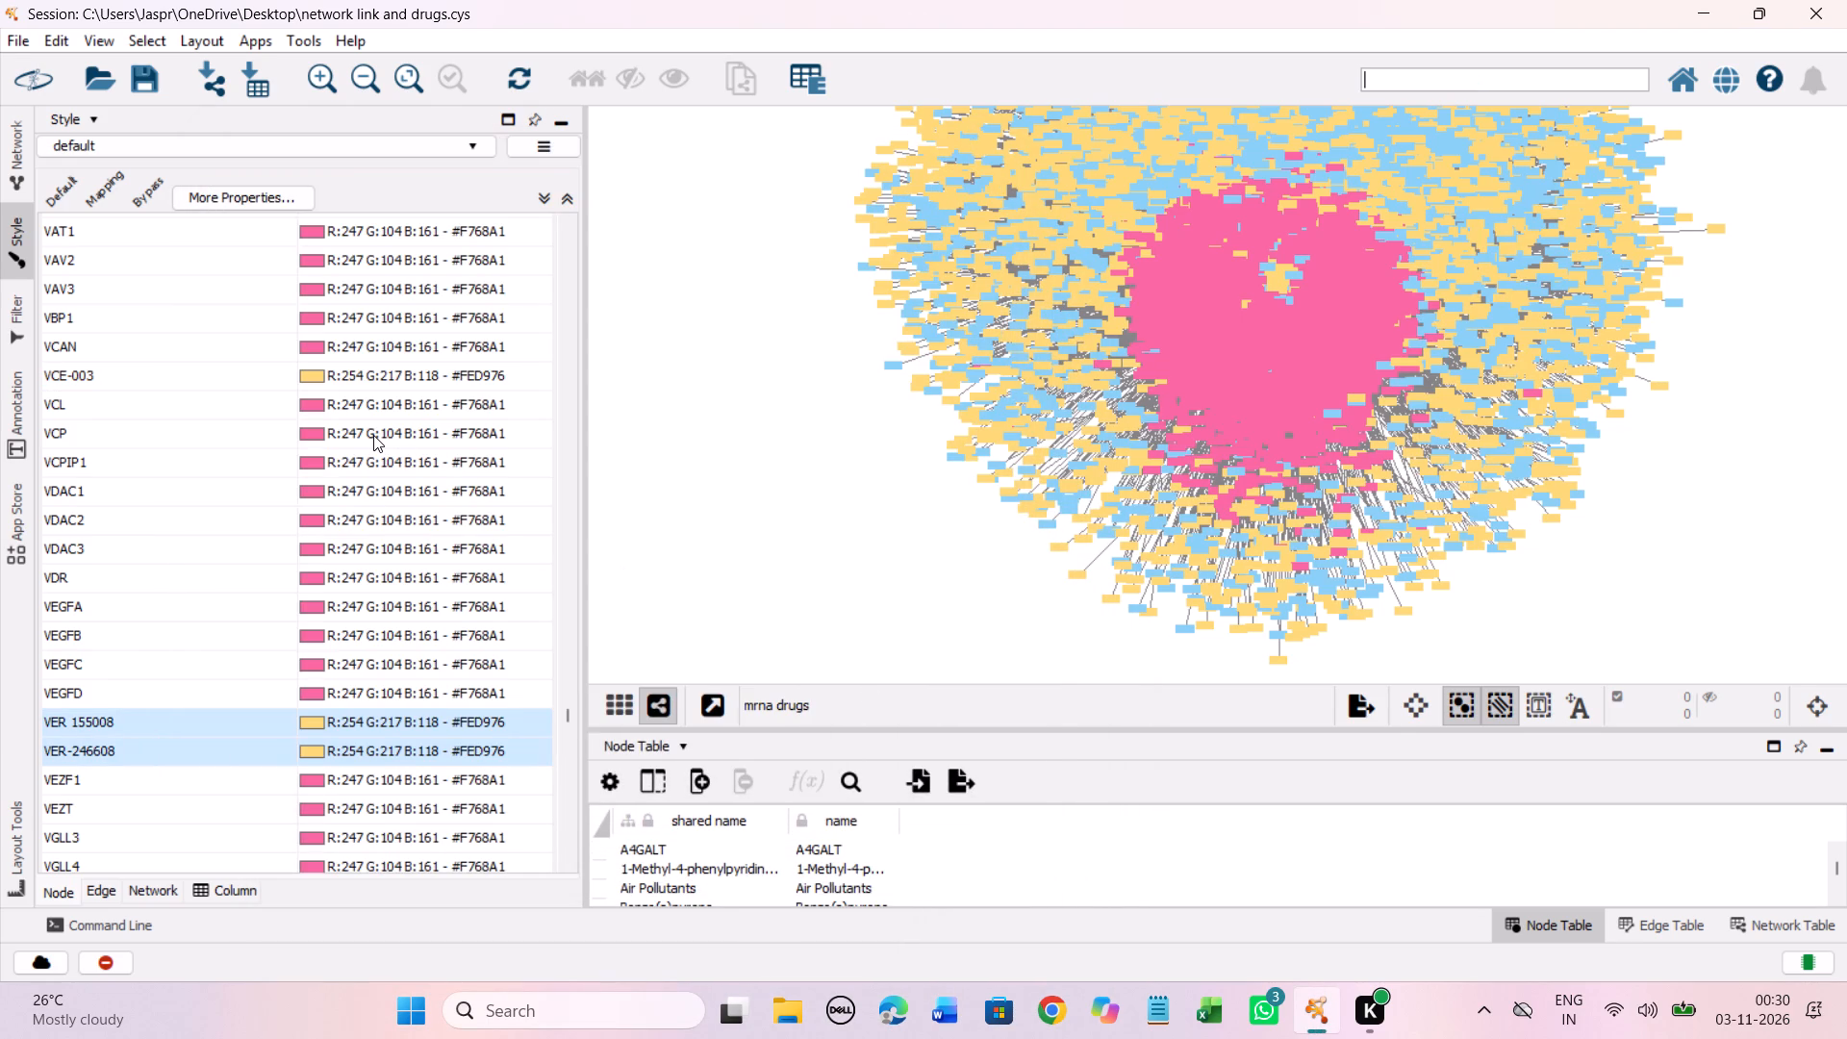
{"action": "scroll", "coordinate": [373, 435], "scroll_direction": "down", "scroll_amount": 17}
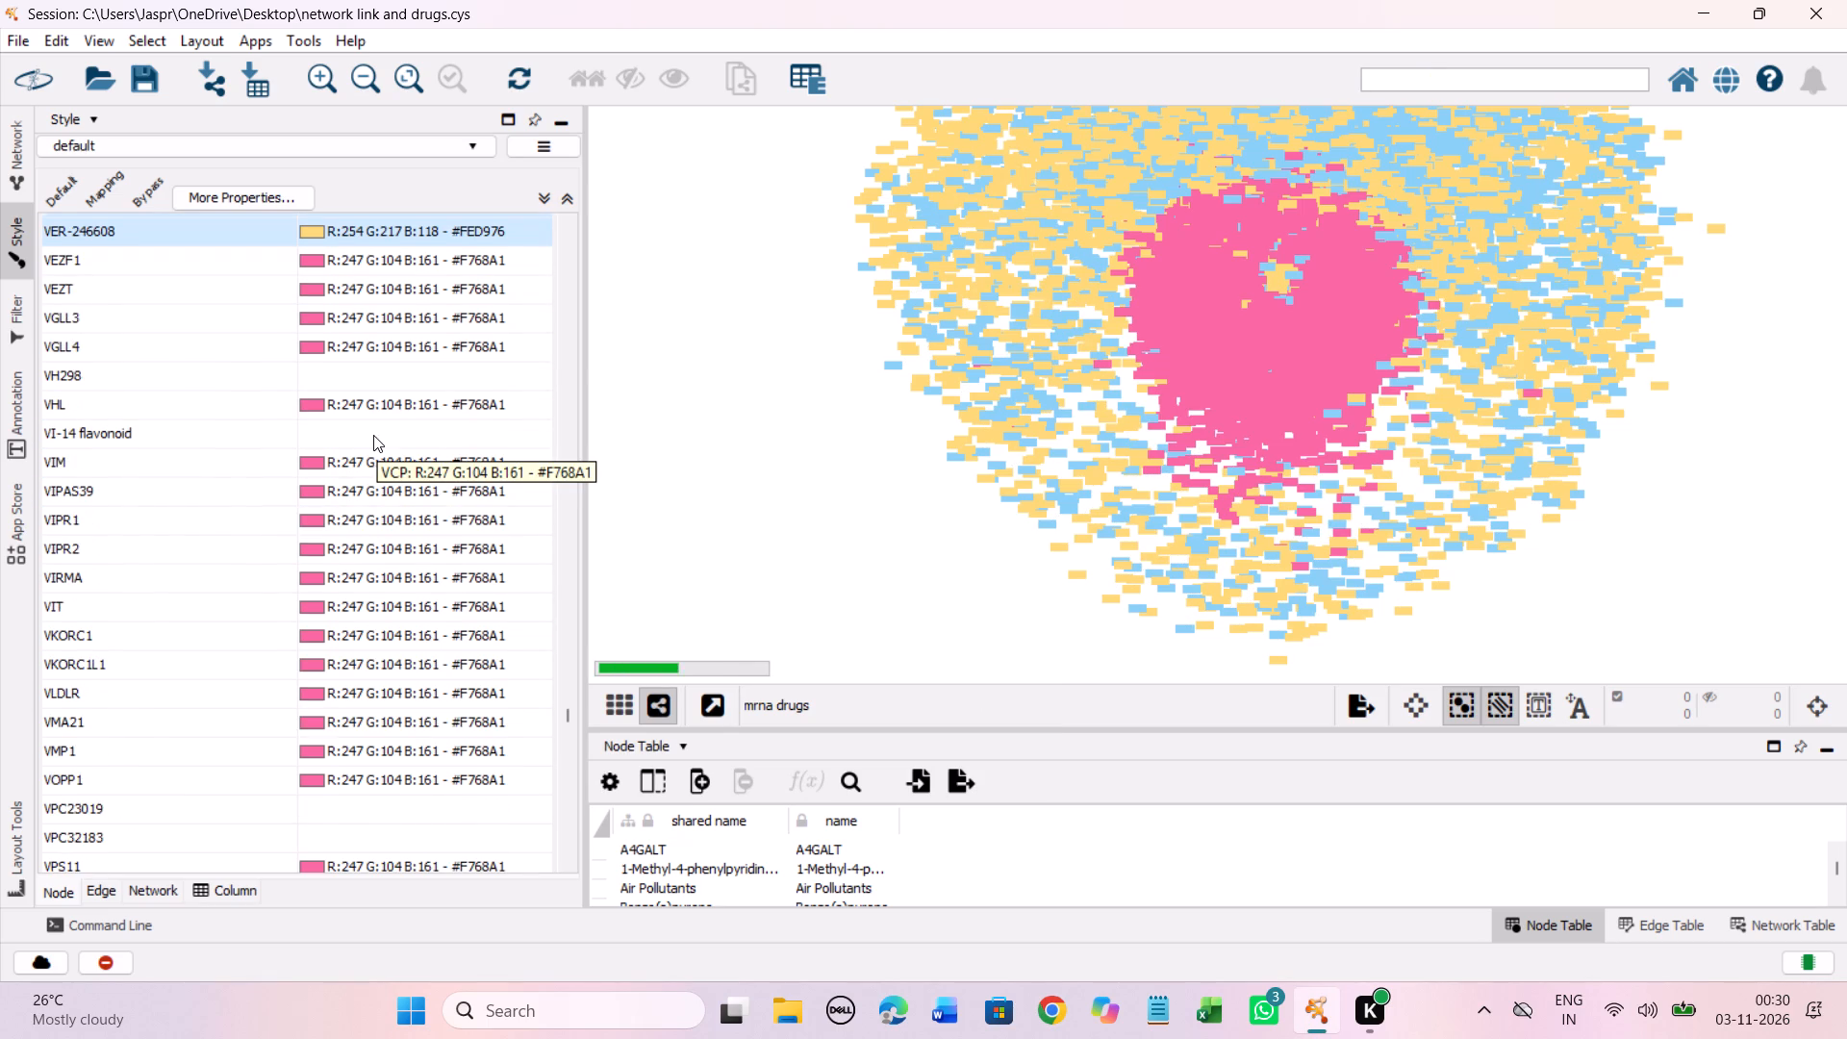
{"action": "left_click", "coordinate": [262, 371]}
{"action": "right_click", "coordinate": [262, 371]}
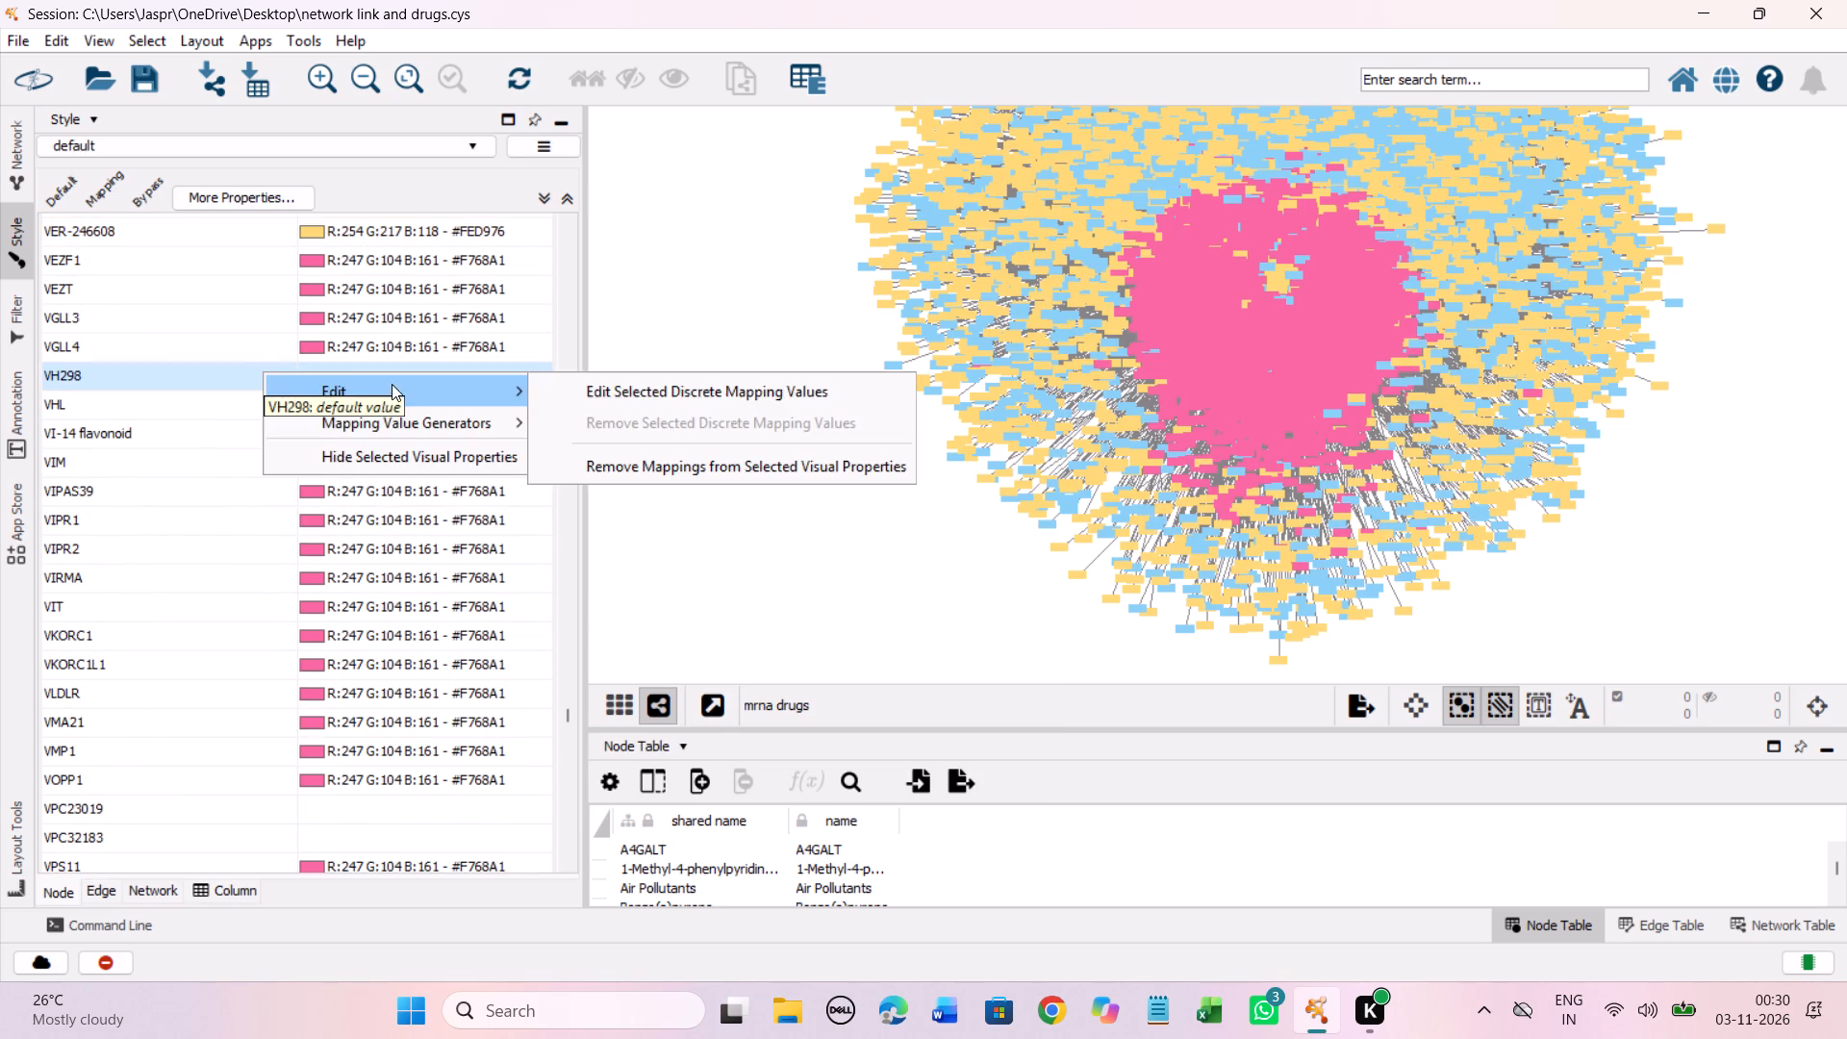
{"action": "left_click", "coordinate": [595, 386]}
{"action": "left_click_drag", "start_coordinate": [426, 543], "coordinate": [322, 228]}
{"action": "left_click", "coordinate": [559, 424]}
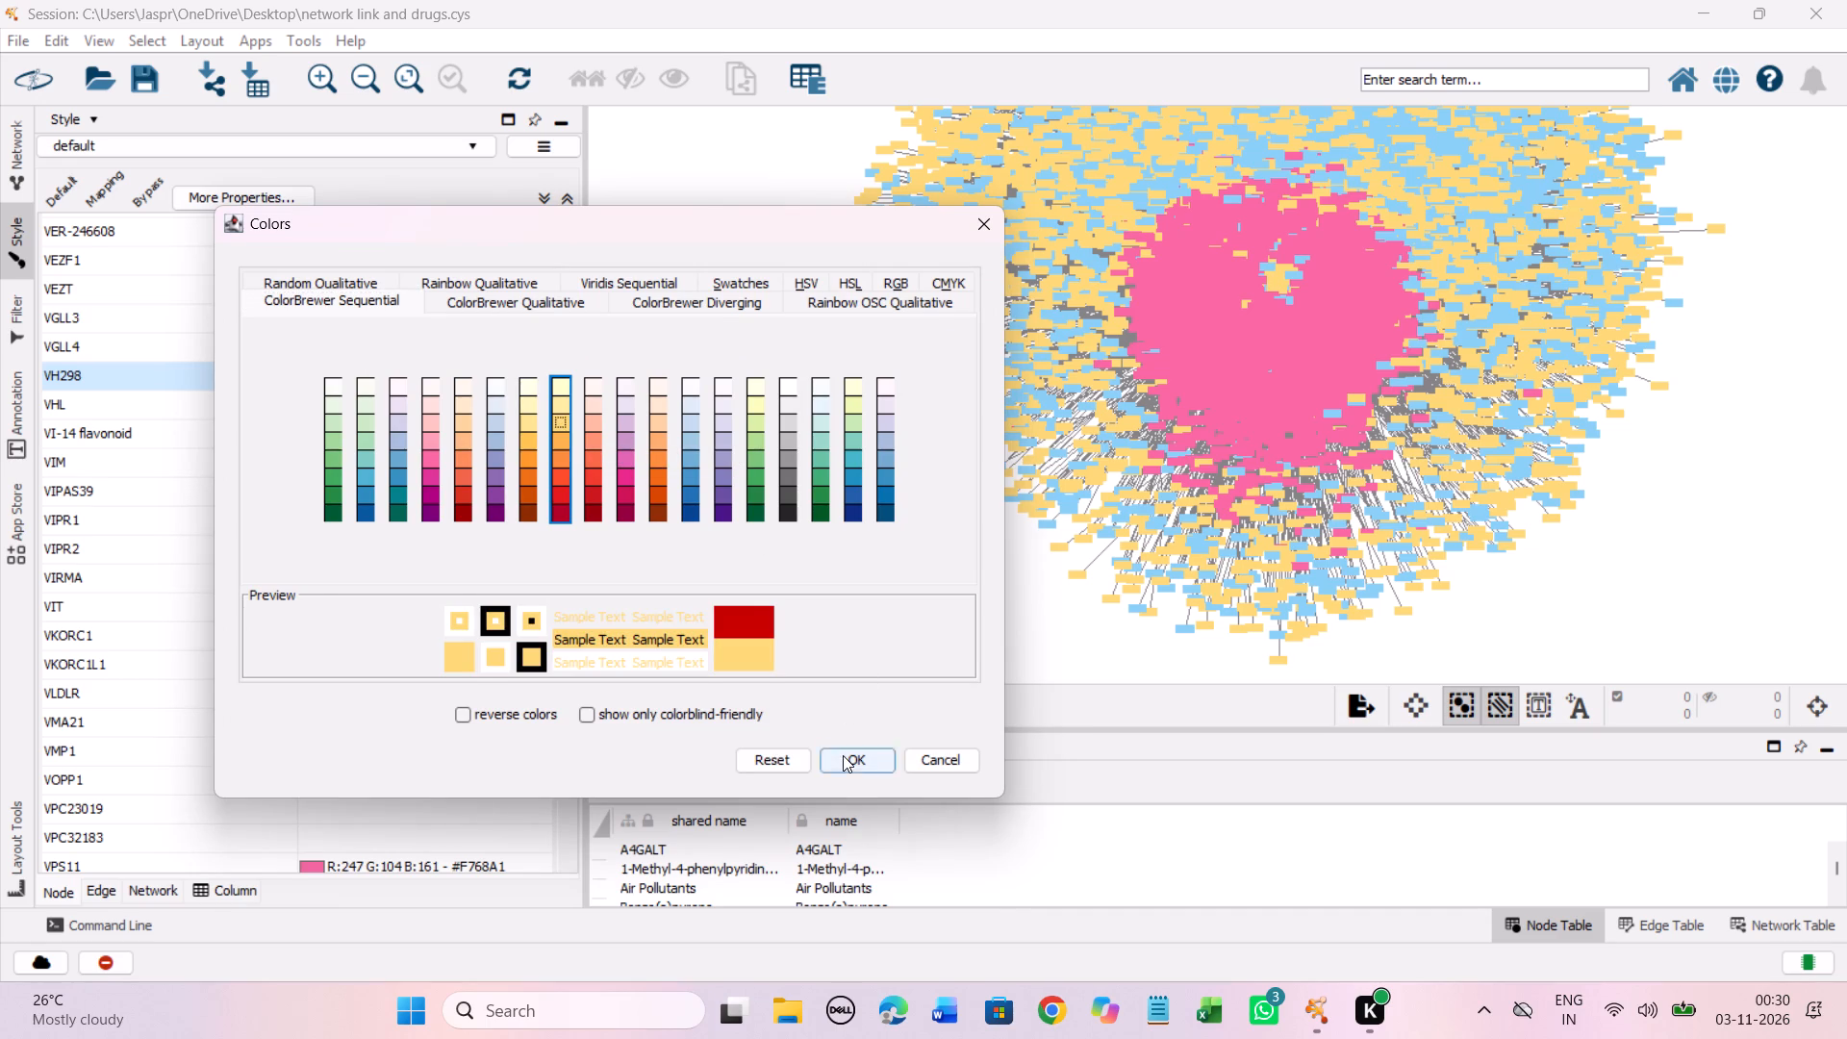
{"action": "left_click", "coordinate": [843, 755]}
Set the discrete node colour mapping for VI-14 flavonoid to light yellow #FED976.
{"action": "left_click", "coordinate": [260, 434]}
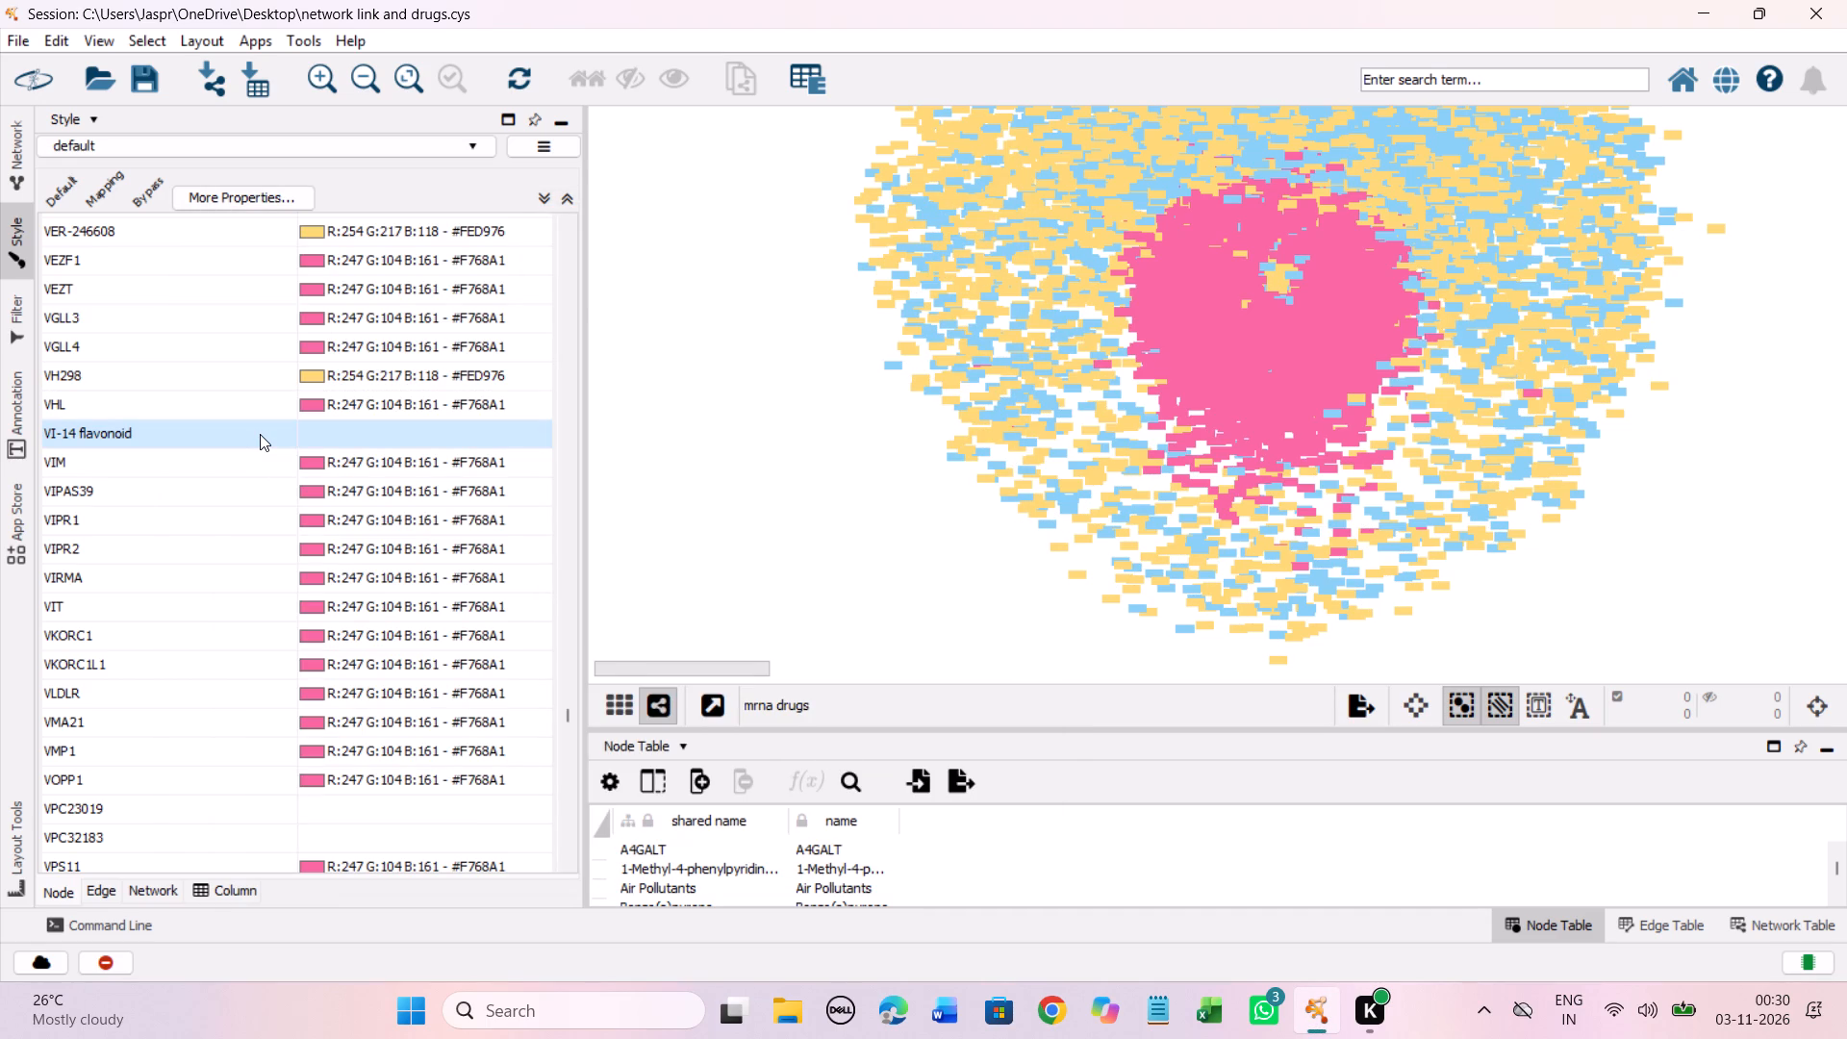
{"action": "right_click", "coordinate": [229, 430]}
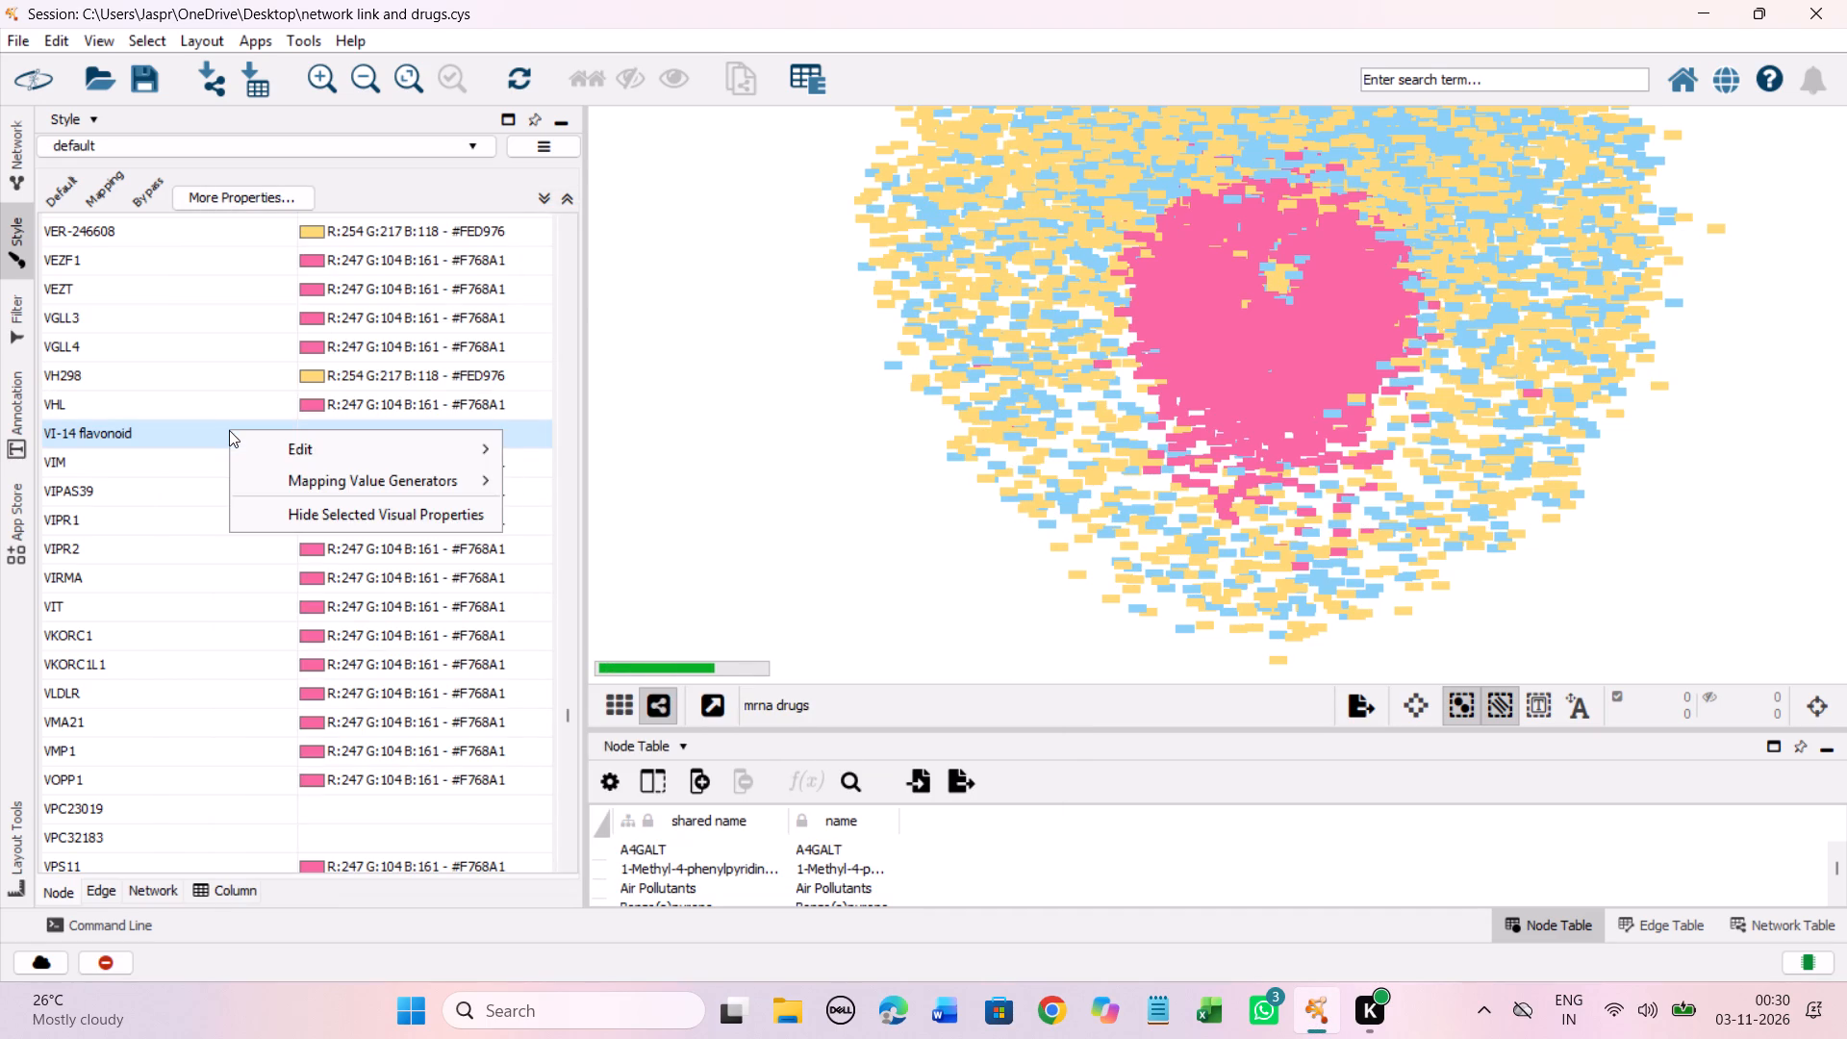
{"action": "left_click", "coordinate": [611, 438]}
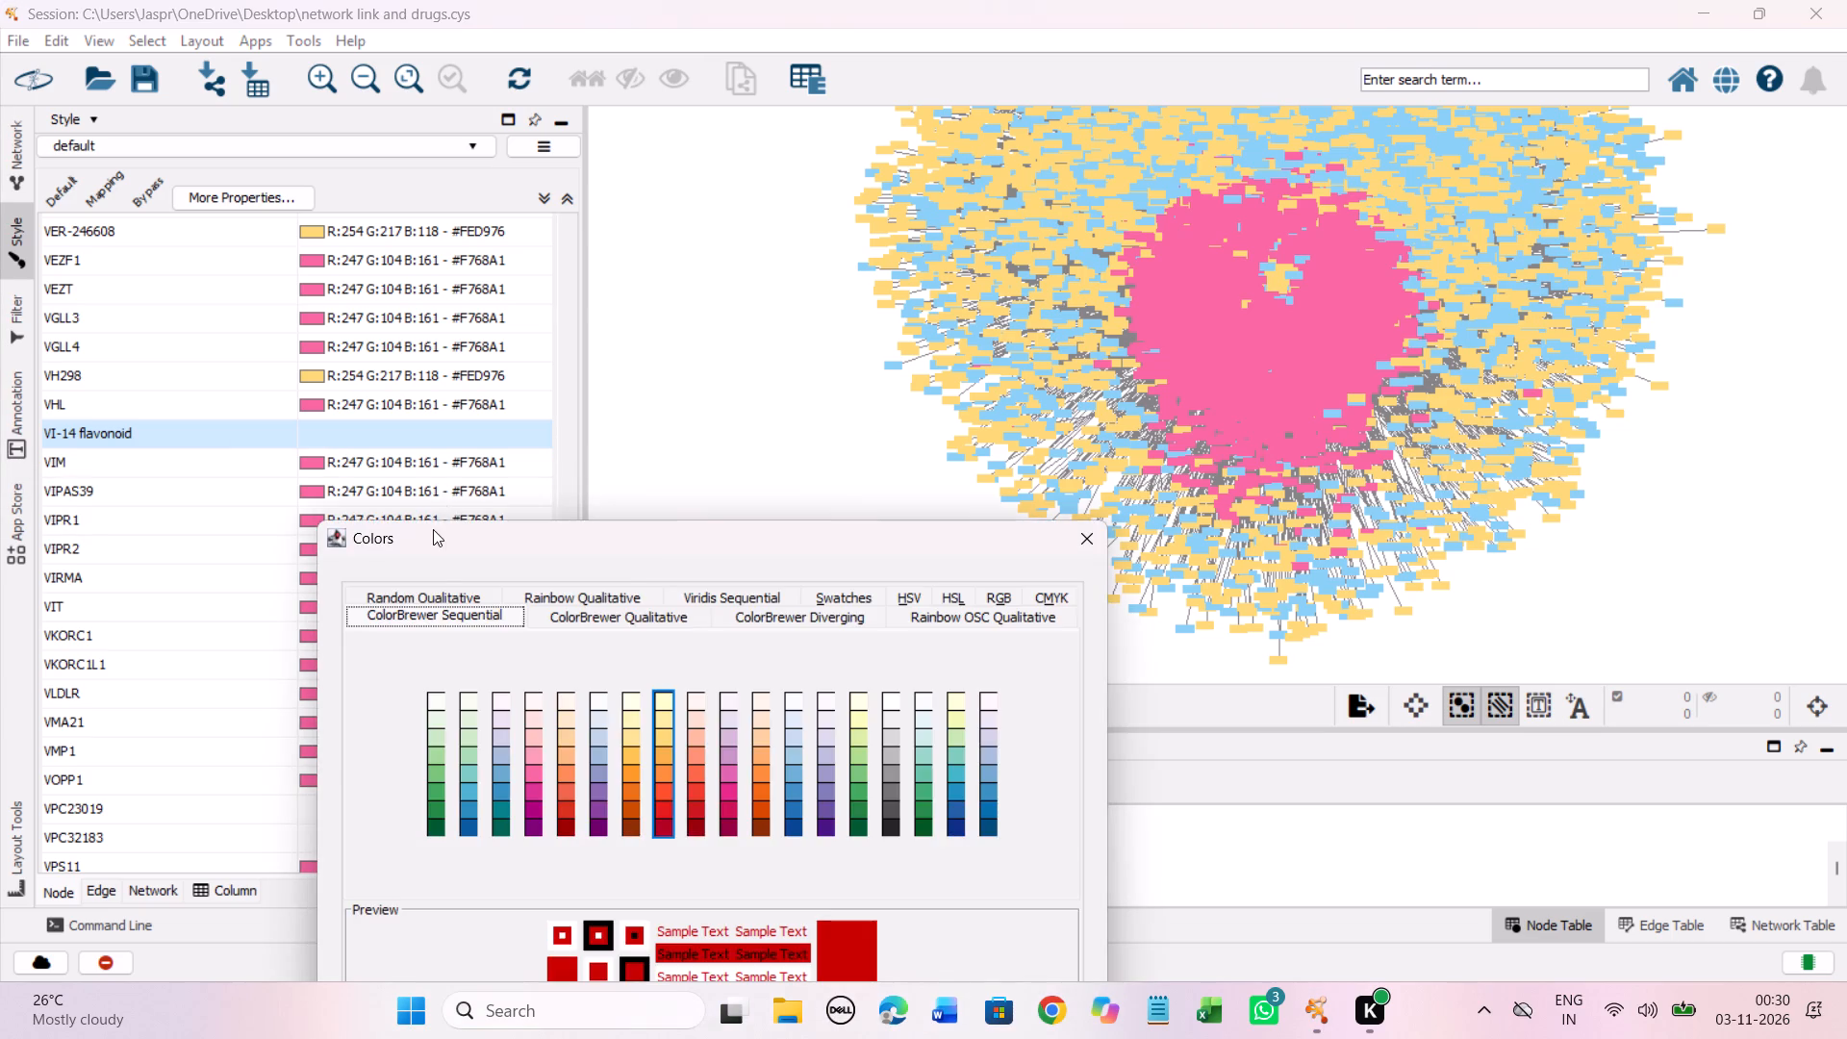
{"action": "left_click_drag", "start_coordinate": [433, 530], "coordinate": [392, 248]}
{"action": "left_click", "coordinate": [624, 454]}
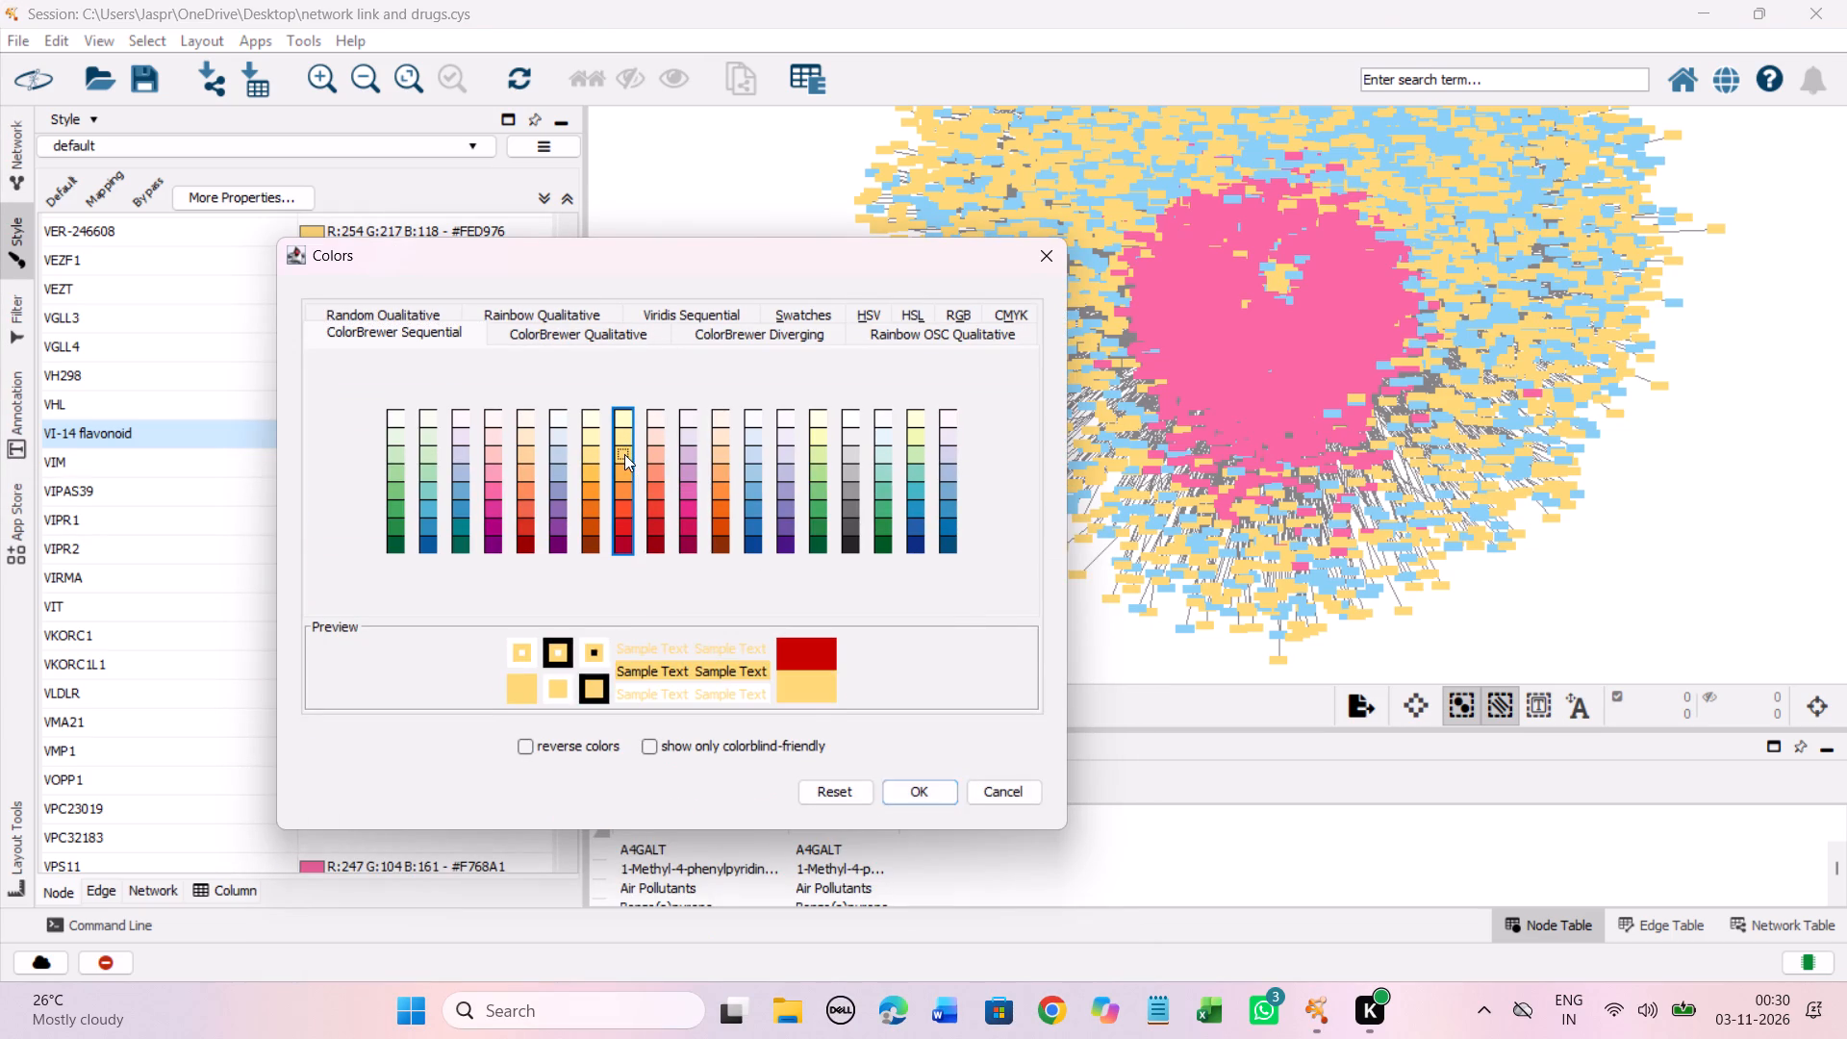
{"action": "left_click", "coordinate": [912, 782]}
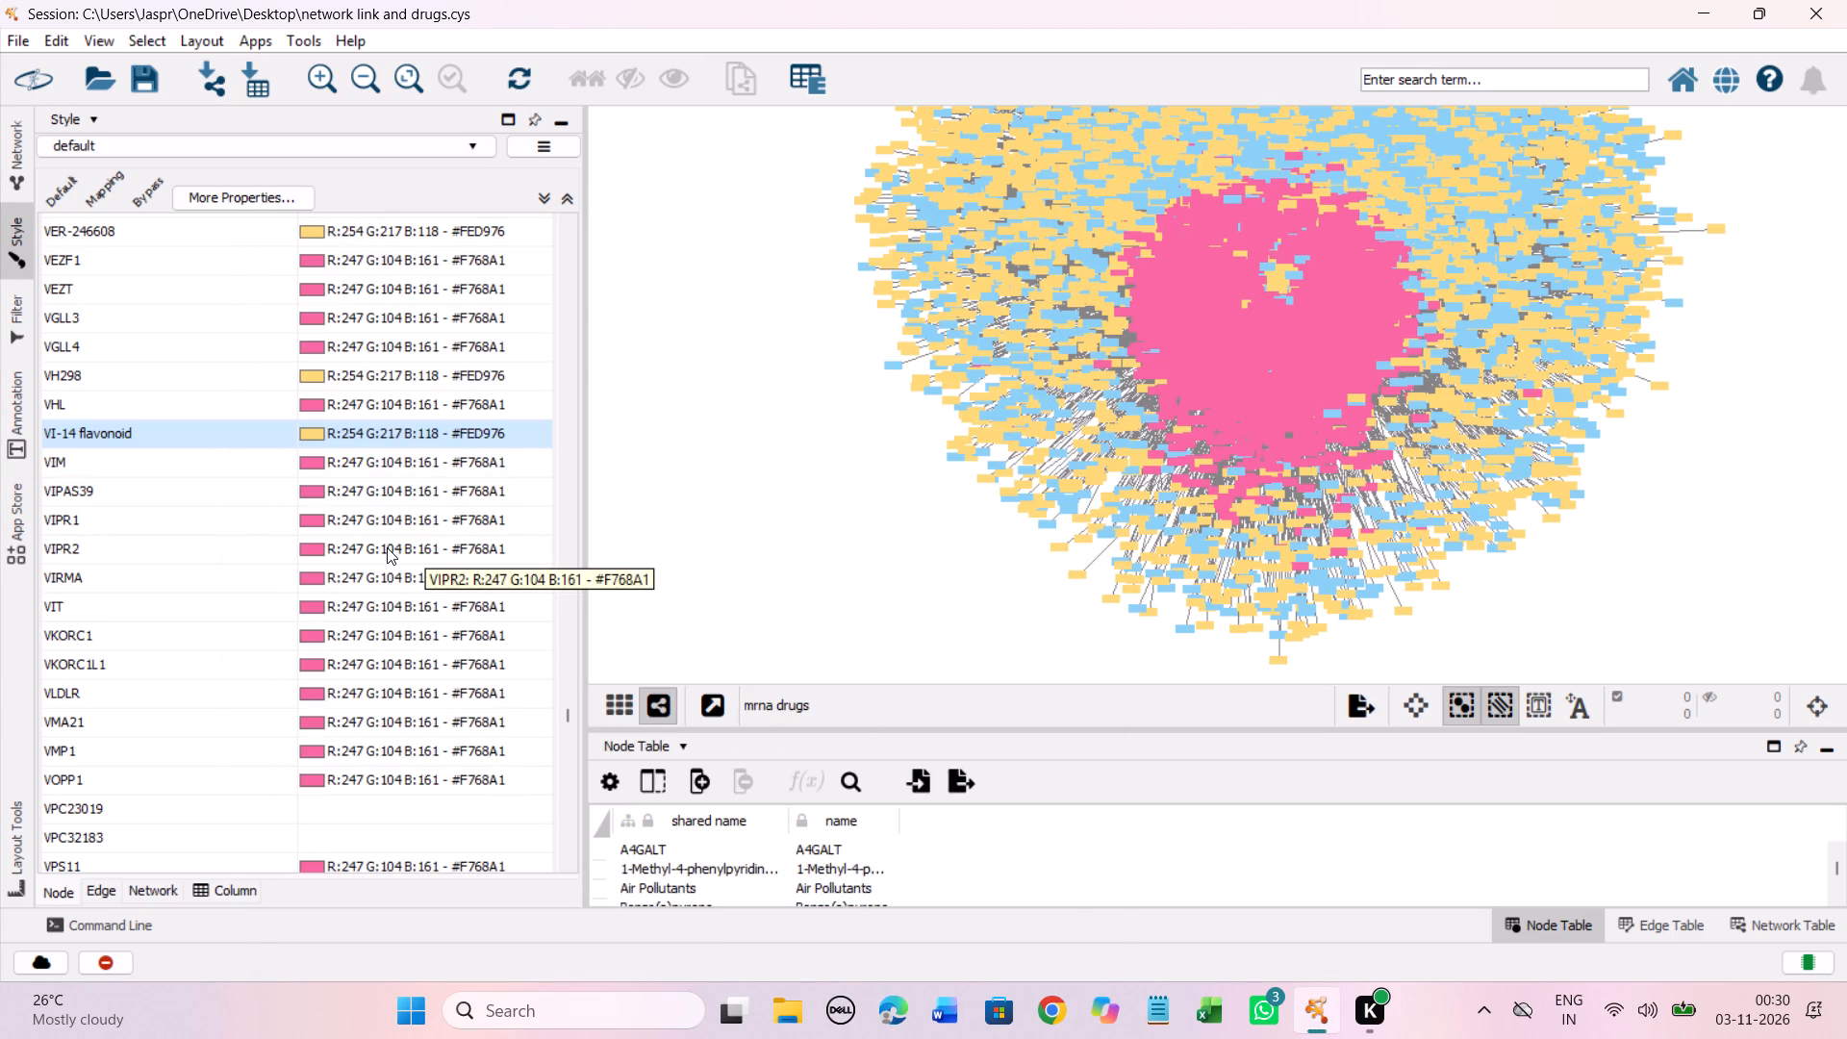
Set the discrete node colour mapping for VPC23019 and VPC32183 to light yellow #FED976.
{"action": "scroll", "coordinate": [387, 547], "scroll_direction": "down", "scroll_amount": 3}
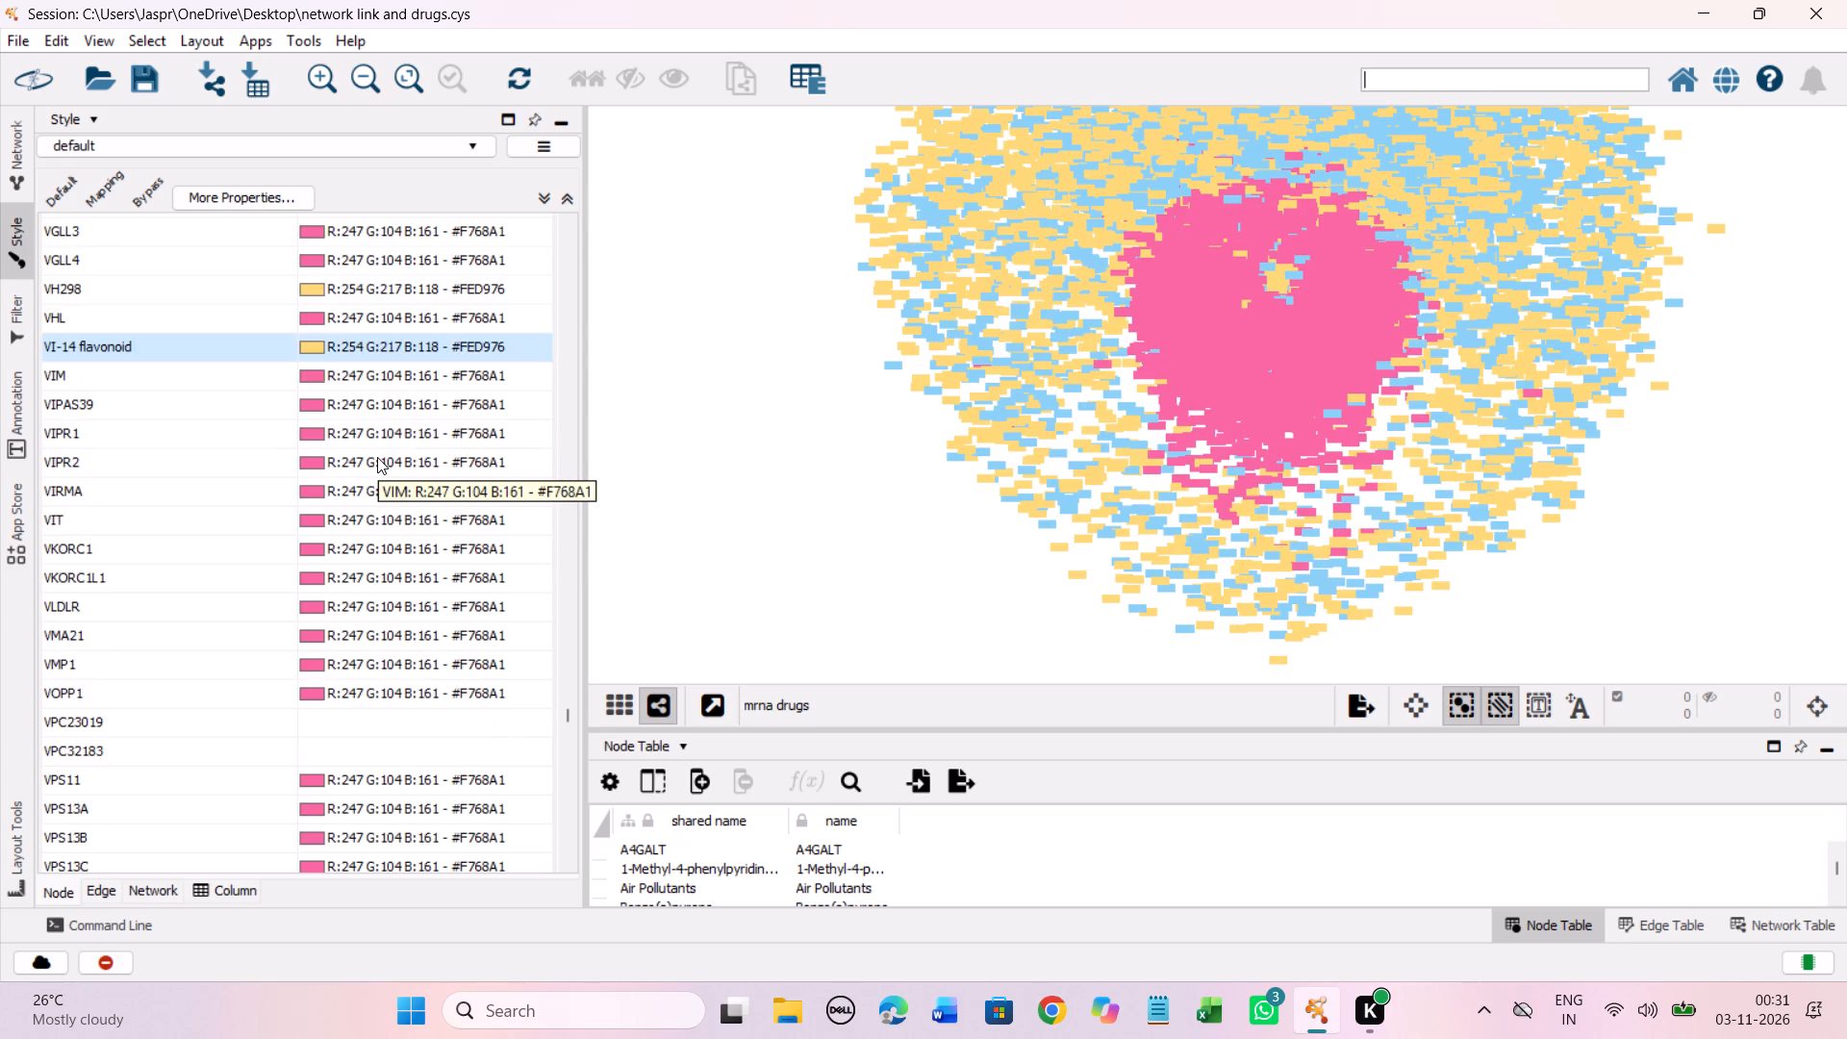
{"action": "scroll", "coordinate": [377, 457], "scroll_direction": "down", "scroll_amount": 8}
{"action": "scroll", "coordinate": [377, 457], "scroll_direction": "up", "scroll_amount": 5}
{"action": "scroll", "coordinate": [377, 457], "scroll_direction": "down", "scroll_amount": 3}
{"action": "left_click_drag", "start_coordinate": [266, 545], "coordinate": [268, 580]}
{"action": "right_click", "coordinate": [268, 580]}
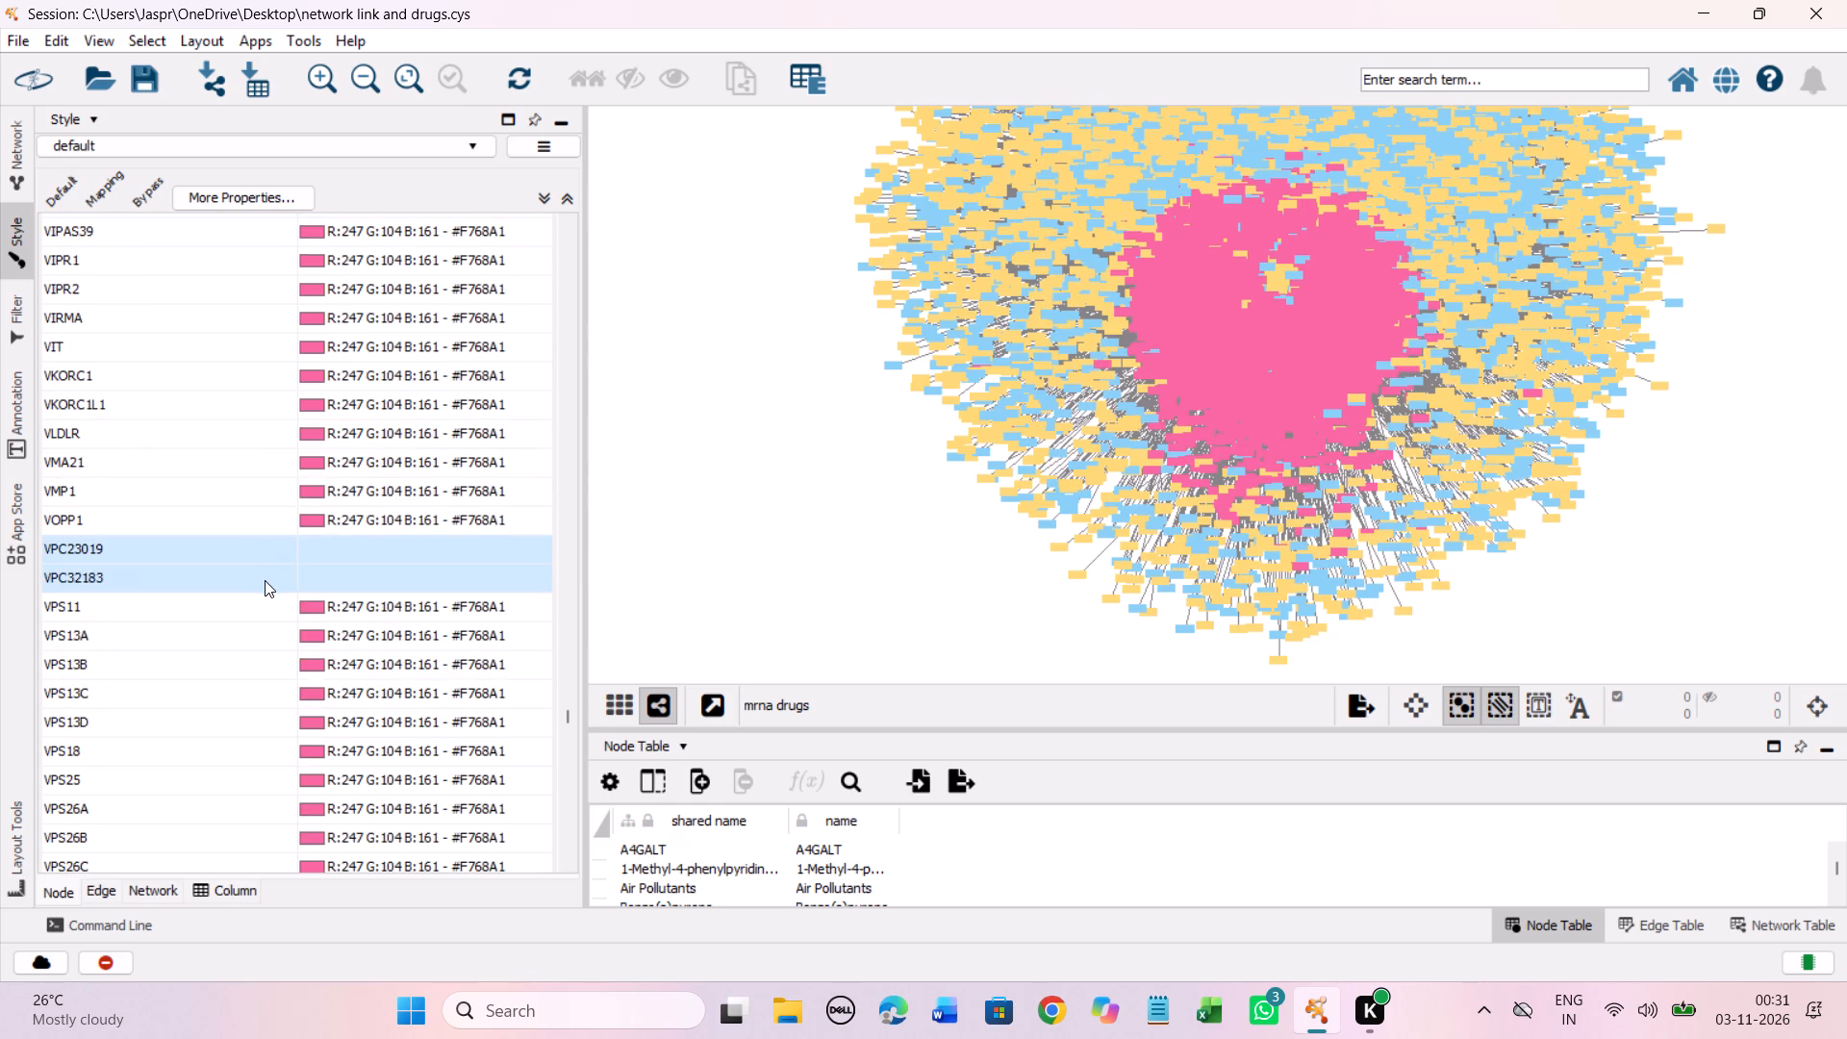
{"action": "left_click", "coordinate": [563, 595]}
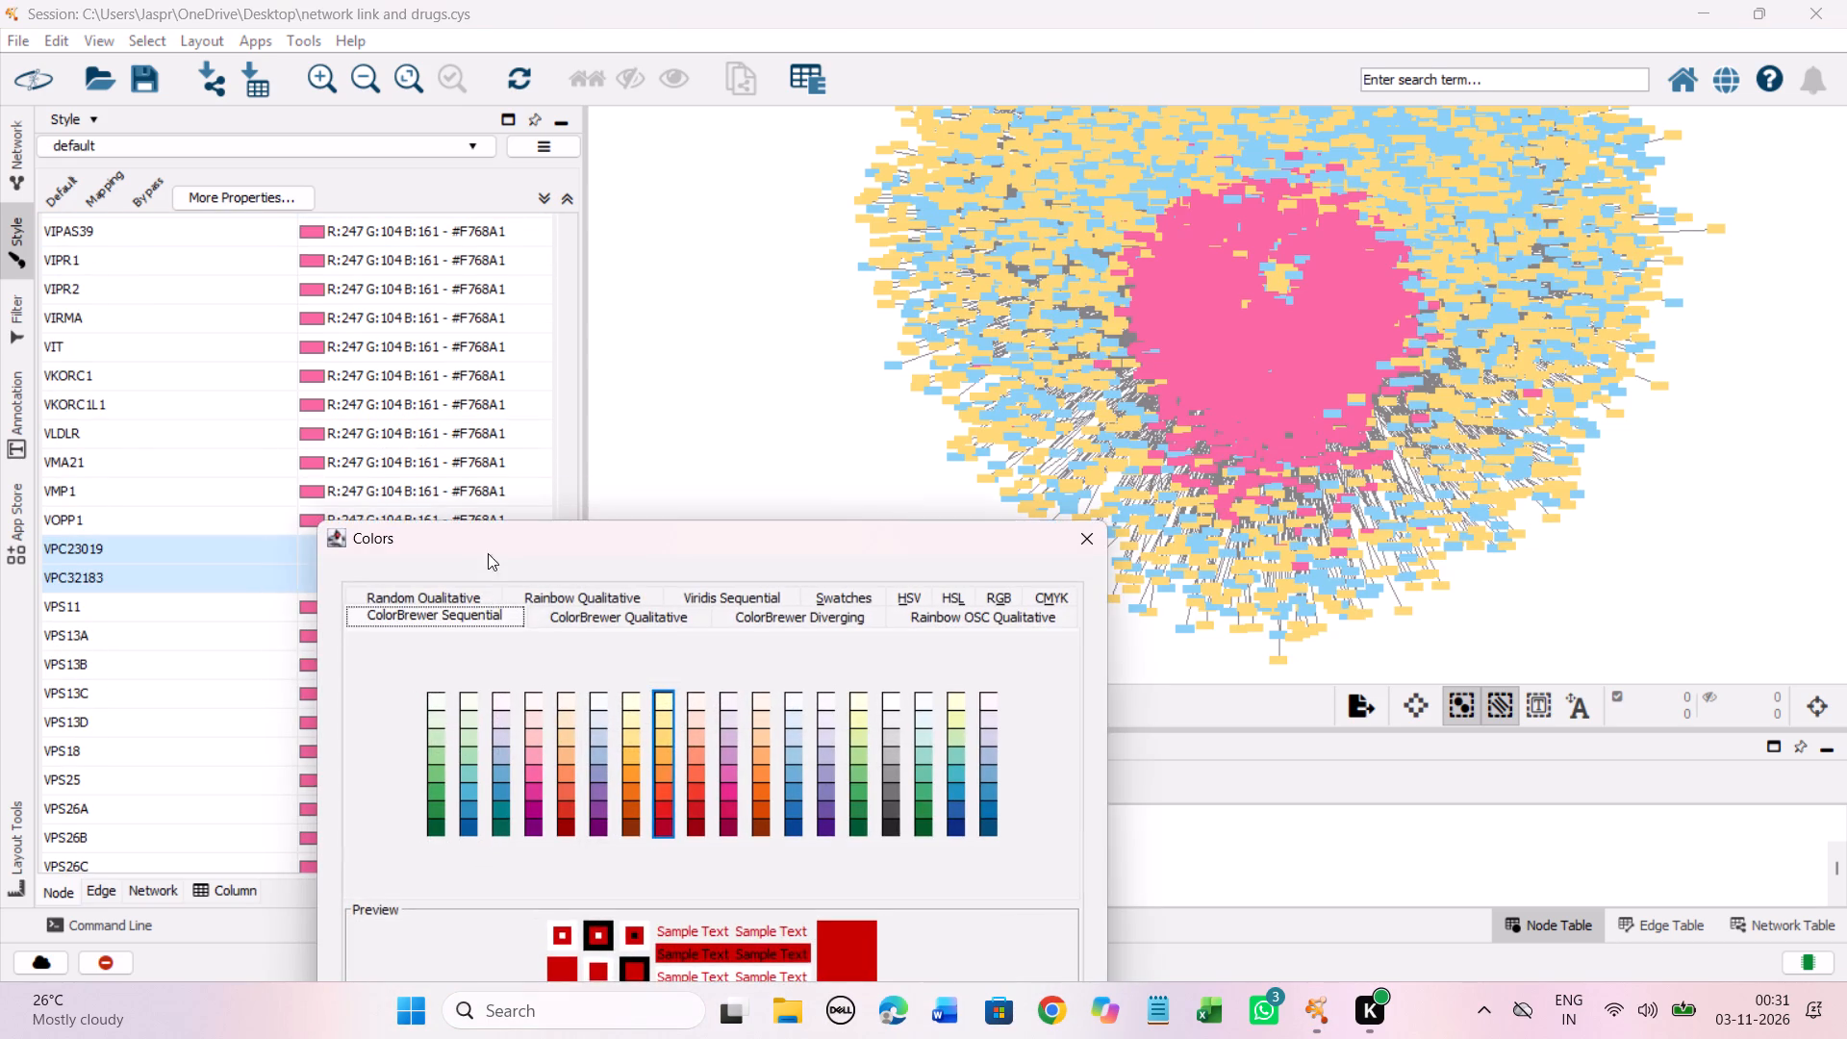
{"action": "left_click_drag", "start_coordinate": [477, 548], "coordinate": [394, 242]}
{"action": "left_click", "coordinate": [579, 429]}
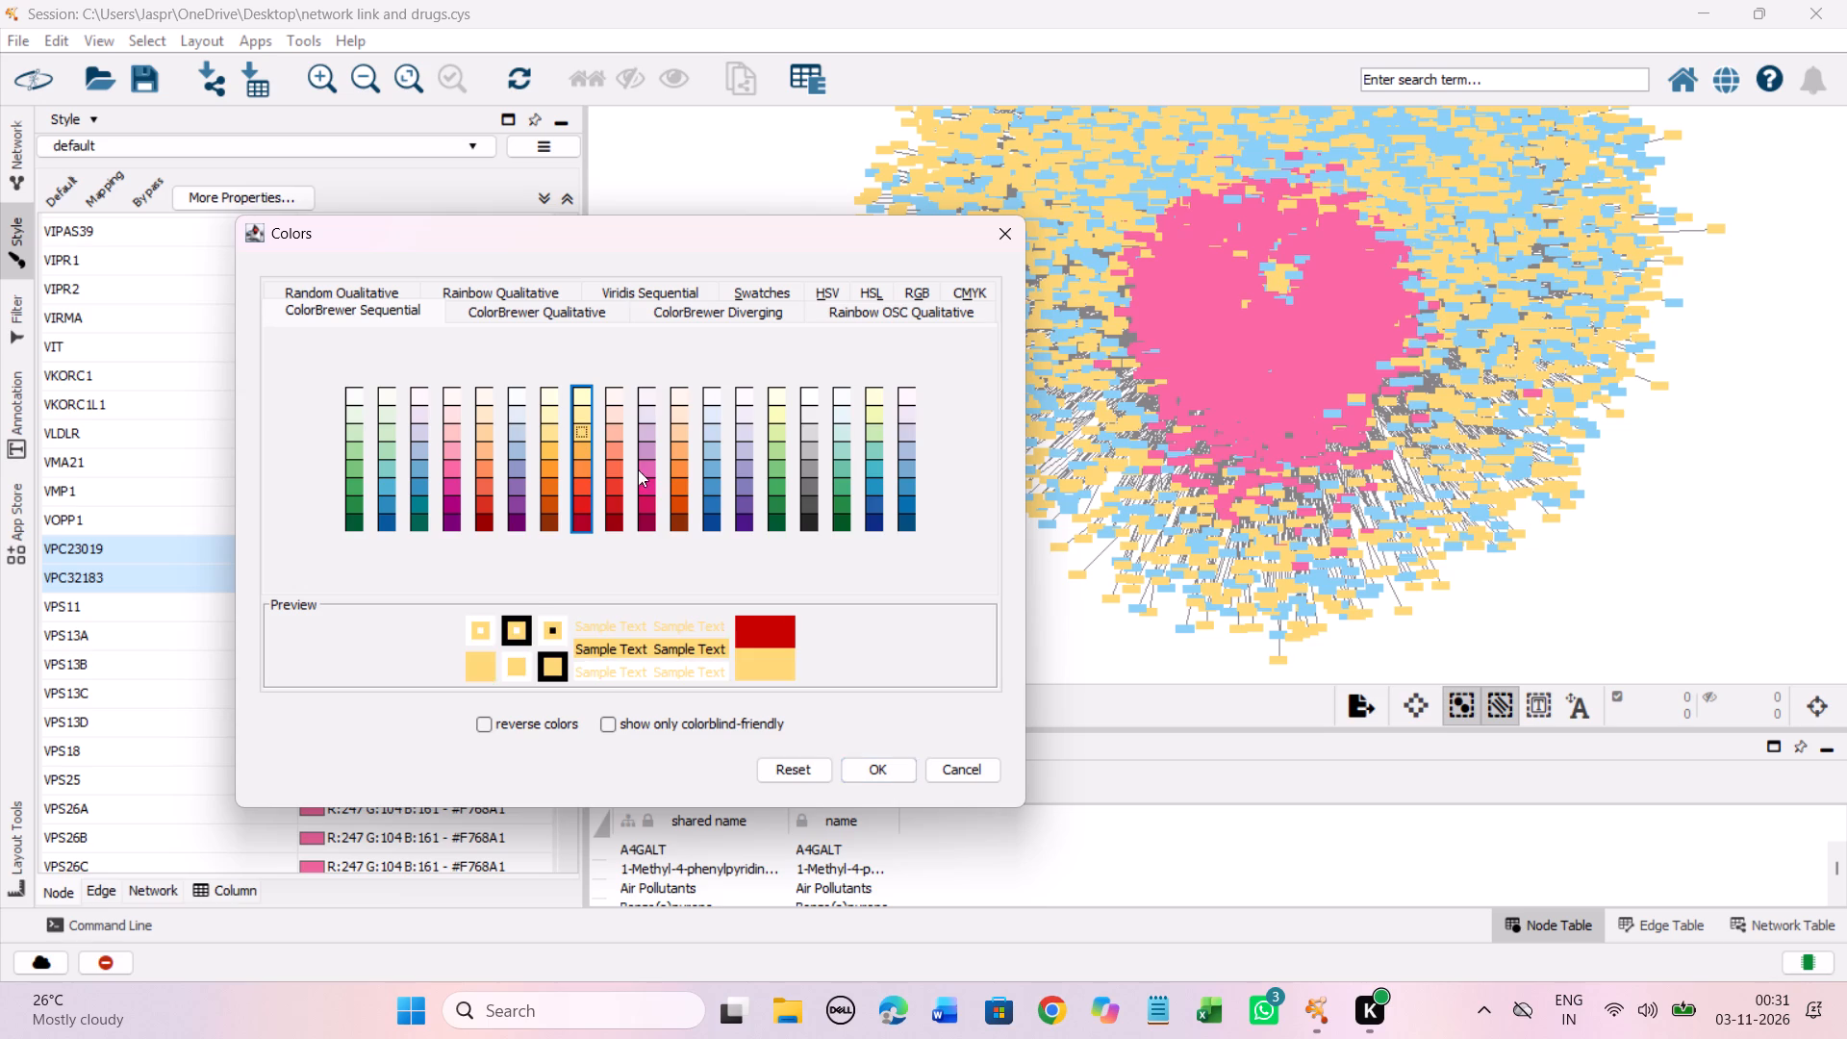
{"action": "left_click", "coordinate": [872, 770]}
Set the discrete node colour mapping for VRT 532 to light yellow #FED976.
{"action": "scroll", "coordinate": [409, 479], "scroll_direction": "down", "scroll_amount": 5}
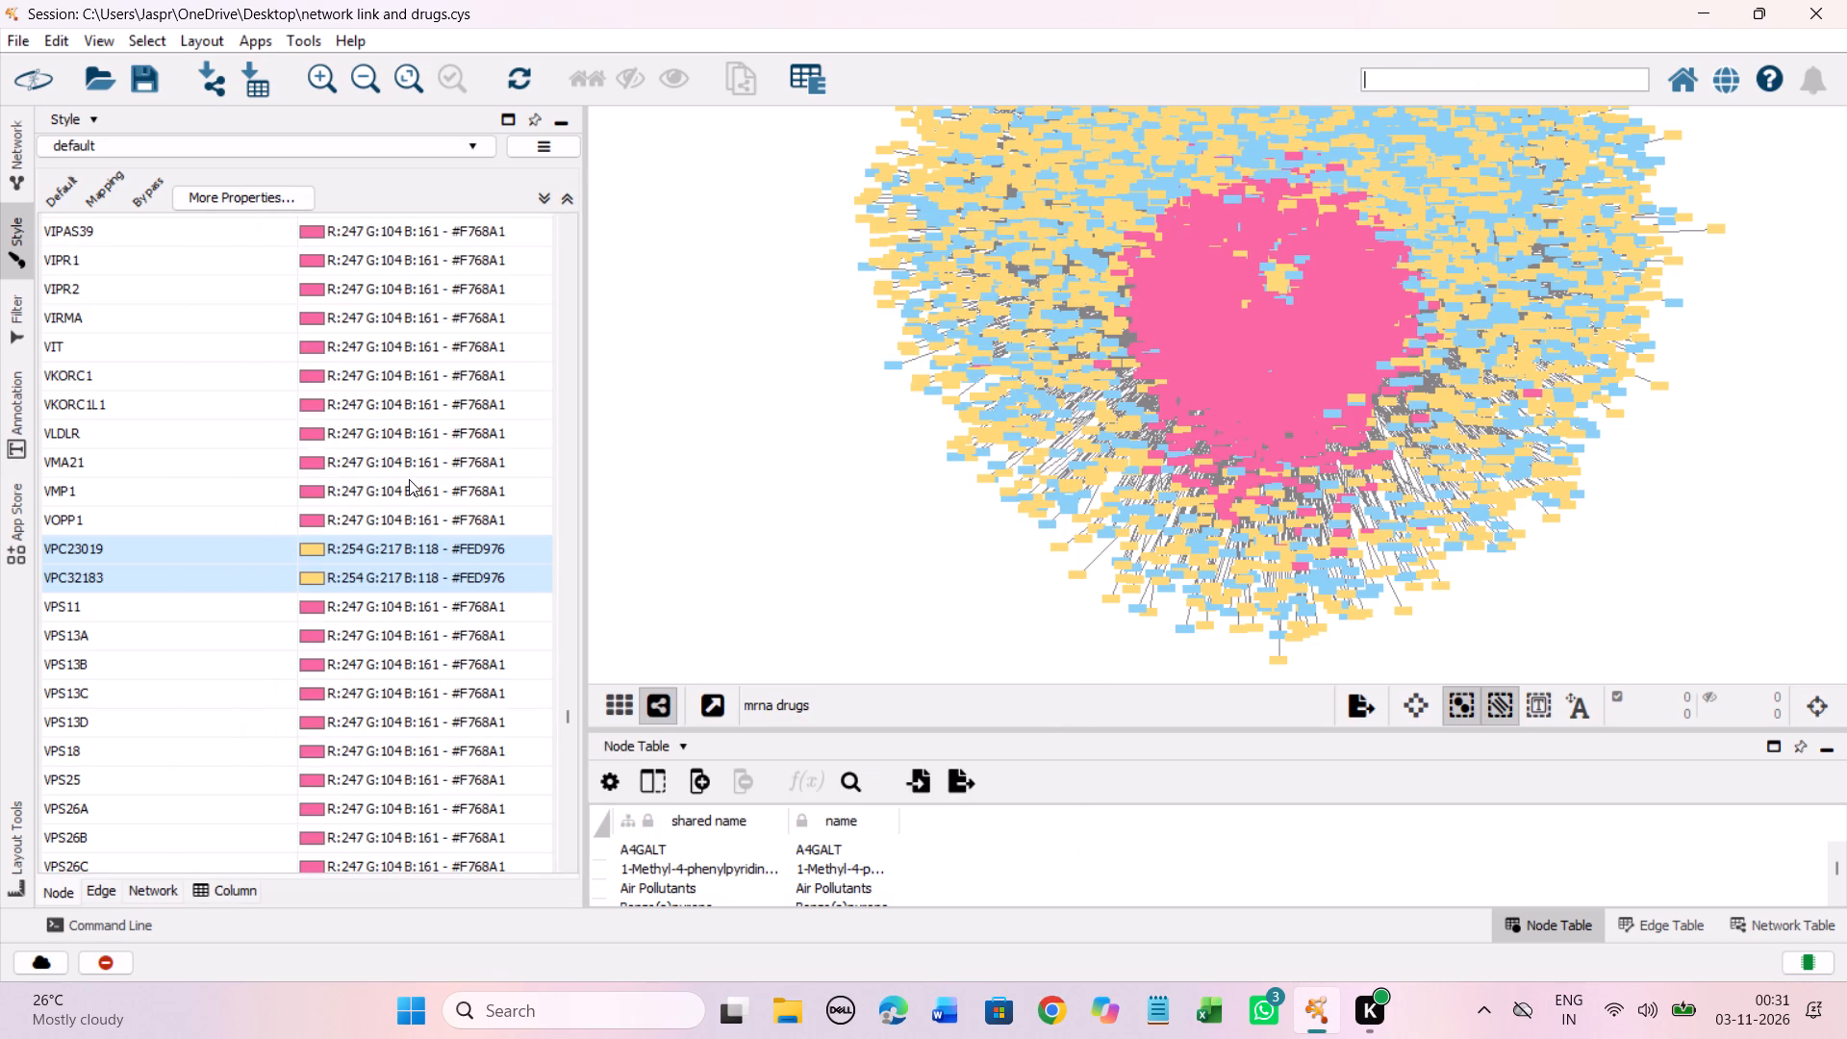
{"action": "scroll", "coordinate": [409, 479], "scroll_direction": "down", "scroll_amount": 7}
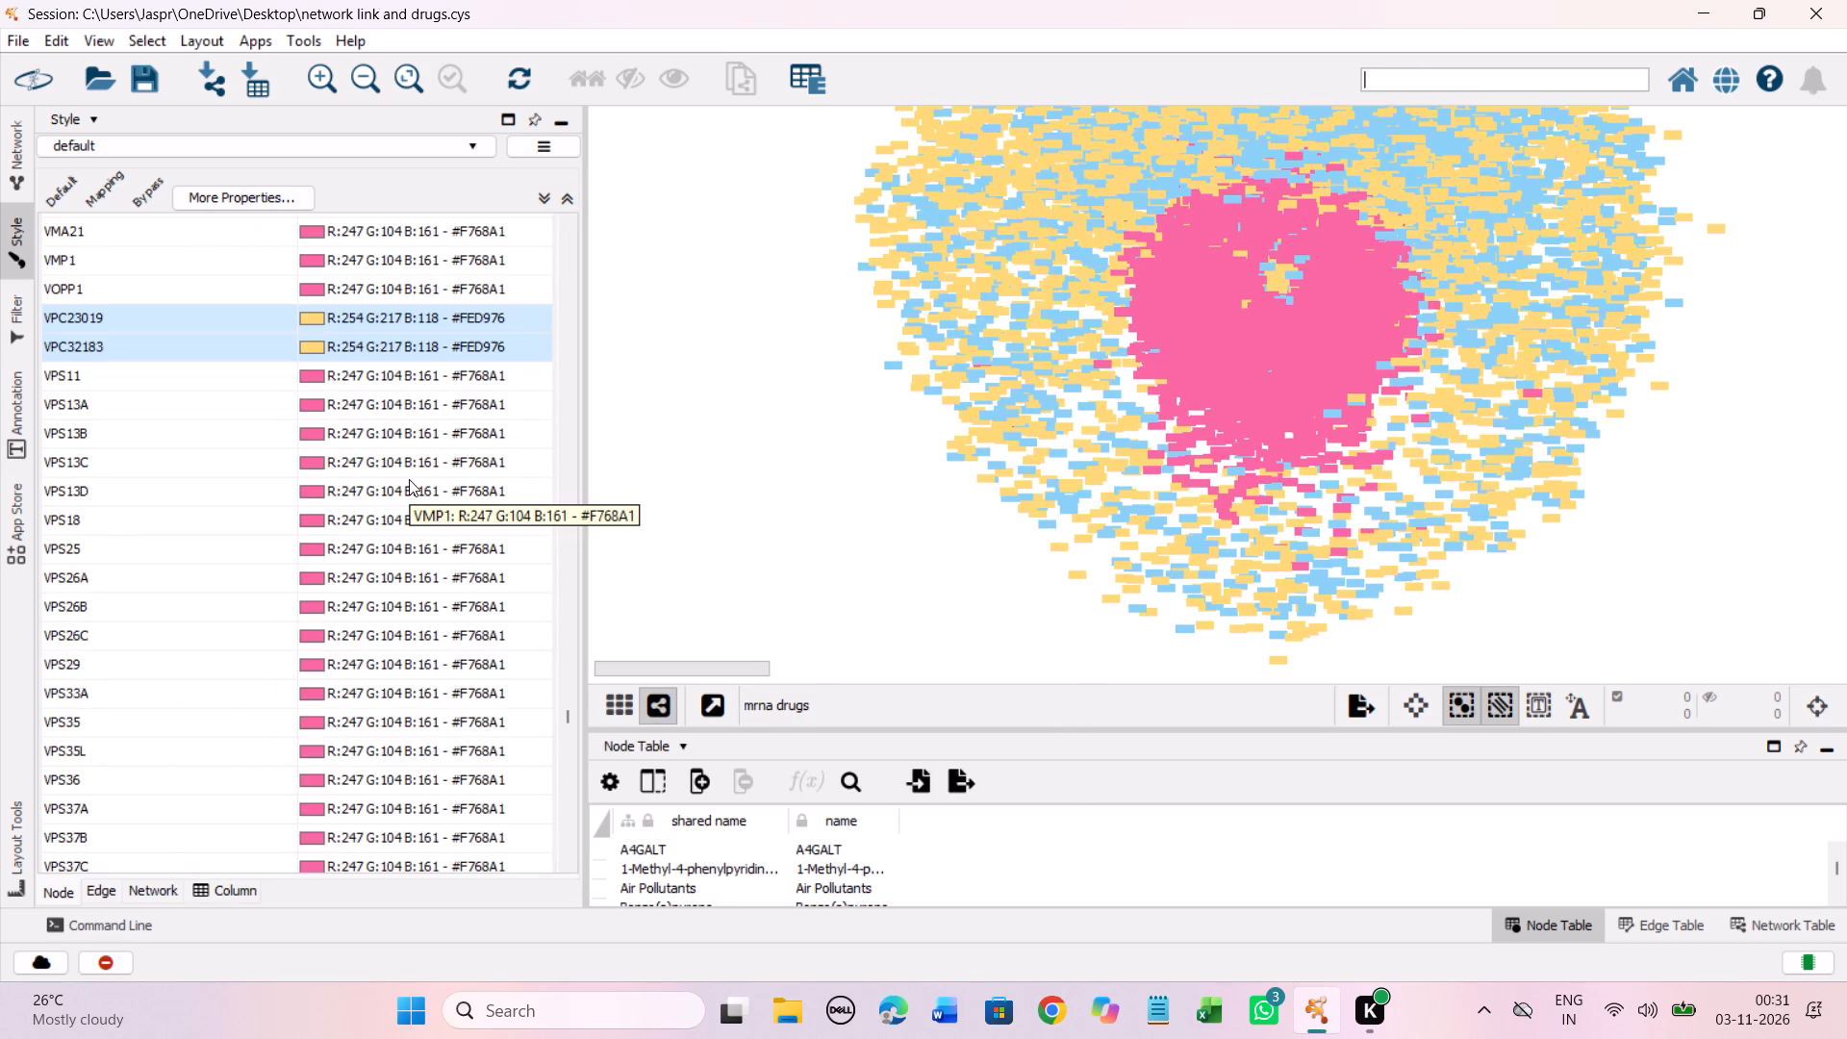
{"action": "scroll", "coordinate": [409, 479], "scroll_direction": "down", "scroll_amount": 20}
{"action": "scroll", "coordinate": [409, 479], "scroll_direction": "down", "scroll_amount": 8}
{"action": "scroll", "coordinate": [408, 472], "scroll_direction": "up", "scroll_amount": 4}
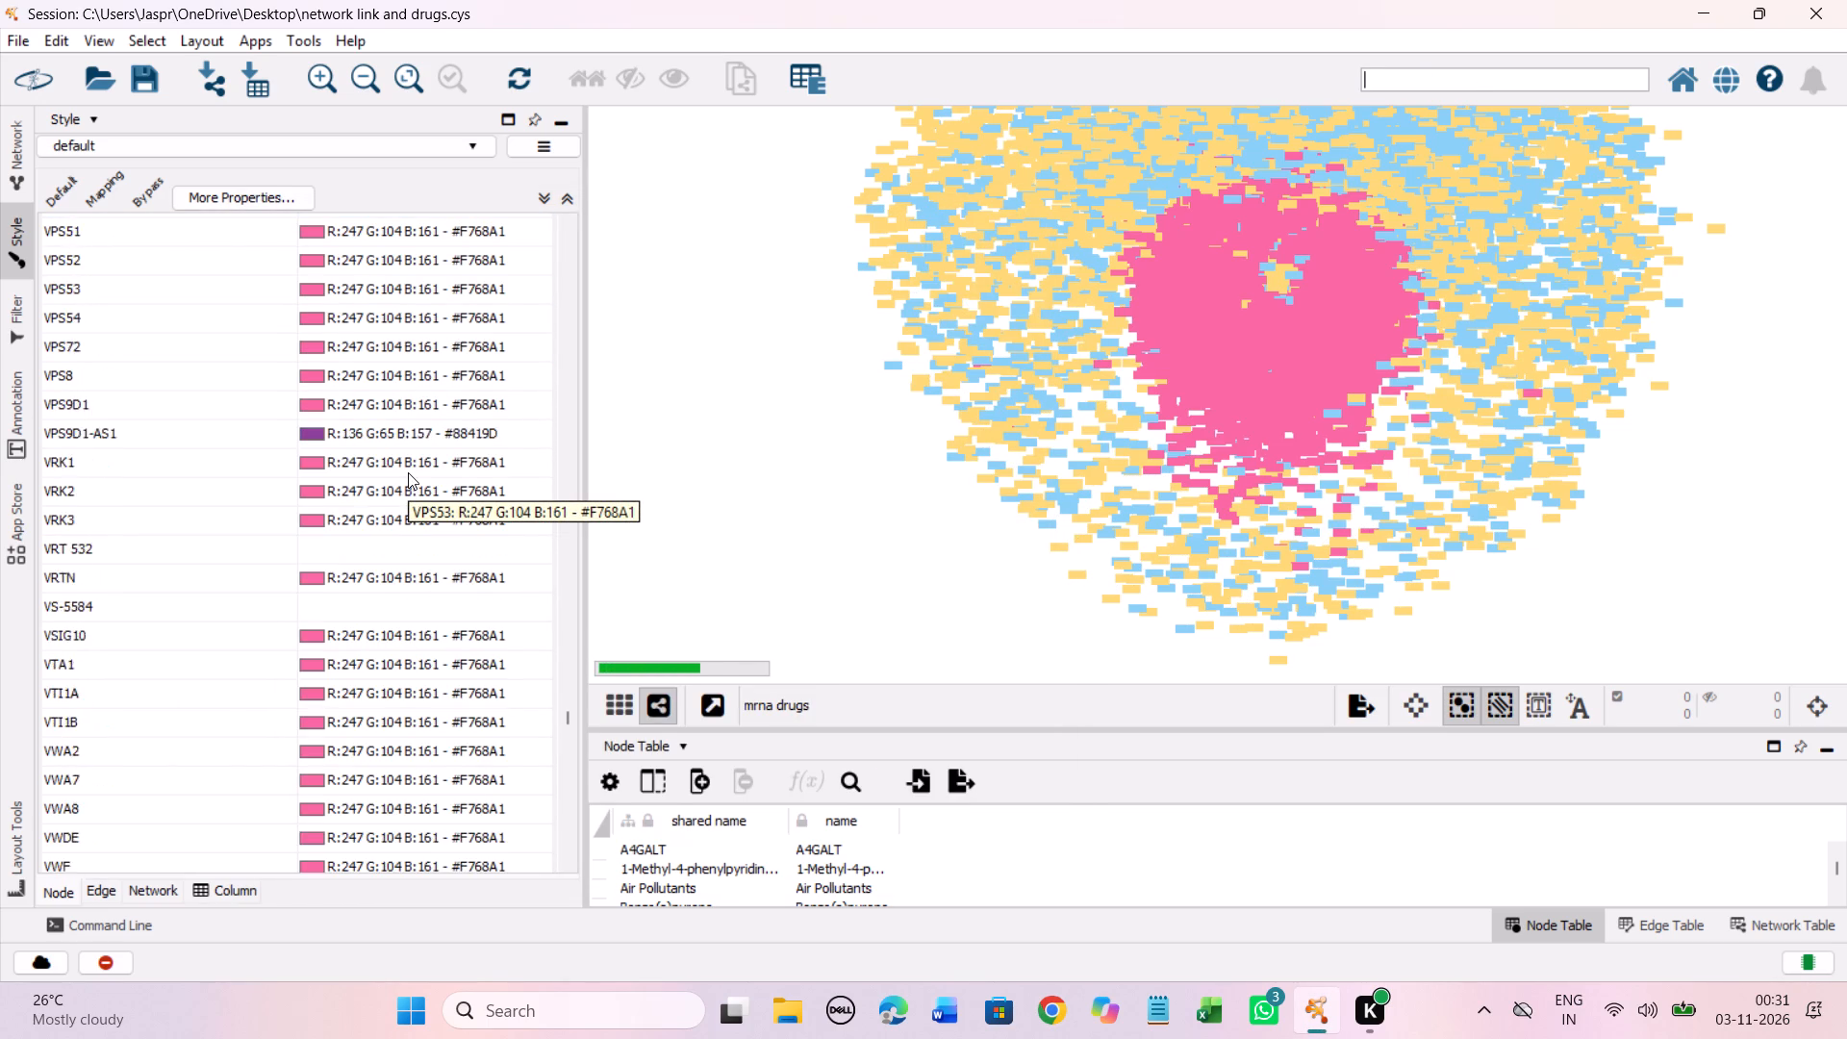
{"action": "scroll", "coordinate": [408, 472], "scroll_direction": "up", "scroll_amount": 15}
{"action": "scroll", "coordinate": [408, 472], "scroll_direction": "up", "scroll_amount": 12}
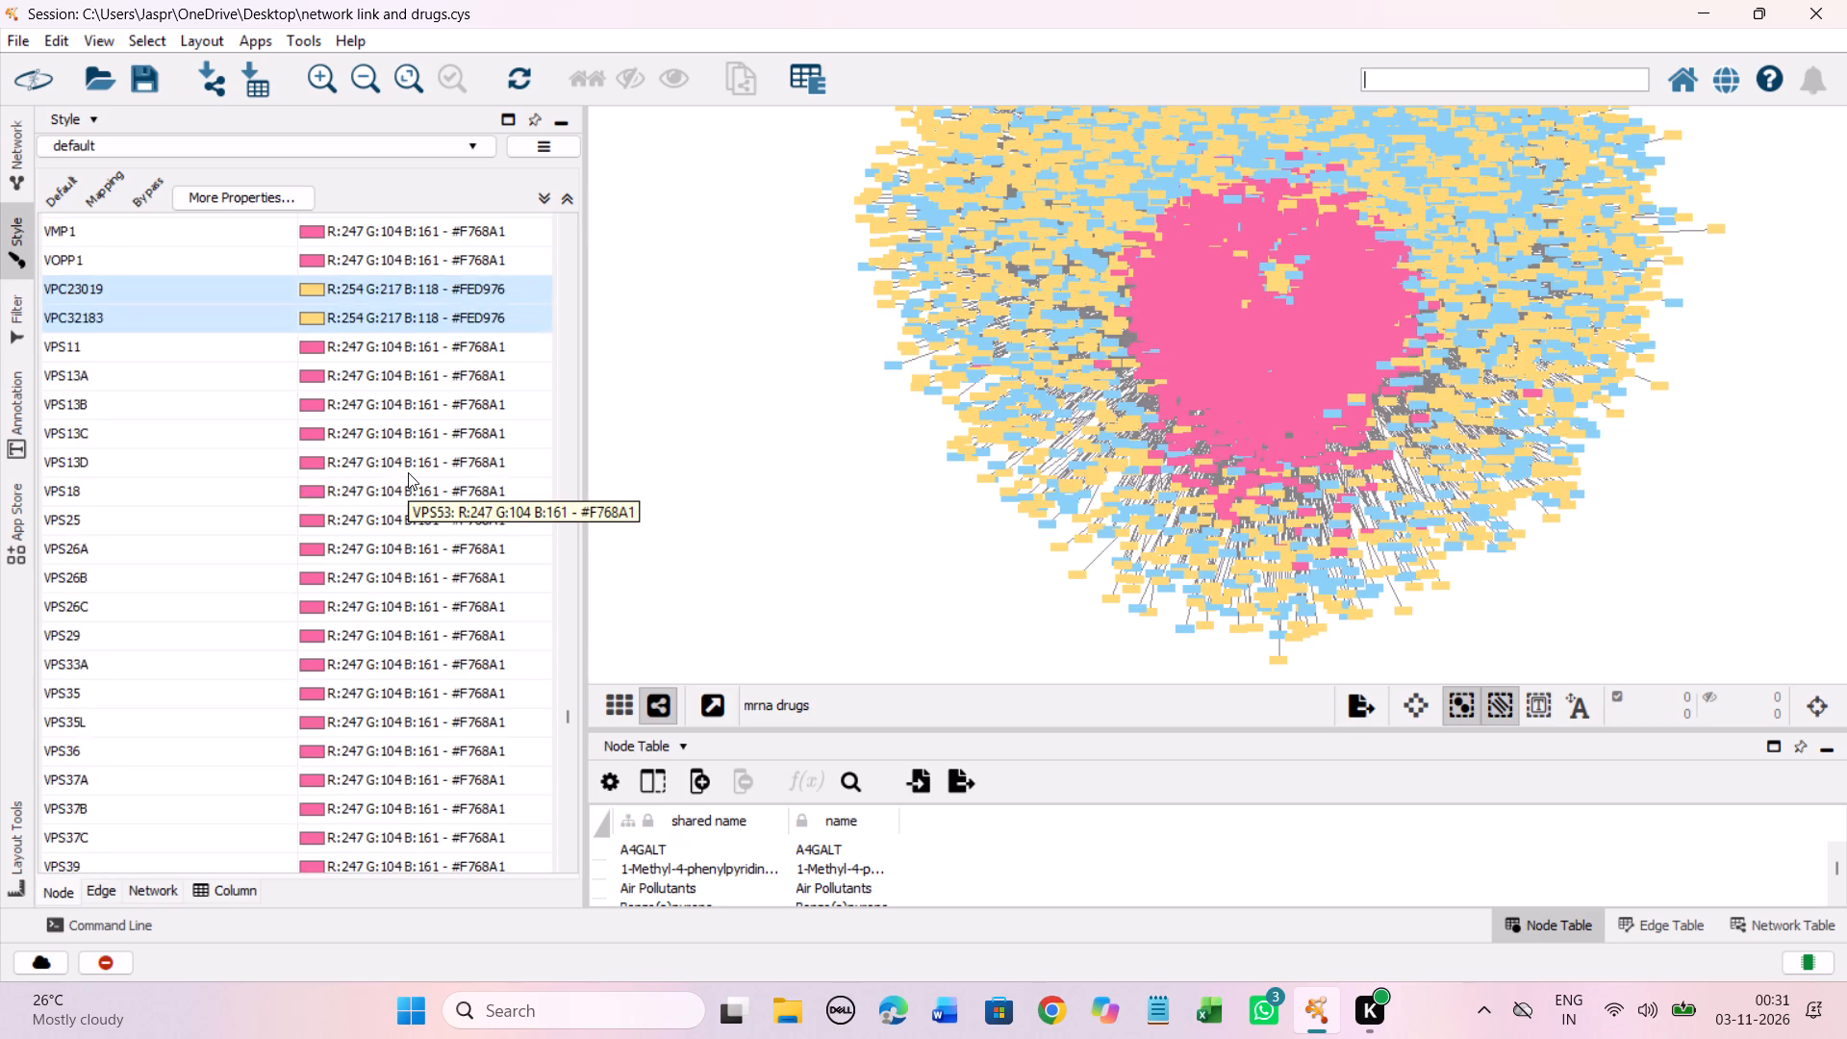
{"action": "scroll", "coordinate": [408, 472], "scroll_direction": "down", "scroll_amount": 20}
{"action": "scroll", "coordinate": [408, 472], "scroll_direction": "down", "scroll_amount": 14}
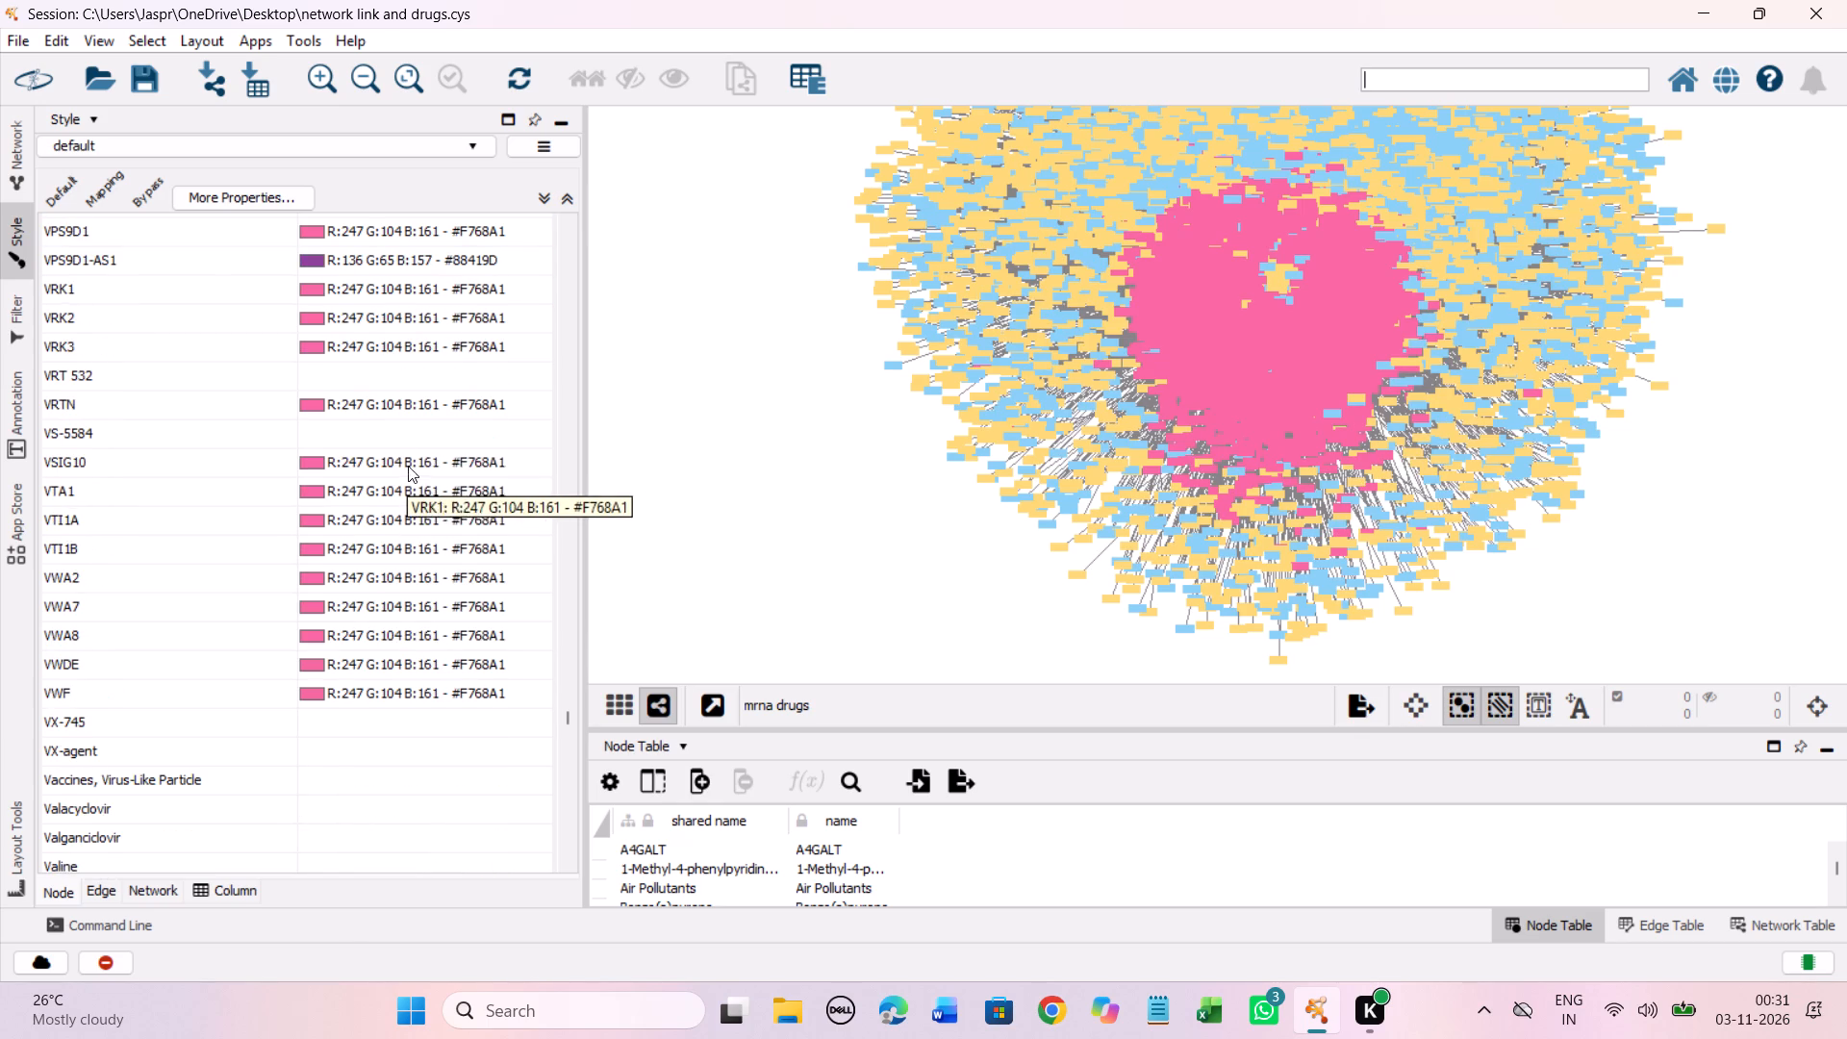
{"action": "left_click", "coordinate": [280, 379]}
{"action": "right_click", "coordinate": [280, 379]}
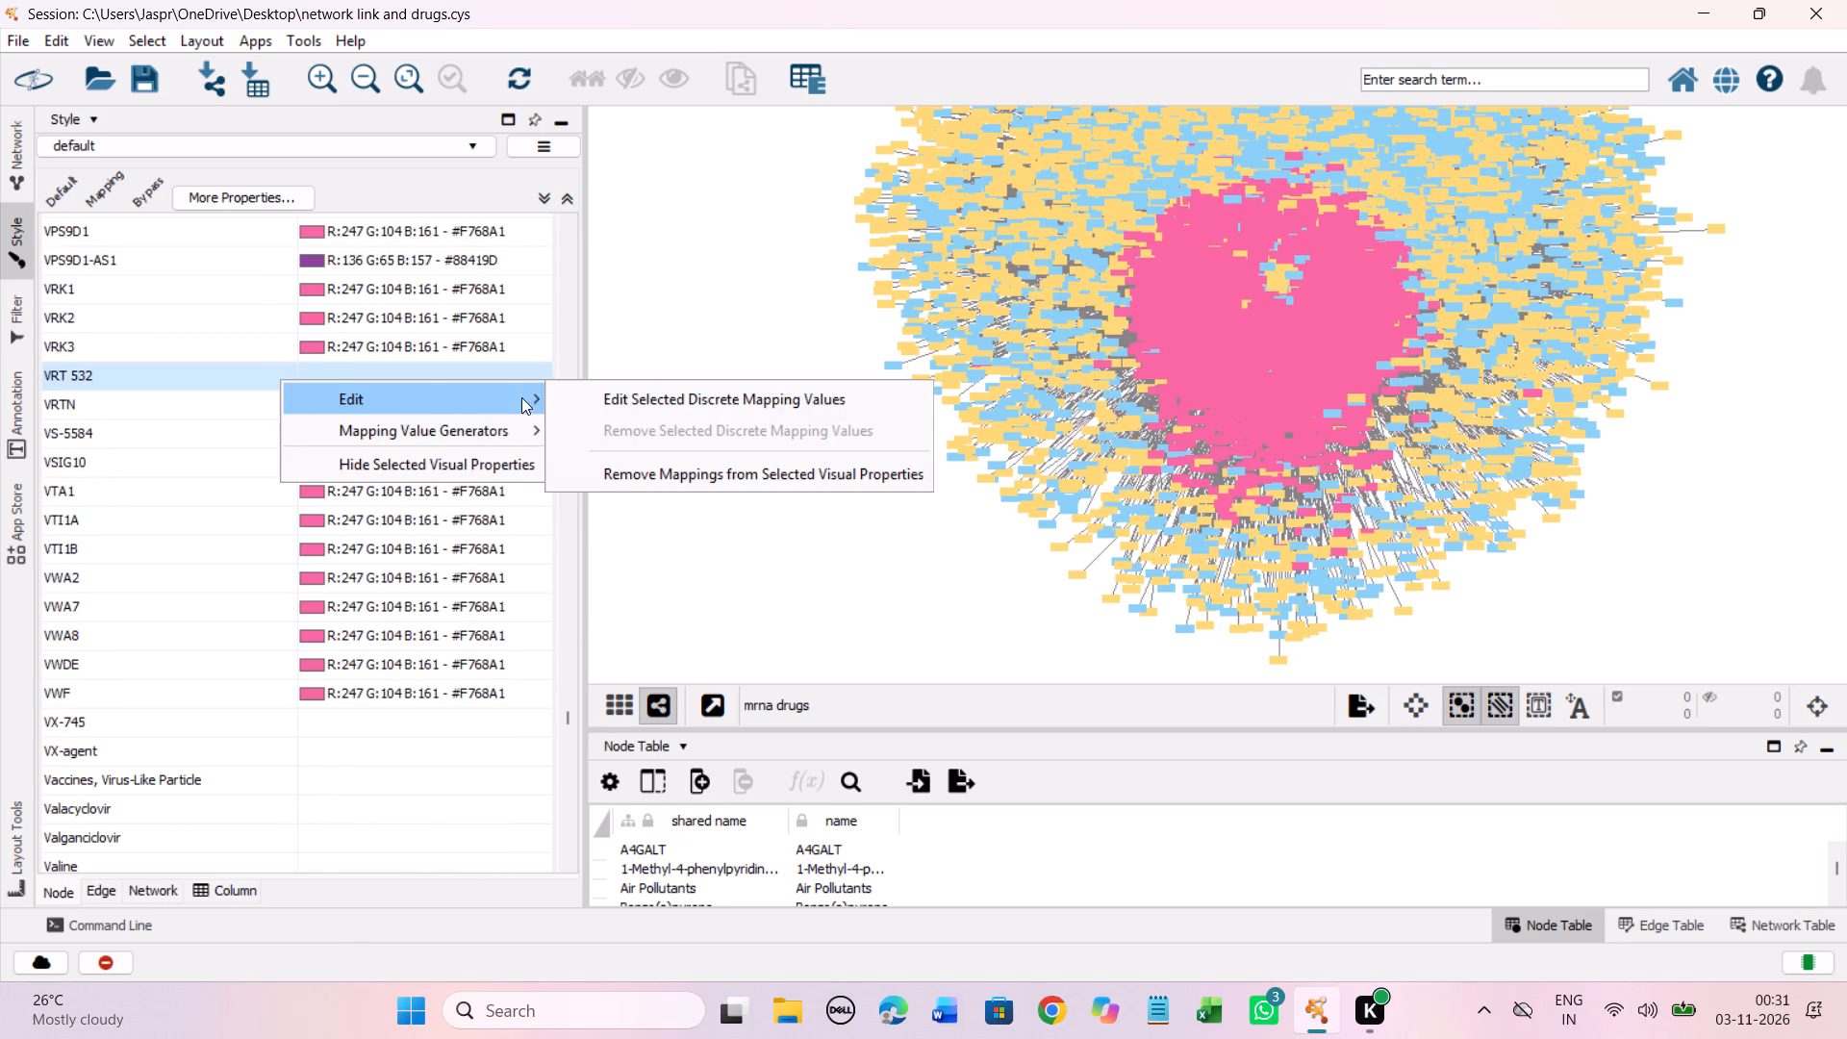
{"action": "left_click", "coordinate": [633, 395]}
{"action": "left_click_drag", "start_coordinate": [590, 544], "coordinate": [473, 236]}
{"action": "left_click", "coordinate": [548, 427]}
{"action": "left_click", "coordinate": [815, 772]}
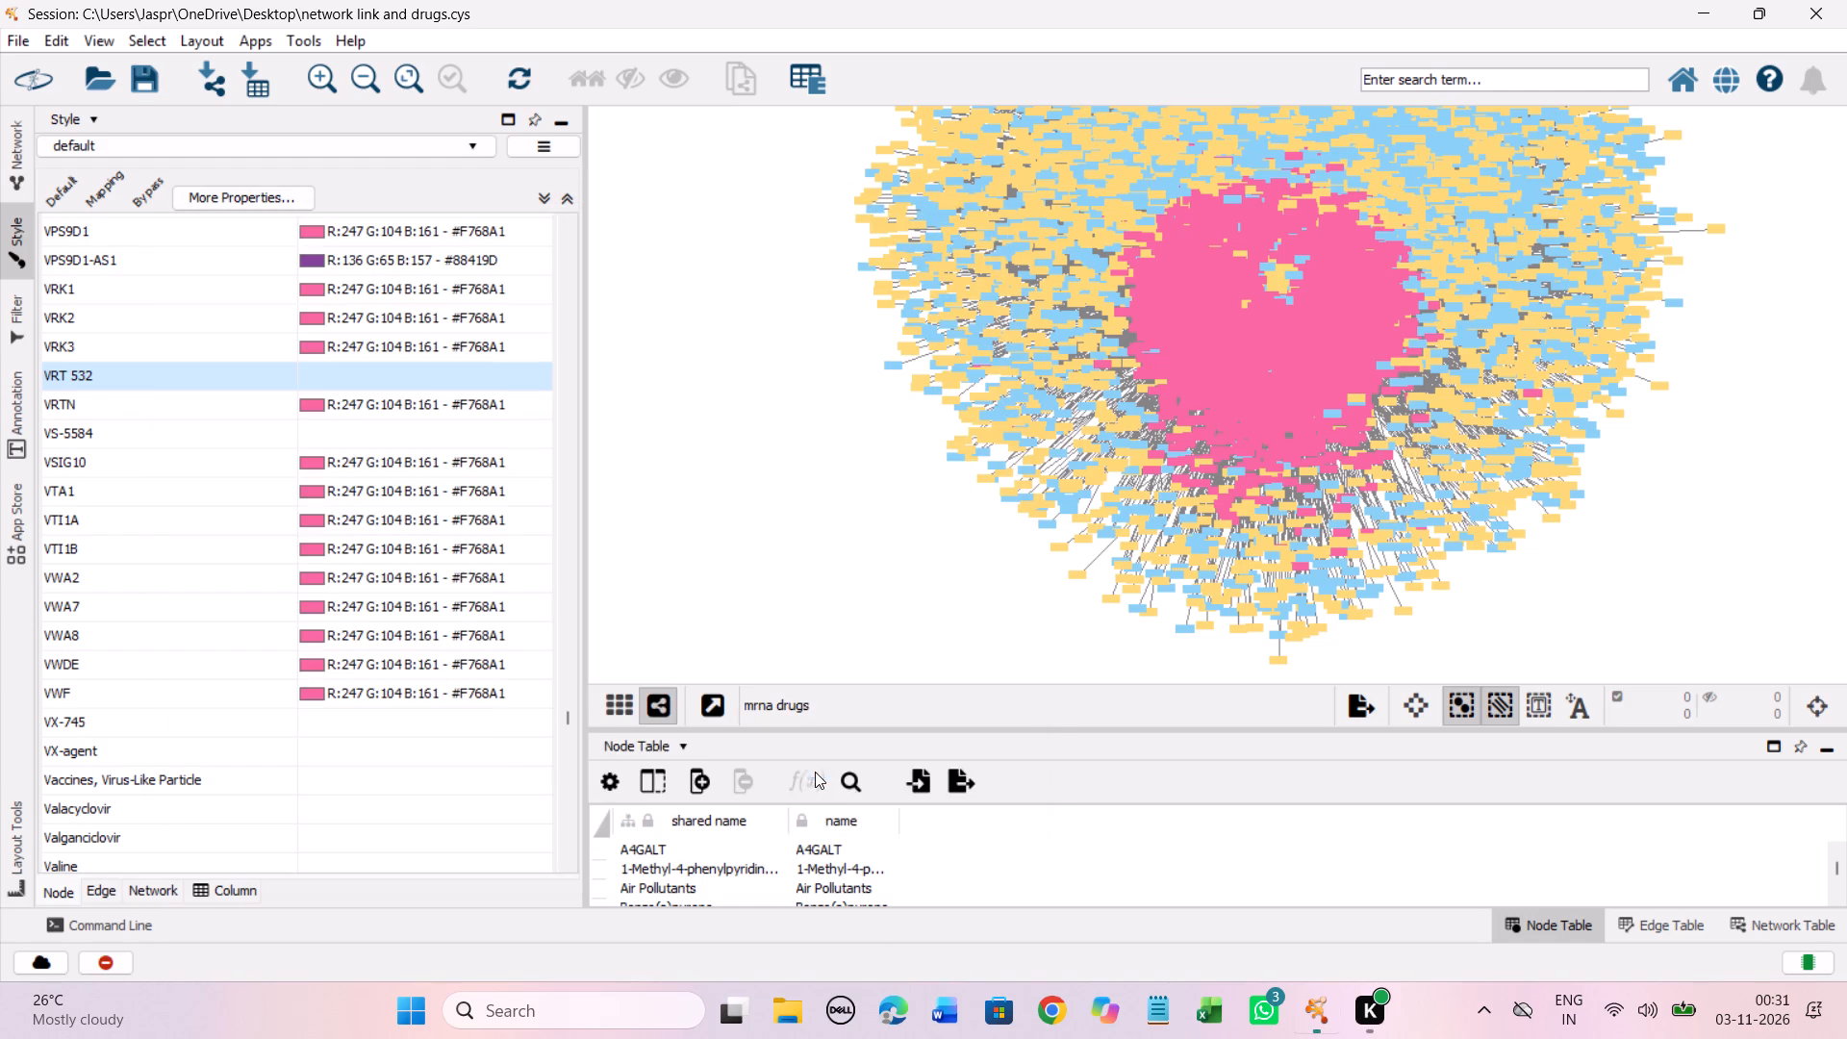
Set the discrete node colour mapping for VS-5584 to light yellow #FED976.
{"action": "left_click", "coordinate": [271, 434]}
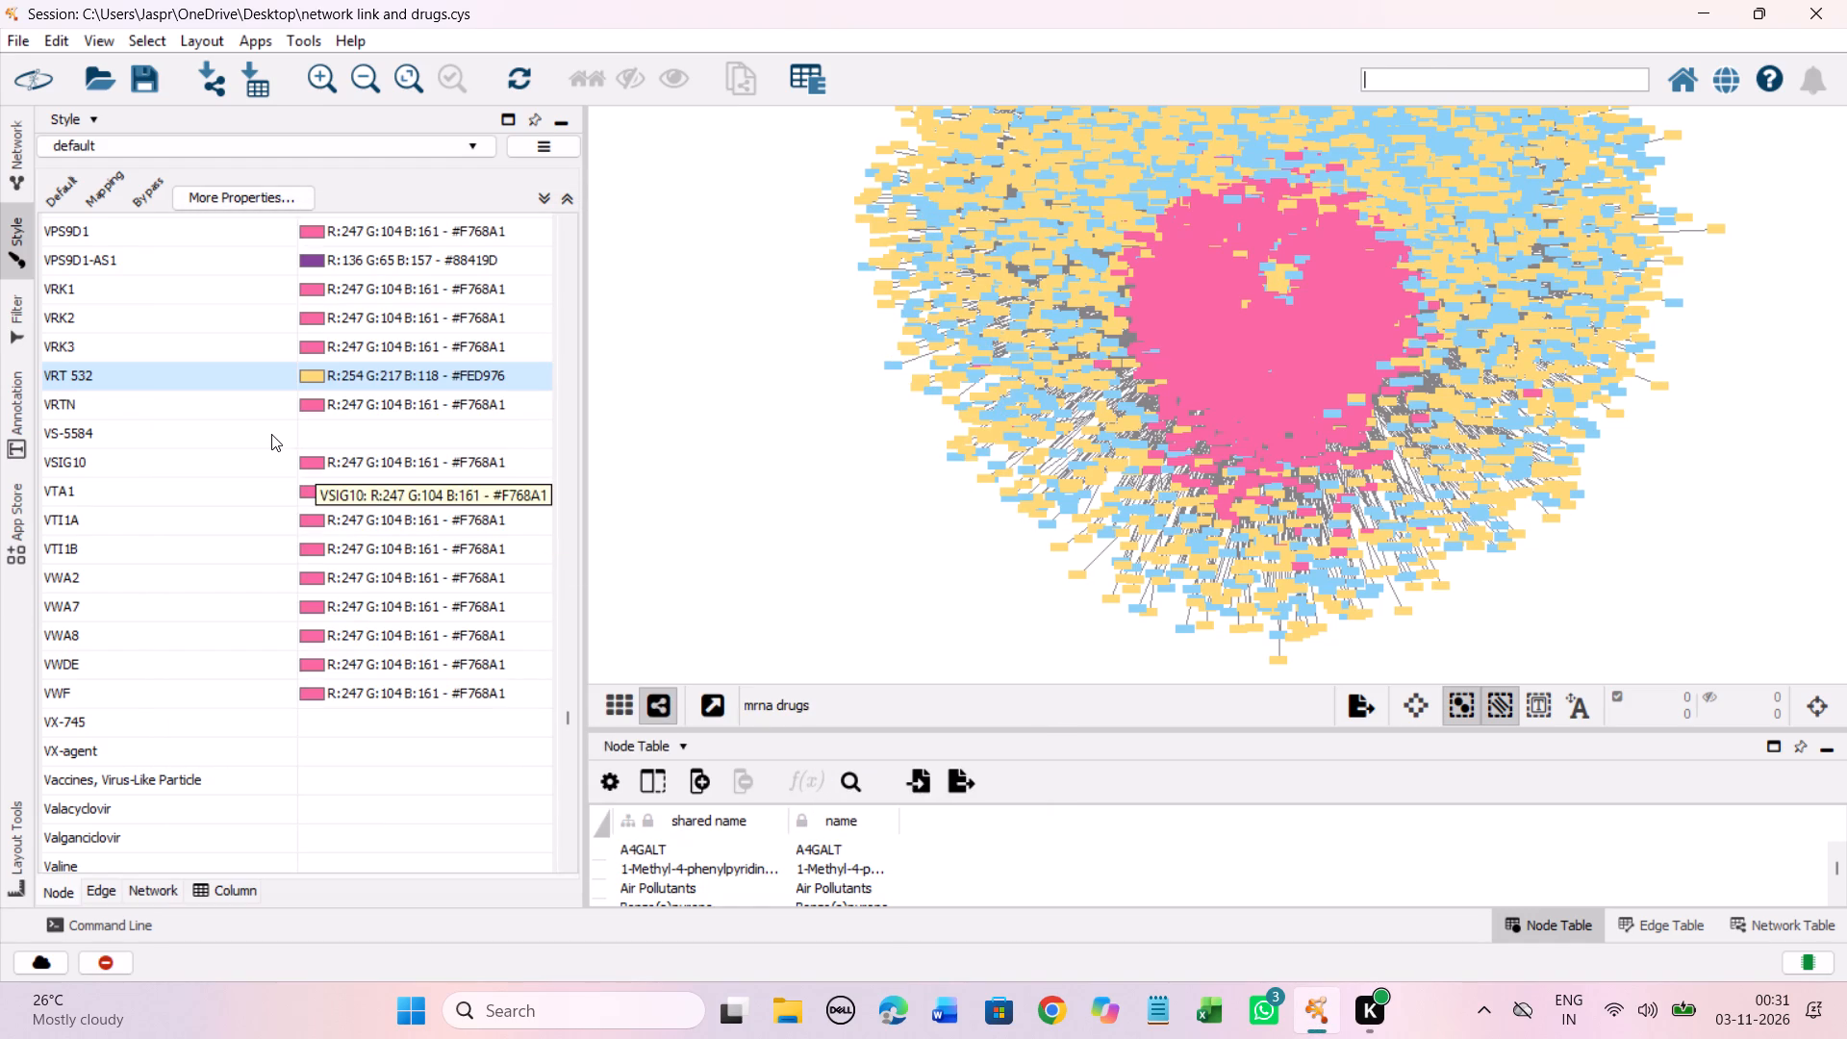
{"action": "right_click", "coordinate": [271, 434]}
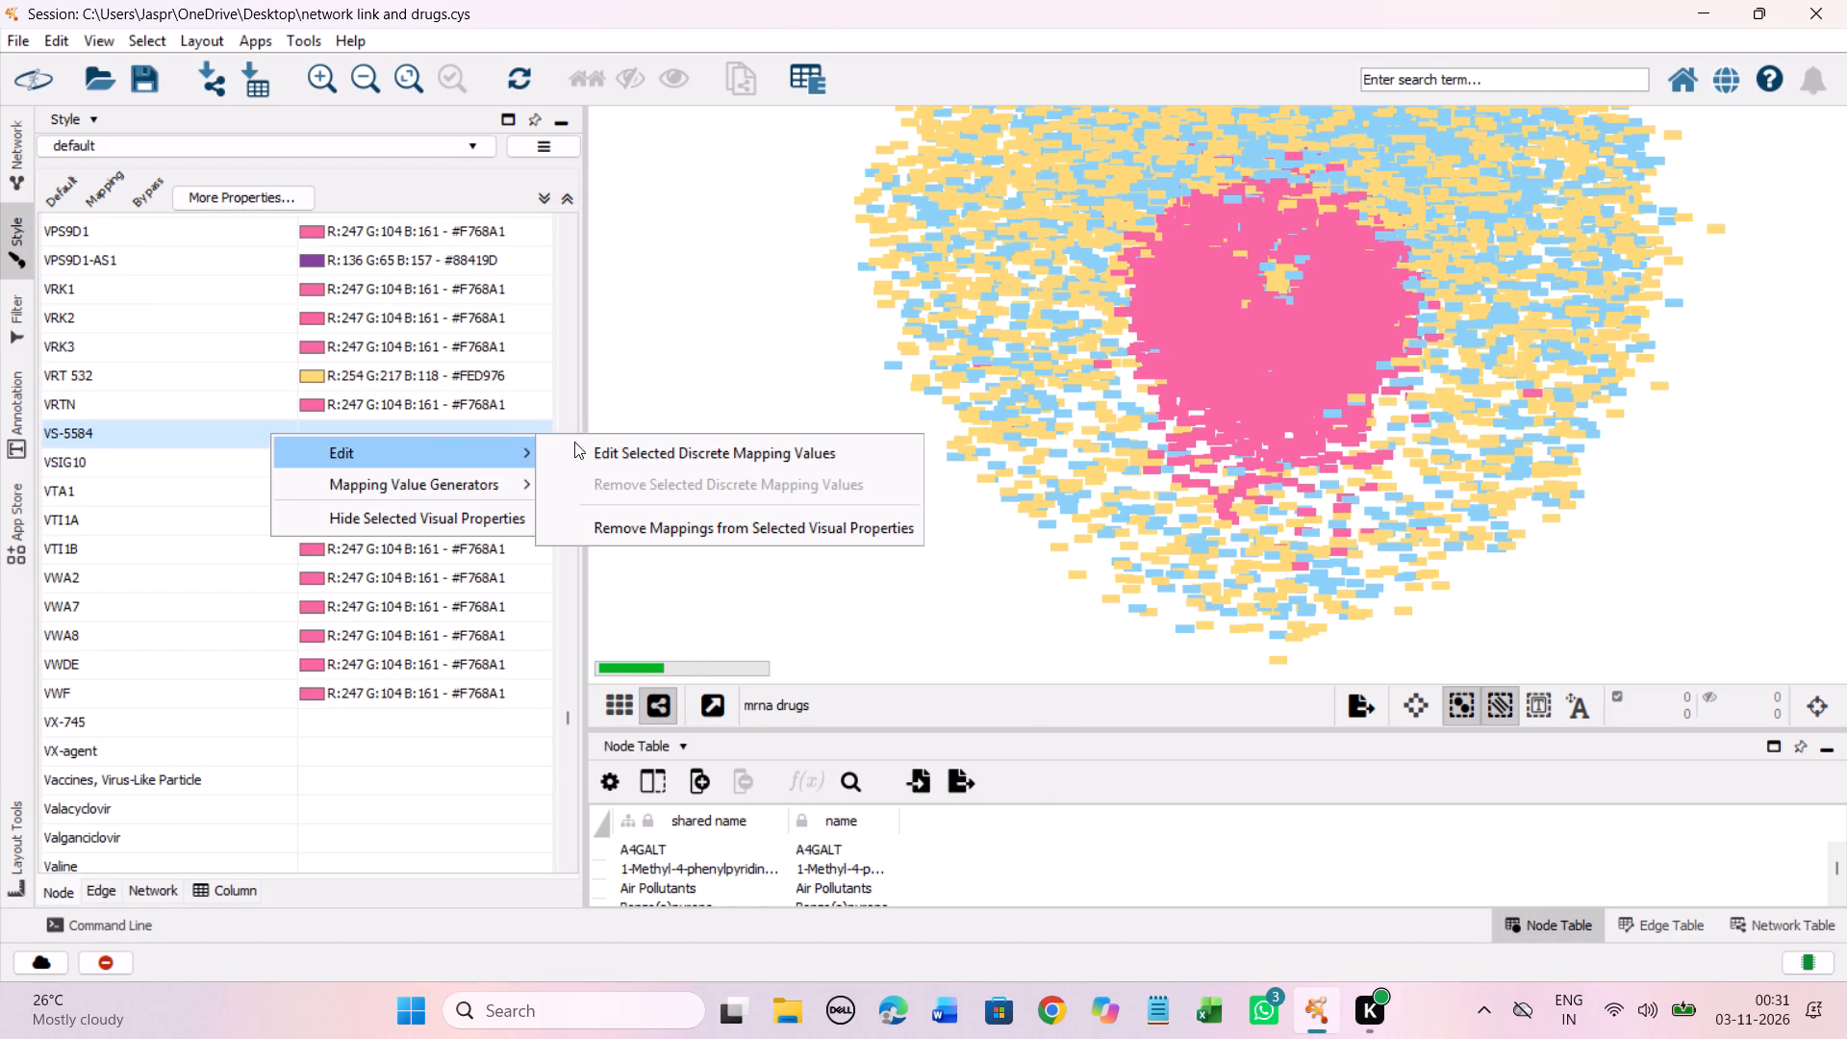
{"action": "left_click", "coordinate": [604, 443]}
{"action": "left_click_drag", "start_coordinate": [627, 540], "coordinate": [536, 208]}
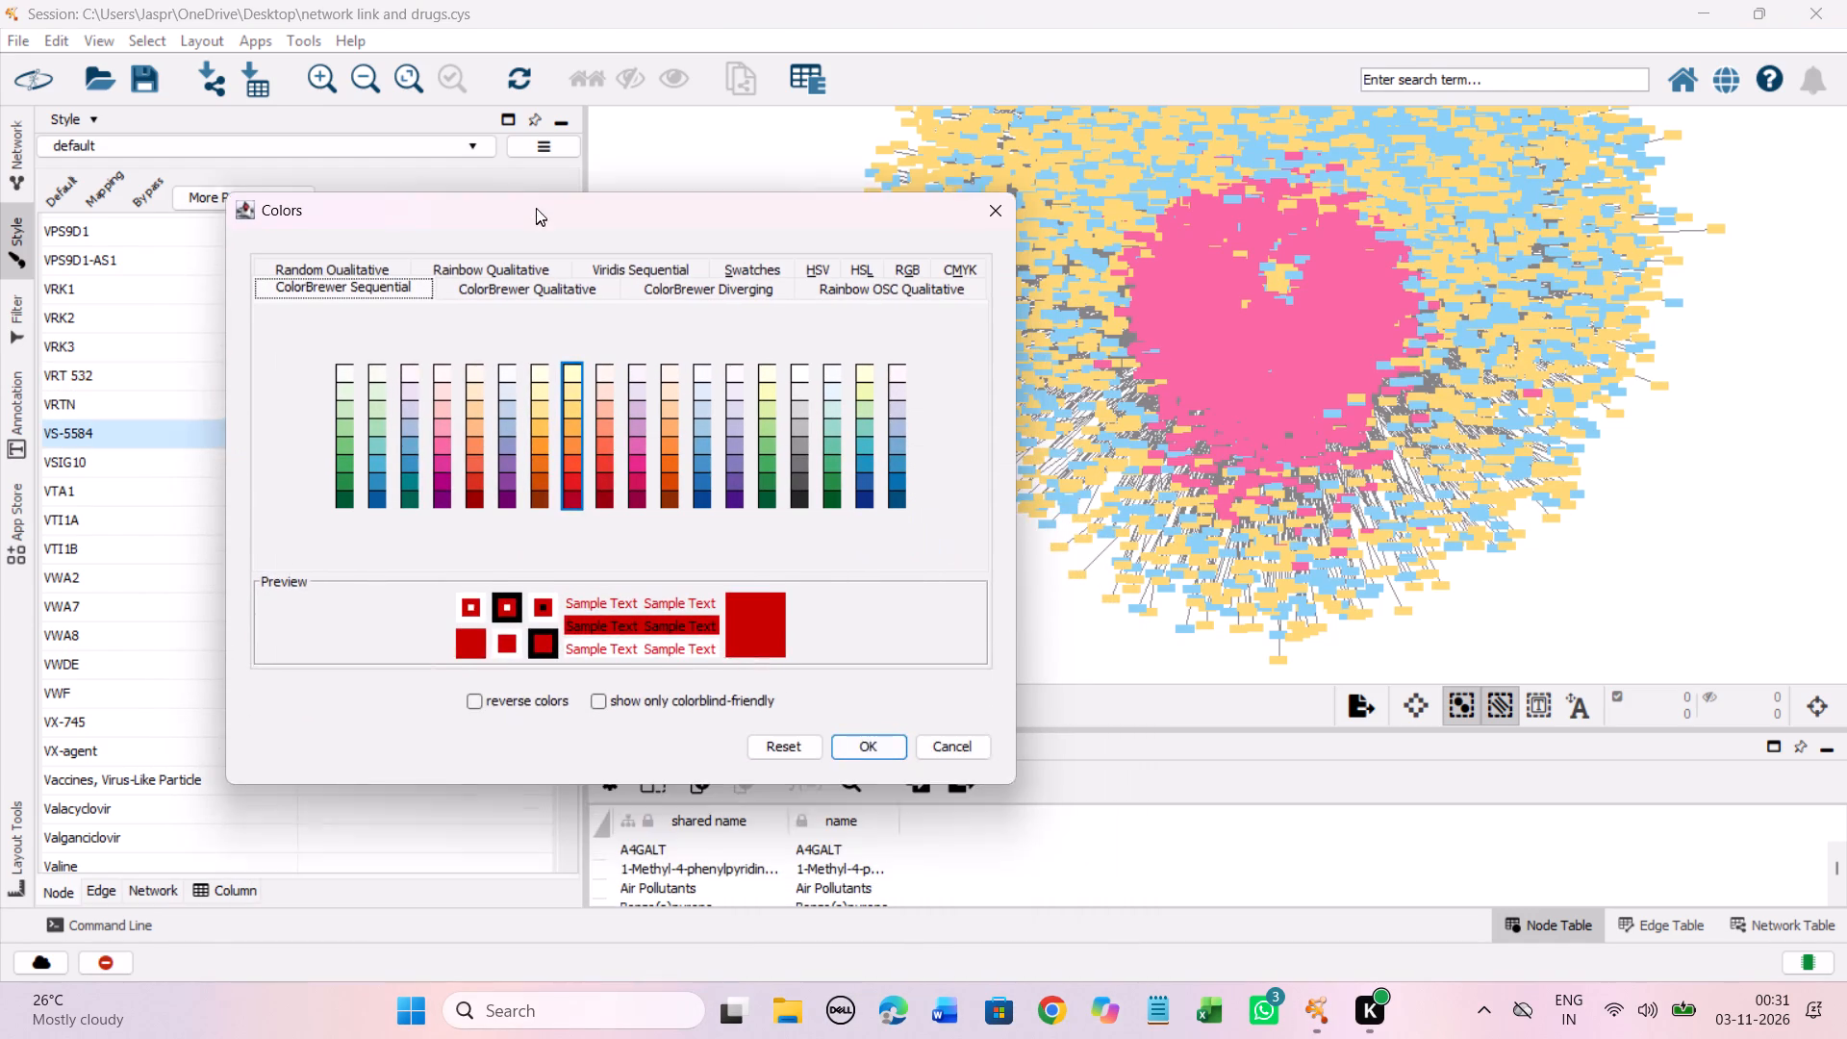
{"action": "left_click_drag", "start_coordinate": [536, 208], "coordinate": [532, 195]}
{"action": "left_click", "coordinate": [568, 394]}
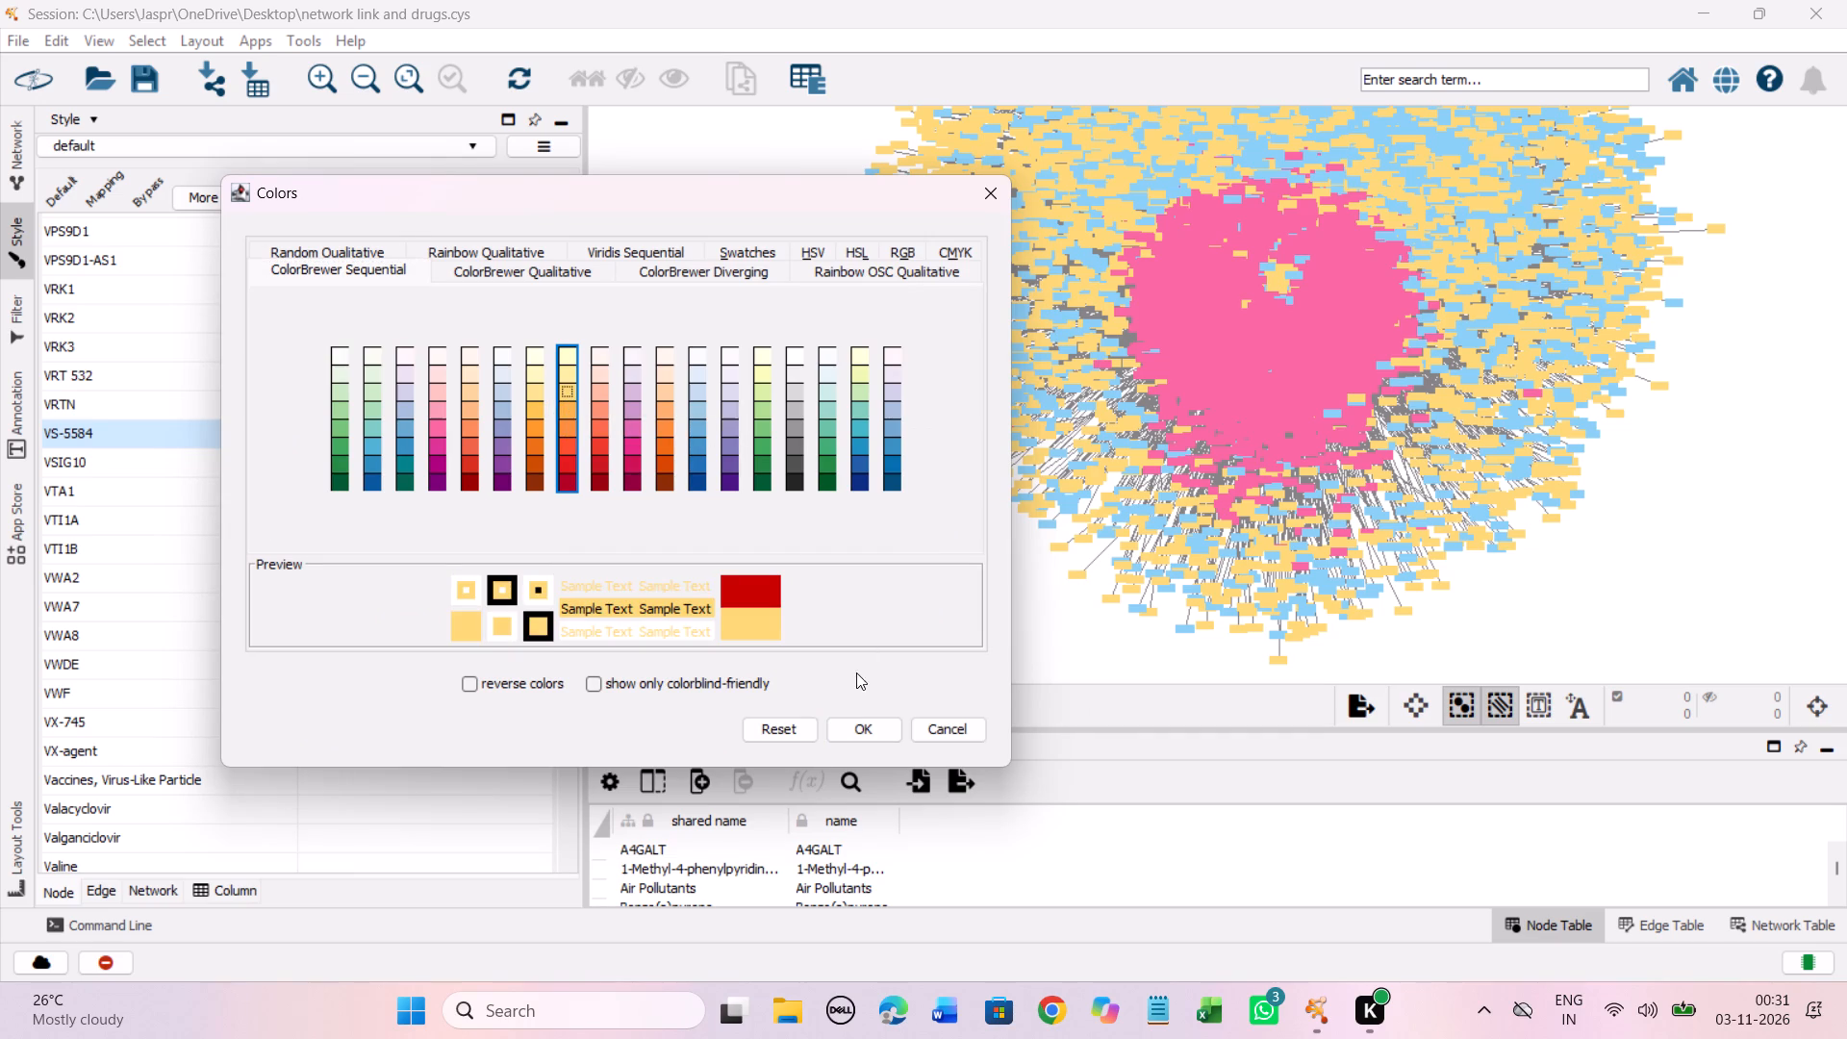
{"action": "left_click", "coordinate": [858, 722]}
Set the discrete node colour mapping for all unmapped entries from VX-745 through W 7 to light yellow #FED976.
{"action": "scroll", "coordinate": [306, 410], "scroll_direction": "down", "scroll_amount": 2}
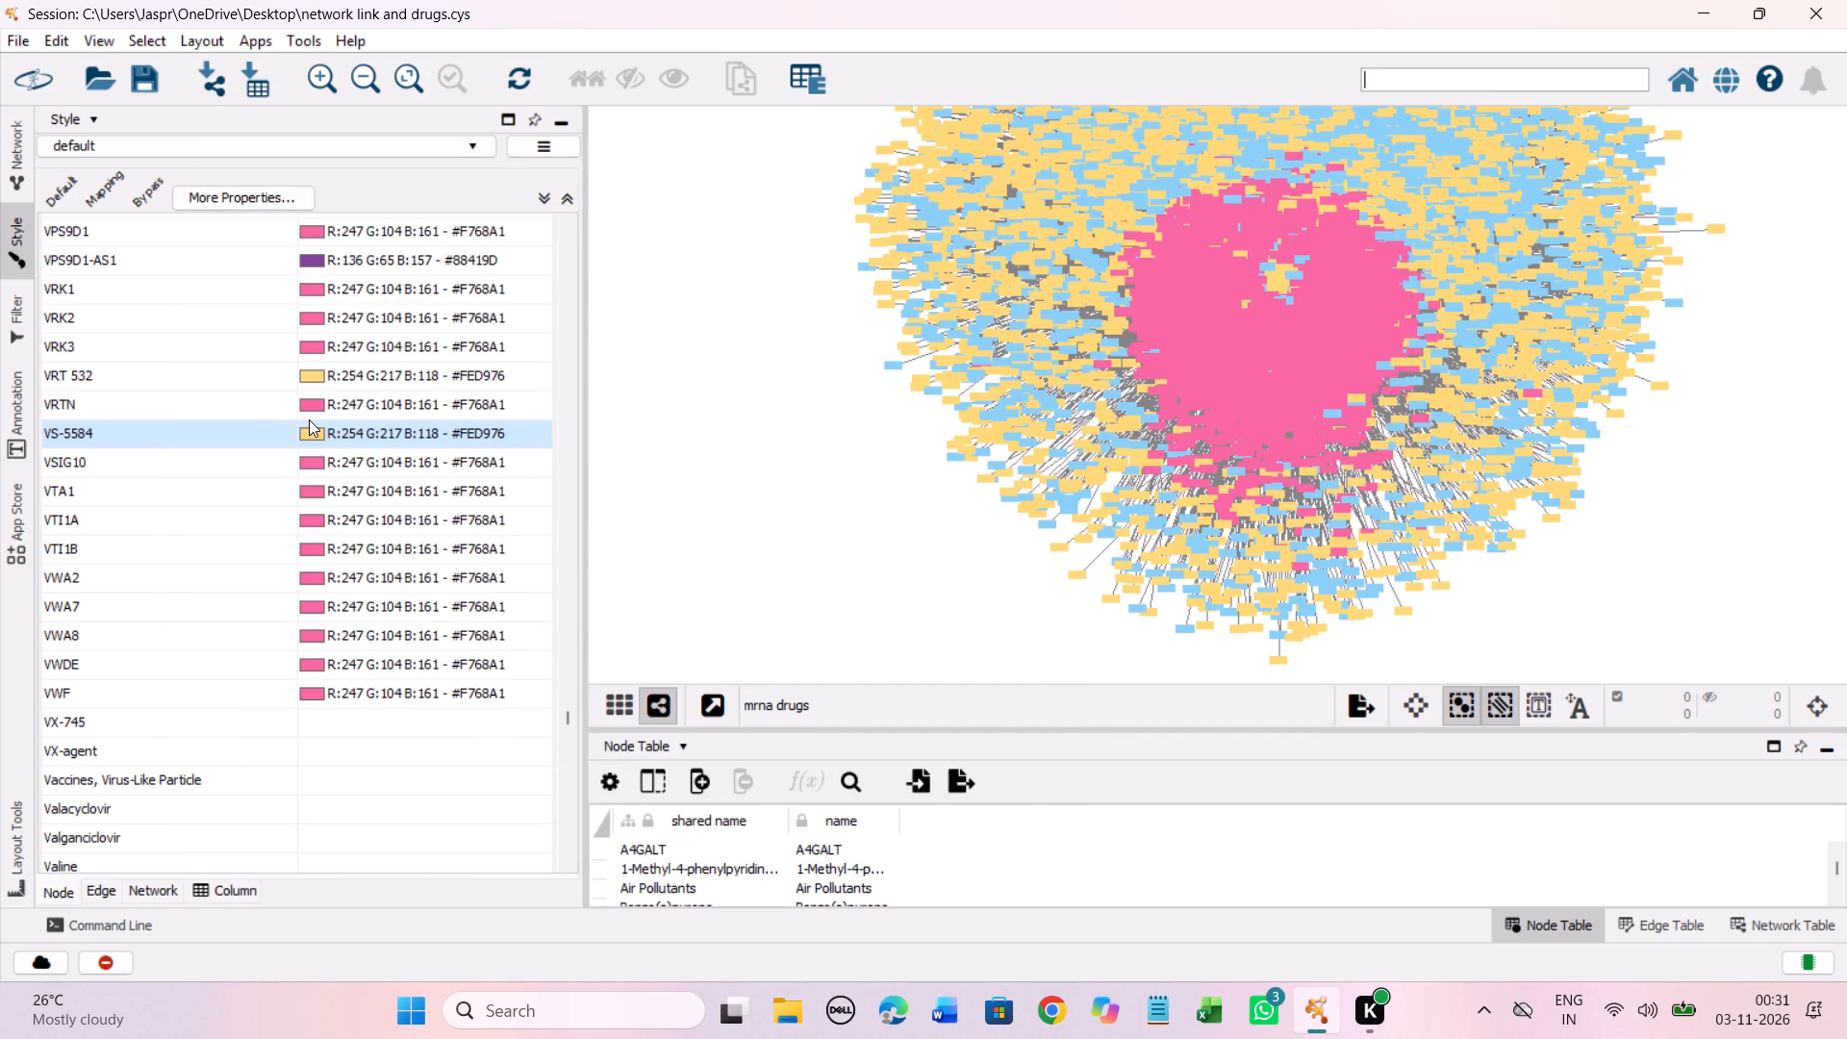
{"action": "scroll", "coordinate": [309, 419], "scroll_direction": "down", "scroll_amount": 4}
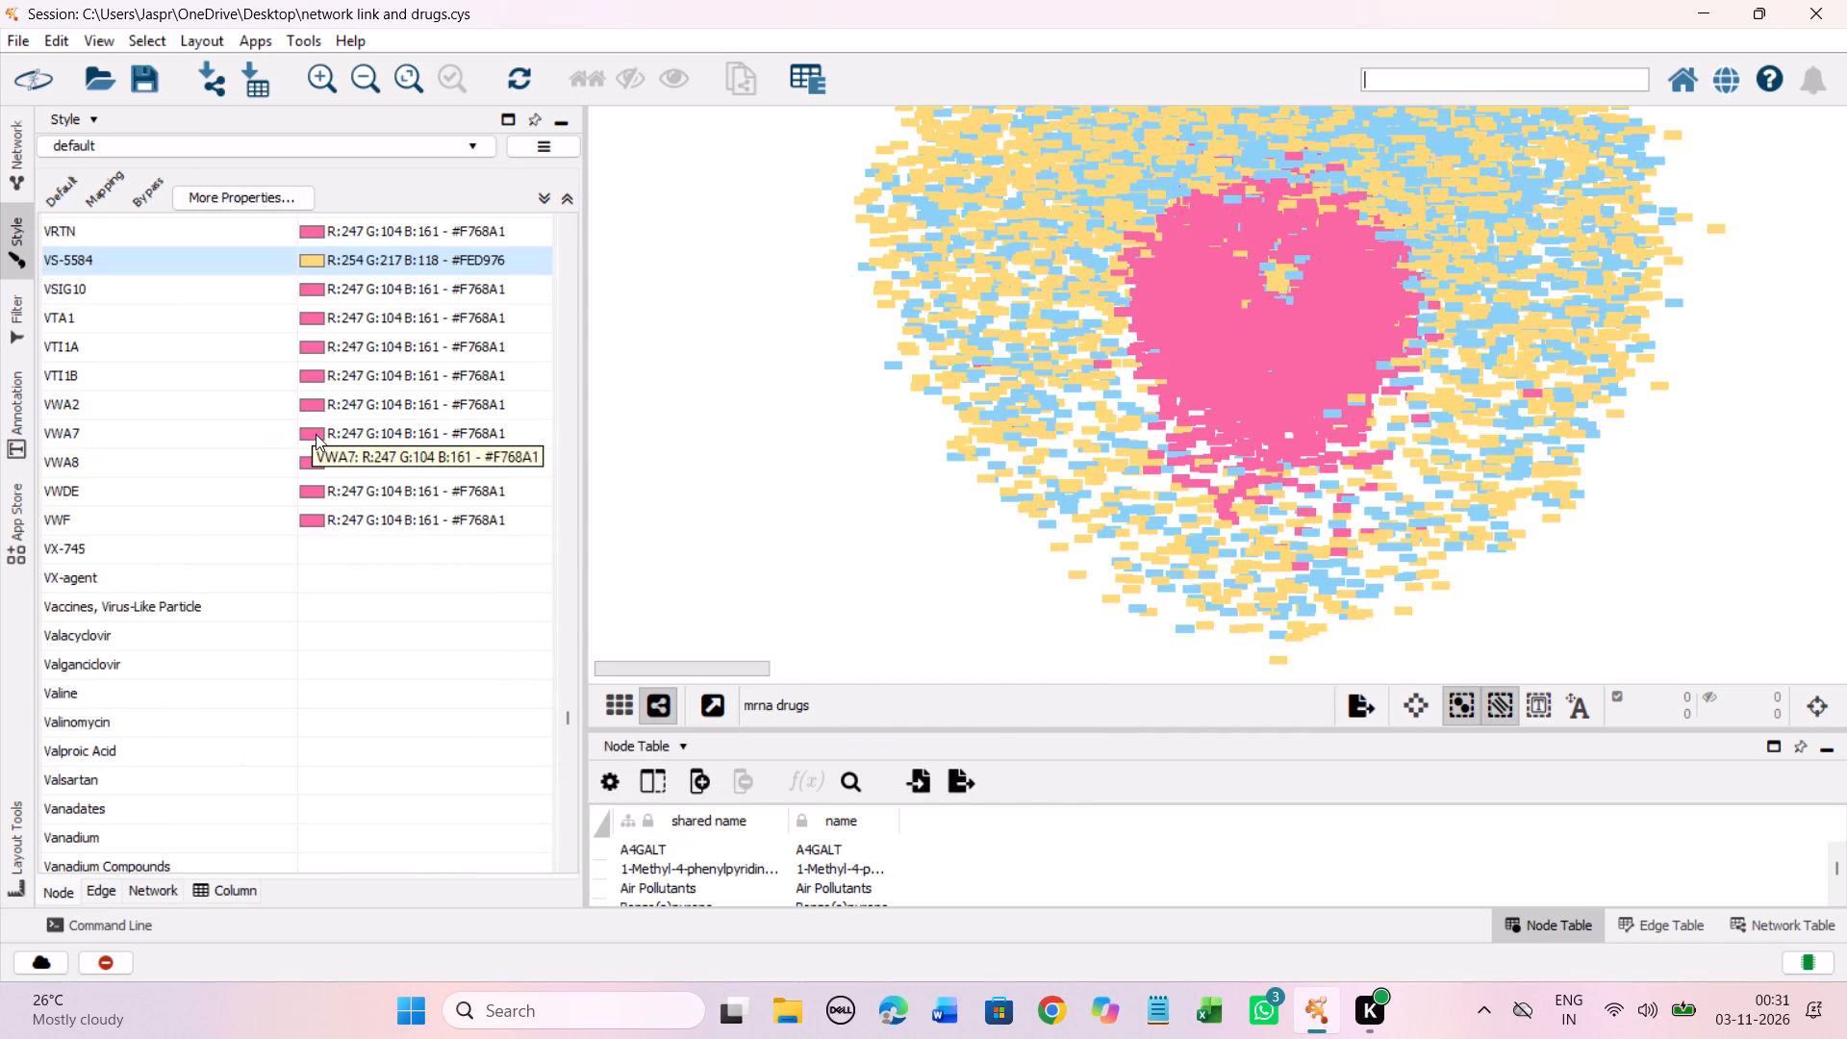
{"action": "scroll", "coordinate": [316, 434], "scroll_direction": "down", "scroll_amount": 4}
{"action": "left_click", "coordinate": [261, 425]}
{"action": "scroll", "coordinate": [439, 515], "scroll_direction": "down", "scroll_amount": 5}
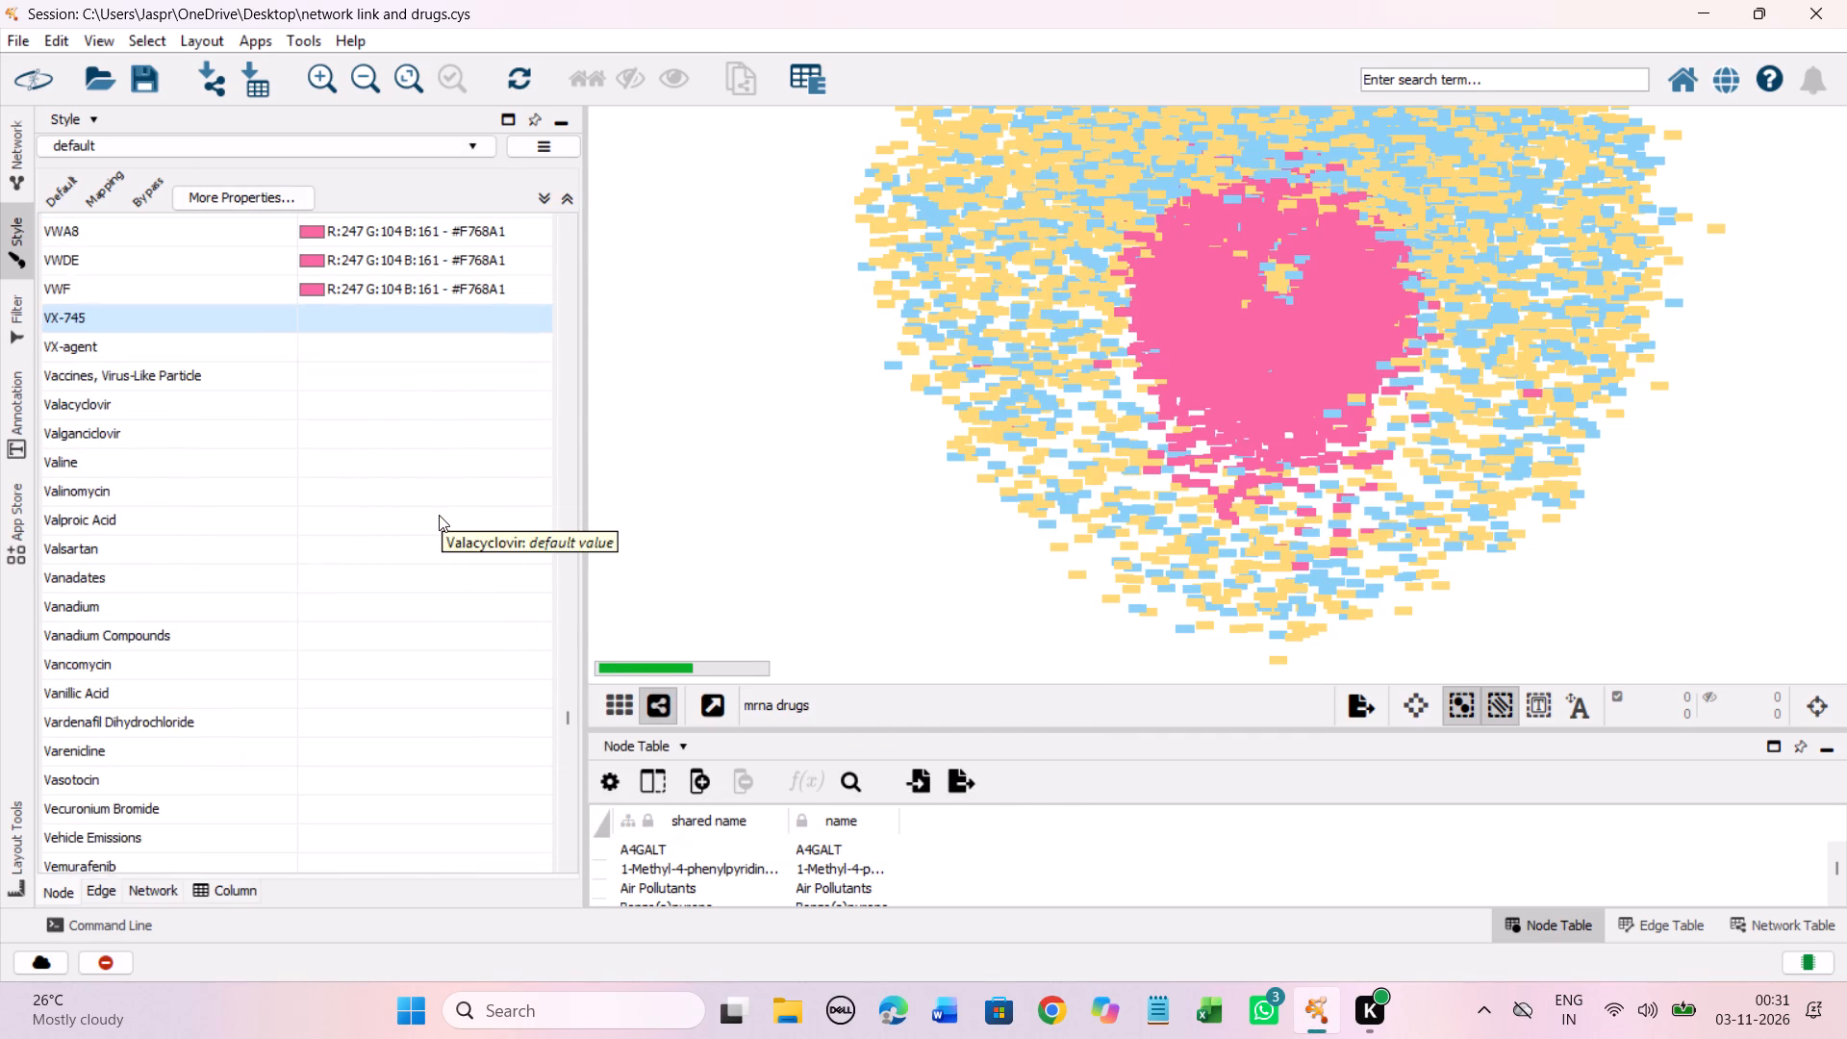
{"action": "scroll", "coordinate": [439, 515], "scroll_direction": "down", "scroll_amount": 20}
{"action": "scroll", "coordinate": [439, 515], "scroll_direction": "down", "scroll_amount": 16}
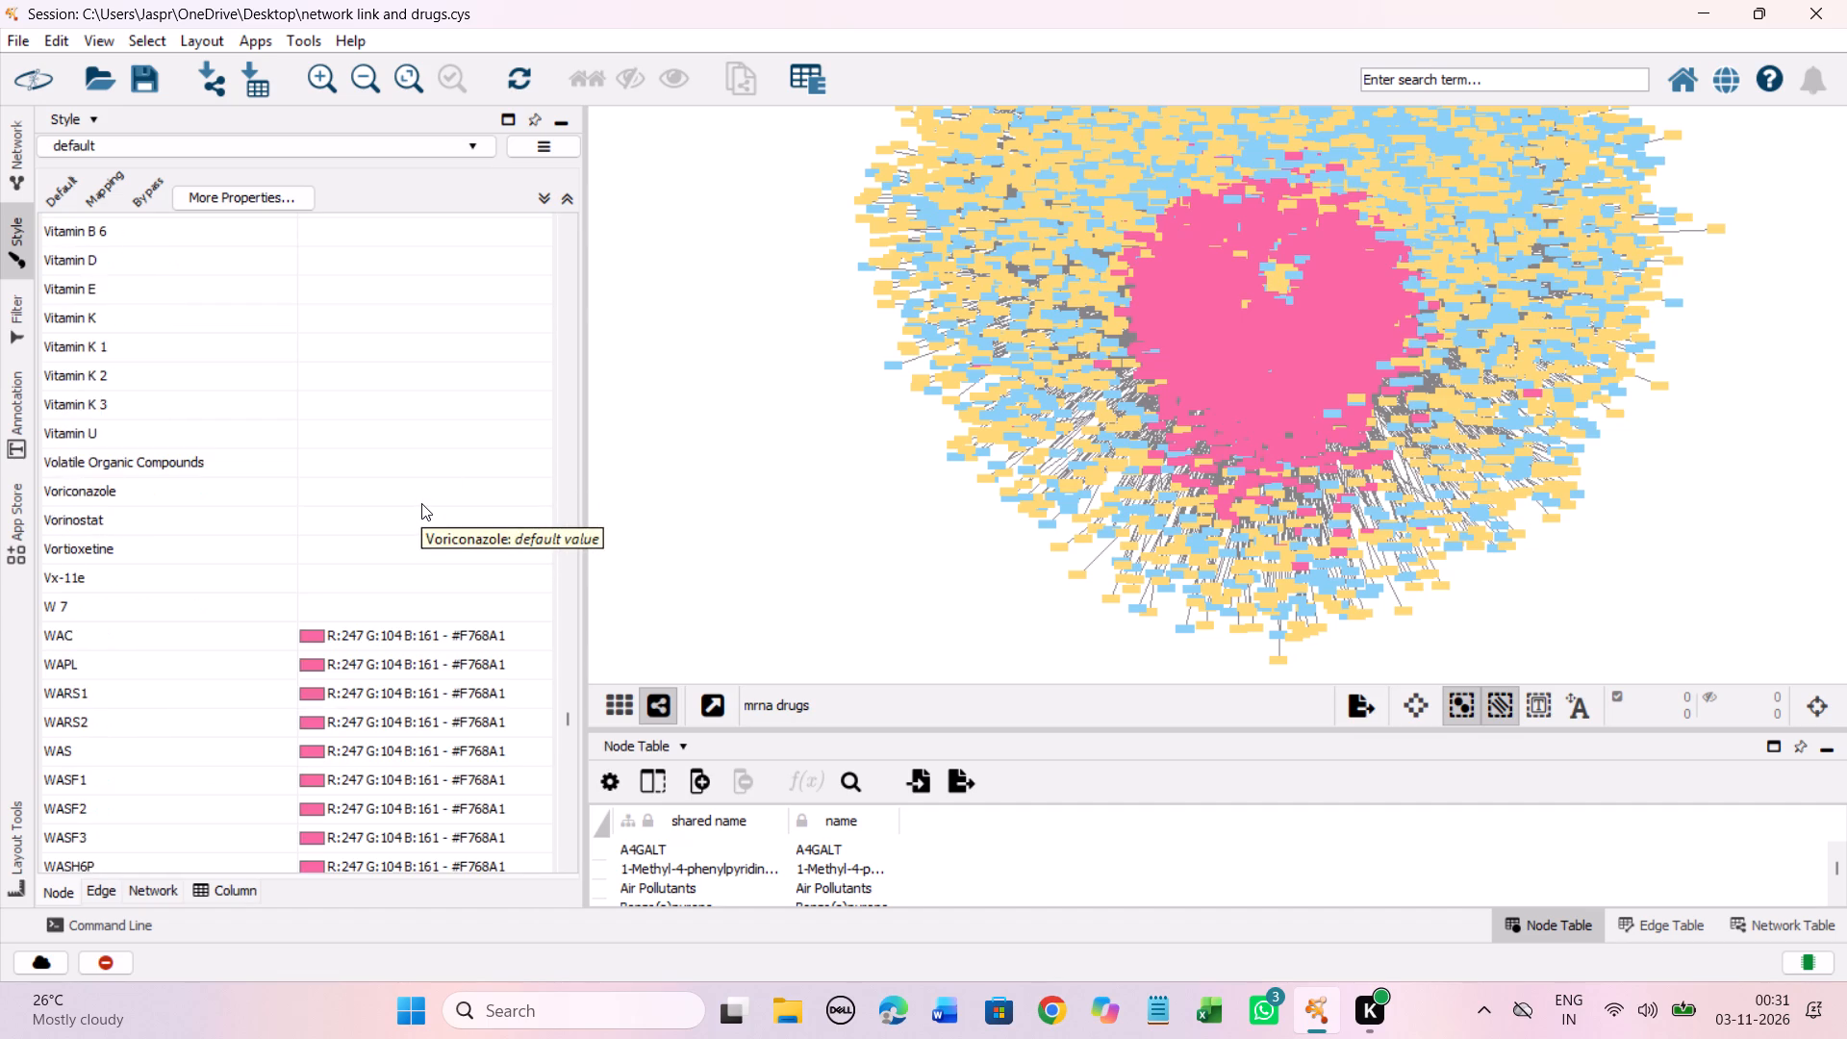
{"action": "scroll", "coordinate": [421, 501], "scroll_direction": "down", "scroll_amount": 3}
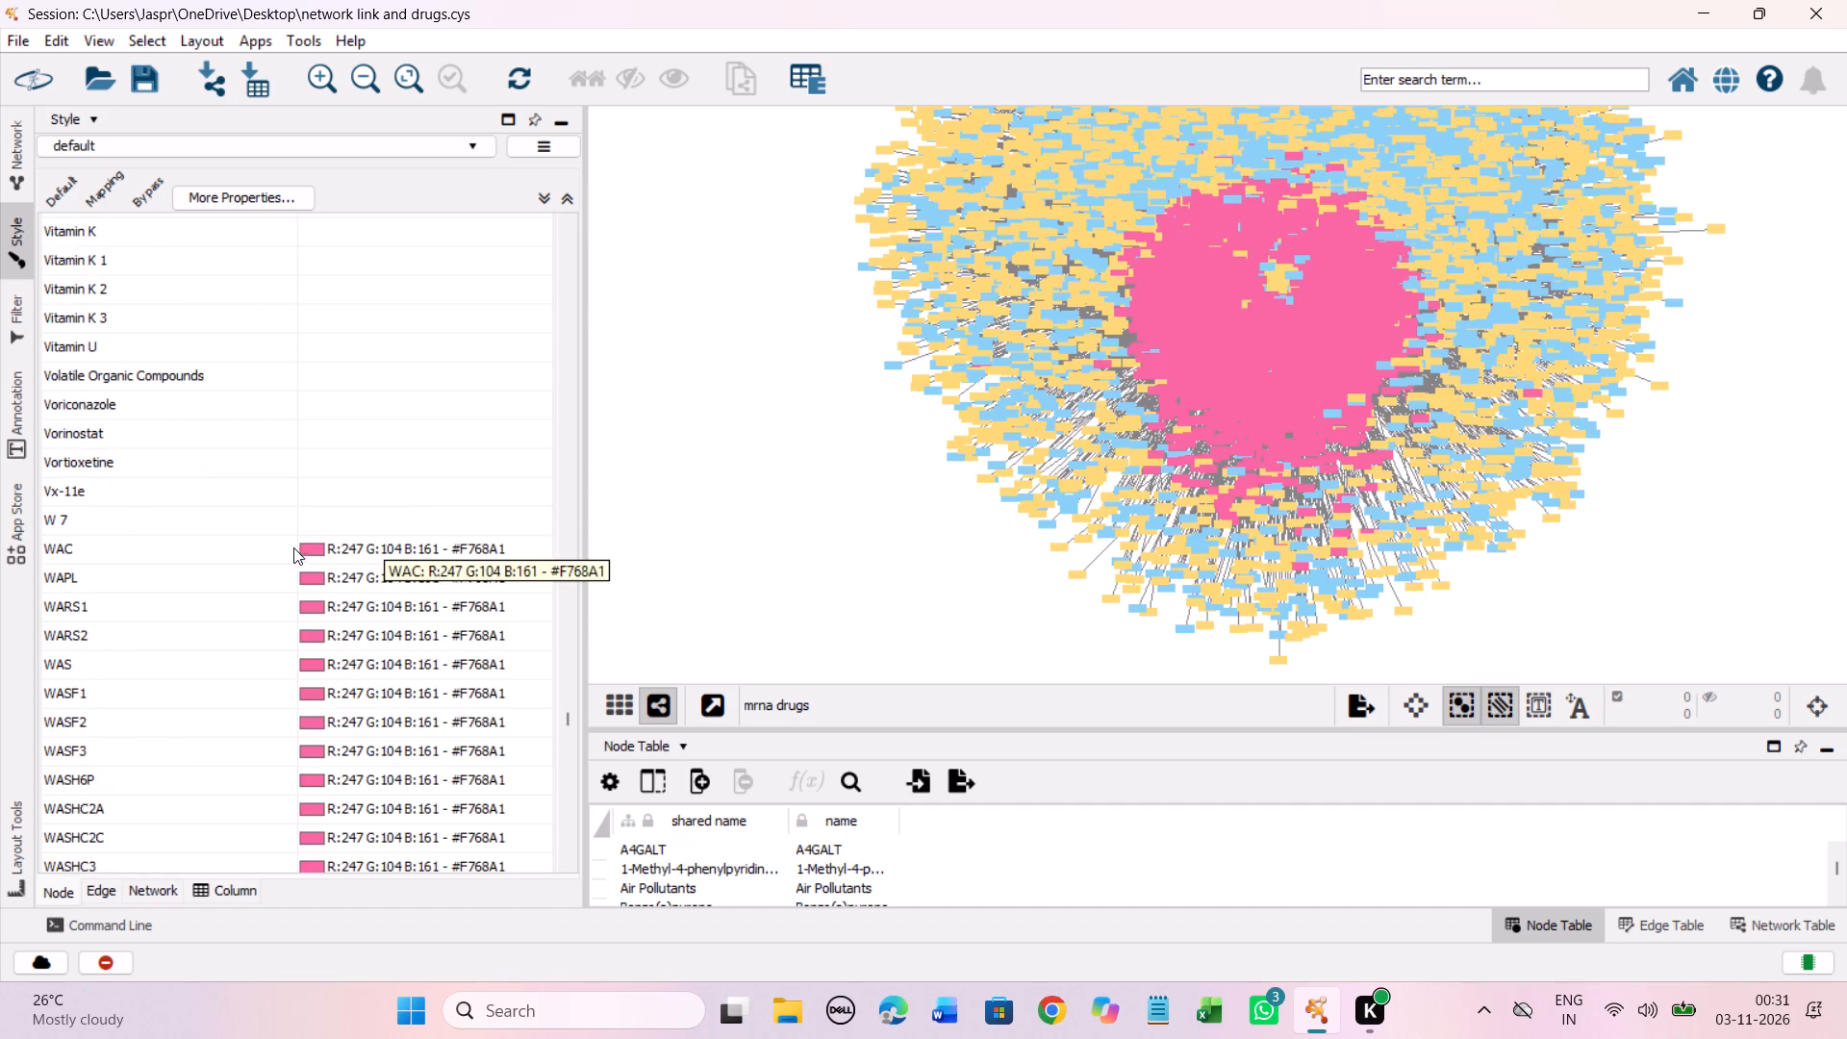
{"action": "left_click", "coordinate": [280, 525], "text": "shift"}
{"action": "right_click", "coordinate": [280, 525]}
{"action": "left_click", "coordinate": [605, 548]}
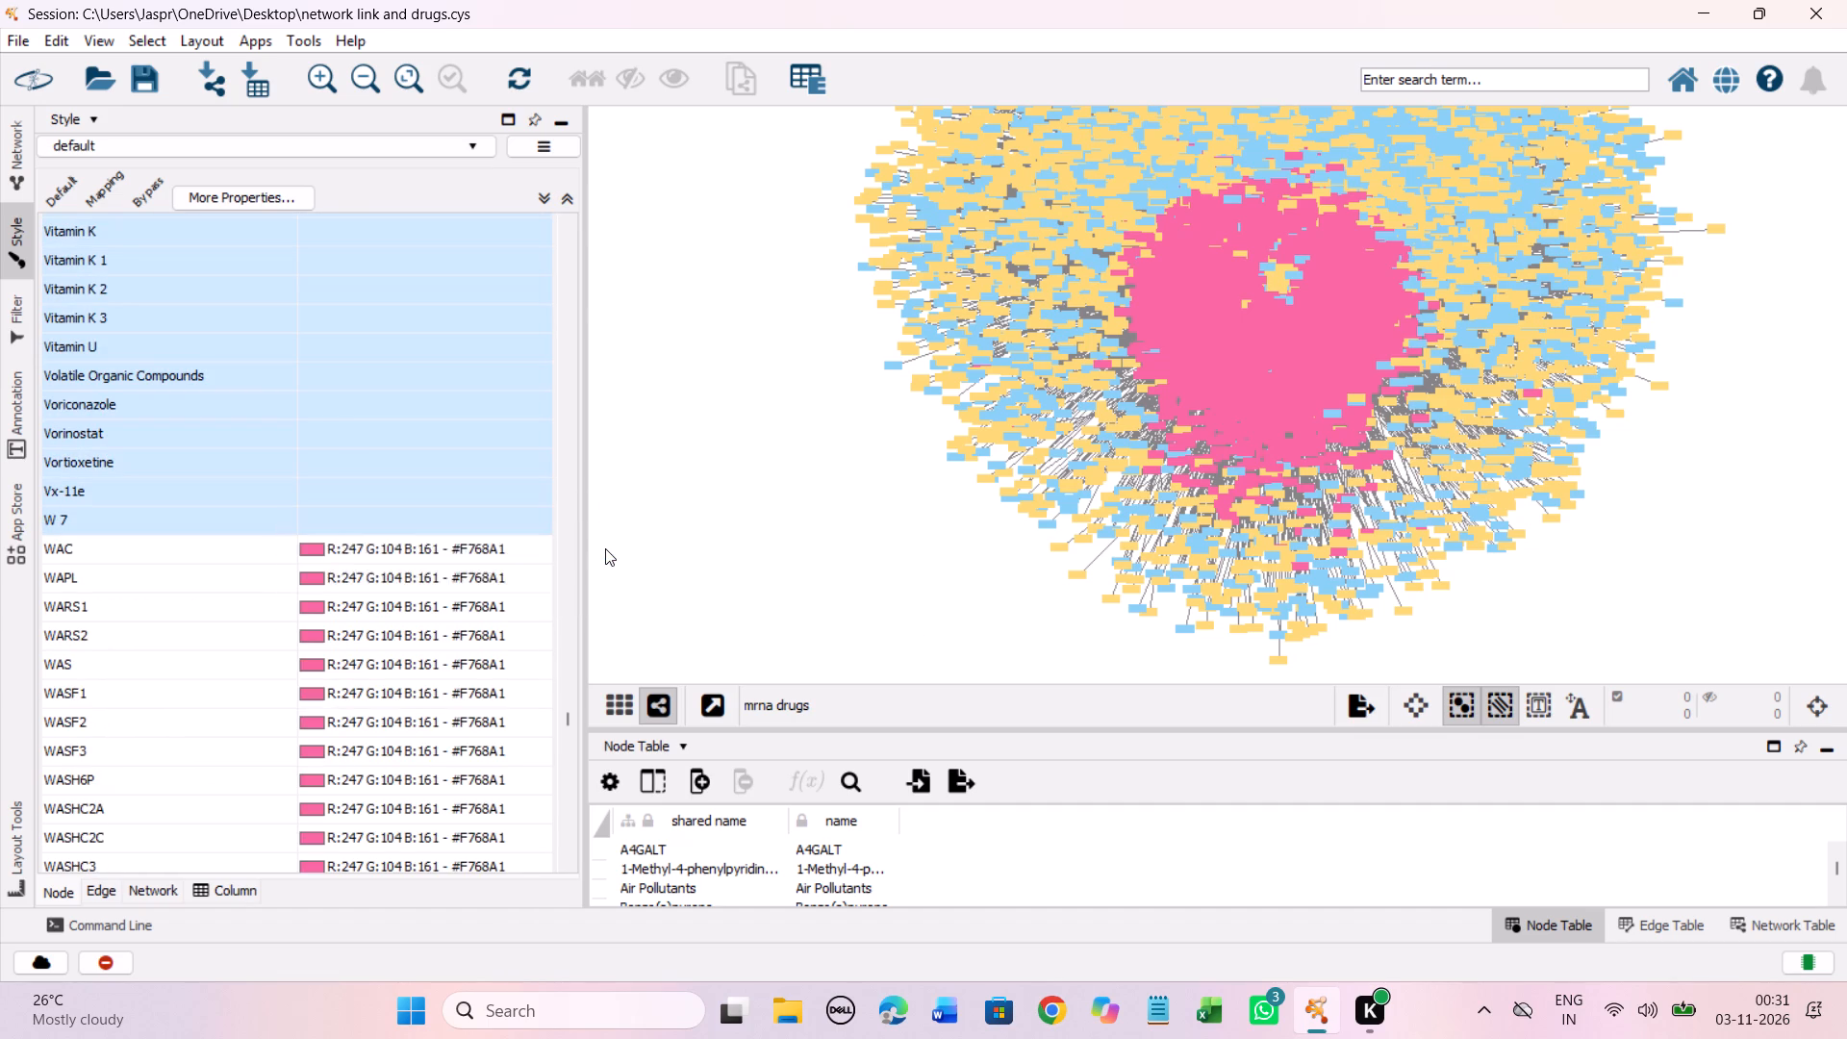
{"action": "left_click_drag", "start_coordinate": [555, 534], "coordinate": [518, 247]}
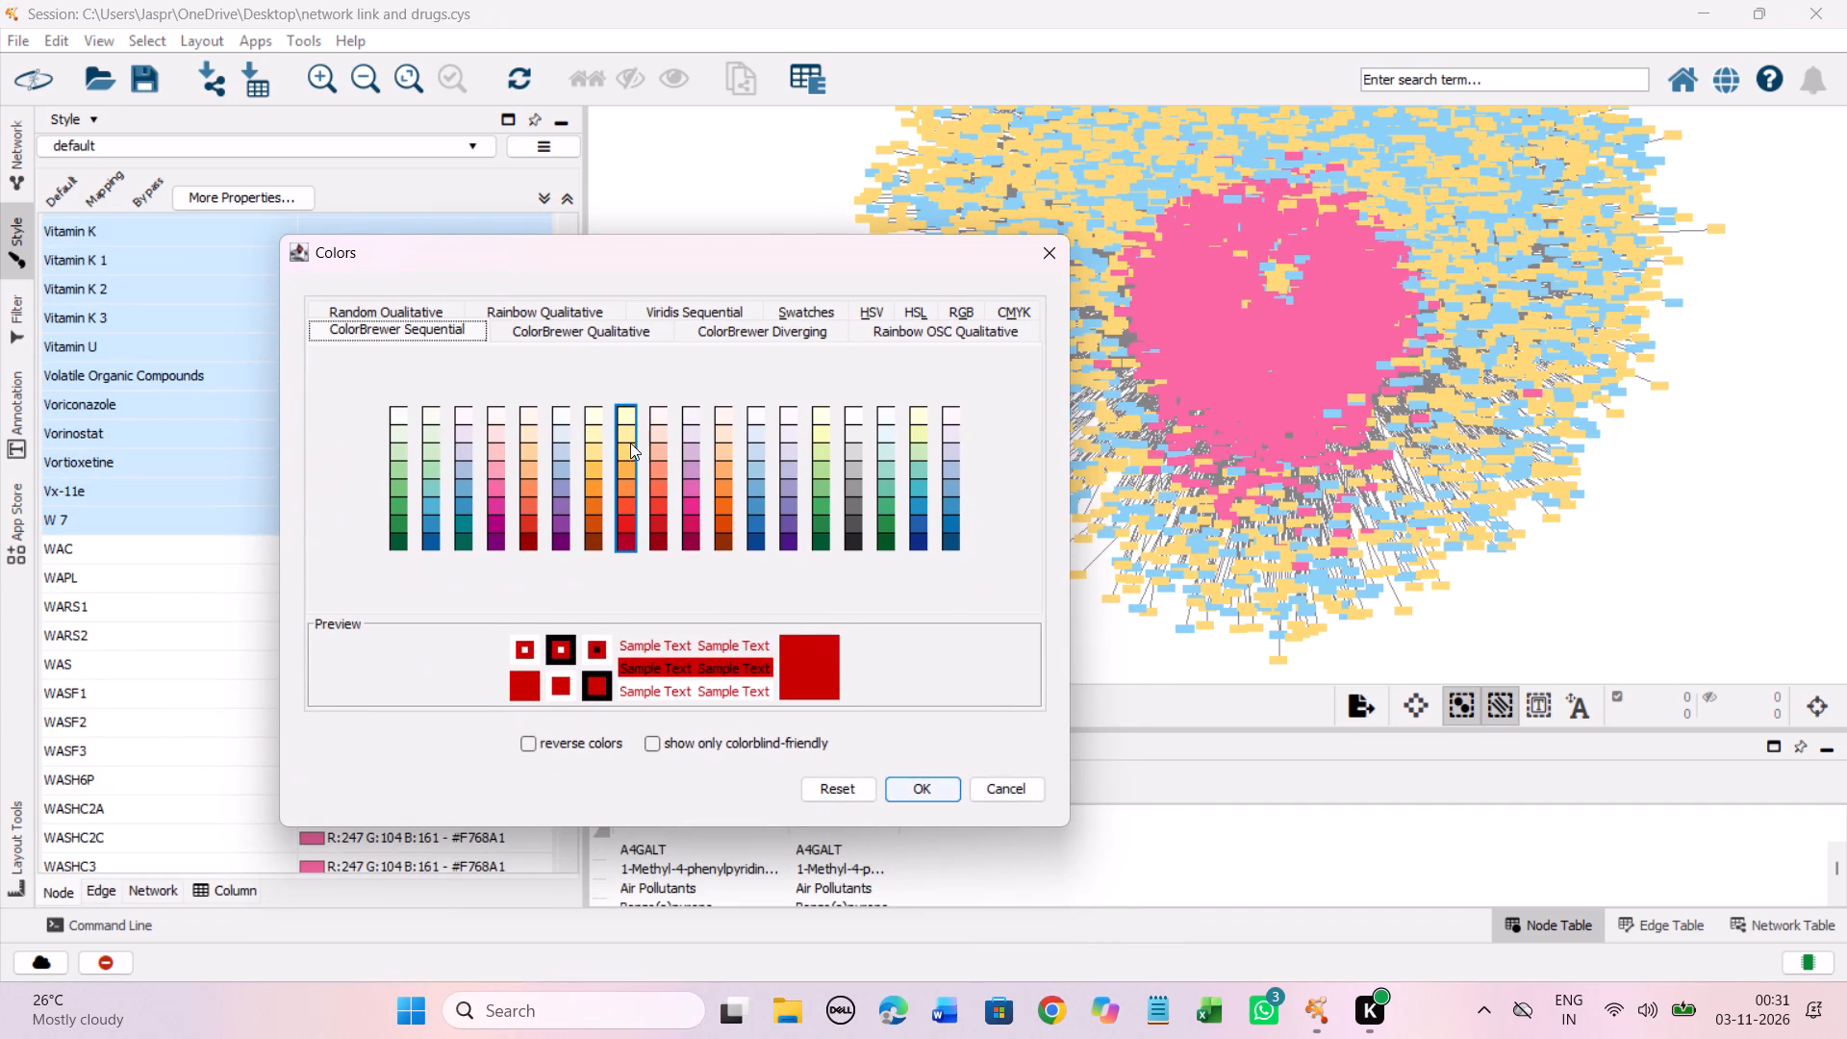
{"action": "left_click", "coordinate": [627, 448]}
{"action": "left_click", "coordinate": [924, 789]}
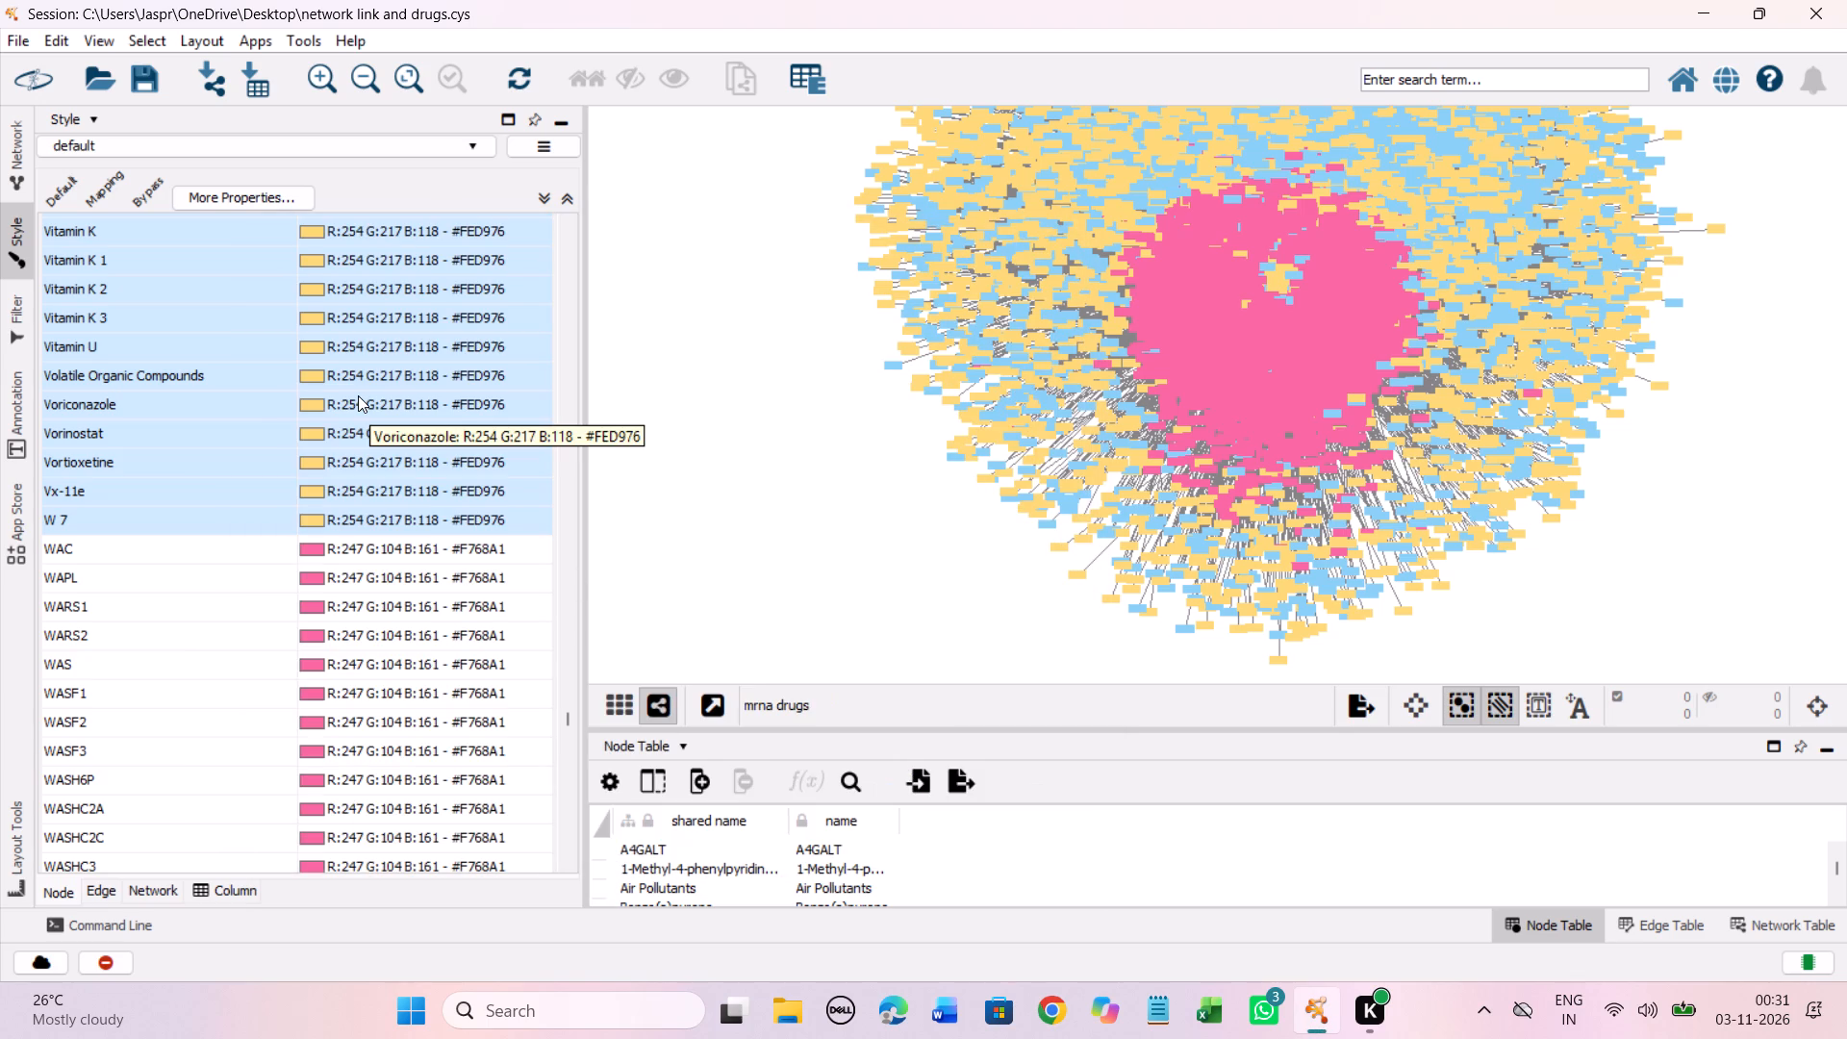
Set the discrete node colour mapping for WAY-169916 and WAY-262611 to light yellow #FED976.
{"action": "scroll", "coordinate": [355, 390], "scroll_direction": "down", "scroll_amount": 12}
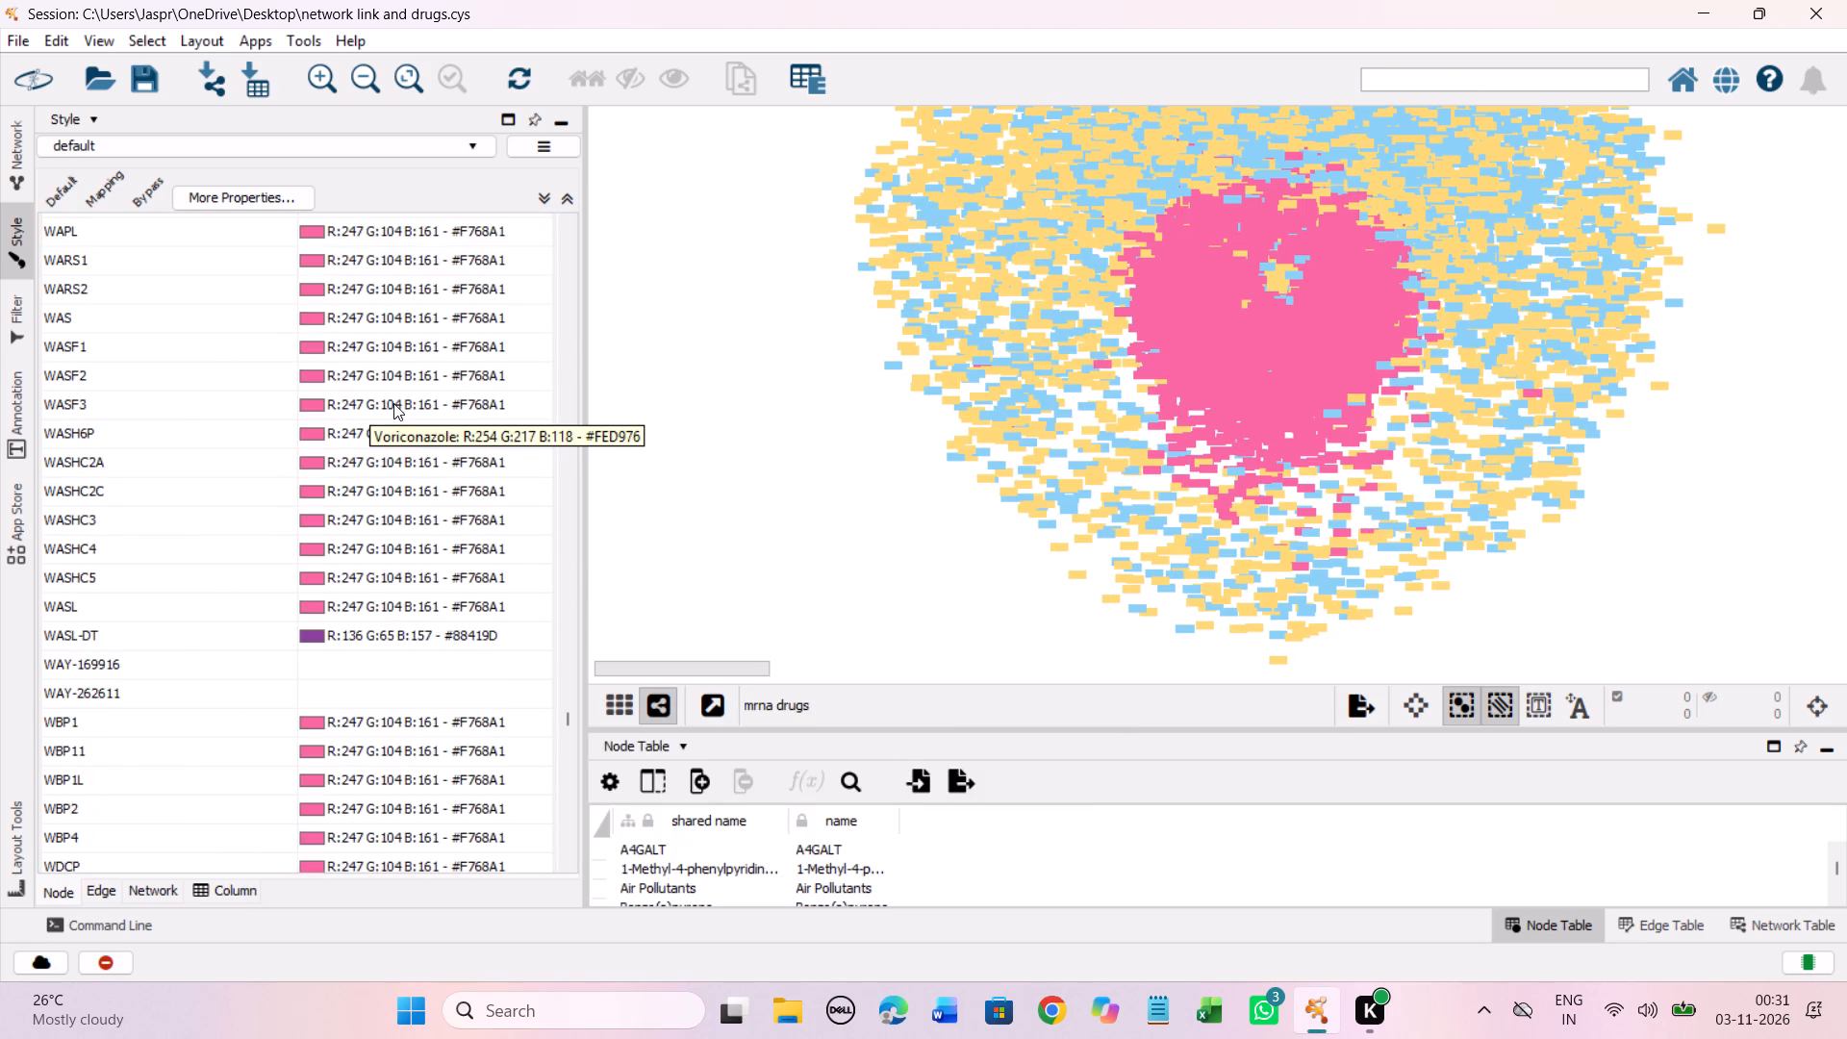
{"action": "scroll", "coordinate": [393, 403], "scroll_direction": "up", "scroll_amount": 6}
{"action": "scroll", "coordinate": [394, 410], "scroll_direction": "down", "scroll_amount": 15}
{"action": "left_click_drag", "start_coordinate": [281, 401], "coordinate": [273, 435]}
{"action": "right_click", "coordinate": [273, 436]}
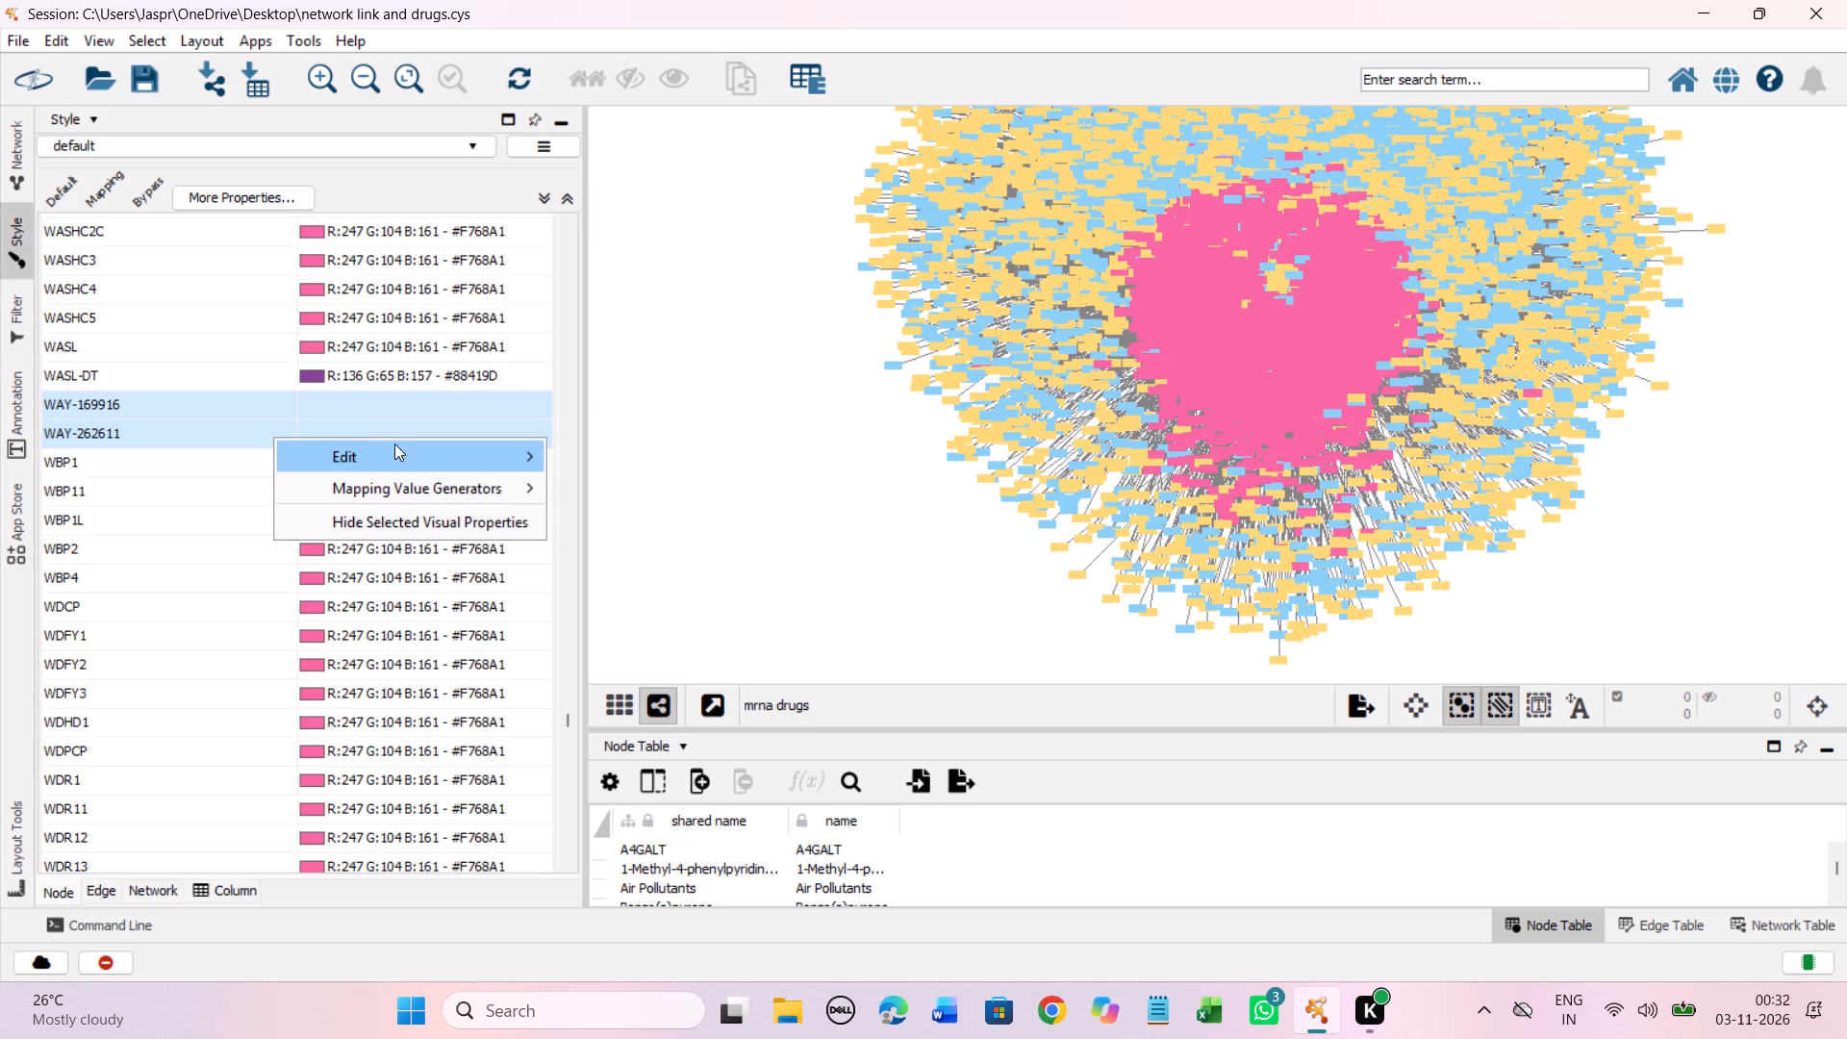
{"action": "left_click", "coordinate": [622, 455]}
{"action": "left_click_drag", "start_coordinate": [565, 529], "coordinate": [559, 529]}
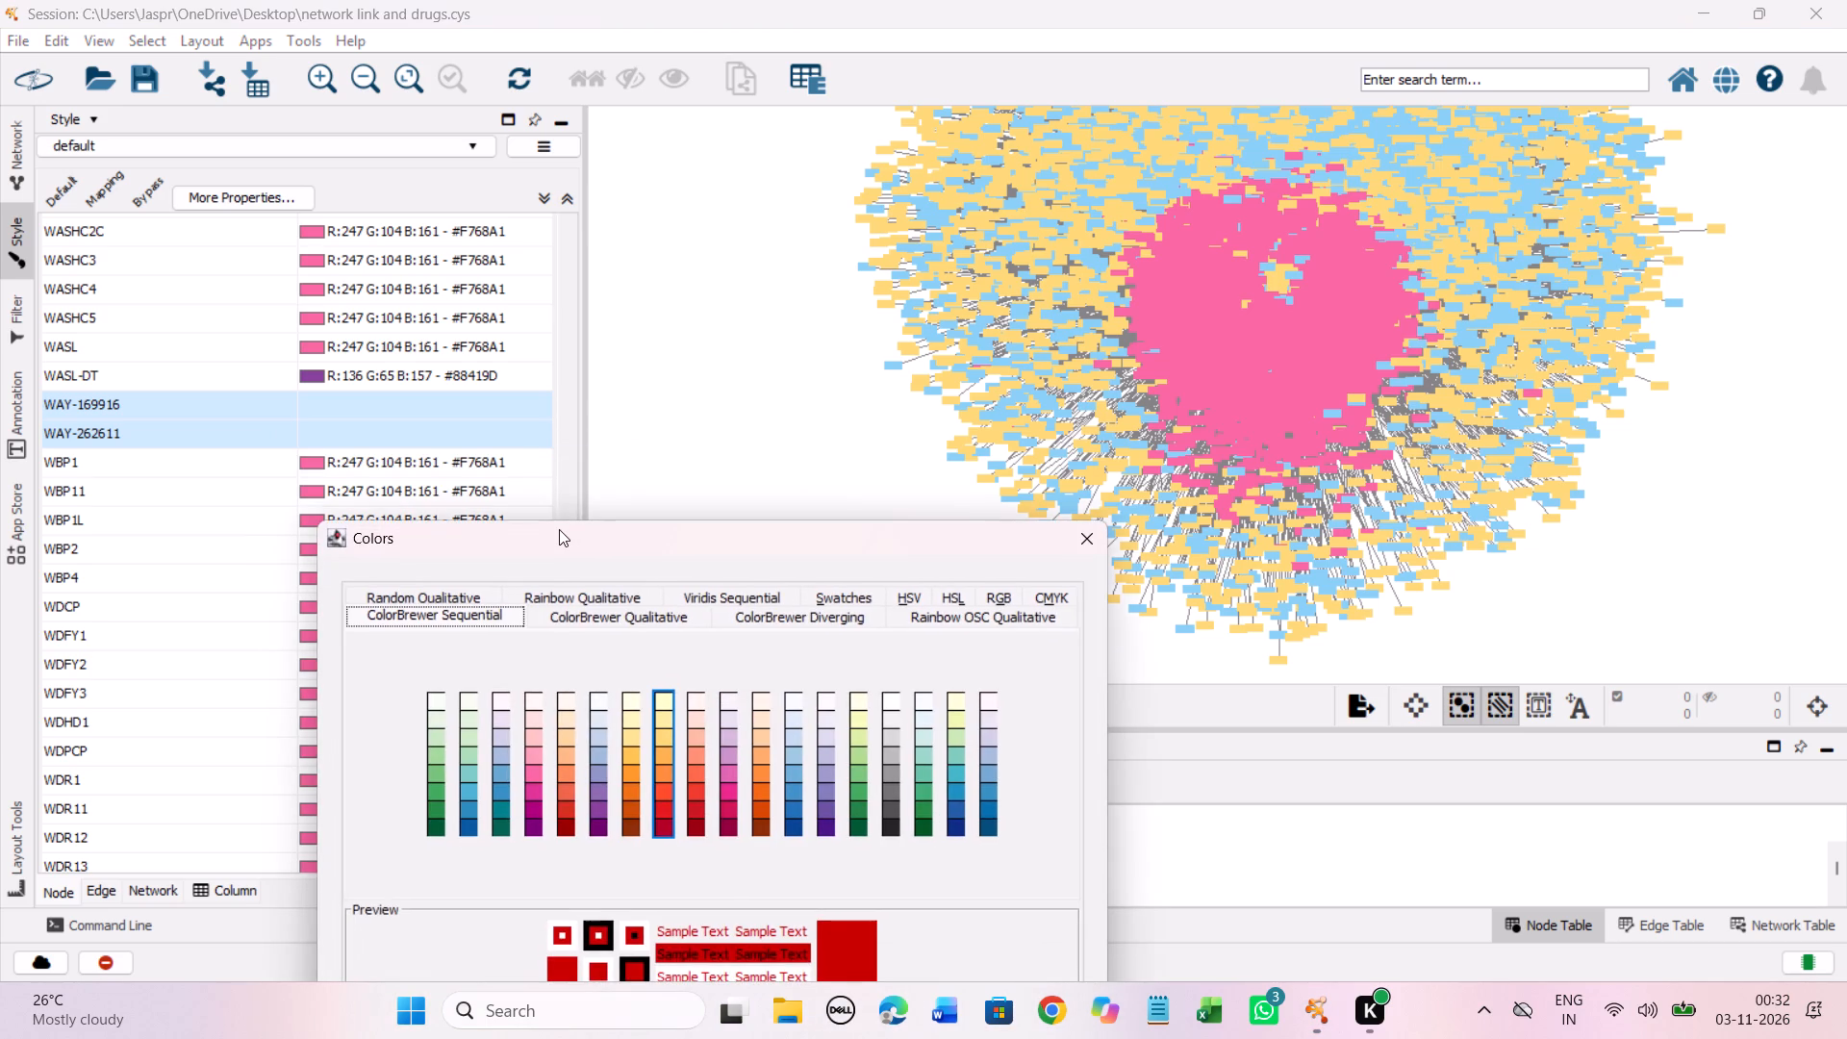
{"action": "left_click_drag", "start_coordinate": [559, 529], "coordinate": [527, 192]}
{"action": "left_click", "coordinate": [626, 403]}
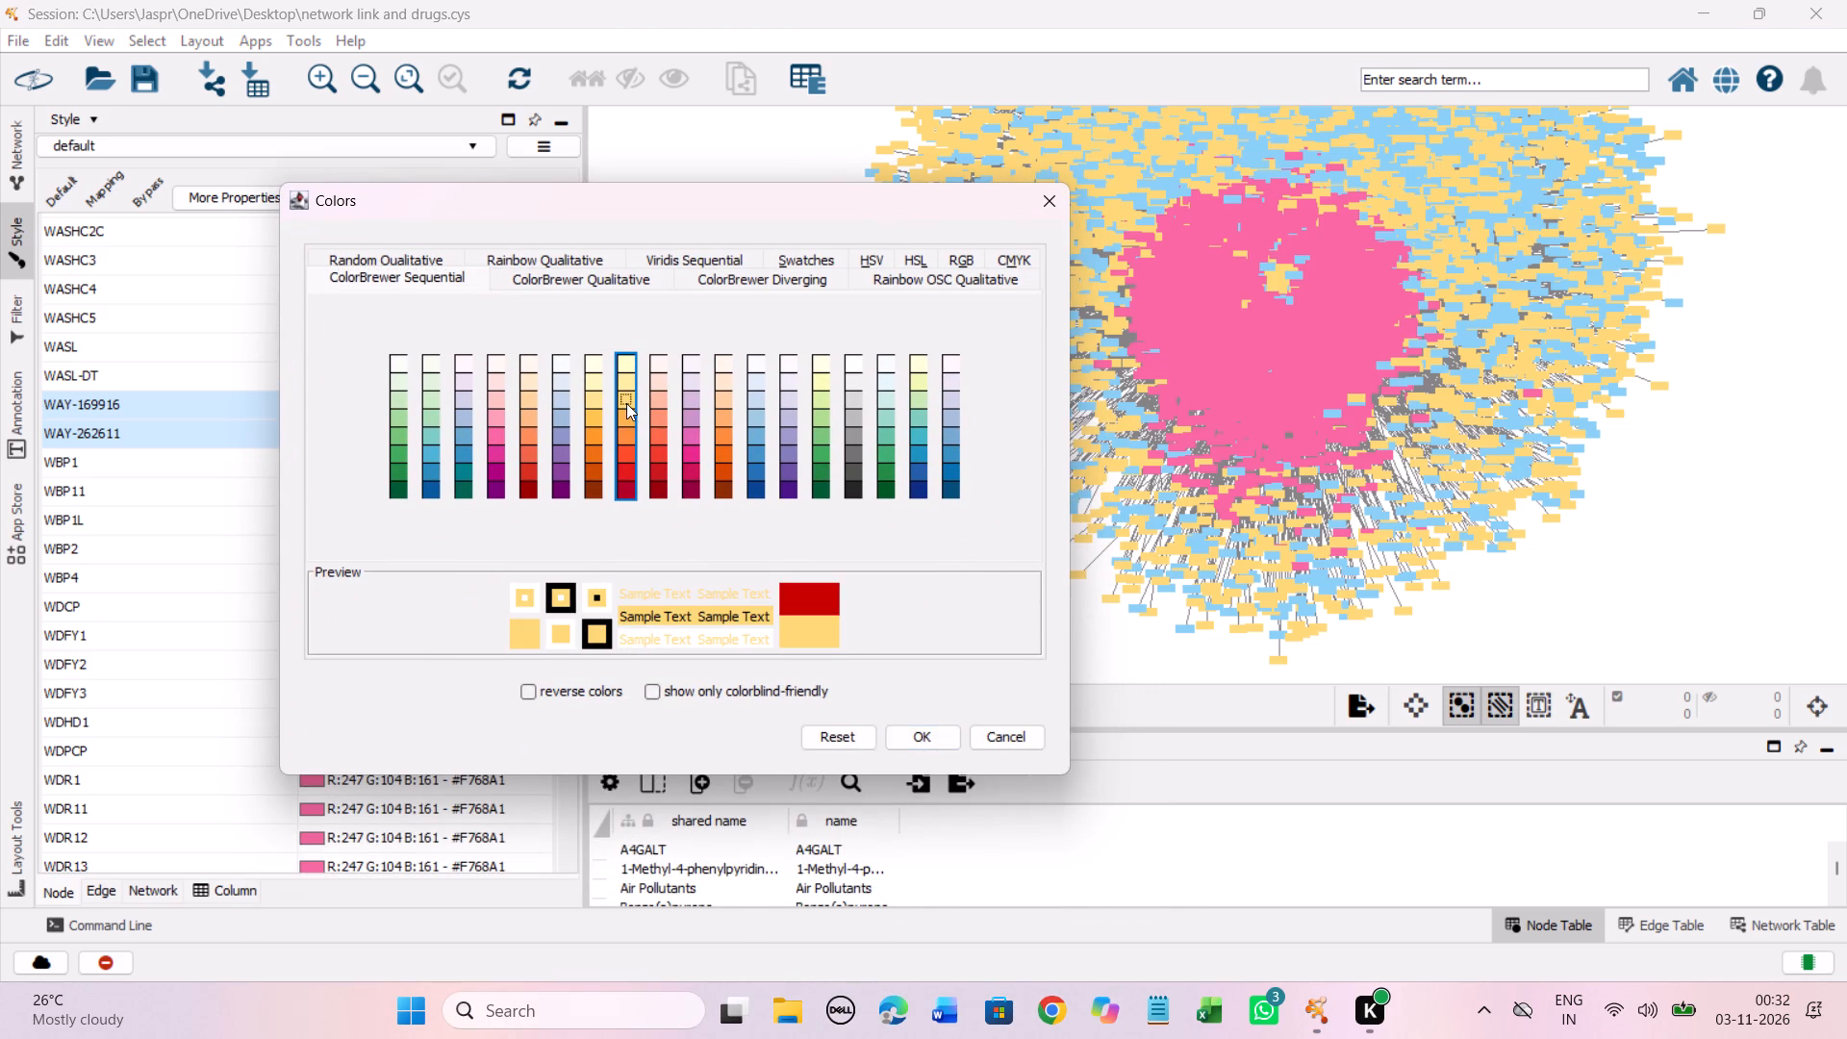
{"action": "left_click", "coordinate": [941, 734]}
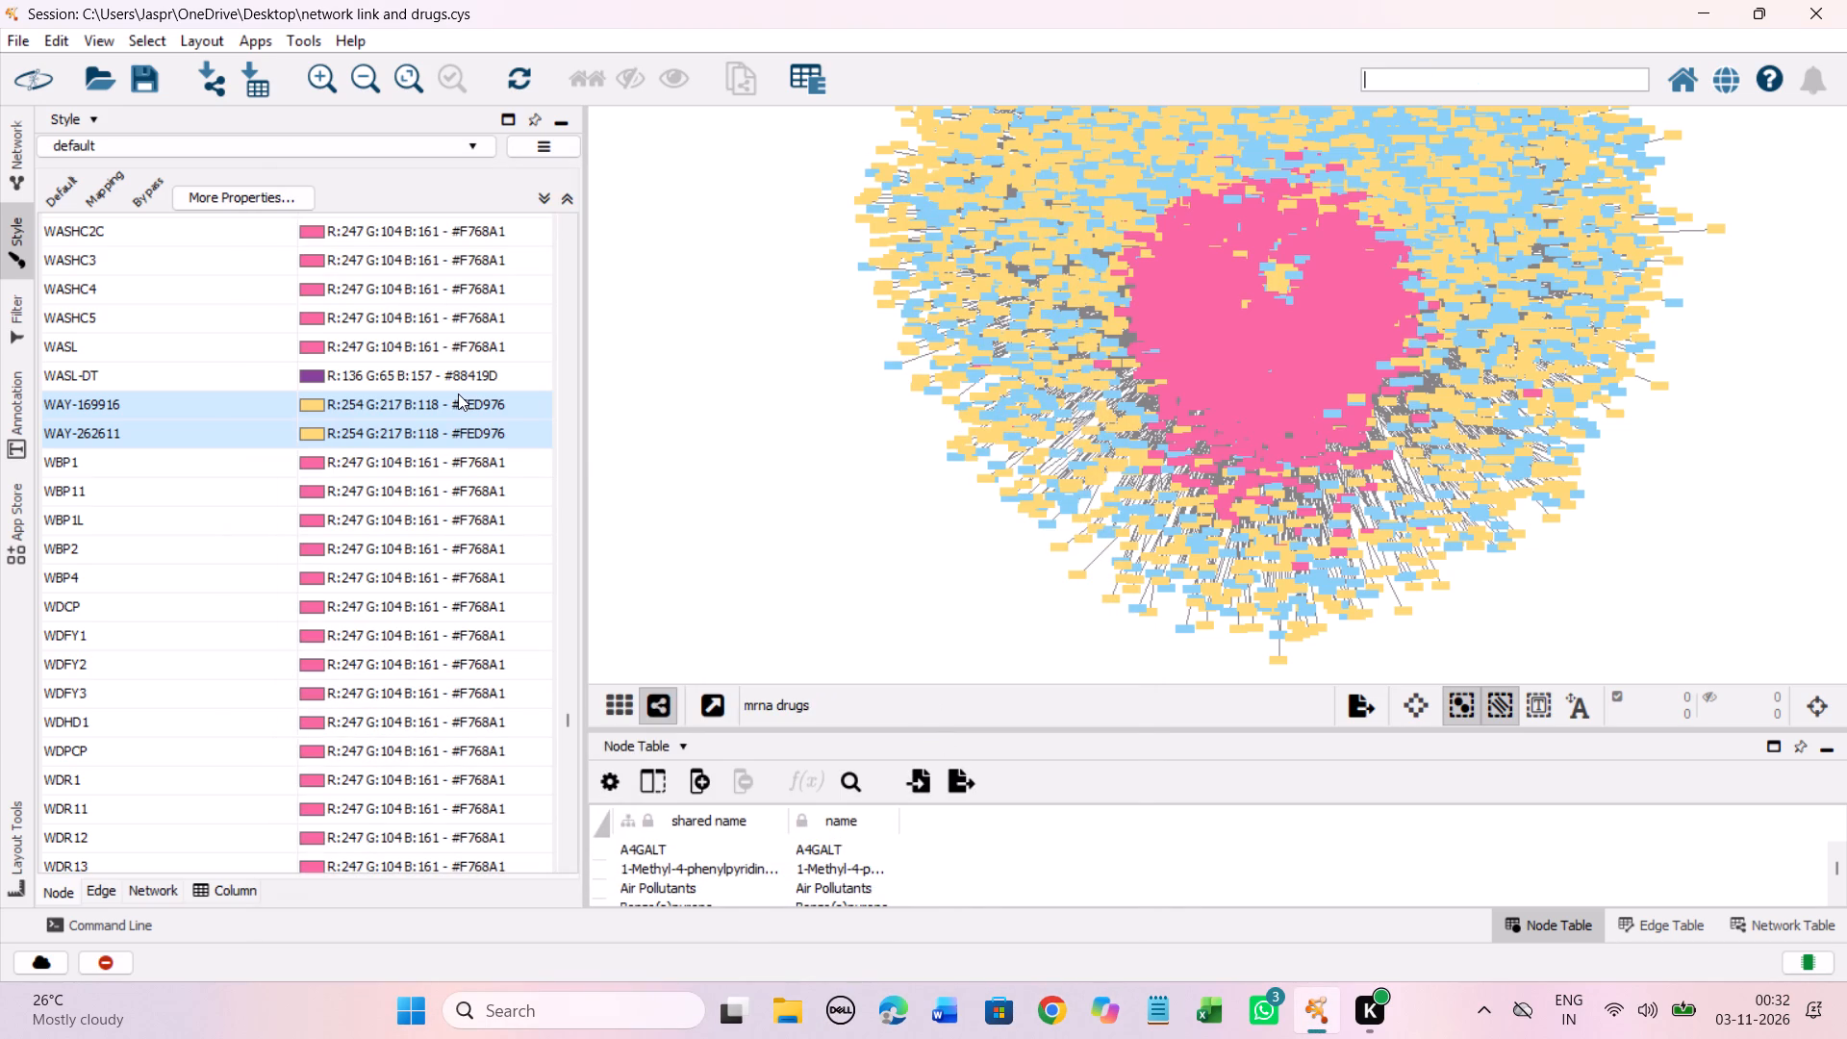
Set the discrete node colour mapping for WEB 2086 to light yellow #FED976.
{"action": "scroll", "coordinate": [458, 393], "scroll_direction": "down", "scroll_amount": 4}
{"action": "scroll", "coordinate": [458, 393], "scroll_direction": "down", "scroll_amount": 20}
{"action": "scroll", "coordinate": [458, 393], "scroll_direction": "down", "scroll_amount": 20}
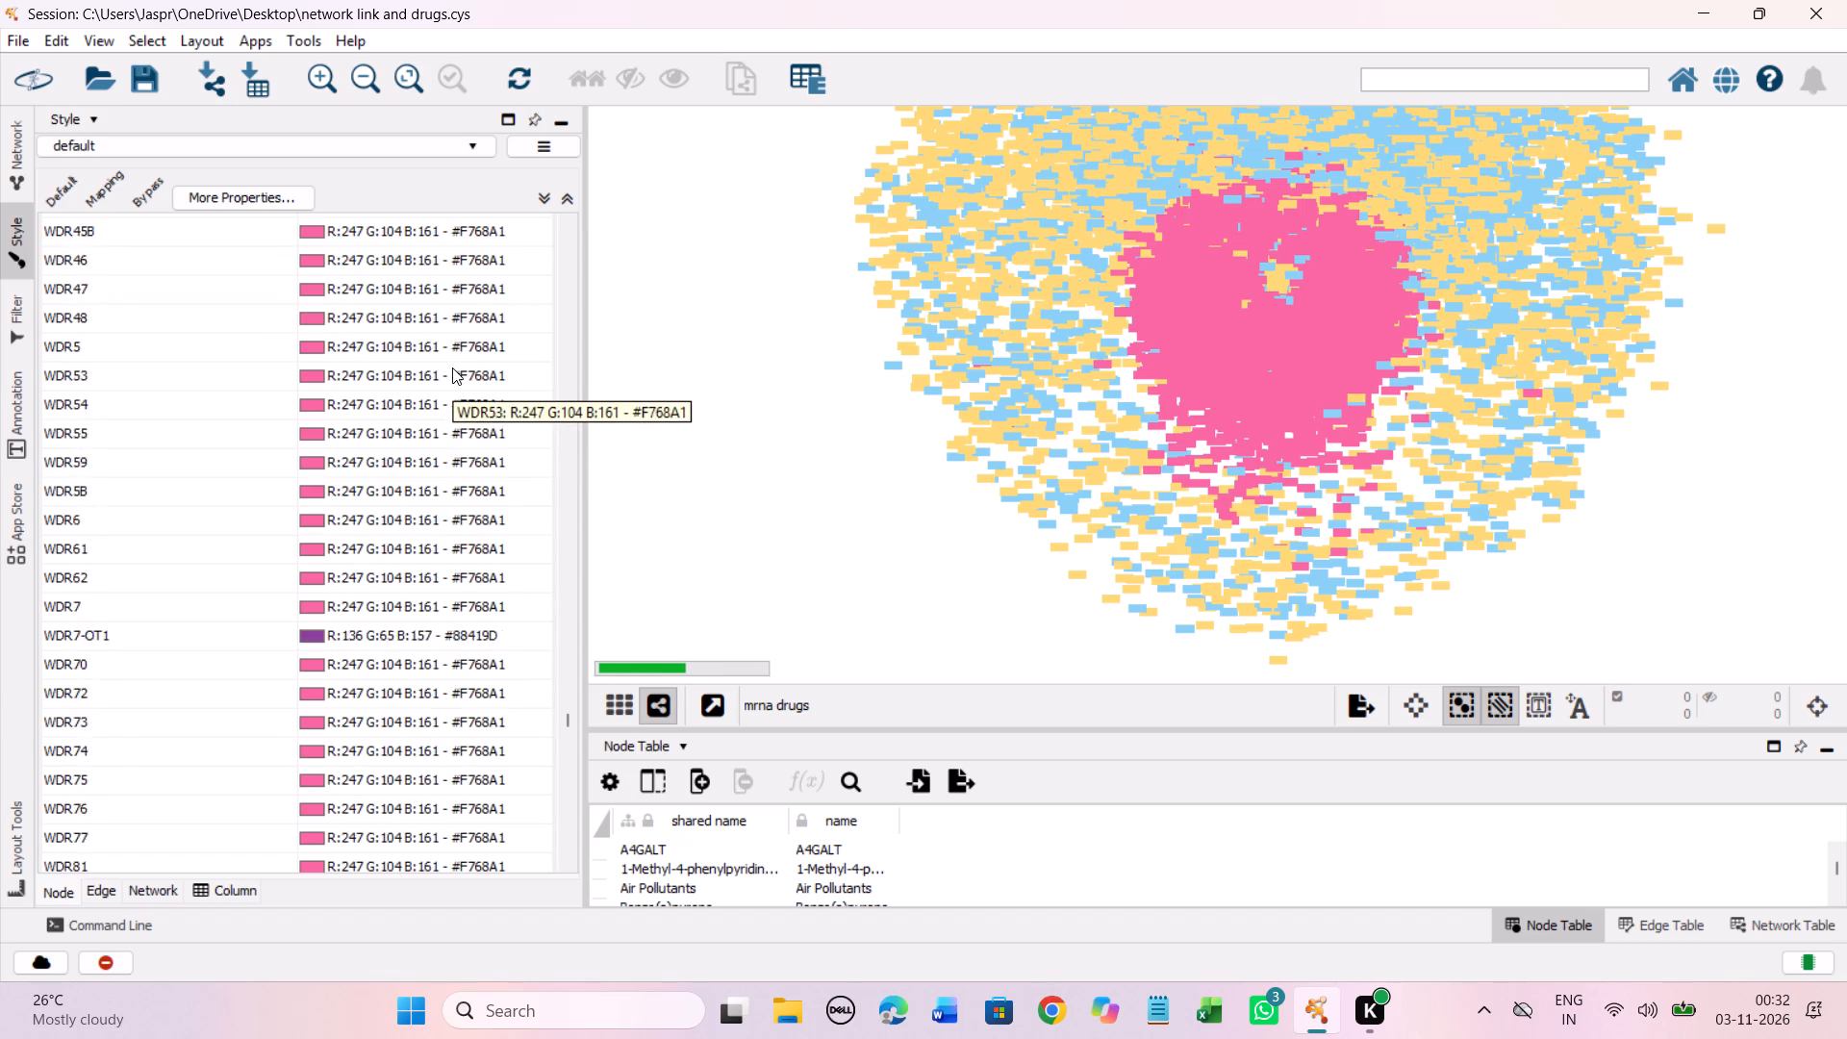
{"action": "scroll", "coordinate": [452, 367], "scroll_direction": "down", "scroll_amount": 17}
{"action": "scroll", "coordinate": [452, 353], "scroll_direction": "down", "scroll_amount": 8}
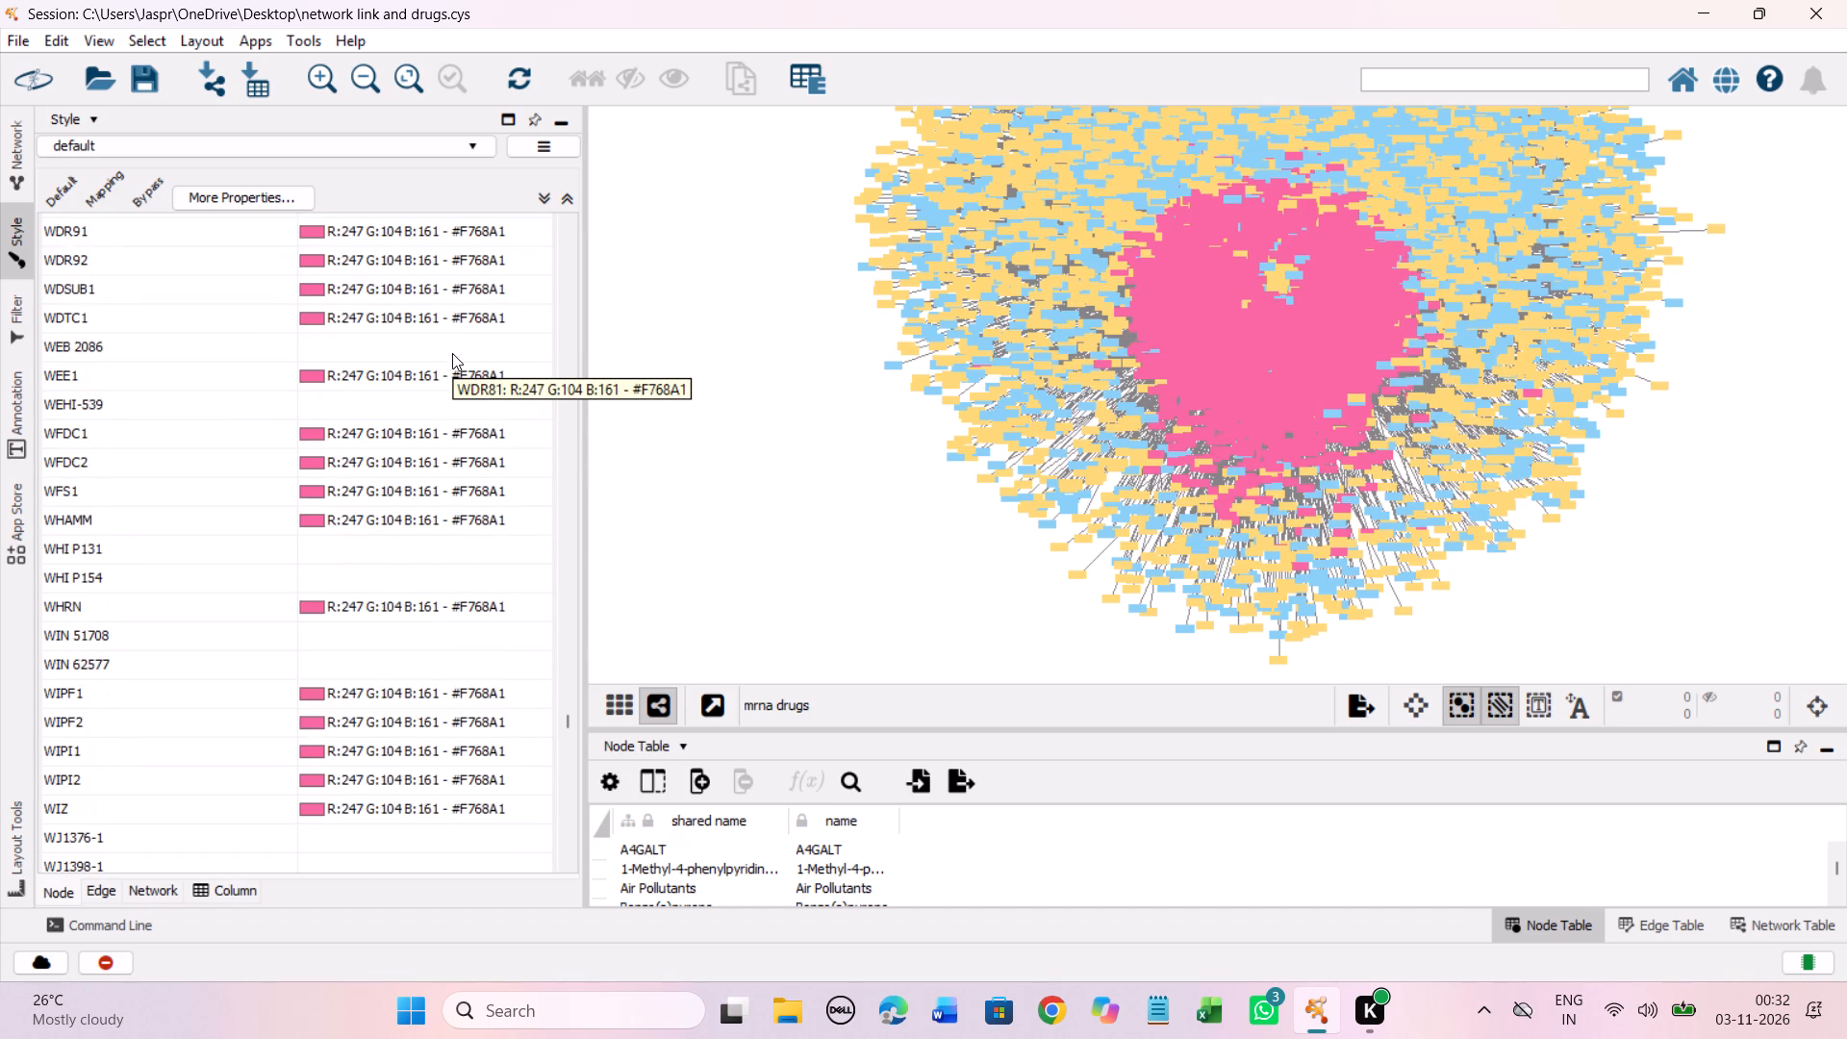
{"action": "left_click", "coordinate": [235, 343]}
{"action": "right_click", "coordinate": [235, 343]}
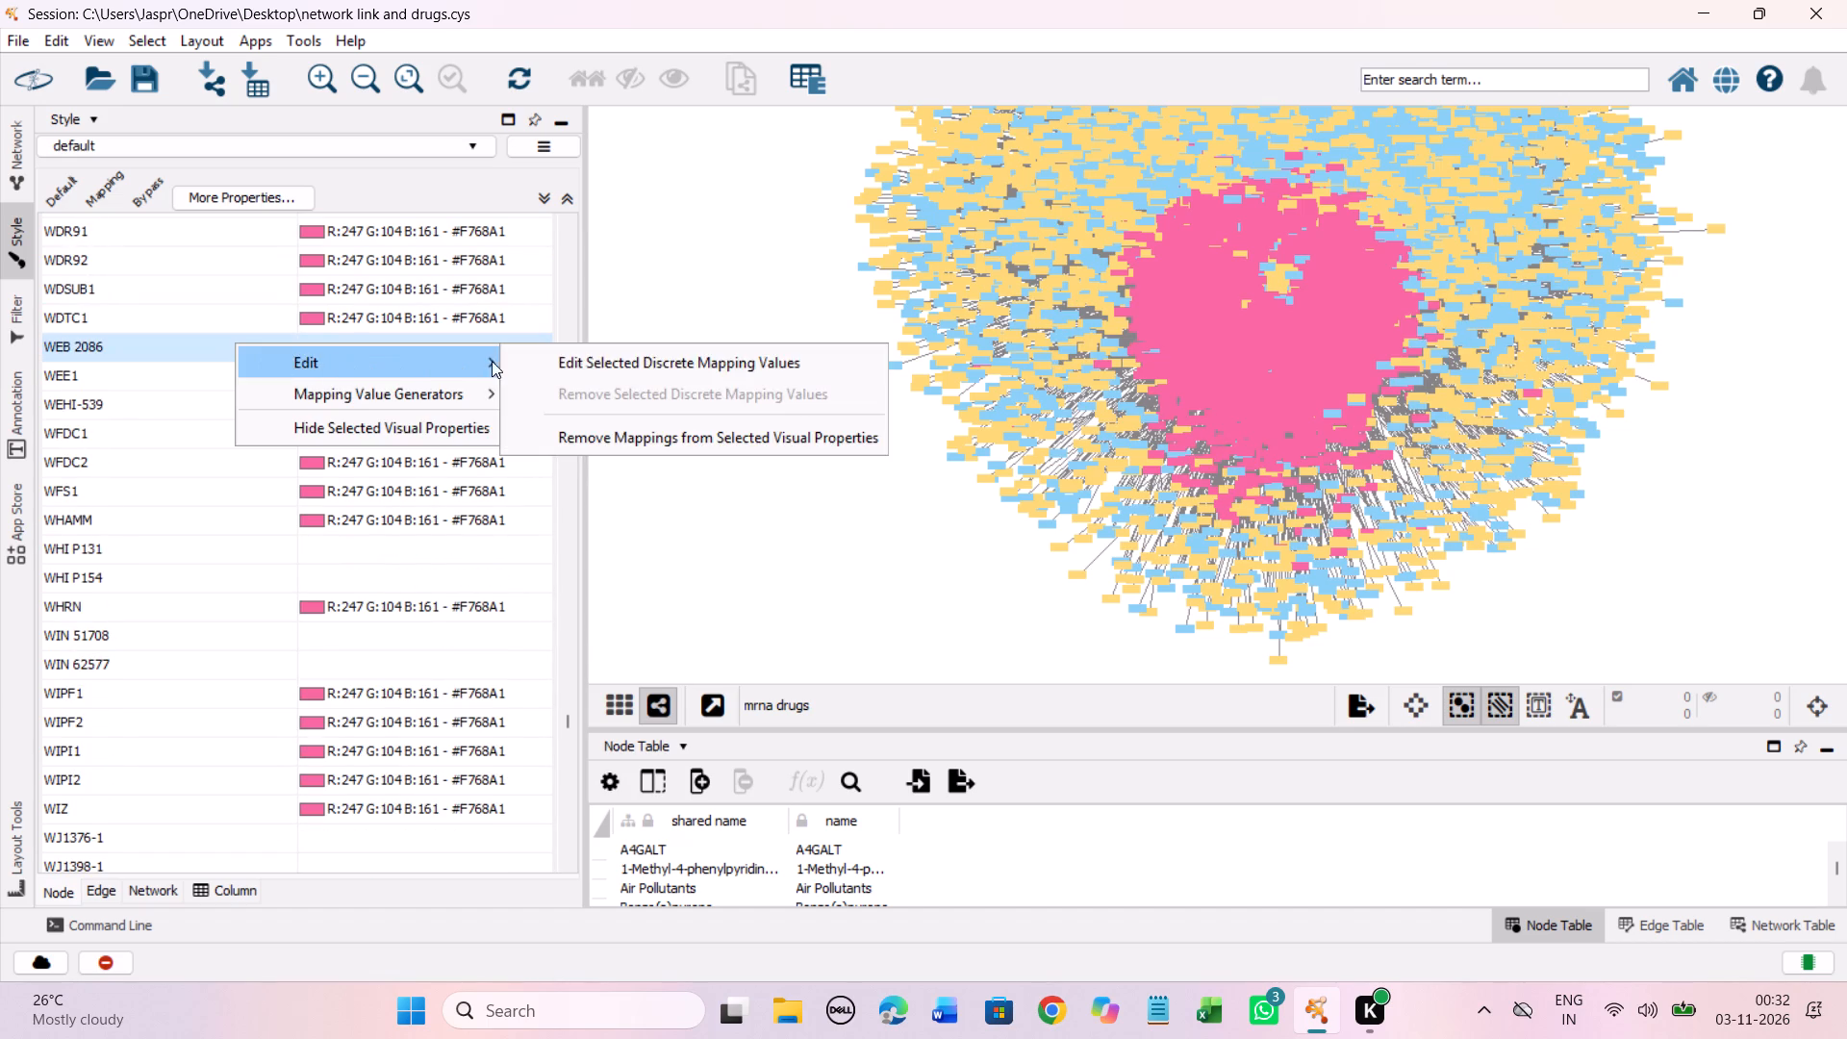
{"action": "left_click", "coordinate": [546, 358]}
{"action": "left_click_drag", "start_coordinate": [505, 538], "coordinate": [383, 228]}
{"action": "left_click", "coordinate": [542, 427]}
{"action": "left_click", "coordinate": [825, 769]}
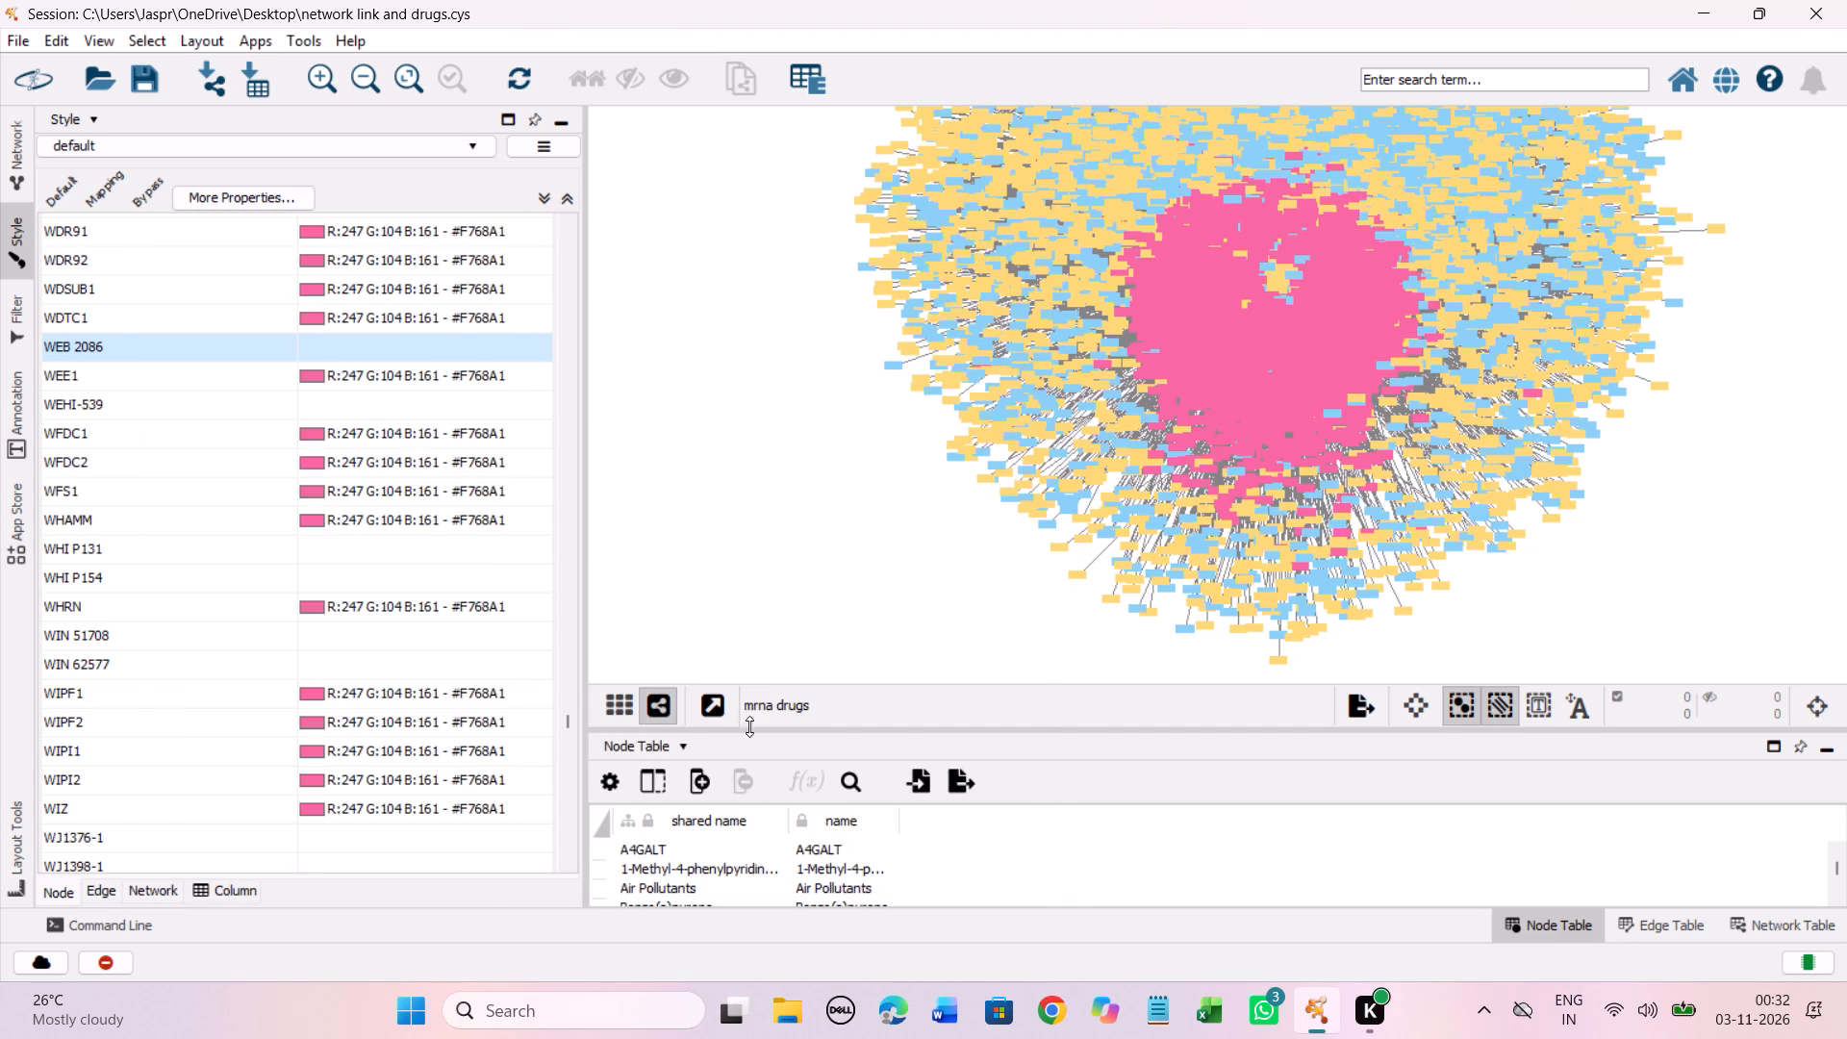
Set the discrete node colour mapping for WEHI-539 to light yellow #FED976.
{"action": "left_click", "coordinate": [263, 402]}
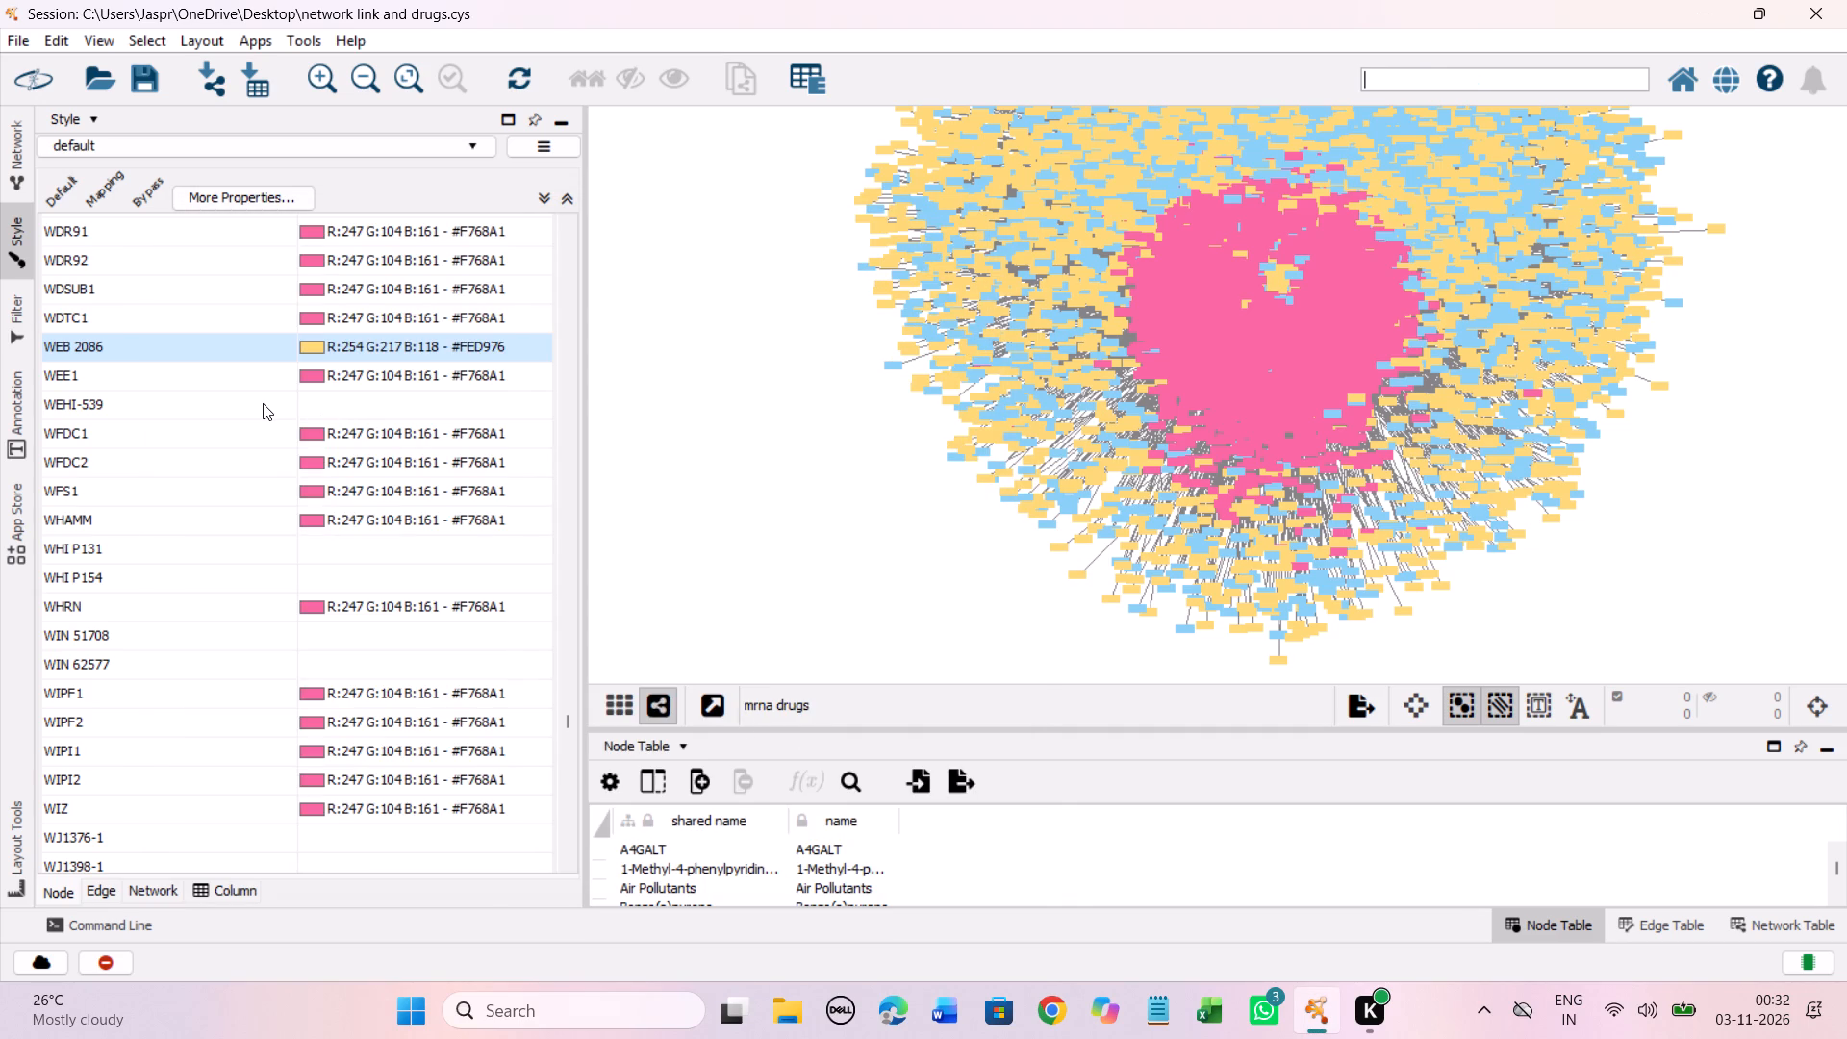
{"action": "right_click", "coordinate": [263, 403]}
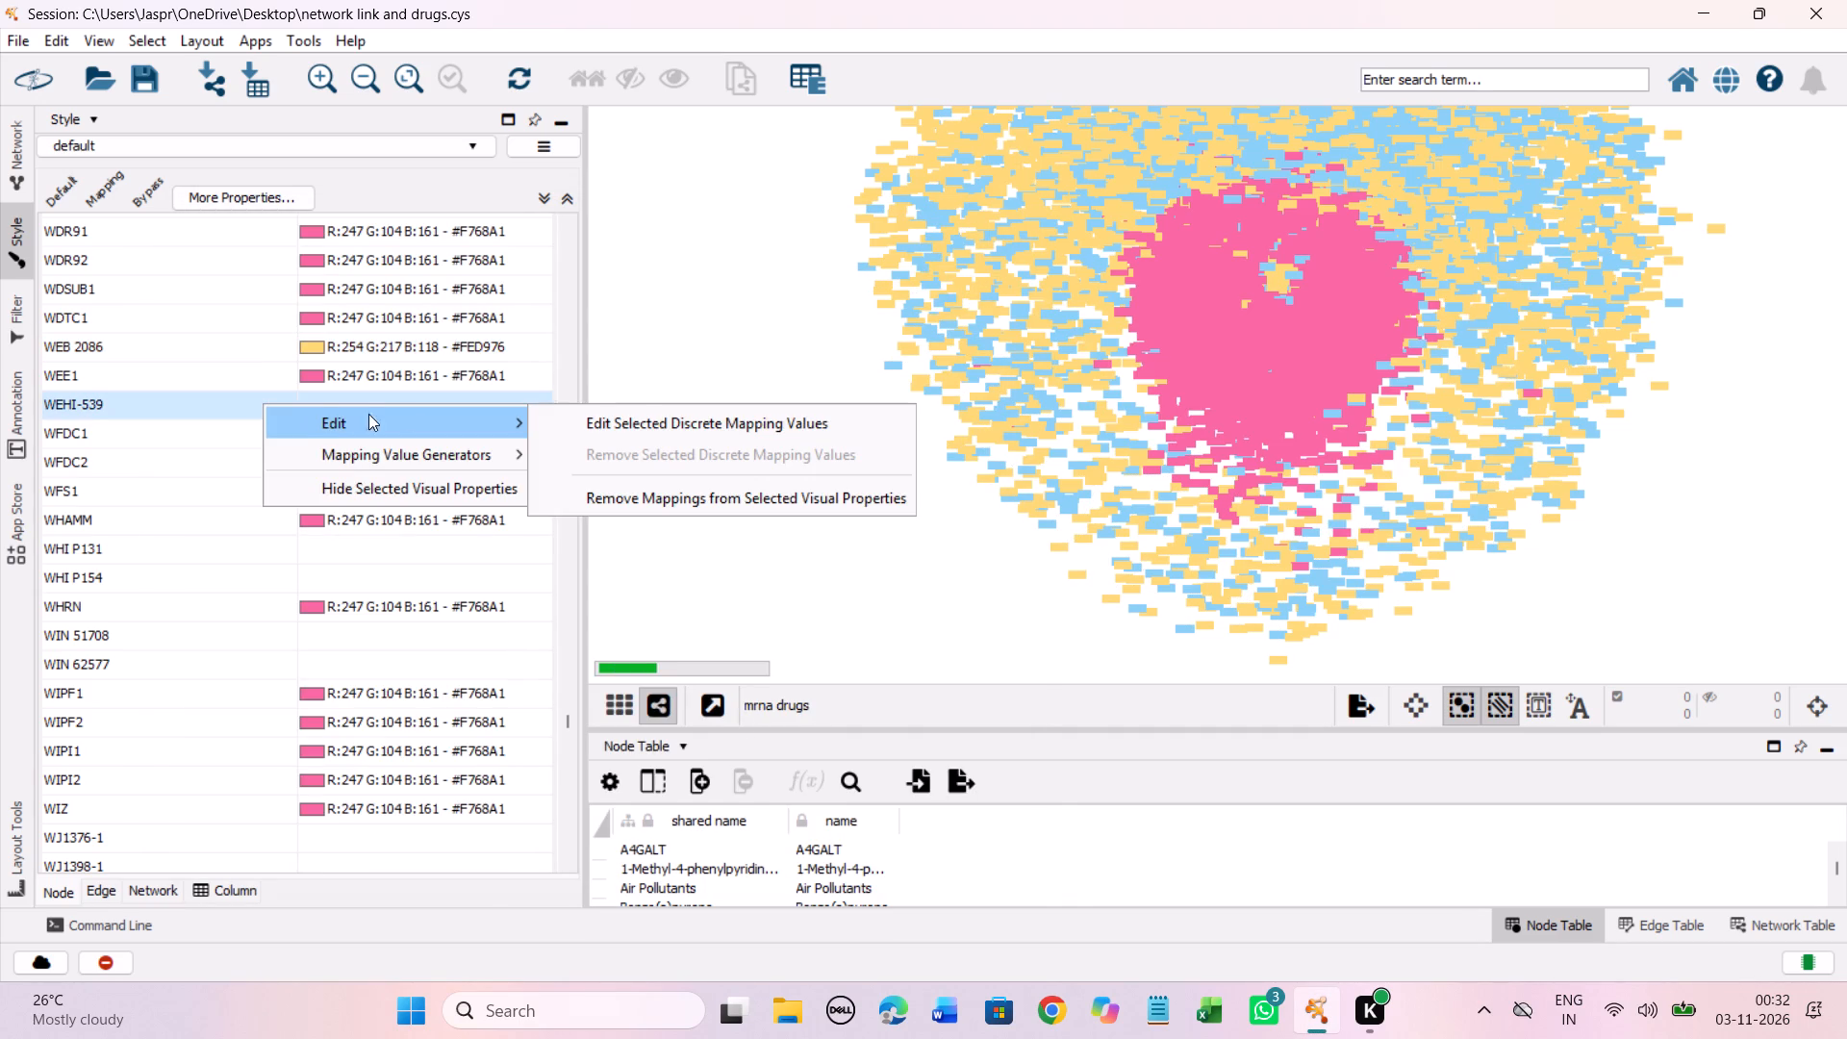
{"action": "left_click", "coordinate": [638, 421]}
{"action": "left_click_drag", "start_coordinate": [522, 546], "coordinate": [532, 457]}
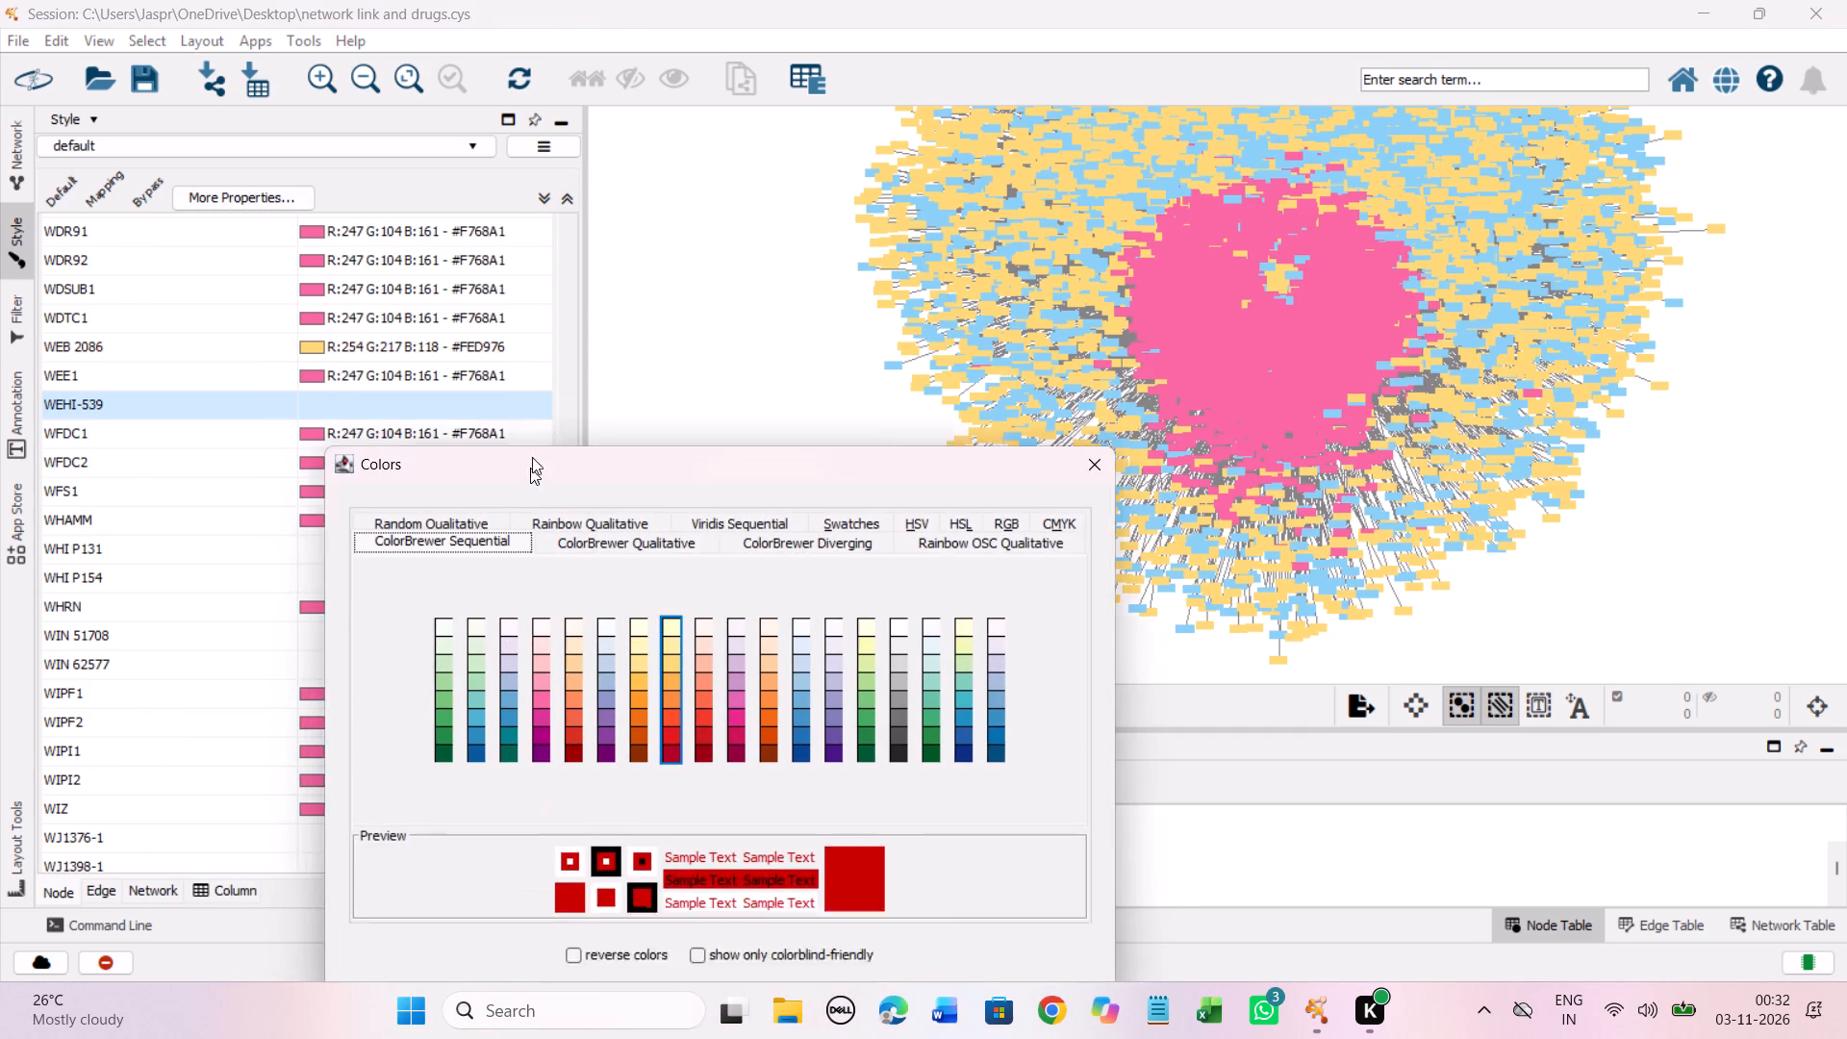
{"action": "left_click_drag", "start_coordinate": [532, 457], "coordinate": [503, 209]}
{"action": "left_click", "coordinate": [643, 405]}
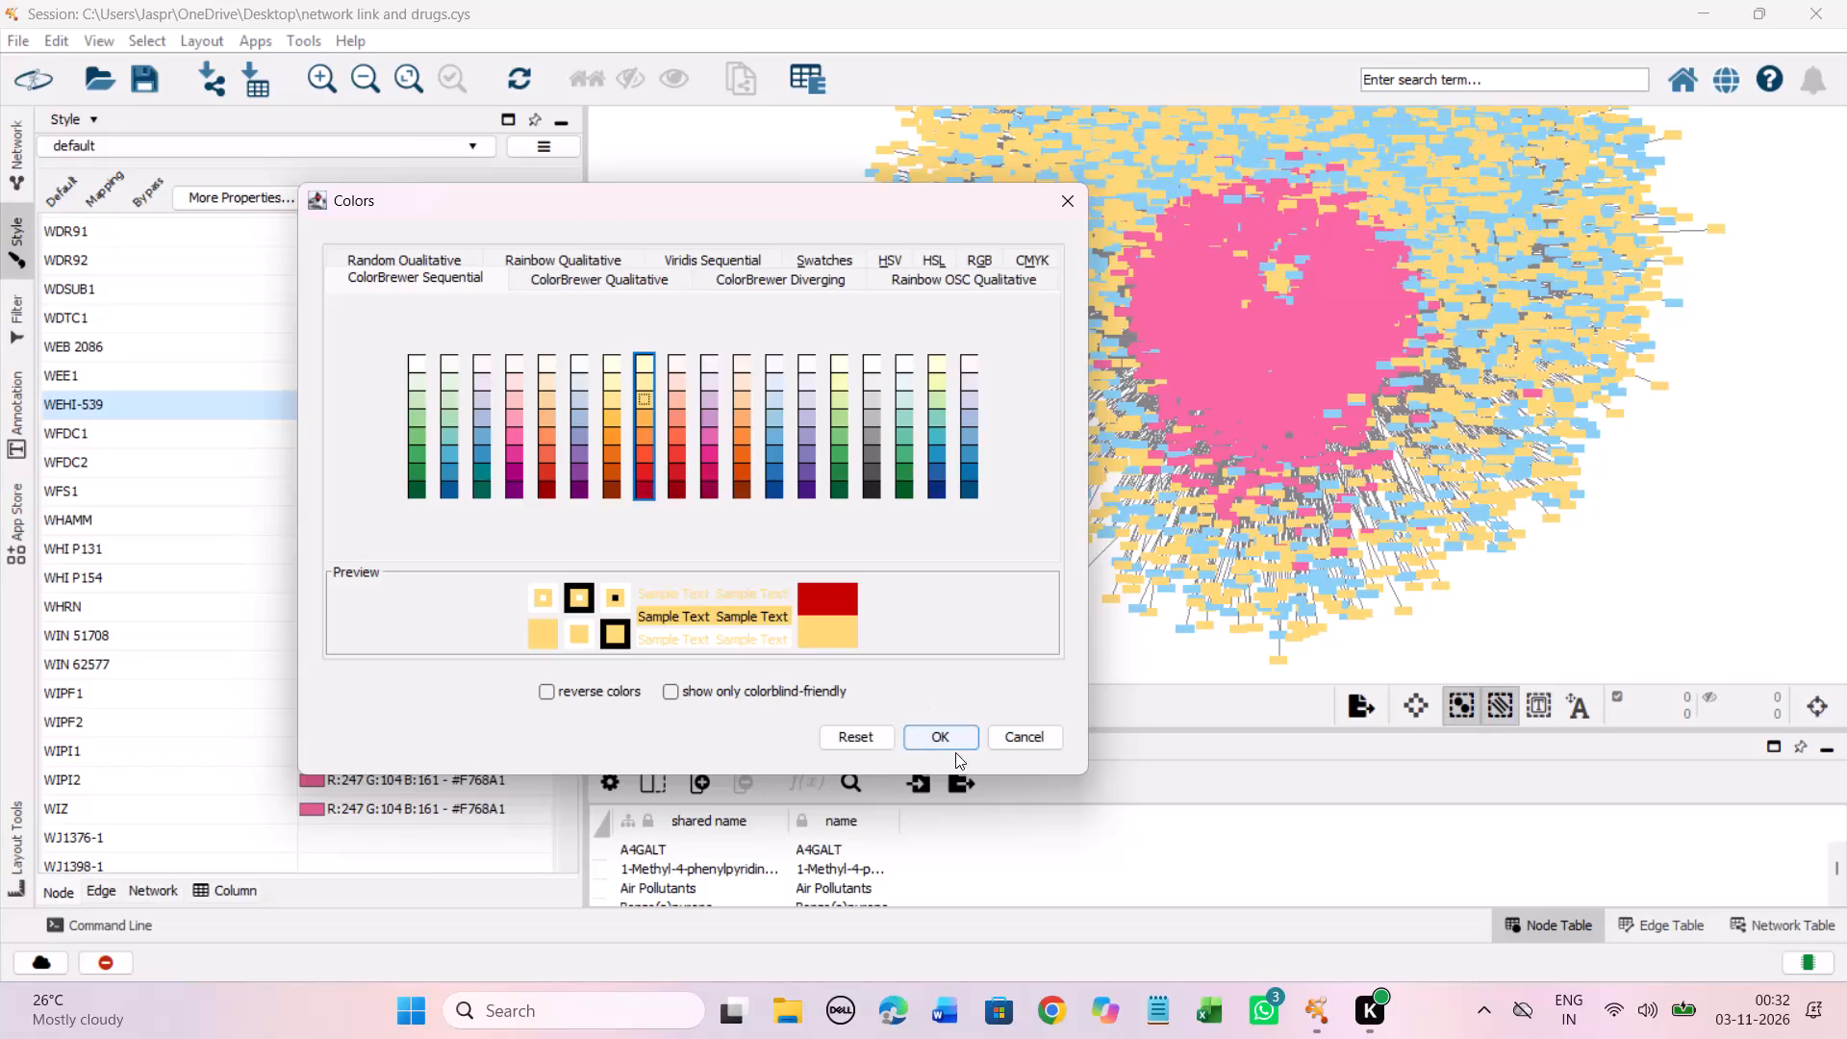
{"action": "left_click", "coordinate": [955, 752]}
{"action": "left_click", "coordinate": [957, 737]}
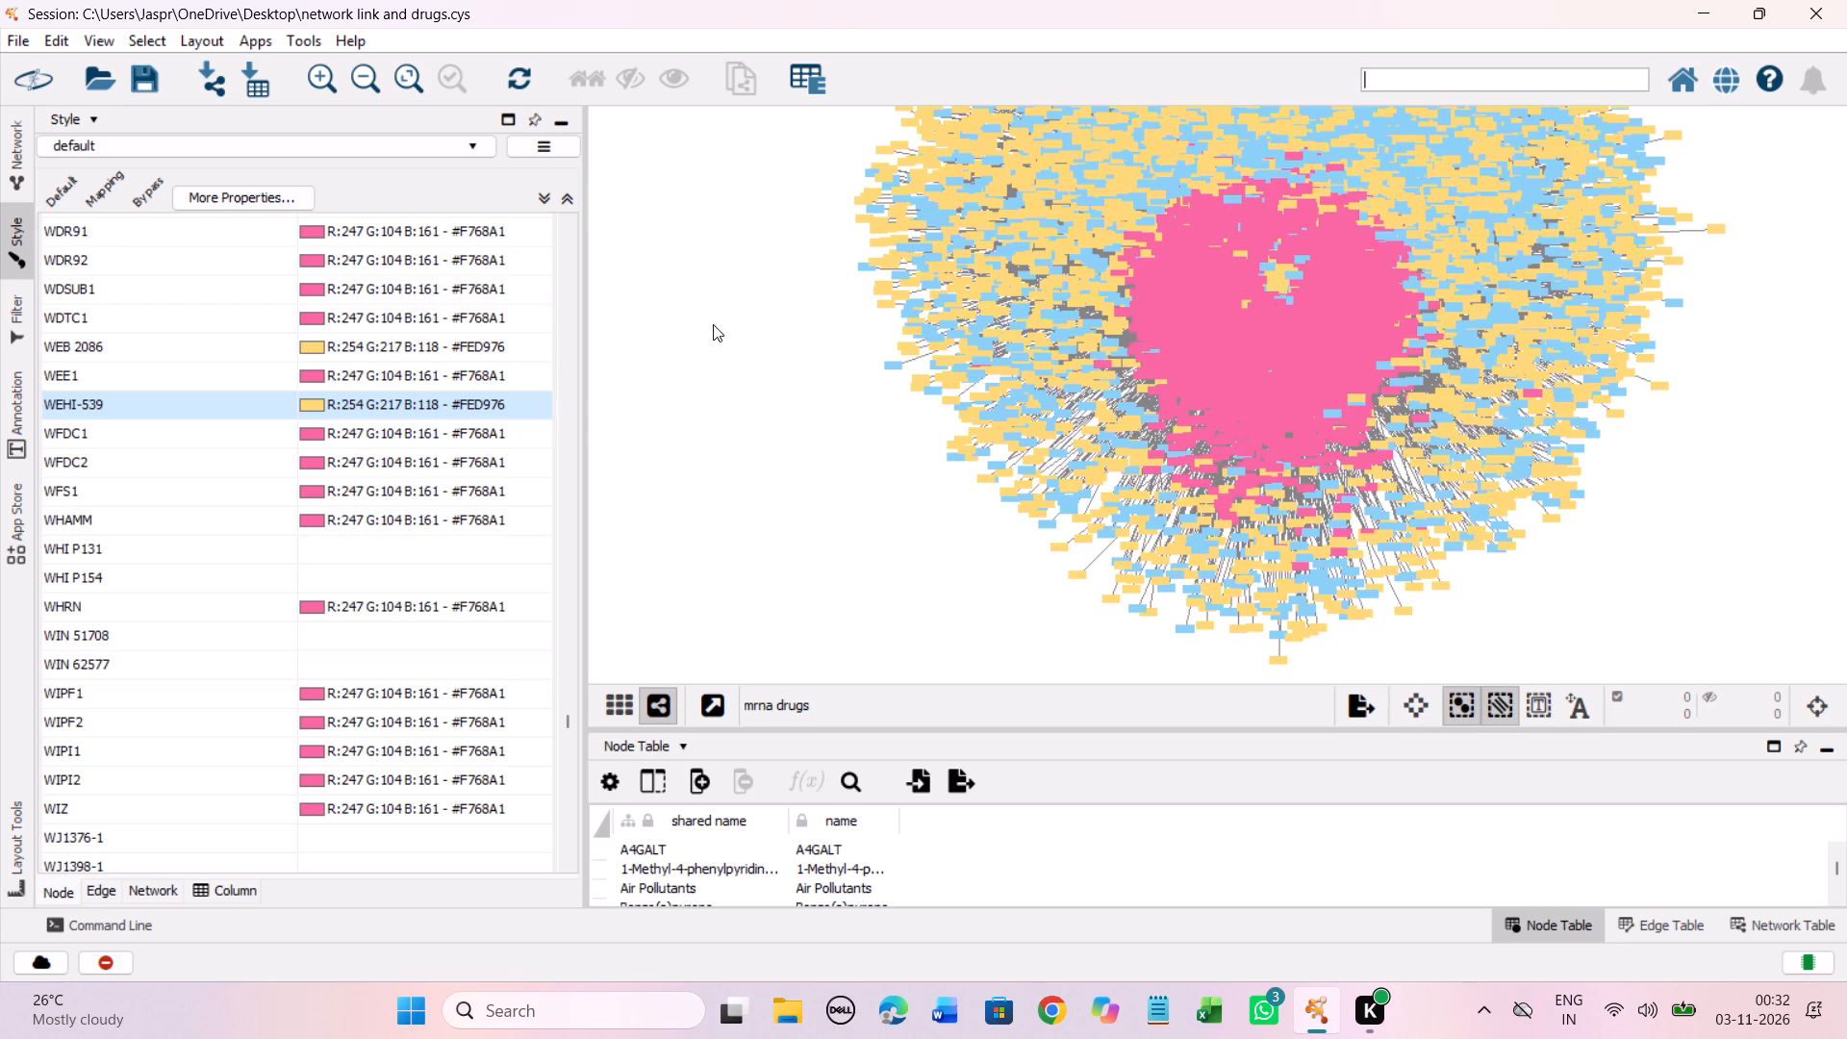
Set the discrete node colour mapping for WHI P131 and WHI P154 to light yellow #FED976.
{"action": "left_click_drag", "start_coordinate": [276, 544], "coordinate": [278, 573]}
{"action": "right_click", "coordinate": [278, 575]}
{"action": "left_click", "coordinate": [681, 587]}
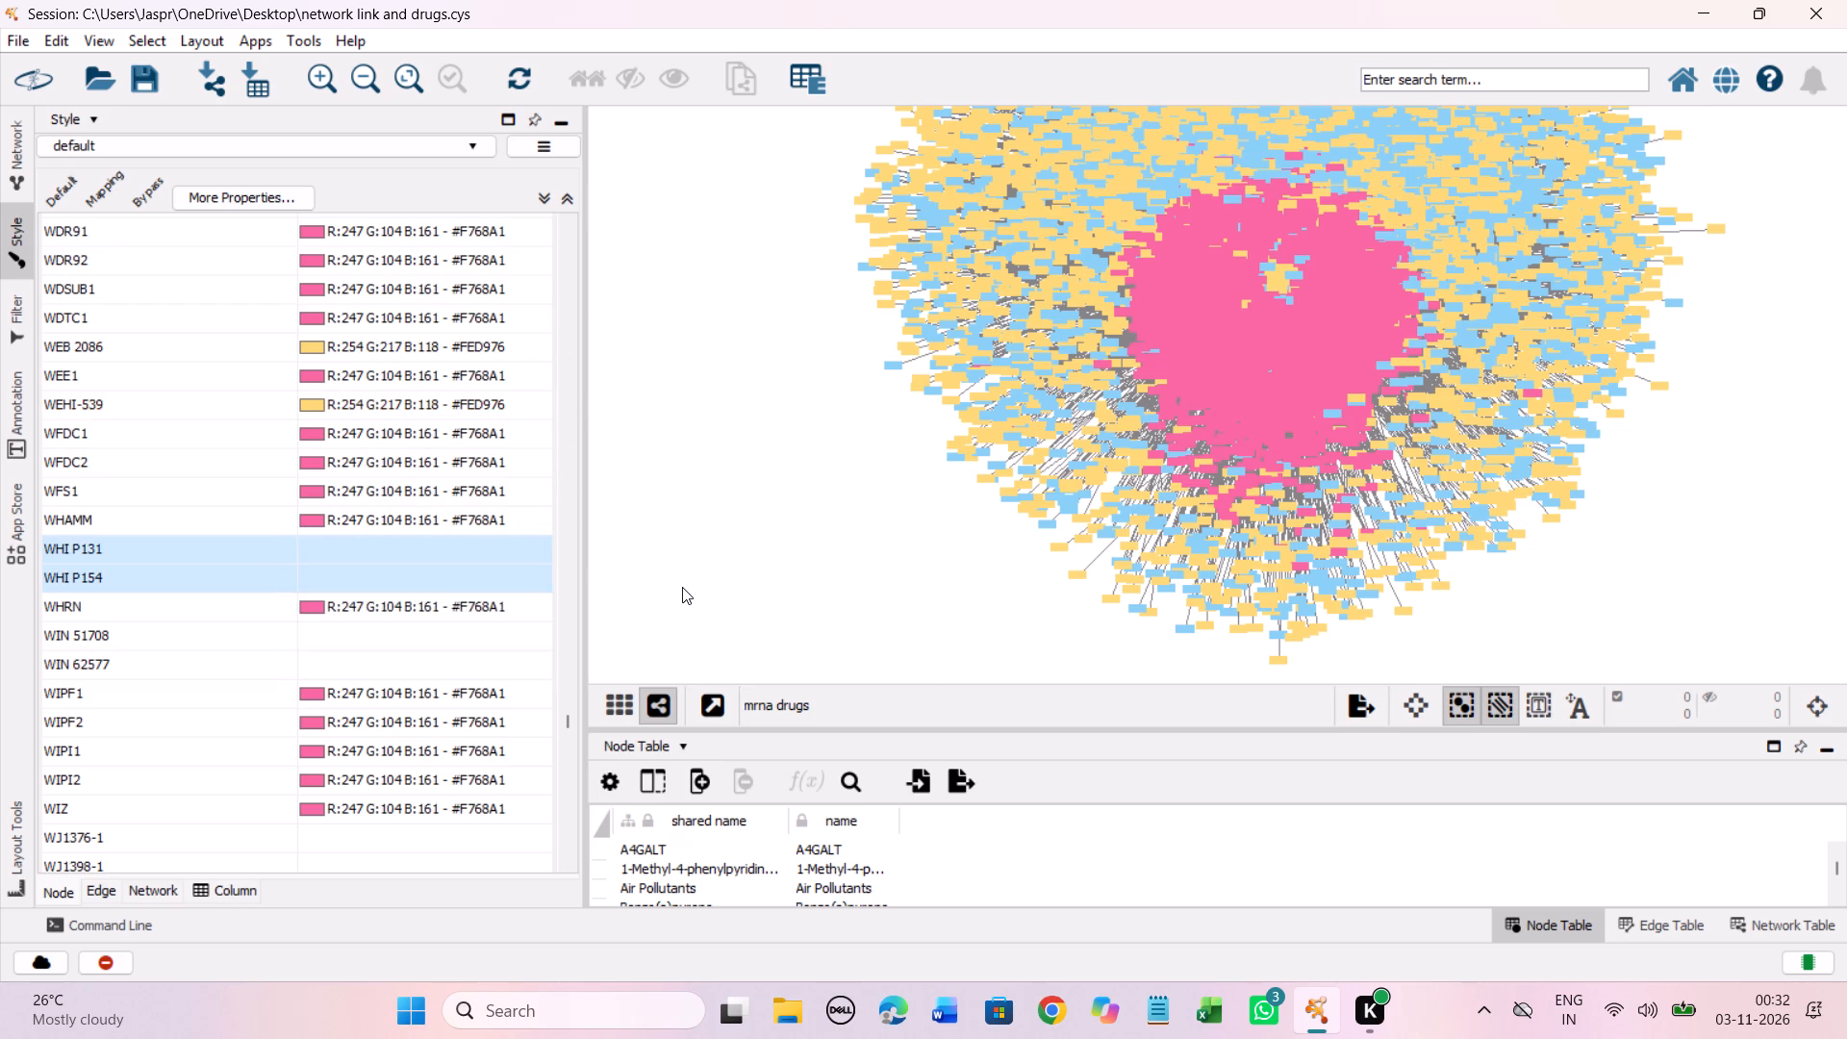
{"action": "left_click_drag", "start_coordinate": [589, 543], "coordinate": [407, 177]}
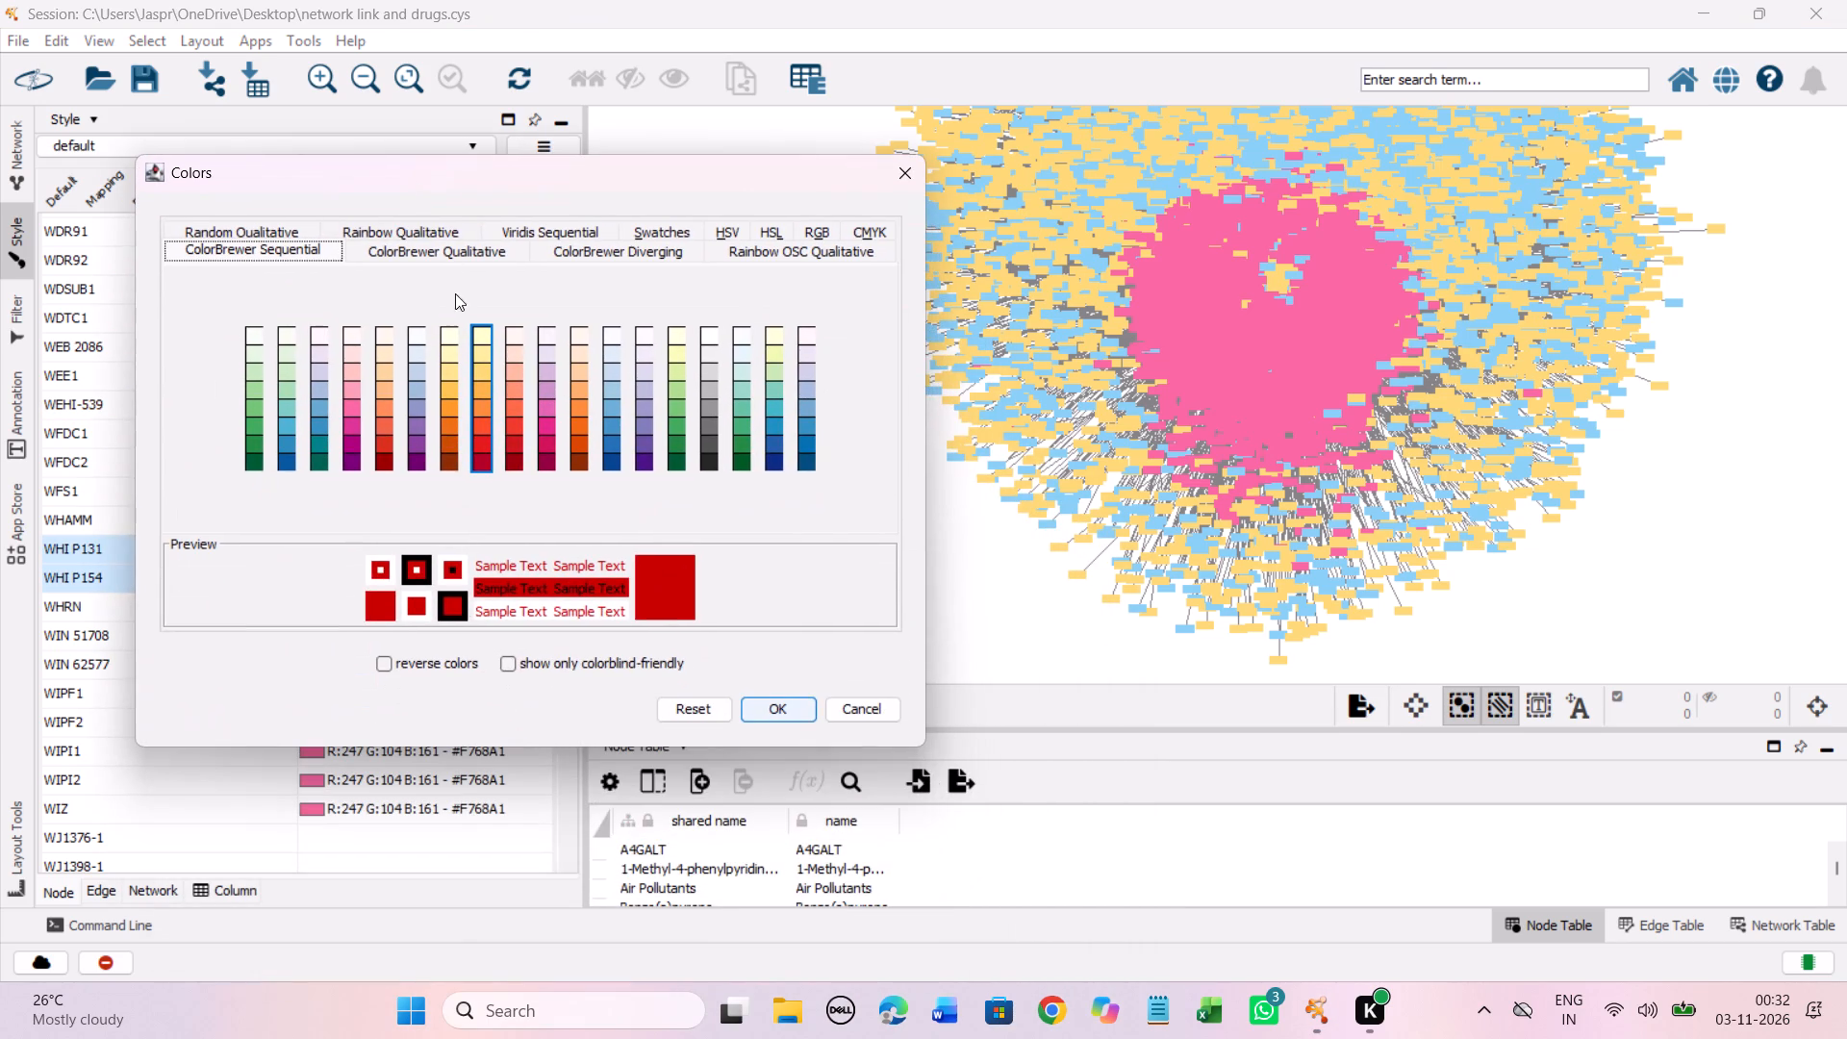
{"action": "left_click", "coordinate": [481, 371]}
{"action": "left_click", "coordinate": [774, 705]}
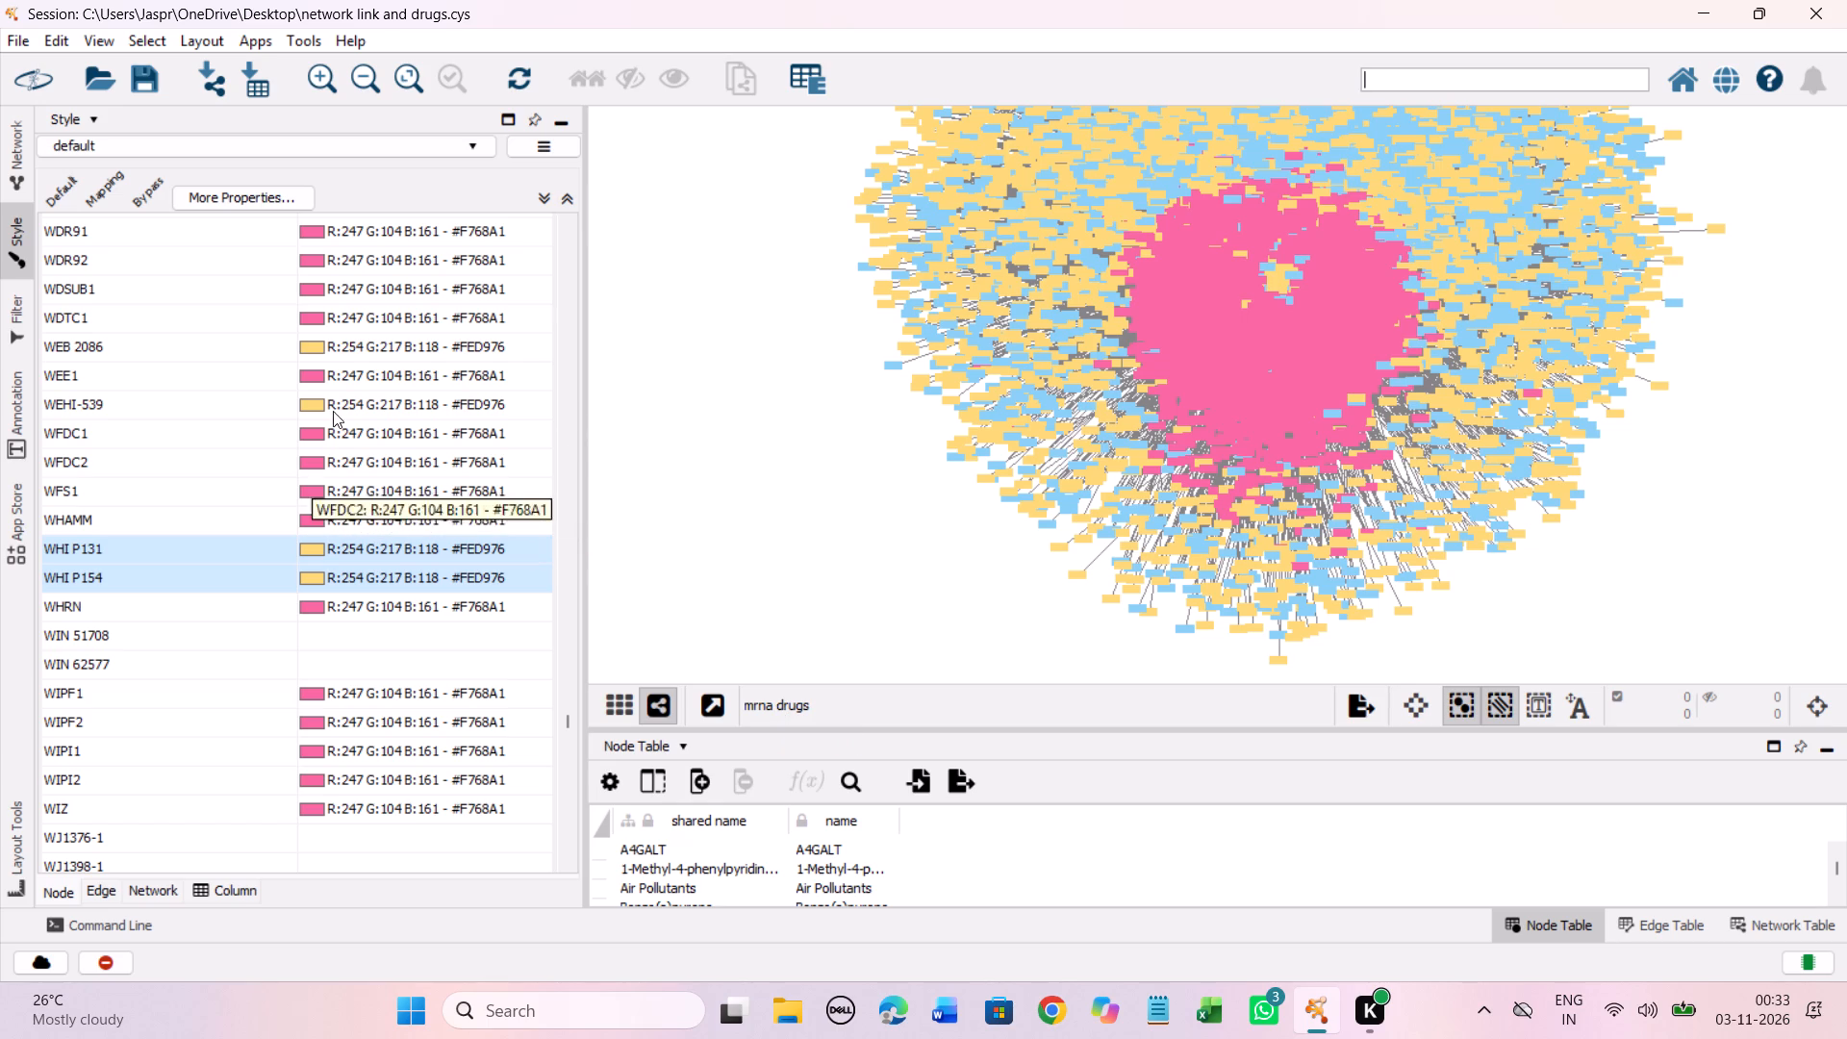
Set the discrete node colour mapping for WIN 51708 and WIN 62577 to light yellow #FED976.
{"action": "scroll", "coordinate": [367, 374], "scroll_direction": "down", "scroll_amount": 7}
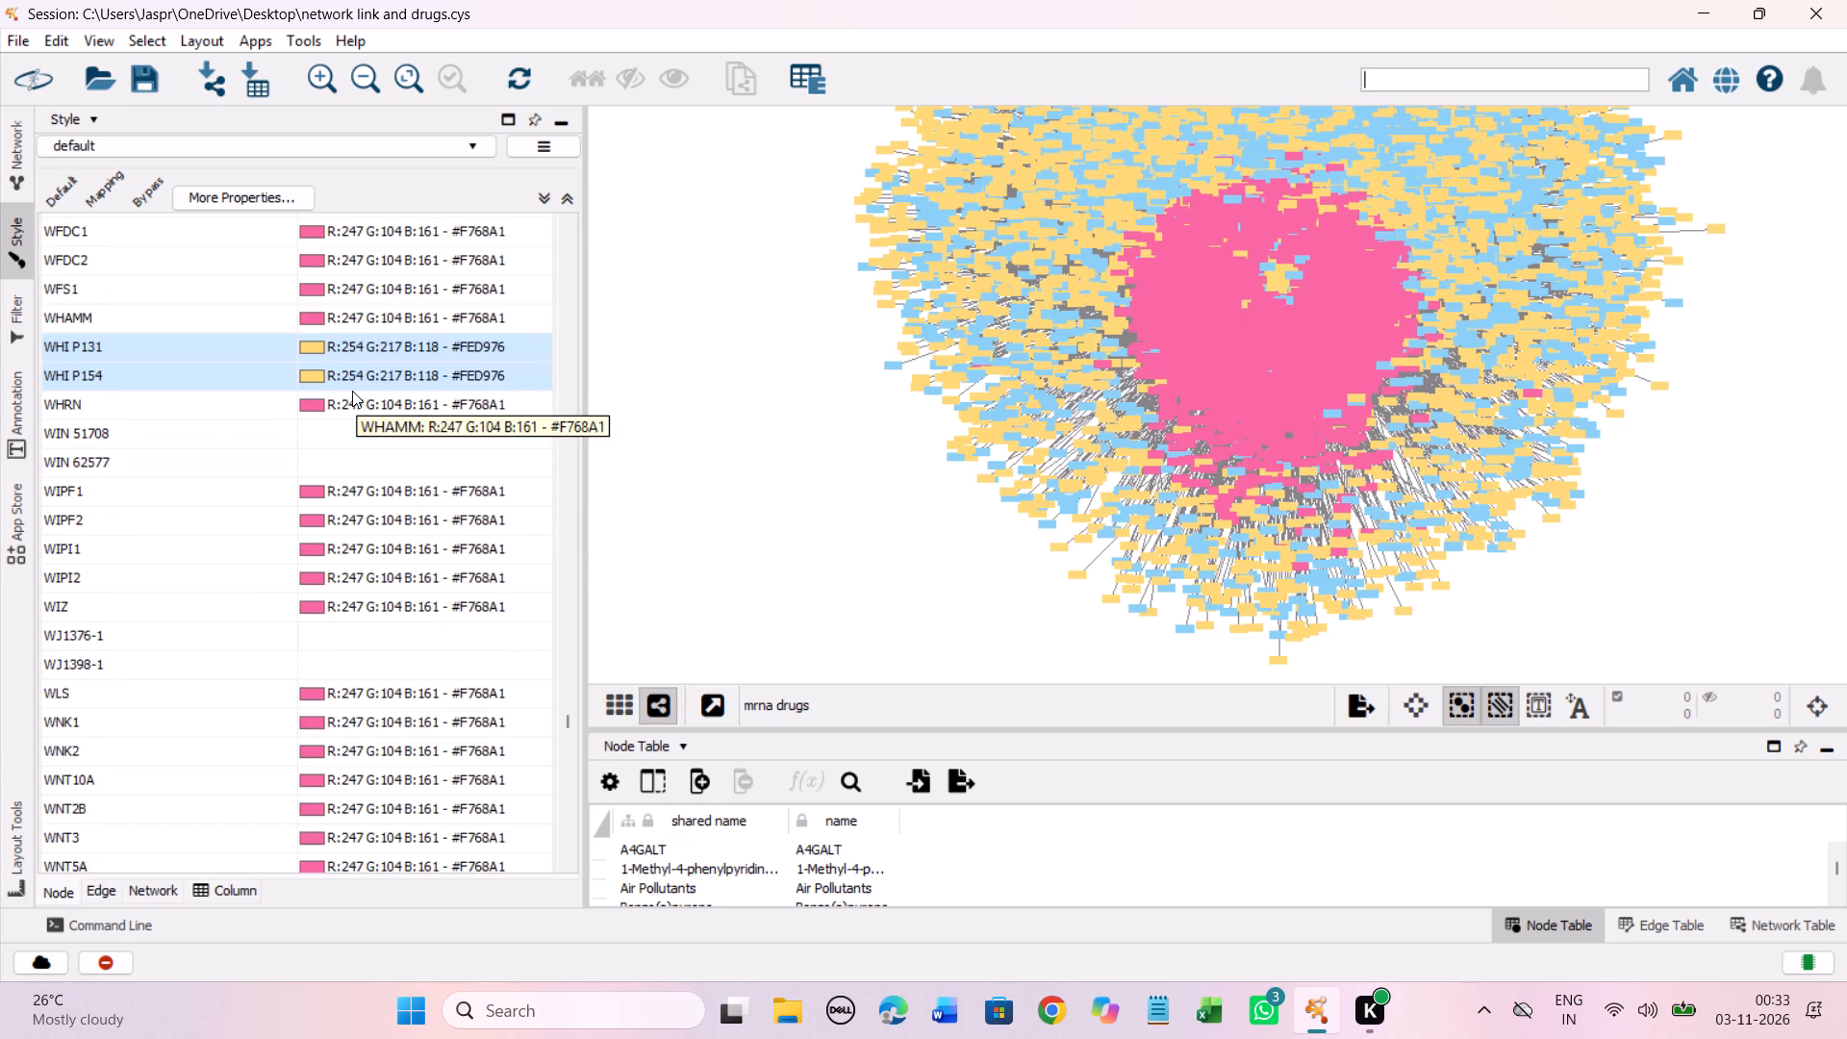
{"action": "scroll", "coordinate": [352, 391], "scroll_direction": "down", "scroll_amount": 1}
{"action": "left_click_drag", "start_coordinate": [247, 403], "coordinate": [250, 435]}
{"action": "right_click", "coordinate": [250, 437]}
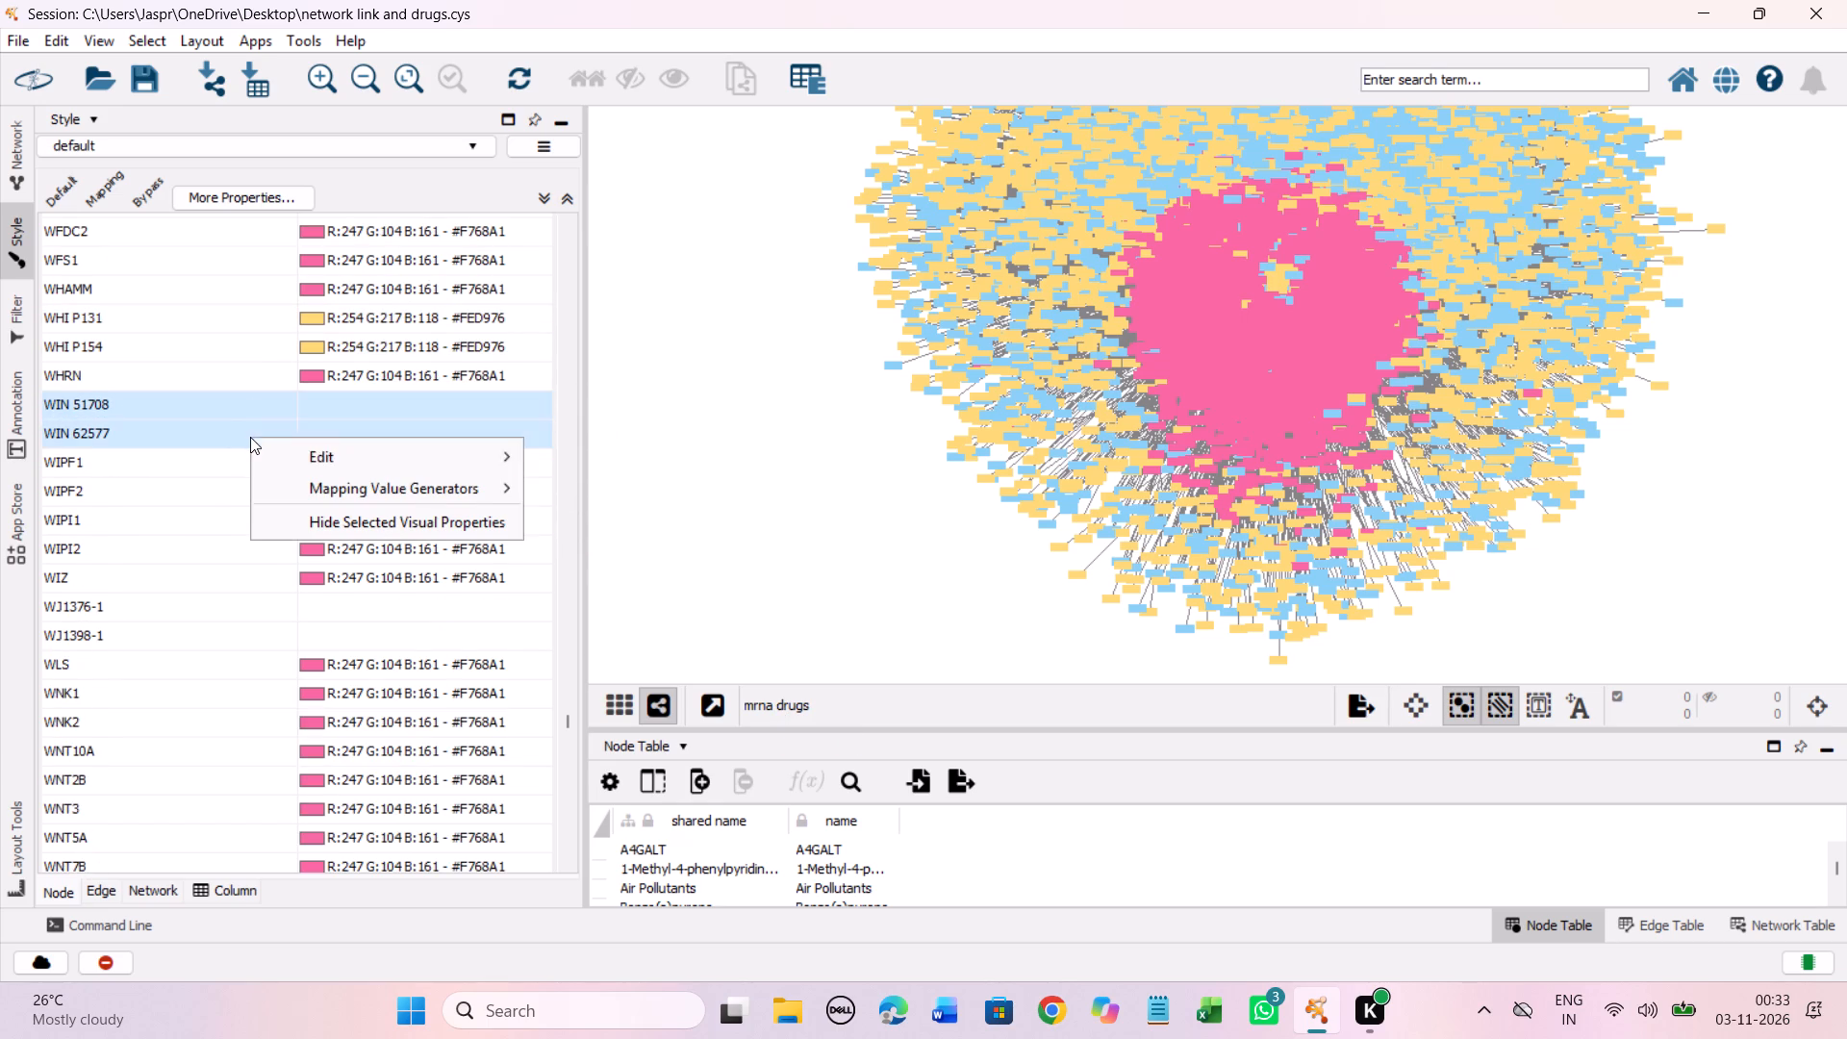
{"action": "left_click", "coordinate": [595, 456]}
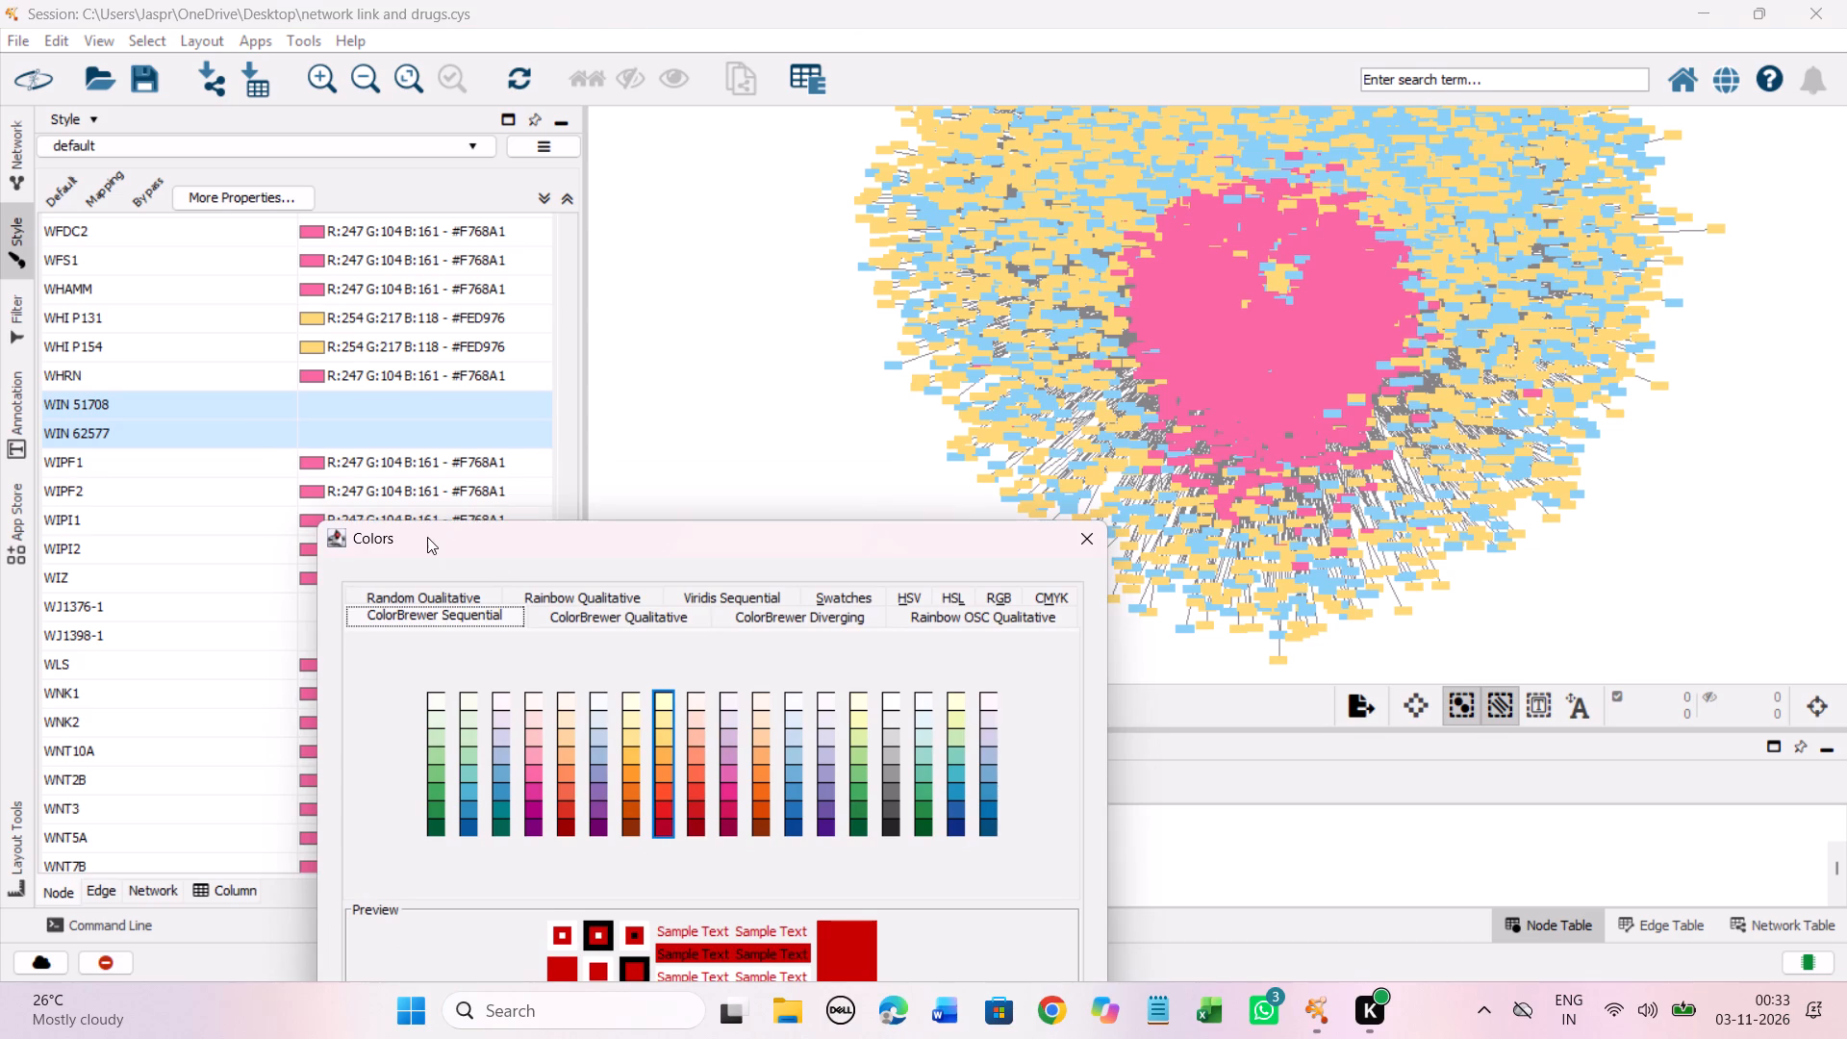
{"action": "left_click_drag", "start_coordinate": [427, 537], "coordinate": [336, 226]}
{"action": "left_click", "coordinate": [572, 422]}
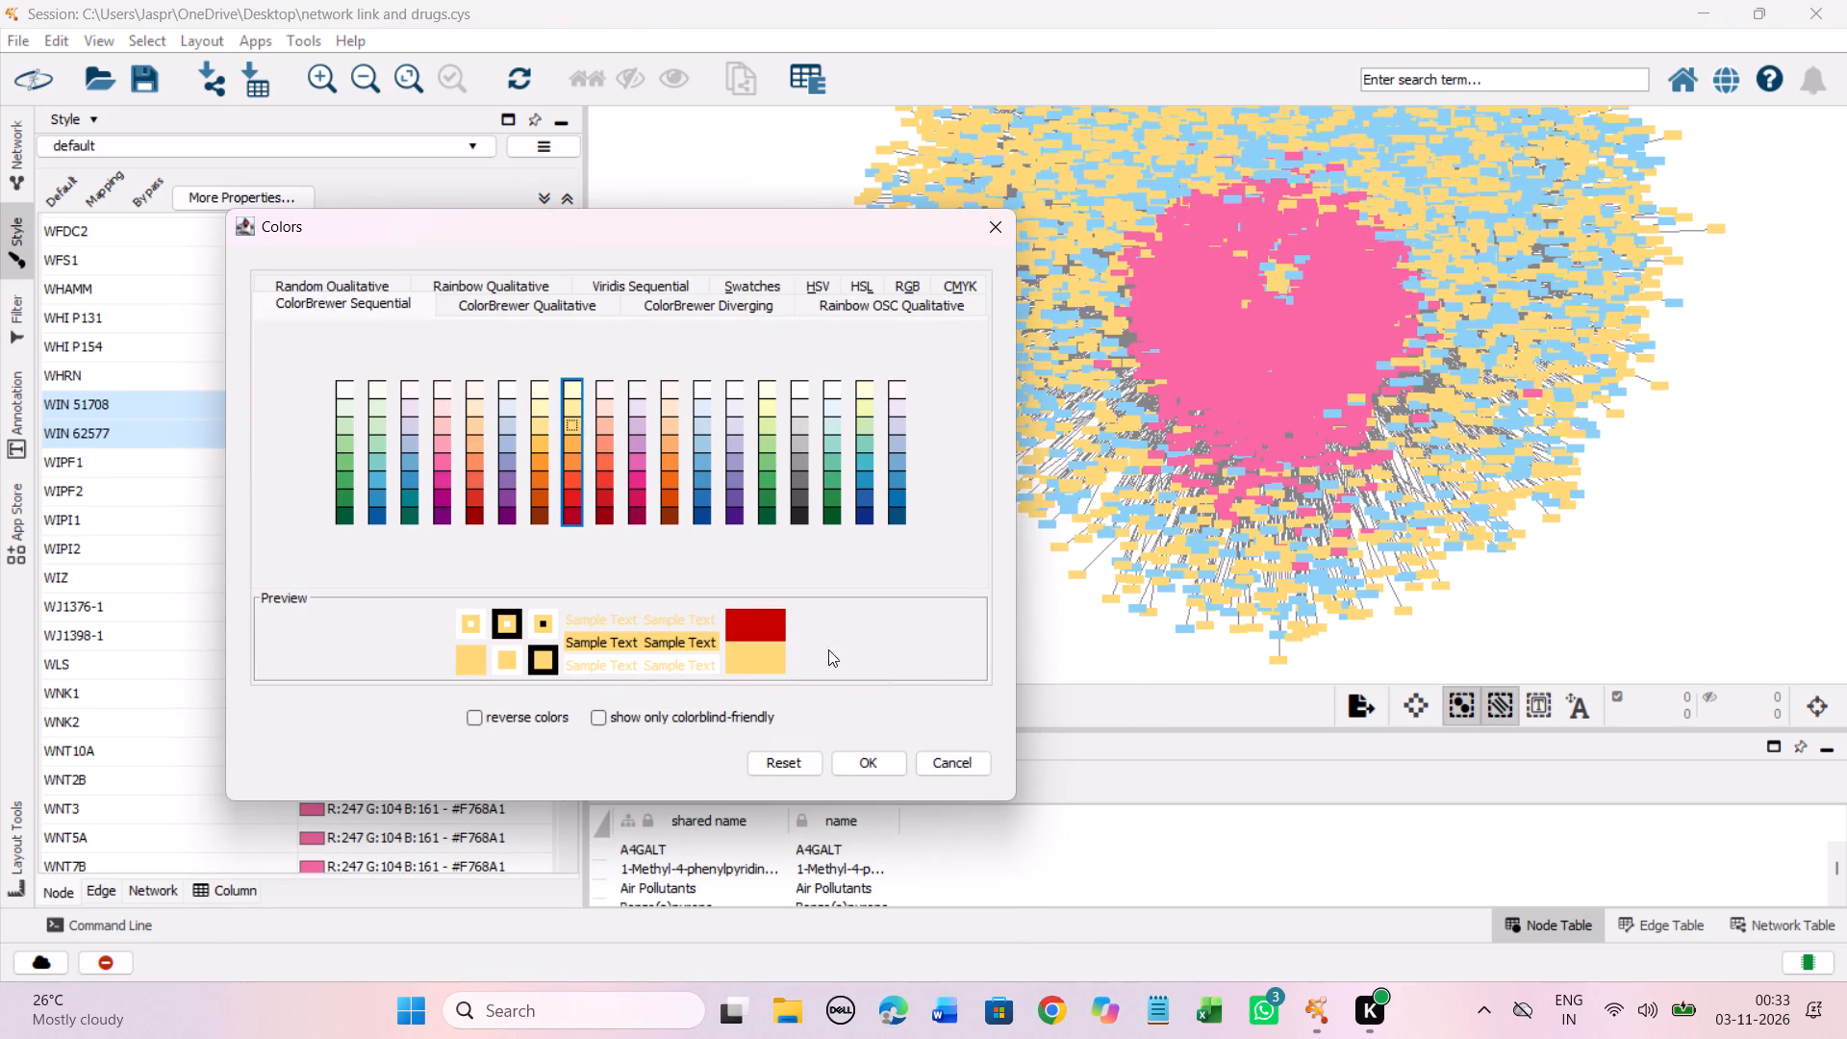
{"action": "left_click", "coordinate": [860, 767]}
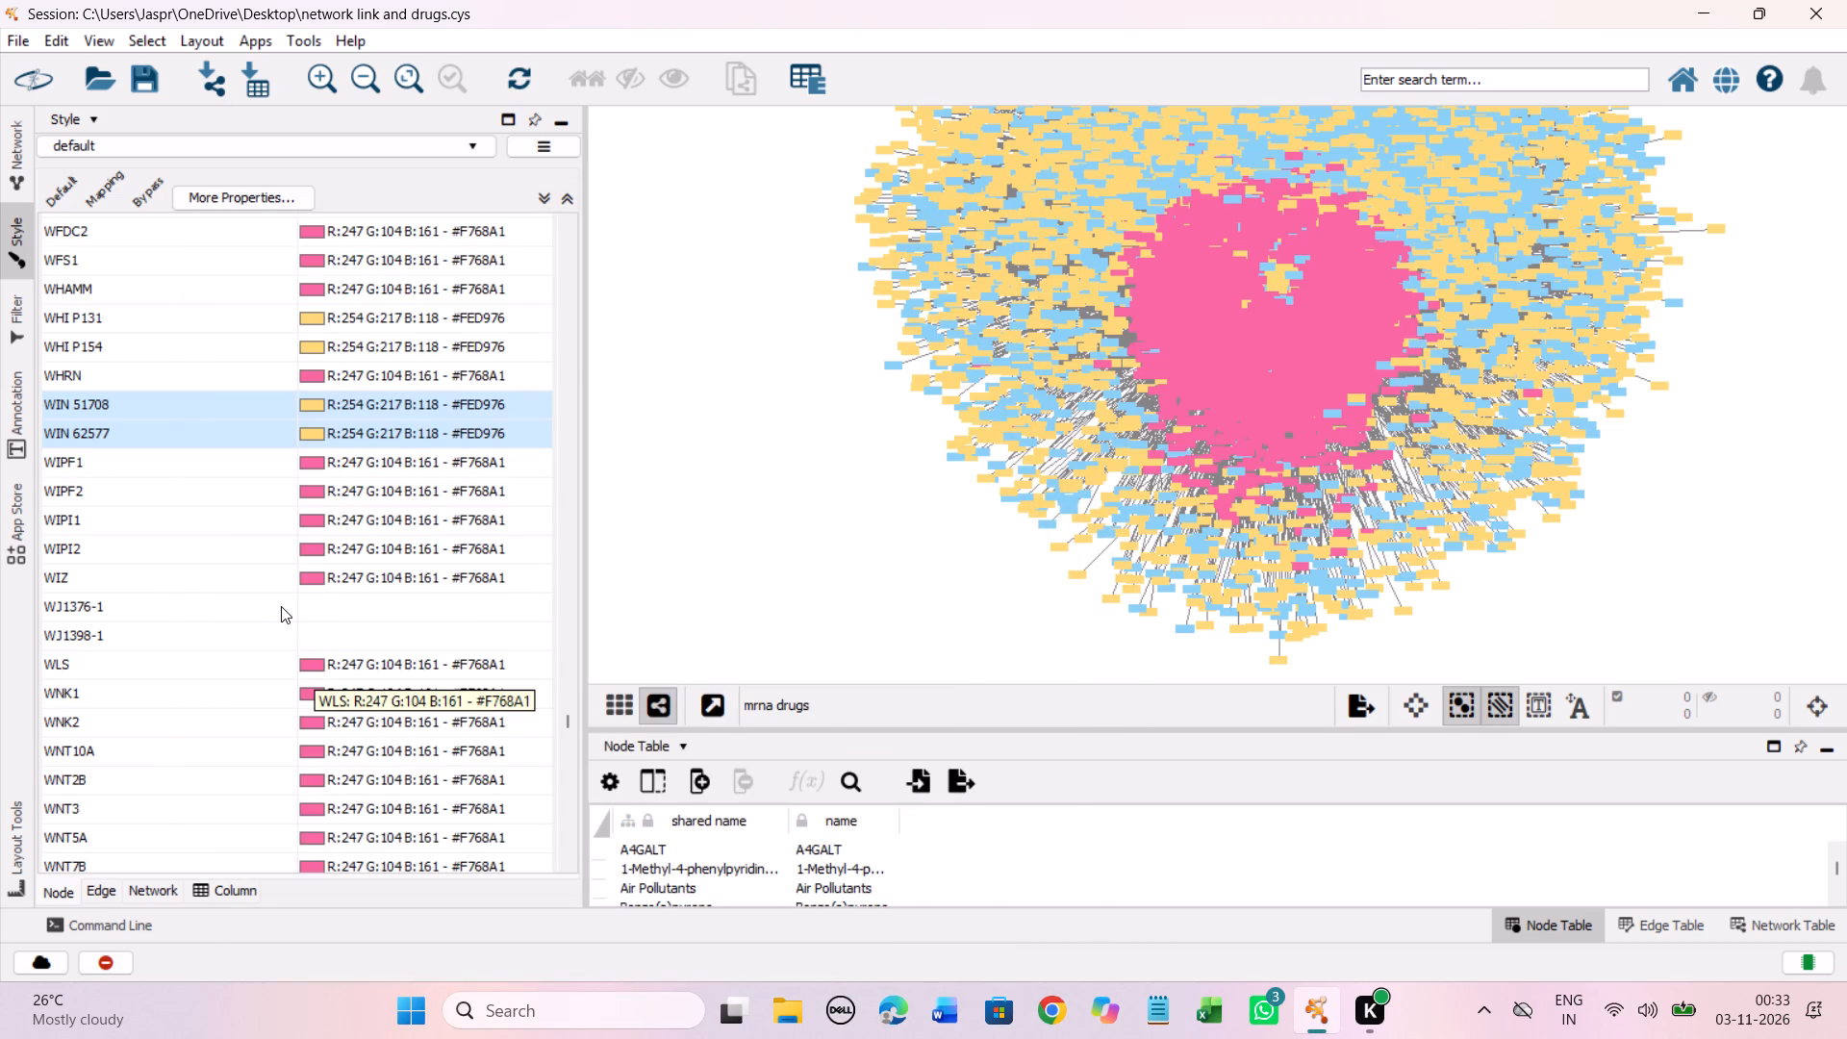
Set the discrete node colour mapping for WJ1376-1 and WJ1398-1 to light yellow #FED976.
{"action": "left_click_drag", "start_coordinate": [277, 602], "coordinate": [274, 646]}
{"action": "right_click", "coordinate": [257, 627]}
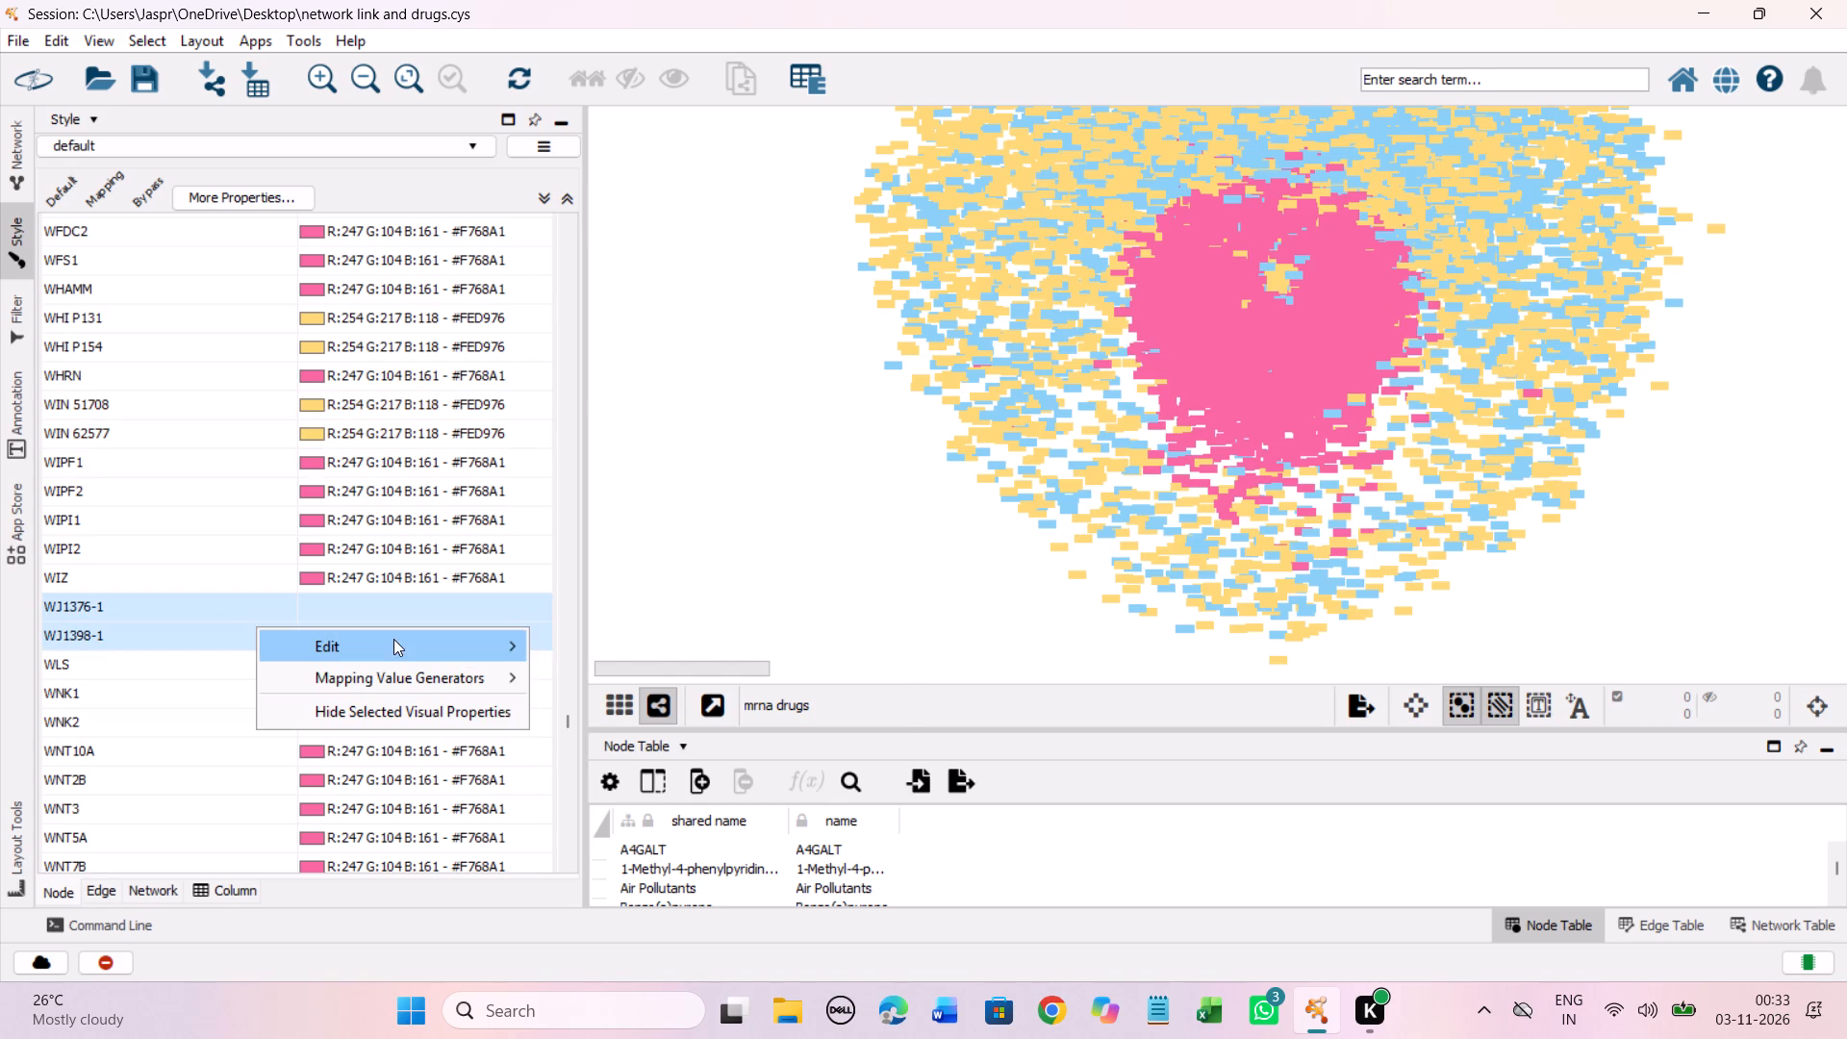
{"action": "left_click", "coordinate": [566, 643]}
{"action": "left_click_drag", "start_coordinate": [519, 544], "coordinate": [505, 464]}
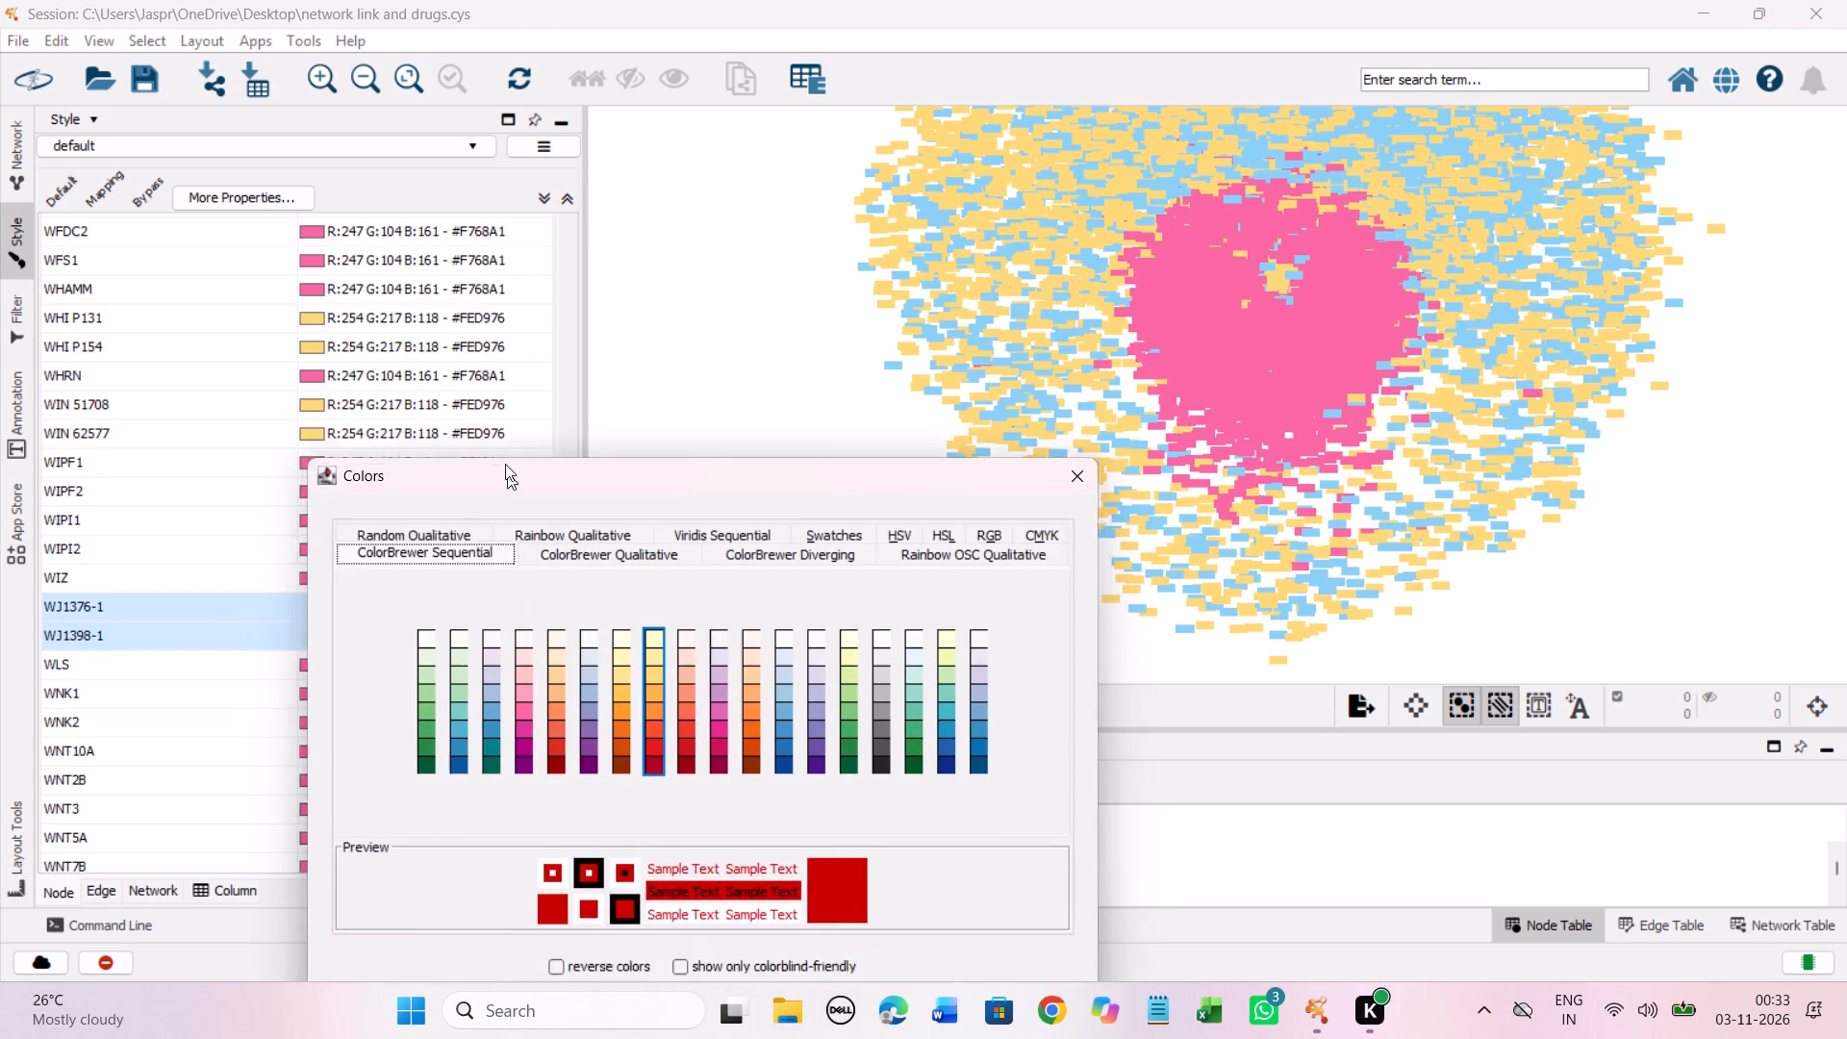
{"action": "left_click_drag", "start_coordinate": [505, 464], "coordinate": [469, 291]}
{"action": "left_click", "coordinate": [615, 485]}
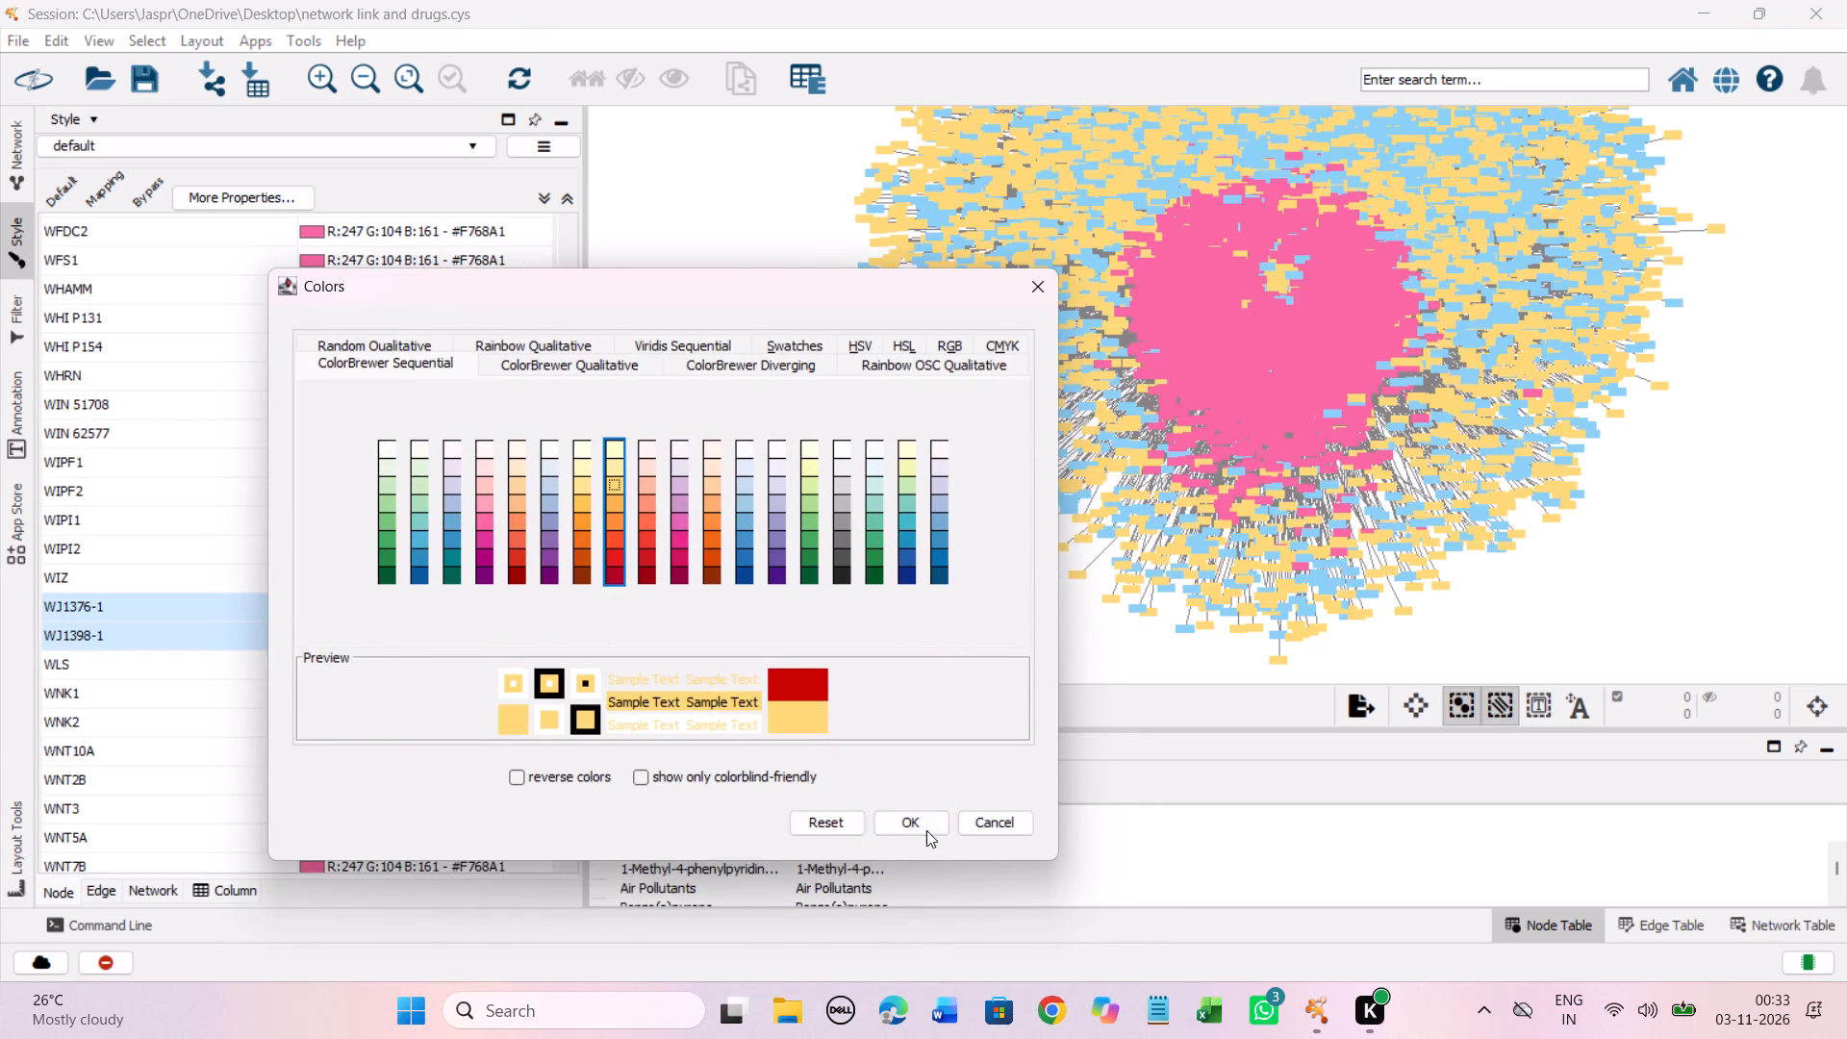
{"action": "left_click", "coordinate": [923, 828]}
Set the discrete node colour mapping for the unmapped entries from WP 631 through WR 33278 to light yellow #FED976.
{"action": "scroll", "coordinate": [443, 467], "scroll_direction": "down", "scroll_amount": 3}
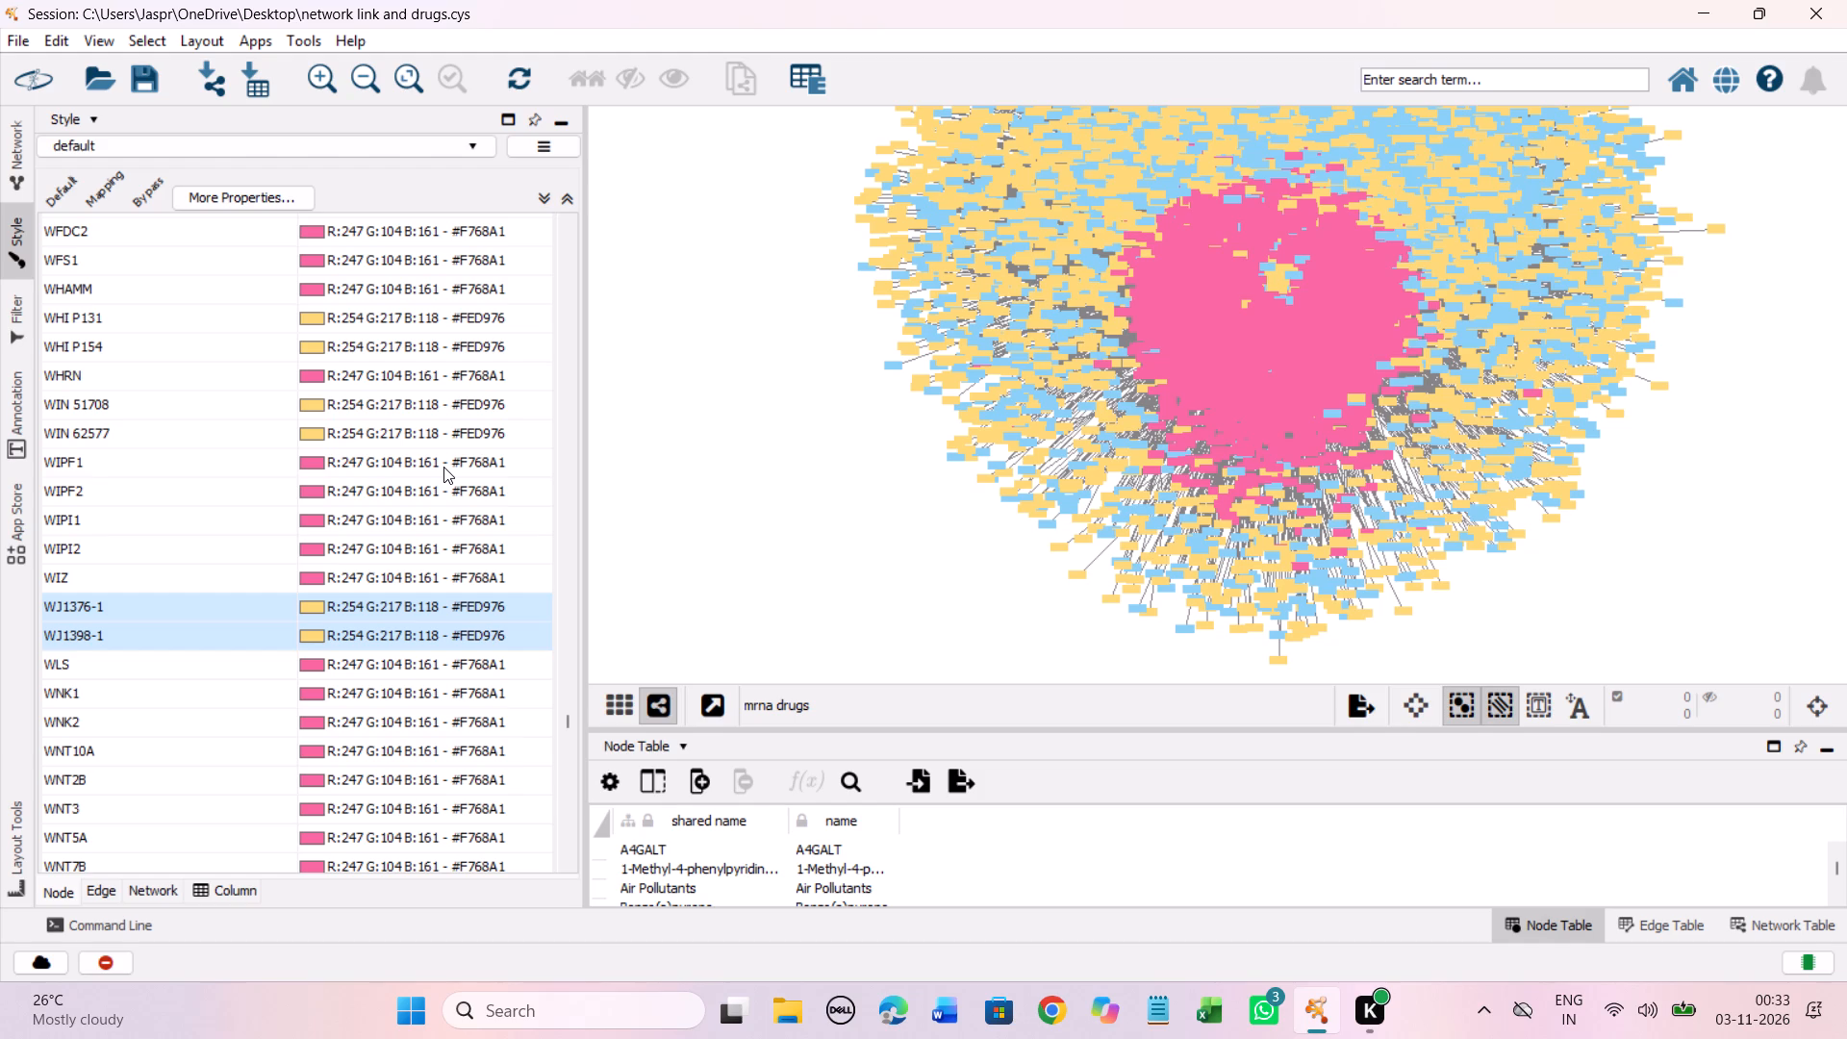
{"action": "scroll", "coordinate": [443, 467], "scroll_direction": "down", "scroll_amount": 3}
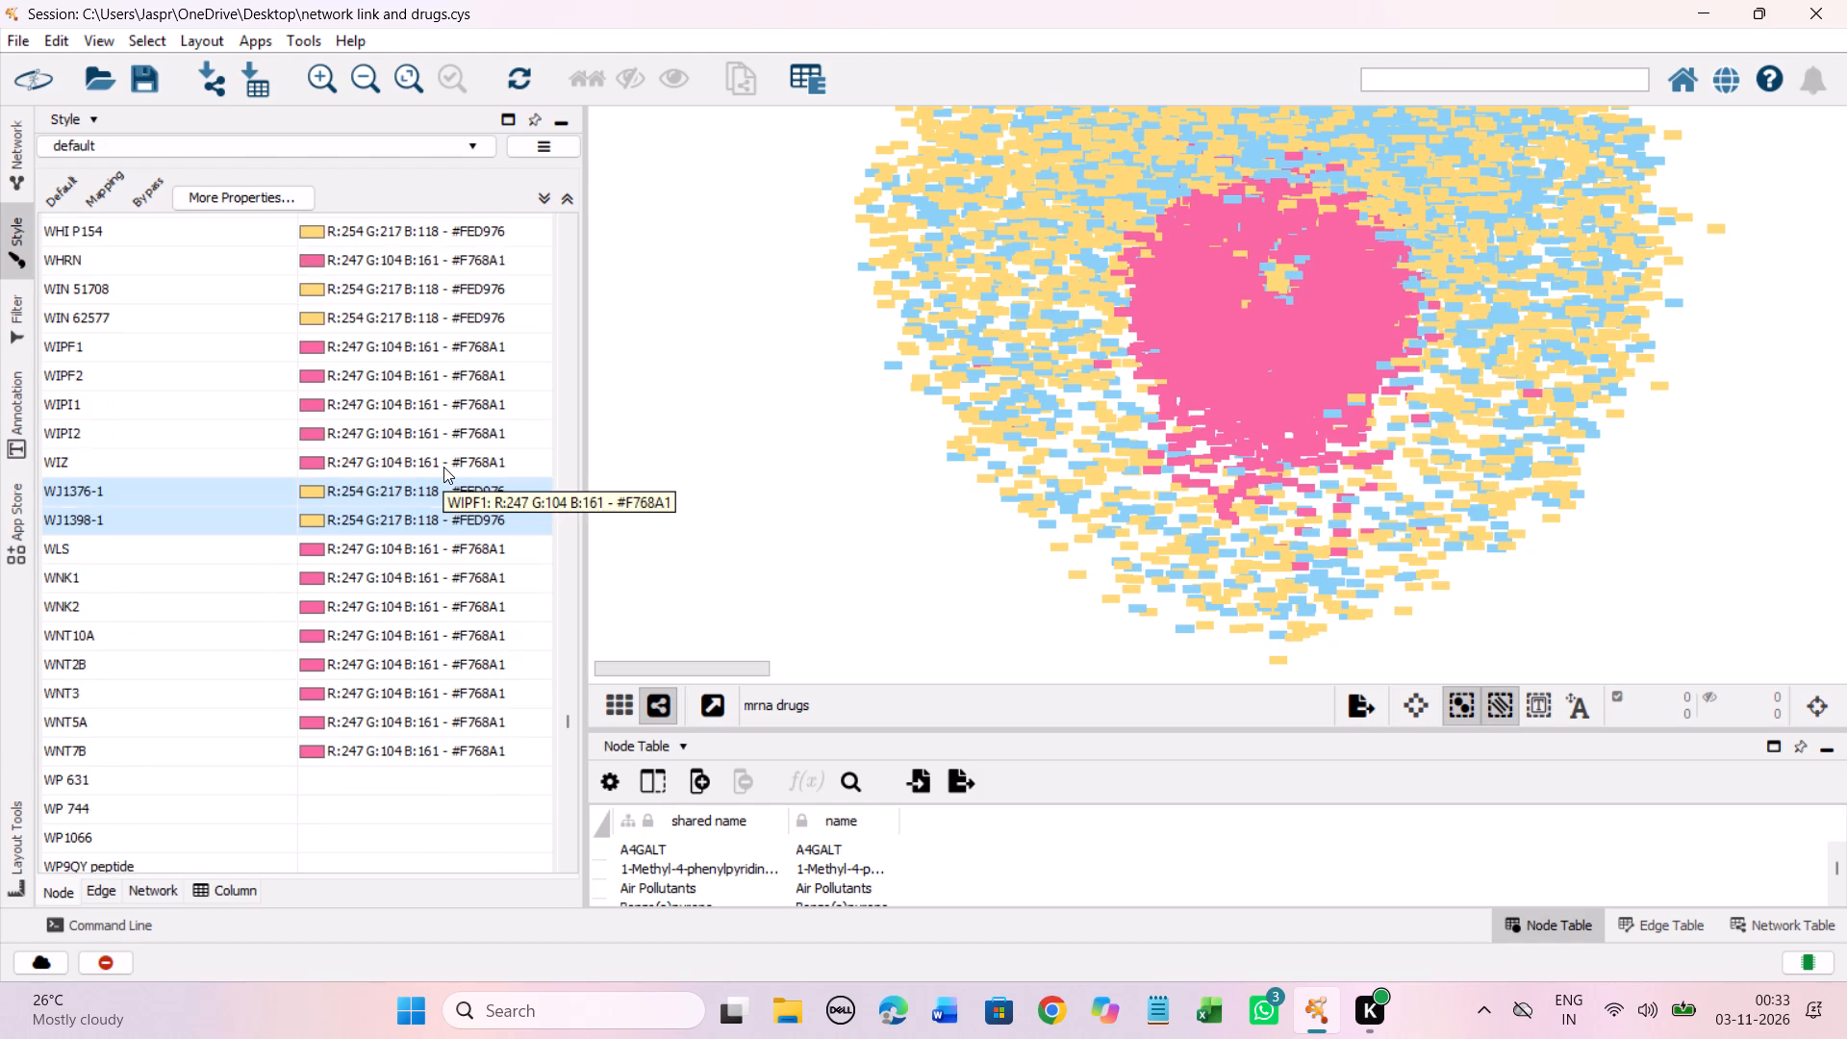
{"action": "scroll", "coordinate": [443, 467], "scroll_direction": "down", "scroll_amount": 13}
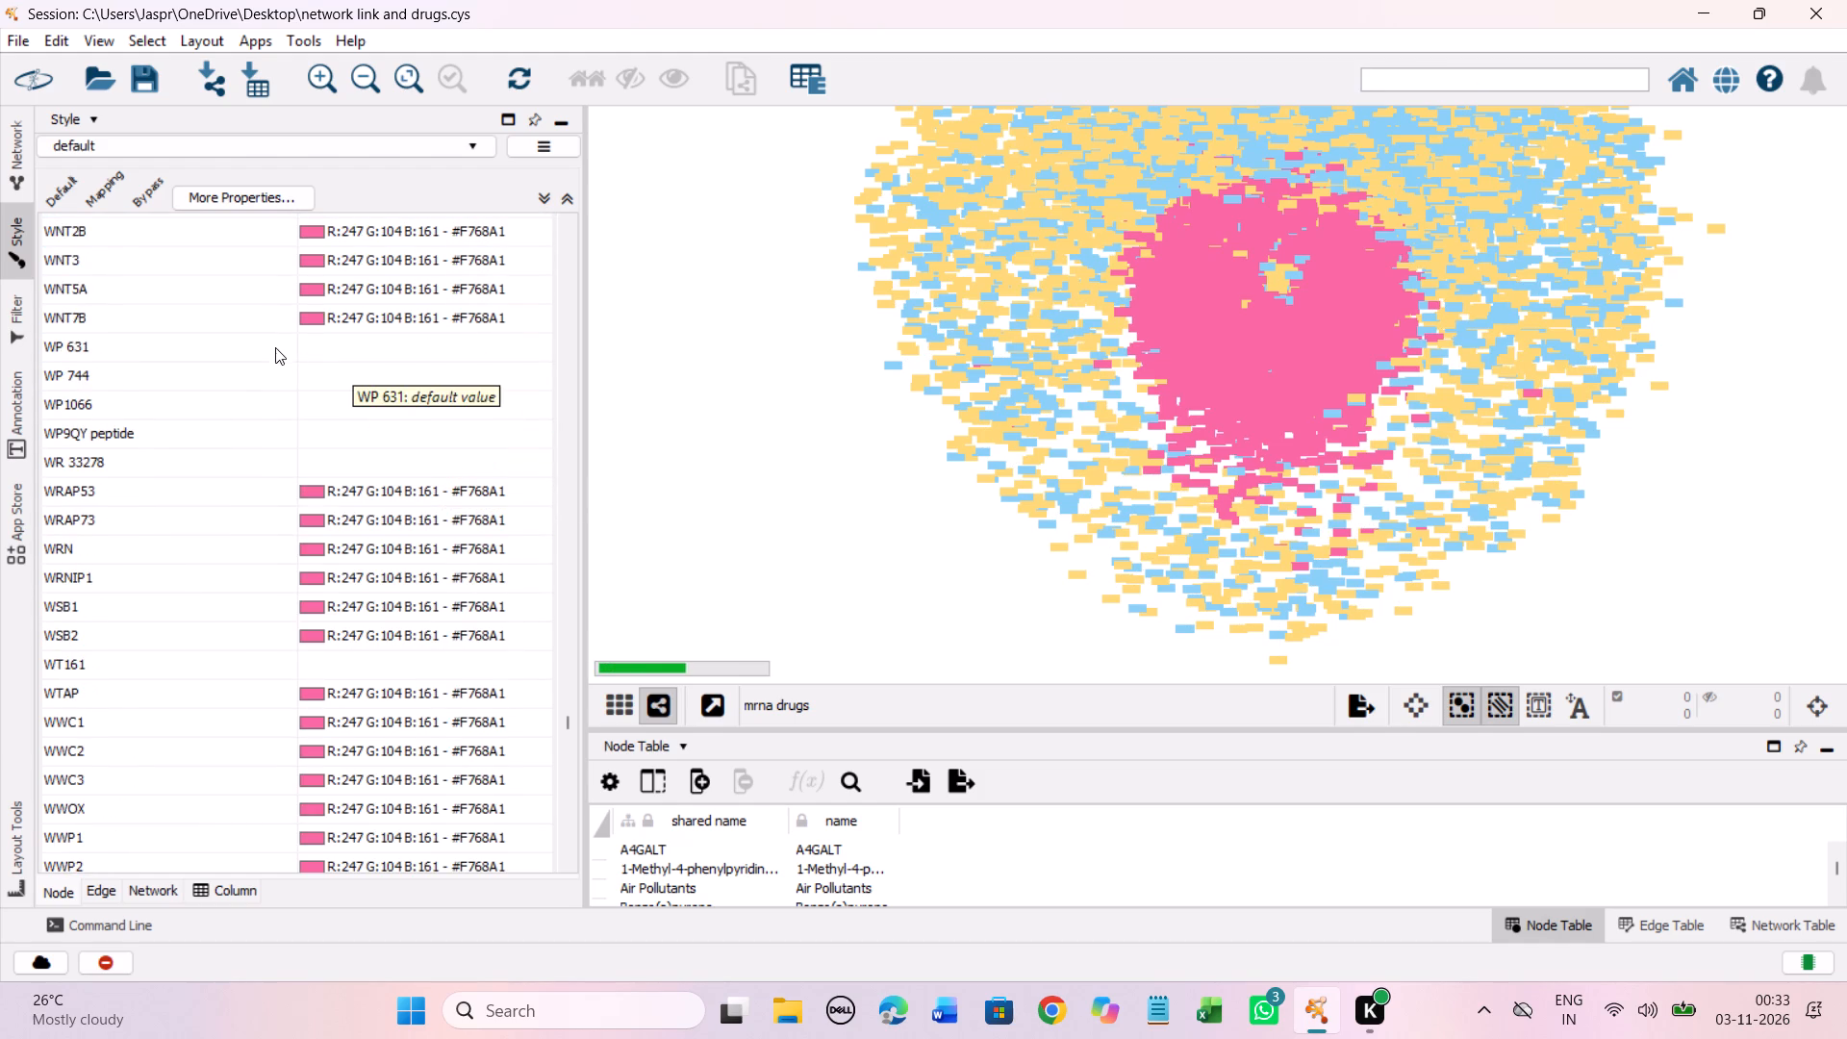
{"action": "left_click_drag", "start_coordinate": [273, 346], "coordinate": [263, 453]}
{"action": "right_click", "coordinate": [263, 453]}
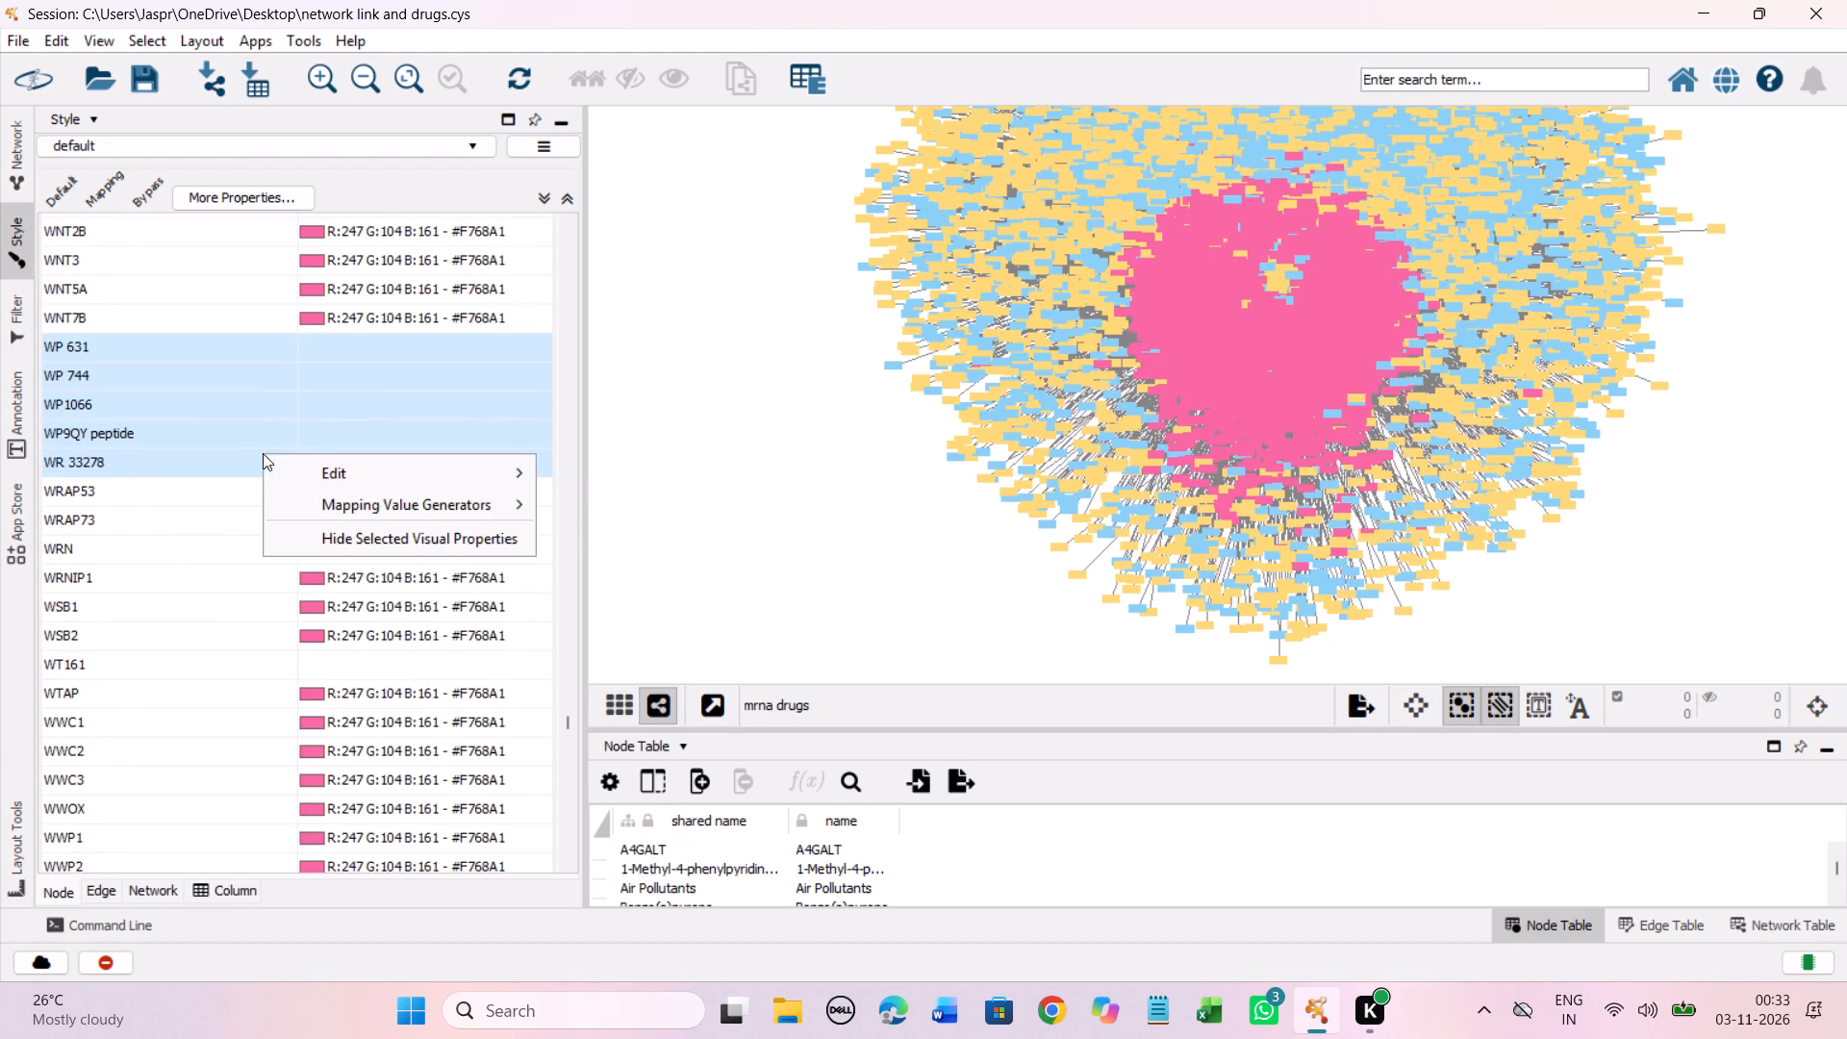
{"action": "left_click", "coordinate": [598, 467]}
{"action": "left_click_drag", "start_coordinate": [544, 528], "coordinate": [533, 422]}
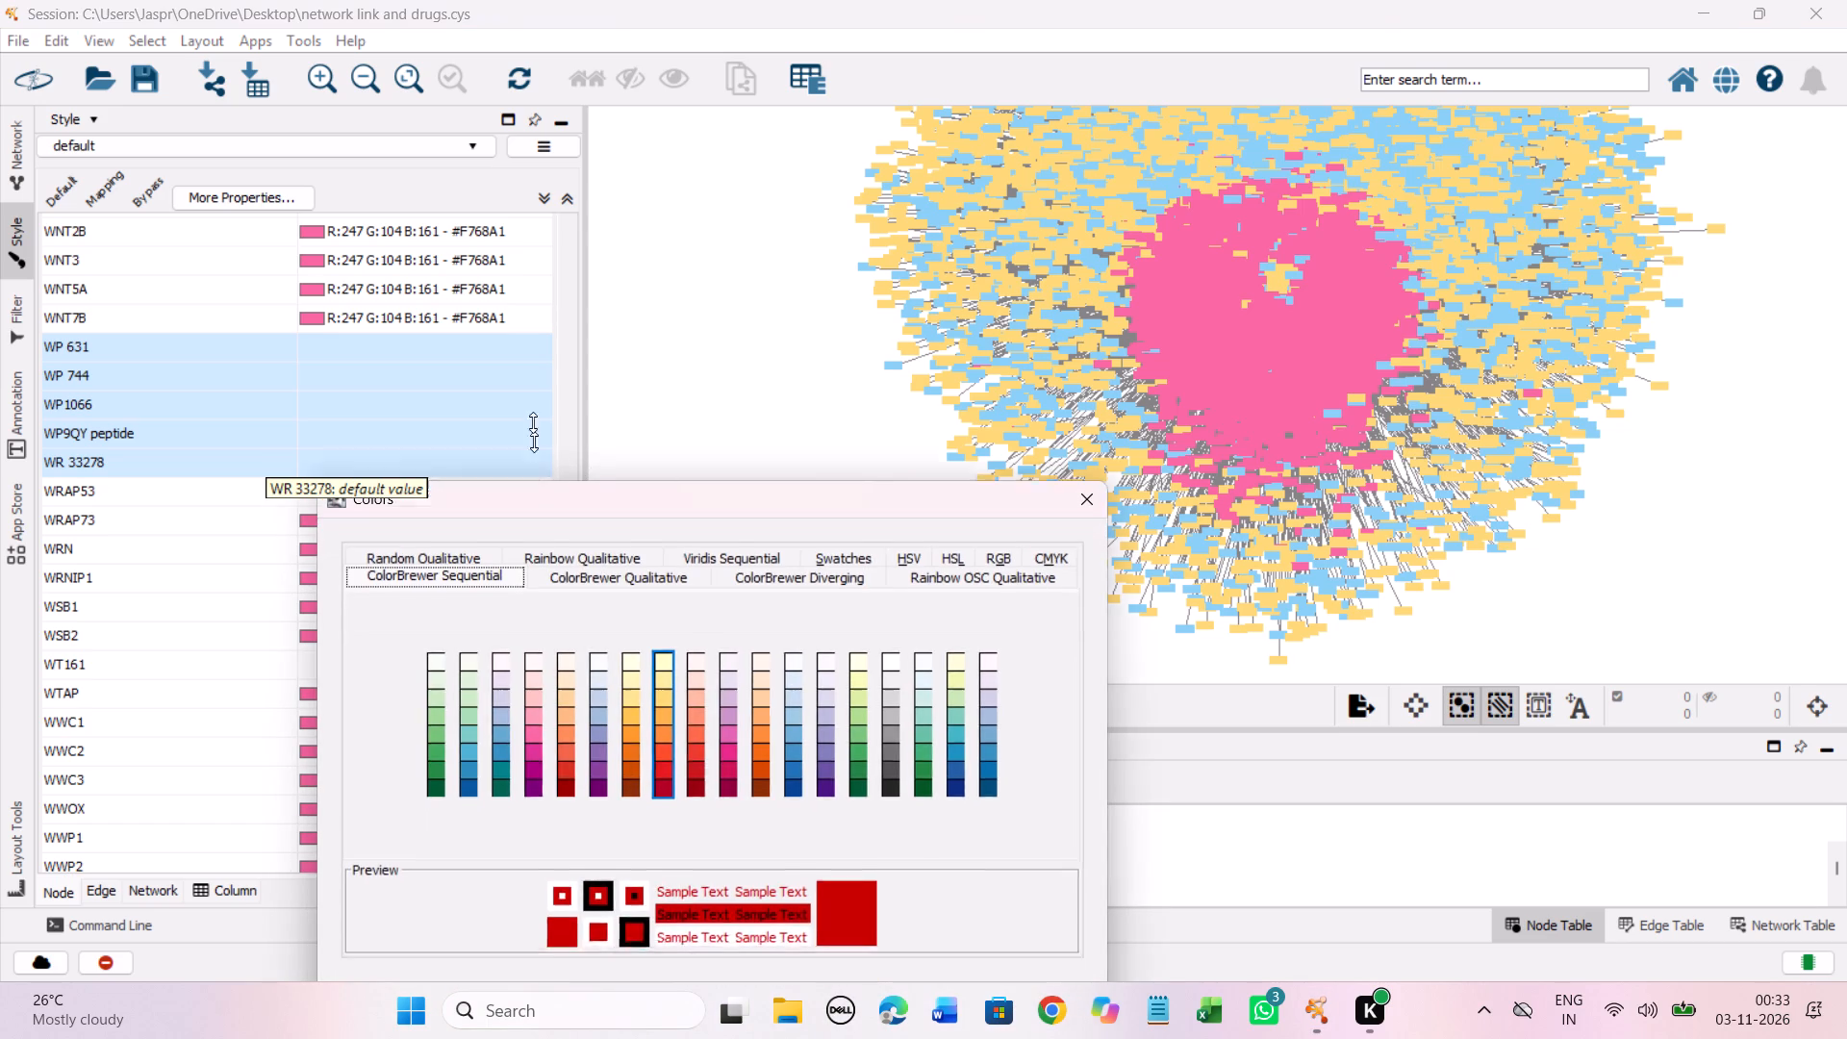
{"action": "left_click_drag", "start_coordinate": [533, 422], "coordinate": [436, 184]}
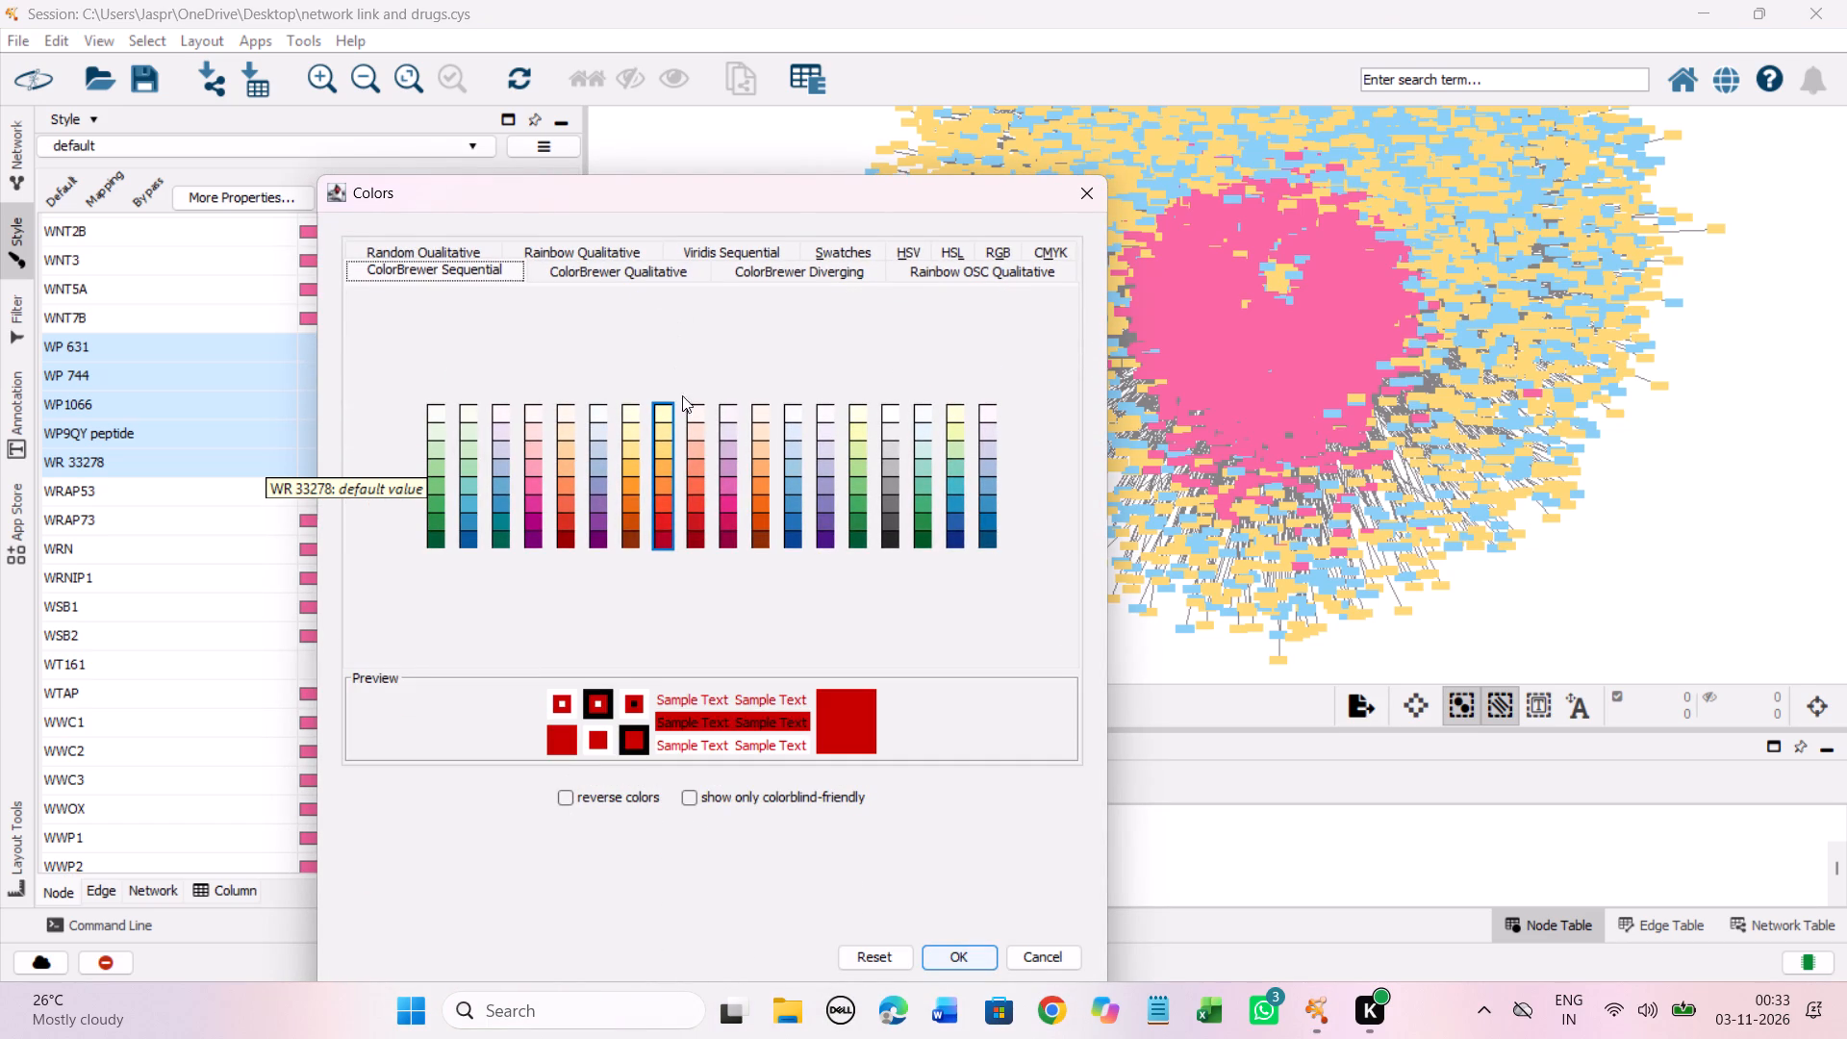
{"action": "left_click", "coordinate": [667, 446]}
{"action": "left_click", "coordinate": [975, 959]}
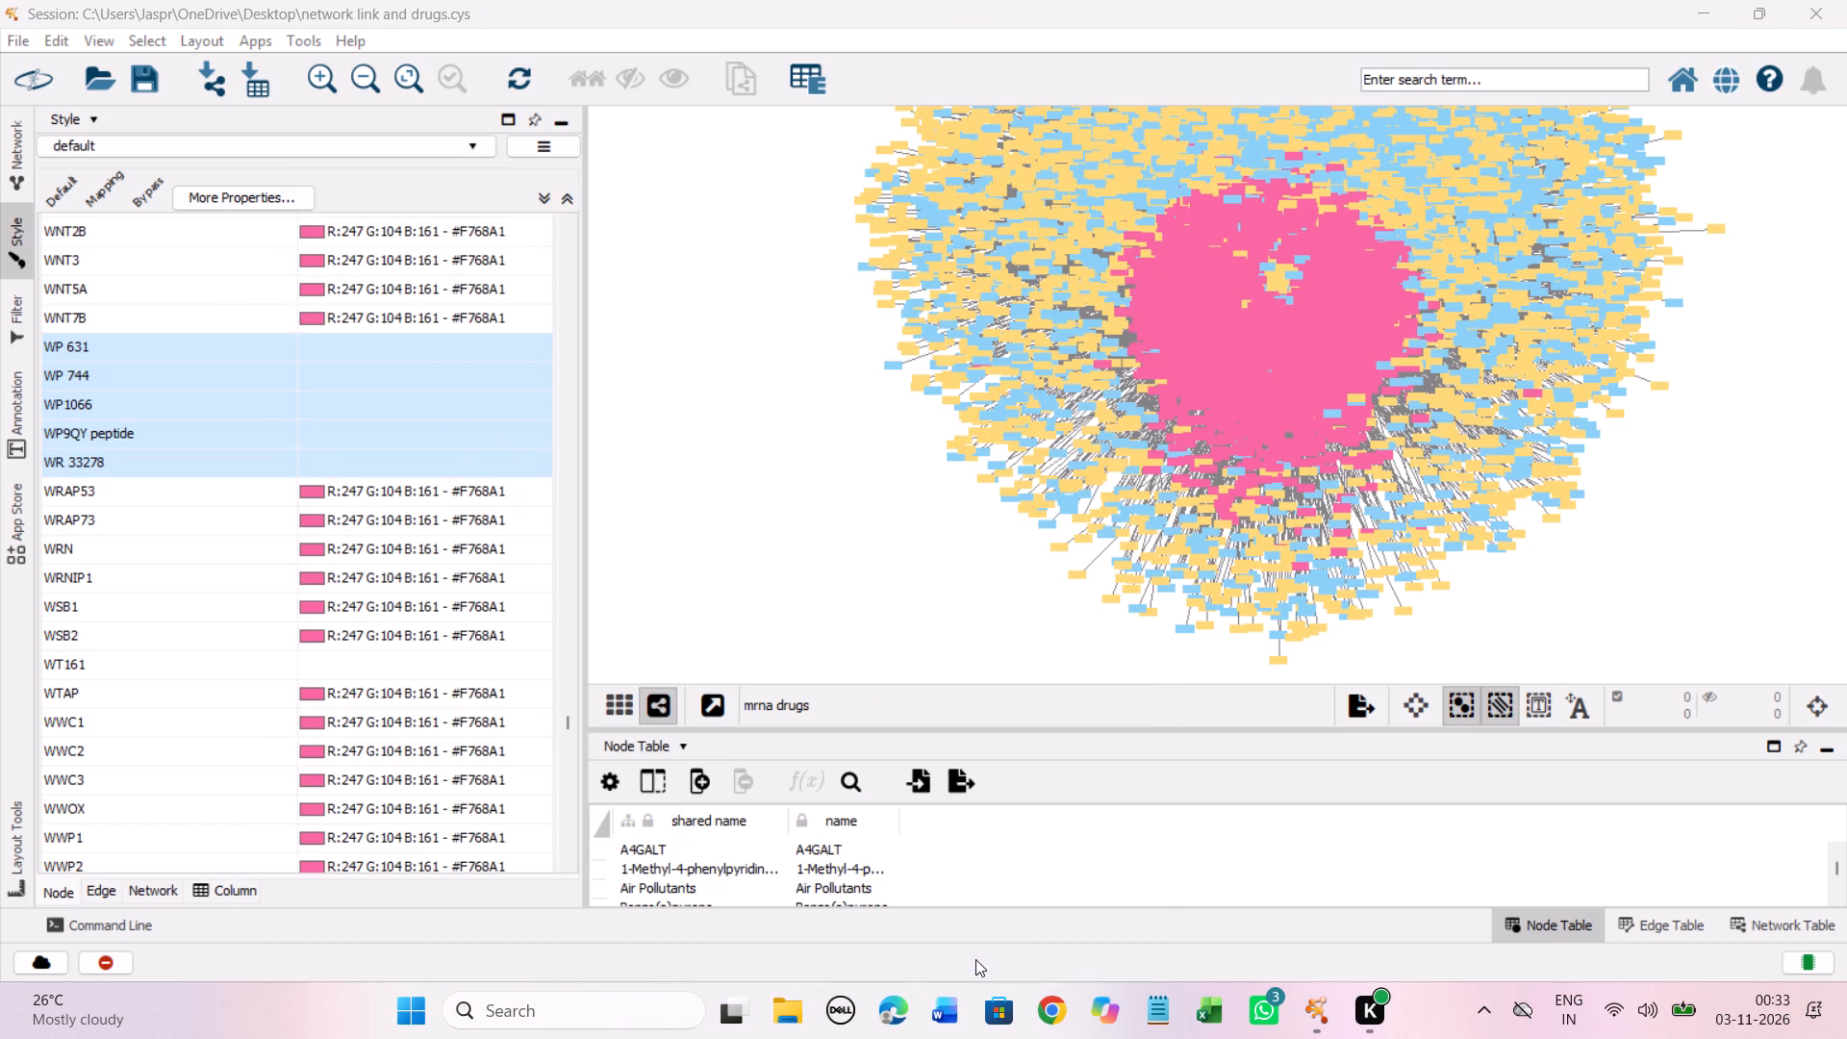
Set the discrete node colour mapping for WT161 to light yellow #FED976.
{"action": "scroll", "coordinate": [341, 558], "scroll_direction": "down", "scroll_amount": 3}
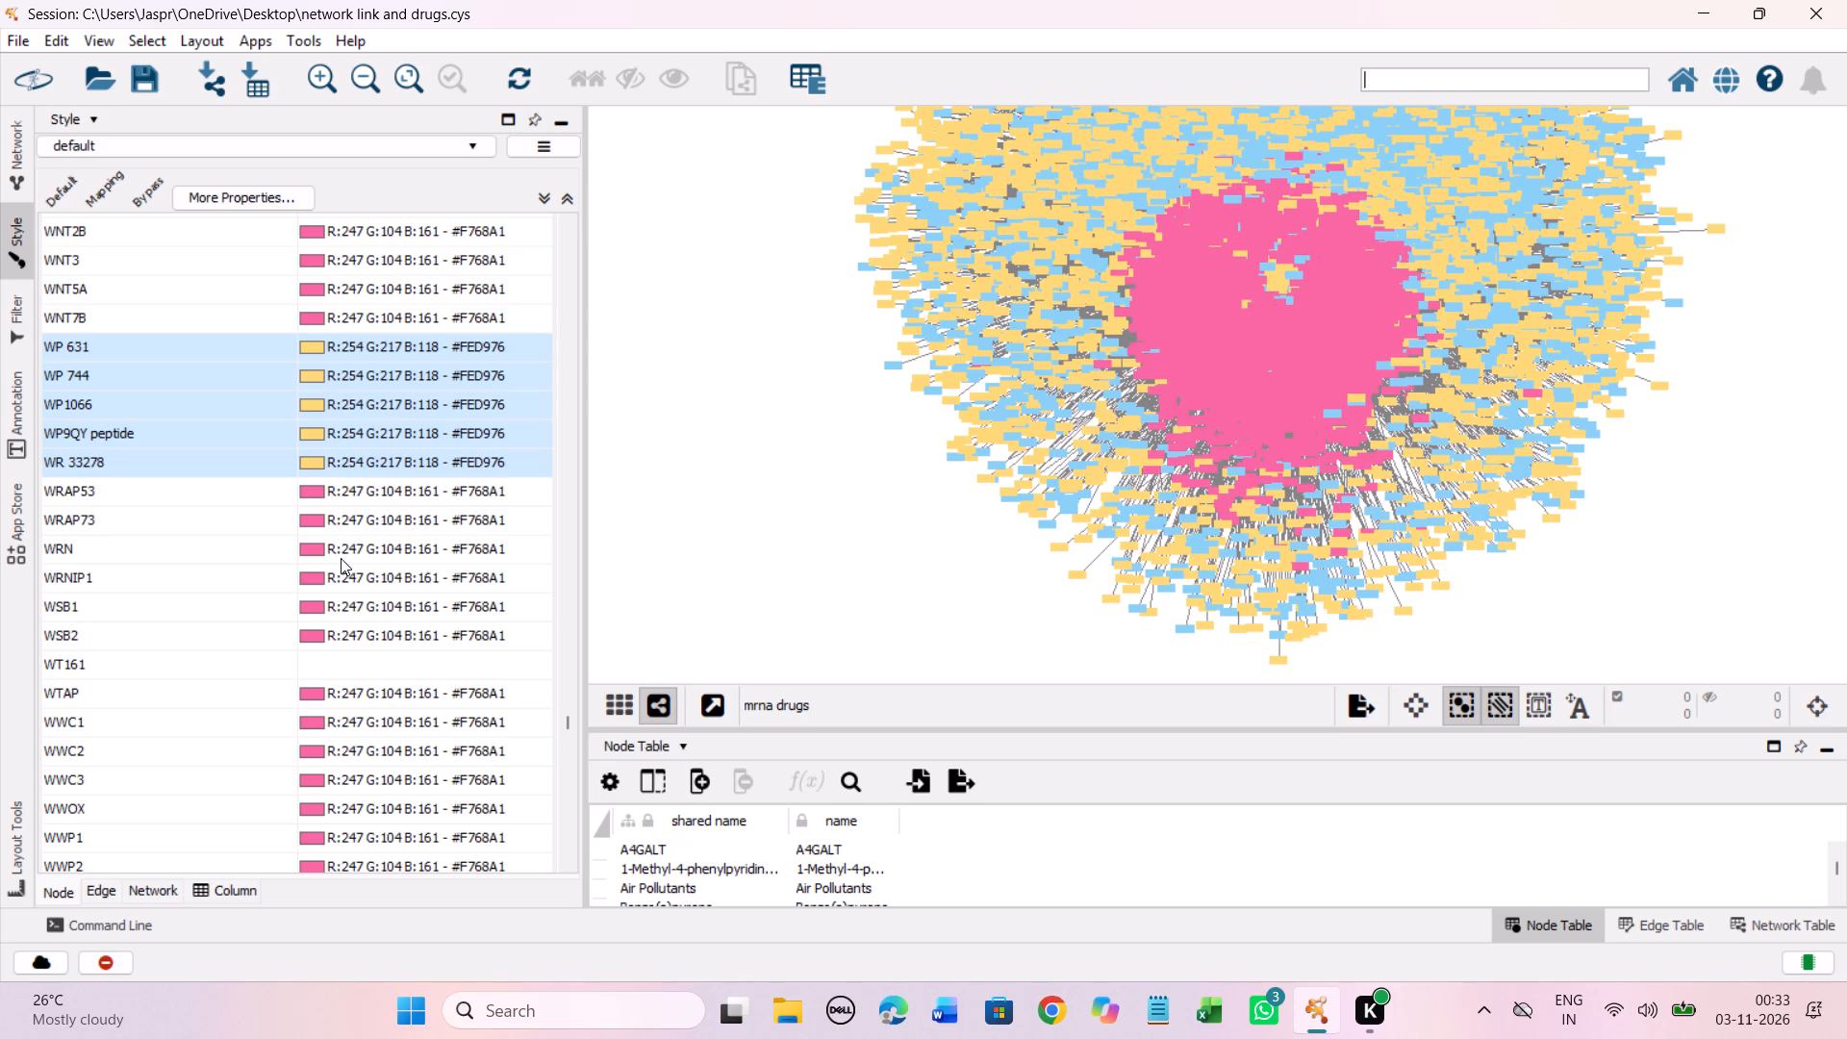
{"action": "scroll", "coordinate": [383, 544], "scroll_direction": "down", "scroll_amount": 4}
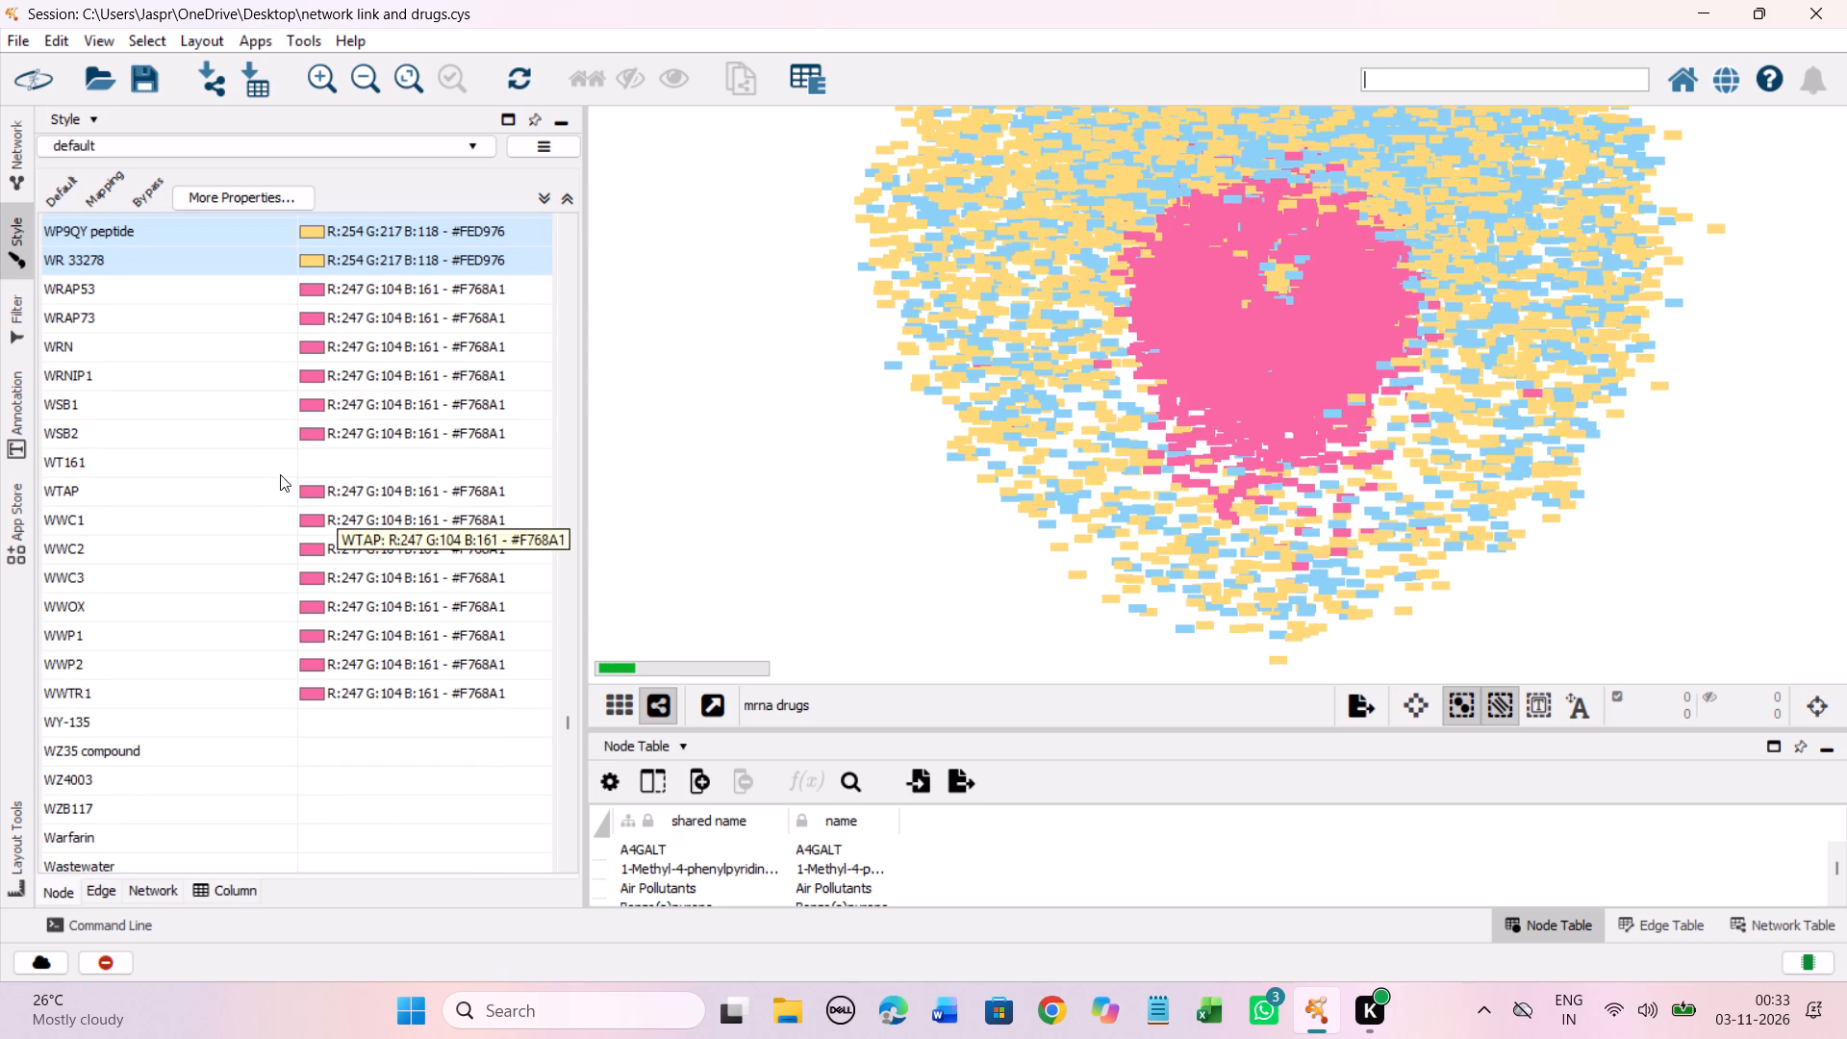
{"action": "left_click", "coordinate": [273, 459]}
{"action": "right_click", "coordinate": [273, 458]}
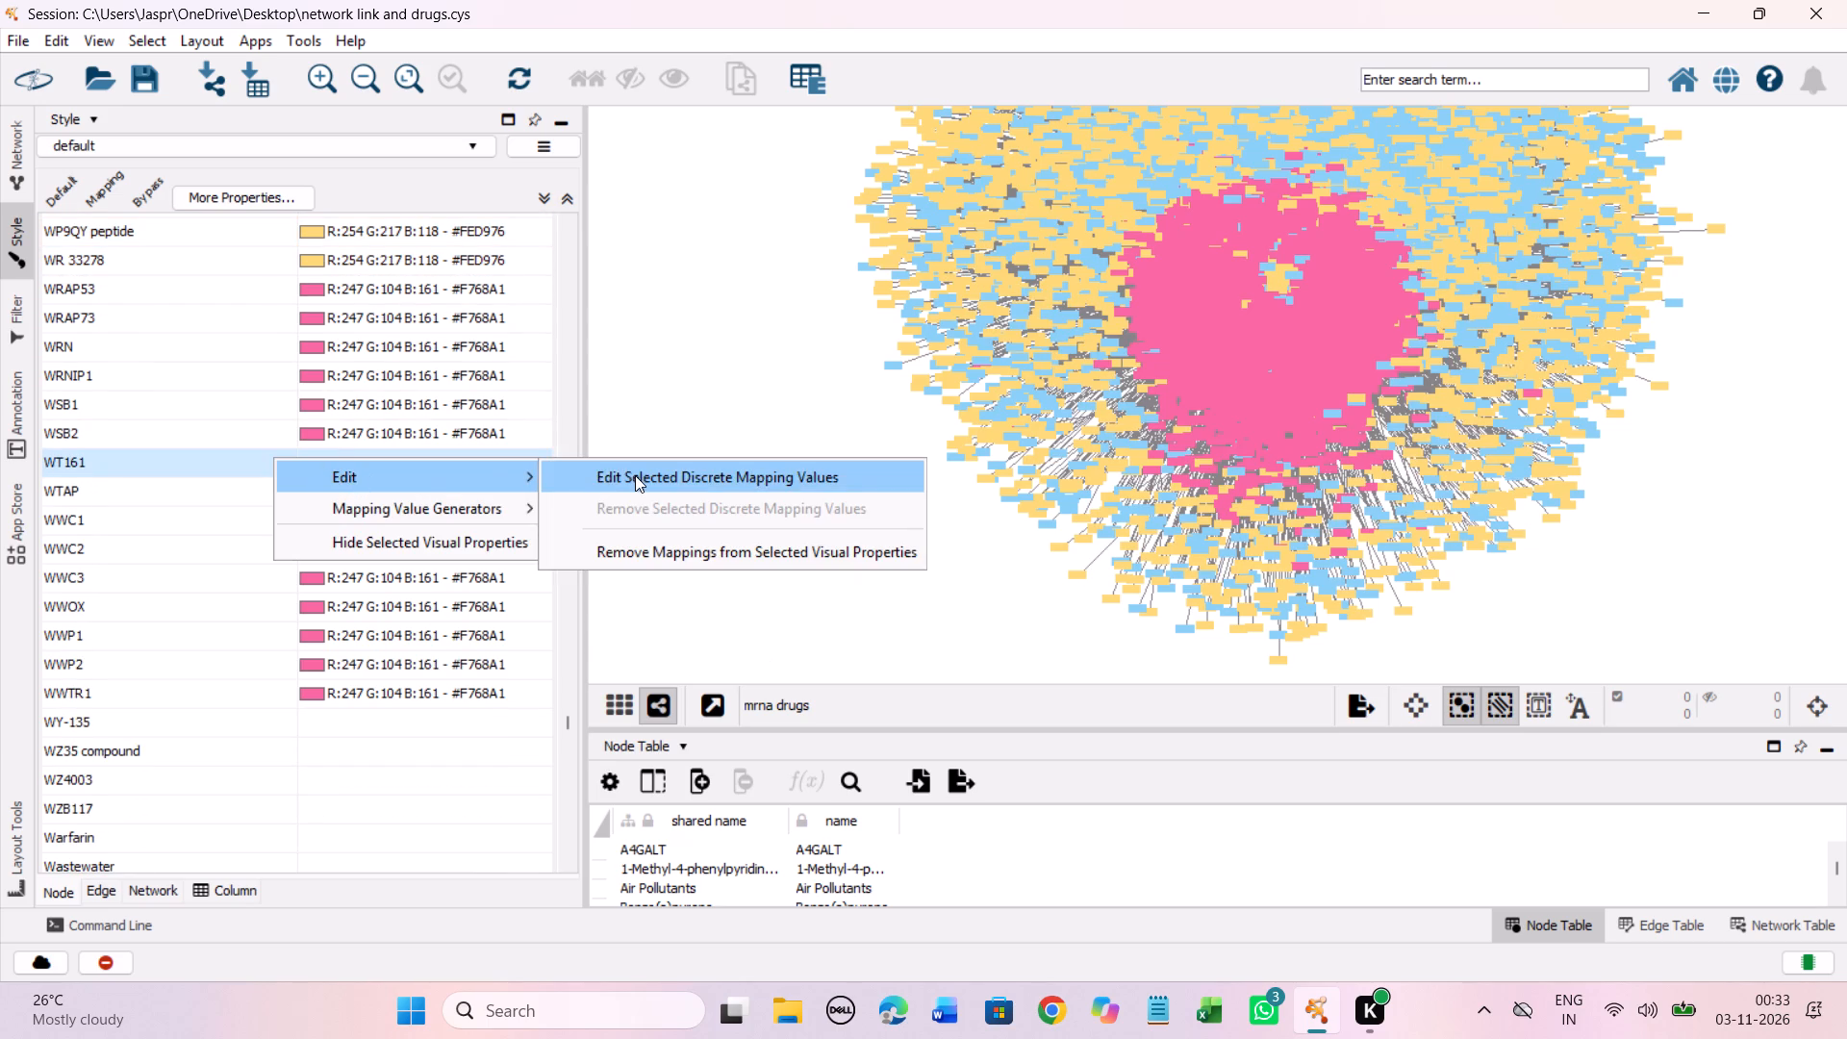
{"action": "left_click", "coordinate": [635, 475]}
{"action": "left_click", "coordinate": [485, 525]}
{"action": "left_click_drag", "start_coordinate": [485, 534], "coordinate": [421, 390]}
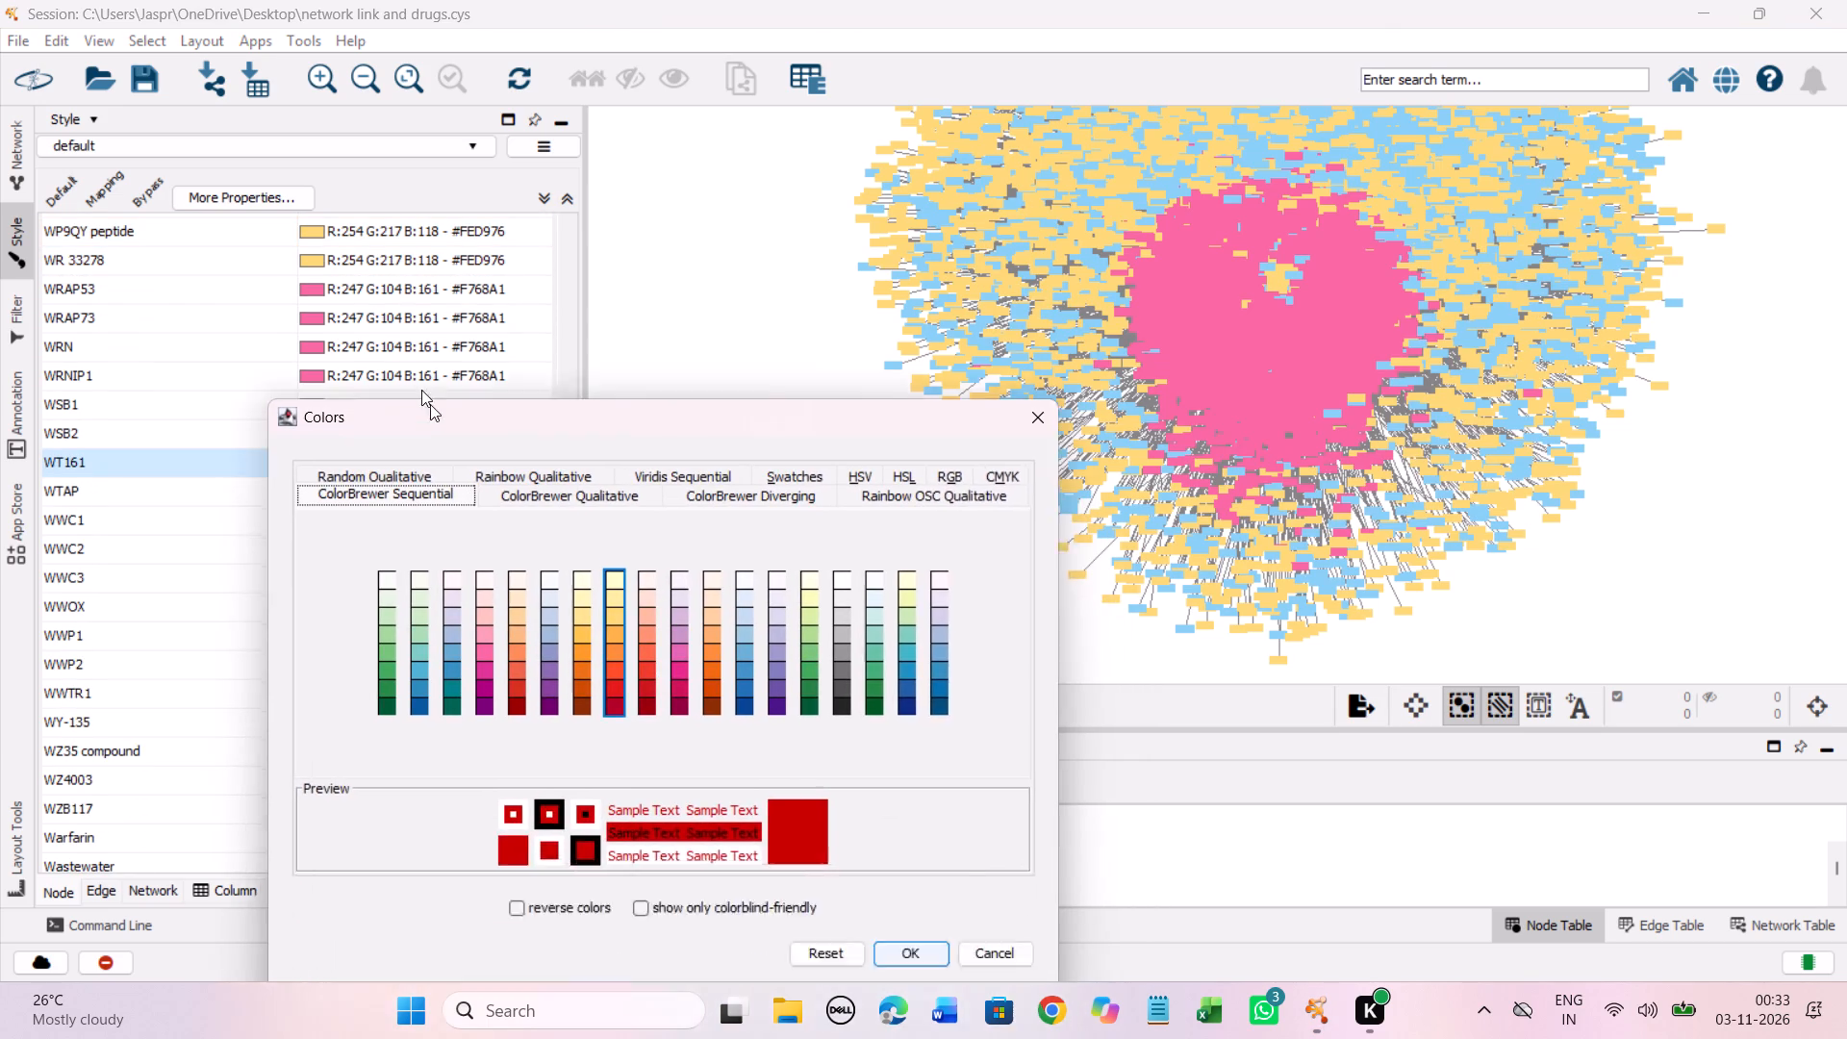
{"action": "left_click_drag", "start_coordinate": [421, 390], "coordinate": [325, 216]}
{"action": "left_click", "coordinate": [501, 418]}
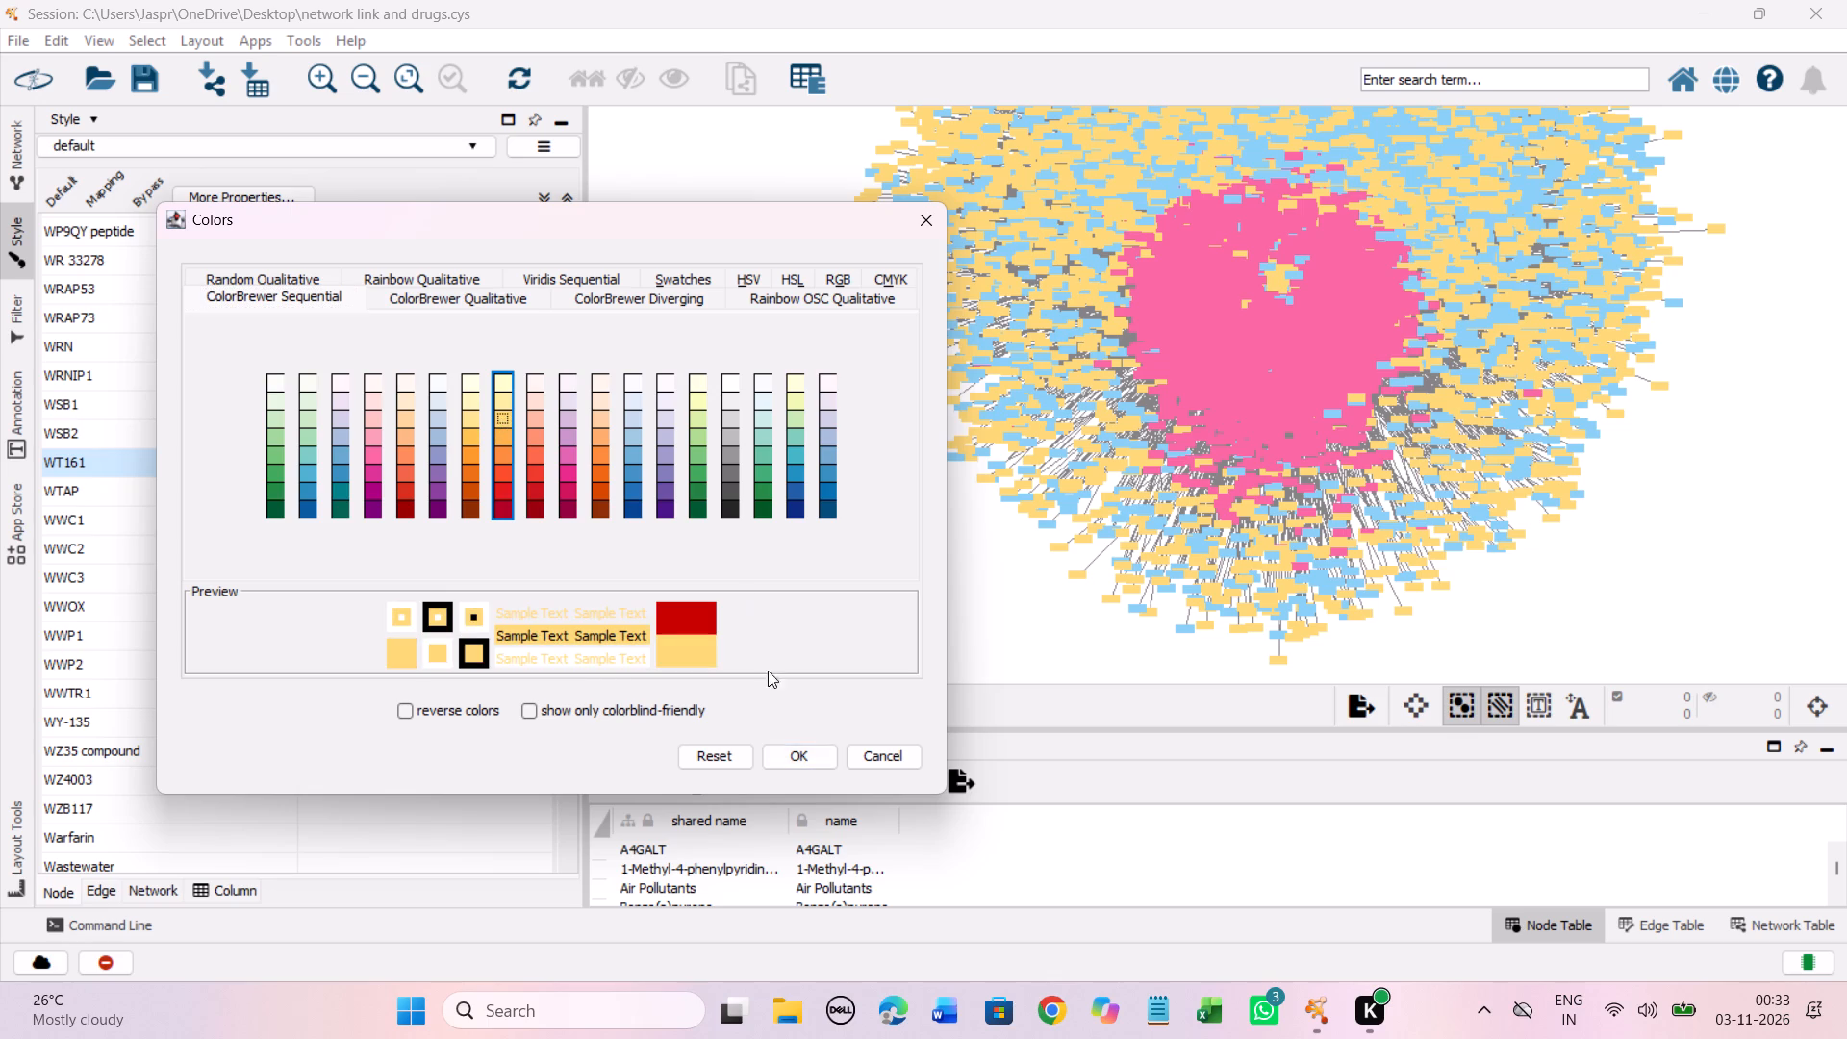
{"action": "left_click", "coordinate": [800, 747]}
Set the discrete node colour mapping for the unmapped entries from WY-135 through X 910279 to light yellow #FED976.
{"action": "scroll", "coordinate": [392, 504], "scroll_direction": "down", "scroll_amount": 3}
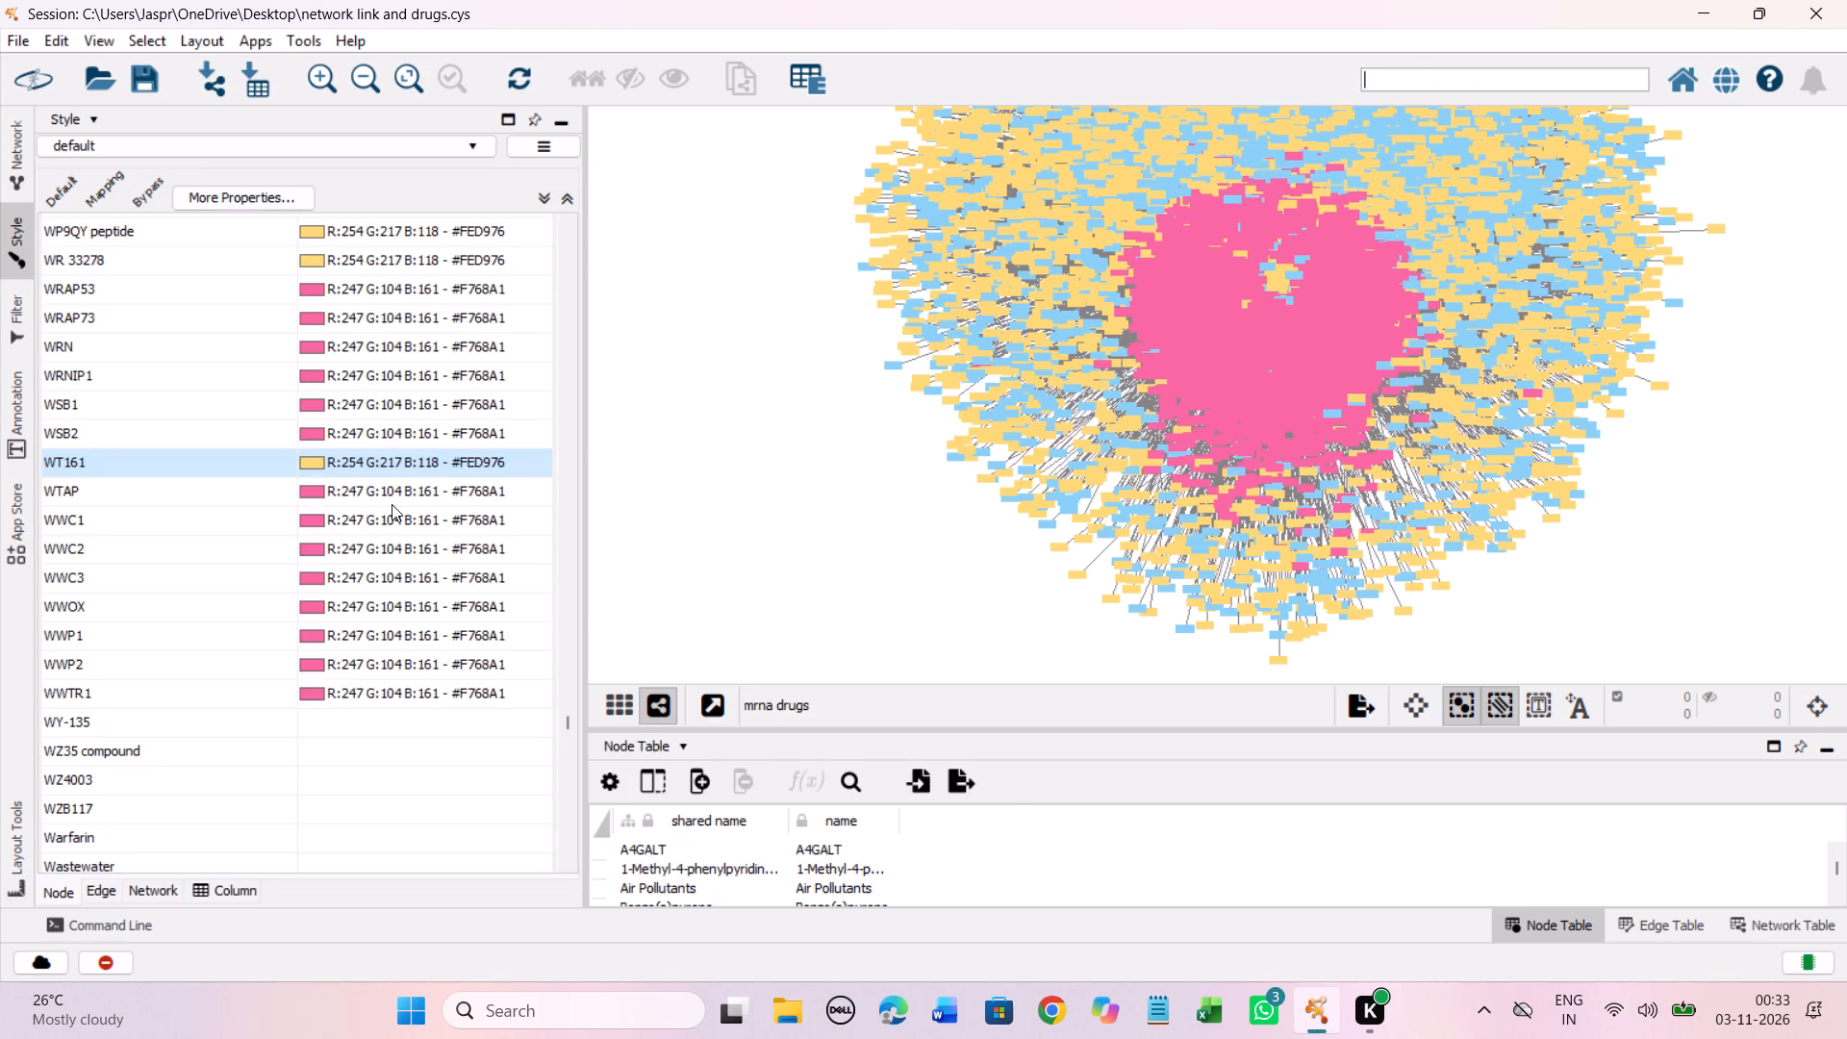
{"action": "scroll", "coordinate": [392, 504], "scroll_direction": "down", "scroll_amount": 2}
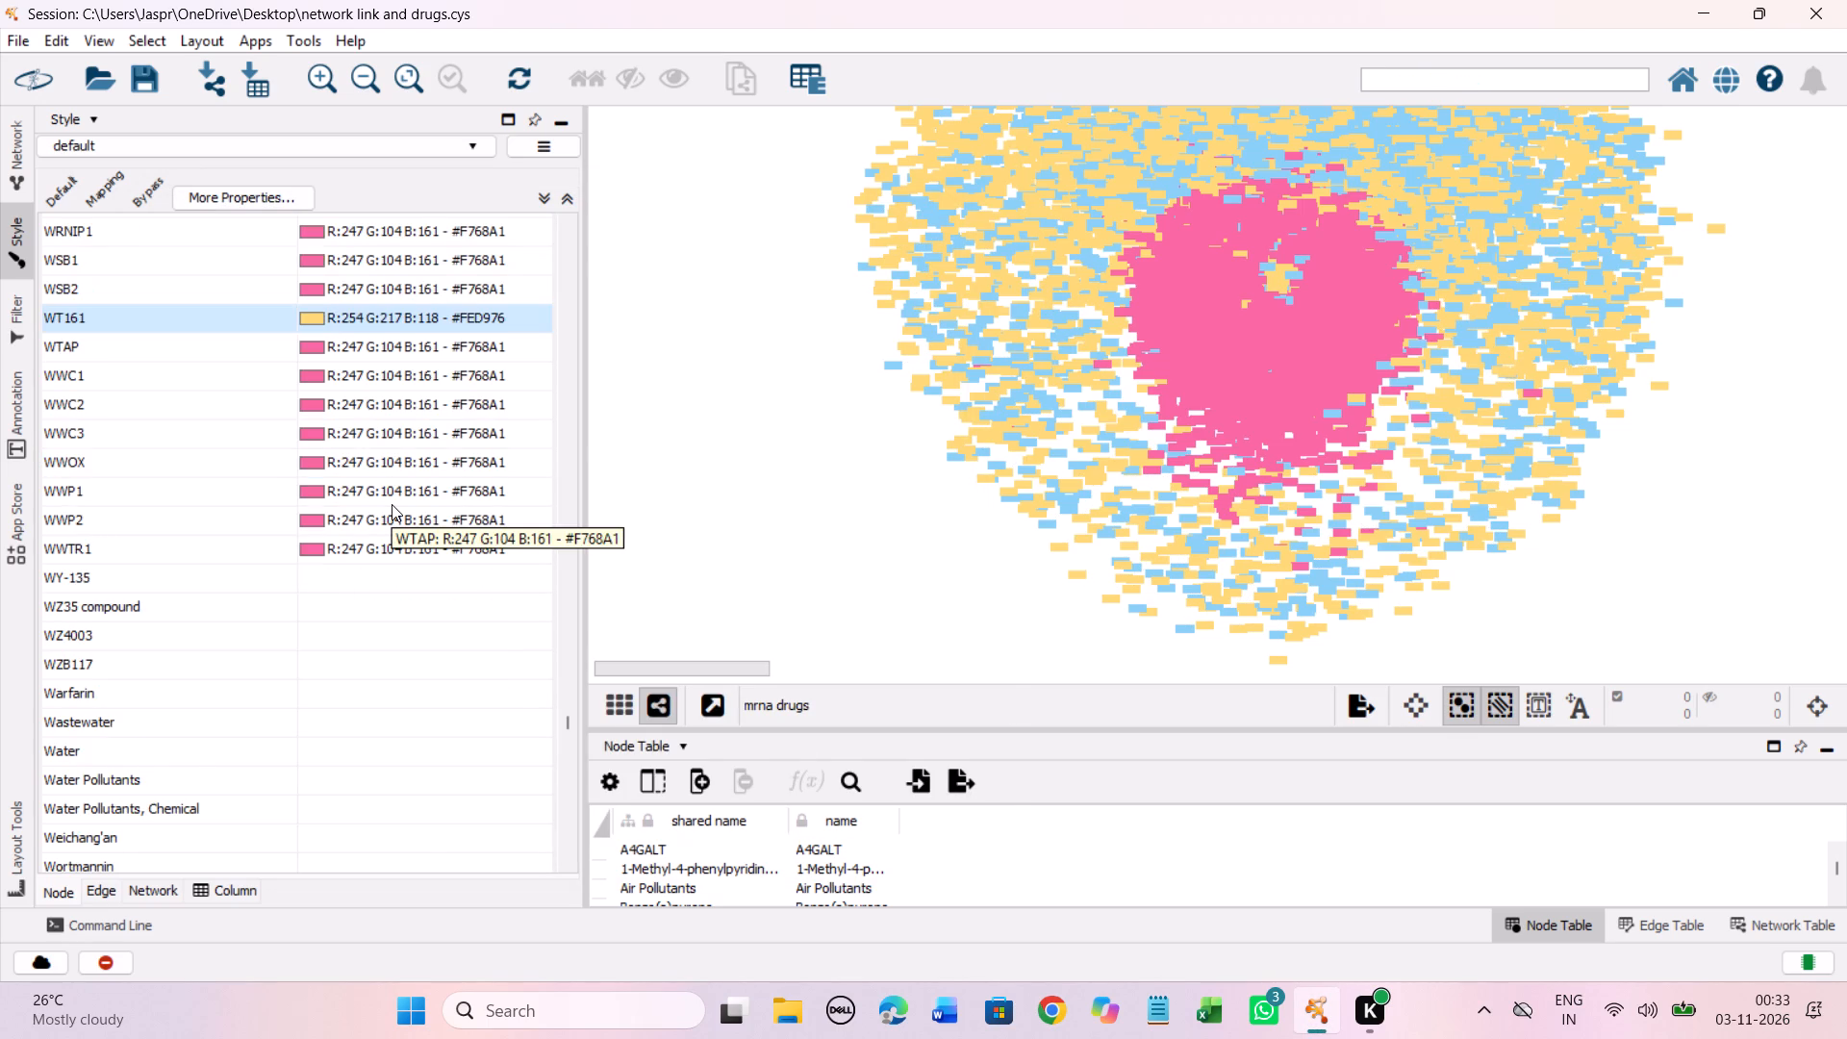
{"action": "scroll", "coordinate": [392, 504], "scroll_direction": "down", "scroll_amount": 5}
{"action": "left_click_drag", "start_coordinate": [269, 434], "coordinate": [269, 697]}
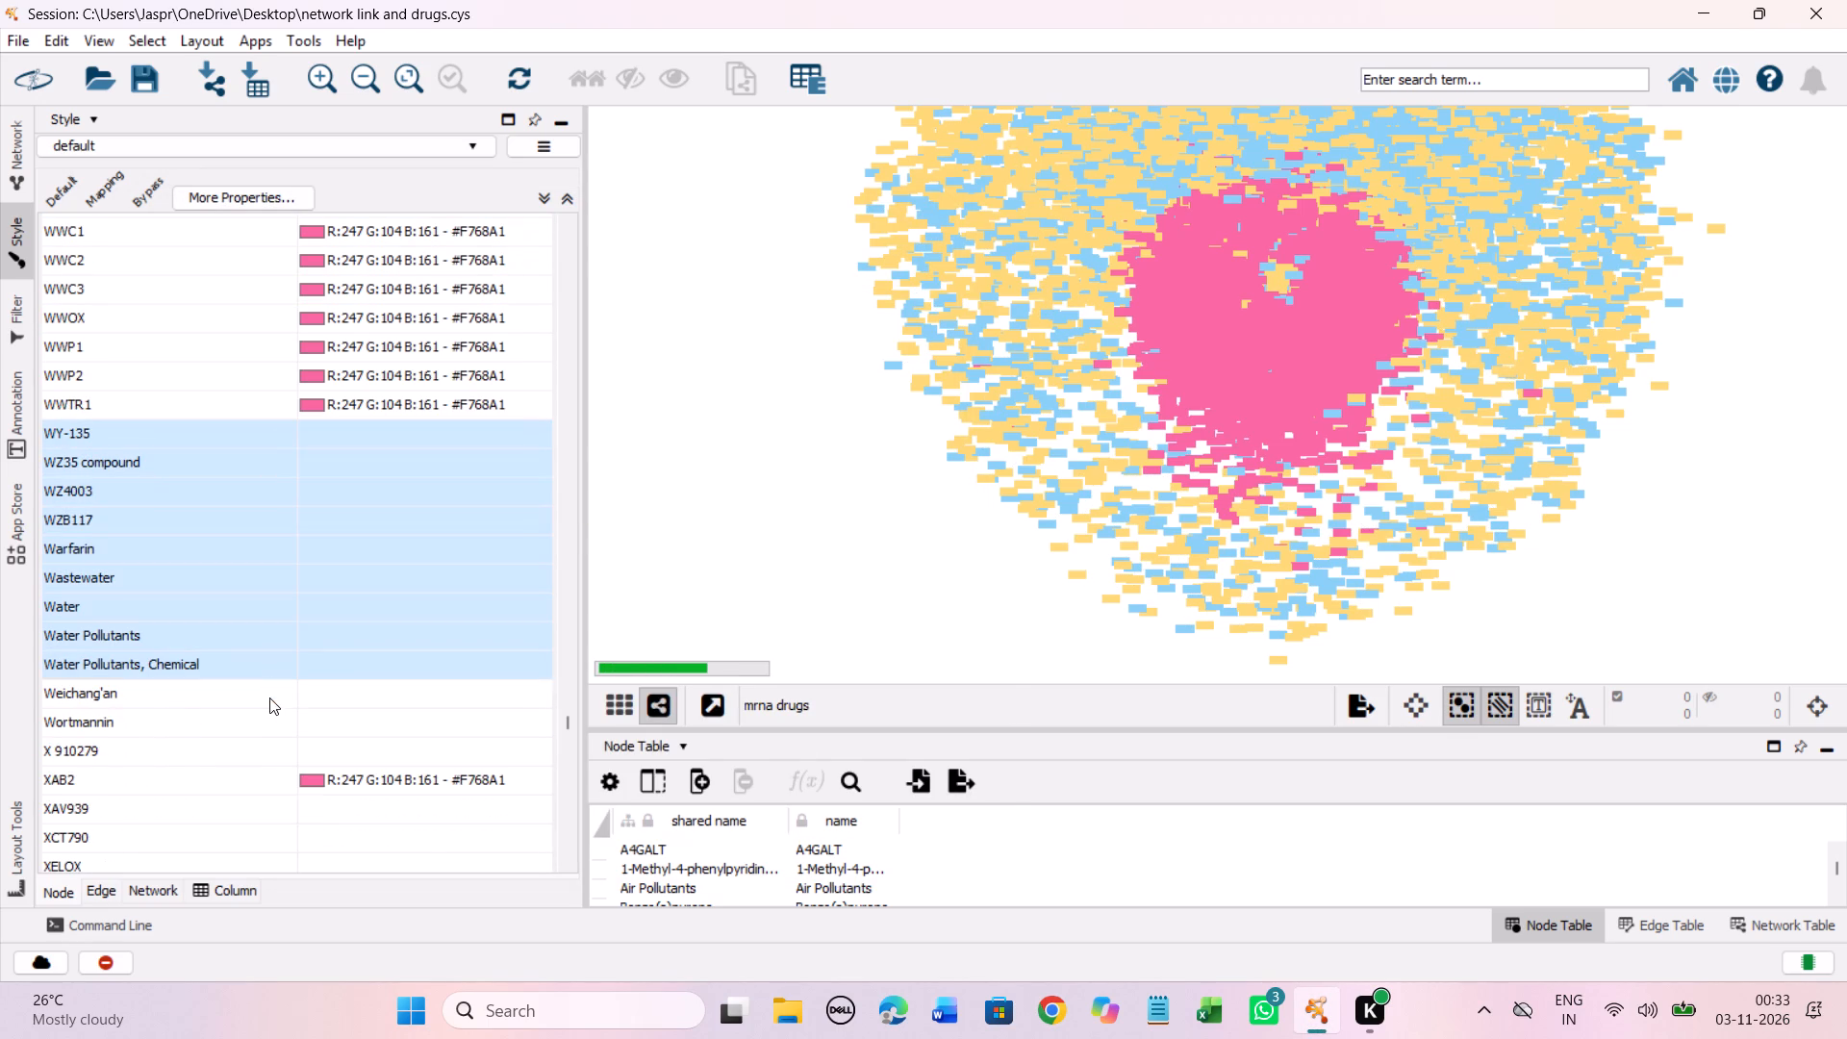
{"action": "left_click_drag", "start_coordinate": [269, 697], "coordinate": [271, 752]}
{"action": "right_click", "coordinate": [270, 752]}
{"action": "left_click", "coordinate": [574, 760]}
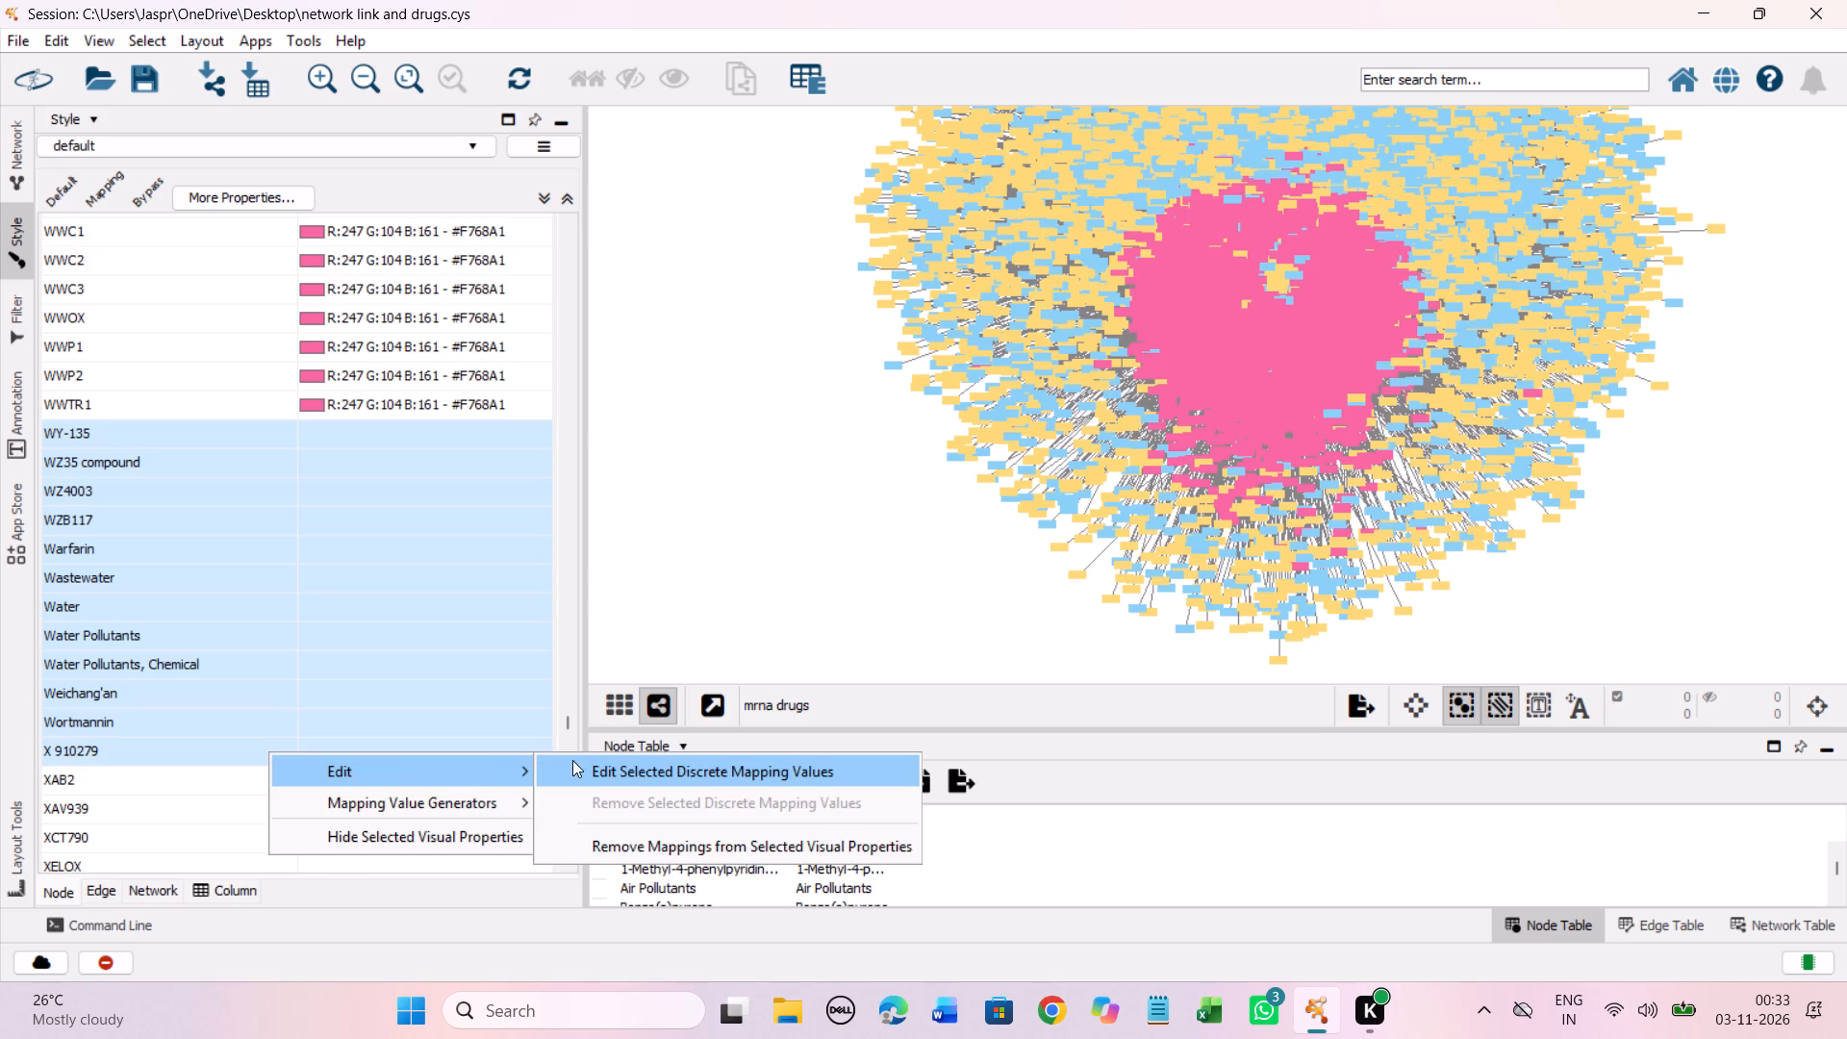
{"action": "left_click_drag", "start_coordinate": [468, 540], "coordinate": [294, 194]}
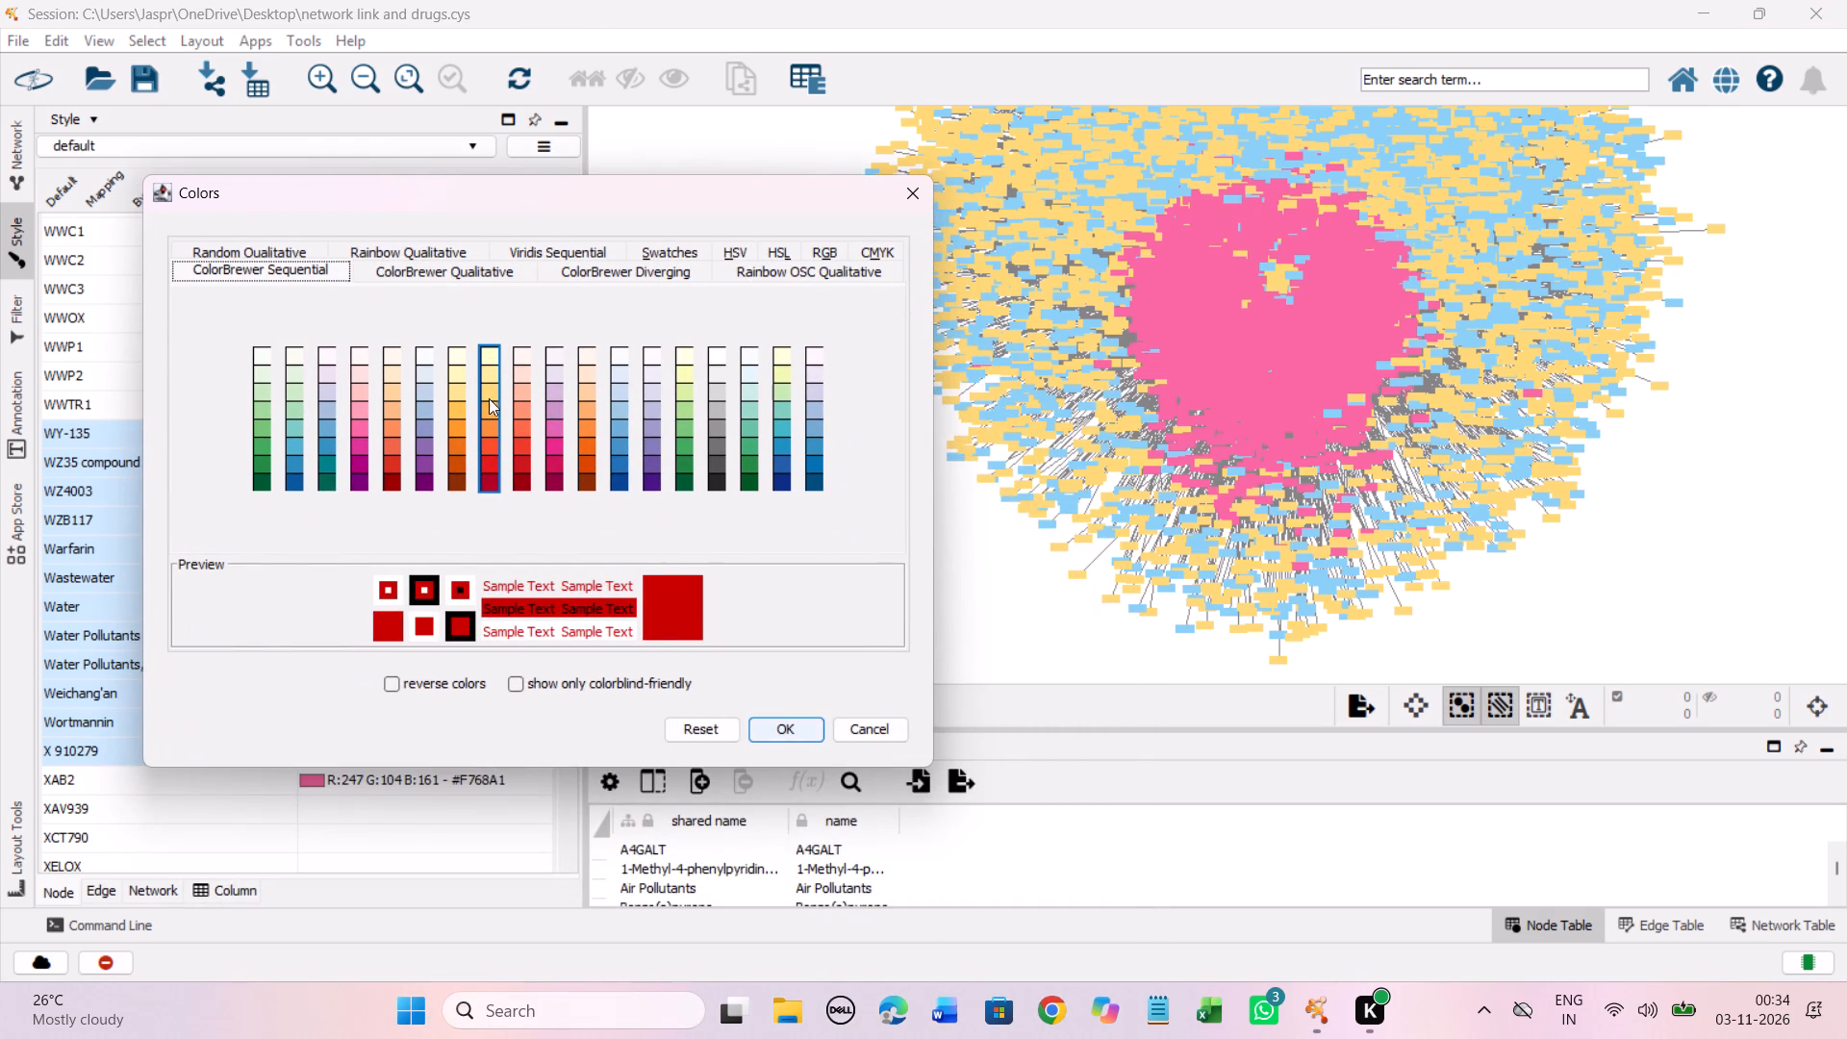
{"action": "left_click", "coordinate": [495, 394]}
{"action": "left_click", "coordinate": [782, 722]}
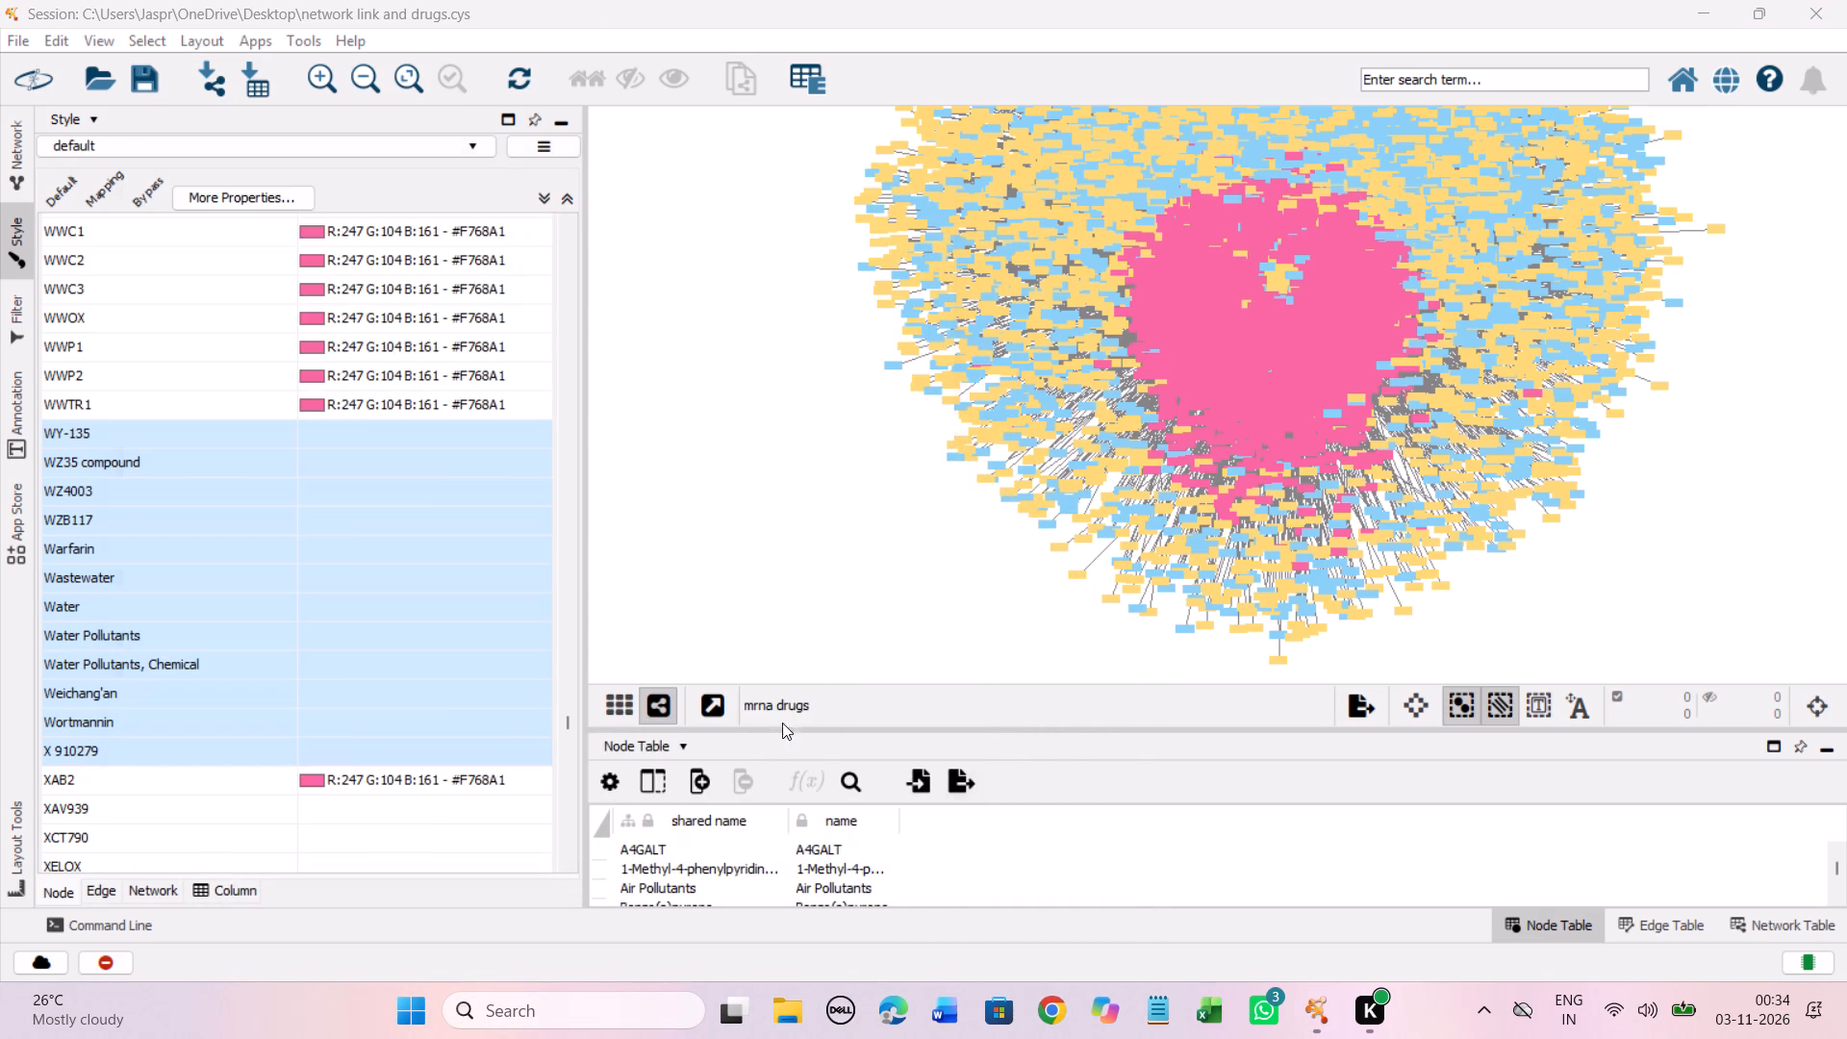
Set the discrete node colour mapping for XAV939, XCT790, XELOX and XI-006 to light yellow #FED976.
{"action": "scroll", "coordinate": [431, 579], "scroll_direction": "down", "scroll_amount": 6}
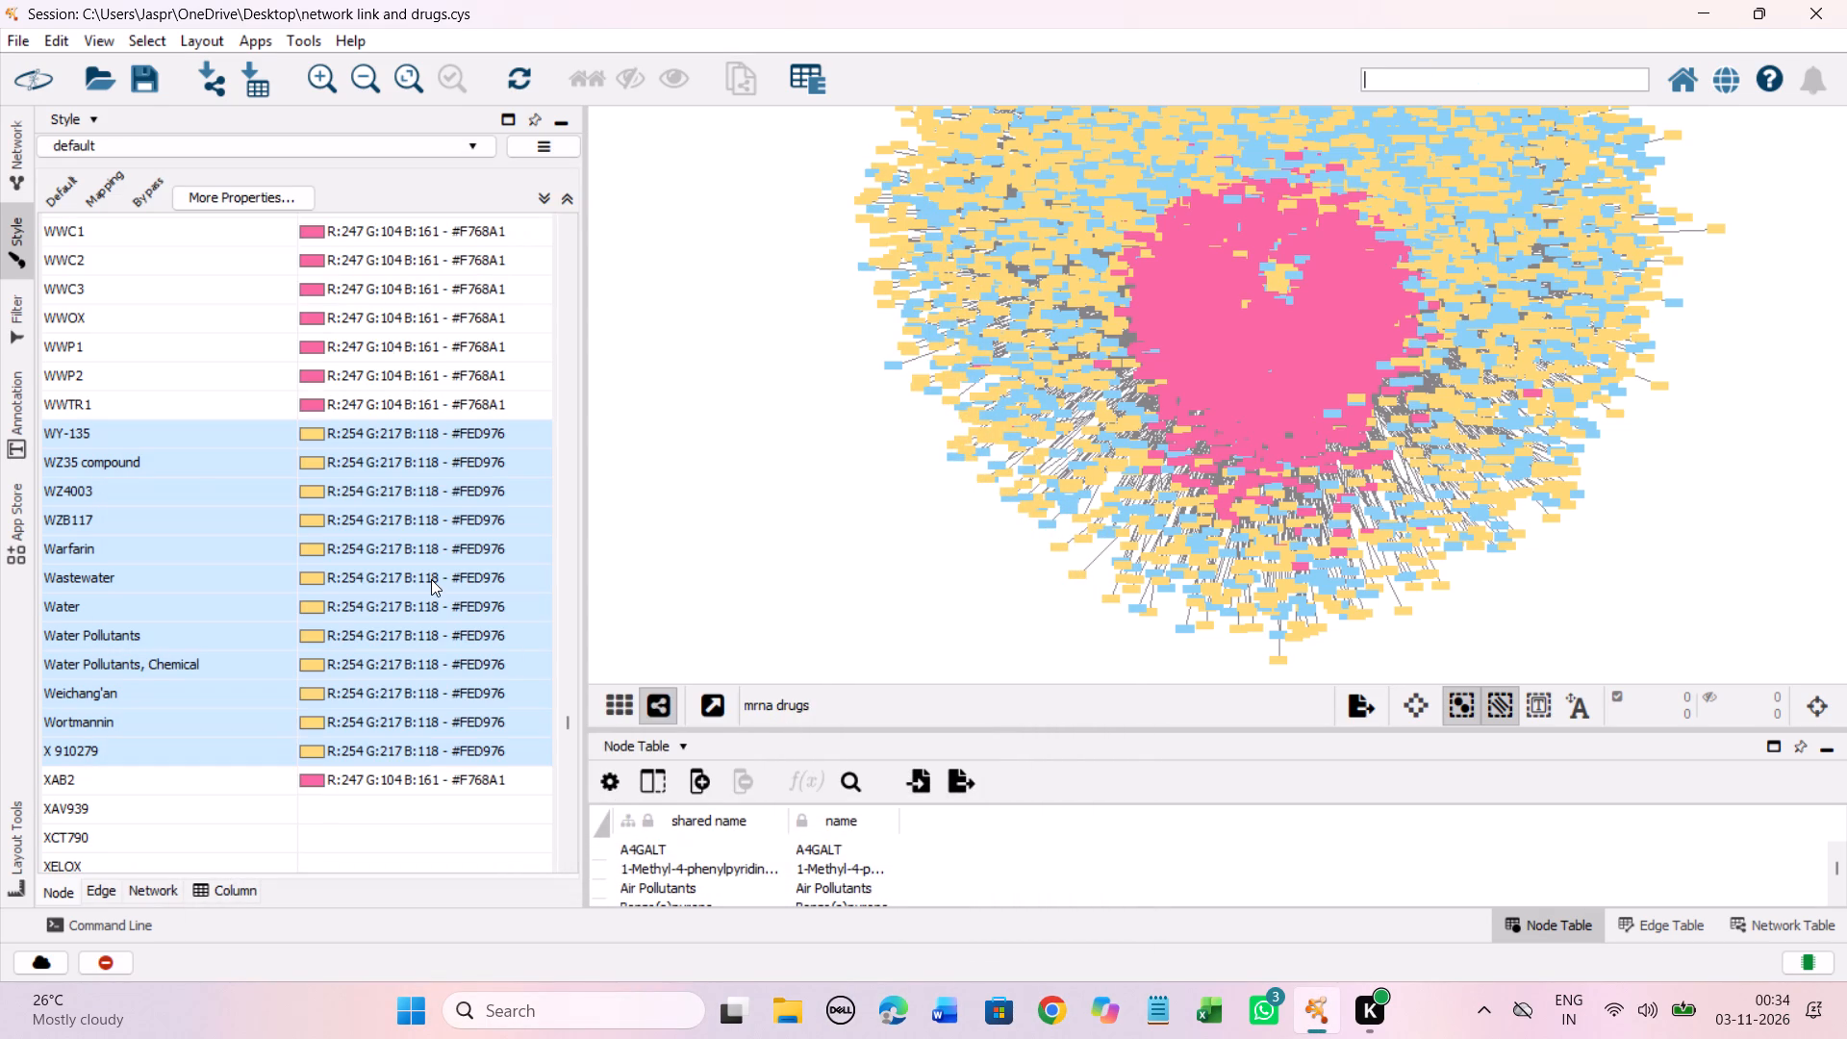
{"action": "scroll", "coordinate": [431, 579], "scroll_direction": "down", "scroll_amount": 5}
{"action": "left_click_drag", "start_coordinate": [333, 492], "coordinate": [332, 585]}
{"action": "right_click", "coordinate": [332, 585]}
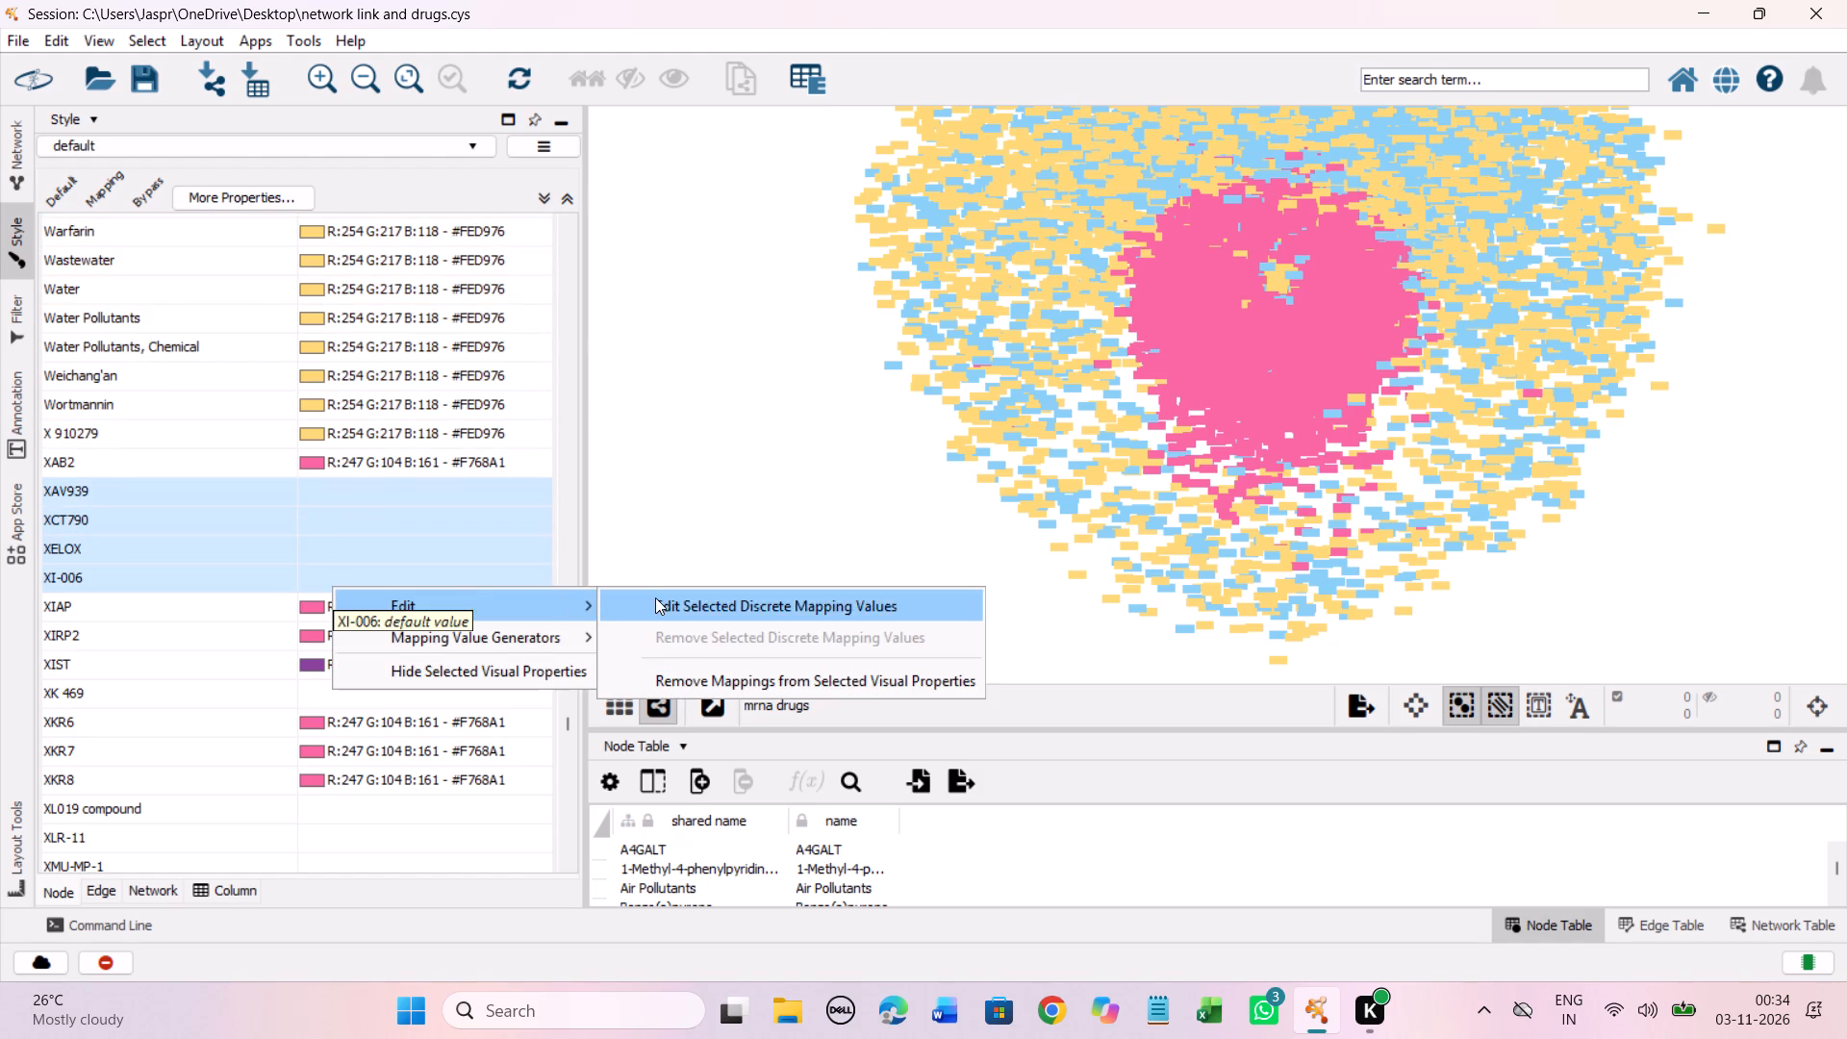
{"action": "left_click", "coordinate": [654, 597]}
{"action": "left_click_drag", "start_coordinate": [469, 557], "coordinate": [365, 313]}
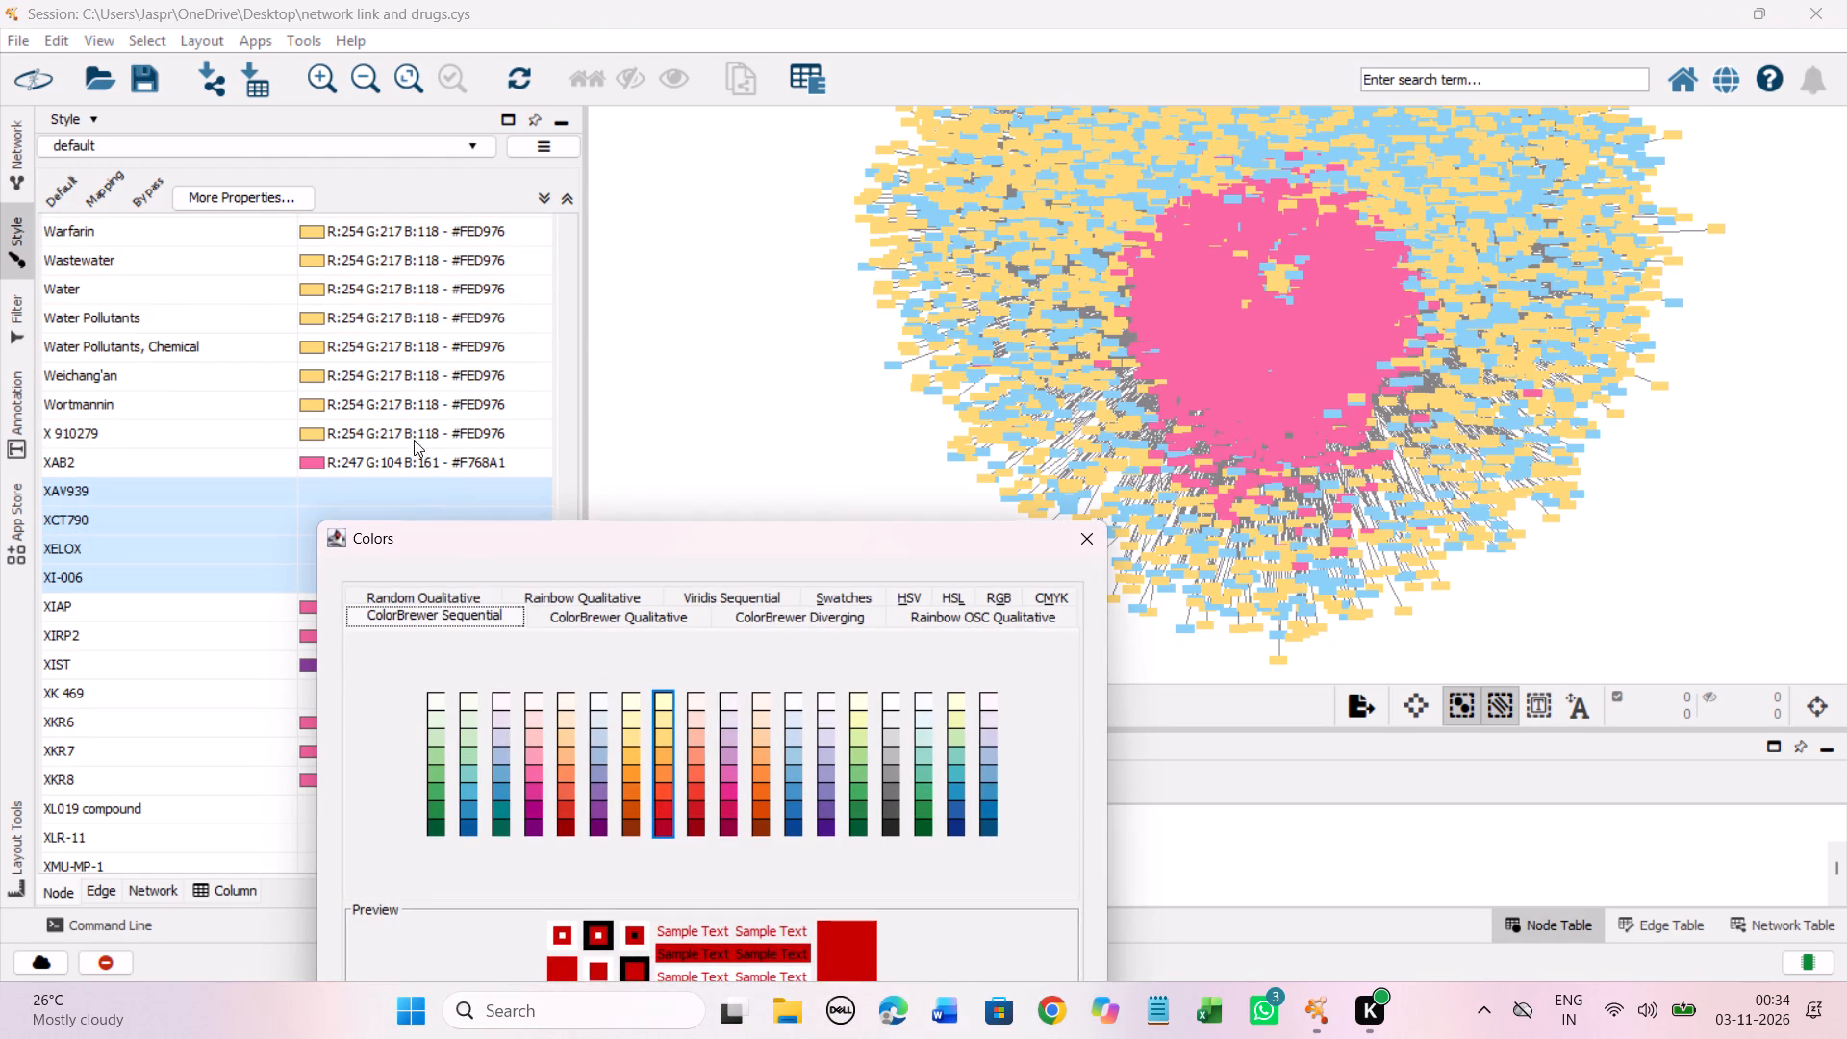
{"action": "left_click_drag", "start_coordinate": [450, 546], "coordinate": [246, 252]}
{"action": "left_click", "coordinate": [453, 444]}
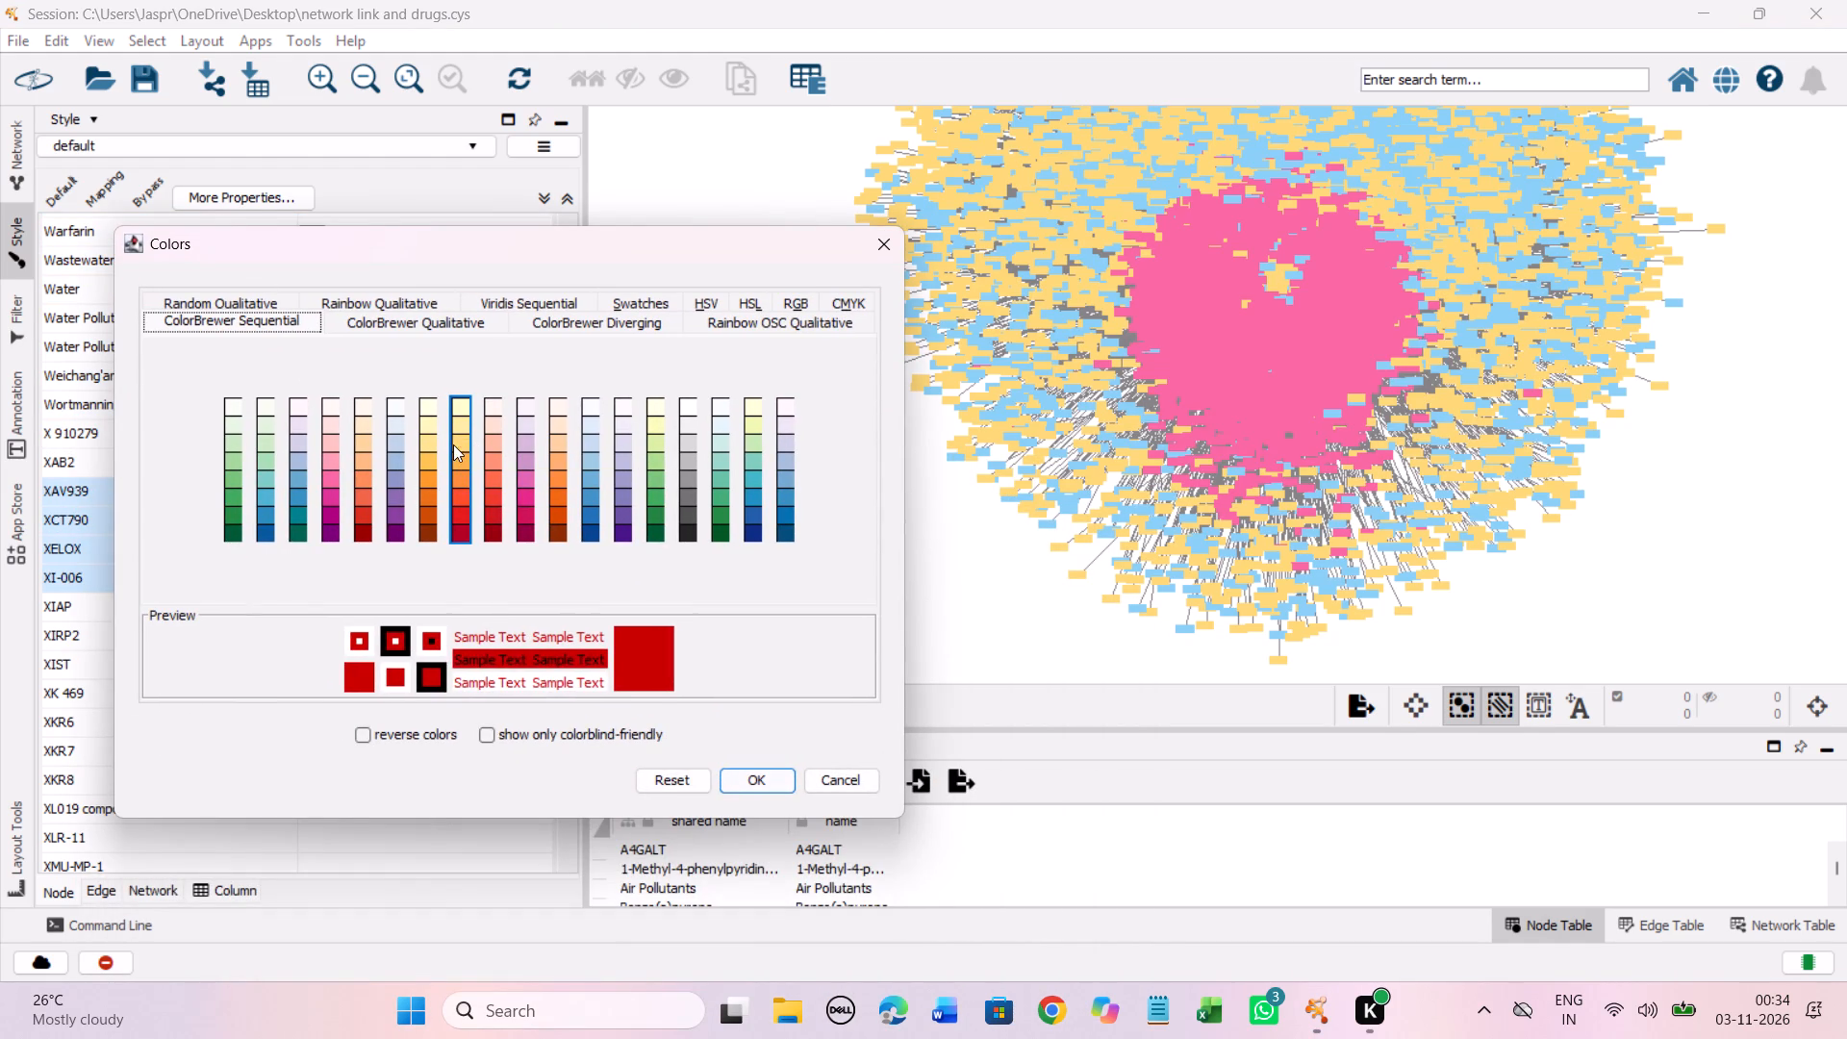
{"action": "left_click", "coordinate": [752, 772]}
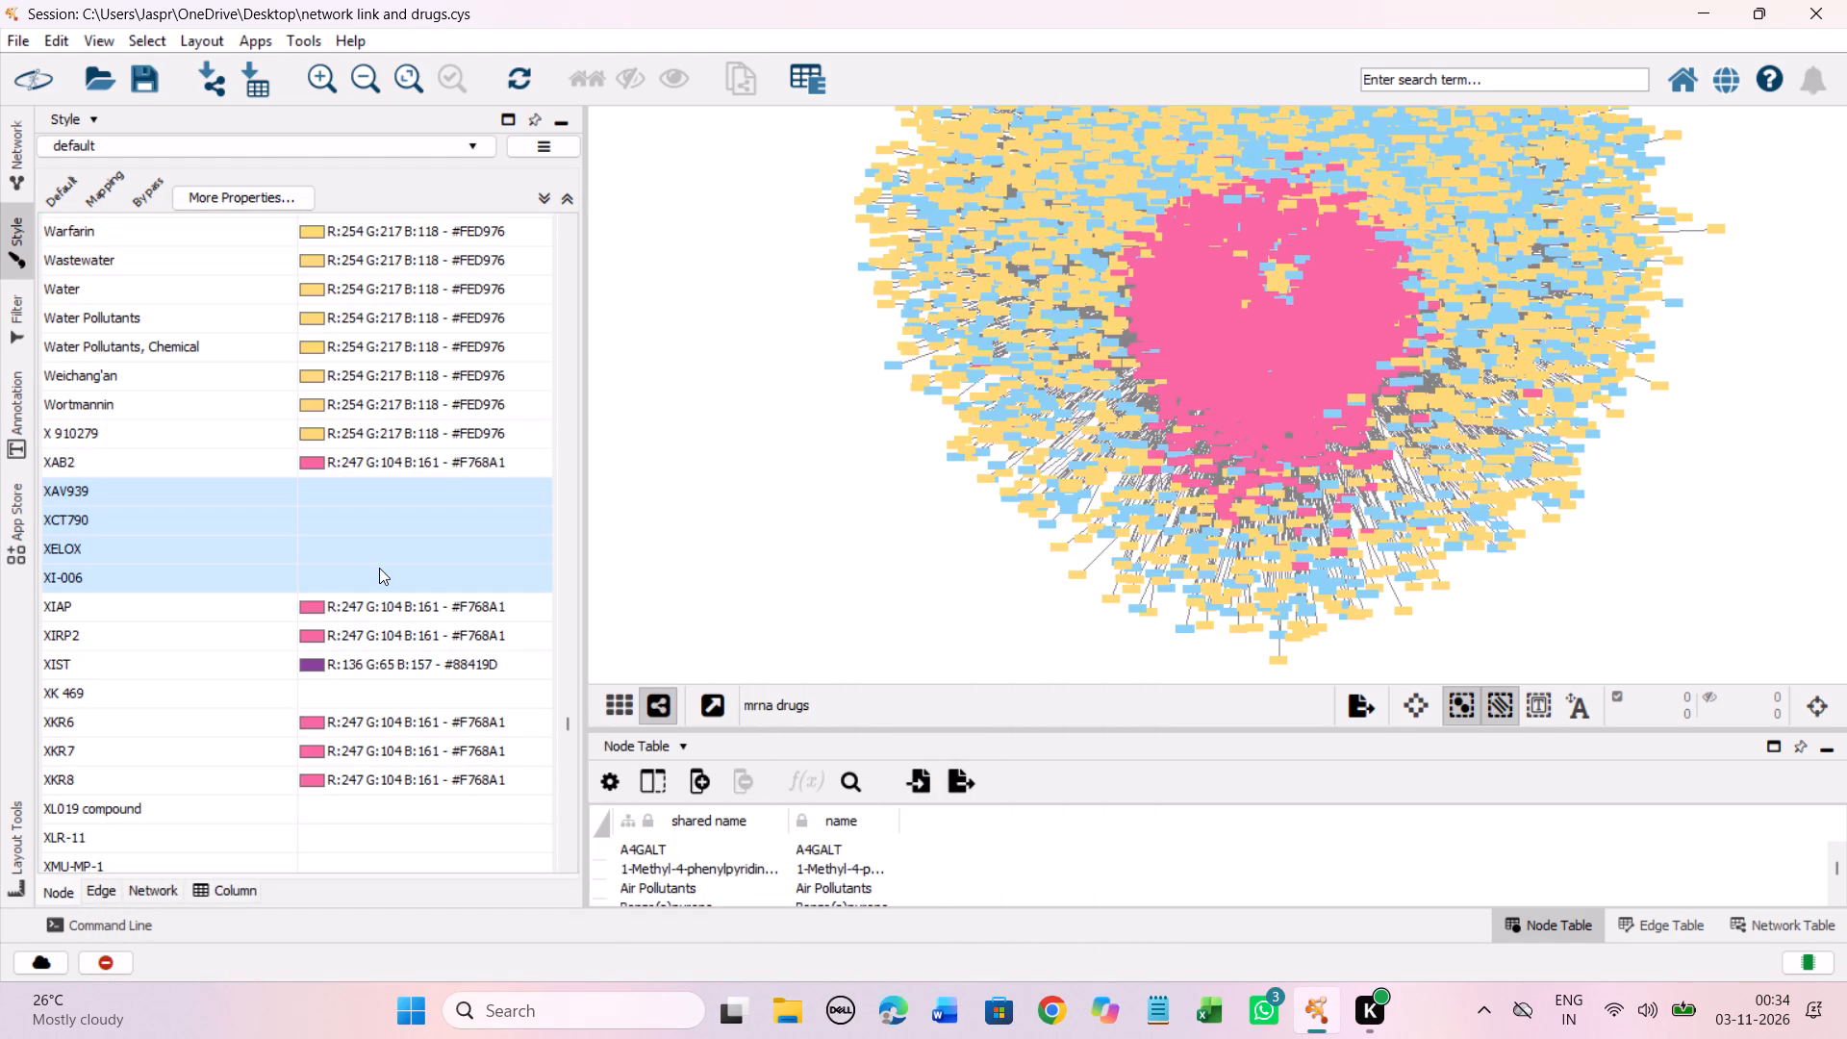
Set the discrete node colour mapping for XK 469 to light yellow #FED976.
{"action": "scroll", "coordinate": [379, 568], "scroll_direction": "down", "scroll_amount": 6}
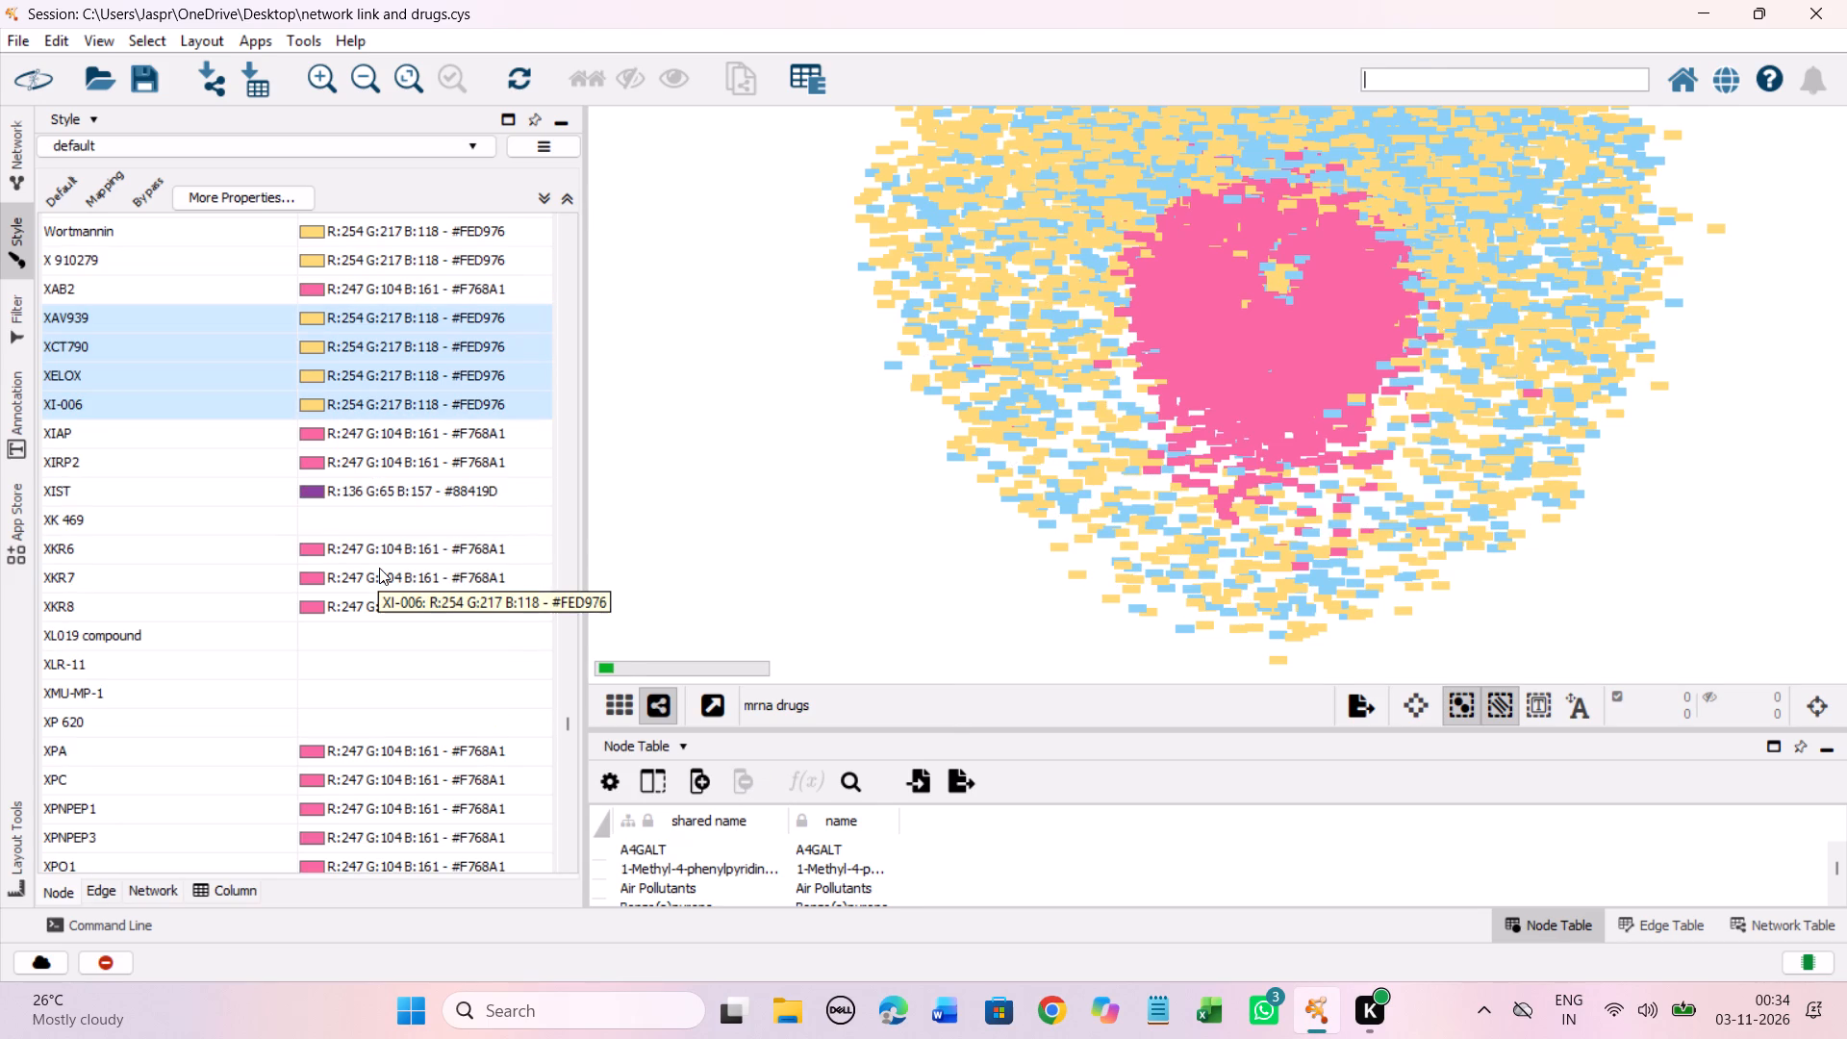
{"action": "left_click", "coordinate": [238, 517]}
{"action": "right_click", "coordinate": [238, 517]}
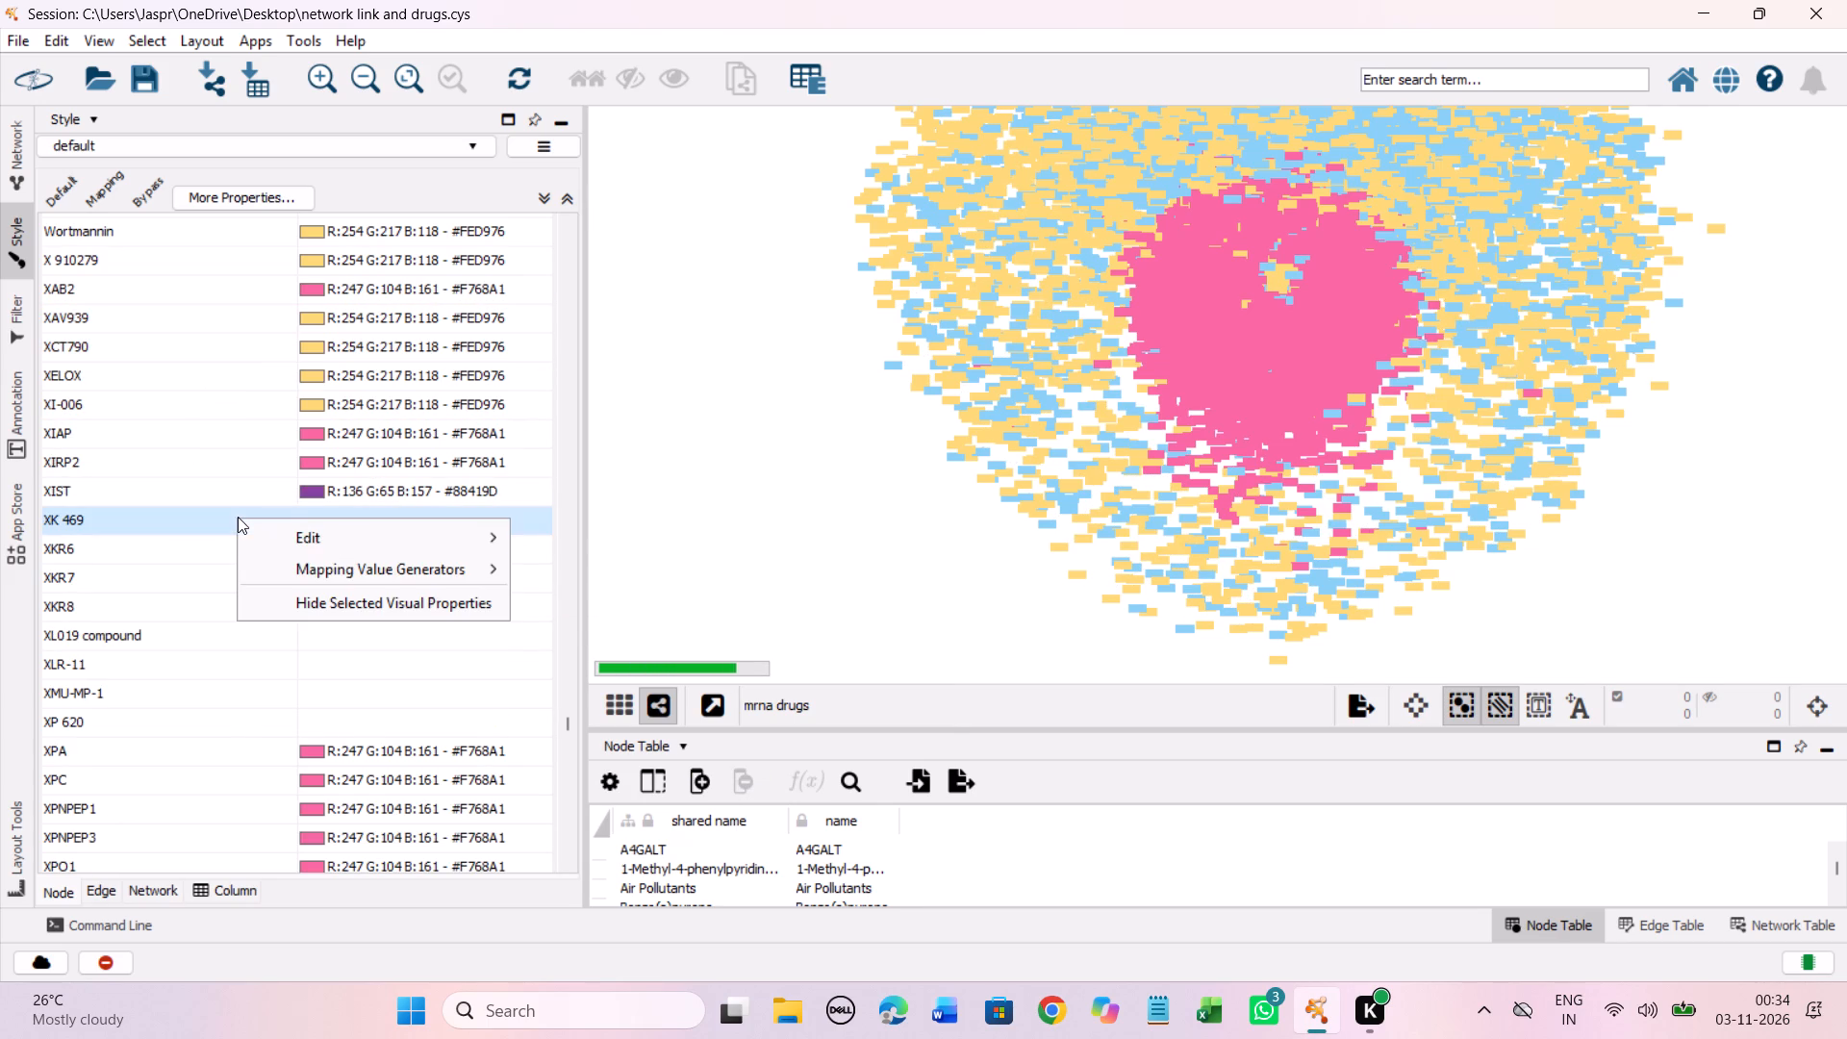
{"action": "left_click", "coordinate": [575, 536]}
{"action": "left_click_drag", "start_coordinate": [519, 539], "coordinate": [510, 523]}
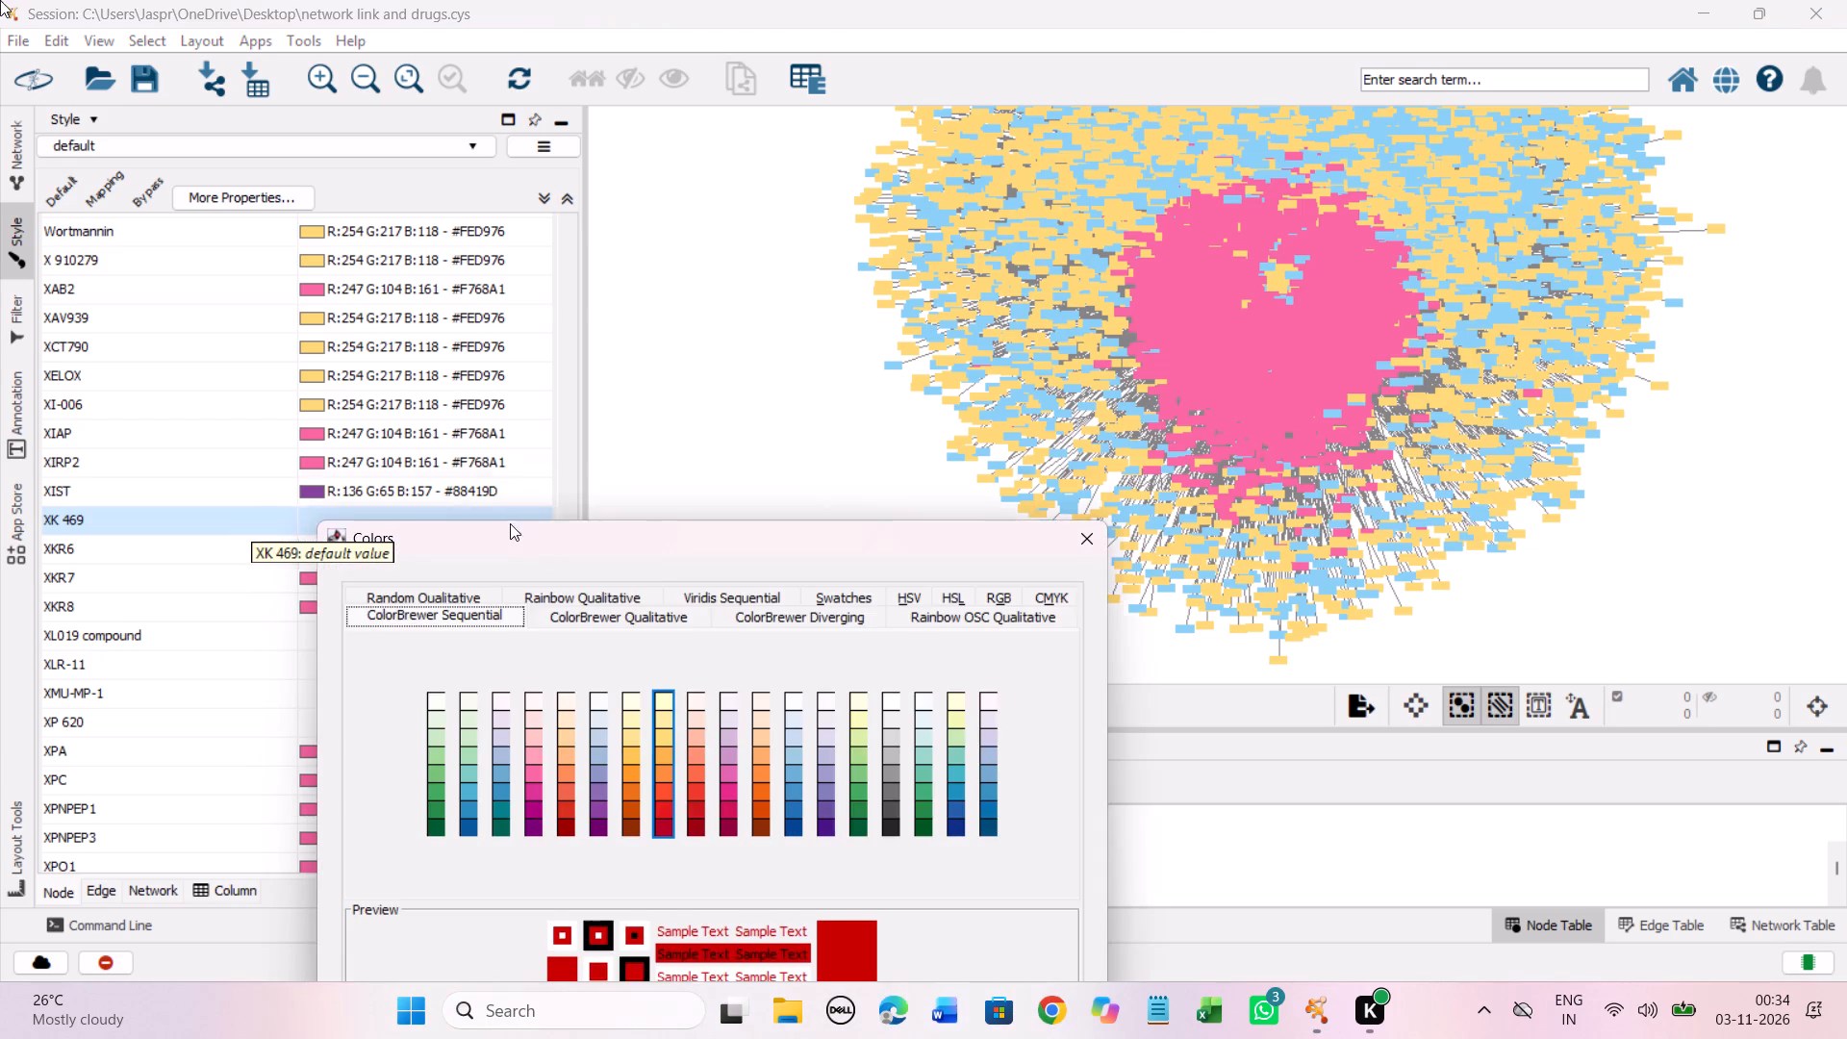
{"action": "left_click_drag", "start_coordinate": [510, 523], "coordinate": [369, 267]}
{"action": "left_click", "coordinate": [508, 461]}
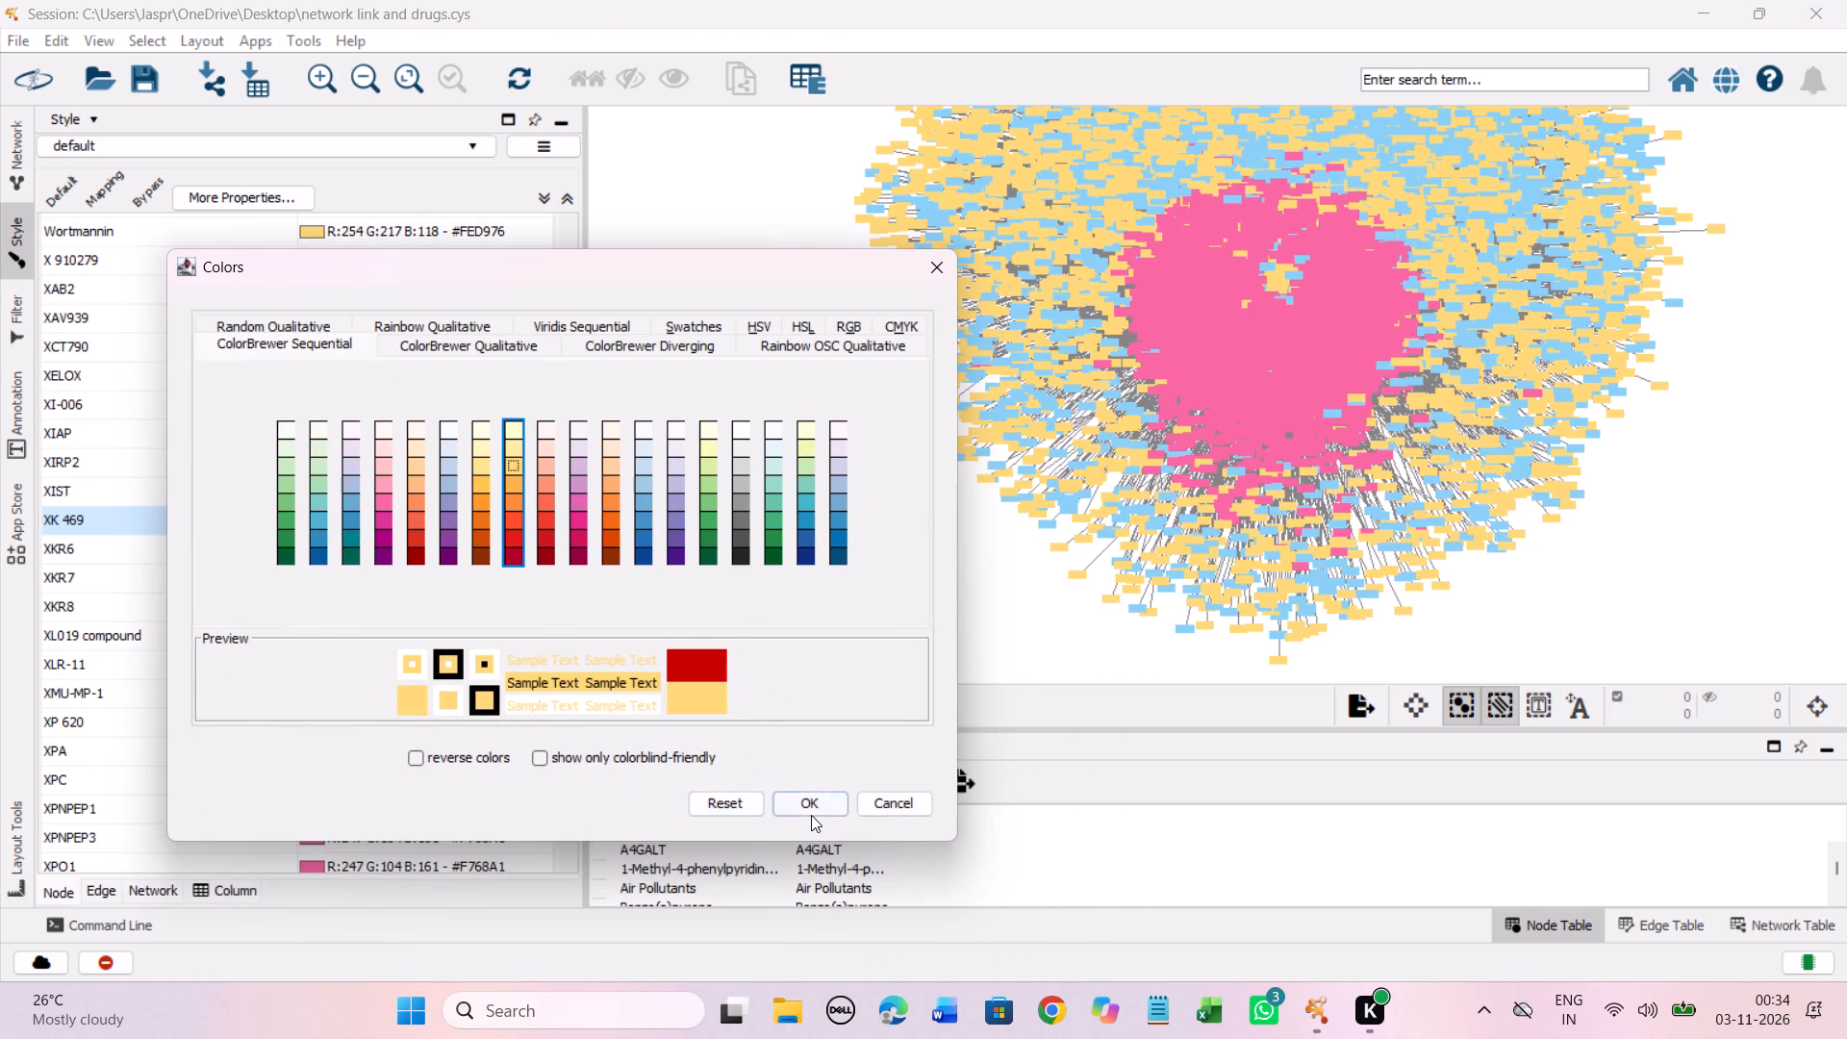
{"action": "left_click", "coordinate": [816, 804]}
Set the discrete node colour mapping for XL019 compound, XLR-11, XMU-MP-1 and XP 620 to light yellow #FED976.
{"action": "left_click_drag", "start_coordinate": [308, 633], "coordinate": [309, 670]}
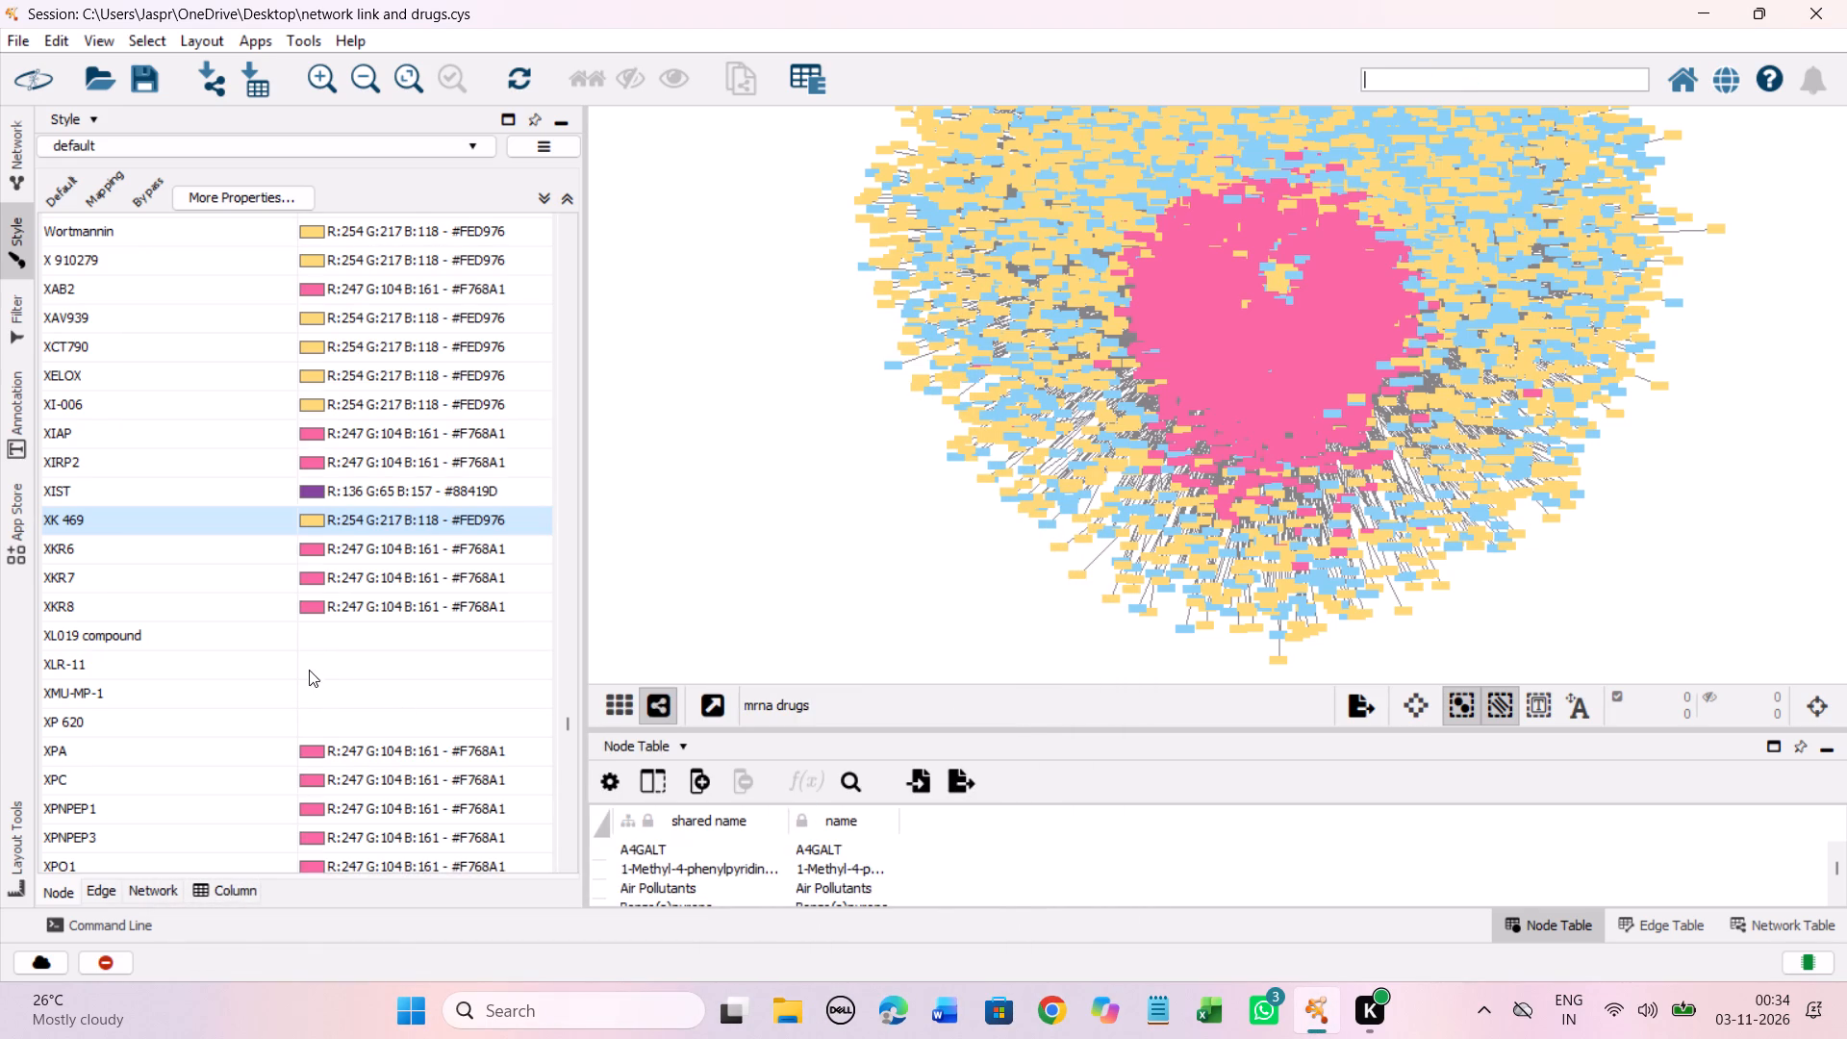
{"action": "left_click_drag", "start_coordinate": [309, 670], "coordinate": [311, 723]}
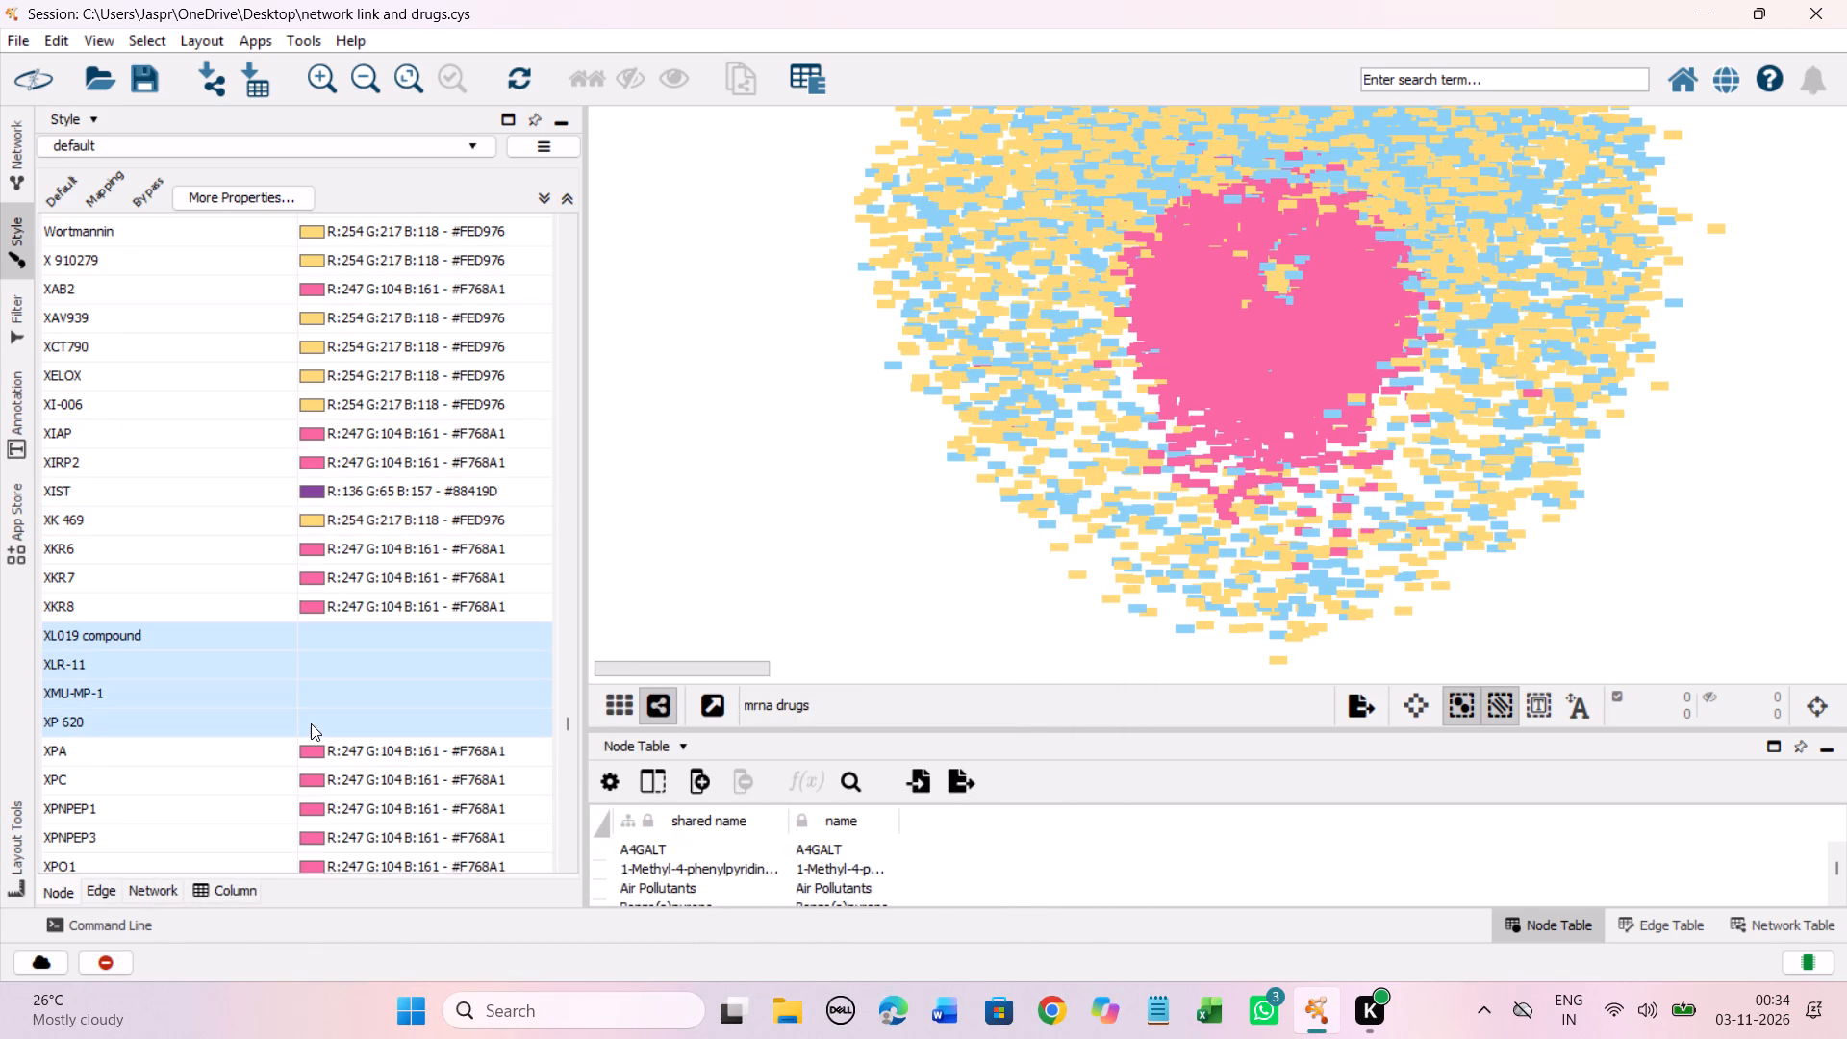
{"action": "right_click", "coordinate": [311, 723]}
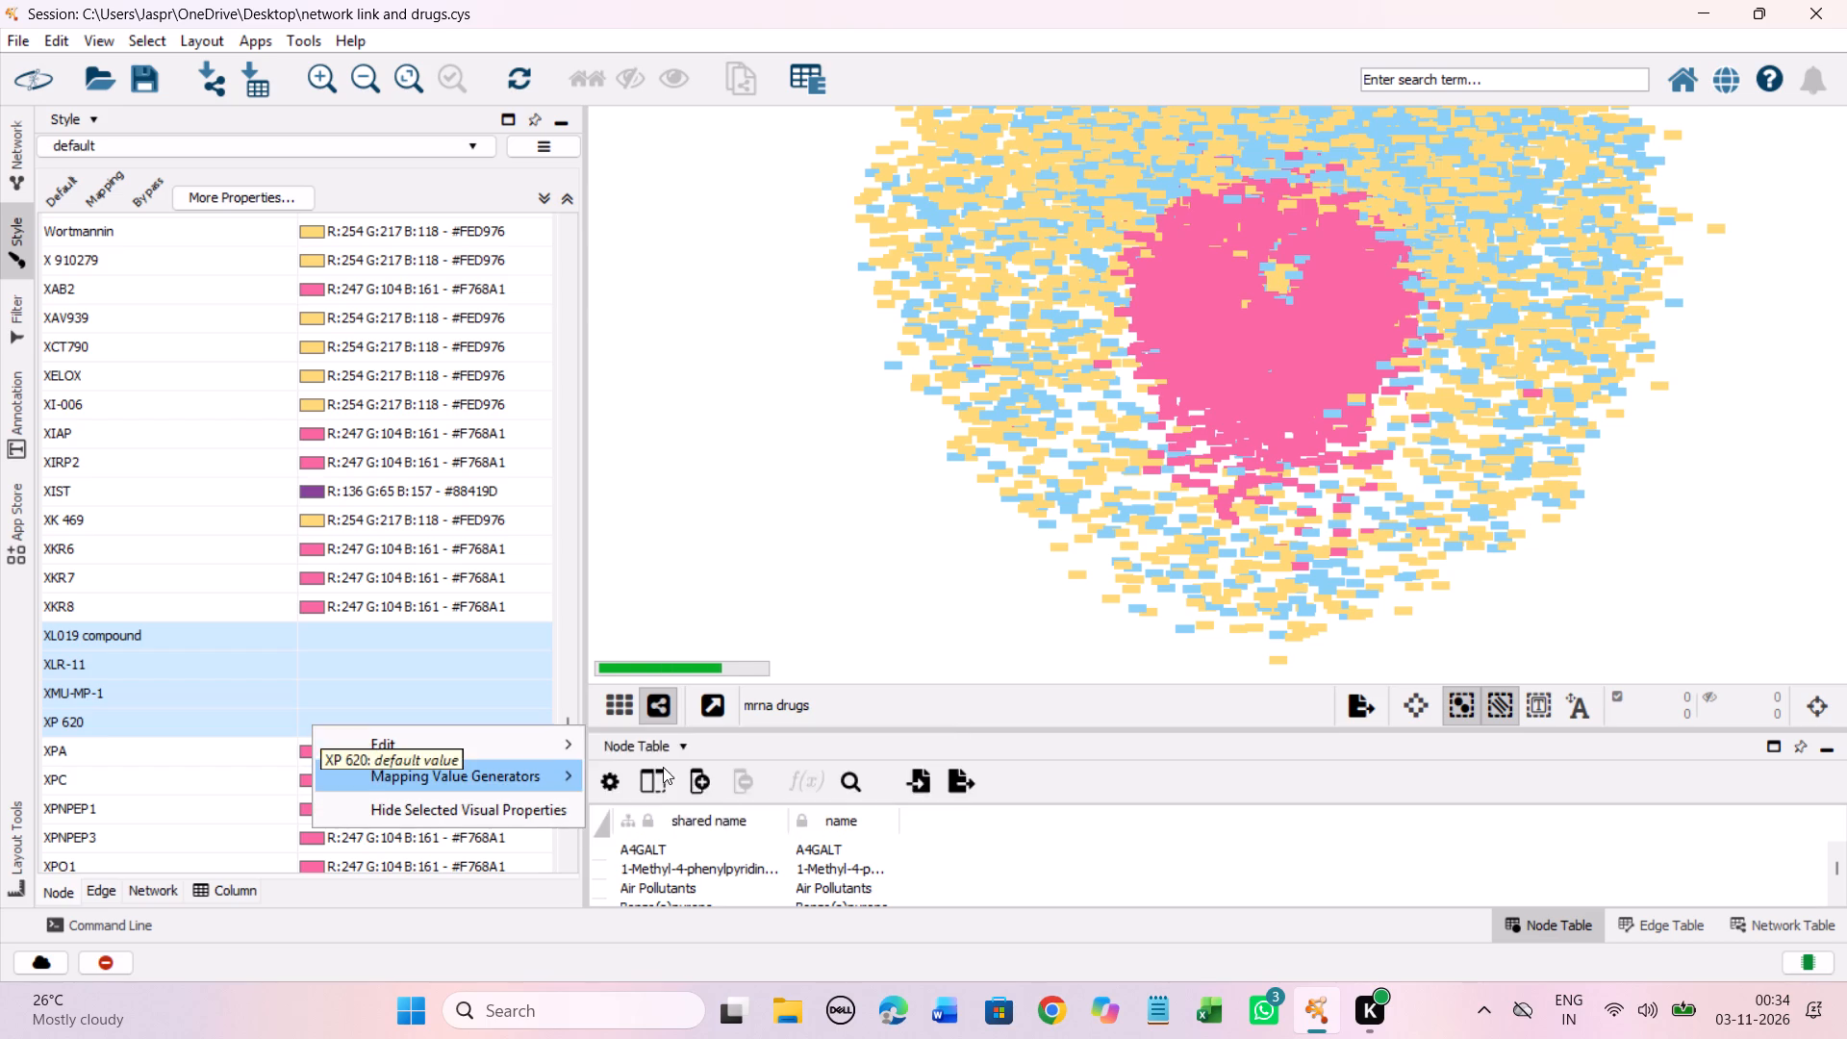
{"action": "left_click", "coordinate": [618, 746]}
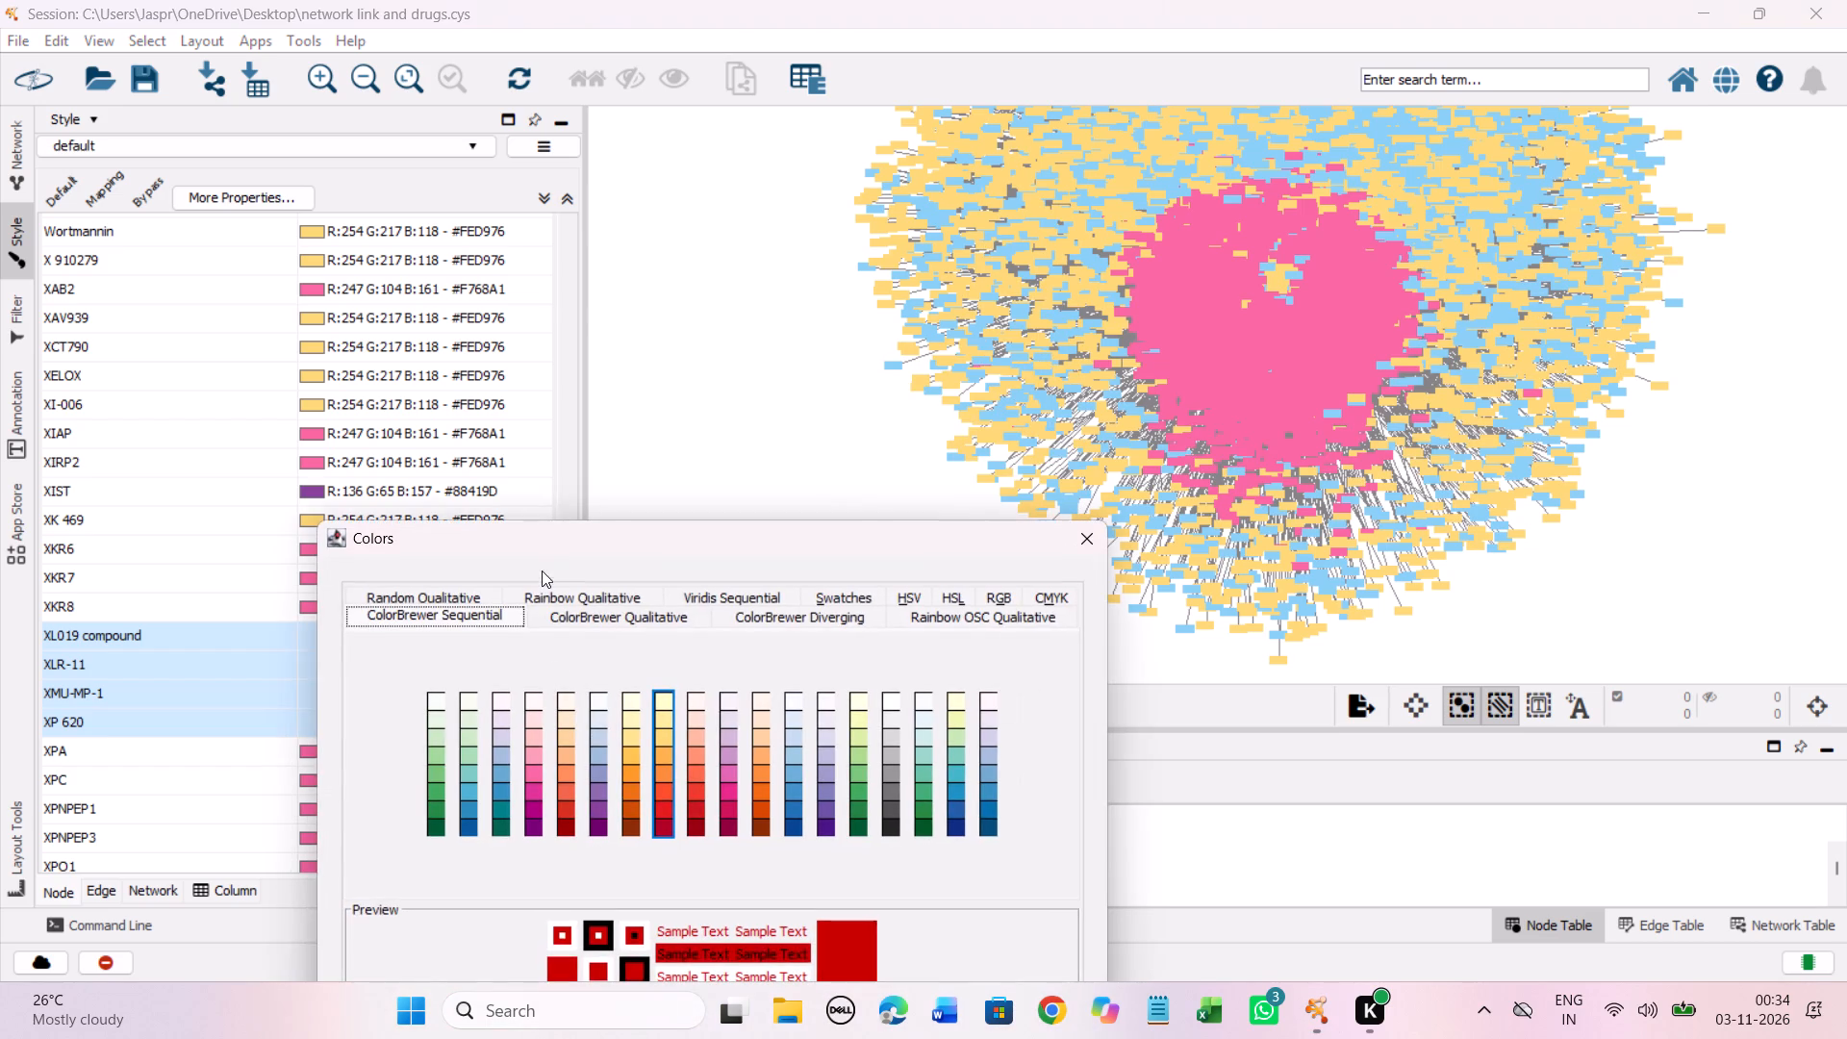
{"action": "left_click_drag", "start_coordinate": [533, 554], "coordinate": [402, 273]}
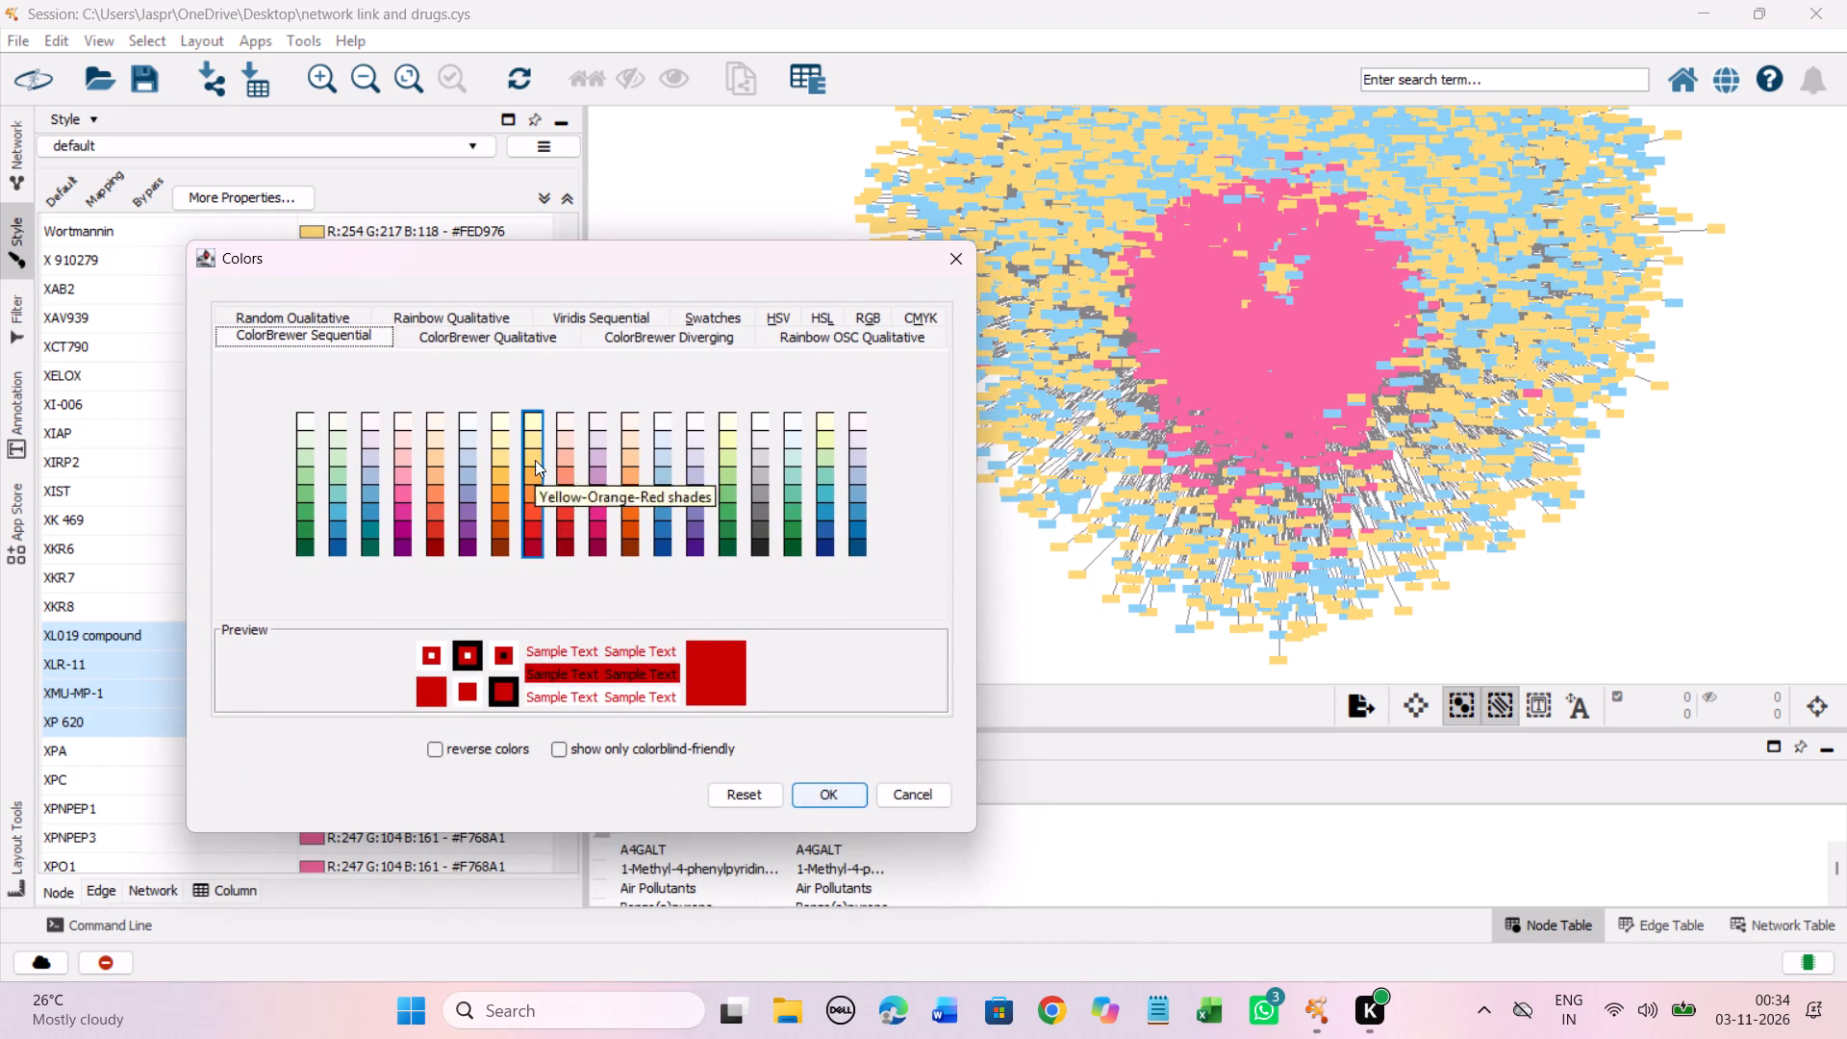
{"action": "left_click", "coordinate": [535, 460]}
{"action": "left_click", "coordinate": [840, 796]}
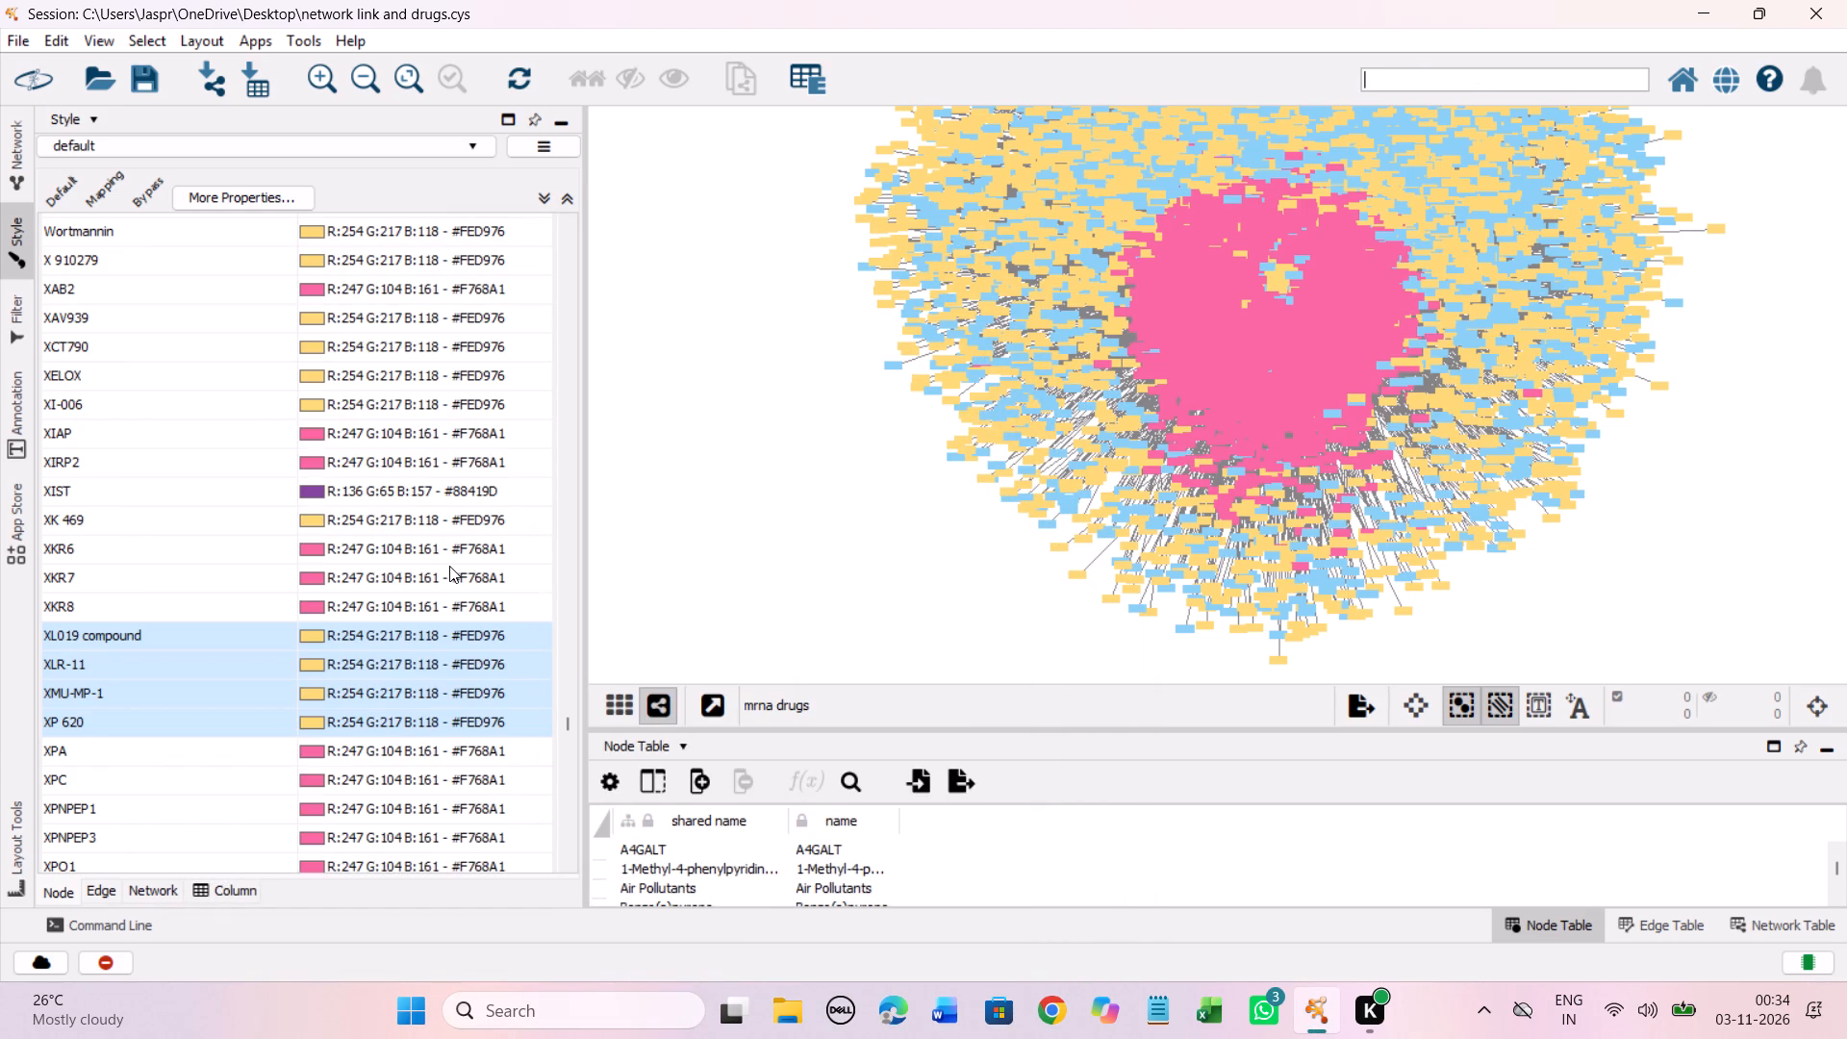
Set the discrete node colour mapping for the unmapped entries from Xamoterol through Y134 compound to light yellow #FED976.
{"action": "scroll", "coordinate": [449, 566], "scroll_direction": "down", "scroll_amount": 7}
{"action": "scroll", "coordinate": [451, 567], "scroll_direction": "down", "scroll_amount": 20}
{"action": "scroll", "coordinate": [451, 567], "scroll_direction": "down", "scroll_amount": 3}
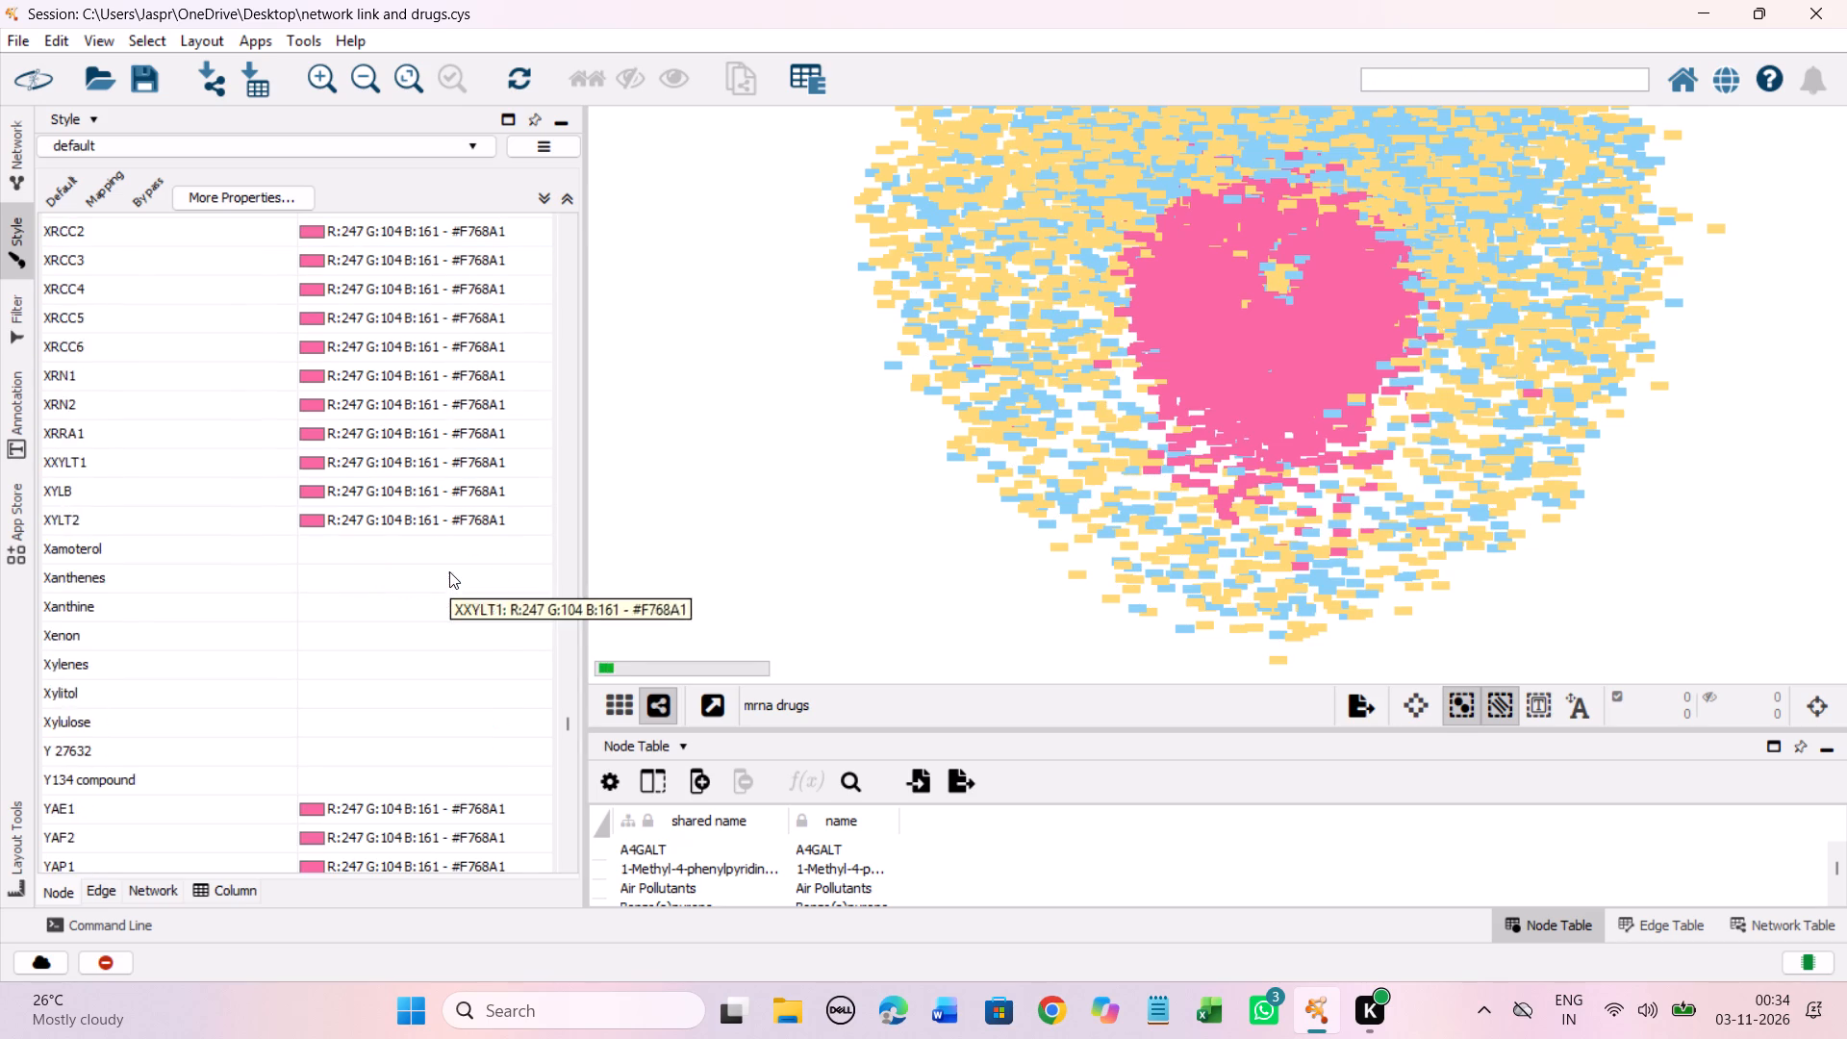
{"action": "scroll", "coordinate": [449, 571], "scroll_direction": "down", "scroll_amount": 7}
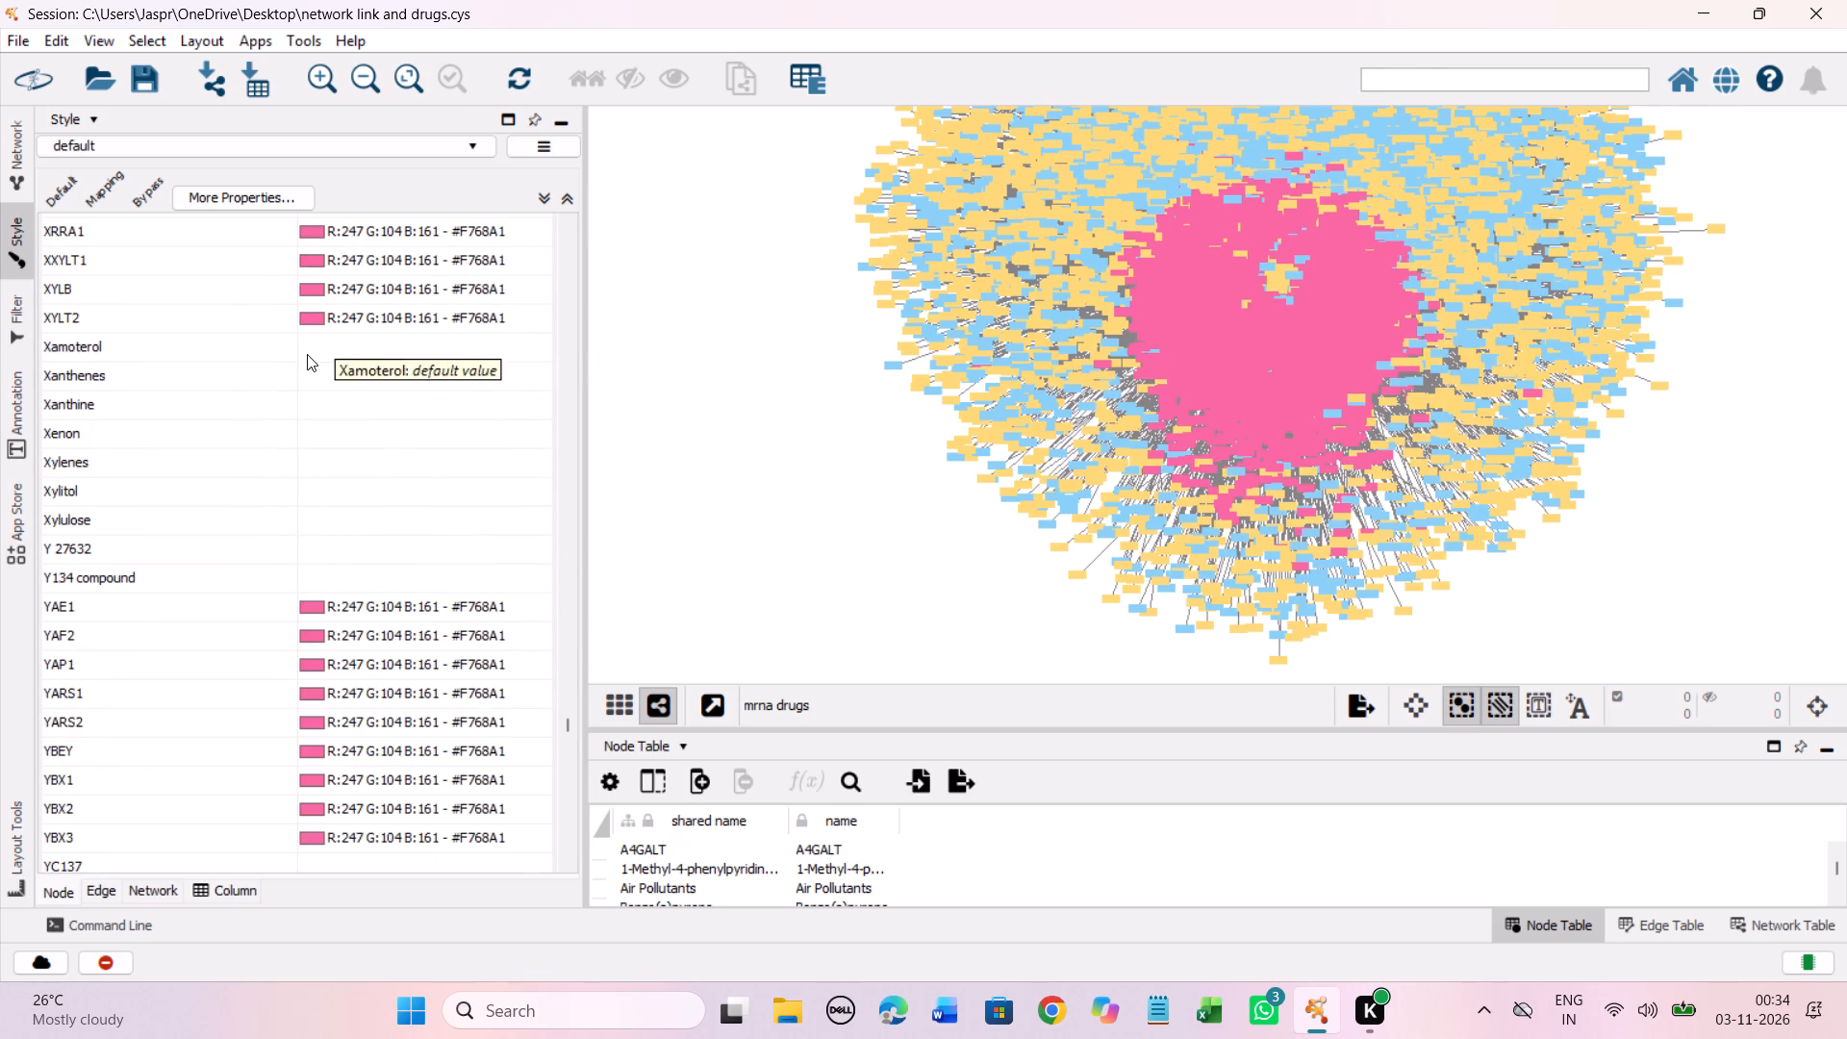
{"action": "left_click_drag", "start_coordinate": [313, 345], "coordinate": [313, 570]}
{"action": "right_click", "coordinate": [314, 570]}
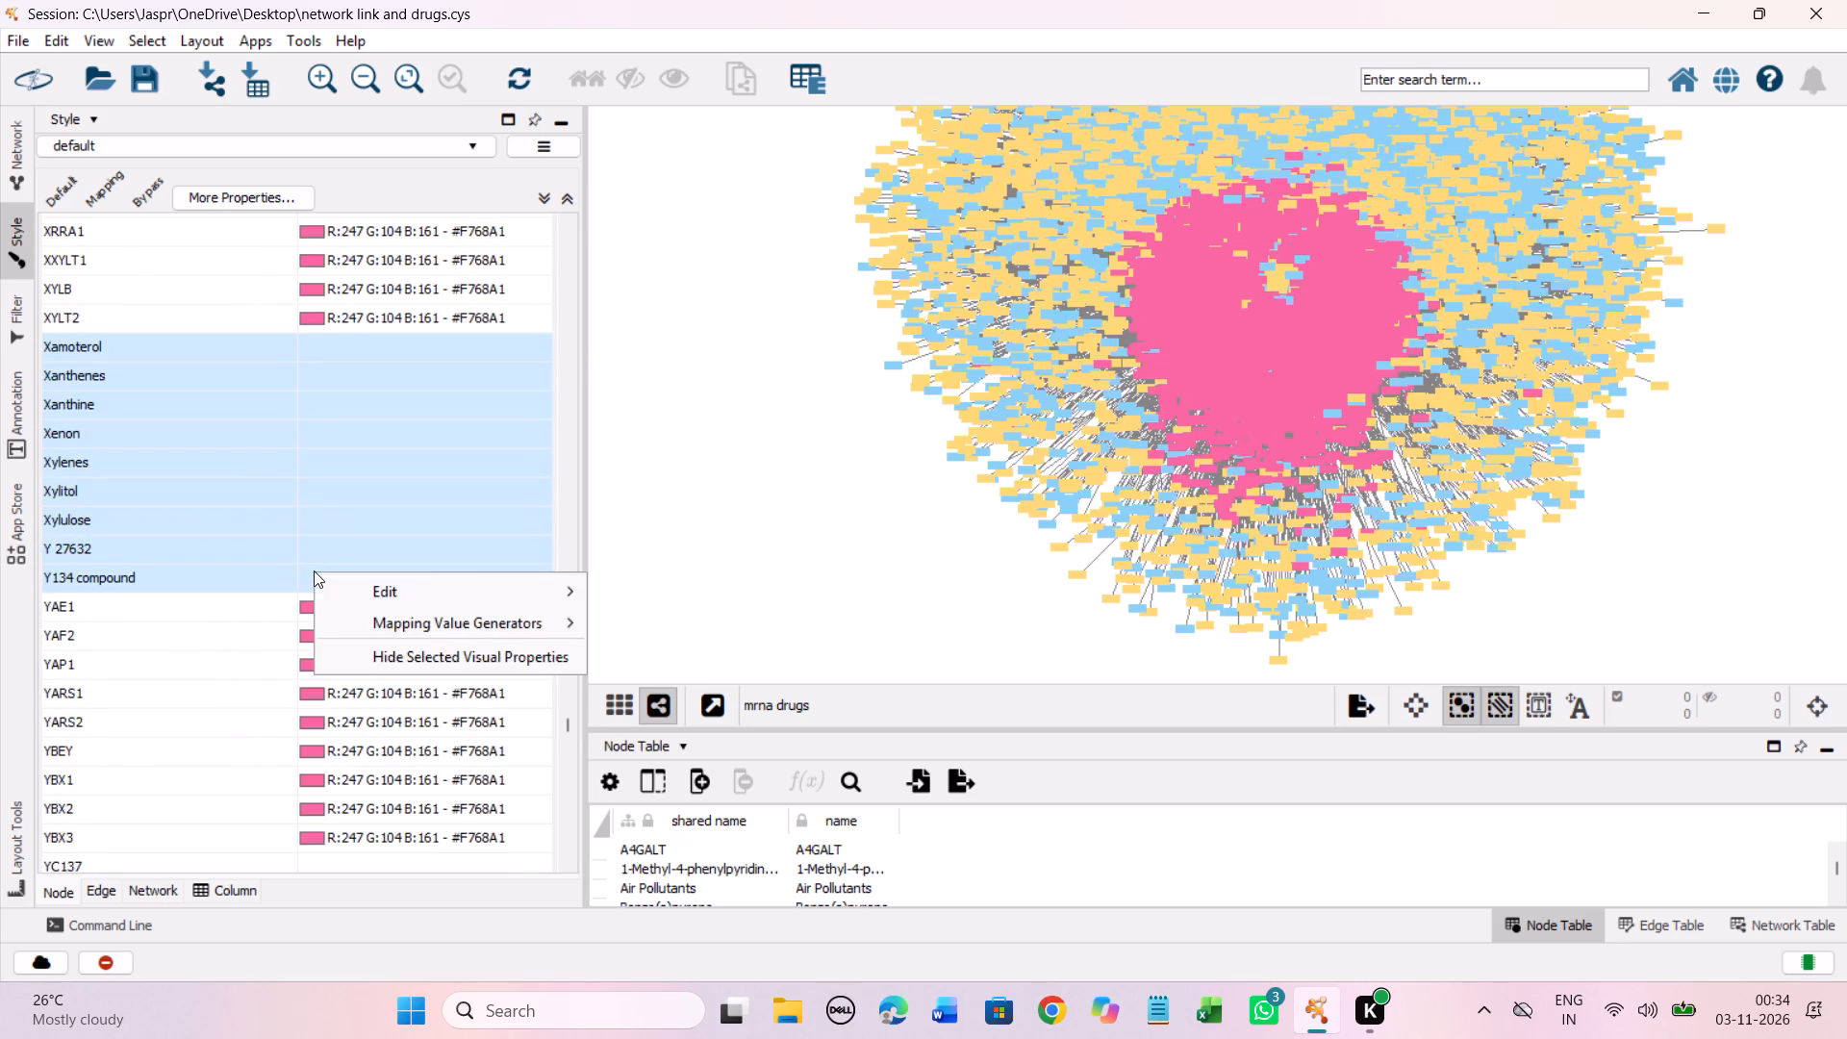
{"action": "left_click", "coordinate": [621, 584]}
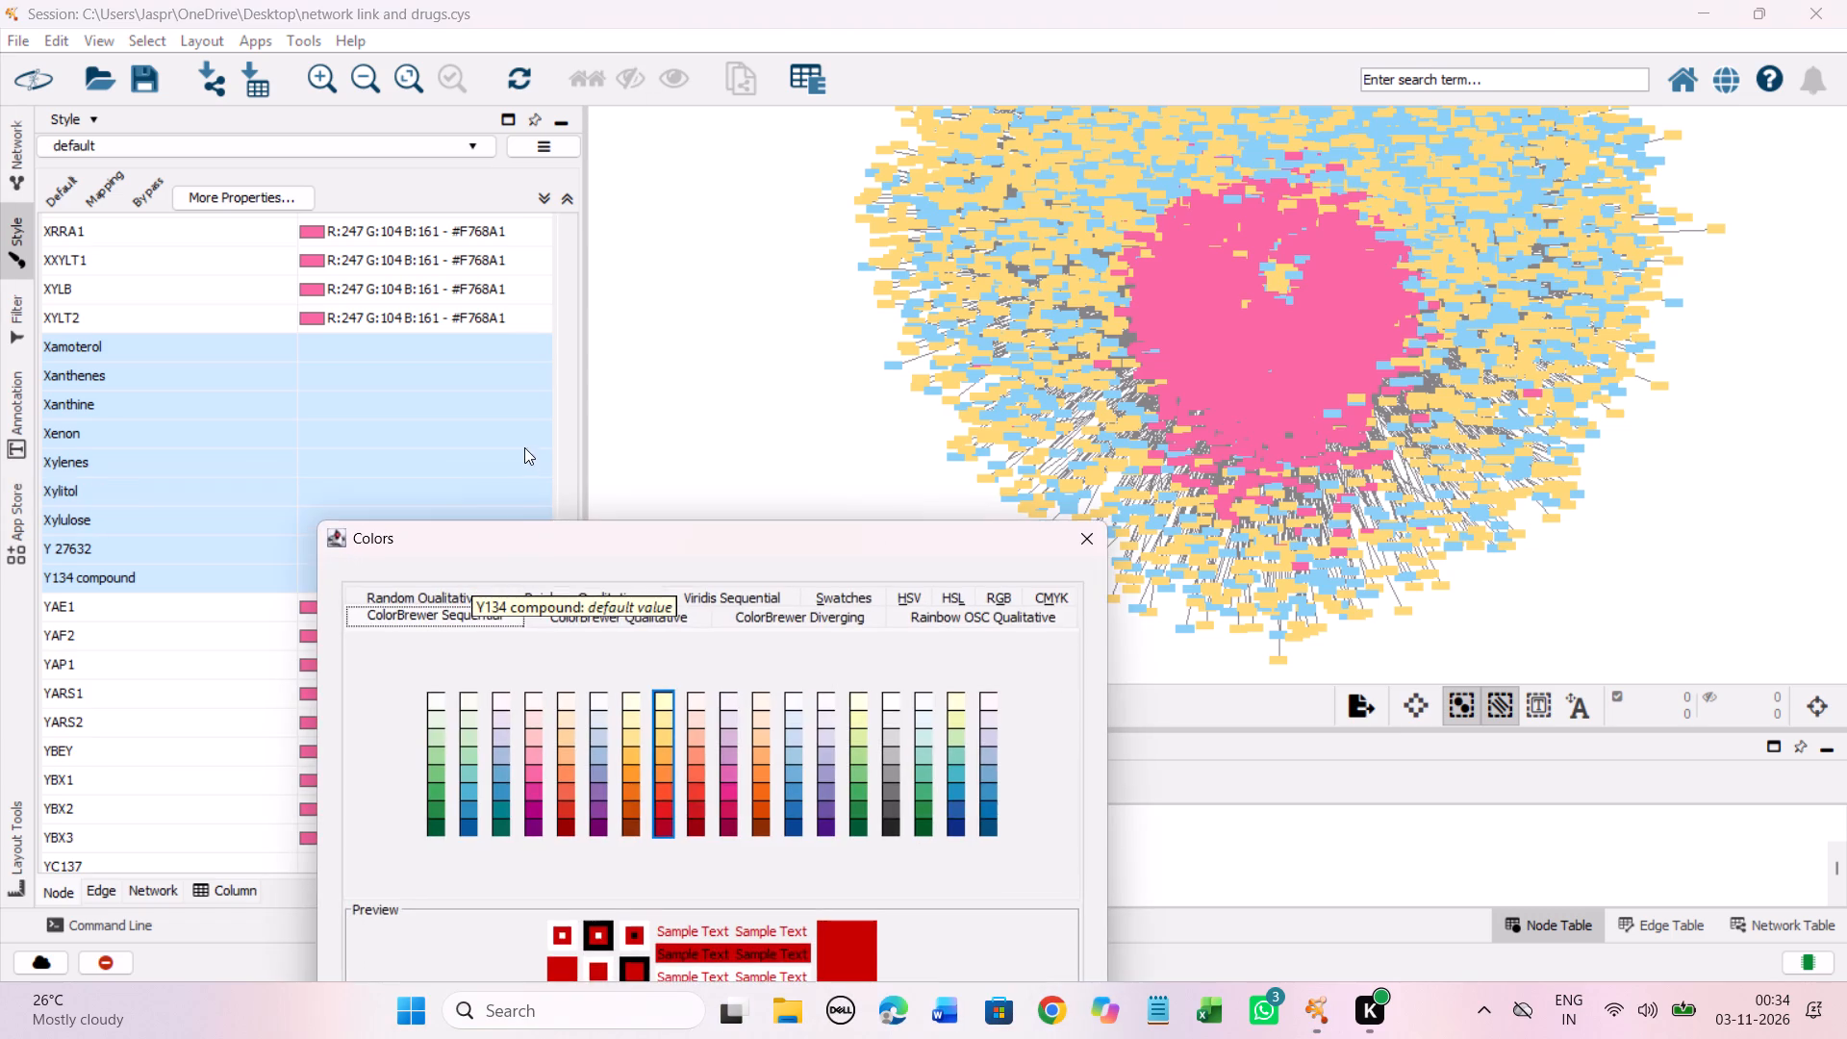
{"action": "left_click_drag", "start_coordinate": [516, 543], "coordinate": [383, 216]}
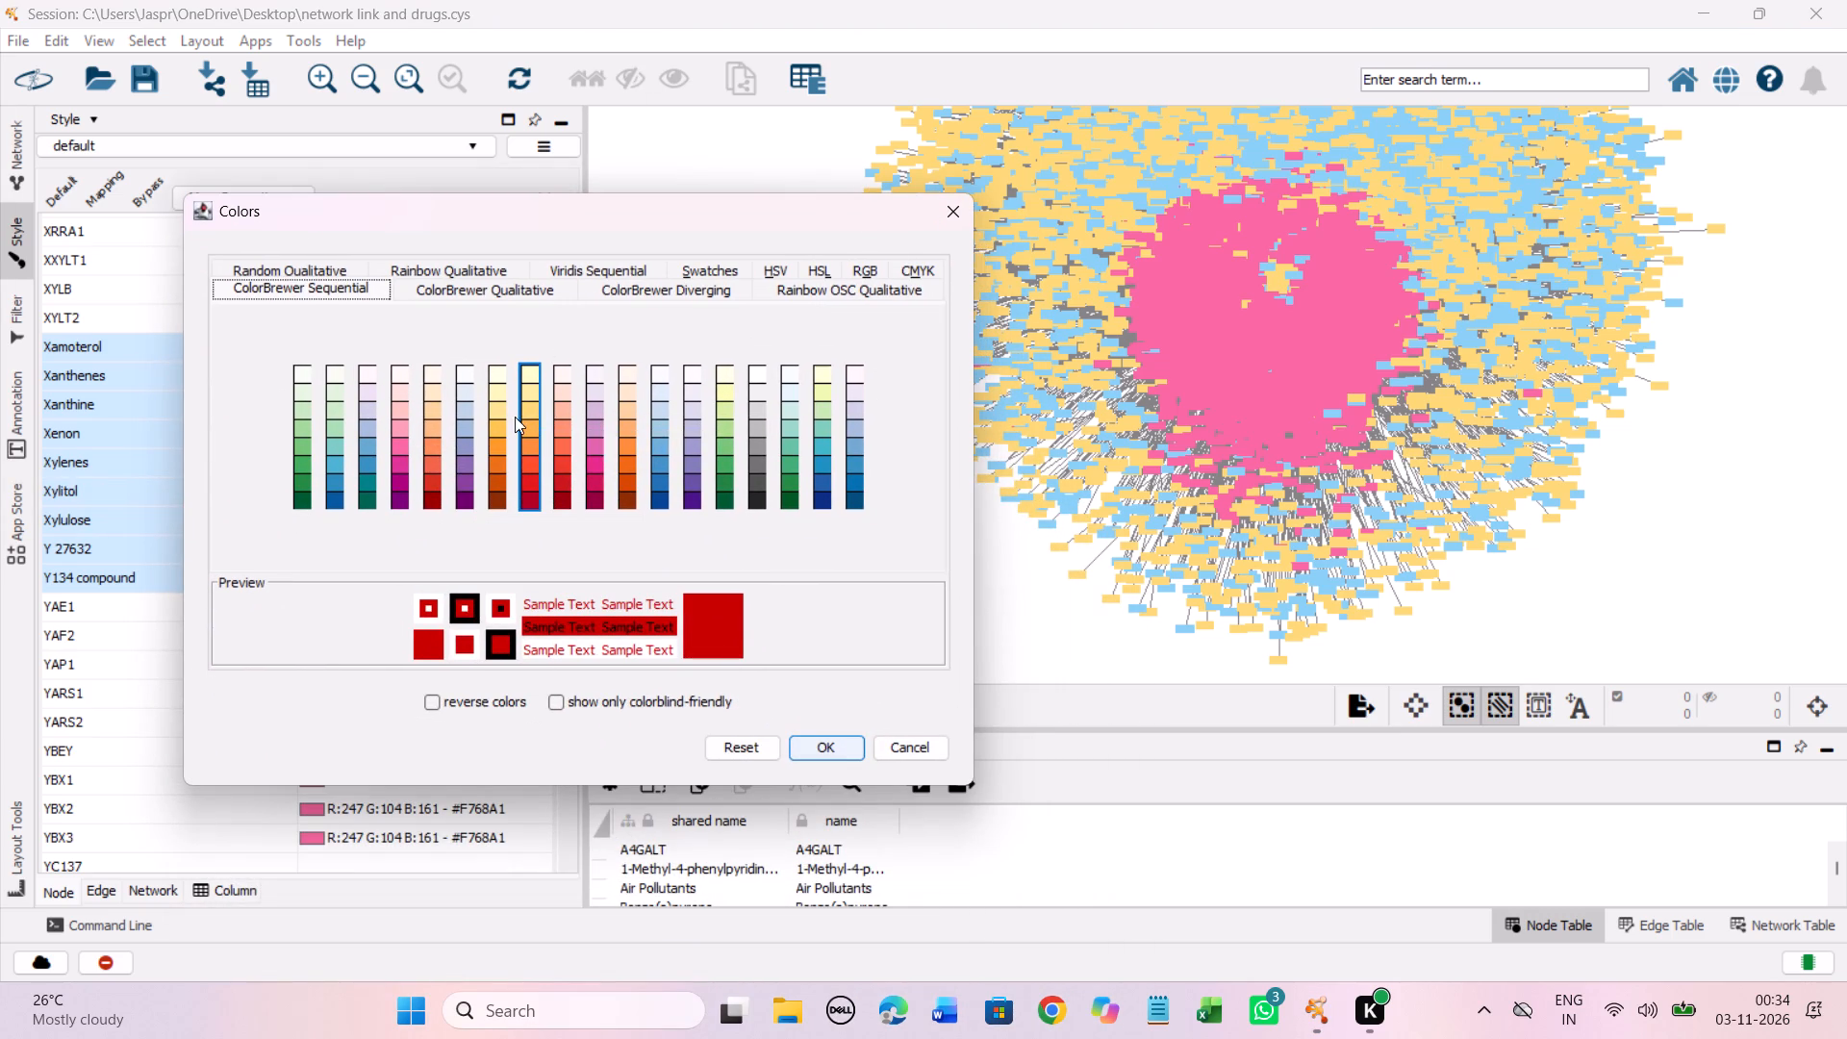
{"action": "left_click", "coordinate": [531, 409]}
{"action": "left_click", "coordinate": [808, 740]}
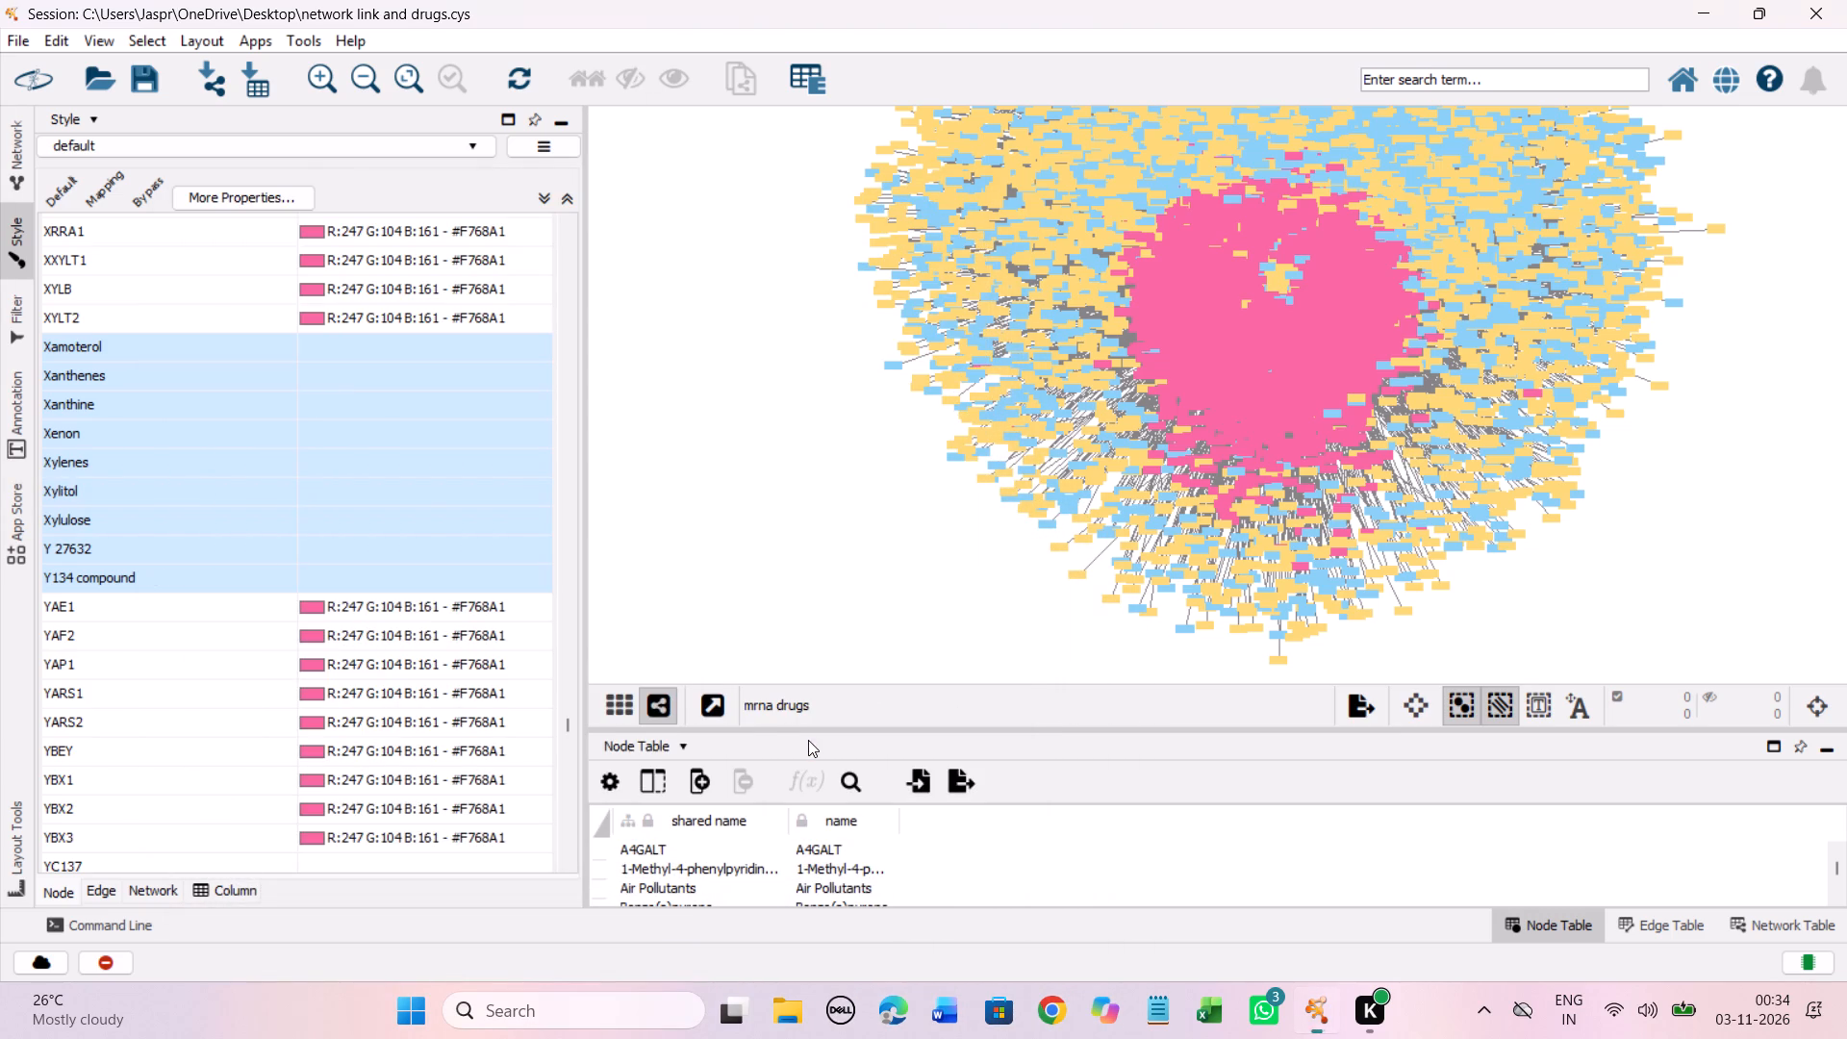
Set the discrete node colour mapping for YC137 to light yellow #FED976.
{"action": "scroll", "coordinate": [405, 540], "scroll_direction": "down", "scroll_amount": 7}
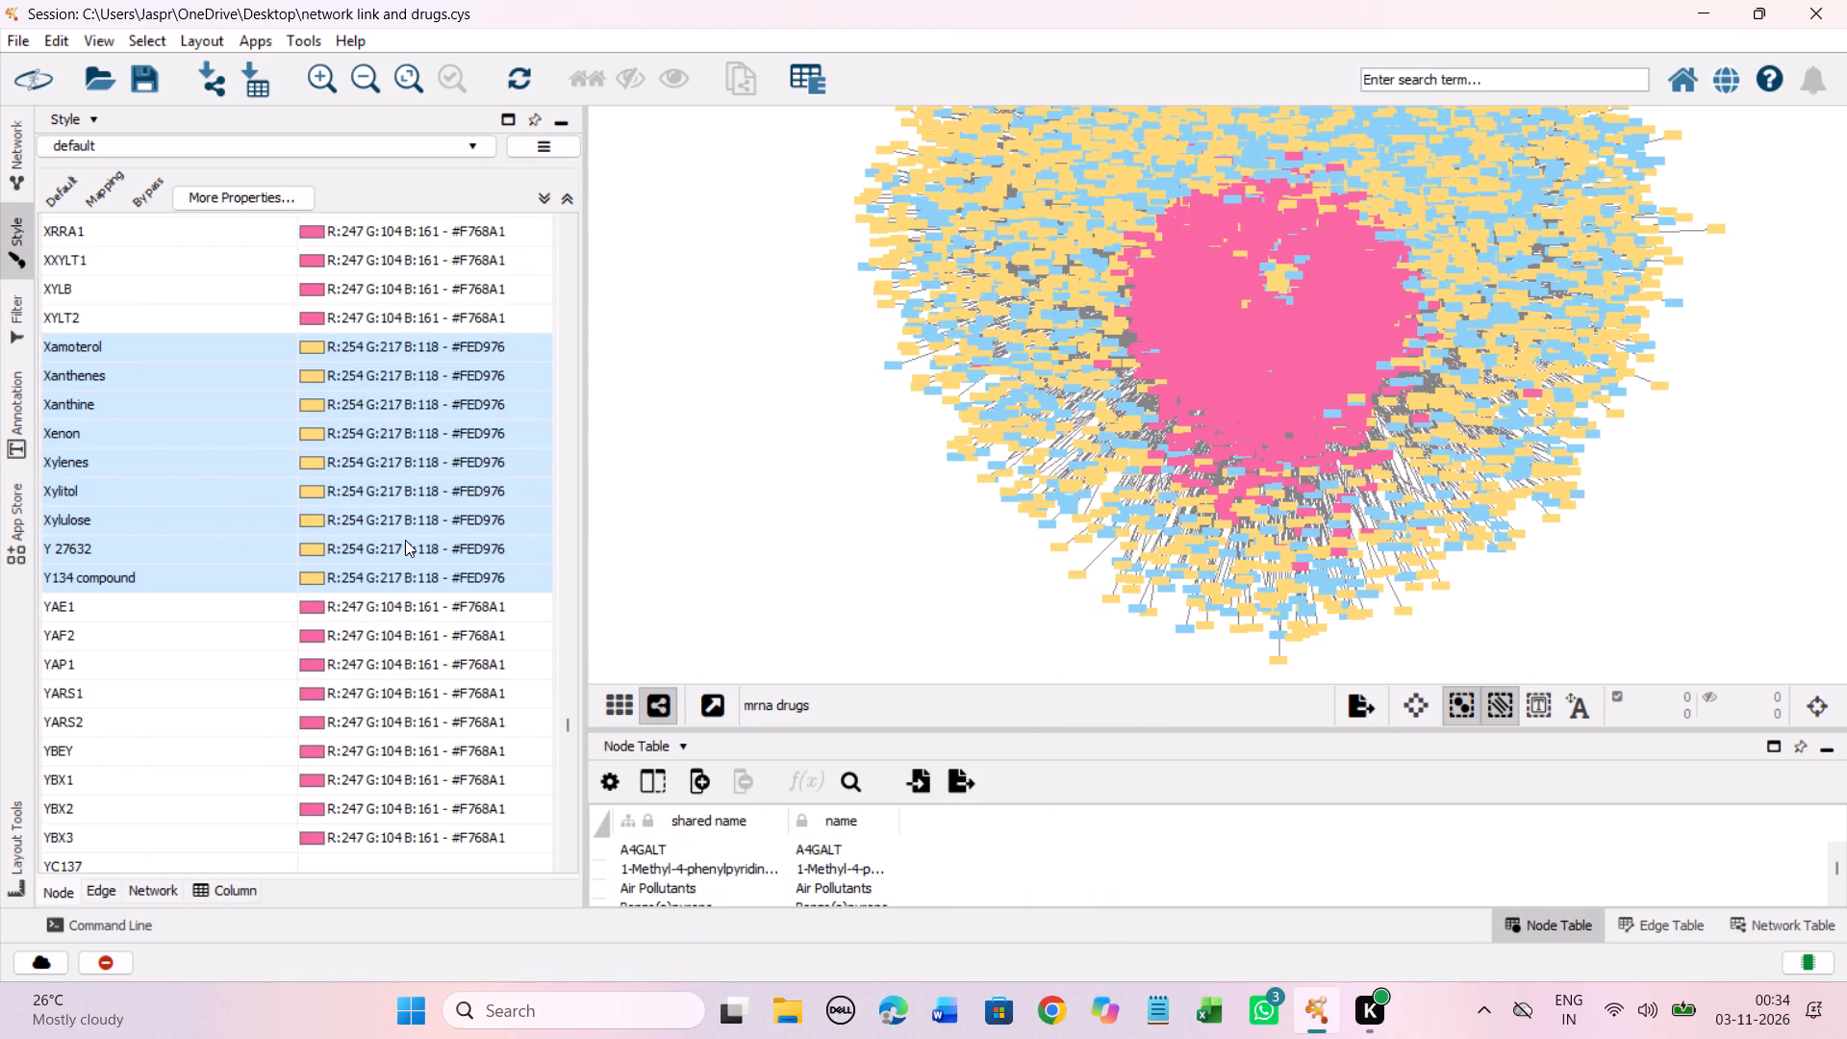
{"action": "scroll", "coordinate": [405, 540], "scroll_direction": "down", "scroll_amount": 8}
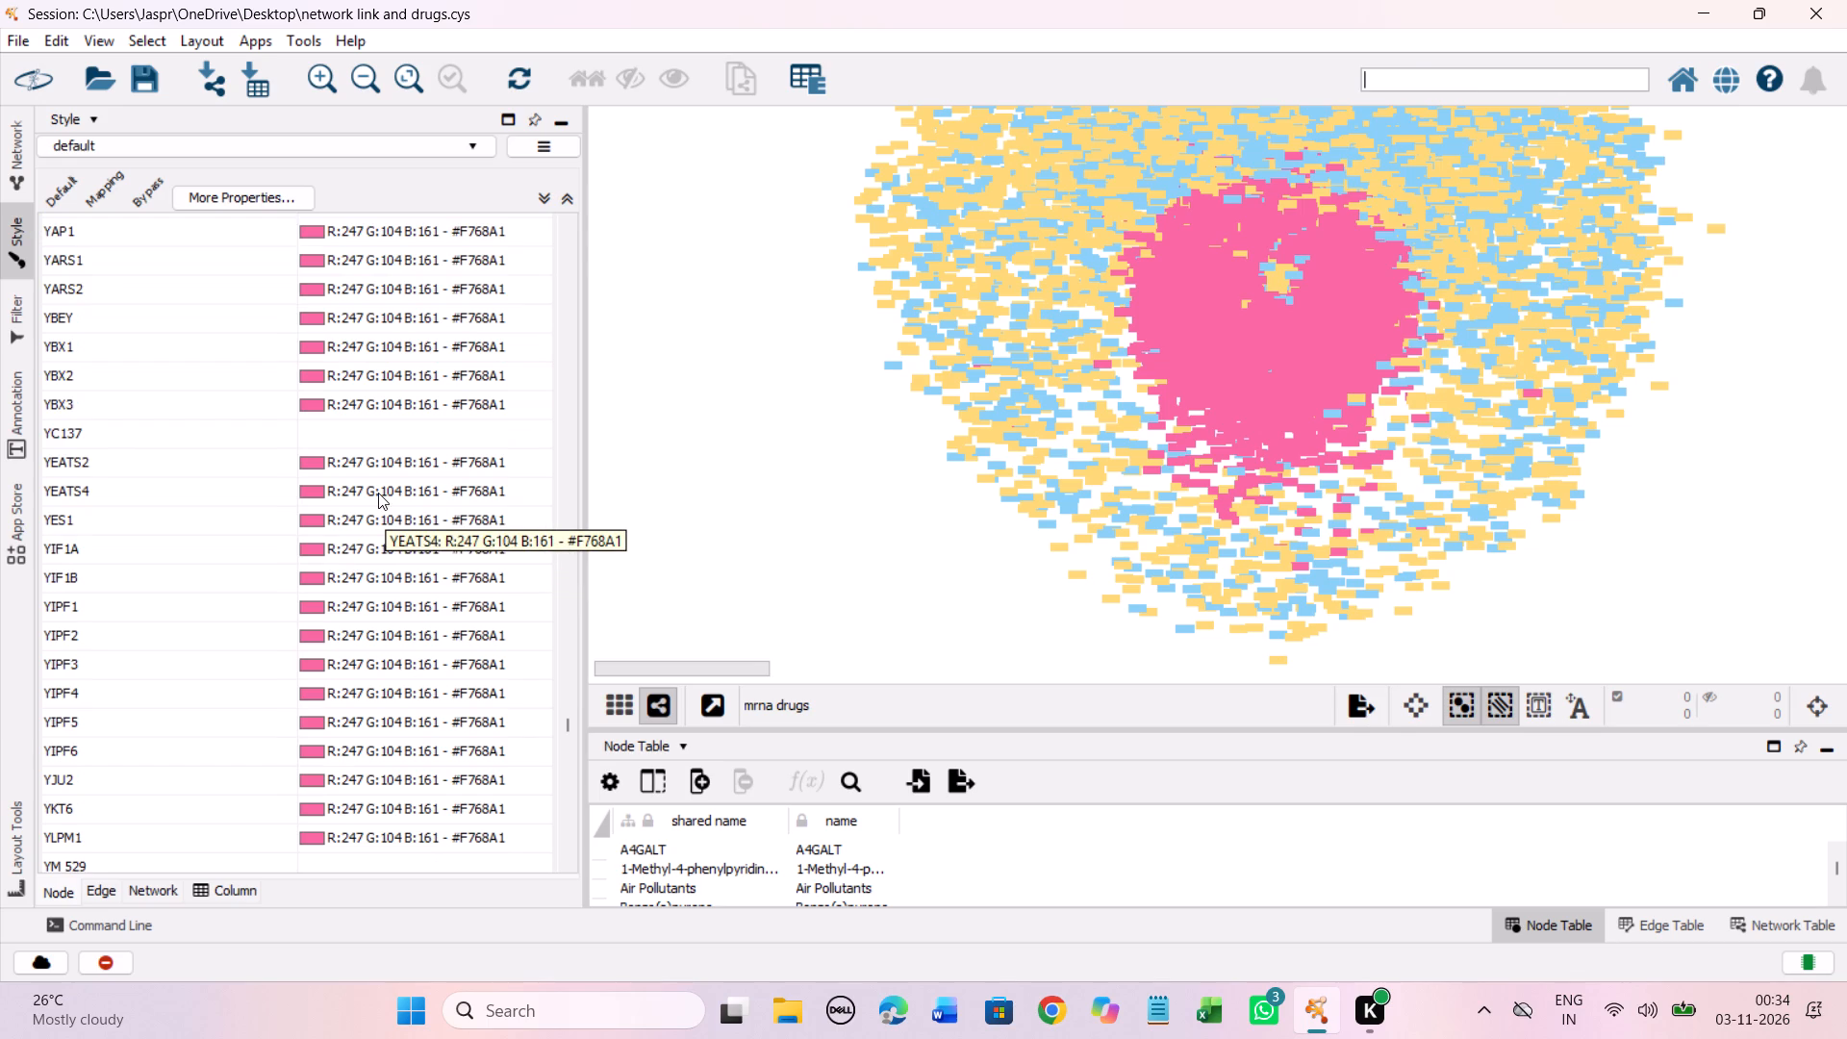
{"action": "scroll", "coordinate": [378, 493], "scroll_direction": "up", "scroll_amount": 5}
{"action": "scroll", "coordinate": [378, 493], "scroll_direction": "down", "scroll_amount": 2}
{"action": "left_click", "coordinate": [258, 525]}
{"action": "right_click", "coordinate": [258, 525]}
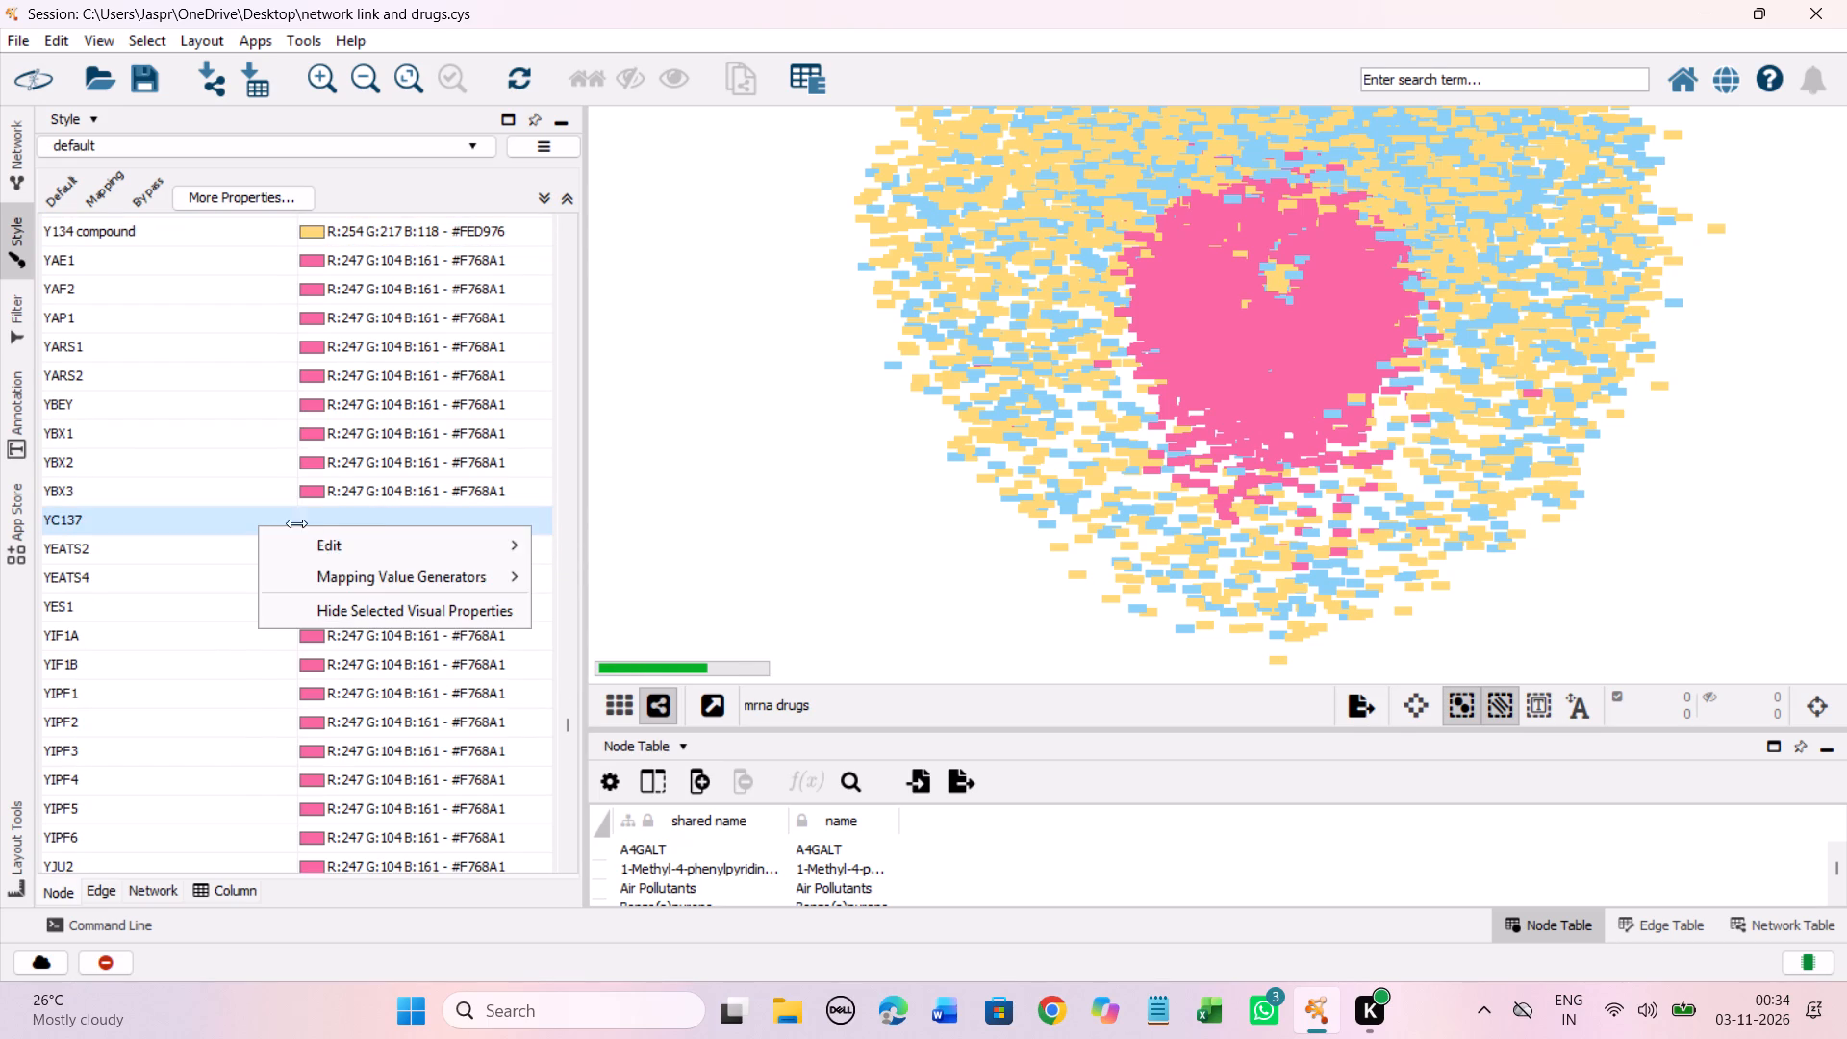
{"action": "left_click", "coordinate": [575, 539]}
{"action": "left_click_drag", "start_coordinate": [471, 539], "coordinate": [451, 483]}
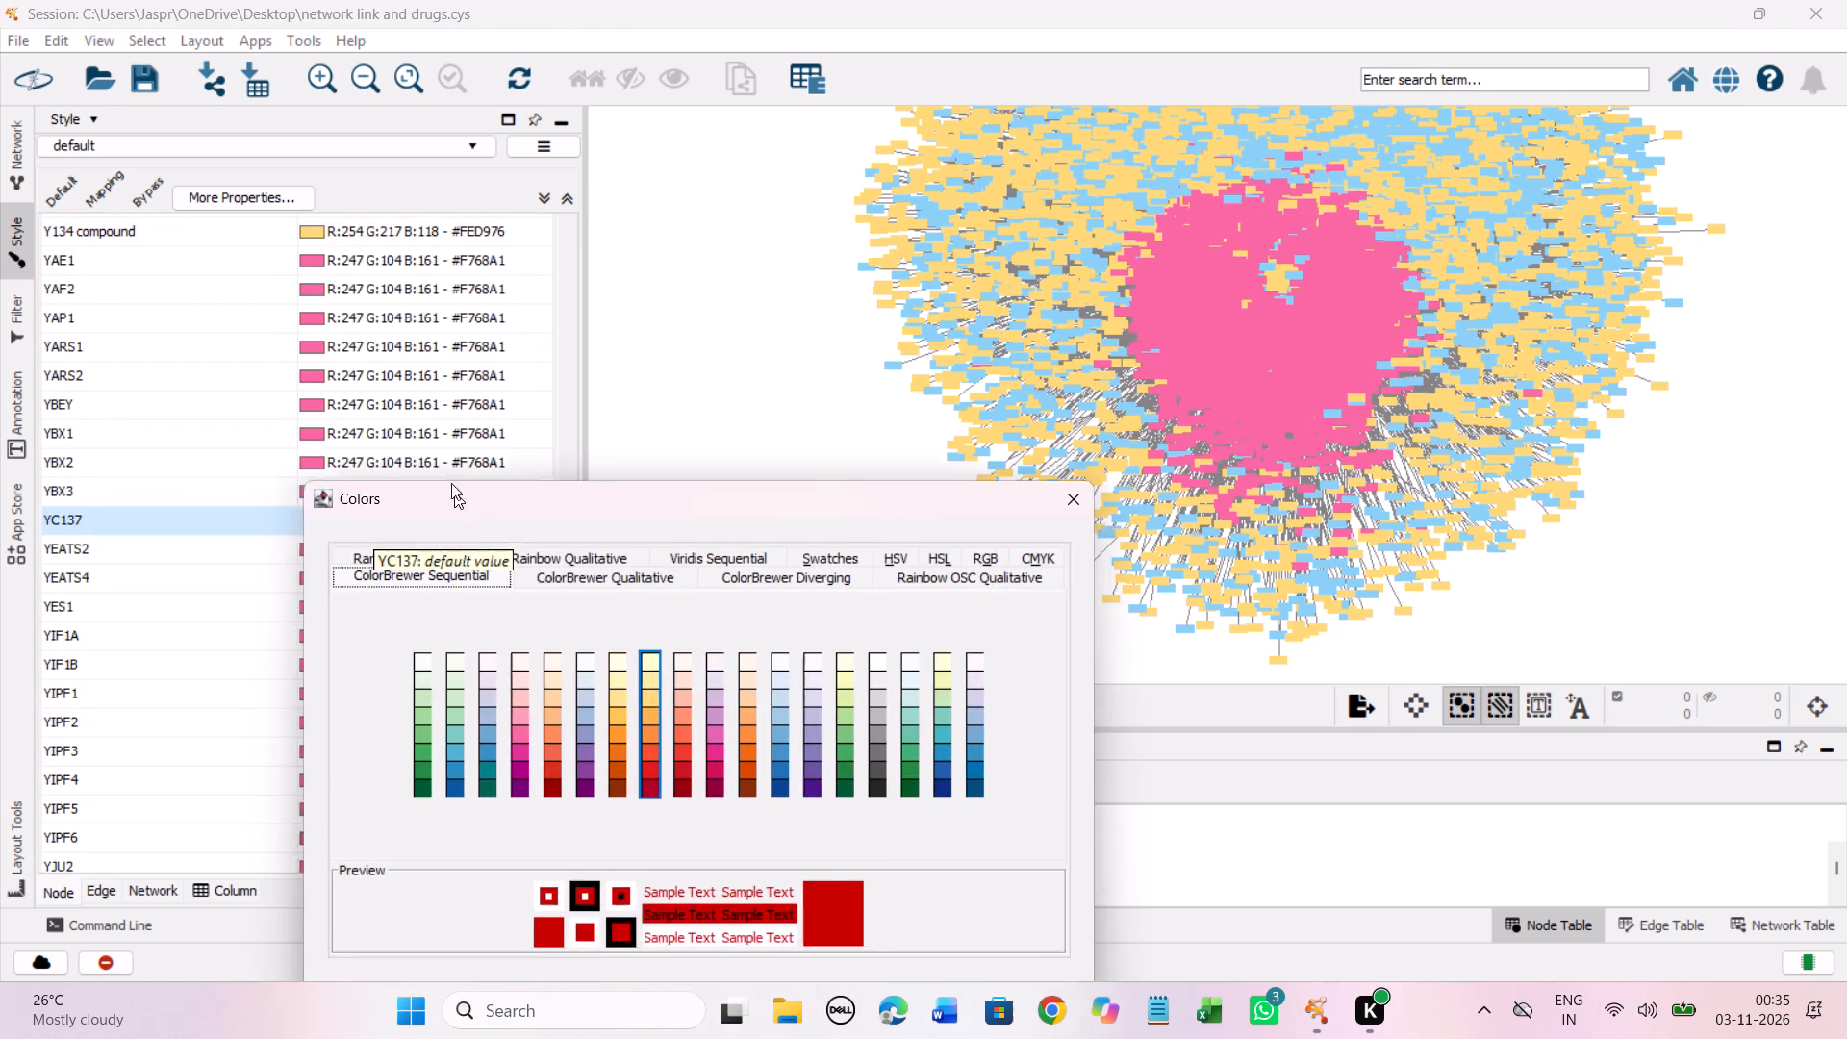
{"action": "left_click_drag", "start_coordinate": [451, 483], "coordinate": [331, 264]}
{"action": "left_click", "coordinate": [522, 462]}
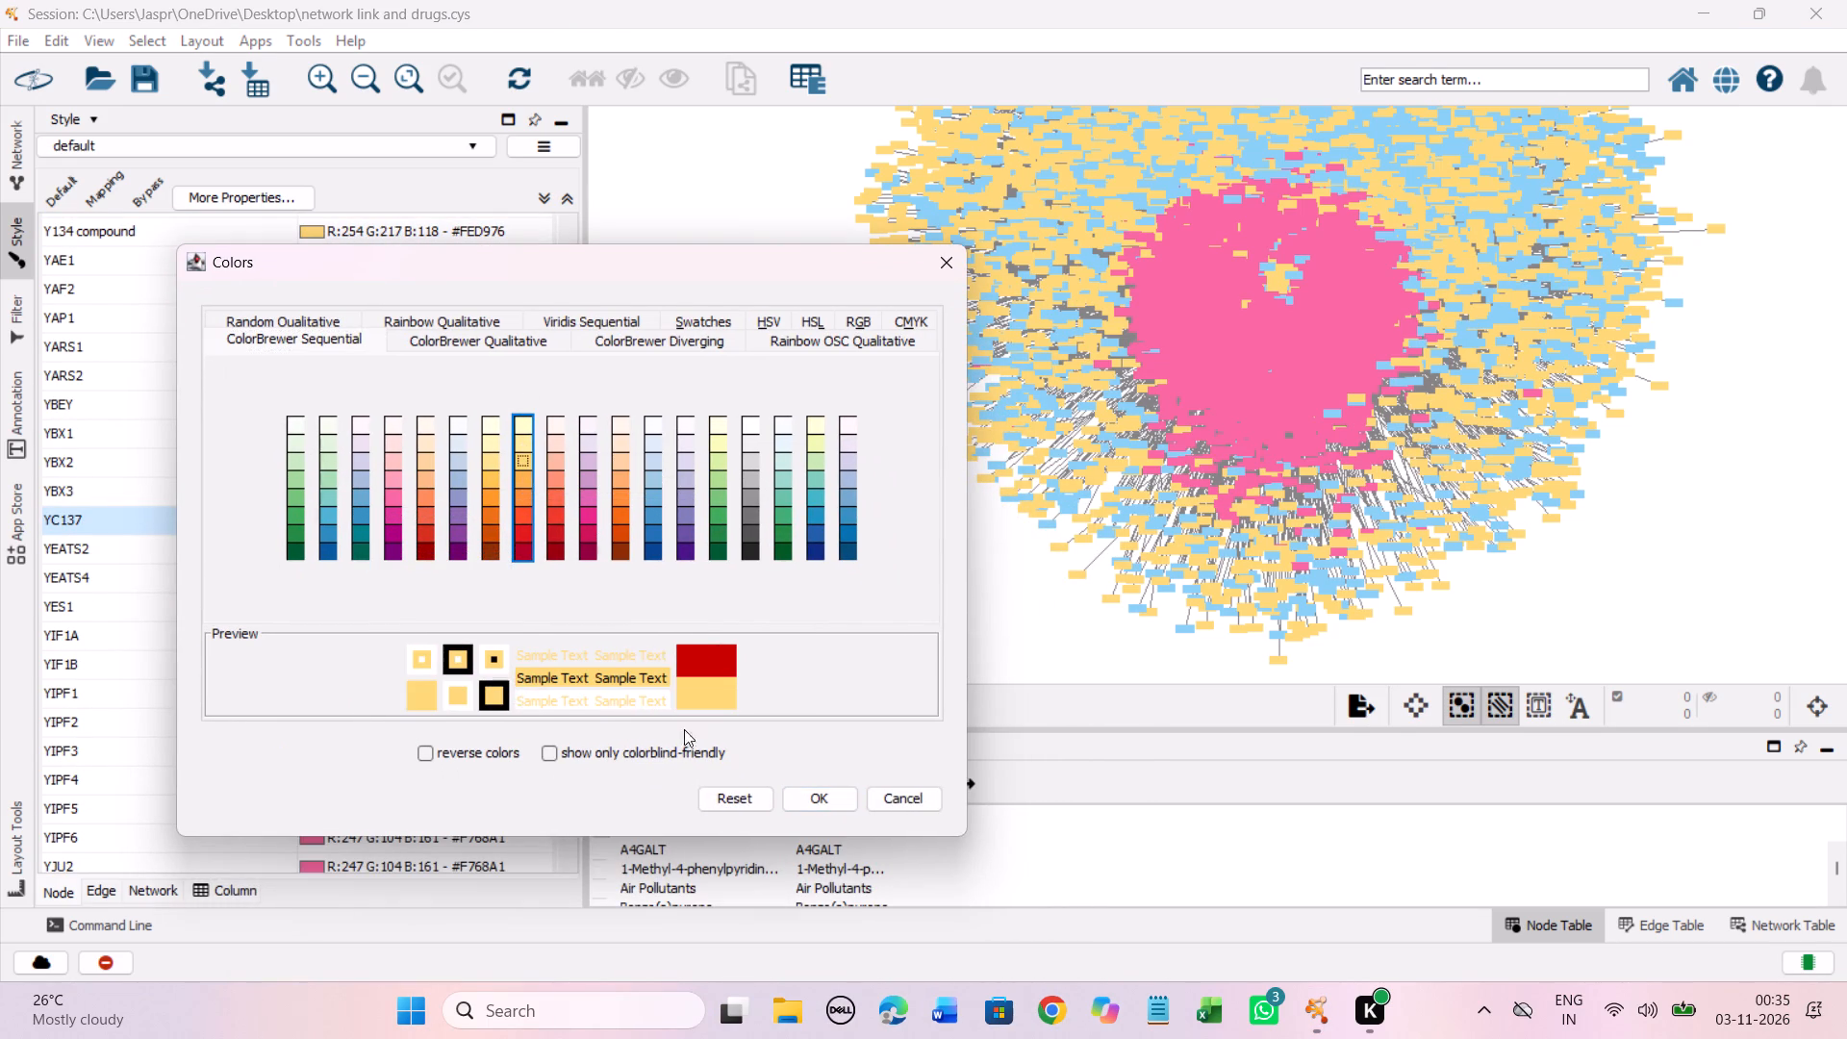
{"action": "left_click", "coordinate": [815, 796]}
Set the discrete node colour mapping for YM 529 and YM-254890 to light yellow #FED976.
{"action": "scroll", "coordinate": [366, 517], "scroll_direction": "down", "scroll_amount": 1}
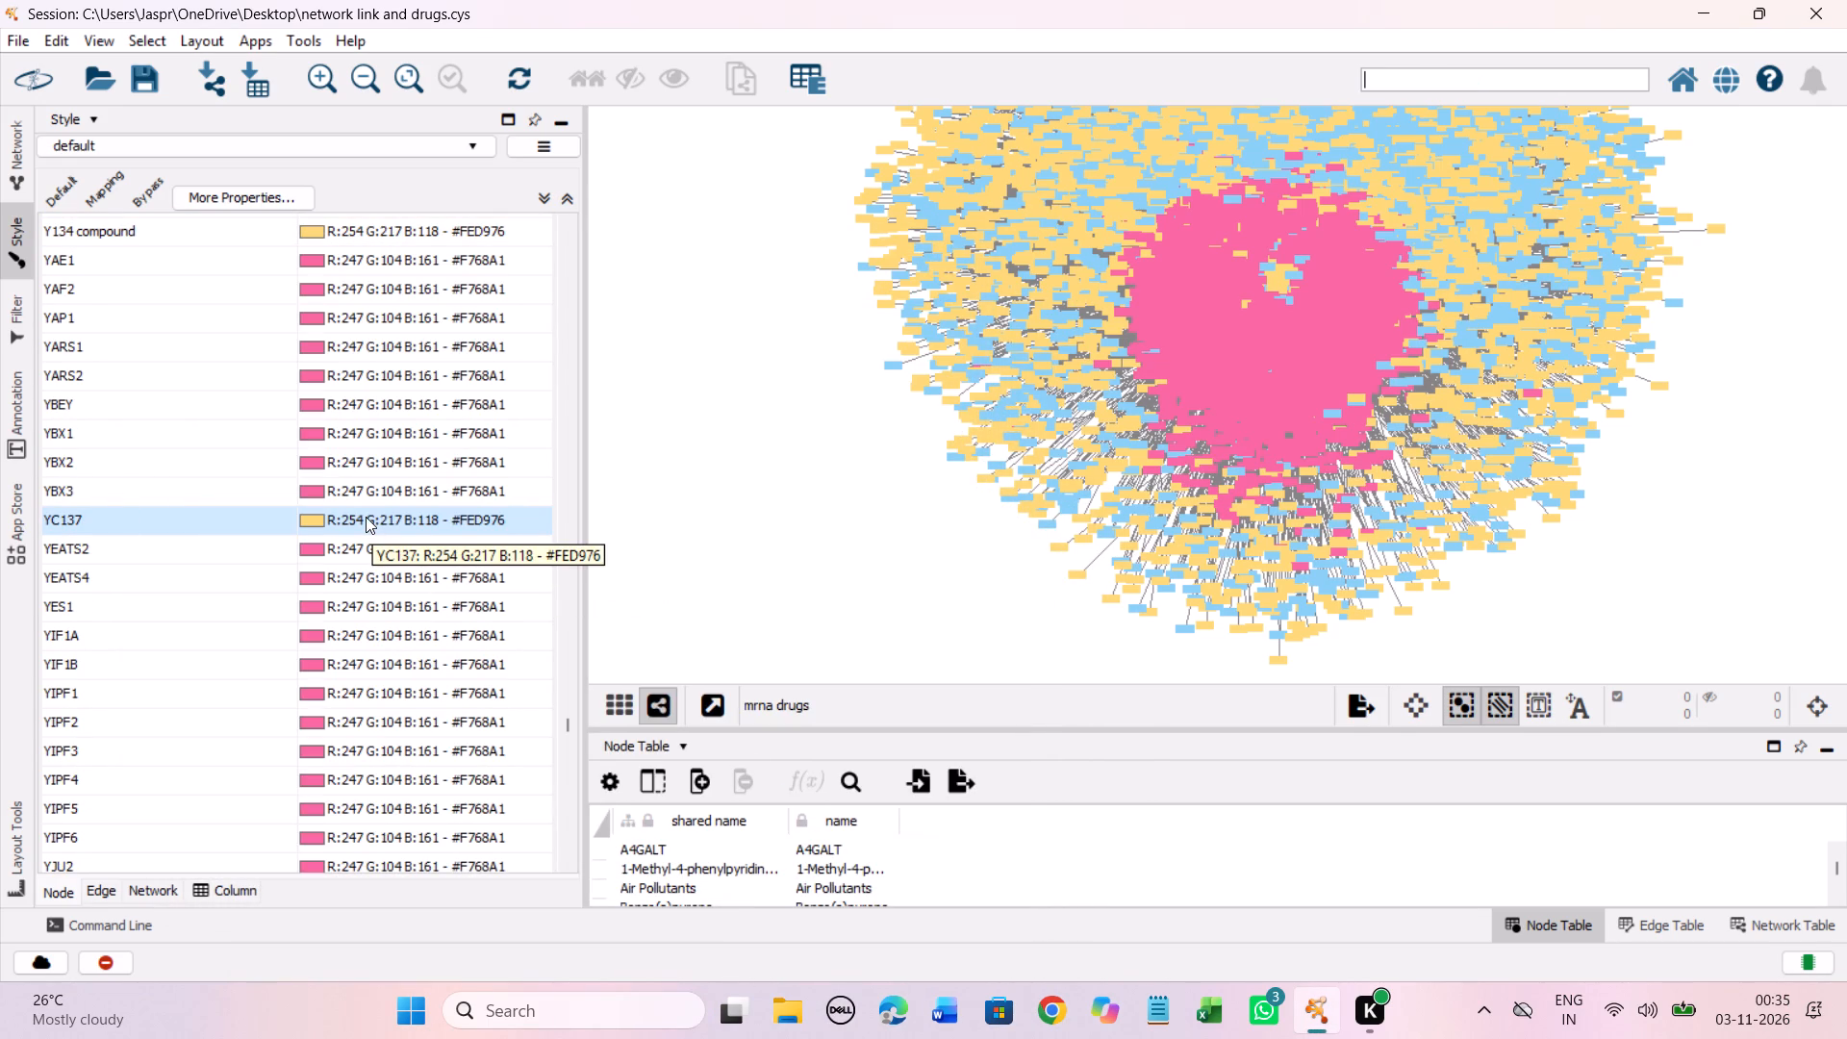
{"action": "scroll", "coordinate": [366, 517], "scroll_direction": "down", "scroll_amount": 8}
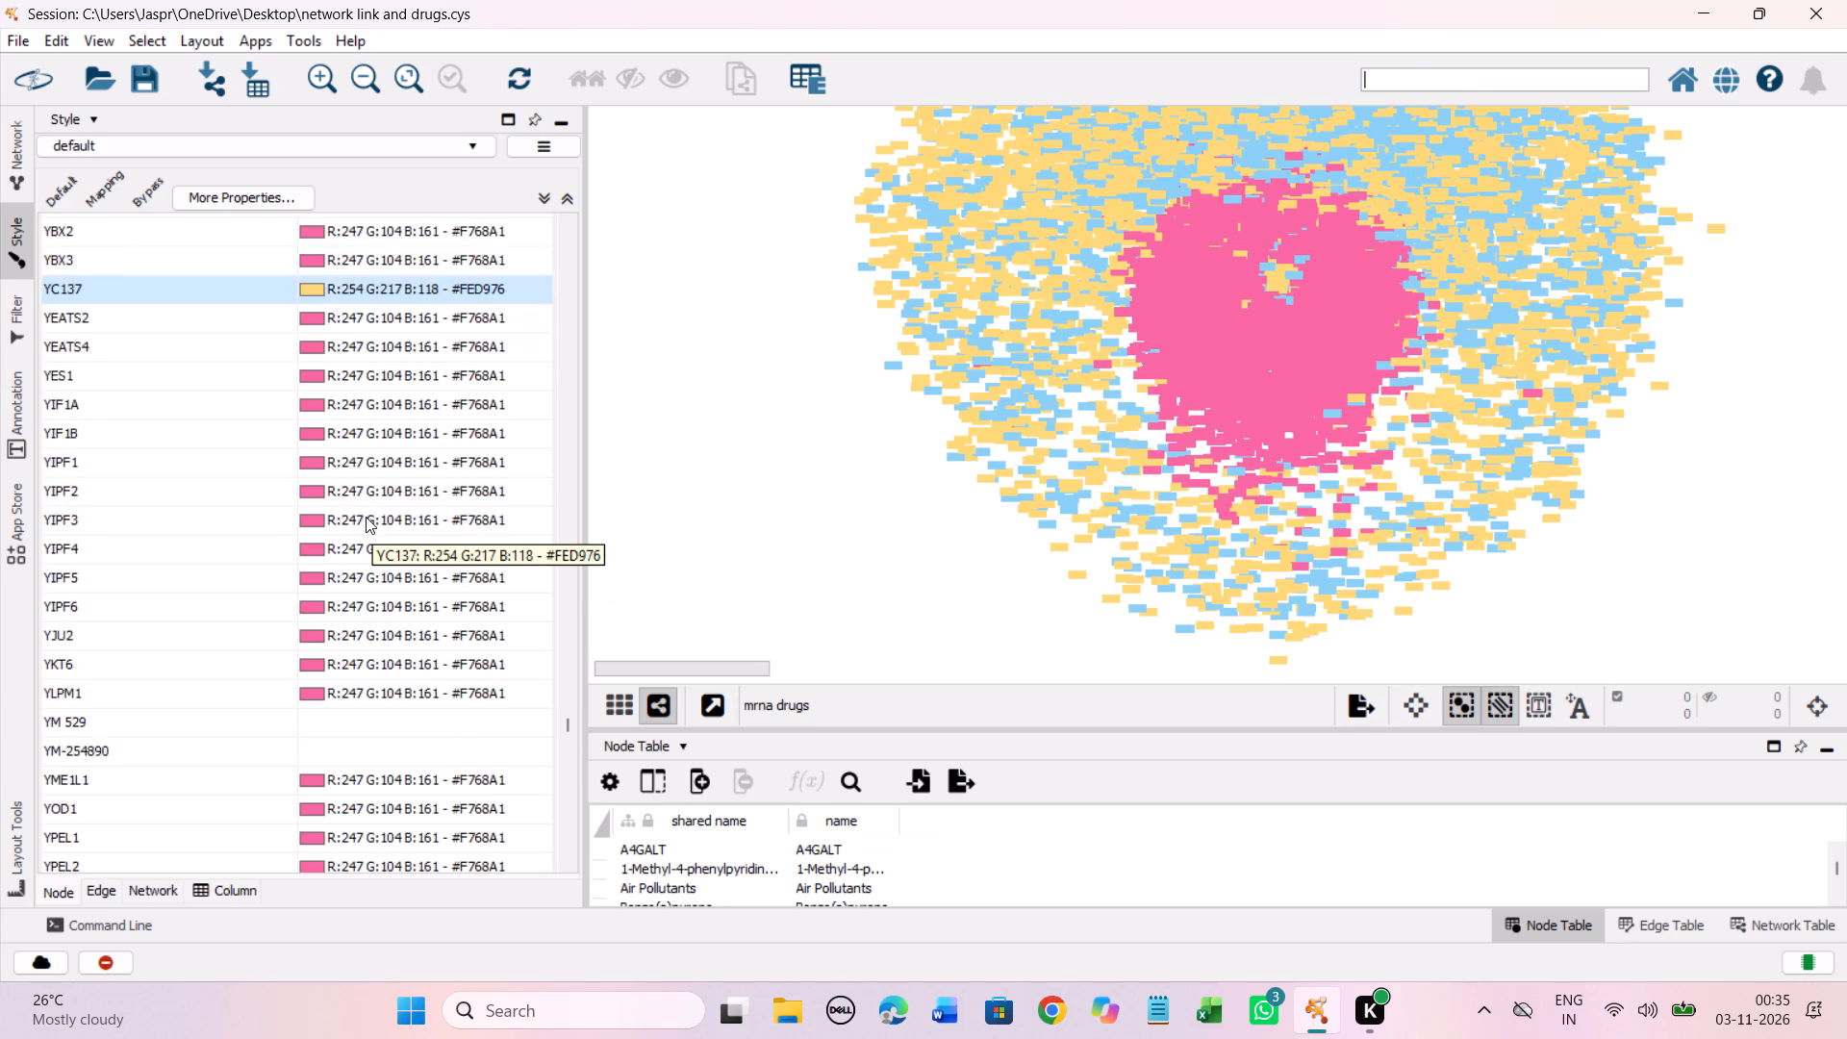
{"action": "scroll", "coordinate": [366, 517], "scroll_direction": "down", "scroll_amount": 12}
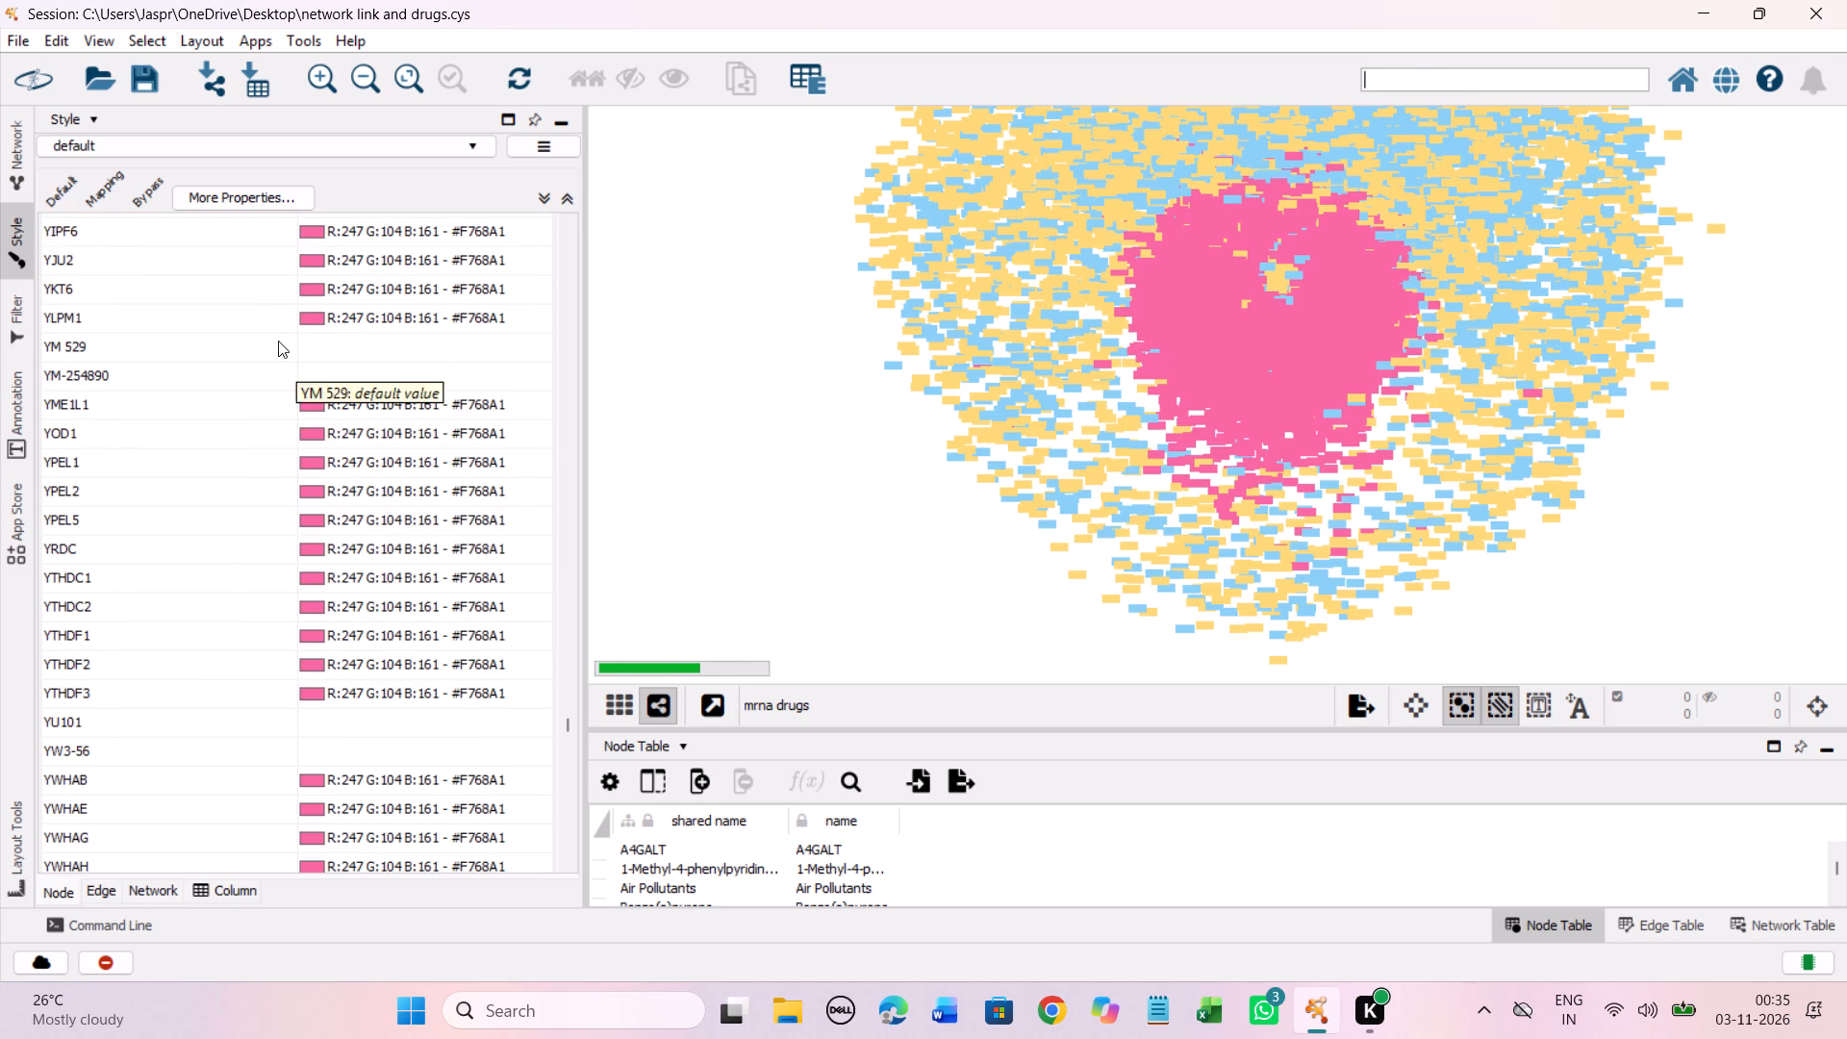
{"action": "left_click_drag", "start_coordinate": [277, 341], "coordinate": [277, 380]}
{"action": "right_click", "coordinate": [277, 380]}
{"action": "left_click", "coordinate": [694, 402]}
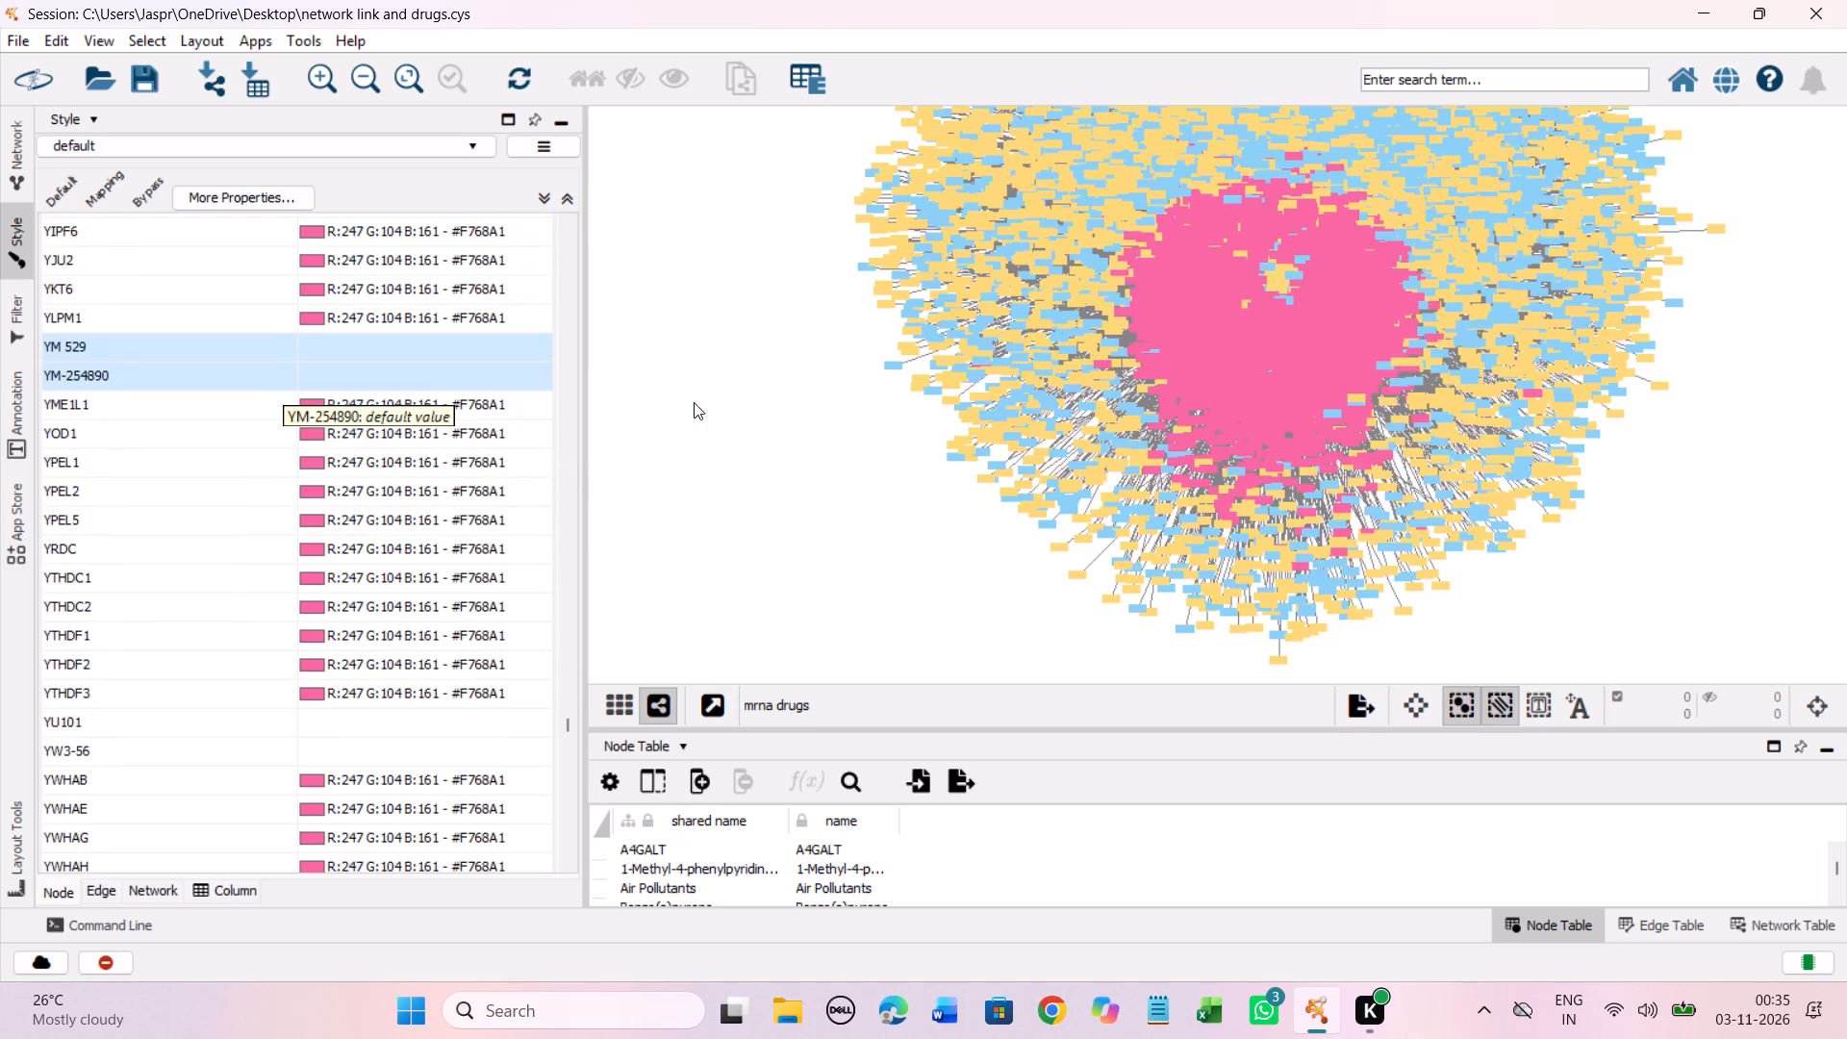
{"action": "left_click_drag", "start_coordinate": [515, 544], "coordinate": [323, 289]}
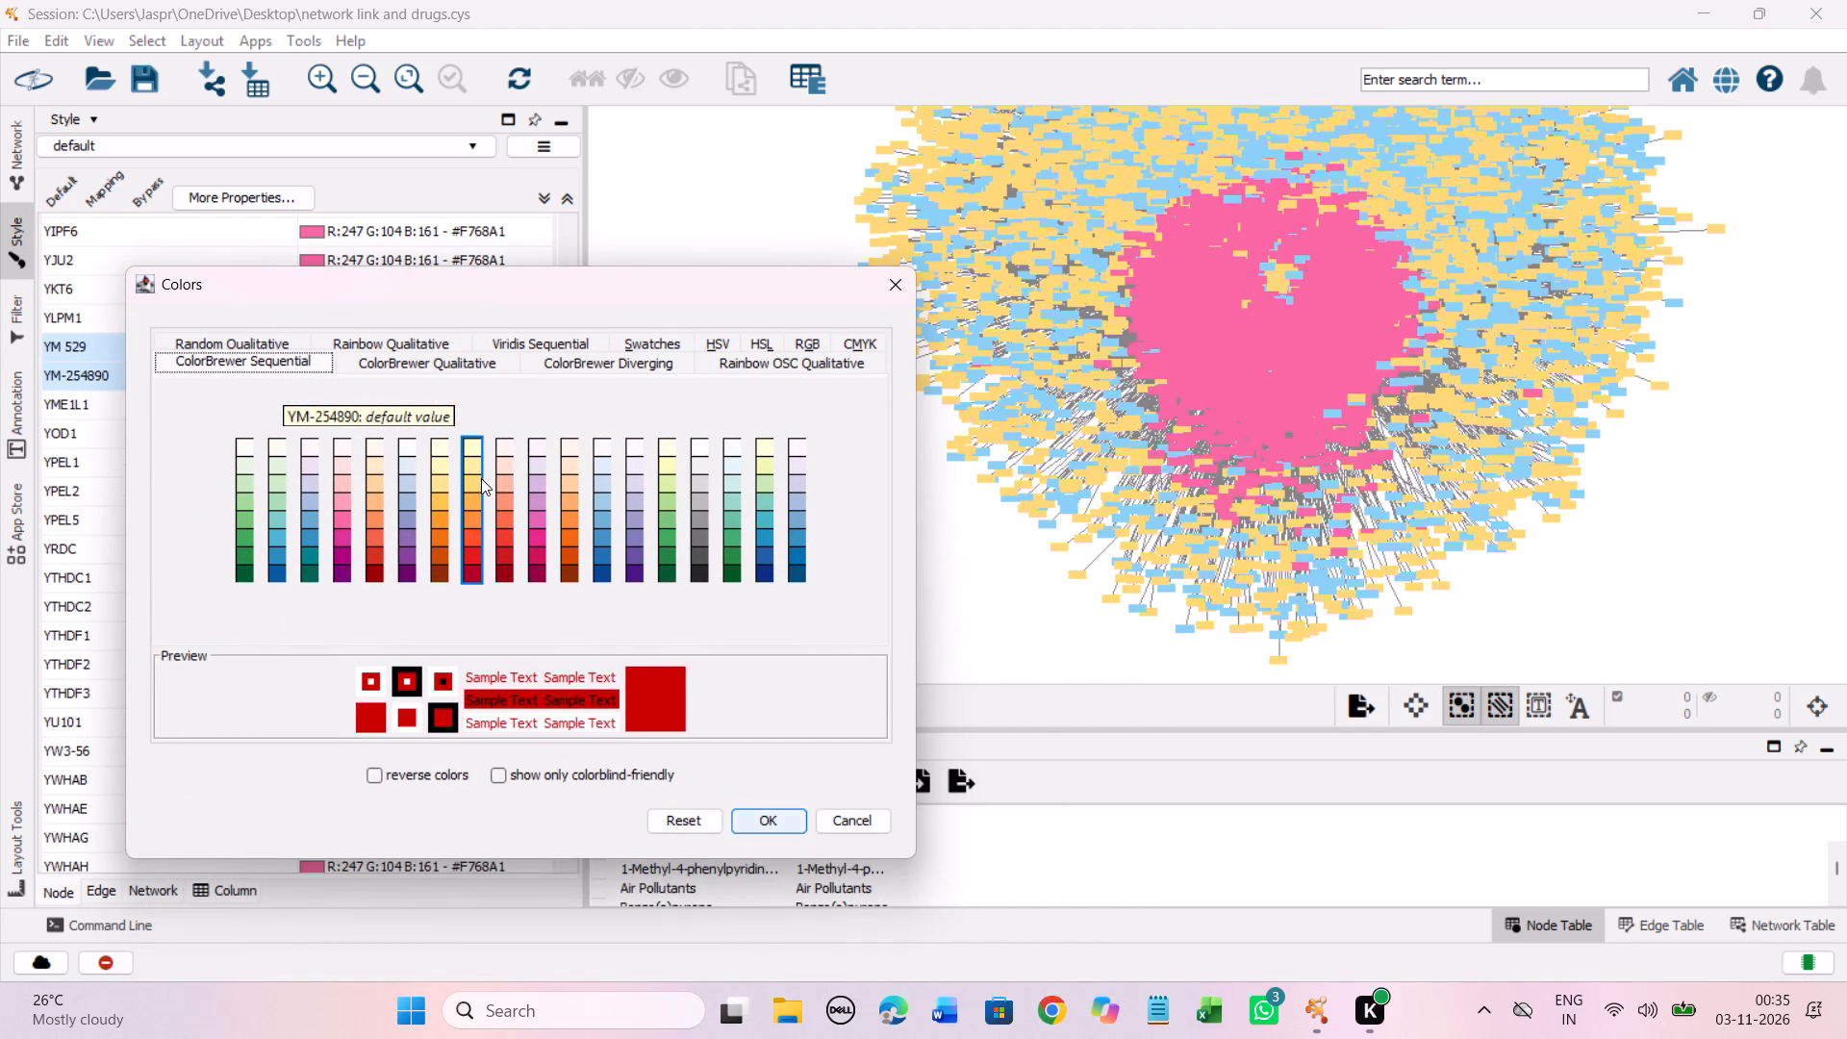
{"action": "left_click", "coordinate": [476, 480]}
{"action": "left_click", "coordinate": [781, 819]}
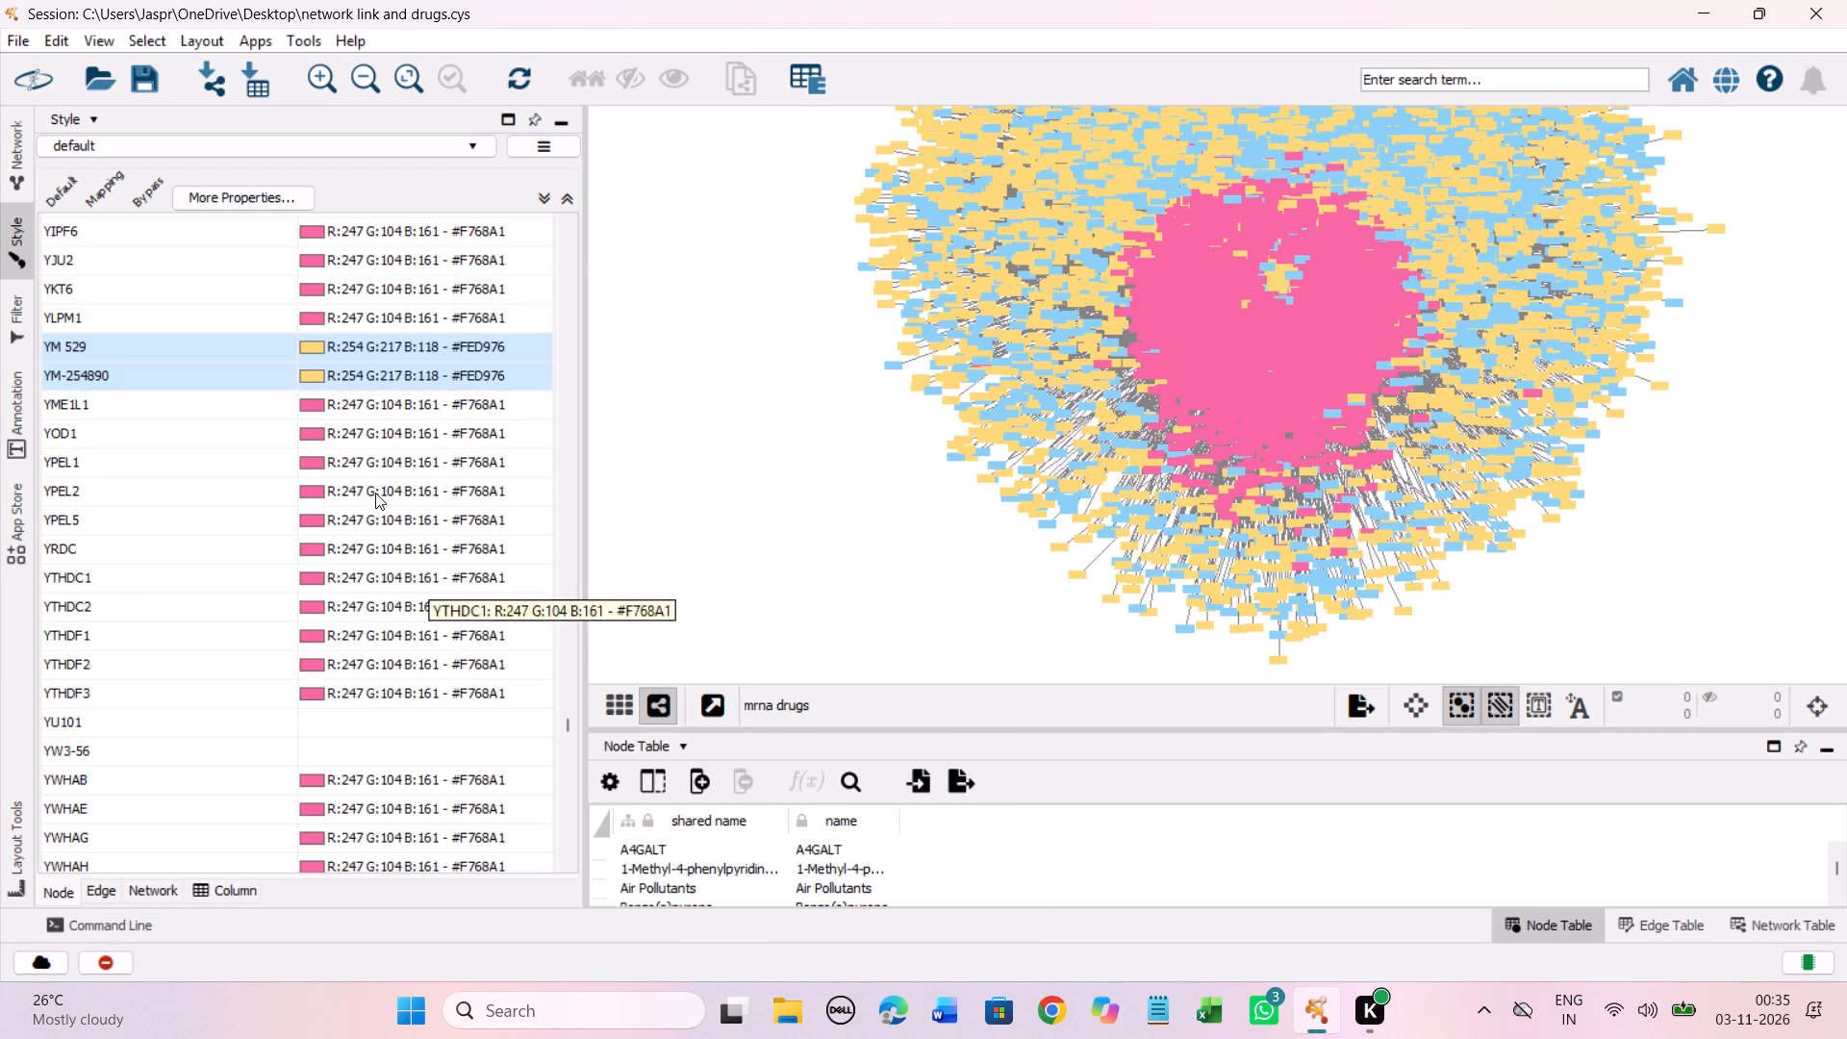
Set the discrete node colour mapping for YU101 and YW3-56 to light yellow #FED976.
{"action": "scroll", "coordinate": [375, 493], "scroll_direction": "down", "scroll_amount": 6}
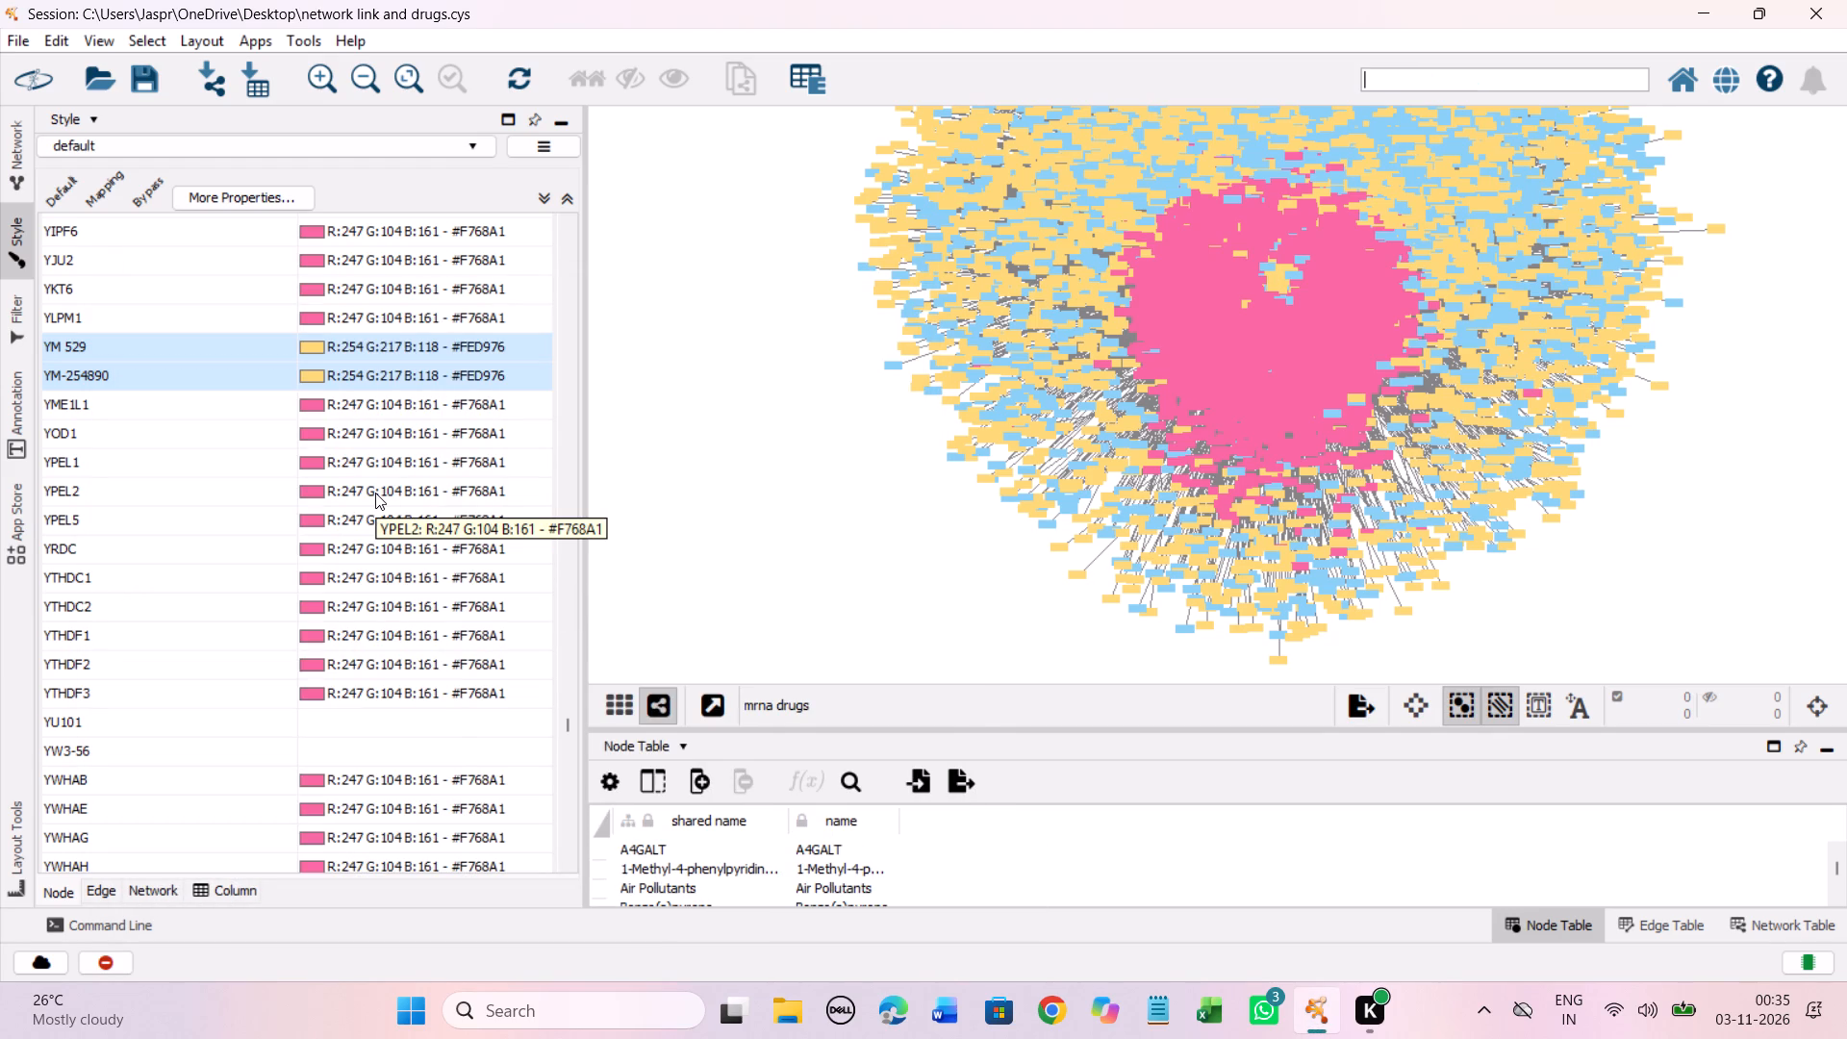
{"action": "scroll", "coordinate": [375, 493], "scroll_direction": "down", "scroll_amount": 2}
{"action": "scroll", "coordinate": [375, 493], "scroll_direction": "up", "scroll_amount": 4}
{"action": "scroll", "coordinate": [375, 493], "scroll_direction": "down", "scroll_amount": 3}
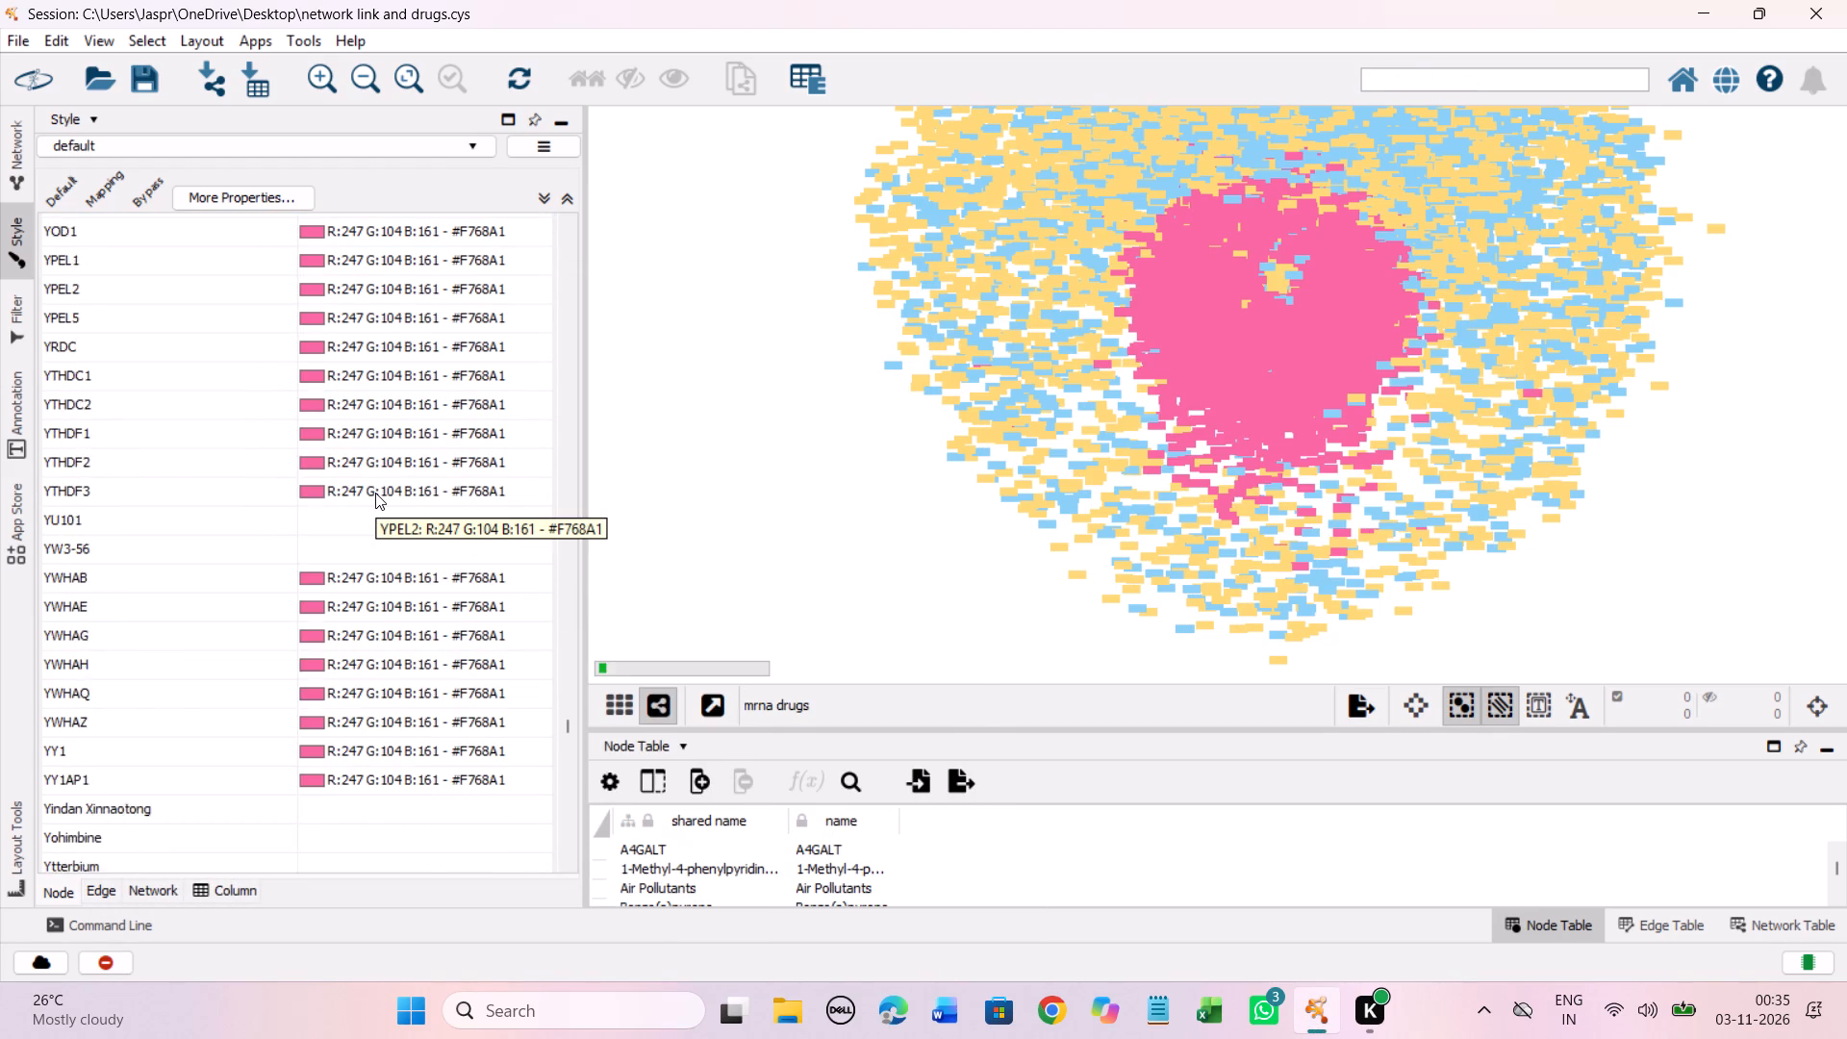
{"action": "scroll", "coordinate": [375, 493], "scroll_direction": "down", "scroll_amount": 5}
{"action": "left_click_drag", "start_coordinate": [282, 369], "coordinate": [282, 385]}
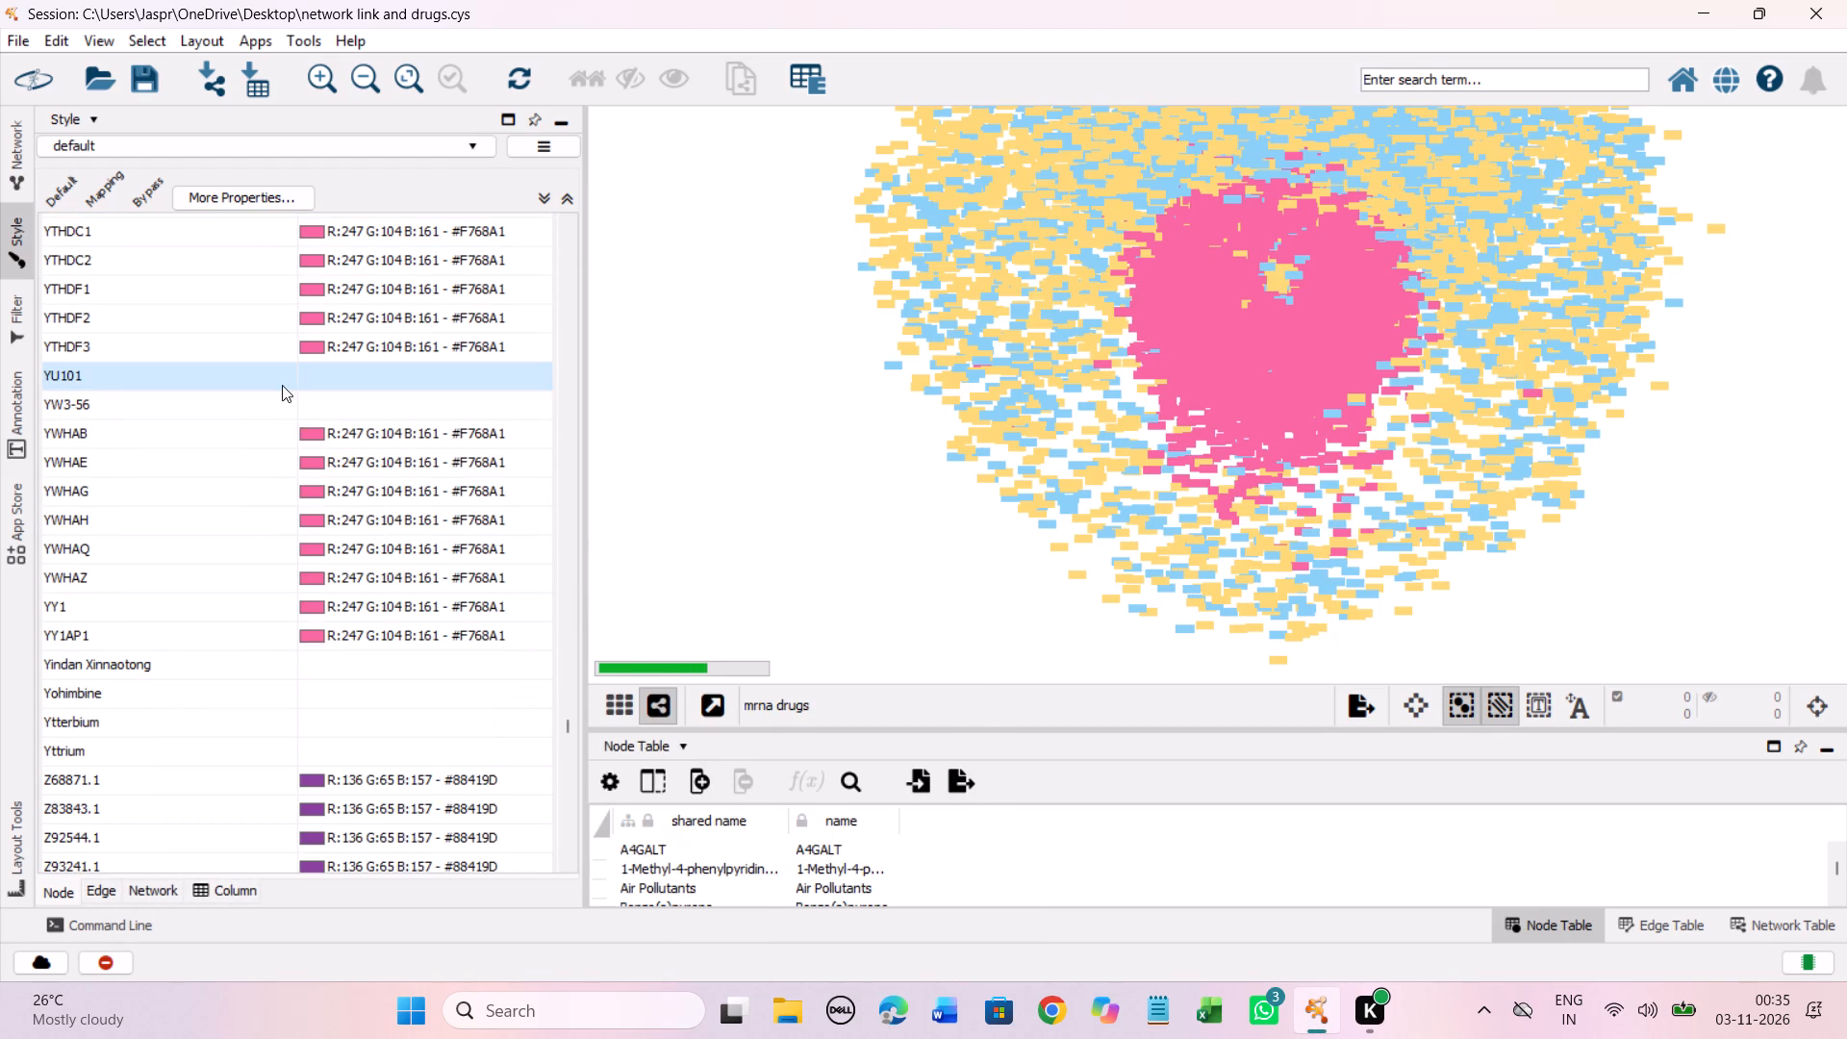
{"action": "left_click_drag", "start_coordinate": [282, 385], "coordinate": [282, 396]}
{"action": "right_click", "coordinate": [282, 396]}
{"action": "left_click", "coordinate": [615, 409]}
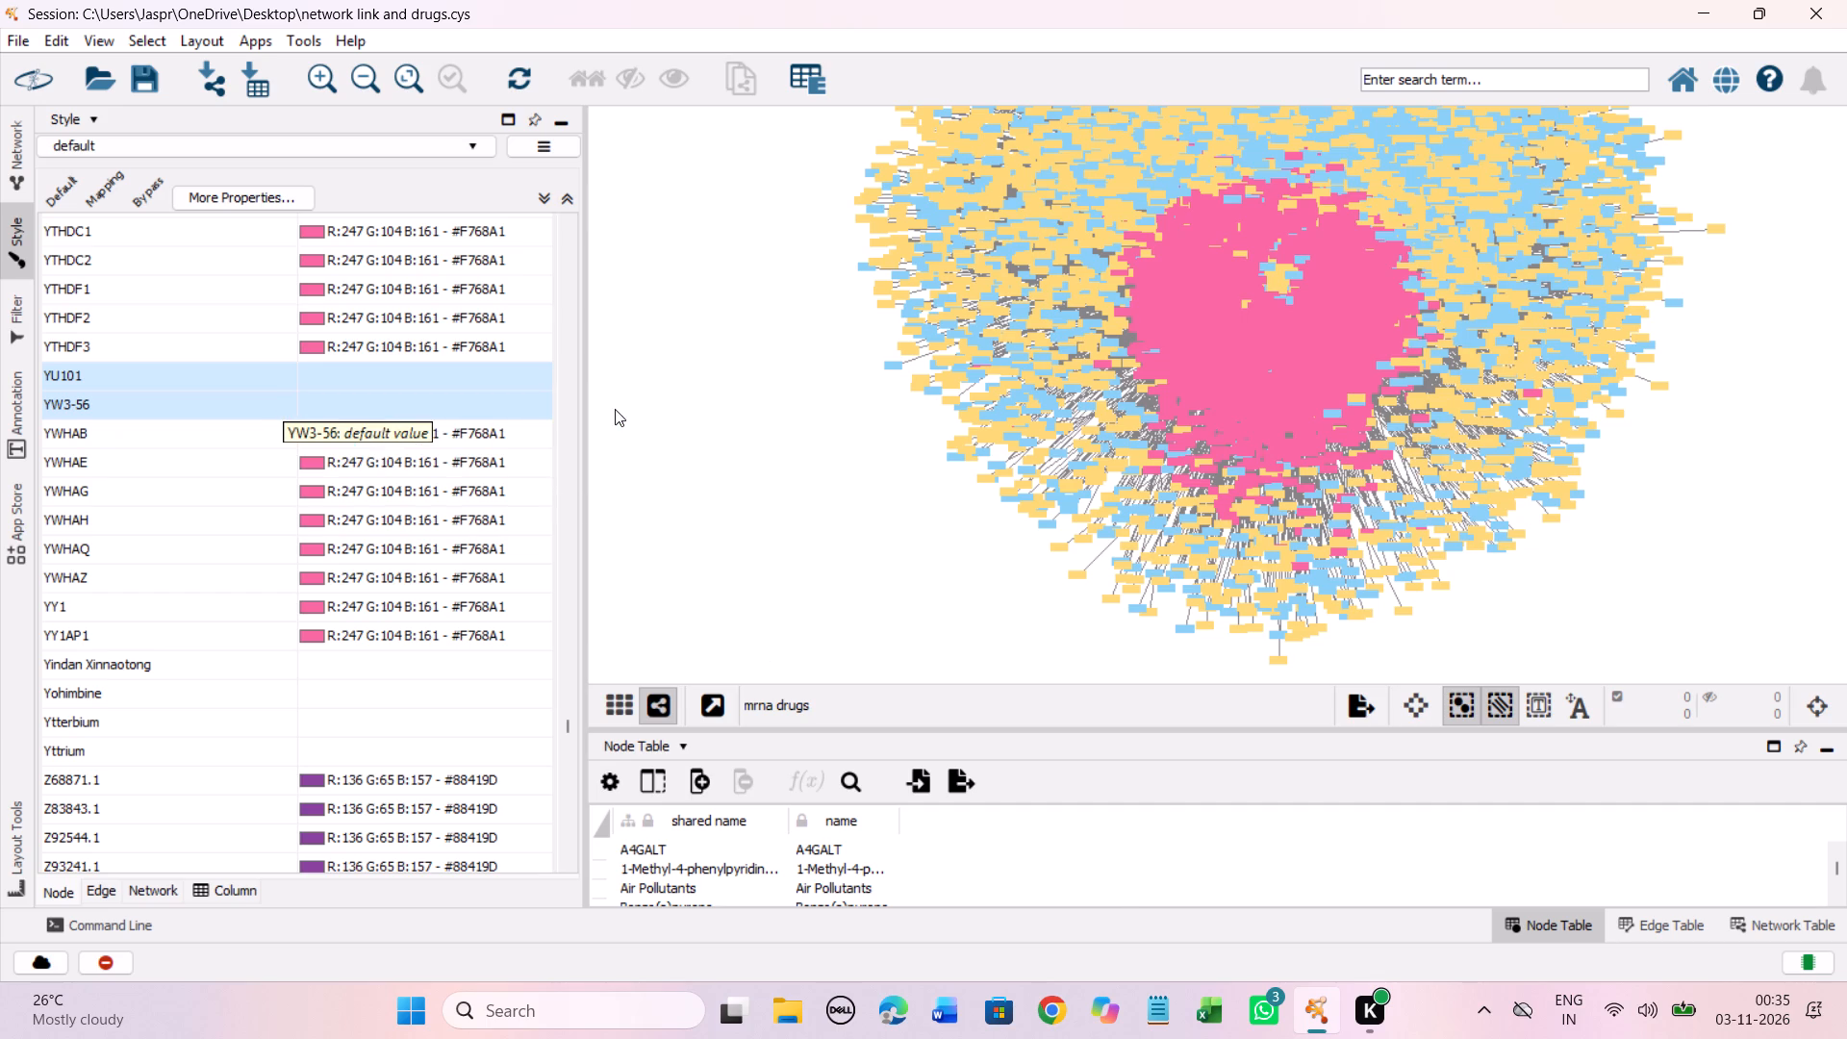
{"action": "left_click_drag", "start_coordinate": [432, 542], "coordinate": [304, 201]}
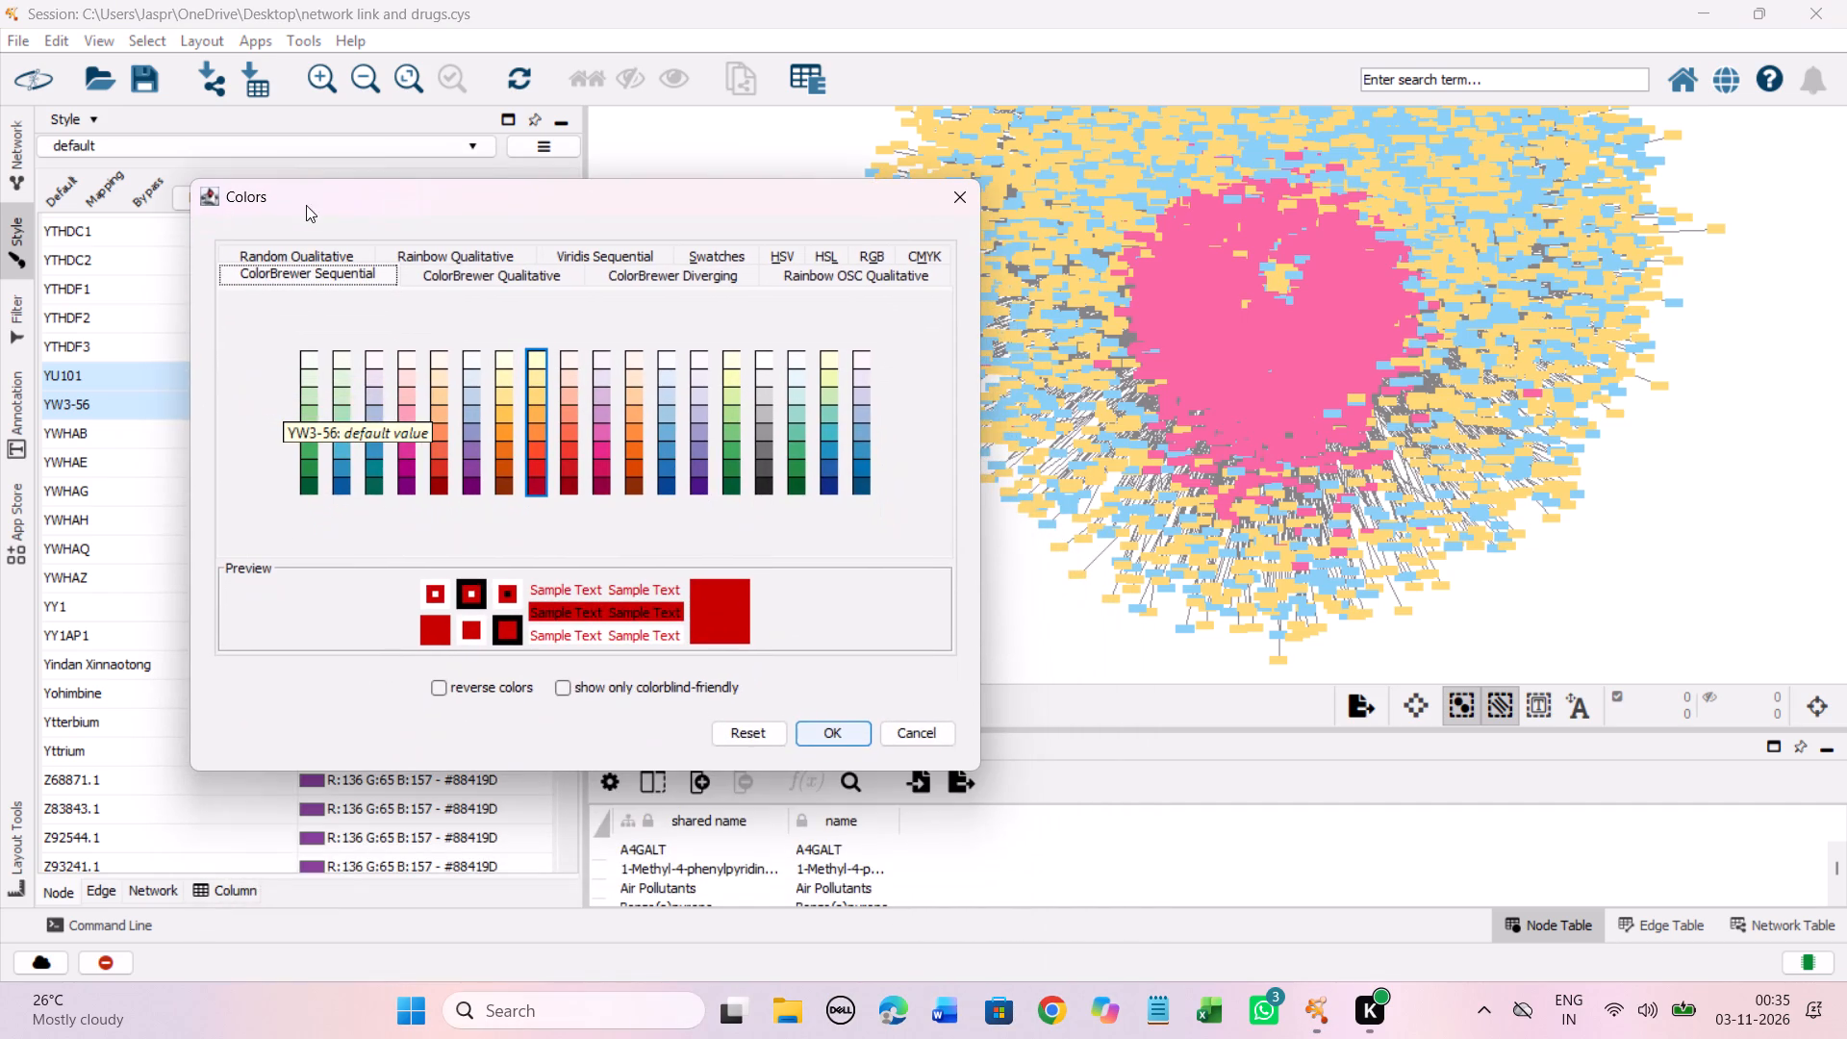
{"action": "left_click", "coordinate": [534, 394]}
{"action": "left_click", "coordinate": [803, 725]}
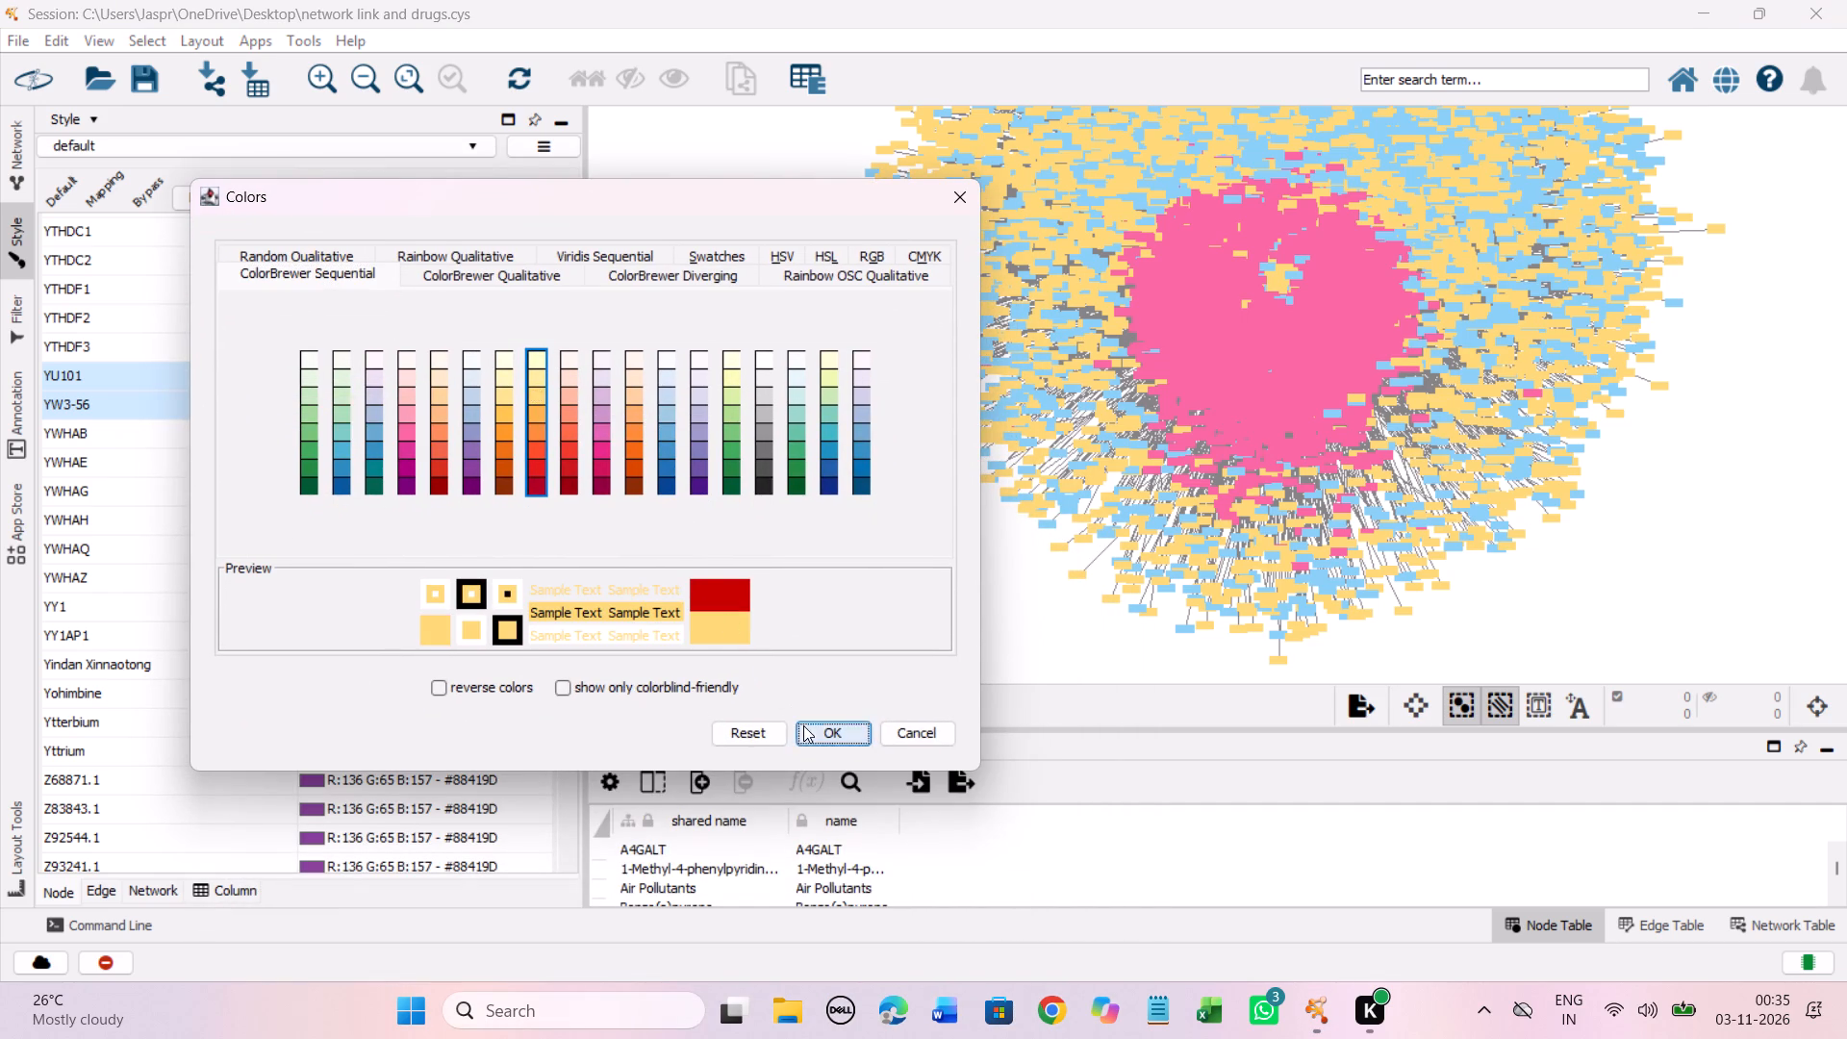
Set the discrete node colour mapping for Yindan Xinnaotong, Yohimbine, Ytterbium and Yttrium to light yellow #FED976.
{"action": "left_click_drag", "start_coordinate": [261, 653], "coordinate": [261, 755]}
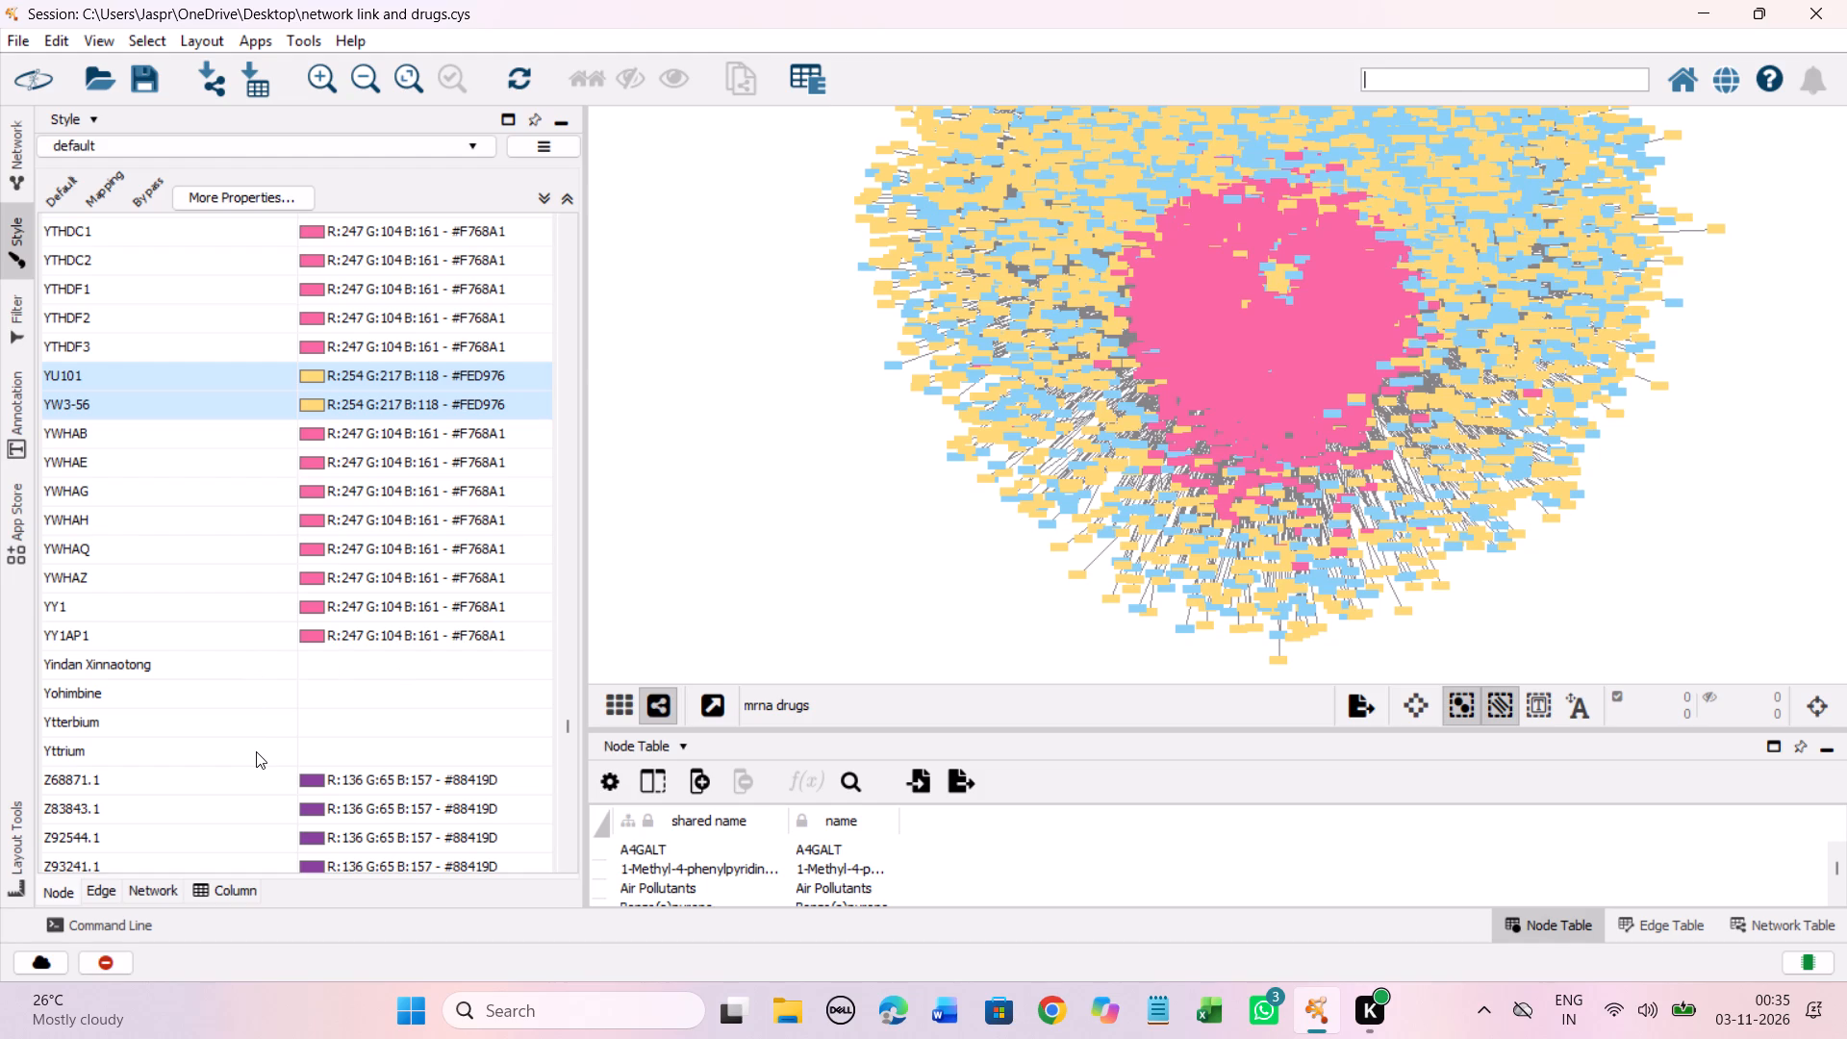
{"action": "right_click", "coordinate": [256, 751]}
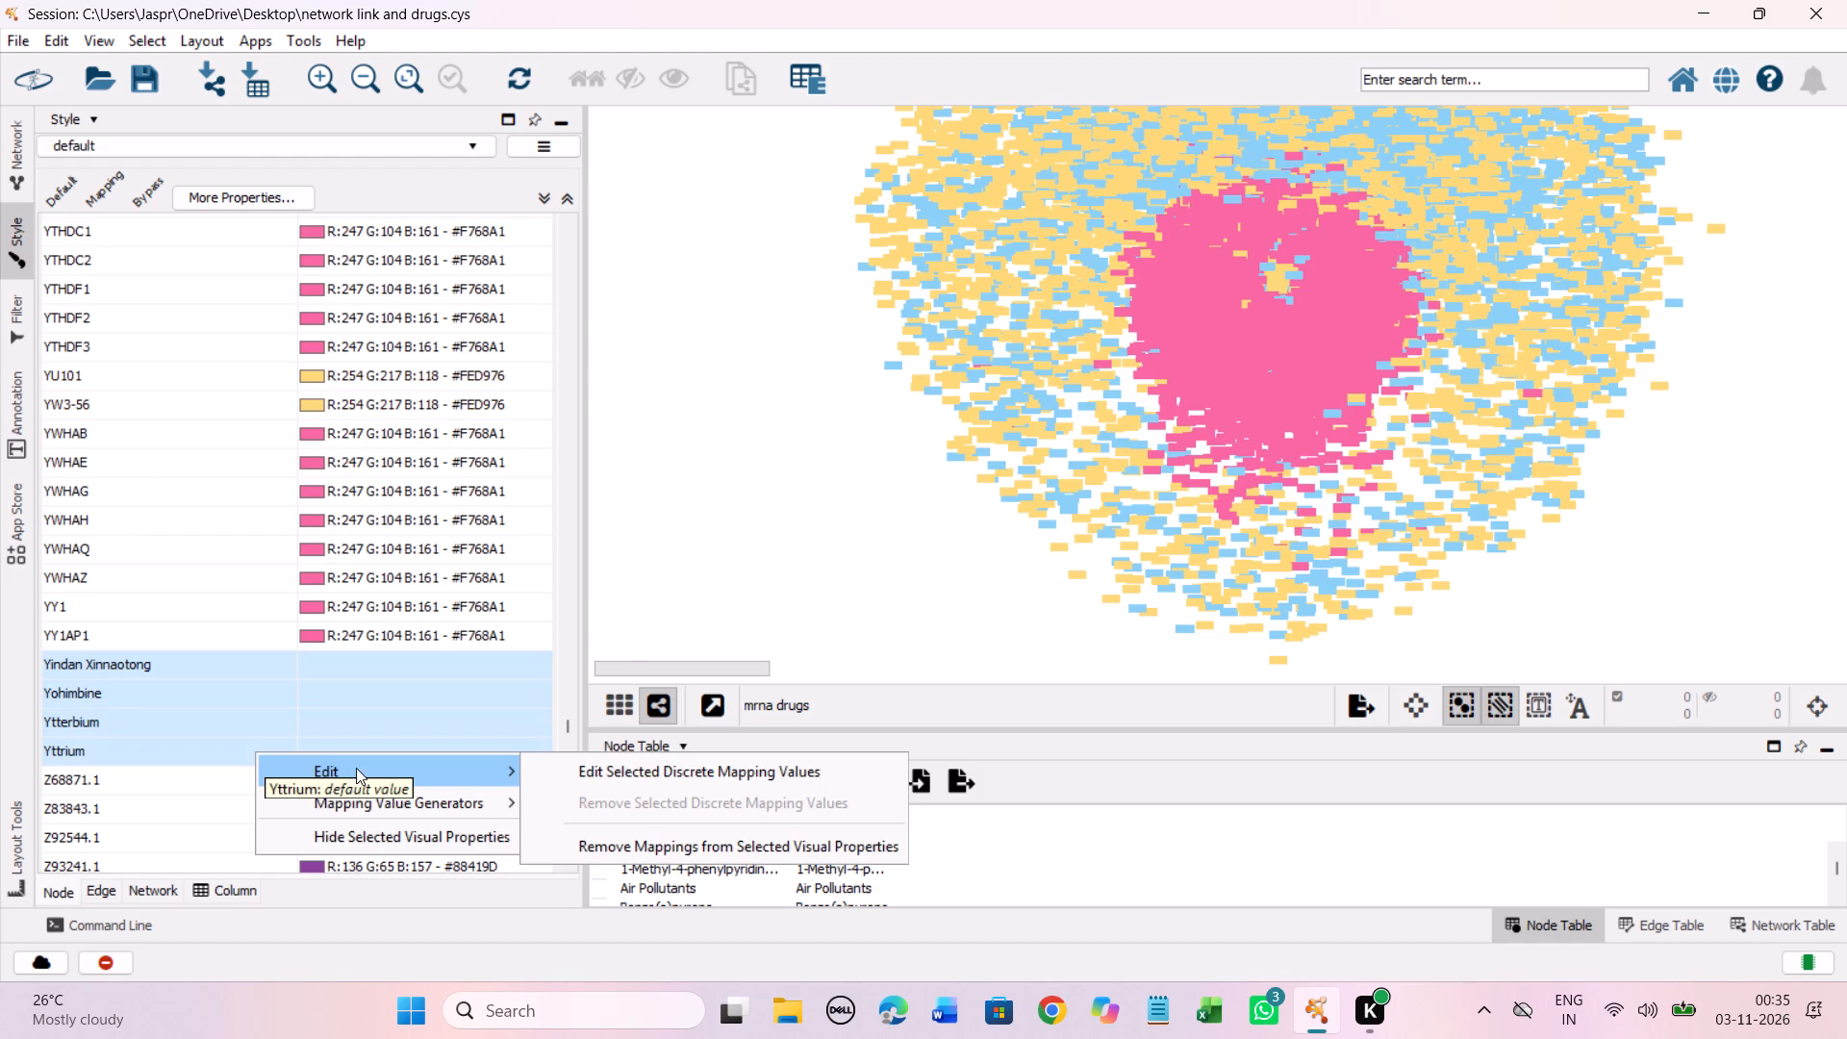
{"action": "left_click", "coordinate": [591, 767]}
{"action": "left_click_drag", "start_coordinate": [493, 542], "coordinate": [492, 540]}
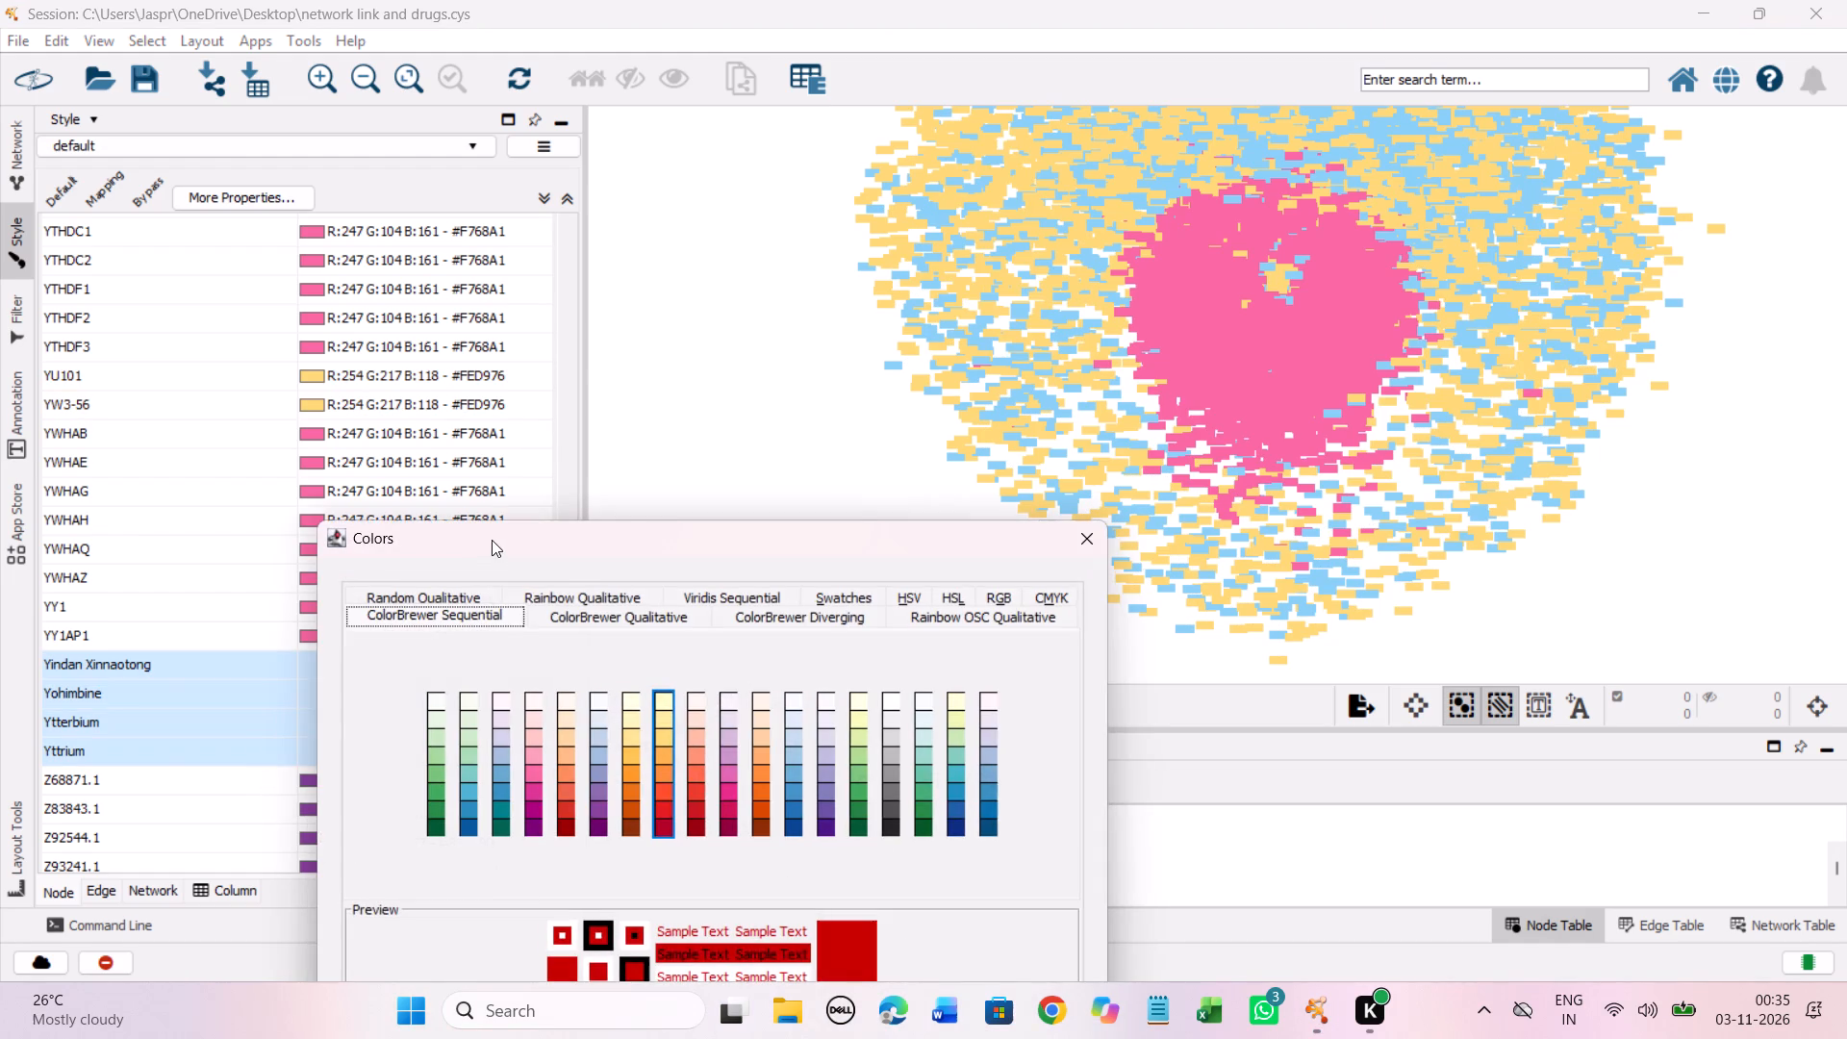
{"action": "left_click_drag", "start_coordinate": [492, 540], "coordinate": [404, 282]}
{"action": "left_click", "coordinate": [574, 480]}
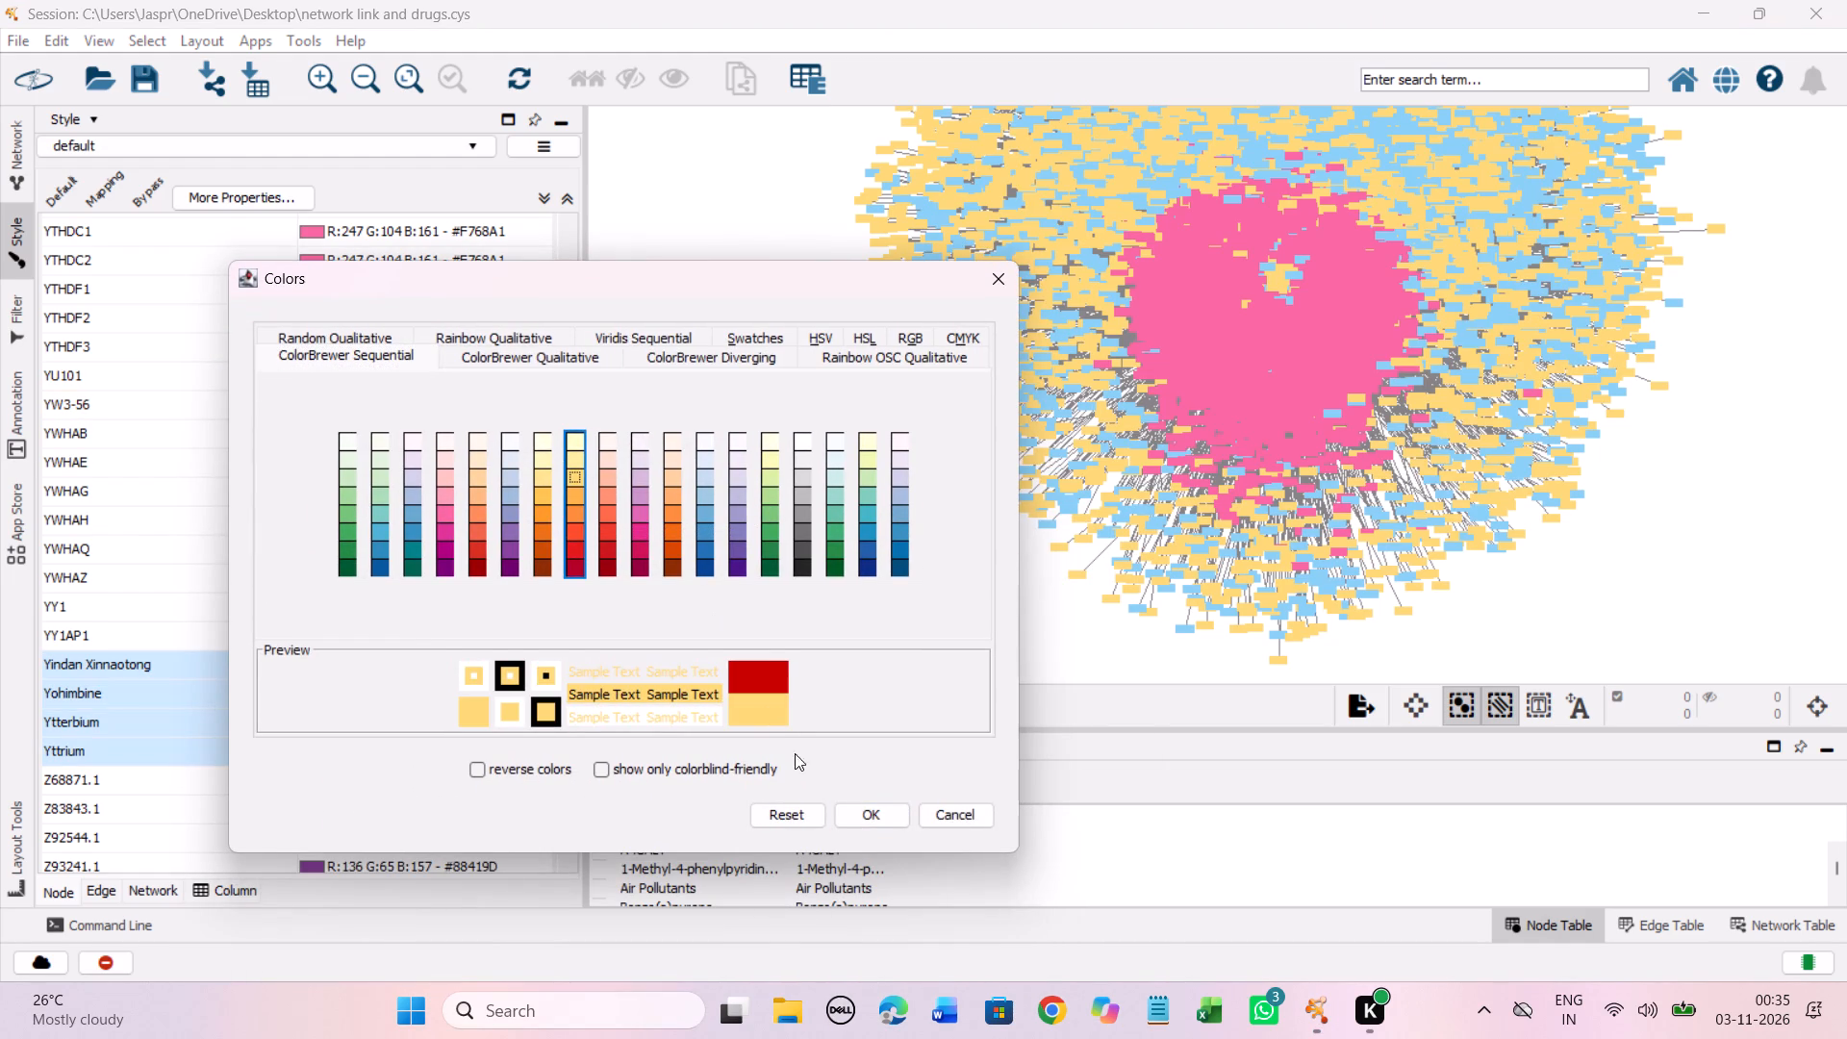
{"action": "left_click", "coordinate": [849, 805]}
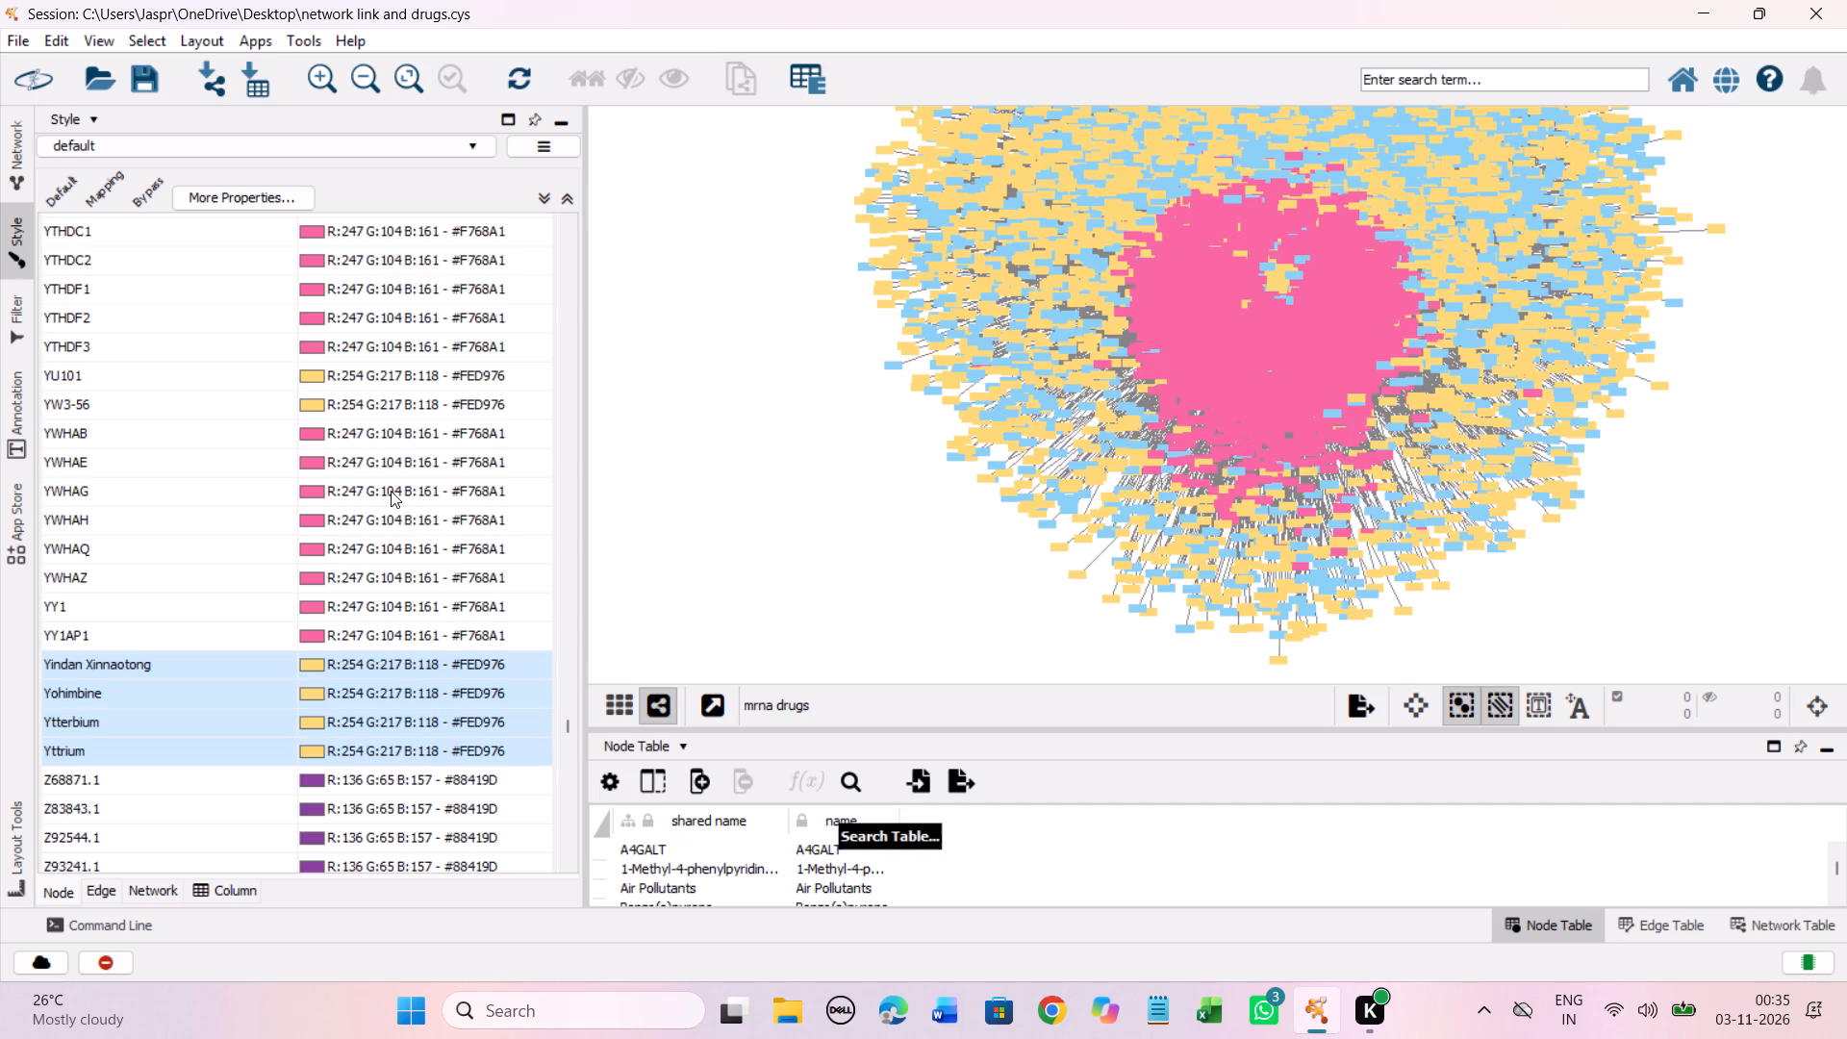
Set the discrete node colour mapping for ZCL-082 to light yellow #FED976.
{"action": "scroll", "coordinate": [391, 491], "scroll_direction": "down", "scroll_amount": 17}
{"action": "scroll", "coordinate": [391, 491], "scroll_direction": "down", "scroll_amount": 8}
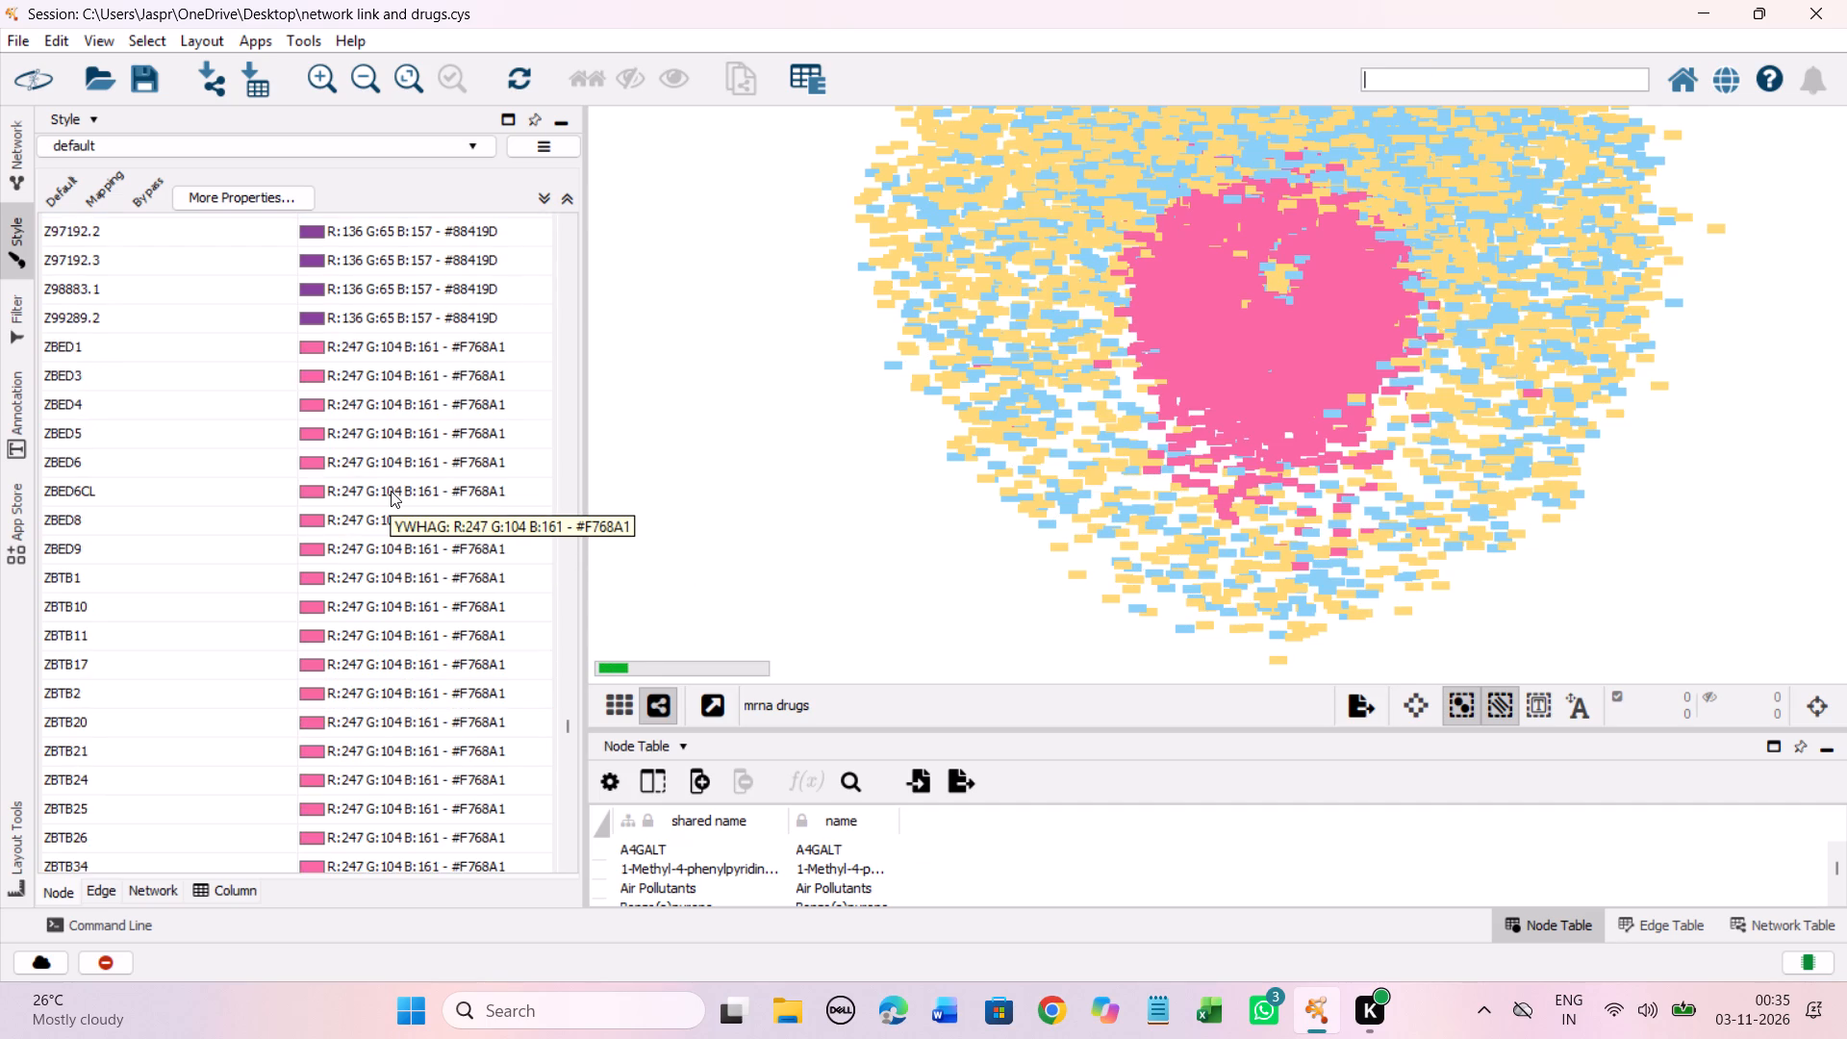
{"action": "scroll", "coordinate": [391, 491], "scroll_direction": "down", "scroll_amount": 20}
{"action": "scroll", "coordinate": [391, 491], "scroll_direction": "down", "scroll_amount": 20}
{"action": "scroll", "coordinate": [391, 491], "scroll_direction": "down", "scroll_amount": 2}
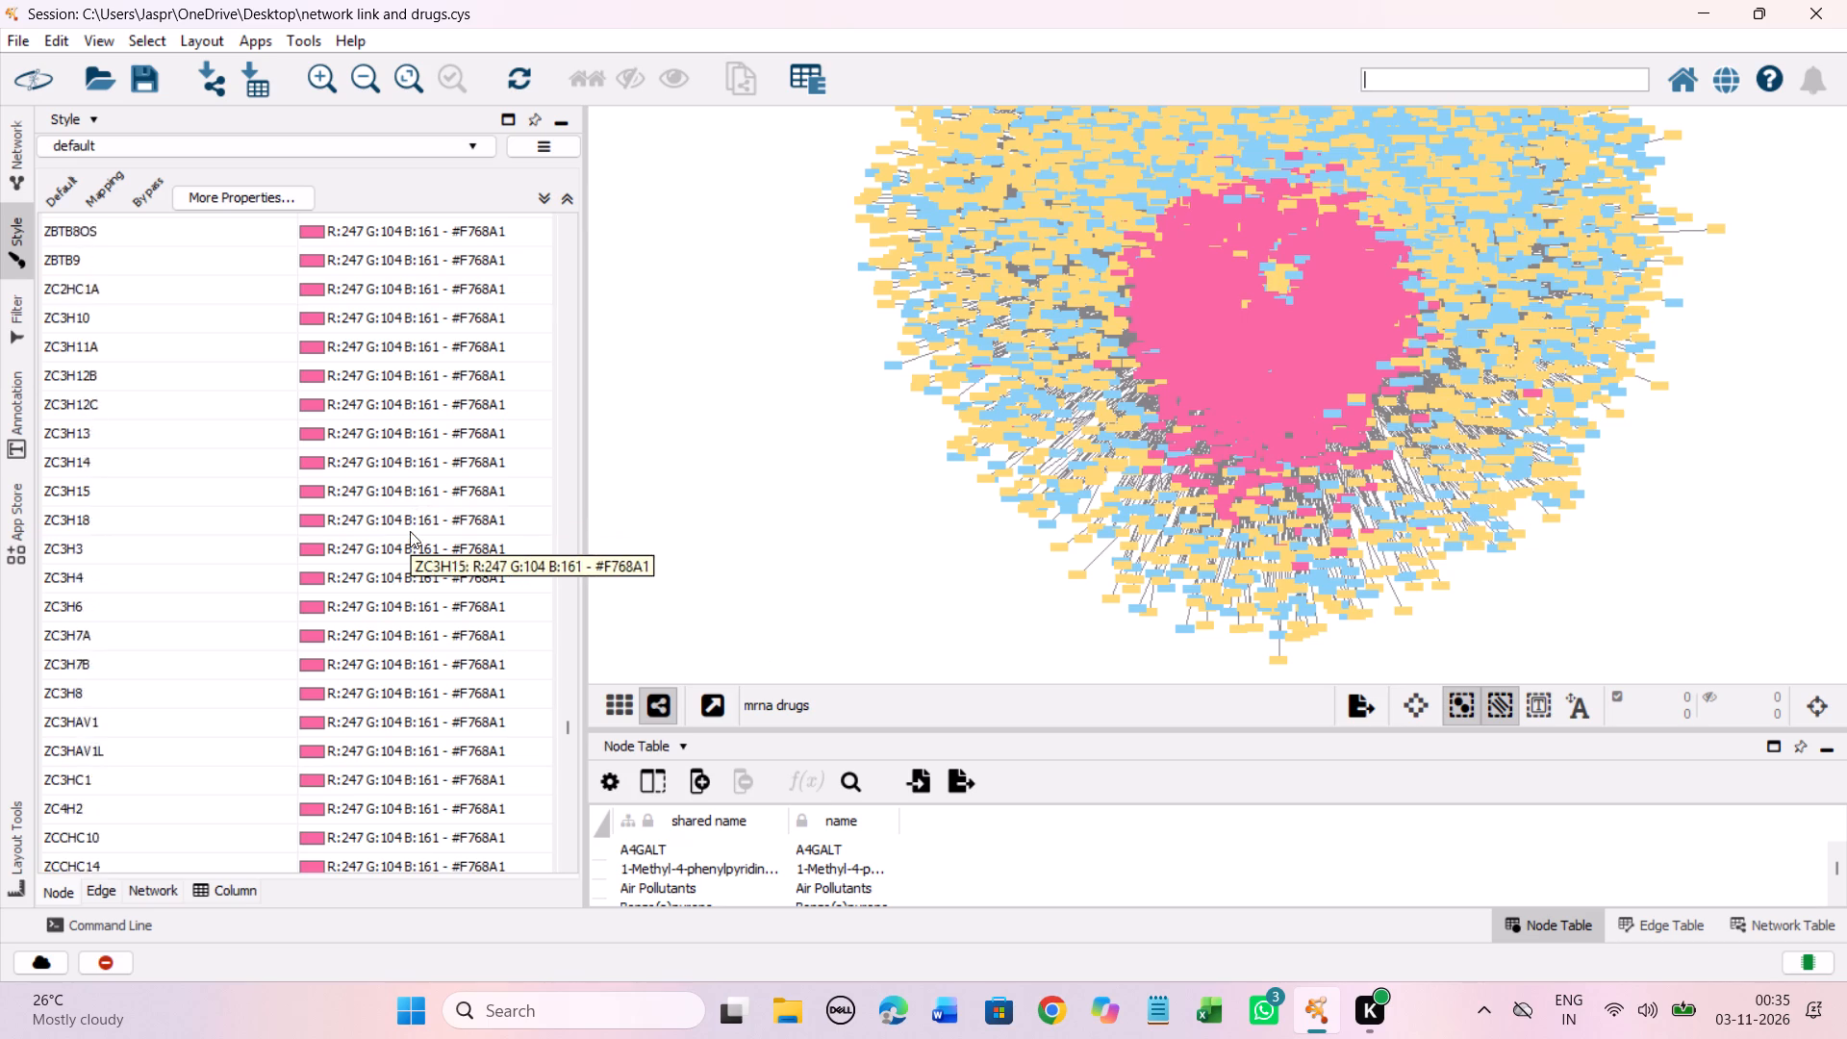
{"action": "scroll", "coordinate": [410, 531], "scroll_direction": "down", "scroll_amount": 5}
{"action": "scroll", "coordinate": [419, 512], "scroll_direction": "up", "scroll_amount": 1}
{"action": "scroll", "coordinate": [419, 512], "scroll_direction": "down", "scroll_amount": 14}
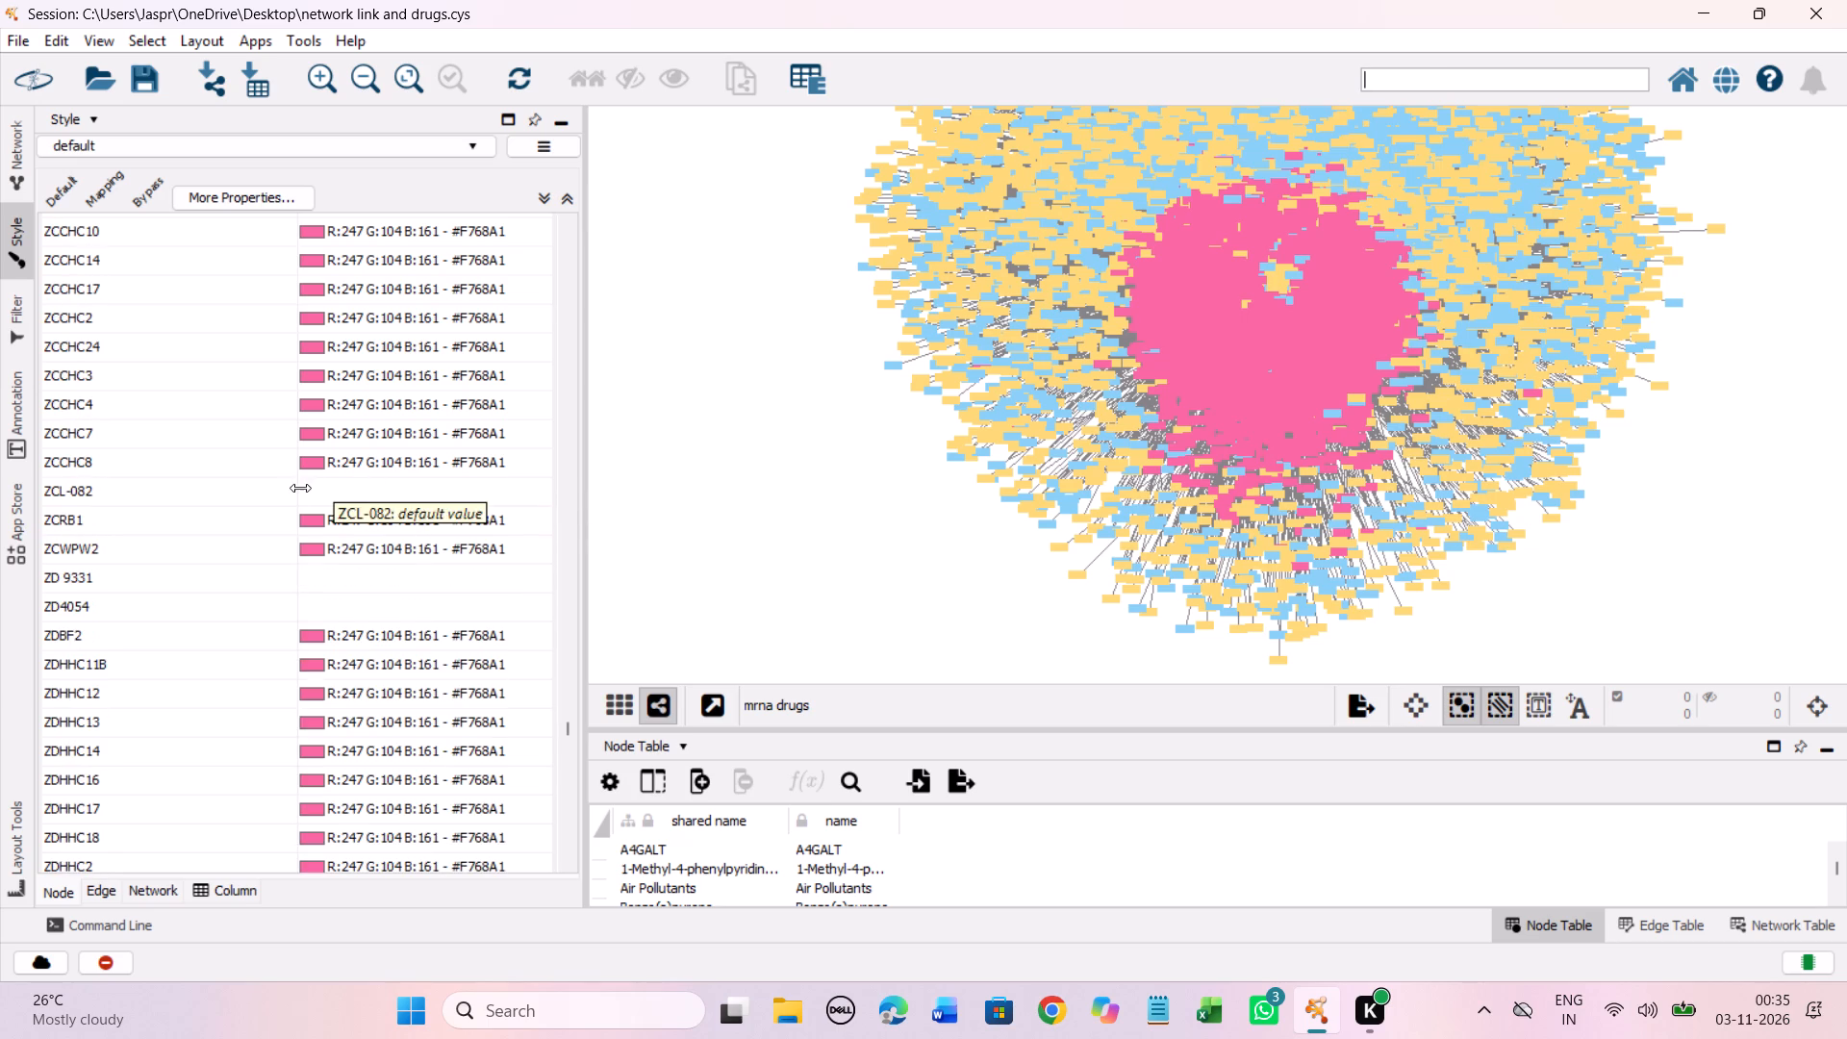
{"action": "left_click", "coordinate": [262, 490]}
{"action": "right_click", "coordinate": [261, 490]}
{"action": "left_click", "coordinate": [596, 500]}
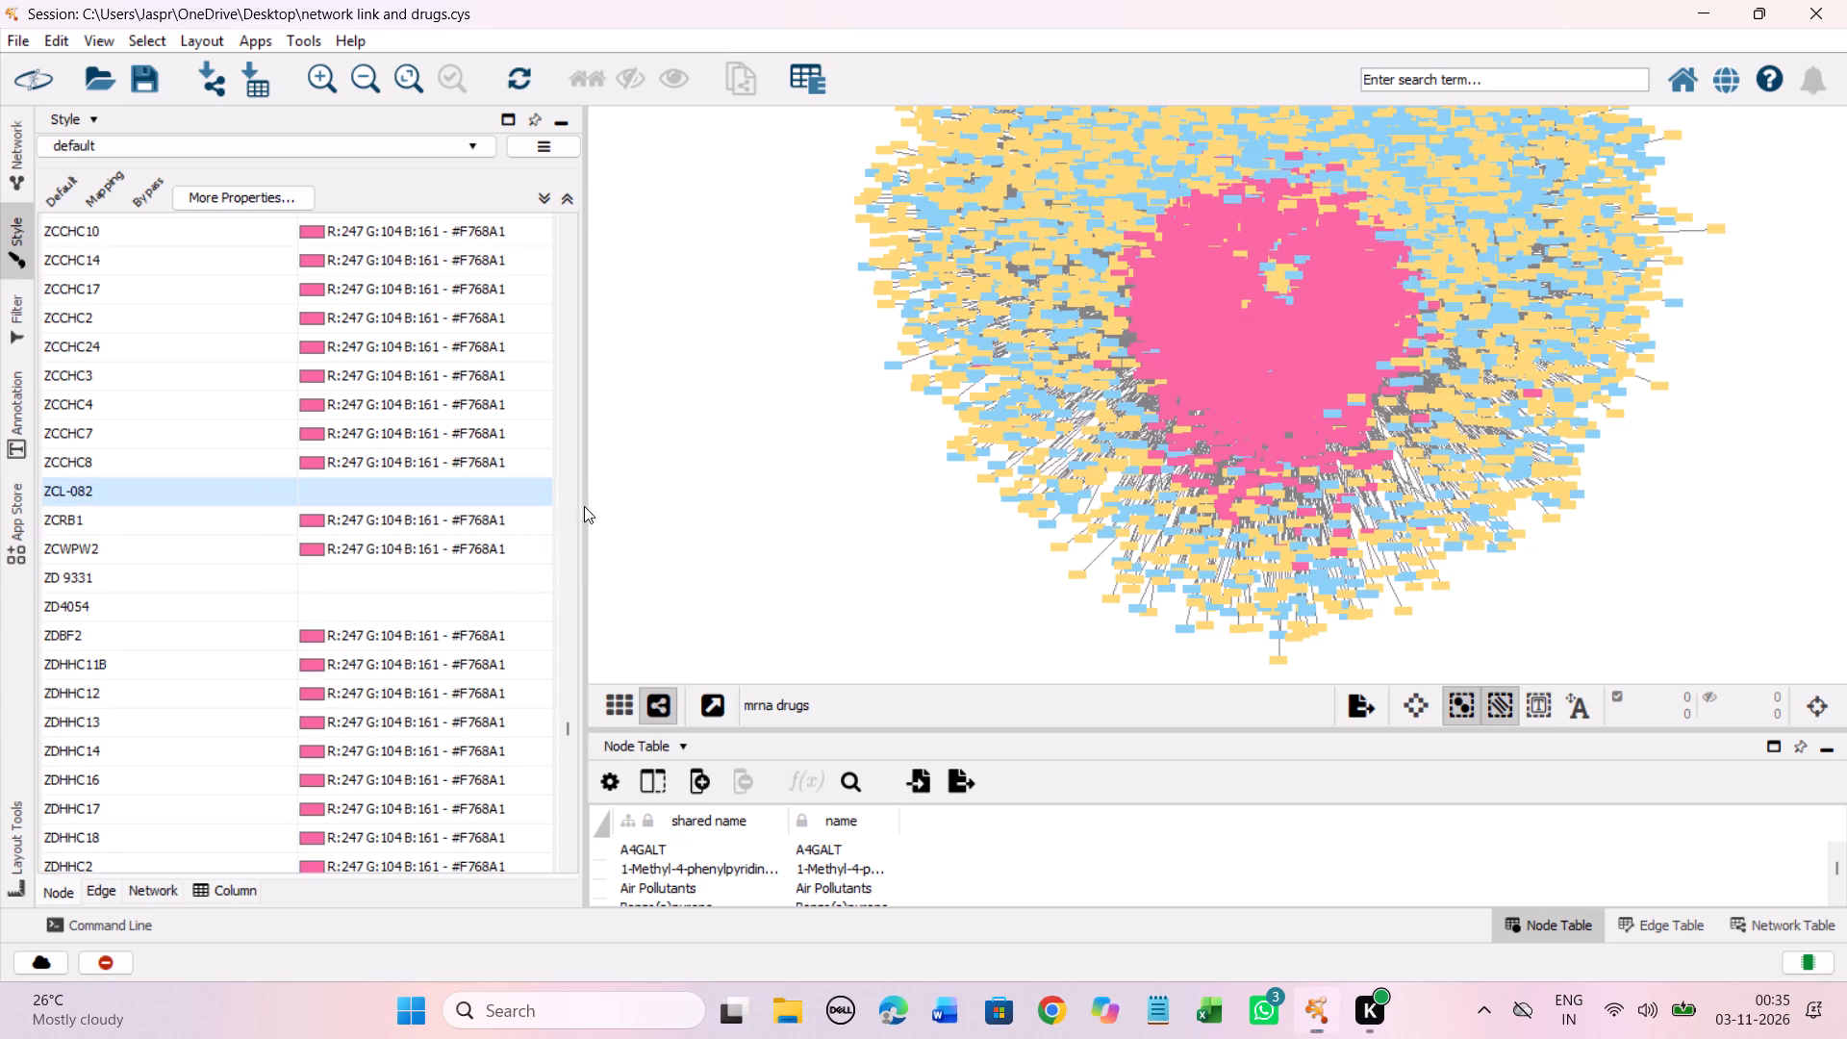
{"action": "left_click_drag", "start_coordinate": [496, 533], "coordinate": [295, 194]}
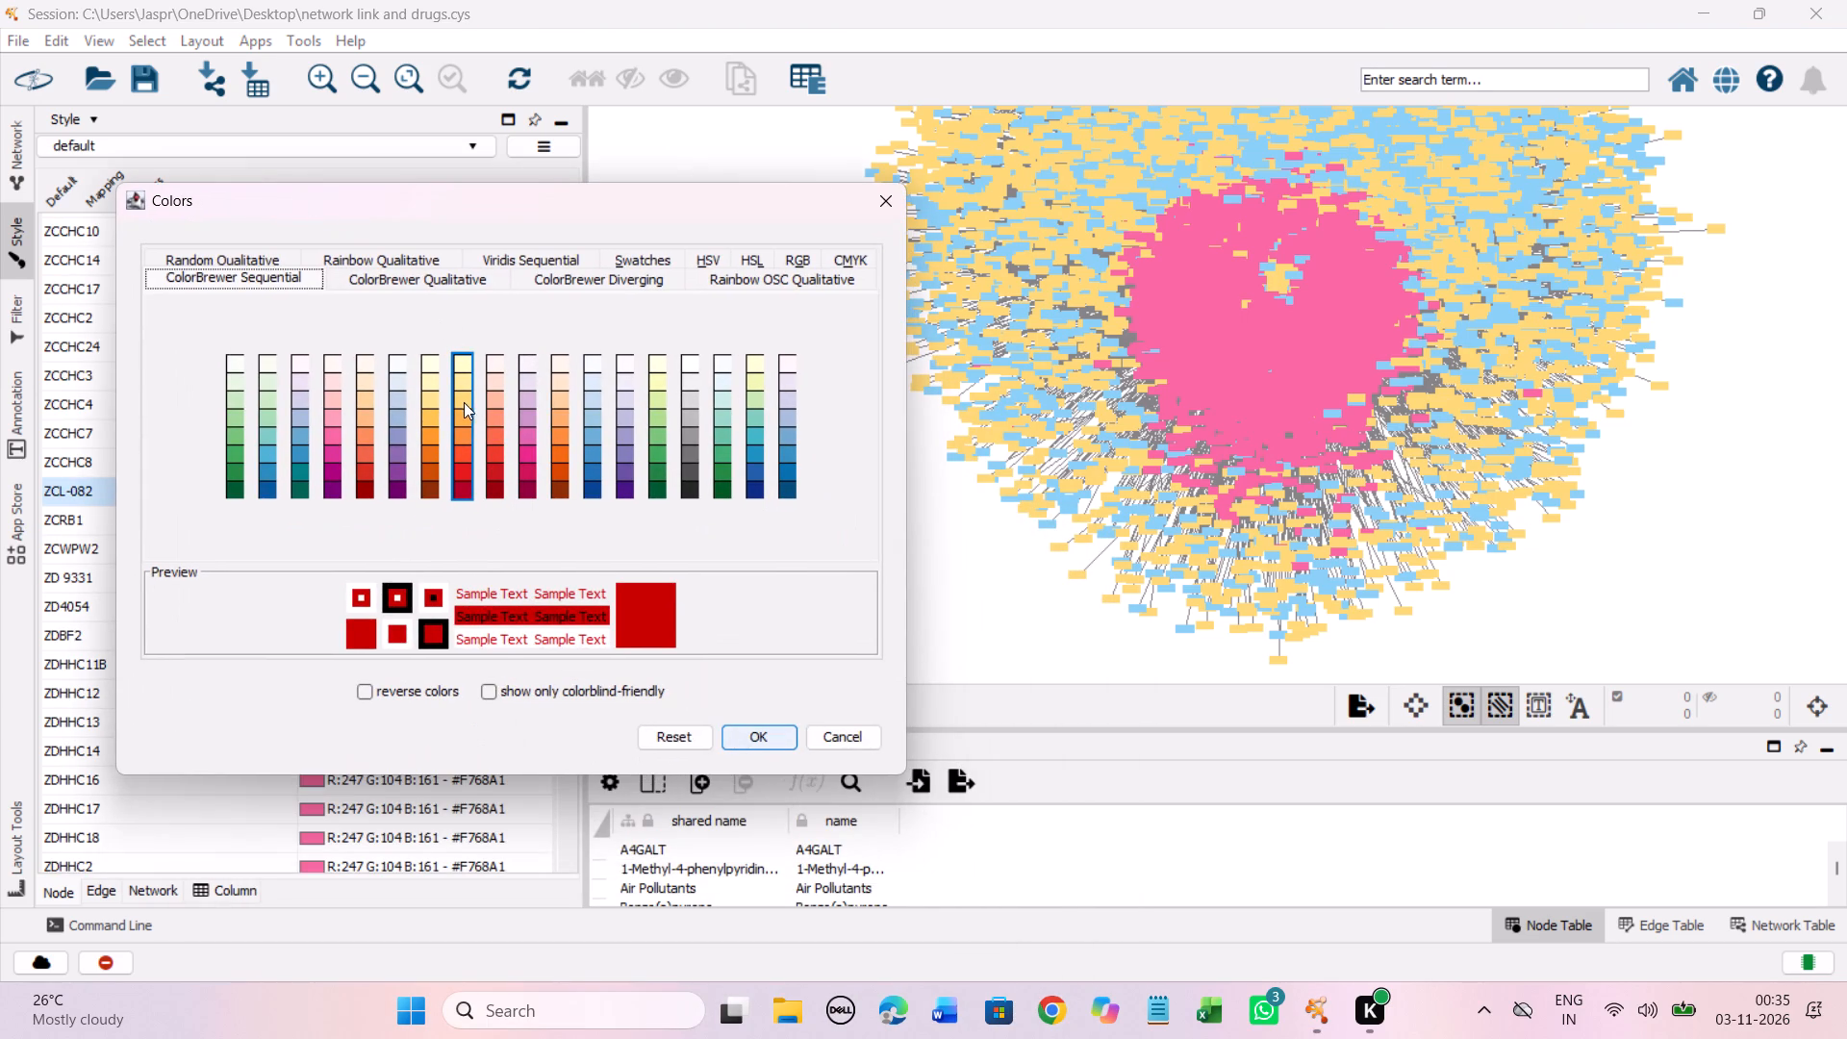
{"action": "left_click", "coordinate": [463, 401]}
{"action": "left_click", "coordinate": [755, 730]}
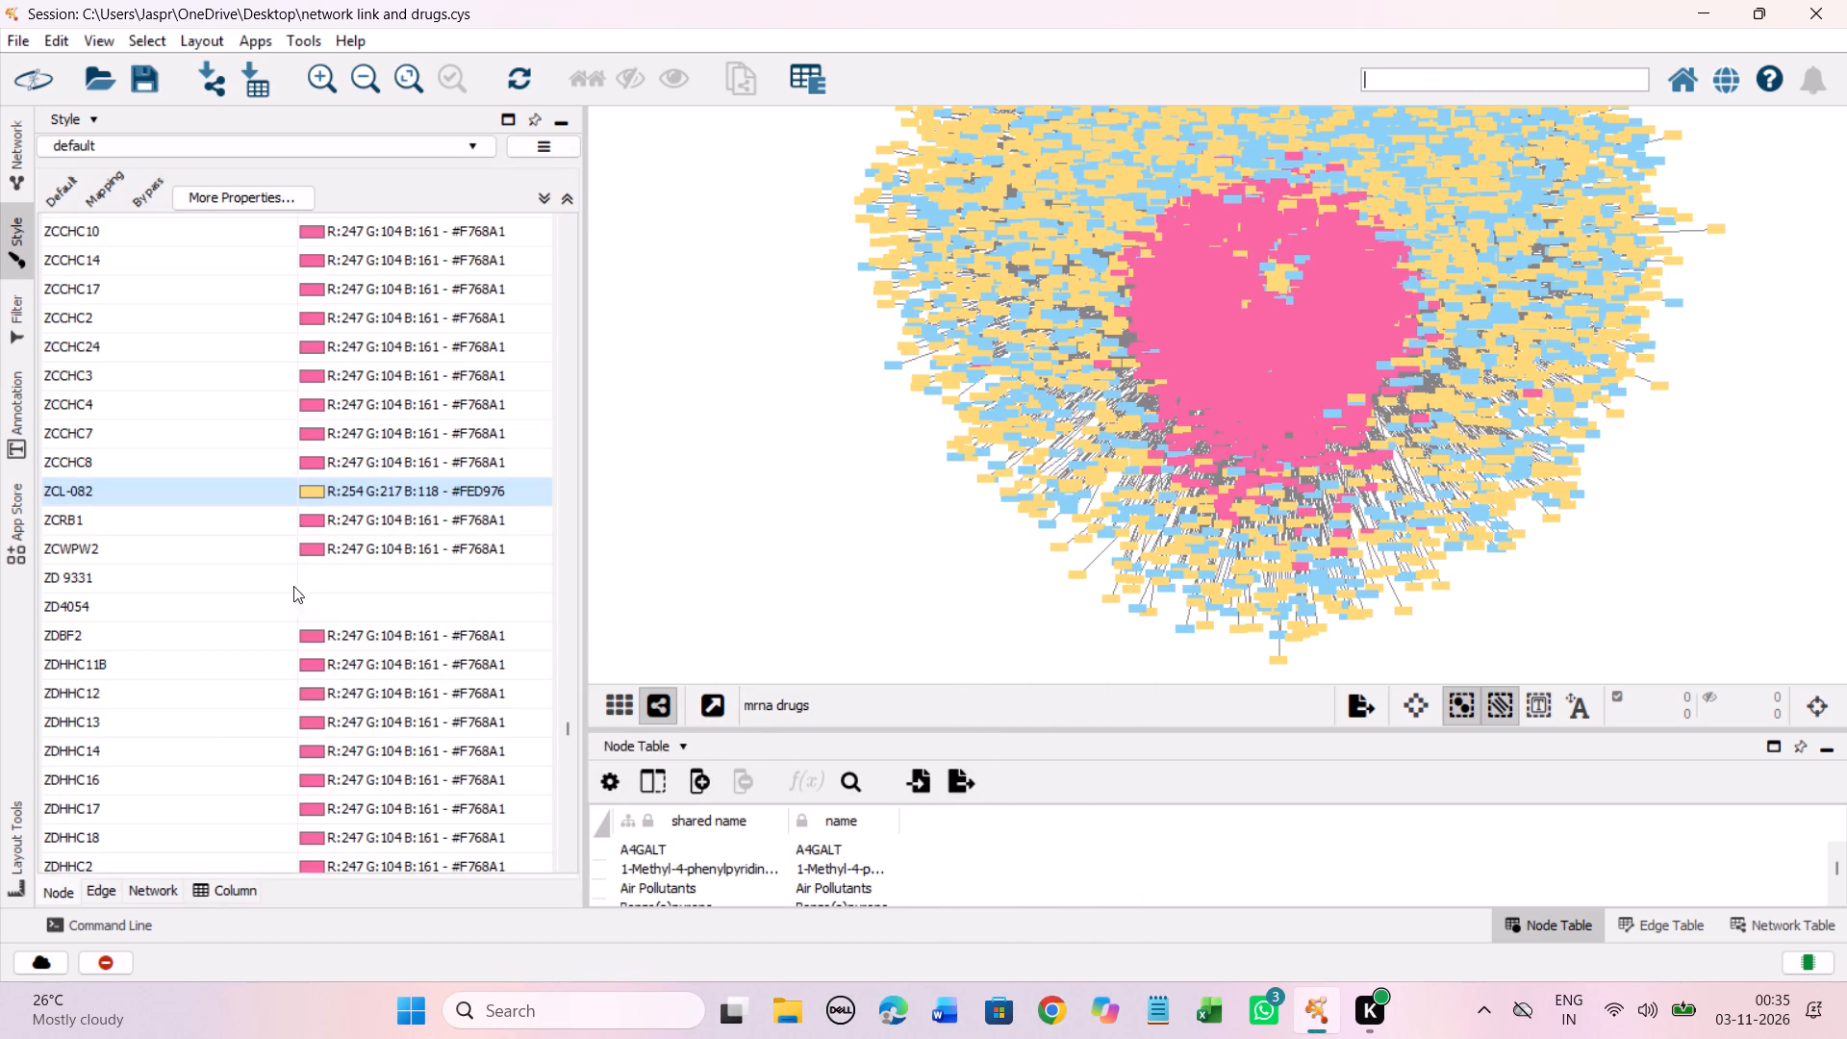
Set the discrete node colour mapping for ZD 9331 and ZD4054 to light yellow #FED976.
{"action": "left_click_drag", "start_coordinate": [270, 576], "coordinate": [269, 609]}
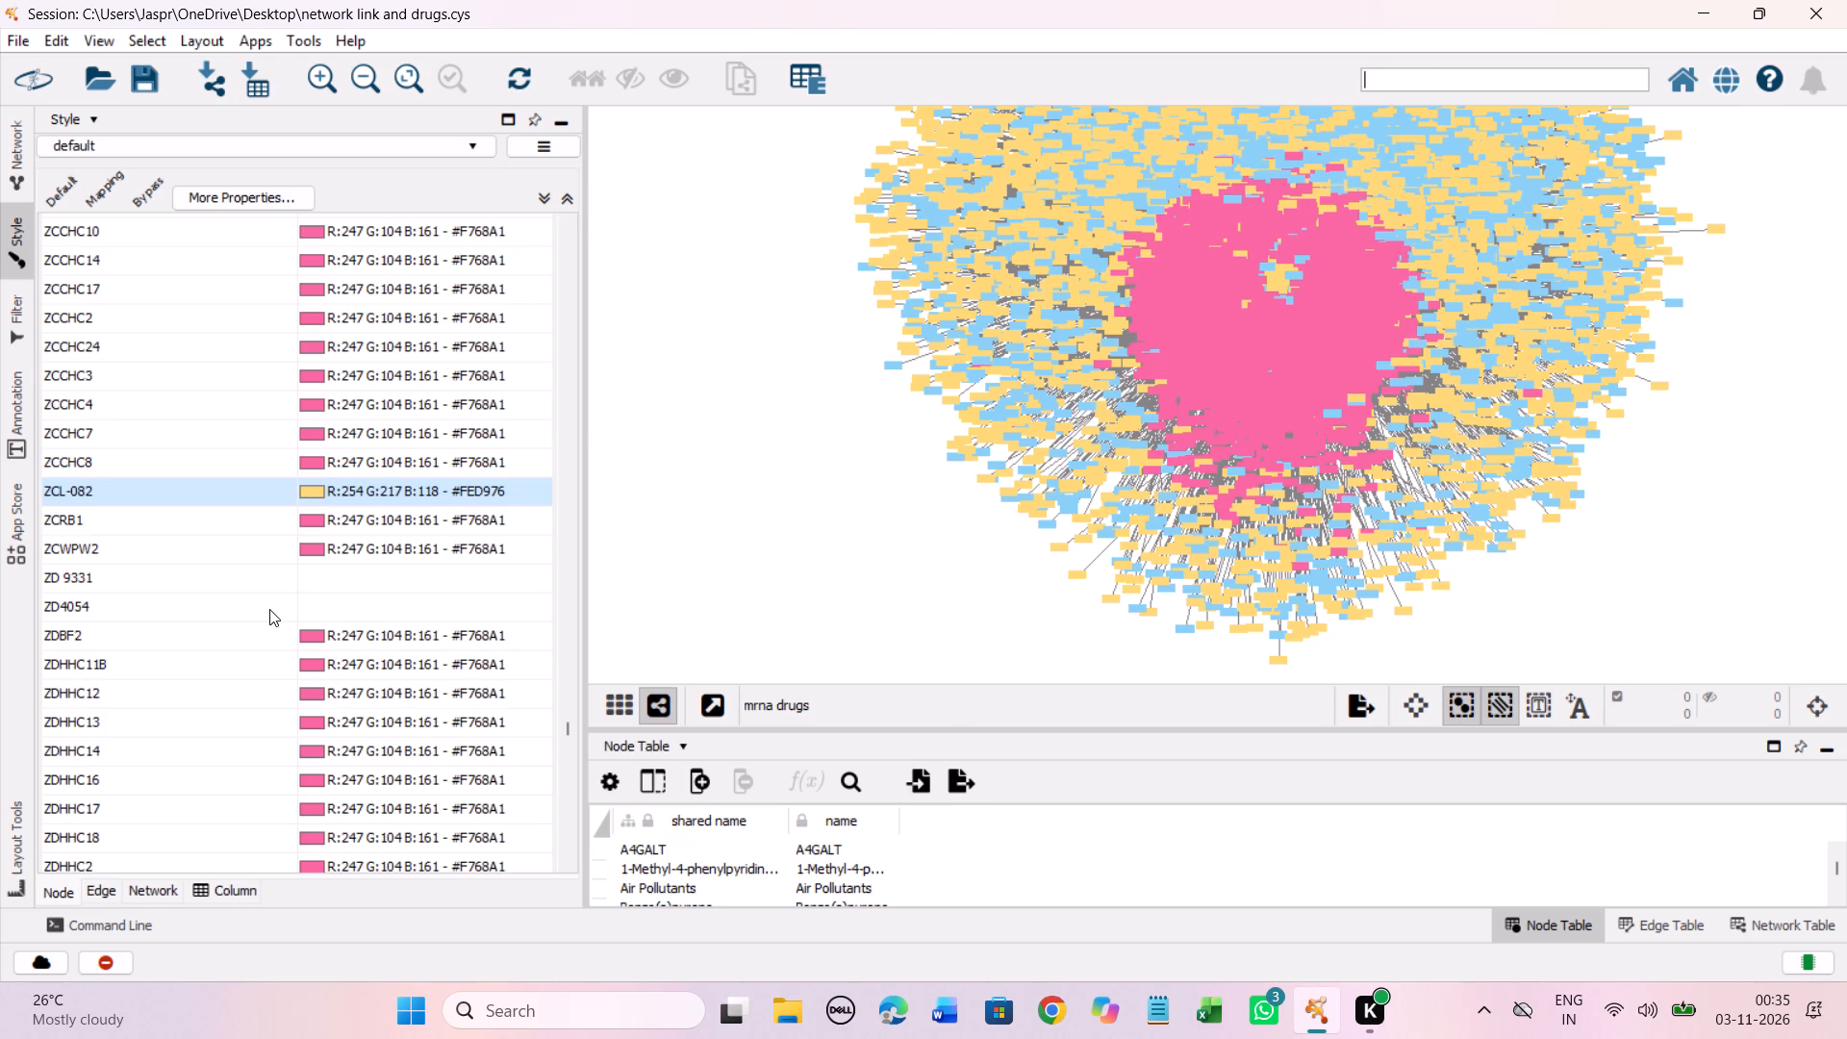
{"action": "right_click", "coordinate": [269, 609]}
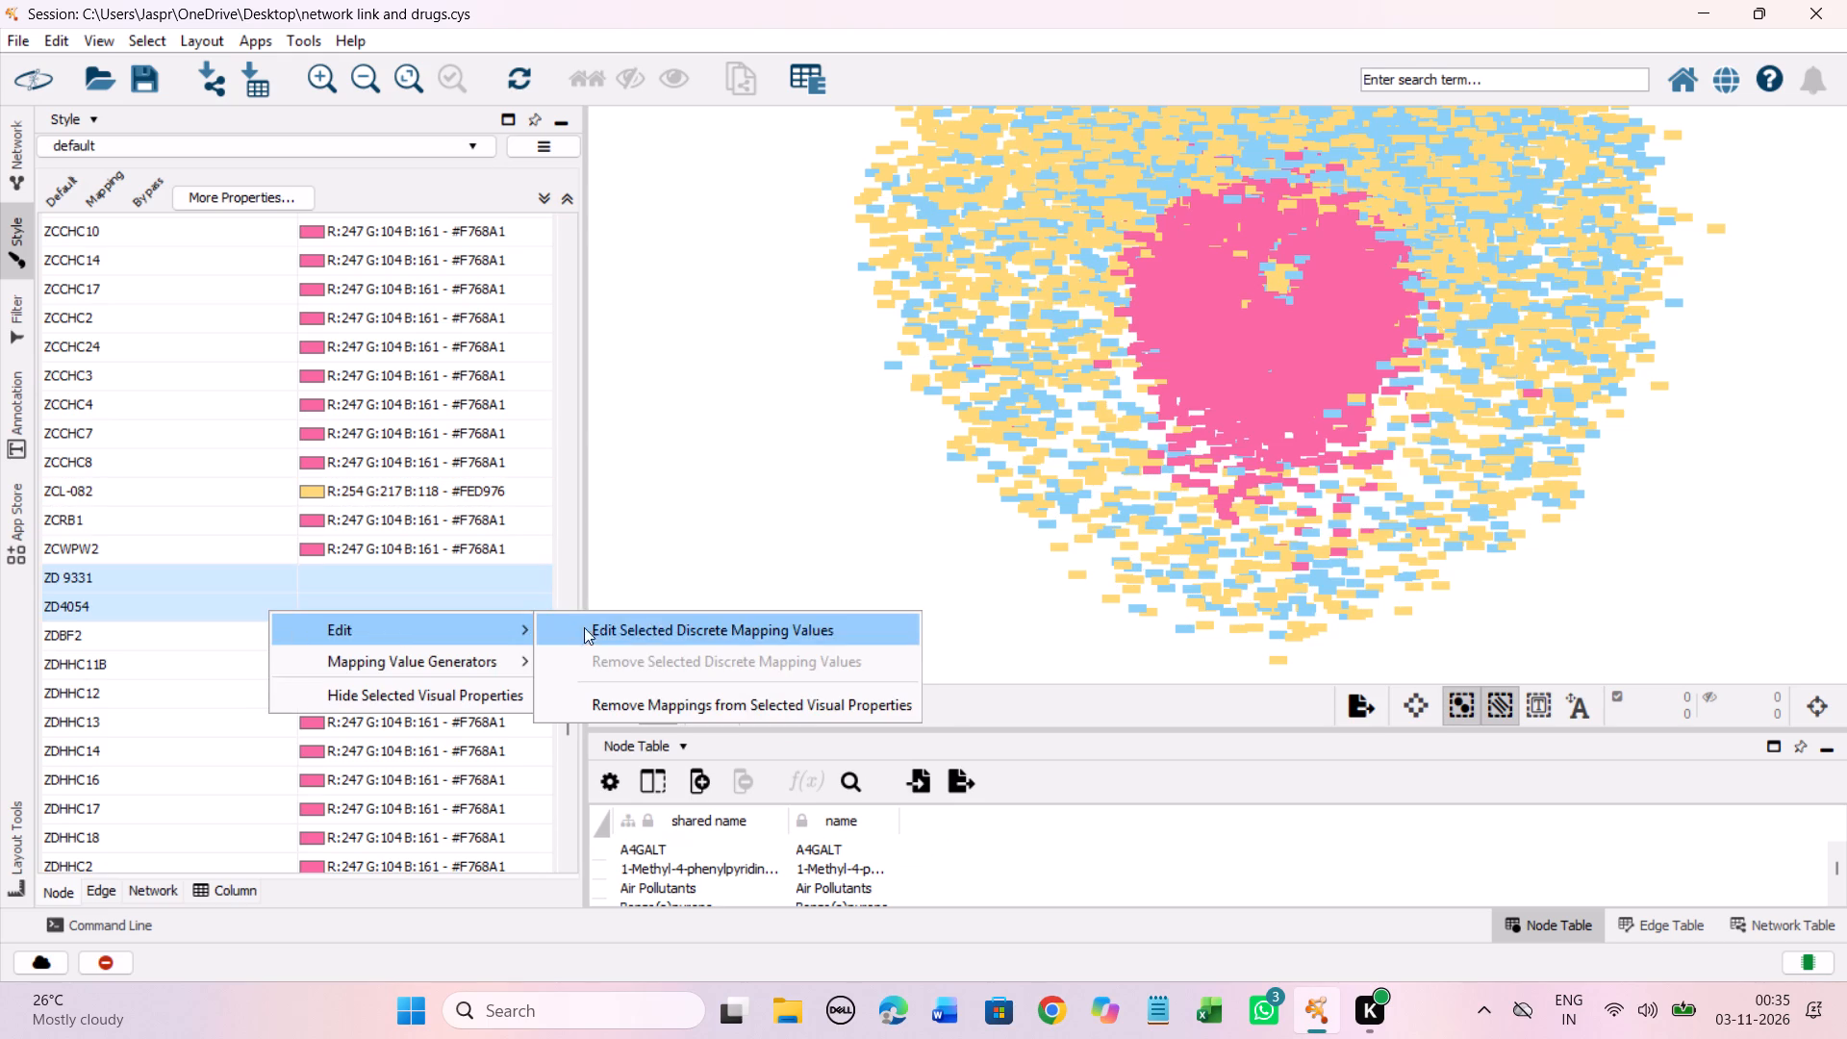
{"action": "left_click", "coordinate": [631, 624]}
{"action": "left_click_drag", "start_coordinate": [443, 538], "coordinate": [293, 205]}
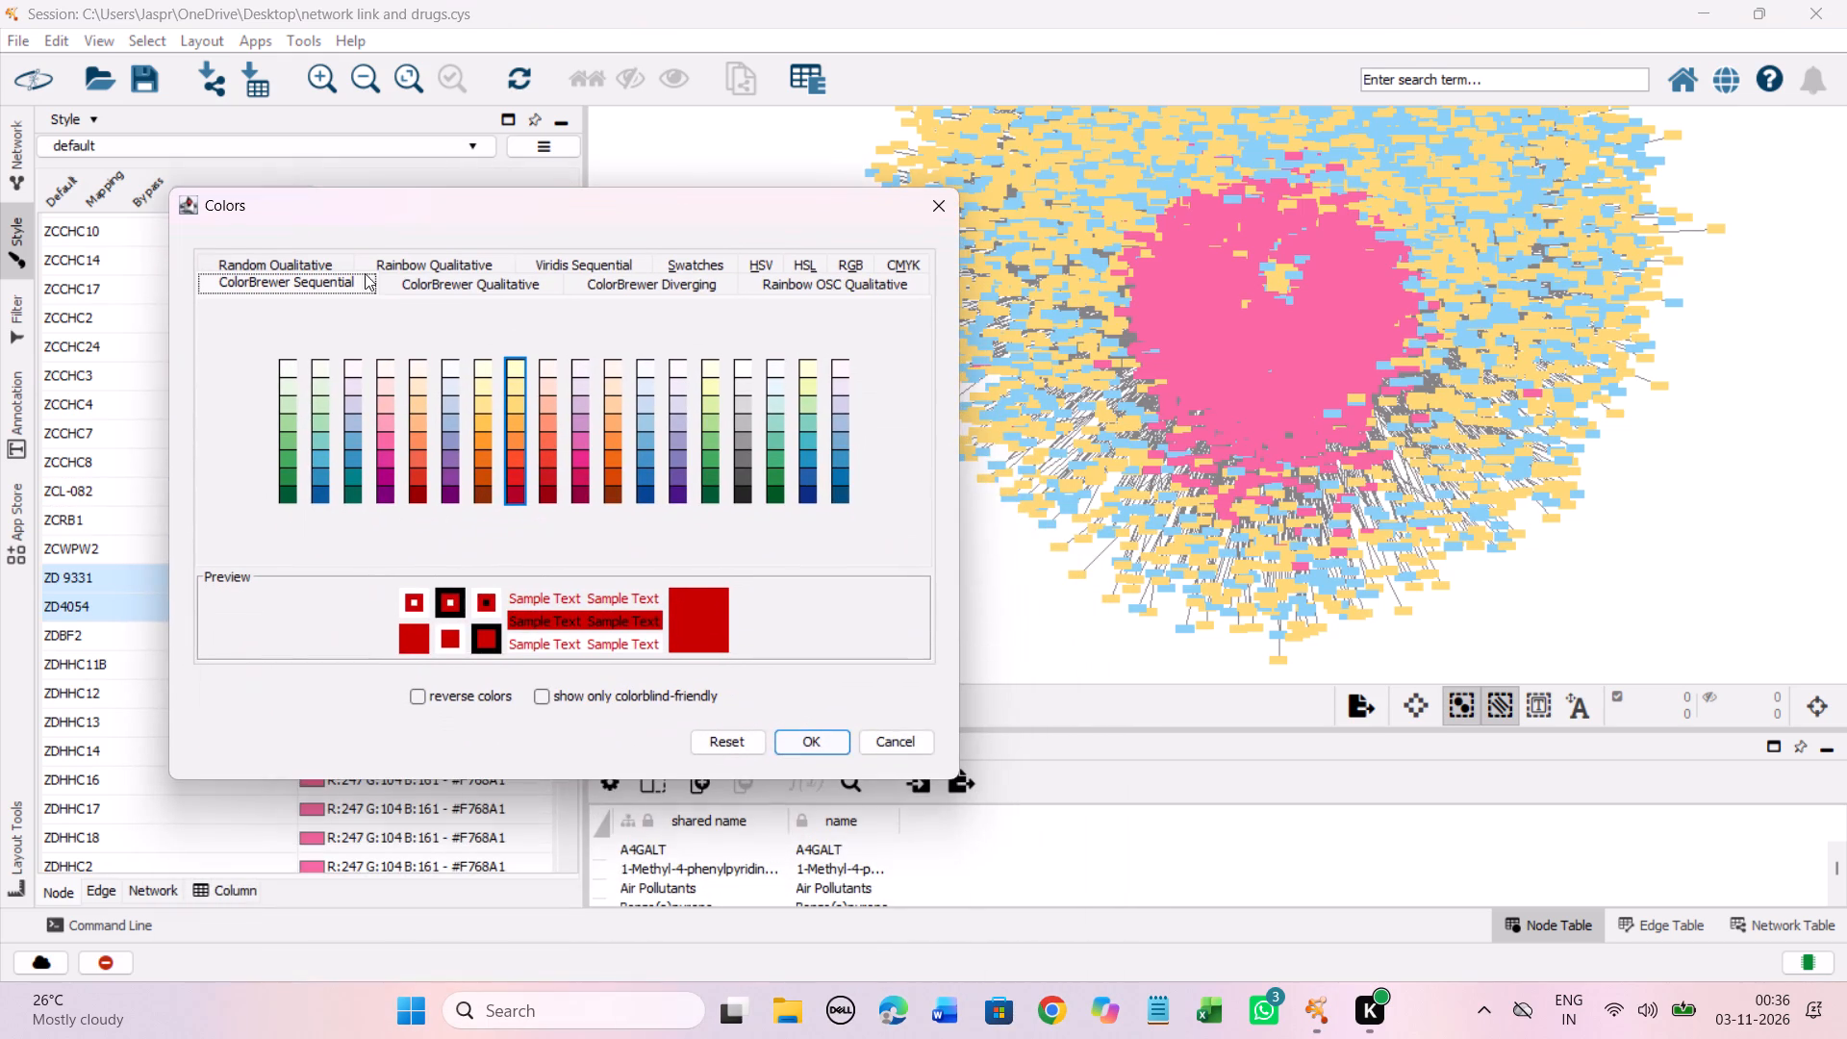
{"action": "left_click", "coordinate": [521, 401]}
{"action": "left_click", "coordinate": [804, 744]}
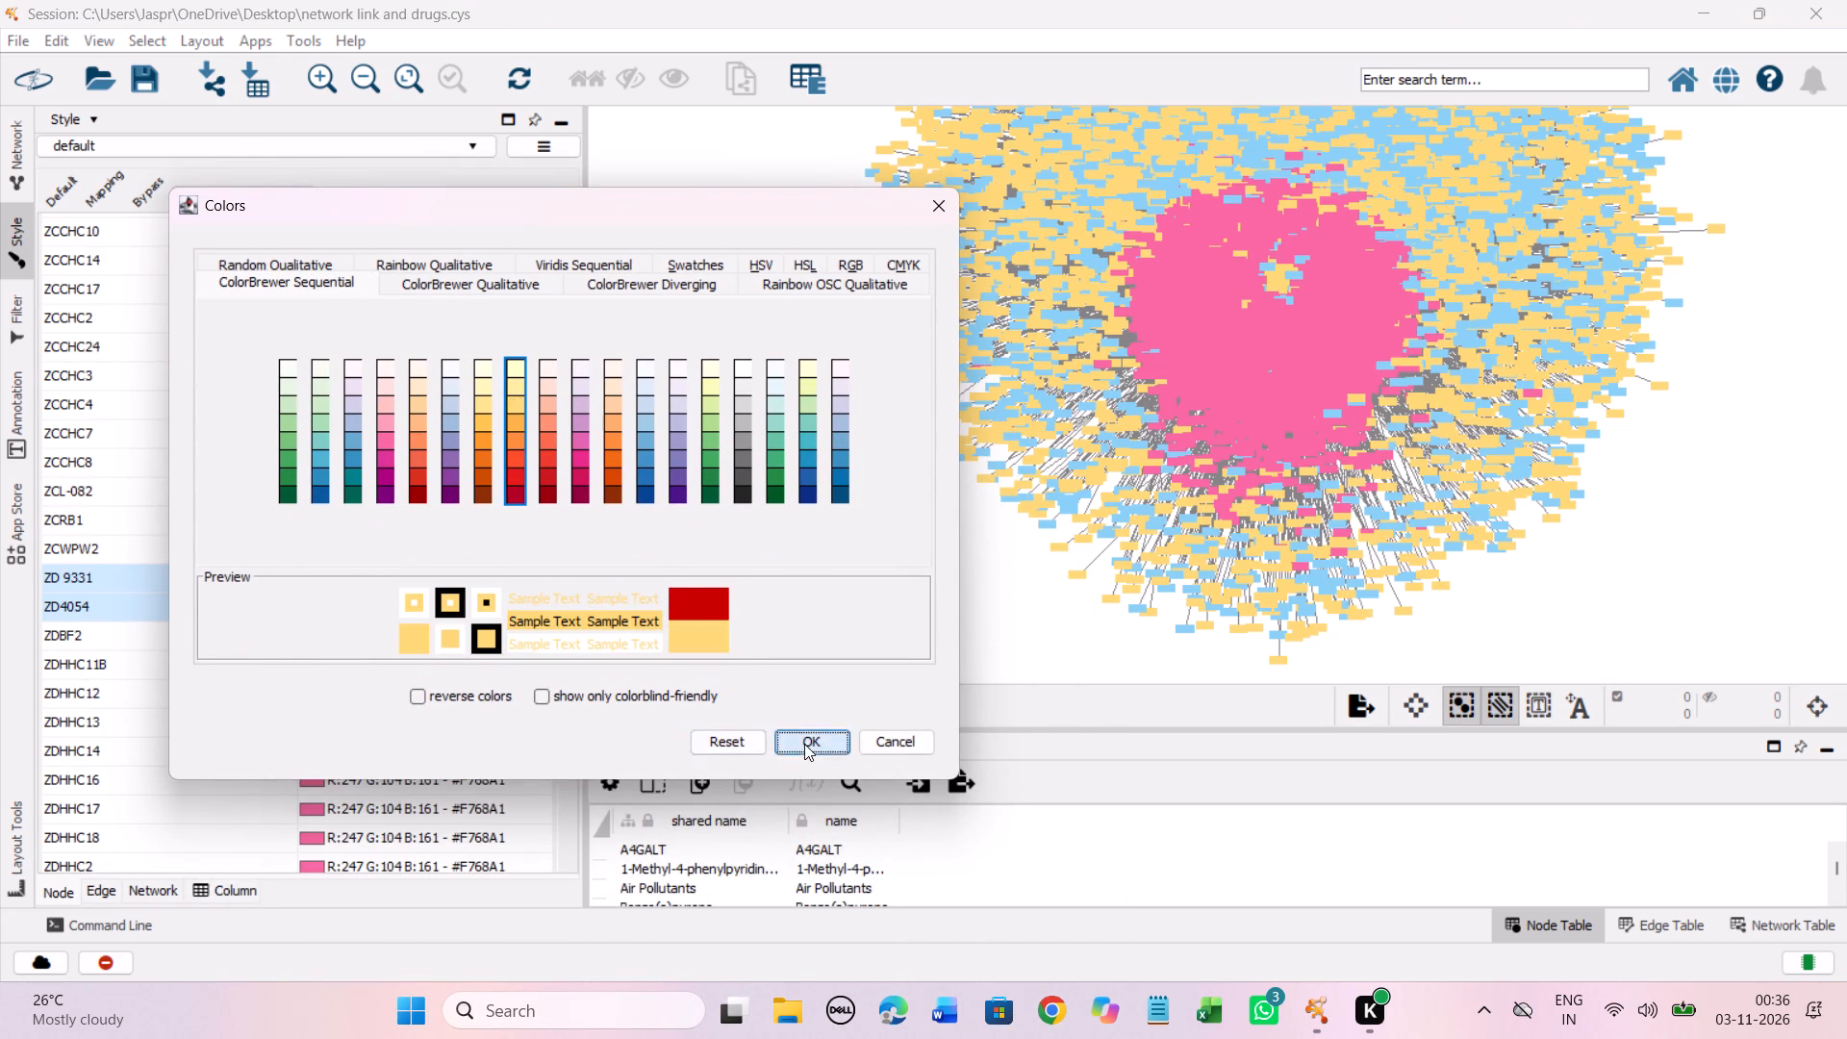
Set the discrete node colour mapping for ZH-2 compound to light yellow #FED976.
{"action": "scroll", "coordinate": [348, 555], "scroll_direction": "down", "scroll_amount": 5}
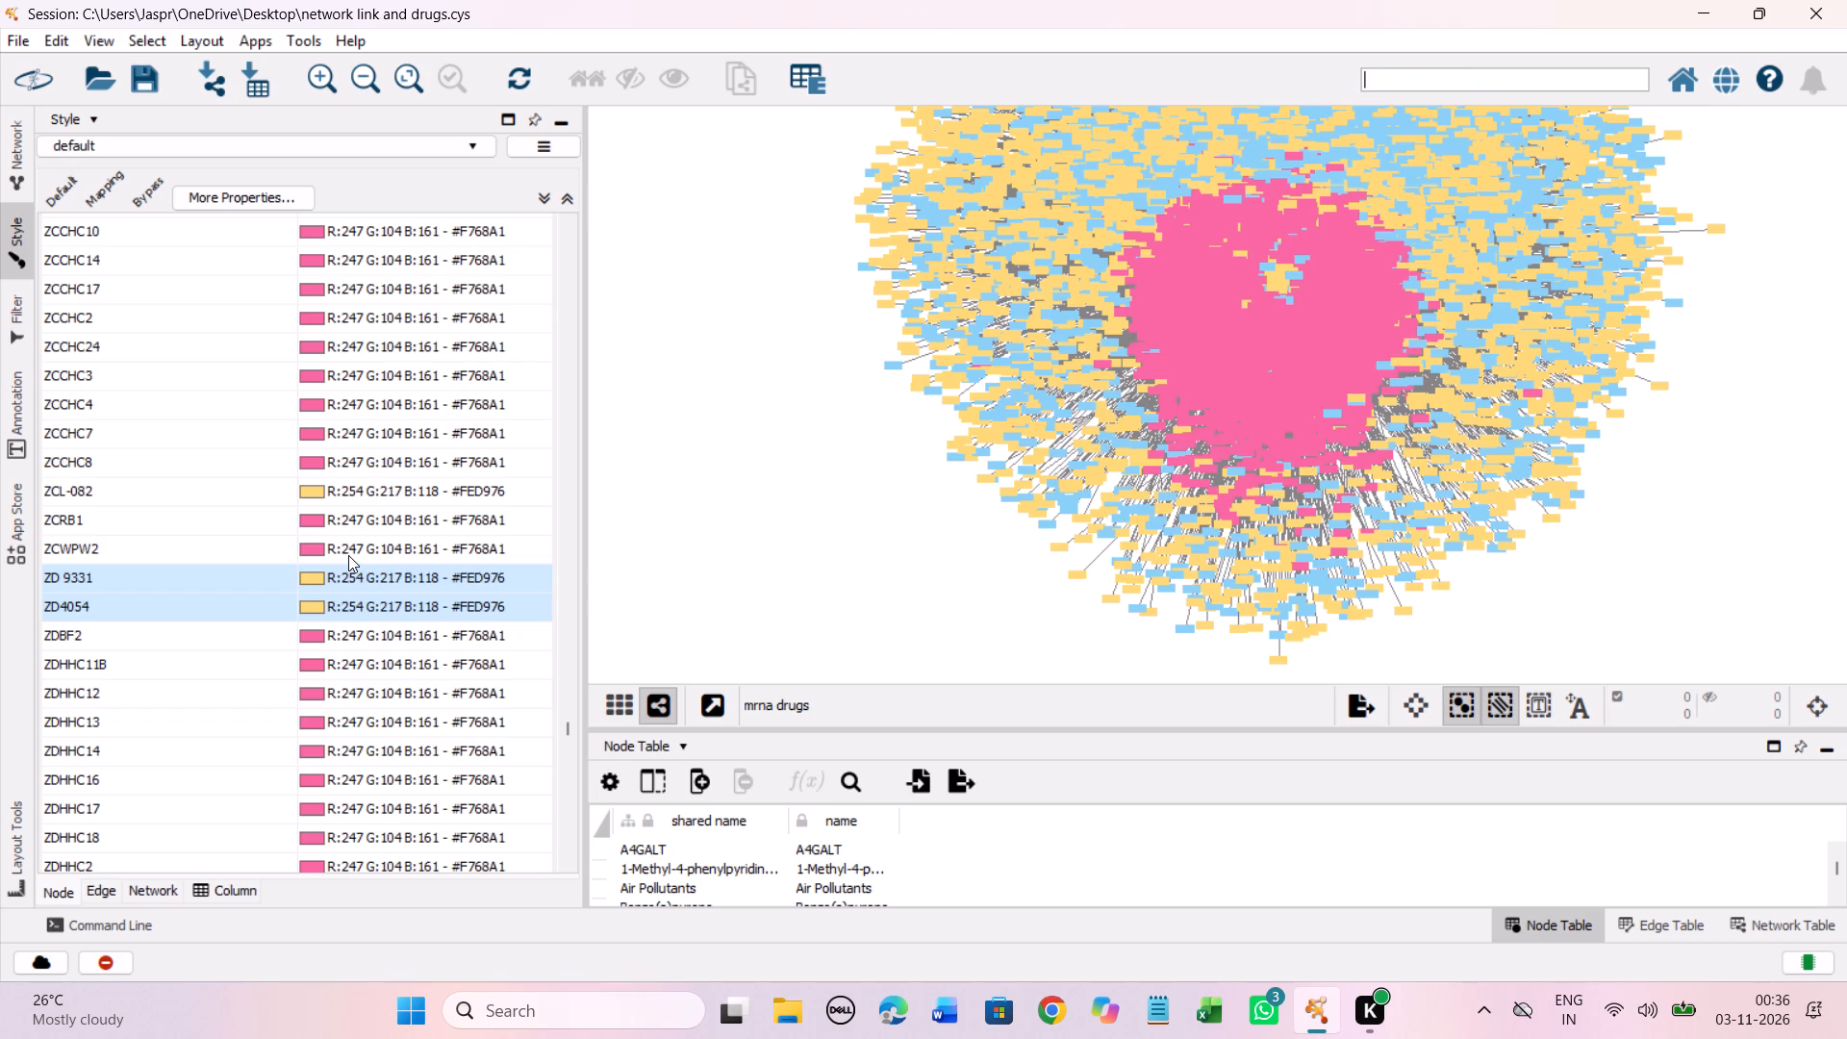
{"action": "scroll", "coordinate": [435, 554], "scroll_direction": "down", "scroll_amount": 19}
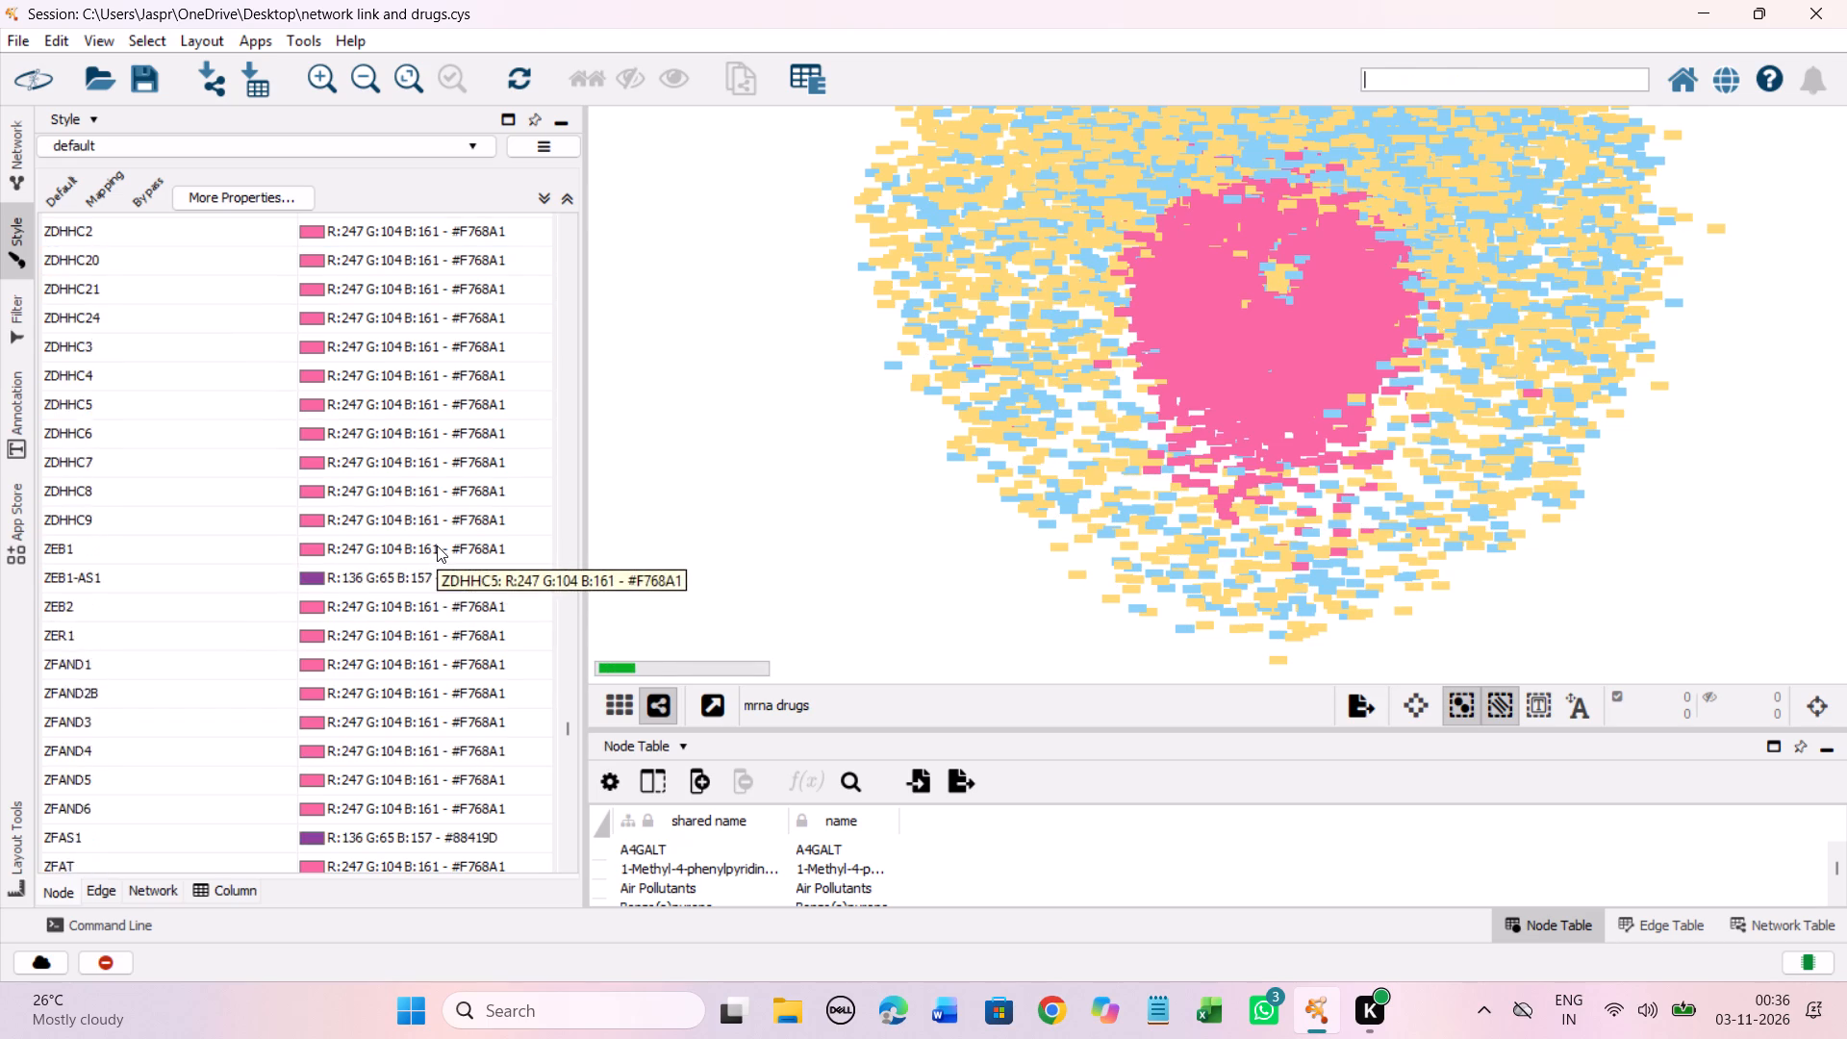
{"action": "scroll", "coordinate": [437, 545], "scroll_direction": "down", "scroll_amount": 20}
{"action": "scroll", "coordinate": [437, 545], "scroll_direction": "down", "scroll_amount": 20}
{"action": "scroll", "coordinate": [437, 545], "scroll_direction": "down", "scroll_amount": 5}
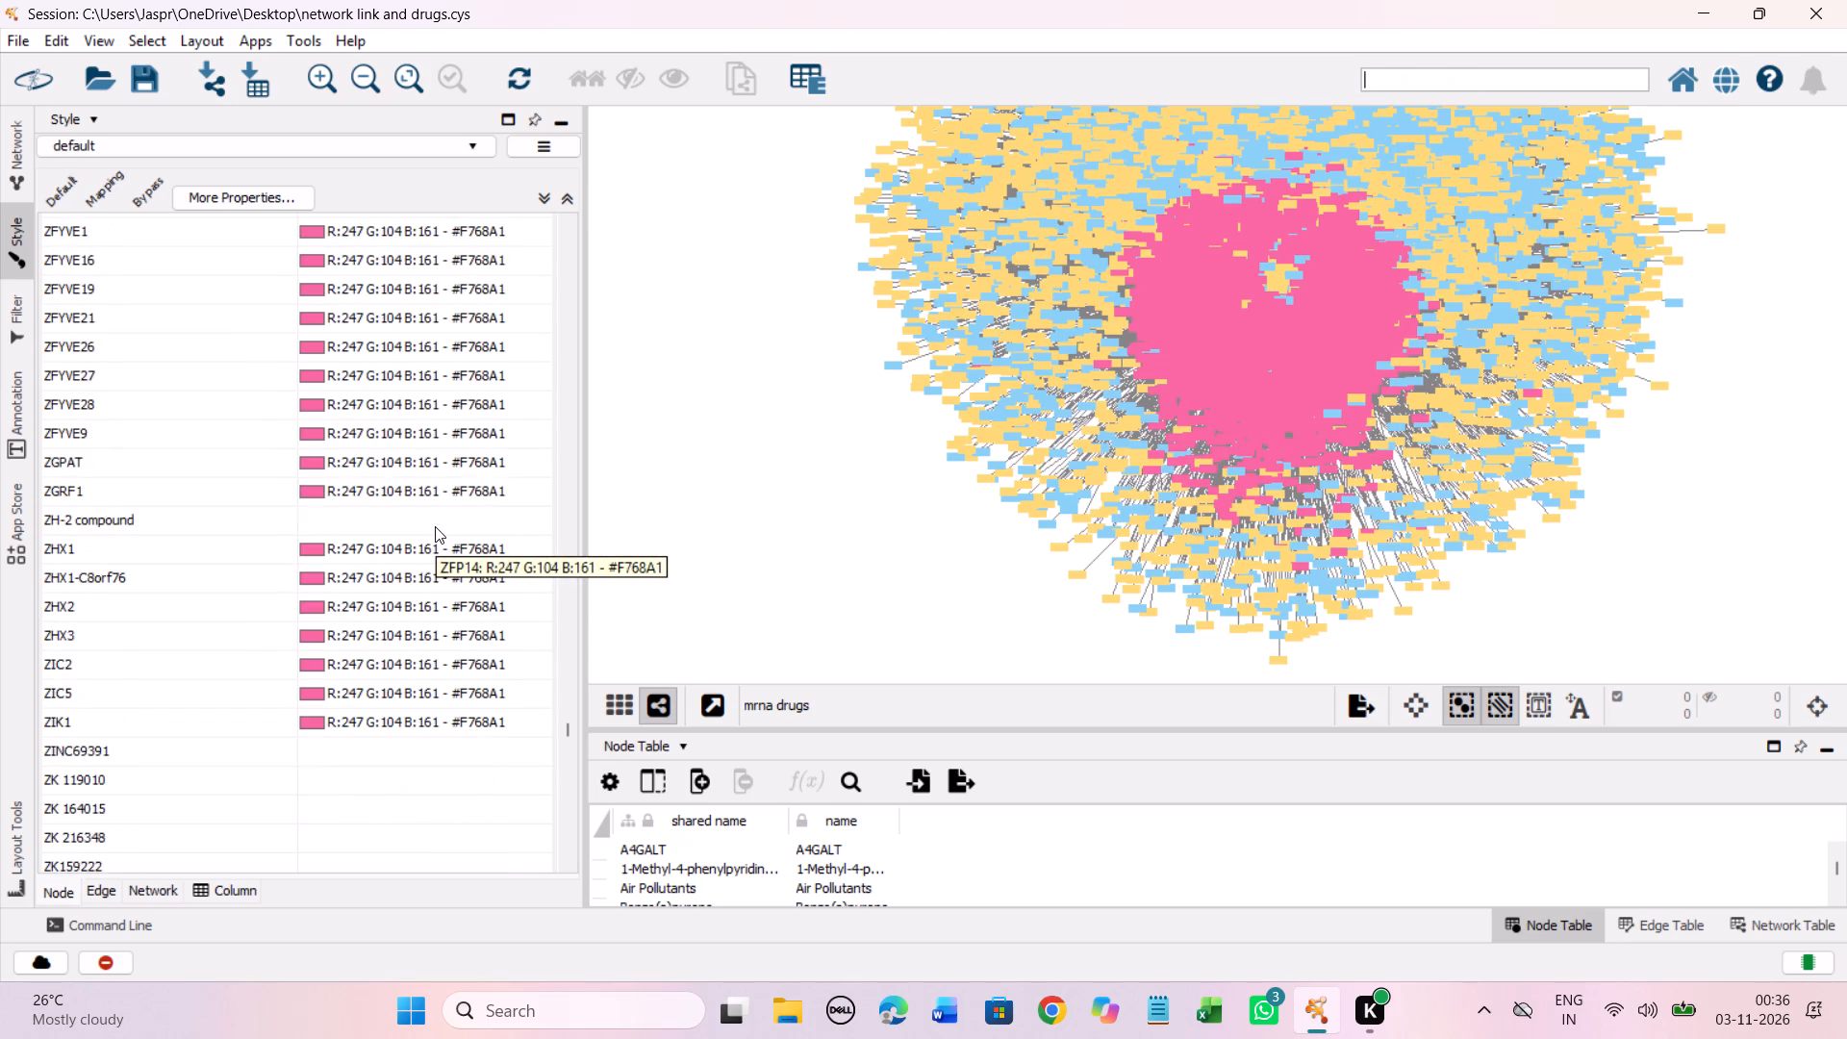
{"action": "scroll", "coordinate": [435, 526], "scroll_direction": "down", "scroll_amount": 3}
{"action": "left_click", "coordinate": [278, 429]}
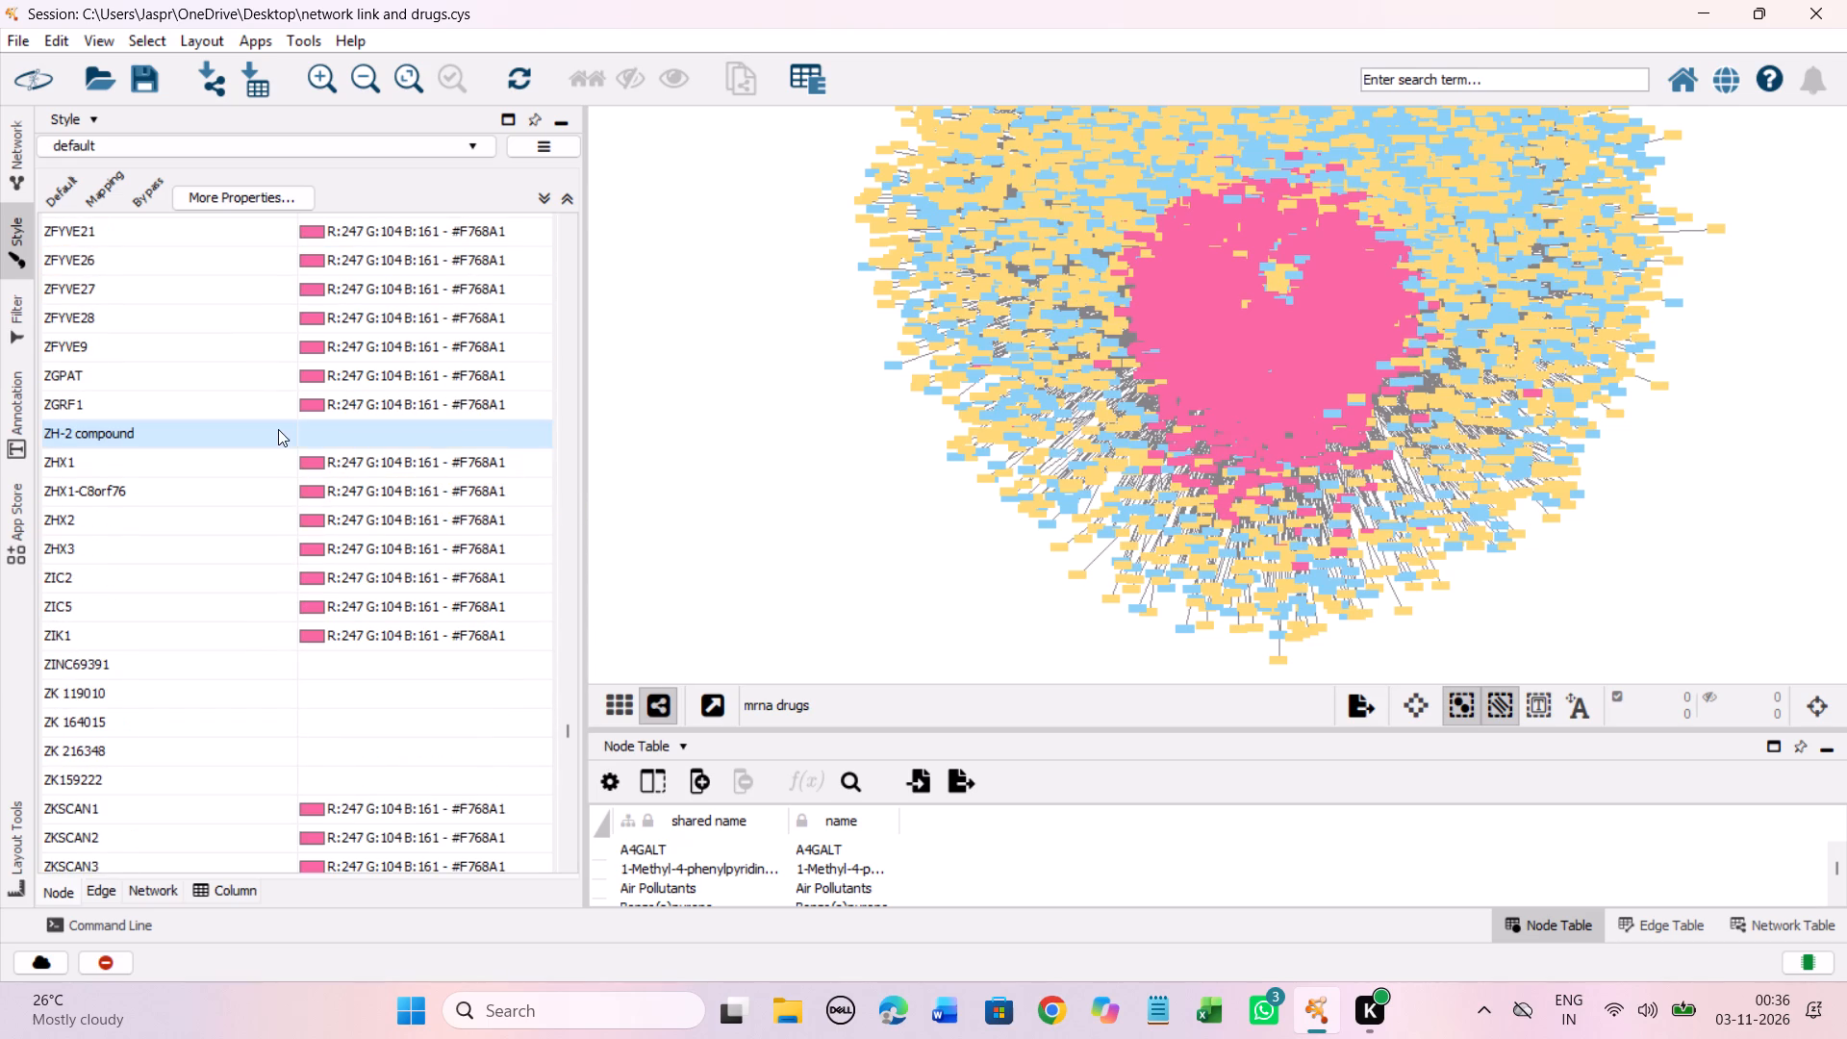
{"action": "right_click", "coordinate": [278, 429]}
{"action": "left_click", "coordinate": [643, 436]}
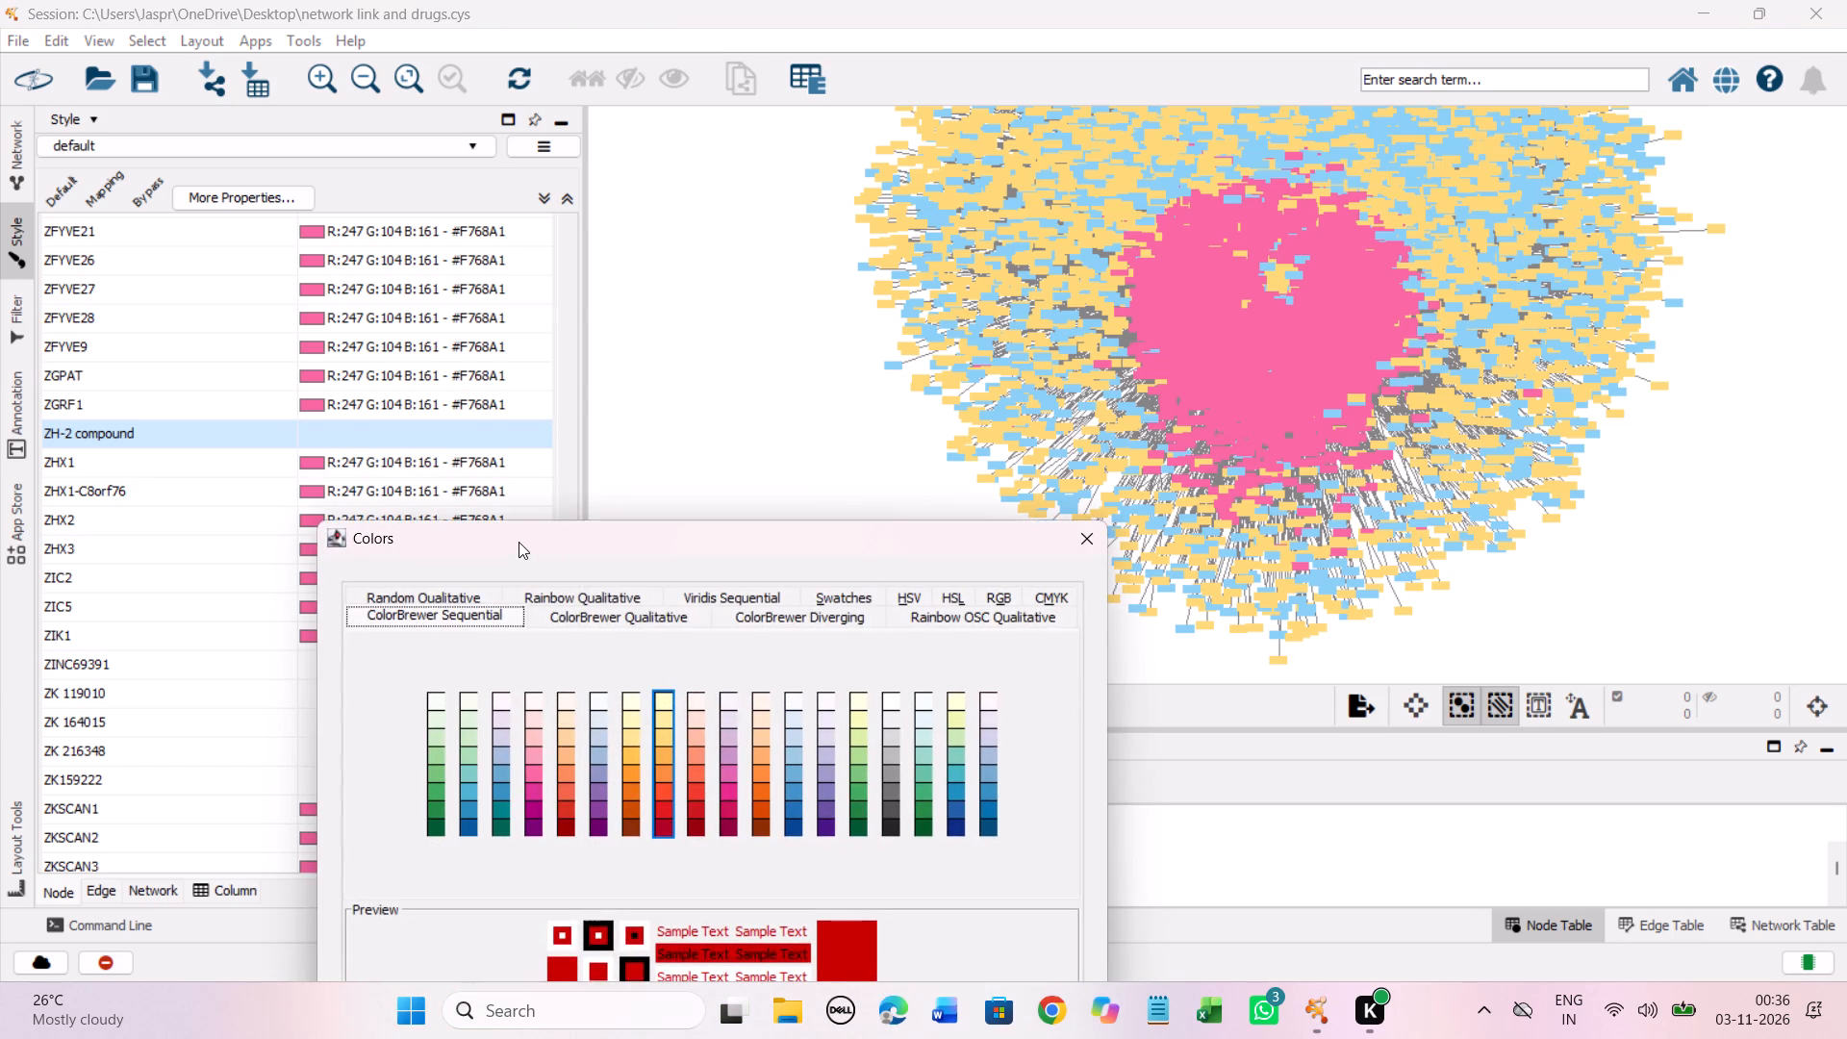
{"action": "left_click_drag", "start_coordinate": [519, 542], "coordinate": [355, 196]}
{"action": "left_click", "coordinate": [498, 393]}
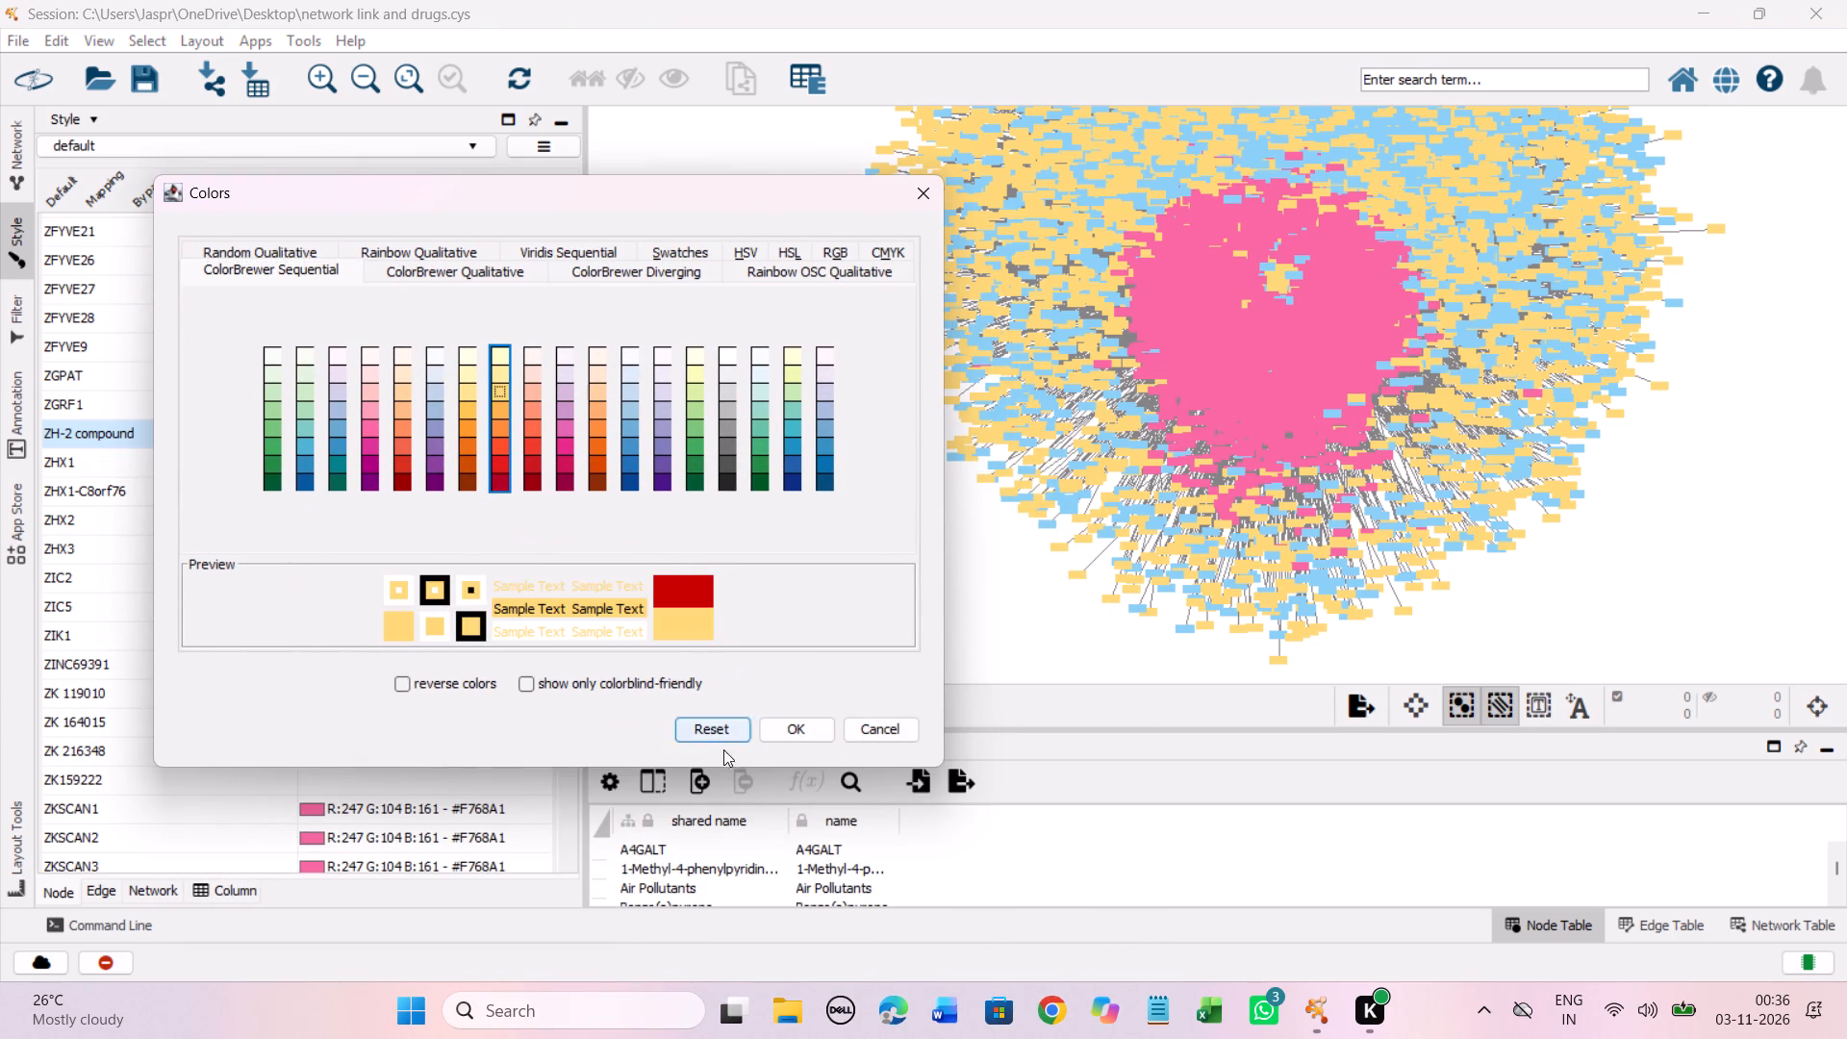
{"action": "left_click", "coordinate": [800, 723]}
Set the discrete node colour mapping for the unmapped entries from ZINC69391 through ZK159222 to light yellow #FED976.
{"action": "left_click_drag", "start_coordinate": [280, 663], "coordinate": [288, 788]}
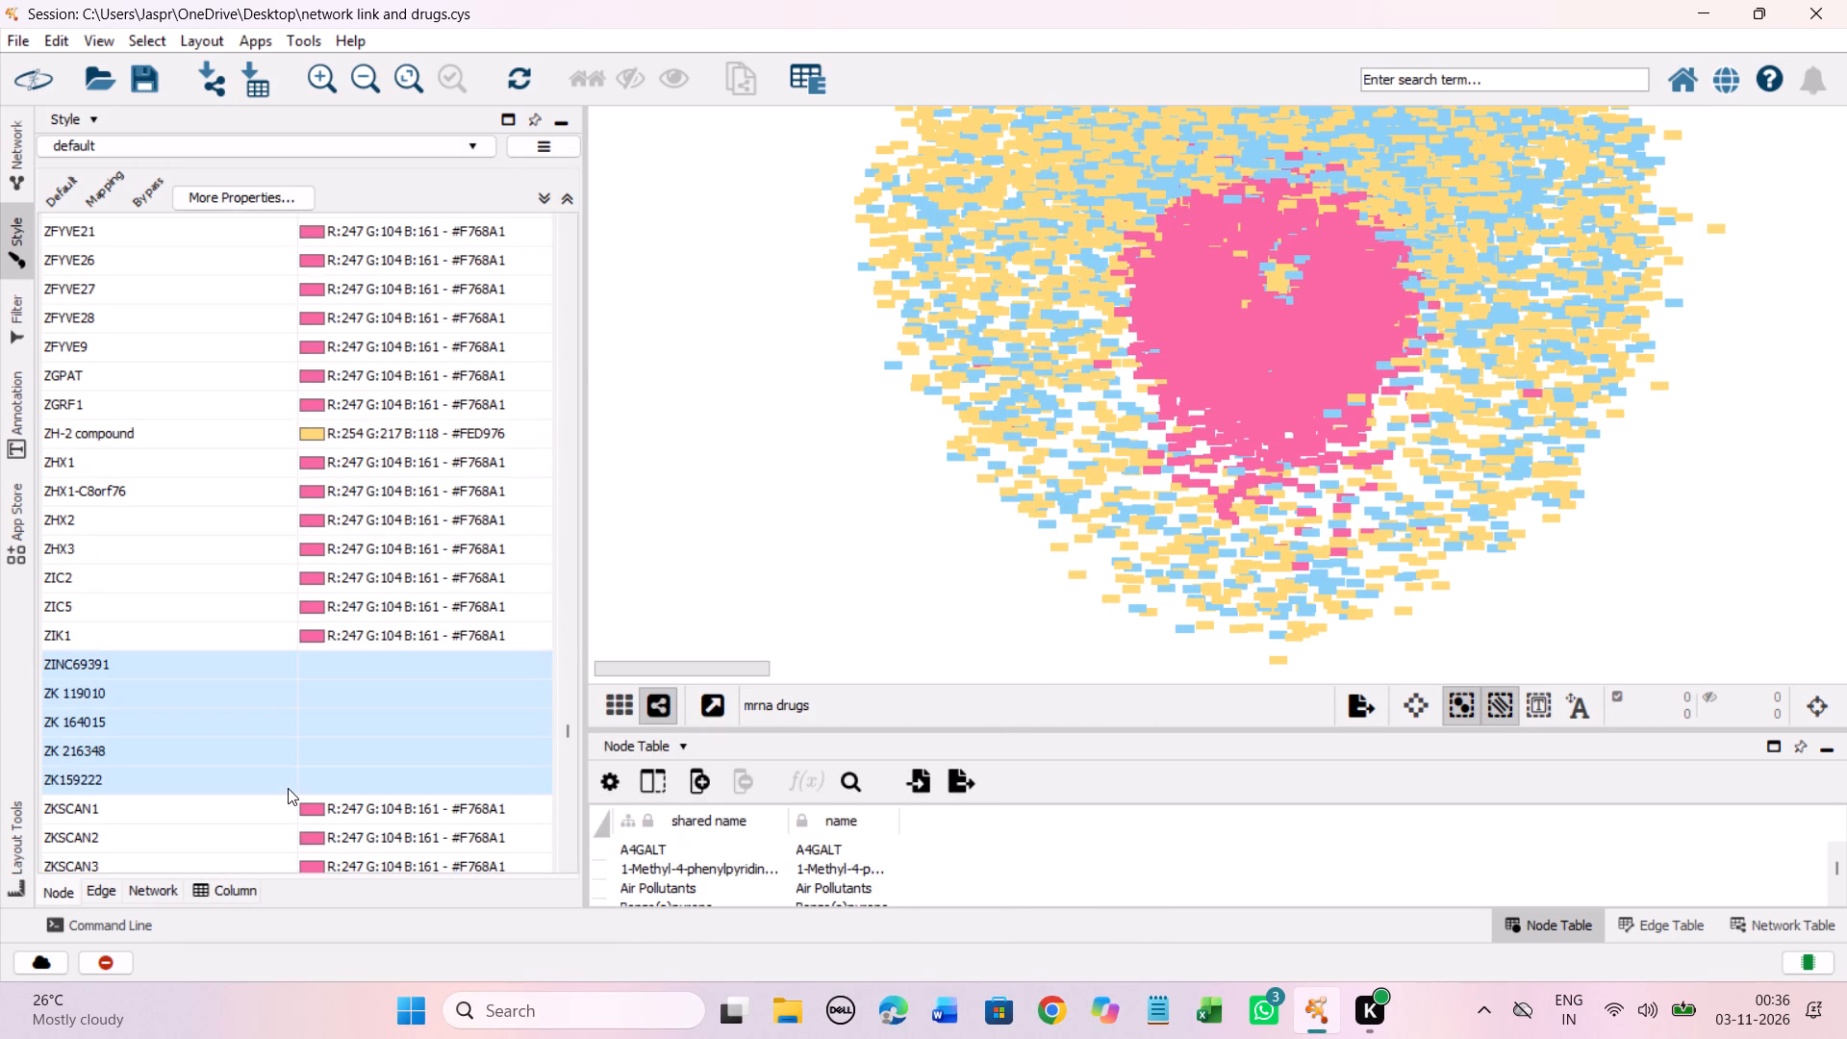
{"action": "right_click", "coordinate": [288, 788]}
{"action": "left_click", "coordinate": [617, 800]}
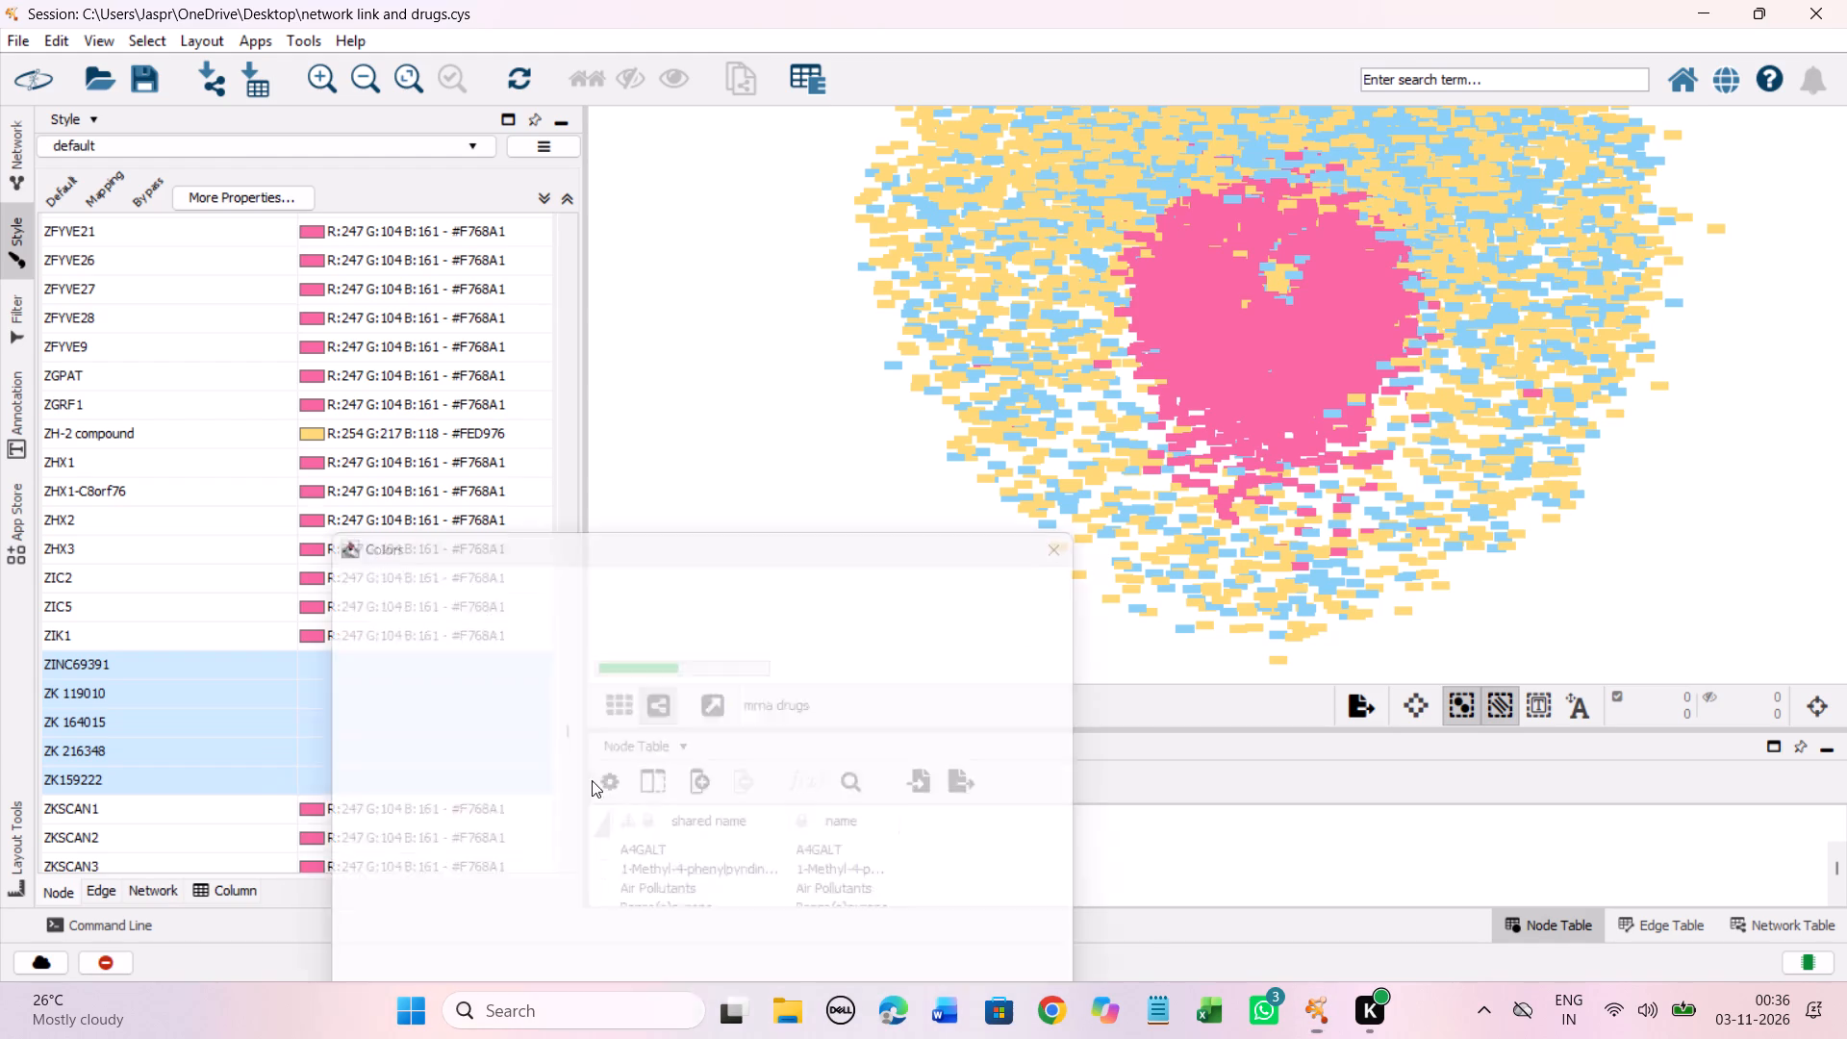
{"action": "left_click_drag", "start_coordinate": [434, 539], "coordinate": [237, 143]}
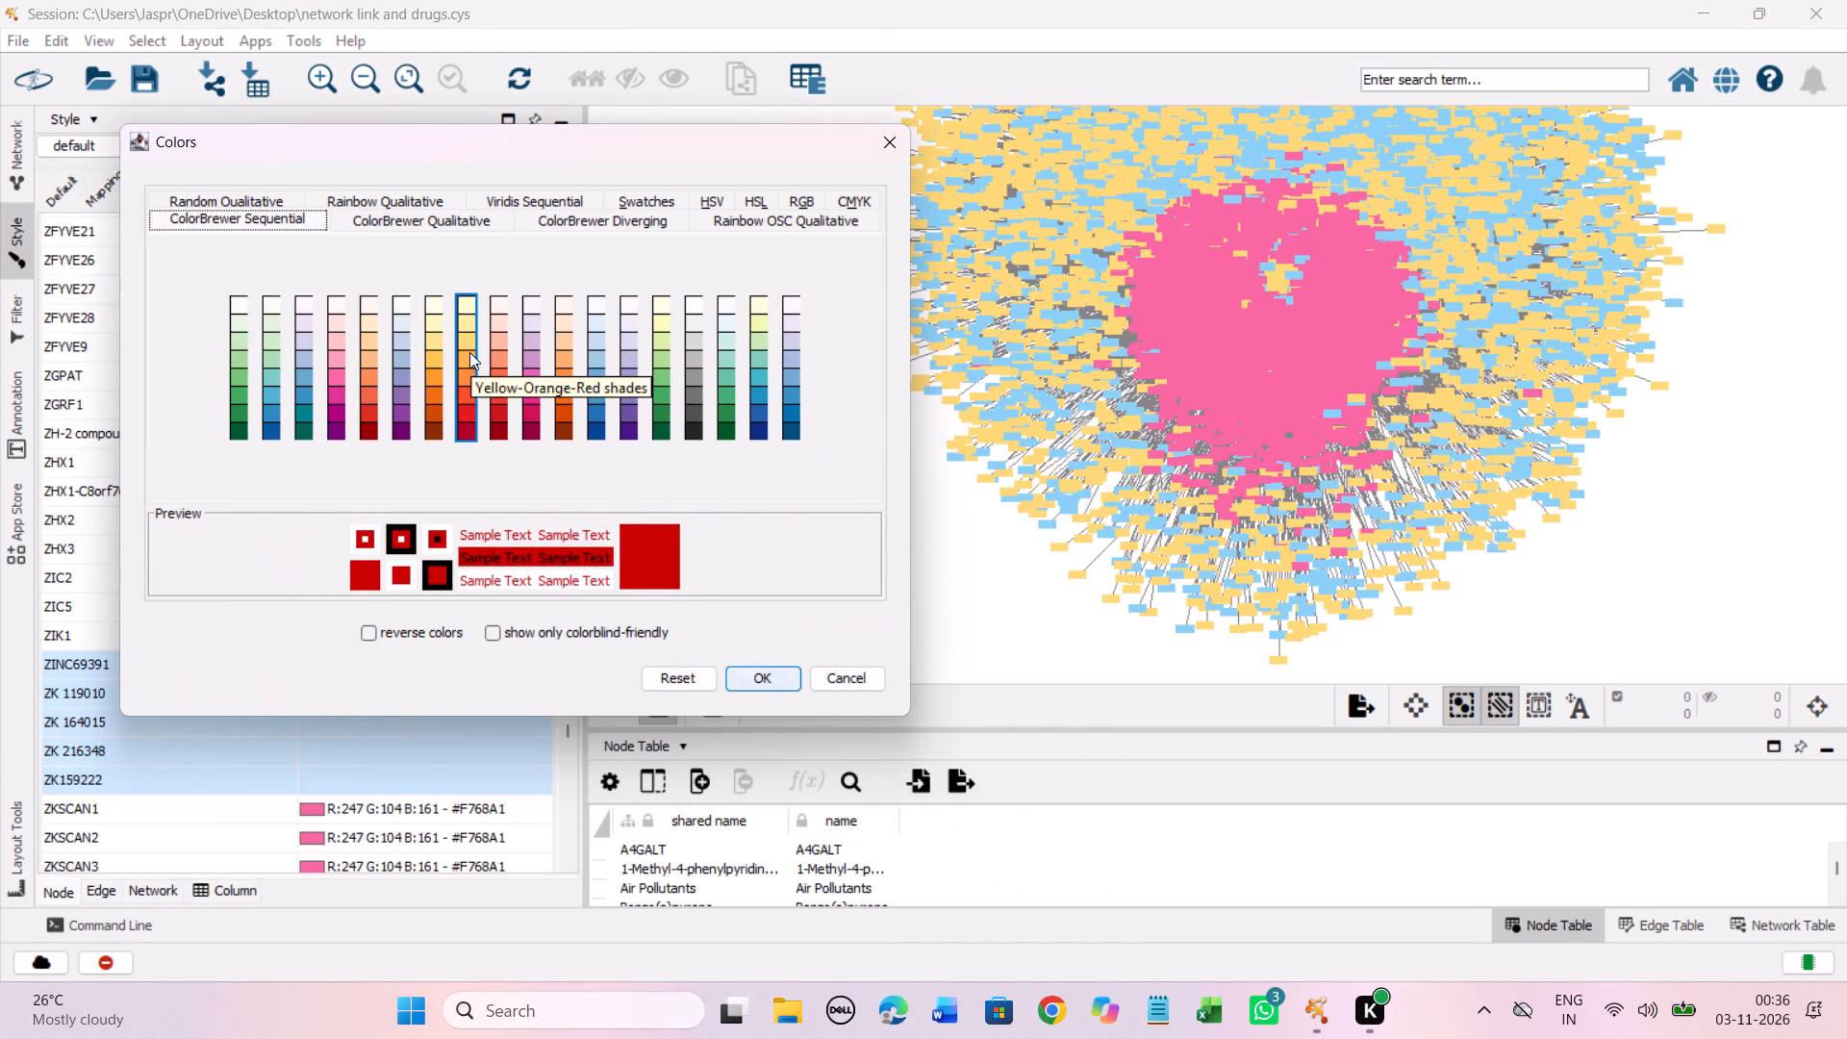
{"action": "left_click", "coordinate": [466, 342]}
{"action": "left_click", "coordinate": [752, 682]}
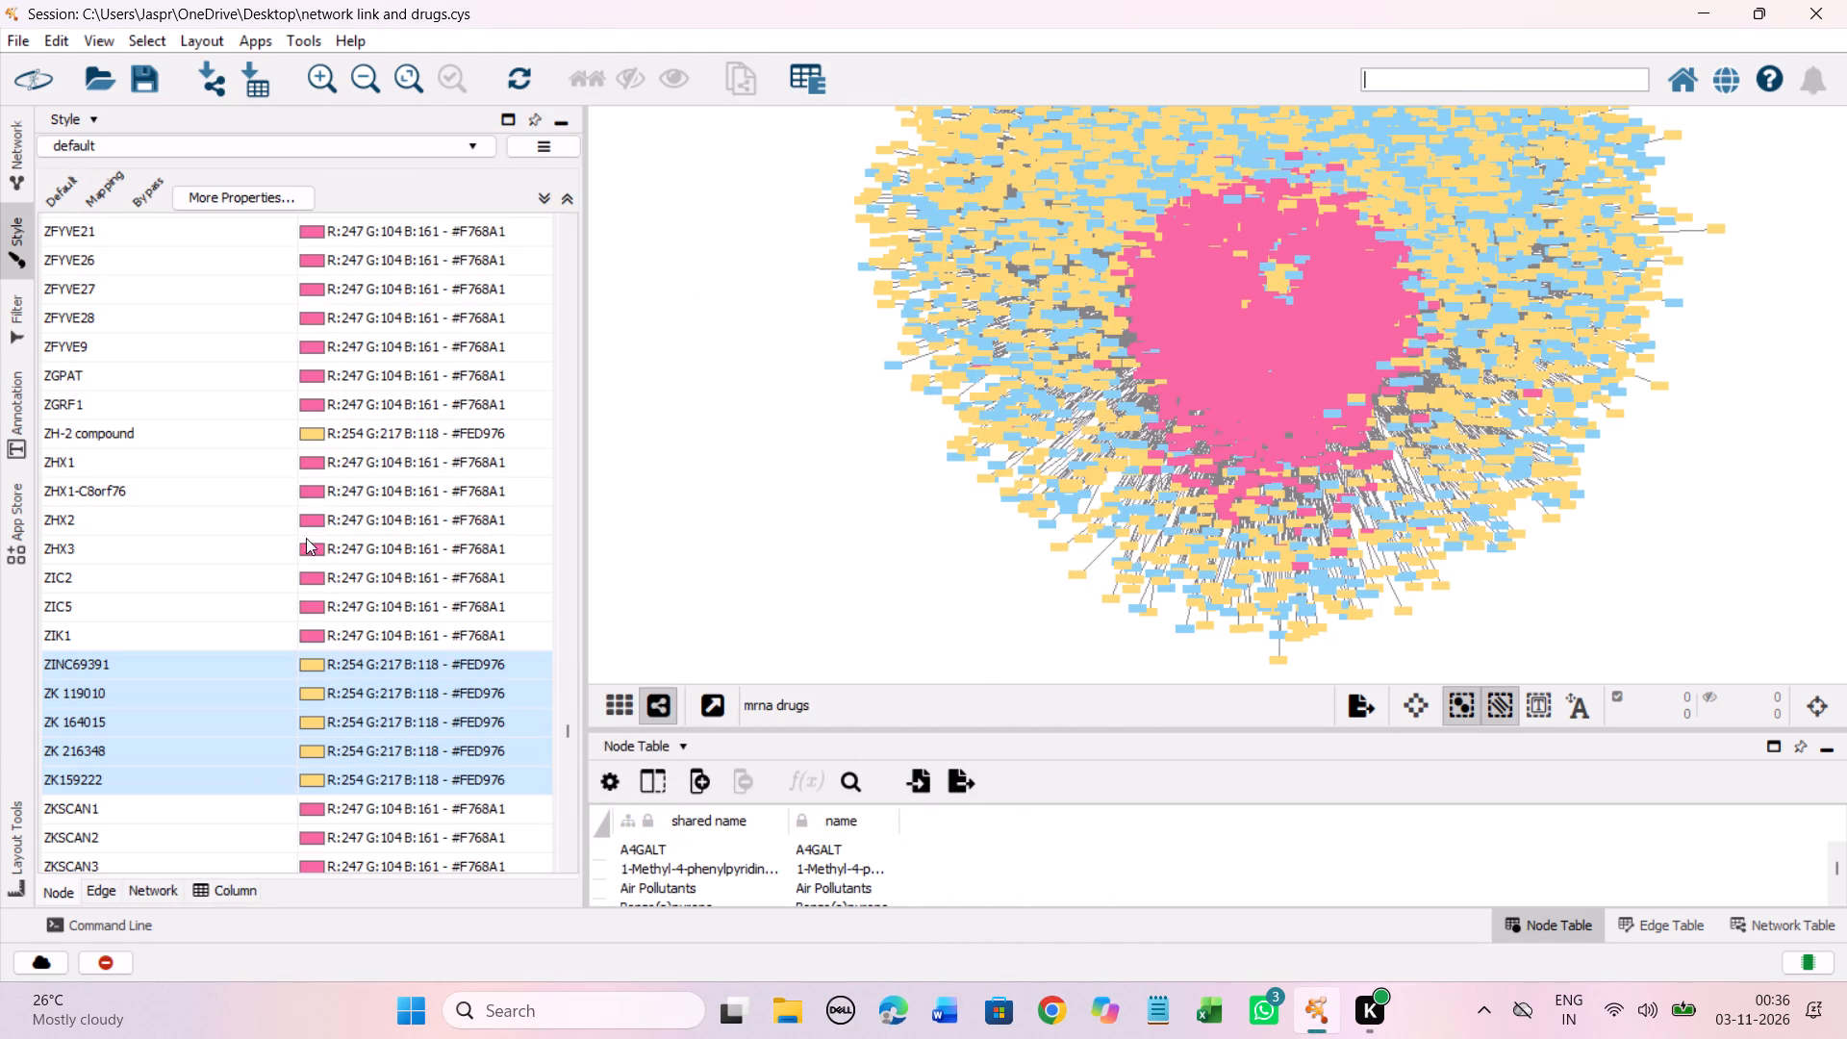
Set the discrete node colour mapping for ZM 241385 and ZM323881 to light yellow #FED976.
{"action": "scroll", "coordinate": [292, 538], "scroll_direction": "down", "scroll_amount": 15}
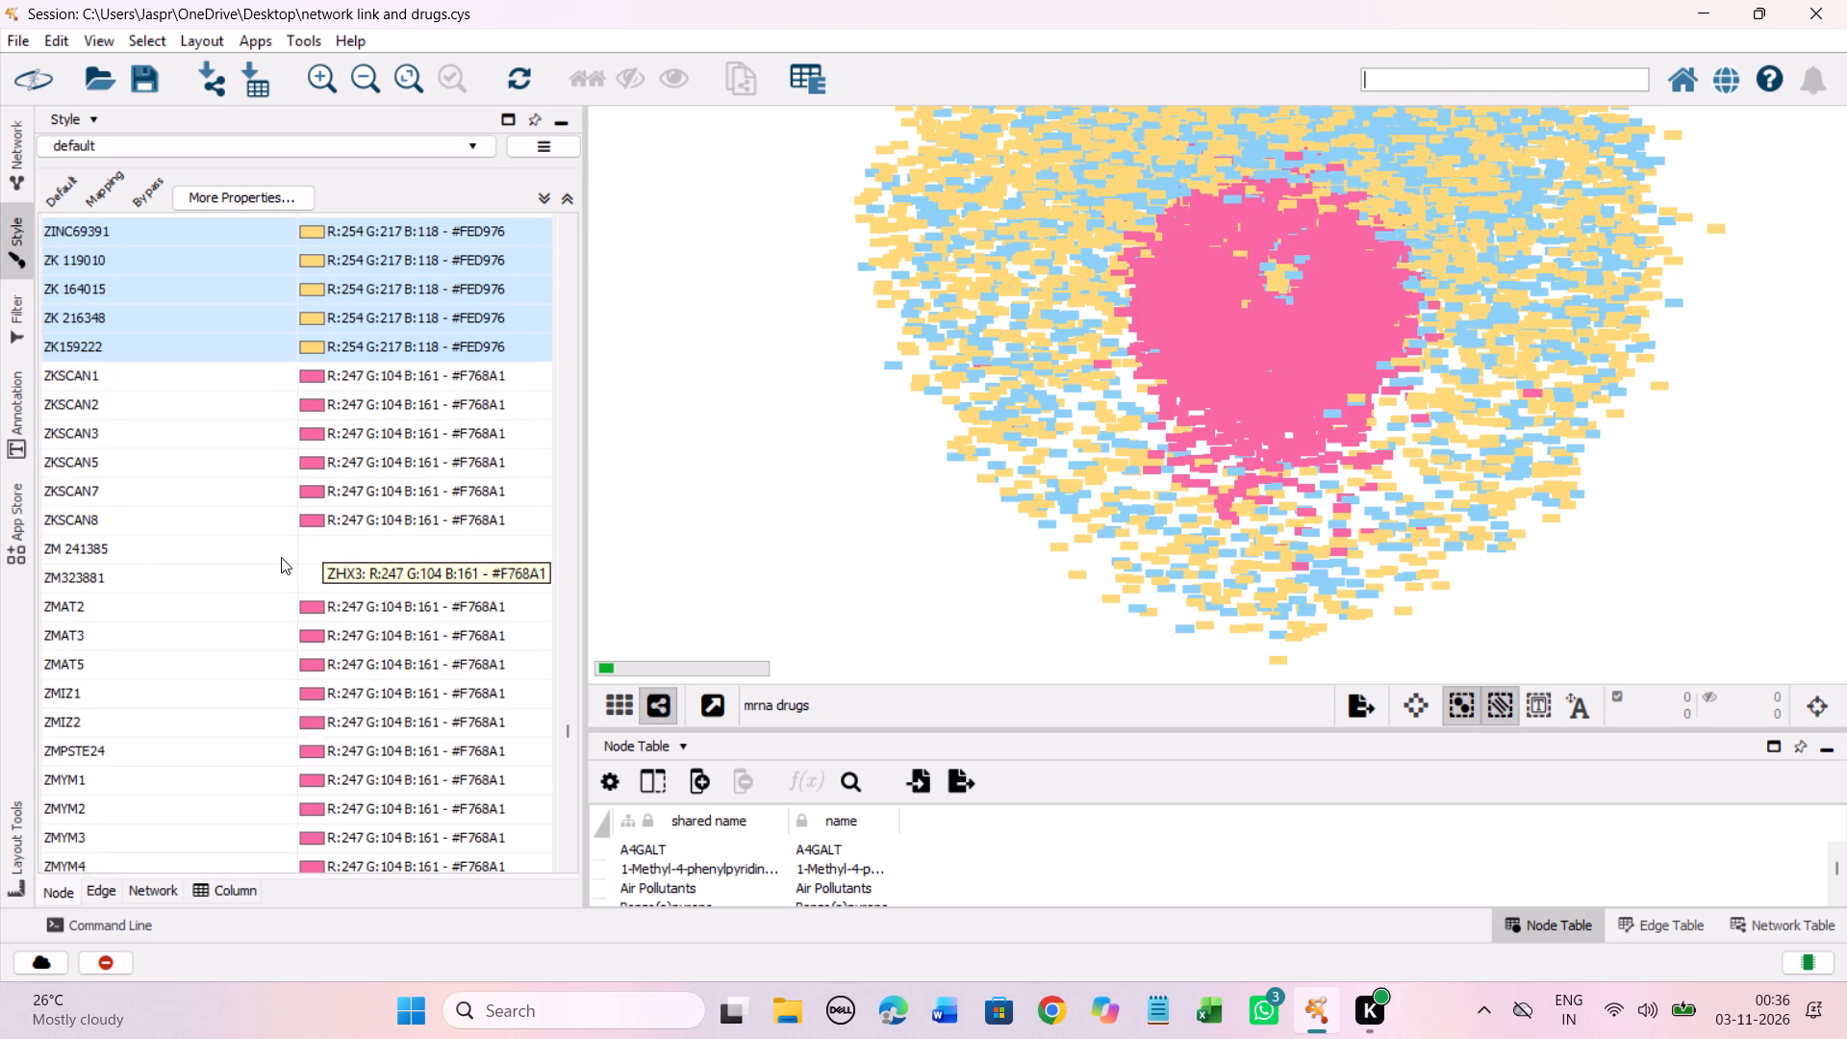
{"action": "scroll", "coordinate": [281, 557], "scroll_direction": "down", "scroll_amount": 3}
{"action": "left_click_drag", "start_coordinate": [283, 460], "coordinate": [280, 500]}
{"action": "right_click", "coordinate": [280, 500]}
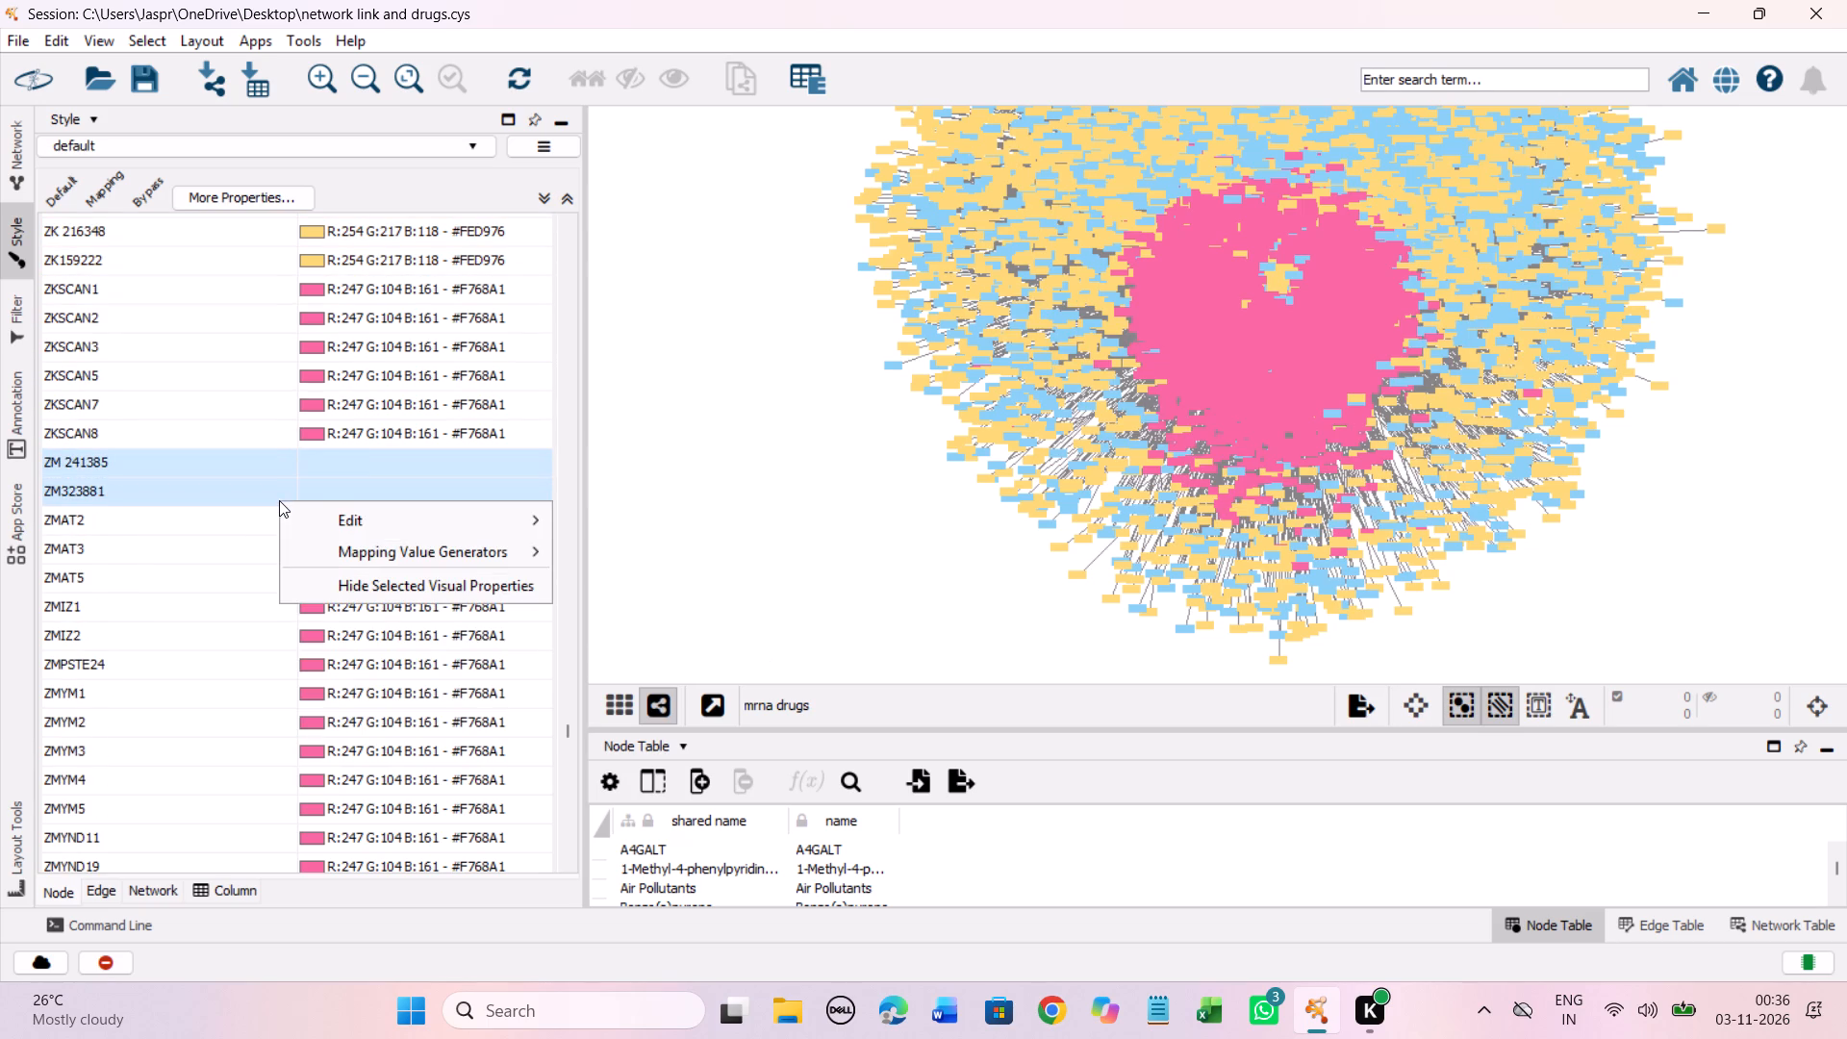
{"action": "left_click", "coordinate": [564, 512]}
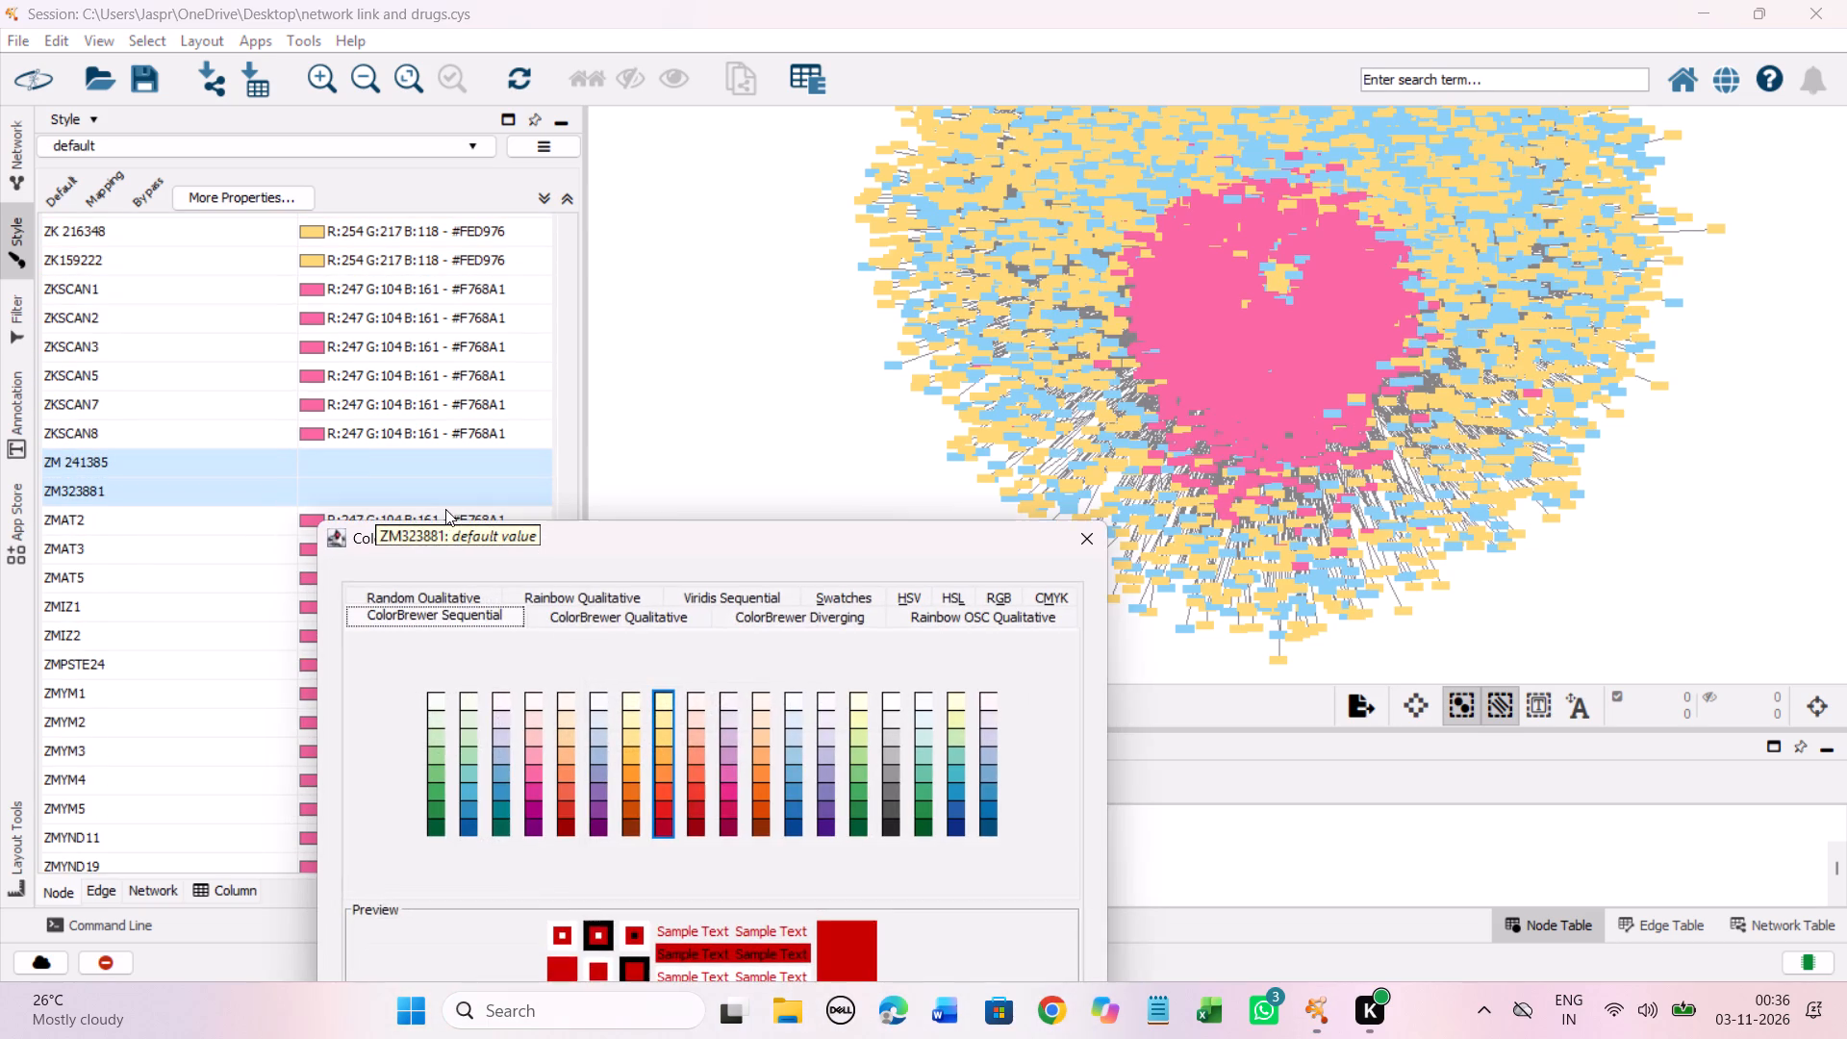
{"action": "left_click_drag", "start_coordinate": [397, 552], "coordinate": [236, 230]}
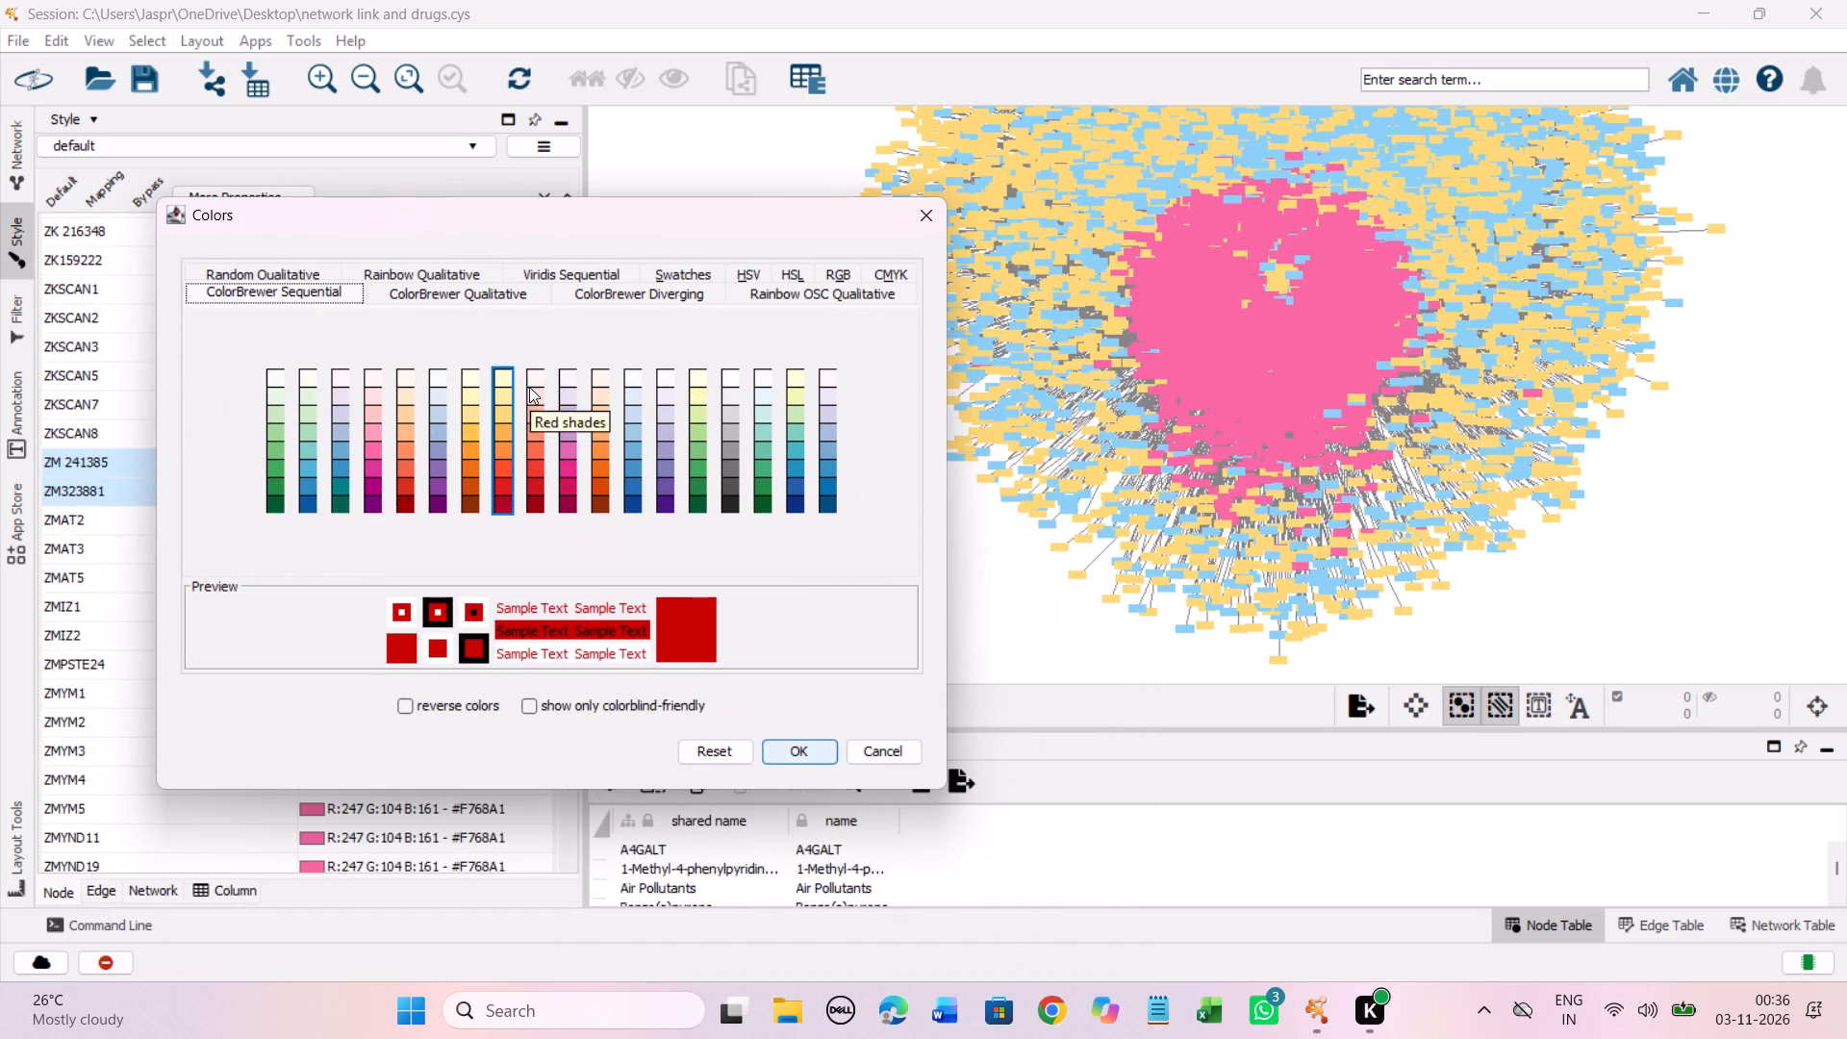
{"action": "left_click", "coordinate": [500, 408]}
{"action": "left_click", "coordinate": [802, 746]}
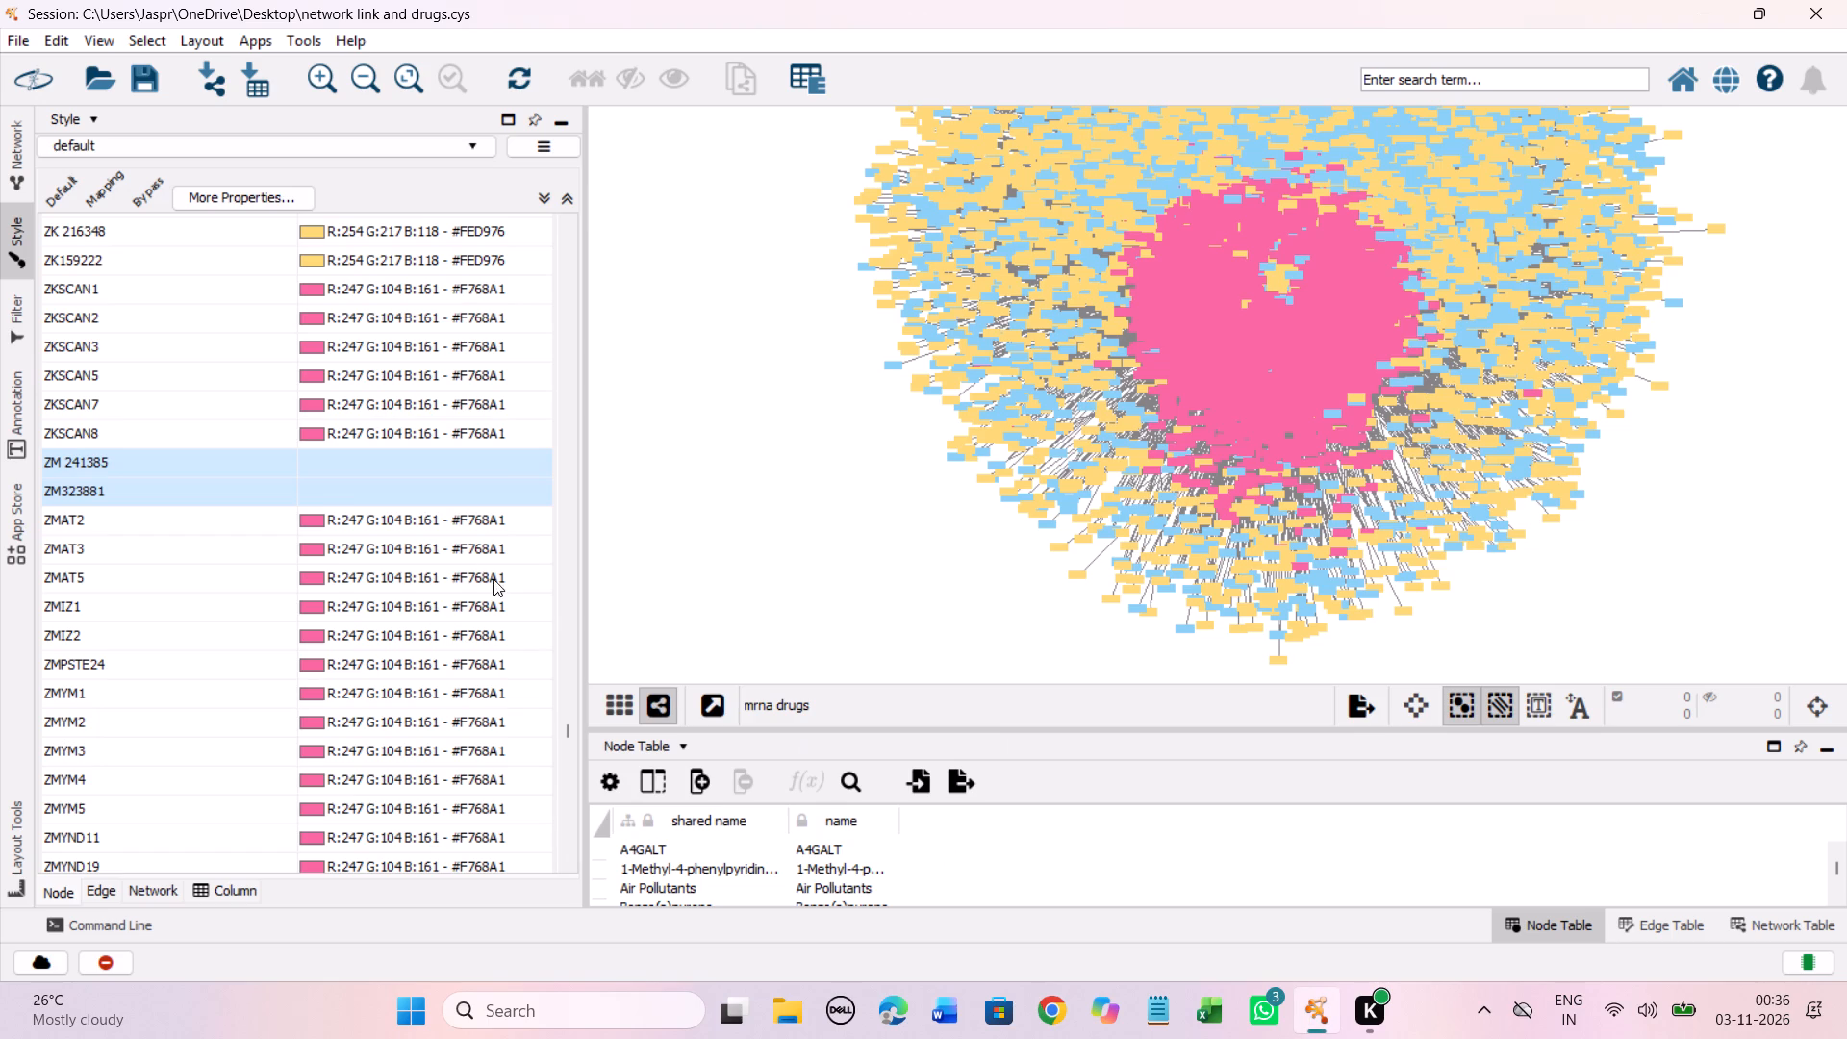
Set the discrete node colour mapping for ZSTK474 to light yellow #FED976.
{"action": "scroll", "coordinate": [417, 494], "scroll_direction": "down", "scroll_amount": 5}
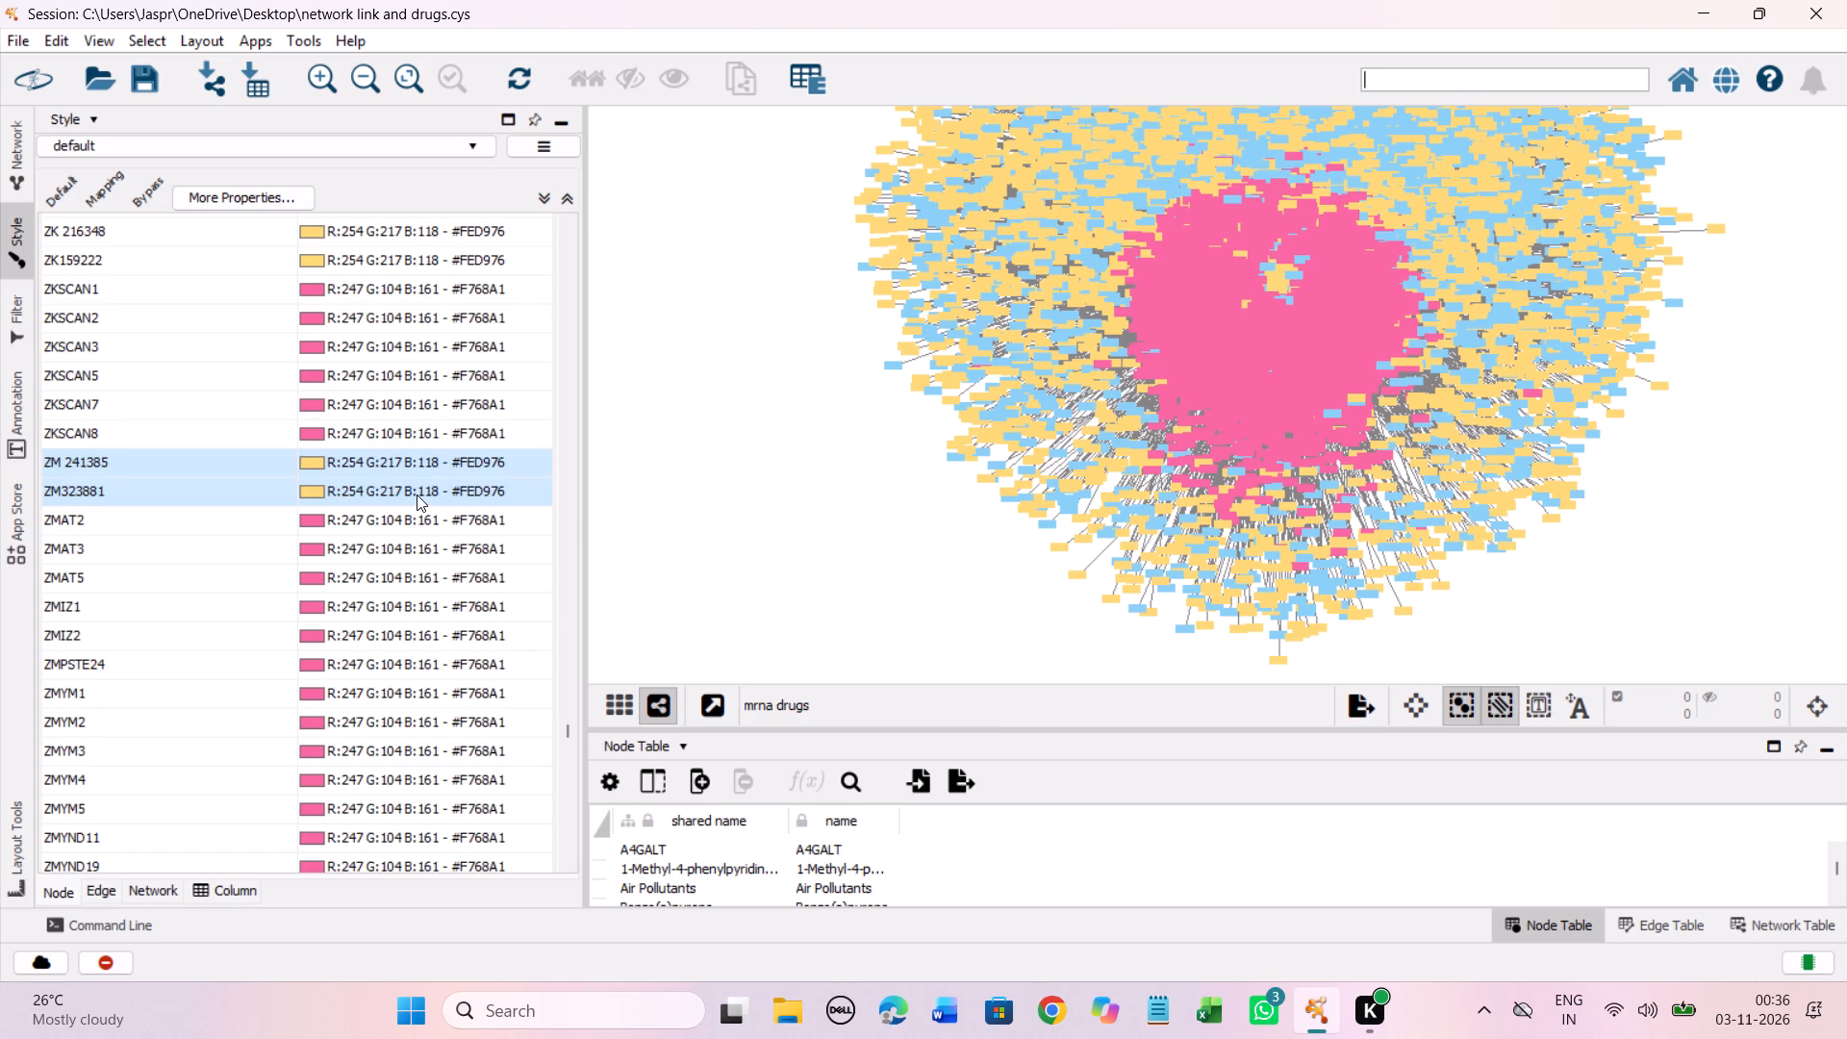
{"action": "scroll", "coordinate": [417, 494], "scroll_direction": "down", "scroll_amount": 2}
{"action": "scroll", "coordinate": [417, 494], "scroll_direction": "down", "scroll_amount": 20}
{"action": "scroll", "coordinate": [417, 494], "scroll_direction": "down", "scroll_amount": 13}
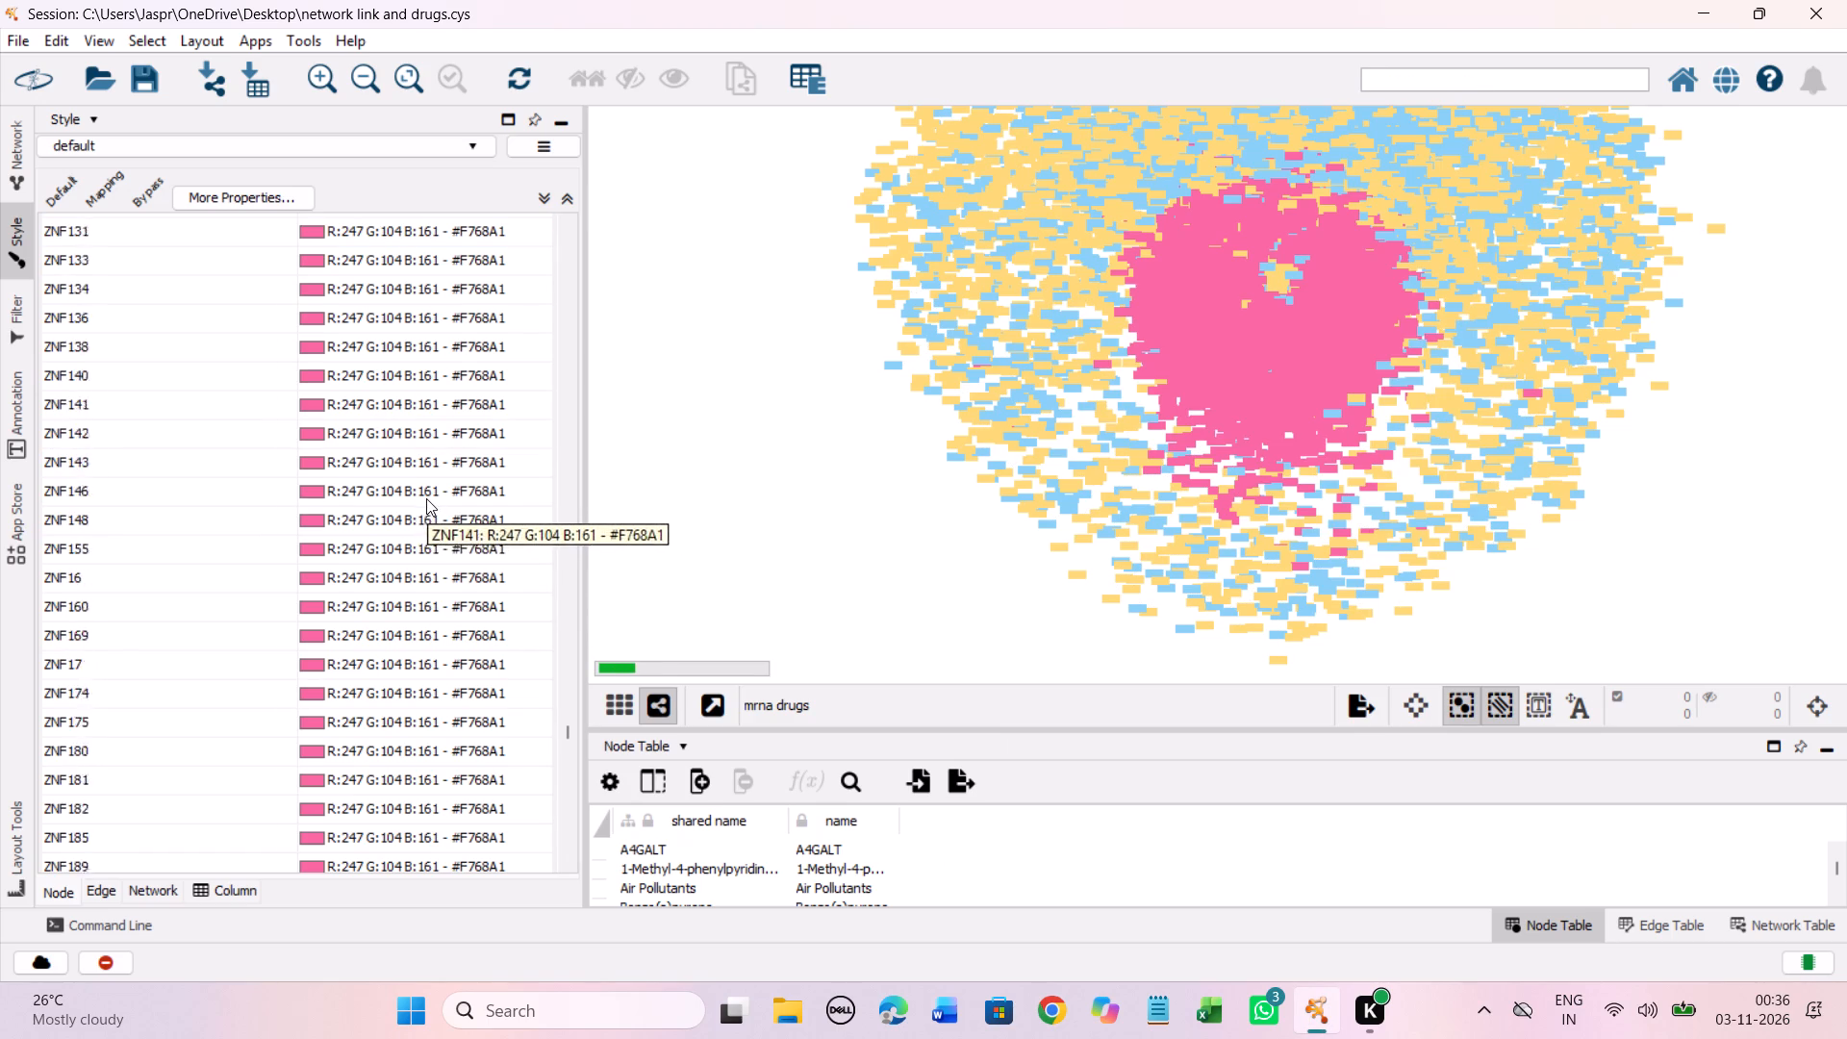
{"action": "scroll", "coordinate": [426, 498], "scroll_direction": "down", "scroll_amount": 20}
{"action": "scroll", "coordinate": [426, 498], "scroll_direction": "down", "scroll_amount": 20}
{"action": "scroll", "coordinate": [426, 498], "scroll_direction": "down", "scroll_amount": 11}
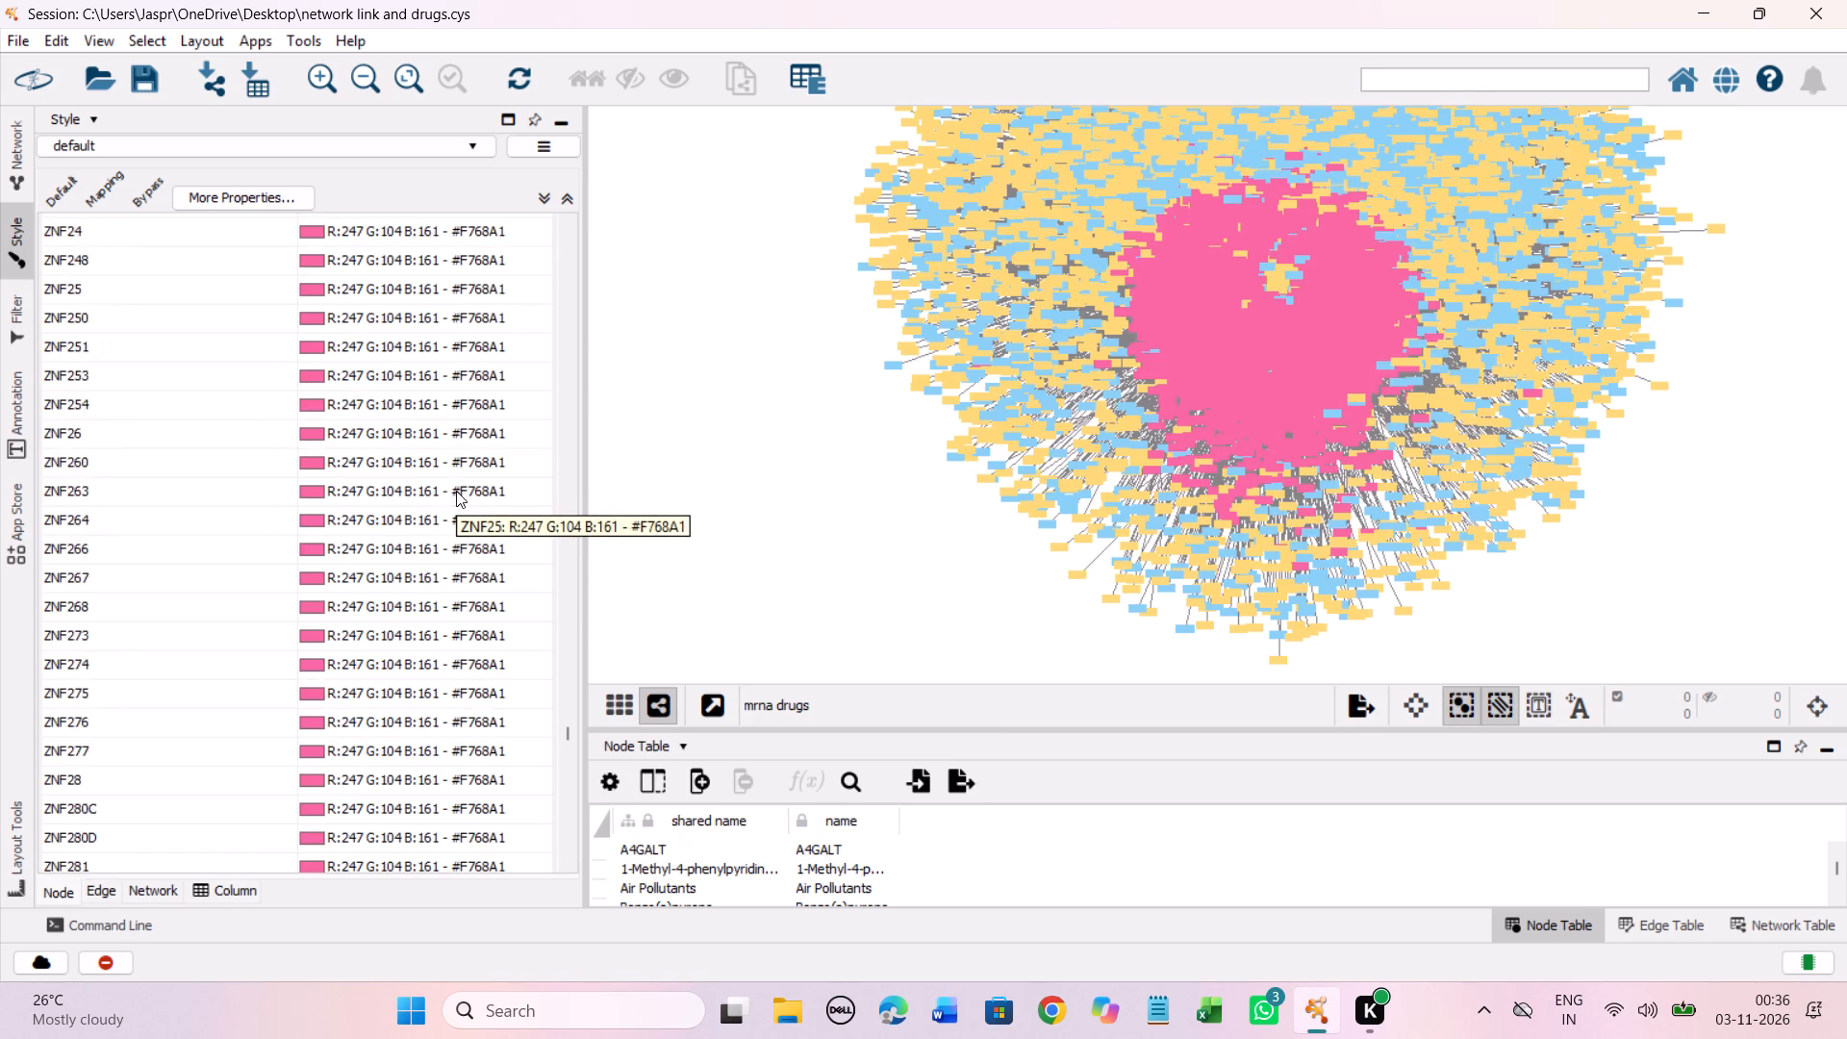
{"action": "scroll", "coordinate": [456, 491], "scroll_direction": "down", "scroll_amount": 20}
{"action": "scroll", "coordinate": [456, 491], "scroll_direction": "down", "scroll_amount": 20}
{"action": "scroll", "coordinate": [456, 491], "scroll_direction": "down", "scroll_amount": 11}
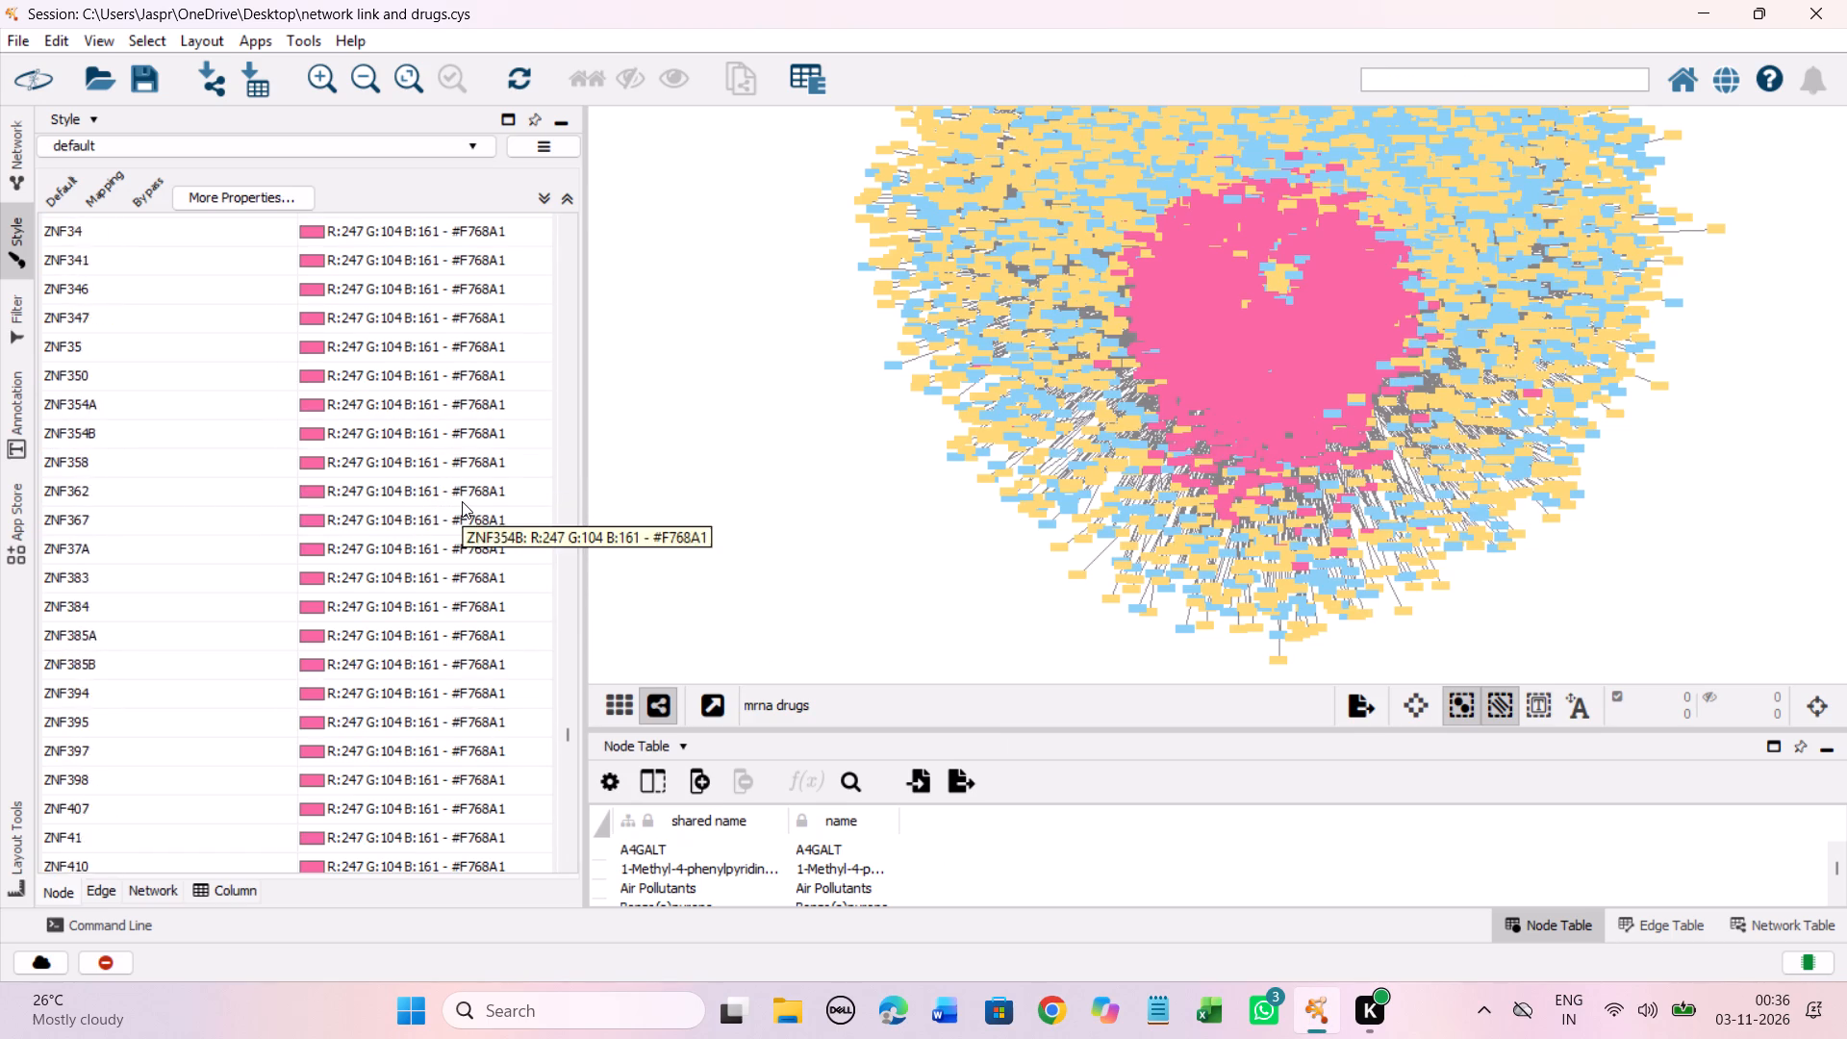
{"action": "scroll", "coordinate": [462, 501], "scroll_direction": "down", "scroll_amount": 20}
{"action": "scroll", "coordinate": [462, 501], "scroll_direction": "down", "scroll_amount": 20}
{"action": "scroll", "coordinate": [462, 501], "scroll_direction": "down", "scroll_amount": 10}
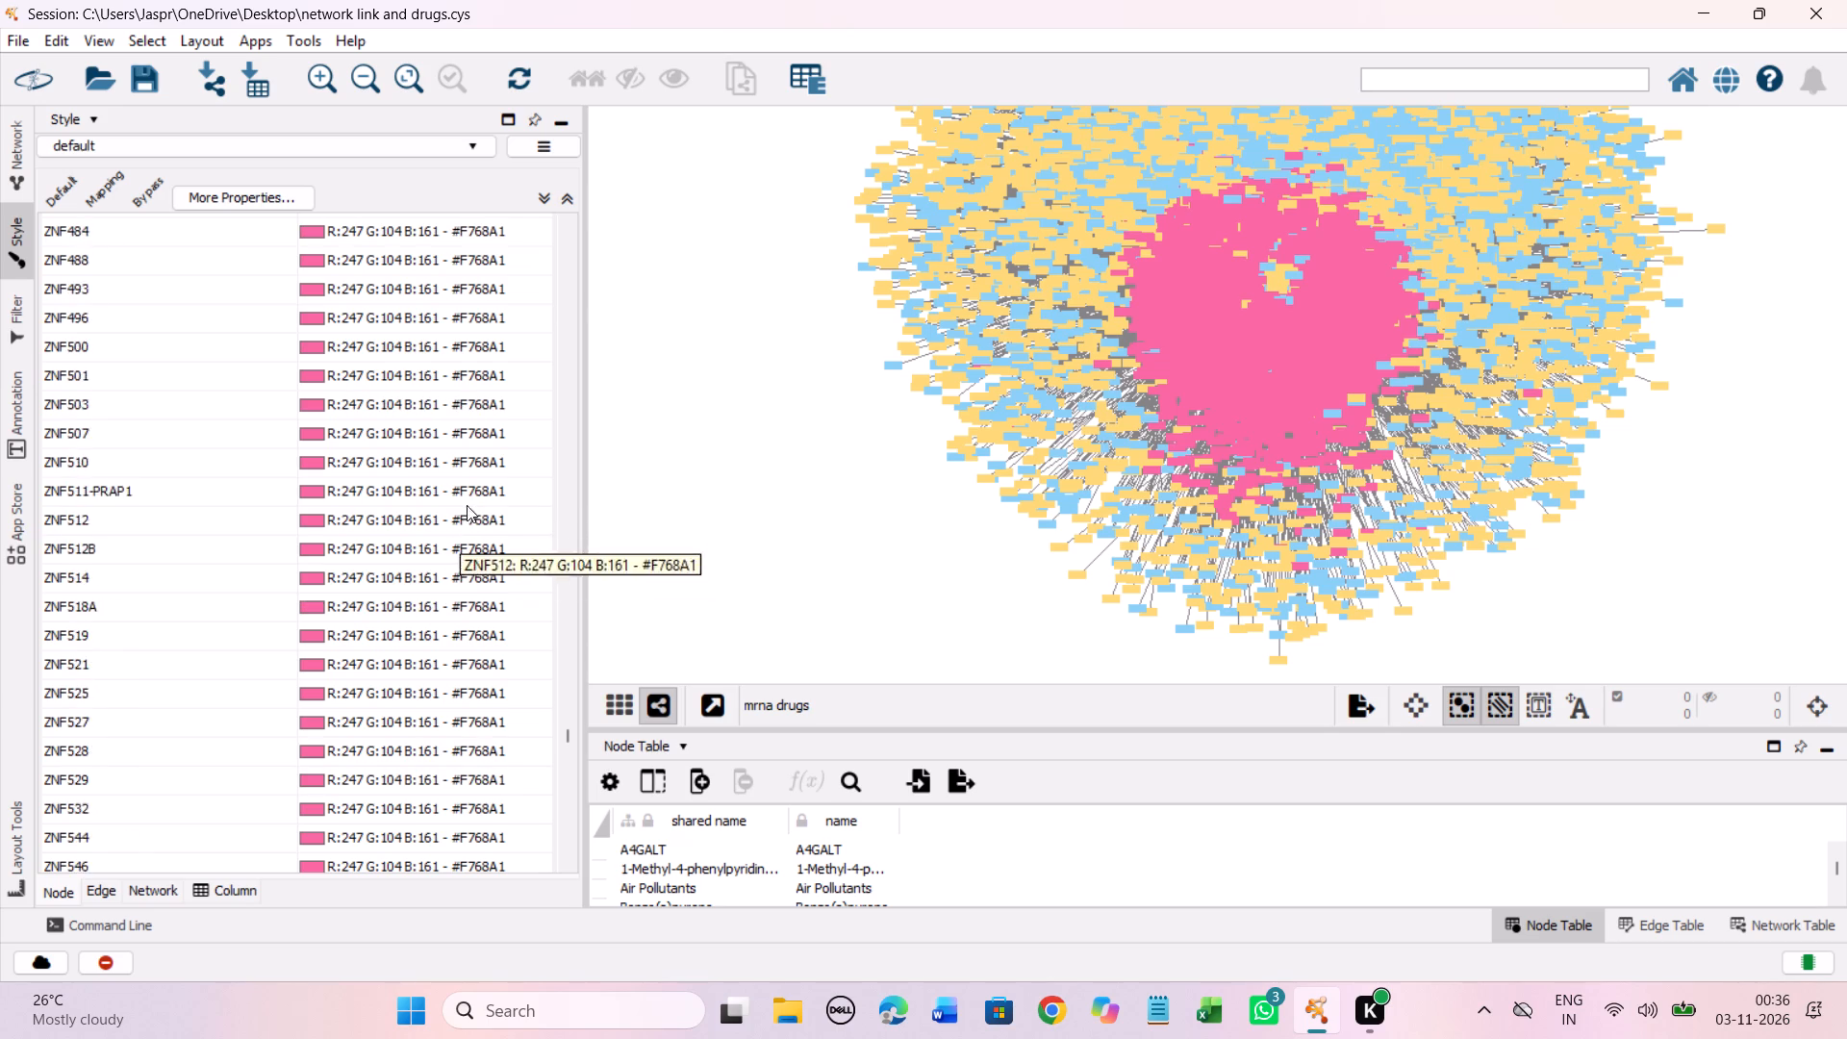
{"action": "scroll", "coordinate": [467, 505], "scroll_direction": "down", "scroll_amount": 20}
{"action": "scroll", "coordinate": [467, 505], "scroll_direction": "down", "scroll_amount": 20}
{"action": "scroll", "coordinate": [467, 505], "scroll_direction": "down", "scroll_amount": 10}
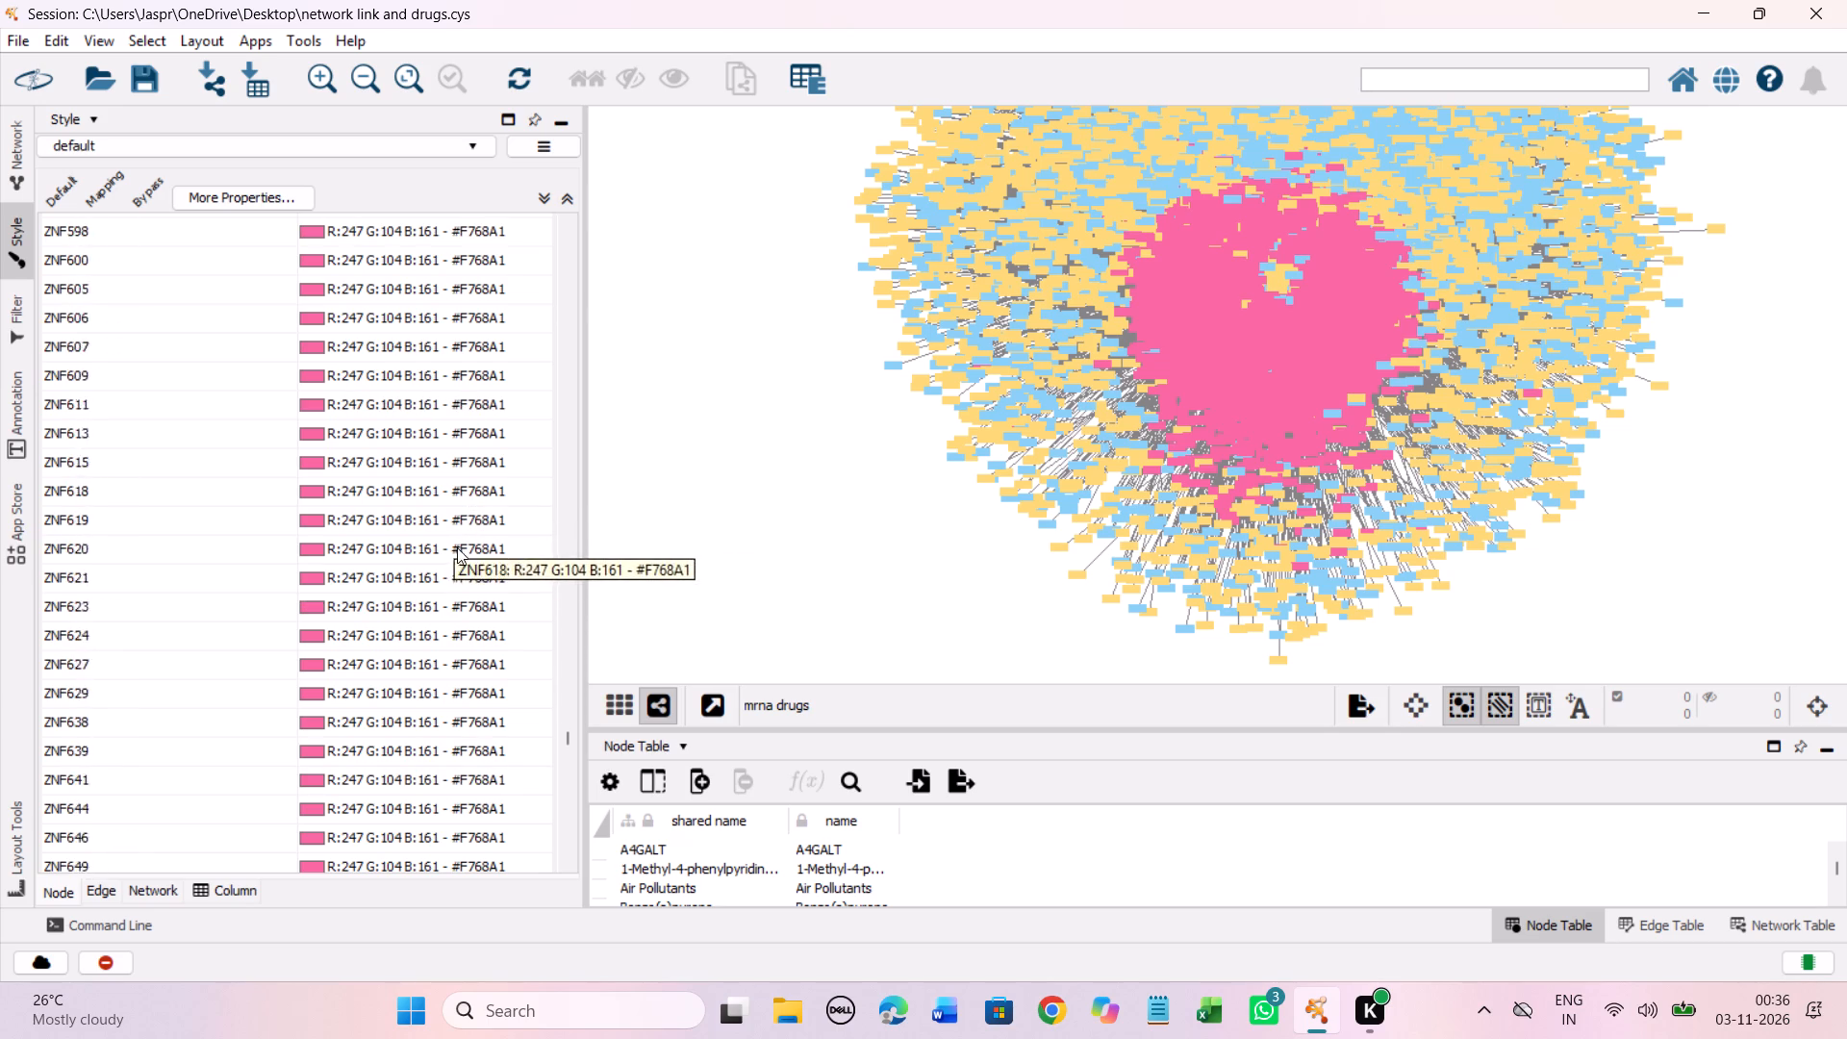
{"action": "scroll", "coordinate": [457, 547], "scroll_direction": "down", "scroll_amount": 20}
{"action": "scroll", "coordinate": [457, 547], "scroll_direction": "down", "scroll_amount": 20}
{"action": "scroll", "coordinate": [457, 547], "scroll_direction": "down", "scroll_amount": 10}
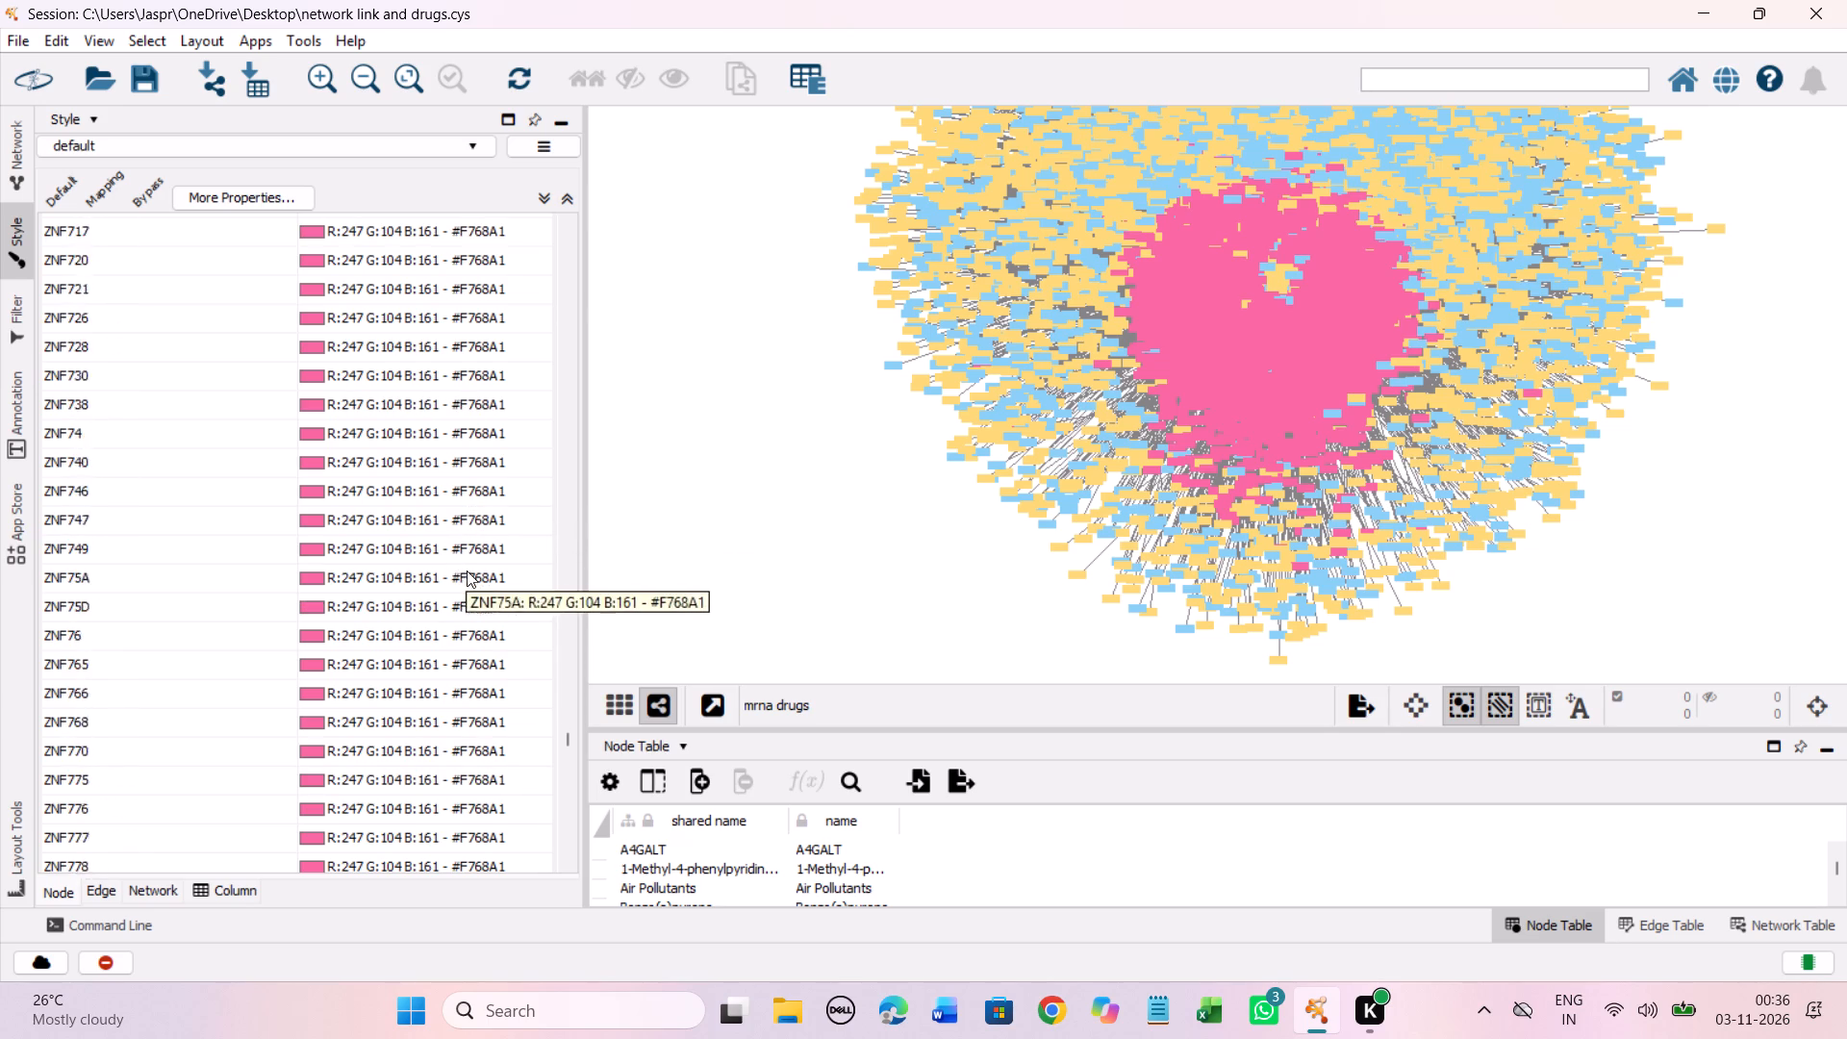
{"action": "scroll", "coordinate": [467, 570], "scroll_direction": "down", "scroll_amount": 20}
{"action": "scroll", "coordinate": [467, 570], "scroll_direction": "down", "scroll_amount": 20}
{"action": "scroll", "coordinate": [467, 570], "scroll_direction": "down", "scroll_amount": 10}
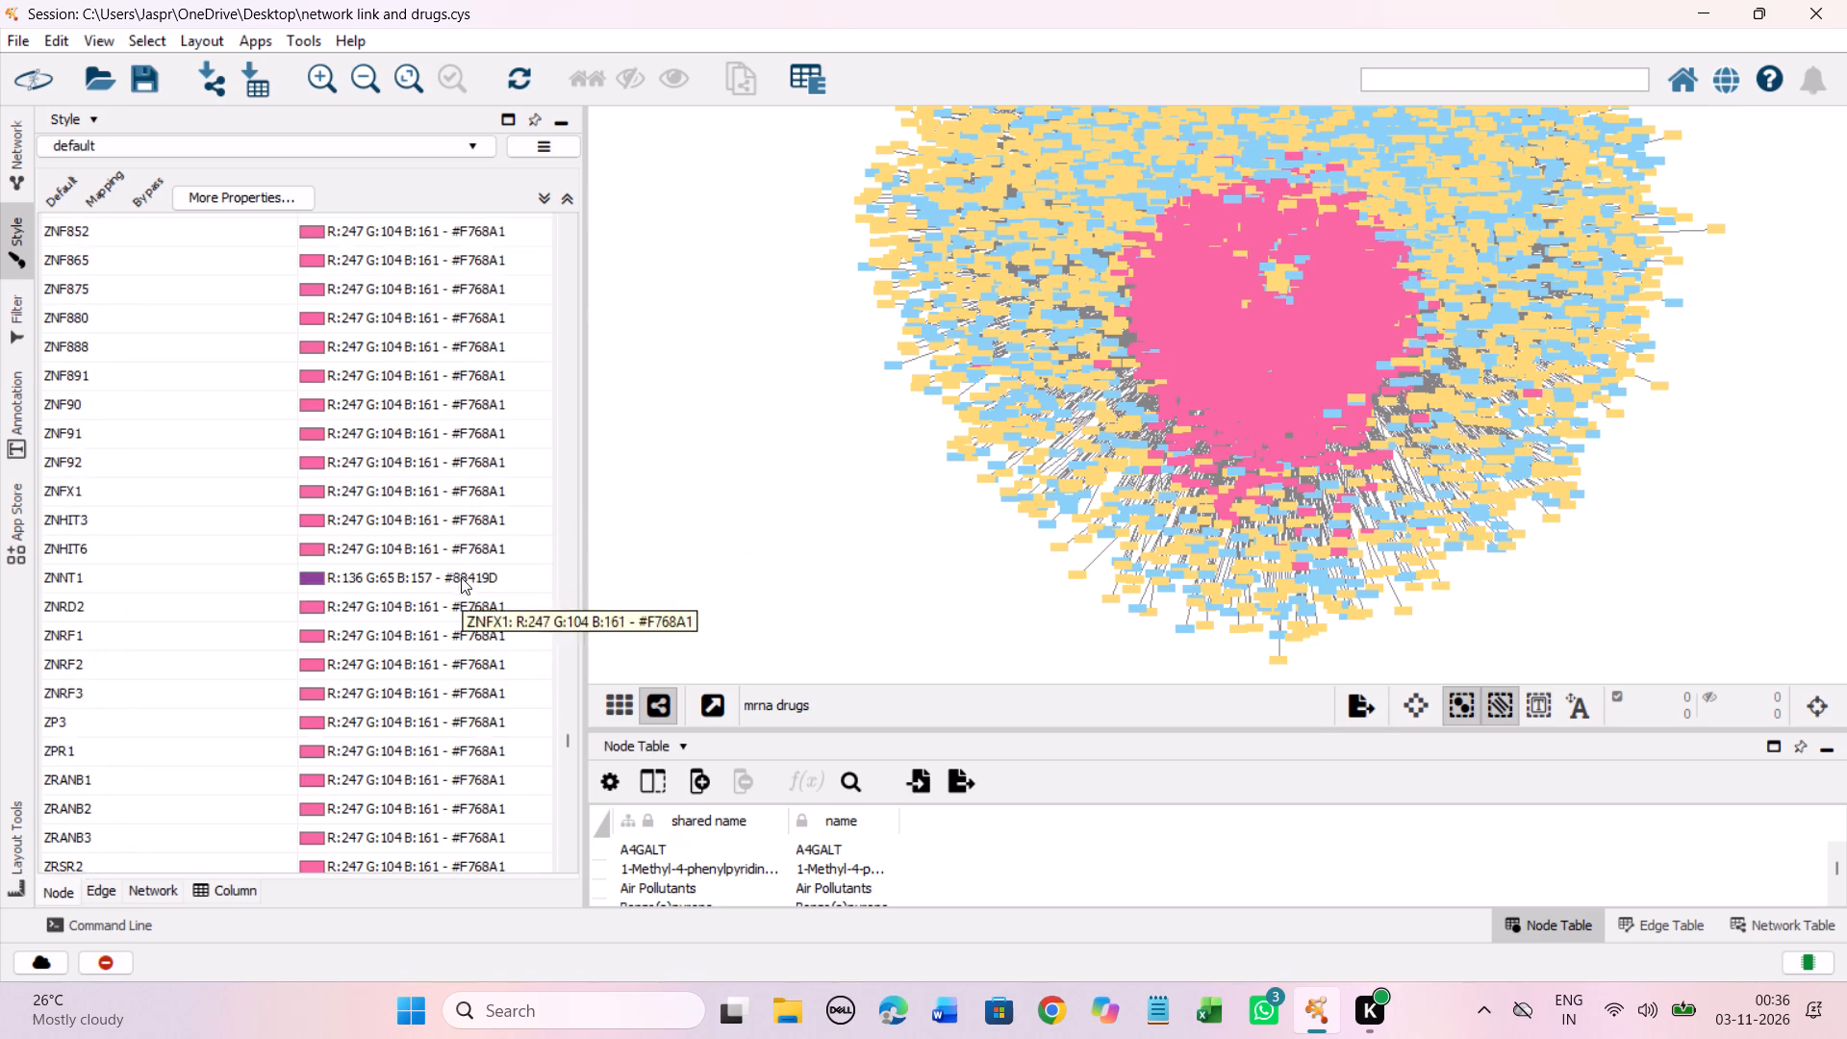
{"action": "scroll", "coordinate": [461, 577], "scroll_direction": "down", "scroll_amount": 20}
{"action": "scroll", "coordinate": [461, 577], "scroll_direction": "down", "scroll_amount": 11}
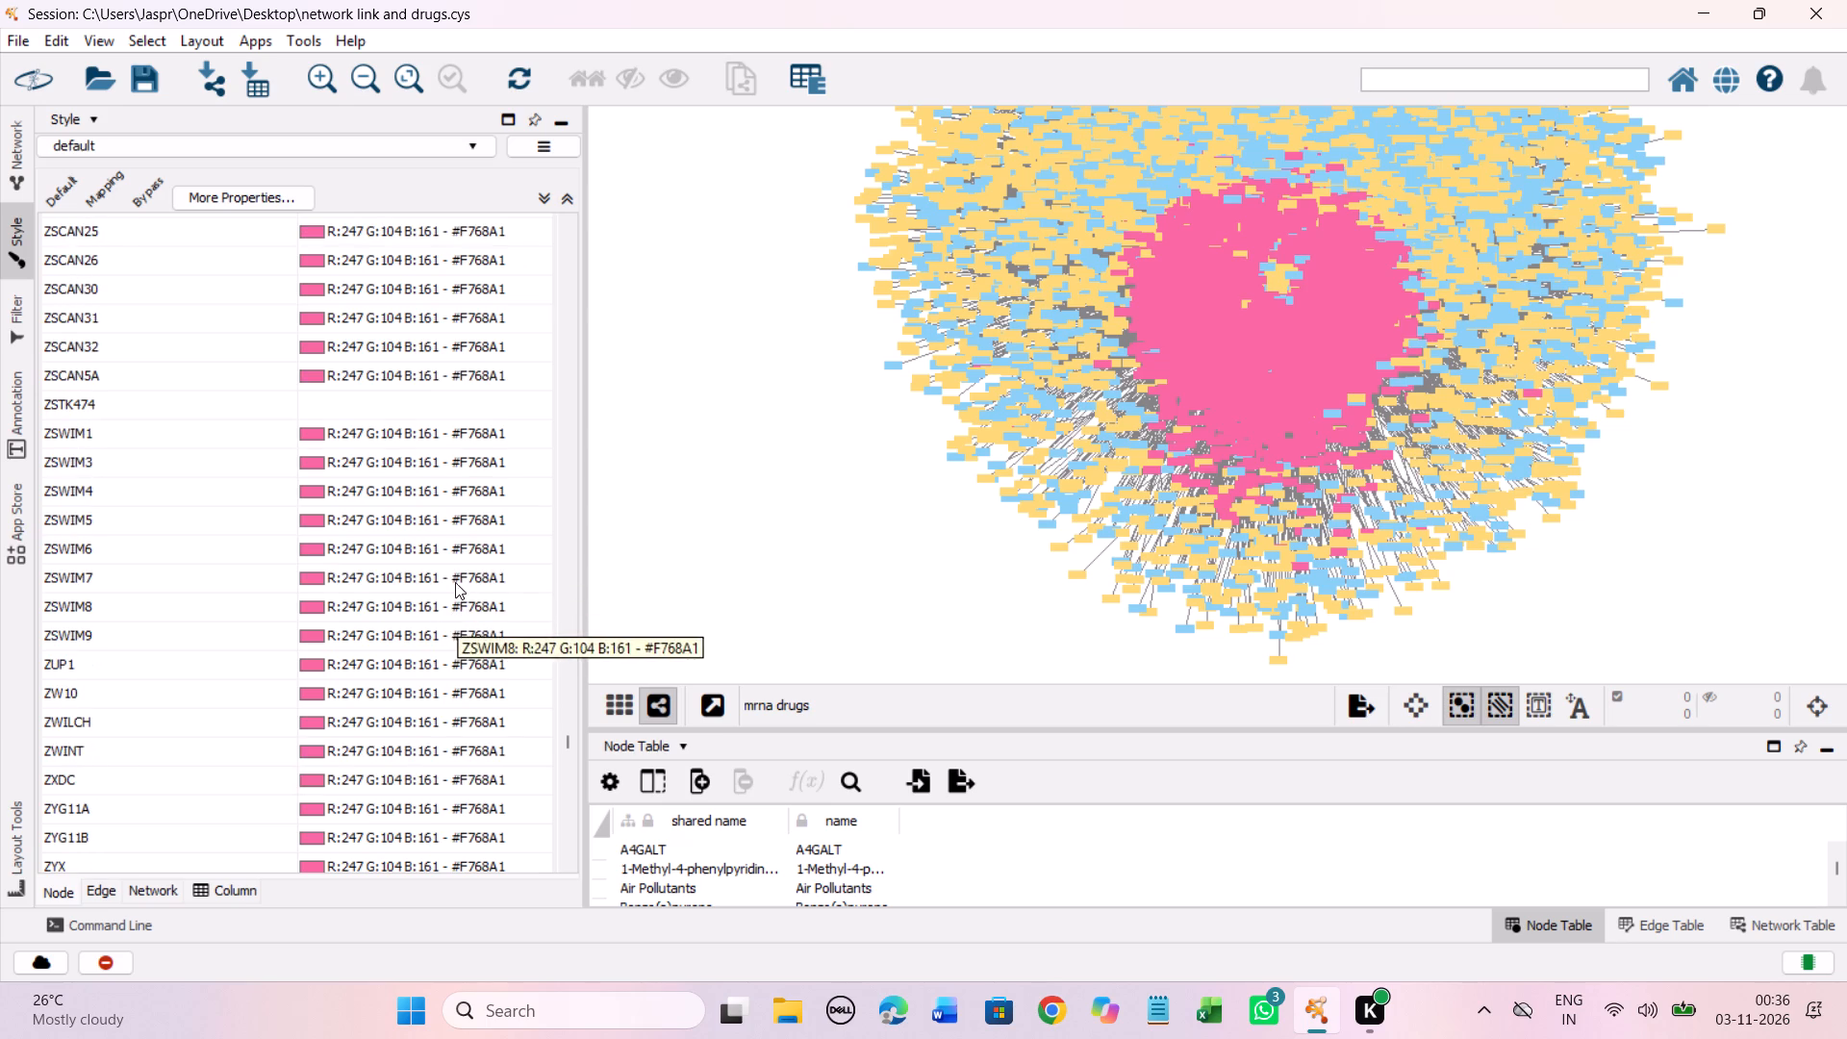
{"action": "left_click", "coordinate": [336, 394]}
{"action": "right_click", "coordinate": [336, 394]}
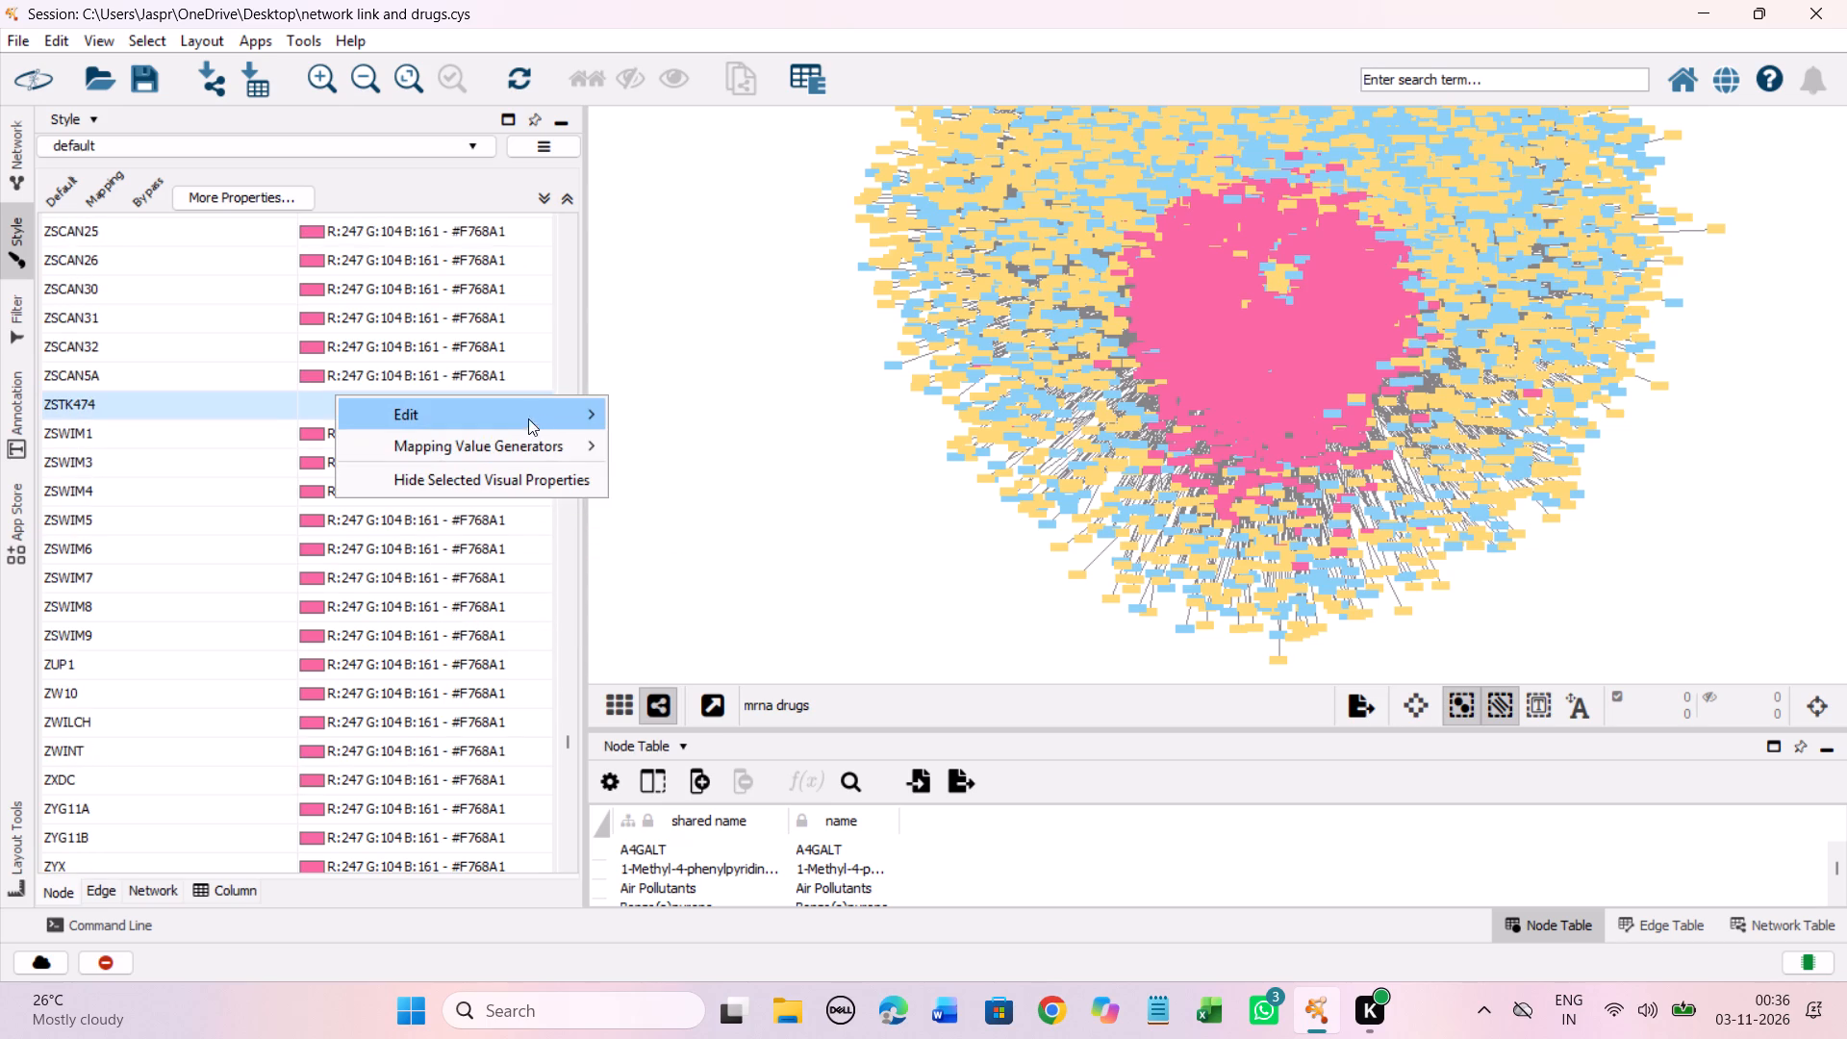
{"action": "left_click", "coordinate": [679, 402]}
{"action": "left_click_drag", "start_coordinate": [395, 529], "coordinate": [390, 520]}
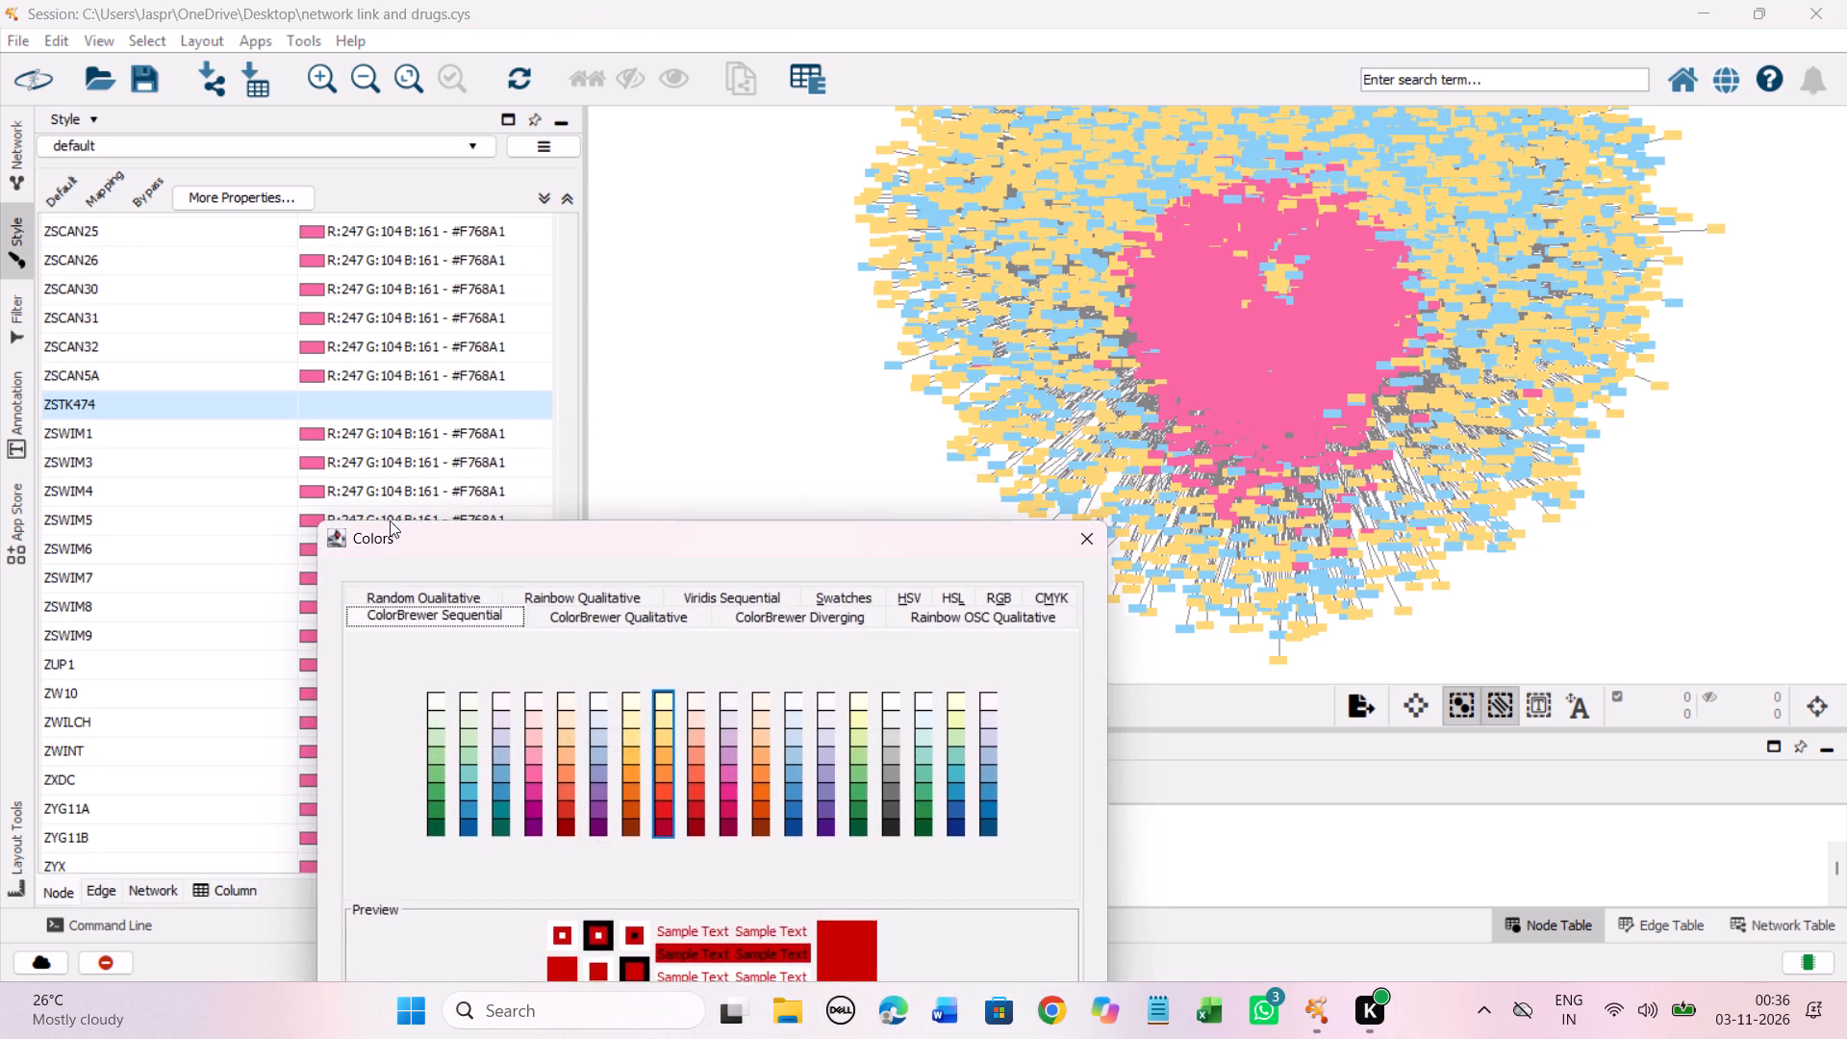
{"action": "left_click_drag", "start_coordinate": [390, 520], "coordinate": [298, 176]}
{"action": "left_click", "coordinate": [570, 385]}
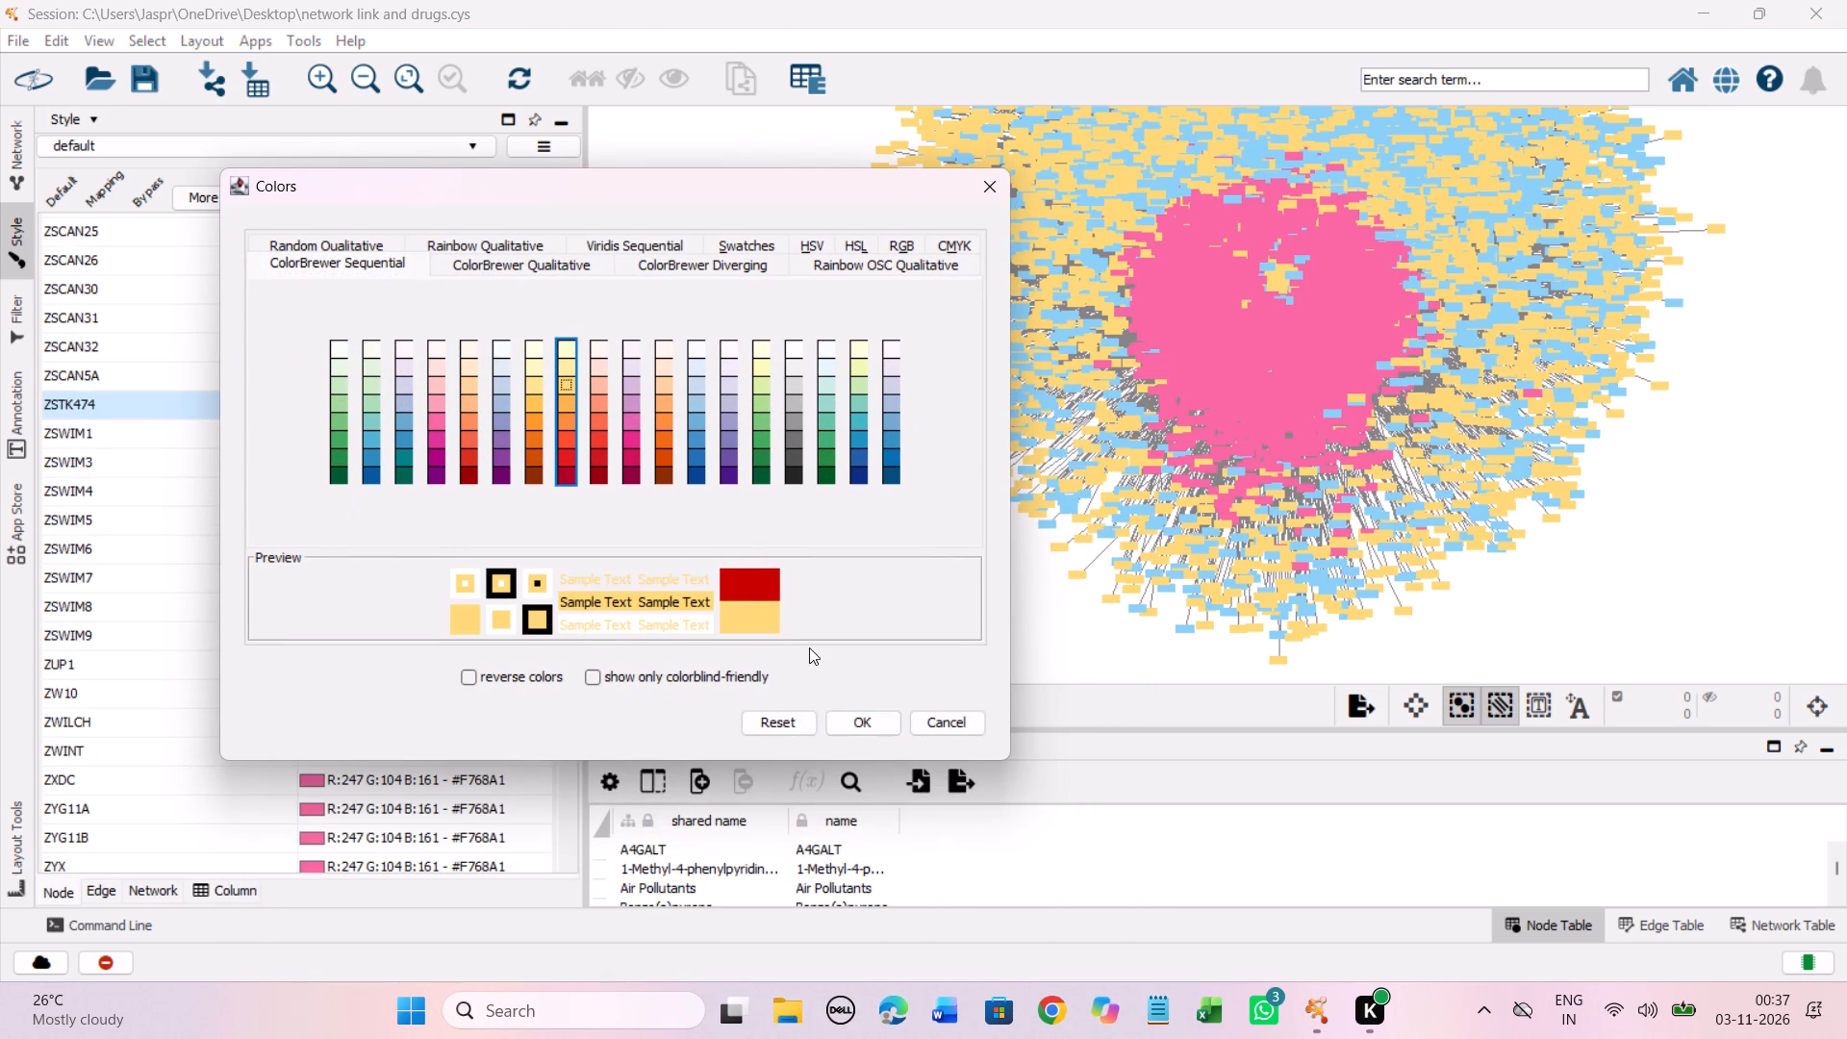
{"action": "left_click", "coordinate": [852, 726]}
Select the unmapped entries from Zalcitabine through hopane and open their discrete node colour value for editing.
{"action": "scroll", "coordinate": [481, 534], "scroll_direction": "down", "scroll_amount": 8}
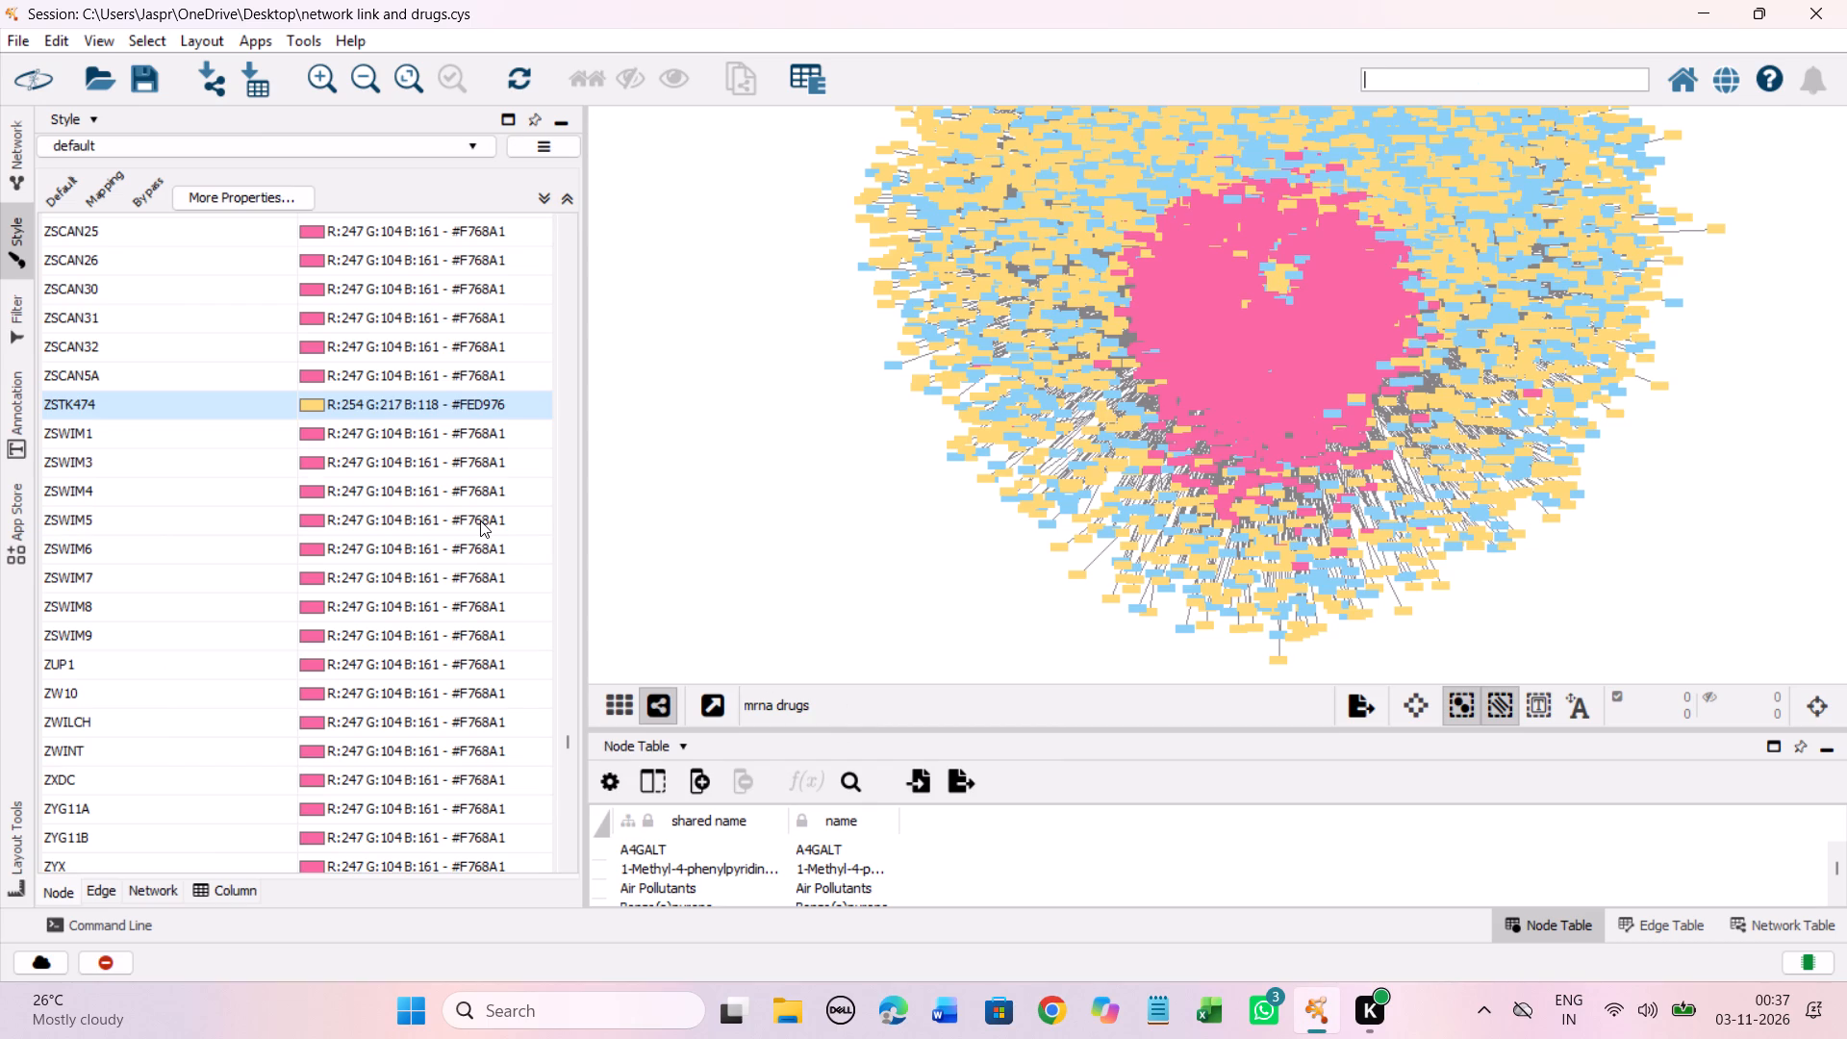
{"action": "scroll", "coordinate": [480, 520], "scroll_direction": "down", "scroll_amount": 6}
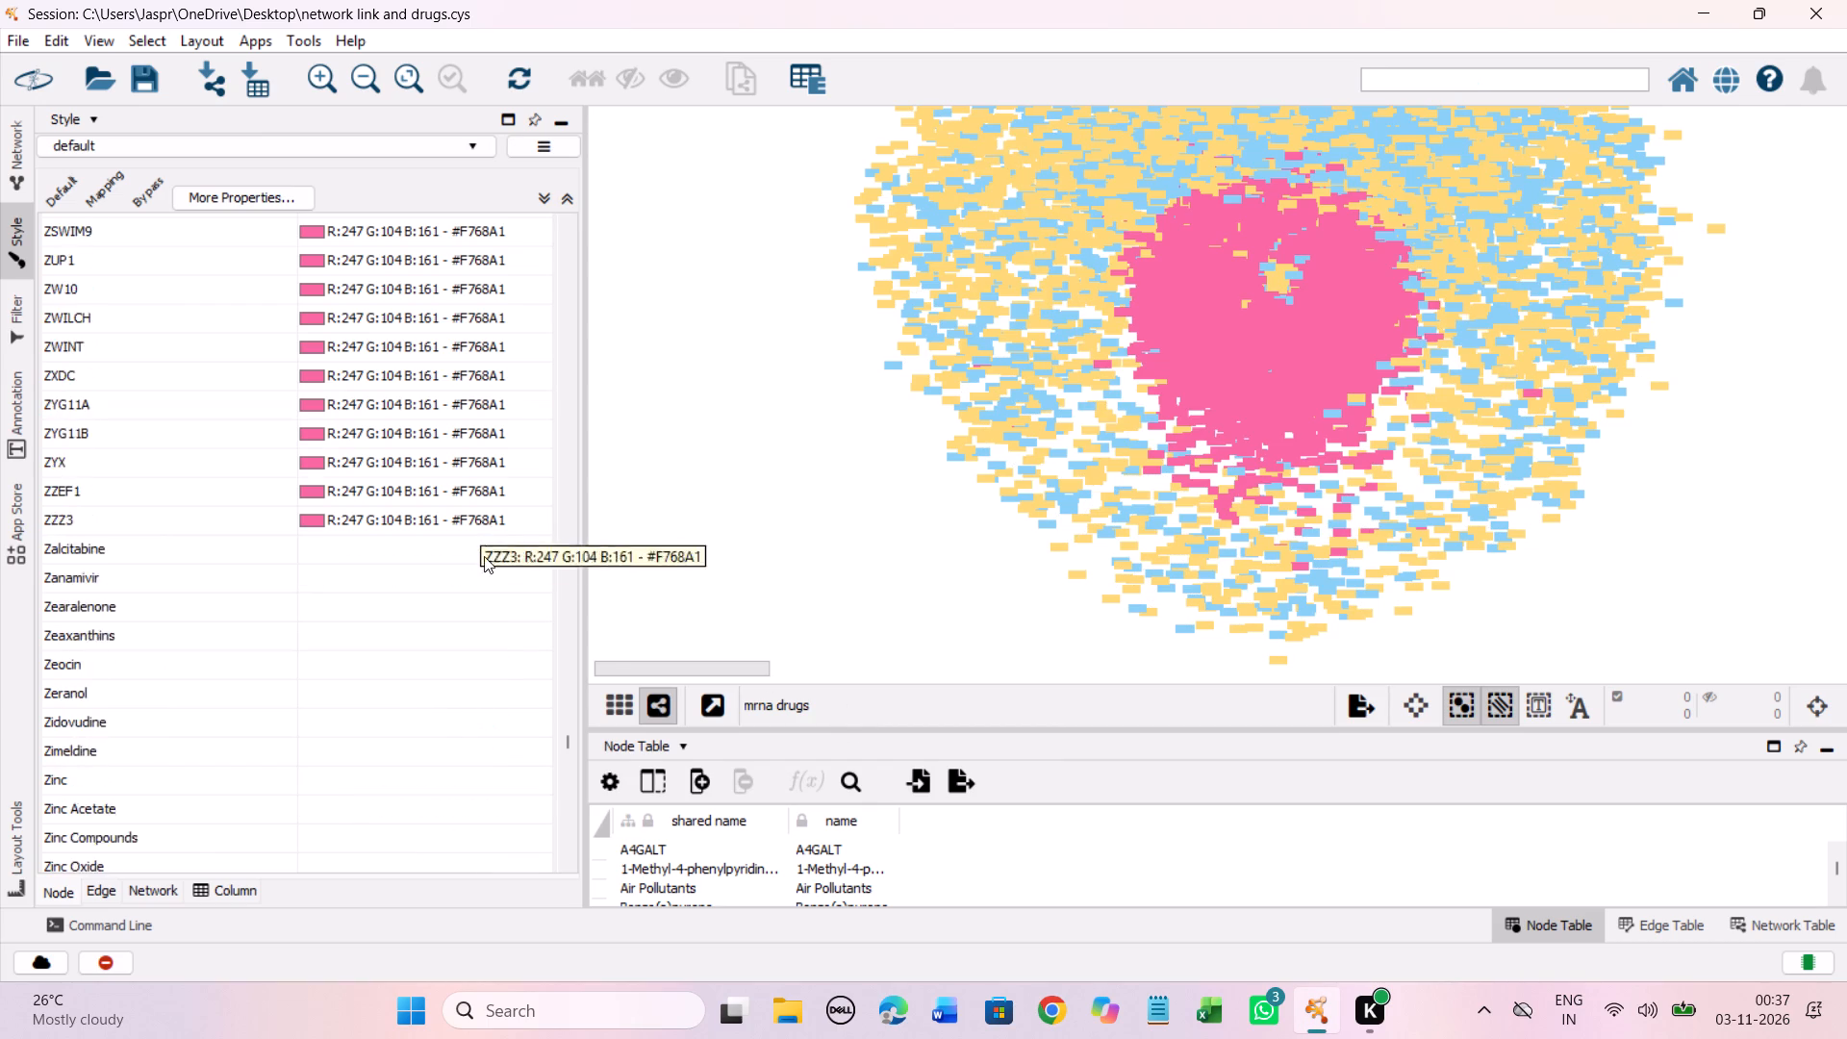
{"action": "scroll", "coordinate": [484, 559], "scroll_direction": "down", "scroll_amount": 2}
{"action": "left_click", "coordinate": [265, 484]}
{"action": "scroll", "coordinate": [317, 577], "scroll_direction": "down", "scroll_amount": 5}
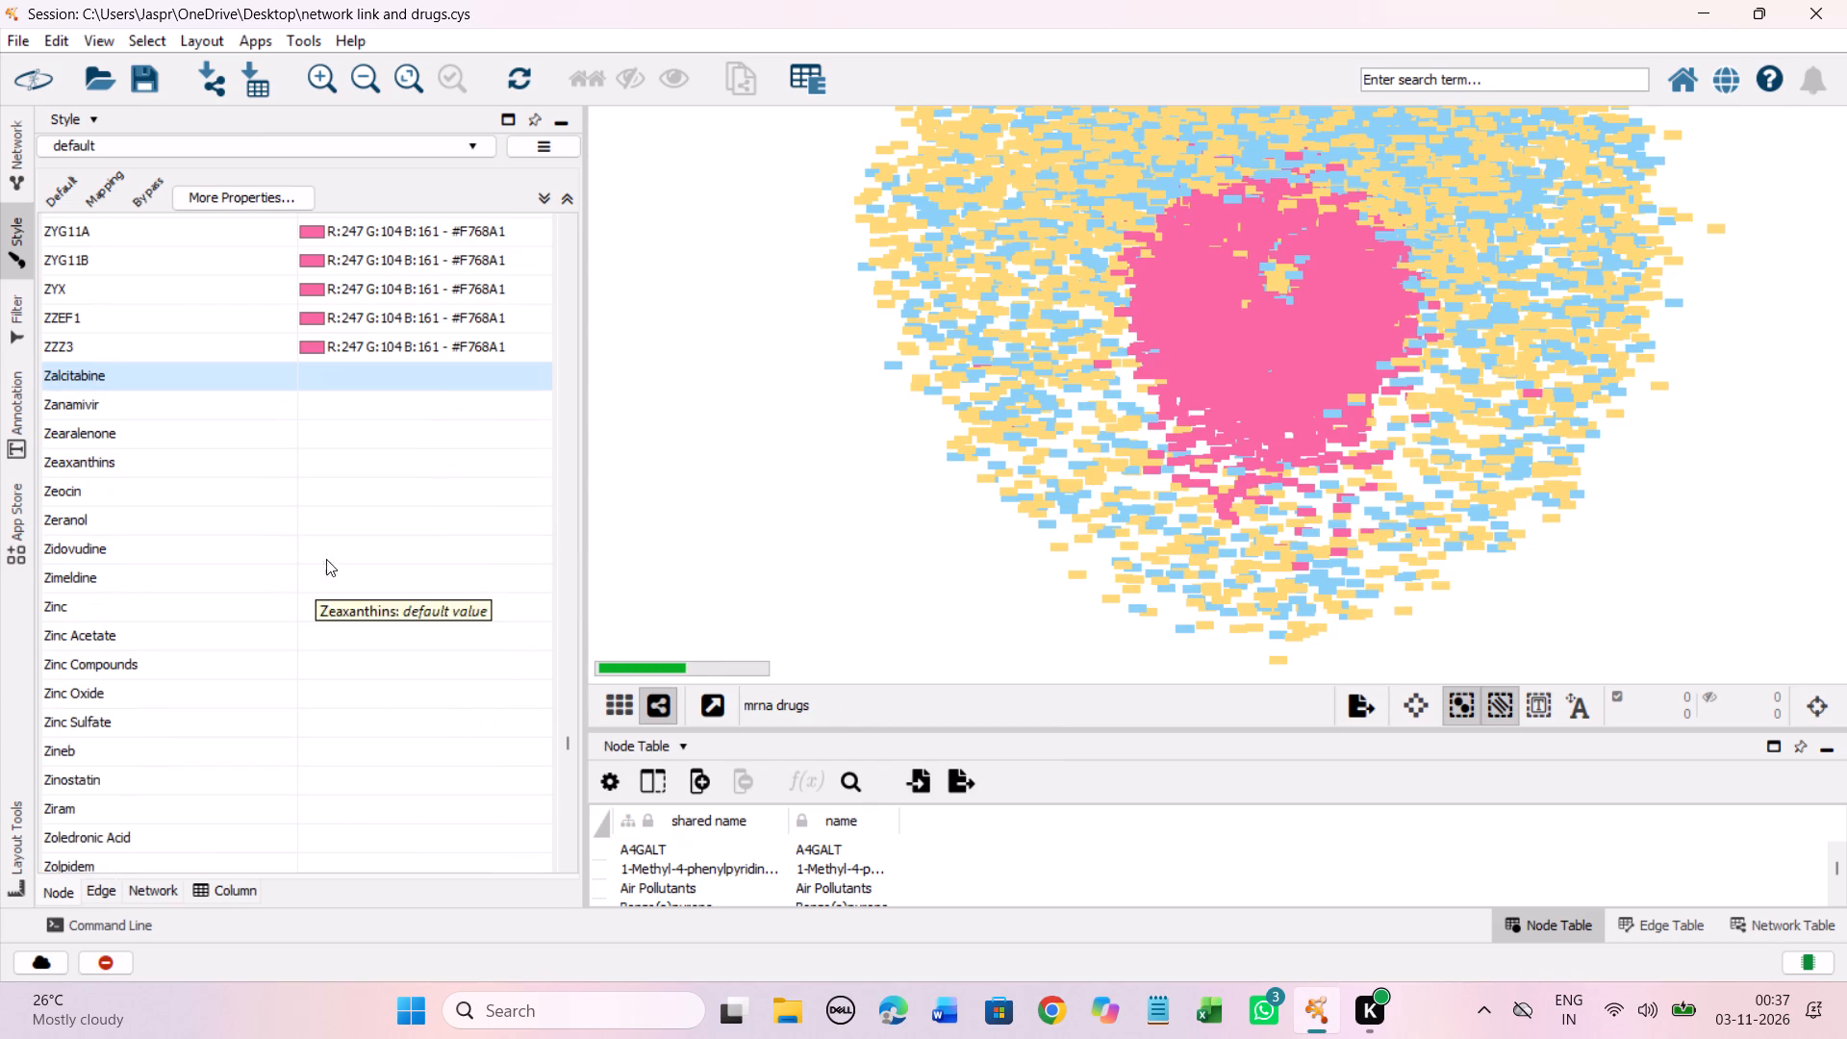
{"action": "scroll", "coordinate": [326, 559], "scroll_direction": "down", "scroll_amount": 20}
{"action": "scroll", "coordinate": [326, 559], "scroll_direction": "down", "scroll_amount": 20}
{"action": "scroll", "coordinate": [326, 559], "scroll_direction": "down", "scroll_amount": 6}
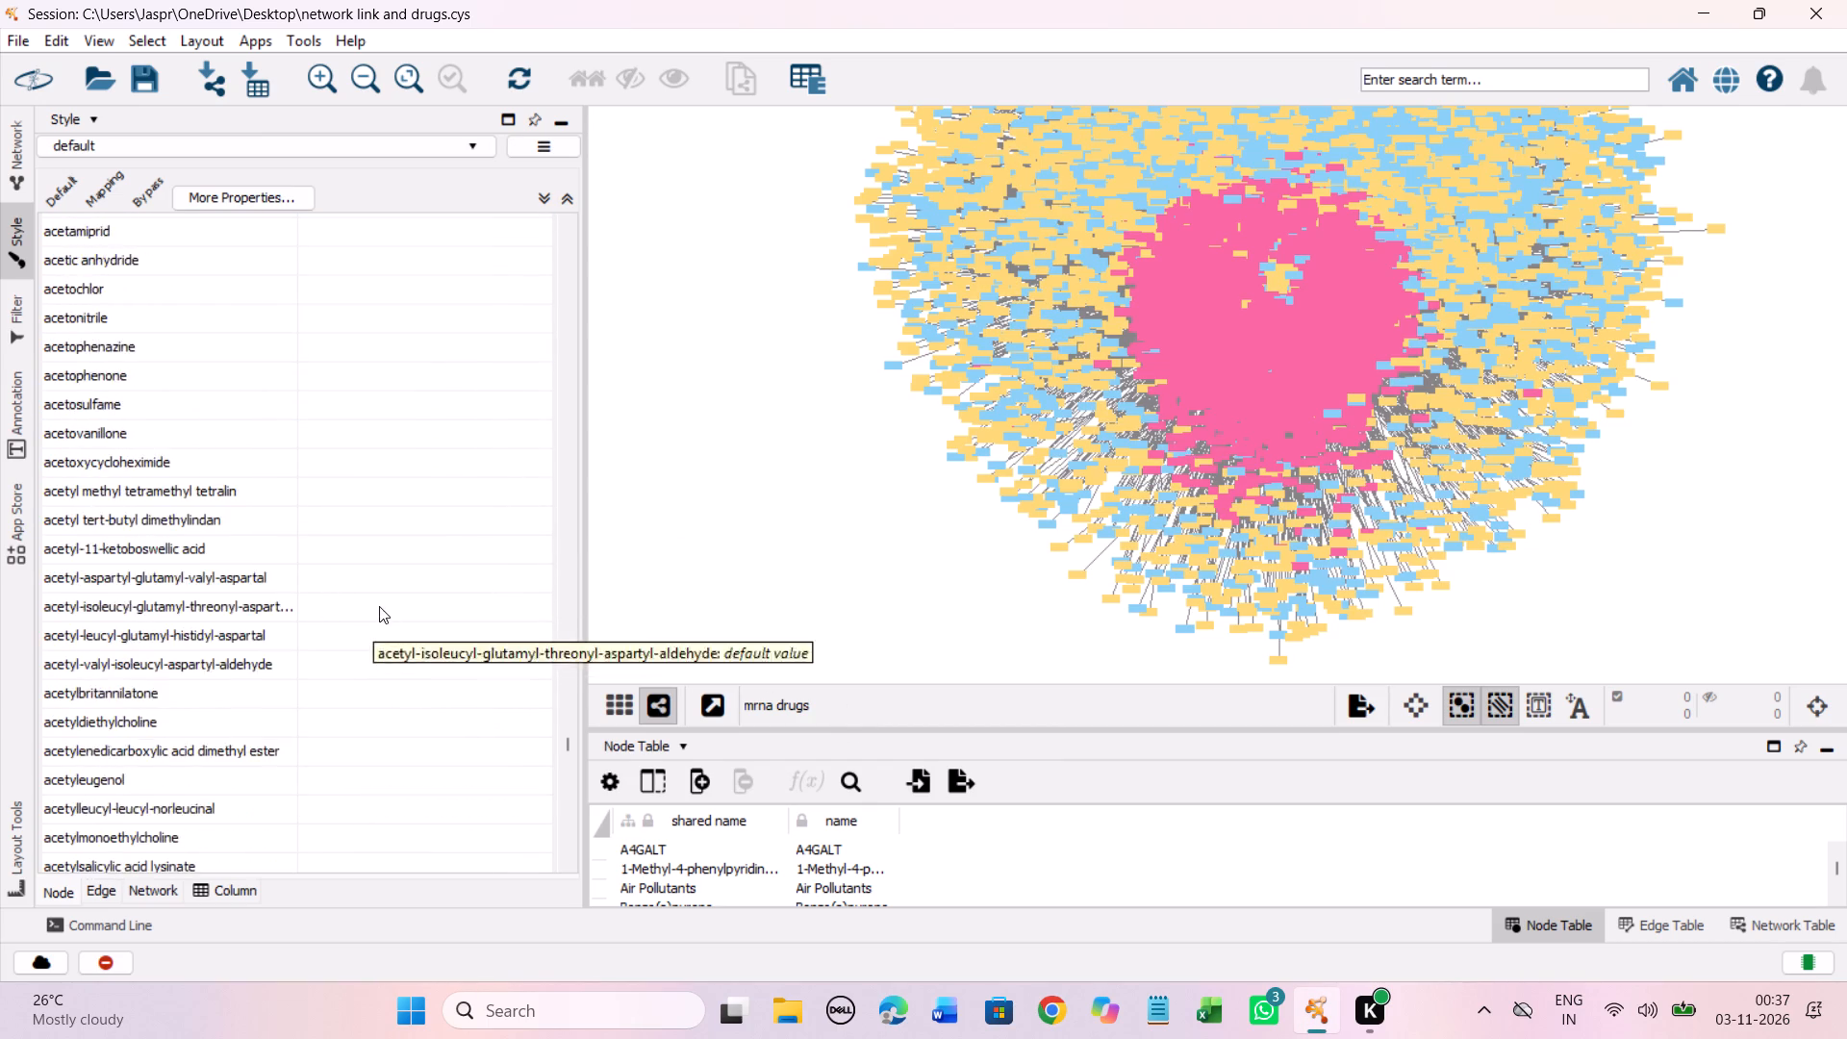
{"action": "scroll", "coordinate": [379, 606], "scroll_direction": "down", "scroll_amount": 20}
{"action": "scroll", "coordinate": [379, 606], "scroll_direction": "down", "scroll_amount": 20}
{"action": "scroll", "coordinate": [379, 606], "scroll_direction": "down", "scroll_amount": 5}
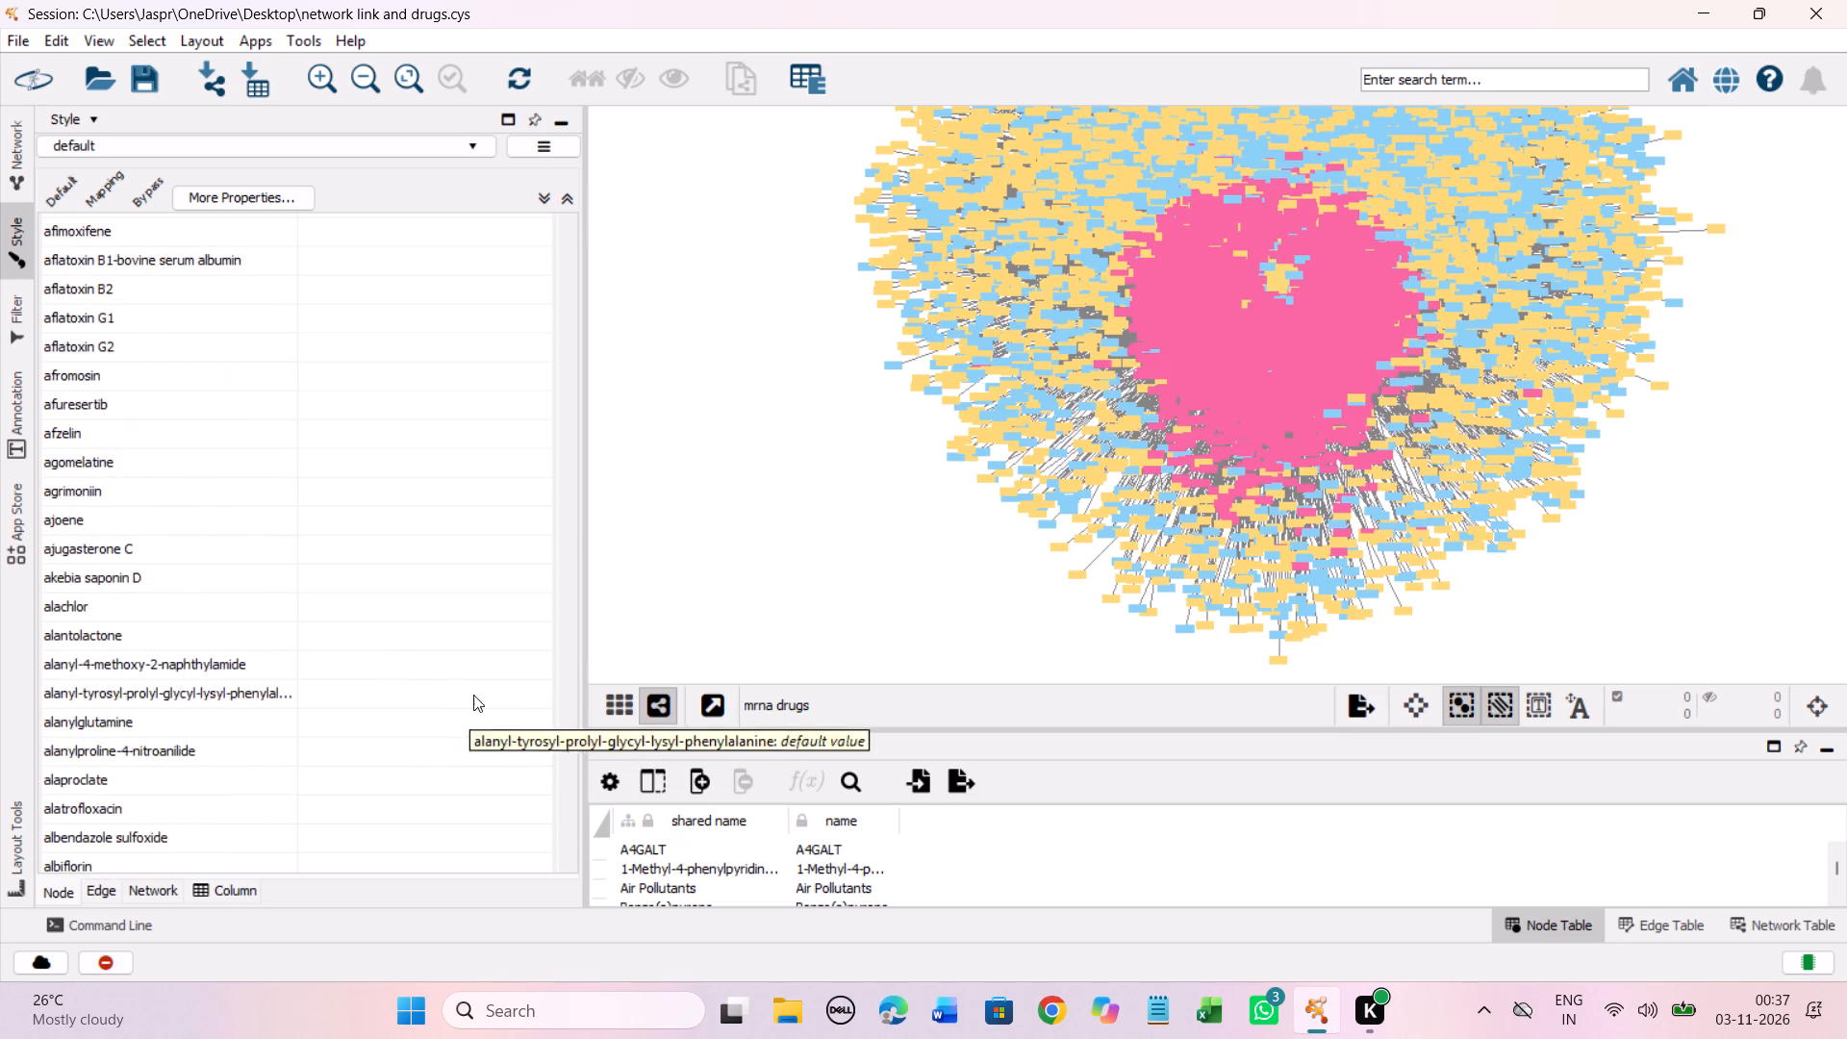
{"action": "scroll", "coordinate": [473, 695], "scroll_direction": "down", "scroll_amount": 20}
{"action": "scroll", "coordinate": [473, 695], "scroll_direction": "down", "scroll_amount": 20}
{"action": "scroll", "coordinate": [473, 695], "scroll_direction": "down", "scroll_amount": 5}
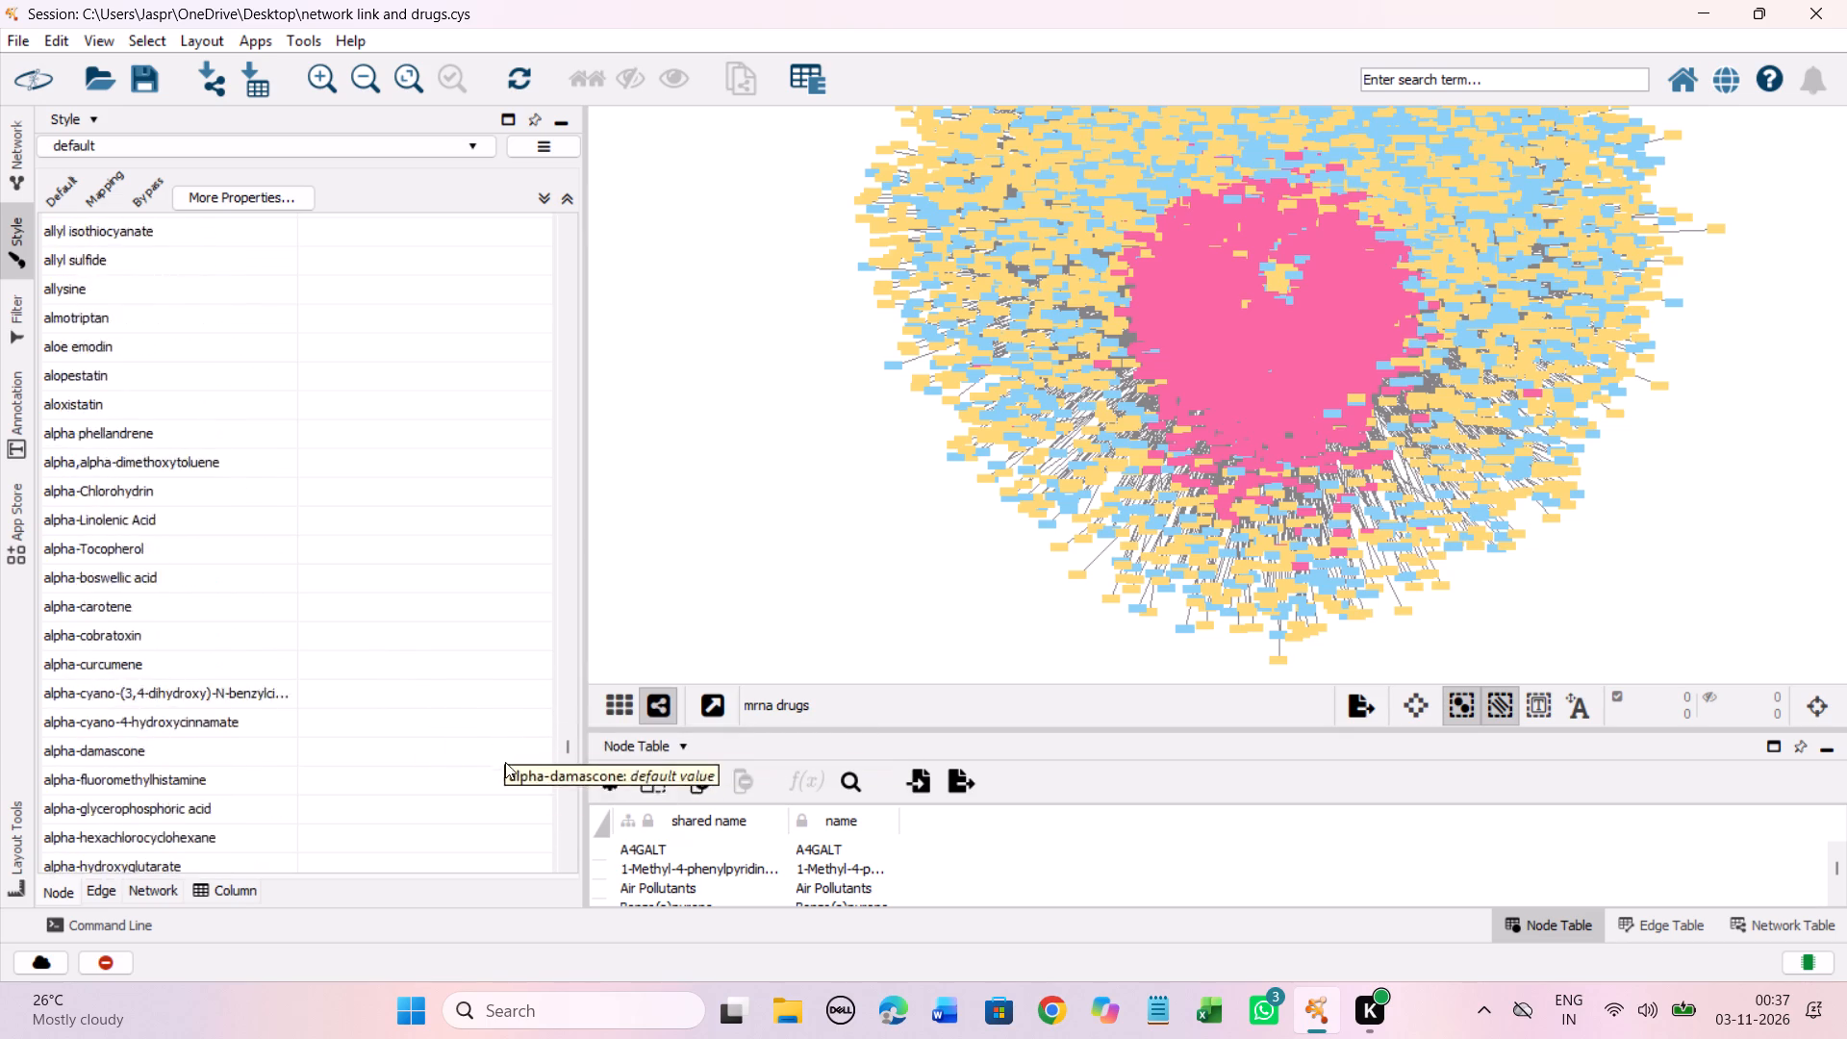
{"action": "scroll", "coordinate": [505, 762], "scroll_direction": "down", "scroll_amount": 20}
{"action": "scroll", "coordinate": [505, 762], "scroll_direction": "down", "scroll_amount": 20}
{"action": "scroll", "coordinate": [505, 762], "scroll_direction": "down", "scroll_amount": 5}
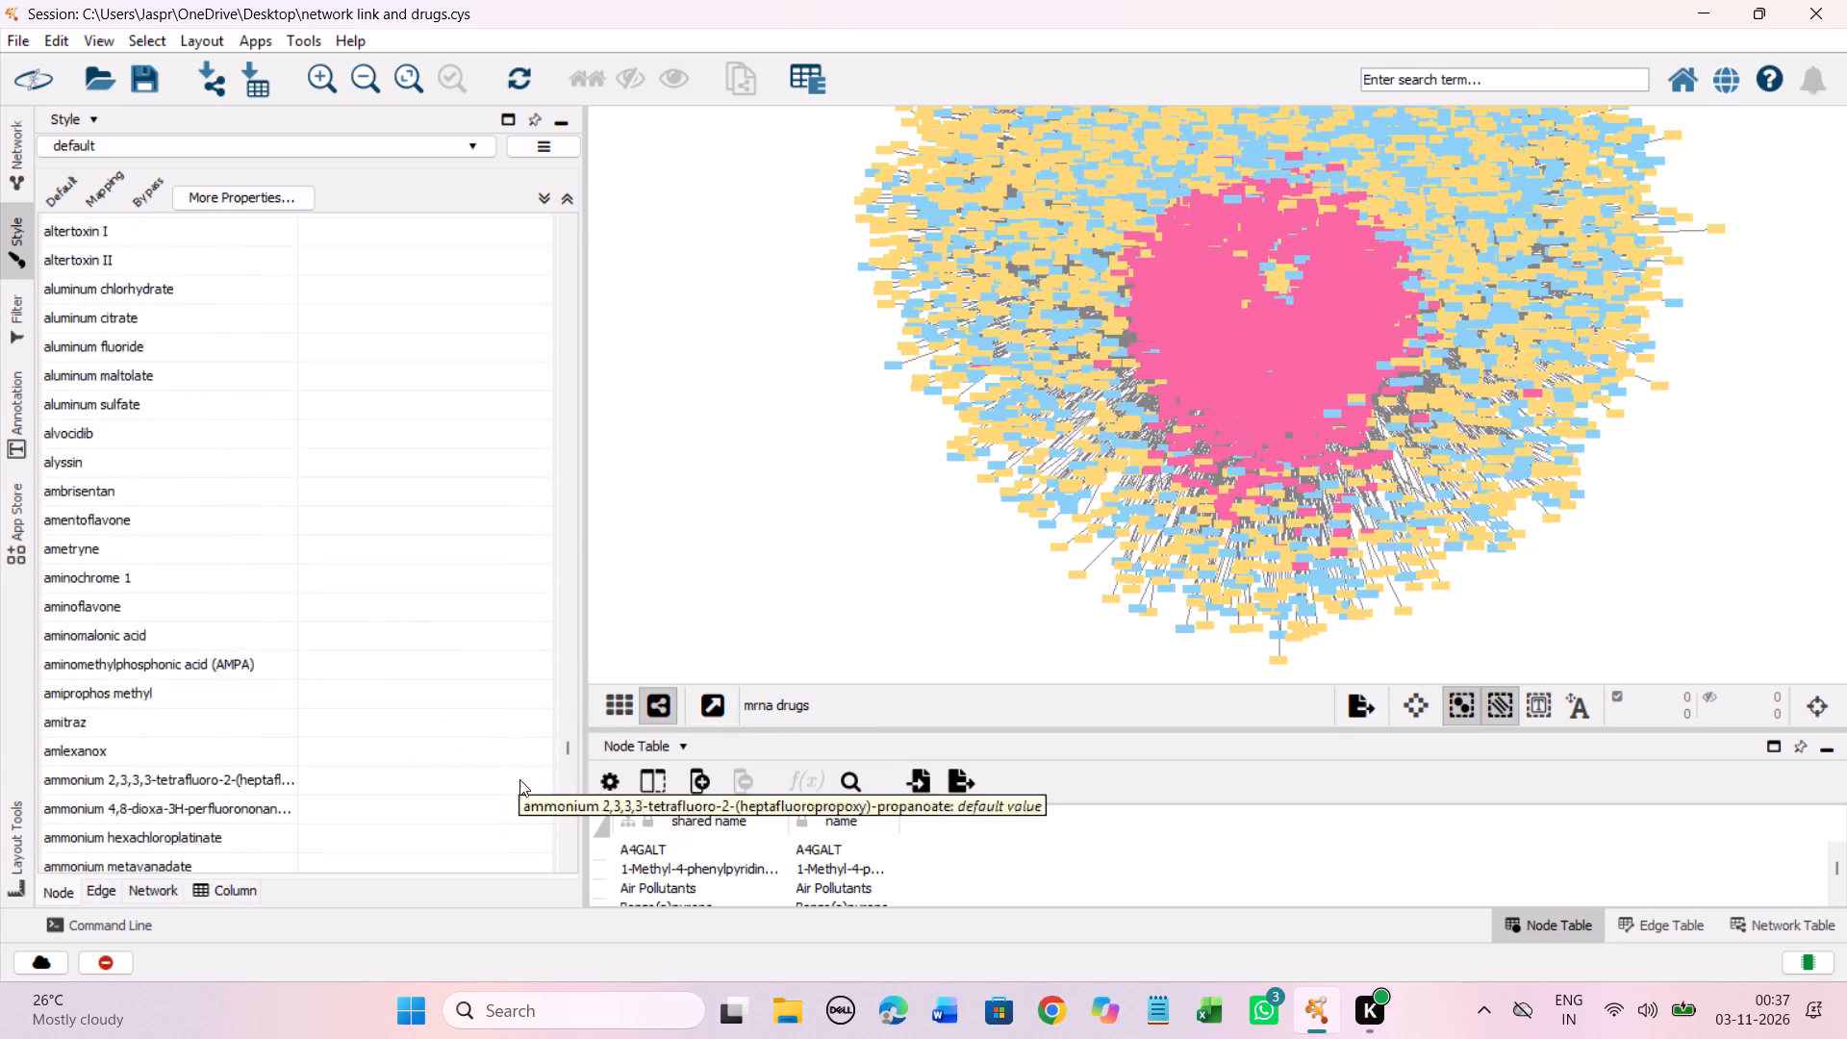
{"action": "scroll", "coordinate": [519, 779], "scroll_direction": "down", "scroll_amount": 20}
{"action": "scroll", "coordinate": [519, 779], "scroll_direction": "down", "scroll_amount": 20}
{"action": "scroll", "coordinate": [519, 779], "scroll_direction": "down", "scroll_amount": 5}
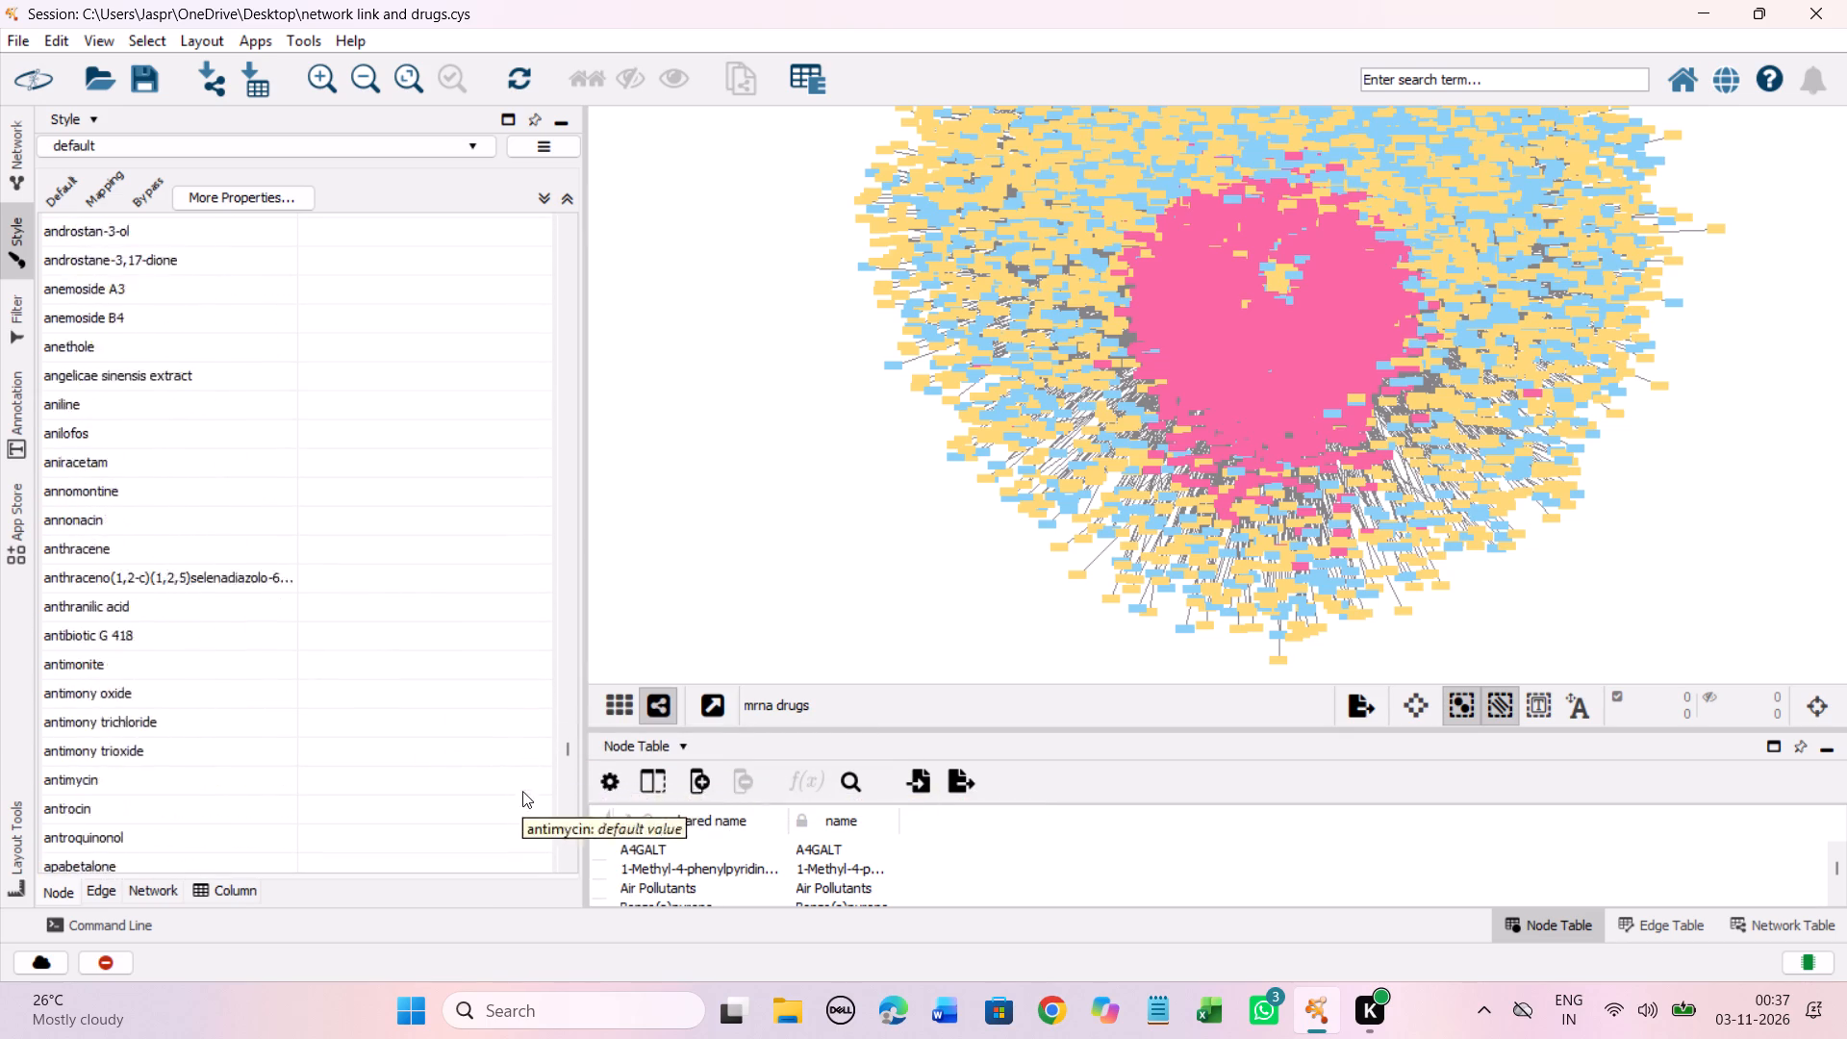
{"action": "scroll", "coordinate": [522, 791], "scroll_direction": "down", "scroll_amount": 20}
{"action": "scroll", "coordinate": [522, 791], "scroll_direction": "down", "scroll_amount": 3}
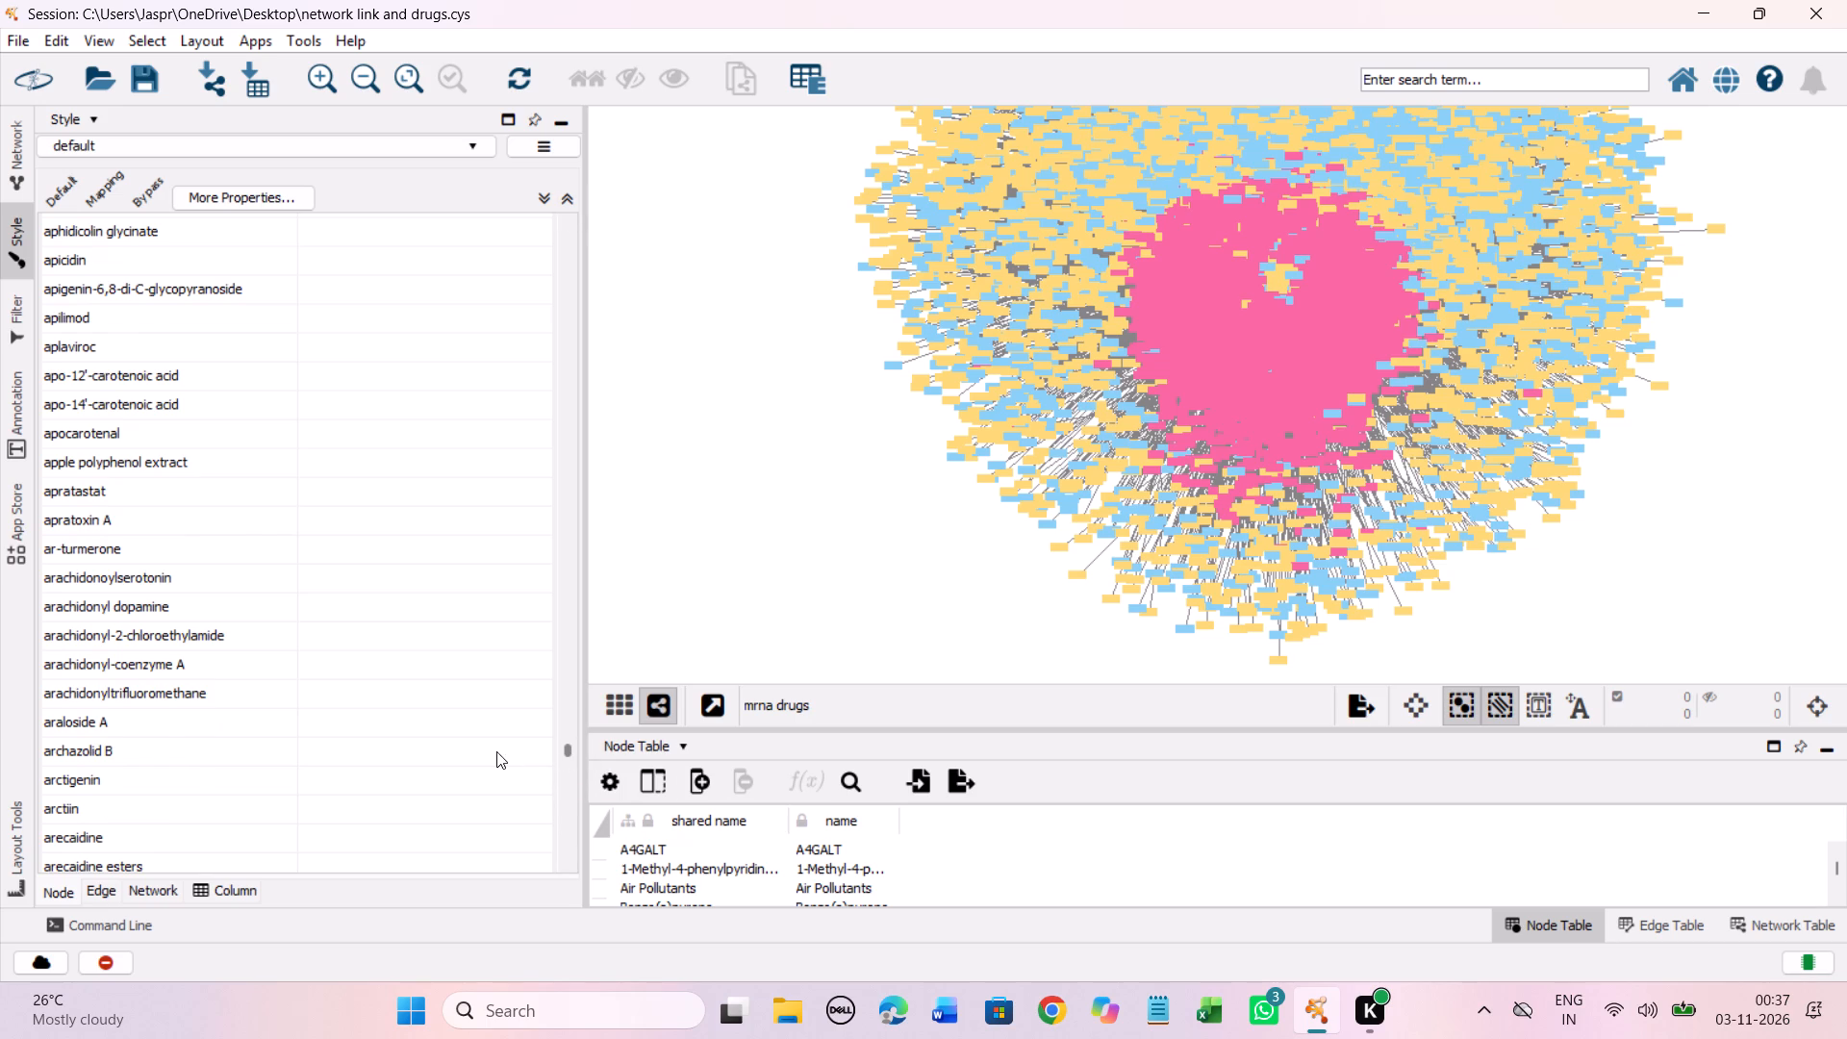
{"action": "scroll", "coordinate": [496, 751], "scroll_direction": "down", "scroll_amount": 20}
{"action": "scroll", "coordinate": [496, 751], "scroll_direction": "down", "scroll_amount": 20}
{"action": "scroll", "coordinate": [496, 751], "scroll_direction": "down", "scroll_amount": 3}
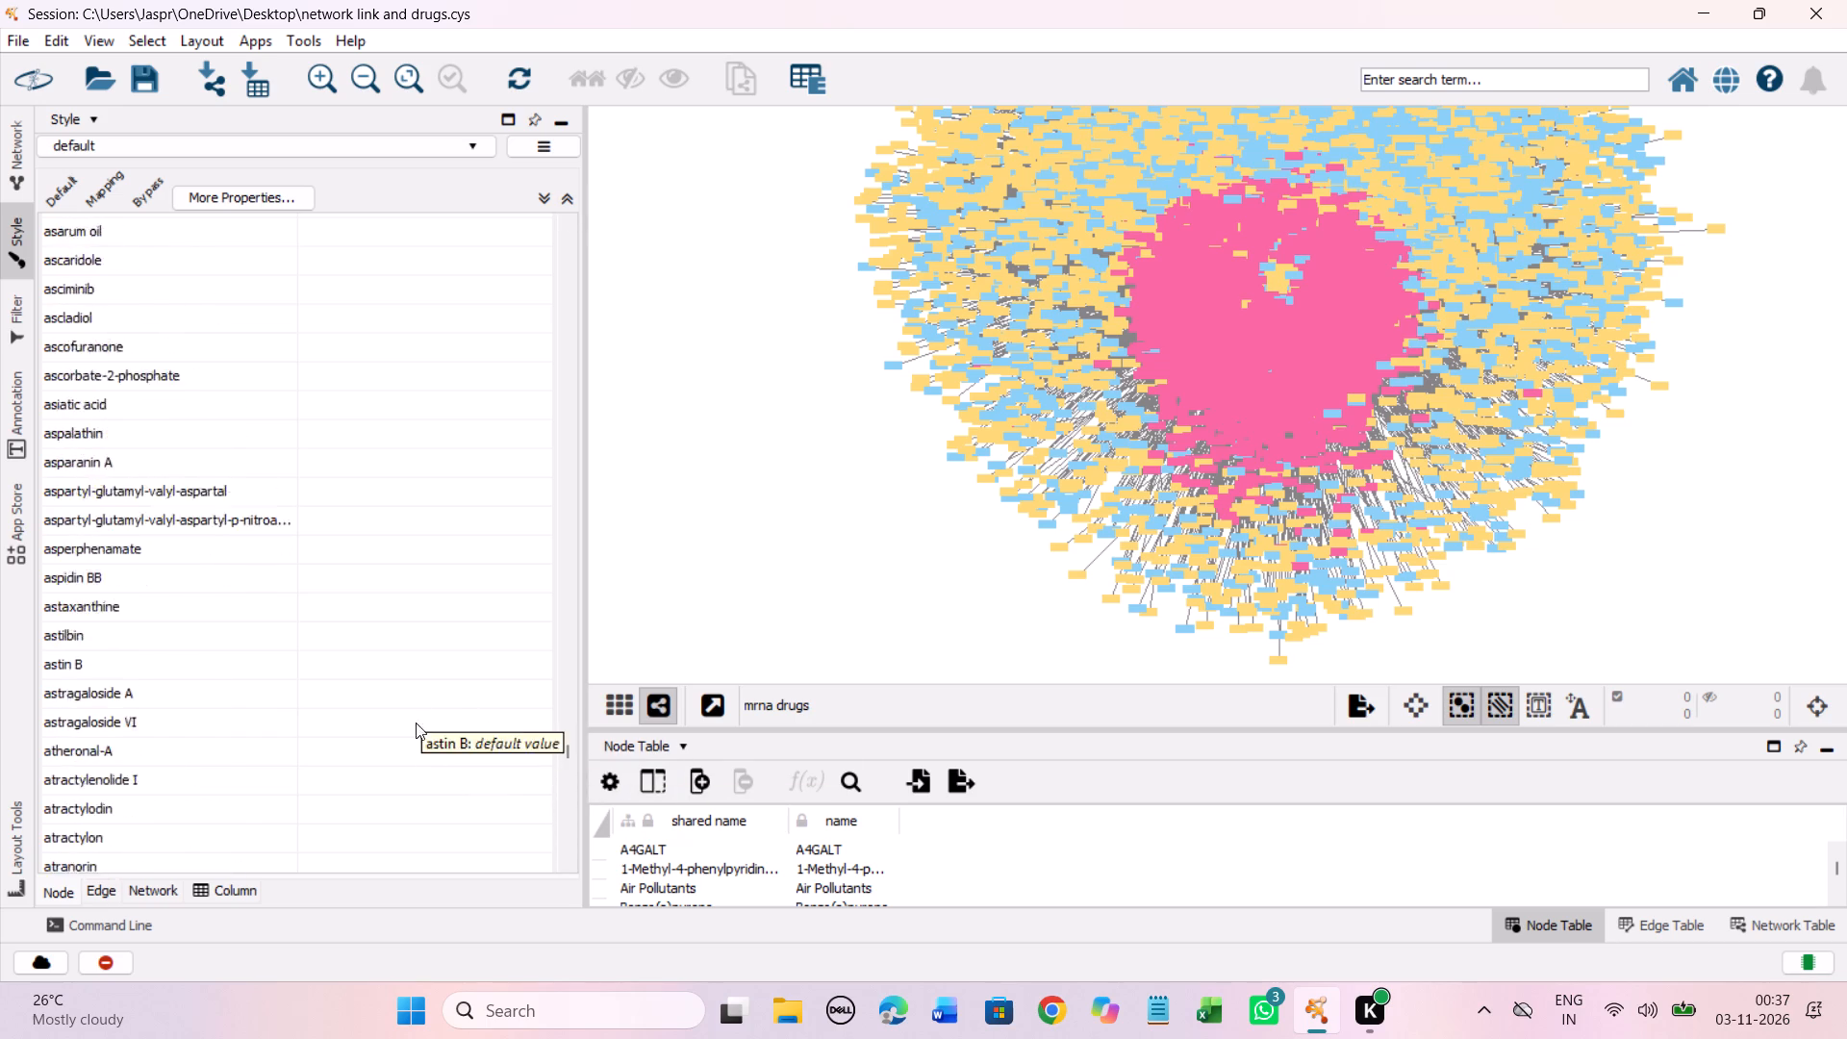
{"action": "scroll", "coordinate": [416, 722], "scroll_direction": "down", "scroll_amount": 20}
{"action": "scroll", "coordinate": [416, 722], "scroll_direction": "down", "scroll_amount": 20}
{"action": "scroll", "coordinate": [416, 722], "scroll_direction": "down", "scroll_amount": 5}
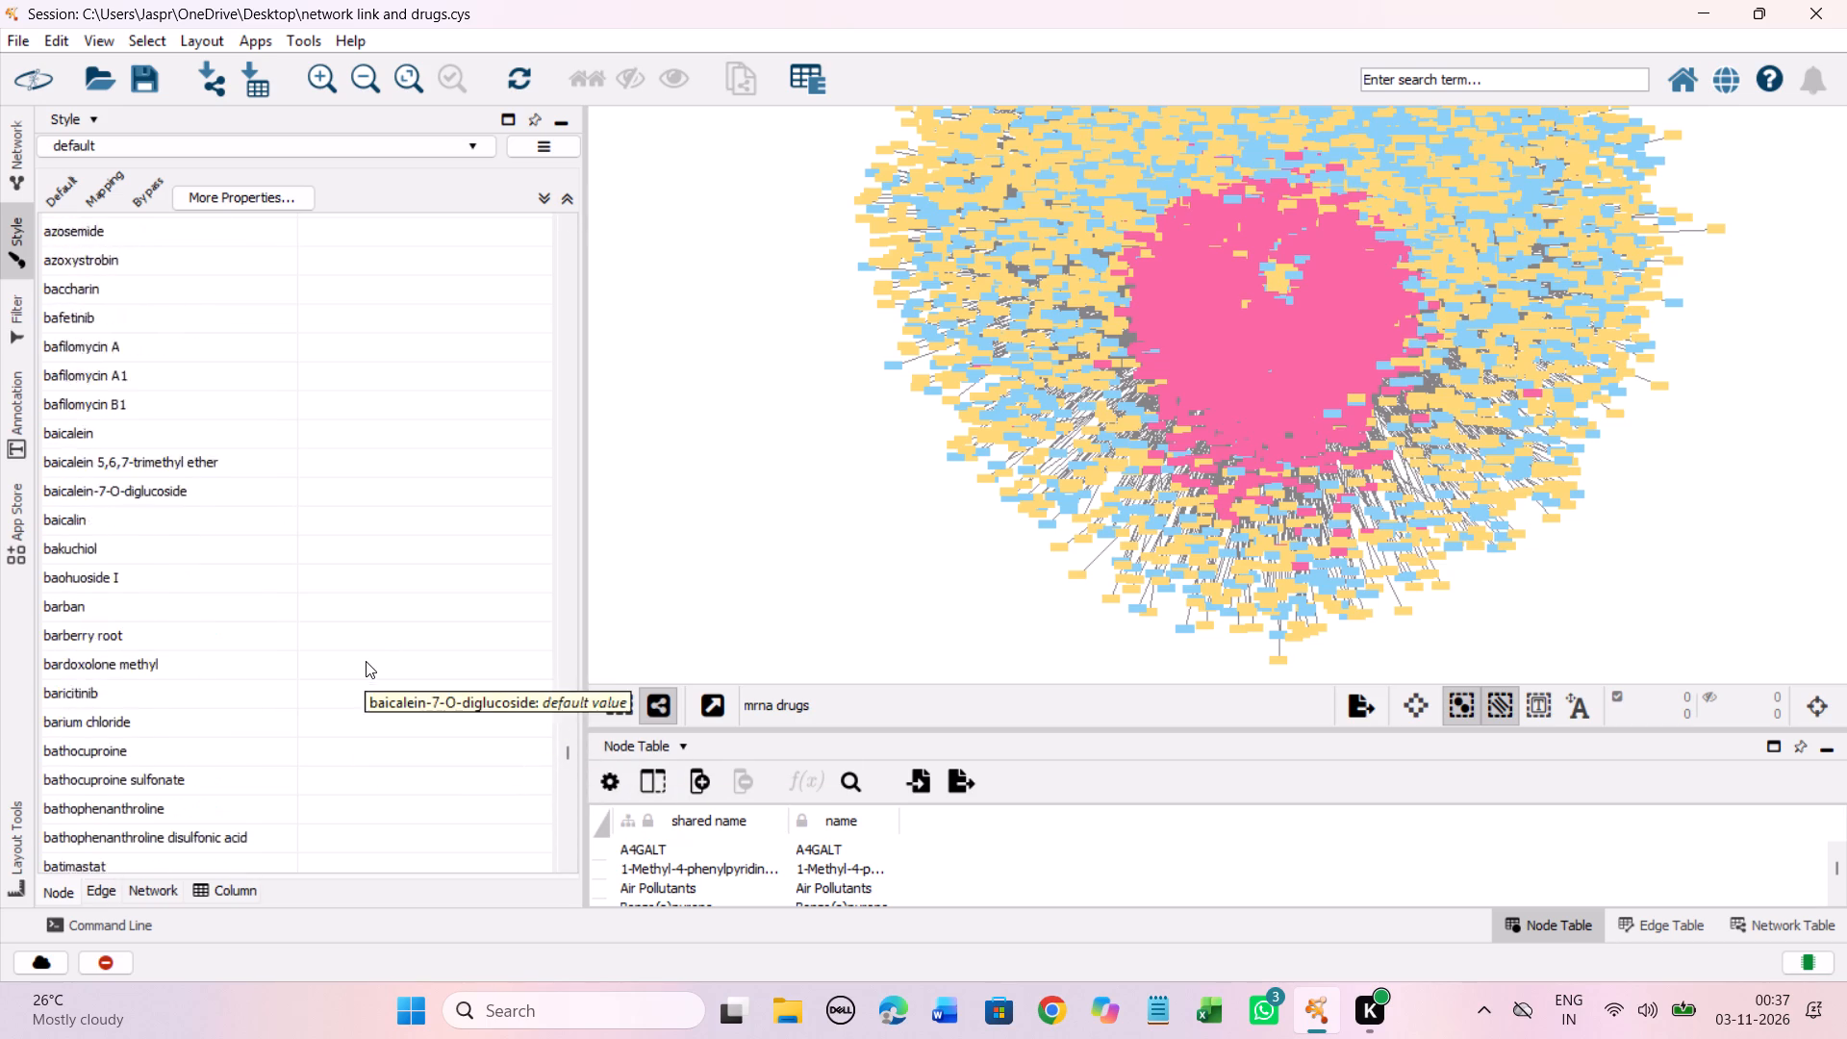
{"action": "scroll", "coordinate": [366, 661], "scroll_direction": "down", "scroll_amount": 20}
{"action": "scroll", "coordinate": [366, 661], "scroll_direction": "down", "scroll_amount": 20}
{"action": "scroll", "coordinate": [366, 661], "scroll_direction": "down", "scroll_amount": 5}
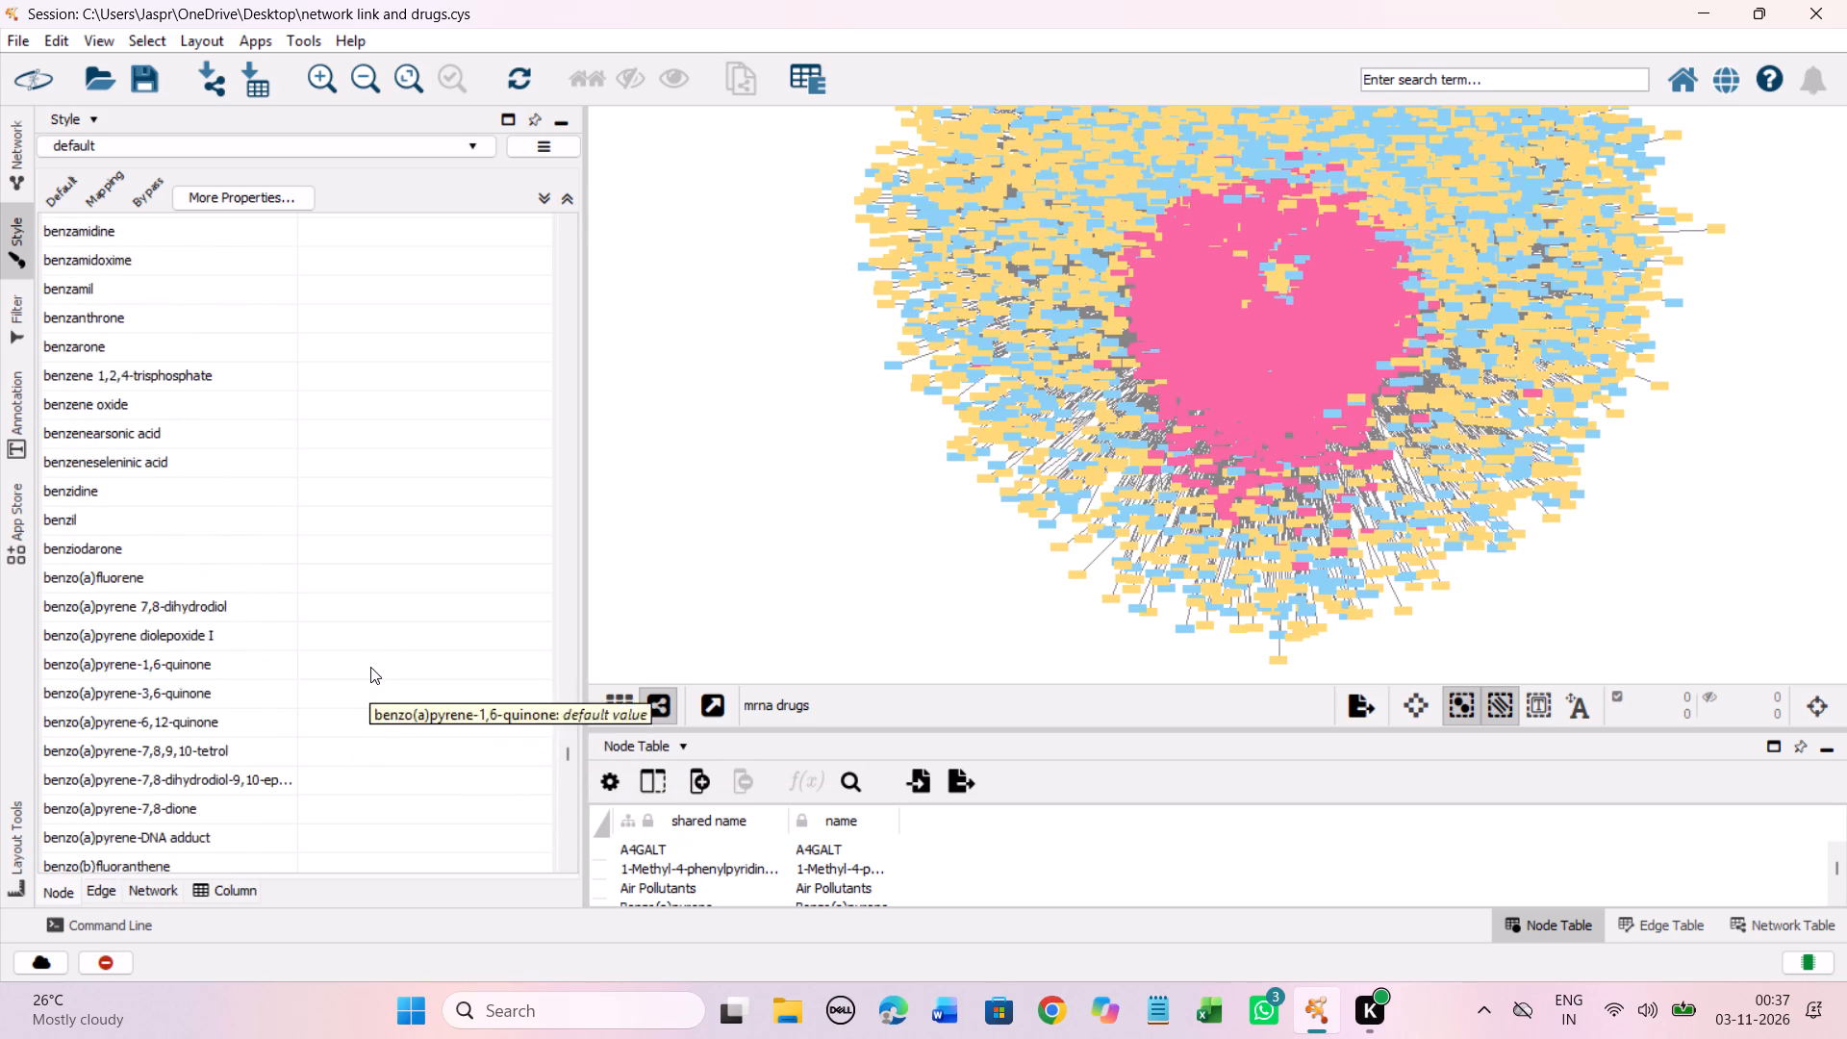
{"action": "scroll", "coordinate": [370, 667], "scroll_direction": "down", "scroll_amount": 20}
{"action": "scroll", "coordinate": [370, 667], "scroll_direction": "down", "scroll_amount": 20}
{"action": "scroll", "coordinate": [370, 667], "scroll_direction": "down", "scroll_amount": 5}
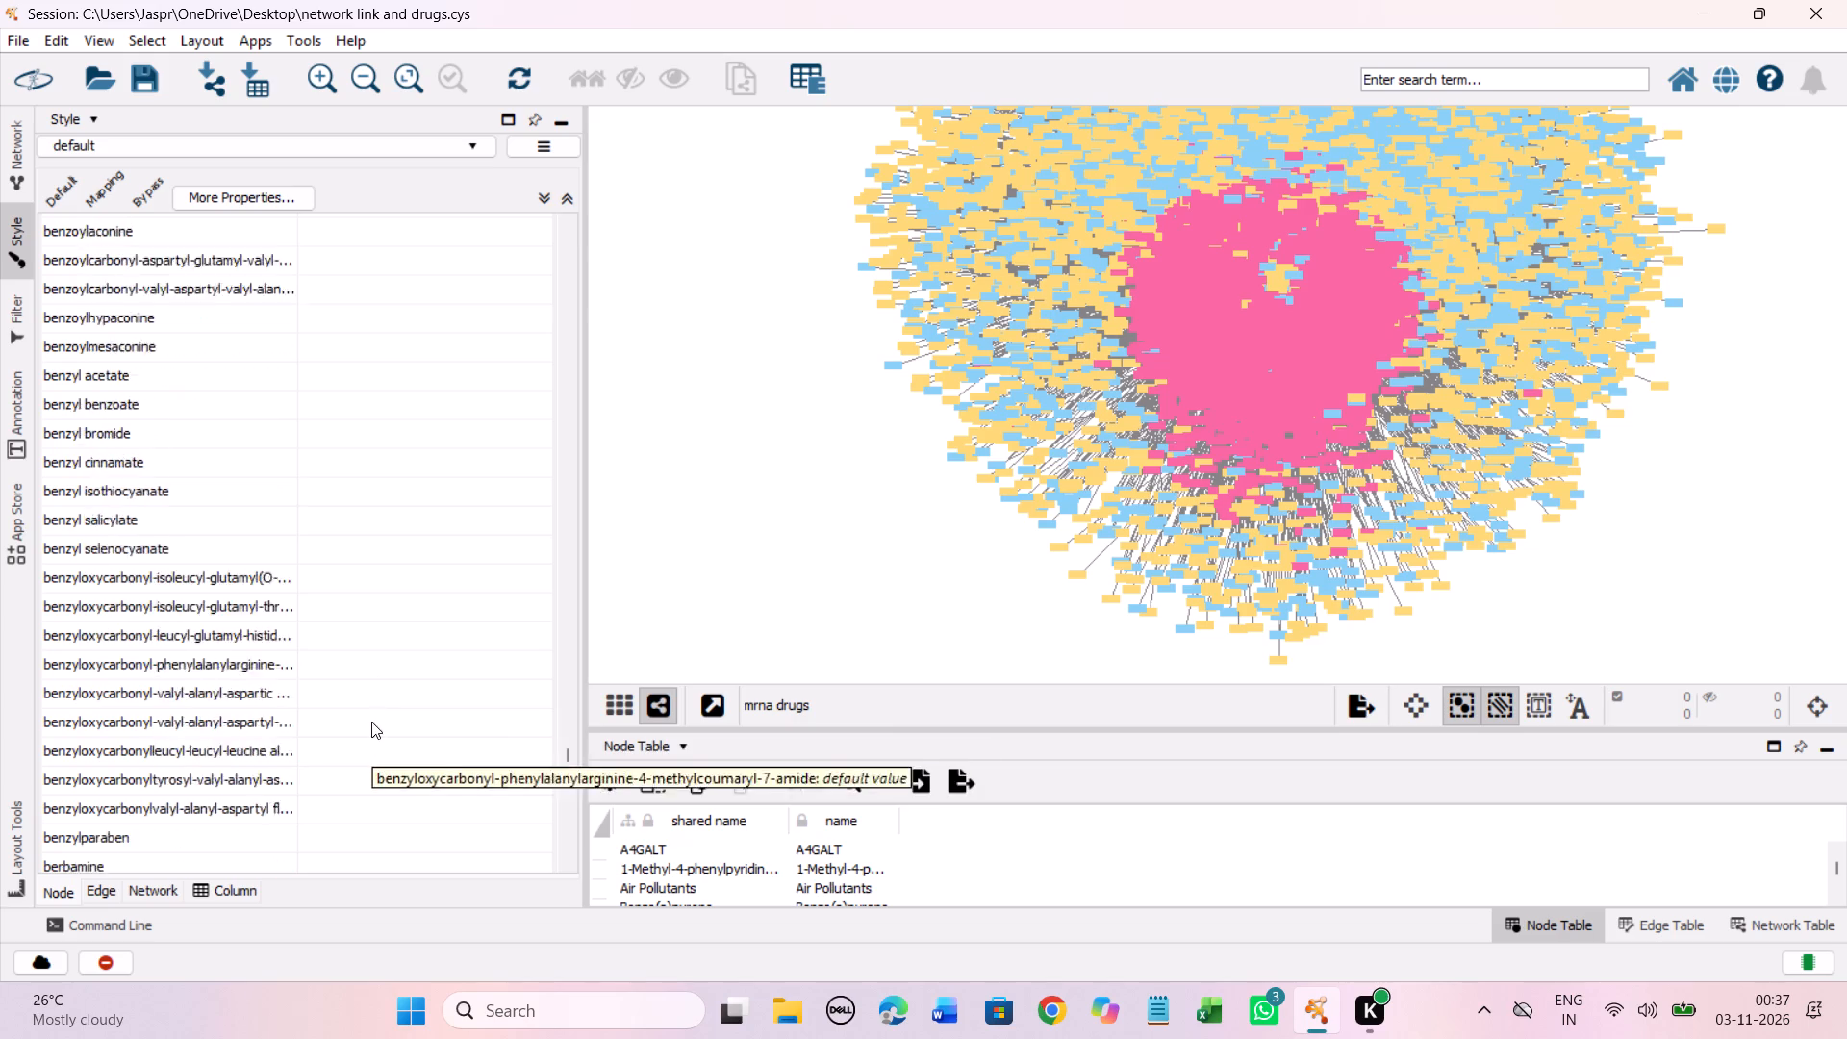
{"action": "scroll", "coordinate": [371, 722], "scroll_direction": "down", "scroll_amount": 20}
{"action": "scroll", "coordinate": [371, 722], "scroll_direction": "down", "scroll_amount": 20}
{"action": "scroll", "coordinate": [371, 722], "scroll_direction": "down", "scroll_amount": 5}
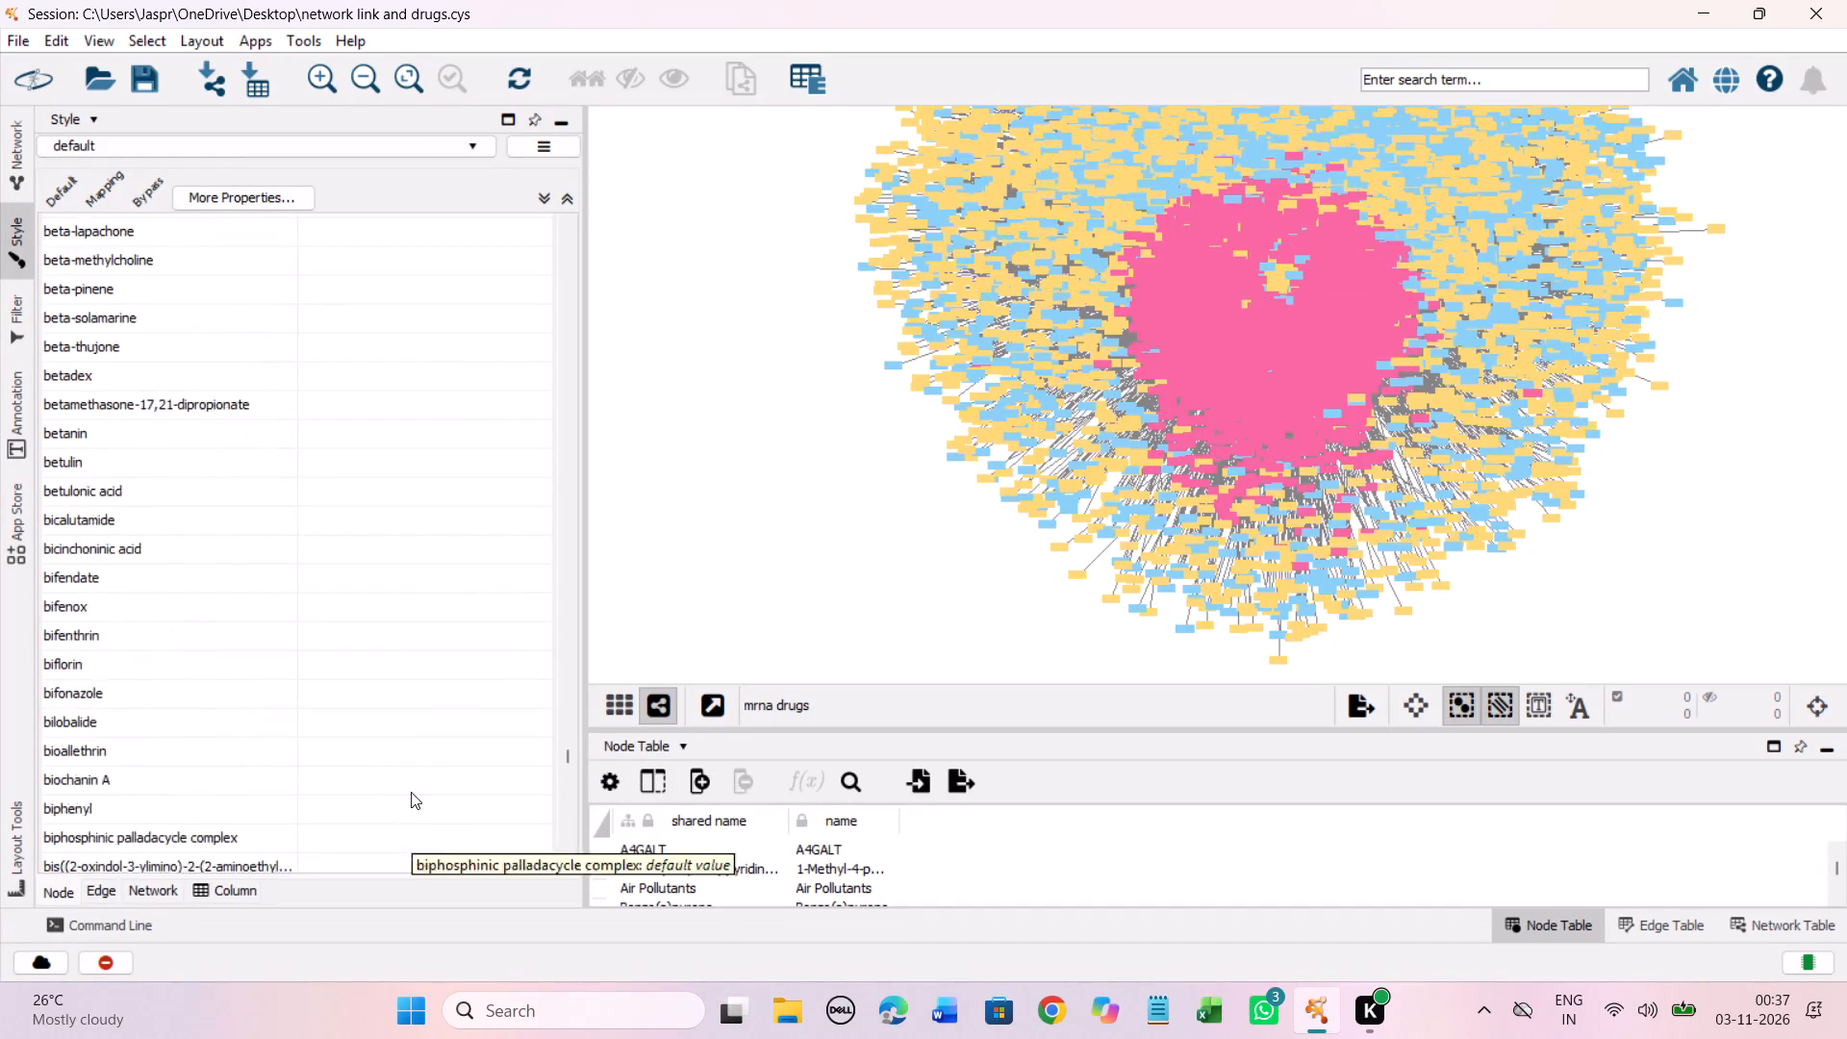
{"action": "scroll", "coordinate": [411, 792], "scroll_direction": "down", "scroll_amount": 11}
{"action": "scroll", "coordinate": [446, 743], "scroll_direction": "down", "scroll_amount": 18}
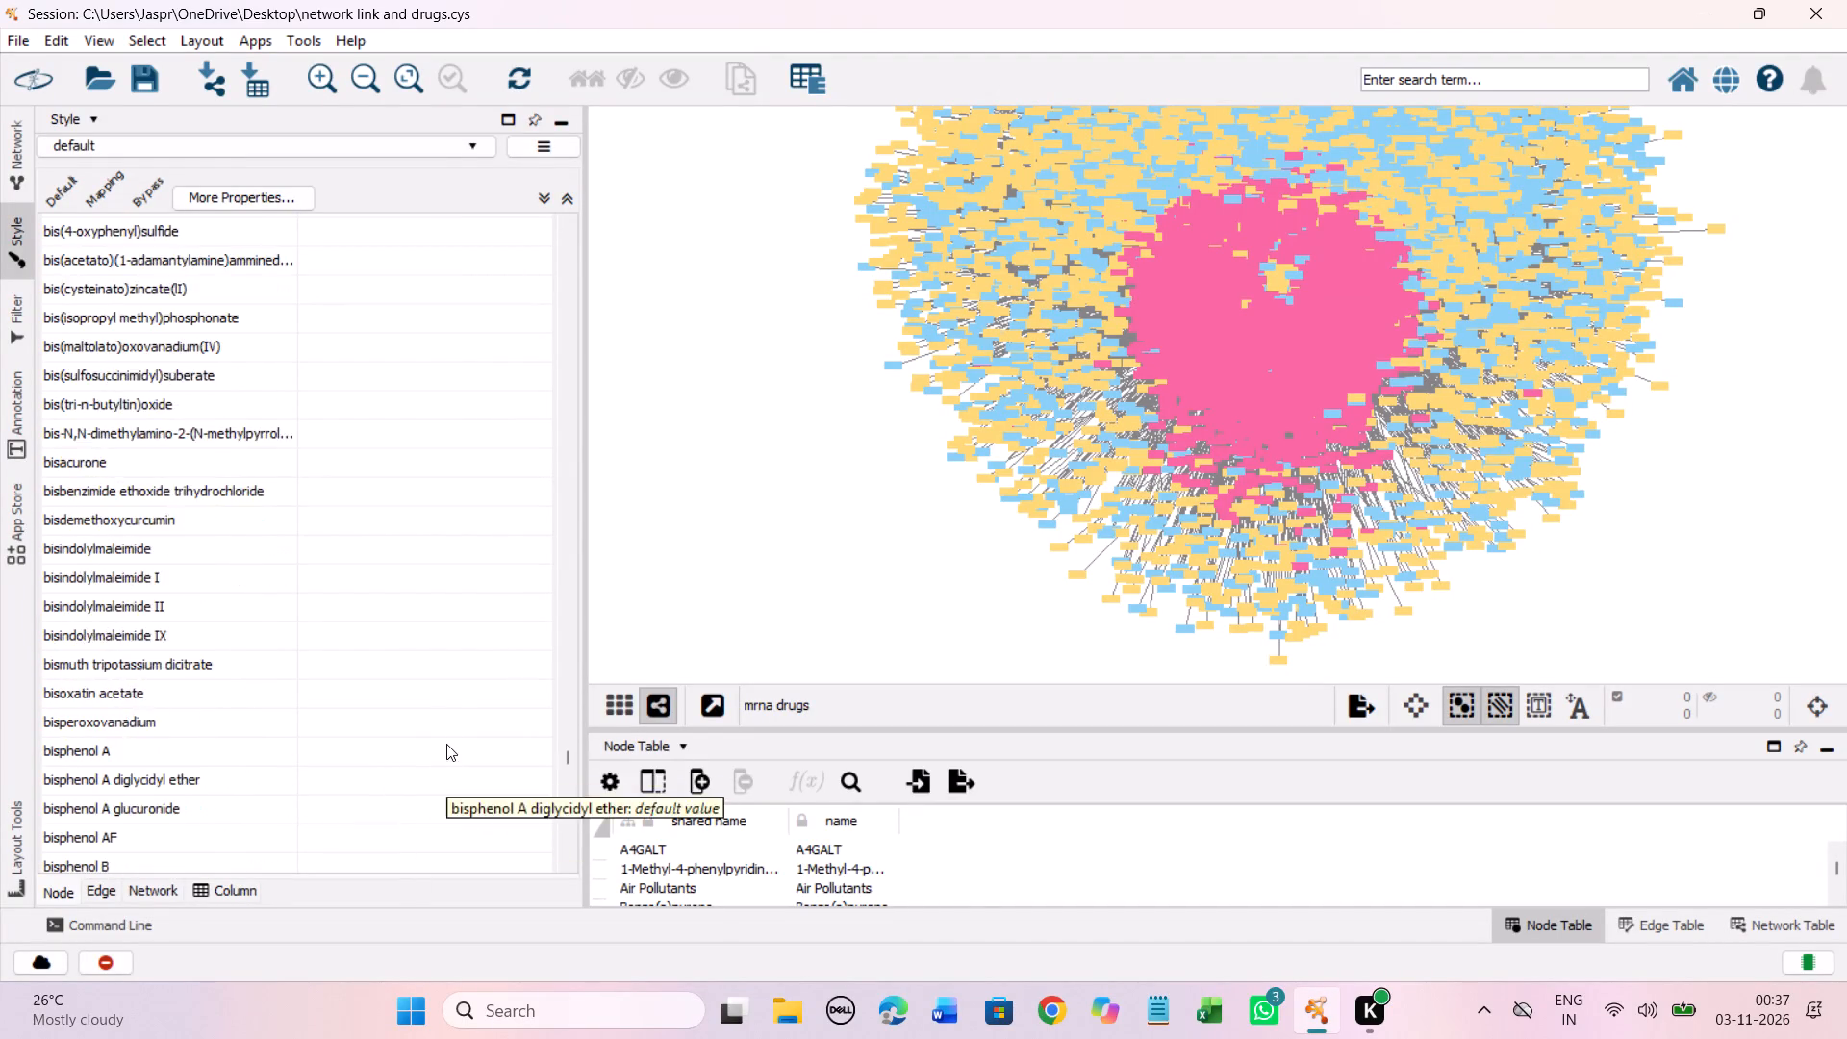
{"action": "scroll", "coordinate": [446, 744], "scroll_direction": "down", "scroll_amount": 20}
{"action": "scroll", "coordinate": [446, 744], "scroll_direction": "down", "scroll_amount": 9}
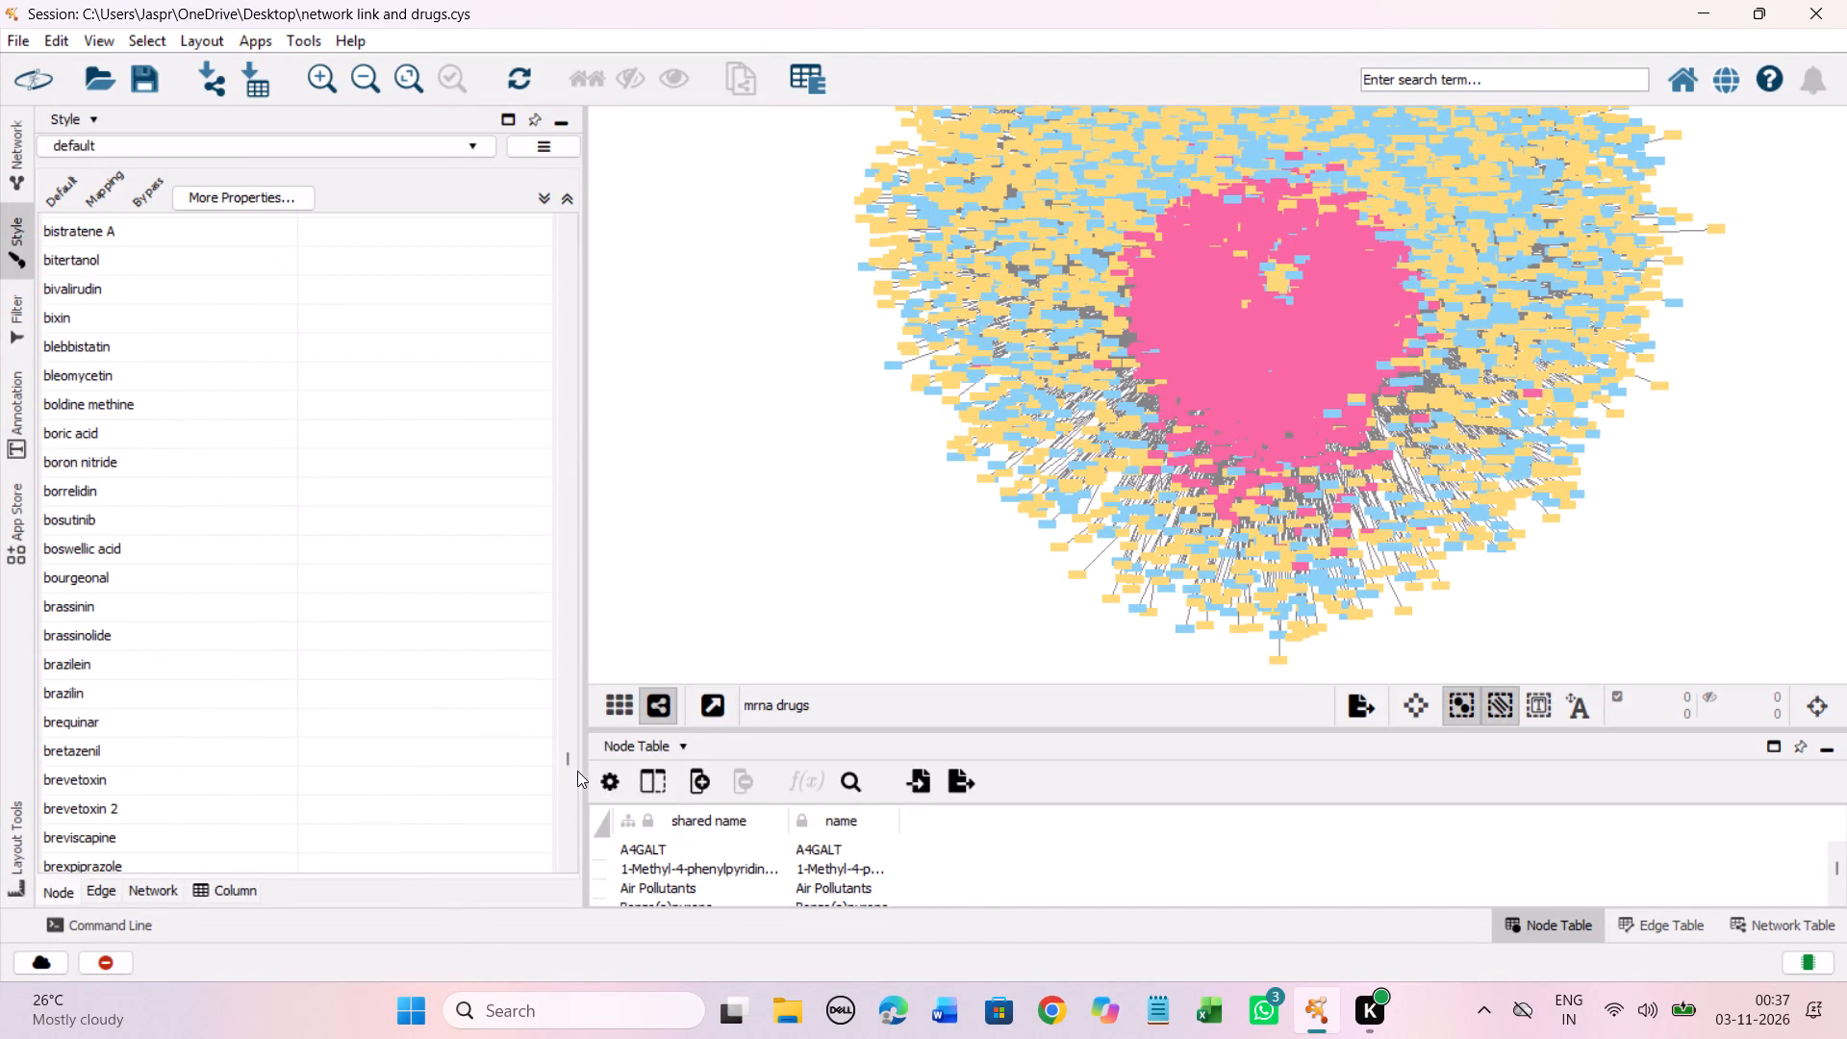
{"action": "left_click_drag", "start_coordinate": [569, 762], "coordinate": [569, 768]}
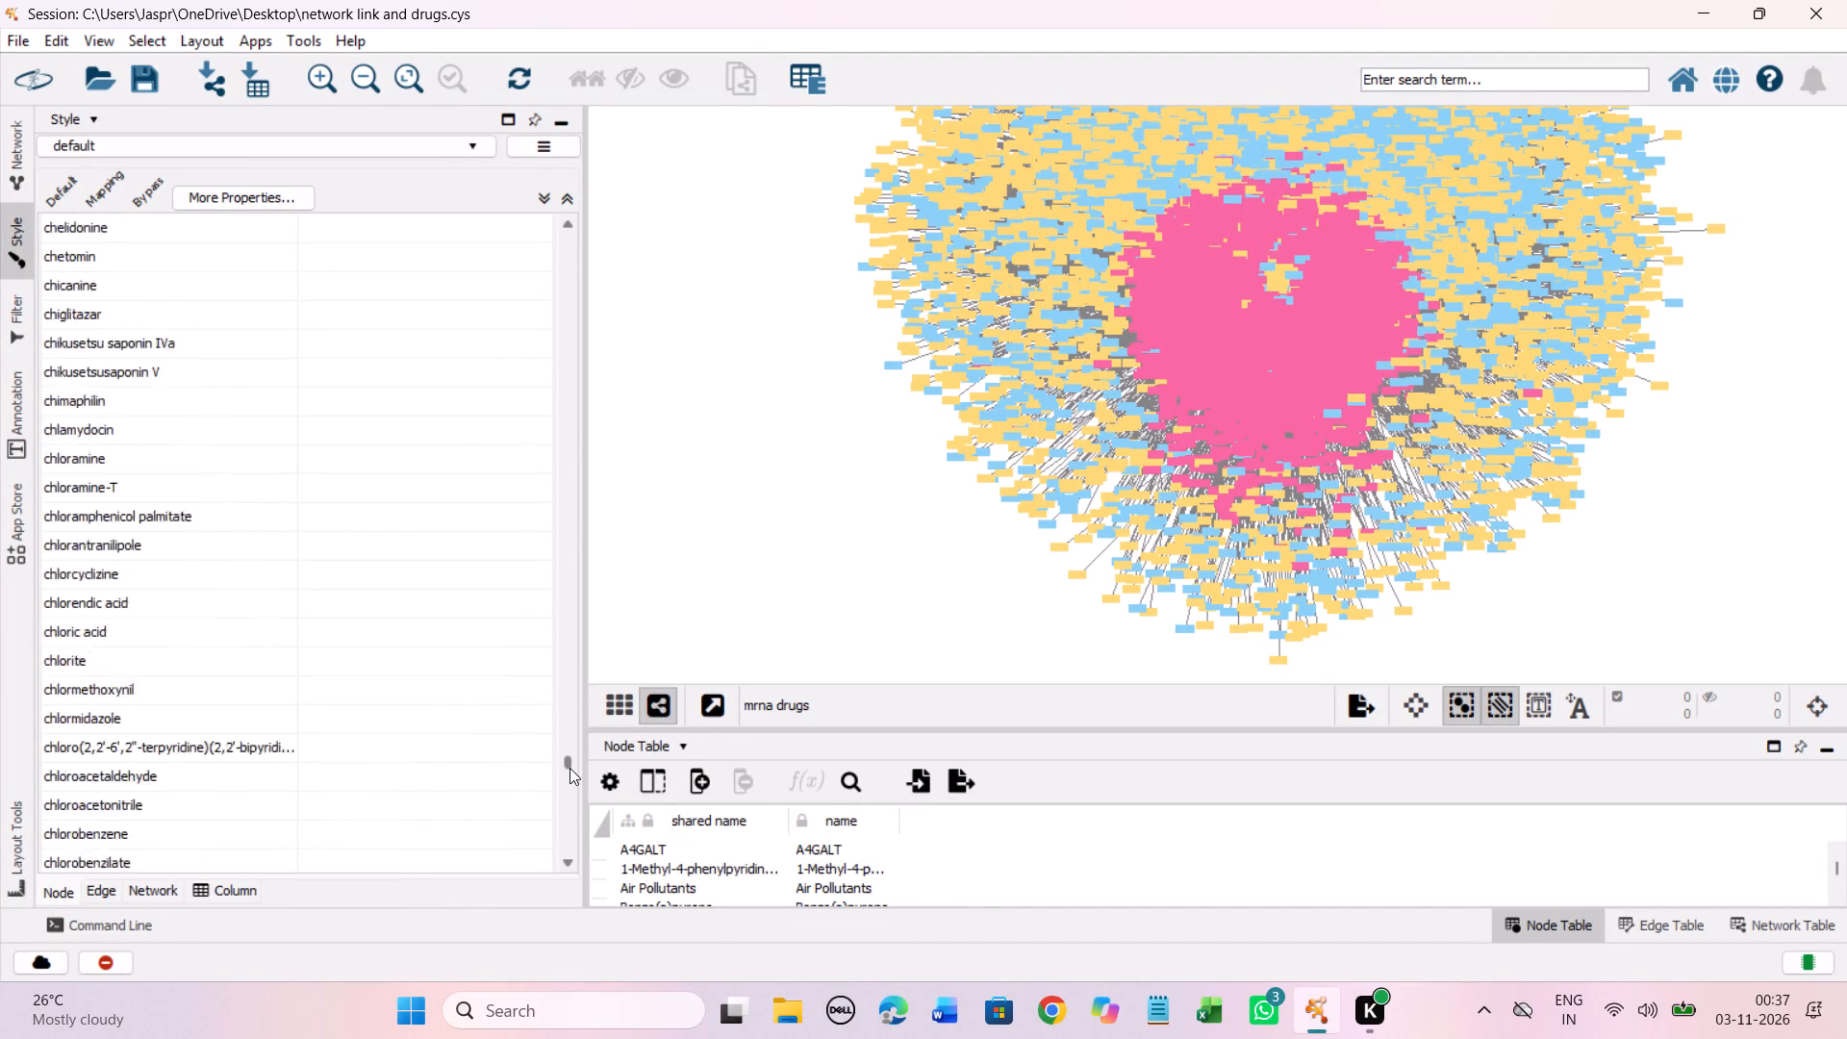
{"action": "left_click_drag", "start_coordinate": [569, 768], "coordinate": [571, 791]}
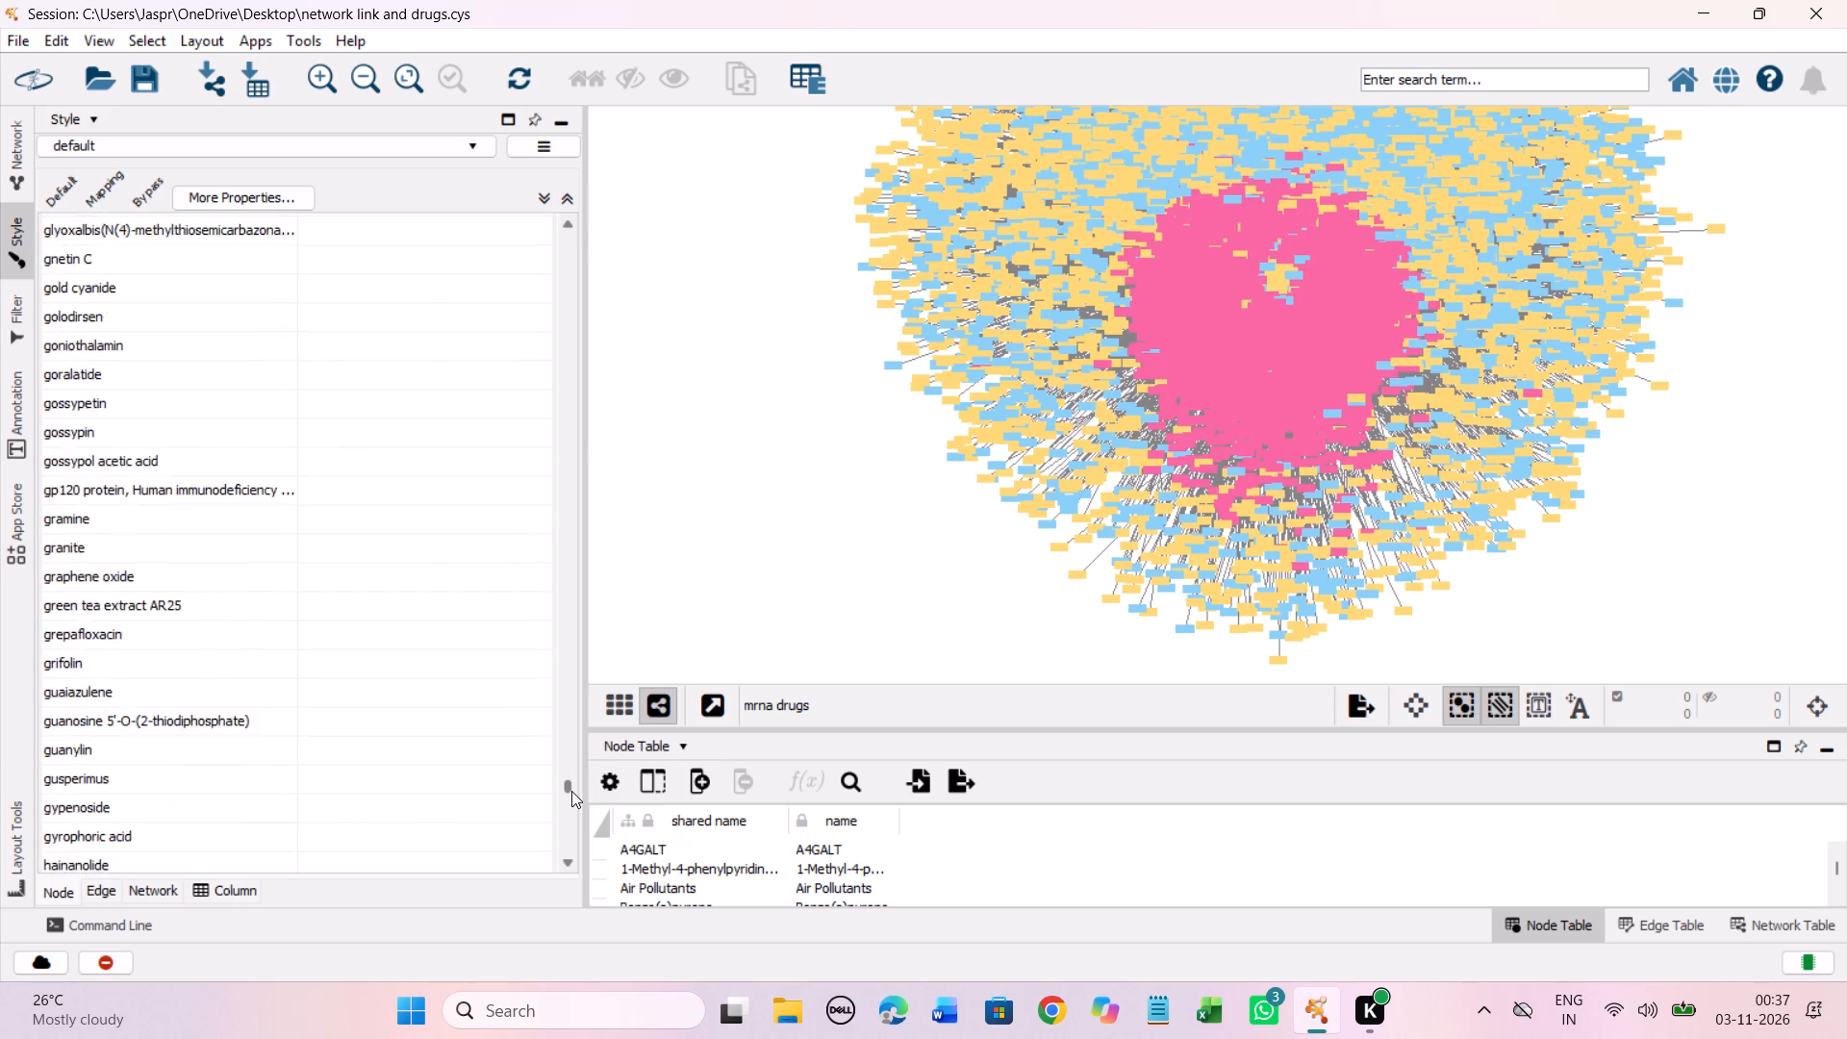
{"action": "left_click_drag", "start_coordinate": [571, 791], "coordinate": [571, 797]}
{"action": "scroll", "coordinate": [504, 736], "scroll_direction": "up", "scroll_amount": 13}
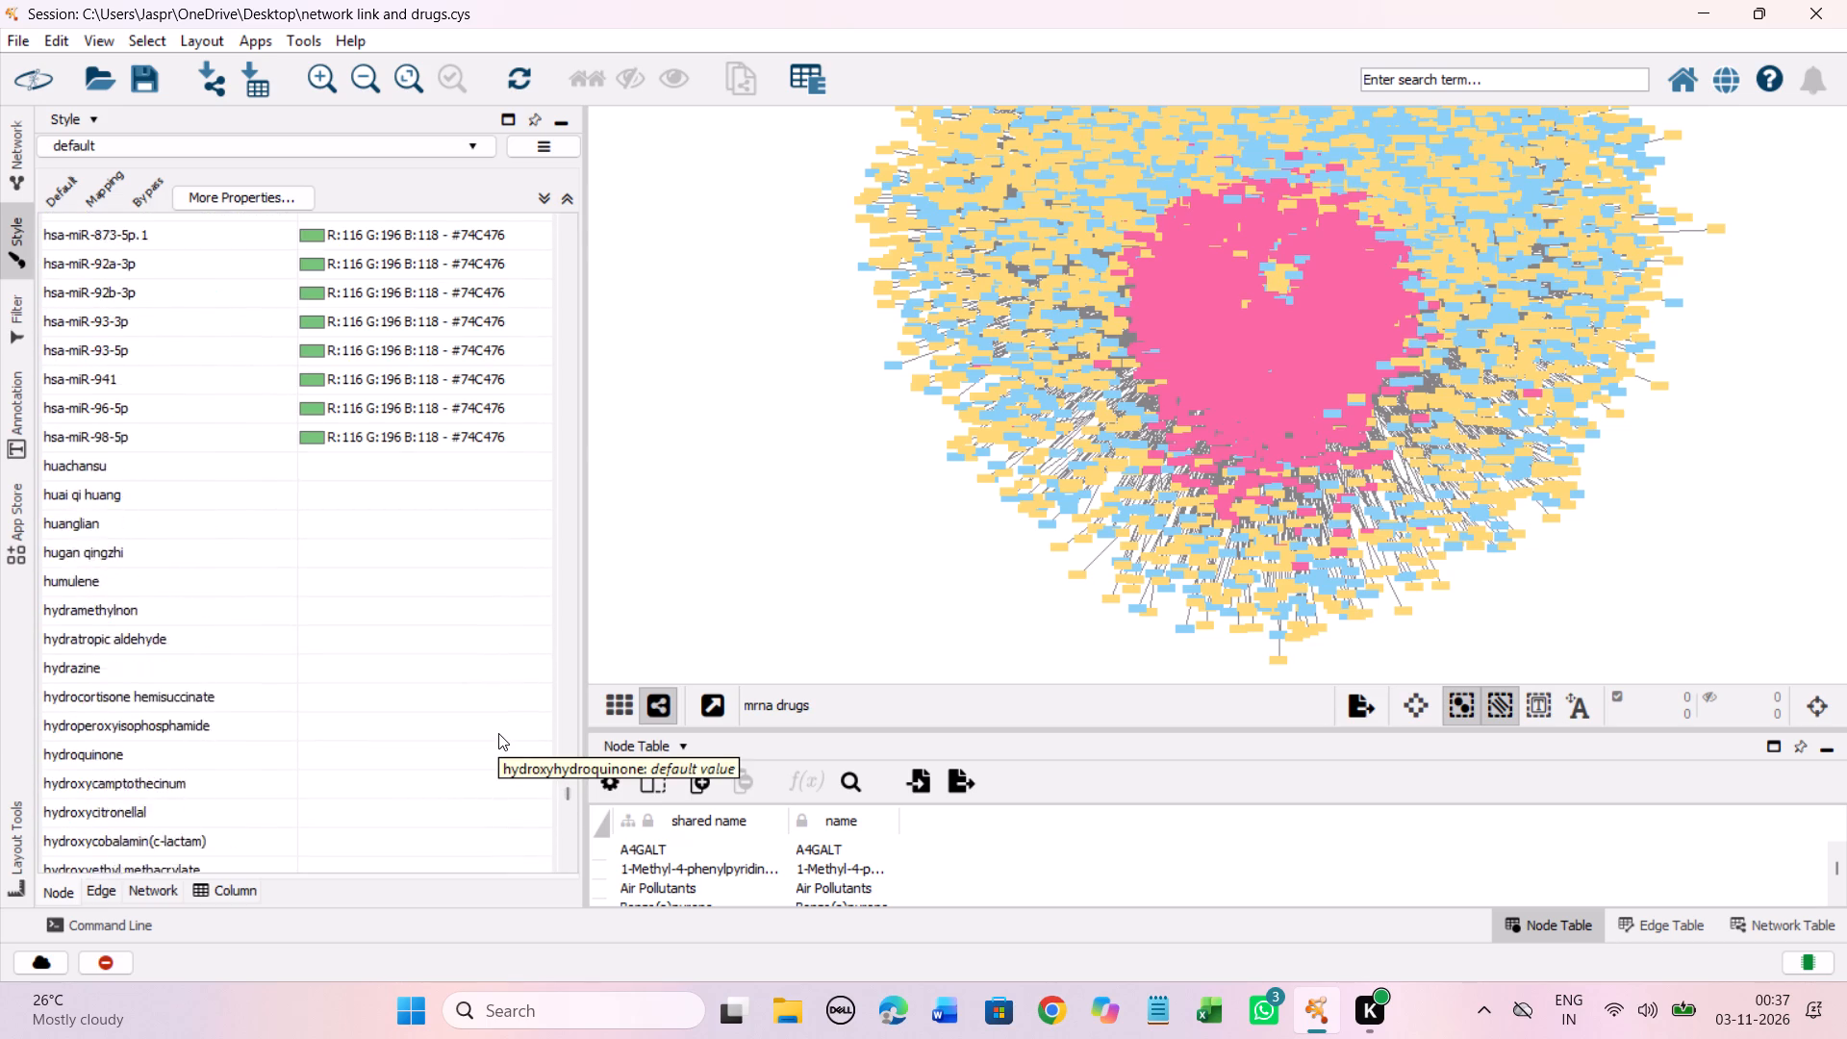
{"action": "scroll", "coordinate": [498, 733], "scroll_direction": "up", "scroll_amount": 20}
{"action": "scroll", "coordinate": [498, 733], "scroll_direction": "up", "scroll_amount": 14}
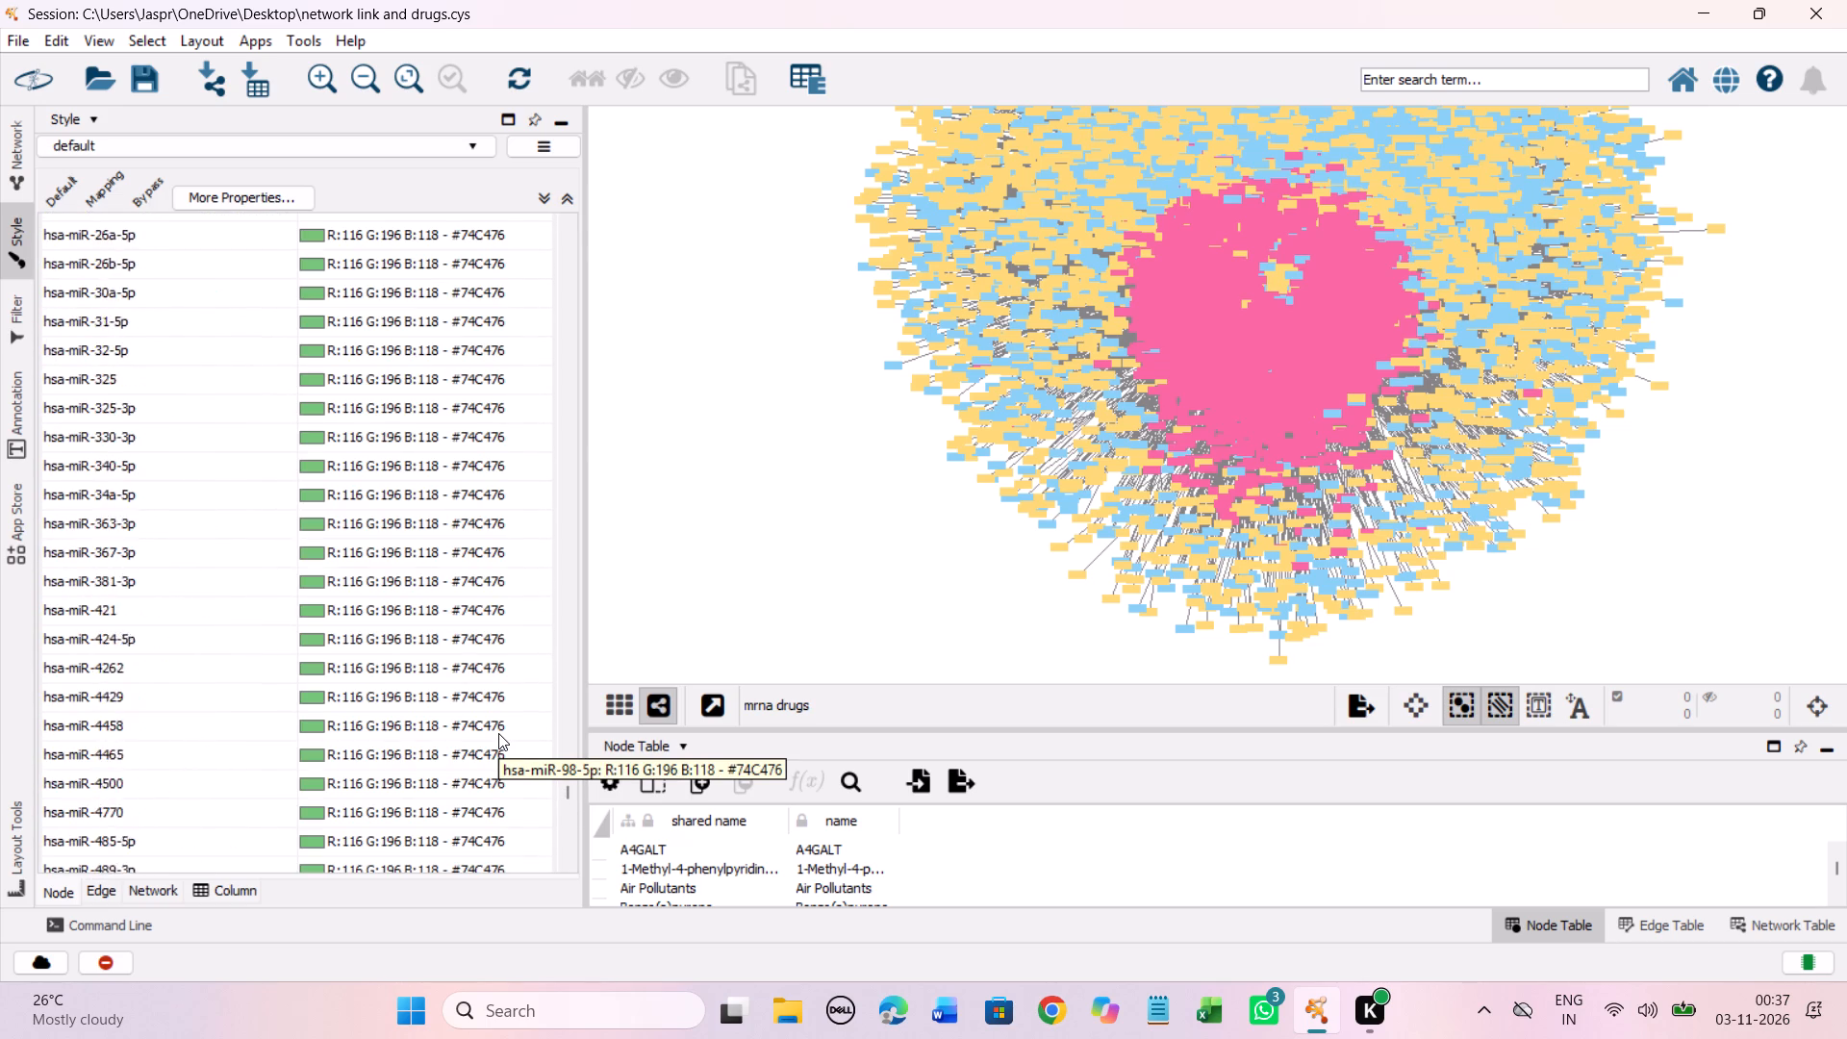
{"action": "scroll", "coordinate": [498, 733], "scroll_direction": "up", "scroll_amount": 20}
{"action": "scroll", "coordinate": [498, 733], "scroll_direction": "up", "scroll_amount": 14}
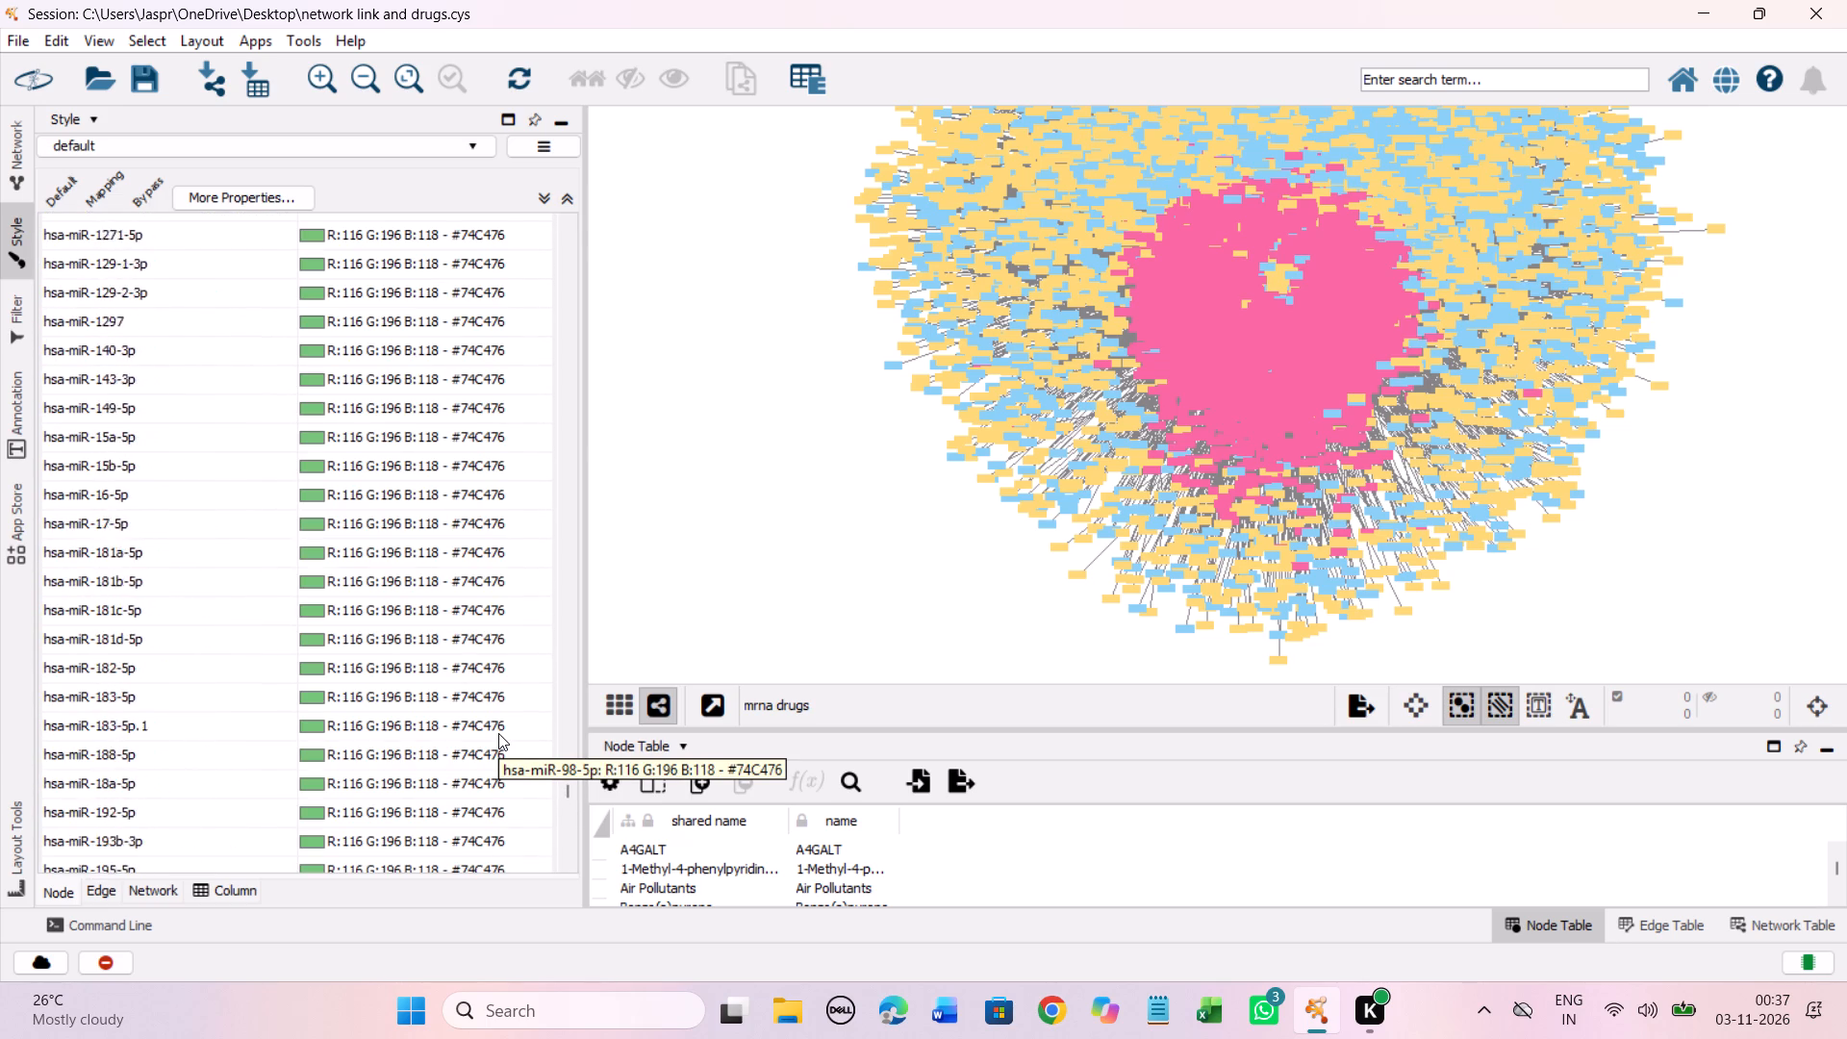
{"action": "scroll", "coordinate": [498, 733], "scroll_direction": "up", "scroll_amount": 20}
{"action": "scroll", "coordinate": [498, 733], "scroll_direction": "up", "scroll_amount": 4}
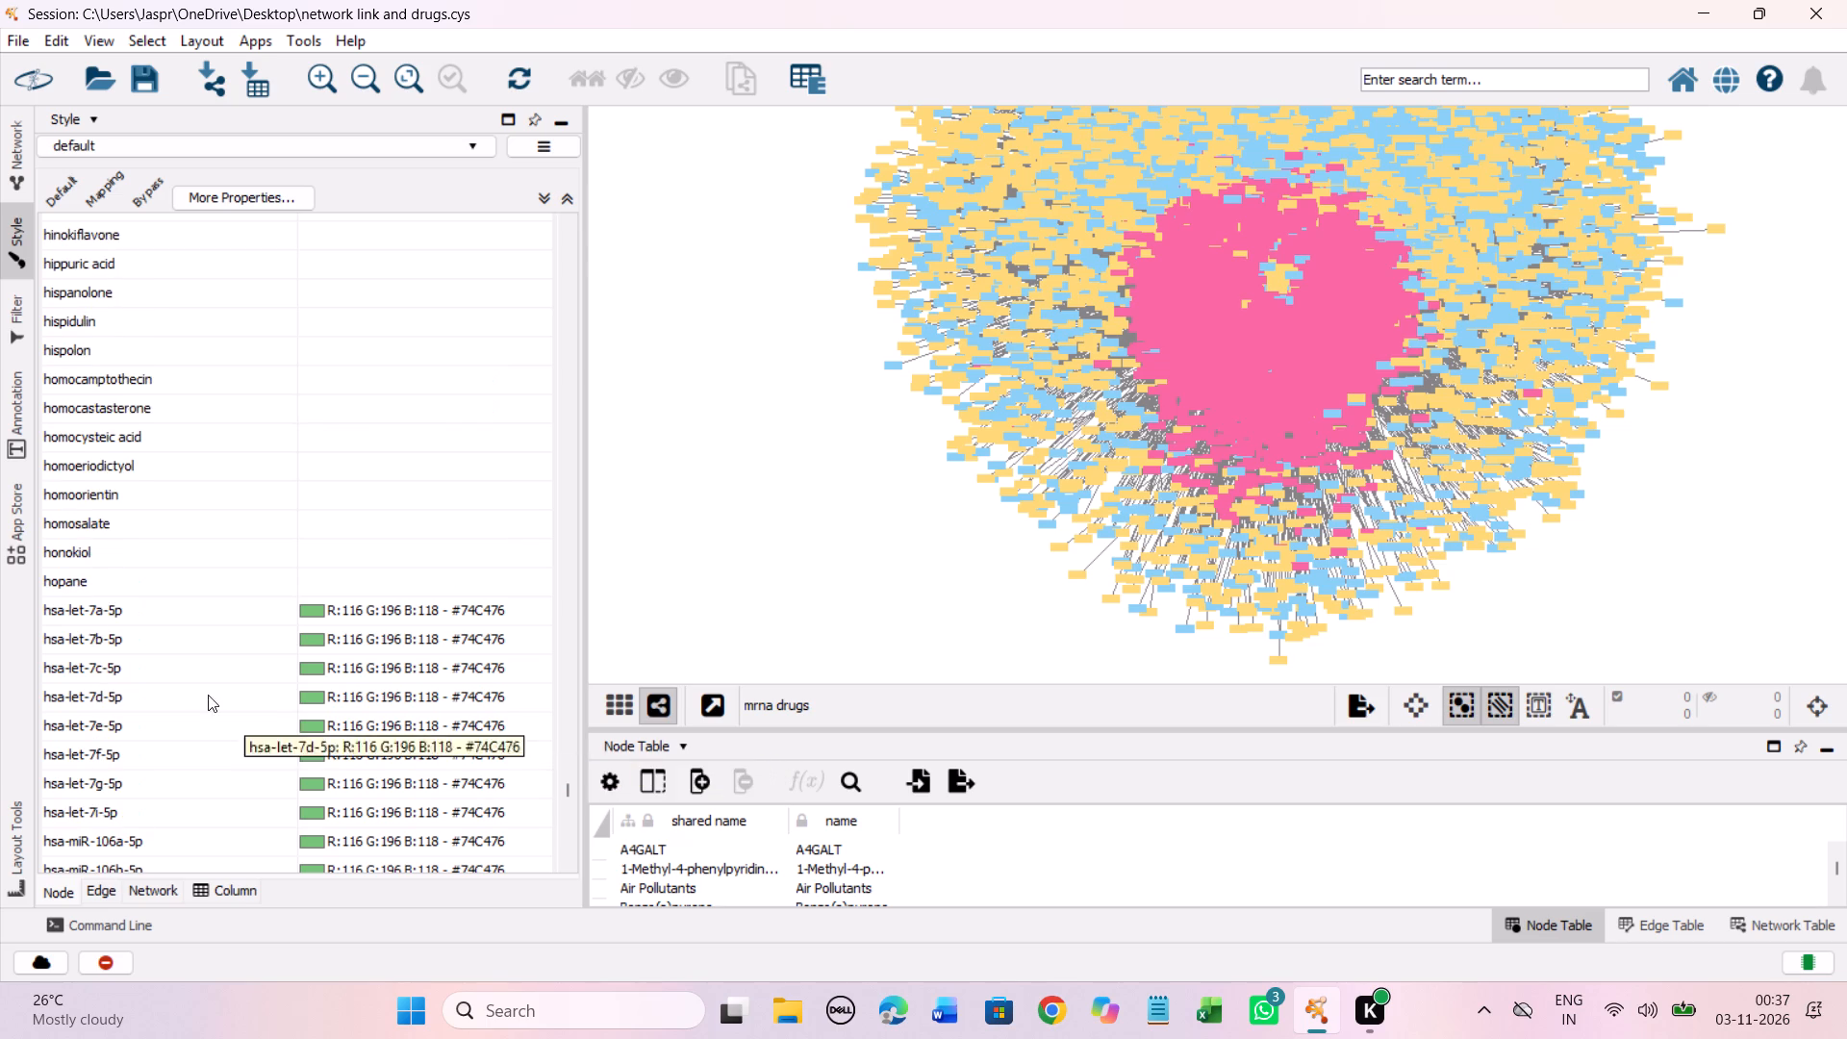
{"action": "left_click", "coordinate": [265, 580], "text": "shift"}
{"action": "right_click", "coordinate": [265, 580]}
{"action": "left_click", "coordinate": [614, 595]}
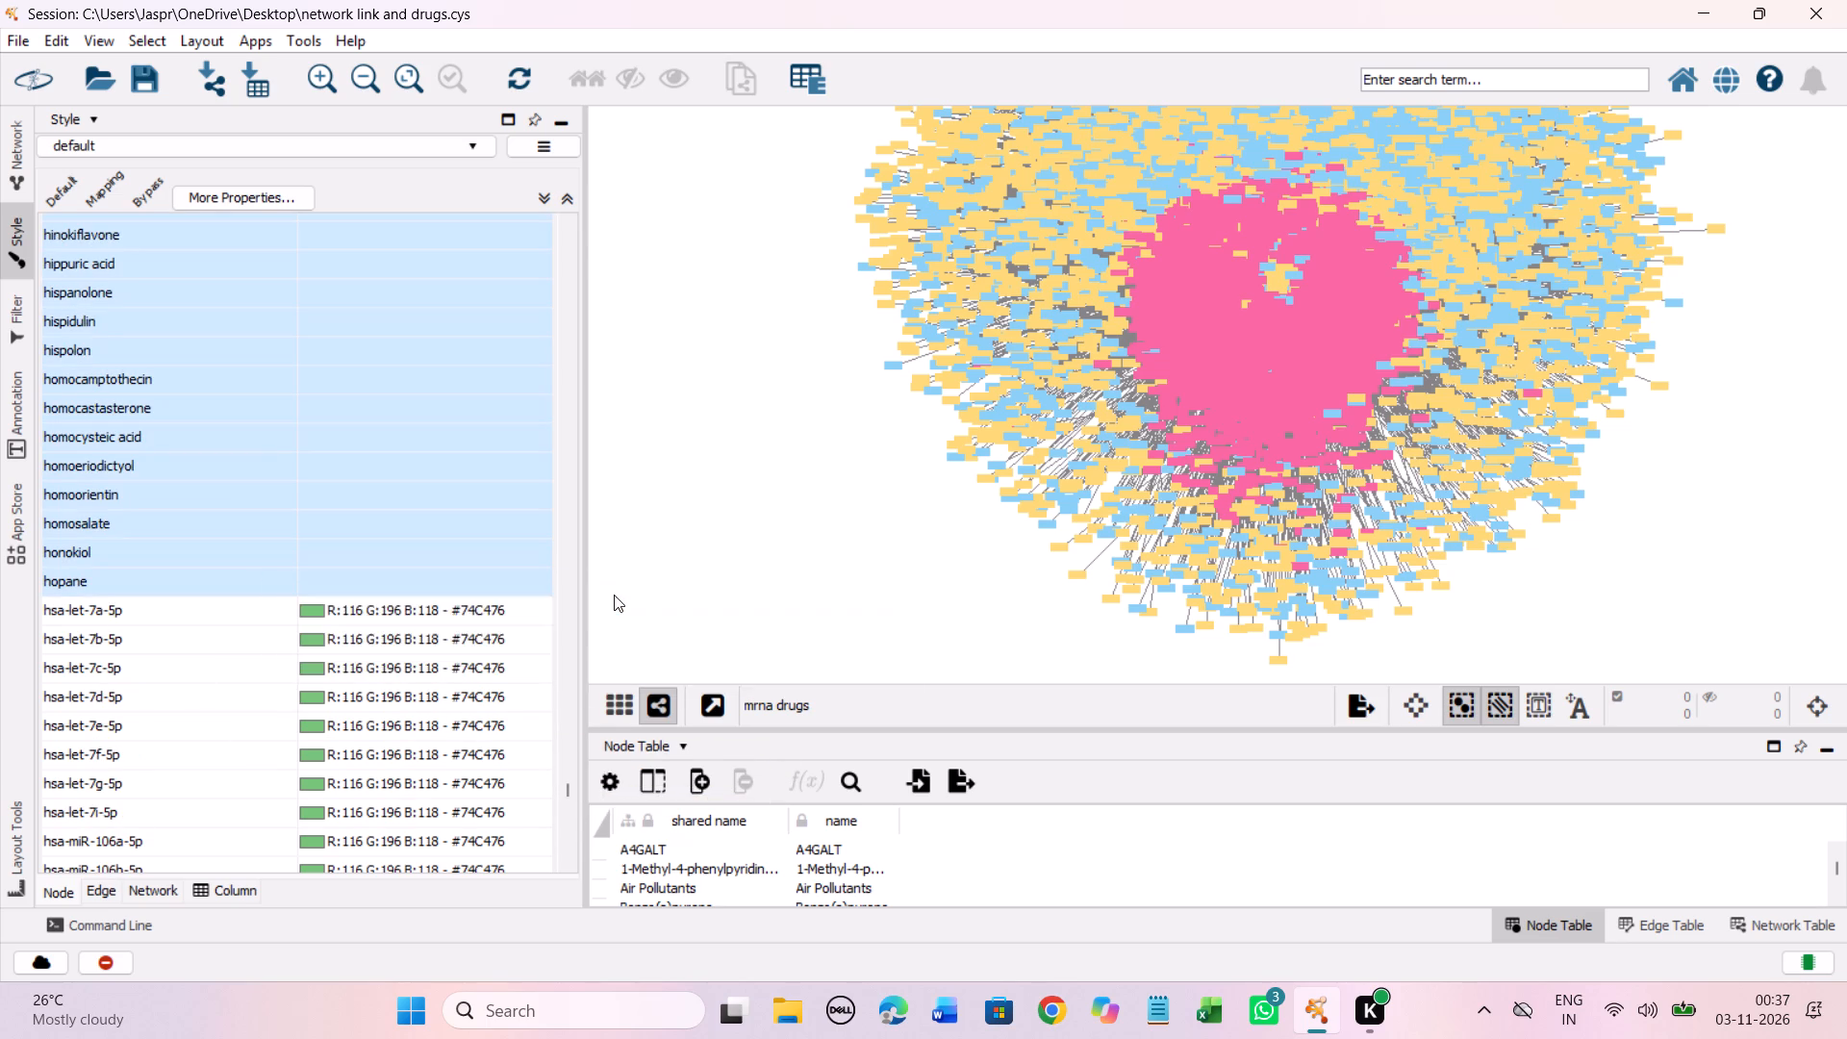
Set the discrete node colour mapping for the selected entries from Zalcitabine through hopane to light yellow #FED976.
{"action": "left_click_drag", "start_coordinate": [521, 552], "coordinate": [382, 283]}
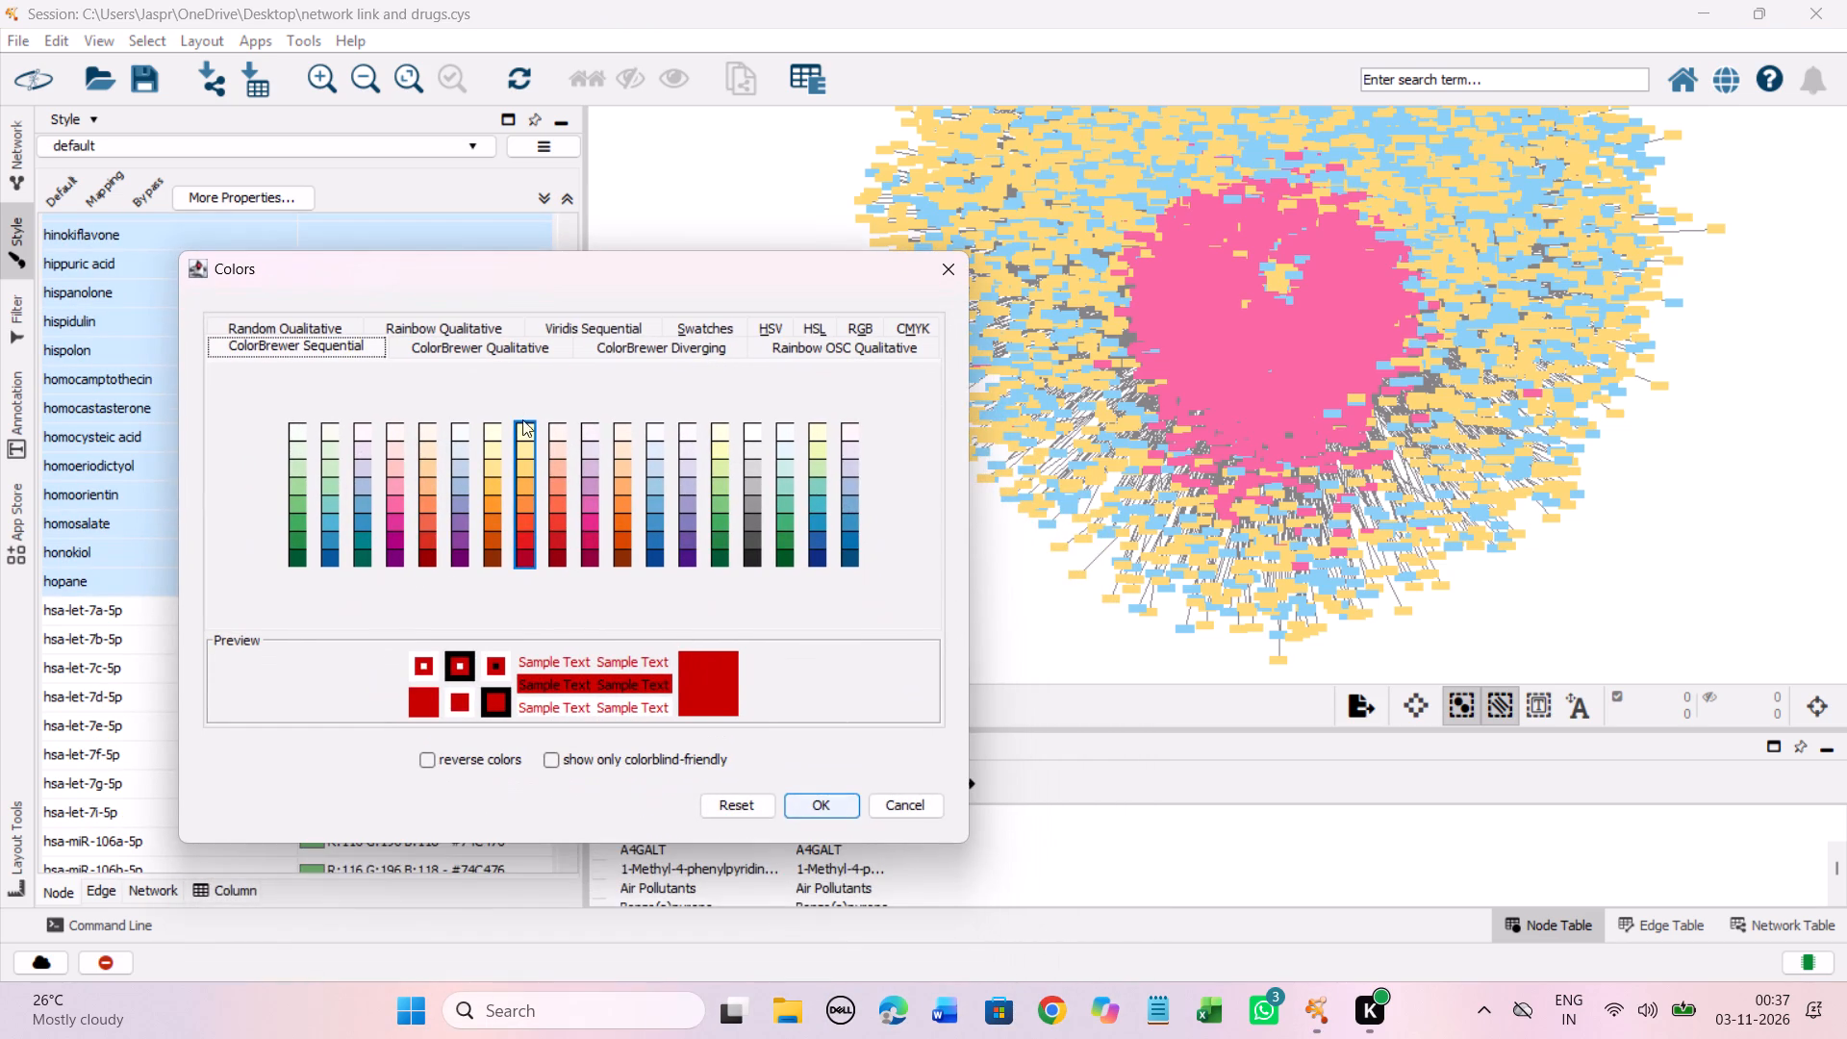
{"action": "left_click", "coordinate": [517, 468]}
{"action": "left_click", "coordinate": [822, 802]}
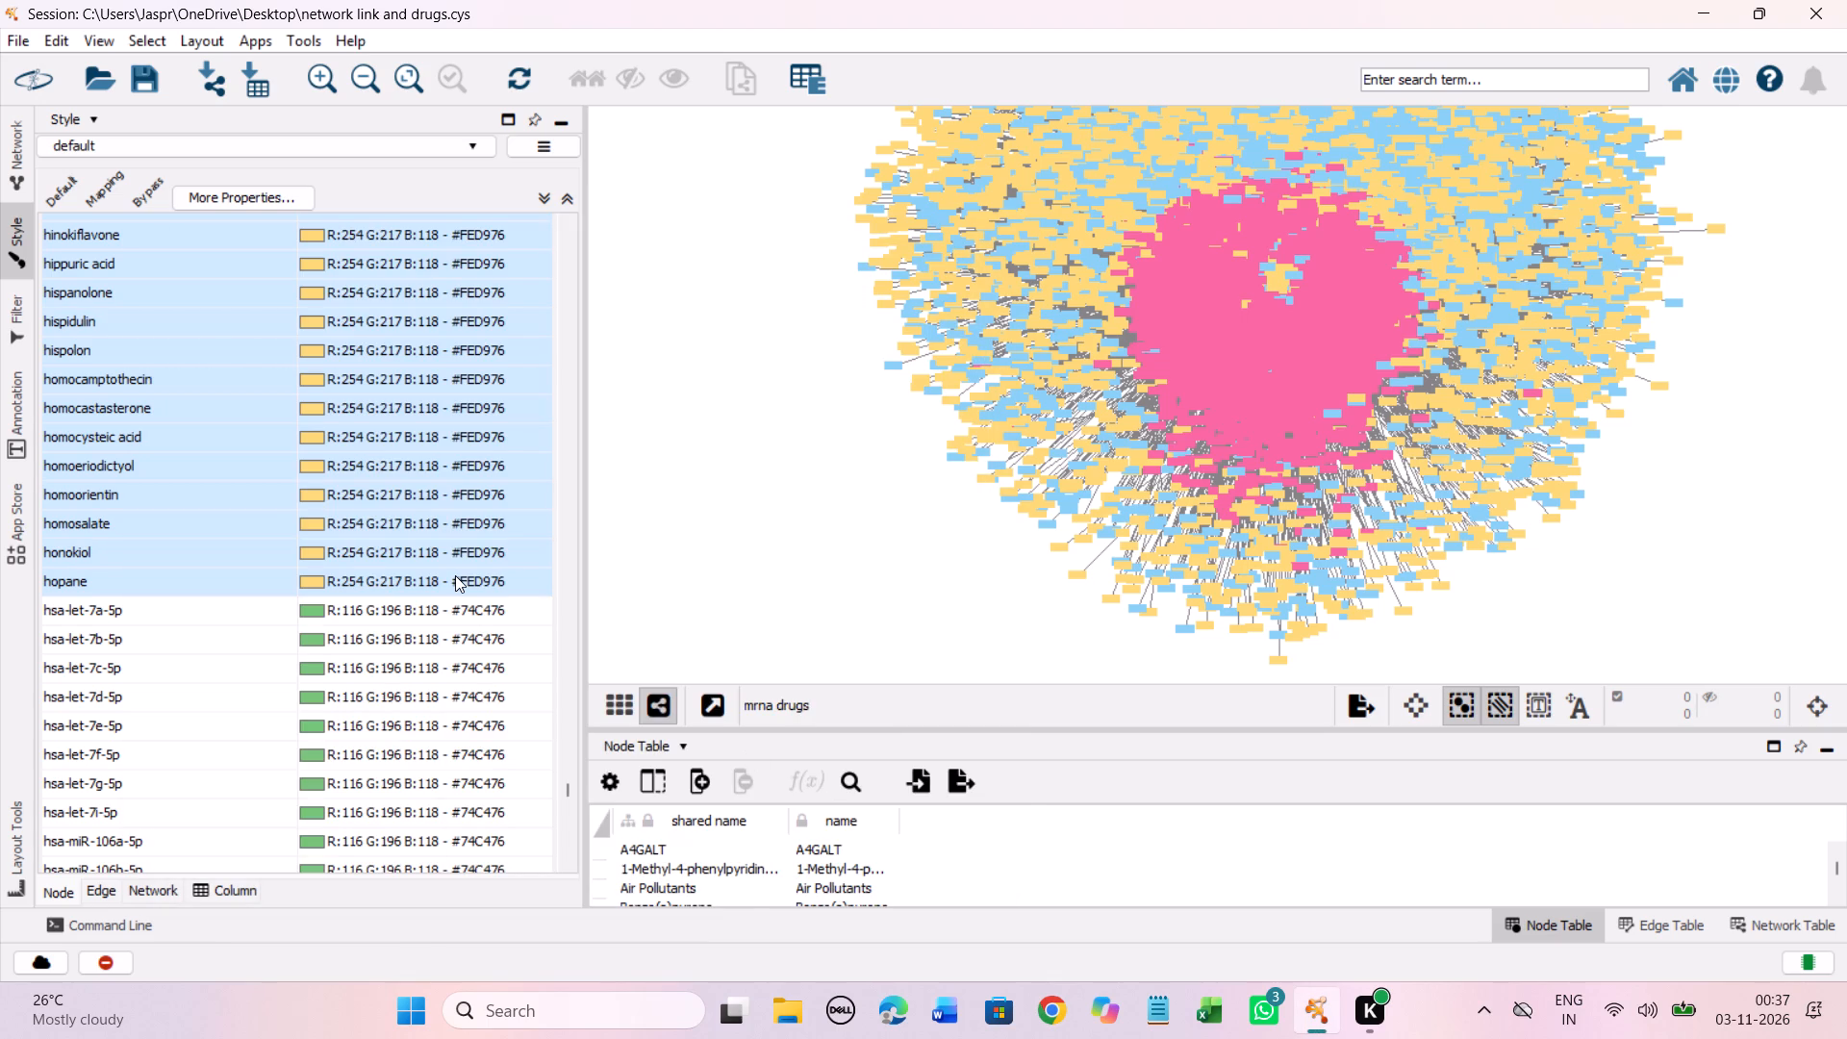
Set the discrete node colour mapping for the unmapped entries from huachansu through zymosterol to light yellow #FED976.
{"action": "scroll", "coordinate": [457, 588], "scroll_direction": "down", "scroll_amount": 15}
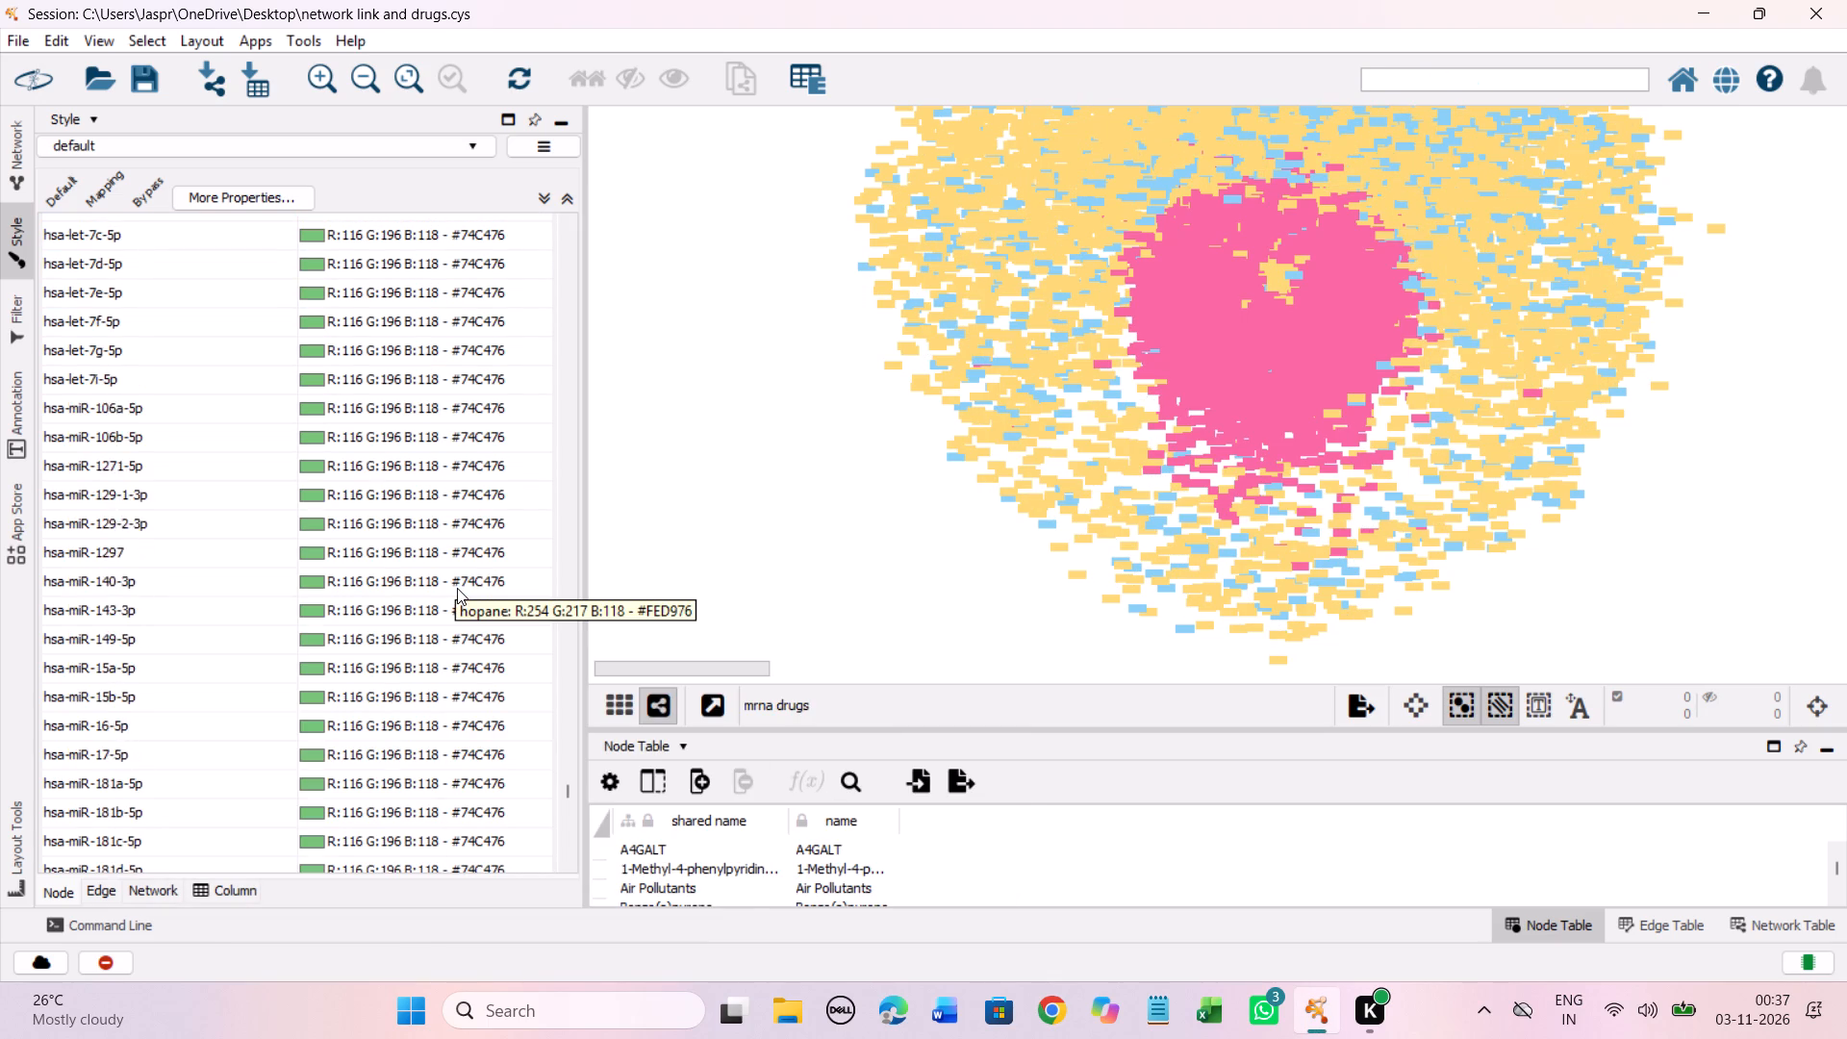
{"action": "scroll", "coordinate": [457, 588], "scroll_direction": "down", "scroll_amount": 20}
{"action": "scroll", "coordinate": [457, 588], "scroll_direction": "down", "scroll_amount": 20}
{"action": "scroll", "coordinate": [457, 588], "scroll_direction": "down", "scroll_amount": 6}
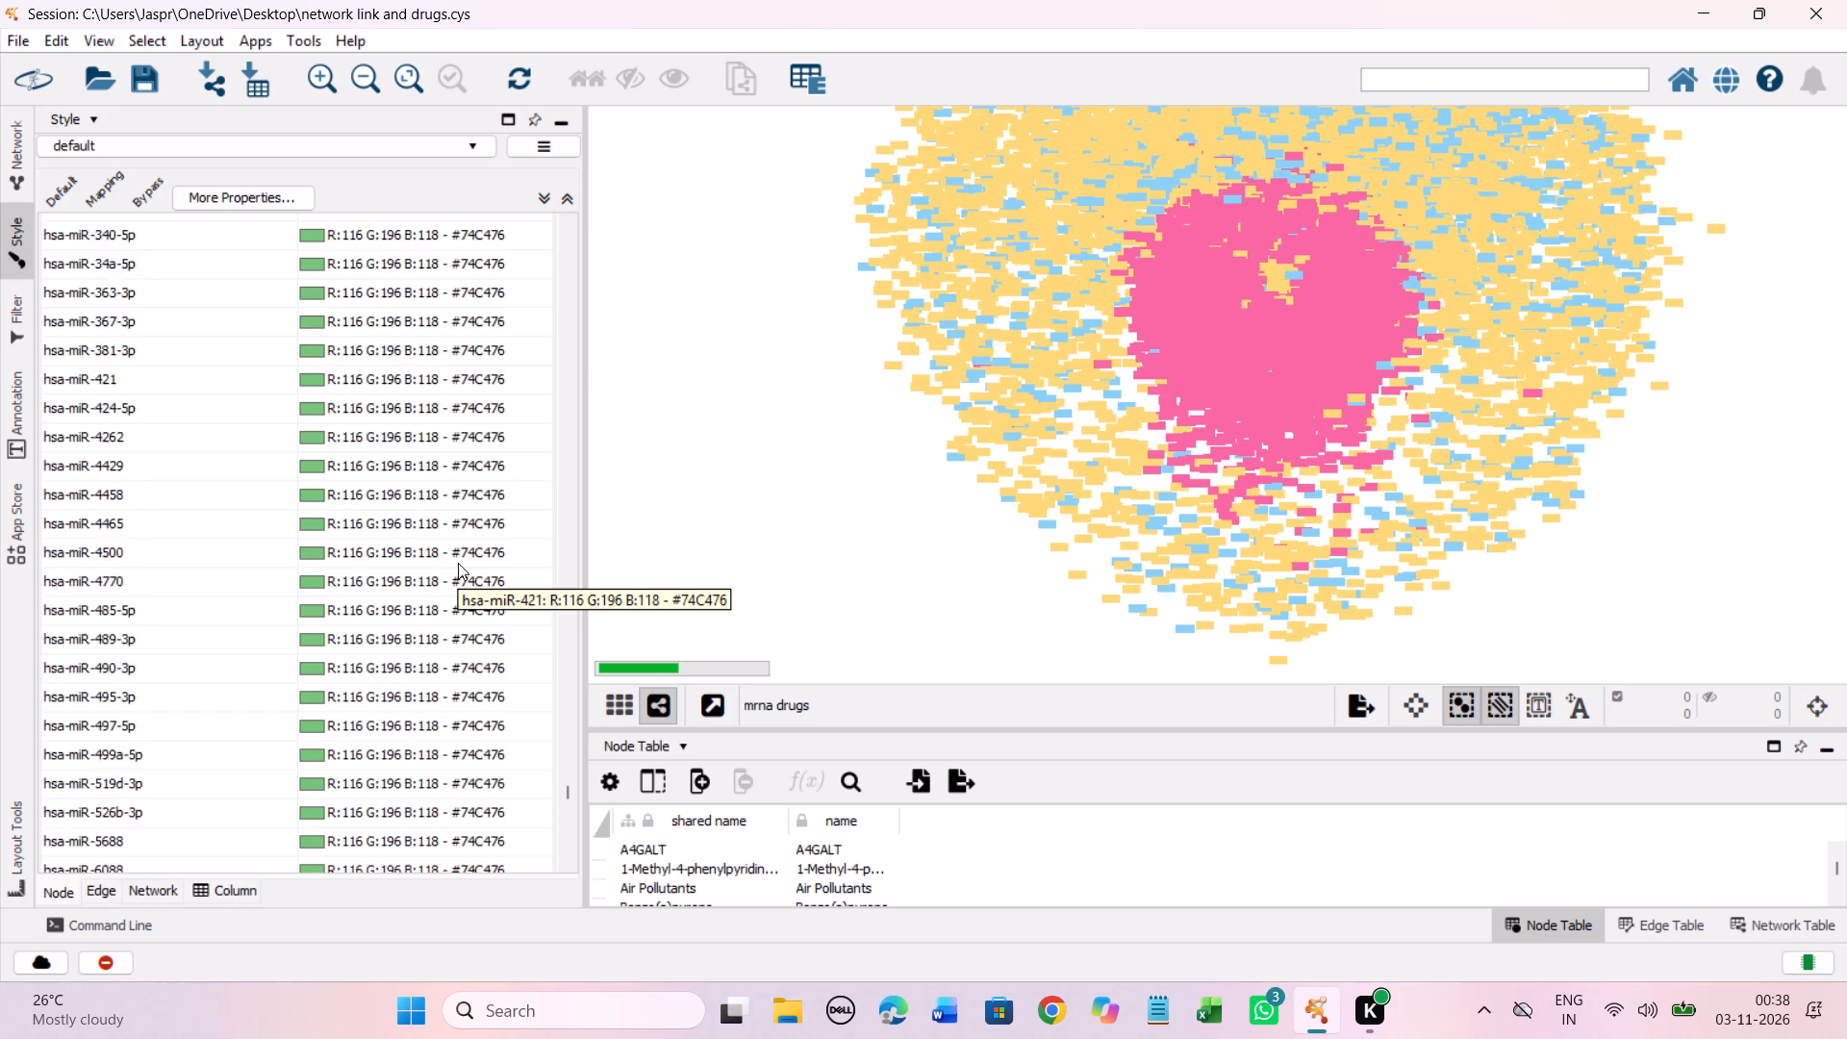
{"action": "scroll", "coordinate": [458, 563], "scroll_direction": "down", "scroll_amount": 20}
{"action": "scroll", "coordinate": [458, 563], "scroll_direction": "down", "scroll_amount": 15}
{"action": "left_click", "coordinate": [286, 411]}
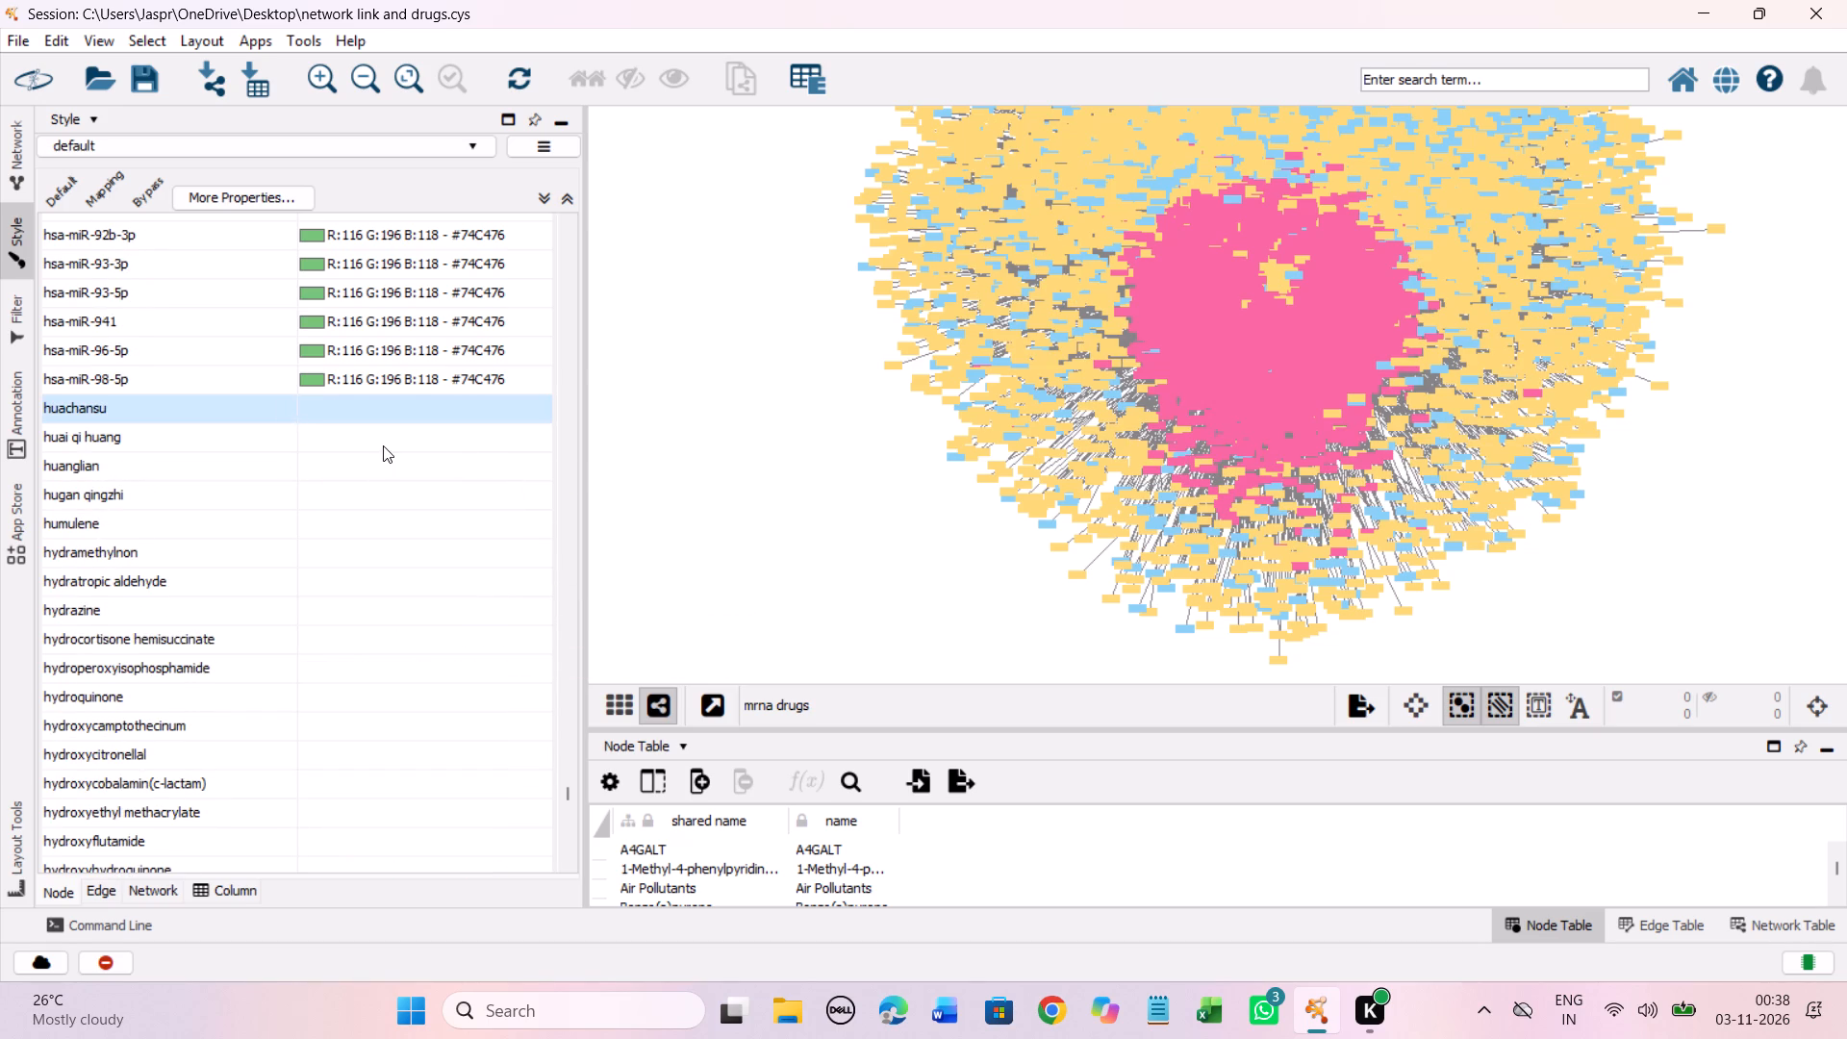
{"action": "scroll", "coordinate": [387, 489], "scroll_direction": "down", "scroll_amount": 20}
{"action": "scroll", "coordinate": [387, 489], "scroll_direction": "down", "scroll_amount": 20}
{"action": "scroll", "coordinate": [387, 489], "scroll_direction": "down", "scroll_amount": 5}
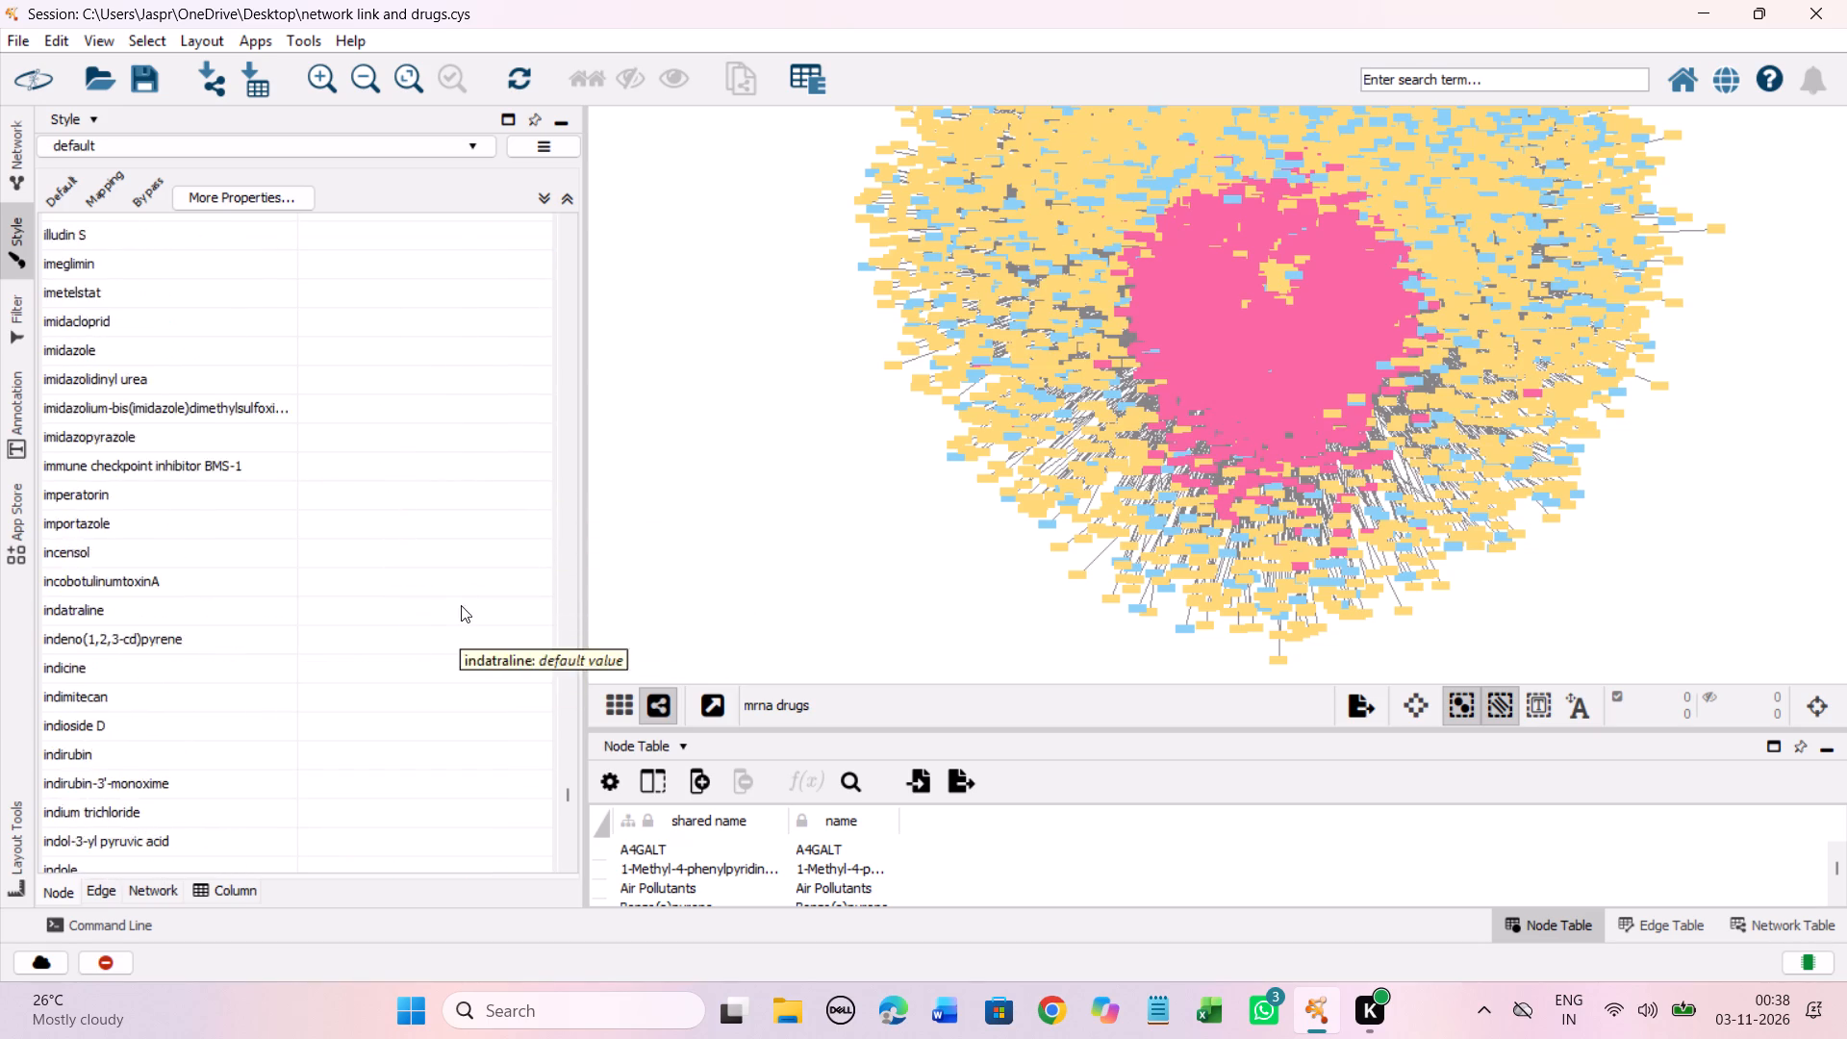
{"action": "scroll", "coordinate": [461, 605], "scroll_direction": "down", "scroll_amount": 20}
{"action": "scroll", "coordinate": [461, 605], "scroll_direction": "down", "scroll_amount": 20}
{"action": "scroll", "coordinate": [461, 605], "scroll_direction": "down", "scroll_amount": 7}
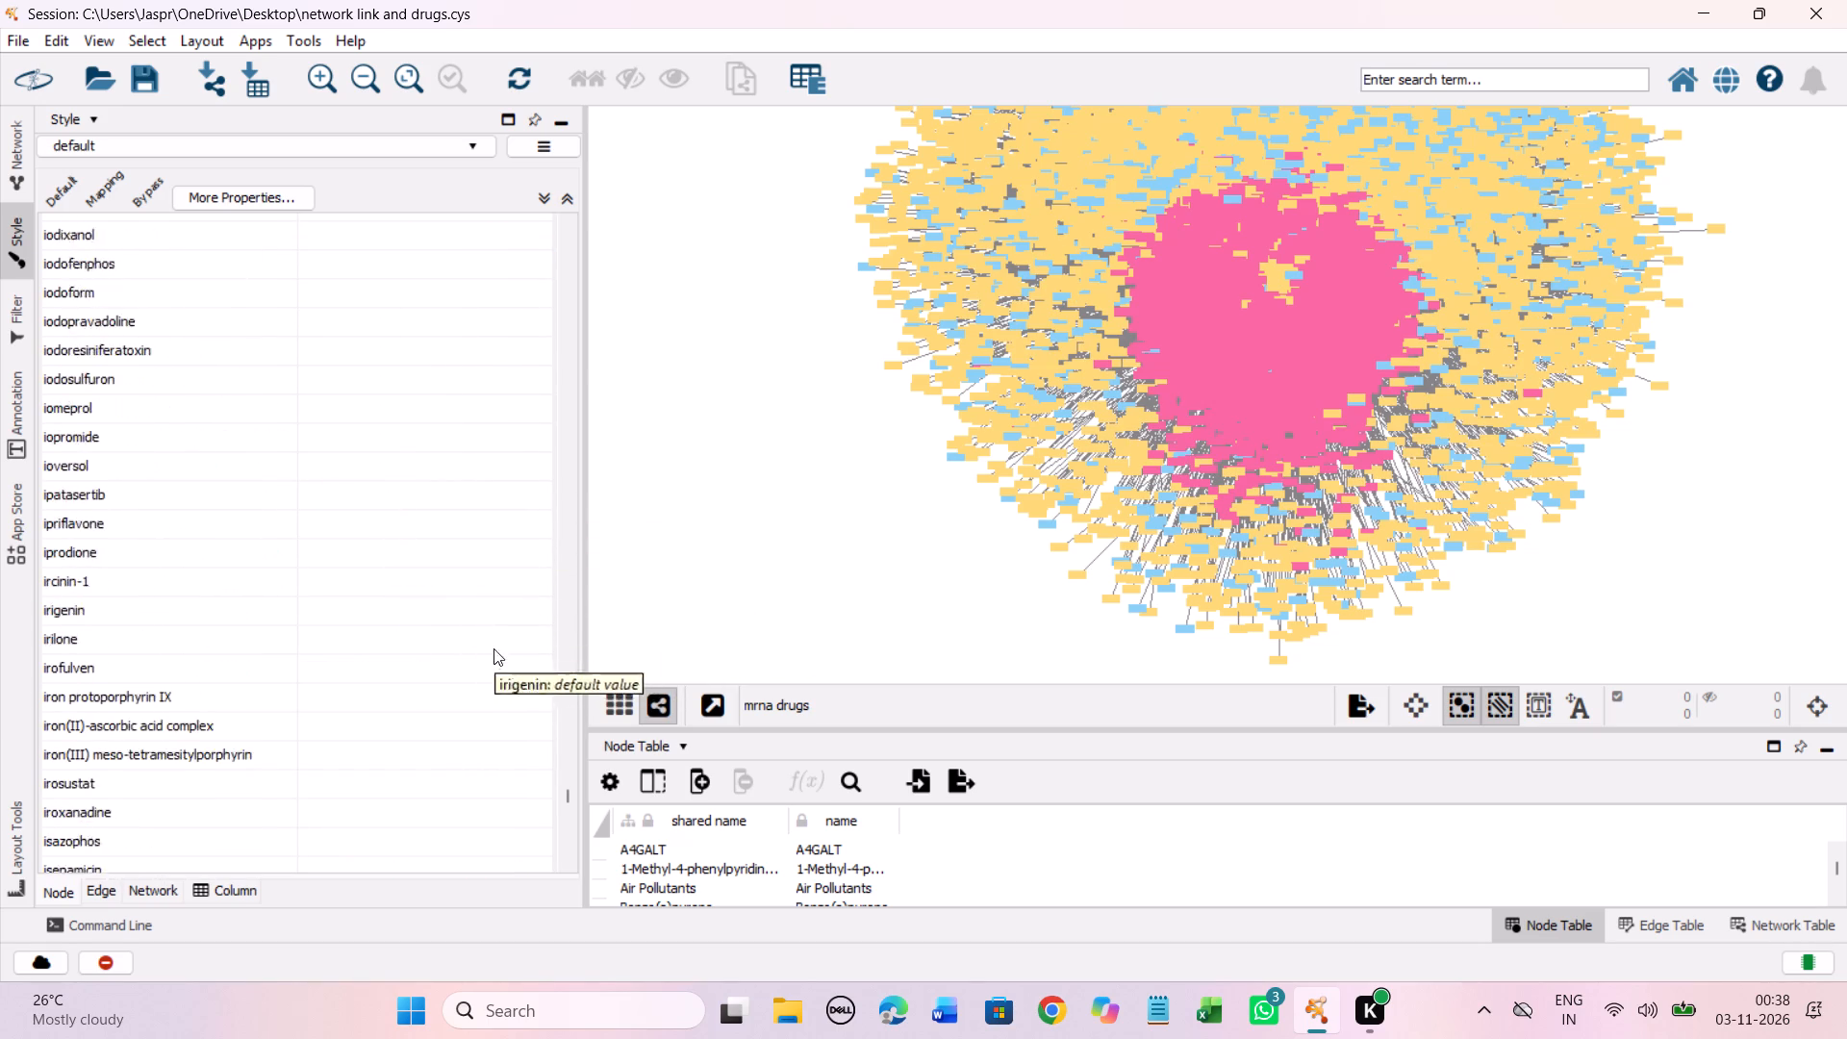
{"action": "scroll", "coordinate": [493, 648], "scroll_direction": "down", "scroll_amount": 20}
{"action": "scroll", "coordinate": [493, 648], "scroll_direction": "down", "scroll_amount": 20}
{"action": "scroll", "coordinate": [493, 648], "scroll_direction": "down", "scroll_amount": 7}
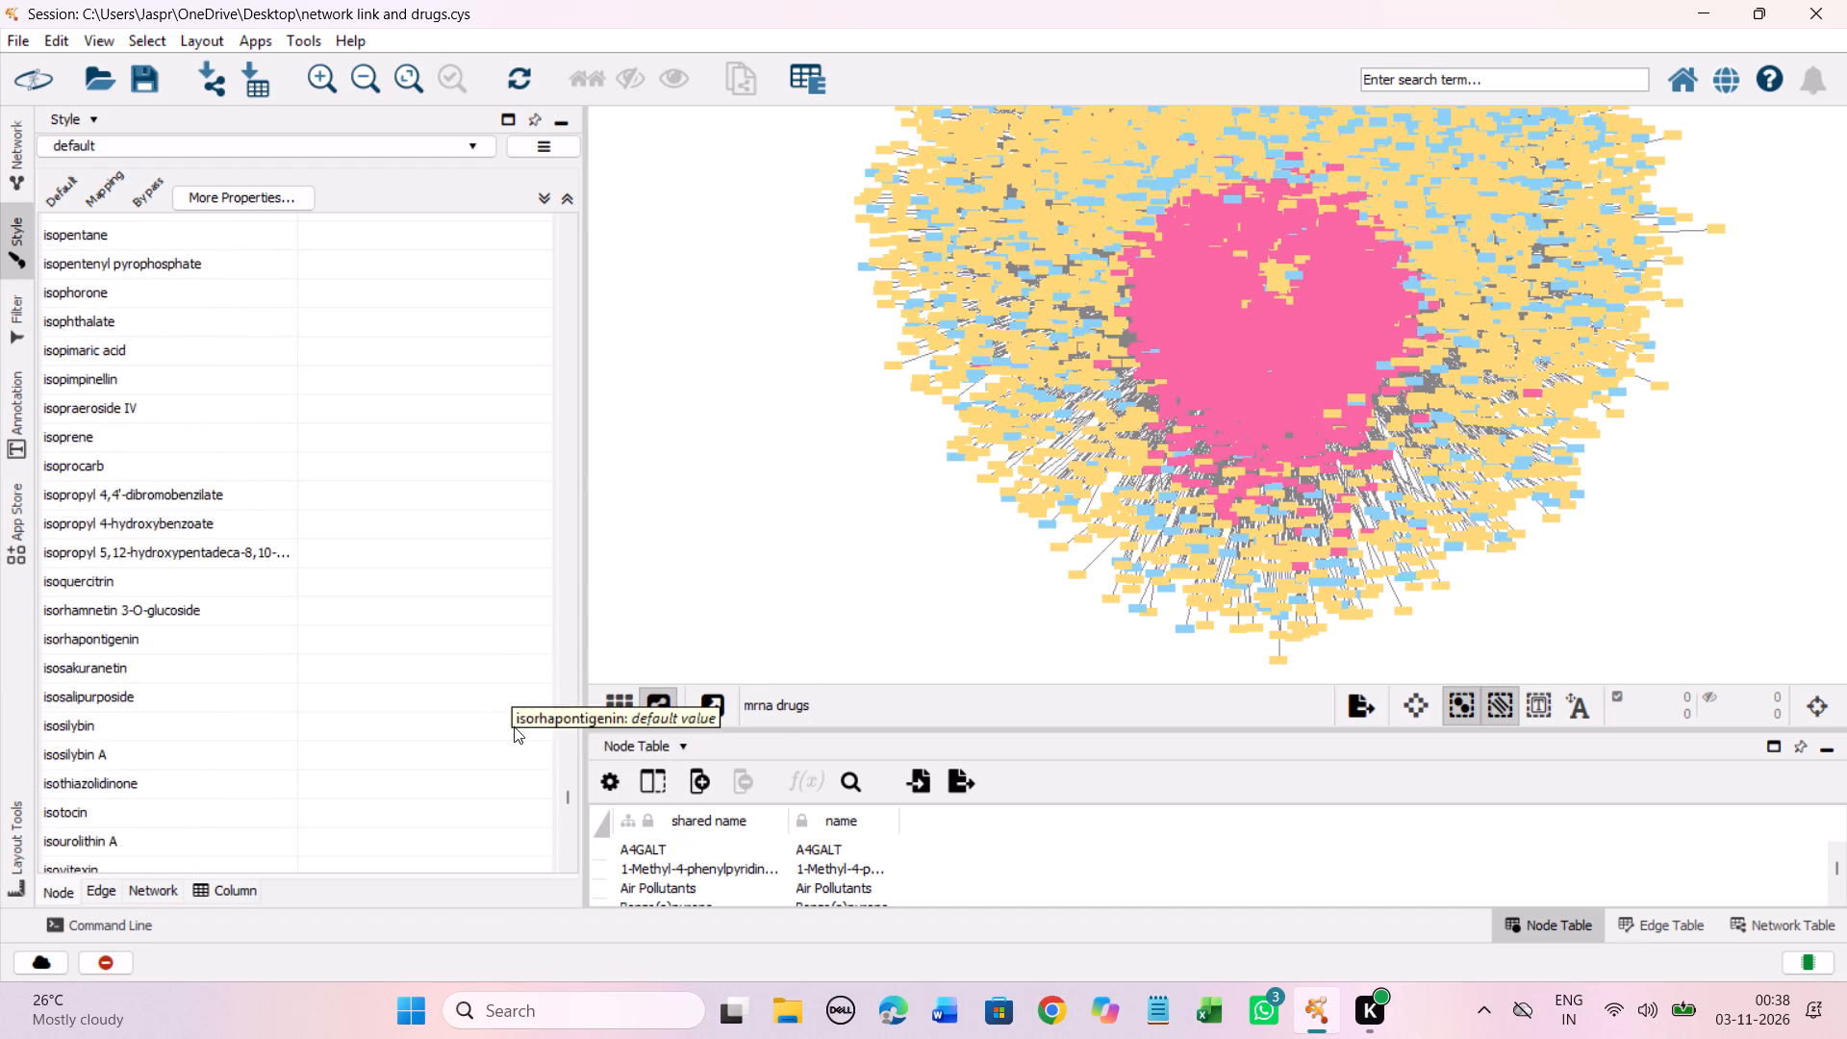
{"action": "scroll", "coordinate": [514, 726], "scroll_direction": "down", "scroll_amount": 20}
{"action": "scroll", "coordinate": [514, 726], "scroll_direction": "down", "scroll_amount": 20}
{"action": "scroll", "coordinate": [514, 726], "scroll_direction": "down", "scroll_amount": 7}
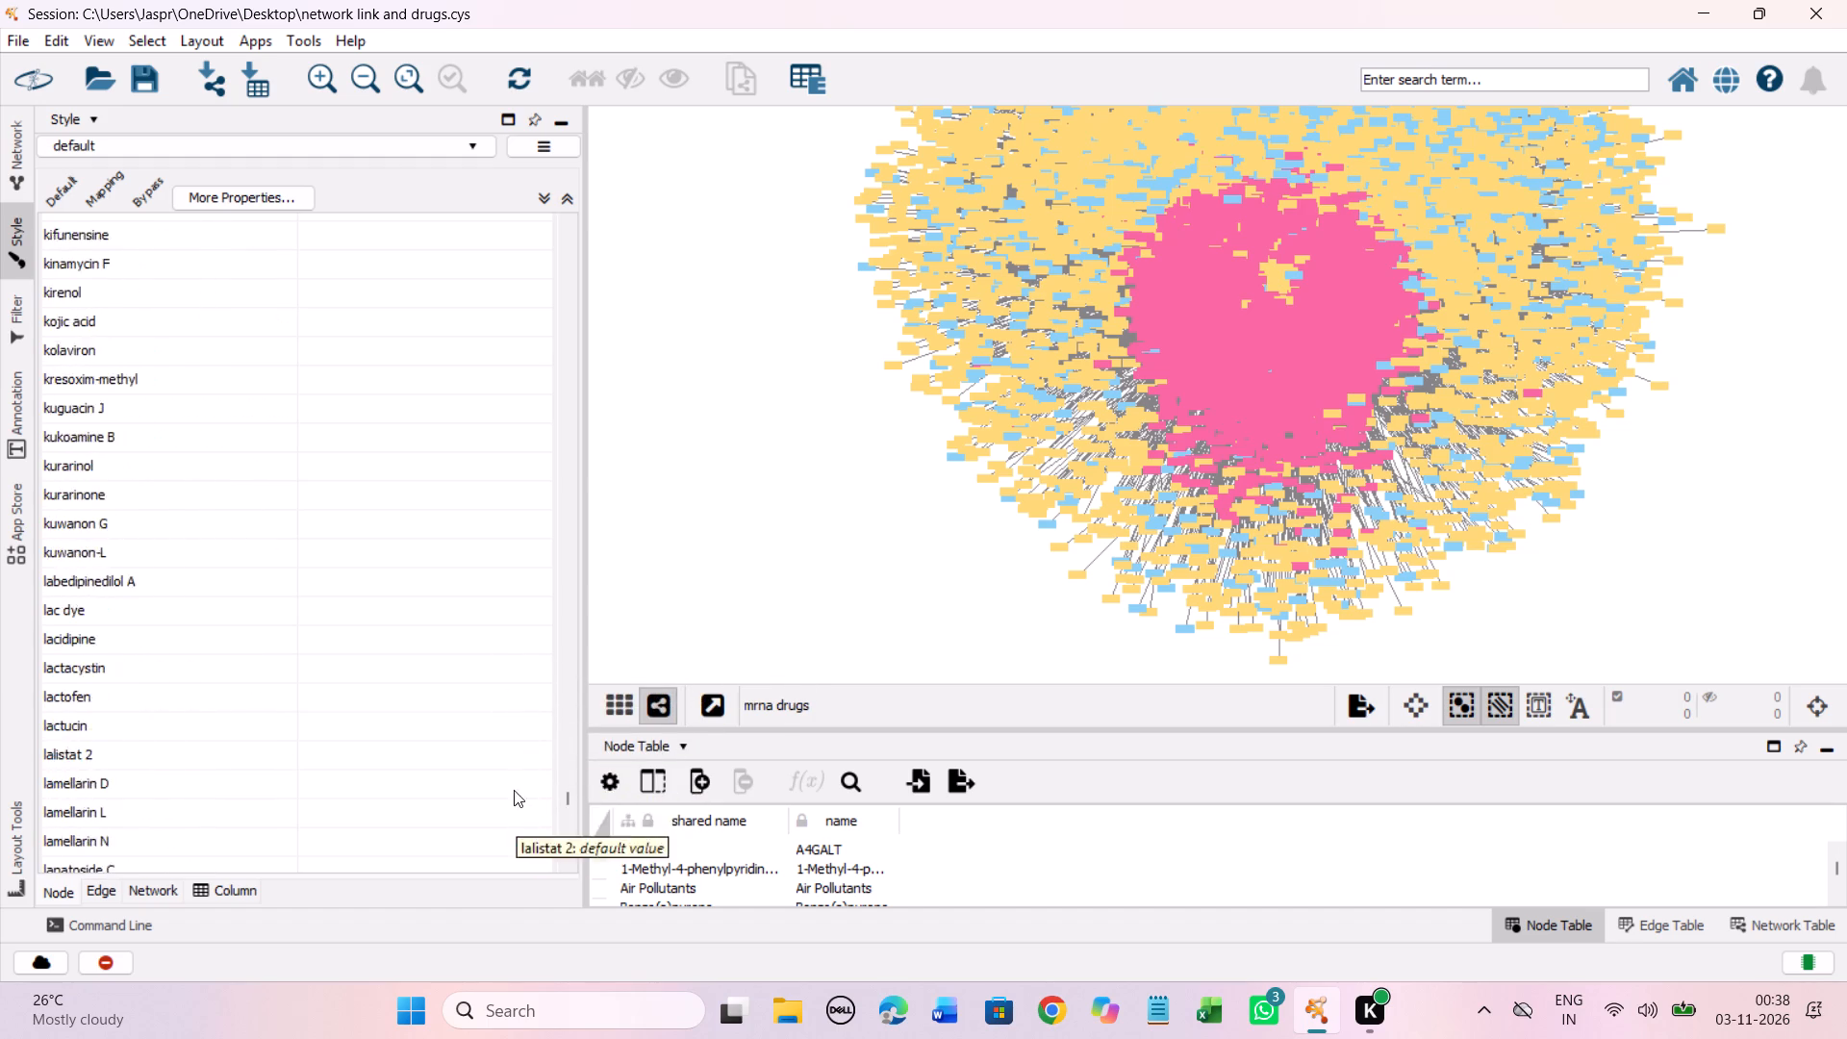
{"action": "scroll", "coordinate": [514, 790], "scroll_direction": "down", "scroll_amount": 20}
{"action": "scroll", "coordinate": [514, 790], "scroll_direction": "down", "scroll_amount": 20}
{"action": "scroll", "coordinate": [514, 790], "scroll_direction": "down", "scroll_amount": 7}
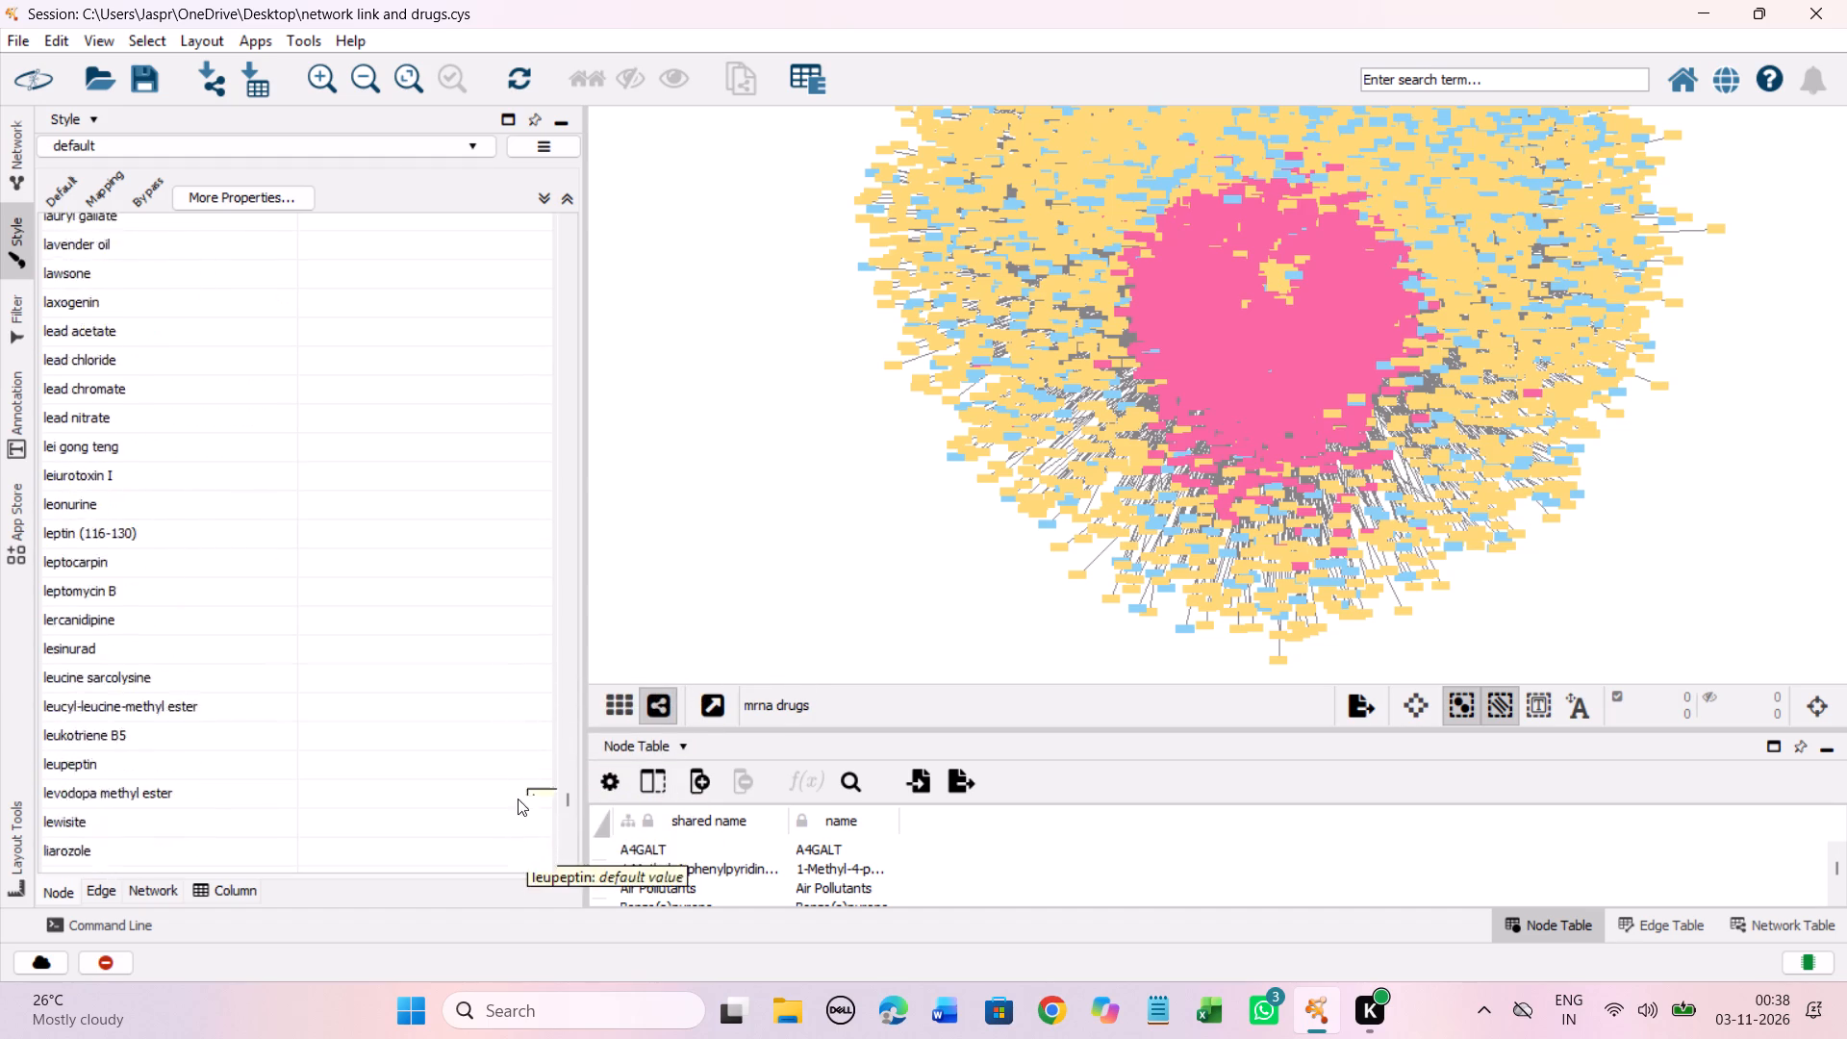
{"action": "scroll", "coordinate": [518, 798], "scroll_direction": "down", "scroll_amount": 20}
{"action": "scroll", "coordinate": [518, 798], "scroll_direction": "down", "scroll_amount": 20}
{"action": "scroll", "coordinate": [518, 798], "scroll_direction": "down", "scroll_amount": 7}
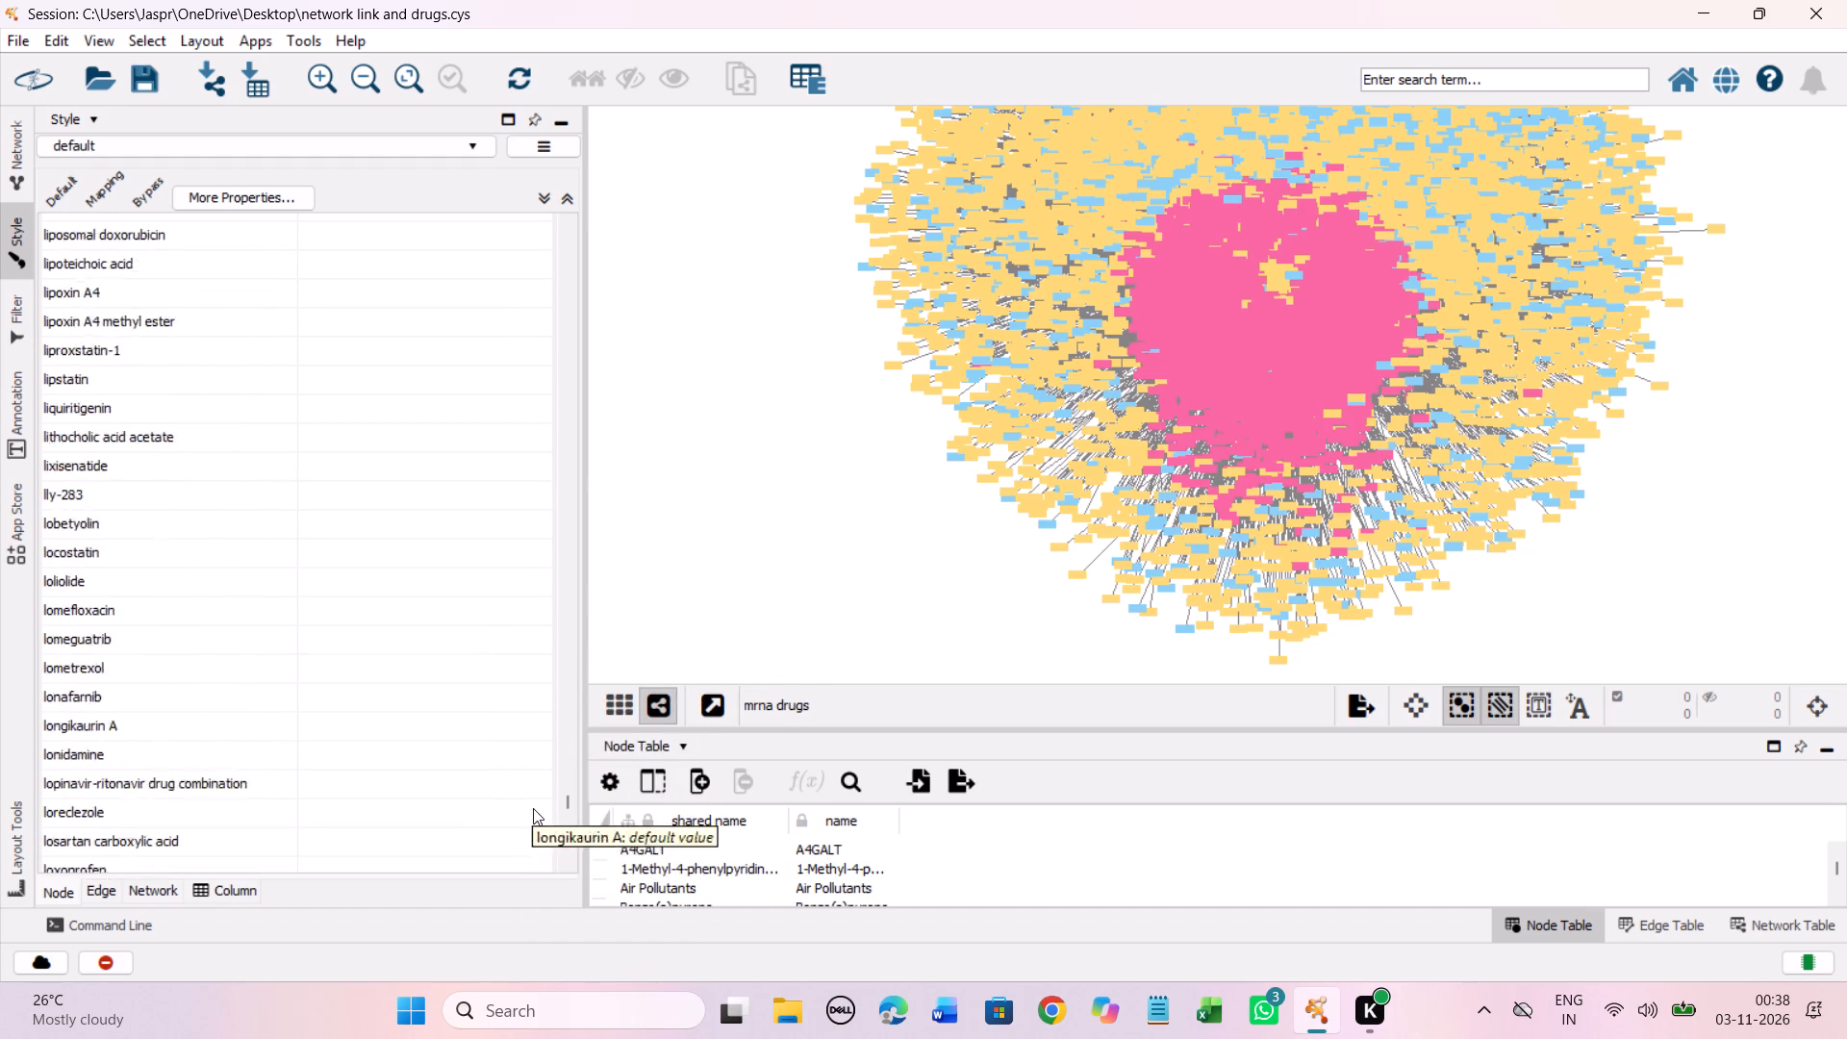
{"action": "scroll", "coordinate": [533, 808], "scroll_direction": "down", "scroll_amount": 12}
{"action": "left_click_drag", "start_coordinate": [565, 803], "coordinate": [566, 803]}
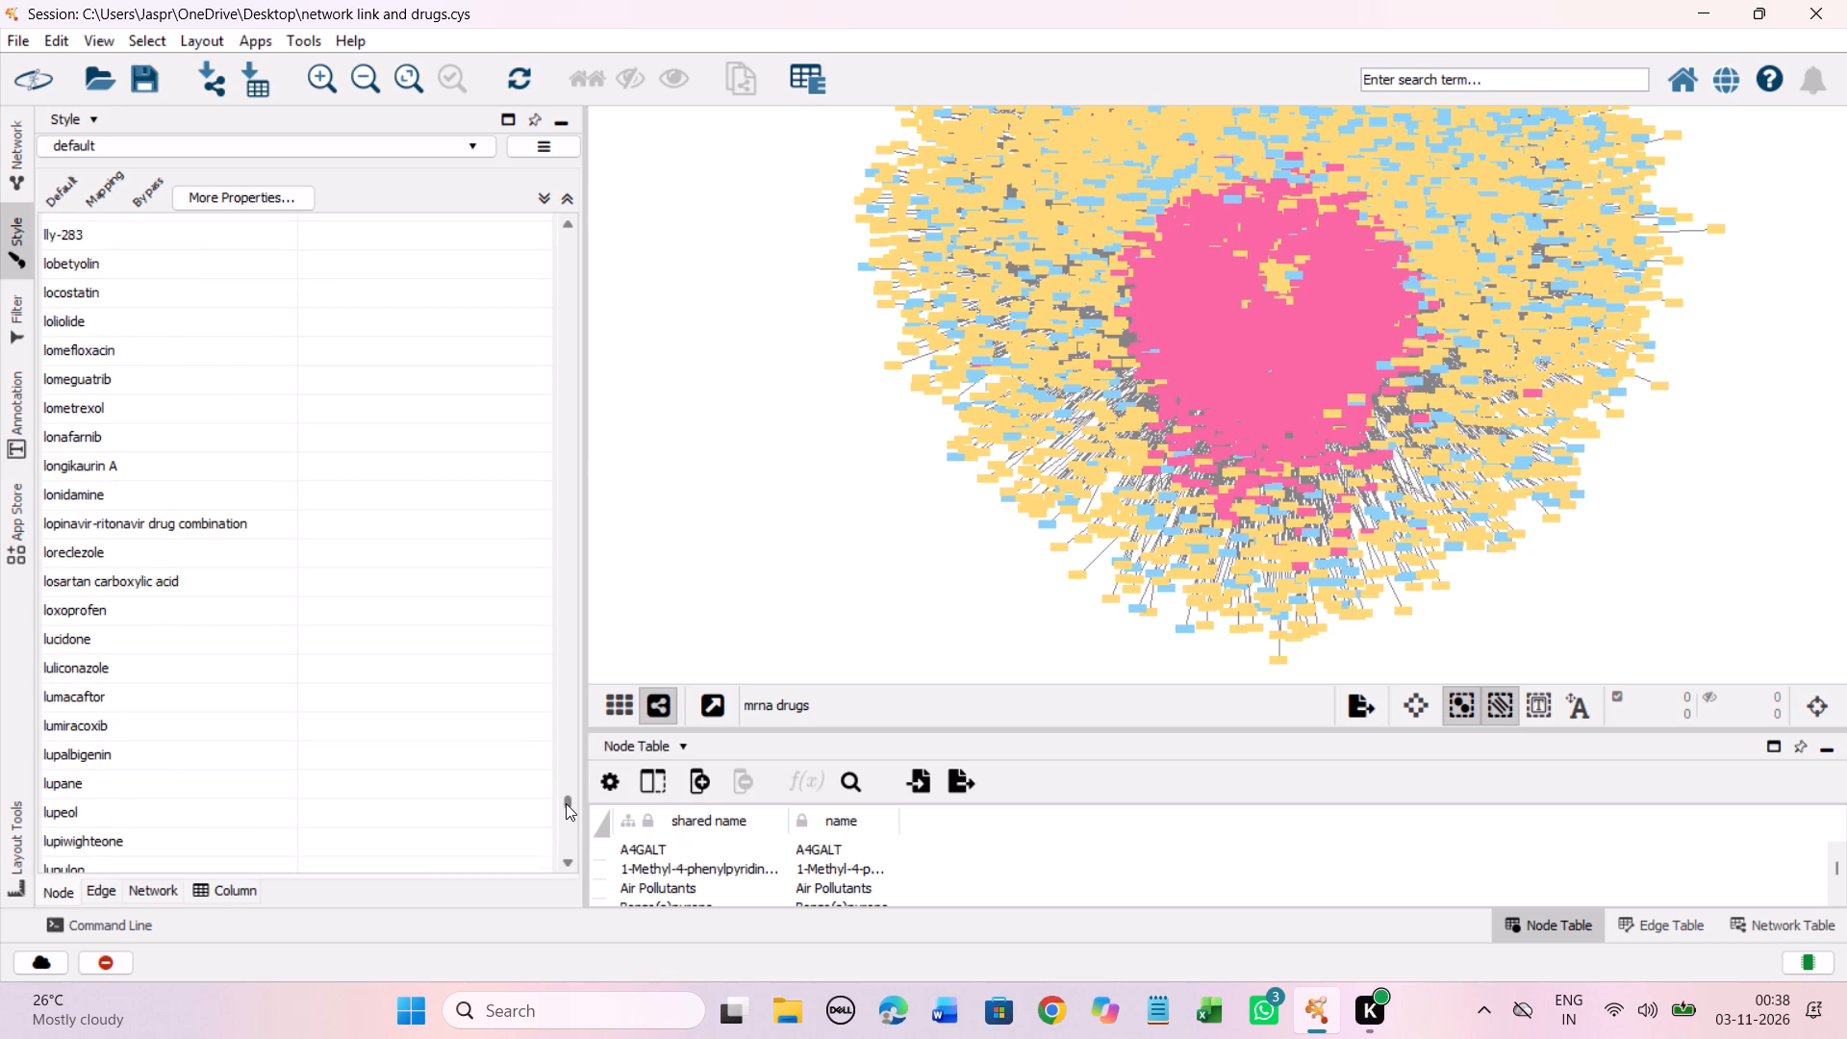
{"action": "left_click_drag", "start_coordinate": [566, 803], "coordinate": [570, 831]}
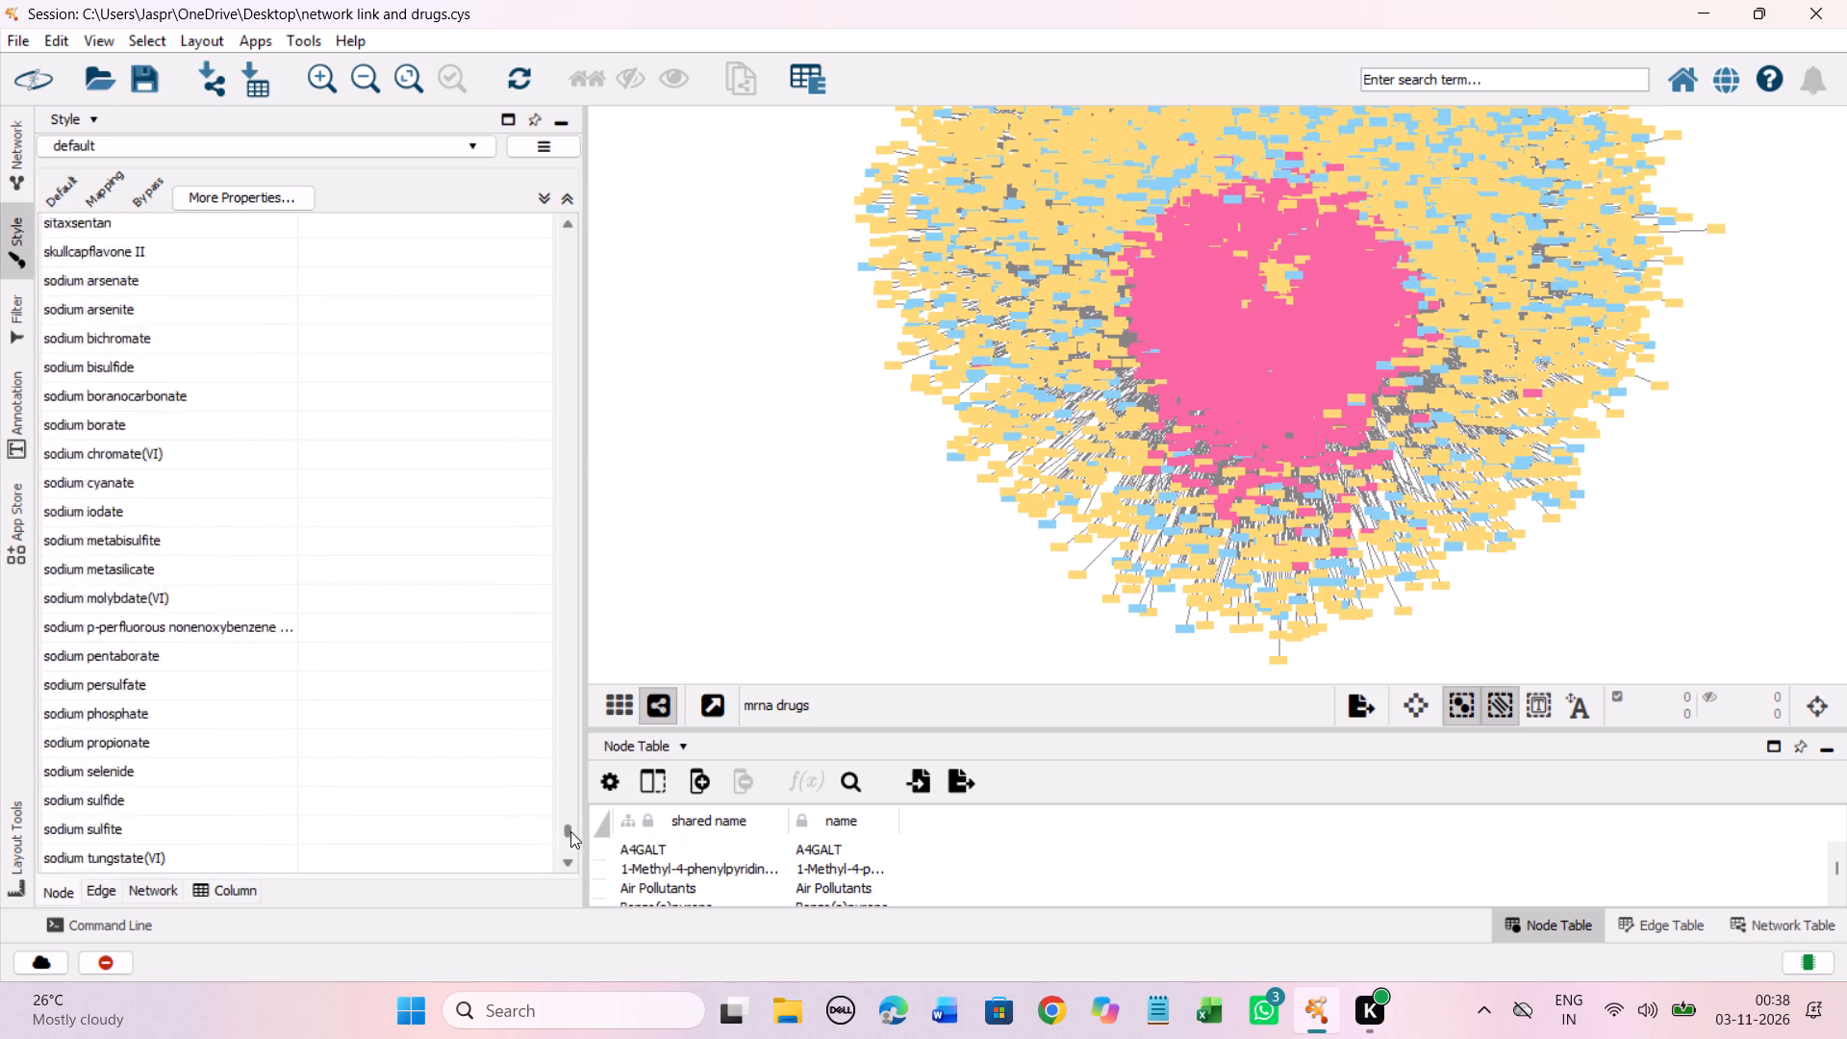
{"action": "left_click_drag", "start_coordinate": [570, 831], "coordinate": [574, 849]}
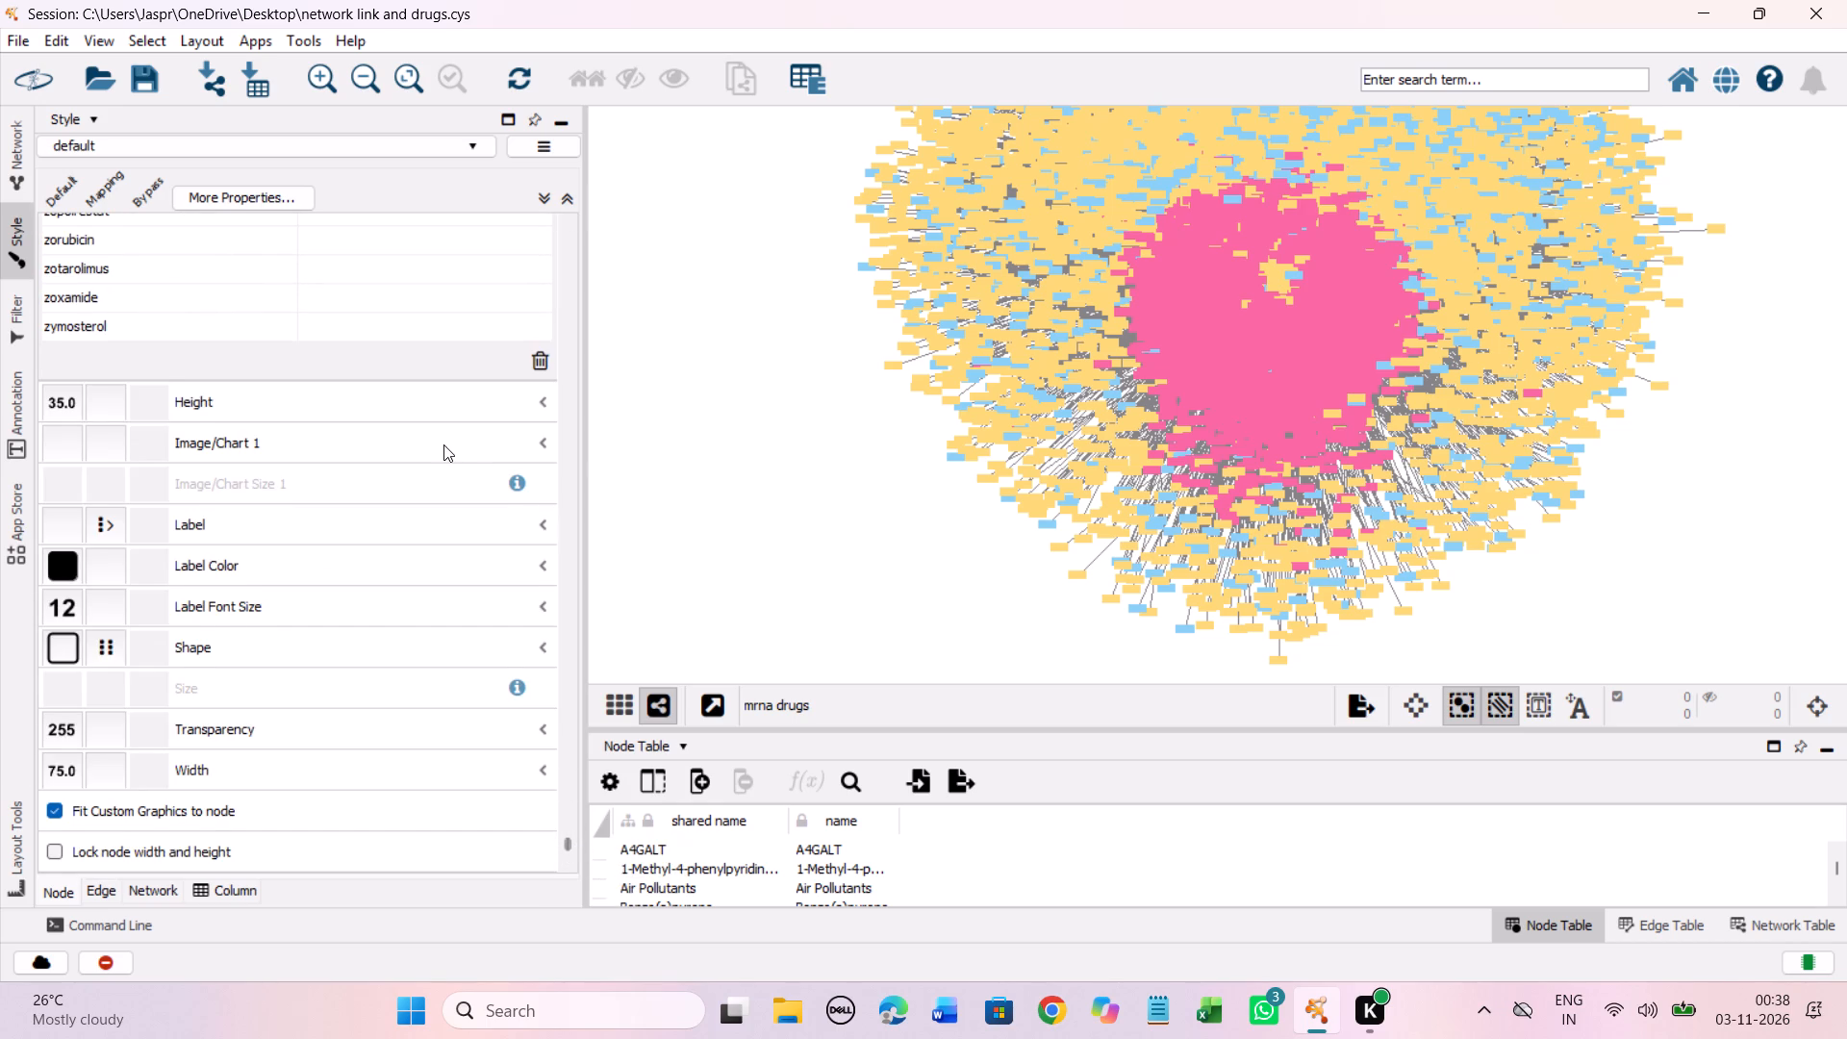
{"action": "scroll", "coordinate": [442, 443], "scroll_direction": "up", "scroll_amount": 18}
{"action": "scroll", "coordinate": [445, 490], "scroll_direction": "down", "scroll_amount": 3}
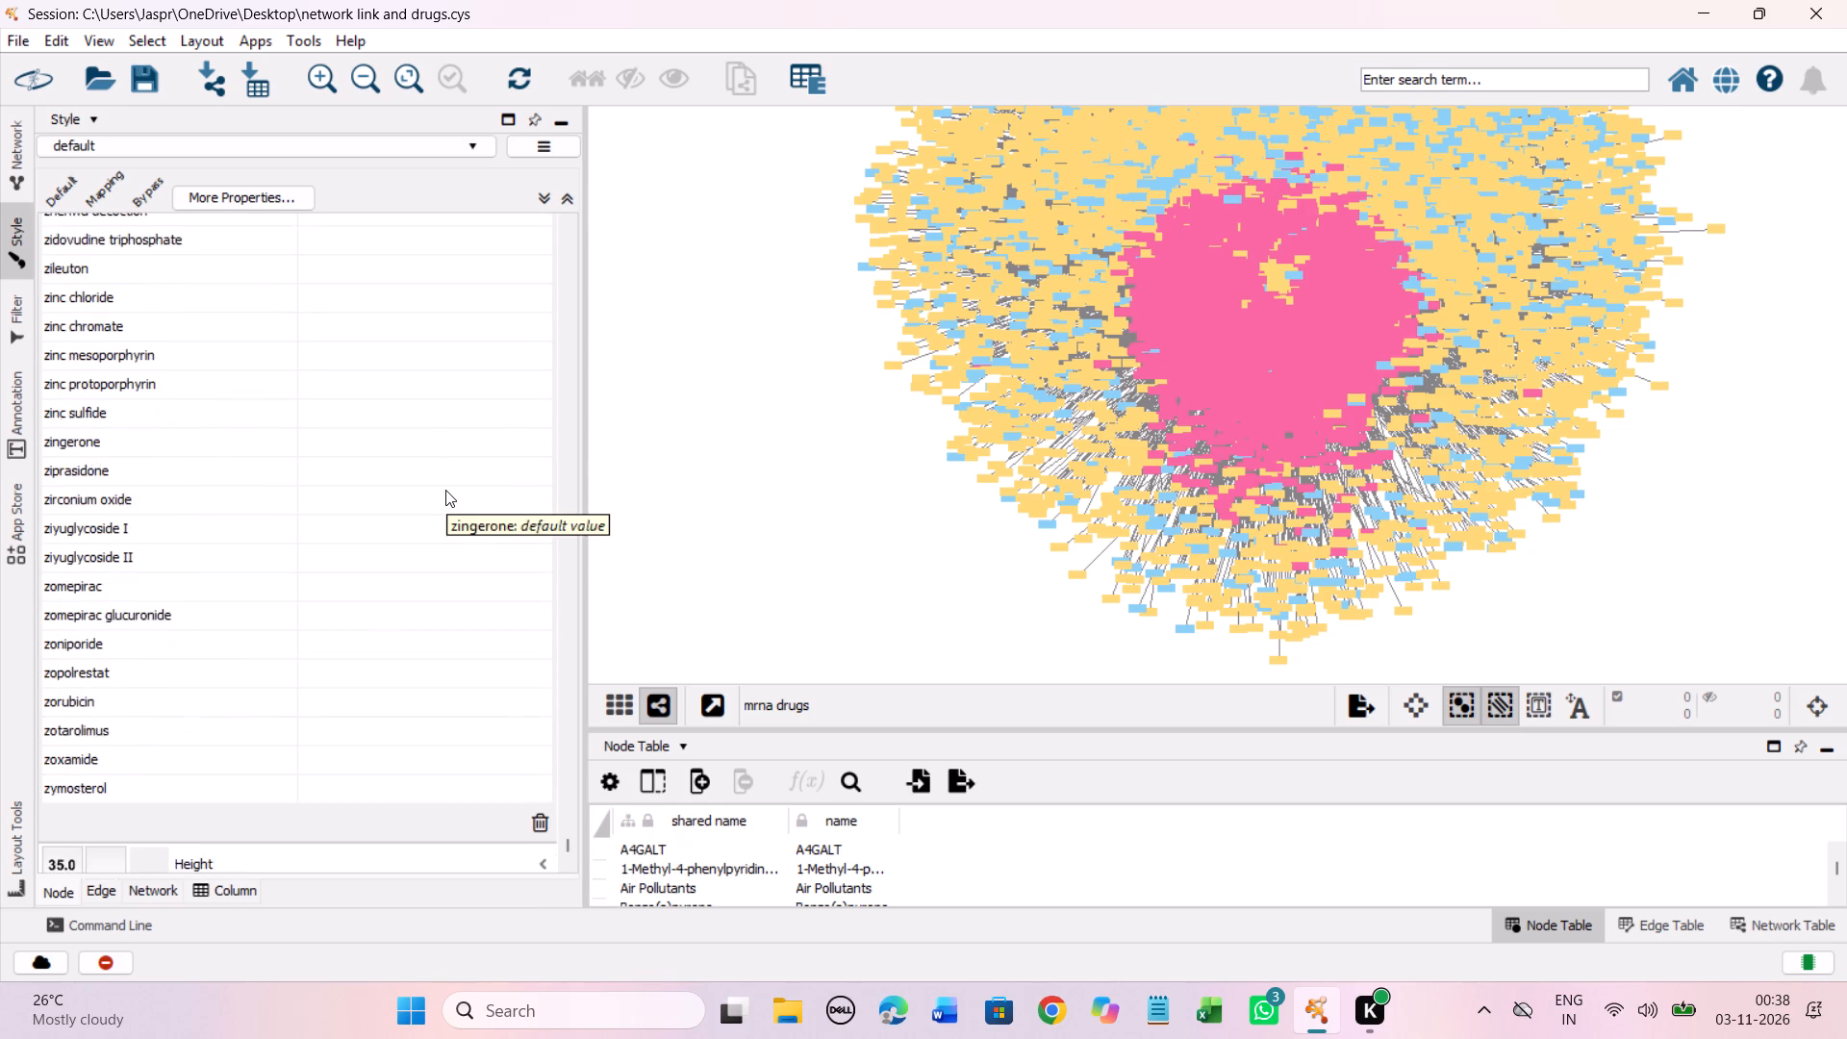
{"action": "left_click", "coordinate": [350, 758], "text": "shift"}
{"action": "right_click", "coordinate": [350, 758]}
{"action": "left_click", "coordinate": [483, 764]}
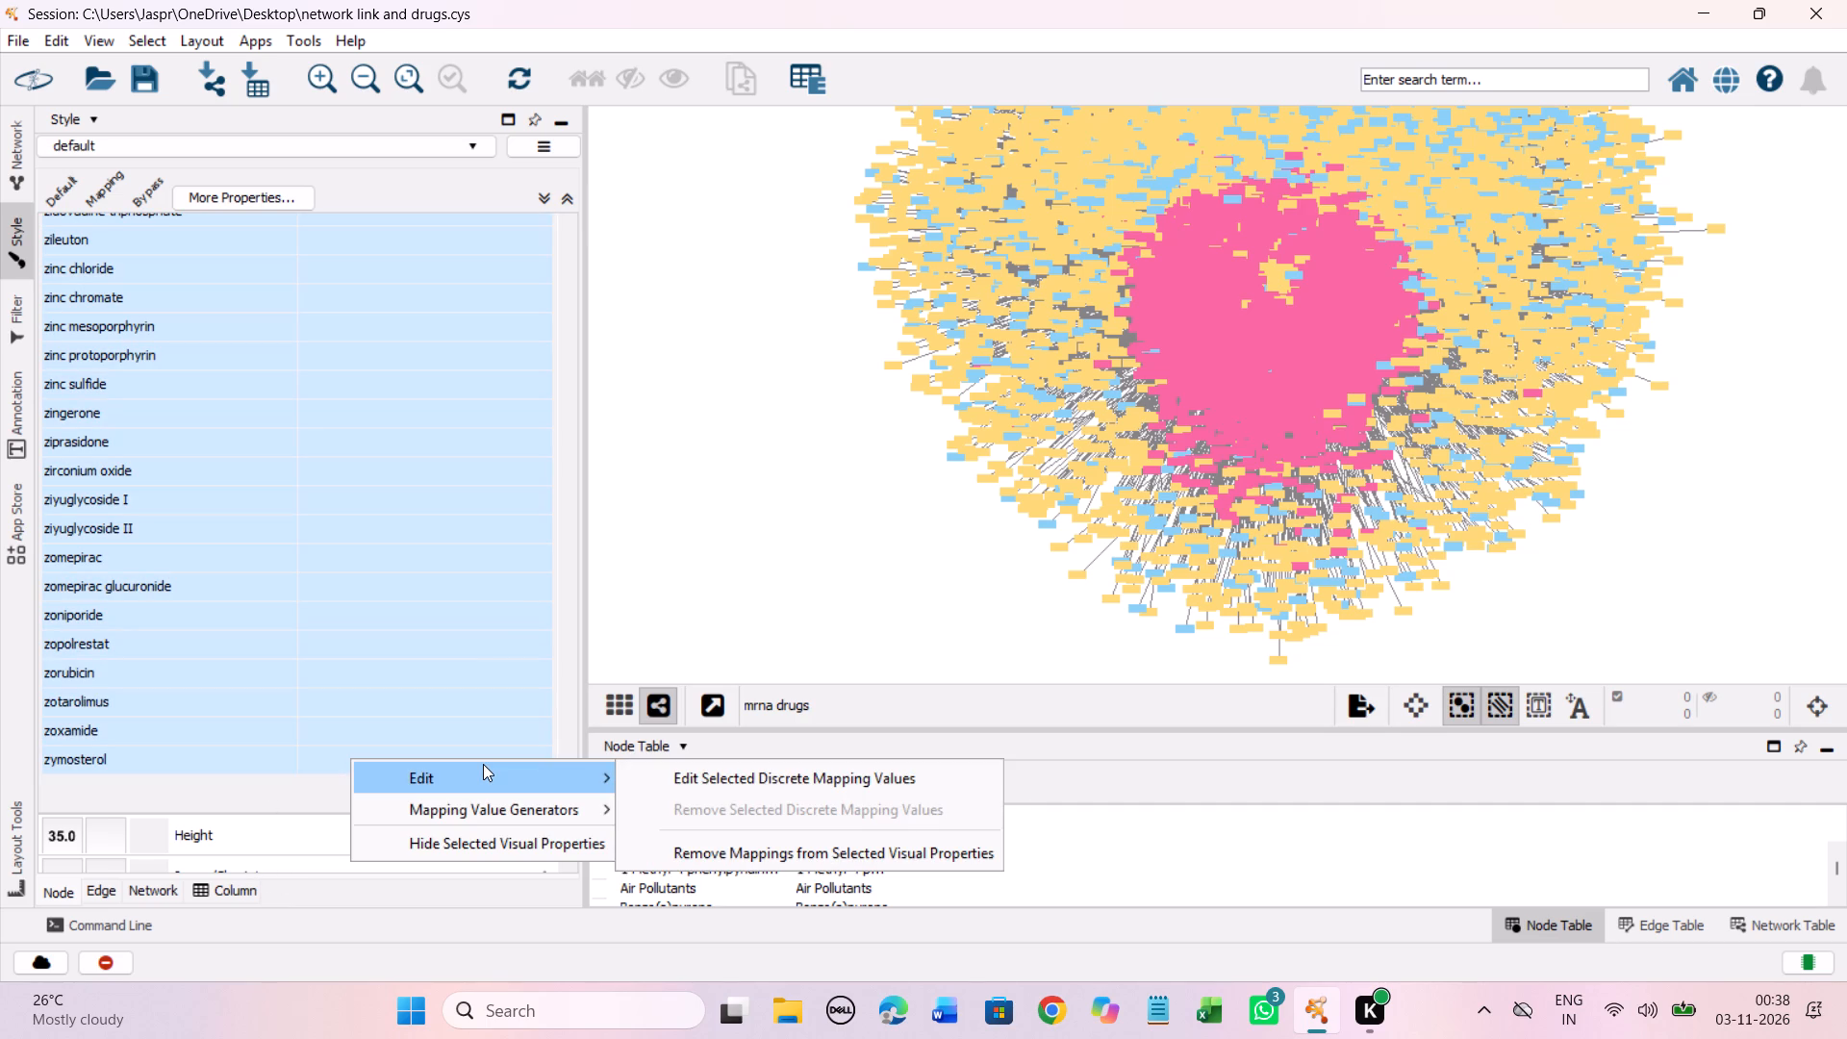
{"action": "left_click", "coordinate": [662, 768]}
{"action": "left_click_drag", "start_coordinate": [609, 534], "coordinate": [407, 259]}
{"action": "left_click", "coordinate": [467, 460]}
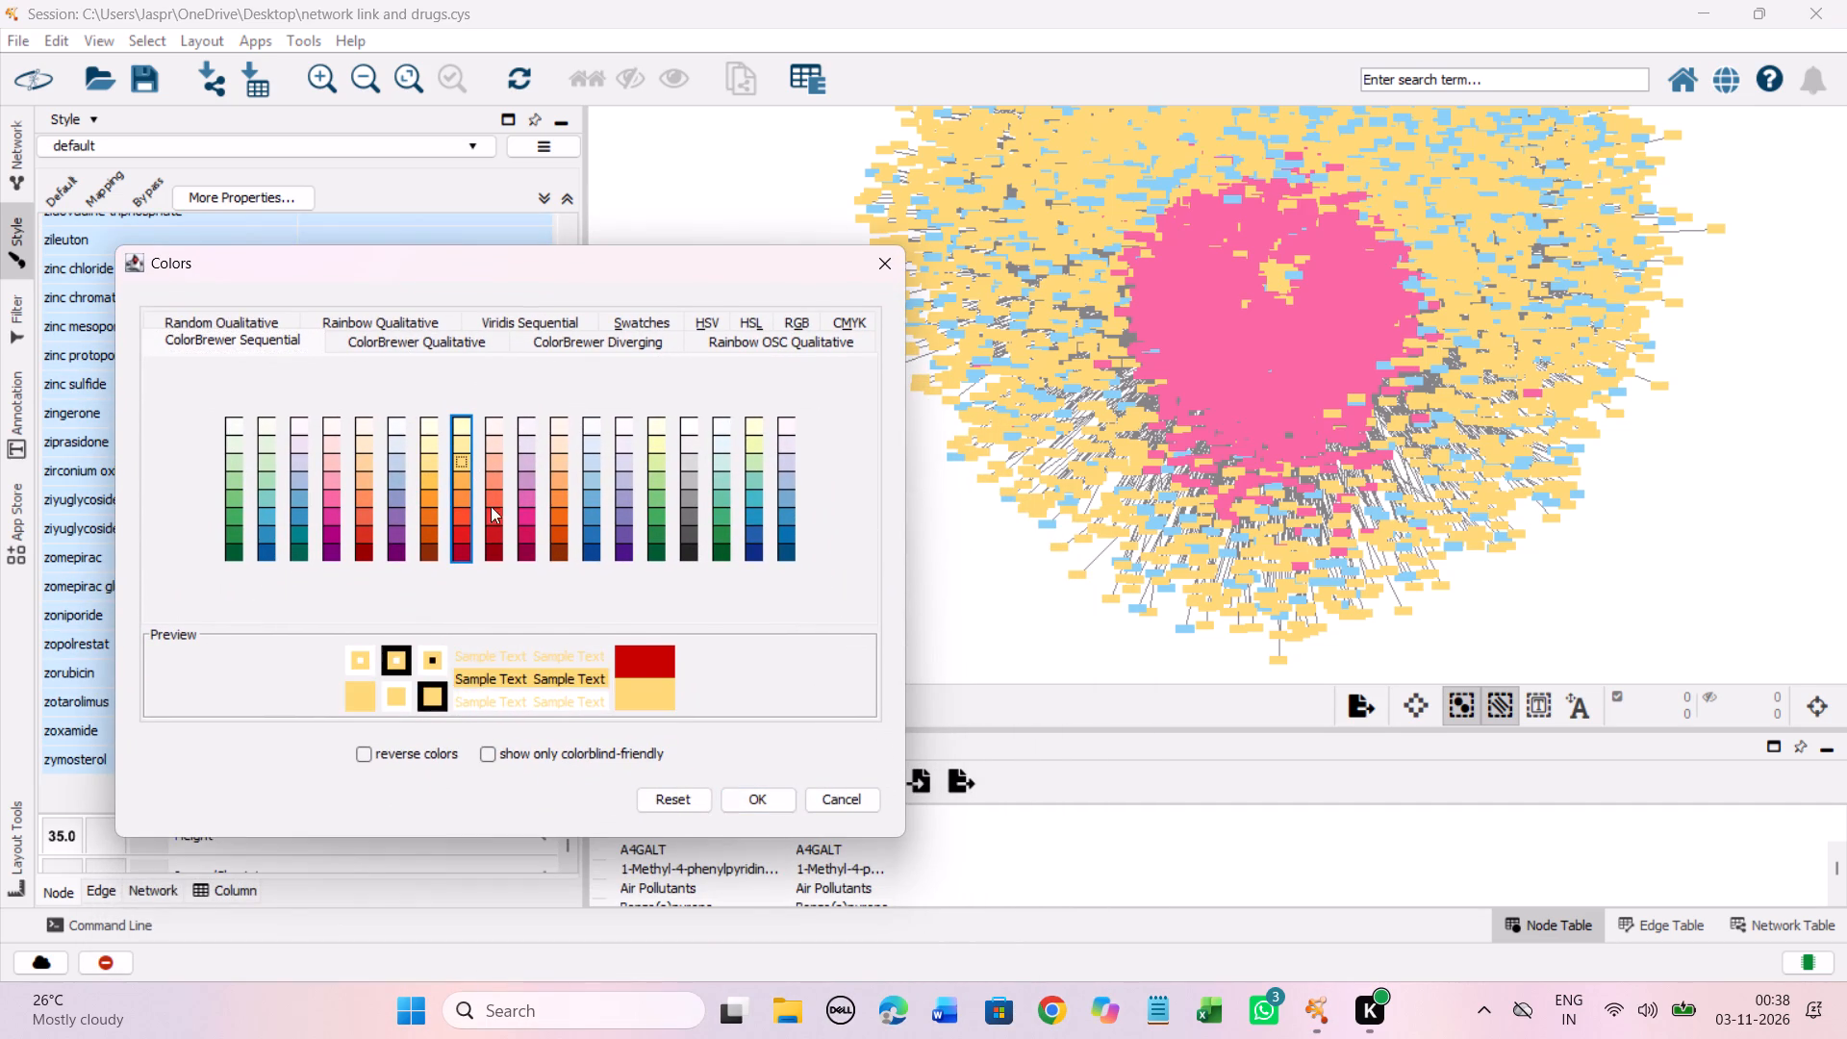
{"action": "left_click", "coordinate": [746, 795]}
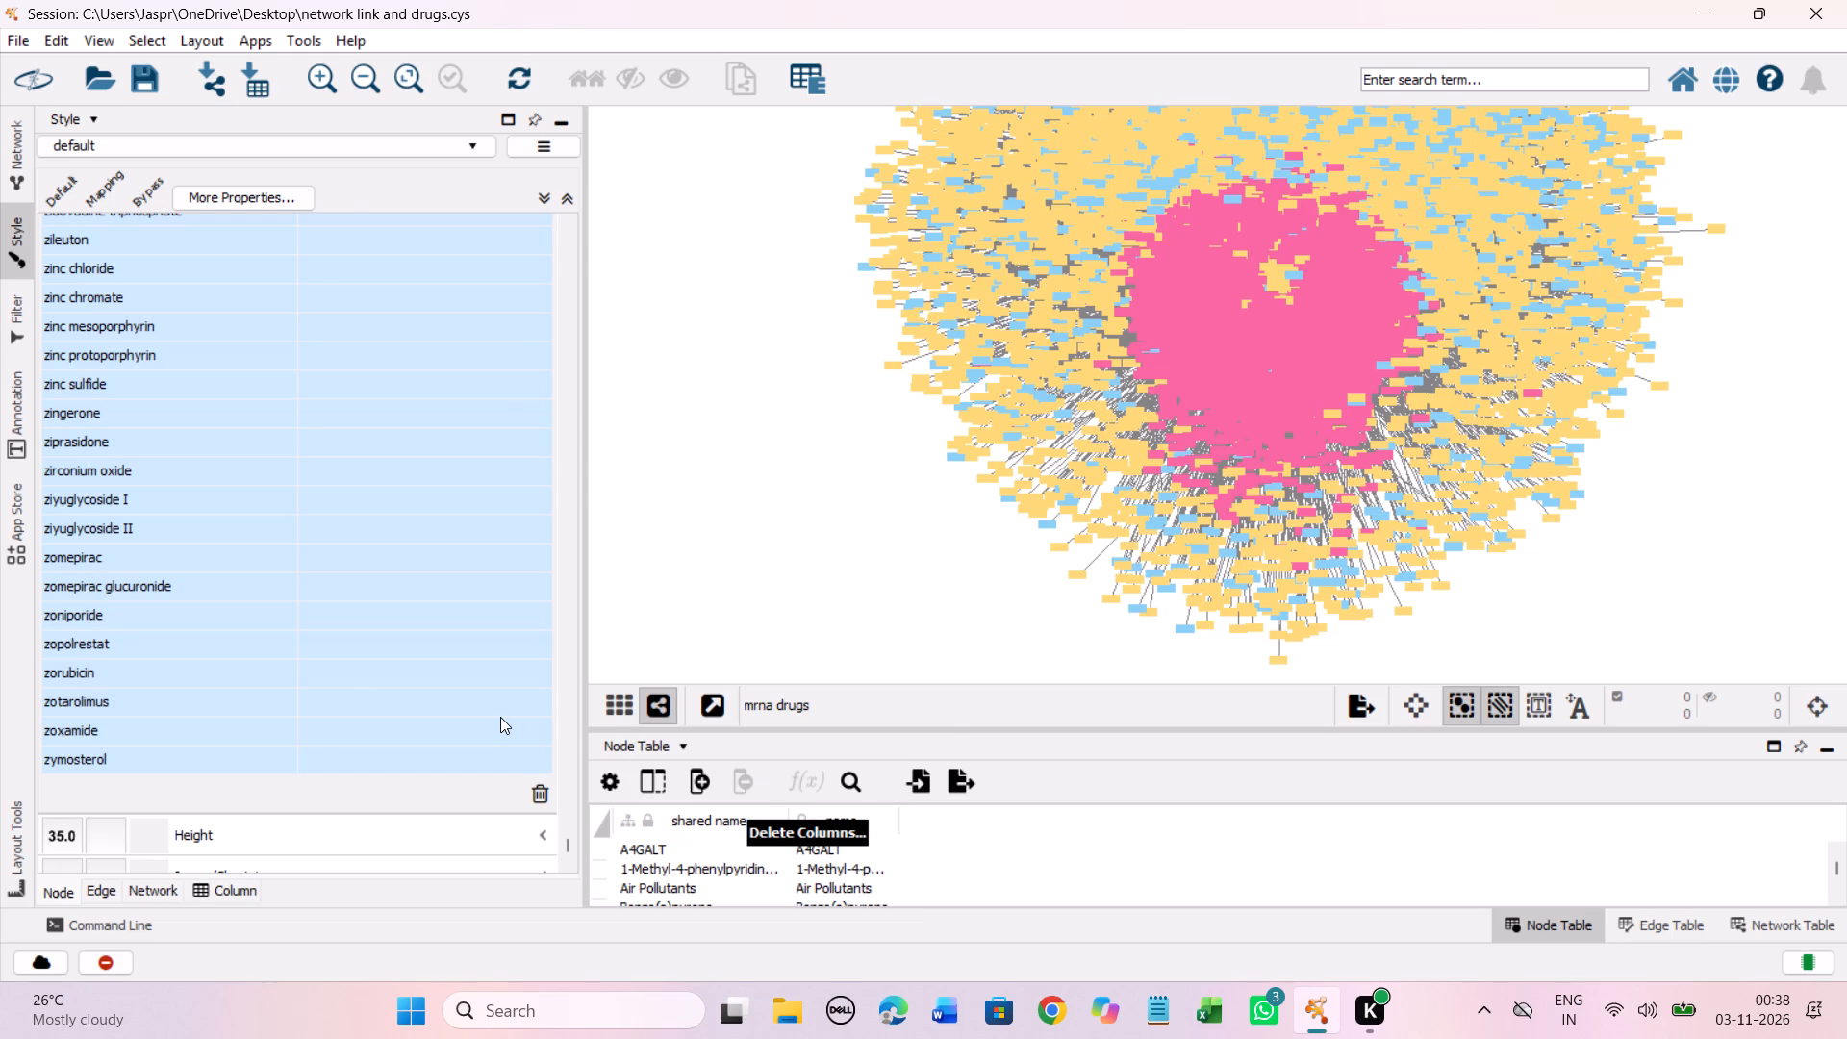
Review the node Fill Color mapping entries from the end of the list back to its start, and collapse the mapping.
{"action": "left_click", "coordinate": [569, 844]}
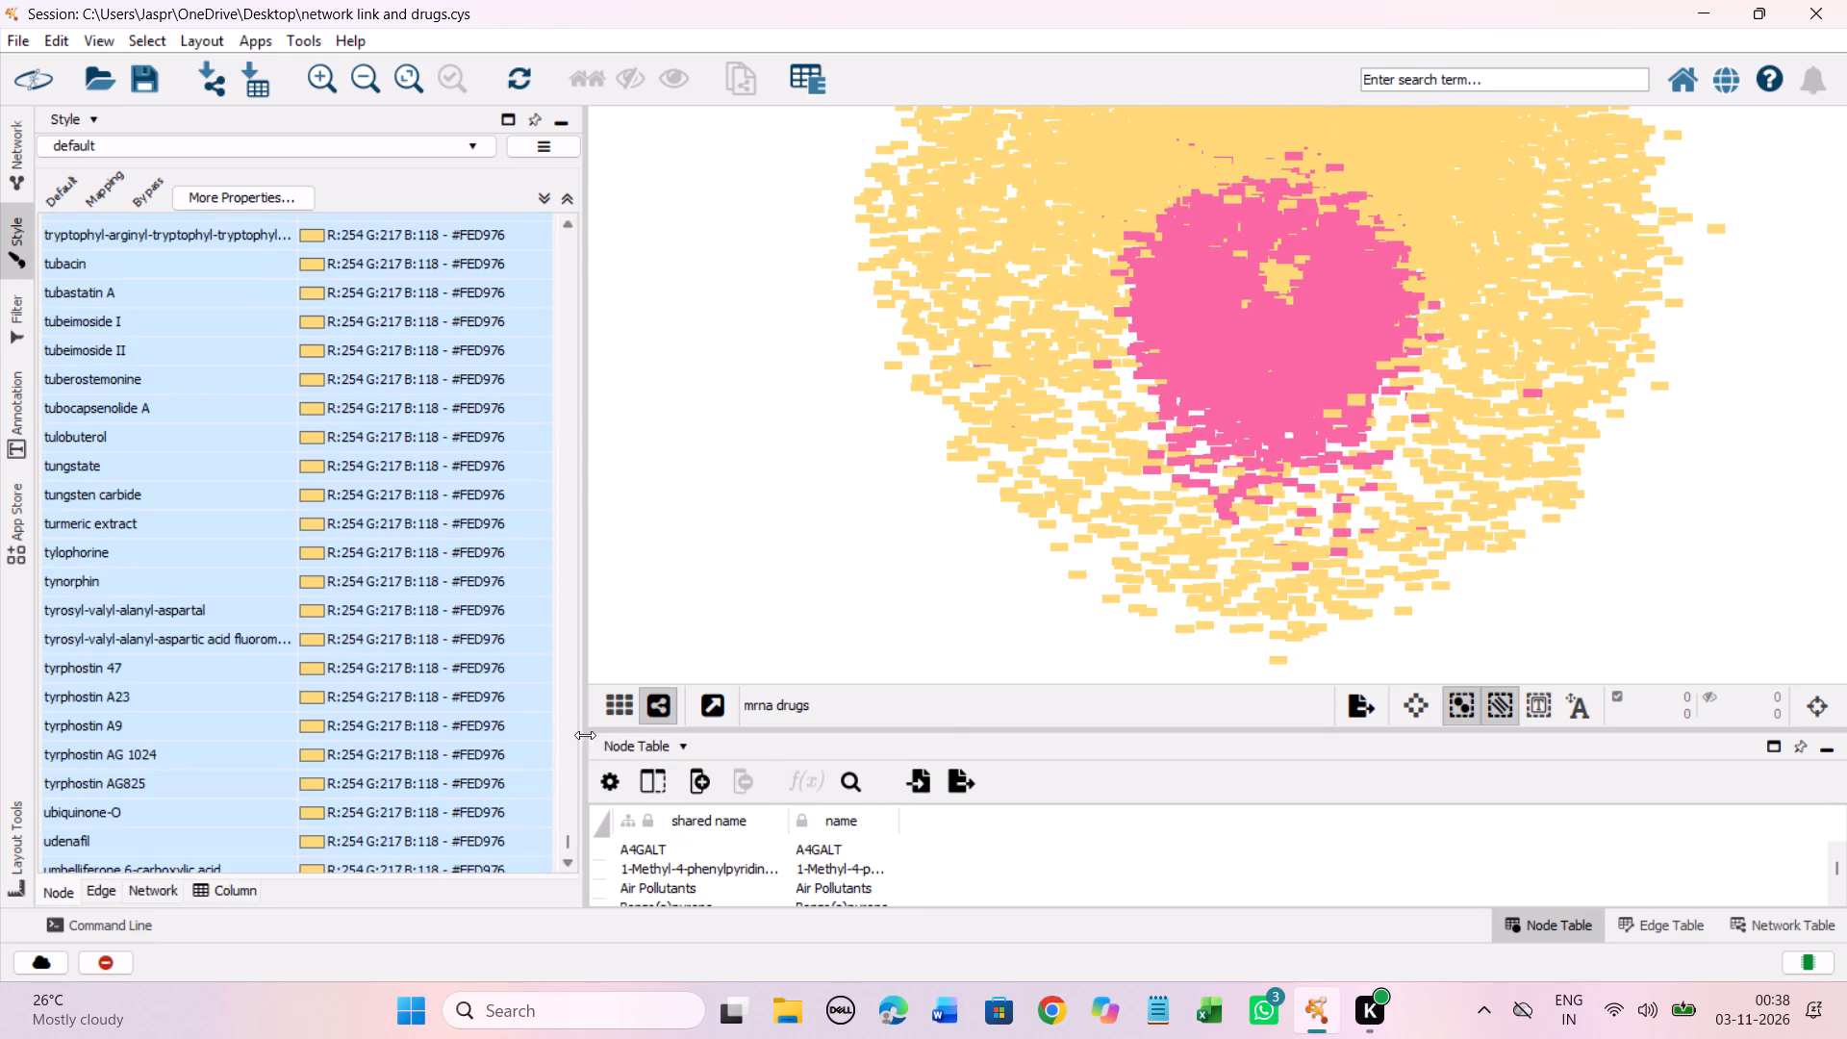
{"action": "scroll", "coordinate": [453, 692], "scroll_direction": "down", "scroll_amount": 7}
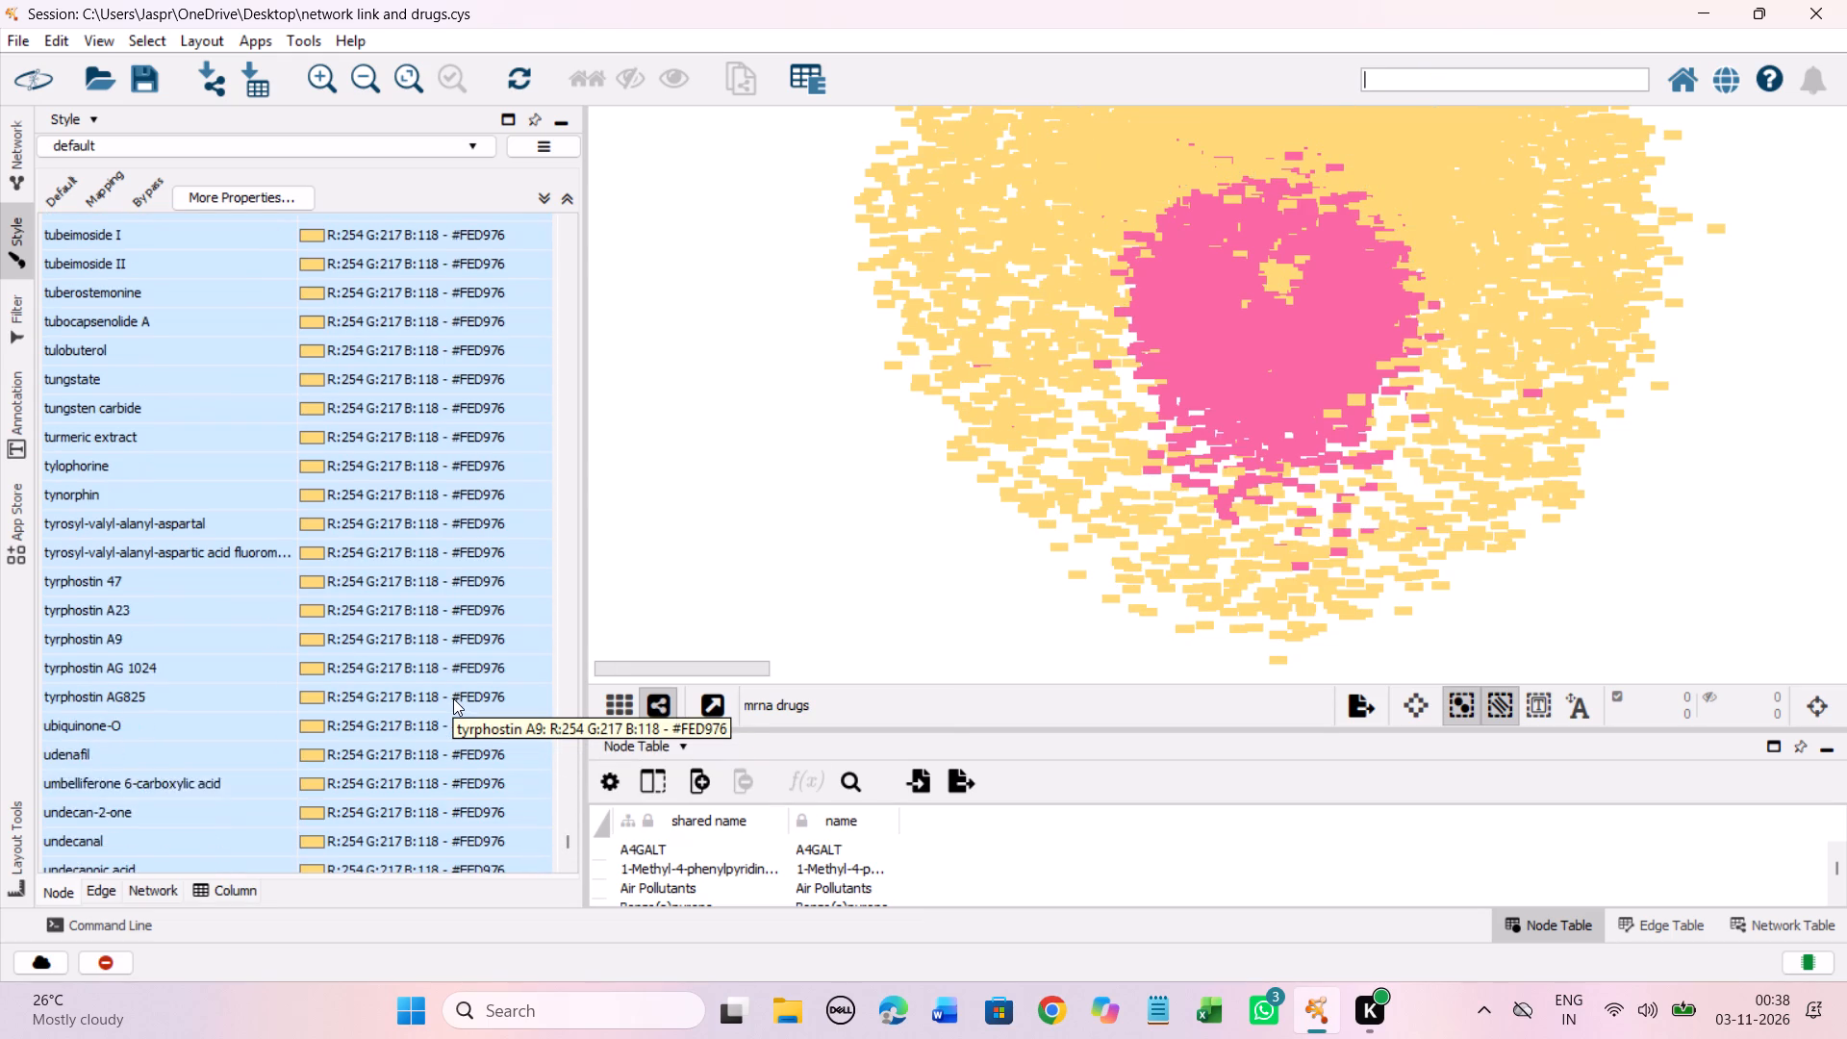
{"action": "scroll", "coordinate": [453, 698], "scroll_direction": "down", "scroll_amount": 11}
{"action": "scroll", "coordinate": [559, 812], "scroll_direction": "down", "scroll_amount": 3}
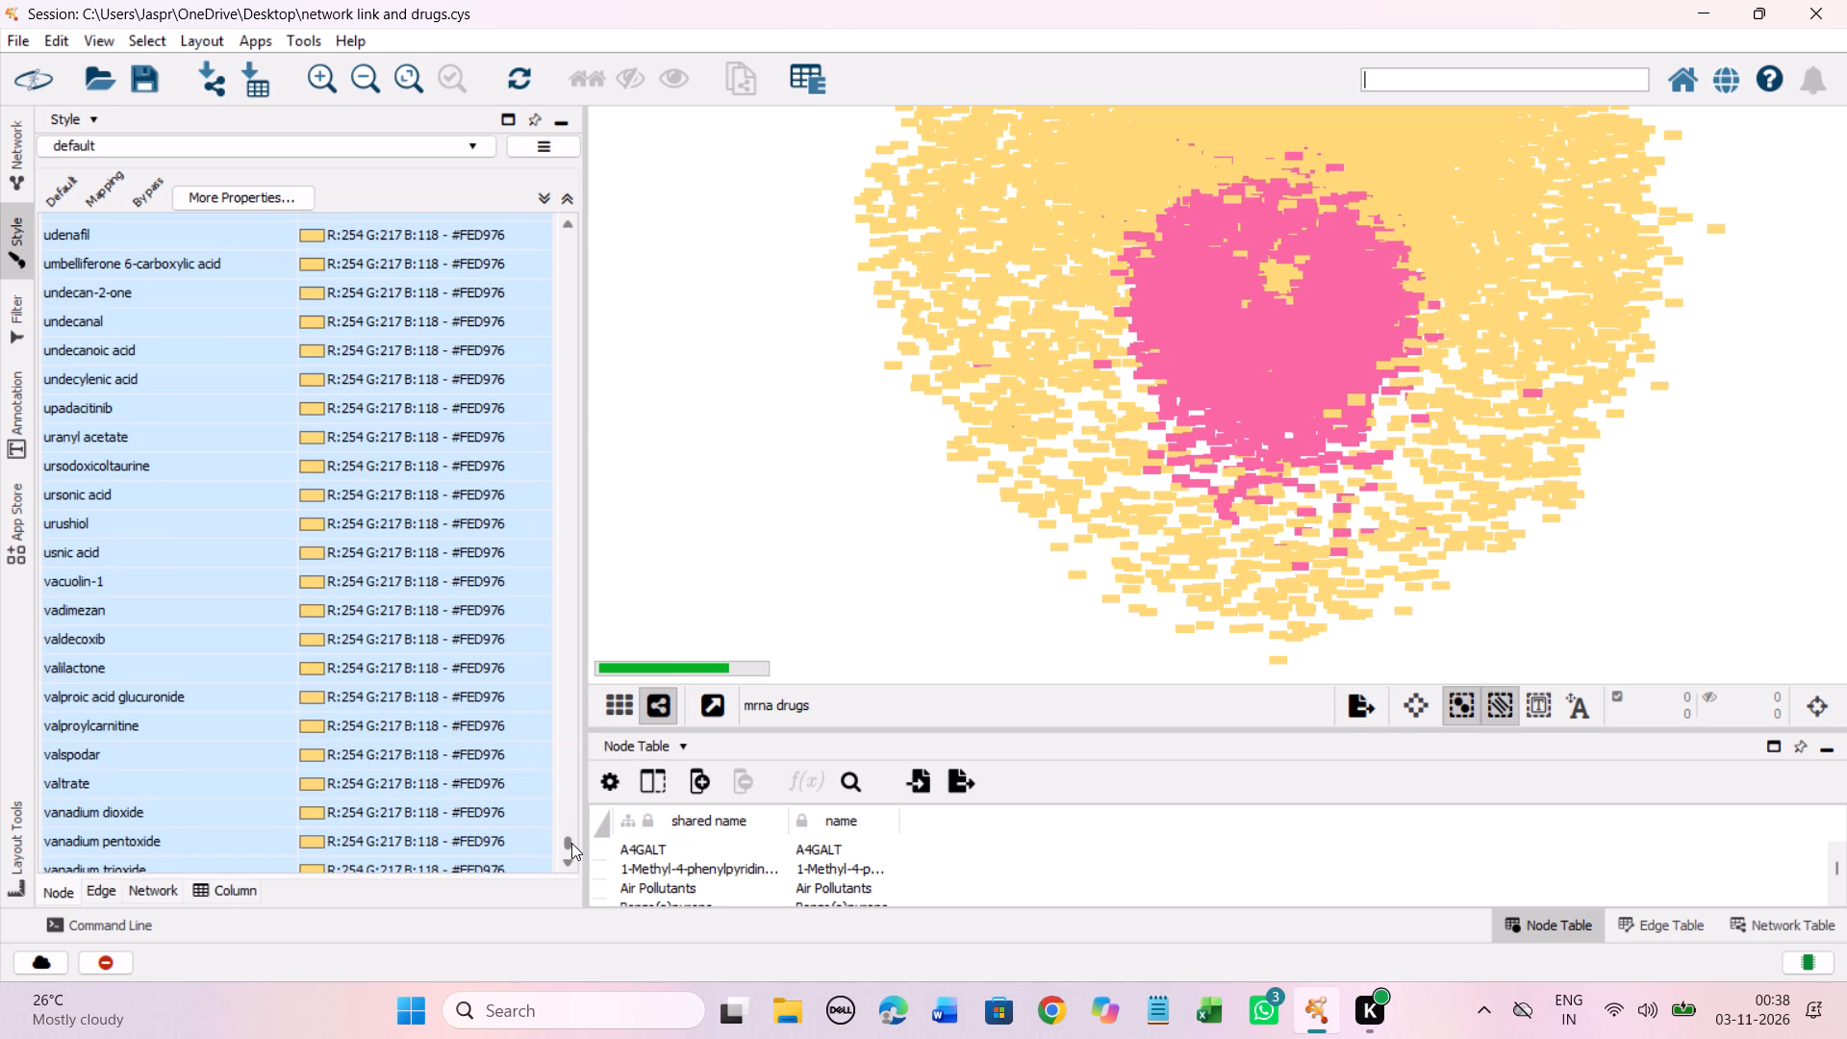
{"action": "left_click_drag", "start_coordinate": [571, 843], "coordinate": [580, 771]}
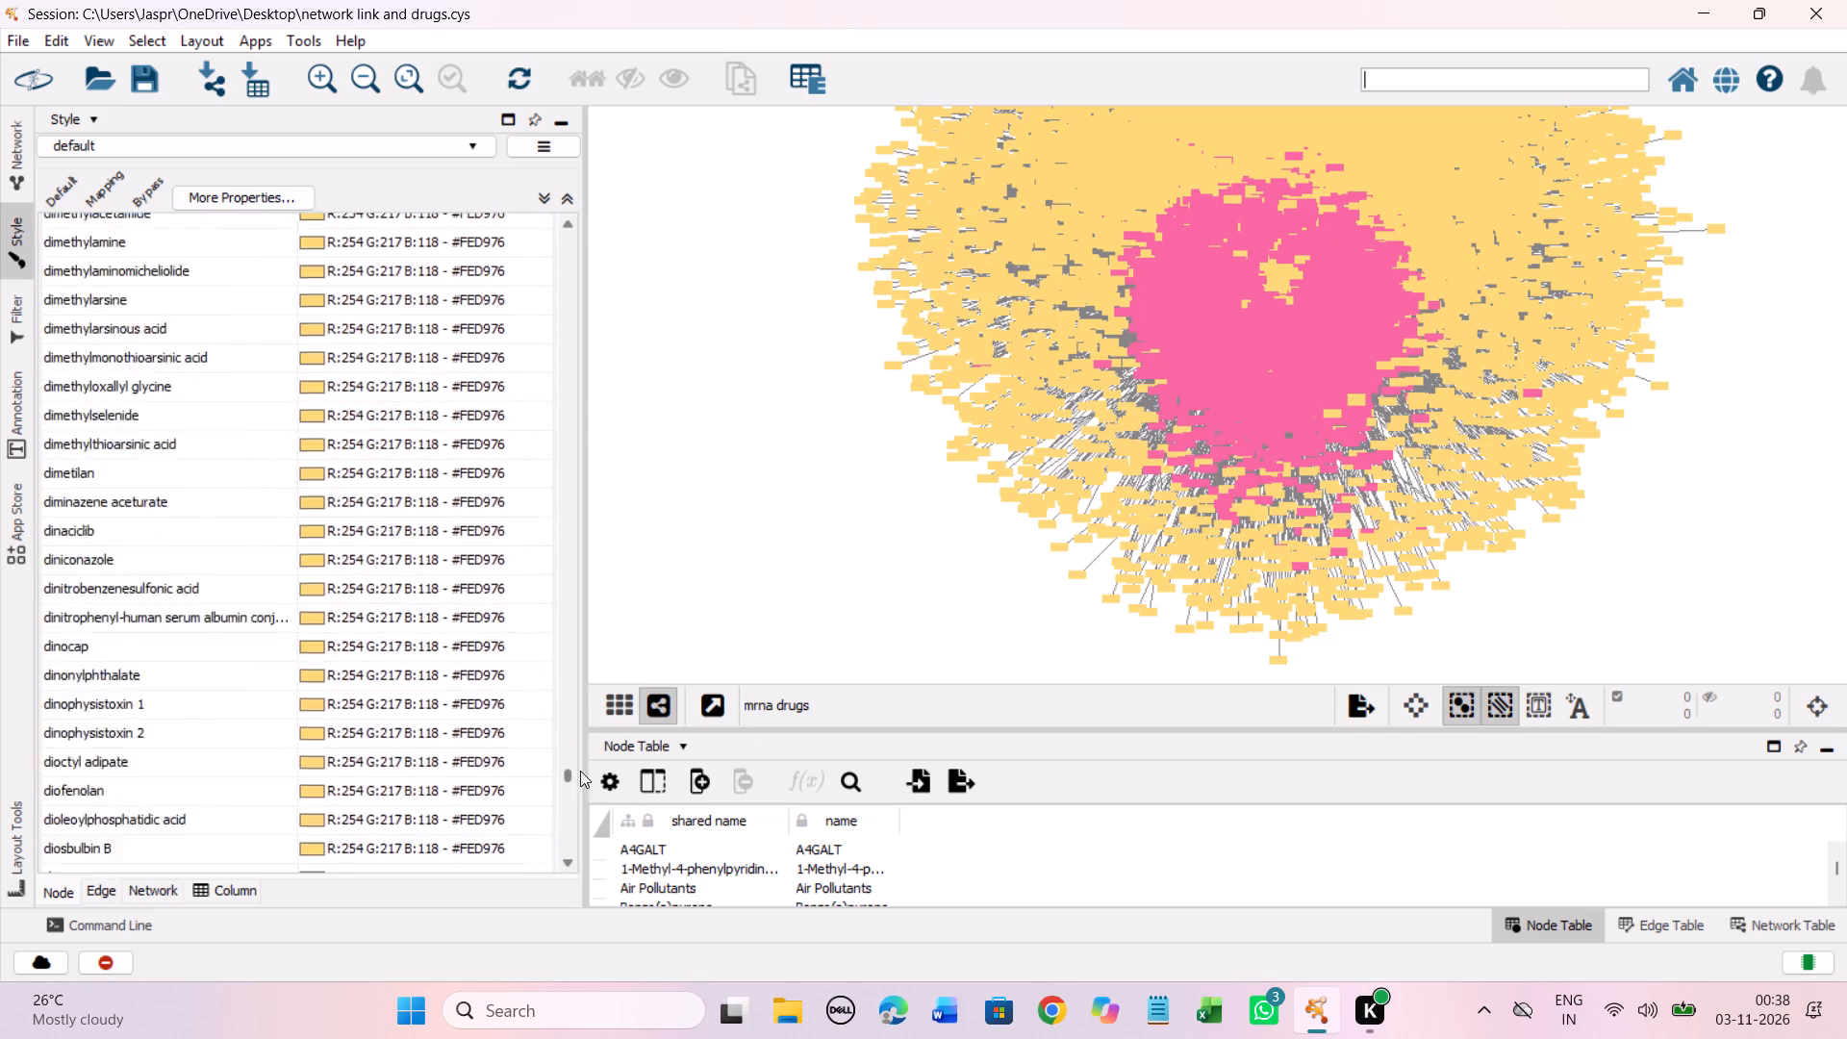
{"action": "left_click_drag", "start_coordinate": [580, 771], "coordinate": [627, 553]}
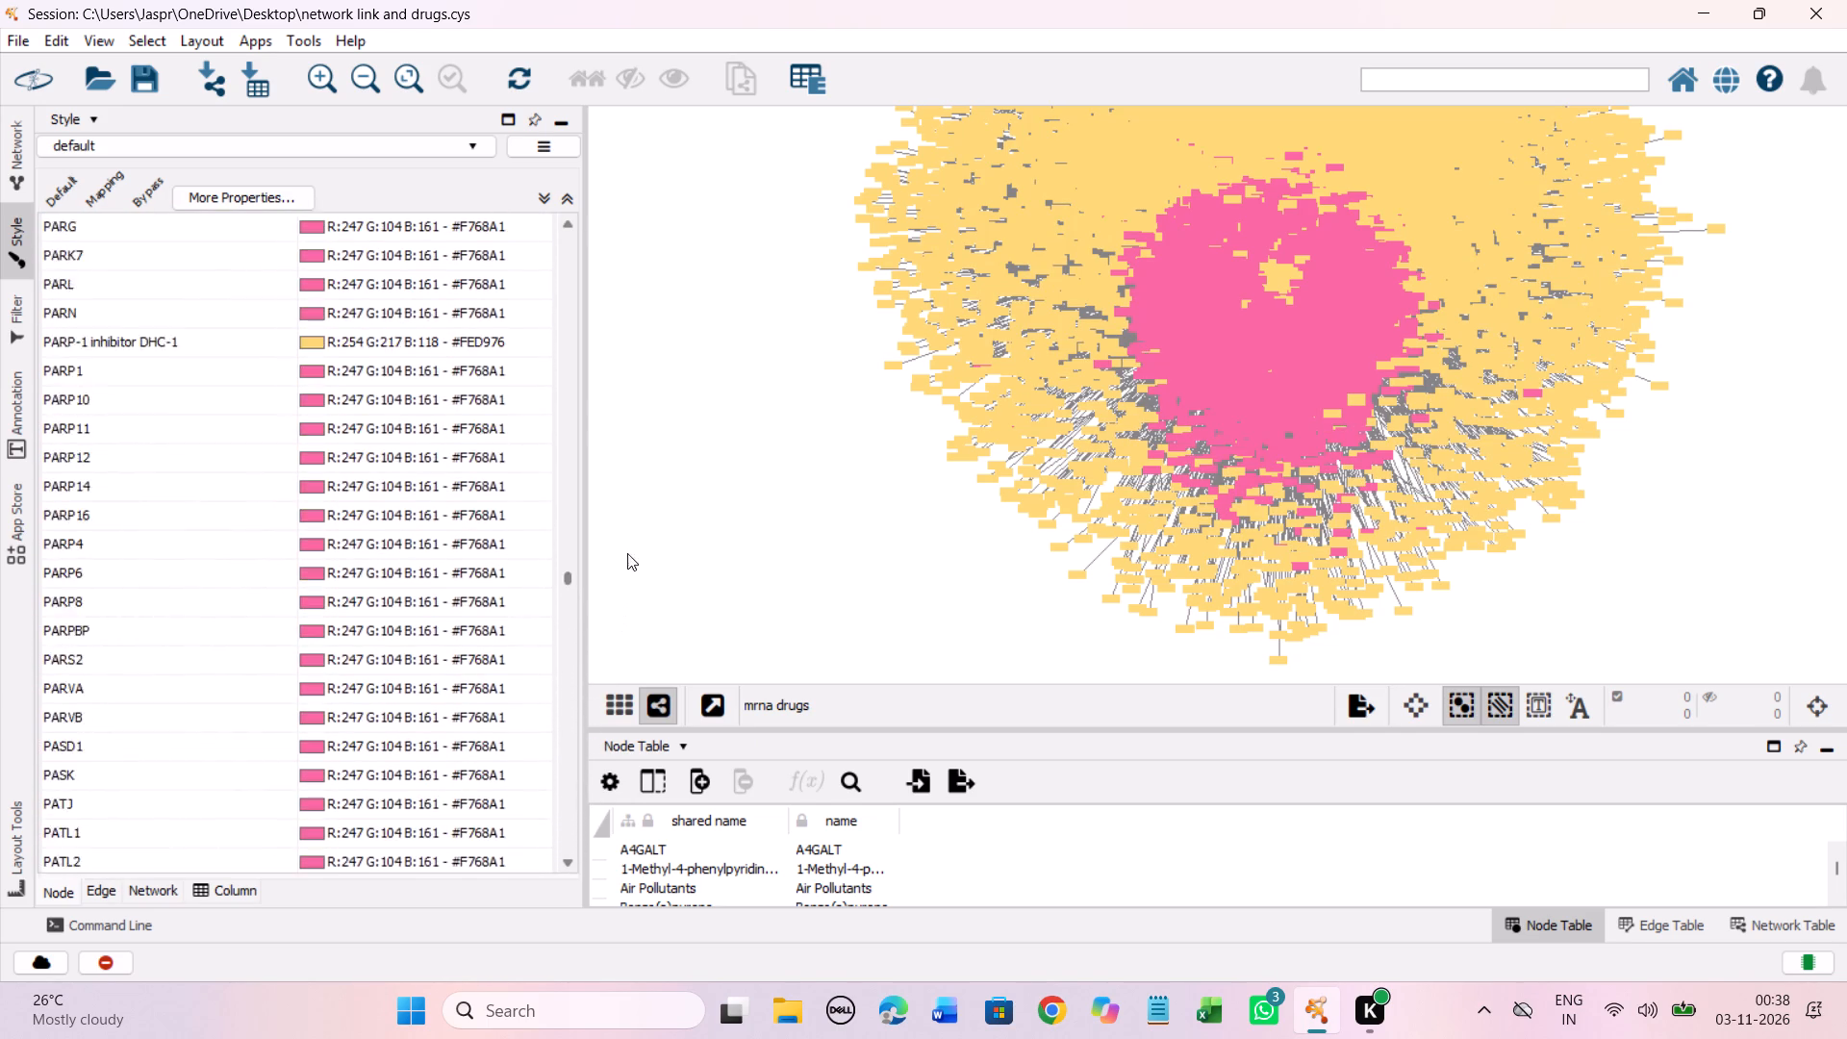
{"action": "left_click_drag", "start_coordinate": [627, 553], "coordinate": [649, 434]}
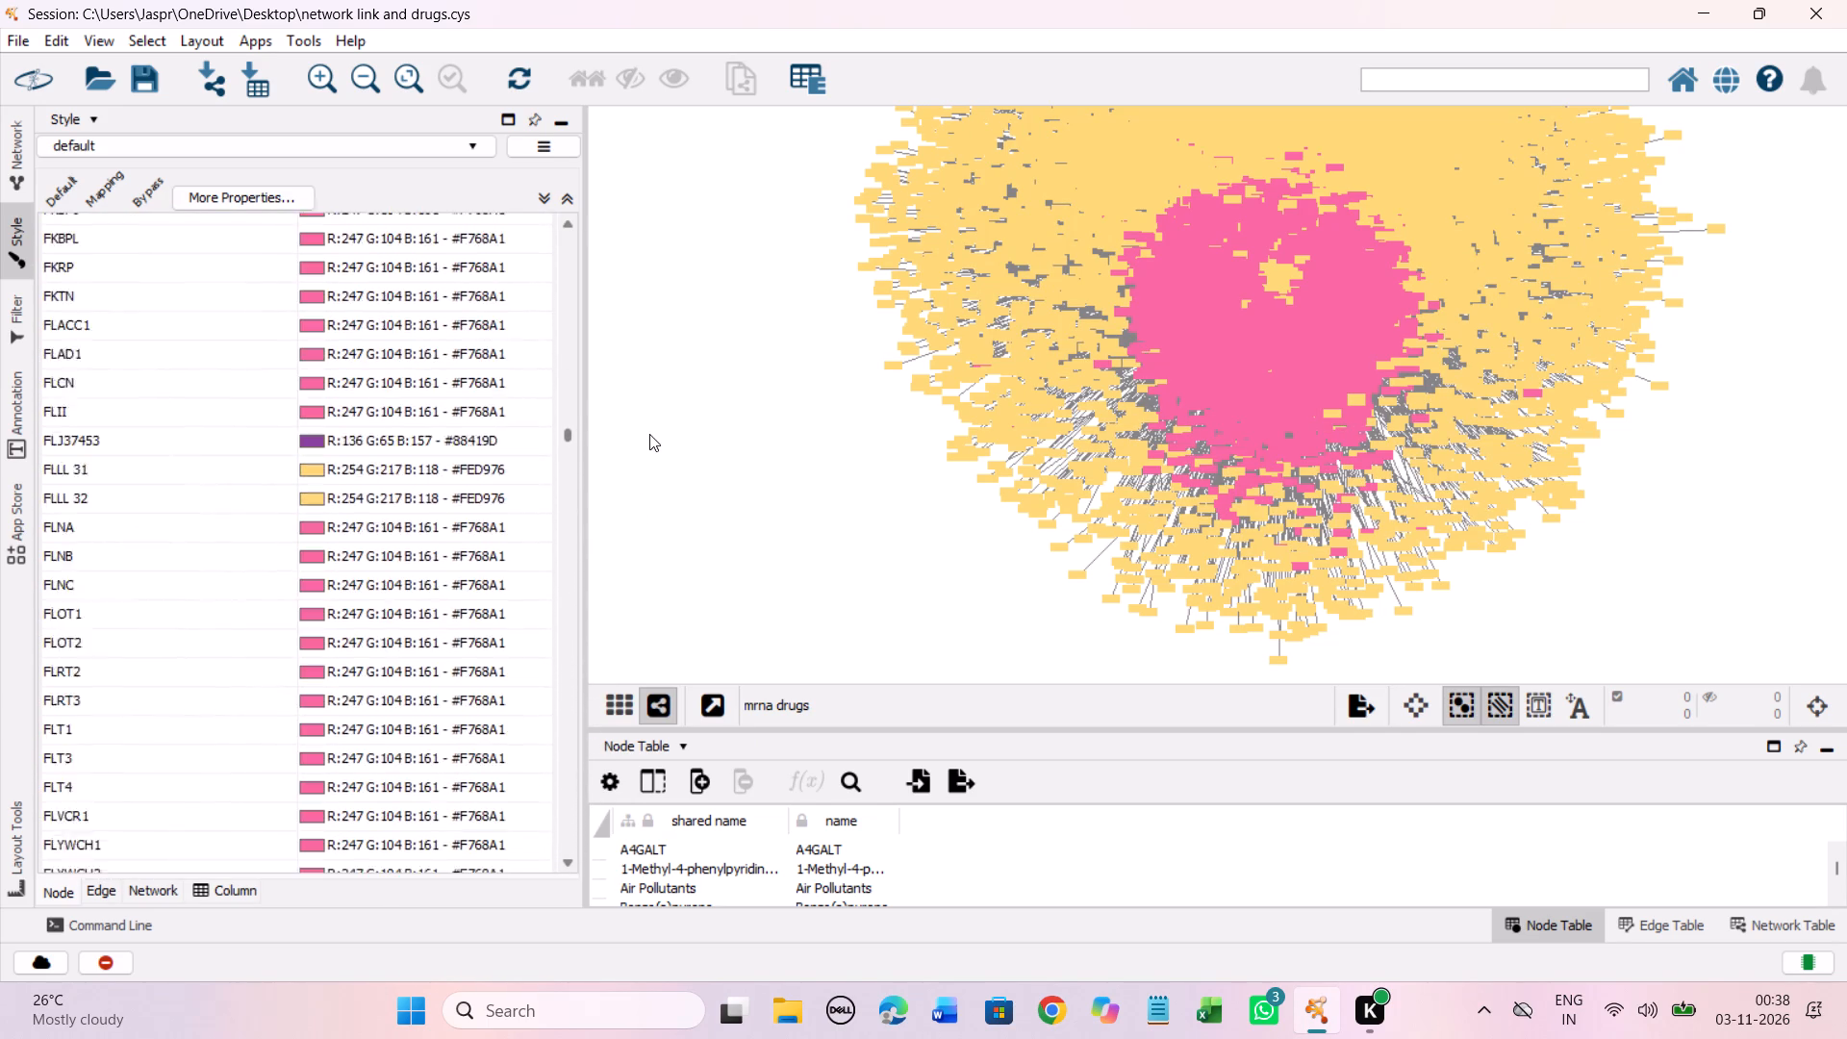
{"action": "left_click_drag", "start_coordinate": [649, 434], "coordinate": [670, 353]}
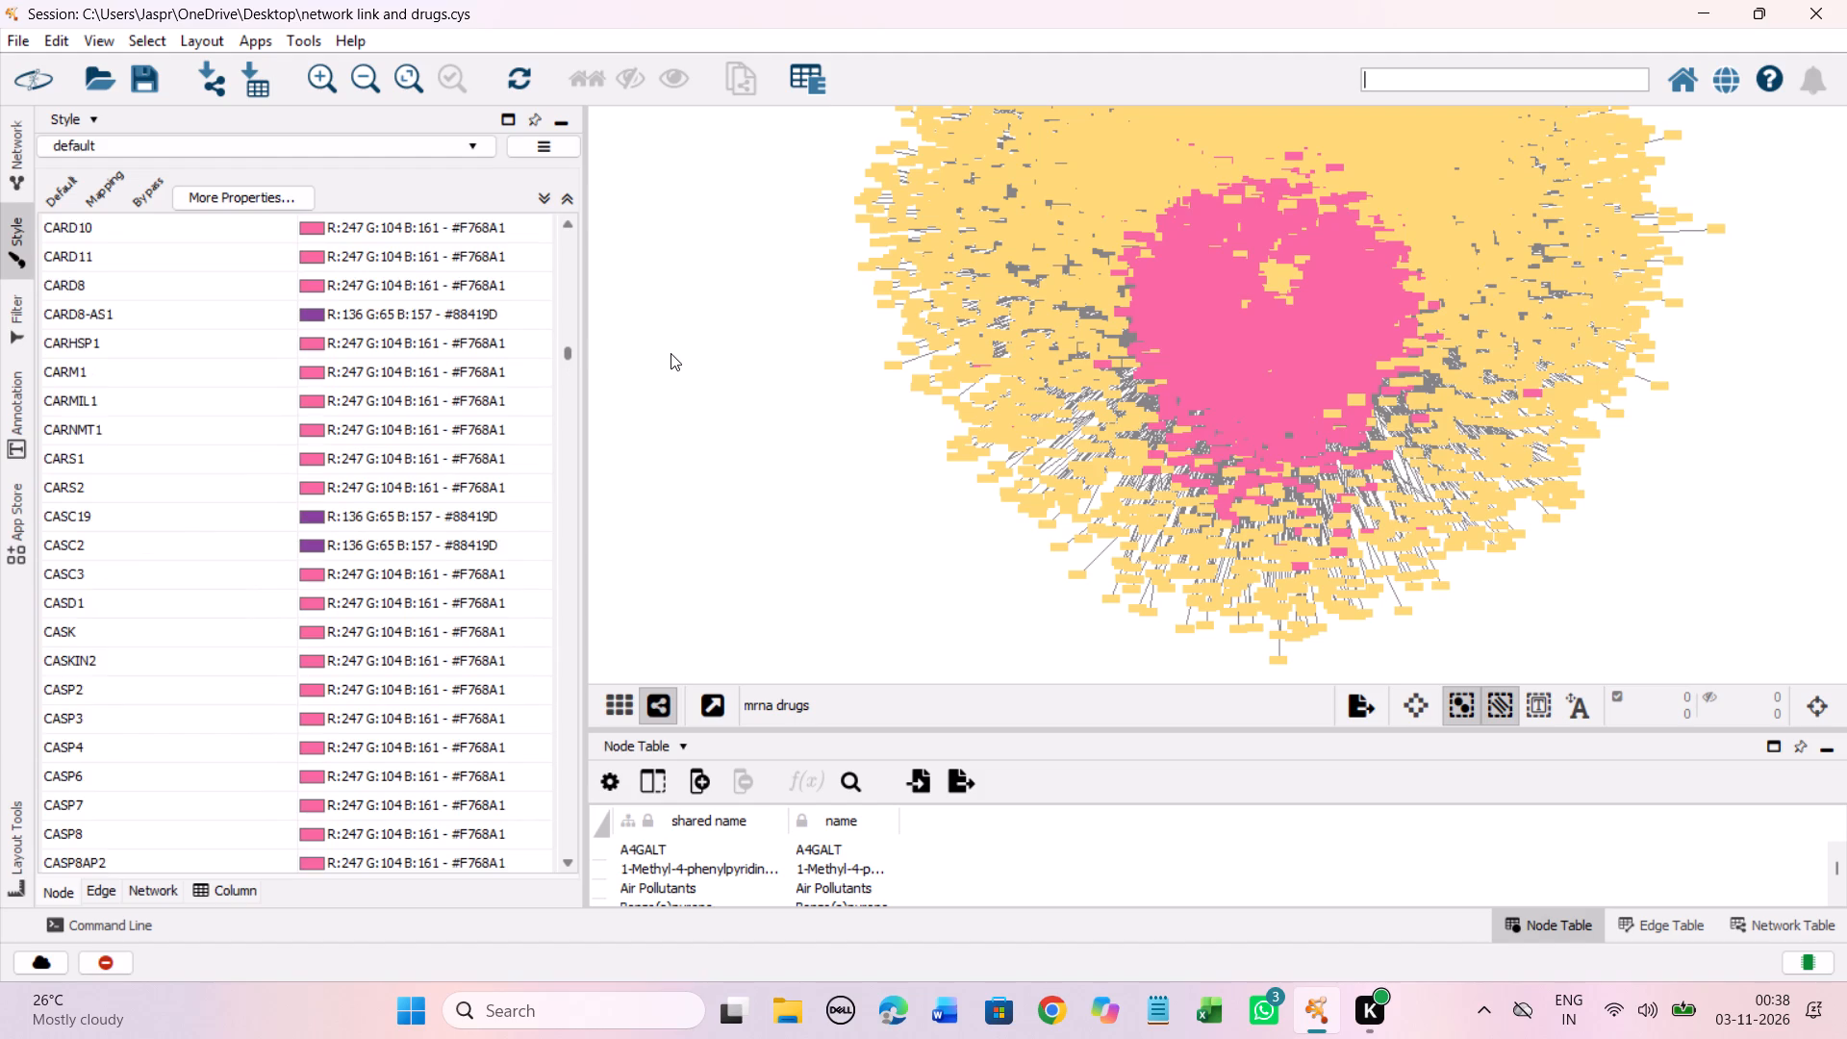
{"action": "left_click_drag", "start_coordinate": [670, 353], "coordinate": [714, 270]}
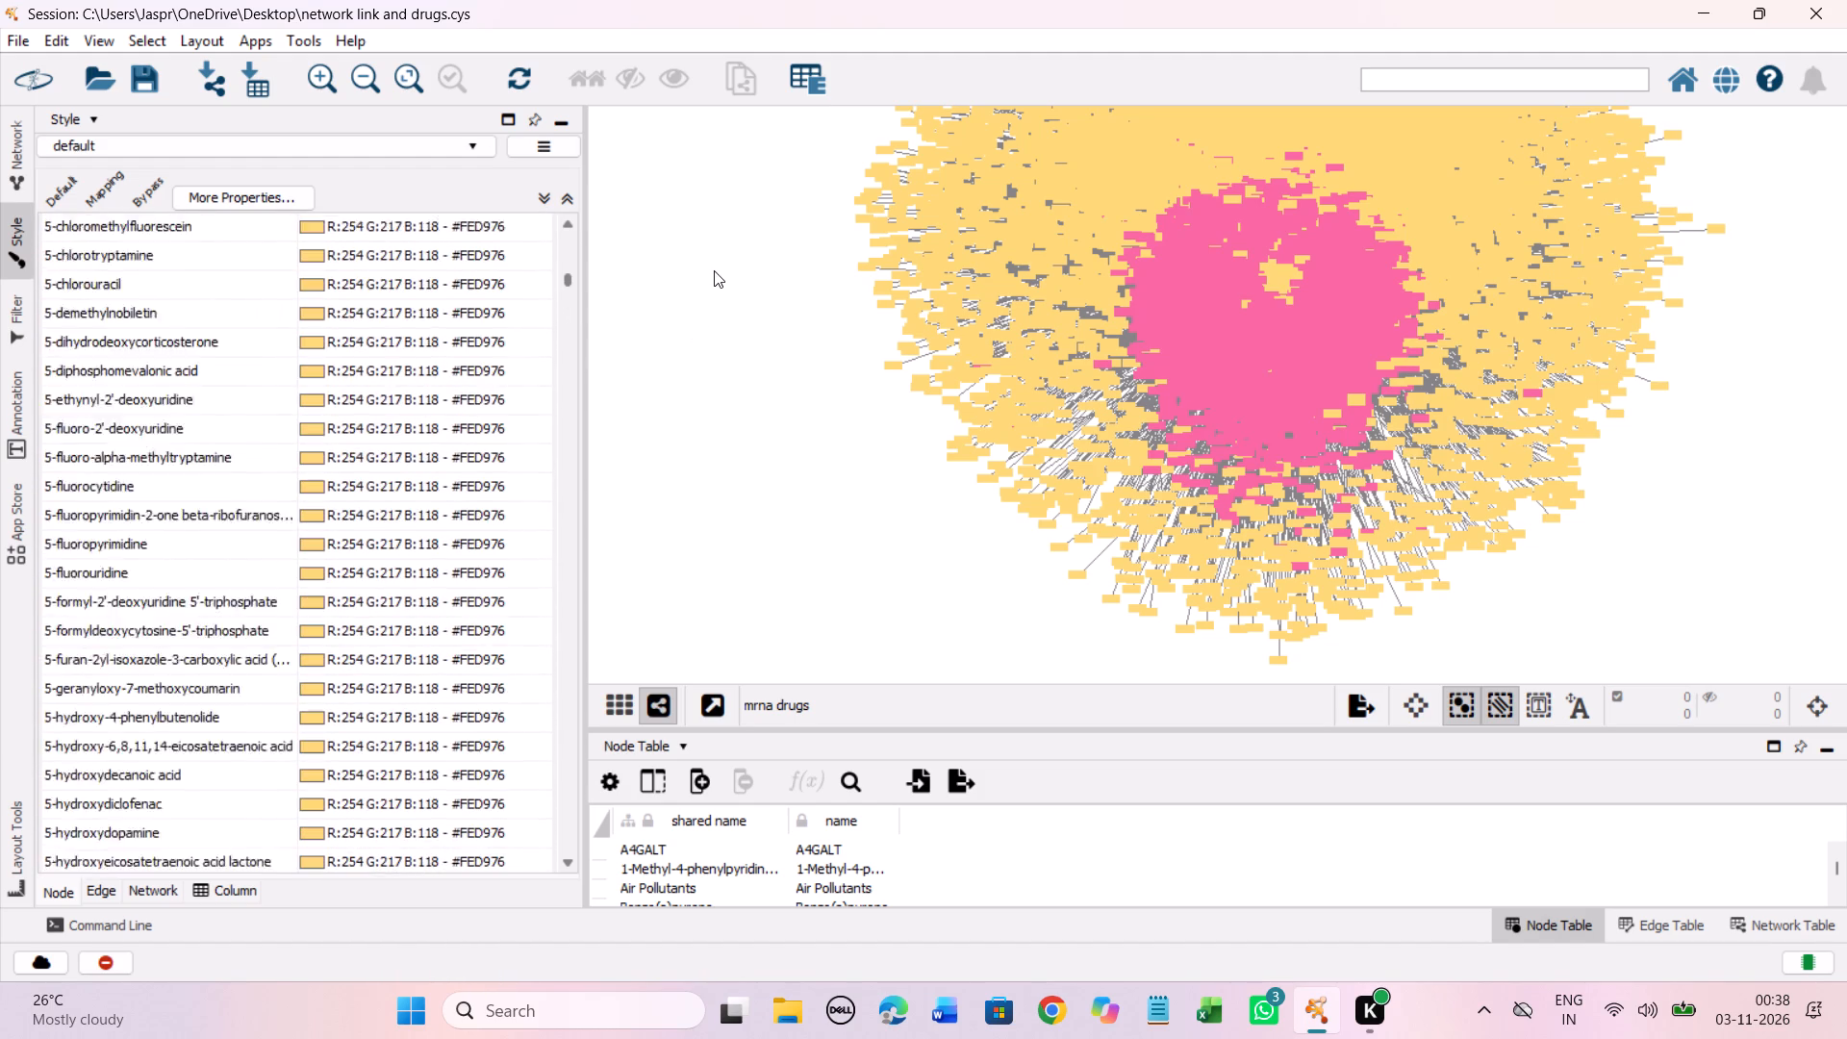
{"action": "left_click_drag", "start_coordinate": [714, 270], "coordinate": [743, 223]}
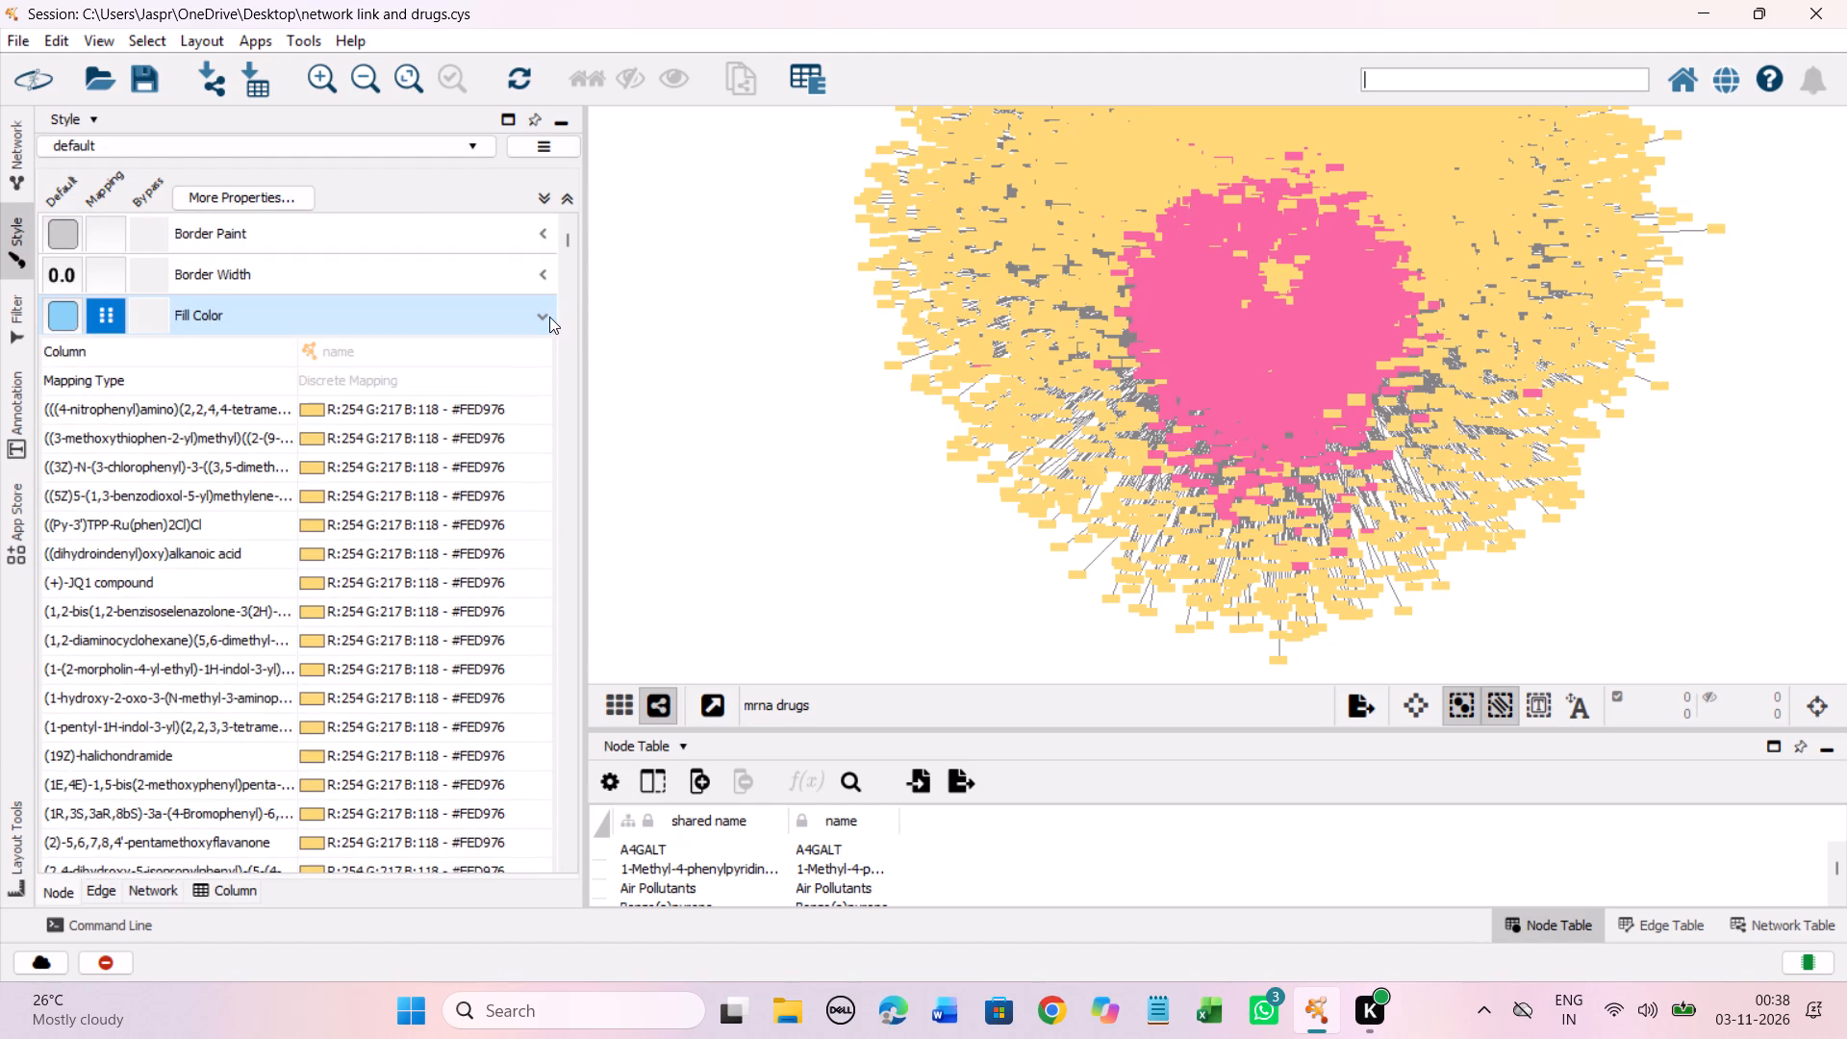
{"action": "left_click", "coordinate": [544, 312]}
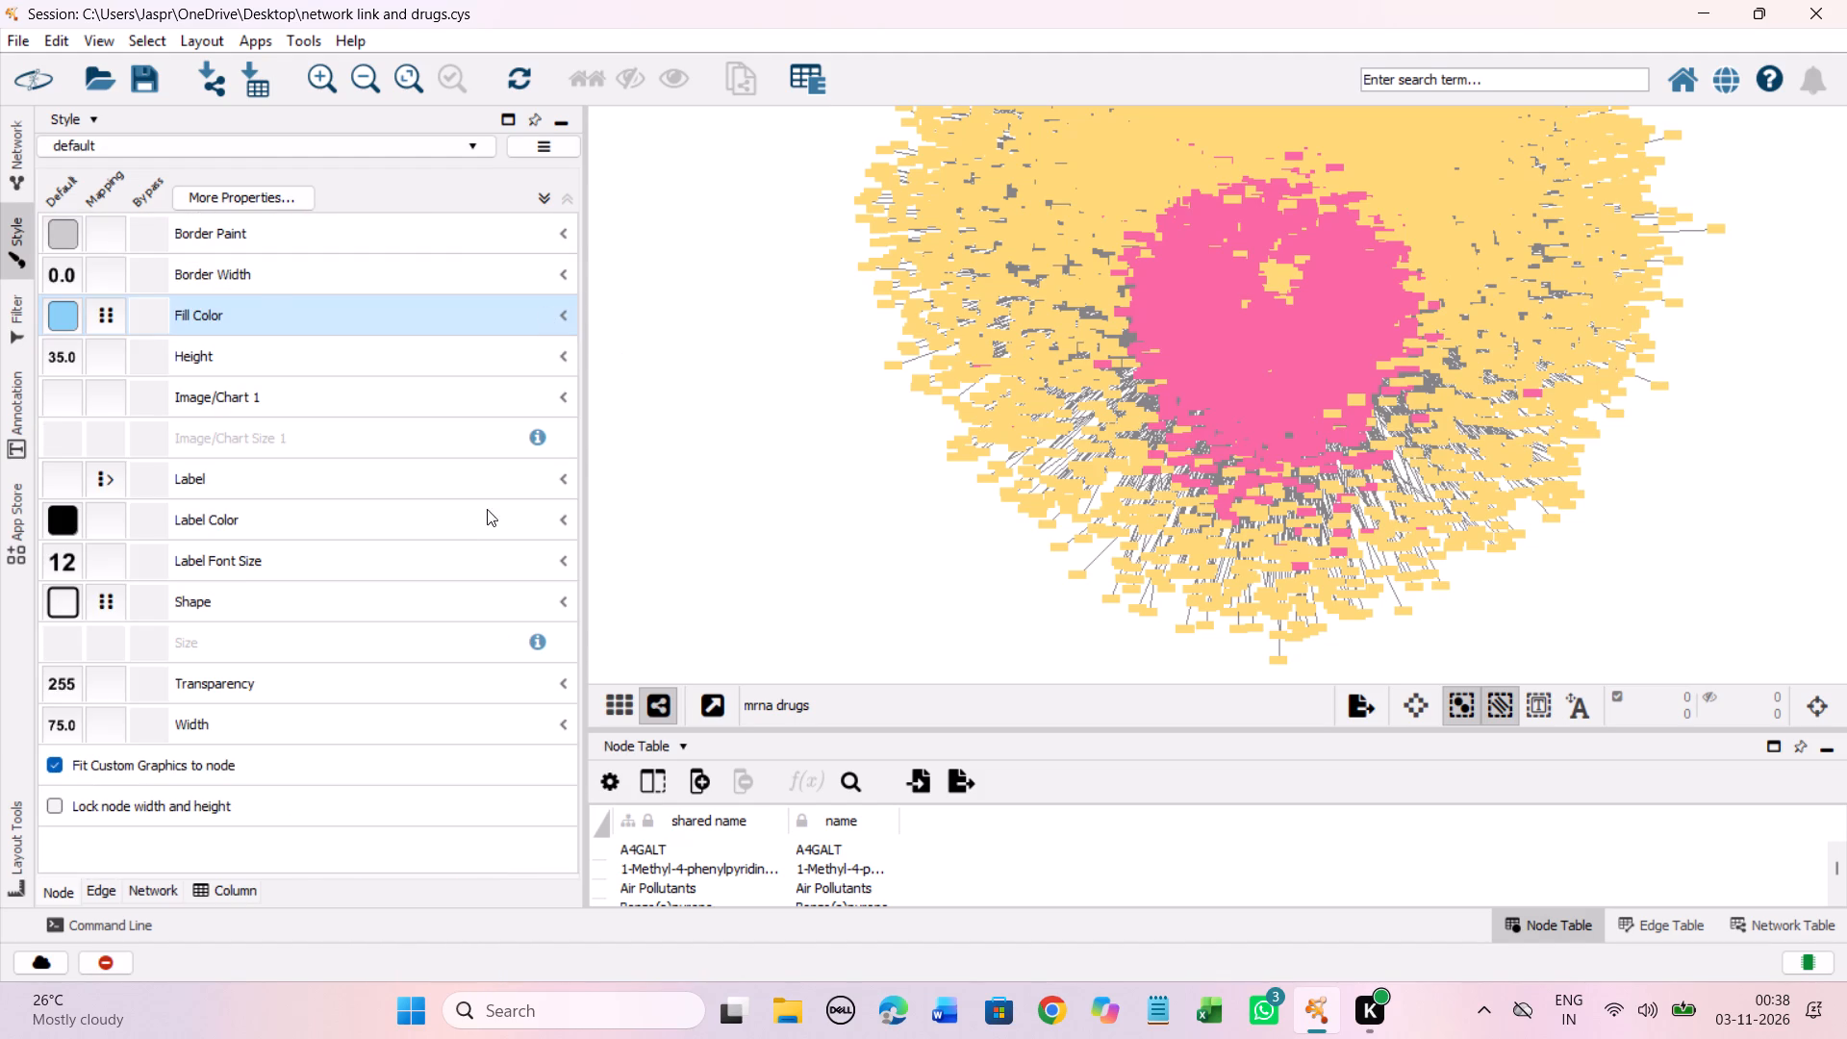
In the node Shape discrete mapping, set the unmapped entries from the first, (((4-nitrophenyl)amino)..., through A-836339 to Hexagon.
{"action": "left_click", "coordinate": [563, 598]}
{"action": "scroll", "coordinate": [379, 577], "scroll_direction": "down", "scroll_amount": 3}
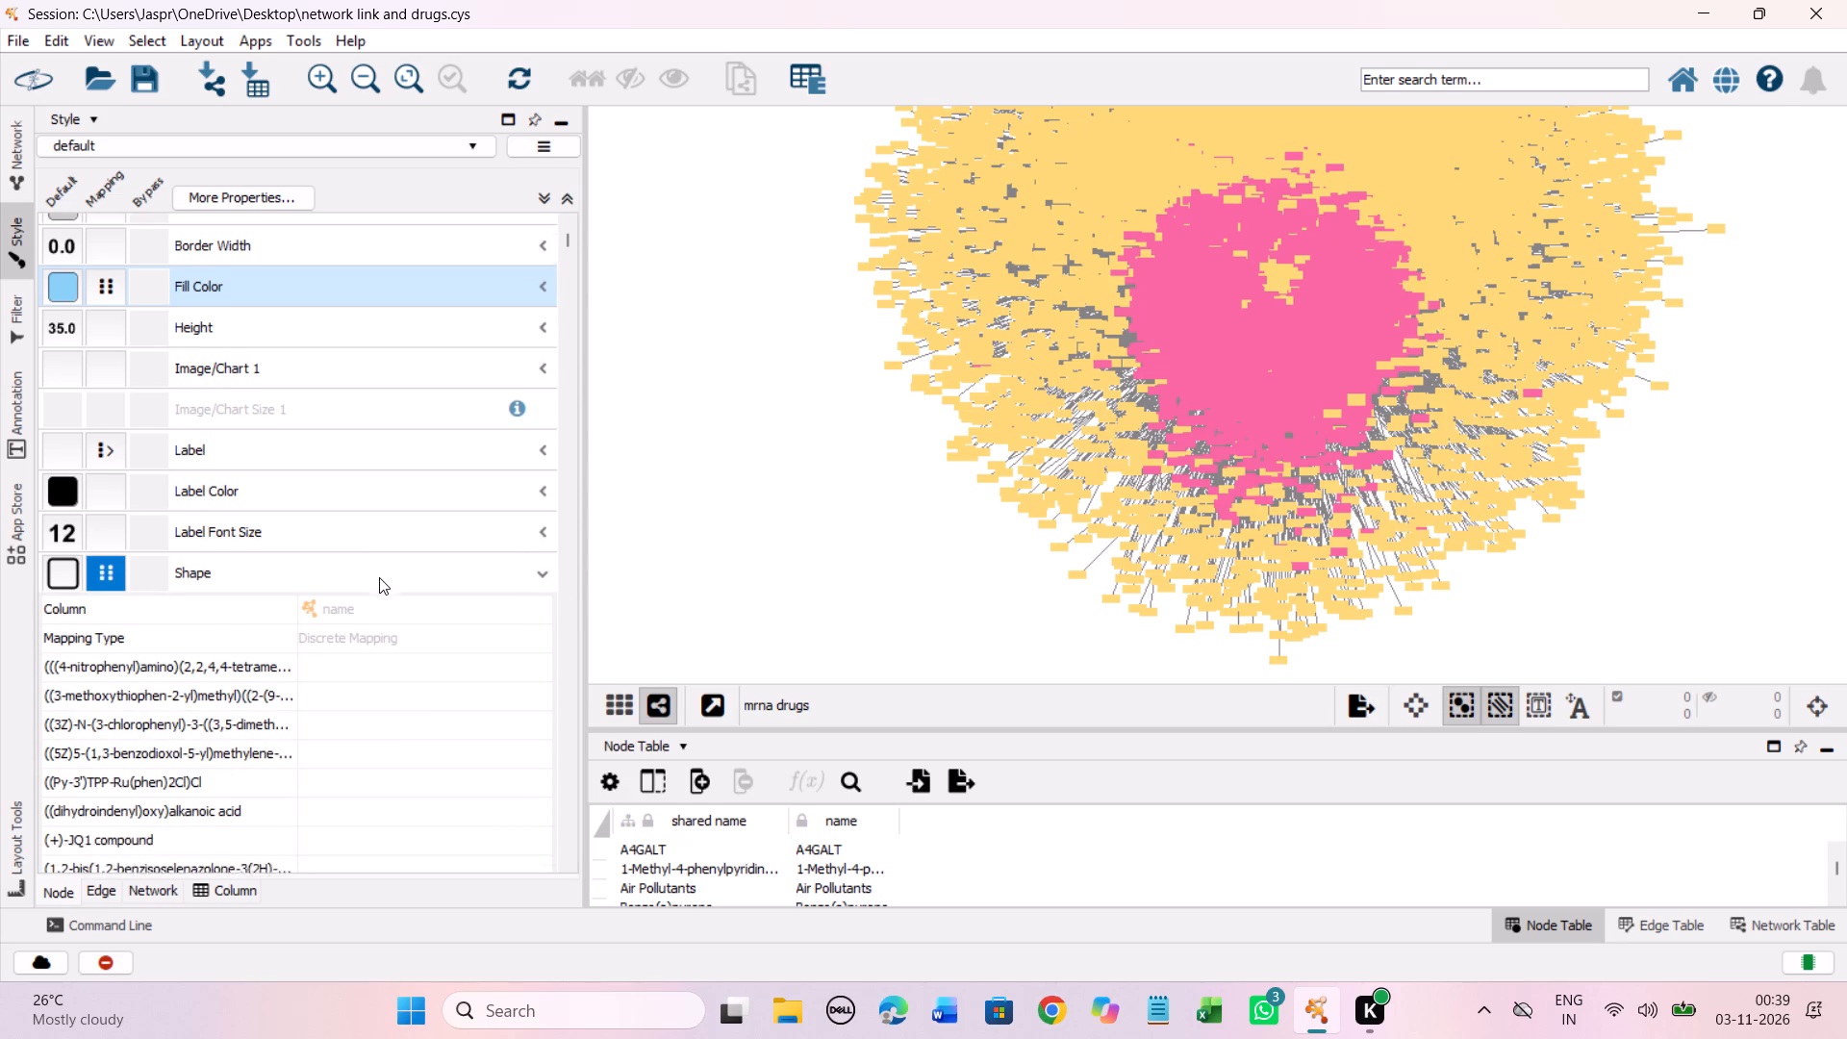
{"action": "scroll", "coordinate": [379, 577], "scroll_direction": "down", "scroll_amount": 10}
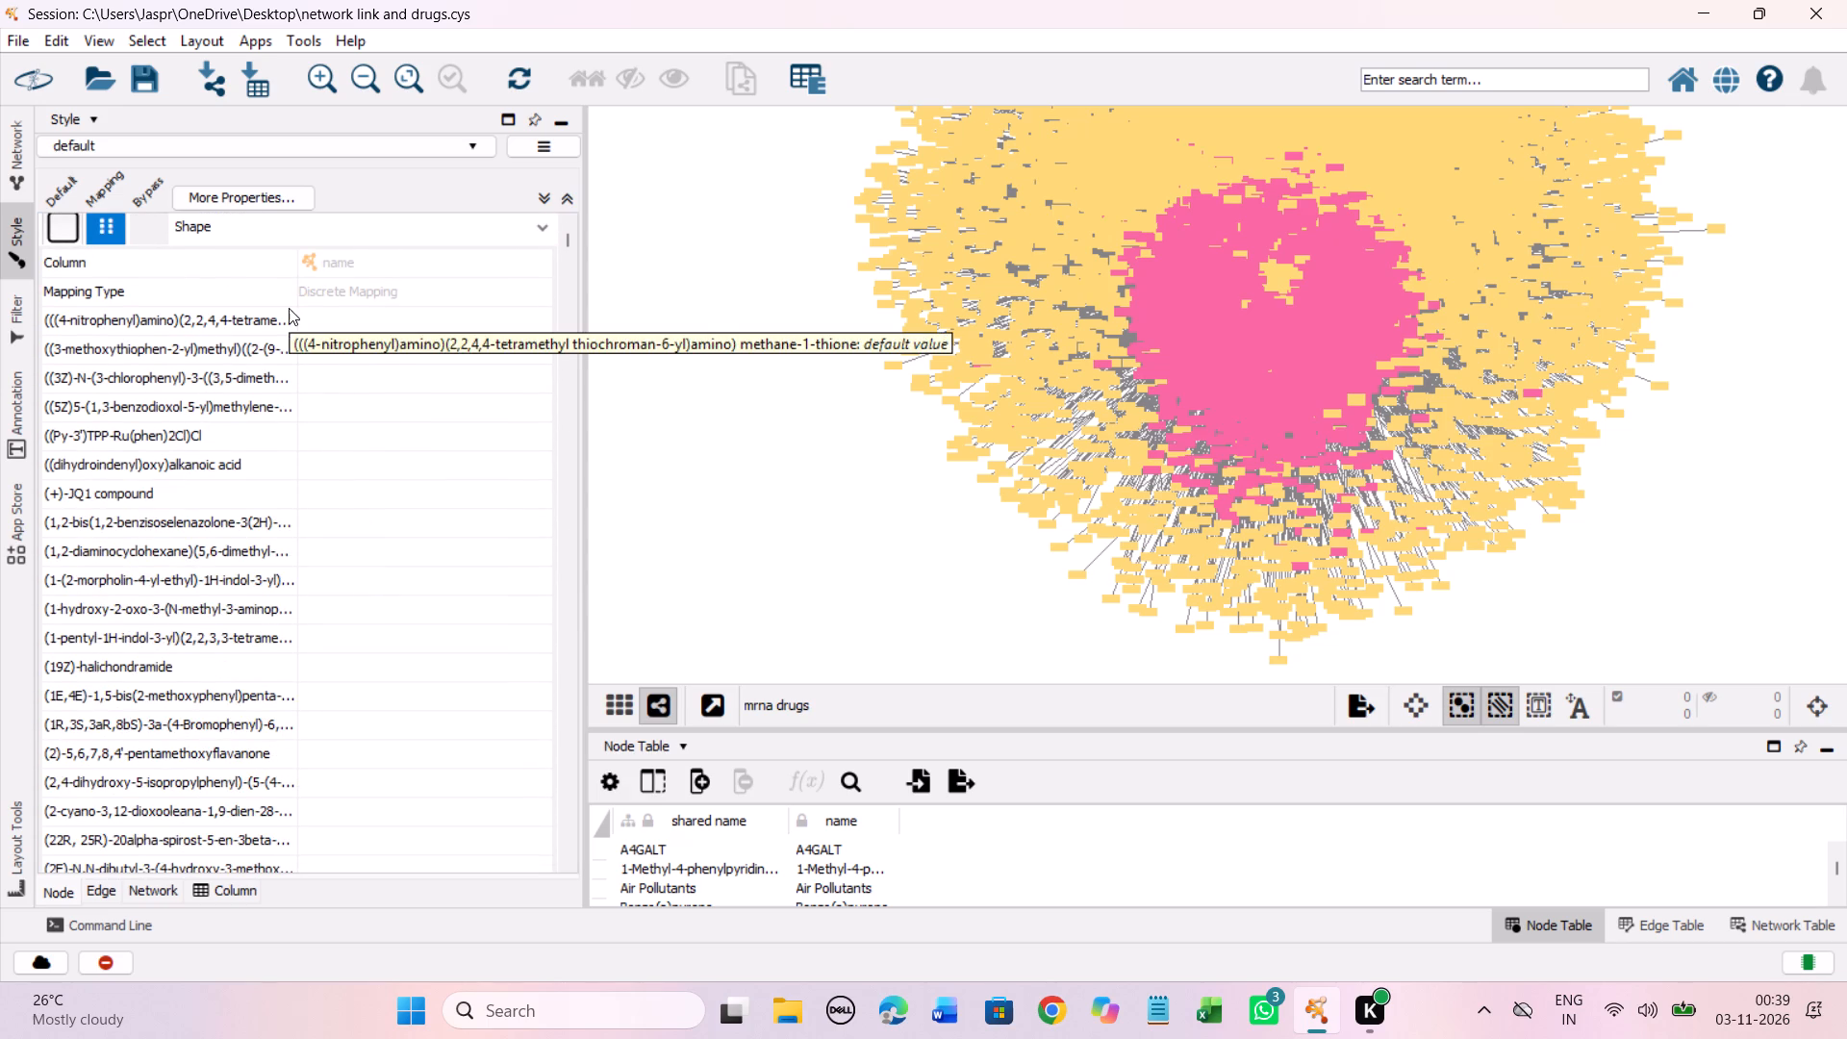
{"action": "left_click", "coordinate": [313, 320]}
{"action": "scroll", "coordinate": [354, 424], "scroll_direction": "down", "scroll_amount": 13}
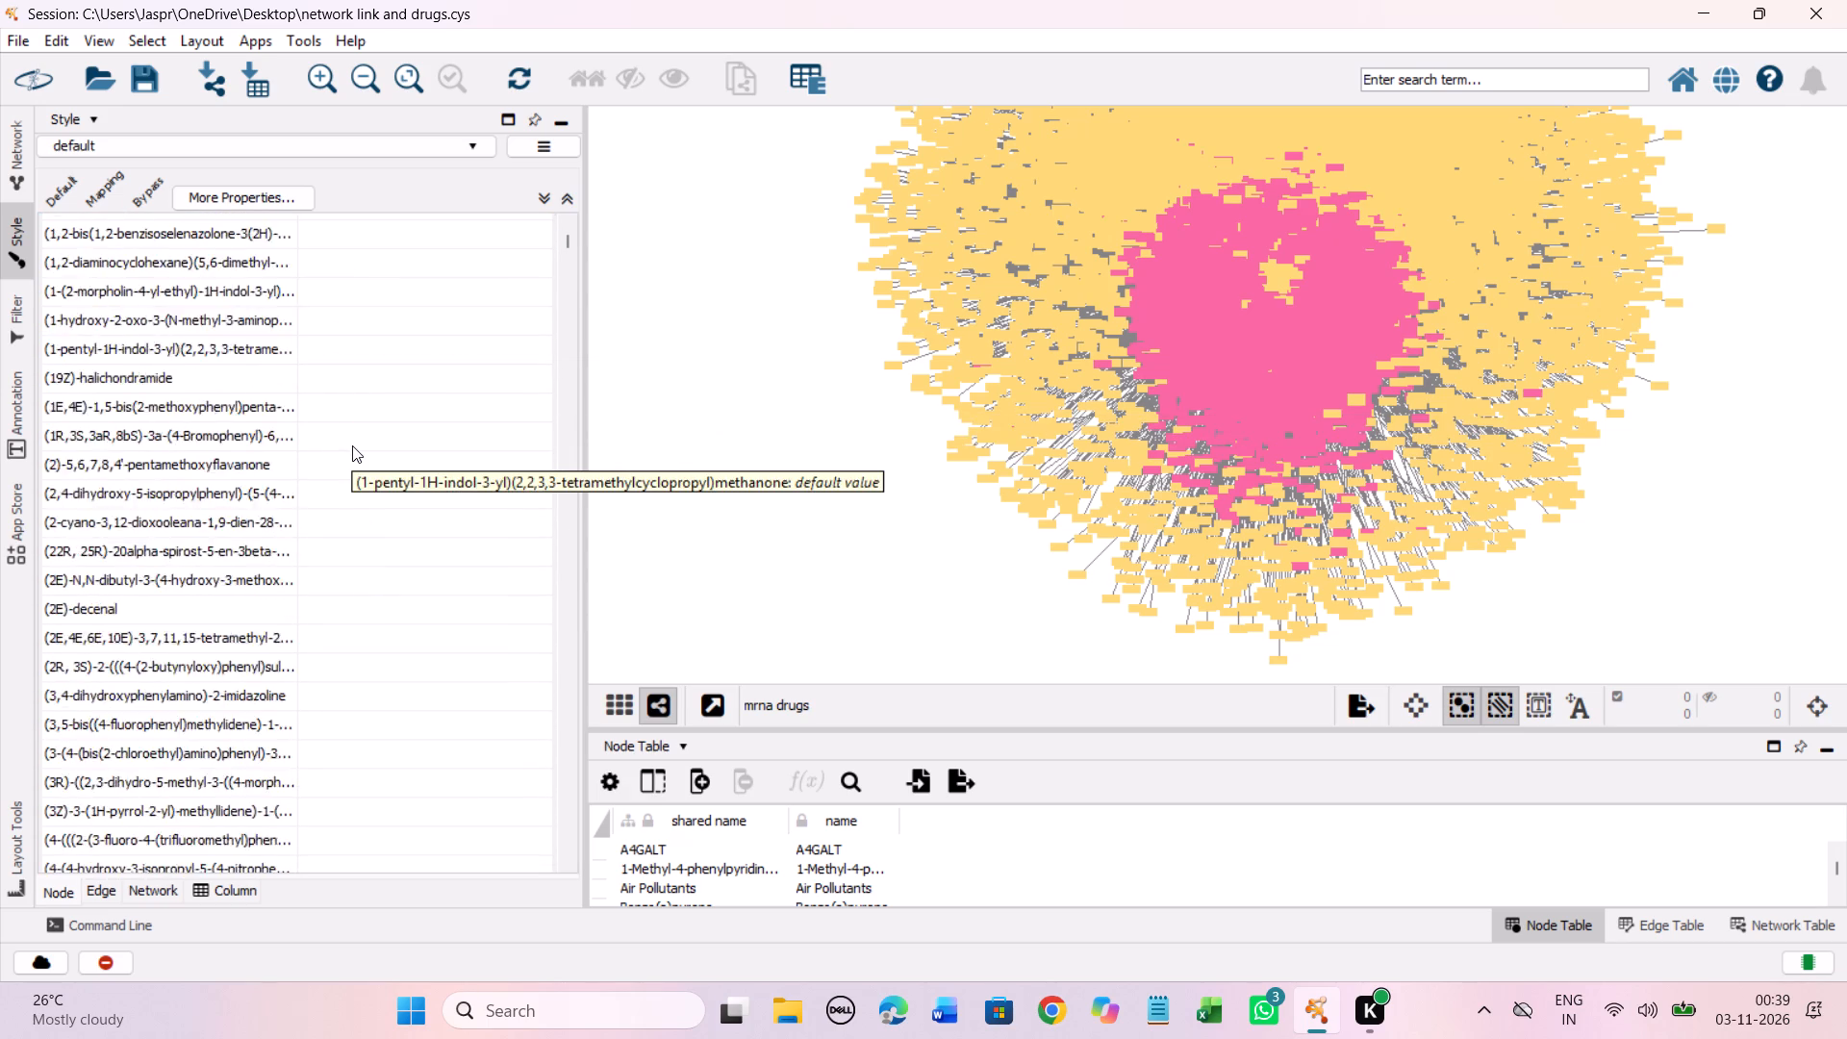
{"action": "scroll", "coordinate": [352, 445], "scroll_direction": "down", "scroll_amount": 20}
{"action": "scroll", "coordinate": [352, 445], "scroll_direction": "down", "scroll_amount": 20}
{"action": "scroll", "coordinate": [352, 445], "scroll_direction": "down", "scroll_amount": 10}
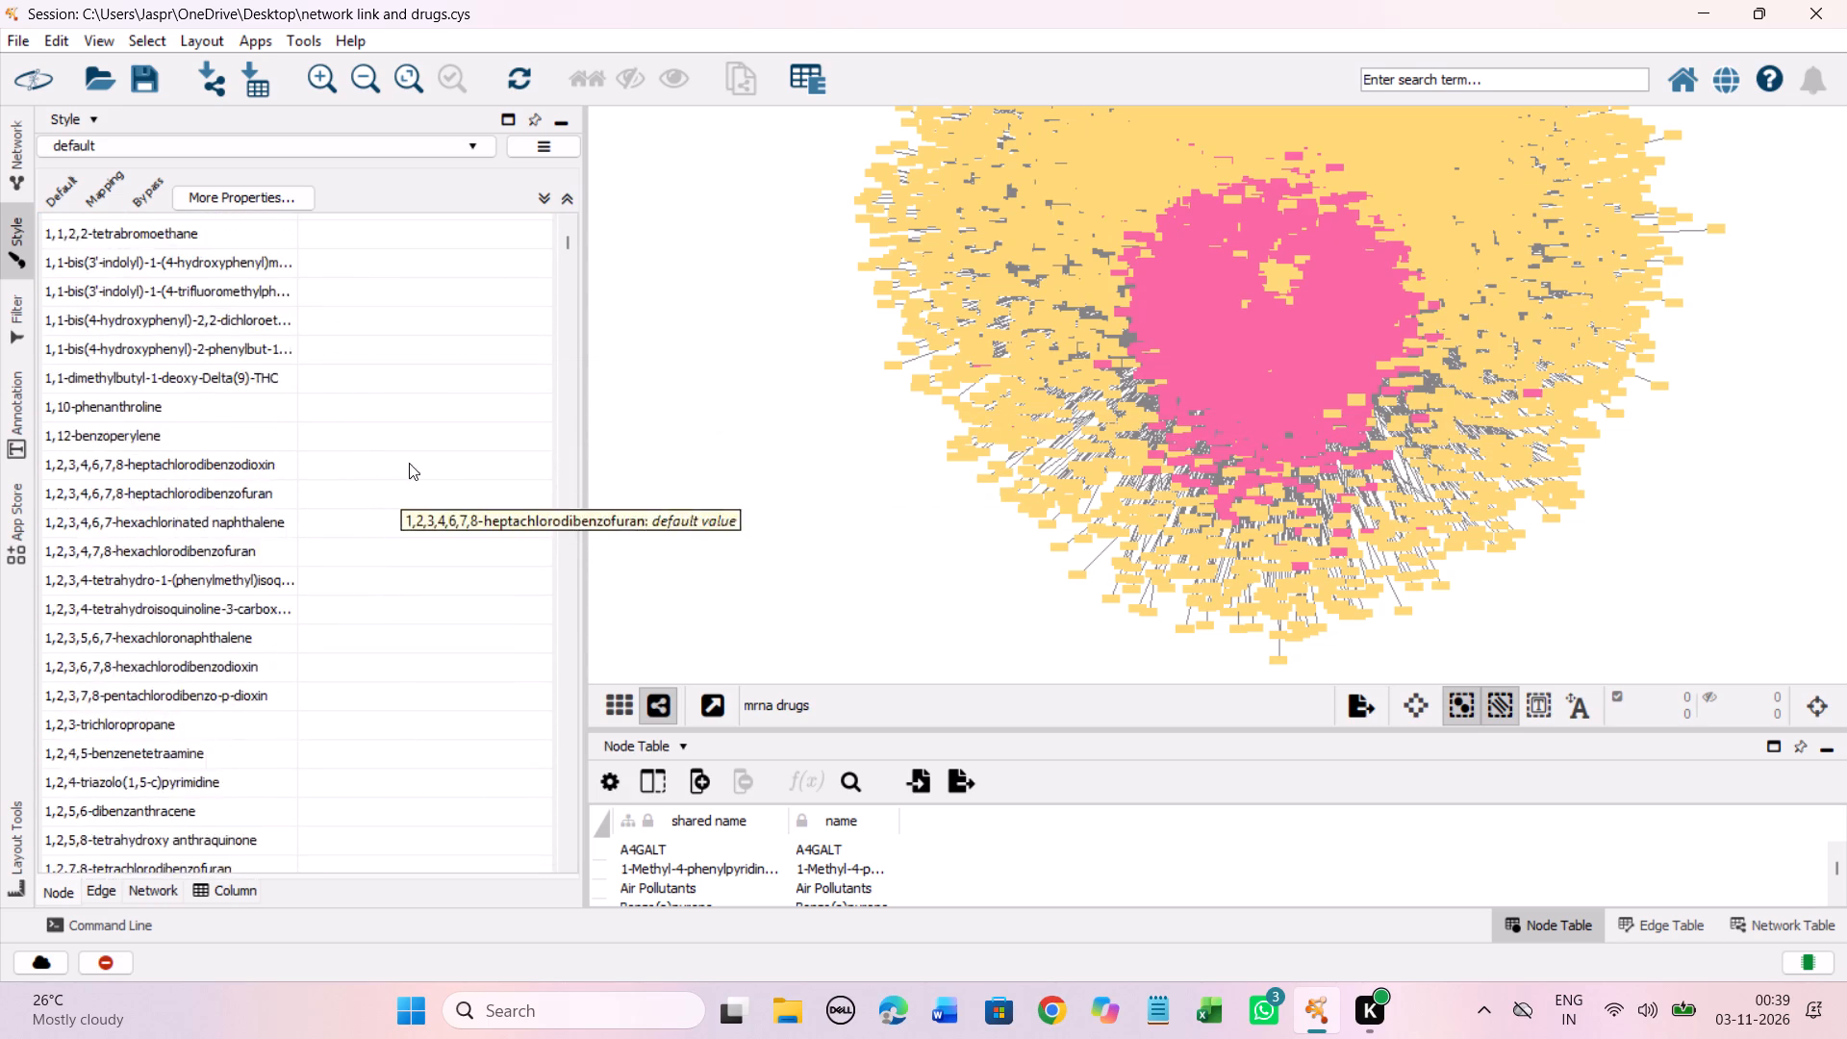
{"action": "scroll", "coordinate": [409, 463], "scroll_direction": "down", "scroll_amount": 15}
{"action": "left_click_drag", "start_coordinate": [569, 246], "coordinate": [569, 268]}
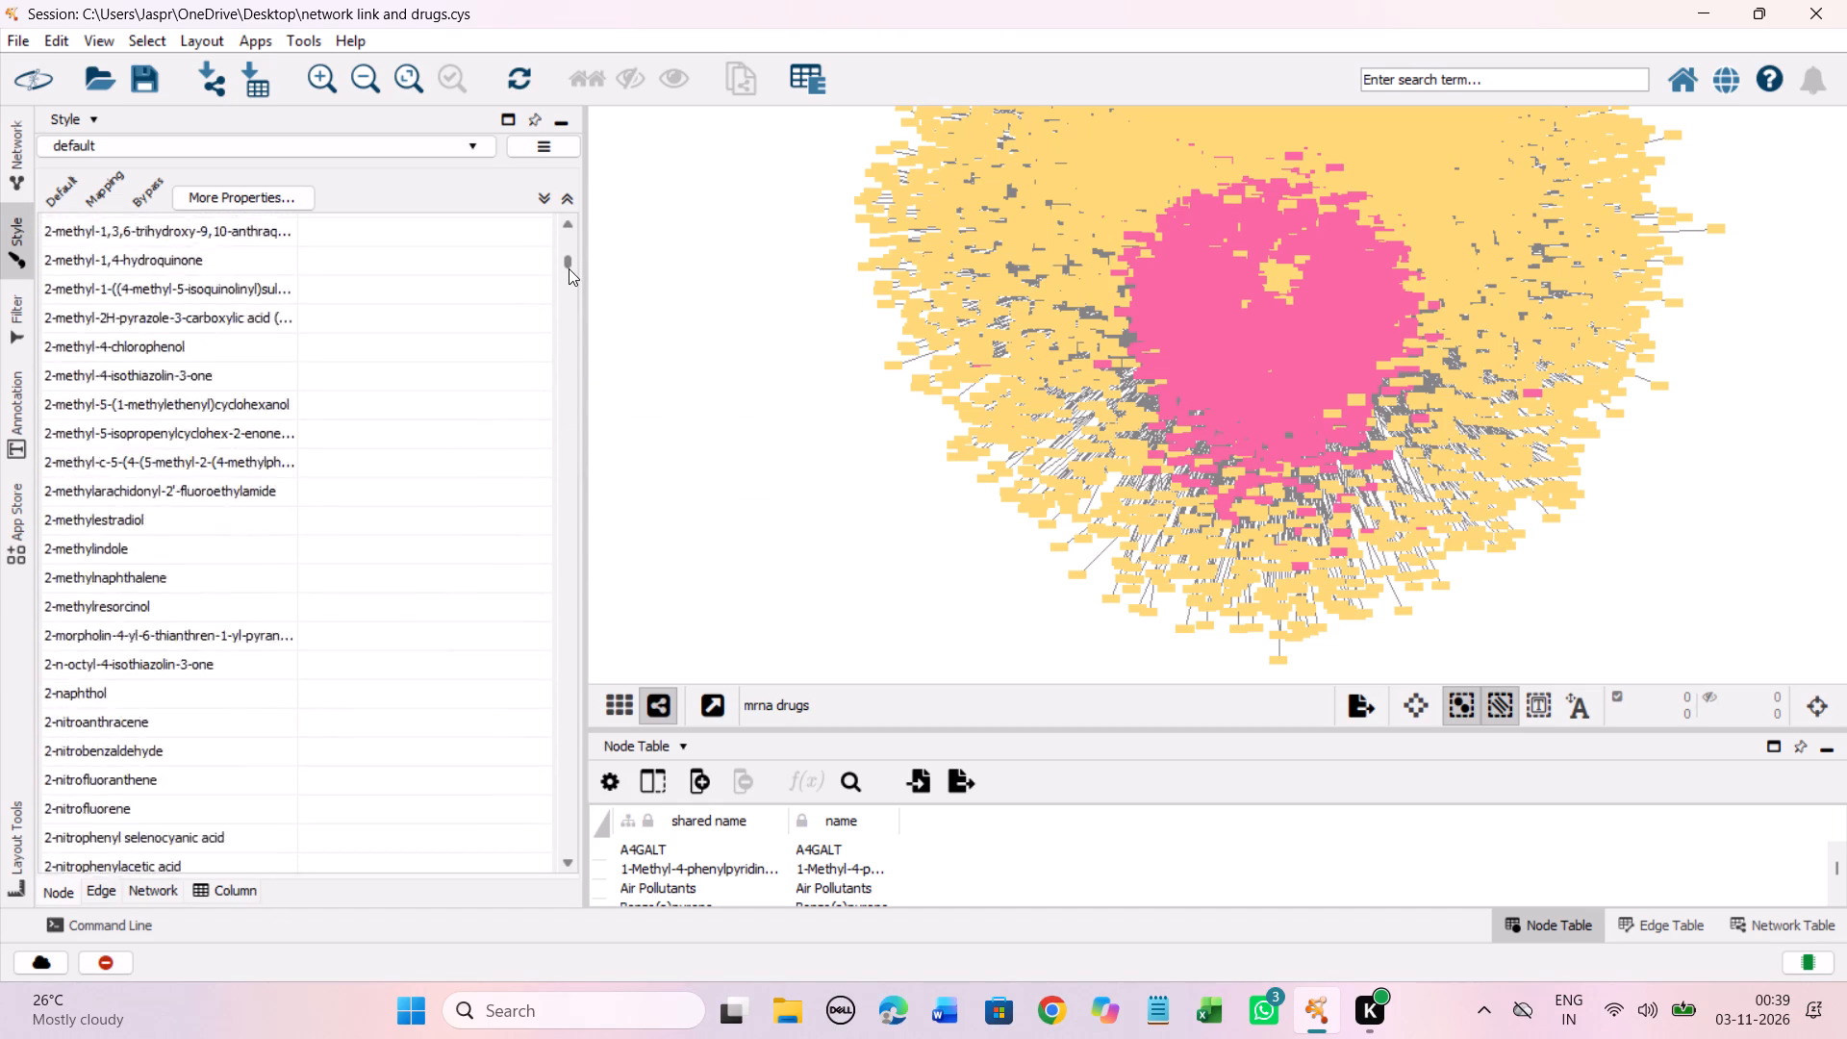
{"action": "left_click_drag", "start_coordinate": [569, 268], "coordinate": [569, 290]}
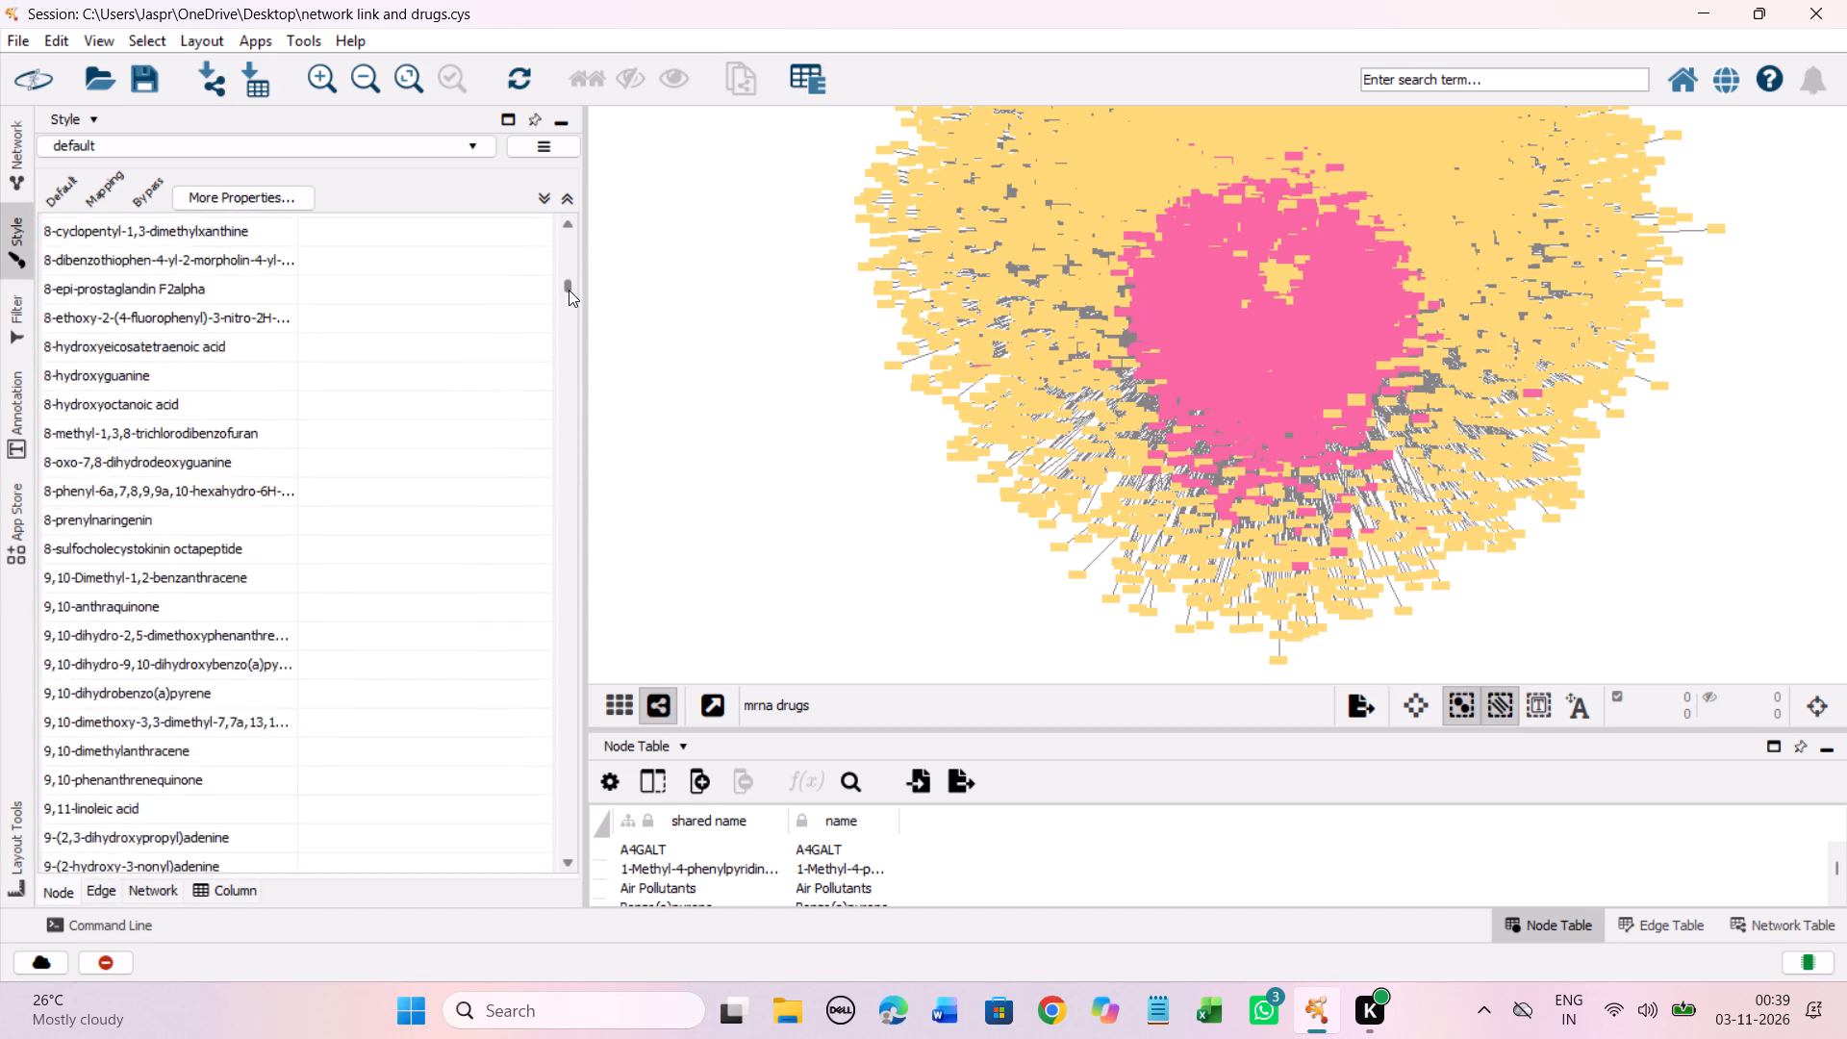
{"action": "left_click_drag", "start_coordinate": [569, 290], "coordinate": [569, 294]}
{"action": "scroll", "coordinate": [439, 345], "scroll_direction": "up", "scroll_amount": 20}
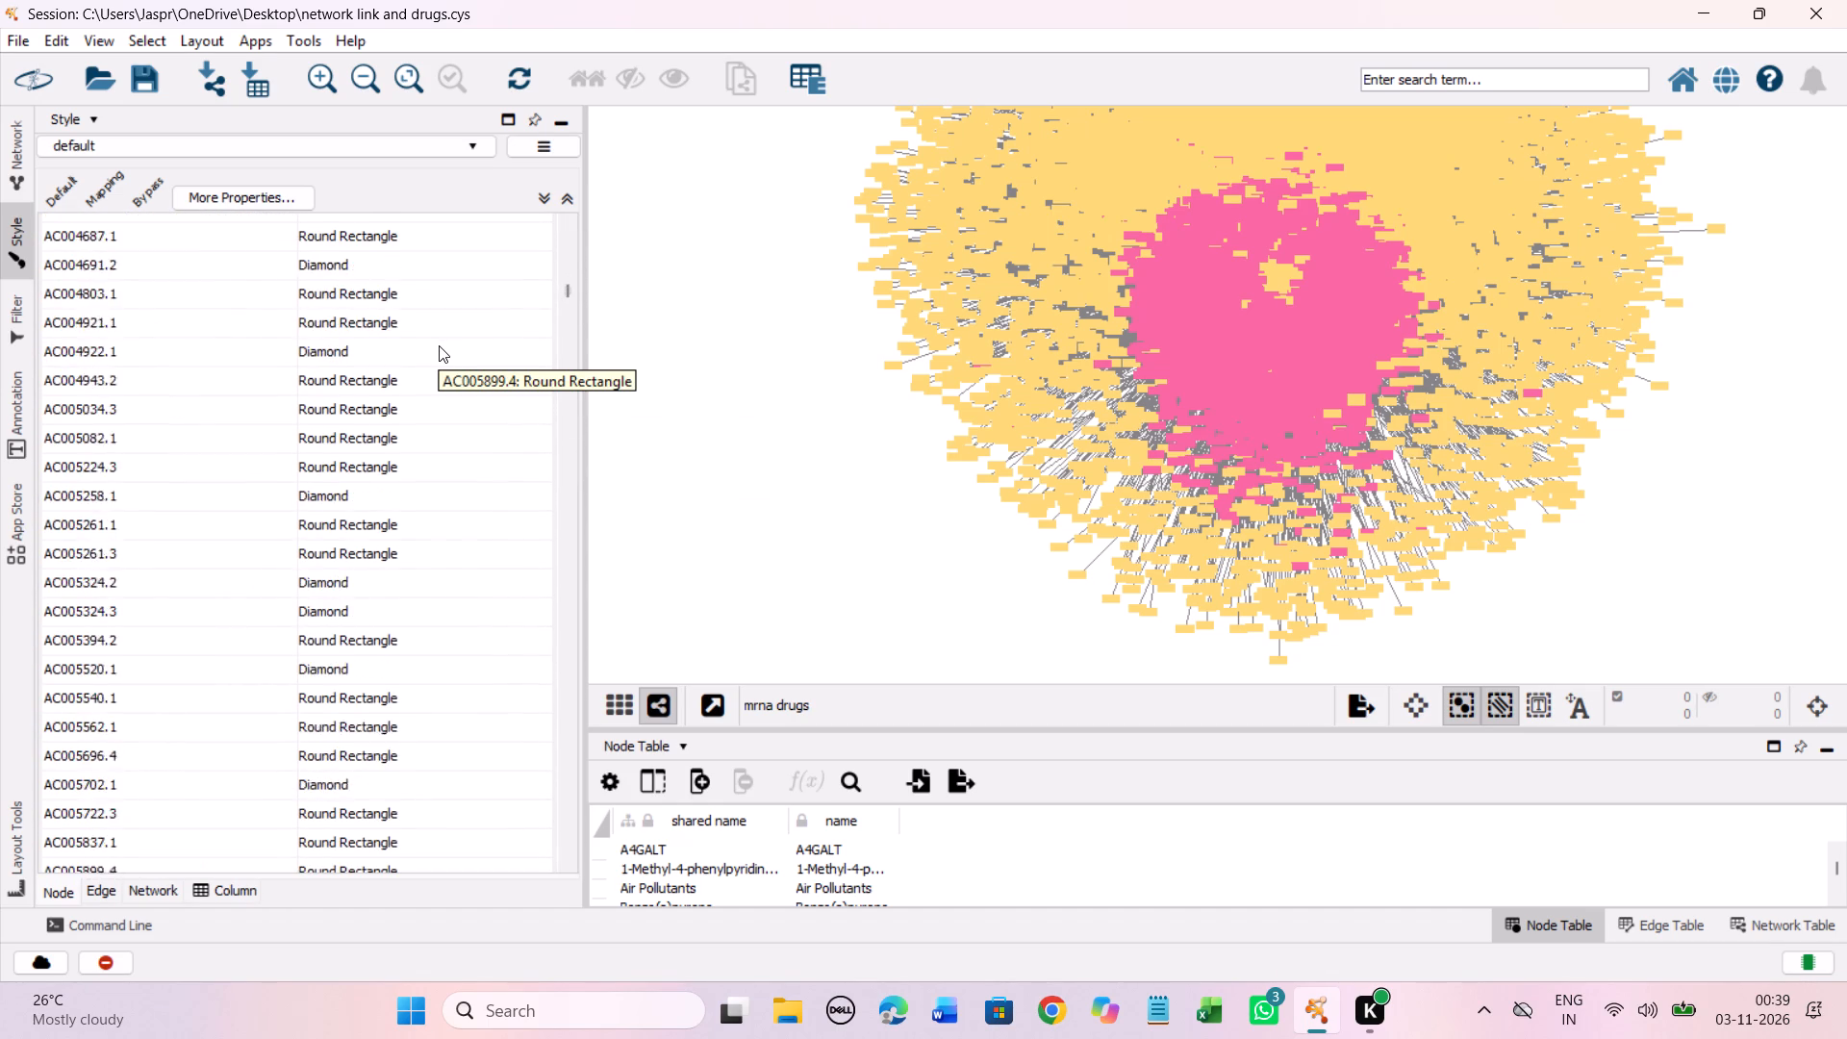
{"action": "scroll", "coordinate": [439, 345], "scroll_direction": "up", "scroll_amount": 20}
{"action": "scroll", "coordinate": [439, 345], "scroll_direction": "up", "scroll_amount": 20}
{"action": "scroll", "coordinate": [439, 345], "scroll_direction": "up", "scroll_amount": 5}
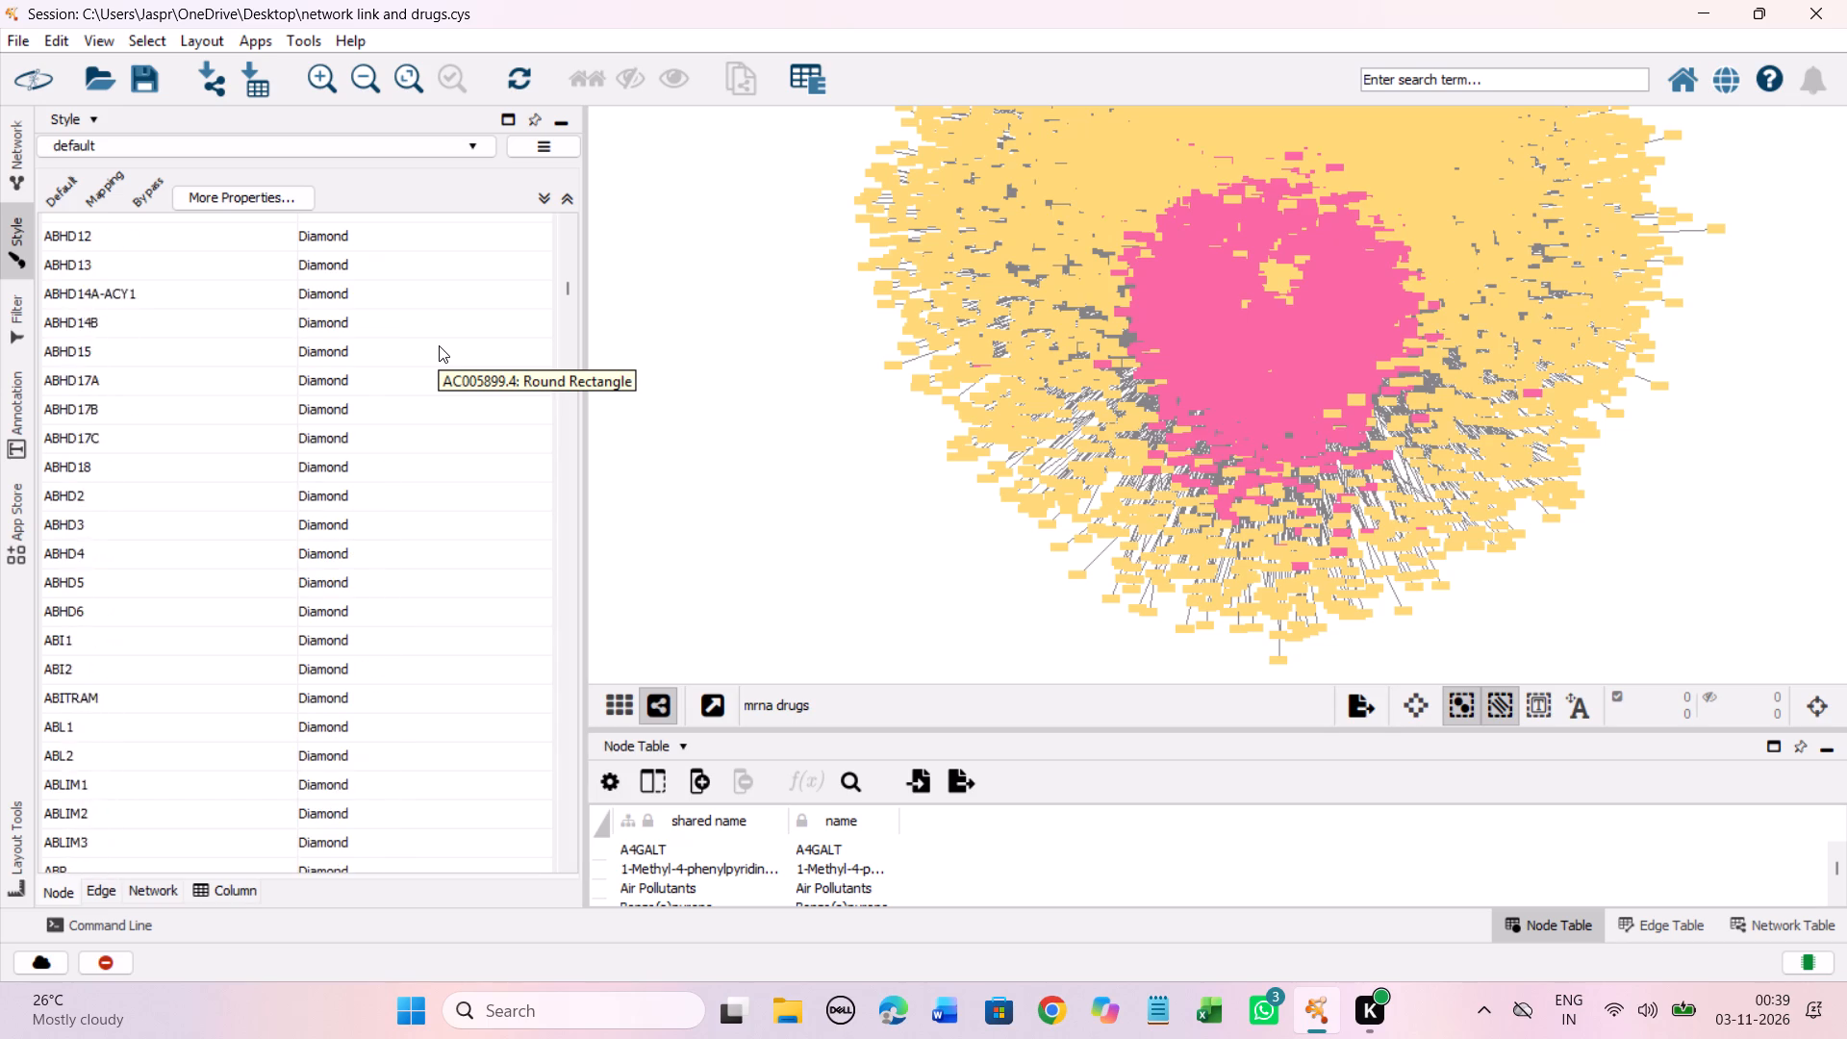
{"action": "scroll", "coordinate": [439, 345], "scroll_direction": "up", "scroll_amount": 20}
{"action": "scroll", "coordinate": [439, 345], "scroll_direction": "up", "scroll_amount": 16}
{"action": "scroll", "coordinate": [439, 345], "scroll_direction": "down", "scroll_amount": 1}
{"action": "scroll", "coordinate": [439, 345], "scroll_direction": "up", "scroll_amount": 6}
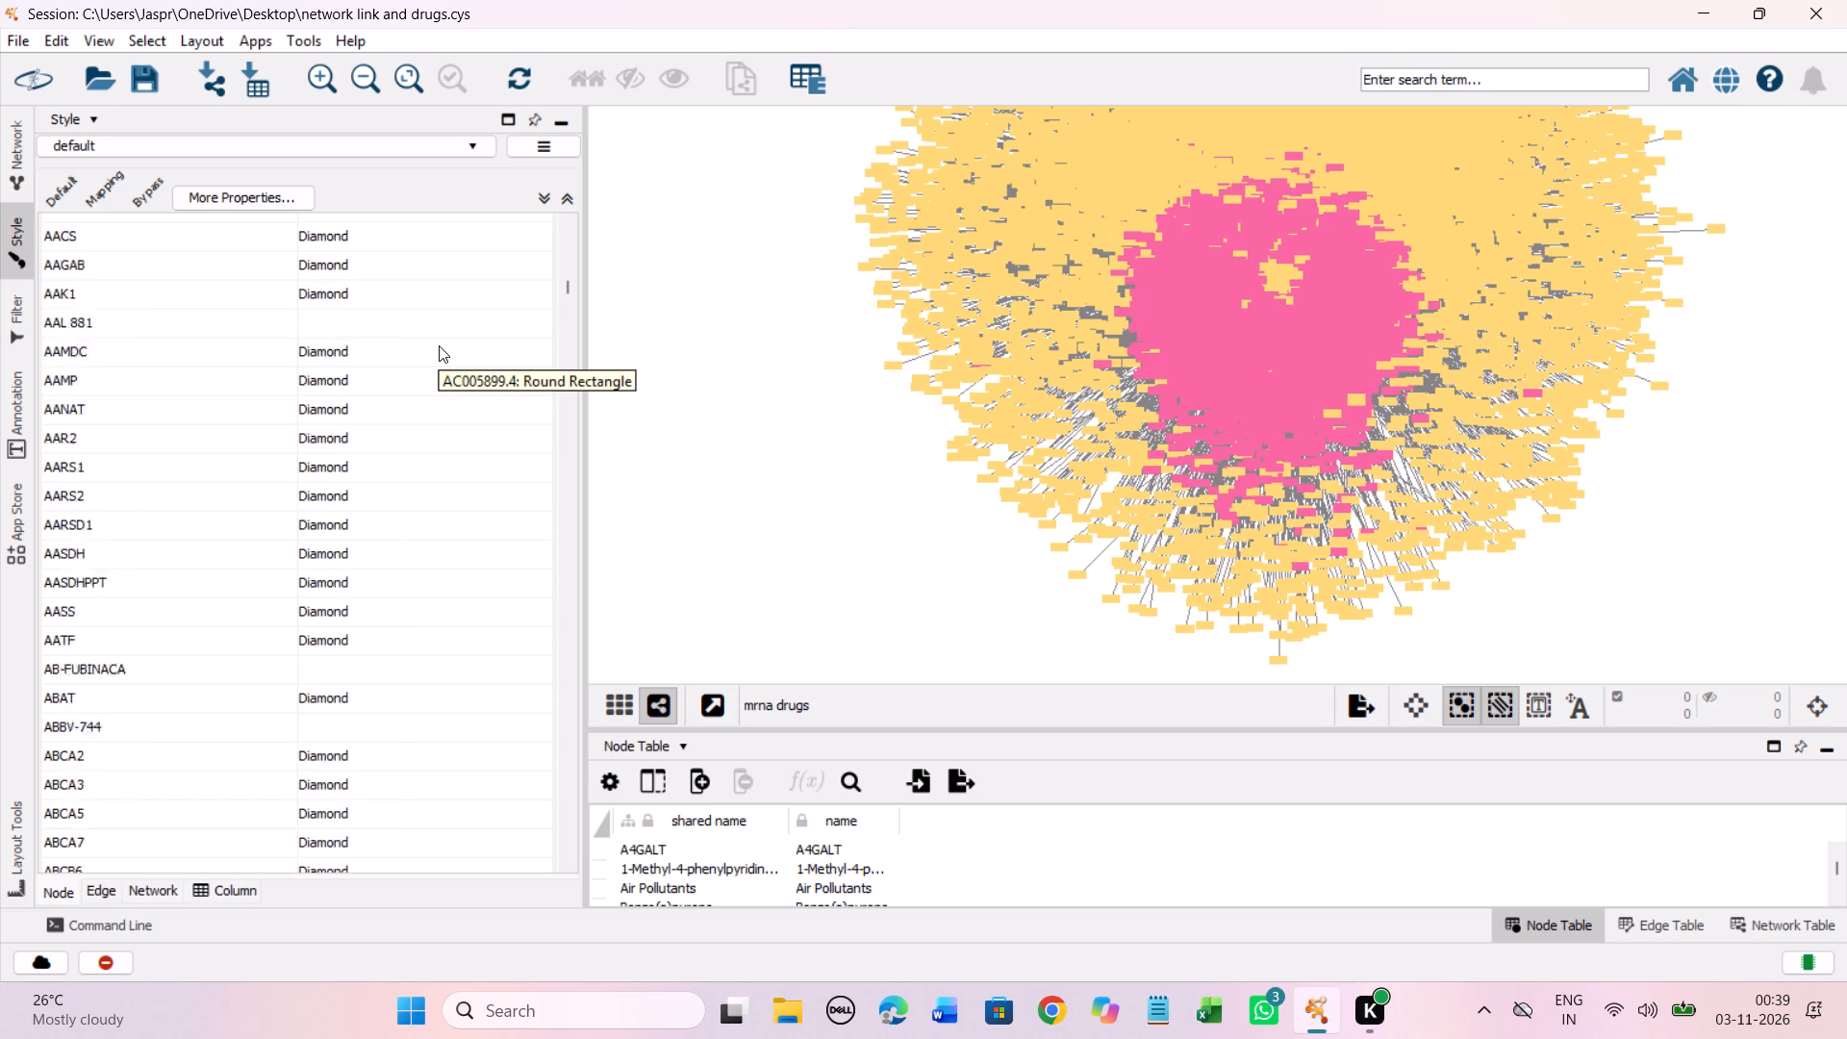
{"action": "scroll", "coordinate": [439, 345], "scroll_direction": "up", "scroll_amount": 20}
{"action": "scroll", "coordinate": [439, 345], "scroll_direction": "up", "scroll_amount": 11}
{"action": "scroll", "coordinate": [439, 345], "scroll_direction": "down", "scroll_amount": 1}
{"action": "scroll", "coordinate": [439, 345], "scroll_direction": "up", "scroll_amount": 2}
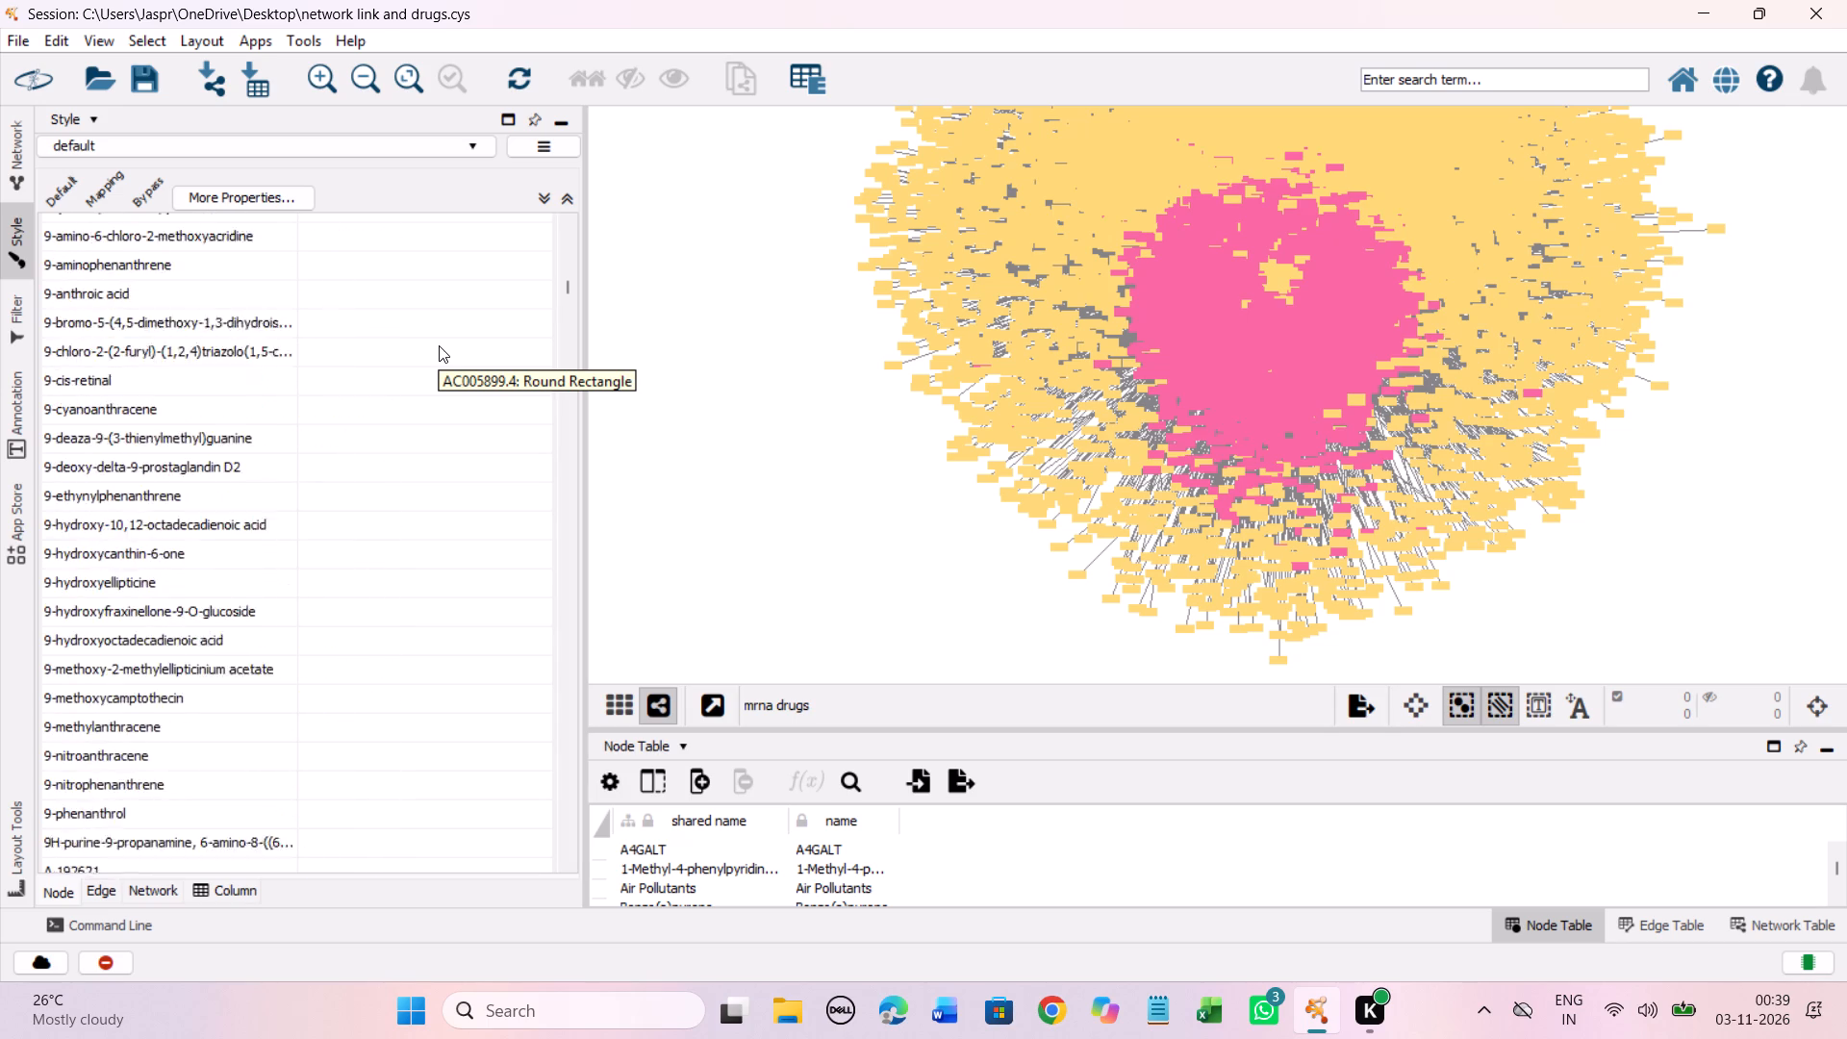
{"action": "scroll", "coordinate": [439, 345], "scroll_direction": "up", "scroll_amount": 15}
{"action": "scroll", "coordinate": [439, 345], "scroll_direction": "down", "scroll_amount": 20}
{"action": "scroll", "coordinate": [439, 345], "scroll_direction": "down", "scroll_amount": 2}
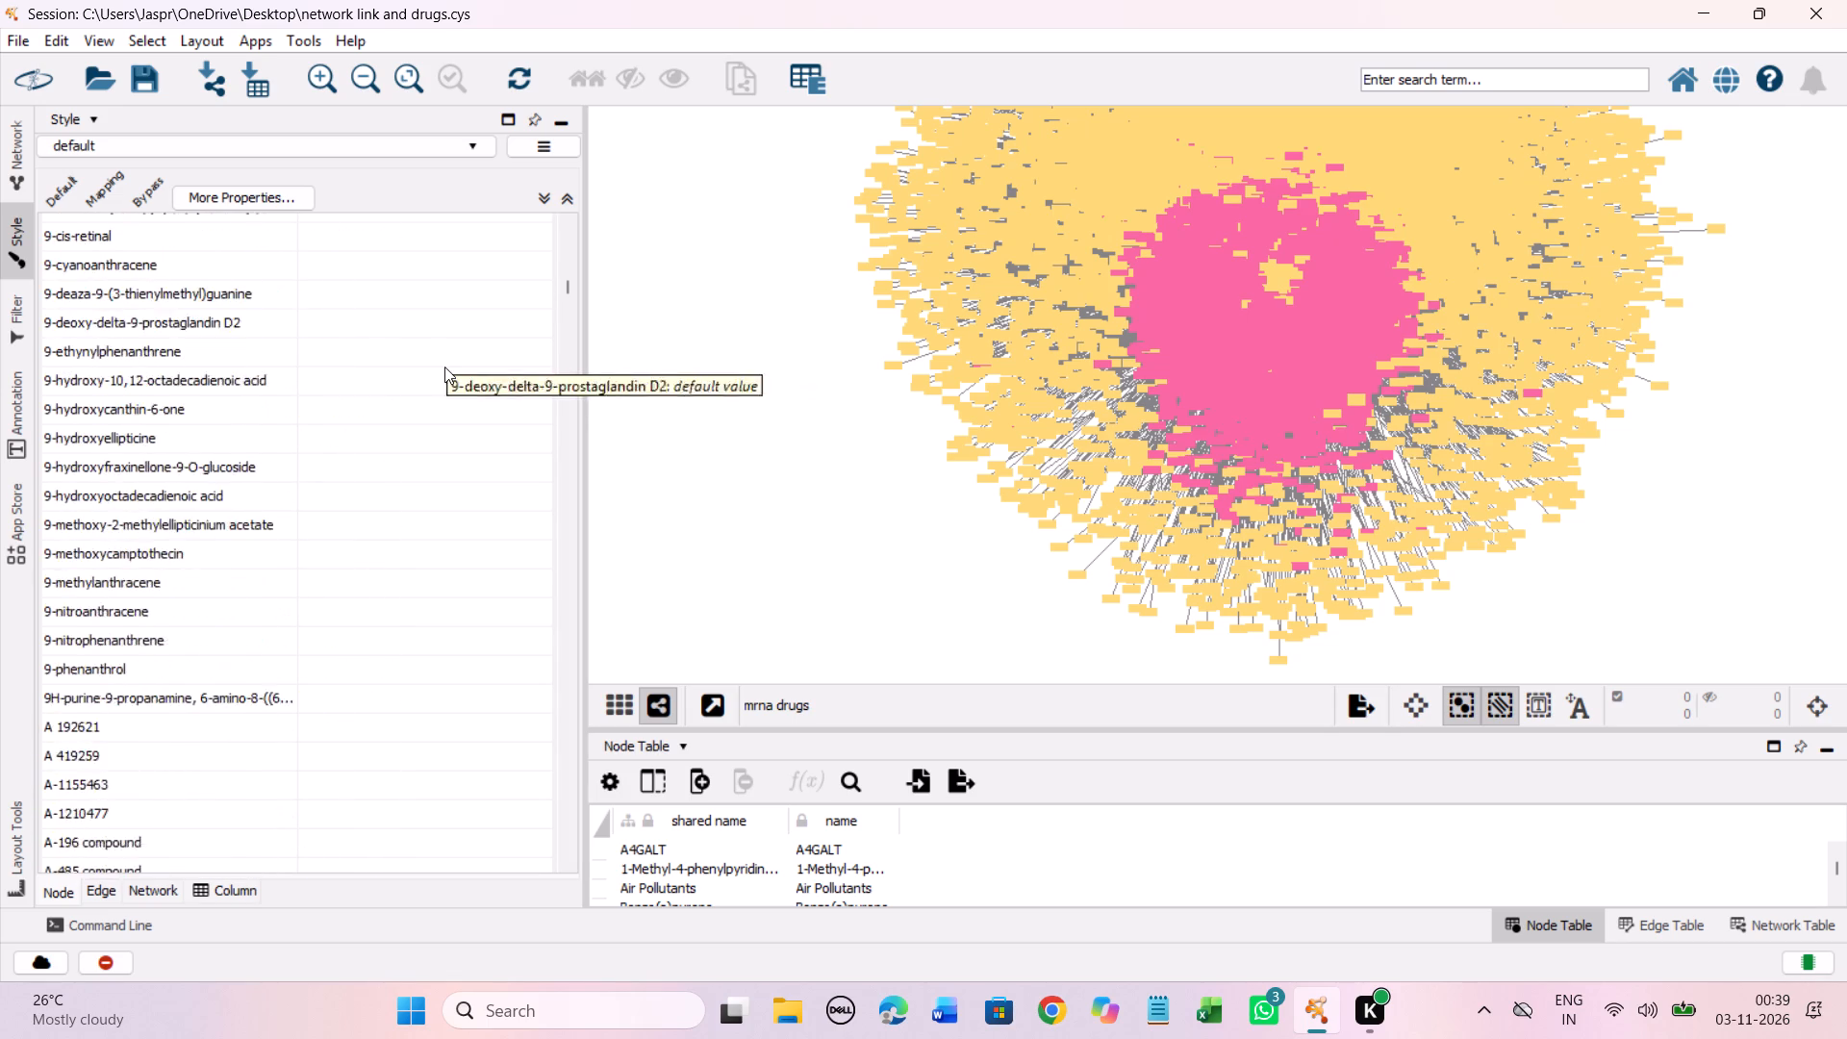
{"action": "scroll", "coordinate": [444, 367], "scroll_direction": "down", "scroll_amount": 11}
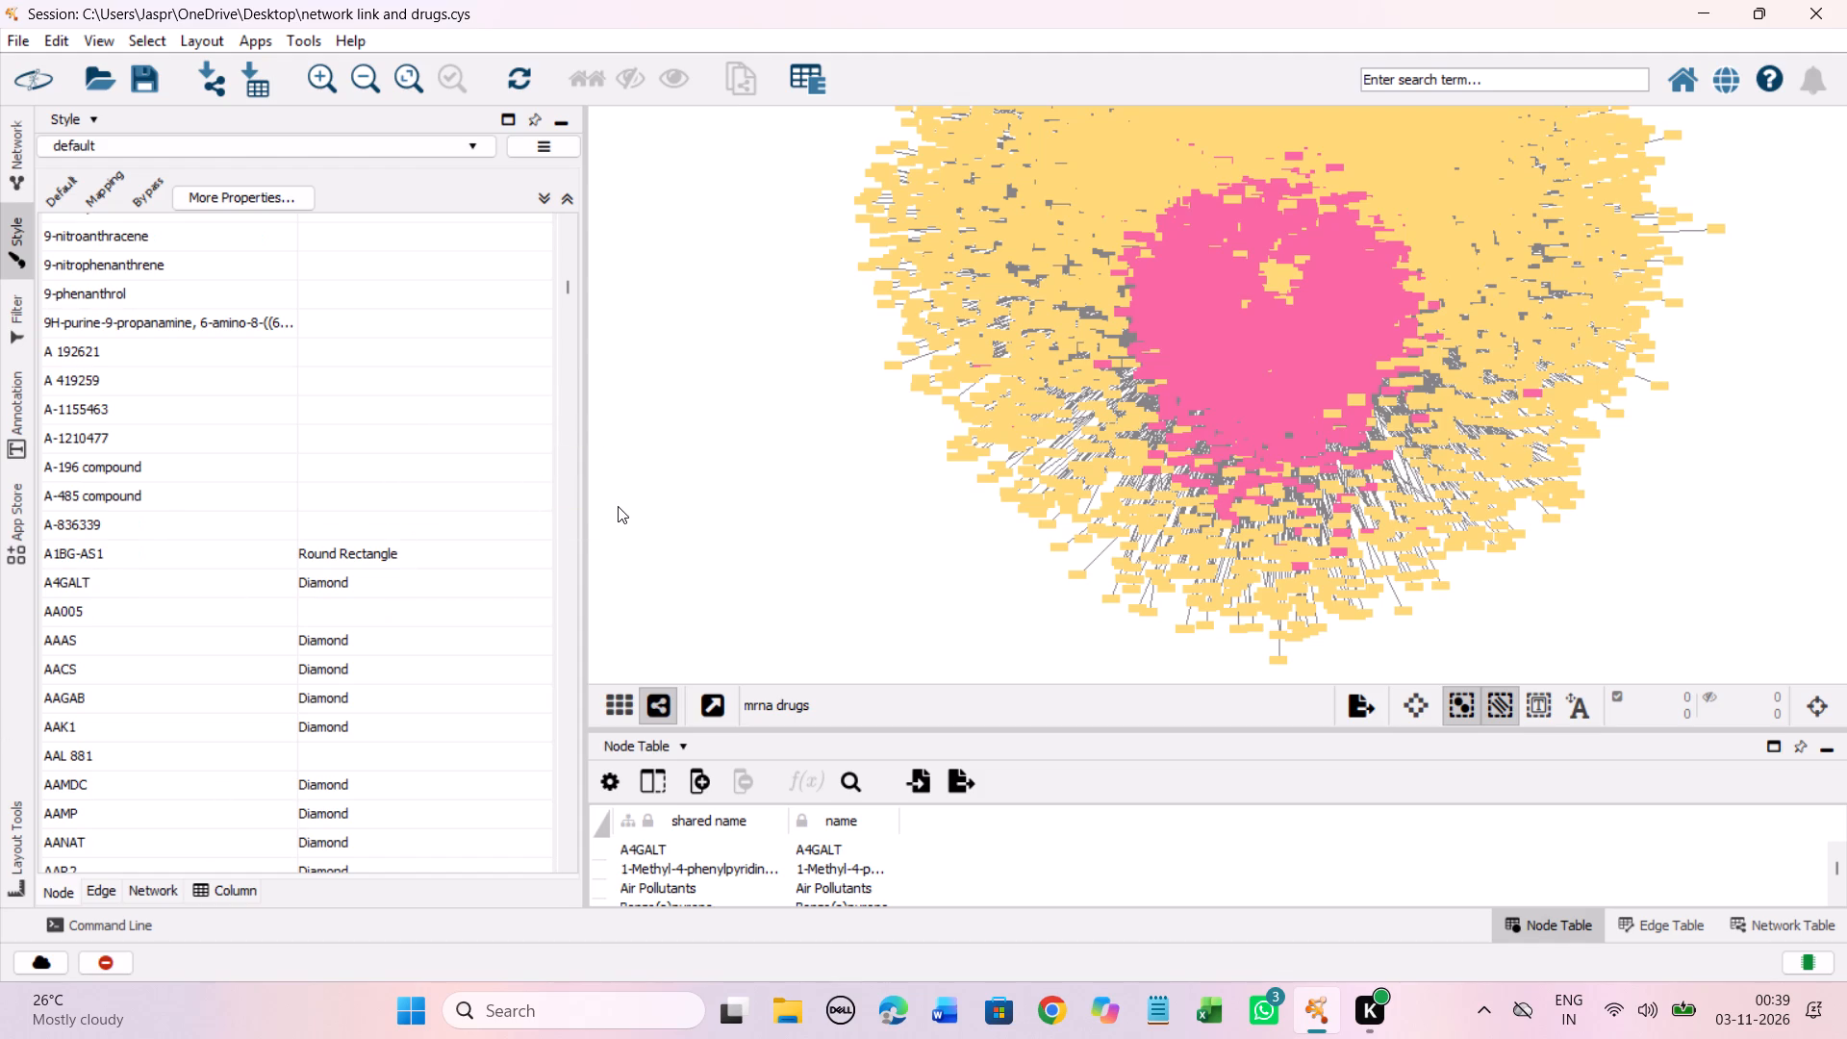
{"action": "left_click", "coordinate": [358, 527], "text": "shift"}
{"action": "right_click", "coordinate": [358, 527]}
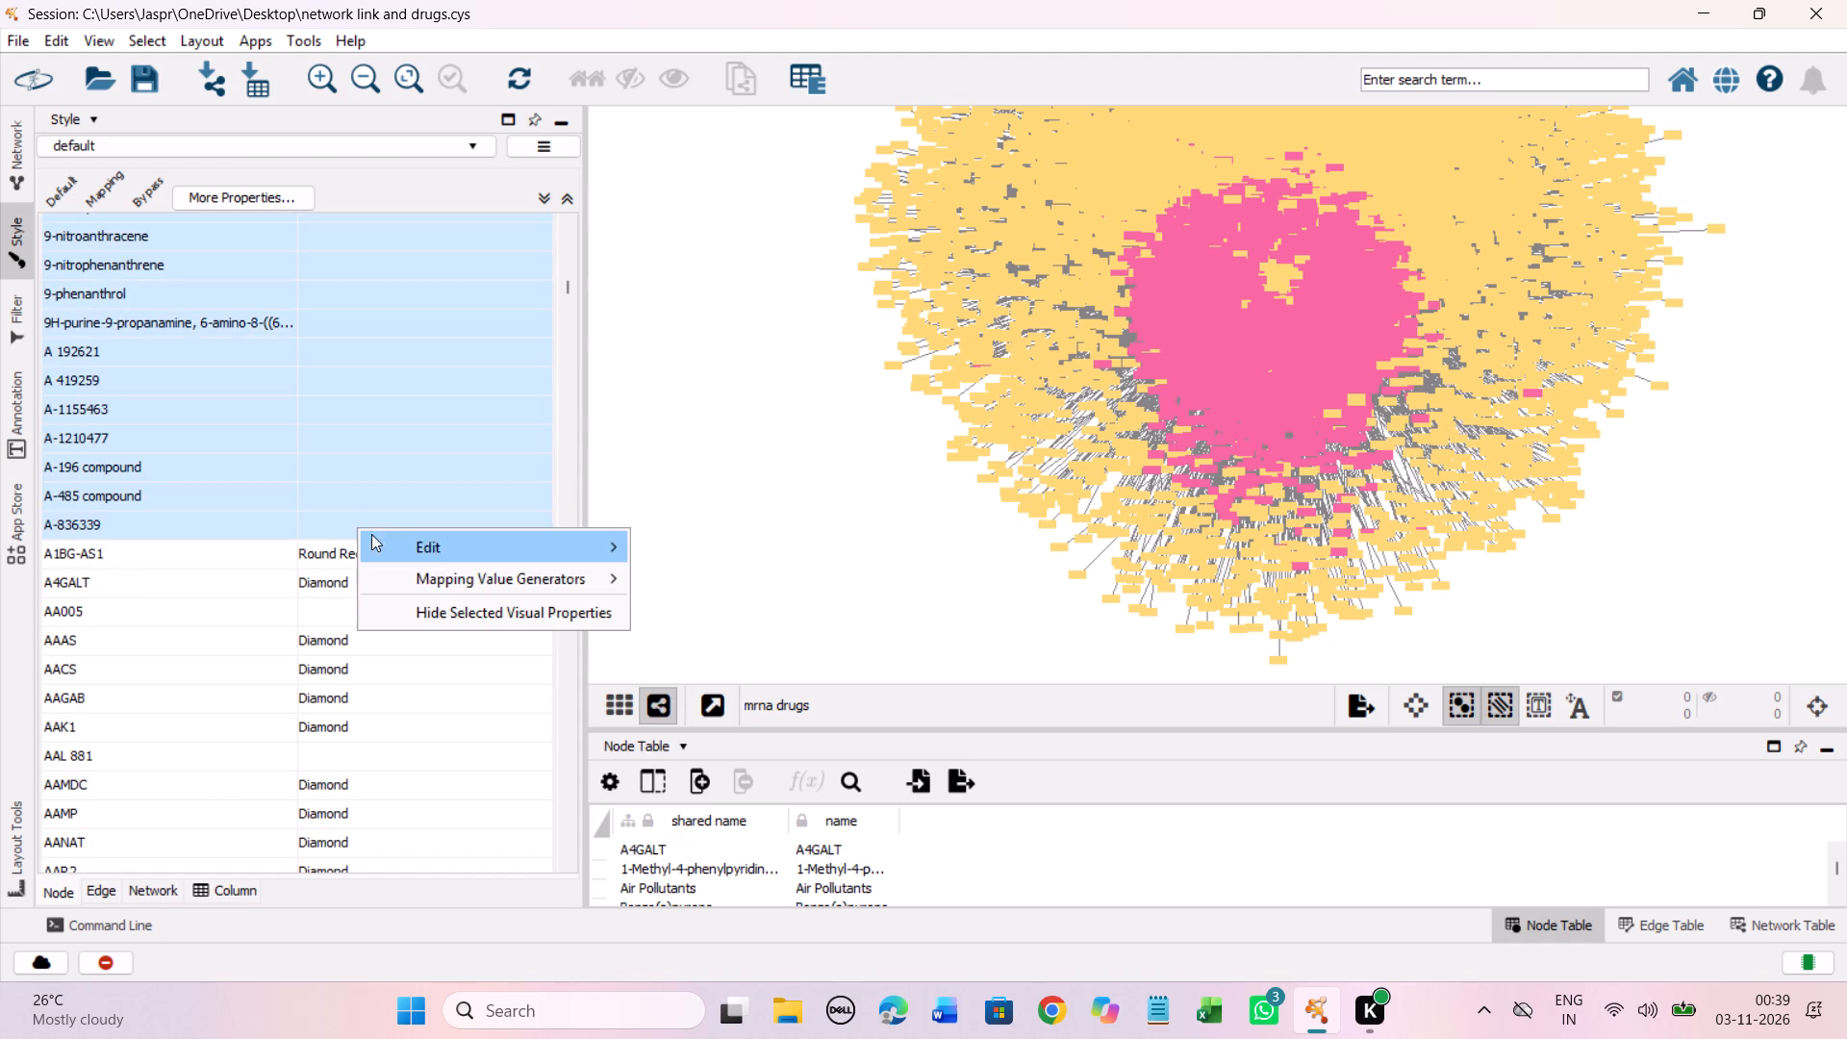
{"action": "left_click", "coordinate": [683, 539]}
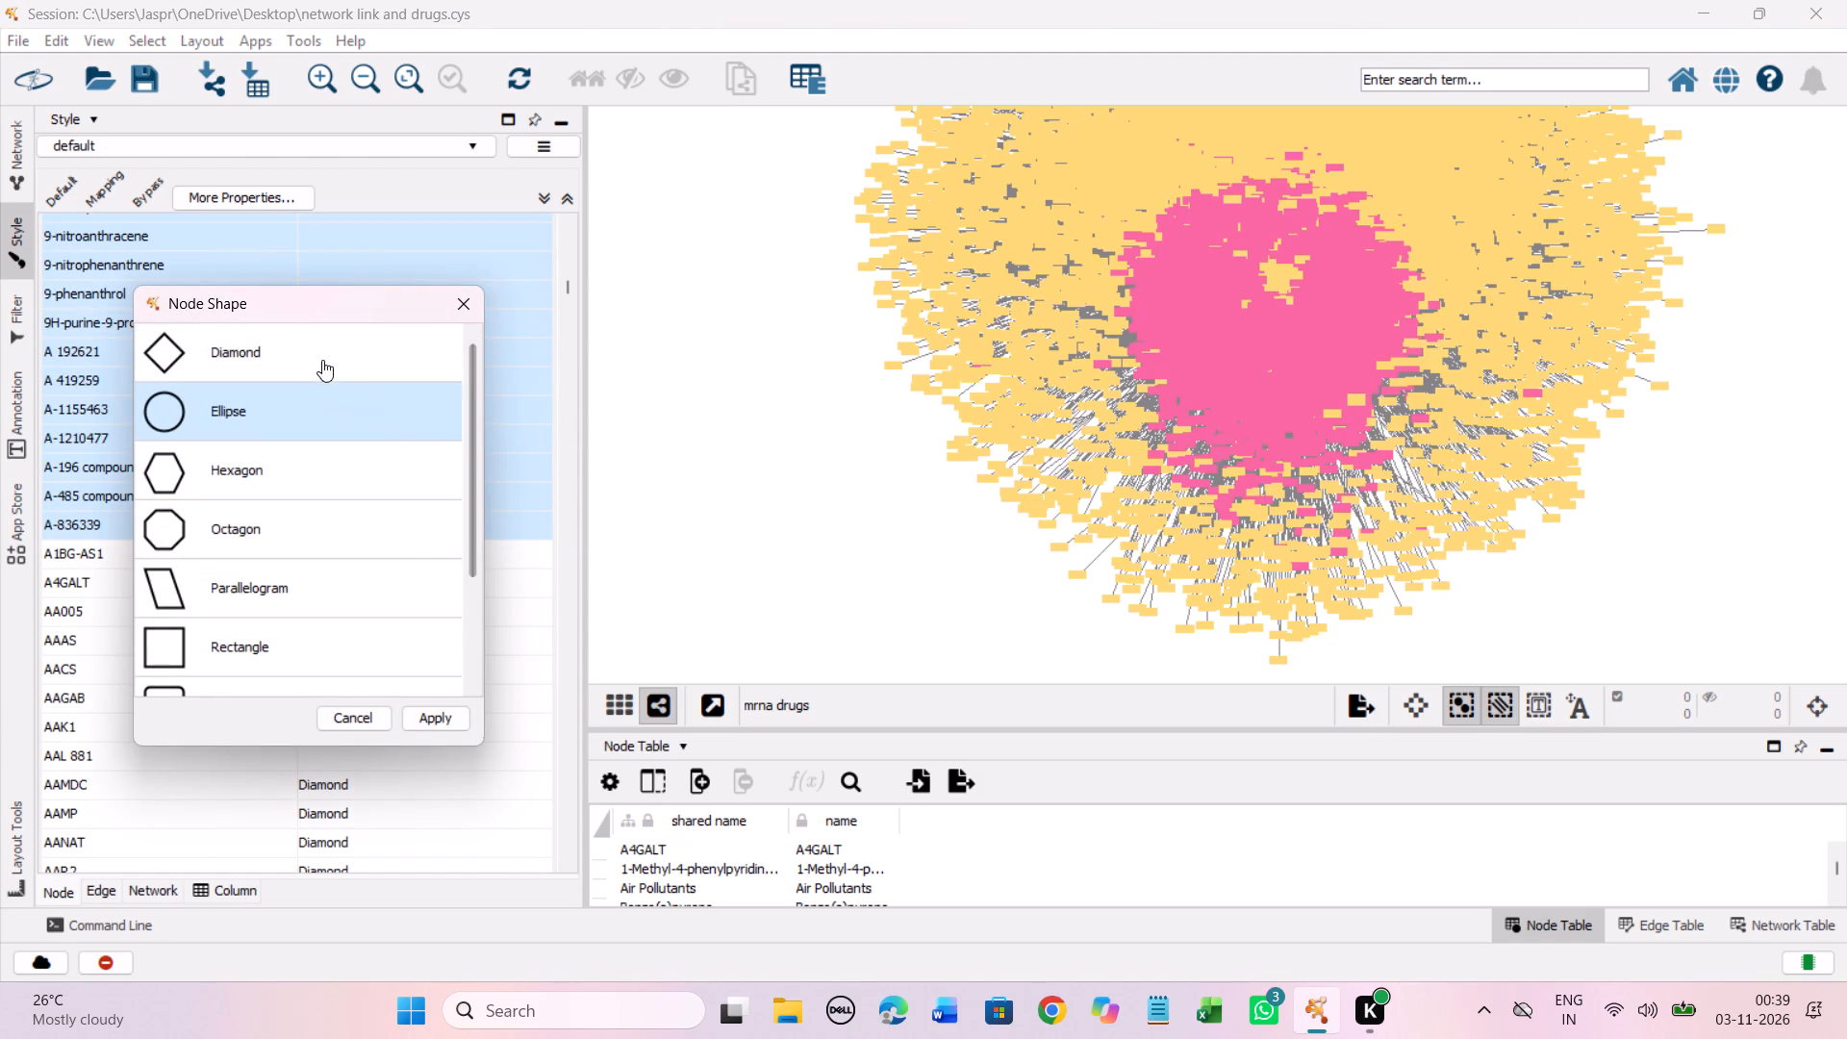
{"action": "left_click", "coordinate": [251, 464]}
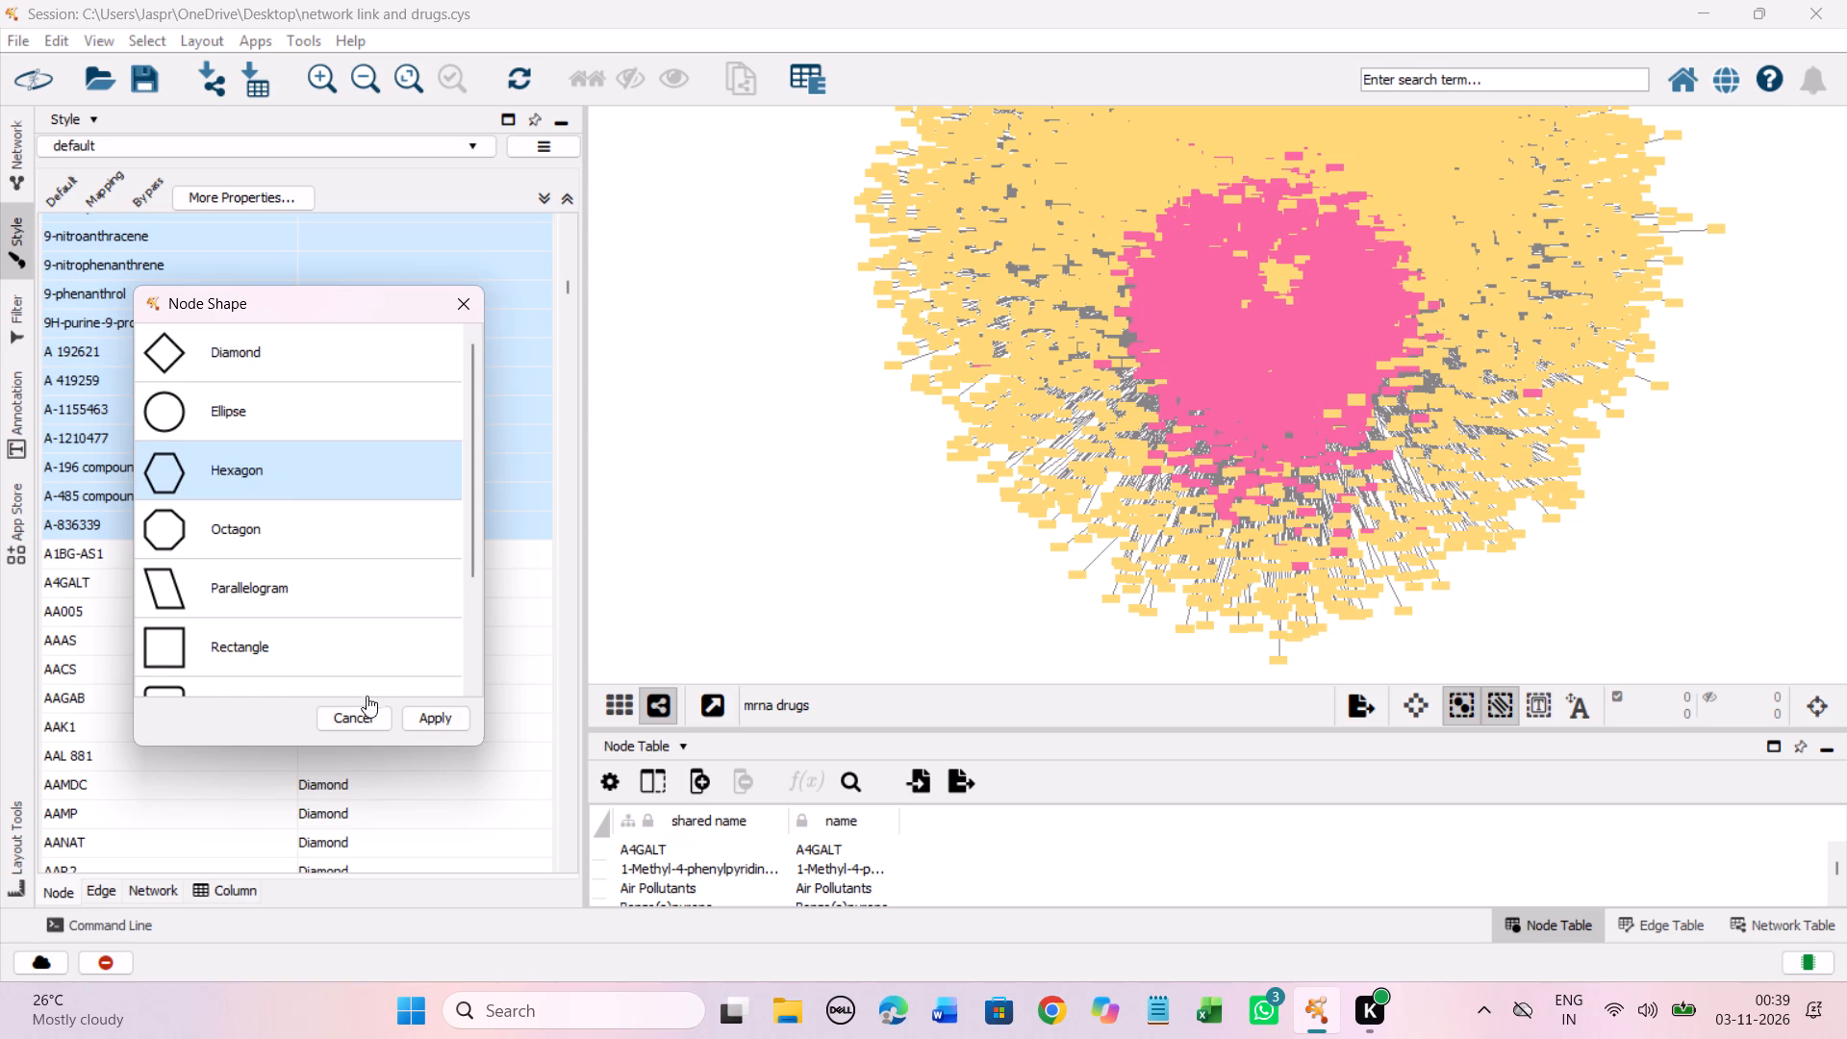
{"action": "left_click", "coordinate": [456, 713]}
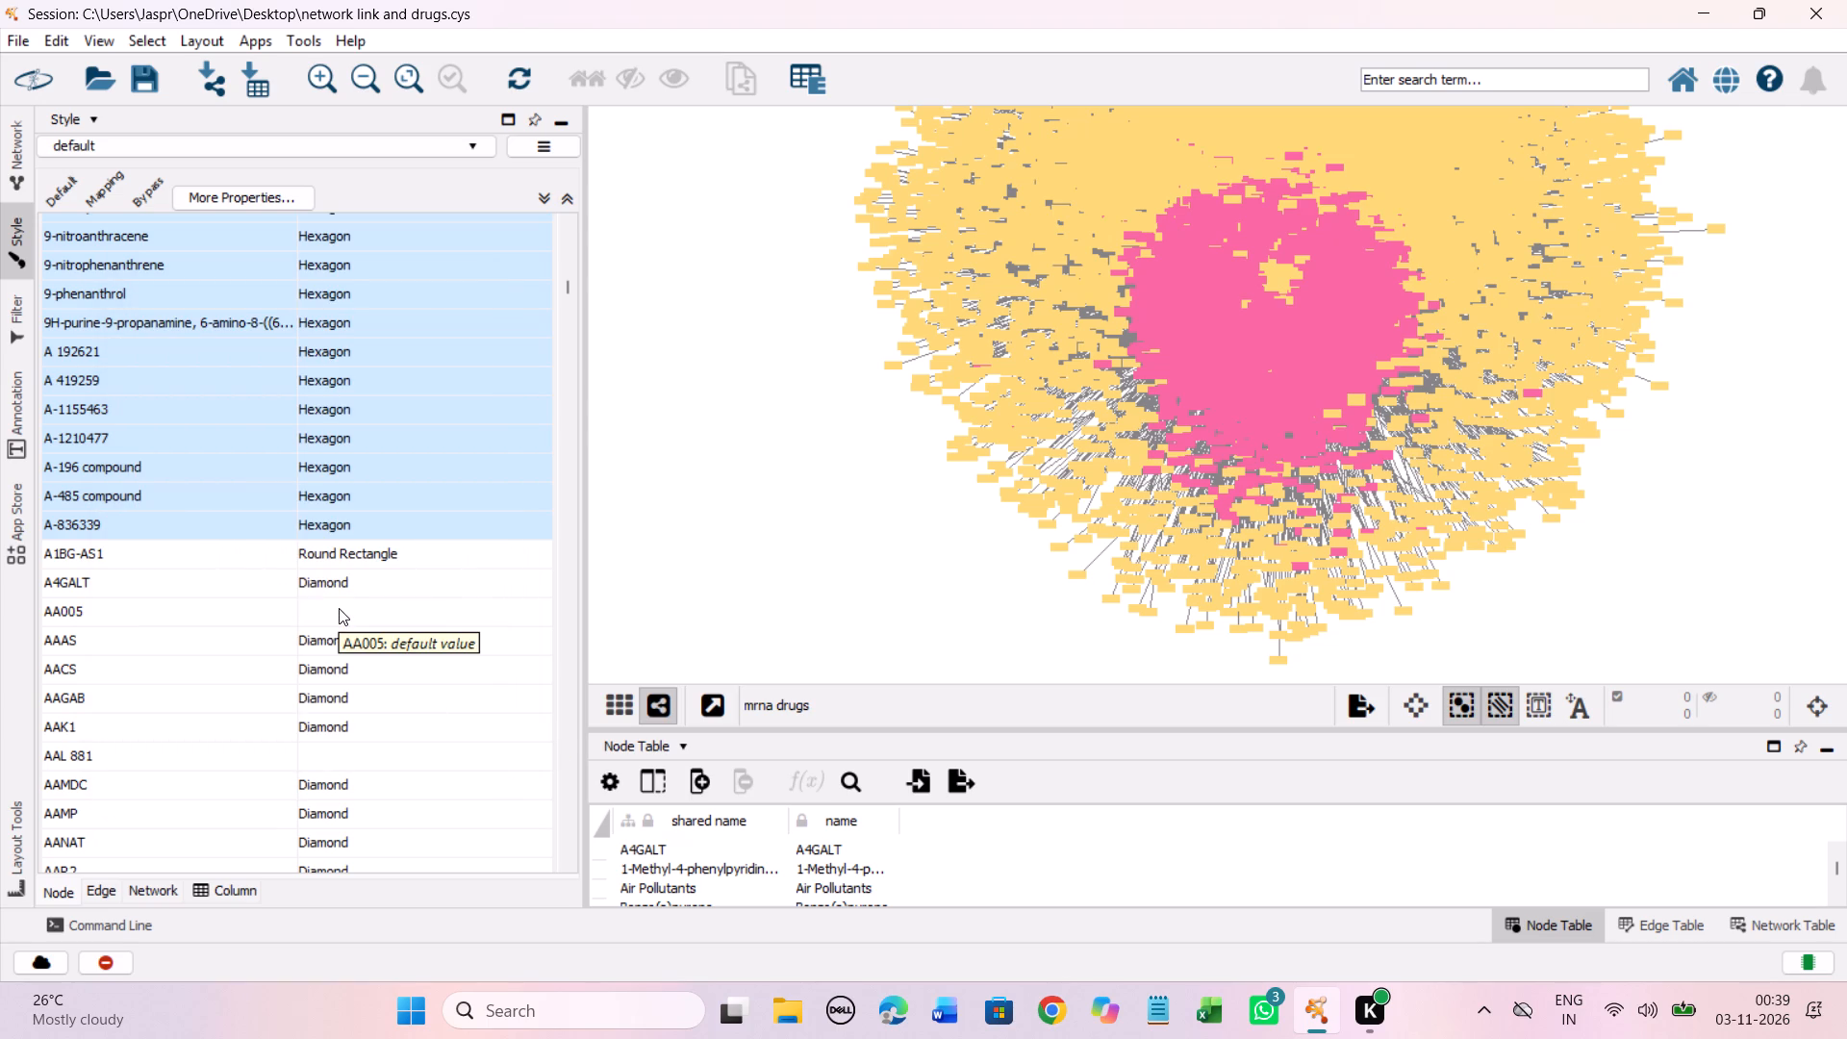
Set the discrete node shape mapping for AA005 to Hexagon.
{"action": "left_click", "coordinate": [339, 608]}
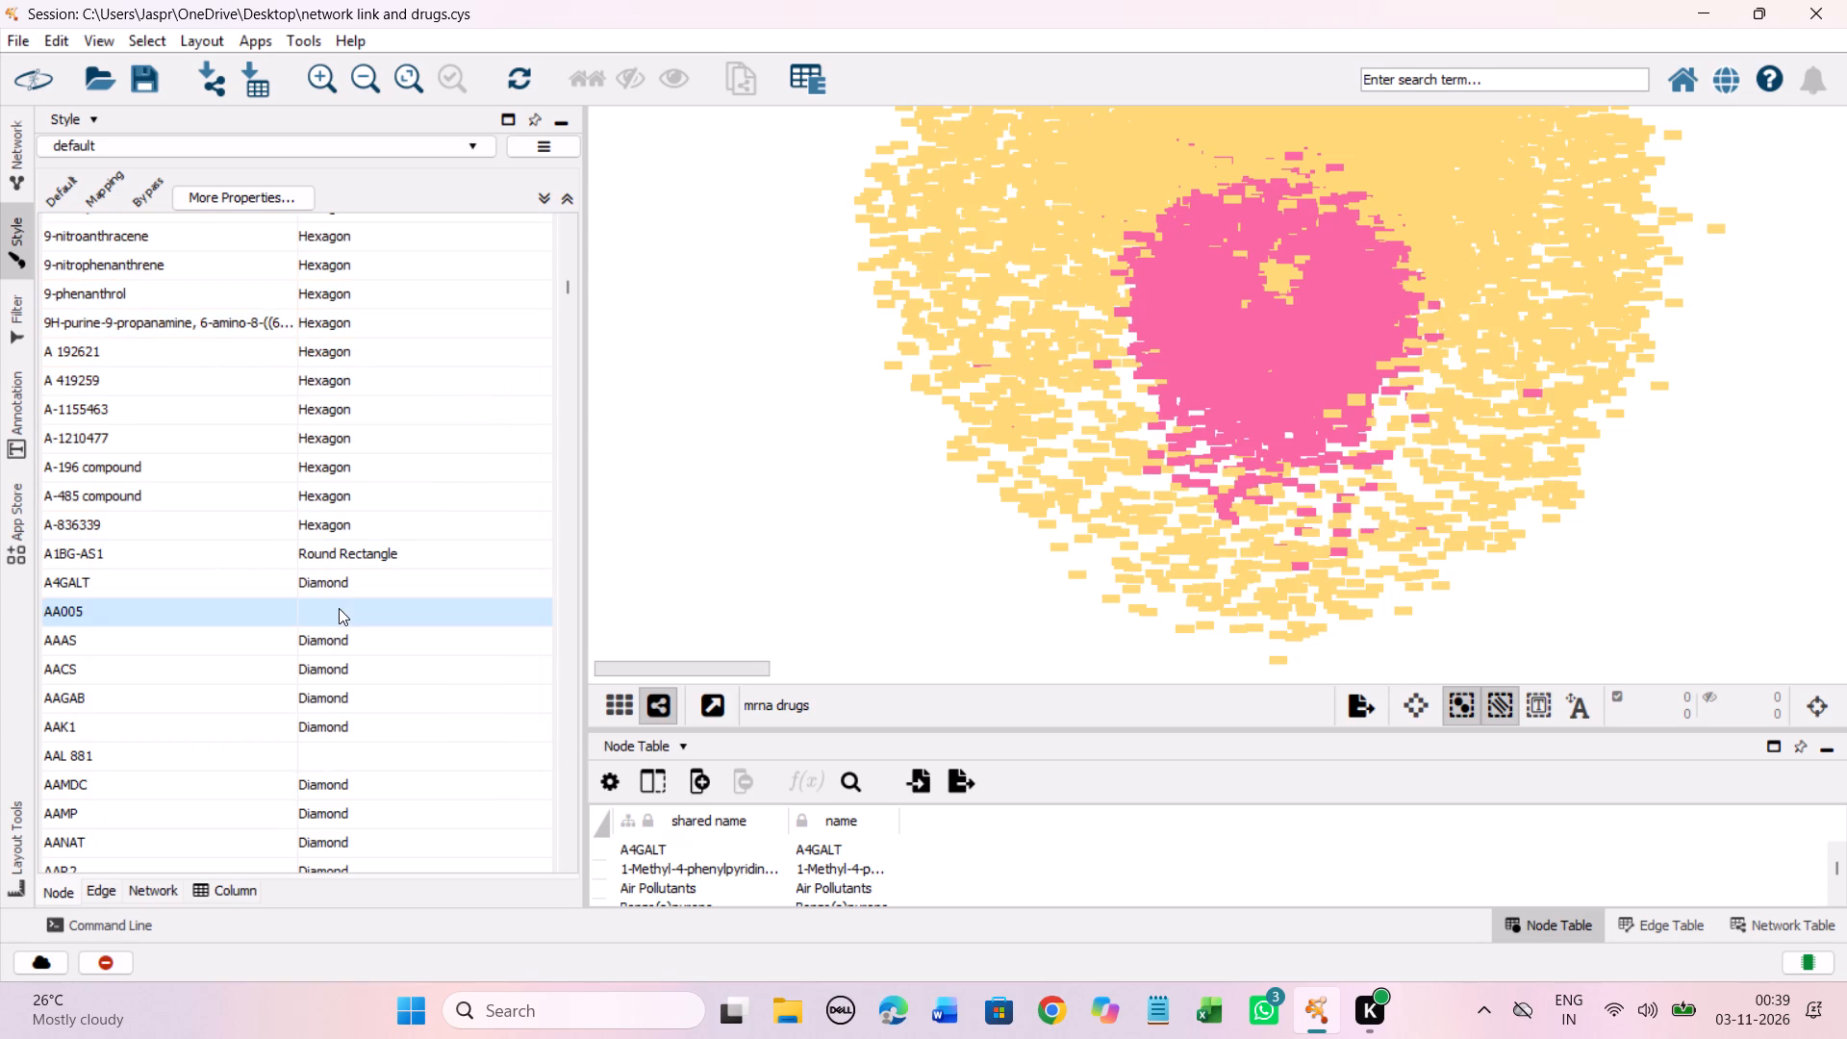
{"action": "right_click", "coordinate": [339, 608]}
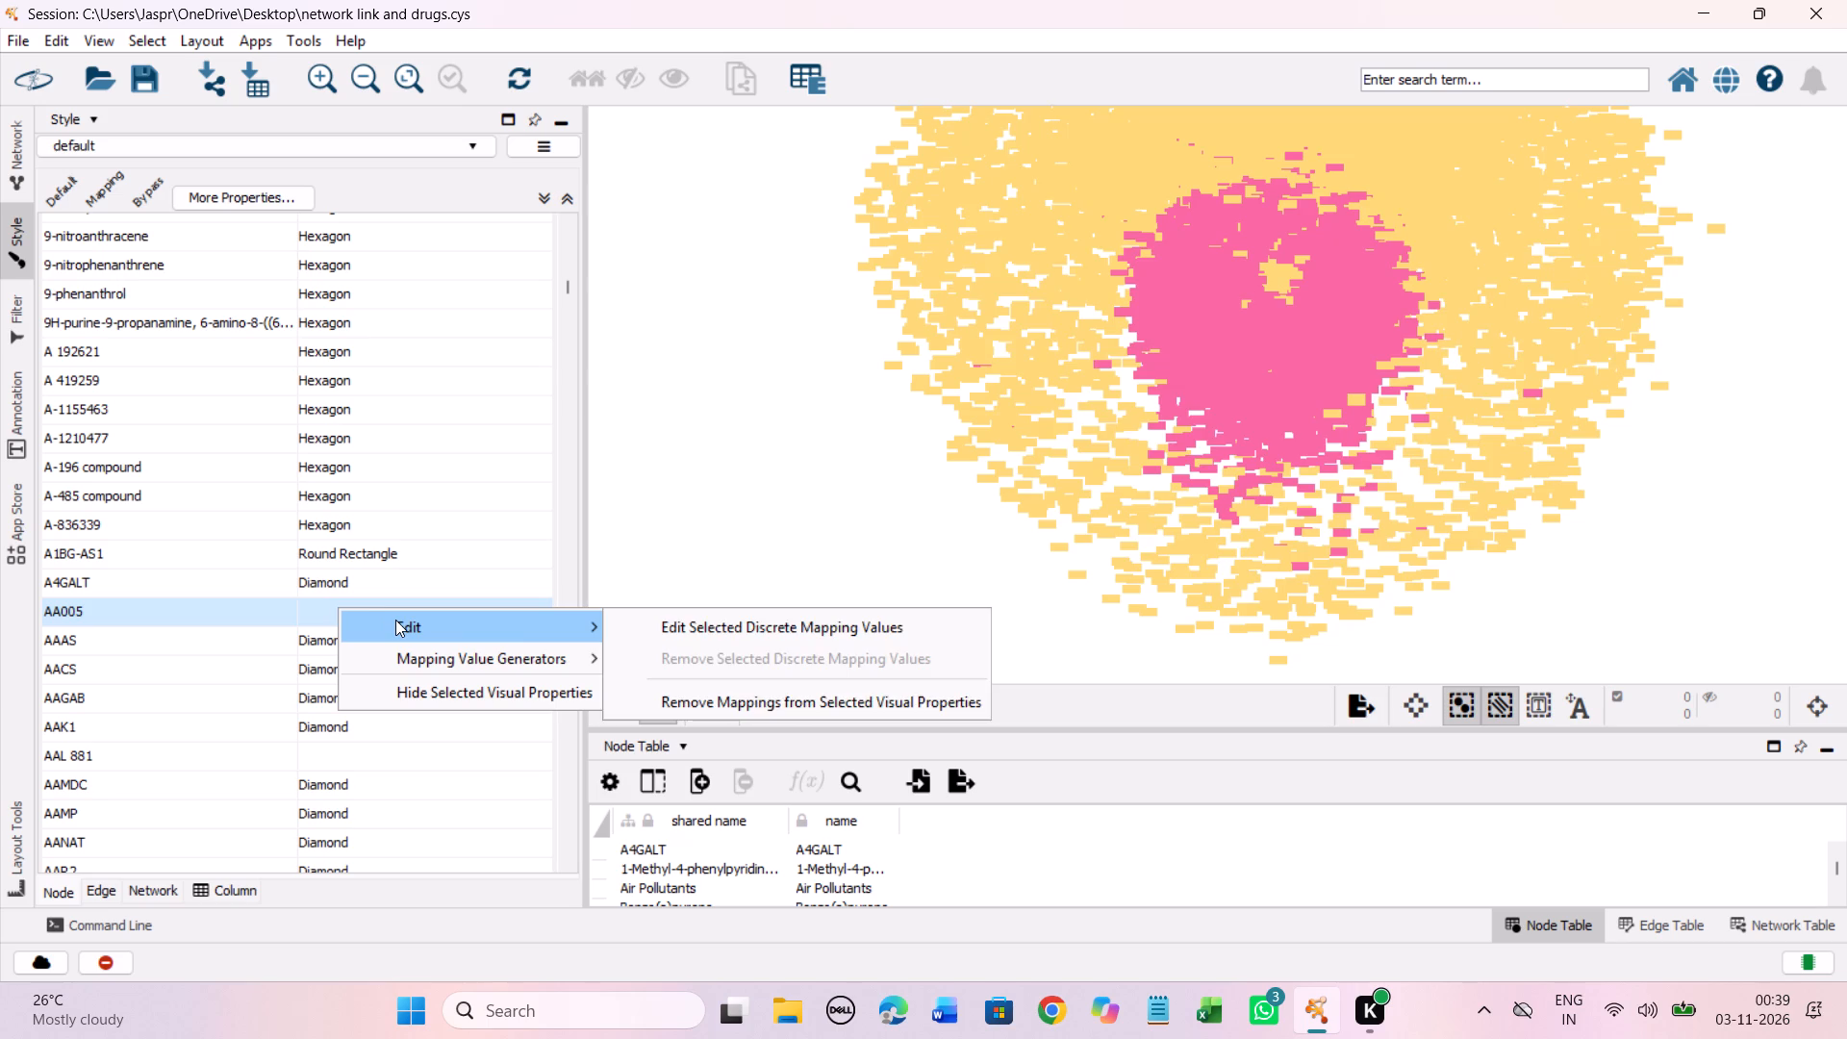
{"action": "left_click", "coordinate": [666, 621]}
{"action": "left_click", "coordinate": [243, 488]}
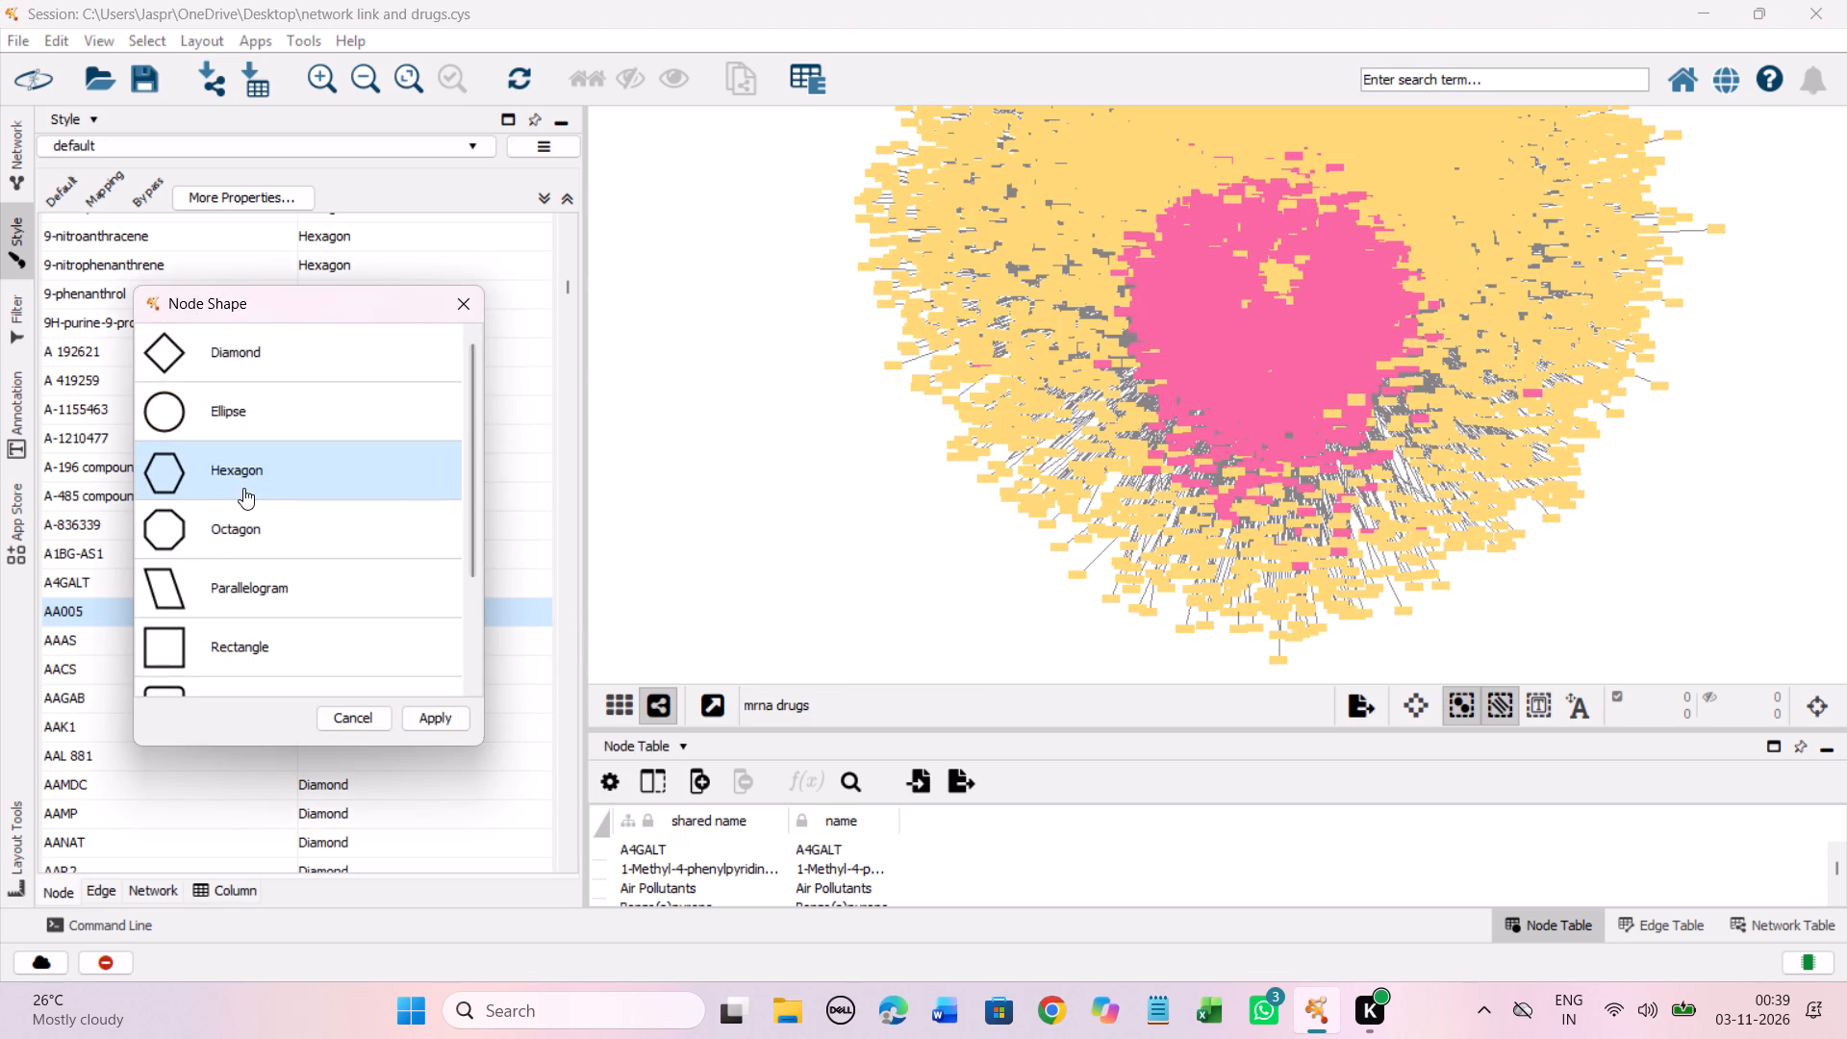
{"action": "left_click", "coordinate": [427, 717]}
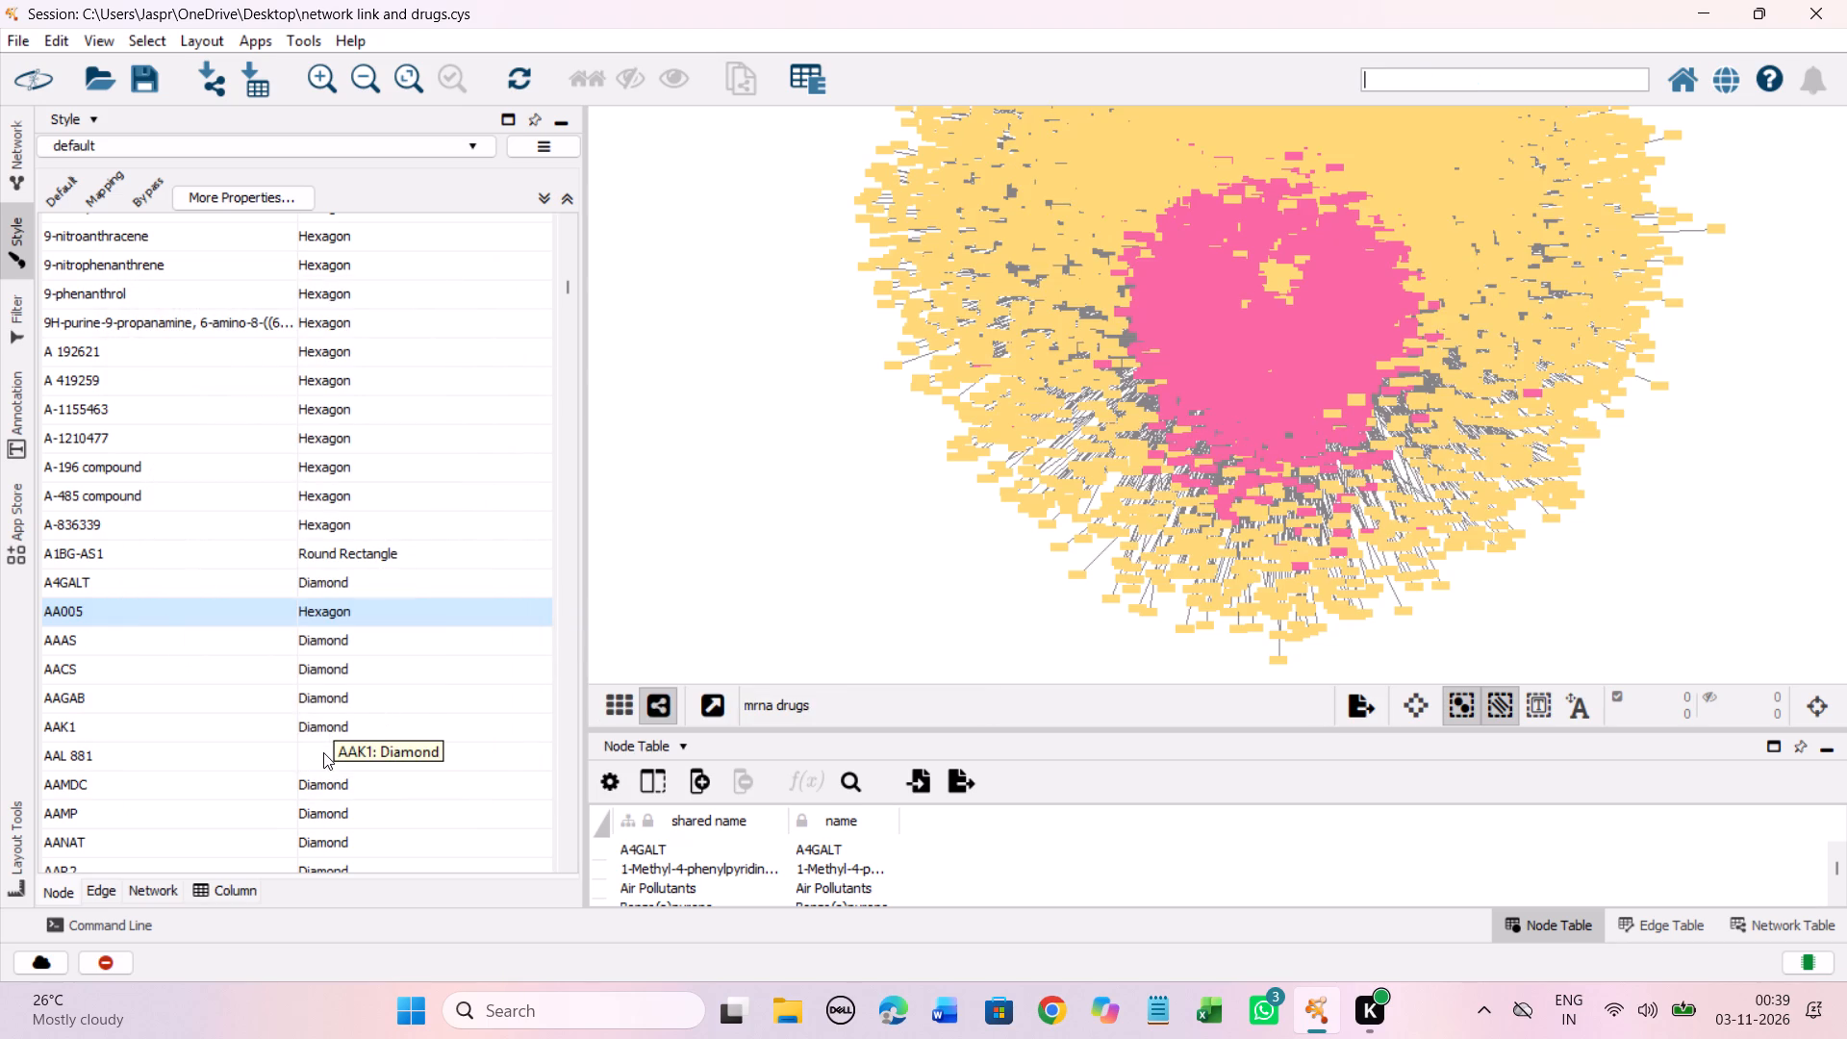
Set the discrete node shape mapping for AAL 881 to Hexagon.
{"action": "left_click", "coordinate": [323, 752]}
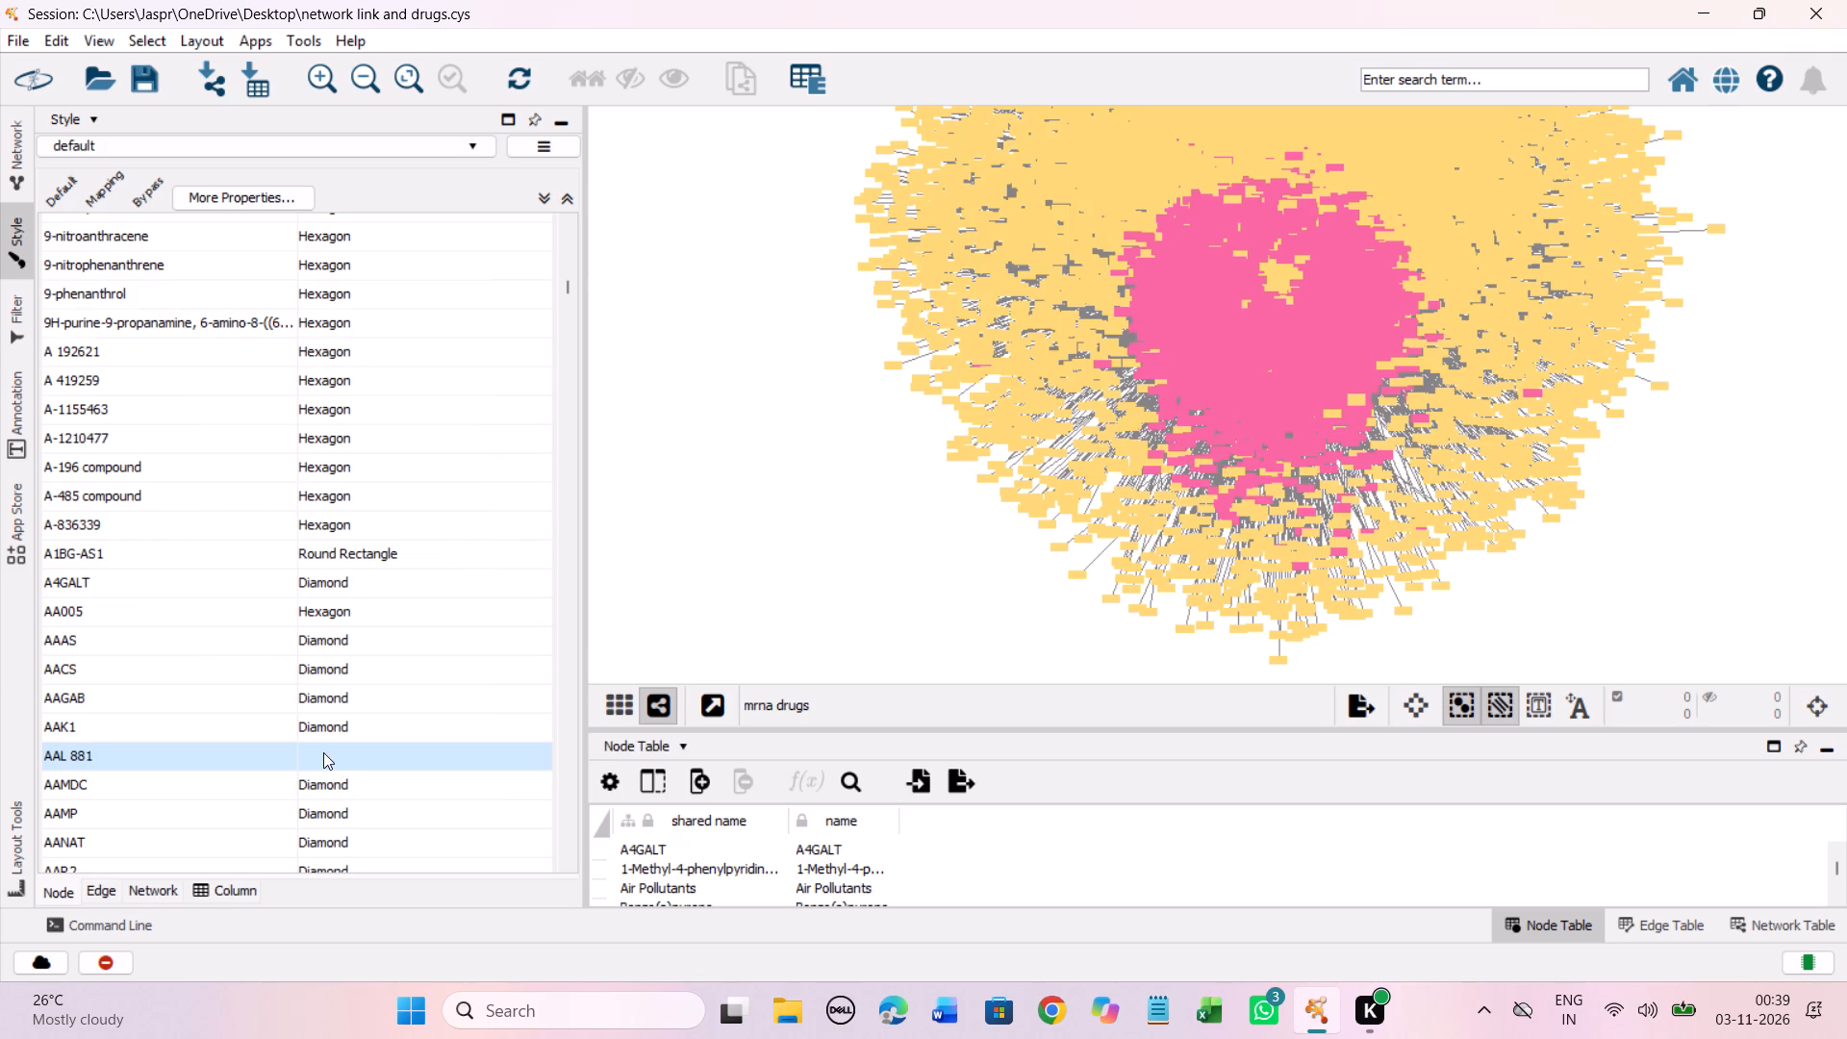
{"action": "right_click", "coordinate": [323, 752]}
{"action": "left_click", "coordinate": [637, 777]}
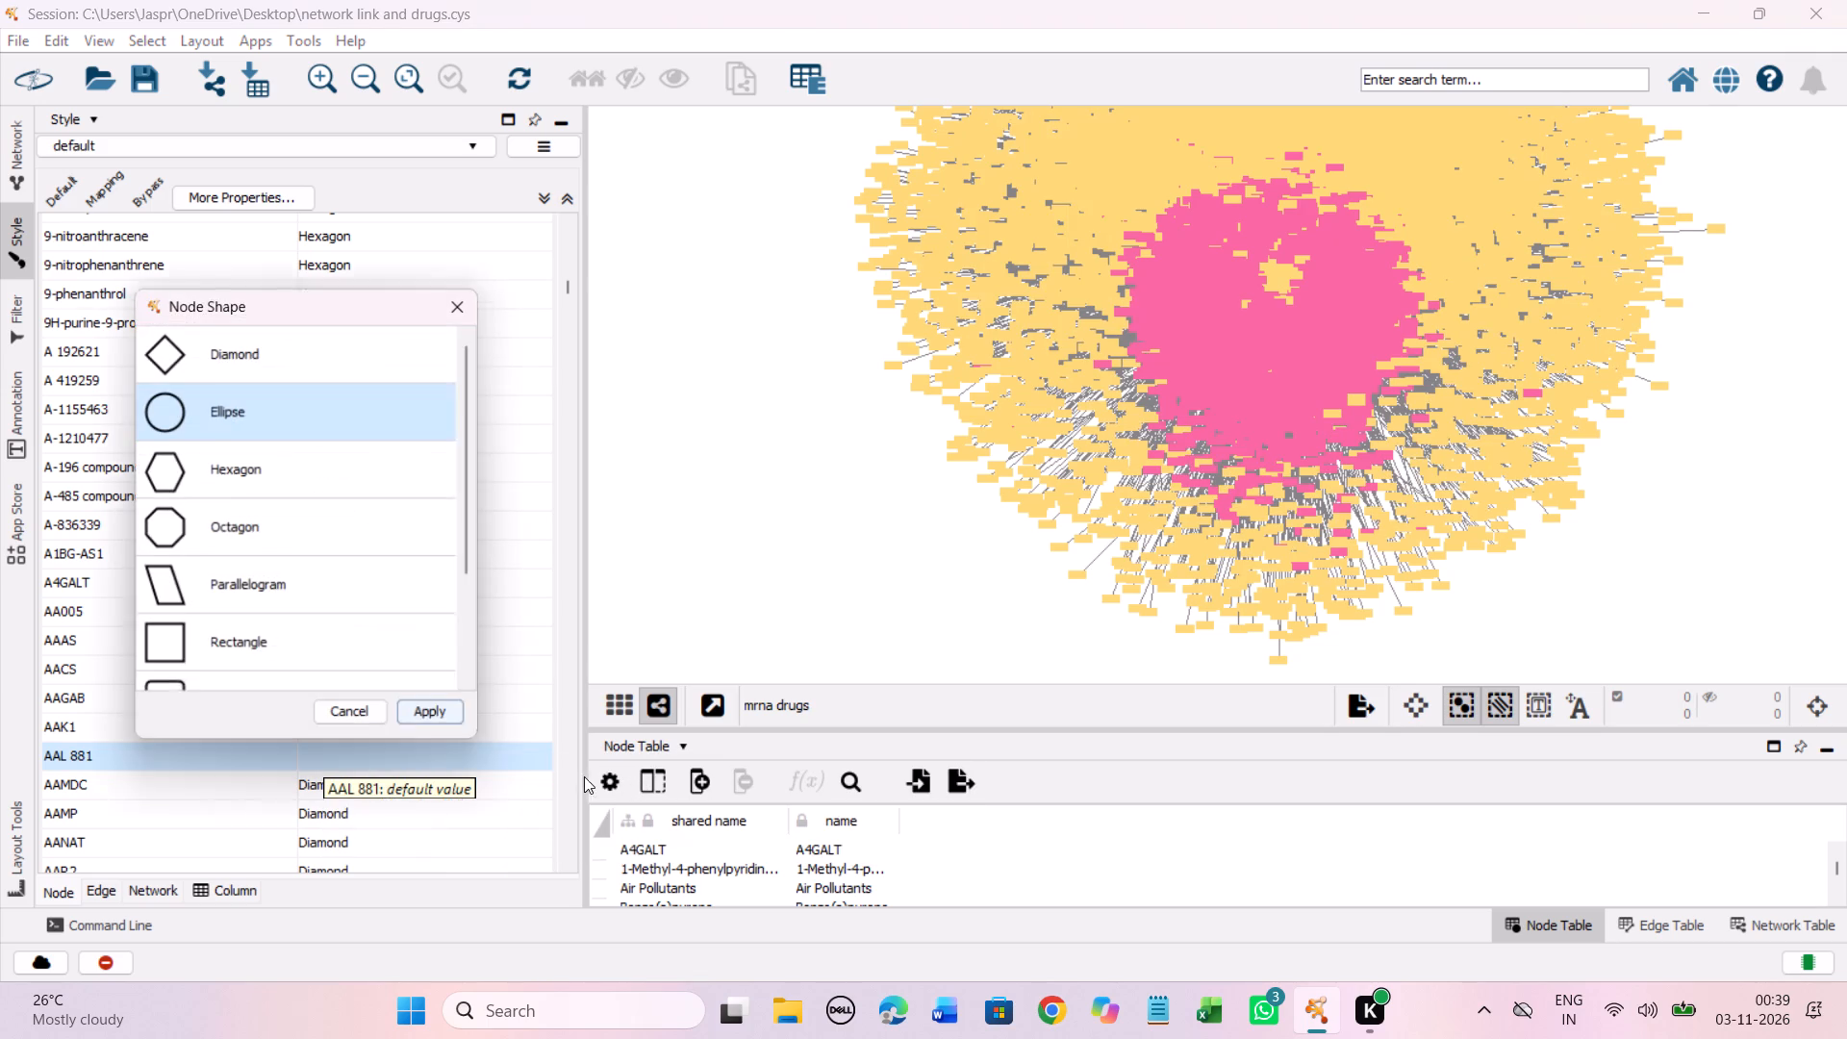
{"action": "left_click", "coordinate": [260, 462]}
{"action": "left_click", "coordinate": [417, 720]}
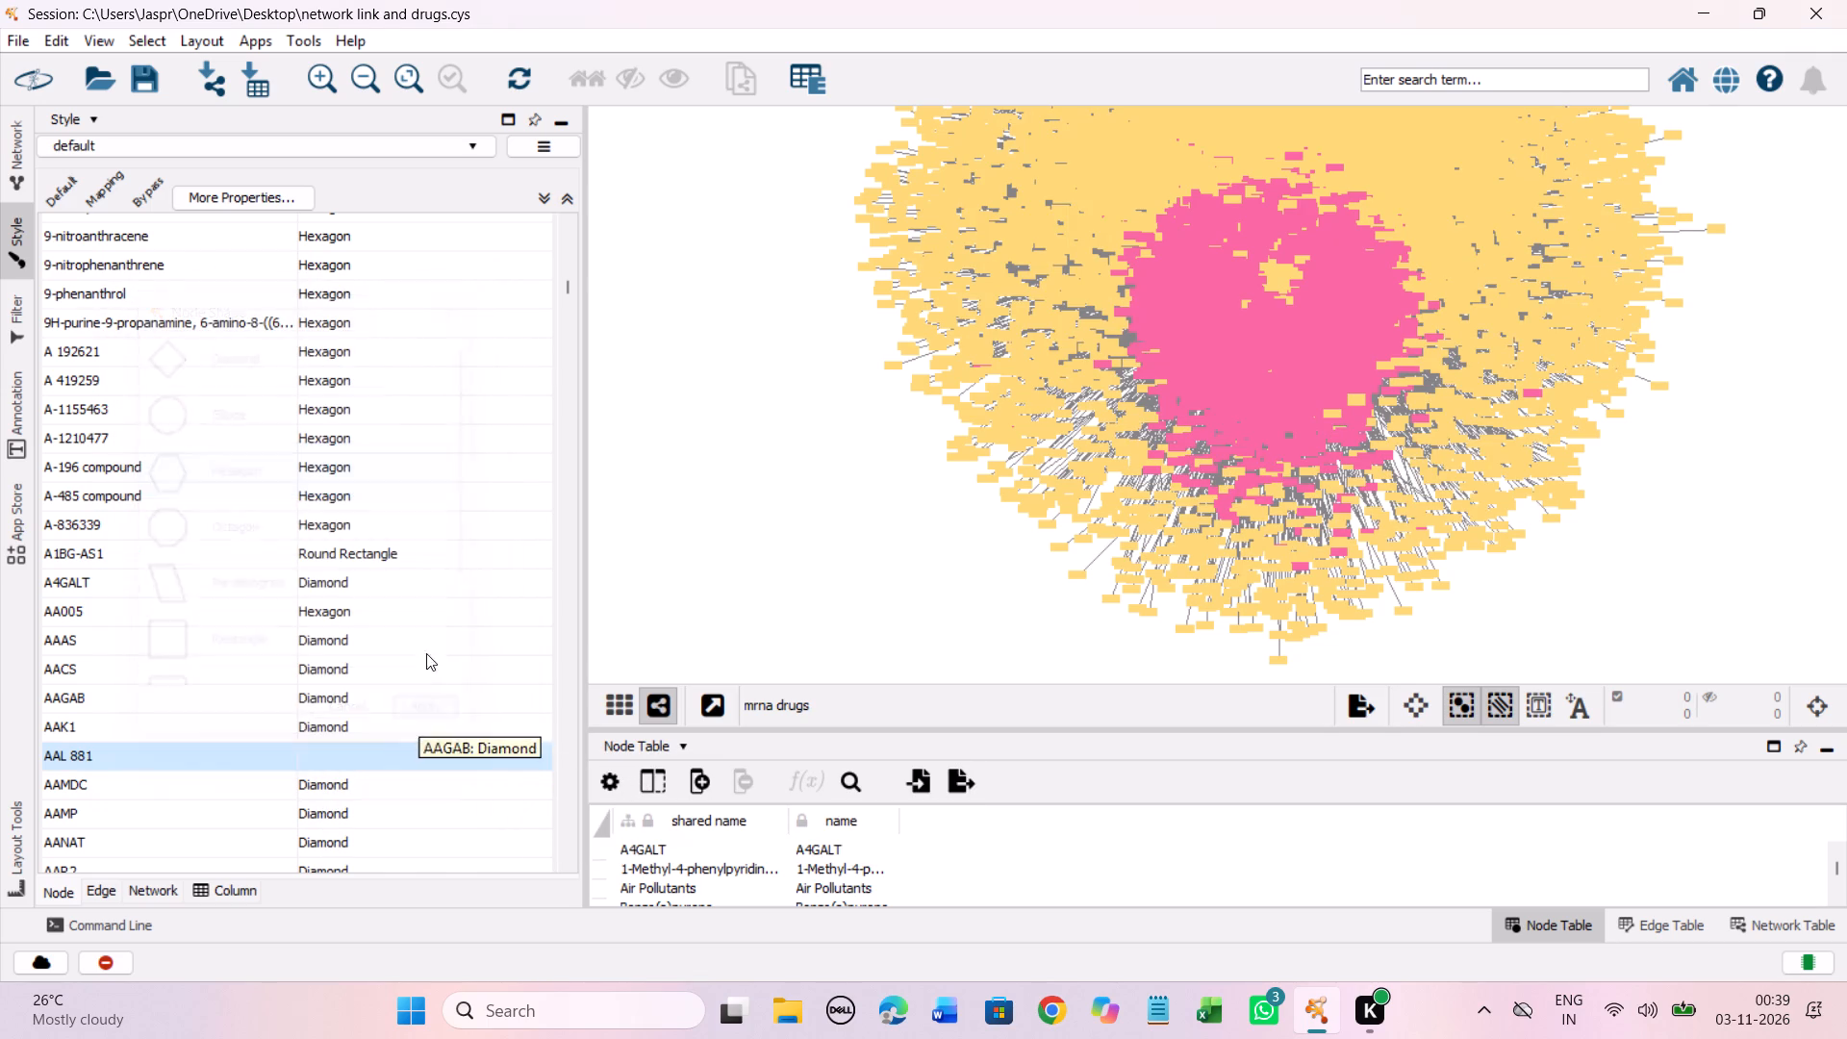
Set the discrete node shape mapping for AB-FUBINACA to Hexagon.
{"action": "scroll", "coordinate": [431, 511], "scroll_direction": "down", "scroll_amount": 5}
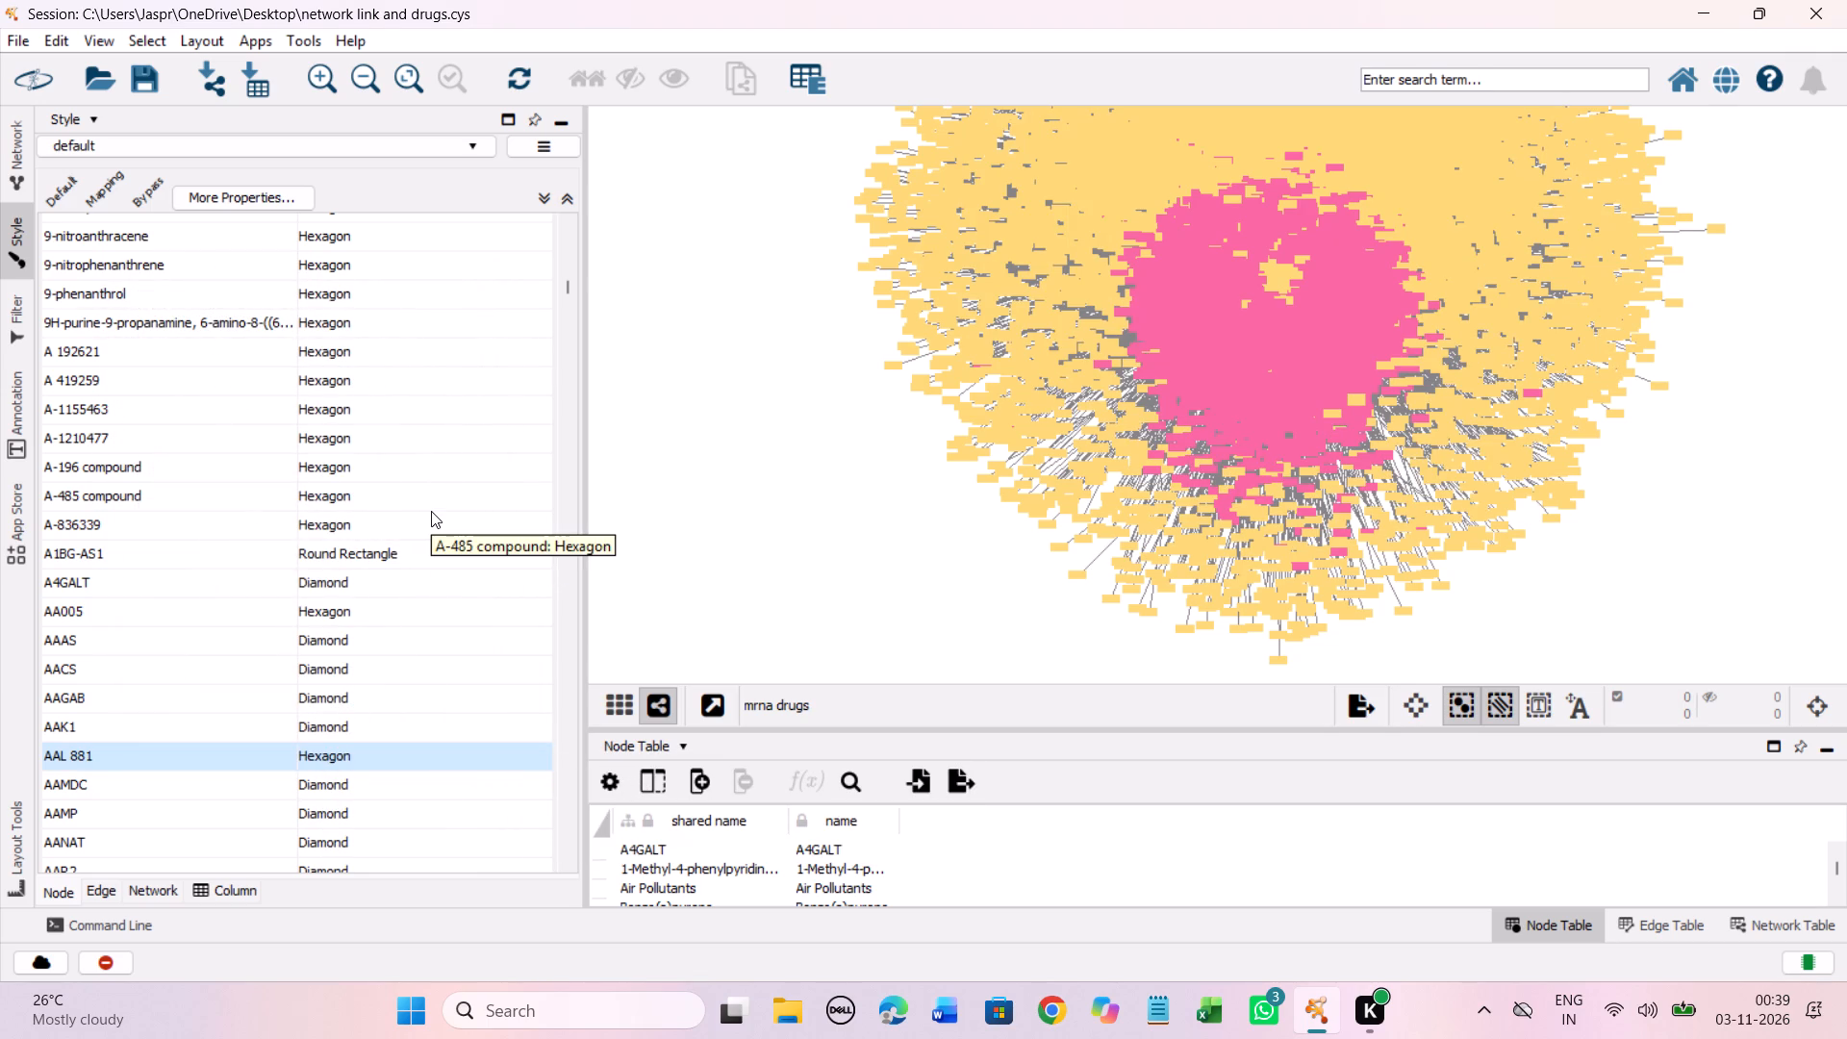
{"action": "scroll", "coordinate": [431, 511], "scroll_direction": "down", "scroll_amount": 12}
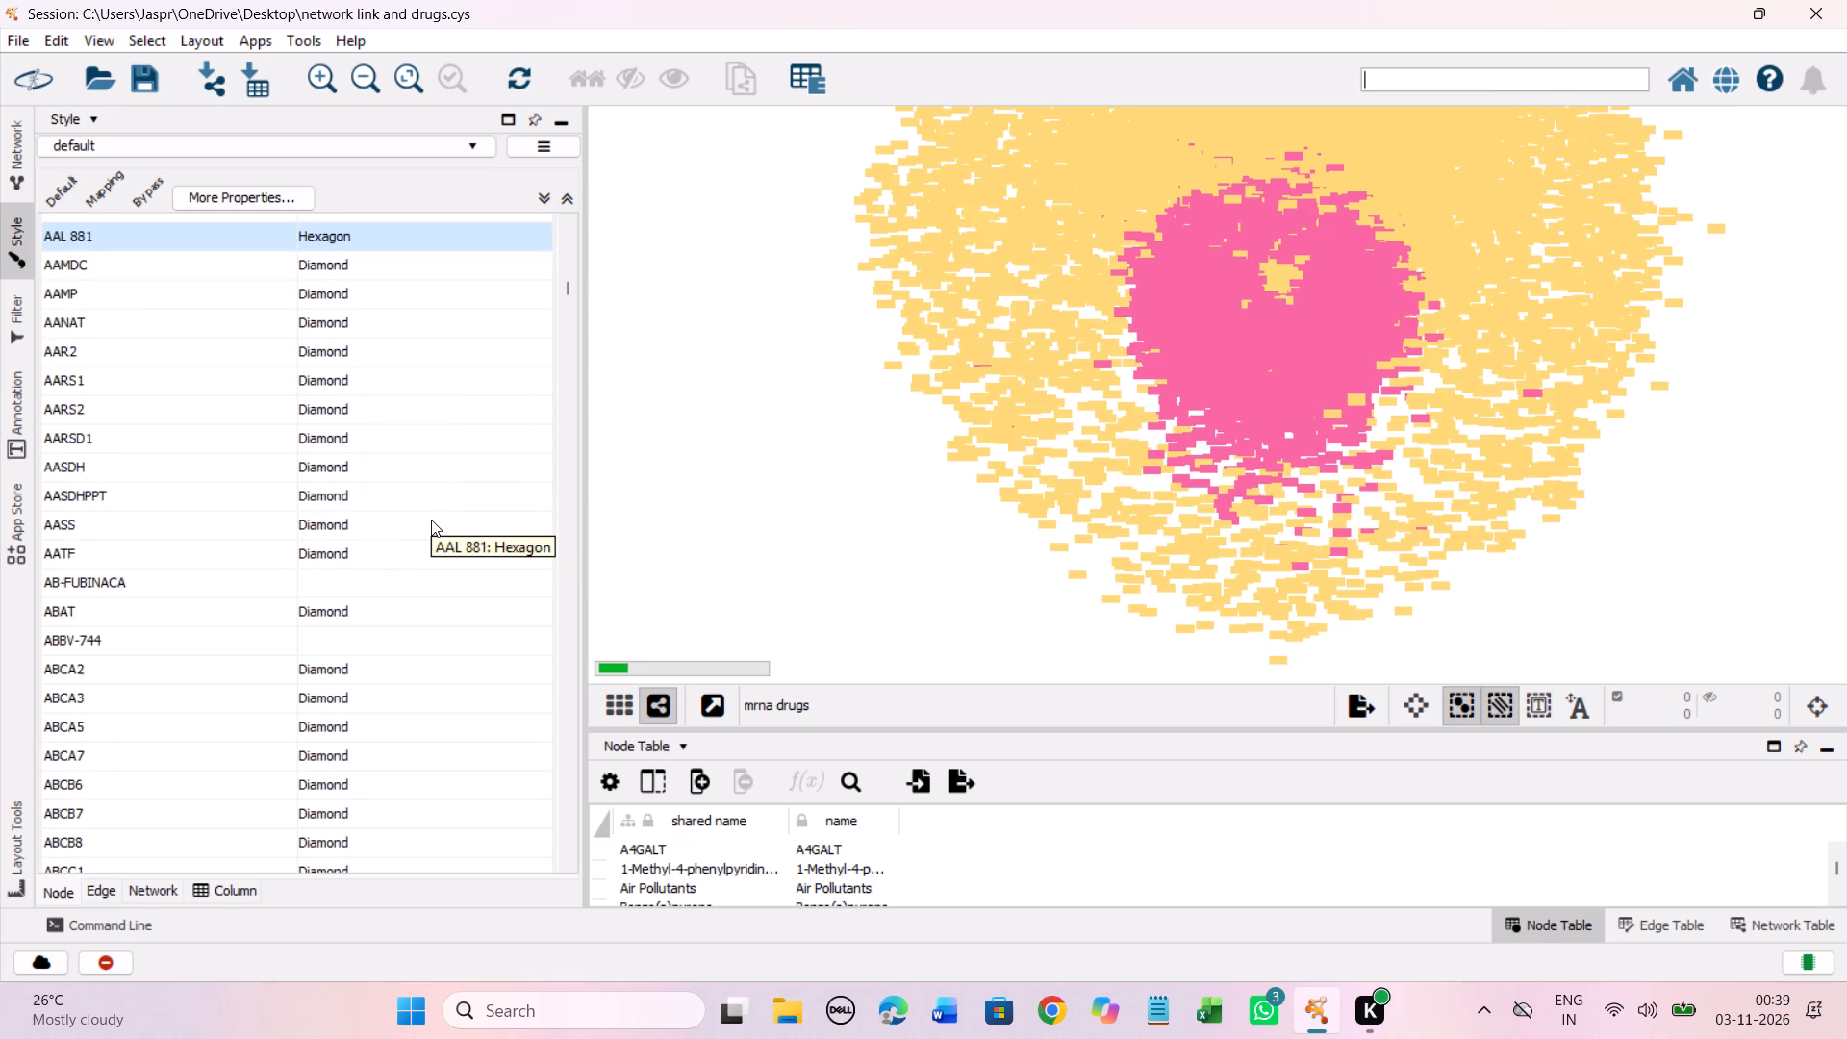
{"action": "scroll", "coordinate": [431, 519], "scroll_direction": "down", "scroll_amount": 3}
{"action": "scroll", "coordinate": [431, 519], "scroll_direction": "up", "scroll_amount": 2}
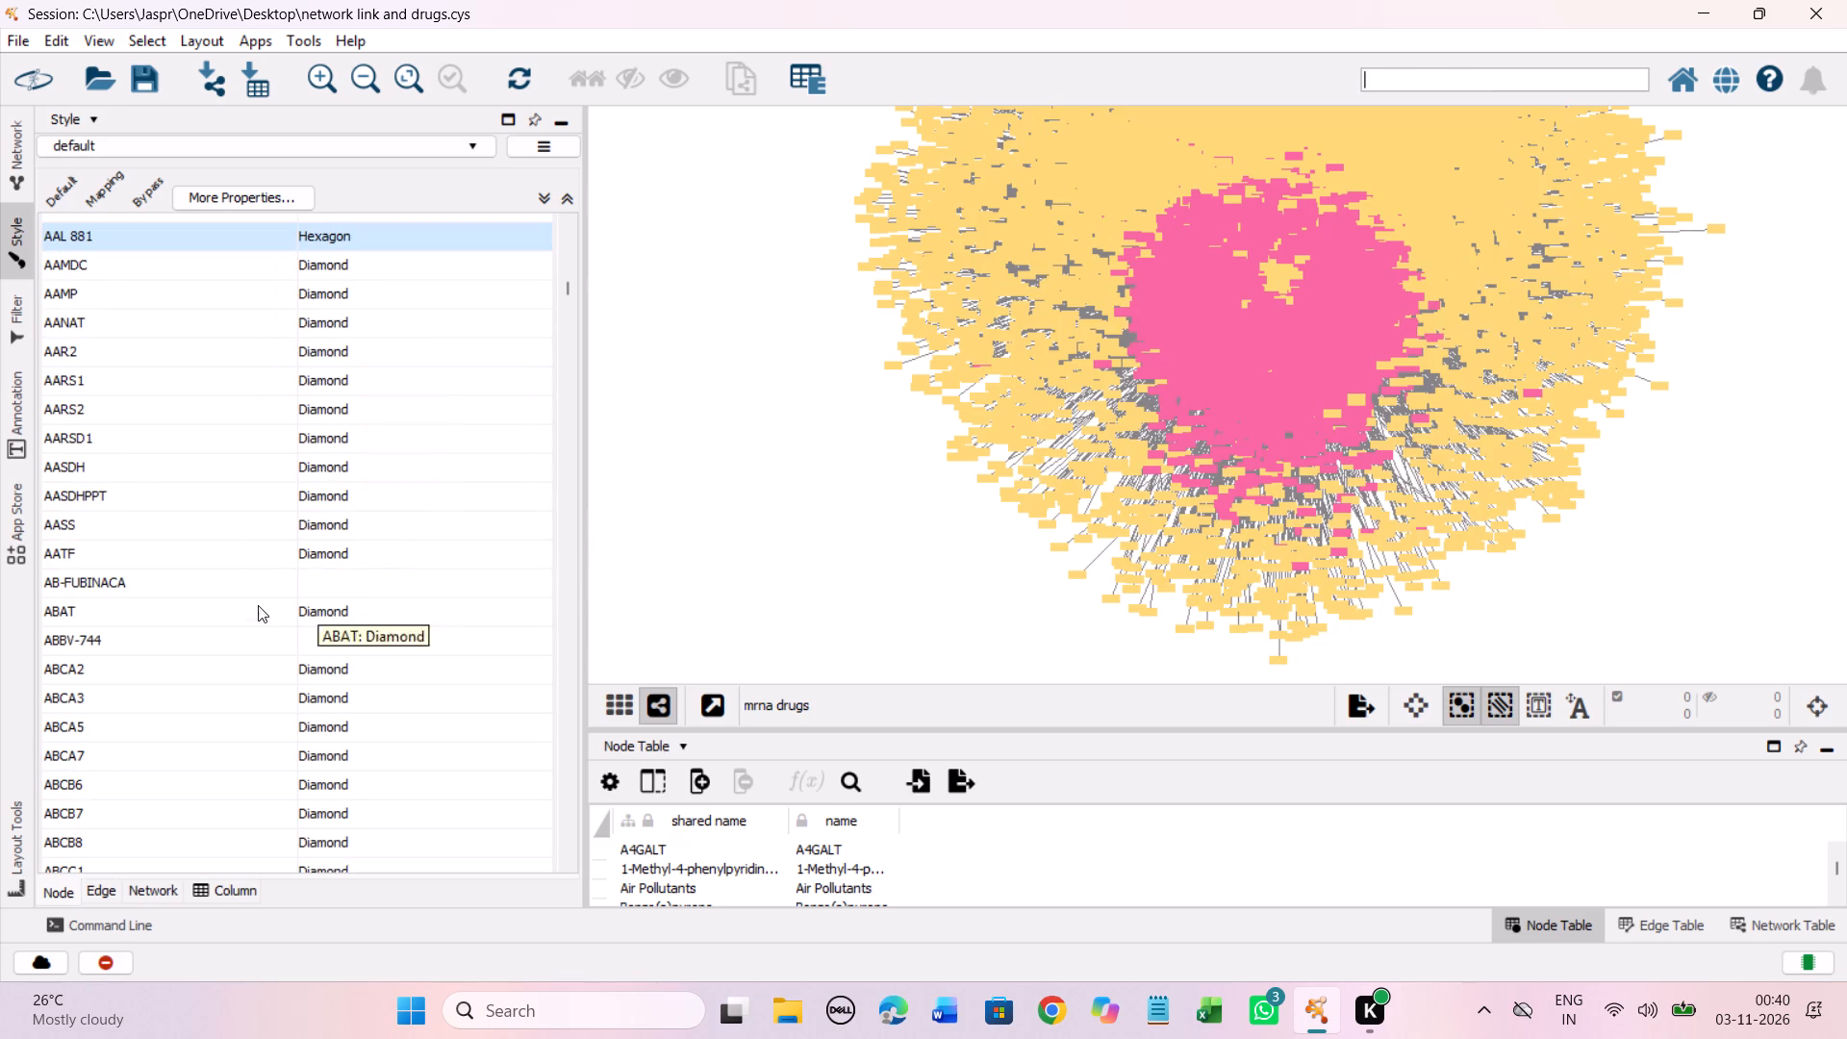
{"action": "left_click", "coordinate": [312, 585]}
{"action": "right_click", "coordinate": [312, 585]}
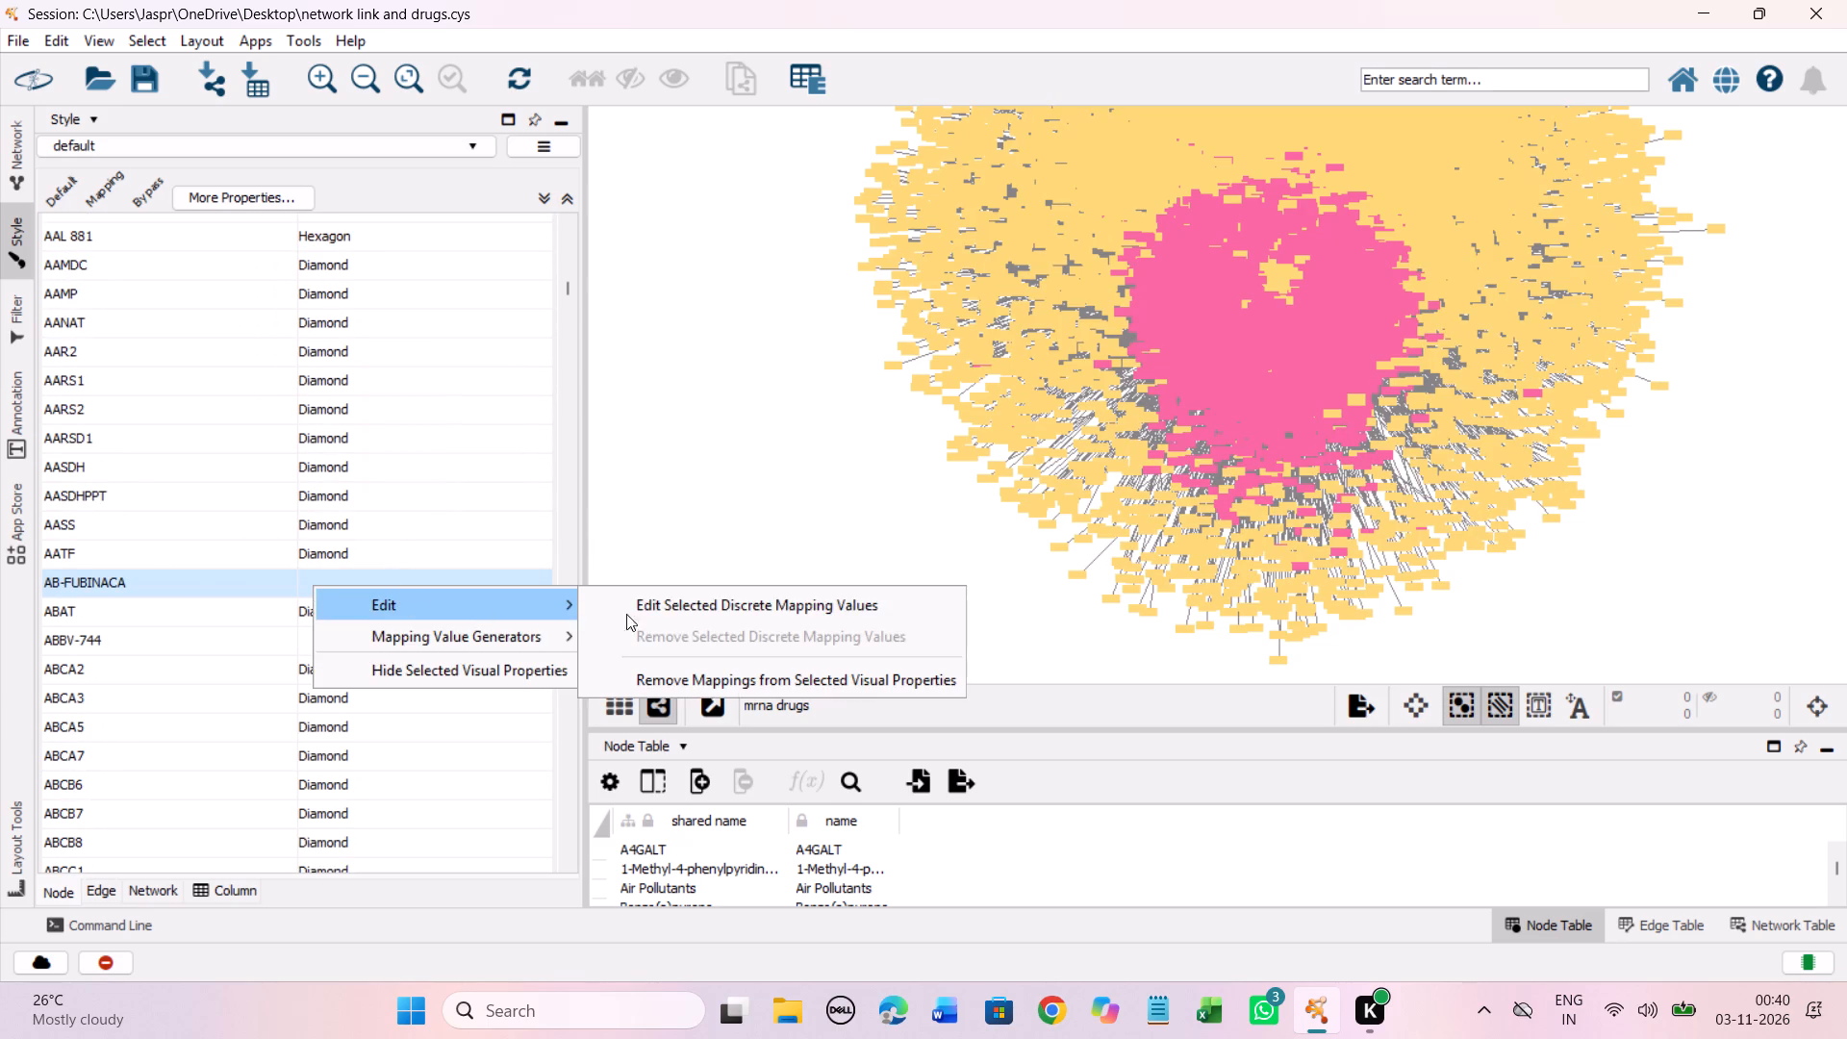
{"action": "left_click", "coordinate": [646, 613]}
{"action": "left_click", "coordinate": [360, 468]}
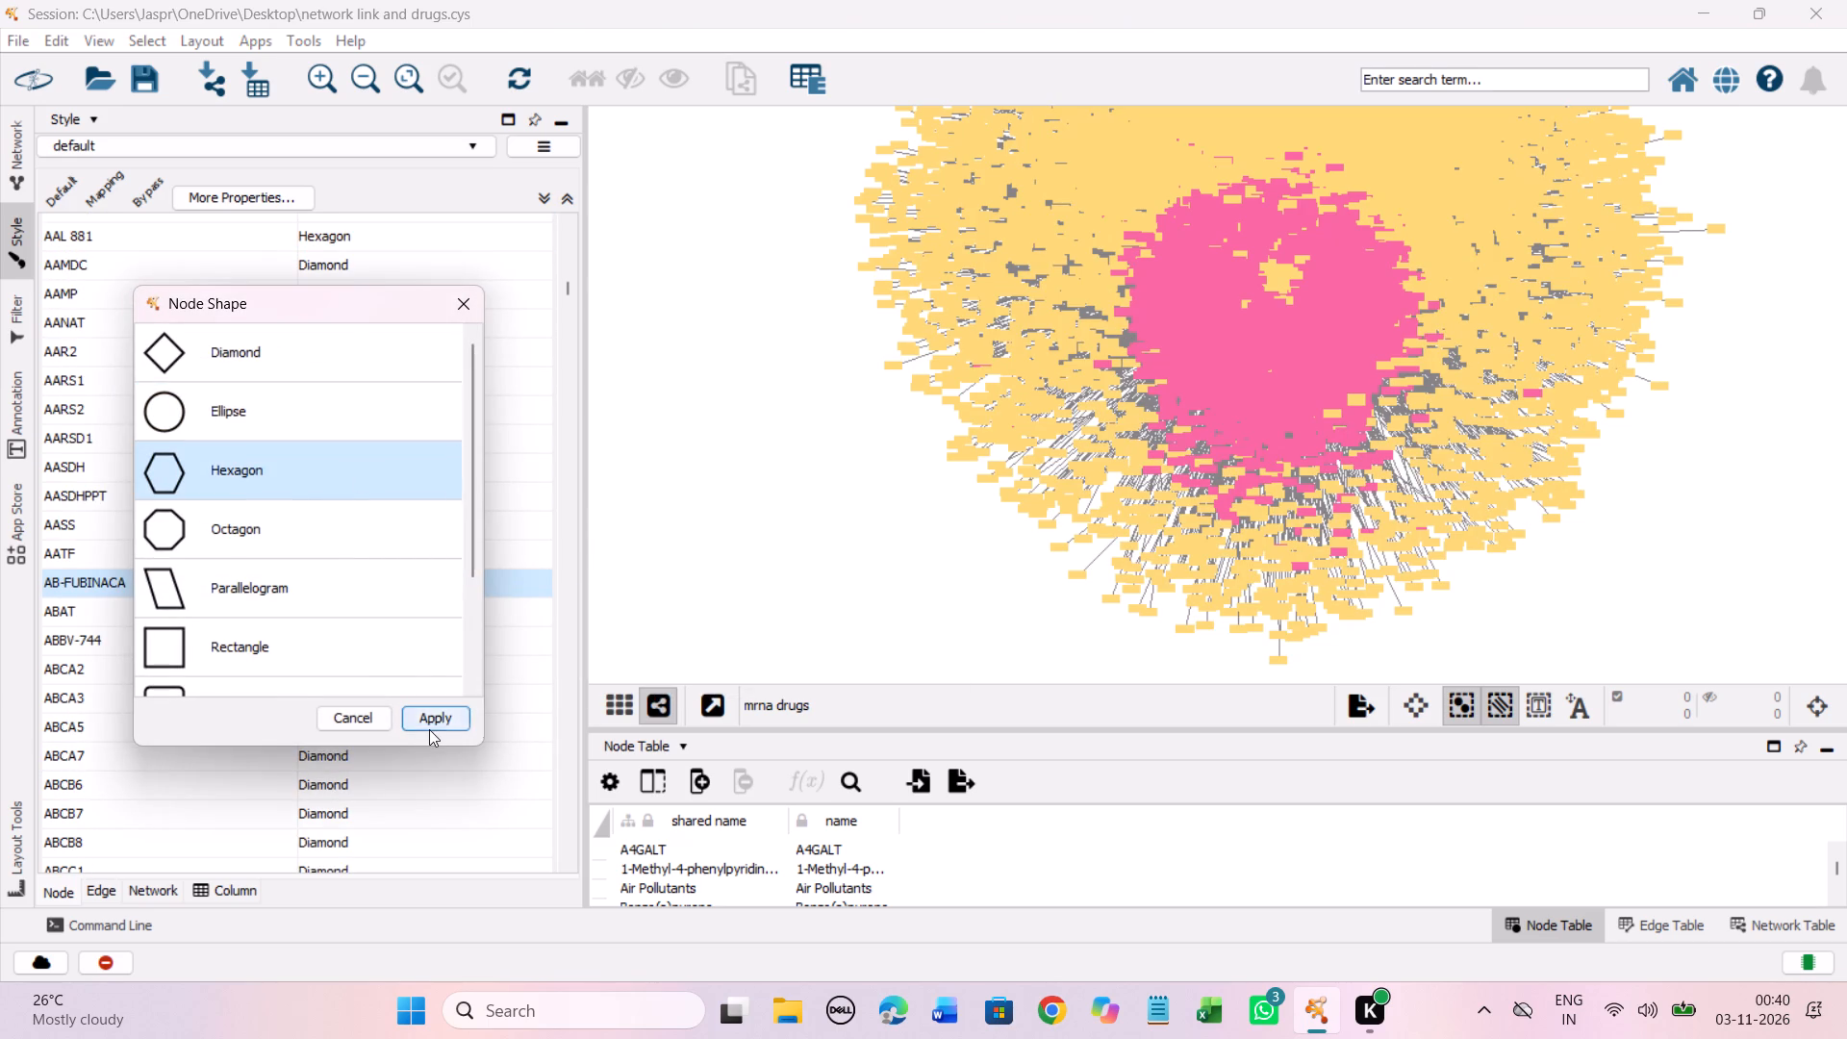
{"action": "left_click", "coordinate": [431, 716]}
Set the discrete node shape mapping for ABBV-744 to Hexagon.
{"action": "left_click", "coordinate": [351, 645]}
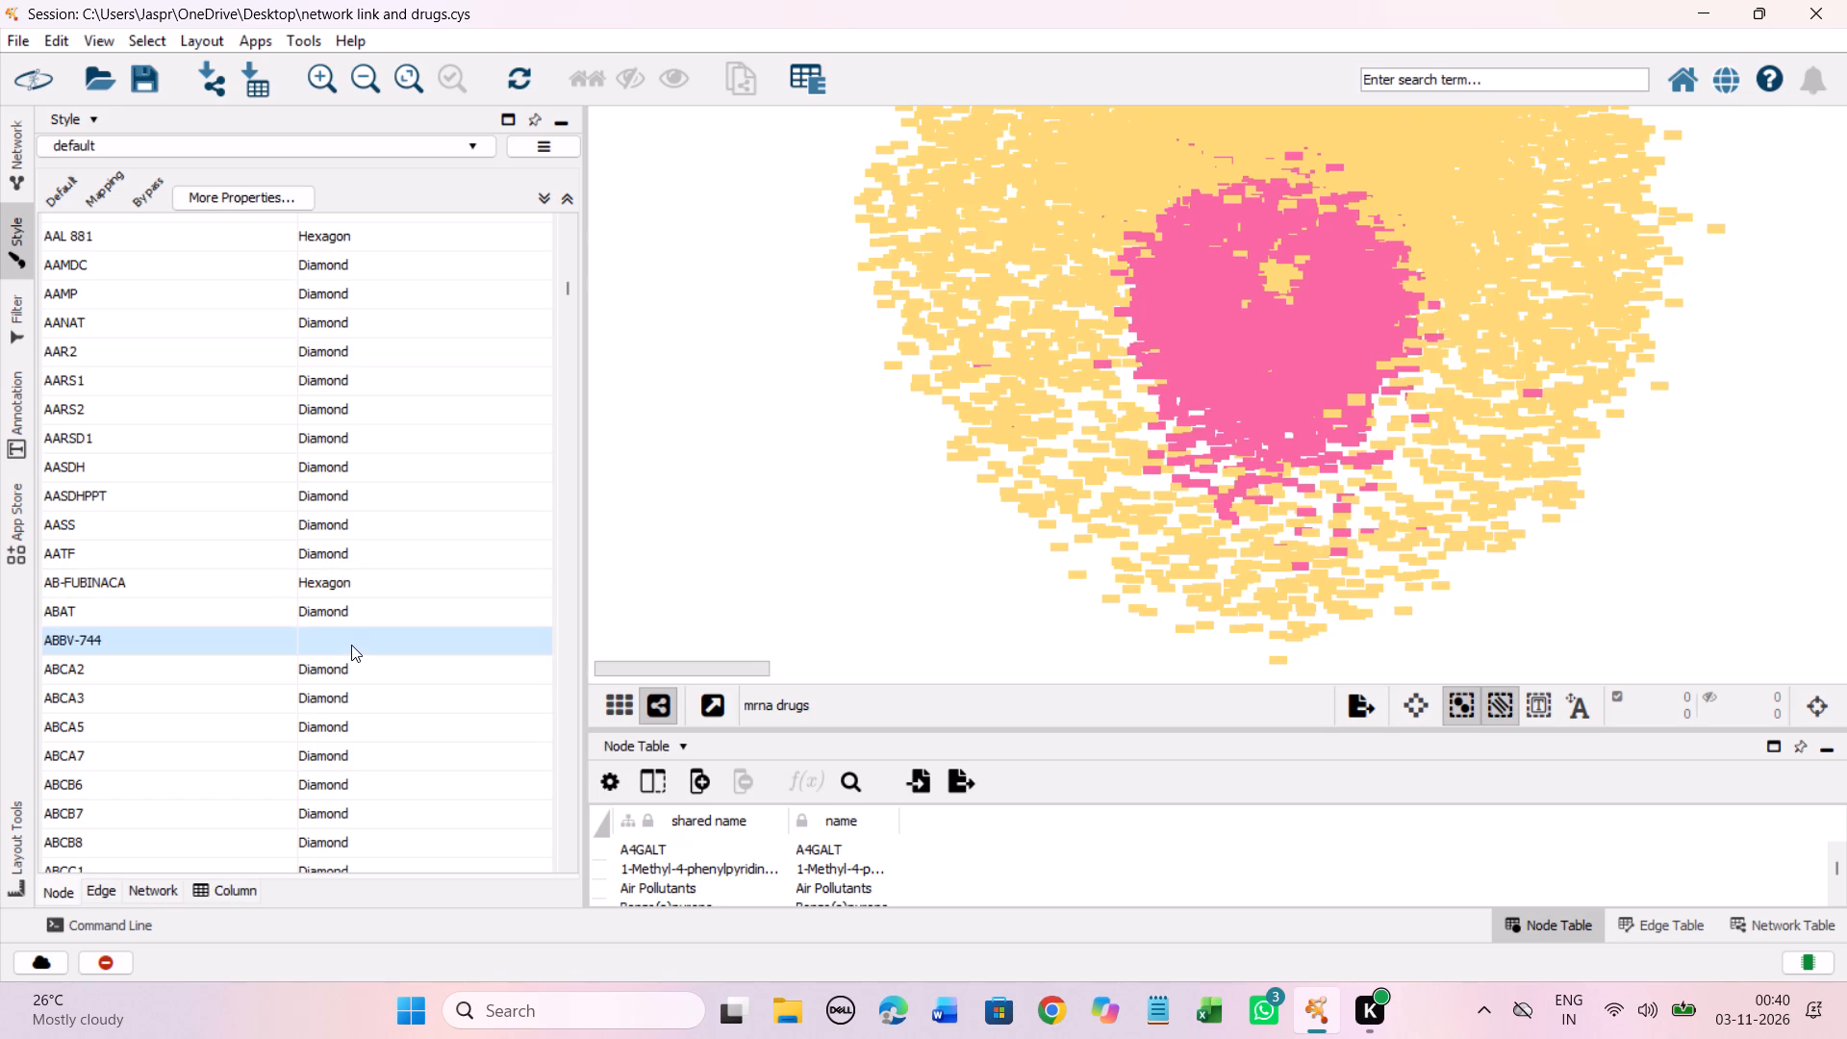
{"action": "right_click", "coordinate": [351, 645]}
{"action": "left_click", "coordinate": [686, 671]}
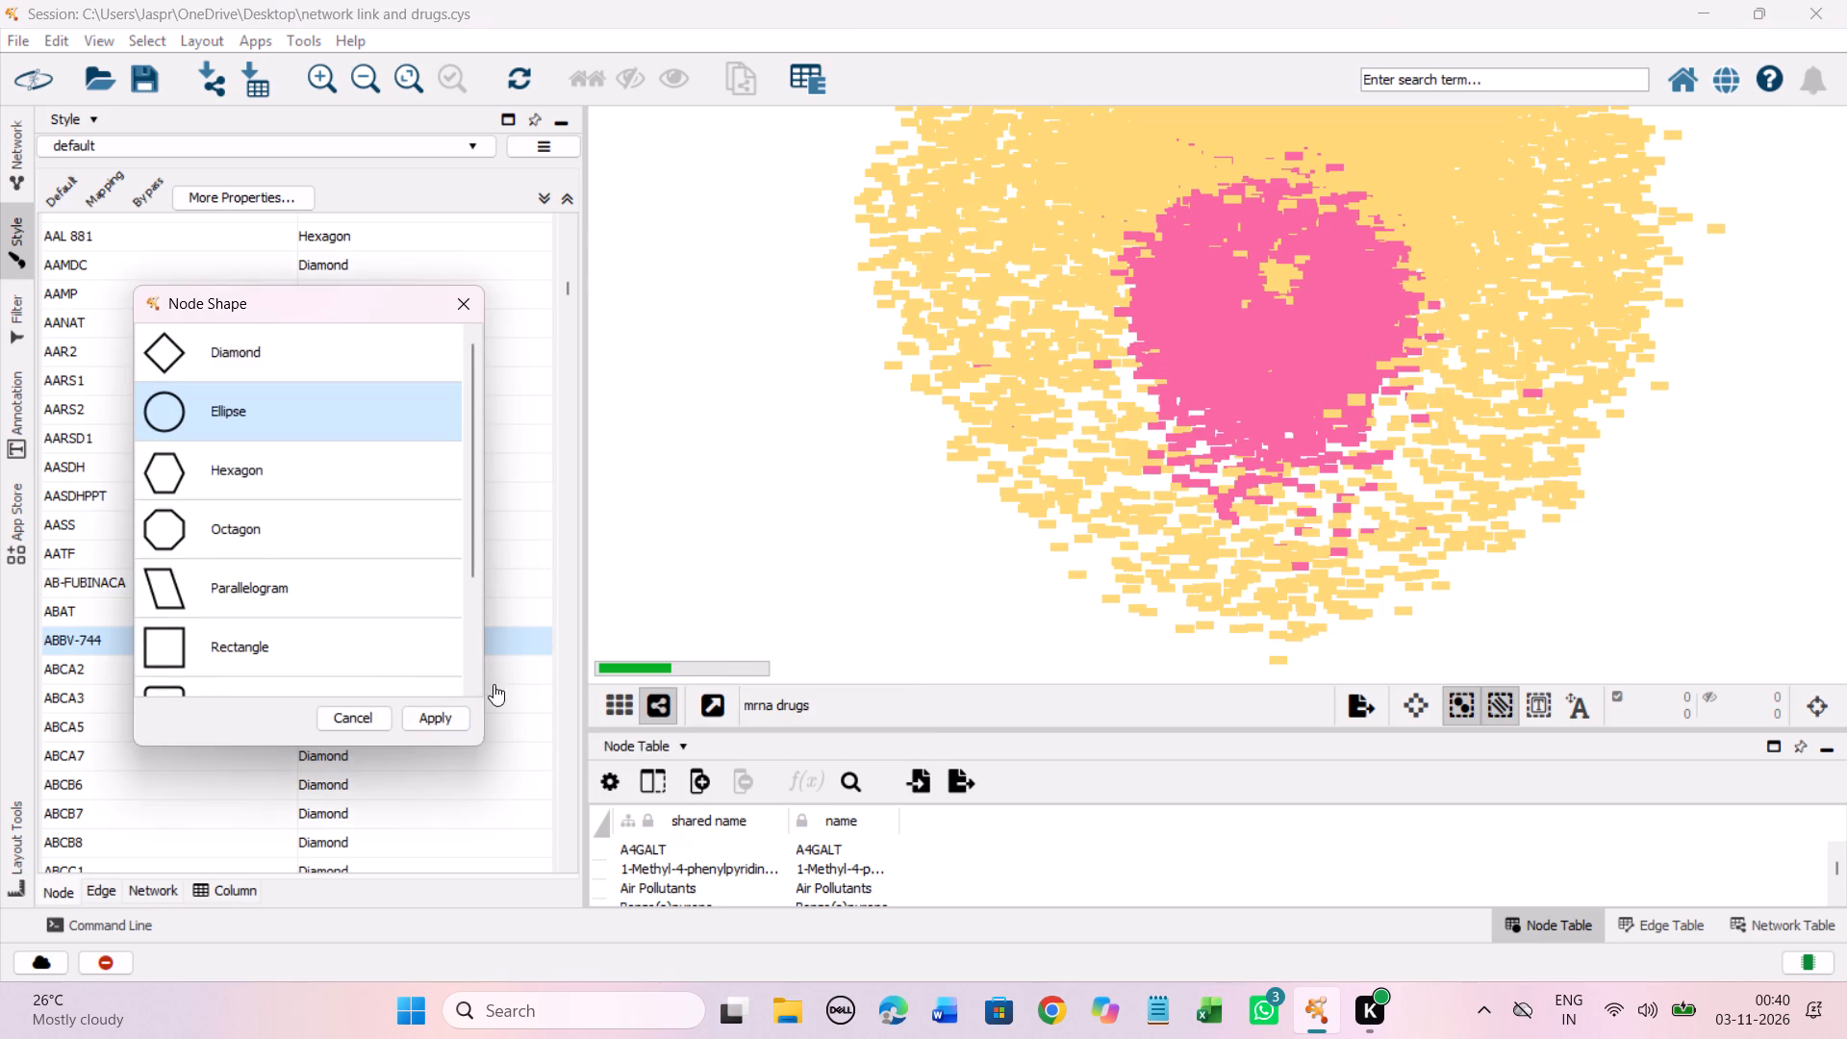
{"action": "left_click", "coordinate": [342, 475]}
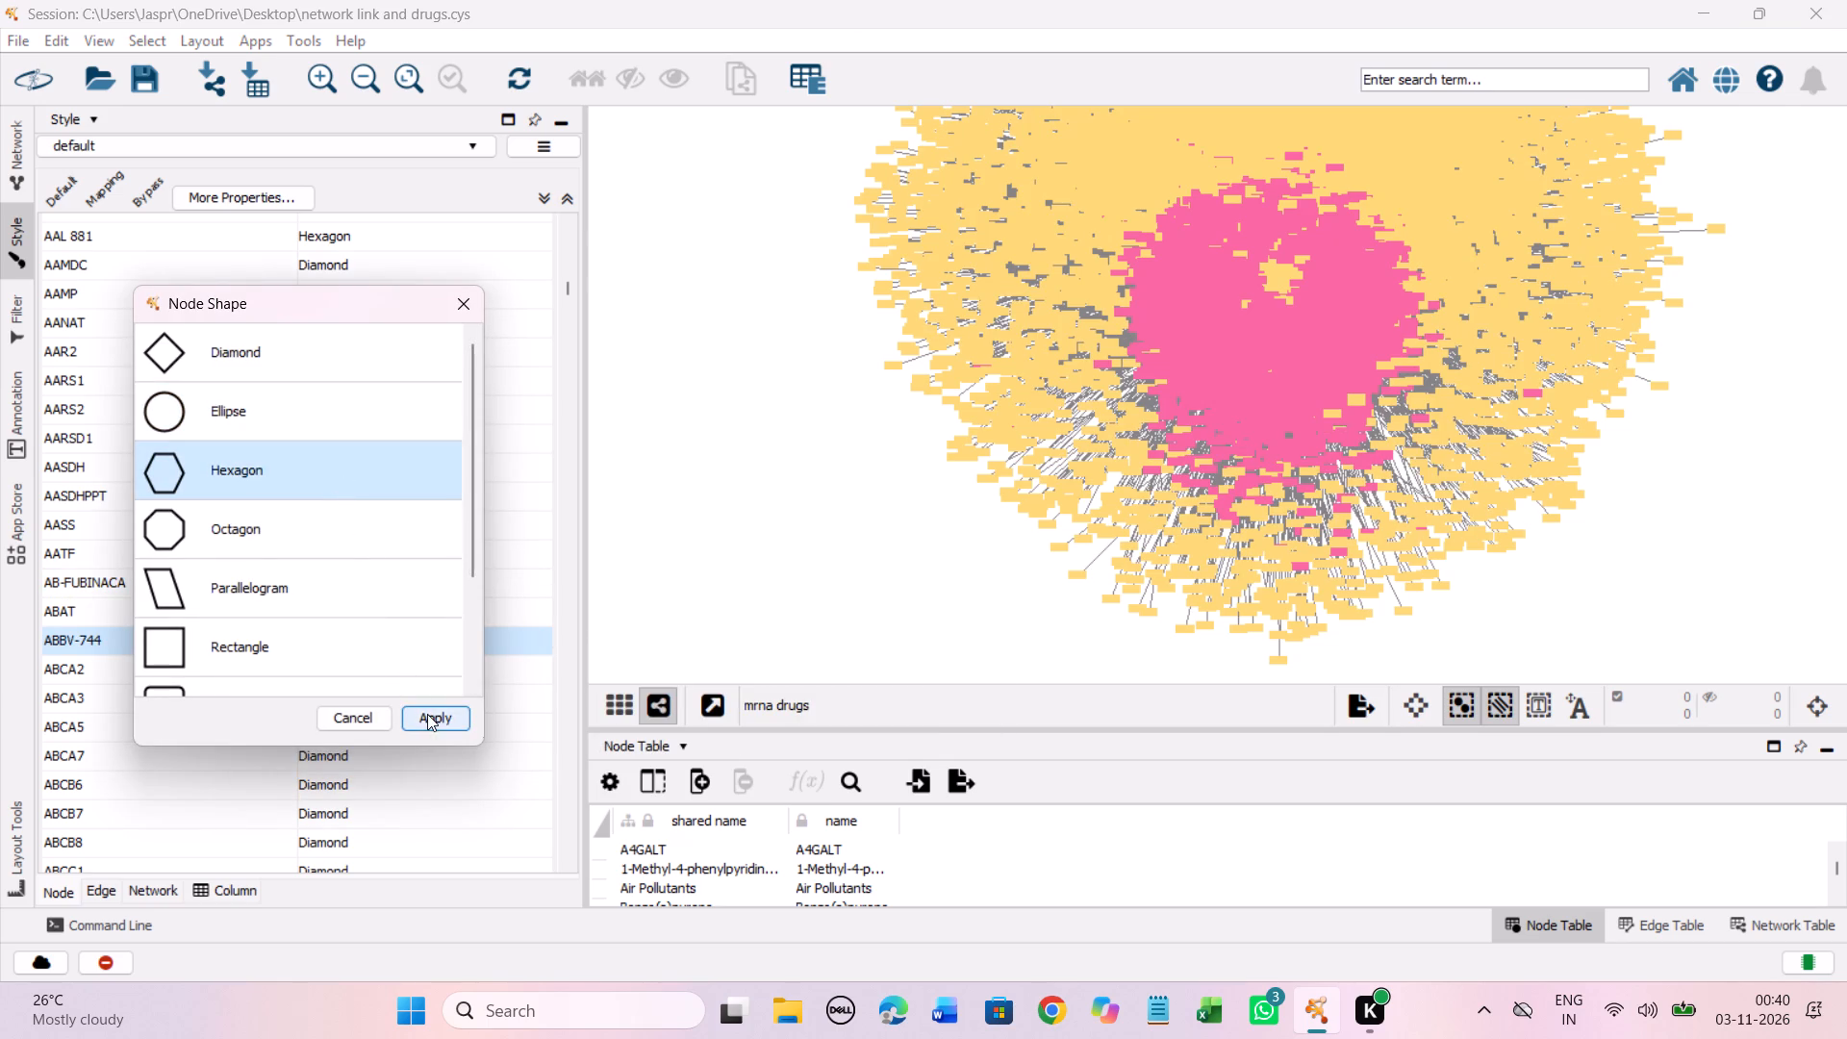
{"action": "left_click", "coordinate": [427, 714]}
Set the discrete node shape mappings for ABT-100 and ABT-737 to Hexagon.
{"action": "scroll", "coordinate": [425, 631], "scroll_direction": "down", "scroll_amount": 4}
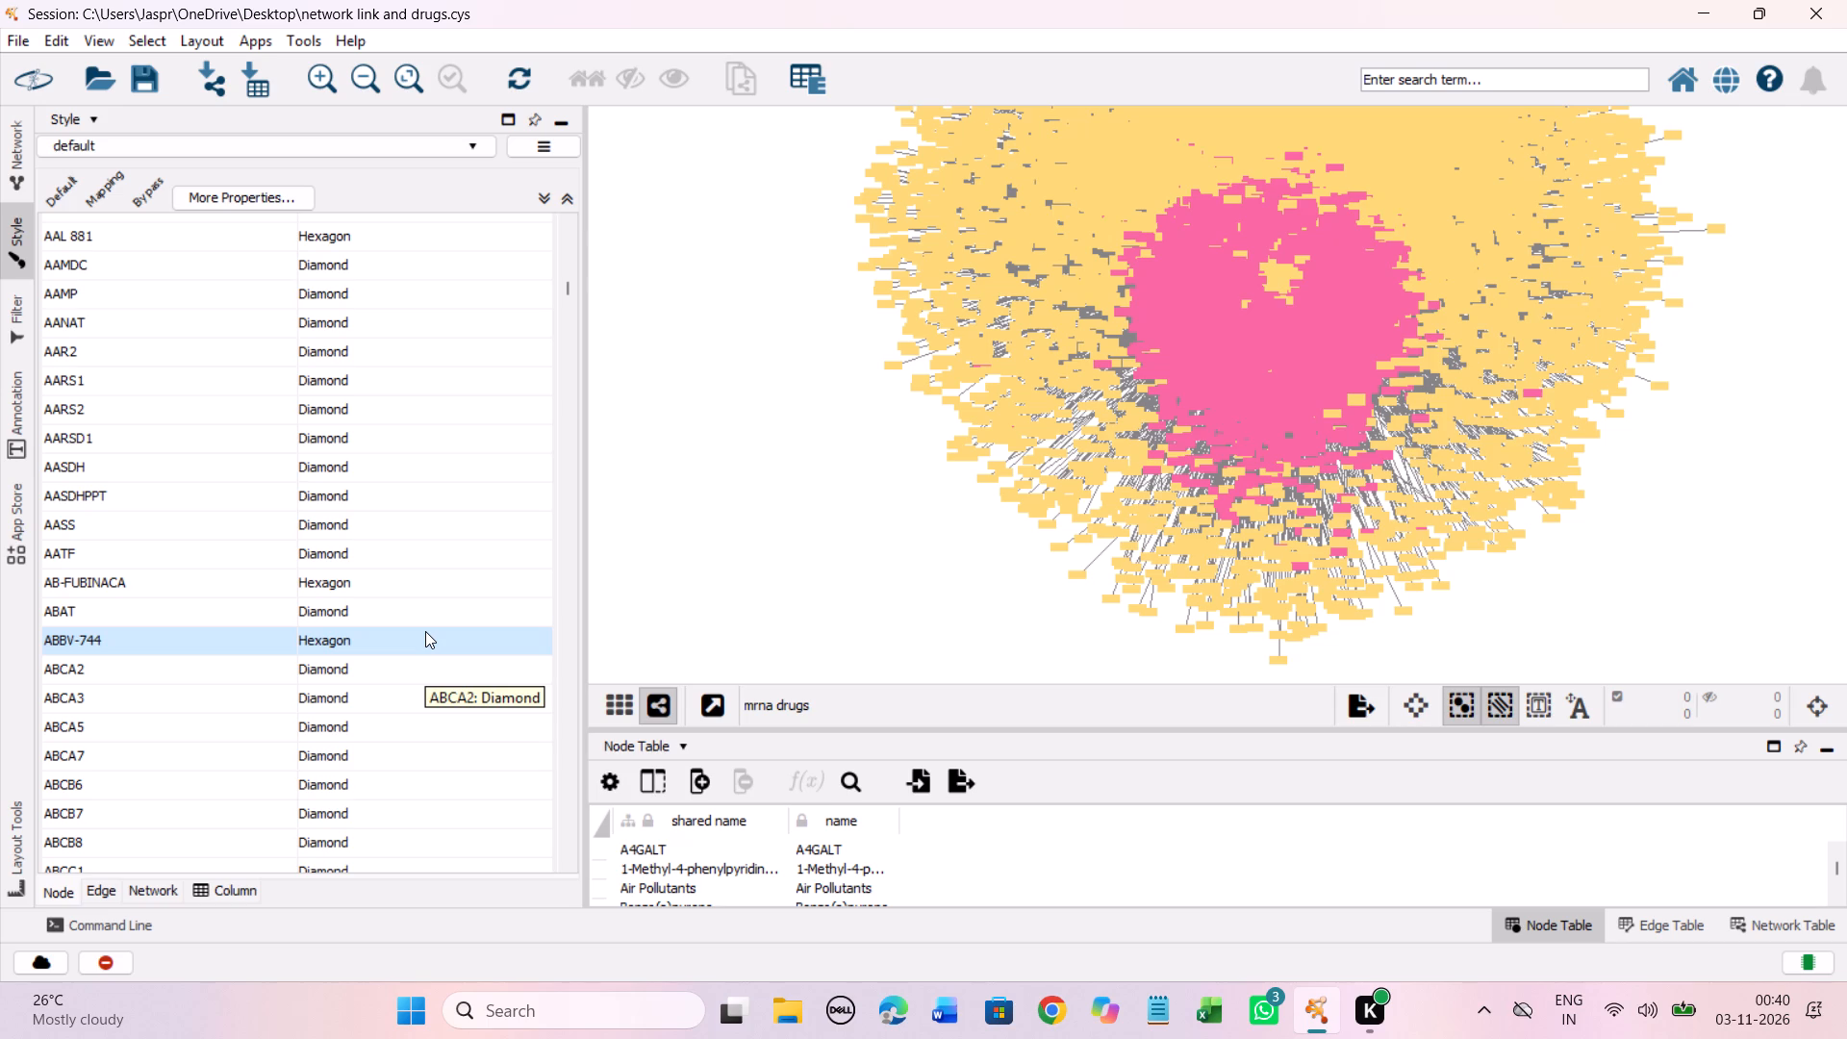
{"action": "scroll", "coordinate": [425, 631], "scroll_direction": "down", "scroll_amount": 17}
{"action": "scroll", "coordinate": [425, 631], "scroll_direction": "up", "scroll_amount": 3}
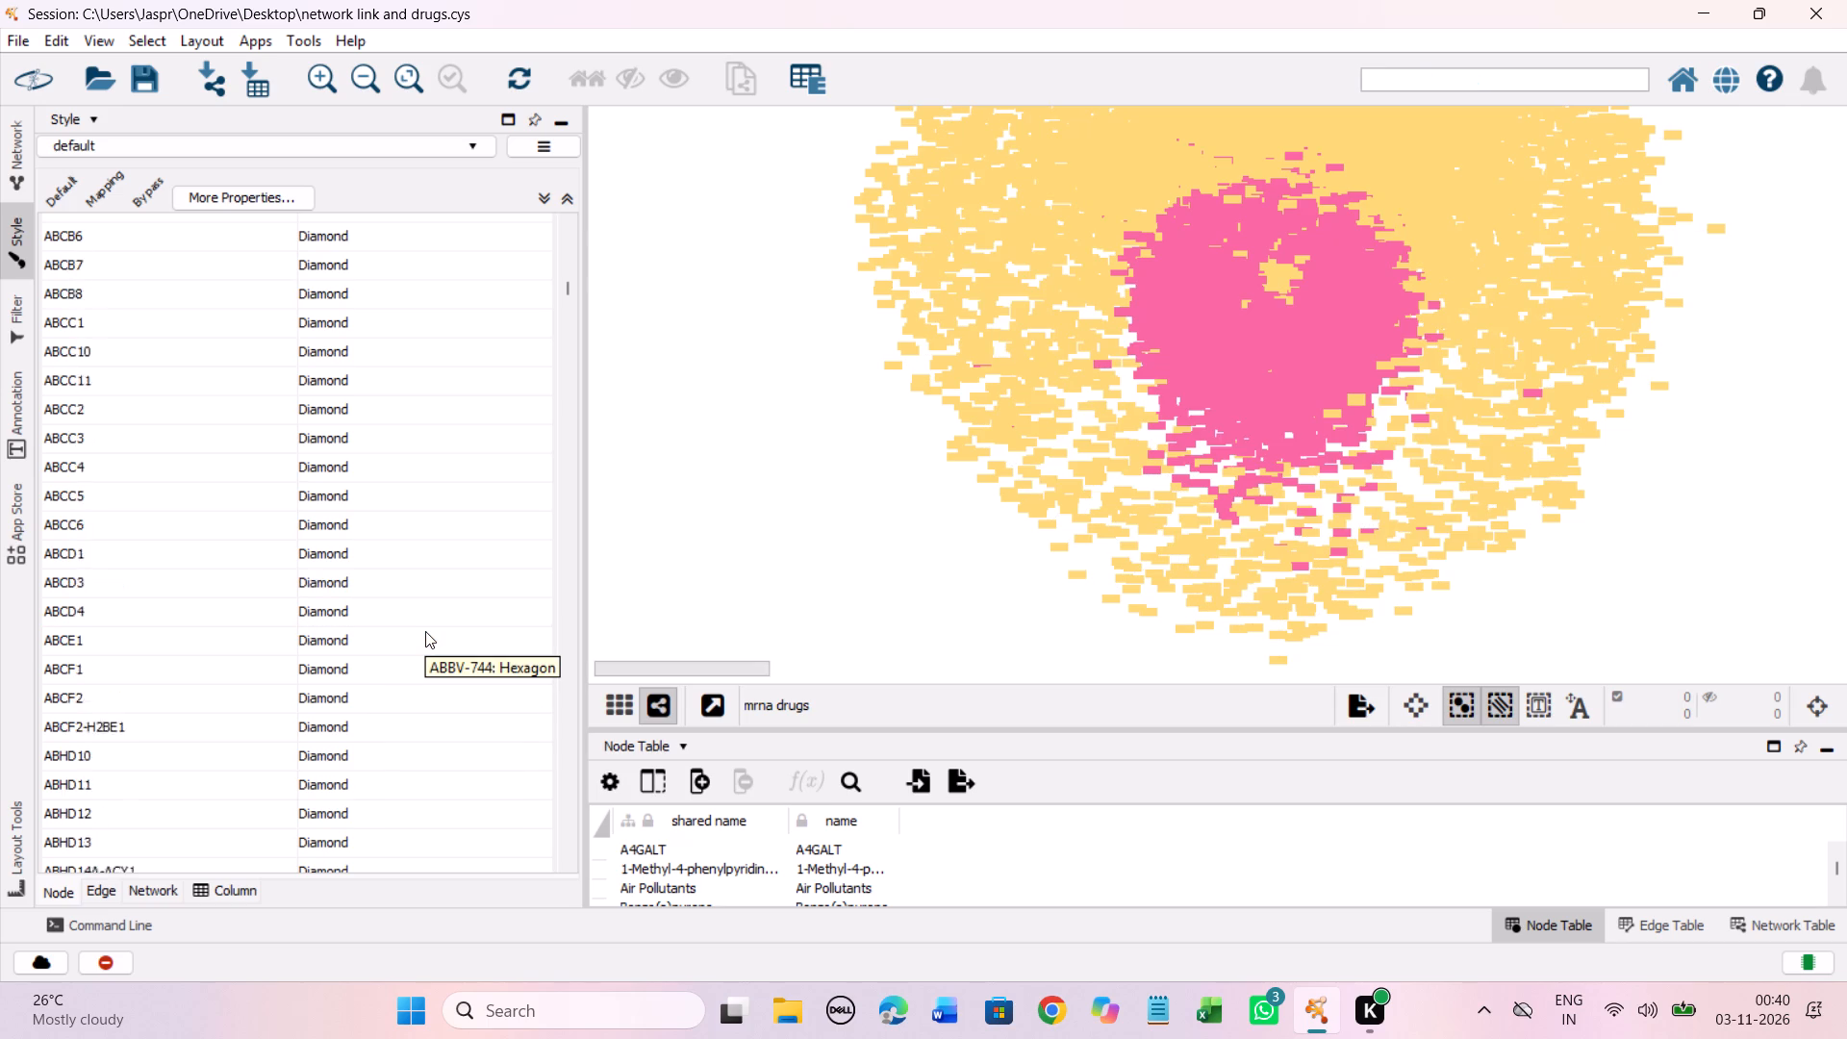
{"action": "scroll", "coordinate": [425, 631], "scroll_direction": "up", "scroll_amount": 8}
{"action": "scroll", "coordinate": [425, 631], "scroll_direction": "down", "scroll_amount": 20}
{"action": "scroll", "coordinate": [425, 631], "scroll_direction": "down", "scroll_amount": 11}
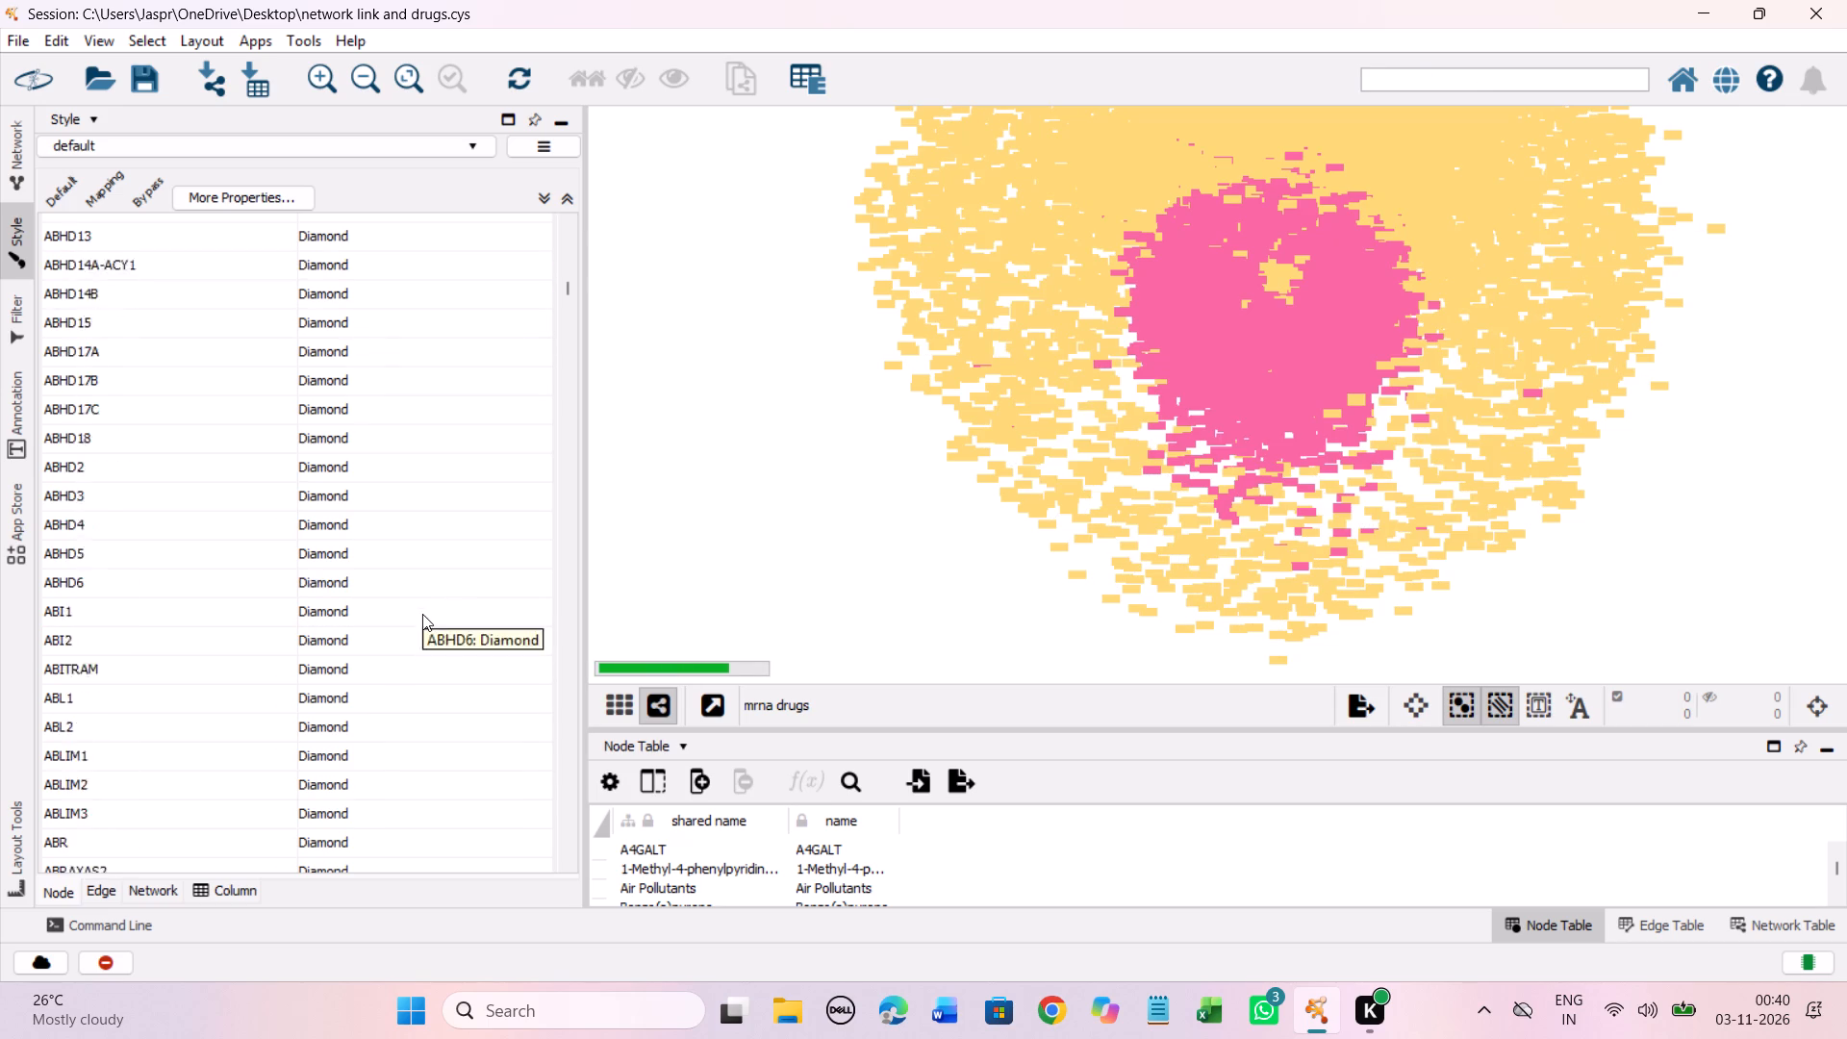
{"action": "scroll", "coordinate": [422, 614], "scroll_direction": "down", "scroll_amount": 13}
{"action": "scroll", "coordinate": [427, 605], "scroll_direction": "up", "scroll_amount": 20}
{"action": "scroll", "coordinate": [427, 605], "scroll_direction": "up", "scroll_amount": 3}
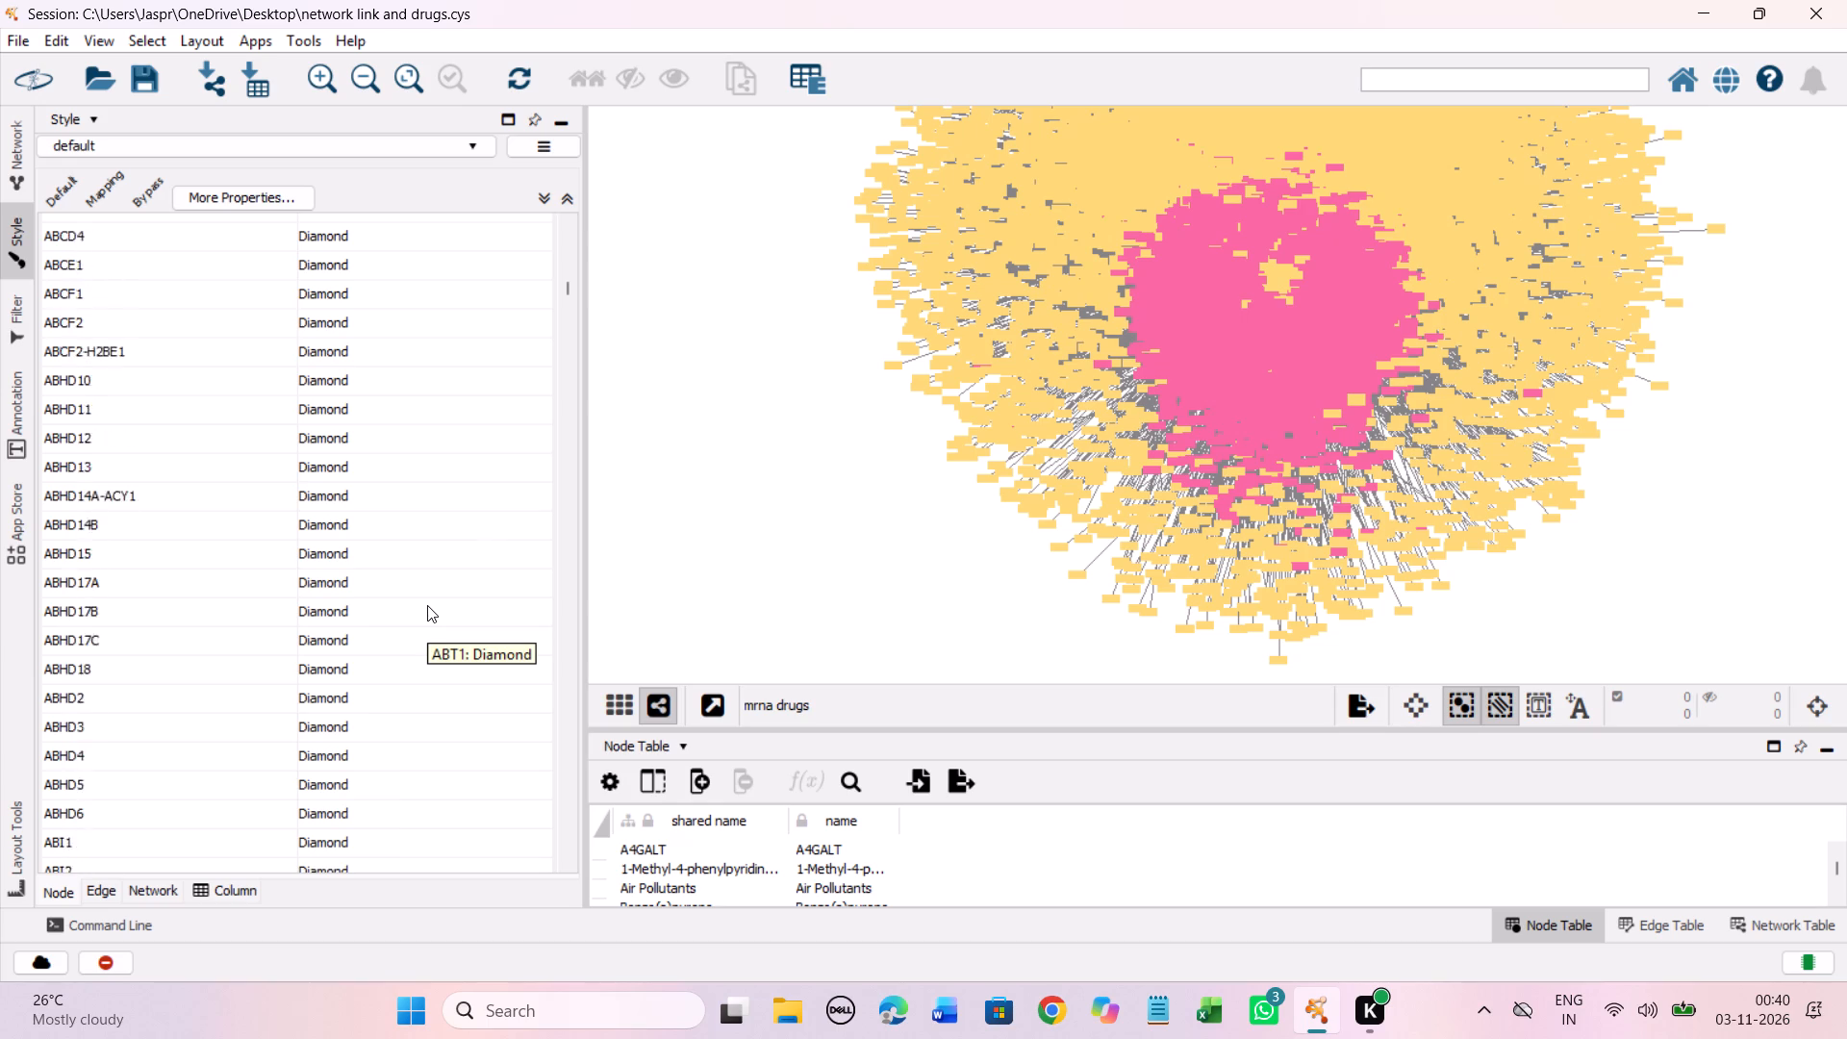
{"action": "scroll", "coordinate": [427, 605], "scroll_direction": "up", "scroll_amount": 4}
{"action": "scroll", "coordinate": [427, 605], "scroll_direction": "down", "scroll_amount": 20}
{"action": "scroll", "coordinate": [427, 605], "scroll_direction": "down", "scroll_amount": 9}
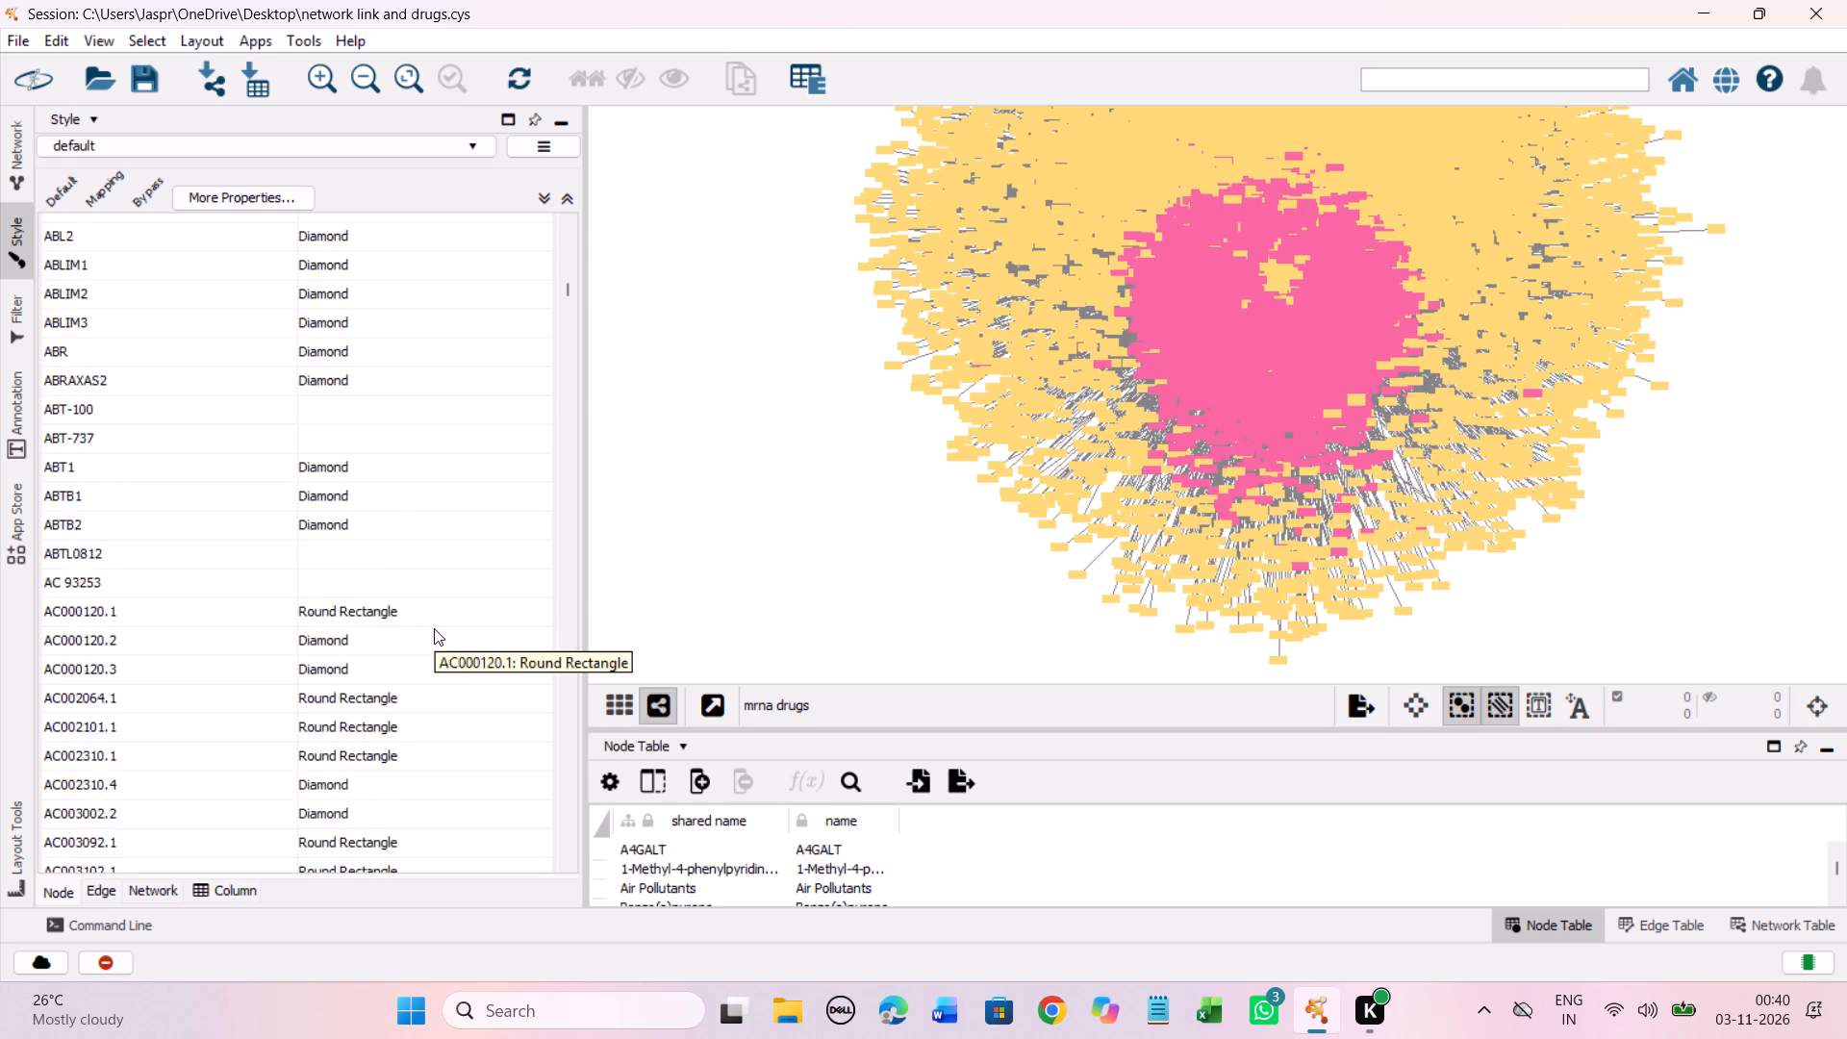
{"action": "scroll", "coordinate": [434, 628], "scroll_direction": "down", "scroll_amount": 4}
{"action": "left_click_drag", "start_coordinate": [357, 321], "coordinate": [358, 342]}
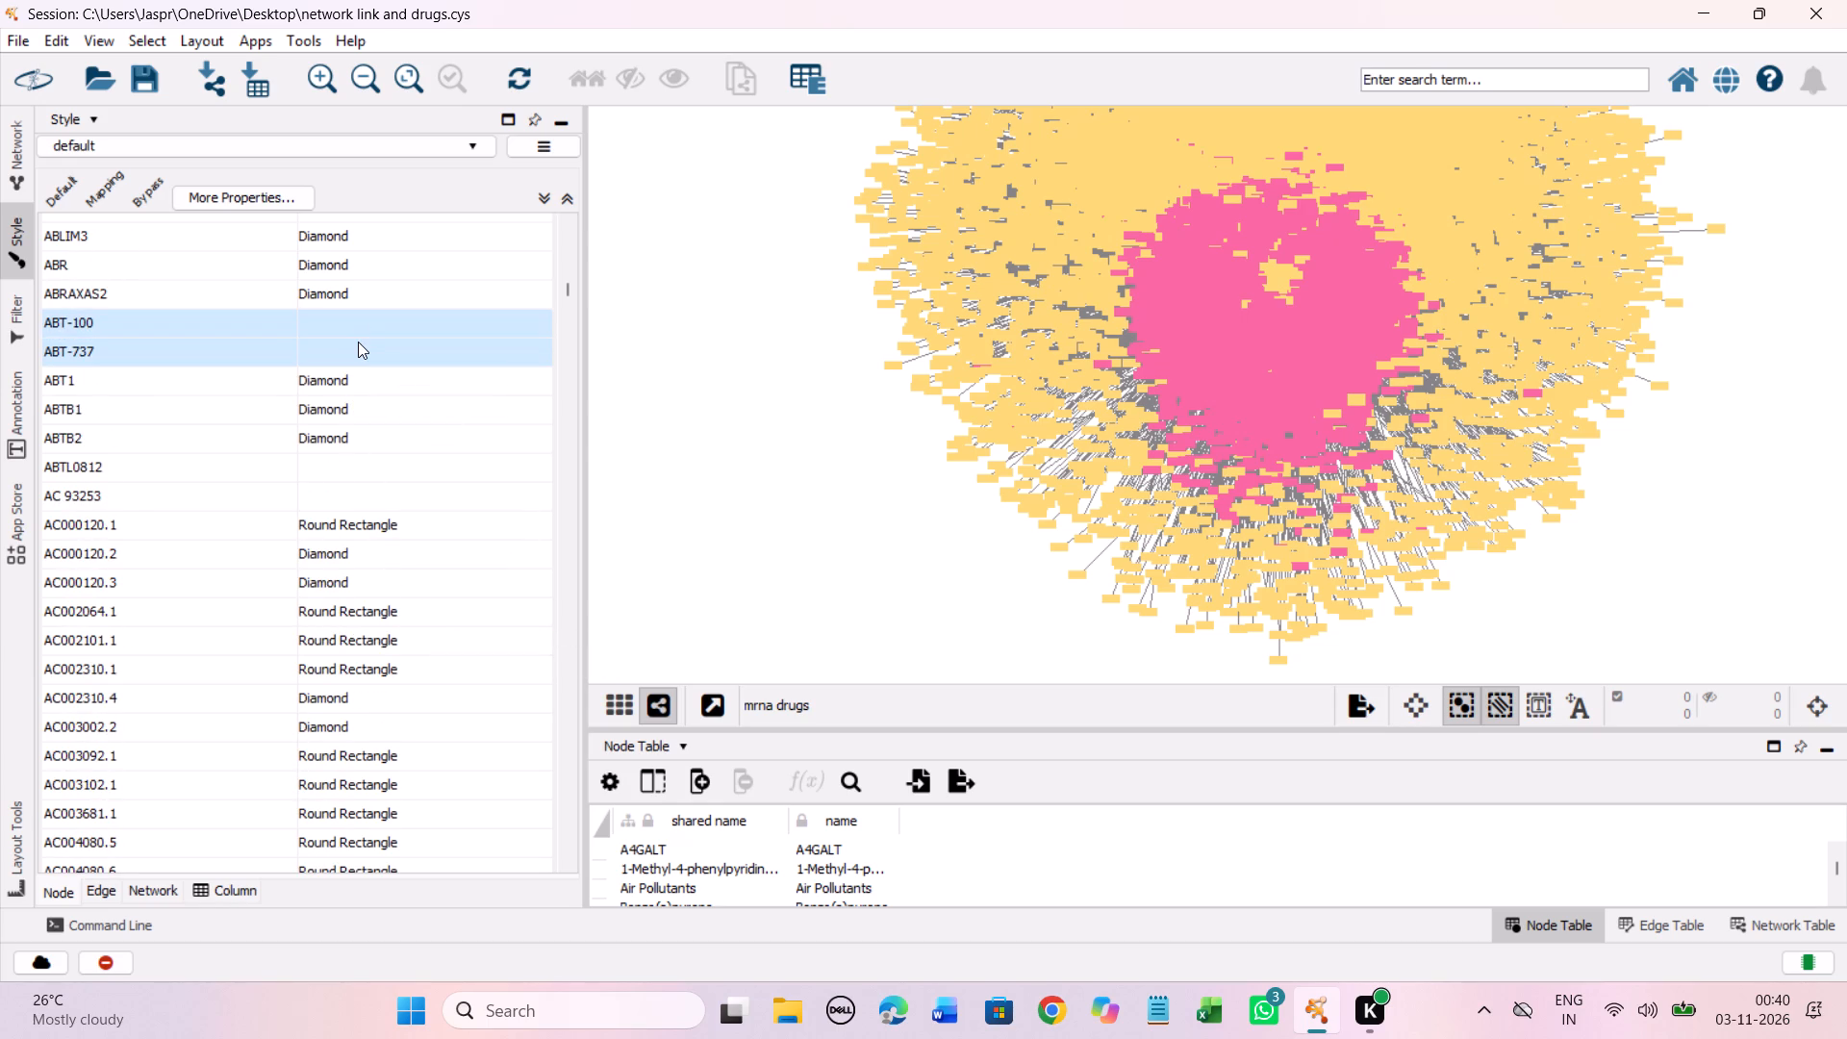
{"action": "right_click", "coordinate": [358, 342]}
{"action": "left_click", "coordinate": [665, 361]}
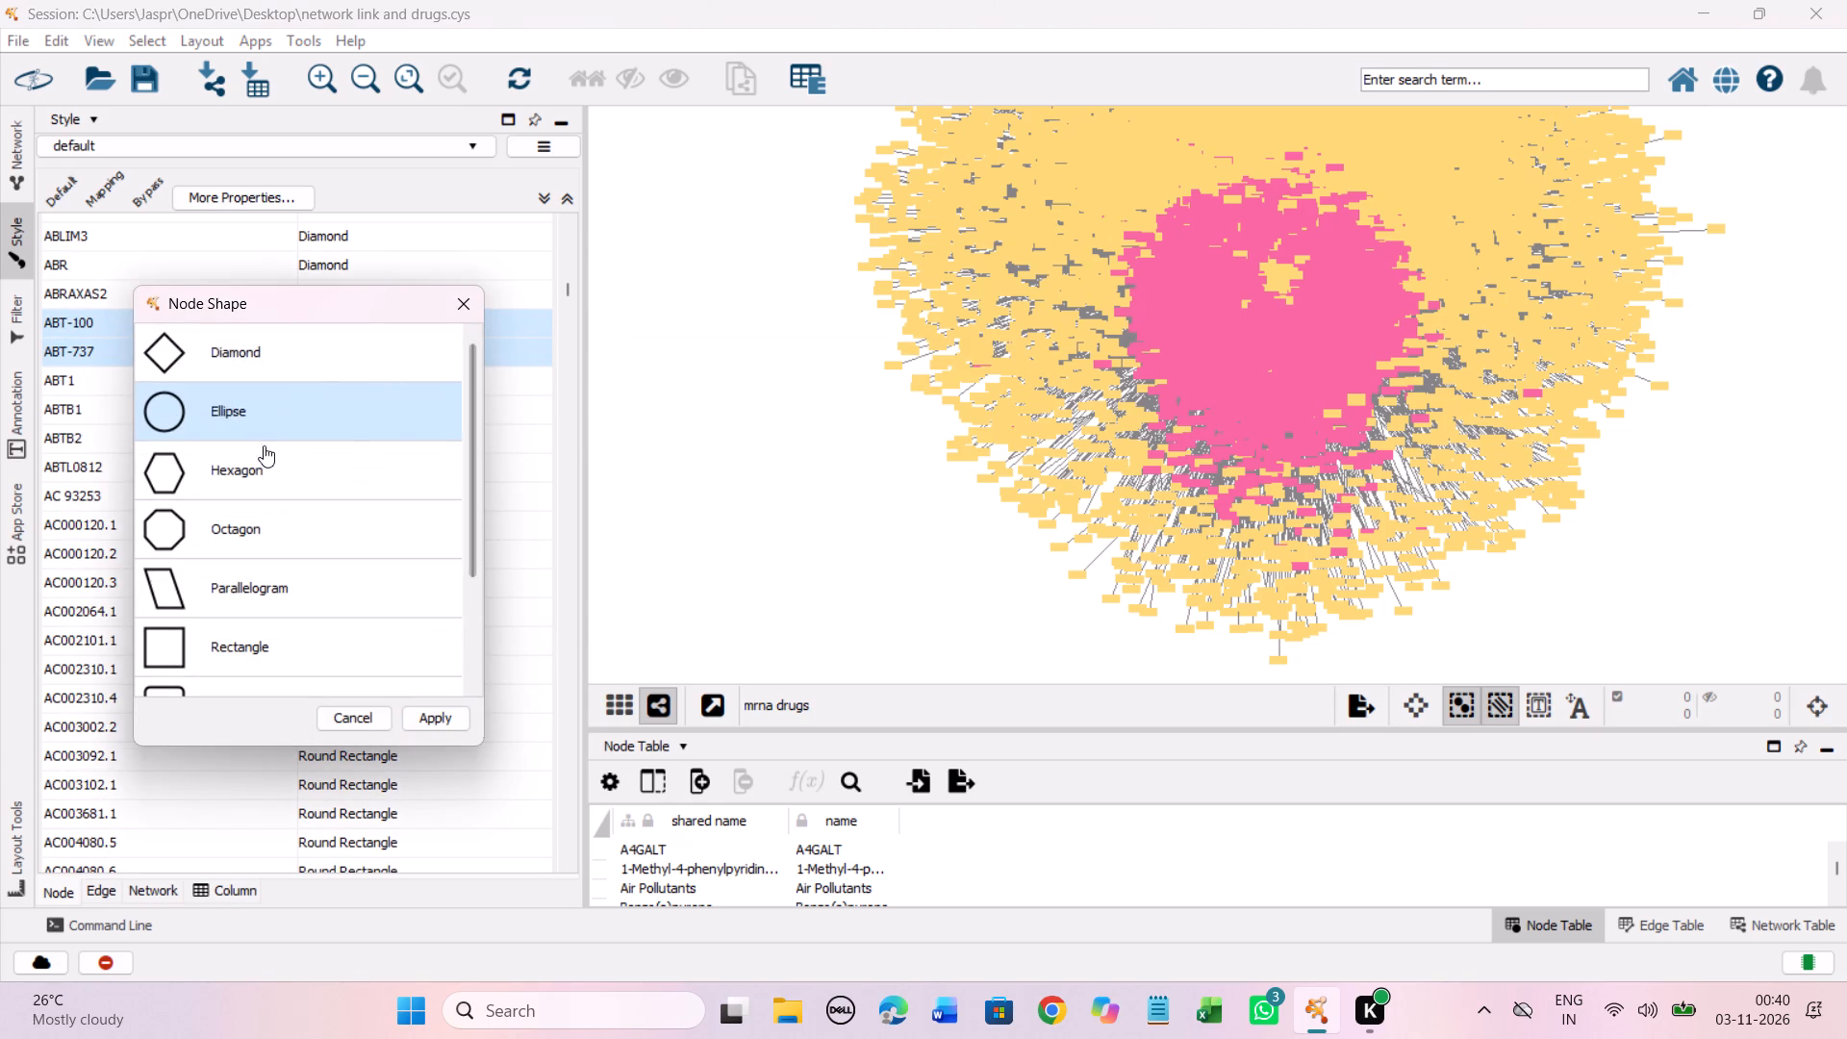
{"action": "left_click", "coordinate": [262, 456]}
{"action": "left_click", "coordinate": [436, 714]}
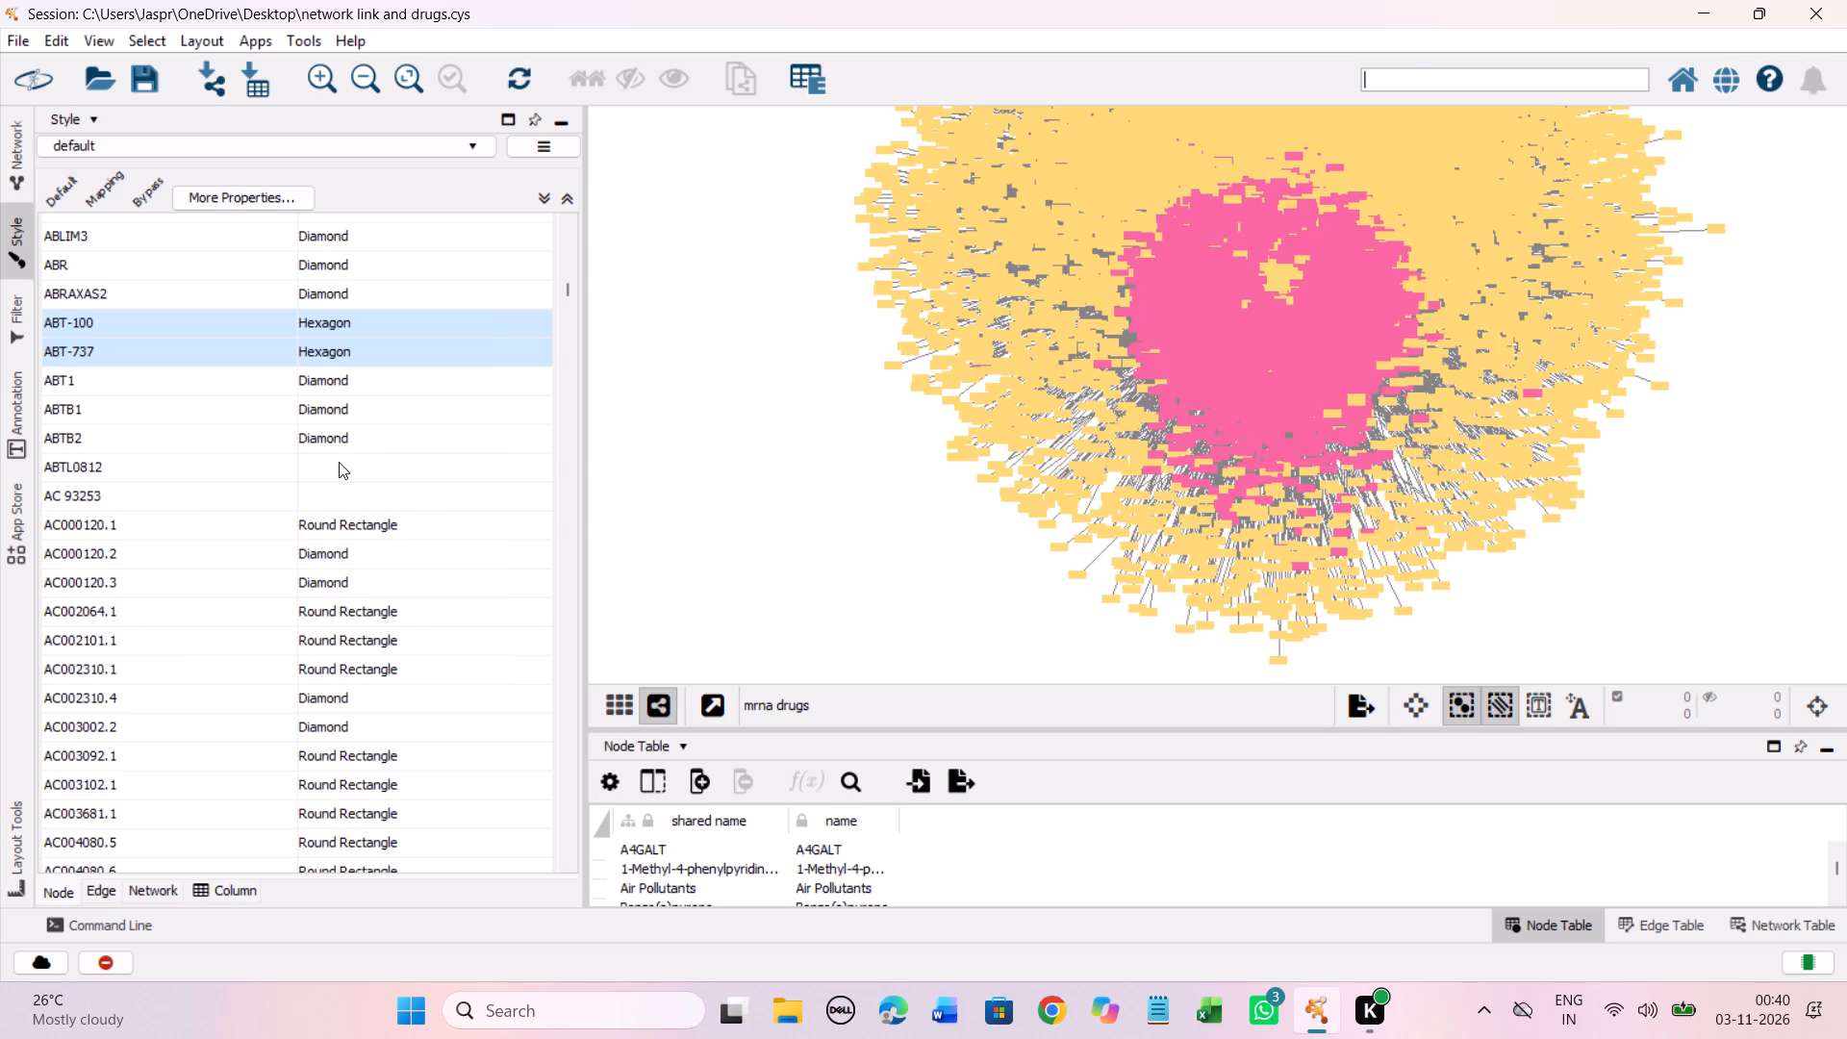
Set the discrete node shape mappings for ABTL0812 and AC 93253 to Hexagon.
{"action": "left_click_drag", "start_coordinate": [339, 462], "coordinate": [342, 496]}
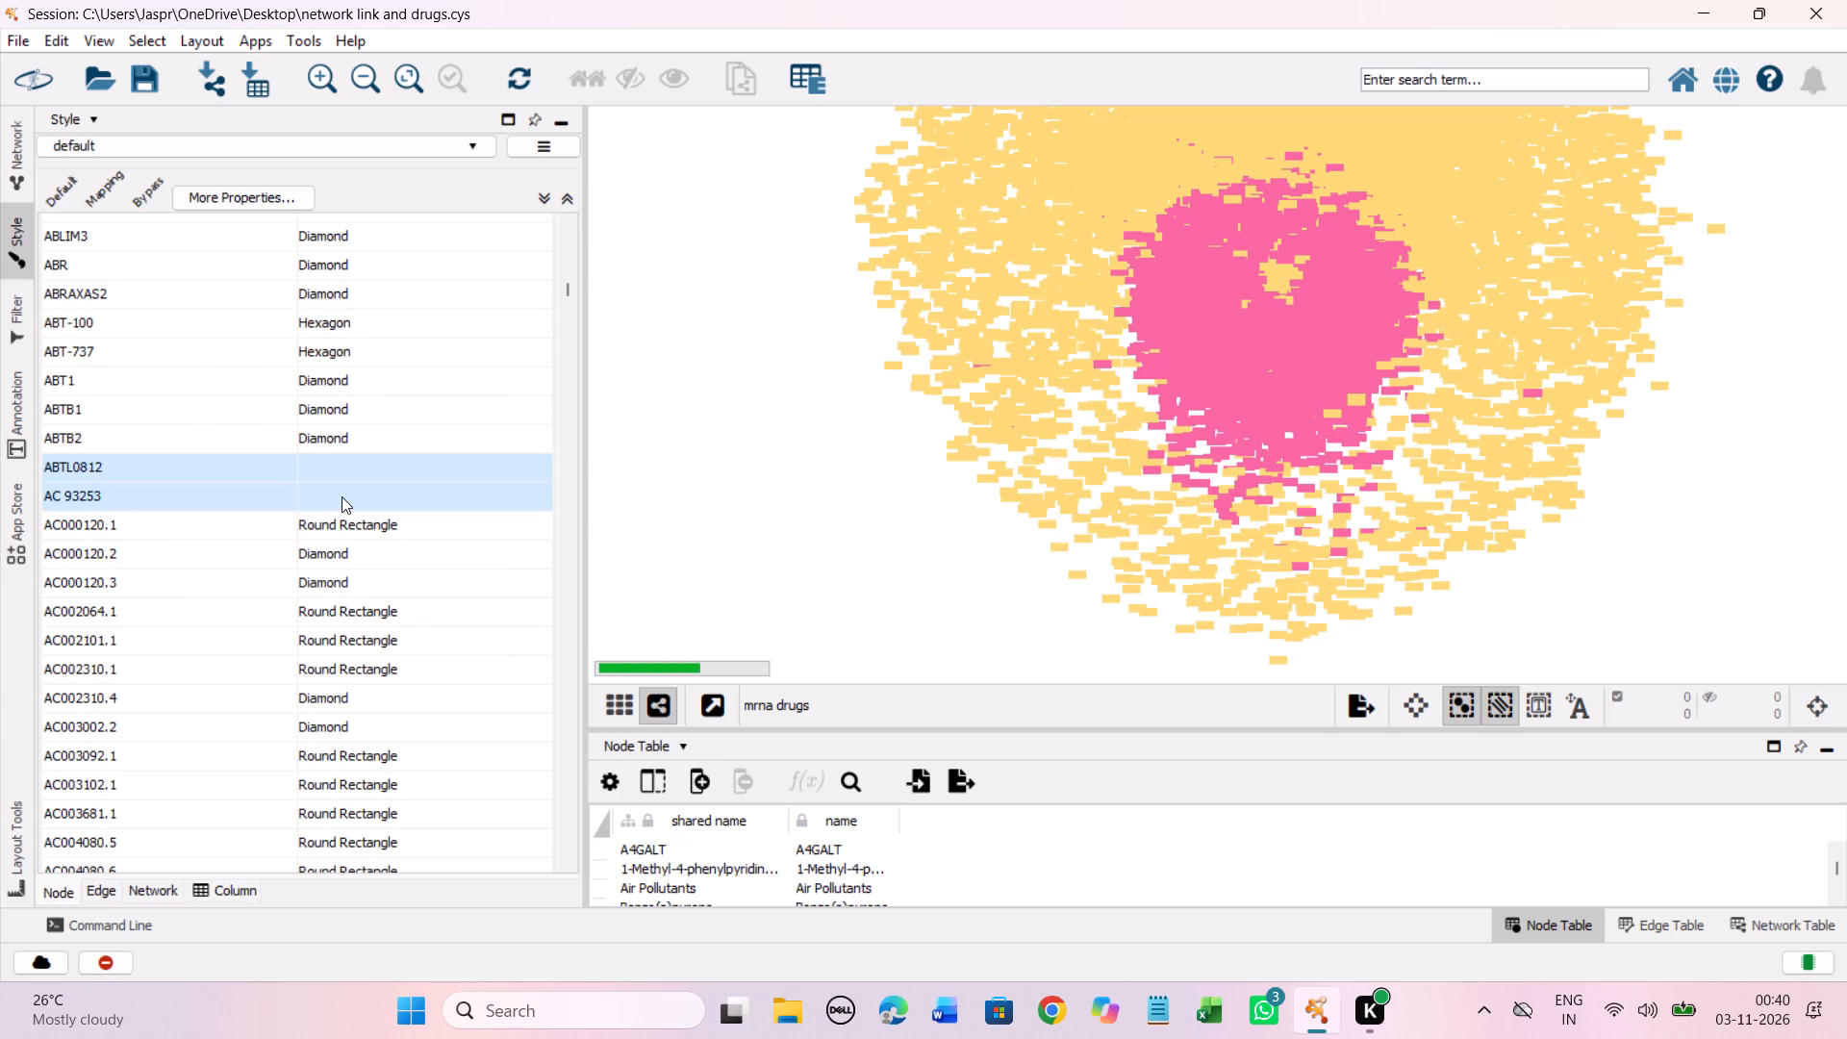
{"action": "right_click", "coordinate": [342, 496]}
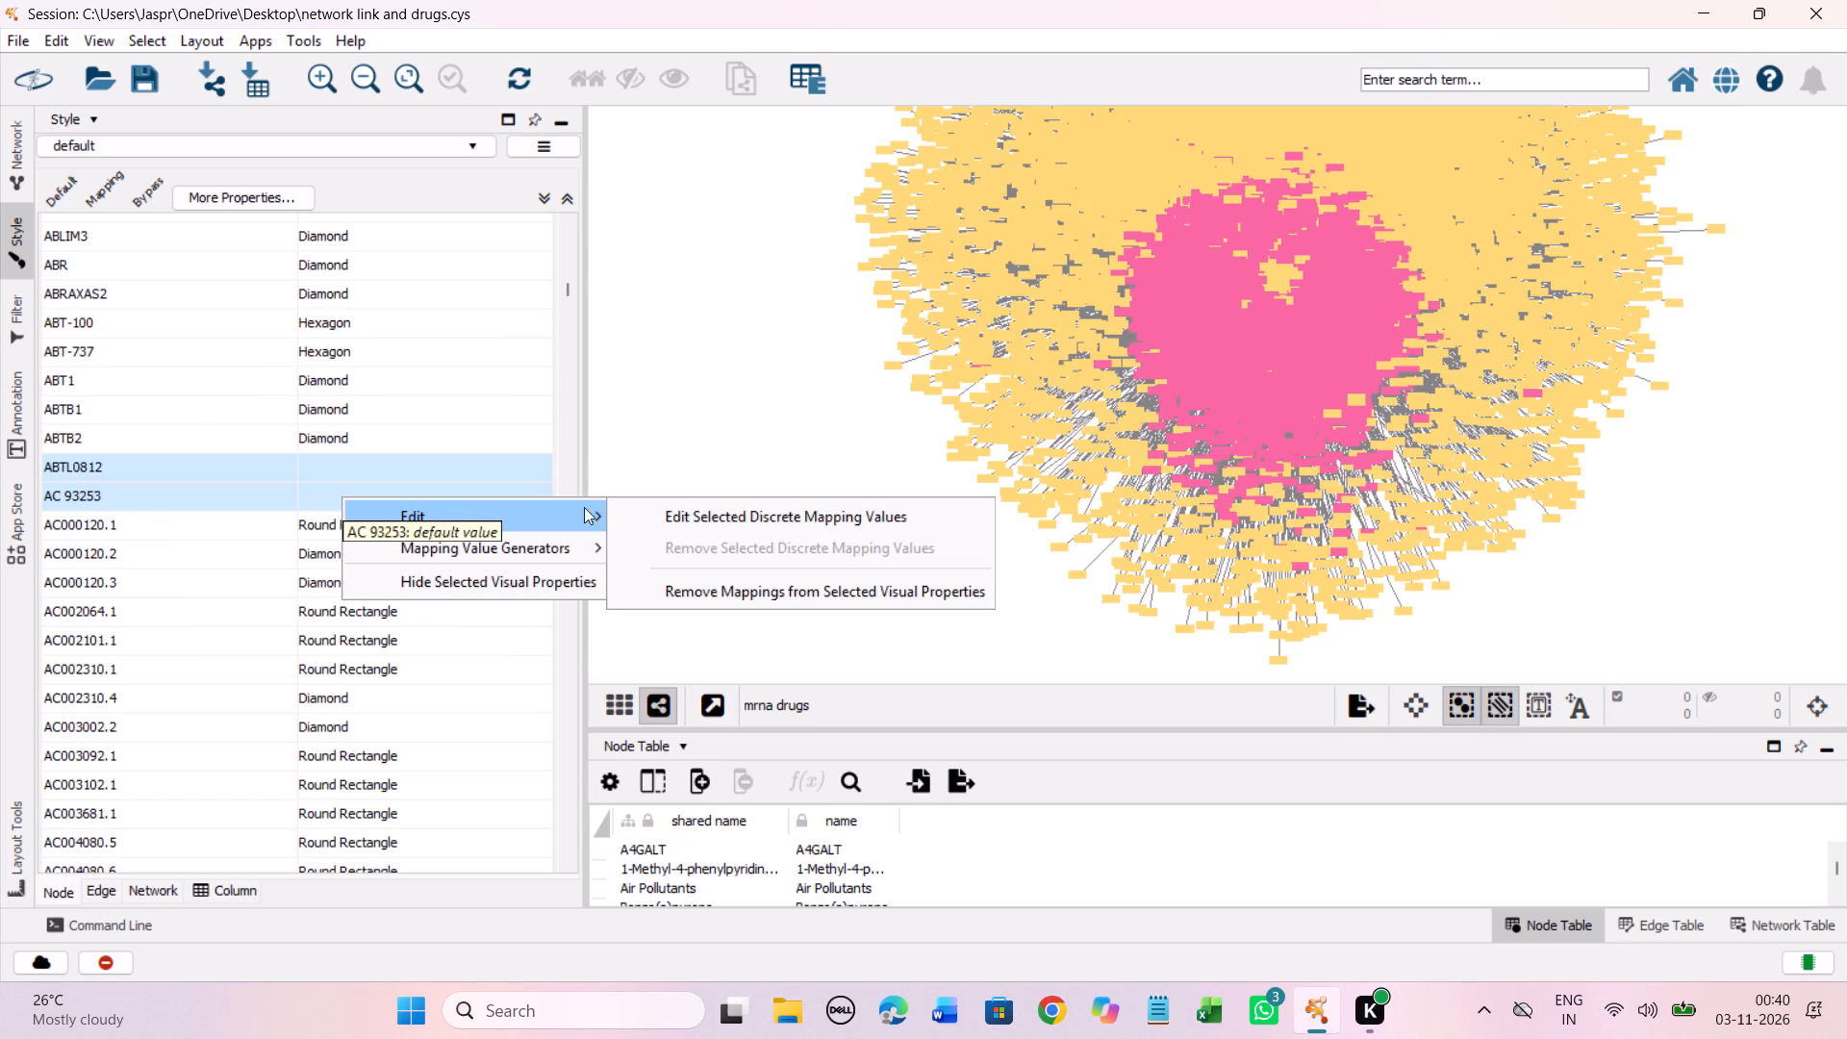
{"action": "left_click", "coordinate": [655, 510]}
{"action": "left_click", "coordinate": [277, 463]}
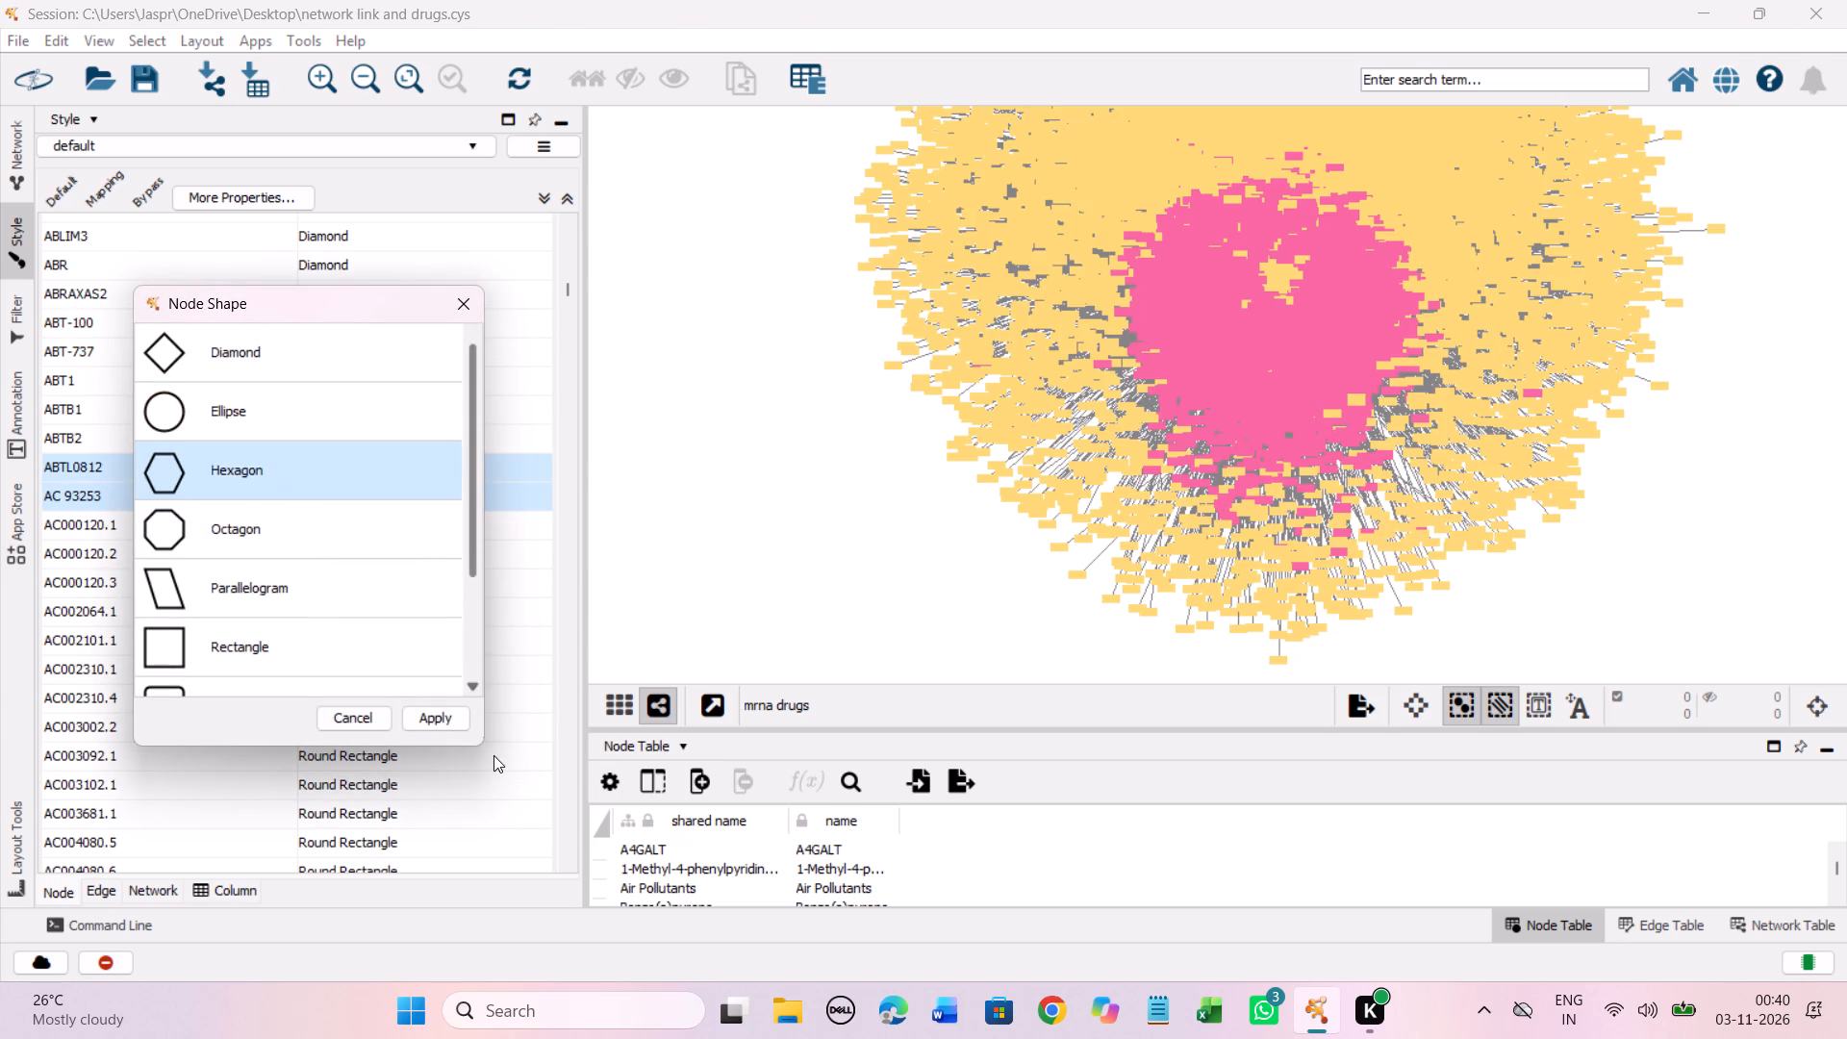
{"action": "left_click", "coordinate": [437, 722]}
Look through the node shape mapping entries after AC 93253 for drugs or chemicals without an assigned shape.
{"action": "scroll", "coordinate": [398, 606], "scroll_direction": "down", "scroll_amount": 4}
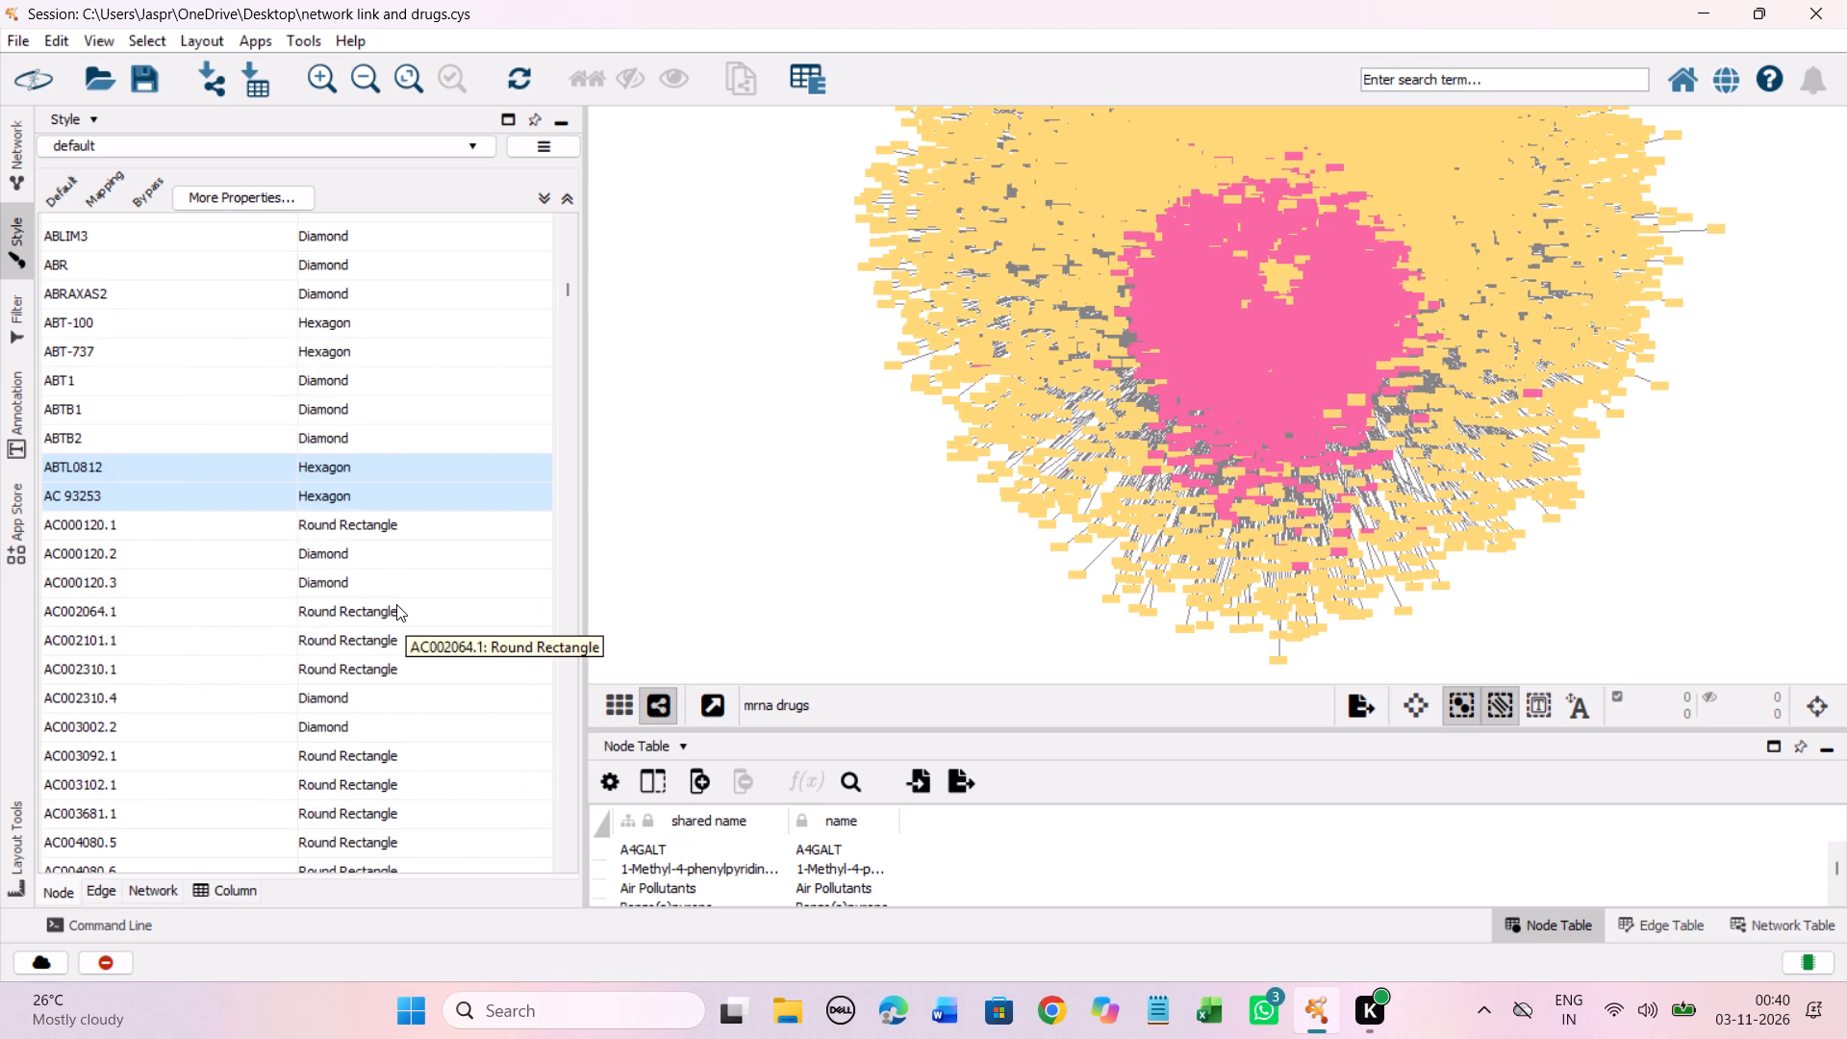
{"action": "scroll", "coordinate": [396, 604], "scroll_direction": "down", "scroll_amount": 5}
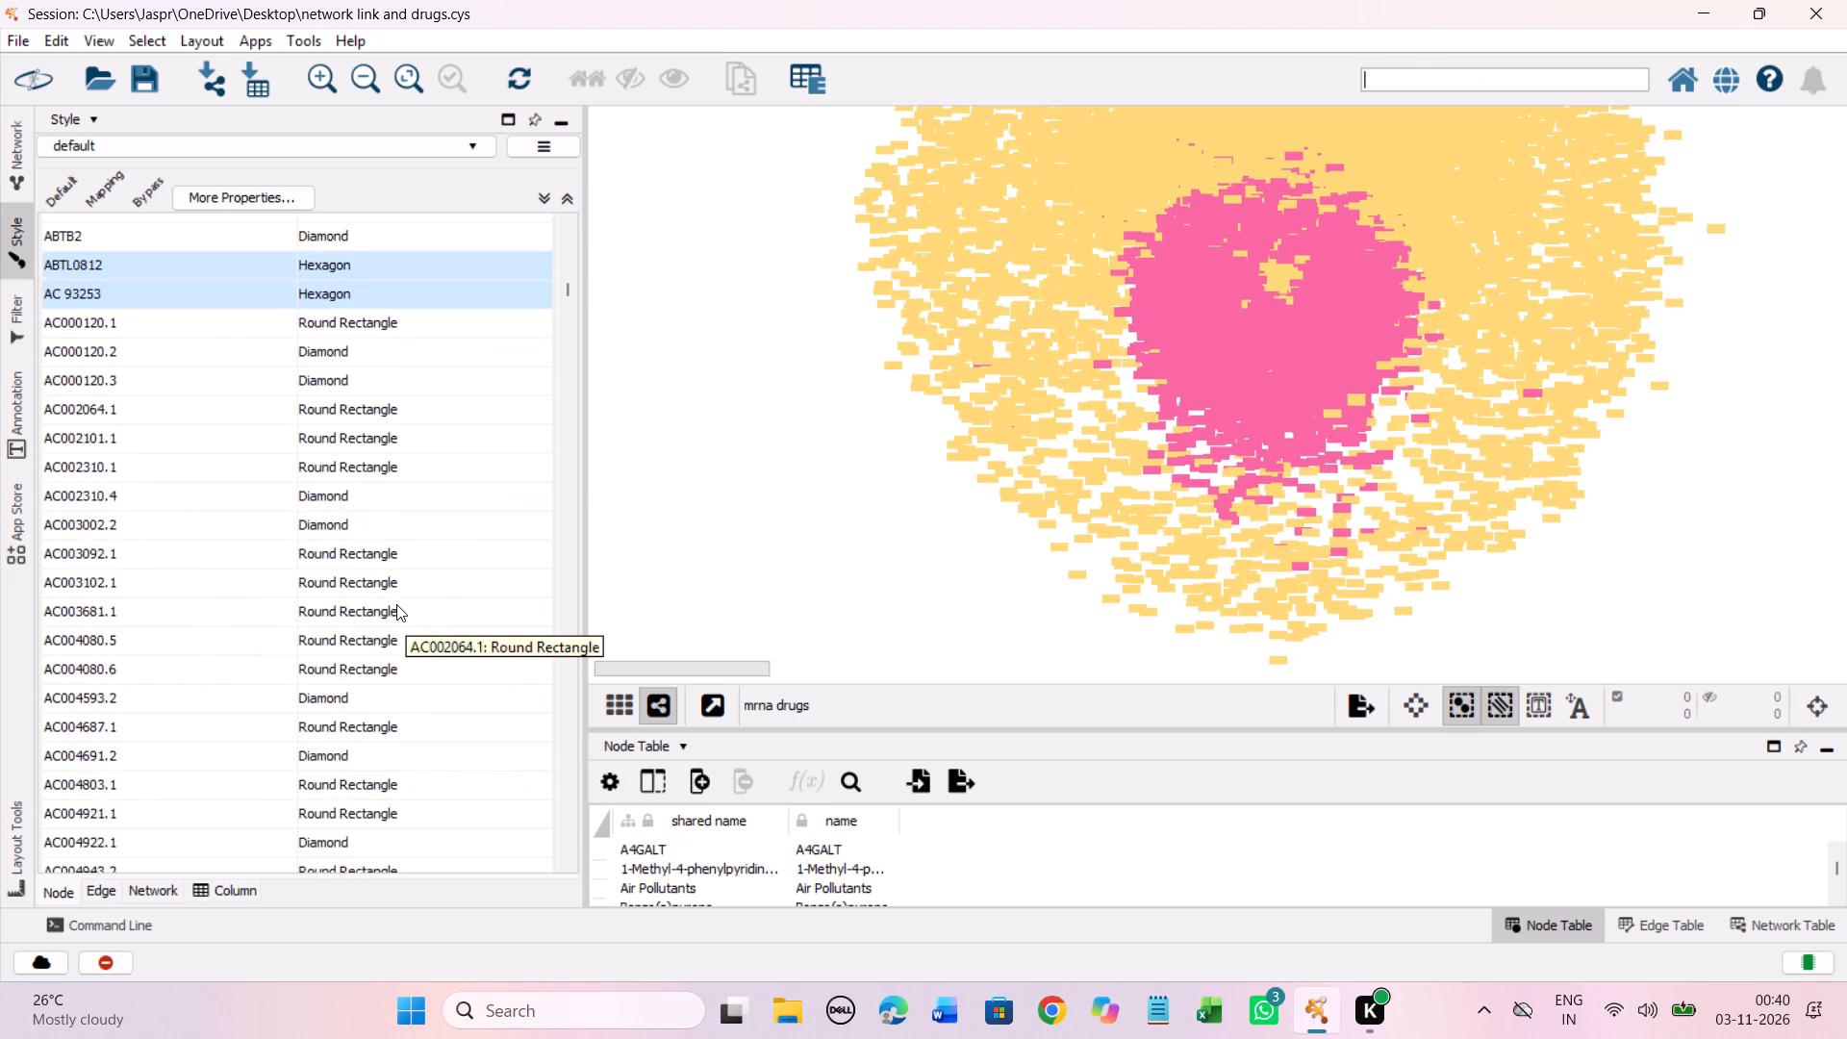
{"action": "scroll", "coordinate": [396, 604], "scroll_direction": "down", "scroll_amount": 20}
{"action": "scroll", "coordinate": [396, 604], "scroll_direction": "down", "scroll_amount": 17}
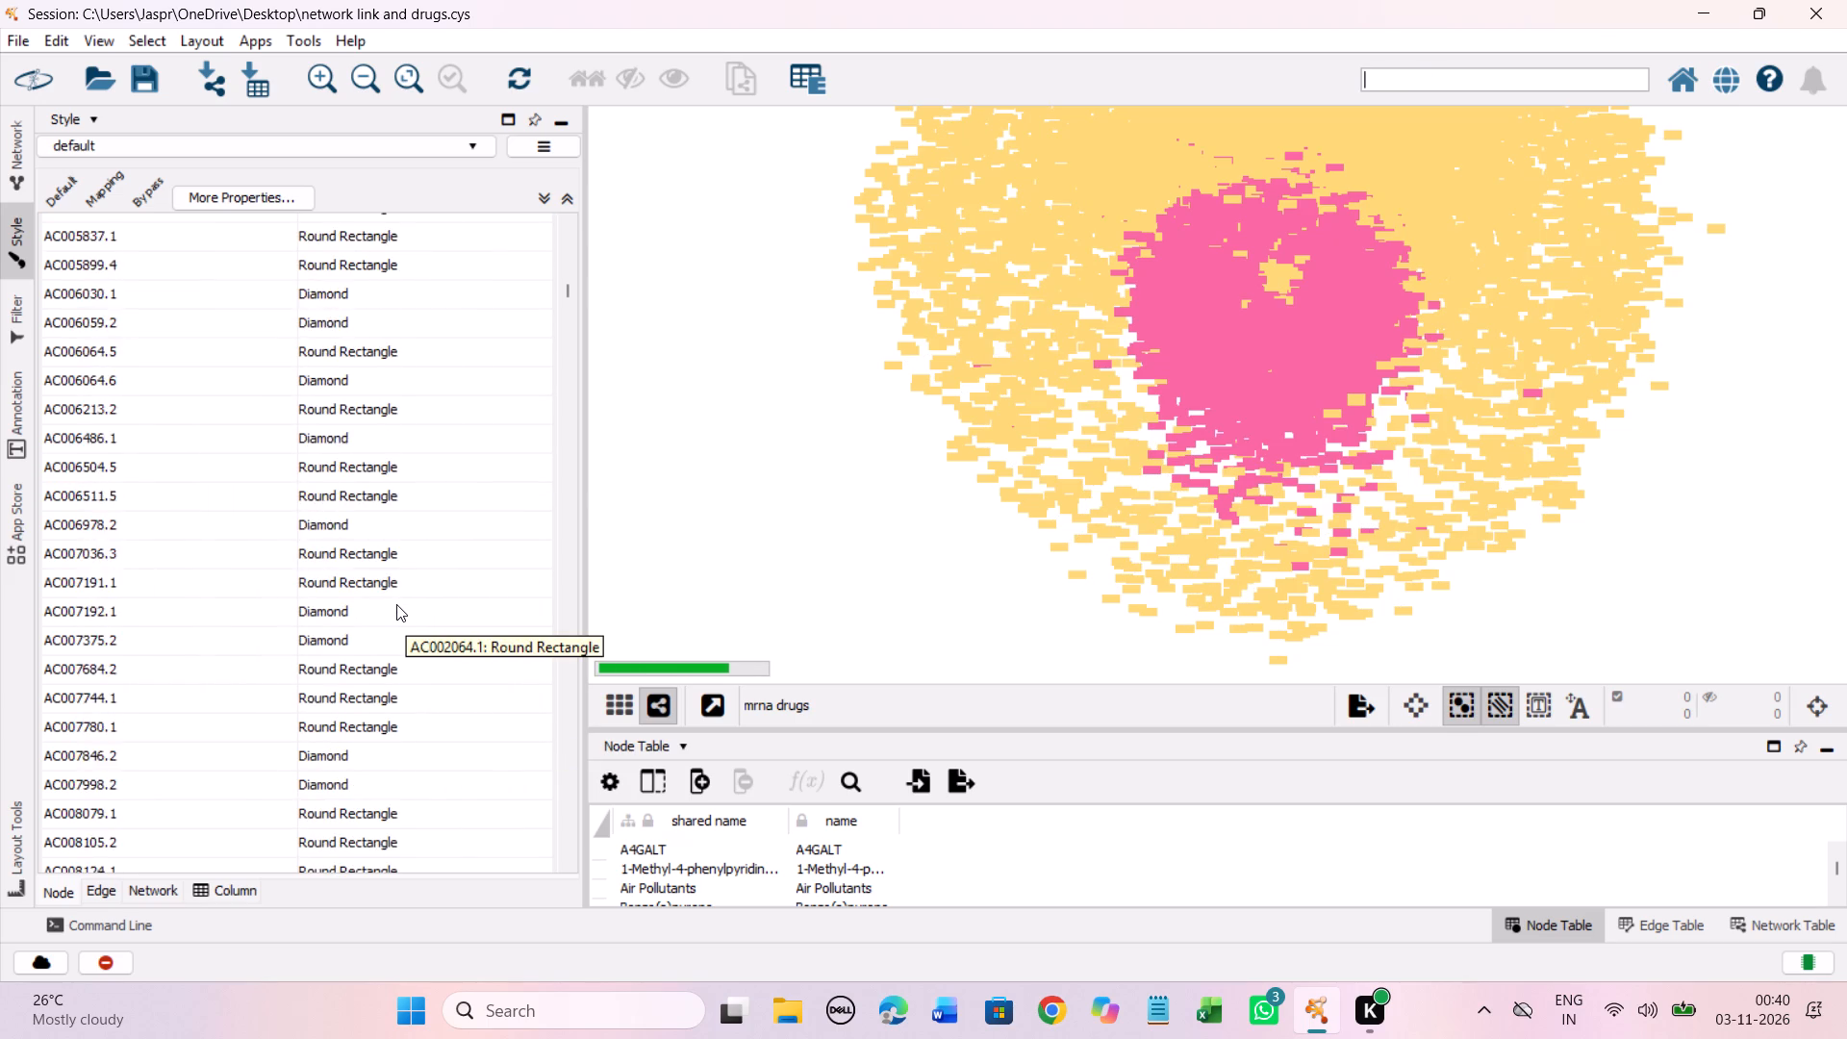
{"action": "scroll", "coordinate": [396, 604], "scroll_direction": "down", "scroll_amount": 20}
{"action": "scroll", "coordinate": [396, 604], "scroll_direction": "down", "scroll_amount": 16}
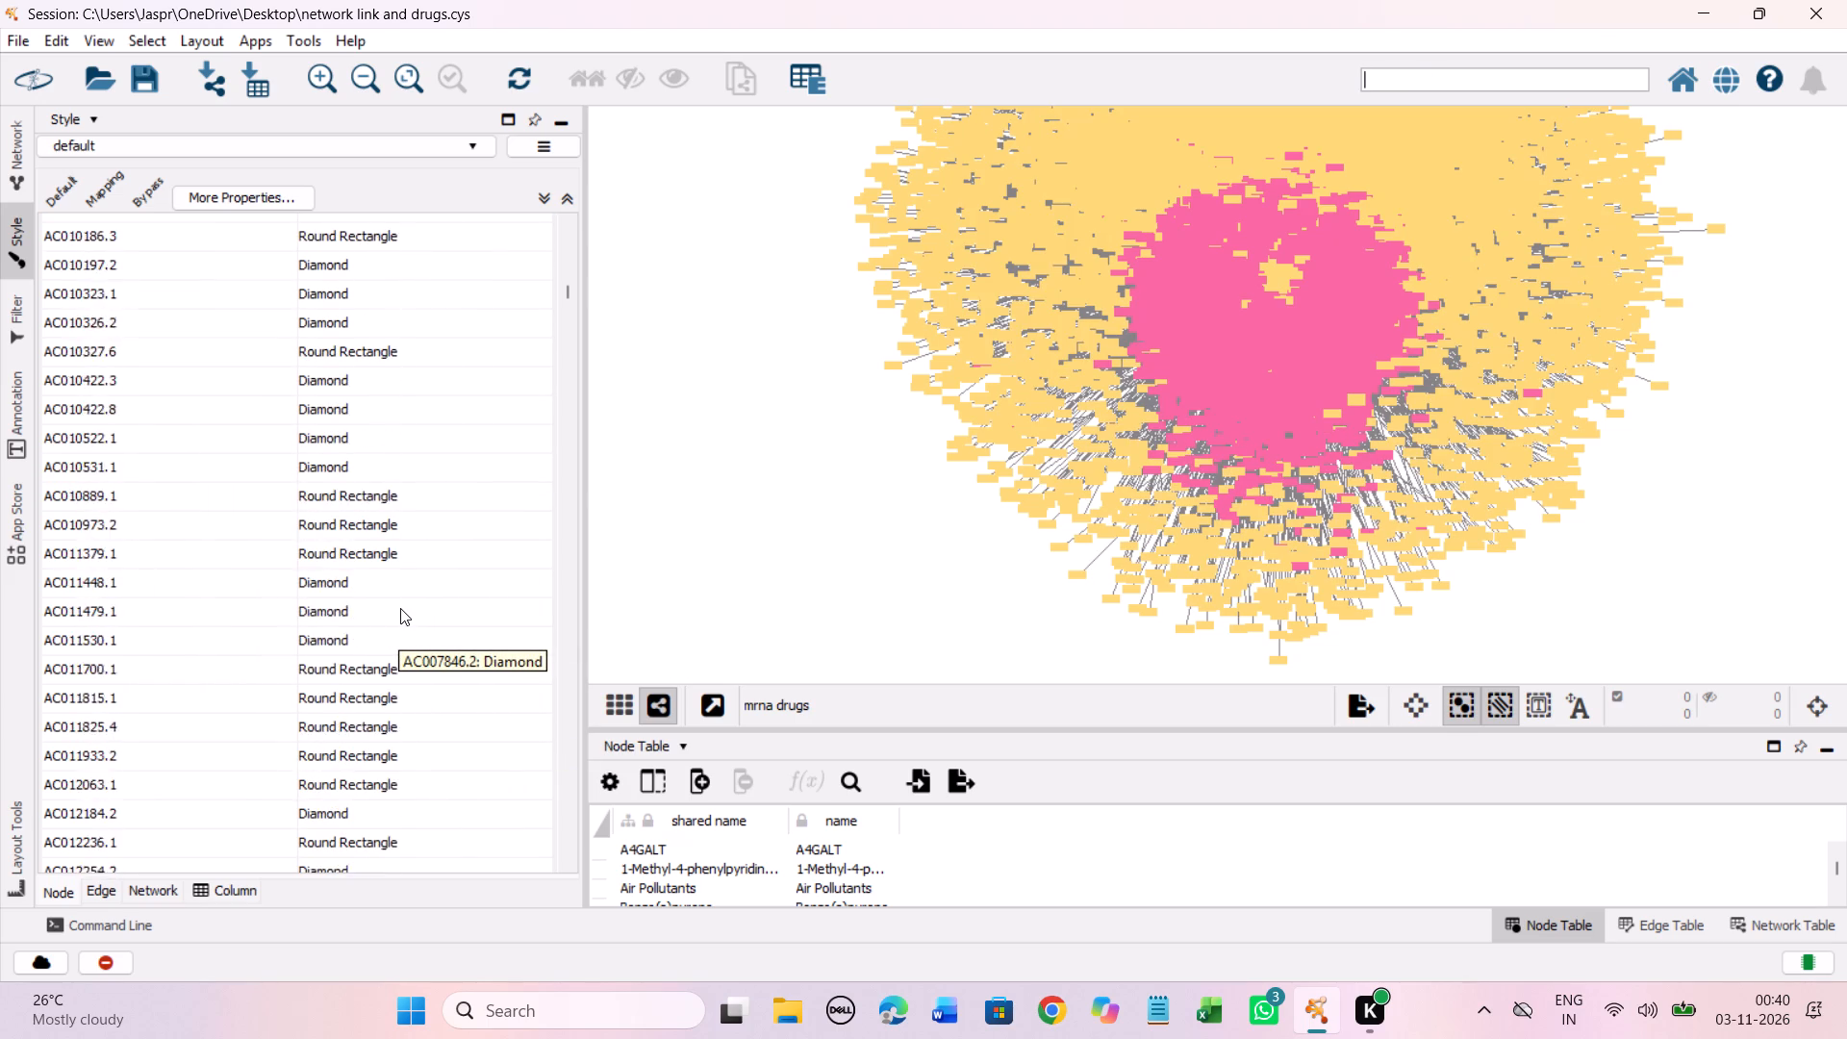
{"action": "scroll", "coordinate": [400, 608], "scroll_direction": "down", "scroll_amount": 10}
{"action": "scroll", "coordinate": [400, 606], "scroll_direction": "down", "scroll_amount": 20}
{"action": "scroll", "coordinate": [400, 606], "scroll_direction": "down", "scroll_amount": 4}
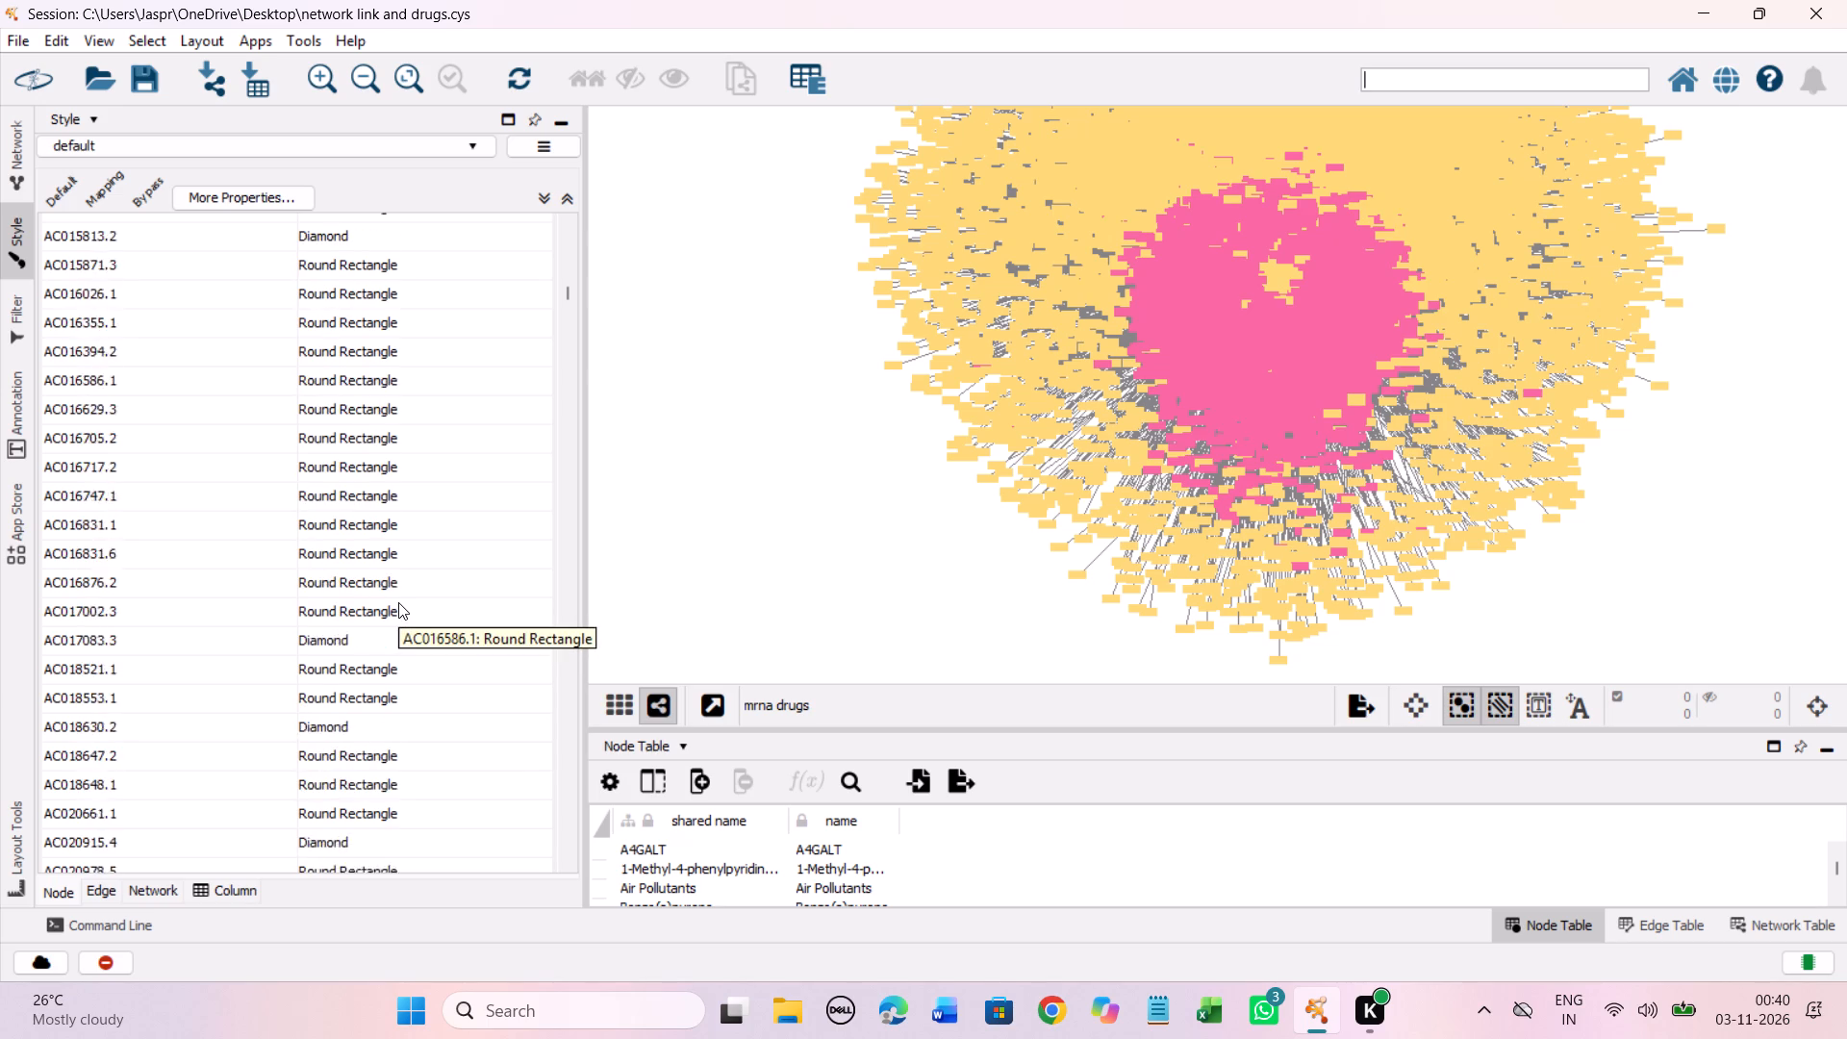
{"action": "scroll", "coordinate": [398, 602], "scroll_direction": "down", "scroll_amount": 20}
{"action": "scroll", "coordinate": [398, 602], "scroll_direction": "down", "scroll_amount": 20}
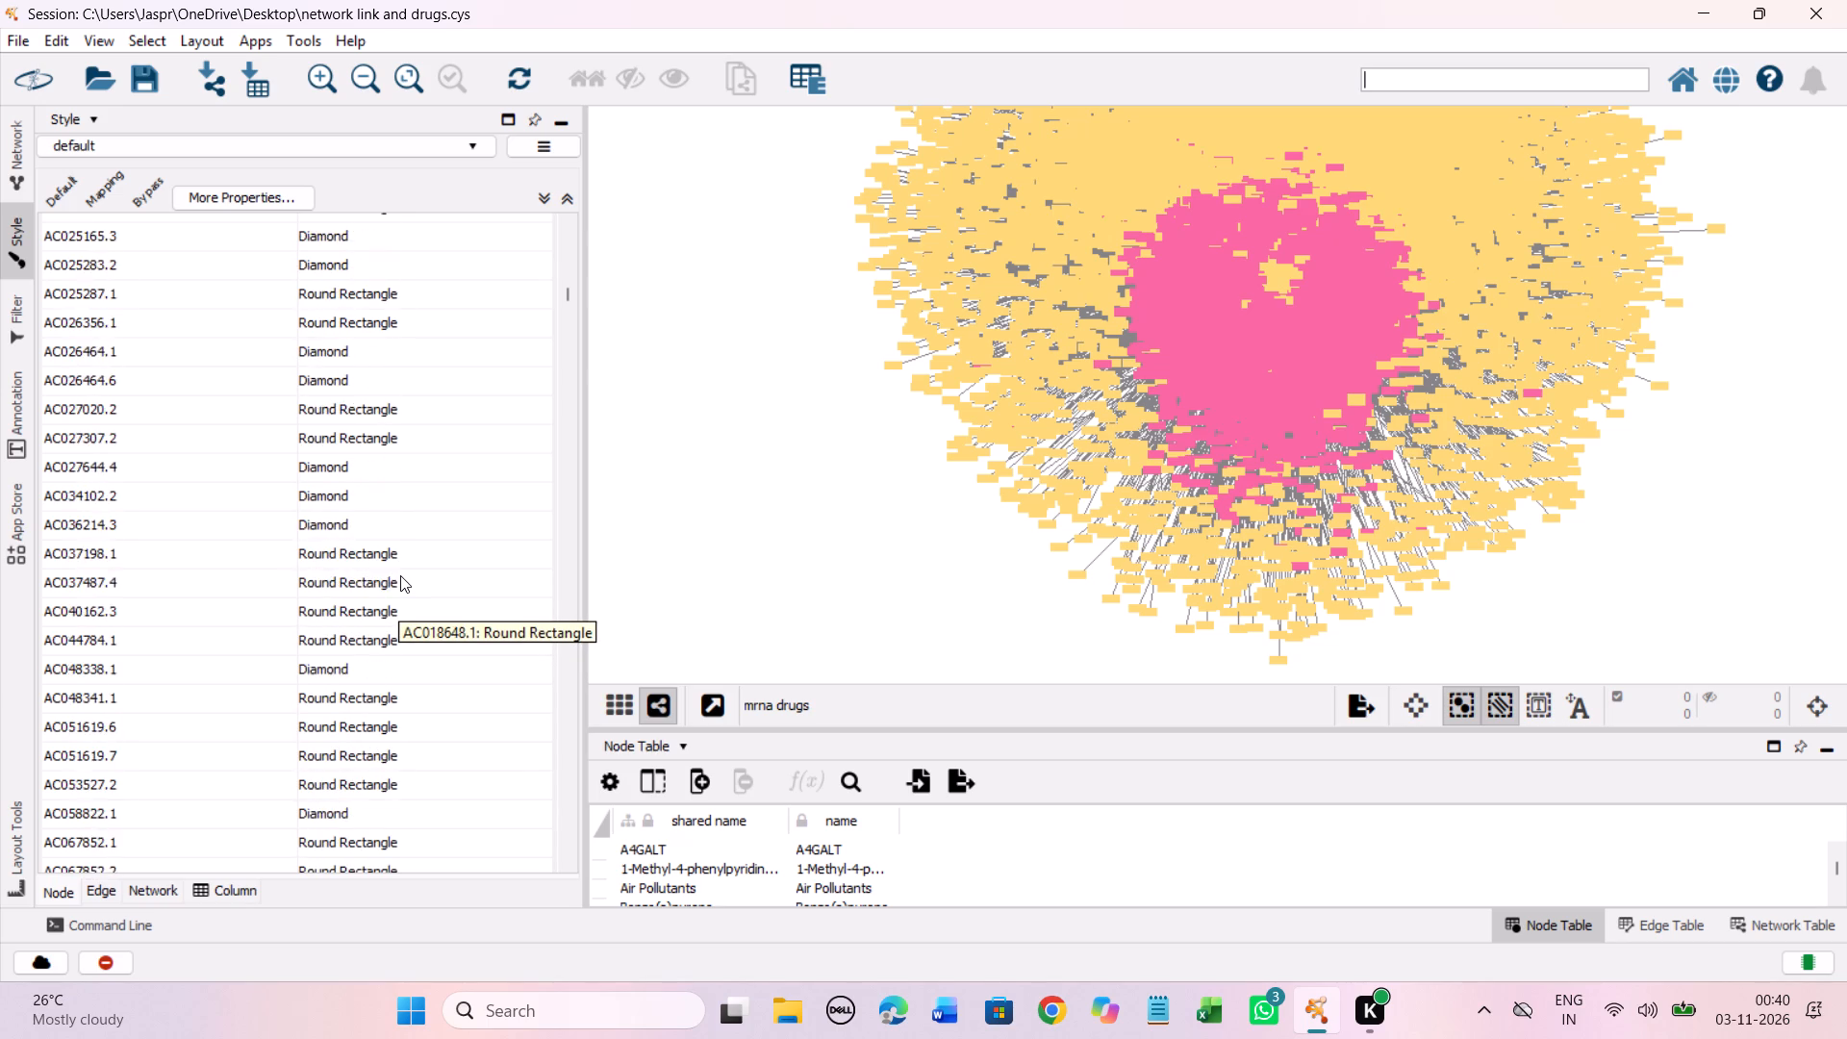
{"action": "scroll", "coordinate": [400, 575], "scroll_direction": "down", "scroll_amount": 7}
{"action": "scroll", "coordinate": [400, 575], "scroll_direction": "down", "scroll_amount": 20}
{"action": "scroll", "coordinate": [400, 575], "scroll_direction": "down", "scroll_amount": 7}
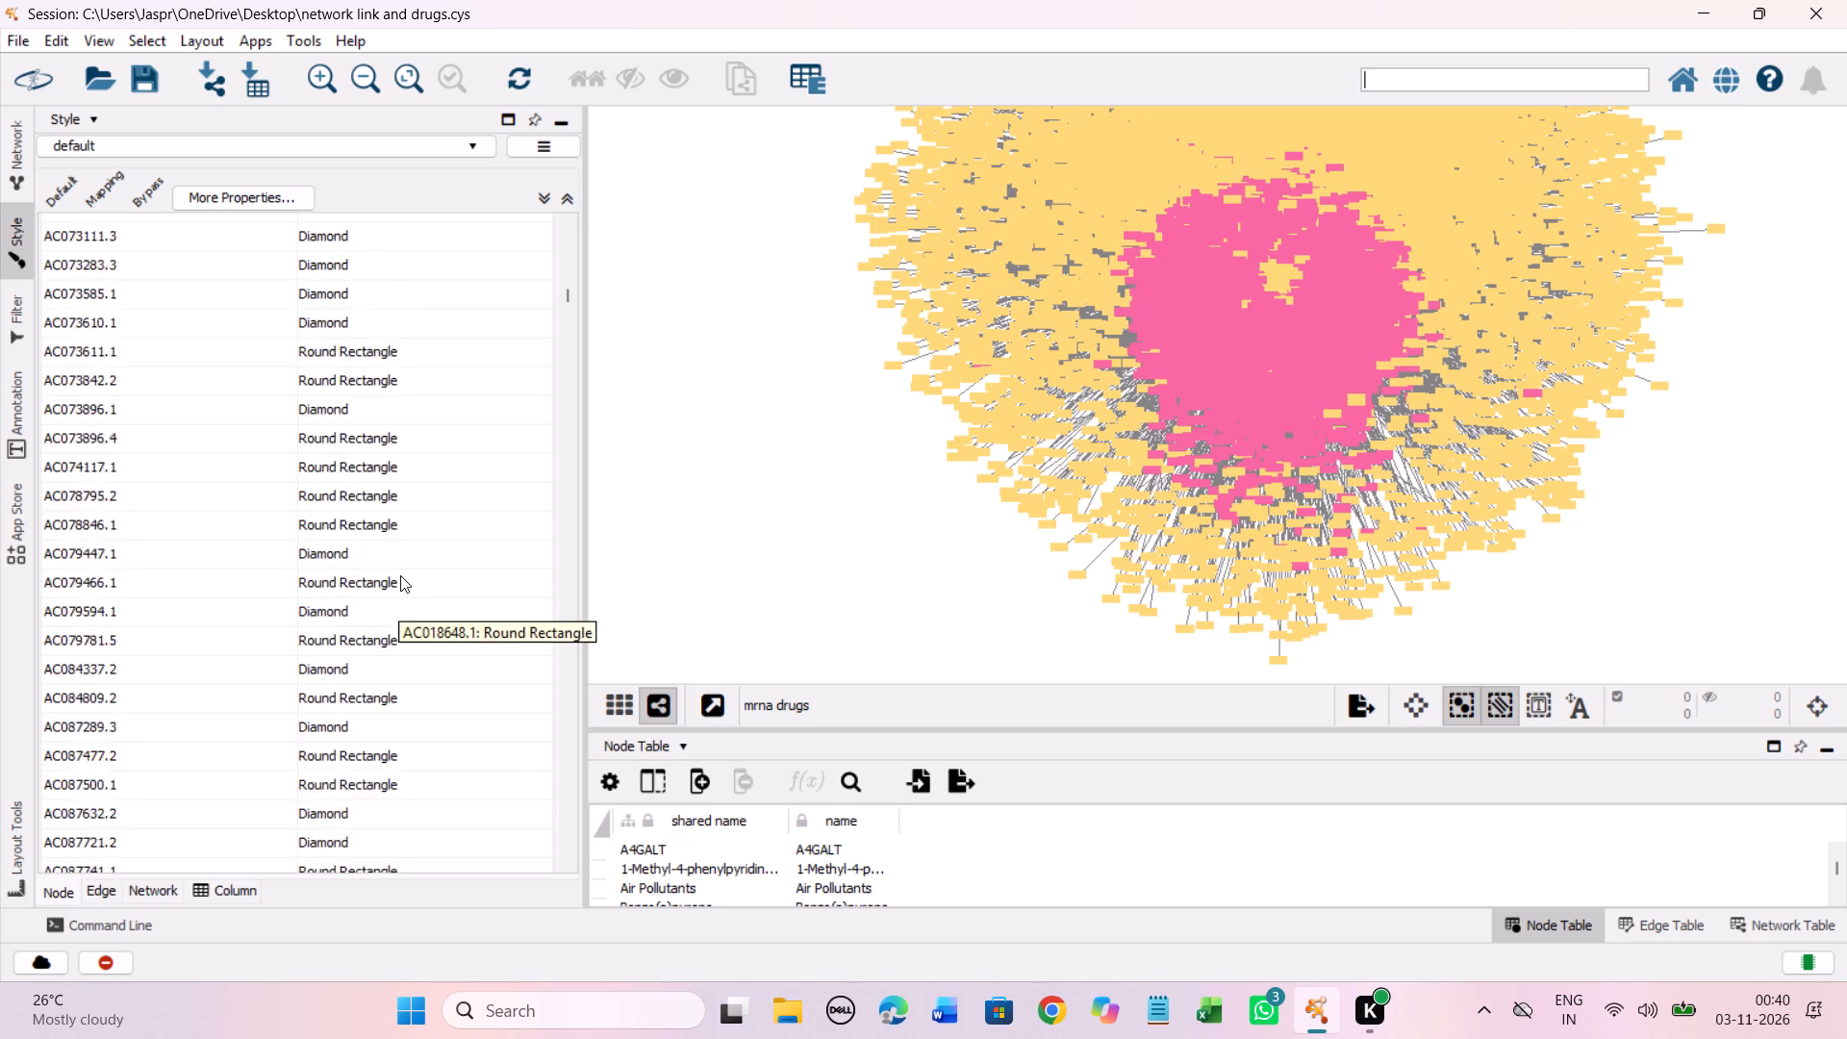
Find the unassigned ADI PEG20 entry in the node shape mapping and set its discrete value to Hexagon.
{"action": "scroll", "coordinate": [400, 575], "scroll_direction": "down", "scroll_amount": 20}
{"action": "scroll", "coordinate": [400, 575], "scroll_direction": "down", "scroll_amount": 18}
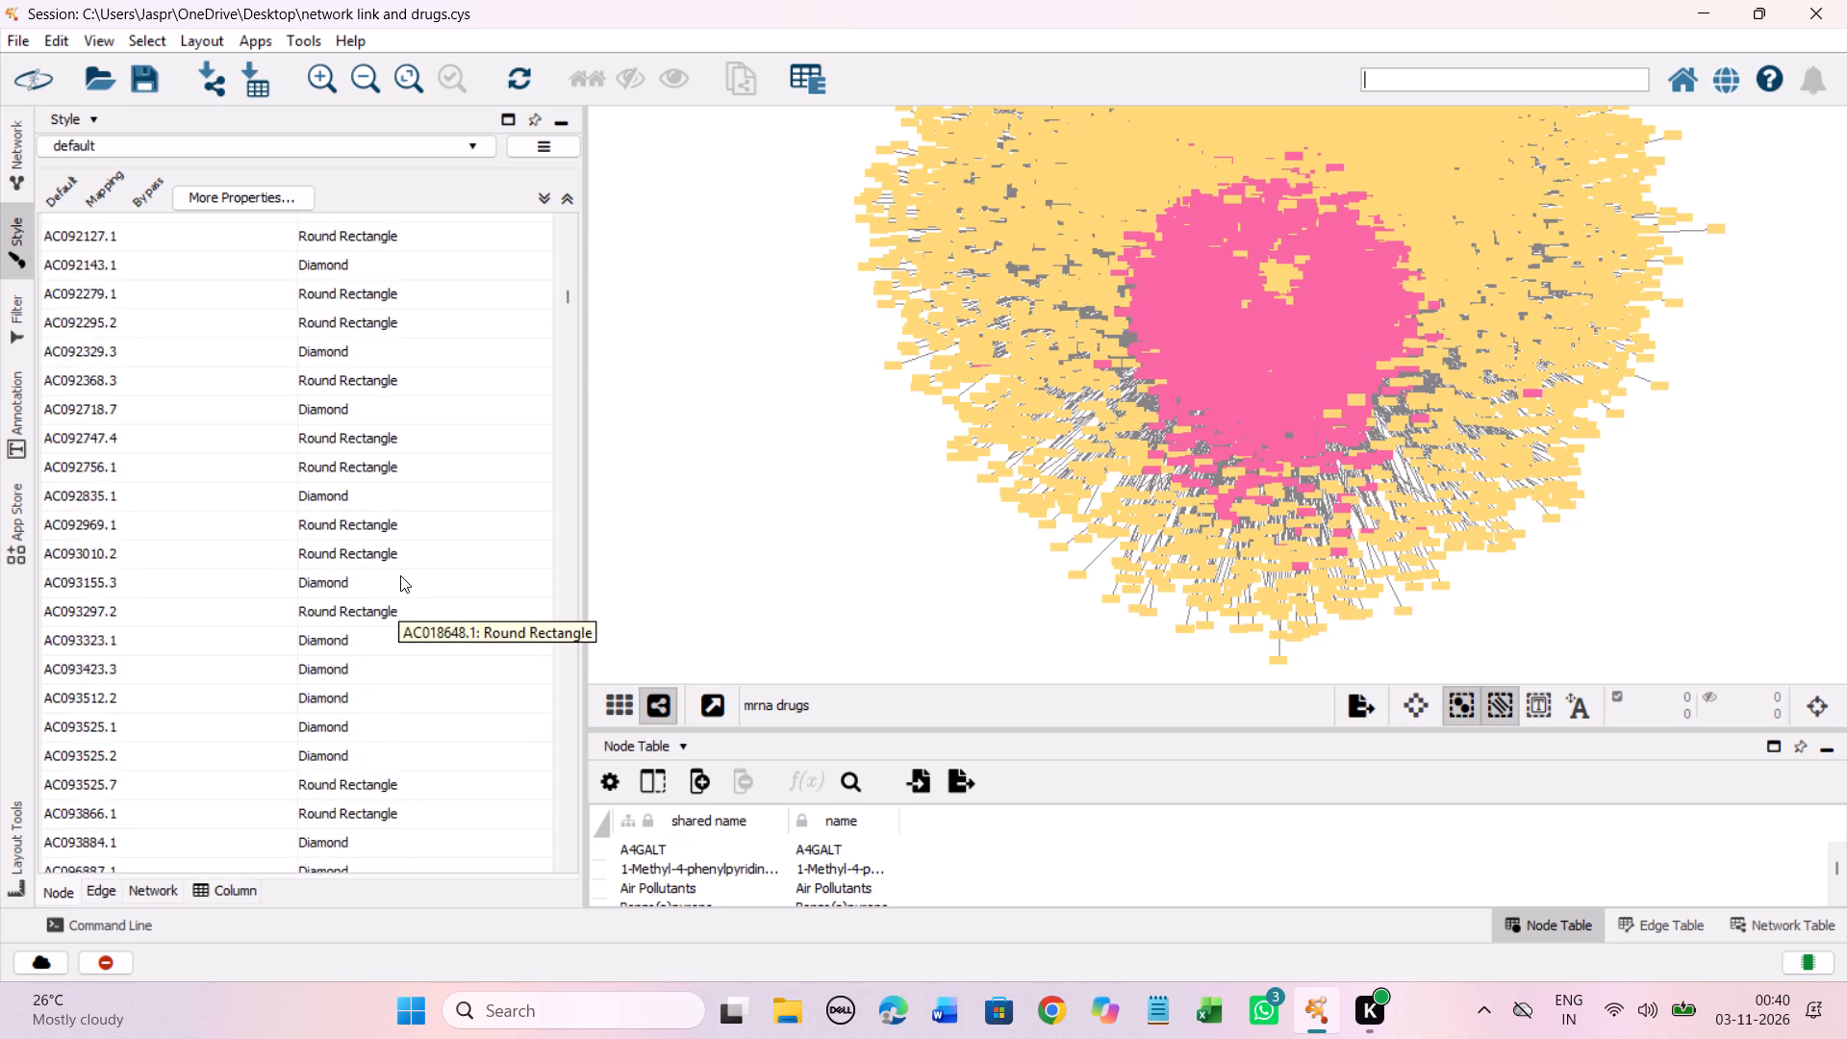
{"action": "scroll", "coordinate": [400, 575], "scroll_direction": "down", "scroll_amount": 20}
{"action": "scroll", "coordinate": [400, 575], "scroll_direction": "down", "scroll_amount": 18}
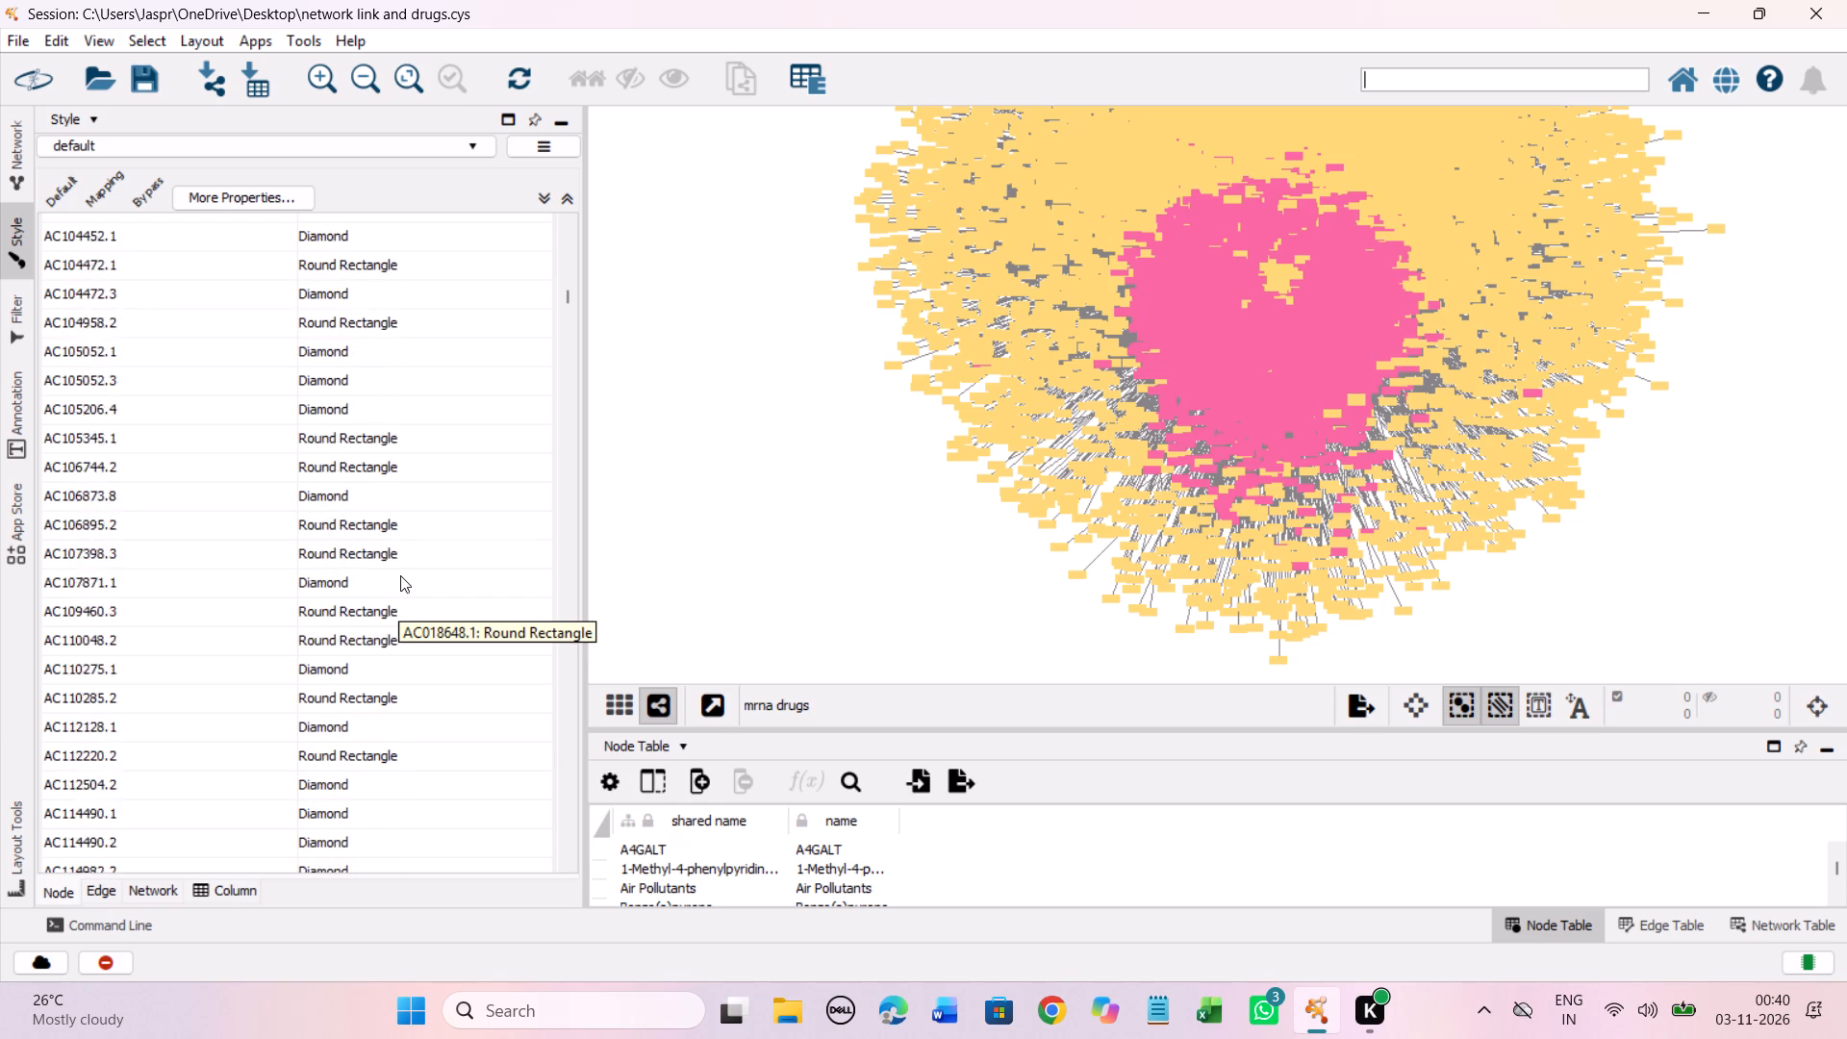
{"action": "scroll", "coordinate": [400, 575], "scroll_direction": "down", "scroll_amount": 20}
{"action": "scroll", "coordinate": [400, 575], "scroll_direction": "down", "scroll_amount": 14}
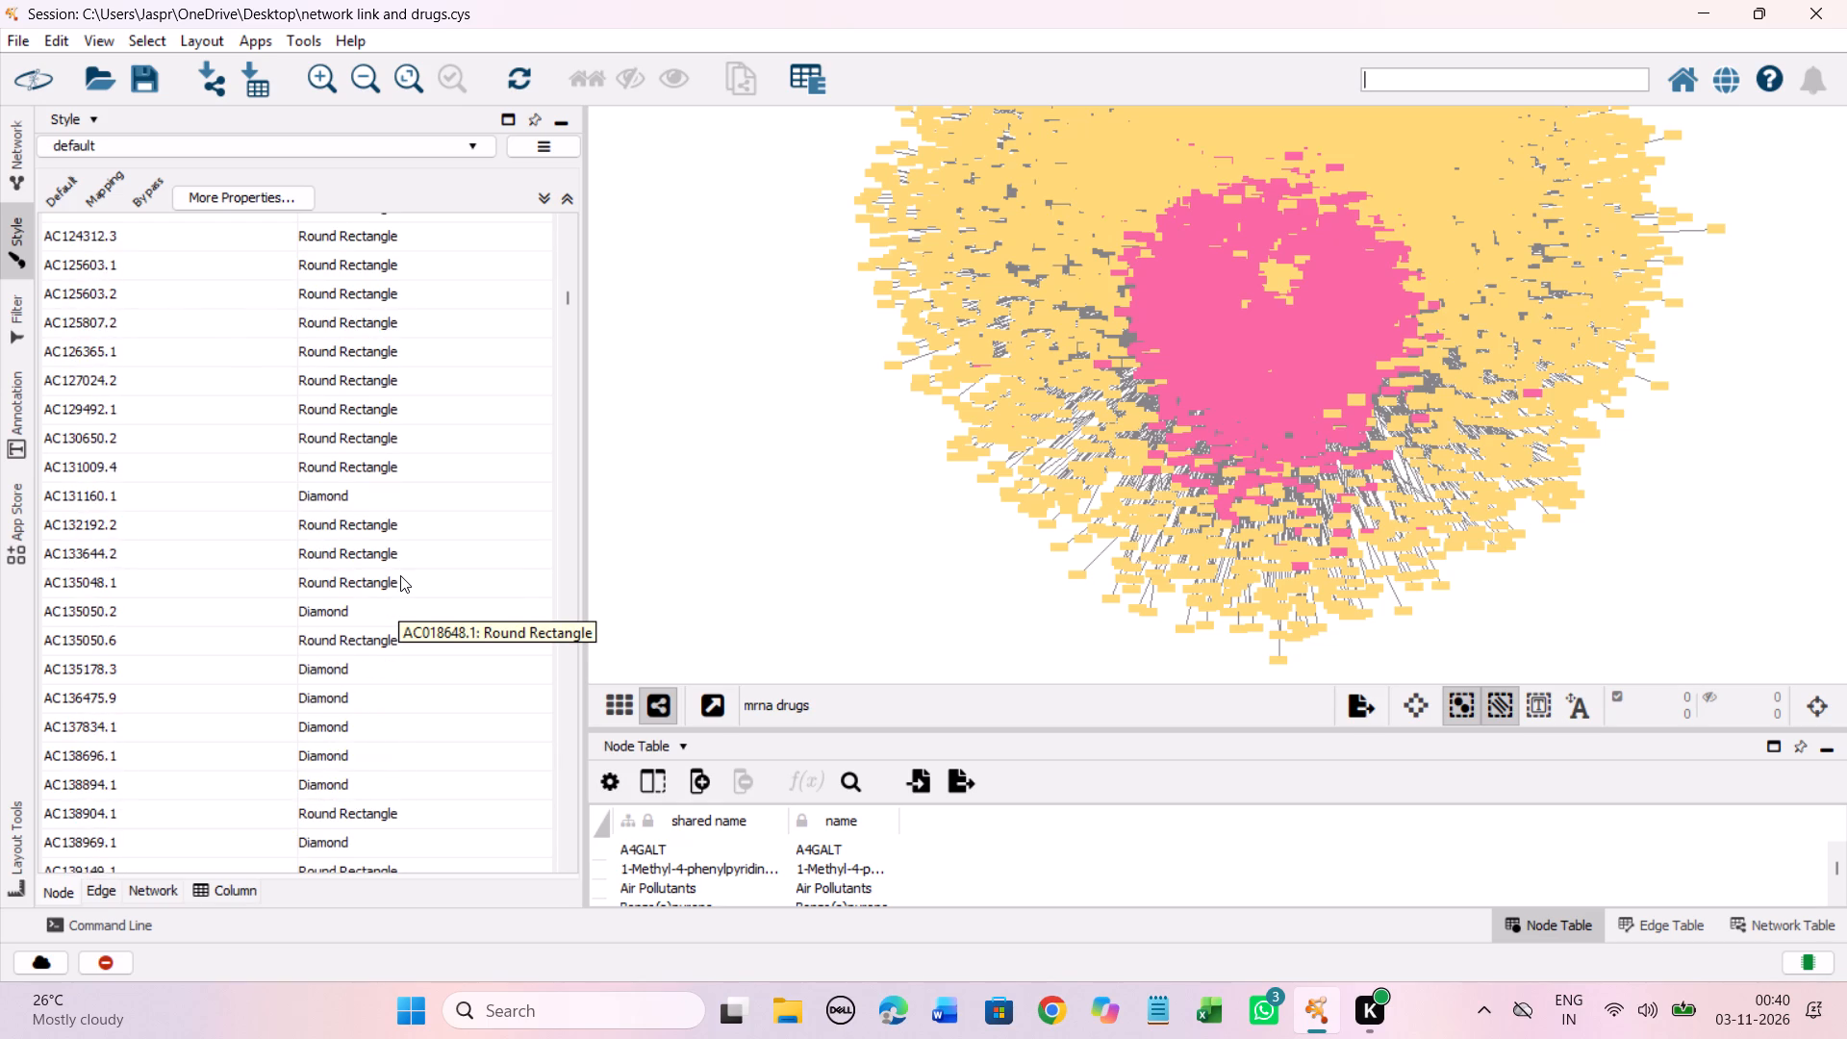
{"action": "scroll", "coordinate": [400, 575], "scroll_direction": "down", "scroll_amount": 20}
{"action": "scroll", "coordinate": [400, 575], "scroll_direction": "down", "scroll_amount": 6}
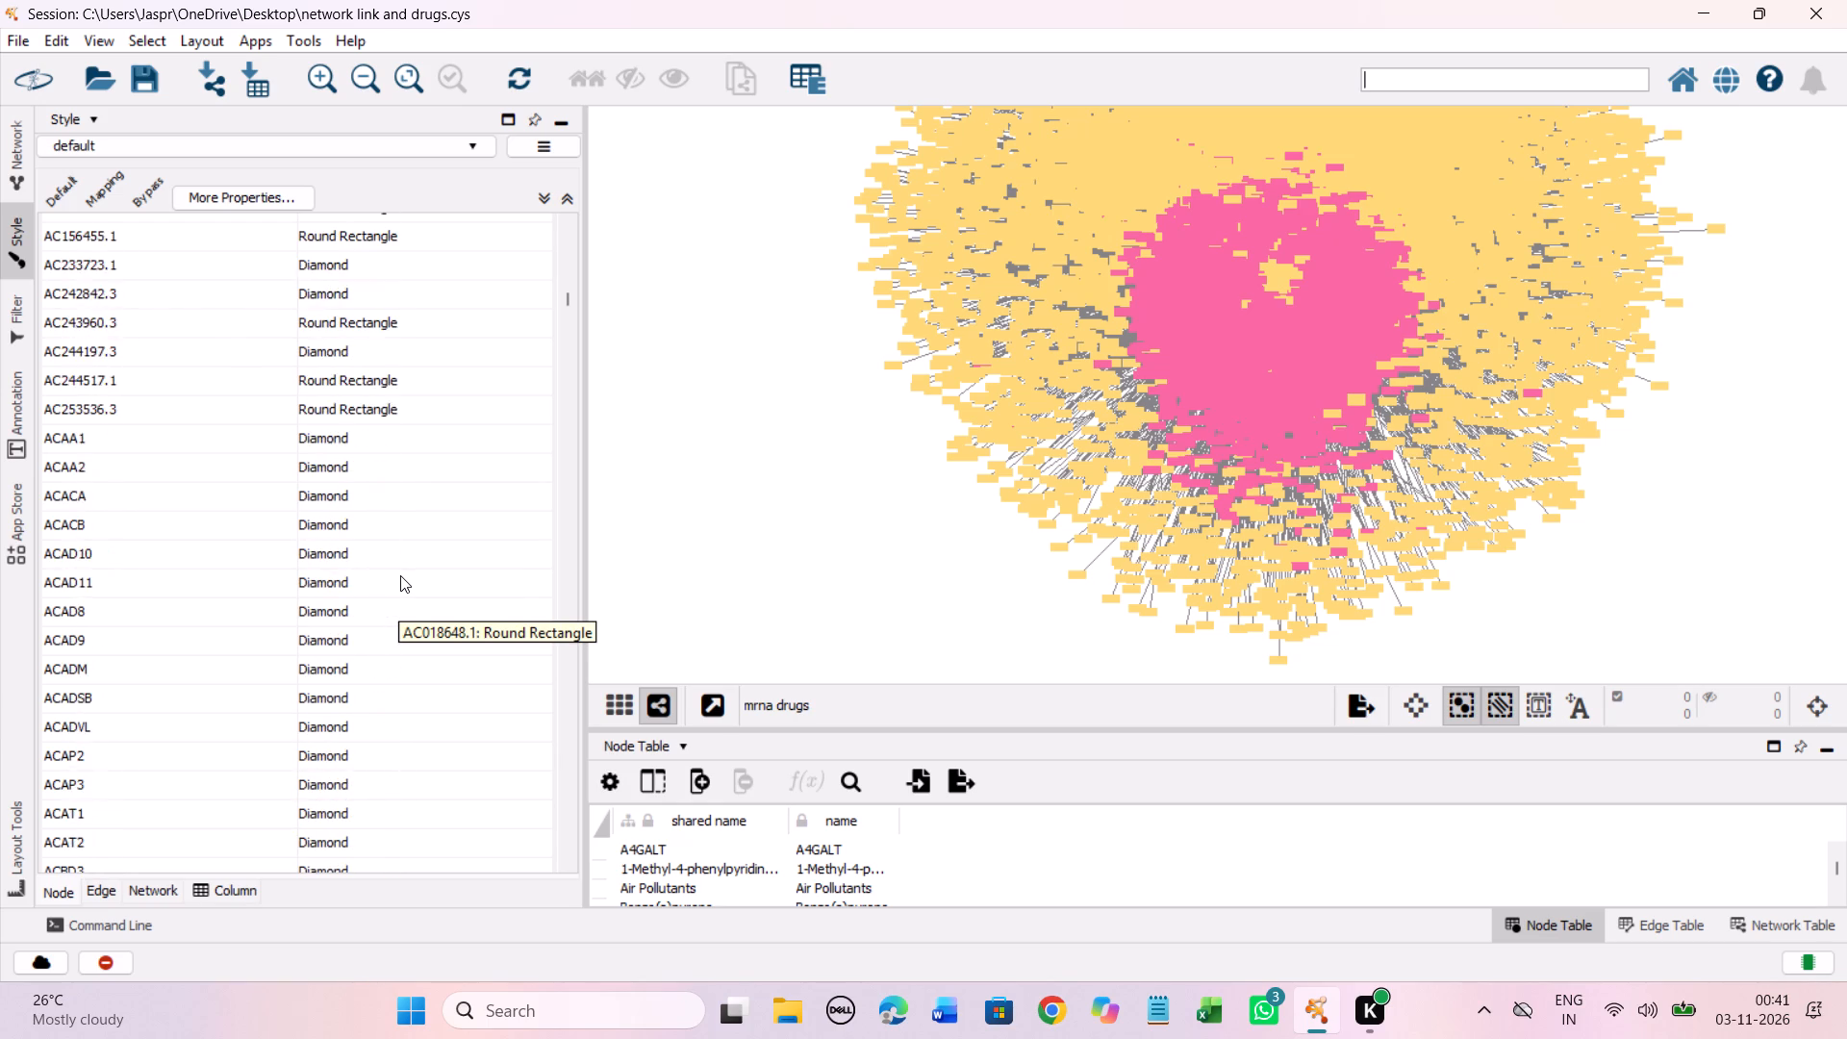
{"action": "scroll", "coordinate": [400, 575], "scroll_direction": "down", "scroll_amount": 12}
{"action": "scroll", "coordinate": [400, 575], "scroll_direction": "down", "scroll_amount": 20}
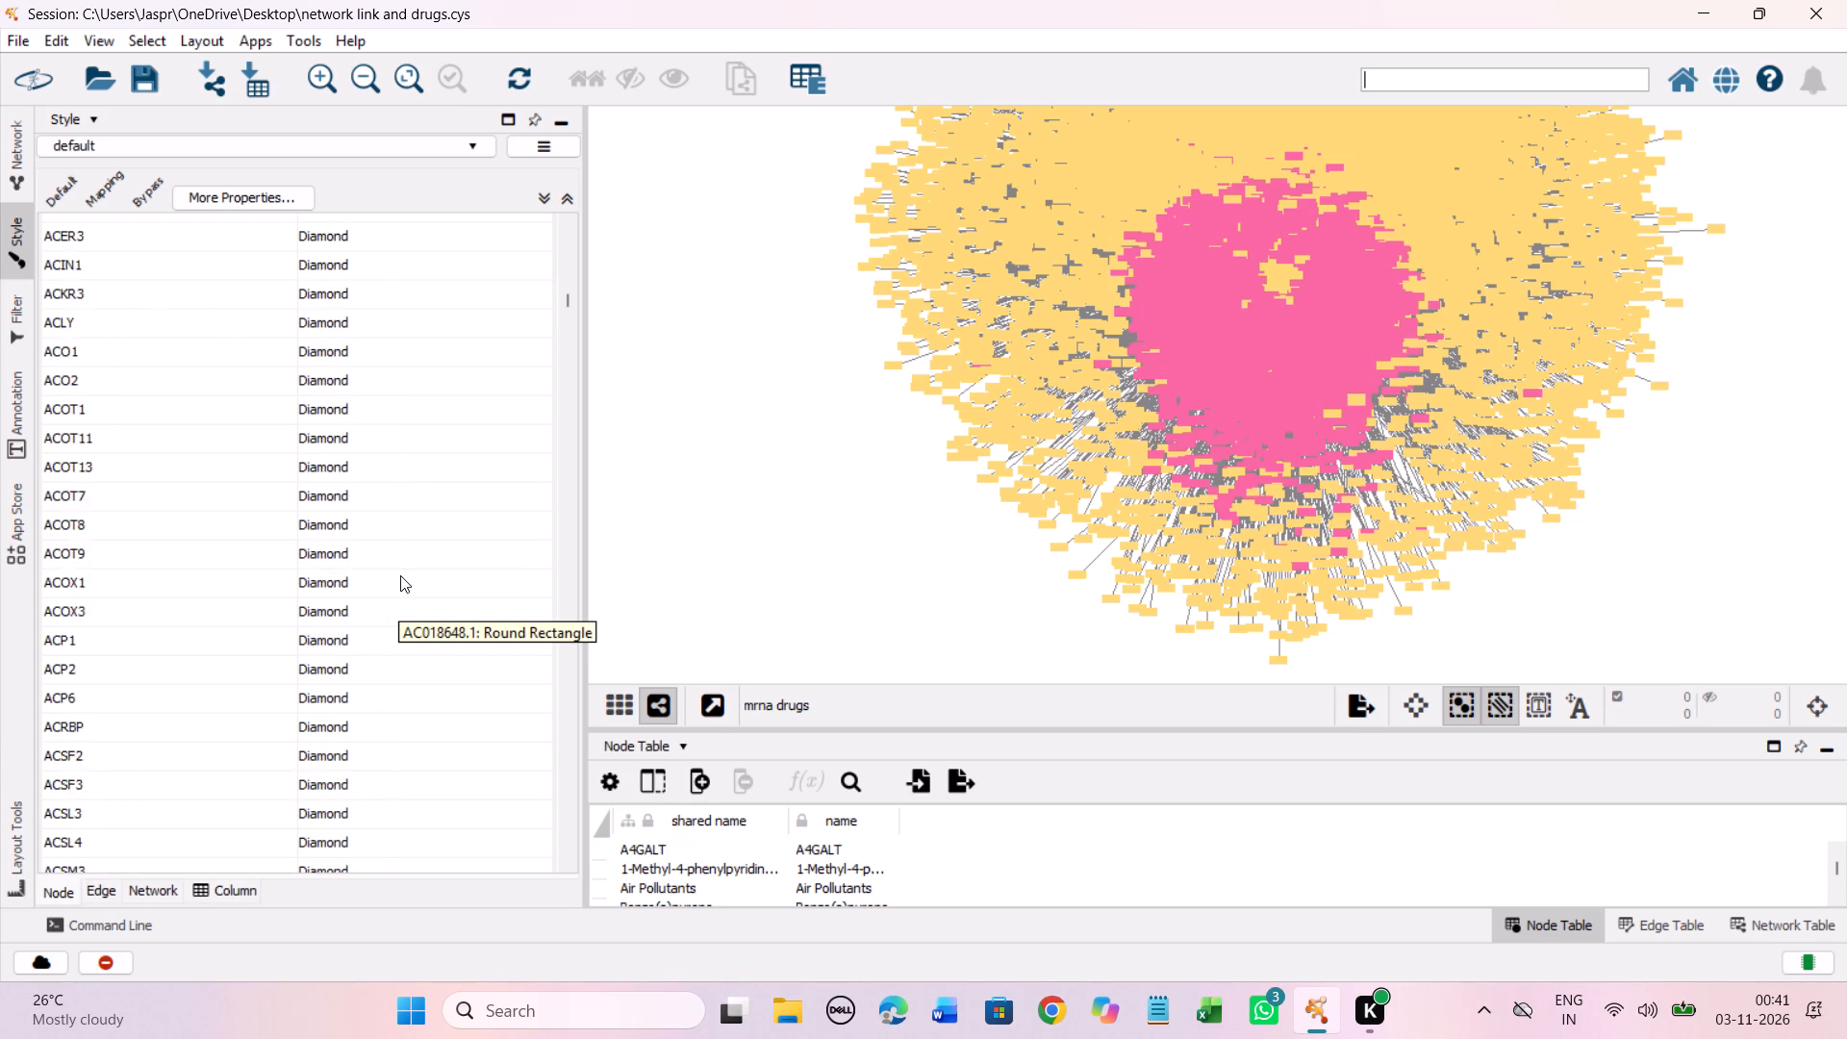
{"action": "scroll", "coordinate": [400, 575], "scroll_direction": "down", "scroll_amount": 20}
{"action": "scroll", "coordinate": [400, 575], "scroll_direction": "down", "scroll_amount": 20}
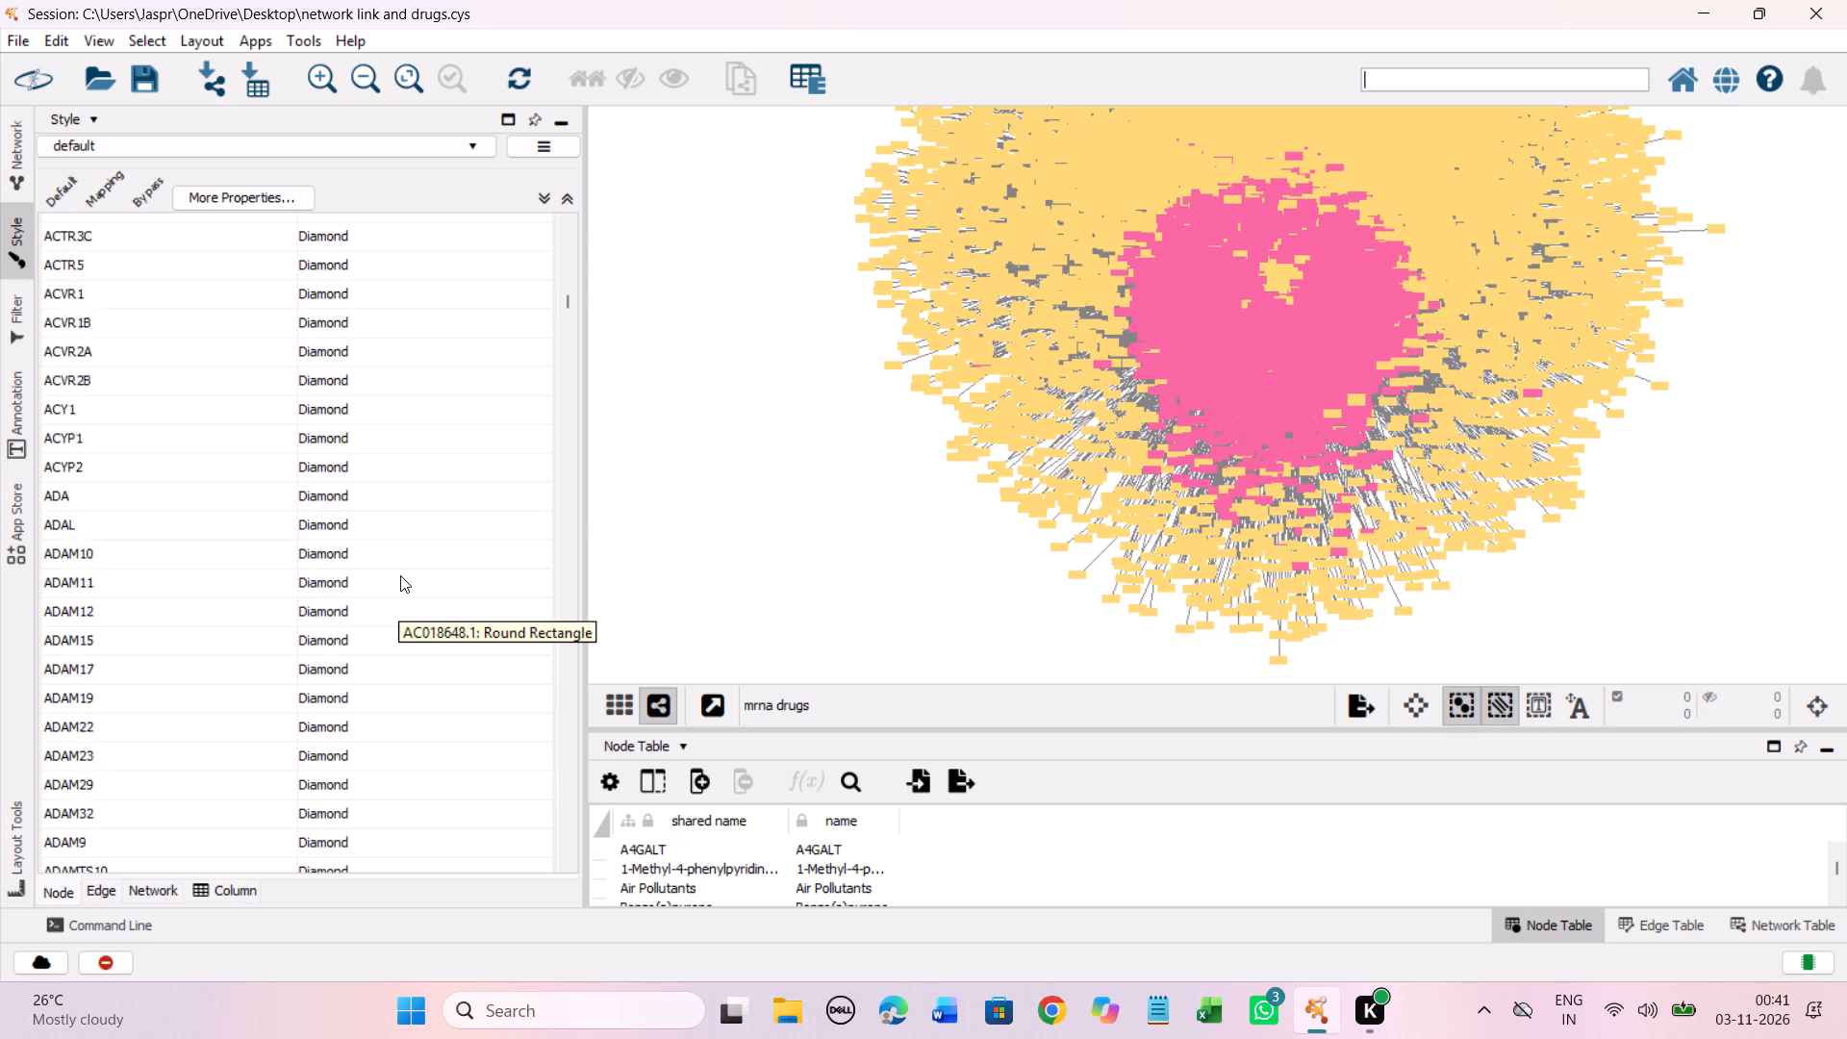
{"action": "scroll", "coordinate": [400, 575], "scroll_direction": "down", "scroll_amount": 13}
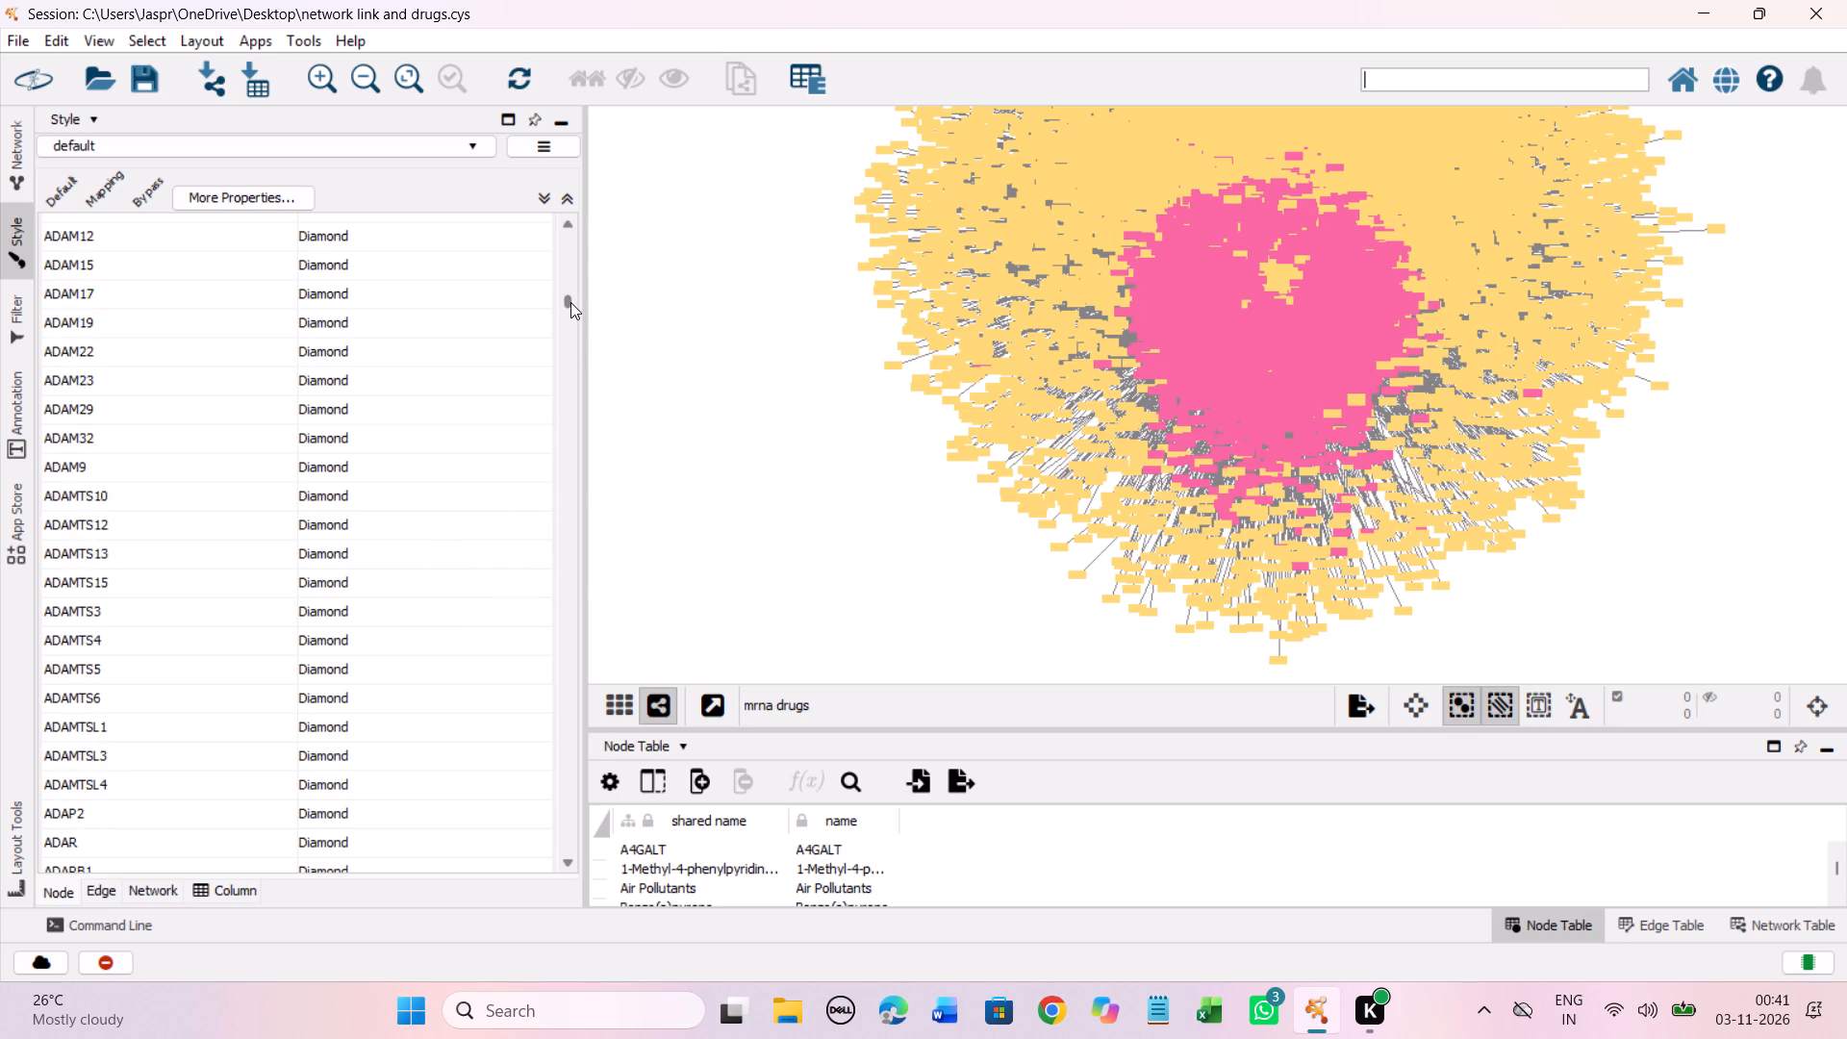
{"action": "left_click", "coordinate": [570, 302]}
{"action": "scroll", "coordinate": [346, 485], "scroll_direction": "down", "scroll_amount": 1}
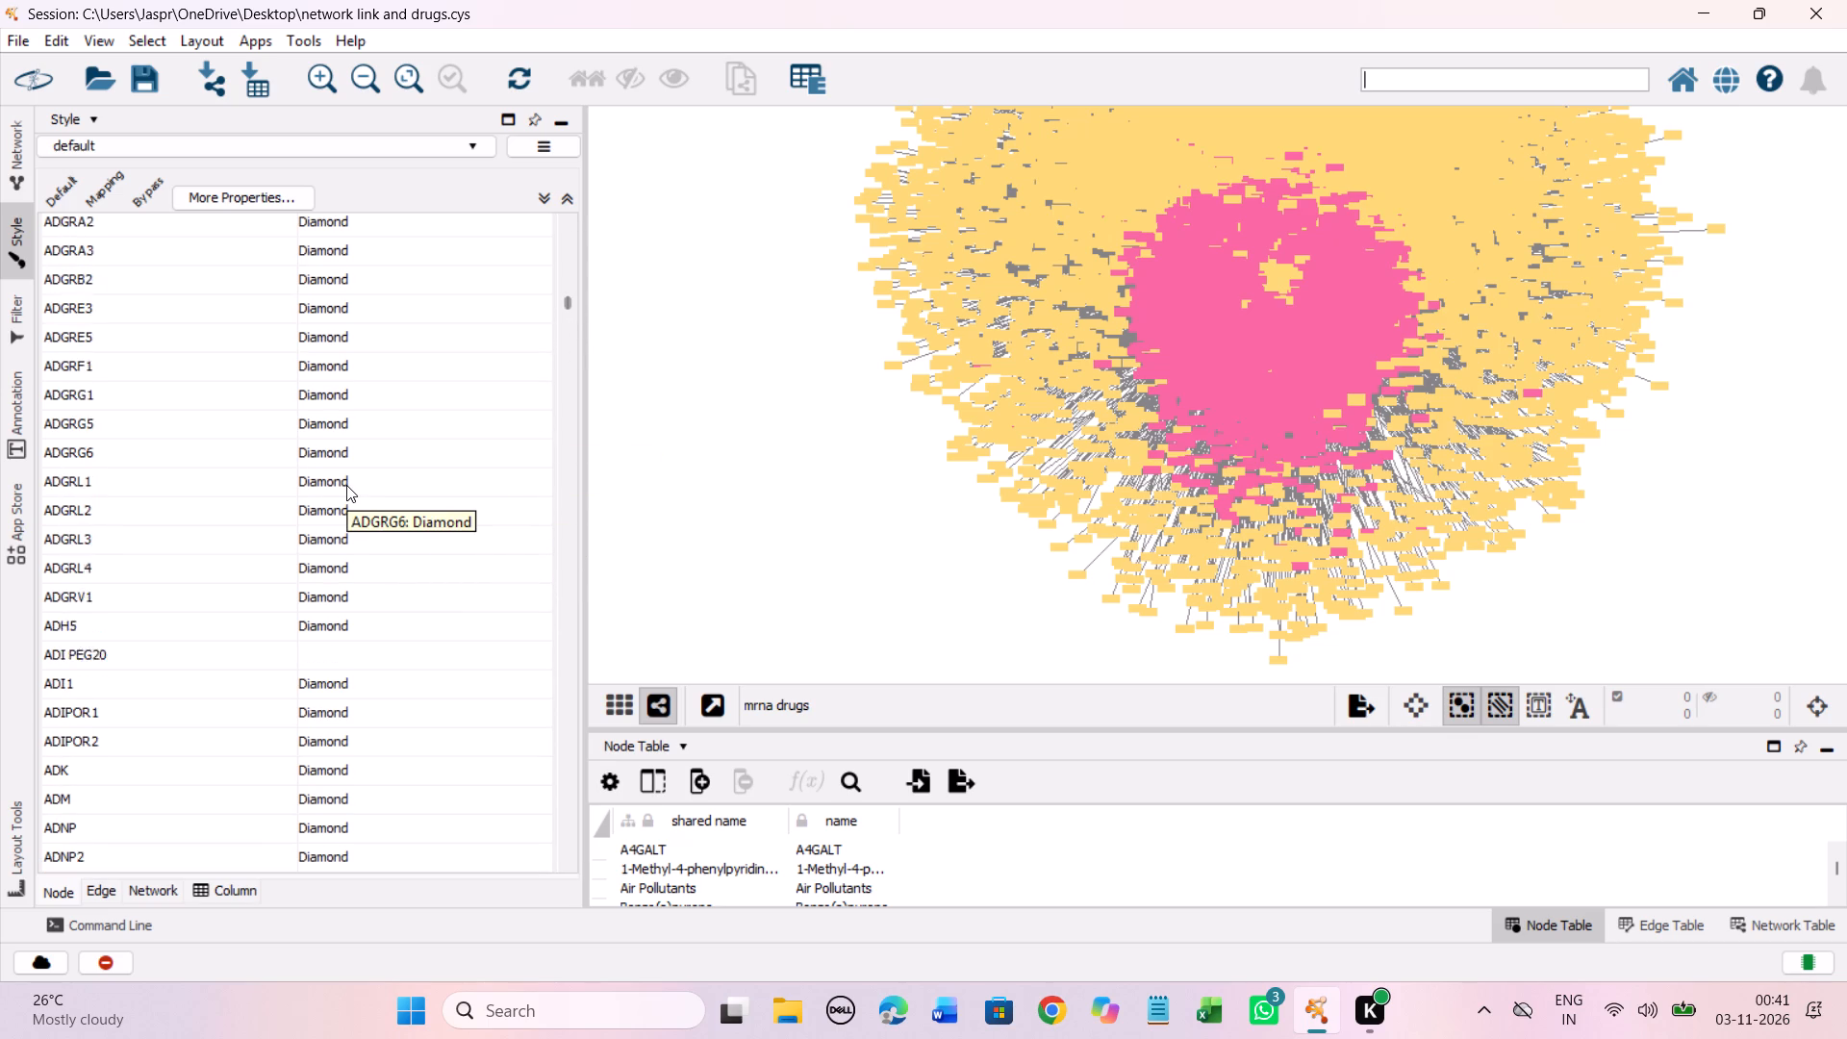
{"action": "scroll", "coordinate": [346, 485], "scroll_direction": "up", "scroll_amount": 1}
{"action": "scroll", "coordinate": [346, 485], "scroll_direction": "down", "scroll_amount": 8}
{"action": "left_click", "coordinate": [335, 444]}
{"action": "right_click", "coordinate": [335, 444]}
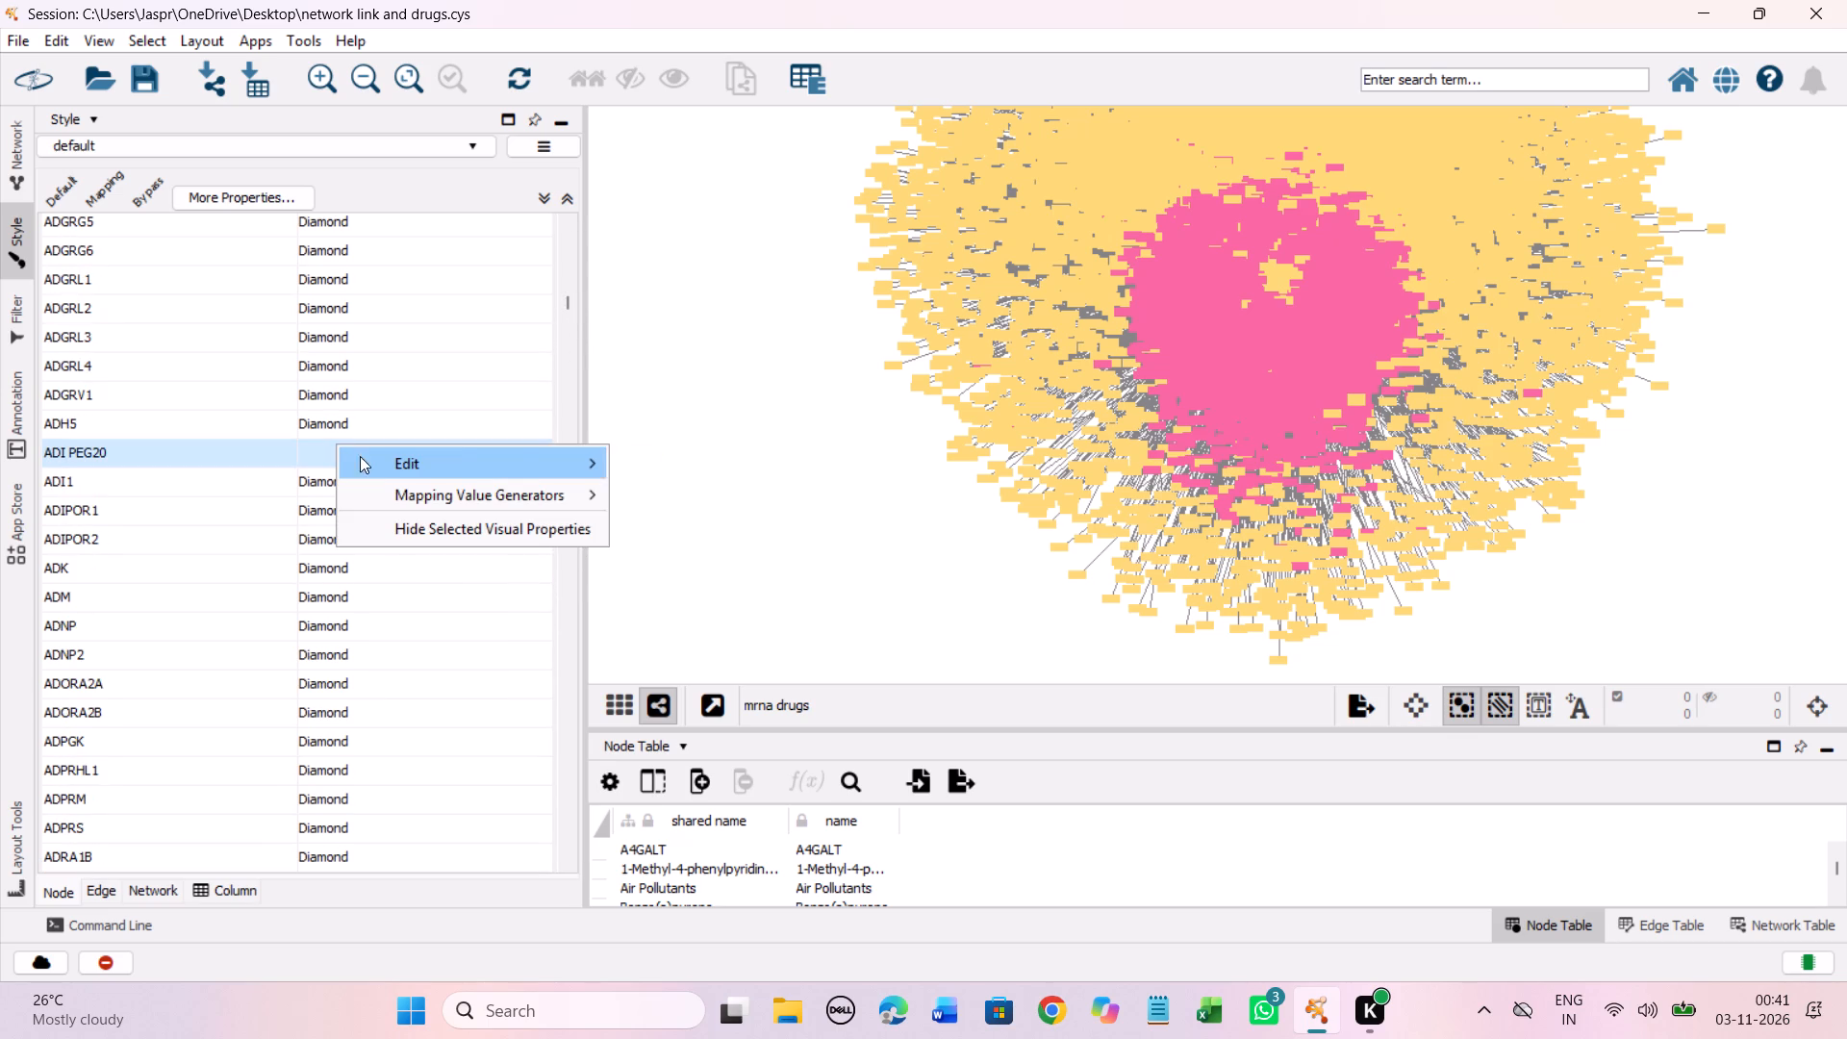
{"action": "left_click", "coordinate": [716, 463]}
{"action": "left_click", "coordinate": [353, 471]}
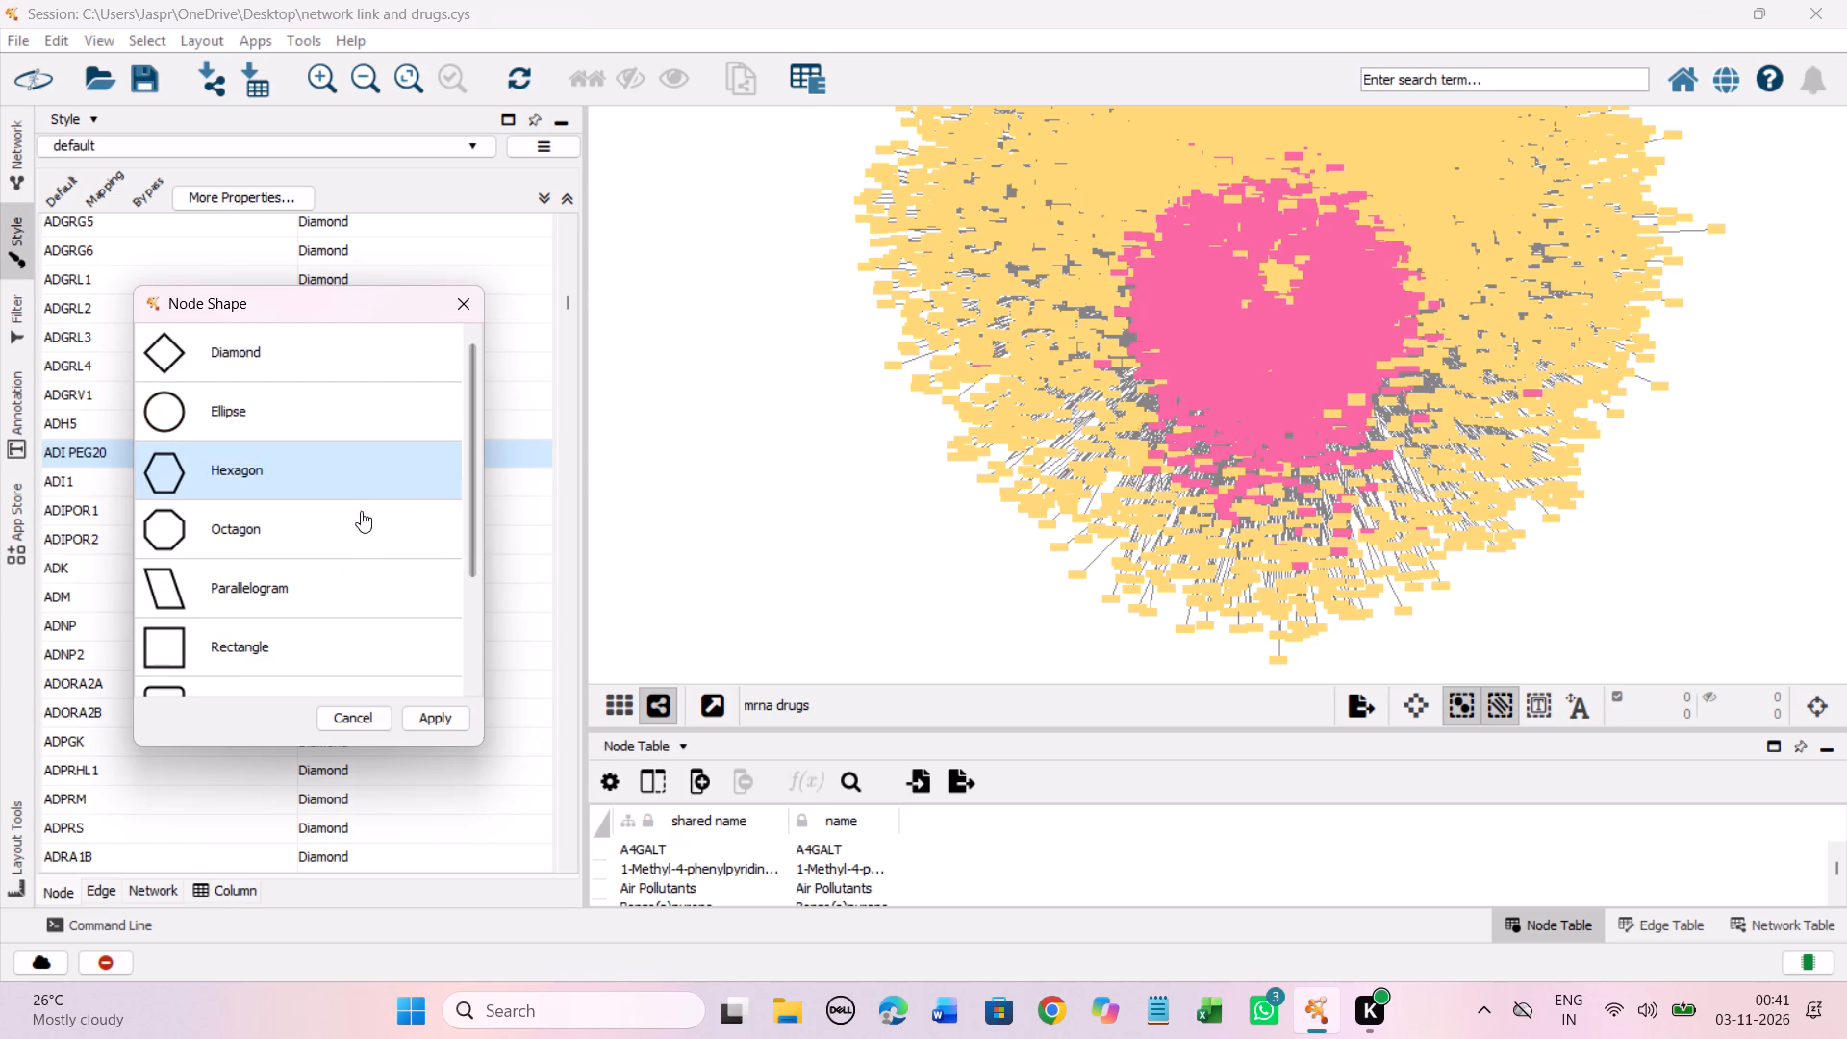
{"action": "left_click", "coordinate": [431, 704]}
Set the discrete node shape mapping for AEG 35156 to Hexagon.
{"action": "scroll", "coordinate": [426, 603], "scroll_direction": "down", "scroll_amount": 8}
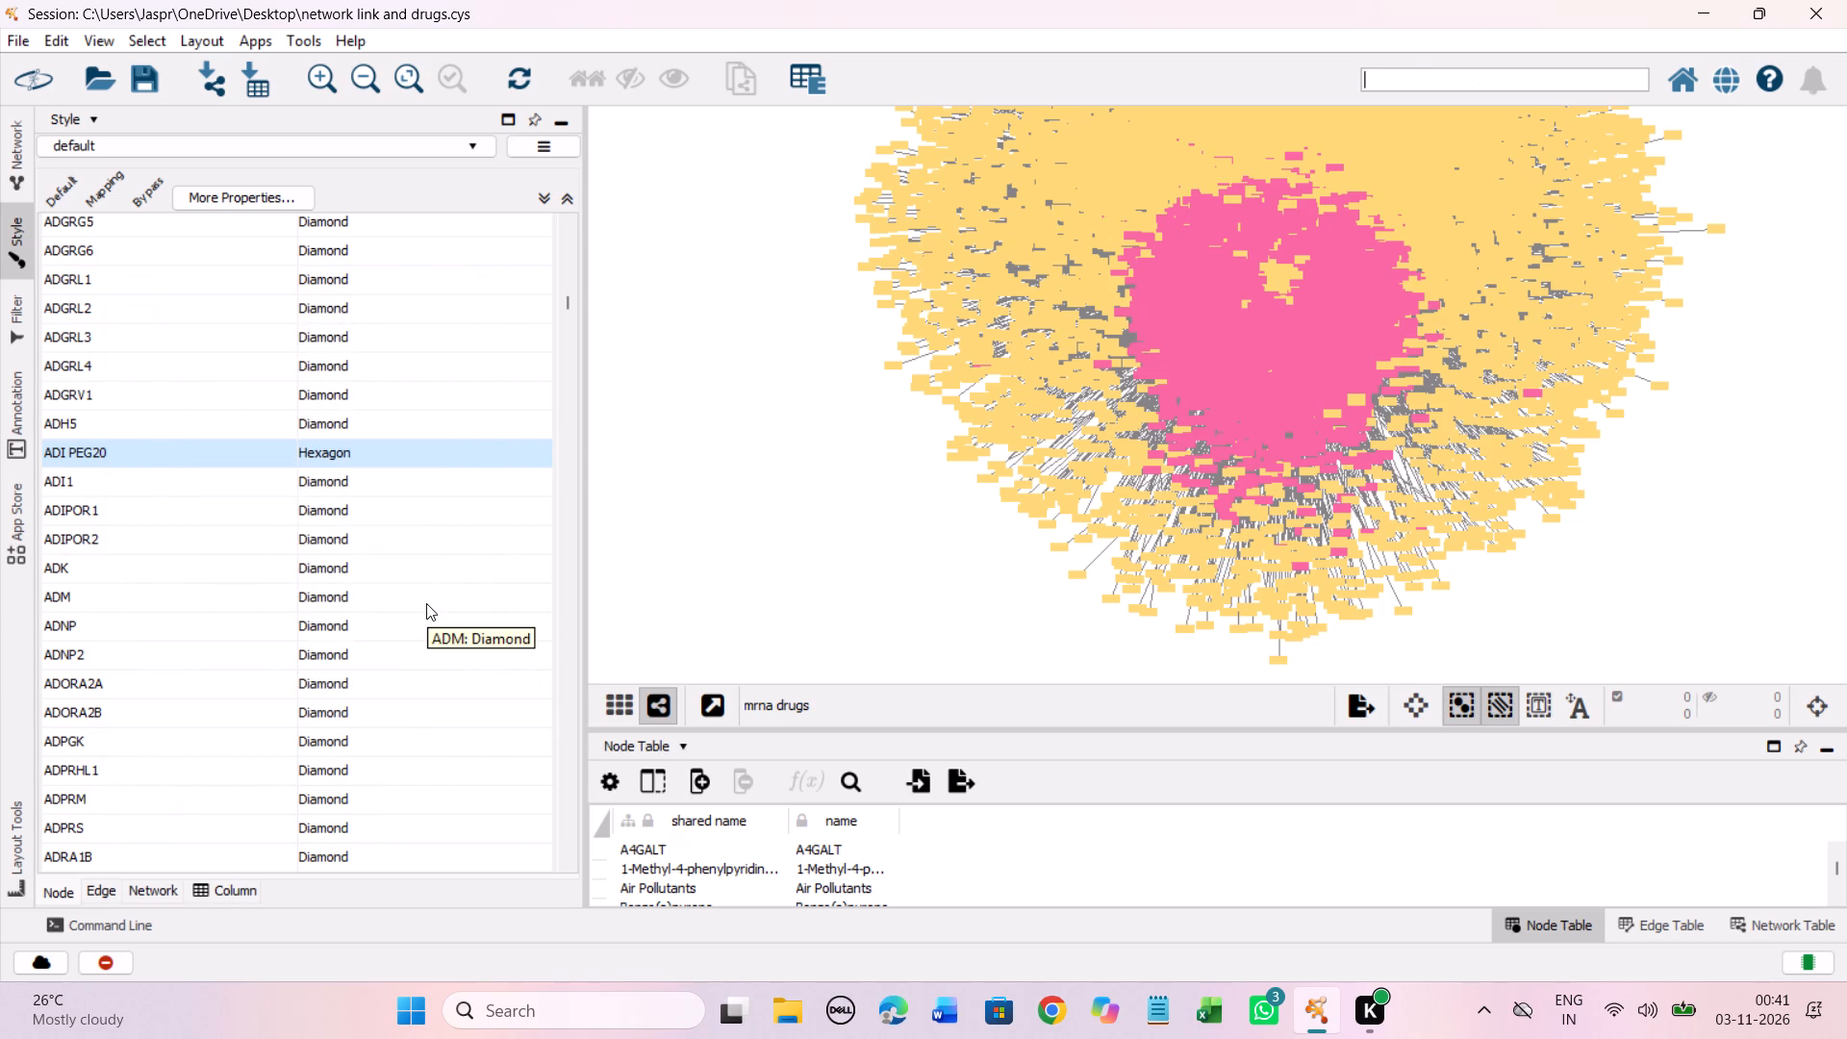
{"action": "scroll", "coordinate": [426, 603], "scroll_direction": "down", "scroll_amount": 8}
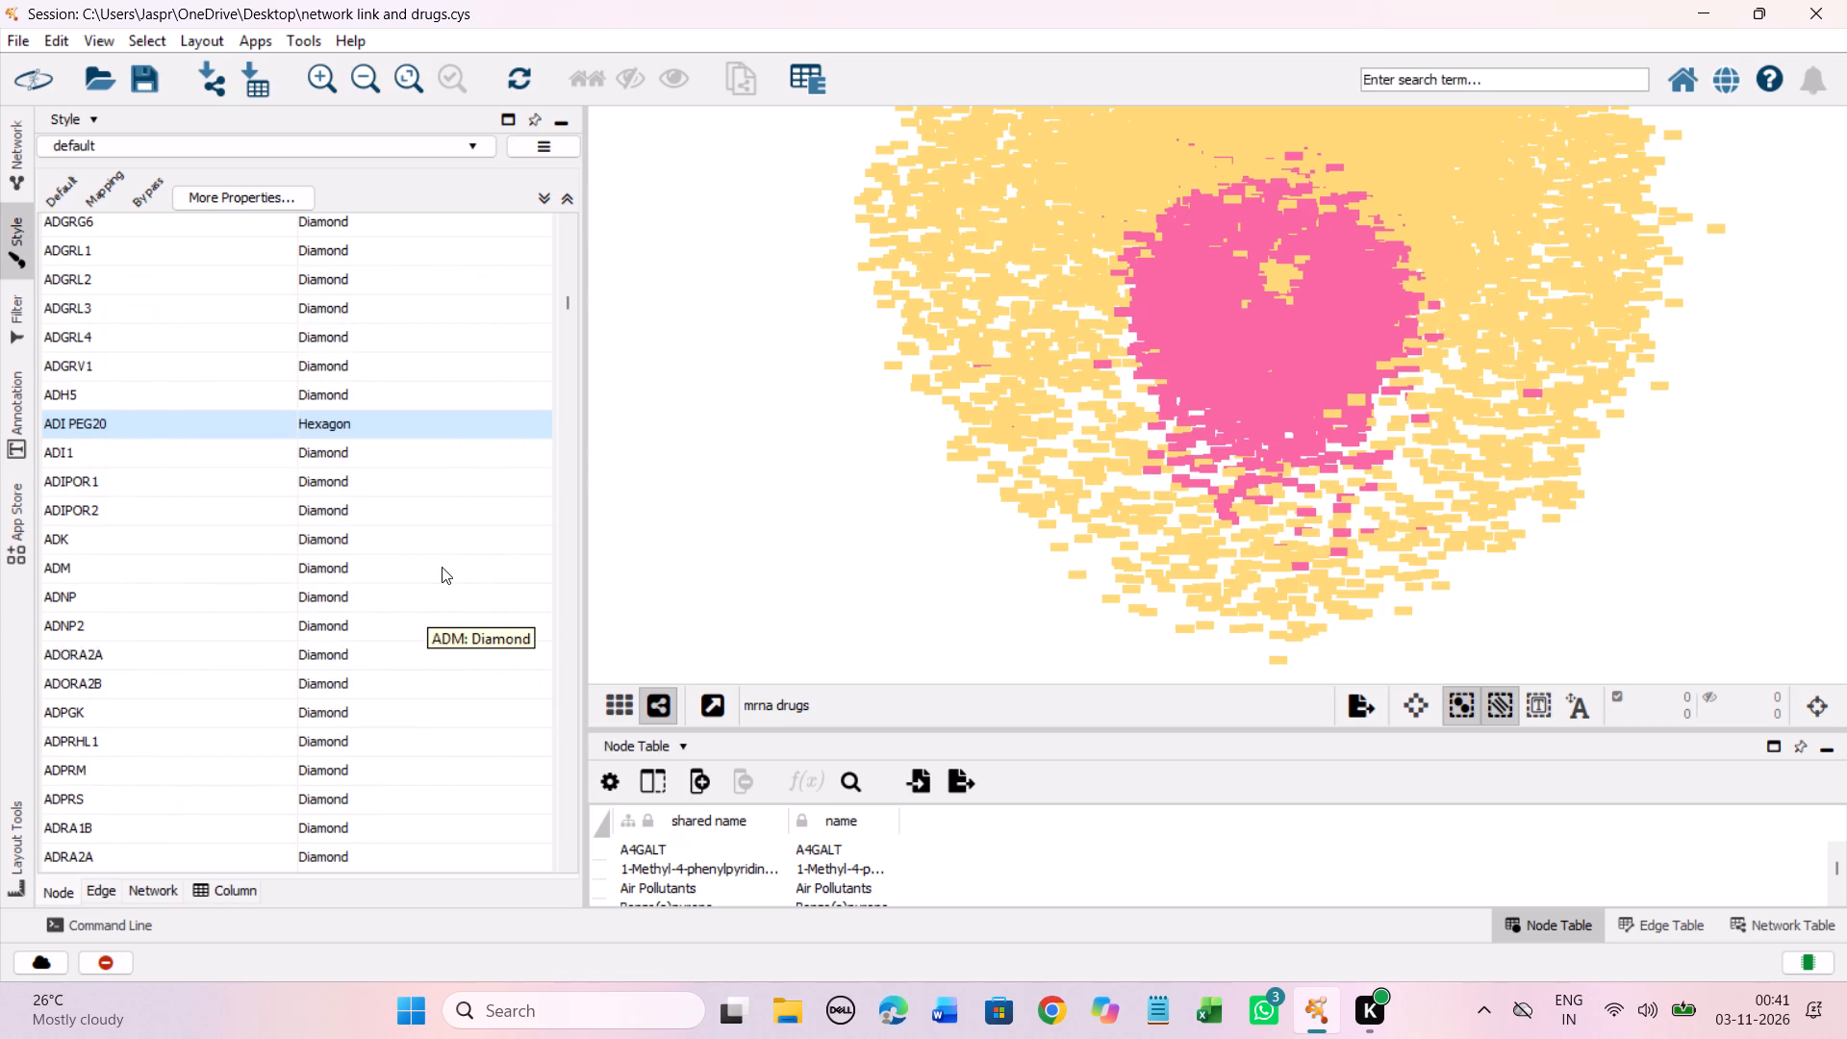
{"action": "scroll", "coordinate": [442, 567], "scroll_direction": "down", "scroll_amount": 5}
{"action": "scroll", "coordinate": [442, 567], "scroll_direction": "up", "scroll_amount": 18}
{"action": "scroll", "coordinate": [442, 567], "scroll_direction": "down", "scroll_amount": 3}
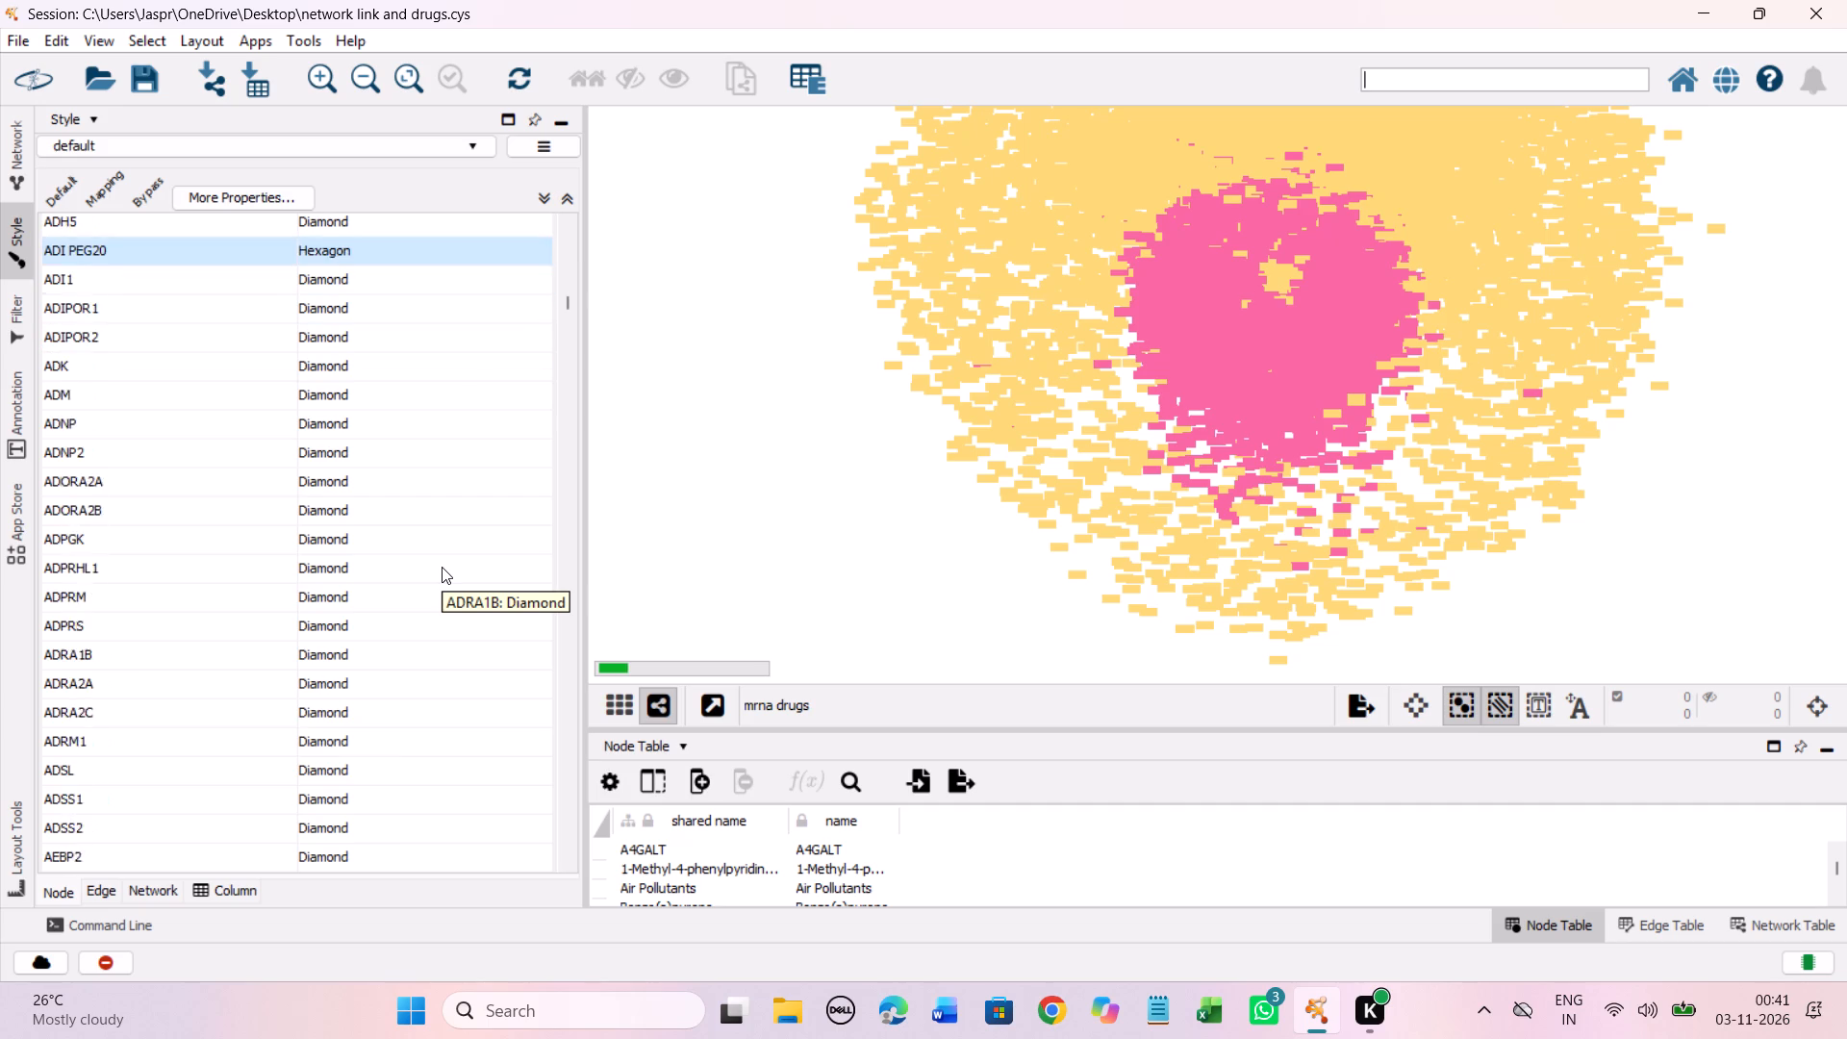
{"action": "scroll", "coordinate": [442, 567], "scroll_direction": "down", "scroll_amount": 12}
{"action": "left_click", "coordinate": [370, 565]}
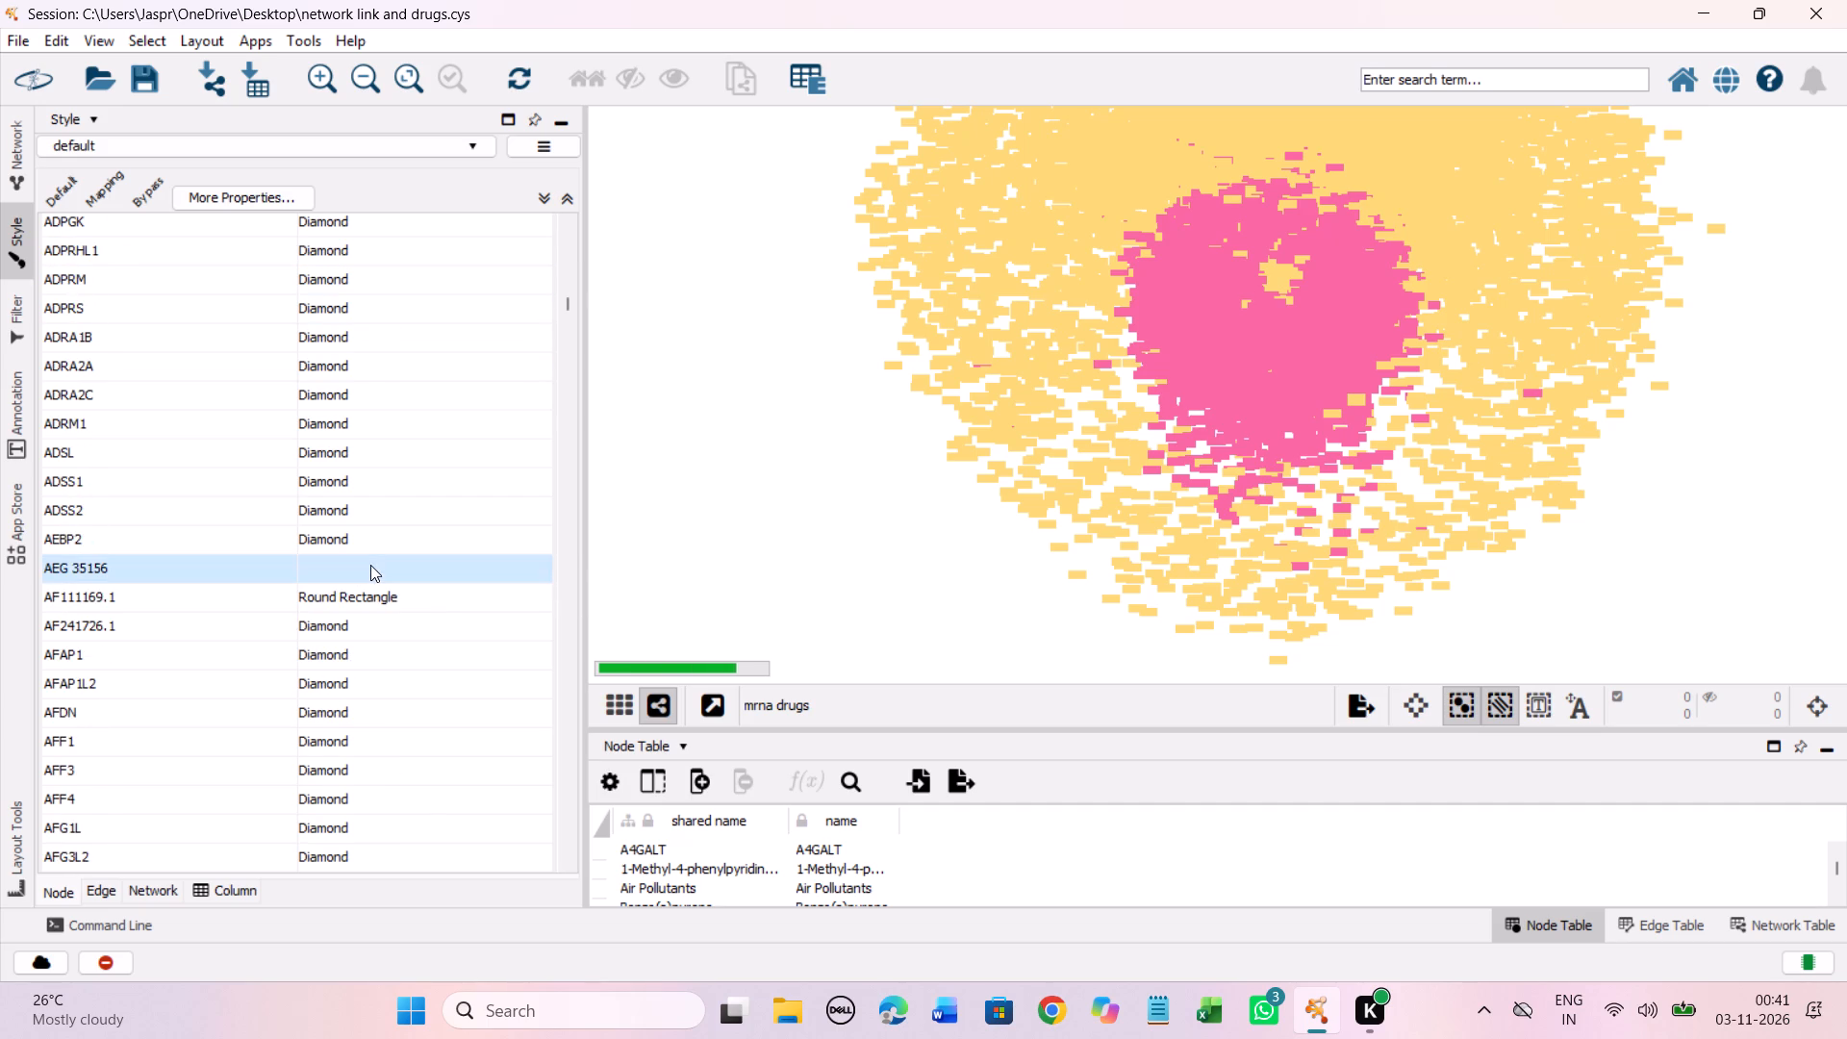
{"action": "right_click", "coordinate": [370, 565]}
{"action": "left_click", "coordinate": [688, 593]}
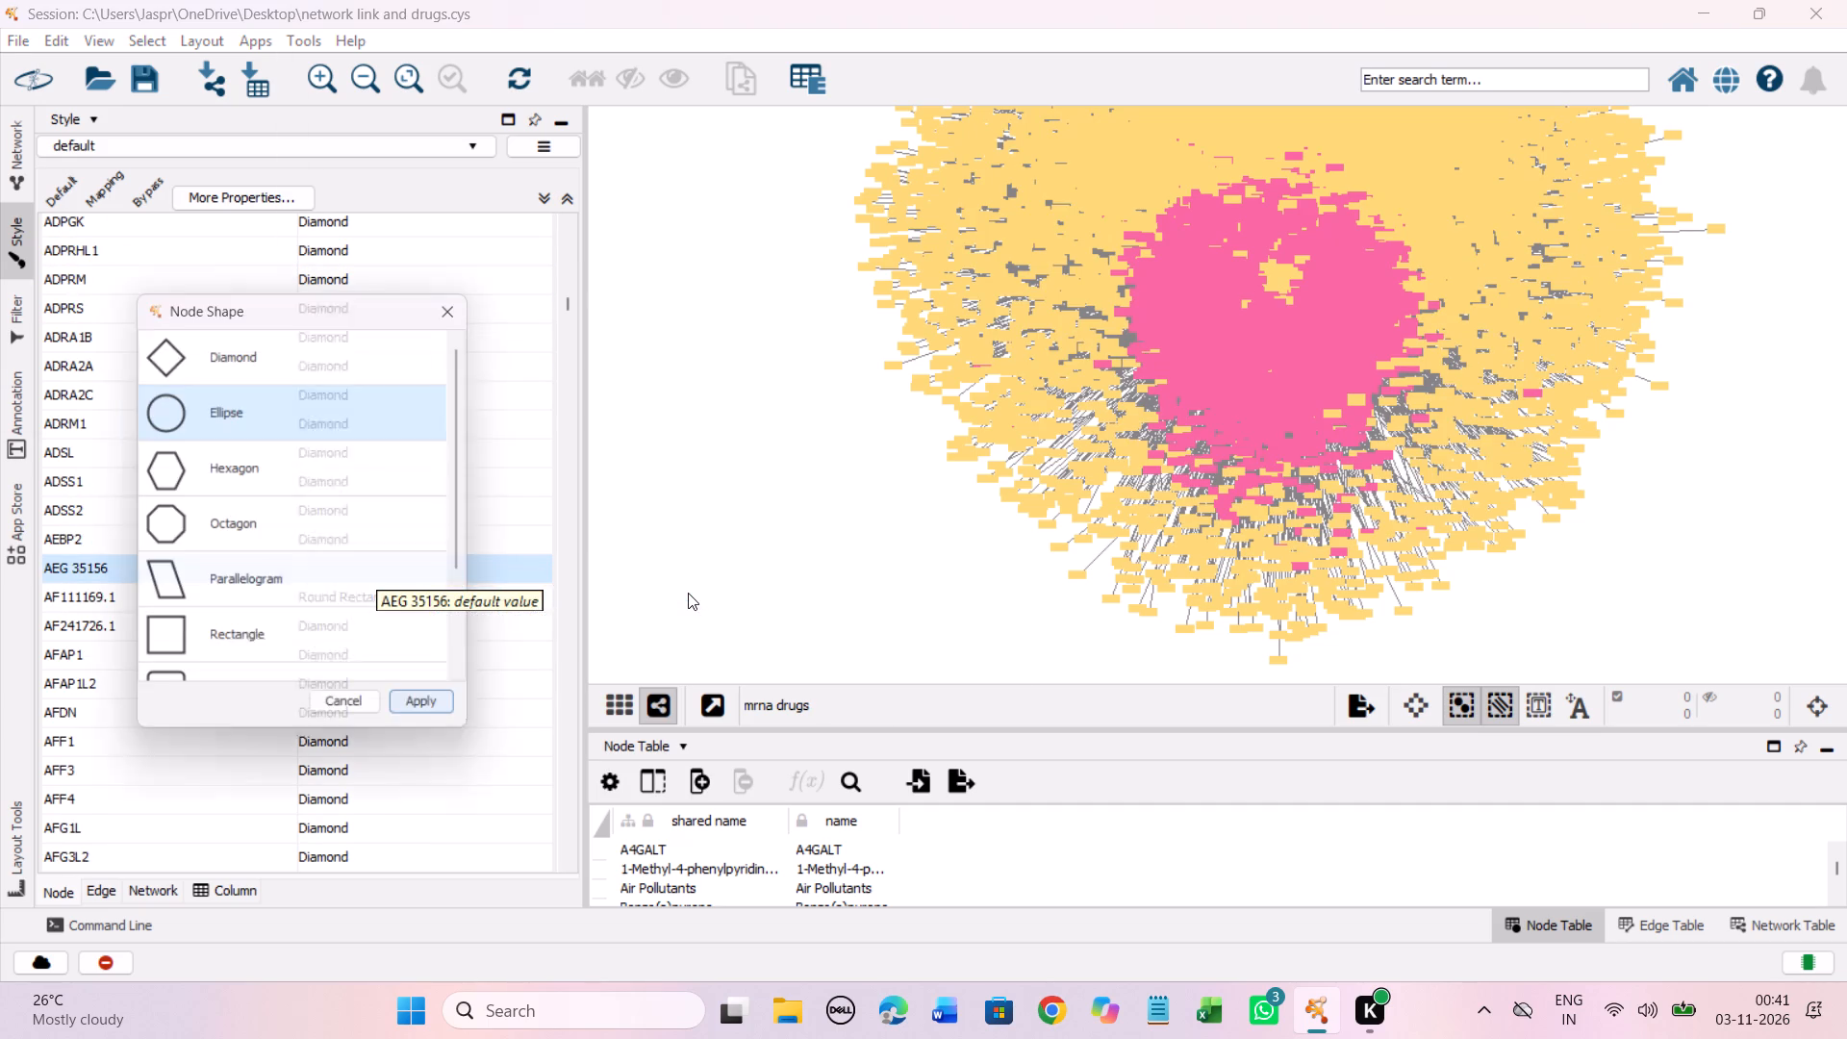
{"action": "left_click", "coordinate": [323, 471]}
{"action": "left_click", "coordinate": [439, 707]}
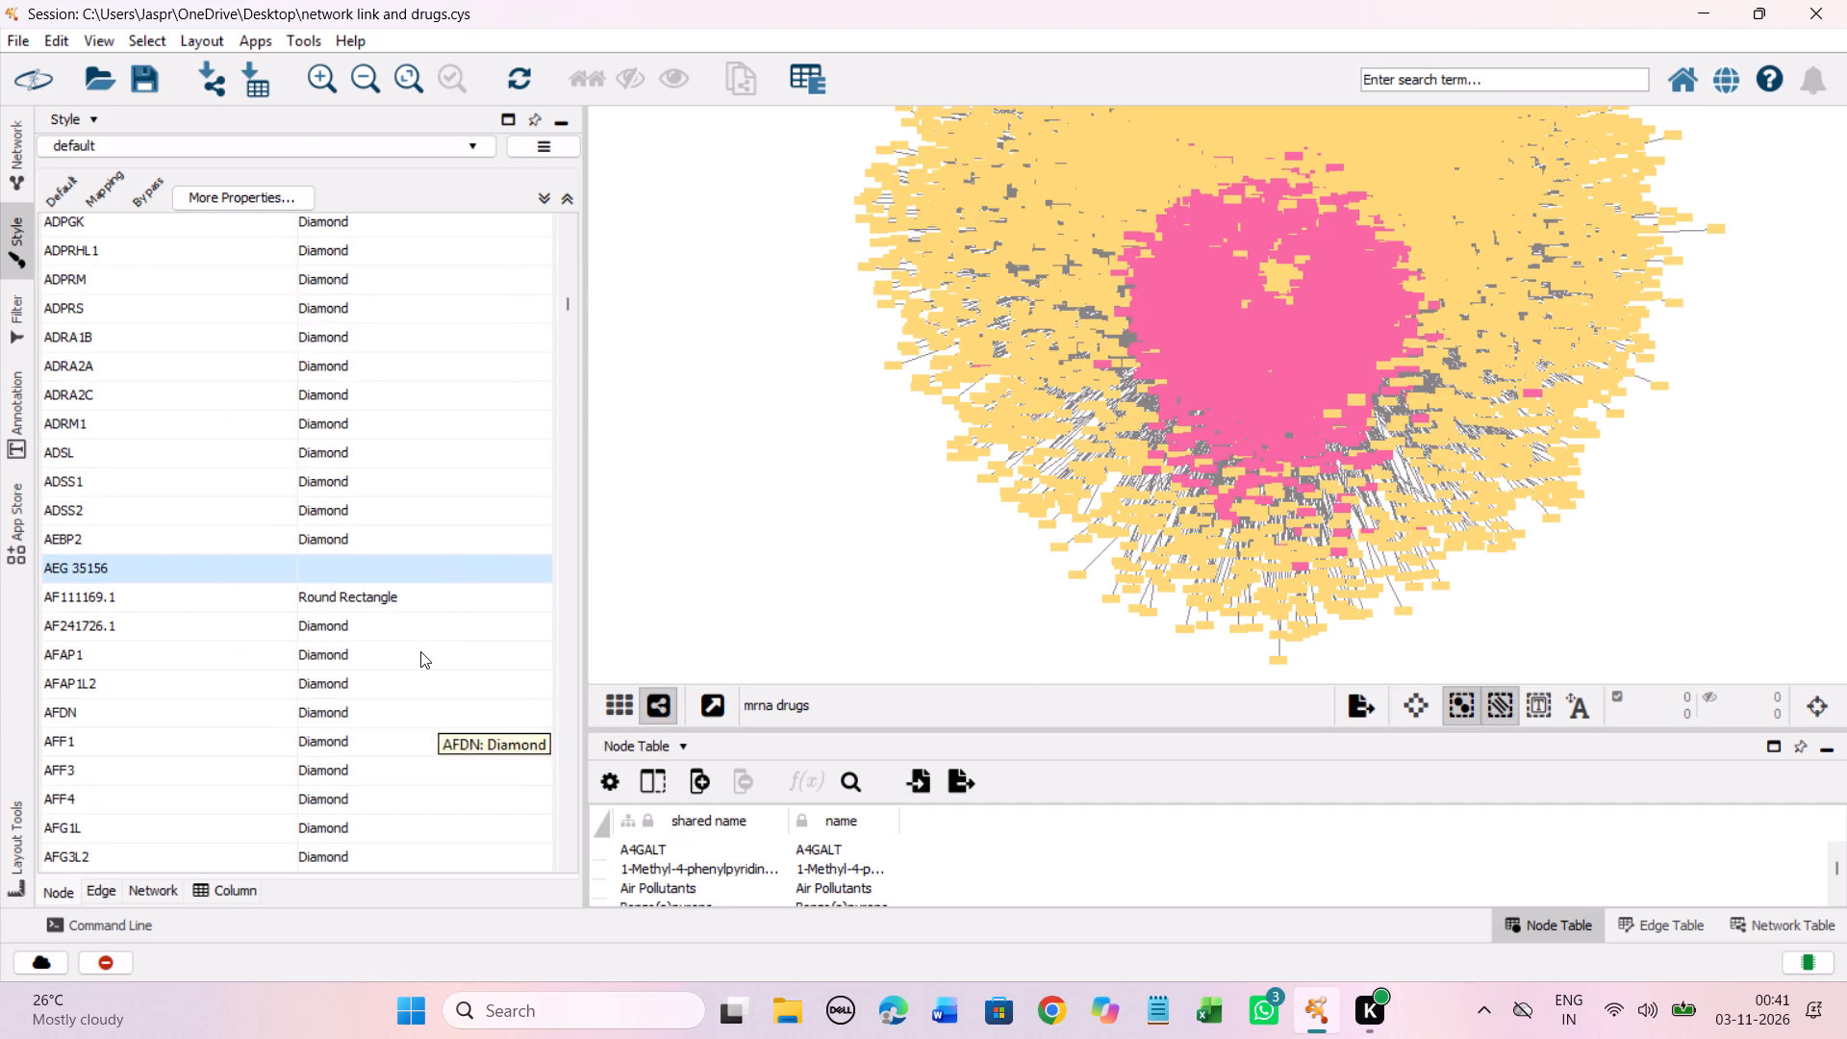
Set the discrete node shape mappings for AG 1879, AG 494, AG-012986 and AG-879 together to Hexagon.
{"action": "scroll", "coordinate": [420, 642], "scroll_direction": "down", "scroll_amount": 6}
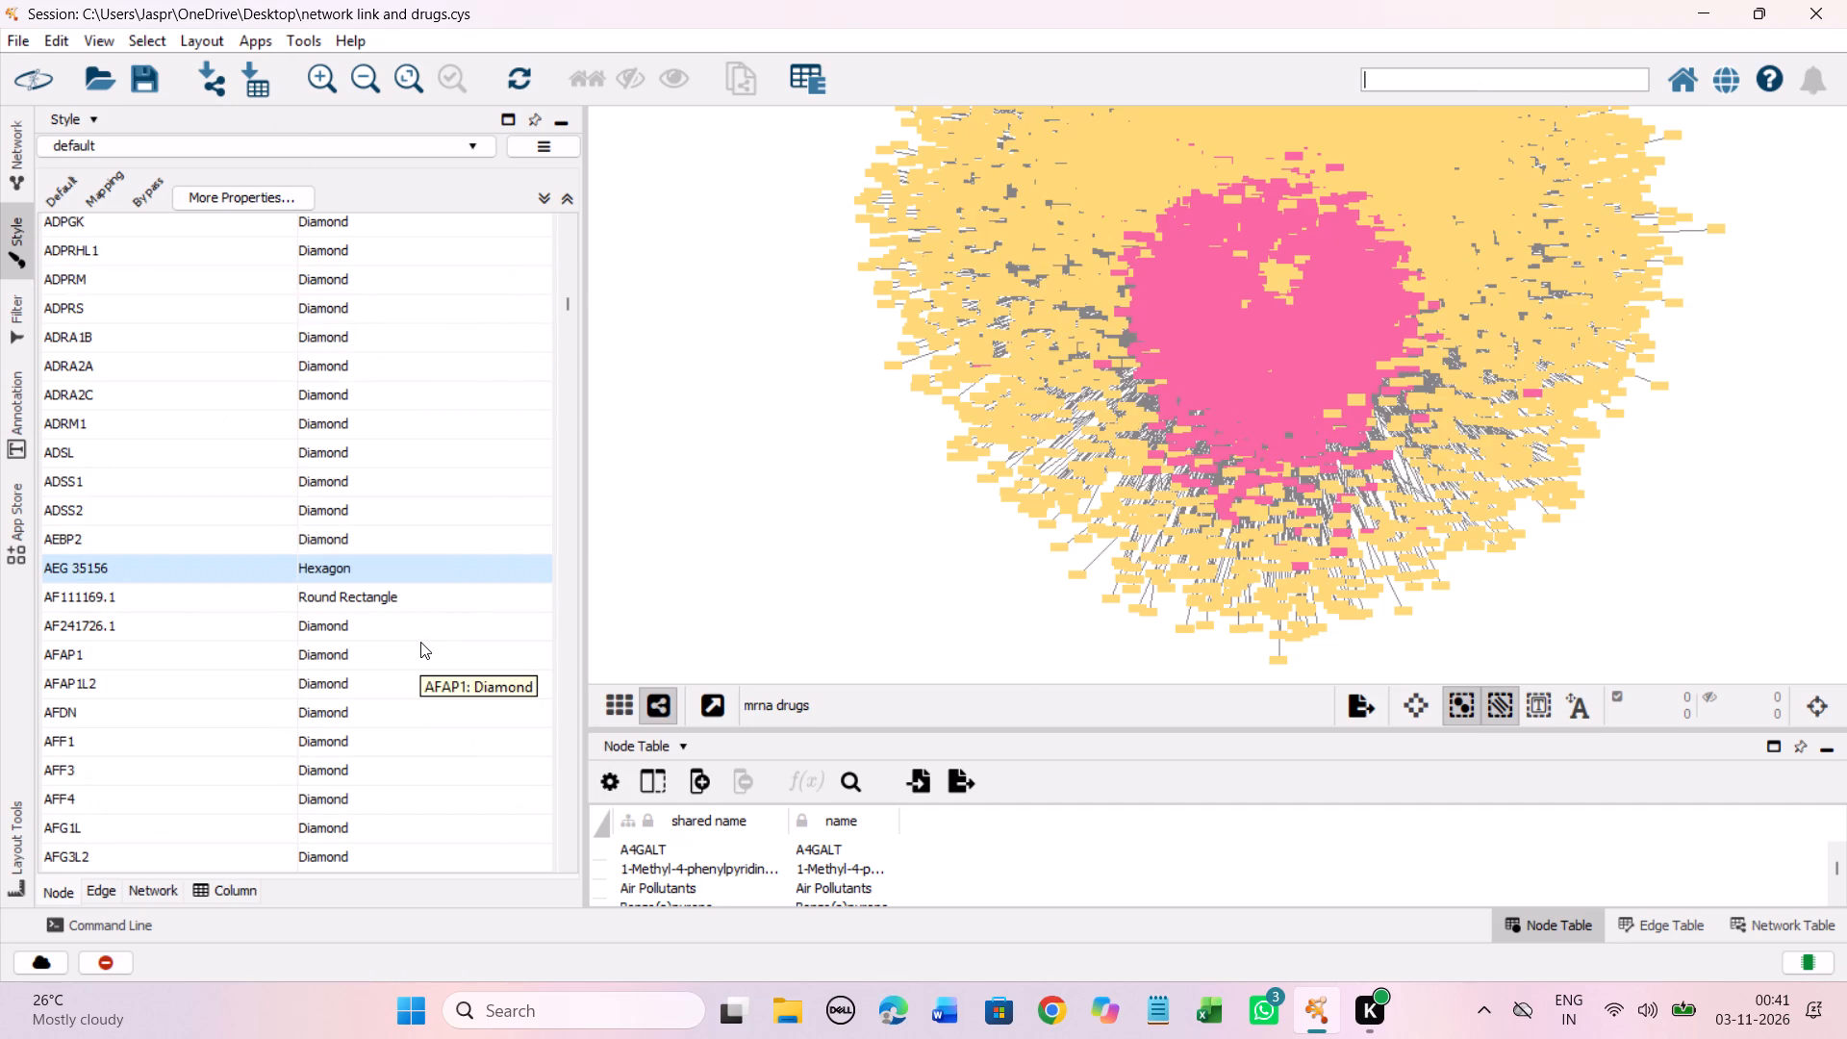
{"action": "scroll", "coordinate": [420, 642], "scroll_direction": "down", "scroll_amount": 4}
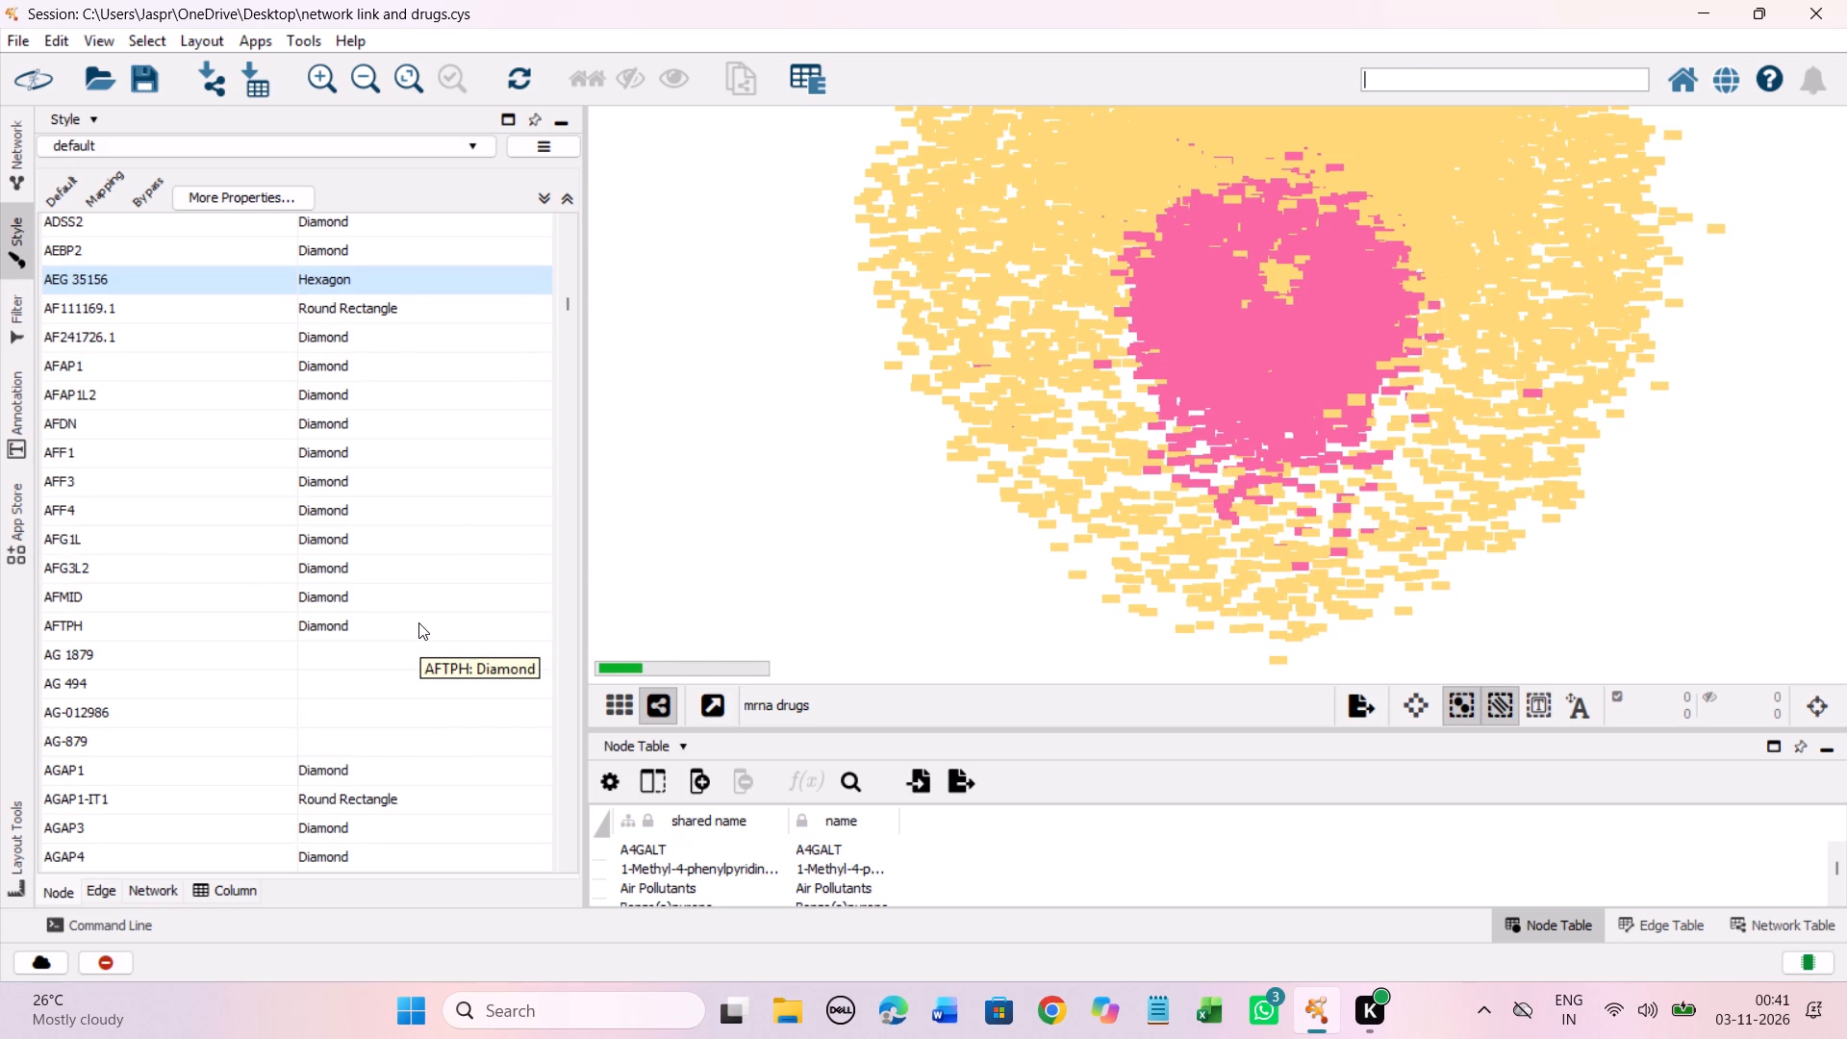
{"action": "scroll", "coordinate": [418, 622], "scroll_direction": "down", "scroll_amount": 2}
{"action": "left_click_drag", "start_coordinate": [365, 597], "coordinate": [365, 646]}
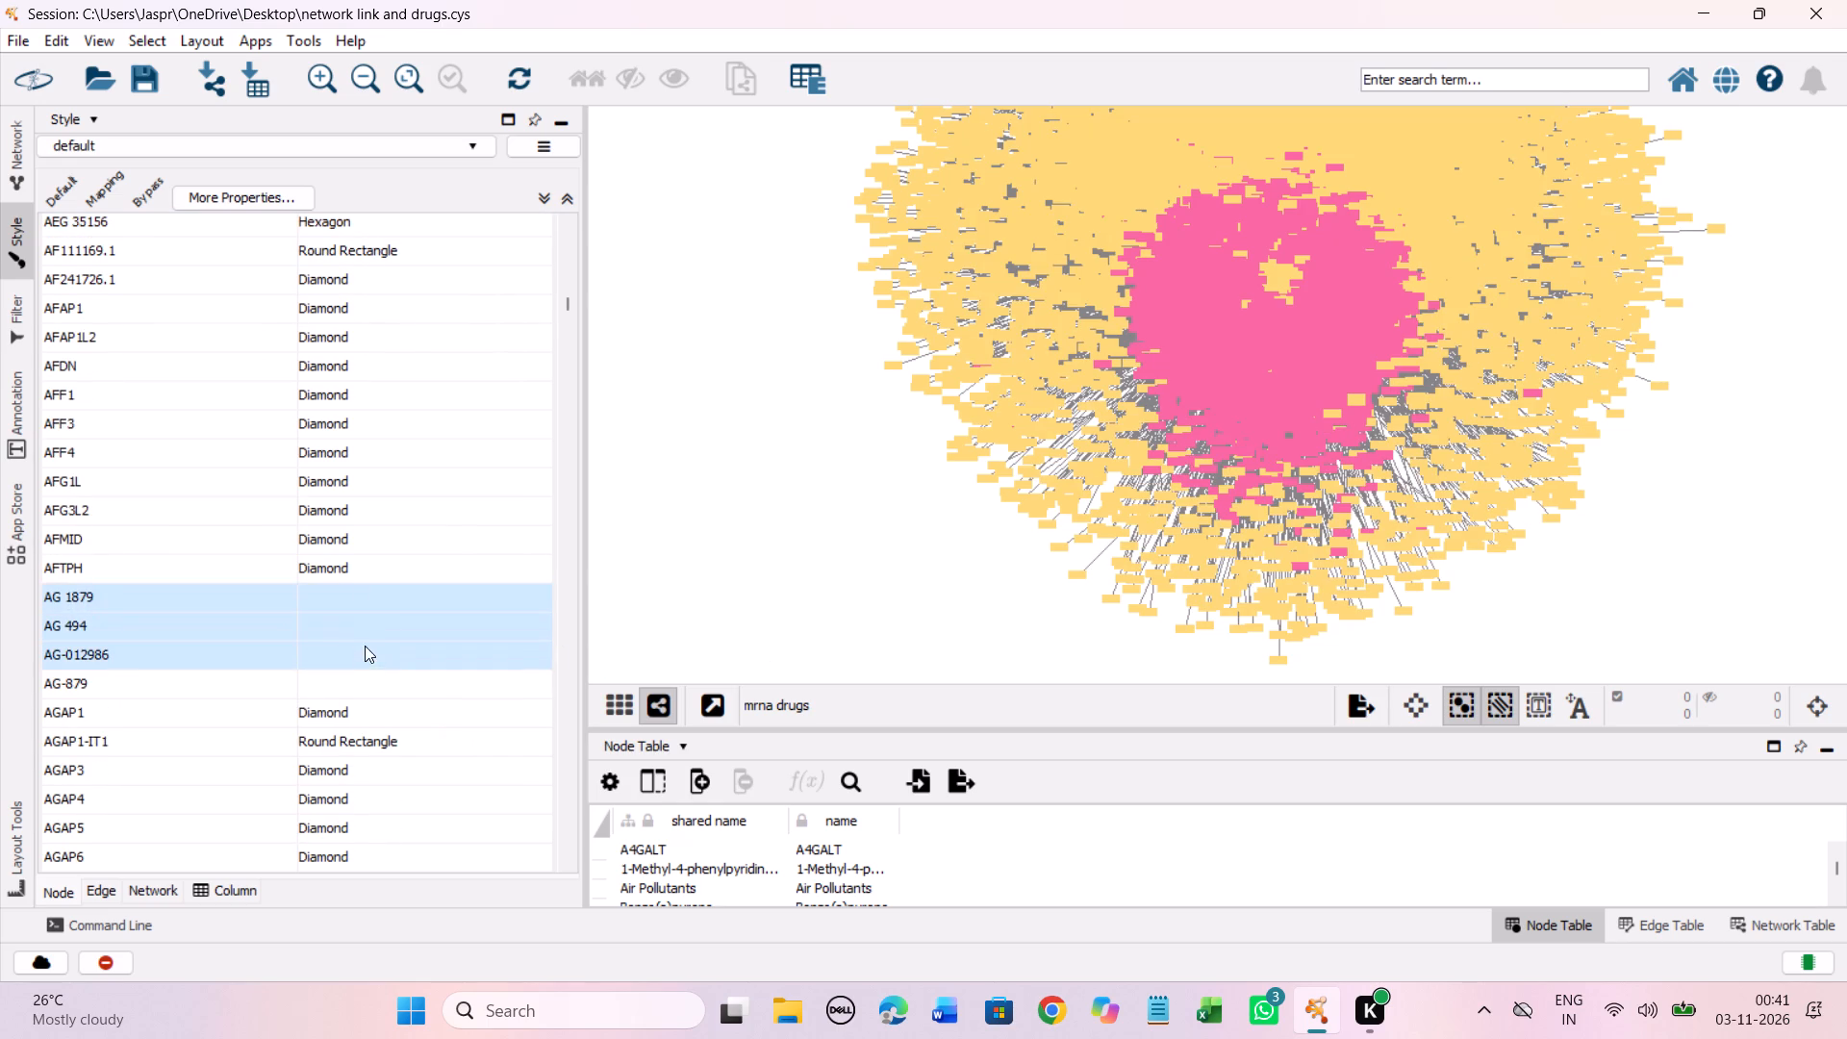
{"action": "left_click_drag", "start_coordinate": [365, 646], "coordinate": [365, 678]}
{"action": "right_click", "coordinate": [365, 678]}
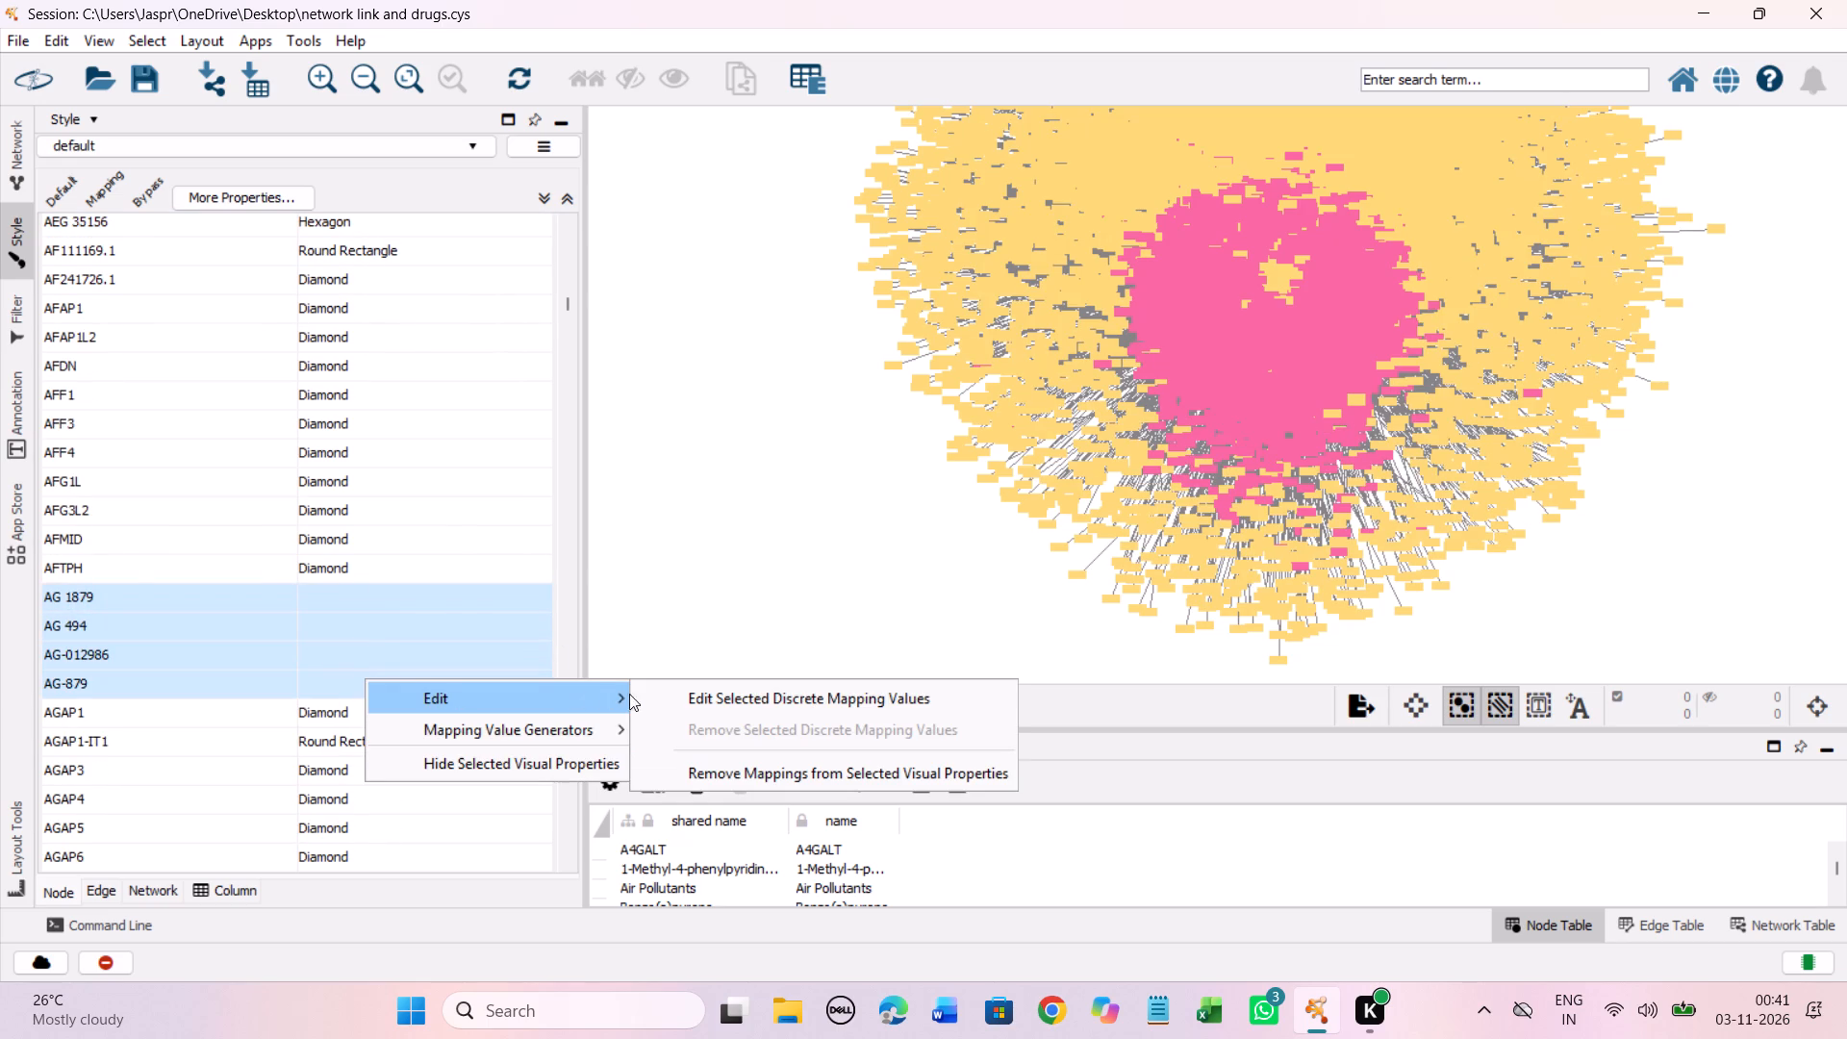
{"action": "left_click", "coordinate": [696, 707]}
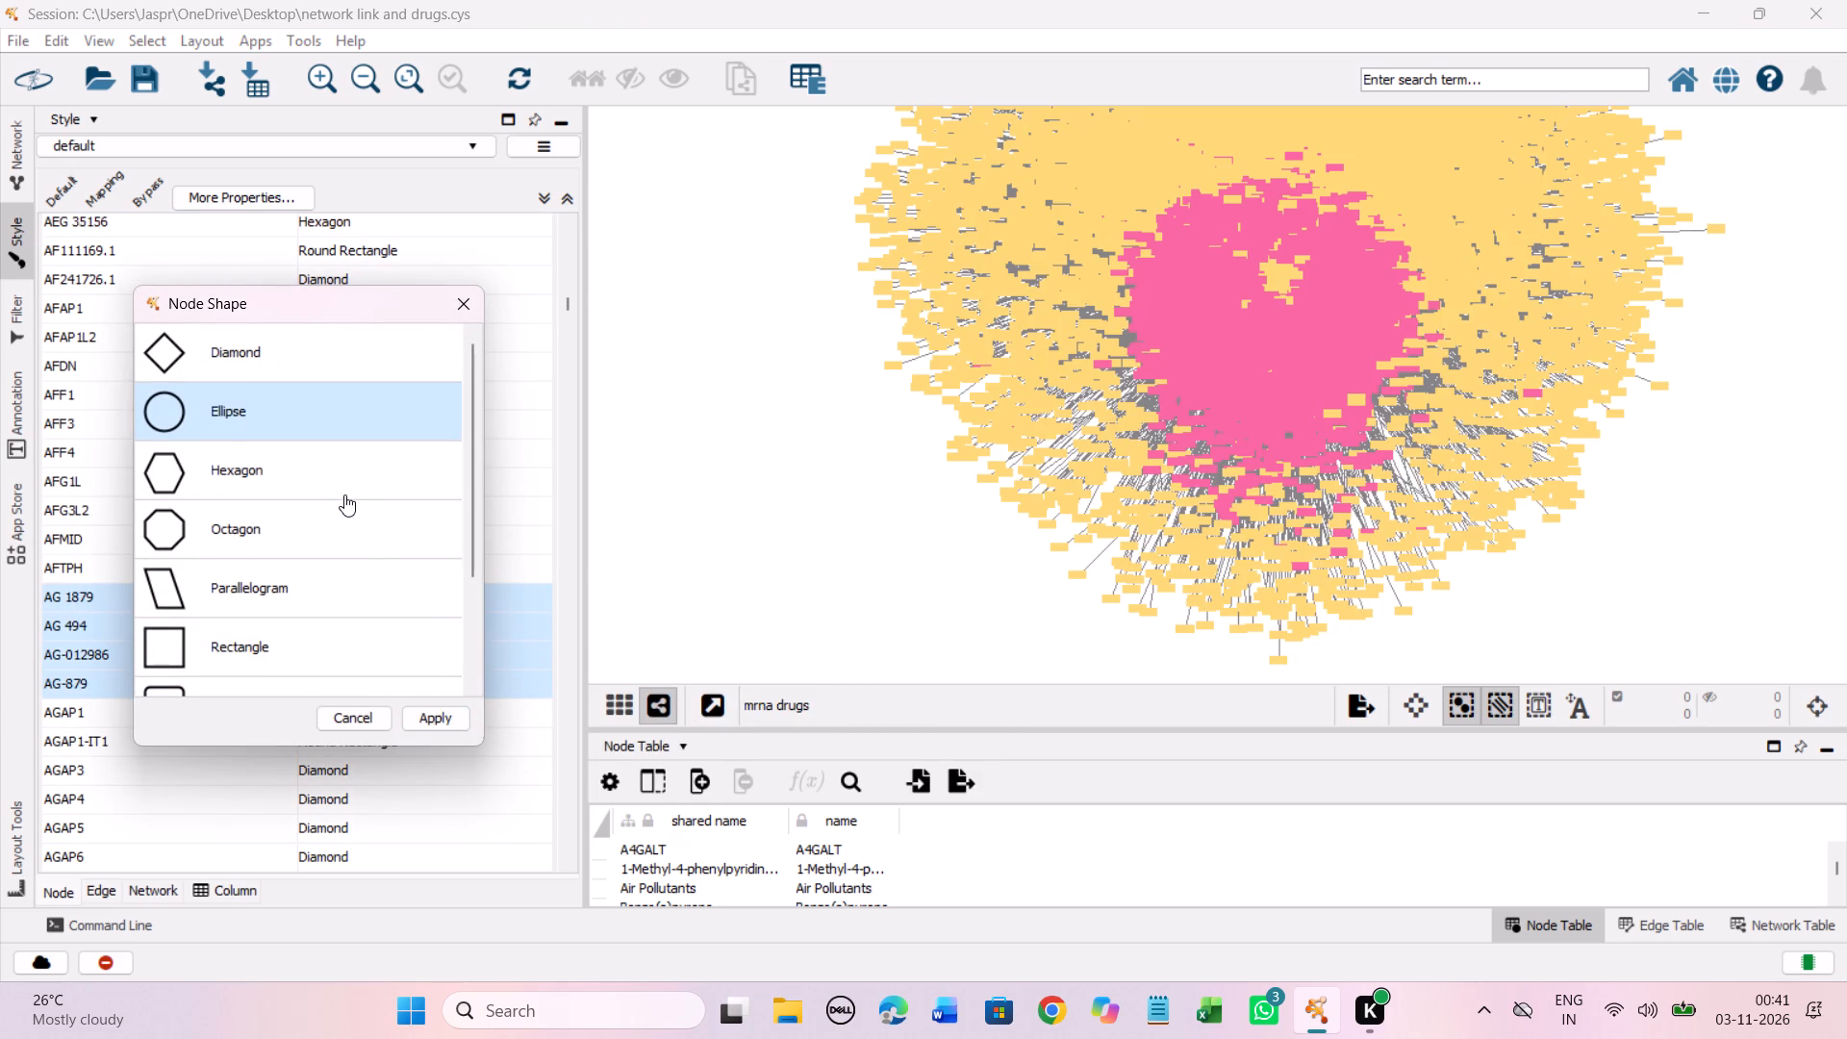
{"action": "left_click", "coordinate": [332, 476]}
{"action": "left_click", "coordinate": [418, 722]}
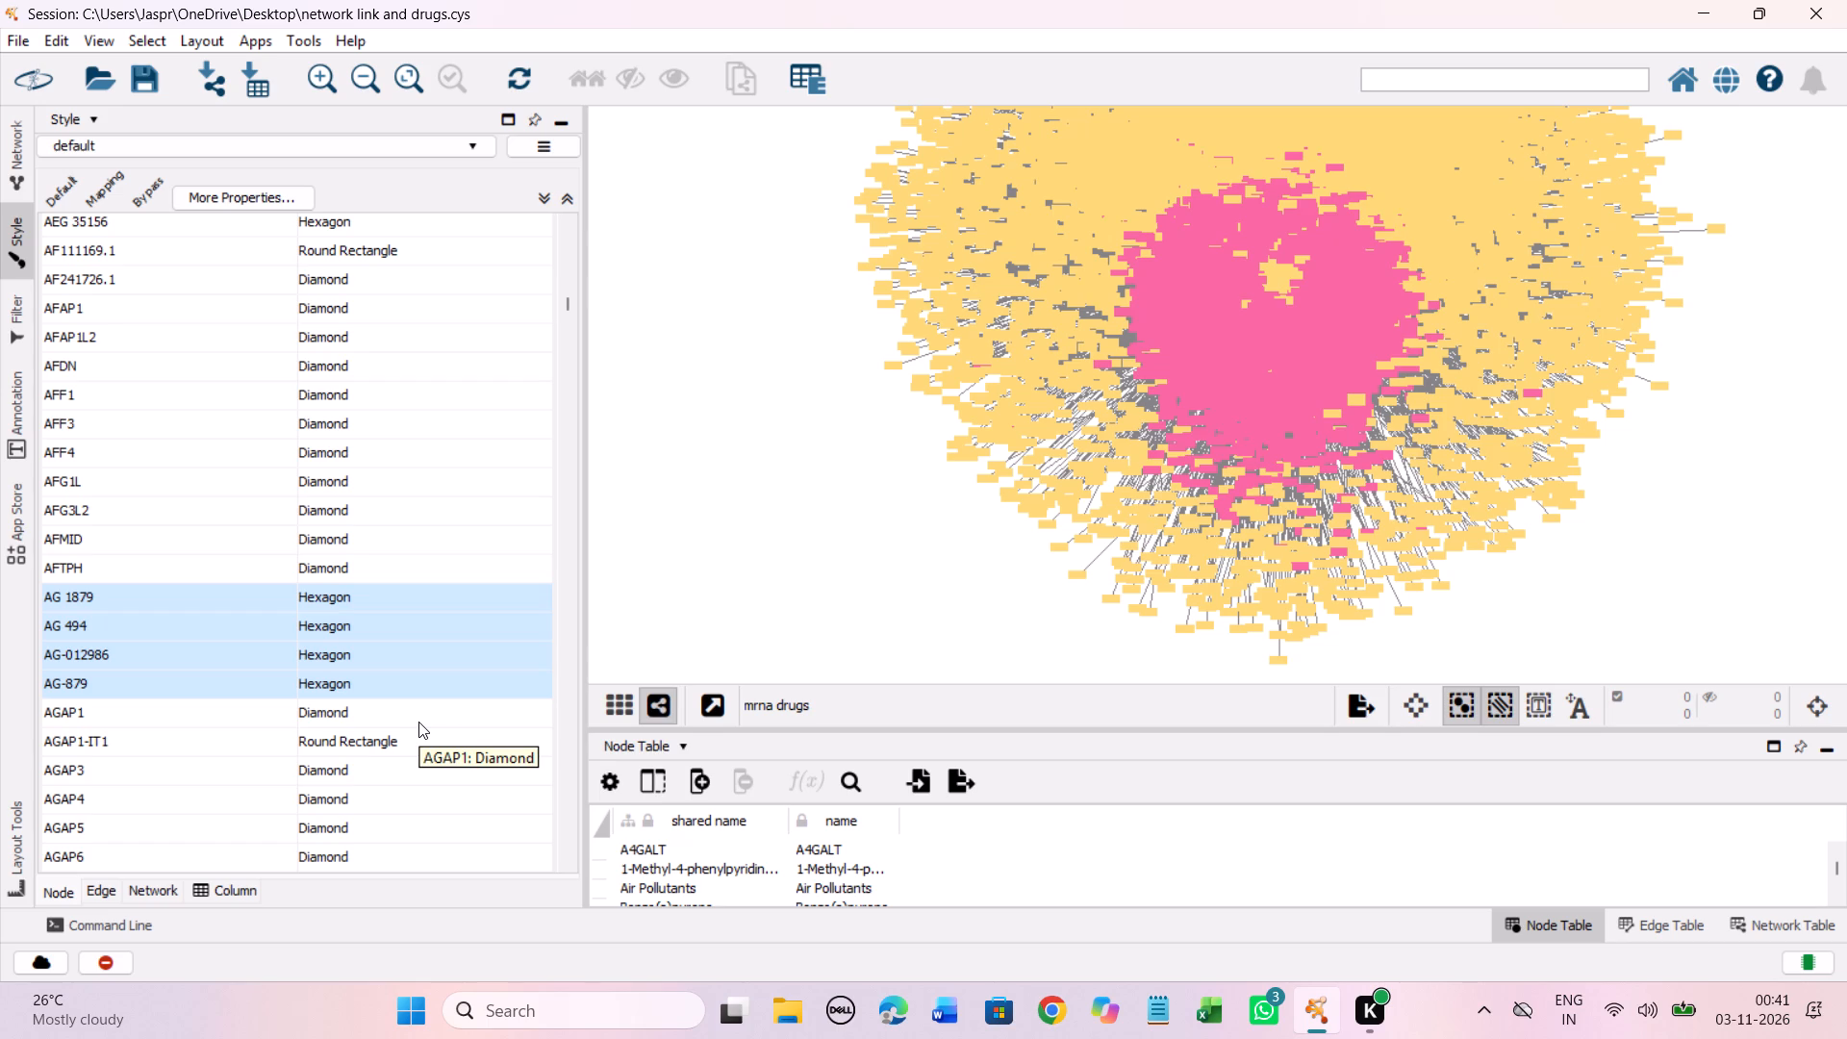
Set the discrete node shape mapping for AGK2 compound to Hexagon.
{"action": "scroll", "coordinate": [324, 451], "scroll_direction": "down", "scroll_amount": 4}
{"action": "scroll", "coordinate": [354, 566], "scroll_direction": "down", "scroll_amount": 7}
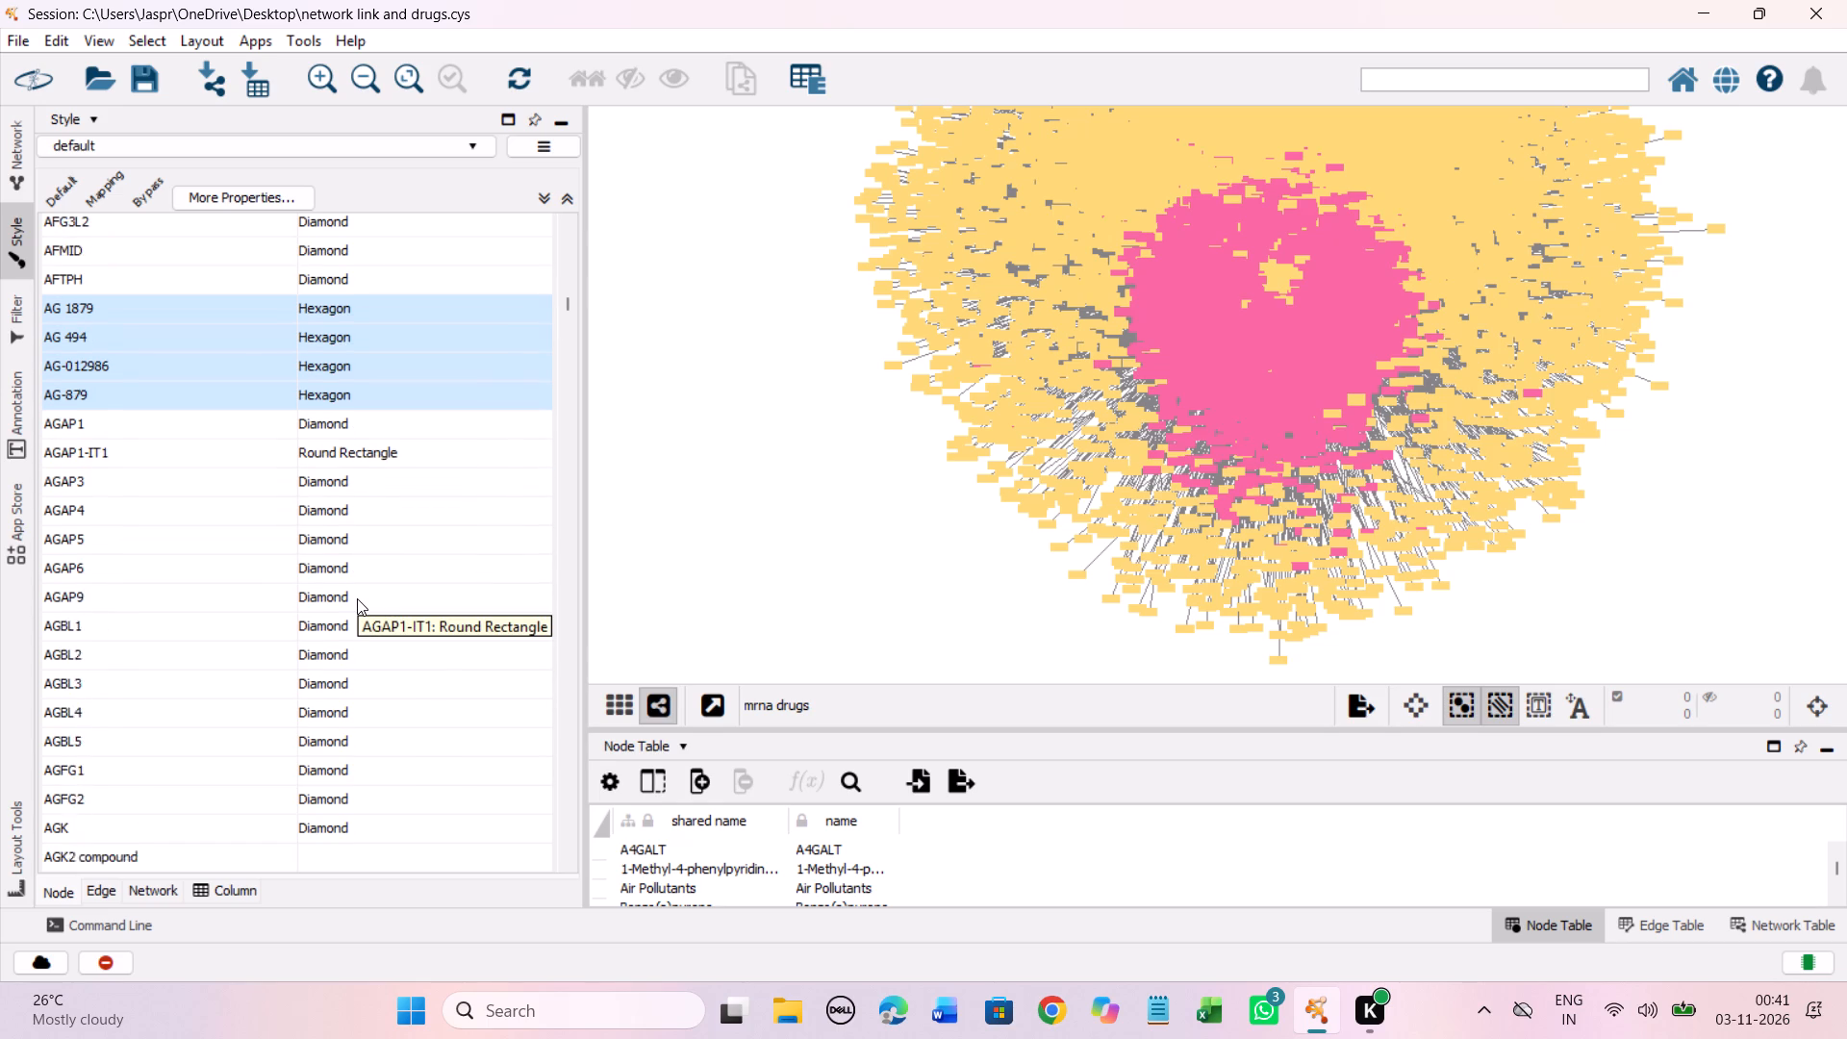
{"action": "scroll", "coordinate": [357, 598], "scroll_direction": "down", "scroll_amount": 8}
{"action": "left_click", "coordinate": [356, 598]}
{"action": "right_click", "coordinate": [356, 598]}
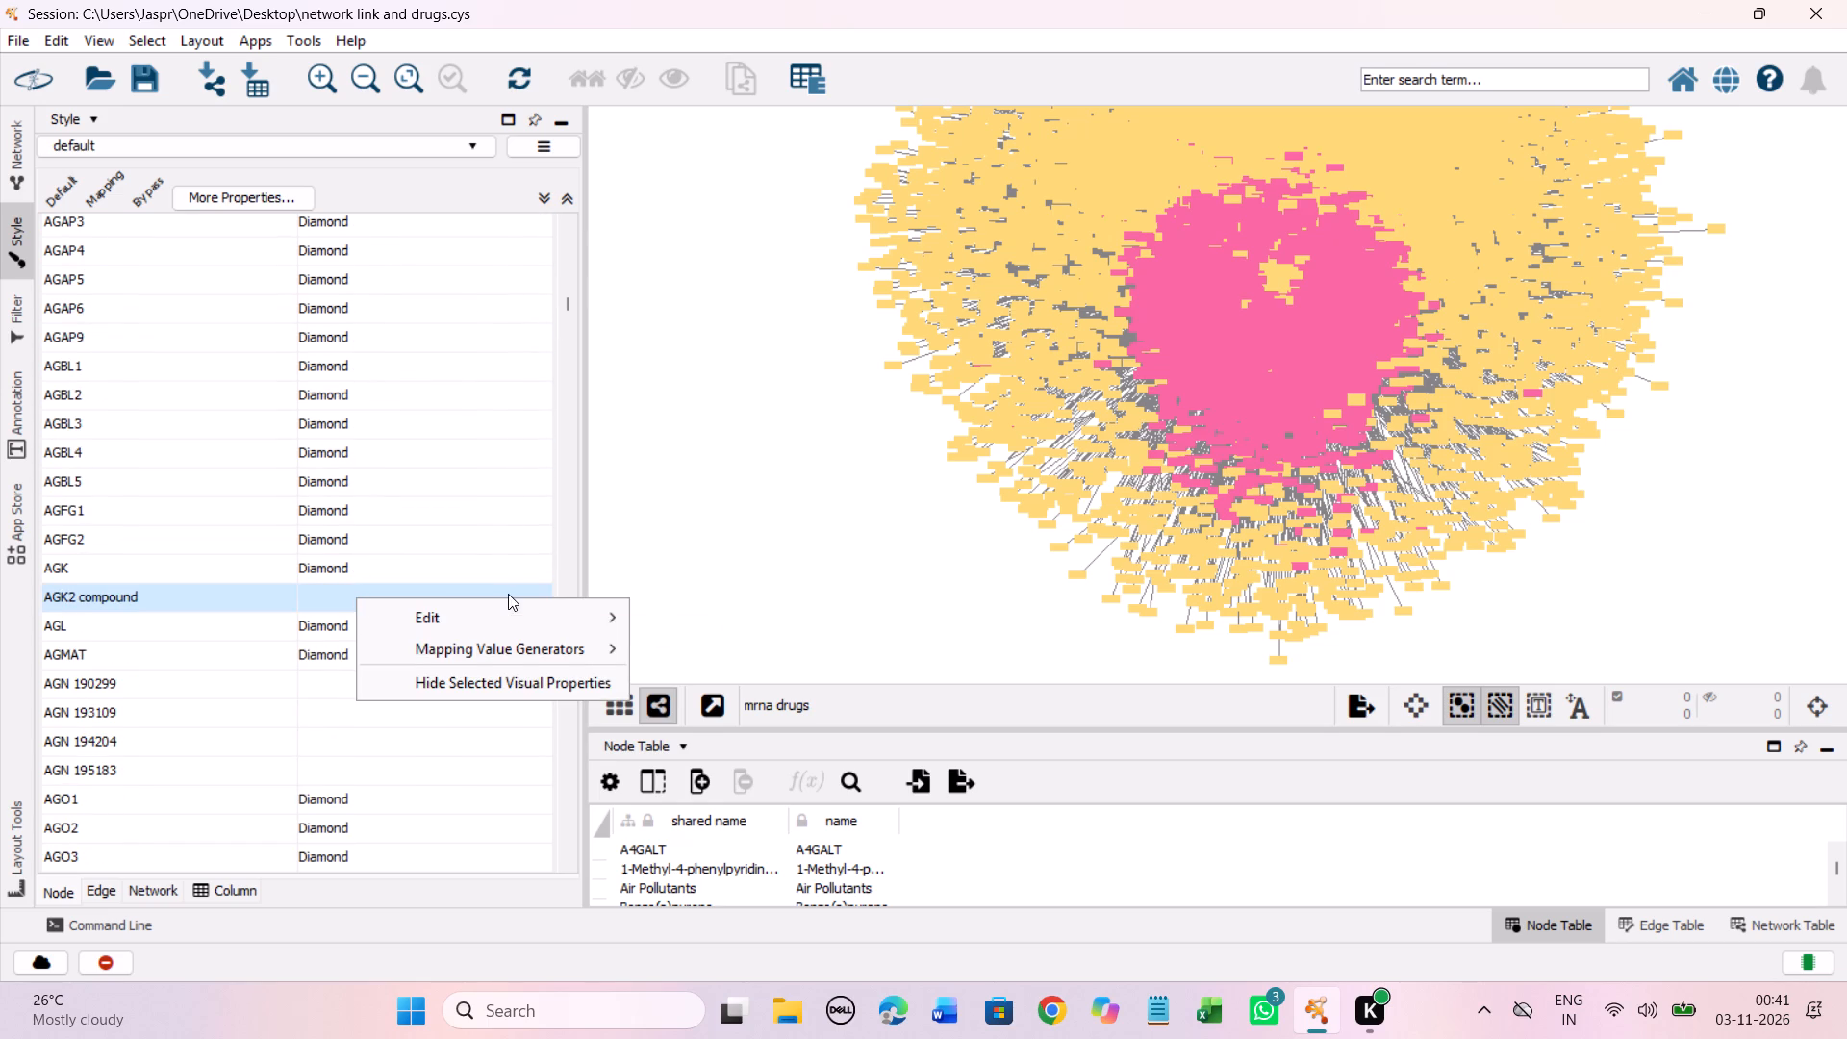
{"action": "left_click", "coordinate": [688, 611]}
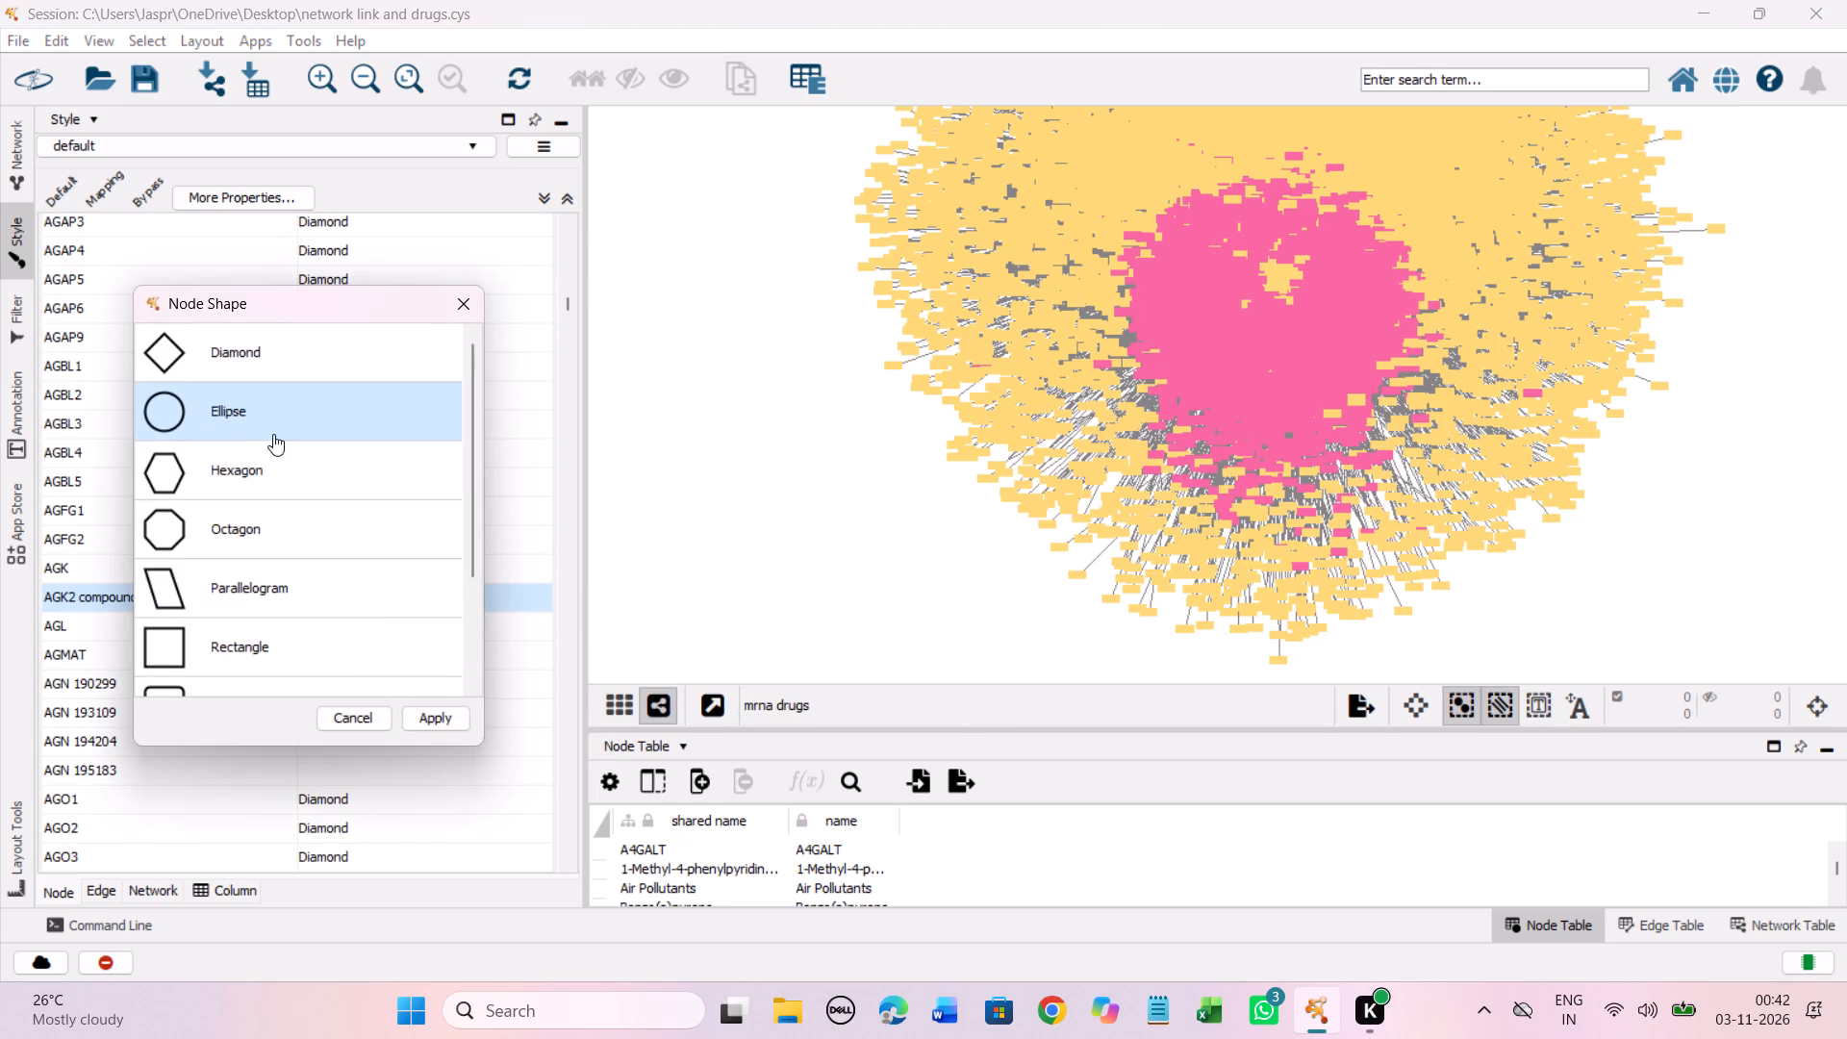
{"action": "left_click", "coordinate": [280, 465]}
{"action": "left_click", "coordinate": [455, 708]}
Set the discrete node shape mappings for AGN 190299, AGN 193109, AGN 194204 and AGN 195183 together to Hexagon.
{"action": "scroll", "coordinate": [350, 499], "scroll_direction": "down", "scroll_amount": 2}
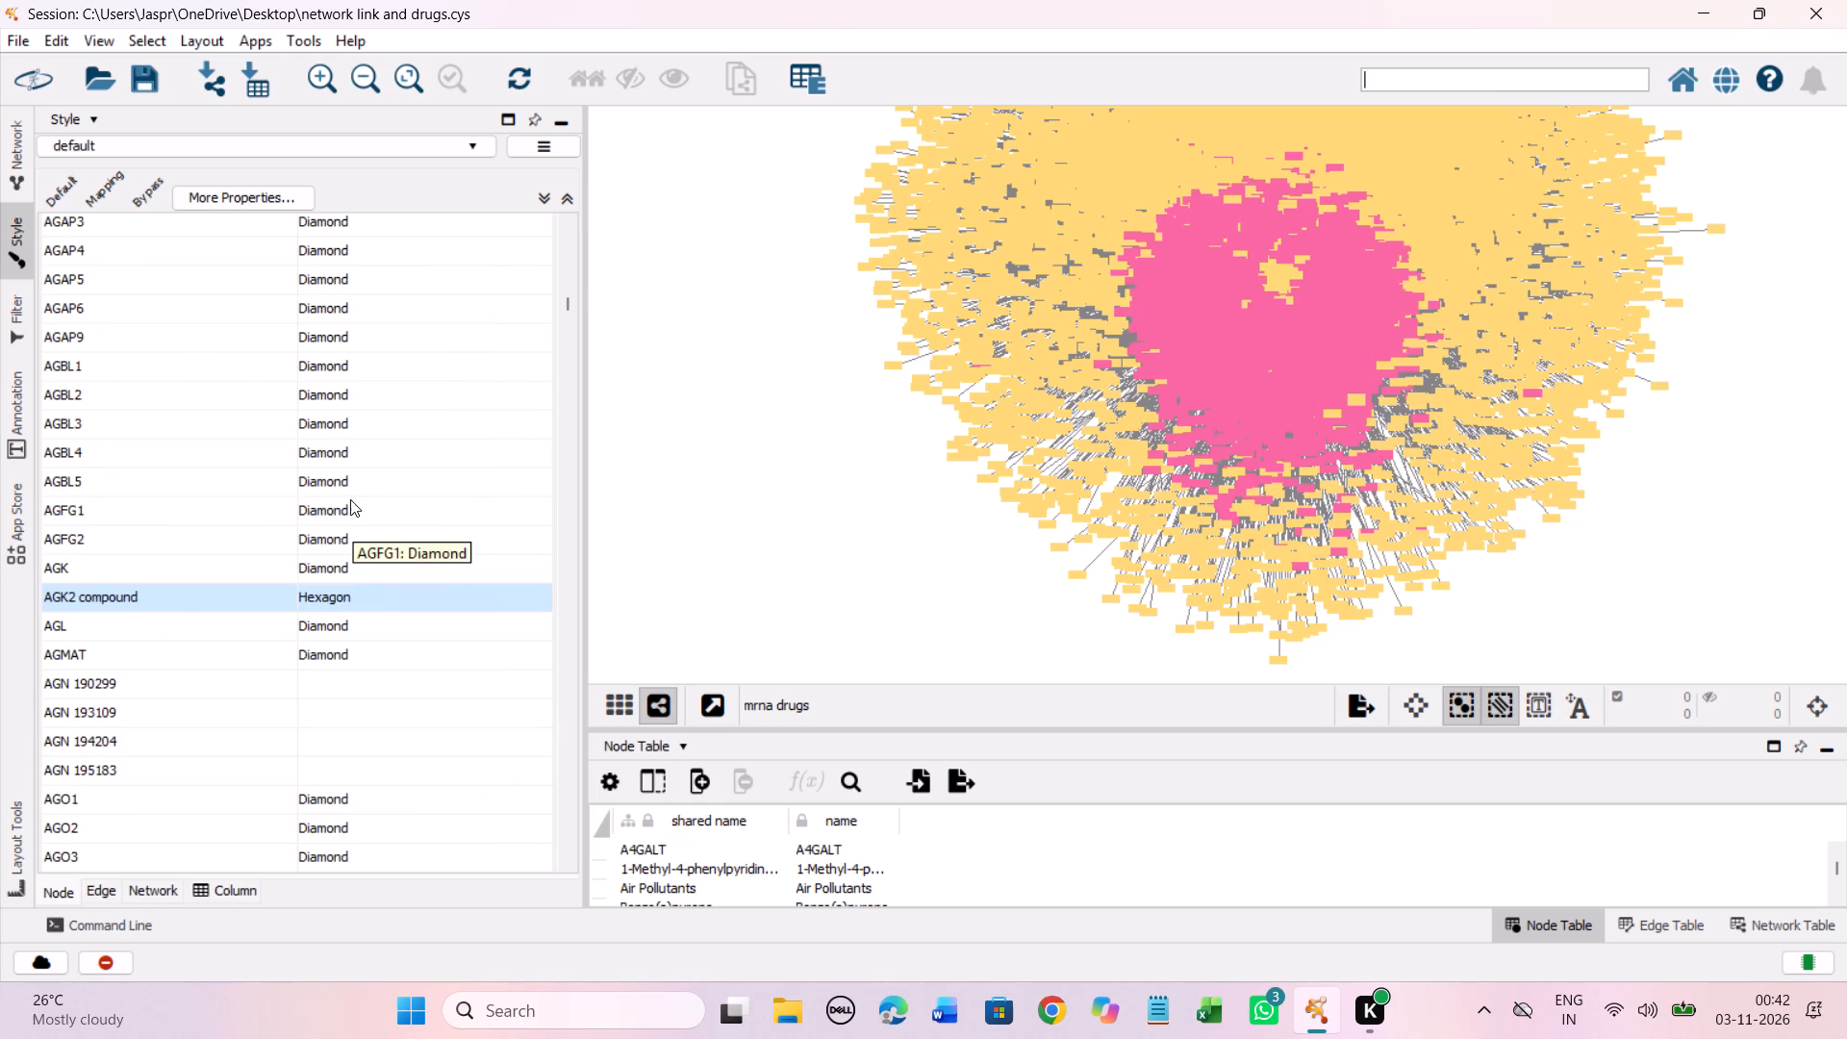
{"action": "scroll", "coordinate": [350, 499], "scroll_direction": "down", "scroll_amount": 6}
{"action": "left_click_drag", "start_coordinate": [311, 450], "coordinate": [312, 535]}
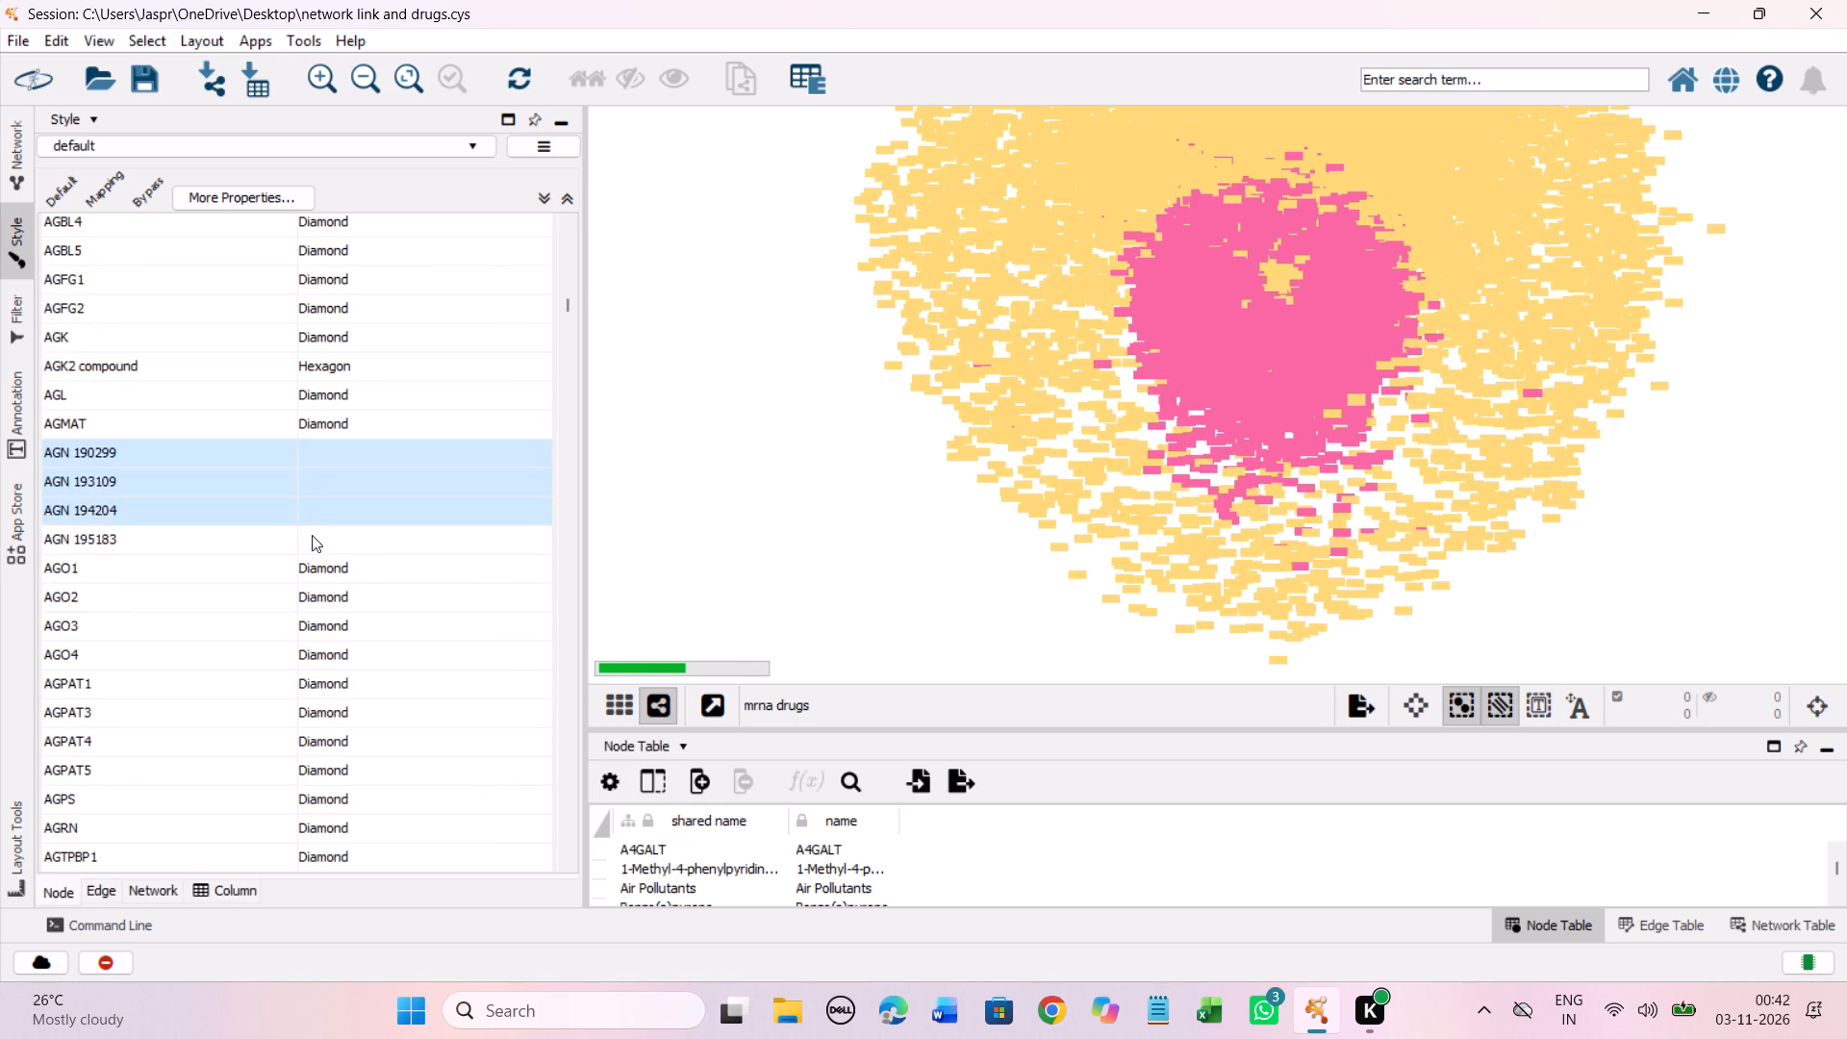
{"action": "left_click_drag", "start_coordinate": [312, 535], "coordinate": [314, 552]}
{"action": "right_click", "coordinate": [316, 549]}
{"action": "left_click", "coordinate": [634, 576]}
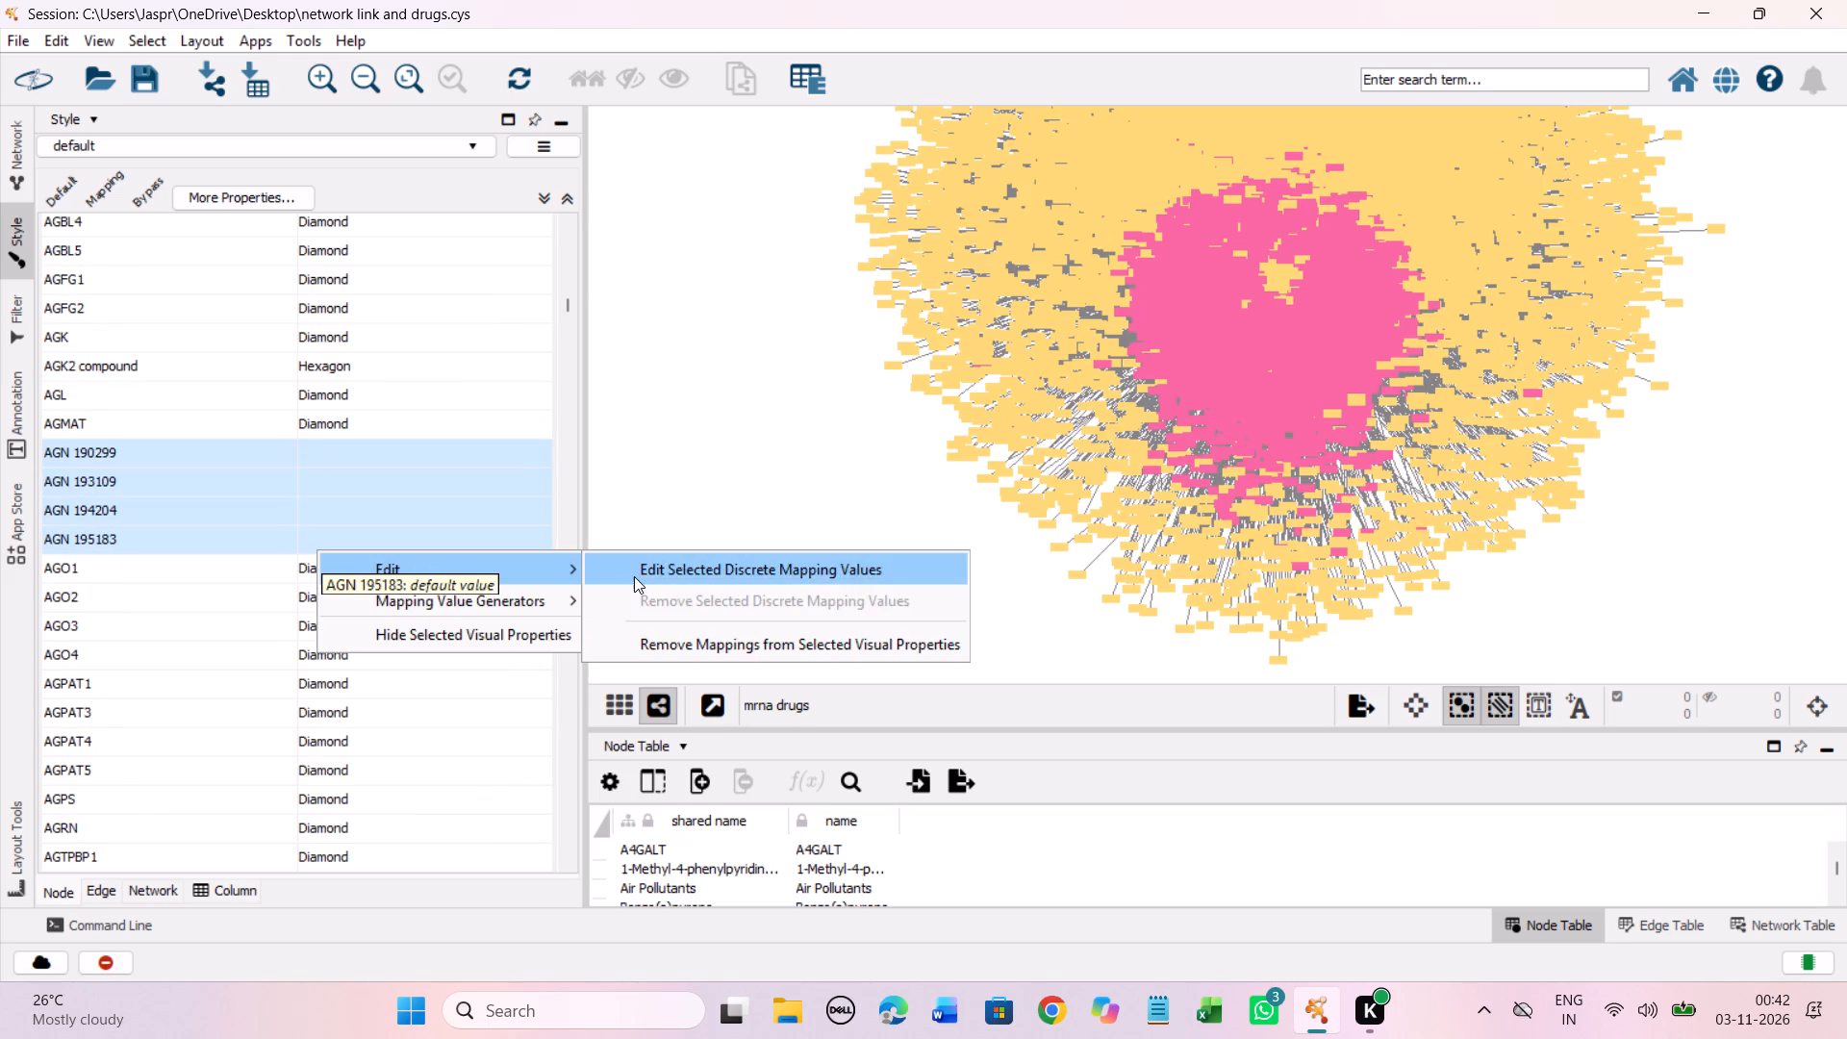
{"action": "left_click", "coordinate": [284, 468]}
{"action": "left_click", "coordinate": [439, 720]}
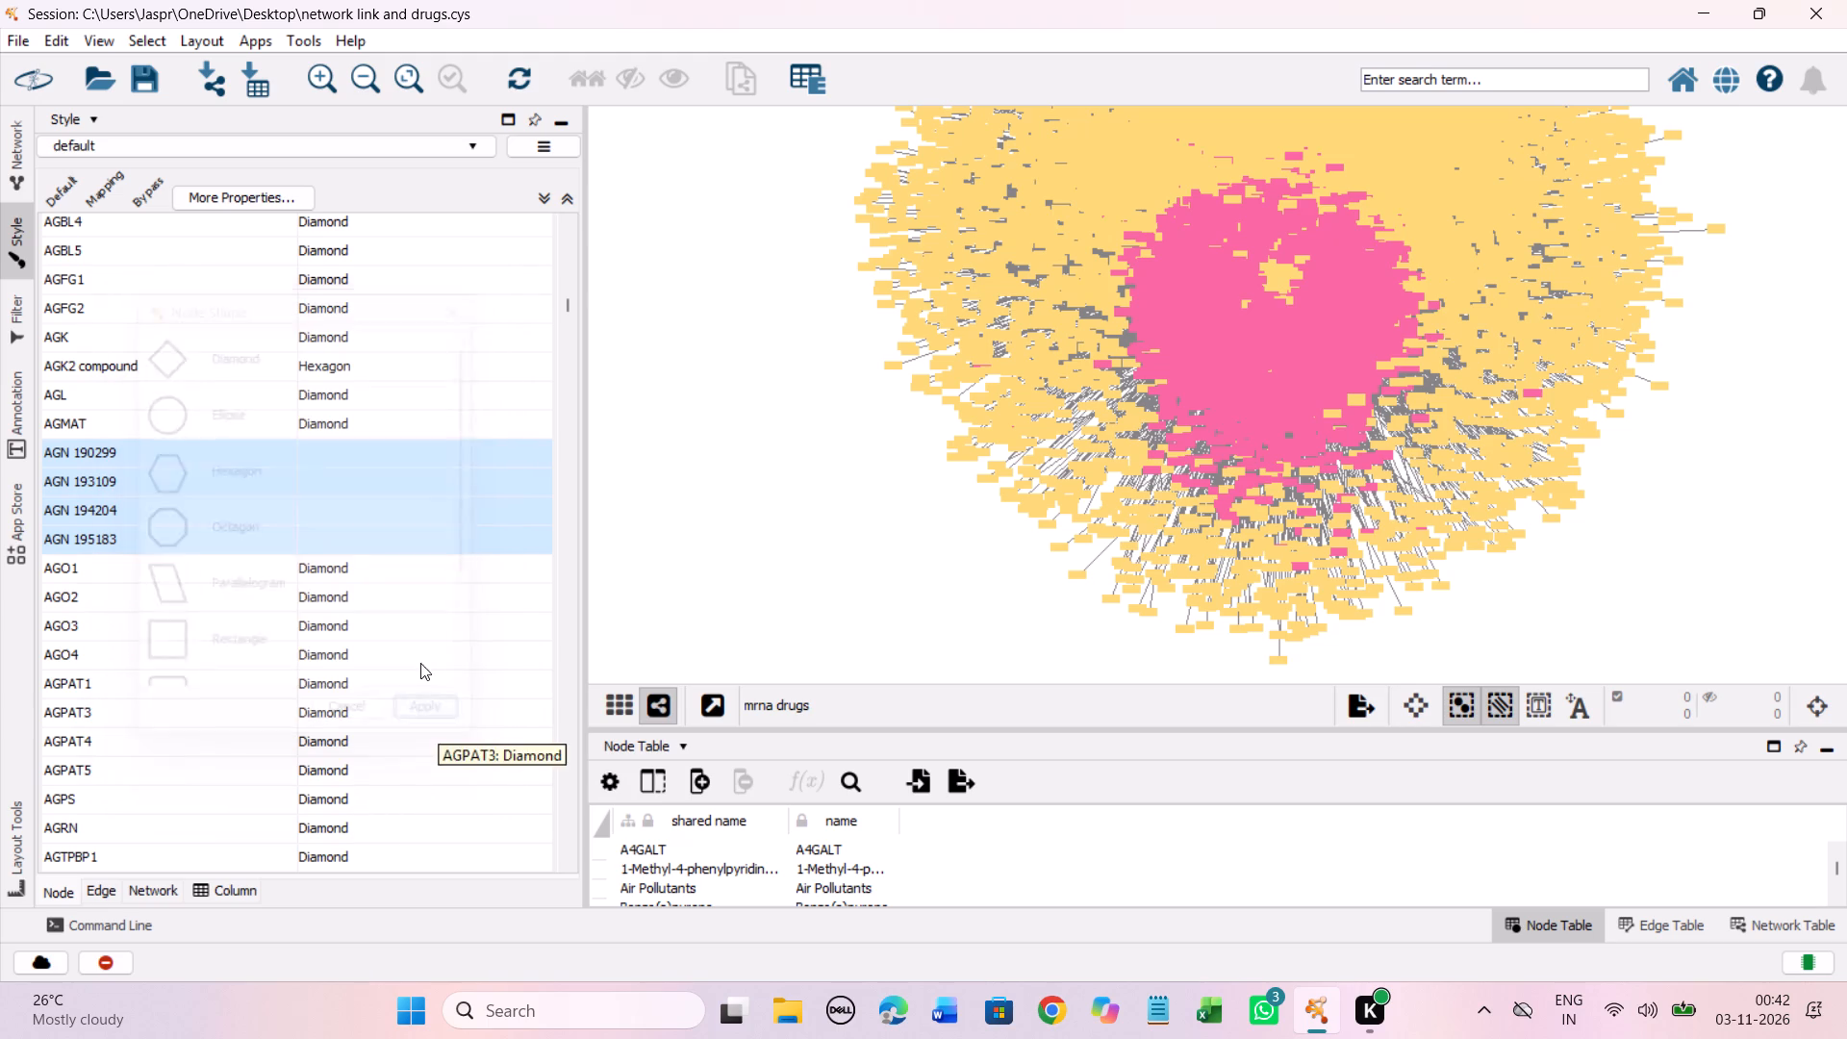
Set the discrete node shape mapping for AH 13205 to Hexagon.
{"action": "scroll", "coordinate": [379, 523], "scroll_direction": "down", "scroll_amount": 9}
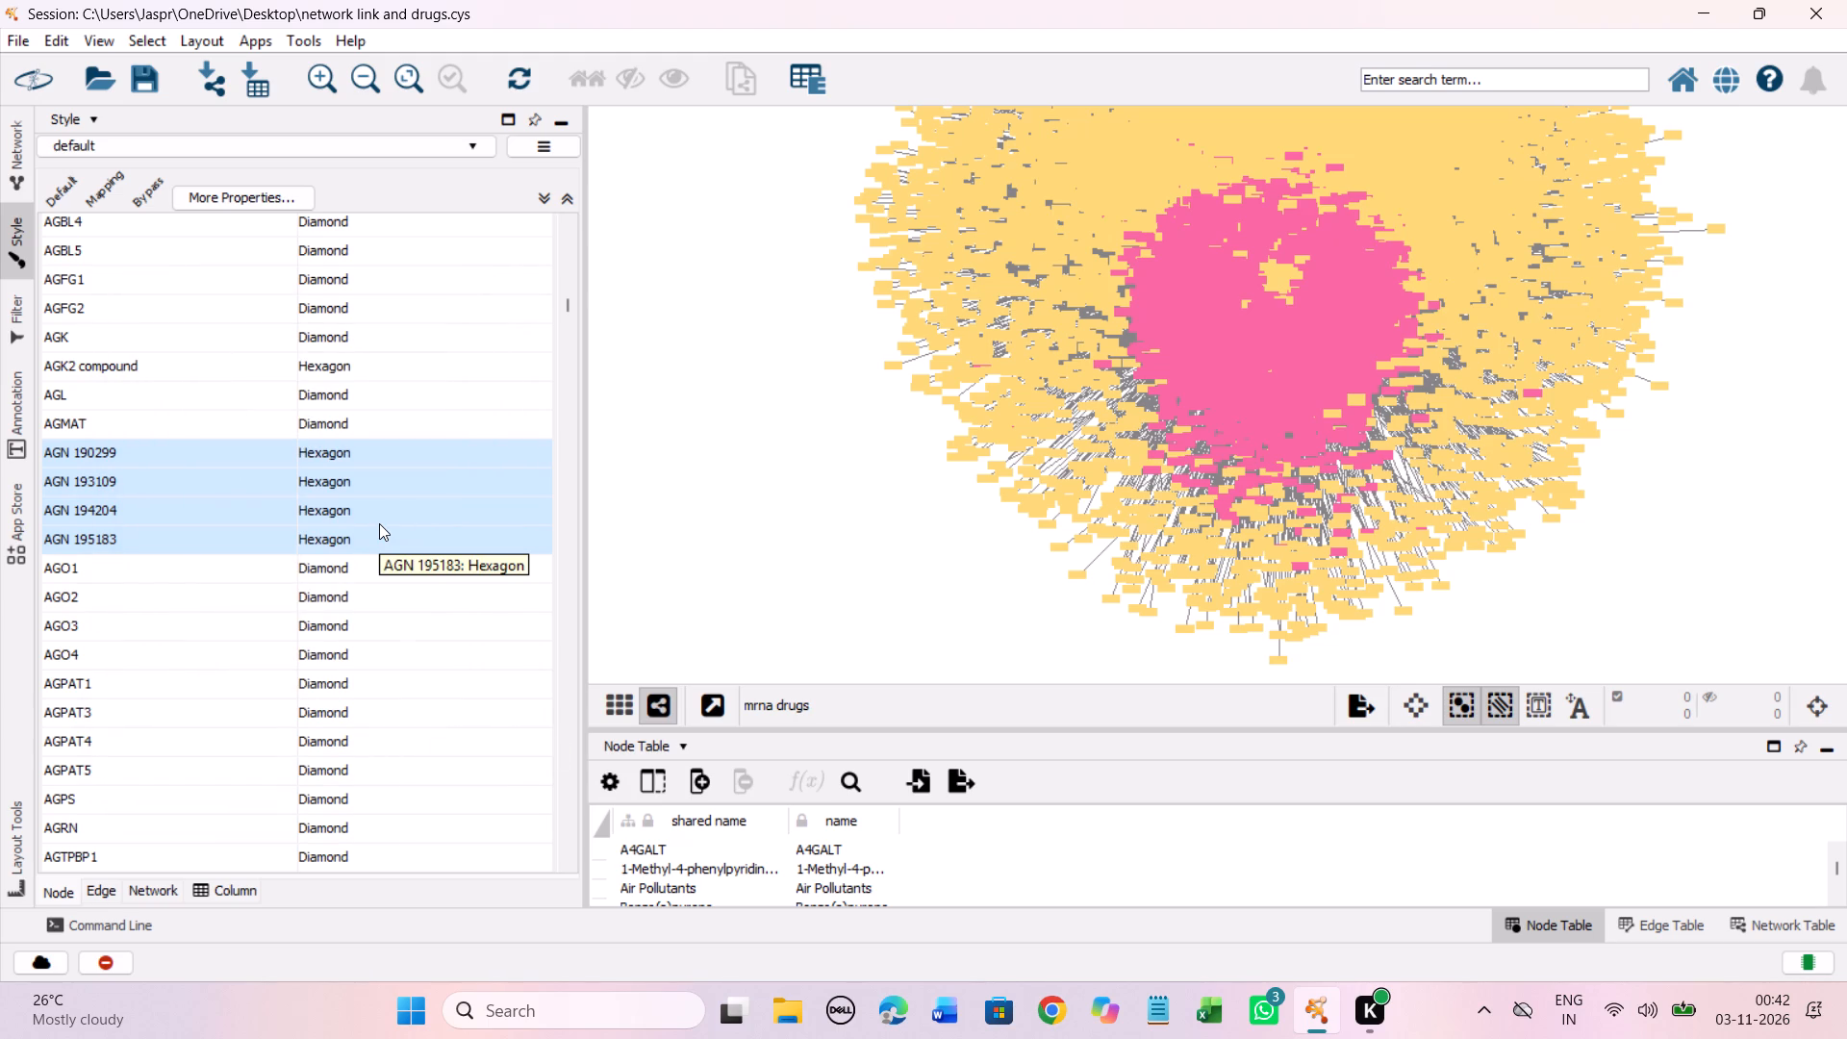
{"action": "scroll", "coordinate": [379, 523], "scroll_direction": "down", "scroll_amount": 3}
{"action": "scroll", "coordinate": [379, 523], "scroll_direction": "up", "scroll_amount": 6}
{"action": "scroll", "coordinate": [379, 523], "scroll_direction": "down", "scroll_amount": 10}
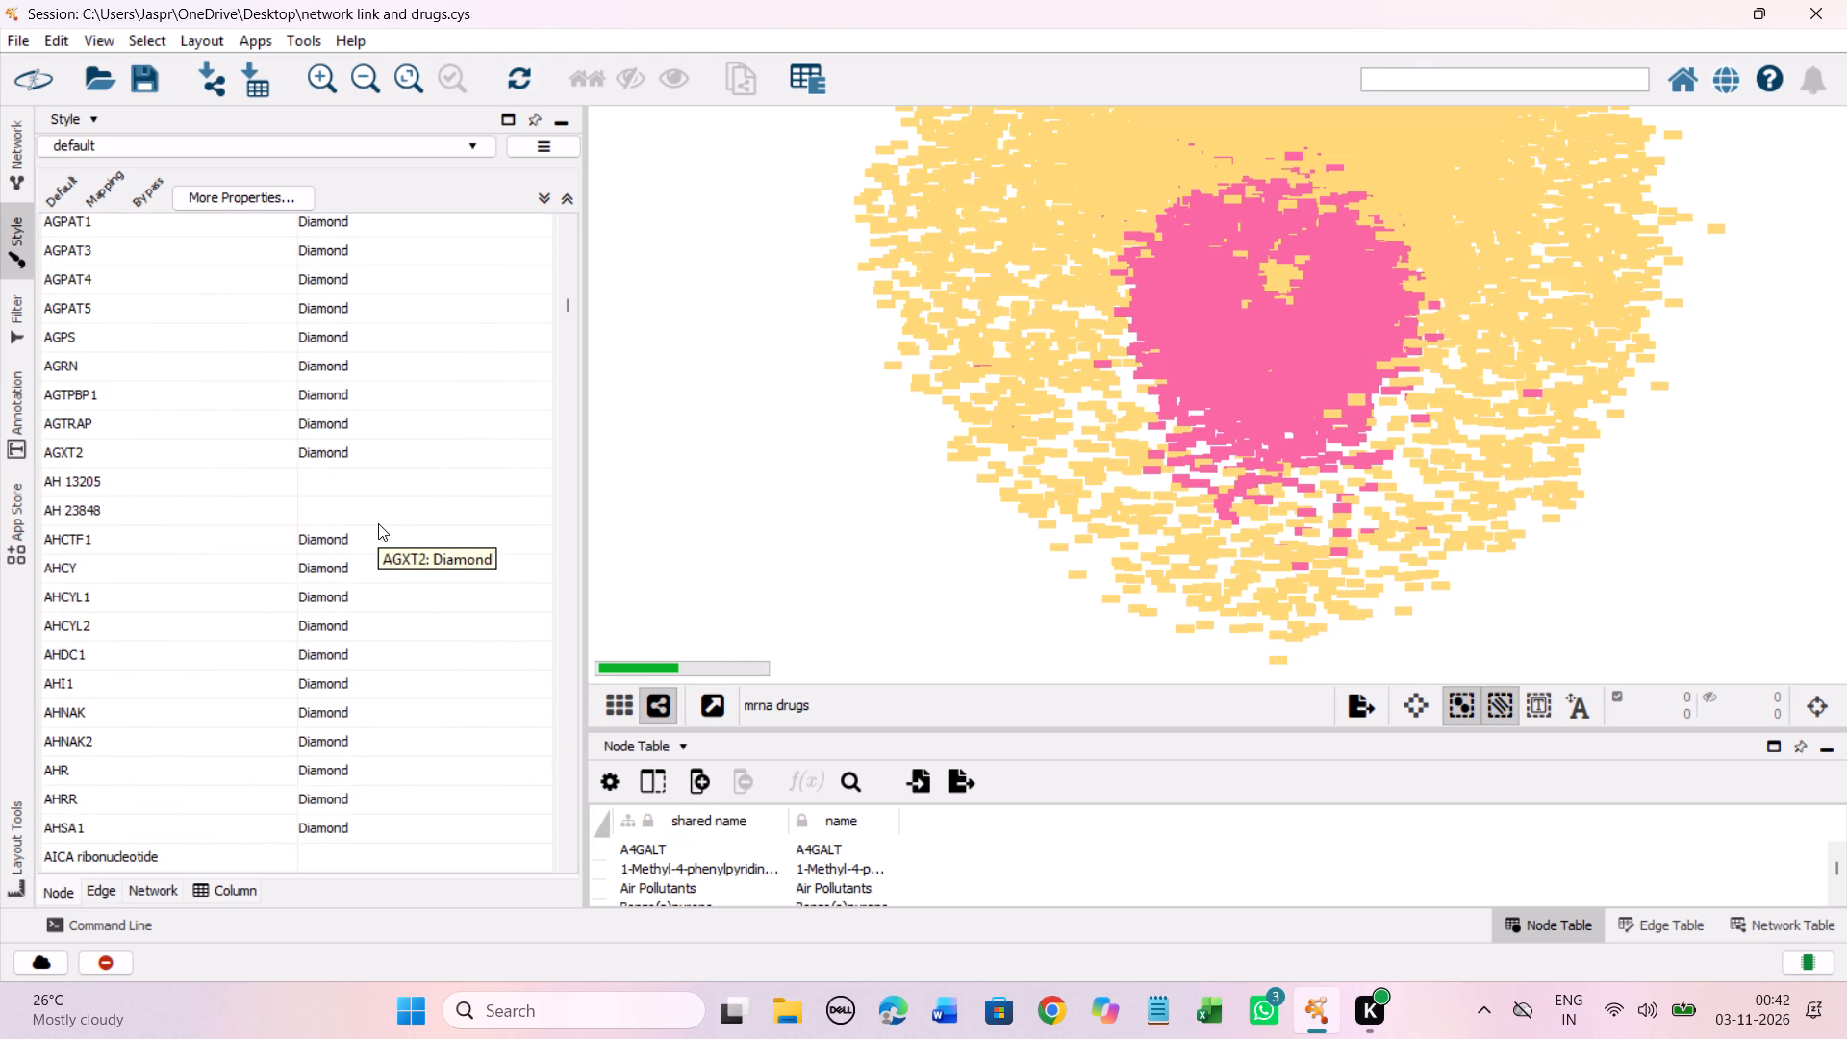
{"action": "left_click_drag", "start_coordinate": [337, 481], "coordinate": [337, 527]}
{"action": "left_click_drag", "start_coordinate": [335, 484], "coordinate": [334, 499]}
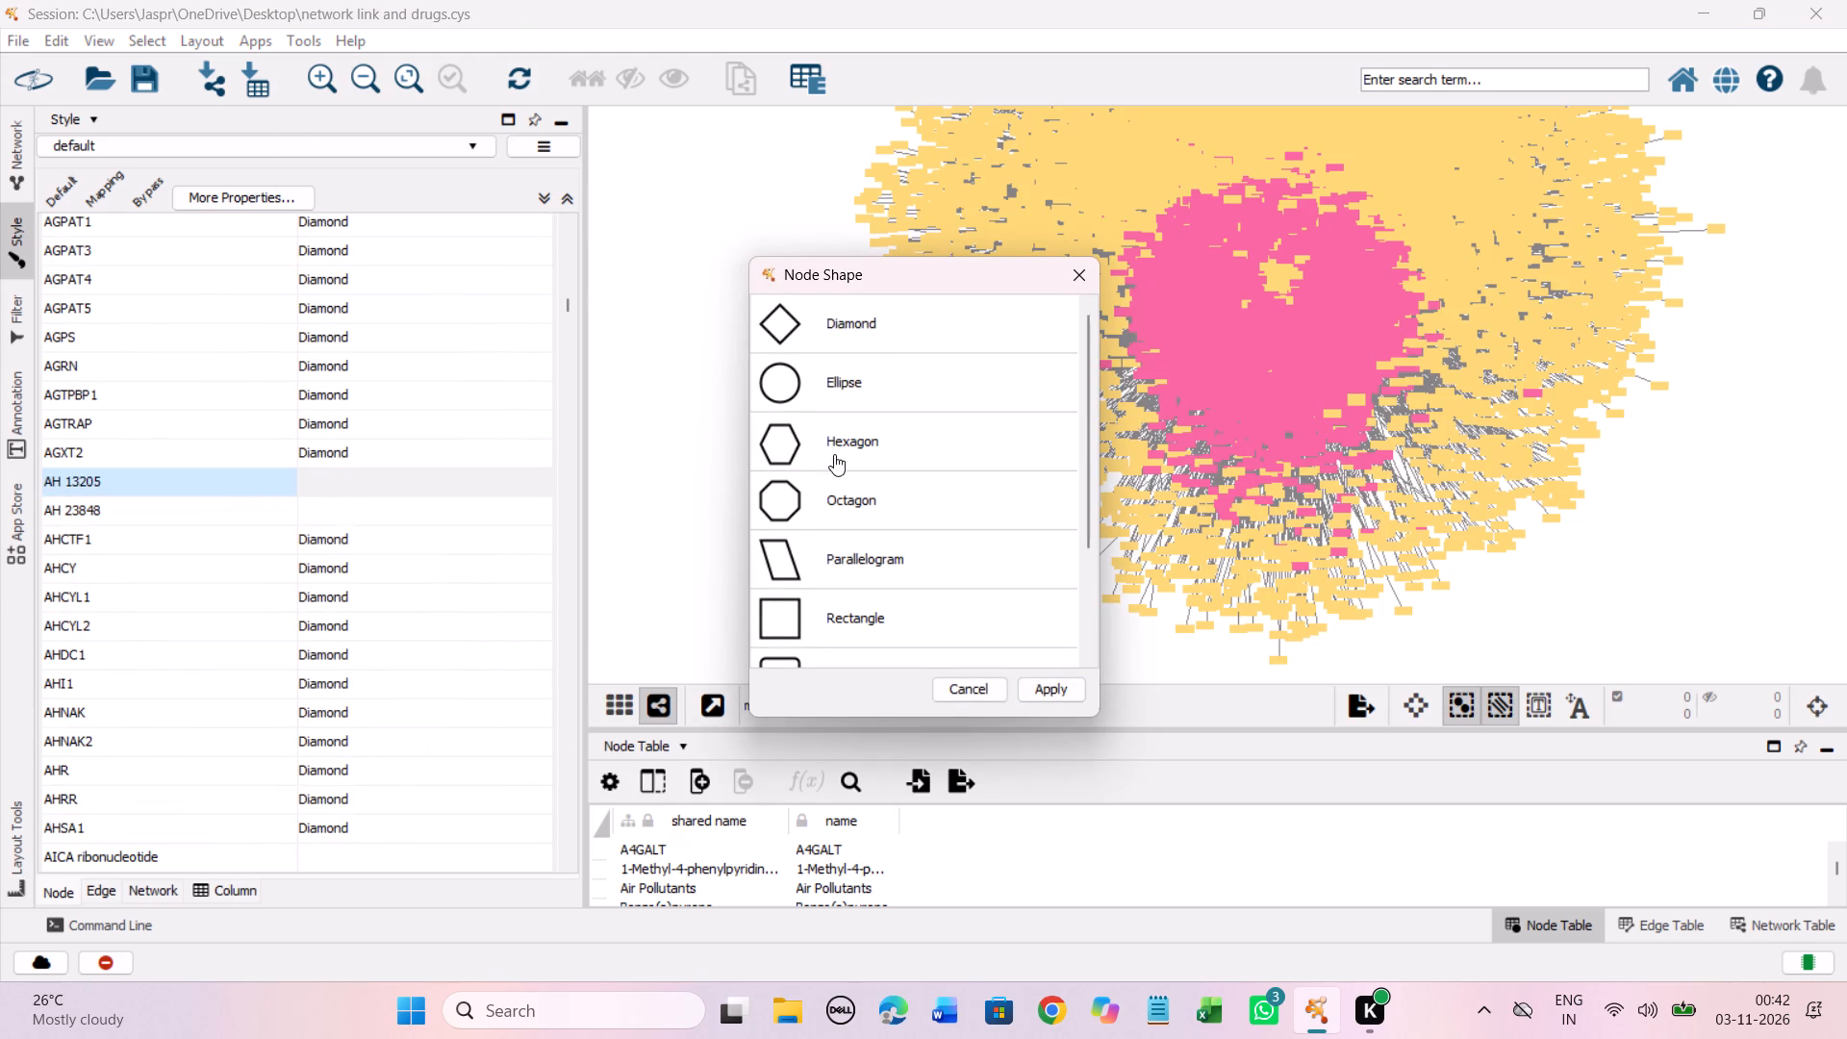
{"action": "left_click", "coordinate": [841, 448]}
{"action": "left_click", "coordinate": [1078, 688]}
Set the discrete node shape mapping for AH 23848 to Hexagon.
{"action": "left_click", "coordinate": [286, 512]}
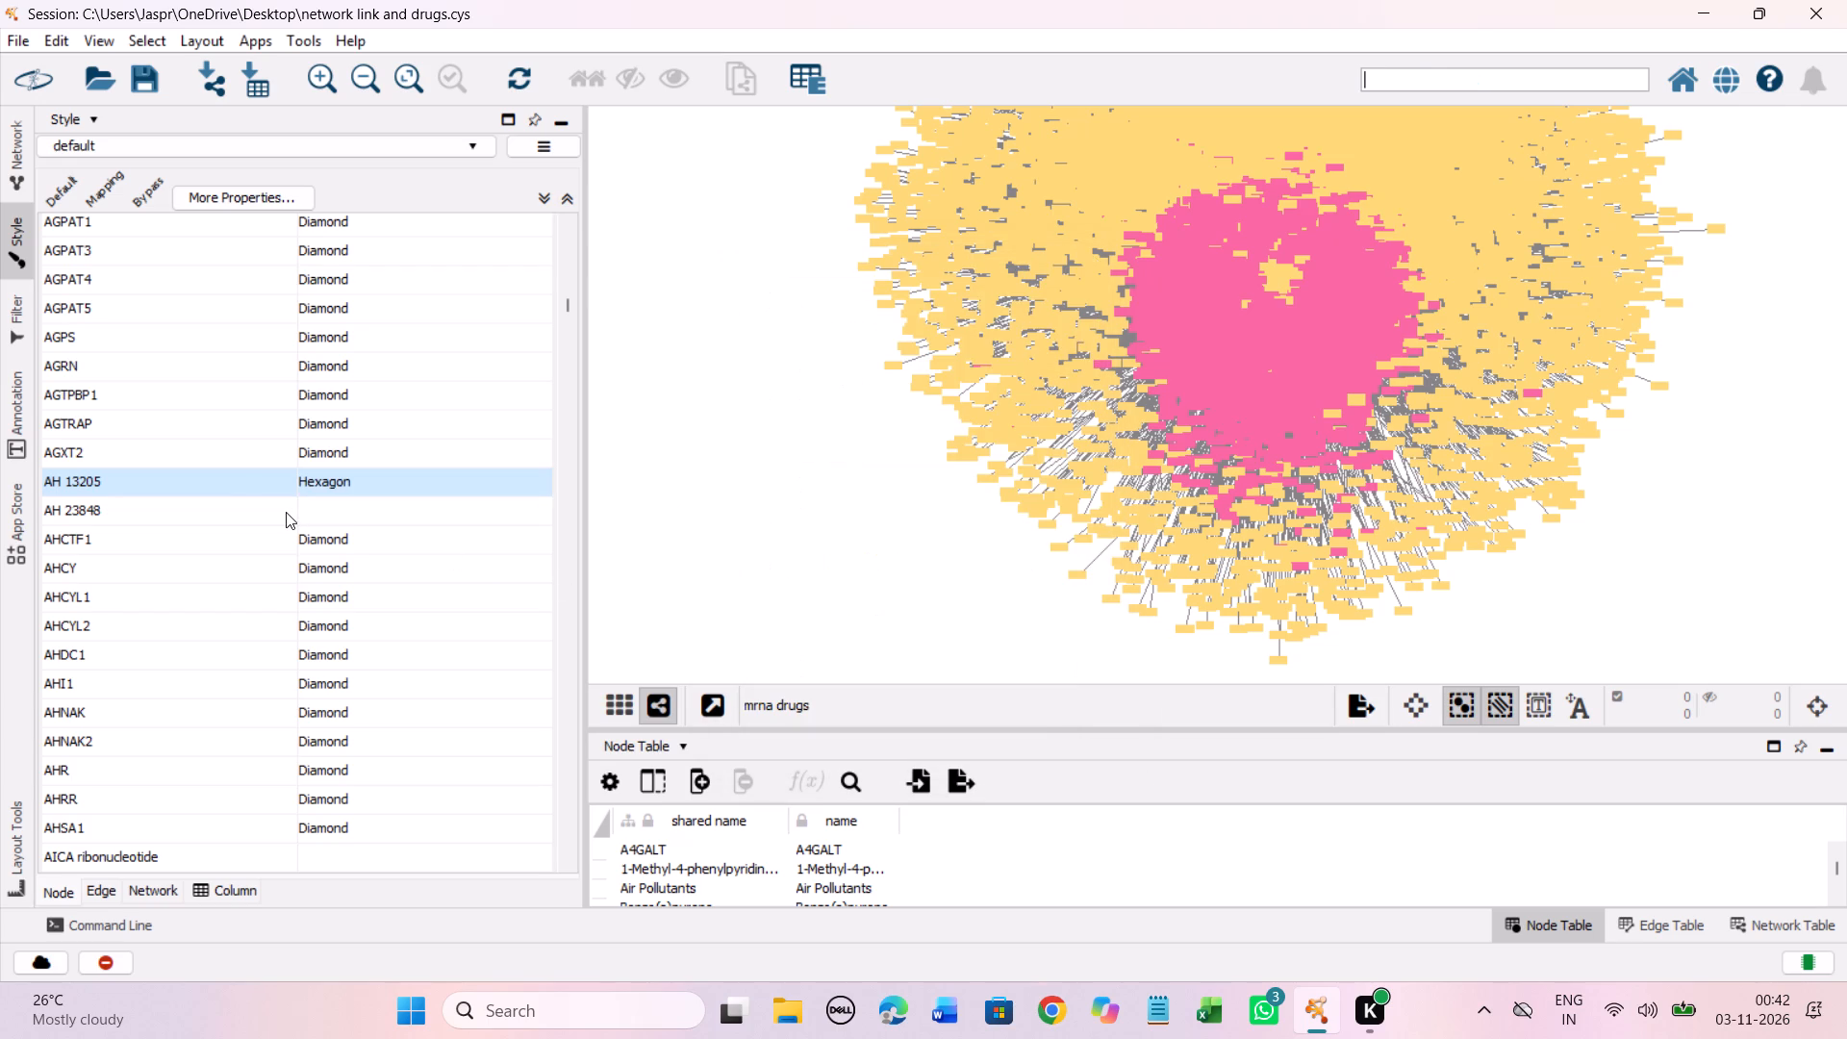
{"action": "left_click", "coordinate": [314, 508]}
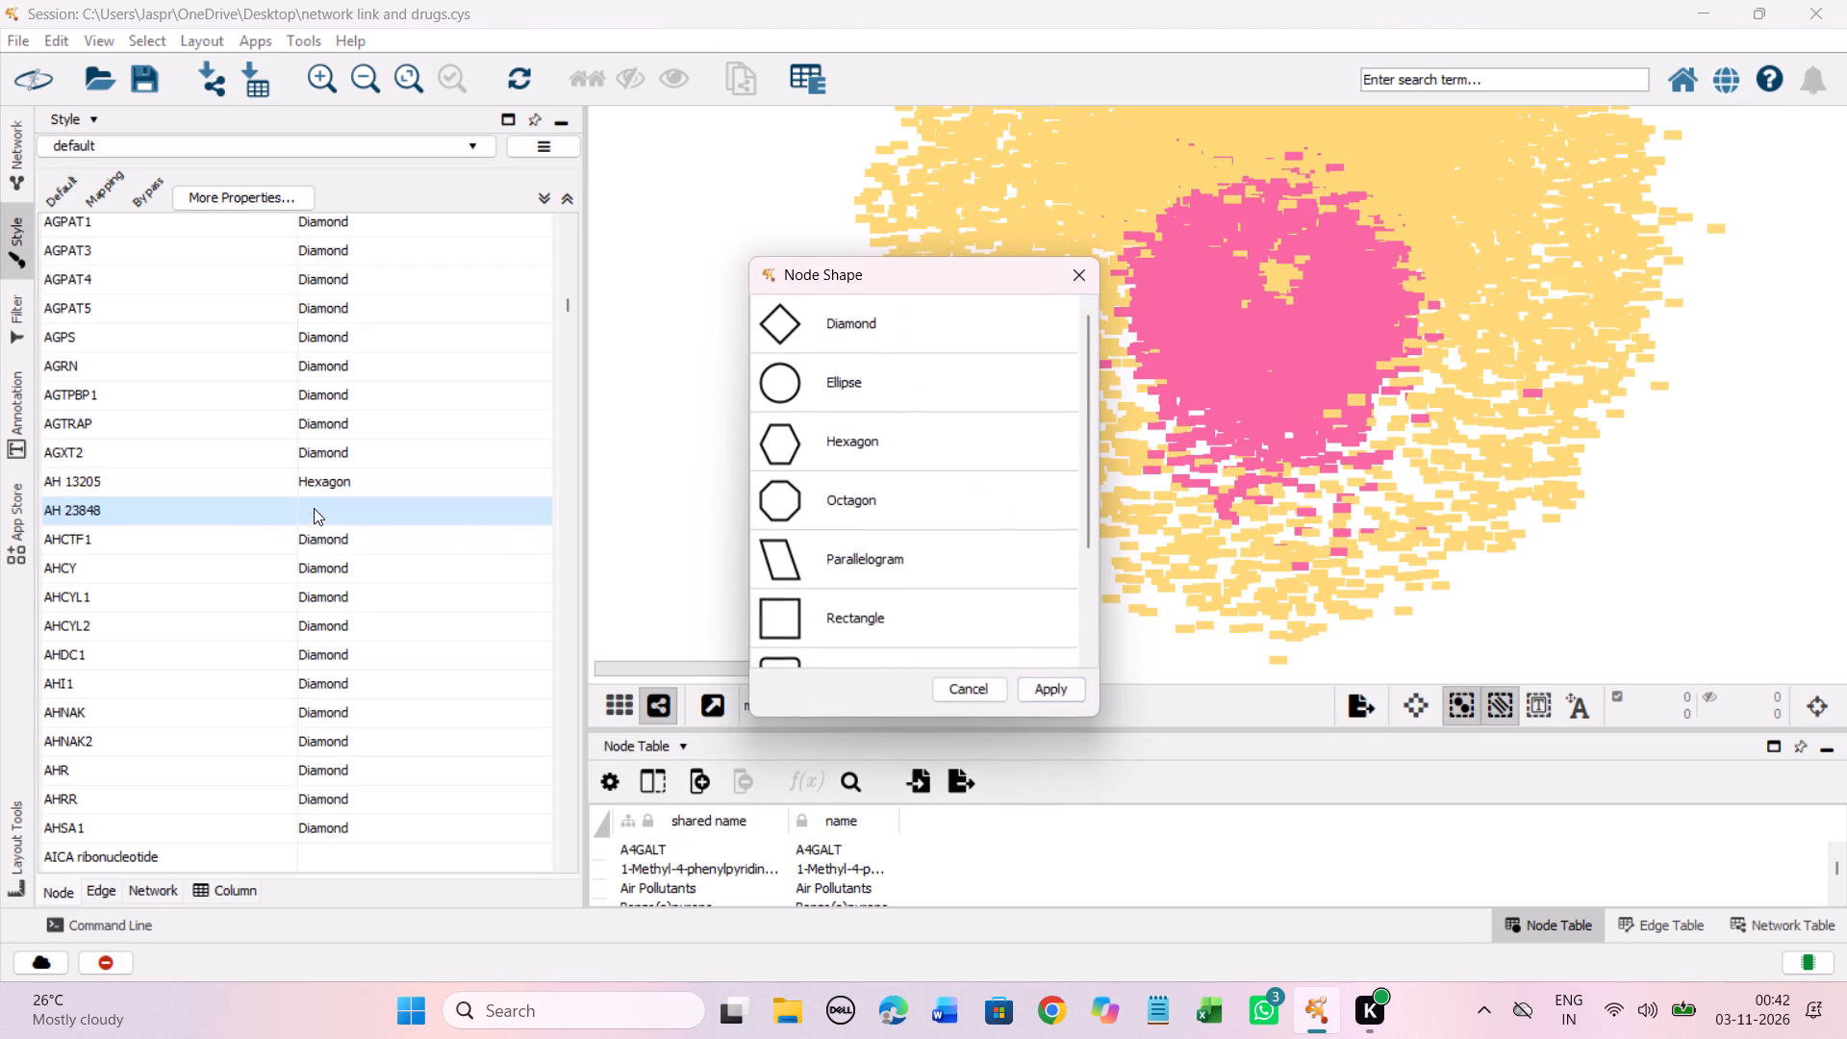
{"action": "left_click", "coordinate": [820, 445]}
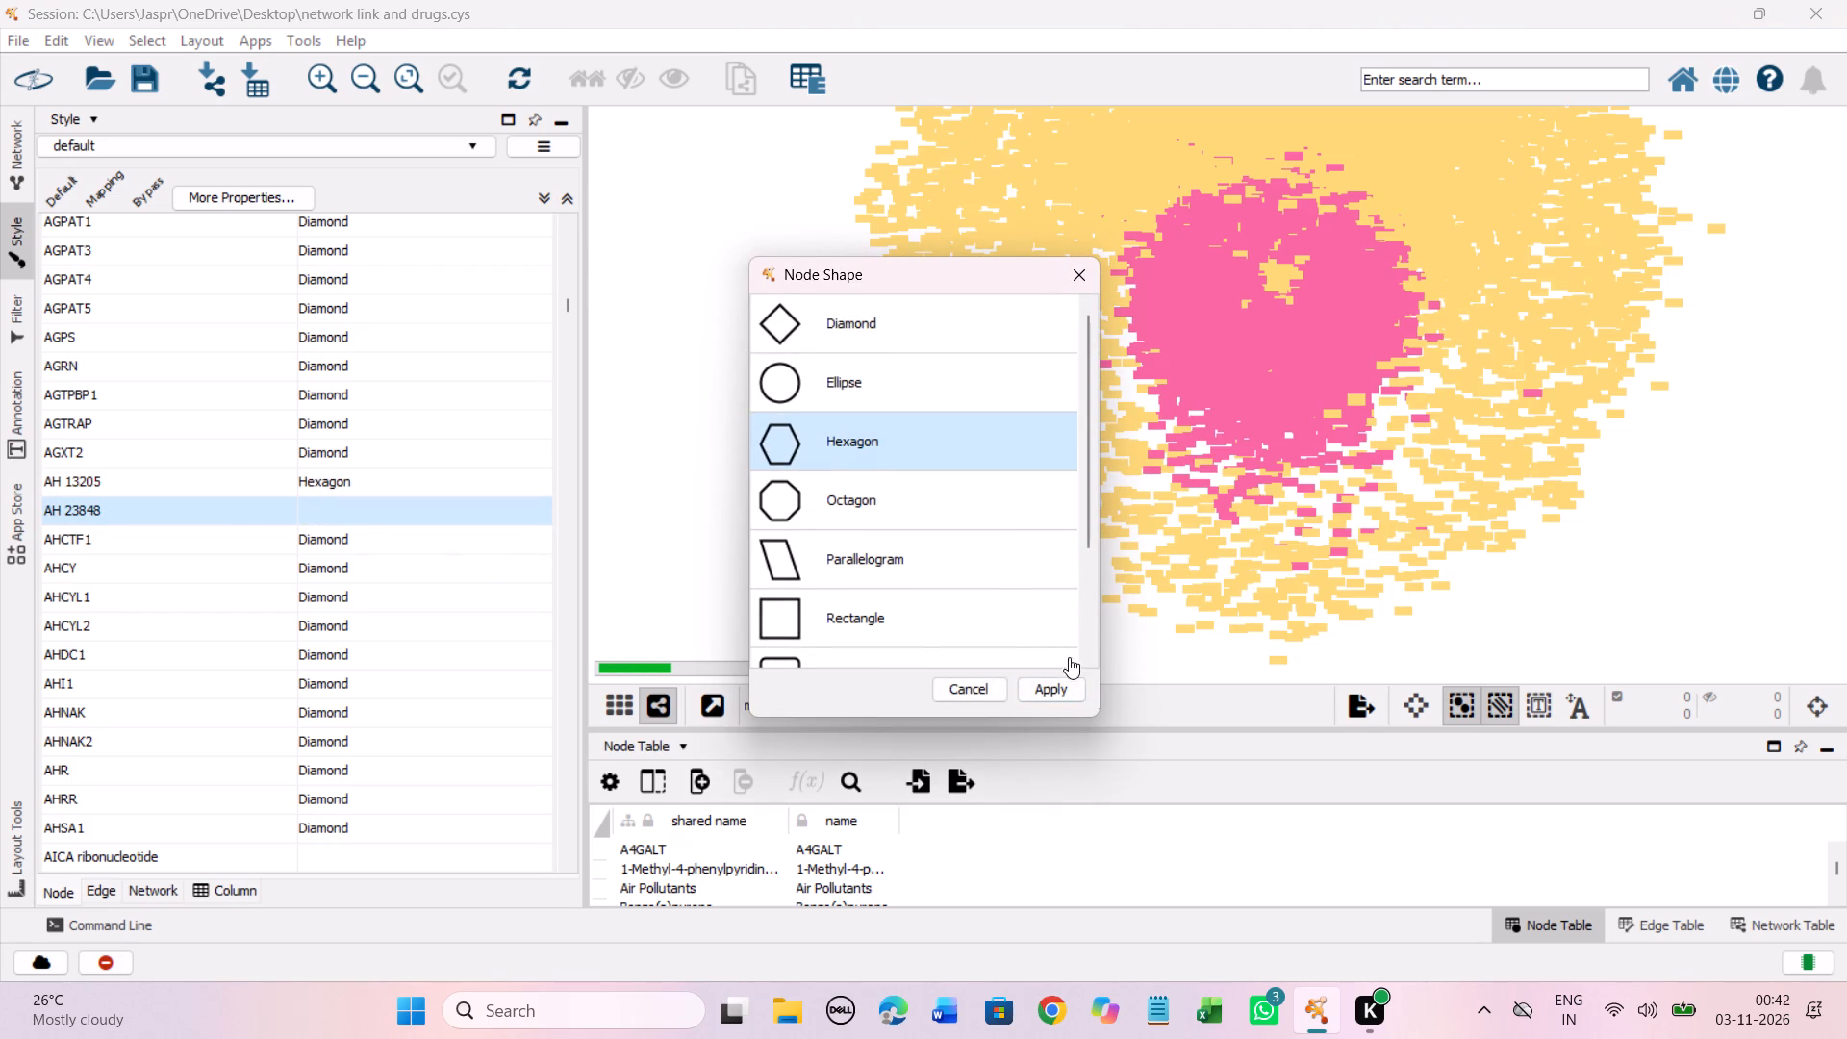
{"action": "left_click", "coordinate": [1066, 682]}
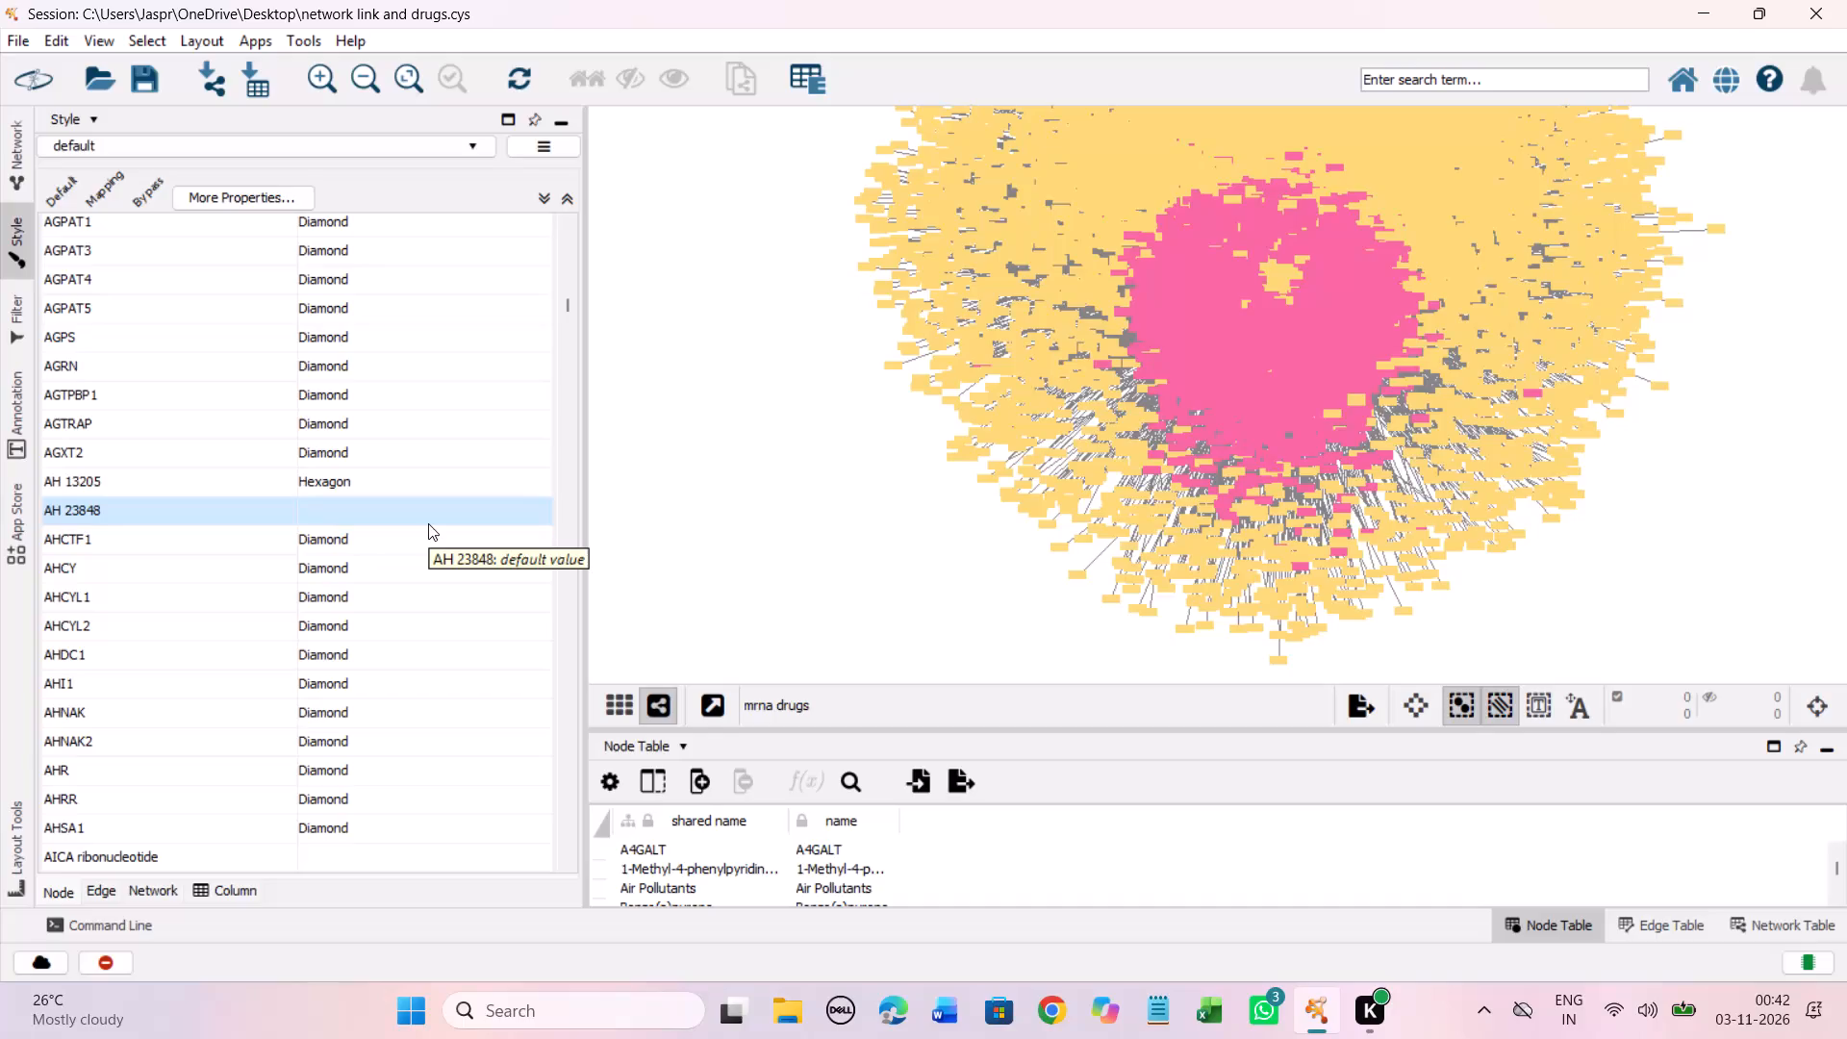
{"action": "right_click", "coordinate": [324, 512]}
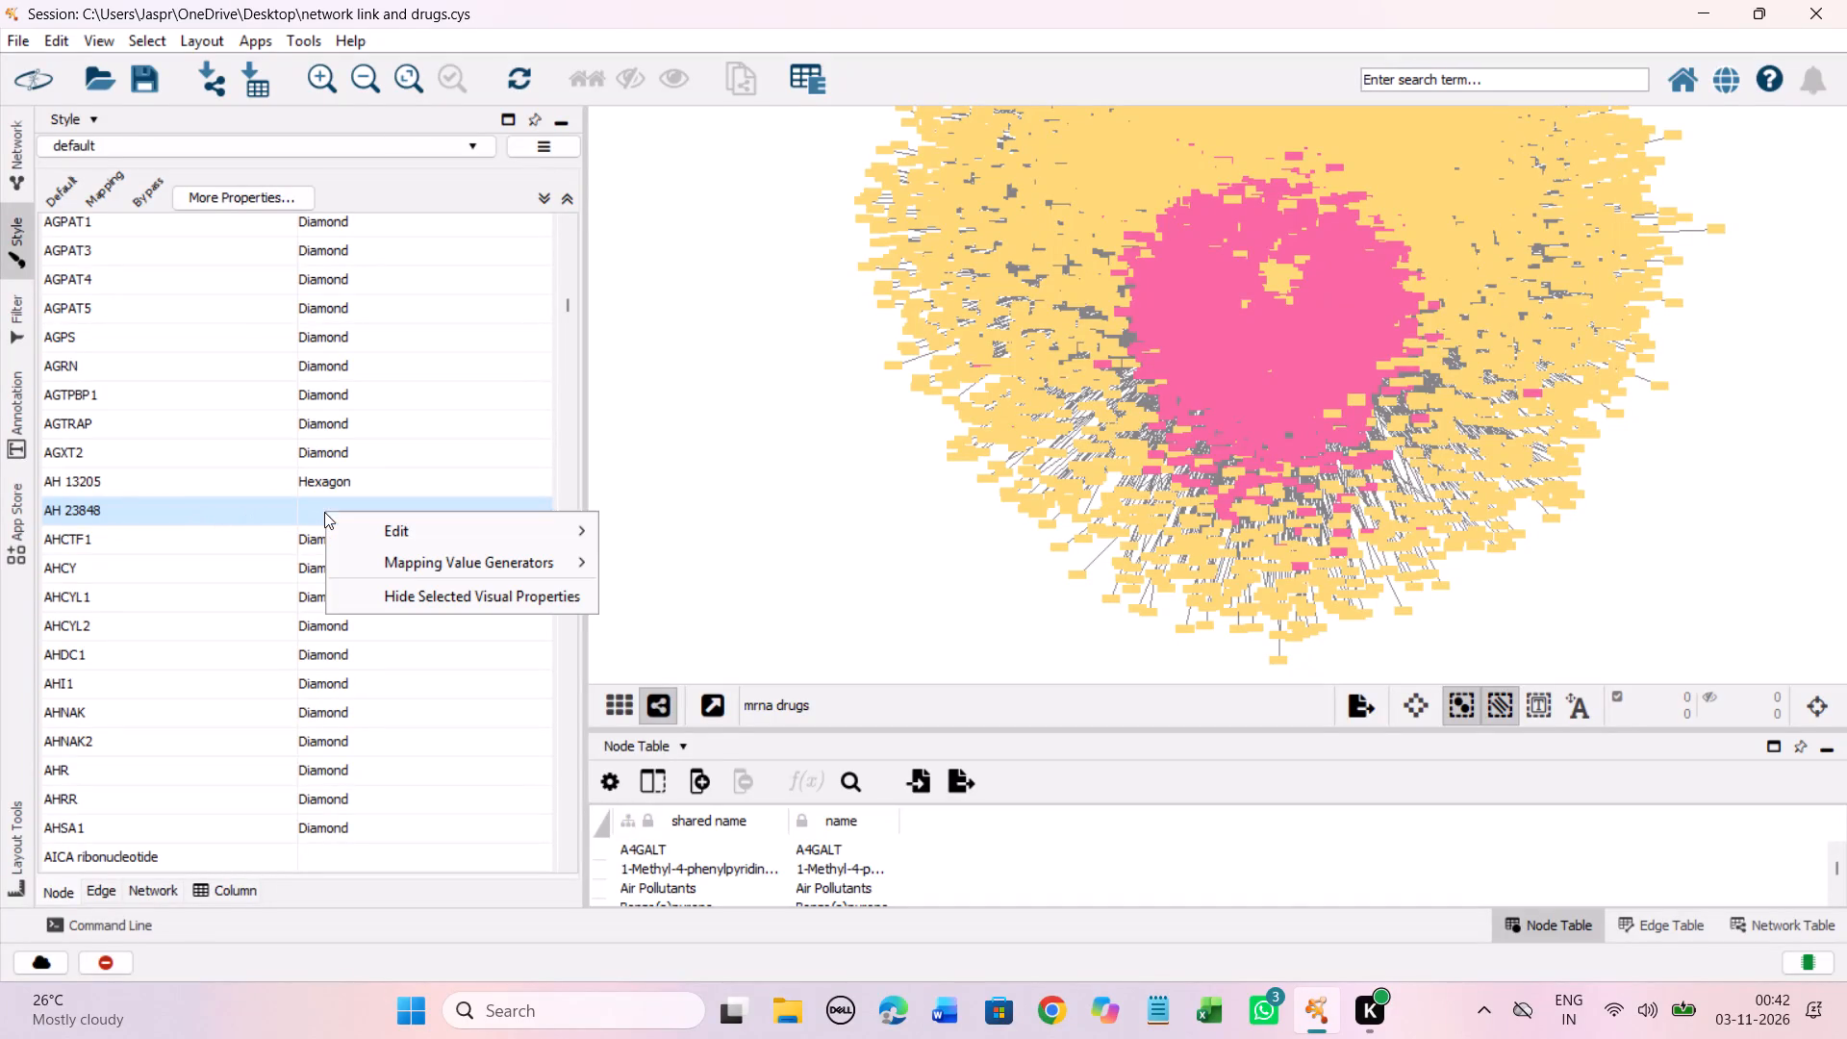
{"action": "left_click", "coordinate": [721, 525]}
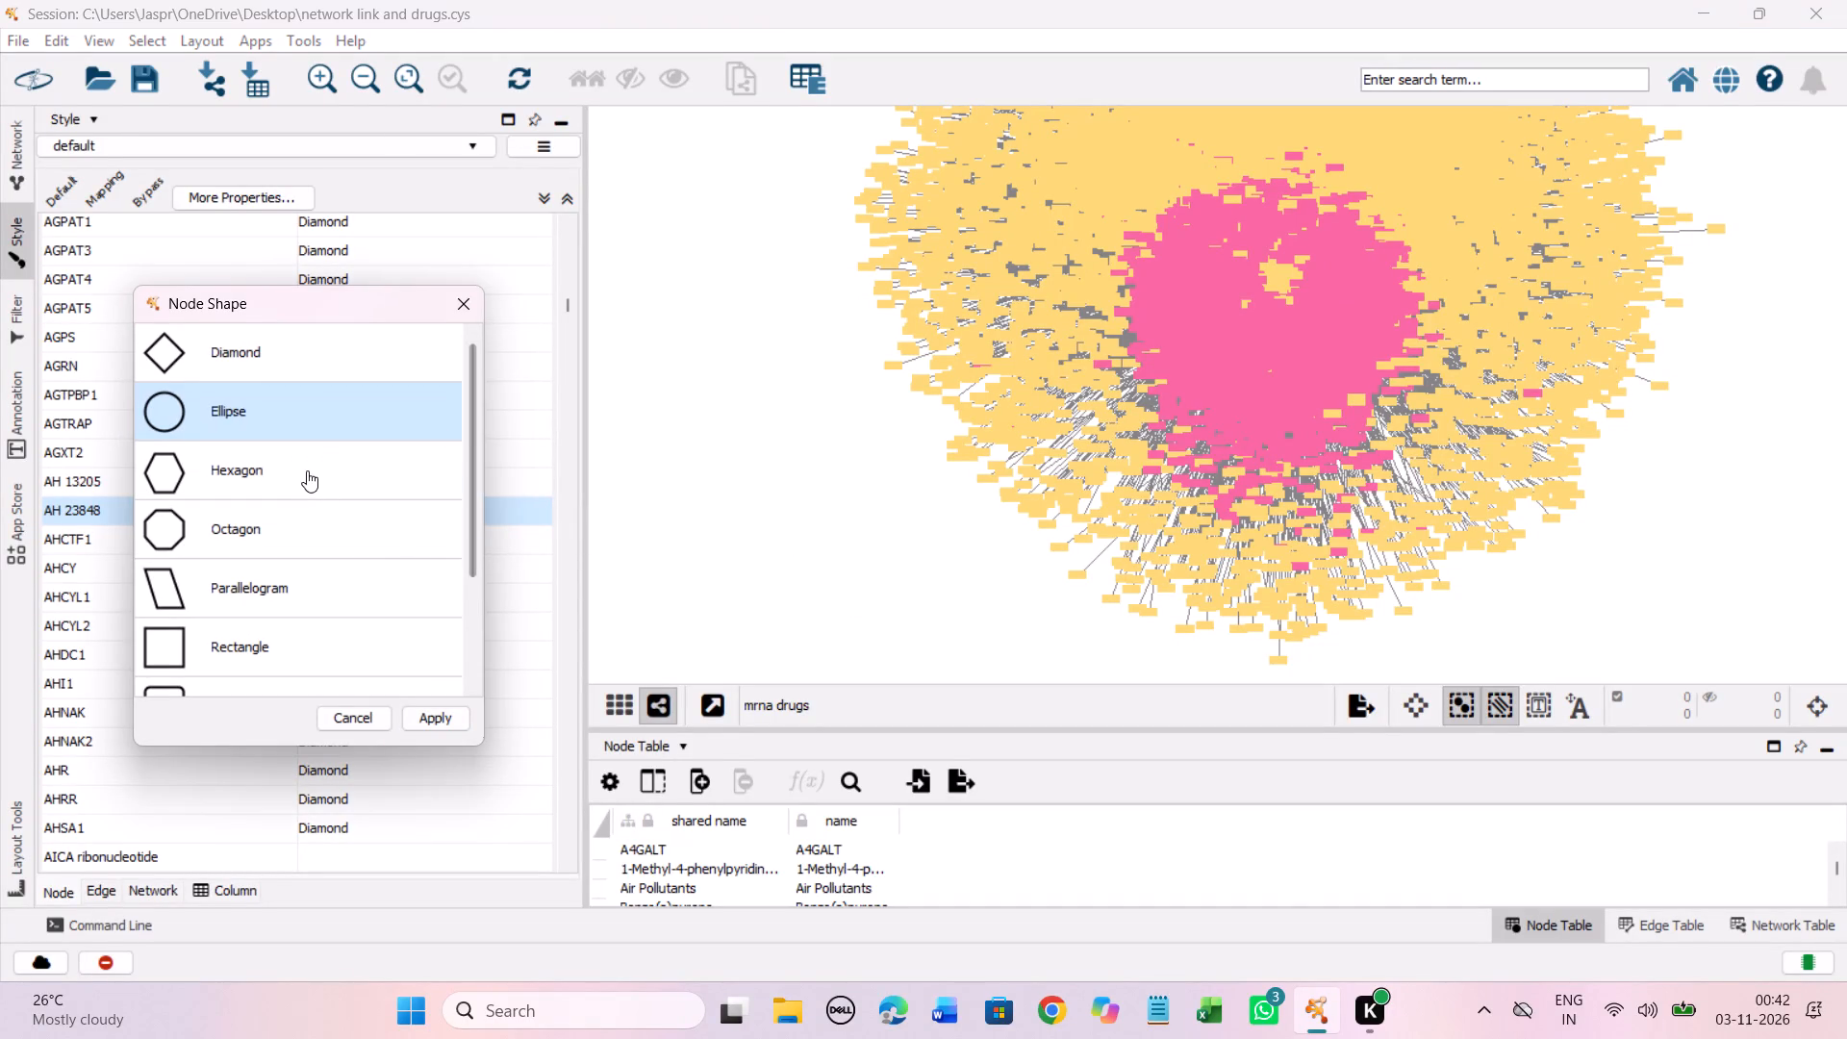
{"action": "left_click", "coordinate": [307, 470]}
{"action": "left_click", "coordinate": [431, 707]}
Set the discrete node shape mapping for AICA ribonucleotide to Hexagon.
{"action": "scroll", "coordinate": [404, 581], "scroll_direction": "down", "scroll_amount": 3}
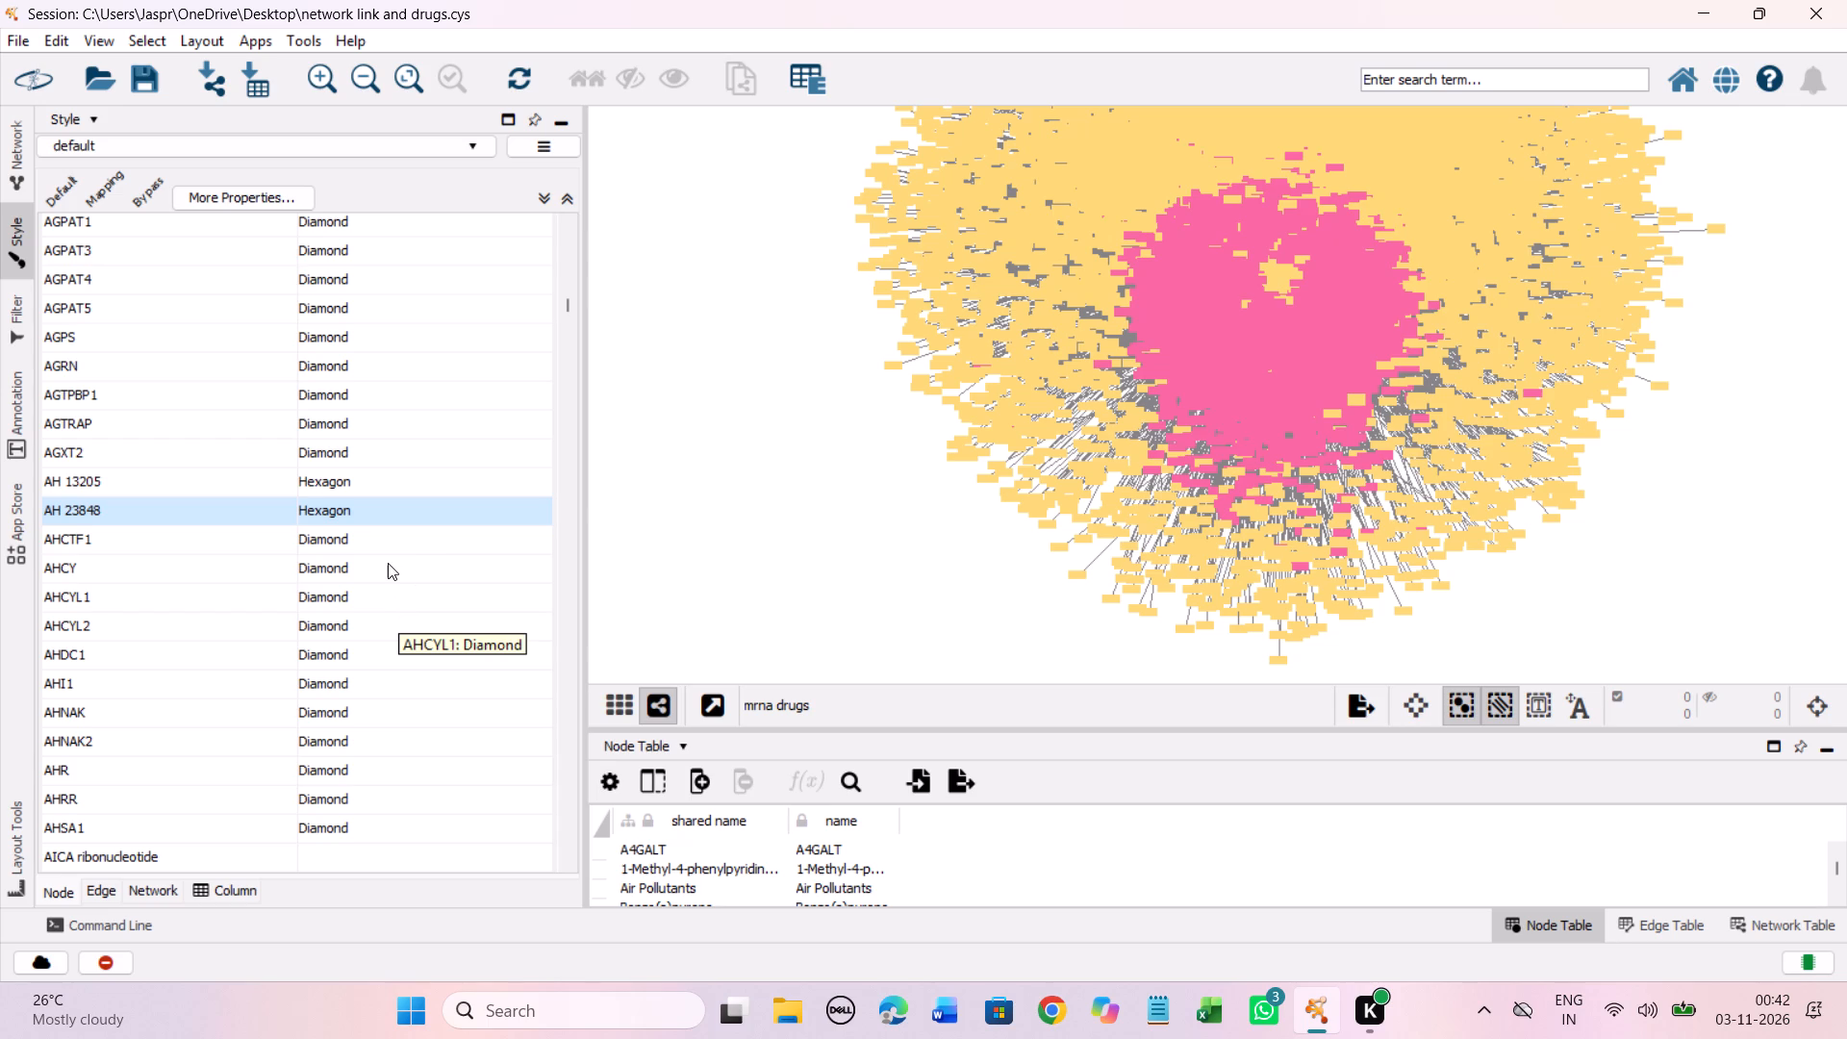
{"action": "scroll", "coordinate": [422, 534], "scroll_direction": "down", "scroll_amount": 9}
{"action": "scroll", "coordinate": [437, 537], "scroll_direction": "up", "scroll_amount": 2}
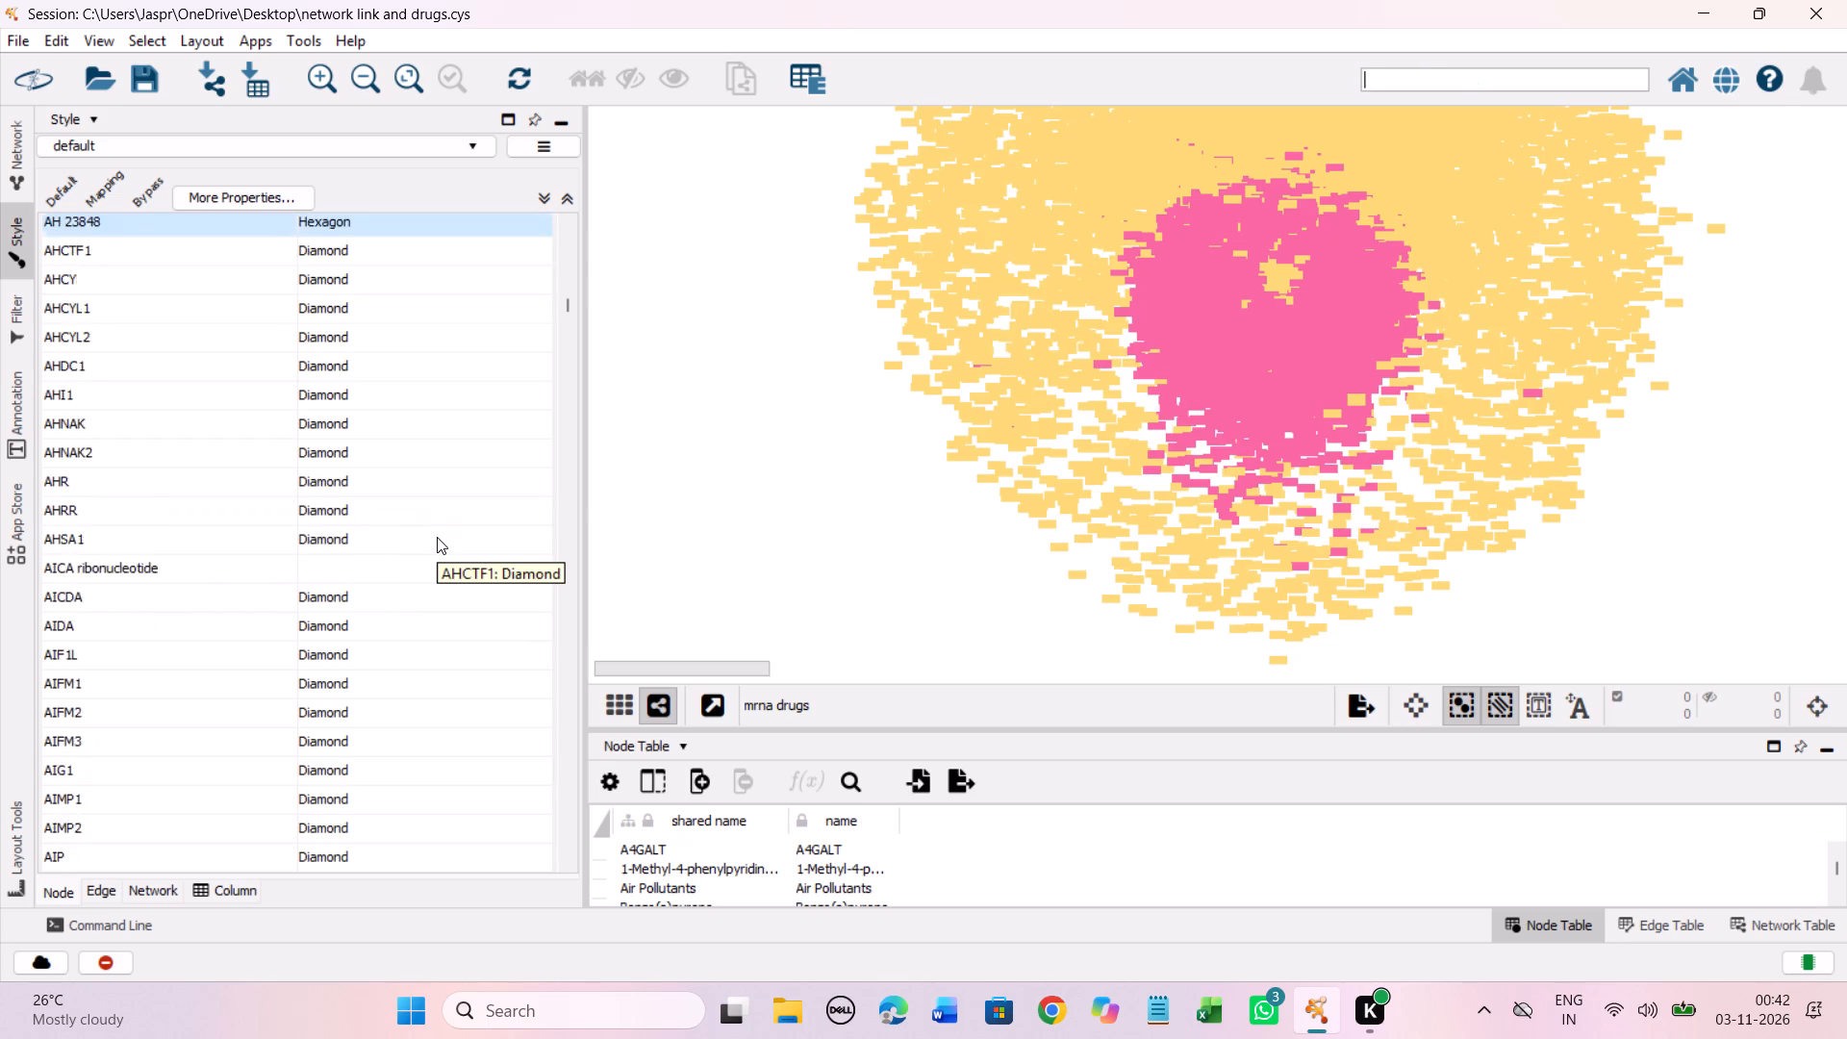
{"action": "scroll", "coordinate": [437, 537], "scroll_direction": "up", "scroll_amount": 3}
{"action": "scroll", "coordinate": [437, 537], "scroll_direction": "down", "scroll_amount": 4}
{"action": "left_click", "coordinate": [342, 541]}
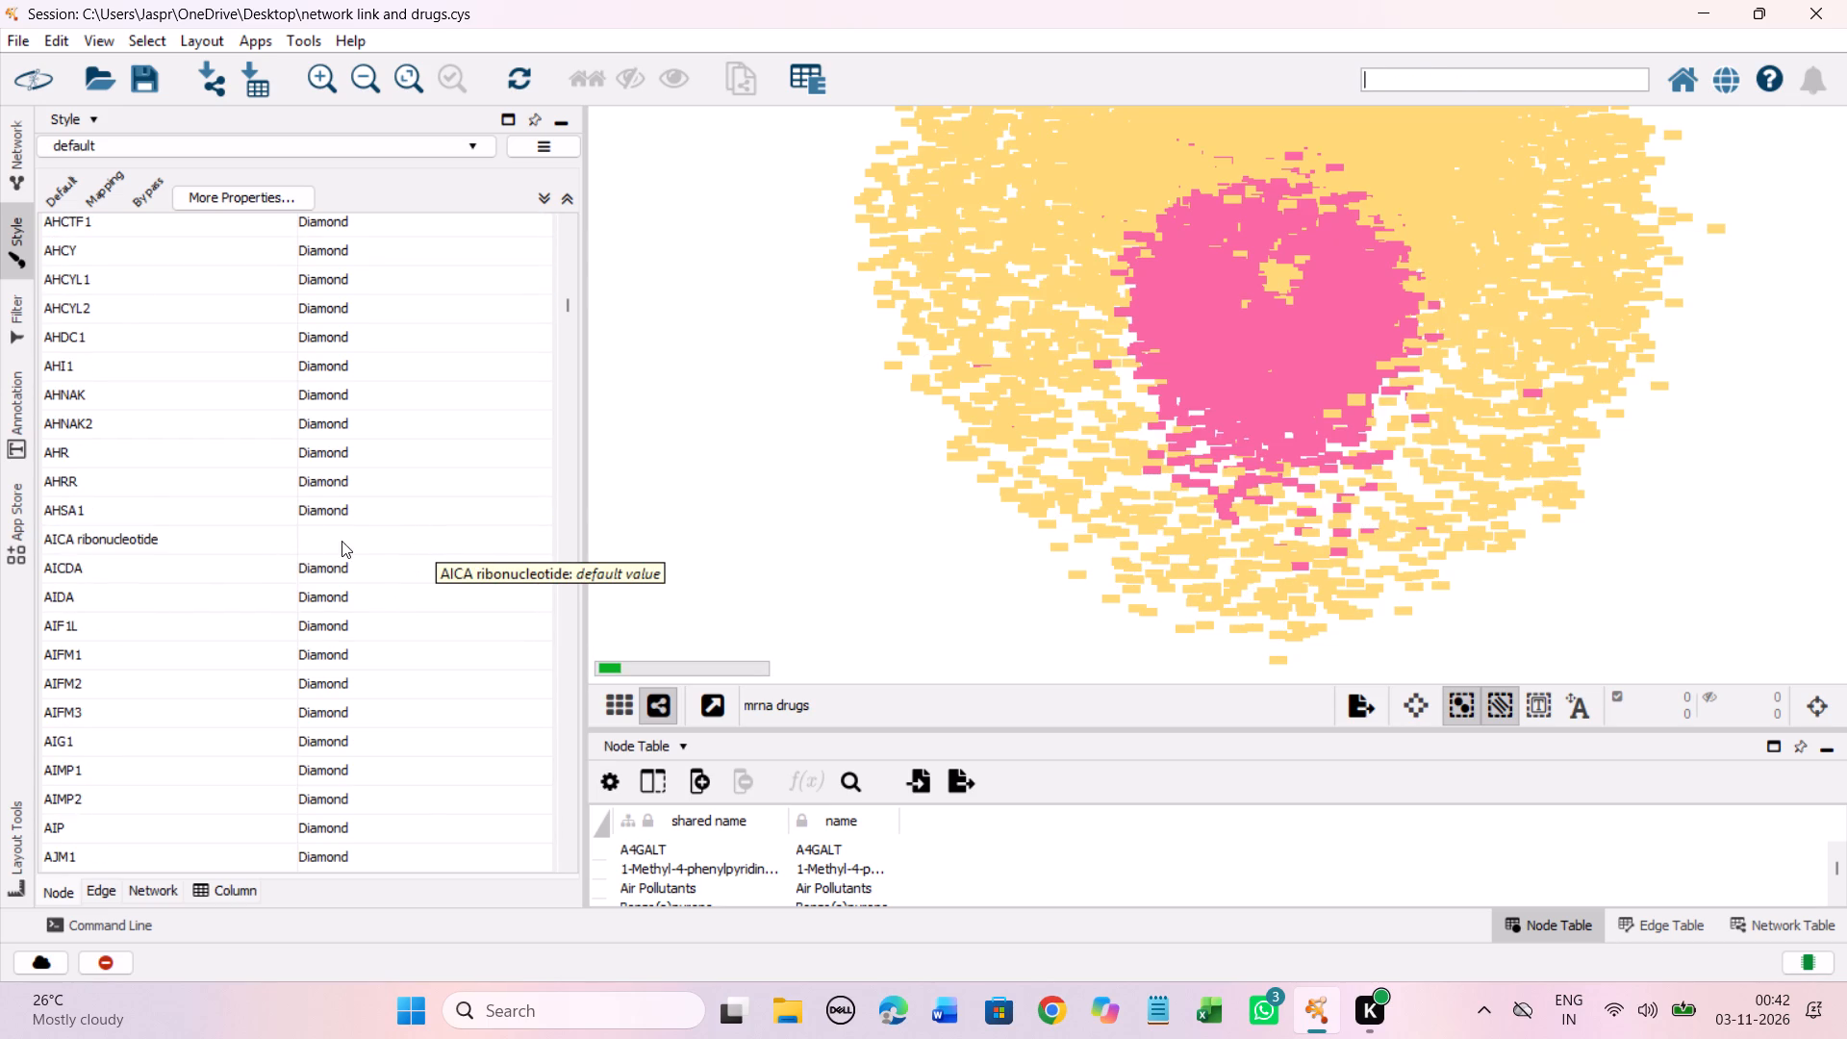
{"action": "right_click", "coordinate": [342, 541]}
{"action": "left_click", "coordinate": [696, 544]}
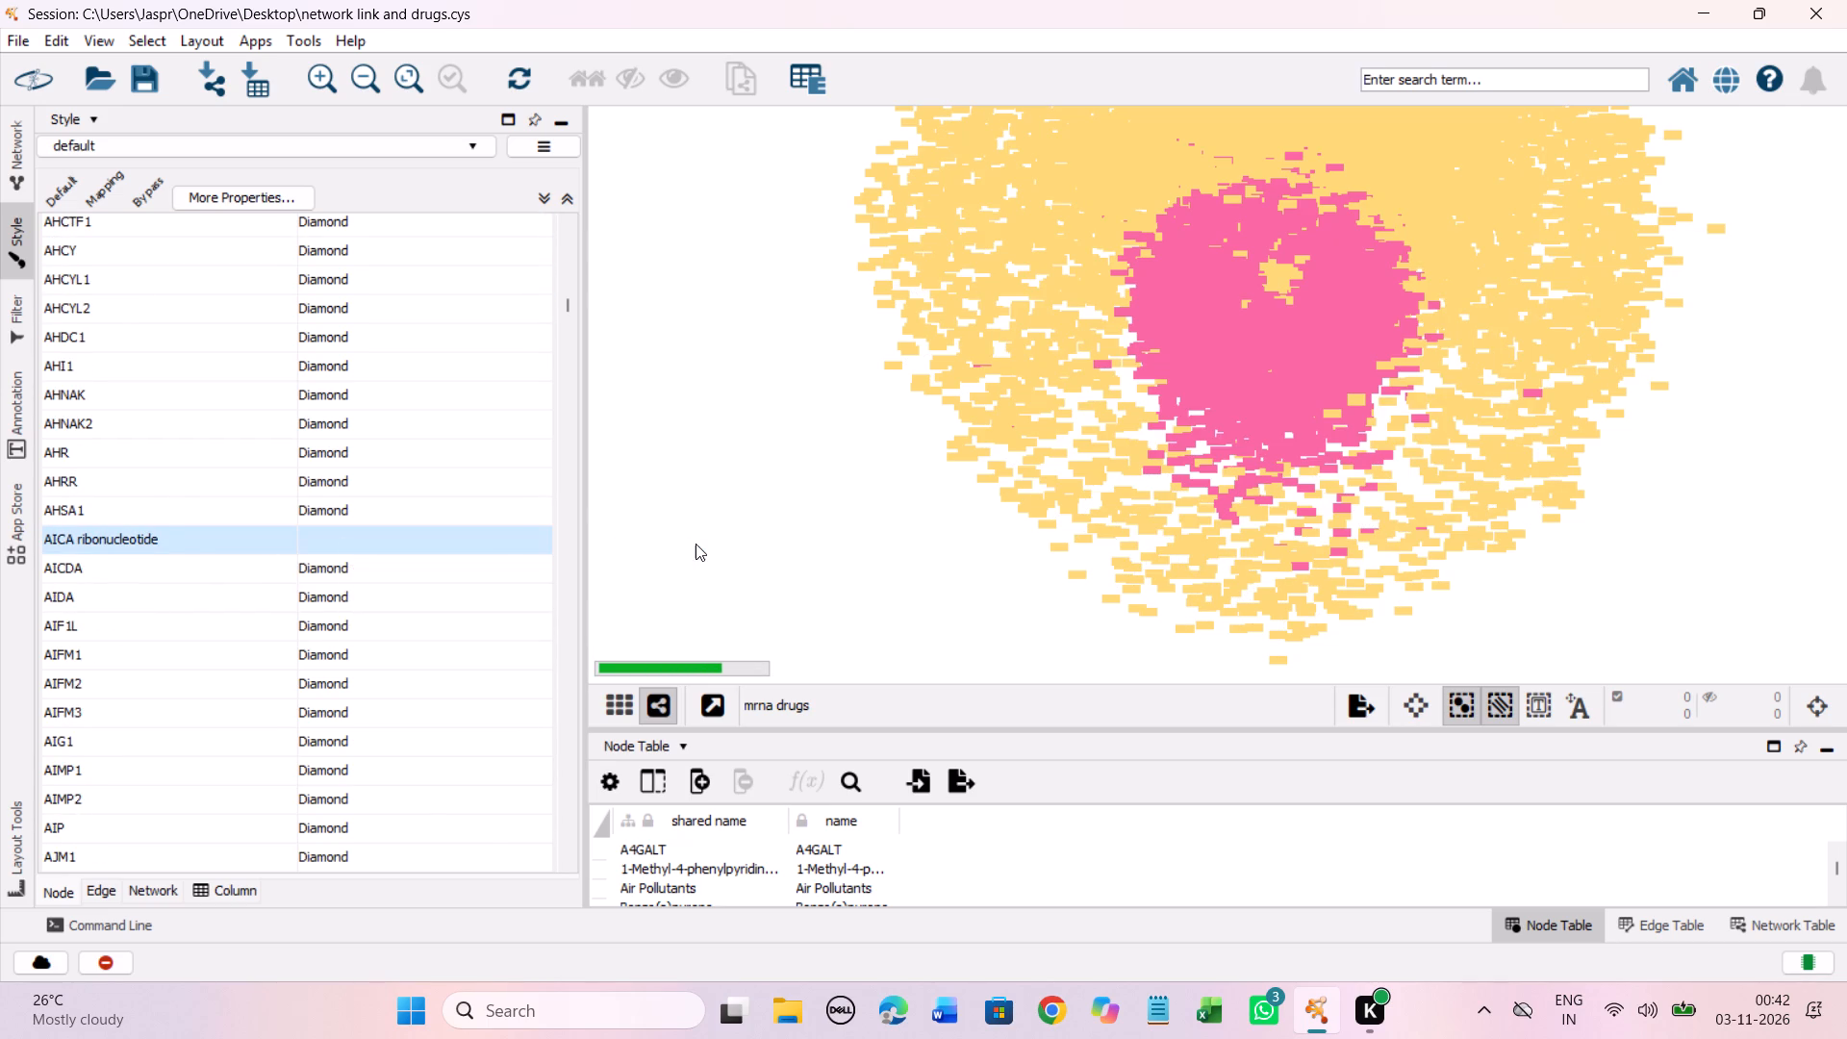
{"action": "left_click", "coordinate": [257, 469]}
{"action": "left_click", "coordinate": [421, 721]}
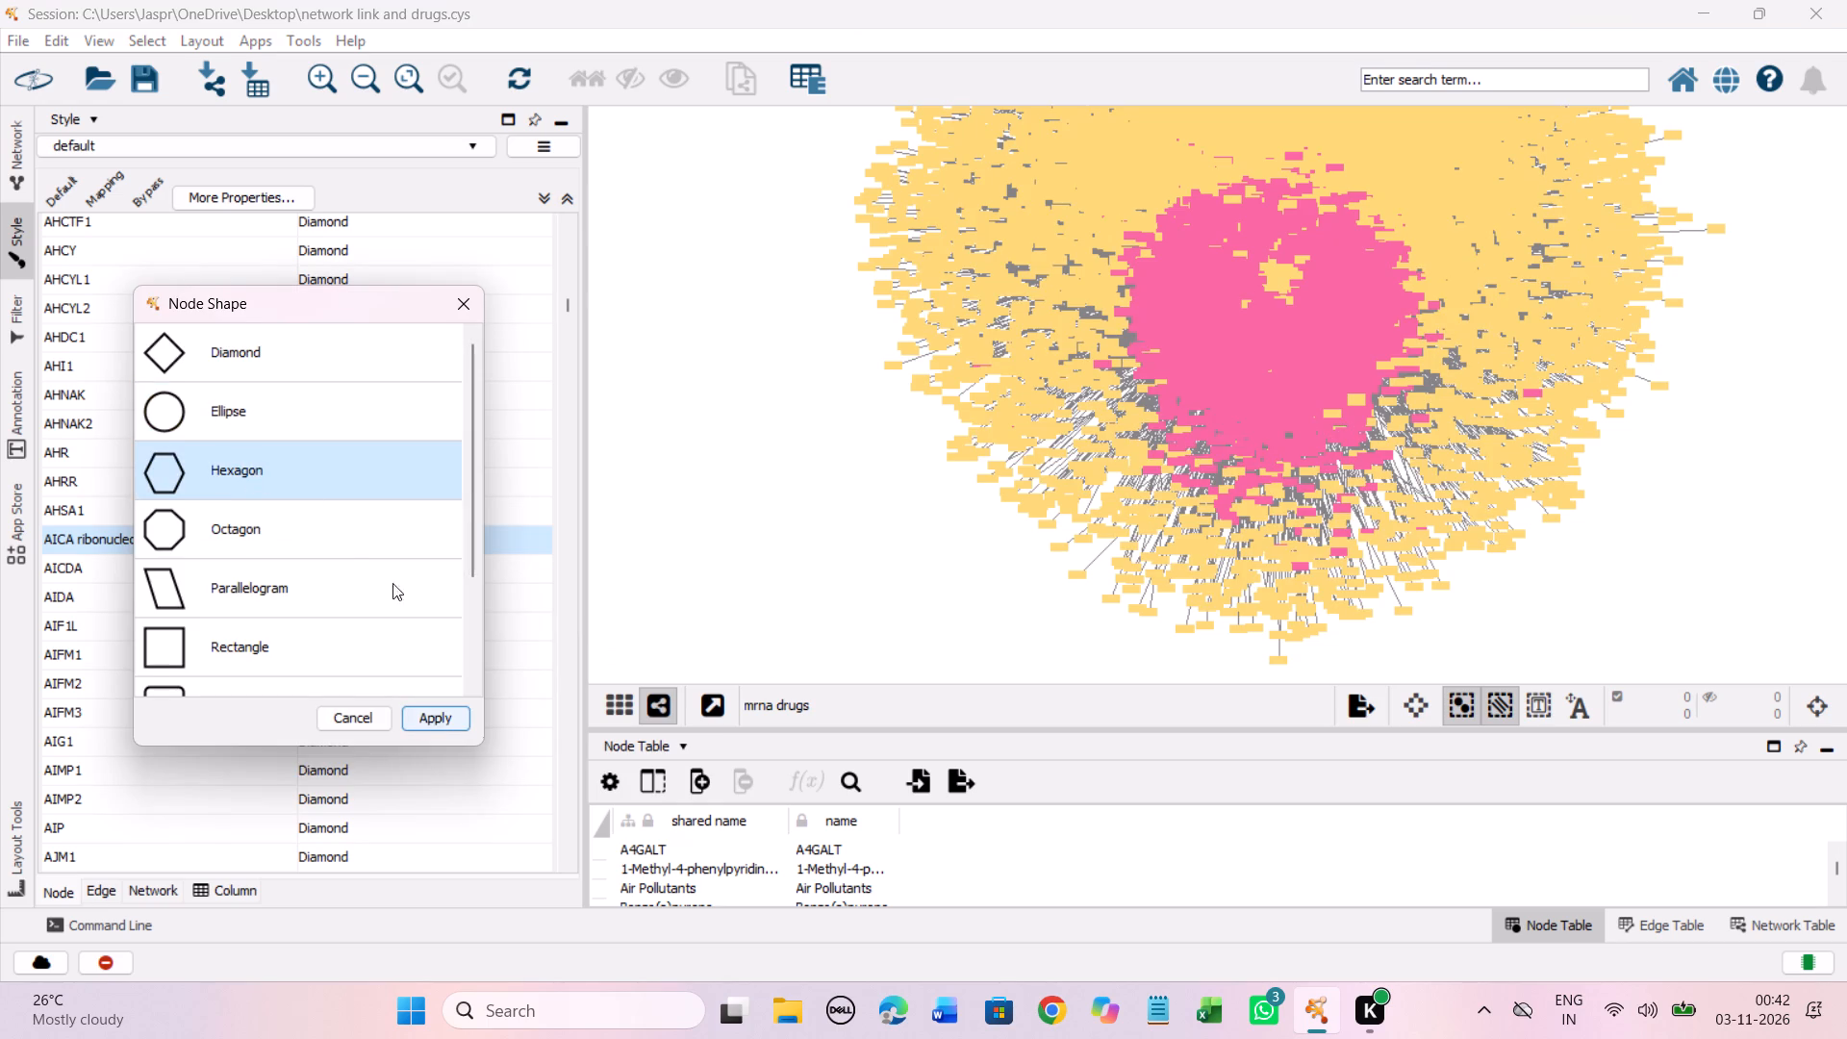
Set the discrete node shape mapping for AKT activator SC79 to Hexagon.
{"action": "scroll", "coordinate": [386, 549], "scroll_direction": "down", "scroll_amount": 11}
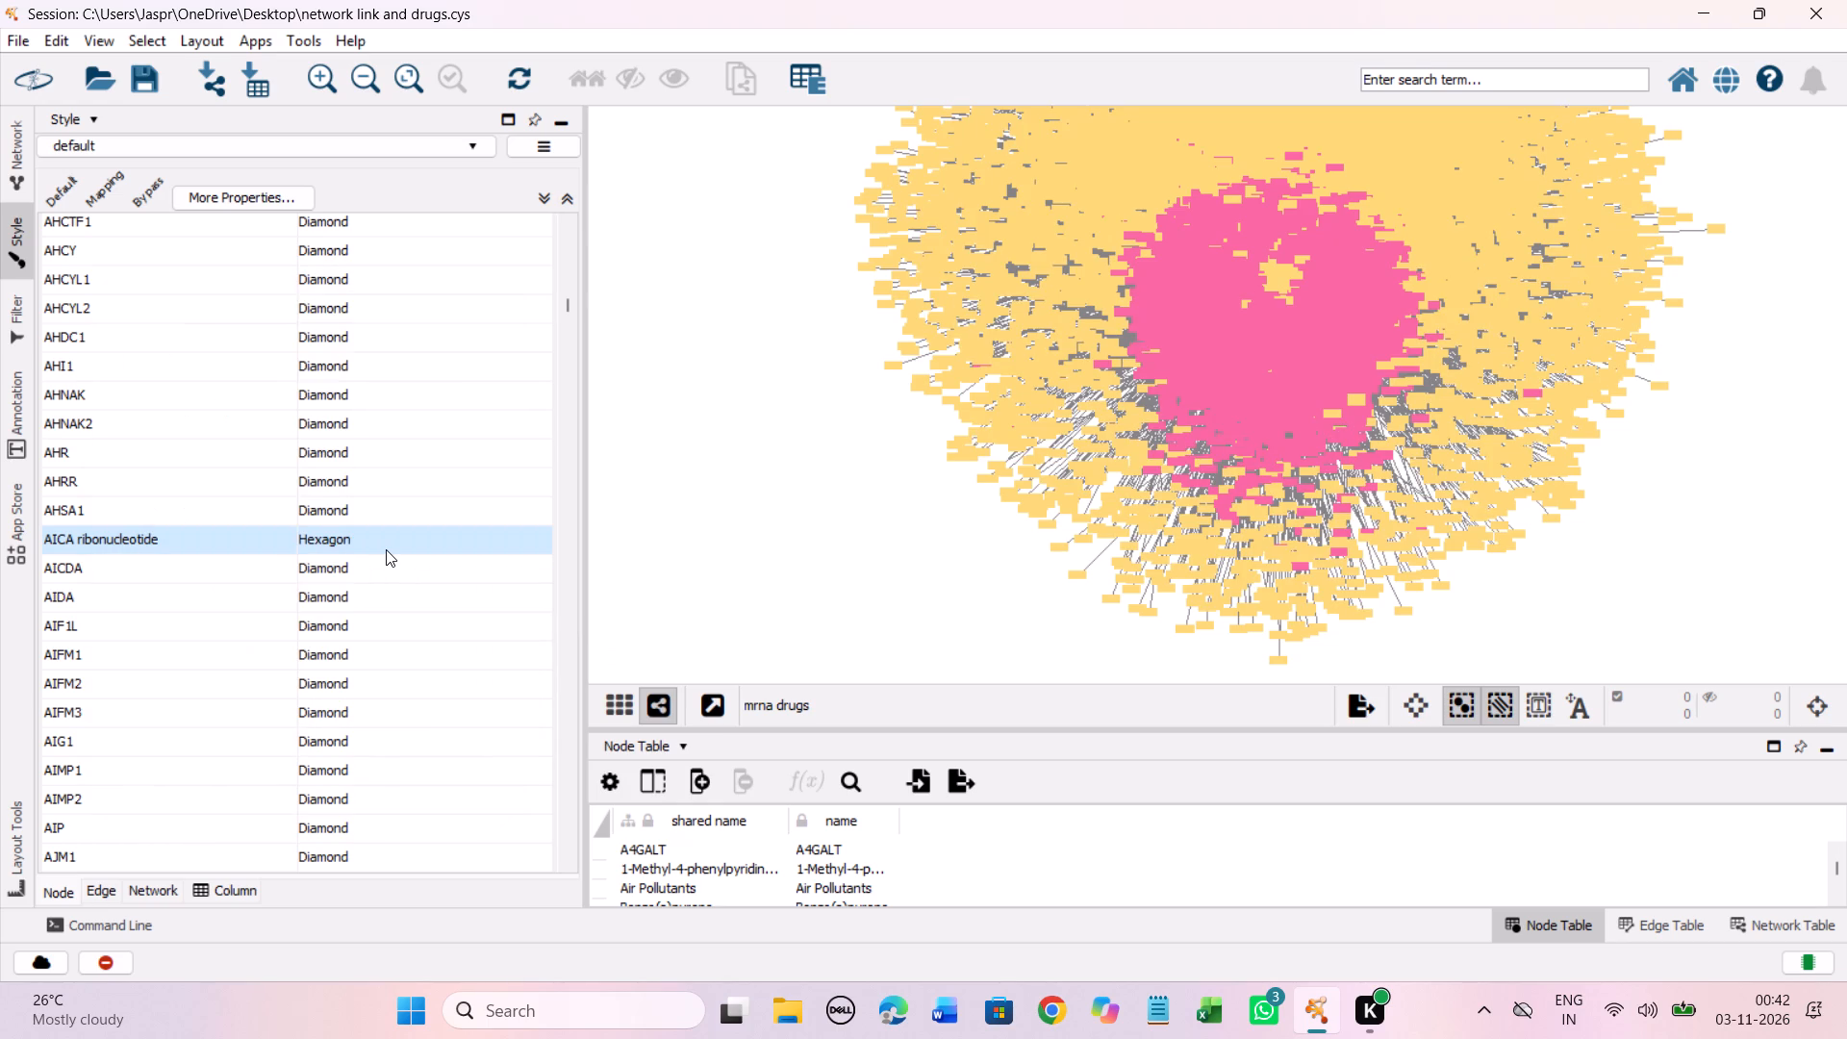
{"action": "scroll", "coordinate": [386, 549], "scroll_direction": "down", "scroll_amount": 6}
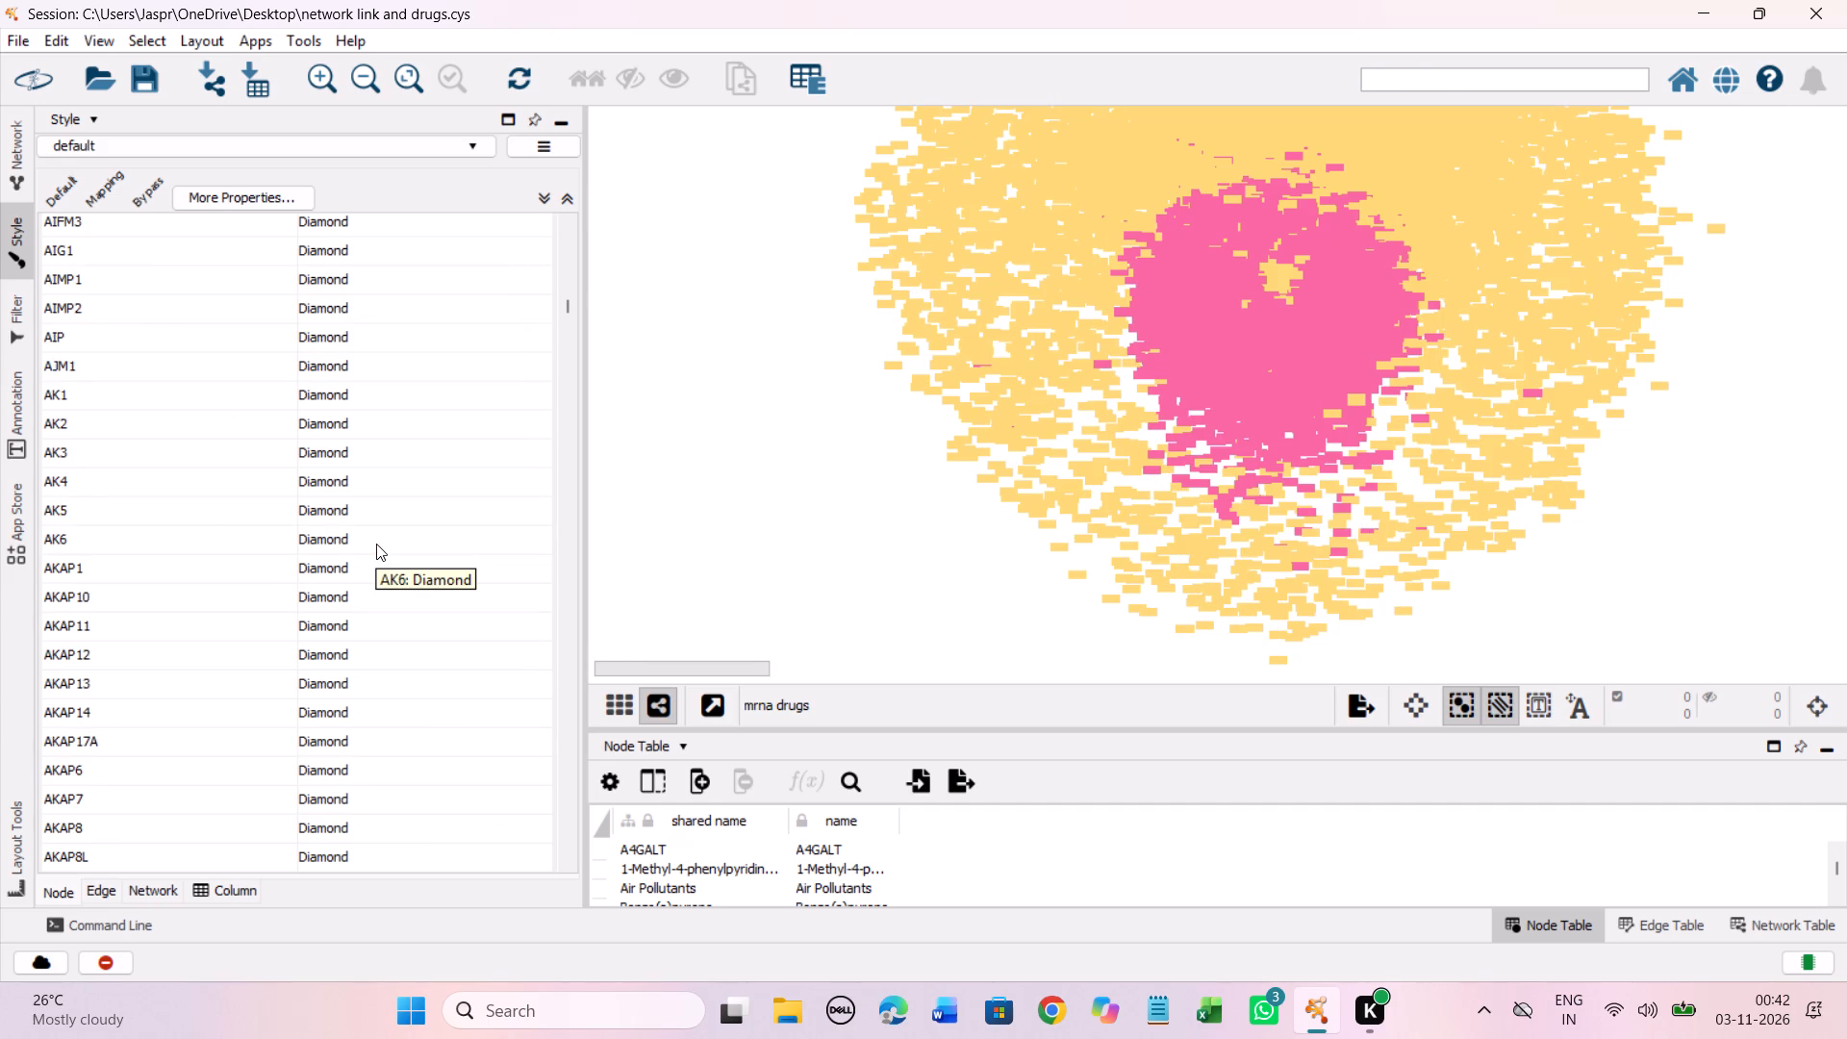
{"action": "scroll", "coordinate": [376, 544], "scroll_direction": "up", "scroll_amount": 11}
{"action": "scroll", "coordinate": [376, 544], "scroll_direction": "down", "scroll_amount": 20}
{"action": "scroll", "coordinate": [376, 544], "scroll_direction": "down", "scroll_amount": 3}
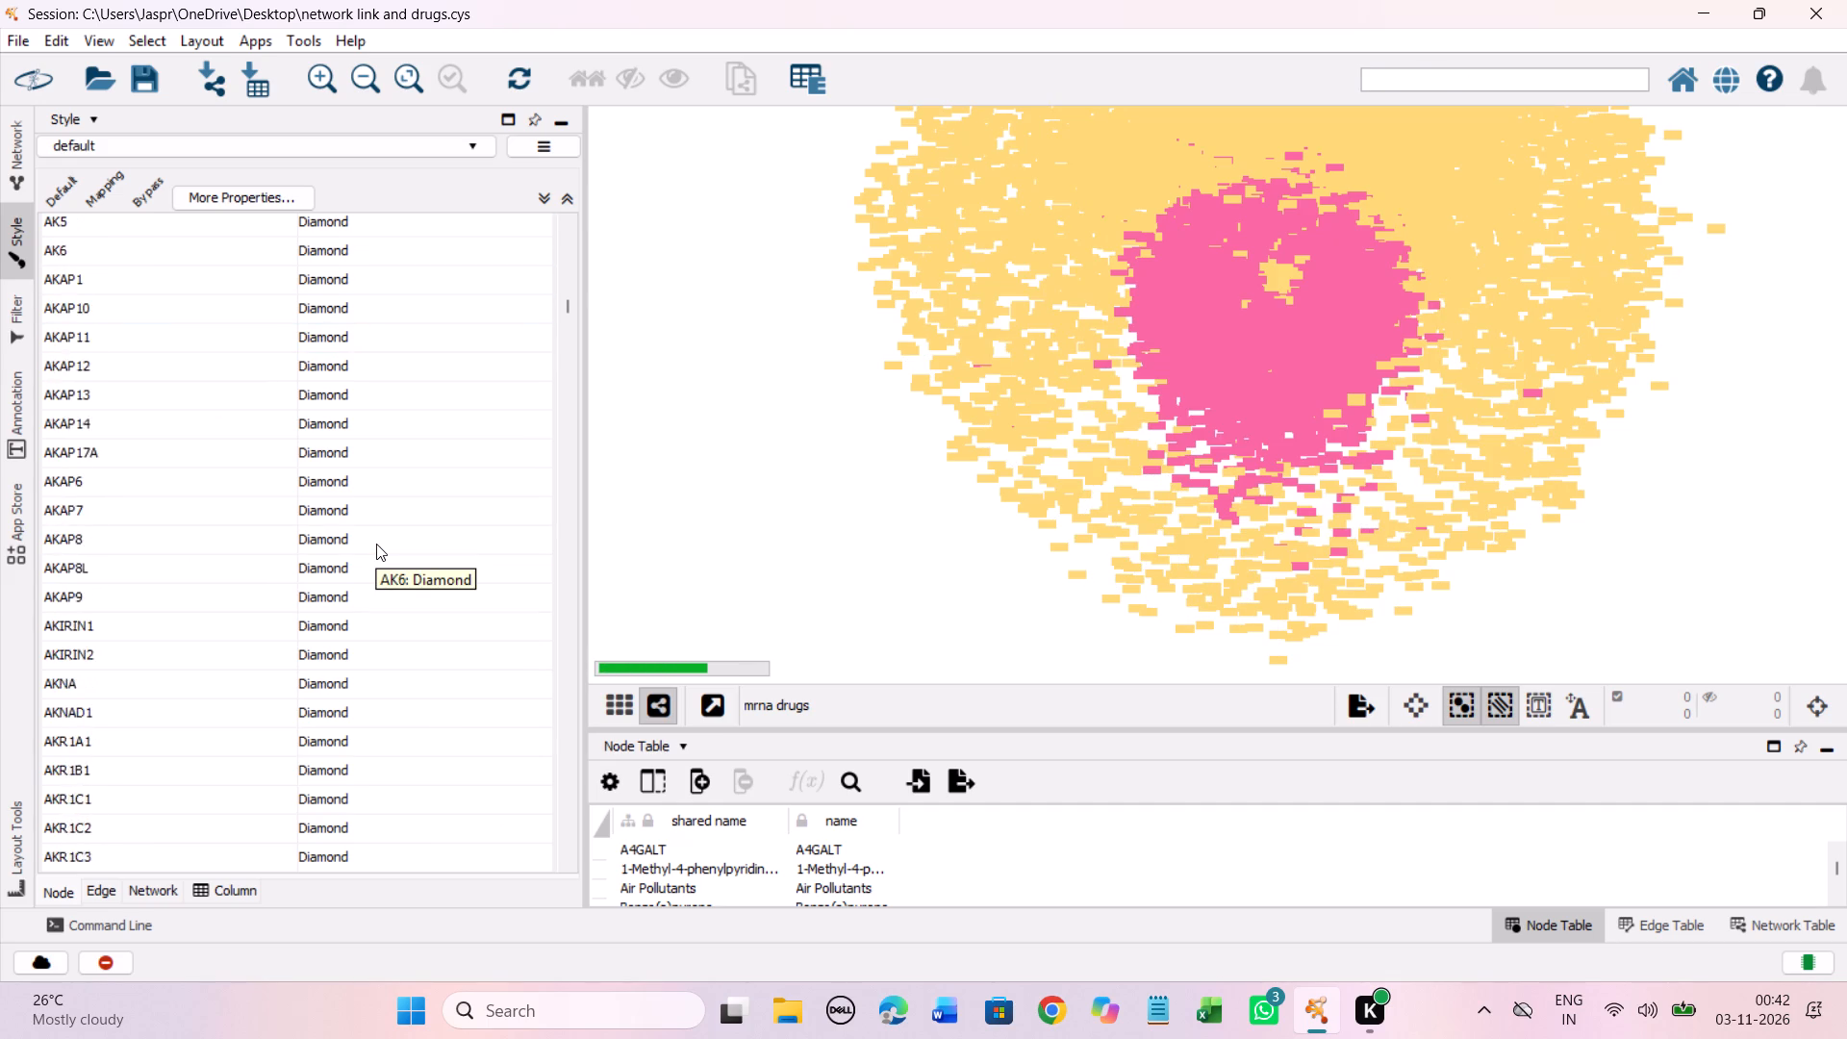
{"action": "scroll", "coordinate": [376, 544], "scroll_direction": "down", "scroll_amount": 17}
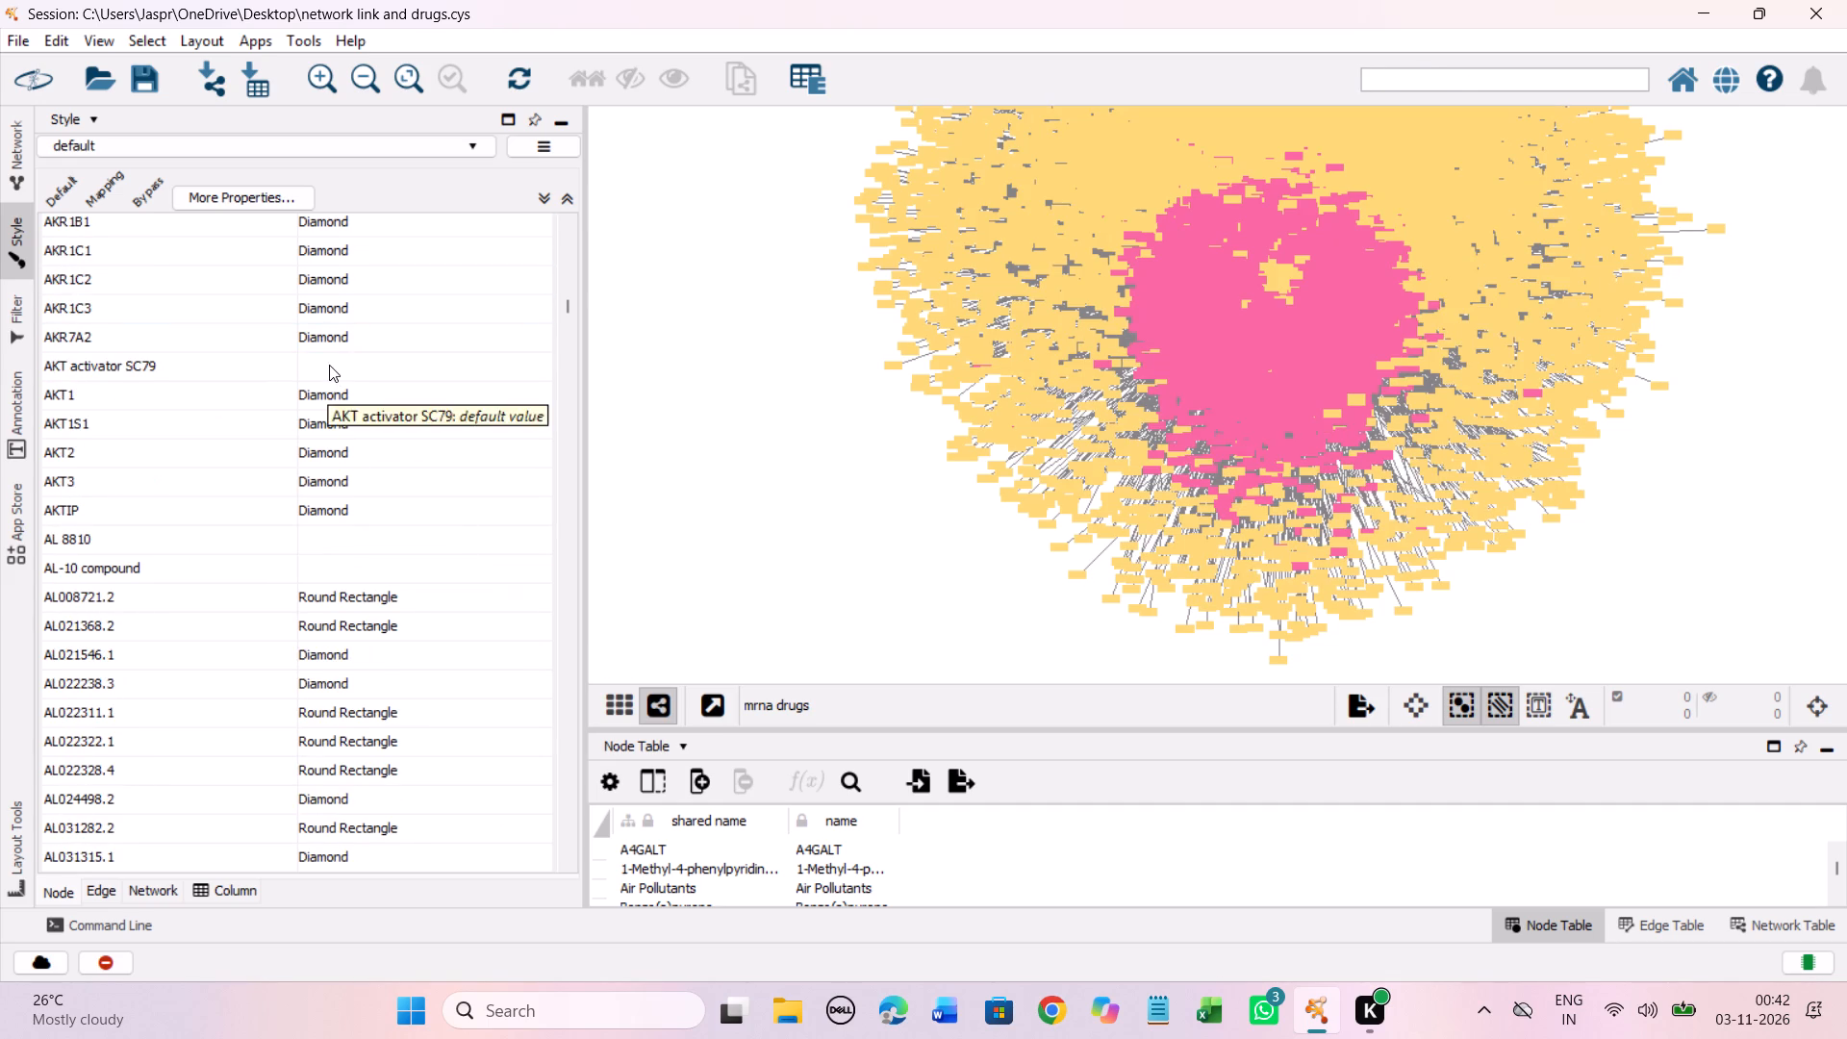
{"action": "left_click", "coordinate": [329, 365]}
{"action": "right_click", "coordinate": [329, 365]}
{"action": "left_click", "coordinate": [694, 376]}
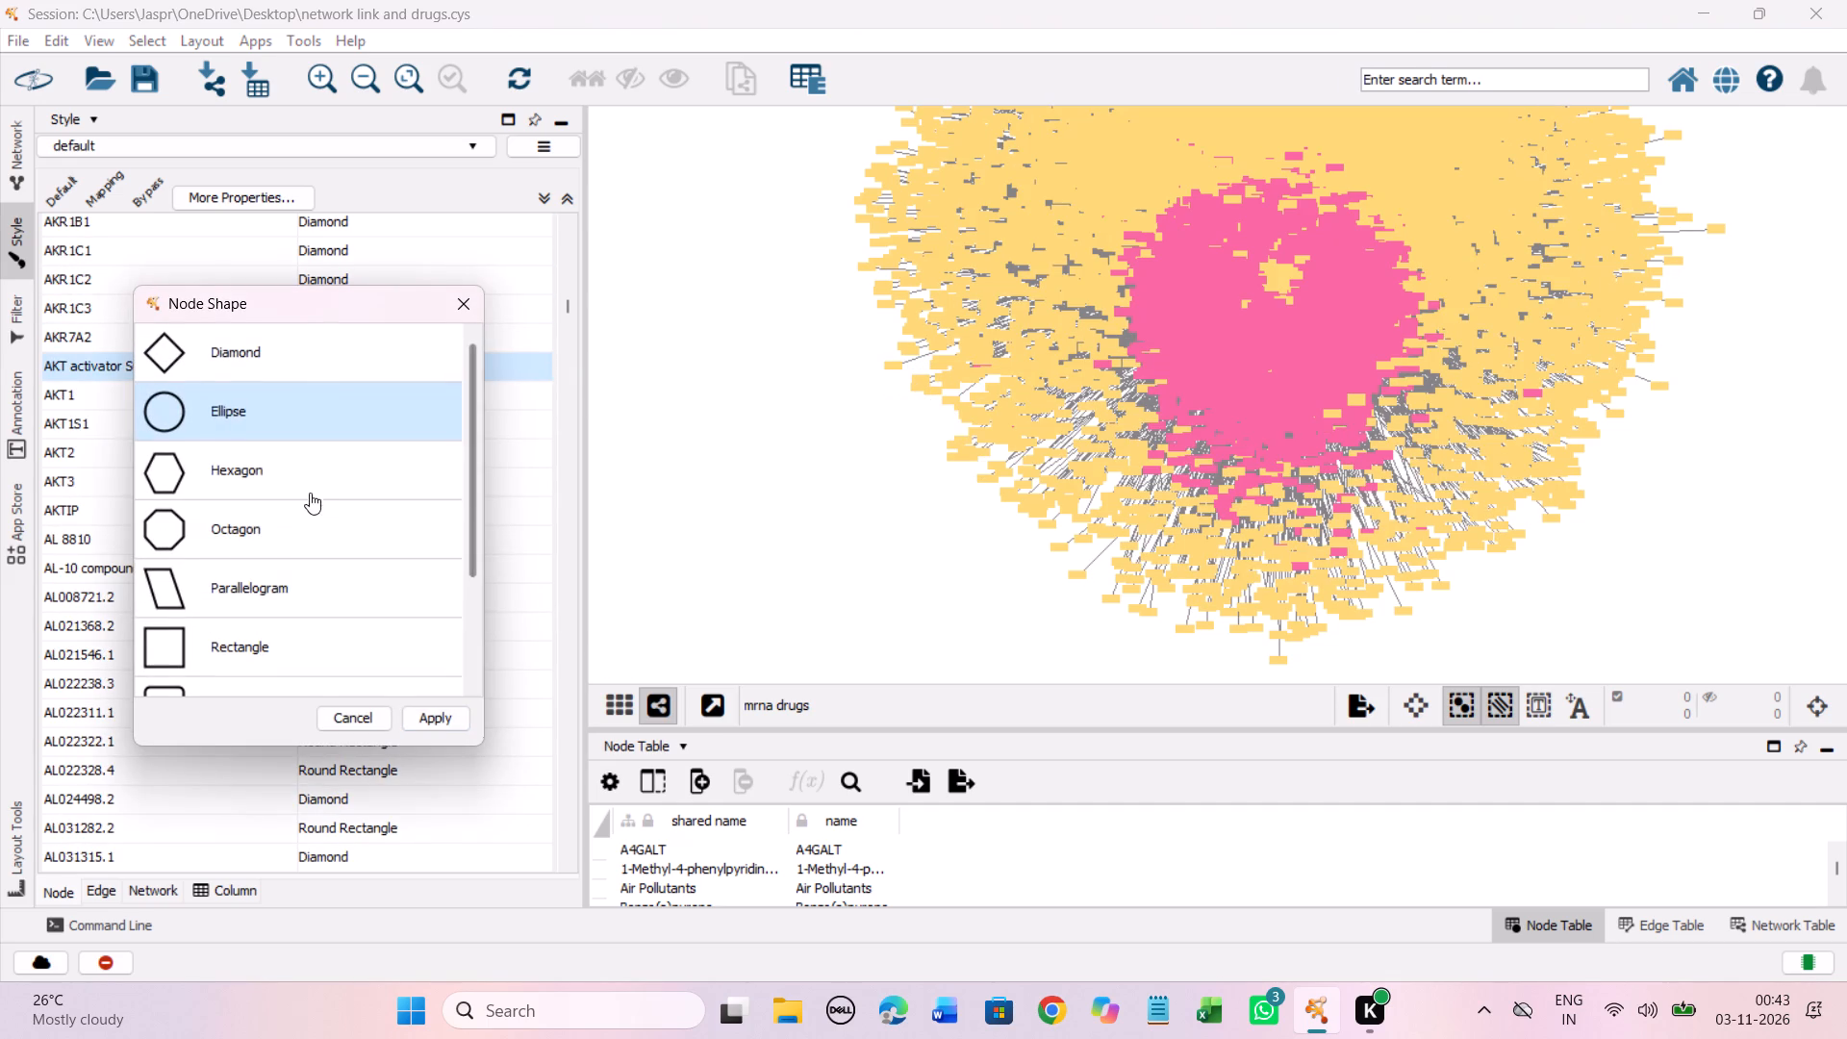
{"action": "left_click", "coordinate": [284, 461]}
{"action": "left_click", "coordinate": [431, 711]}
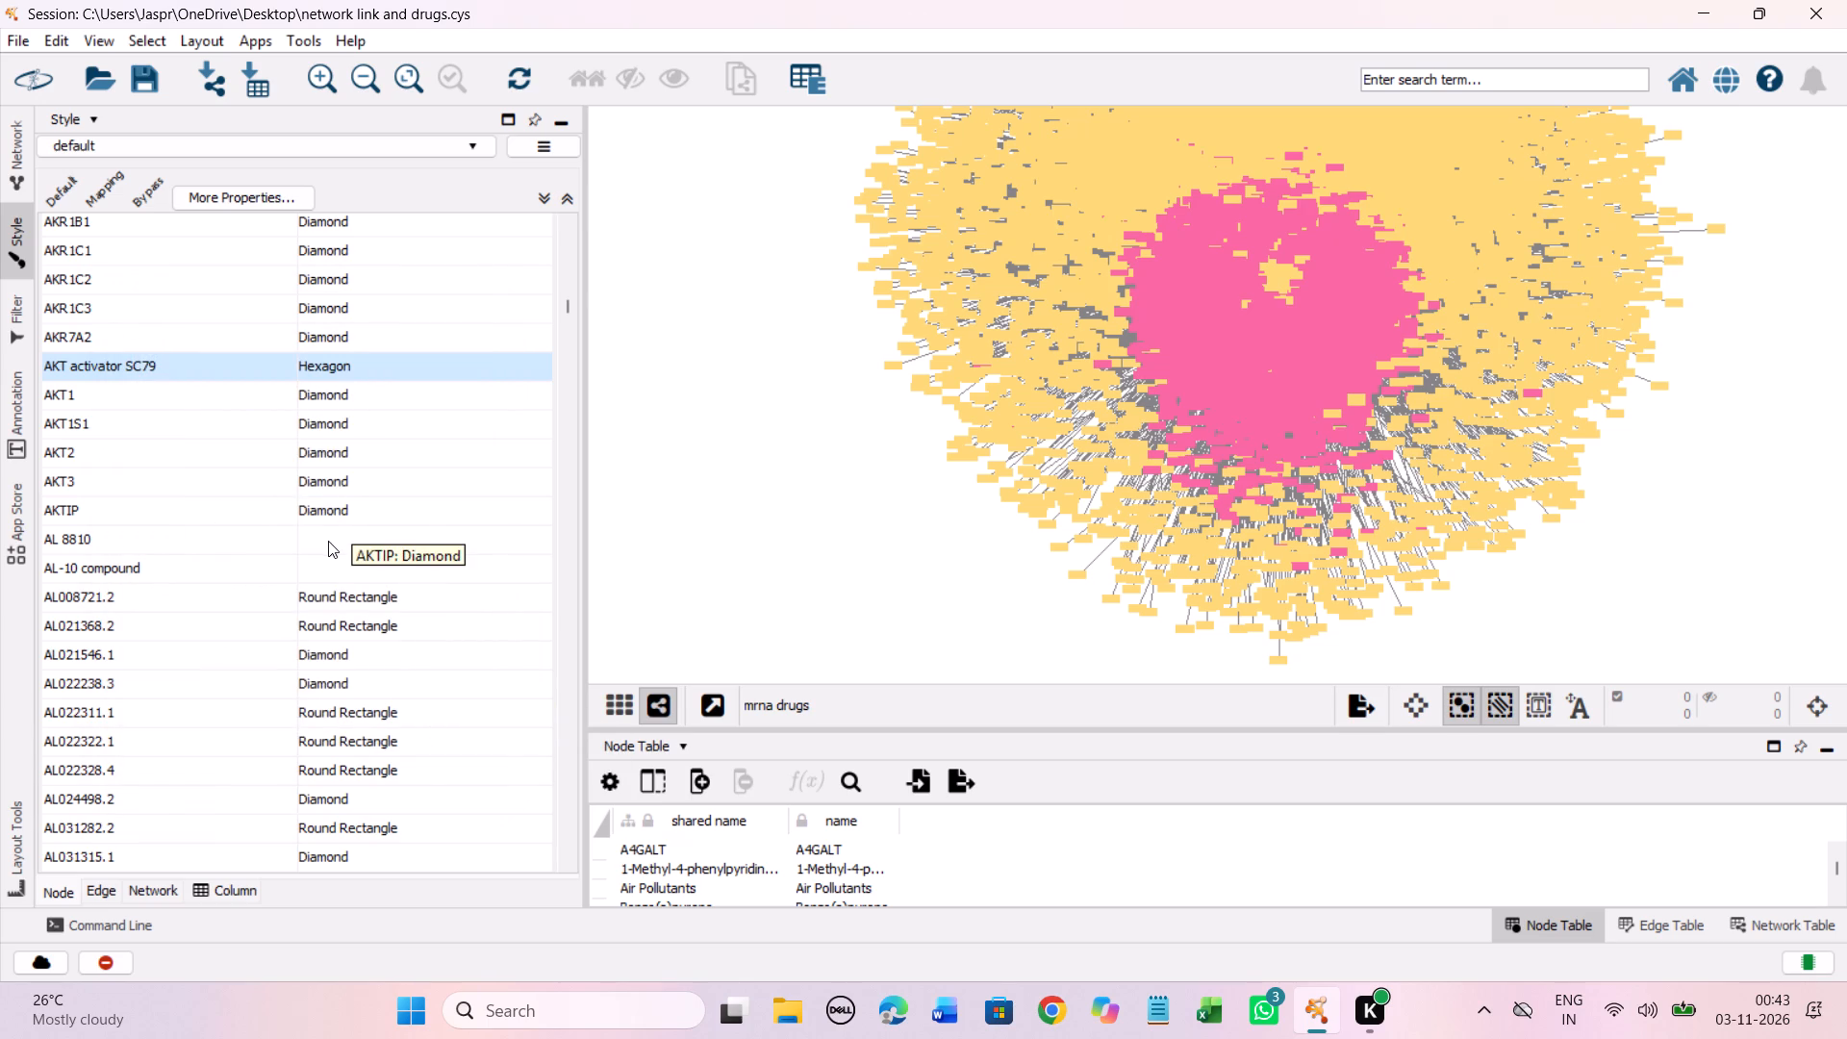
Set the discrete node shape mappings for AL 8810 and AL-10 compound together to Hexagon.
{"action": "left_click_drag", "start_coordinate": [328, 541], "coordinate": [333, 570]}
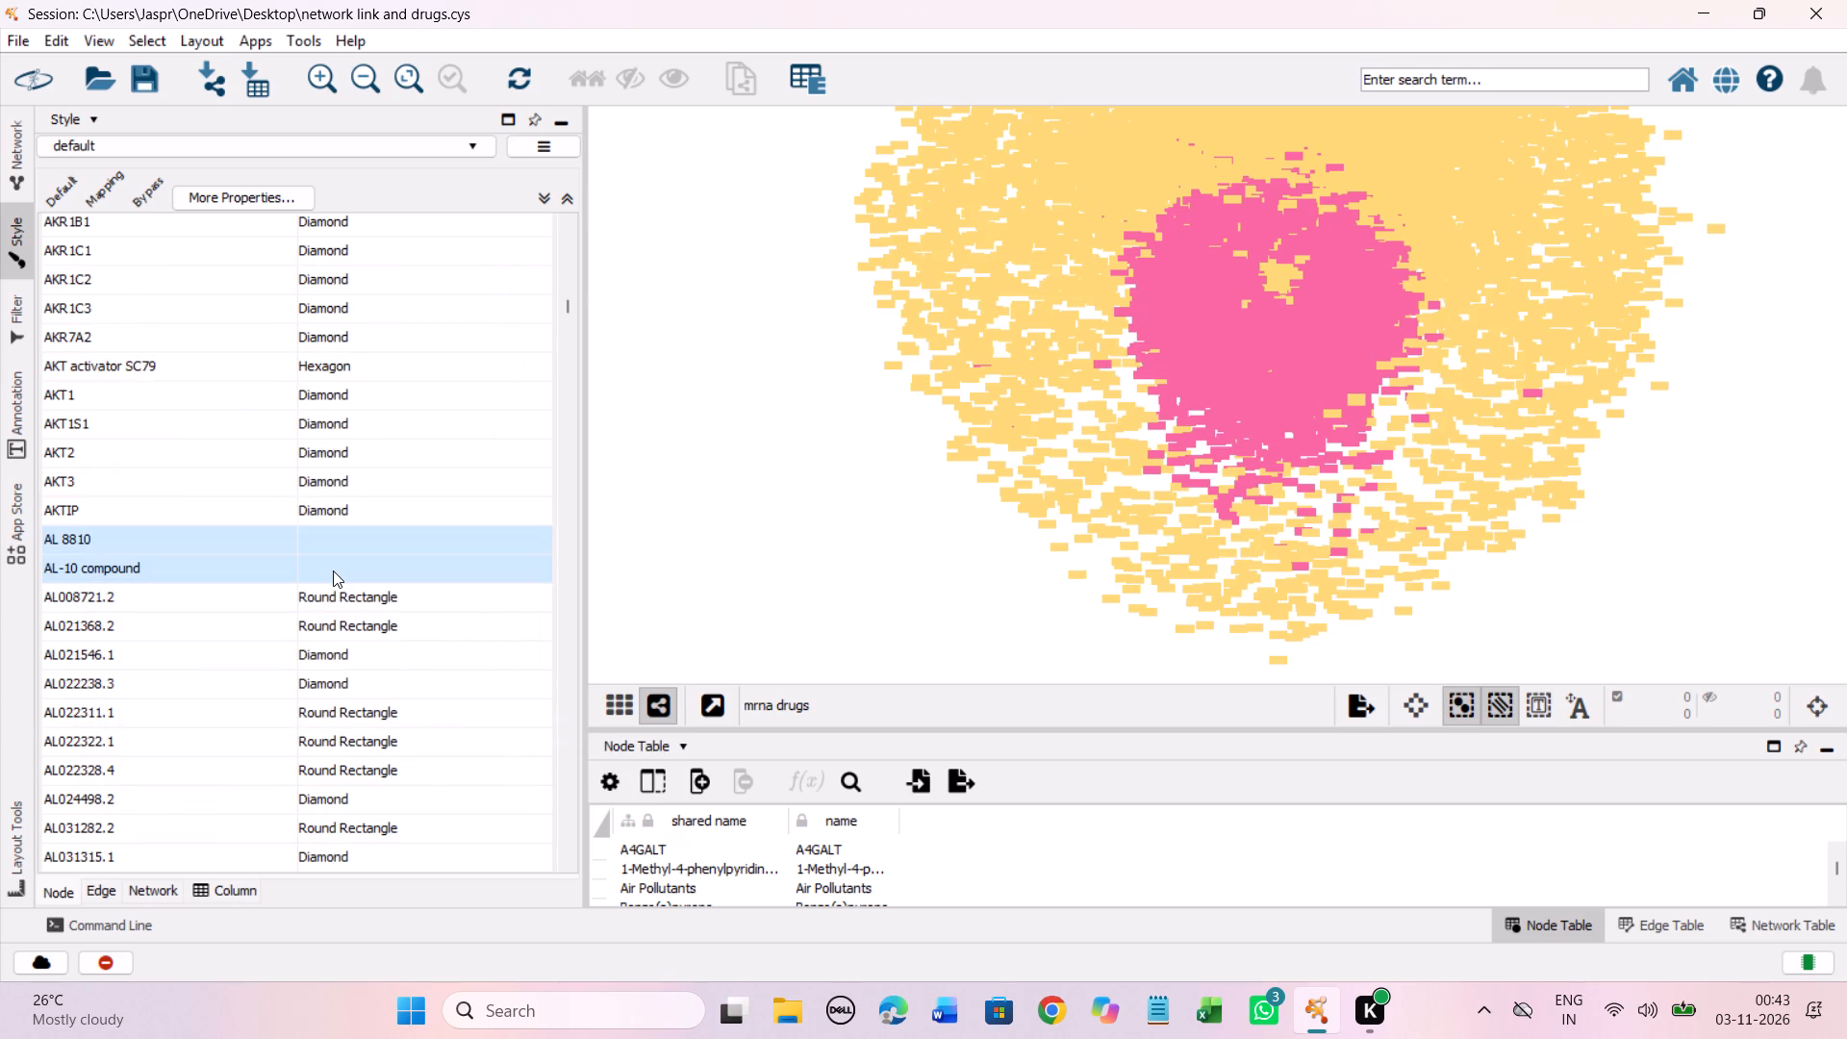
{"action": "right_click", "coordinate": [333, 570]}
{"action": "left_click", "coordinate": [486, 579]}
{"action": "left_click", "coordinate": [684, 580]}
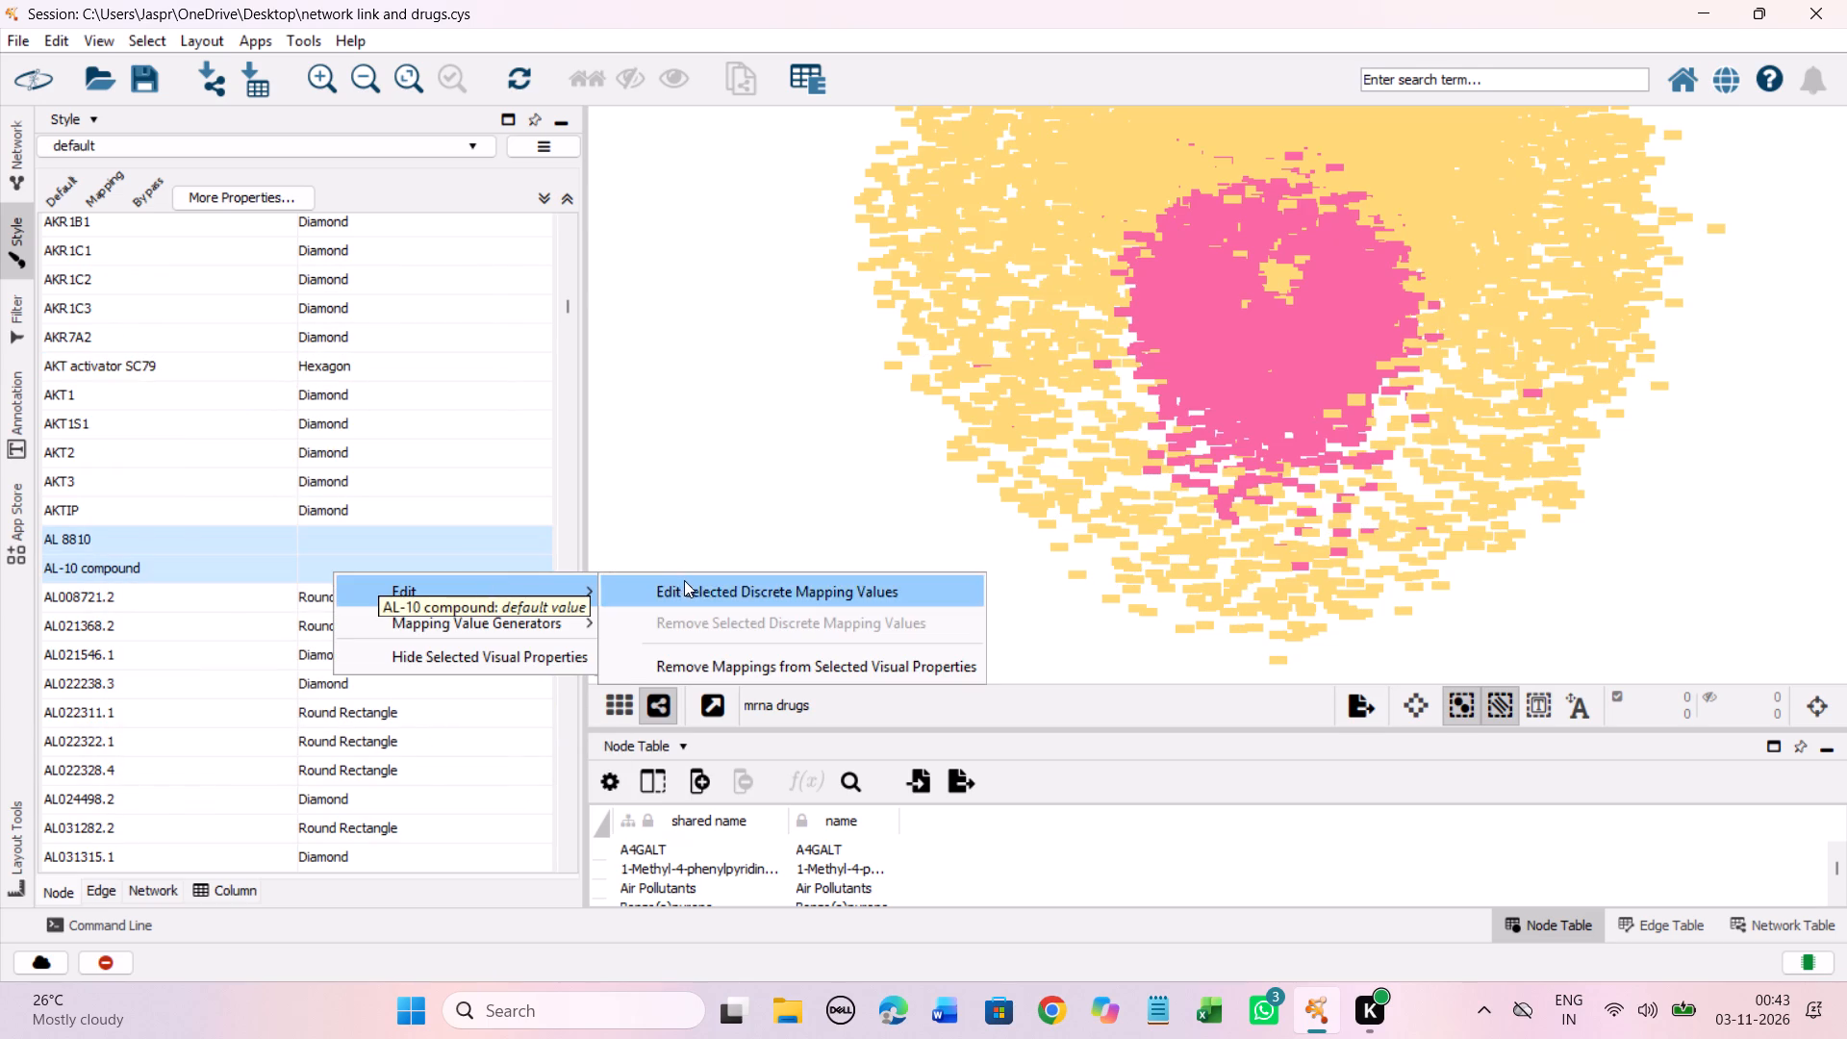
{"action": "left_click", "coordinate": [275, 475]}
{"action": "left_click", "coordinate": [419, 716]}
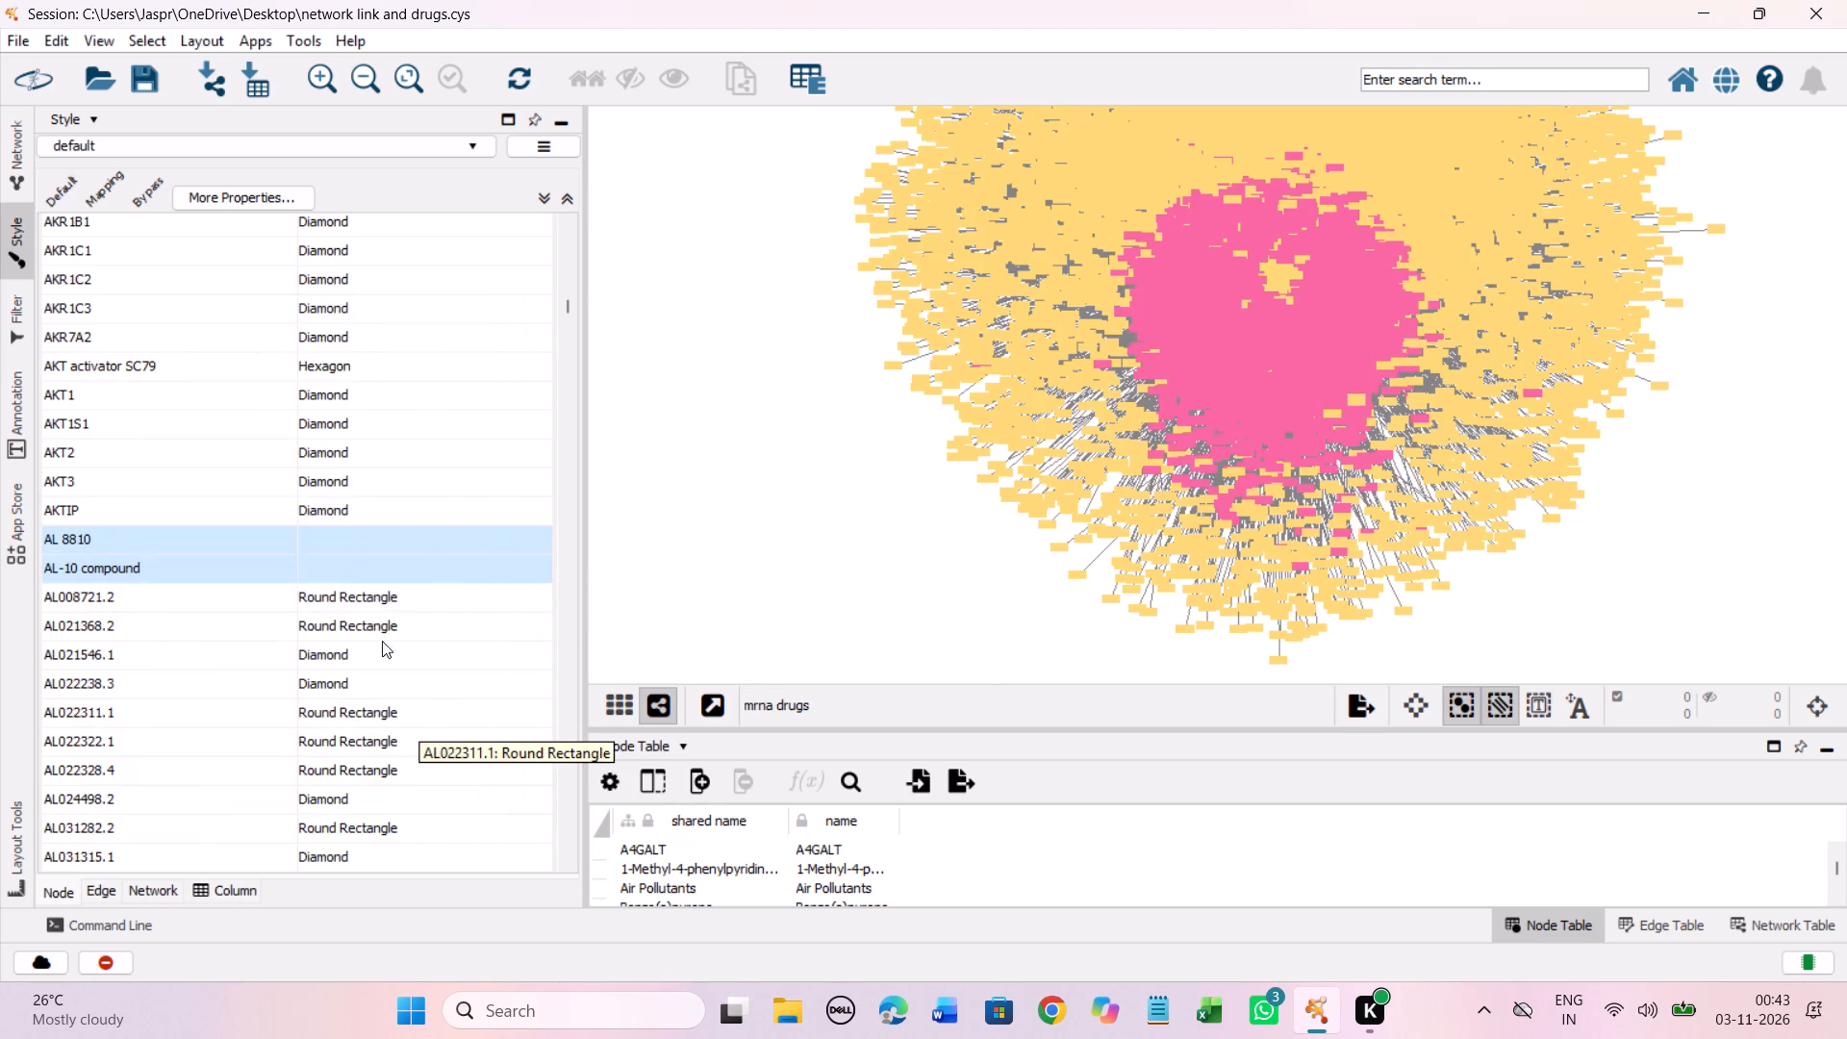
Set the discrete node shape mappings for AM 251, AM 281, AM 6527, AM11542, AM6538 and AM6545 together to Hexagon.
{"action": "scroll", "coordinate": [369, 574], "scroll_direction": "down", "scroll_amount": 7}
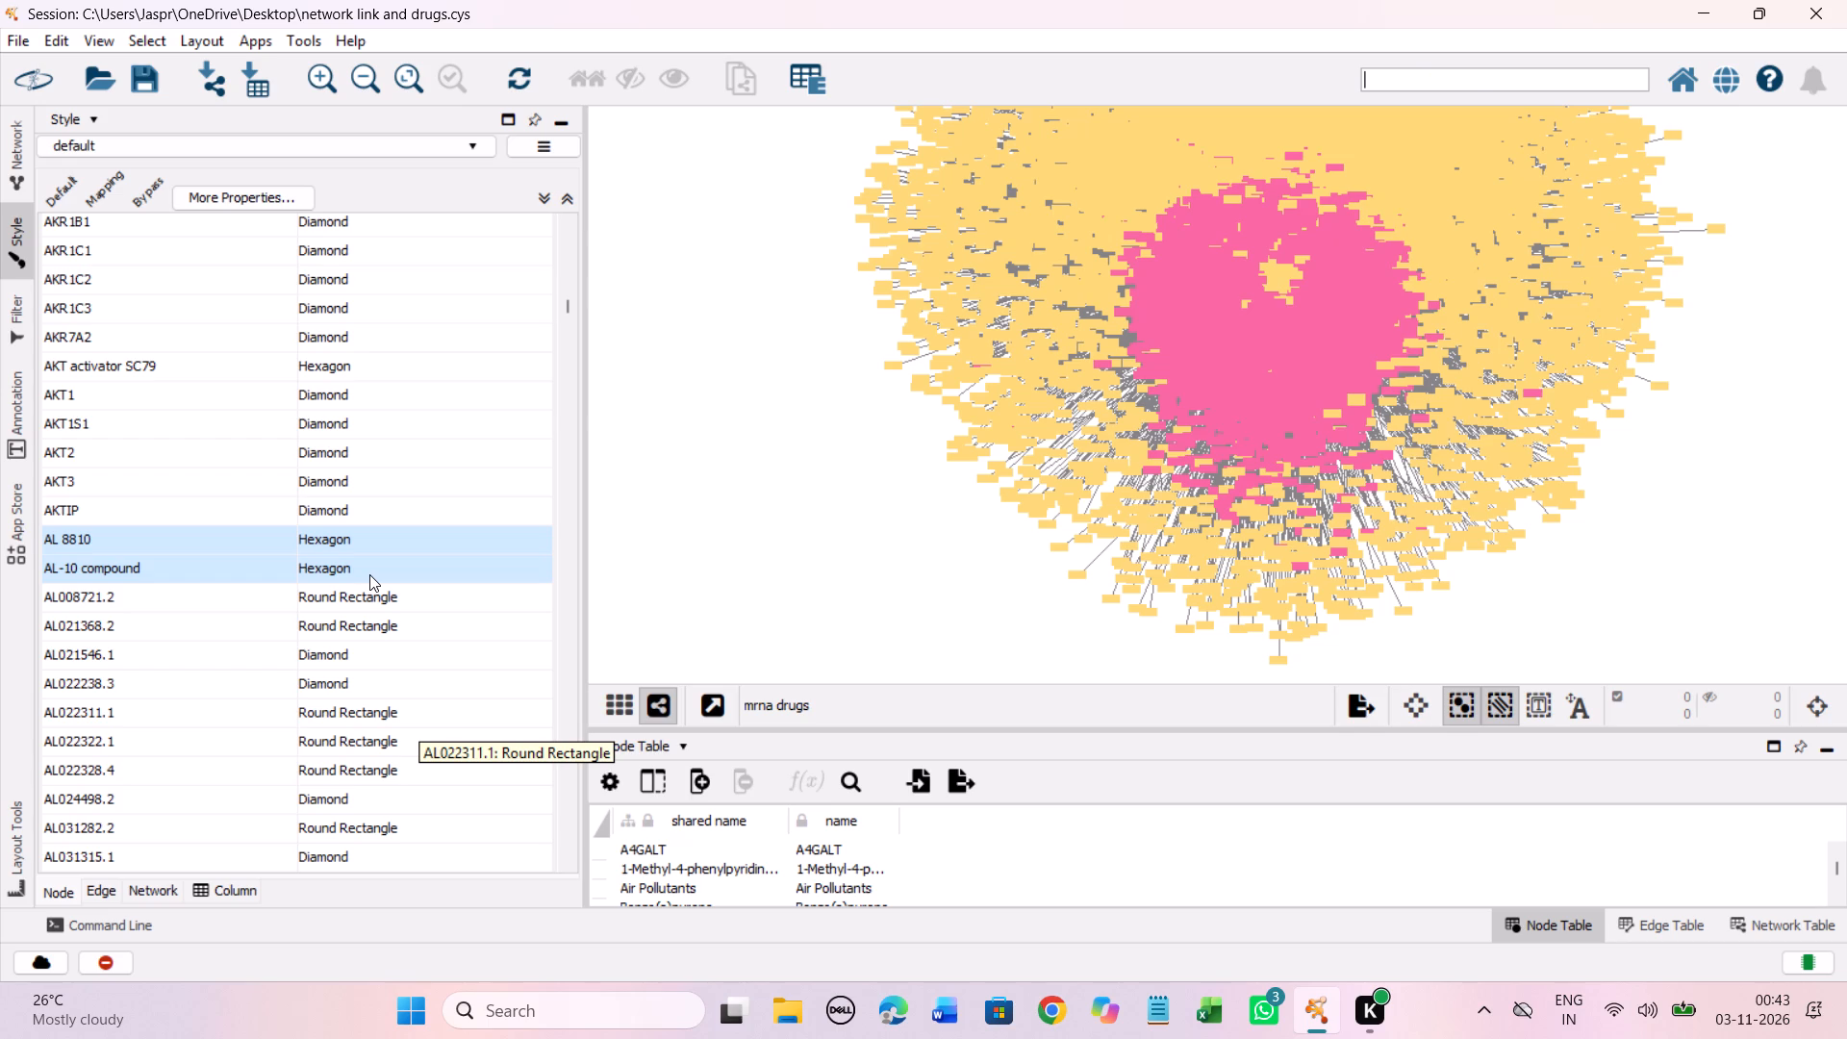
{"action": "scroll", "coordinate": [369, 574], "scroll_direction": "down", "scroll_amount": 20}
{"action": "scroll", "coordinate": [369, 574], "scroll_direction": "down", "scroll_amount": 1}
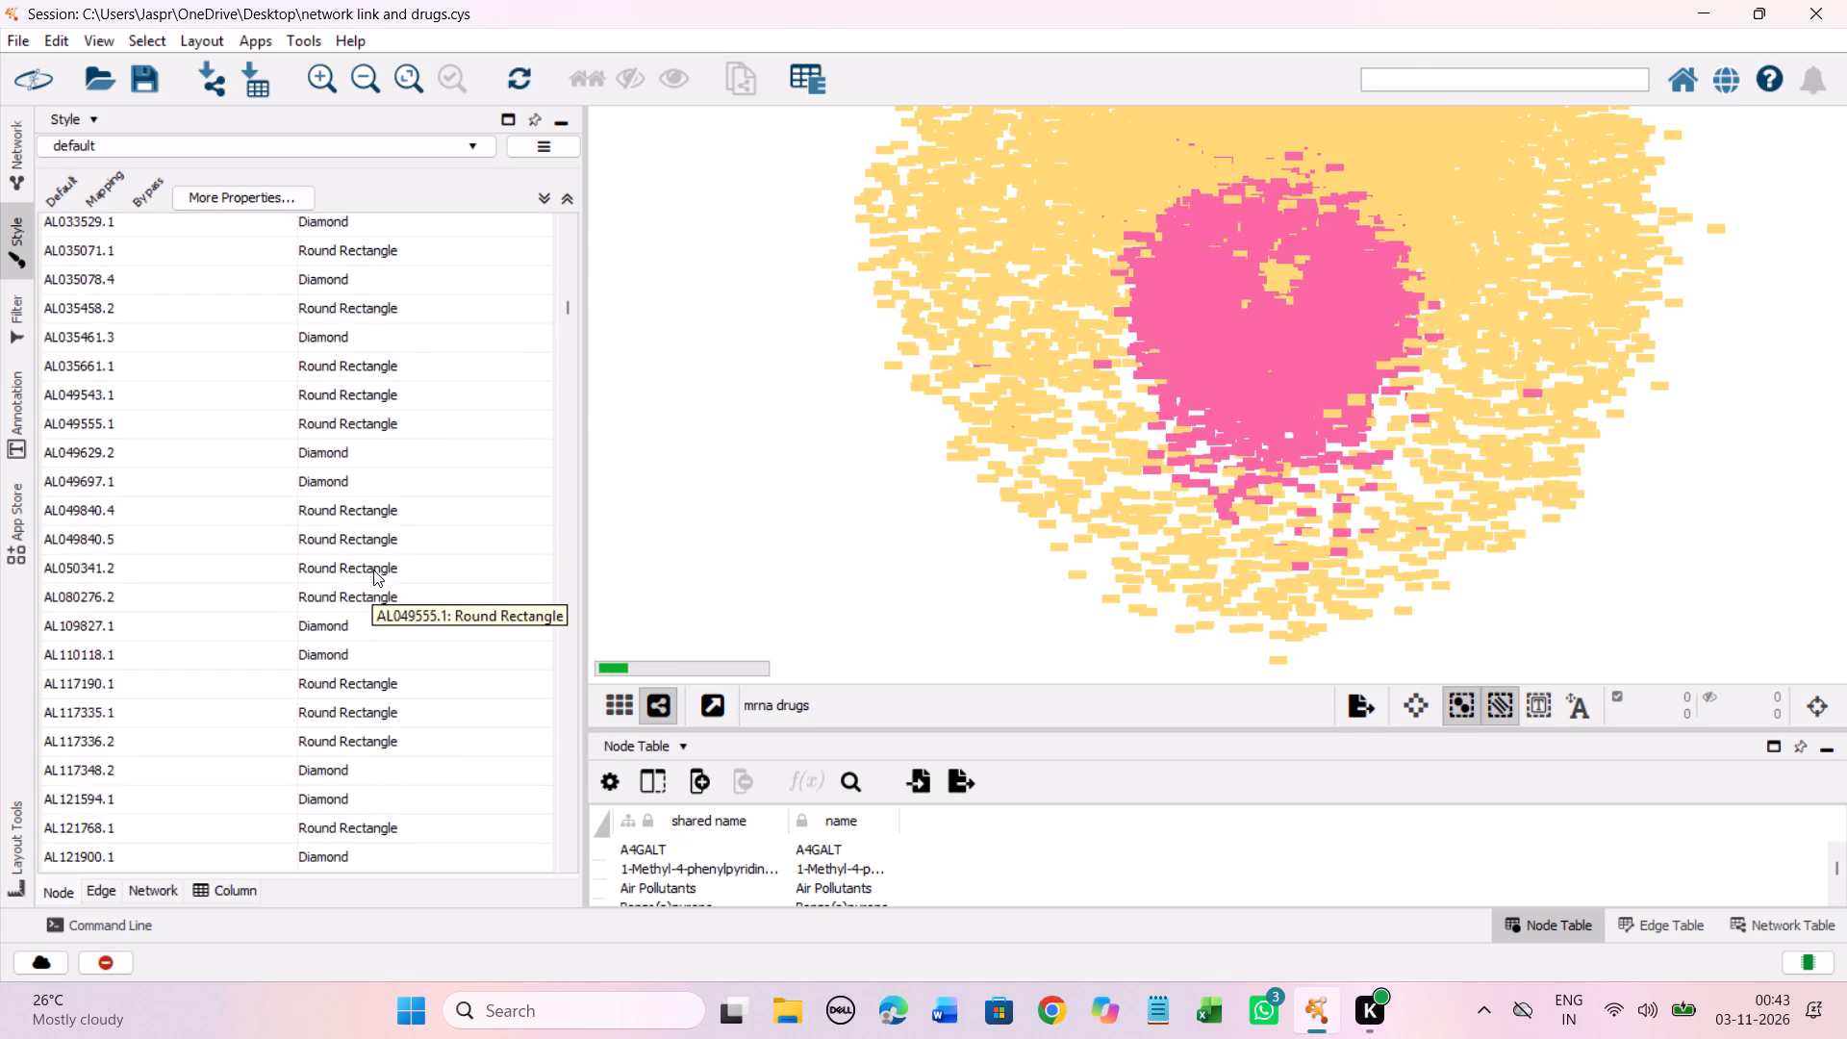
{"action": "scroll", "coordinate": [373, 570], "scroll_direction": "down", "scroll_amount": 17}
{"action": "scroll", "coordinate": [373, 554], "scroll_direction": "down", "scroll_amount": 19}
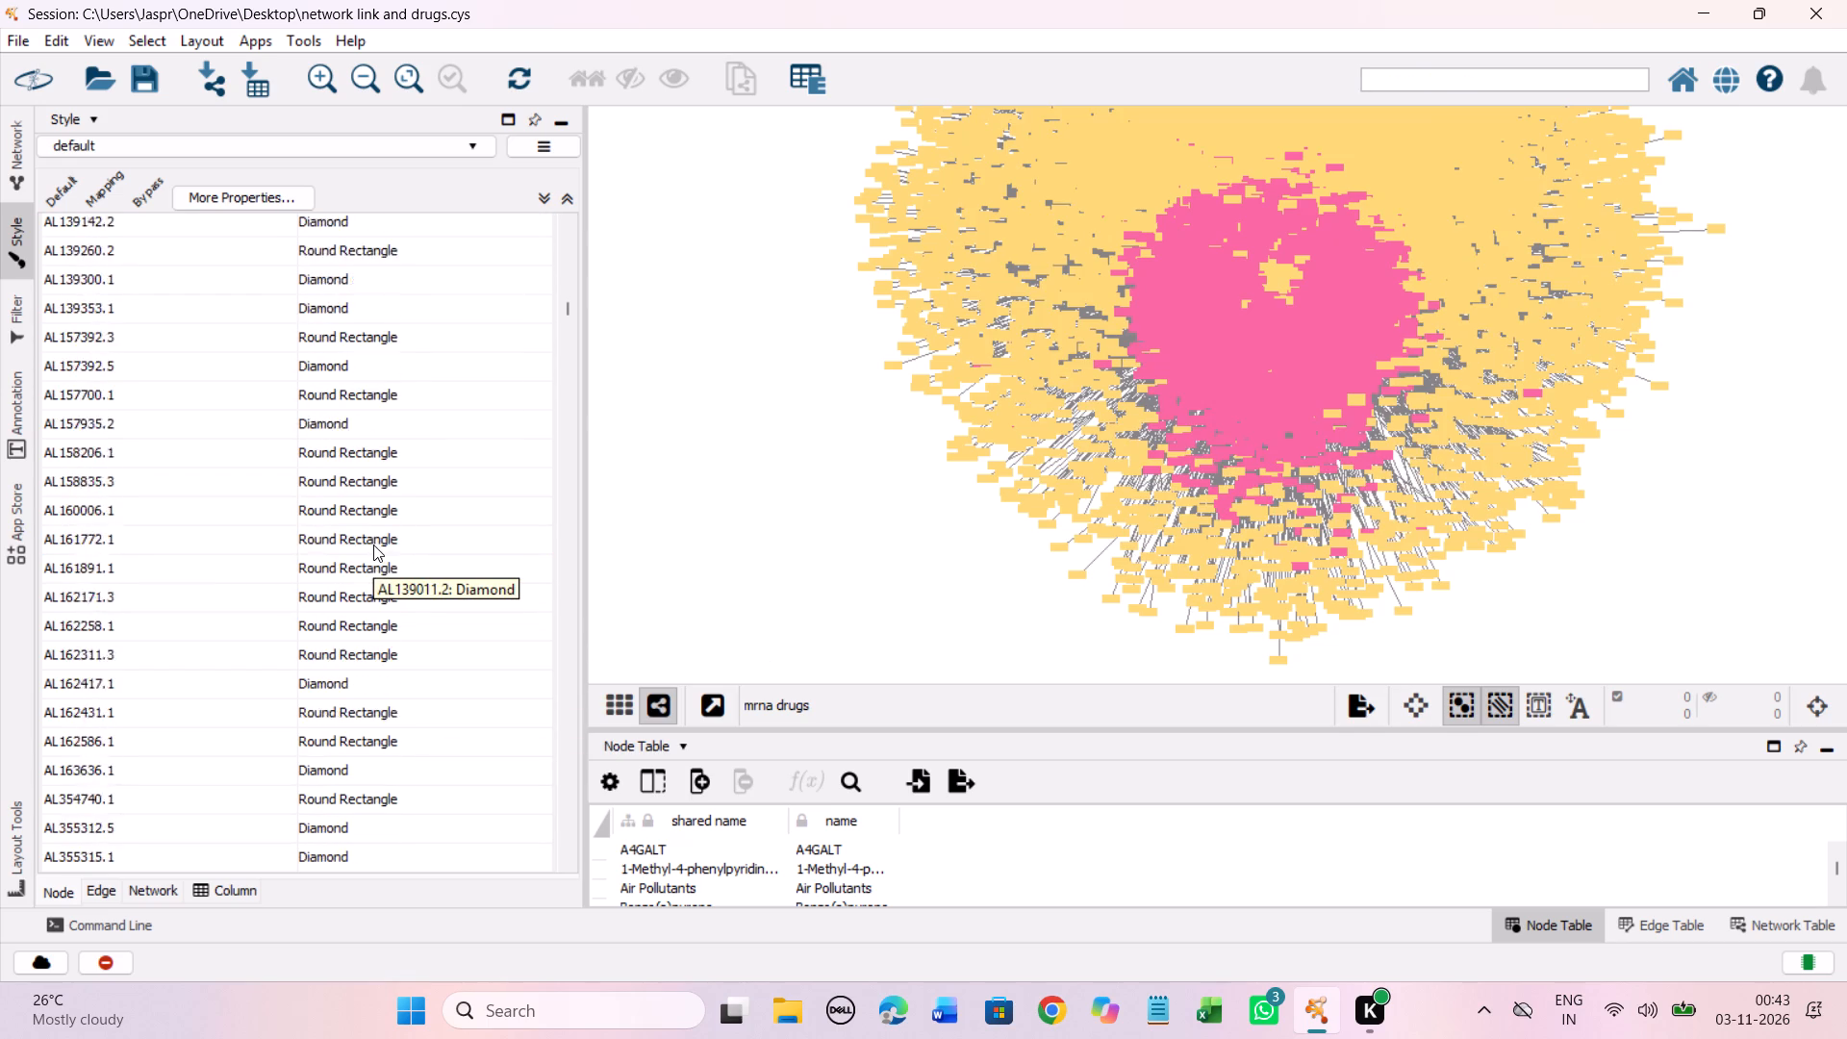
{"action": "scroll", "coordinate": [373, 545], "scroll_direction": "down", "scroll_amount": 20}
{"action": "scroll", "coordinate": [373, 545], "scroll_direction": "down", "scroll_amount": 20}
{"action": "scroll", "coordinate": [373, 545], "scroll_direction": "down", "scroll_amount": 8}
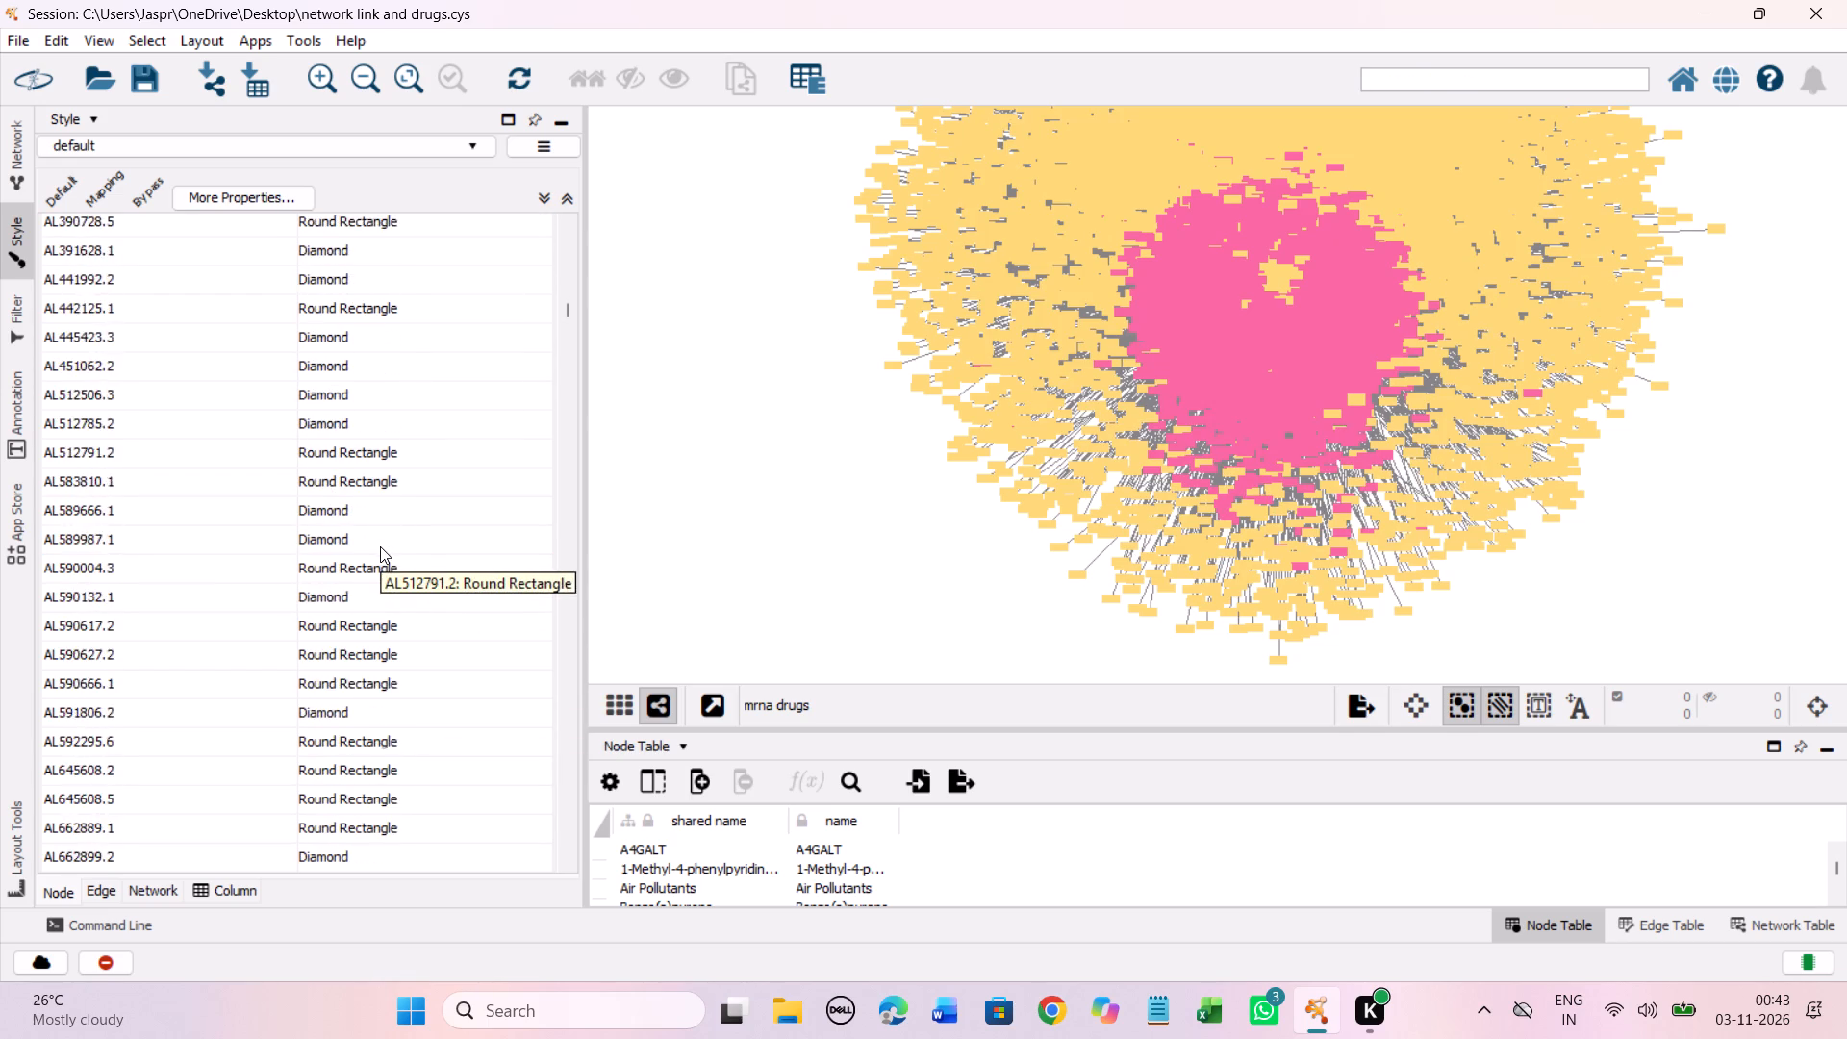
{"action": "scroll", "coordinate": [380, 546], "scroll_direction": "down", "scroll_amount": 20}
{"action": "scroll", "coordinate": [380, 546], "scroll_direction": "down", "scroll_amount": 20}
{"action": "scroll", "coordinate": [380, 546], "scroll_direction": "down", "scroll_amount": 7}
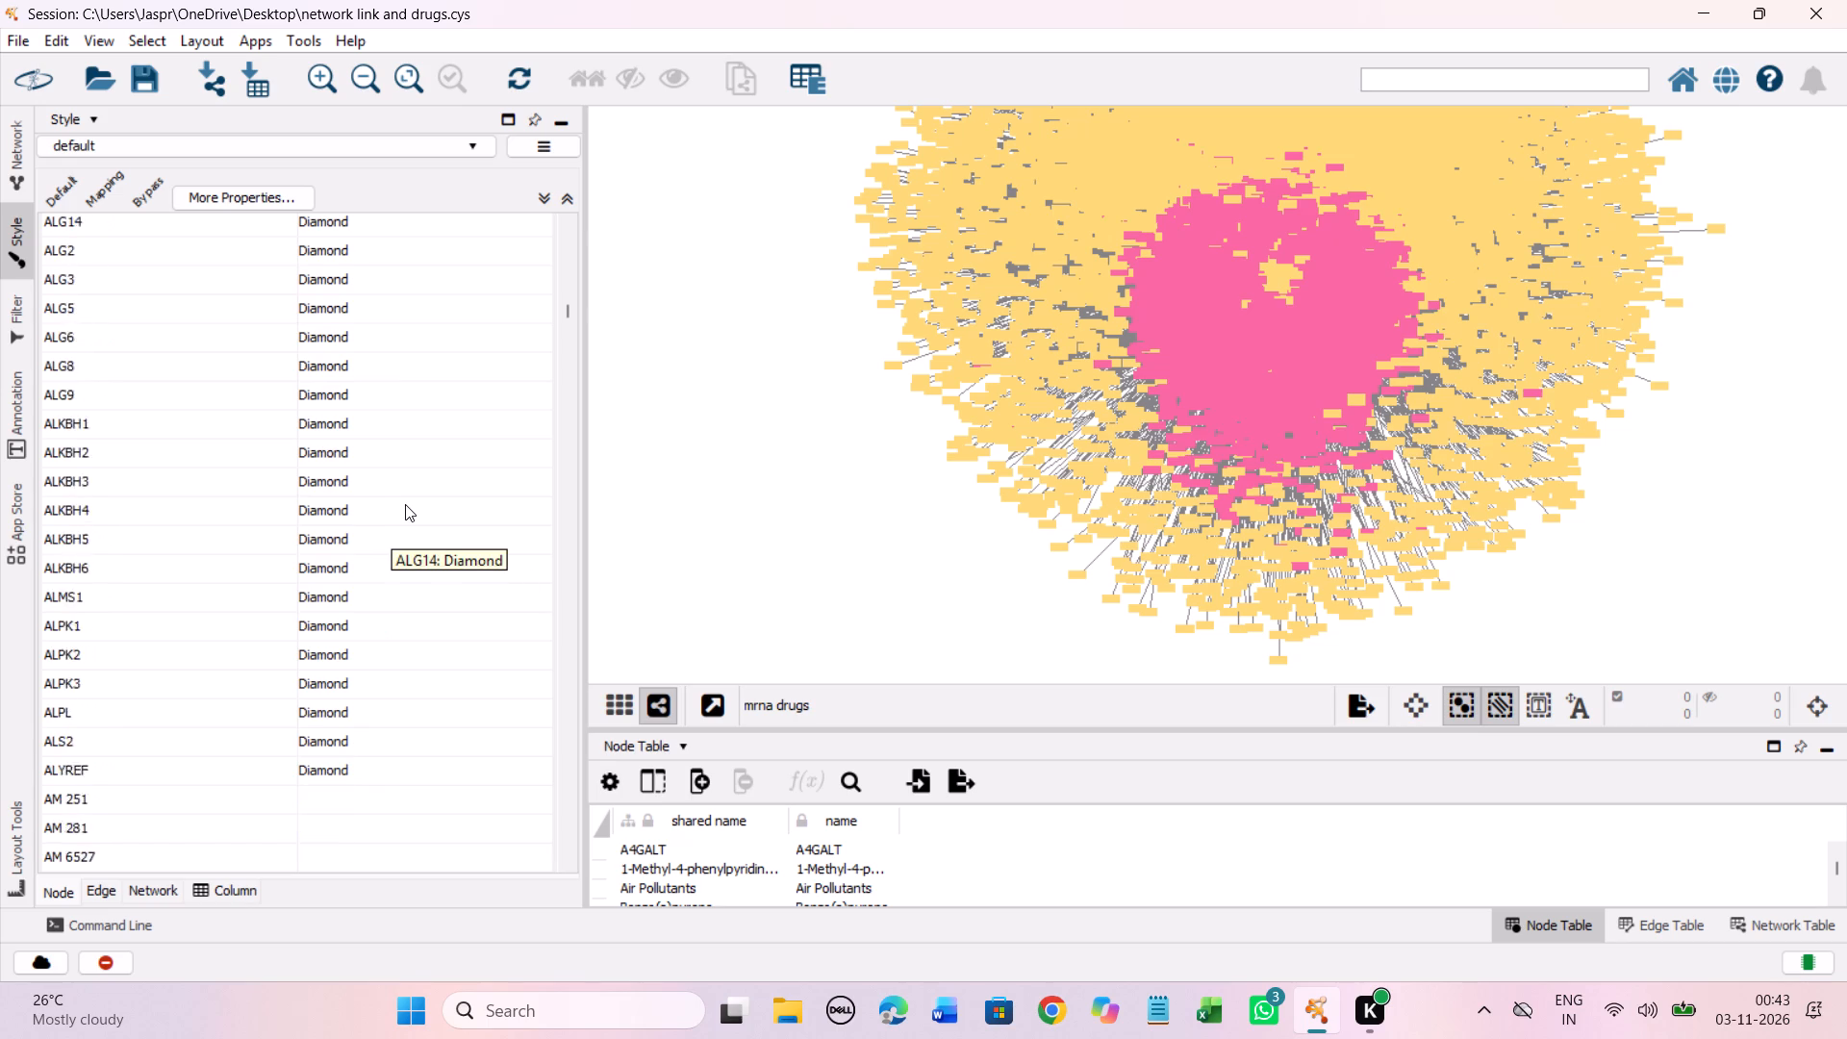
{"action": "scroll", "coordinate": [405, 504], "scroll_direction": "down", "scroll_amount": 10}
{"action": "left_click_drag", "start_coordinate": [335, 448], "coordinate": [344, 538]}
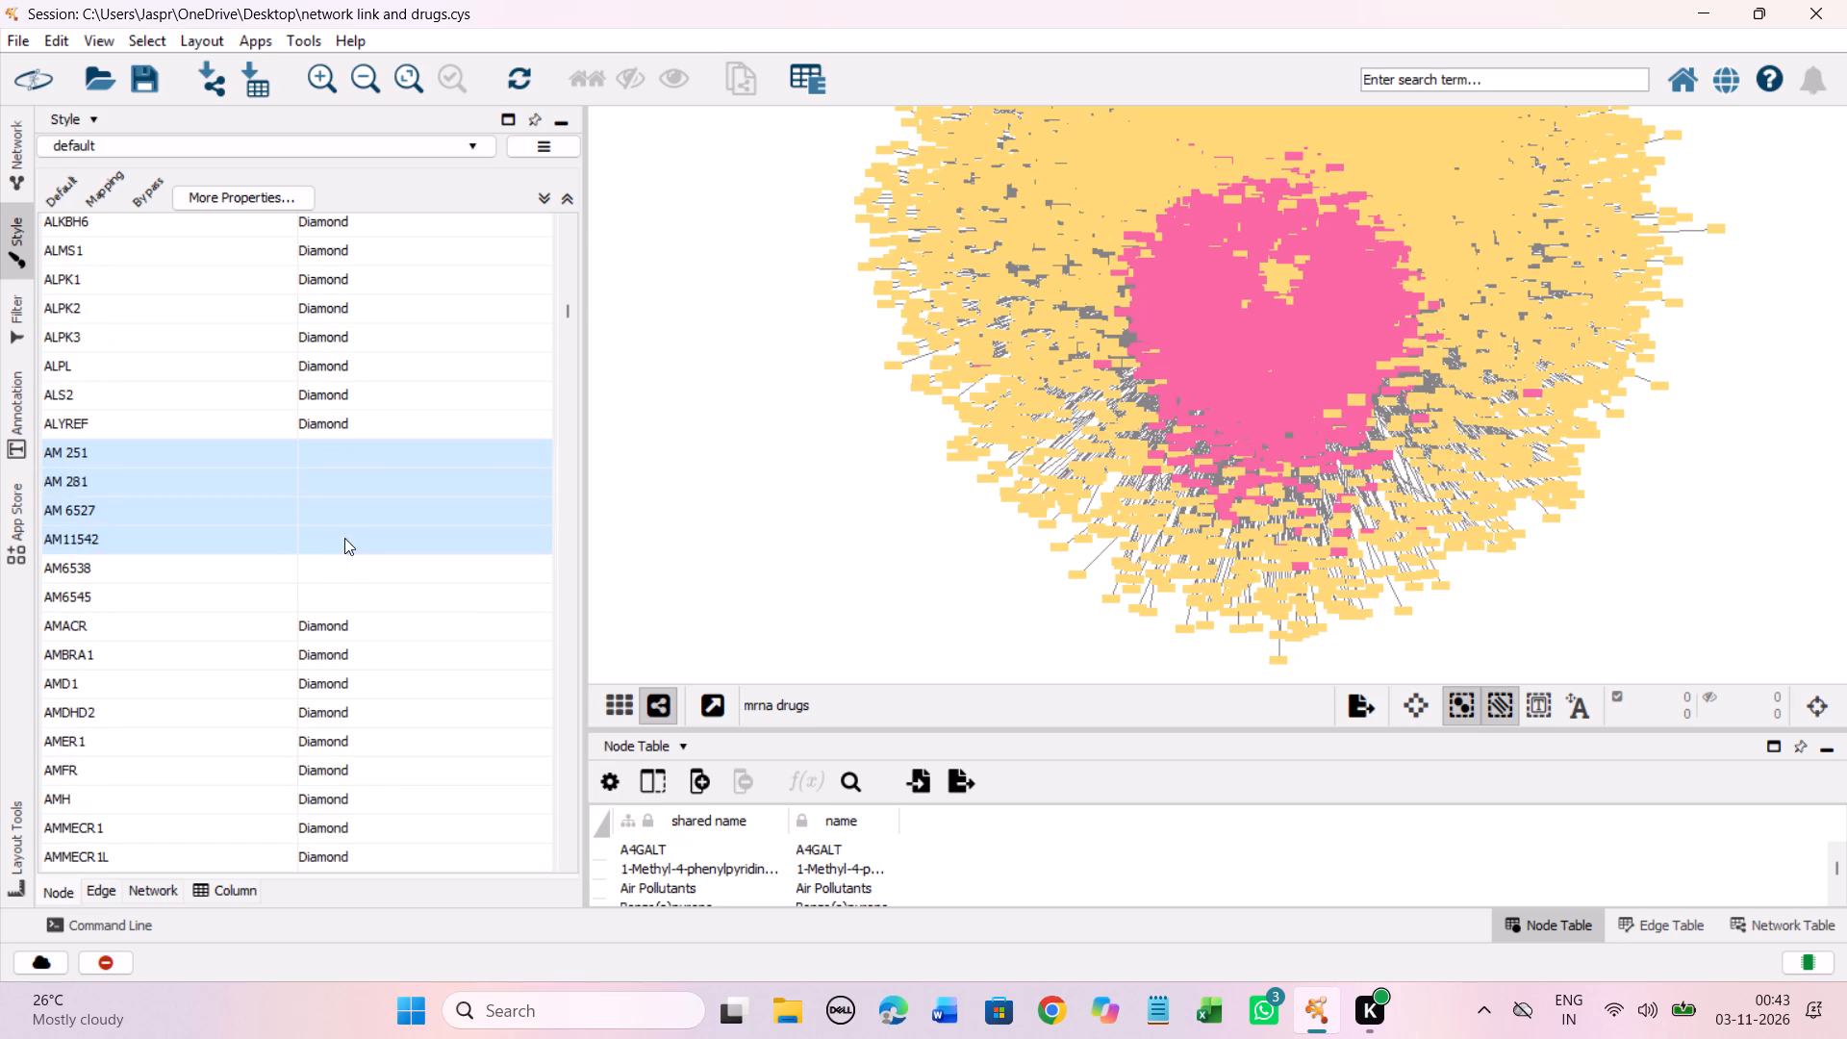
{"action": "left_click_drag", "start_coordinate": [344, 538], "coordinate": [356, 594]}
{"action": "right_click", "coordinate": [356, 594]}
{"action": "left_click", "coordinate": [474, 604]}
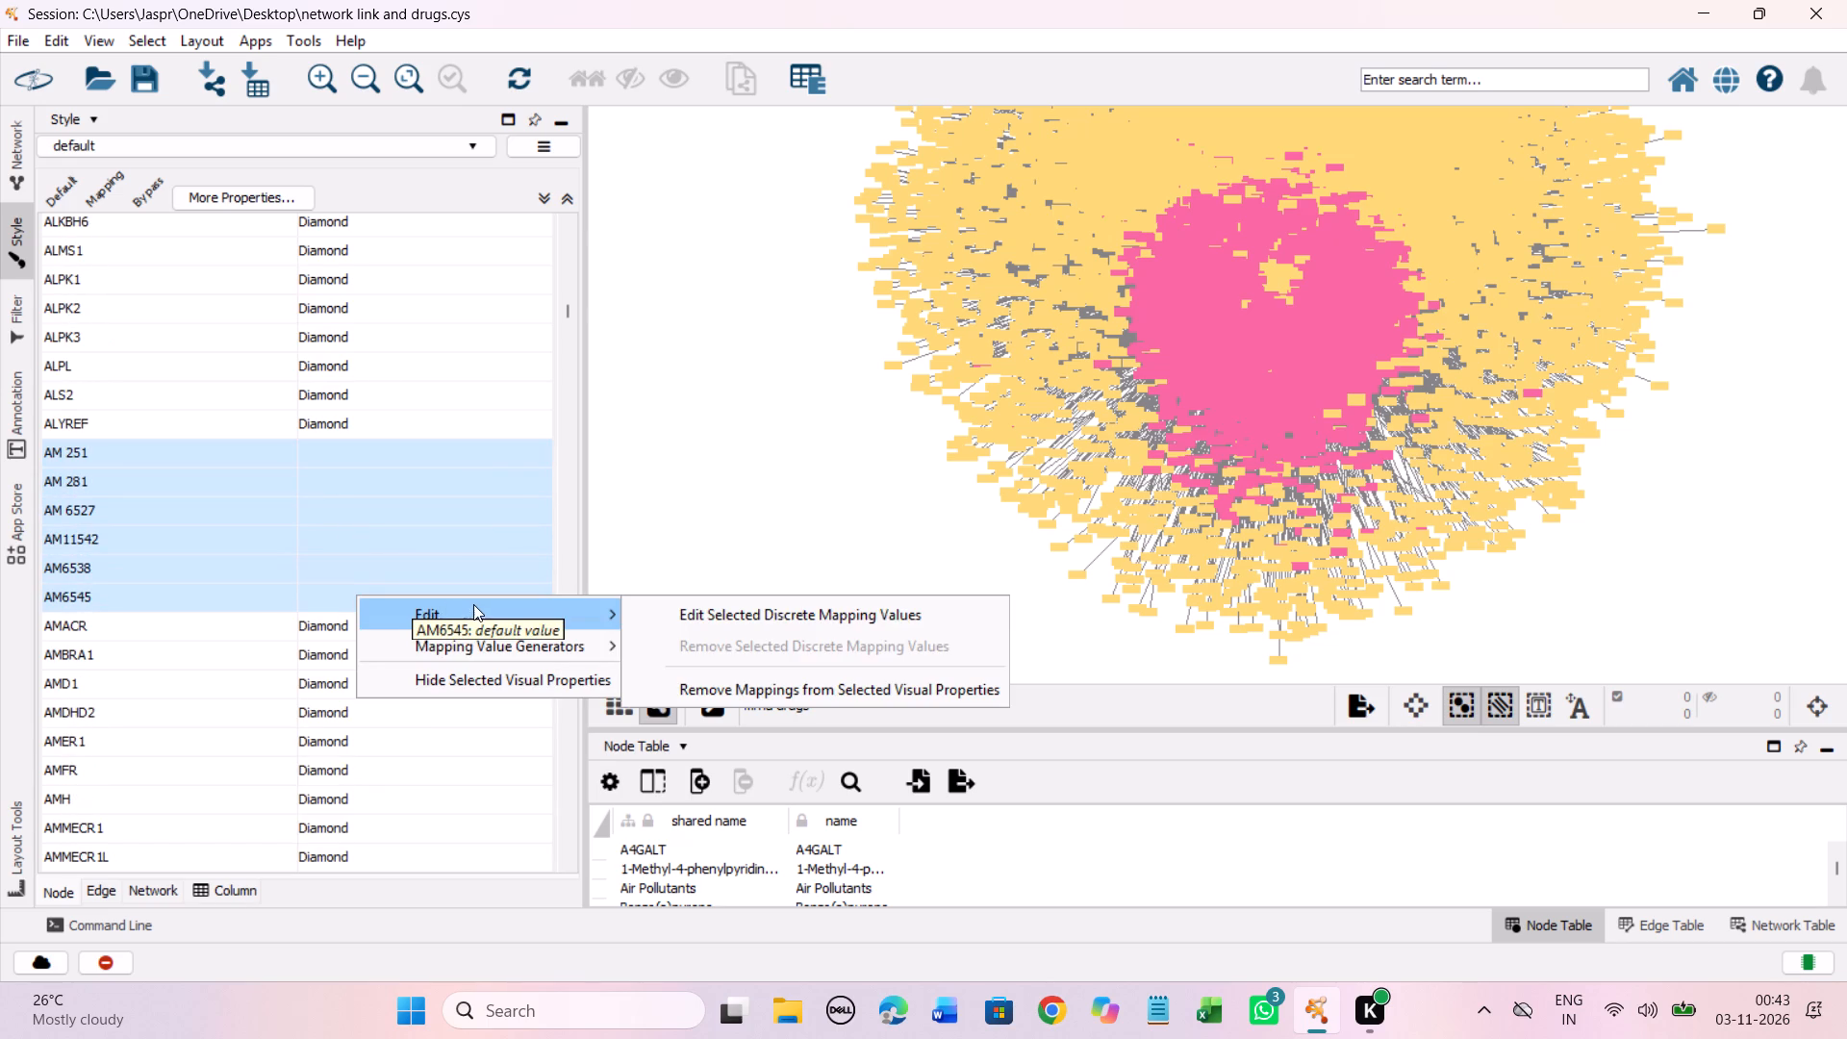
{"action": "left_click", "coordinate": [670, 607]}
{"action": "left_click", "coordinate": [245, 466]}
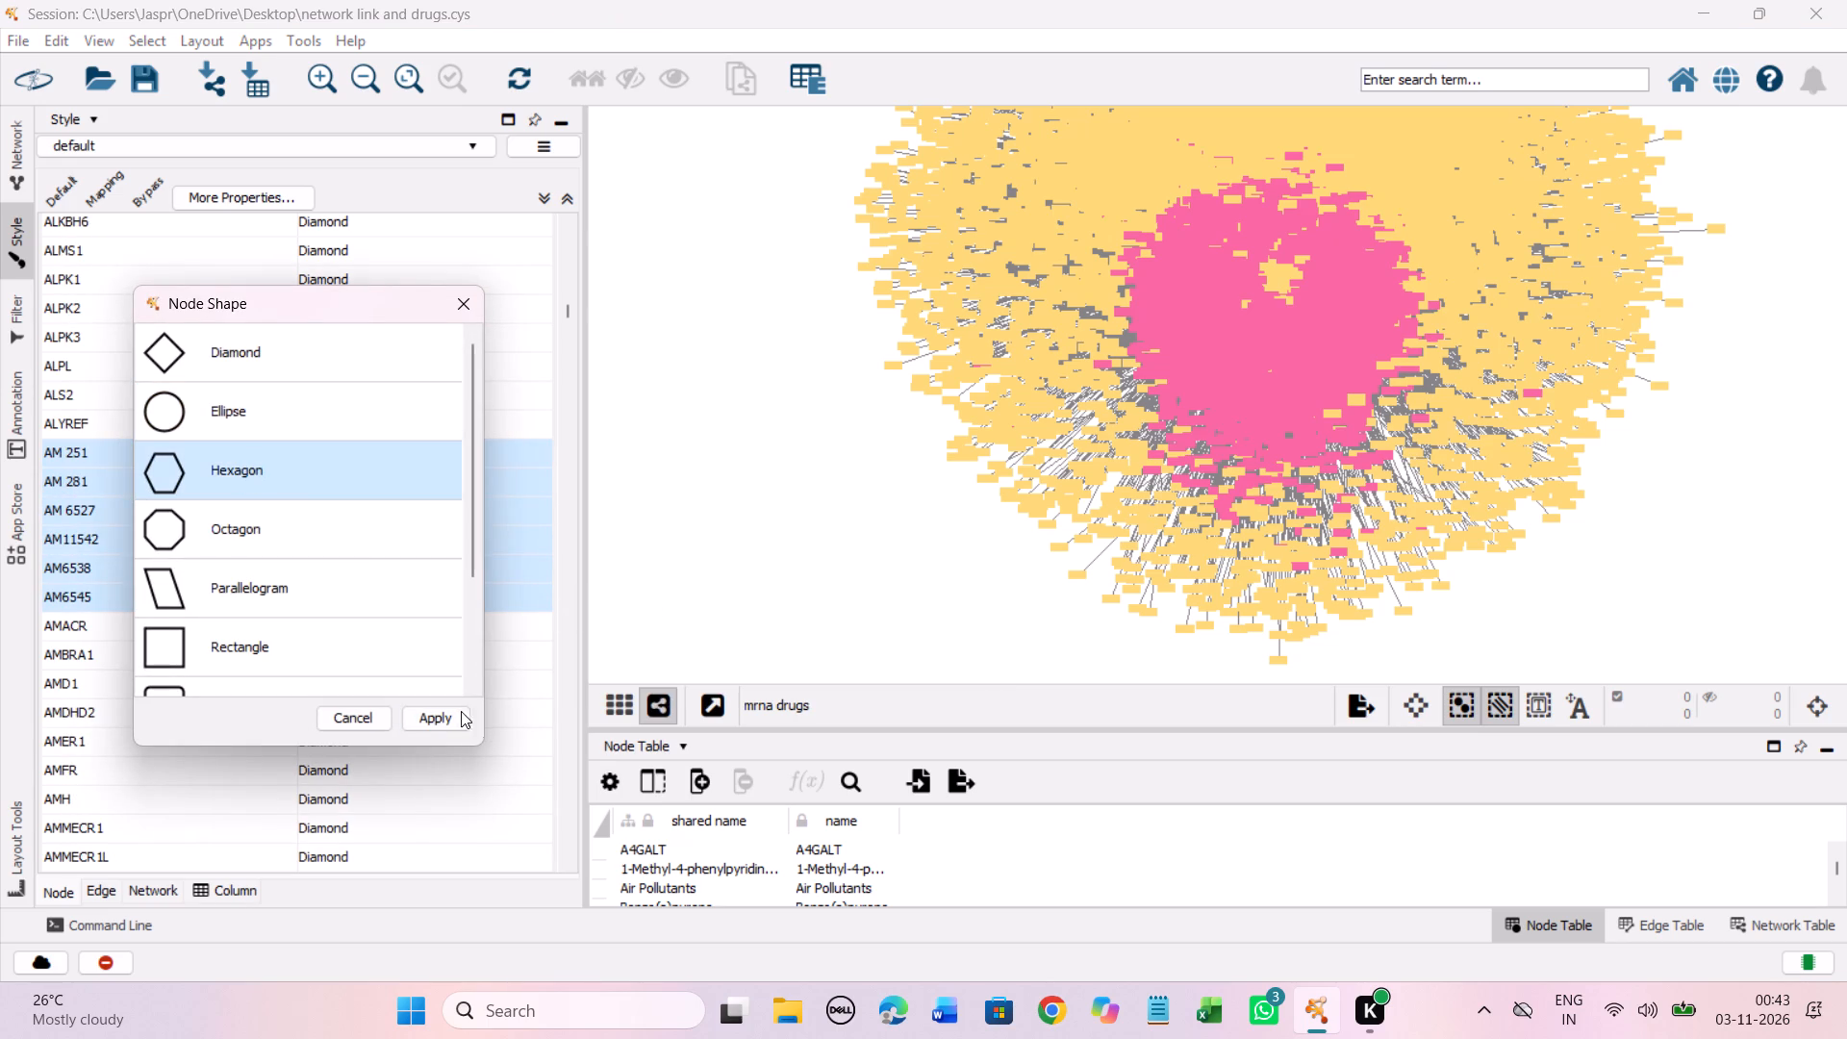
{"action": "left_click", "coordinate": [436, 709]}
Set the discrete node shape mapping for AN 215 to Hexagon.
{"action": "scroll", "coordinate": [390, 682], "scroll_direction": "down", "scroll_amount": 3}
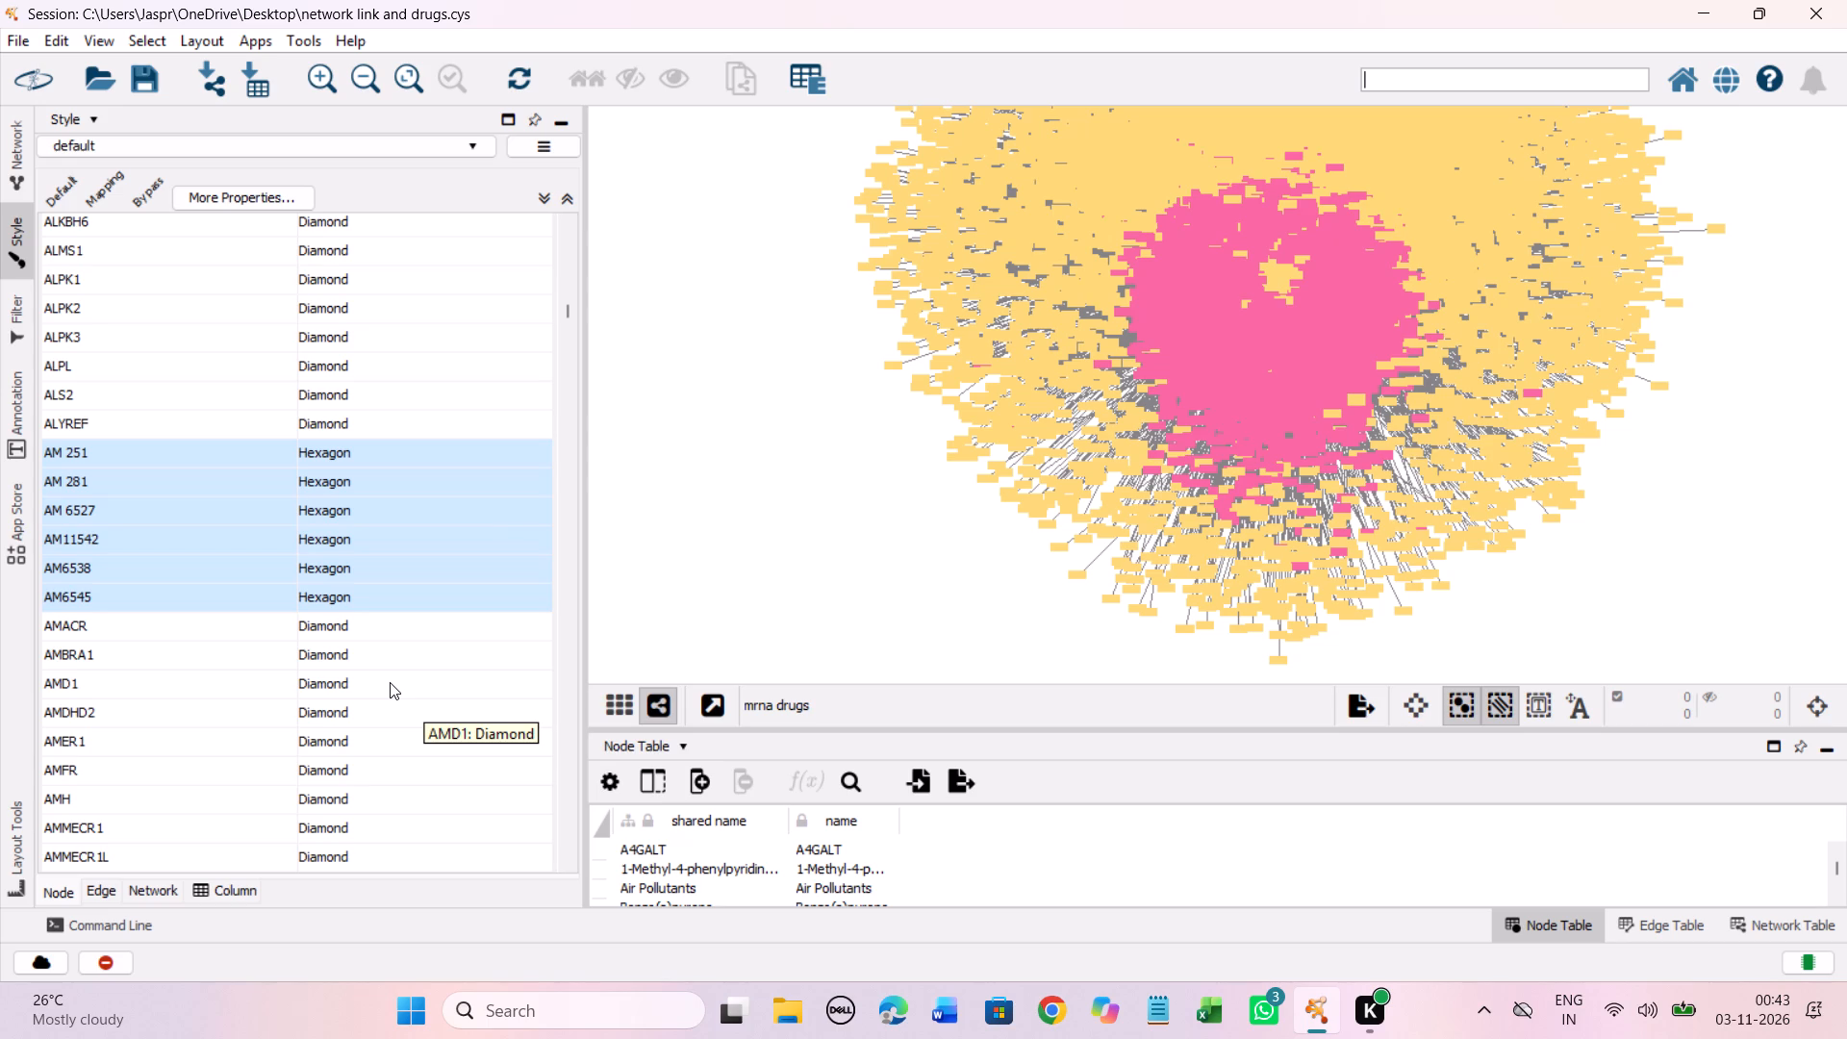
{"action": "scroll", "coordinate": [438, 390], "scroll_direction": "down", "scroll_amount": 3}
{"action": "scroll", "coordinate": [438, 390], "scroll_direction": "down", "scroll_amount": 19}
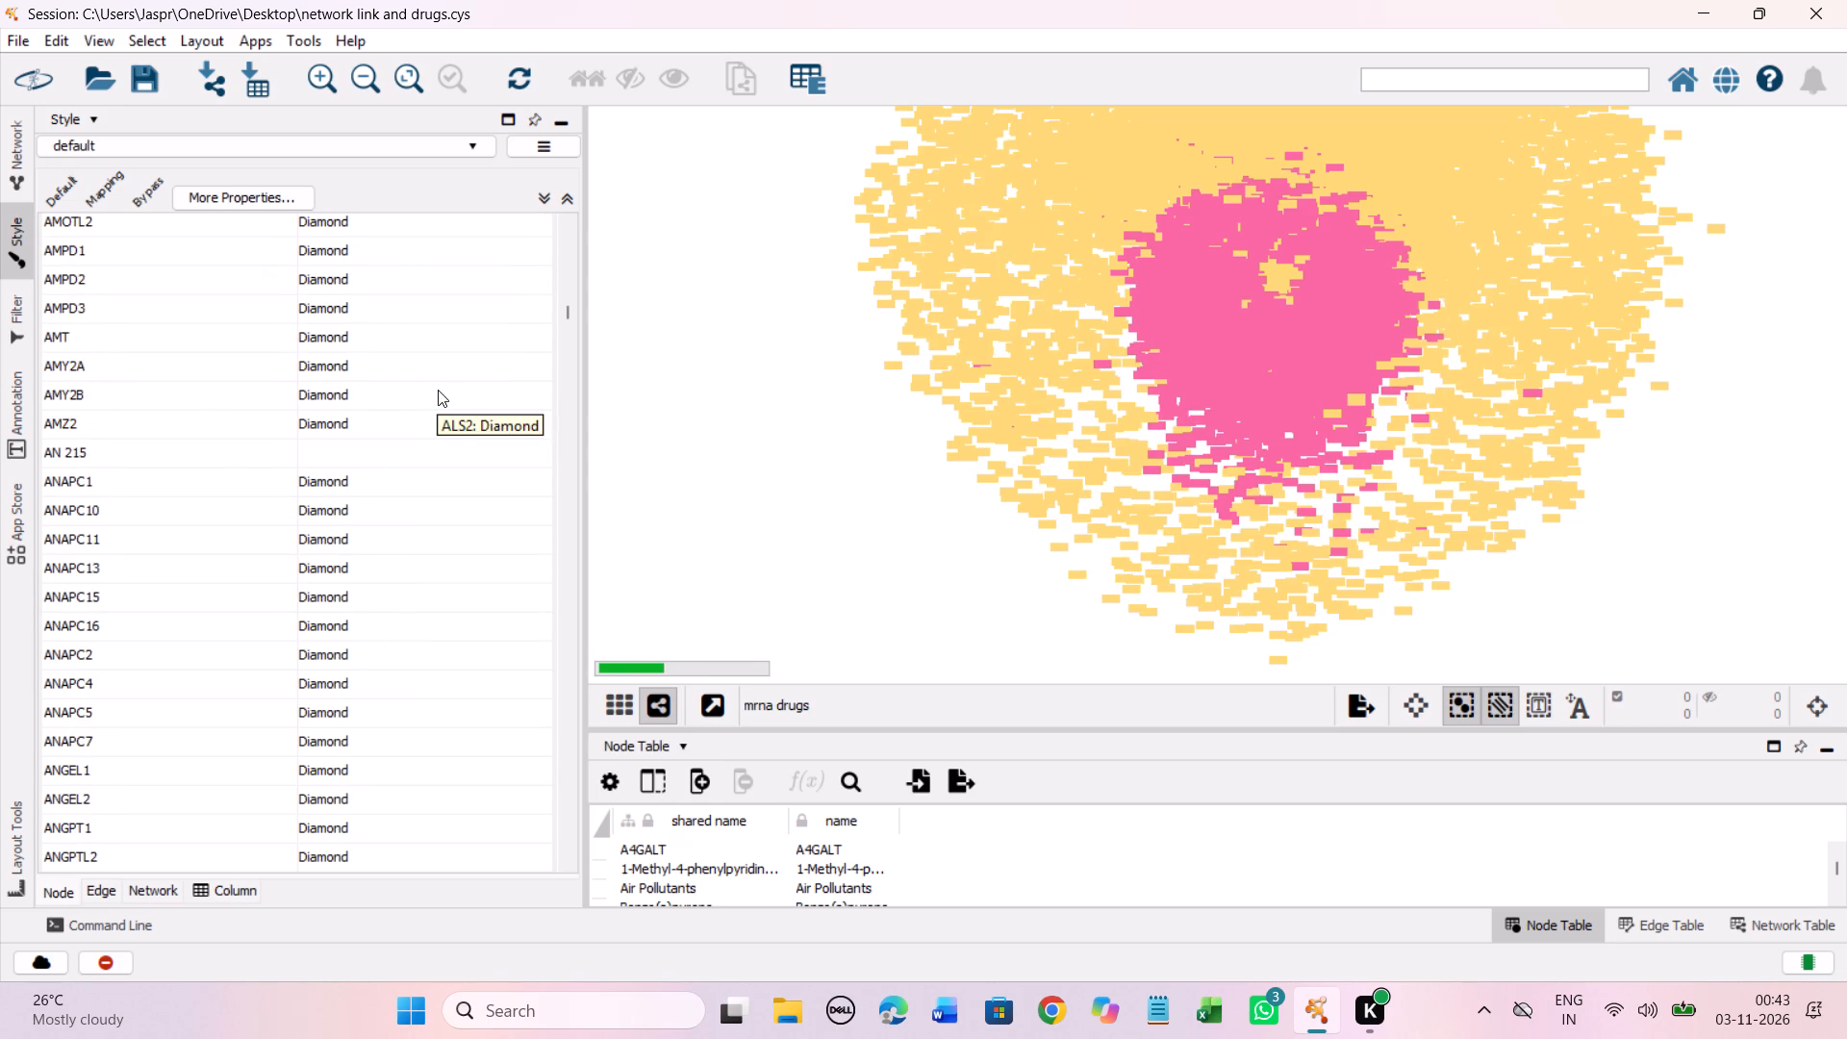
{"action": "left_click", "coordinate": [334, 450]}
{"action": "right_click", "coordinate": [334, 450]}
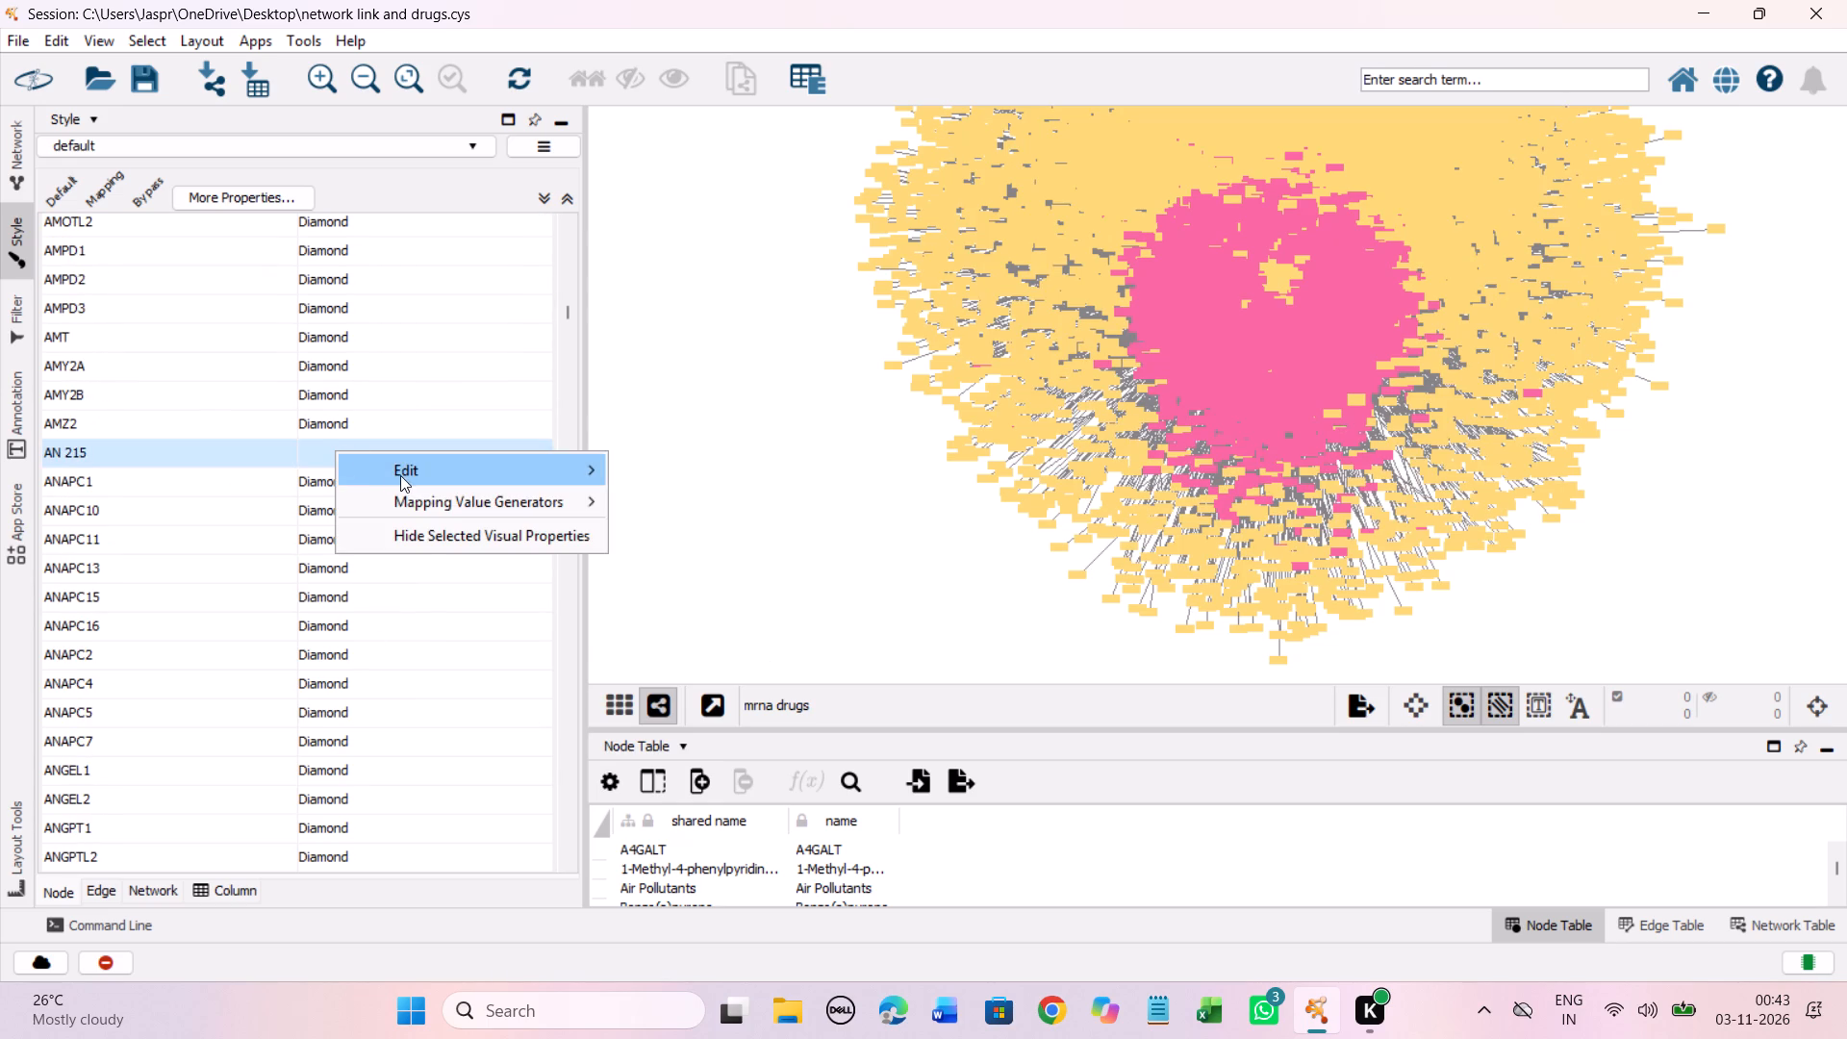
{"action": "left_click", "coordinate": [727, 461]}
{"action": "left_click", "coordinate": [265, 465]}
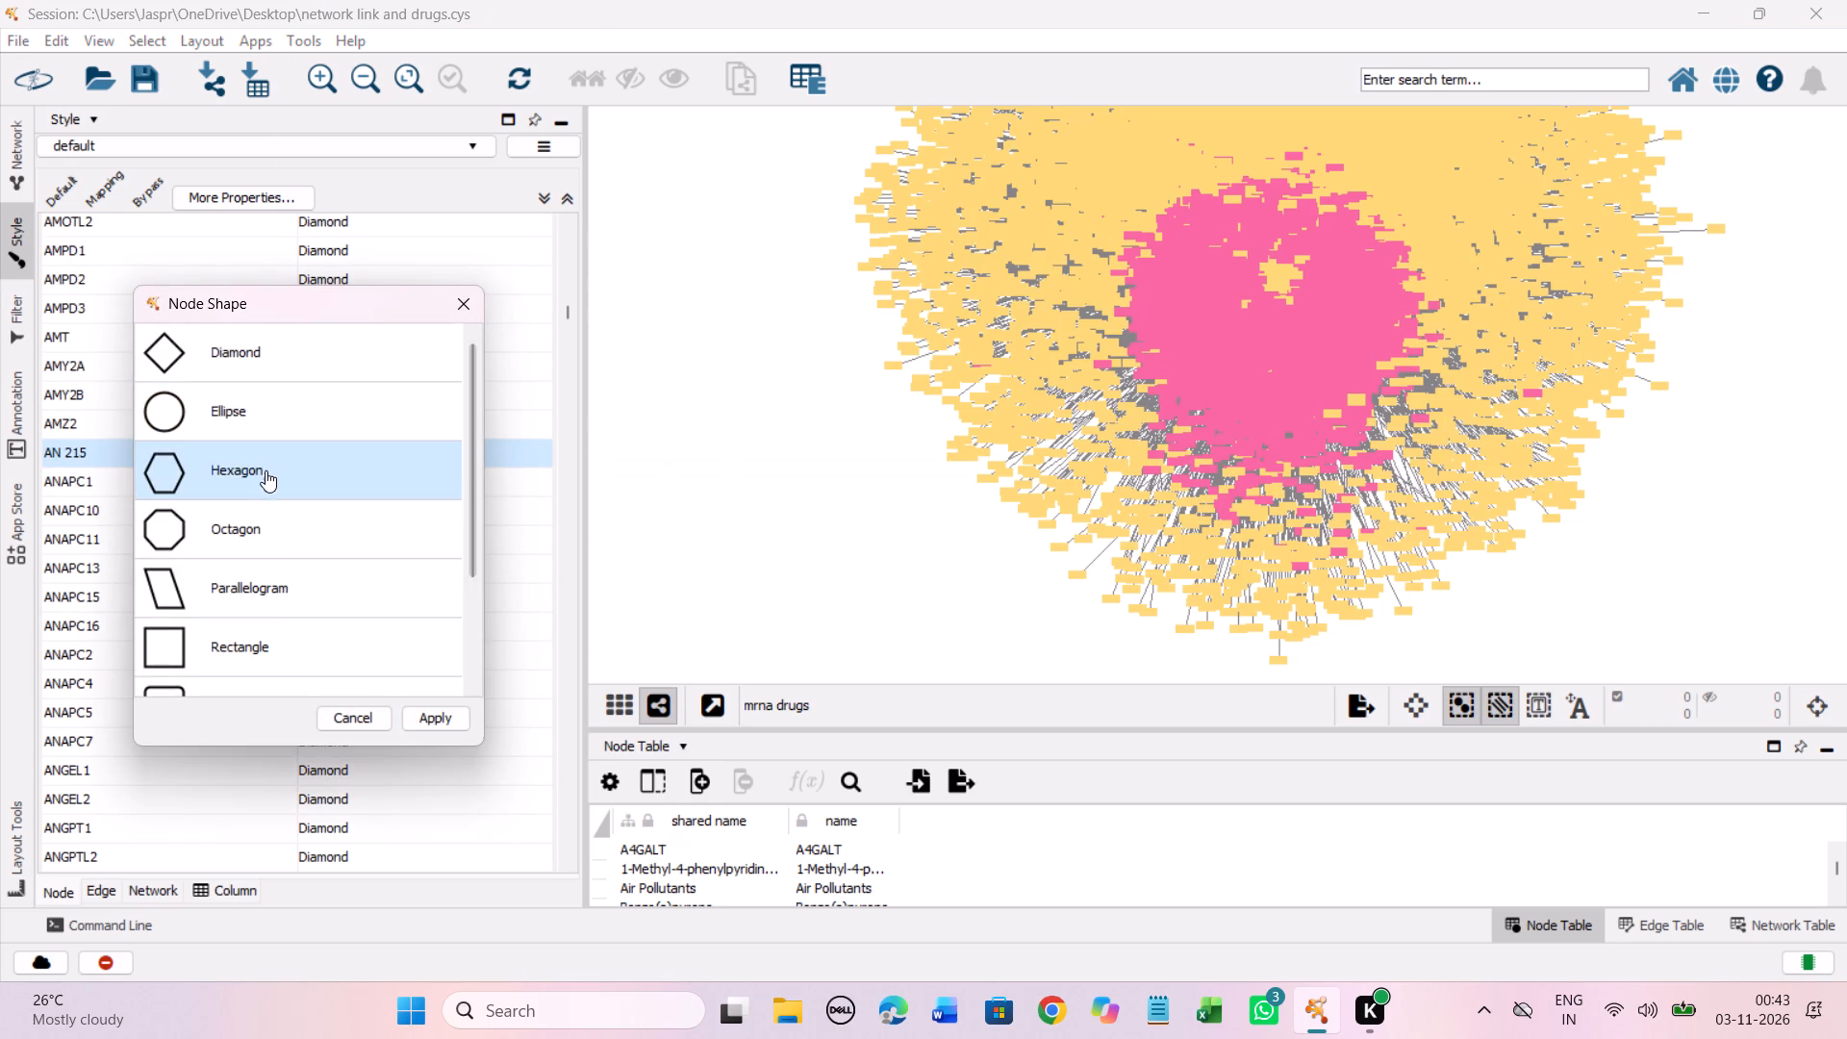
{"action": "left_click", "coordinate": [434, 716]}
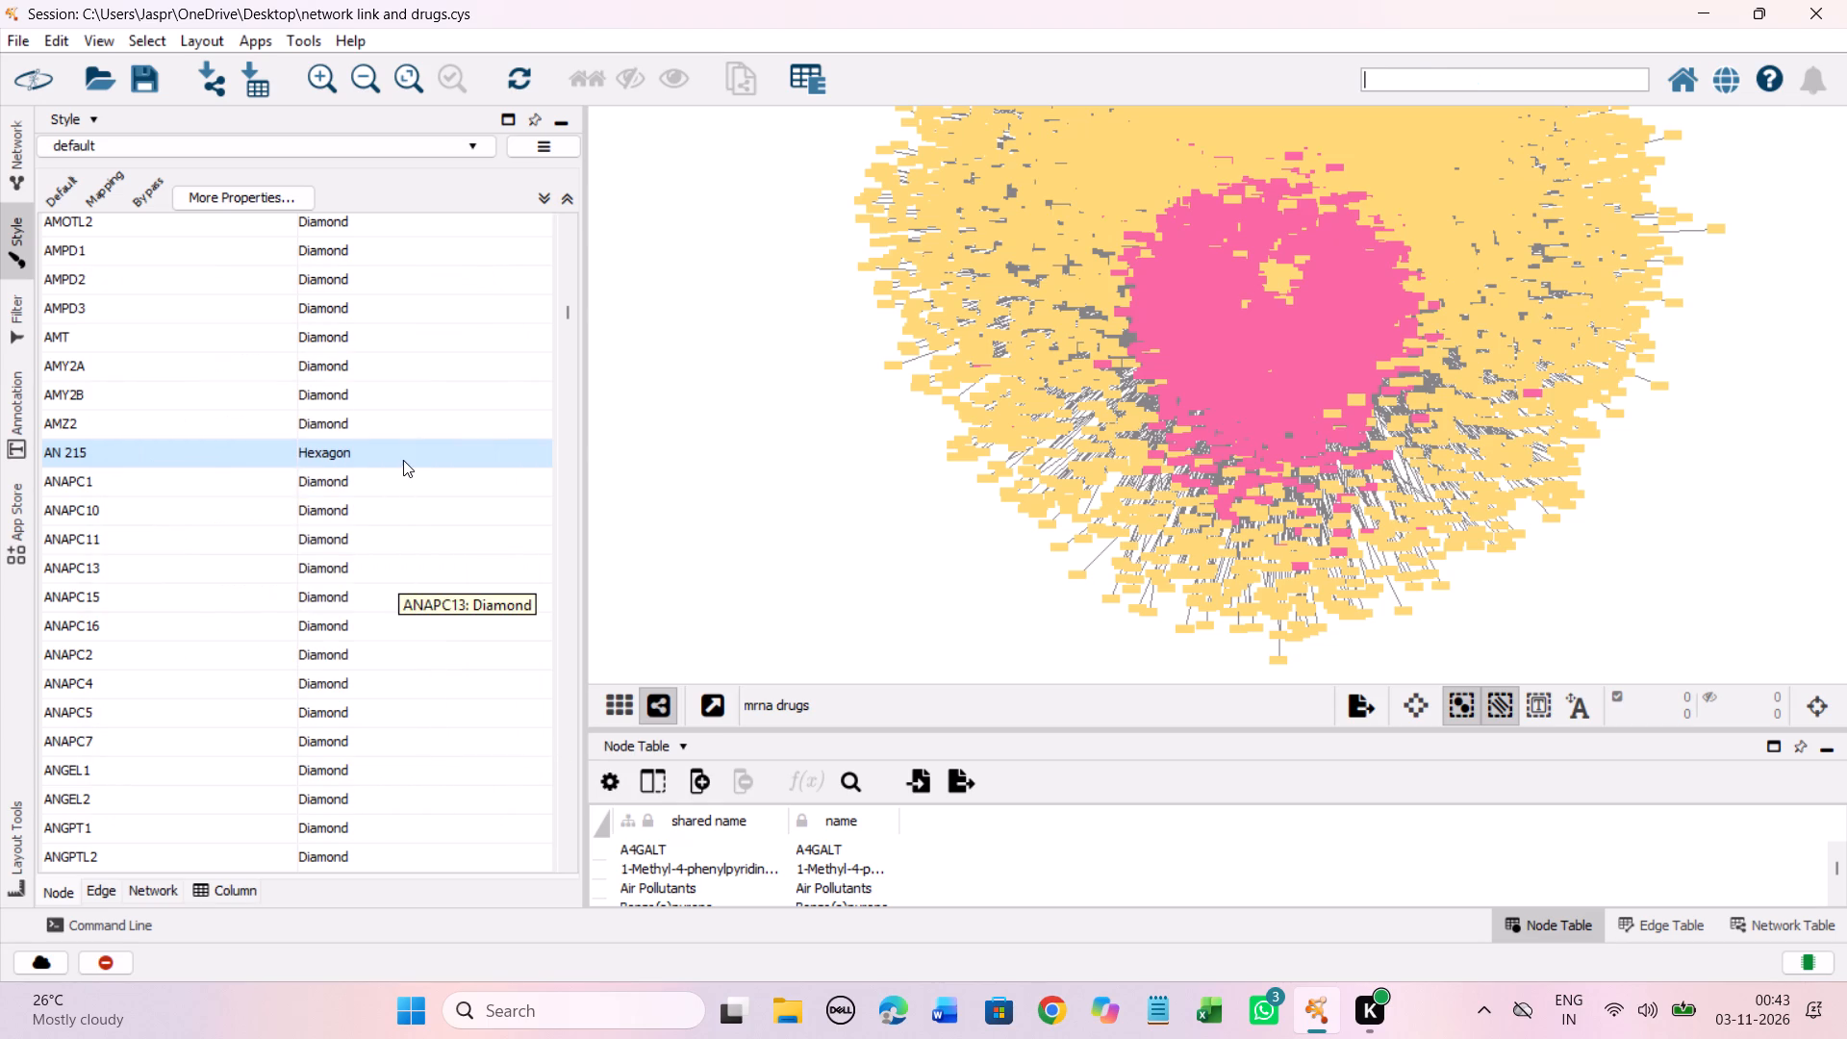
Set the discrete node shape mapping for AP 21967 to Hexagon.
{"action": "scroll", "coordinate": [403, 460], "scroll_direction": "down", "scroll_amount": 7}
{"action": "scroll", "coordinate": [396, 416], "scroll_direction": "up", "scroll_amount": 1}
{"action": "scroll", "coordinate": [396, 416], "scroll_direction": "down", "scroll_amount": 8}
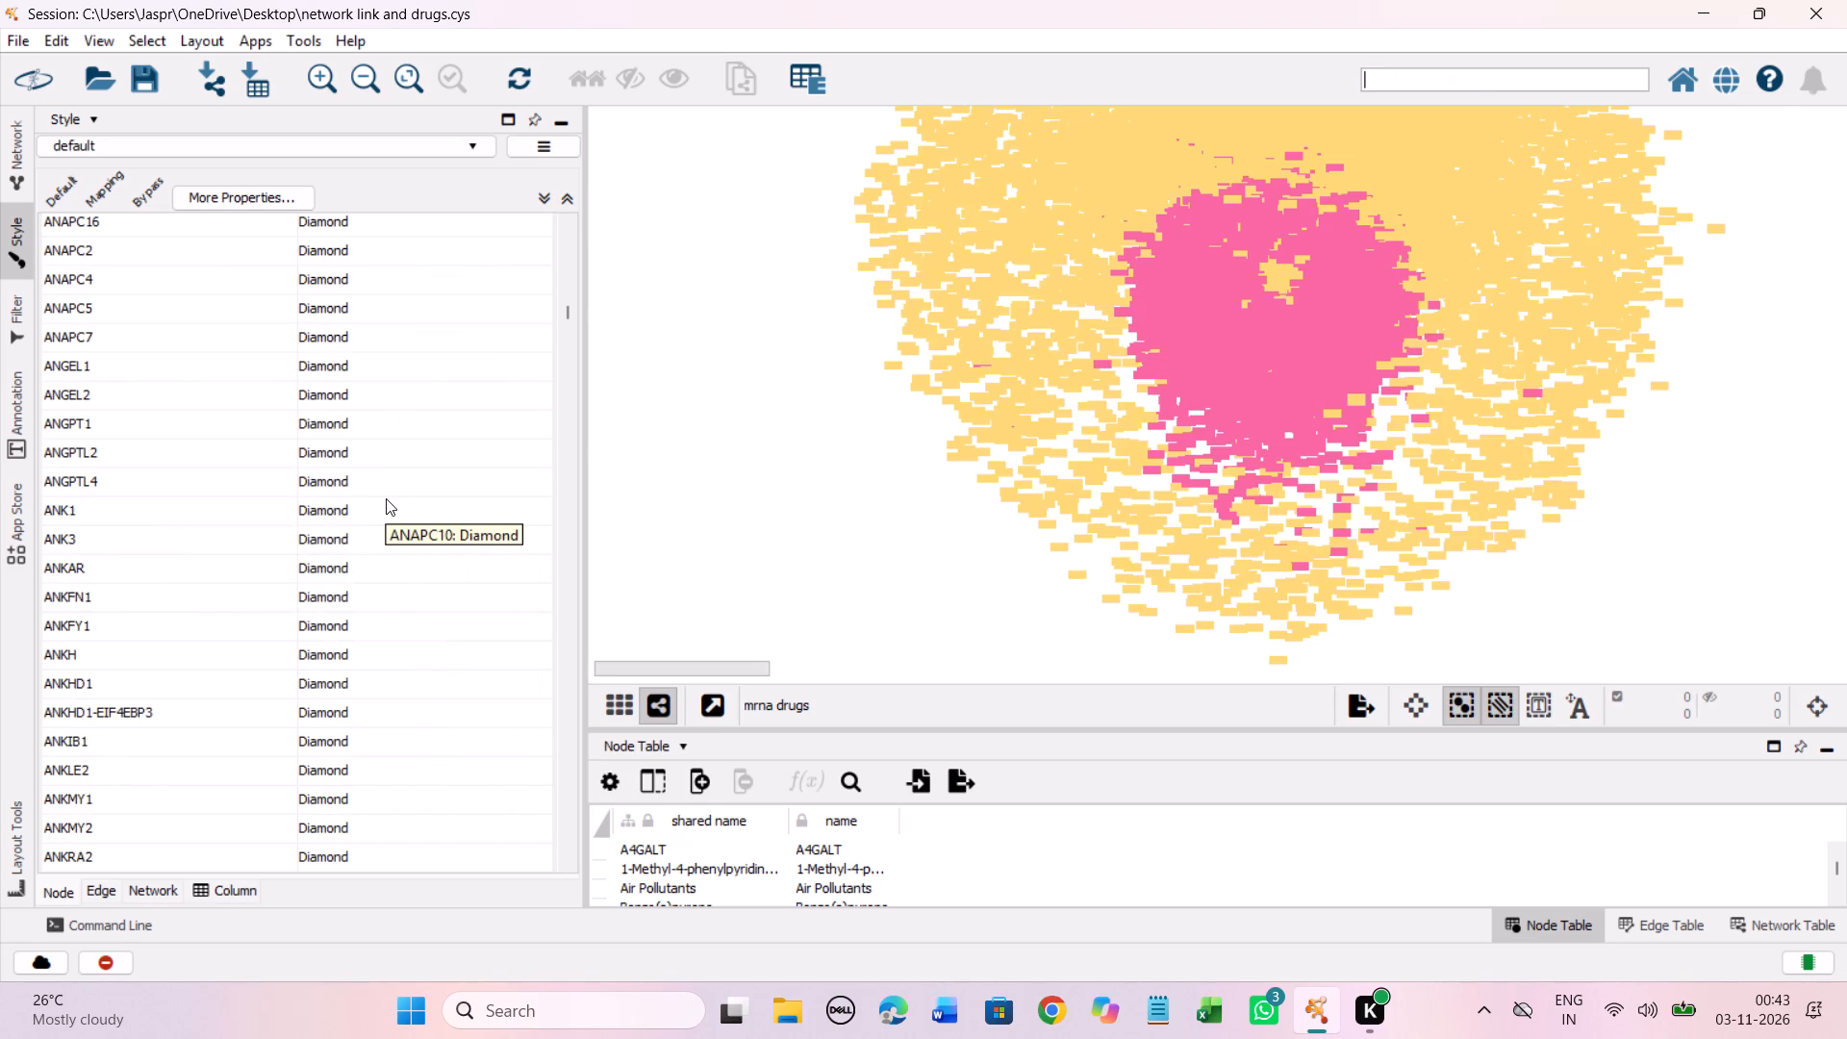
{"action": "scroll", "coordinate": [386, 498], "scroll_direction": "up", "scroll_amount": 11}
{"action": "scroll", "coordinate": [386, 498], "scroll_direction": "down", "scroll_amount": 20}
{"action": "scroll", "coordinate": [386, 498], "scroll_direction": "down", "scroll_amount": 2}
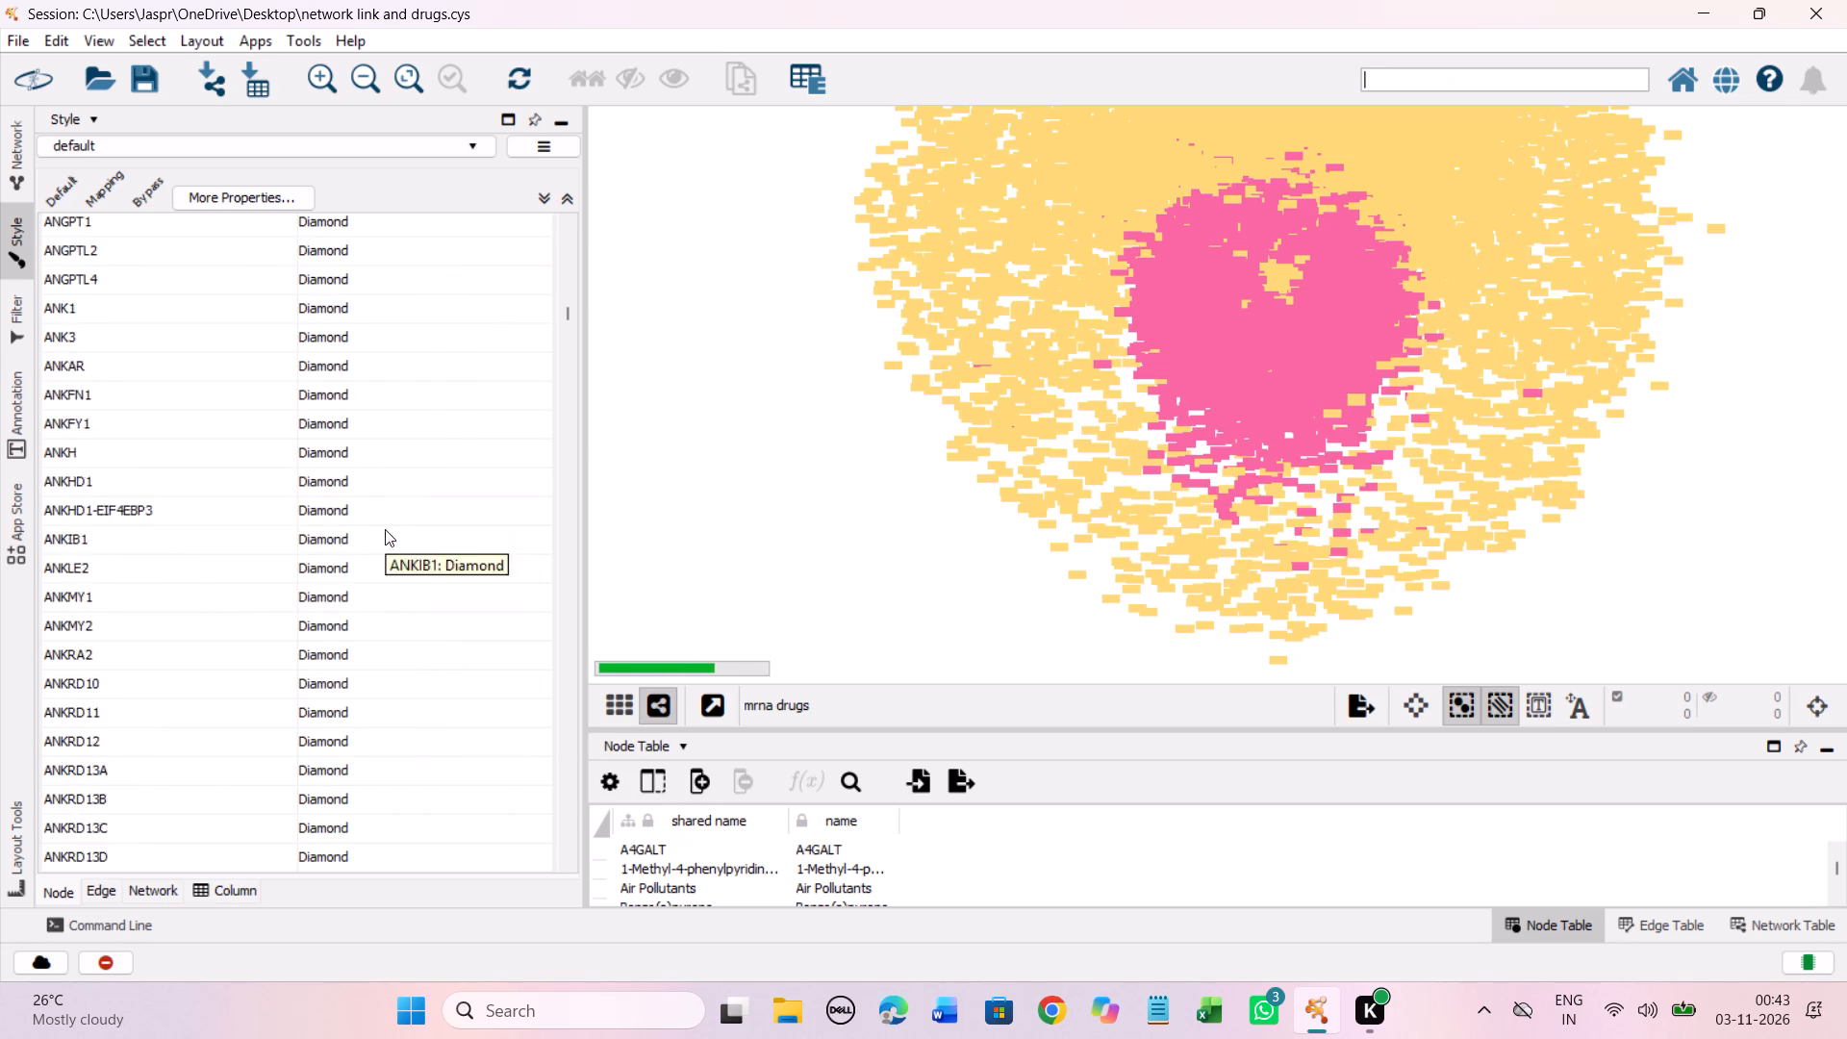
{"action": "scroll", "coordinate": [393, 518], "scroll_direction": "up", "scroll_amount": 1}
{"action": "scroll", "coordinate": [393, 526], "scroll_direction": "down", "scroll_amount": 5}
{"action": "scroll", "coordinate": [393, 526], "scroll_direction": "up", "scroll_amount": 1}
{"action": "scroll", "coordinate": [395, 509], "scroll_direction": "down", "scroll_amount": 20}
{"action": "scroll", "coordinate": [395, 509], "scroll_direction": "down", "scroll_amount": 14}
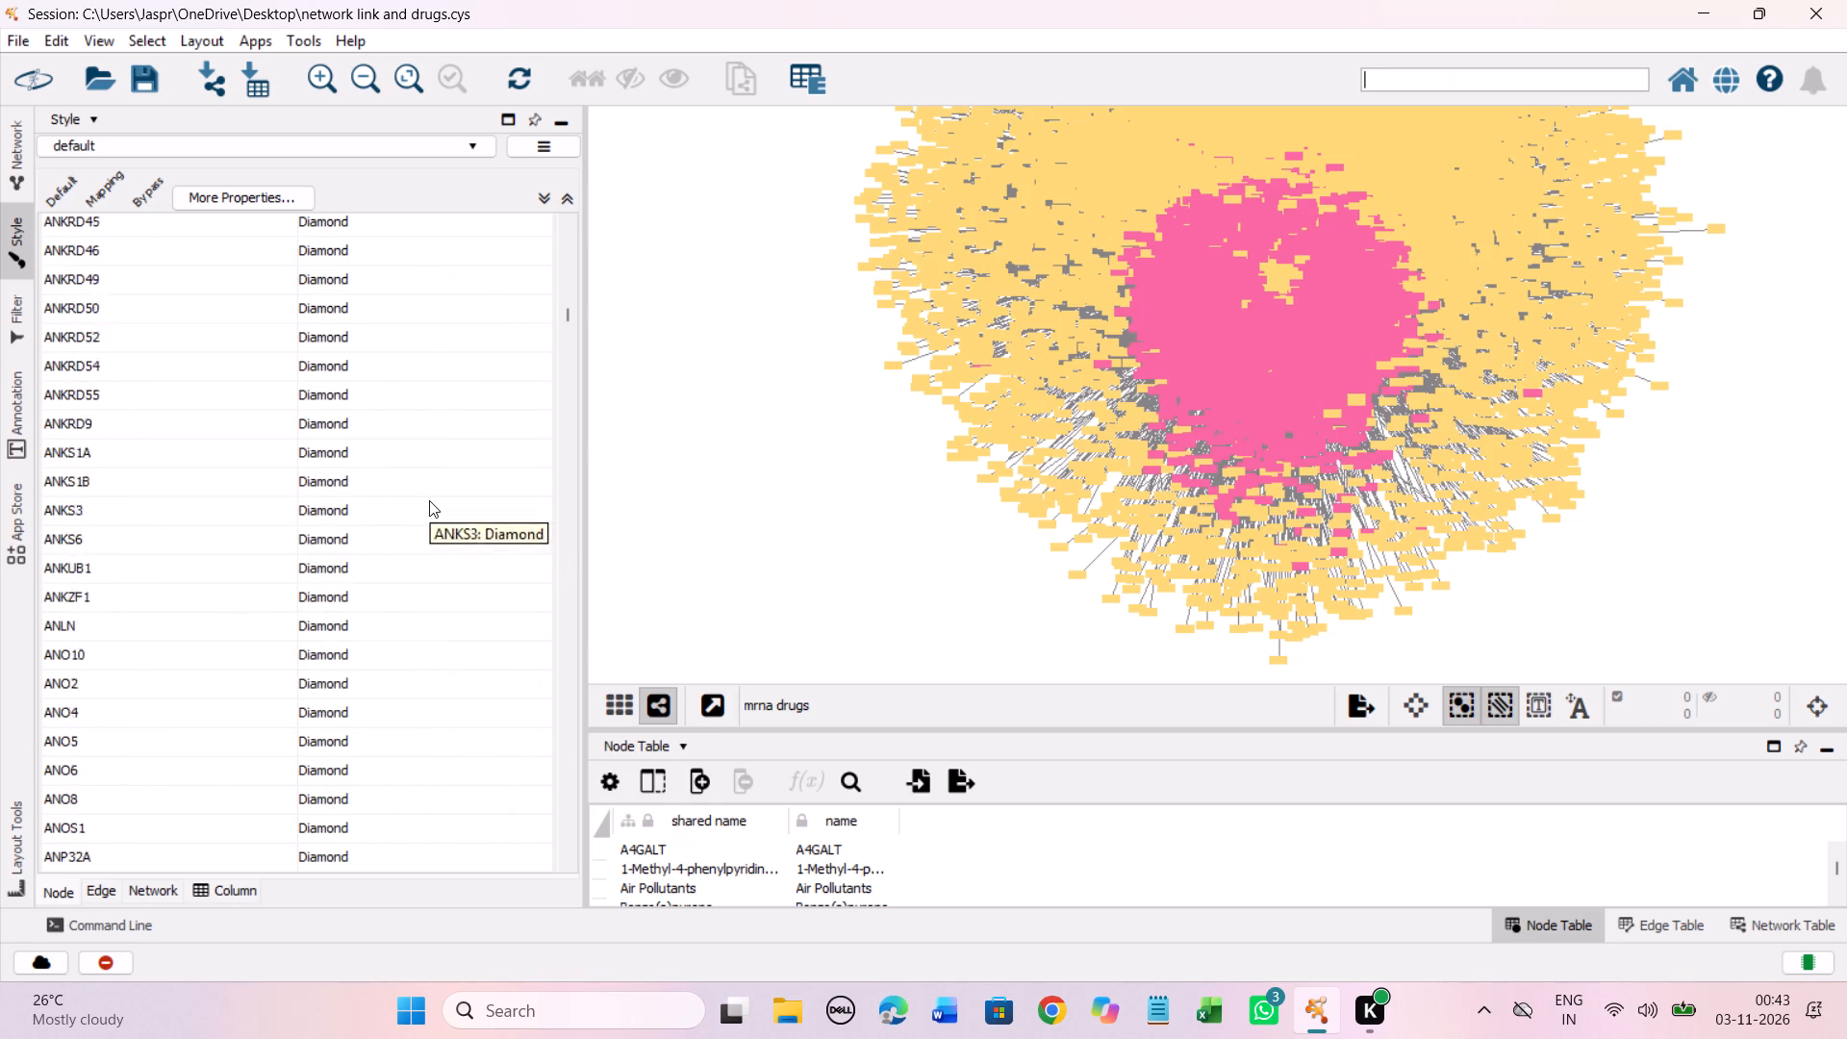
{"action": "scroll", "coordinate": [429, 500], "scroll_direction": "down", "scroll_amount": 20}
{"action": "scroll", "coordinate": [429, 500], "scroll_direction": "down", "scroll_amount": 11}
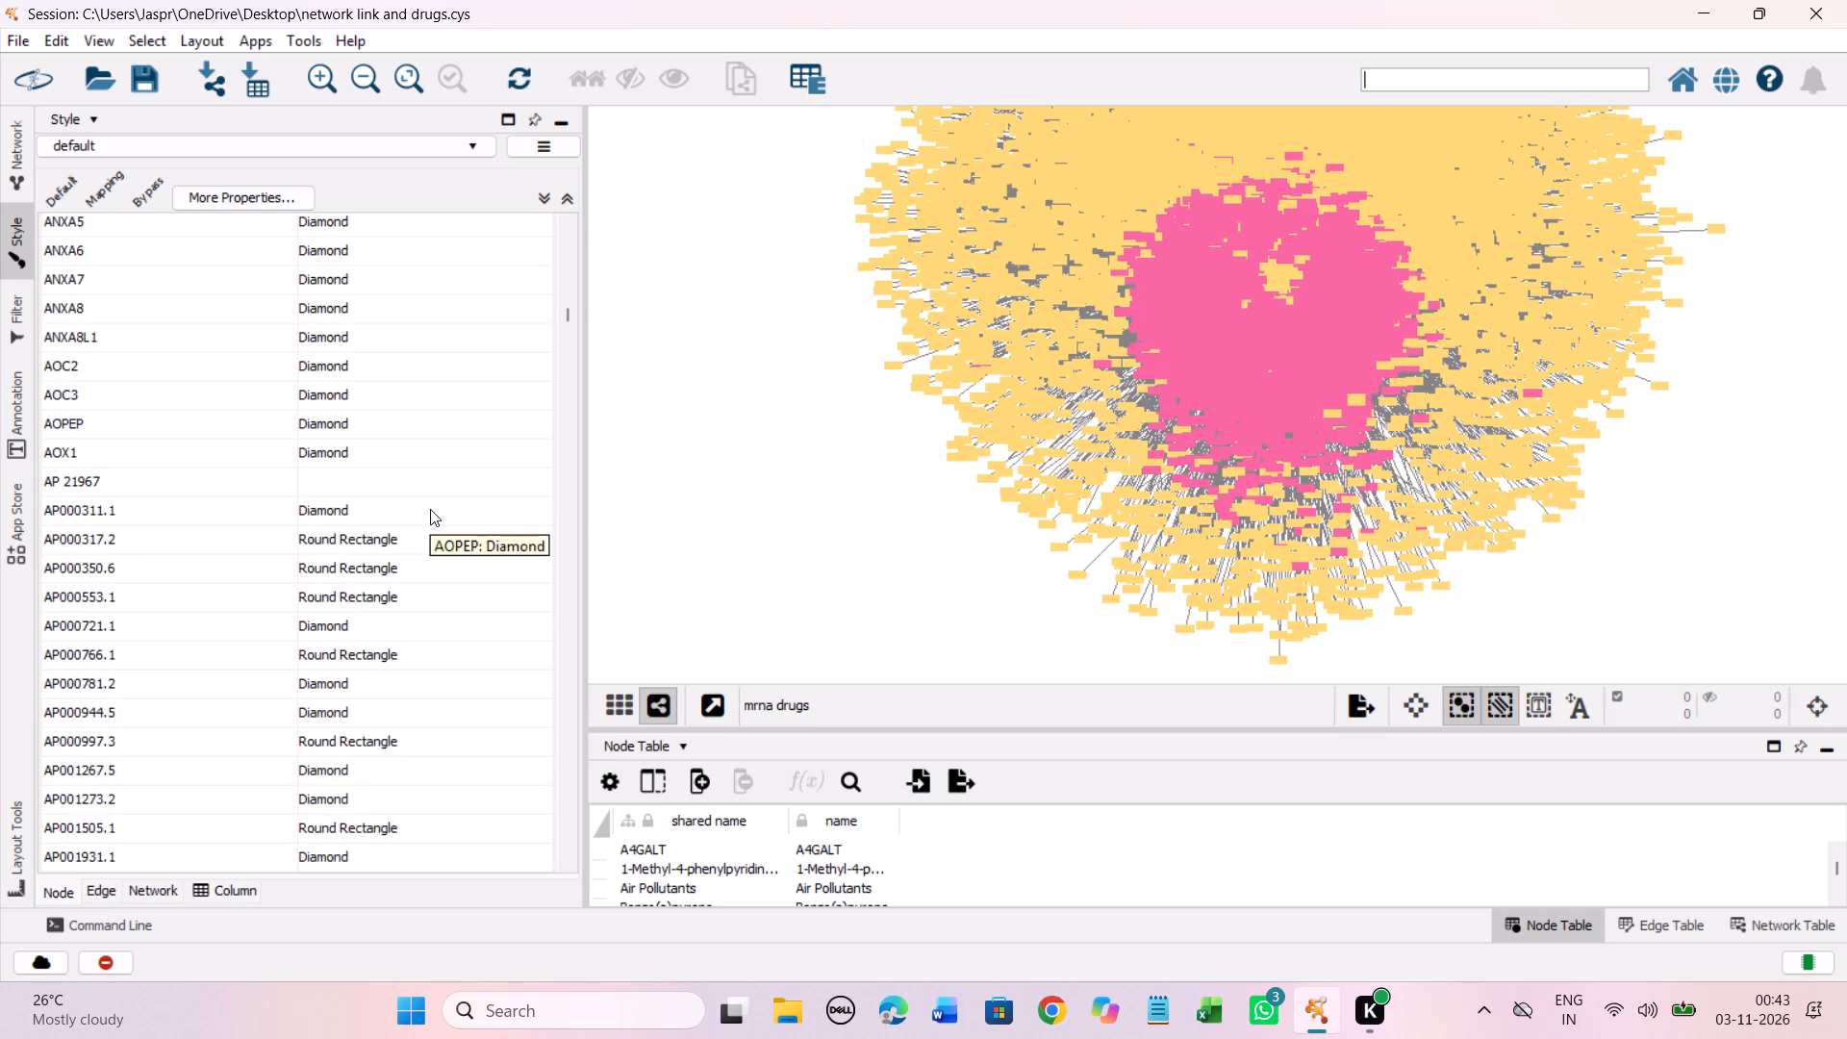
{"action": "left_click", "coordinate": [342, 486]}
{"action": "right_click", "coordinate": [342, 486]}
{"action": "left_click", "coordinate": [427, 497]}
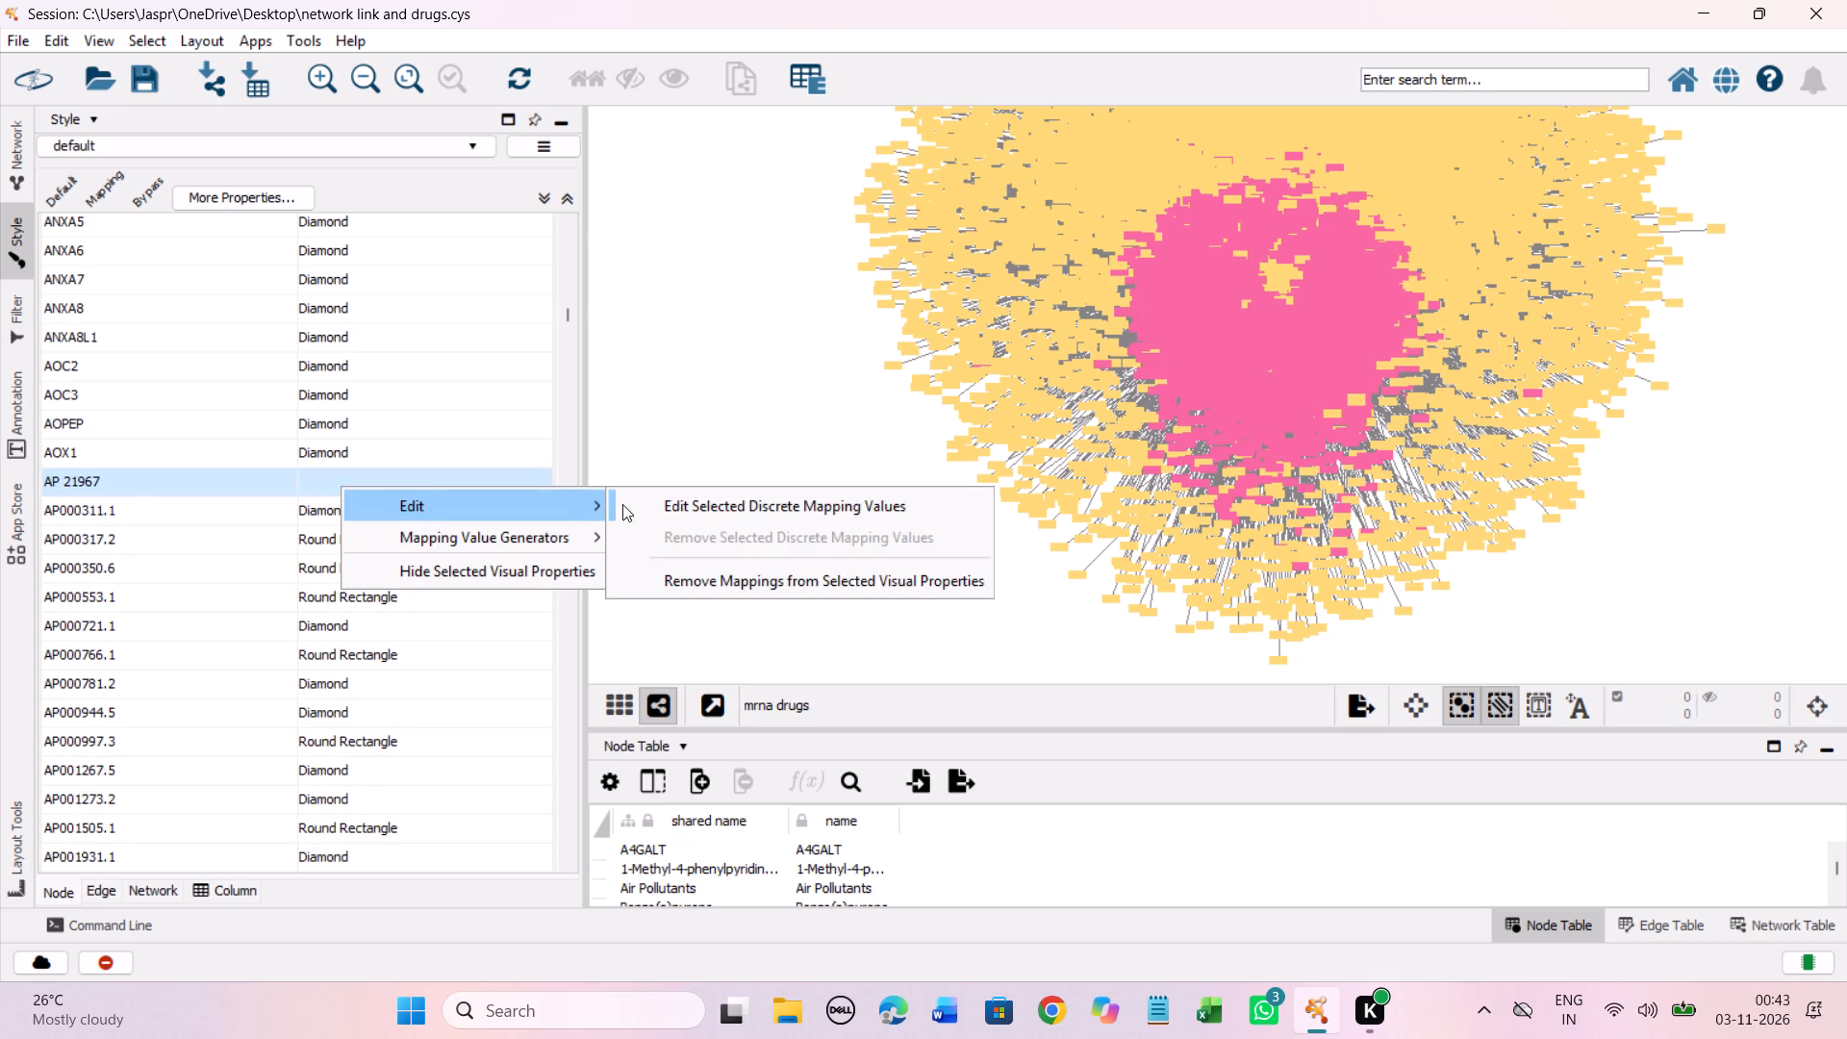
{"action": "left_click", "coordinate": [724, 504]}
{"action": "left_click", "coordinate": [228, 471]}
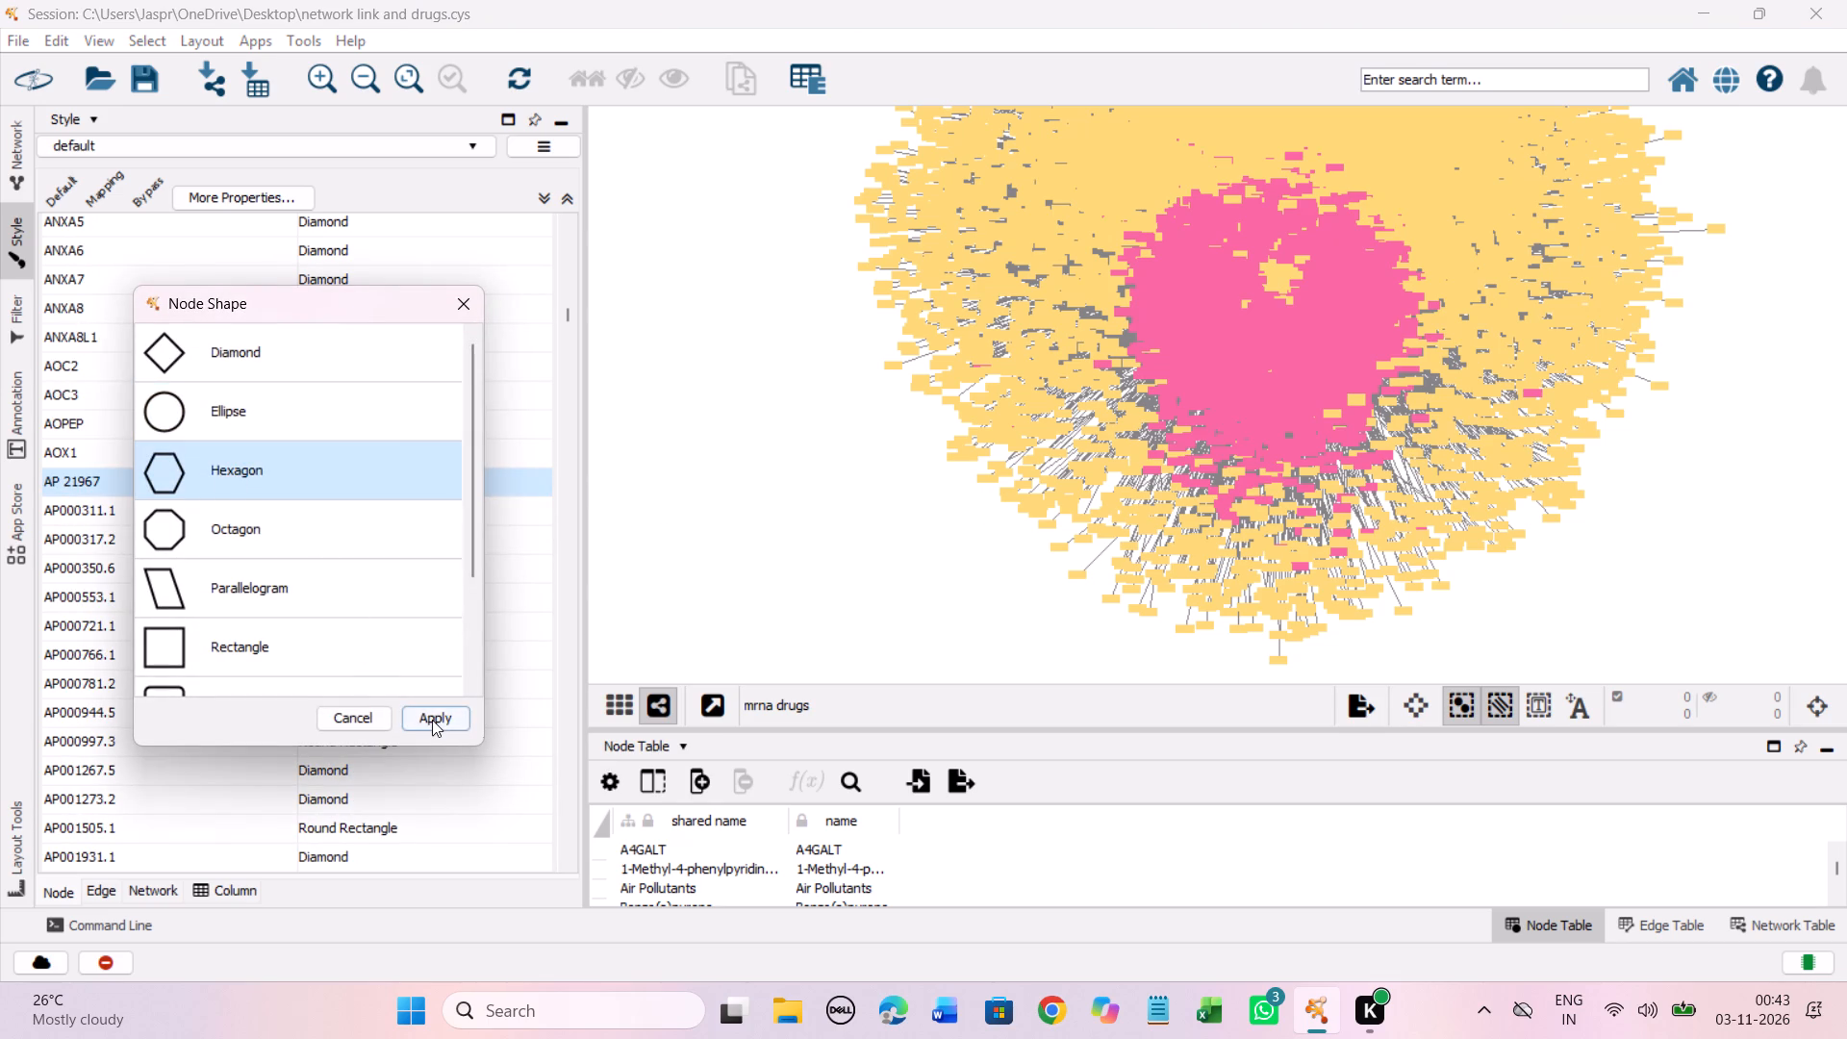
{"action": "left_click", "coordinate": [432, 721]}
Set the discrete node shape mapping for AP20187 to Hexagon.
{"action": "scroll", "coordinate": [411, 550], "scroll_direction": "down", "scroll_amount": 13}
{"action": "scroll", "coordinate": [411, 550], "scroll_direction": "up", "scroll_amount": 4}
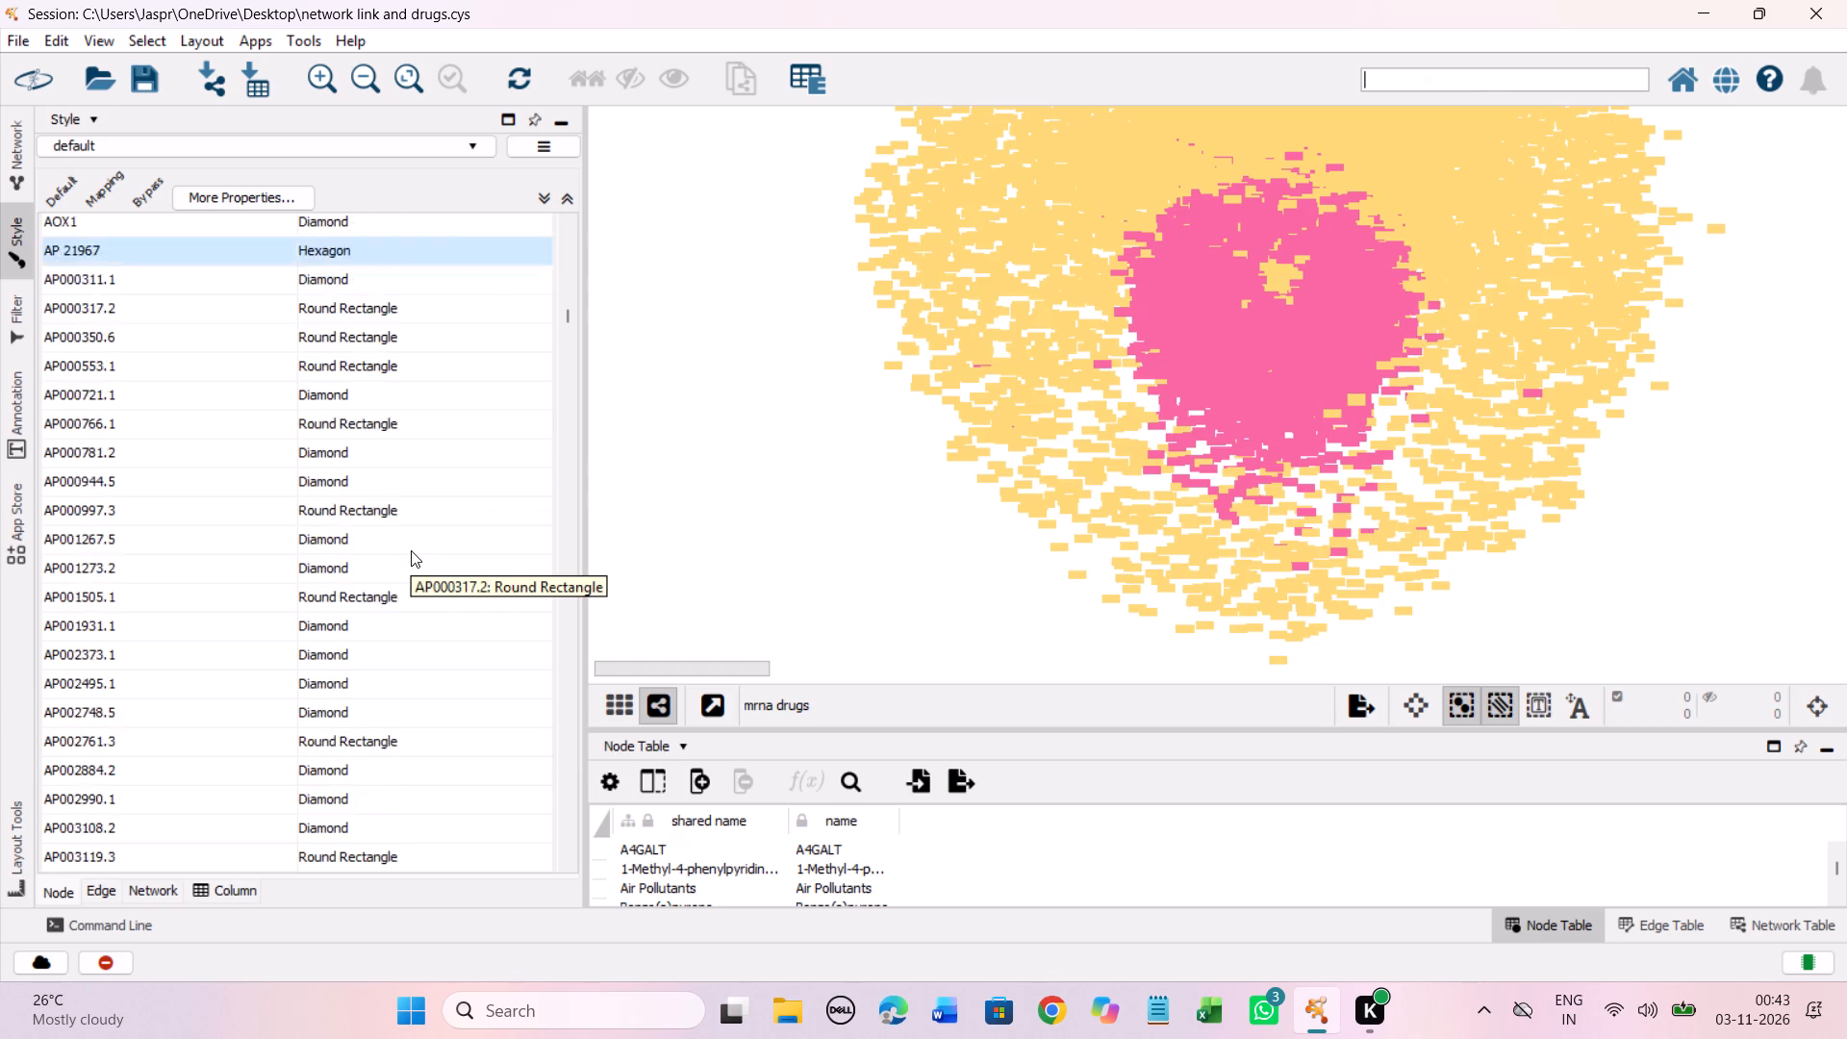
{"action": "scroll", "coordinate": [411, 550], "scroll_direction": "up", "scroll_amount": 2}
{"action": "scroll", "coordinate": [411, 550], "scroll_direction": "down", "scroll_amount": 20}
{"action": "scroll", "coordinate": [411, 550], "scroll_direction": "down", "scroll_amount": 5}
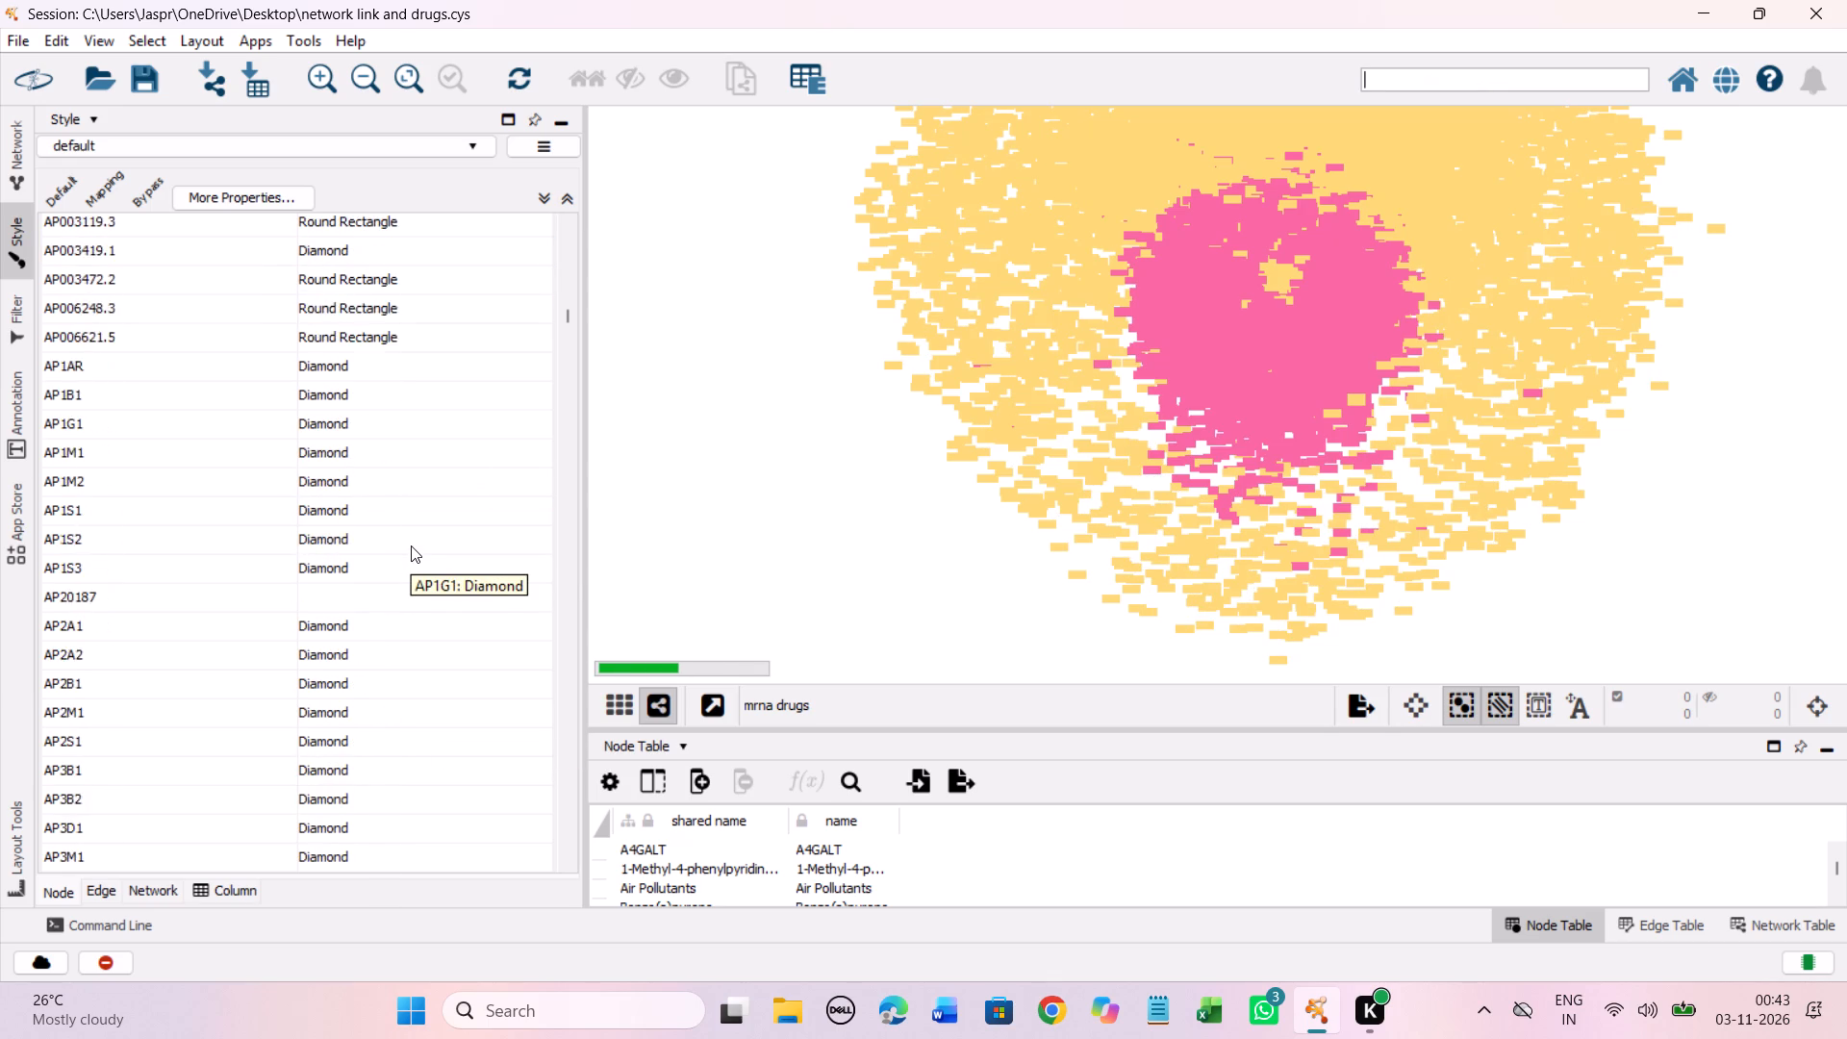
{"action": "left_click", "coordinate": [318, 540]}
{"action": "right_click", "coordinate": [318, 540]}
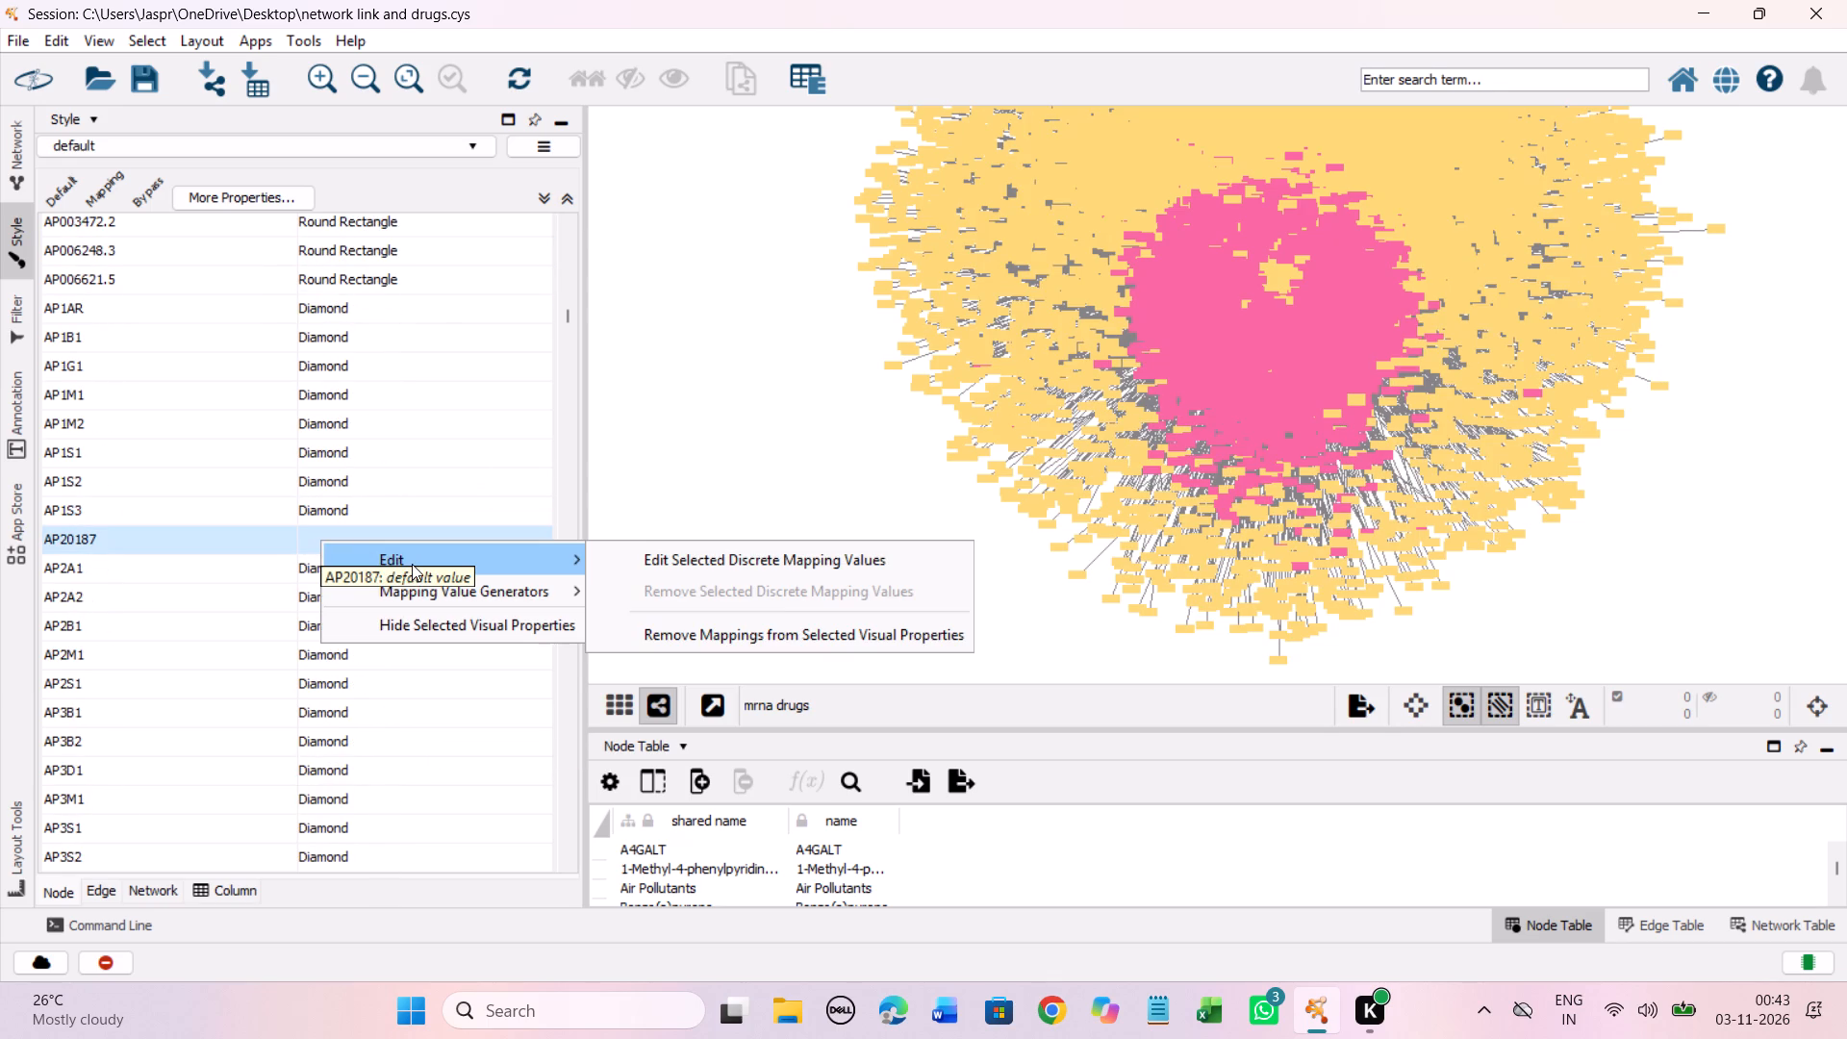
{"action": "left_click", "coordinate": [413, 551]}
{"action": "left_click", "coordinate": [657, 555]}
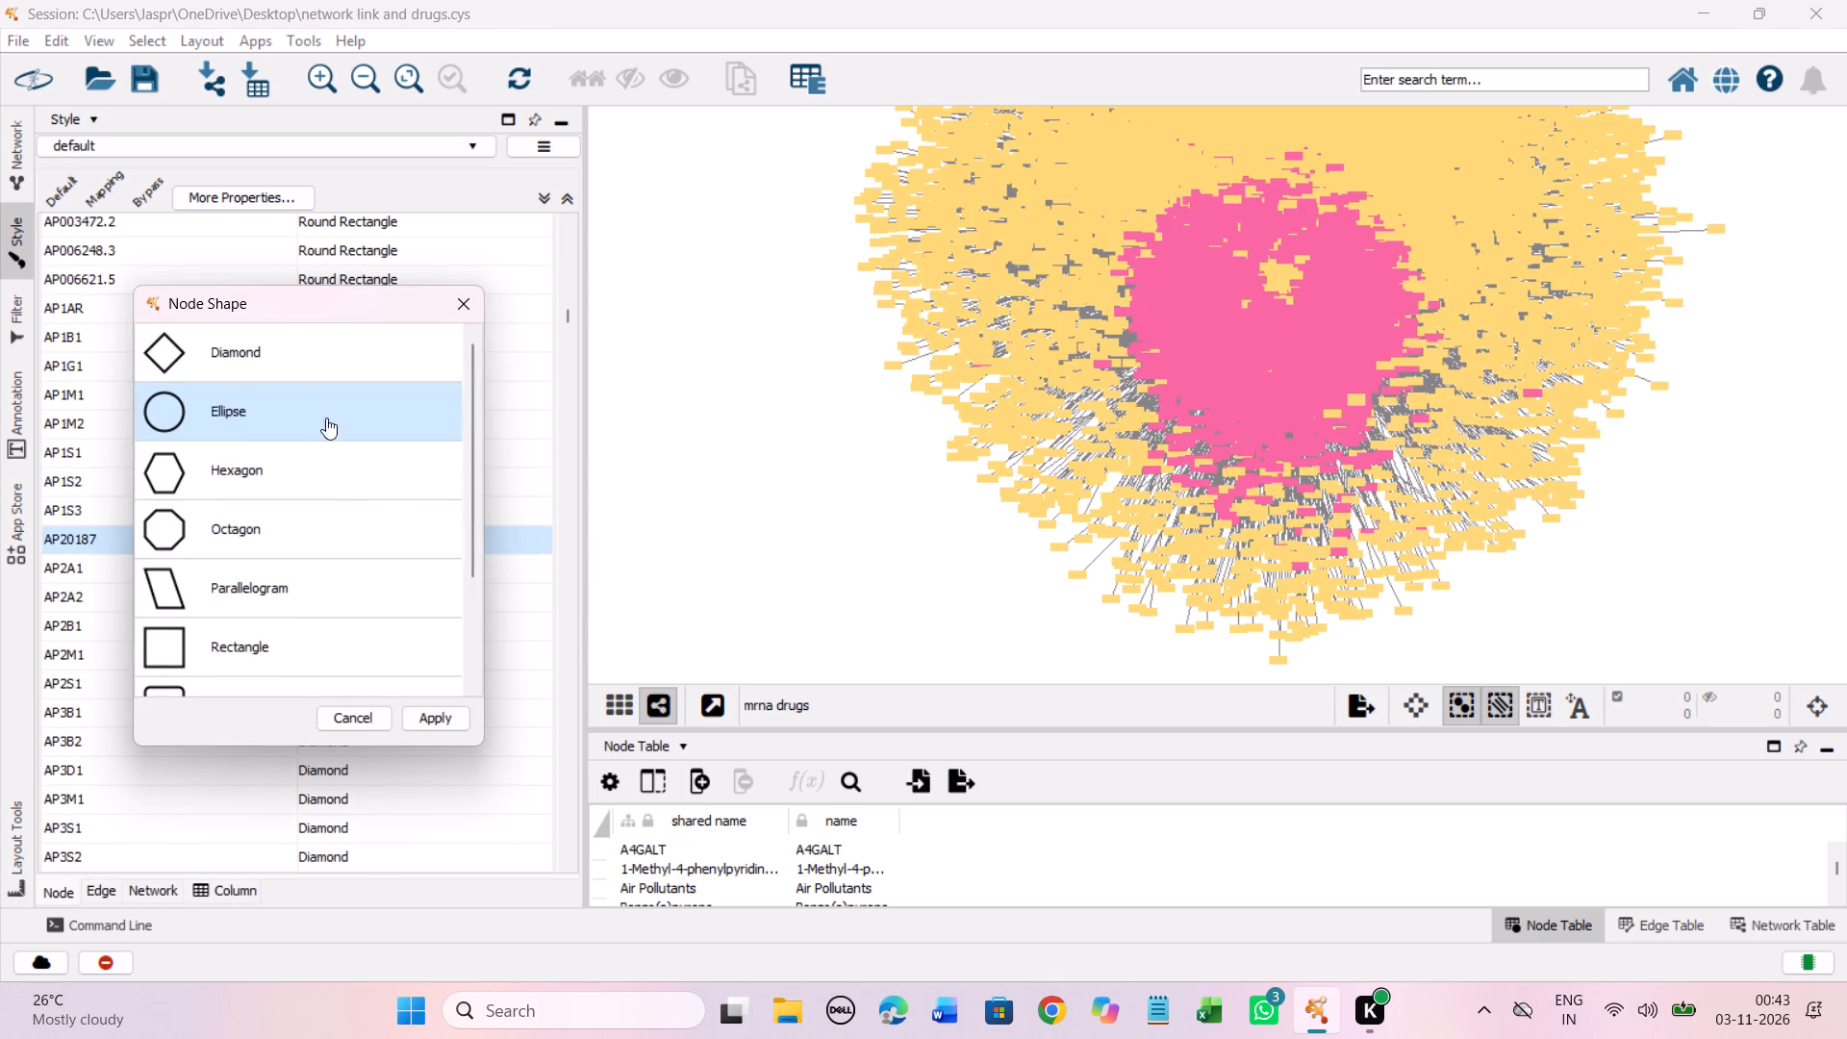
{"action": "left_click", "coordinate": [250, 458]}
{"action": "left_click", "coordinate": [429, 719]}
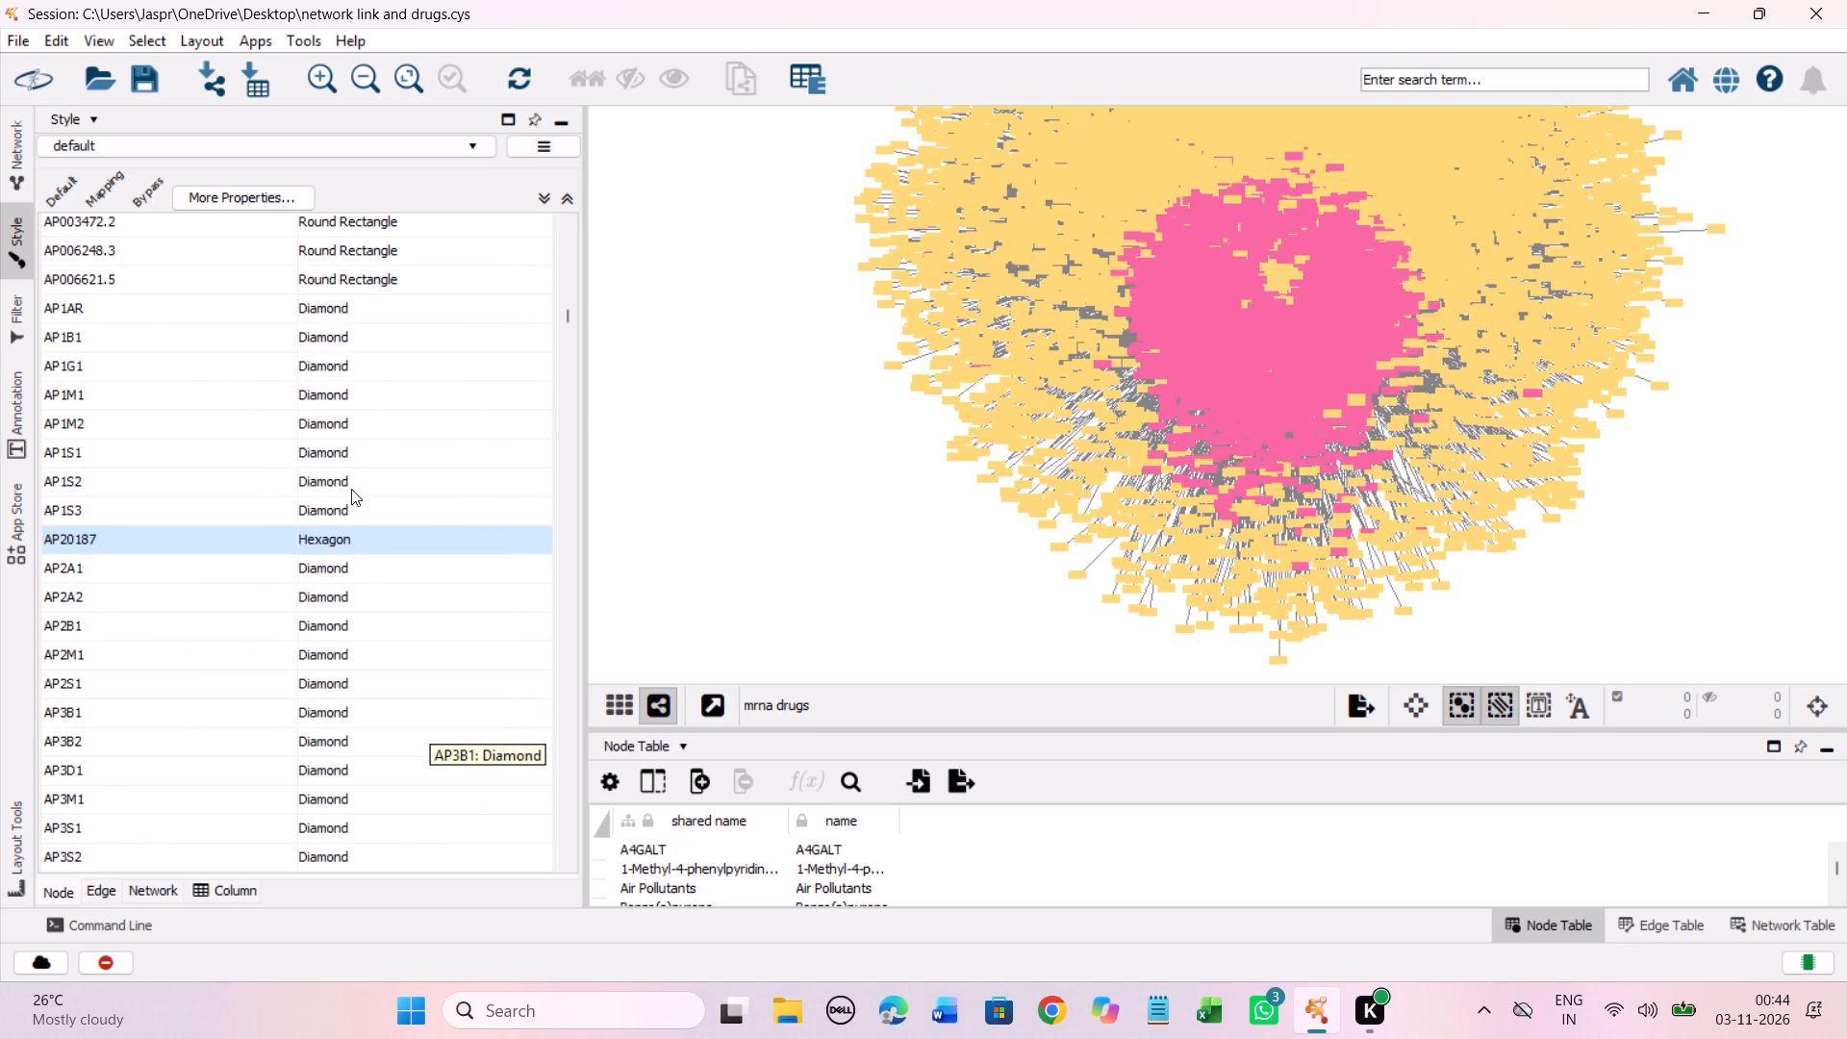
Set the discrete node shape mapping for APP-CHMINACA to Hexagon.
{"action": "scroll", "coordinate": [432, 396], "scroll_direction": "down", "scroll_amount": 15}
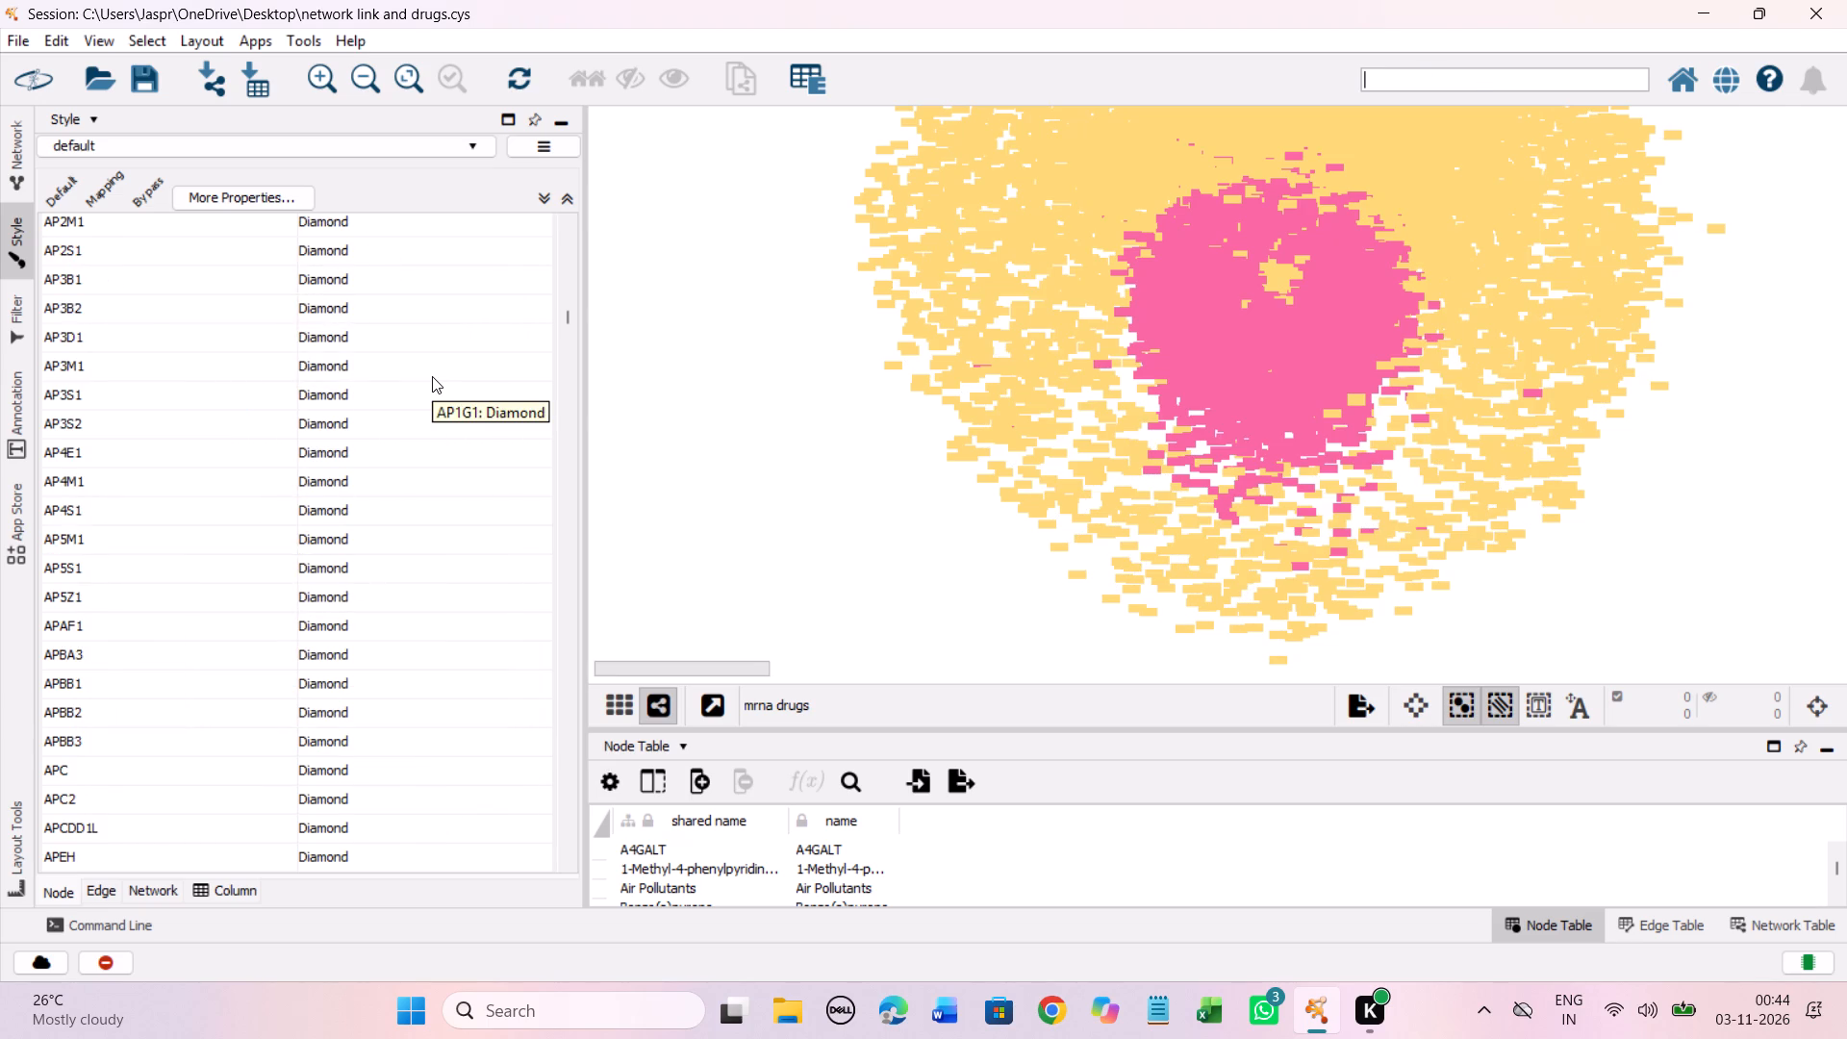
{"action": "scroll", "coordinate": [432, 376], "scroll_direction": "up", "scroll_amount": 7}
{"action": "scroll", "coordinate": [432, 376], "scroll_direction": "down", "scroll_amount": 20}
{"action": "scroll", "coordinate": [432, 376], "scroll_direction": "down", "scroll_amount": 3}
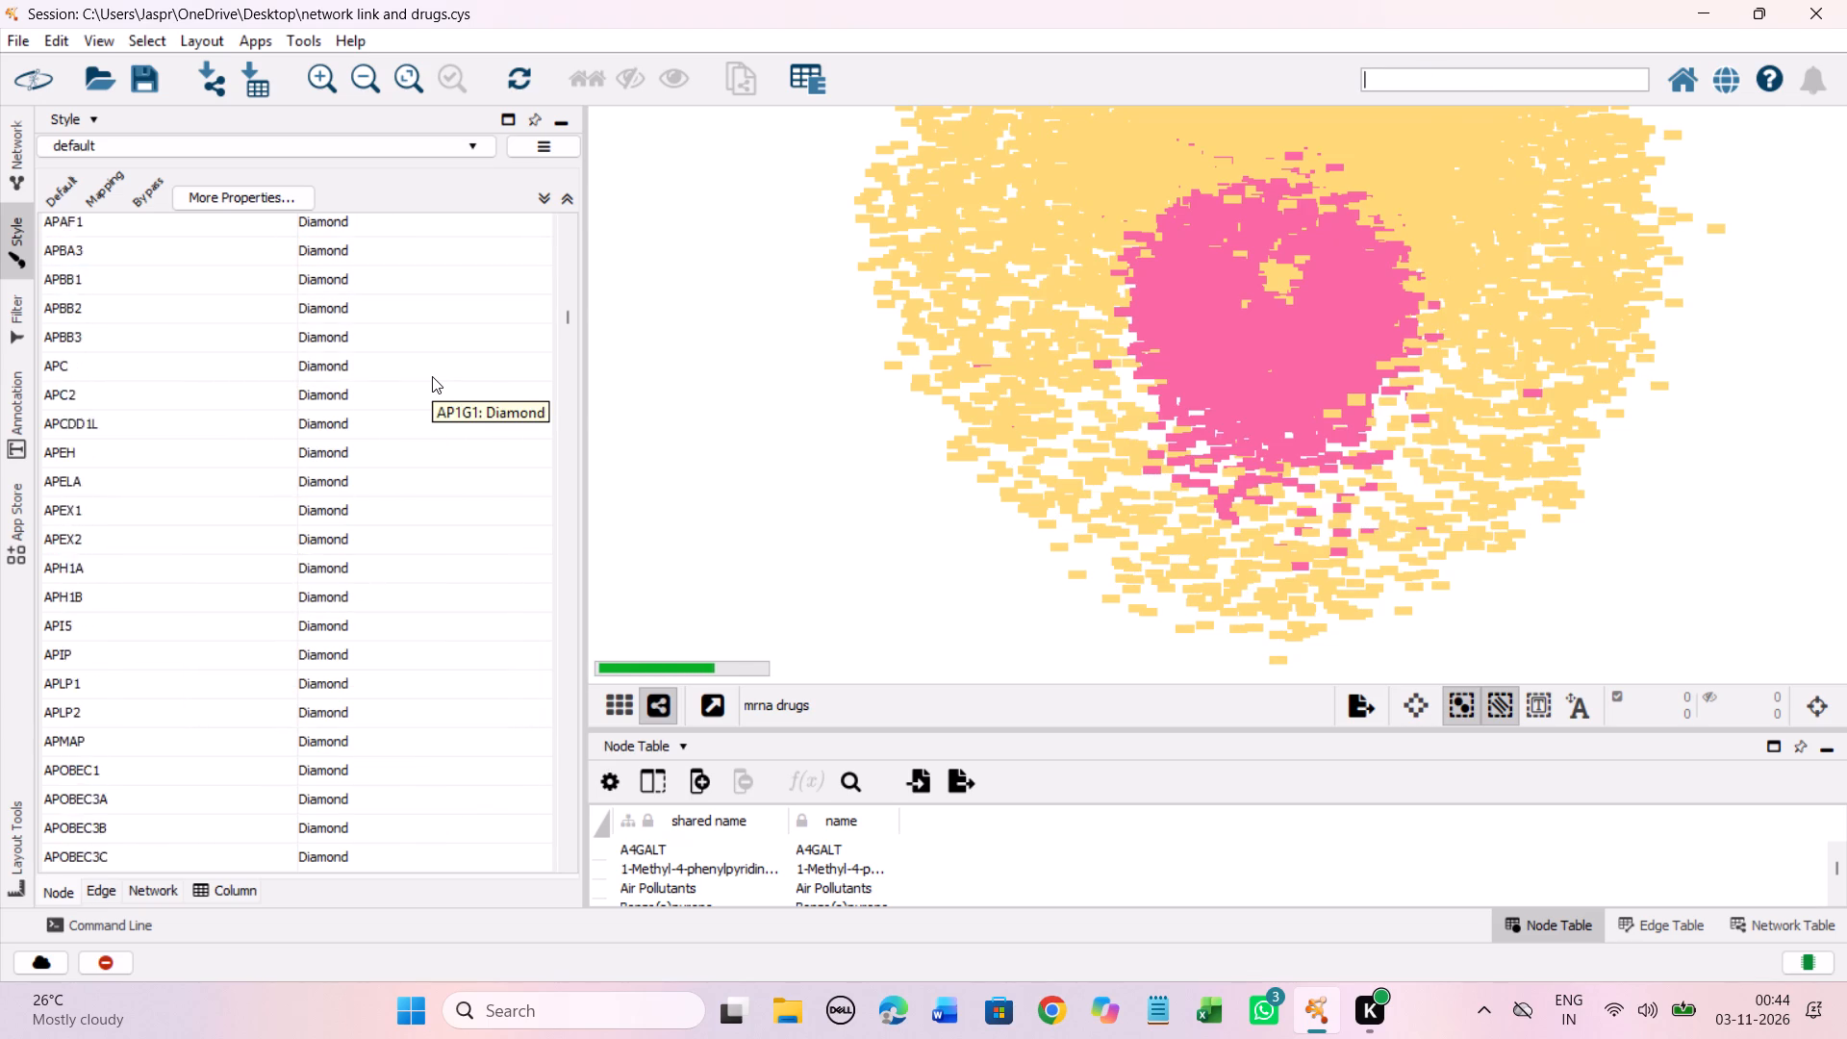
{"action": "scroll", "coordinate": [432, 376], "scroll_direction": "down", "scroll_amount": 20}
{"action": "scroll", "coordinate": [432, 376], "scroll_direction": "down", "scroll_amount": 6}
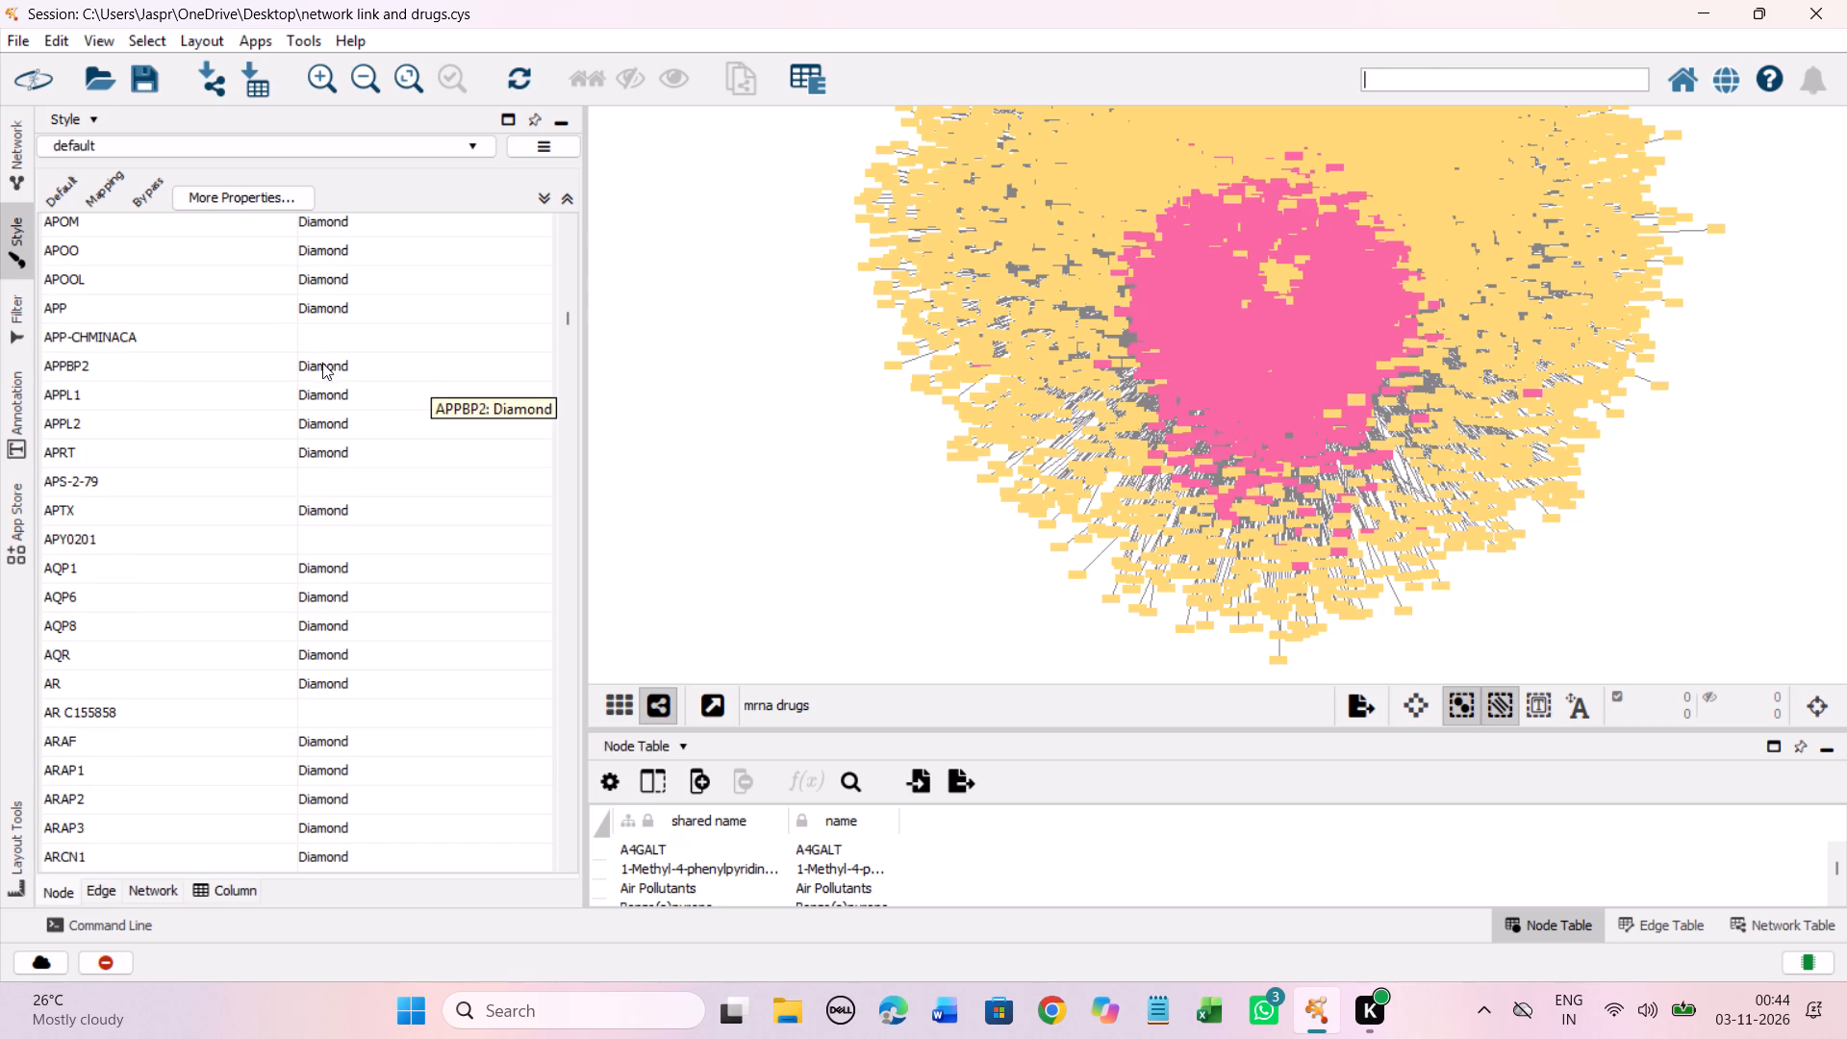
{"action": "left_click", "coordinate": [337, 332]}
{"action": "right_click", "coordinate": [337, 332]}
{"action": "left_click", "coordinate": [438, 345]}
{"action": "left_click", "coordinate": [651, 347]}
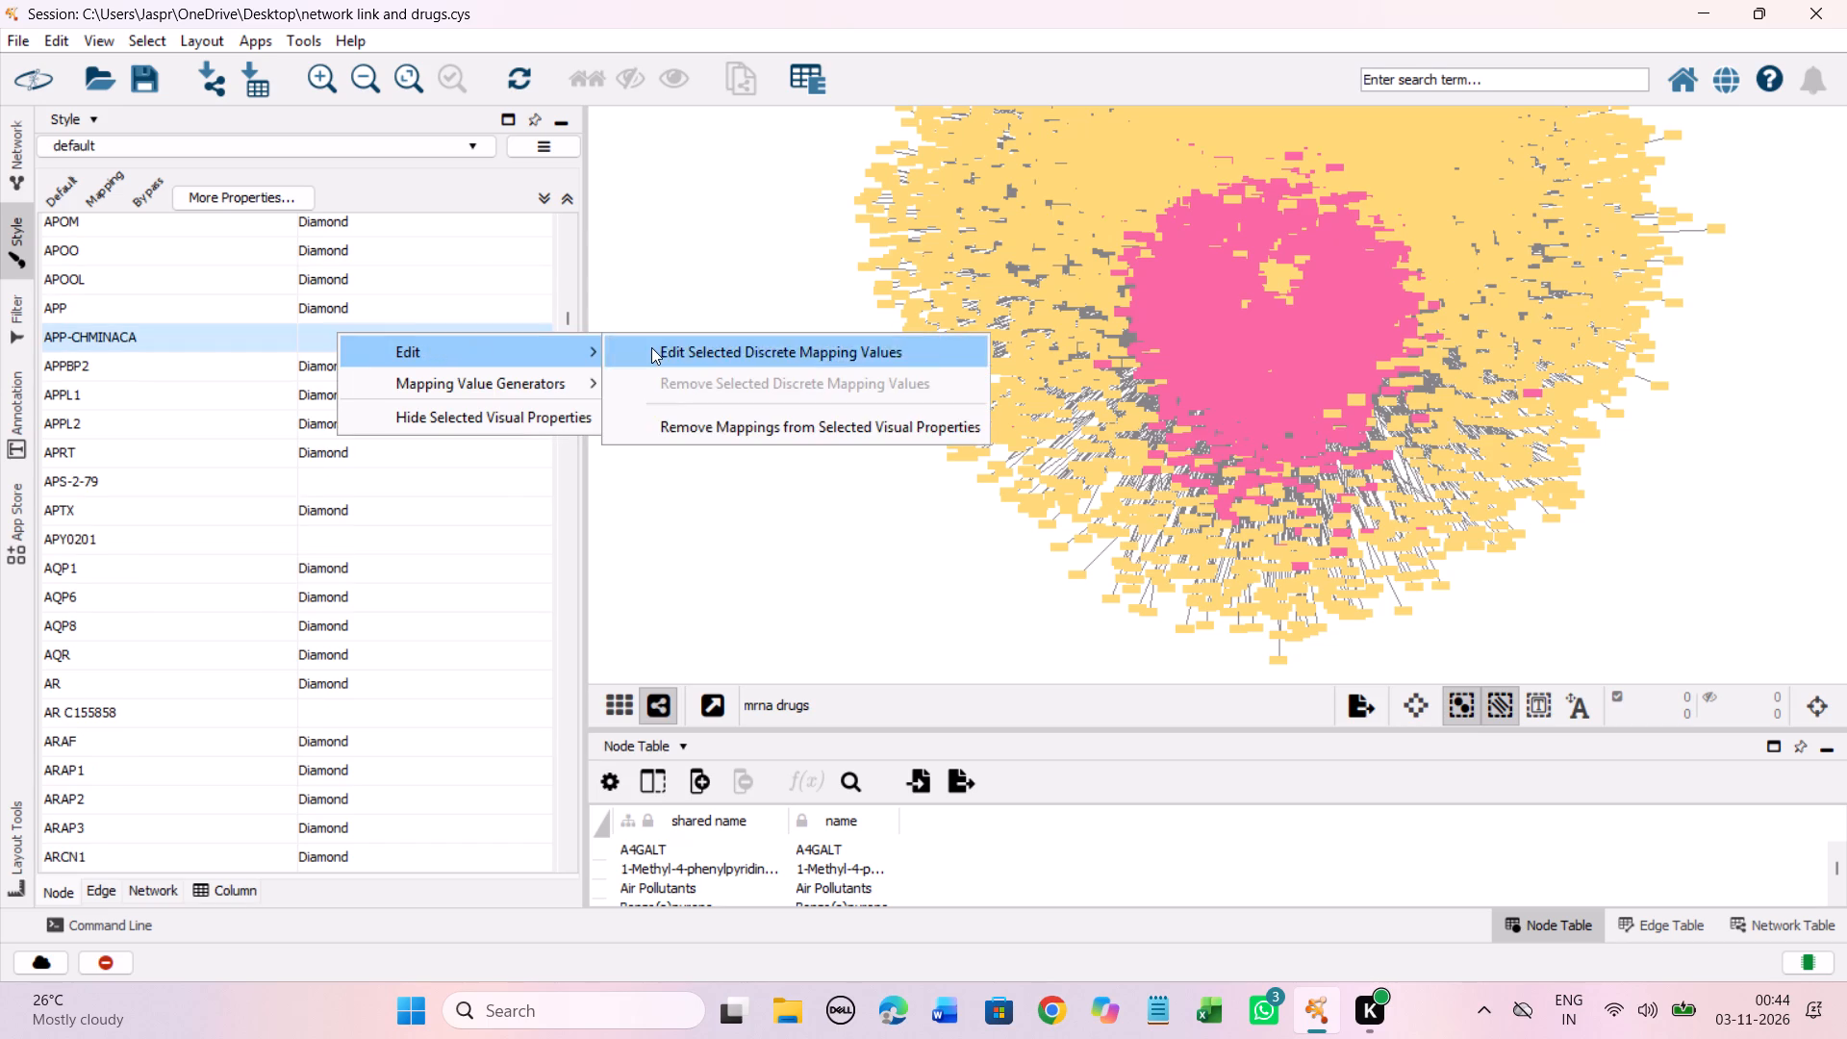
{"action": "left_click", "coordinate": [281, 452]}
{"action": "left_click", "coordinate": [430, 722]}
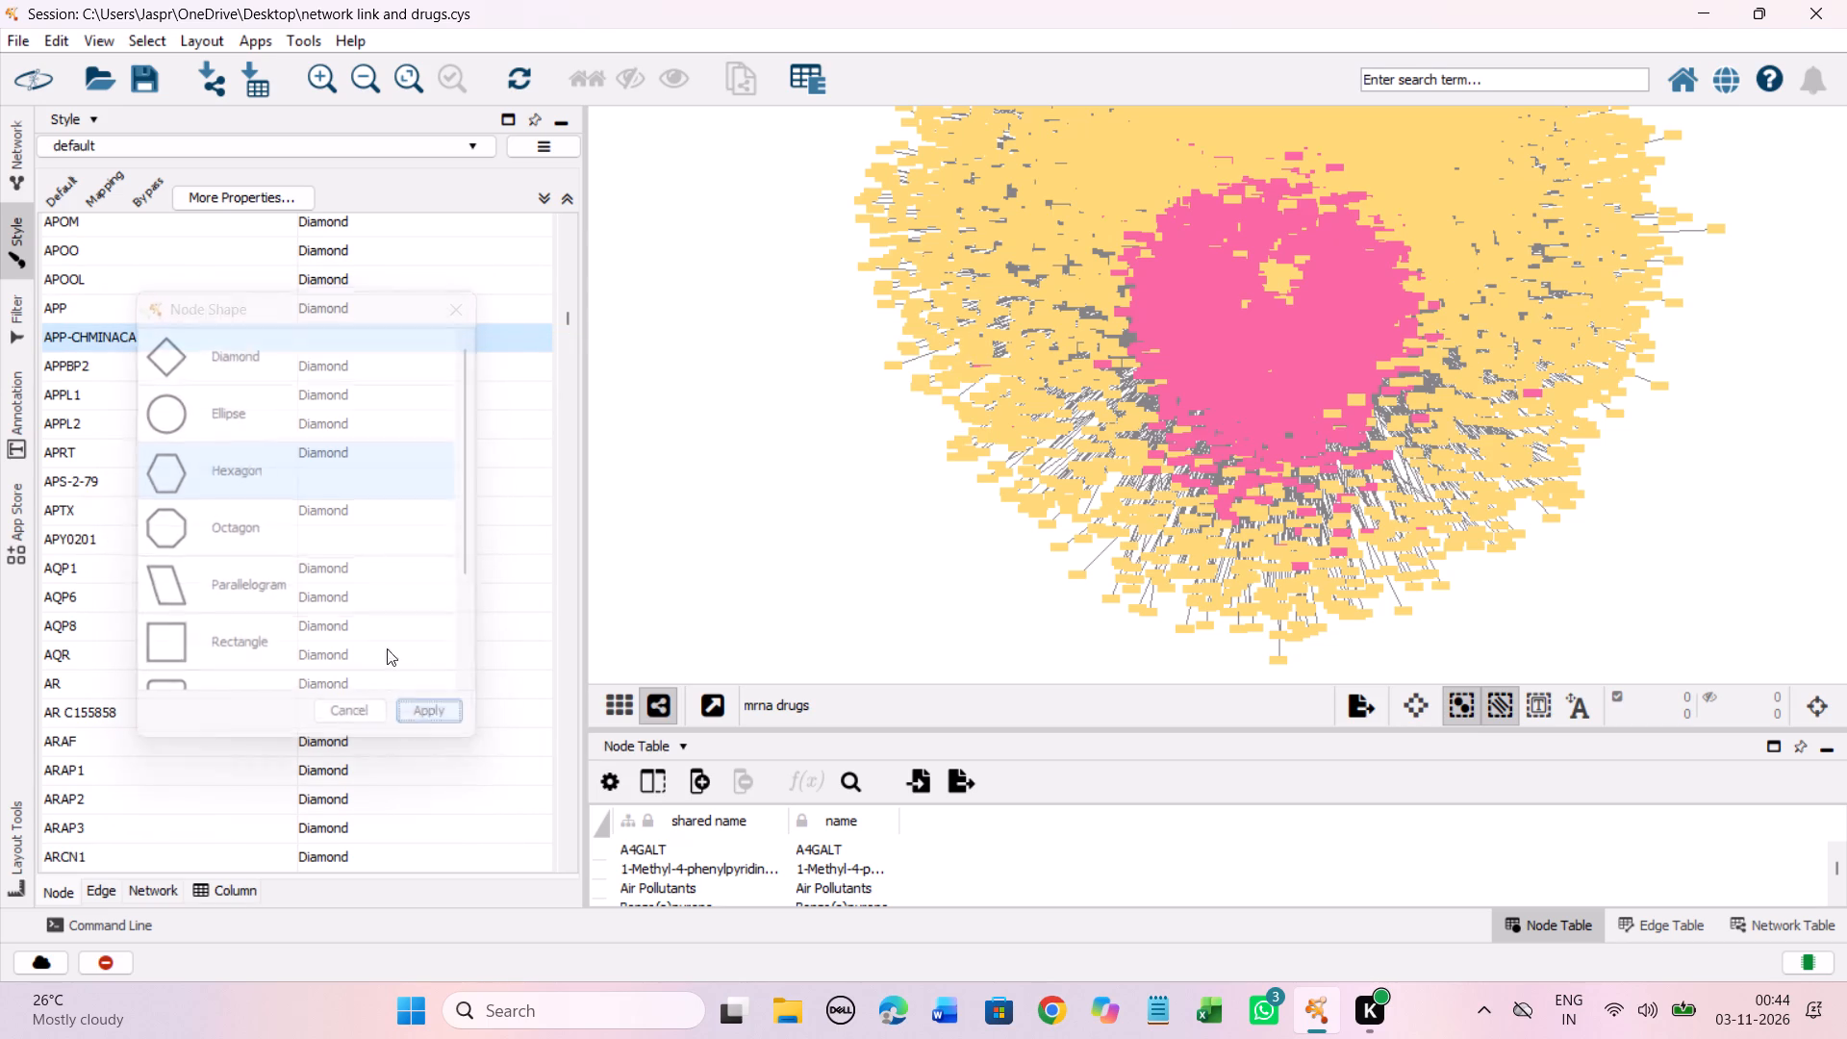
Set the discrete node shape mapping for APS-2-79 to Hexagon.
{"action": "left_click", "coordinate": [335, 484]}
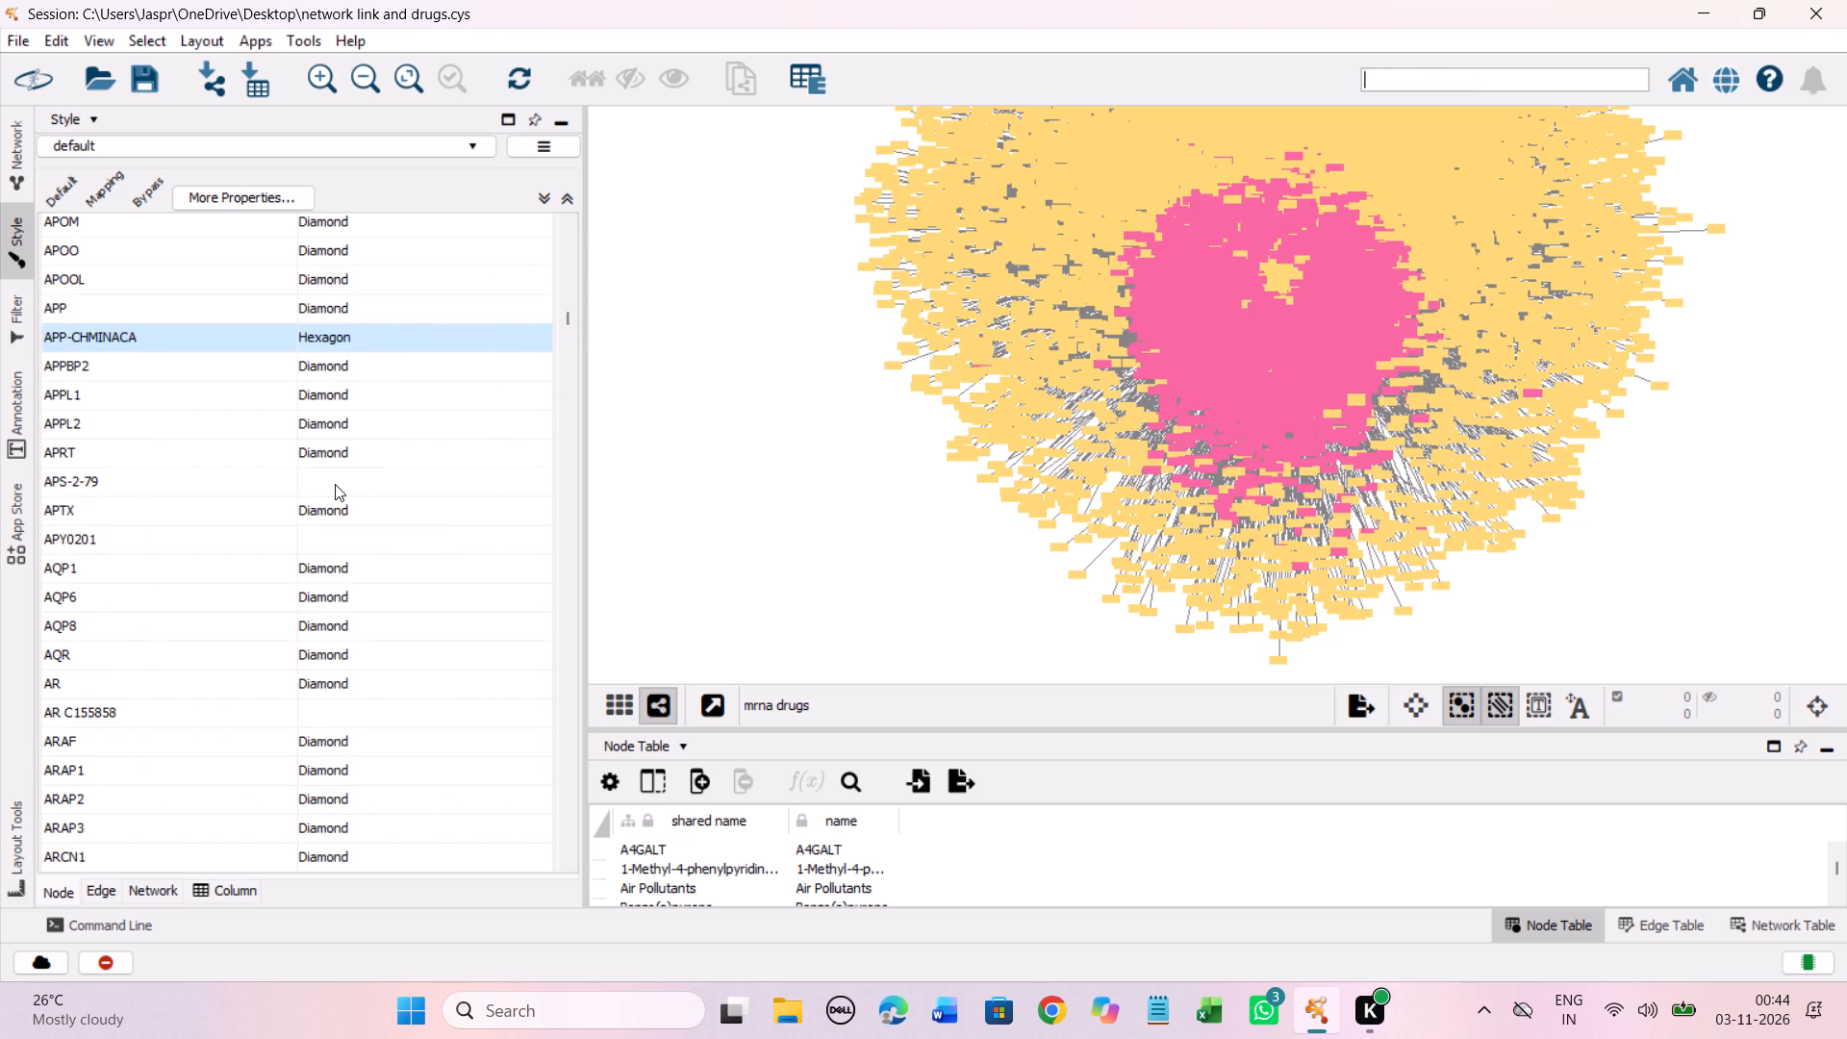
{"action": "right_click", "coordinate": [335, 484]}
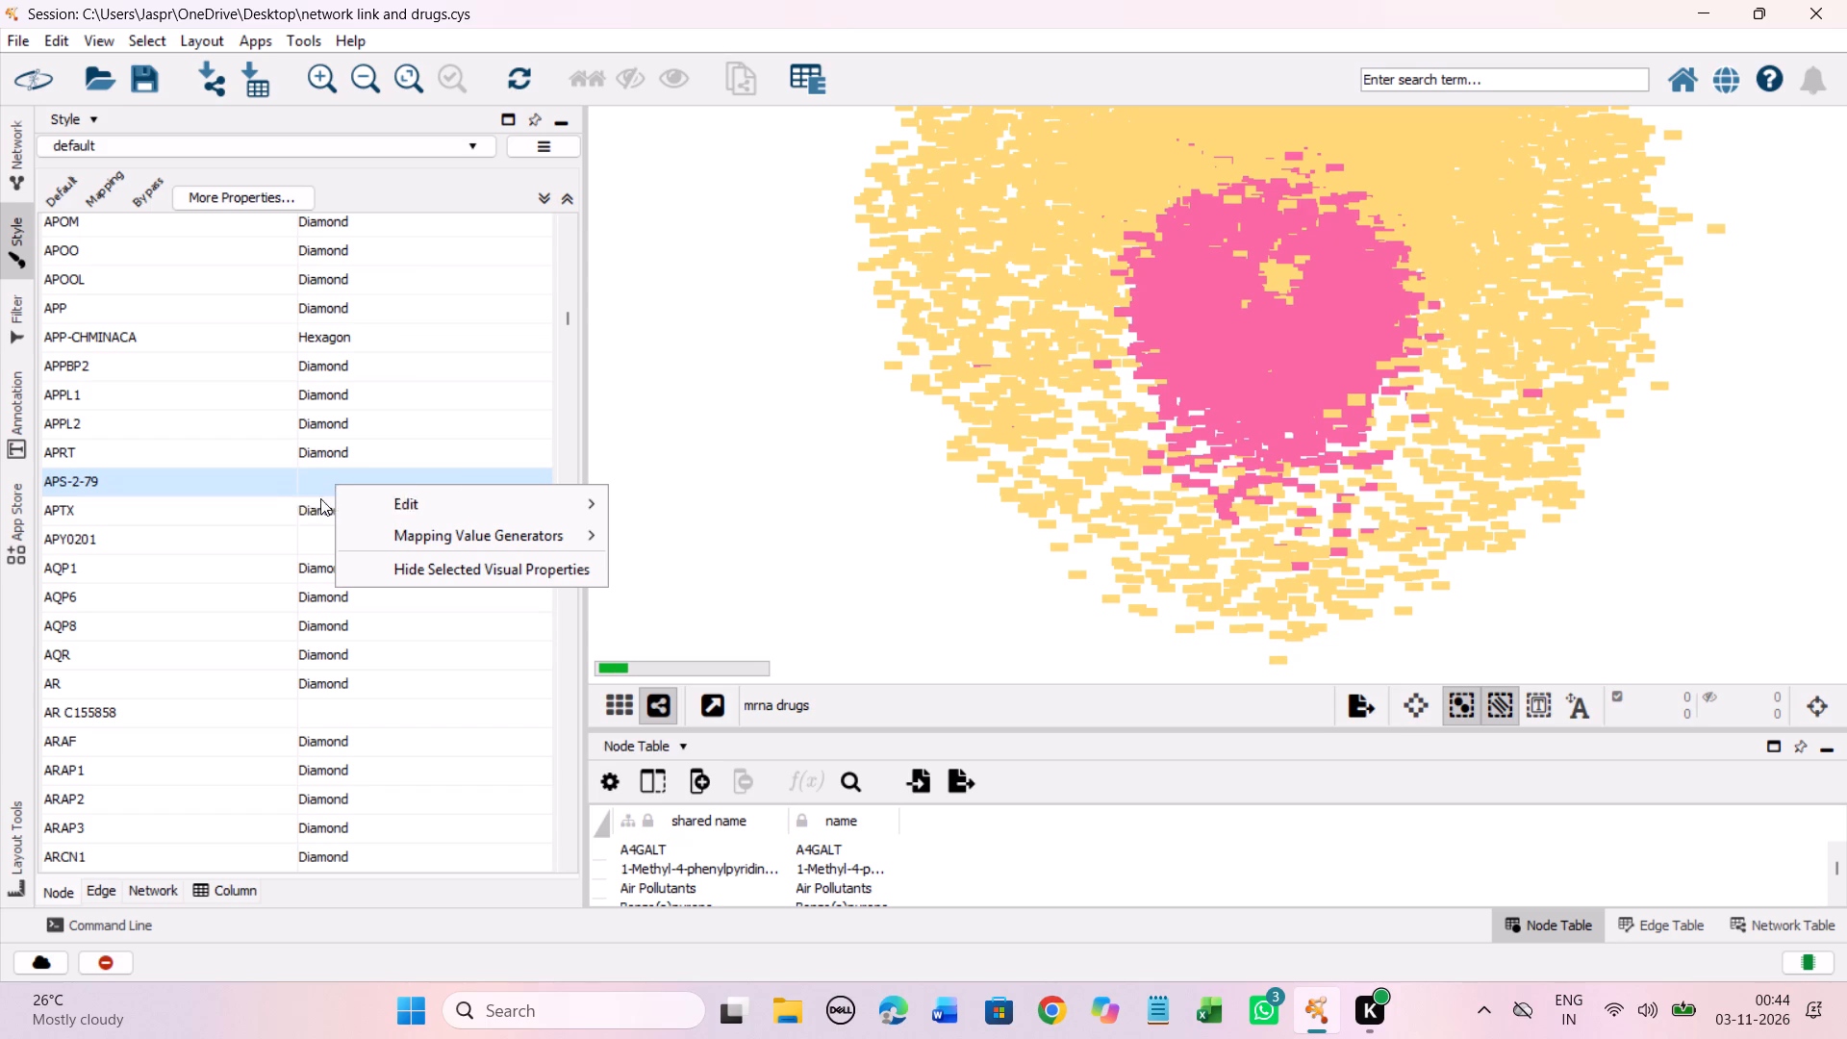
{"action": "left_click", "coordinate": [493, 498]}
{"action": "left_click", "coordinate": [716, 488]}
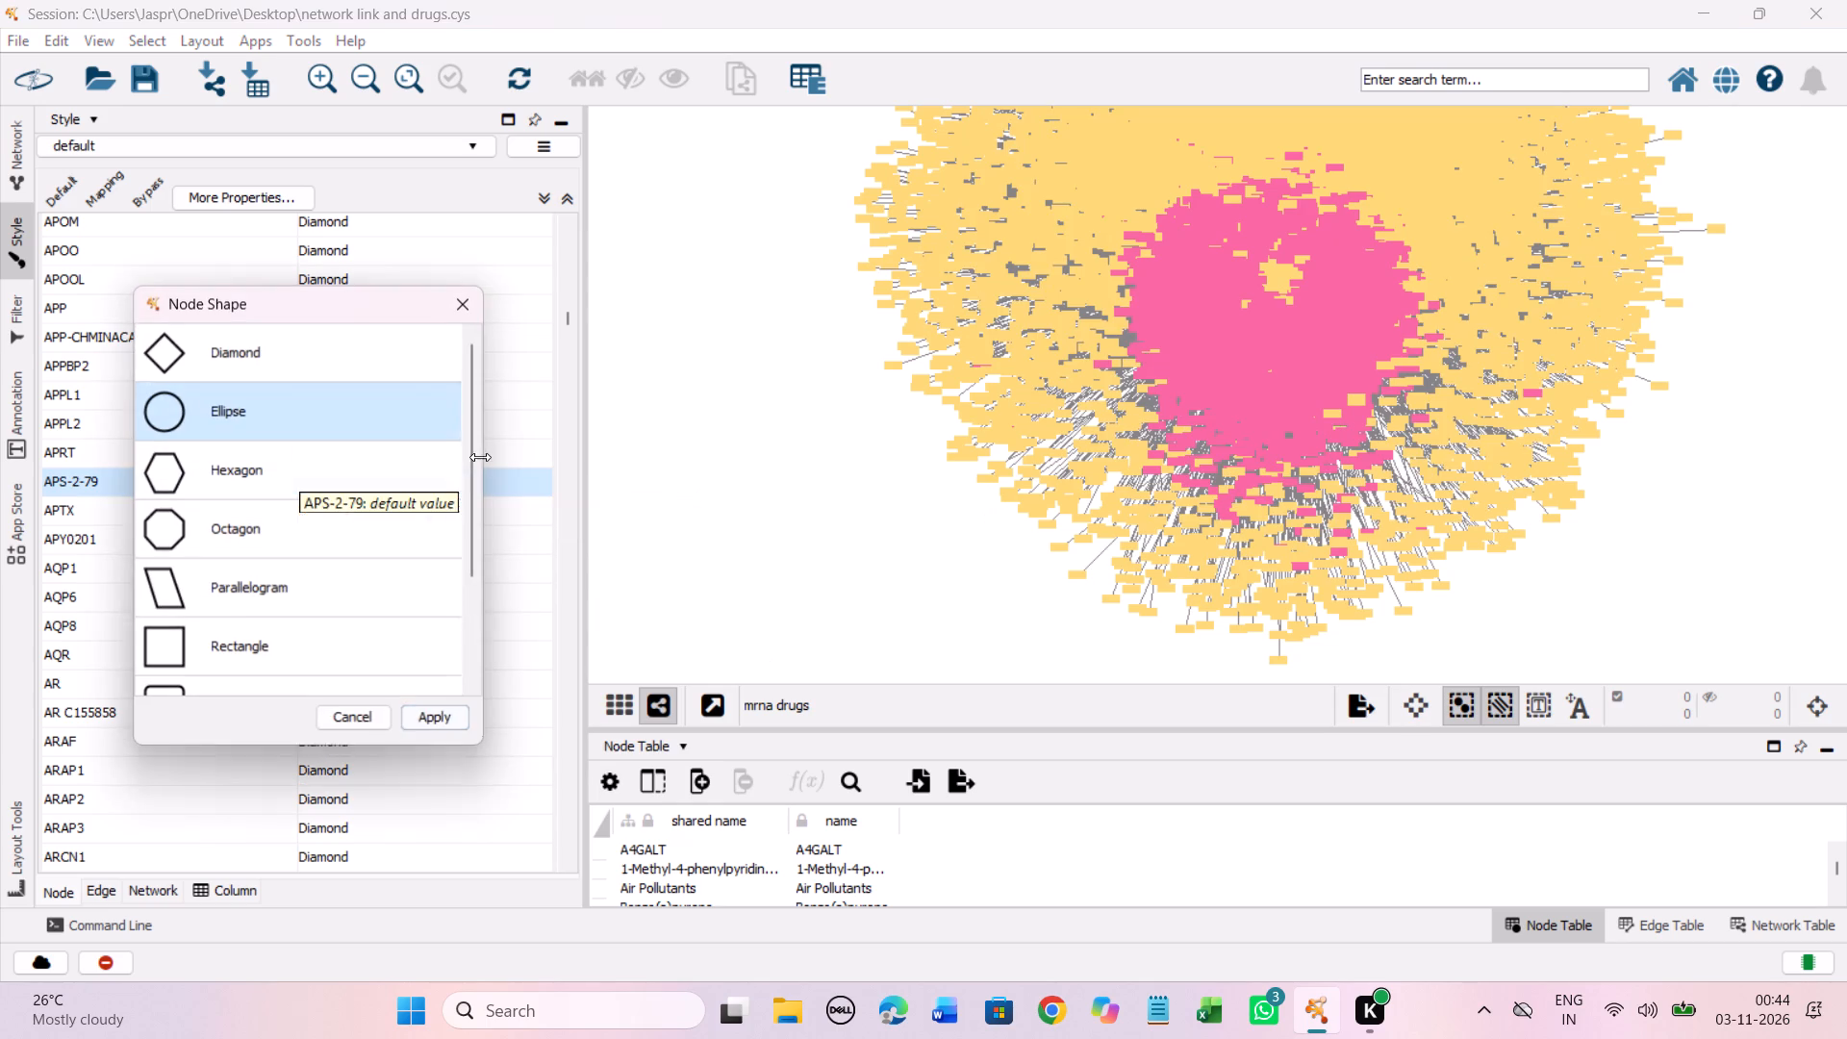
{"action": "left_click", "coordinate": [295, 465]}
{"action": "left_click", "coordinate": [421, 714]}
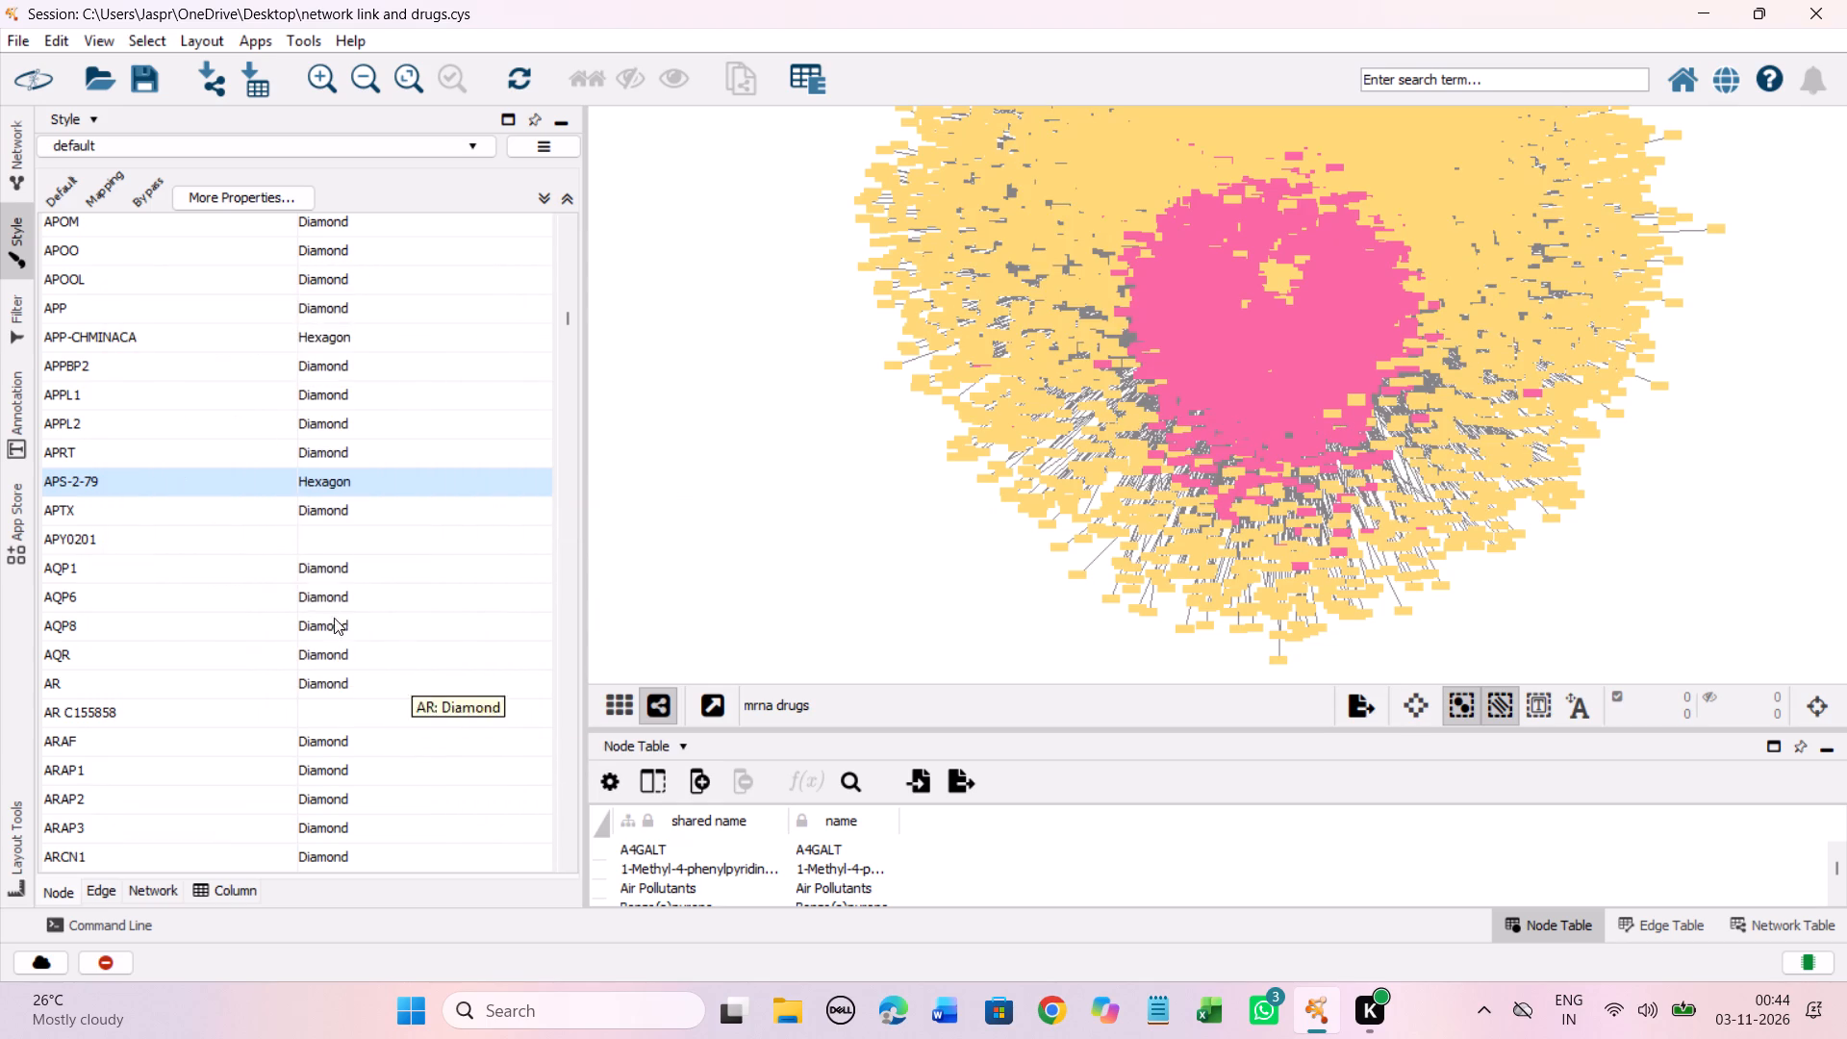
Set the discrete node shape mapping for APY0201 to Hexagon.
{"action": "left_click", "coordinate": [265, 542]}
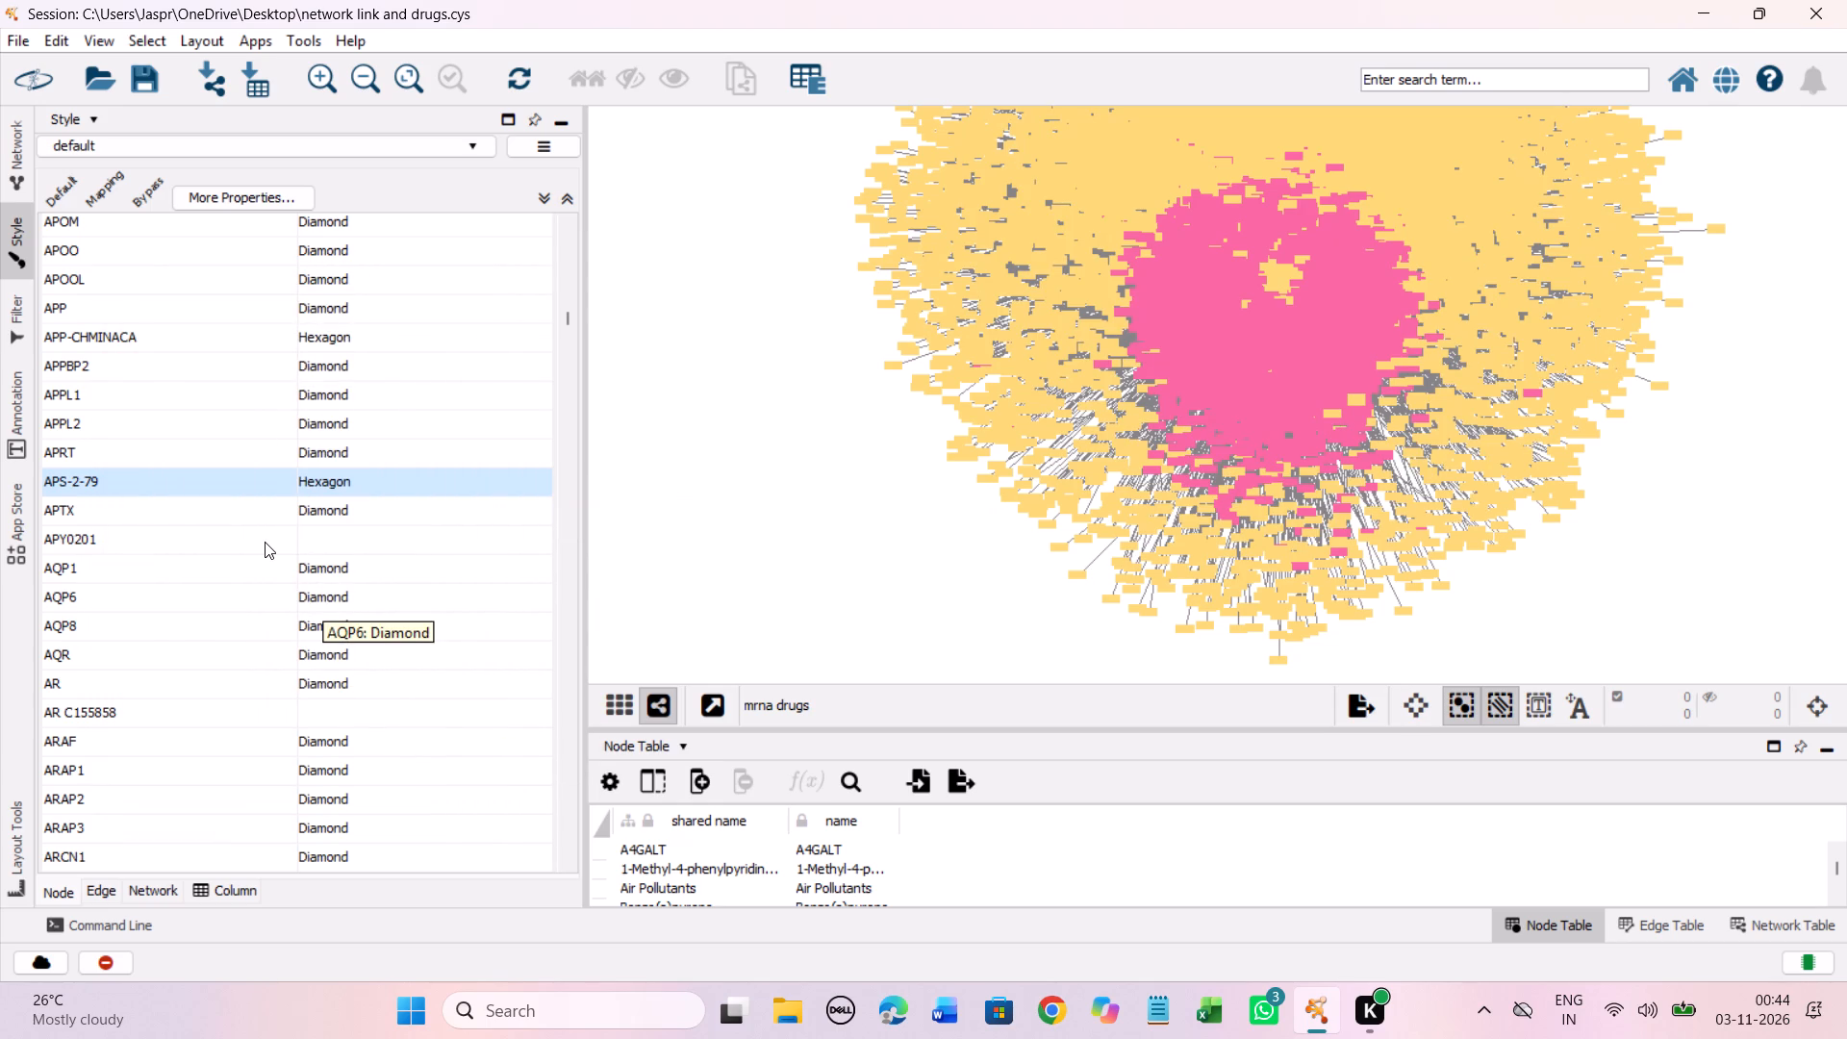
{"action": "right_click", "coordinate": [265, 542]}
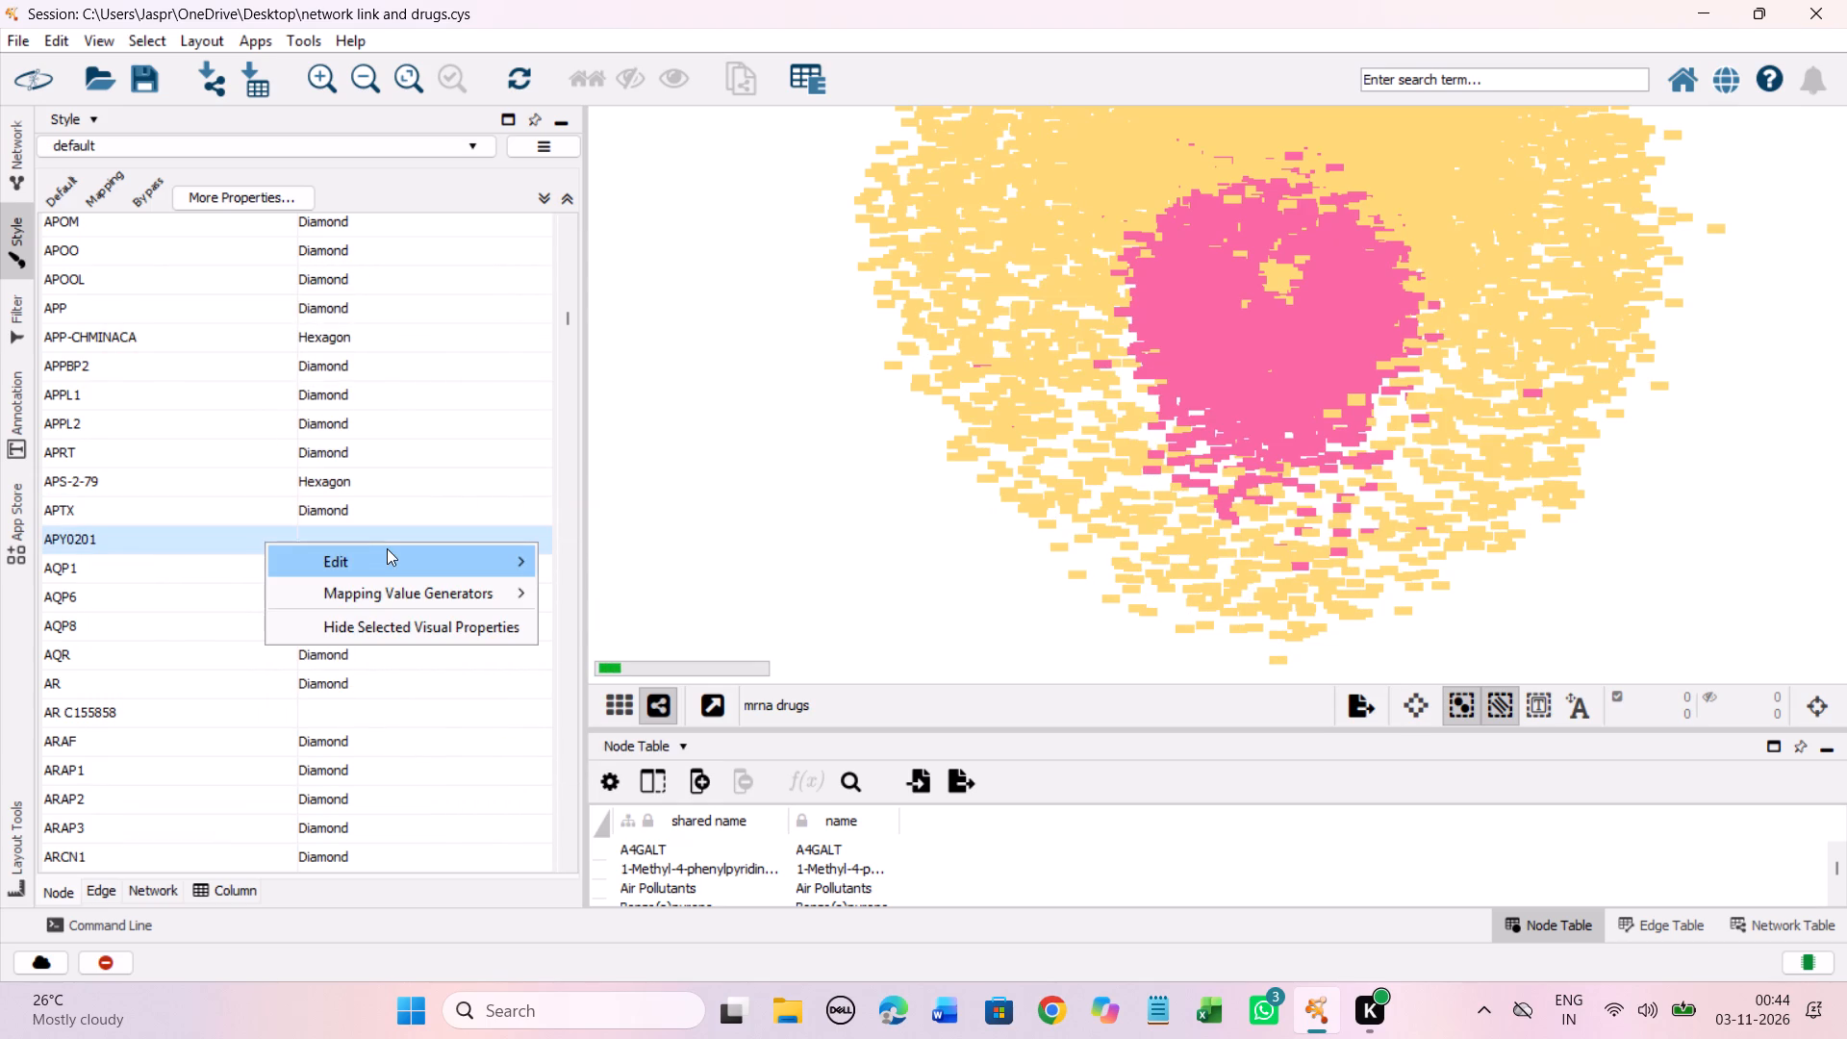
{"action": "left_click", "coordinate": [387, 548]}
{"action": "left_click", "coordinate": [573, 557]}
{"action": "left_click", "coordinate": [270, 482]}
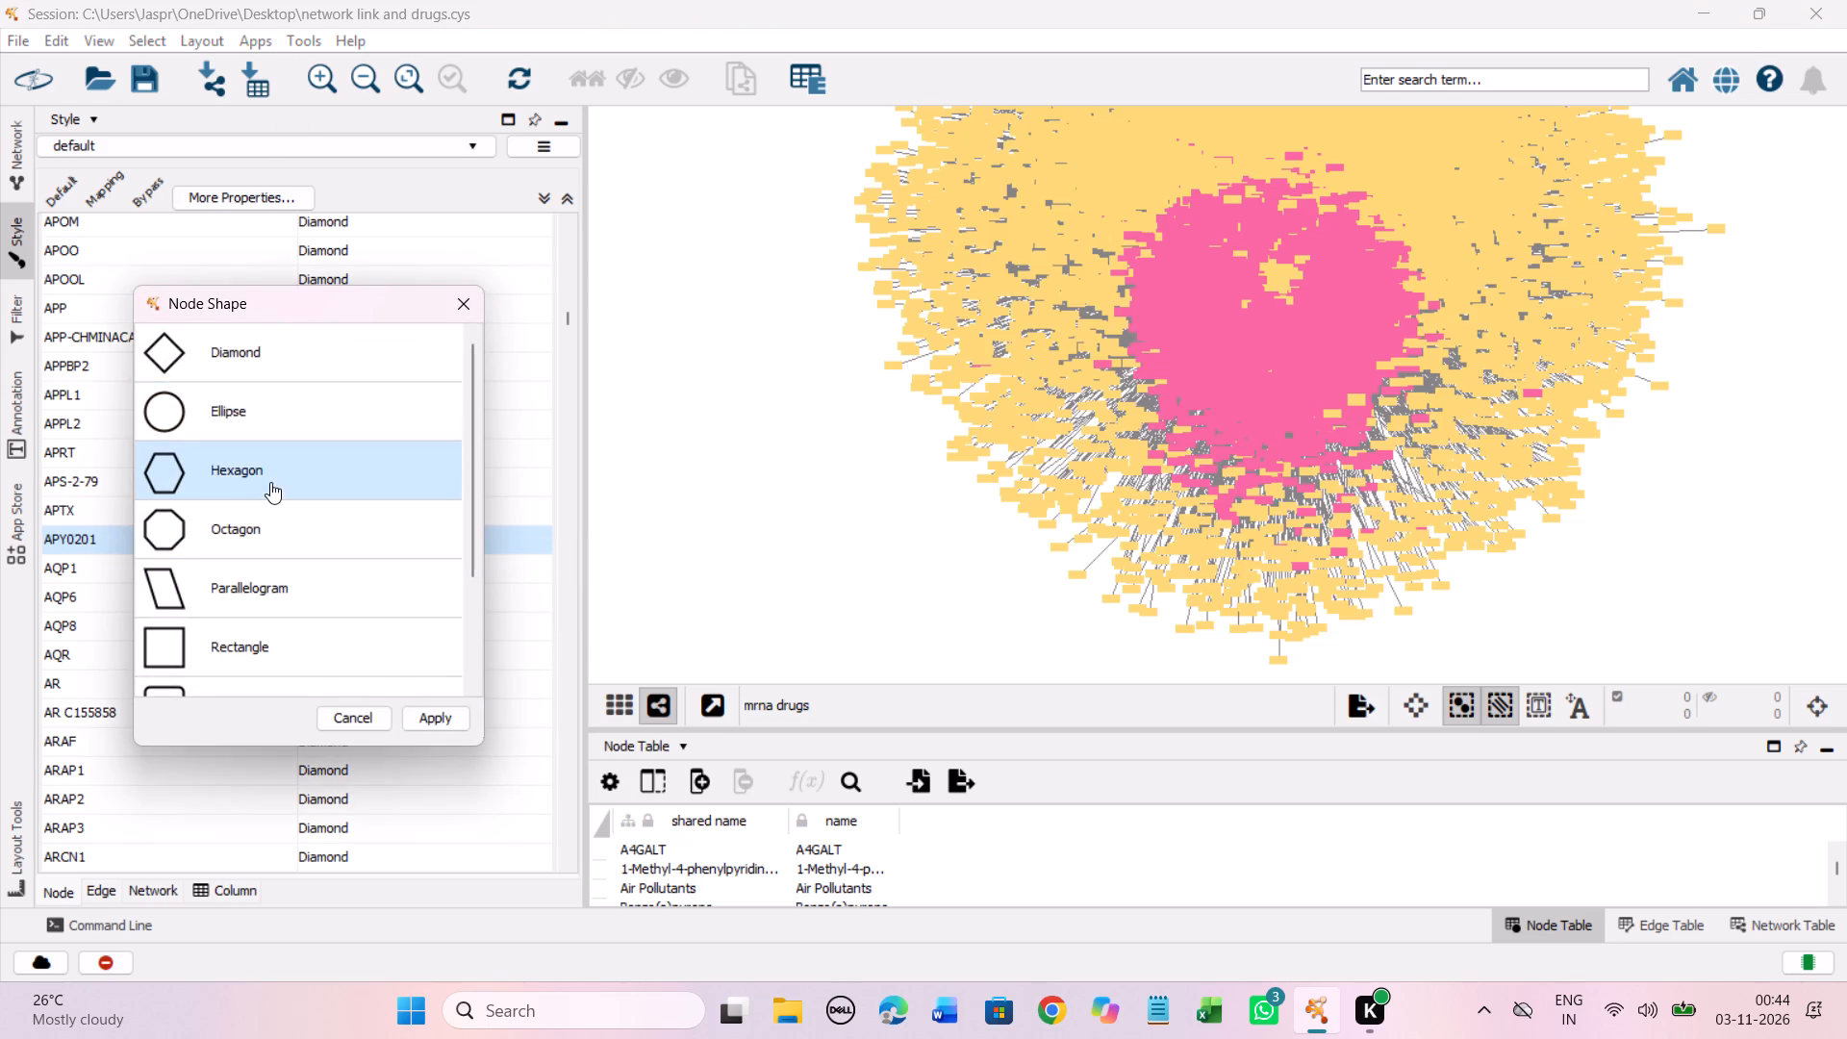
{"action": "left_click", "coordinate": [407, 720]}
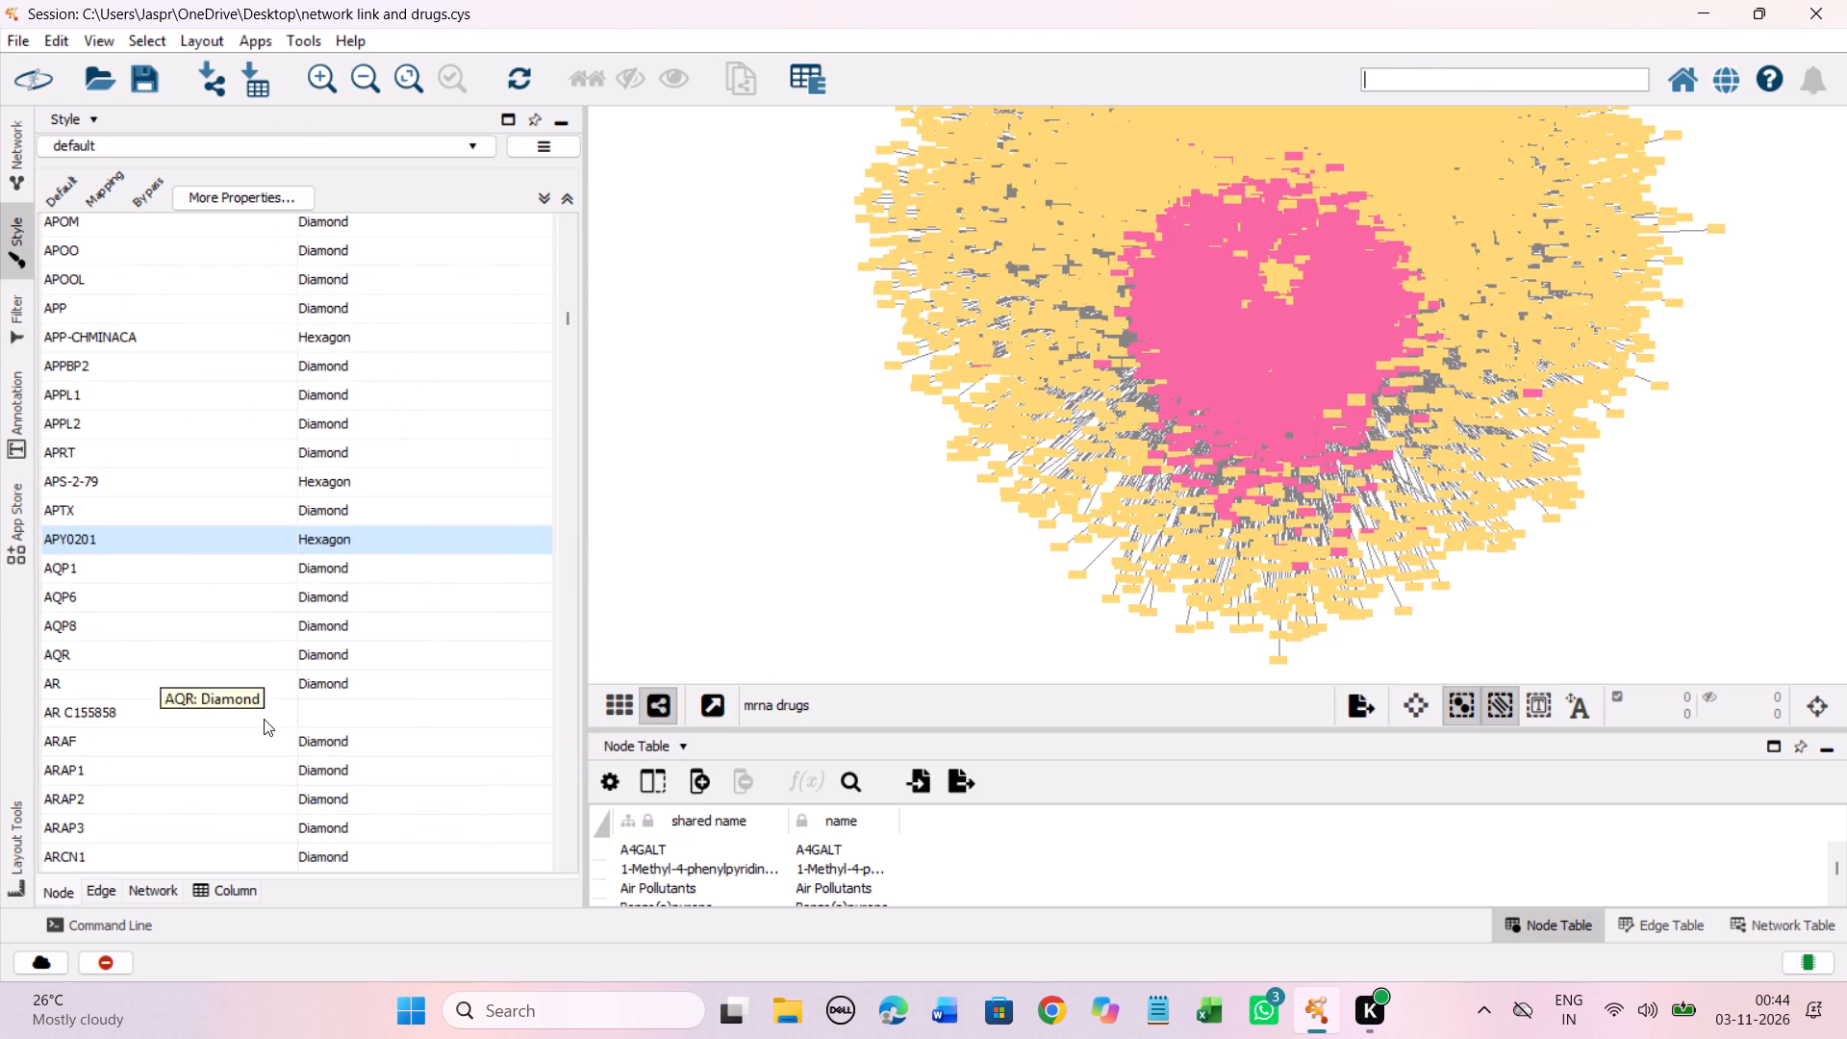
Set the discrete node shape mapping for AR C155858 to Hexagon.
{"action": "left_click", "coordinate": [264, 719]}
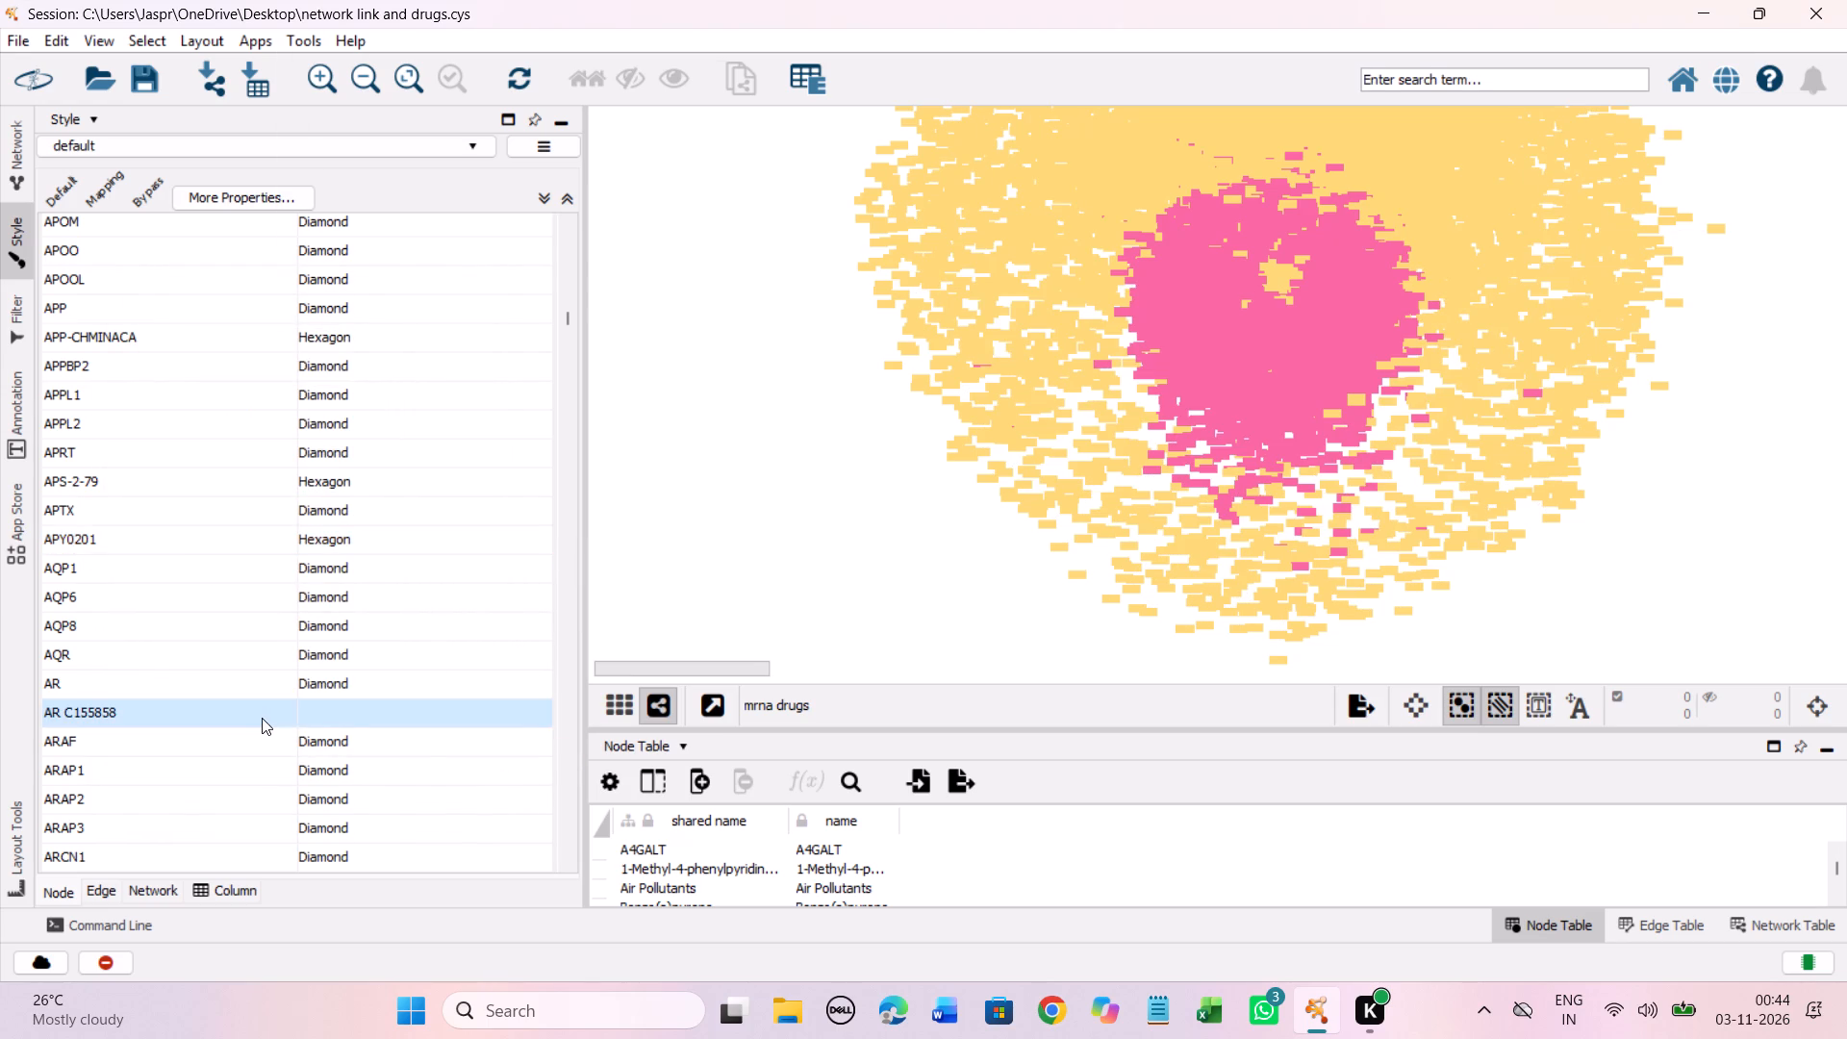
{"action": "right_click", "coordinate": [262, 718]}
{"action": "left_click", "coordinate": [561, 724]}
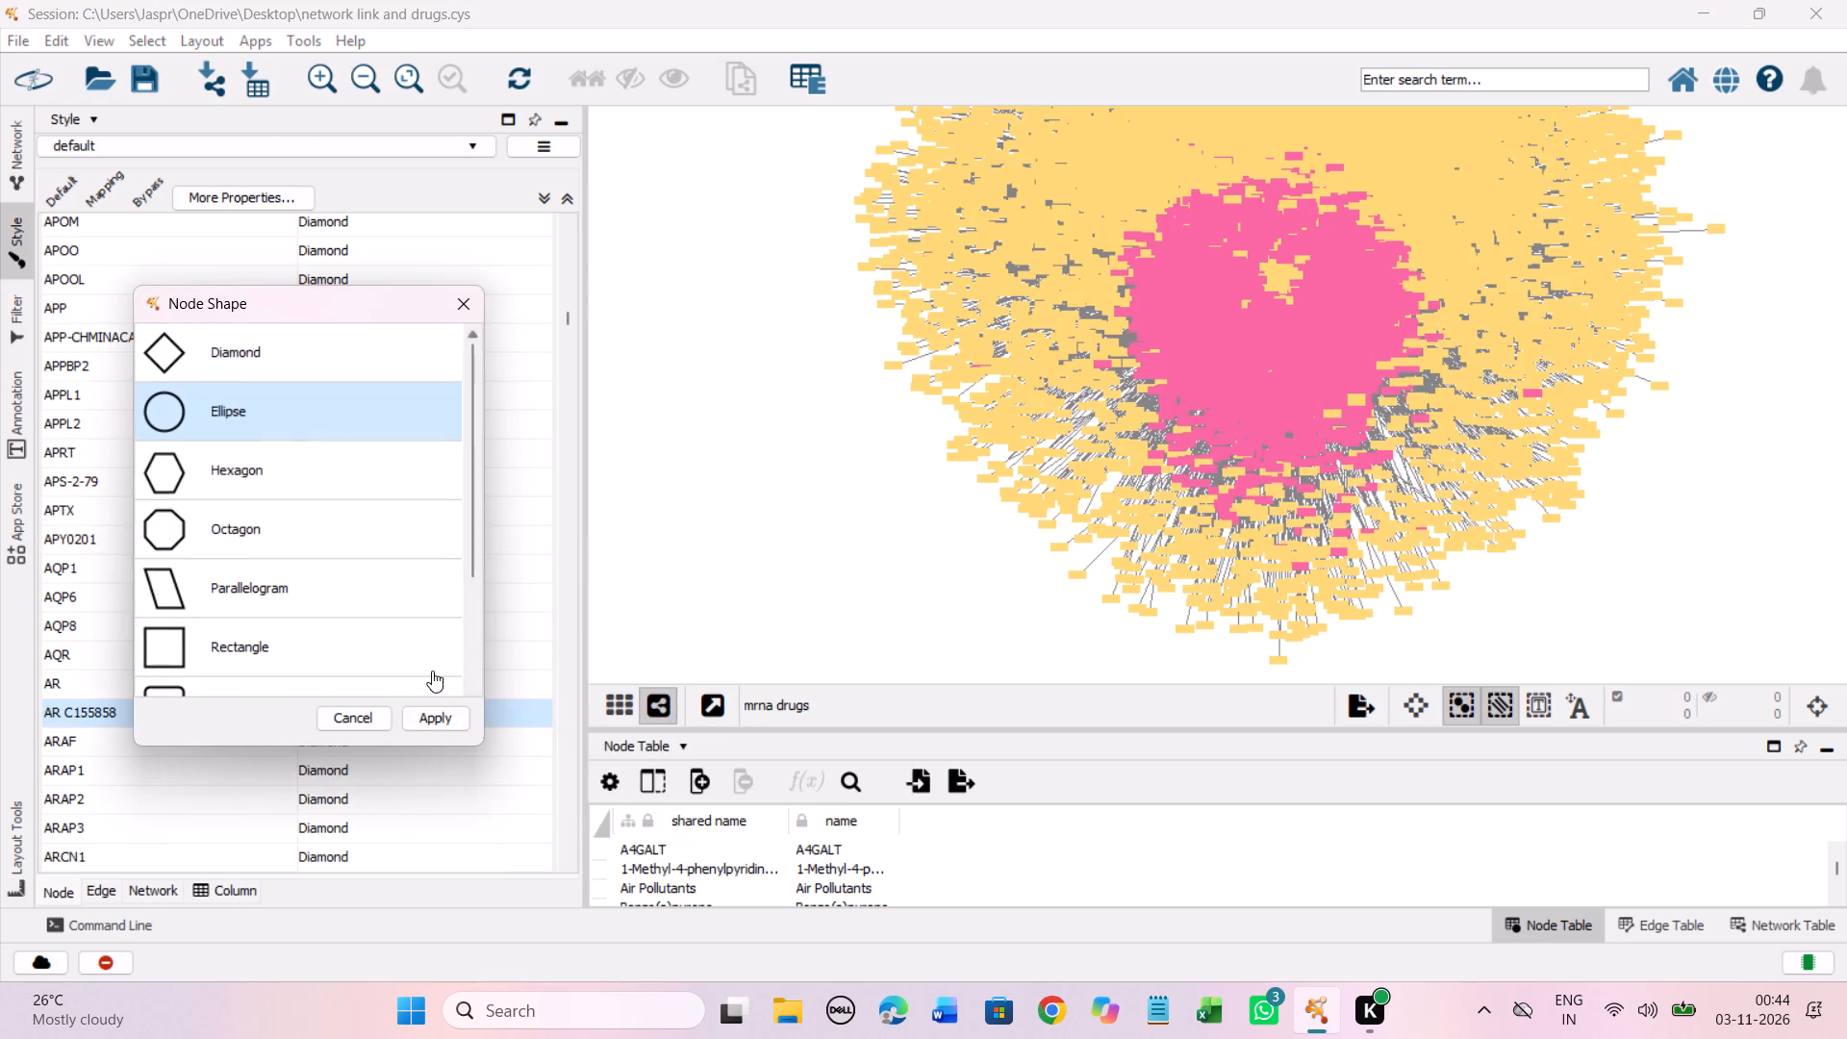
{"action": "left_click", "coordinate": [234, 485]}
{"action": "left_click", "coordinate": [452, 705]}
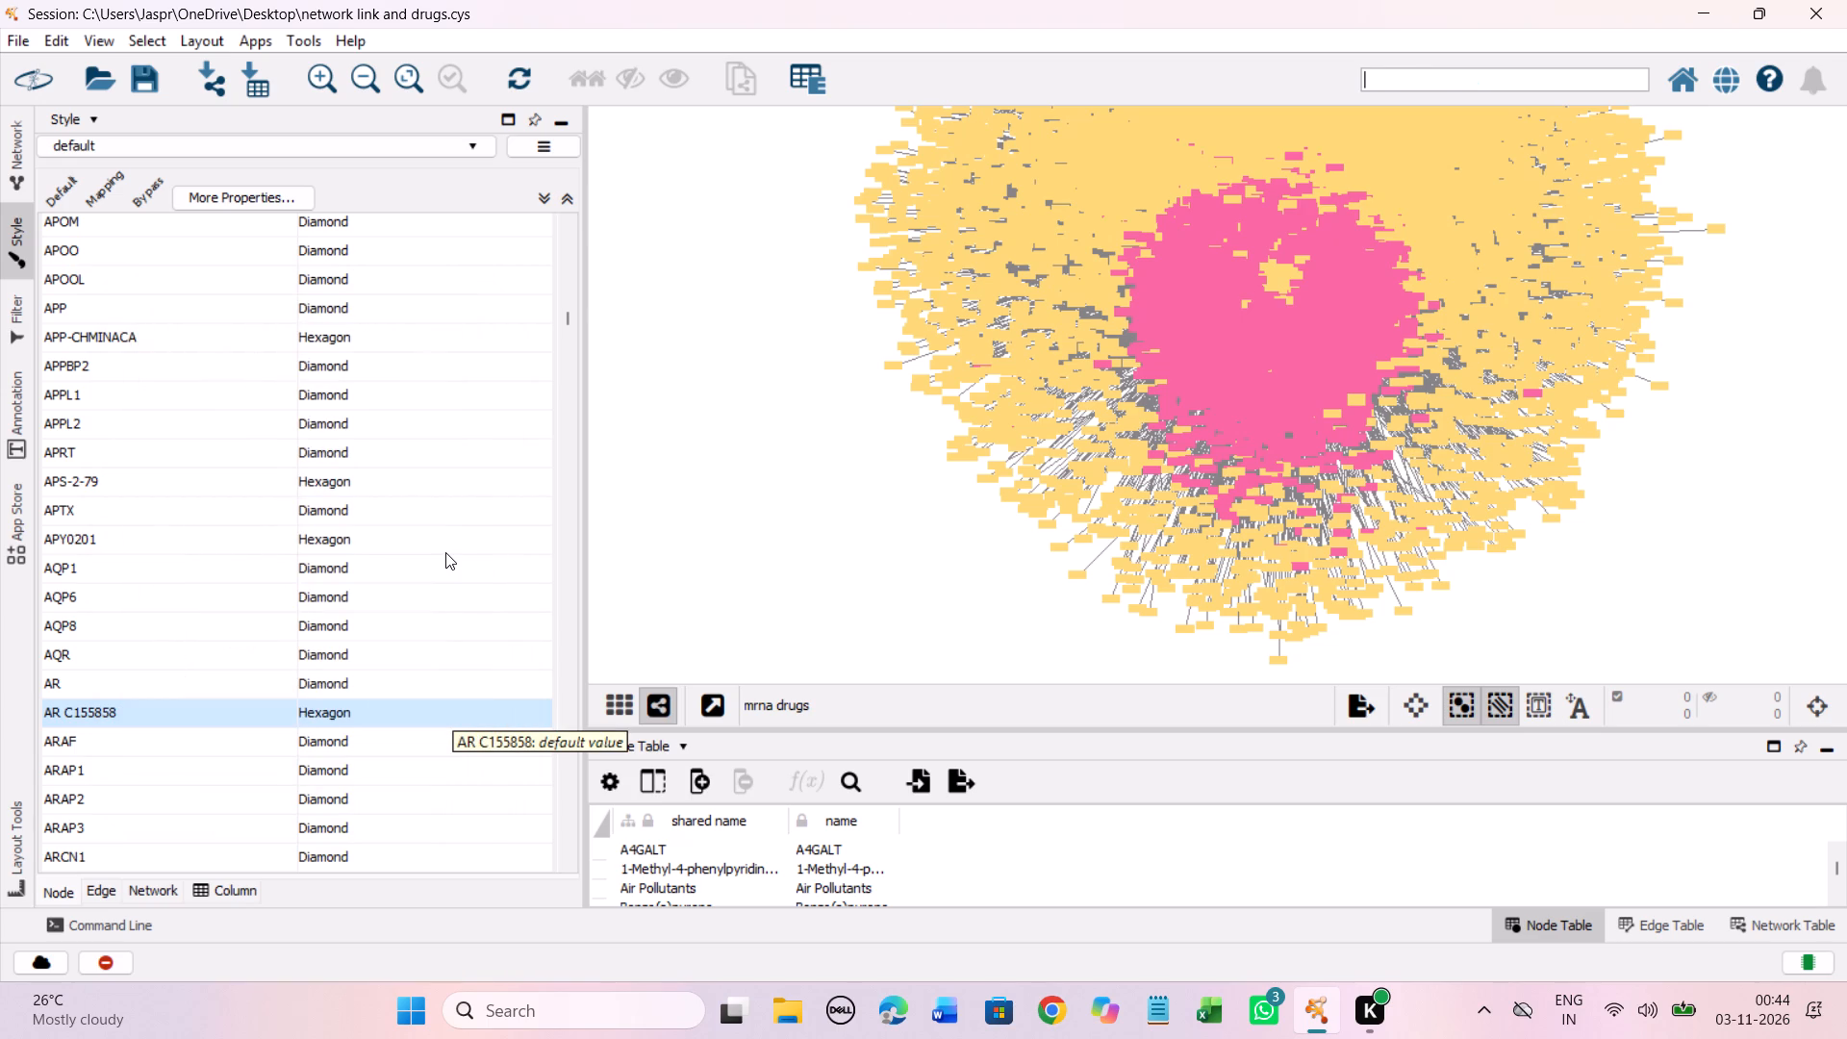
Set the discrete node shape mapping for ARS-1620 to Hexagon.
{"action": "scroll", "coordinate": [445, 552], "scroll_direction": "down", "scroll_amount": 7}
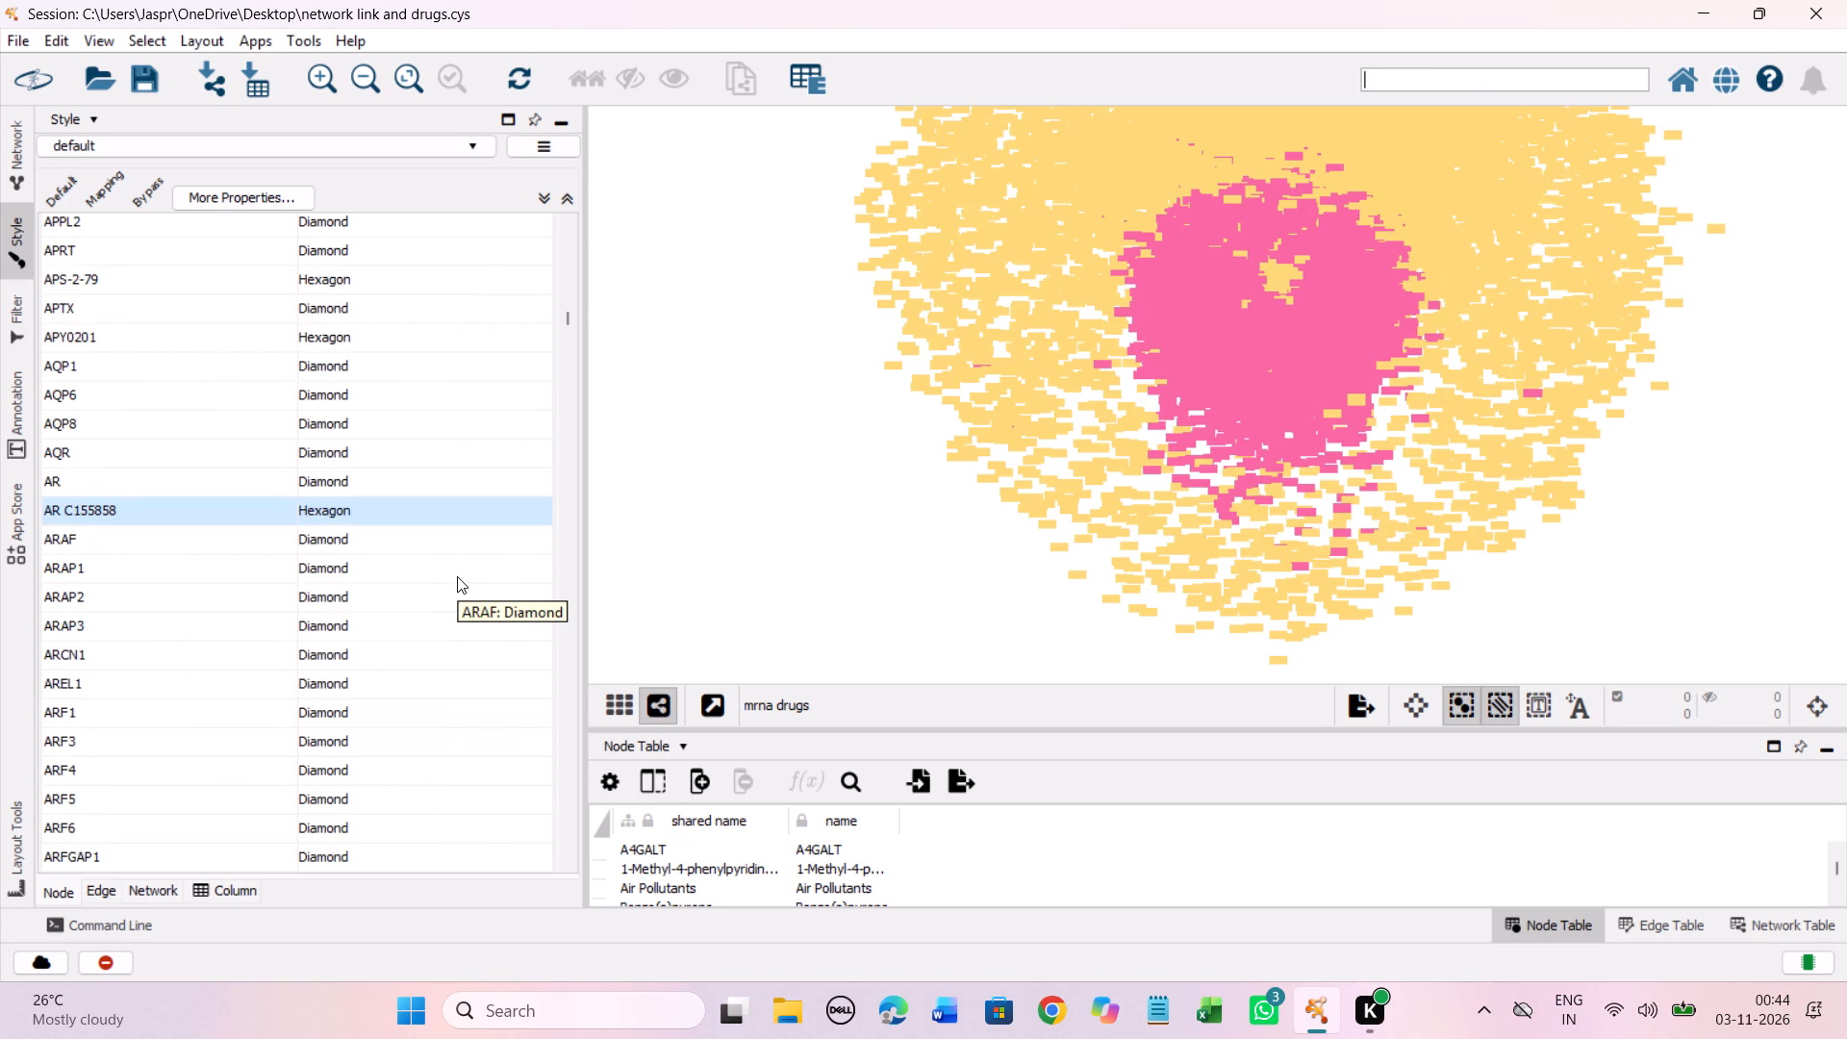
{"action": "scroll", "coordinate": [457, 576], "scroll_direction": "down", "scroll_amount": 20}
{"action": "scroll", "coordinate": [457, 576], "scroll_direction": "down", "scroll_amount": 11}
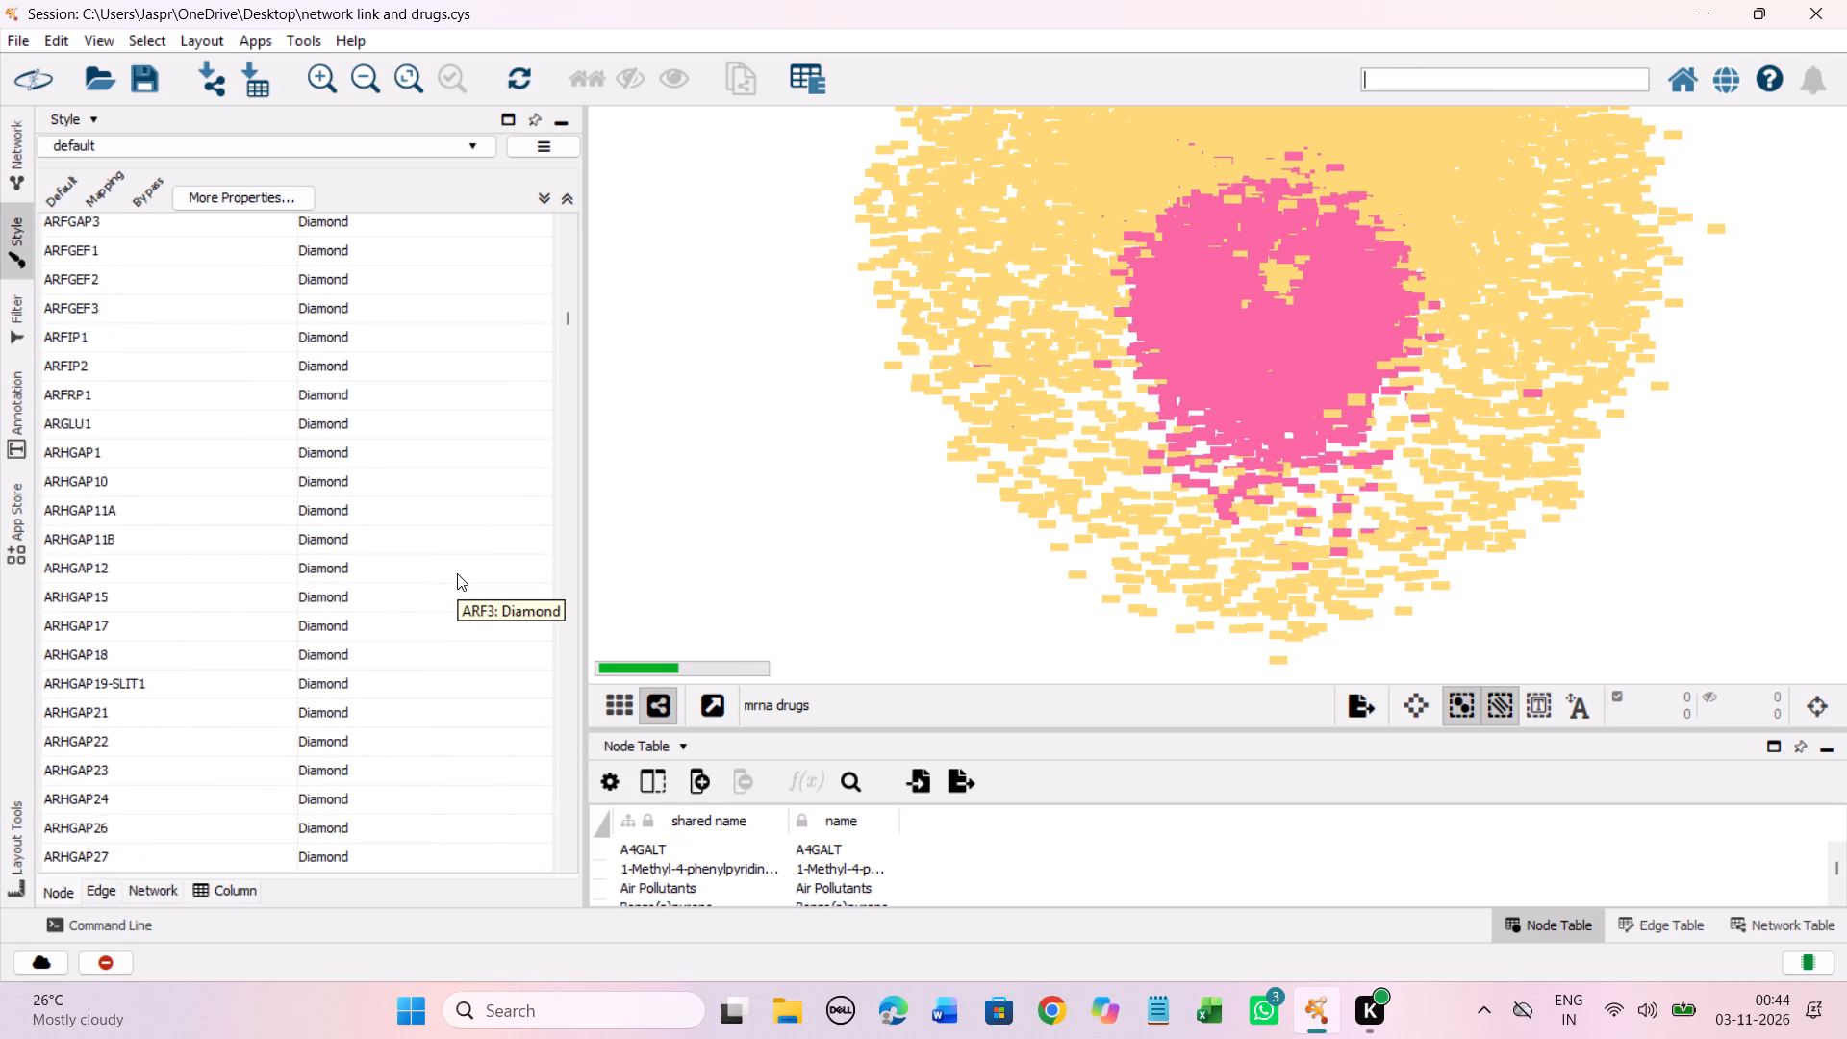
{"action": "scroll", "coordinate": [457, 573], "scroll_direction": "down", "scroll_amount": 20}
{"action": "scroll", "coordinate": [457, 573], "scroll_direction": "down", "scroll_amount": 19}
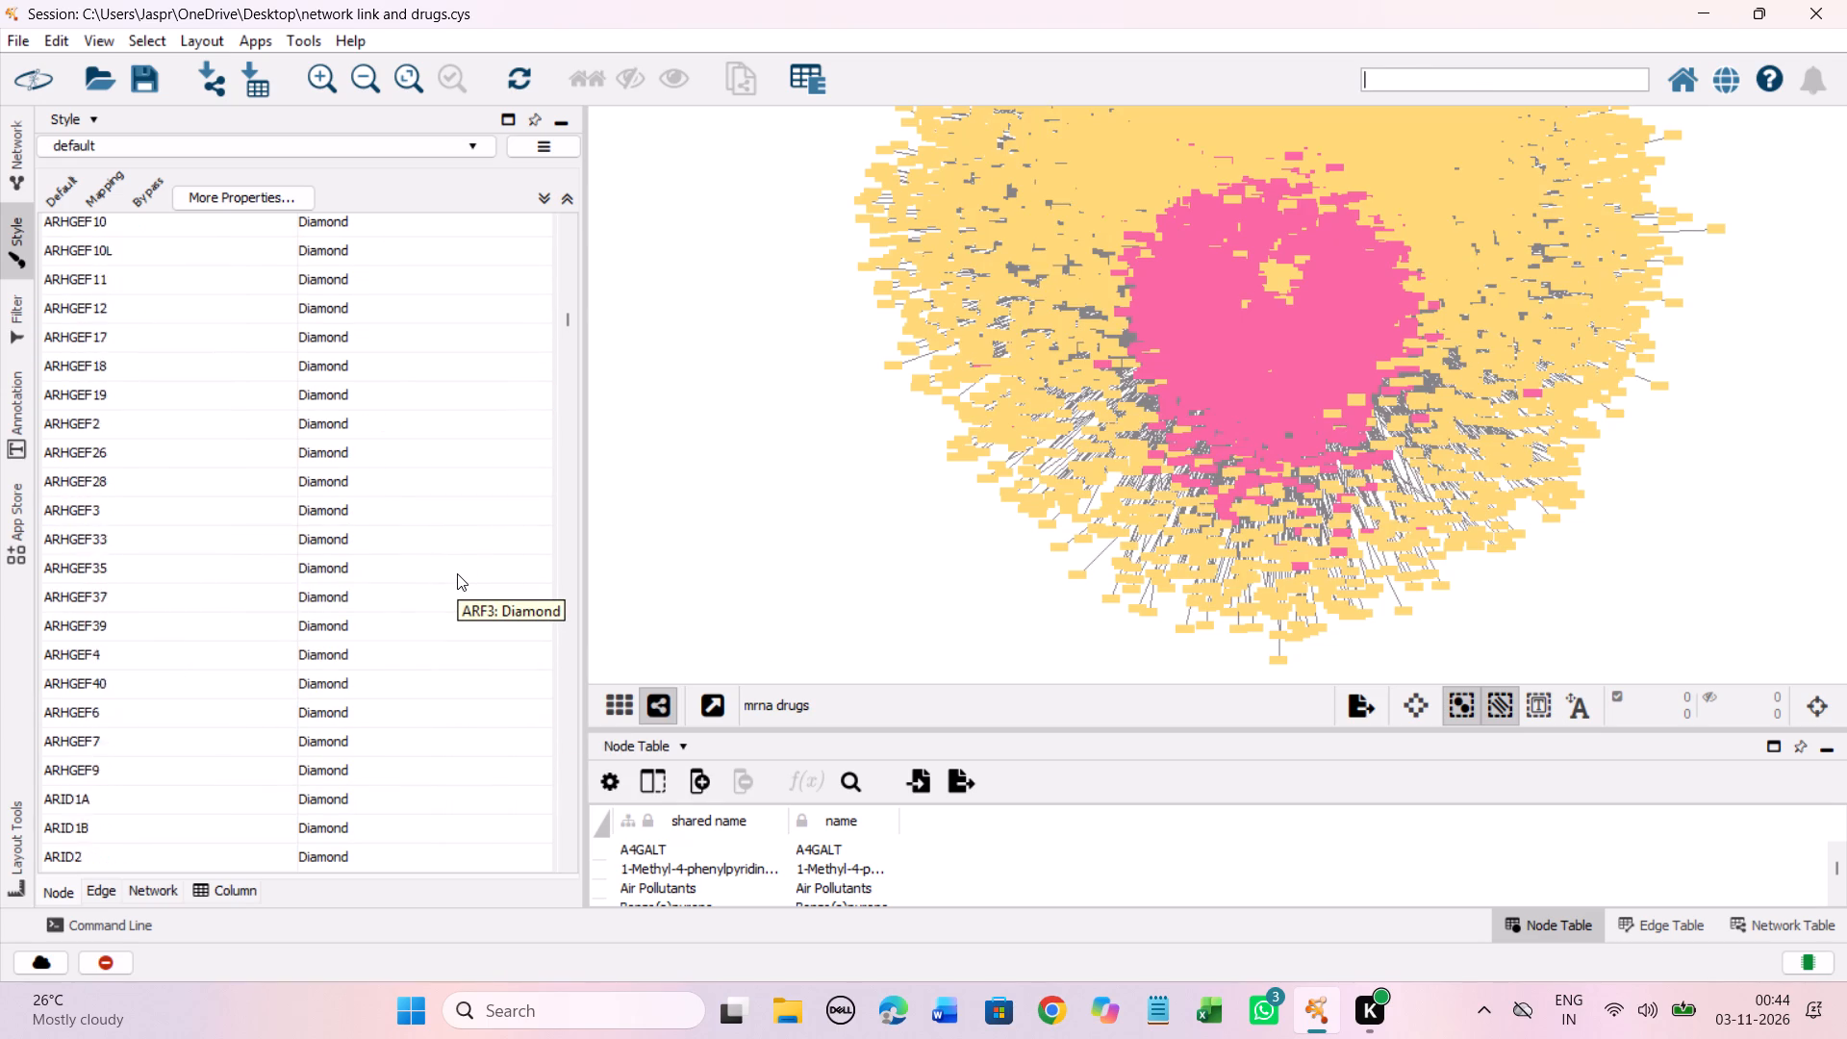
{"action": "scroll", "coordinate": [457, 573], "scroll_direction": "down", "scroll_amount": 20}
{"action": "scroll", "coordinate": [457, 573], "scroll_direction": "down", "scroll_amount": 19}
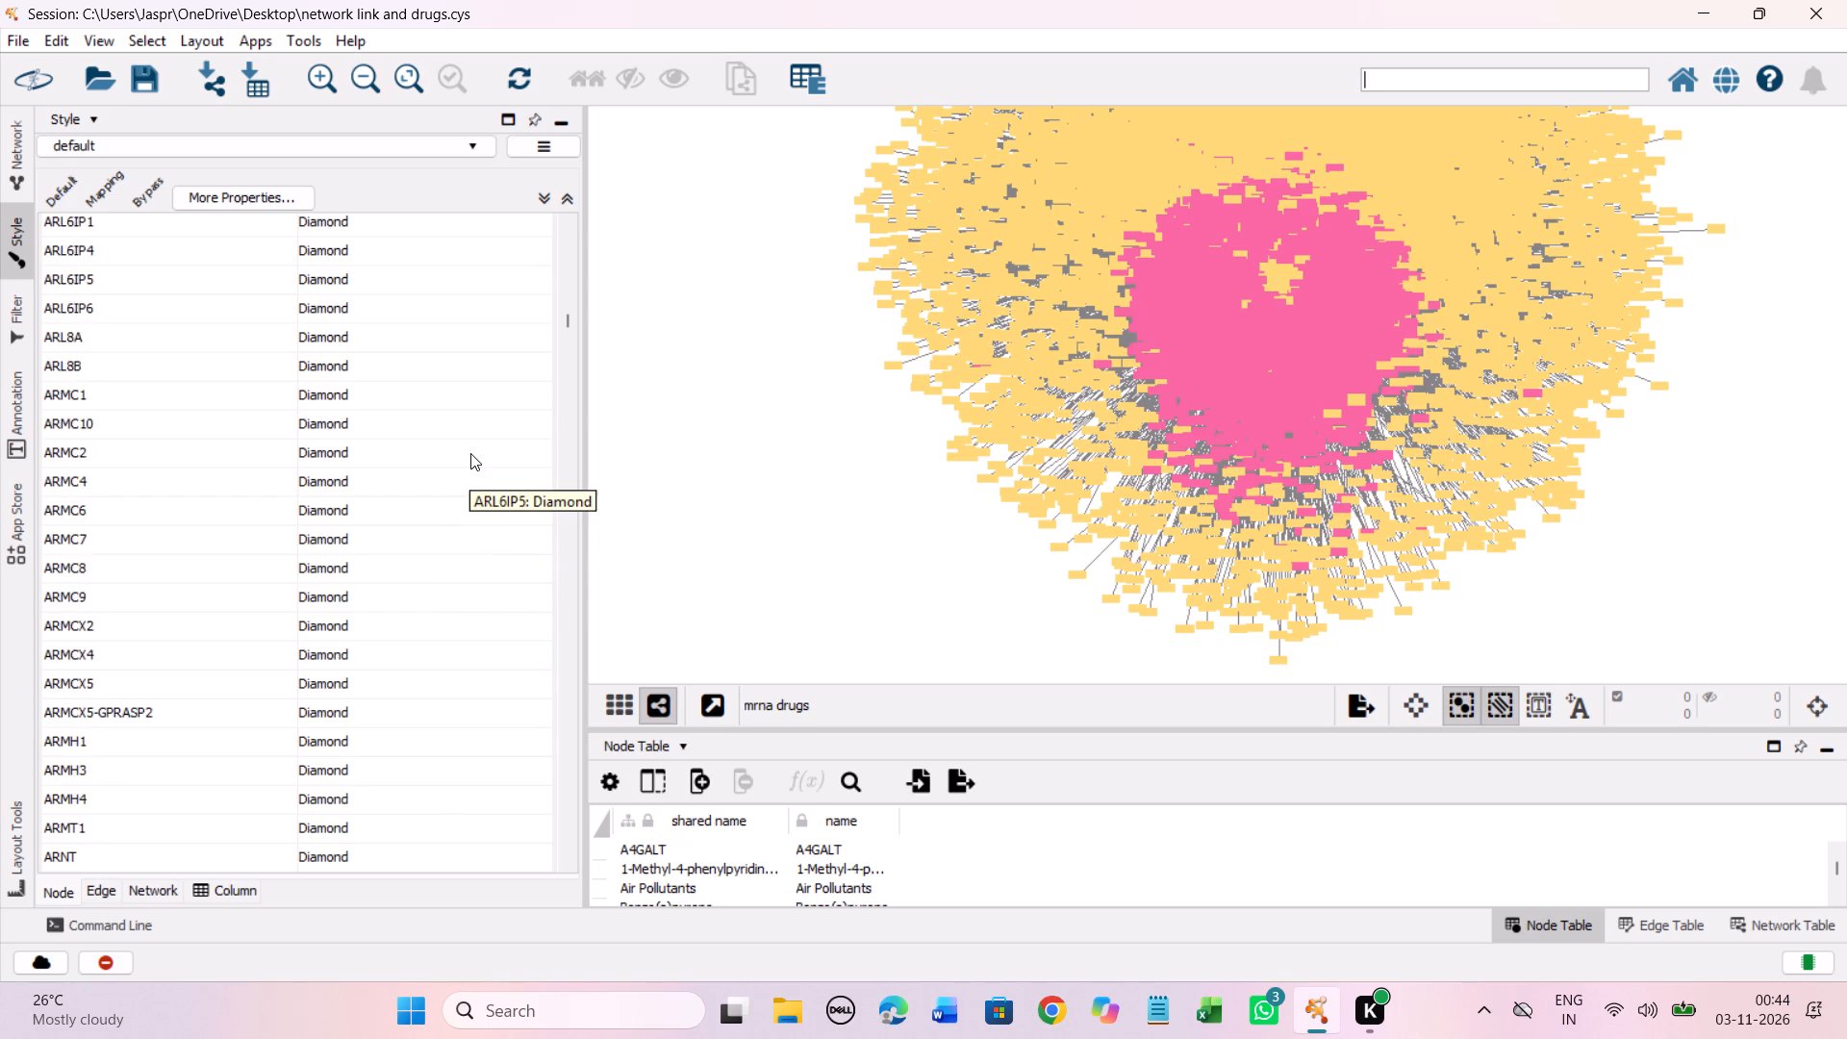
{"action": "scroll", "coordinate": [470, 453], "scroll_direction": "down", "scroll_amount": 20}
{"action": "scroll", "coordinate": [470, 453], "scroll_direction": "down", "scroll_amount": 11}
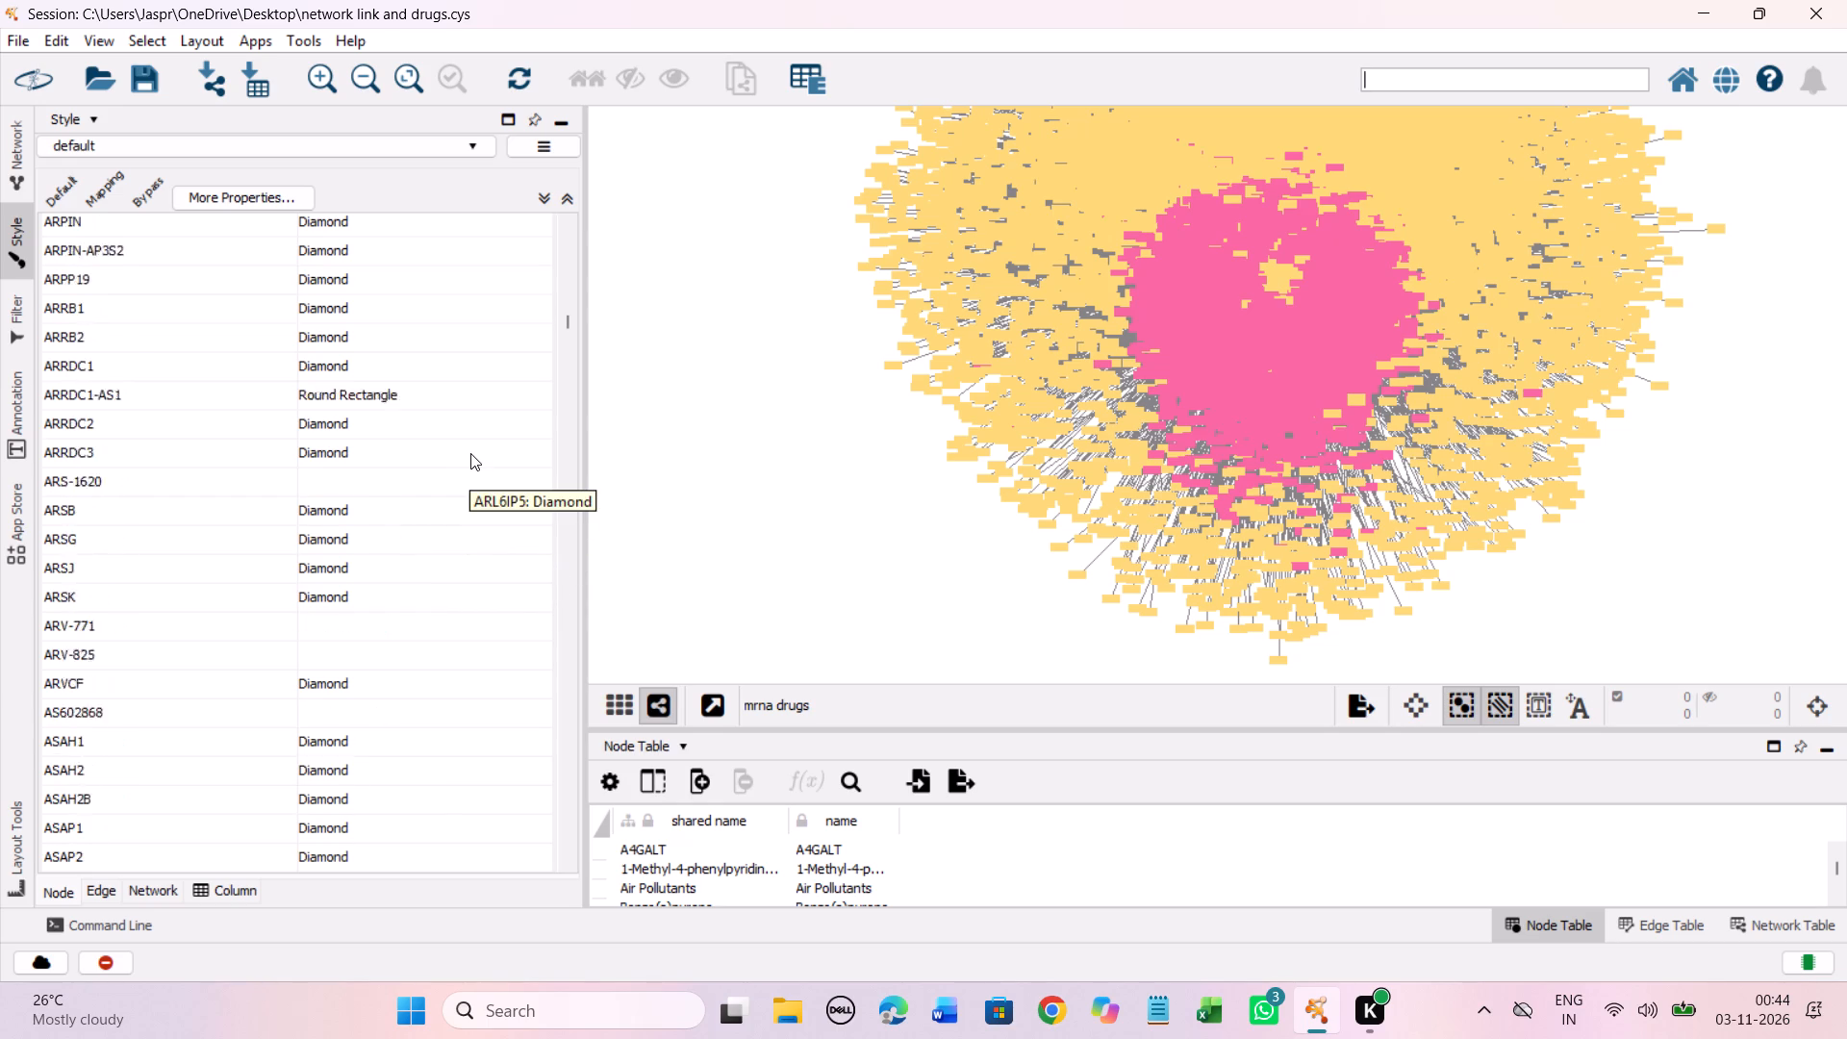
{"action": "scroll", "coordinate": [470, 453], "scroll_direction": "down", "scroll_amount": 6}
{"action": "left_click", "coordinate": [261, 329]}
{"action": "right_click", "coordinate": [261, 329]}
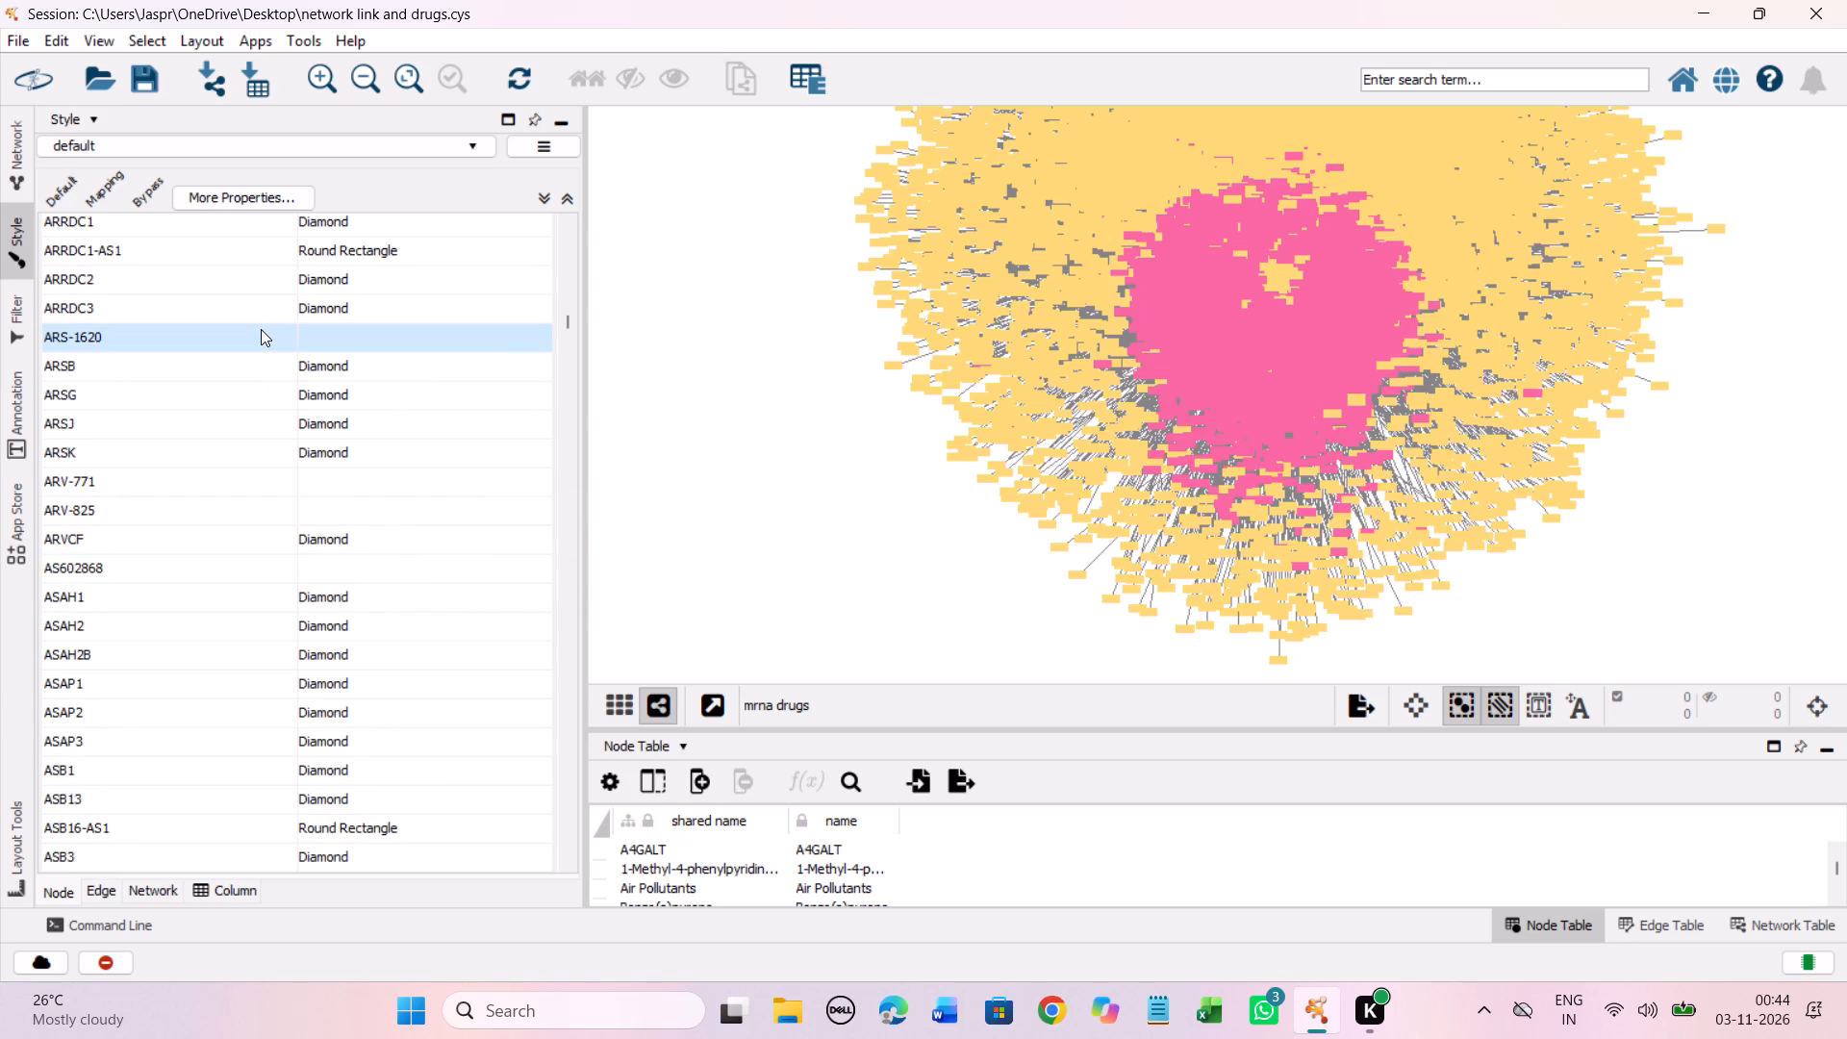
{"action": "left_click", "coordinate": [299, 350]}
{"action": "left_click", "coordinate": [582, 351]}
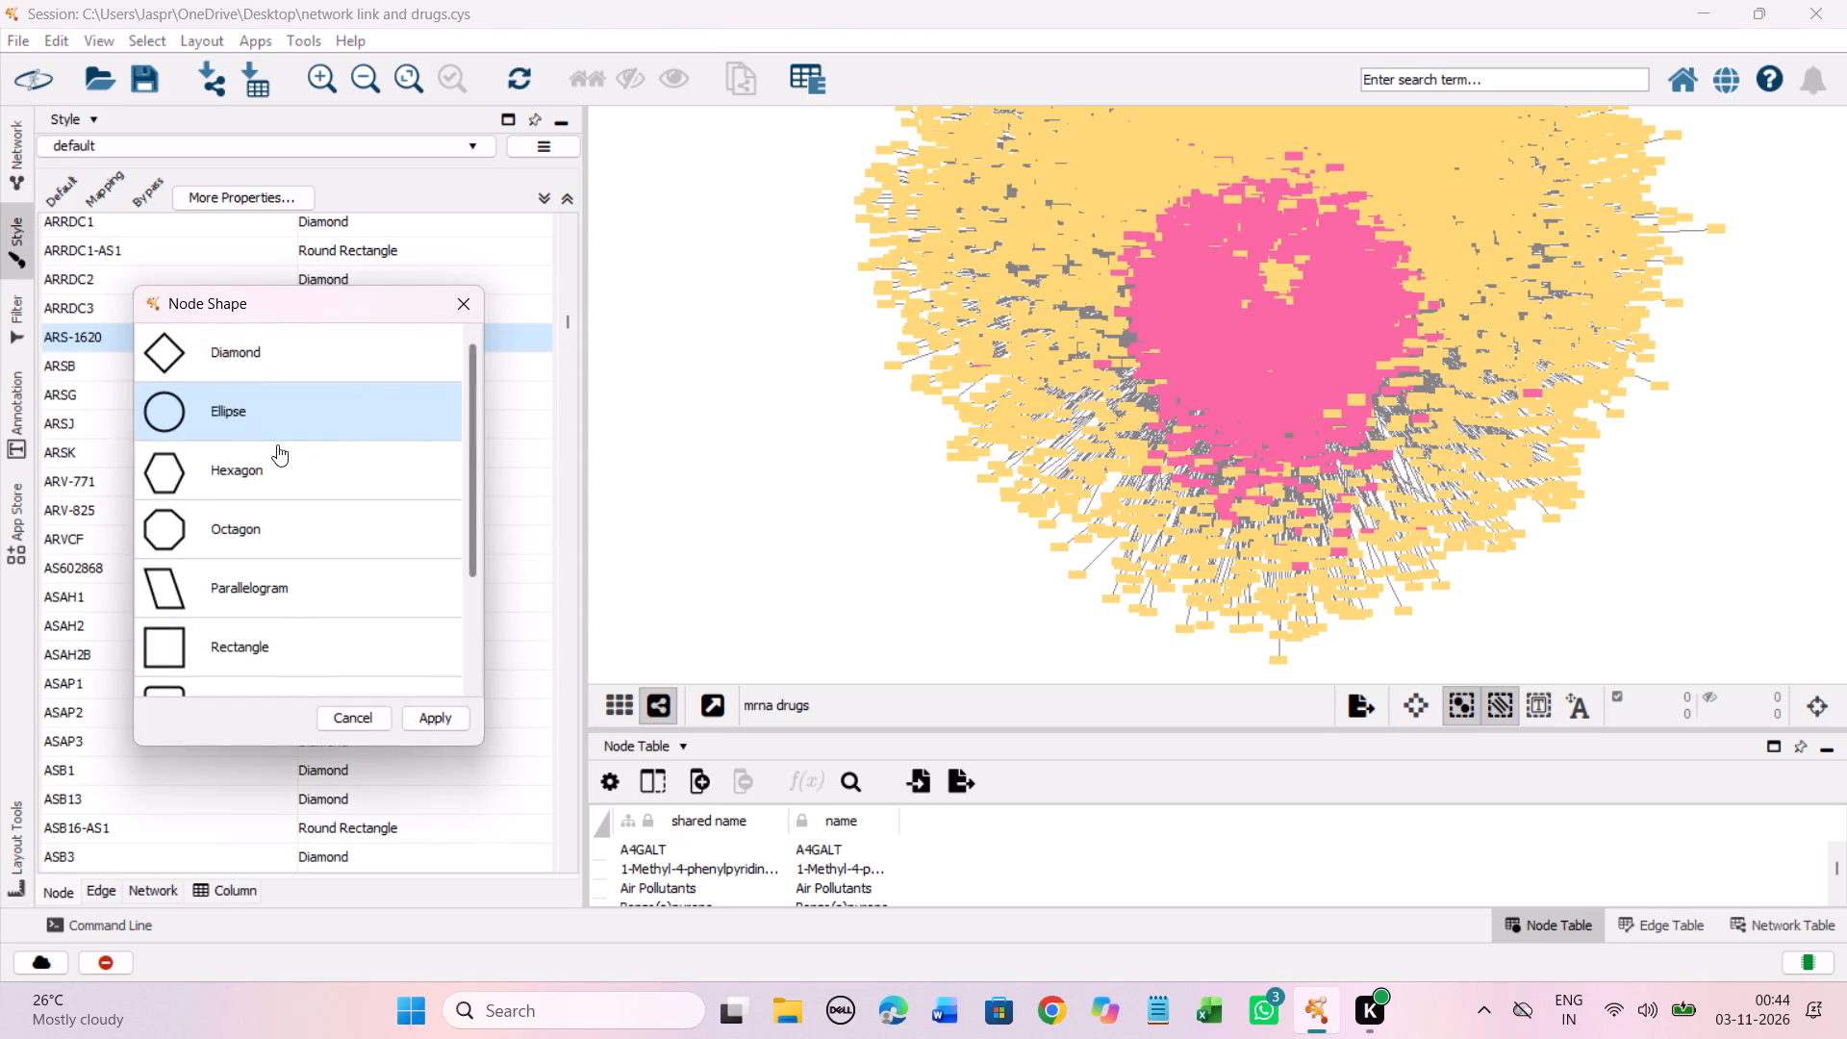
{"action": "left_click", "coordinate": [267, 456]}
{"action": "left_click", "coordinate": [428, 716]}
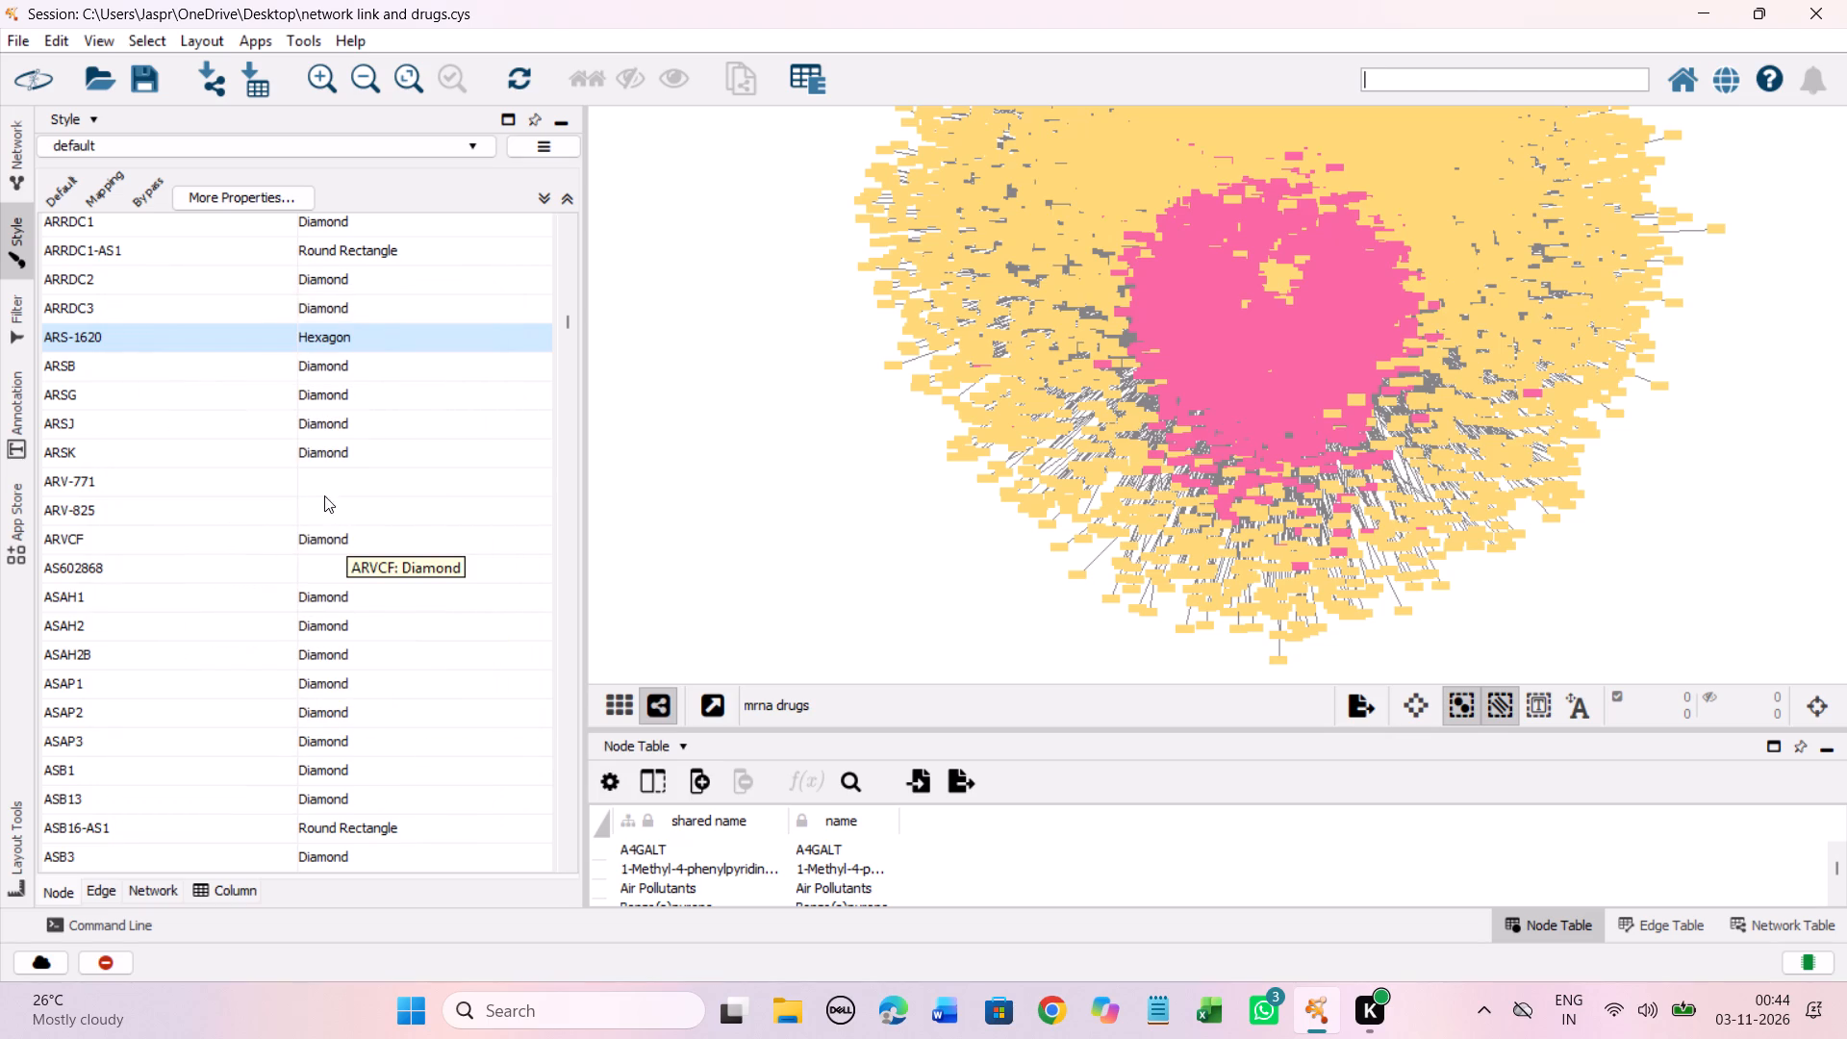
Set the discrete node shape mappings for ARV-771 and ARV-825 together to Hexagon.
{"action": "left_click_drag", "start_coordinate": [319, 481], "coordinate": [318, 510]}
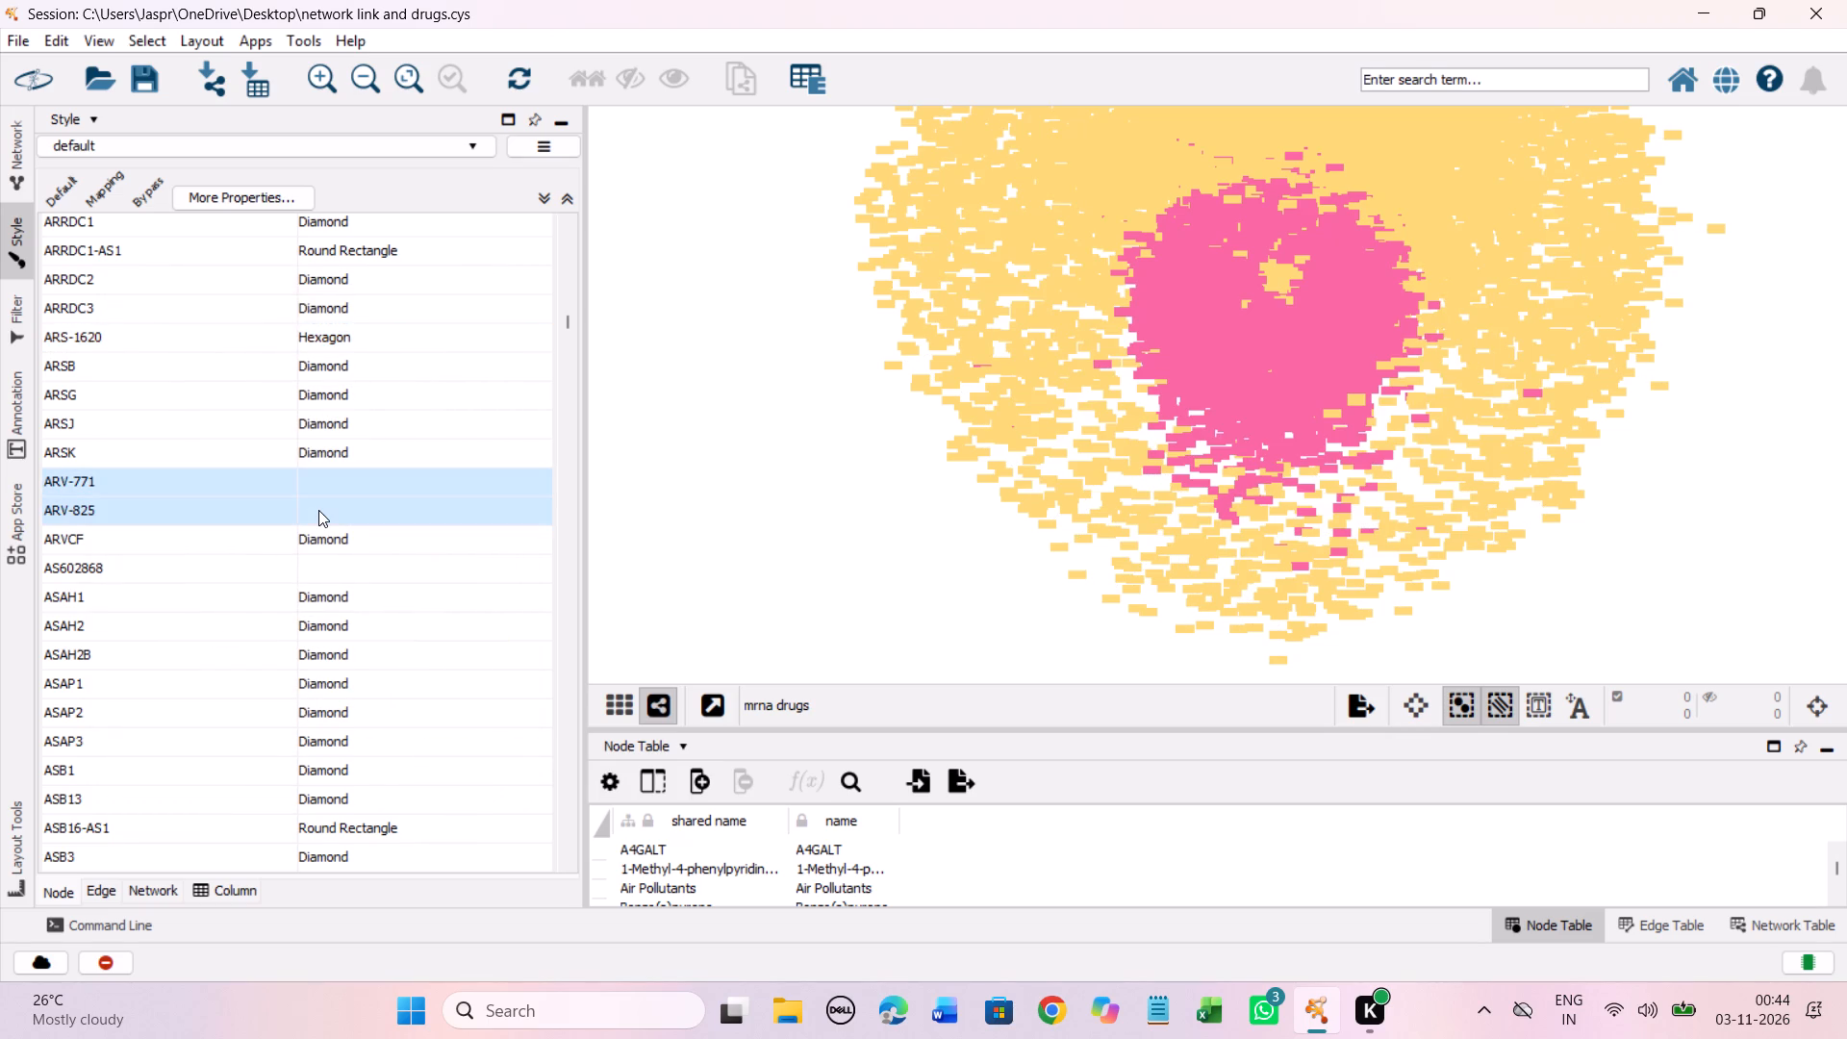
{"action": "right_click", "coordinate": [318, 510]}
{"action": "left_click", "coordinate": [352, 519]}
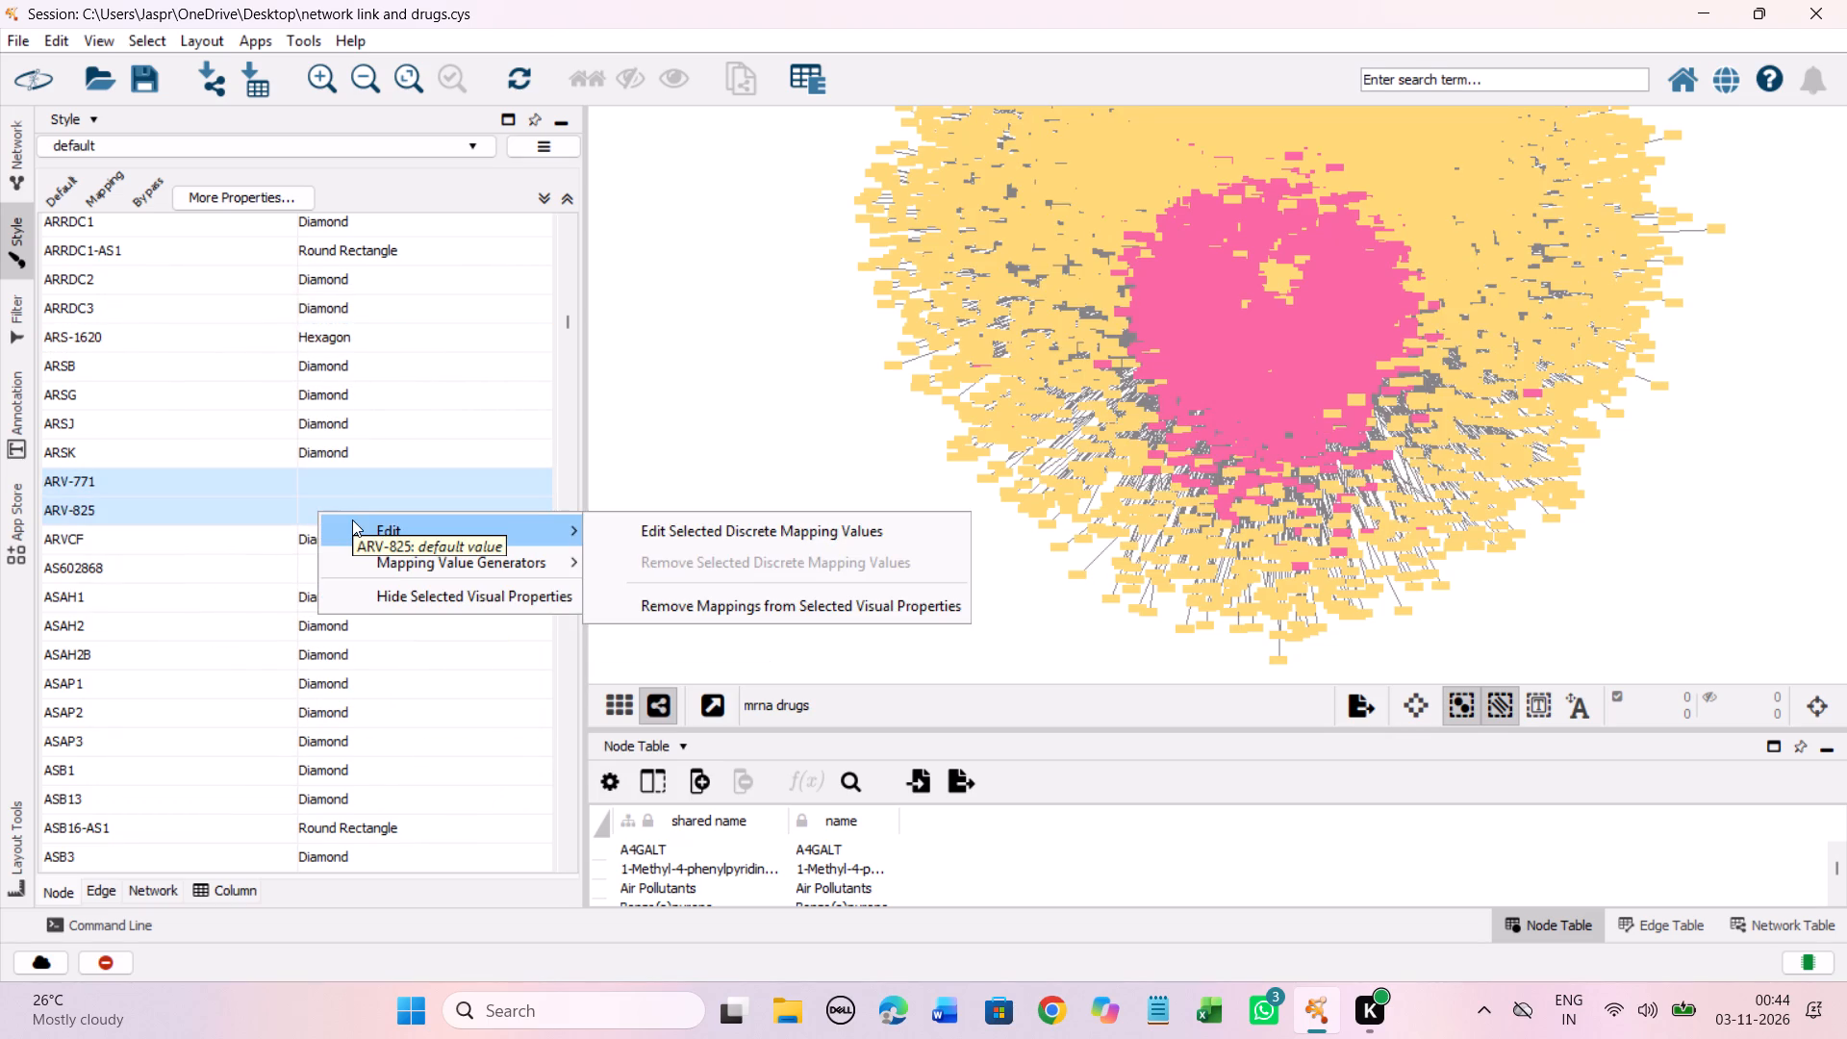
{"action": "left_click", "coordinate": [710, 519]}
{"action": "left_click", "coordinate": [264, 477]}
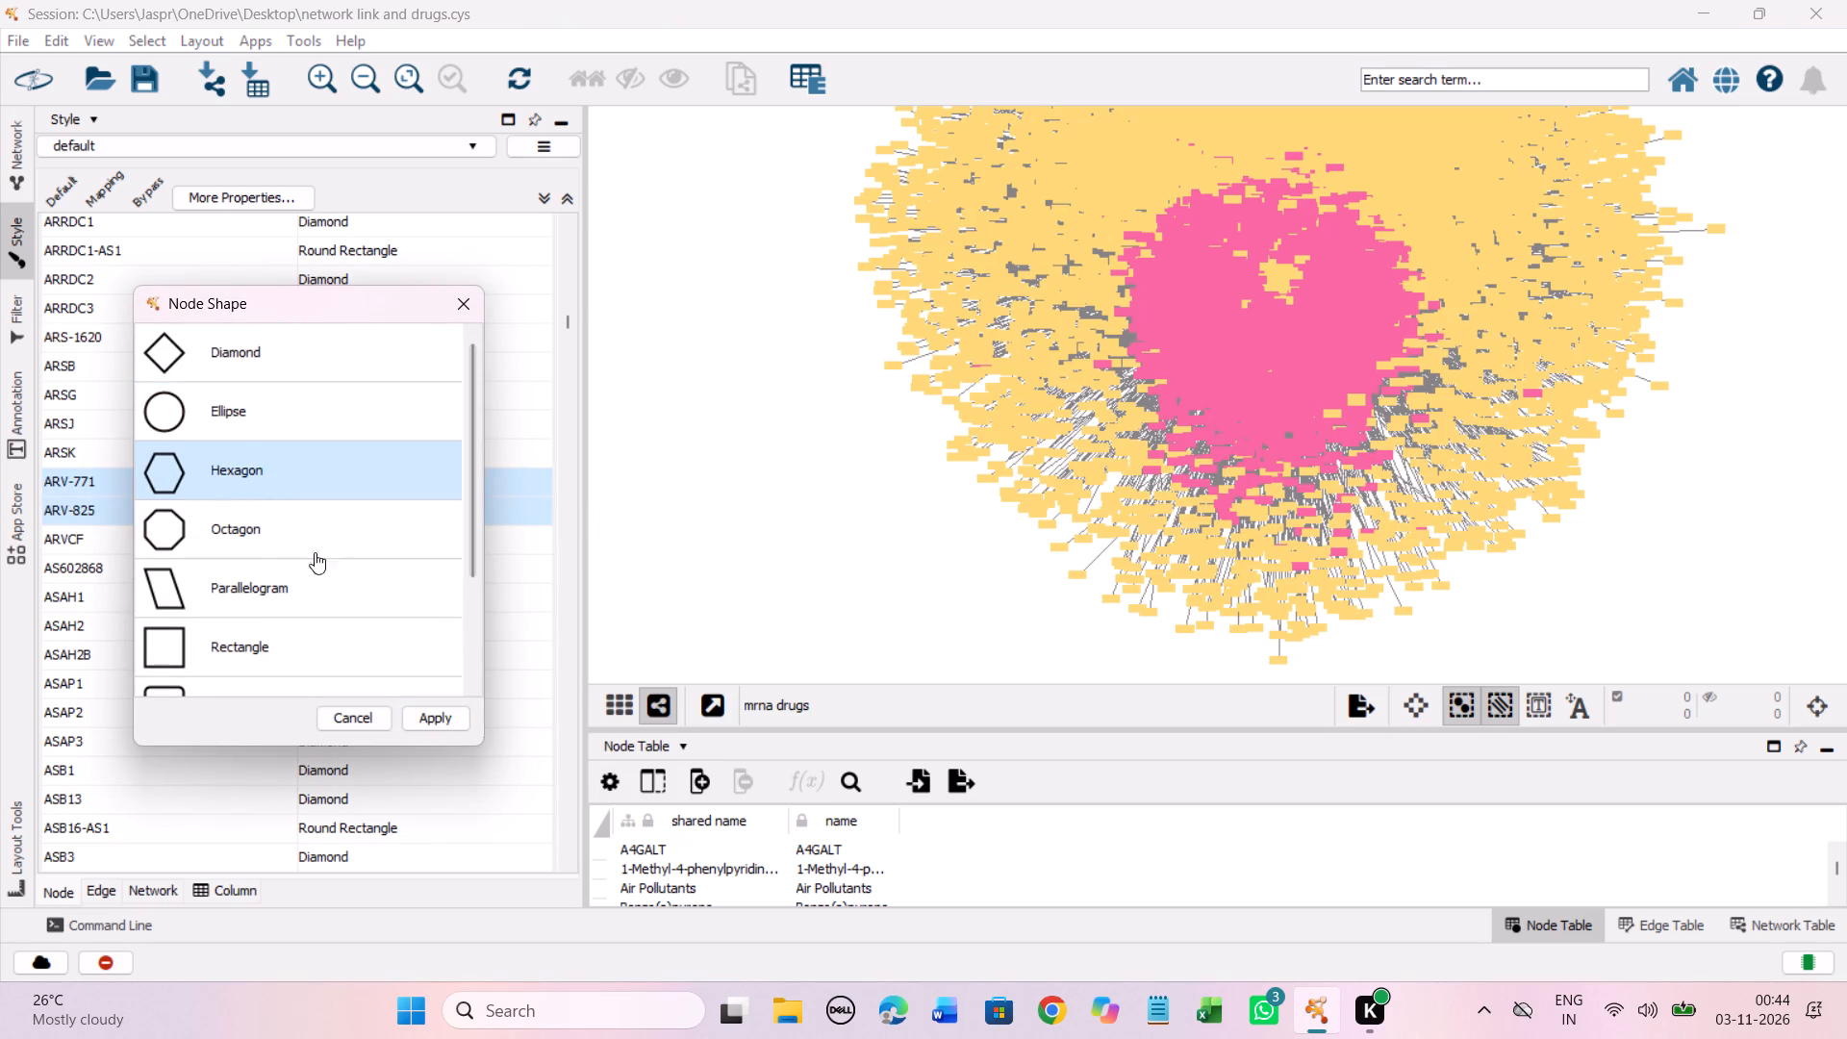
{"action": "left_click", "coordinate": [442, 715]}
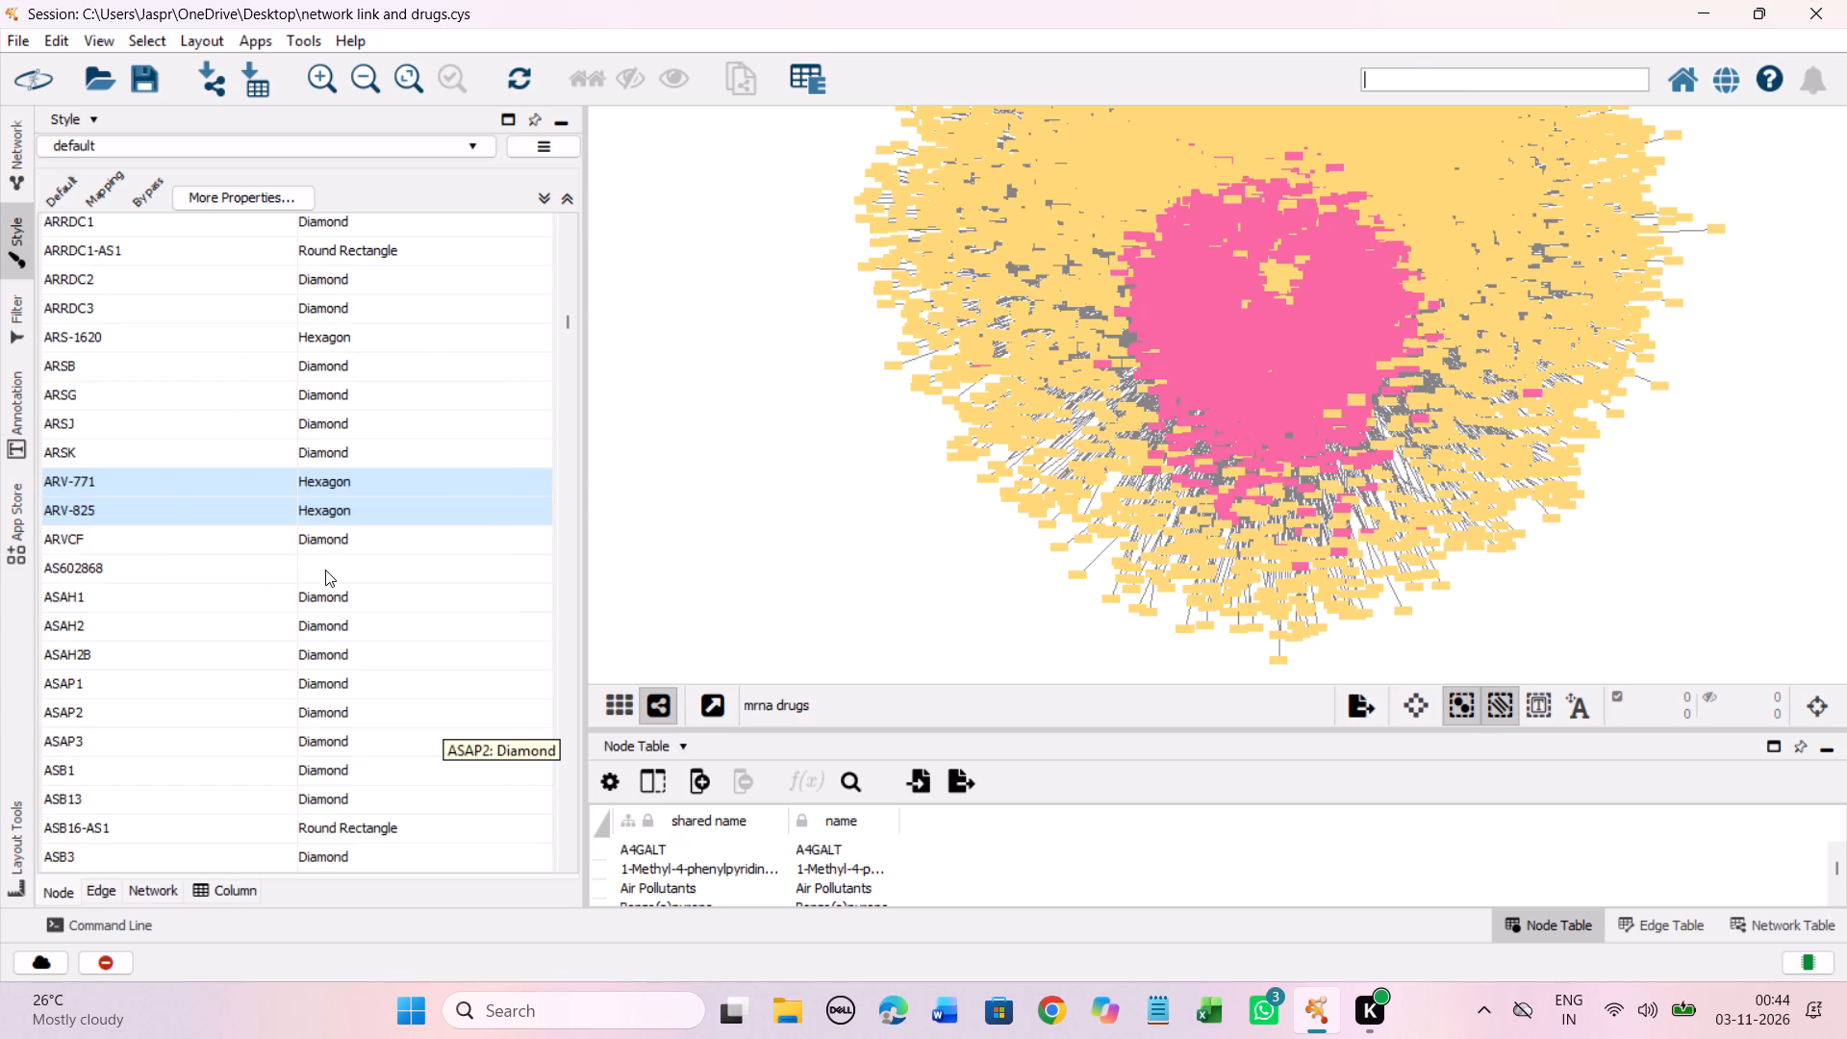
Set the discrete node shape mapping for AS602868 to Hexagon.
{"action": "left_click", "coordinate": [325, 570]}
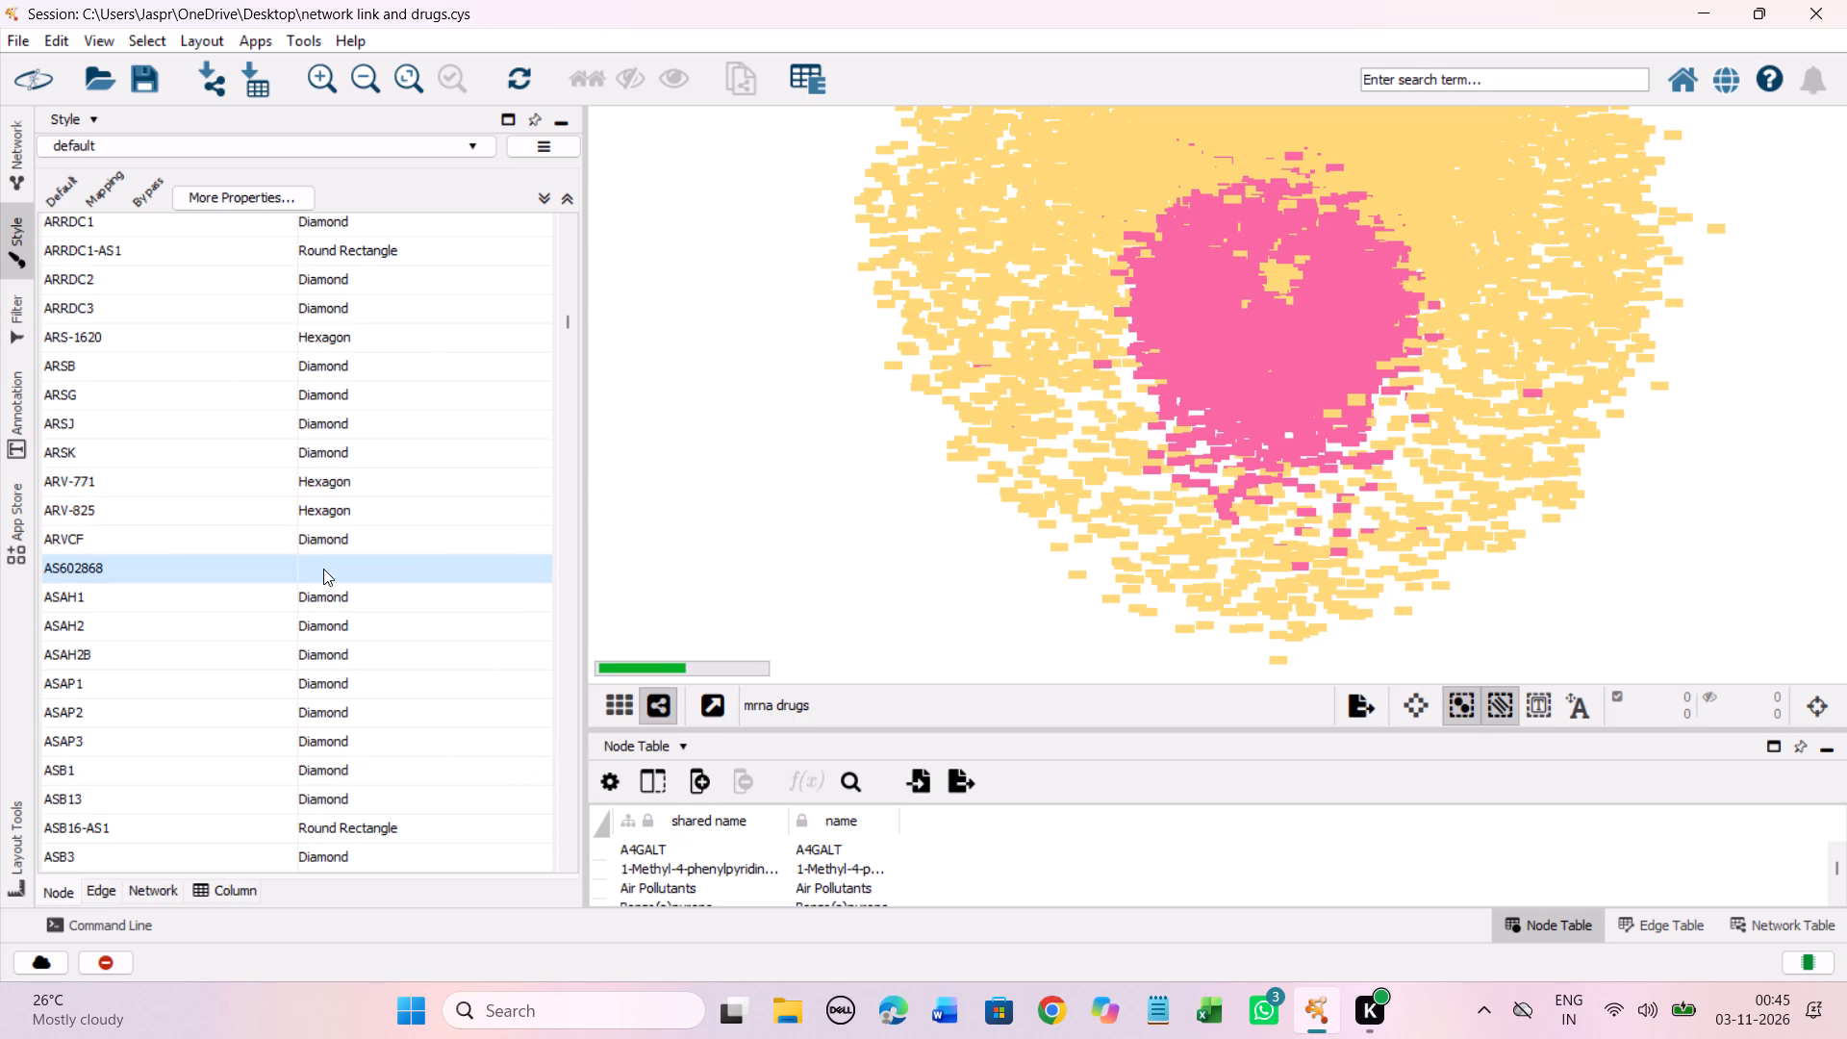
{"action": "right_click", "coordinate": [323, 569]}
{"action": "left_click", "coordinate": [435, 593]}
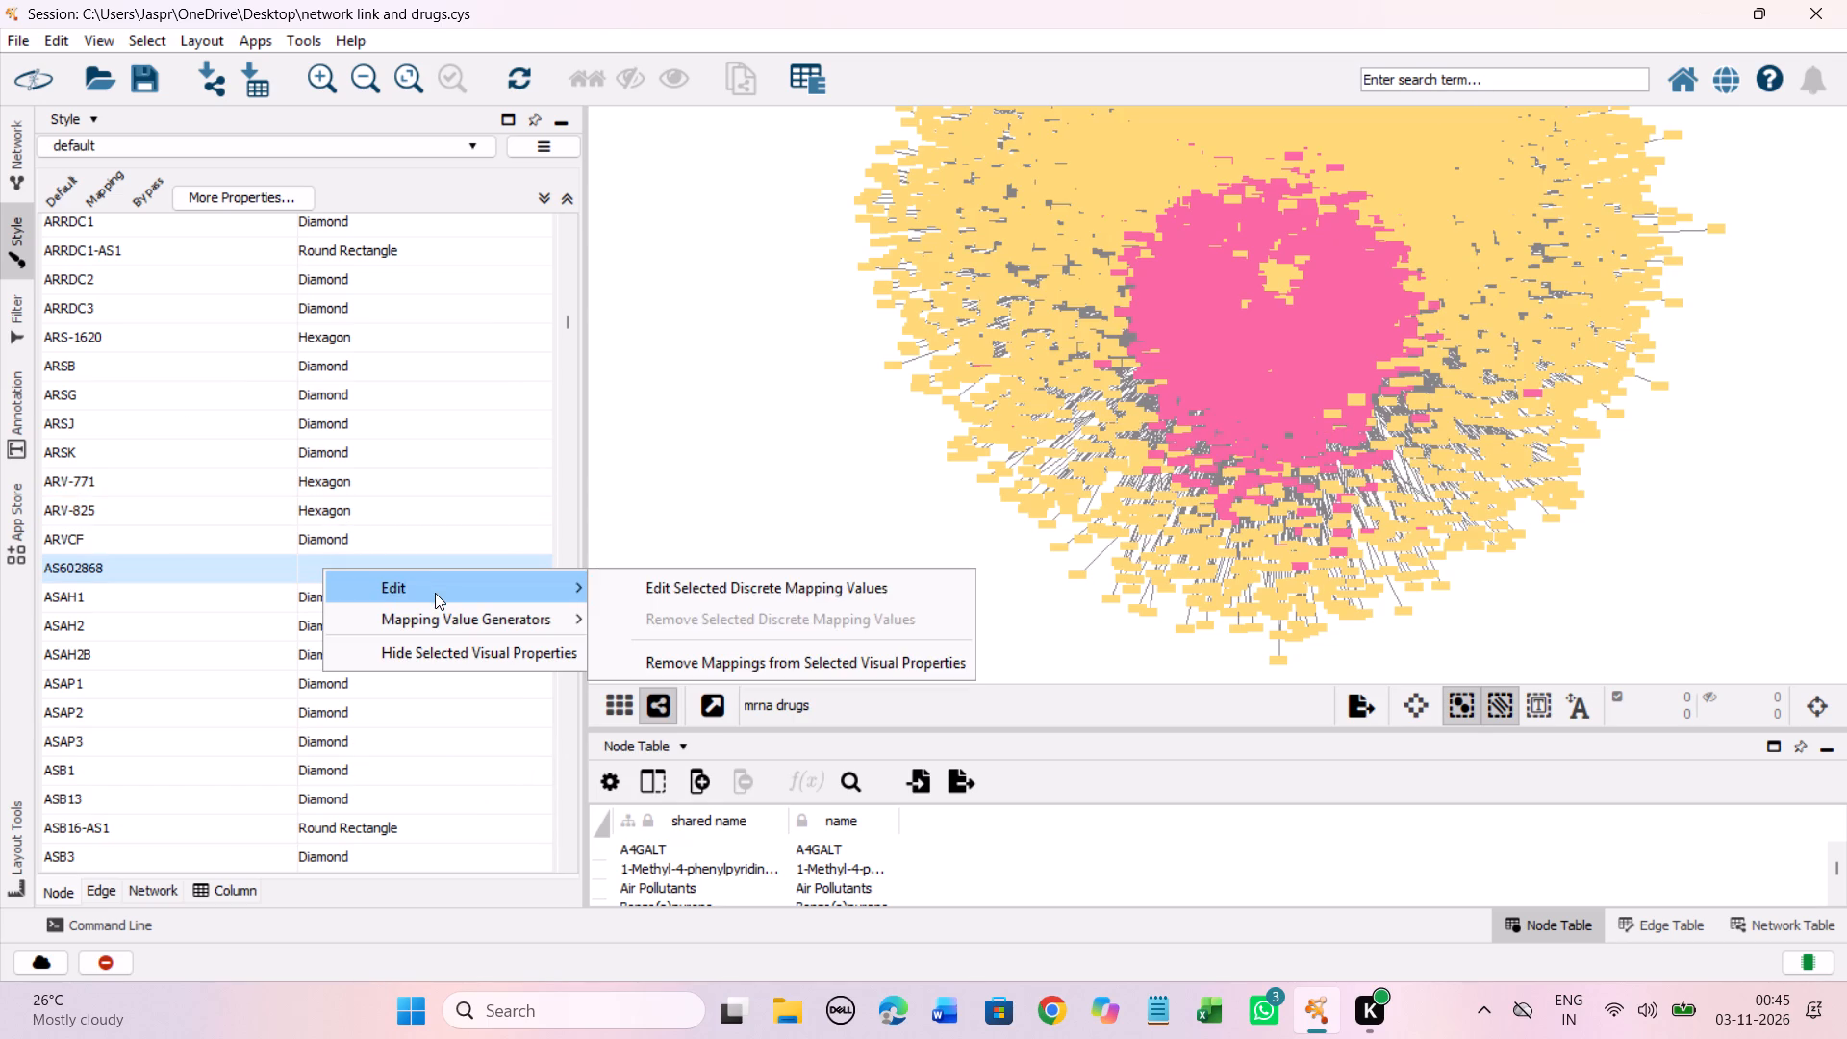
{"action": "left_click", "coordinate": [664, 584]}
{"action": "left_click", "coordinate": [329, 465]}
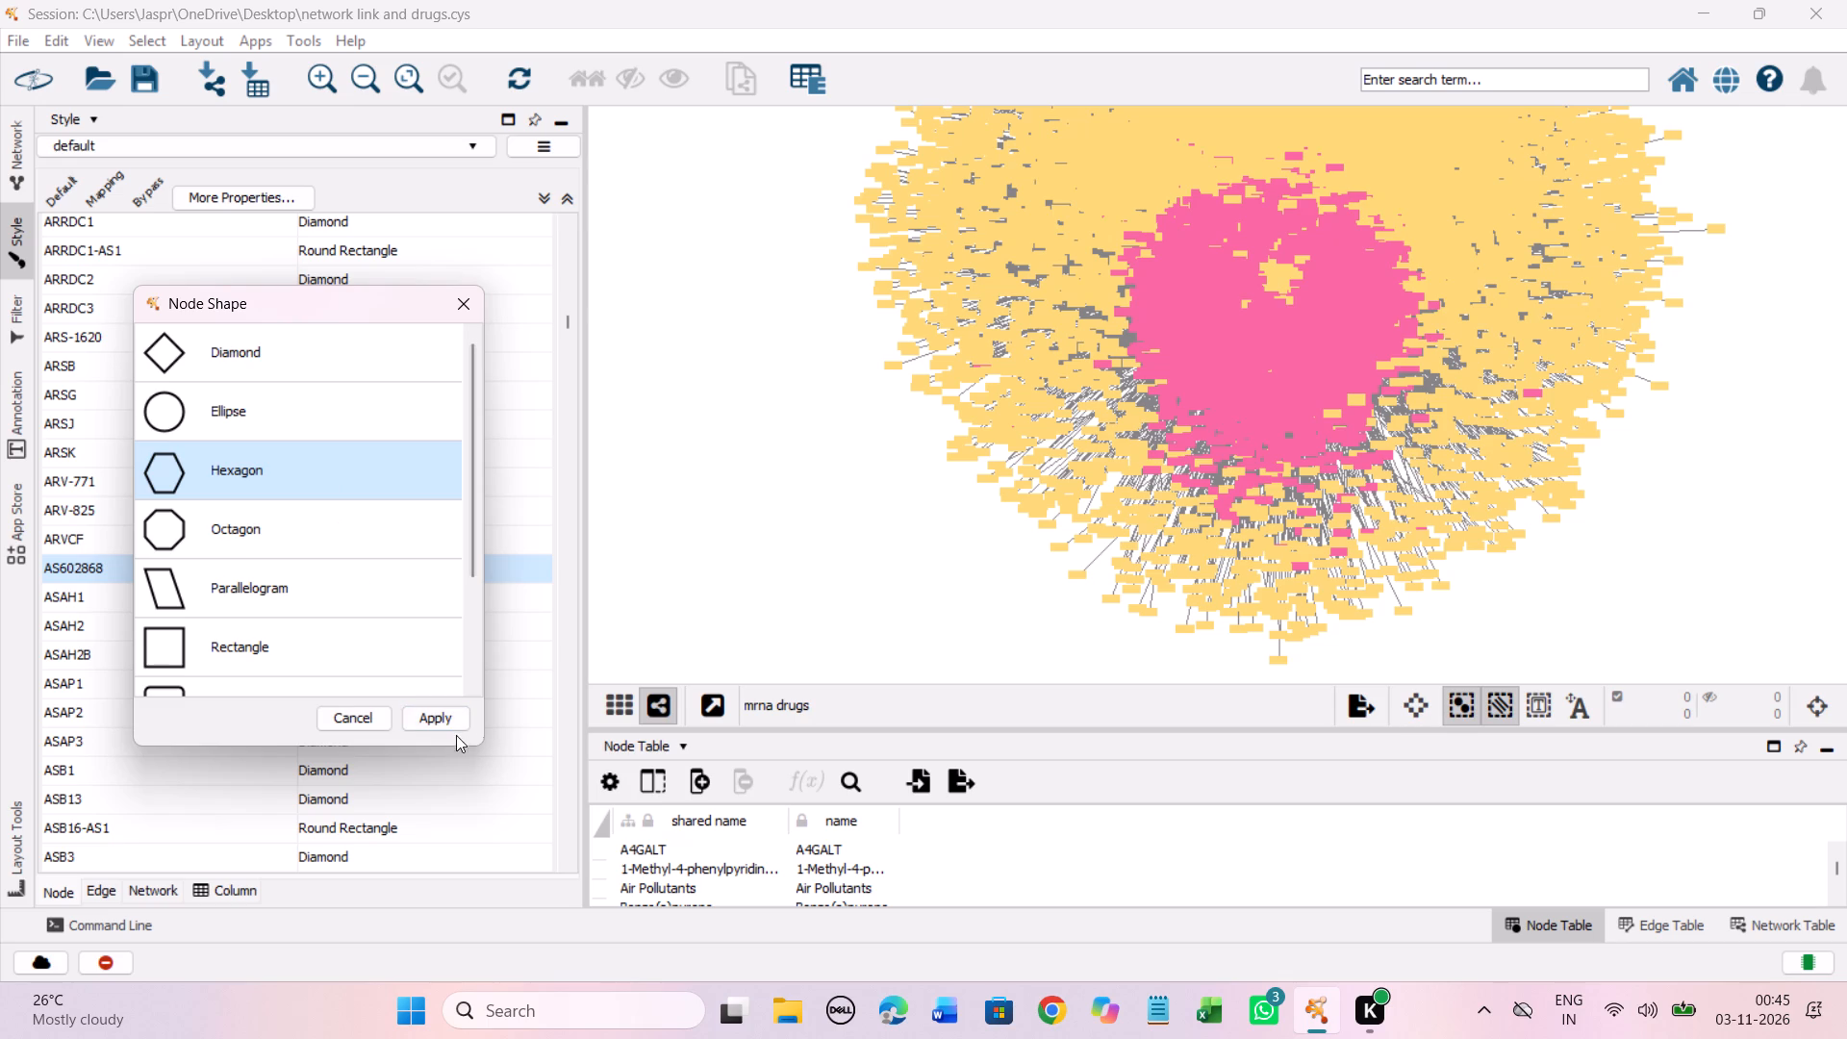
{"action": "left_click", "coordinate": [451, 721]}
Set the discrete node shape mapping for ASC-J9 compound to Hexagon.
{"action": "scroll", "coordinate": [445, 633], "scroll_direction": "down", "scroll_amount": 10}
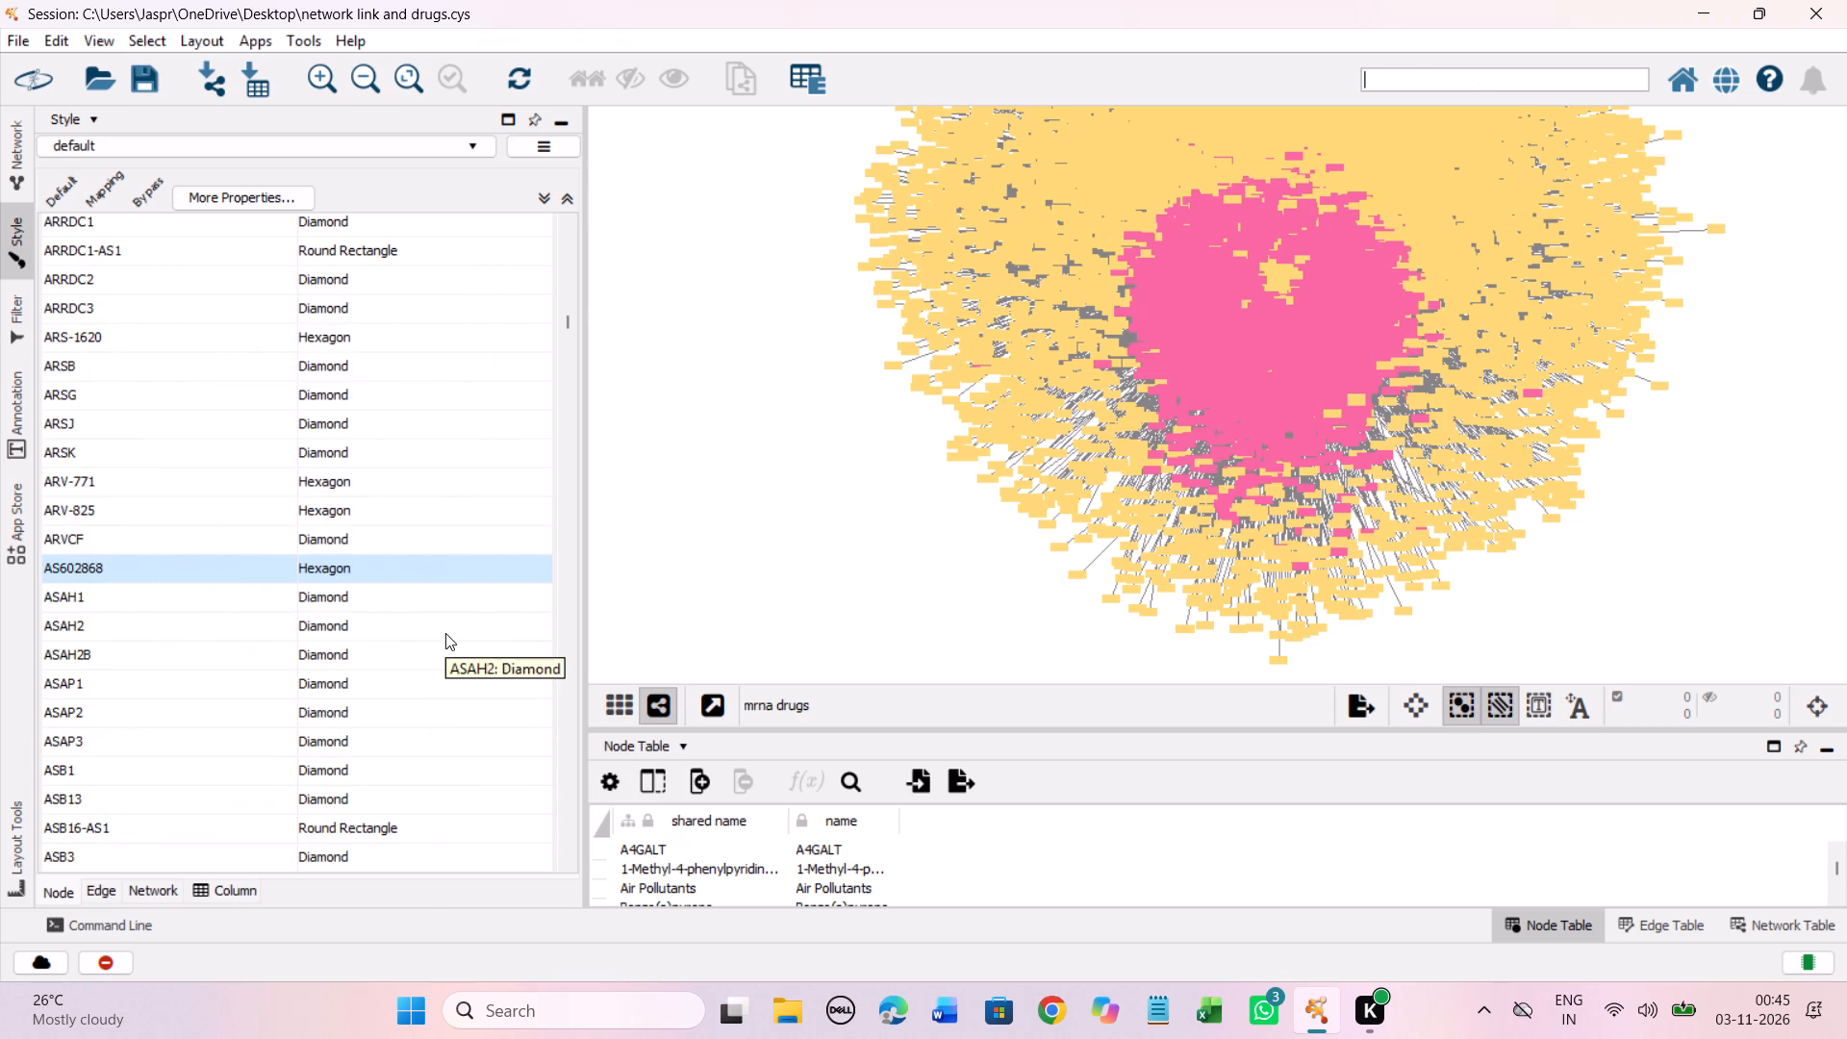
{"action": "scroll", "coordinate": [445, 633], "scroll_direction": "down", "scroll_amount": 6}
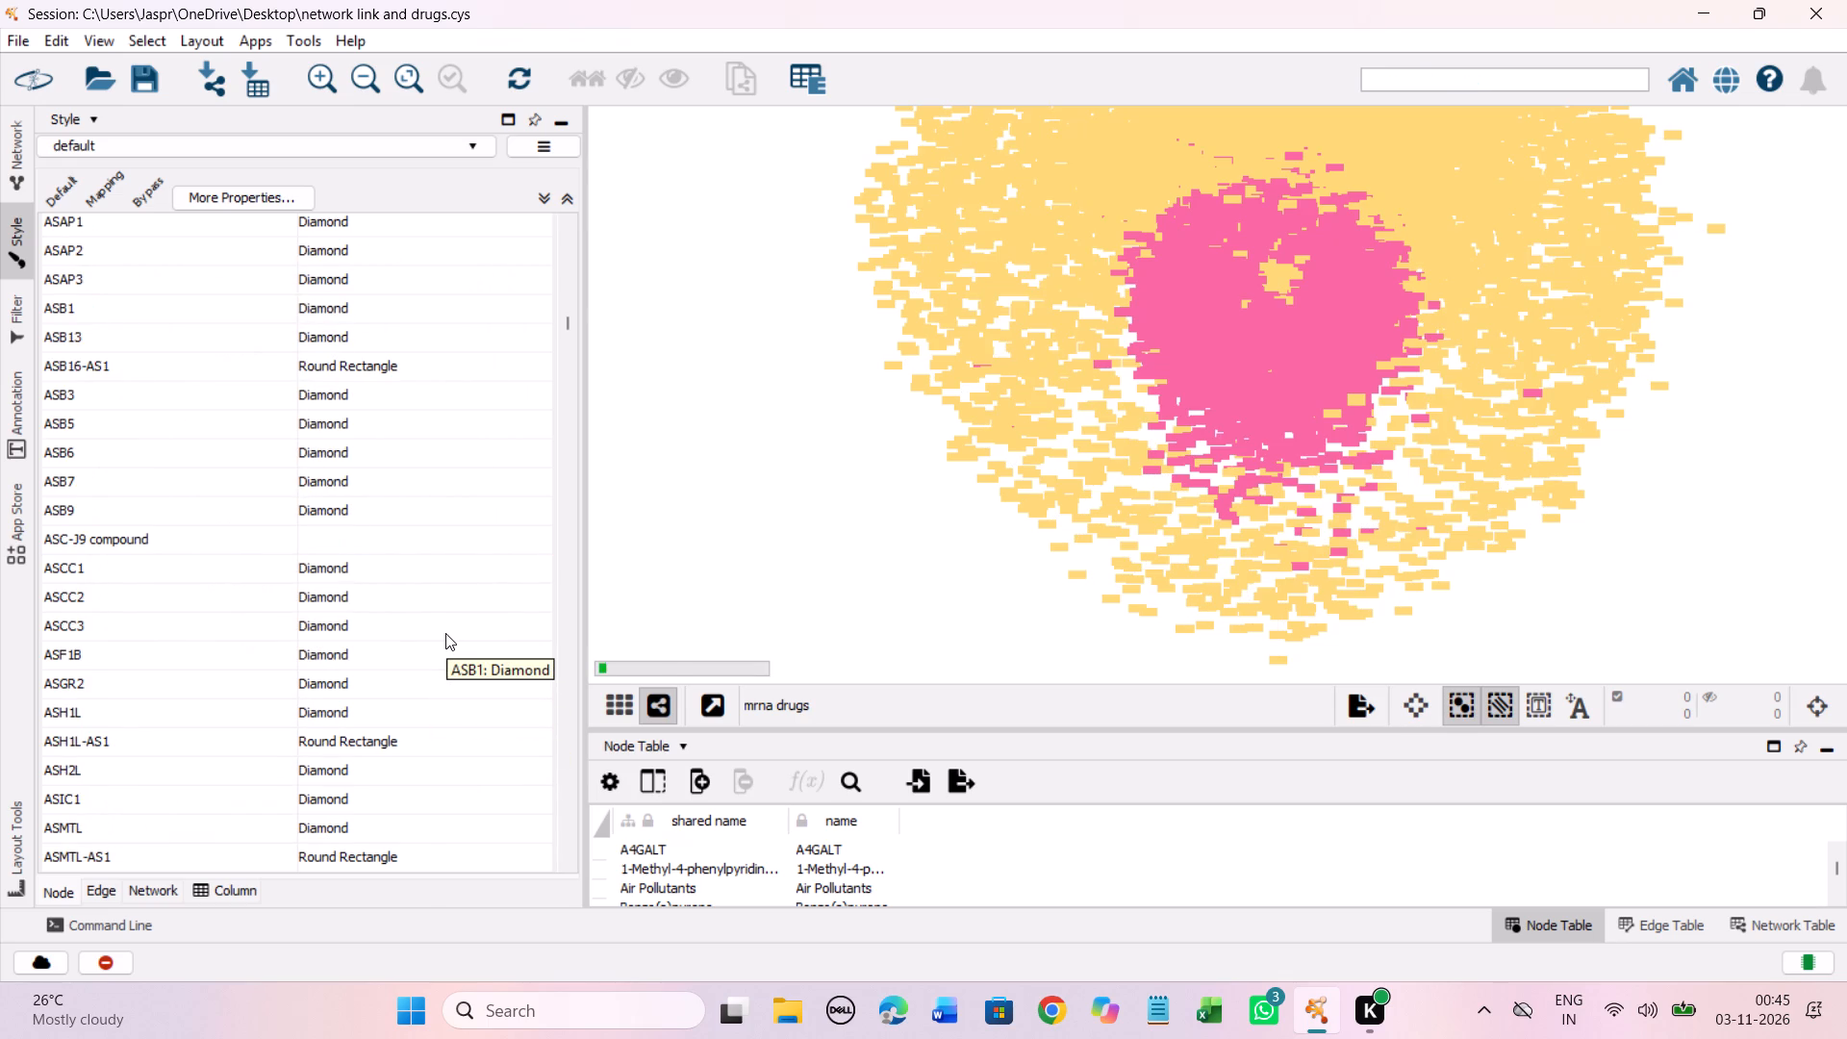
{"action": "scroll", "coordinate": [445, 633], "scroll_direction": "up", "scroll_amount": 5}
{"action": "scroll", "coordinate": [445, 633], "scroll_direction": "down", "scroll_amount": 2}
{"action": "left_click", "coordinate": [336, 620]}
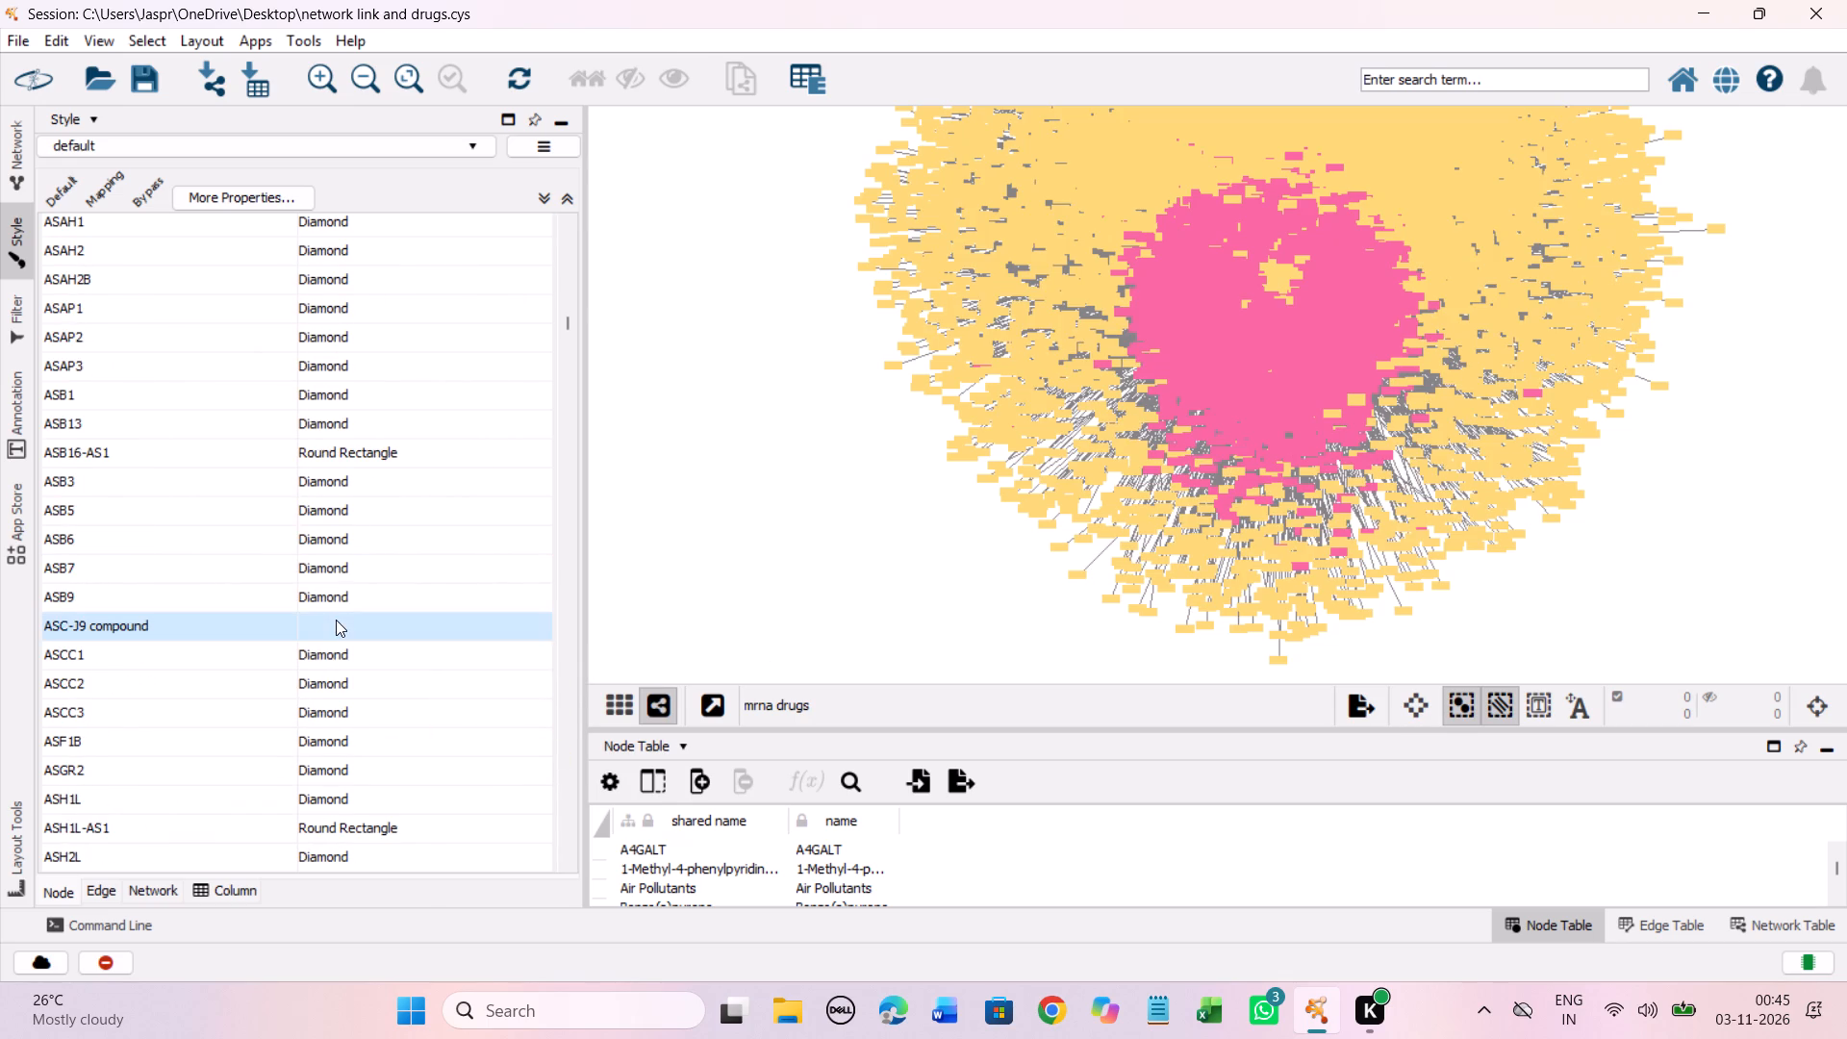
{"action": "right_click", "coordinate": [336, 620]}
{"action": "left_click", "coordinate": [443, 637]}
{"action": "left_click", "coordinate": [650, 635]}
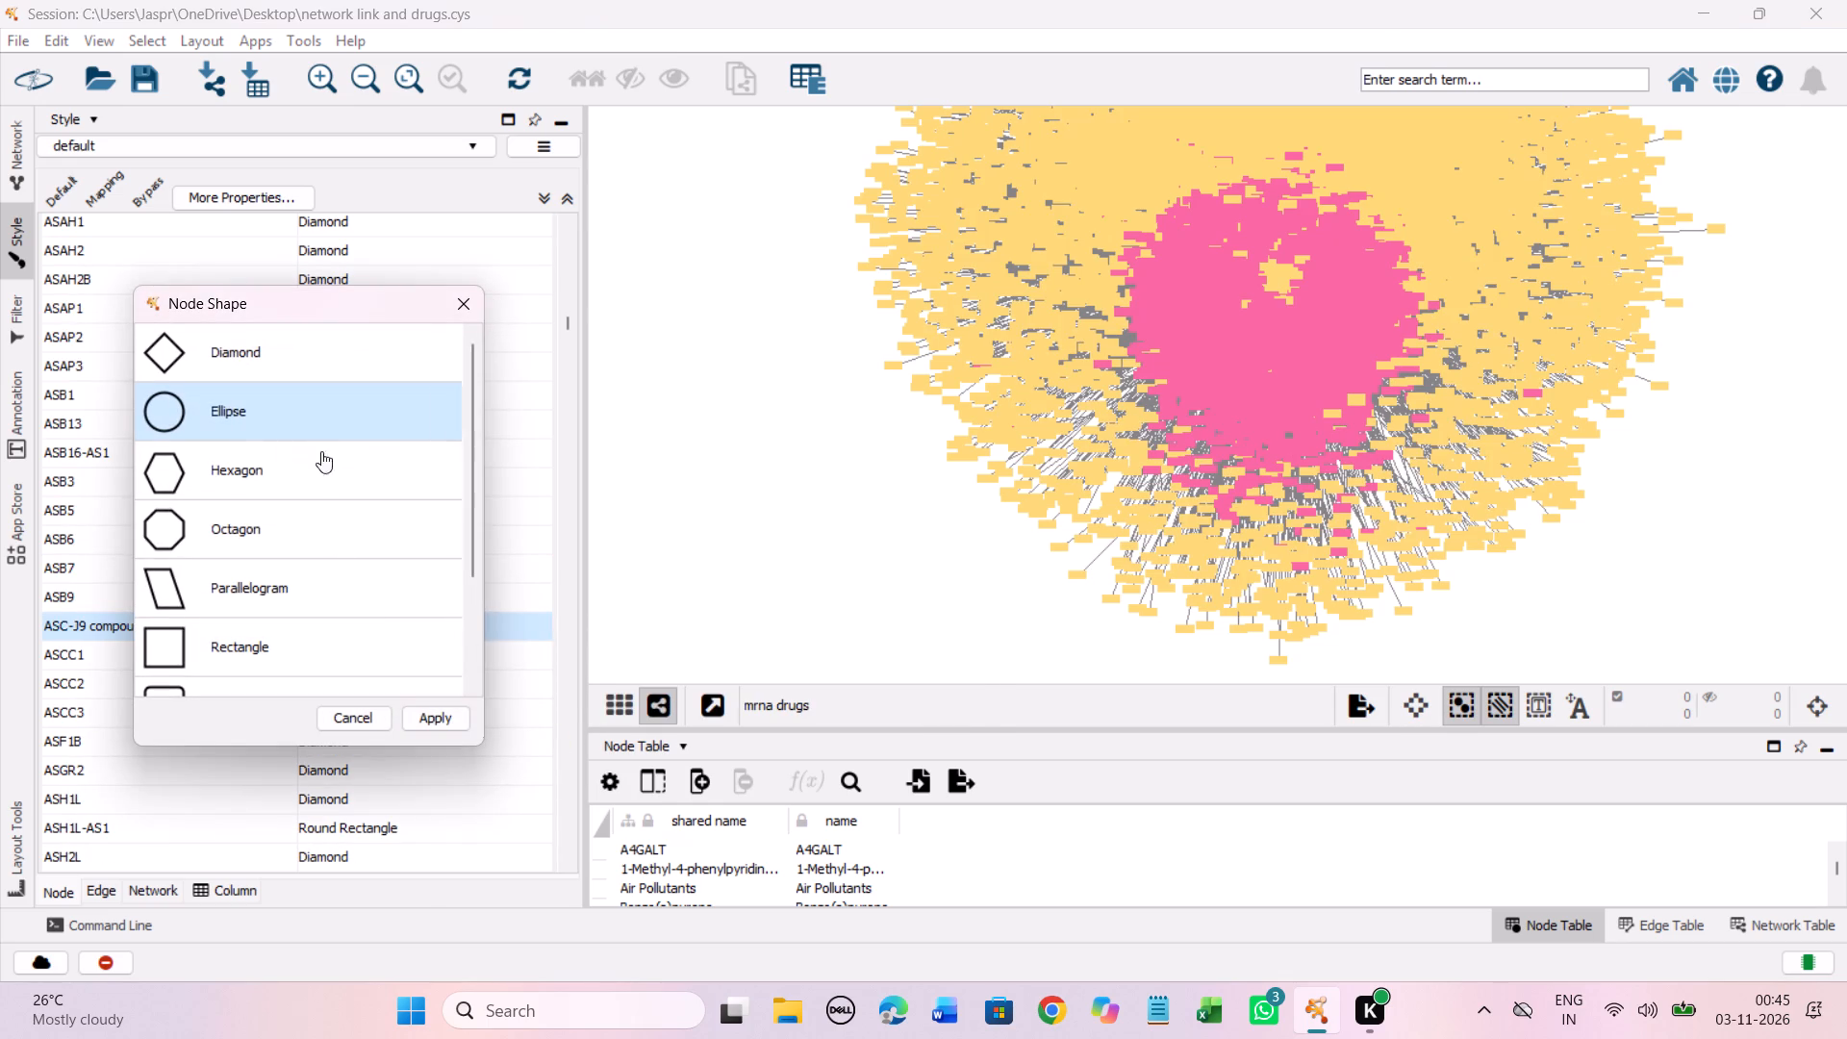
{"action": "left_click", "coordinate": [303, 457]}
{"action": "left_click", "coordinate": [418, 718]}
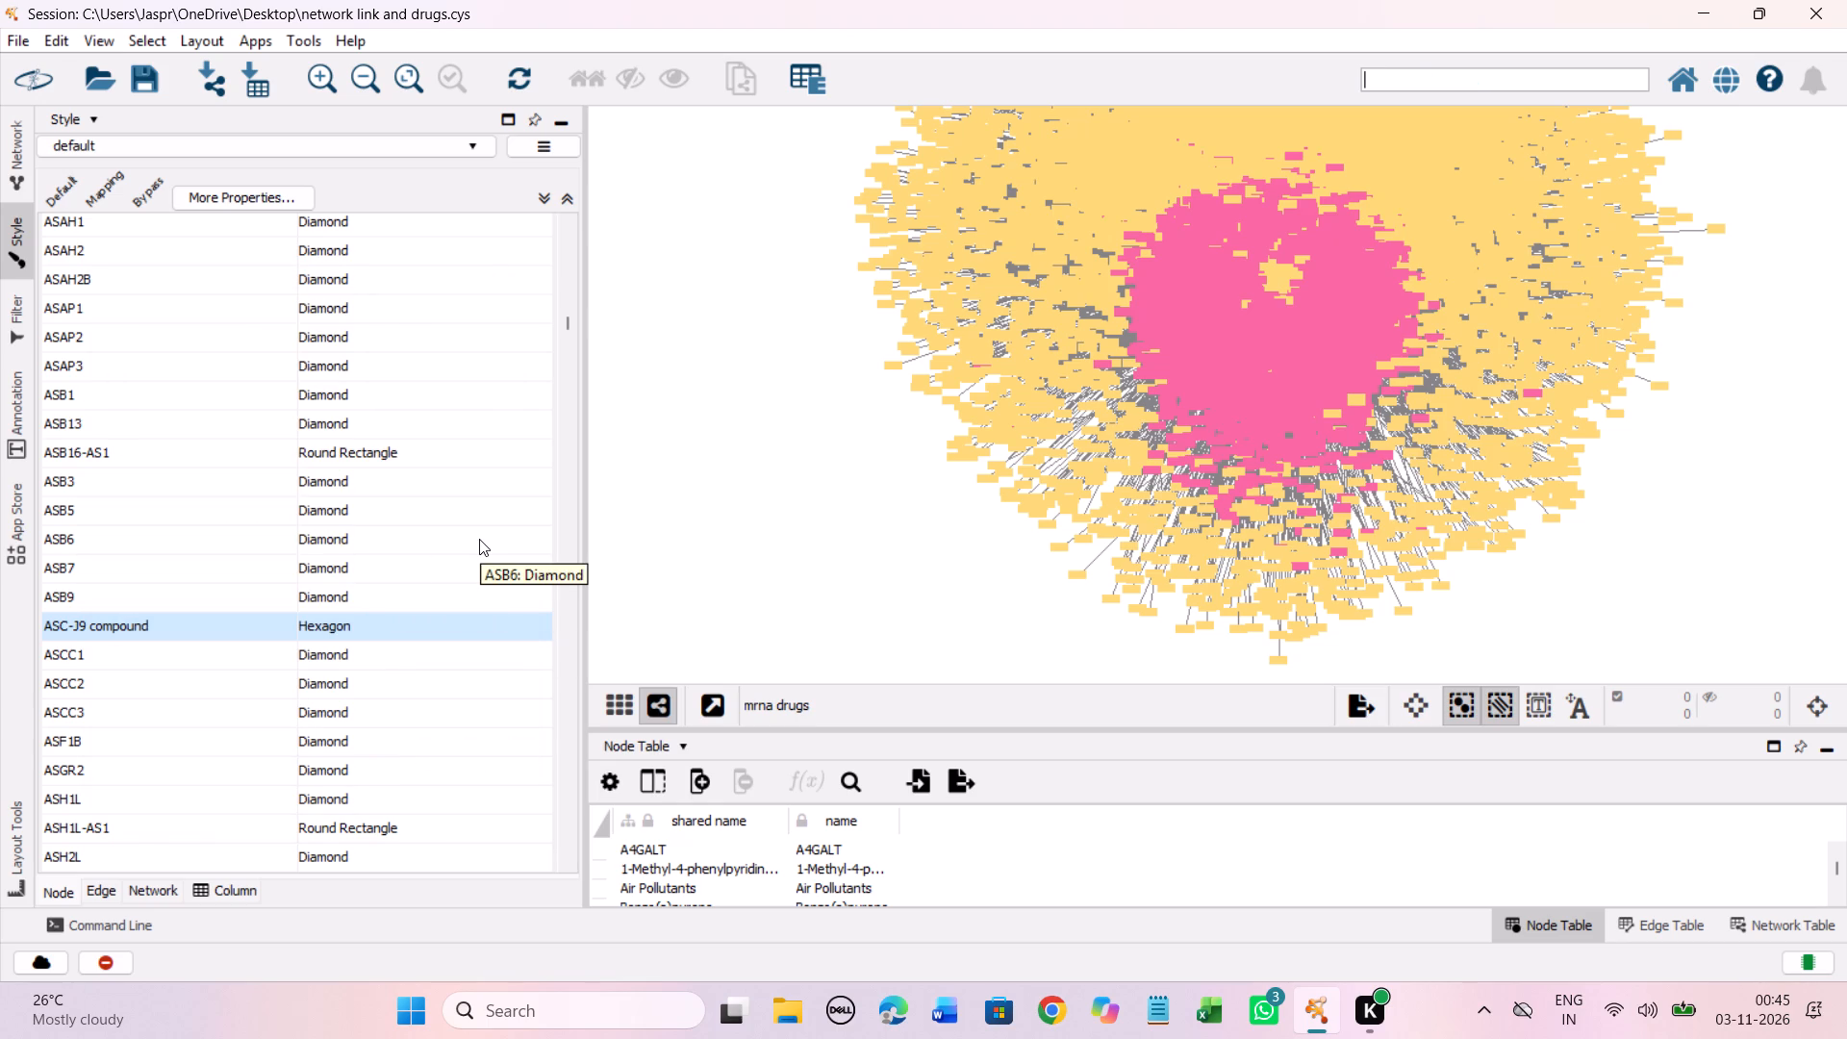
Set the discrete node shape mapping for AST 1306 to Hexagon.
{"action": "scroll", "coordinate": [479, 539], "scroll_direction": "down", "scroll_amount": 19}
{"action": "scroll", "coordinate": [479, 539], "scroll_direction": "down", "scroll_amount": 4}
{"action": "scroll", "coordinate": [479, 539], "scroll_direction": "up", "scroll_amount": 10}
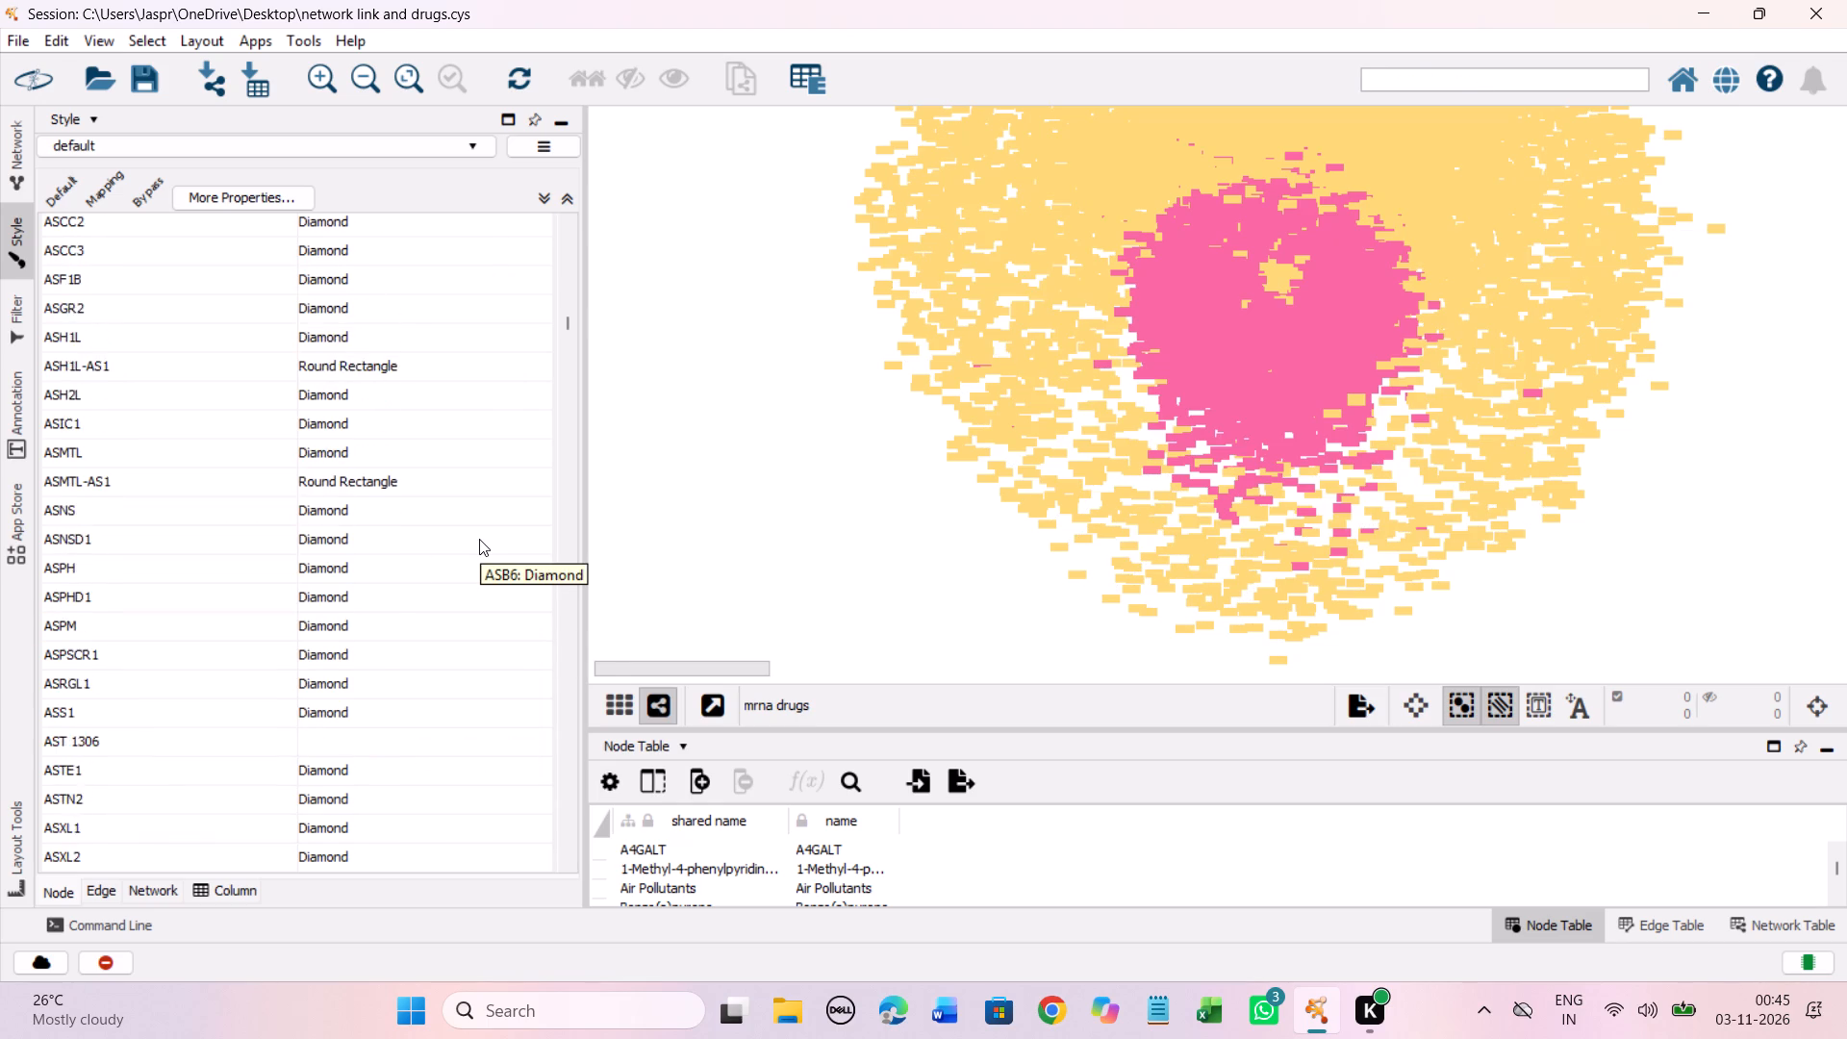
{"action": "scroll", "coordinate": [479, 539], "scroll_direction": "up", "scroll_amount": 3}
{"action": "scroll", "coordinate": [479, 539], "scroll_direction": "down", "scroll_amount": 12}
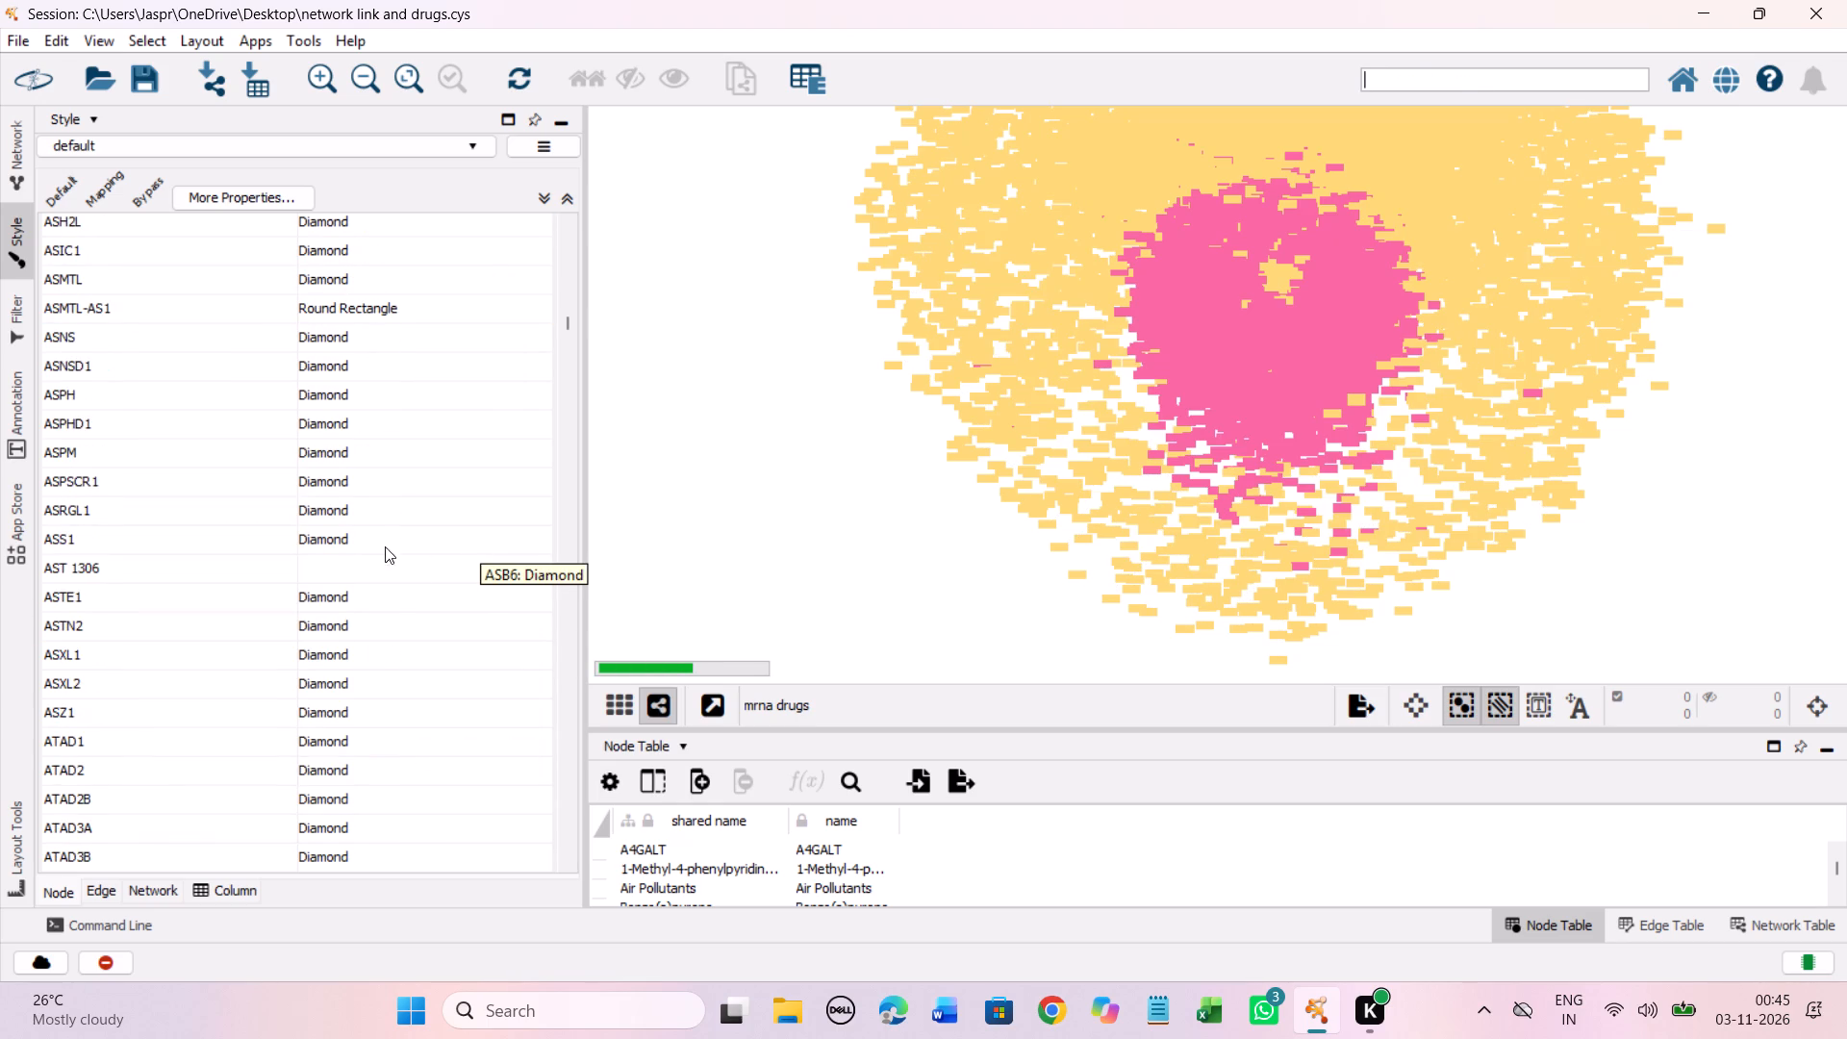
{"action": "left_click", "coordinate": [338, 565]}
{"action": "right_click", "coordinate": [338, 565]}
{"action": "left_click", "coordinate": [425, 577]}
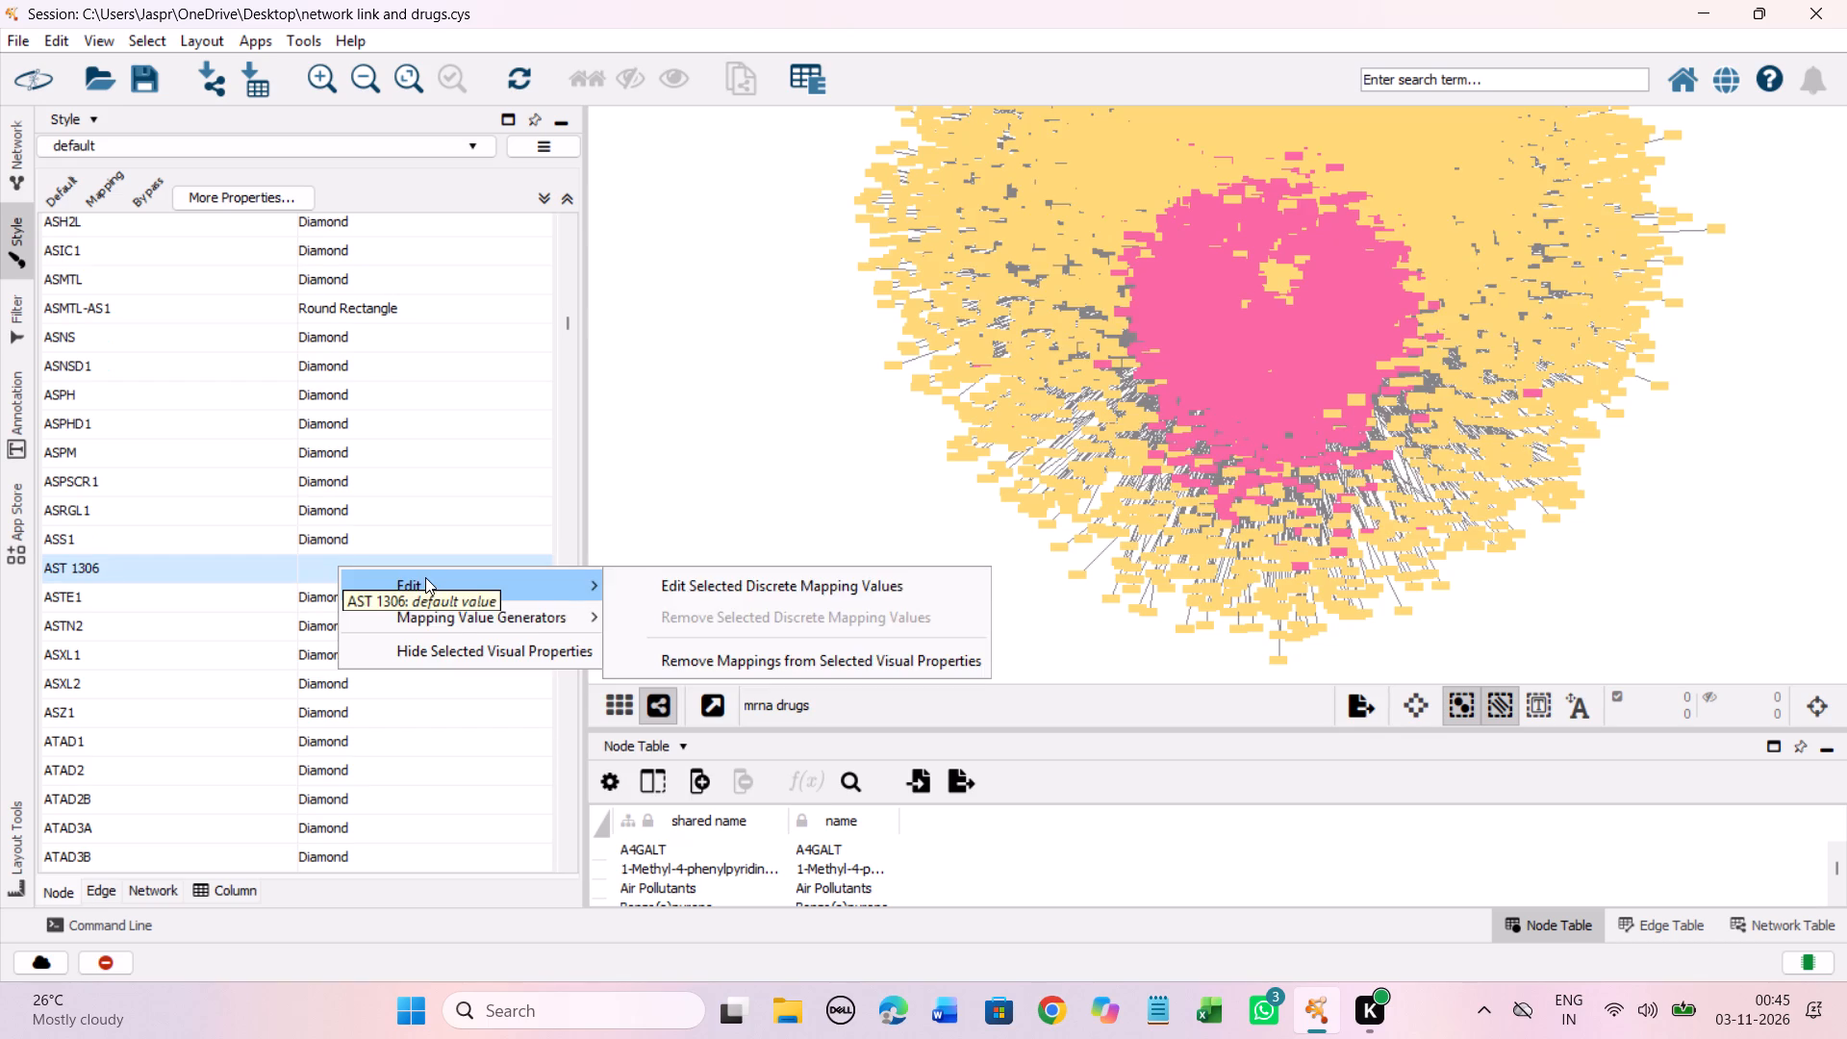
{"action": "left_click", "coordinate": [708, 570]}
{"action": "left_click", "coordinate": [248, 449]}
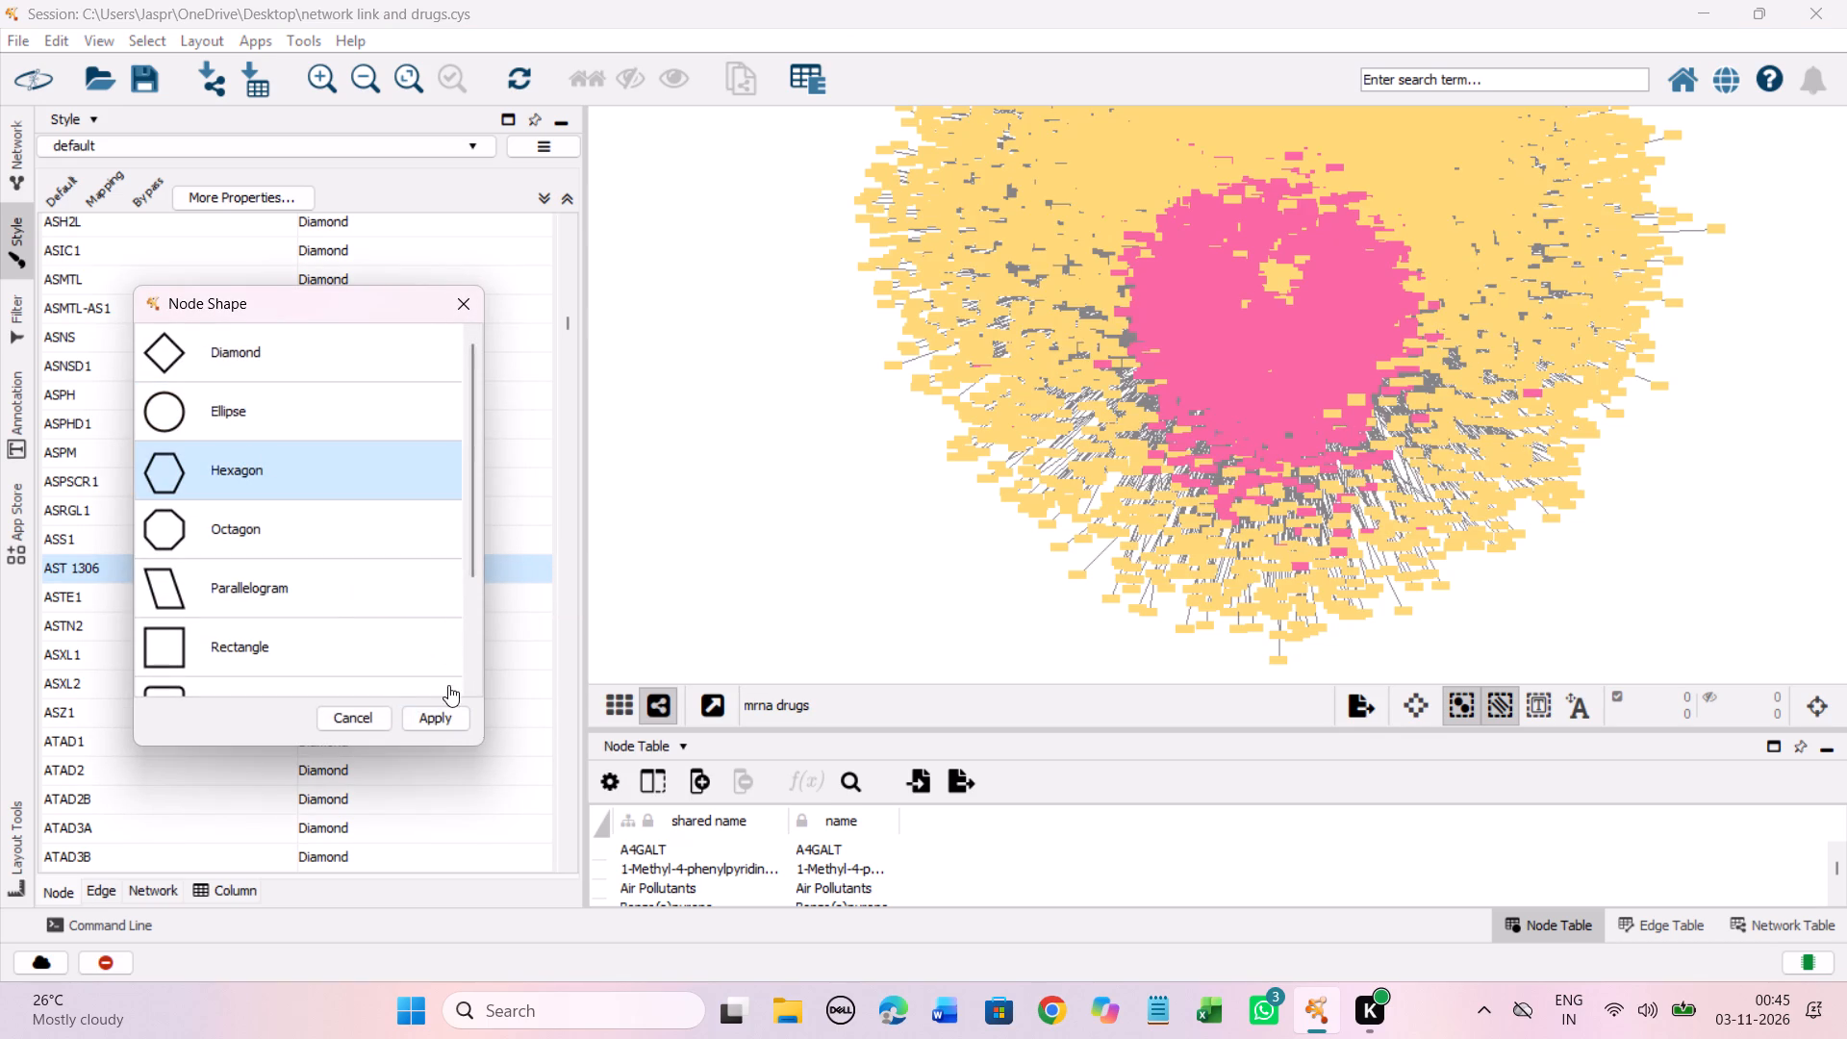
{"action": "left_click", "coordinate": [442, 712]}
Set the discrete node shape mapping for ATP-biotin to Hexagon.
{"action": "scroll", "coordinate": [396, 538], "scroll_direction": "down", "scroll_amount": 7}
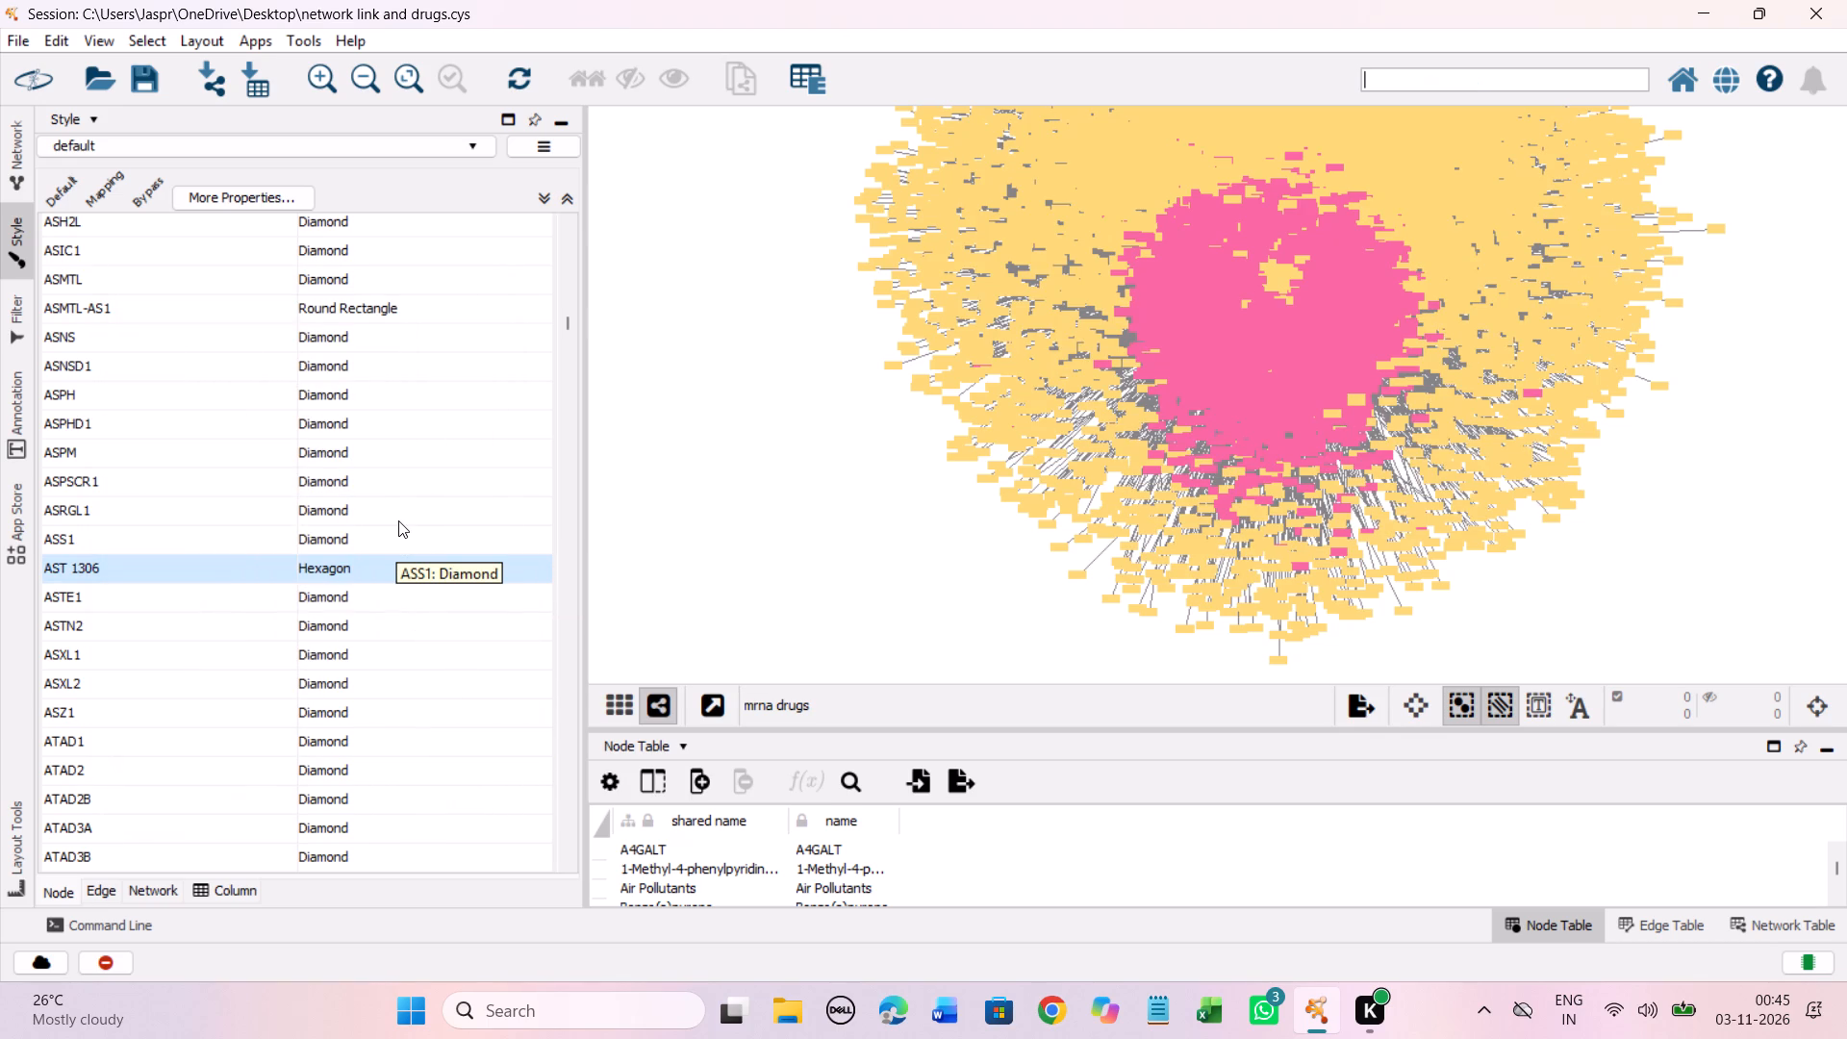
{"action": "scroll", "coordinate": [396, 577], "scroll_direction": "down", "scroll_amount": 20}
{"action": "scroll", "coordinate": [396, 577], "scroll_direction": "down", "scroll_amount": 5}
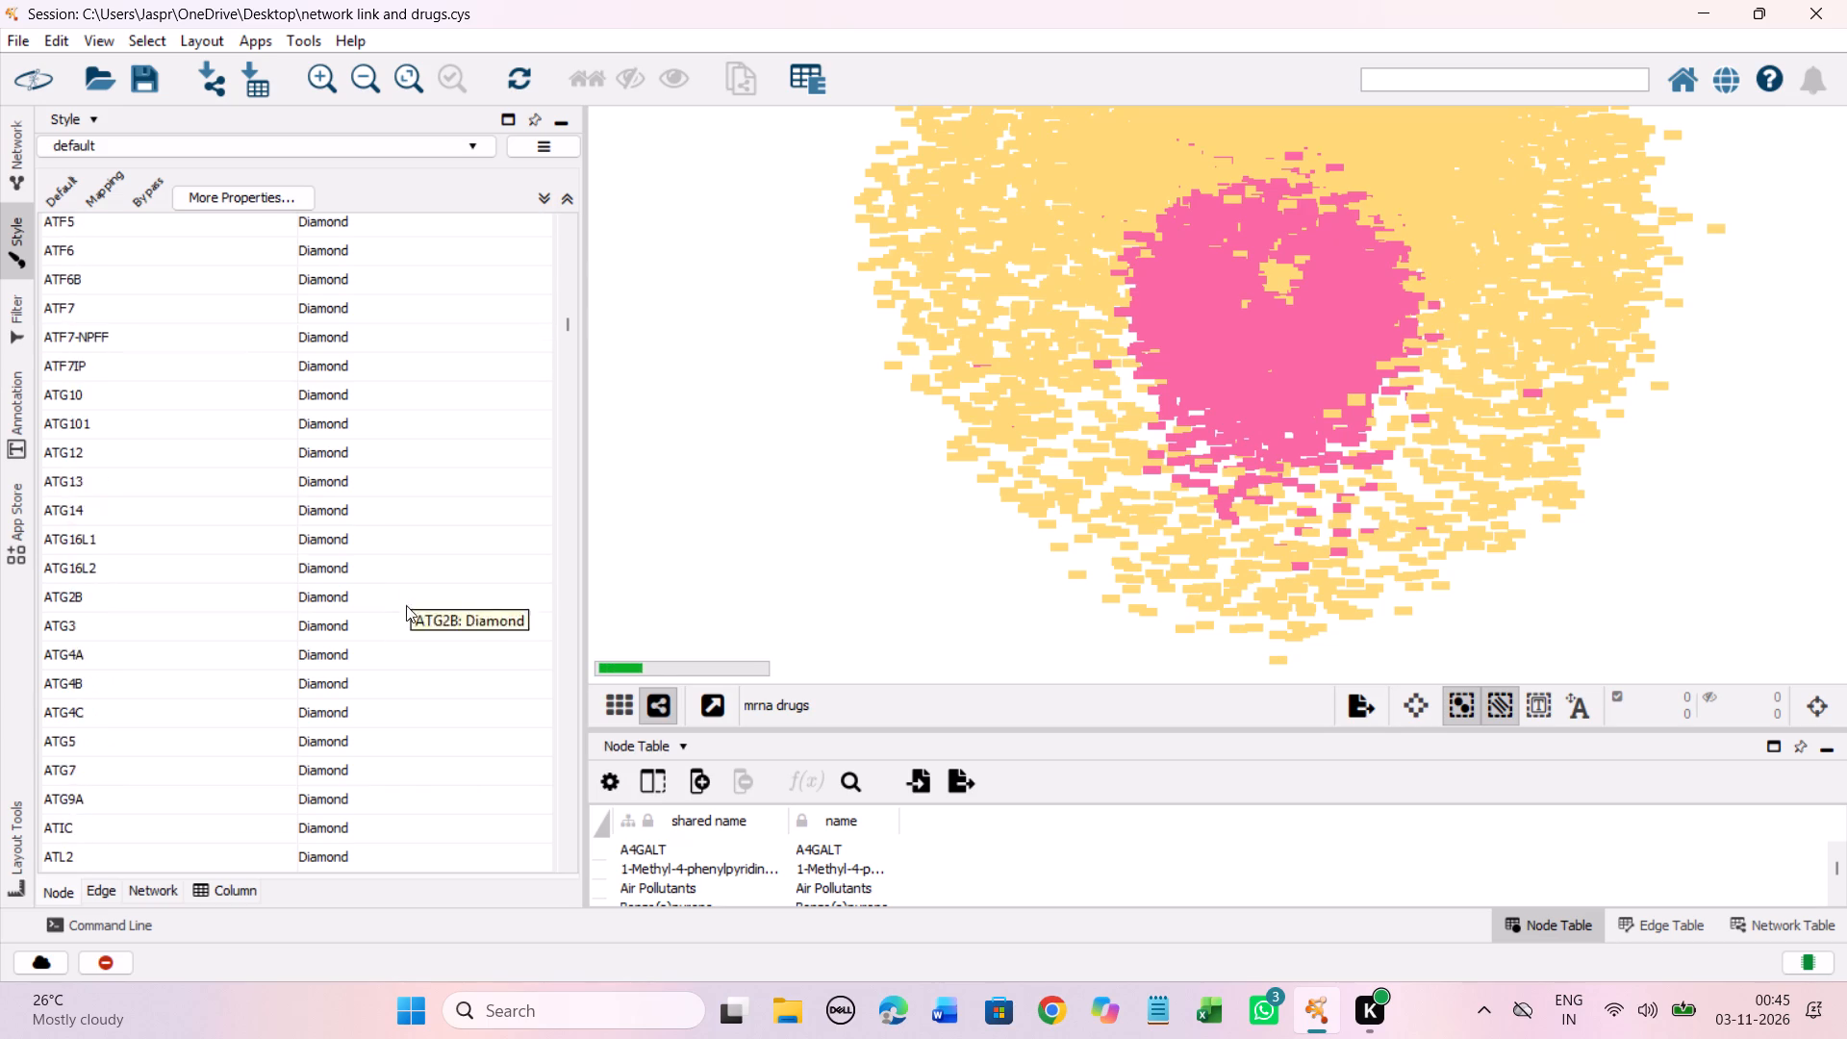
{"action": "scroll", "coordinate": [406, 605], "scroll_direction": "down", "scroll_amount": 17}
{"action": "scroll", "coordinate": [445, 520], "scroll_direction": "down", "scroll_amount": 4}
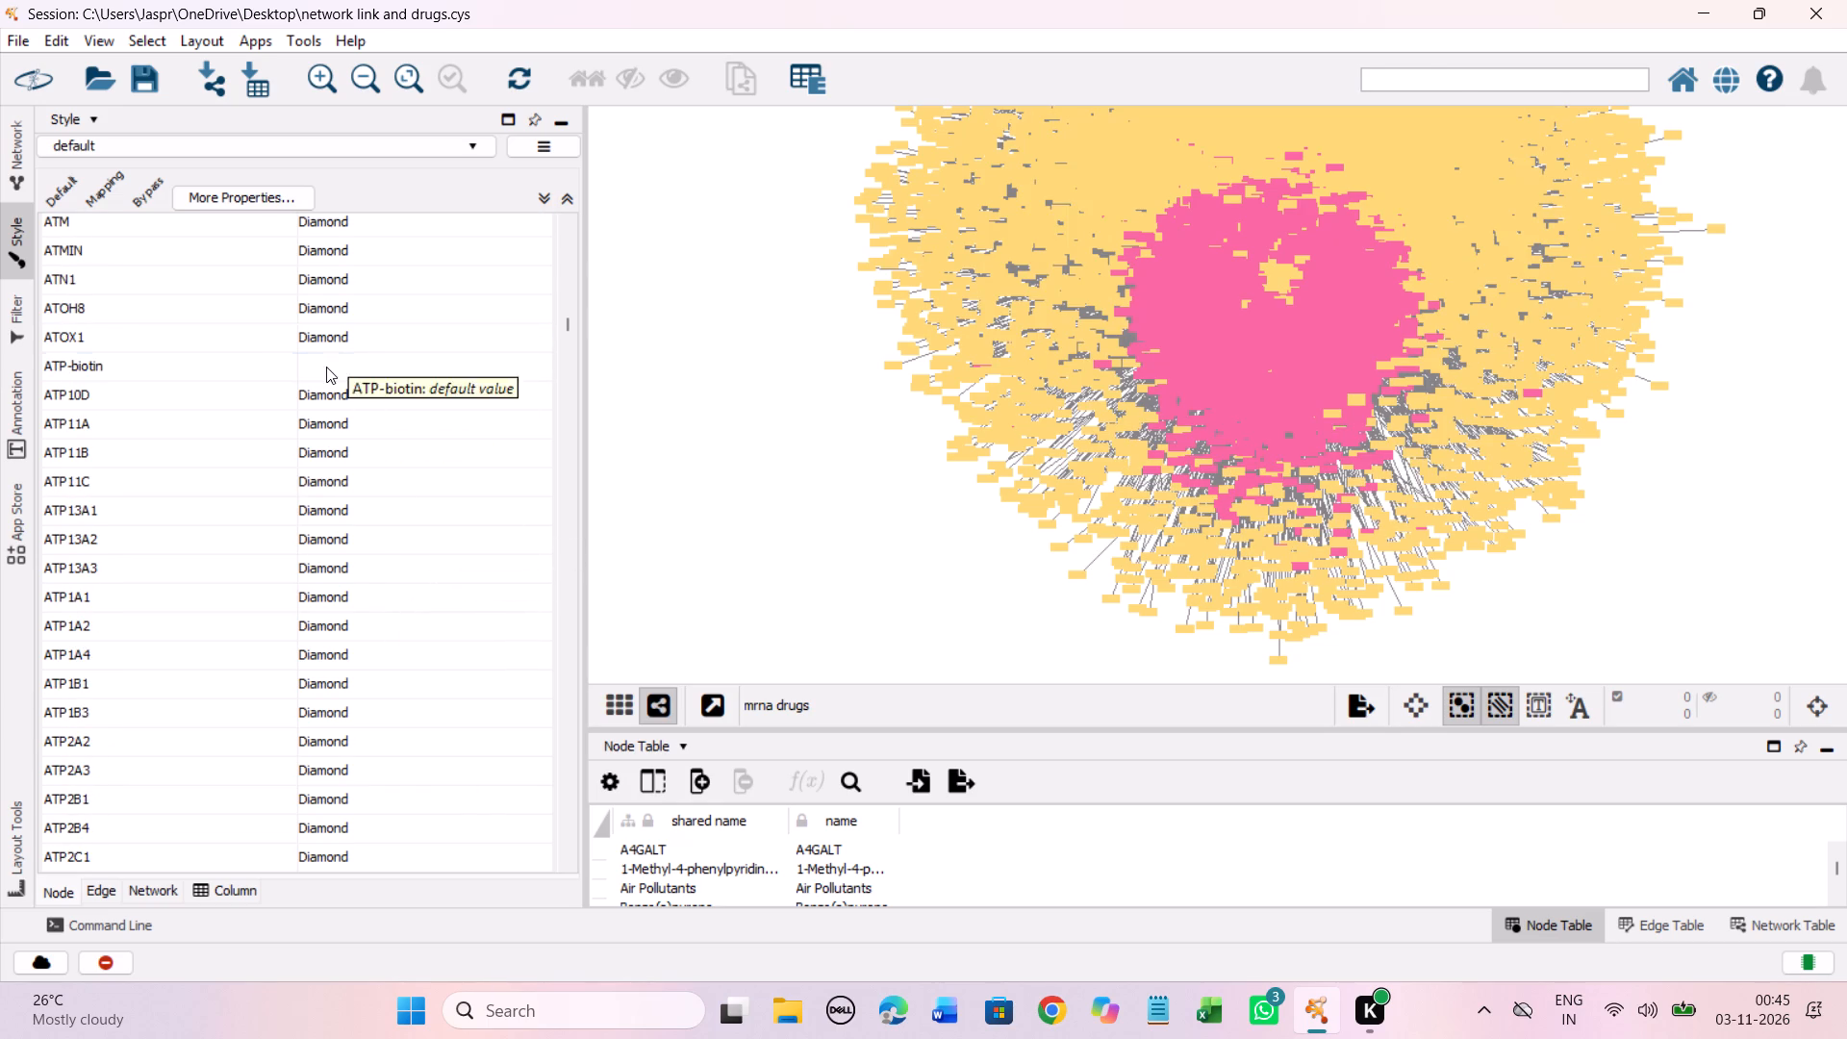
{"action": "left_click", "coordinate": [326, 367]}
{"action": "right_click", "coordinate": [326, 367]}
{"action": "left_click", "coordinate": [428, 387]}
{"action": "left_click", "coordinate": [676, 380]}
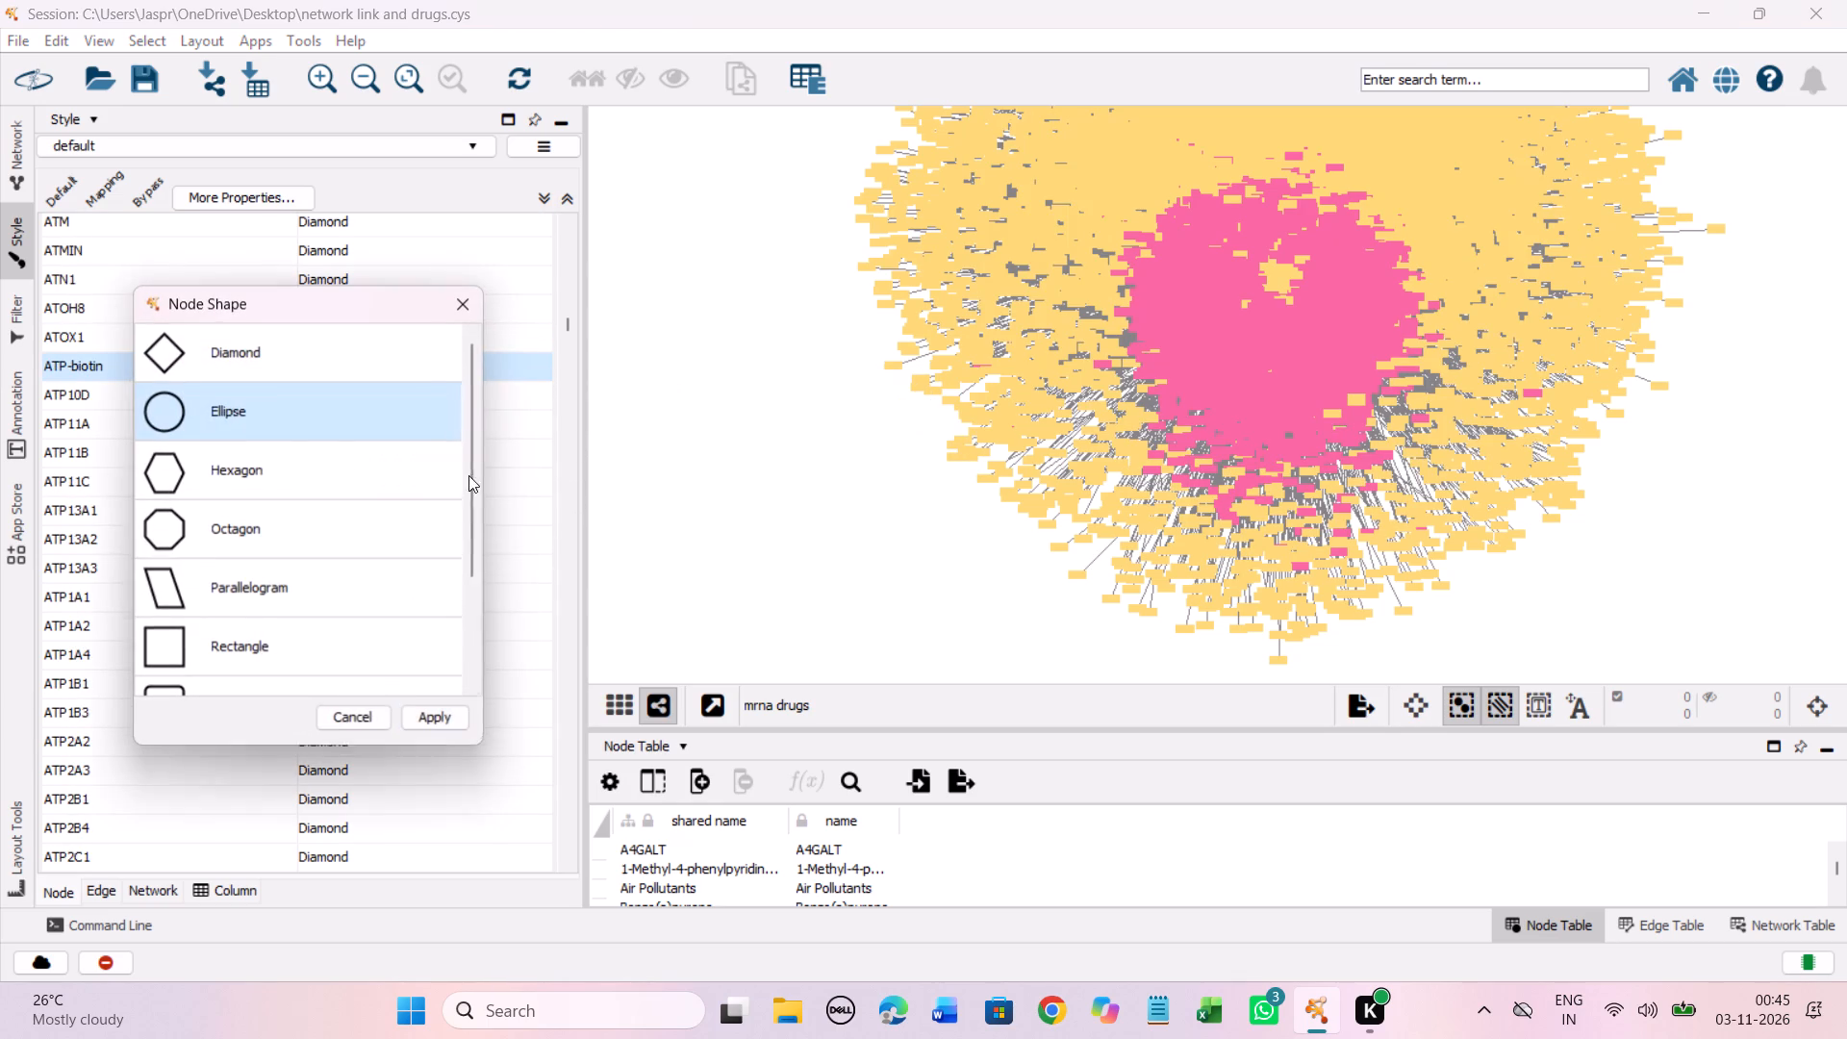
{"action": "left_click", "coordinate": [286, 463]}
{"action": "left_click", "coordinate": [431, 708]}
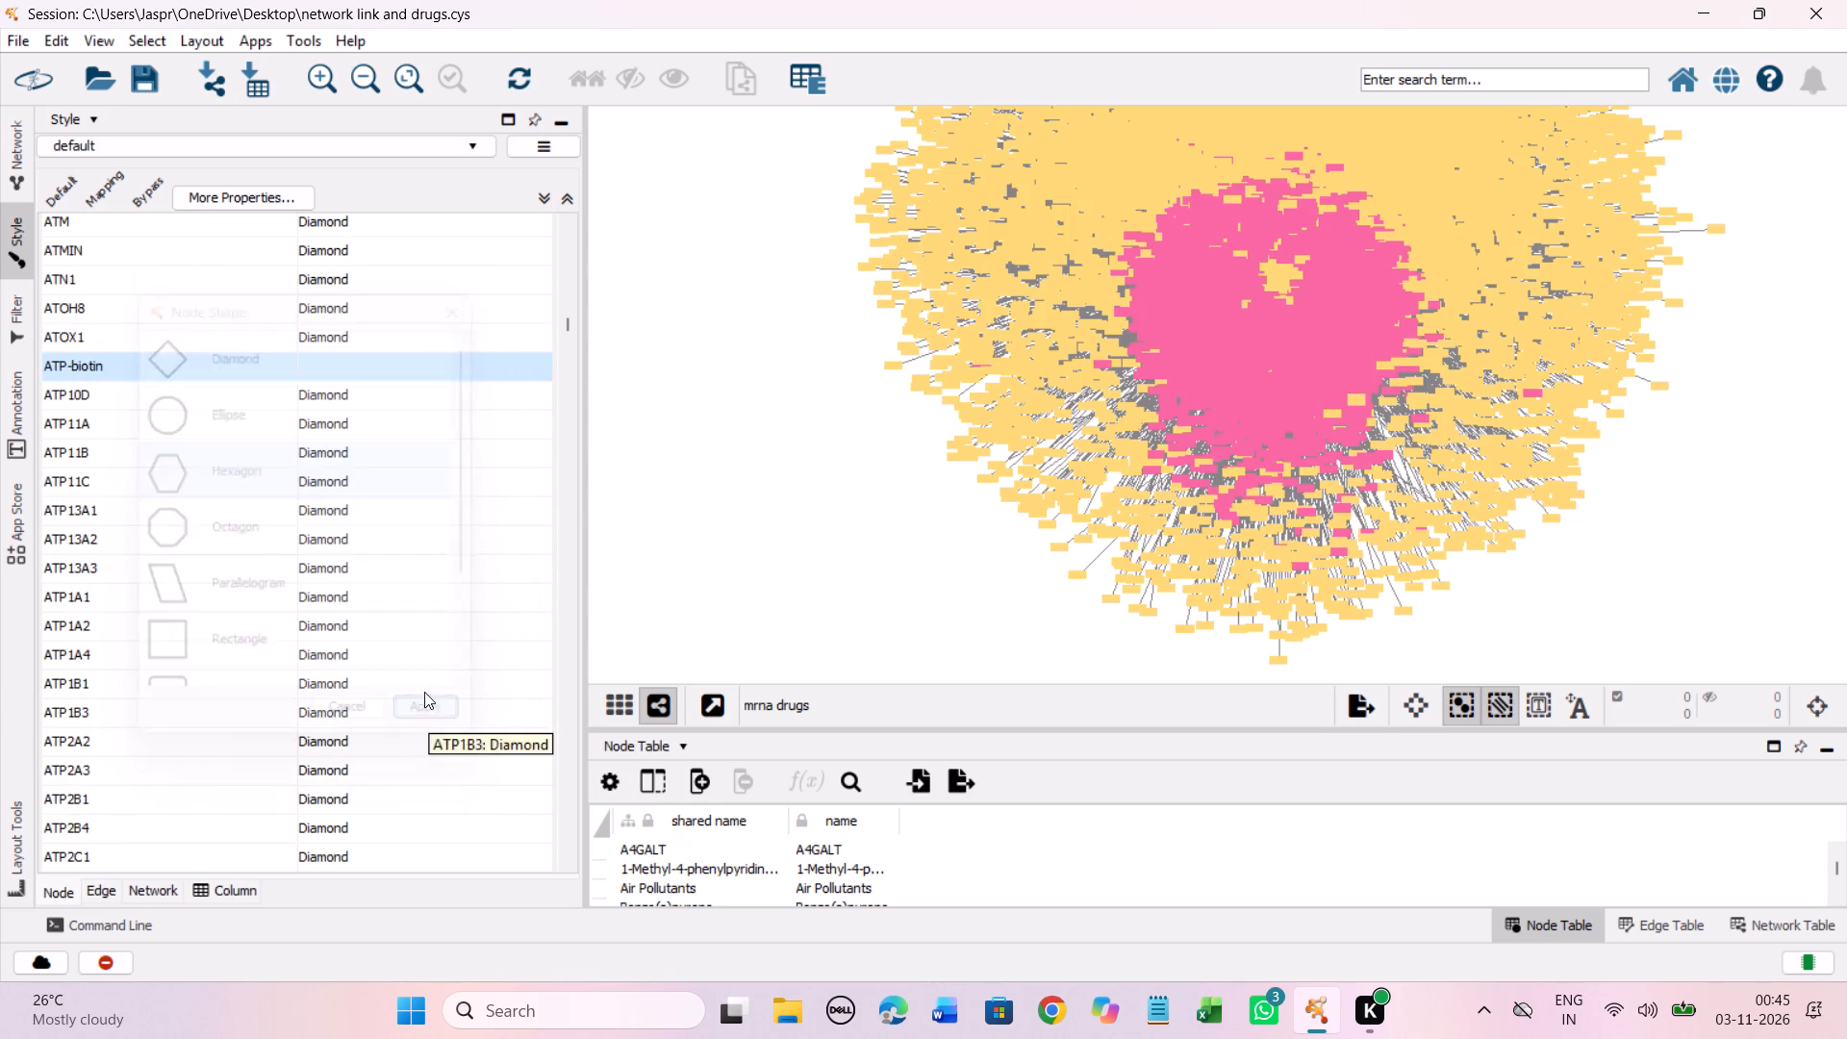
Set the discrete node shape mapping for the entries AZ 505 through AZD8186 to Hexagon.
{"action": "scroll", "coordinate": [392, 519], "scroll_direction": "down", "scroll_amount": 7}
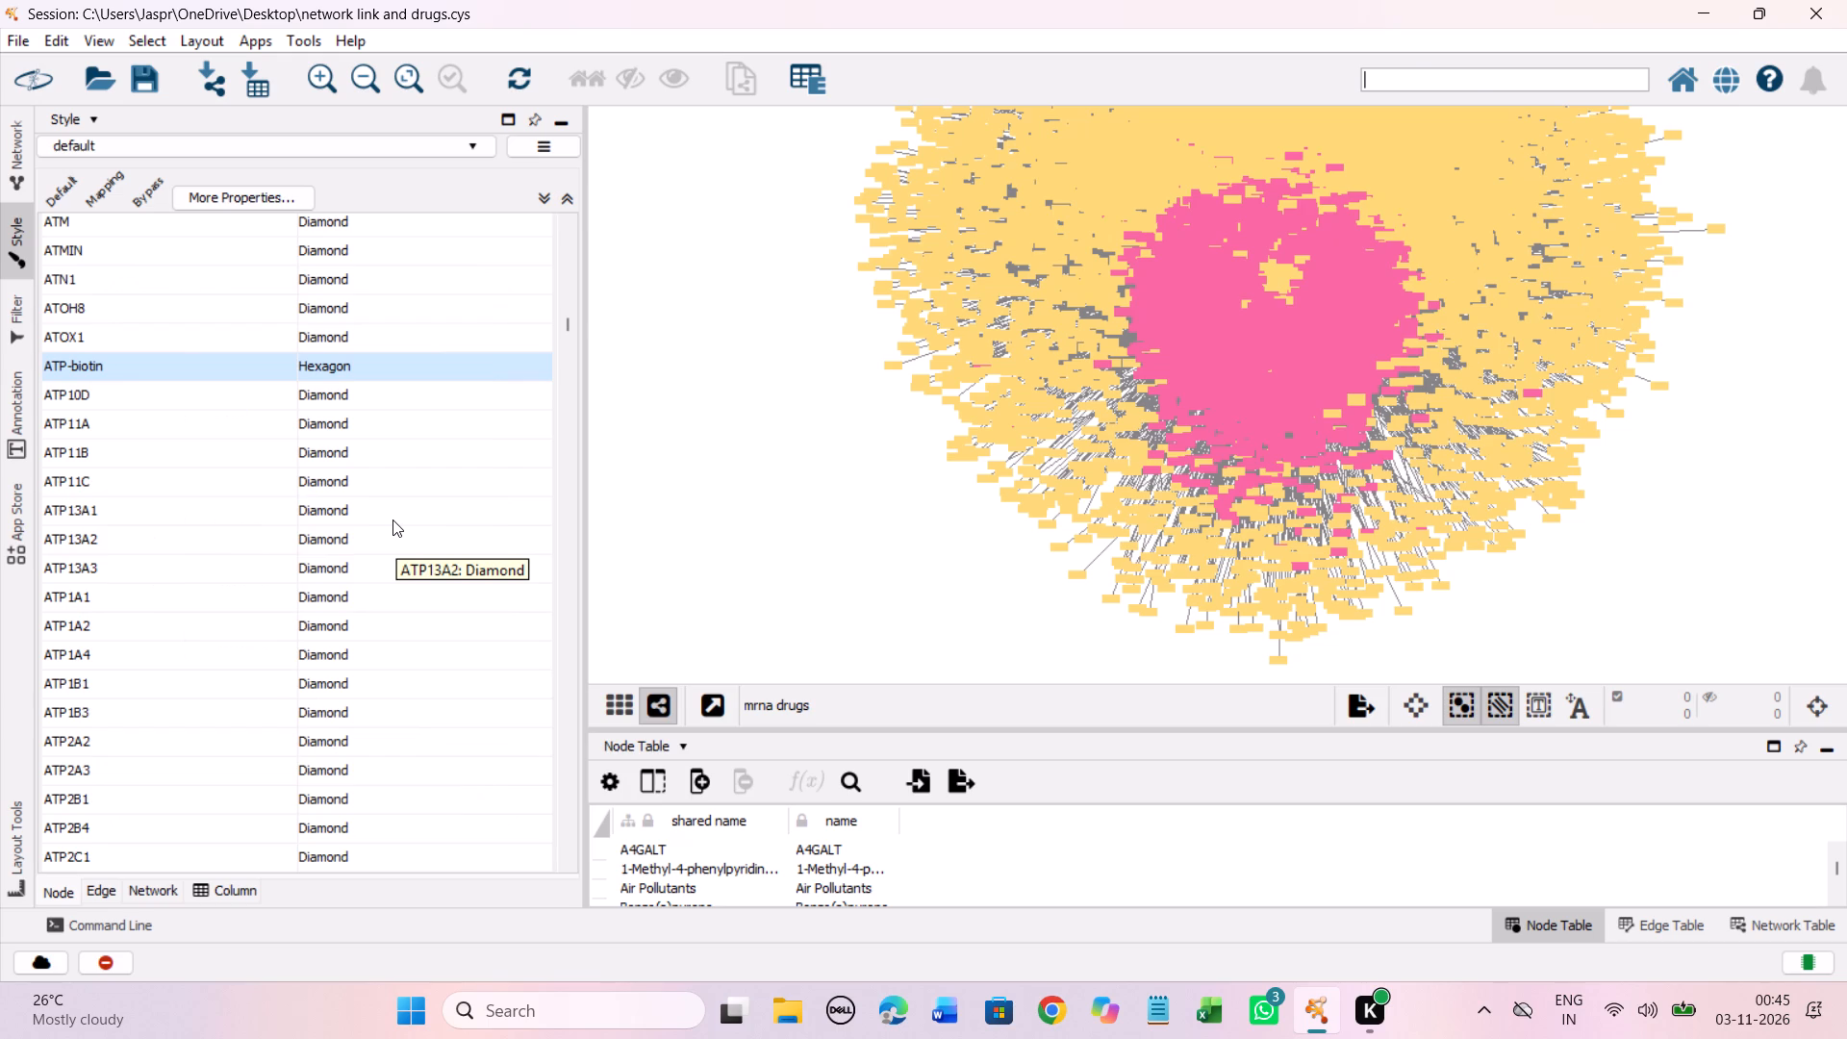
{"action": "scroll", "coordinate": [392, 519], "scroll_direction": "down", "scroll_amount": 5}
{"action": "scroll", "coordinate": [392, 519], "scroll_direction": "down", "scroll_amount": 16}
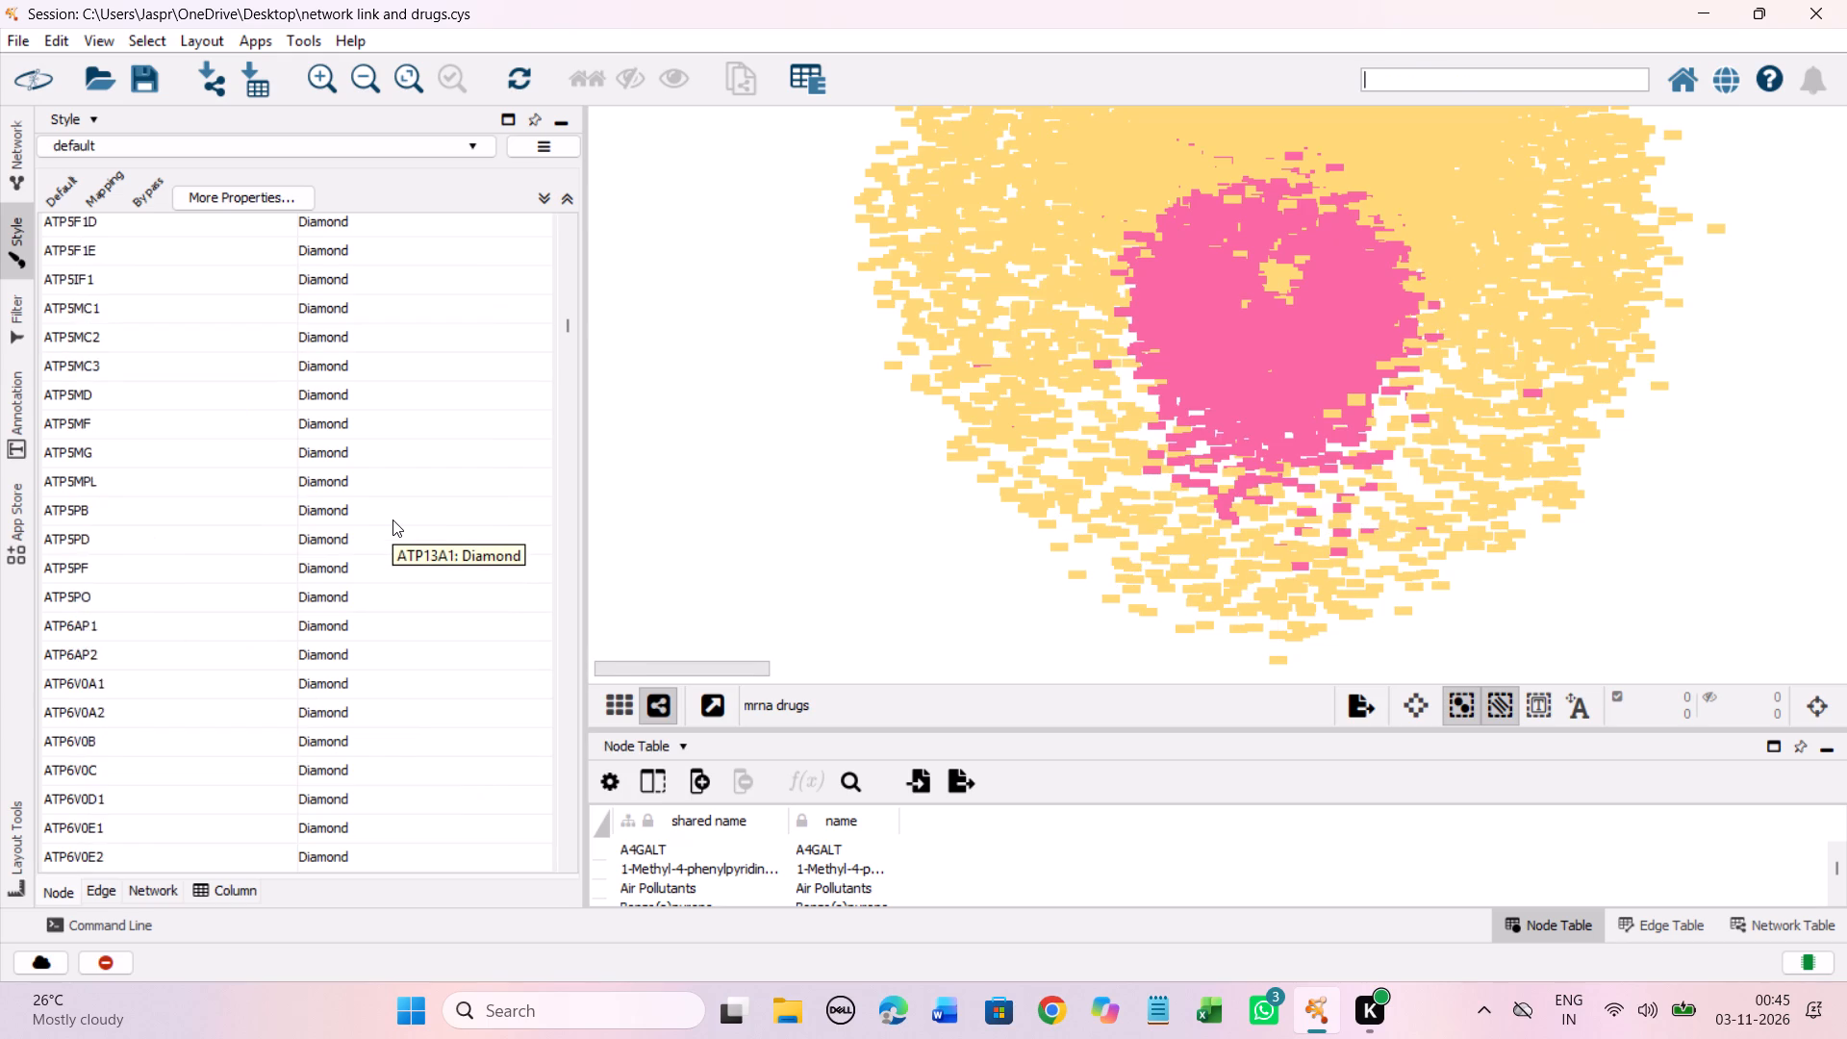
{"action": "scroll", "coordinate": [392, 519], "scroll_direction": "down", "scroll_amount": 20}
{"action": "scroll", "coordinate": [392, 519], "scroll_direction": "down", "scroll_amount": 20}
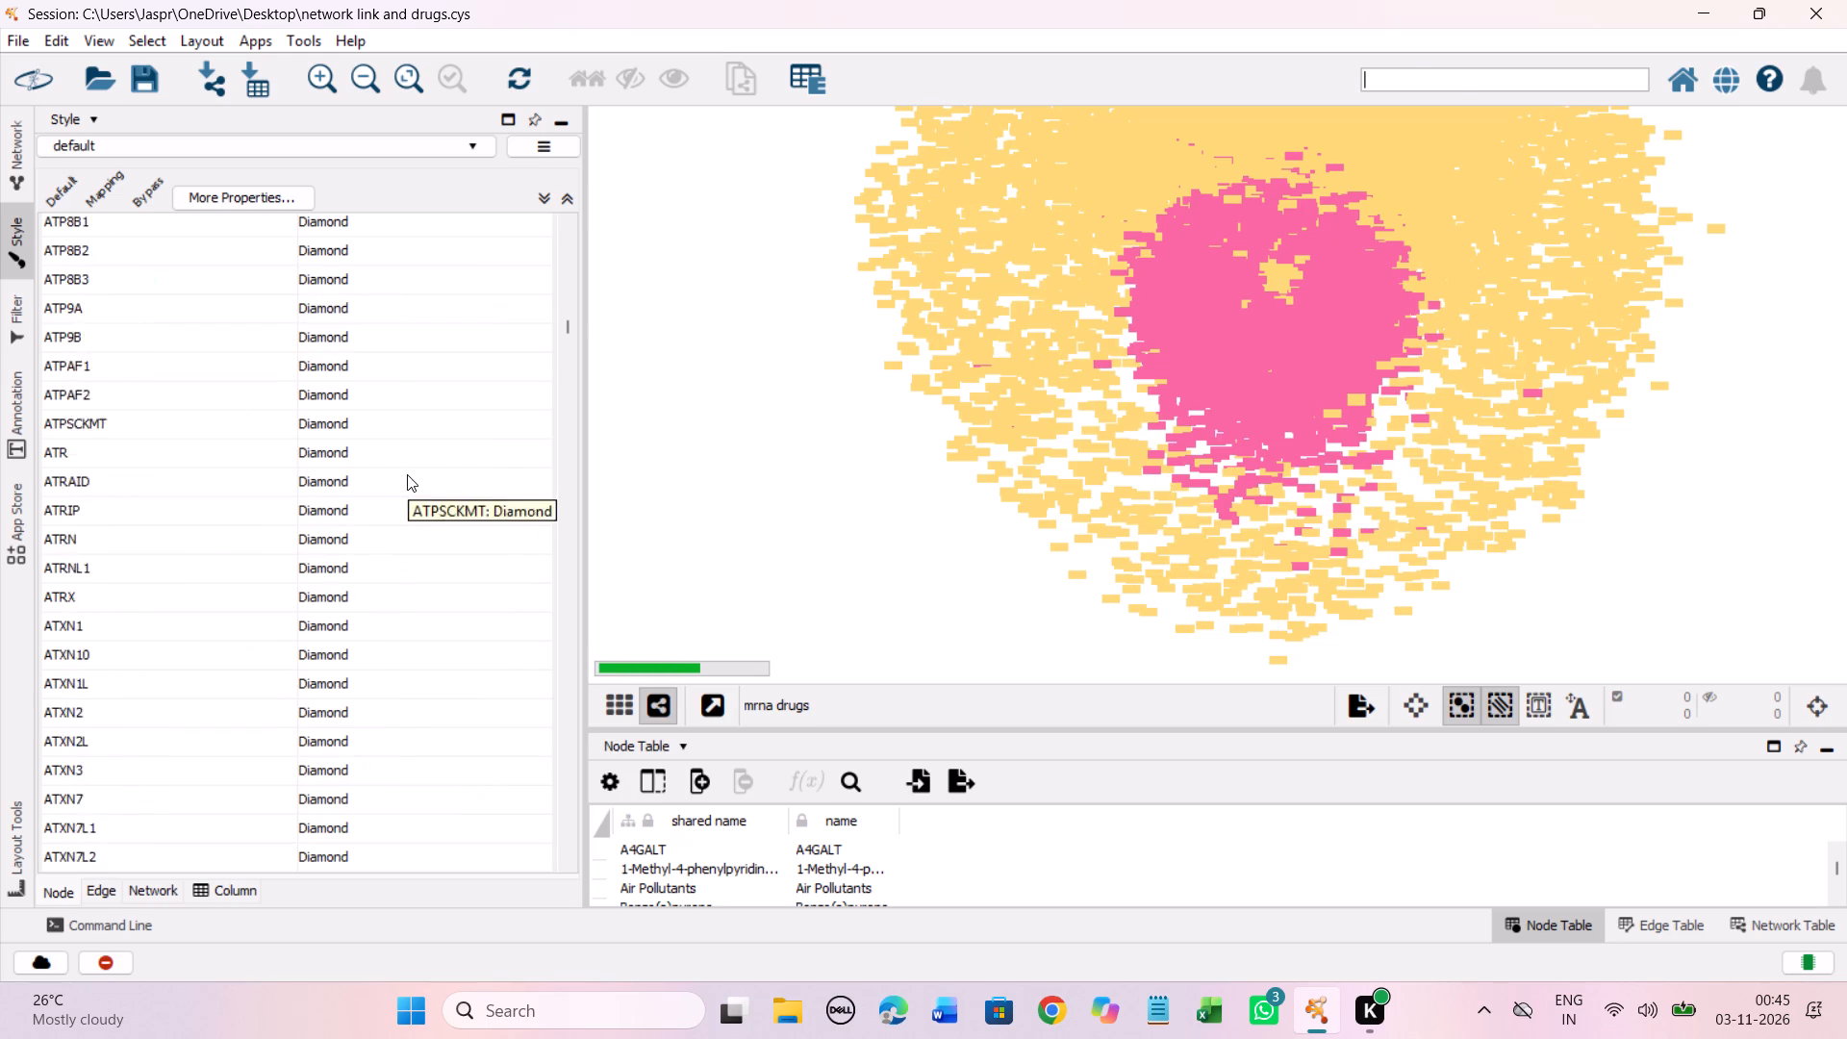
{"action": "scroll", "coordinate": [407, 474], "scroll_direction": "down", "scroll_amount": 20}
{"action": "scroll", "coordinate": [407, 474], "scroll_direction": "down", "scroll_amount": 10}
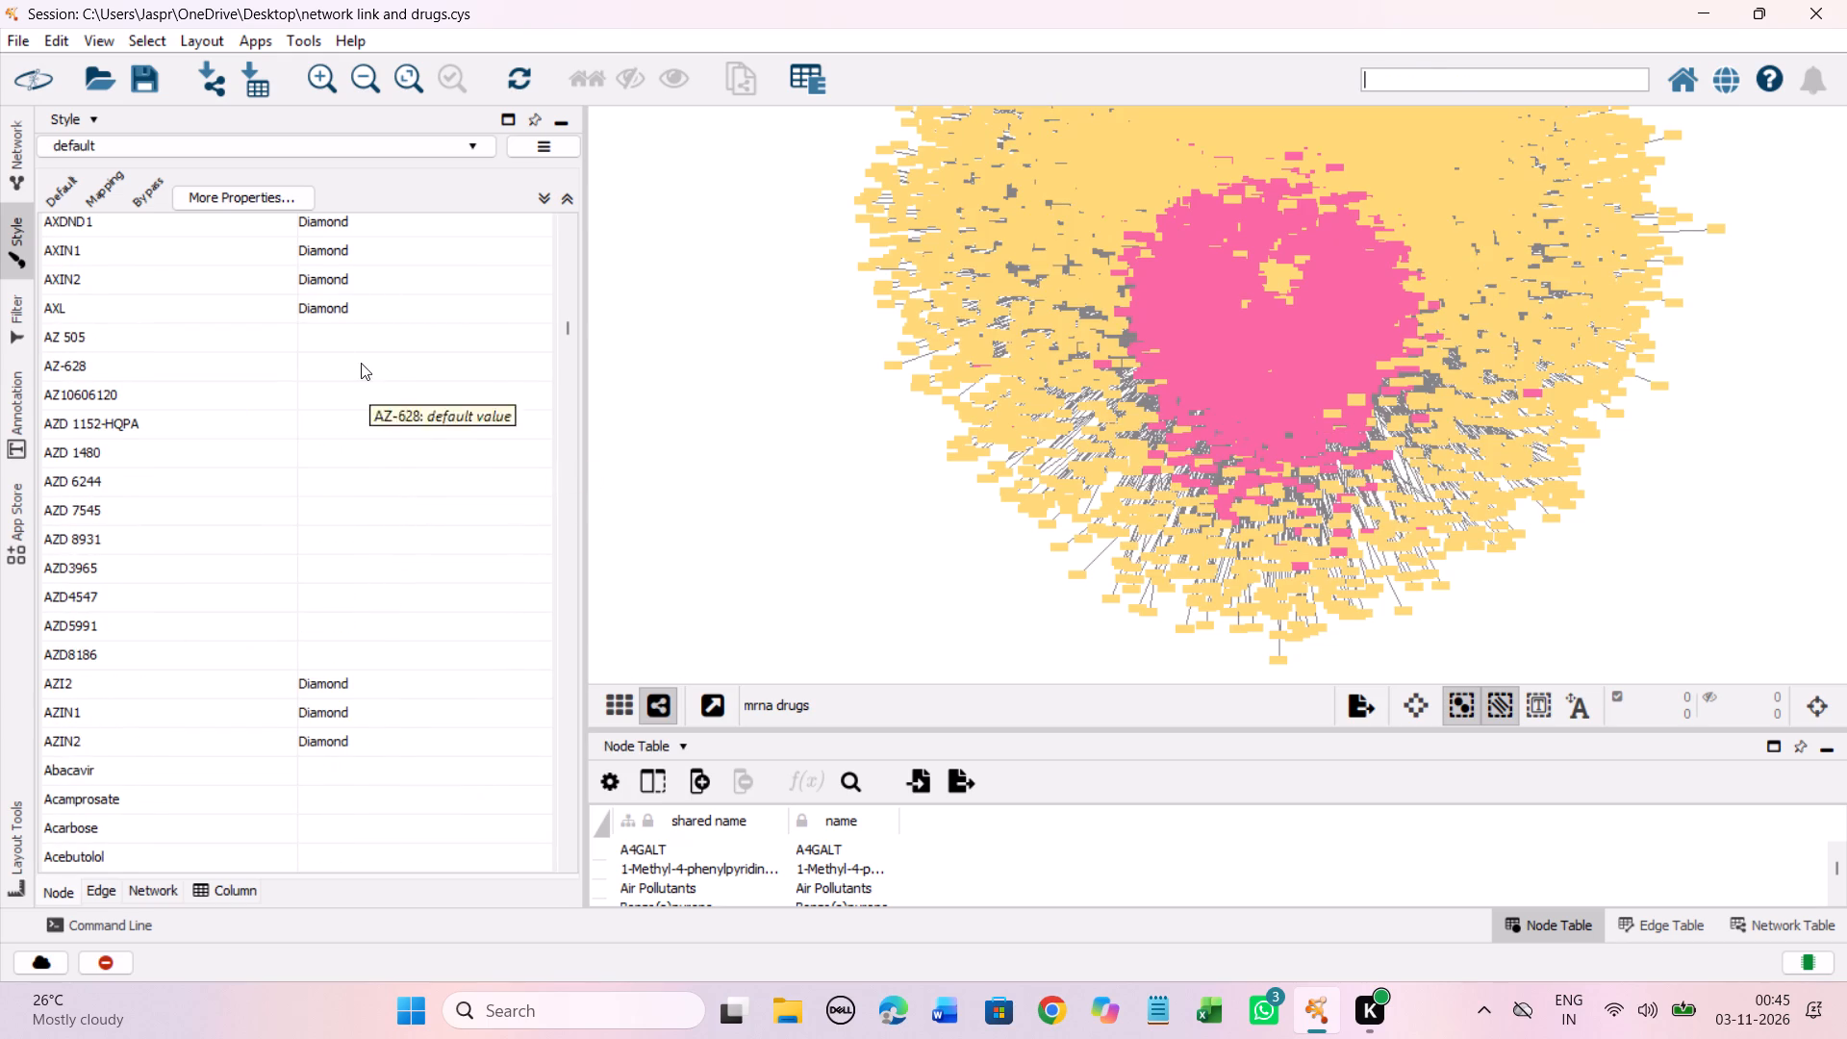
{"action": "left_click_drag", "start_coordinate": [332, 333], "coordinate": [345, 651]}
{"action": "right_click", "coordinate": [345, 651]}
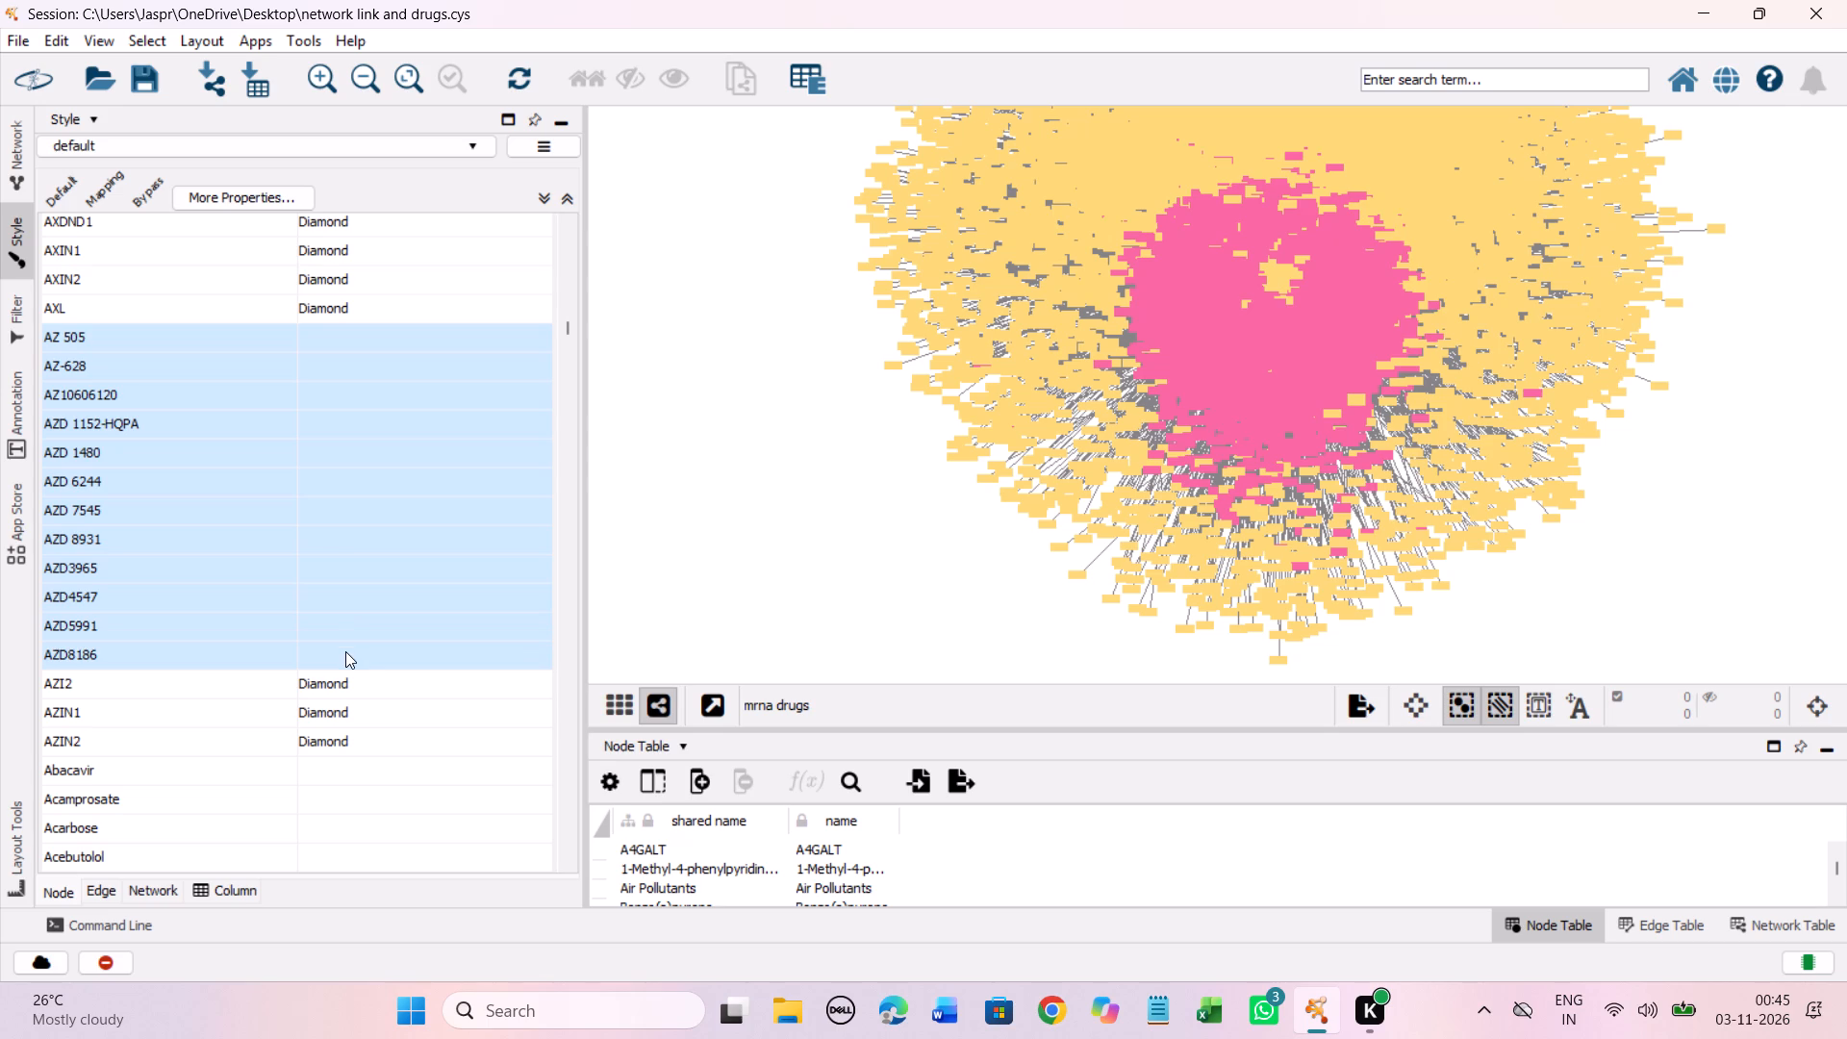
{"action": "left_click", "coordinate": [447, 664]}
{"action": "left_click", "coordinate": [717, 662]}
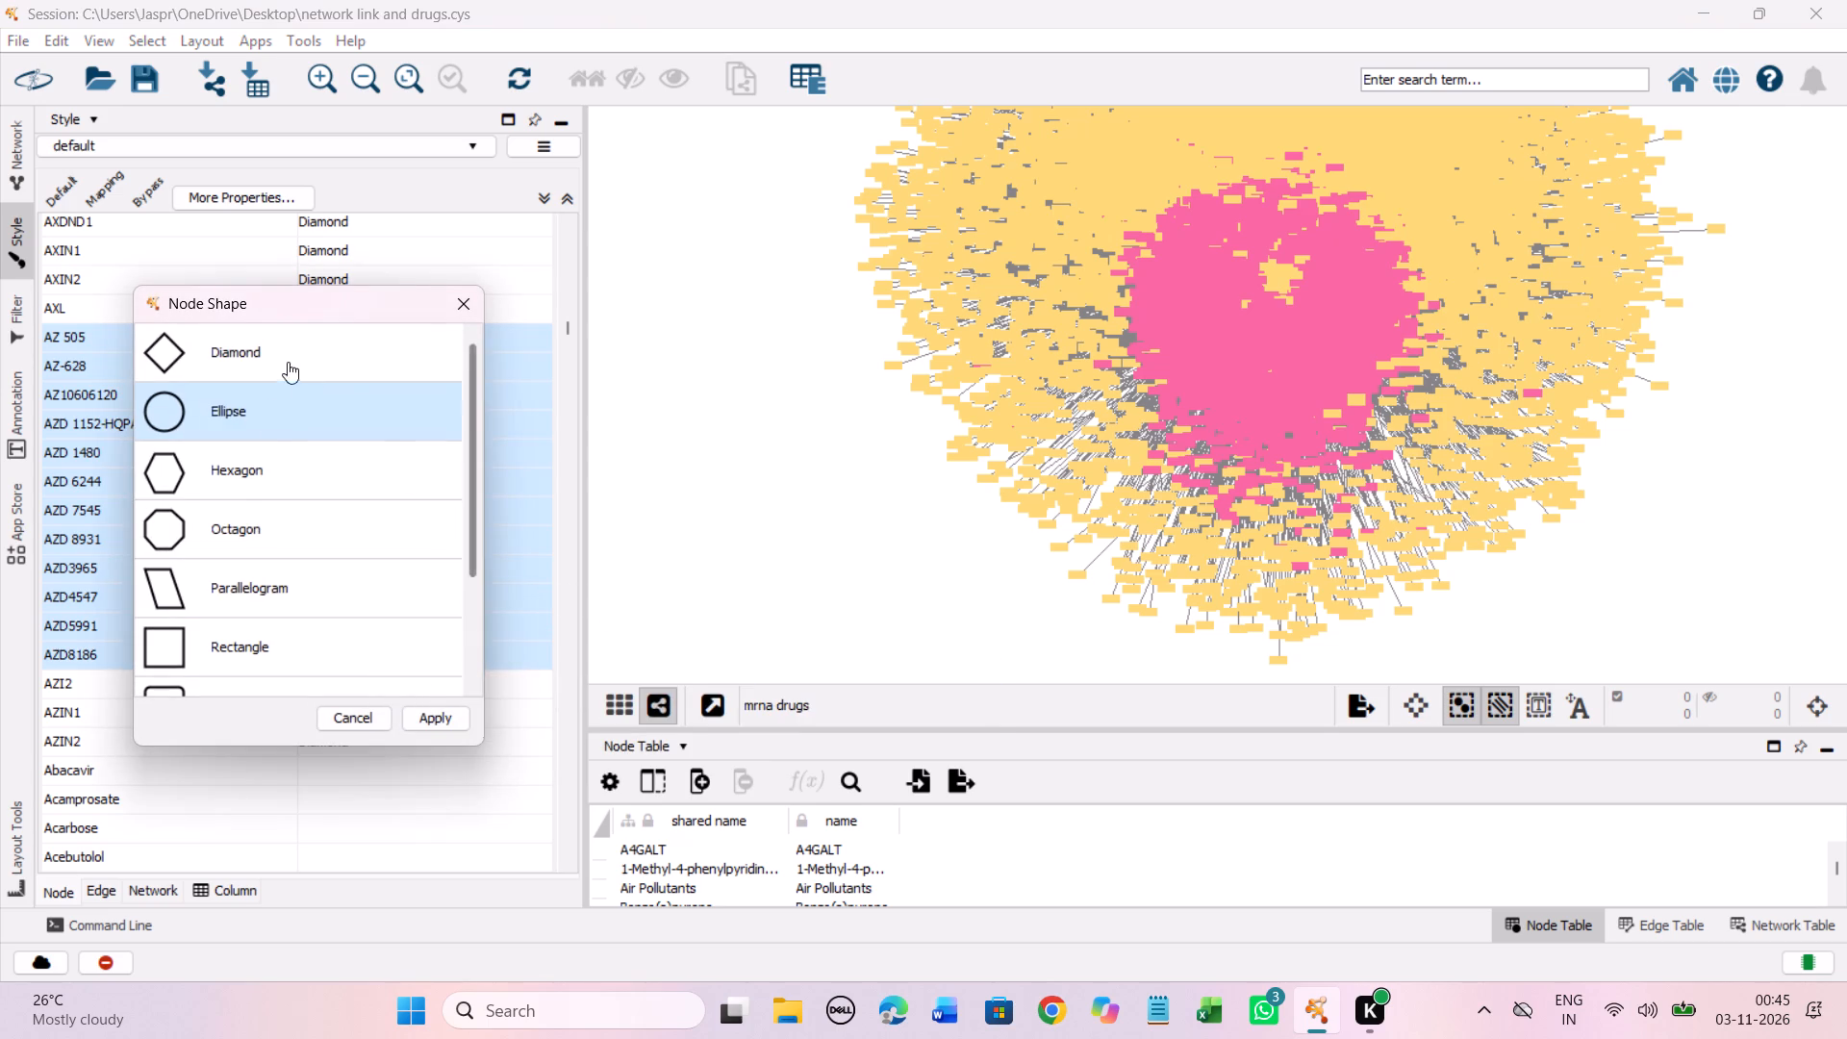
{"action": "left_click", "coordinate": [253, 478]}
{"action": "left_click", "coordinate": [435, 716]}
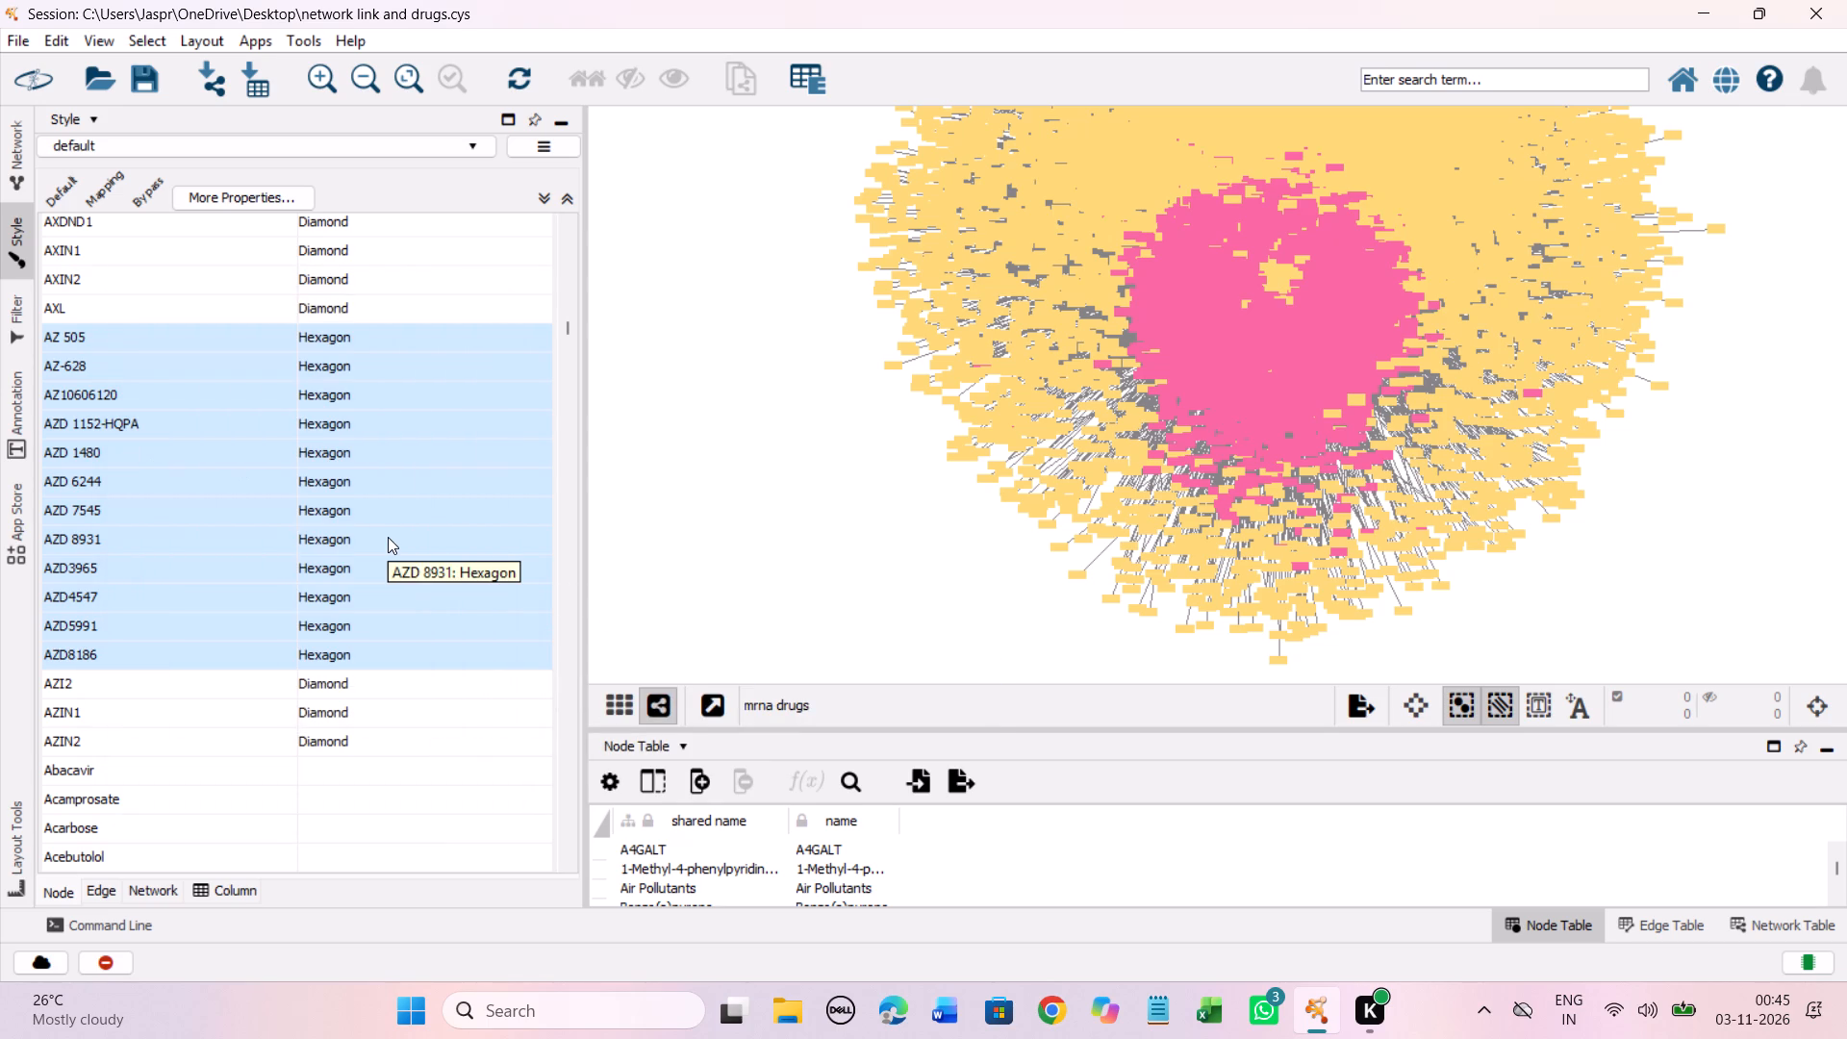
Set the discrete node shape mapping for all entries from Abacavir through B 581 to Hexagon.
{"action": "scroll", "coordinate": [388, 537], "scroll_direction": "down", "scroll_amount": 8}
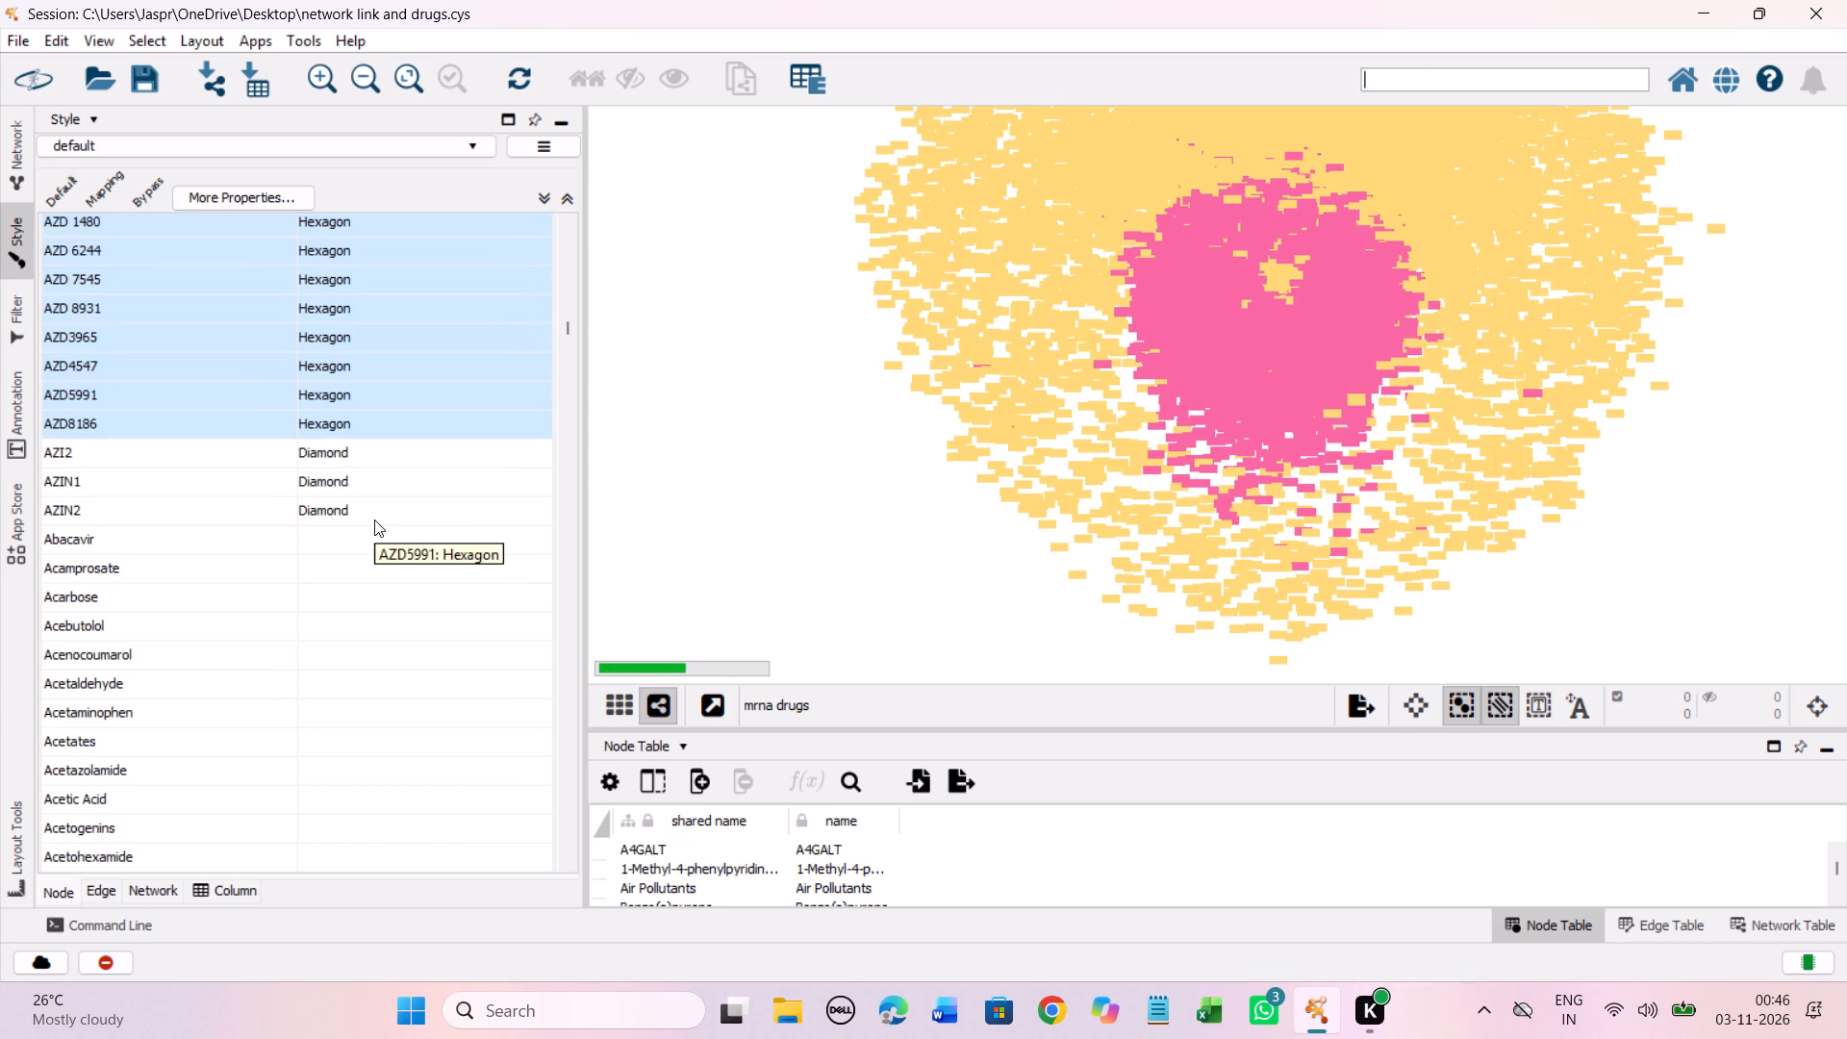
{"action": "scroll", "coordinate": [374, 519], "scroll_direction": "down", "scroll_amount": 4}
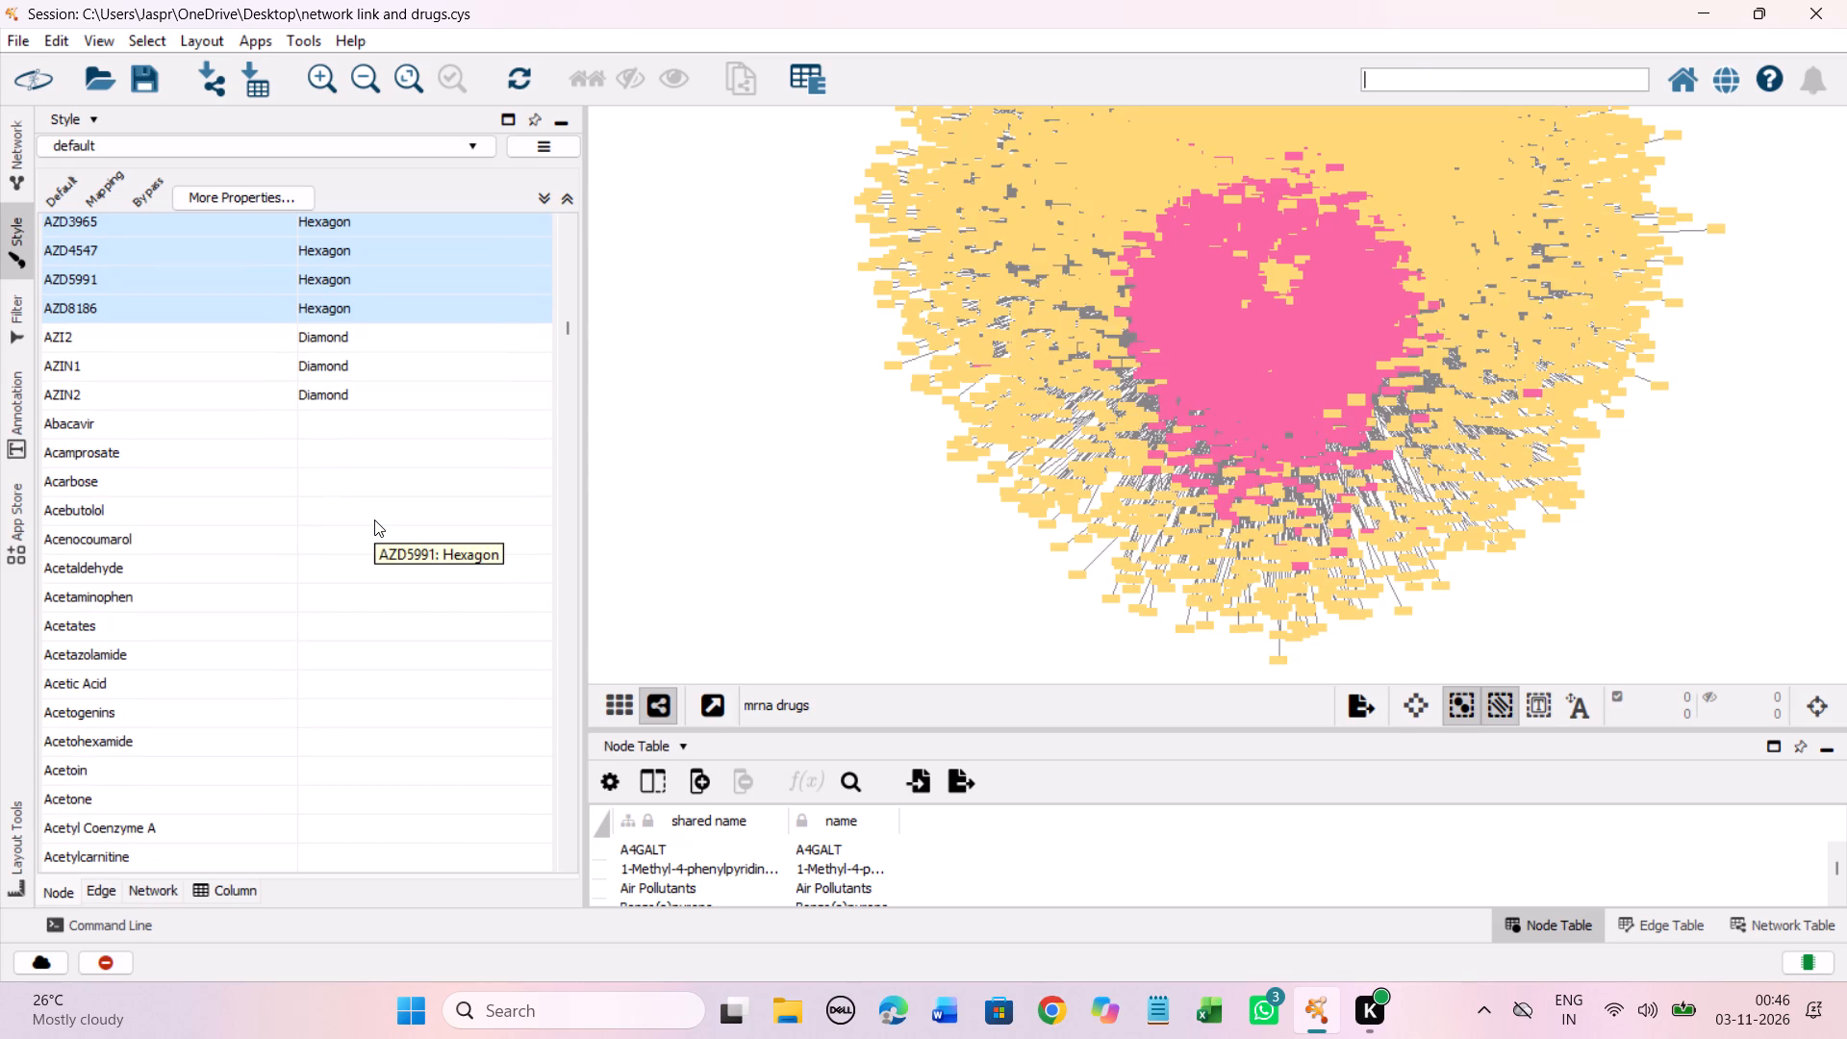
{"action": "left_click", "coordinate": [342, 417]}
{"action": "scroll", "coordinate": [462, 472], "scroll_direction": "down", "scroll_amount": 20}
{"action": "scroll", "coordinate": [462, 472], "scroll_direction": "down", "scroll_amount": 1}
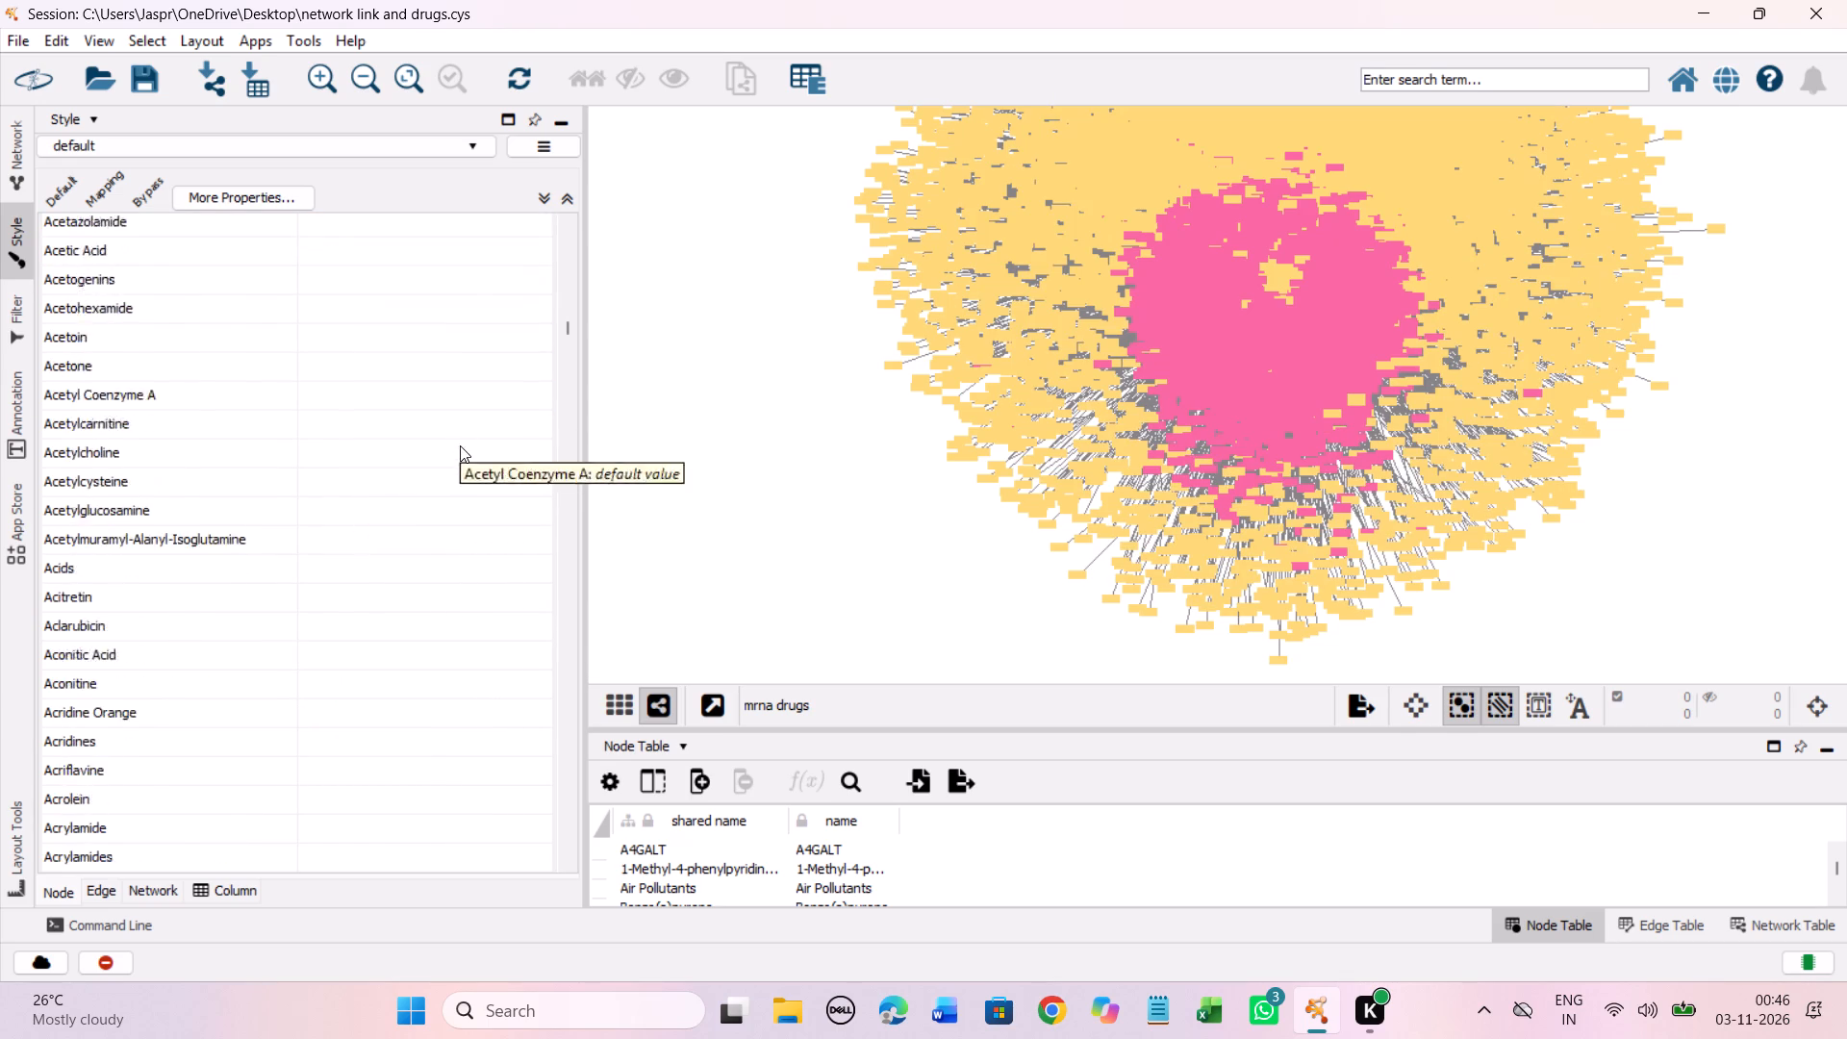
{"action": "scroll", "coordinate": [460, 445], "scroll_direction": "down", "scroll_amount": 20}
{"action": "scroll", "coordinate": [460, 445], "scroll_direction": "down", "scroll_amount": 20}
{"action": "scroll", "coordinate": [460, 445], "scroll_direction": "down", "scroll_amount": 12}
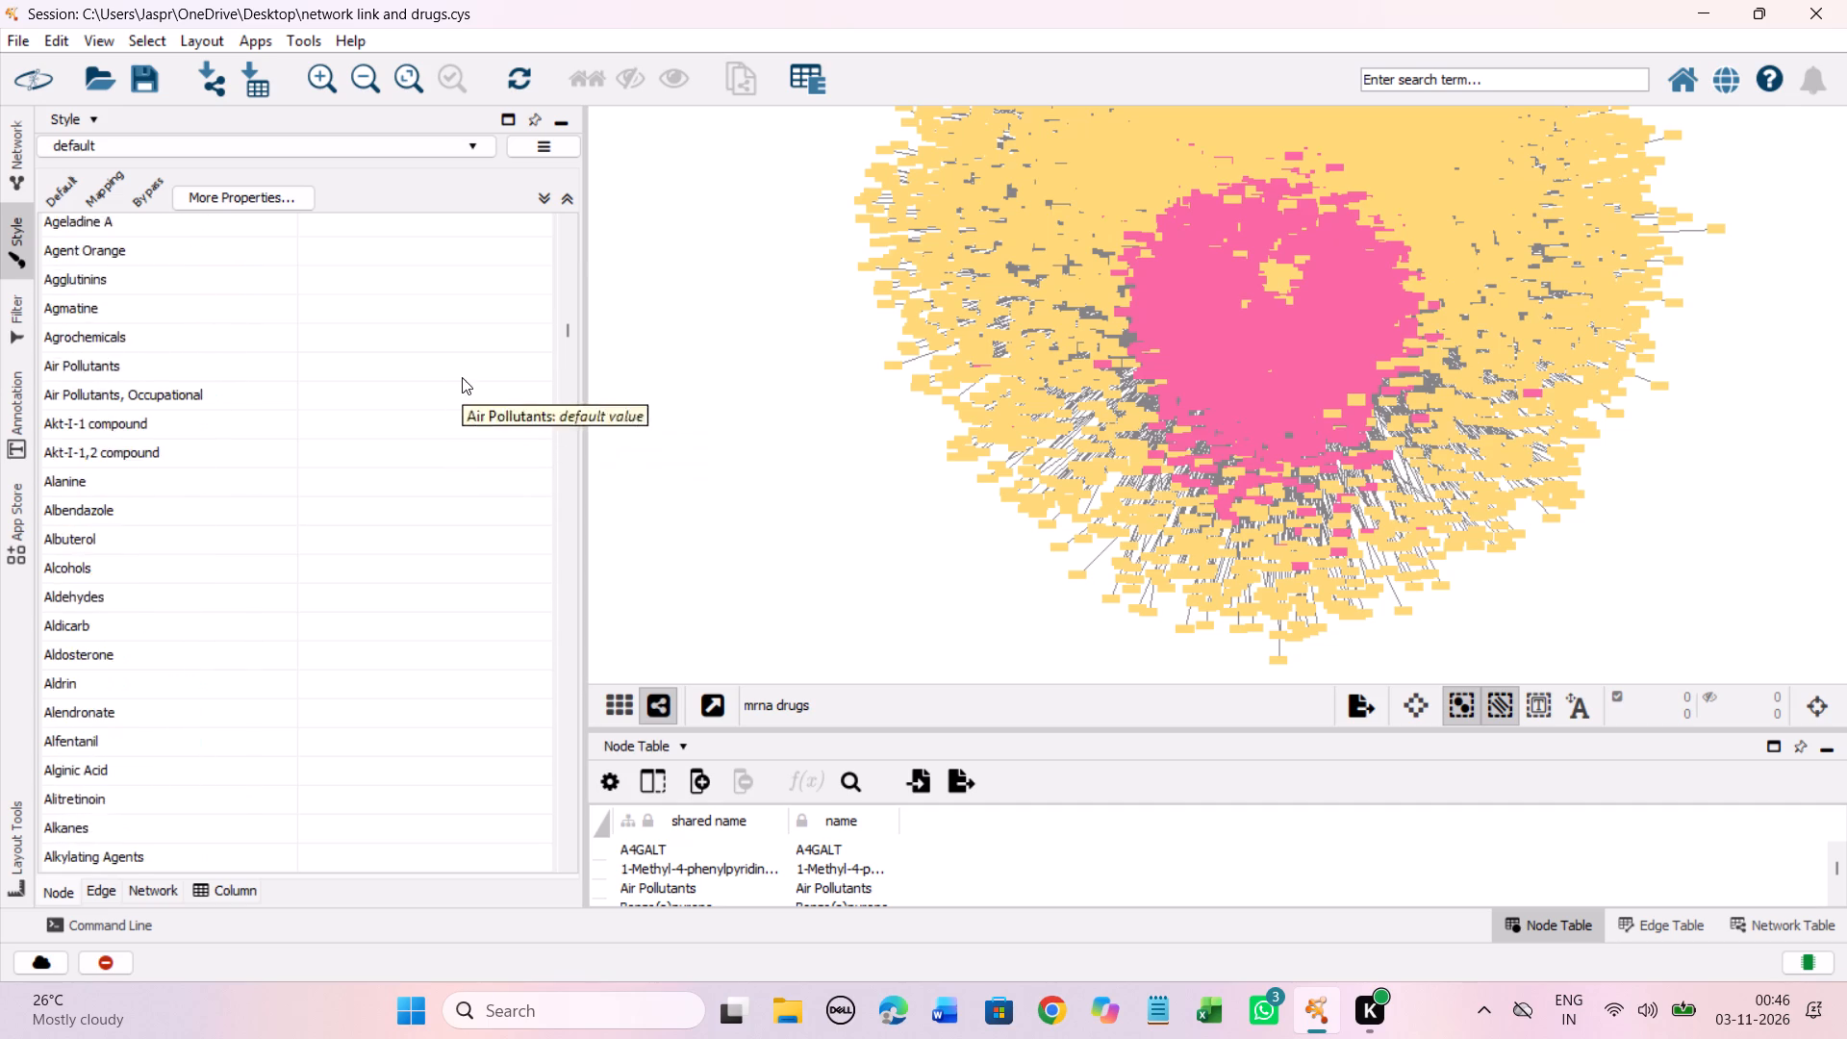
{"action": "scroll", "coordinate": [462, 377], "scroll_direction": "down", "scroll_amount": 20}
{"action": "scroll", "coordinate": [462, 377], "scroll_direction": "down", "scroll_amount": 20}
{"action": "scroll", "coordinate": [462, 377], "scroll_direction": "down", "scroll_amount": 12}
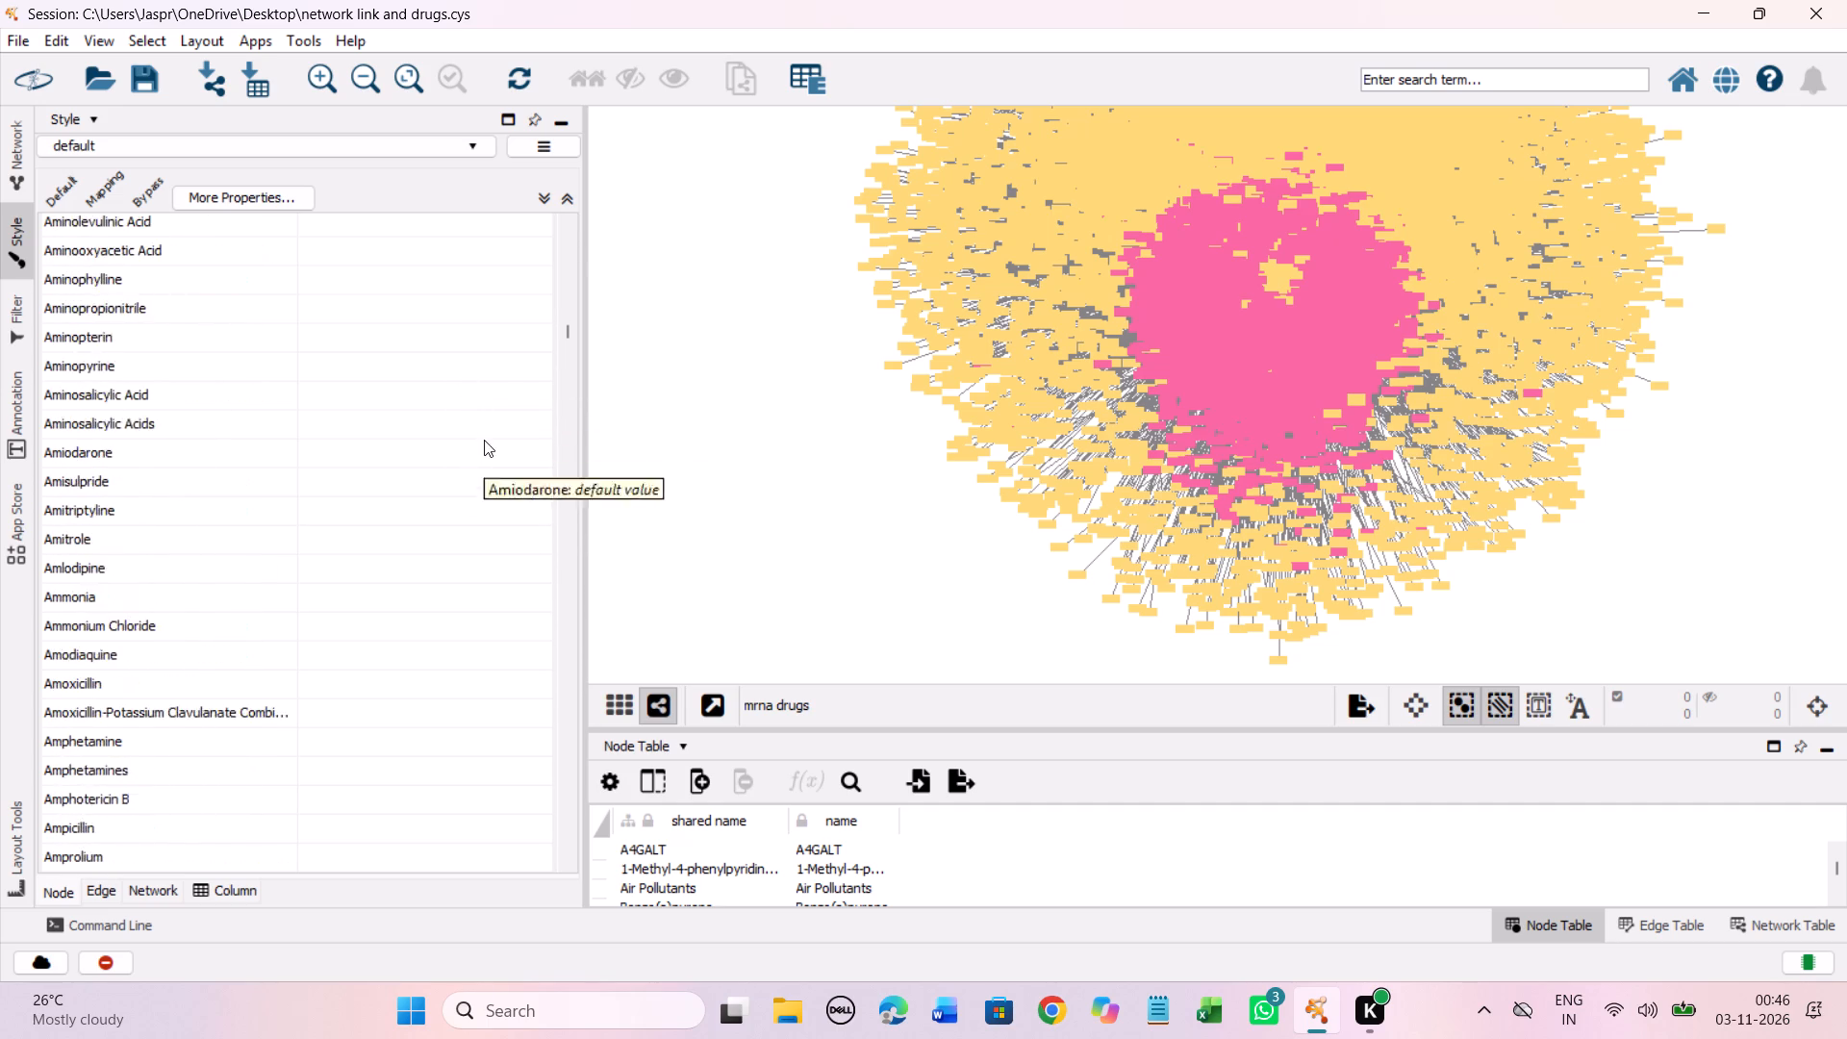
{"action": "scroll", "coordinate": [484, 440], "scroll_direction": "down", "scroll_amount": 20}
{"action": "scroll", "coordinate": [484, 440], "scroll_direction": "down", "scroll_amount": 20}
{"action": "scroll", "coordinate": [484, 440], "scroll_direction": "down", "scroll_amount": 12}
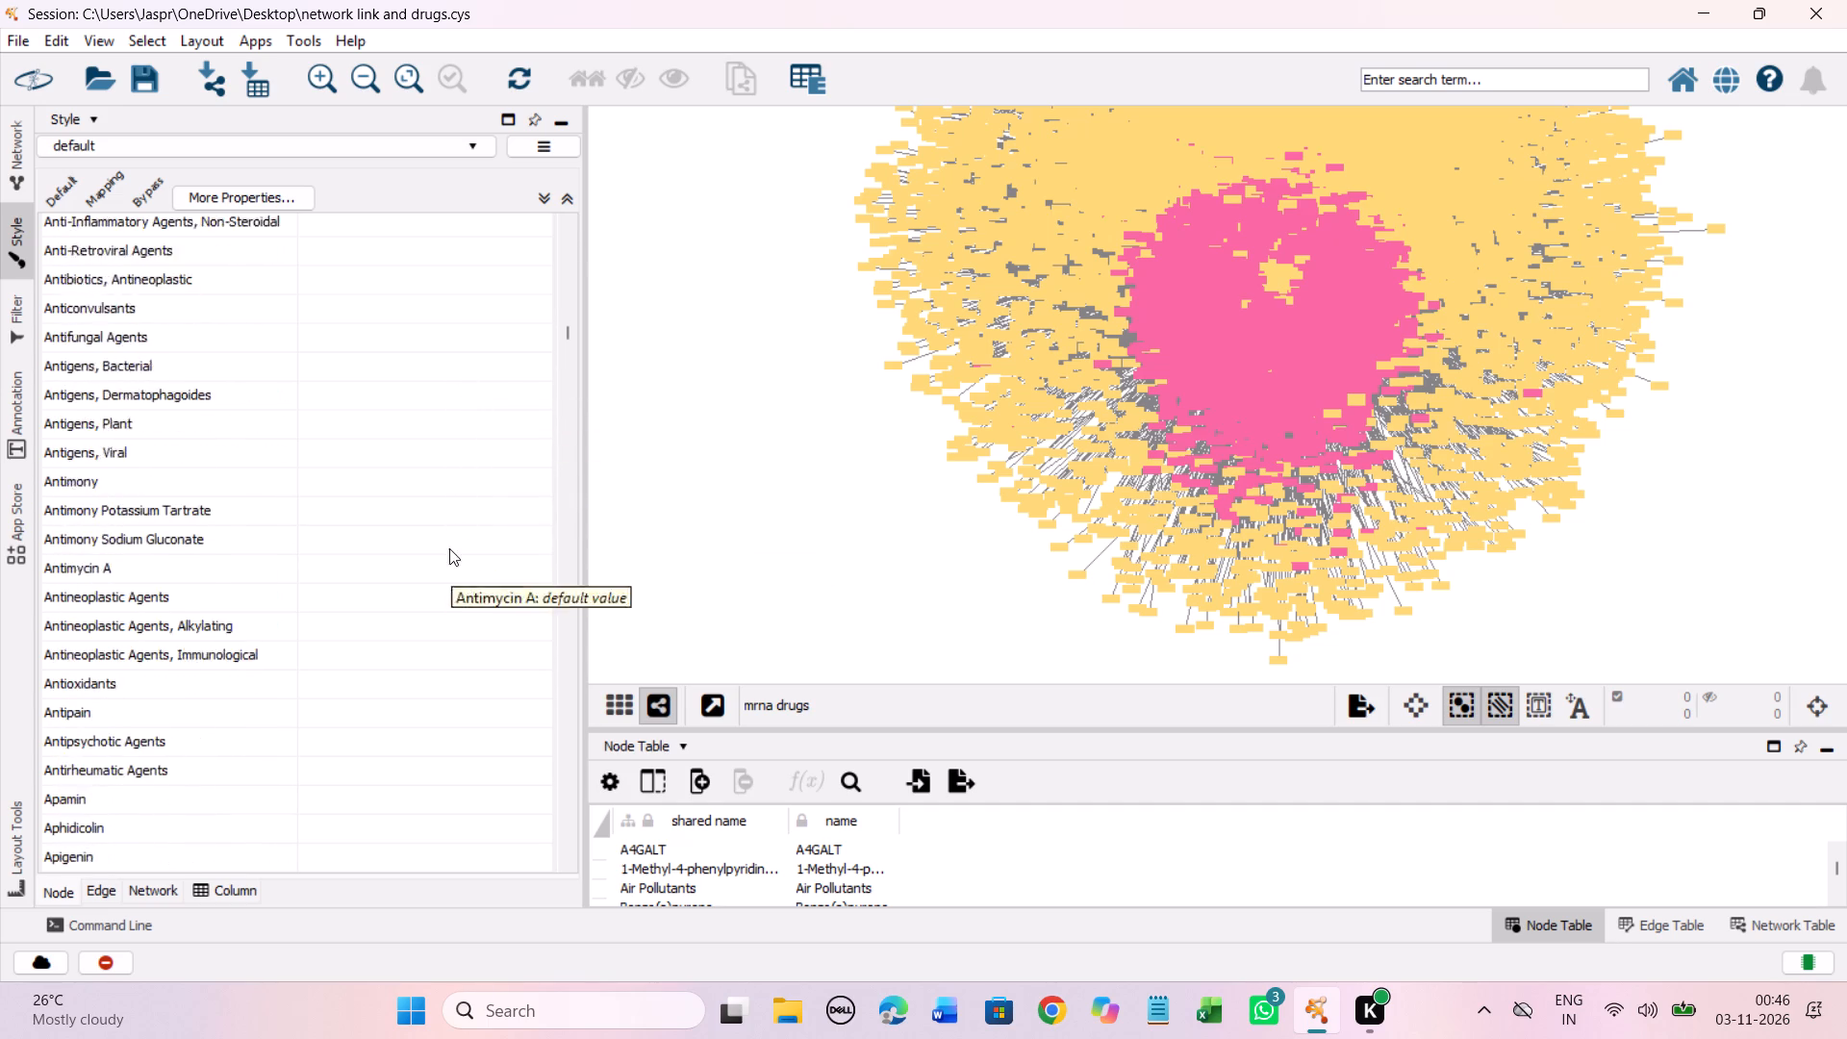
{"action": "scroll", "coordinate": [449, 548], "scroll_direction": "down", "scroll_amount": 20}
{"action": "scroll", "coordinate": [449, 548], "scroll_direction": "down", "scroll_amount": 20}
{"action": "scroll", "coordinate": [449, 548], "scroll_direction": "down", "scroll_amount": 12}
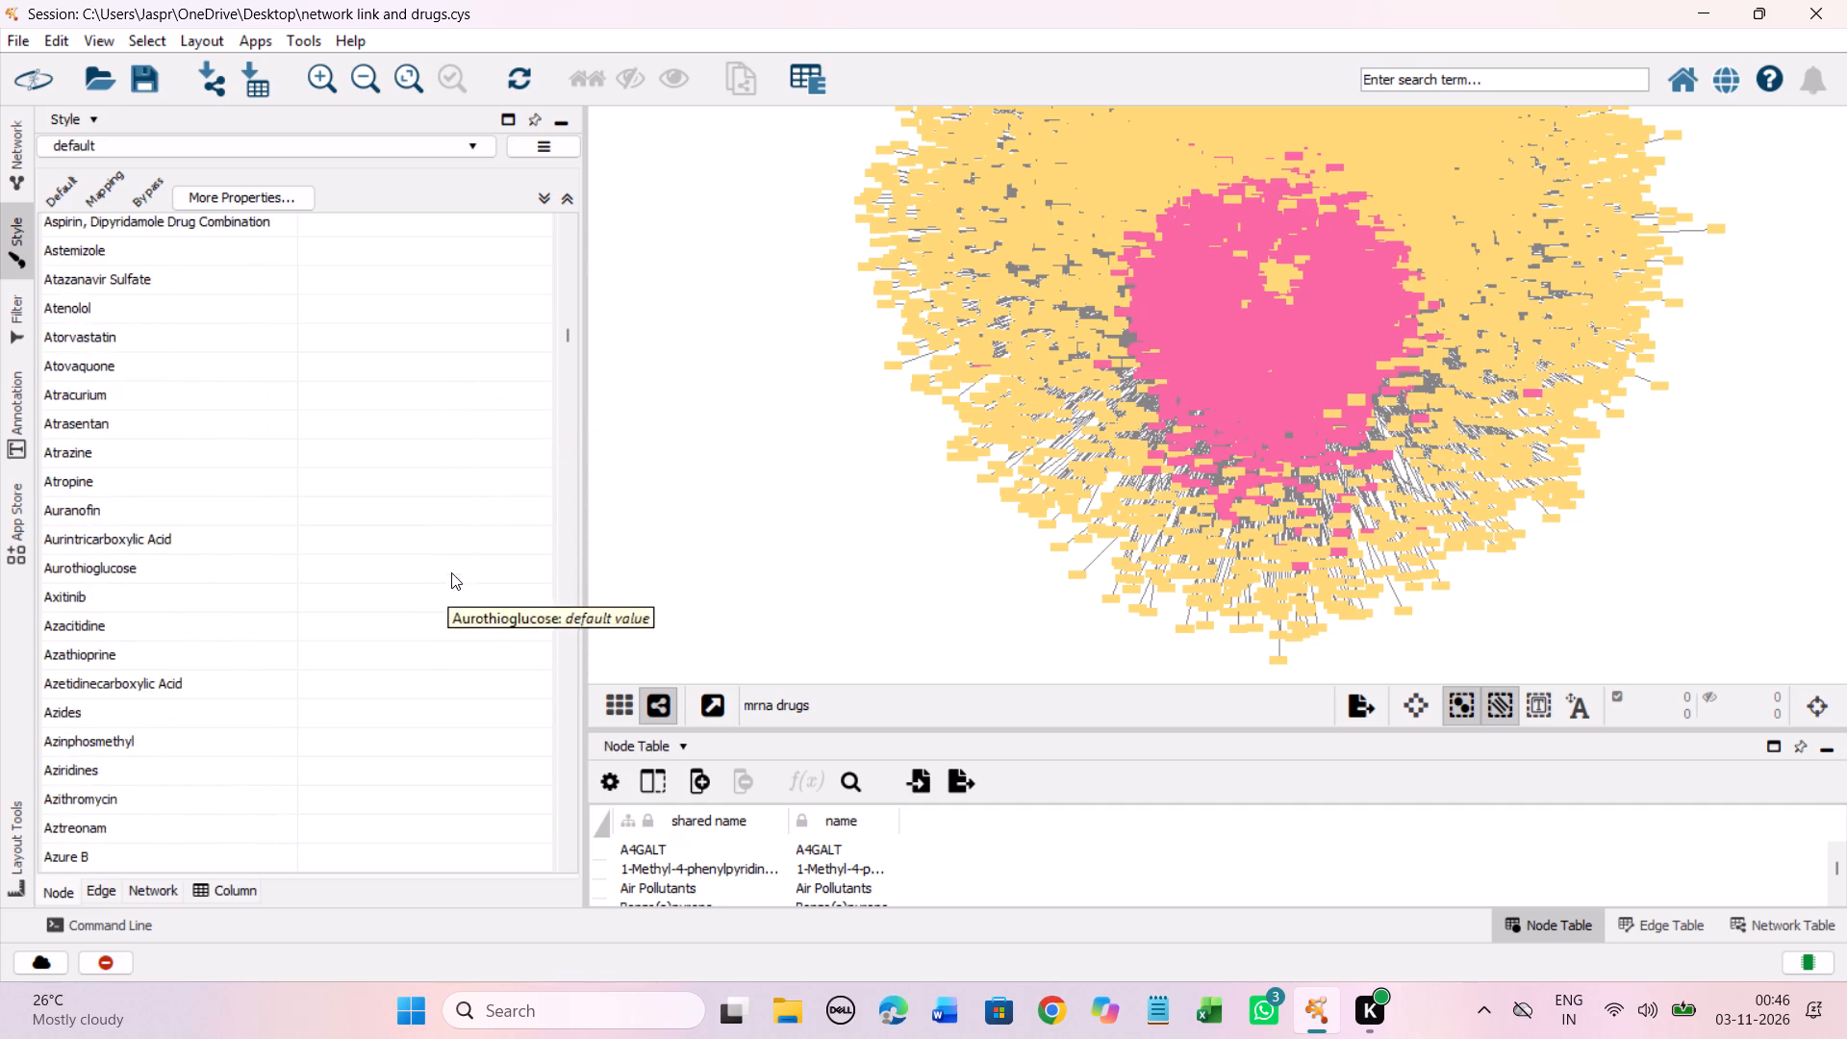
{"action": "scroll", "coordinate": [451, 572], "scroll_direction": "down", "scroll_amount": 10}
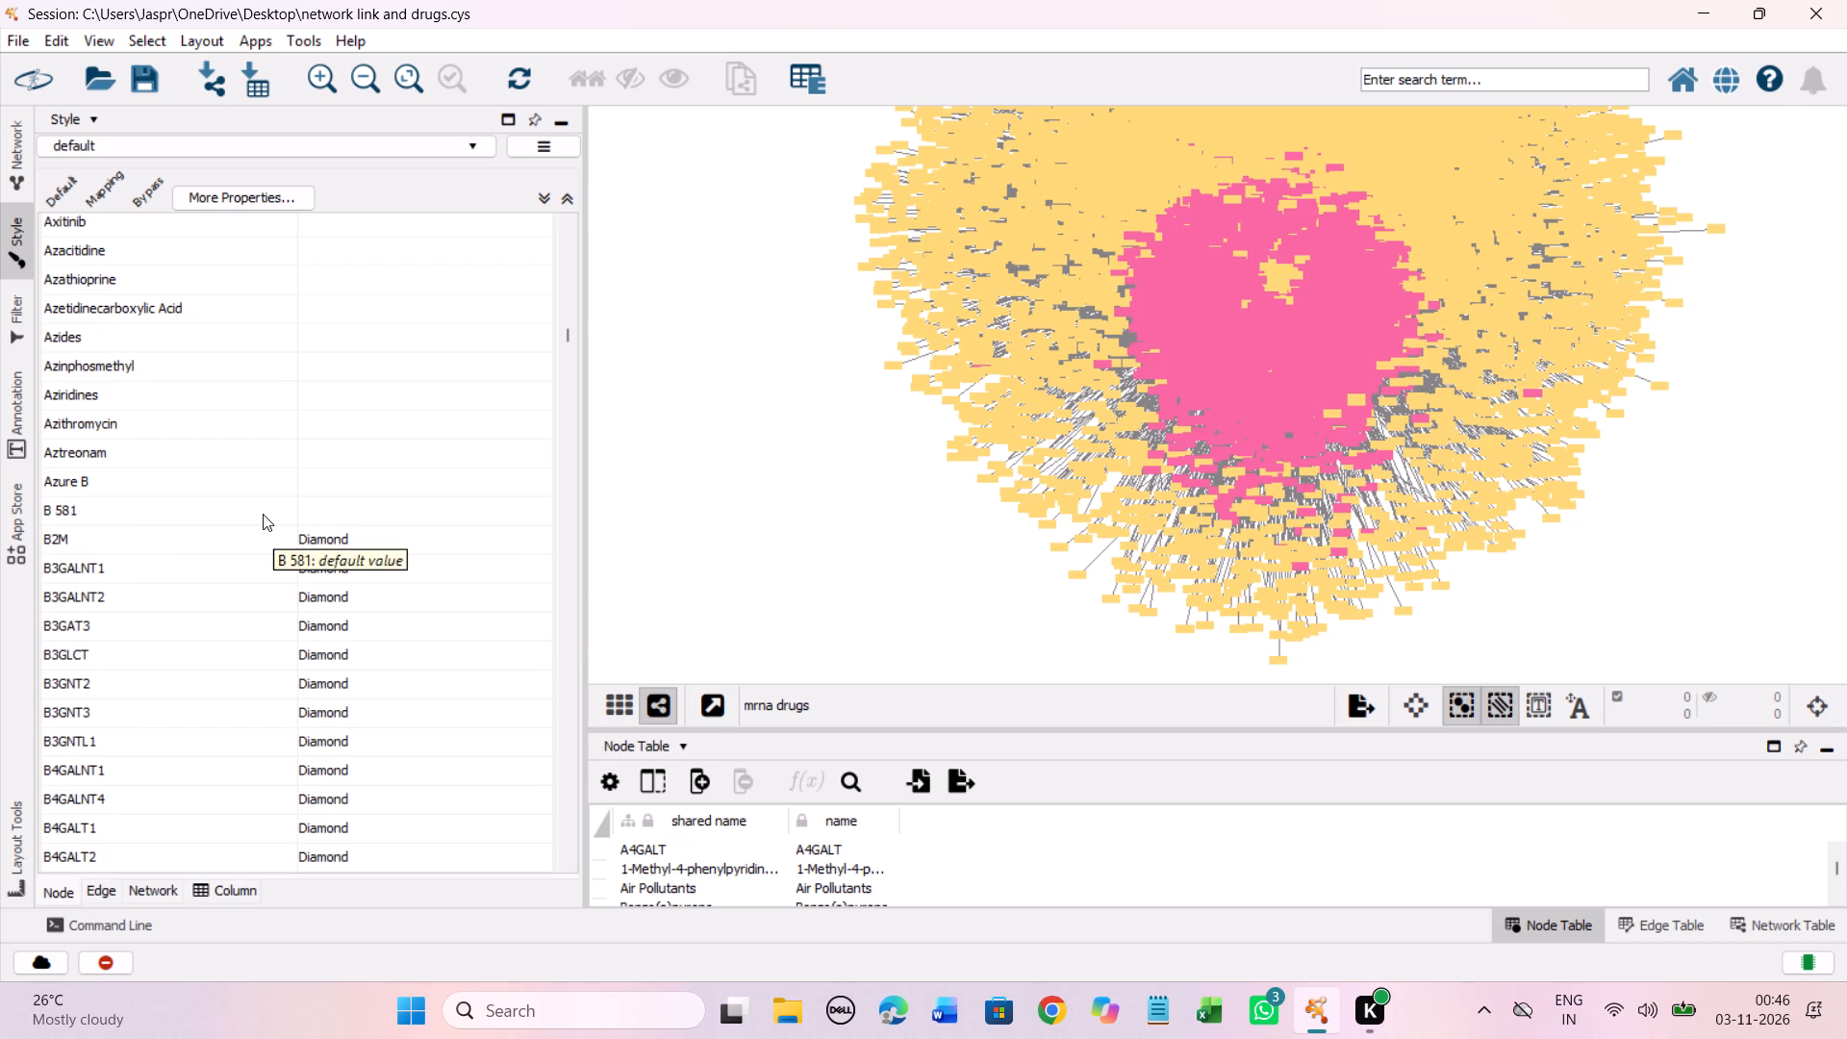
{"action": "left_click", "coordinate": [331, 511], "text": "shift"}
{"action": "right_click", "coordinate": [331, 511]}
{"action": "left_click", "coordinate": [447, 528]}
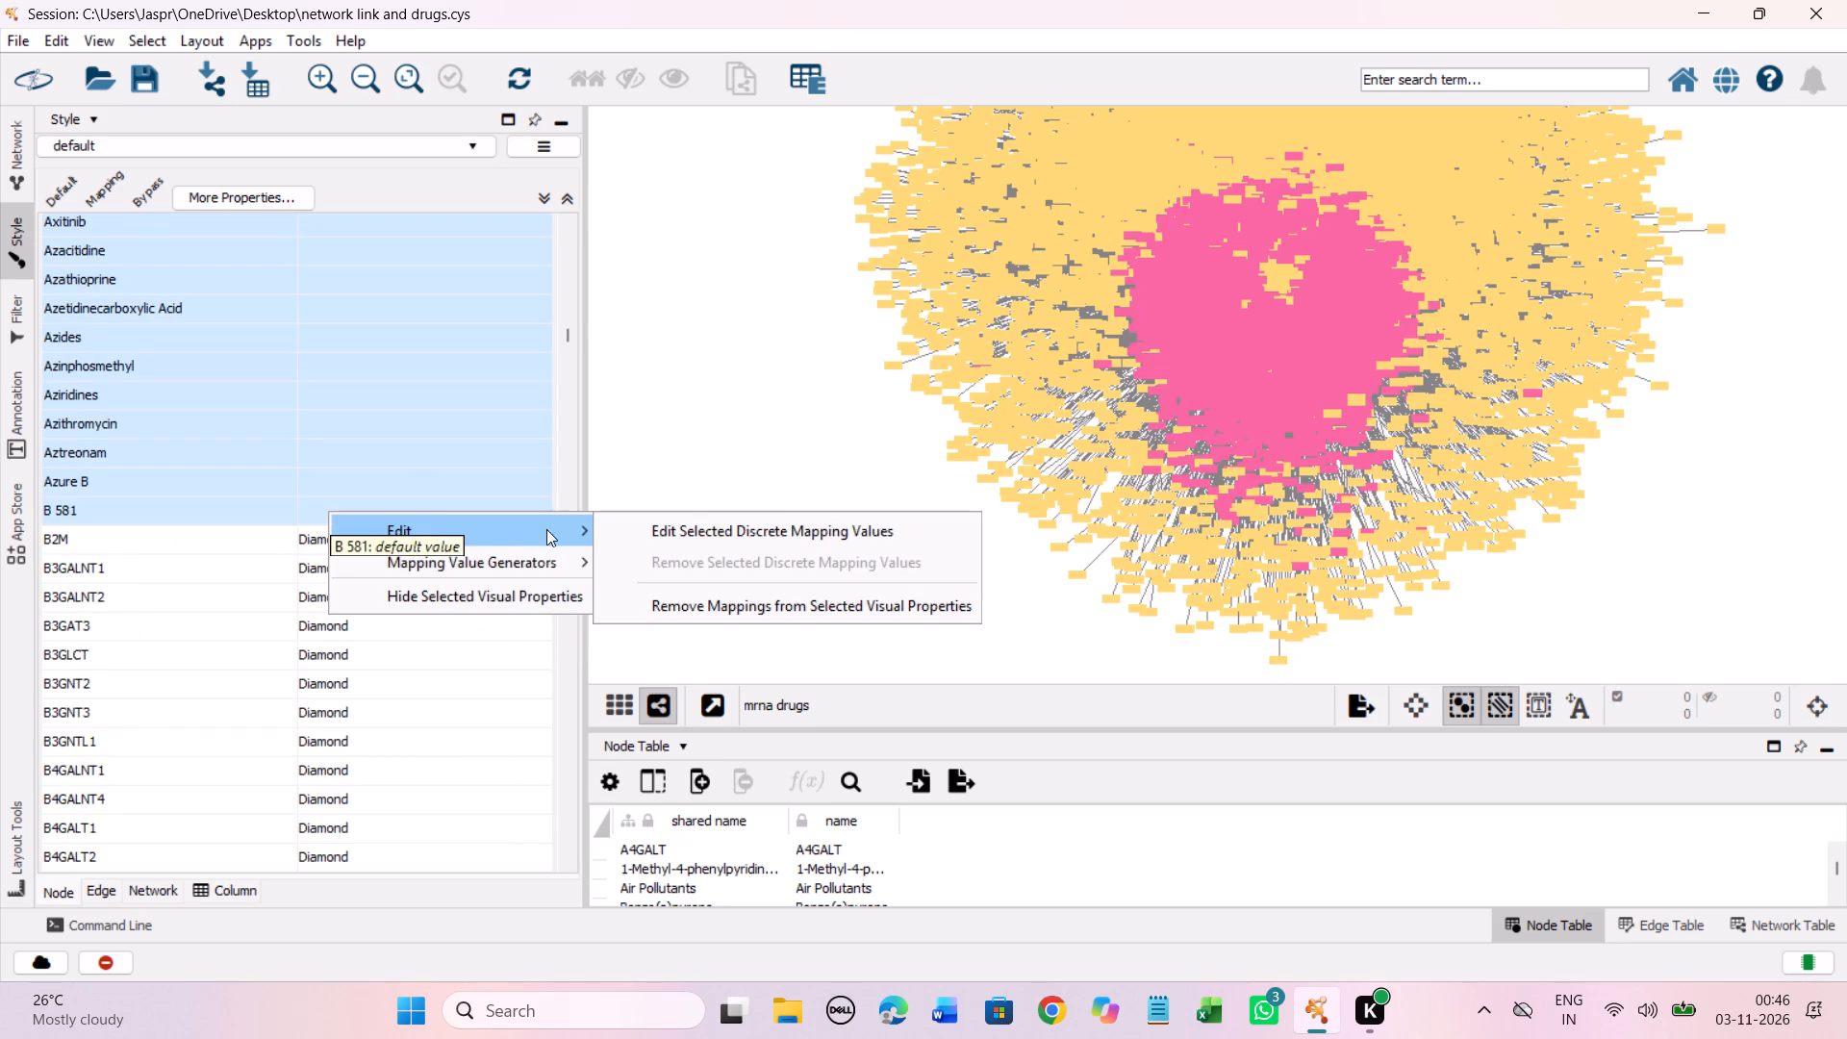
{"action": "left_click", "coordinate": [696, 534]}
{"action": "left_click", "coordinate": [282, 475]}
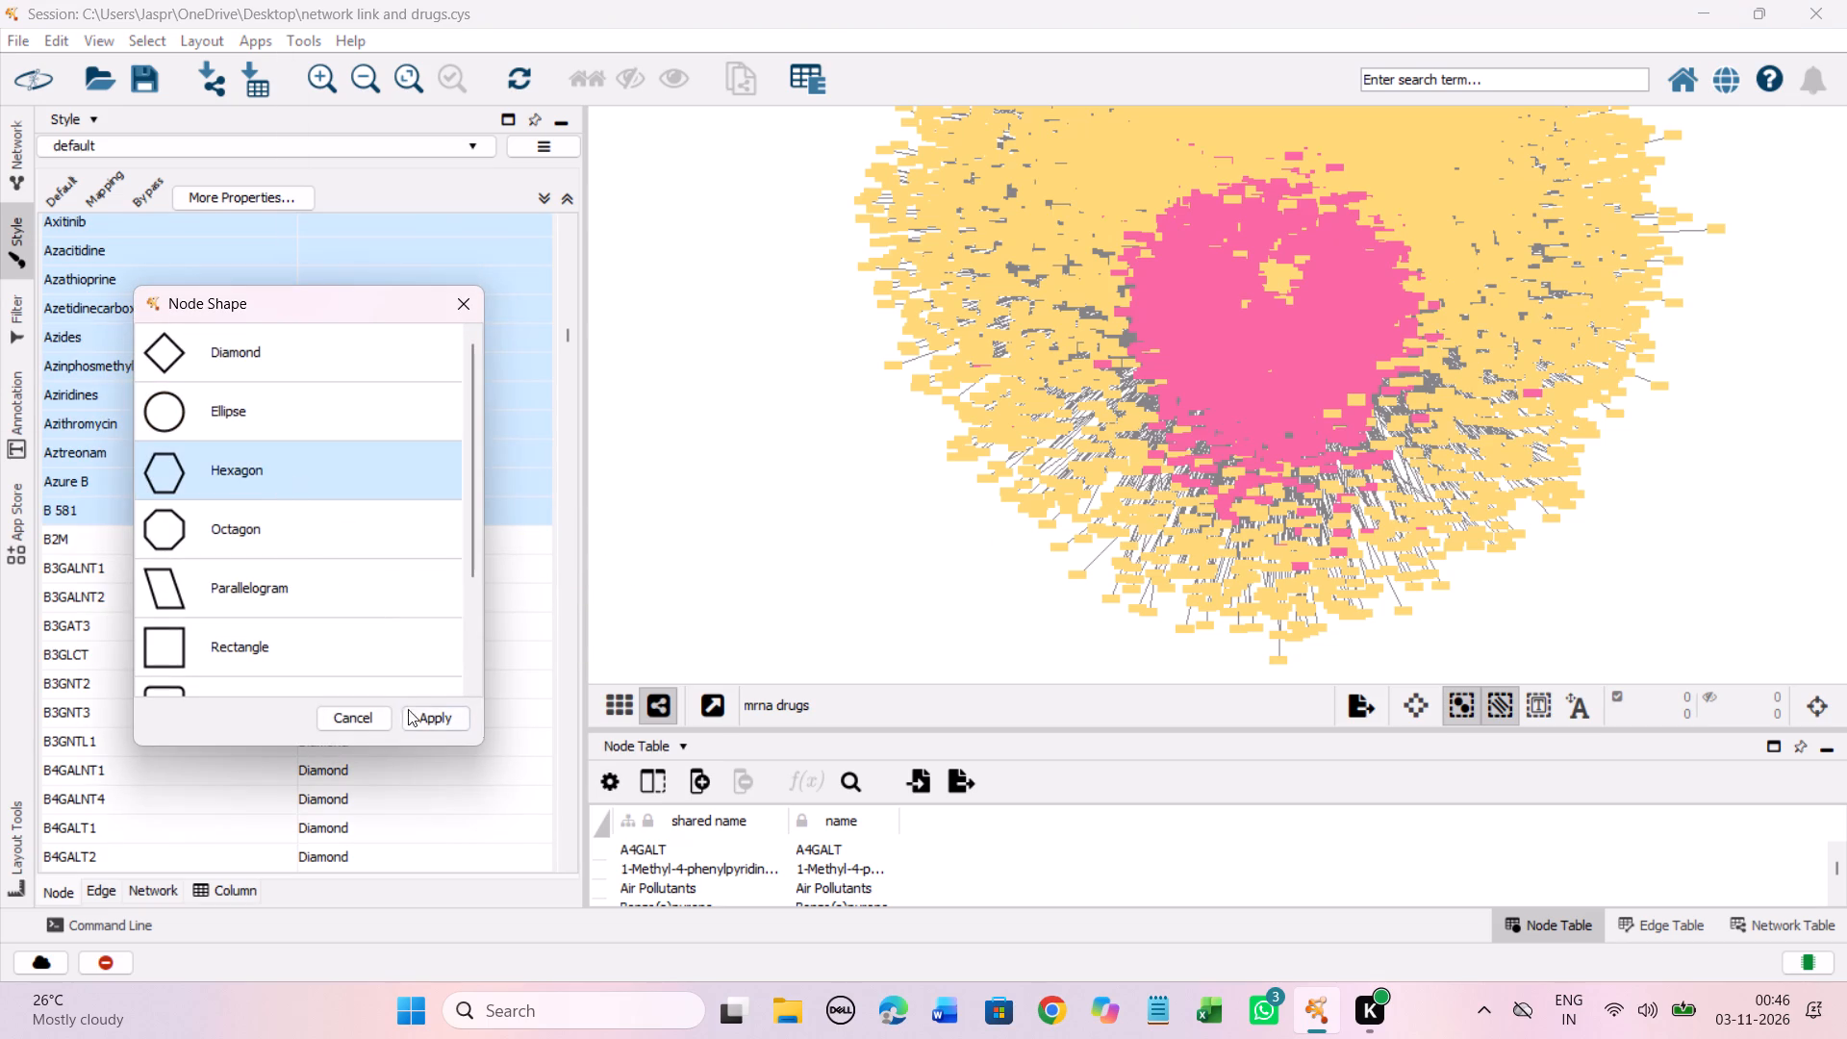
{"action": "left_click", "coordinate": [441, 715]}
Set the discrete node shape mapping for BAG956 to Hexagon.
{"action": "scroll", "coordinate": [439, 557], "scroll_direction": "down", "scroll_amount": 9}
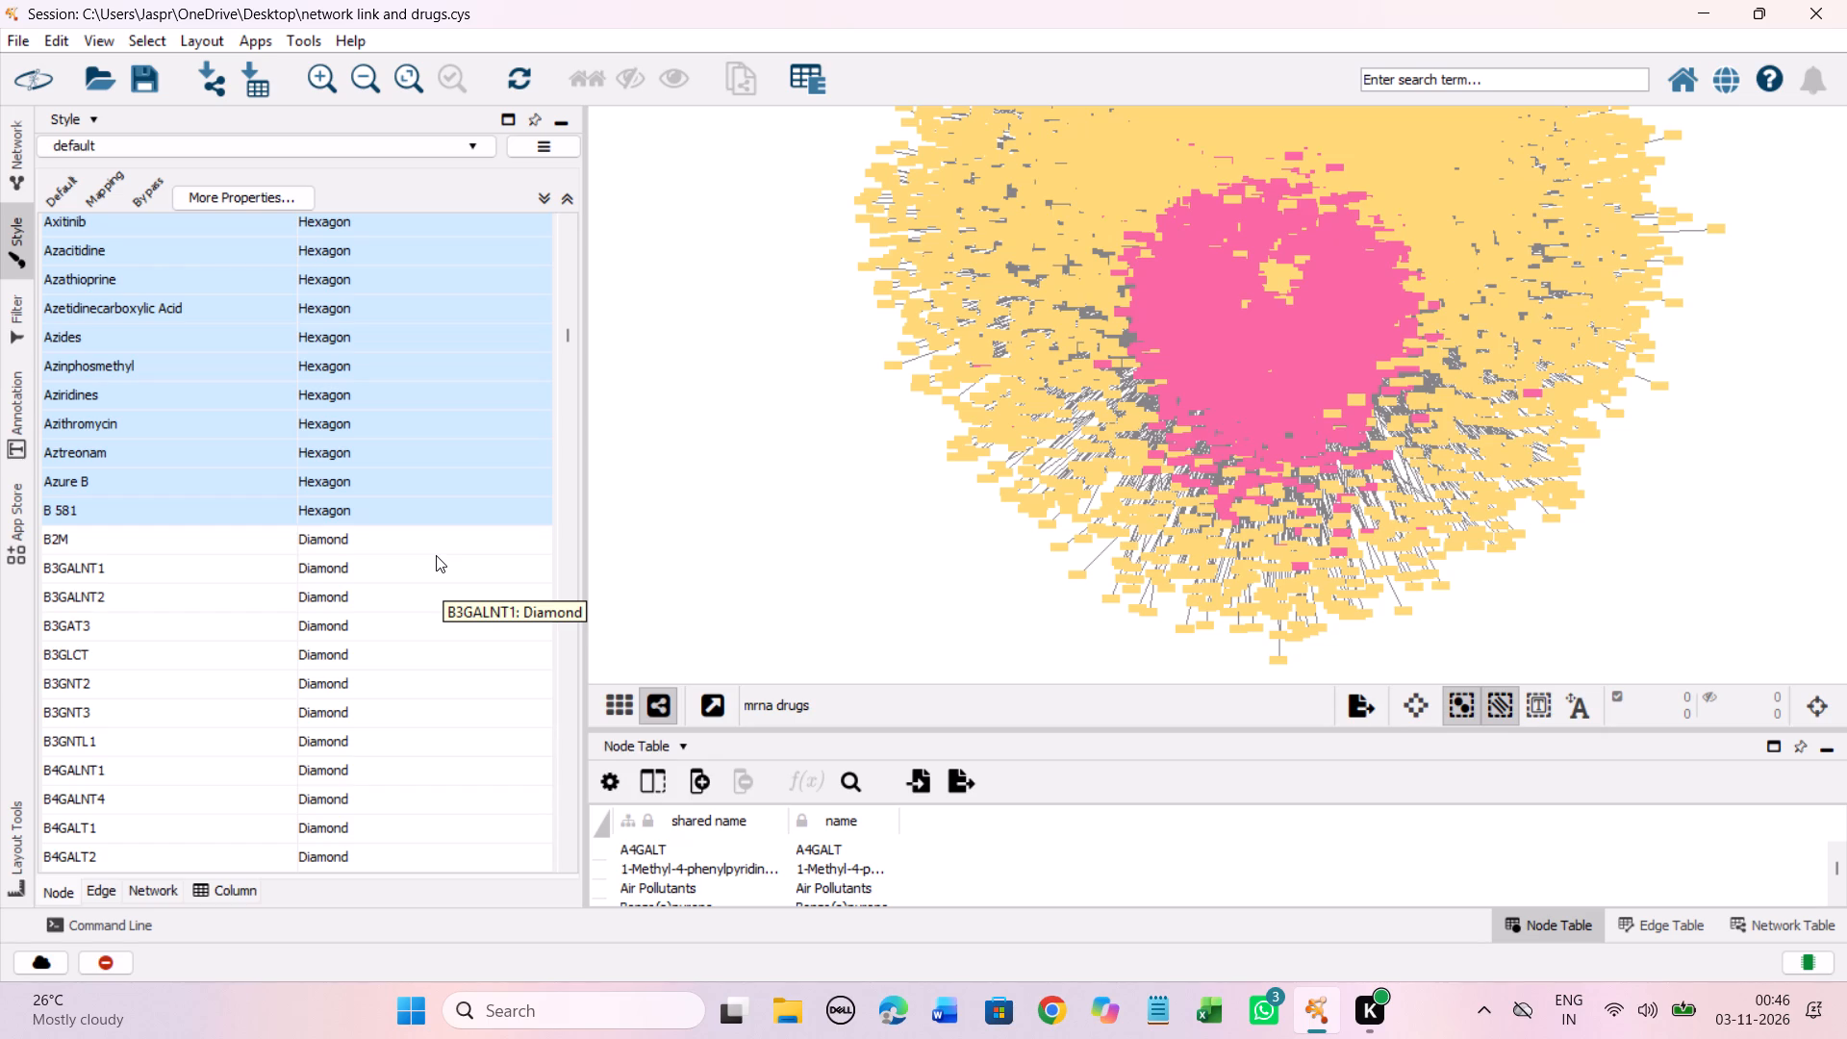
{"action": "scroll", "coordinate": [436, 555], "scroll_direction": "down", "scroll_amount": 6}
{"action": "scroll", "coordinate": [479, 535], "scroll_direction": "up", "scroll_amount": 8}
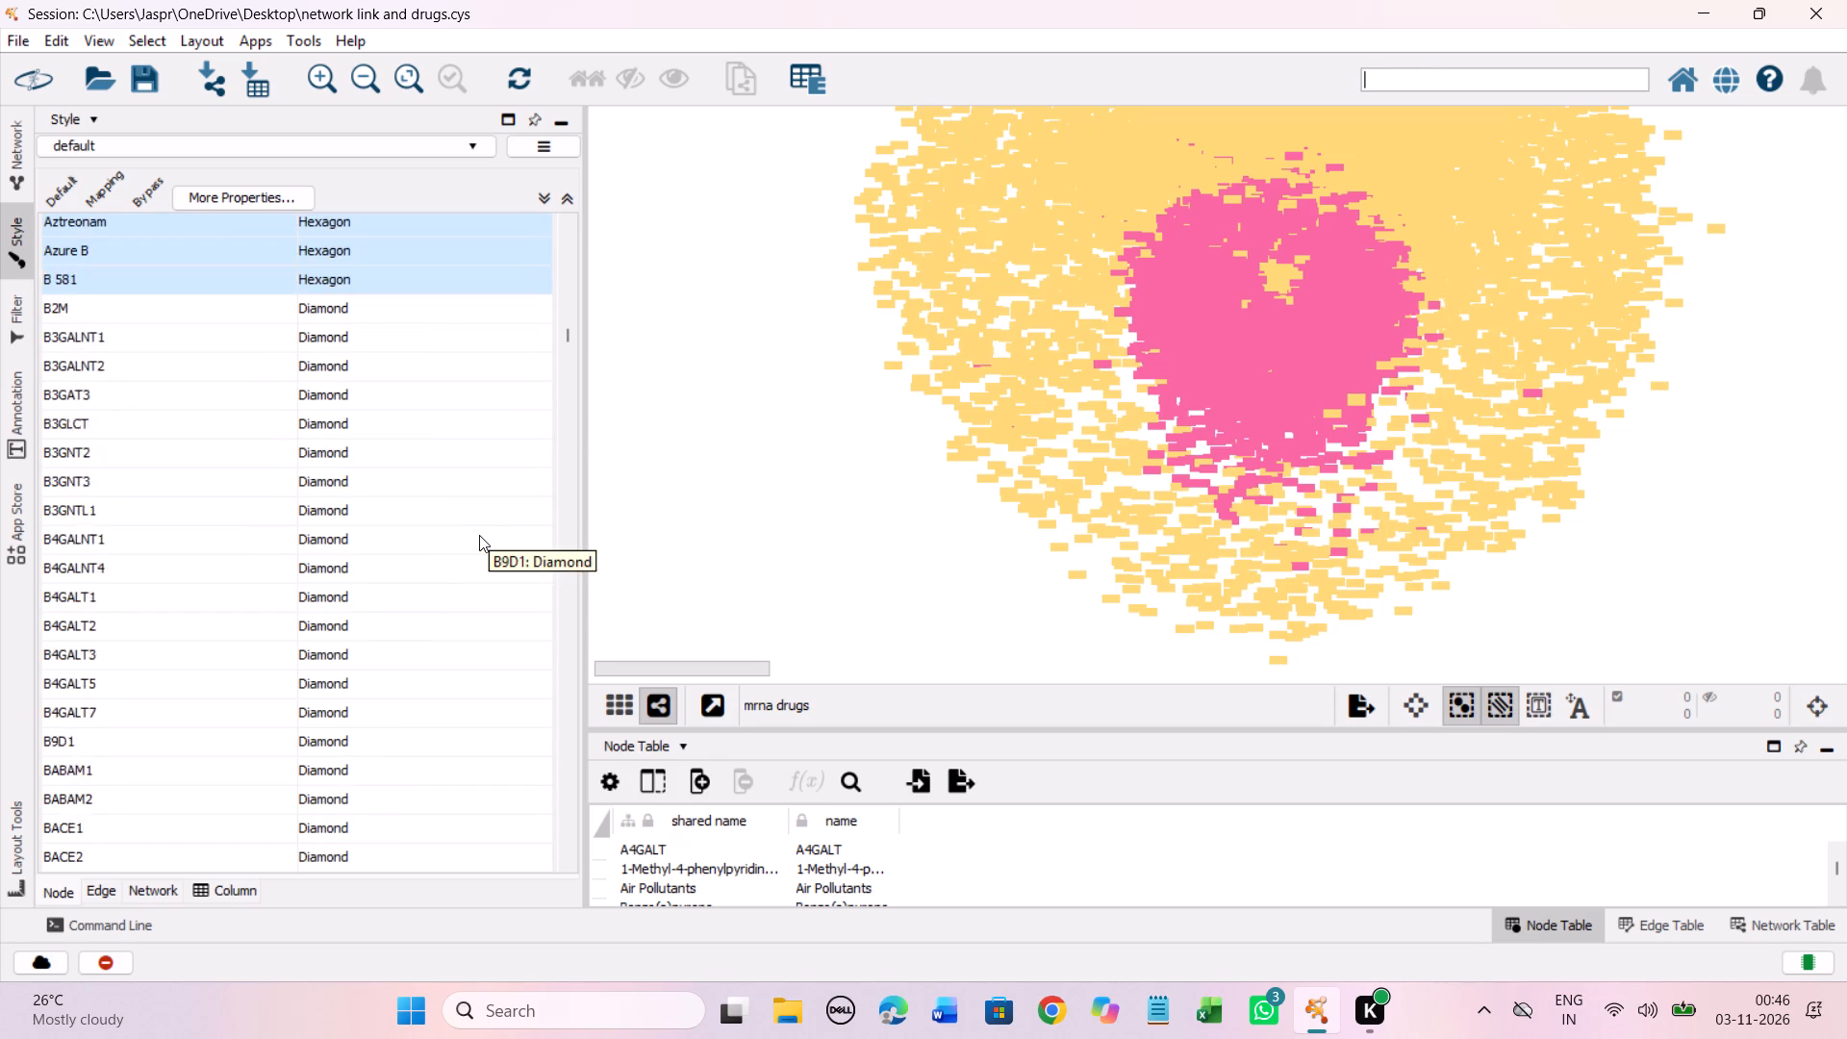
{"action": "scroll", "coordinate": [479, 538], "scroll_direction": "down", "scroll_amount": 20}
{"action": "scroll", "coordinate": [479, 538], "scroll_direction": "down", "scroll_amount": 5}
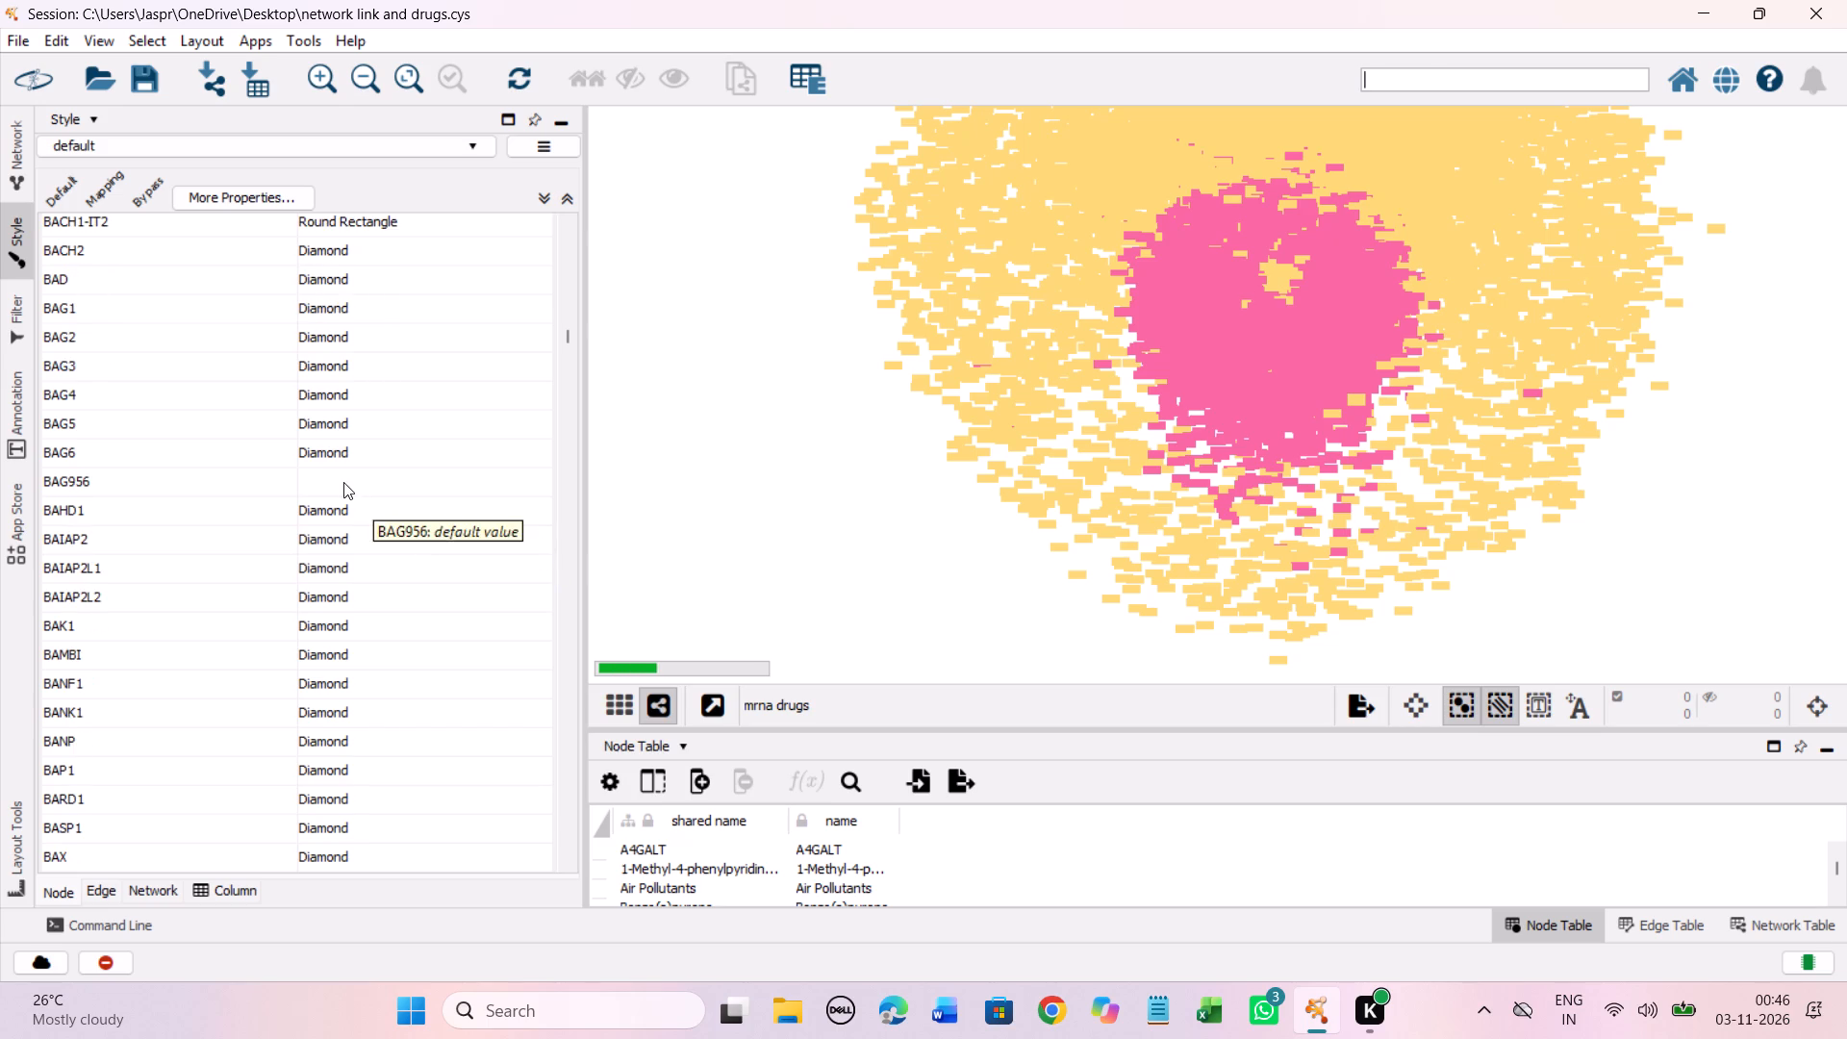
{"action": "left_click", "coordinate": [341, 479]}
{"action": "right_click", "coordinate": [341, 479]}
{"action": "left_click", "coordinate": [389, 488]}
{"action": "left_click", "coordinate": [679, 488]}
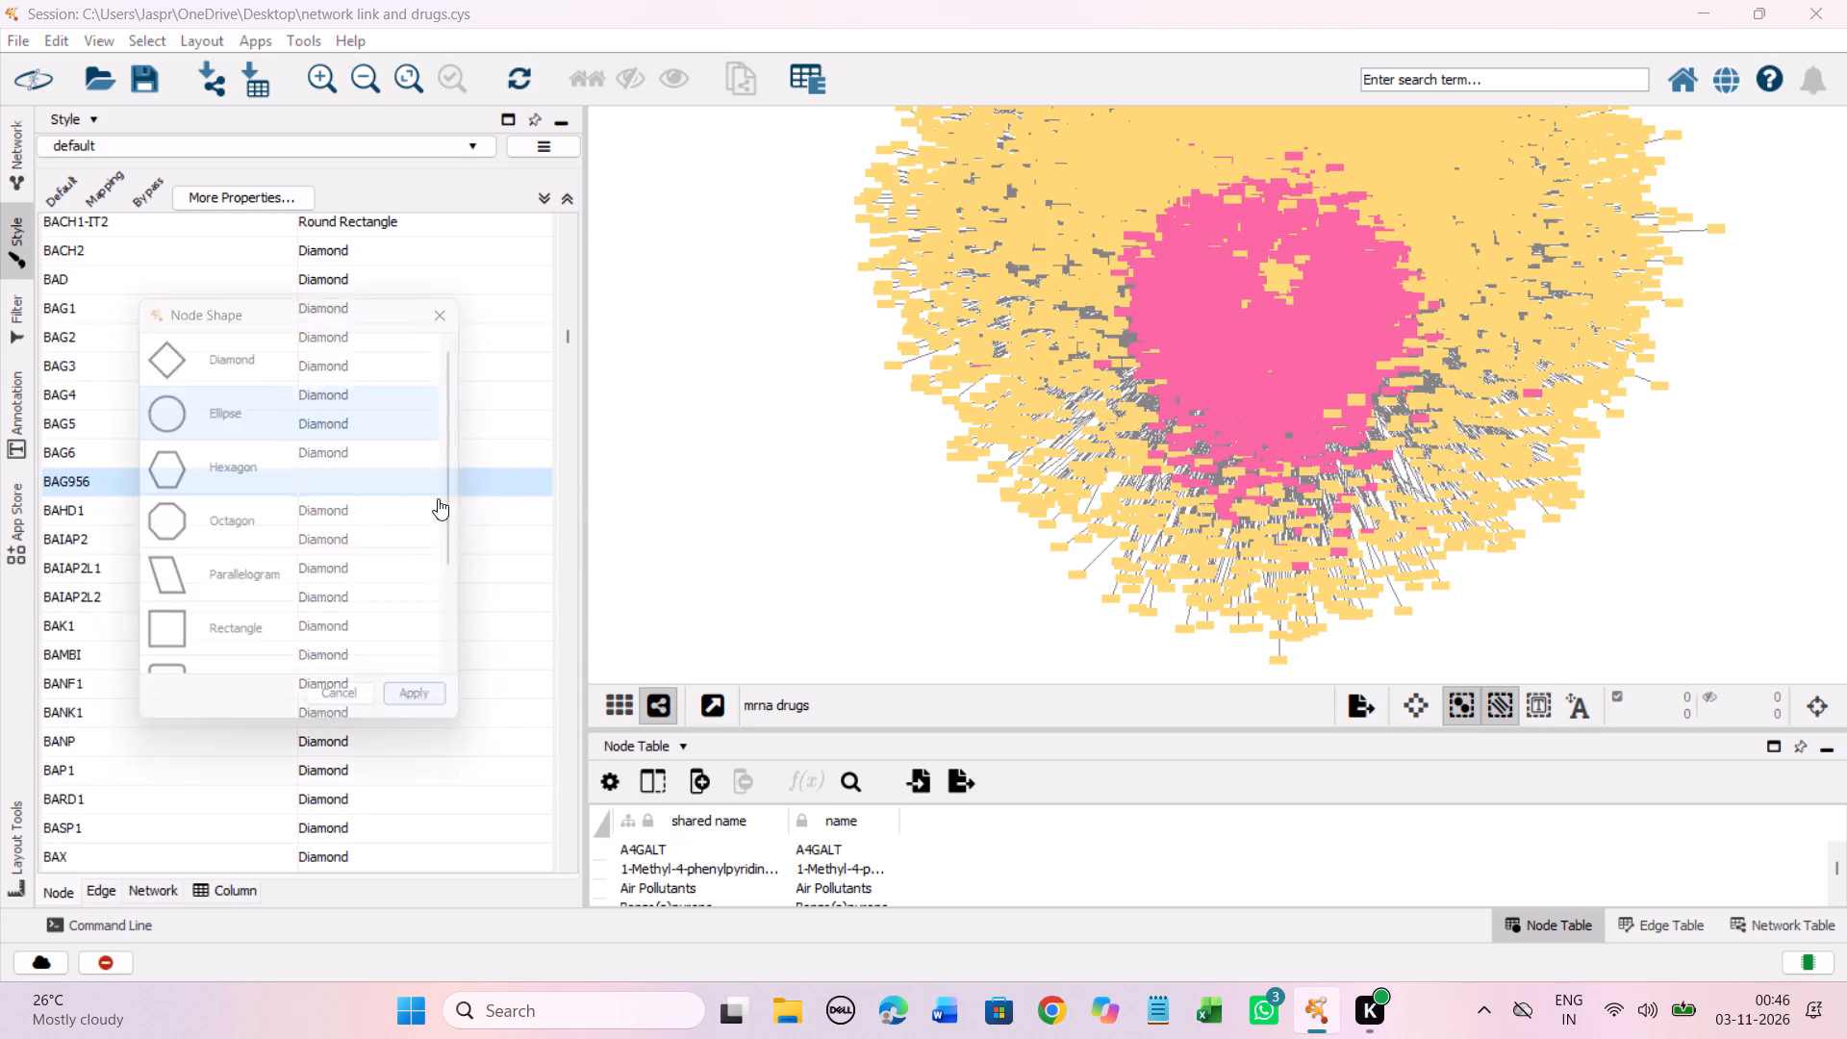
{"action": "left_click", "coordinate": [247, 471]}
{"action": "left_click", "coordinate": [436, 724]}
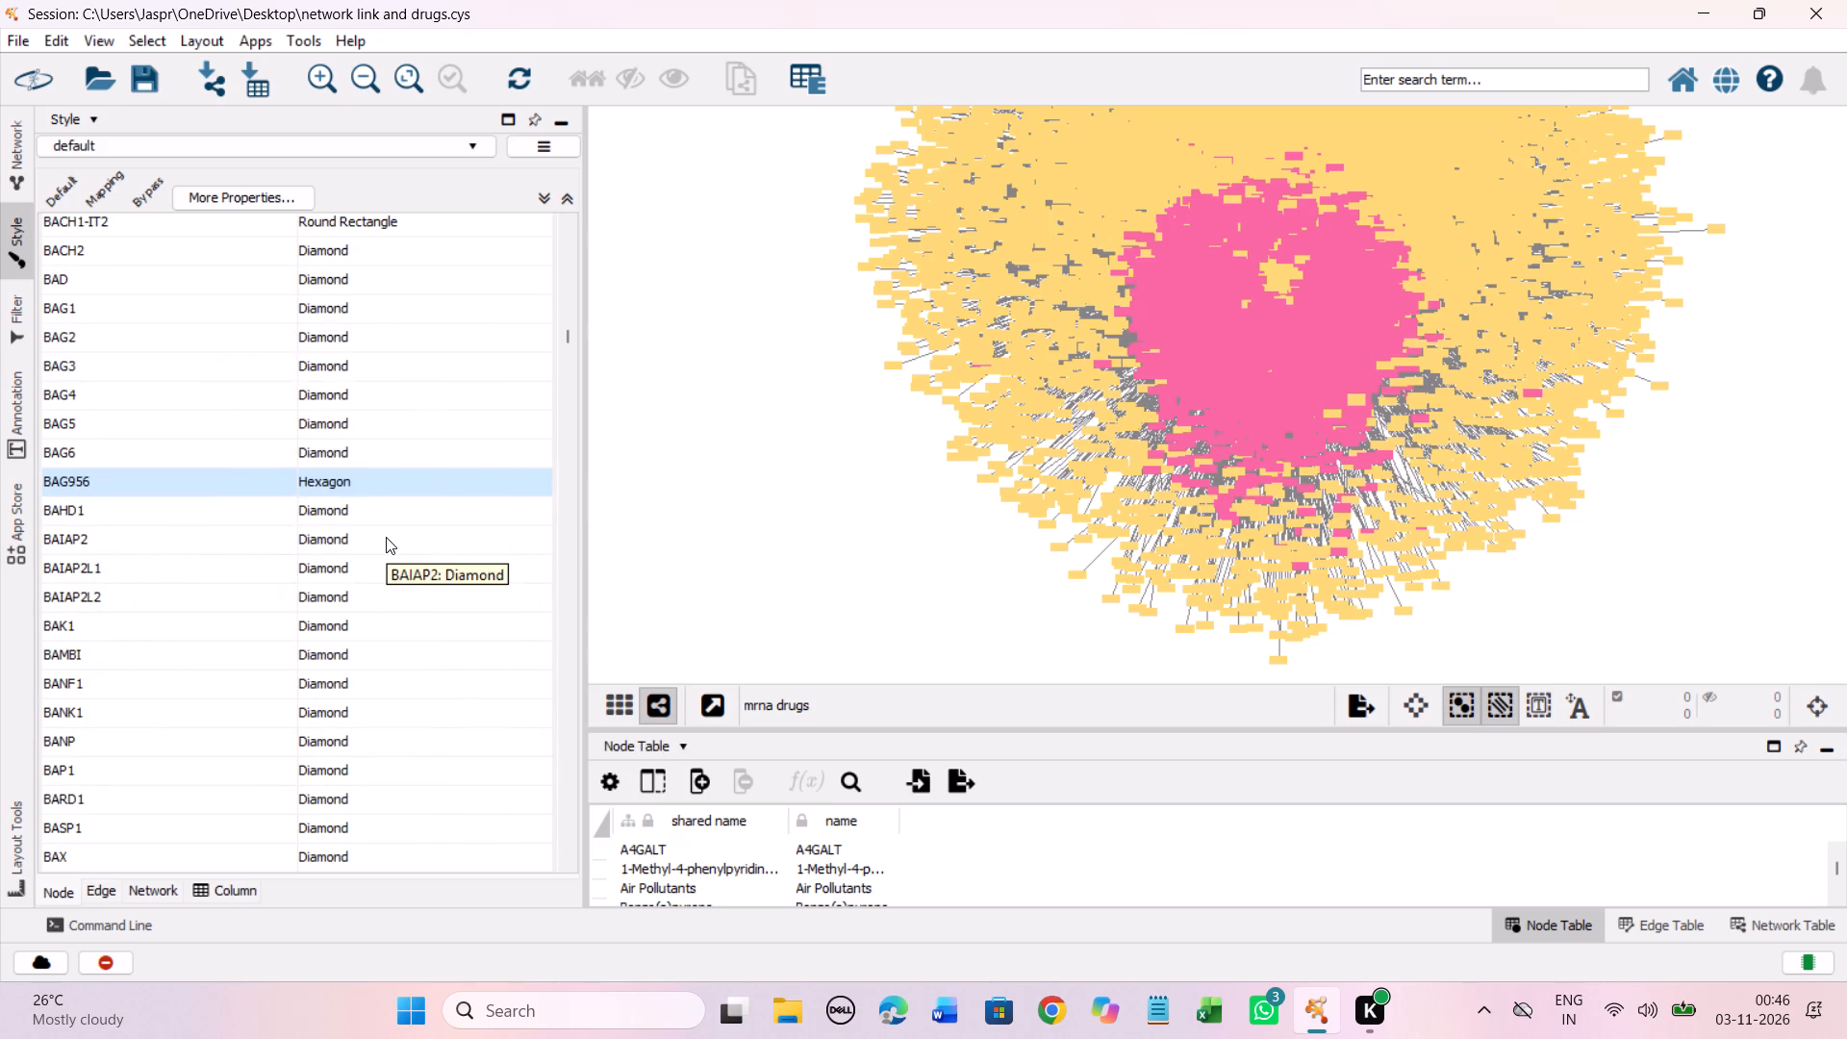
Set the discrete node shape mapping for BAY 11-7085, BAY u9773 and BAY-876 to Hexagon.
{"action": "scroll", "coordinate": [386, 537], "scroll_direction": "down", "scroll_amount": 13}
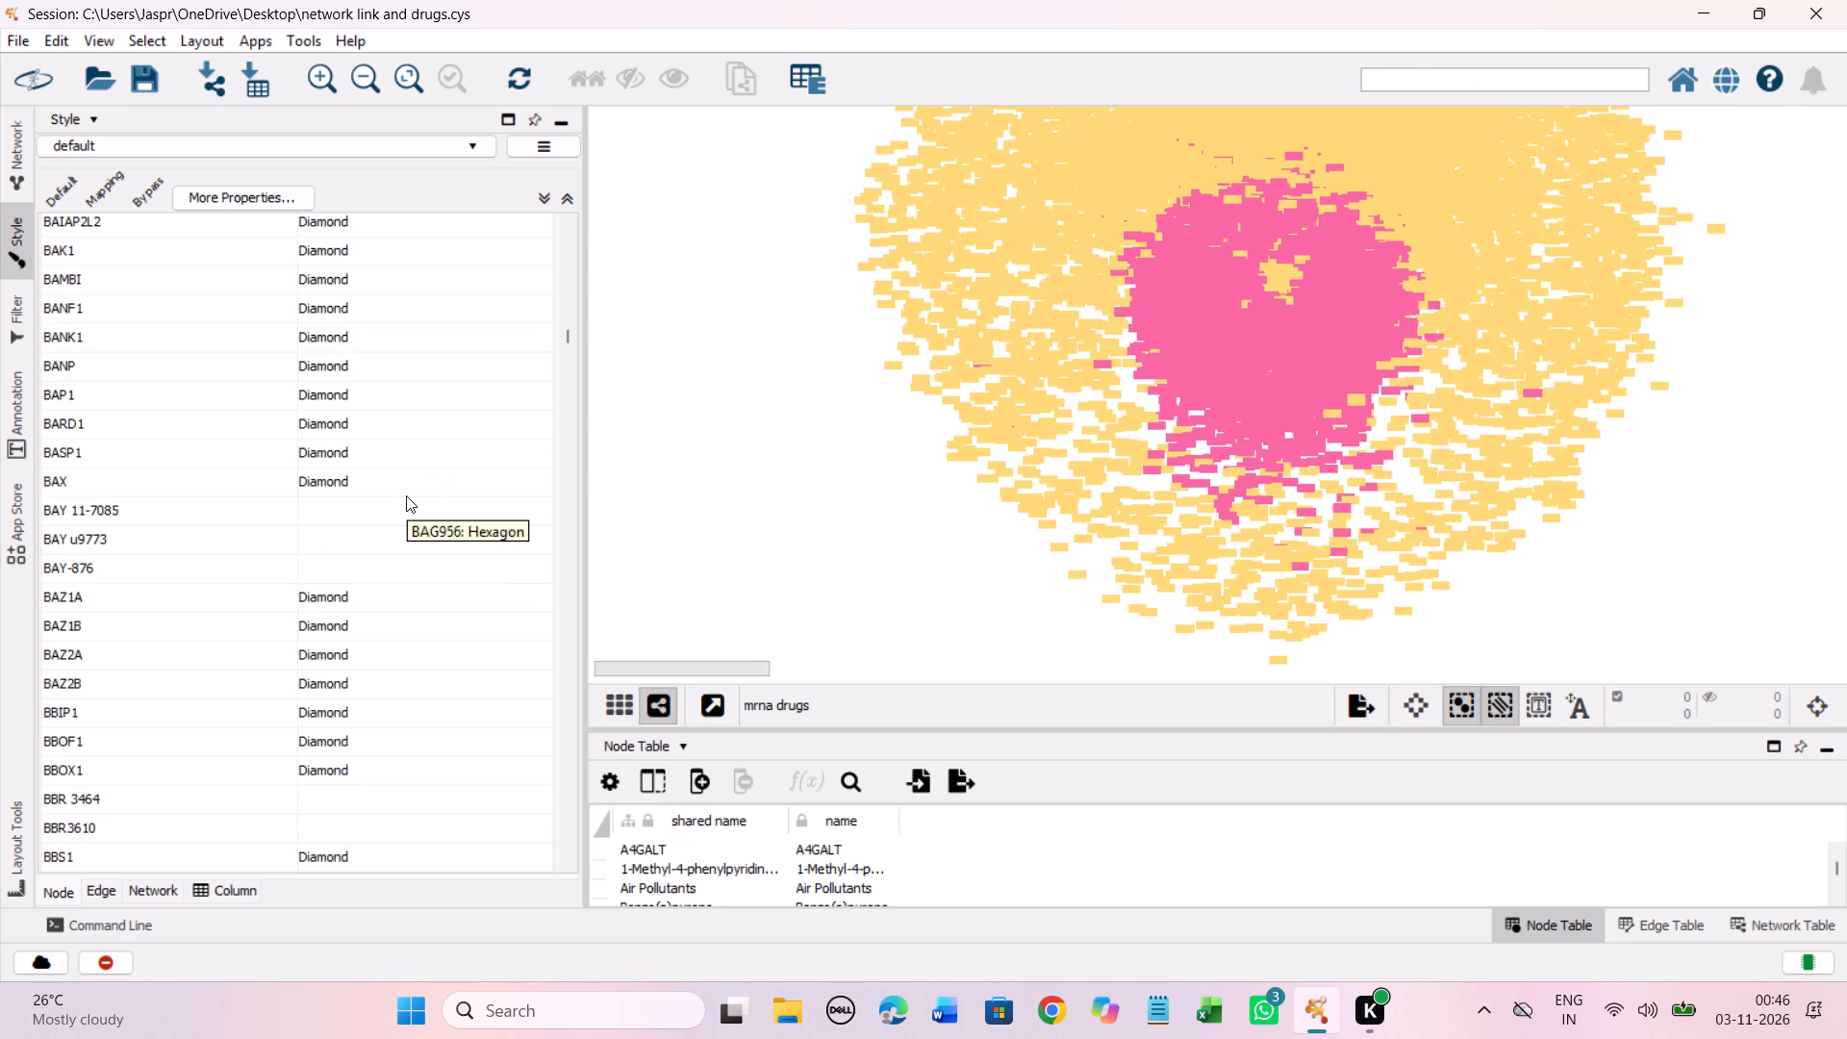
{"action": "scroll", "coordinate": [406, 495], "scroll_direction": "up", "scroll_amount": 6}
{"action": "scroll", "coordinate": [406, 495], "scroll_direction": "down", "scroll_amount": 6}
{"action": "left_click_drag", "start_coordinate": [332, 511], "coordinate": [336, 569]}
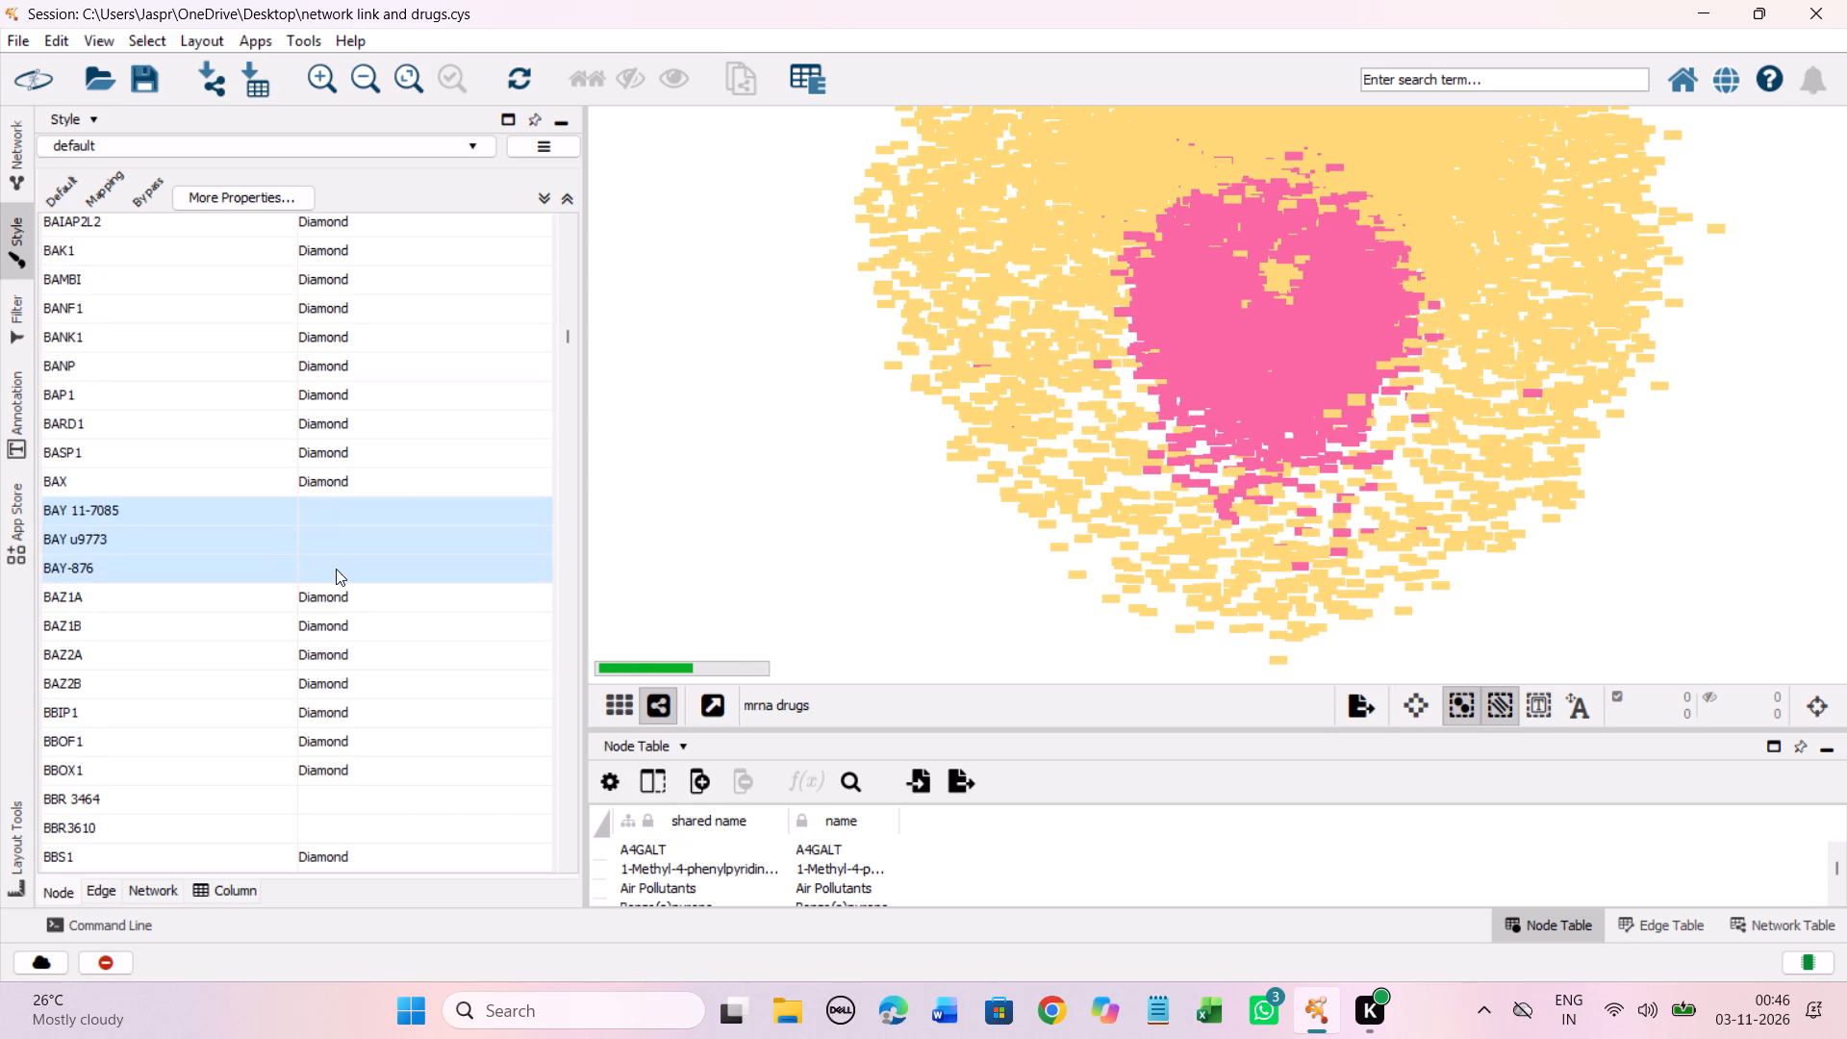
{"action": "left_click_drag", "start_coordinate": [336, 569], "coordinate": [336, 570]}
{"action": "right_click", "coordinate": [336, 570]}
{"action": "left_click", "coordinate": [397, 584]}
{"action": "left_click", "coordinate": [681, 589]}
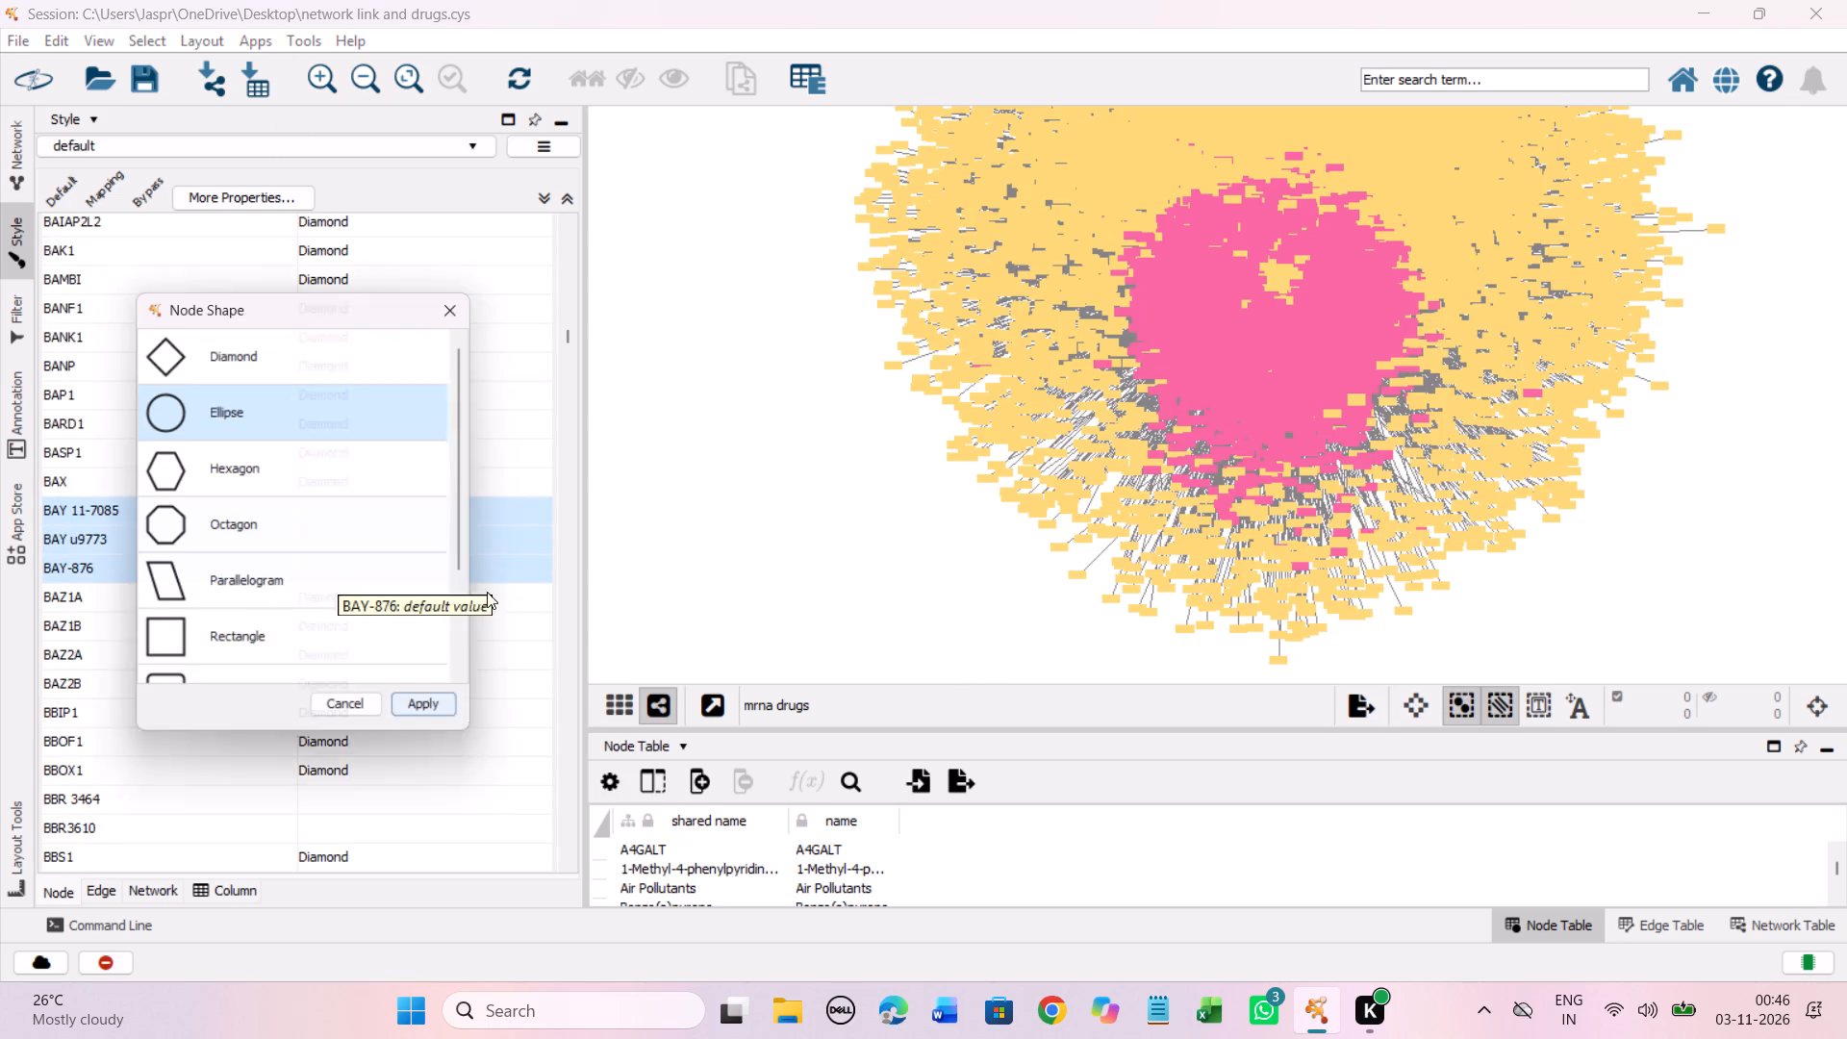
{"action": "left_click", "coordinate": [261, 475]}
{"action": "left_click", "coordinate": [437, 719]}
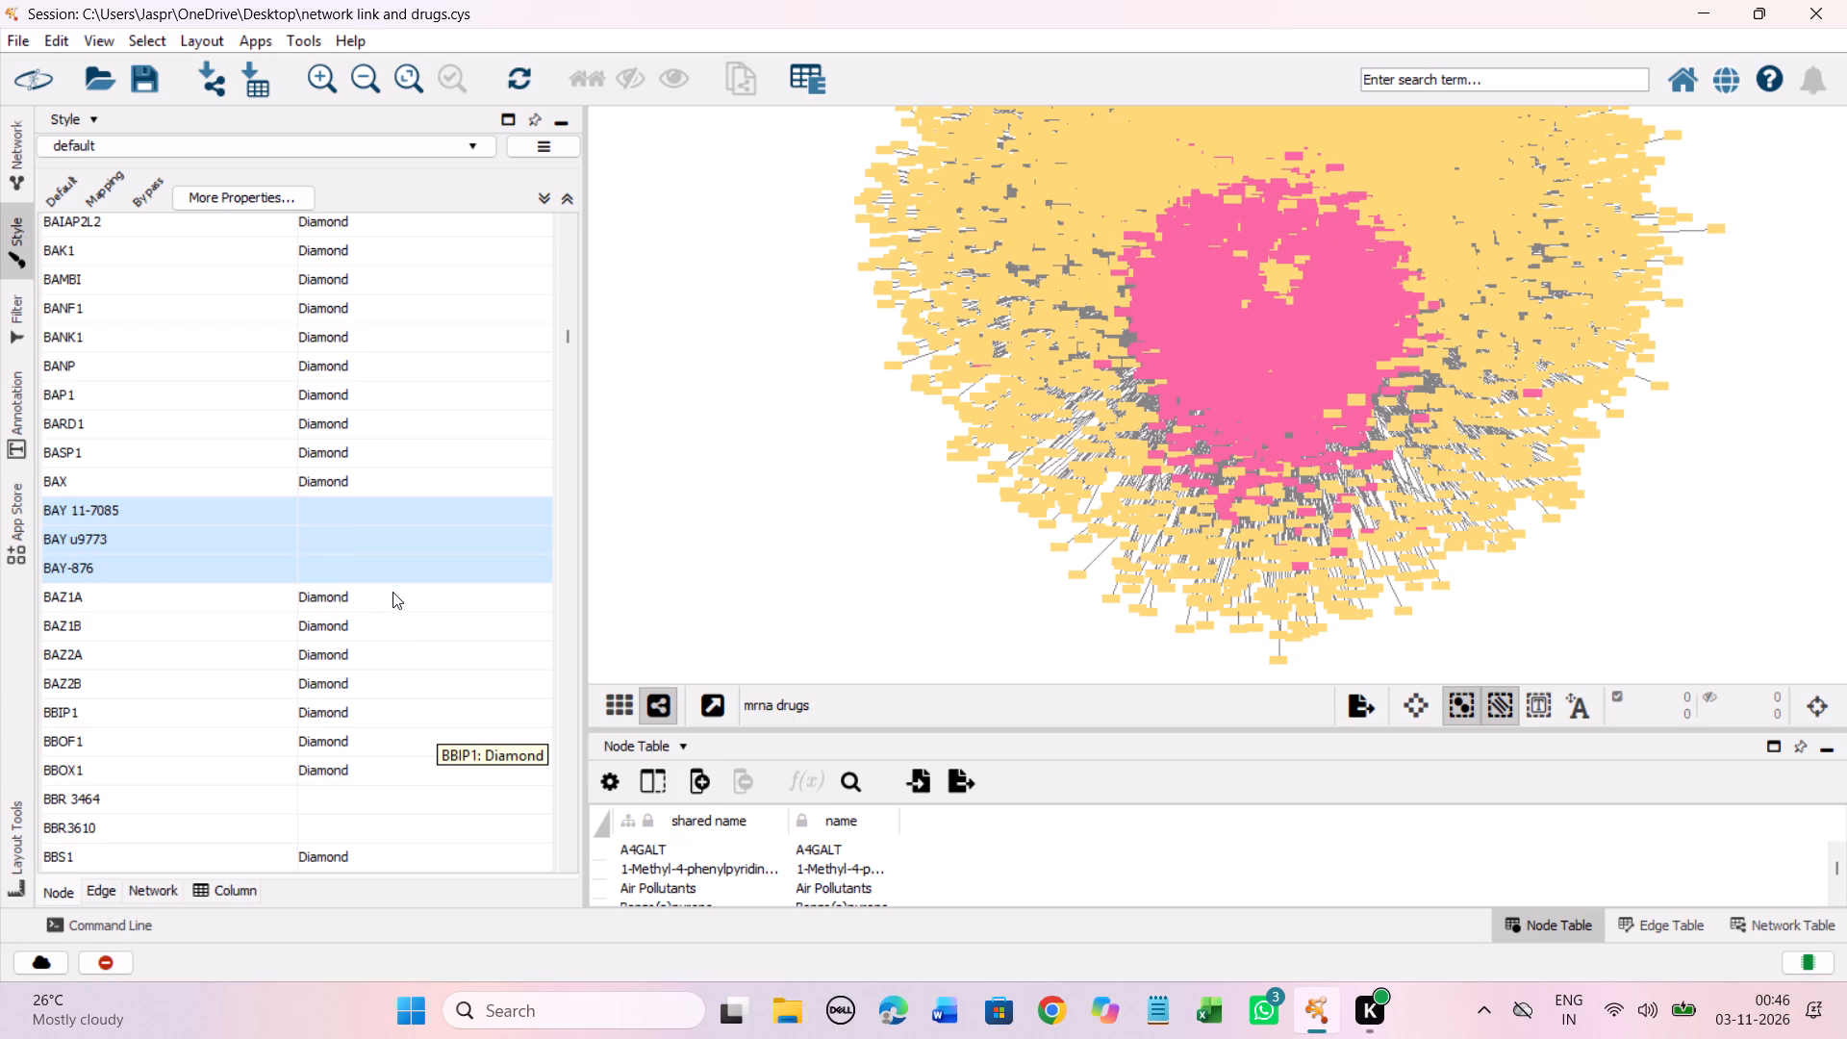
Set the discrete node shape mapping for BBR 3464 and BBR3610 to Hexagon.
{"action": "scroll", "coordinate": [391, 581], "scroll_direction": "down", "scroll_amount": 5}
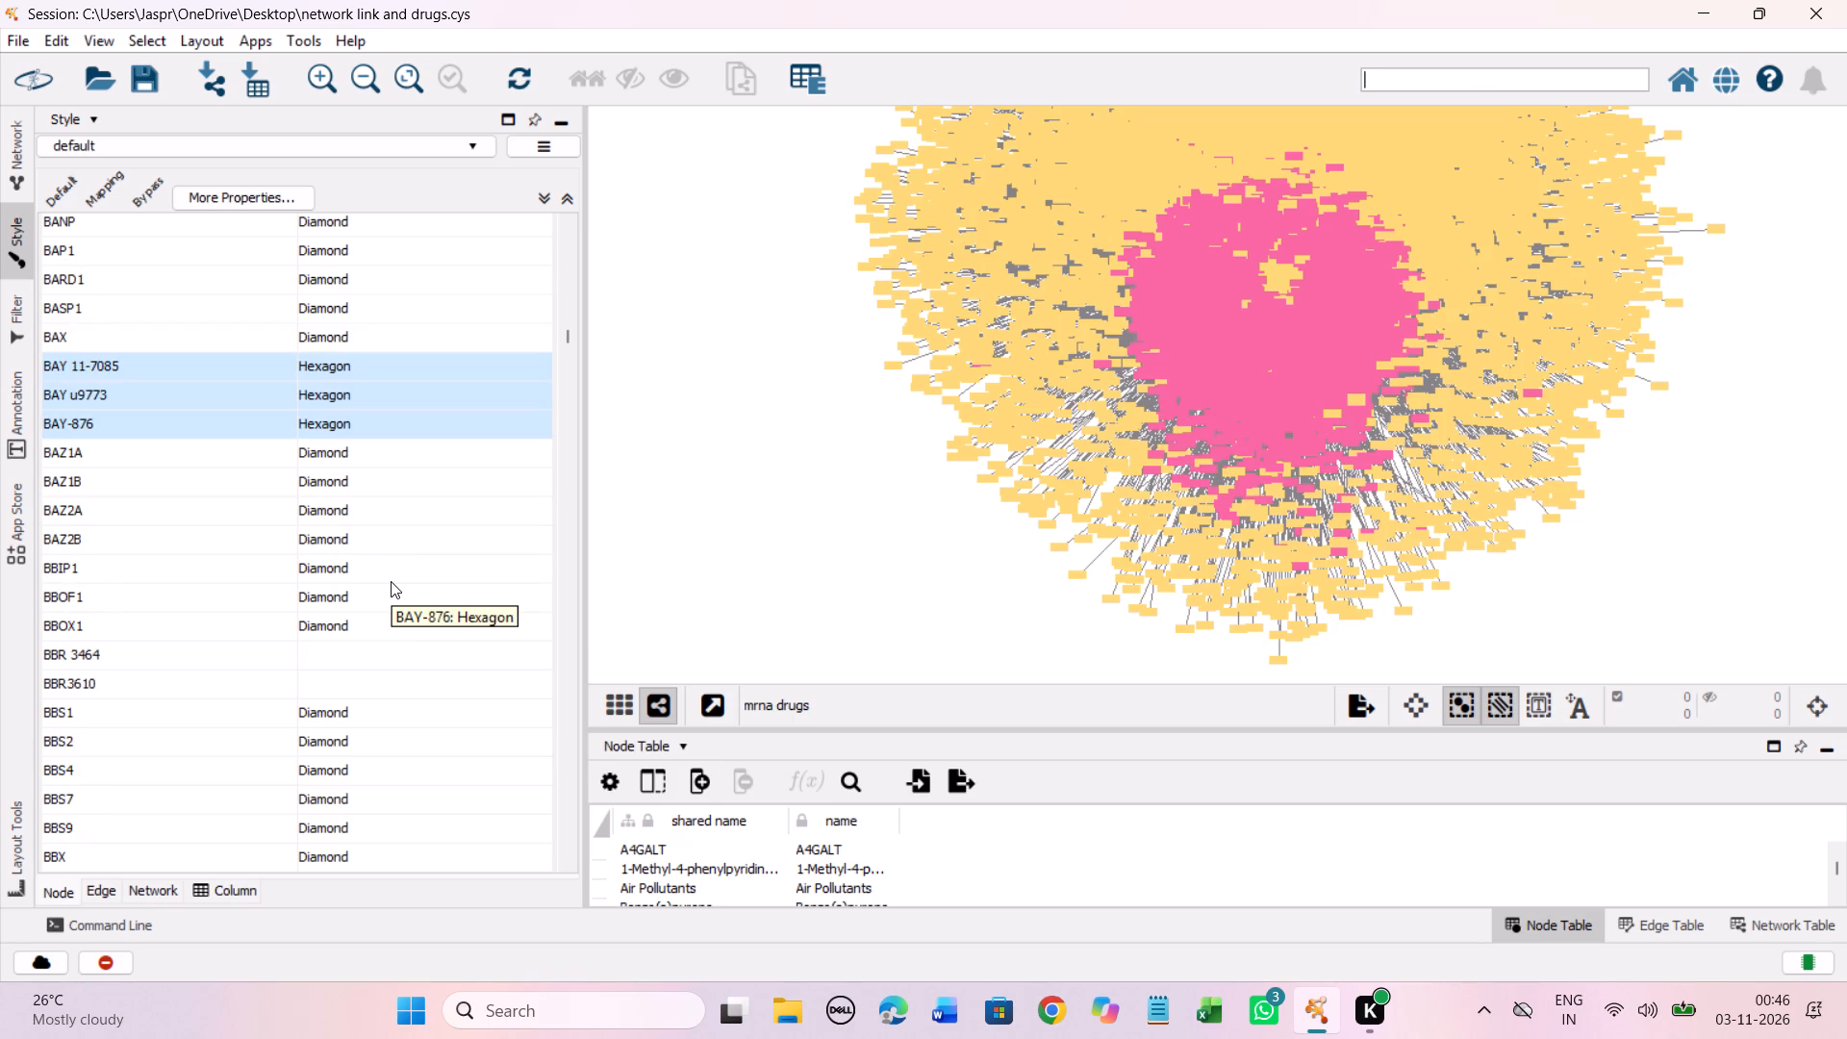
{"action": "left_click_drag", "start_coordinate": [322, 652], "coordinate": [324, 680]}
{"action": "right_click", "coordinate": [324, 680]}
{"action": "left_click", "coordinate": [472, 697]}
{"action": "left_click", "coordinate": [656, 697]}
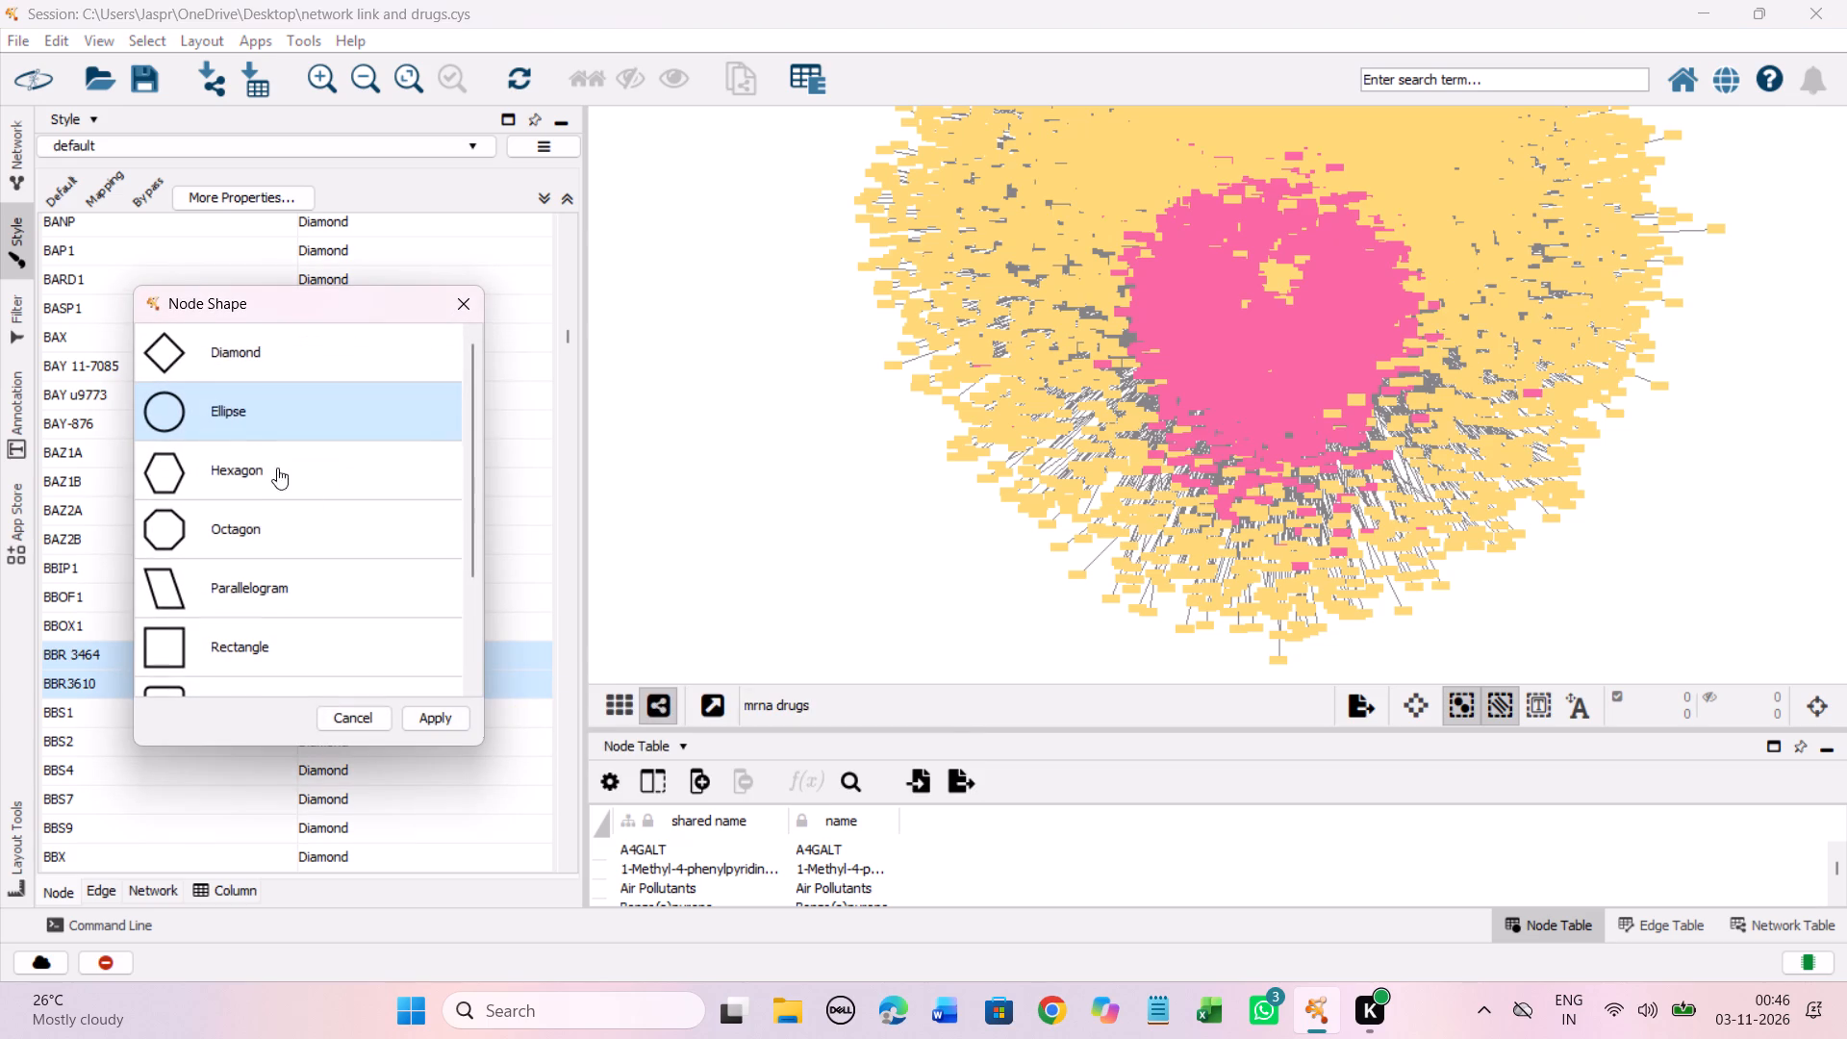
{"action": "left_click", "coordinate": [250, 476]}
{"action": "left_click", "coordinate": [431, 708]}
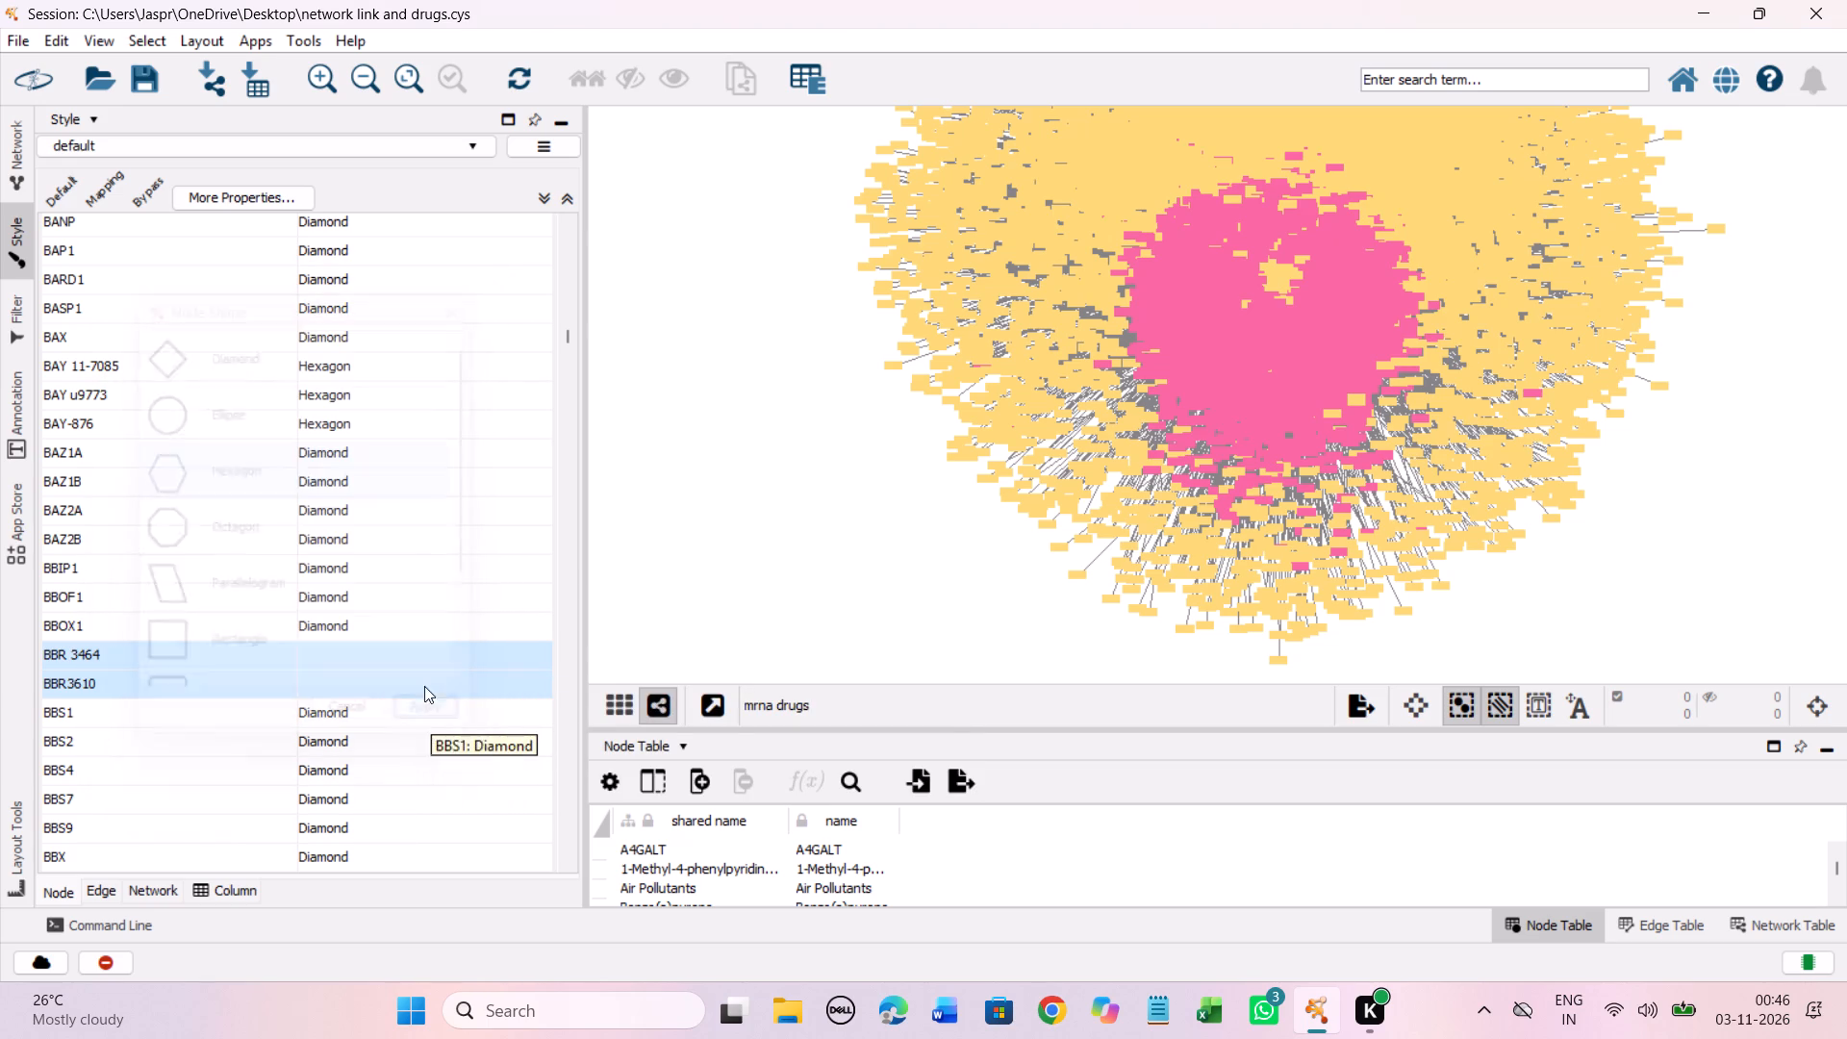
Set the discrete node shape mapping for BCG Vaccine to Hexagon.
{"action": "scroll", "coordinate": [401, 505], "scroll_direction": "down", "scroll_amount": 5}
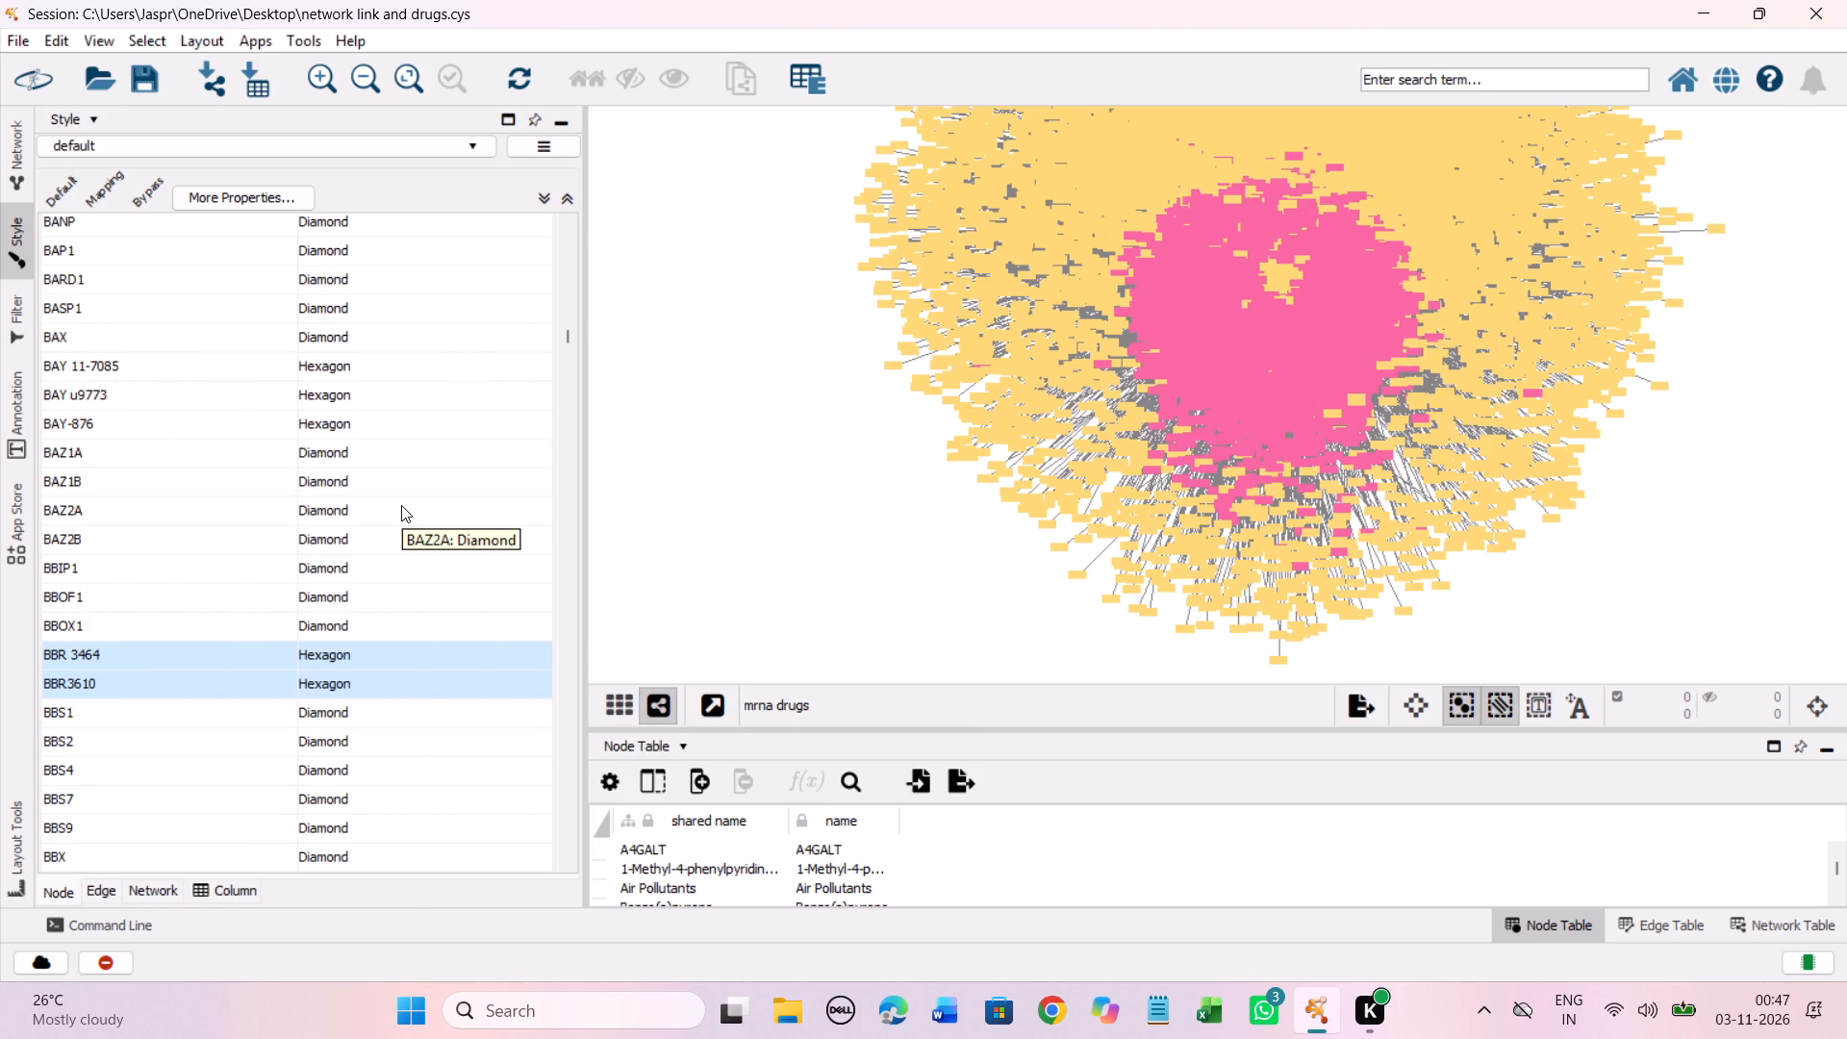
{"action": "scroll", "coordinate": [401, 505], "scroll_direction": "down", "scroll_amount": 16}
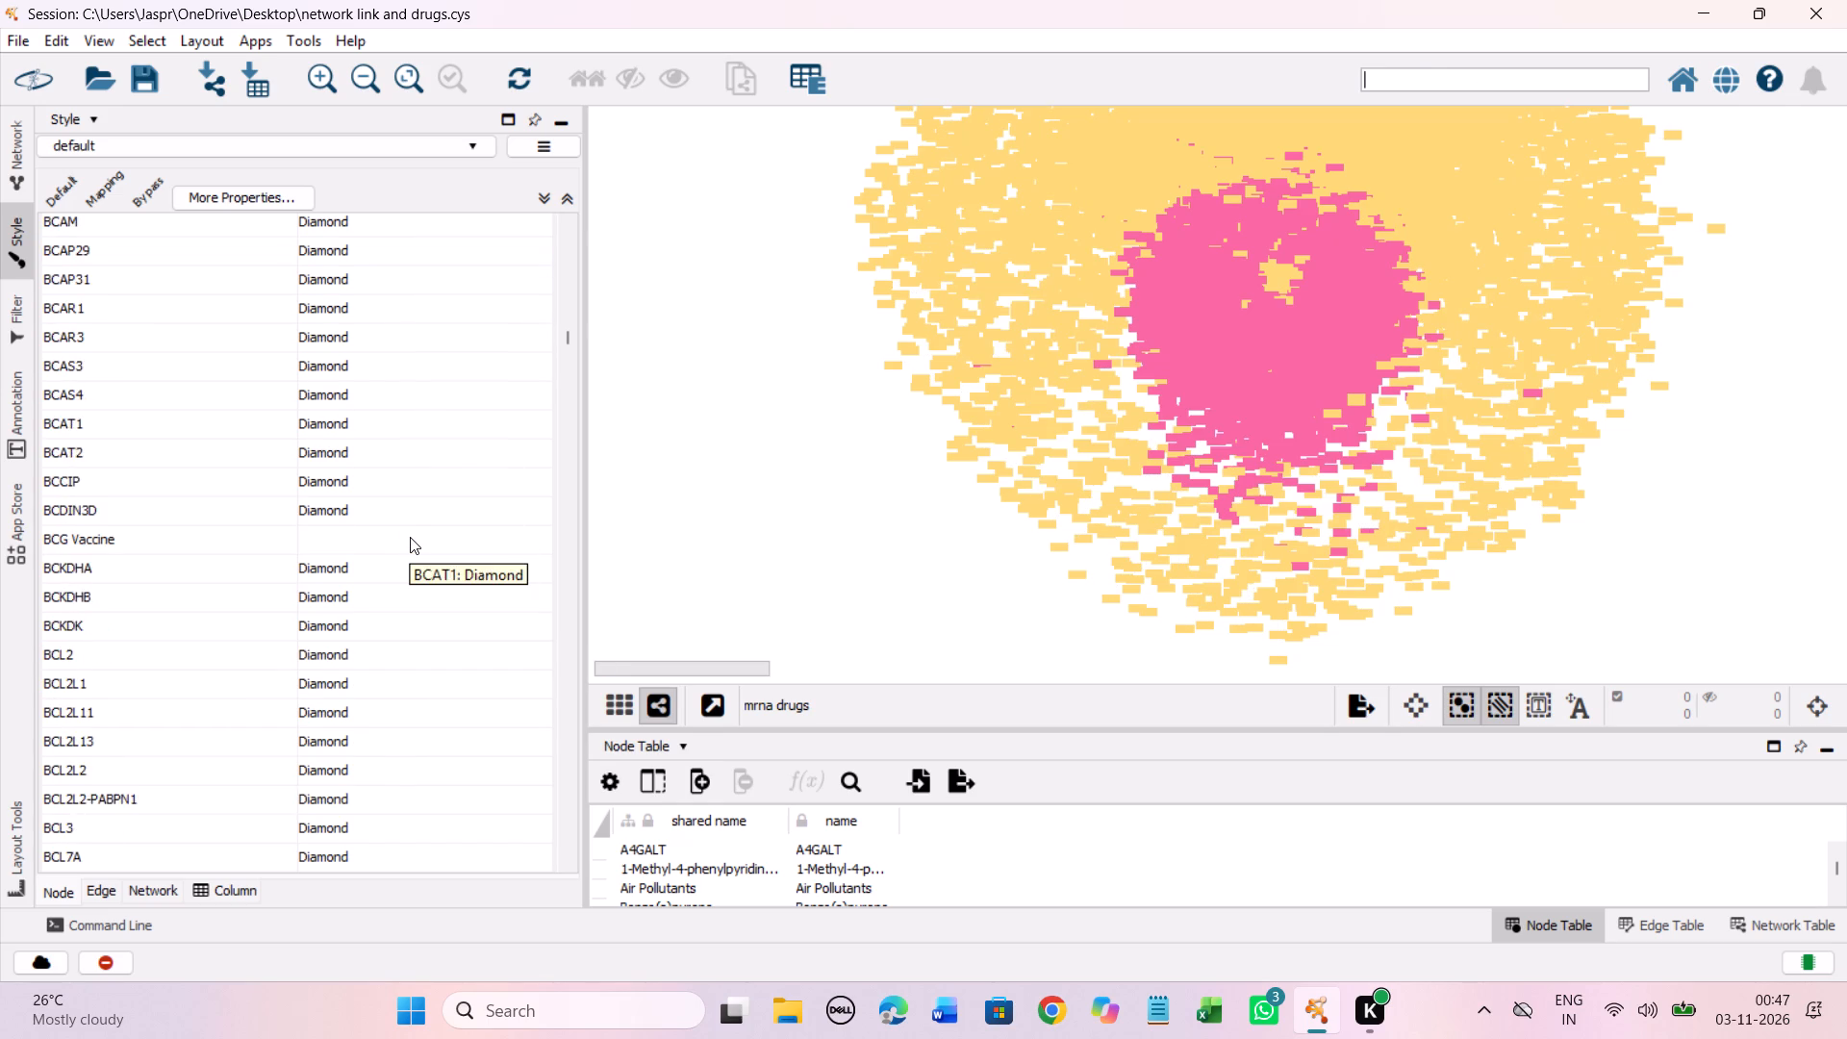
{"action": "scroll", "coordinate": [410, 537], "scroll_direction": "down", "scroll_amount": 5}
{"action": "left_click", "coordinate": [335, 452]}
{"action": "right_click", "coordinate": [335, 452]}
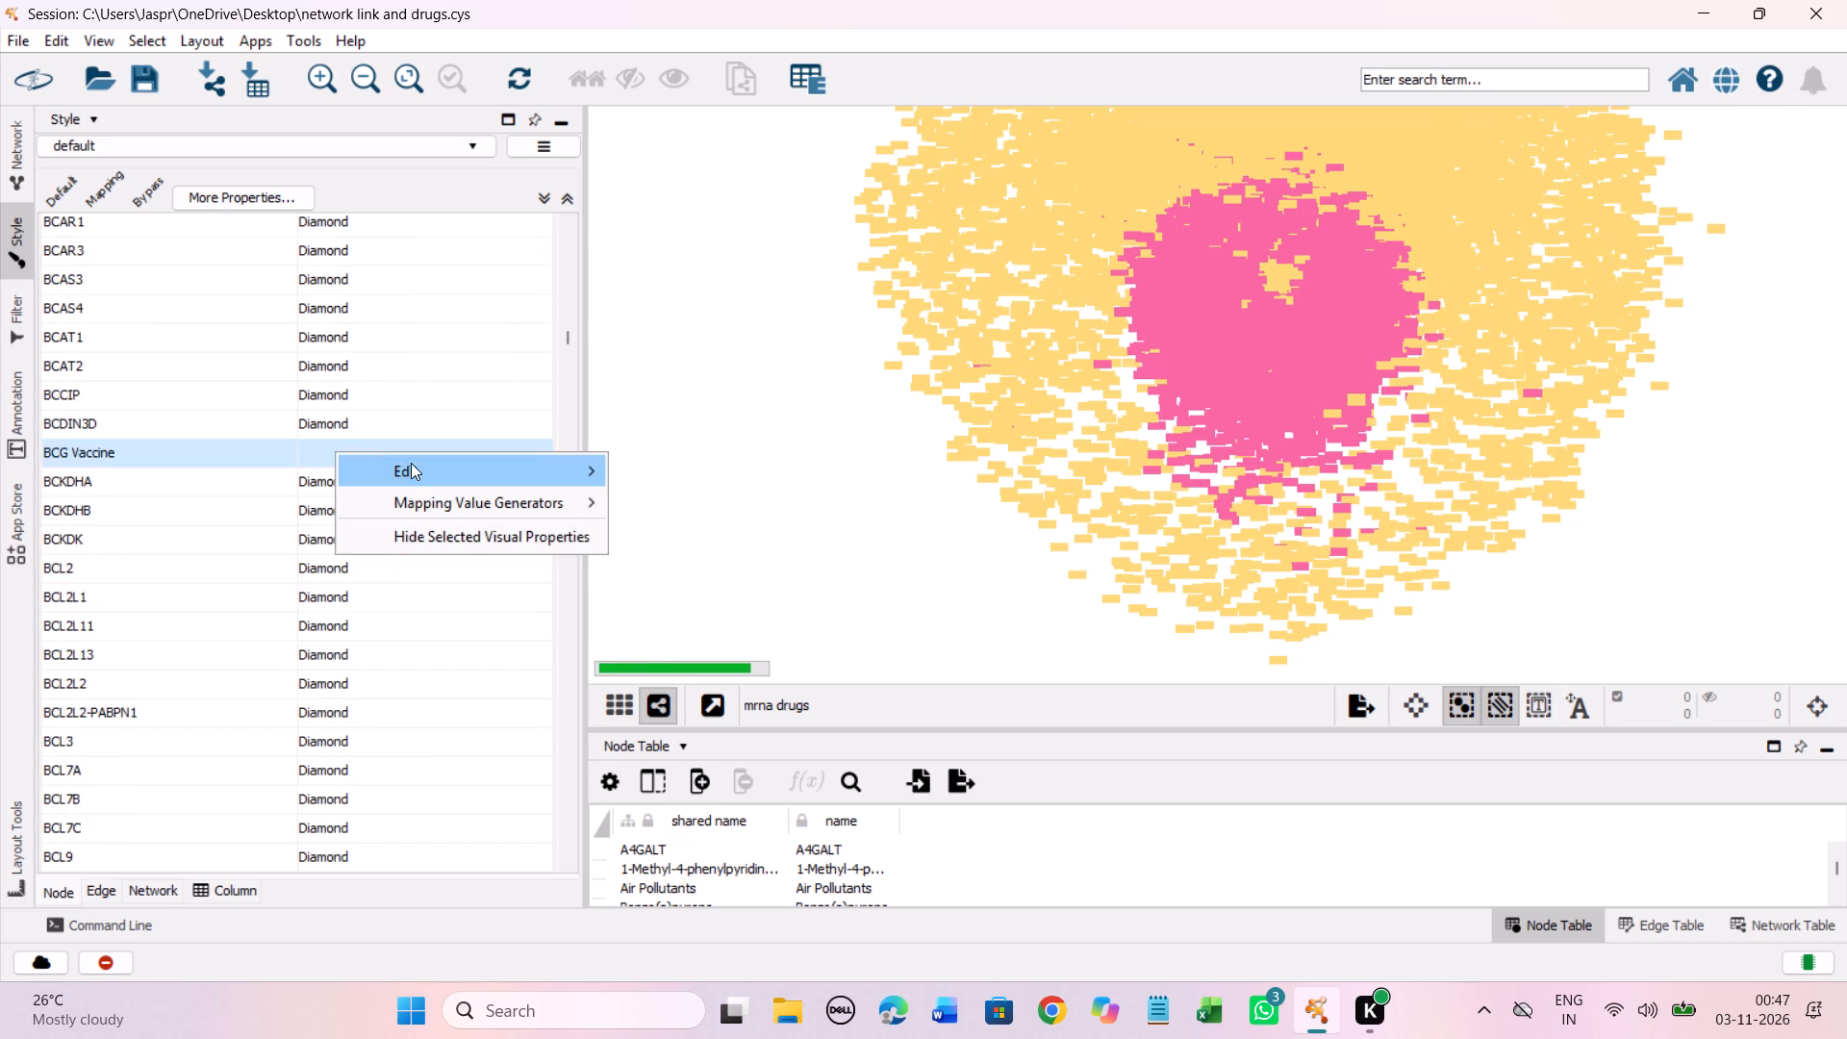
{"action": "left_click", "coordinate": [658, 467]}
{"action": "left_click", "coordinate": [283, 474]}
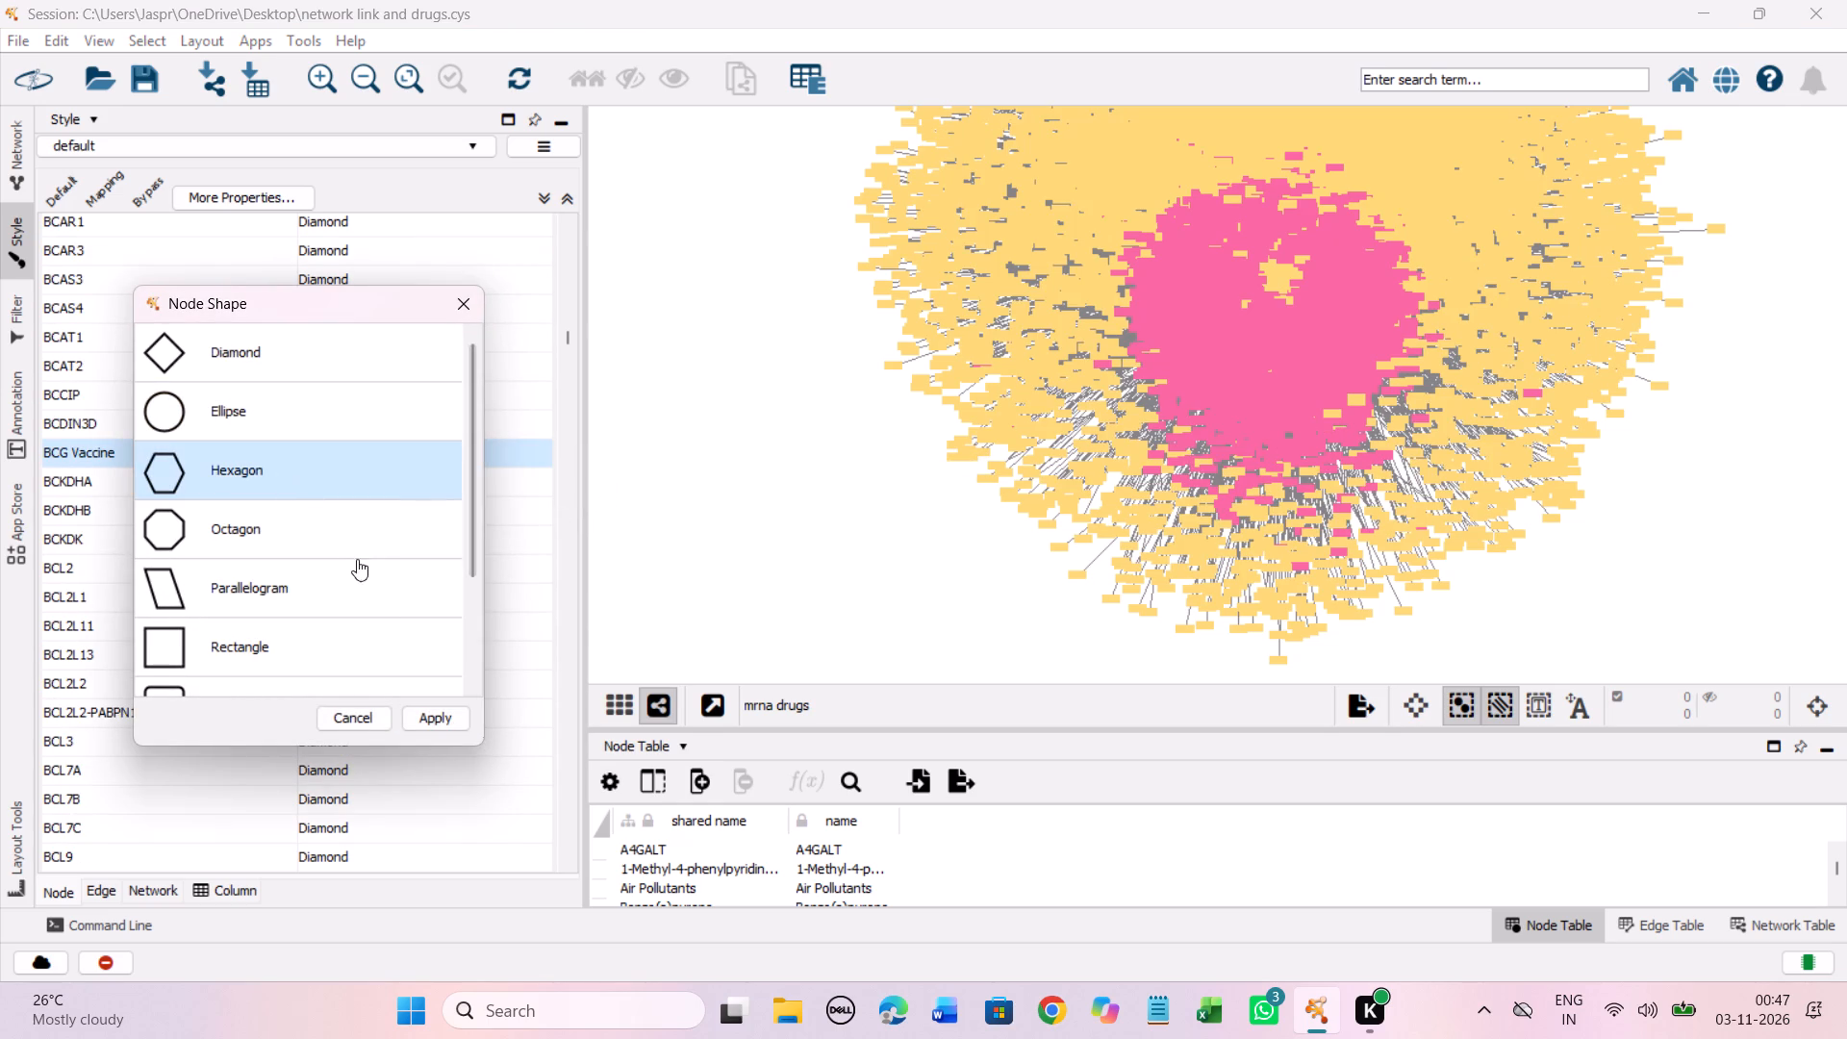
{"action": "left_click", "coordinate": [414, 712]}
Set the discrete node shape mapping for BDMC-A to Hexagon.
{"action": "scroll", "coordinate": [365, 533], "scroll_direction": "down", "scroll_amount": 1}
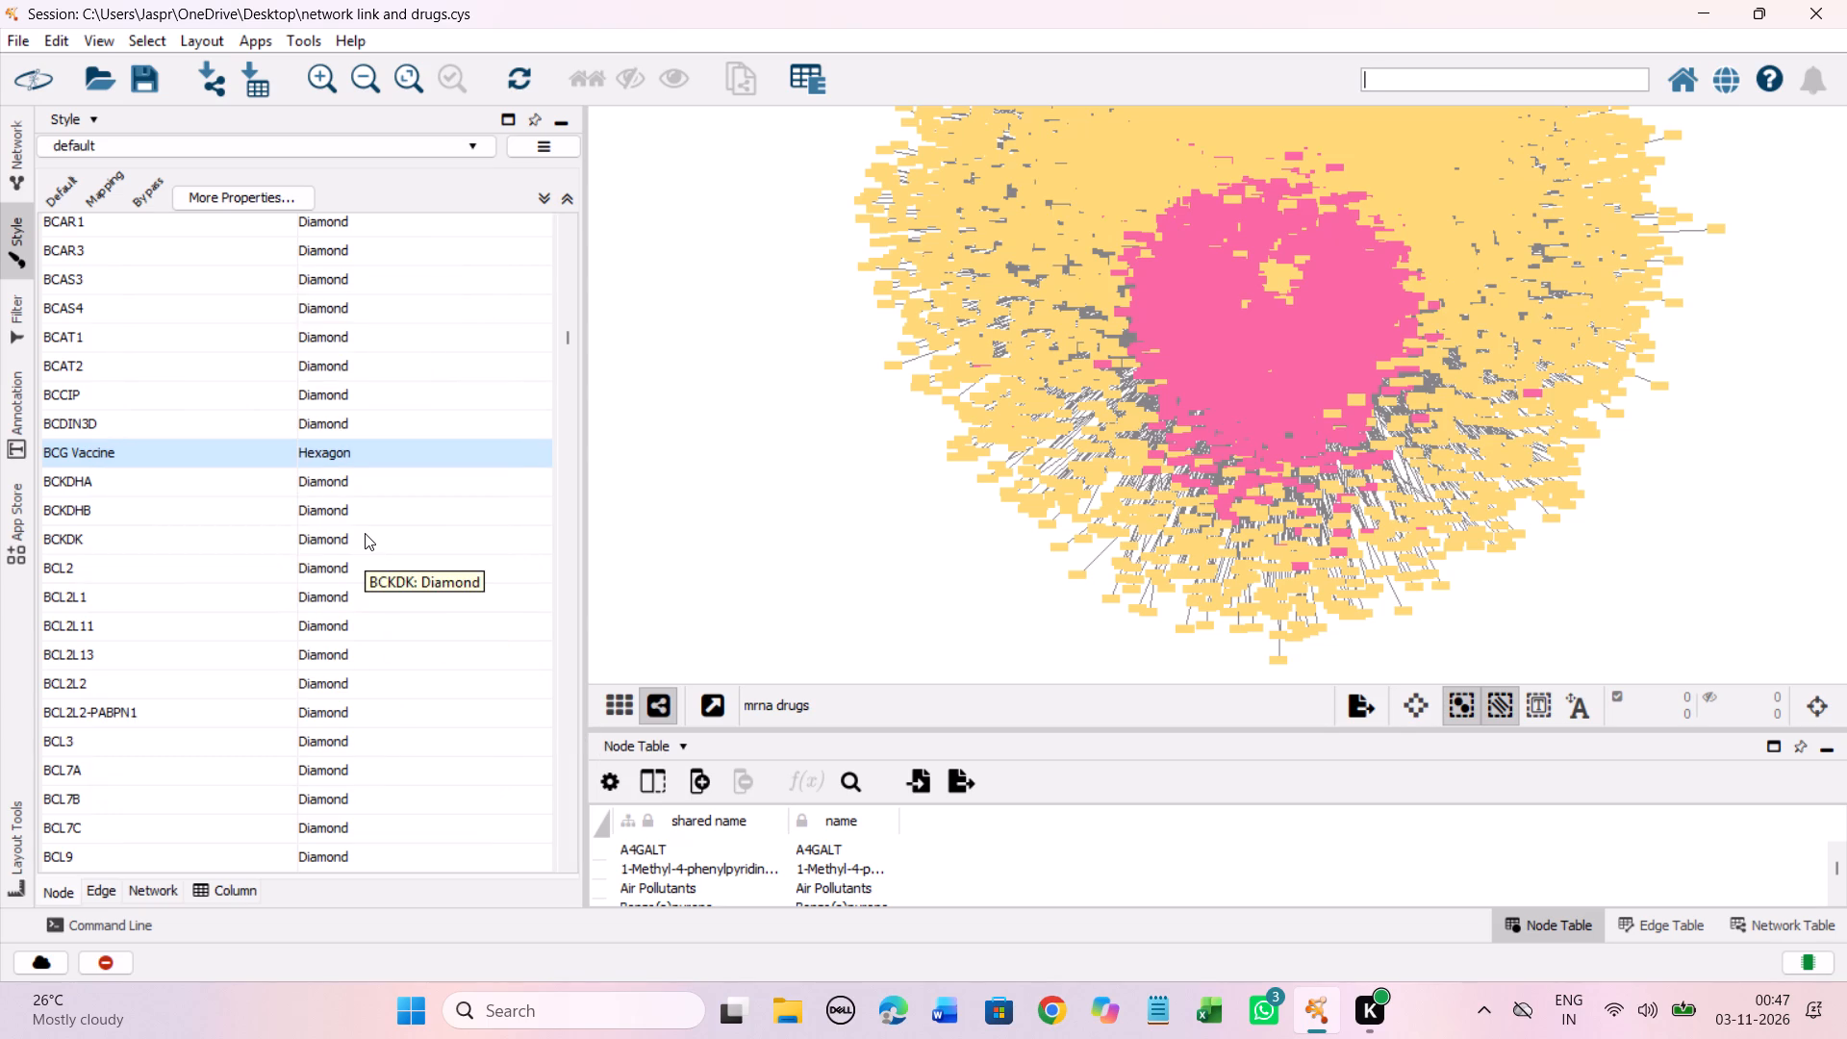
{"action": "scroll", "coordinate": [365, 533], "scroll_direction": "down", "scroll_amount": 6}
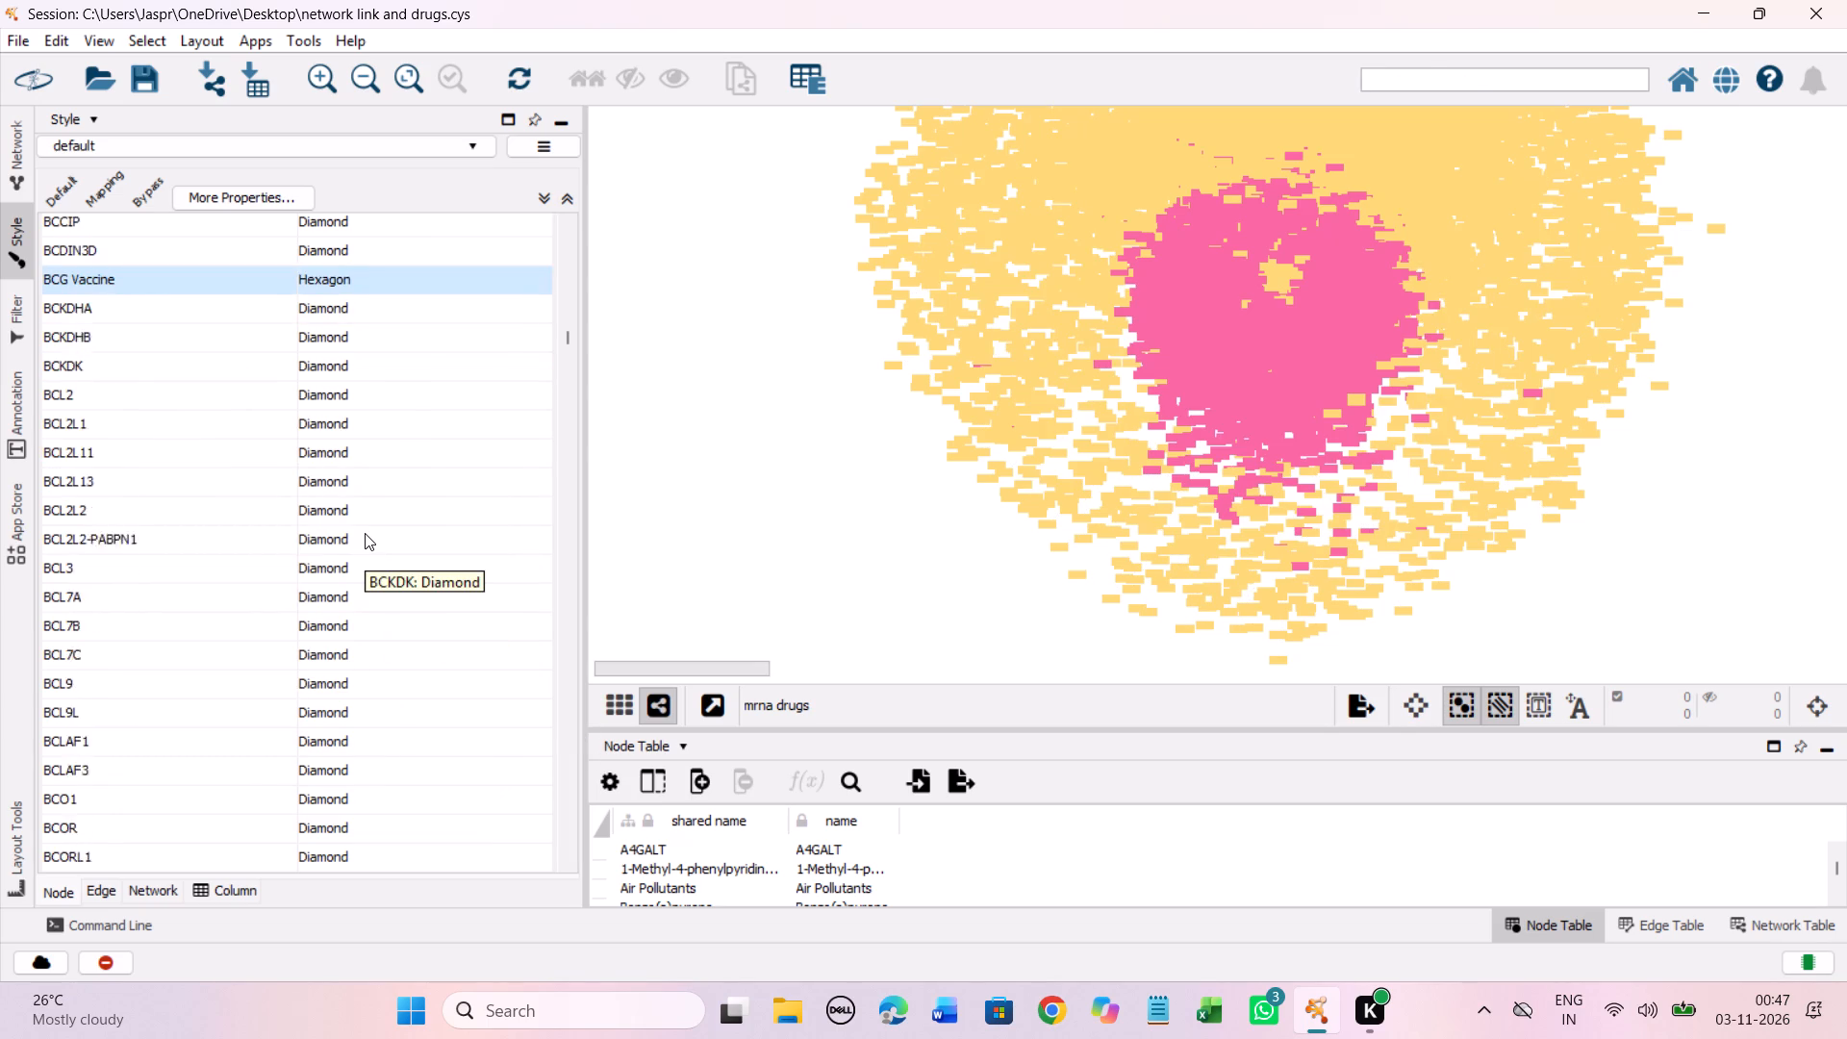
{"action": "scroll", "coordinate": [365, 533], "scroll_direction": "down", "scroll_amount": 15}
{"action": "scroll", "coordinate": [365, 533], "scroll_direction": "down", "scroll_amount": 6}
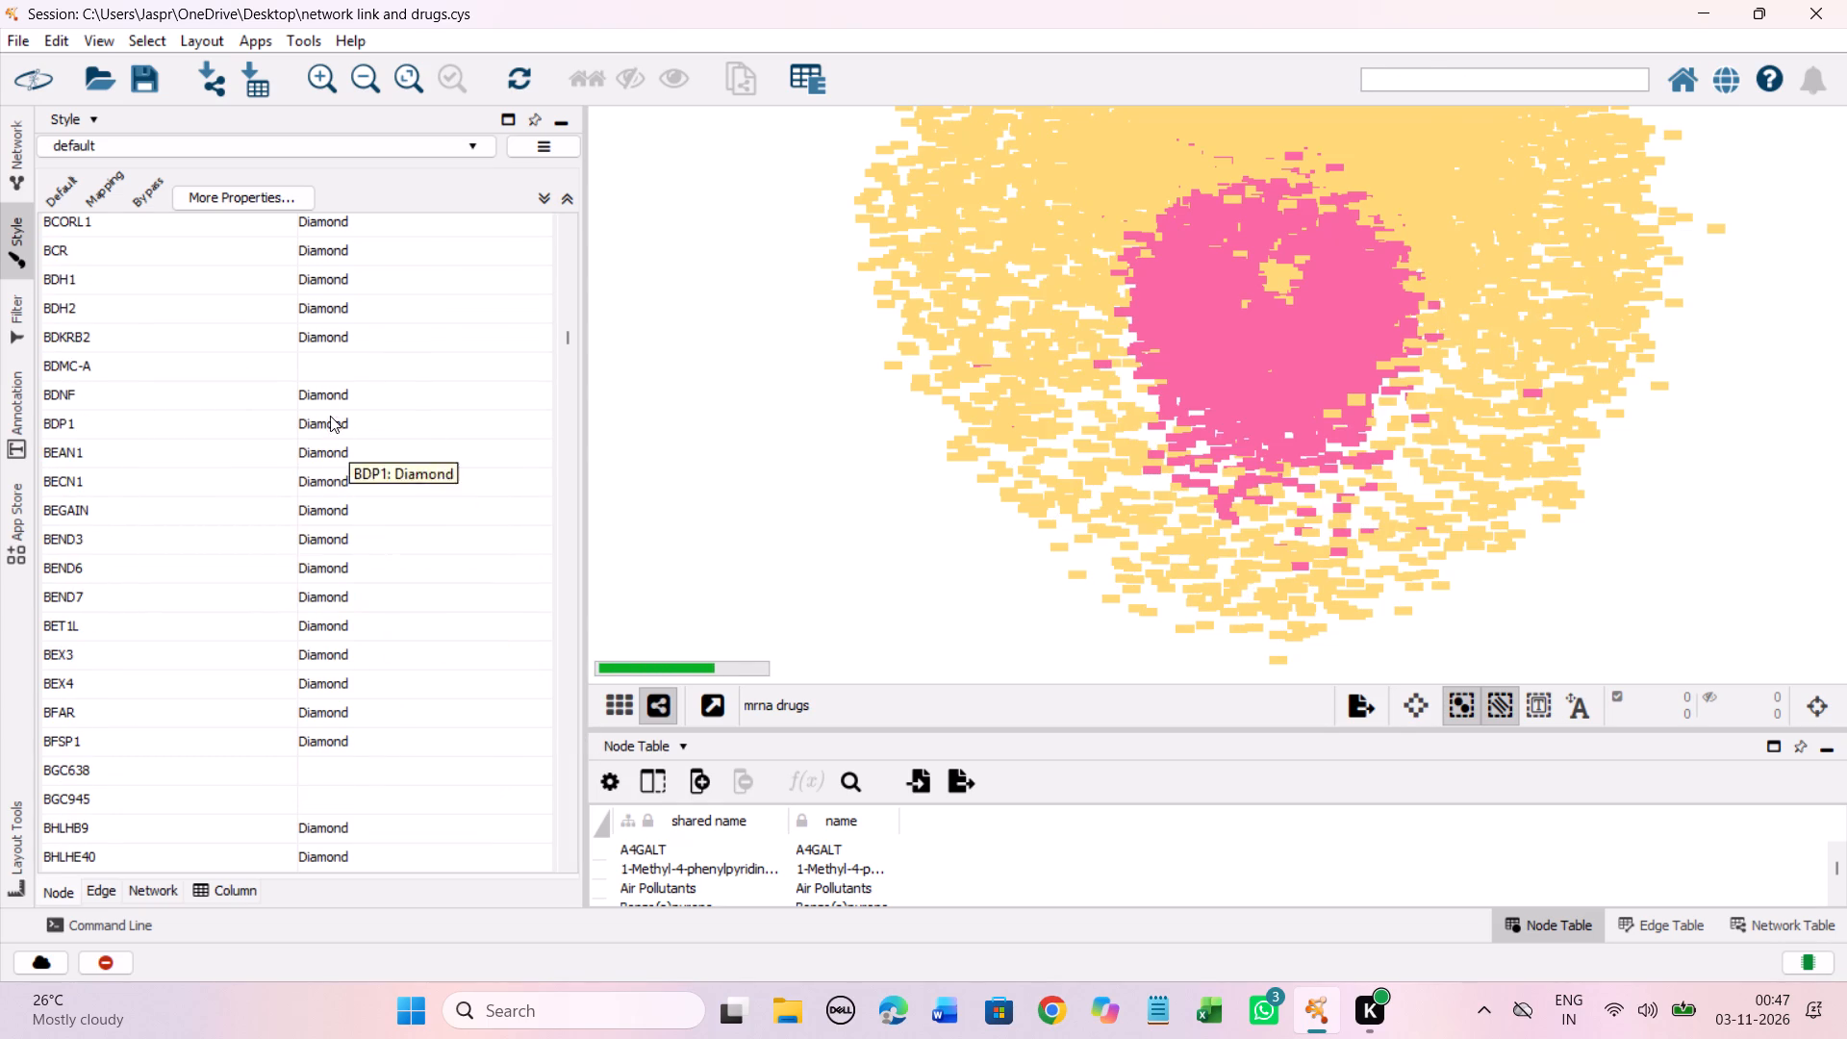
{"action": "left_click", "coordinate": [326, 359]}
{"action": "right_click", "coordinate": [326, 359]}
{"action": "left_click", "coordinate": [613, 378]}
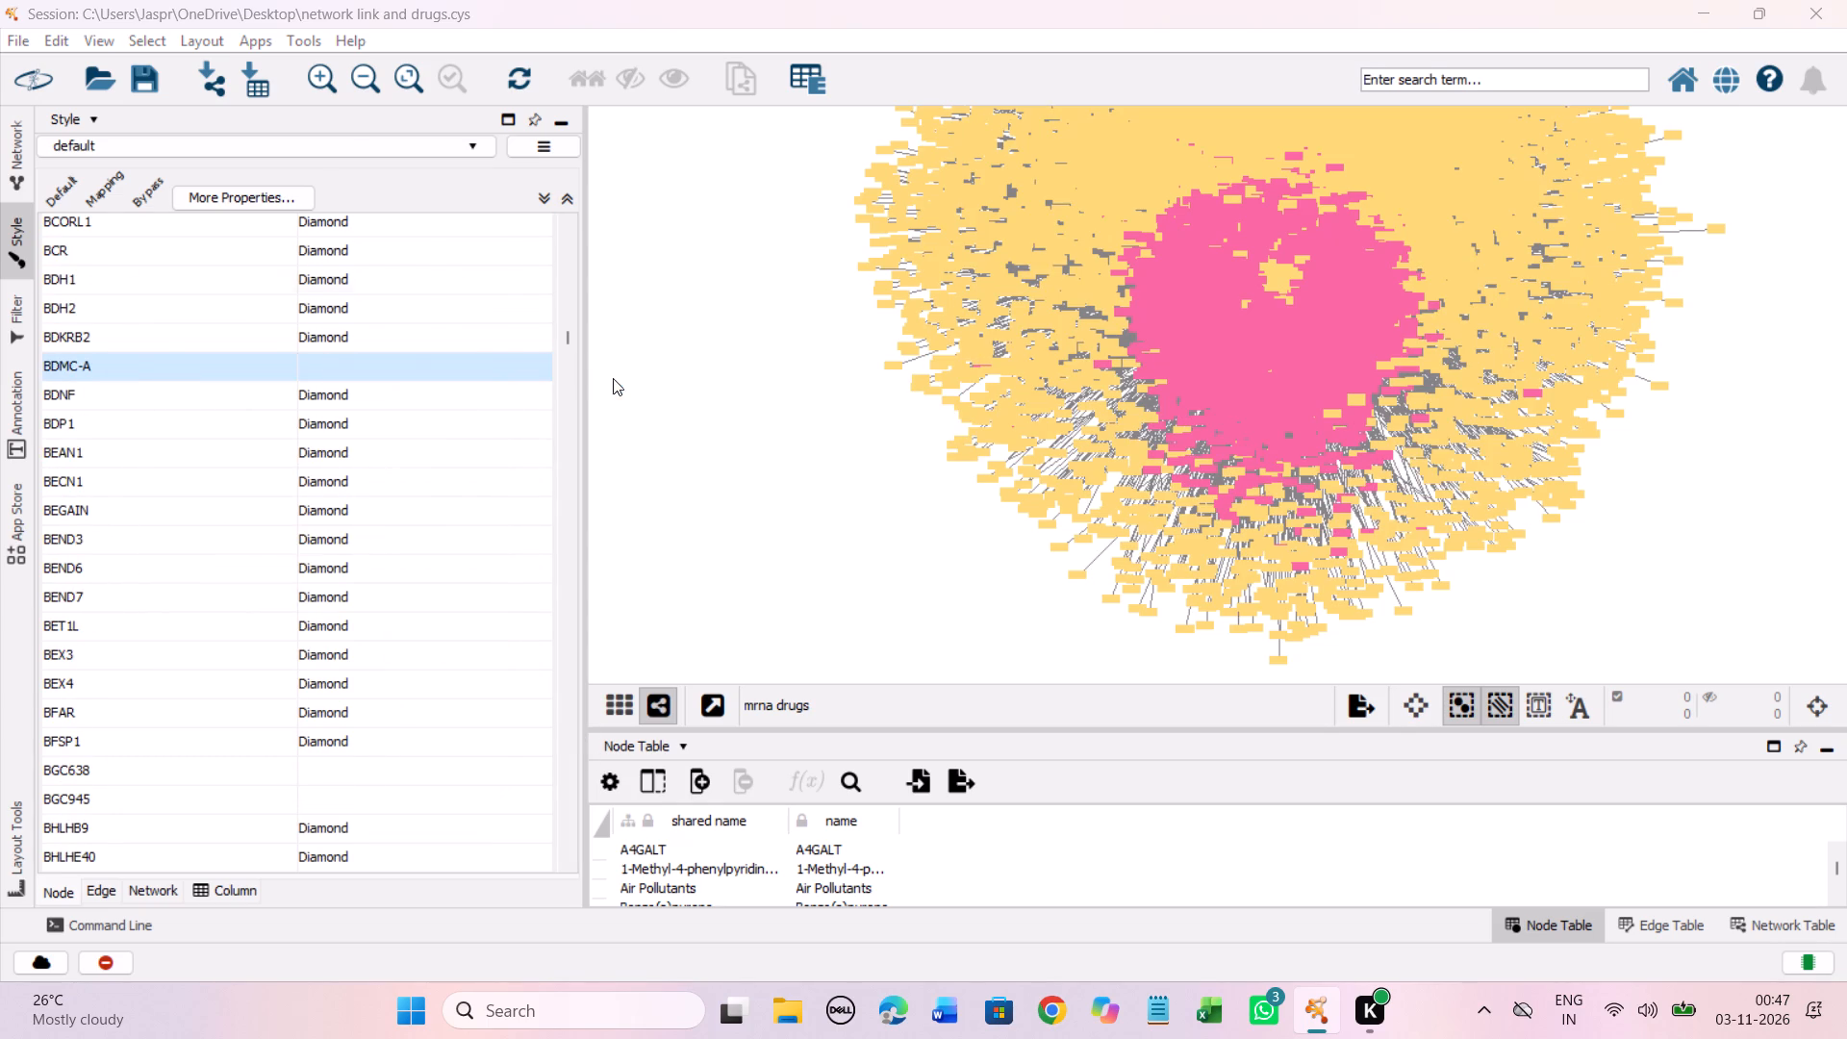
{"action": "left_click", "coordinate": [299, 460]}
{"action": "left_click", "coordinate": [413, 710]}
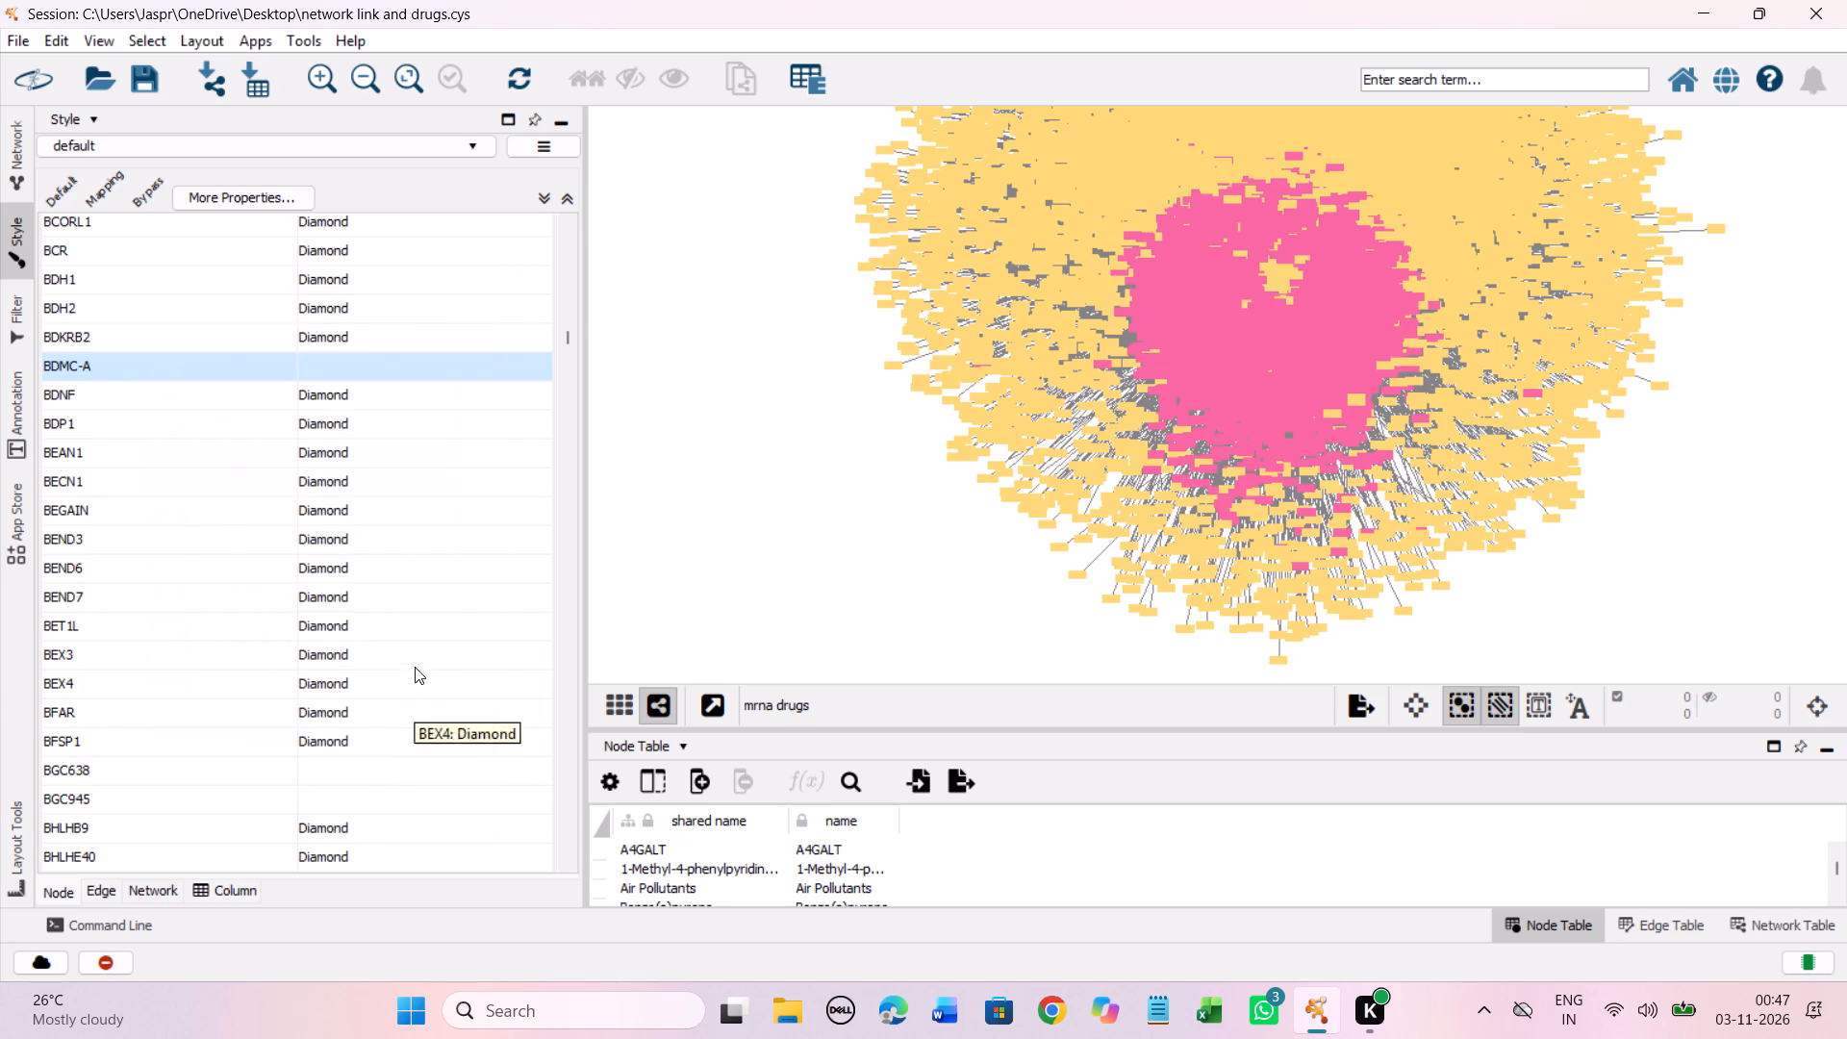
Set the discrete node shape mapping for BGC638 and BGC945 to Hexagon.
{"action": "scroll", "coordinate": [399, 530], "scroll_direction": "down", "scroll_amount": 3}
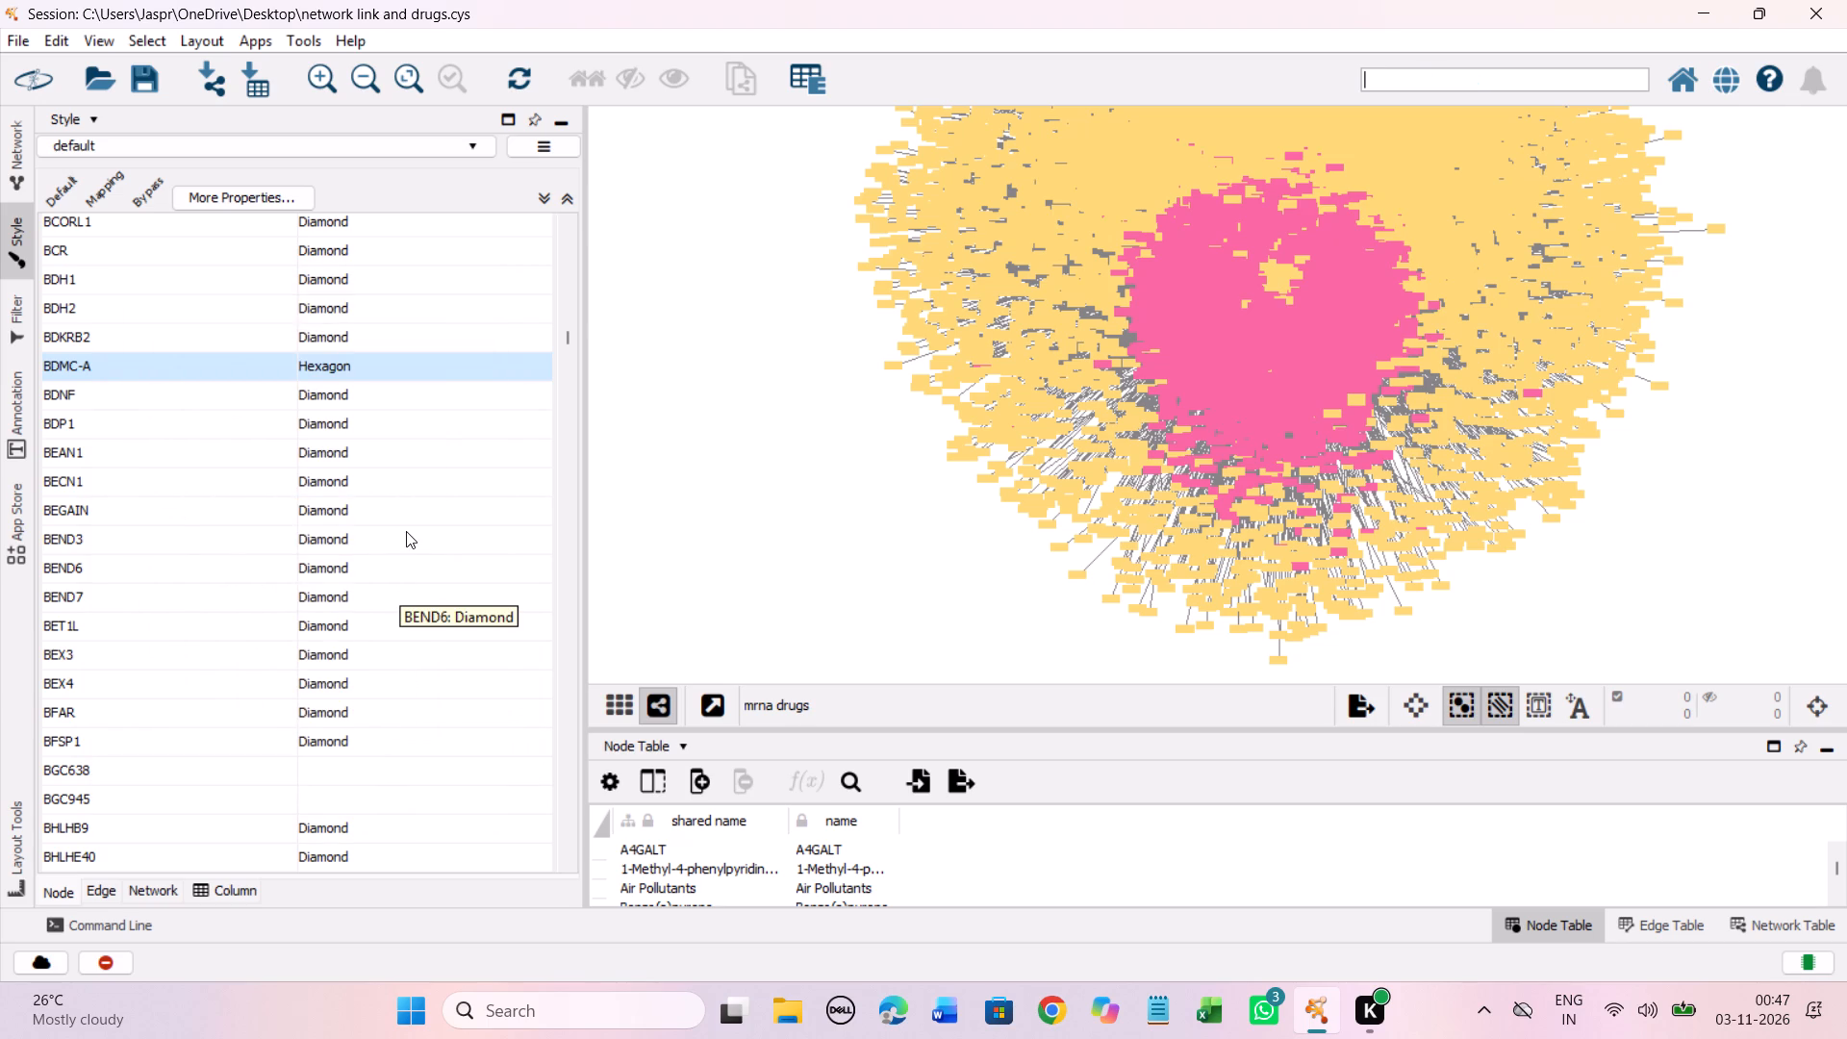
{"action": "scroll", "coordinate": [488, 540], "scroll_direction": "down", "scroll_amount": 6}
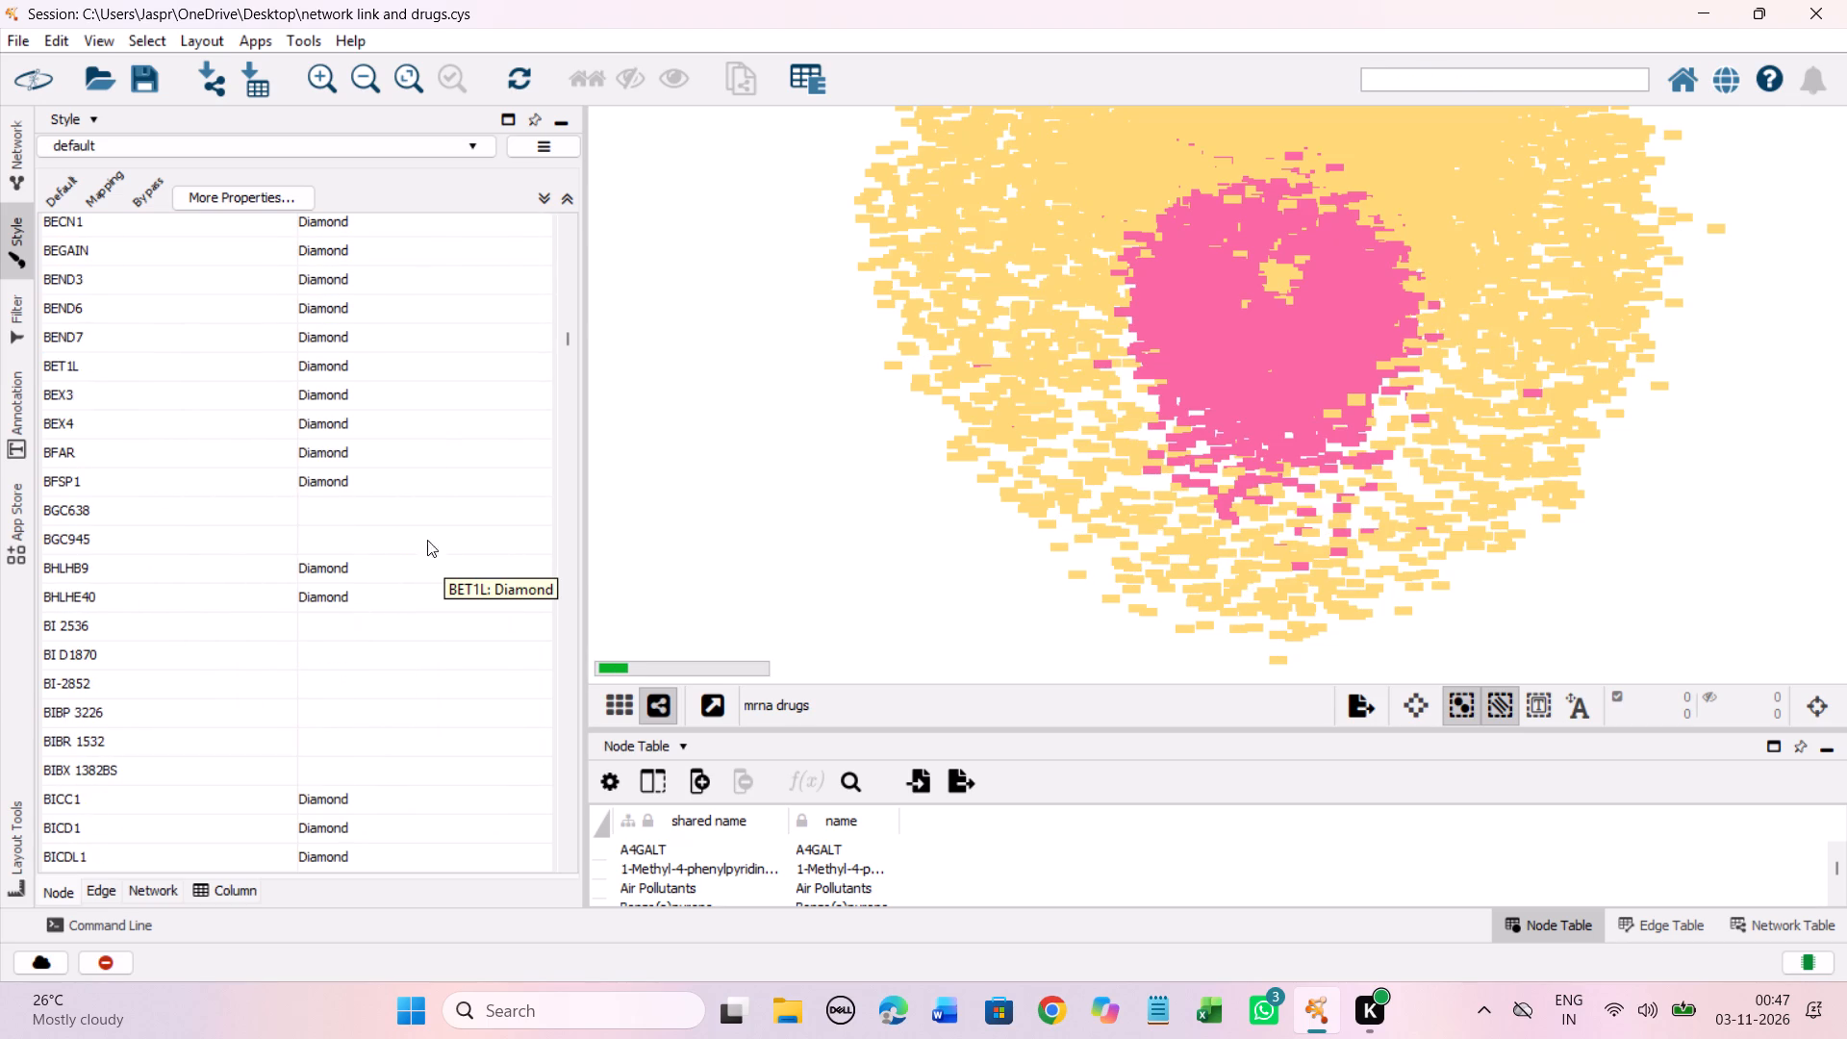
{"action": "left_click_drag", "start_coordinate": [326, 510], "coordinate": [321, 538]}
{"action": "right_click", "coordinate": [321, 538]}
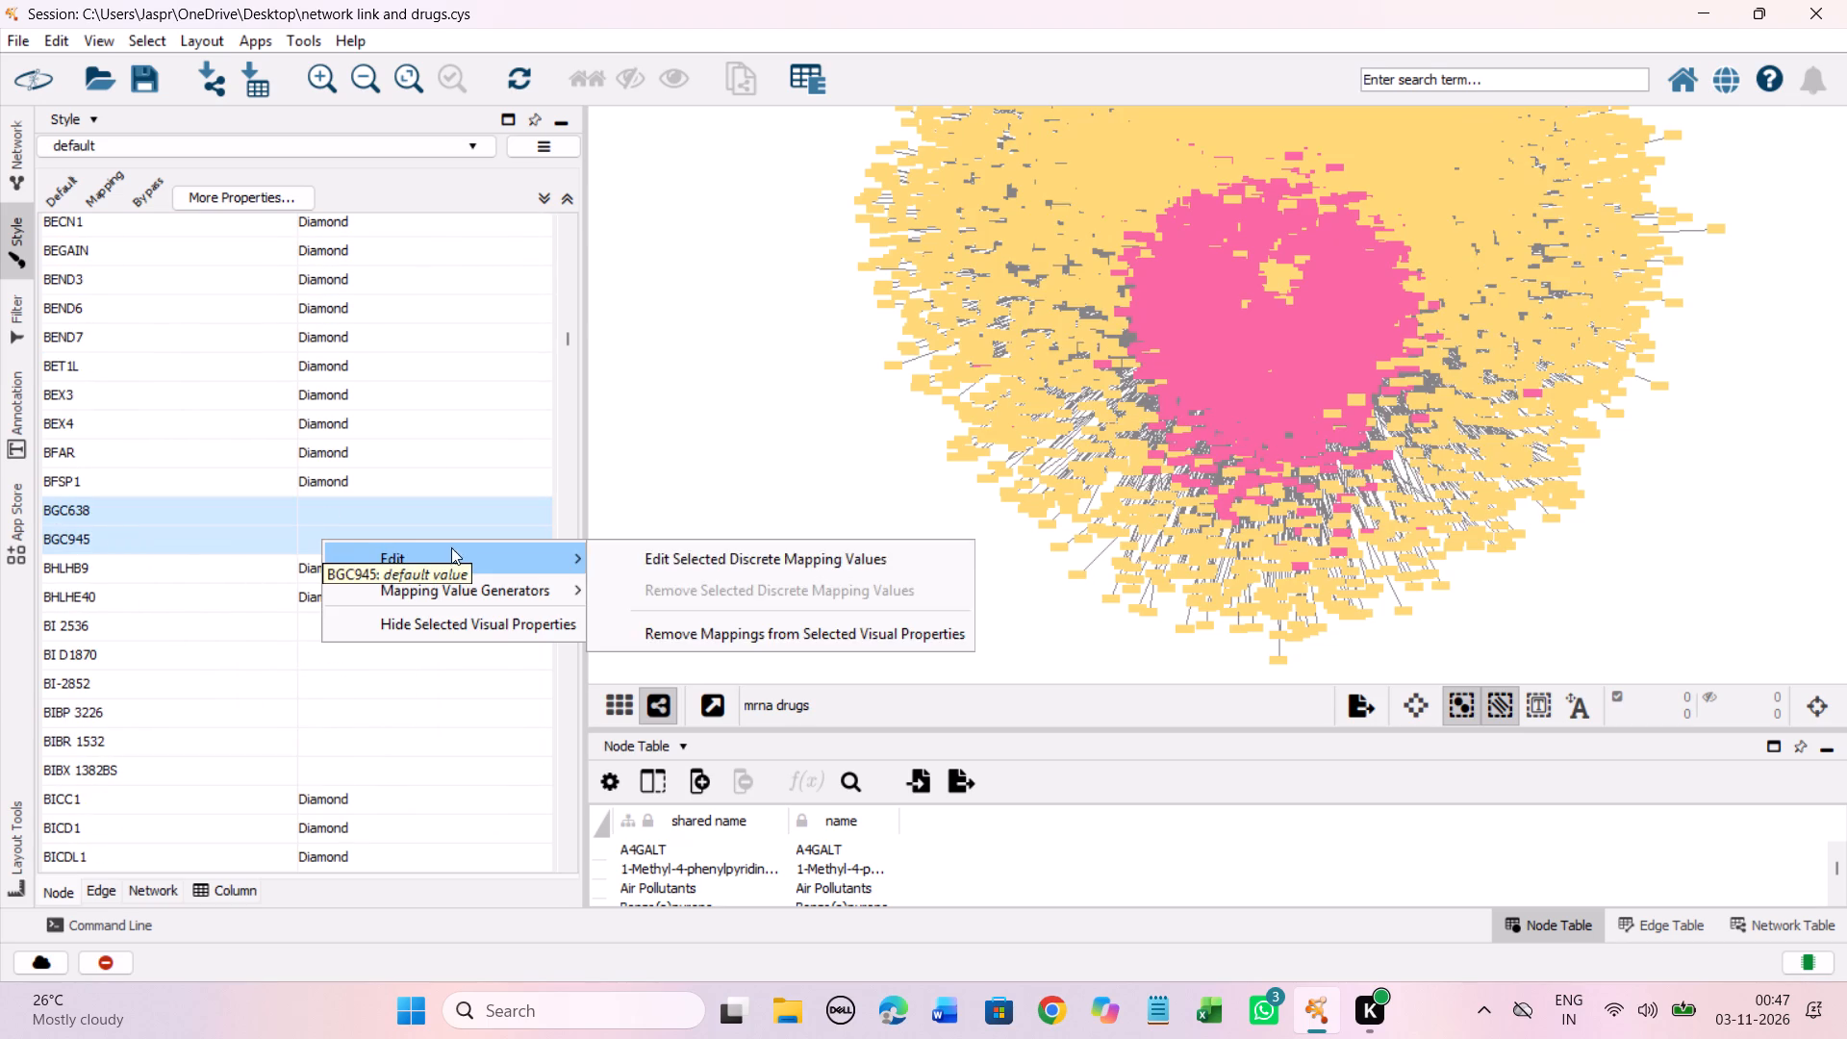
{"action": "left_click", "coordinate": [642, 547]}
{"action": "left_click", "coordinate": [276, 472]}
{"action": "left_click", "coordinate": [422, 711]}
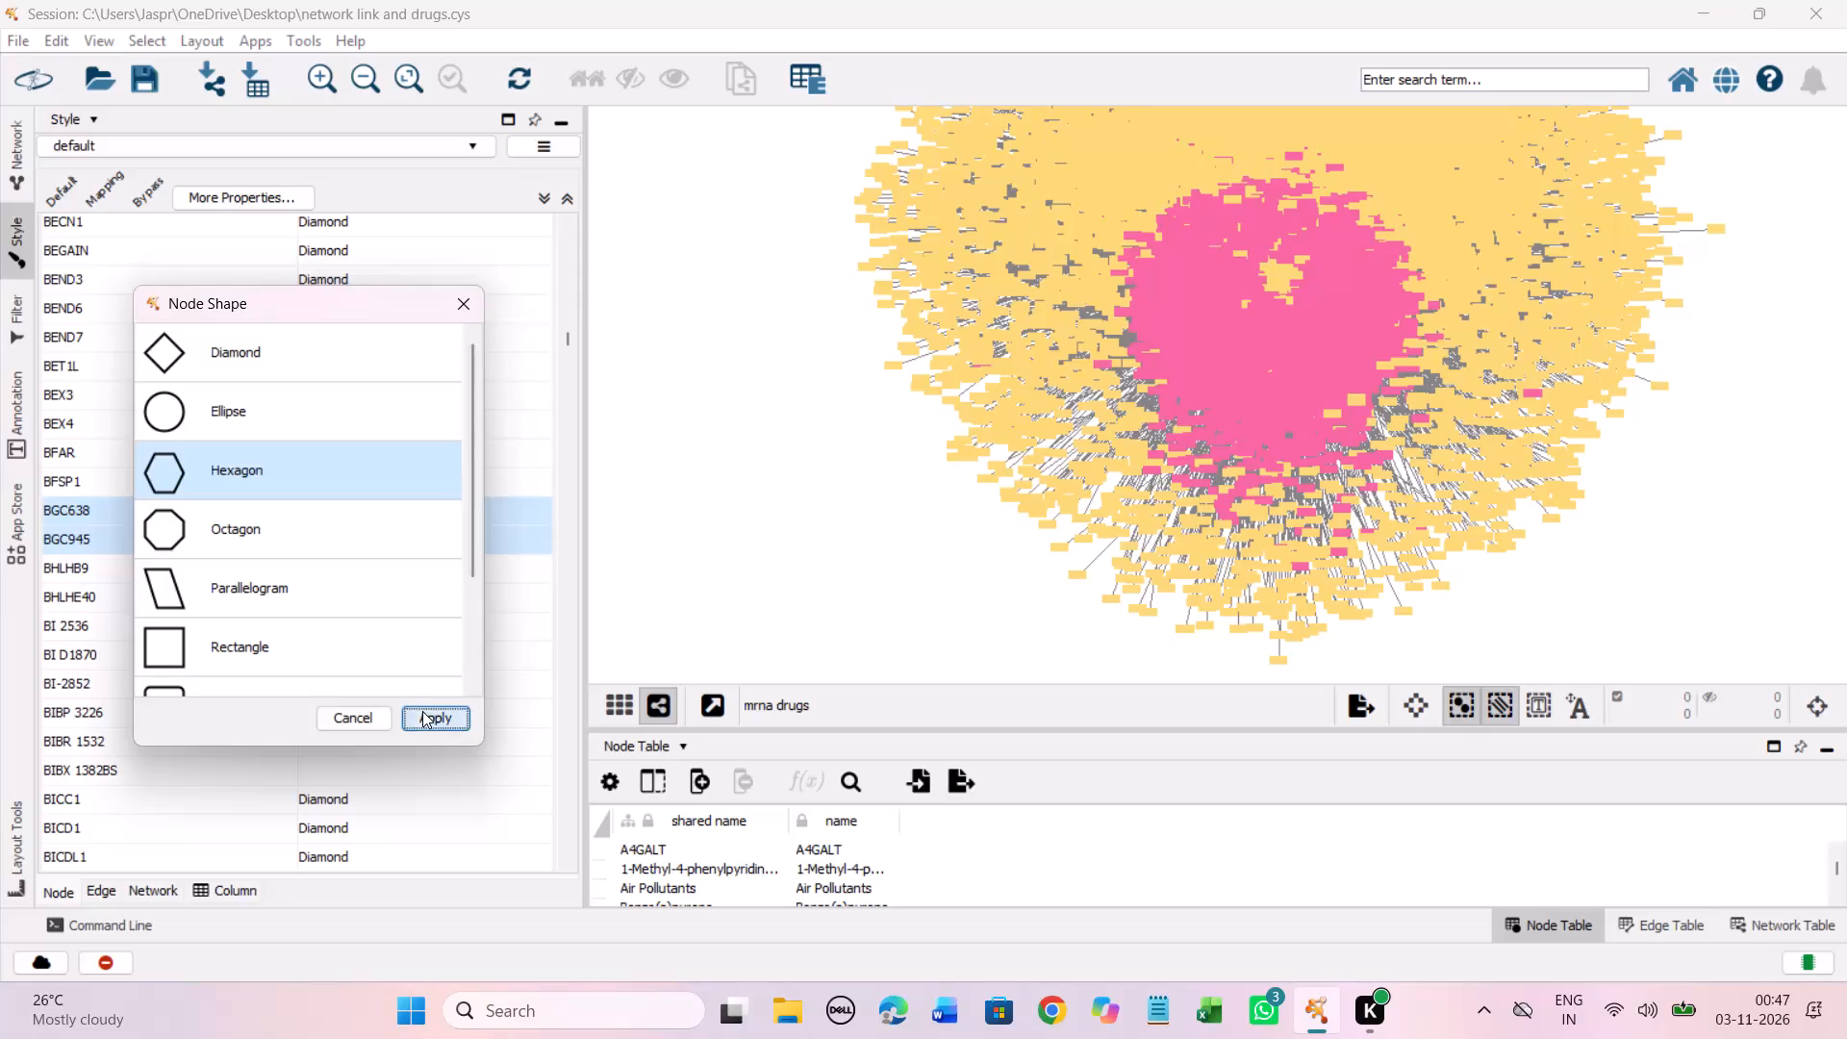
Set the discrete node shape mapping for the six entries from BI 2536 through BIBX 1382BS to Hexagon.
{"action": "scroll", "coordinate": [336, 539], "scroll_direction": "down", "scroll_amount": 7}
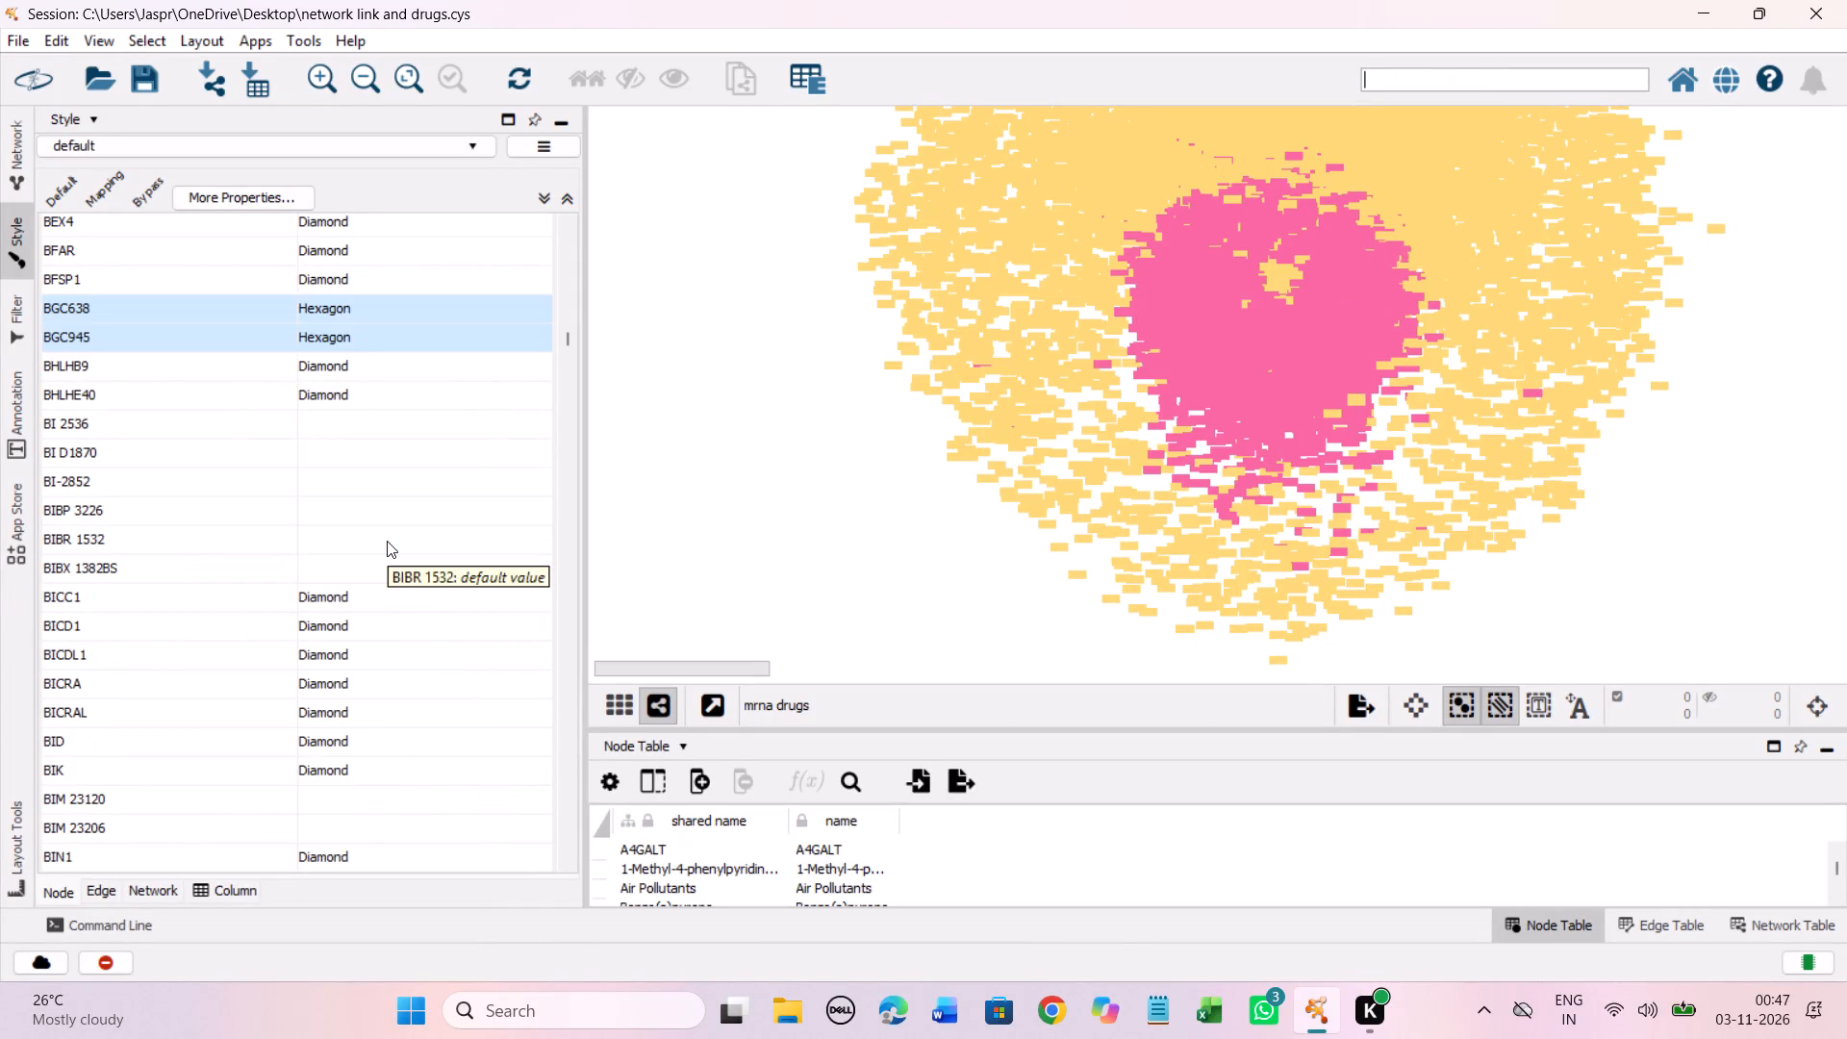
{"action": "scroll", "coordinate": [387, 541], "scroll_direction": "down", "scroll_amount": 2}
{"action": "left_click_drag", "start_coordinate": [307, 360], "coordinate": [337, 507]}
{"action": "right_click", "coordinate": [337, 507]}
{"action": "left_click", "coordinate": [450, 517]}
{"action": "left_click", "coordinate": [662, 520]}
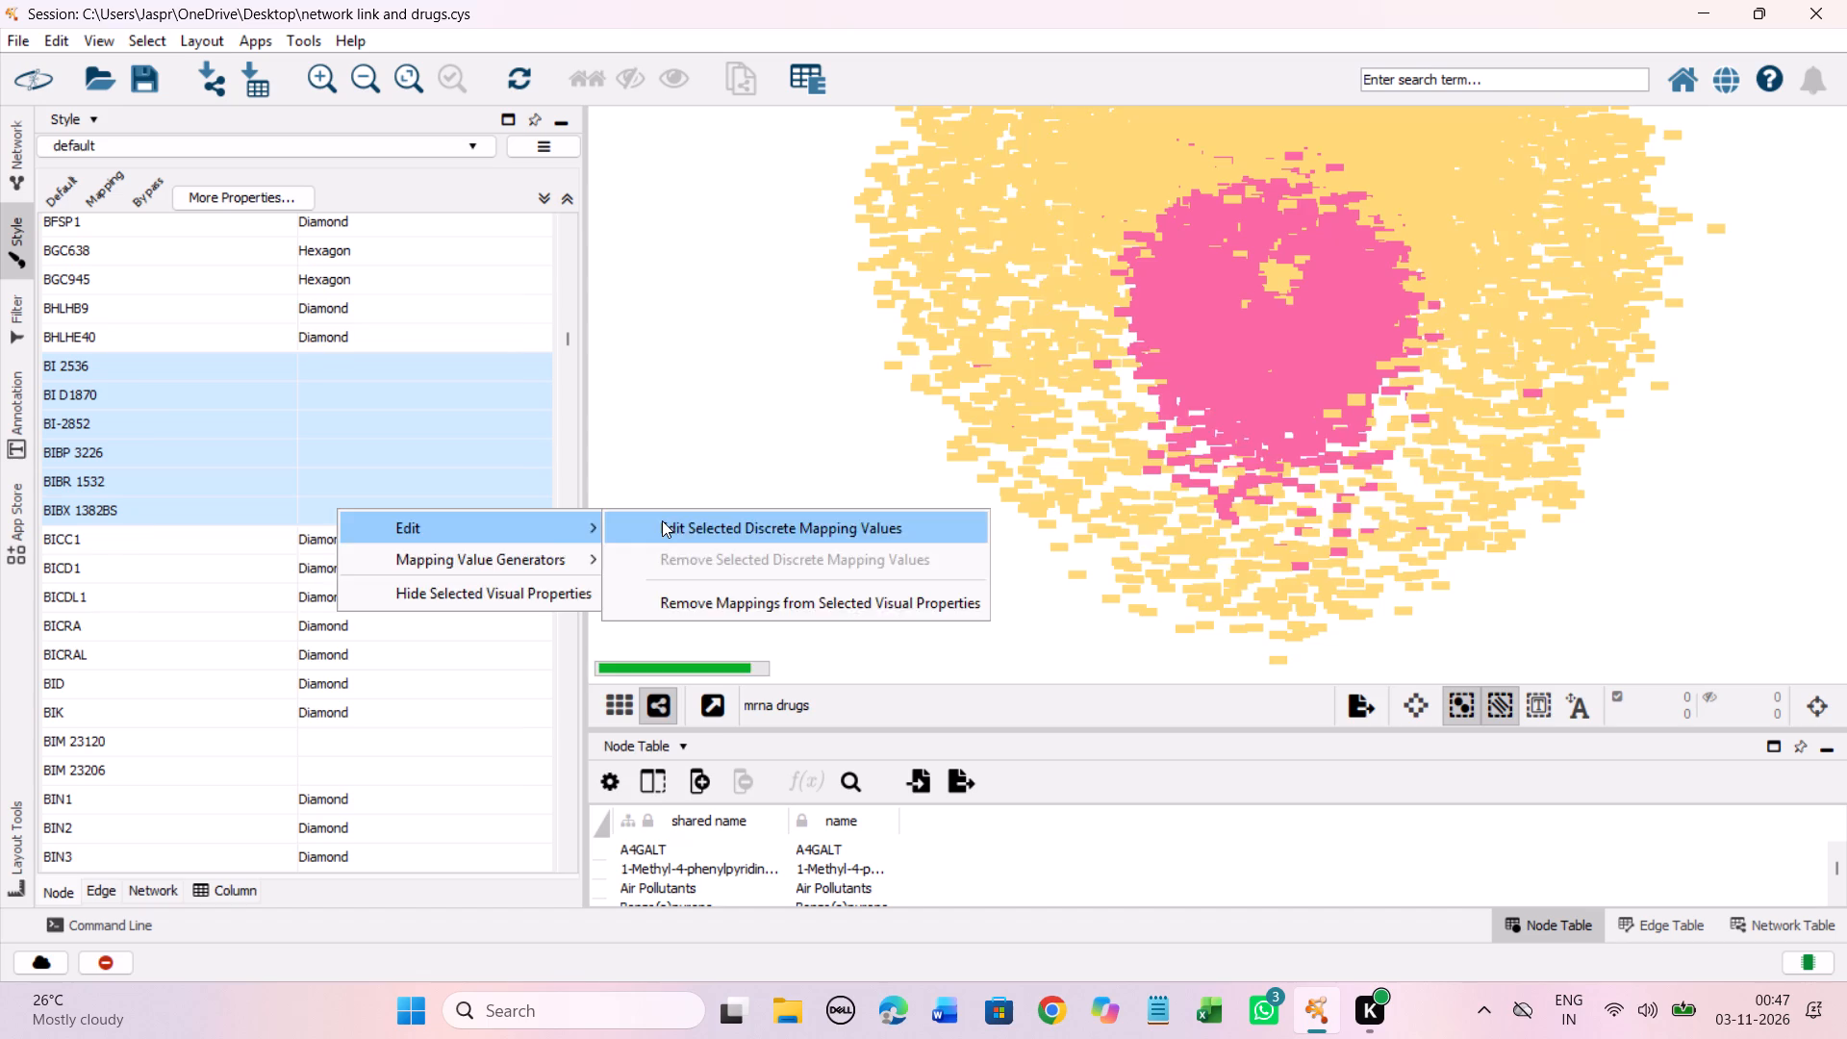
{"action": "left_click", "coordinate": [333, 455]}
{"action": "left_click", "coordinate": [430, 719]}
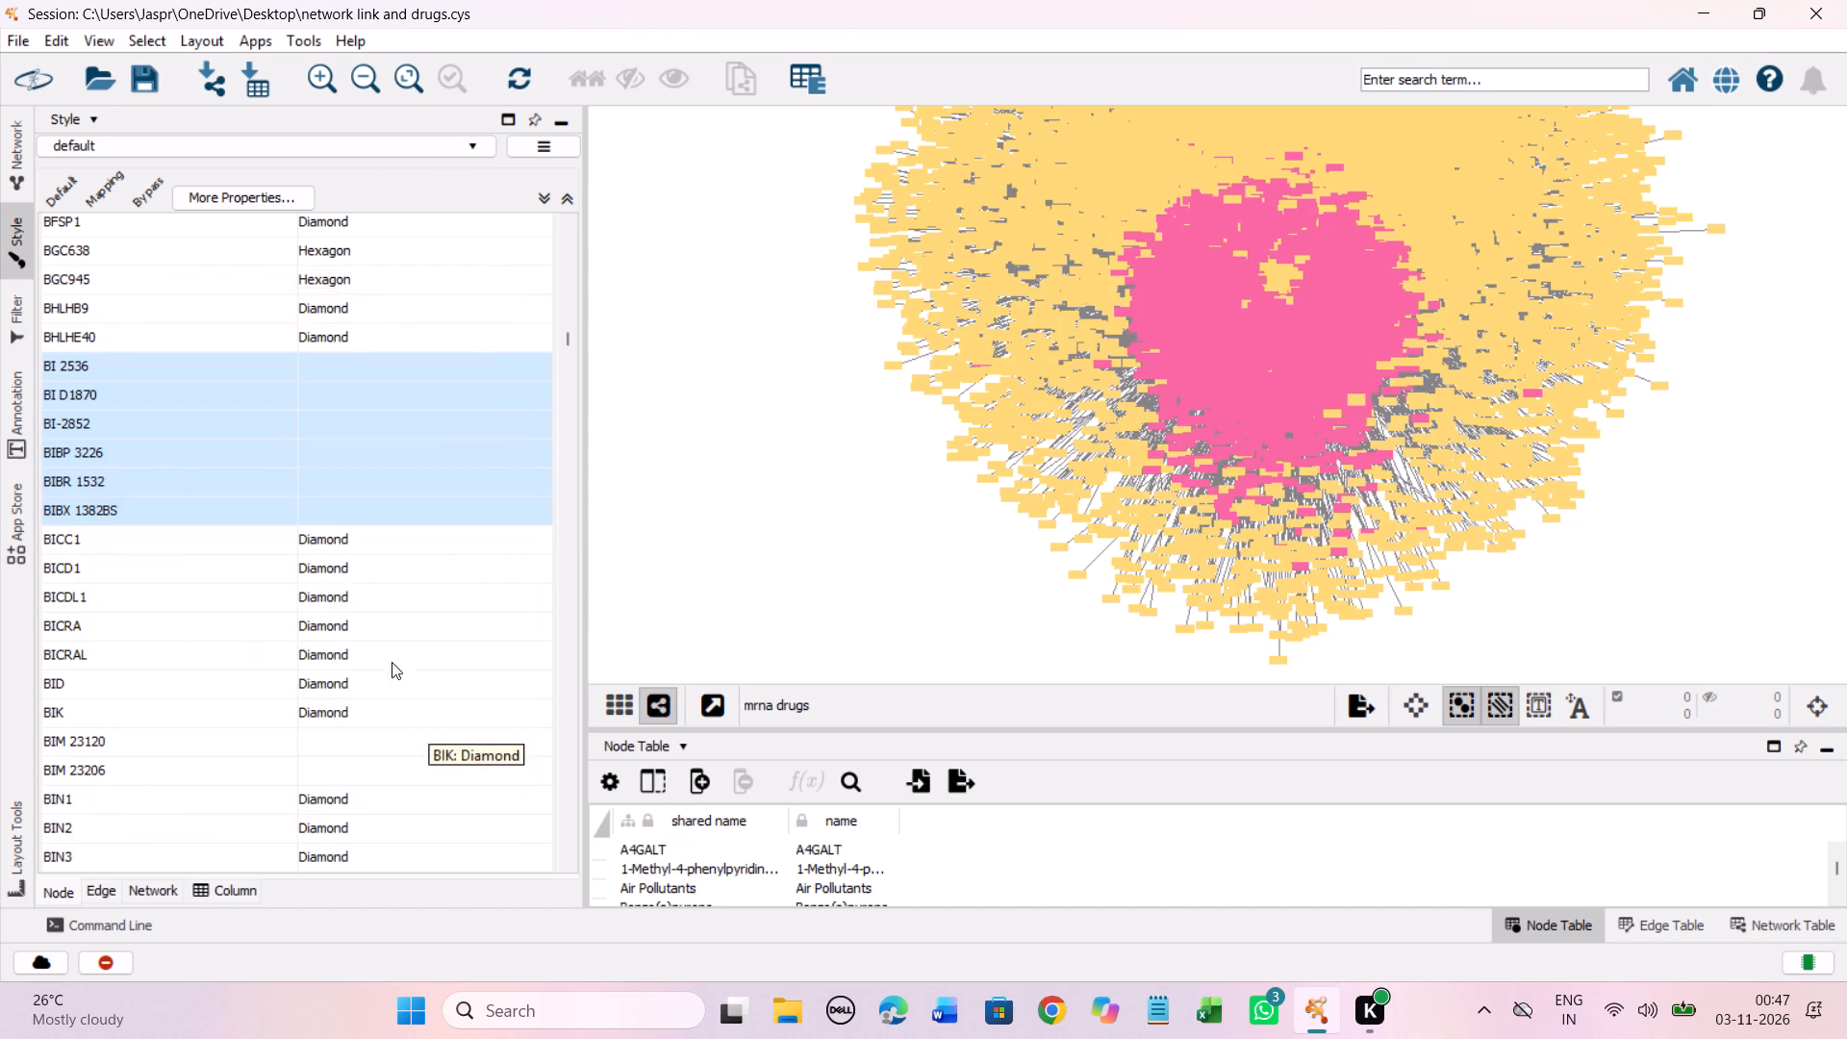
Set the discrete node shape mapping for BIM 23120 and BIM 23206 to Hexagon.
{"action": "scroll", "coordinate": [380, 503], "scroll_direction": "down", "scroll_amount": 4}
{"action": "scroll", "coordinate": [539, 483], "scroll_direction": "down", "scroll_amount": 3}
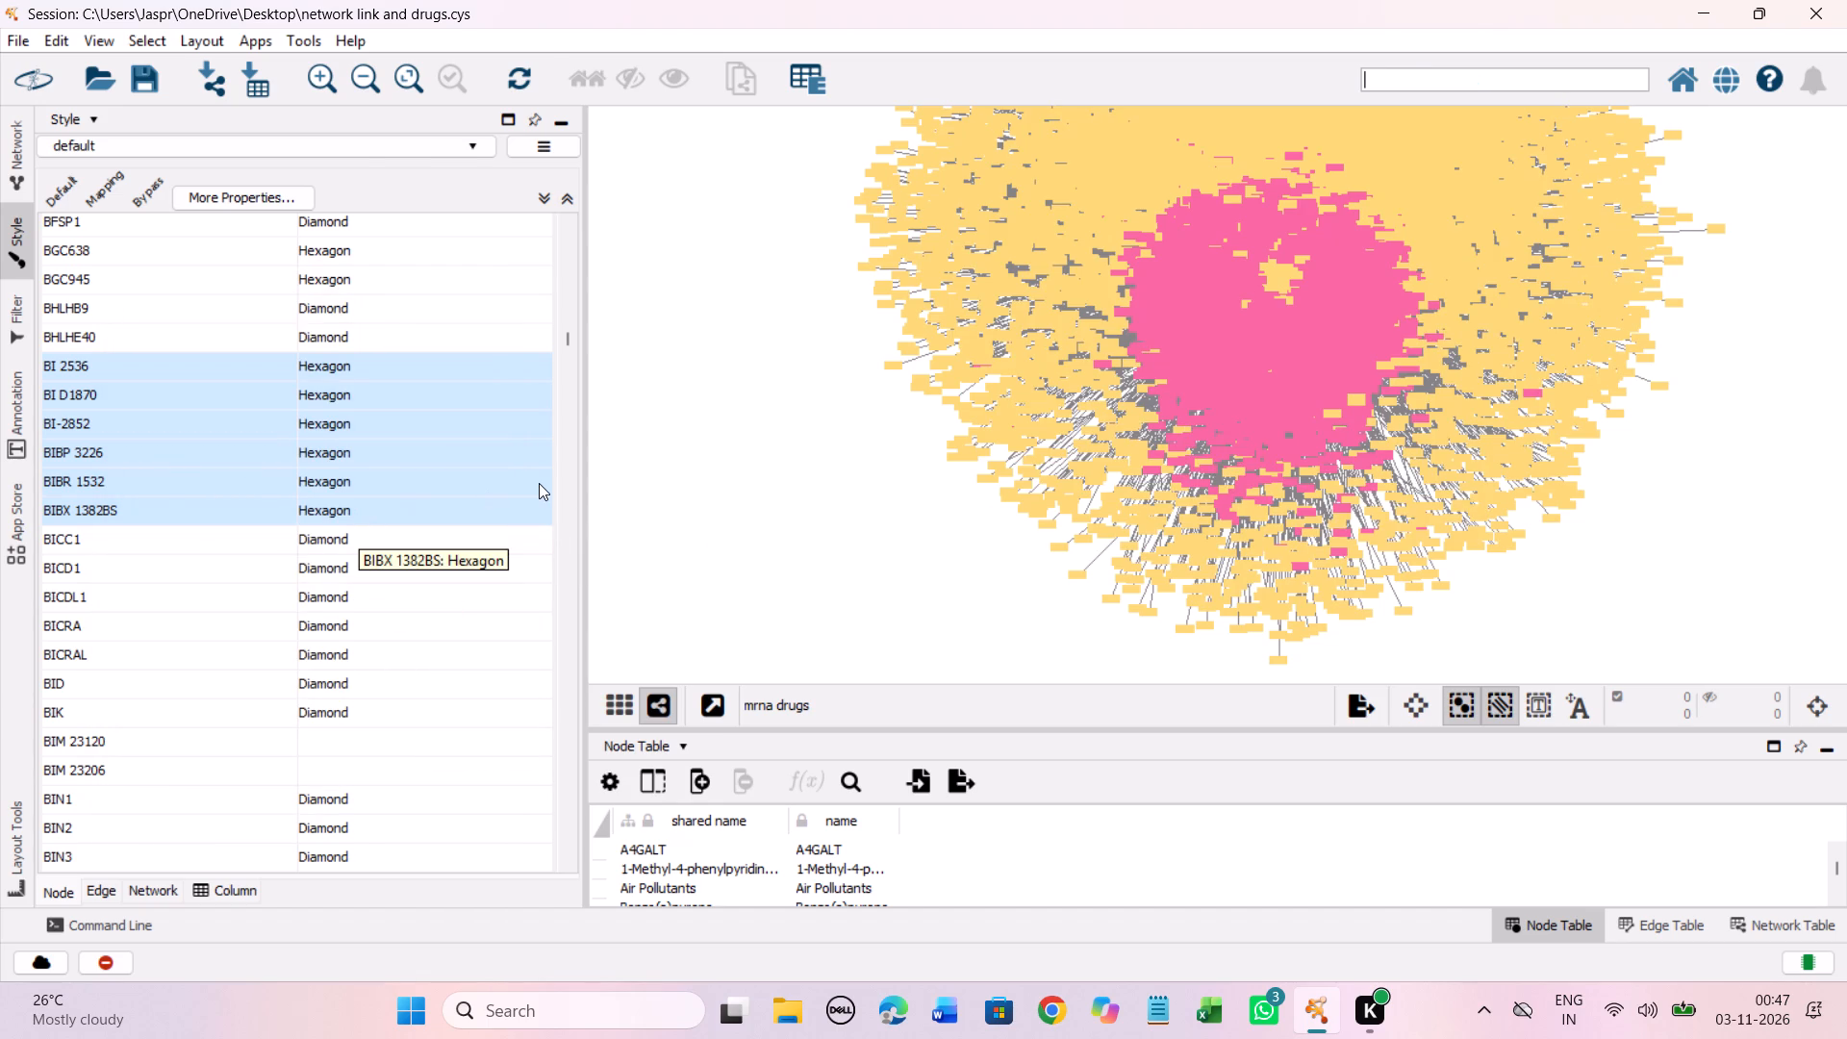
{"action": "scroll", "coordinate": [539, 483], "scroll_direction": "down", "scroll_amount": 3}
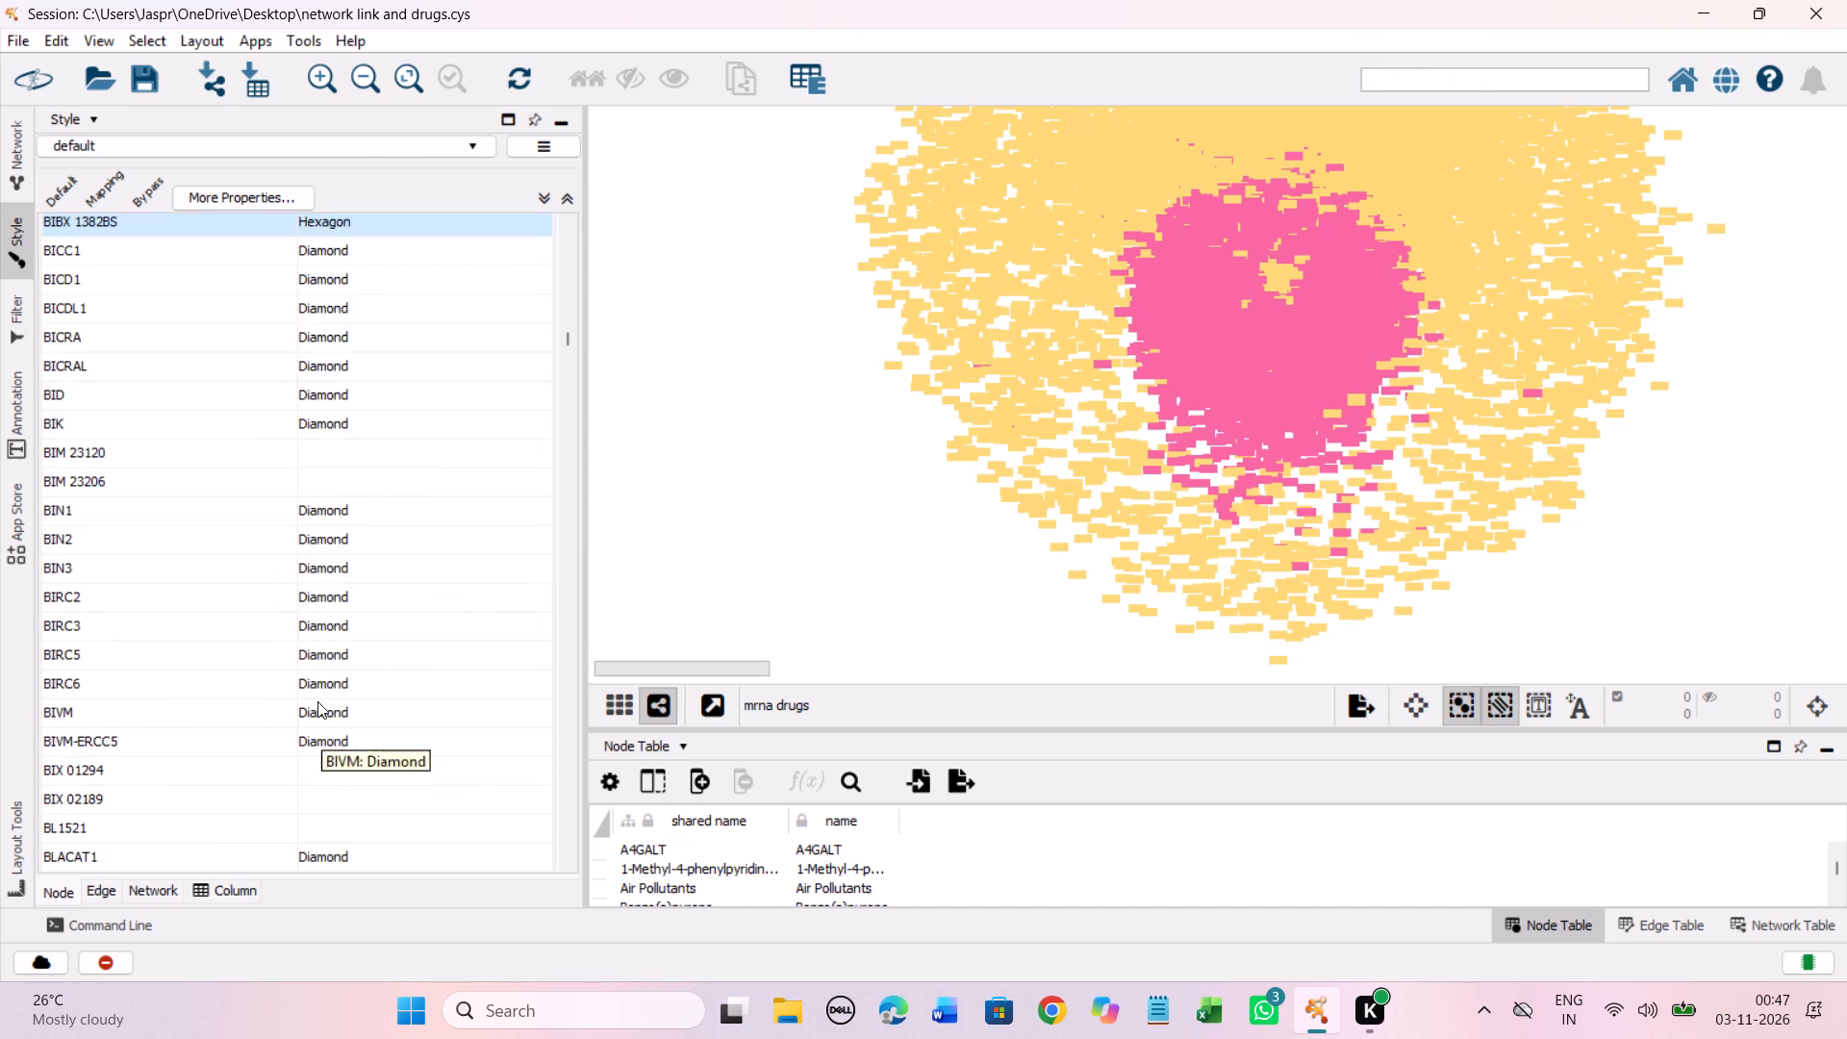
{"action": "left_click_drag", "start_coordinate": [315, 454], "coordinate": [318, 481]}
{"action": "right_click", "coordinate": [318, 481]}
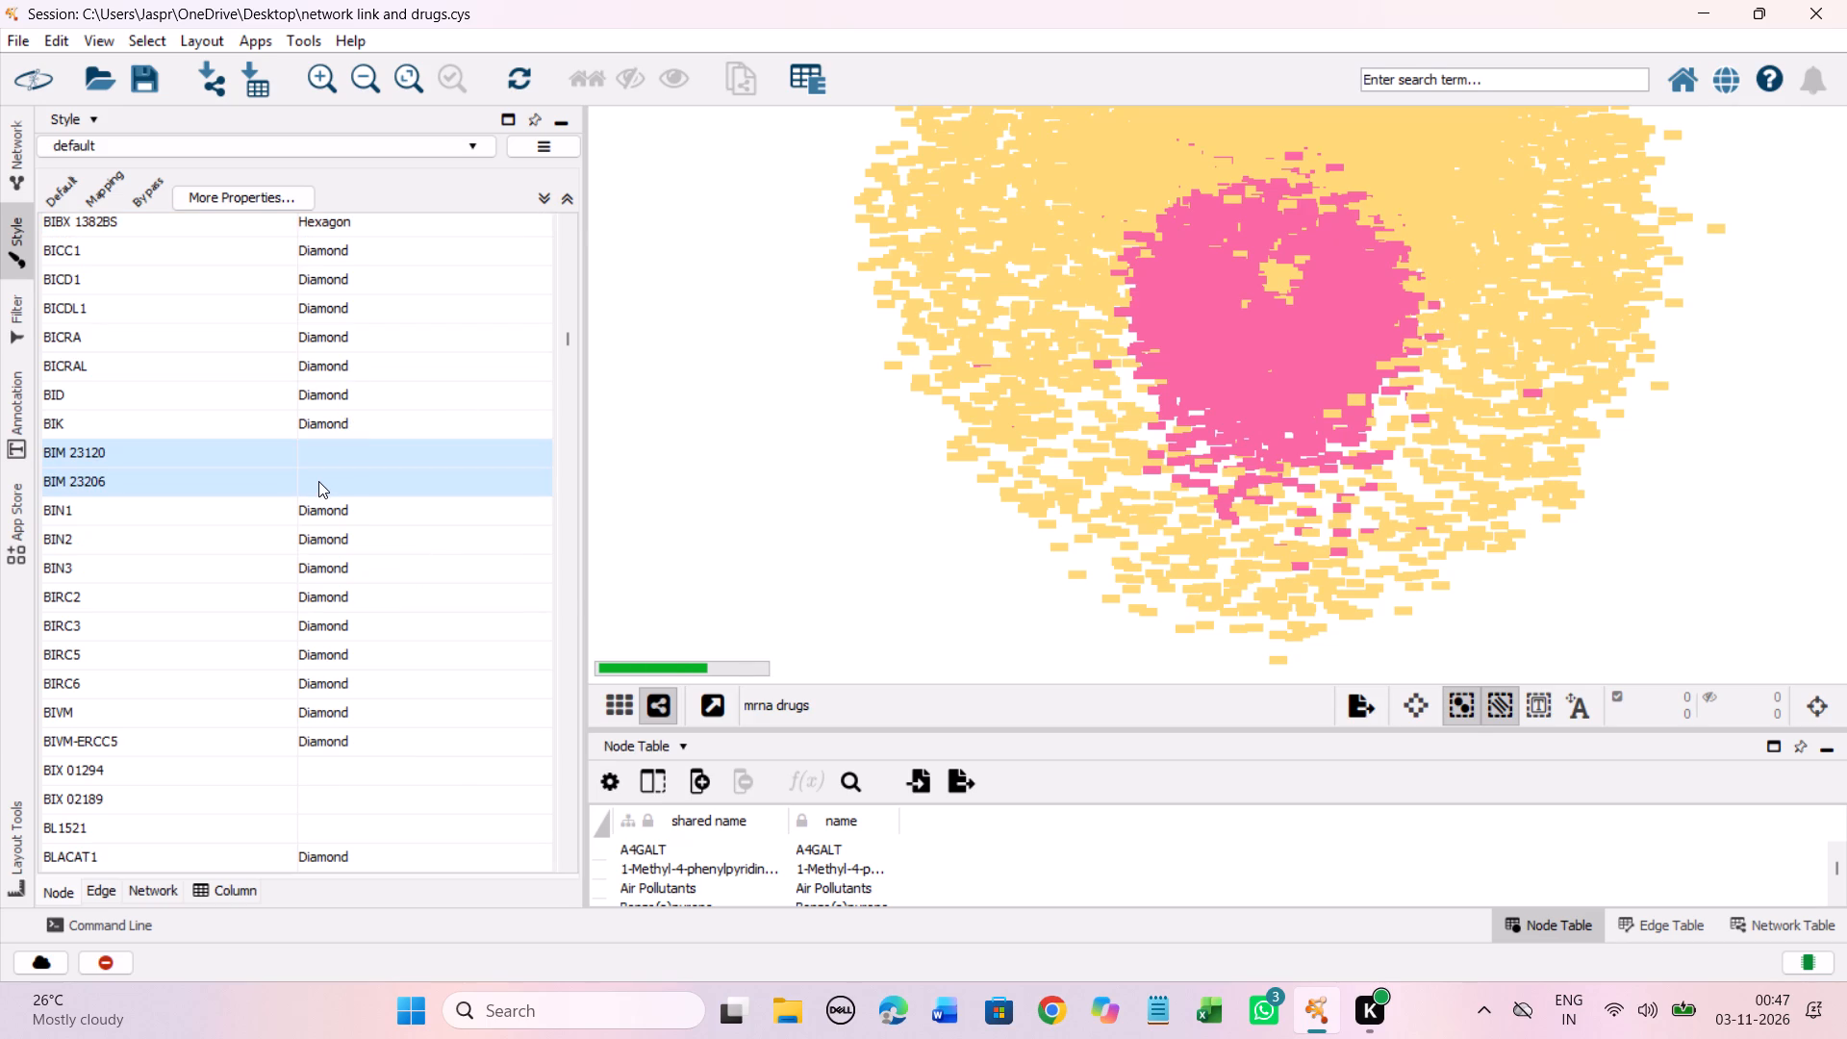
{"action": "left_click", "coordinate": [677, 500]}
{"action": "left_click", "coordinate": [323, 474]}
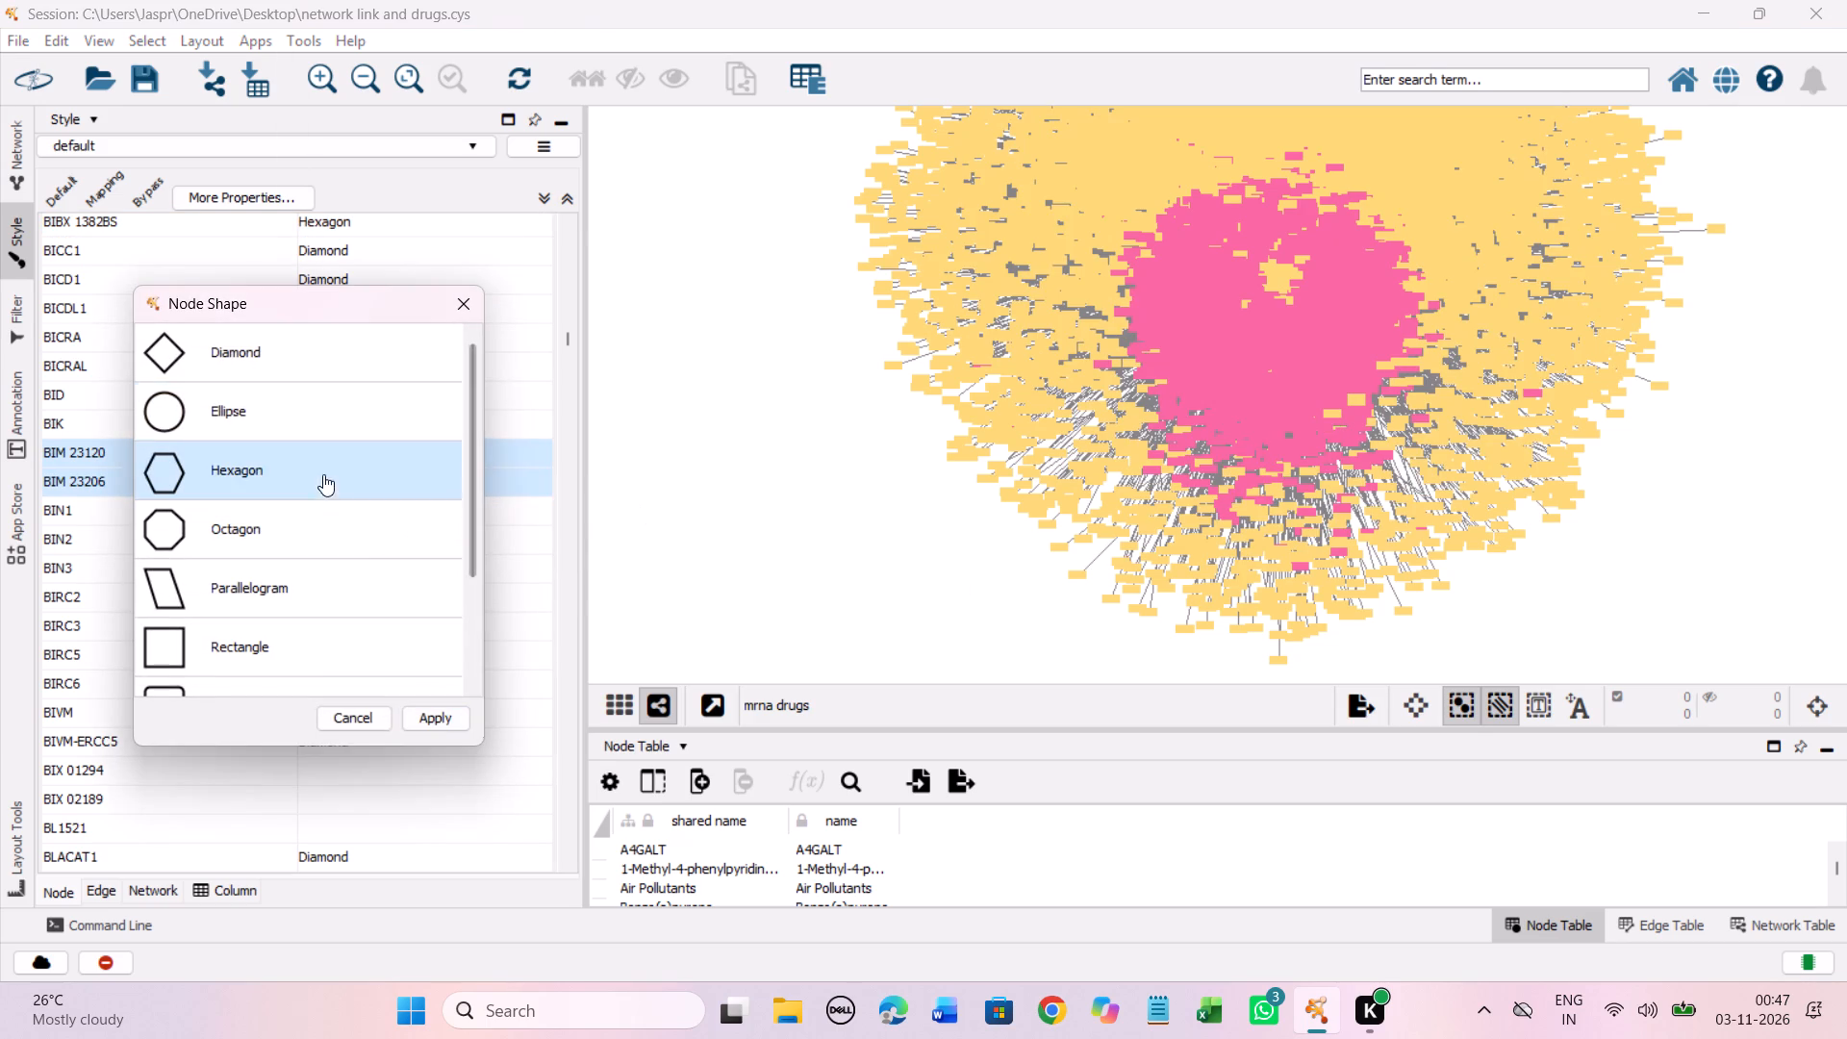
{"action": "left_click", "coordinate": [451, 730]}
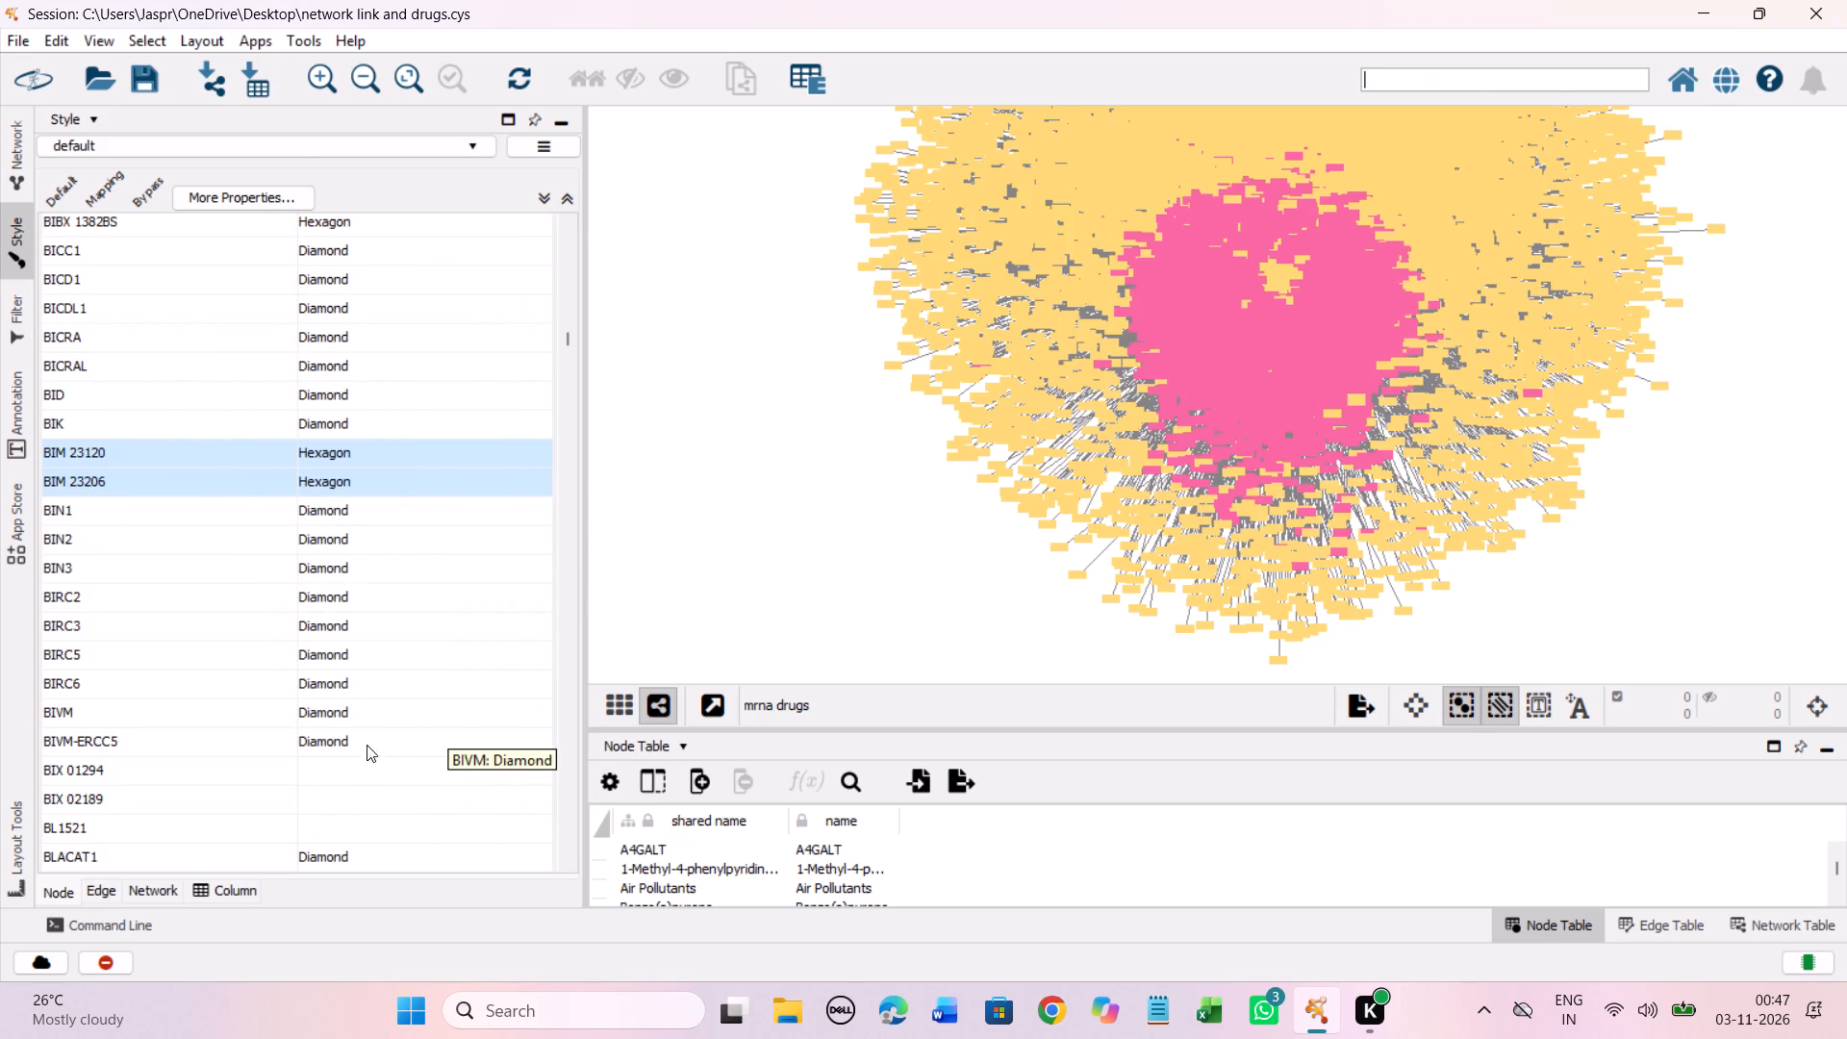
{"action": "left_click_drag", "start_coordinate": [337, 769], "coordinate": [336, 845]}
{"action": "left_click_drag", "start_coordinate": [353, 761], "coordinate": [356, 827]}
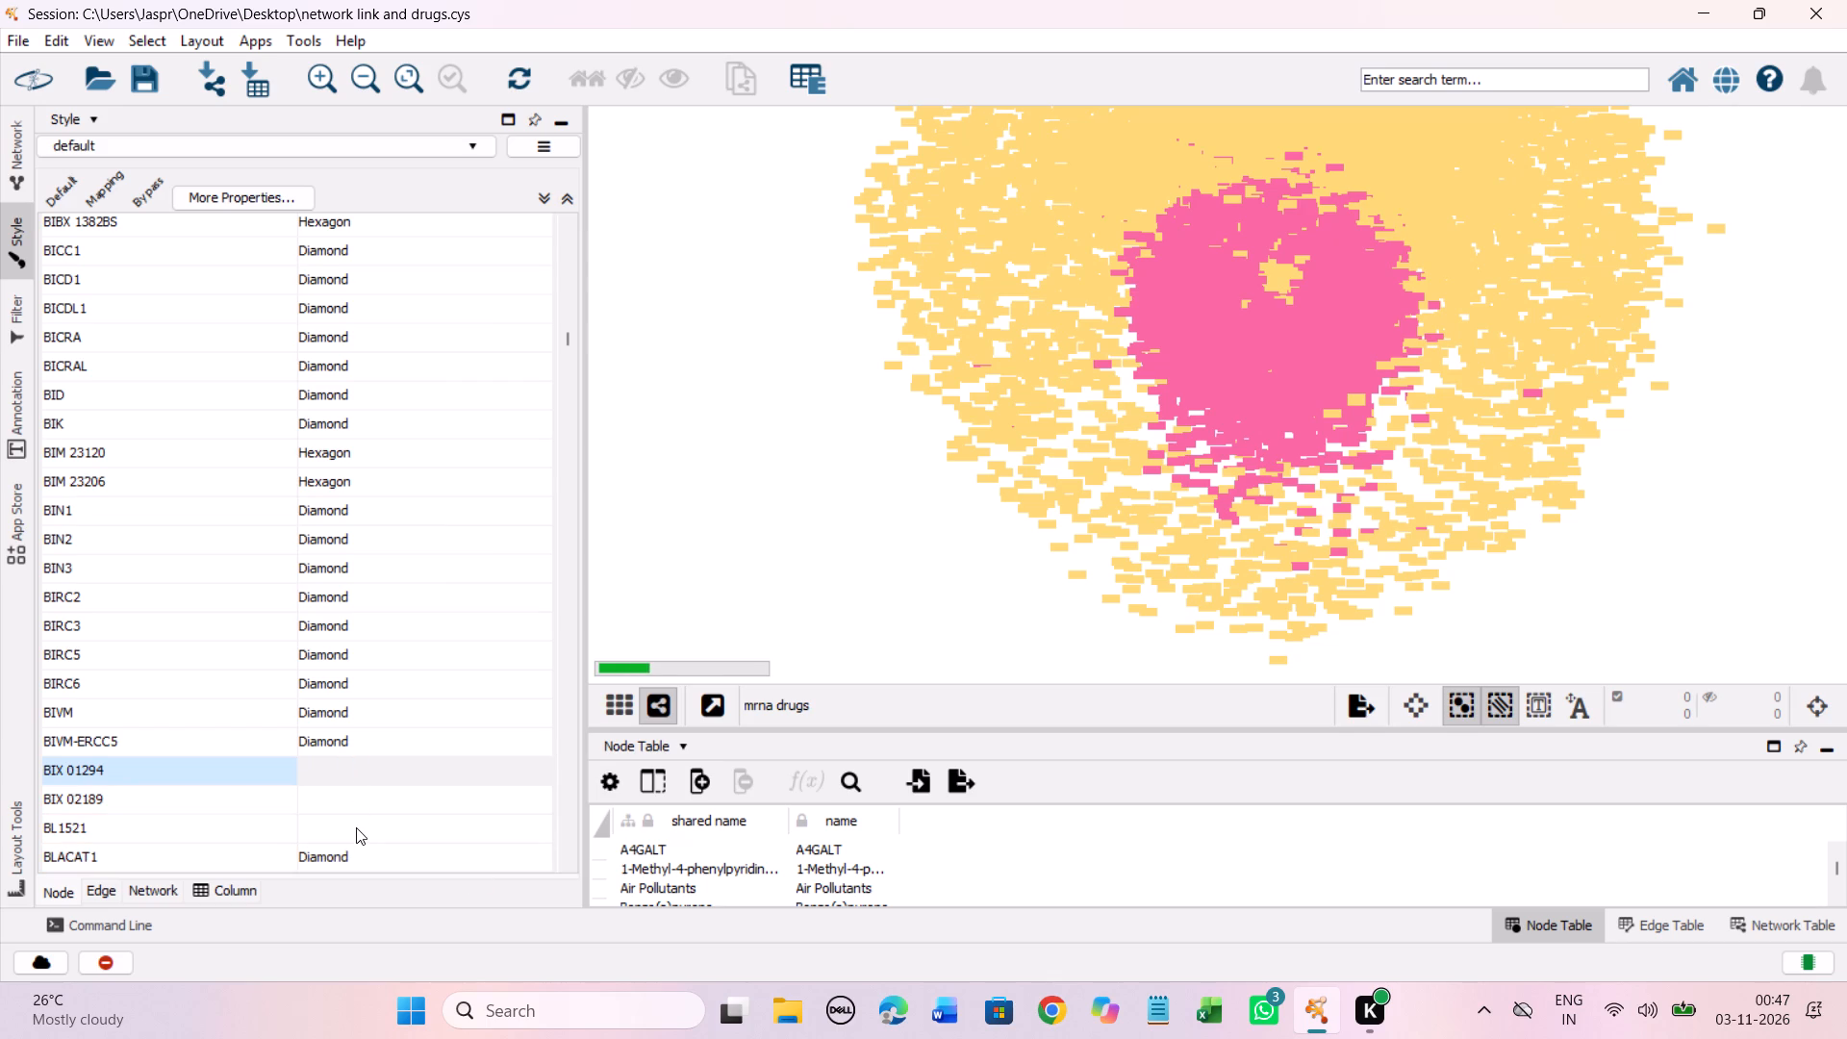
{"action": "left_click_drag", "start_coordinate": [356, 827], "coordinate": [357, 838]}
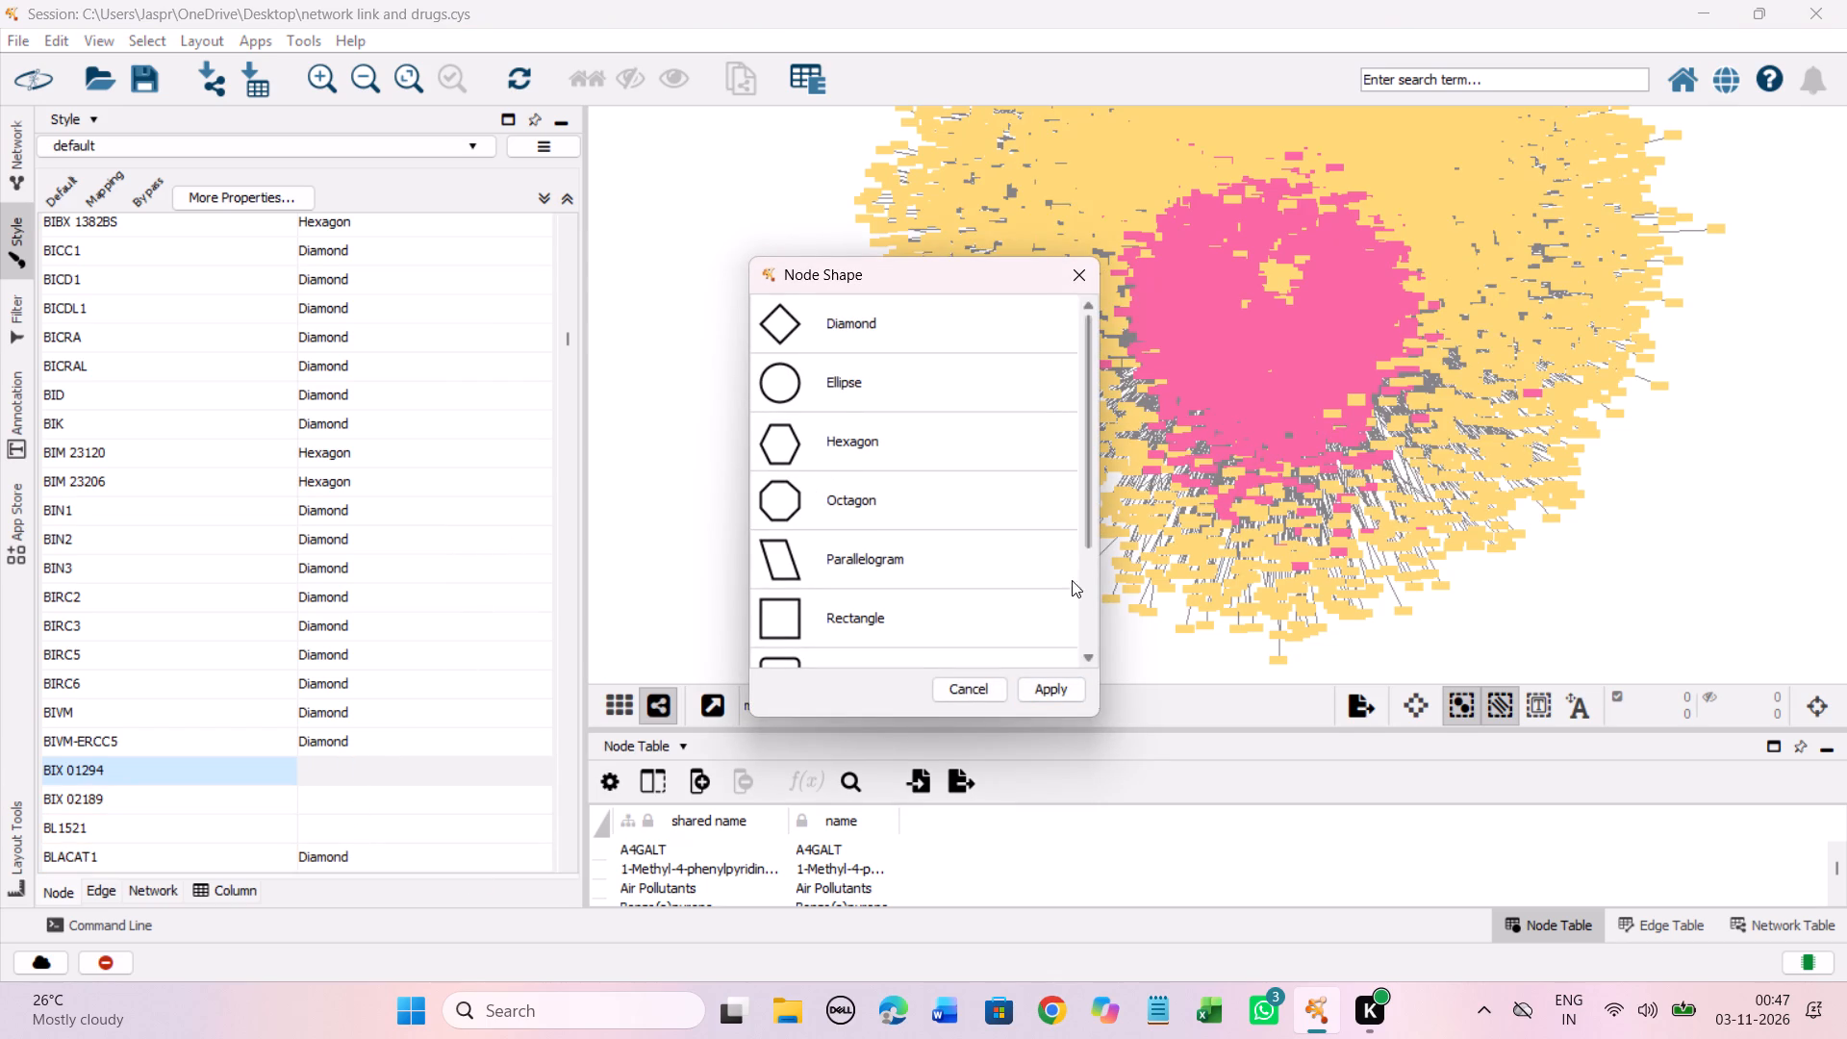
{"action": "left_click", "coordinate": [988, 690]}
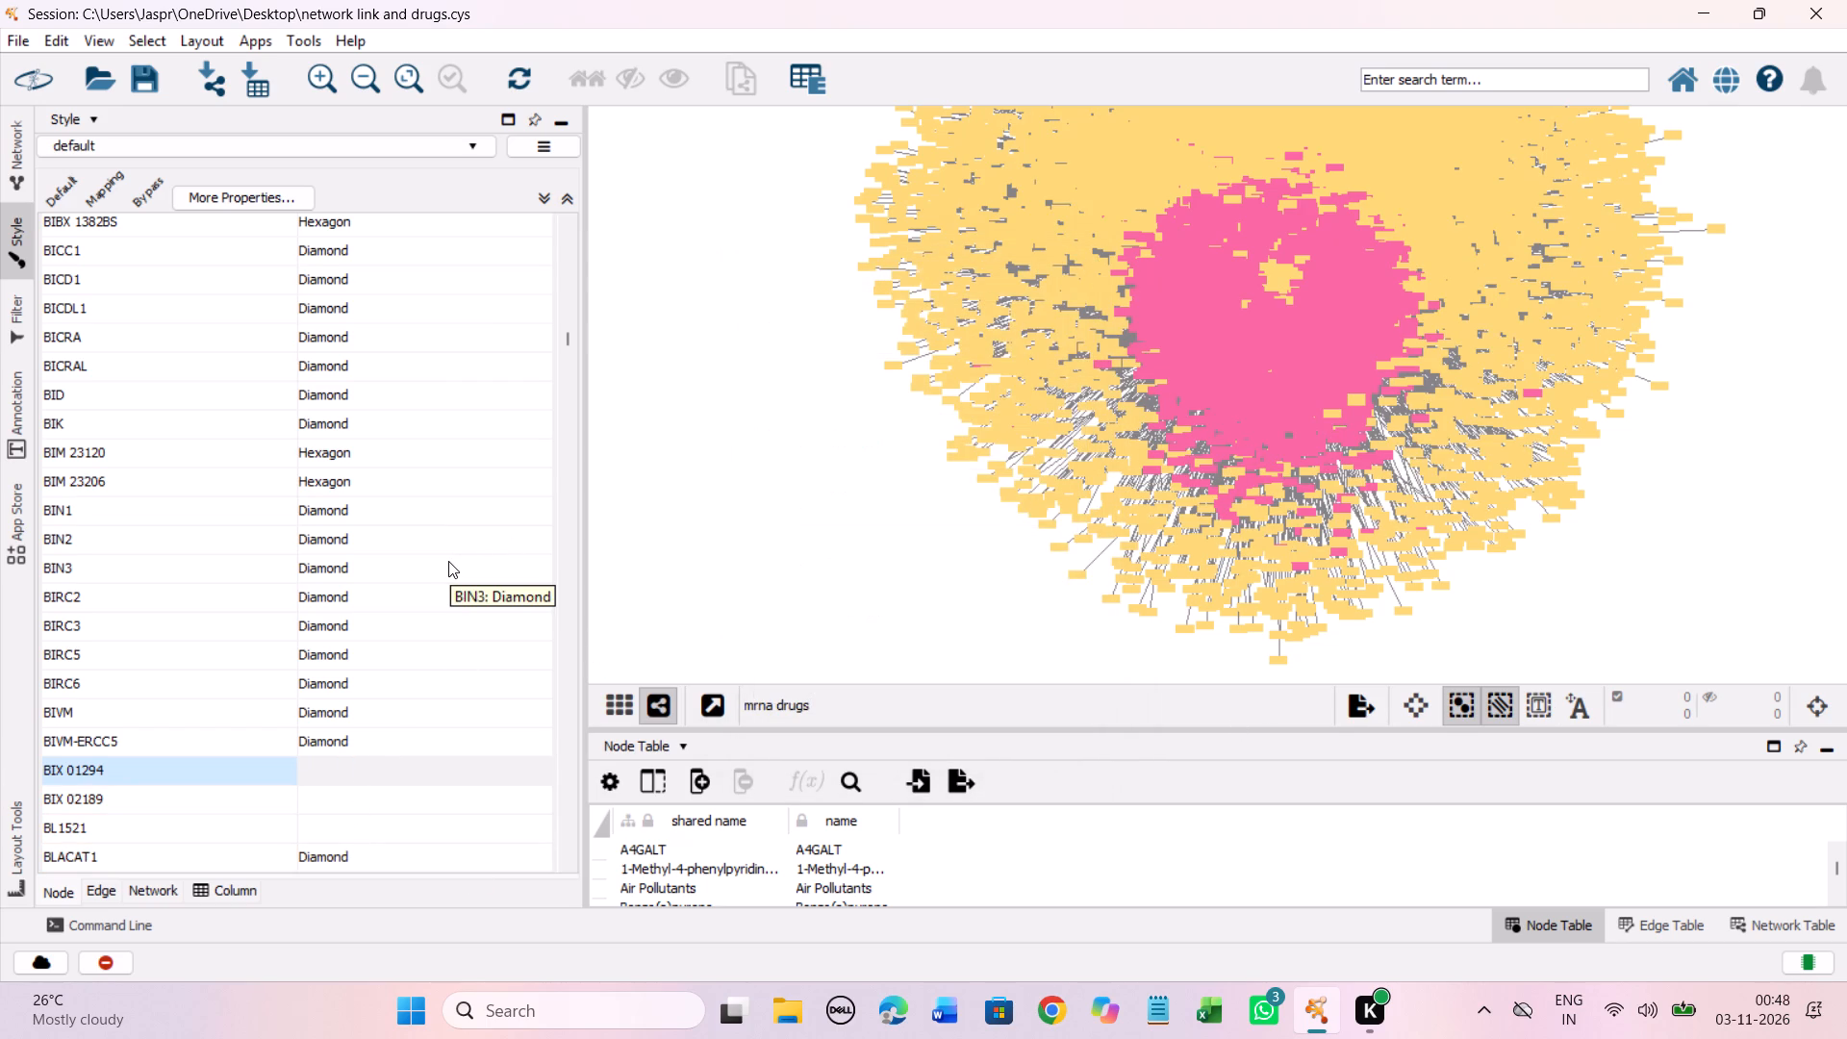
Set the discrete node shape mapping for BIX 01294, BIX 02189 and BL1521 to Hexagon.
{"action": "scroll", "coordinate": [448, 561], "scroll_direction": "down", "scroll_amount": 11}
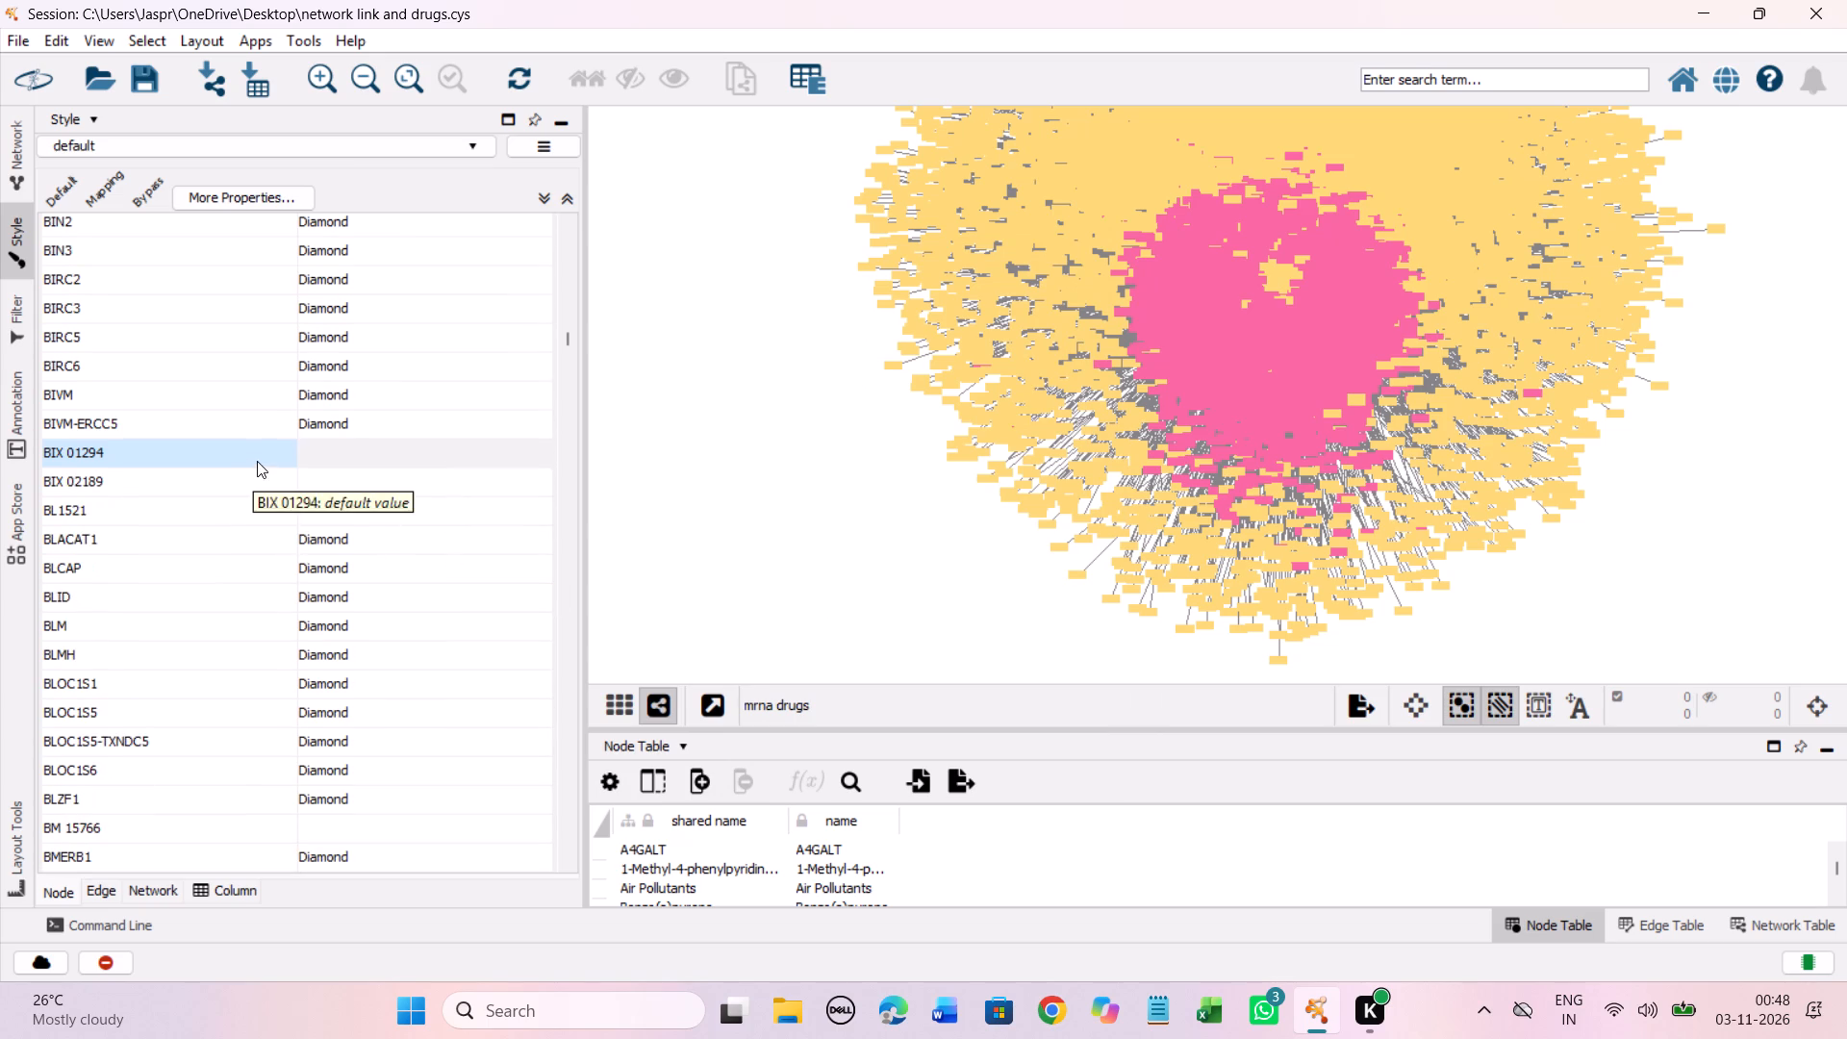
{"action": "left_click_drag", "start_coordinate": [257, 453], "coordinate": [249, 507]}
{"action": "right_click", "coordinate": [249, 507]}
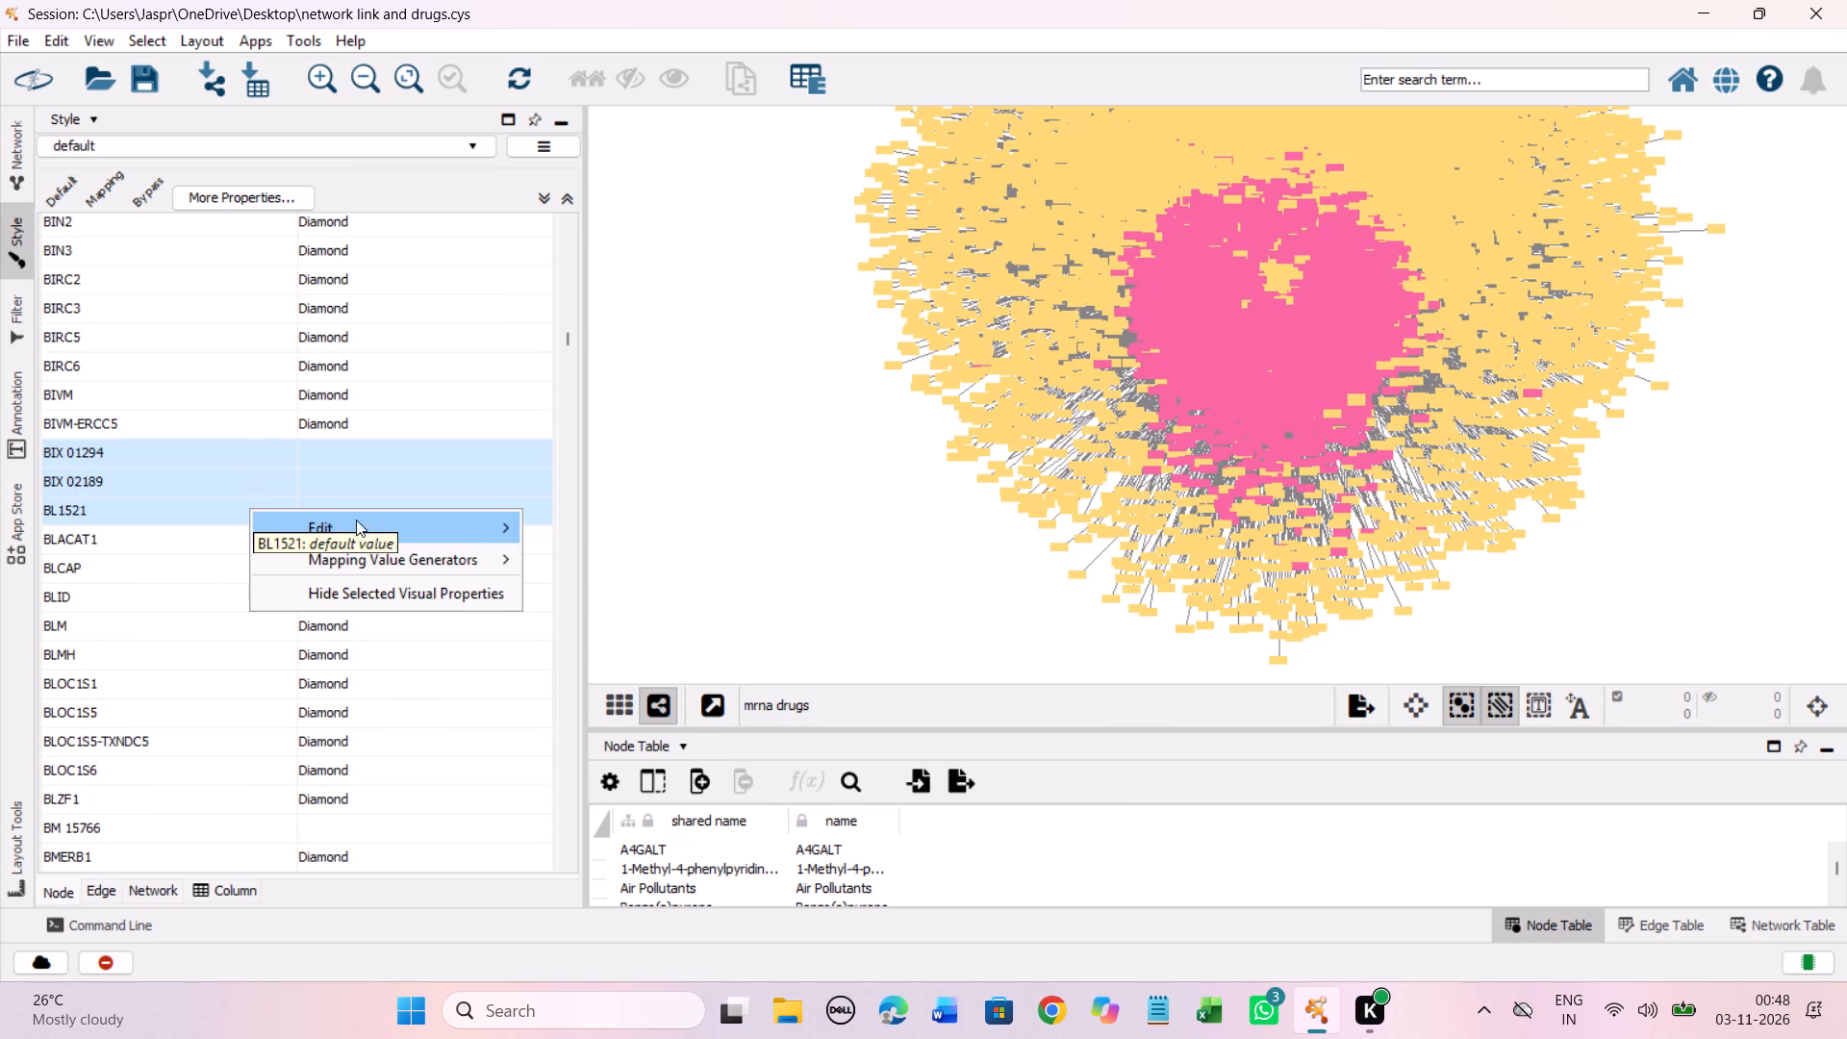
{"action": "left_click", "coordinate": [614, 521]}
{"action": "left_click", "coordinate": [284, 464]}
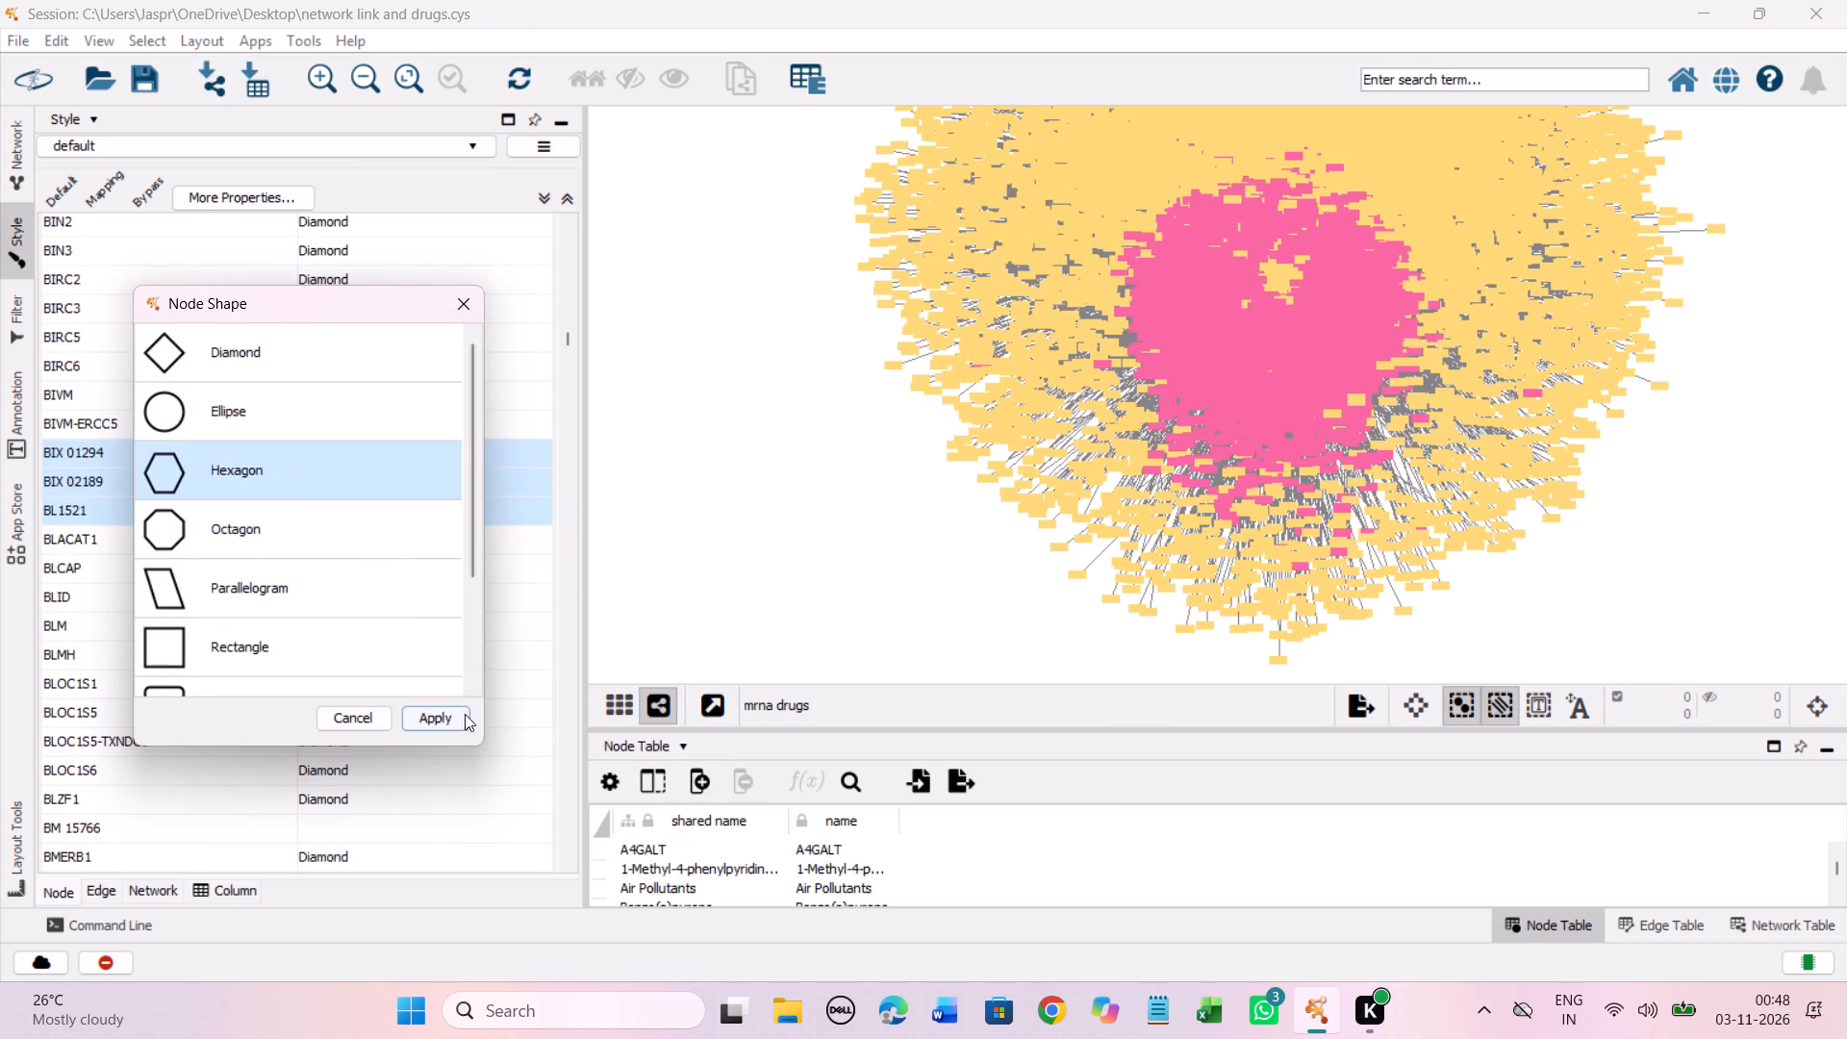
{"action": "left_click", "coordinate": [463, 715]}
Set the discrete node shape mapping for BM 15766 to Hexagon.
{"action": "left_click", "coordinate": [352, 818]}
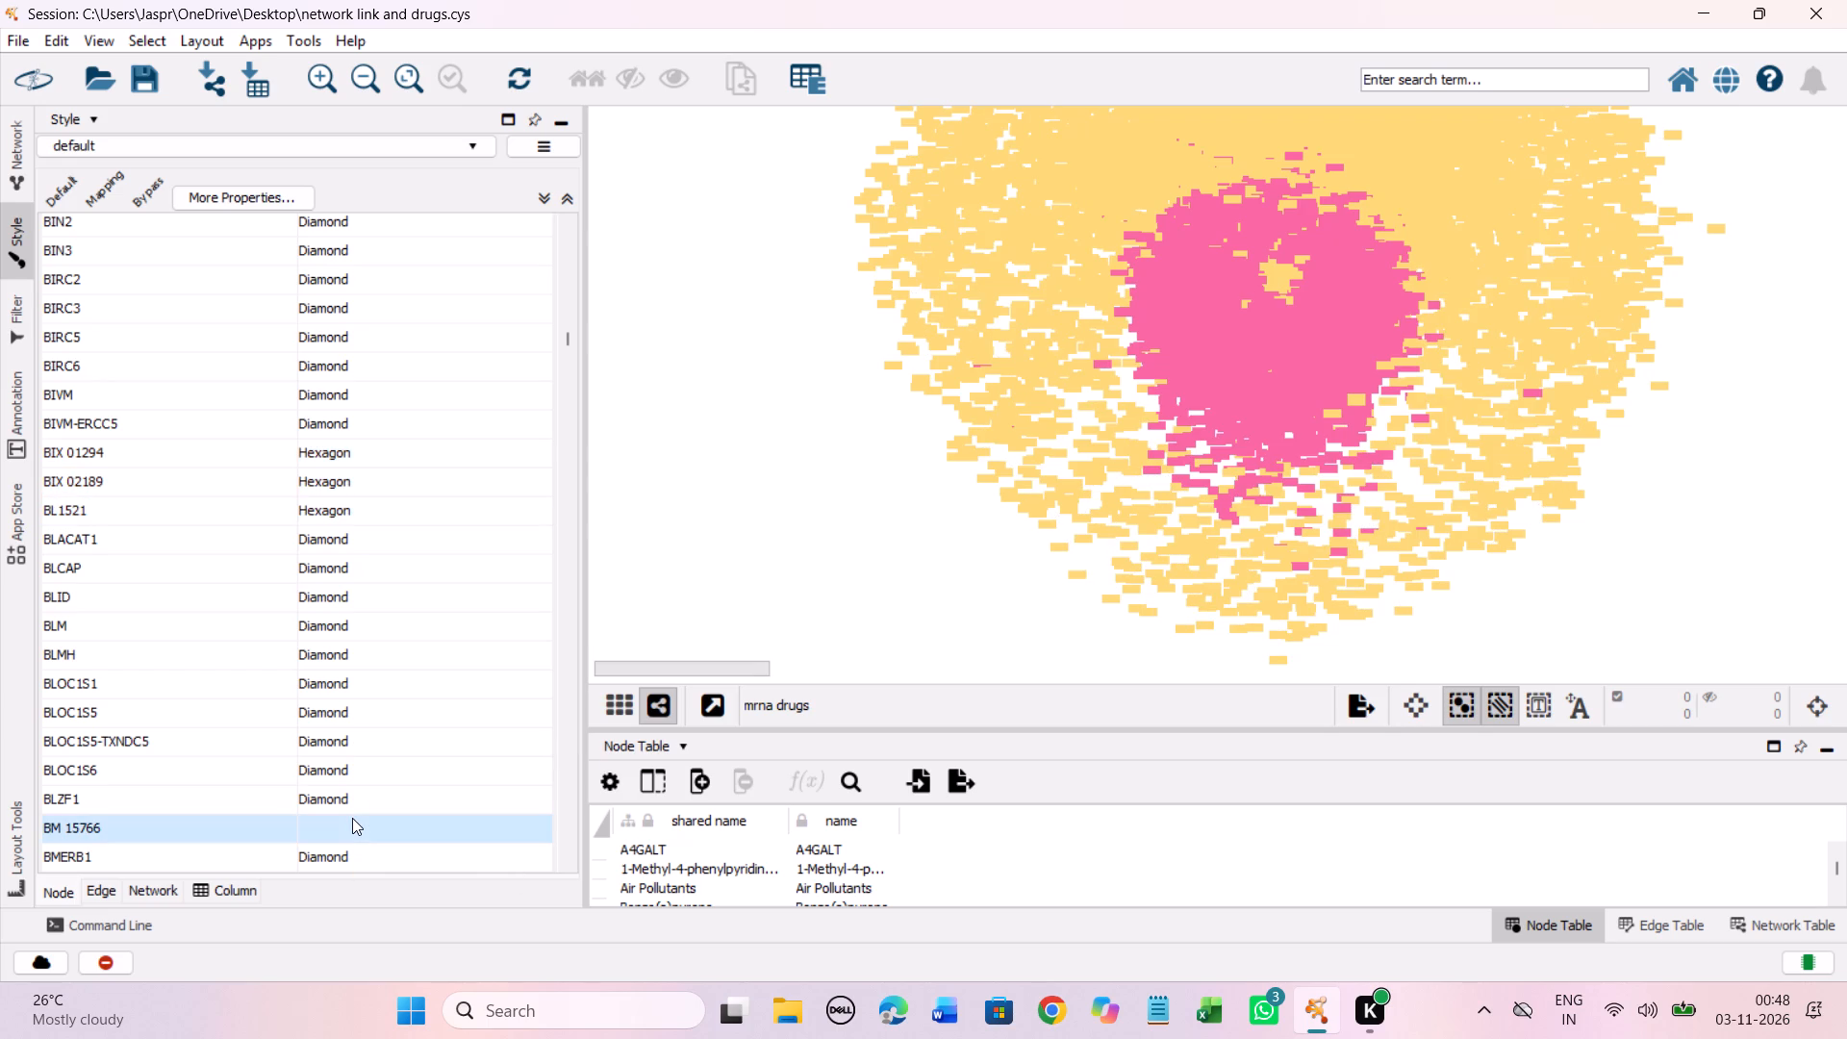
{"action": "right_click", "coordinate": [352, 818]}
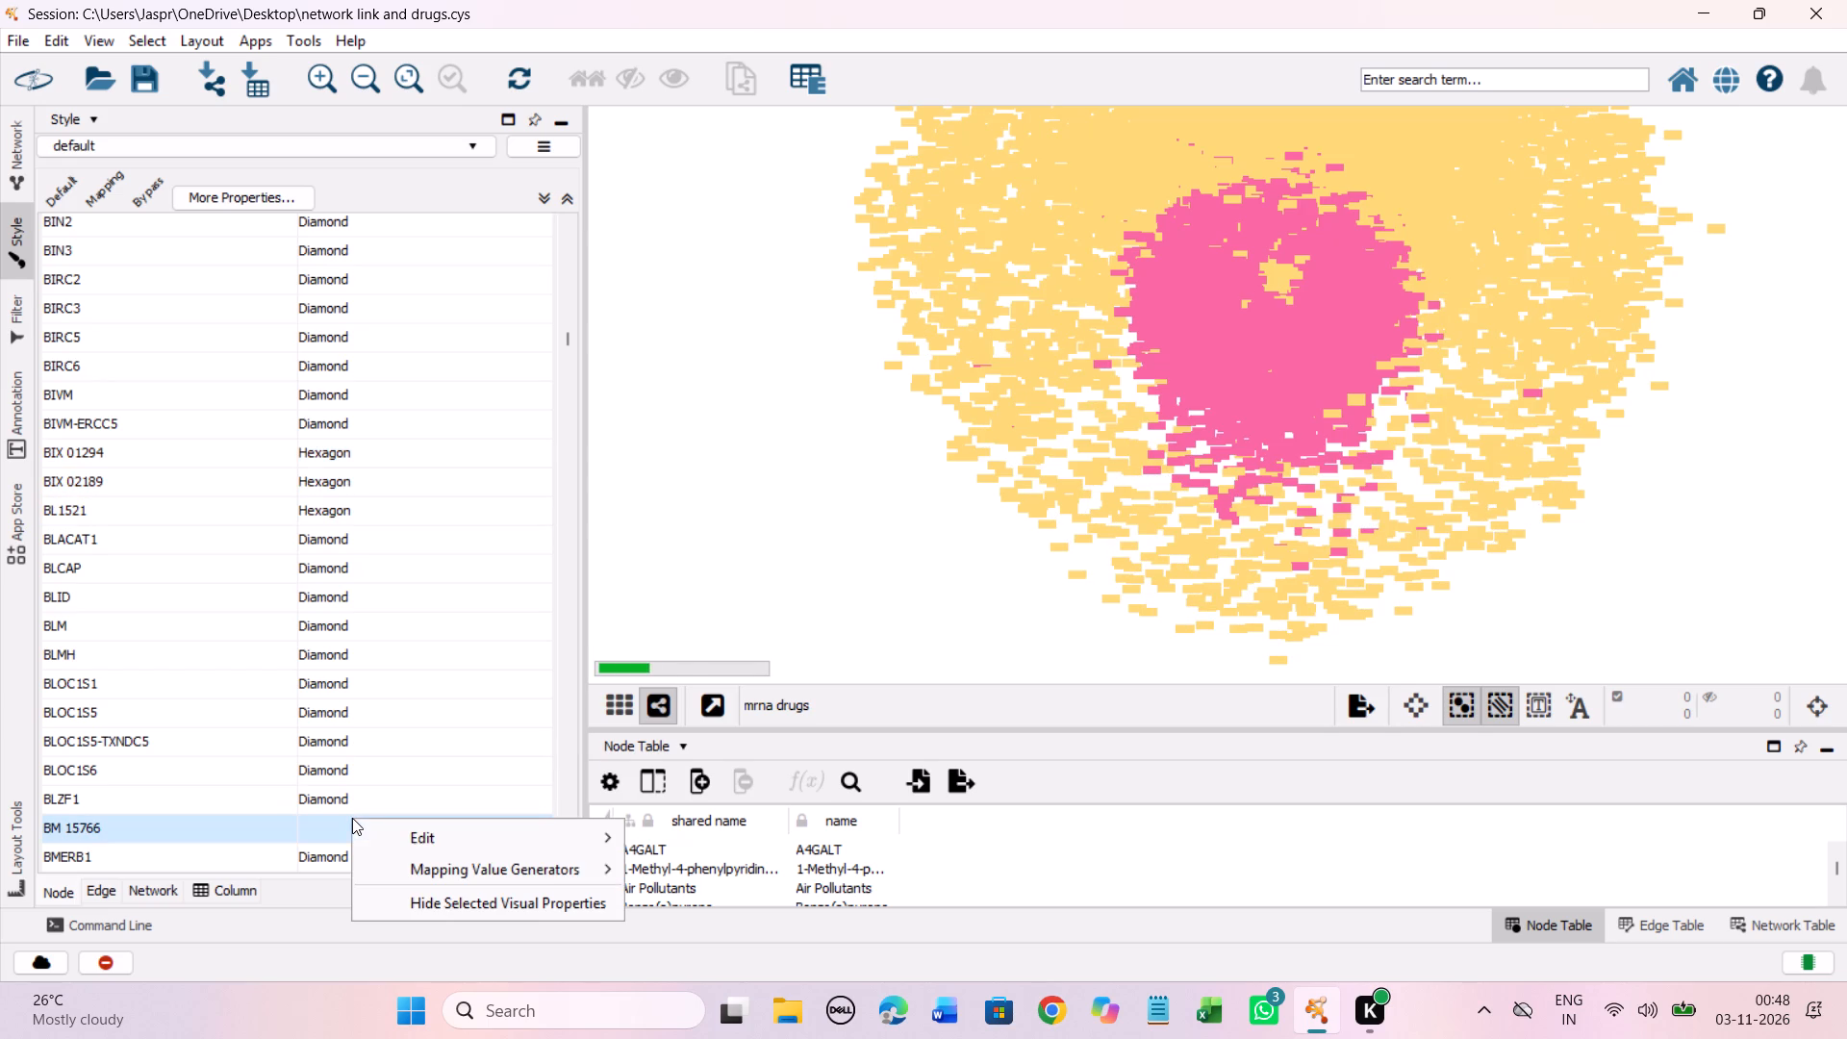
{"action": "left_click", "coordinate": [386, 830]}
{"action": "left_click", "coordinate": [700, 836]}
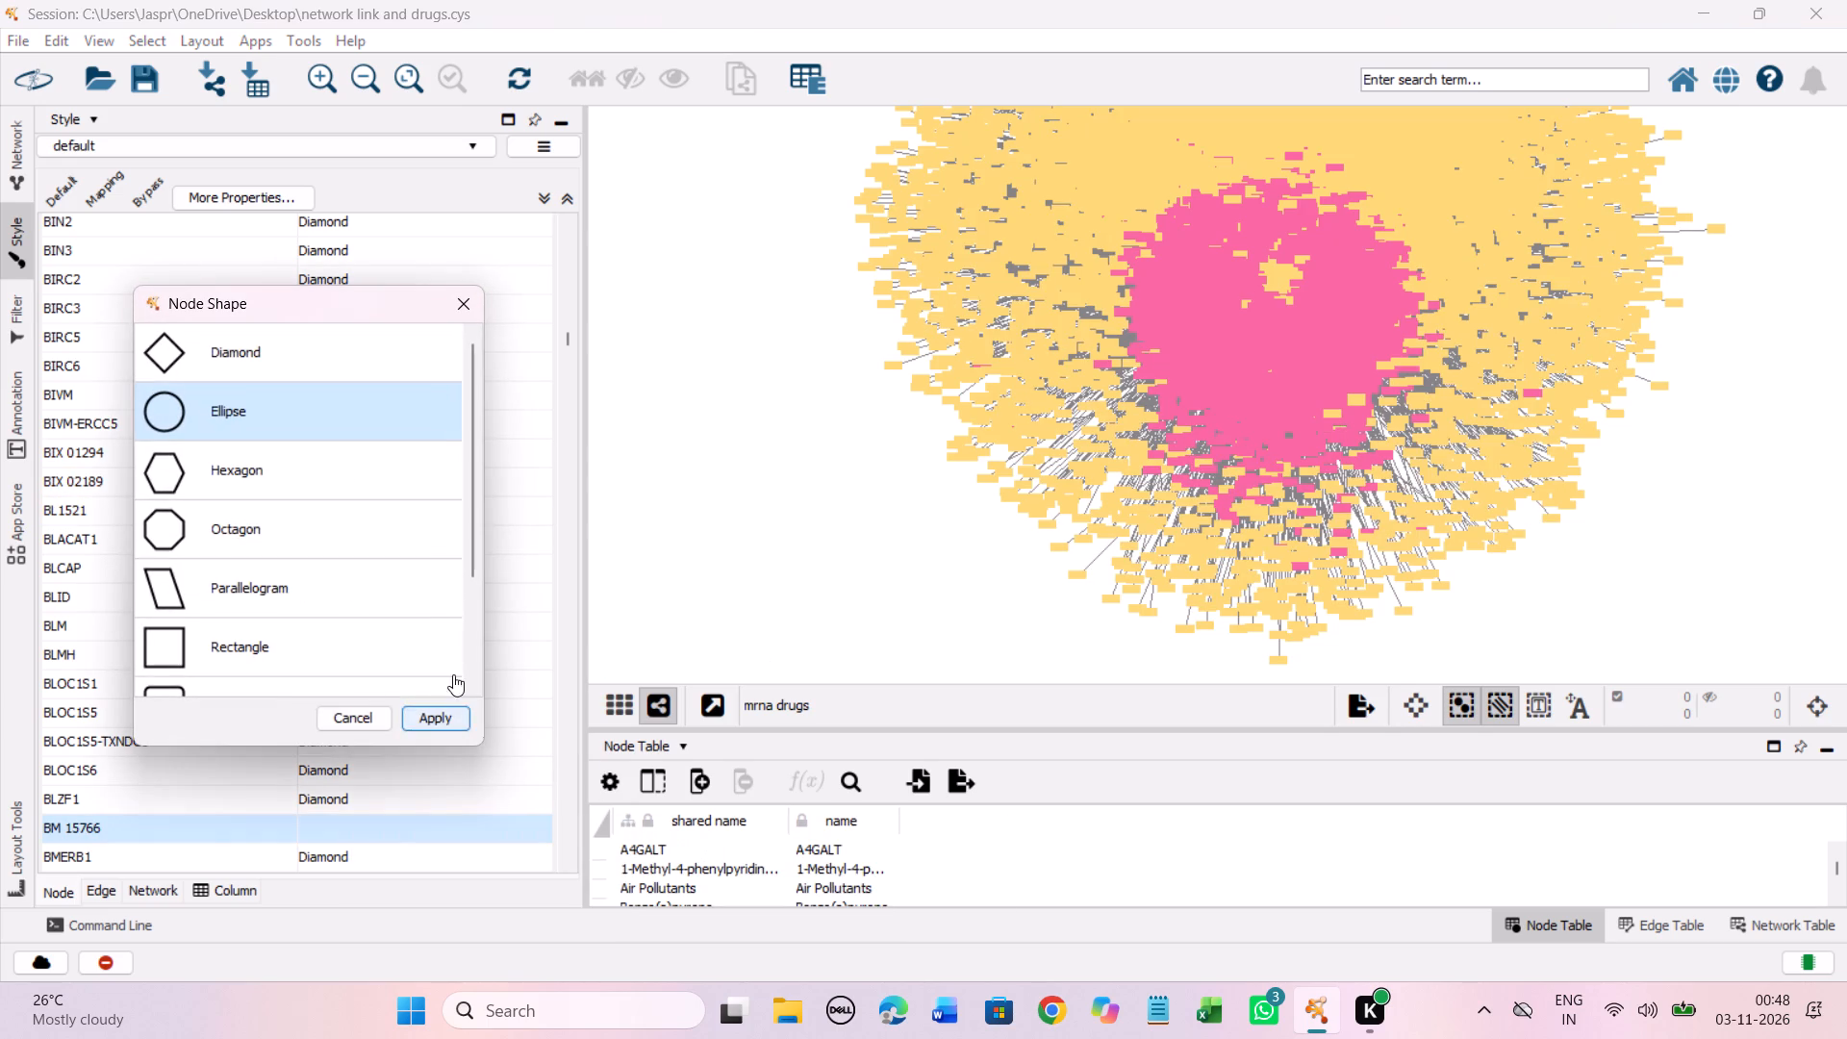
{"action": "left_click", "coordinate": [342, 448]}
{"action": "left_click", "coordinate": [459, 711]}
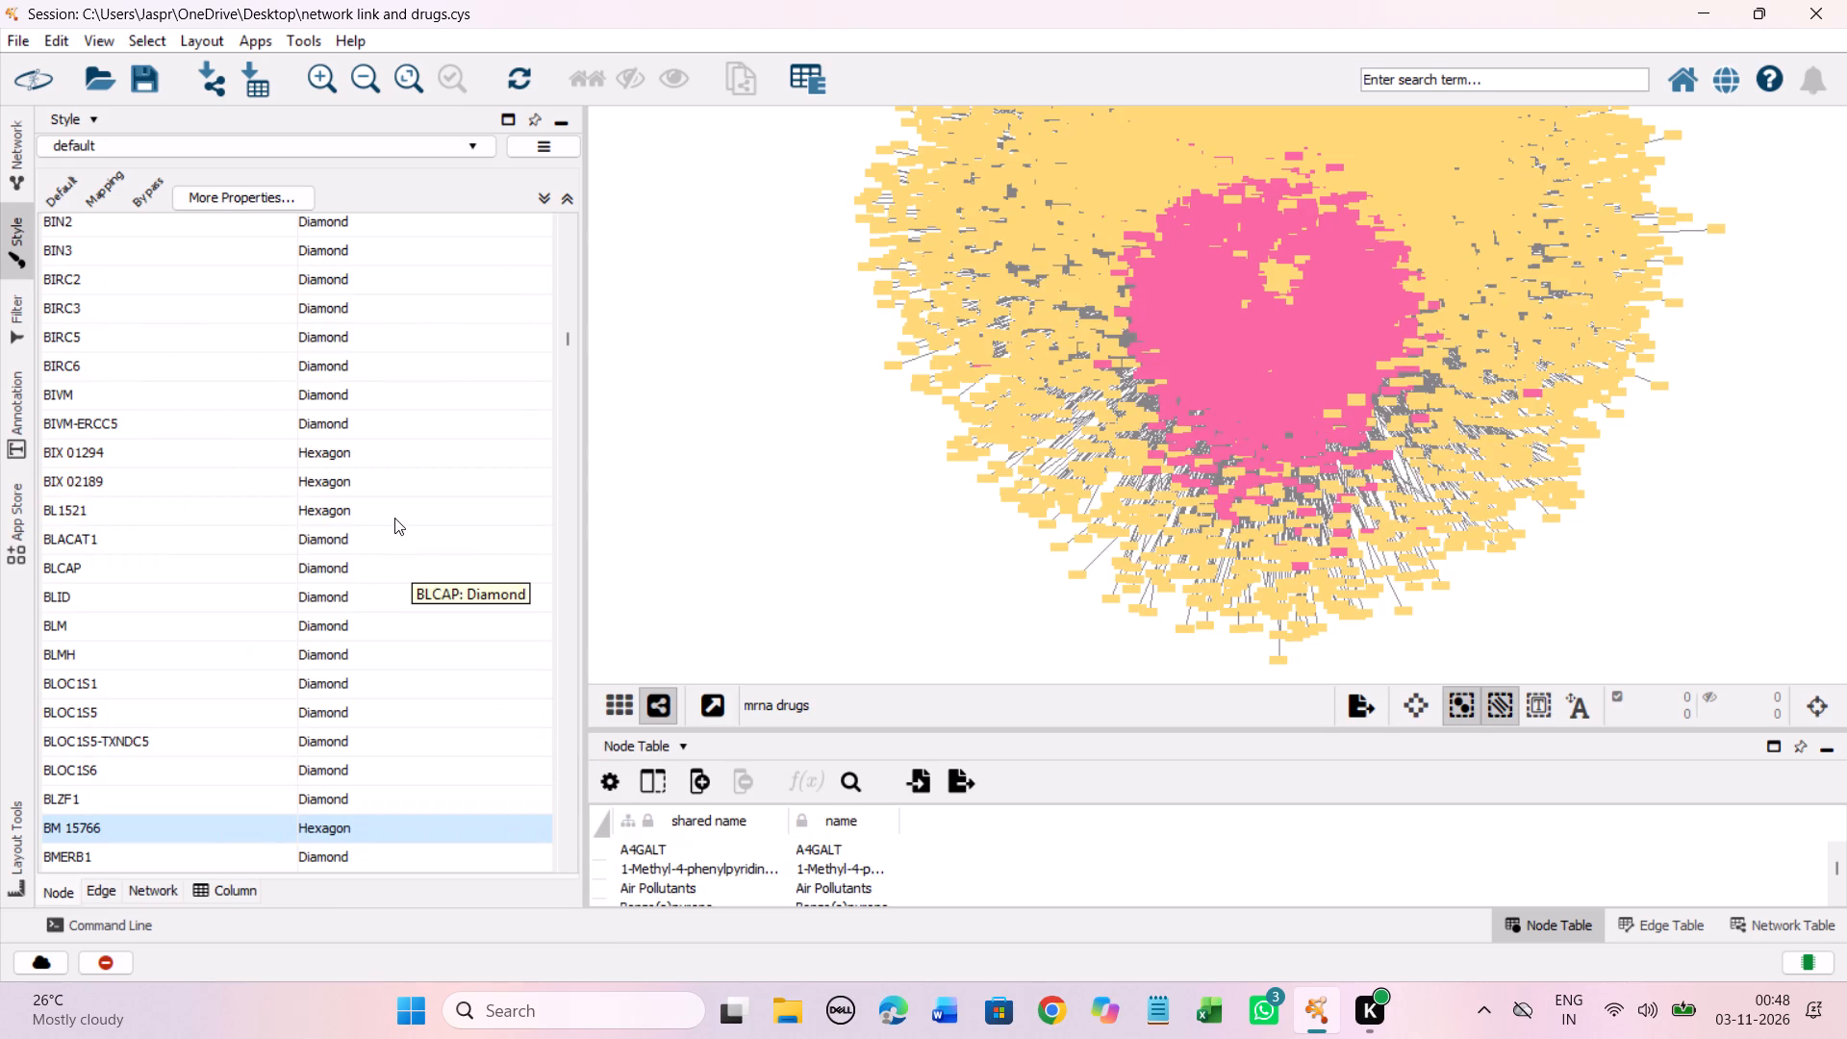
Set the discrete node shape mapping for BML-275 to Hexagon.
{"action": "scroll", "coordinate": [386, 513], "scroll_direction": "down", "scroll_amount": 19}
{"action": "scroll", "coordinate": [382, 500], "scroll_direction": "down", "scroll_amount": 3}
{"action": "scroll", "coordinate": [170, 273], "scroll_direction": "up", "scroll_amount": 1}
{"action": "scroll", "coordinate": [401, 441], "scroll_direction": "up", "scroll_amount": 1}
{"action": "scroll", "coordinate": [401, 441], "scroll_direction": "down", "scroll_amount": 5}
{"action": "scroll", "coordinate": [462, 452], "scroll_direction": "up", "scroll_amount": 7}
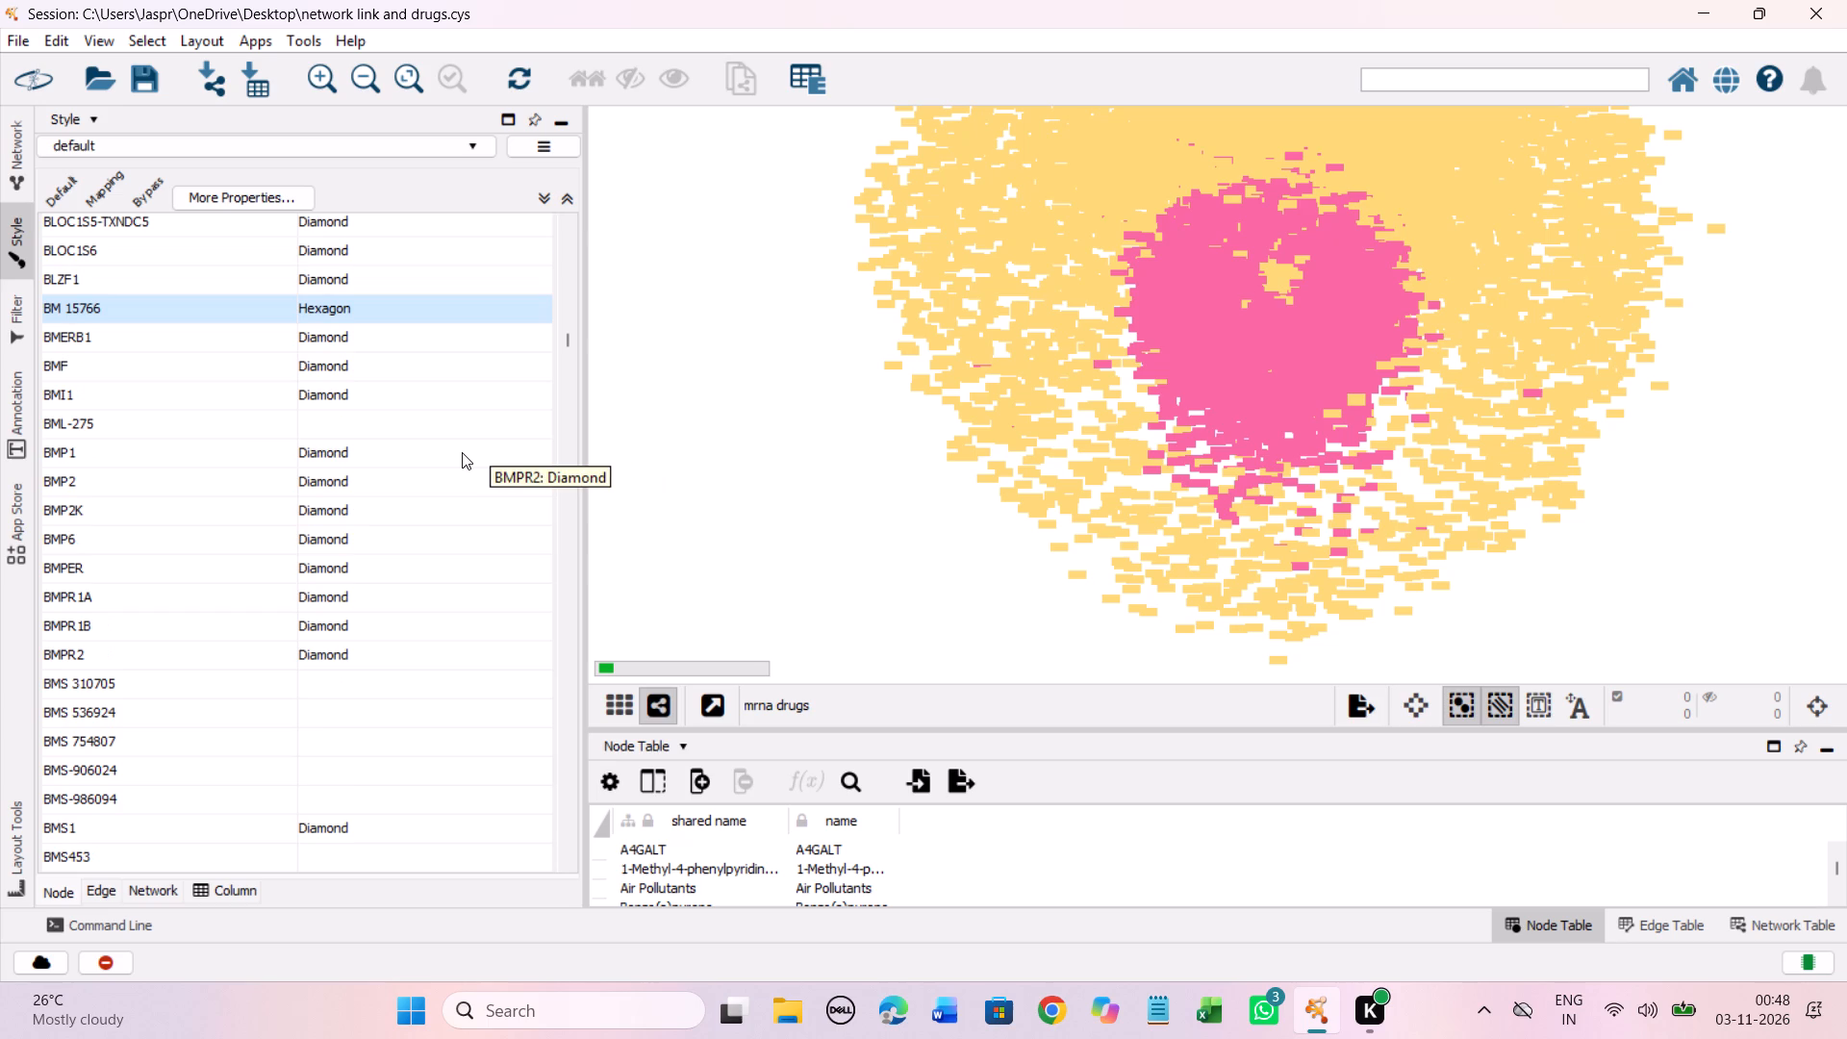
{"action": "left_click", "coordinate": [256, 415]}
{"action": "right_click", "coordinate": [256, 415]}
{"action": "left_click", "coordinate": [377, 433]}
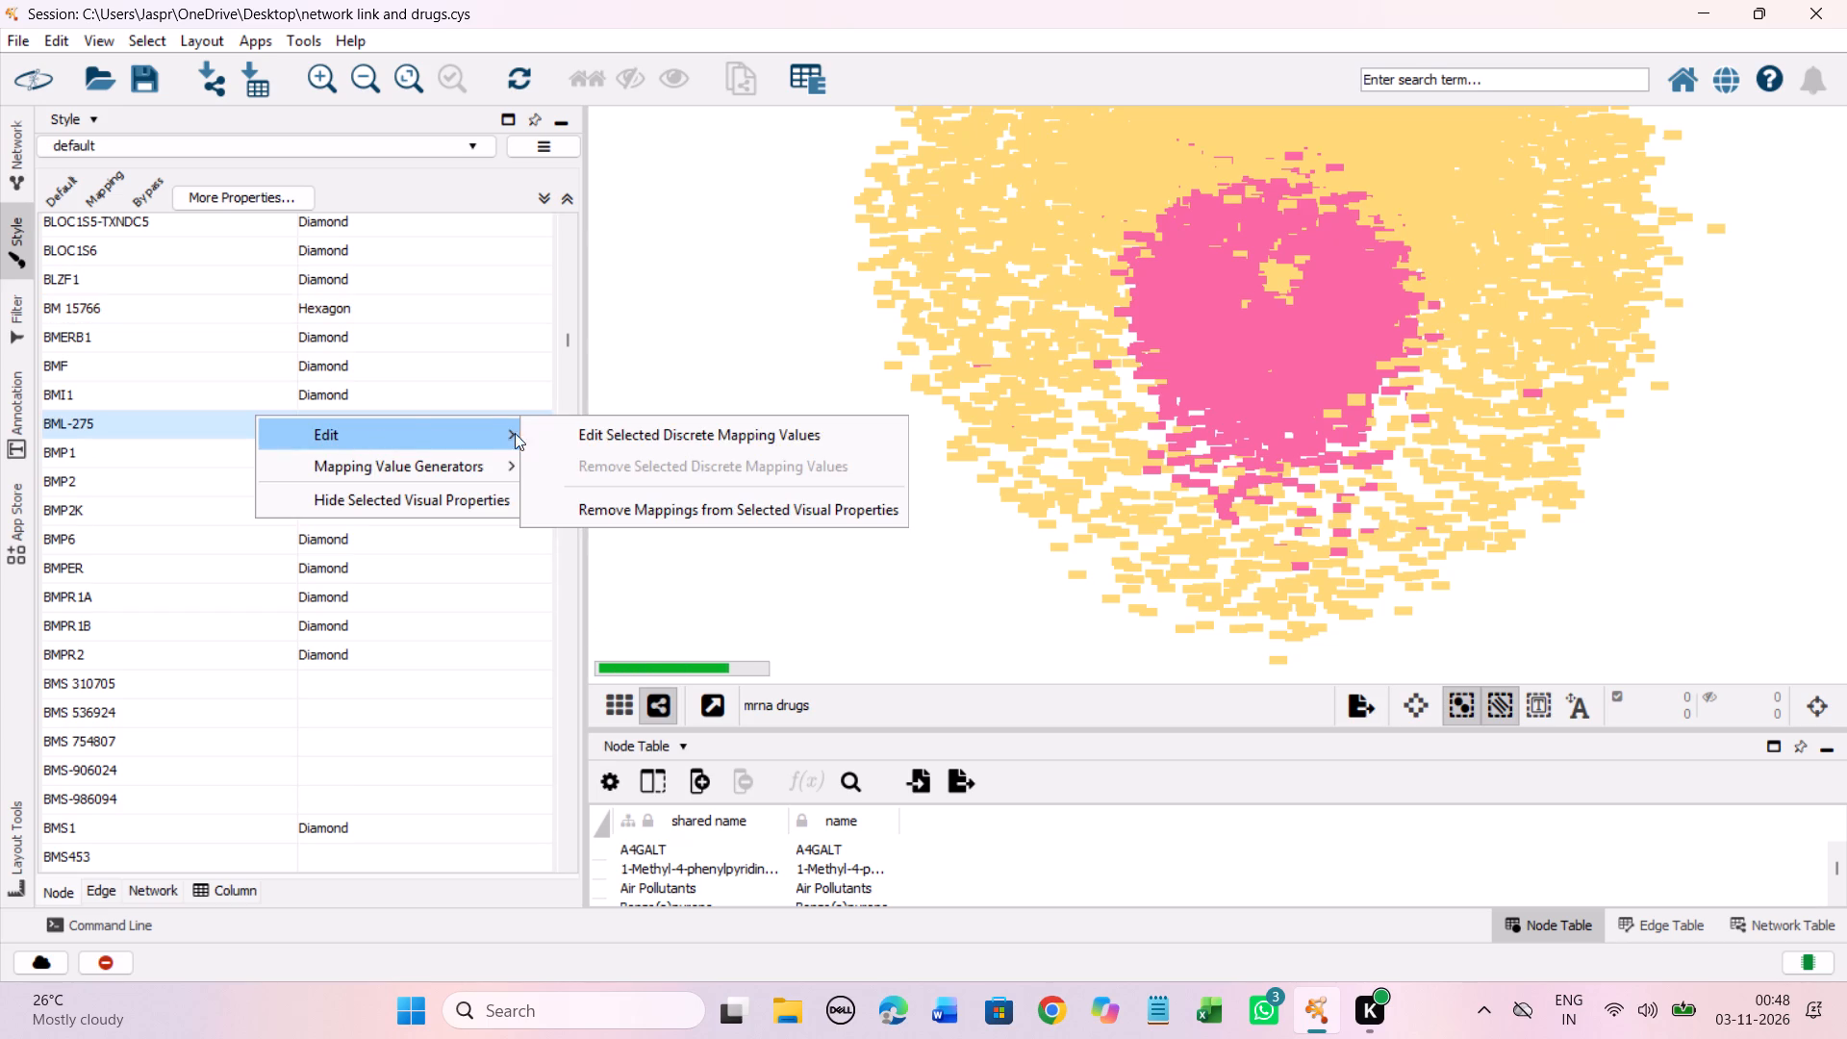
{"action": "left_click", "coordinate": [650, 438]}
{"action": "left_click", "coordinate": [248, 471]}
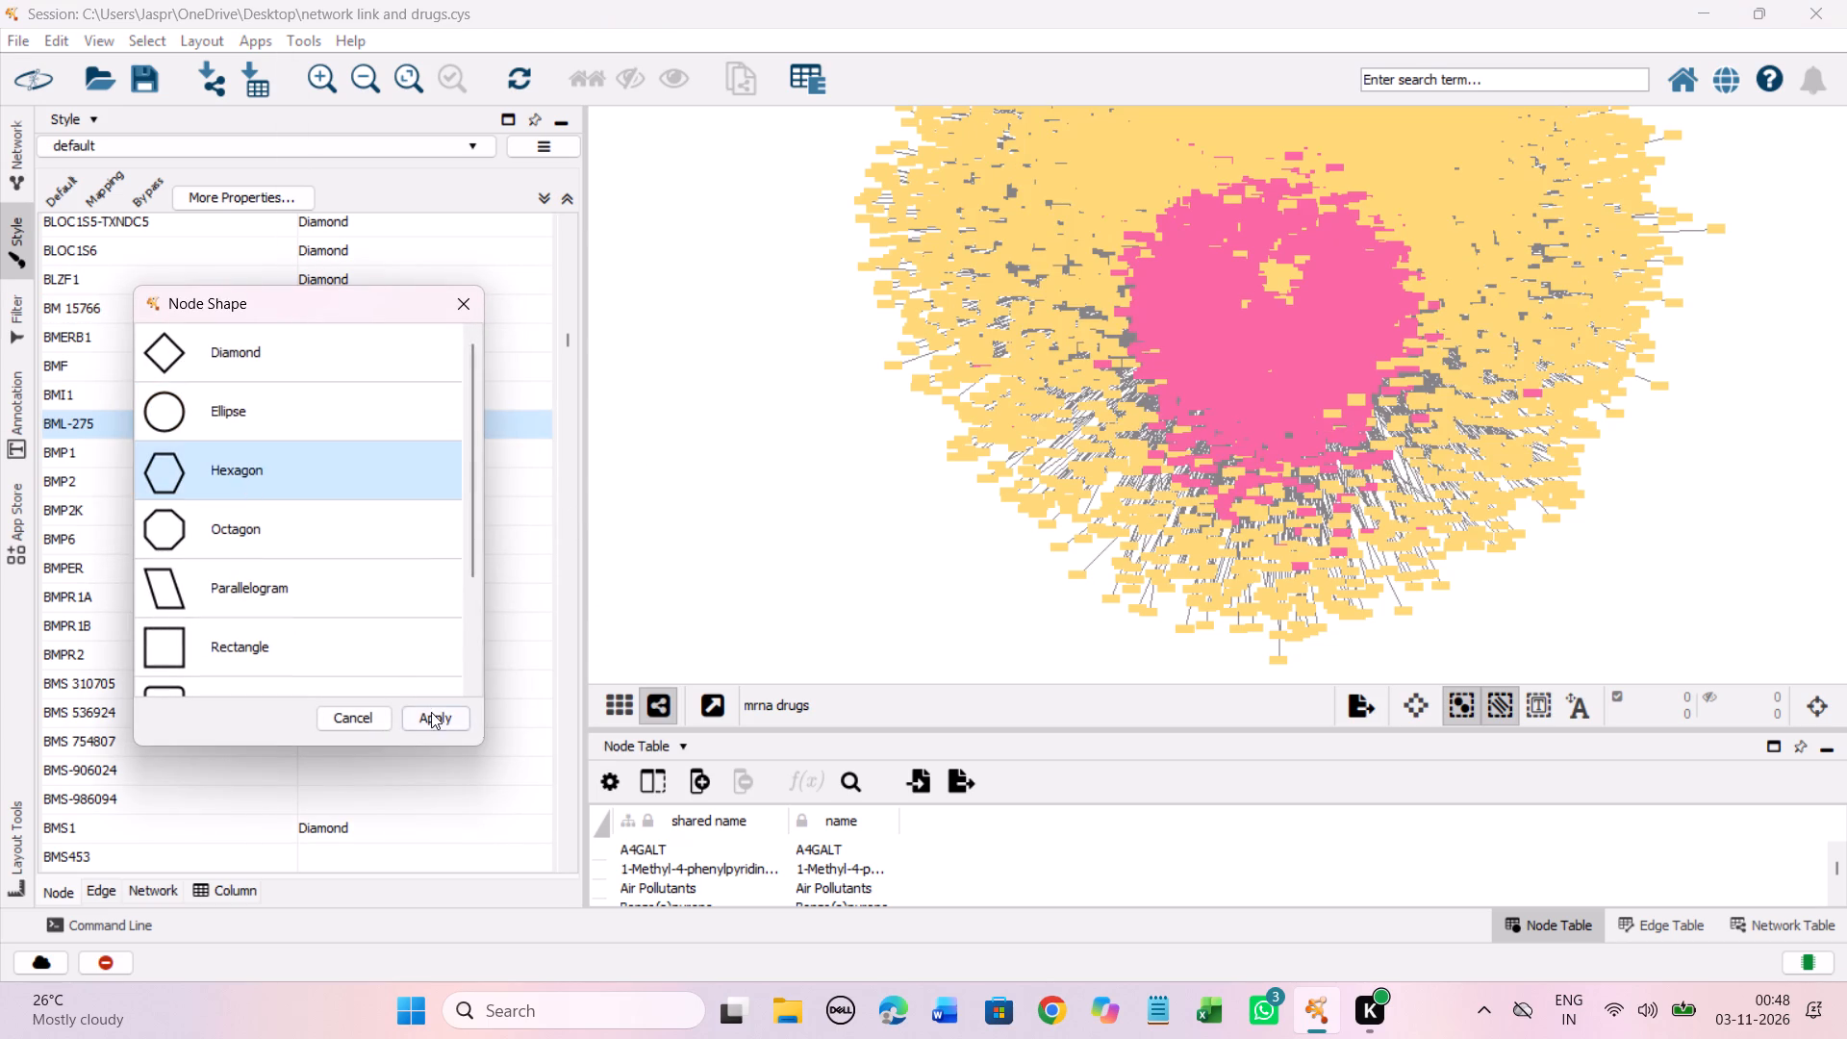
{"action": "left_click", "coordinate": [431, 712]}
Set the discrete node shape mapping for the five entries from BMS 310705 through BMS-986094 to Hexagon.
{"action": "left_click_drag", "start_coordinate": [324, 684], "coordinate": [334, 724]}
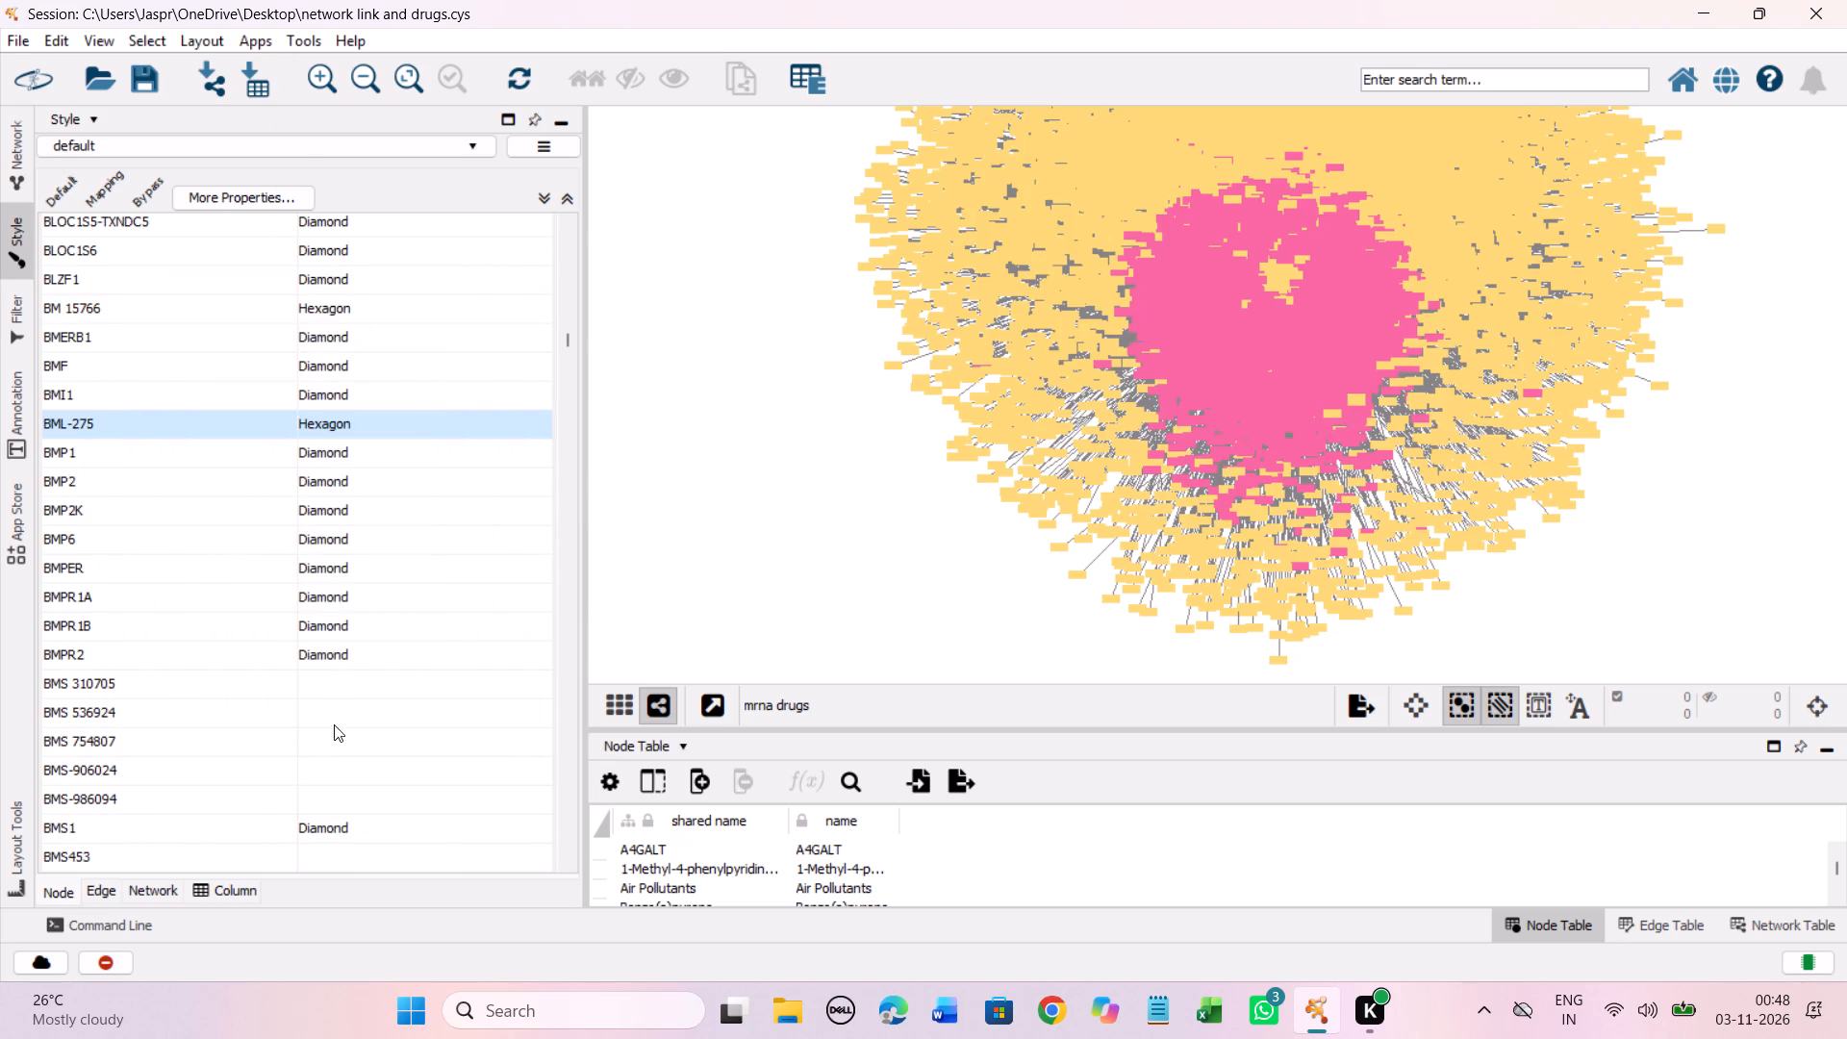
{"action": "left_click_drag", "start_coordinate": [334, 724], "coordinate": [330, 802]}
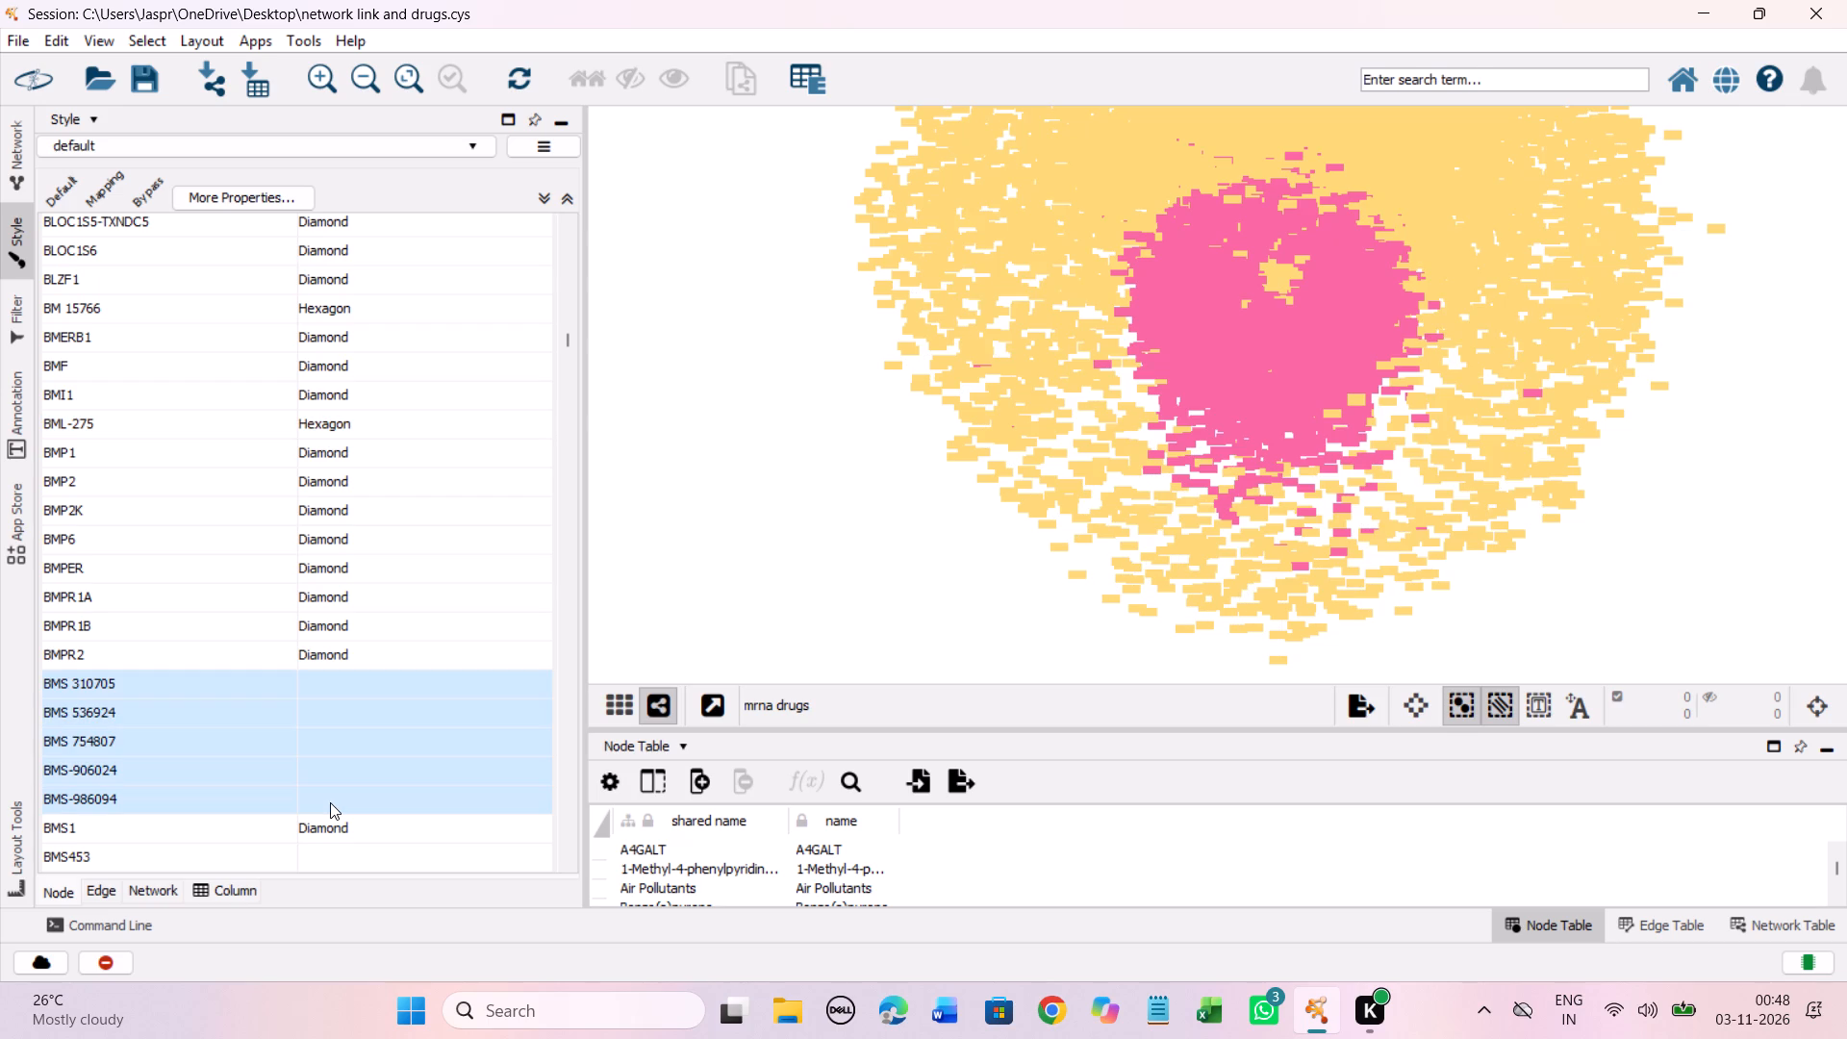
{"action": "right_click", "coordinate": [330, 802]}
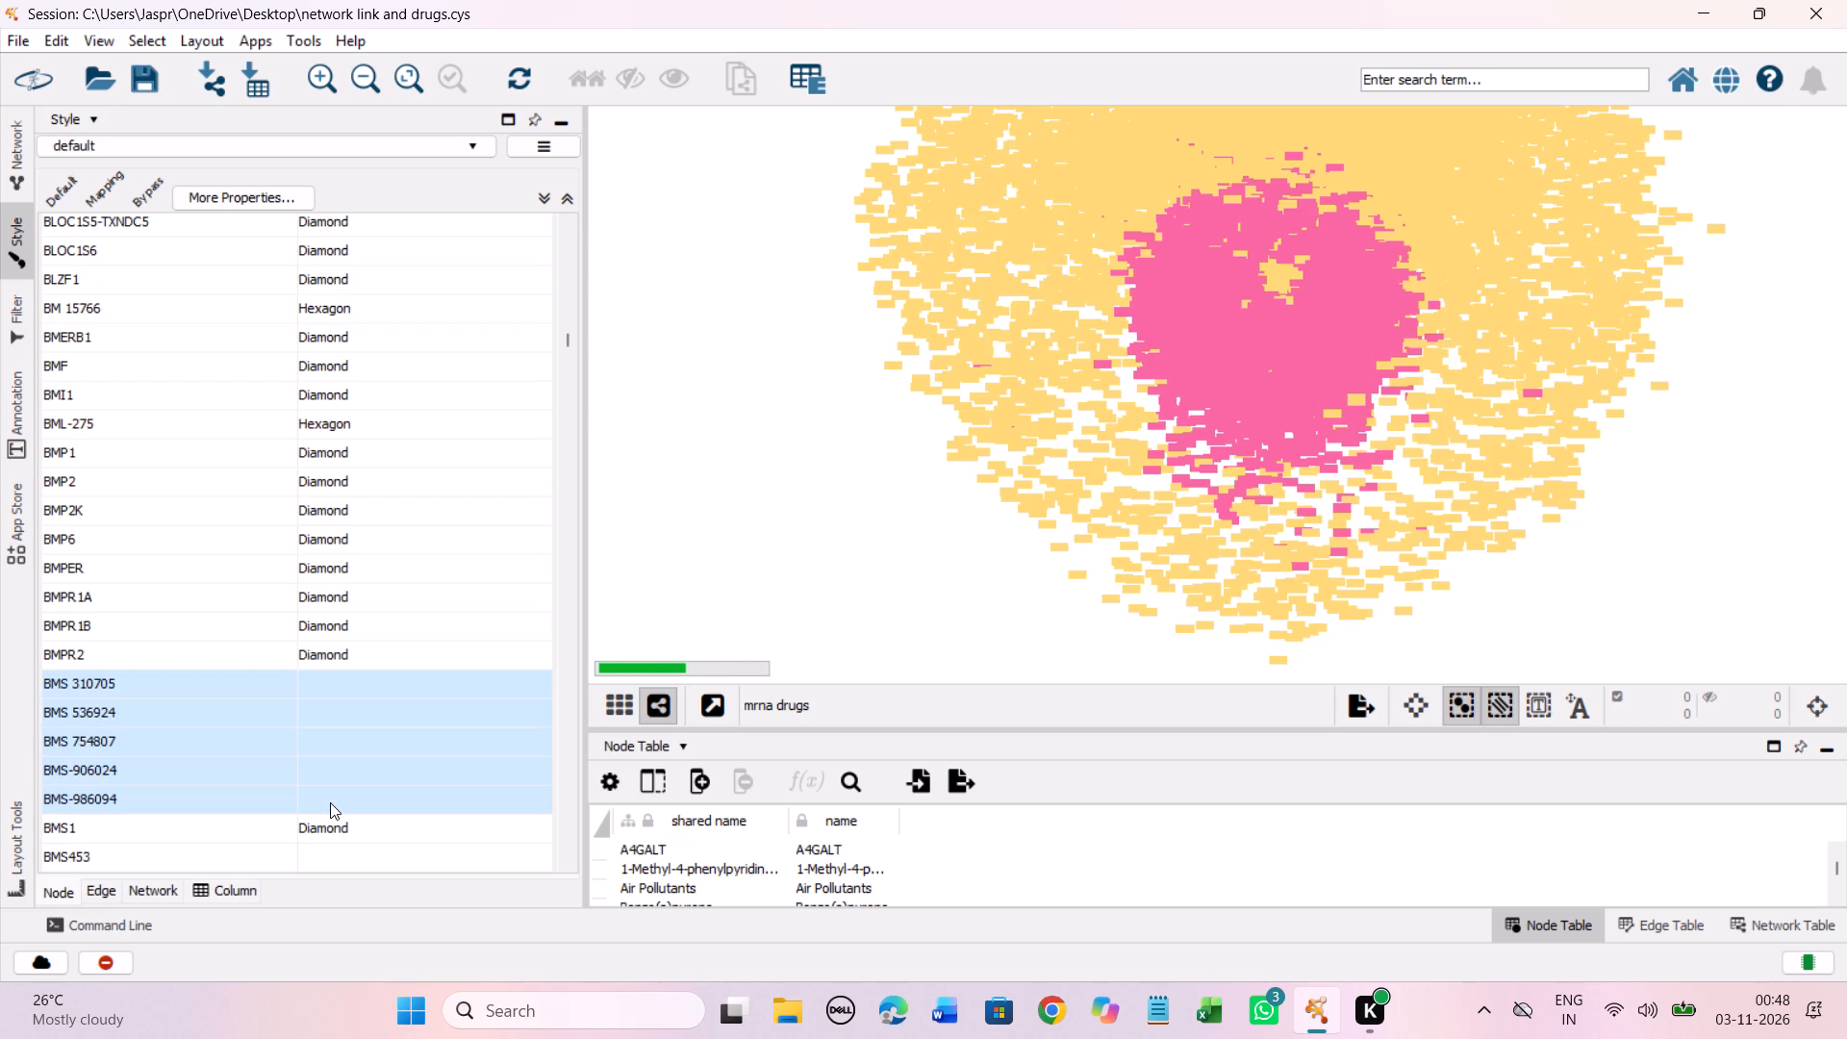
{"action": "left_click", "coordinate": [408, 810]}
{"action": "left_click", "coordinate": [640, 824]}
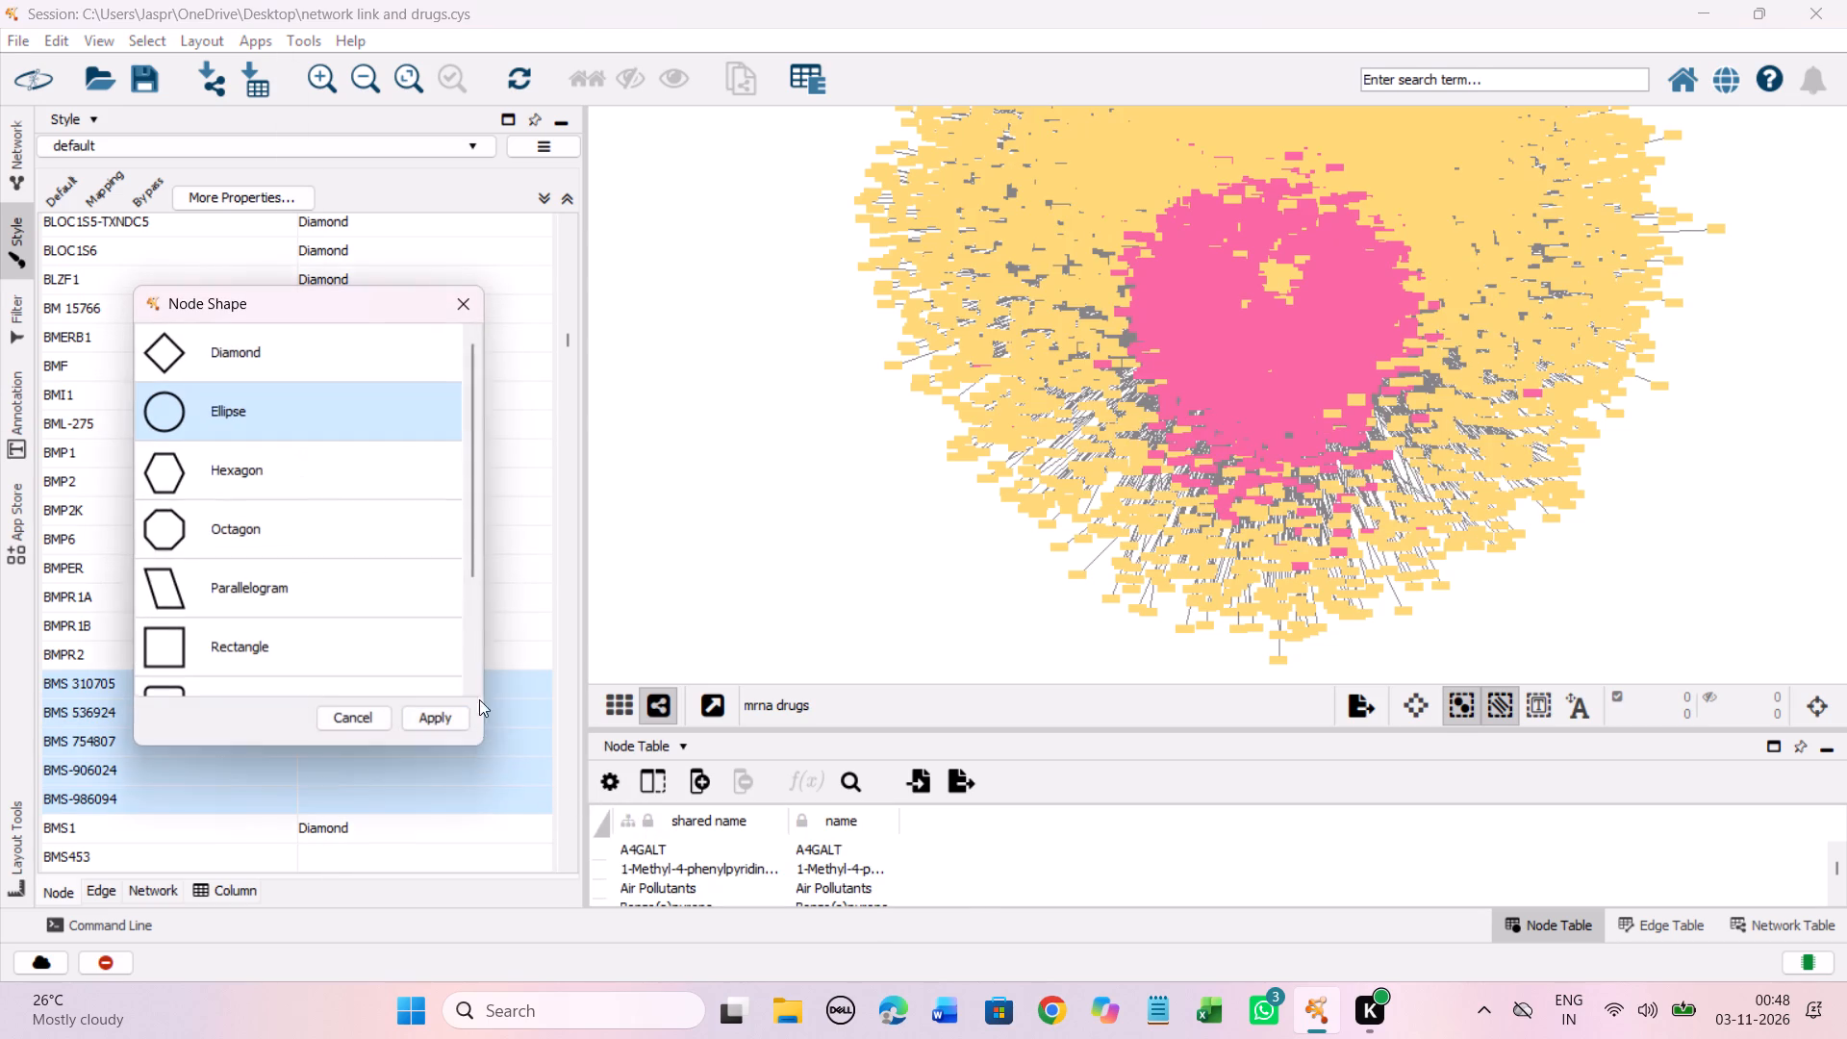
{"action": "left_click", "coordinate": [255, 460]}
{"action": "left_click", "coordinate": [440, 717]}
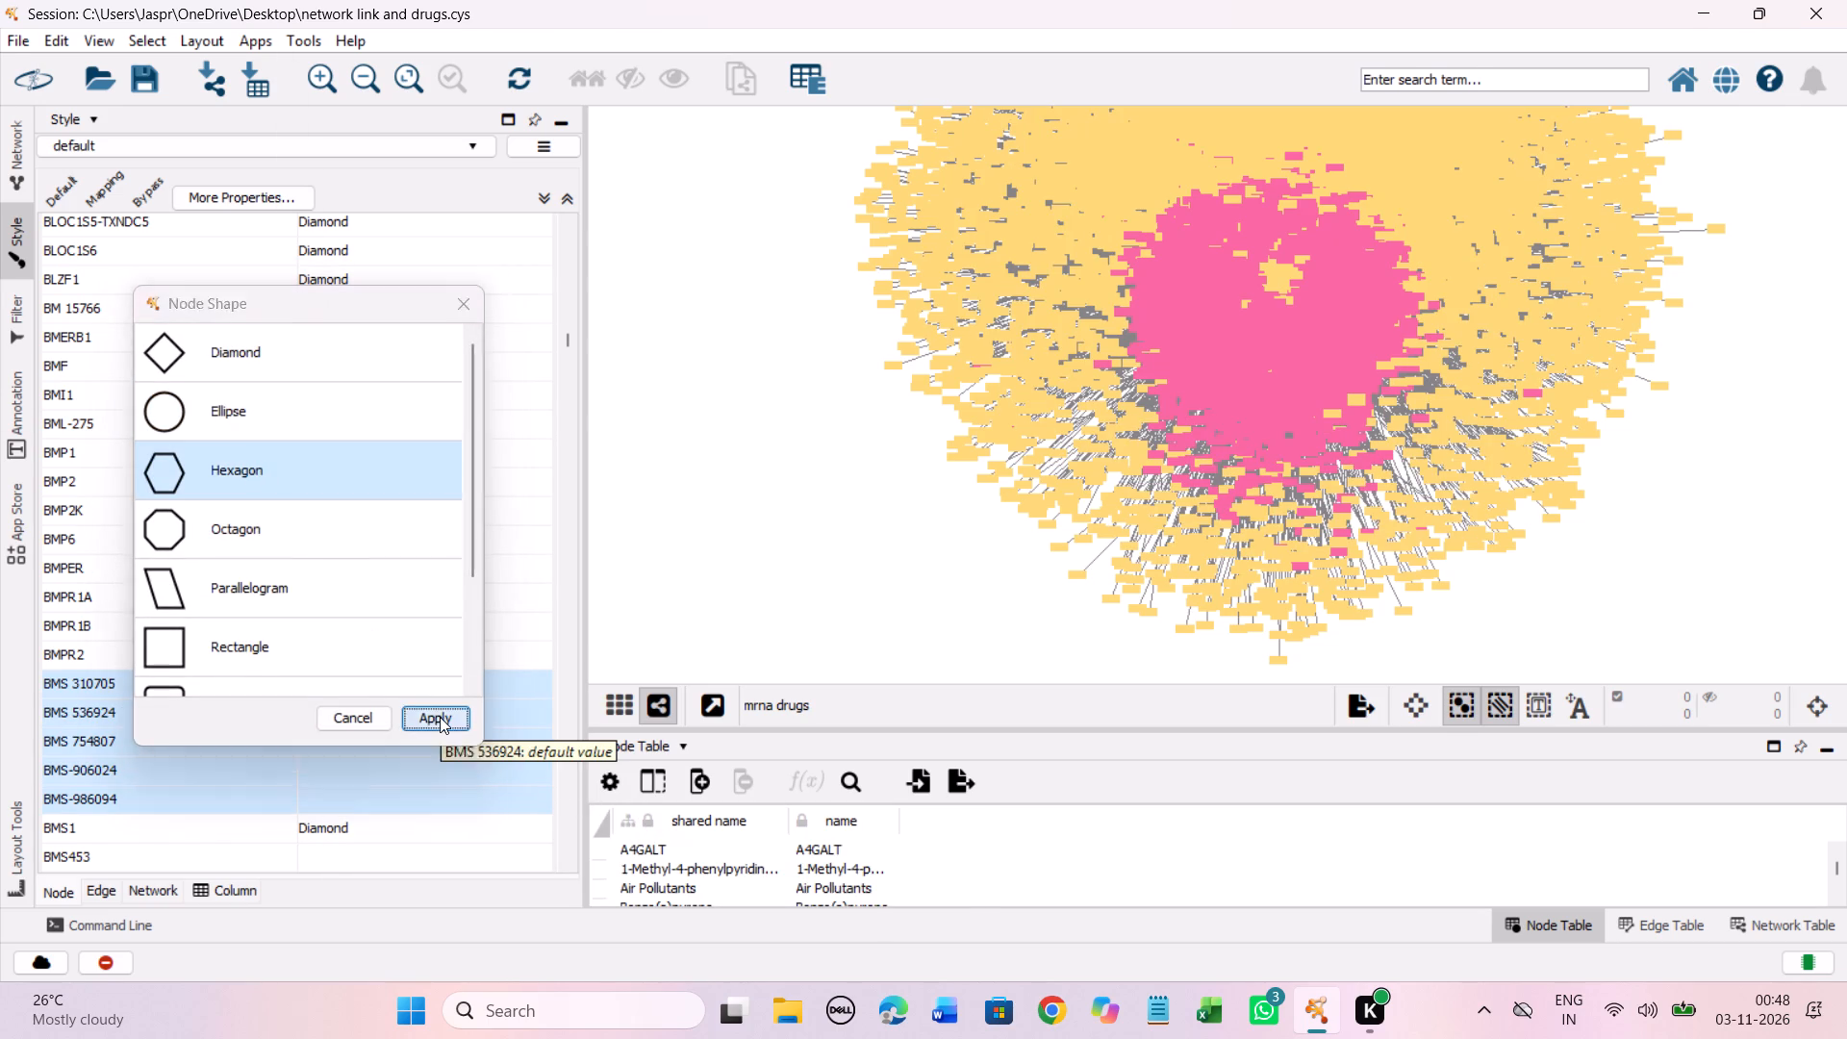
Set the discrete node shape mapping for BMS453 to Hexagon.
{"action": "scroll", "coordinate": [412, 531], "scroll_direction": "down", "scroll_amount": 4}
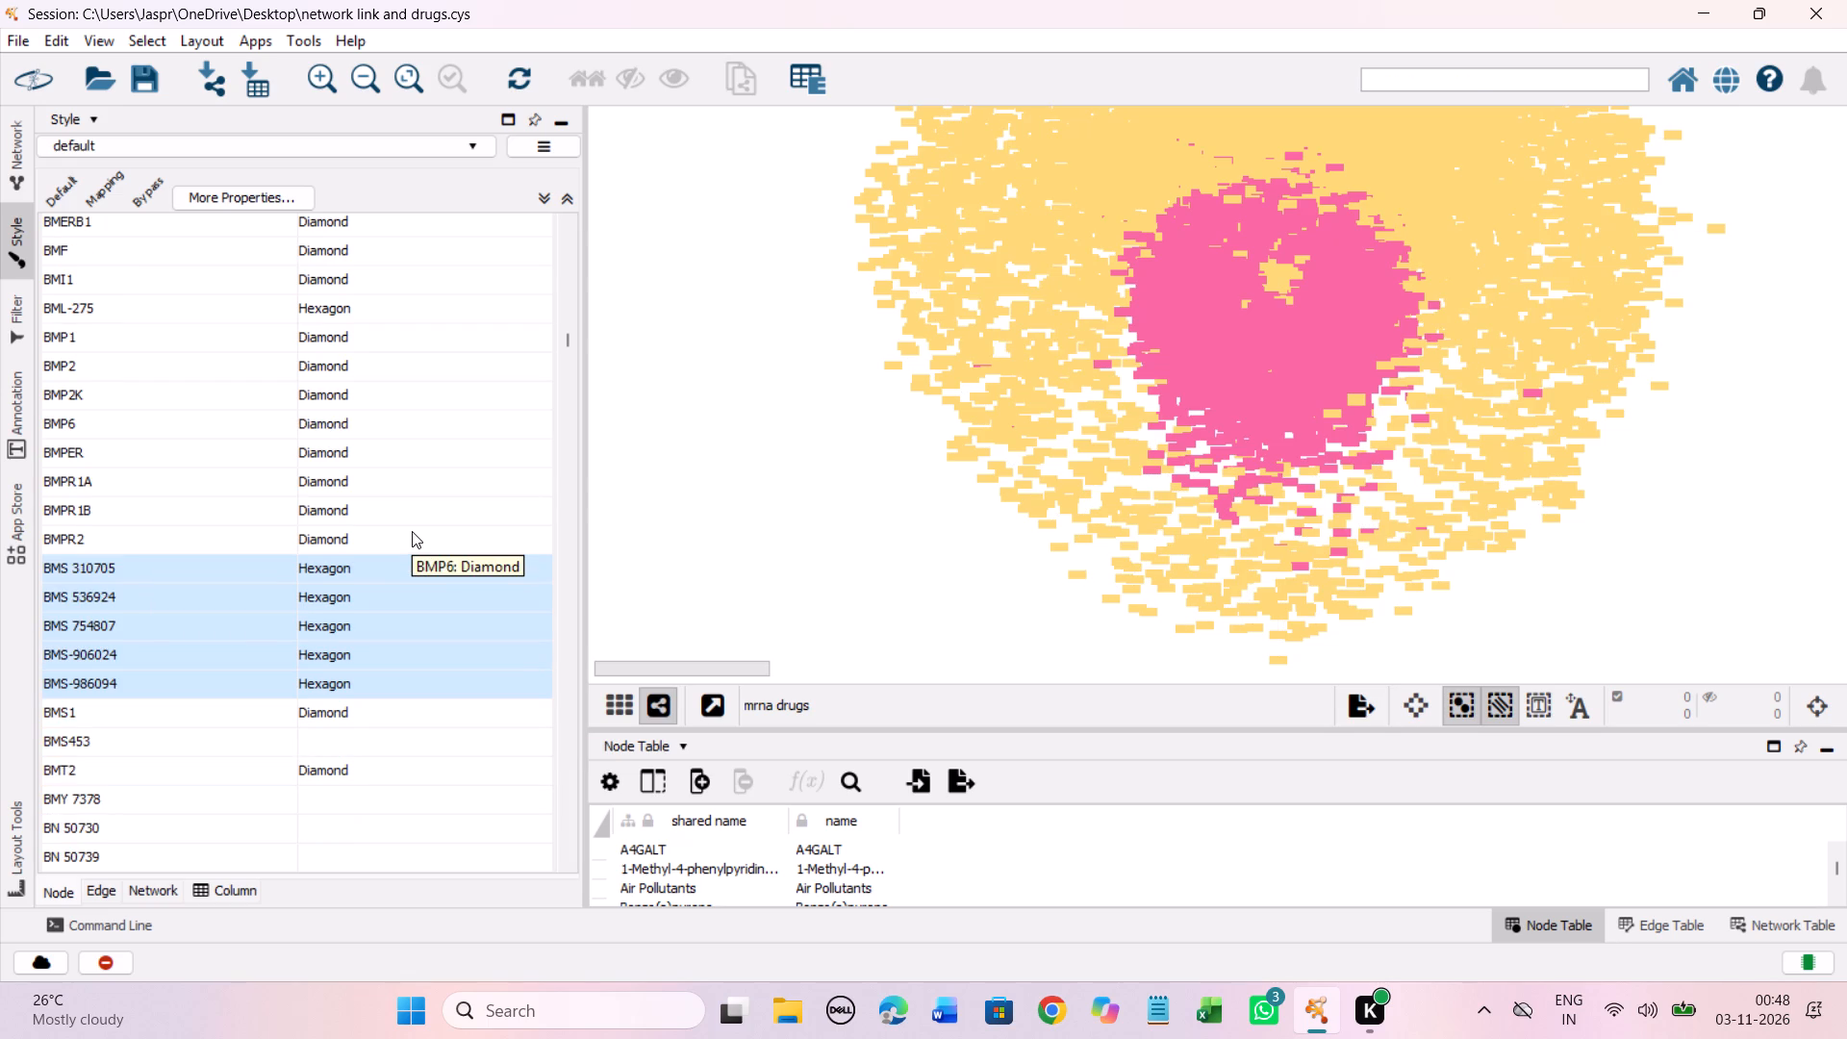
{"action": "scroll", "coordinate": [412, 531], "scroll_direction": "down", "scroll_amount": 4}
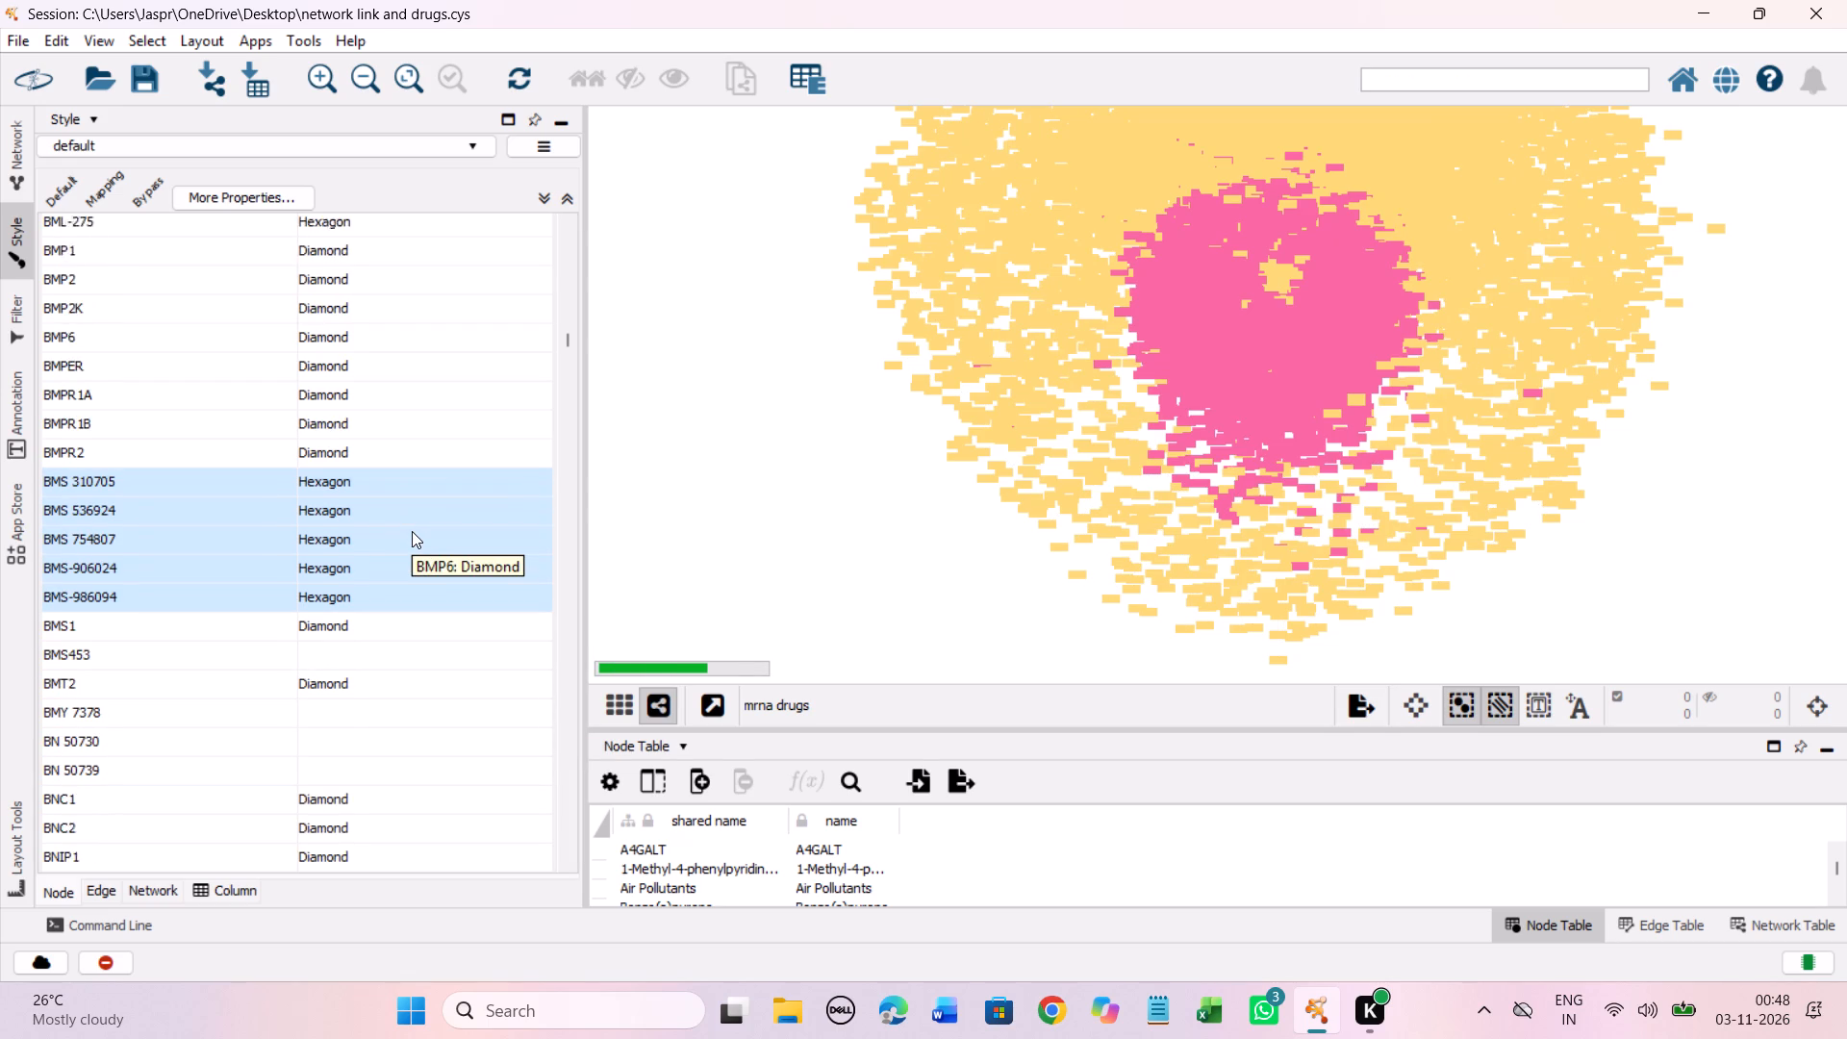
{"action": "scroll", "coordinate": [412, 531], "scroll_direction": "down", "scroll_amount": 8}
{"action": "left_click", "coordinate": [344, 387]}
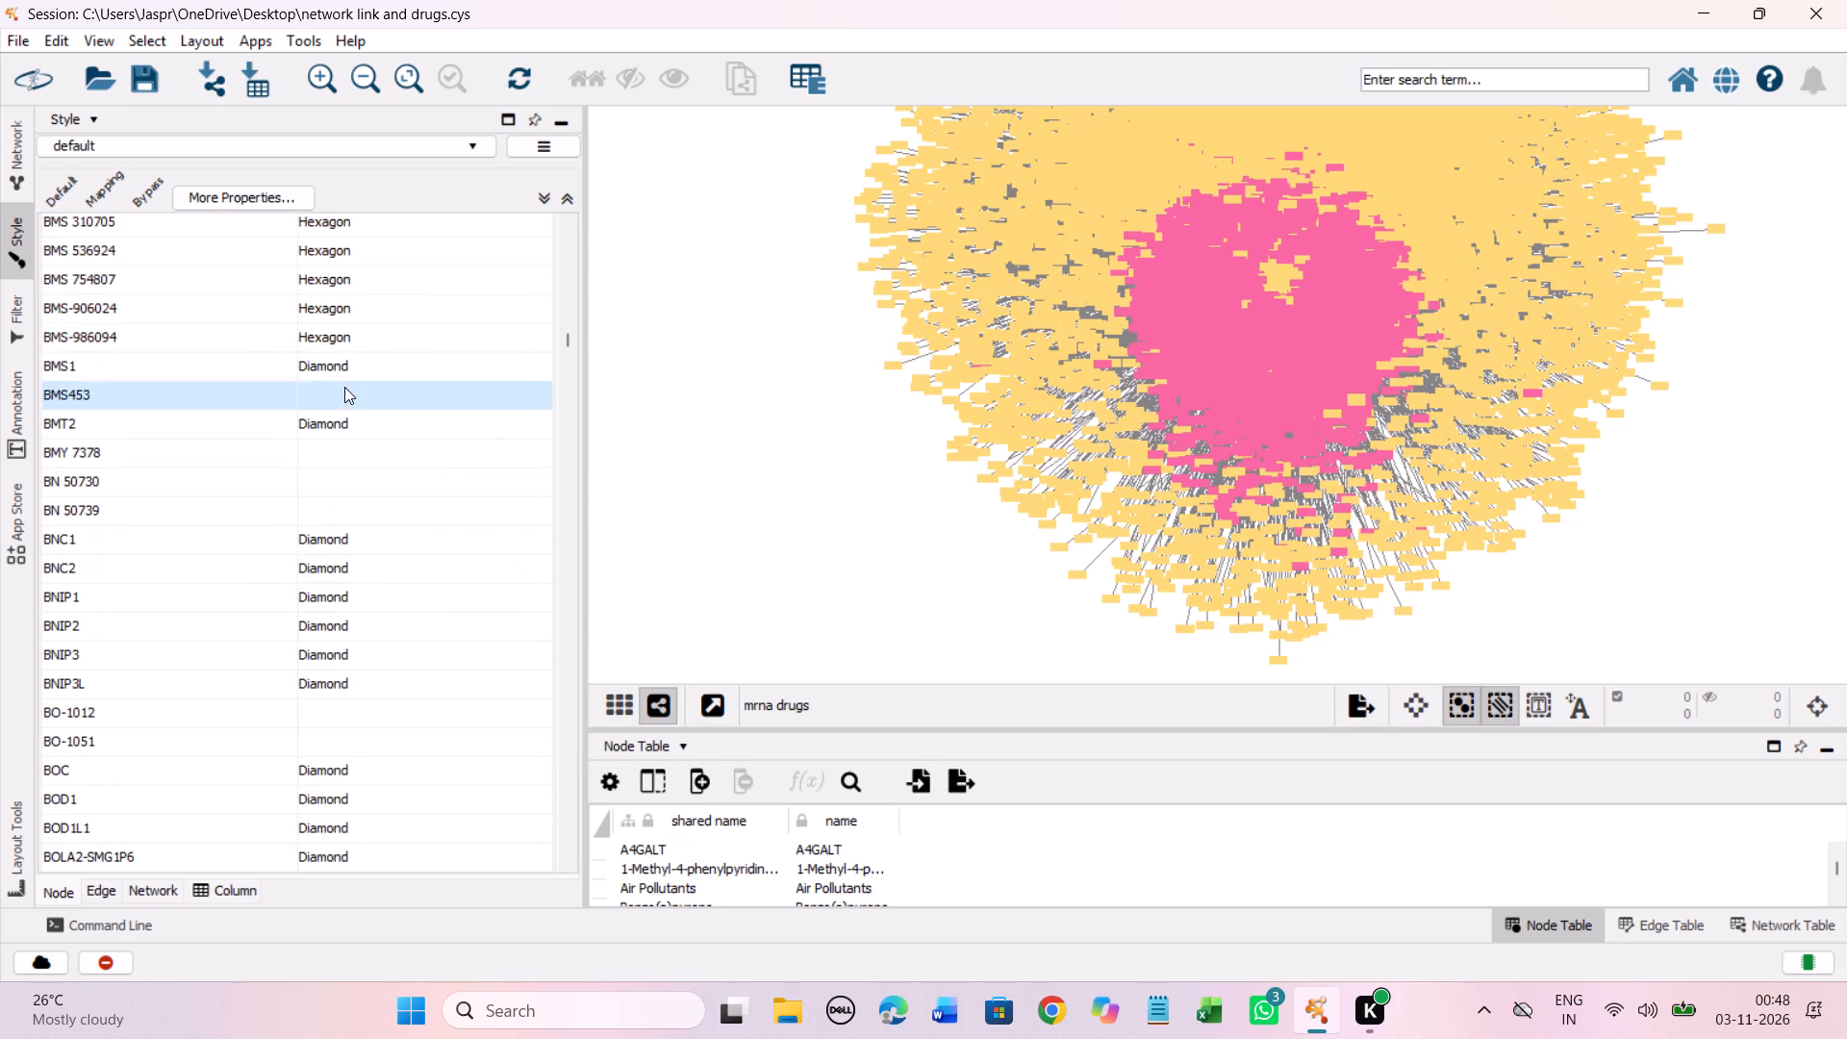
{"action": "right_click", "coordinate": [344, 387]}
{"action": "left_click", "coordinate": [397, 406]}
{"action": "left_click", "coordinate": [696, 406]}
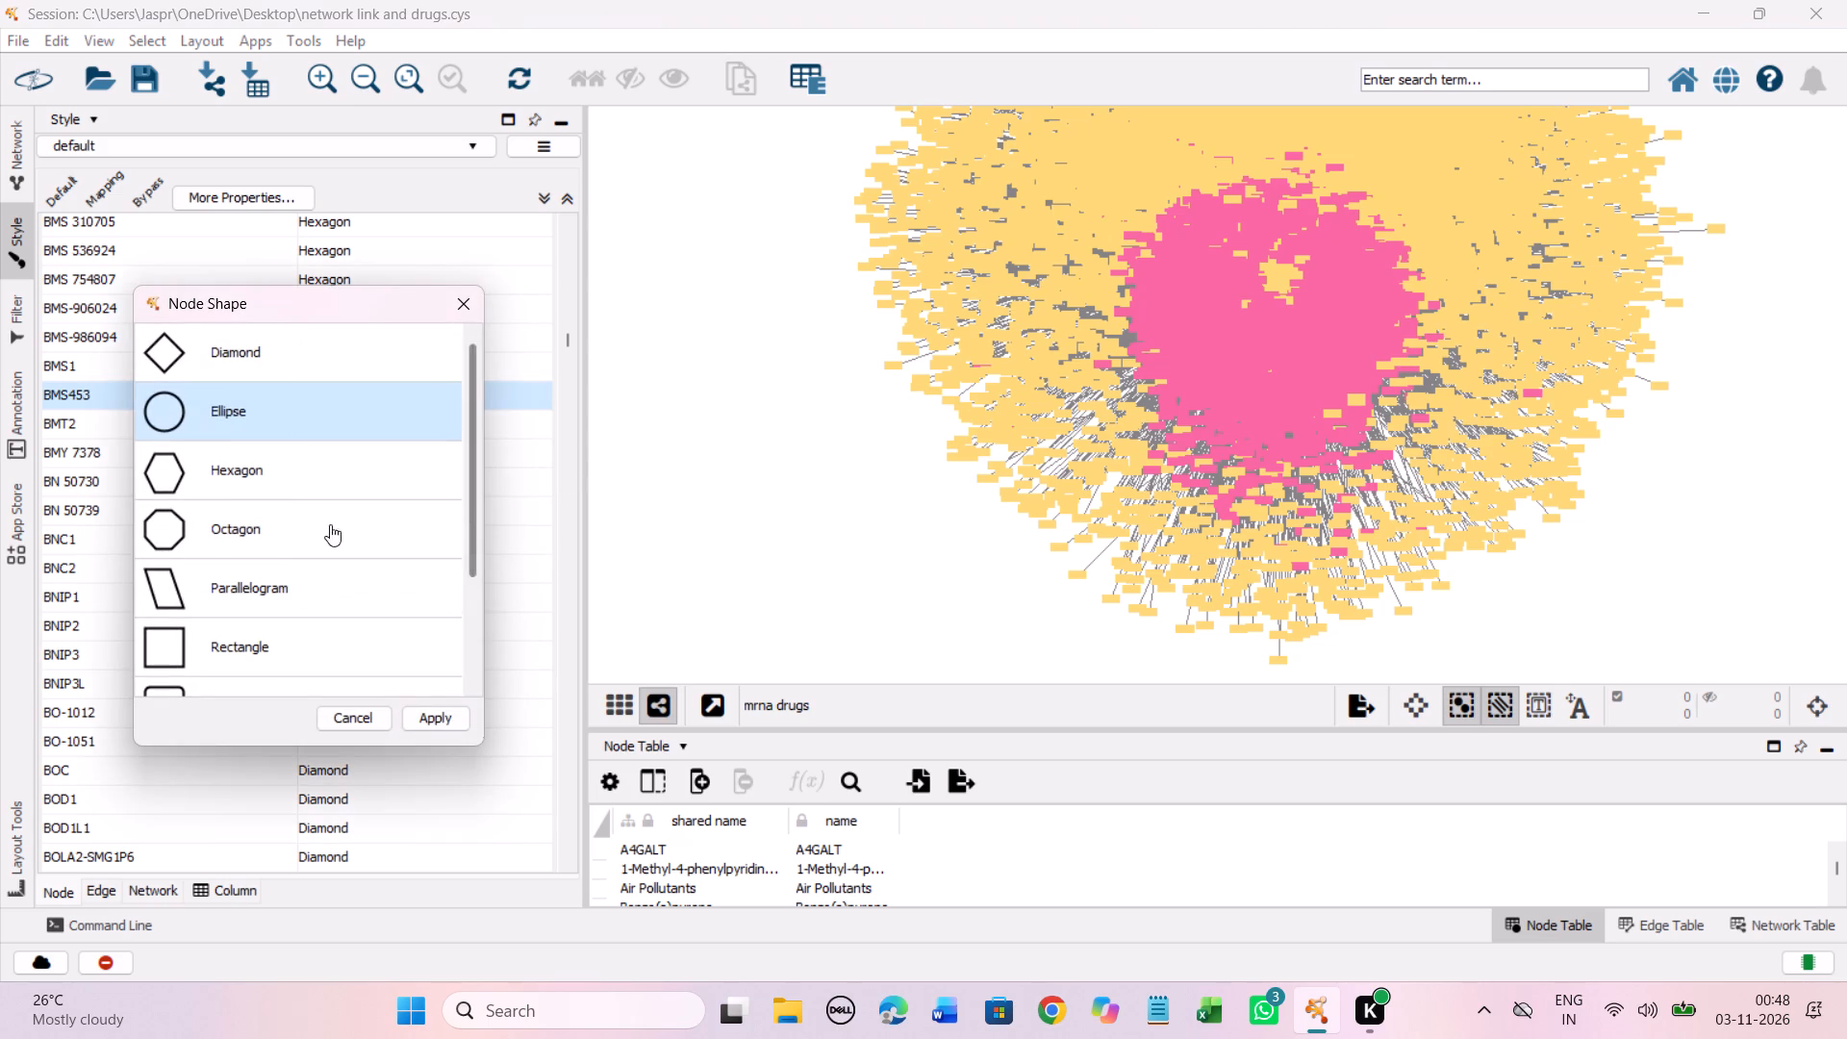
{"action": "left_click", "coordinate": [305, 474]}
{"action": "left_click", "coordinate": [420, 717]}
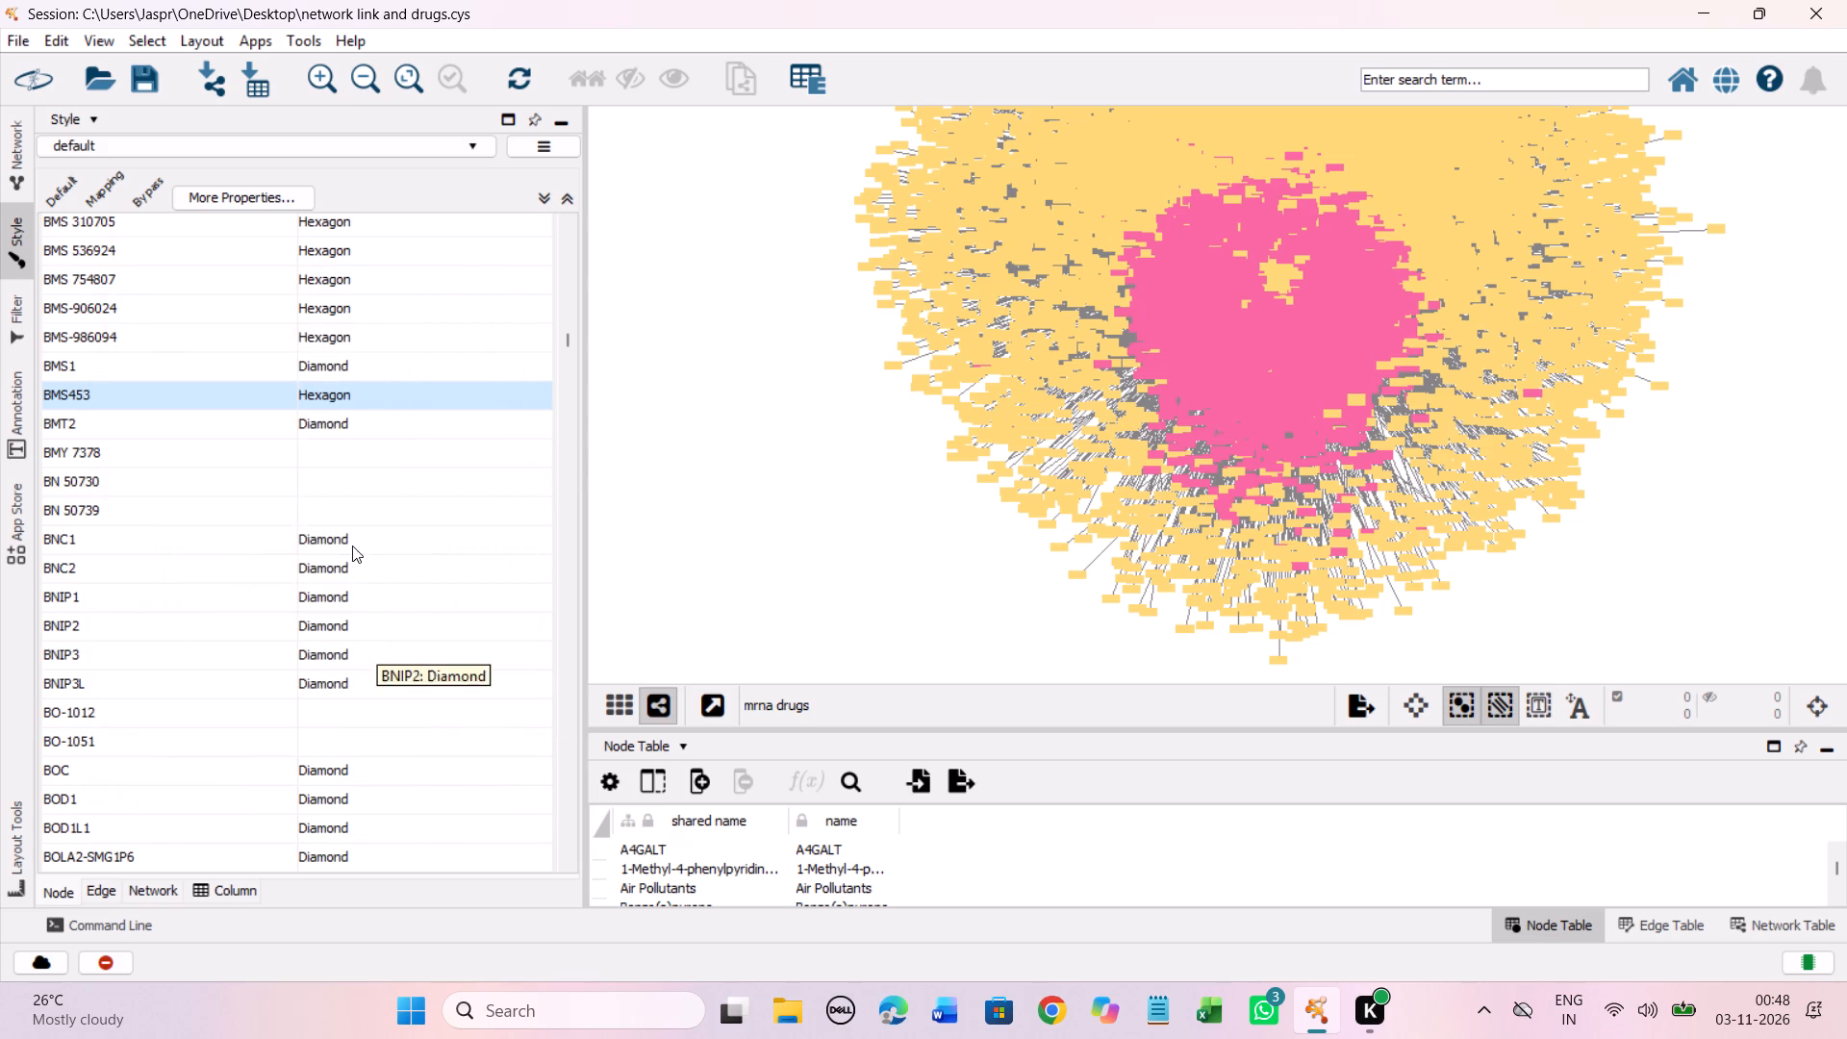
Set the discrete node shape mapping for BMY 7378, BN 50730 and BN 50739 to Hexagon.
{"action": "left_click_drag", "start_coordinate": [327, 449], "coordinate": [335, 517]}
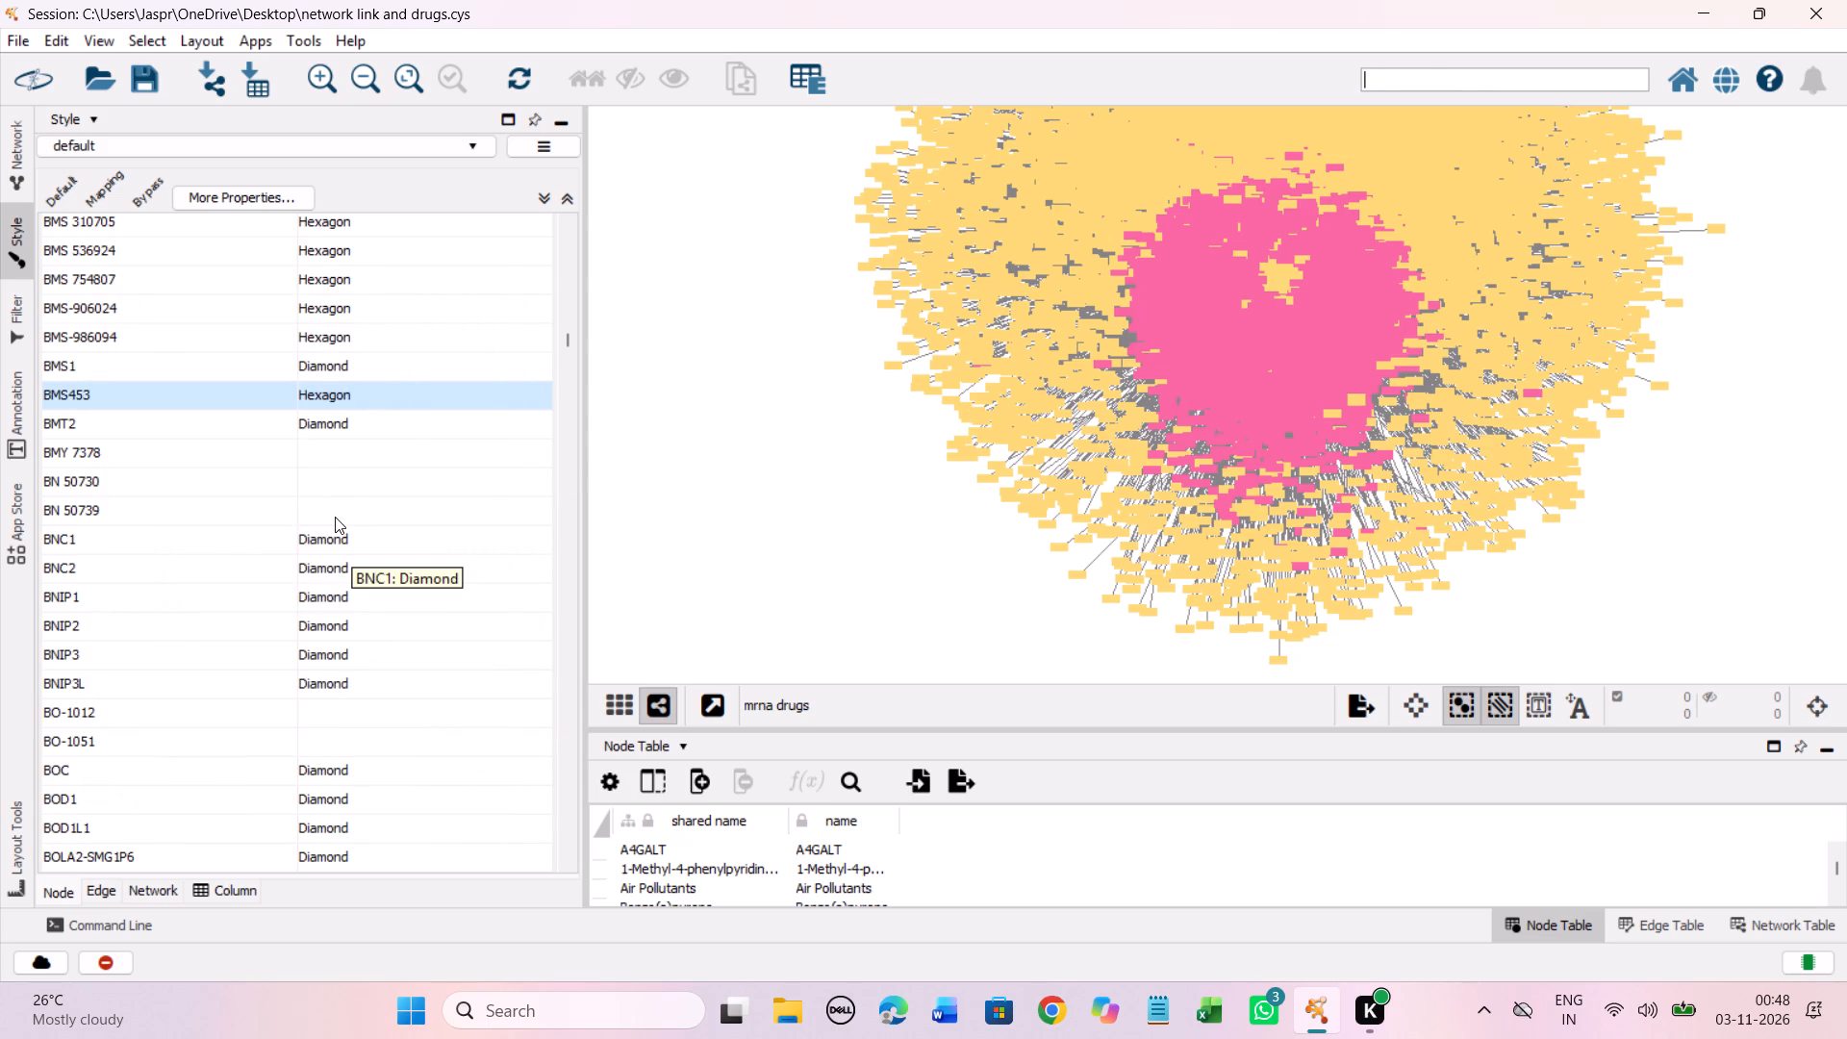
{"action": "right_click", "coordinate": [335, 517]}
{"action": "left_click", "coordinate": [417, 519]}
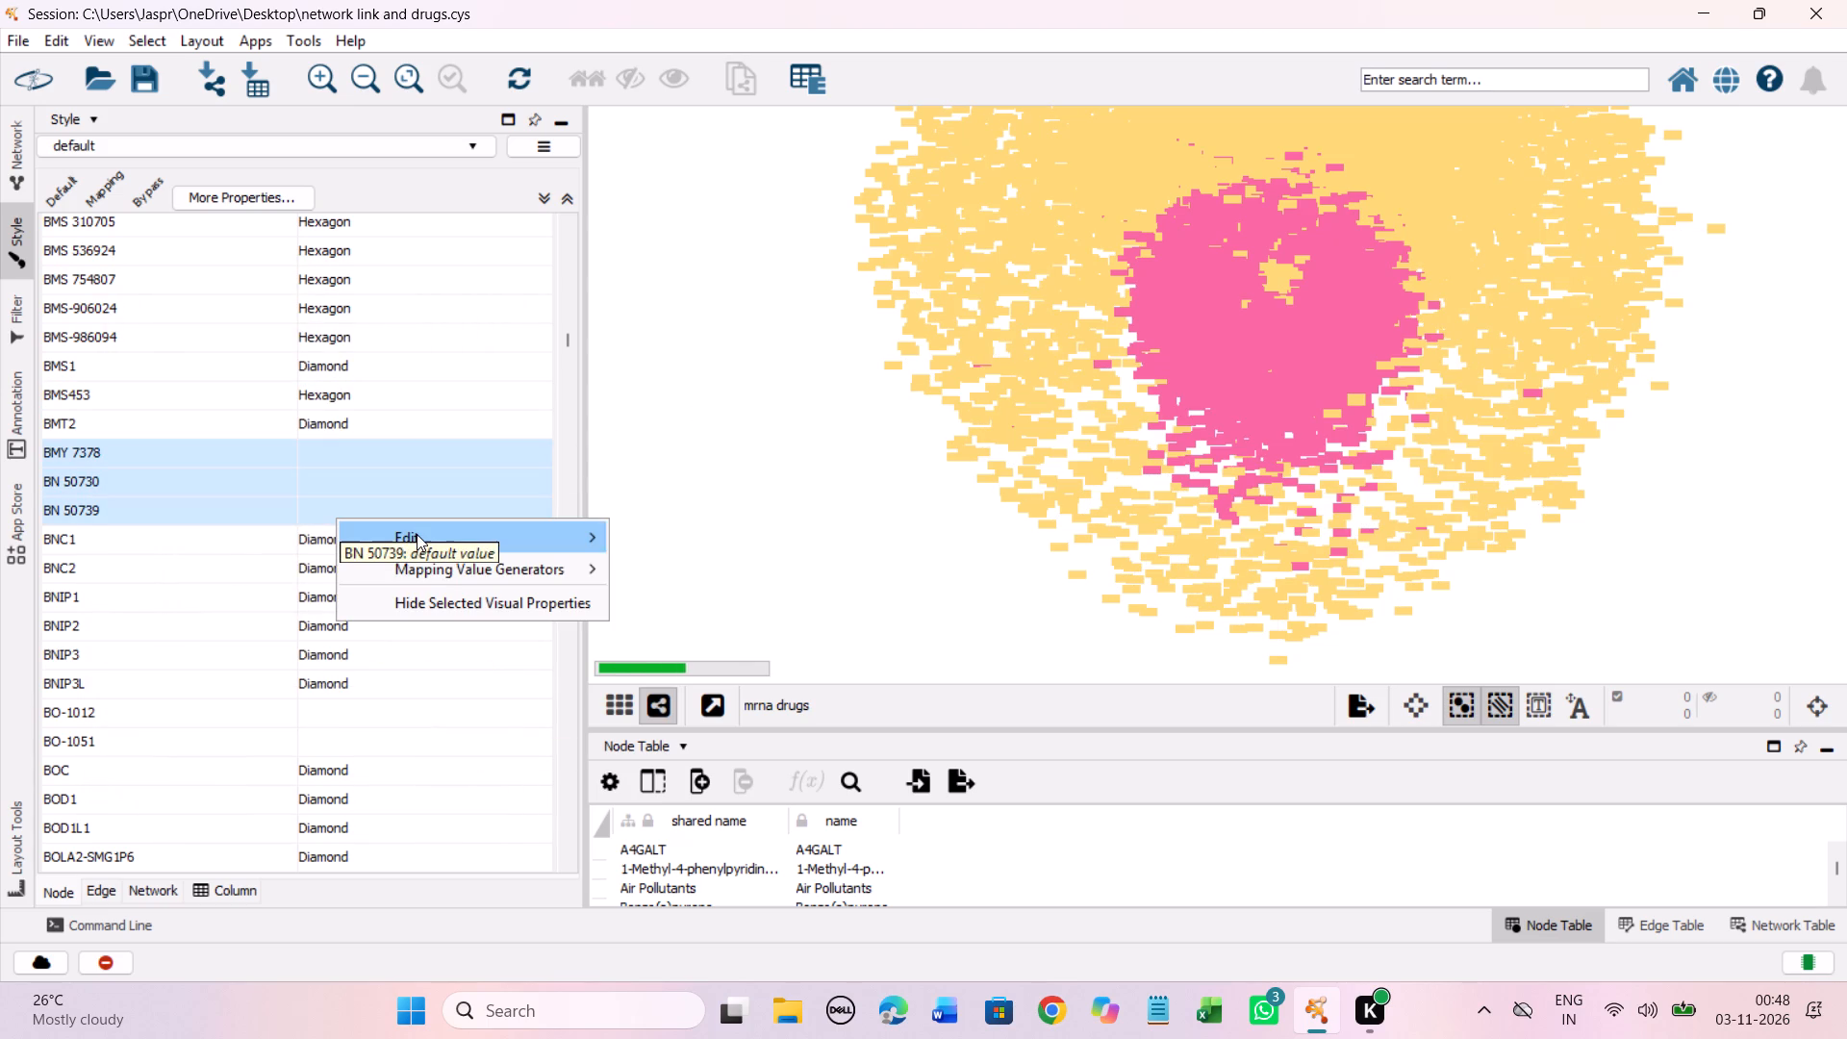
{"action": "left_click", "coordinate": [417, 534]}
{"action": "left_click", "coordinate": [646, 531]}
{"action": "left_click", "coordinate": [240, 459]}
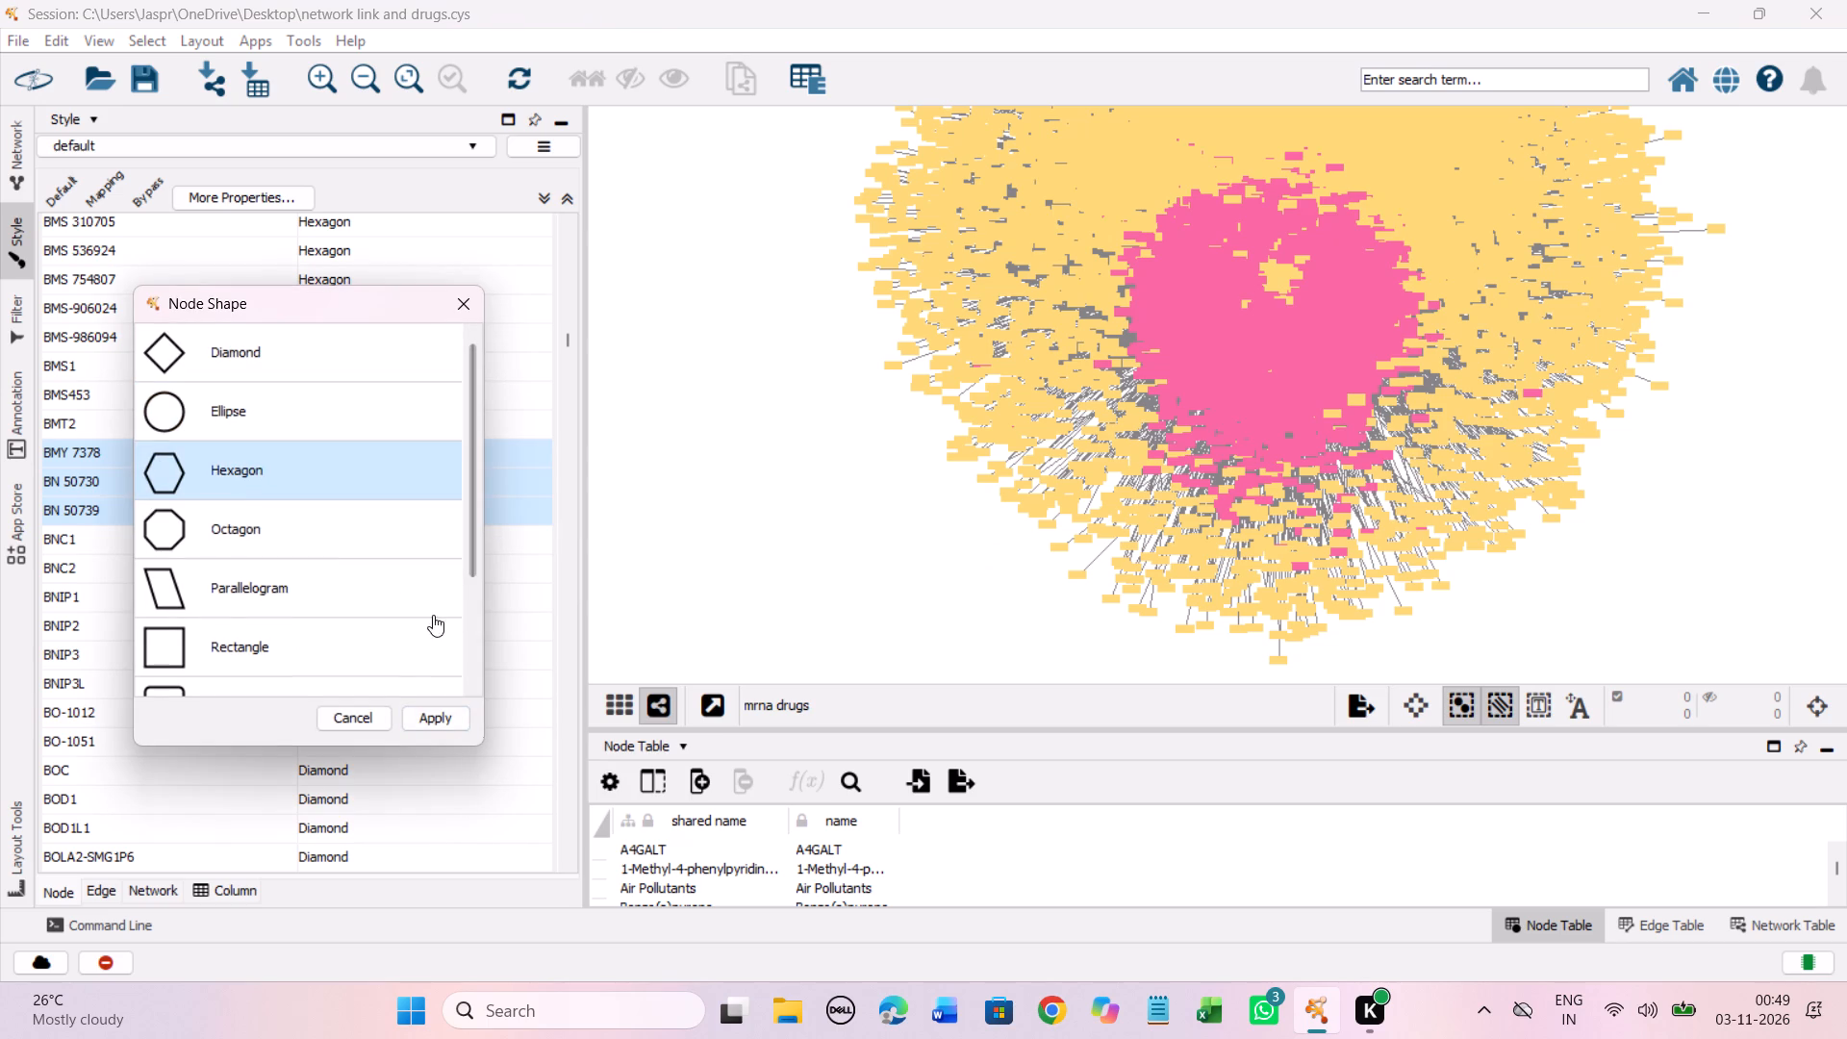
{"action": "left_click", "coordinate": [435, 709]}
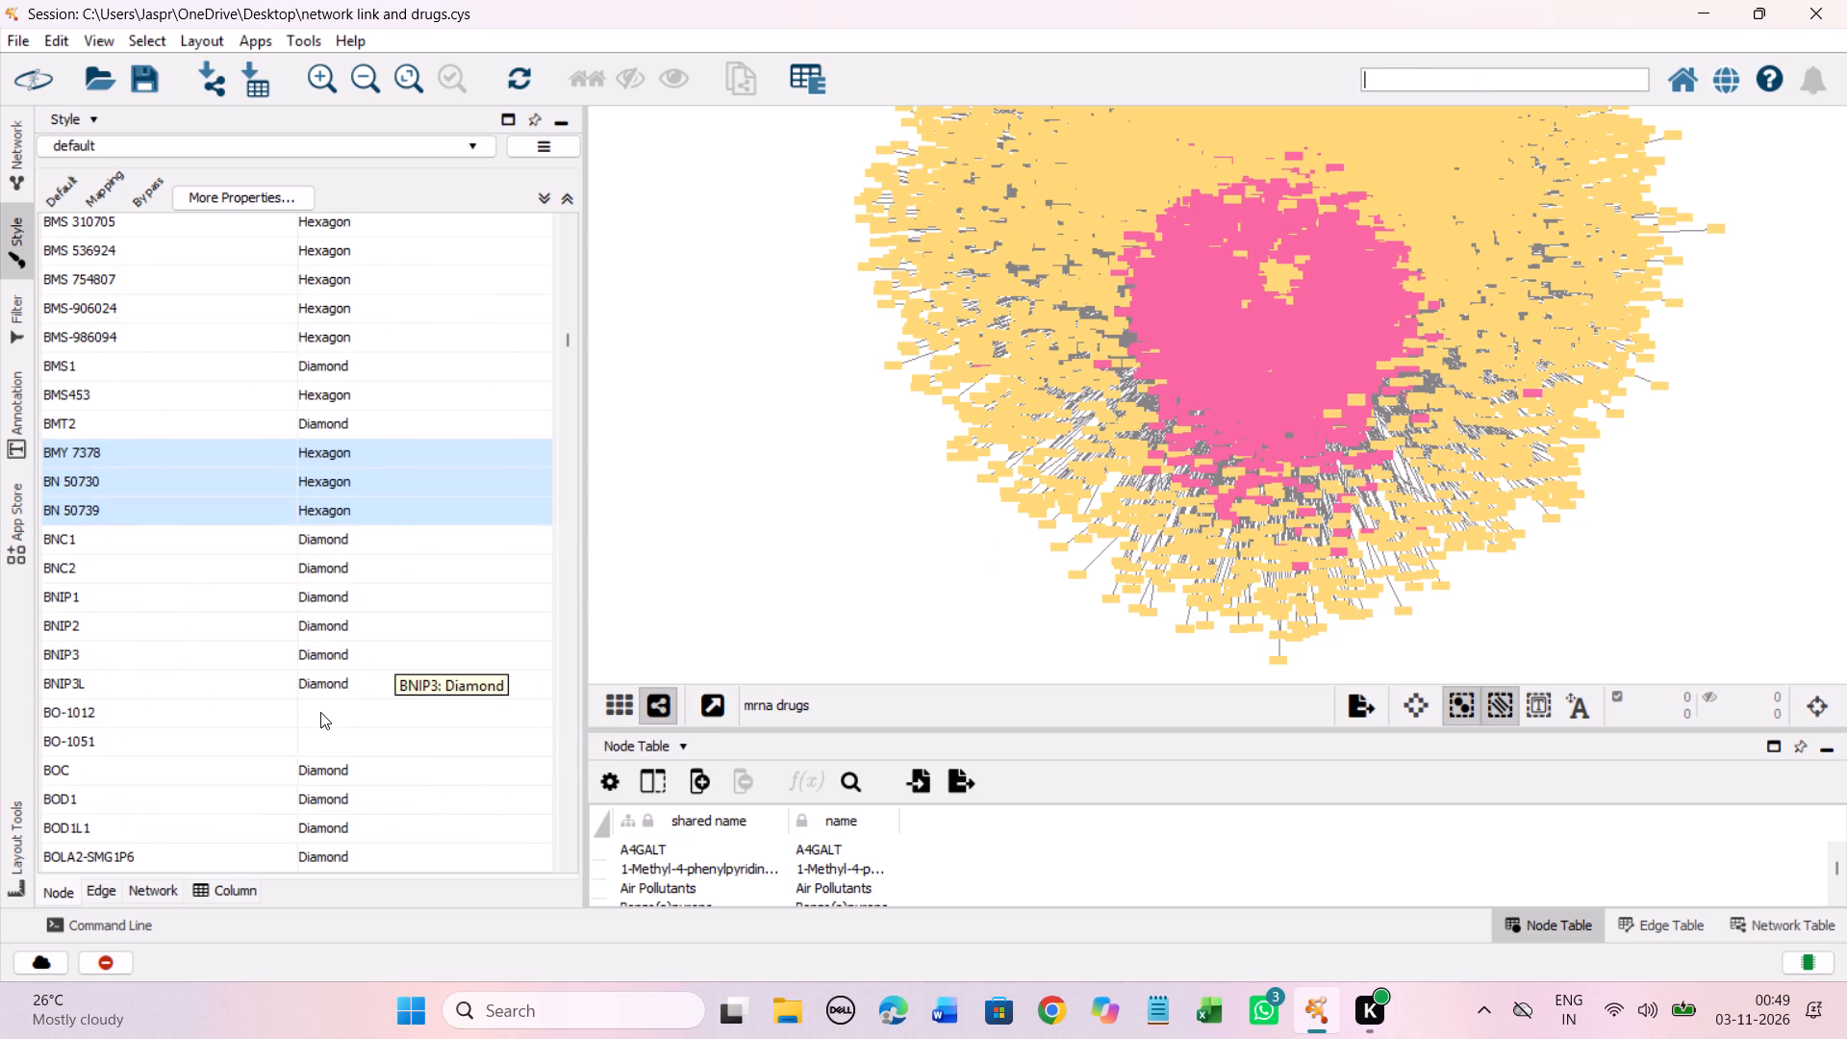
Set the discrete node shape mapping for BO-1012 and BO-1051 to Hexagon.
{"action": "left_click_drag", "start_coordinate": [320, 711], "coordinate": [322, 742]}
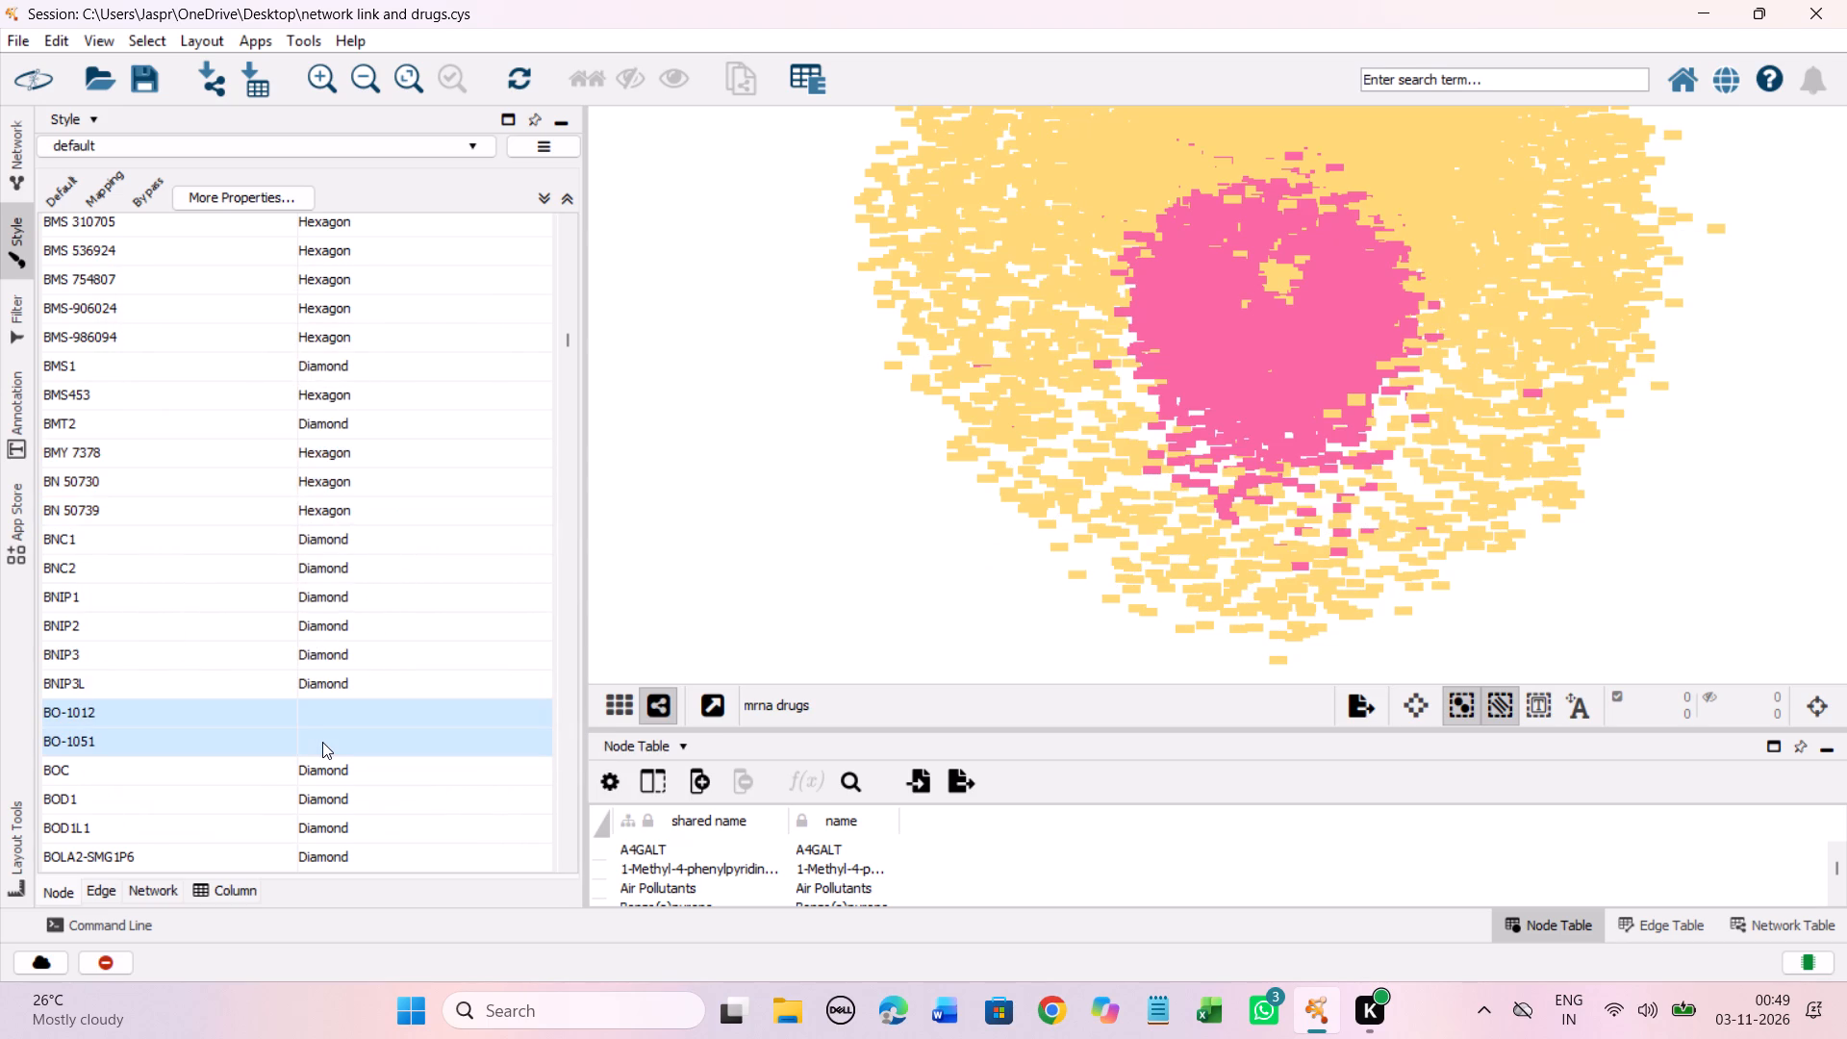
{"action": "right_click", "coordinate": [322, 742]}
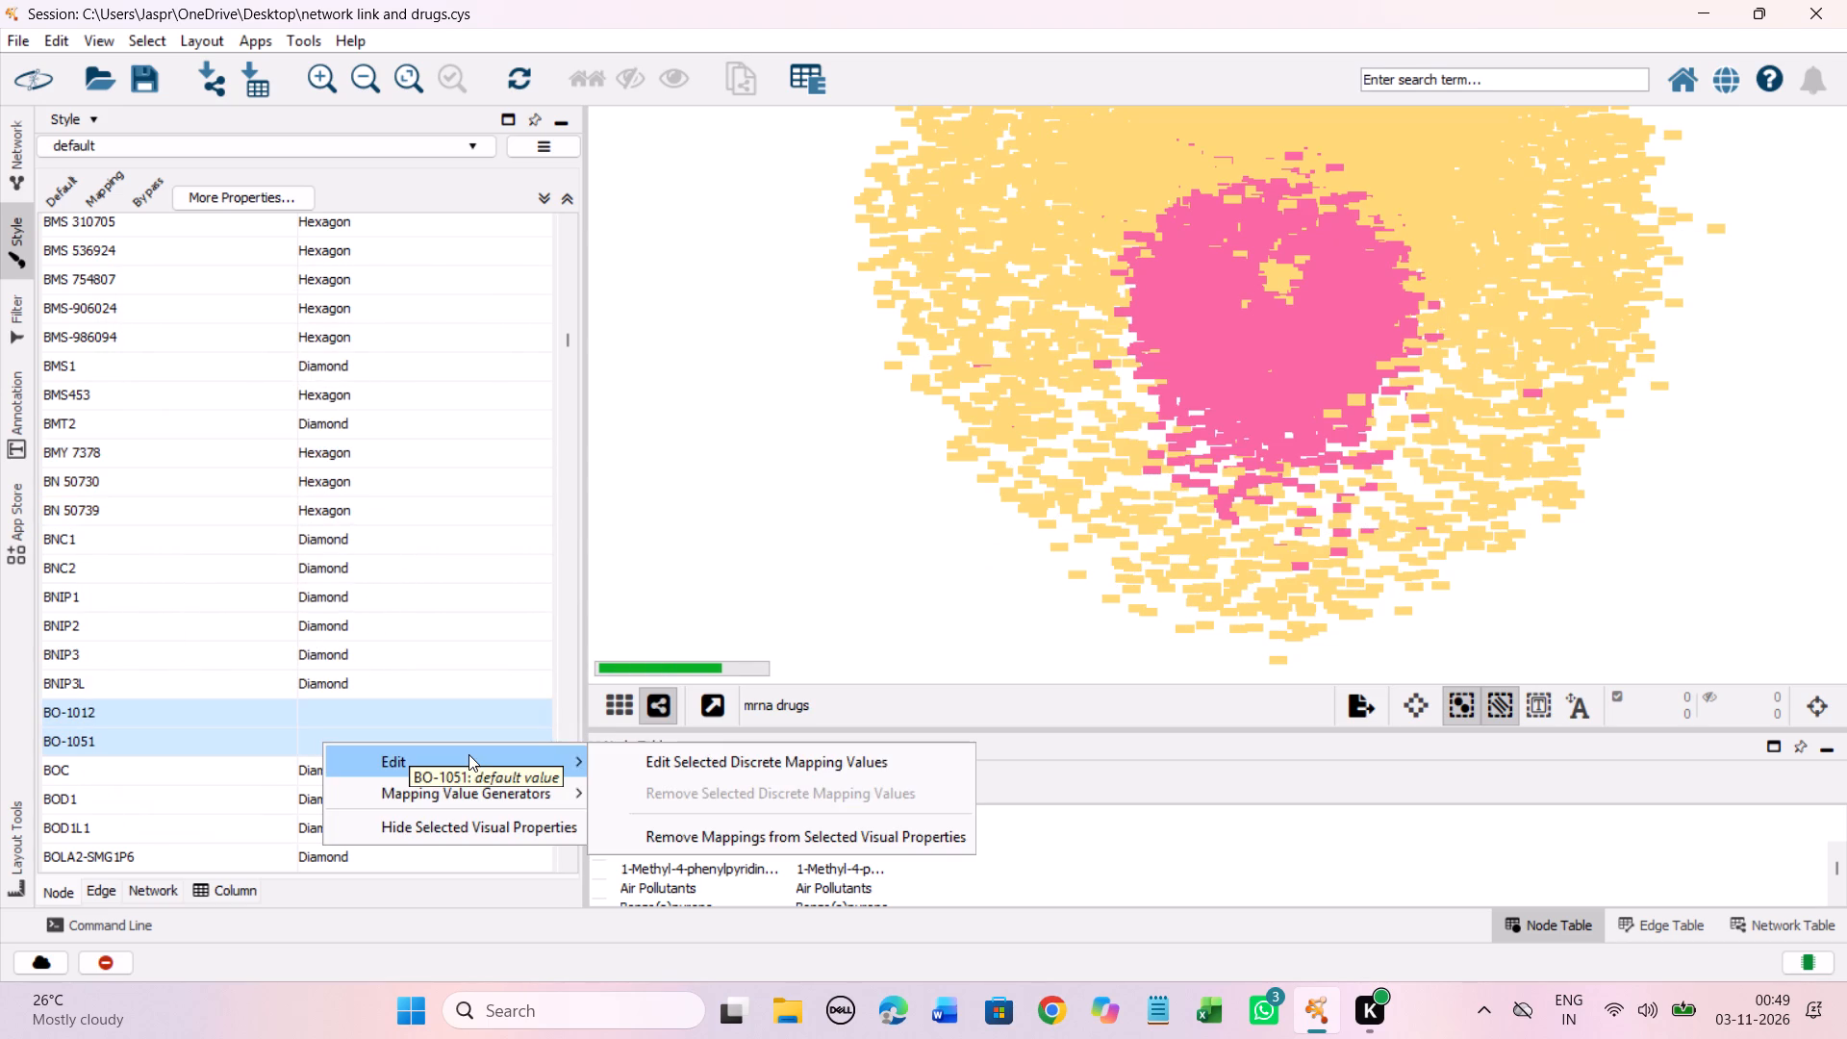
{"action": "left_click", "coordinate": [468, 754]}
{"action": "left_click", "coordinate": [635, 753]}
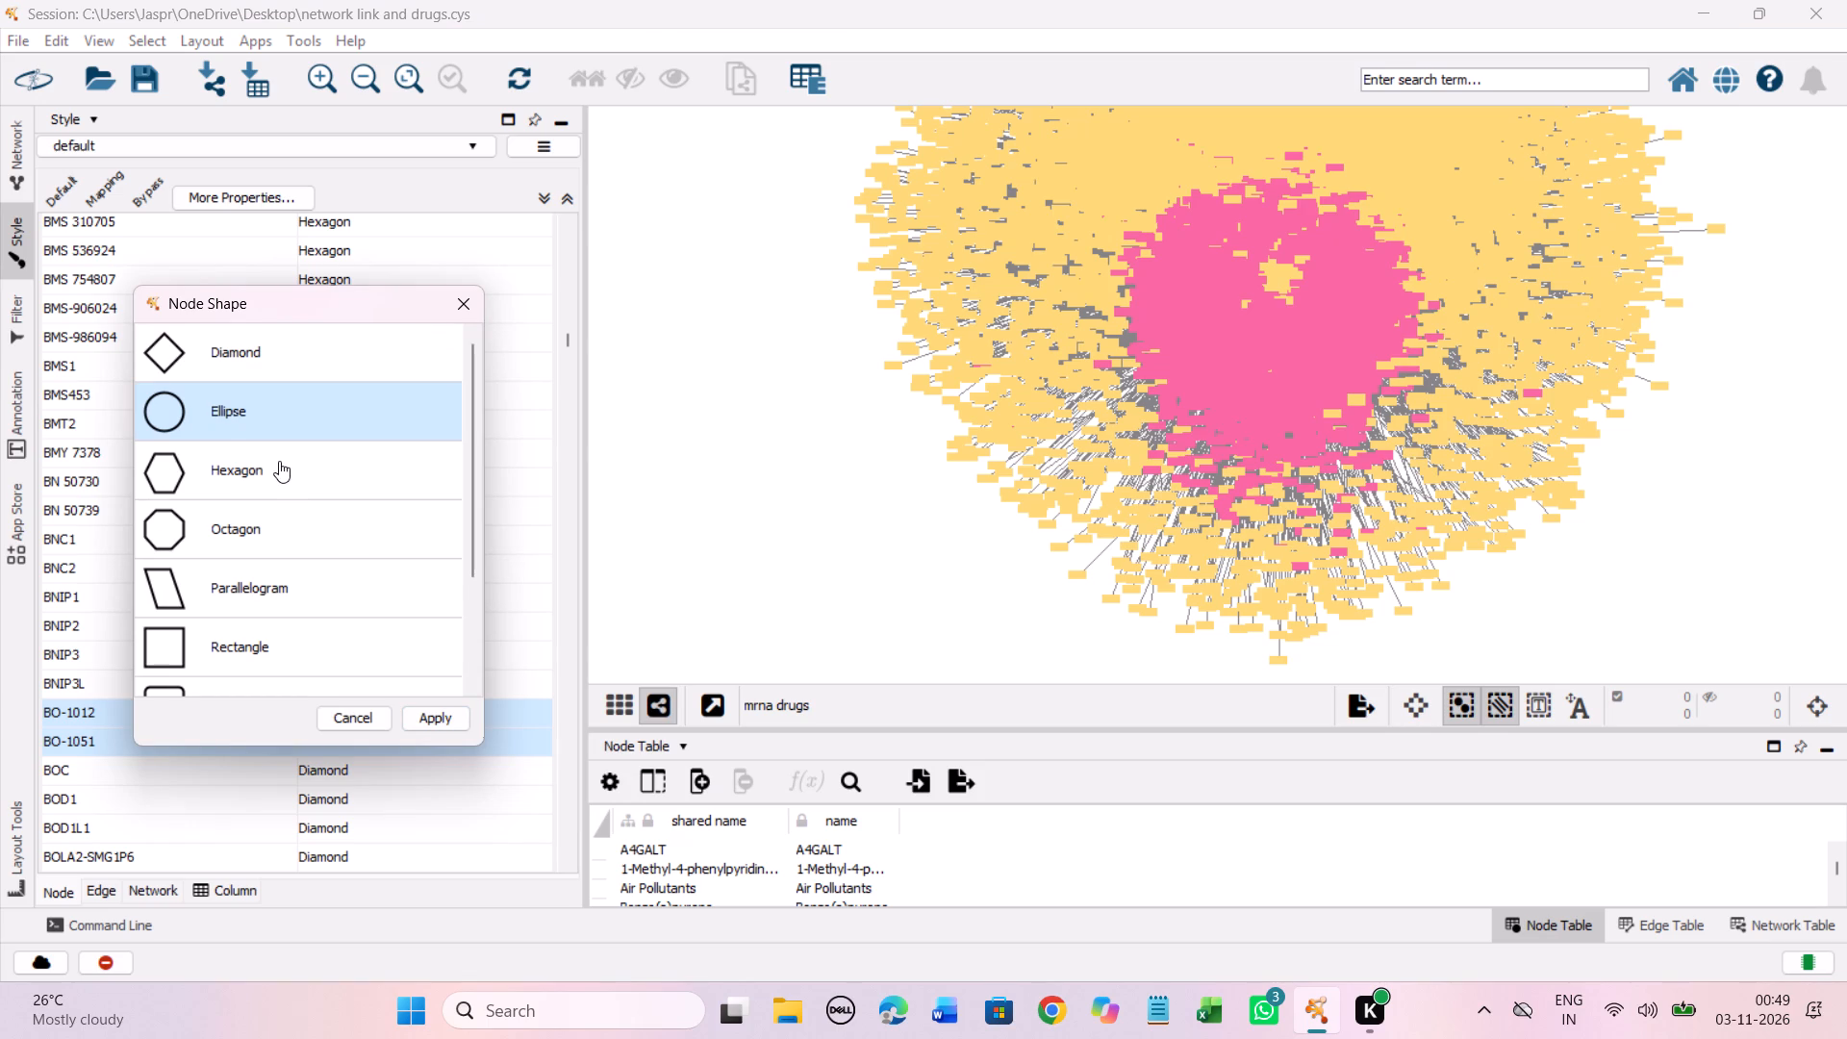
{"action": "left_click", "coordinate": [279, 461]}
{"action": "left_click", "coordinate": [451, 707]}
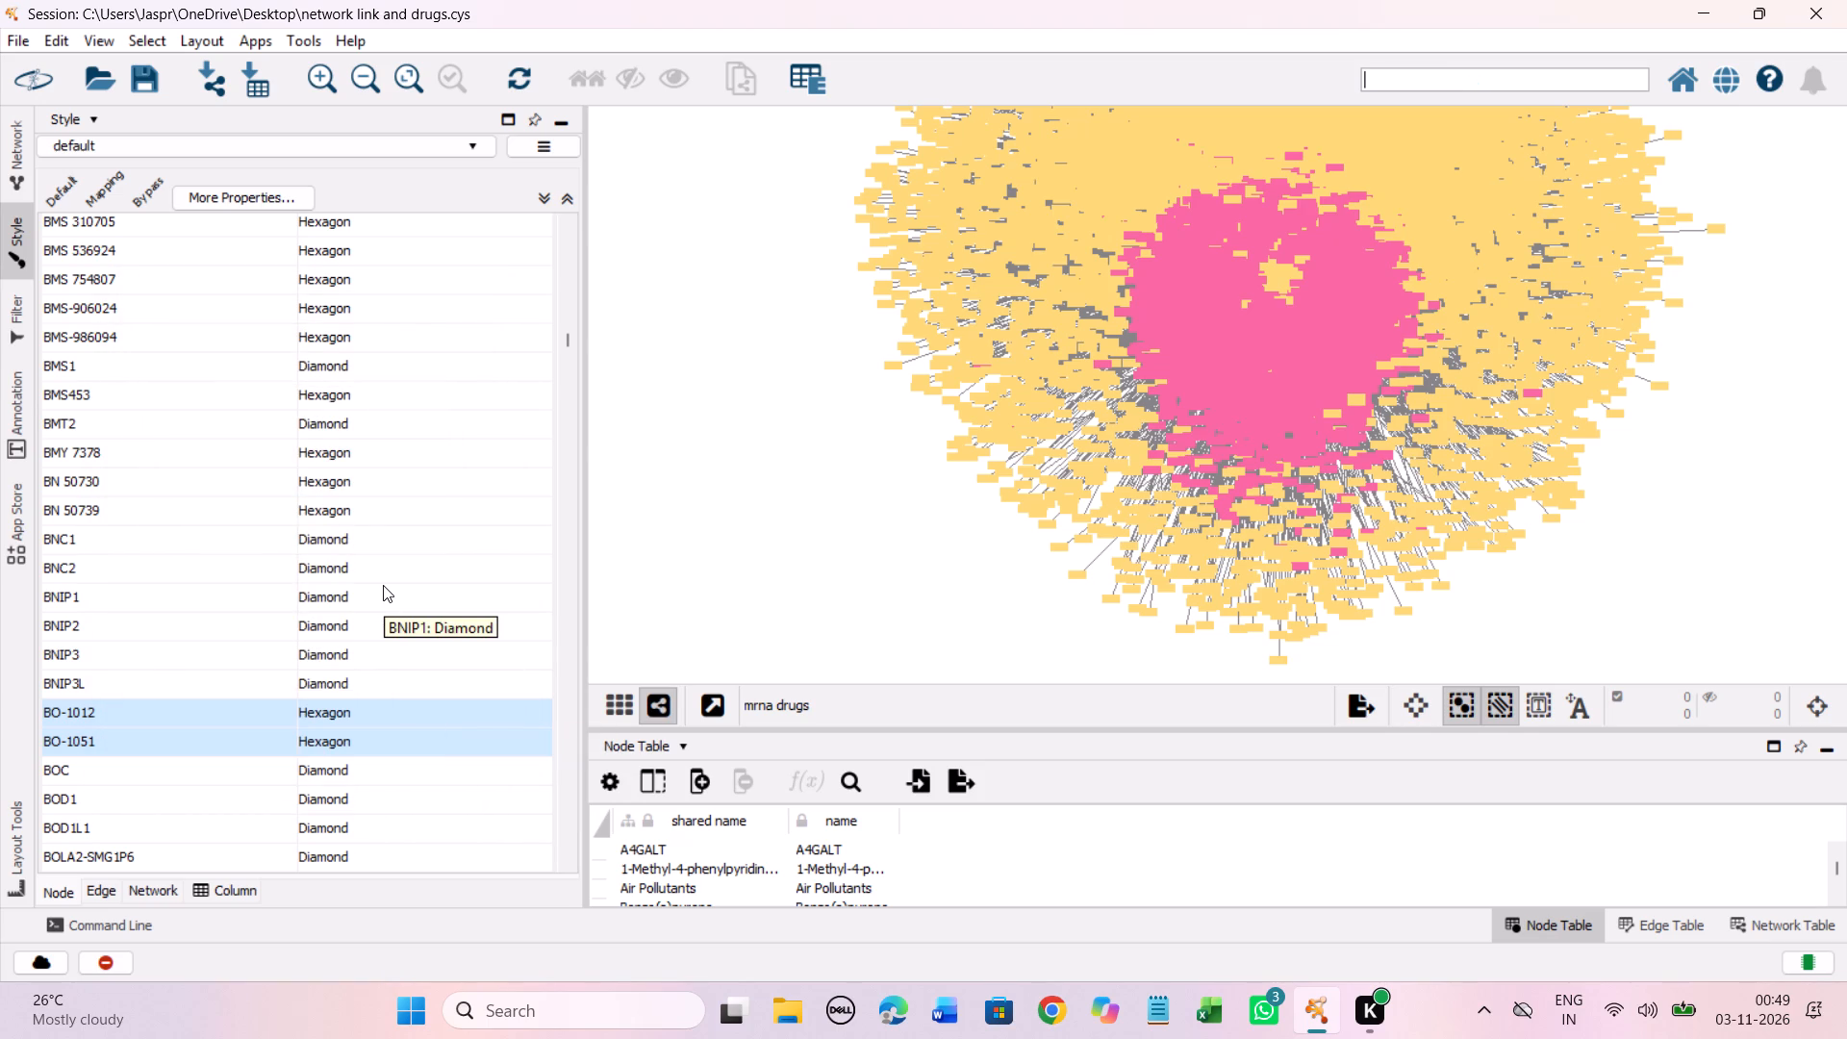
Set the discrete node shape mapping for BP-1-102, BP-PM6, BPC96 peptide and BPDE-II to Hexagon.
{"action": "scroll", "coordinate": [383, 585], "scroll_direction": "down", "scroll_amount": 11}
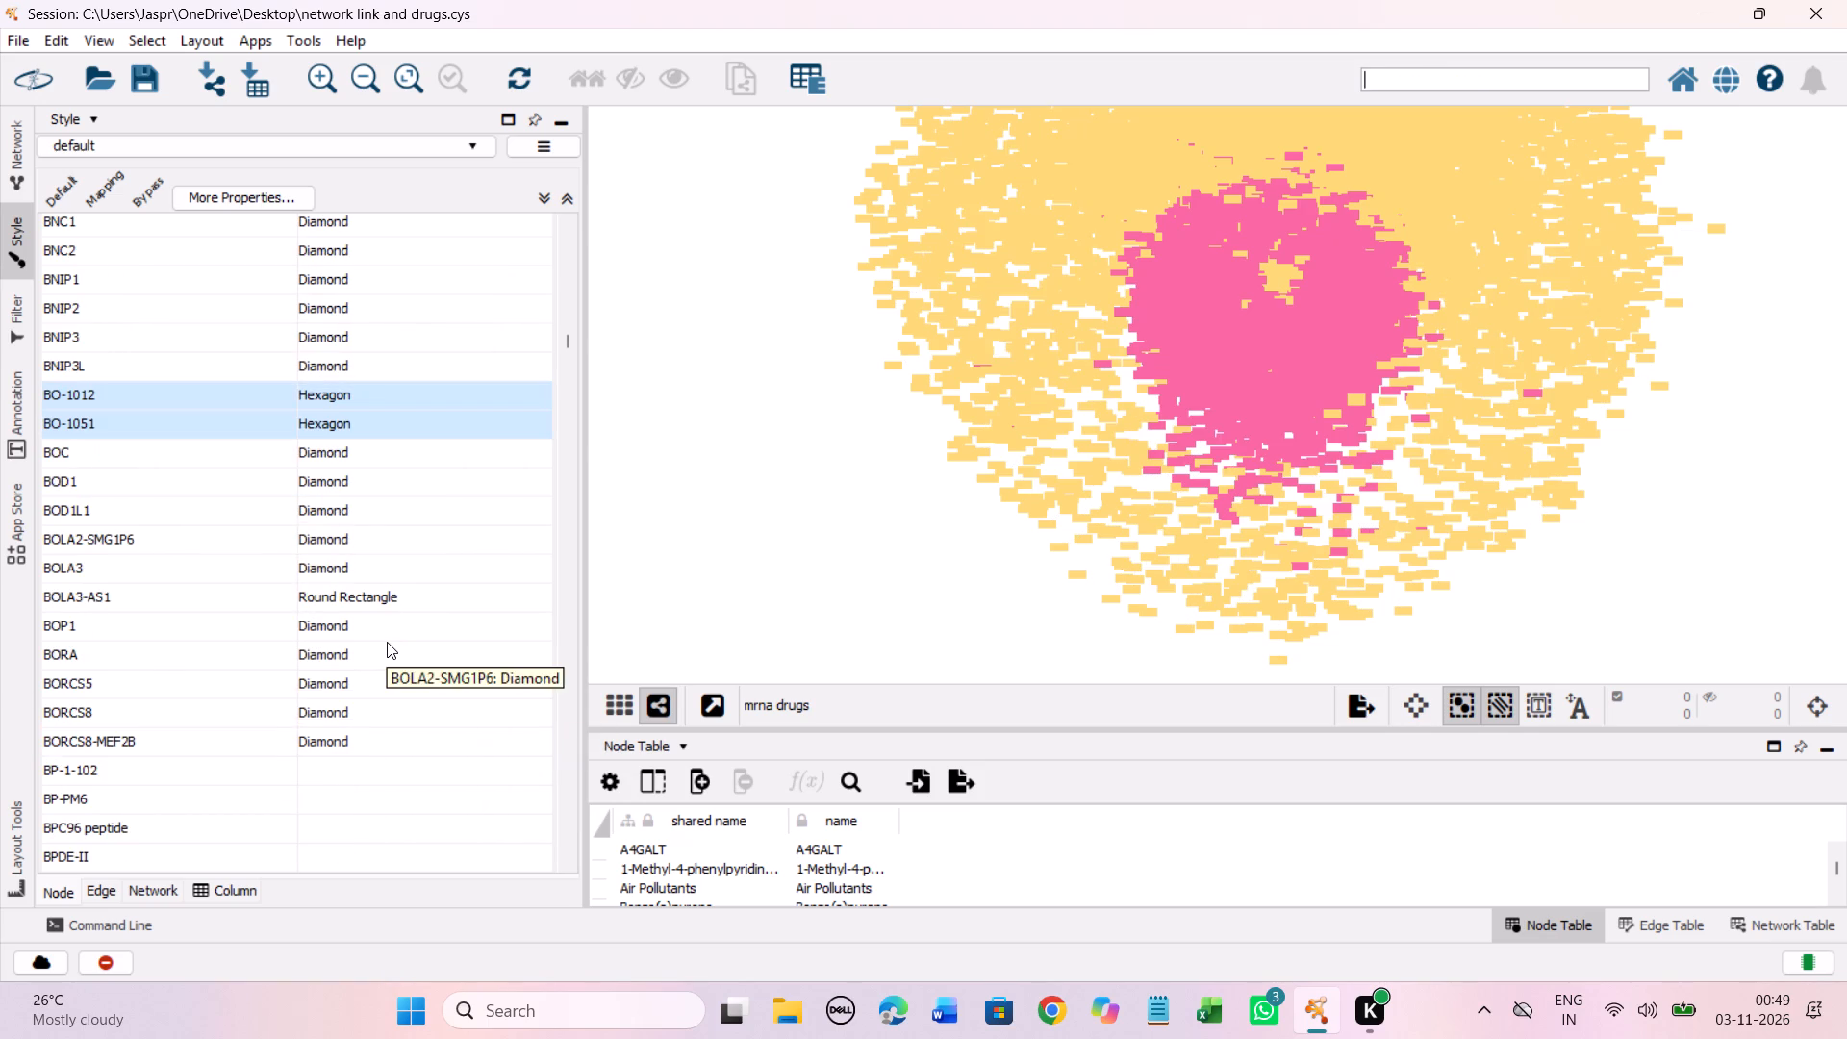
{"action": "scroll", "coordinate": [409, 550], "scroll_direction": "down", "scroll_amount": 12}
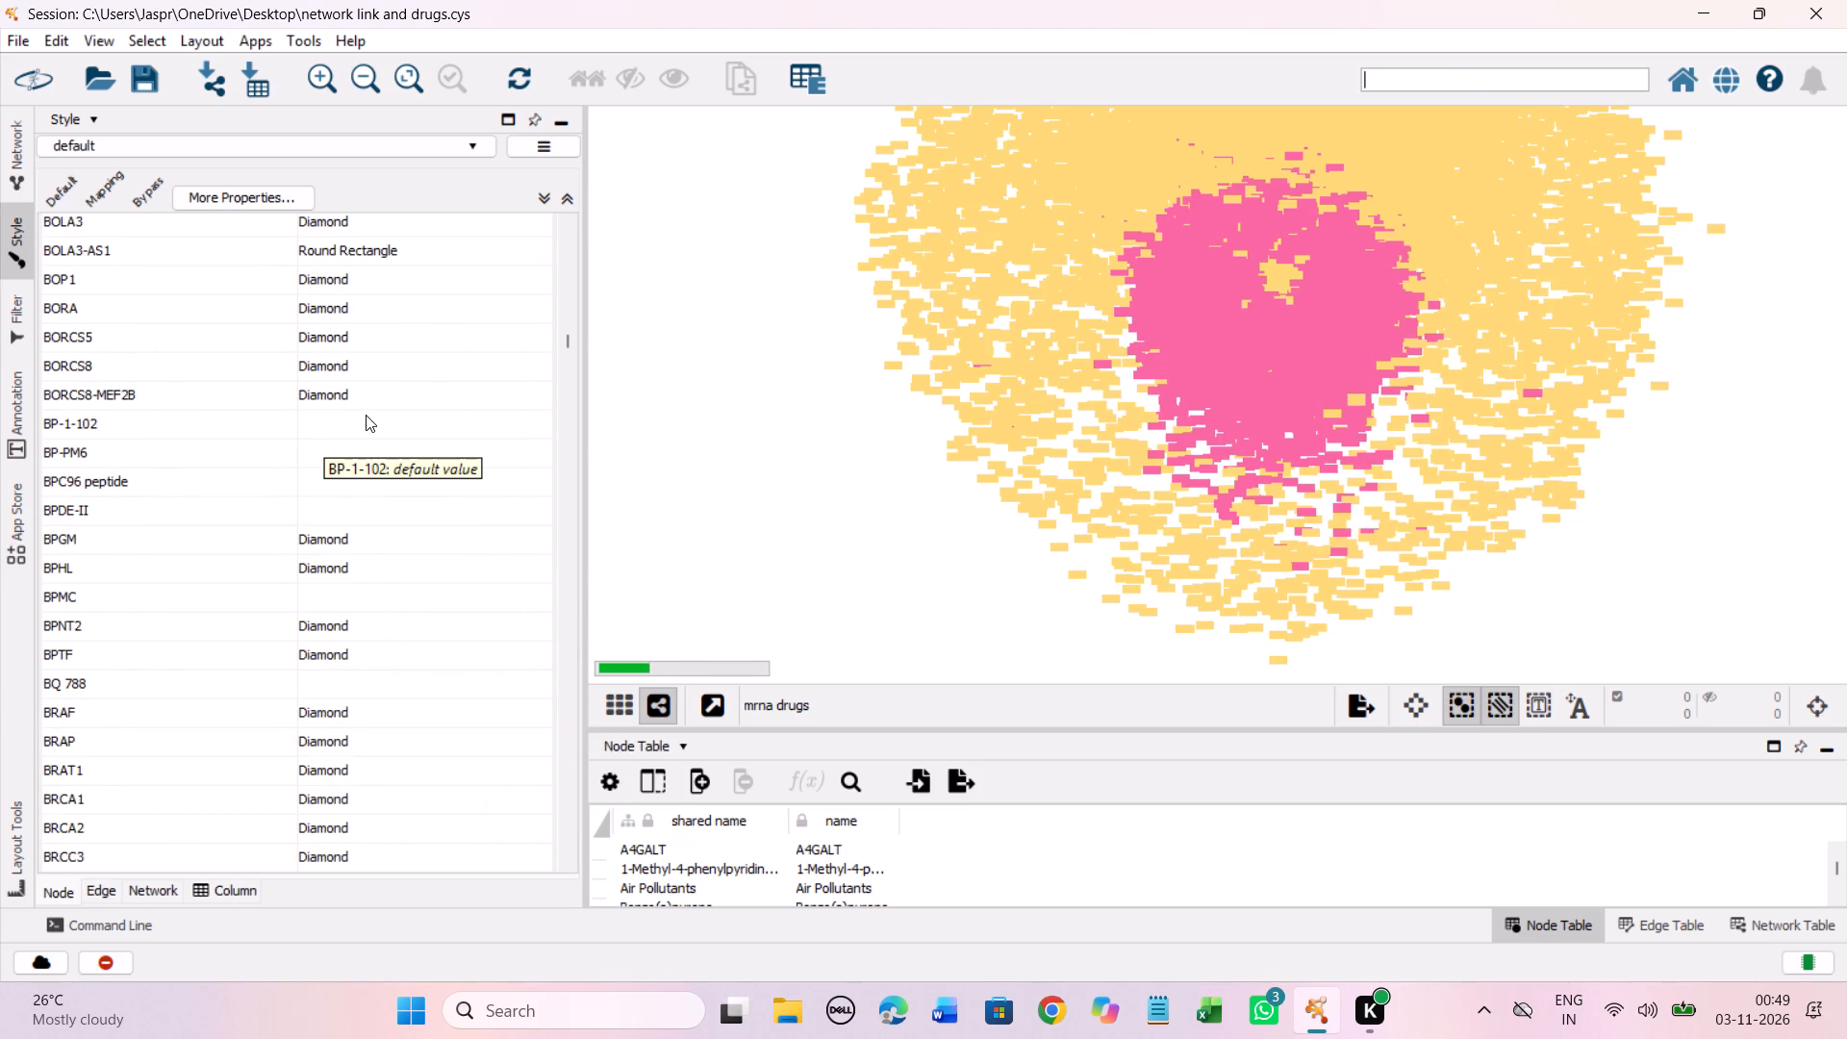
{"action": "left_click_drag", "start_coordinate": [362, 418], "coordinate": [368, 515]}
{"action": "right_click", "coordinate": [368, 516]}
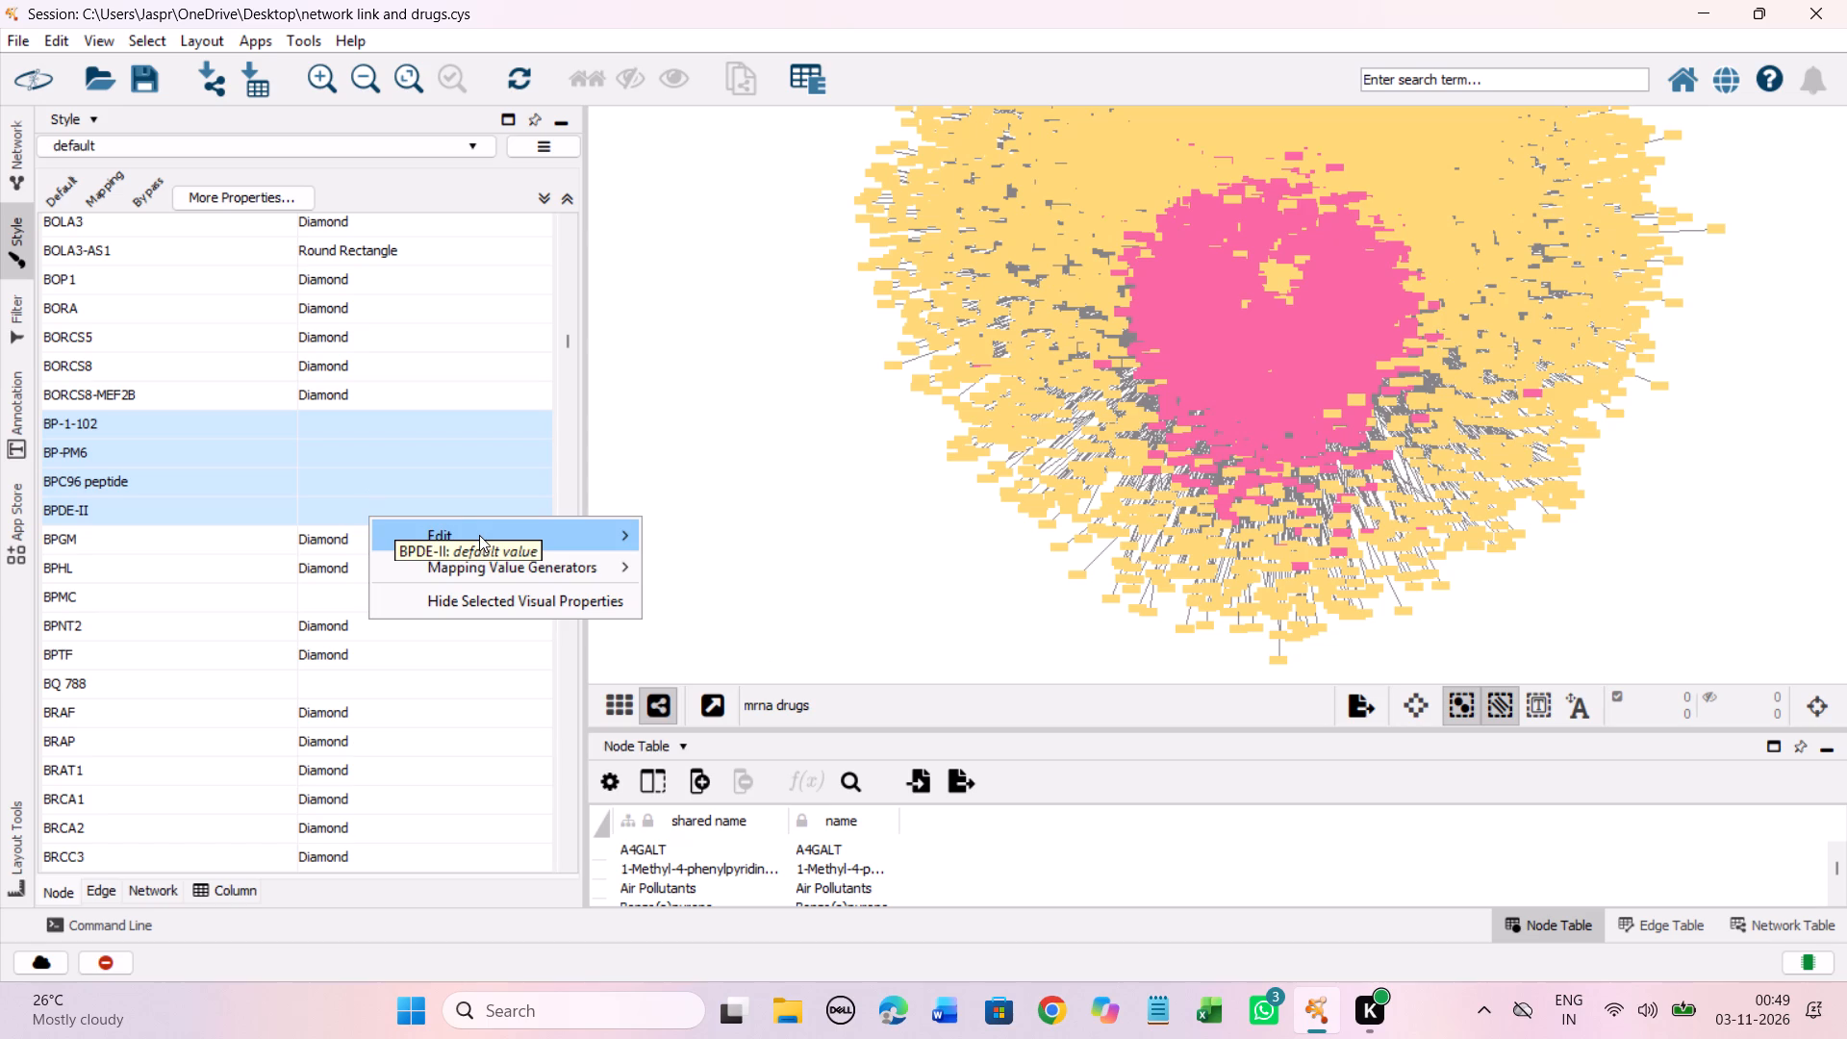
{"action": "left_click", "coordinate": [481, 535]}
{"action": "left_click", "coordinate": [698, 531]}
{"action": "left_click", "coordinate": [291, 473]}
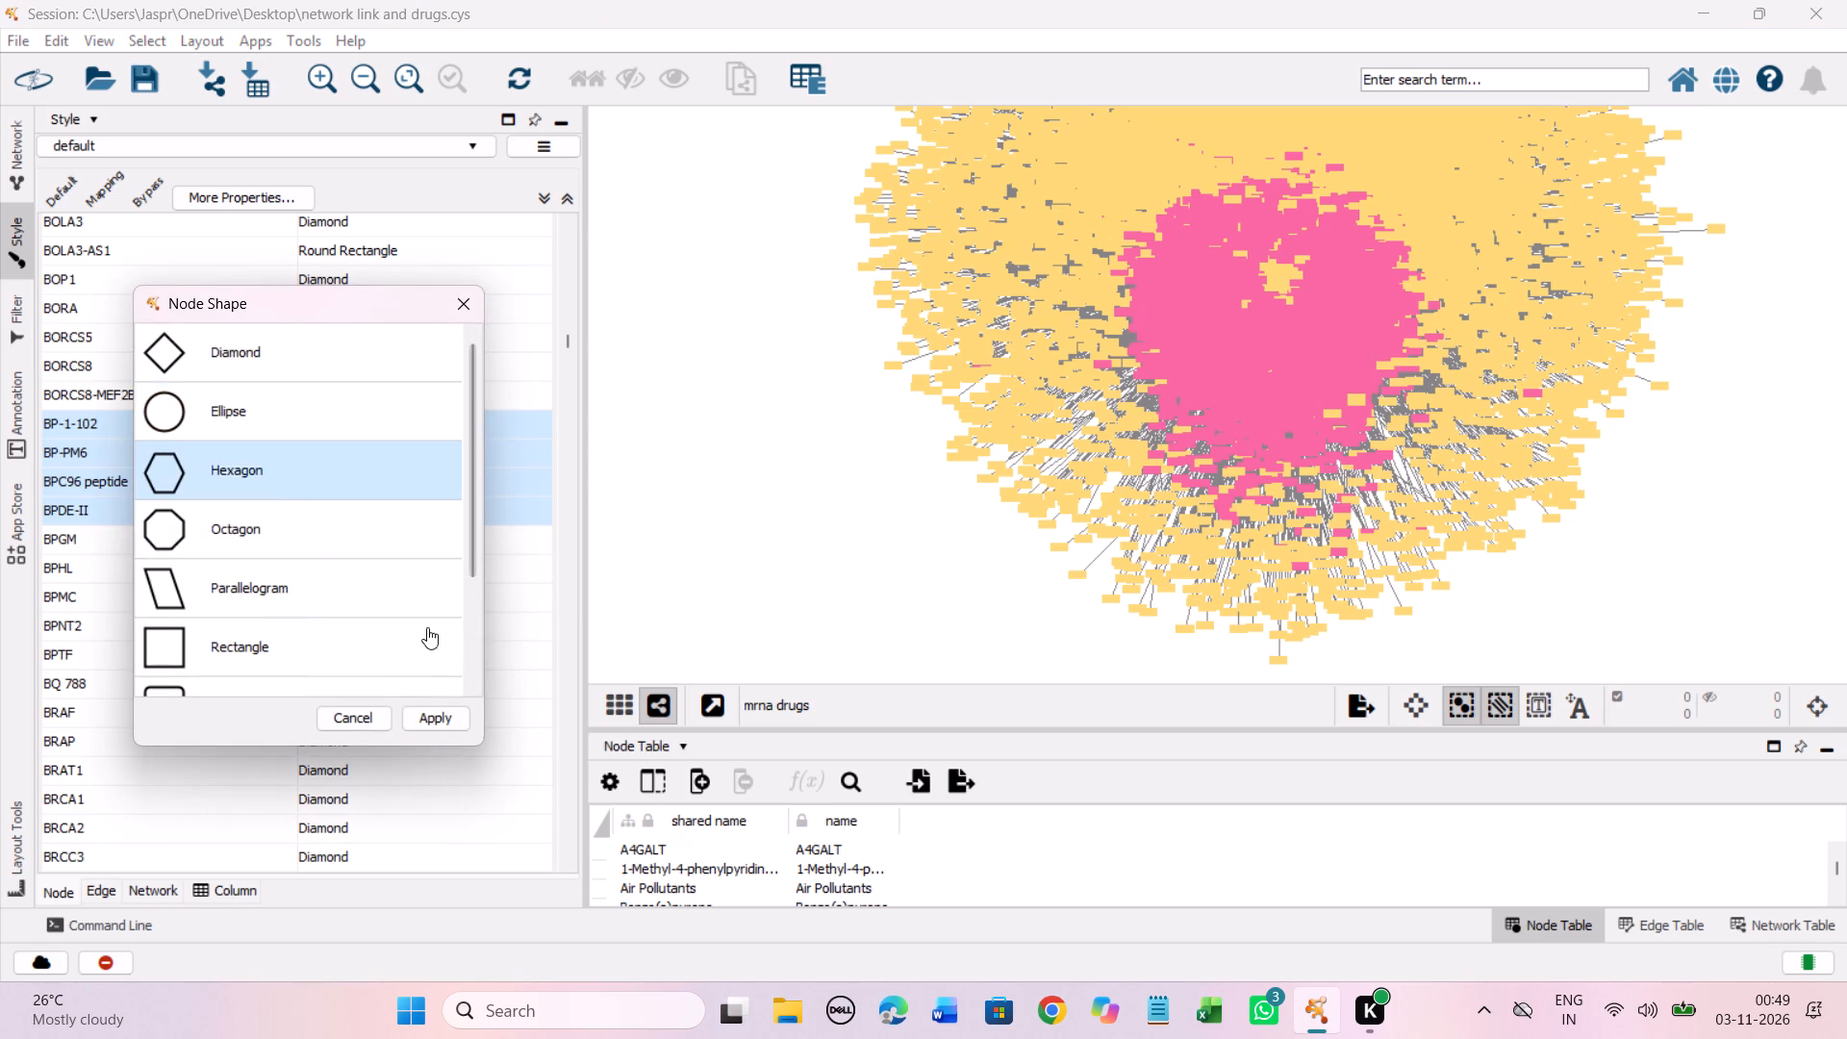
{"action": "left_click", "coordinate": [452, 719]}
Set the discrete node shape mapping for BPMC to Hexagon.
{"action": "left_click", "coordinate": [332, 593]}
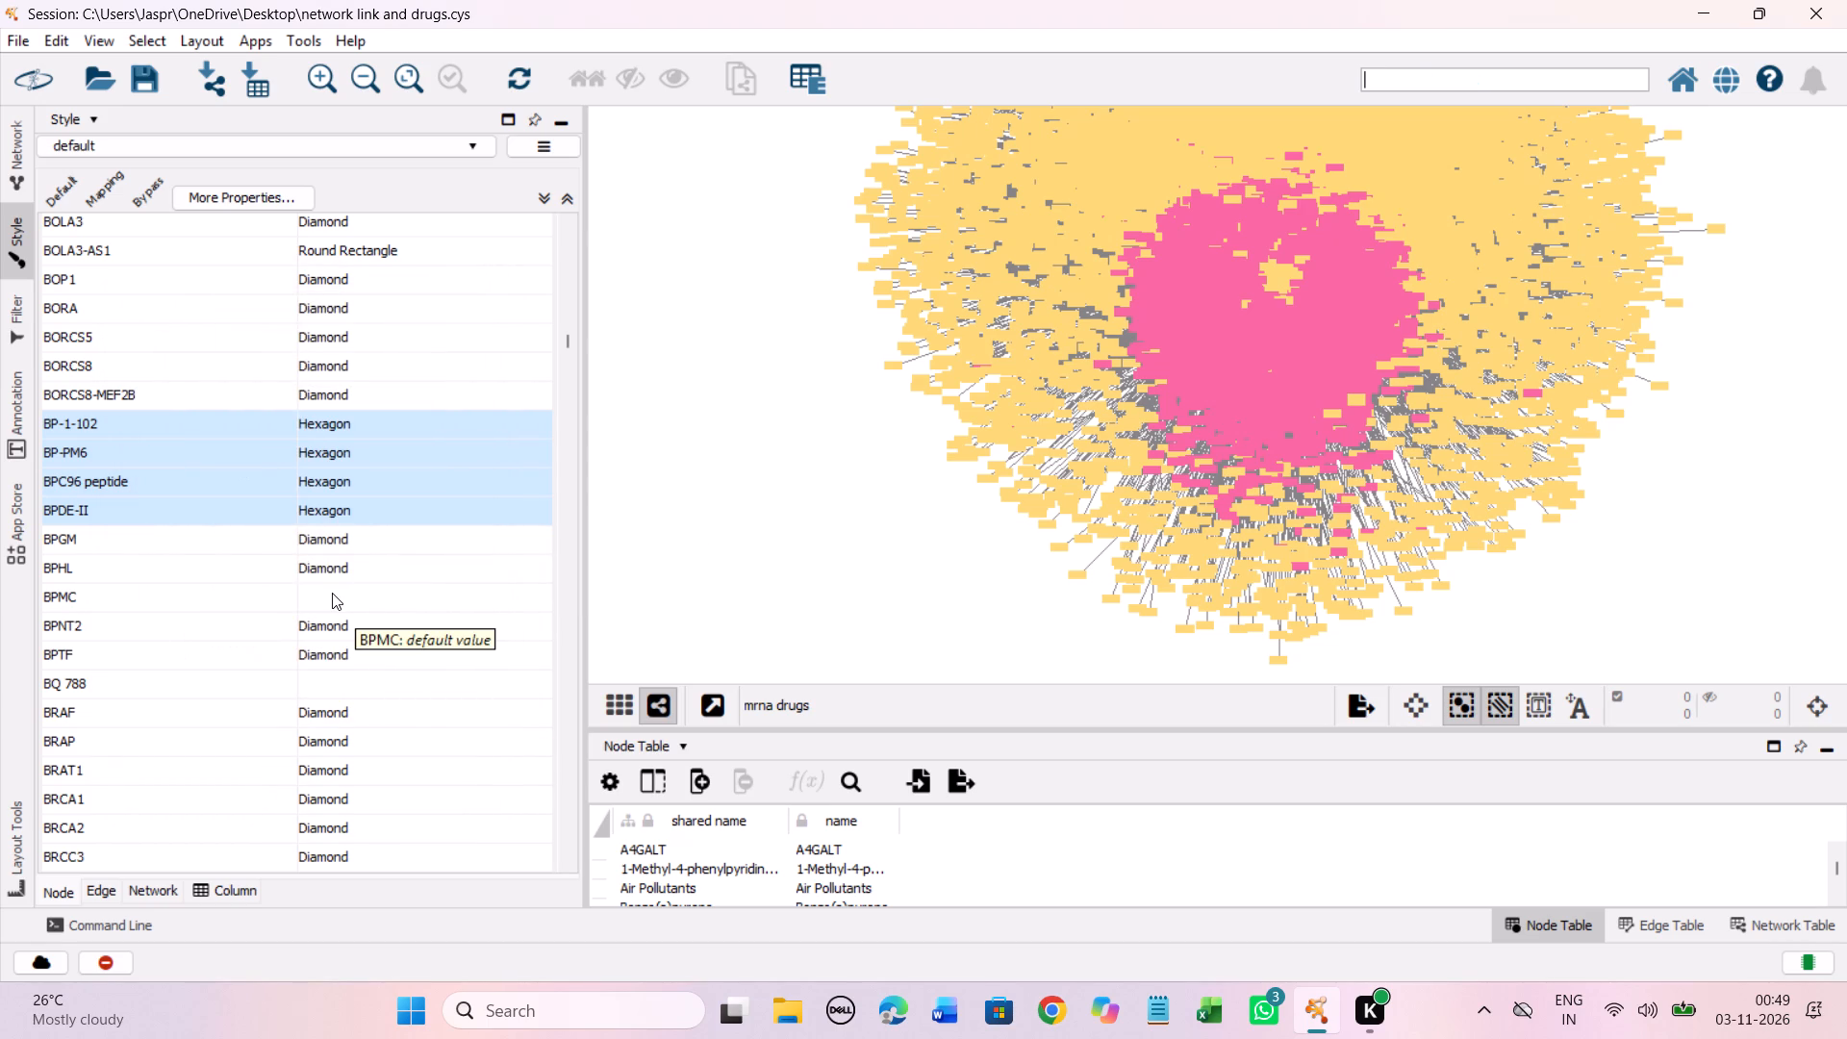
{"action": "right_click", "coordinate": [331, 593]}
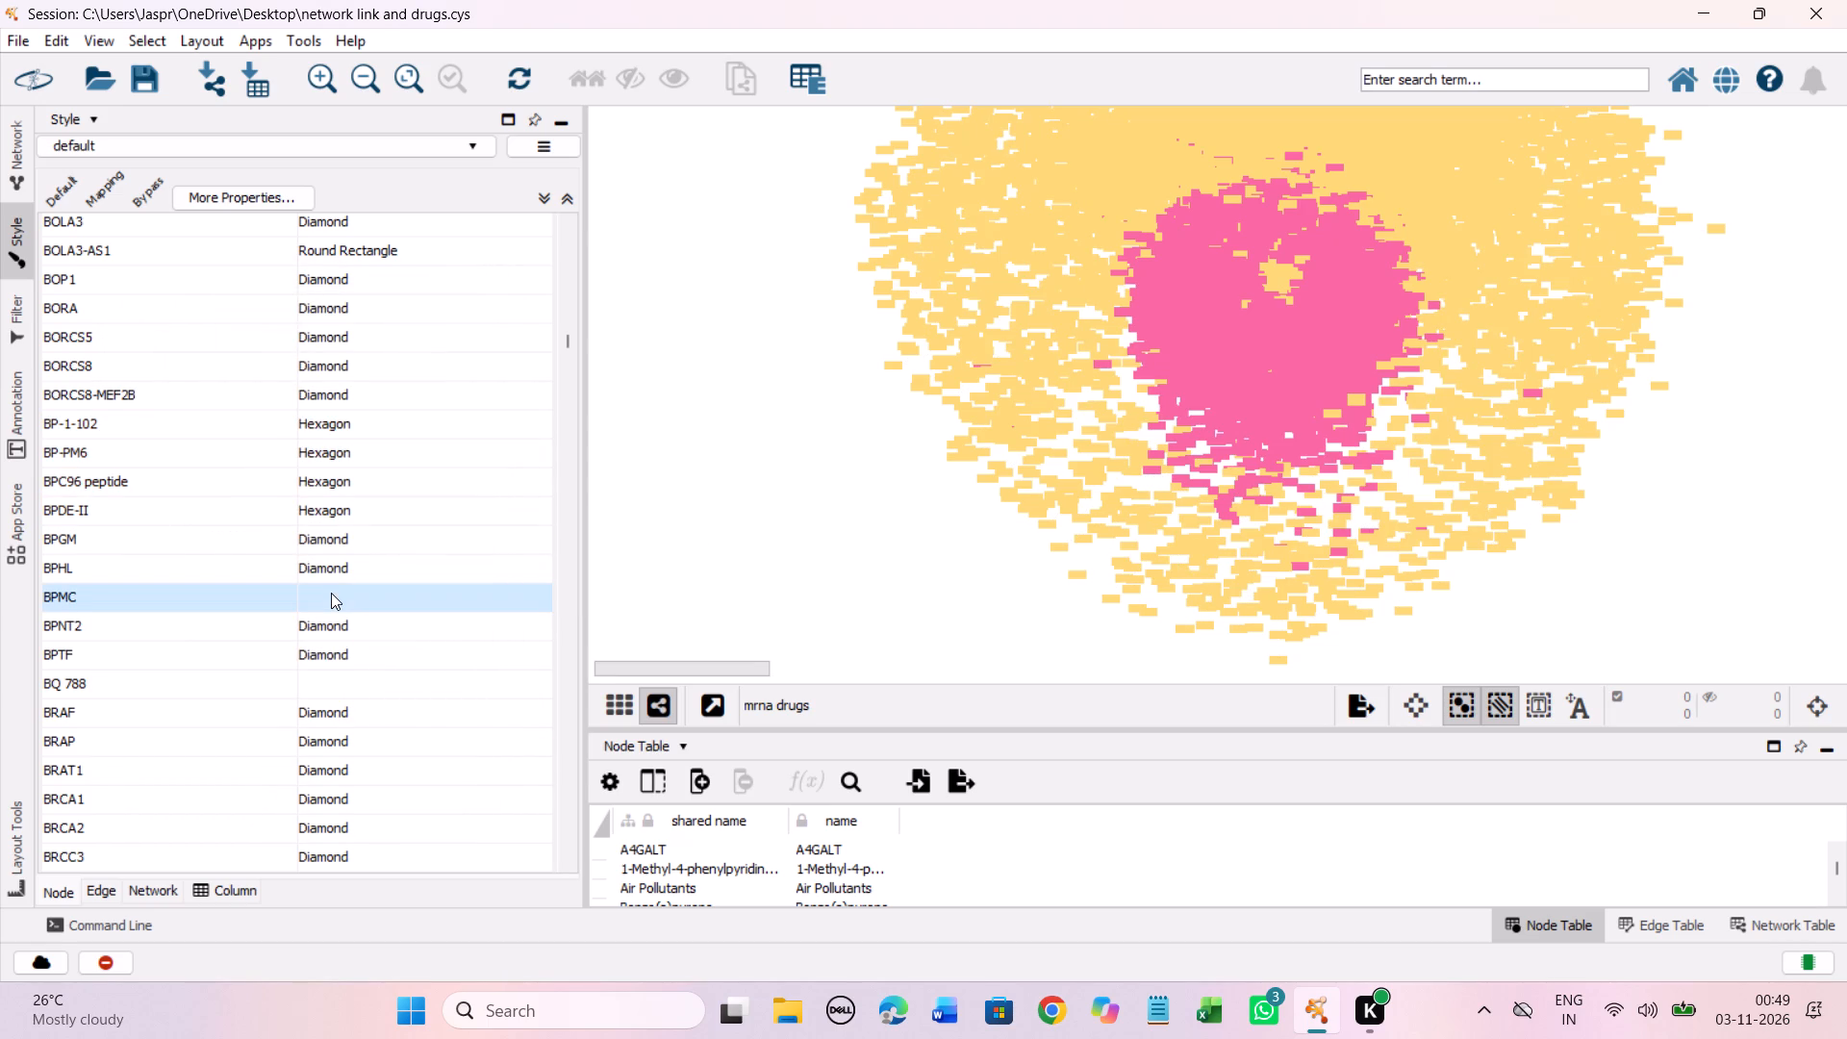
{"action": "left_click", "coordinate": [405, 606]}
{"action": "left_click", "coordinate": [657, 606]}
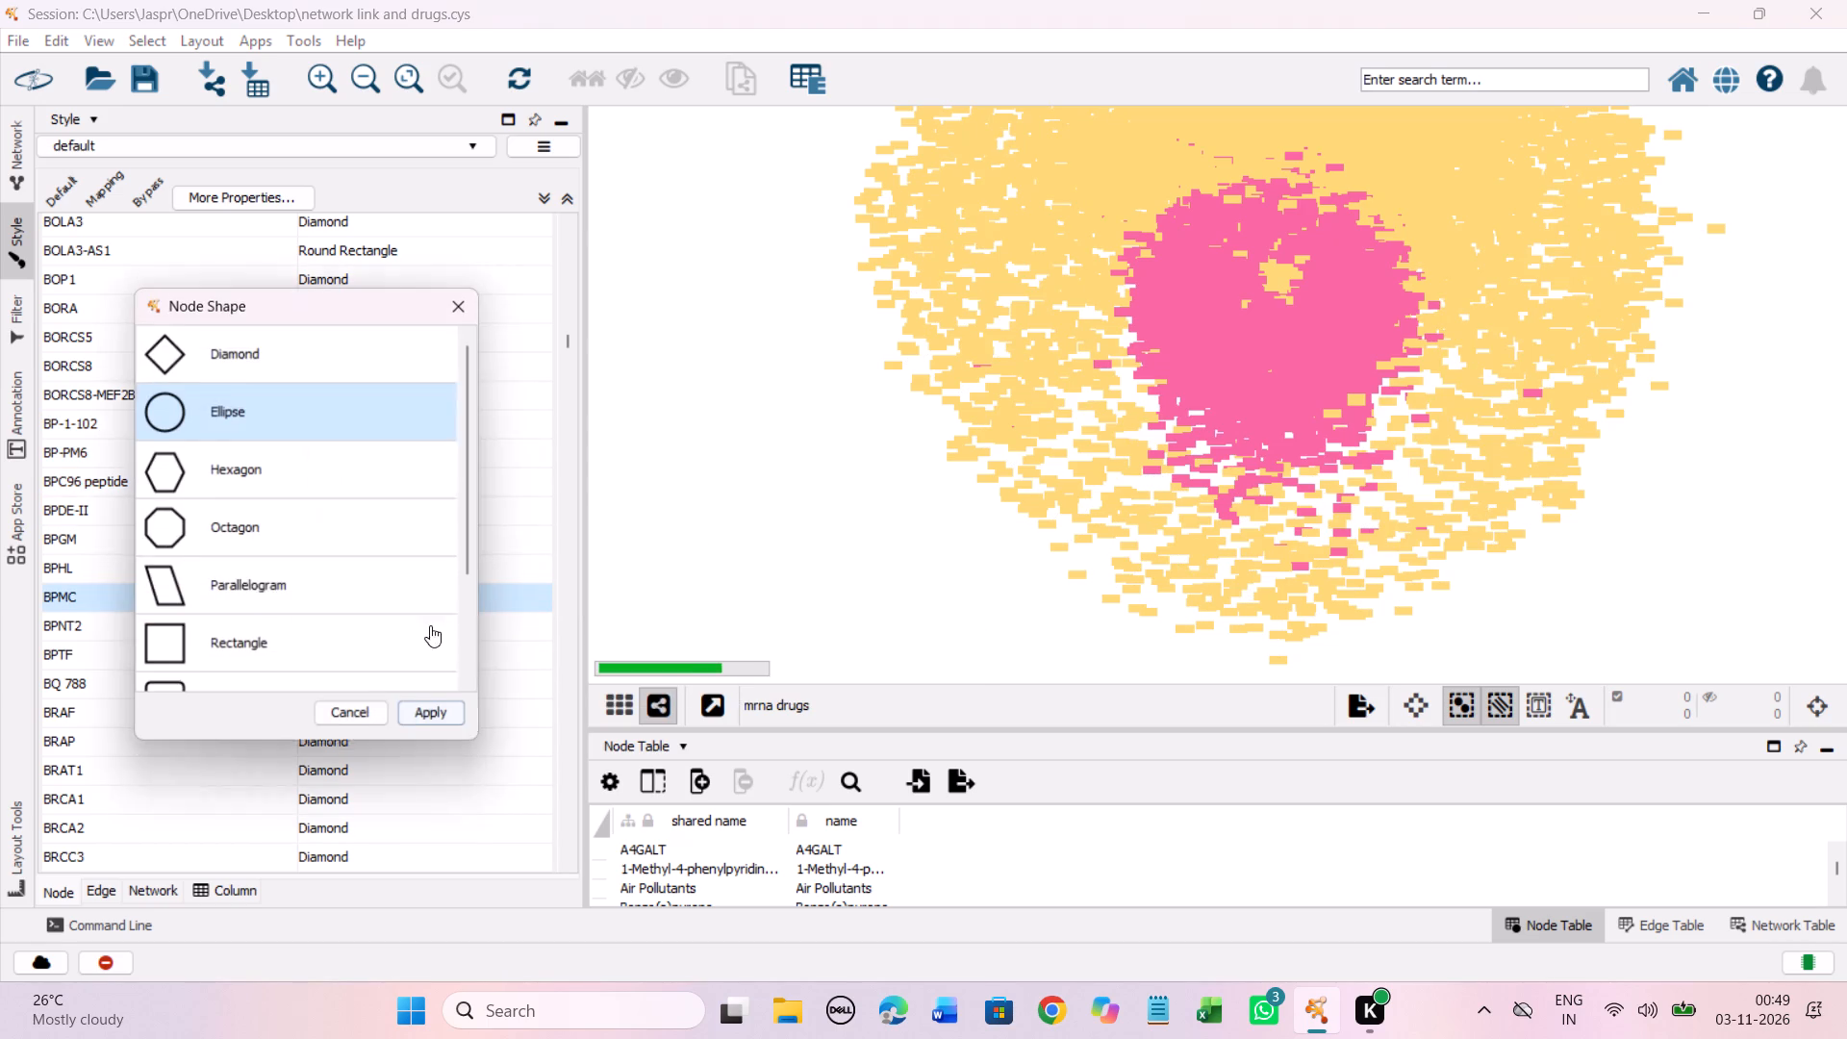
{"action": "left_click", "coordinate": [266, 469]}
{"action": "left_click", "coordinate": [426, 712]}
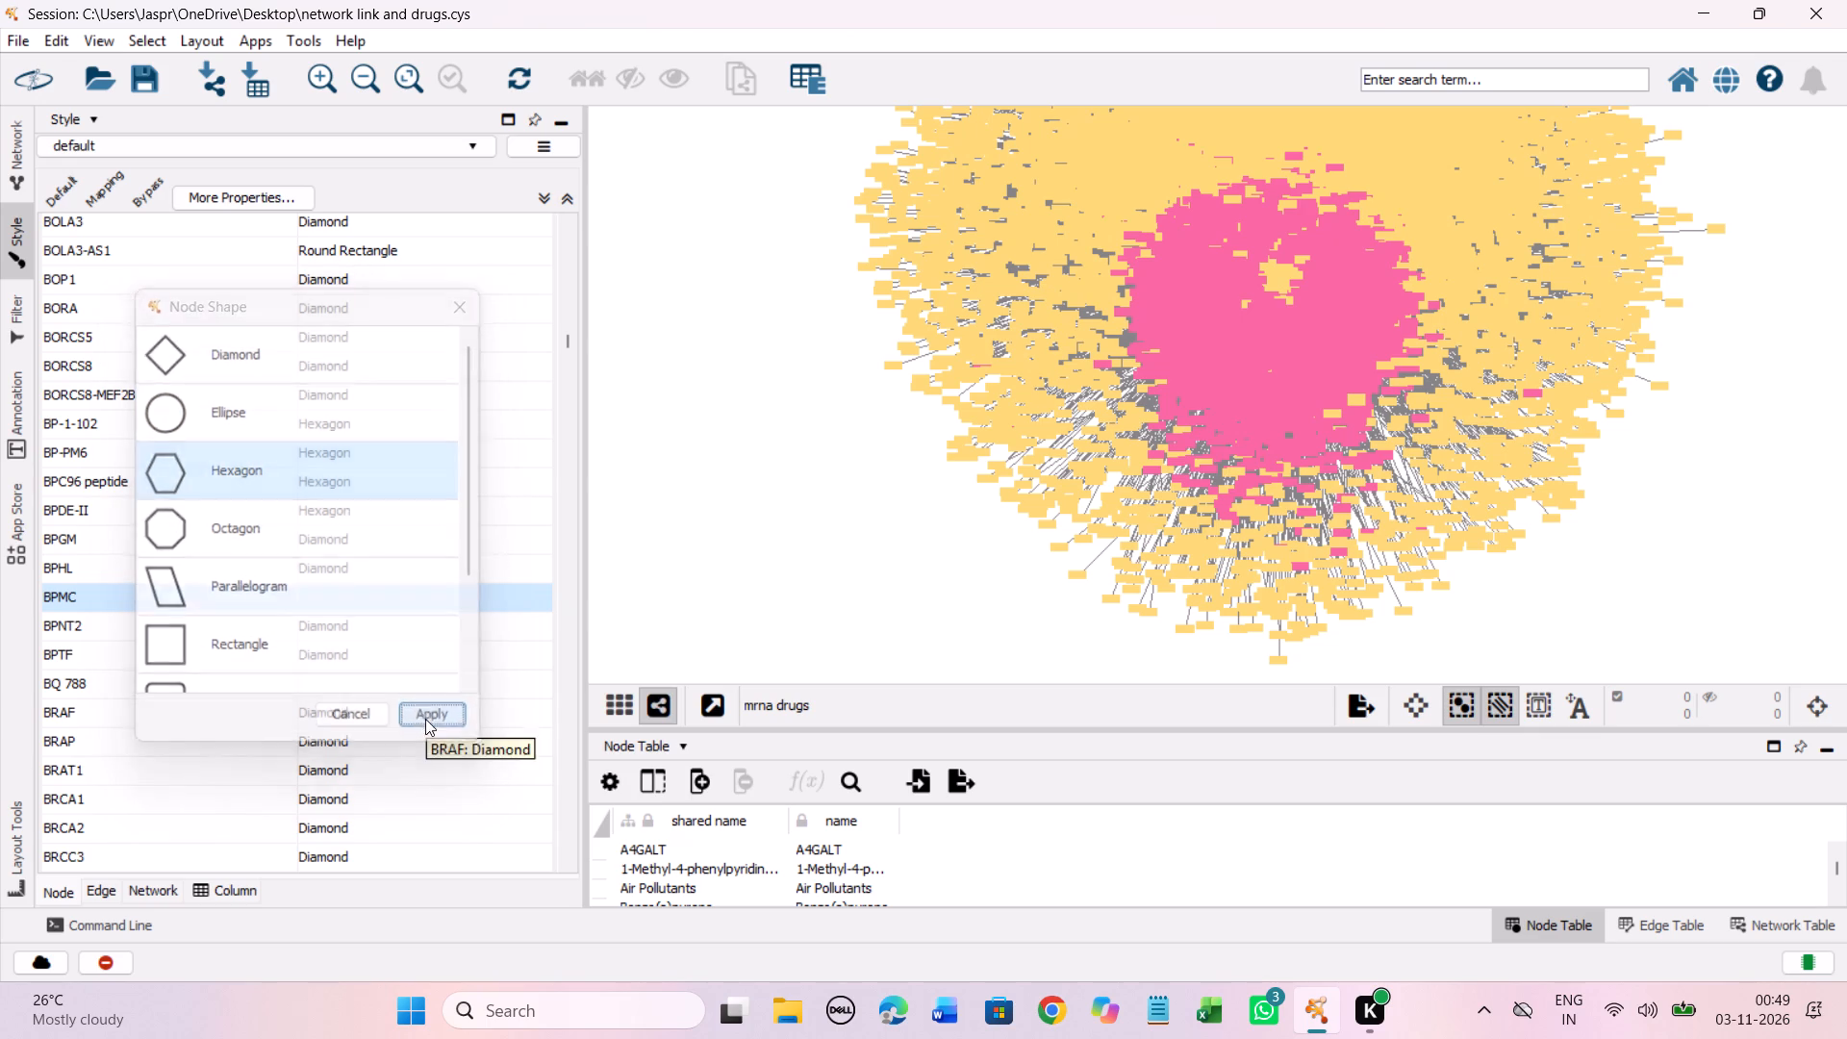
Set the discrete node shape mapping for BQ 788 to Hexagon.
{"action": "left_click", "coordinate": [345, 677]}
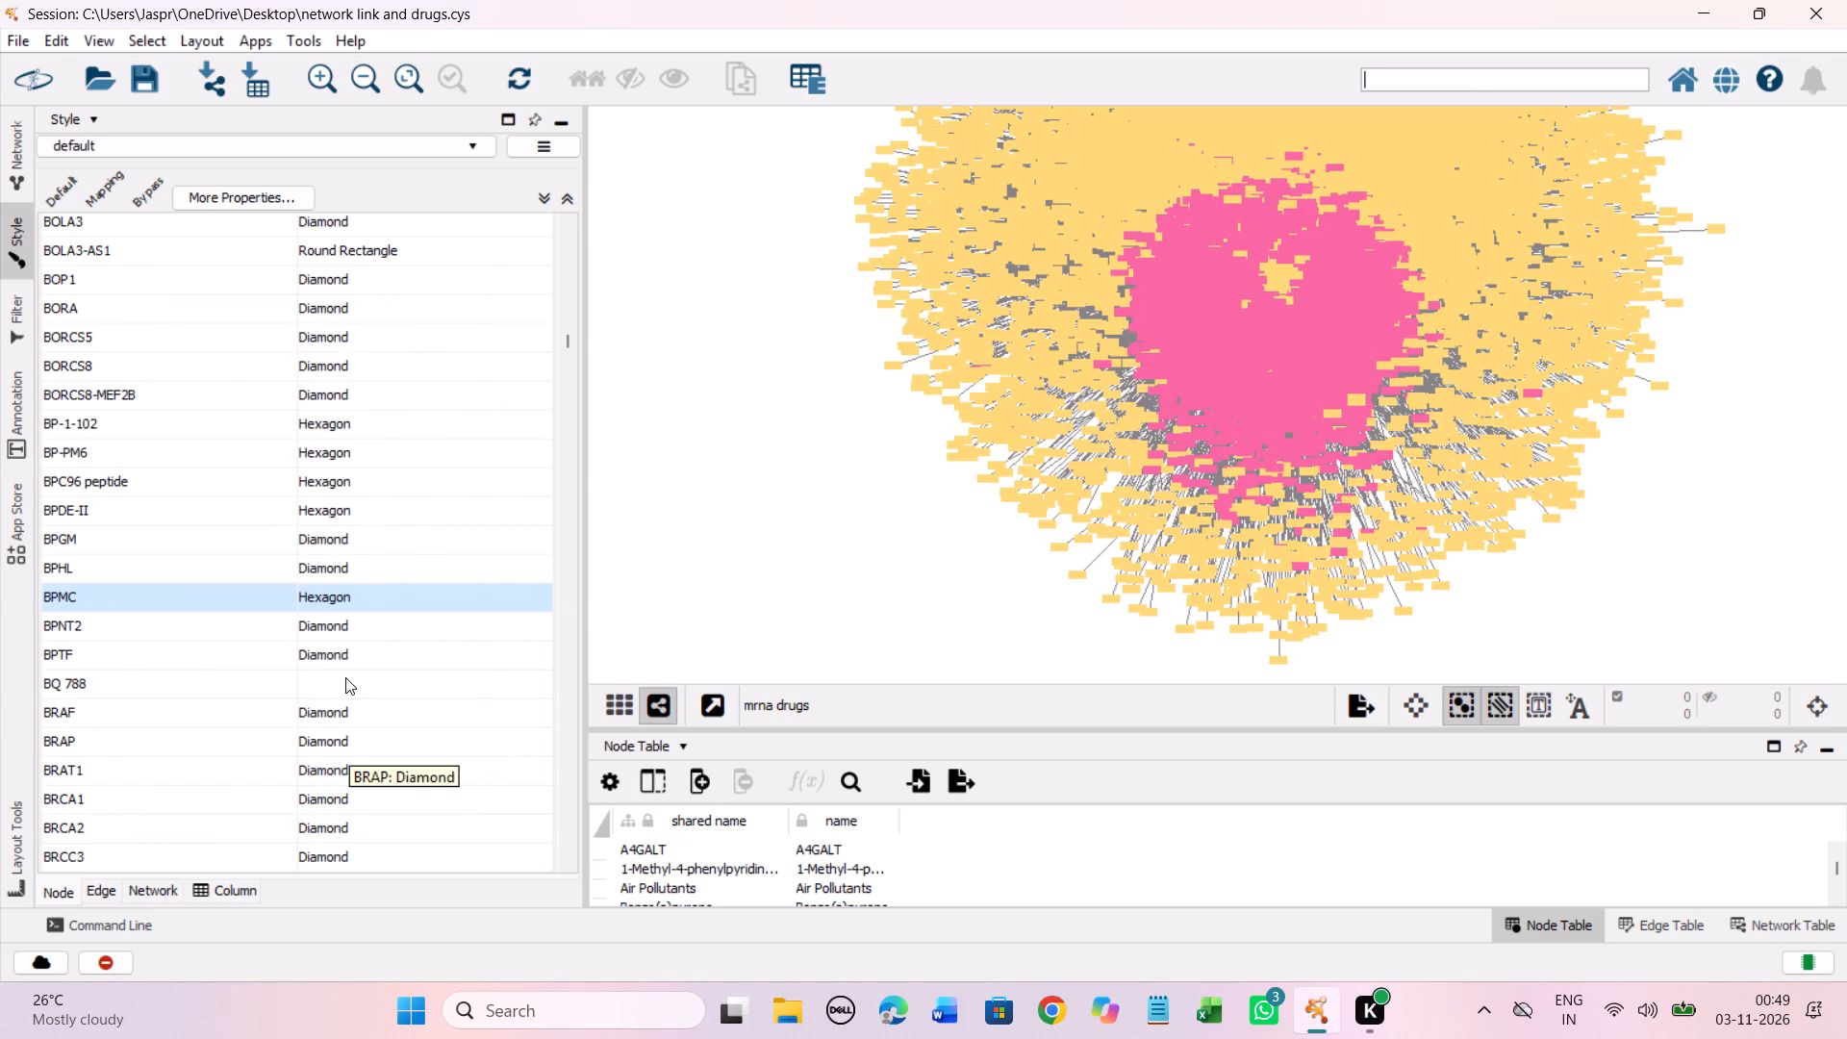
{"action": "right_click", "coordinate": [345, 677]}
{"action": "left_click", "coordinate": [409, 691]}
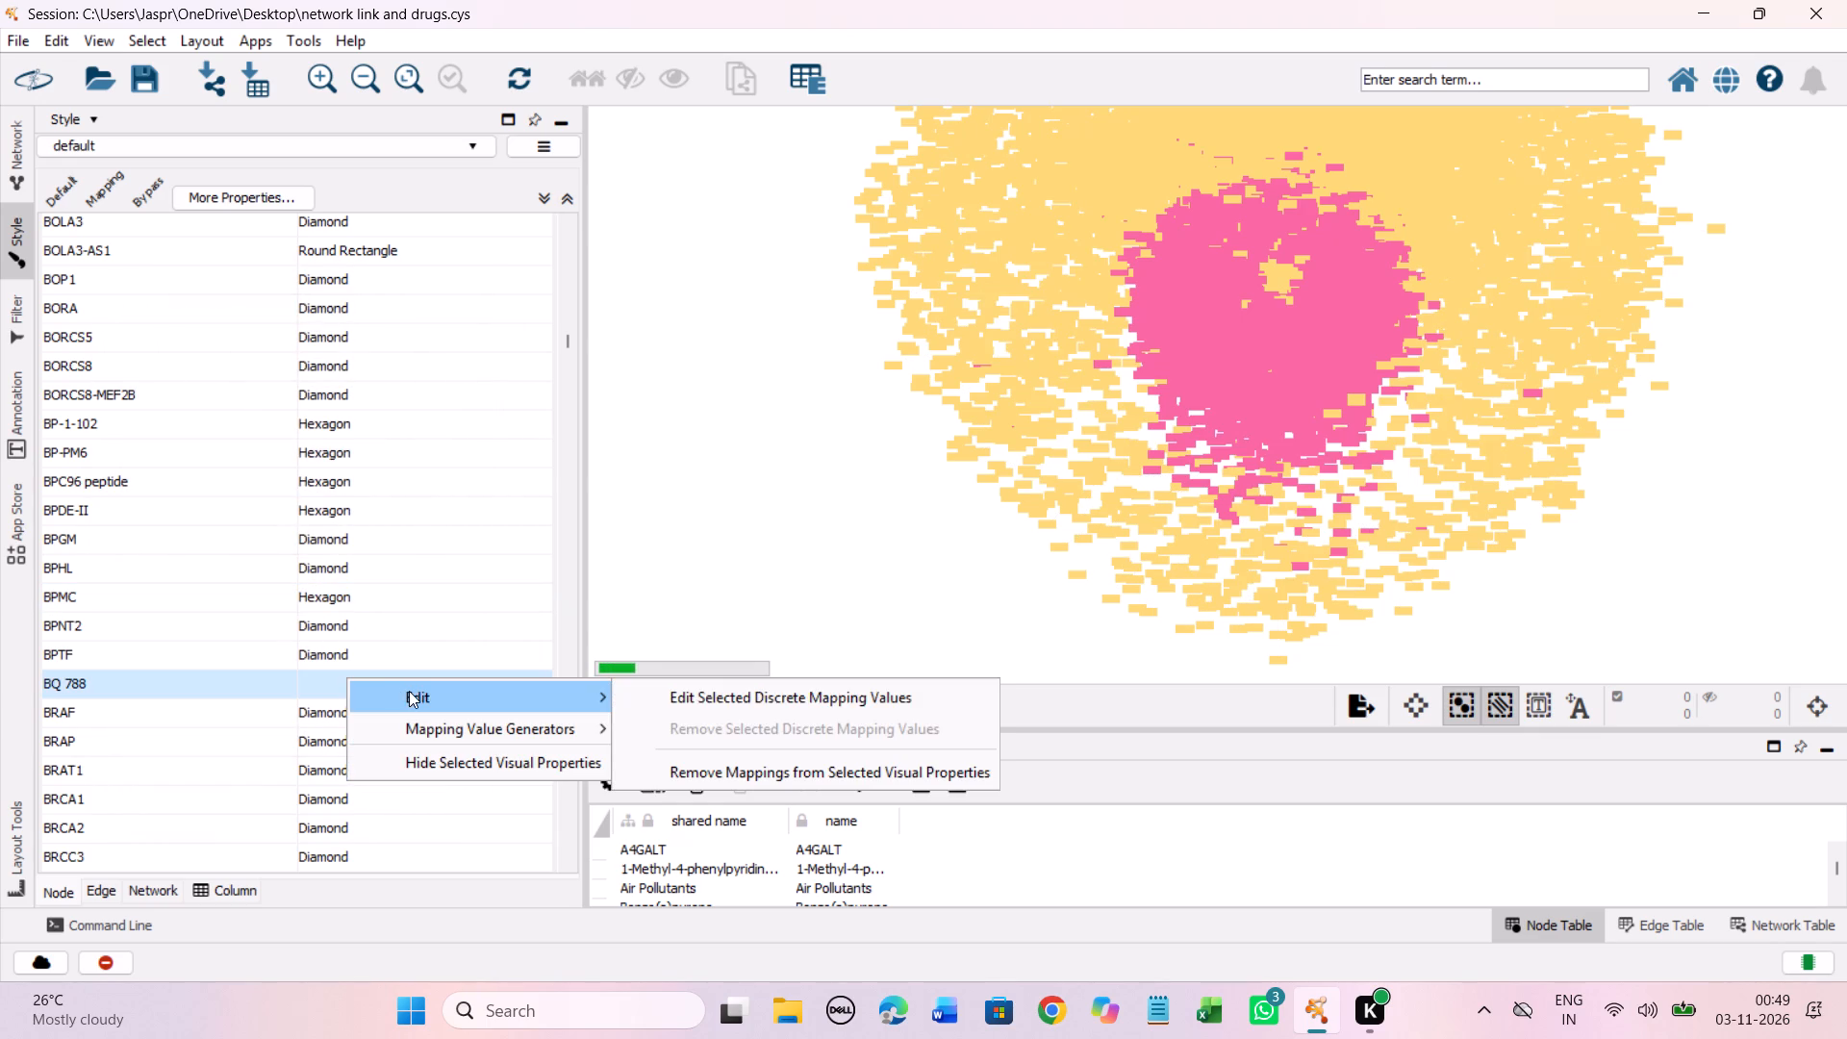
{"action": "left_click", "coordinate": [744, 705]}
{"action": "left_click", "coordinate": [218, 469]}
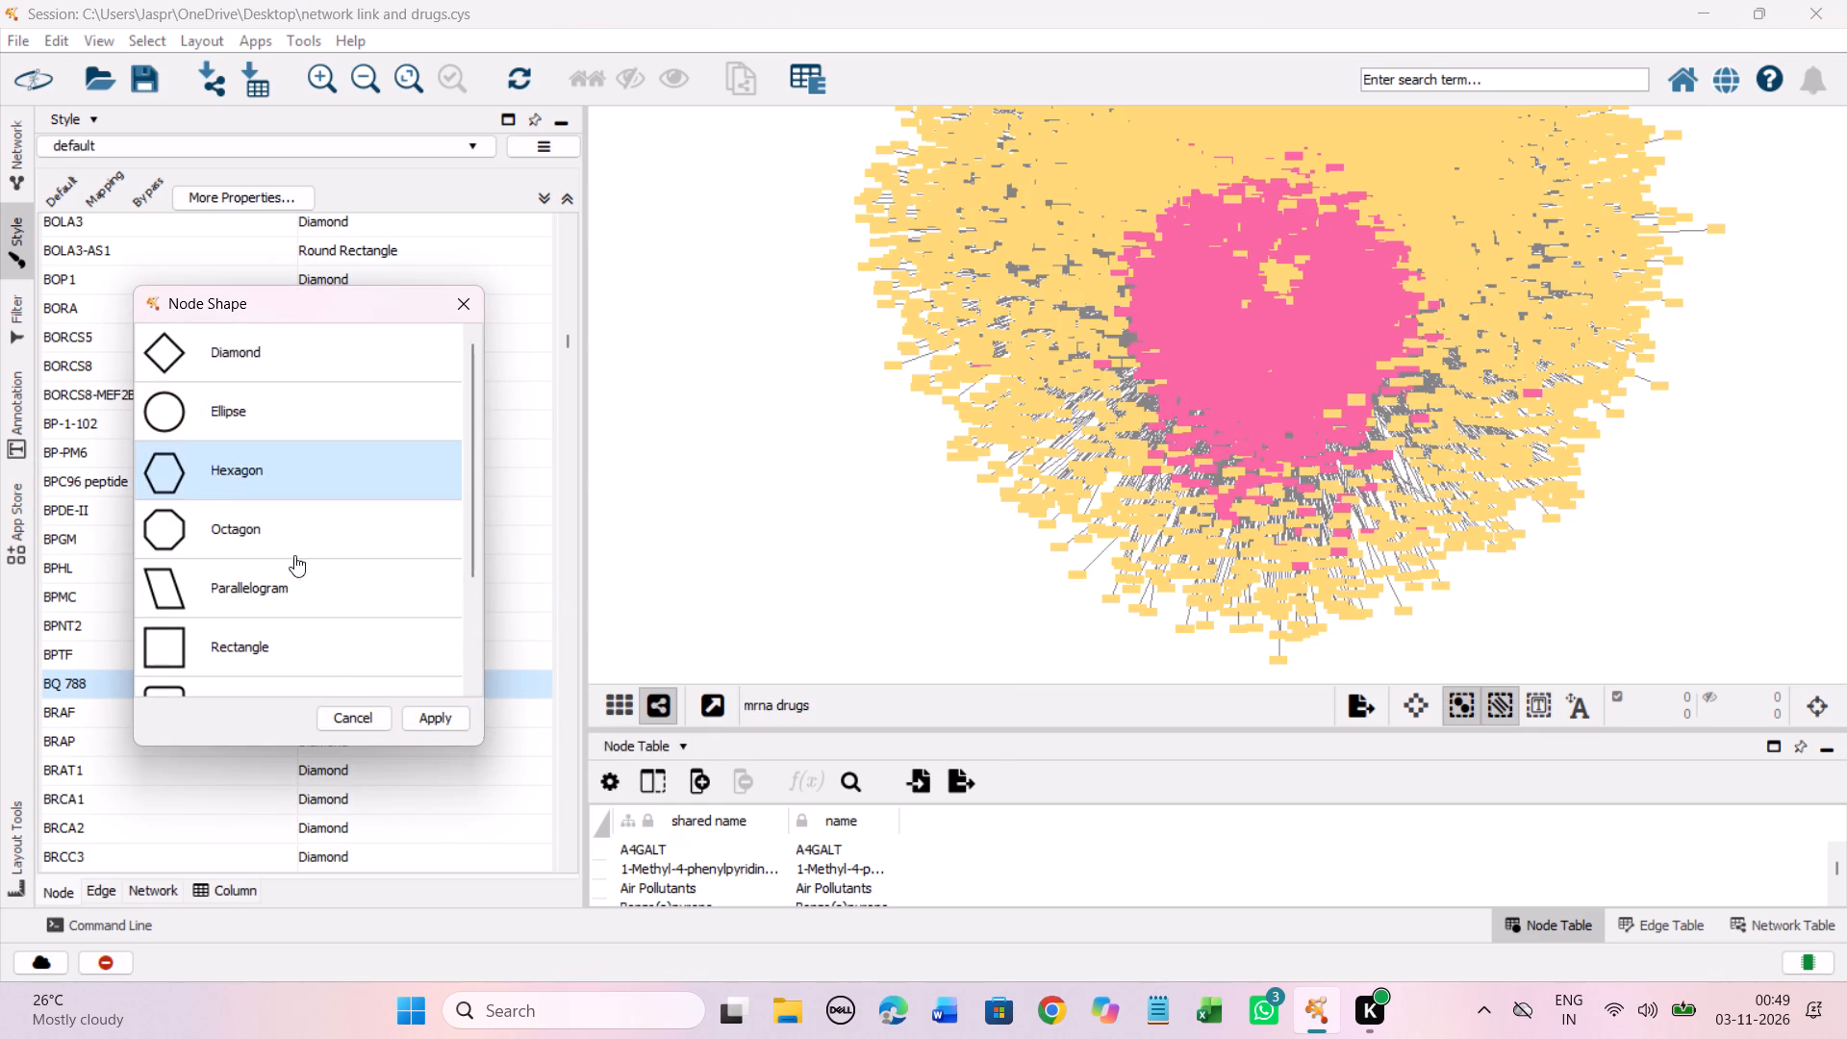
{"action": "left_click", "coordinate": [422, 709]}
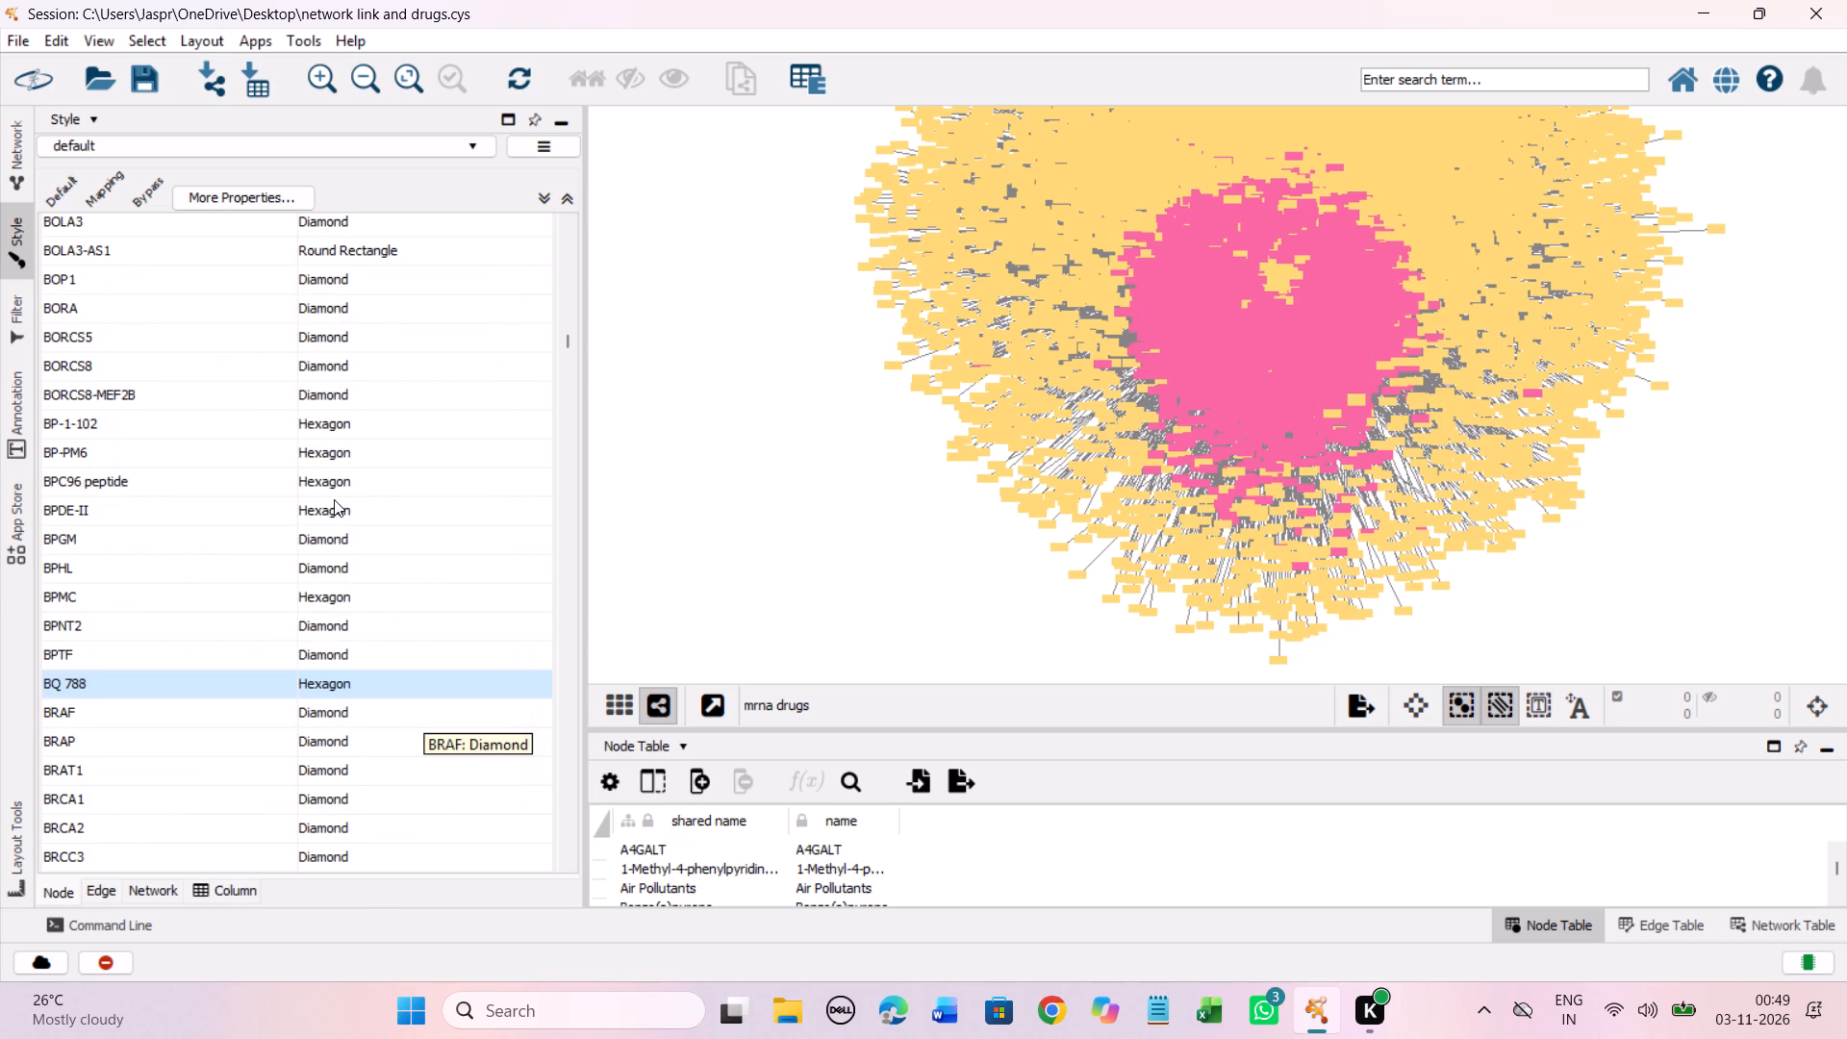
Set the discrete node shape mapping for BRD4770 to Hexagon.
{"action": "scroll", "coordinate": [334, 499], "scroll_direction": "down", "scroll_amount": 3}
{"action": "scroll", "coordinate": [330, 635], "scroll_direction": "down", "scroll_amount": 7}
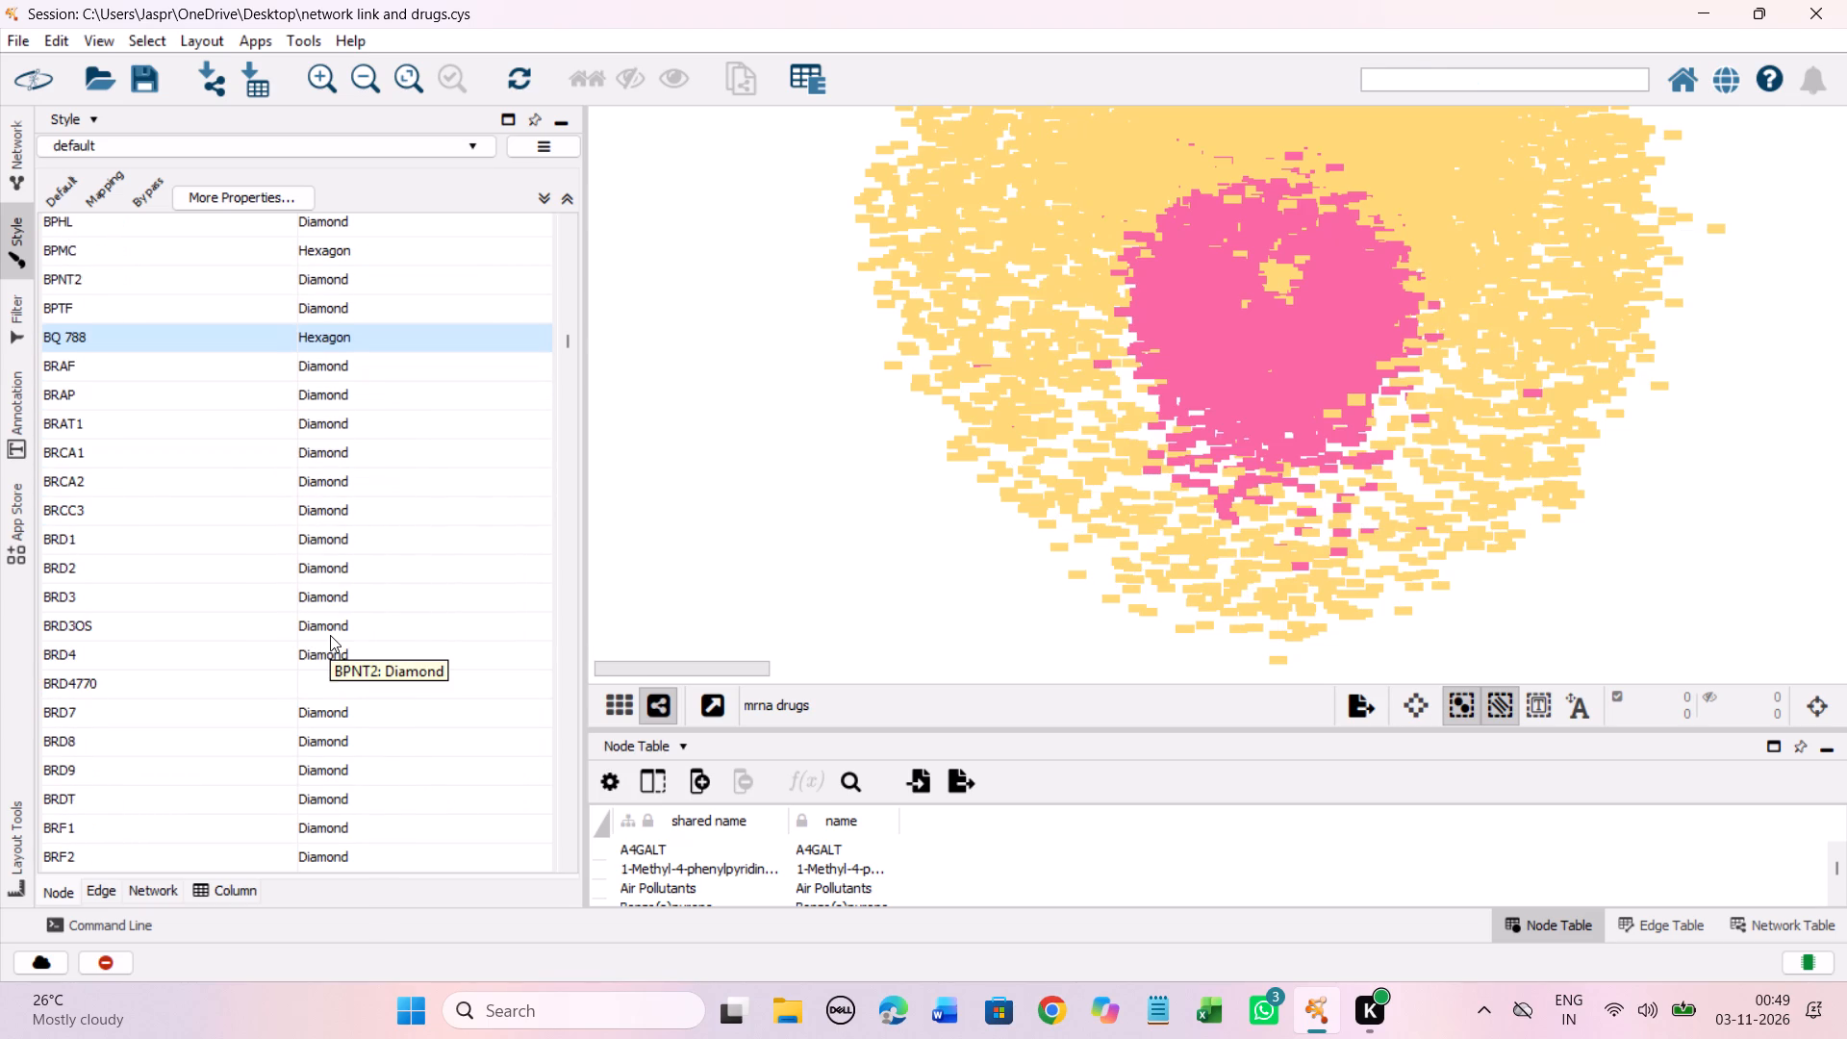
{"action": "scroll", "coordinate": [330, 635], "scroll_direction": "down", "scroll_amount": 7}
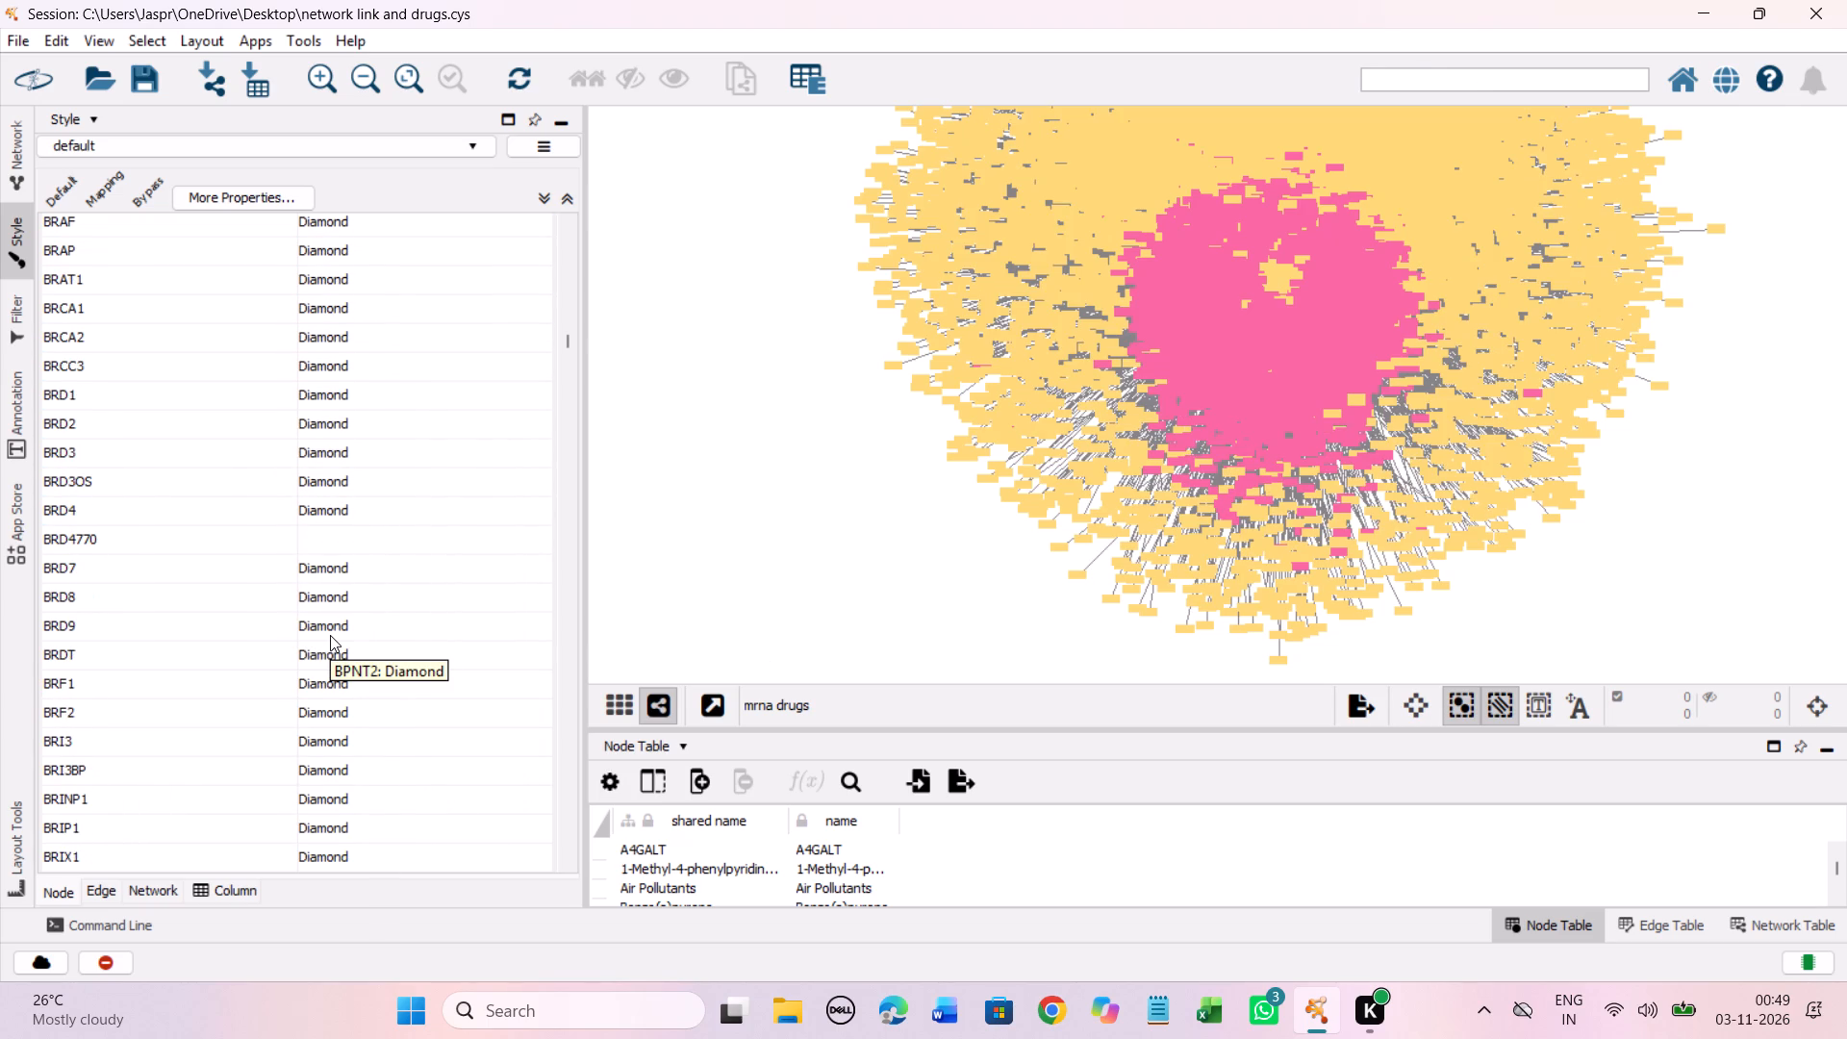
{"action": "left_click", "coordinate": [269, 537]}
{"action": "right_click", "coordinate": [269, 537]}
{"action": "left_click", "coordinate": [315, 555]}
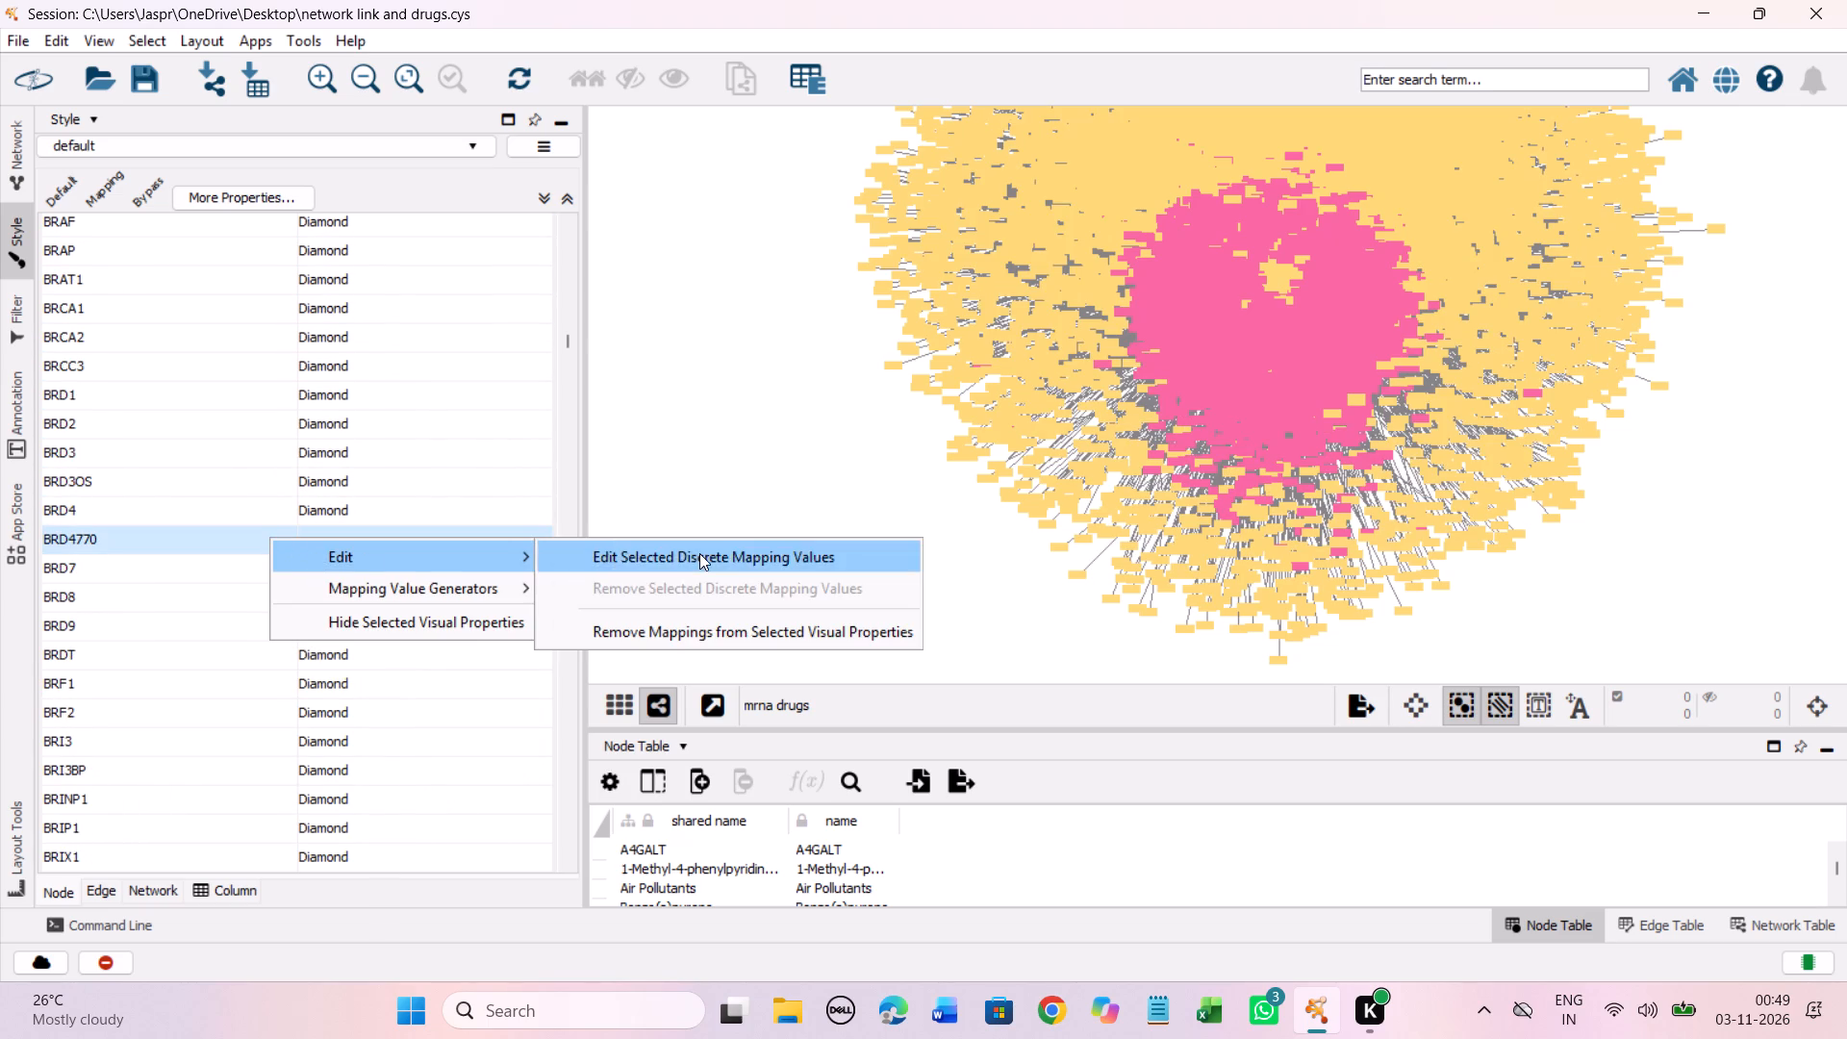
{"action": "left_click", "coordinate": [699, 553]}
{"action": "left_click", "coordinate": [262, 469]}
{"action": "left_click", "coordinate": [451, 713]}
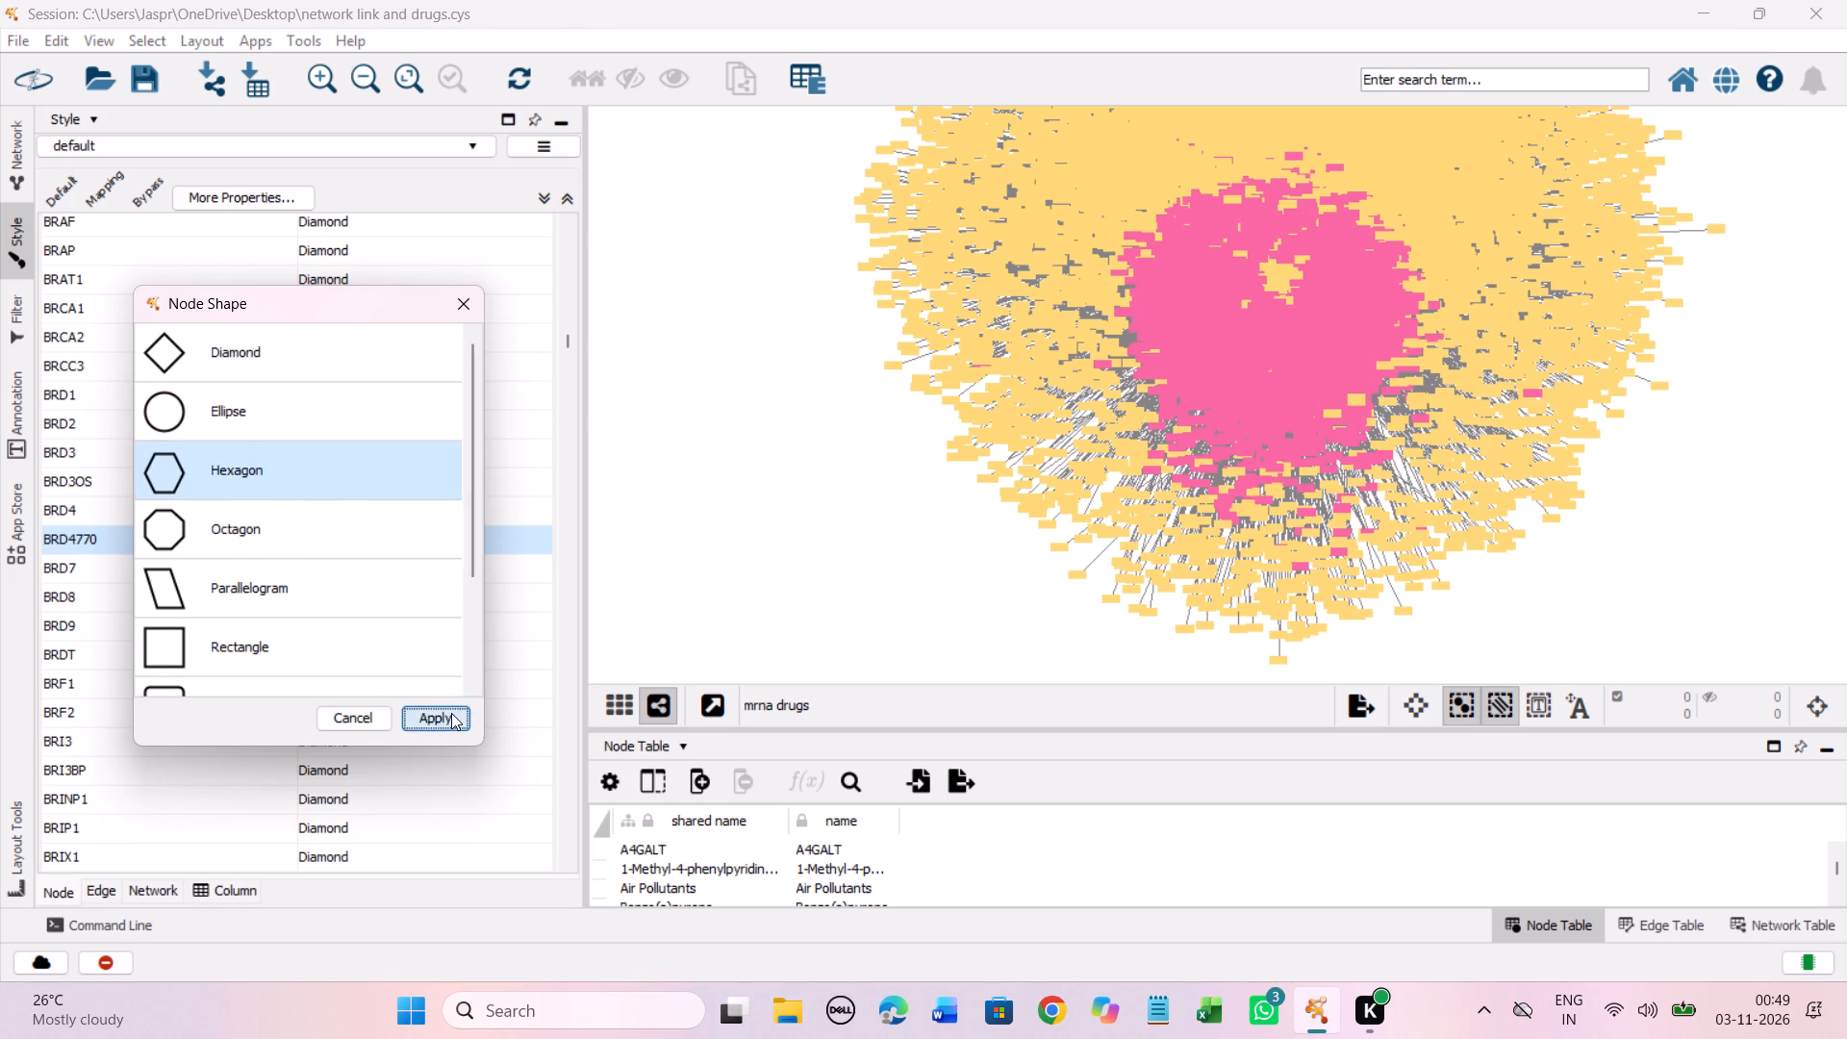
Set the discrete node shape mapping for BTSA1 compound and BU 224 to Hexagon.
{"action": "scroll", "coordinate": [413, 599], "scroll_direction": "down", "scroll_amount": 17}
{"action": "scroll", "coordinate": [413, 599], "scroll_direction": "up", "scroll_amount": 3}
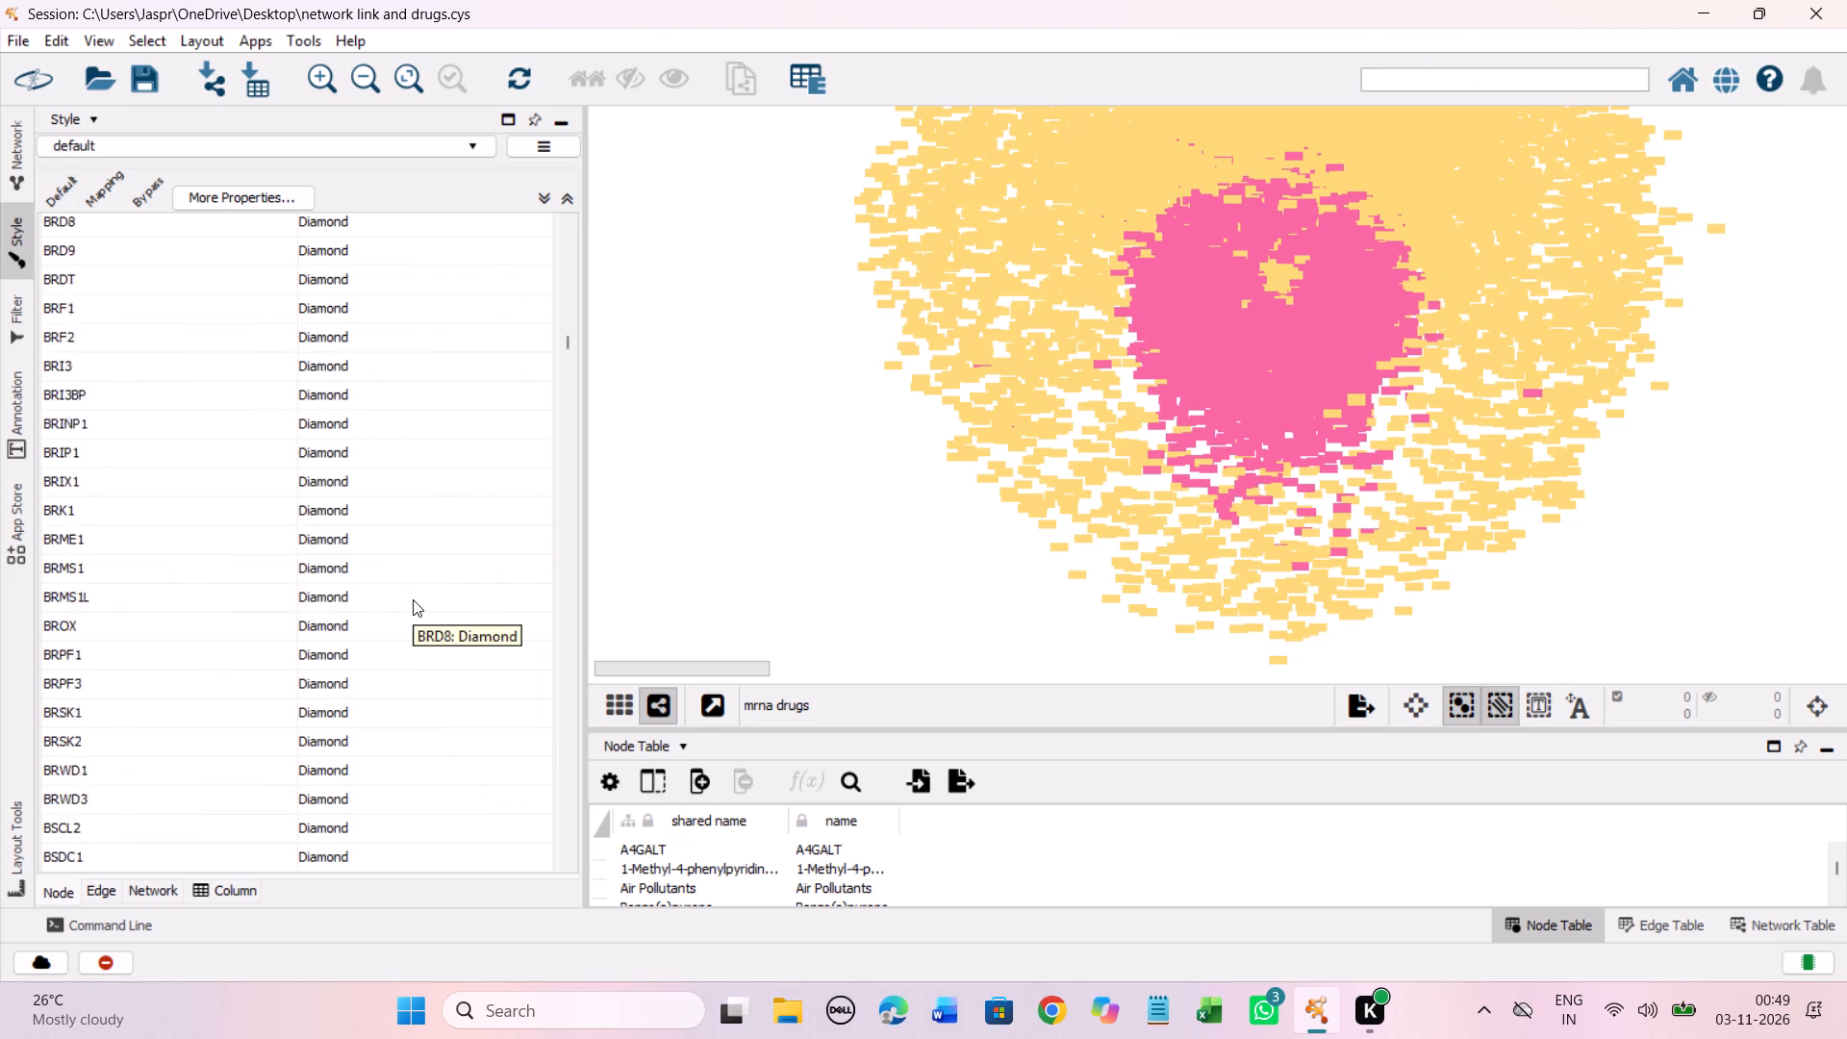
{"action": "scroll", "coordinate": [413, 599], "scroll_direction": "up", "scroll_amount": 4}
{"action": "scroll", "coordinate": [413, 599], "scroll_direction": "down", "scroll_amount": 20}
{"action": "scroll", "coordinate": [413, 599], "scroll_direction": "down", "scroll_amount": 6}
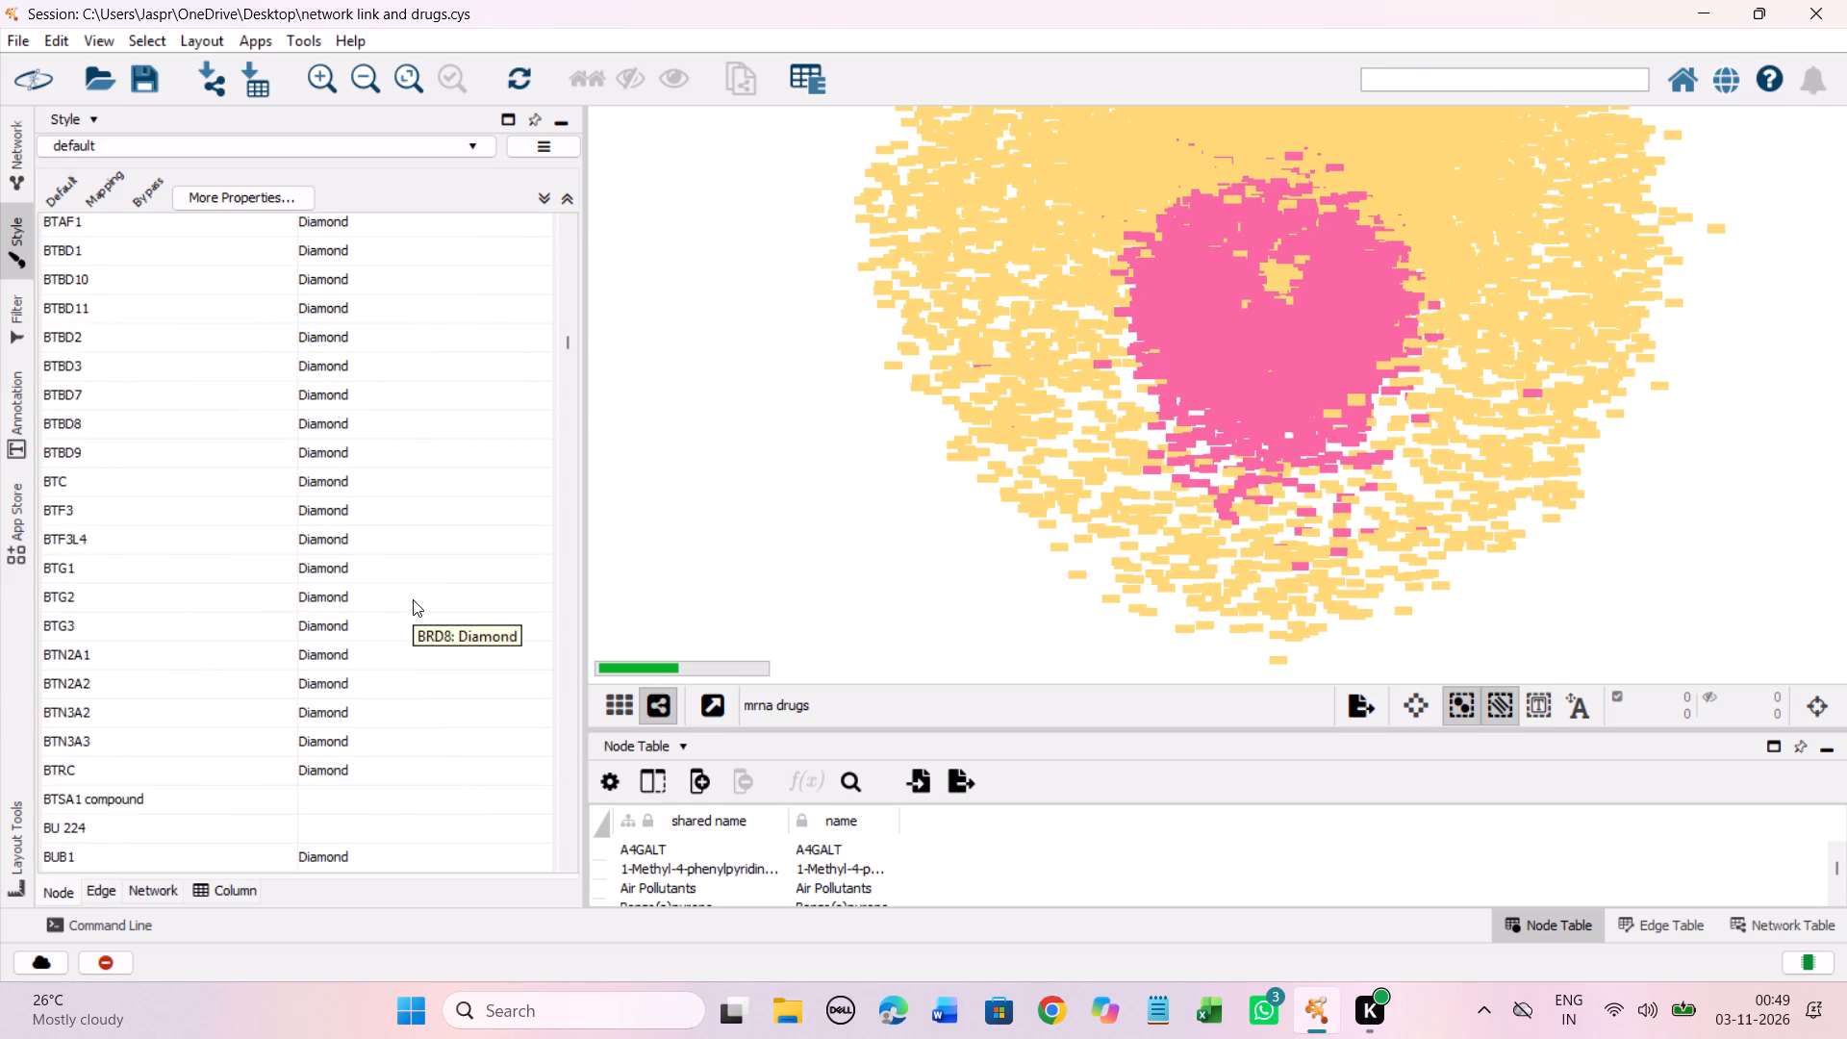
{"action": "scroll", "coordinate": [413, 599], "scroll_direction": "down", "scroll_amount": 20}
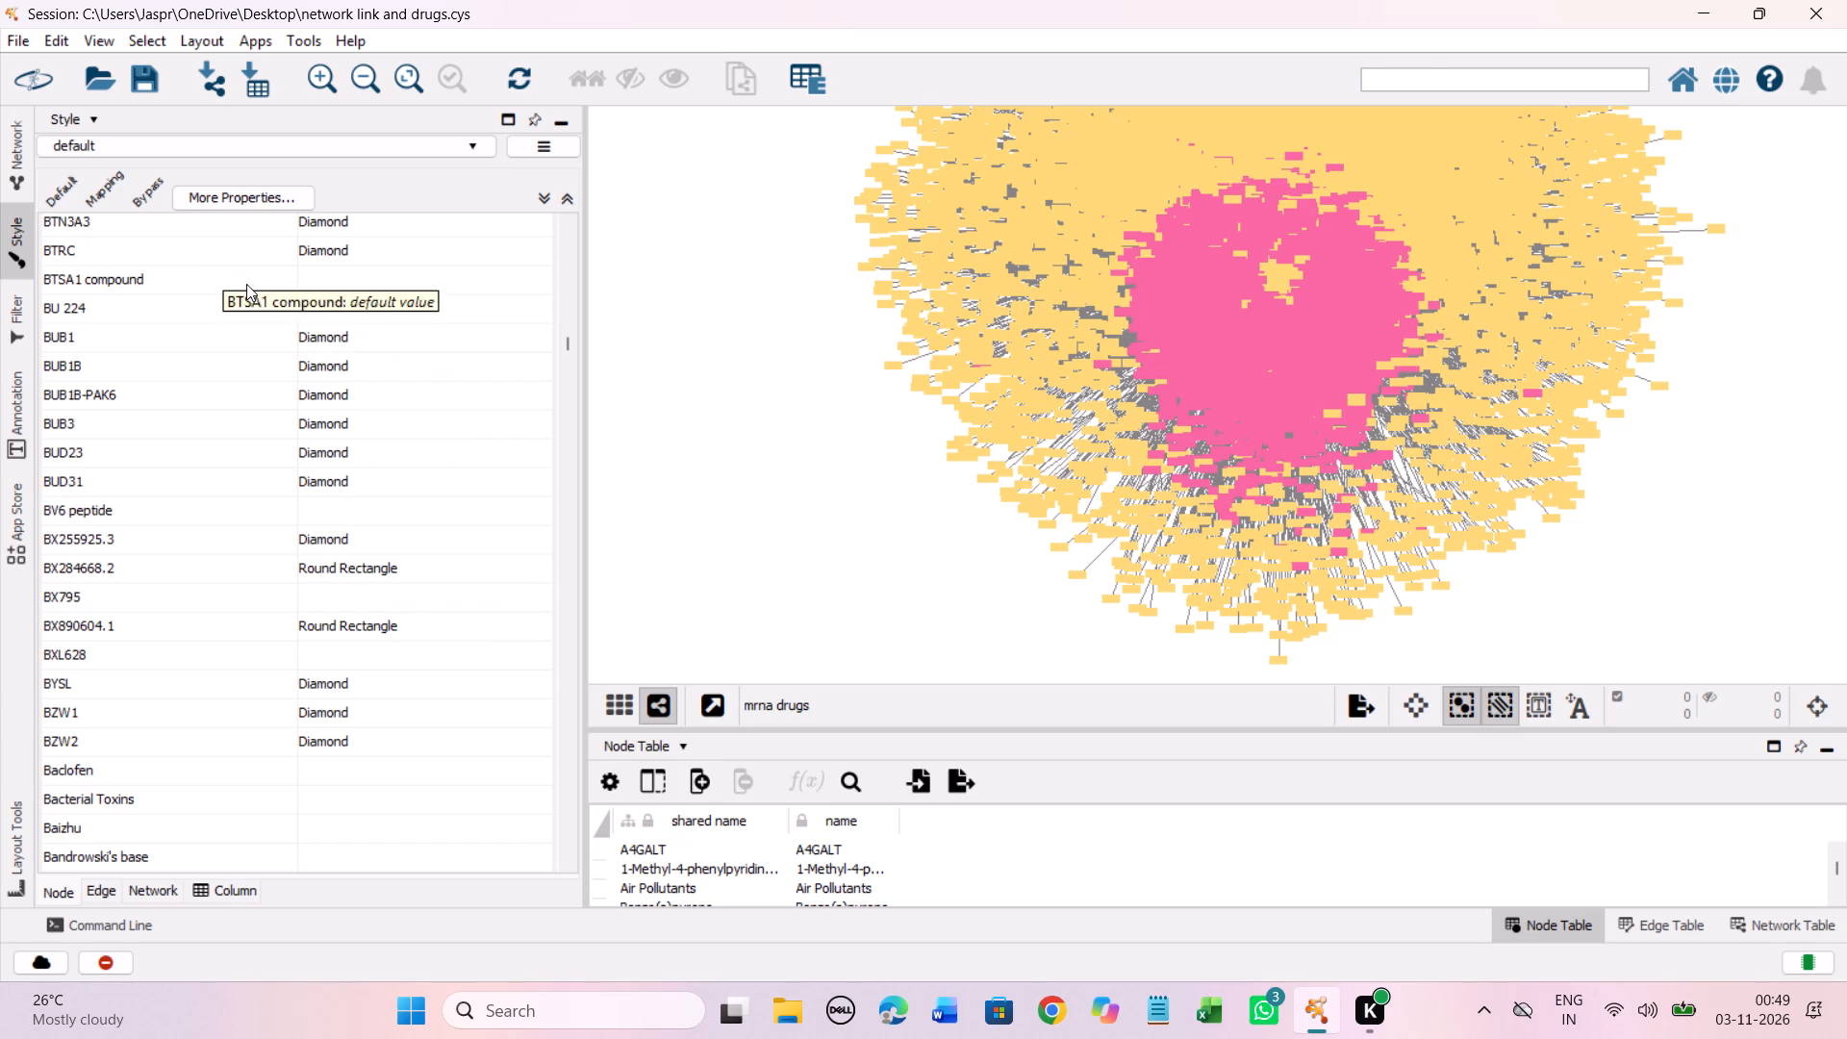
{"action": "left_click_drag", "start_coordinate": [257, 289], "coordinate": [257, 301]}
{"action": "right_click", "coordinate": [257, 301]}
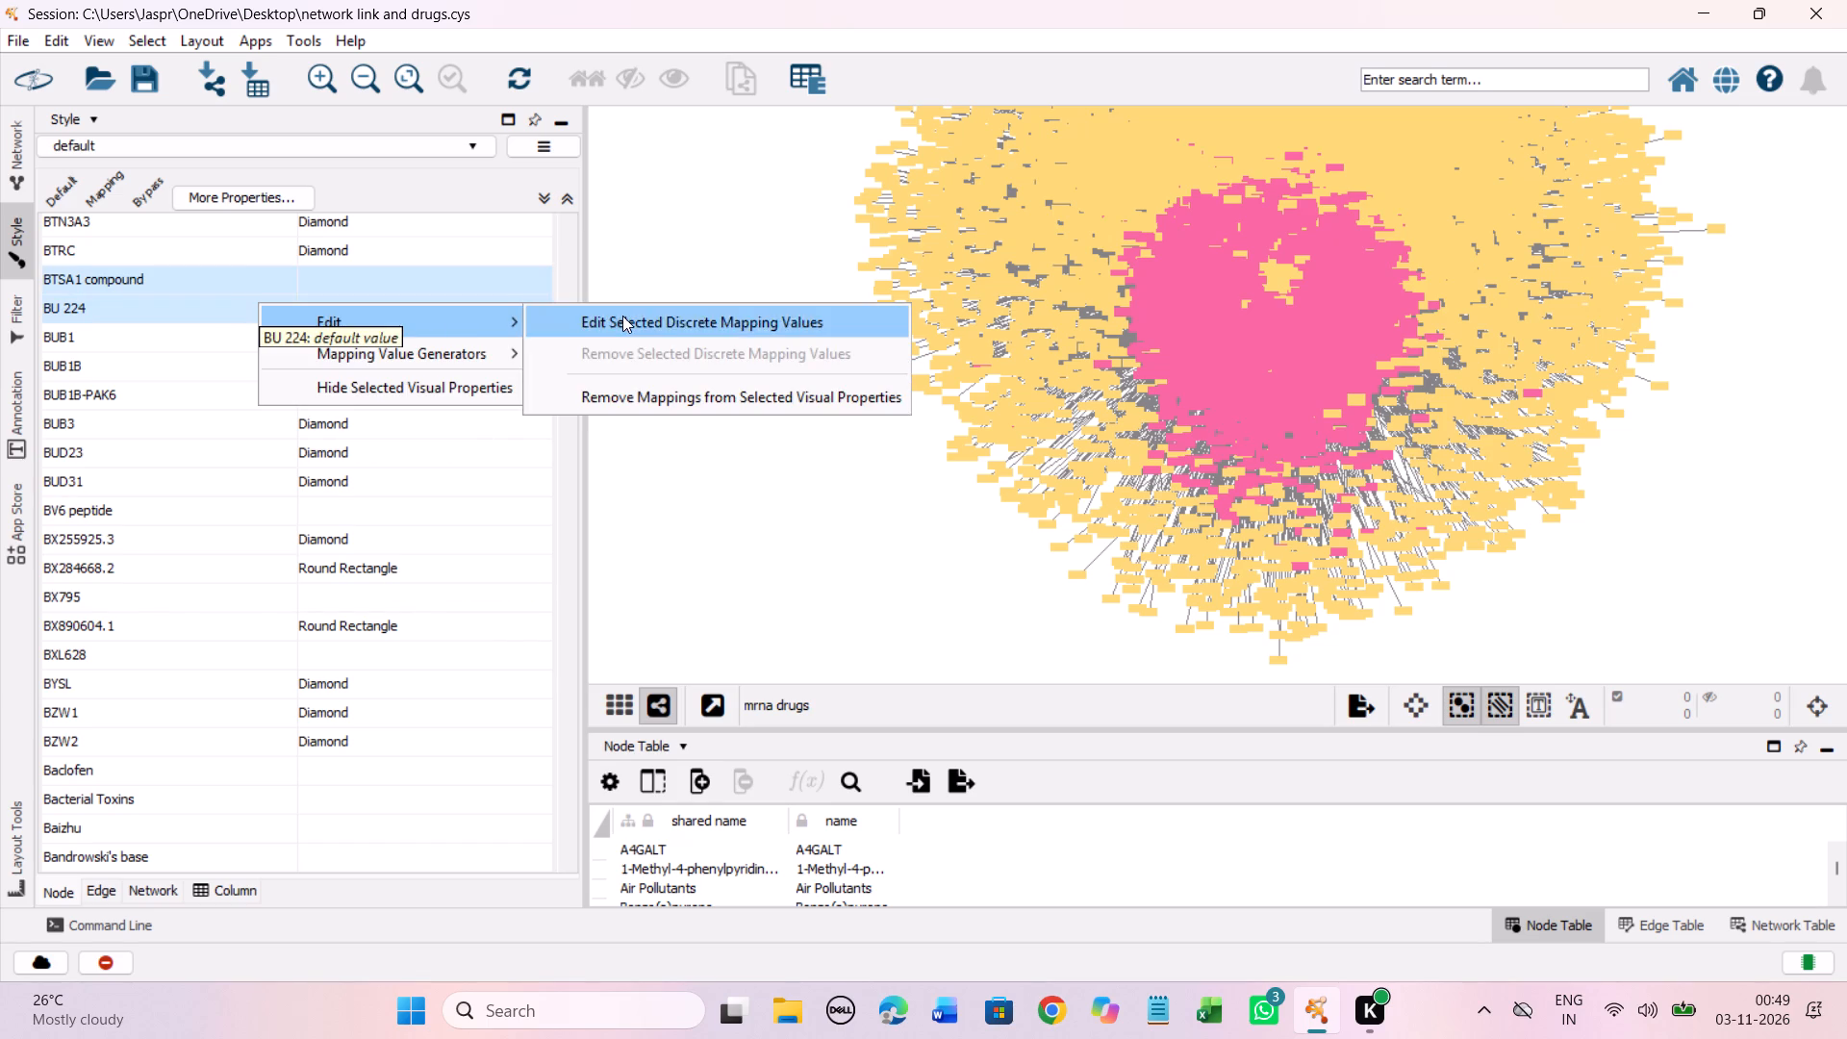
{"action": "left_click", "coordinate": [622, 316]}
{"action": "left_click", "coordinate": [267, 473]}
{"action": "left_click", "coordinate": [429, 722]}
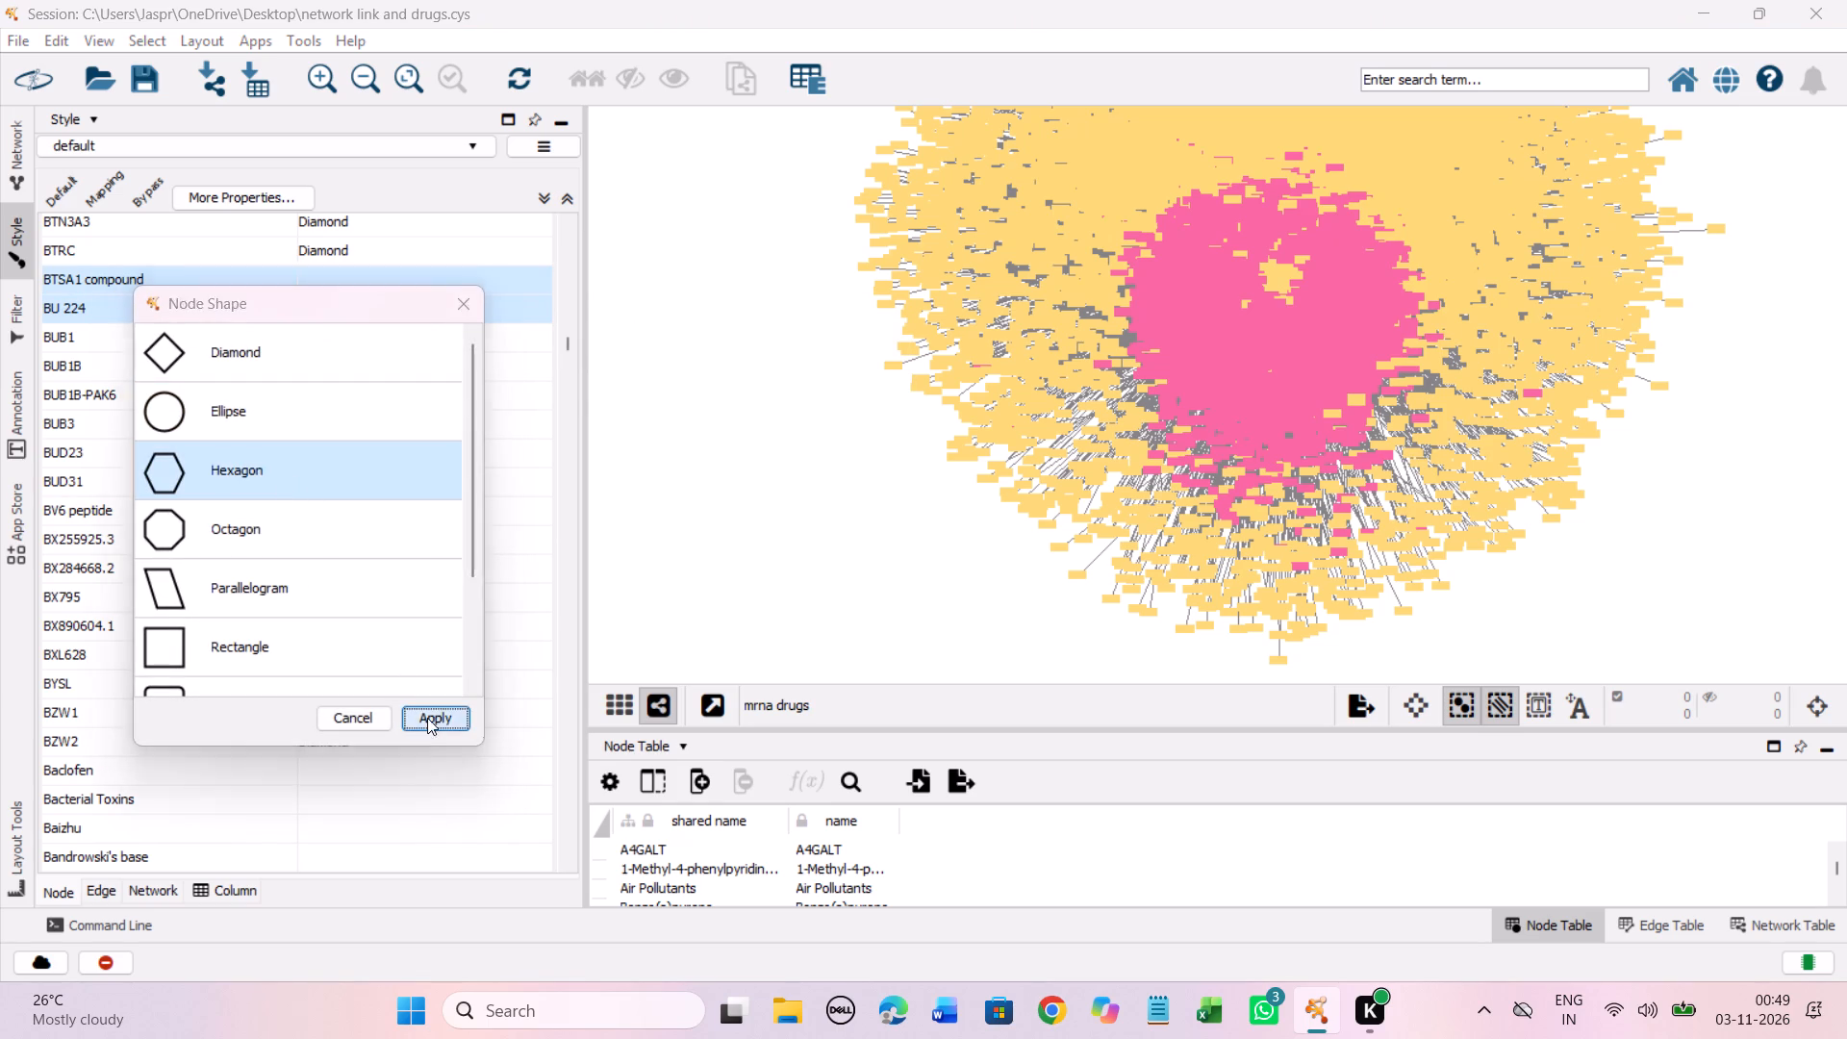
Set the discrete node shape mapping for BV6 peptide to Hexagon.
{"action": "left_click", "coordinate": [262, 498]}
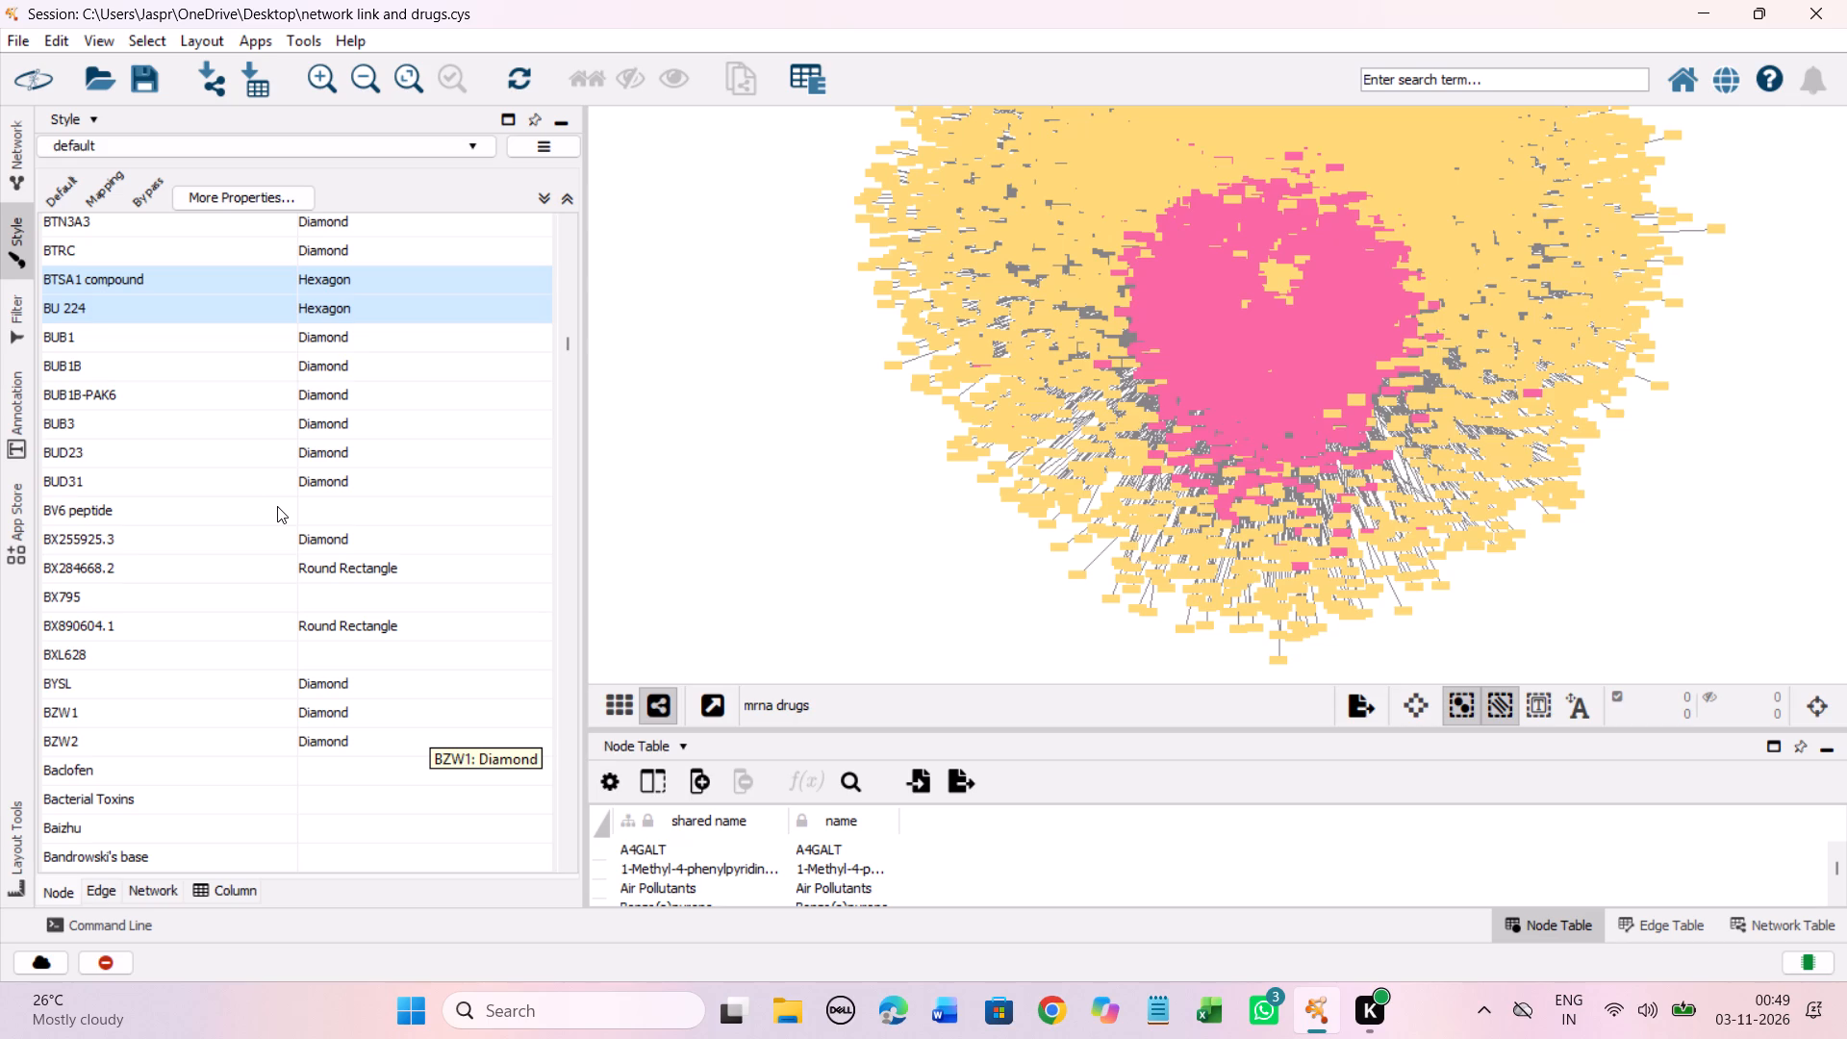
{"action": "right_click", "coordinate": [277, 506]}
{"action": "left_click", "coordinate": [402, 518]}
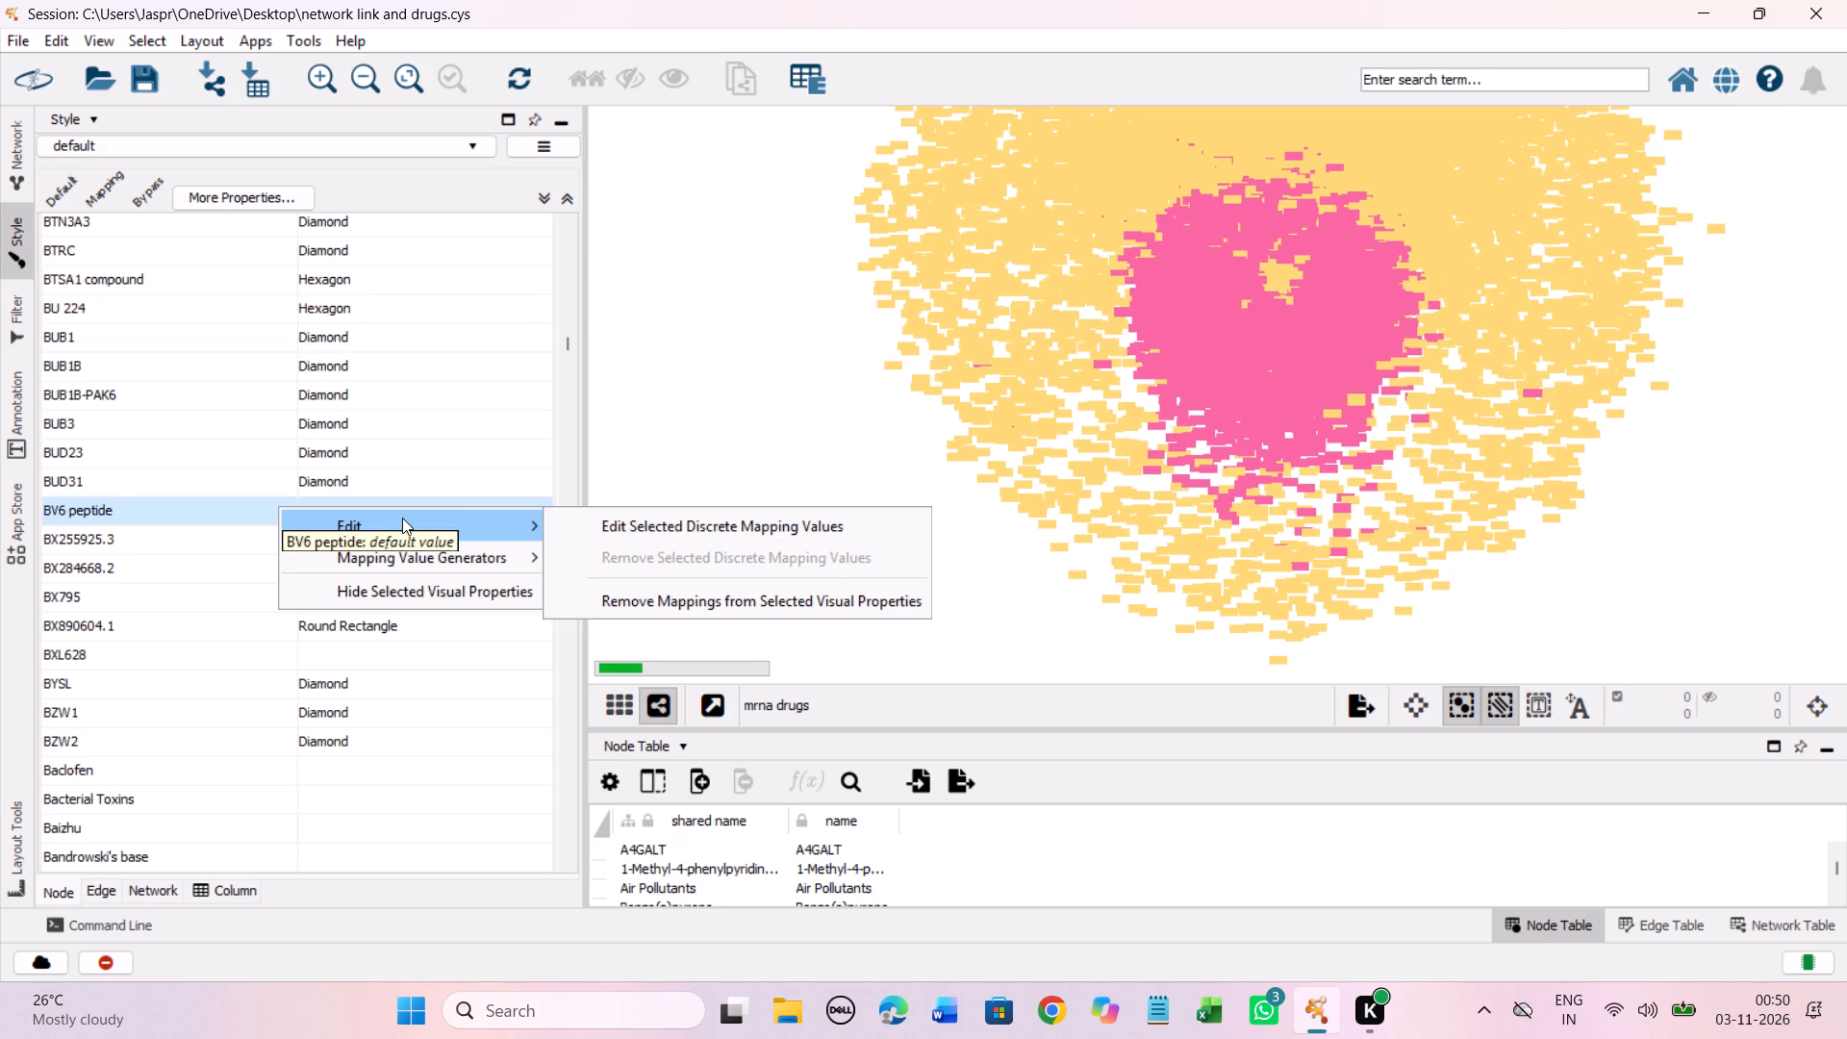
{"action": "left_click", "coordinate": [675, 519]}
{"action": "left_click", "coordinate": [278, 469]}
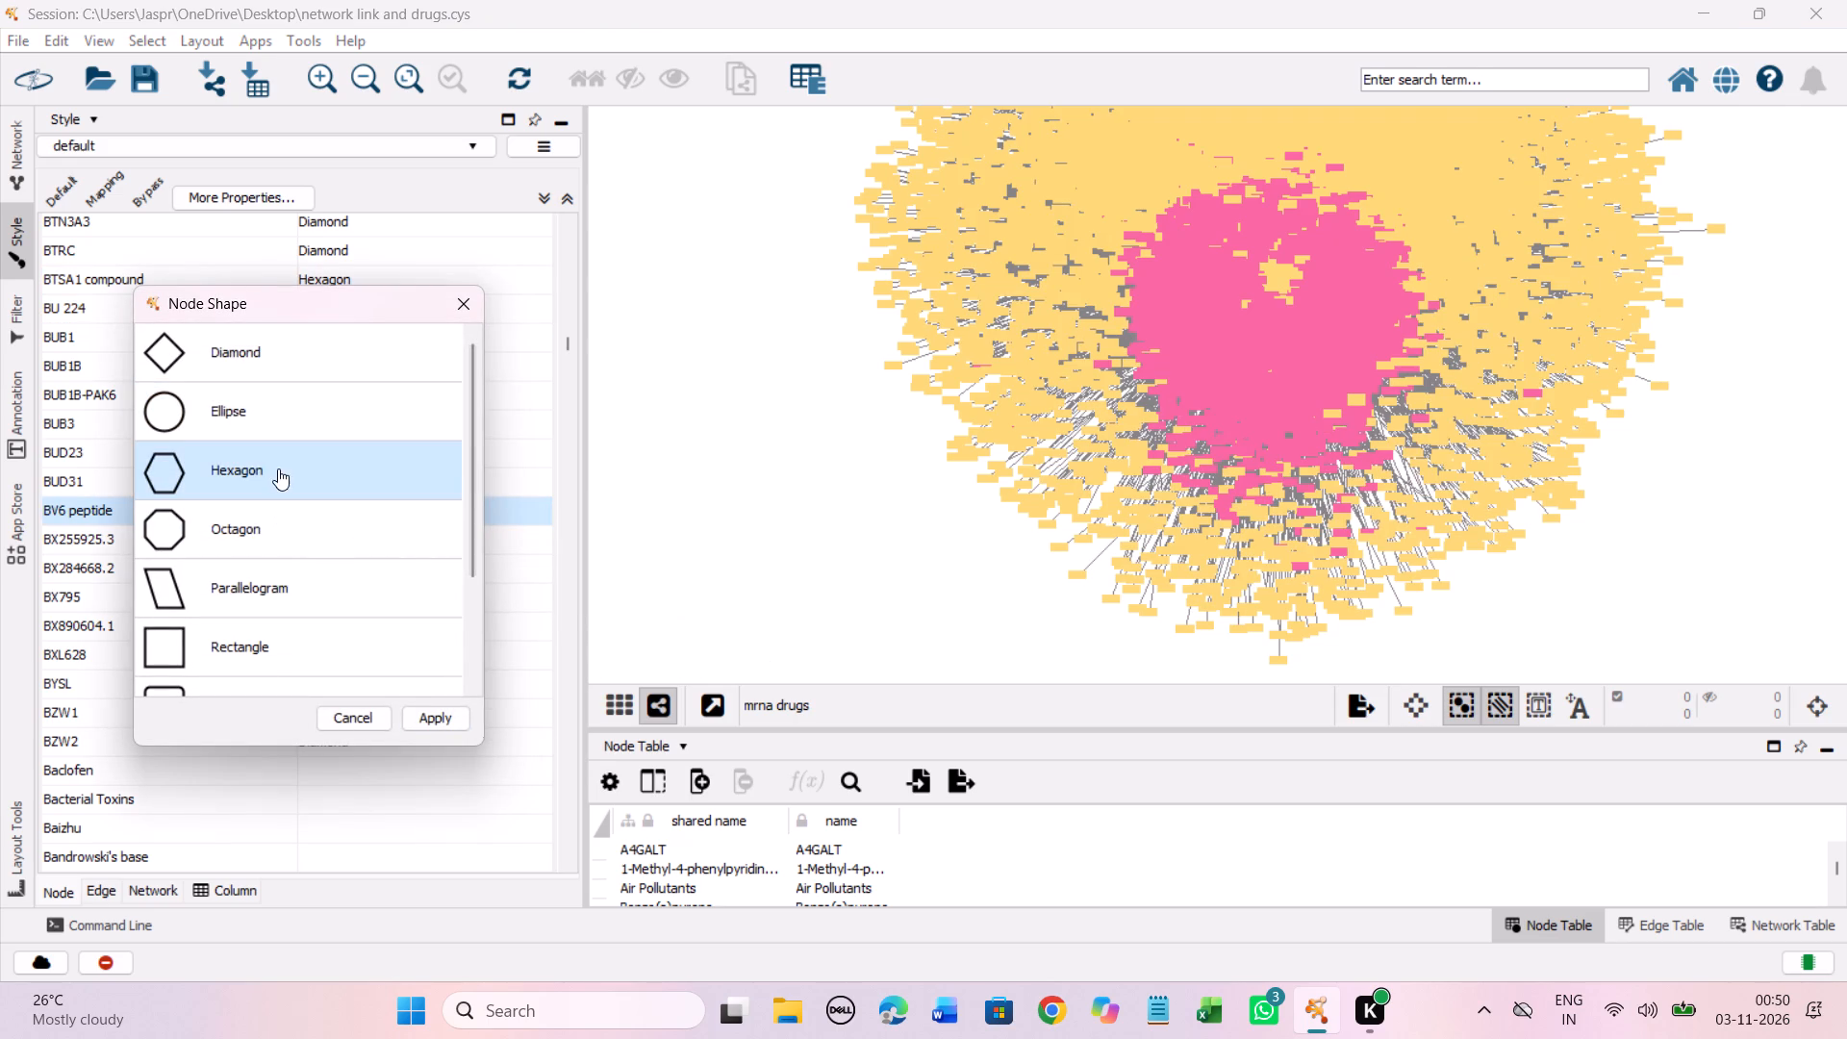
{"action": "left_click", "coordinate": [418, 707]}
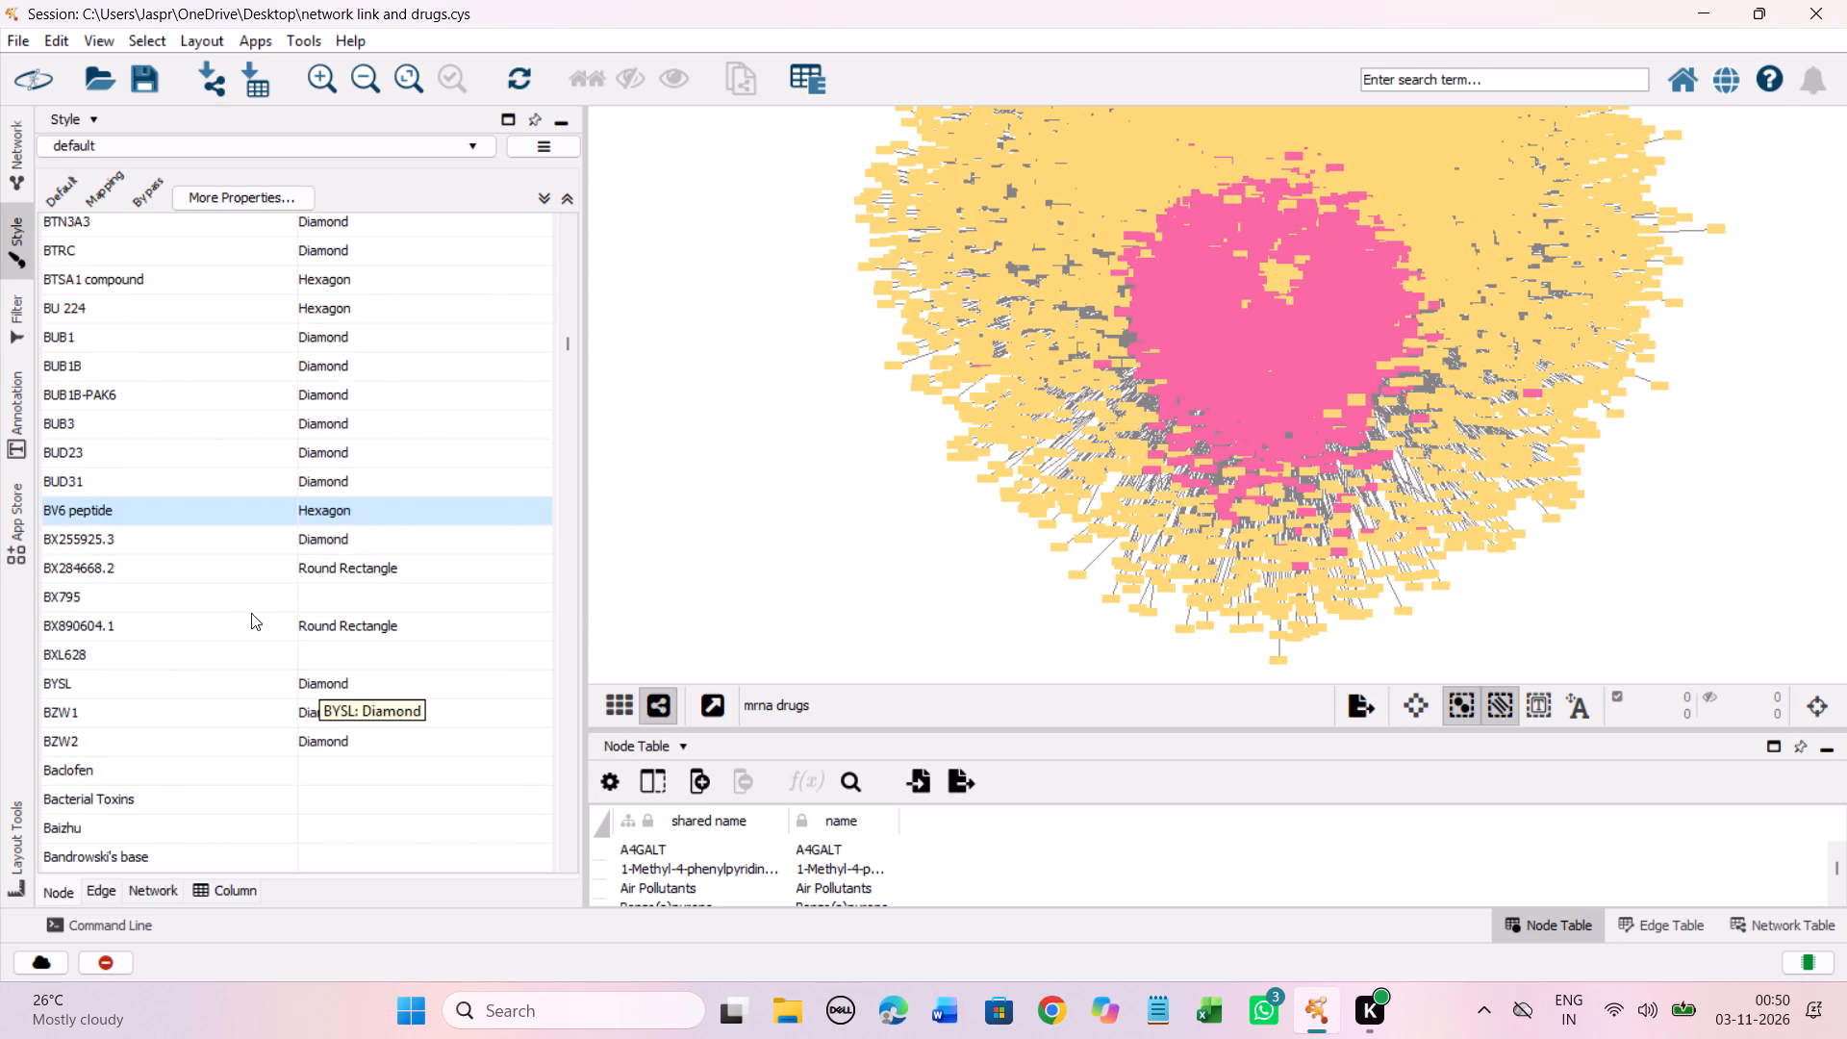
Set the discrete node shape mapping for BX795 to Hexagon.
{"action": "left_click", "coordinate": [257, 594]}
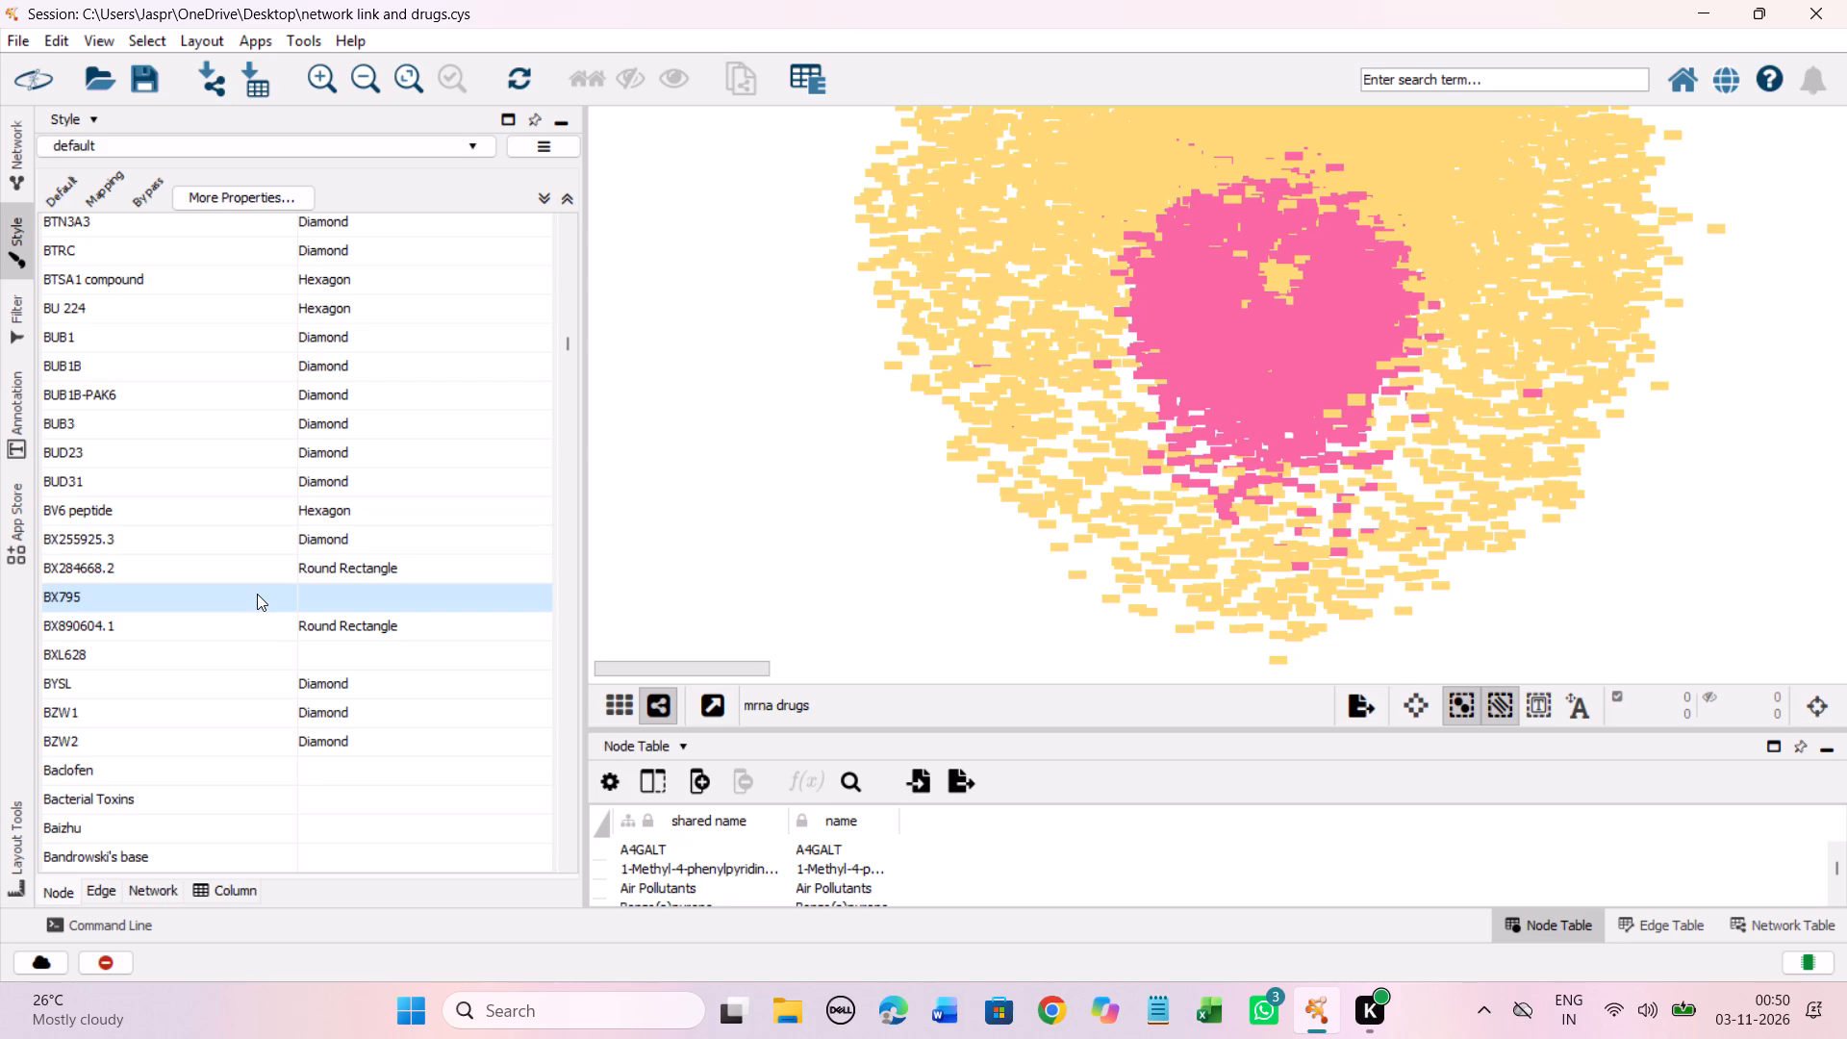
{"action": "right_click", "coordinate": [257, 594]}
{"action": "left_click", "coordinate": [437, 608]}
{"action": "left_click", "coordinate": [586, 606]}
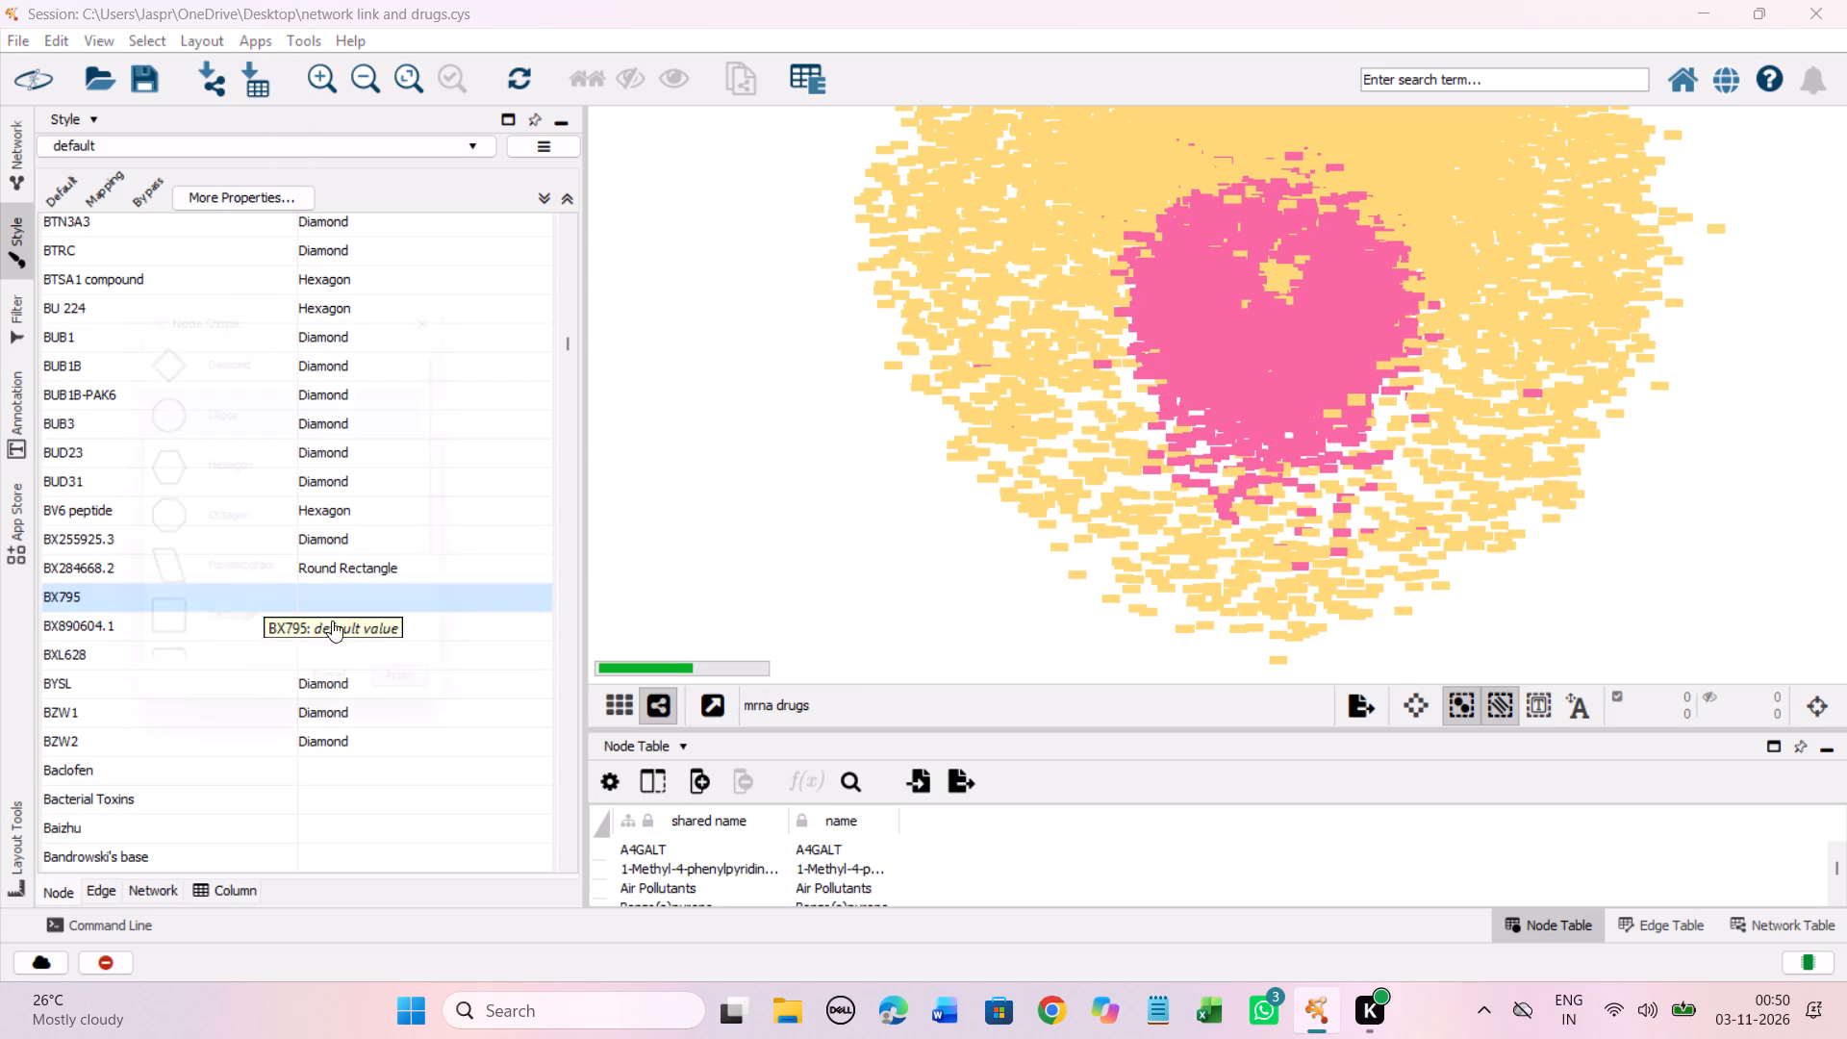
{"action": "left_click", "coordinate": [267, 476]}
{"action": "left_click", "coordinate": [428, 709]}
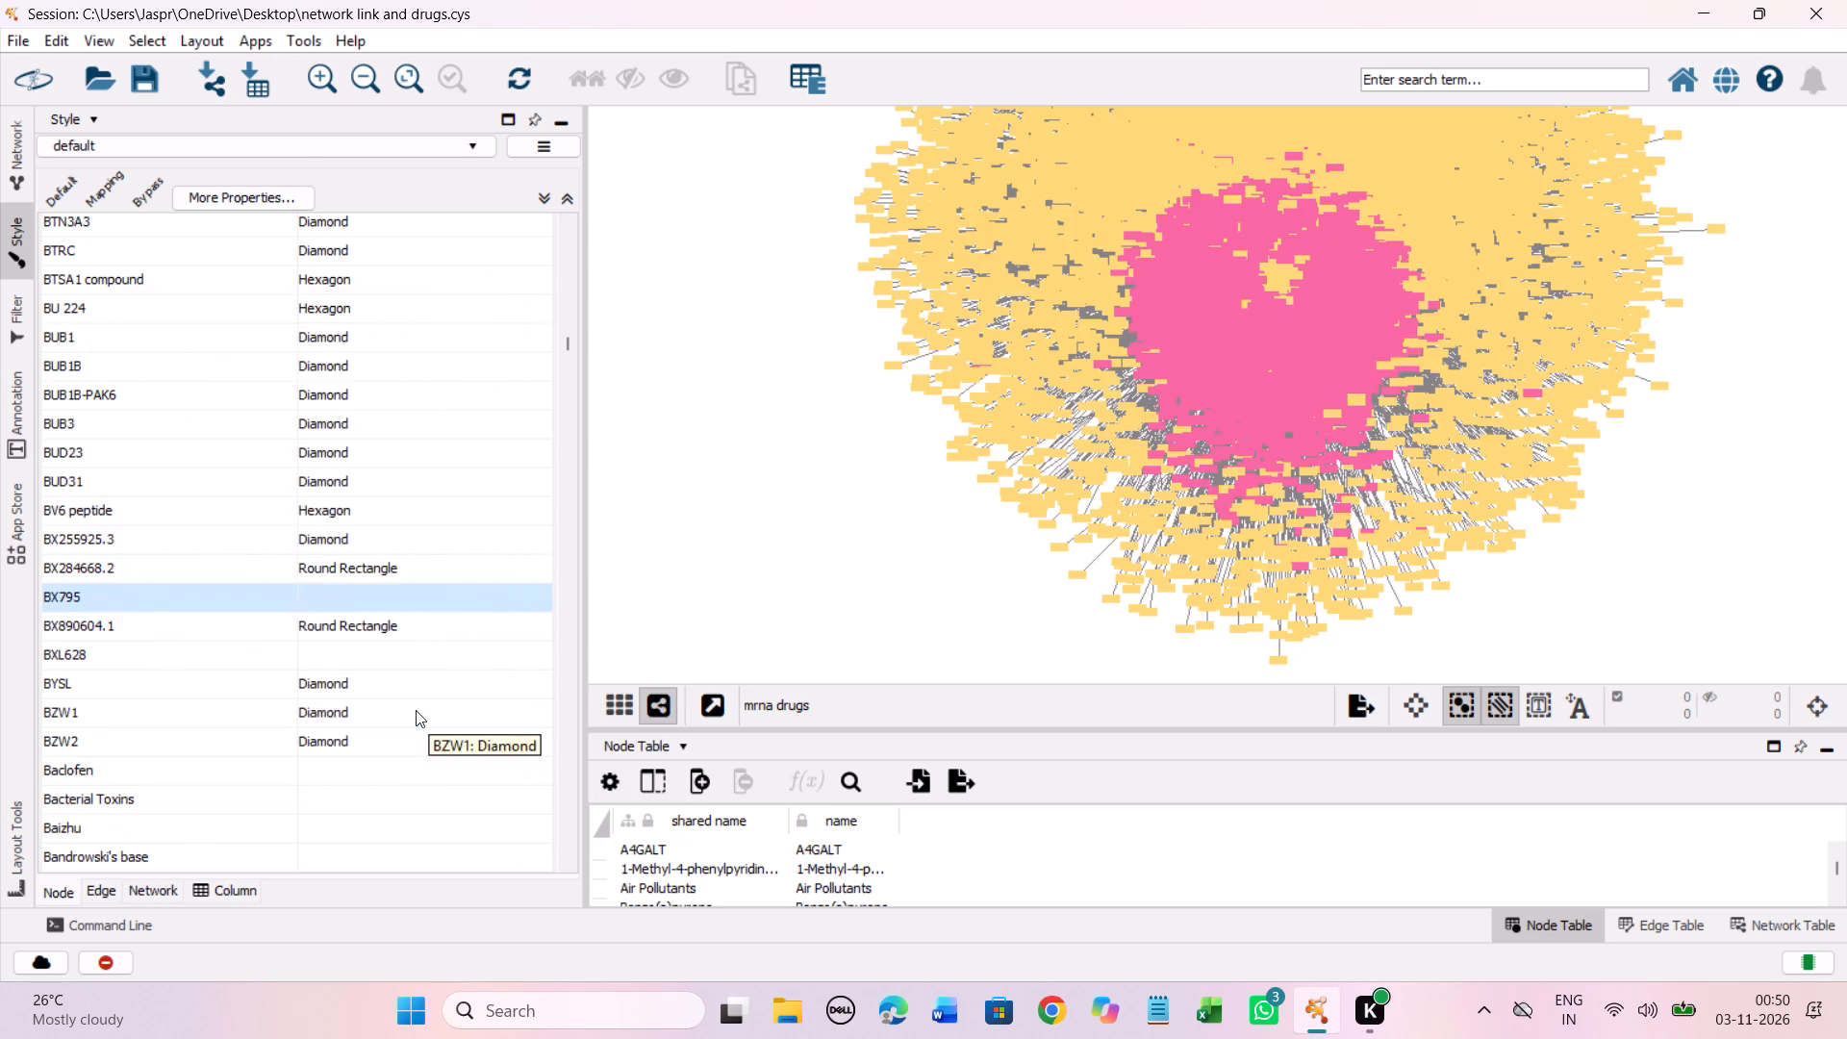
Set the discrete node shape mapping for BXL628 to Hexagon.
{"action": "left_click", "coordinate": [263, 654]}
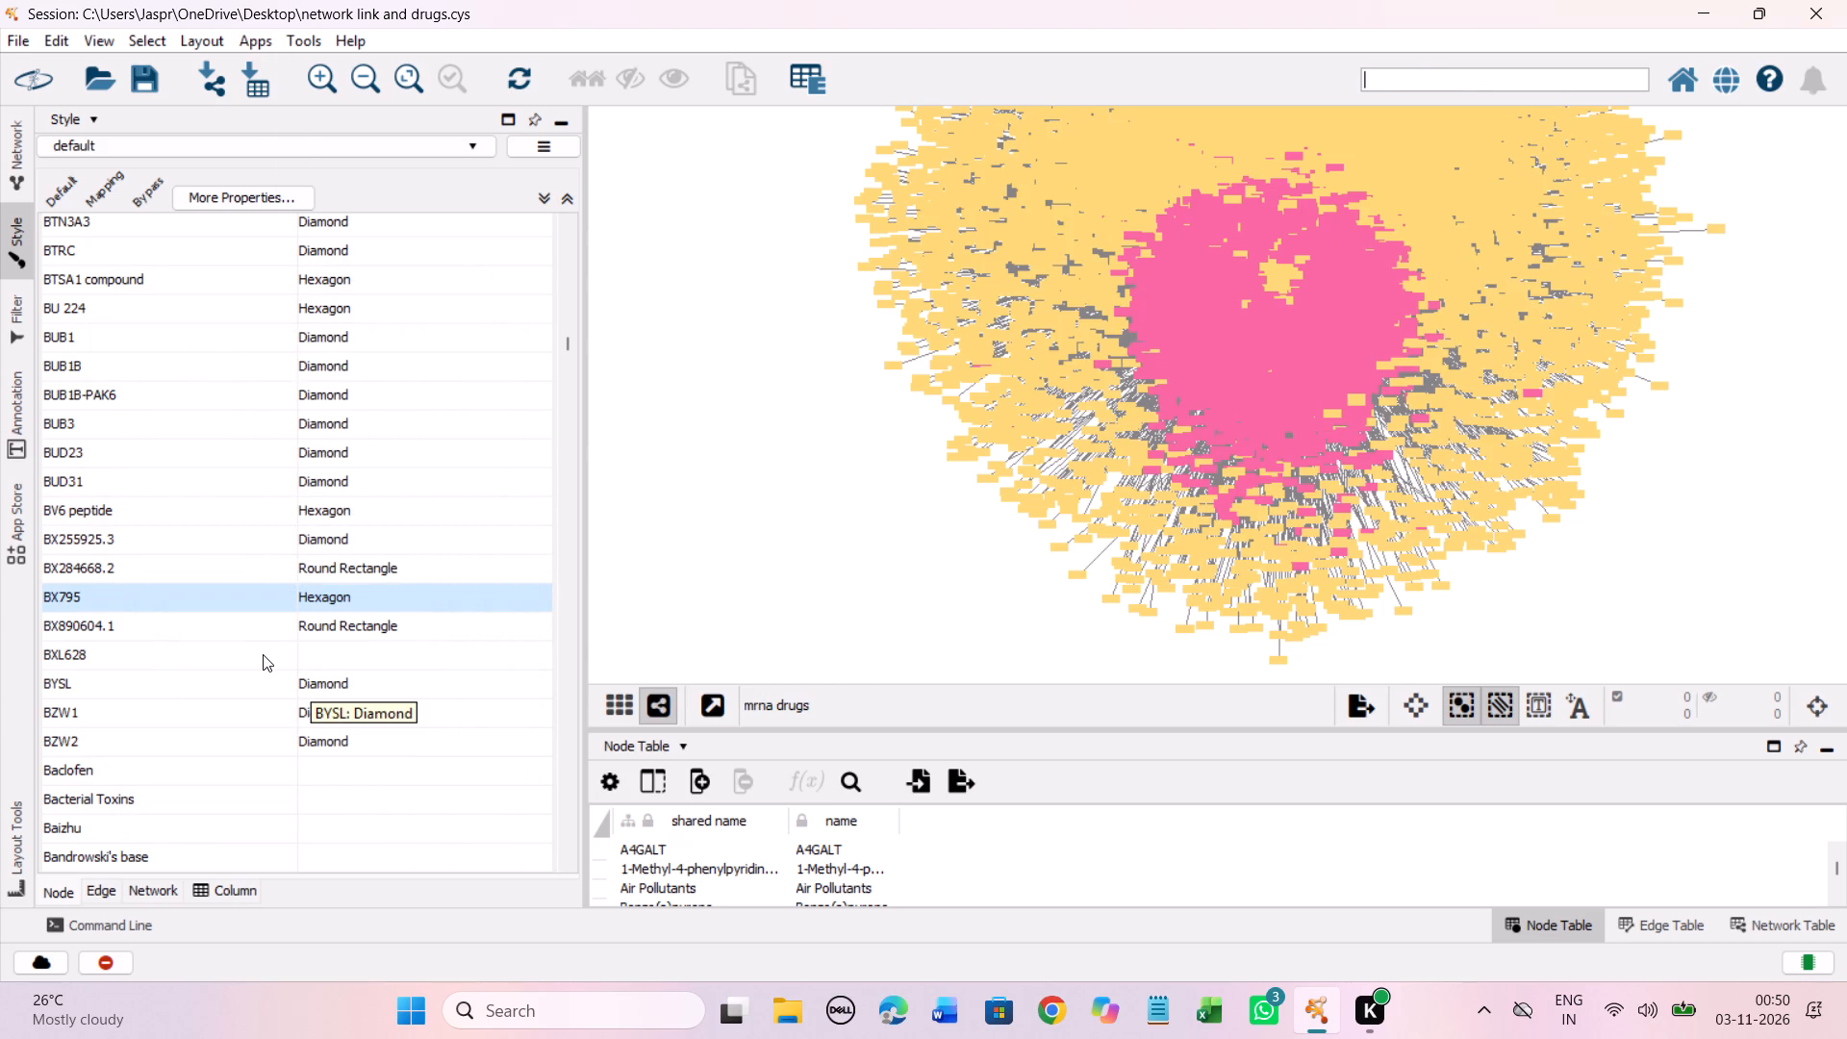
{"action": "right_click", "coordinate": [263, 654]}
{"action": "left_click", "coordinate": [365, 663]}
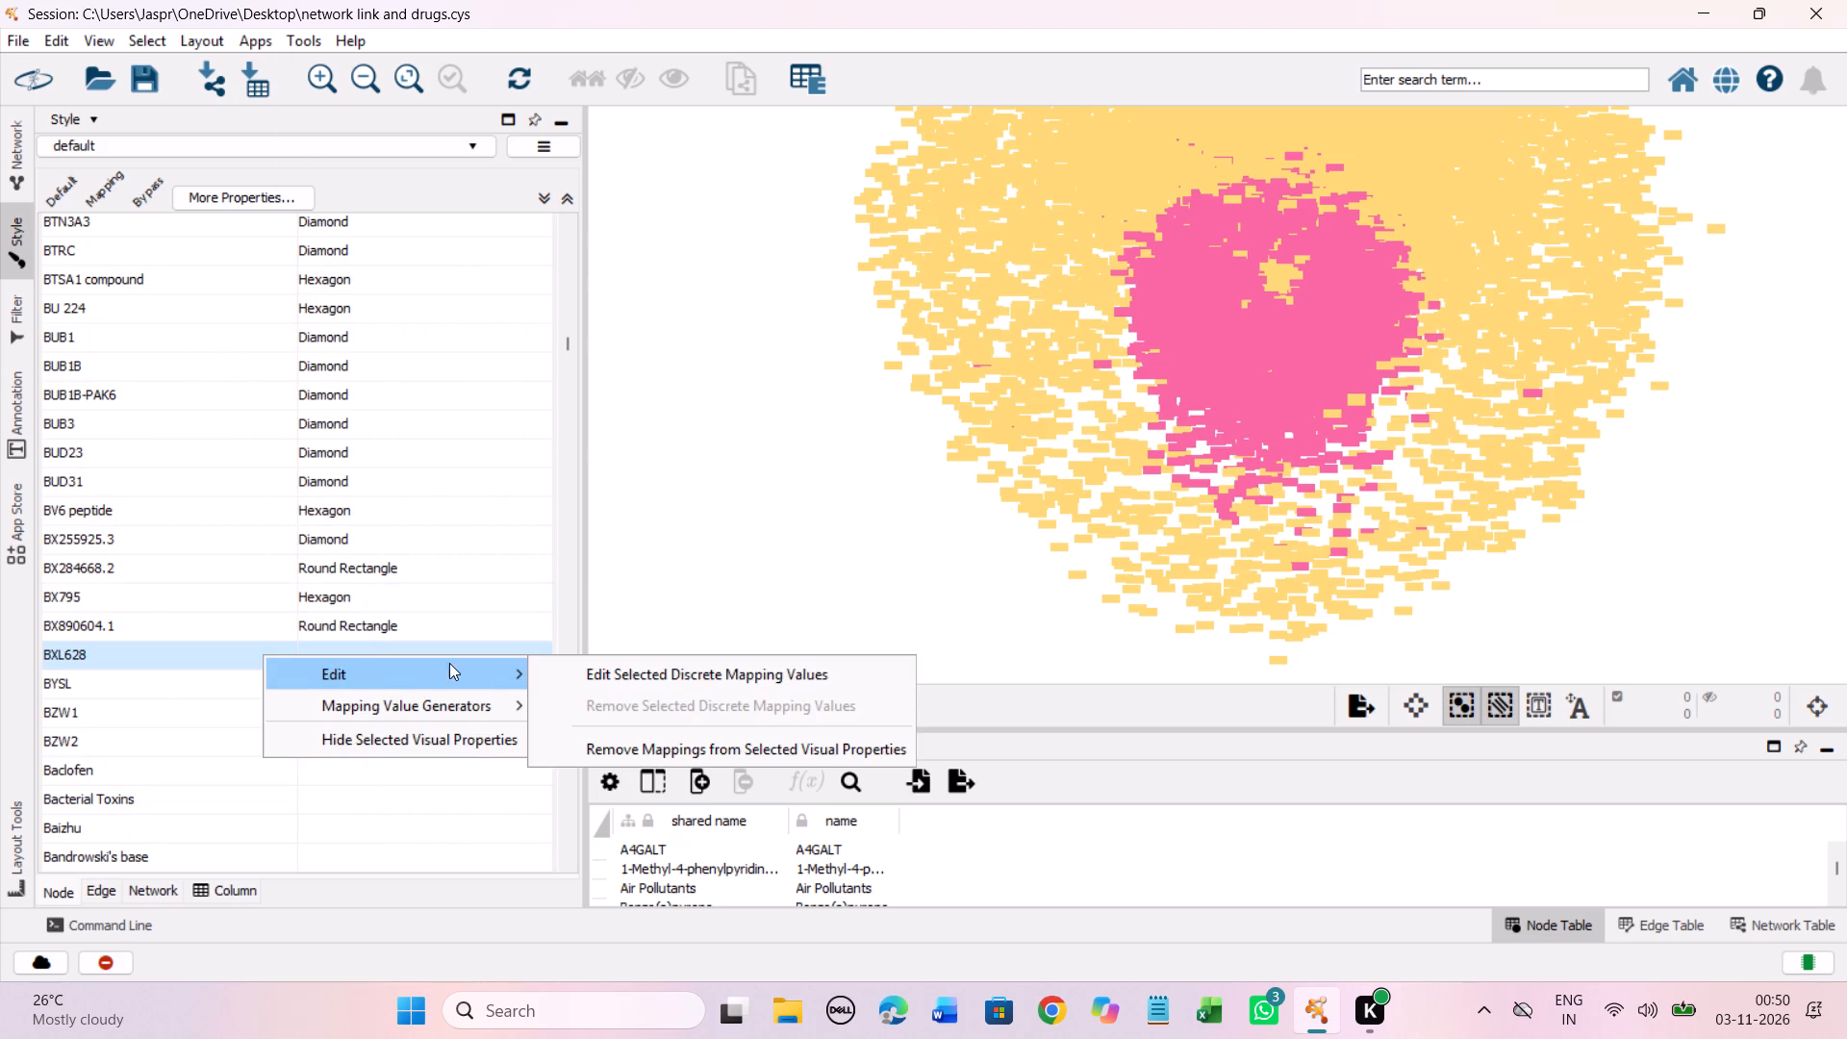
{"action": "left_click", "coordinate": [594, 663]}
{"action": "left_click", "coordinate": [274, 468]}
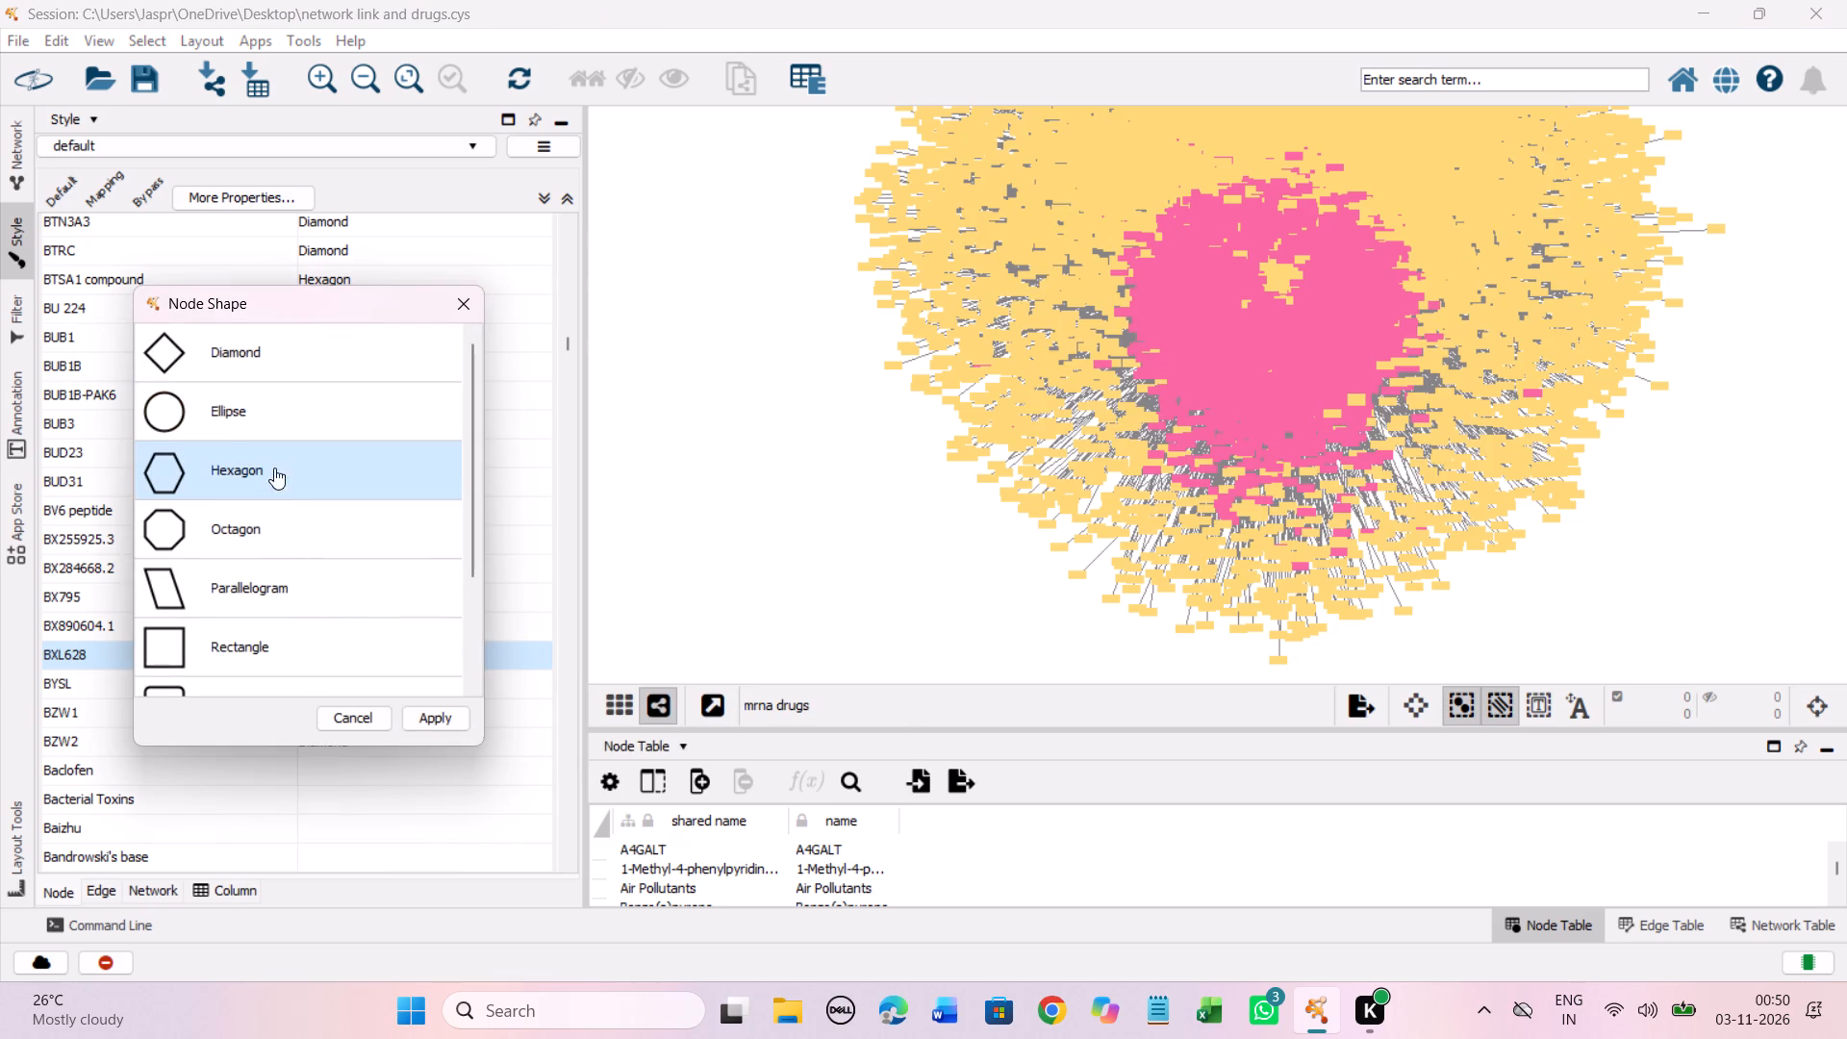
{"action": "left_click", "coordinate": [445, 722]}
Set the discrete node shape mapping for the whole range of entries from Baclofen through C-Peptide to Hexagon.
{"action": "scroll", "coordinate": [413, 549], "scroll_direction": "down", "scroll_amount": 1}
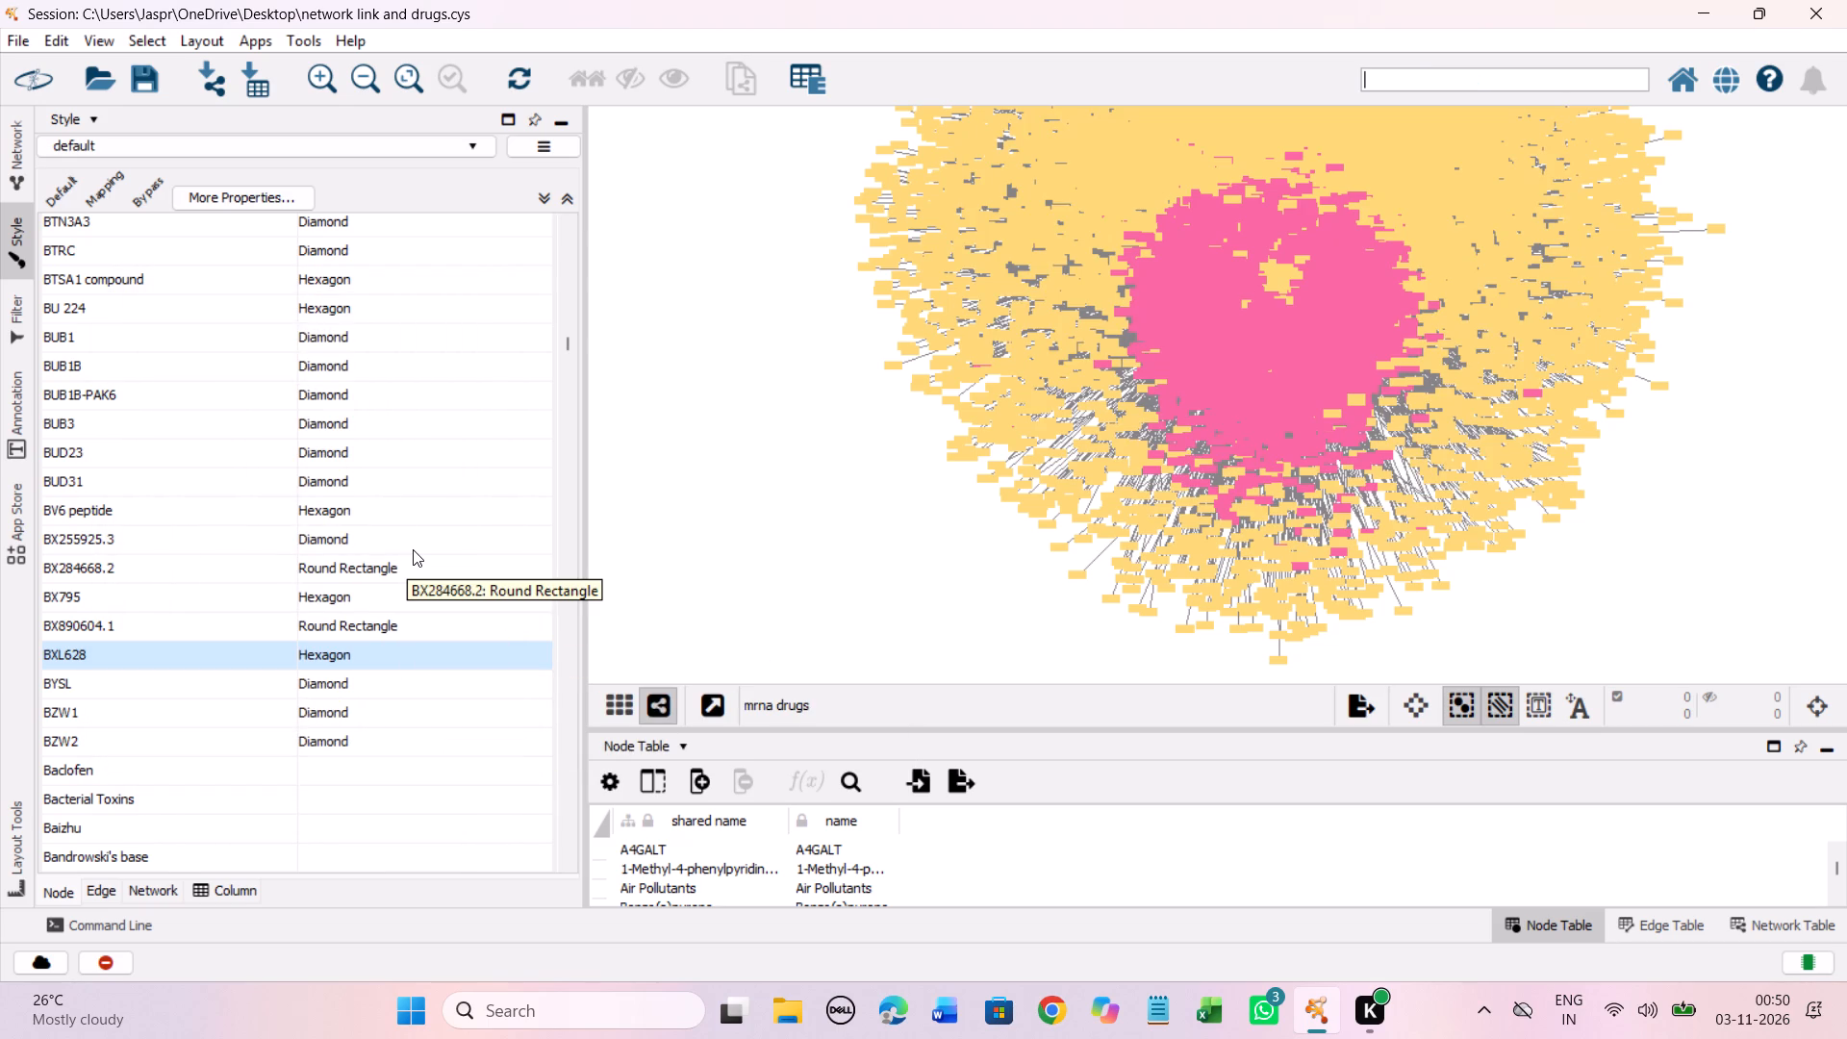
{"action": "scroll", "coordinate": [413, 549], "scroll_direction": "down", "scroll_amount": 2}
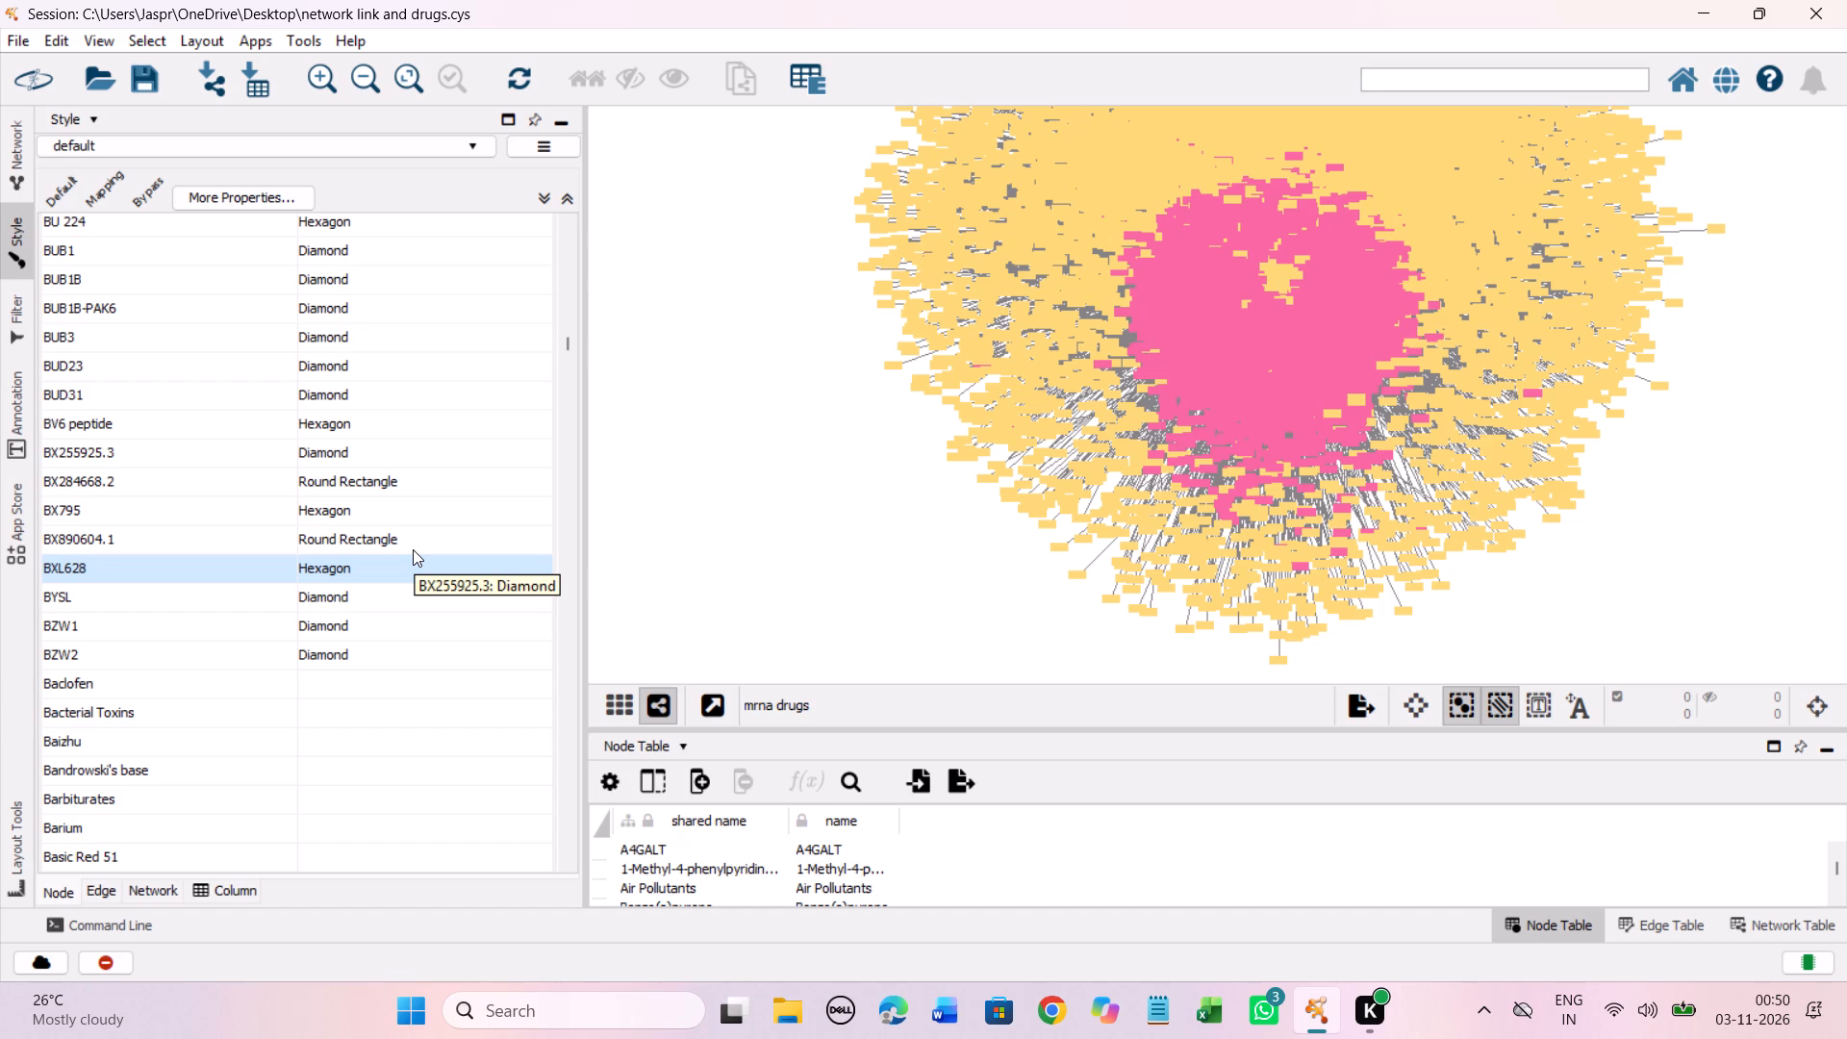
{"action": "scroll", "coordinate": [444, 591], "scroll_direction": "down", "scroll_amount": 3}
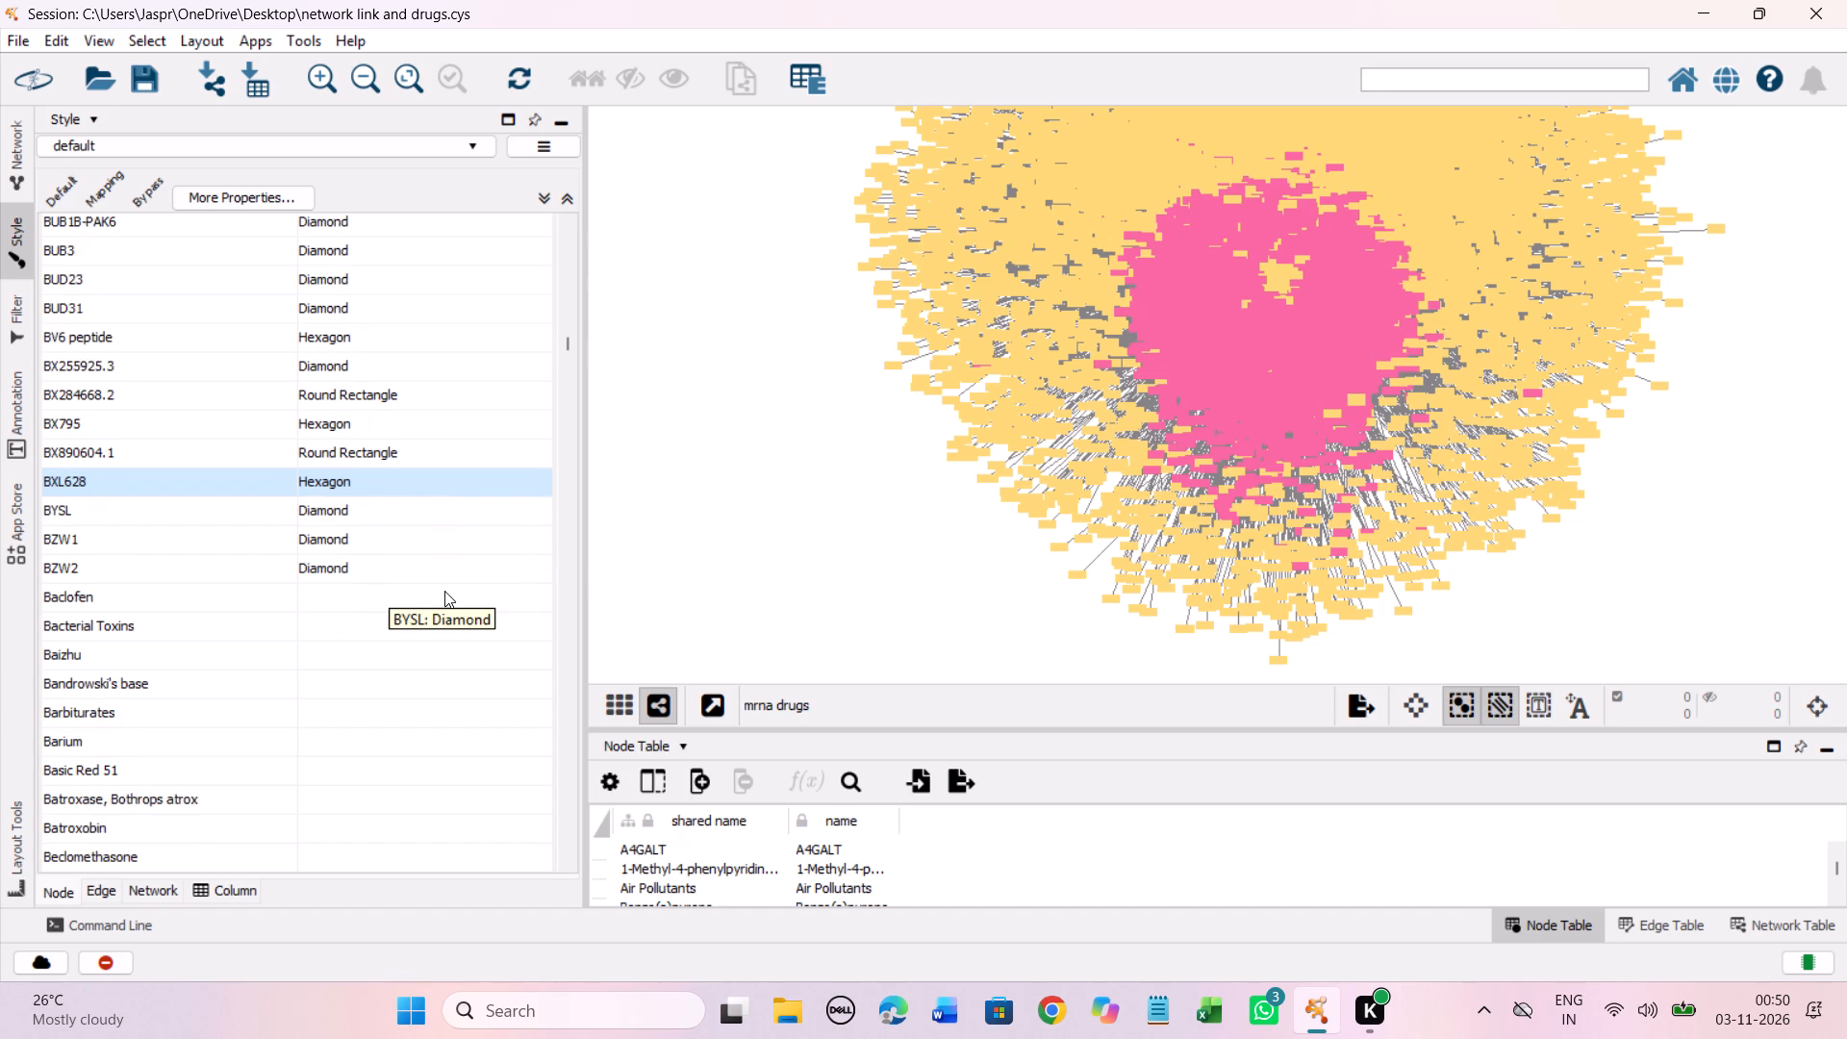
{"action": "scroll", "coordinate": [444, 591], "scroll_direction": "down", "scroll_amount": 6}
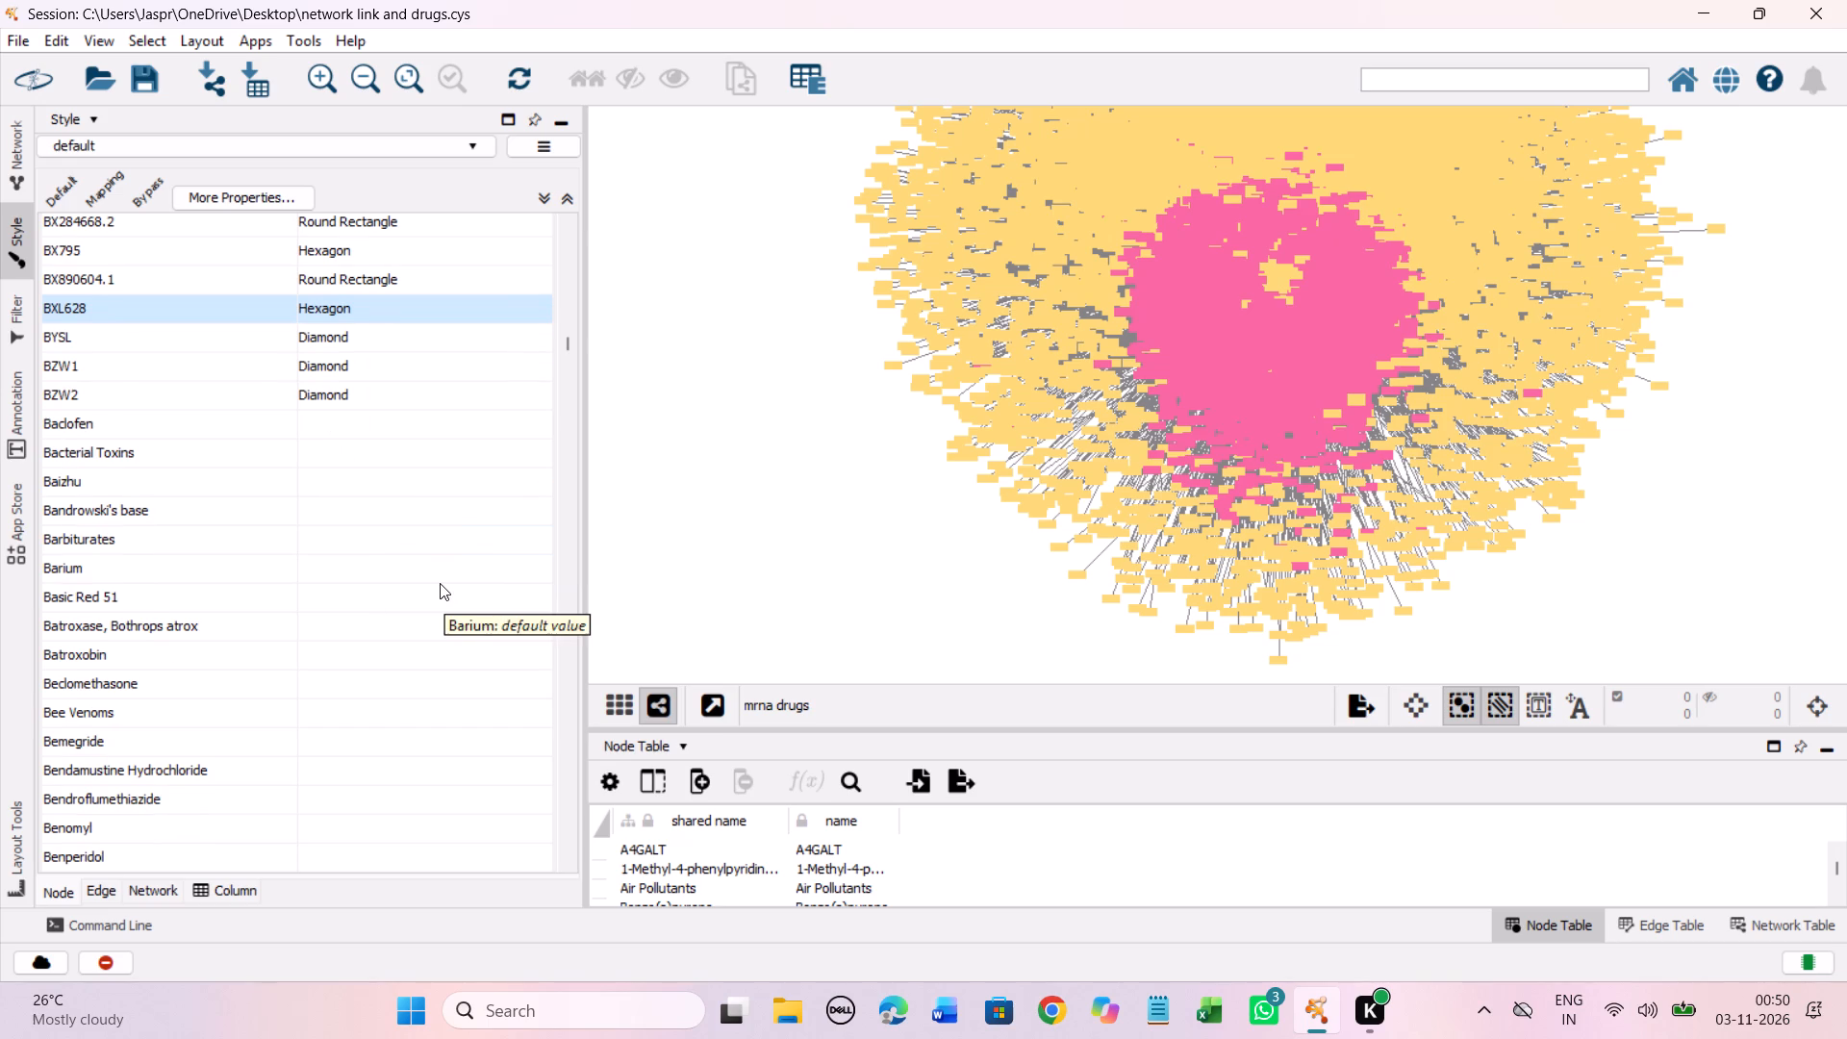
{"action": "left_click", "coordinate": [264, 425]}
{"action": "scroll", "coordinate": [261, 422], "scroll_direction": "down", "scroll_amount": 8}
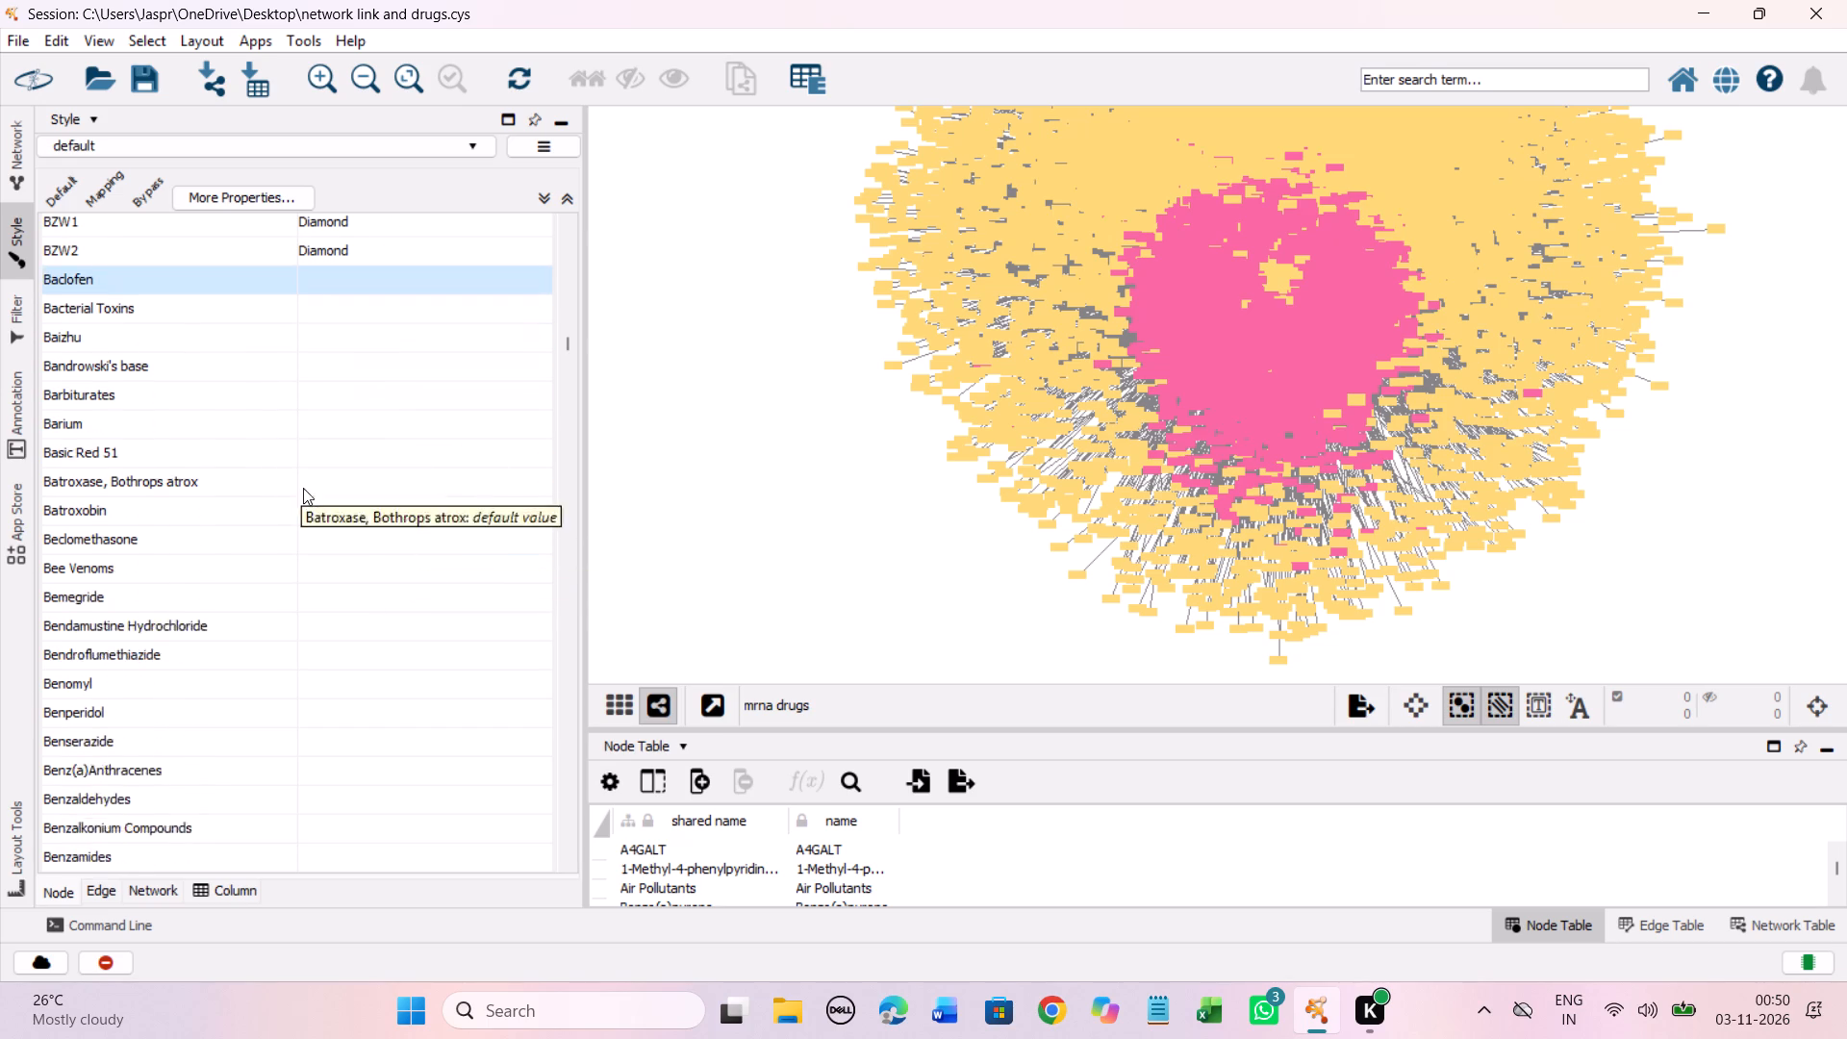
{"action": "scroll", "coordinate": [303, 488], "scroll_direction": "down", "scroll_amount": 20}
{"action": "scroll", "coordinate": [303, 488], "scroll_direction": "down", "scroll_amount": 20}
{"action": "scroll", "coordinate": [303, 488], "scroll_direction": "down", "scroll_amount": 3}
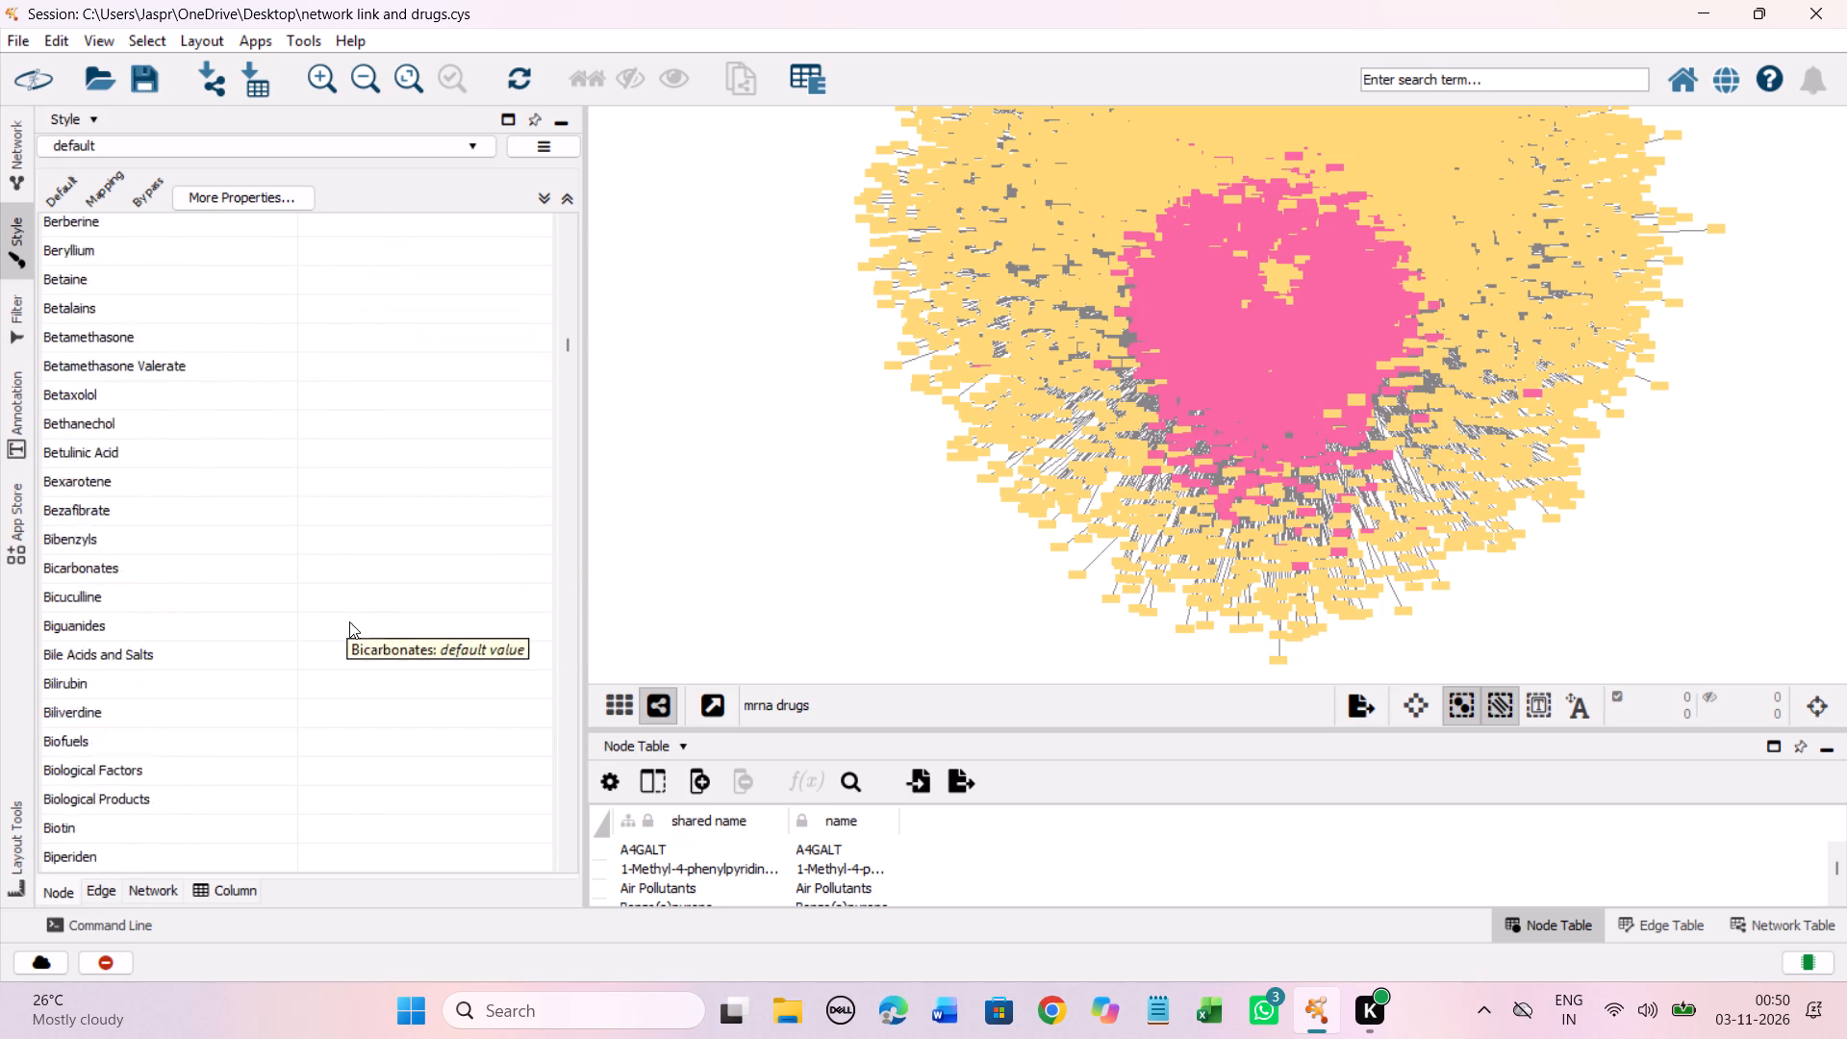
{"action": "scroll", "coordinate": [349, 621], "scroll_direction": "down", "scroll_amount": 20}
{"action": "scroll", "coordinate": [349, 621], "scroll_direction": "down", "scroll_amount": 20}
{"action": "scroll", "coordinate": [349, 621], "scroll_direction": "down", "scroll_amount": 3}
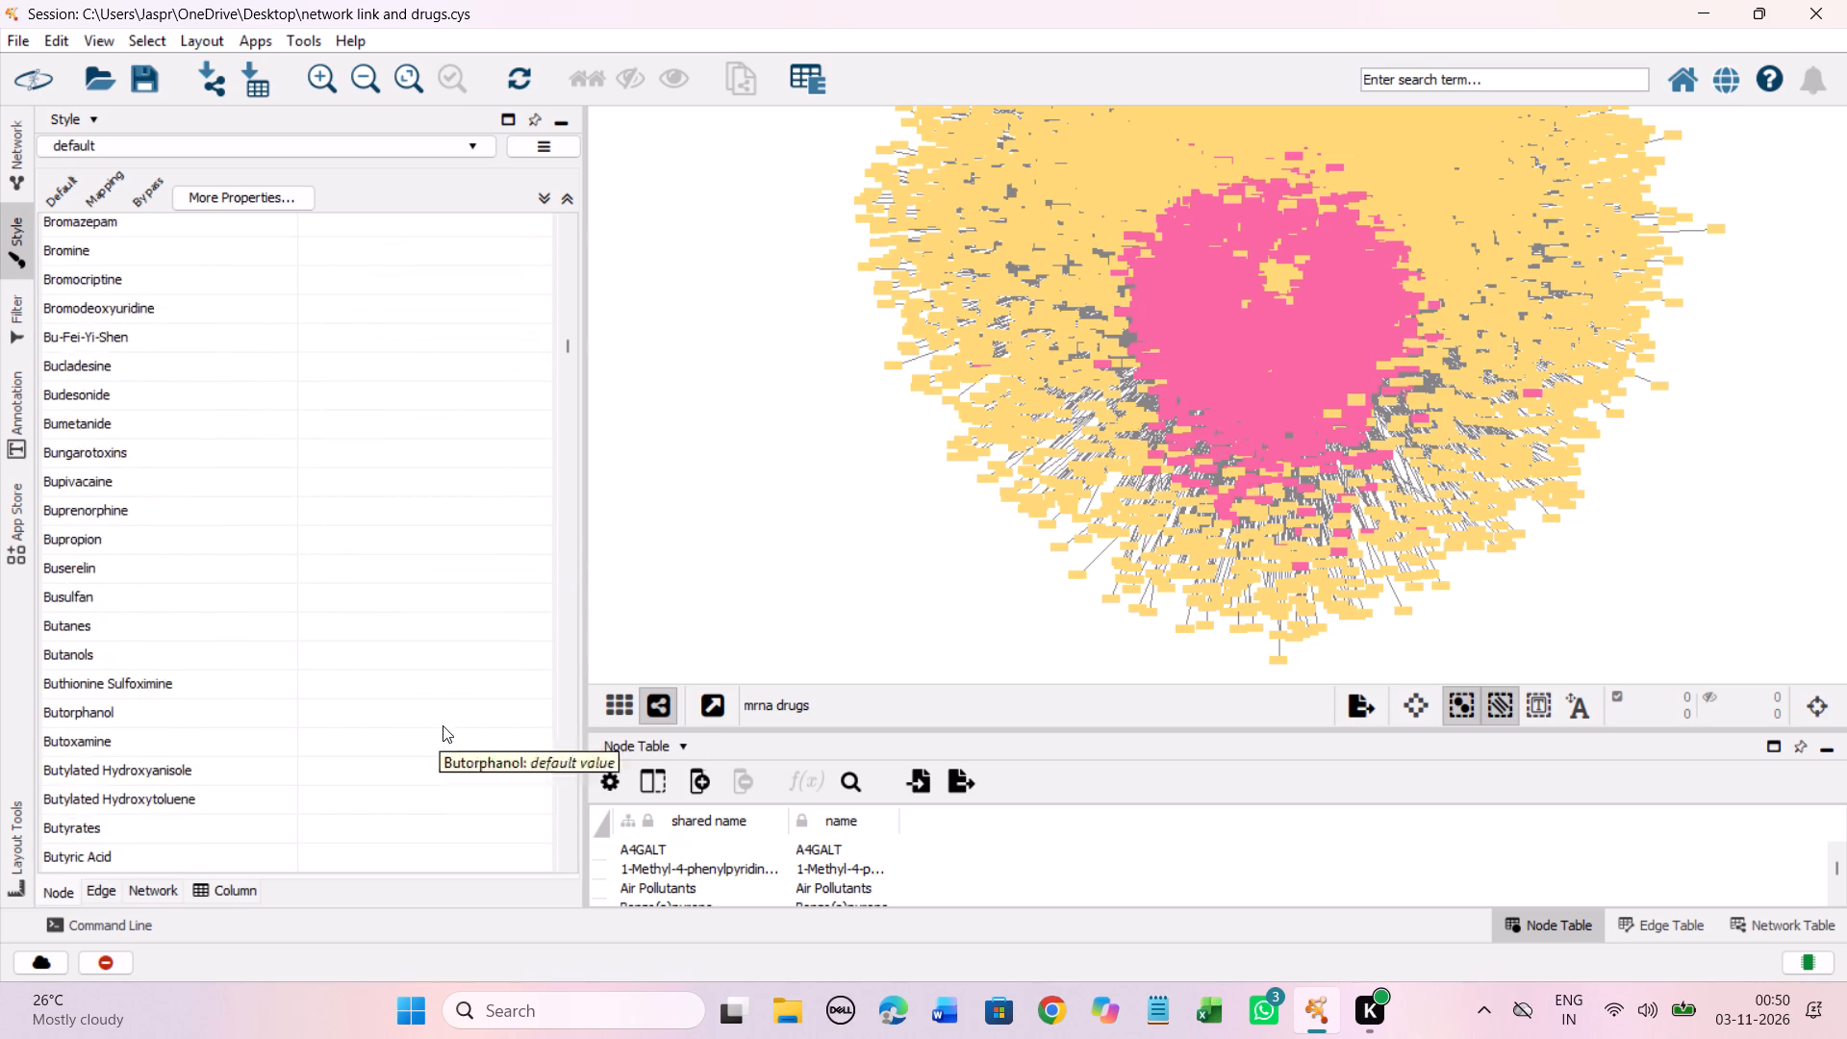
{"action": "scroll", "coordinate": [443, 725], "scroll_direction": "down", "scroll_amount": 8}
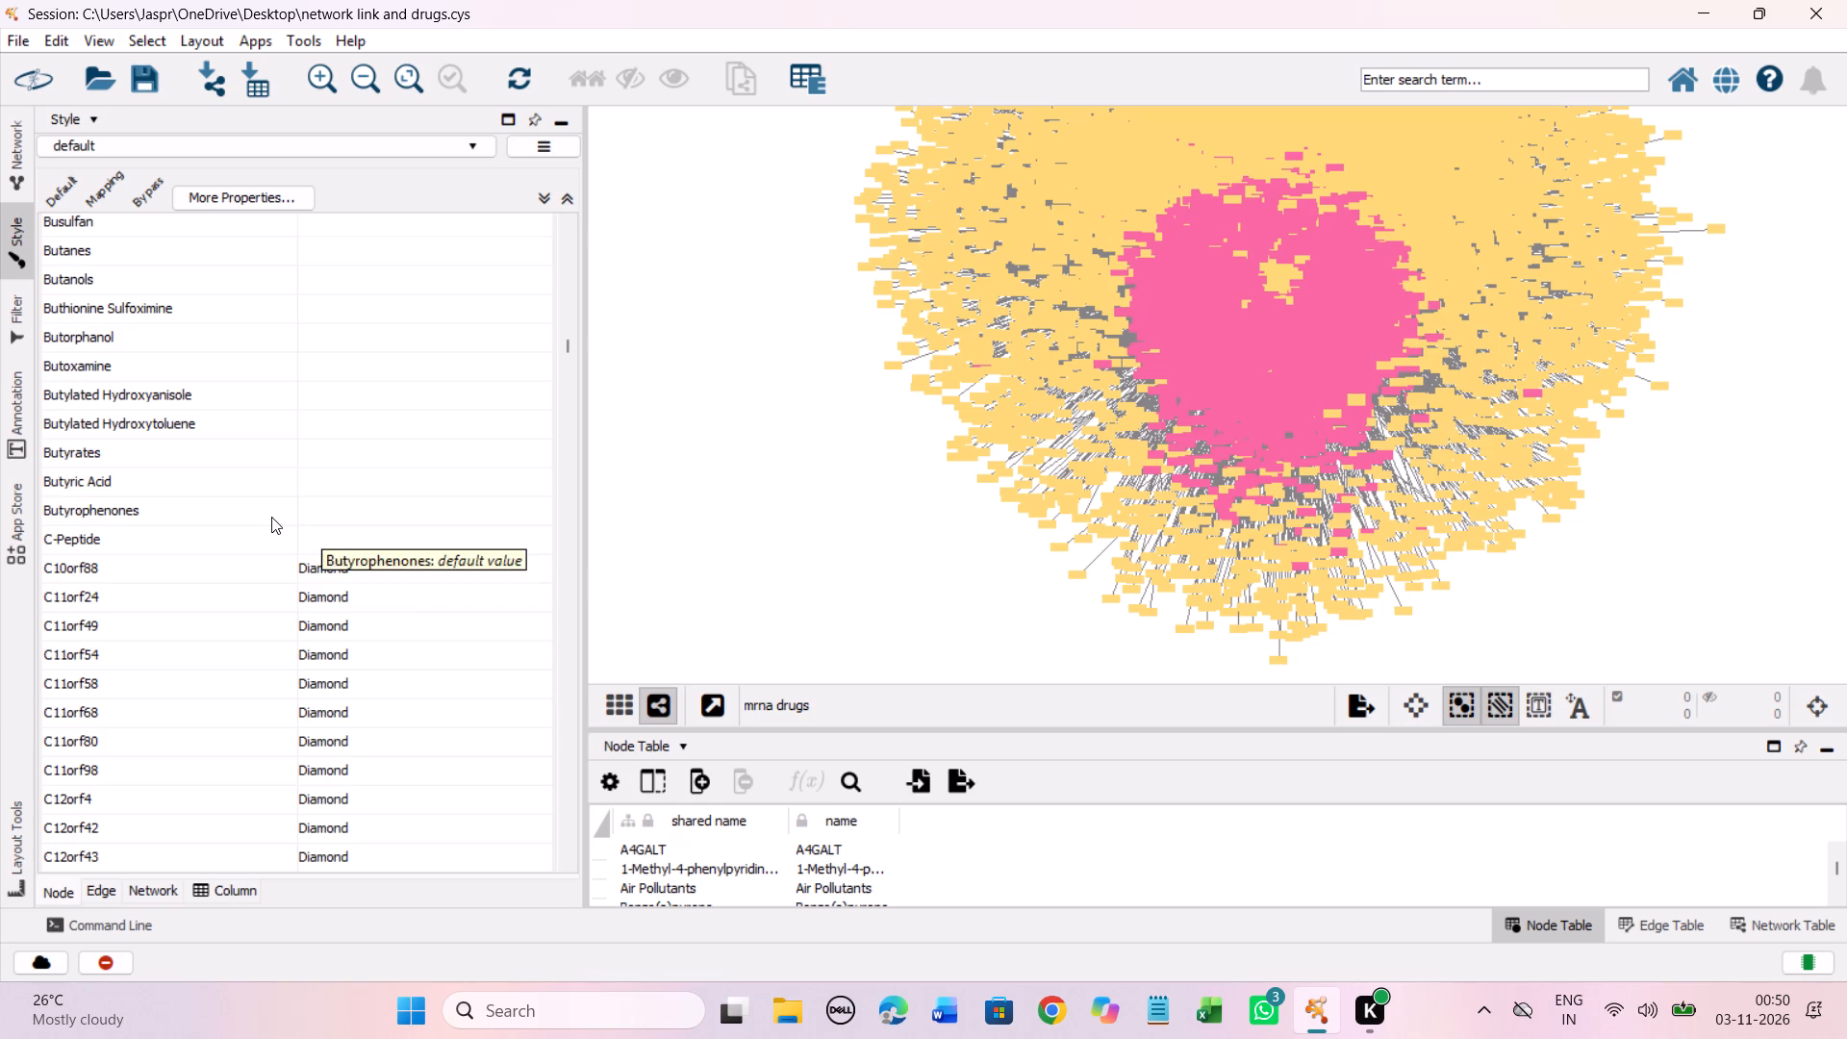
{"action": "left_click", "coordinate": [253, 540], "text": "shift"}
{"action": "right_click", "coordinate": [253, 540]}
{"action": "left_click", "coordinate": [406, 543]}
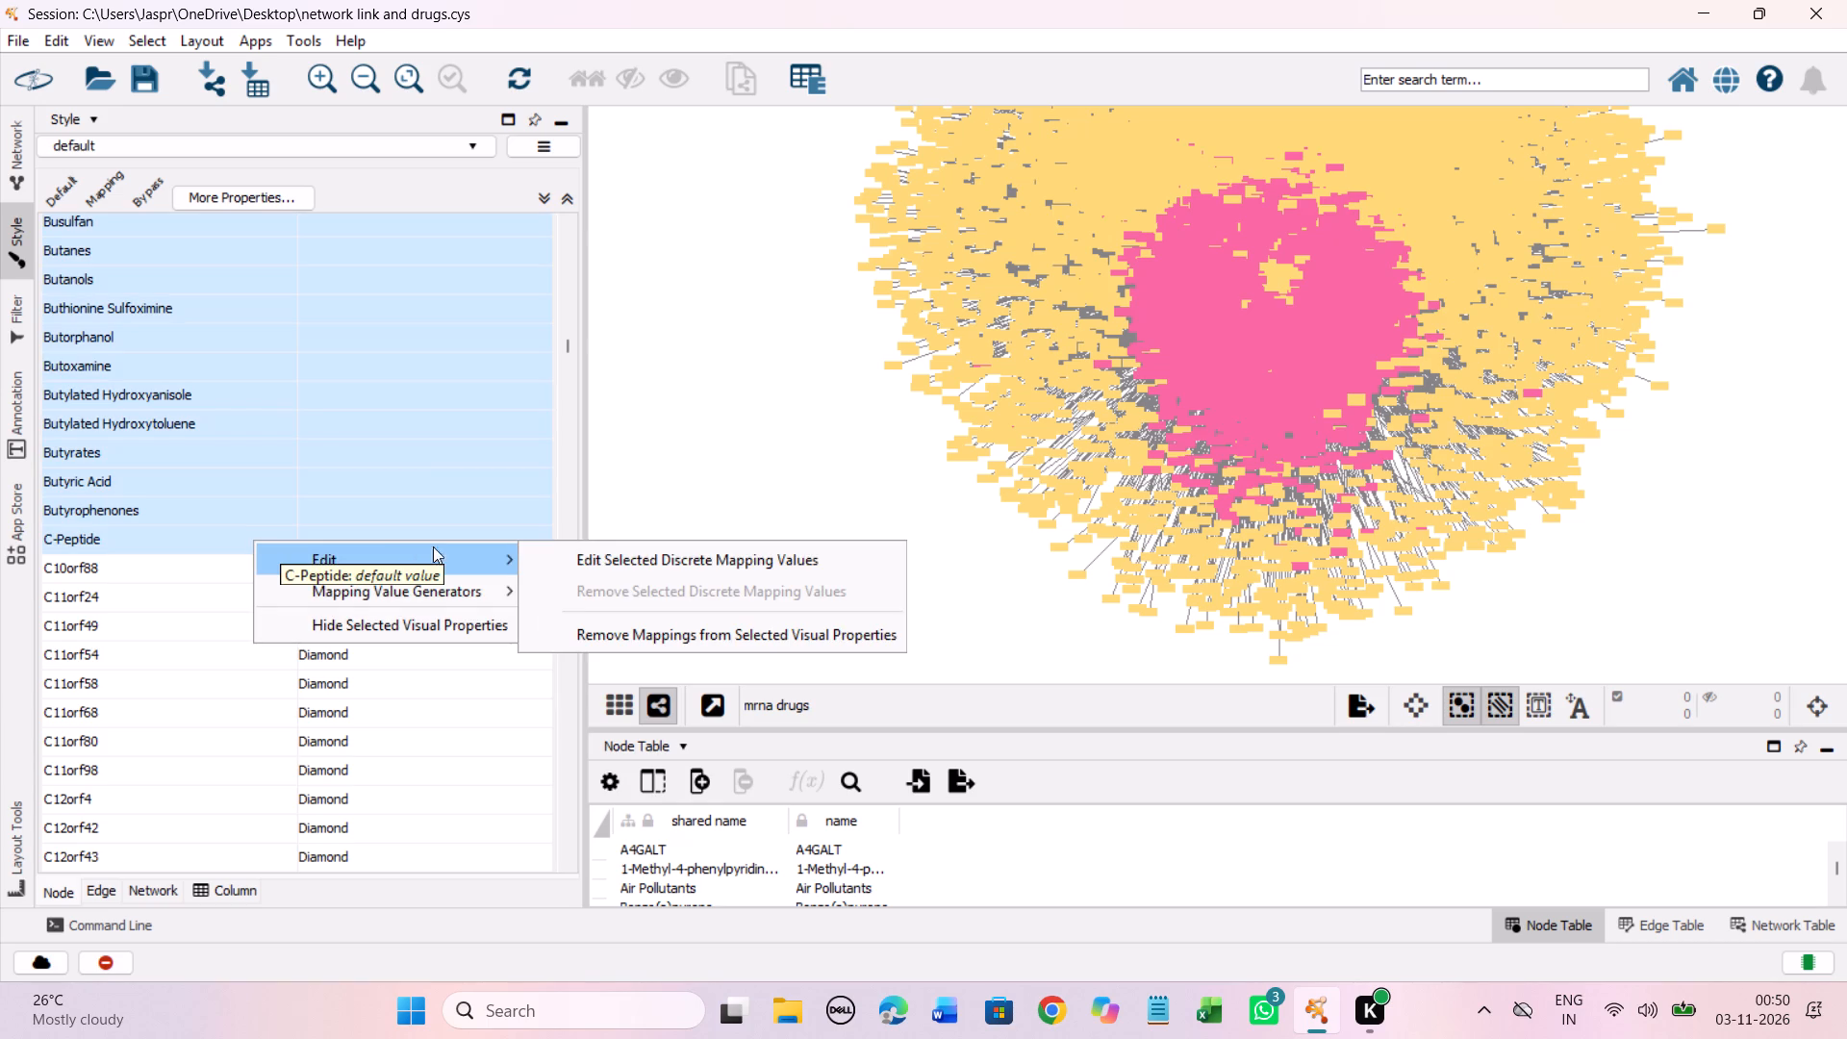
{"action": "left_click", "coordinate": [609, 551]}
{"action": "left_click", "coordinate": [310, 476]}
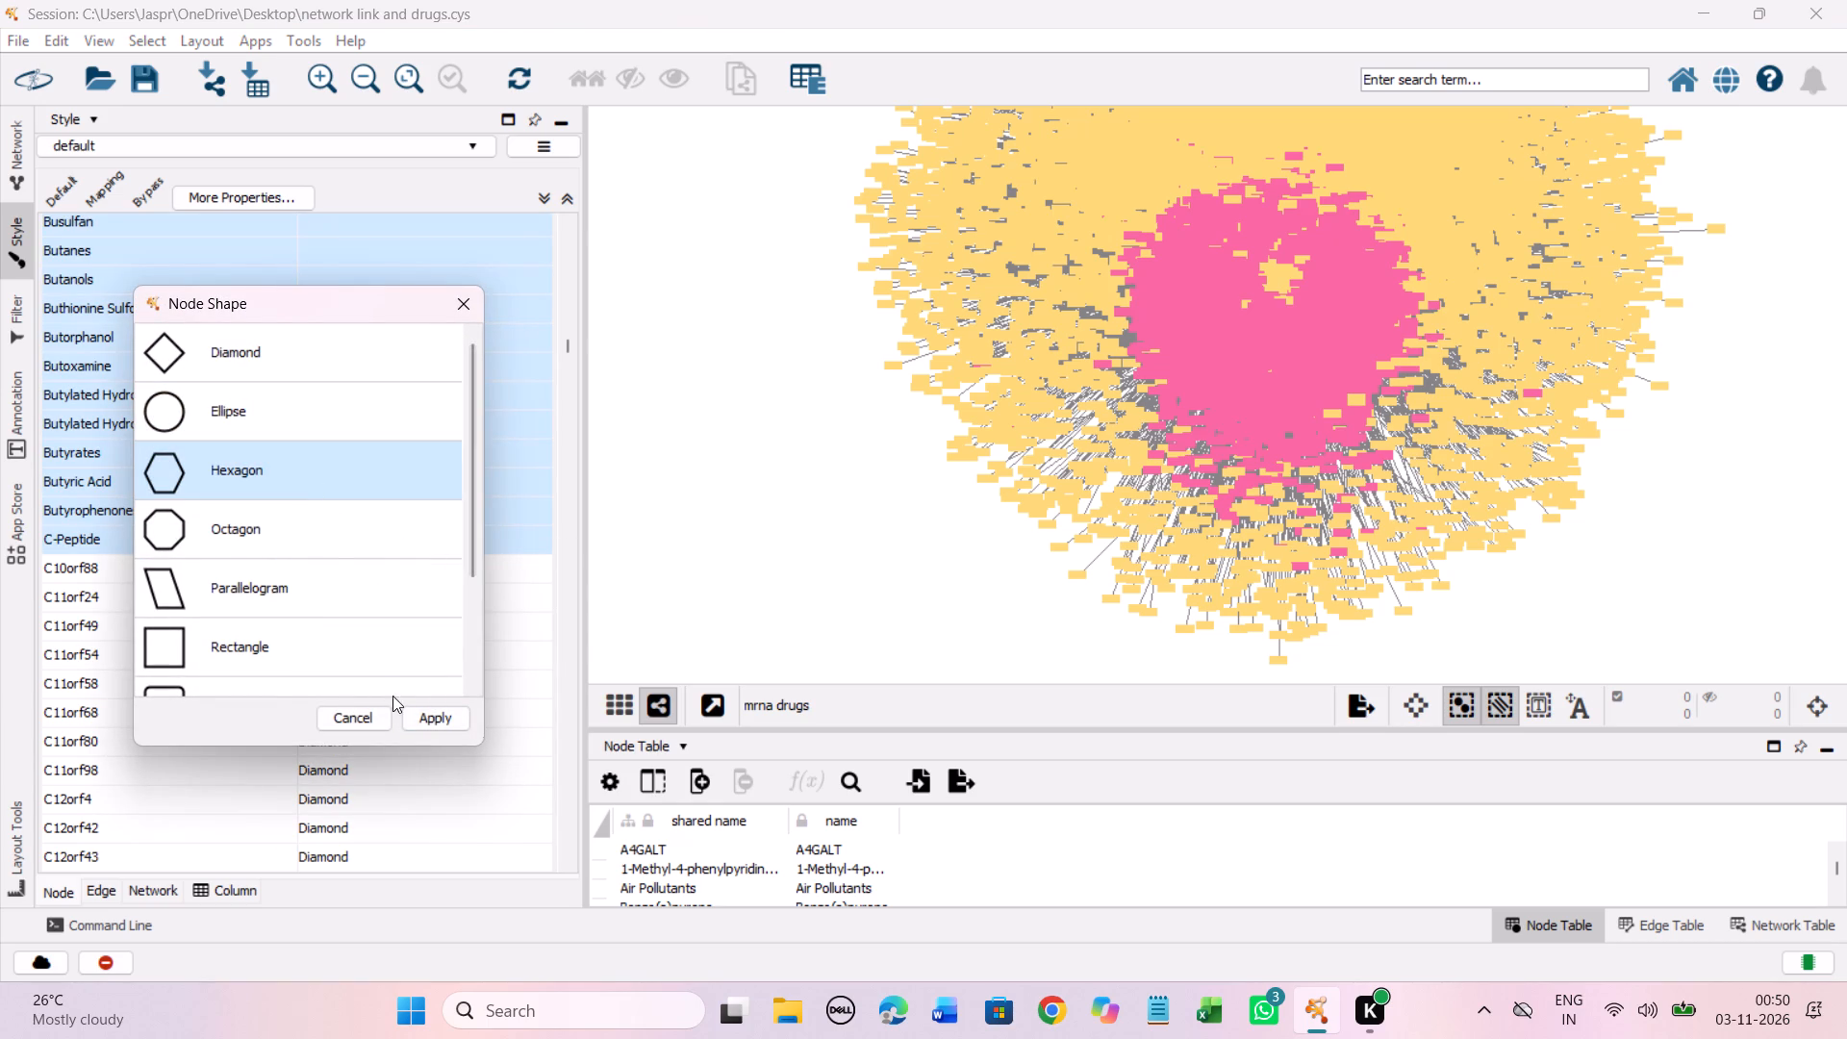
{"action": "left_click", "coordinate": [419, 718]}
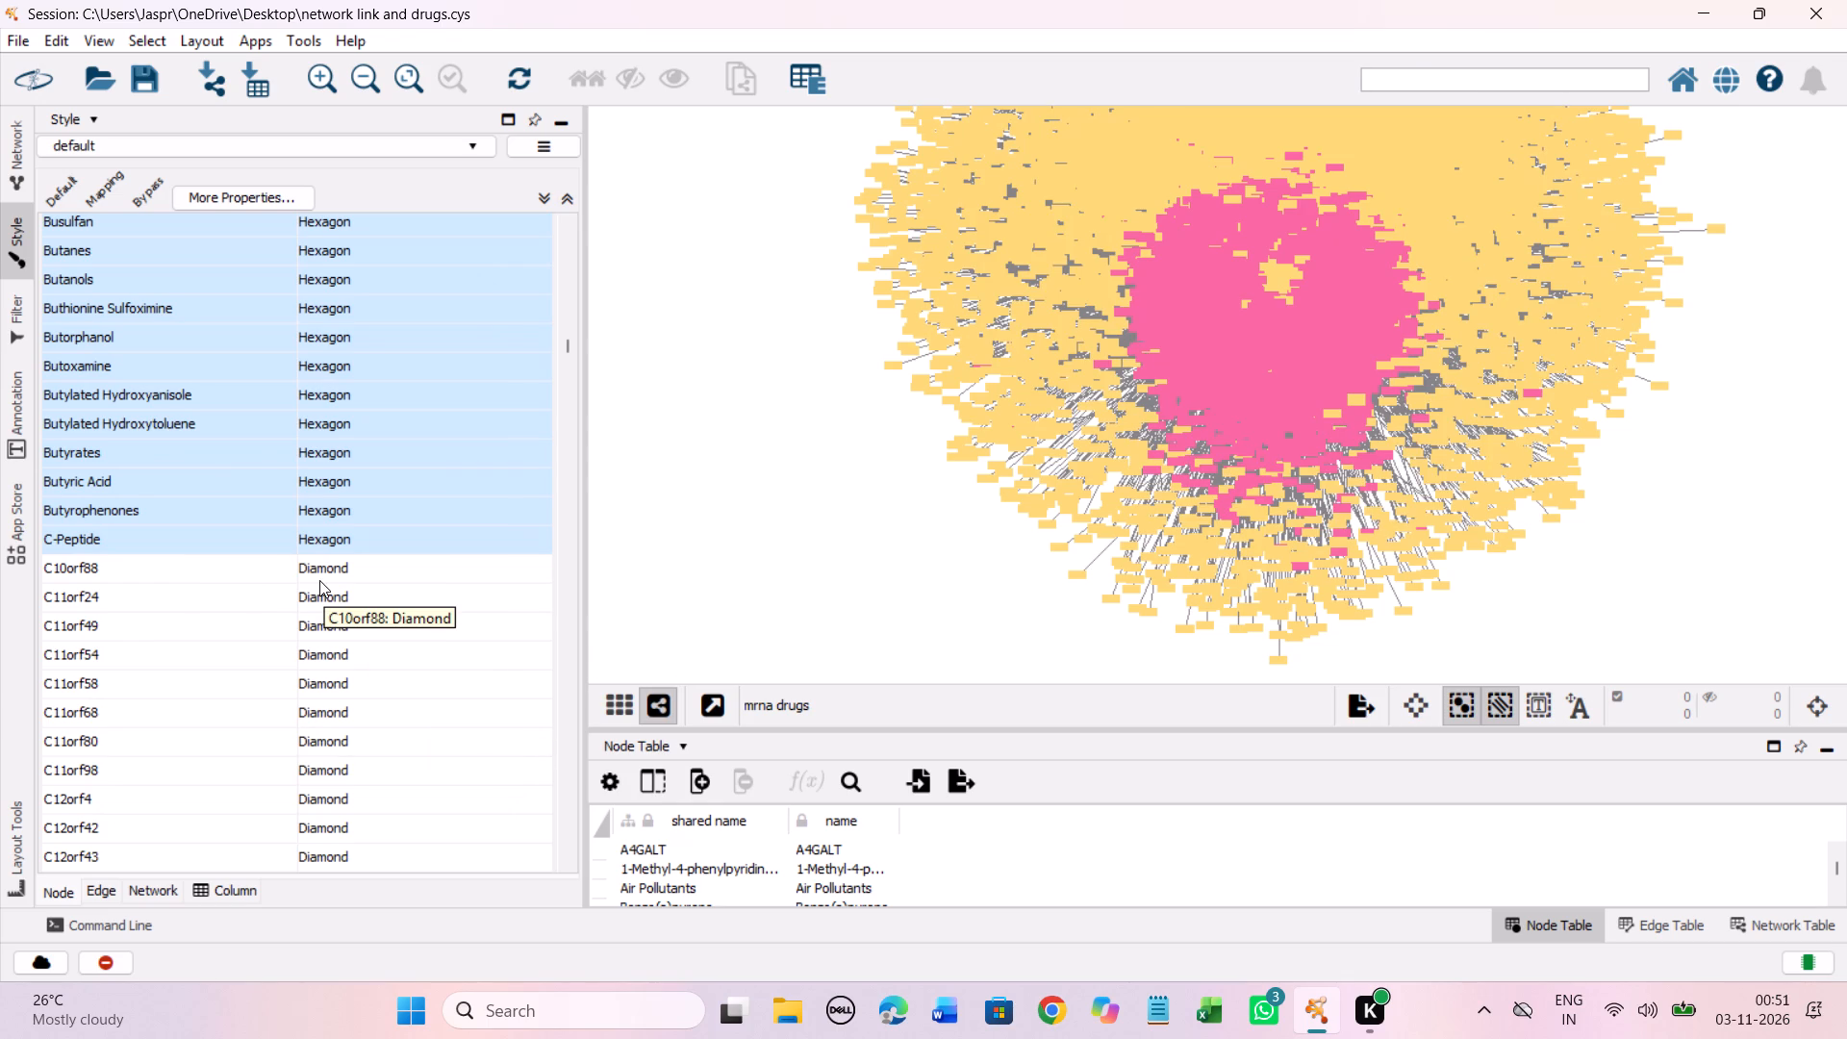
{"action": "scroll", "coordinate": [177, 486], "scroll_direction": "down", "scroll_amount": 3}
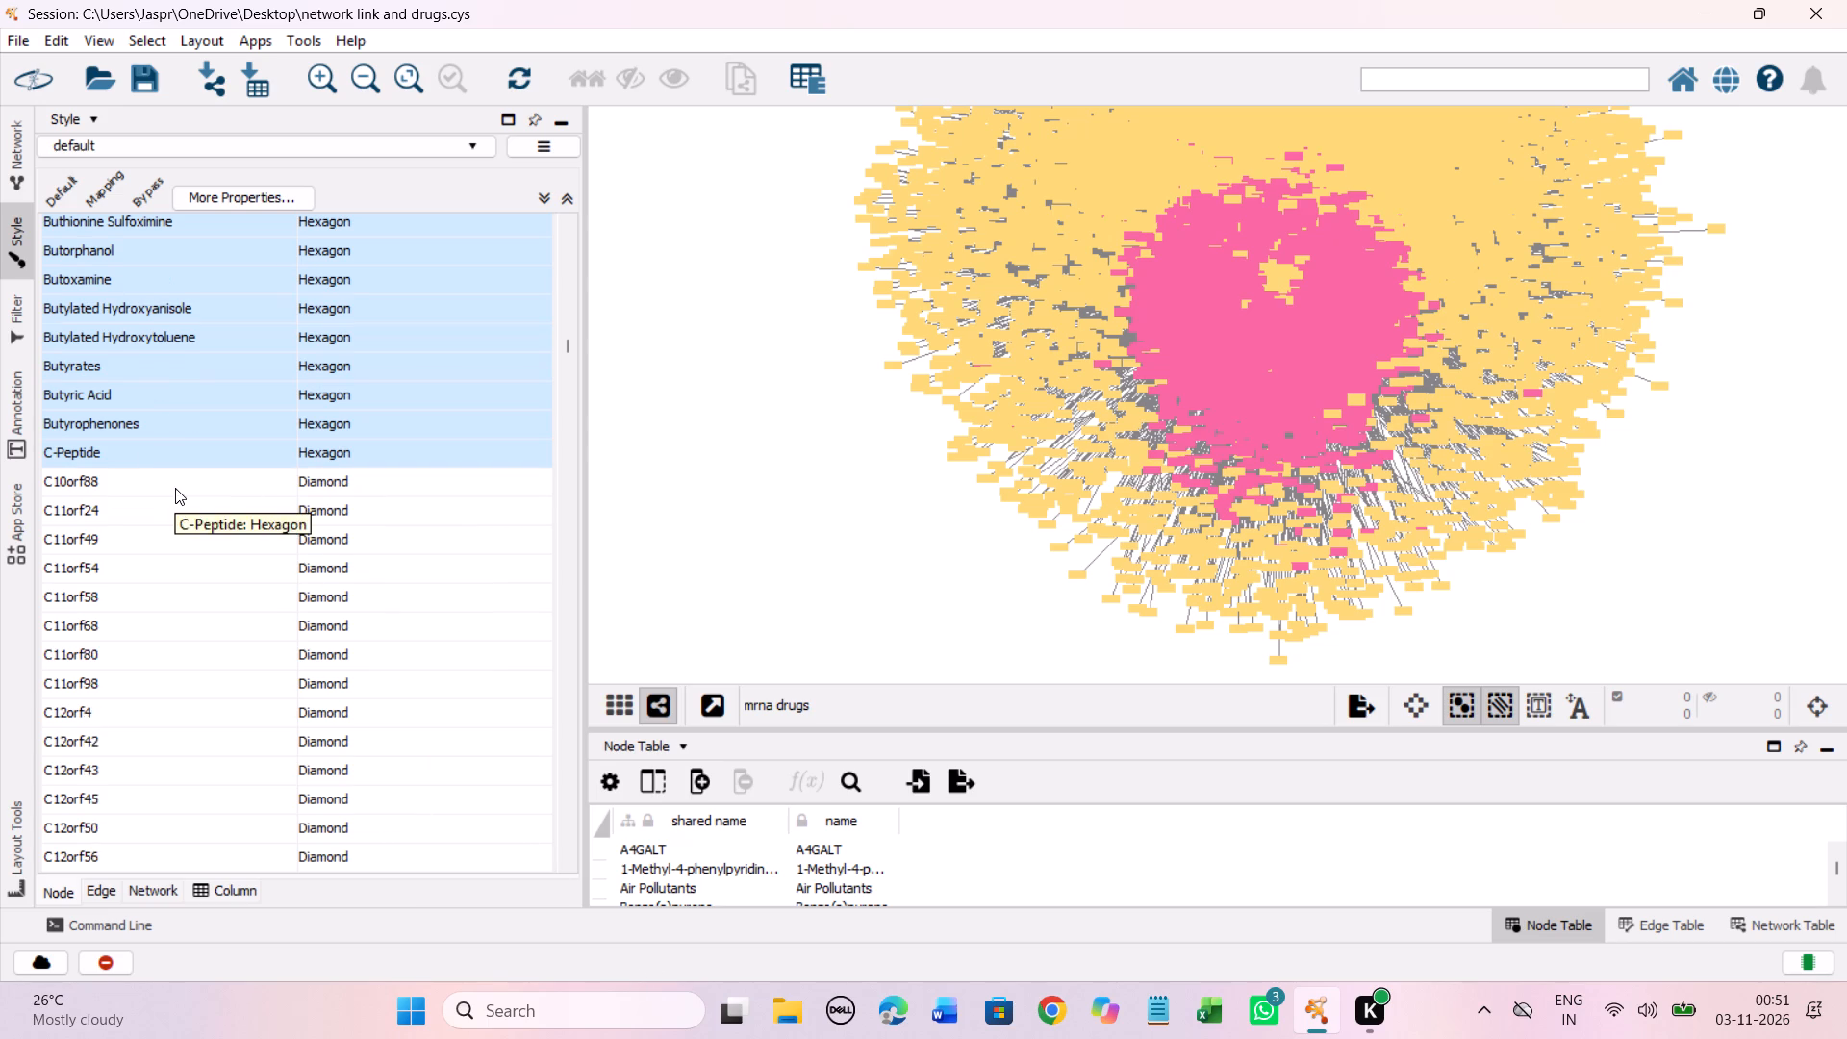
Set the discrete node shape mapping for C186 65 to Hexagon.
{"action": "scroll", "coordinate": [175, 488], "scroll_direction": "down", "scroll_amount": 20}
{"action": "scroll", "coordinate": [175, 488], "scroll_direction": "down", "scroll_amount": 9}
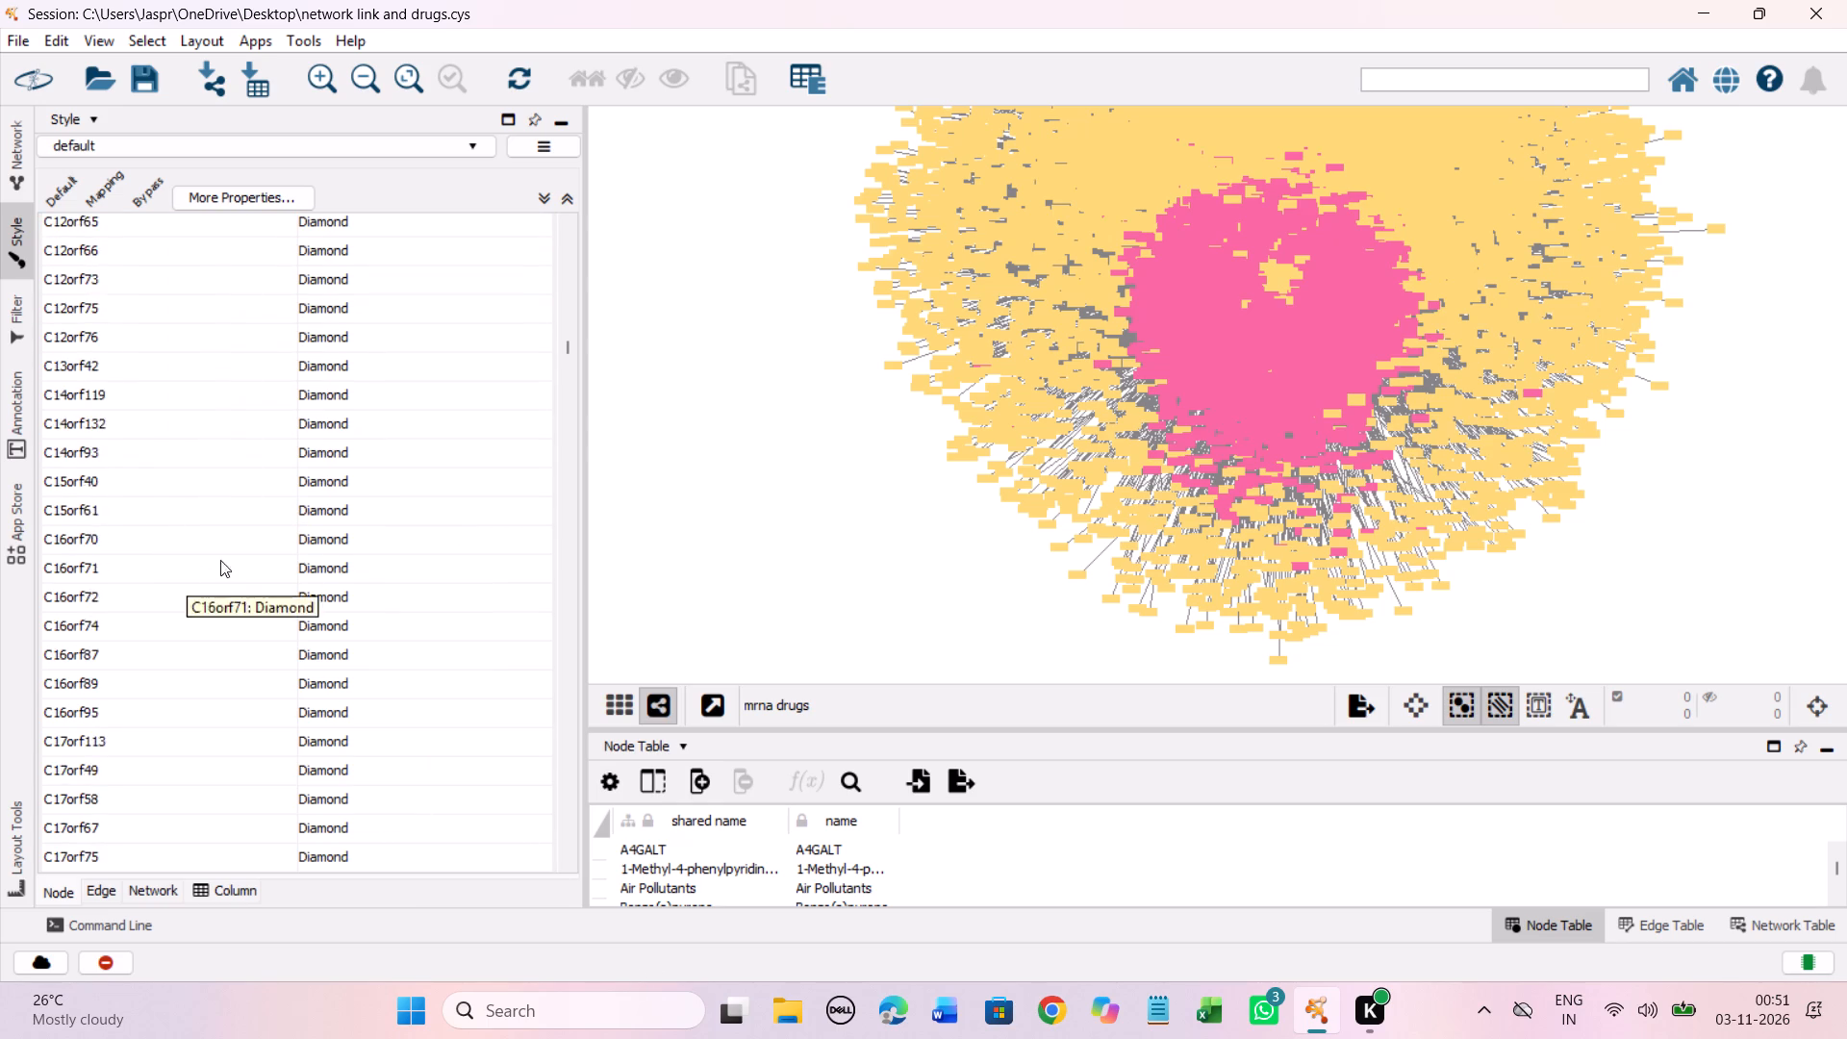
{"action": "scroll", "coordinate": [220, 560], "scroll_direction": "down", "scroll_amount": 11}
{"action": "left_click", "coordinate": [238, 478]}
{"action": "right_click", "coordinate": [238, 478]}
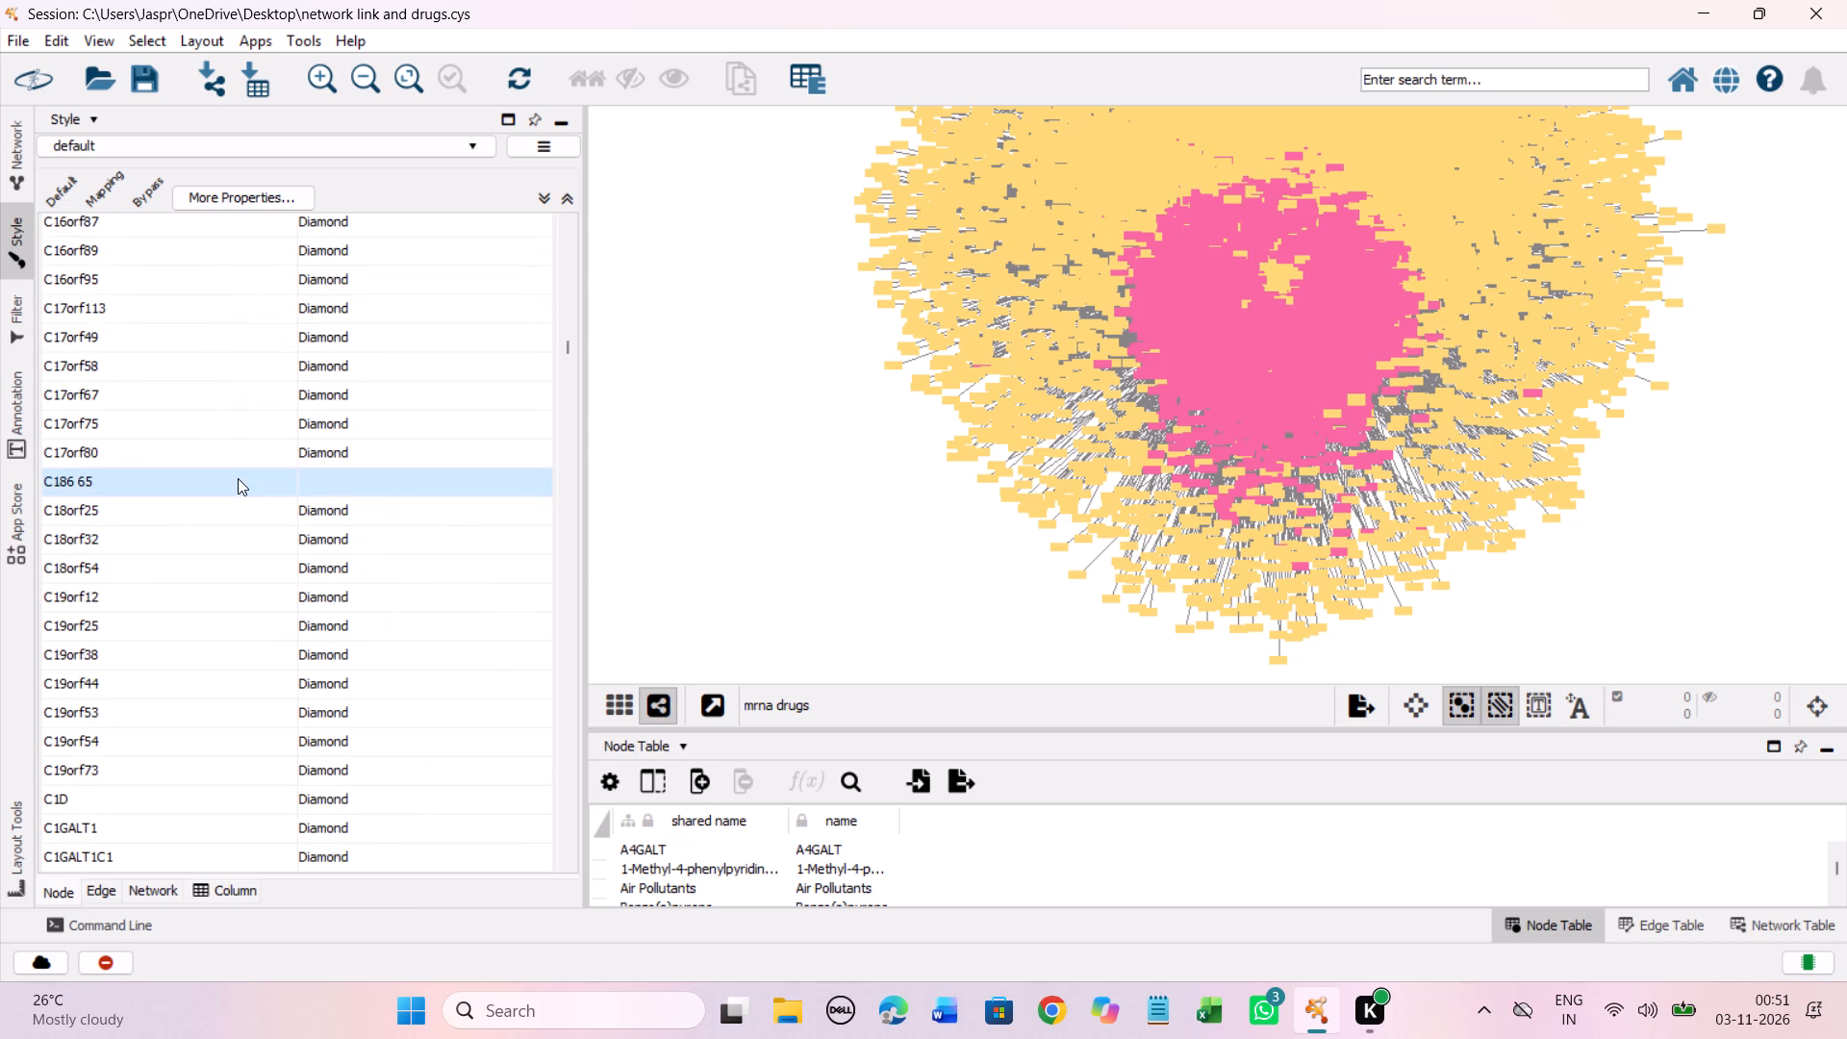
{"action": "left_click", "coordinate": [388, 492]}
{"action": "left_click", "coordinate": [734, 488]}
{"action": "left_click", "coordinate": [328, 465]}
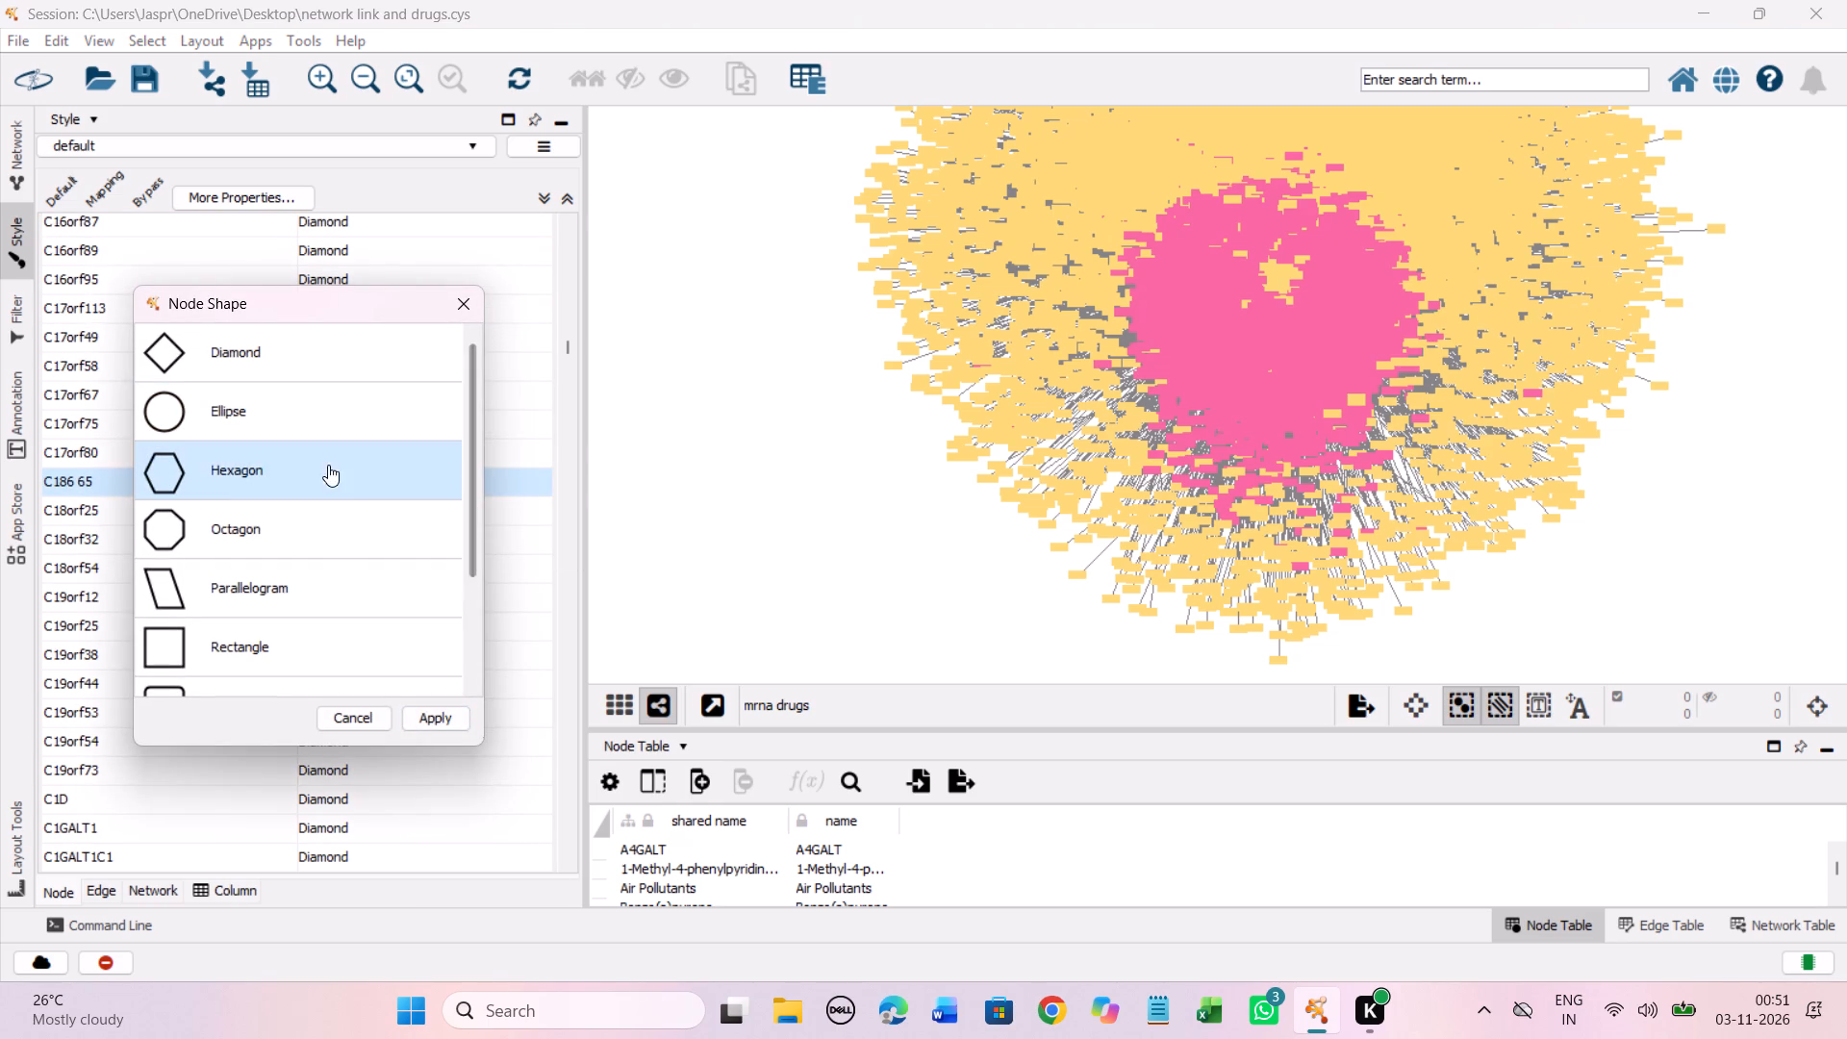
{"action": "left_click", "coordinate": [463, 714]}
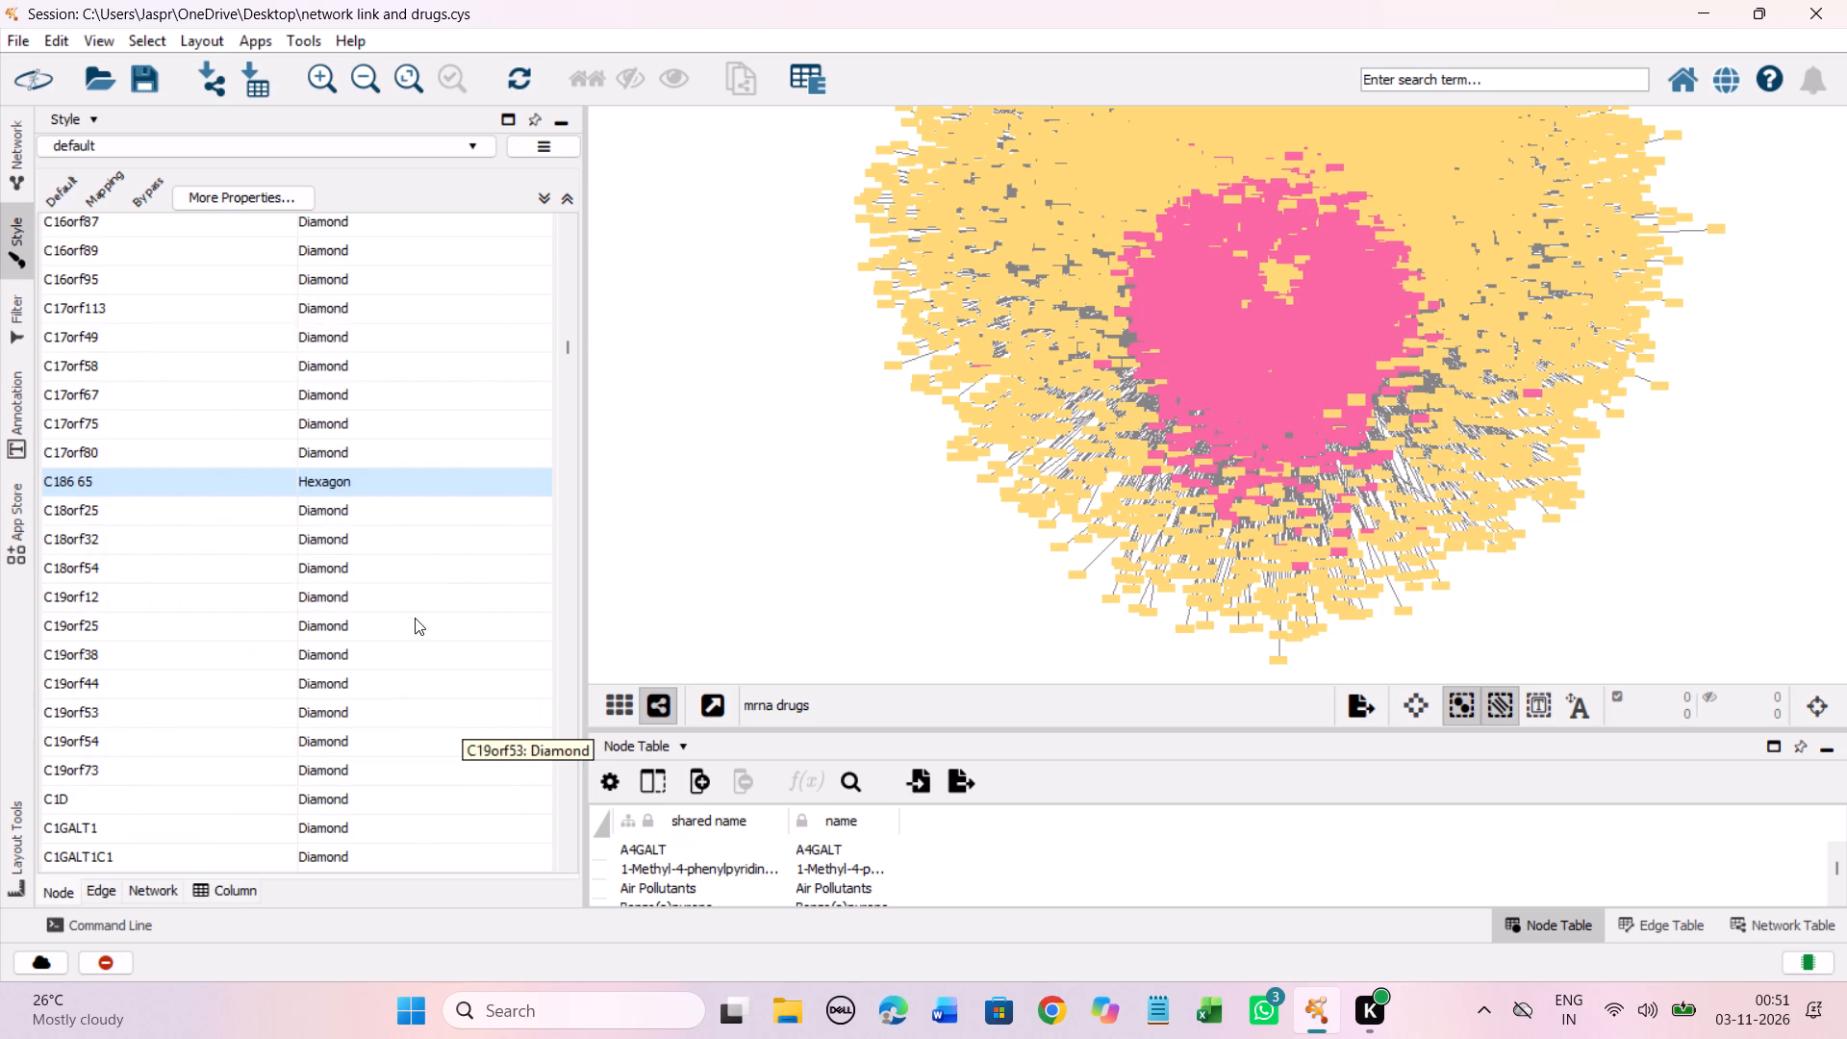
Set the discrete node shape mapping for C60-bis(N,N-dimethylpyrrolidinium) to Hexagon.
{"action": "scroll", "coordinate": [417, 585], "scroll_direction": "down", "scroll_amount": 10}
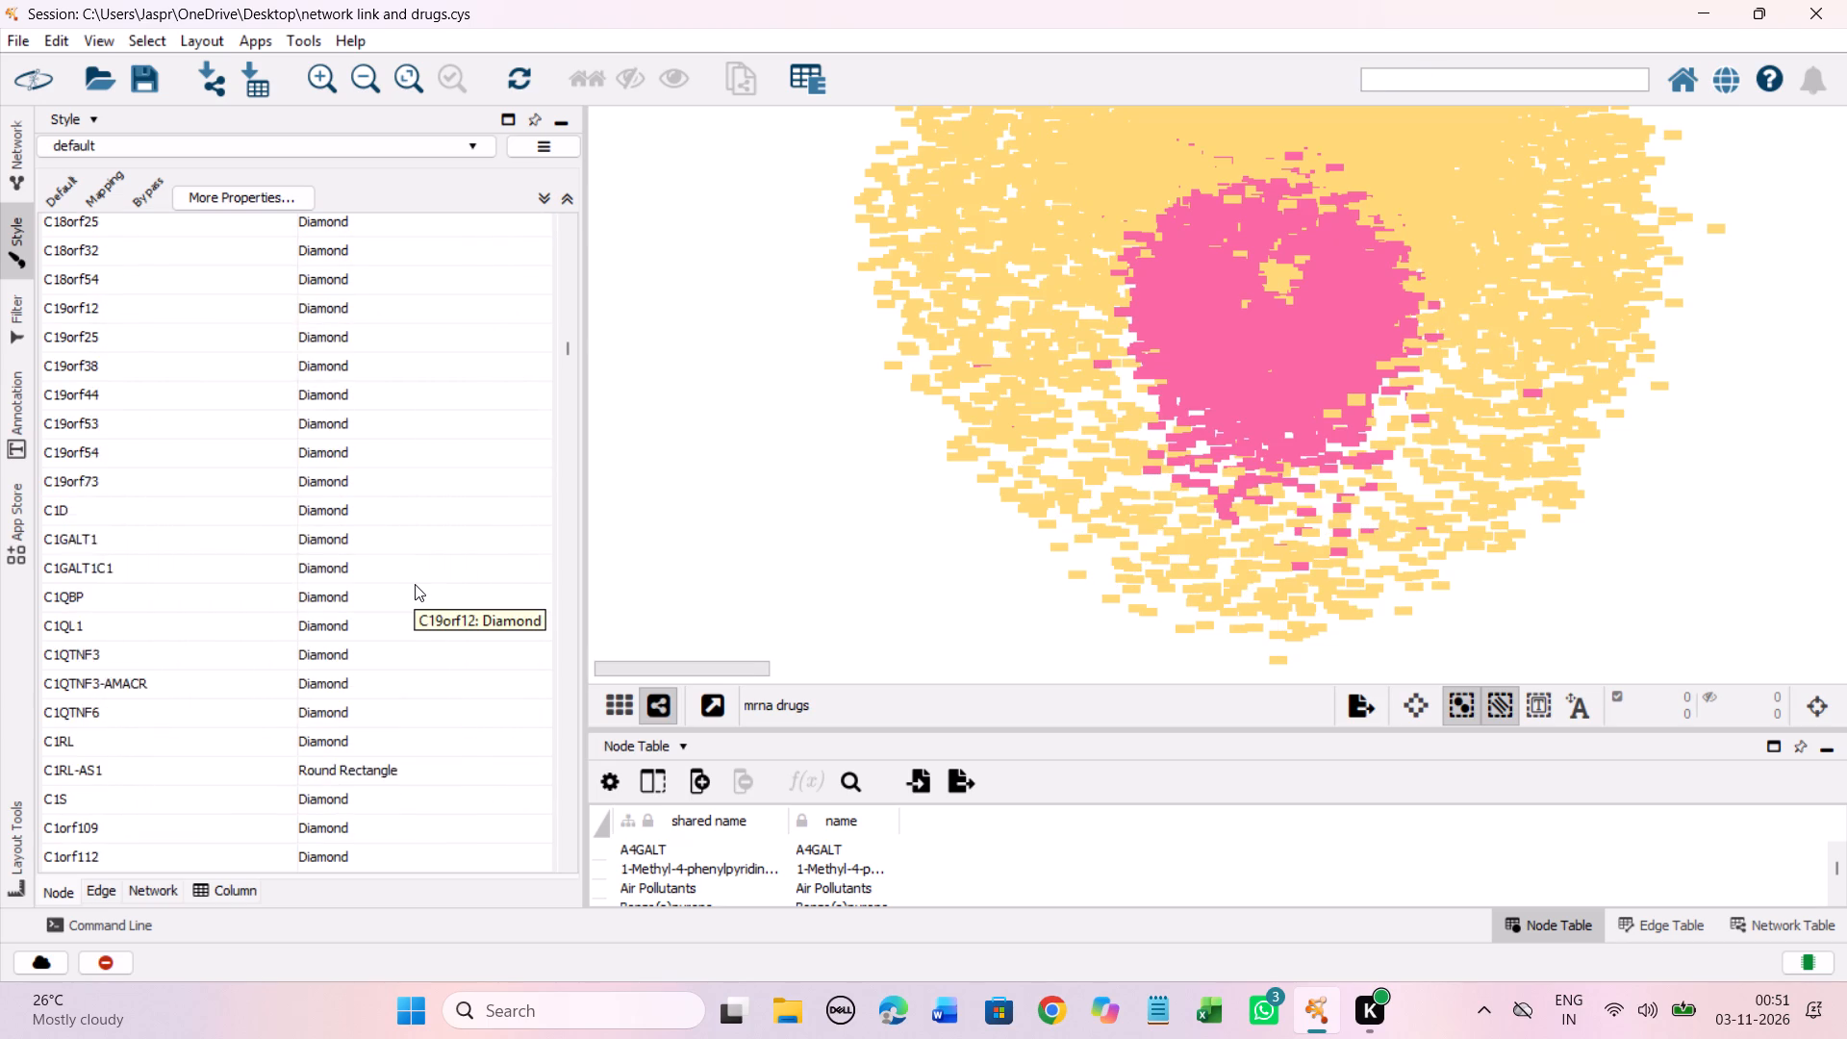
{"action": "scroll", "coordinate": [415, 584], "scroll_direction": "down", "scroll_amount": 2}
{"action": "scroll", "coordinate": [415, 584], "scroll_direction": "up", "scroll_amount": 4}
{"action": "scroll", "coordinate": [415, 584], "scroll_direction": "down", "scroll_amount": 4}
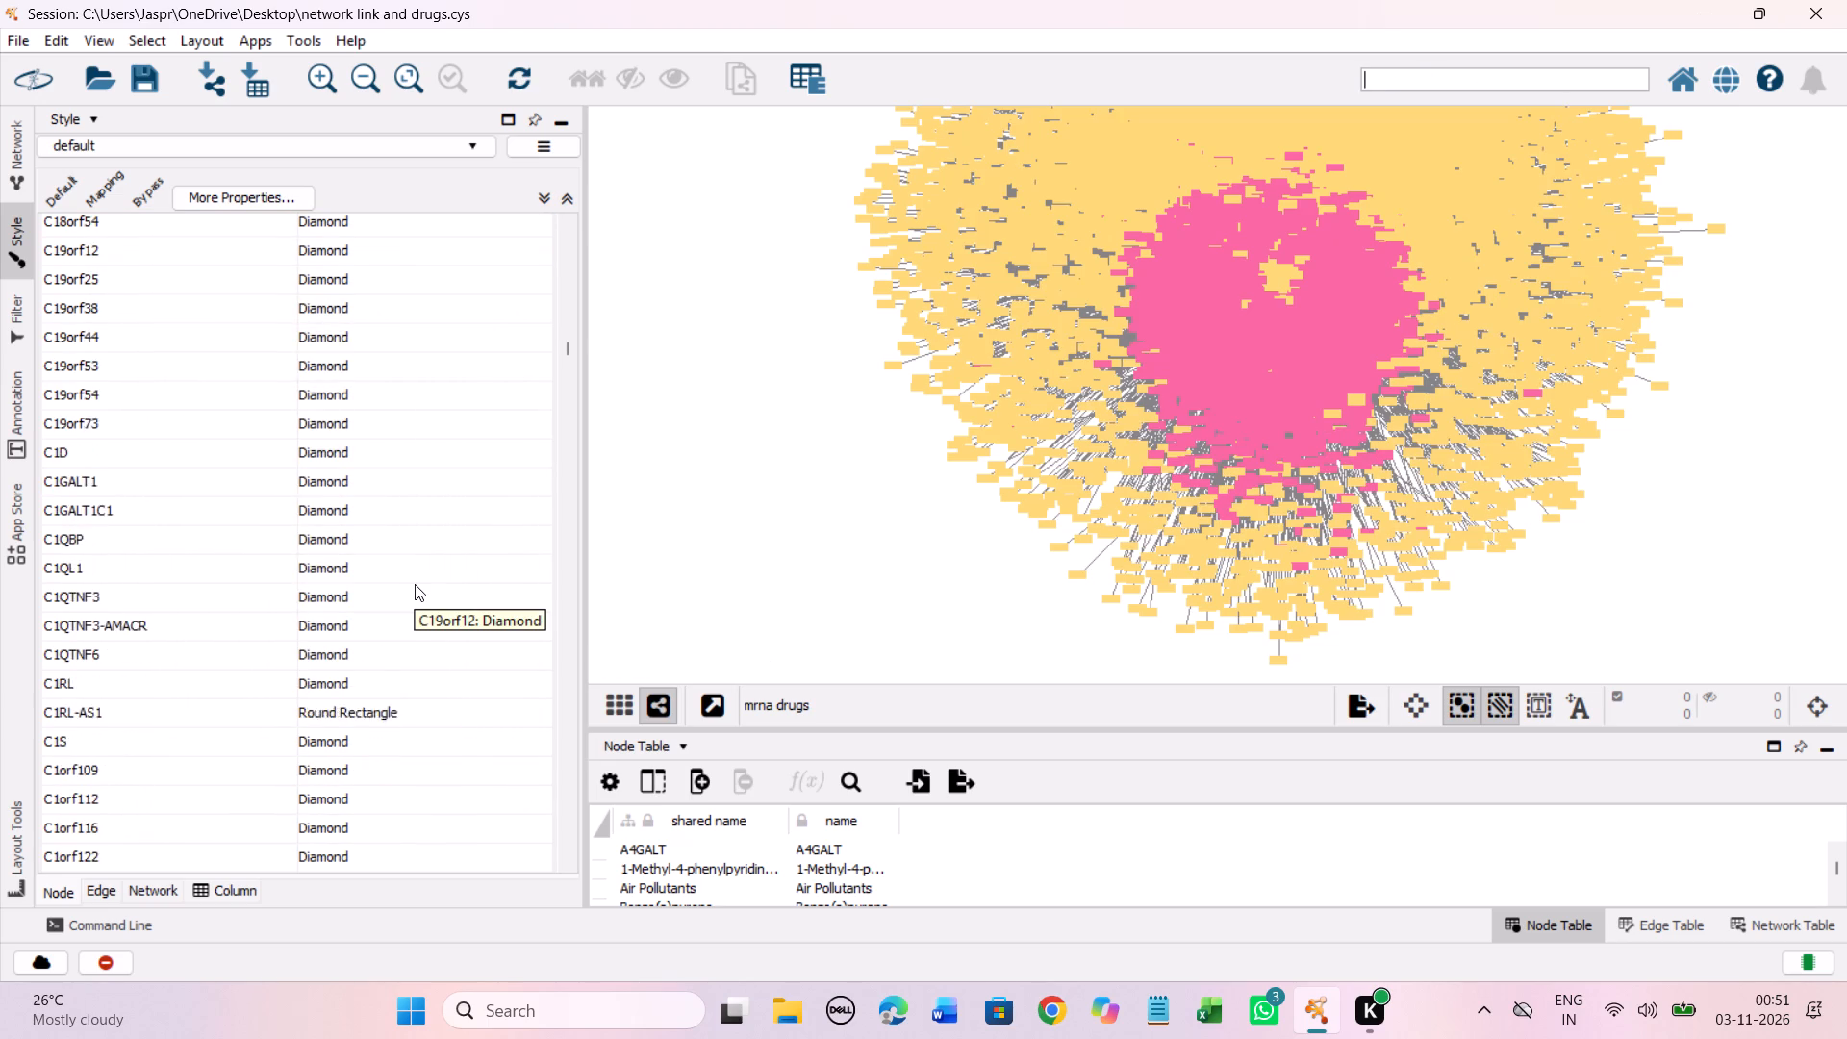
{"action": "scroll", "coordinate": [415, 584], "scroll_direction": "down", "scroll_amount": 20}
{"action": "scroll", "coordinate": [415, 584], "scroll_direction": "down", "scroll_amount": 8}
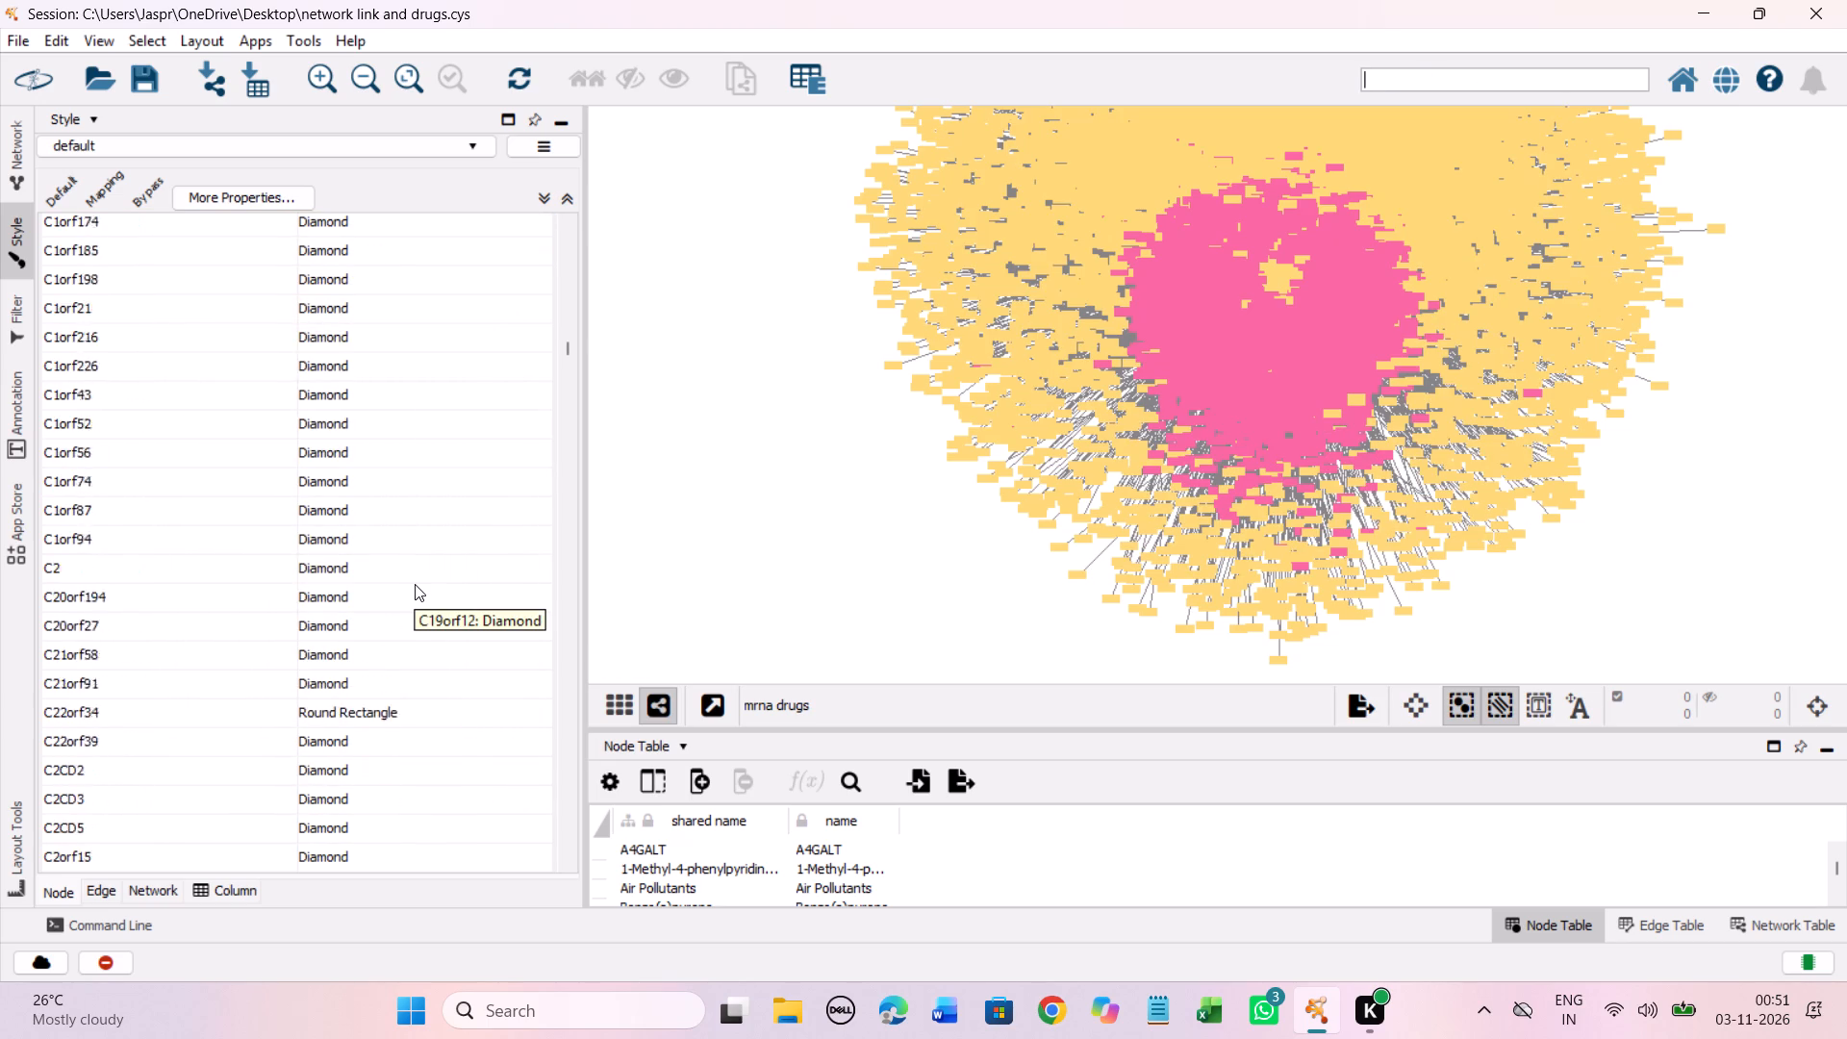
{"action": "scroll", "coordinate": [415, 584], "scroll_direction": "down", "scroll_amount": 20}
{"action": "scroll", "coordinate": [415, 584], "scroll_direction": "down", "scroll_amount": 8}
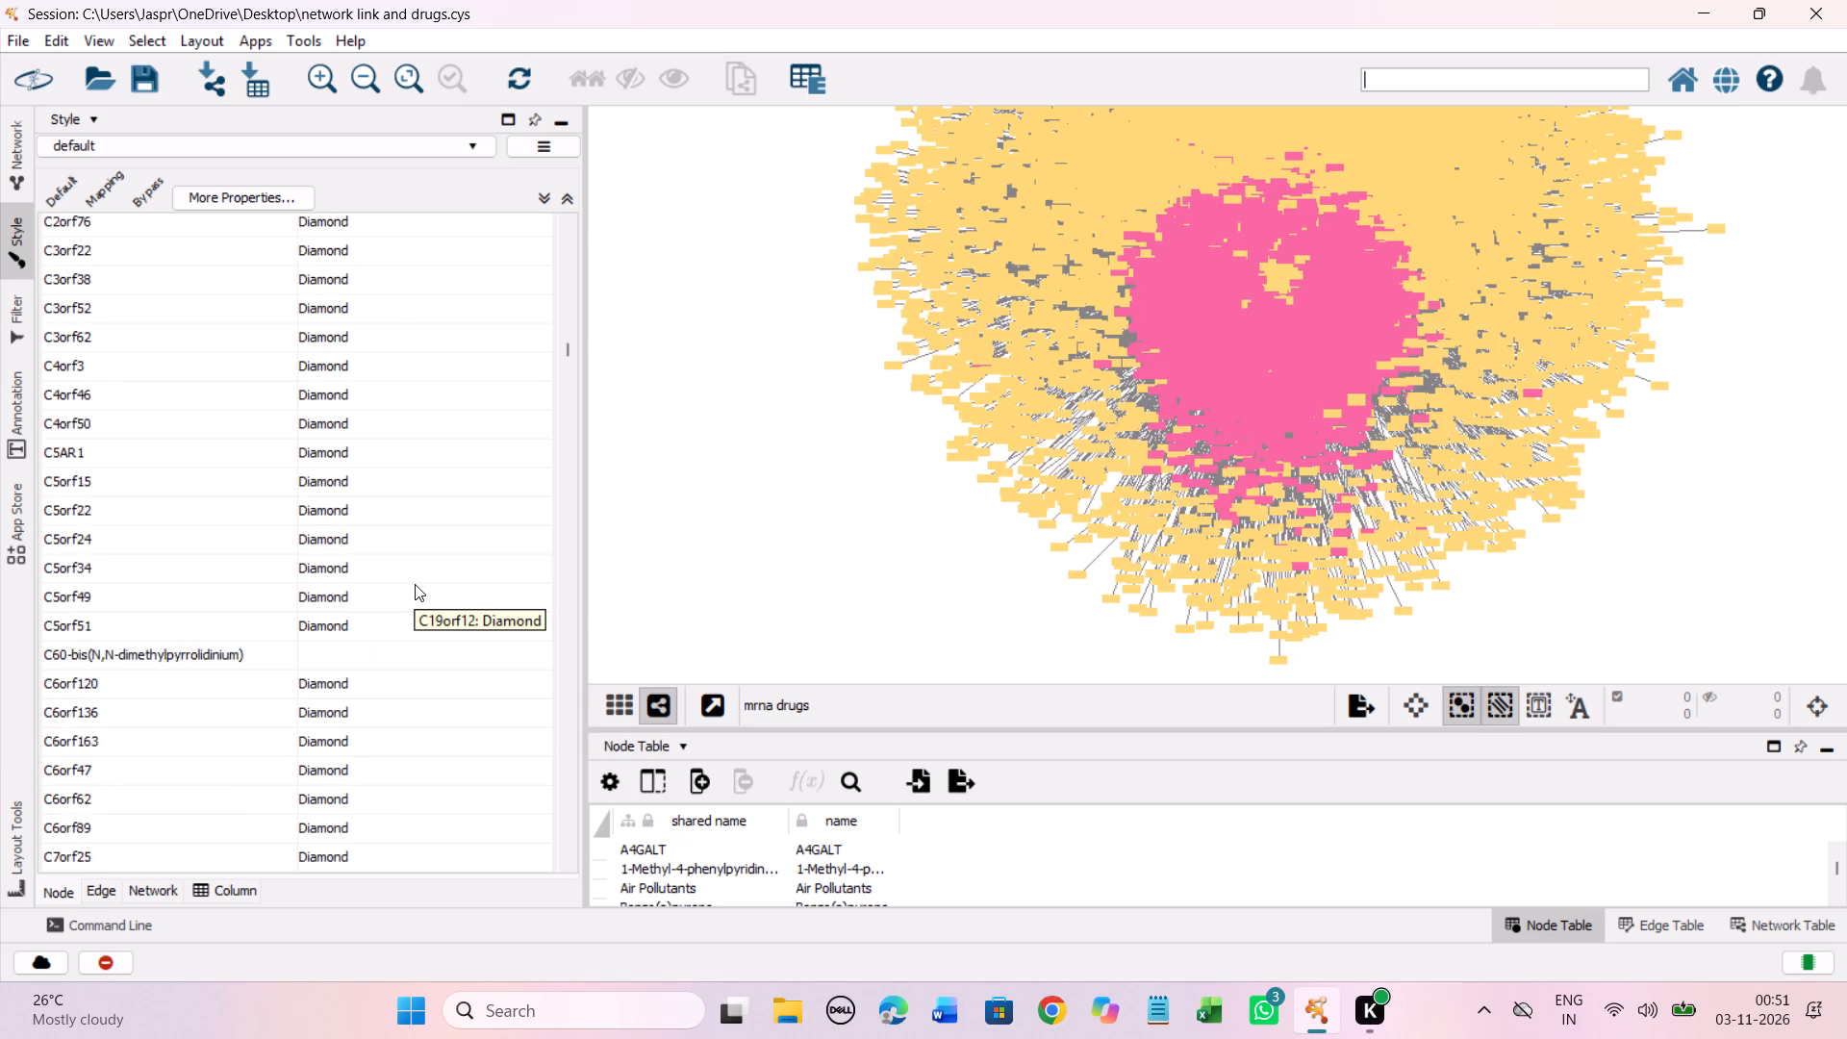
{"action": "scroll", "coordinate": [415, 584], "scroll_direction": "down", "scroll_amount": 3}
{"action": "left_click", "coordinate": [355, 539]}
{"action": "right_click", "coordinate": [357, 538]}
{"action": "left_click", "coordinate": [453, 546]}
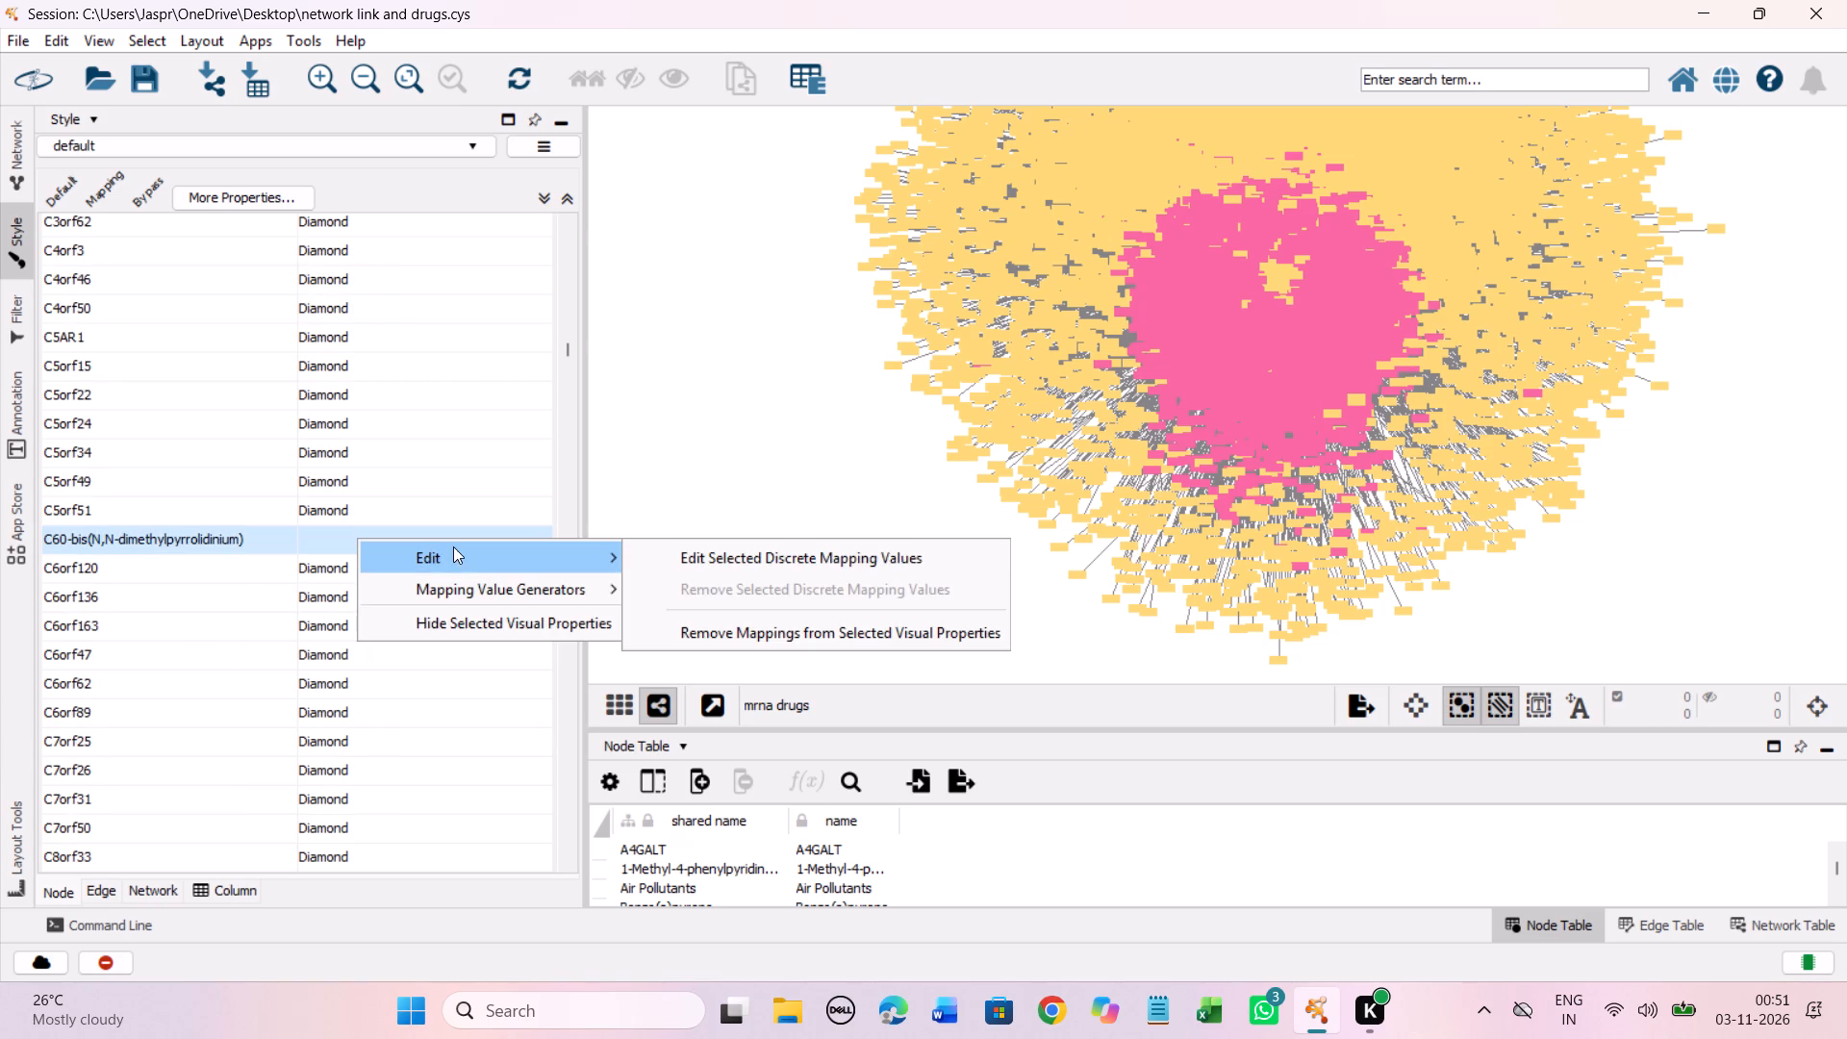
{"action": "left_click", "coordinate": [761, 543]}
{"action": "left_click", "coordinate": [295, 458]}
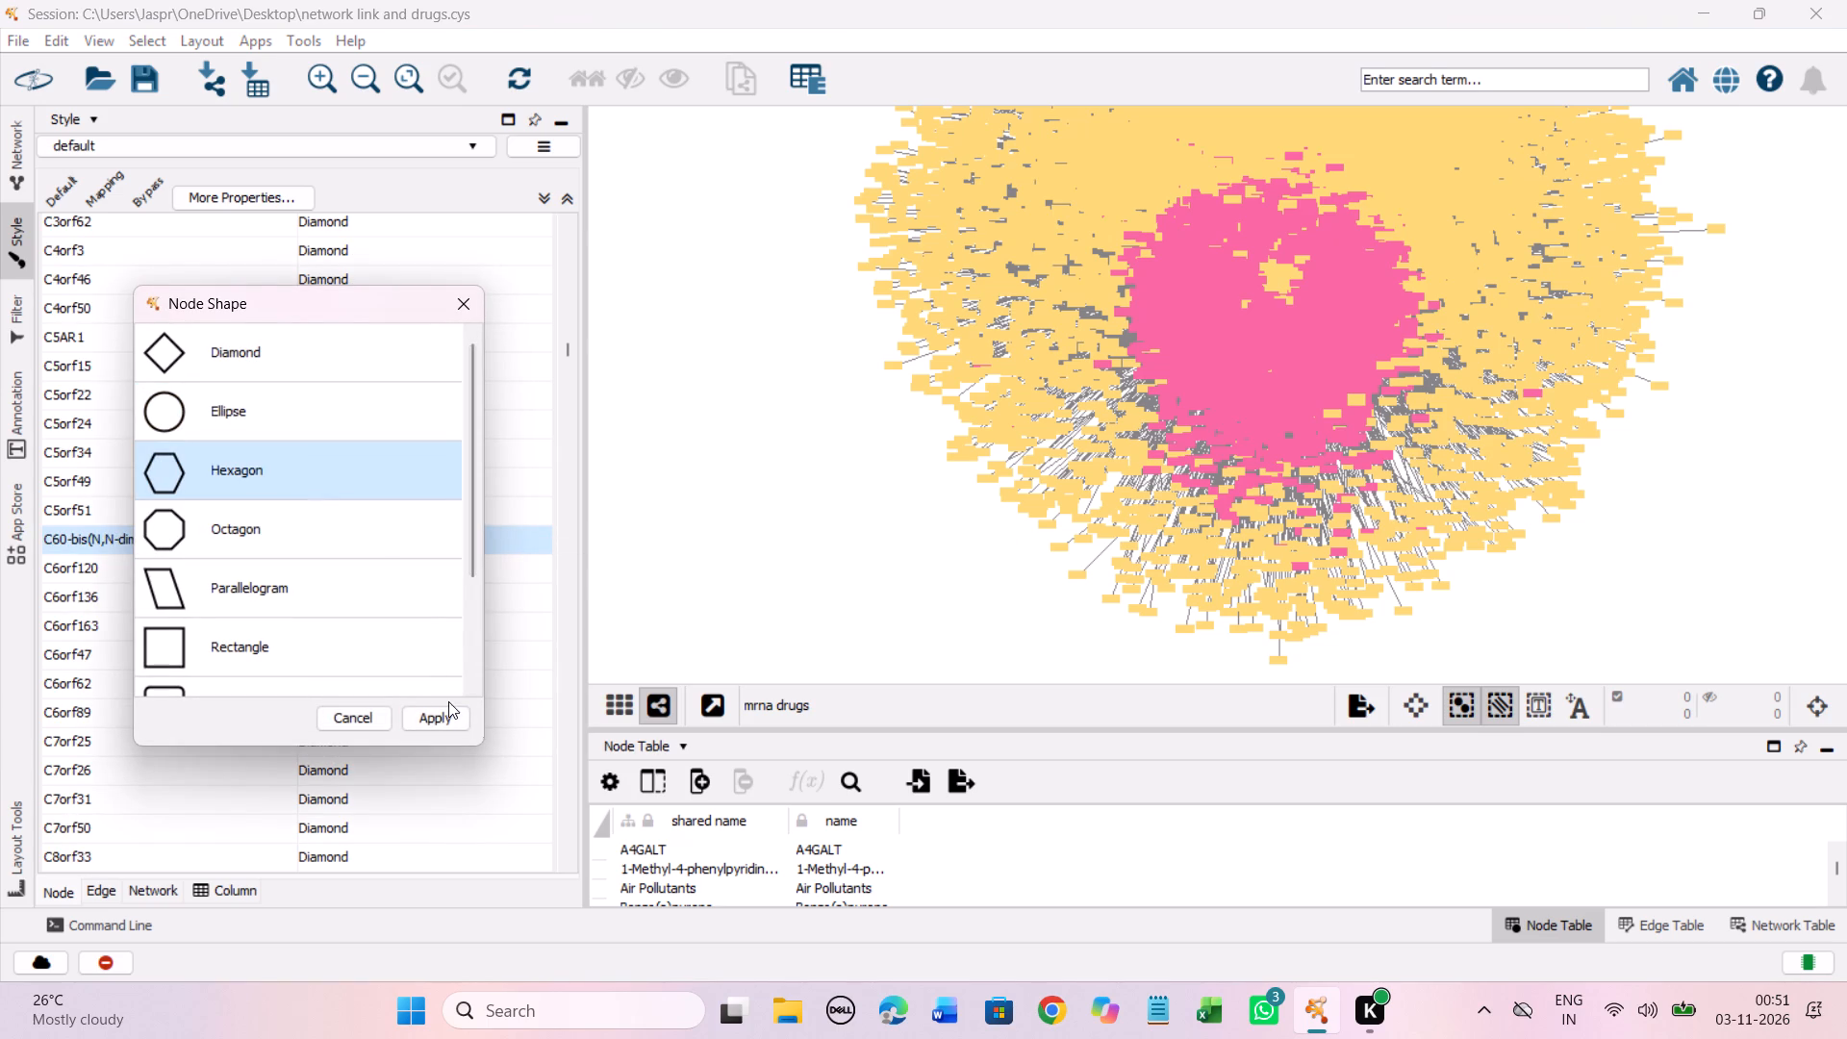
{"action": "left_click", "coordinate": [448, 715]}
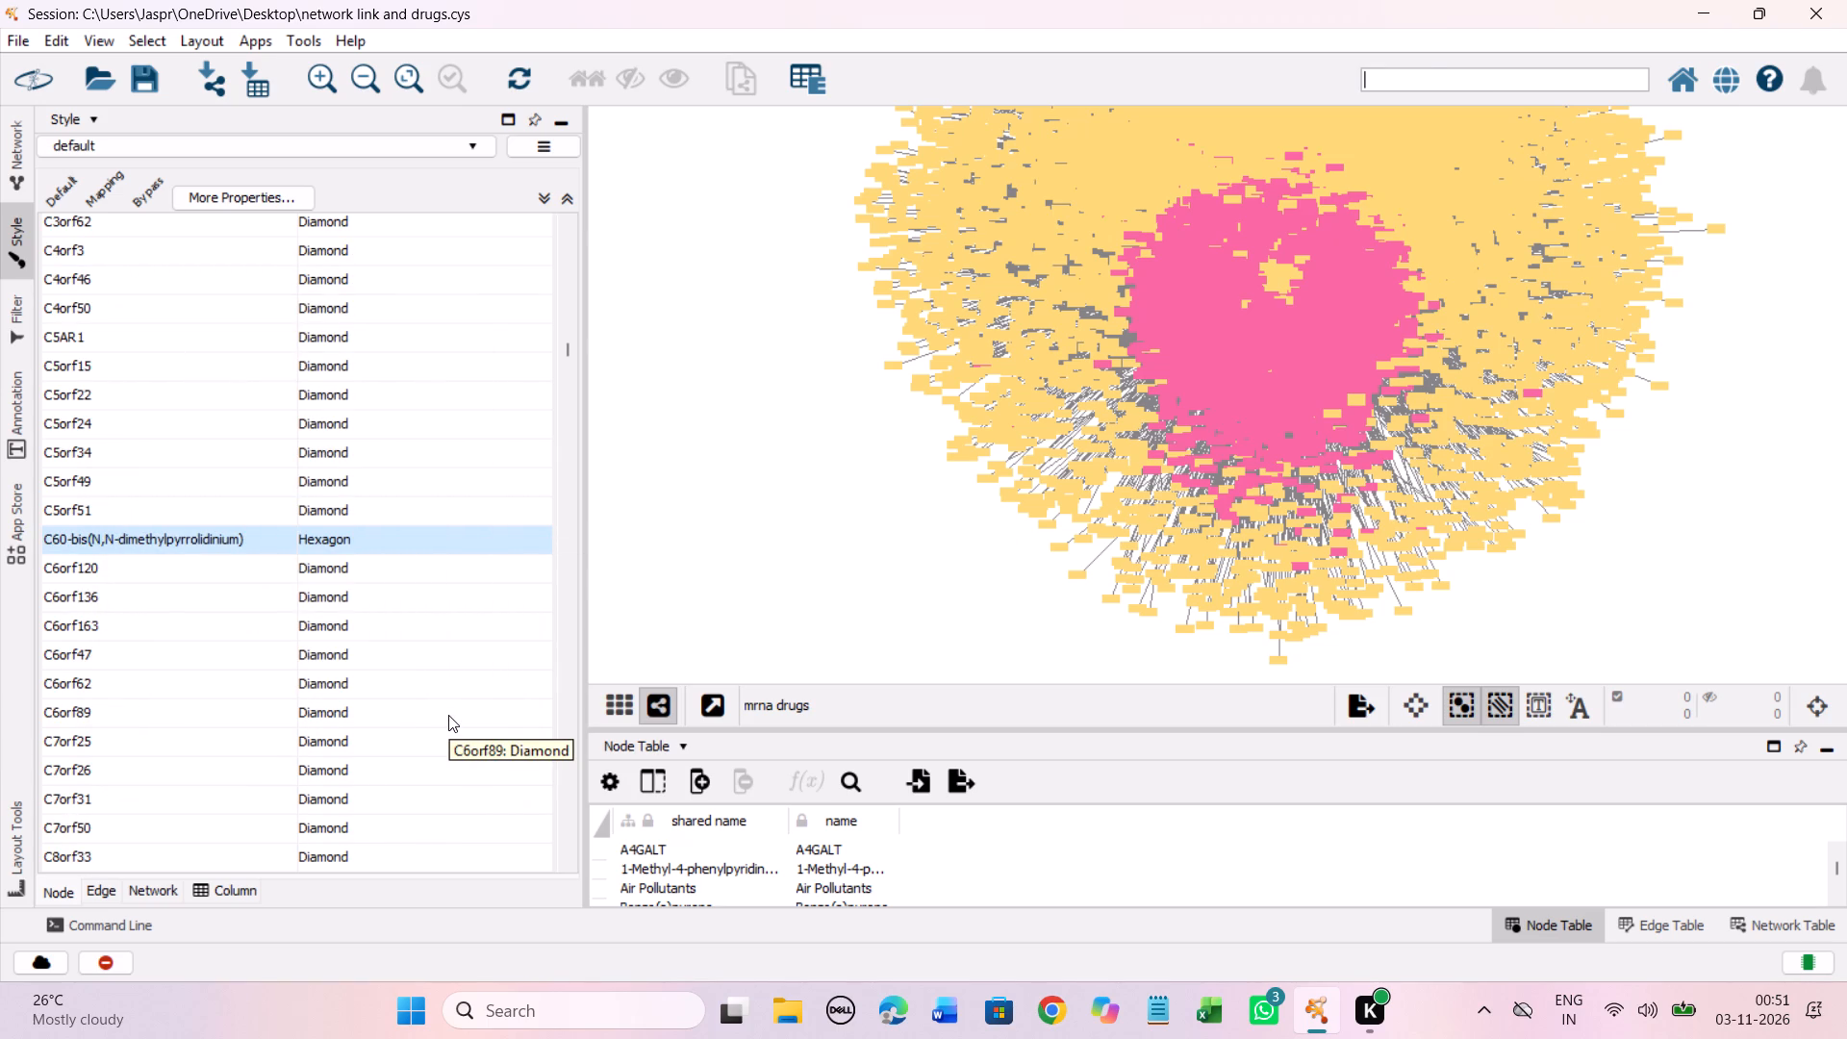
Set the discrete node shape mapping for CA 074 methyl ester to Hexagon.
{"action": "scroll", "coordinate": [430, 658], "scroll_direction": "down", "scroll_amount": 20}
{"action": "scroll", "coordinate": [430, 658], "scroll_direction": "down", "scroll_amount": 3}
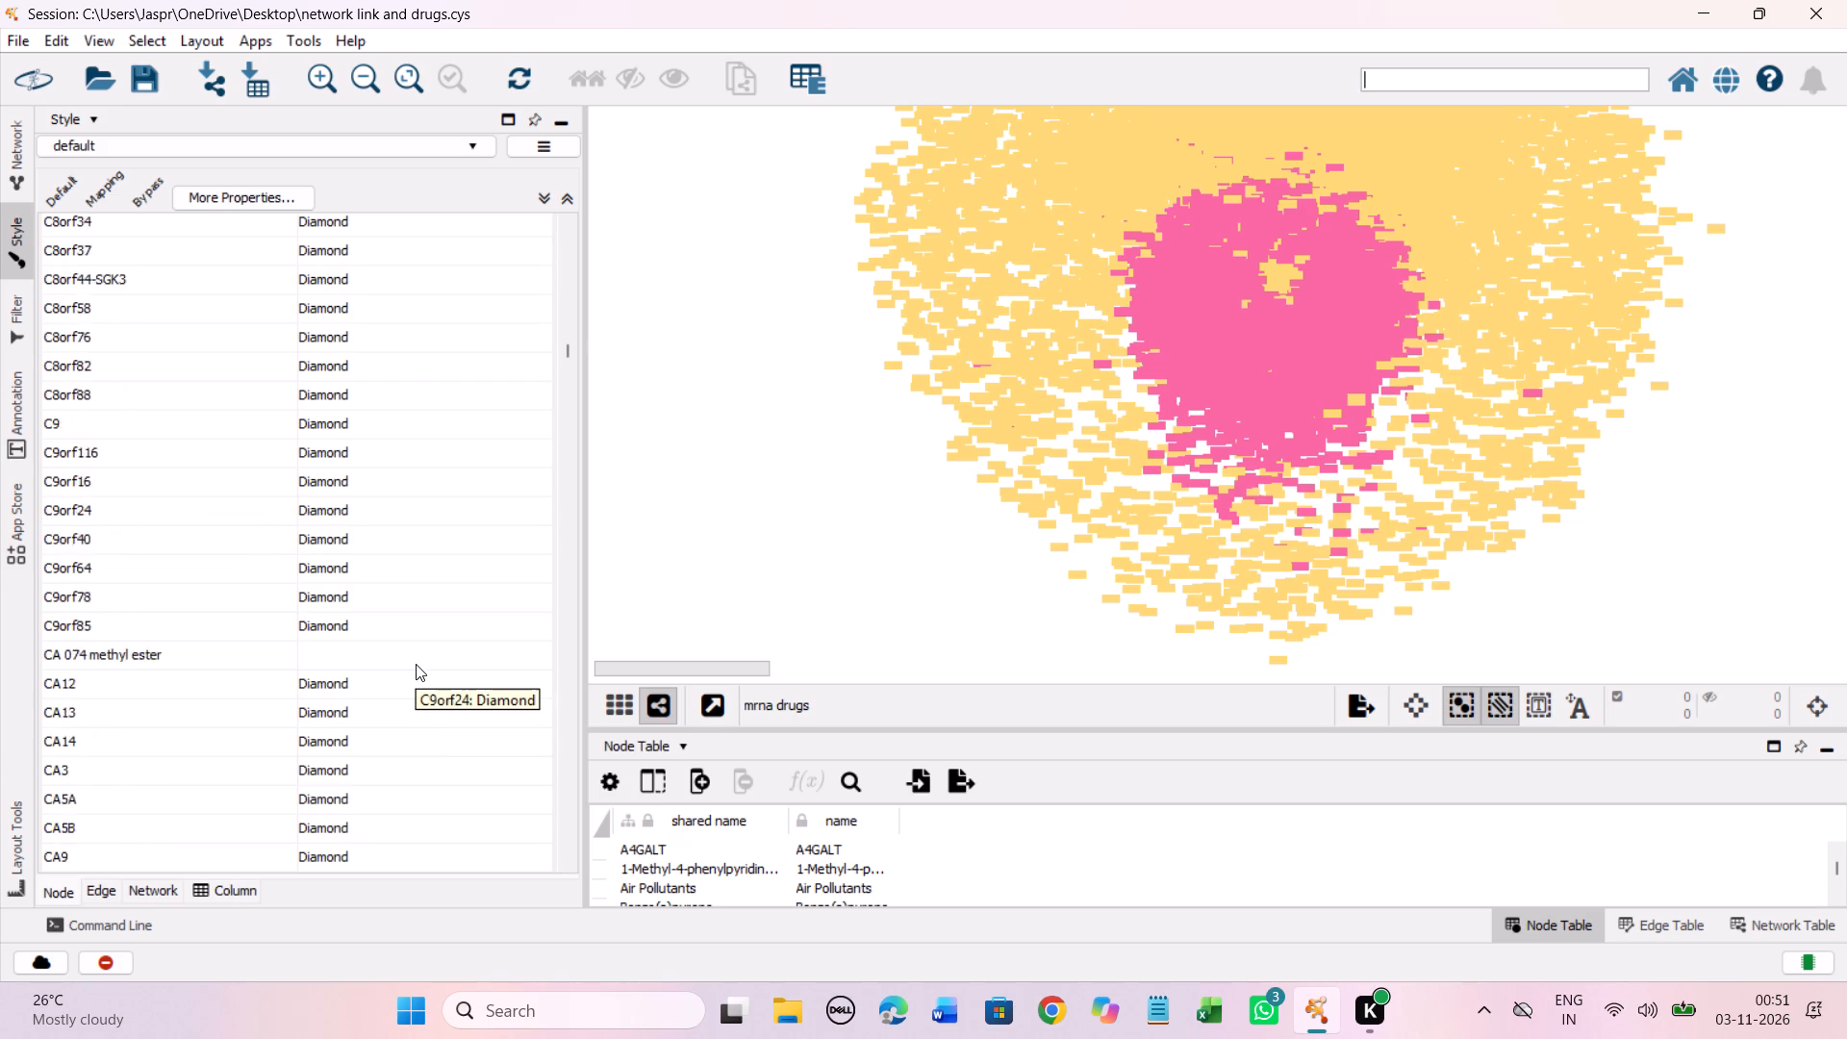
{"action": "scroll", "coordinate": [416, 664], "scroll_direction": "down", "scroll_amount": 8}
{"action": "left_click", "coordinate": [307, 434]}
{"action": "right_click", "coordinate": [307, 434]}
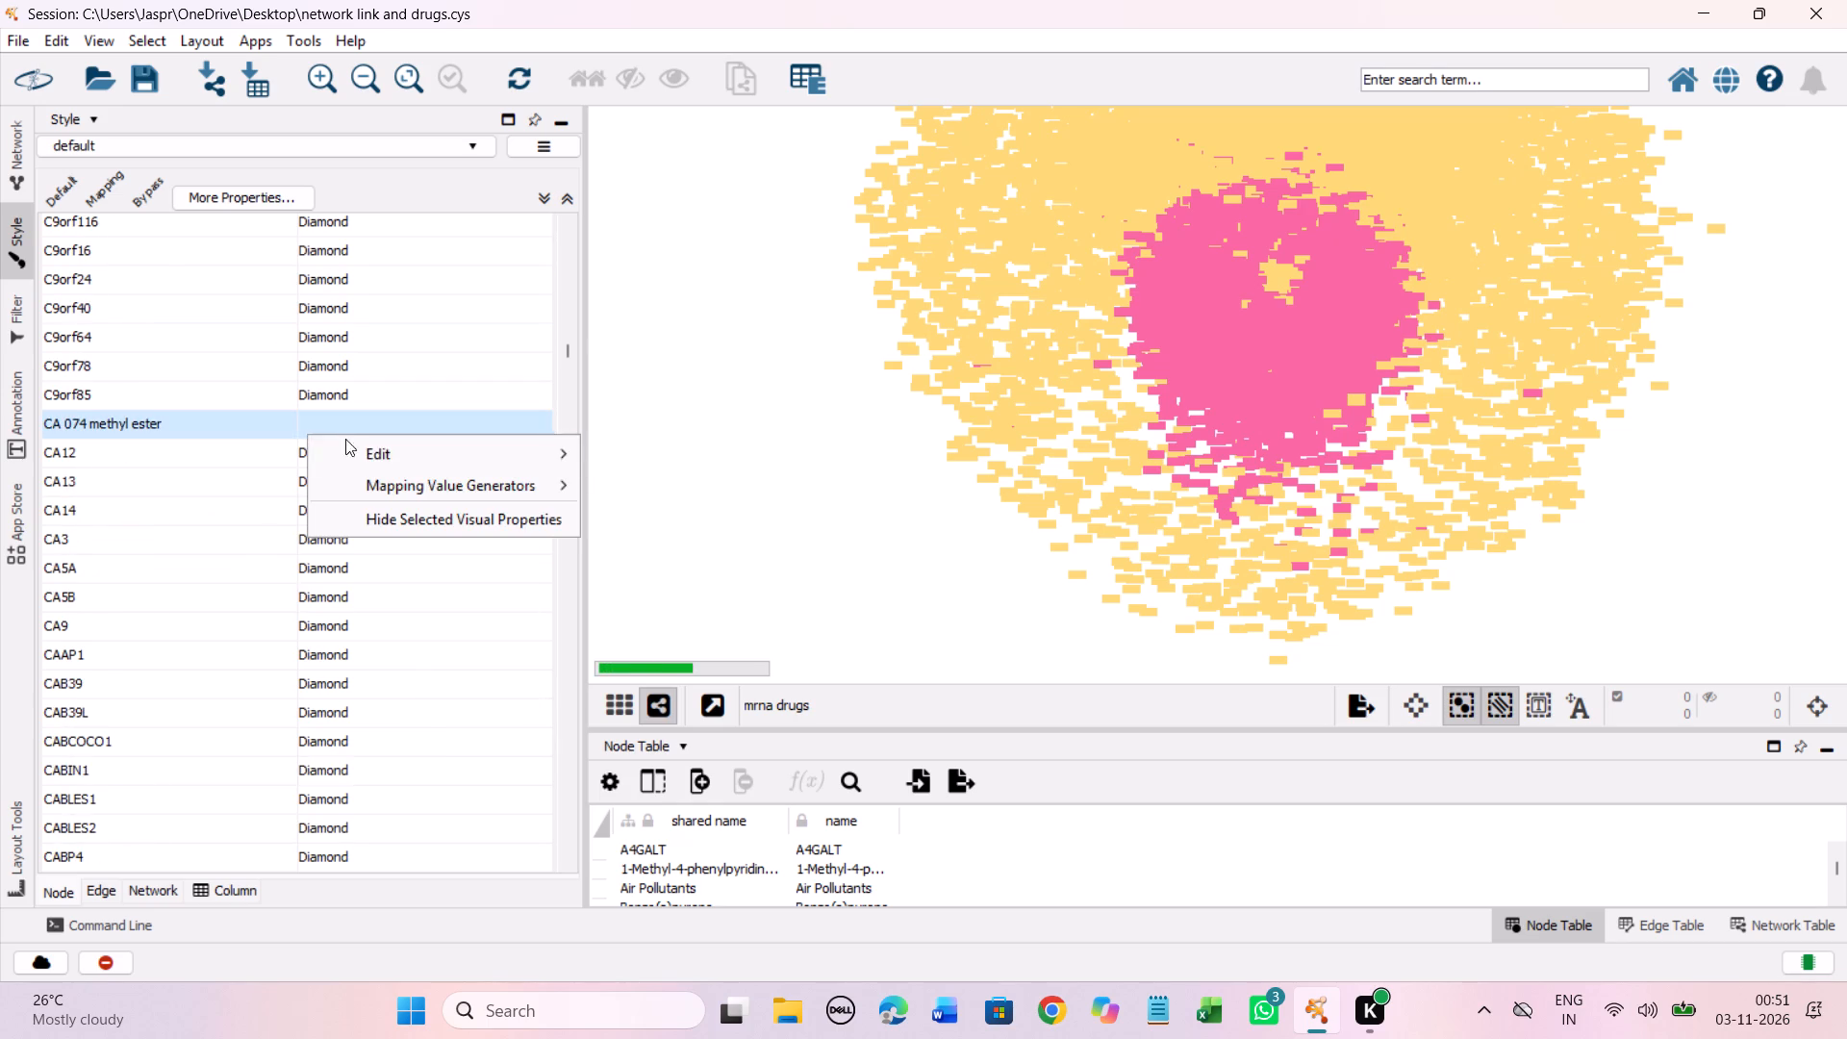
{"action": "left_click", "coordinate": [446, 438]}
{"action": "left_click", "coordinate": [667, 443]}
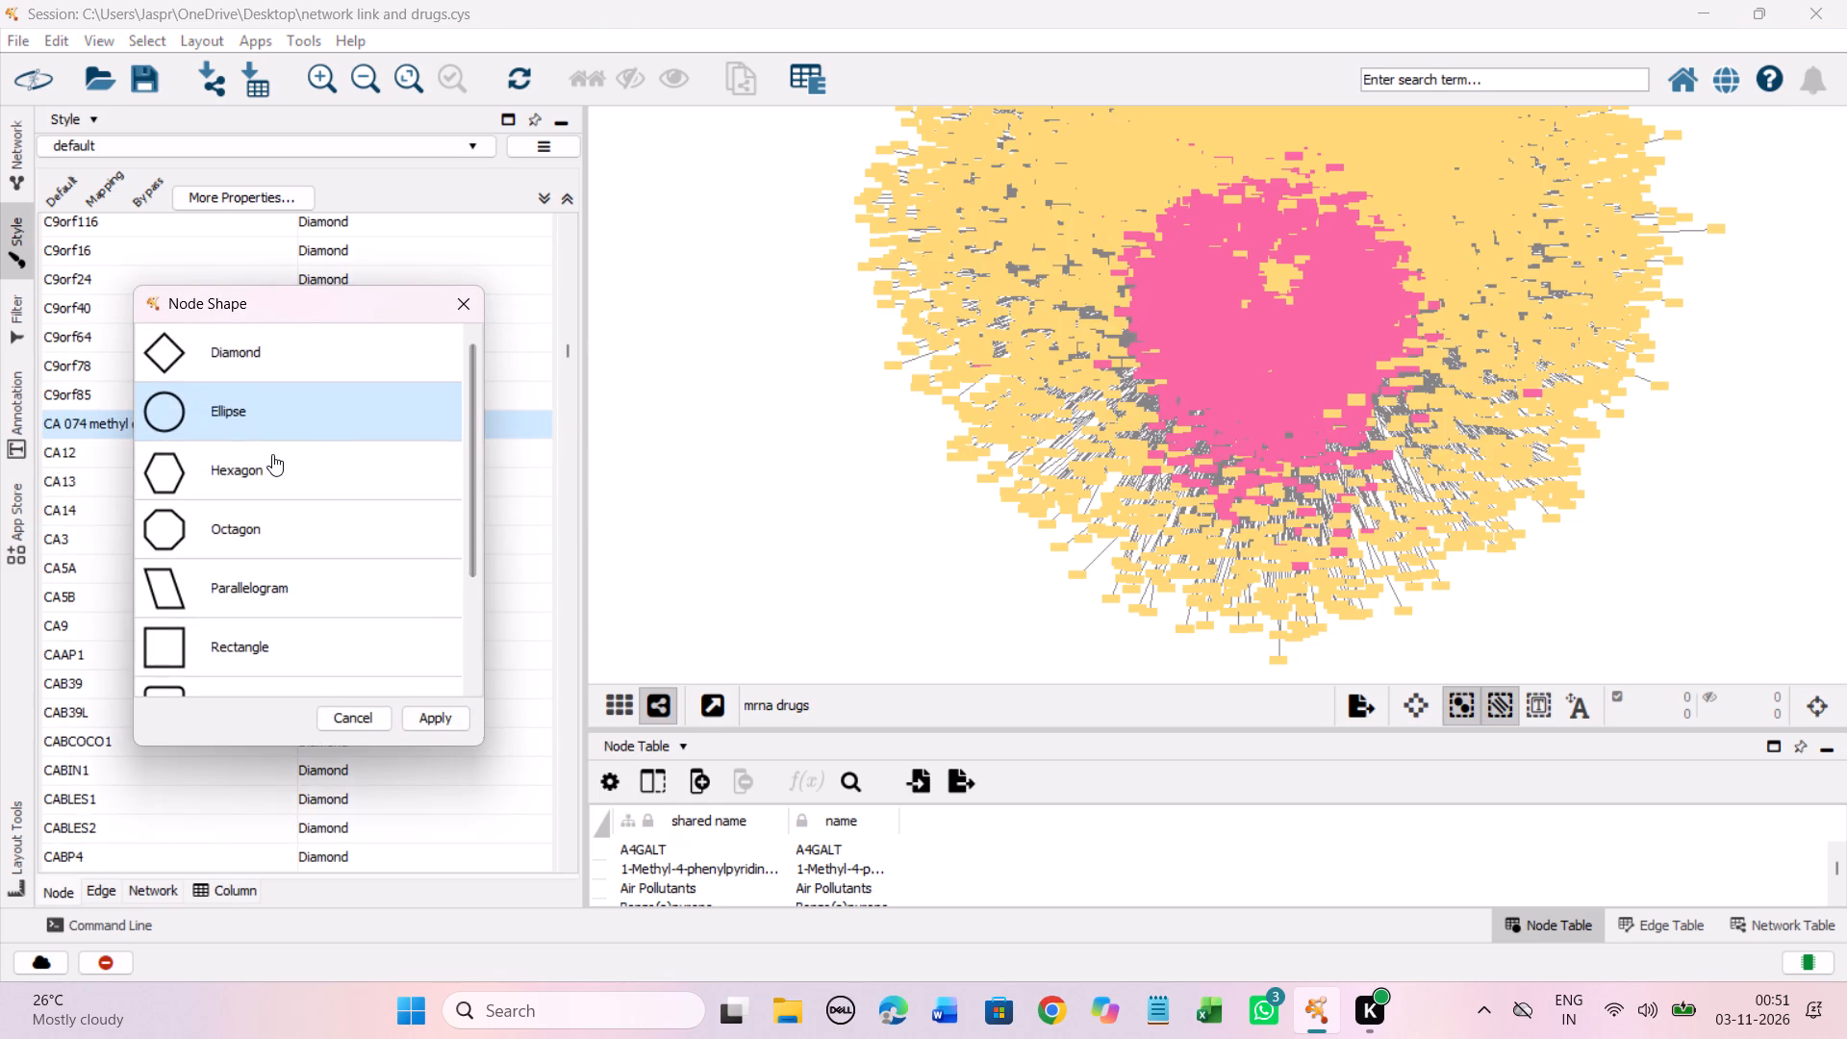
{"action": "left_click", "coordinate": [272, 454]}
{"action": "left_click", "coordinate": [426, 710]}
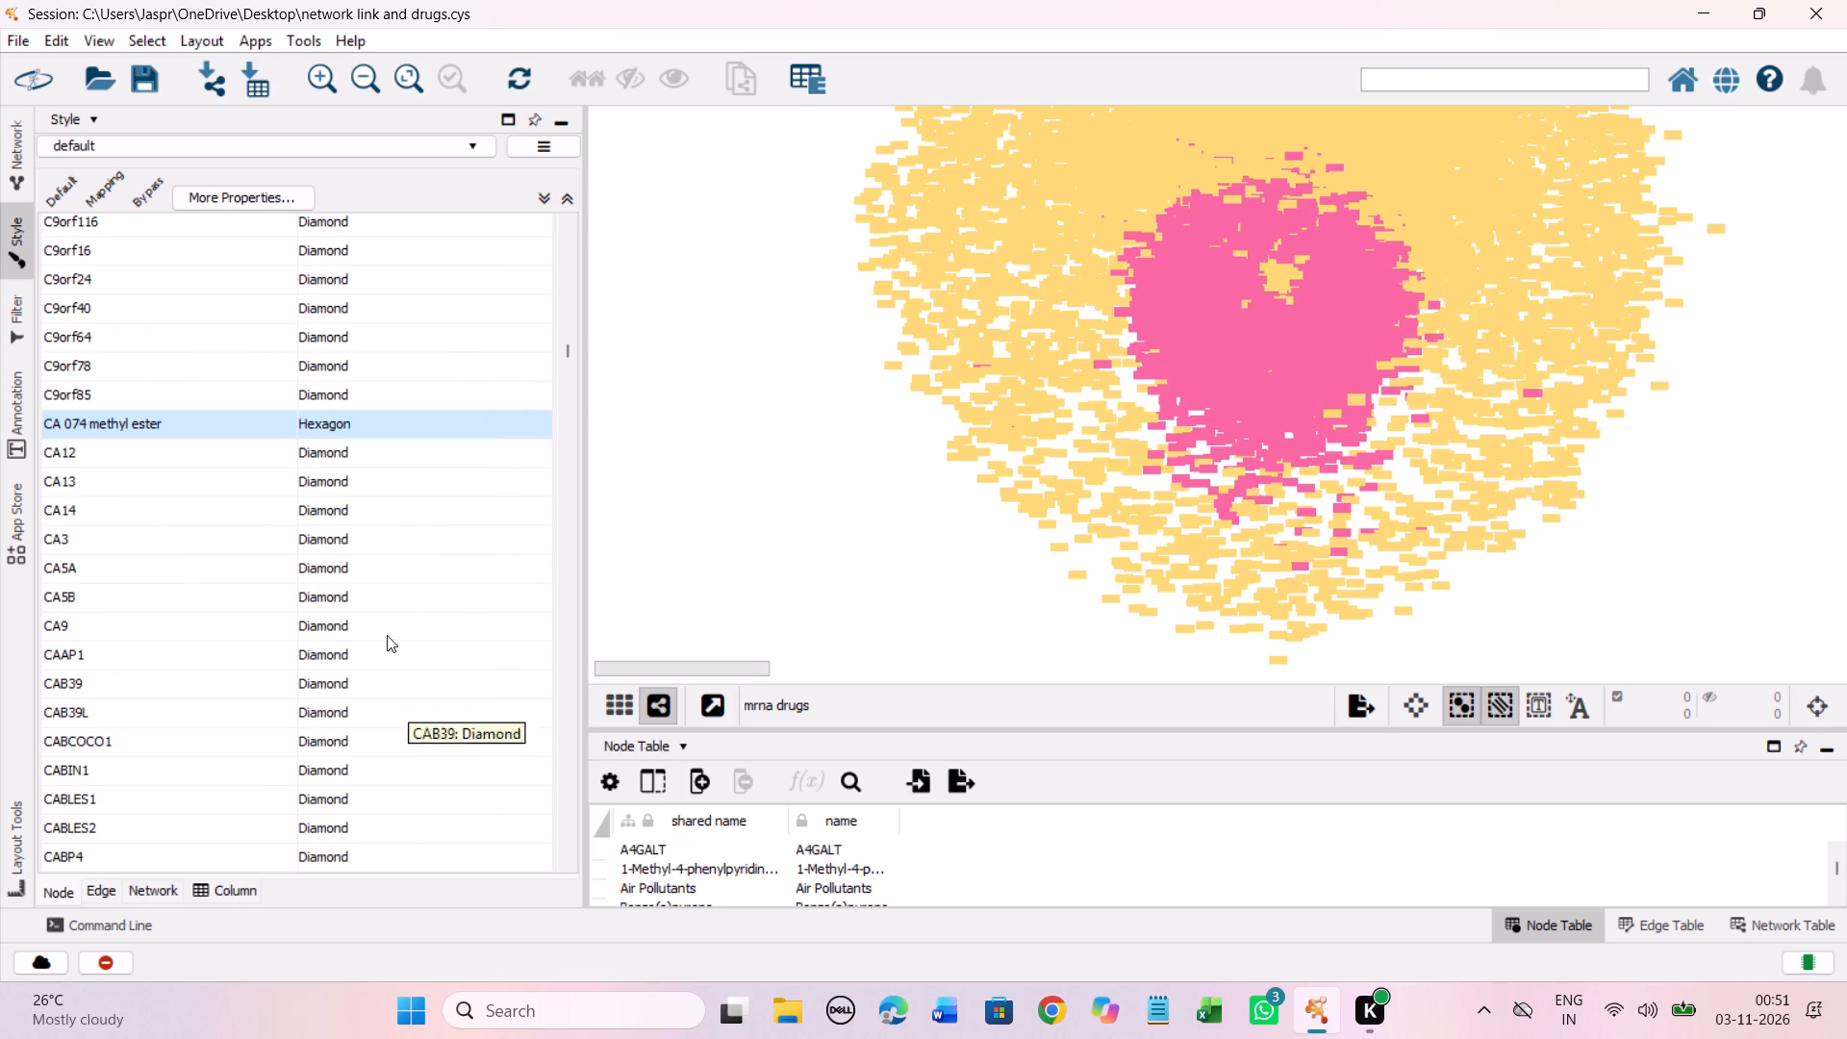
Set the discrete node shape mapping for CAF protocol to Hexagon.
{"action": "scroll", "coordinate": [392, 530], "scroll_direction": "down", "scroll_amount": 20}
{"action": "scroll", "coordinate": [392, 530], "scroll_direction": "down", "scroll_amount": 1}
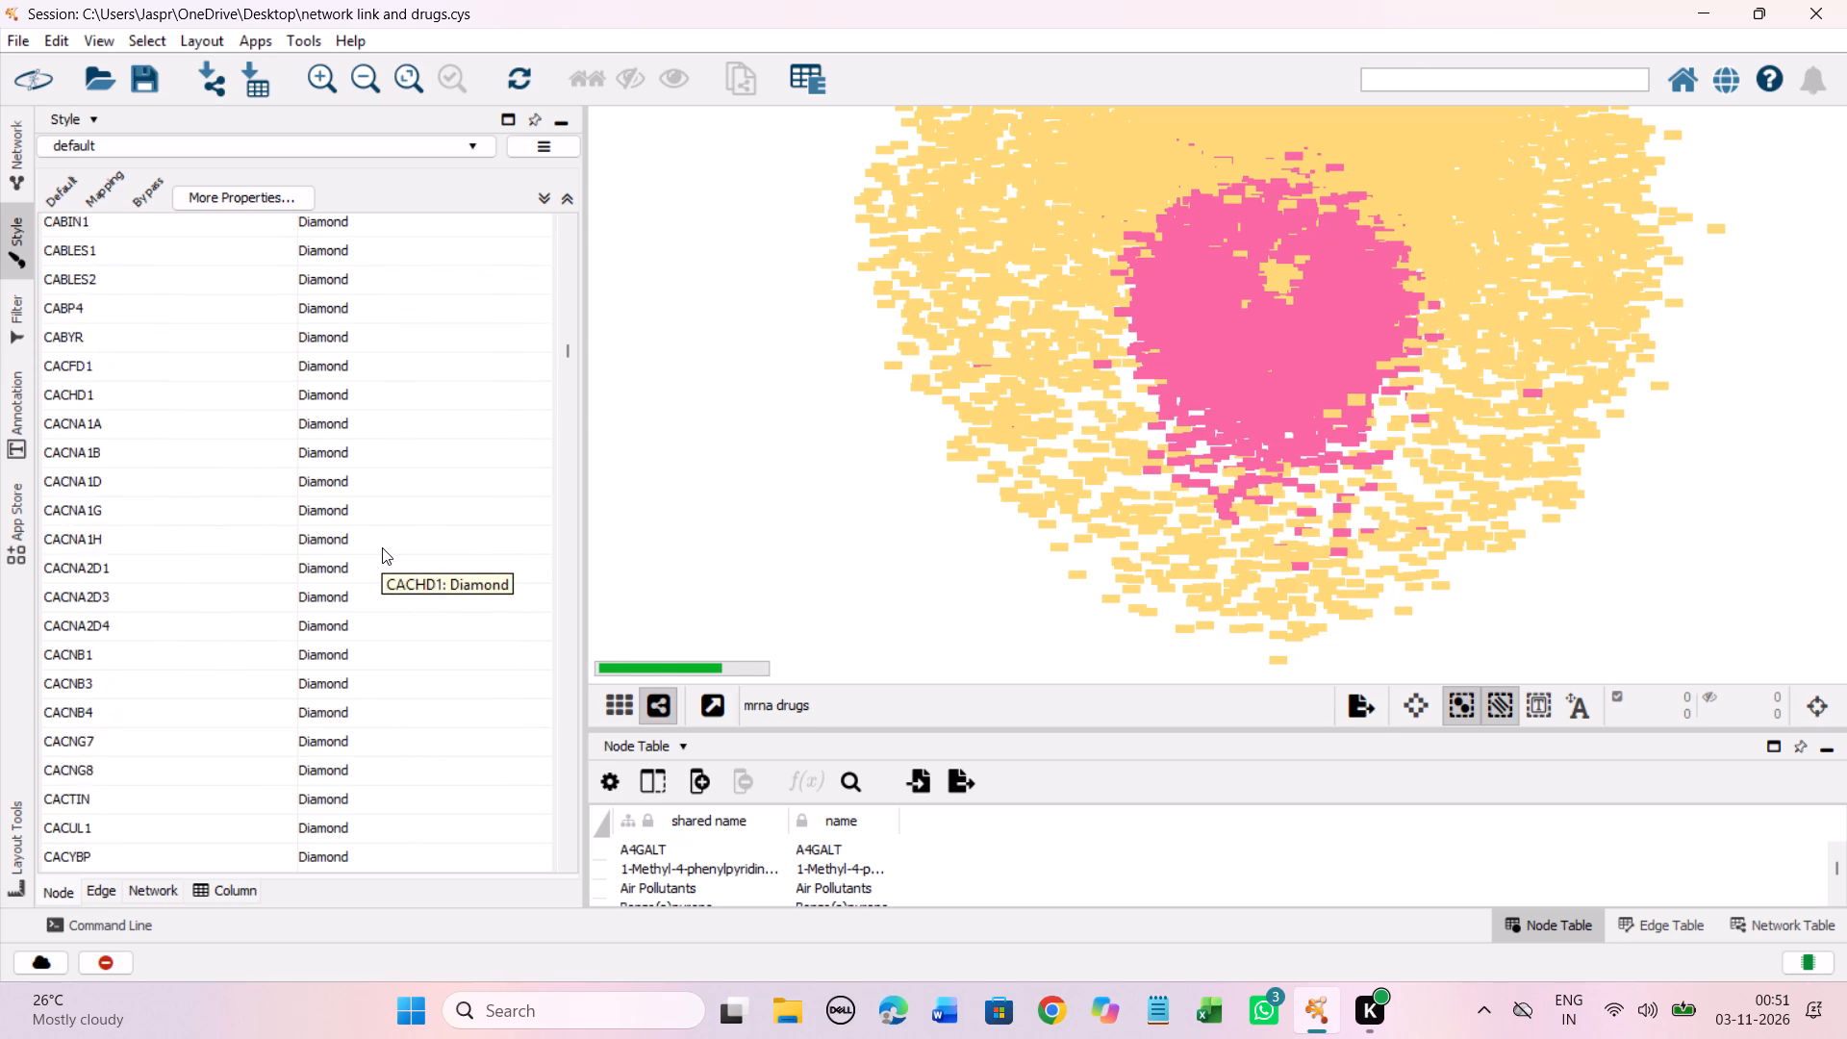
{"action": "scroll", "coordinate": [382, 547], "scroll_direction": "down", "scroll_amount": 18}
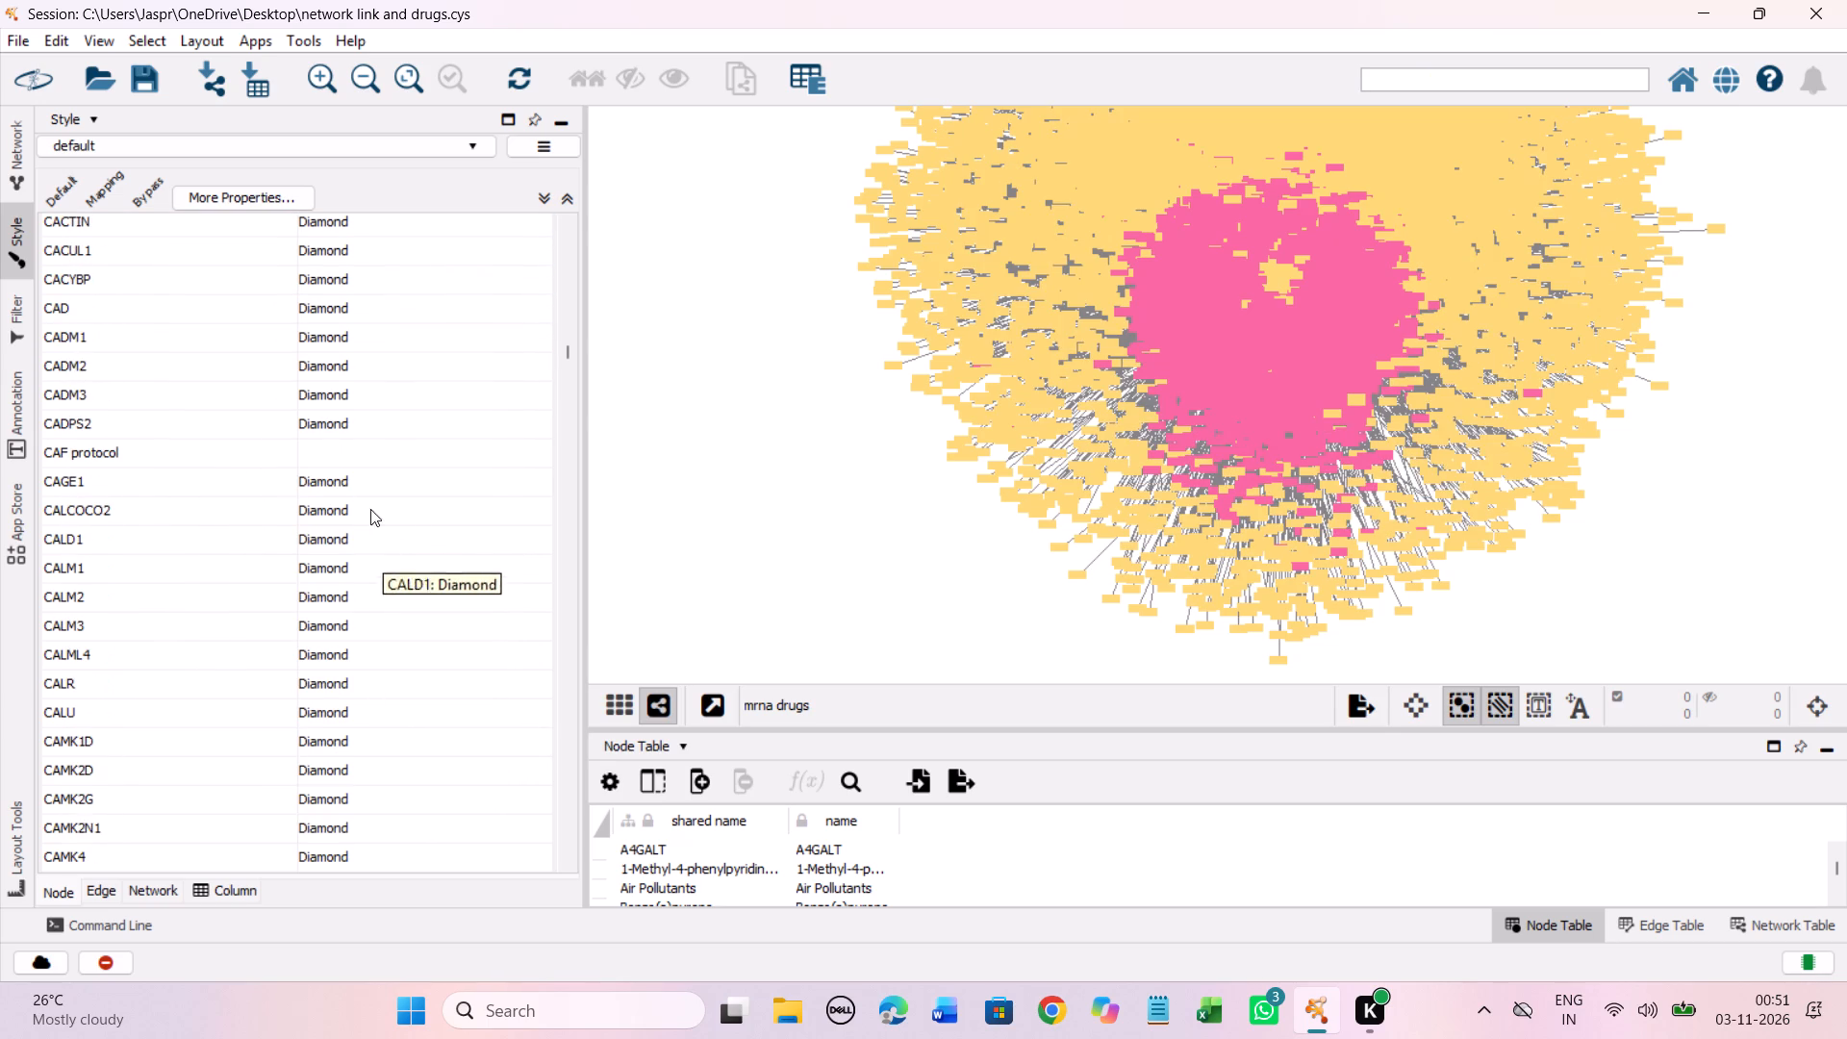
{"action": "left_click", "coordinate": [311, 449]}
{"action": "right_click", "coordinate": [311, 449]}
{"action": "left_click", "coordinate": [426, 464]}
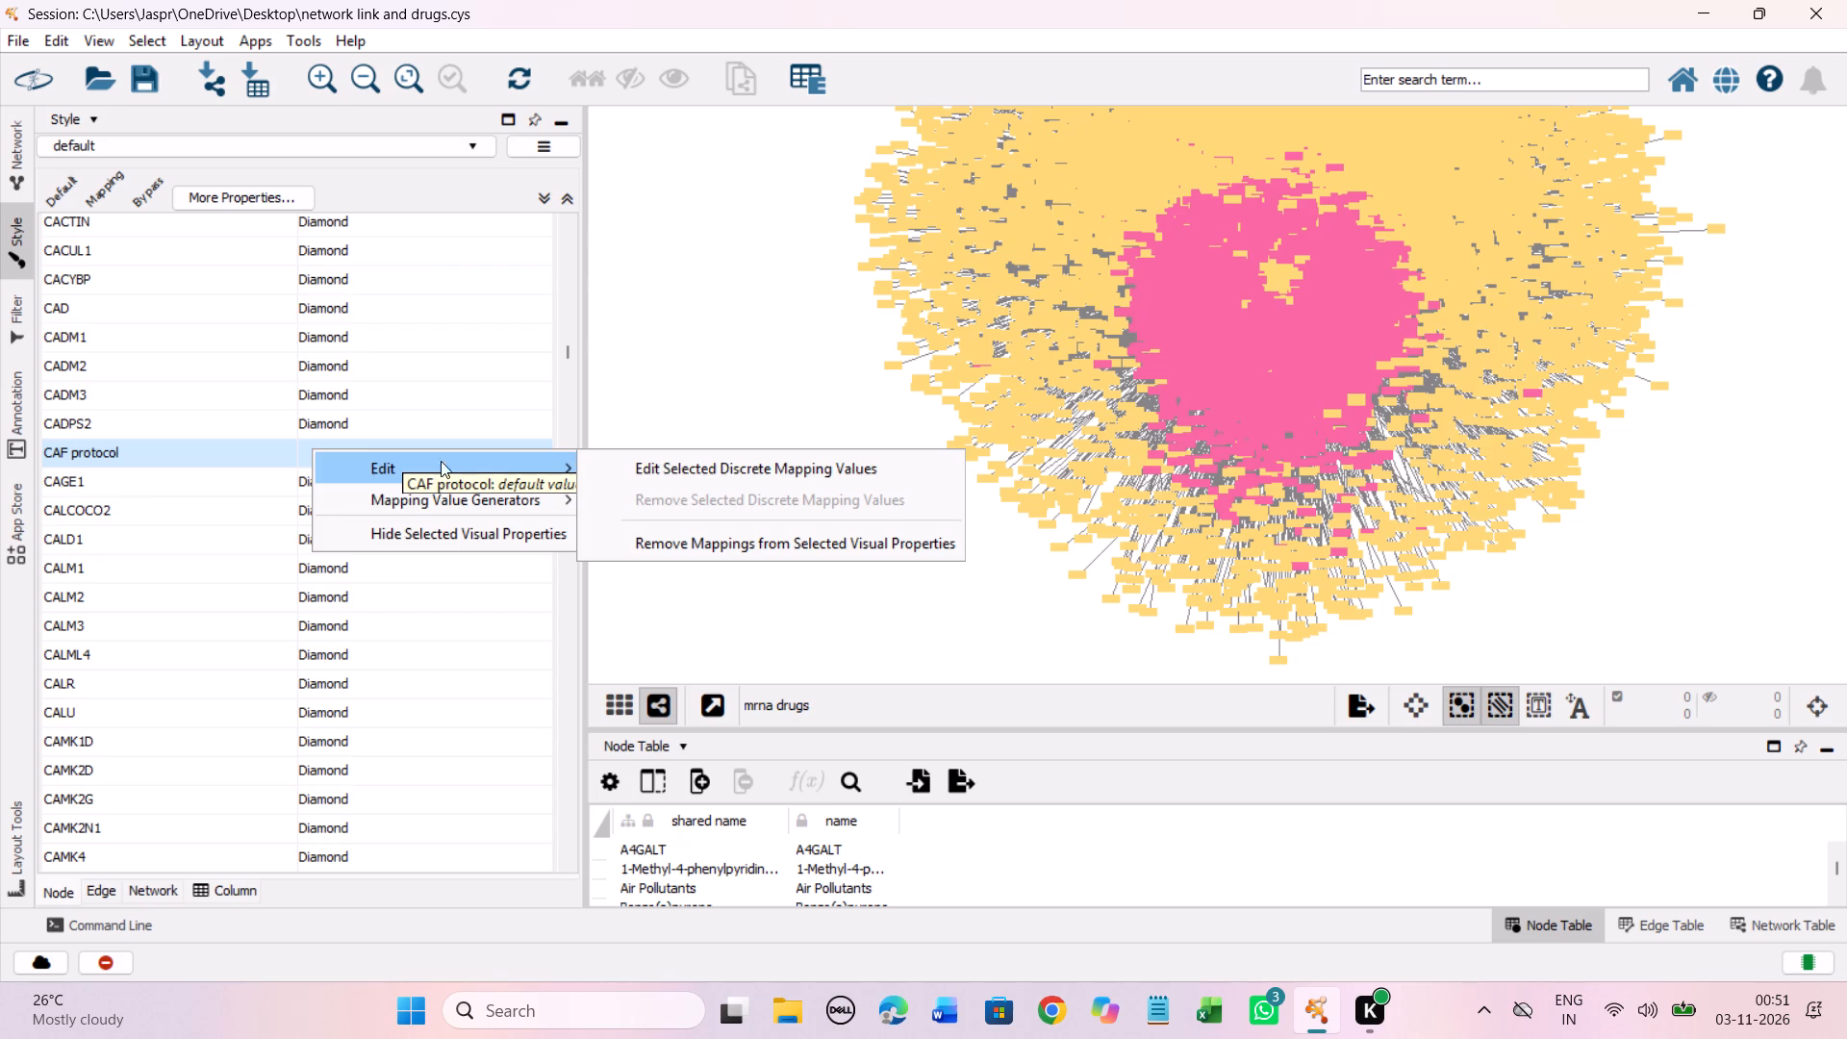
{"action": "left_click", "coordinate": [716, 471]}
{"action": "left_click", "coordinate": [297, 471]}
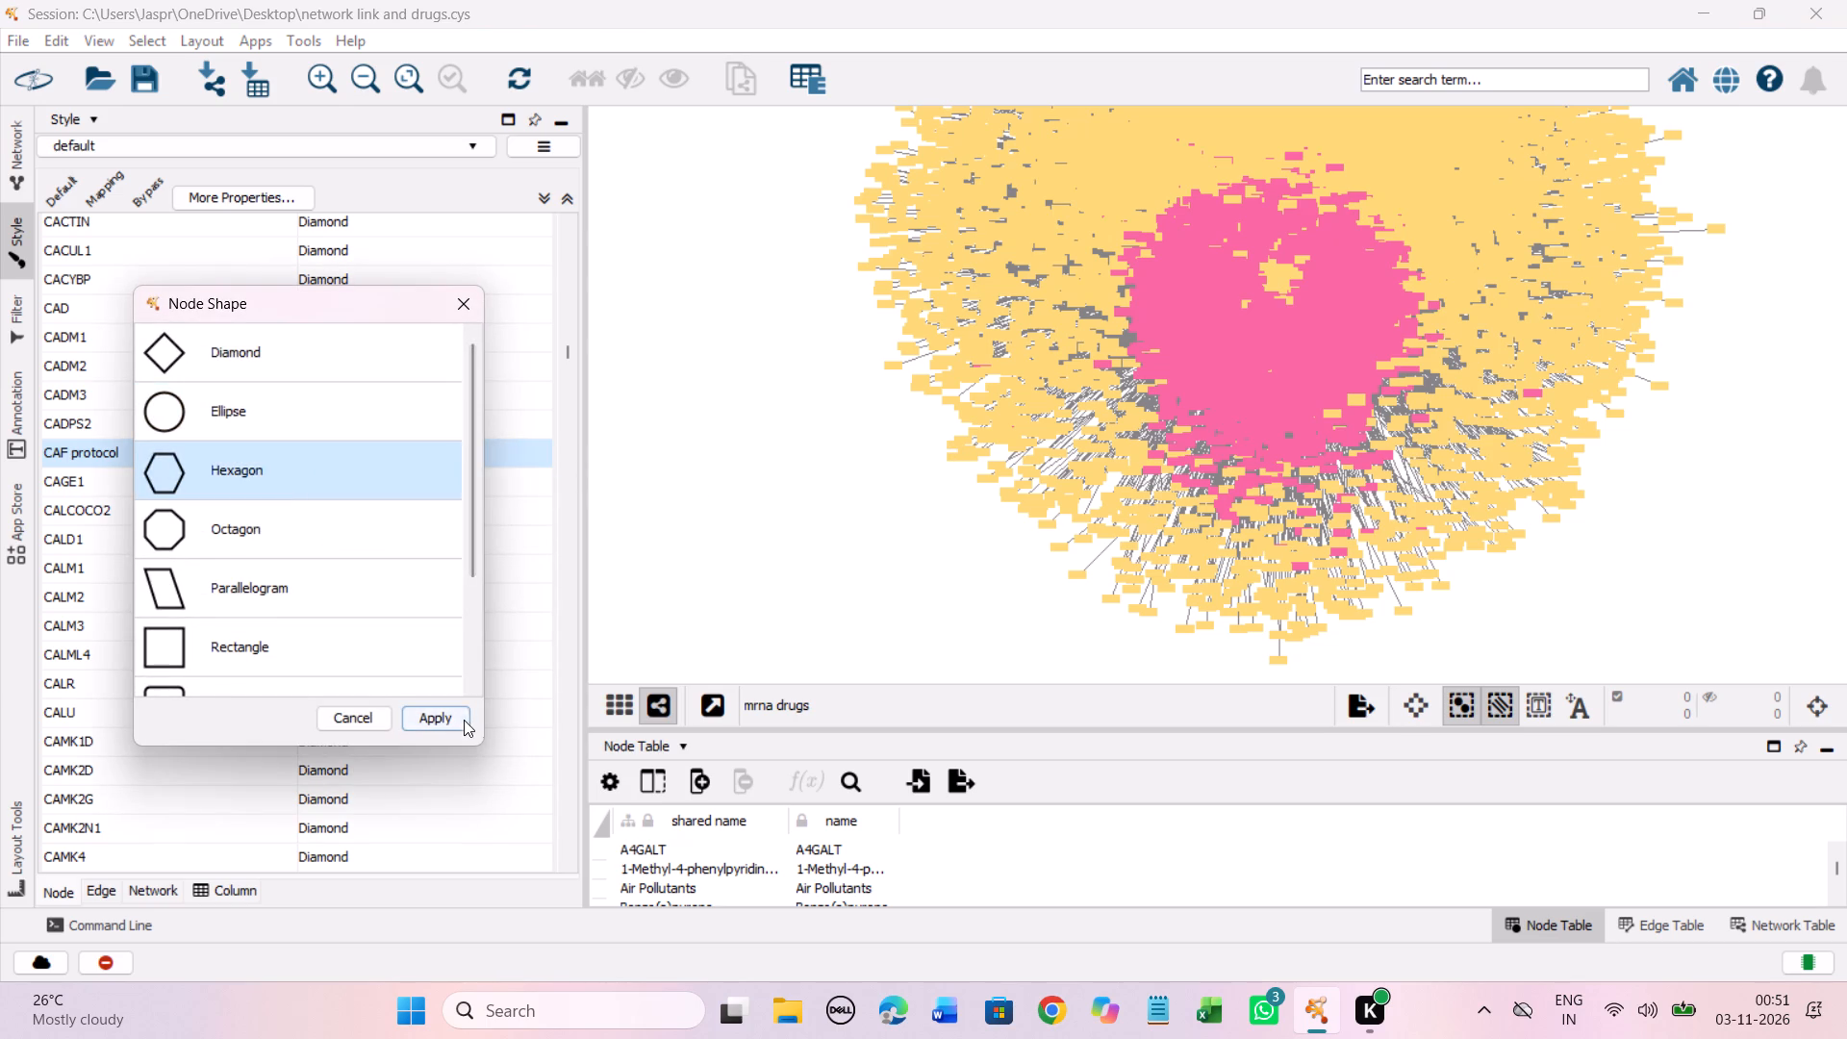
{"action": "left_click", "coordinate": [463, 720]}
Set the discrete node shape mapping for the whole range of entries from CAY 10580 through CB-839 to Hexagon.
{"action": "scroll", "coordinate": [433, 545], "scroll_direction": "down", "scroll_amount": 4}
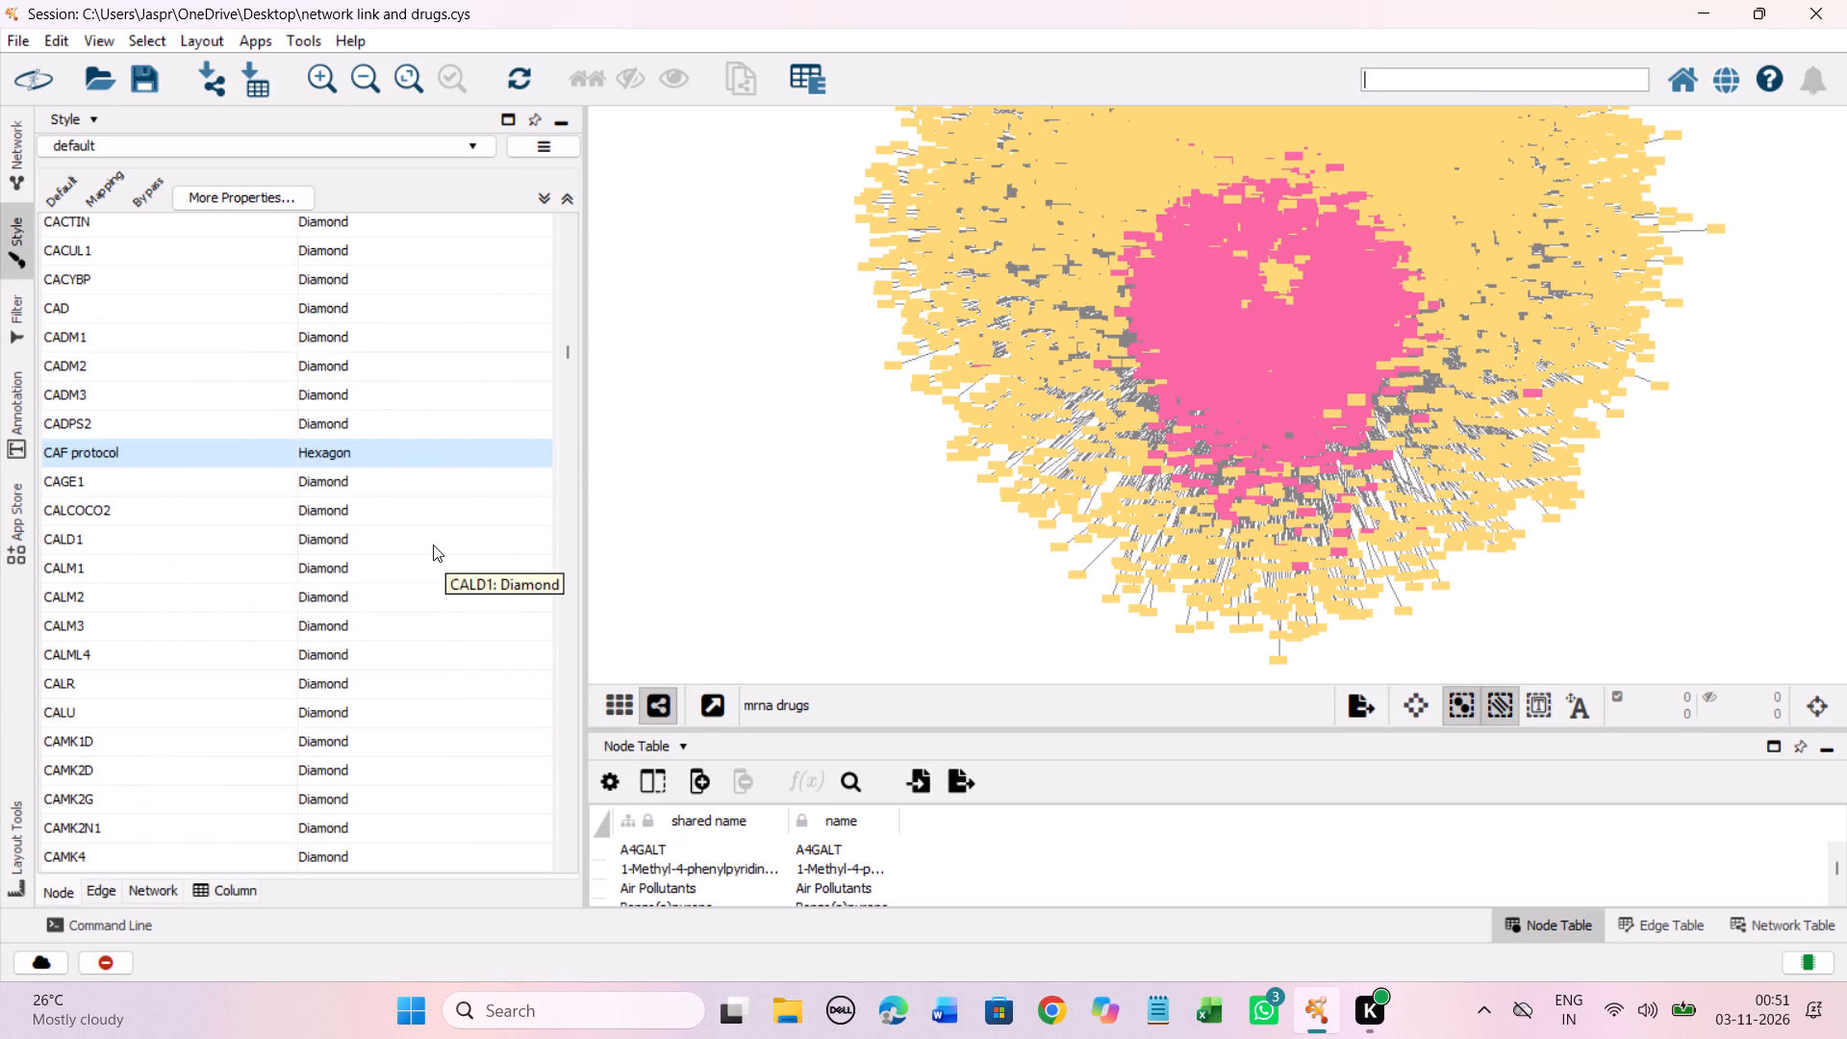
{"action": "scroll", "coordinate": [432, 523], "scroll_direction": "down", "scroll_amount": 17}
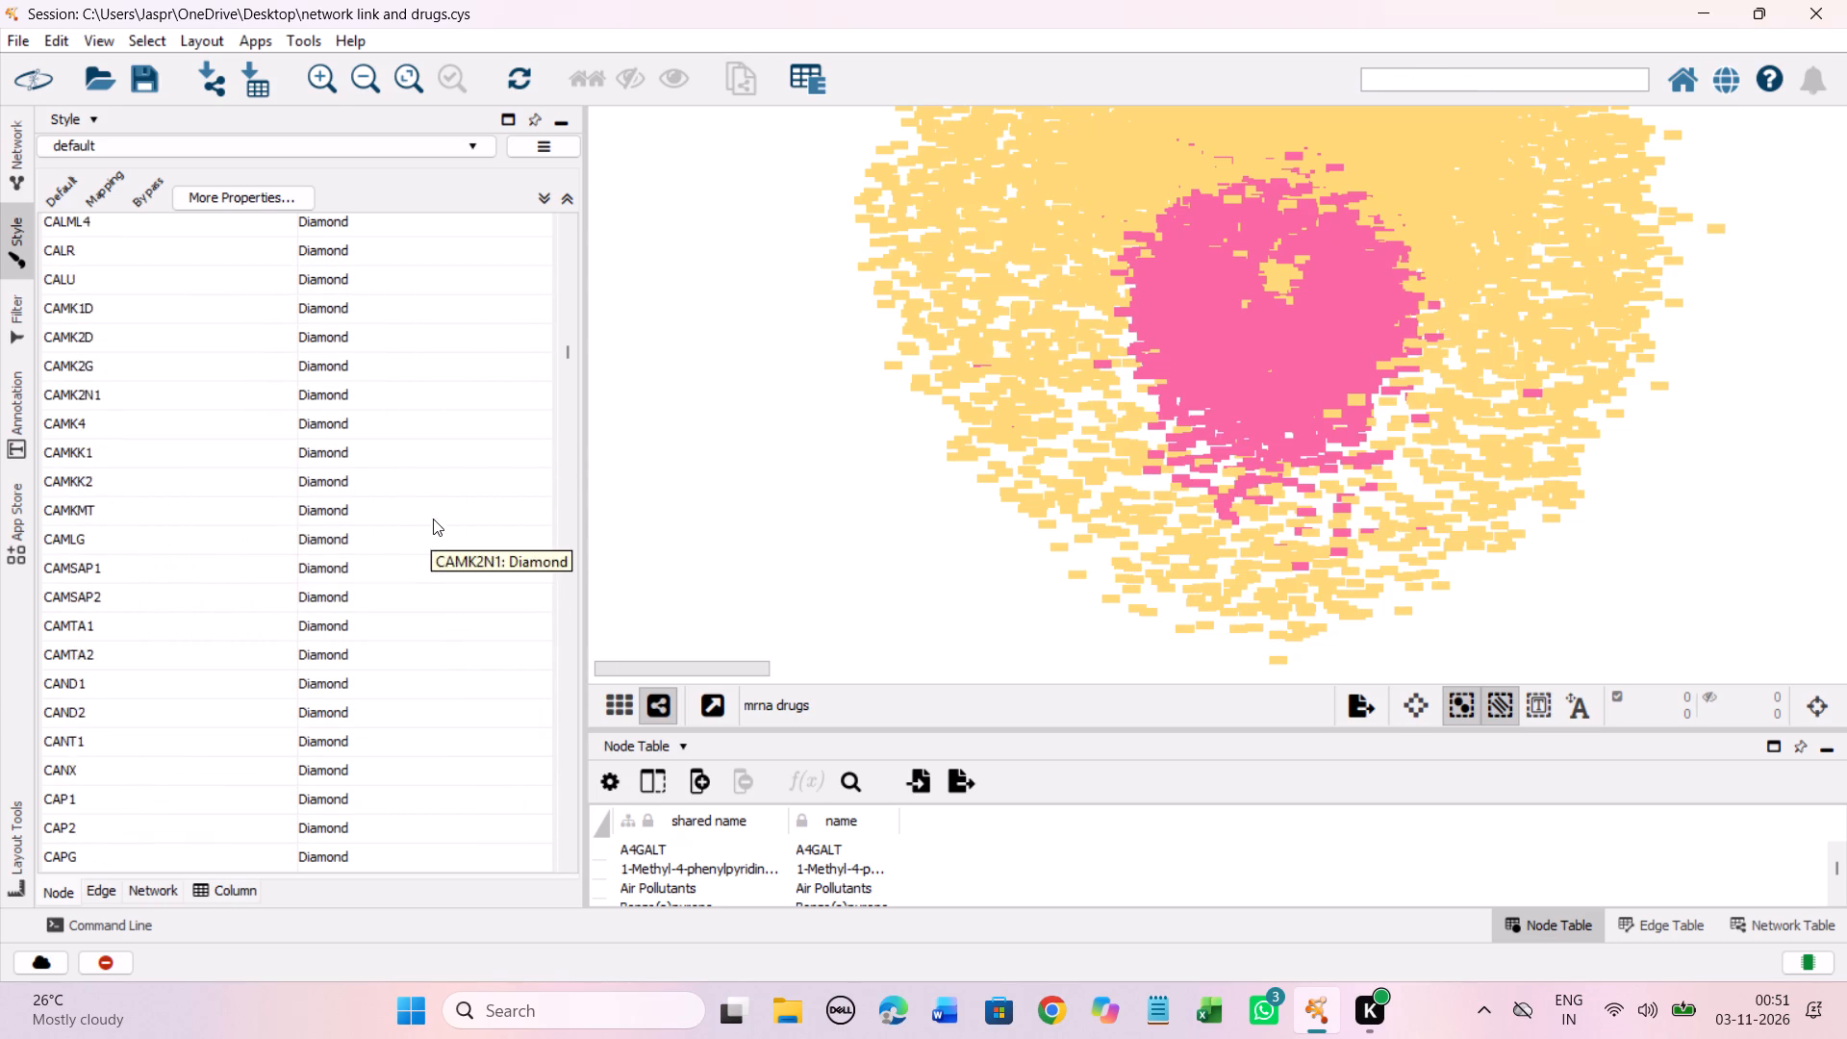
{"action": "scroll", "coordinate": [433, 519], "scroll_direction": "down", "scroll_amount": 20}
{"action": "scroll", "coordinate": [433, 519], "scroll_direction": "down", "scroll_amount": 16}
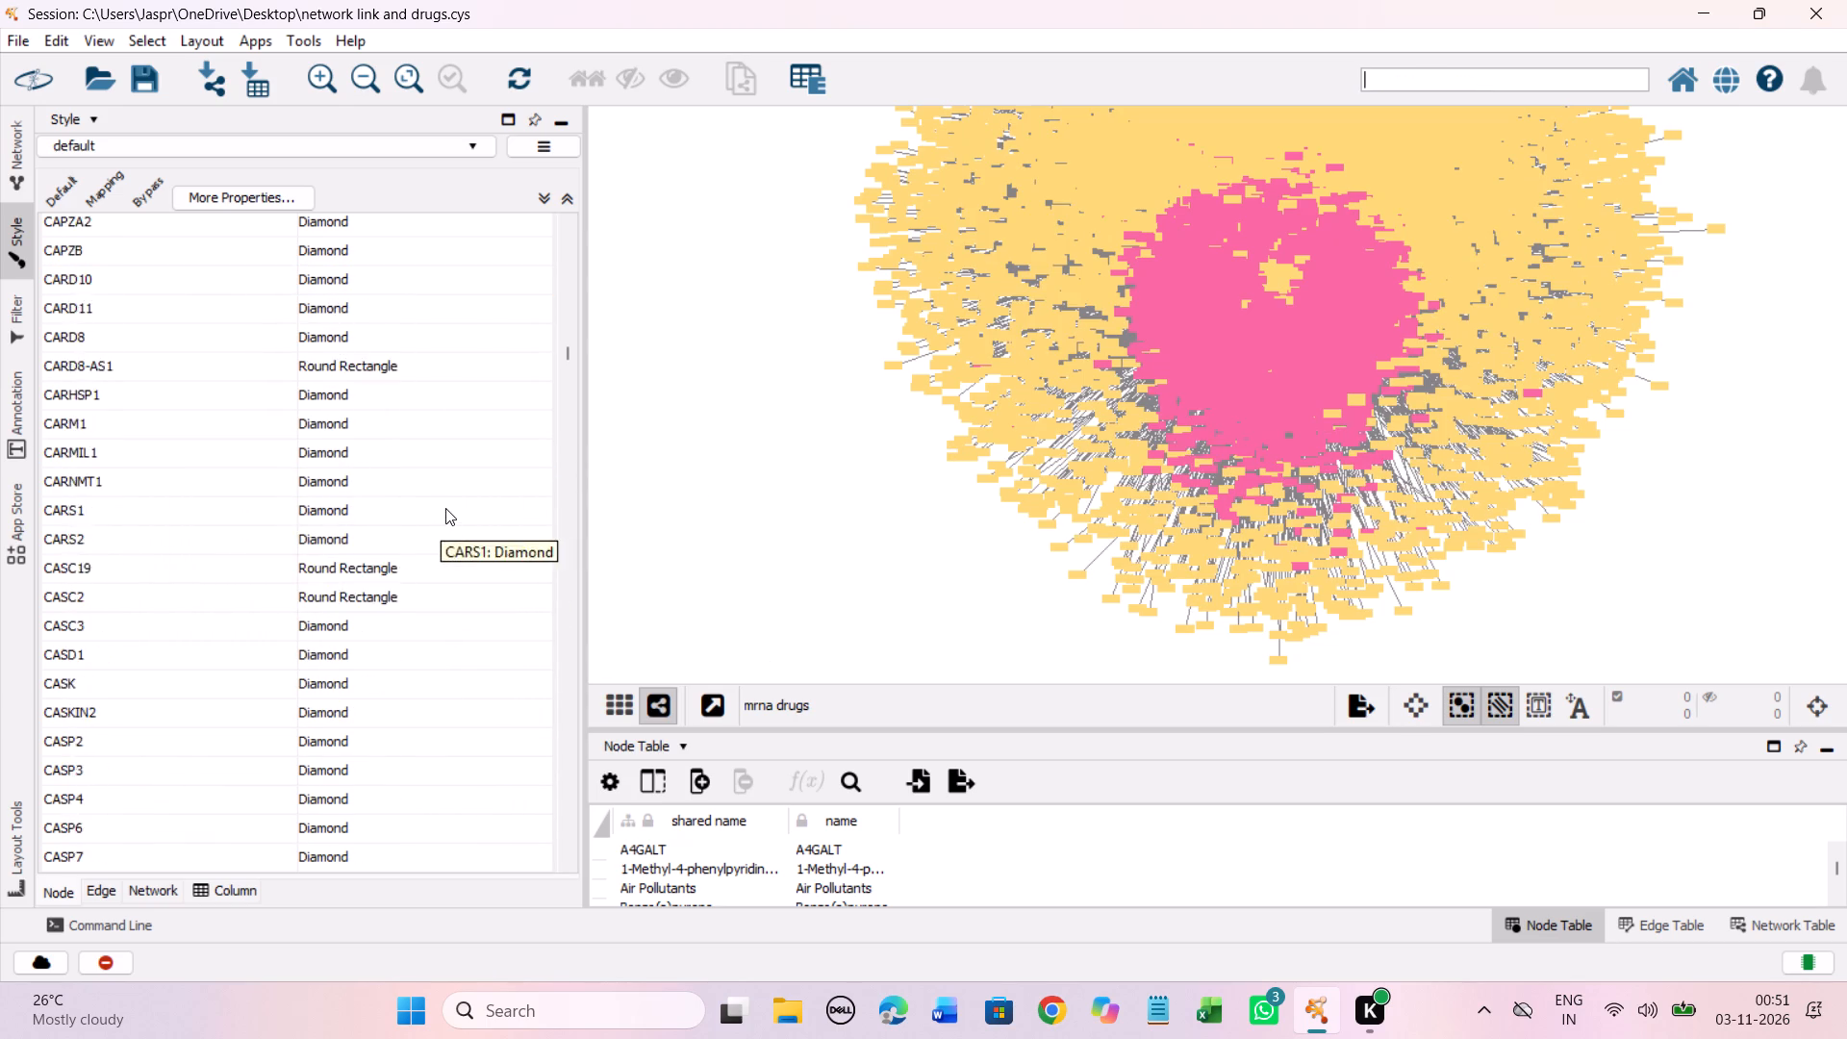
{"action": "scroll", "coordinate": [445, 508], "scroll_direction": "down", "scroll_amount": 20}
{"action": "scroll", "coordinate": [445, 508], "scroll_direction": "down", "scroll_amount": 8}
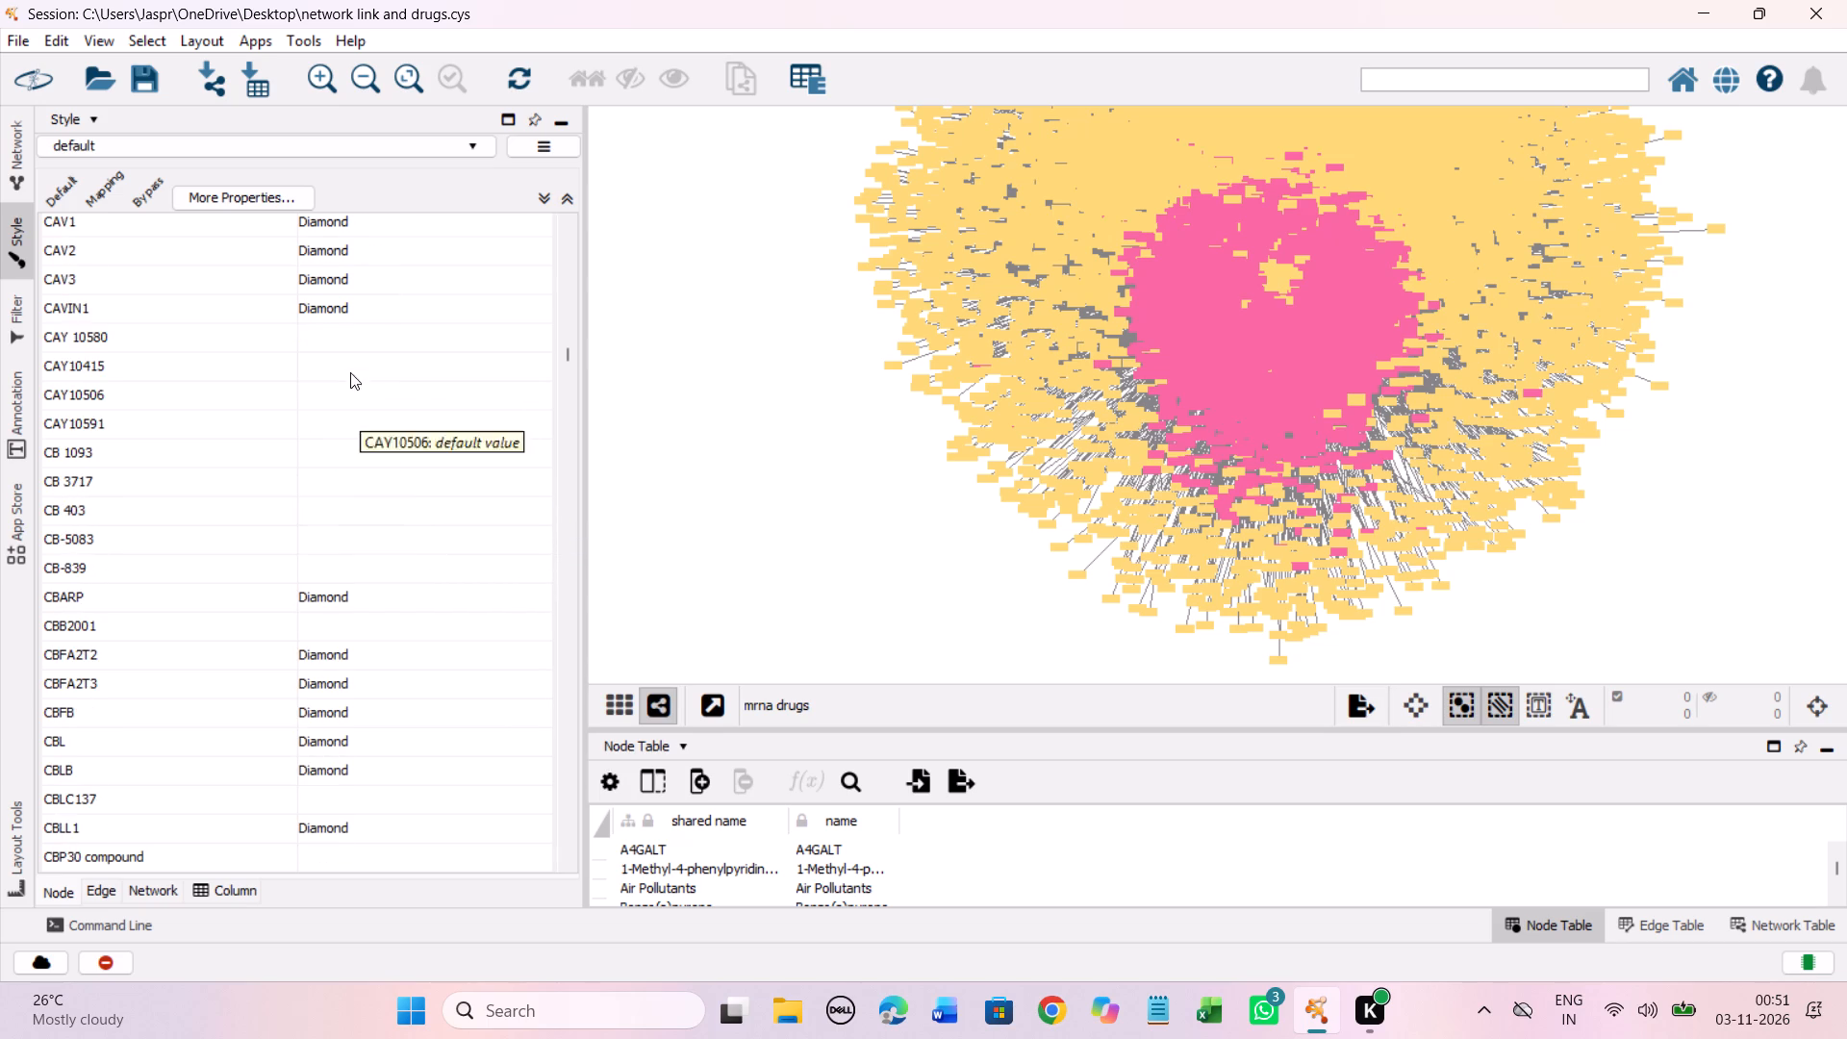
{"action": "left_click_drag", "start_coordinate": [317, 332], "coordinate": [330, 566]}
{"action": "right_click", "coordinate": [331, 566]}
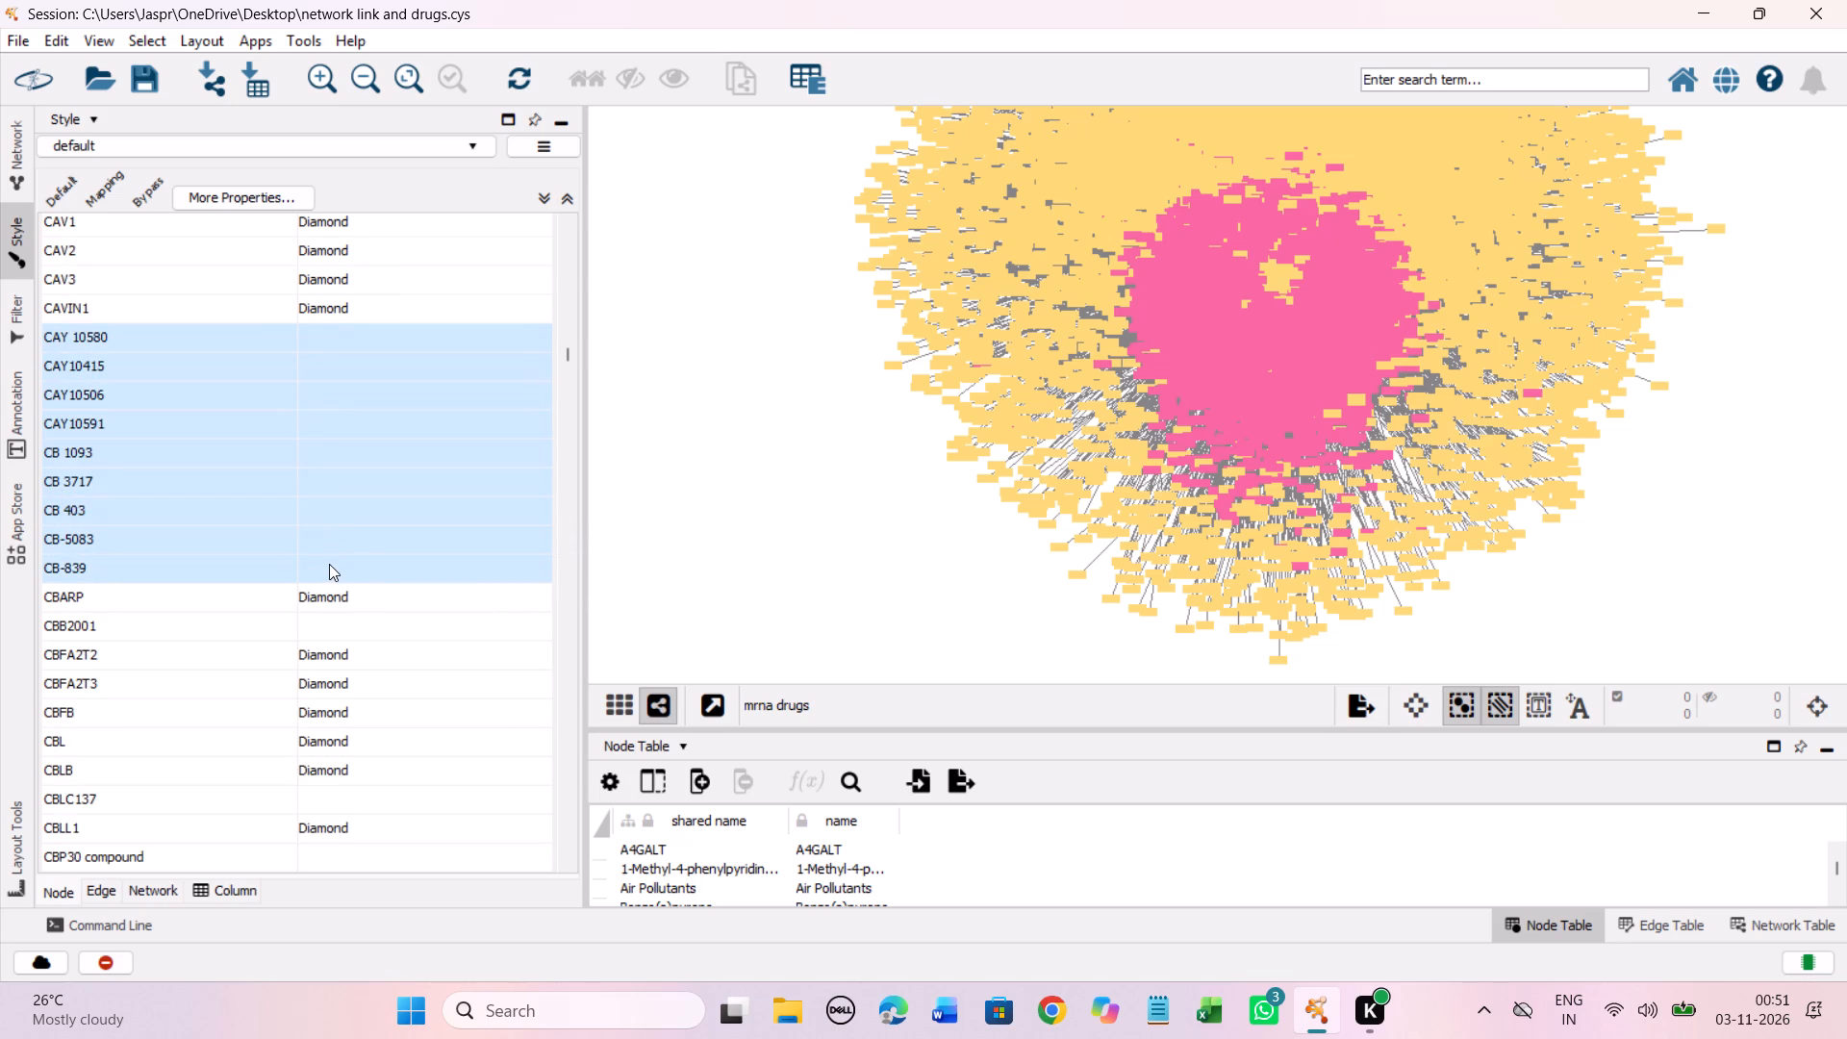
{"action": "left_click", "coordinate": [423, 588]}
{"action": "left_click", "coordinate": [671, 571]}
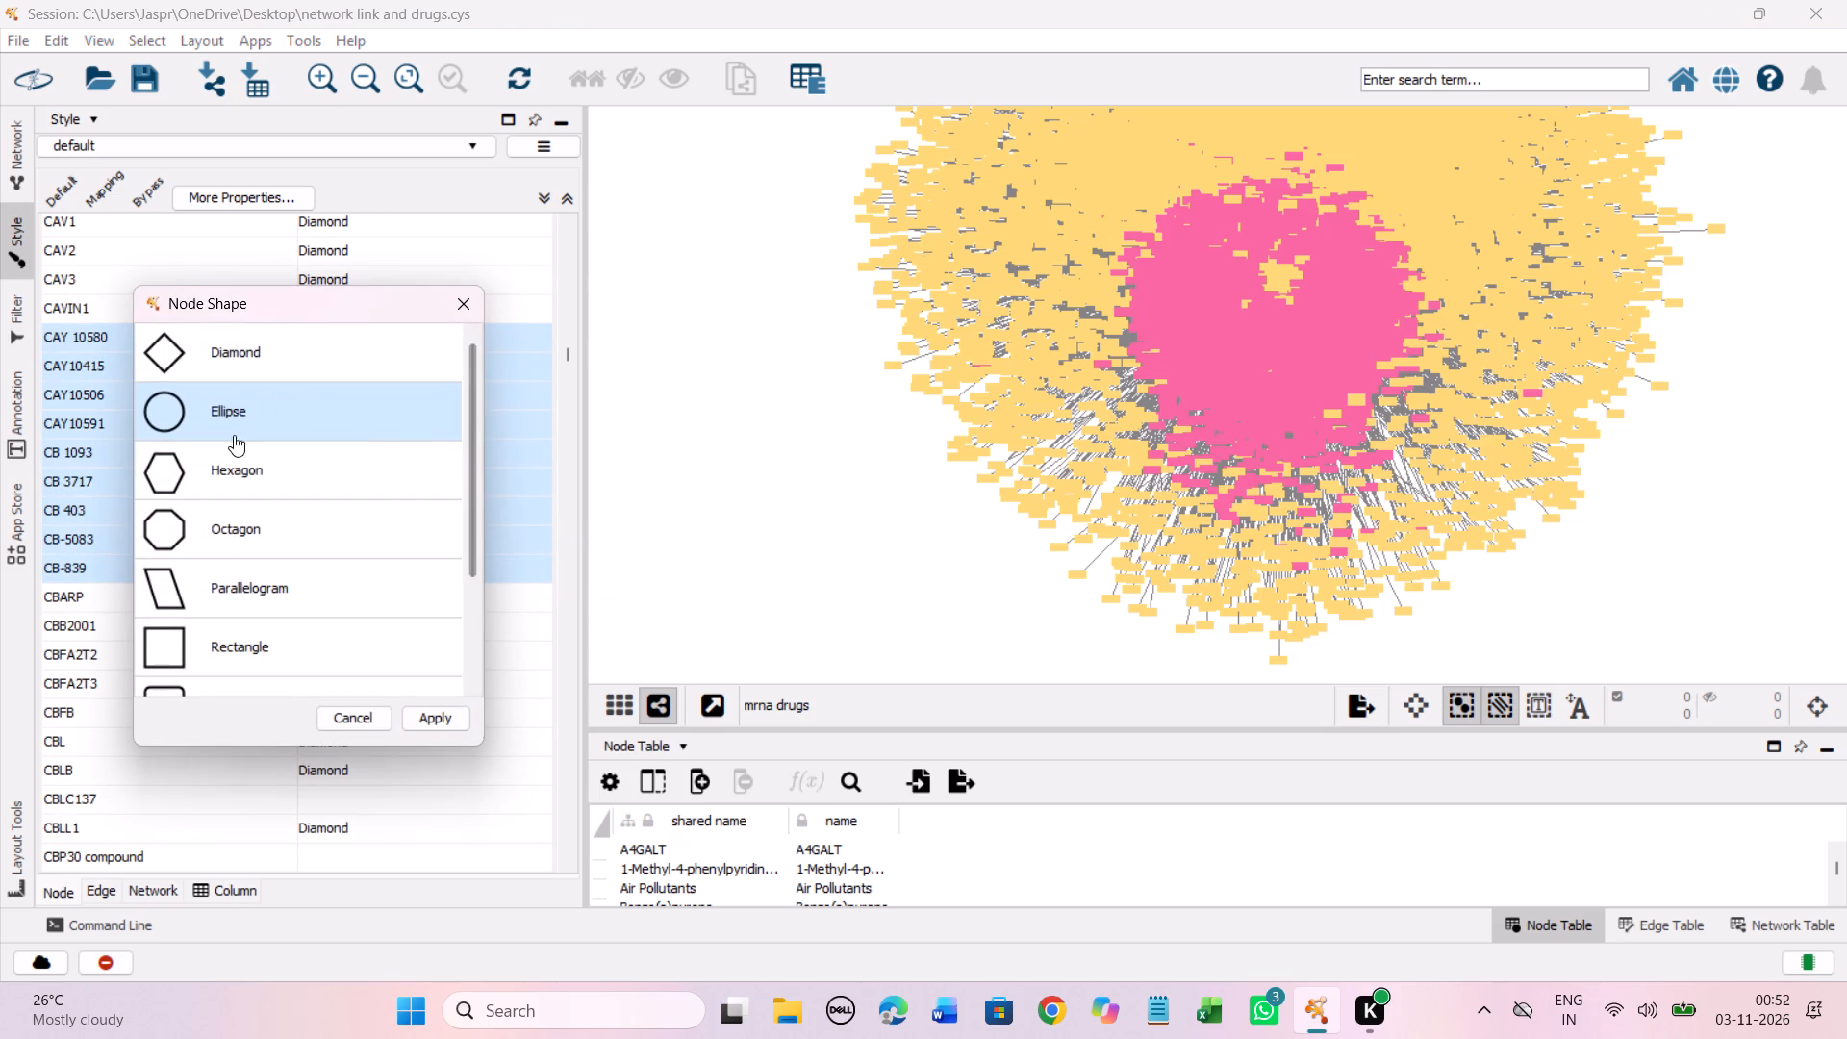
{"action": "left_click", "coordinate": [248, 462]}
{"action": "left_click", "coordinate": [441, 724]}
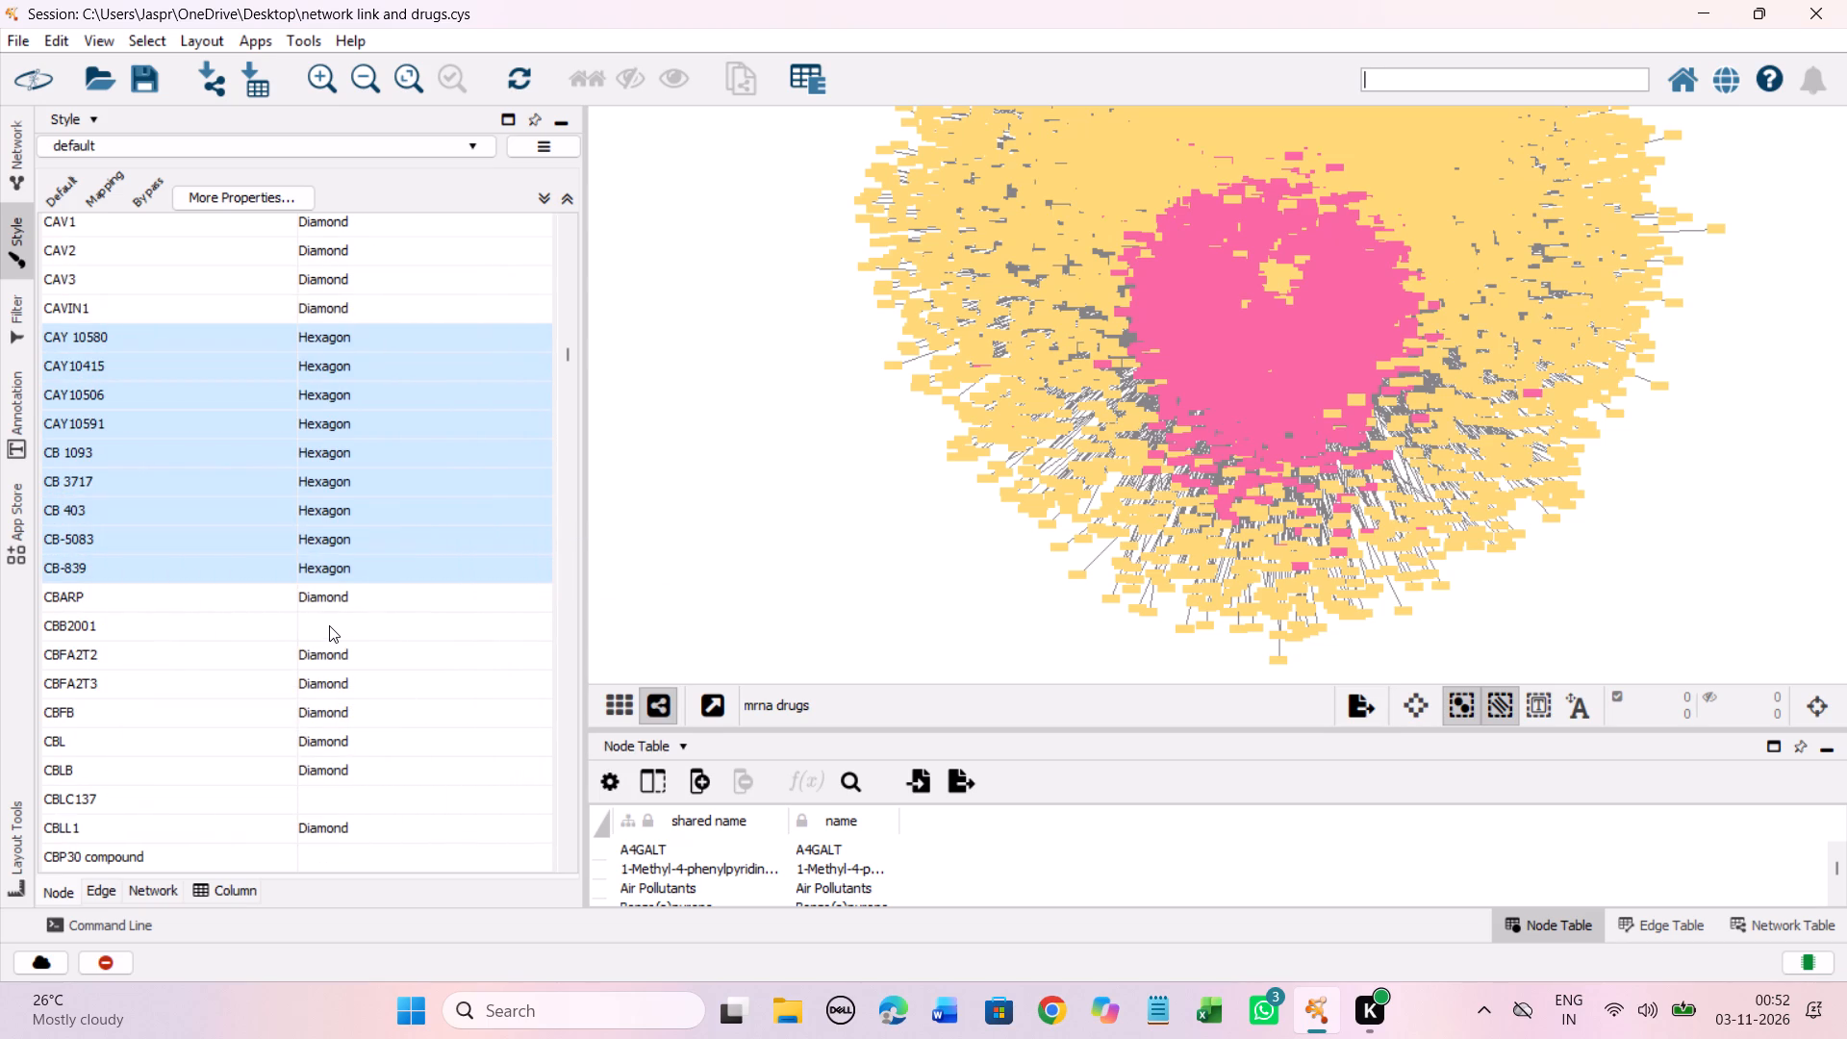
Set the discrete node shape mapping for CBB2001 to Hexagon.
{"action": "left_click", "coordinate": [329, 625]}
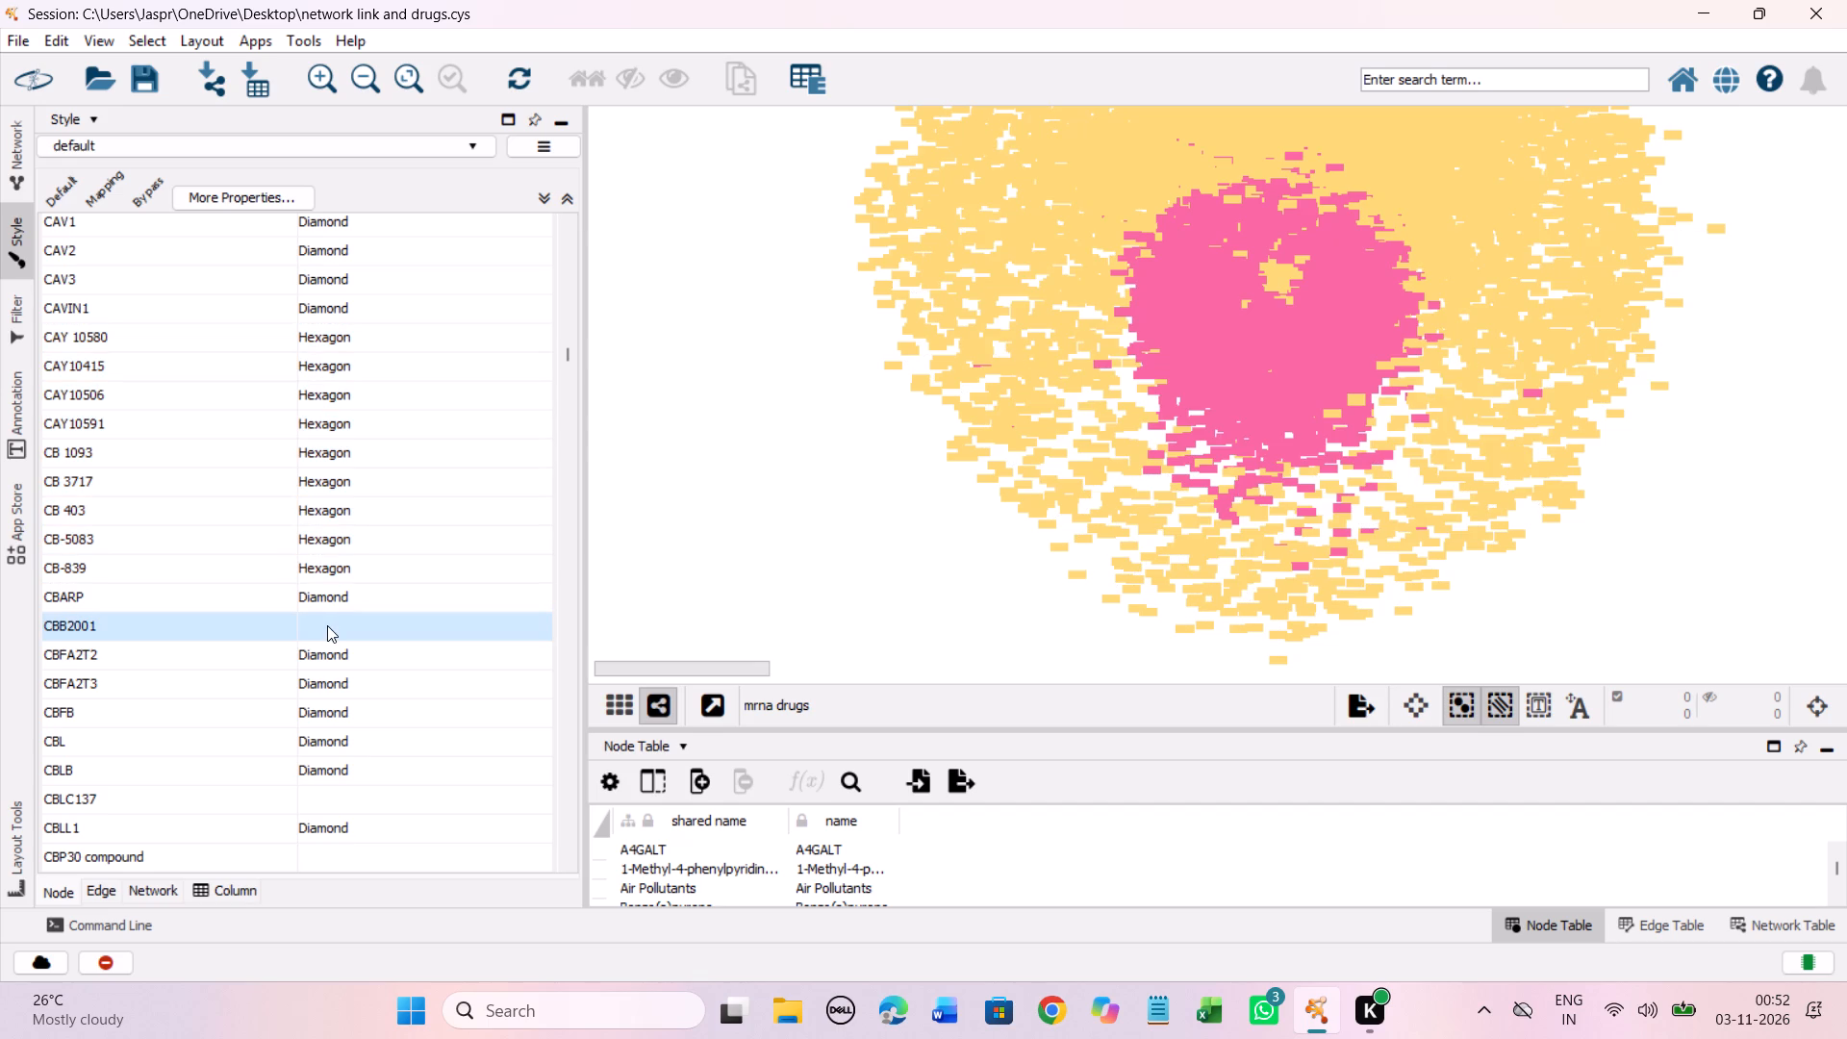
{"action": "right_click", "coordinate": [327, 625]}
{"action": "left_click", "coordinate": [403, 632]}
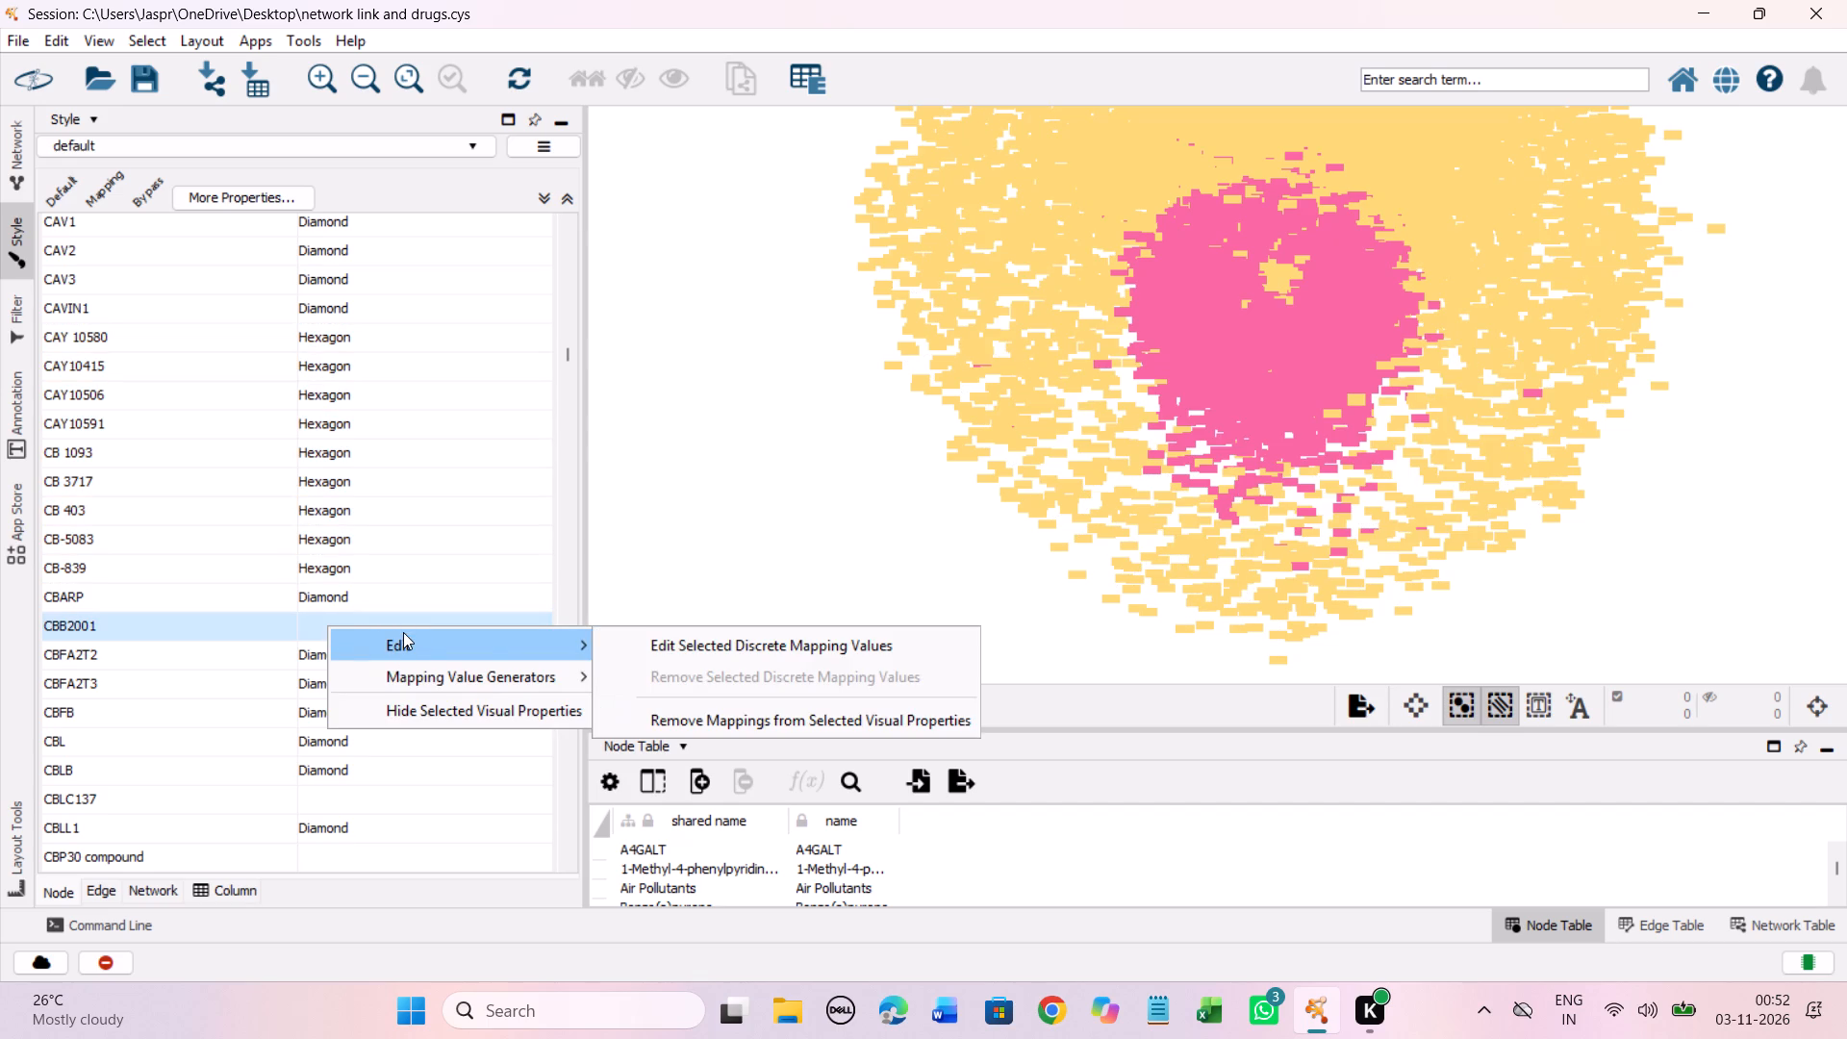
{"action": "left_click", "coordinate": [662, 648]}
{"action": "left_click", "coordinate": [272, 455]}
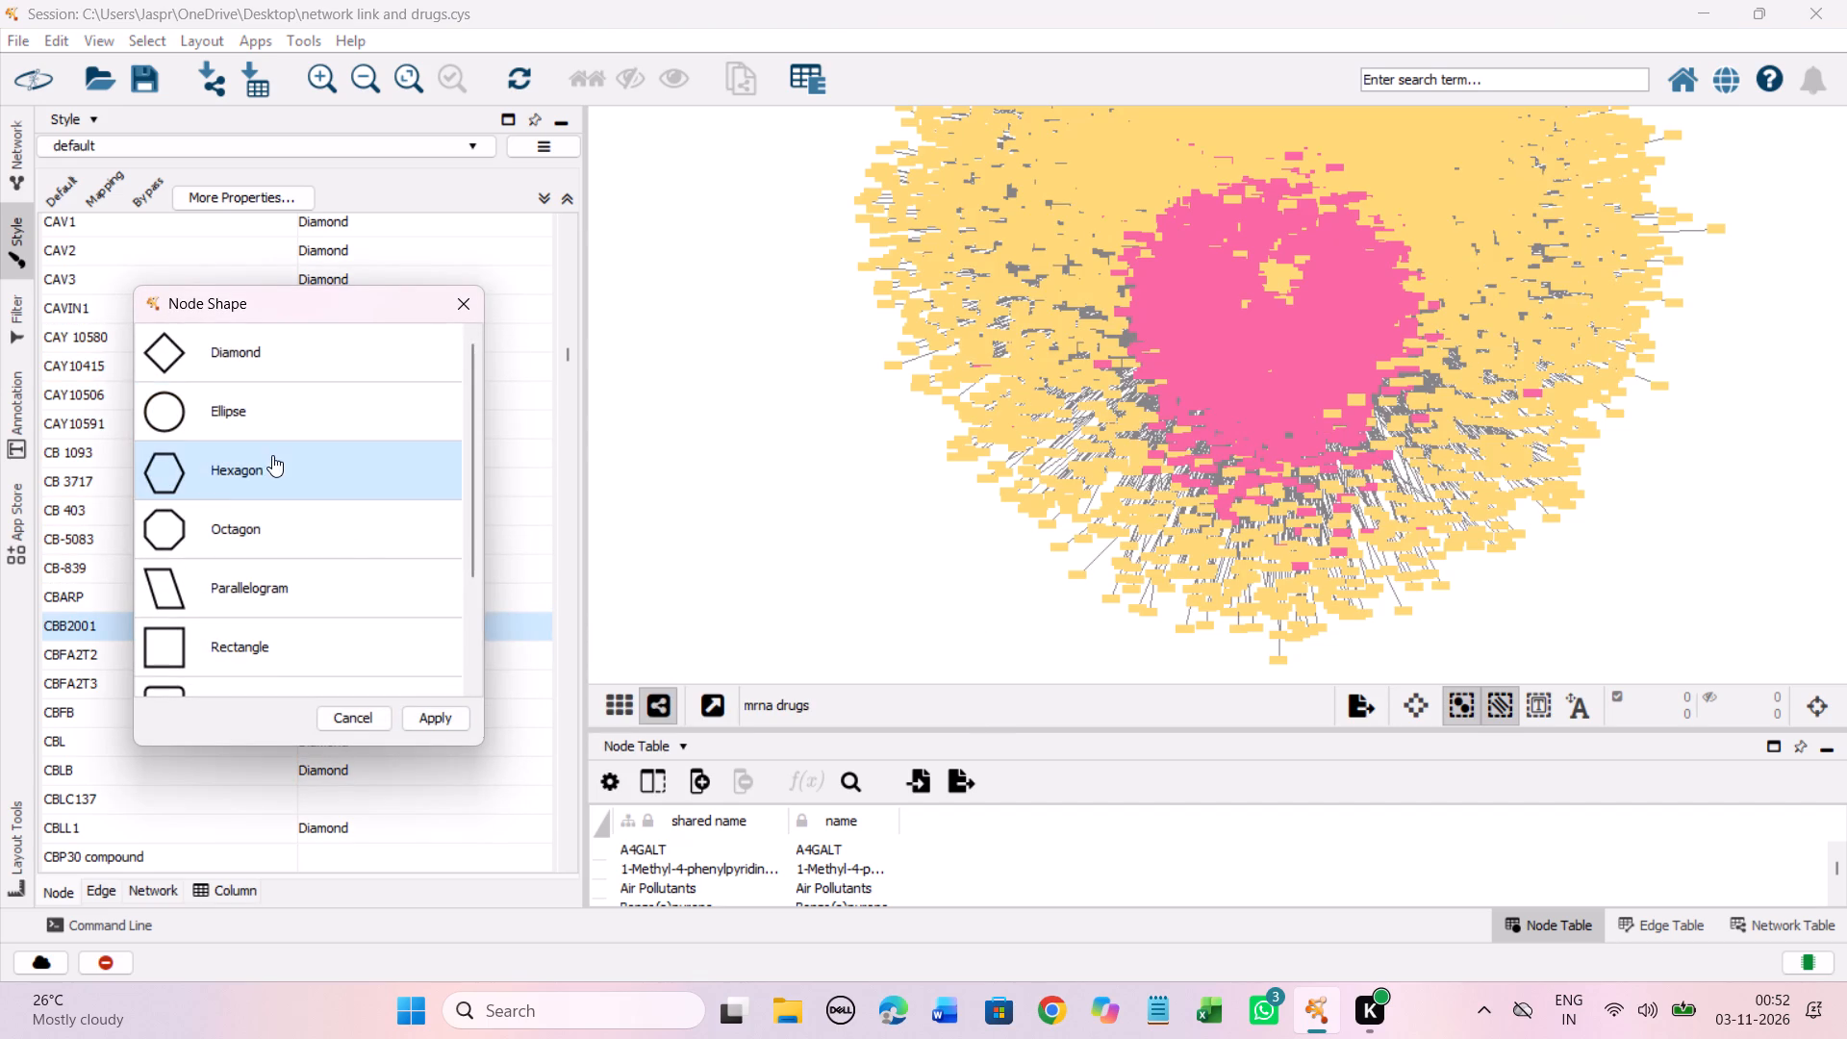
{"action": "left_click", "coordinate": [446, 726]}
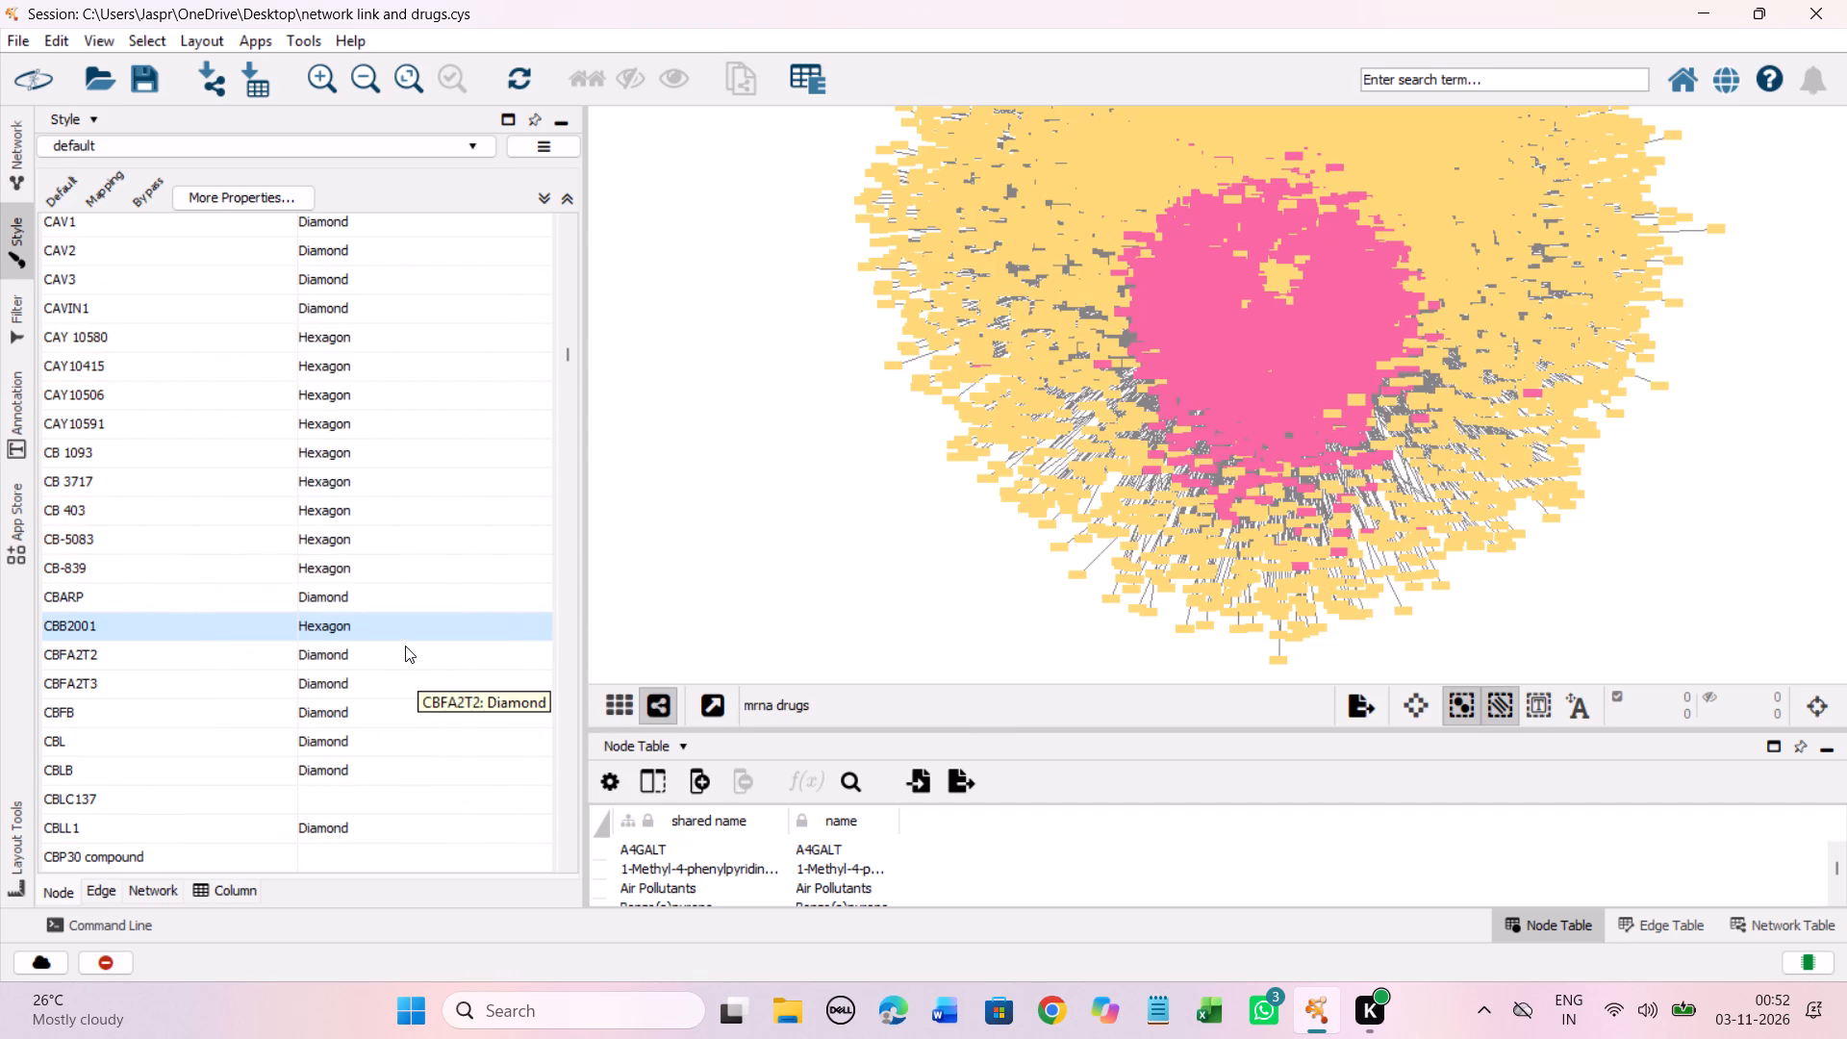
Set the discrete node shape mapping for CBLC137 to Hexagon.
{"action": "scroll", "coordinate": [405, 646], "scroll_direction": "down", "scroll_amount": 3}
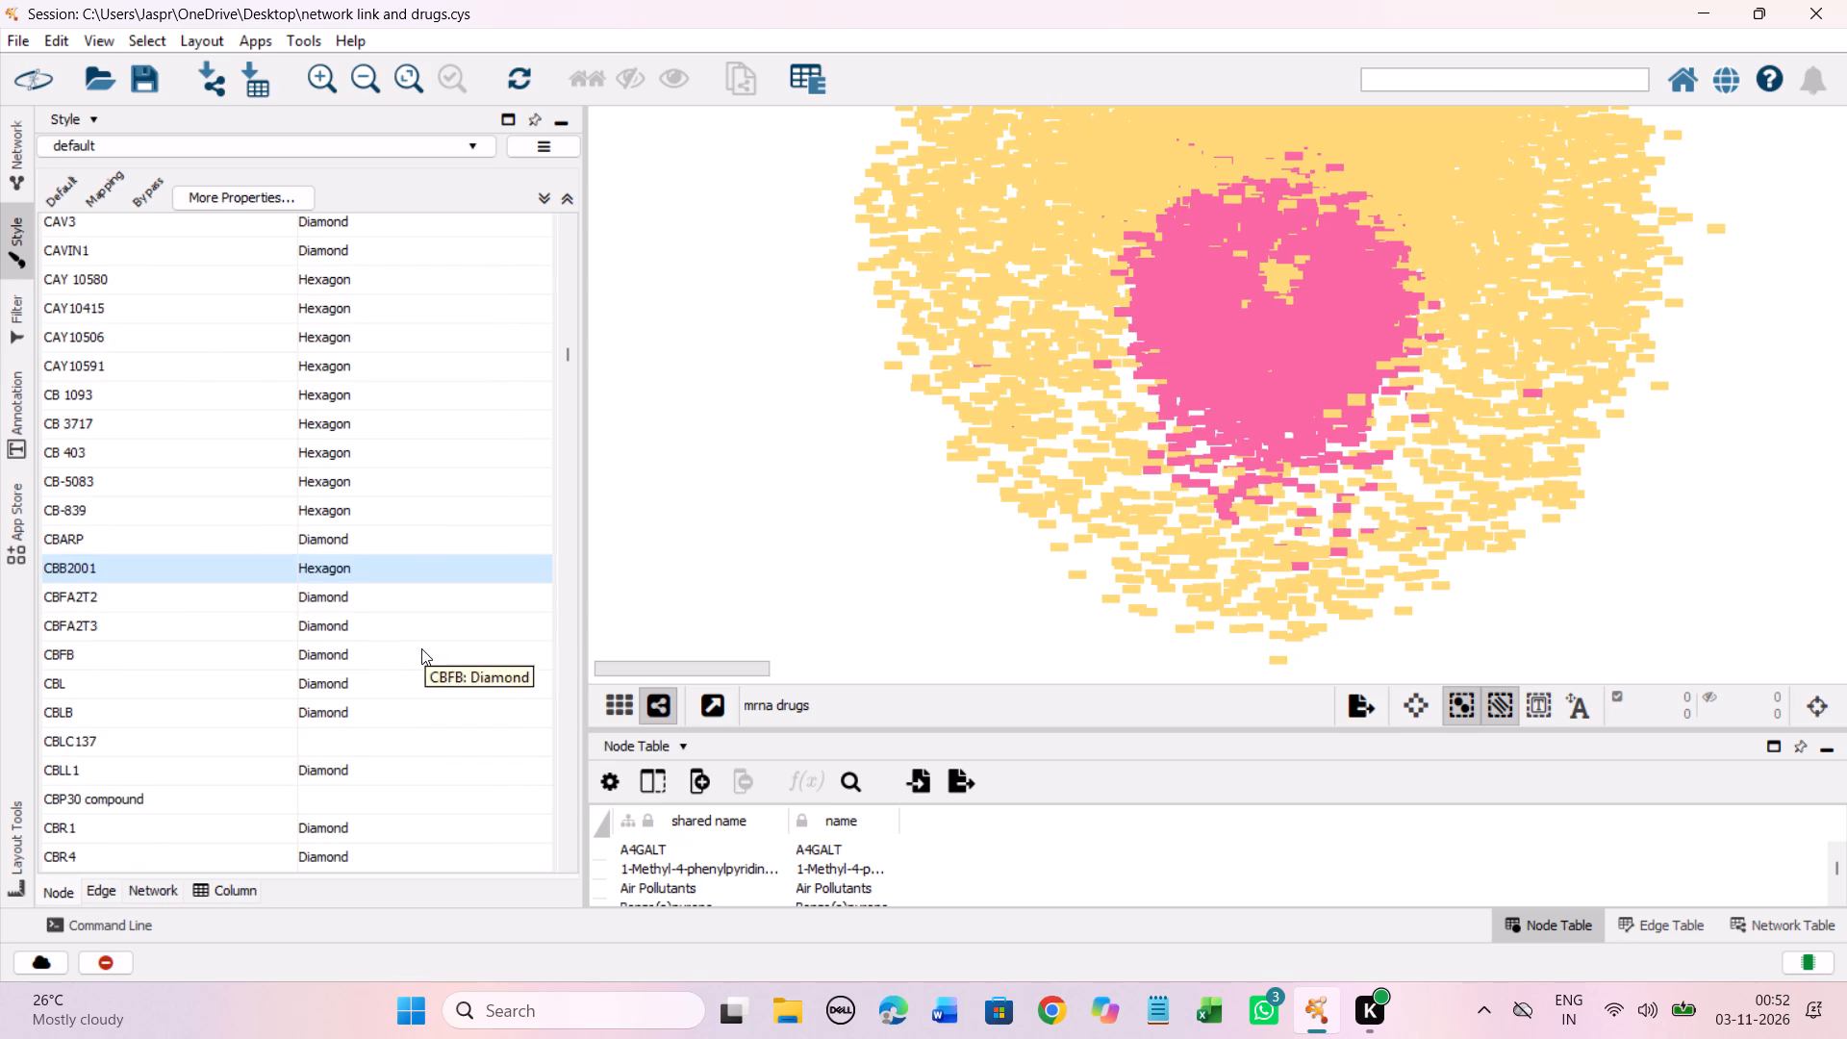
{"action": "scroll", "coordinate": [421, 648], "scroll_direction": "down", "scroll_amount": 7}
{"action": "left_click", "coordinate": [246, 509]}
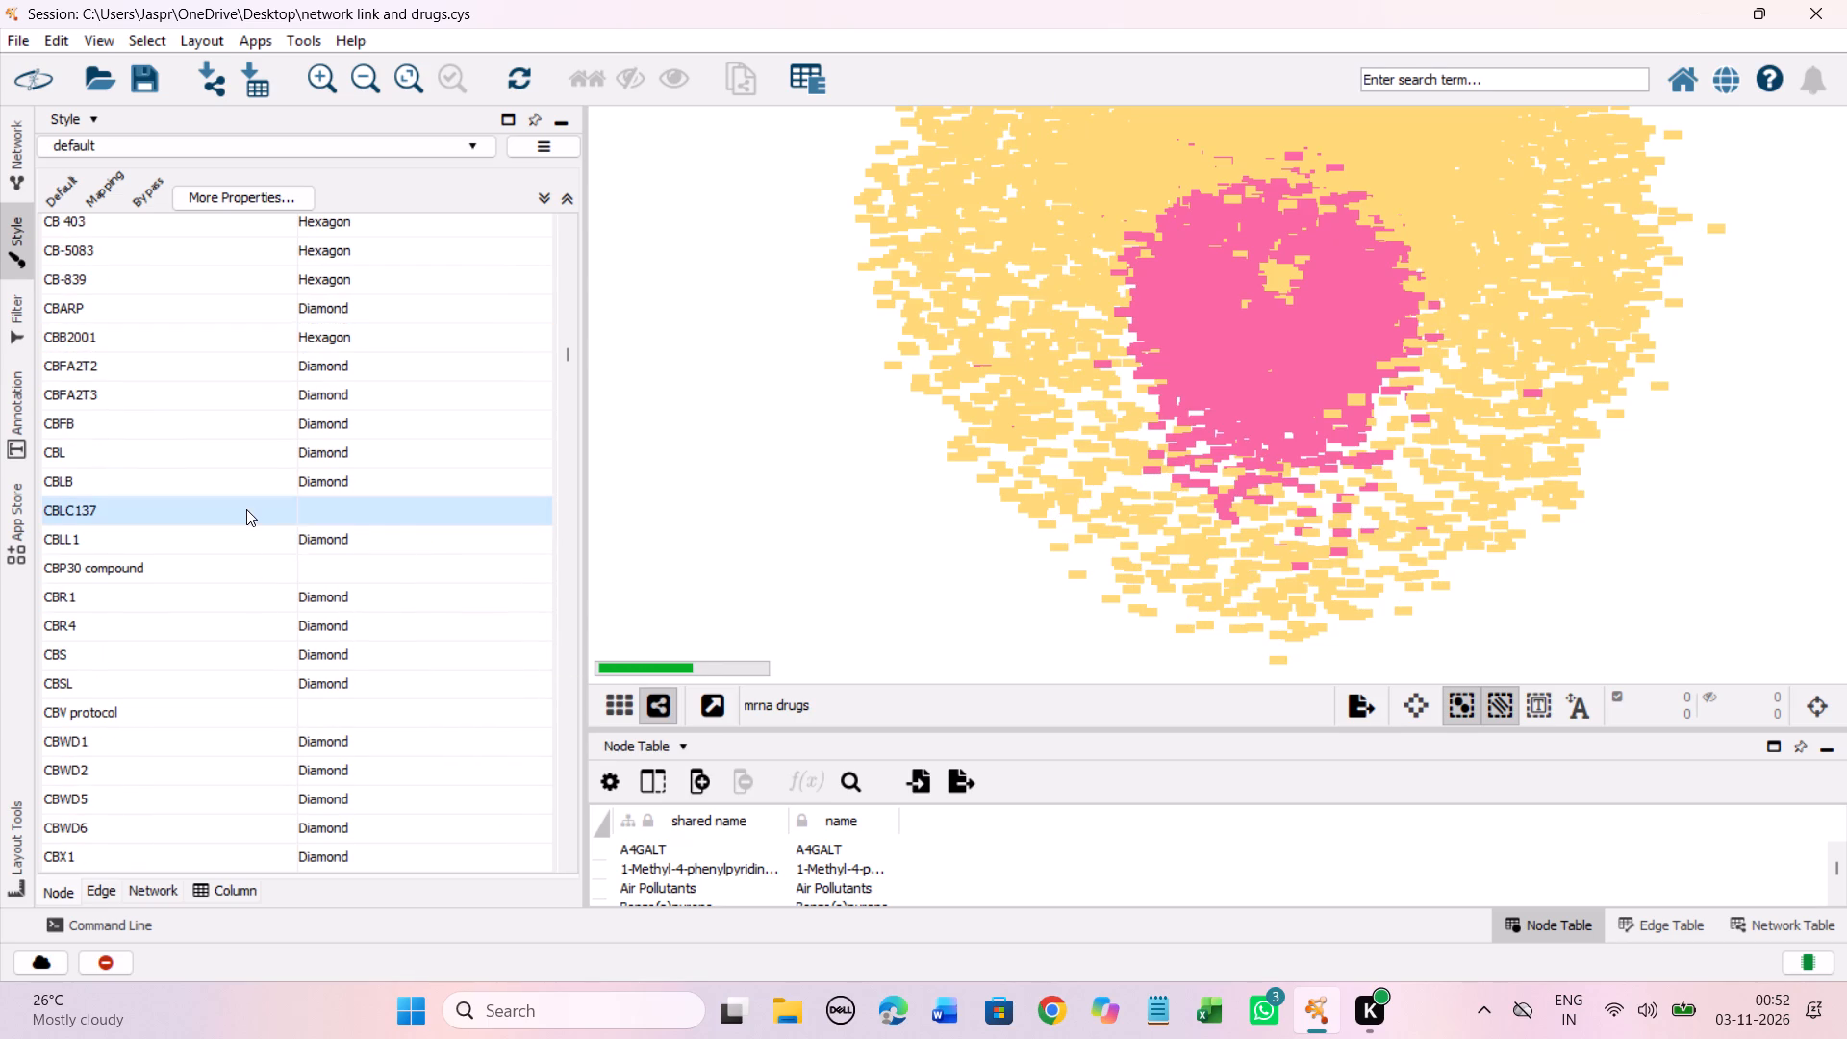
{"action": "right_click", "coordinate": [246, 509]}
{"action": "left_click", "coordinate": [322, 535]}
{"action": "left_click", "coordinate": [623, 527]}
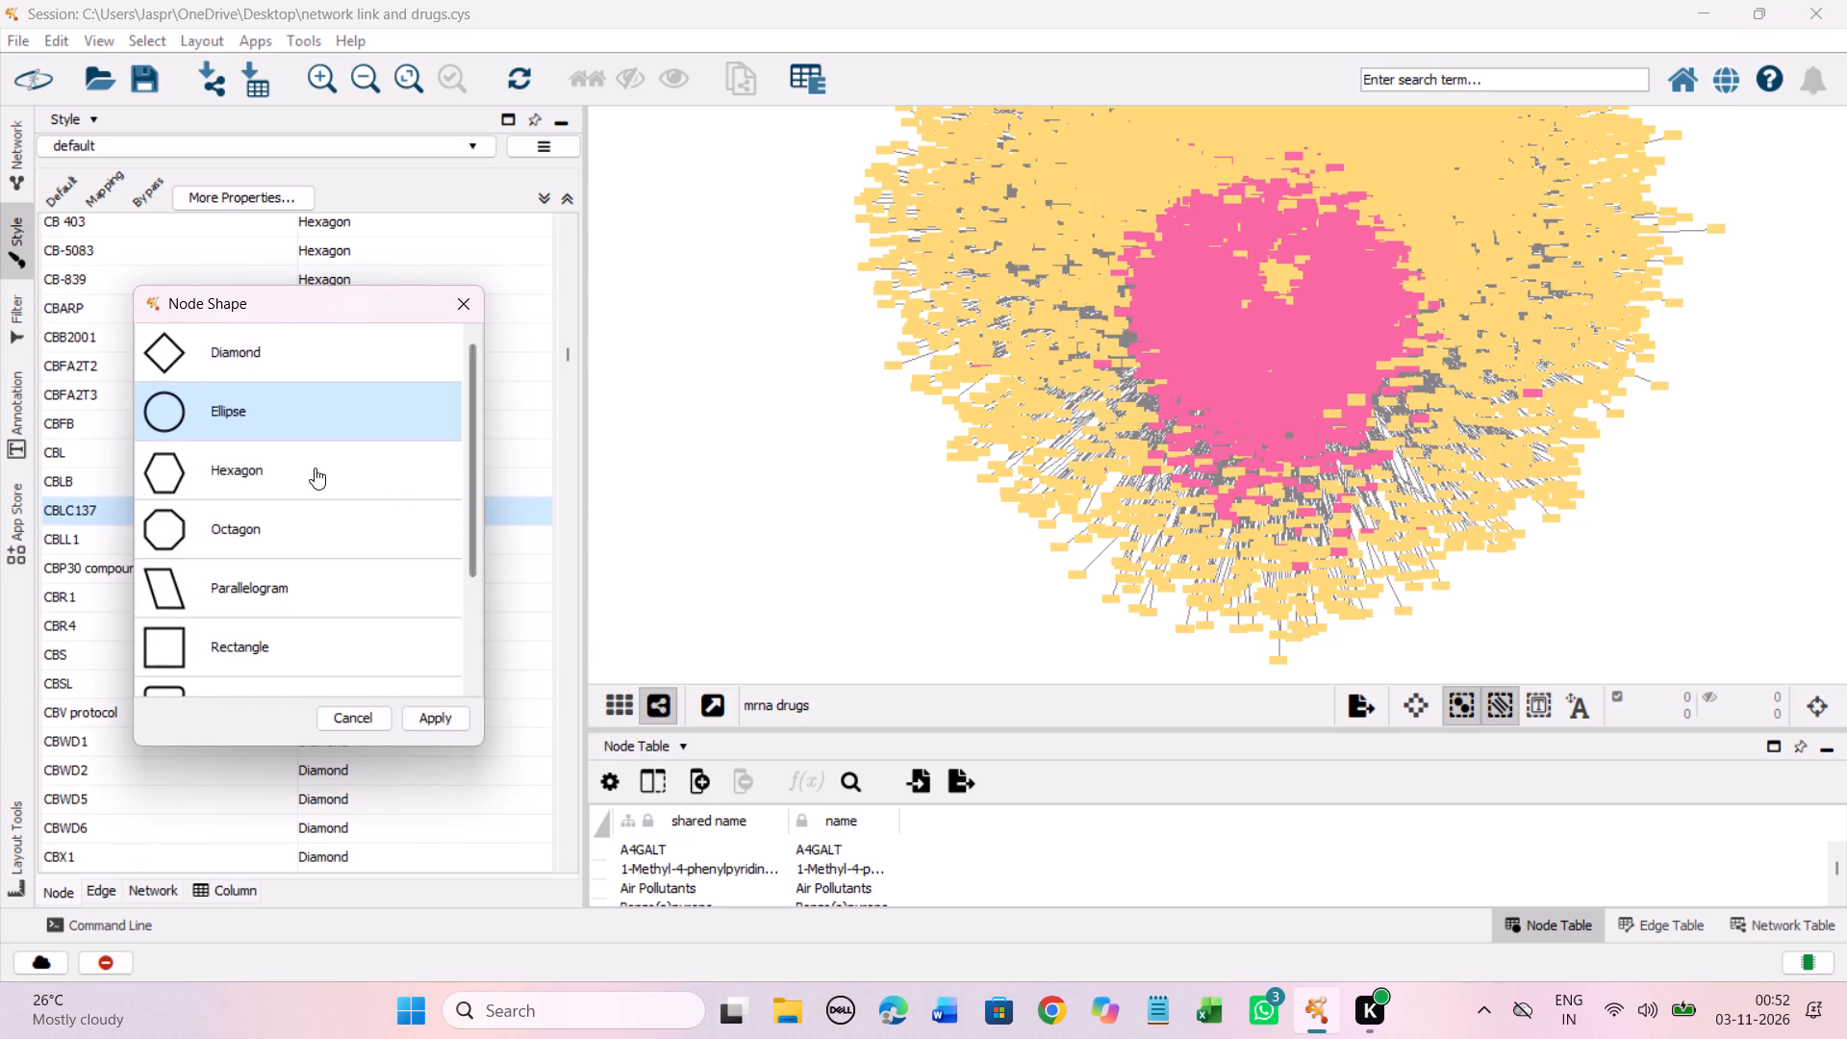
{"action": "left_click", "coordinate": [315, 468]}
{"action": "left_click", "coordinate": [438, 710]}
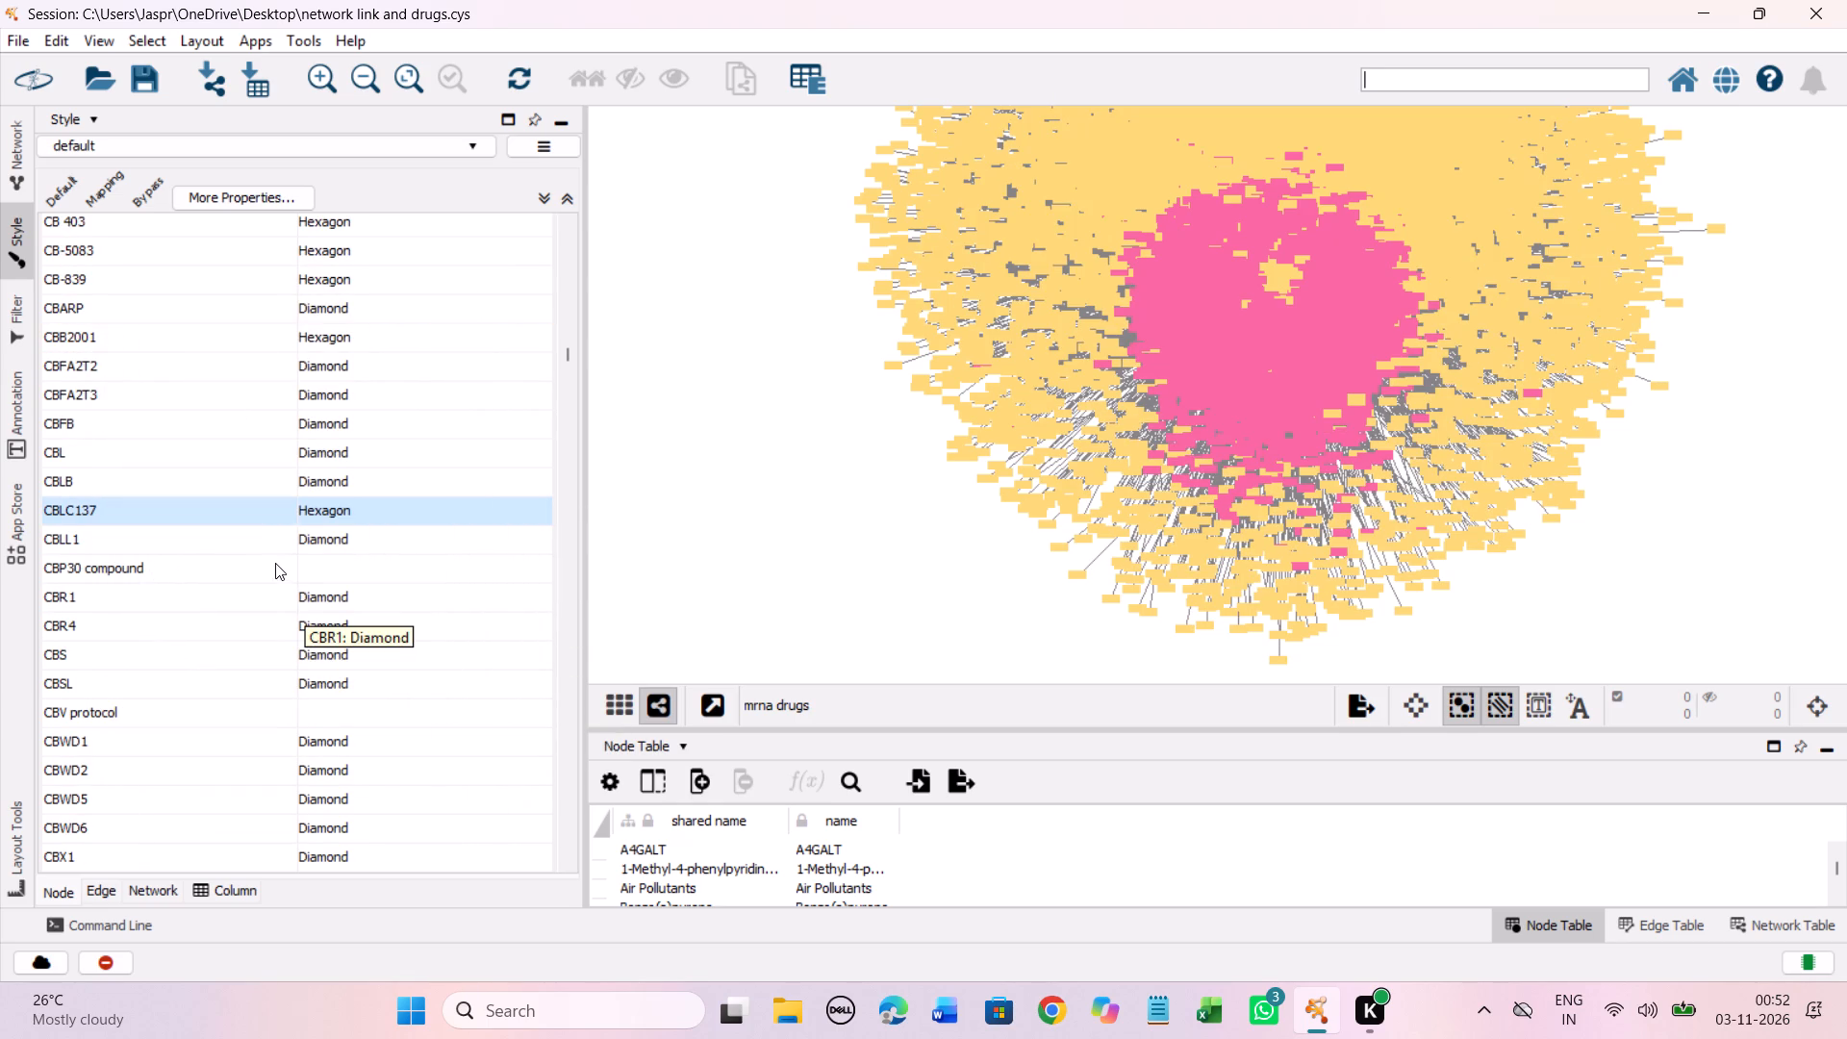
Set the discrete node shape mapping for CBP30 compound to Hexagon.
{"action": "left_click", "coordinate": [267, 566]}
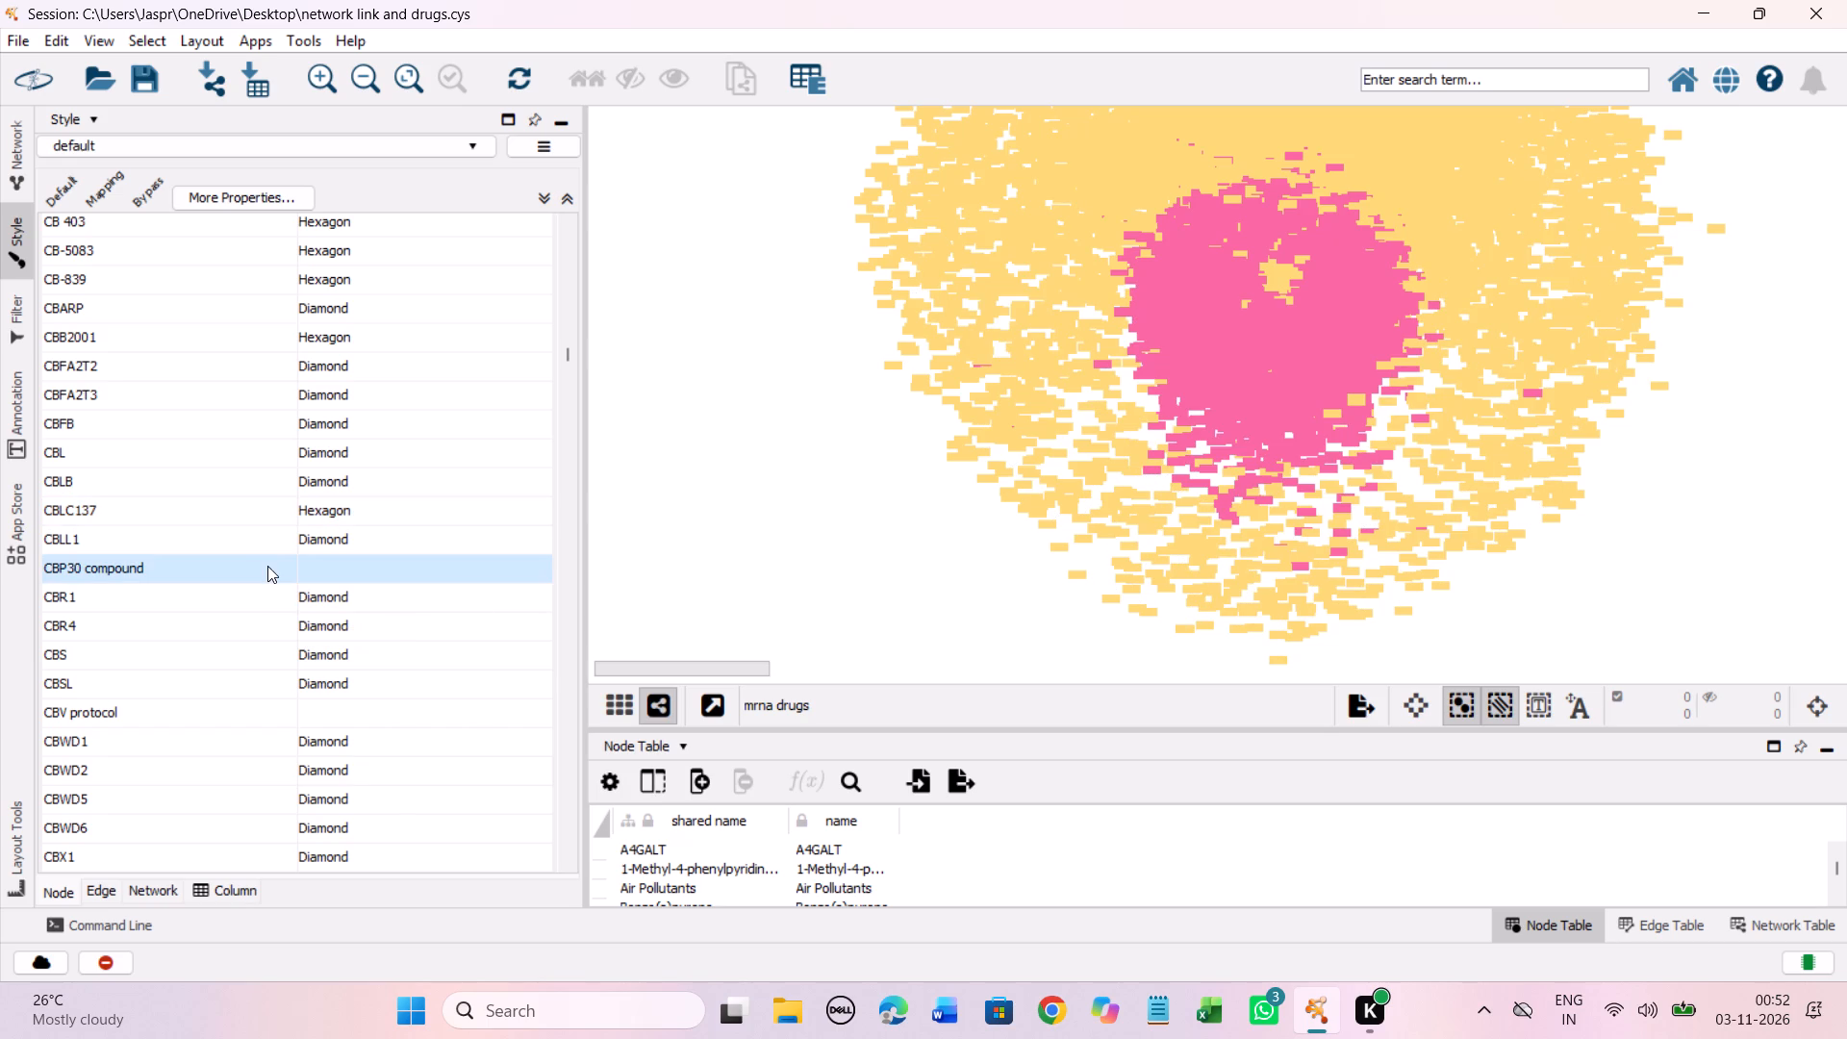
{"action": "right_click", "coordinate": [267, 566]}
{"action": "left_click", "coordinate": [320, 576]}
{"action": "left_click", "coordinate": [633, 589]}
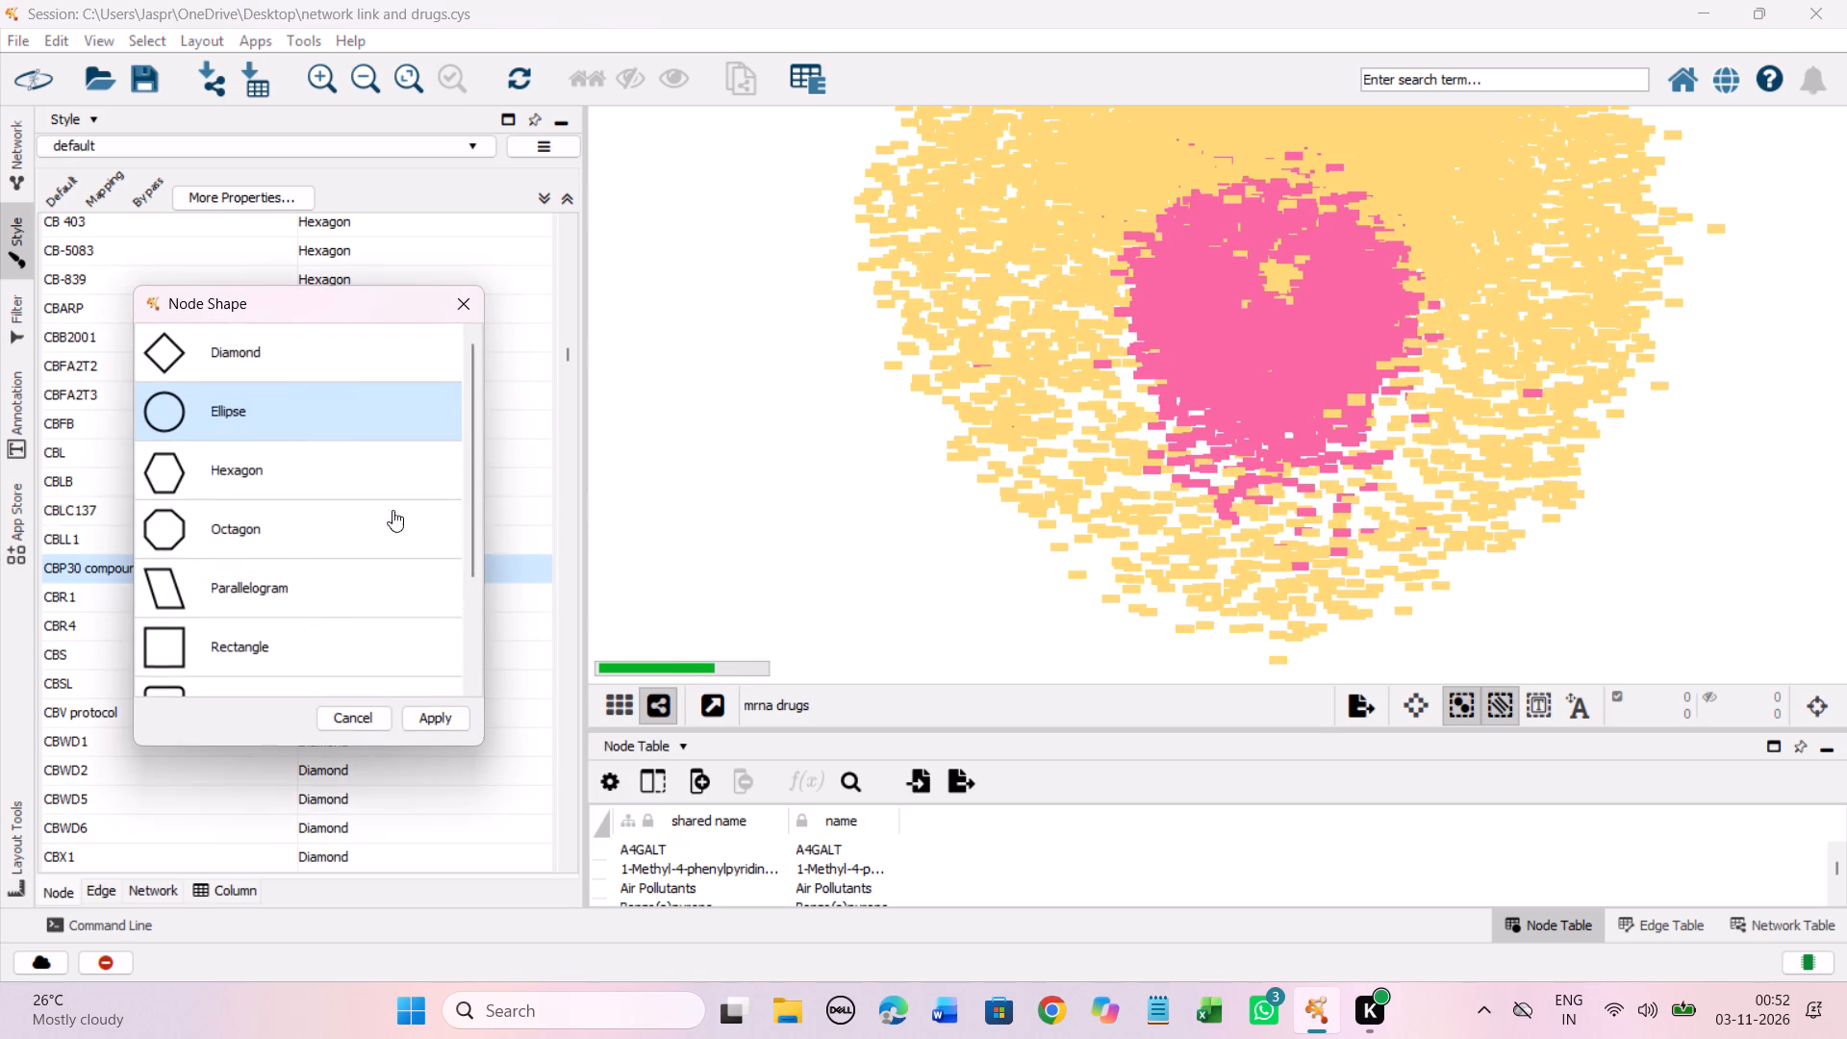
{"action": "left_click", "coordinate": [253, 480]}
{"action": "left_click", "coordinate": [438, 714]}
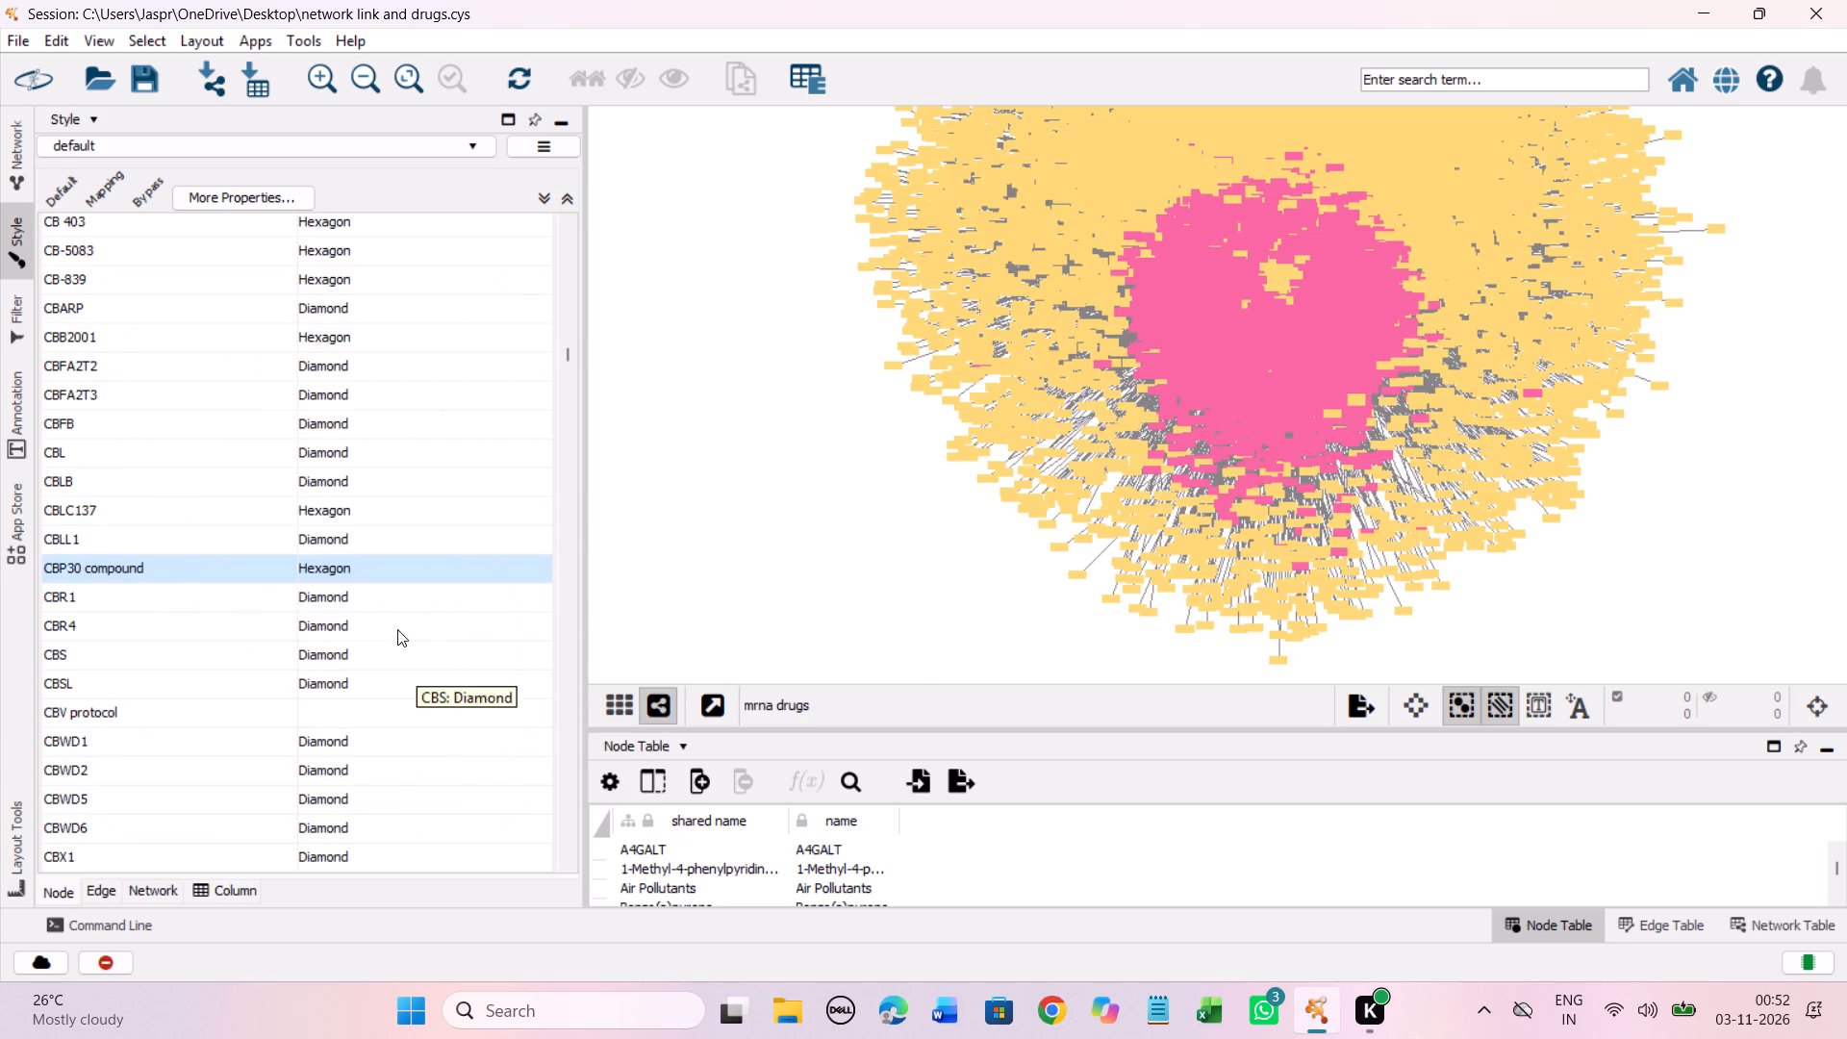
Set the discrete node shape mapping for CBV protocol to Hexagon.
{"action": "left_click", "coordinate": [264, 708]}
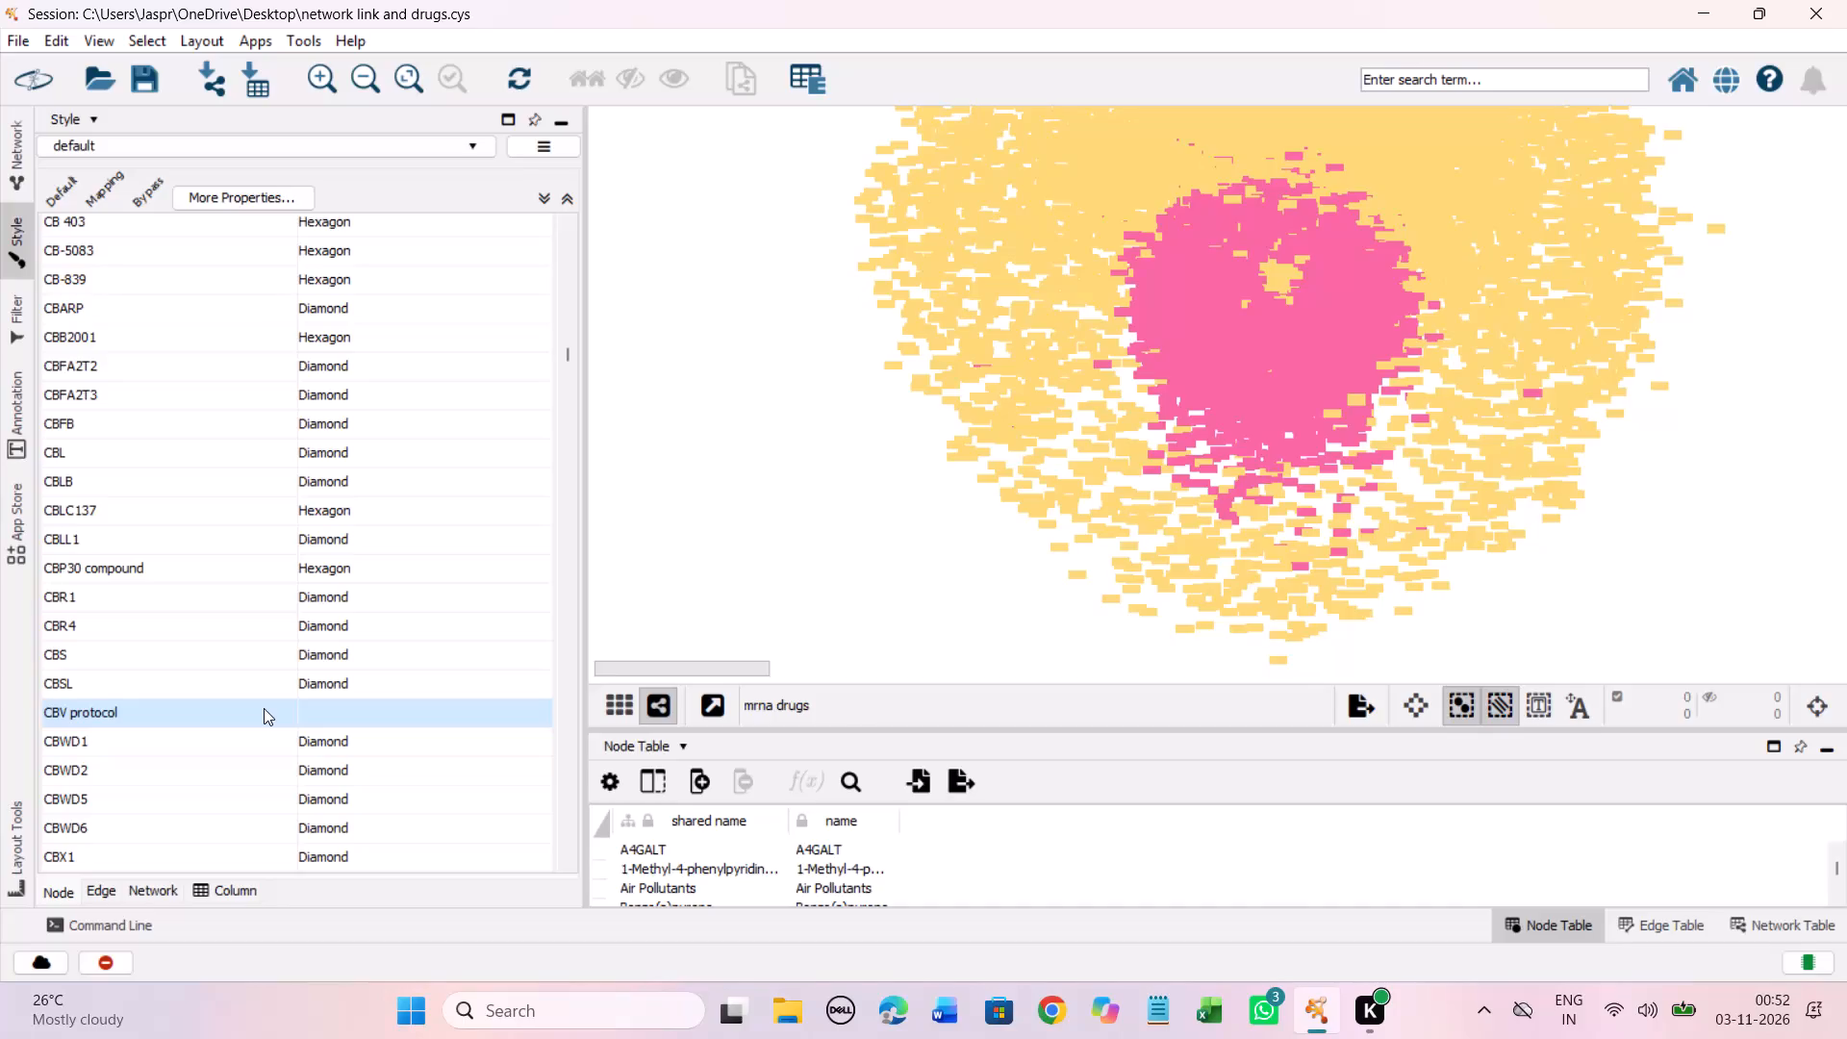
{"action": "right_click", "coordinate": [264, 705]}
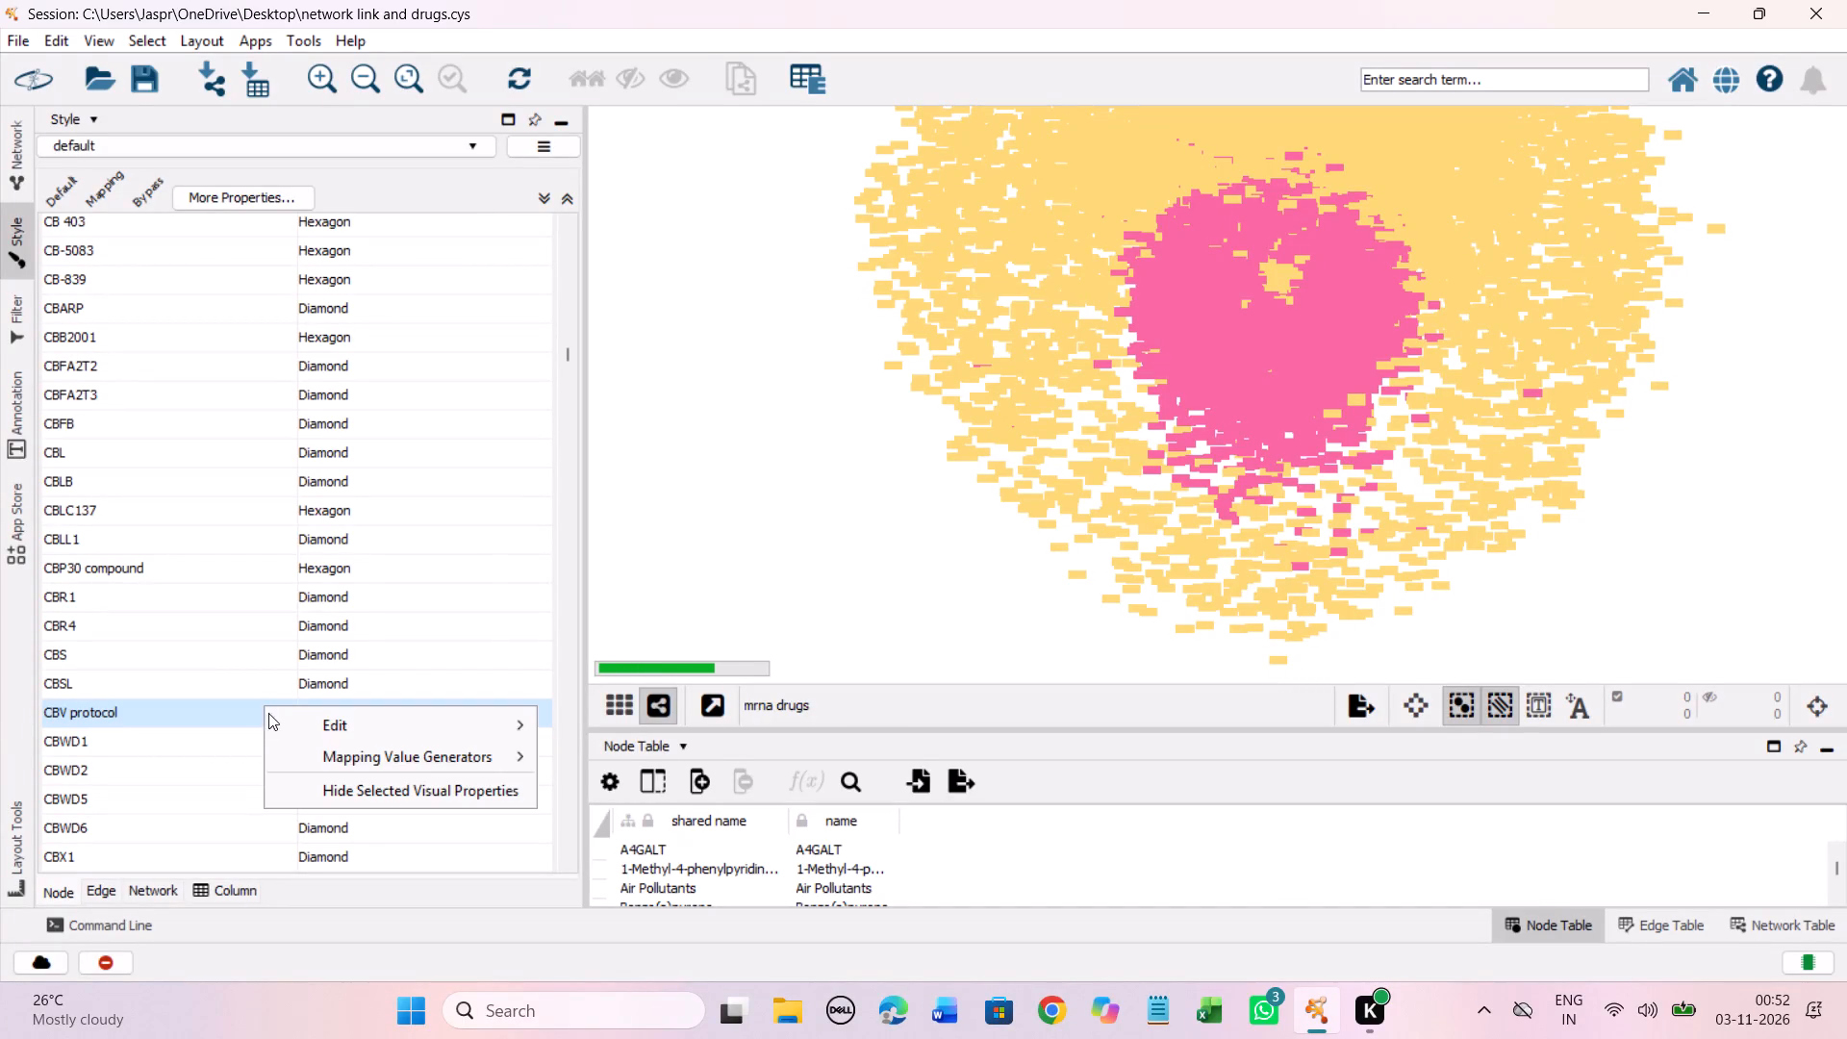
{"action": "left_click", "coordinate": [374, 710]}
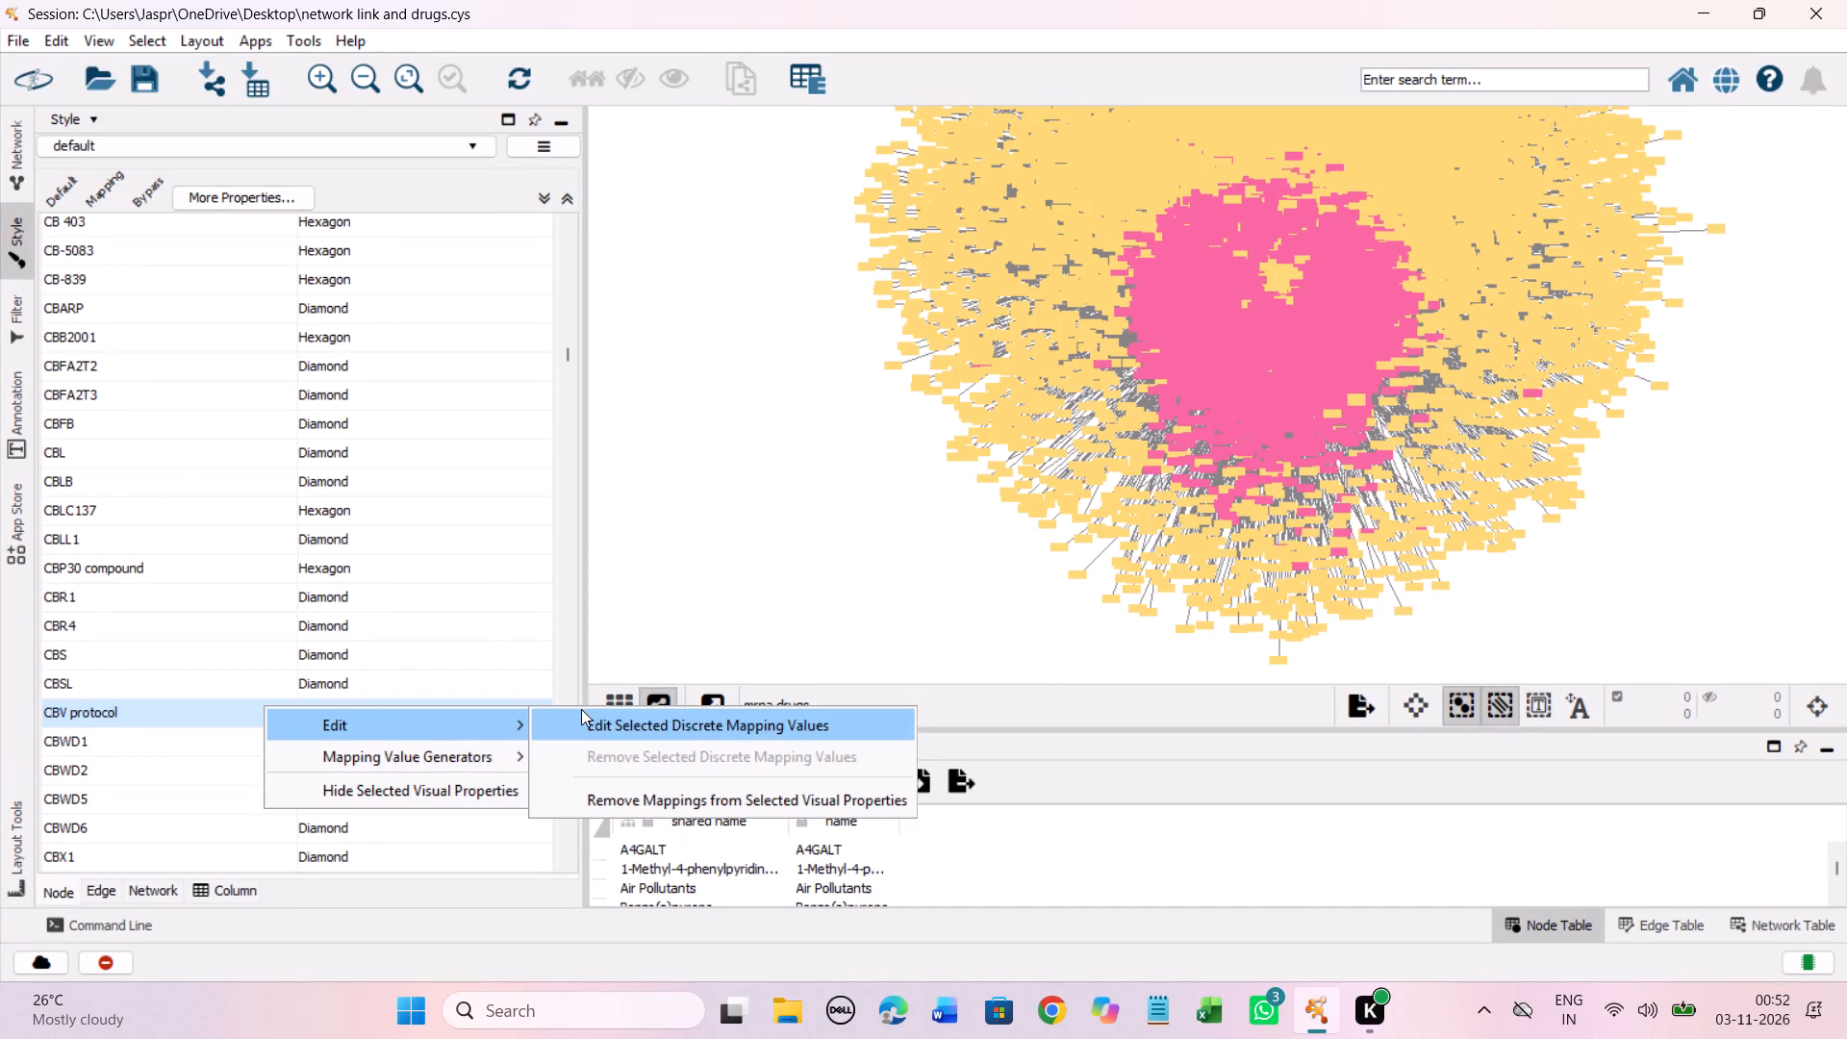
{"action": "left_click", "coordinate": [581, 709]}
{"action": "left_click", "coordinate": [302, 482]}
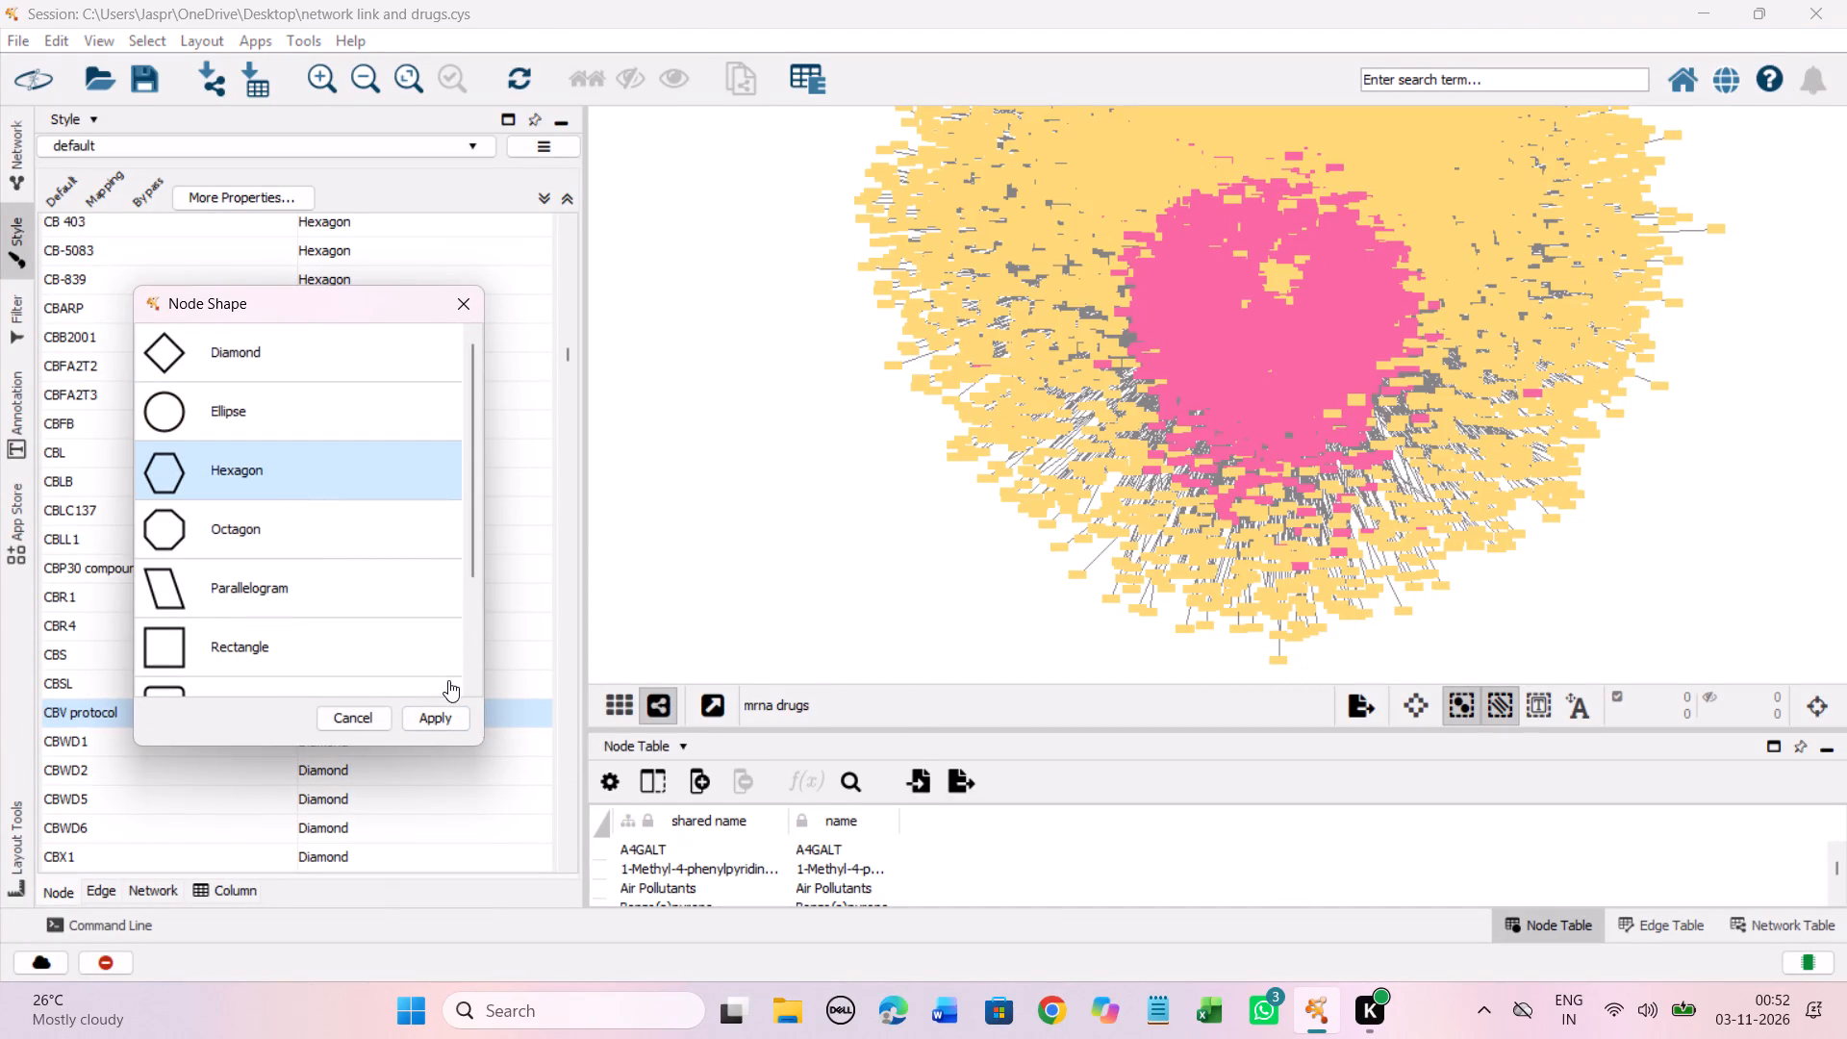
{"action": "left_click", "coordinate": [439, 716]}
Set the discrete node shape mapping for both CC 3052 and CC-8490 to Hexagon.
{"action": "scroll", "coordinate": [419, 581], "scroll_direction": "down", "scroll_amount": 2}
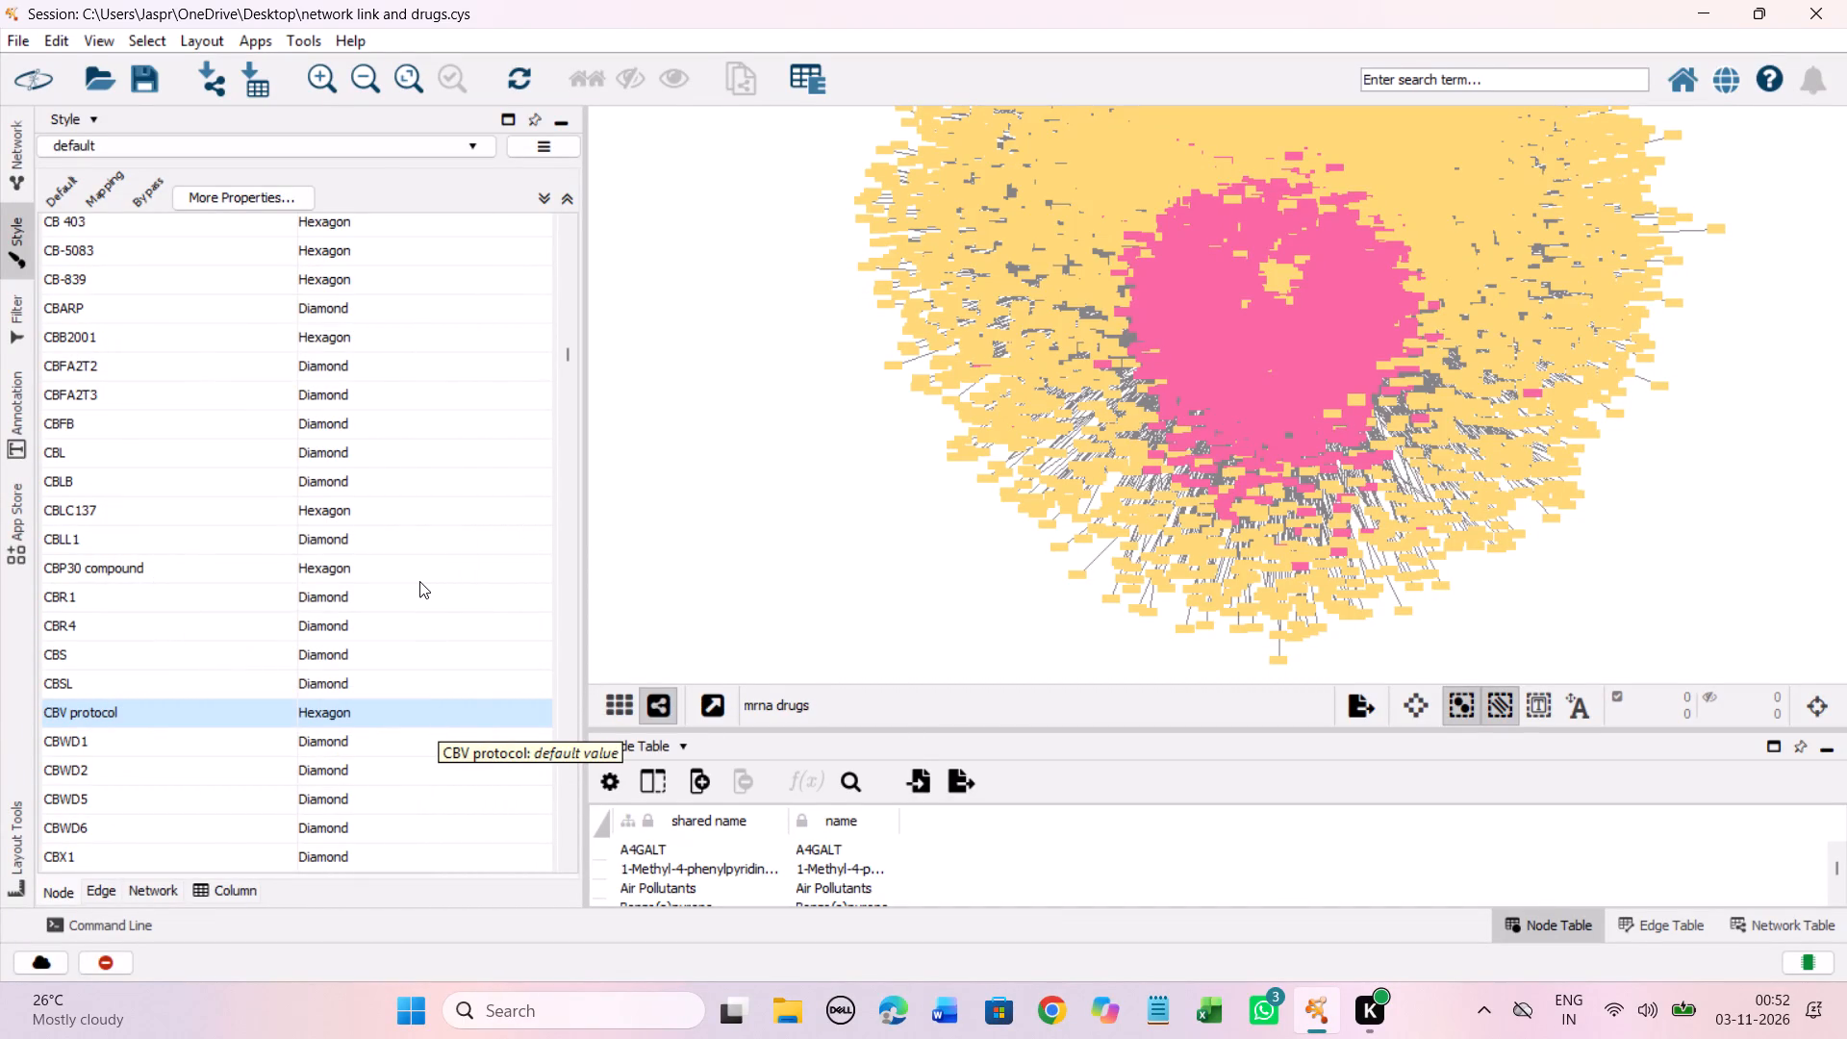
{"action": "scroll", "coordinate": [419, 581], "scroll_direction": "down", "scroll_amount": 6}
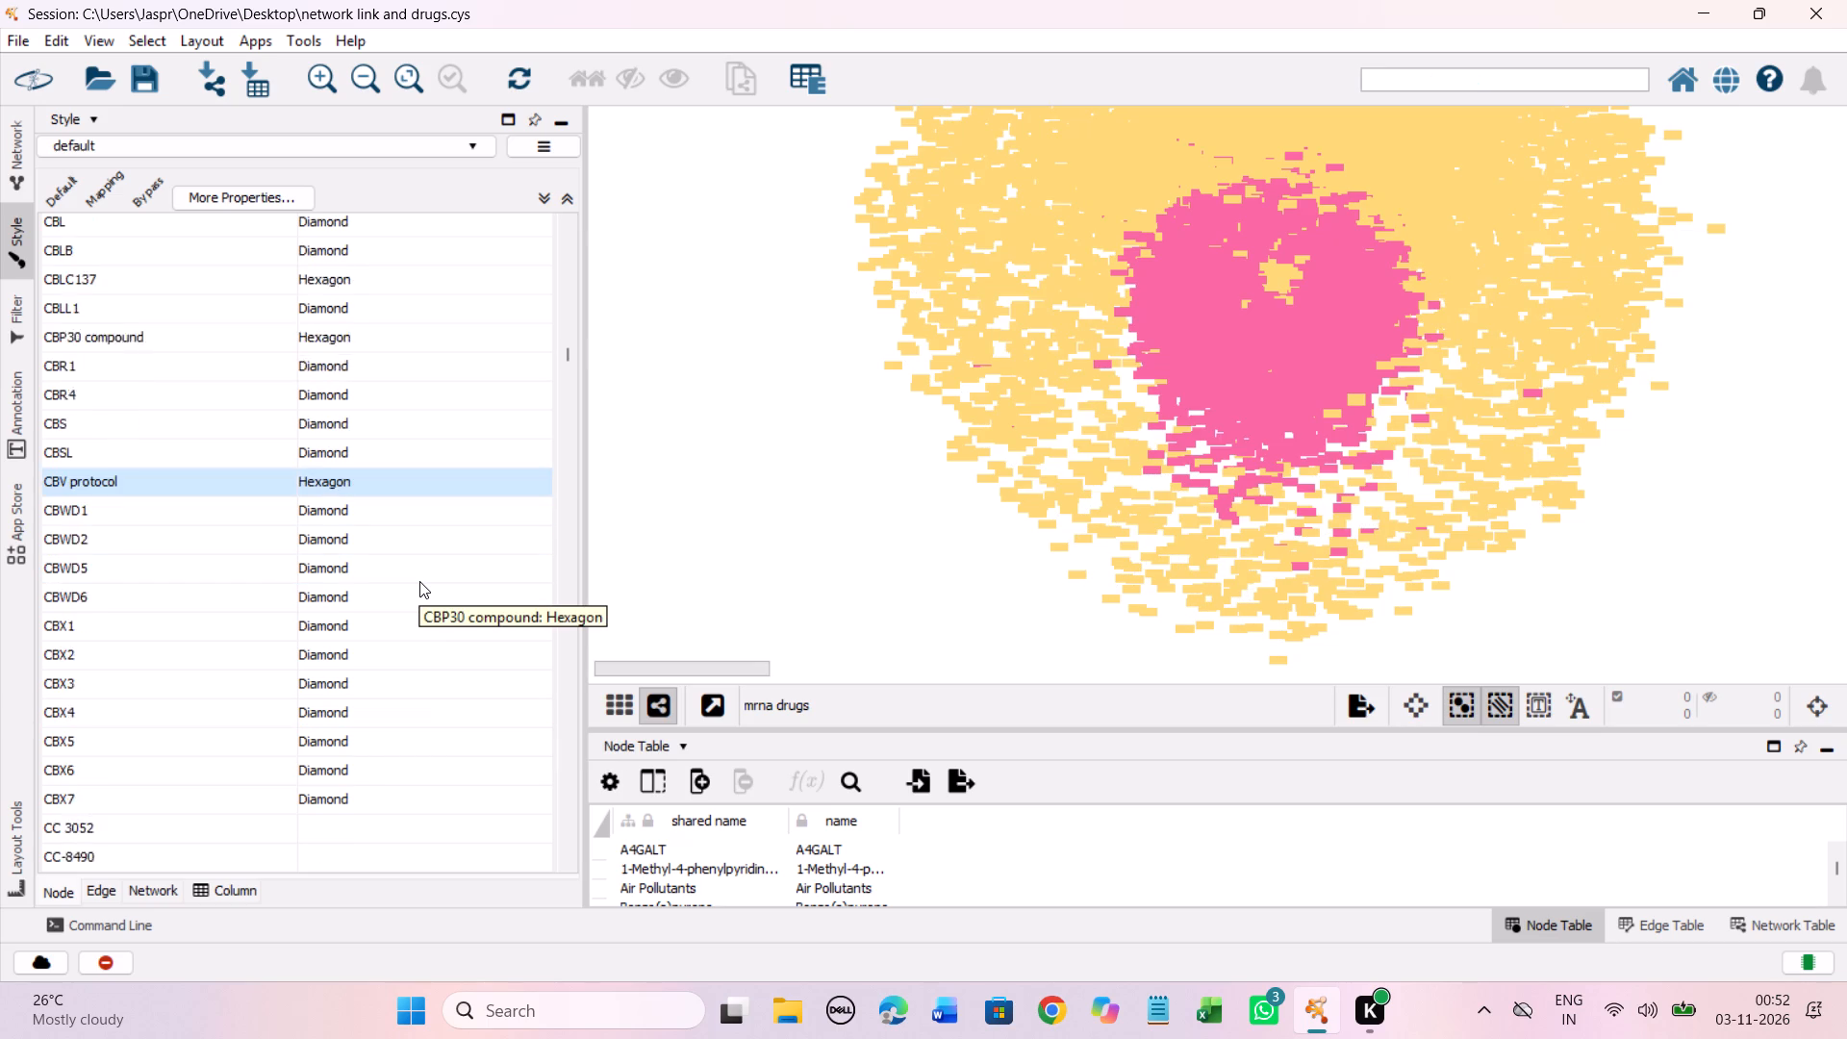
{"action": "scroll", "coordinate": [419, 581], "scroll_direction": "down", "scroll_amount": 16}
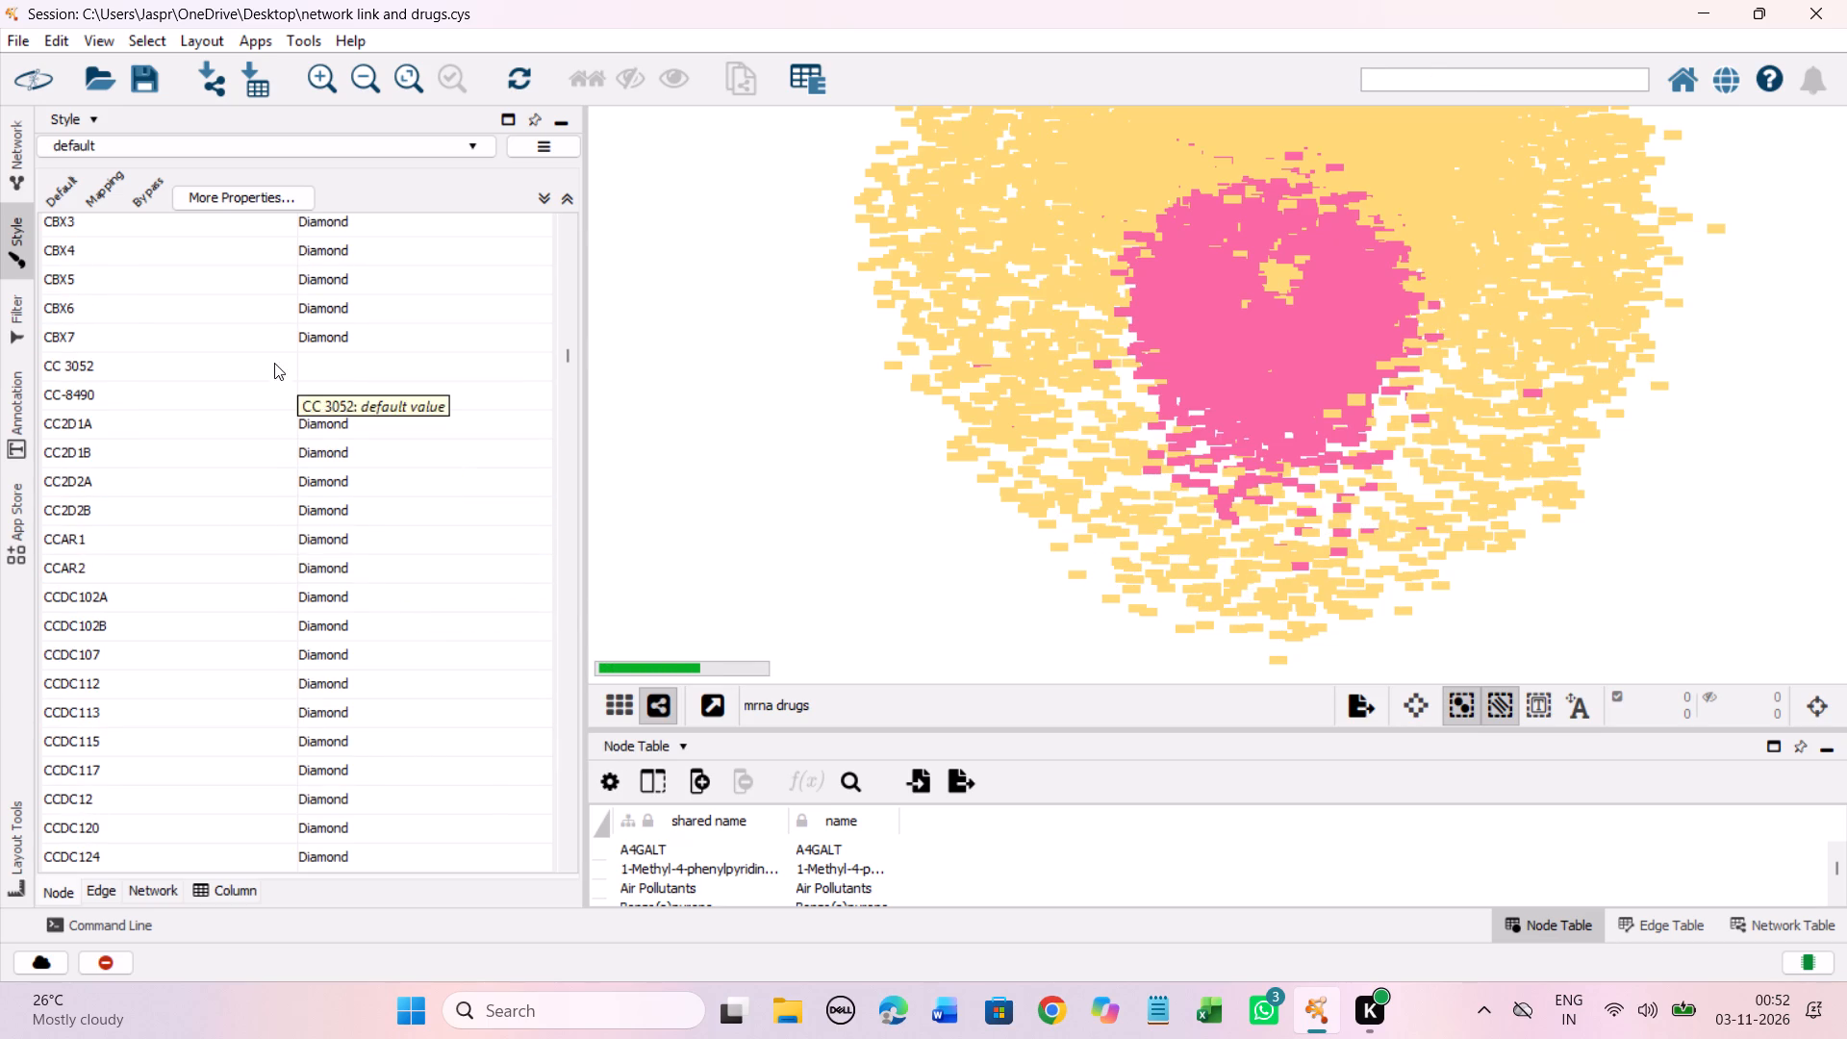
{"action": "left_click_drag", "start_coordinate": [274, 363], "coordinate": [276, 402]}
{"action": "right_click", "coordinate": [276, 402]}
{"action": "left_click", "coordinate": [619, 417]}
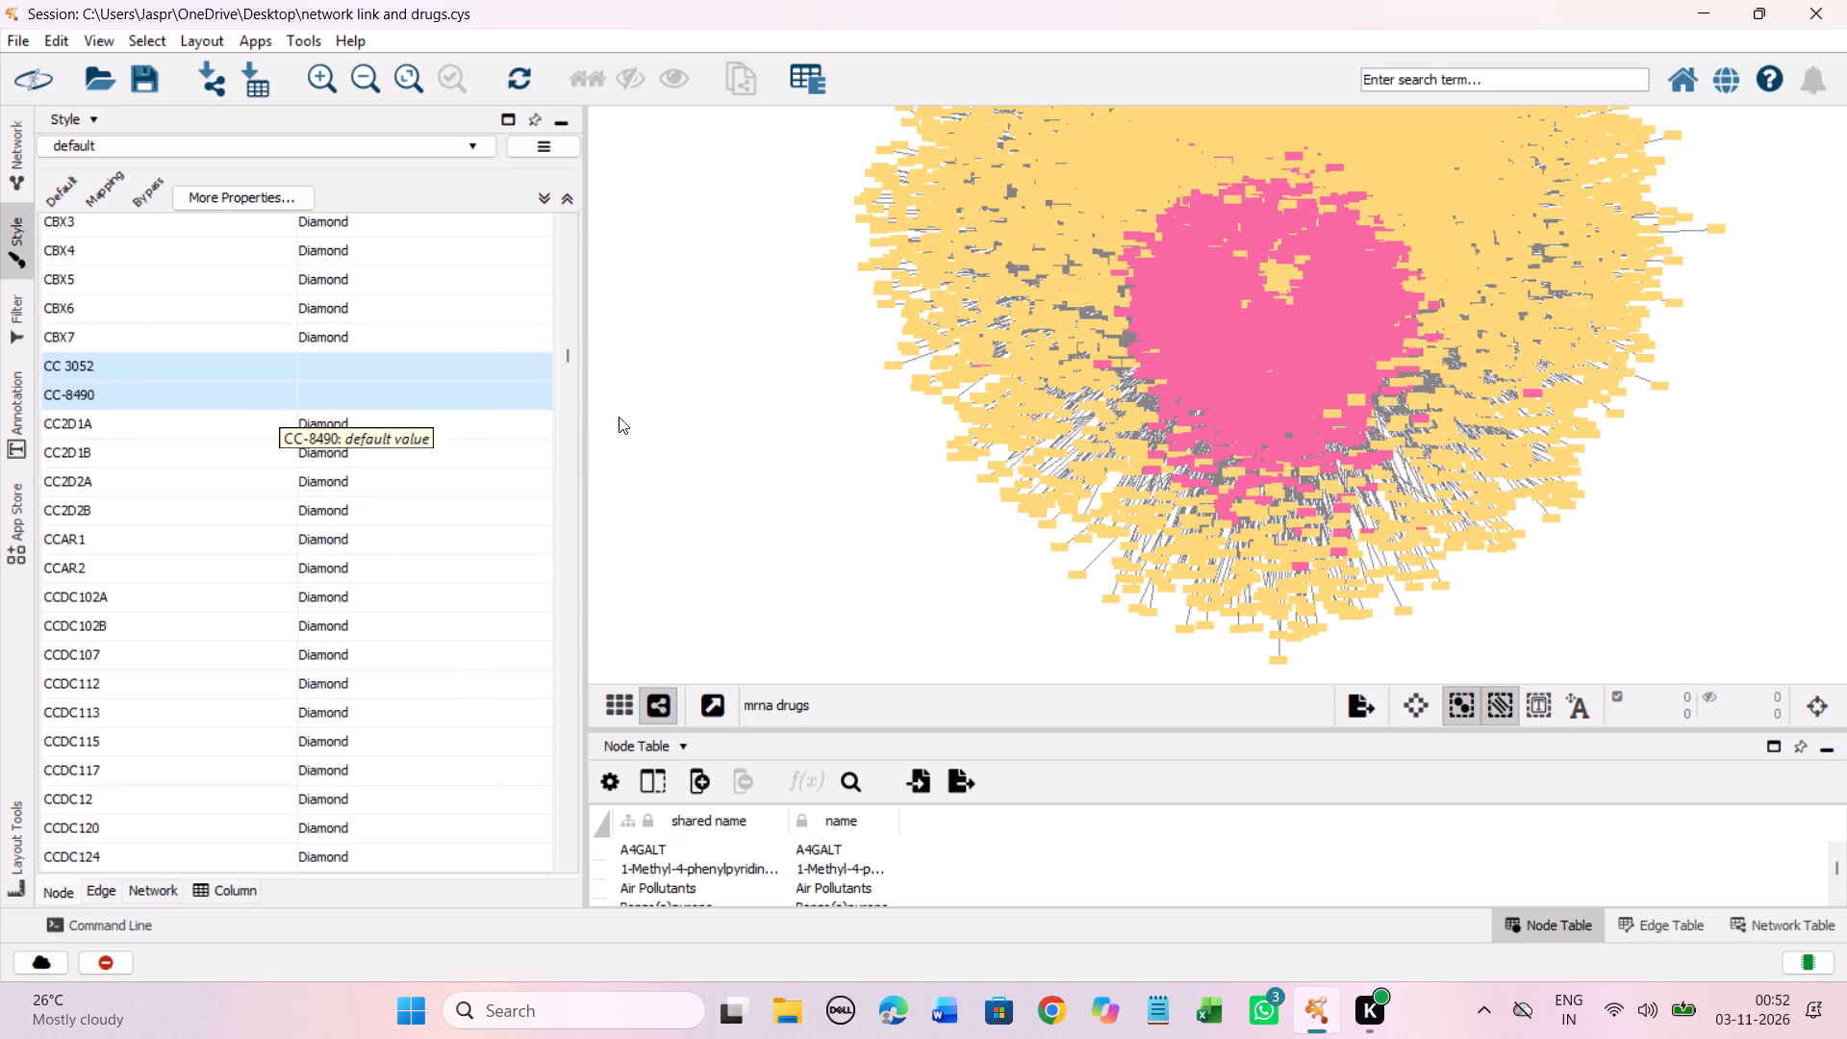
{"action": "left_click", "coordinate": [274, 458]}
{"action": "left_click", "coordinate": [435, 713]}
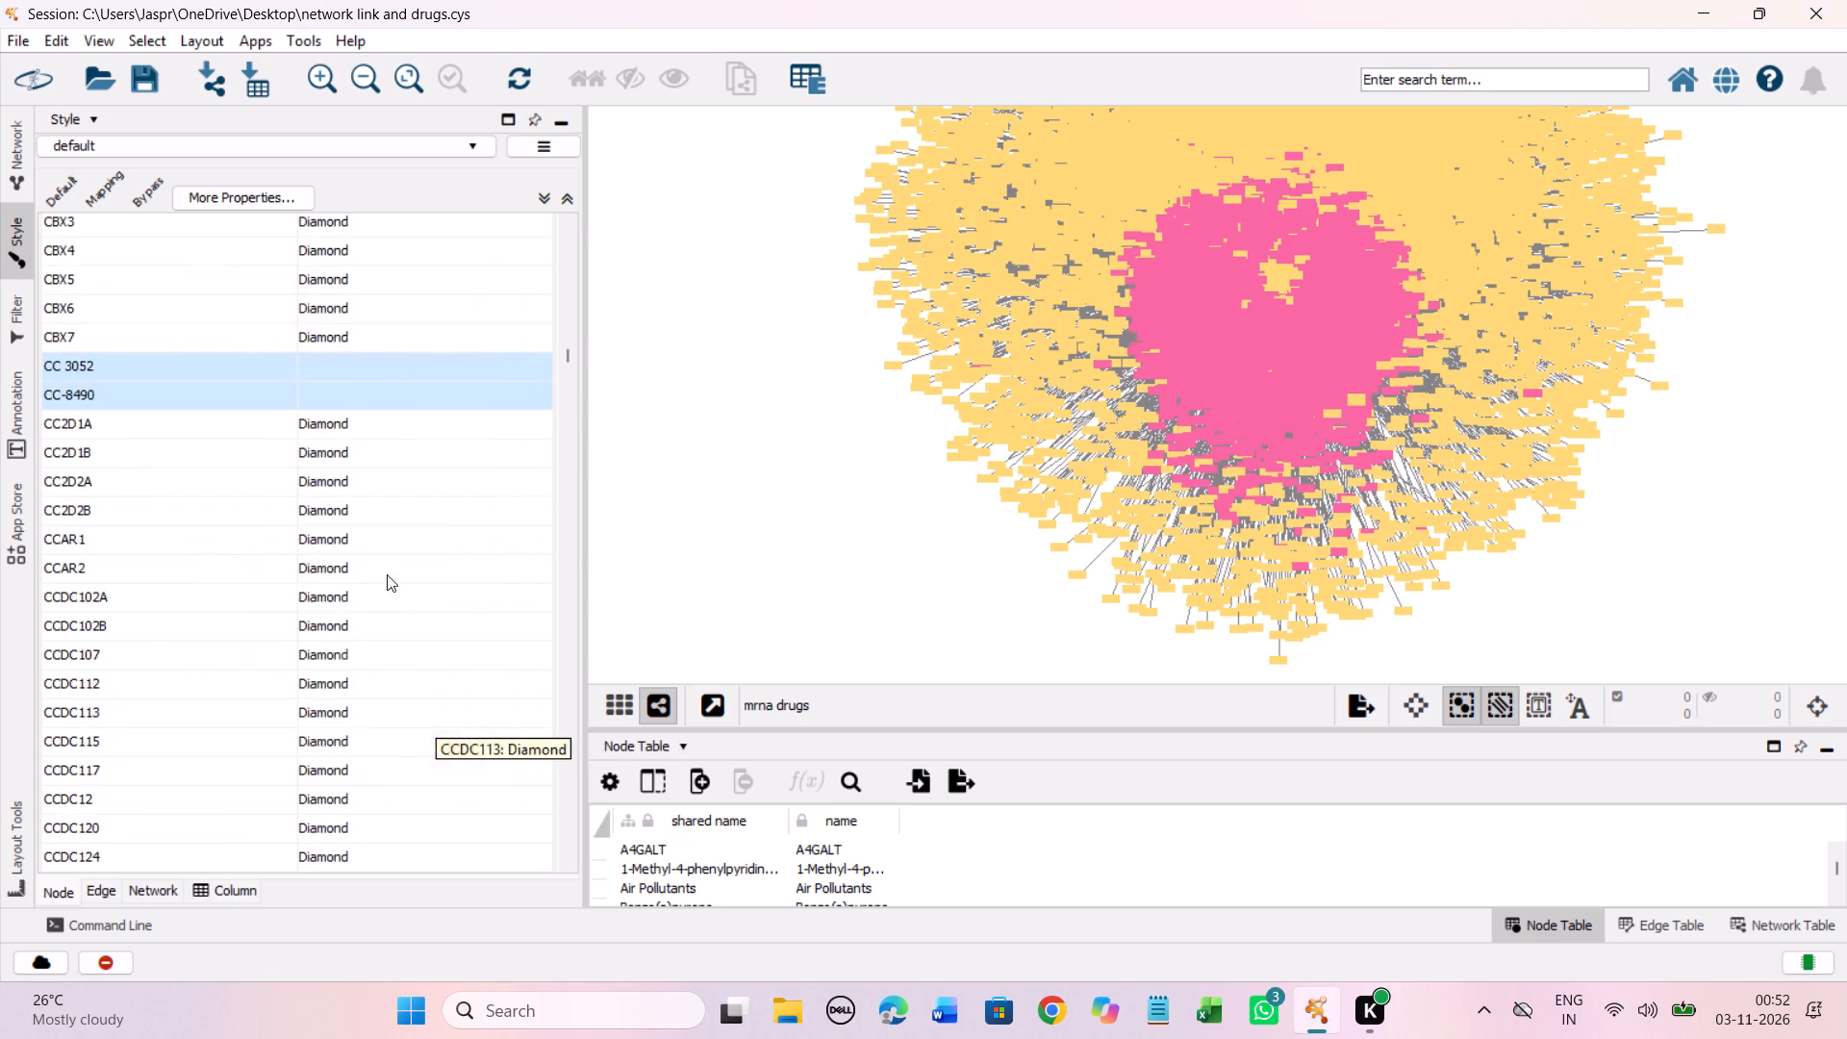
Set the discrete node shape mapping for CCG 1423 to Hexagon.
{"action": "scroll", "coordinate": [373, 521], "scroll_direction": "down", "scroll_amount": 7}
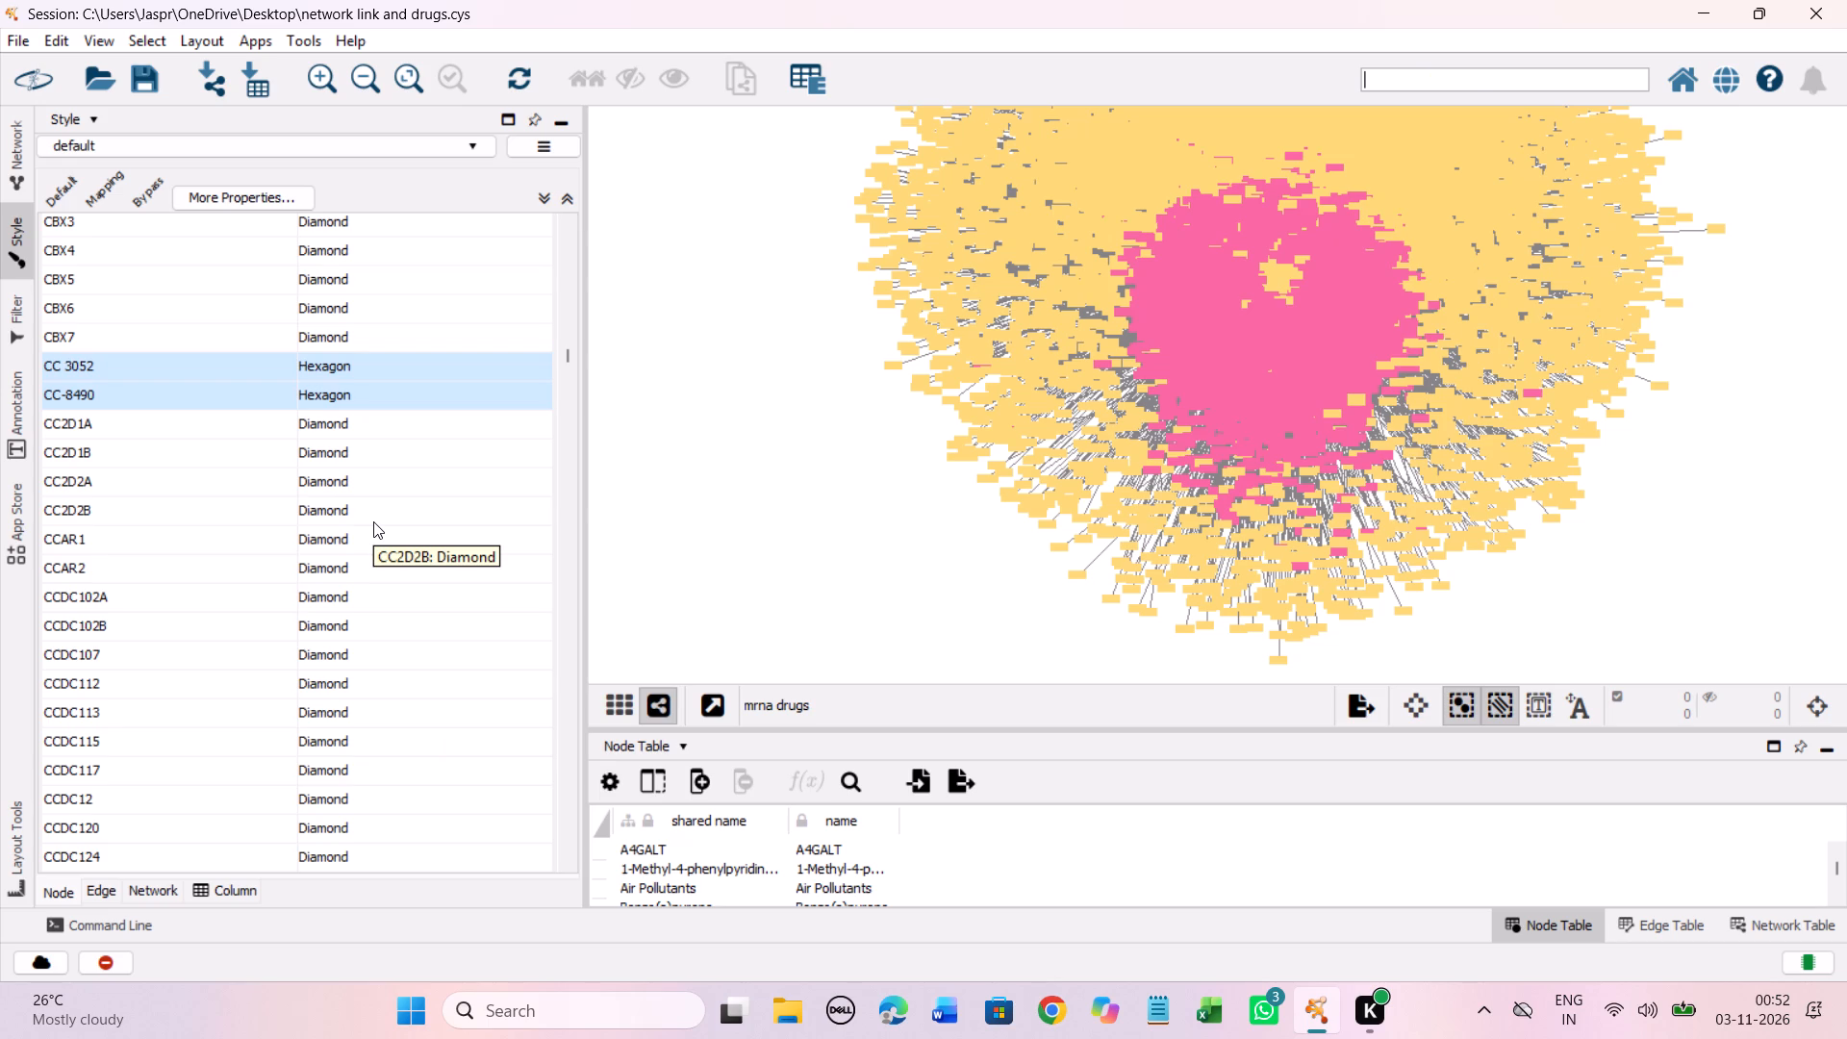
{"action": "scroll", "coordinate": [372, 517], "scroll_direction": "up", "scroll_amount": 5}
{"action": "scroll", "coordinate": [372, 521], "scroll_direction": "down", "scroll_amount": 11}
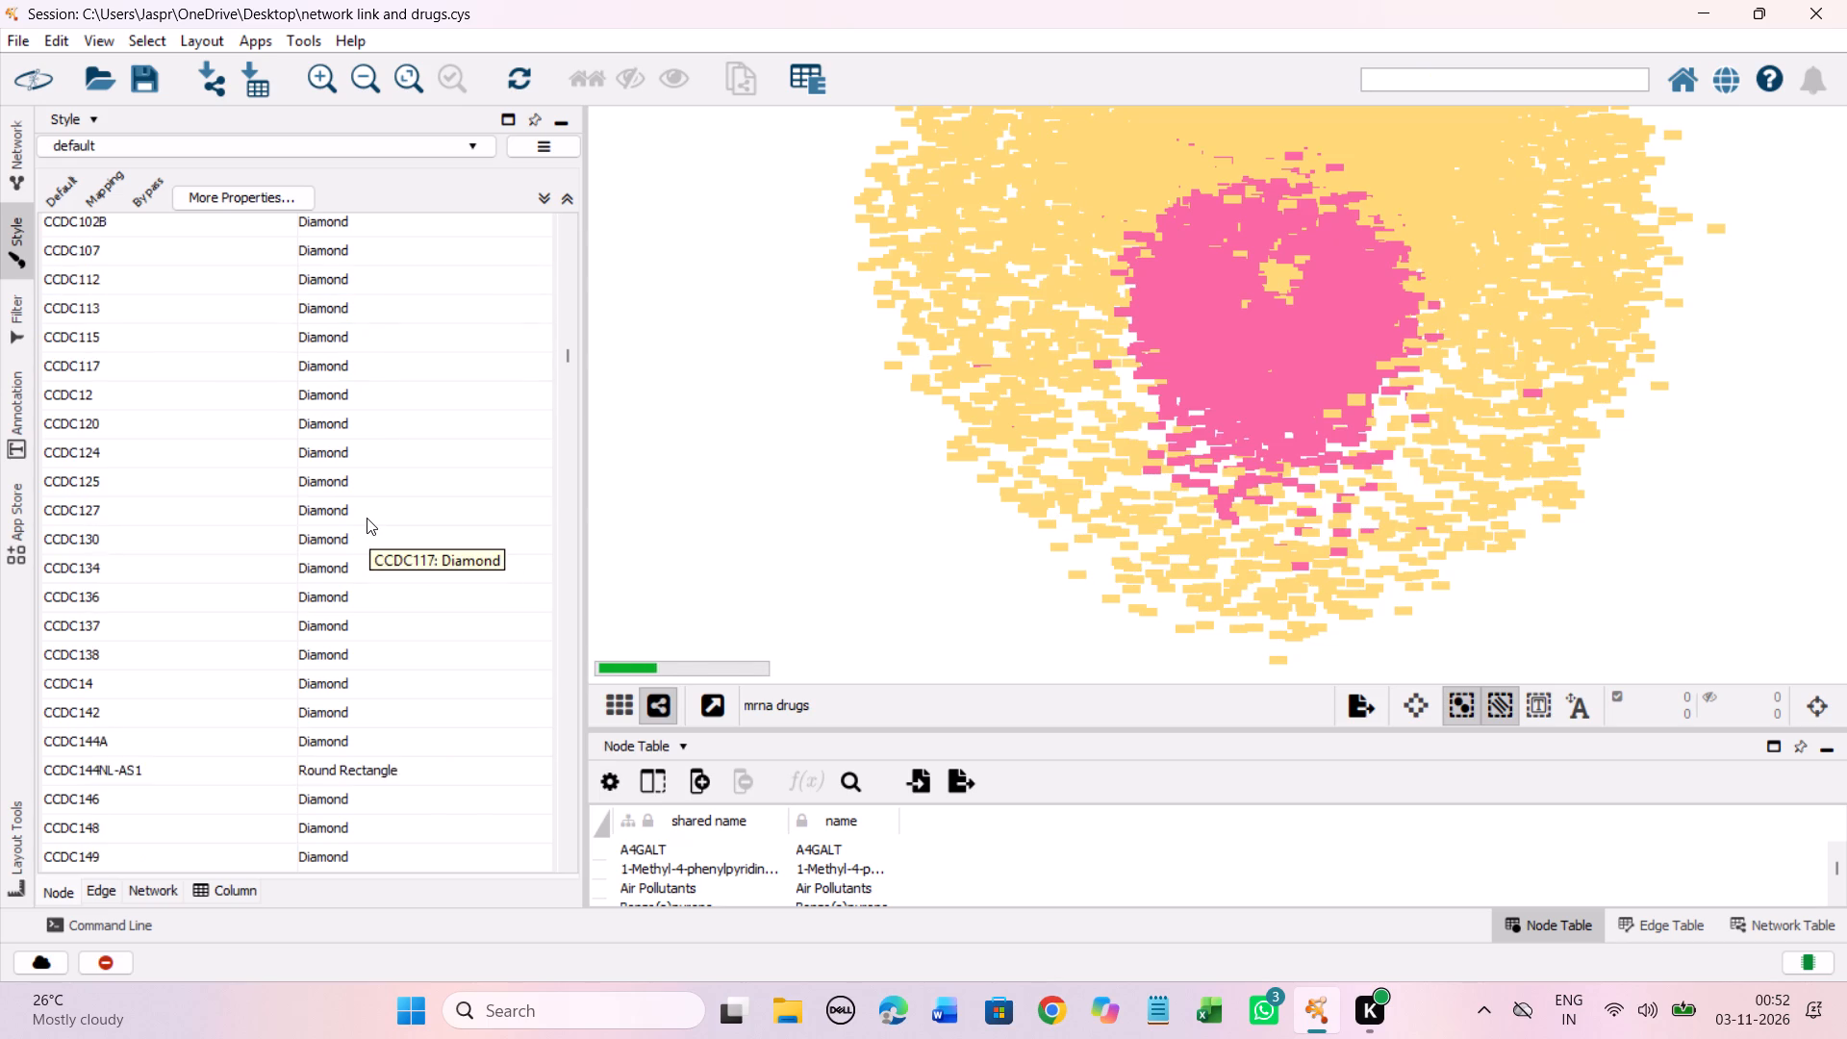
{"action": "scroll", "coordinate": [367, 518], "scroll_direction": "down", "scroll_amount": 20}
{"action": "scroll", "coordinate": [367, 518], "scroll_direction": "down", "scroll_amount": 19}
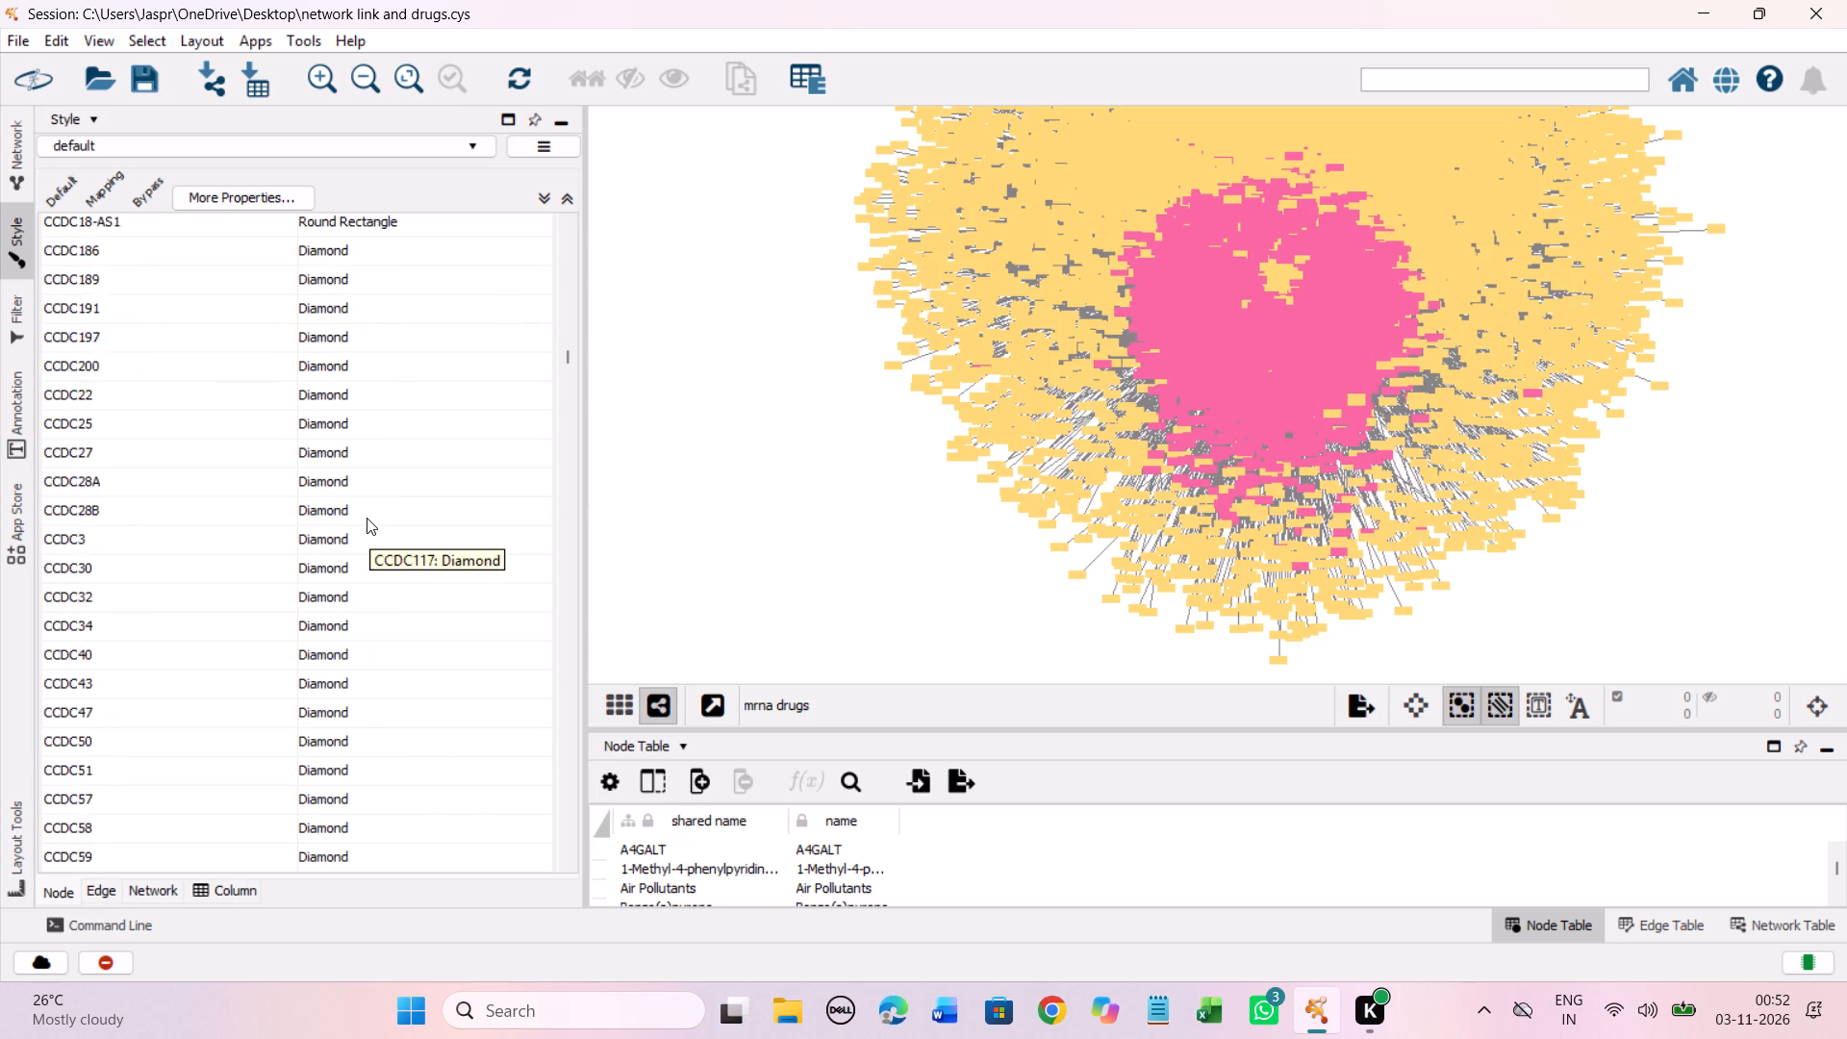
{"action": "scroll", "coordinate": [367, 518], "scroll_direction": "down", "scroll_amount": 20}
{"action": "scroll", "coordinate": [367, 518], "scroll_direction": "down", "scroll_amount": 11}
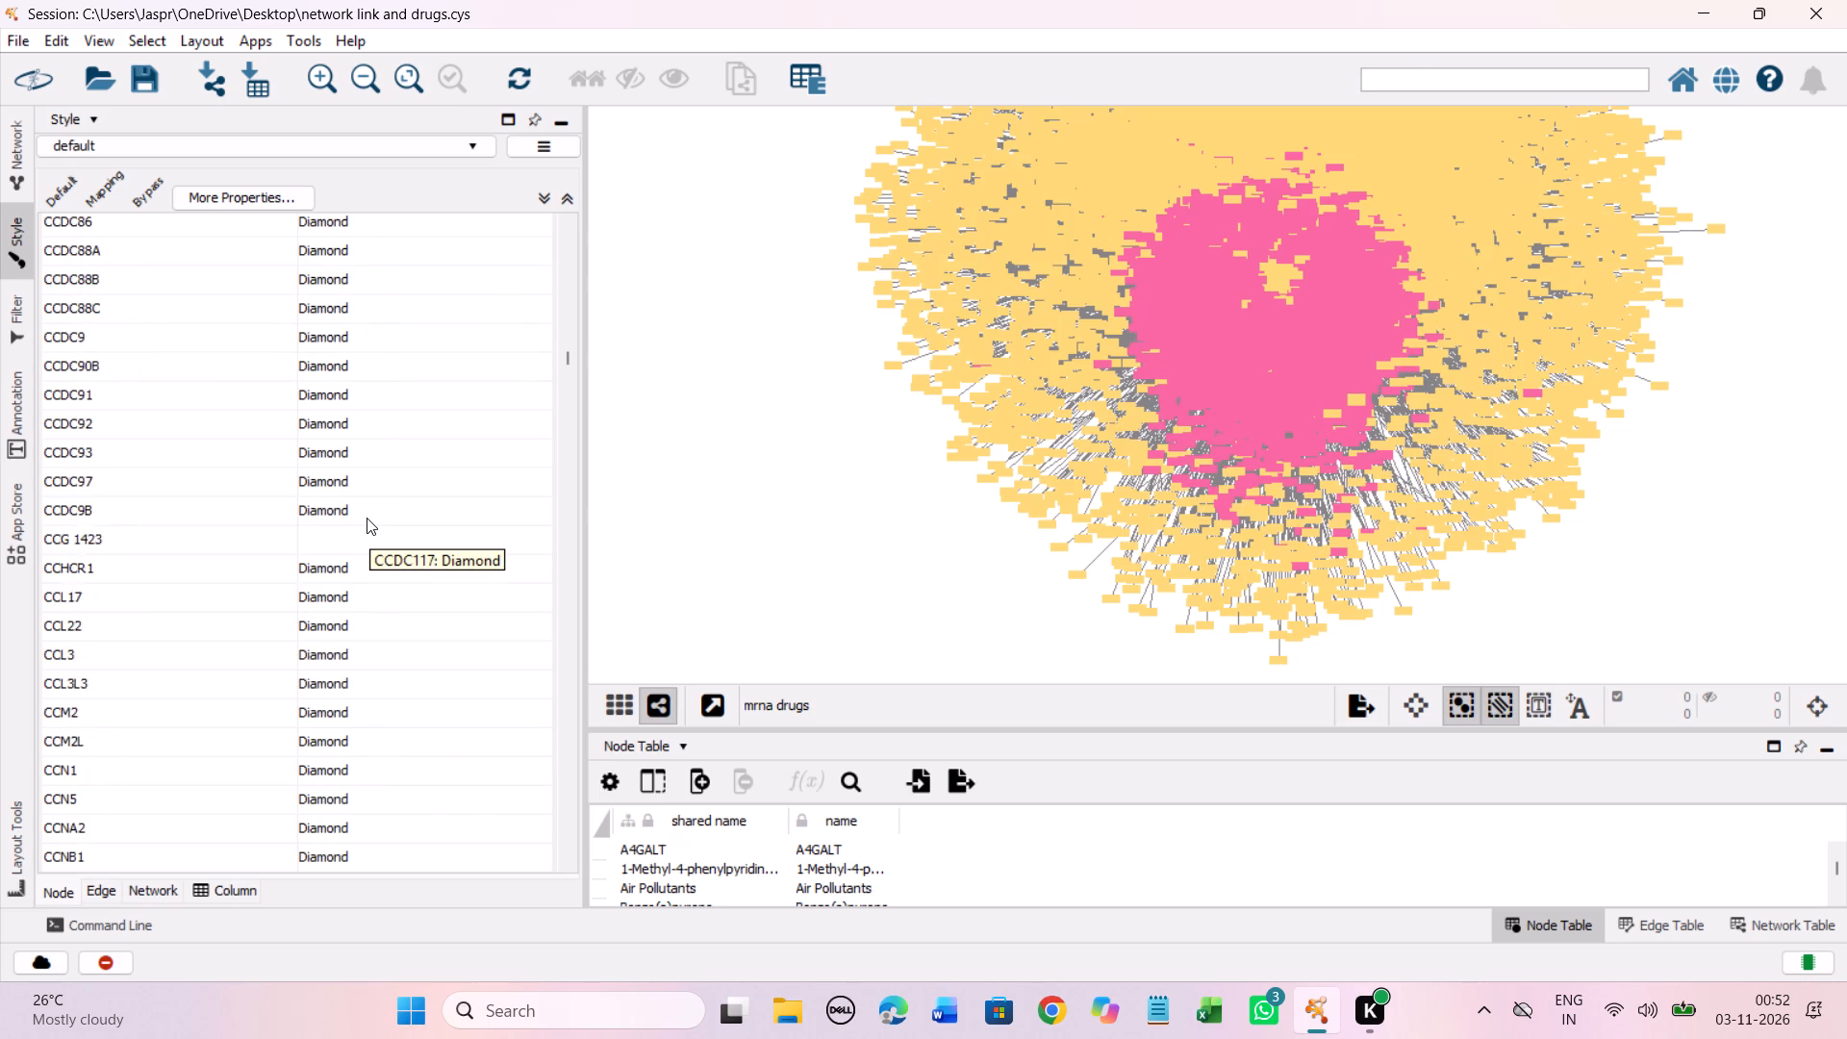
{"action": "scroll", "coordinate": [367, 518], "scroll_direction": "down", "scroll_amount": 5}
{"action": "left_click", "coordinate": [361, 458]}
{"action": "right_click", "coordinate": [361, 458]}
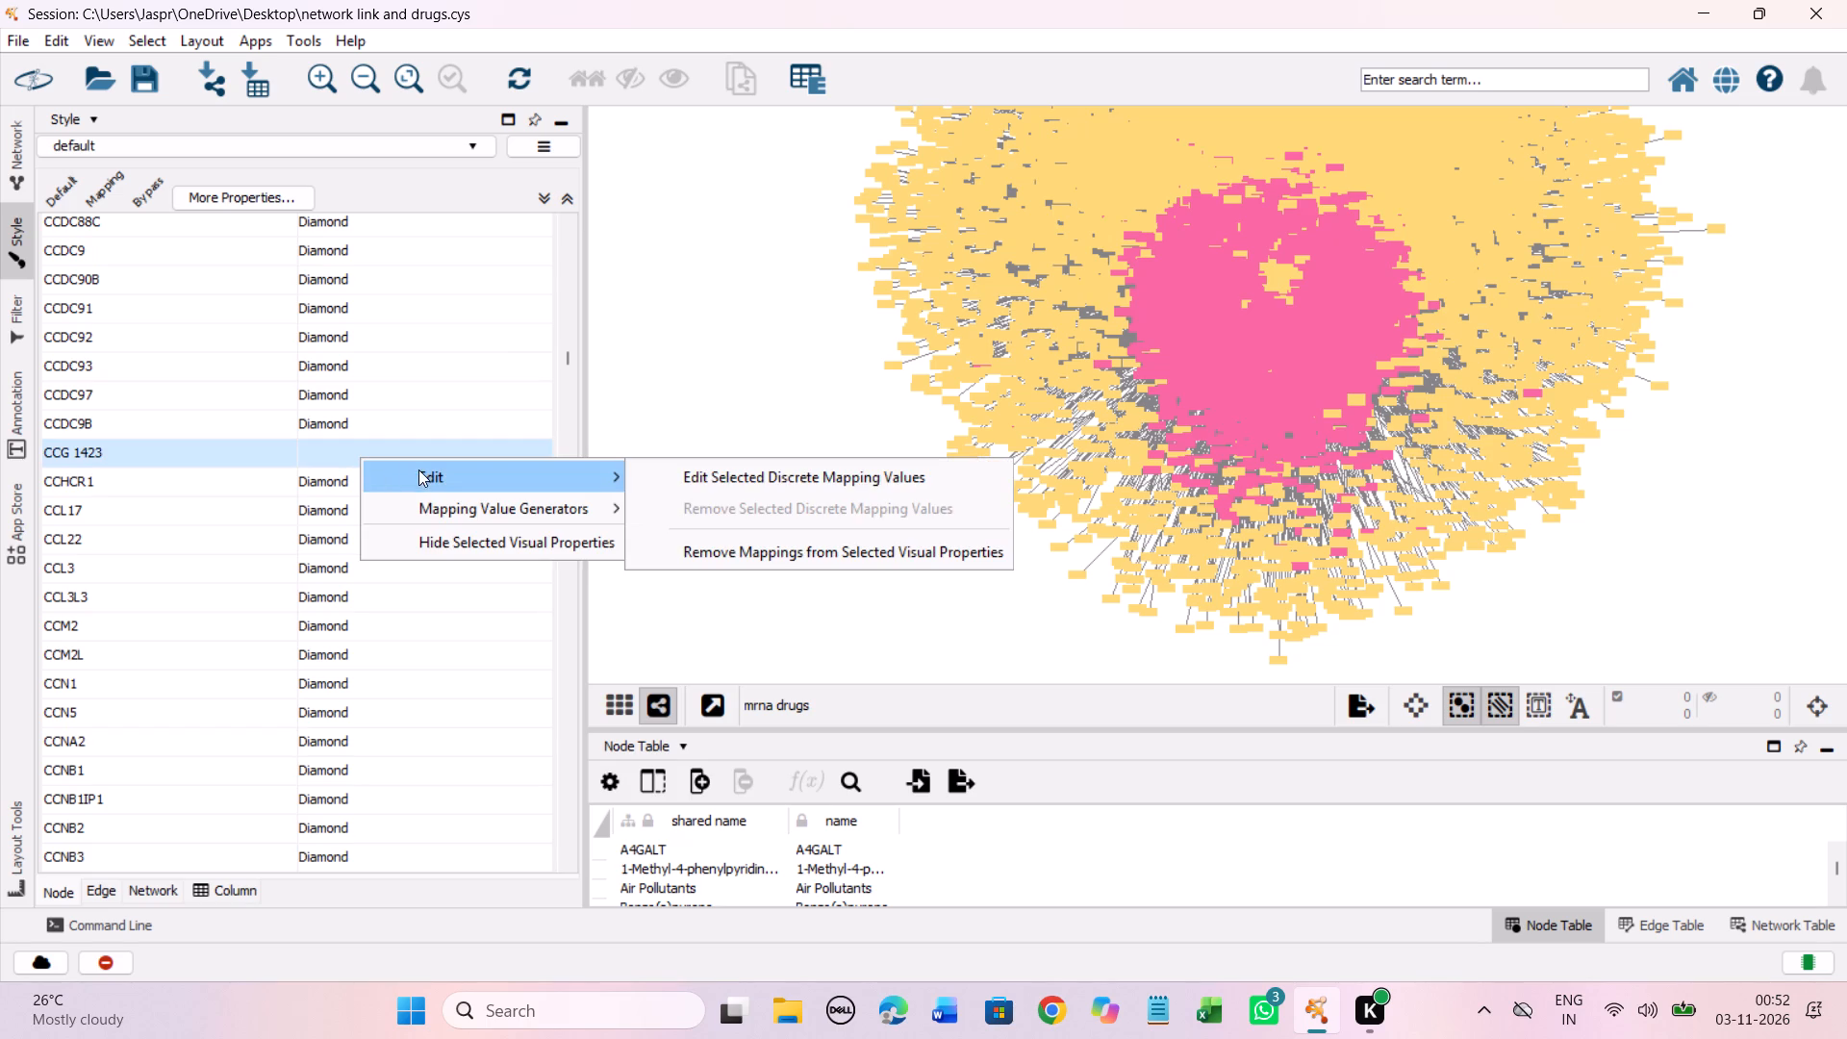
{"action": "left_click", "coordinate": [694, 475]}
{"action": "left_click", "coordinate": [286, 465]}
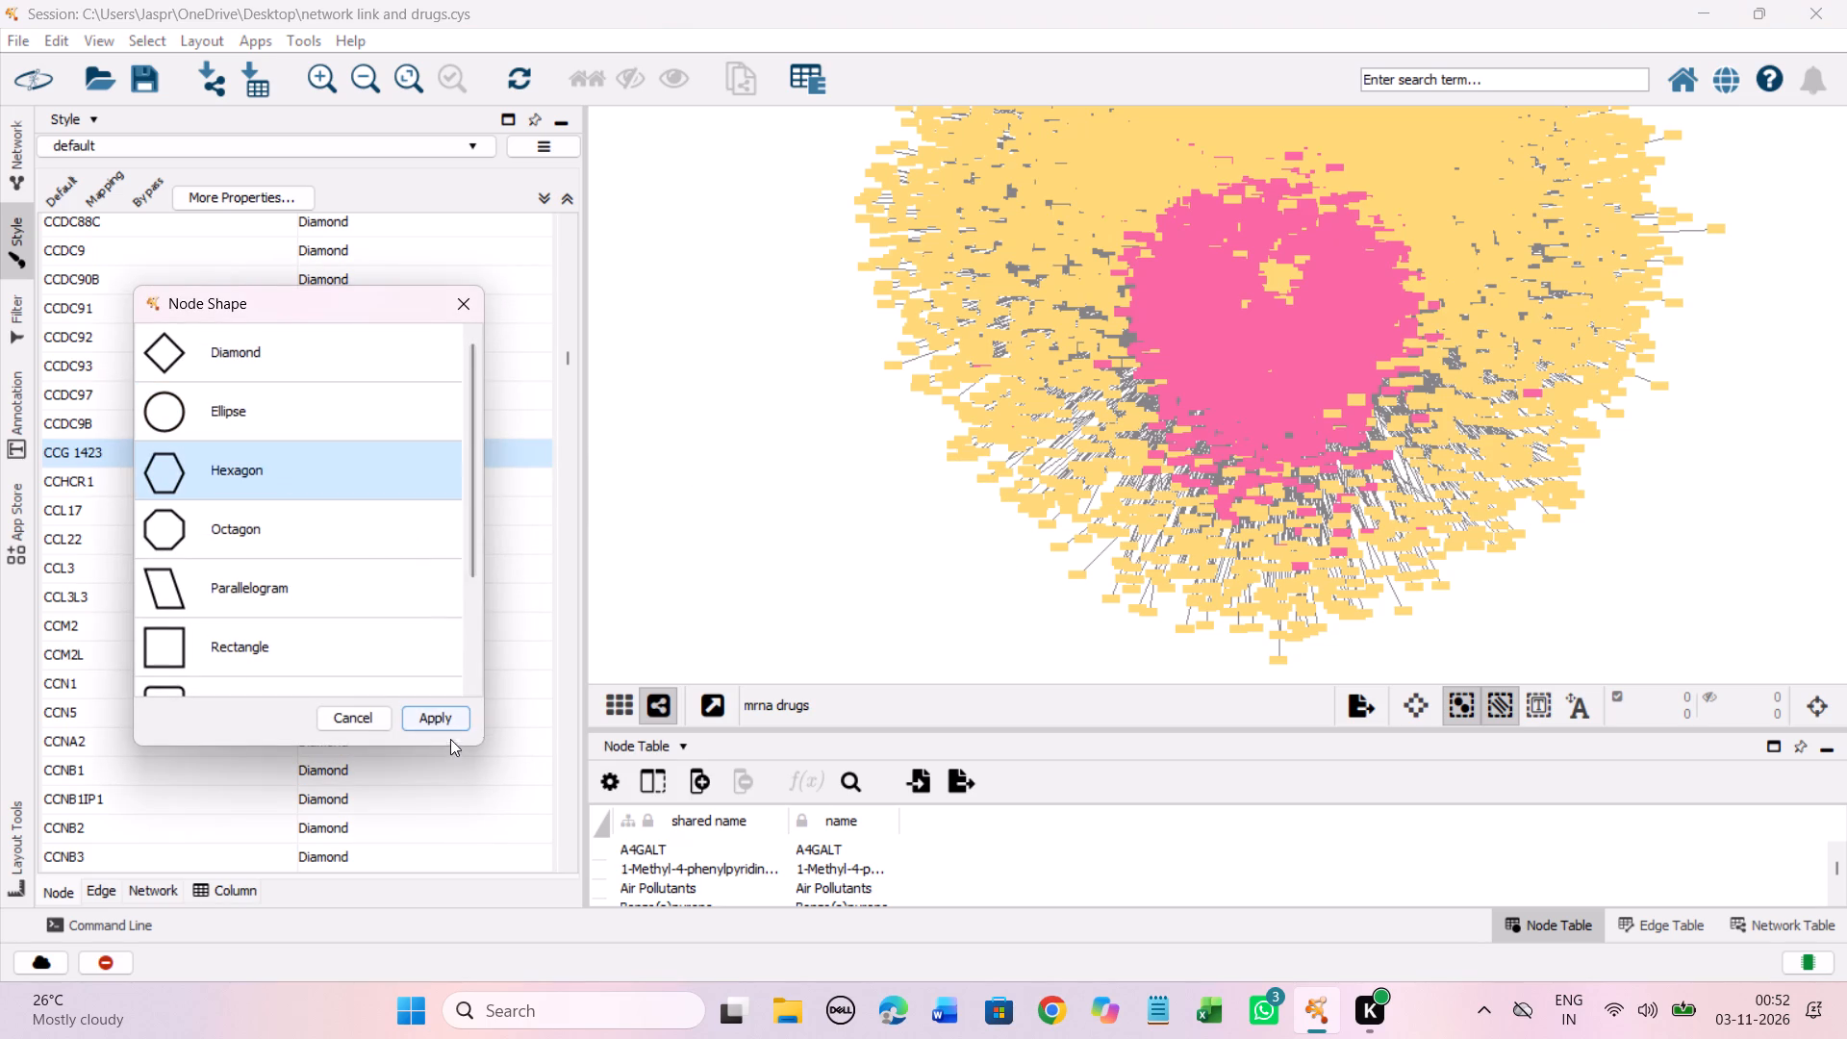
{"action": "left_click", "coordinate": [450, 722]}
Set the discrete node shape mapping for both CD 3254 and CD 437 to Hexagon.
{"action": "scroll", "coordinate": [433, 681], "scroll_direction": "down", "scroll_amount": 4}
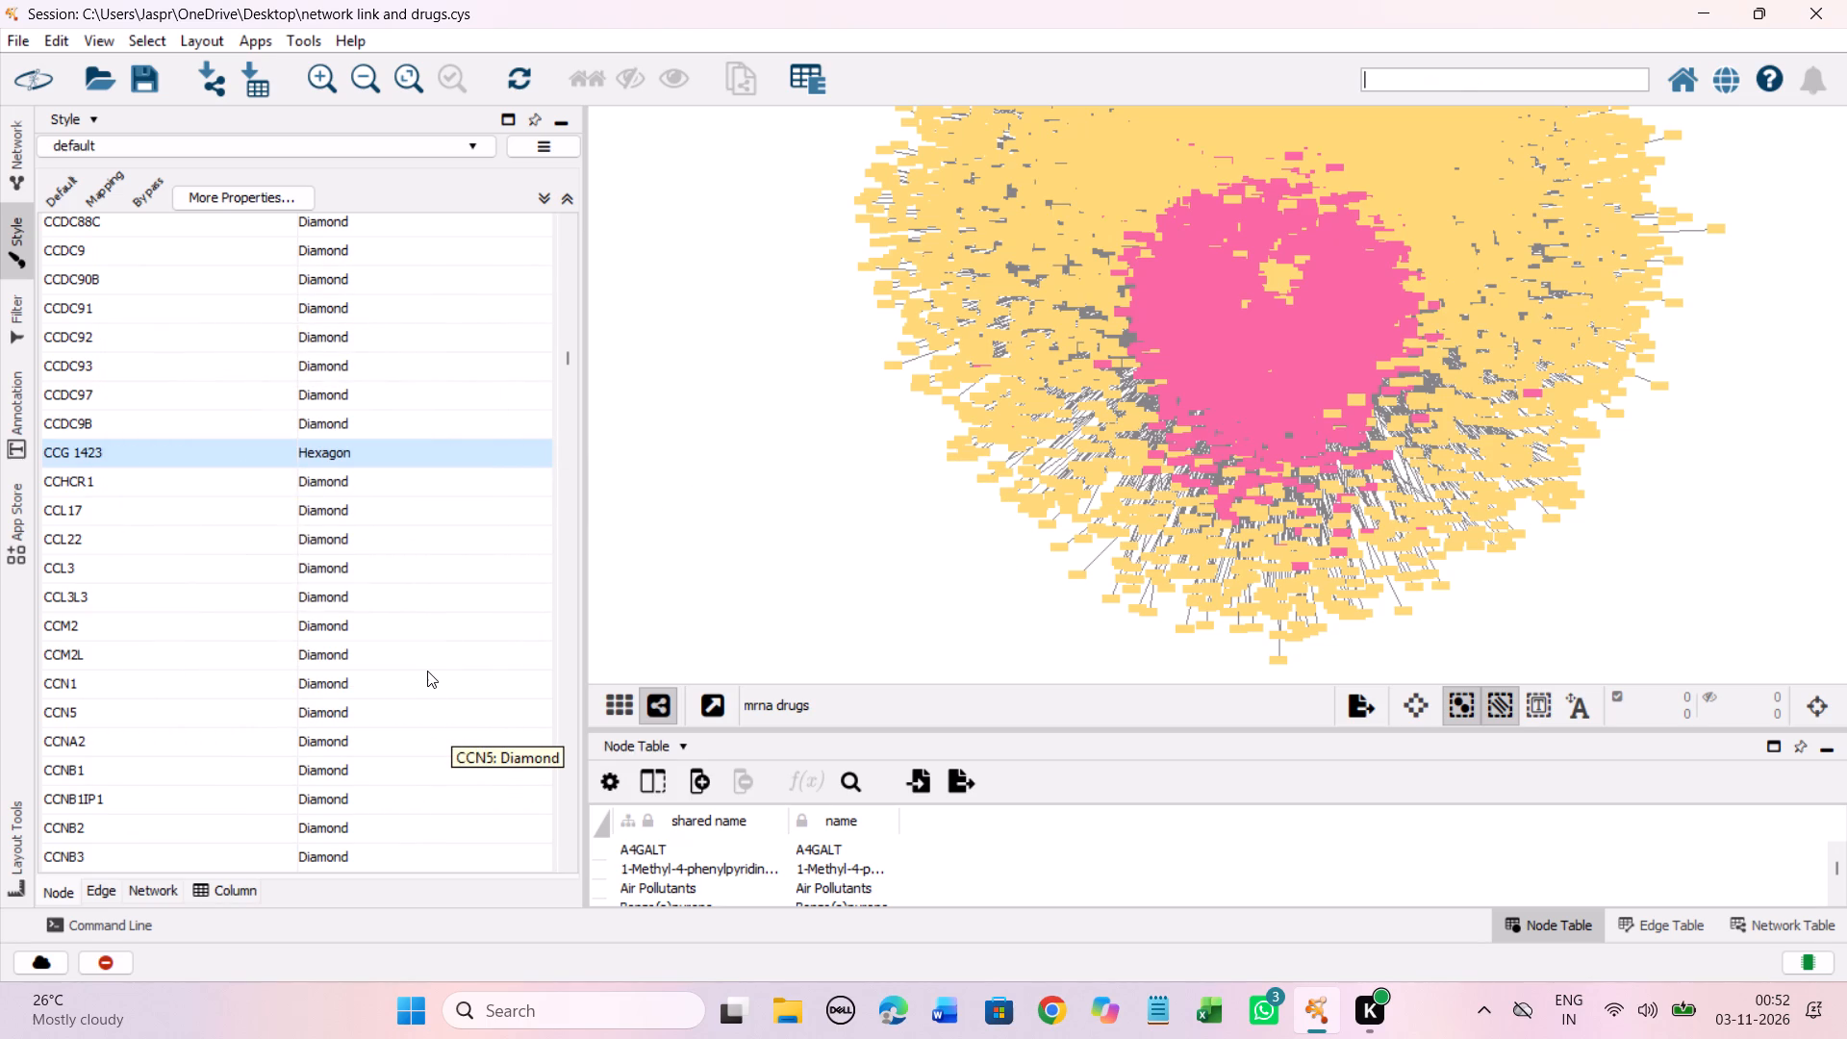
{"action": "scroll", "coordinate": [417, 493], "scroll_direction": "down", "scroll_amount": 3}
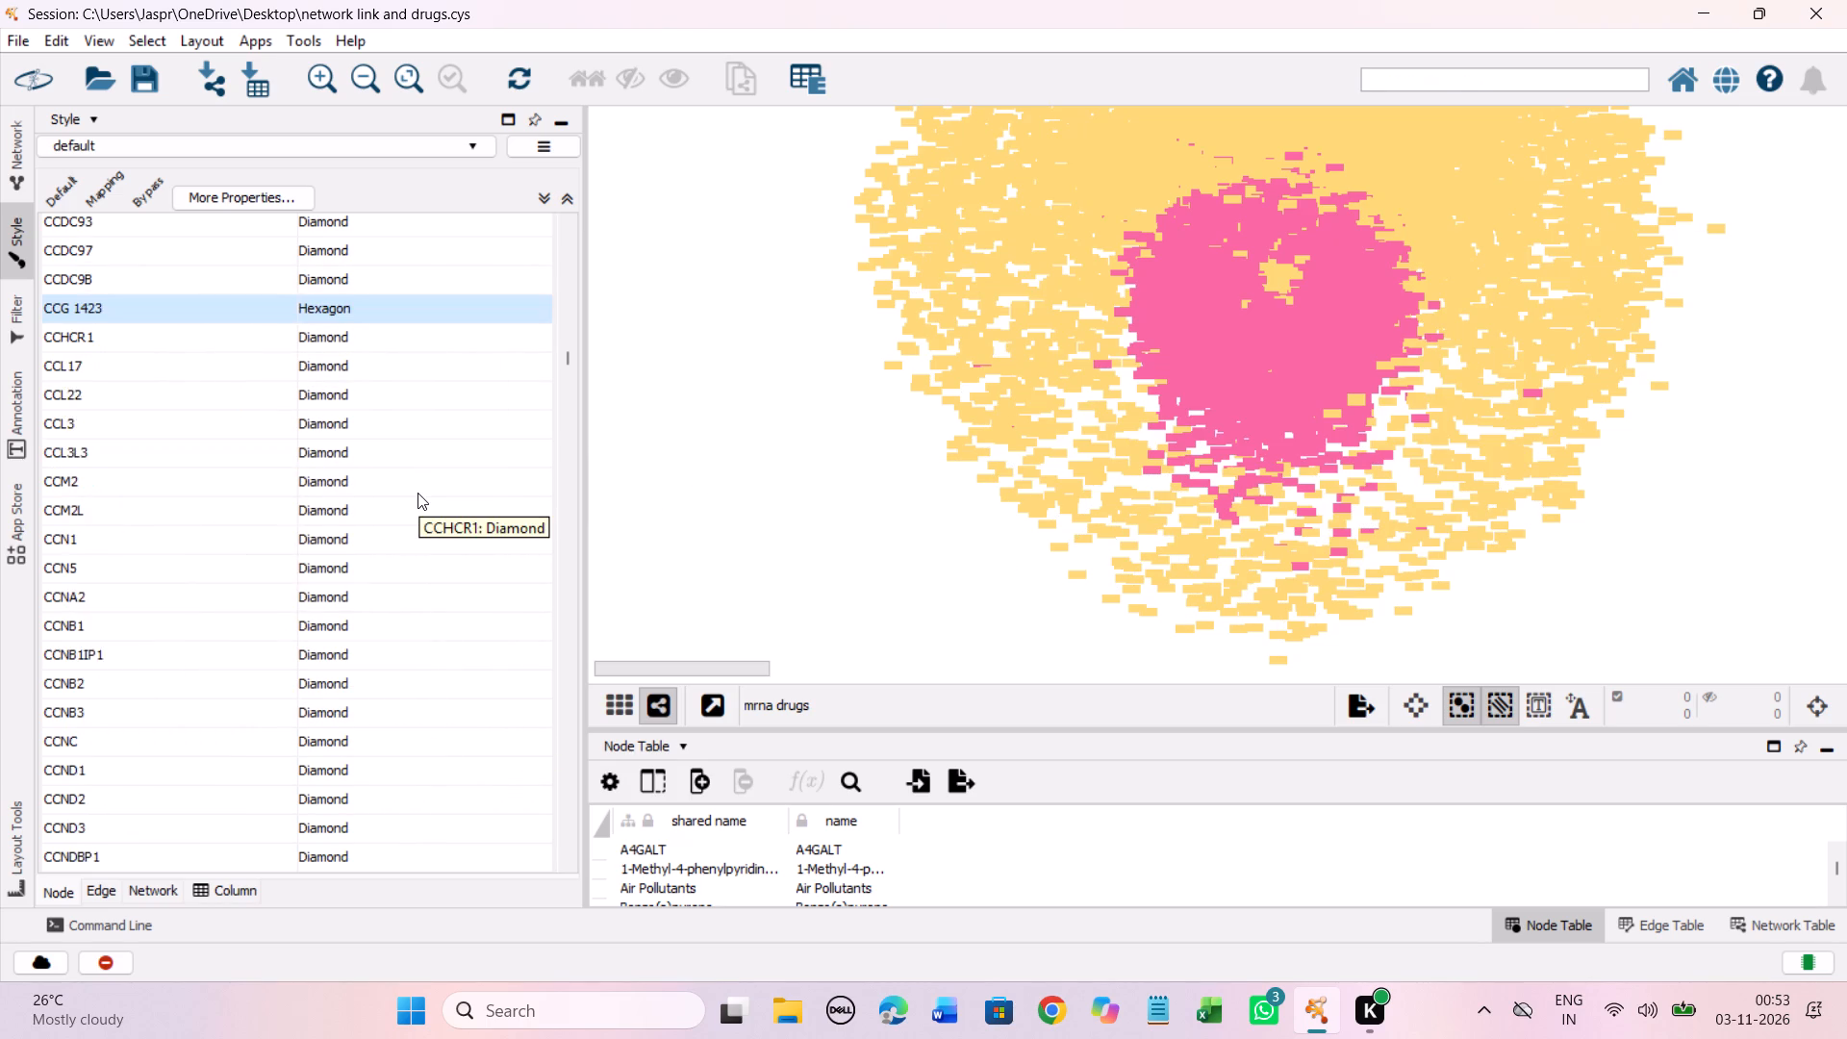
{"action": "scroll", "coordinate": [417, 493], "scroll_direction": "down", "scroll_amount": 20}
{"action": "scroll", "coordinate": [417, 493], "scroll_direction": "down", "scroll_amount": 14}
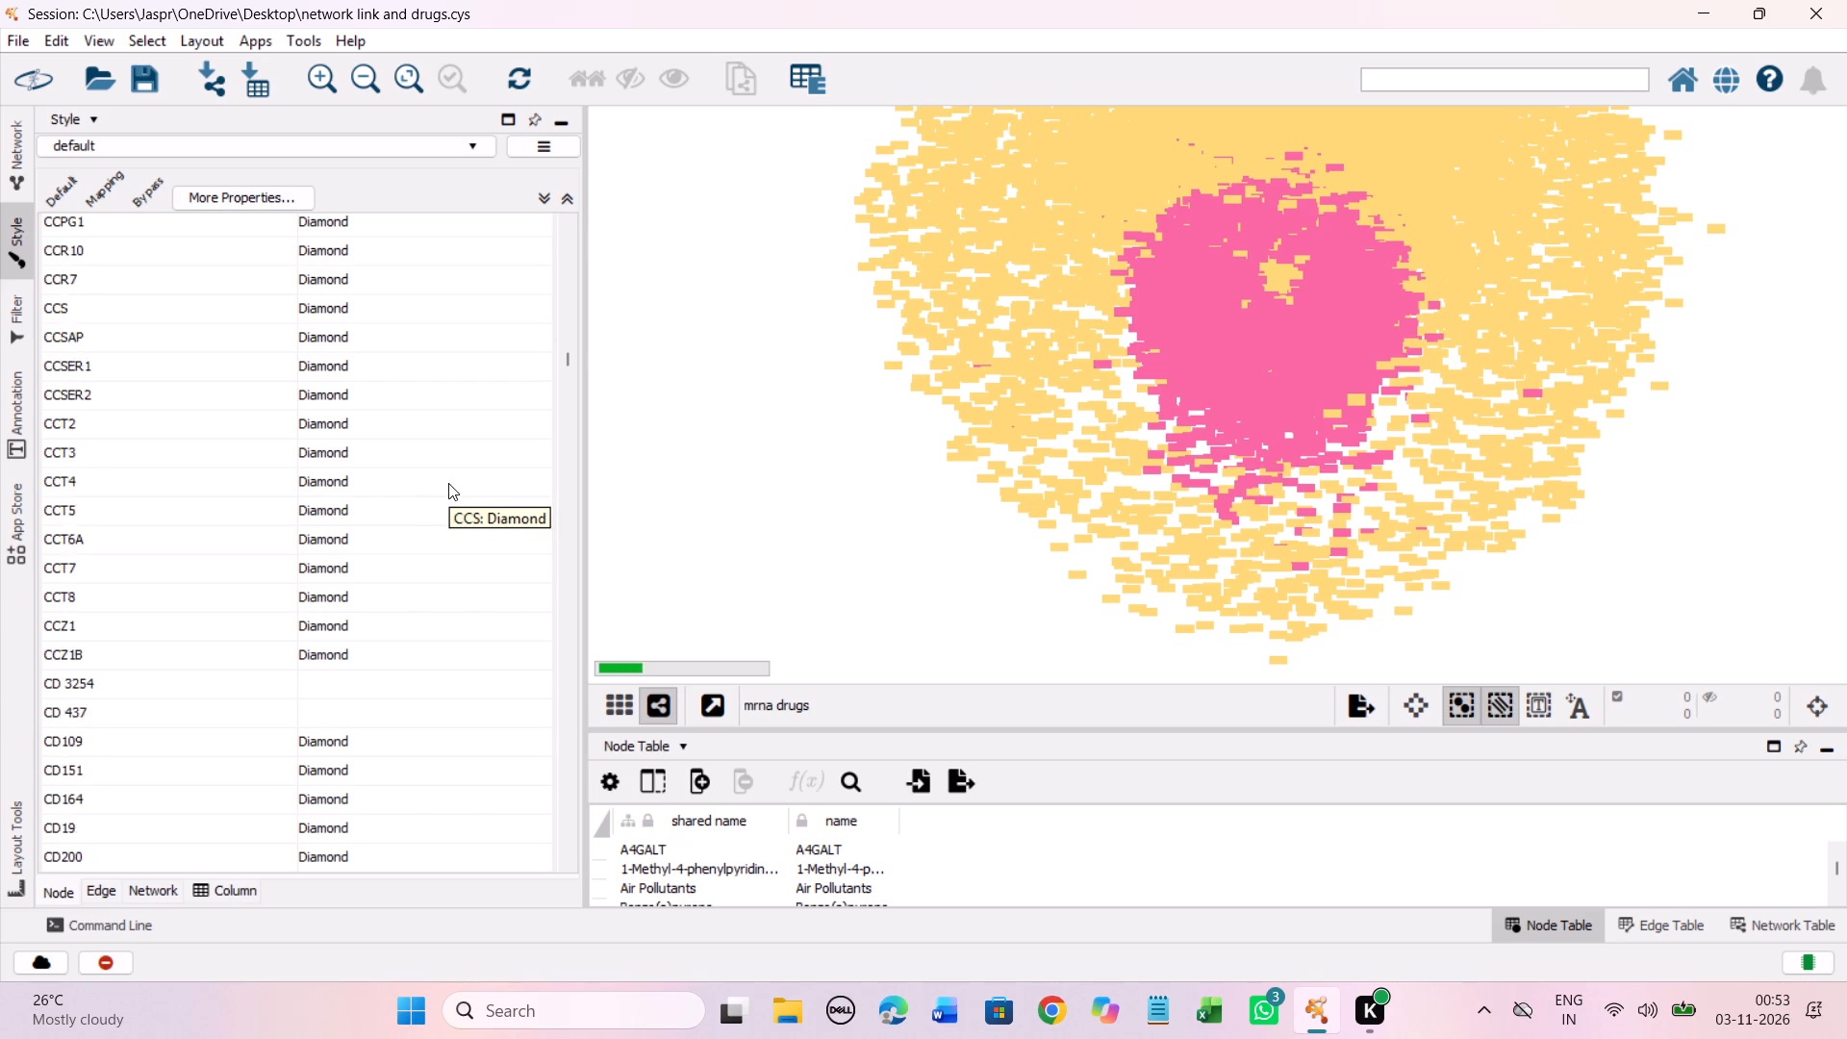
{"action": "scroll", "coordinate": [448, 483], "scroll_direction": "down", "scroll_amount": 15}
{"action": "left_click_drag", "start_coordinate": [361, 326], "coordinate": [364, 364]}
{"action": "right_click", "coordinate": [364, 364]}
{"action": "left_click", "coordinate": [694, 385]}
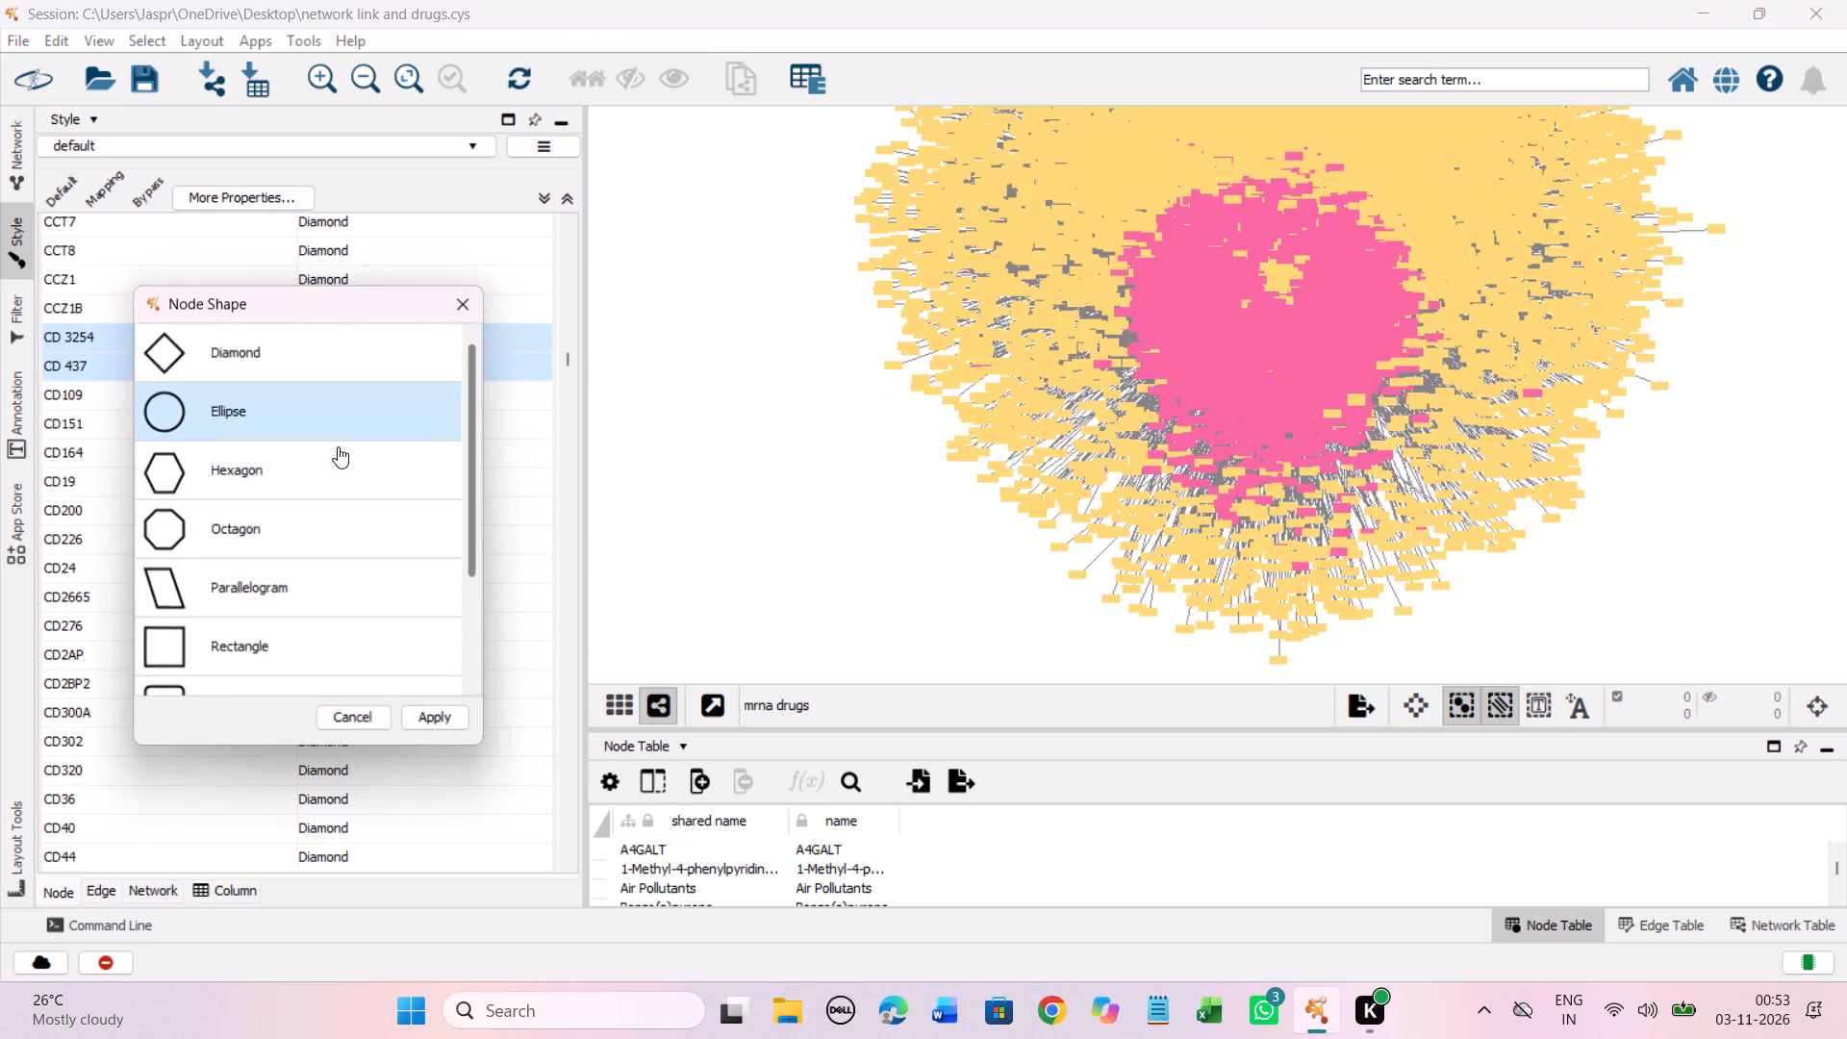
{"action": "left_click", "coordinate": [291, 439]}
{"action": "left_click", "coordinate": [293, 442]}
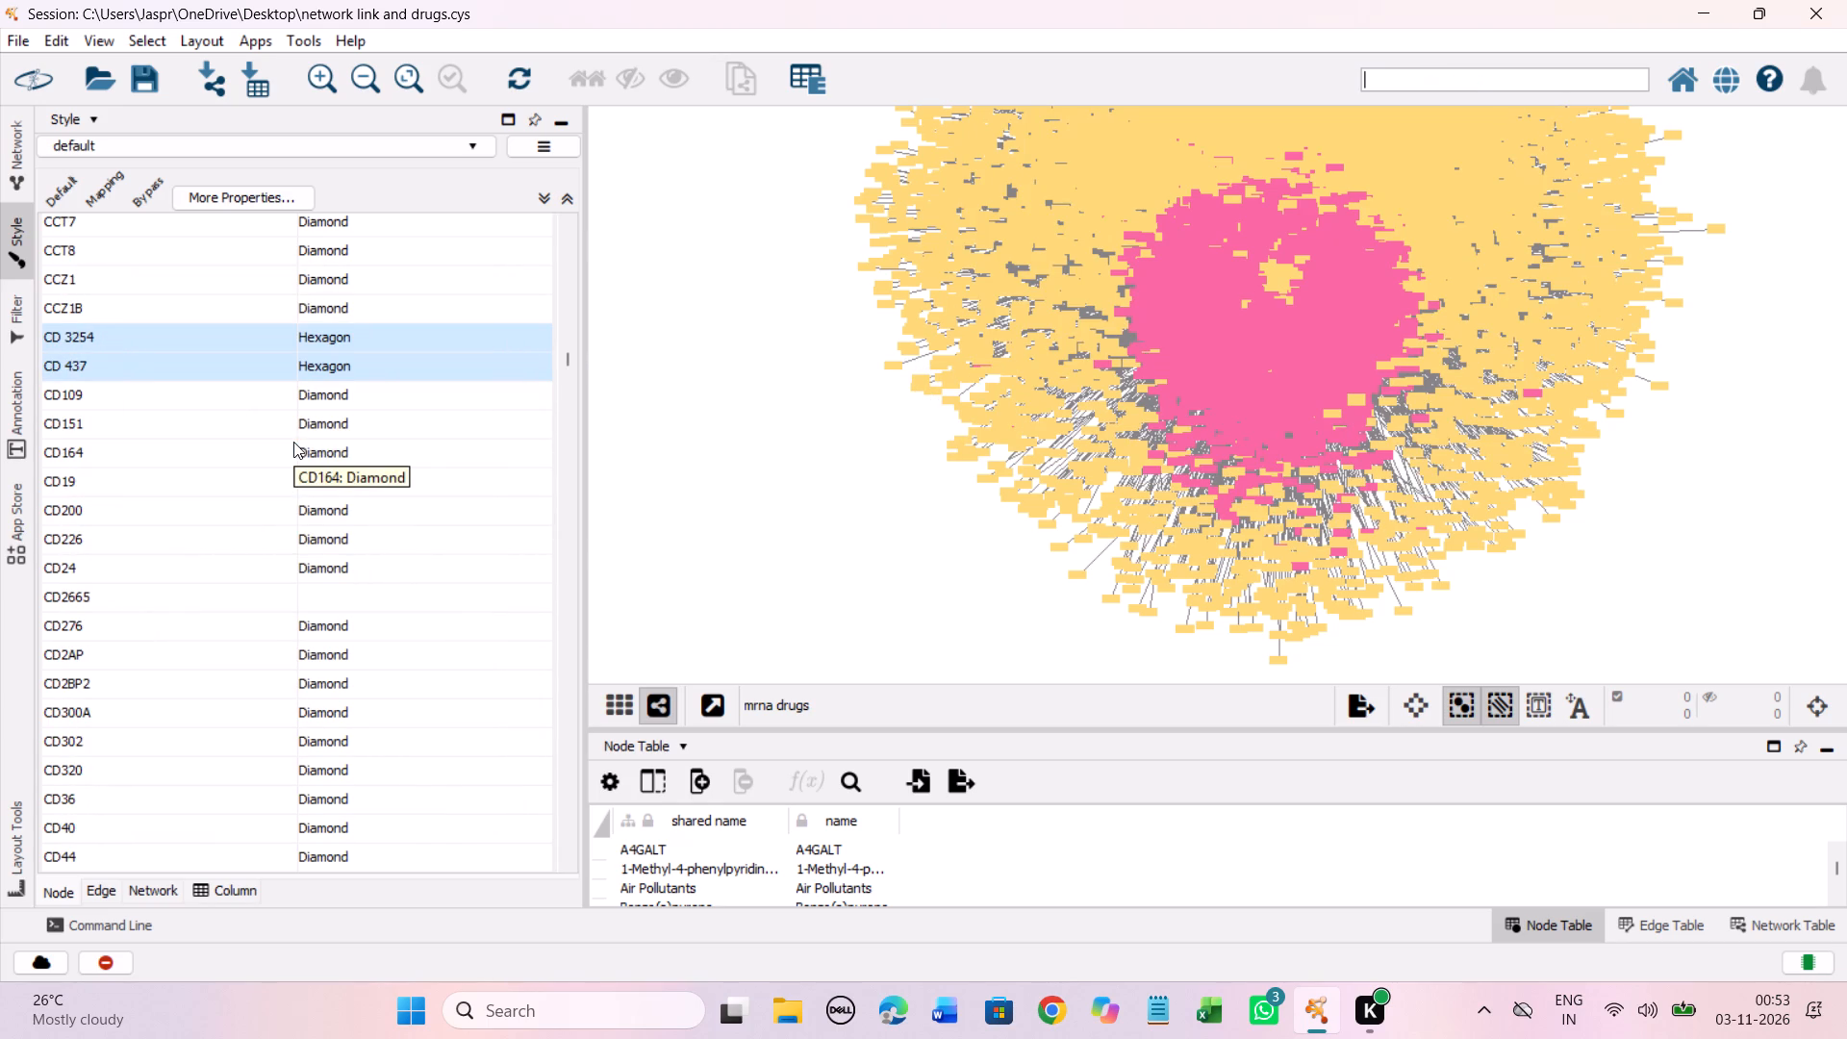
Set the discrete node shape mapping for CD2665 to Hexagon.
{"action": "left_click", "coordinate": [335, 593]}
{"action": "right_click", "coordinate": [335, 593]}
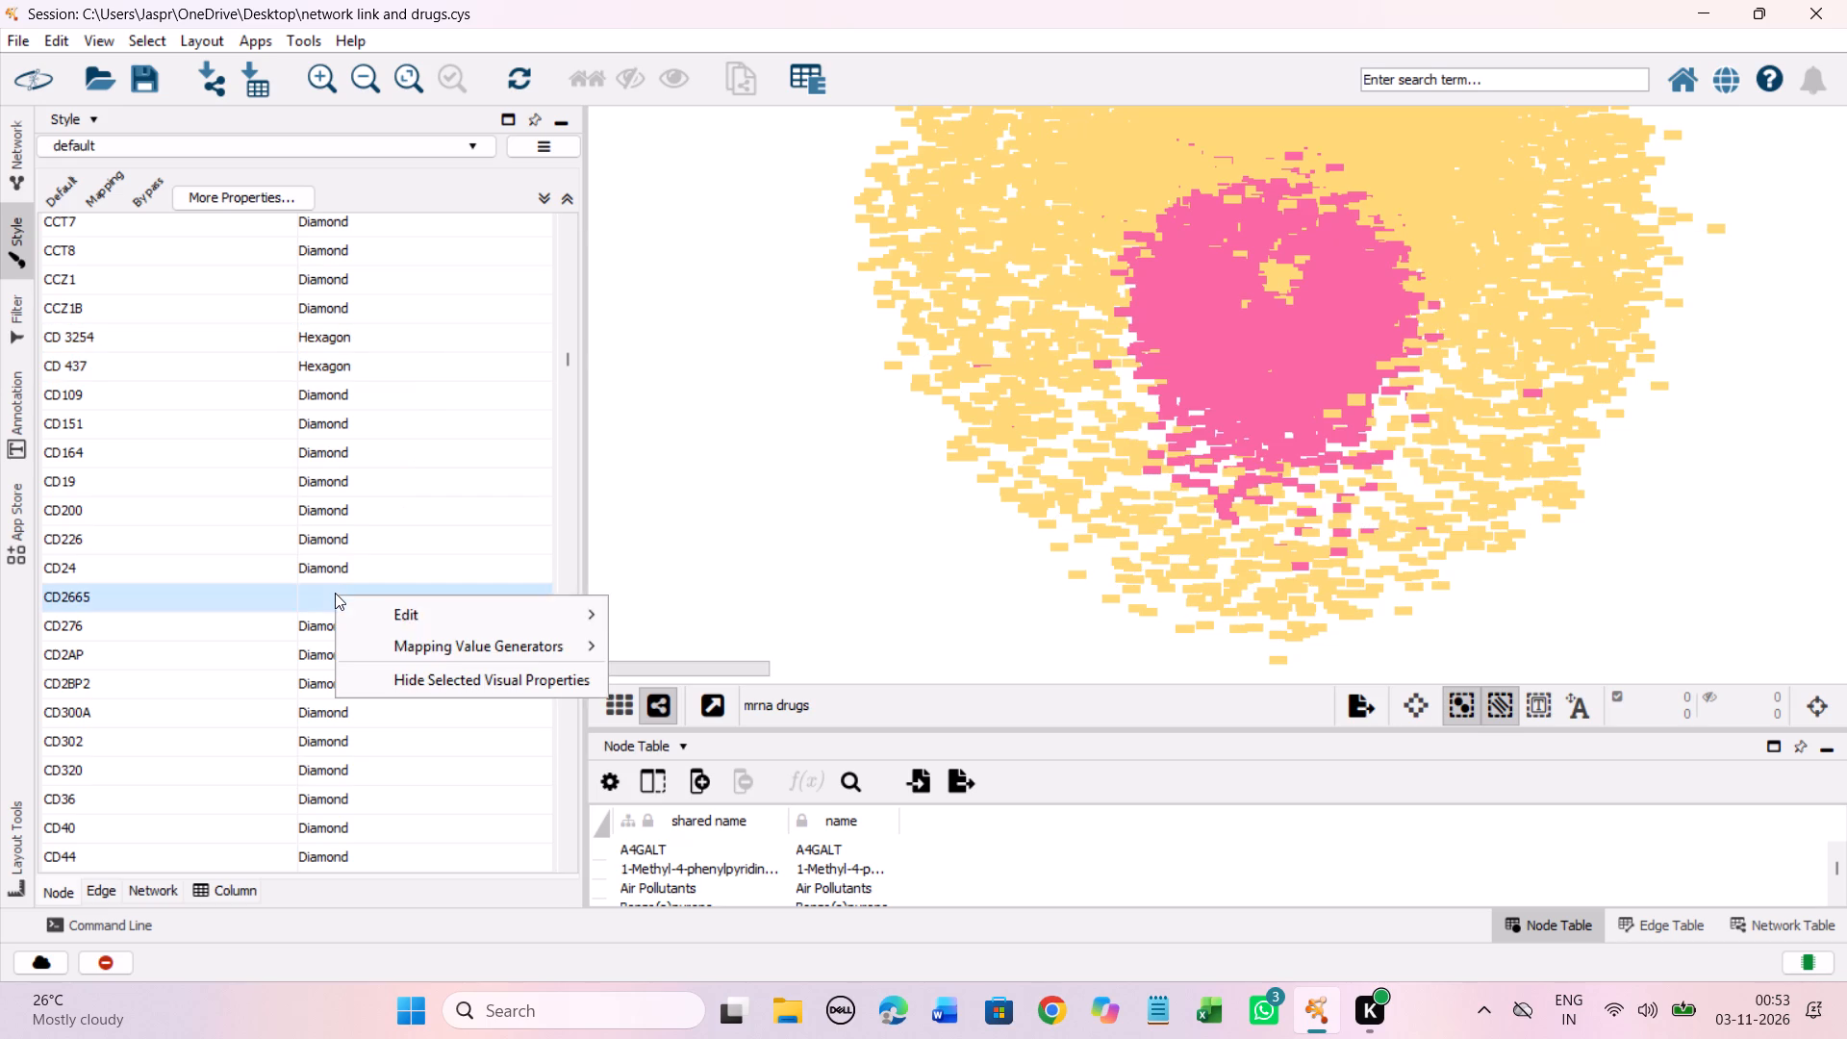
{"action": "left_click", "coordinate": [434, 600]}
{"action": "left_click", "coordinate": [566, 610]}
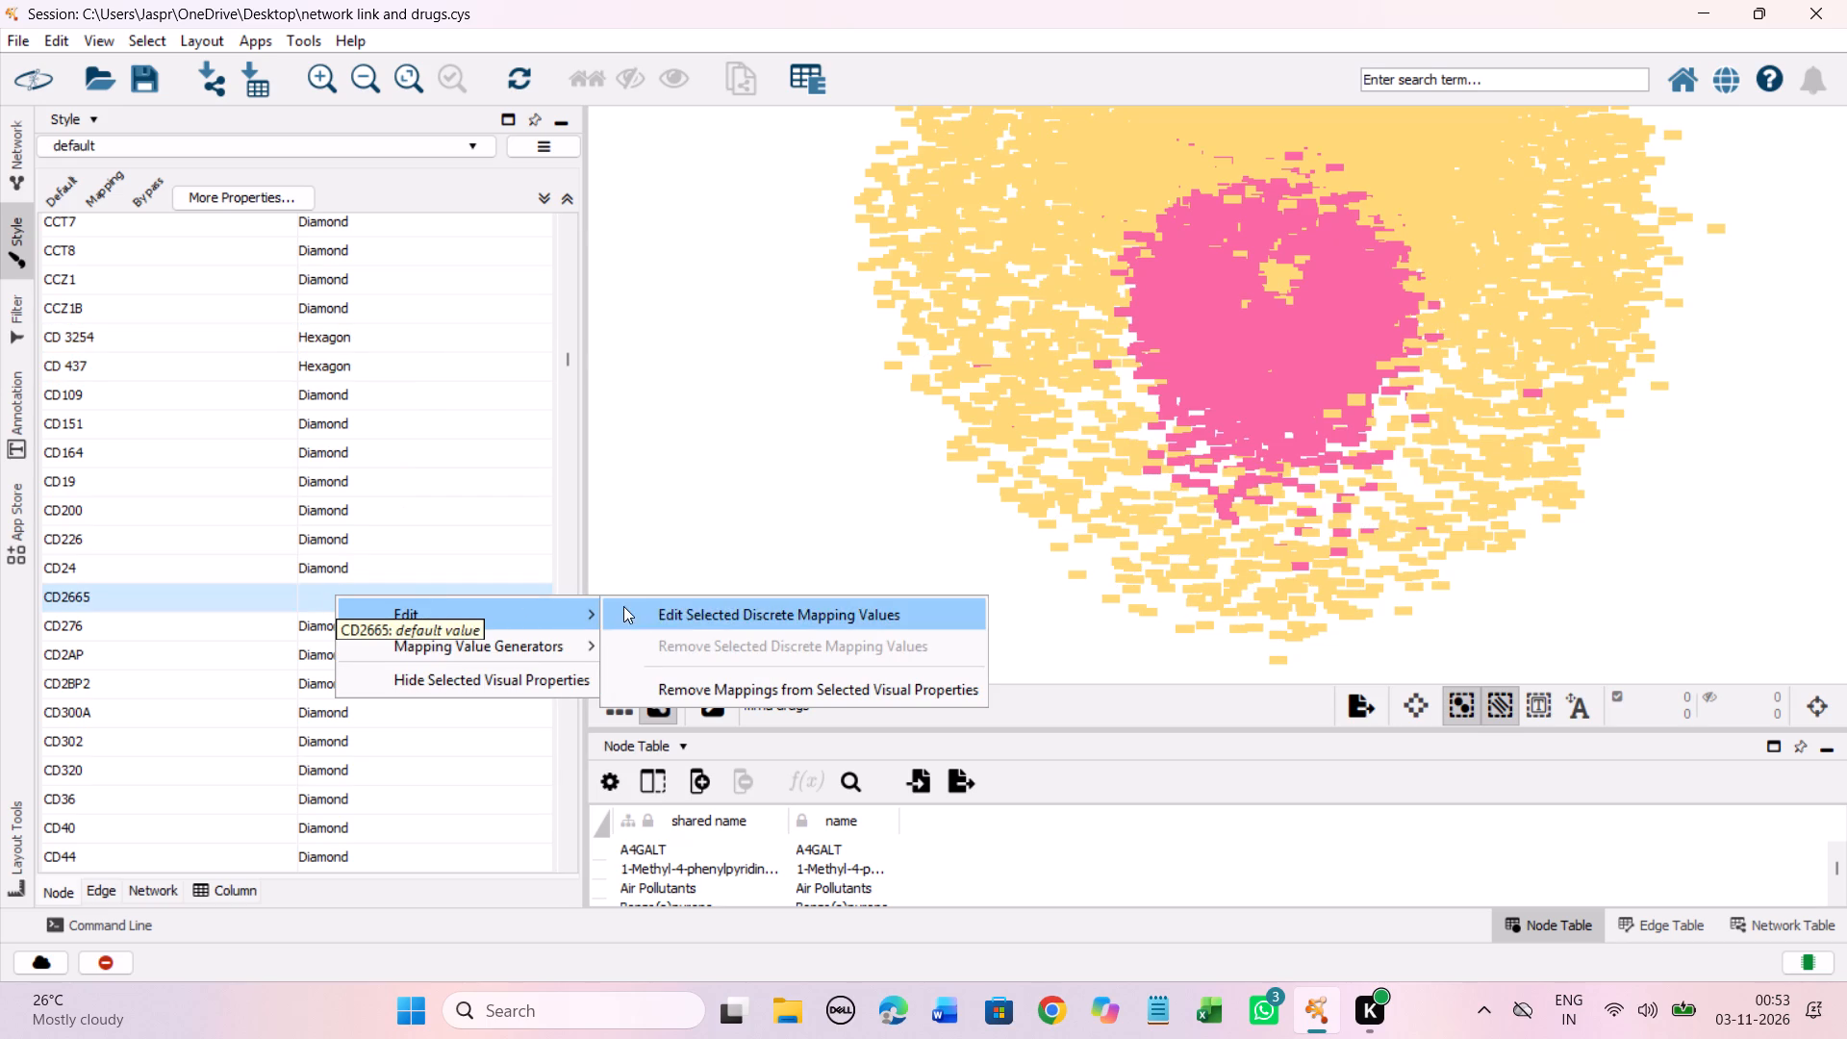
{"action": "left_click", "coordinate": [653, 606]}
{"action": "left_click", "coordinate": [268, 470]}
{"action": "left_click", "coordinate": [268, 470]}
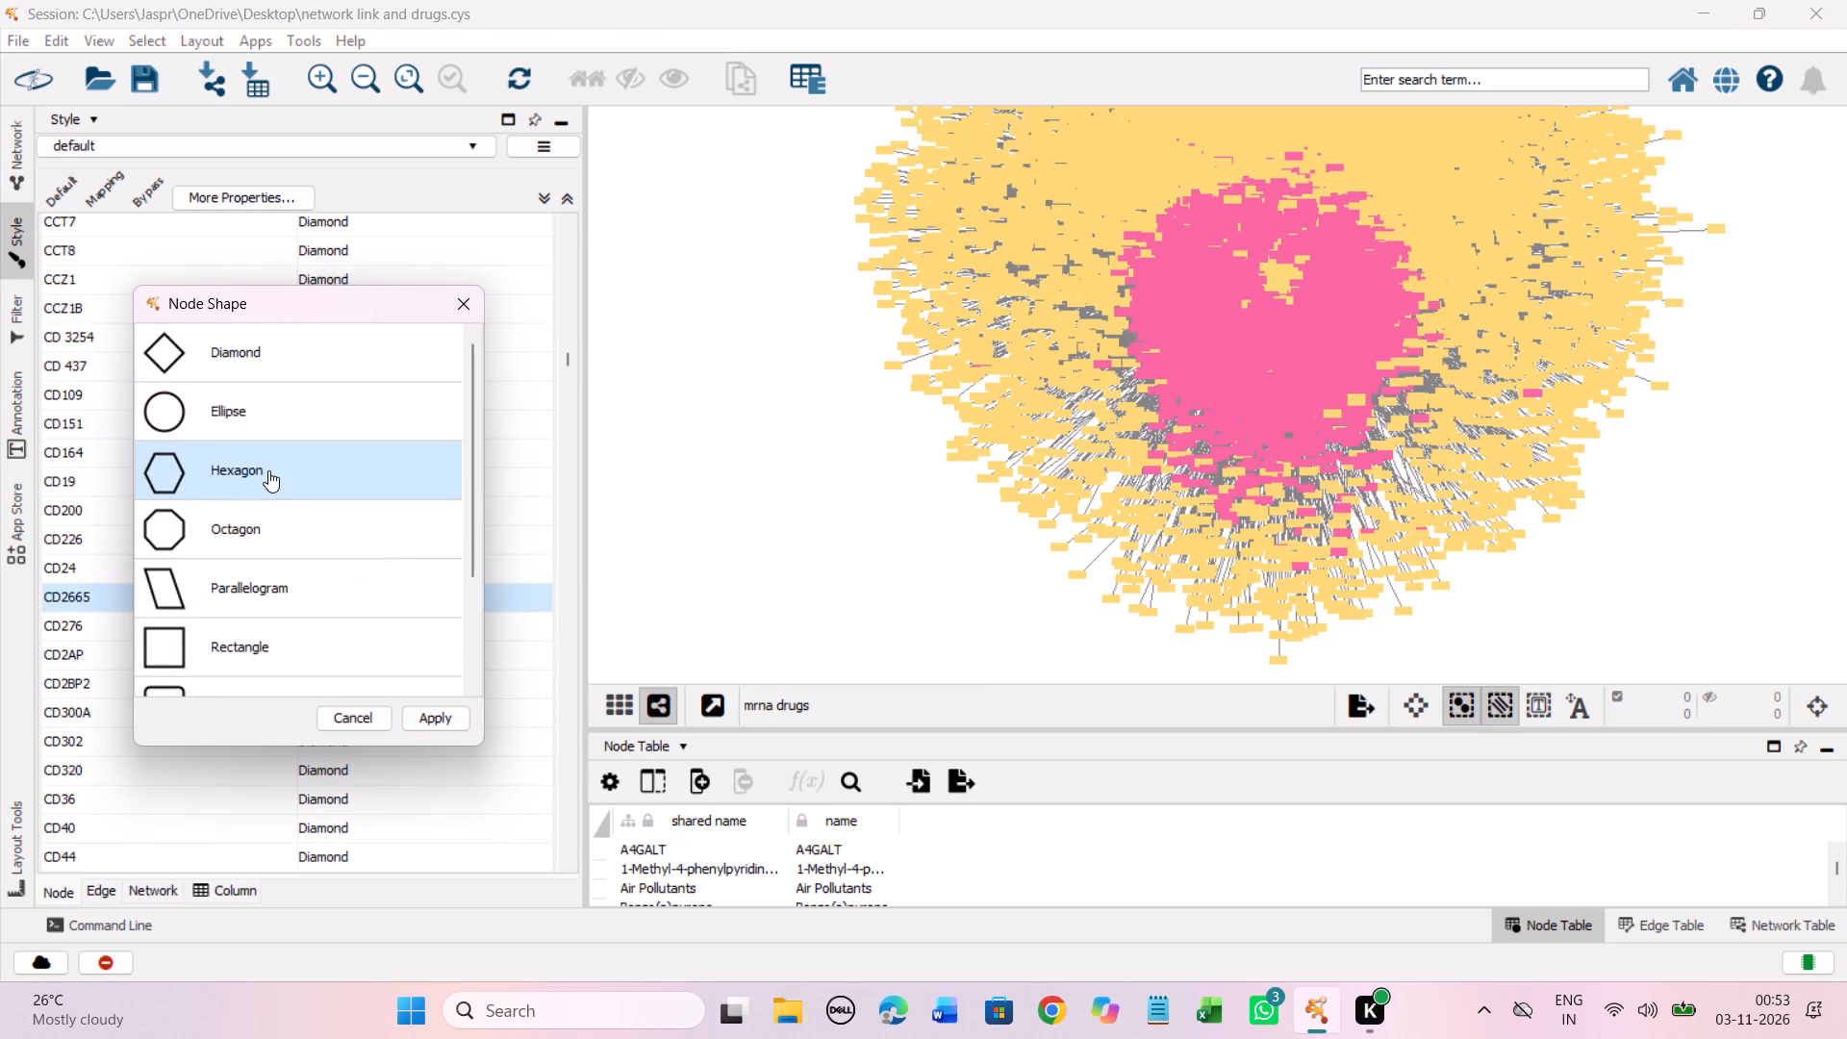
{"action": "left_click", "coordinate": [268, 470]}
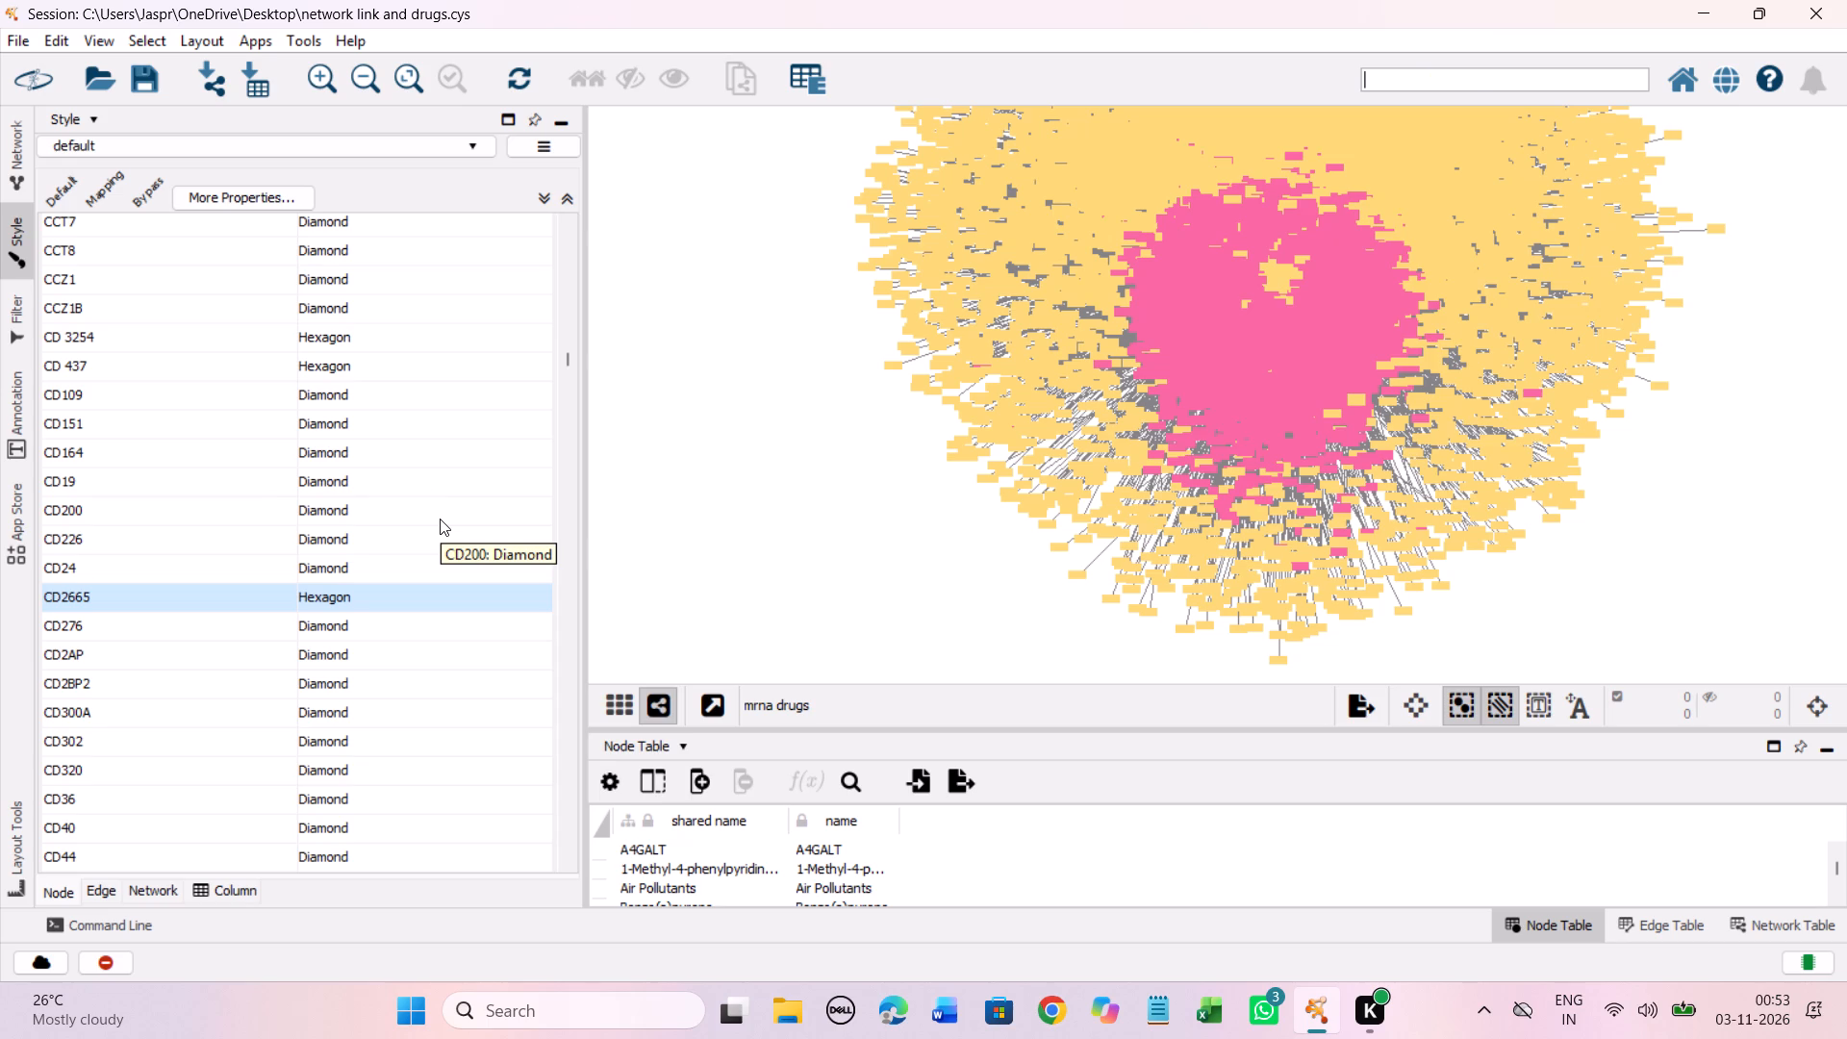
Set the discrete node shape mapping for CD4528 to Hexagon.
{"action": "scroll", "coordinate": [440, 519], "scroll_direction": "down", "scroll_amount": 12}
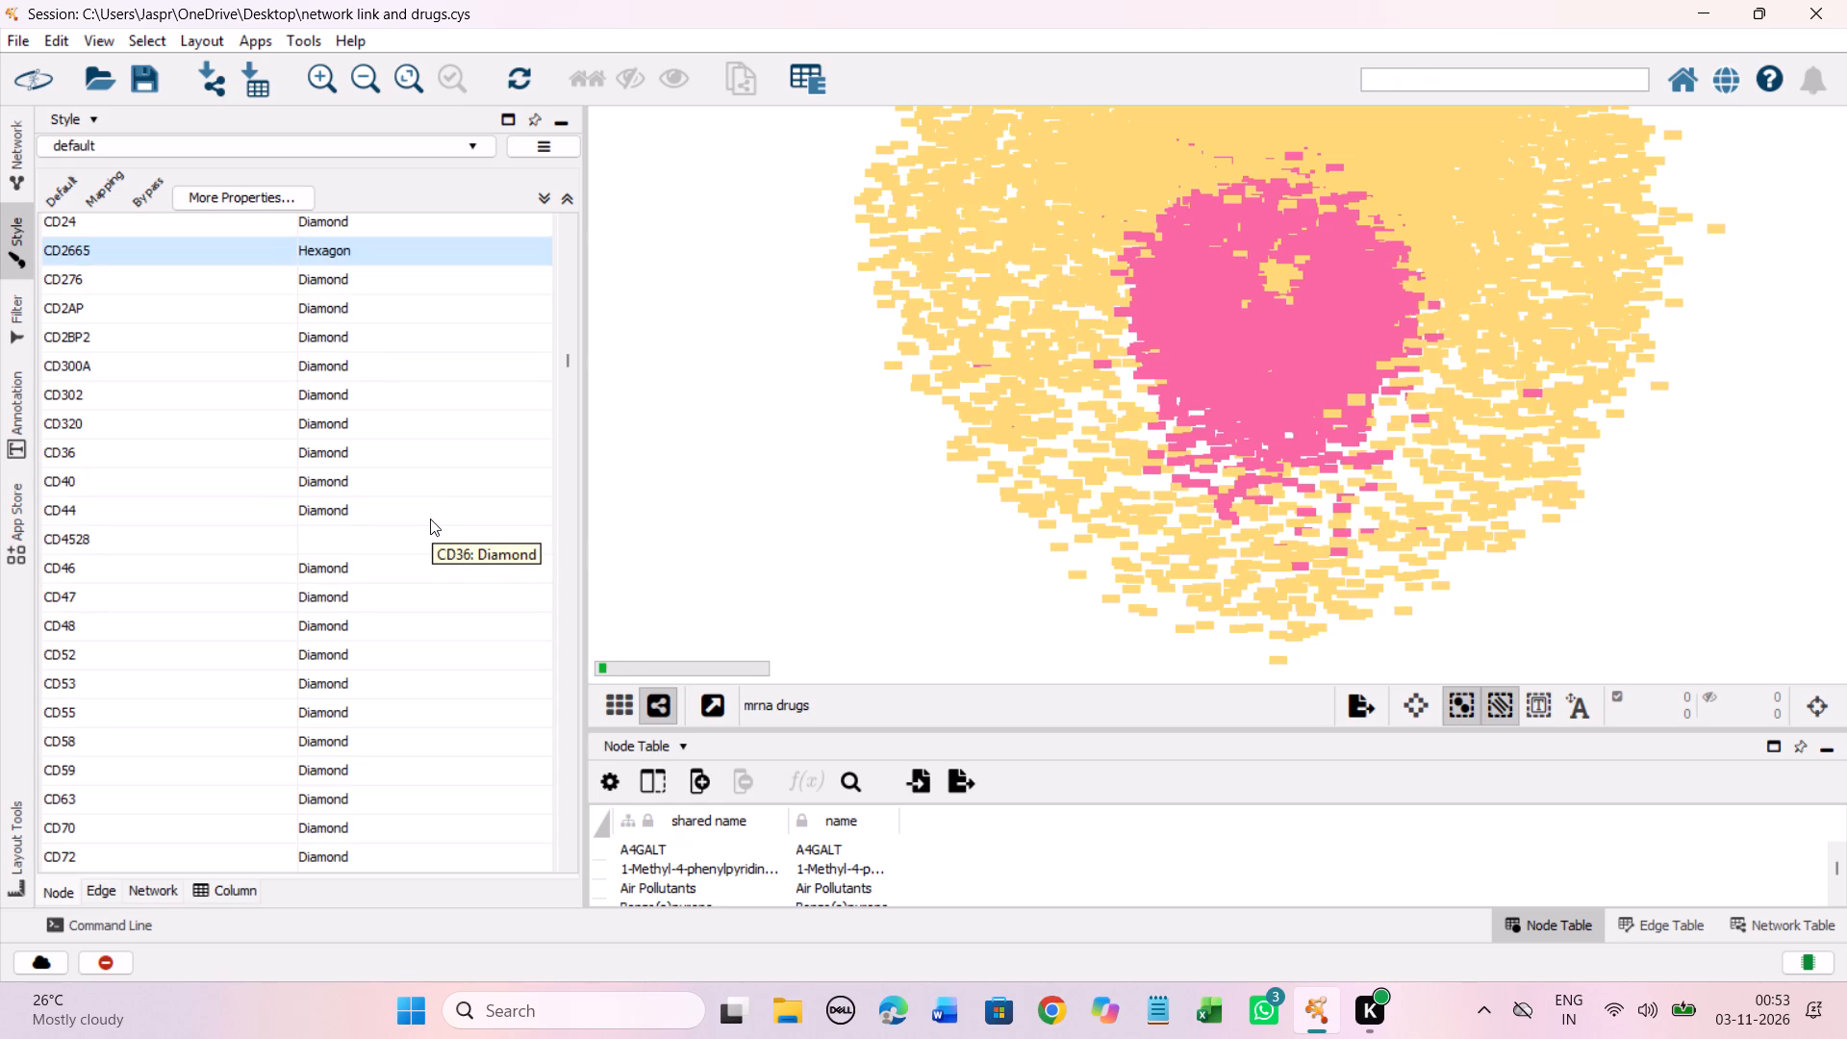
{"action": "left_click", "coordinate": [318, 538]}
{"action": "right_click", "coordinate": [318, 538]}
{"action": "left_click", "coordinate": [474, 543]}
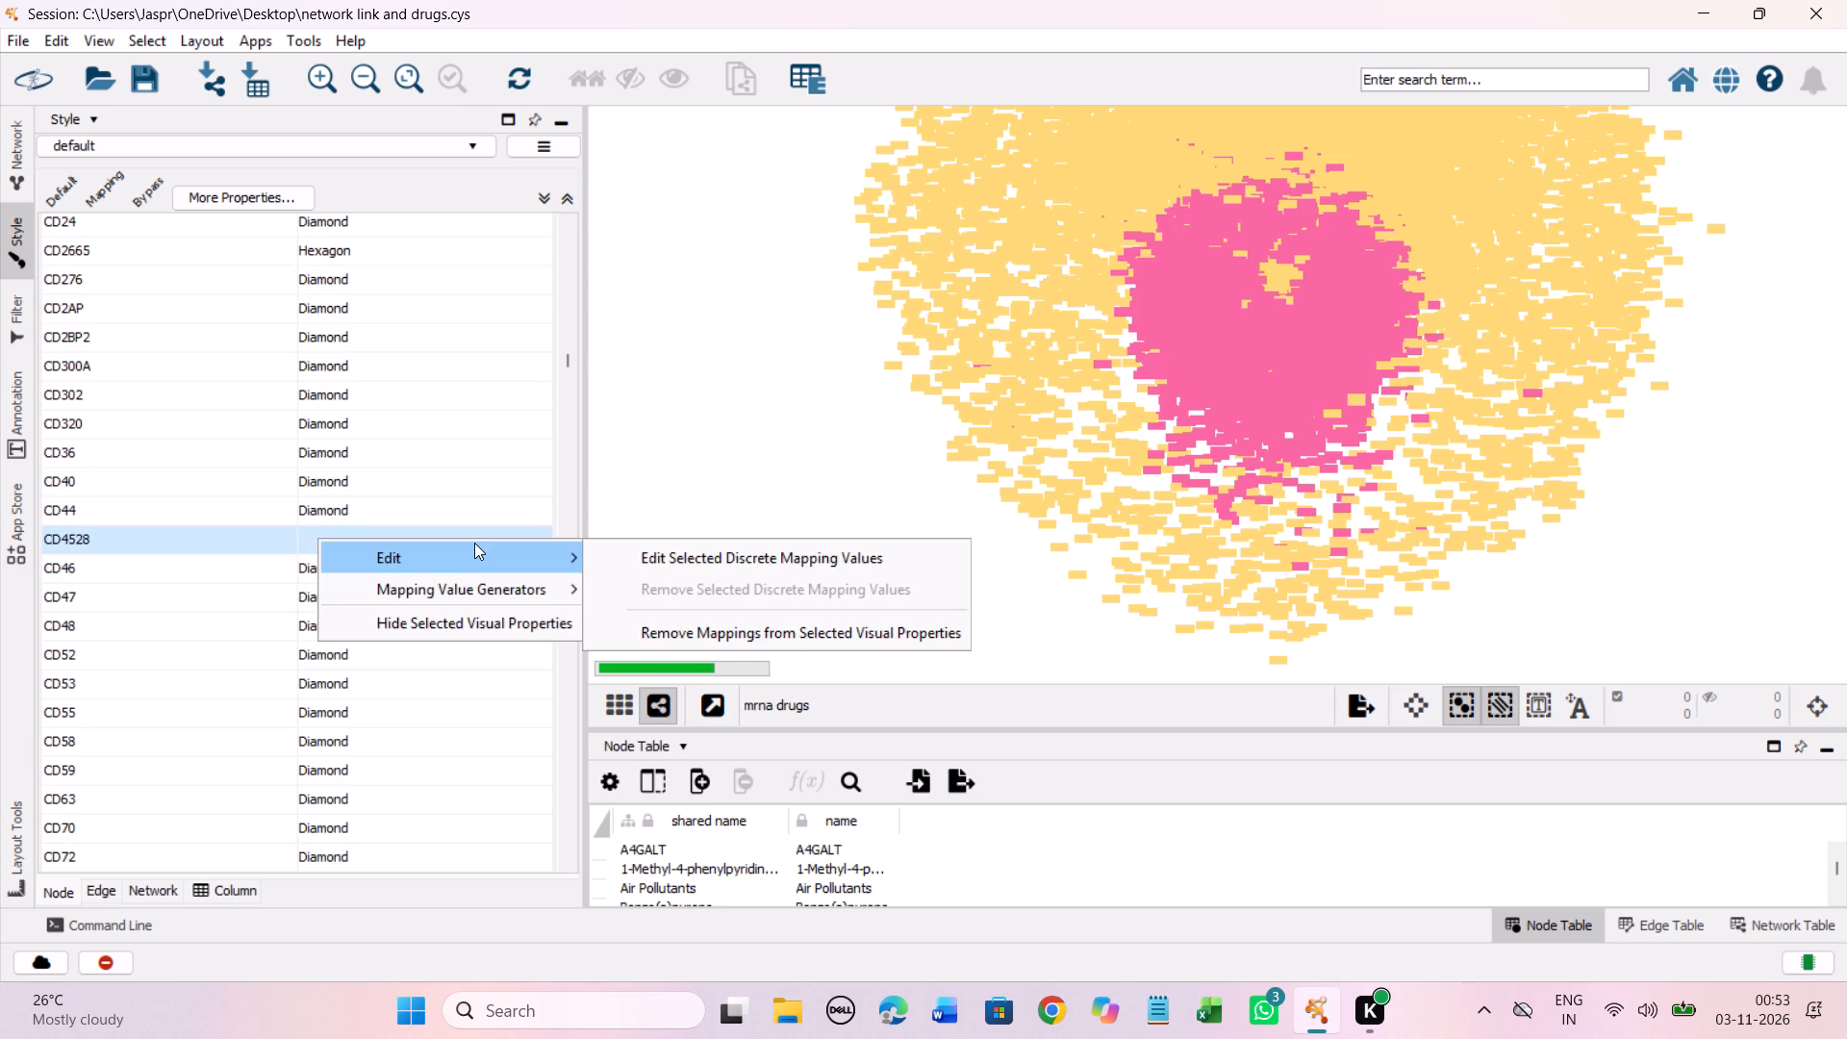
{"action": "left_click", "coordinate": [633, 547]}
{"action": "left_click", "coordinate": [297, 461]}
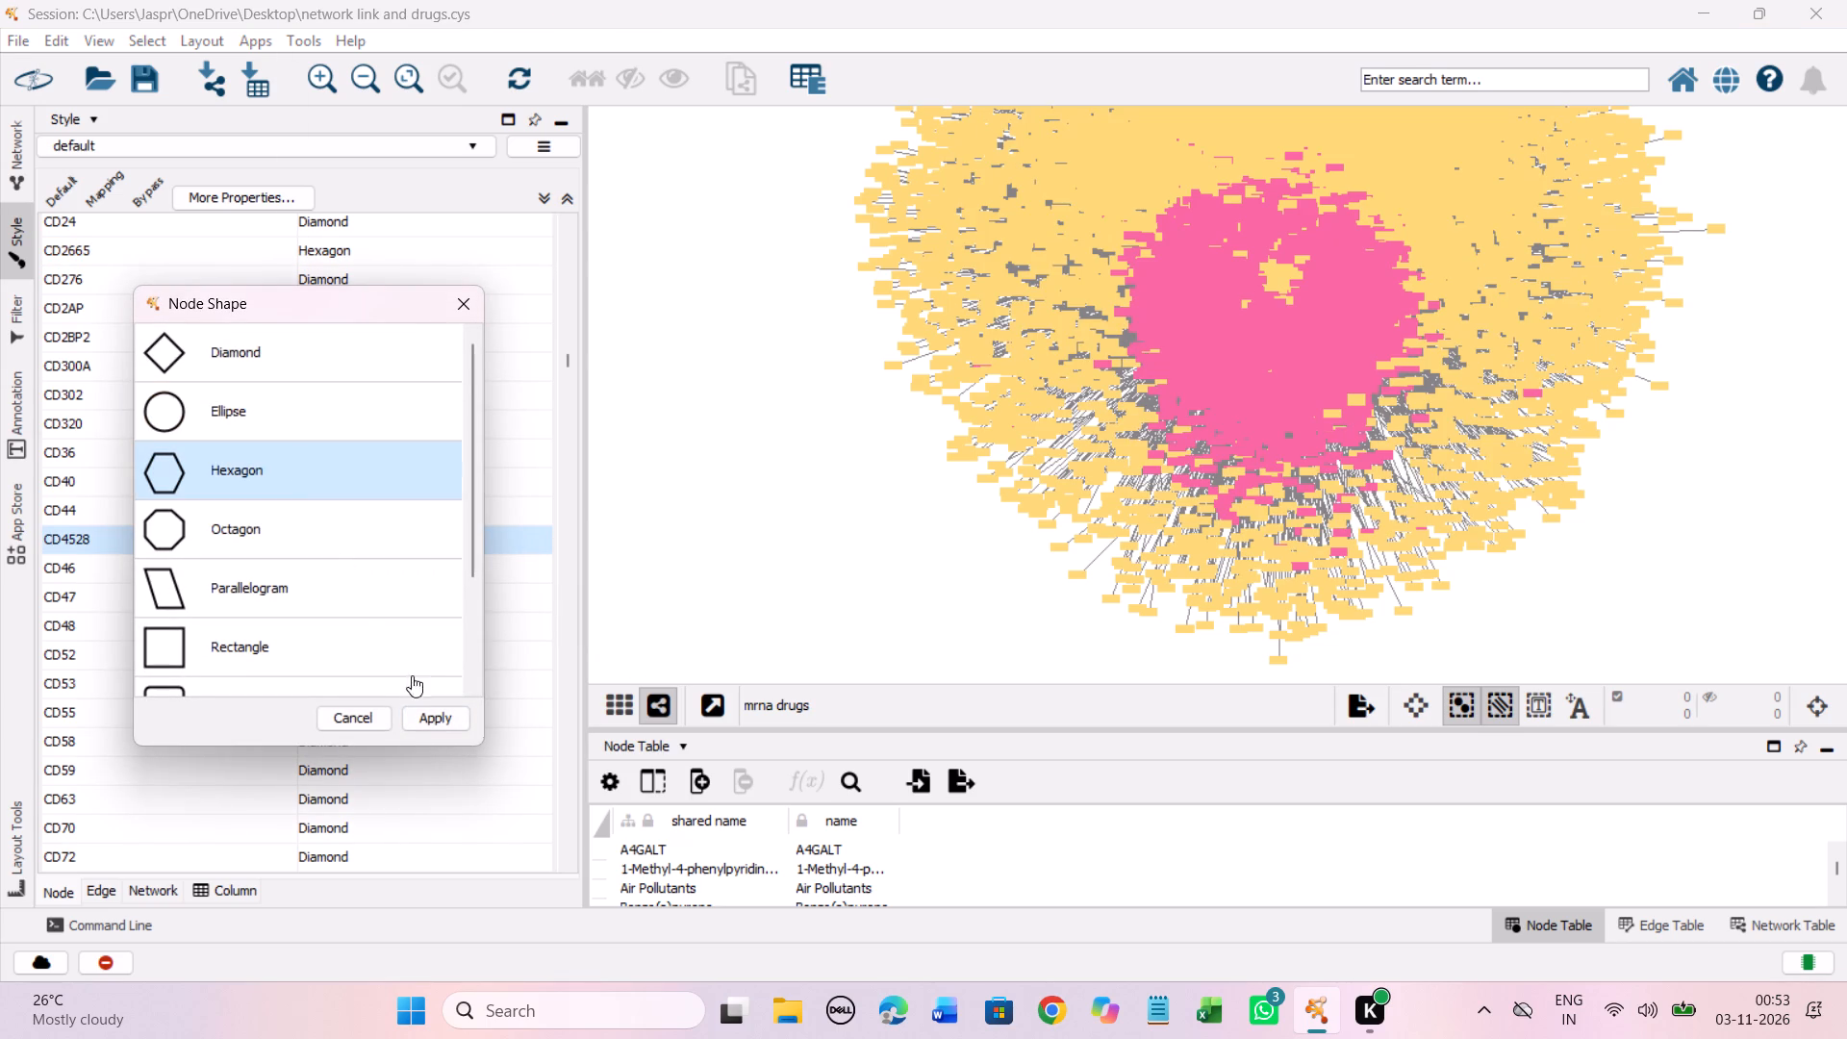
{"action": "left_click", "coordinate": [428, 719]}
Set the discrete node shape mapping for CDM-3008 to Hexagon.
{"action": "scroll", "coordinate": [363, 594], "scroll_direction": "down", "scroll_amount": 5}
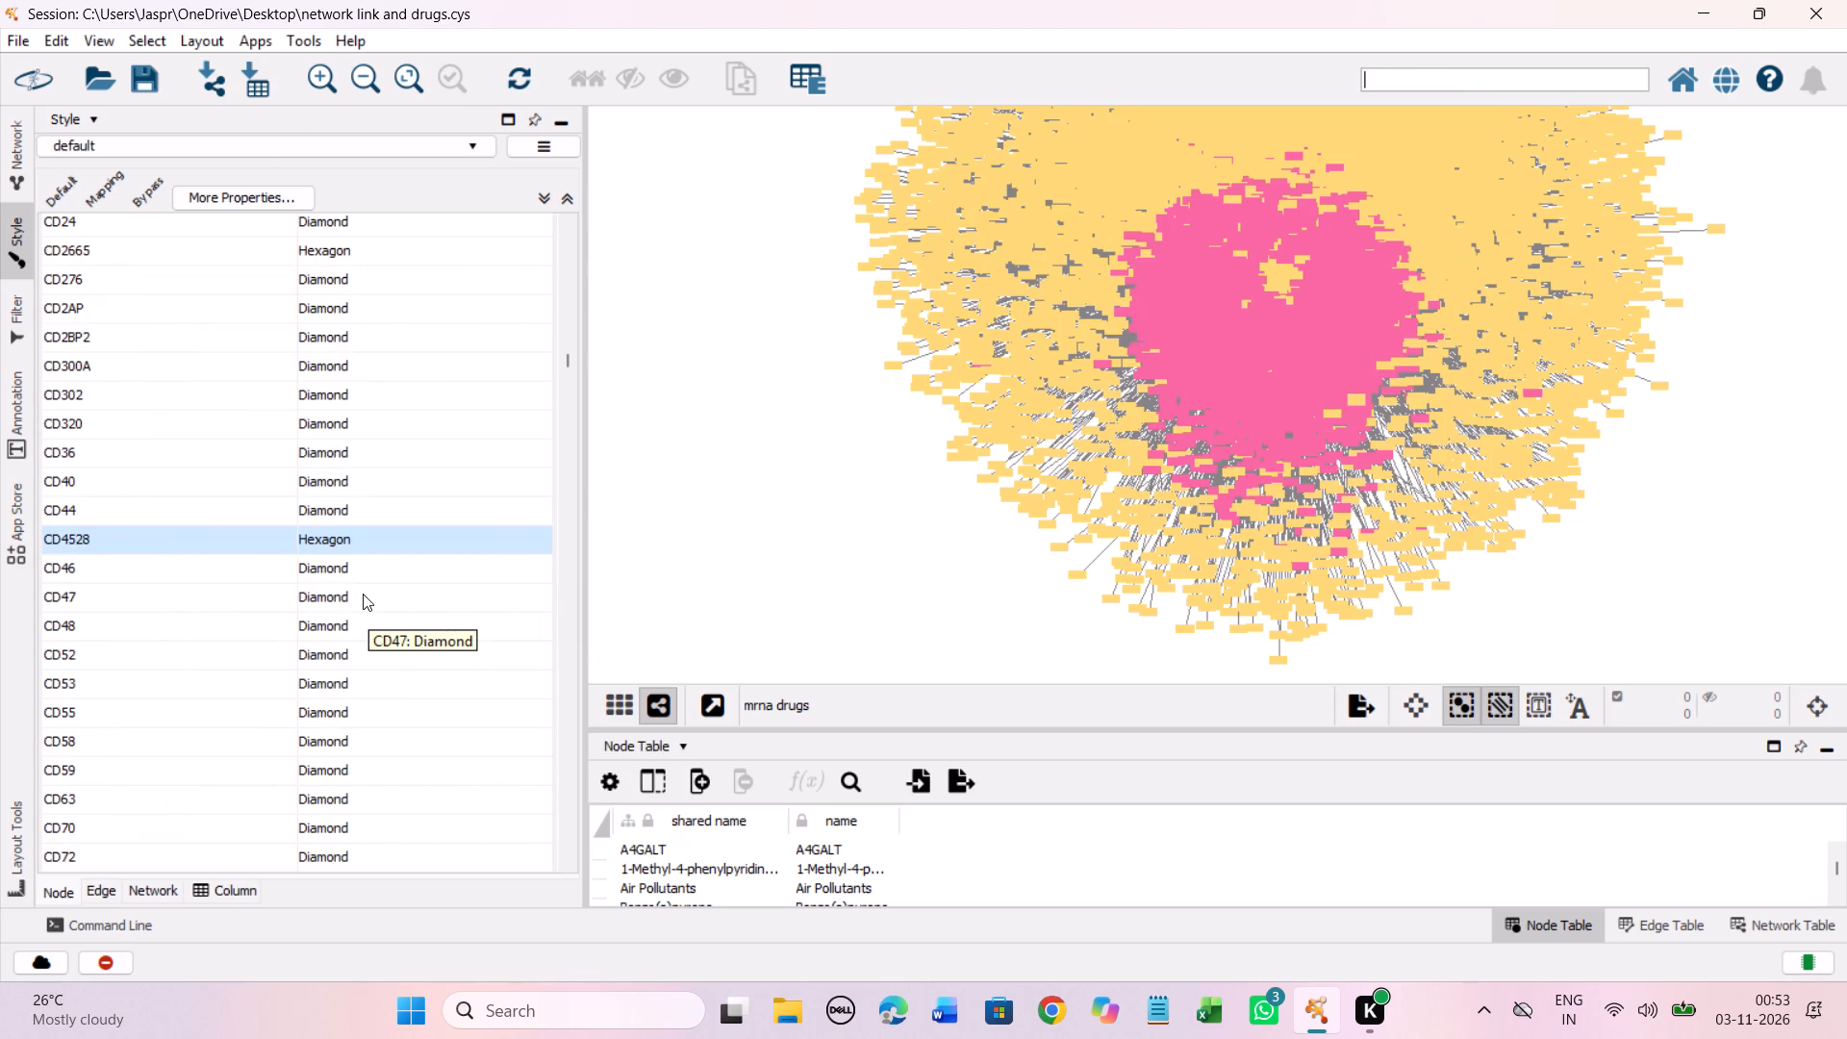
{"action": "scroll", "coordinate": [369, 630], "scroll_direction": "down", "scroll_amount": 4}
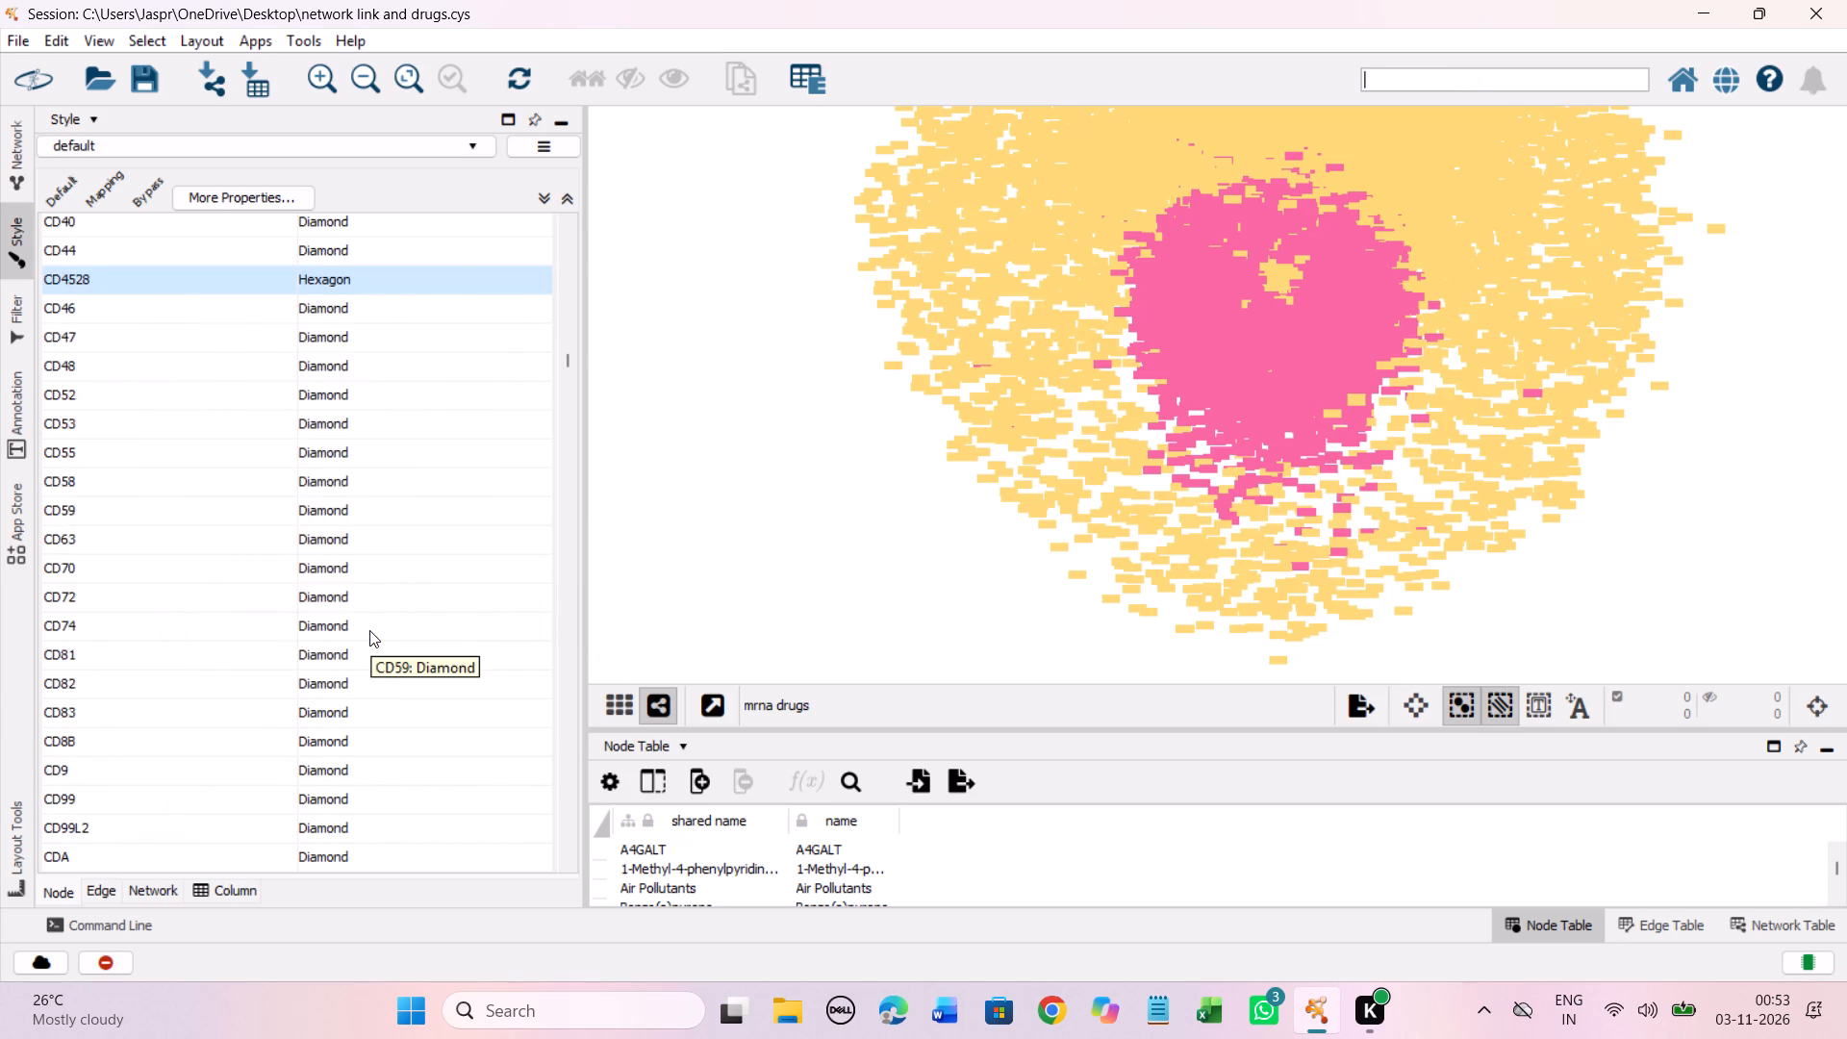
{"action": "scroll", "coordinate": [370, 645], "scroll_direction": "down", "scroll_amount": 20}
{"action": "scroll", "coordinate": [370, 645], "scroll_direction": "down", "scroll_amount": 20}
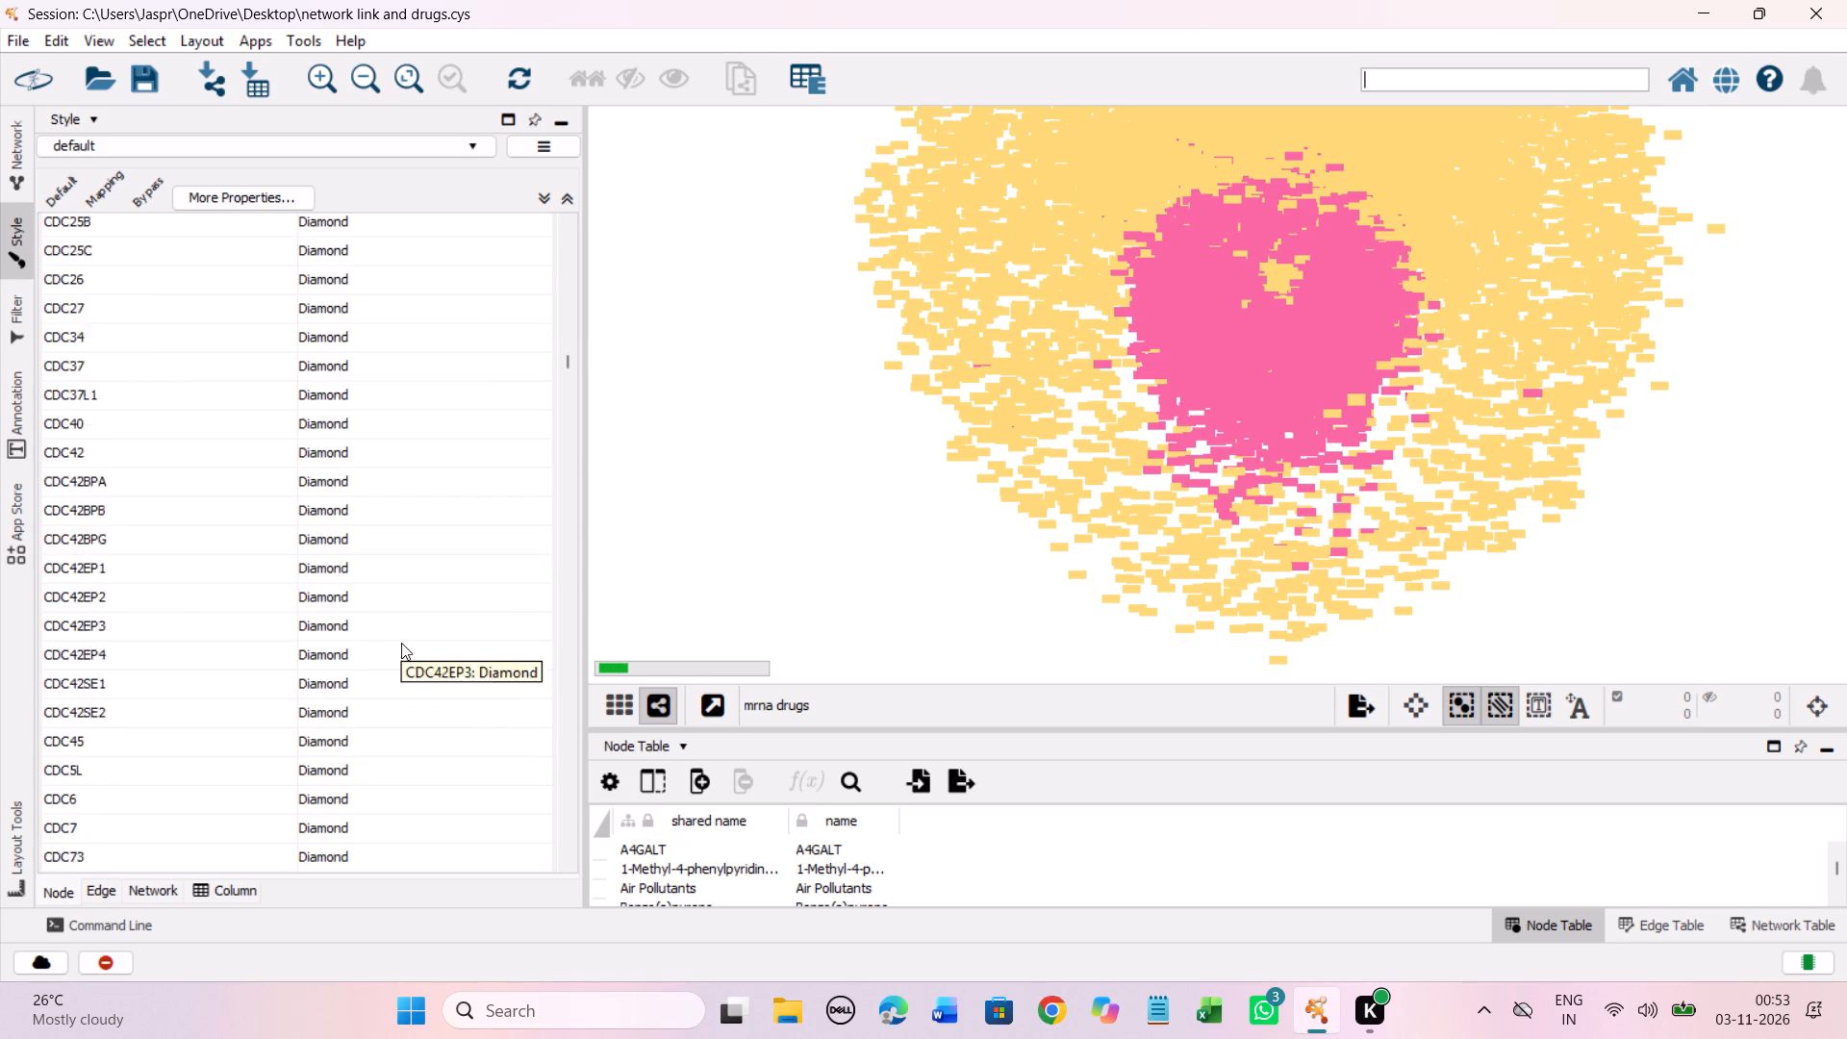
{"action": "scroll", "coordinate": [401, 643], "scroll_direction": "down", "scroll_amount": 20}
{"action": "scroll", "coordinate": [401, 643], "scroll_direction": "down", "scroll_amount": 20}
{"action": "scroll", "coordinate": [401, 643], "scroll_direction": "down", "scroll_amount": 6}
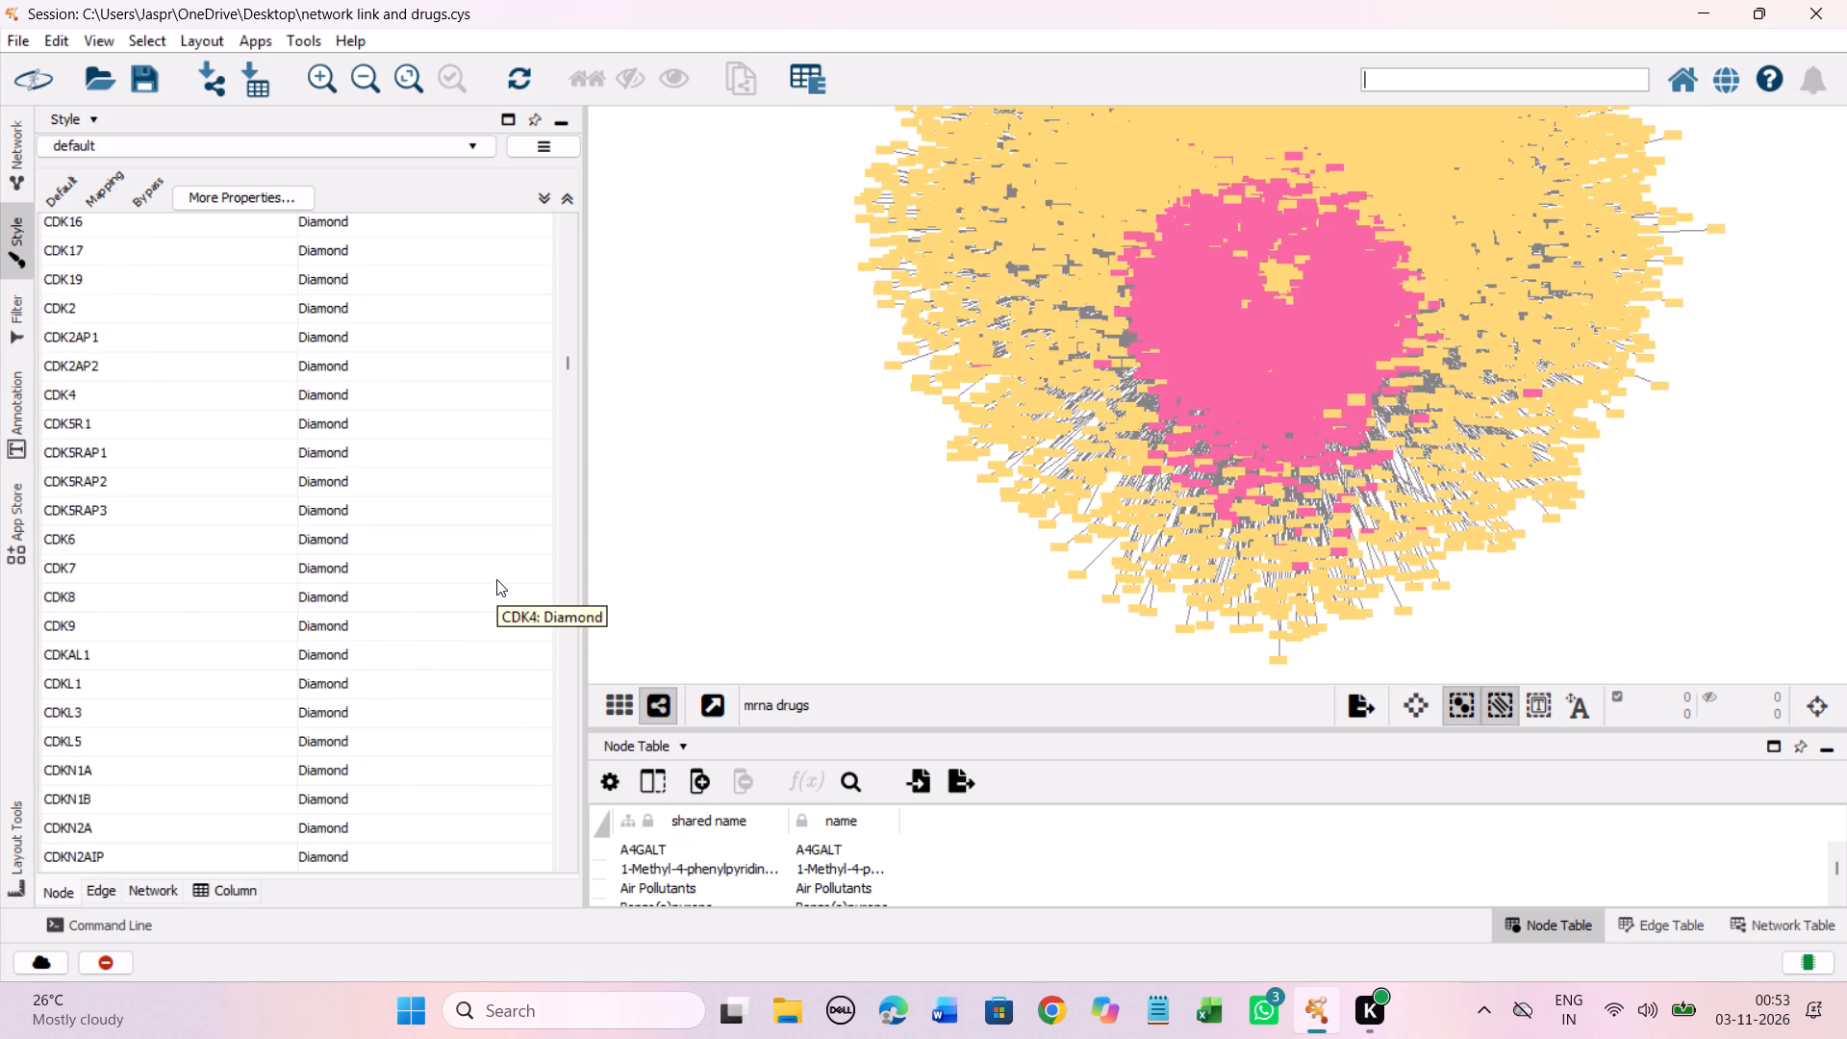
{"action": "scroll", "coordinate": [496, 579], "scroll_direction": "down", "scroll_amount": 15}
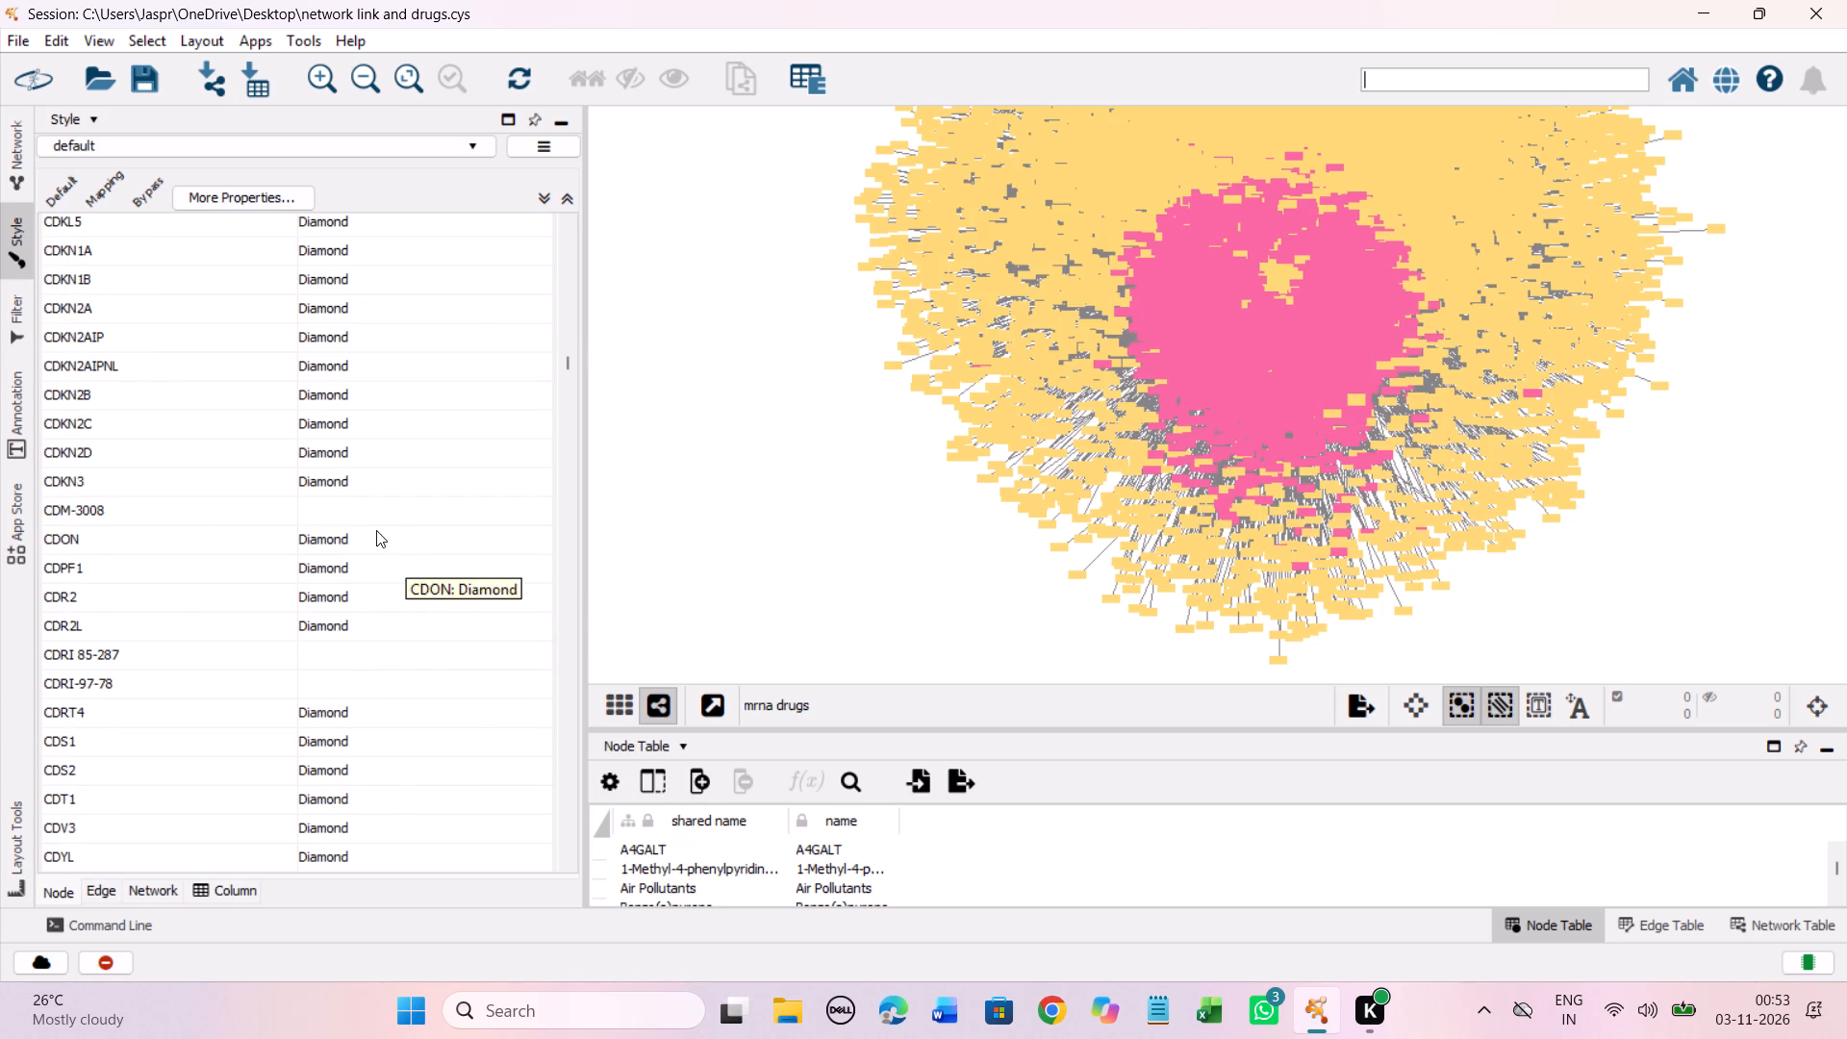
{"action": "left_click", "coordinate": [372, 511]}
{"action": "right_click", "coordinate": [372, 511]}
{"action": "left_click", "coordinate": [442, 527]}
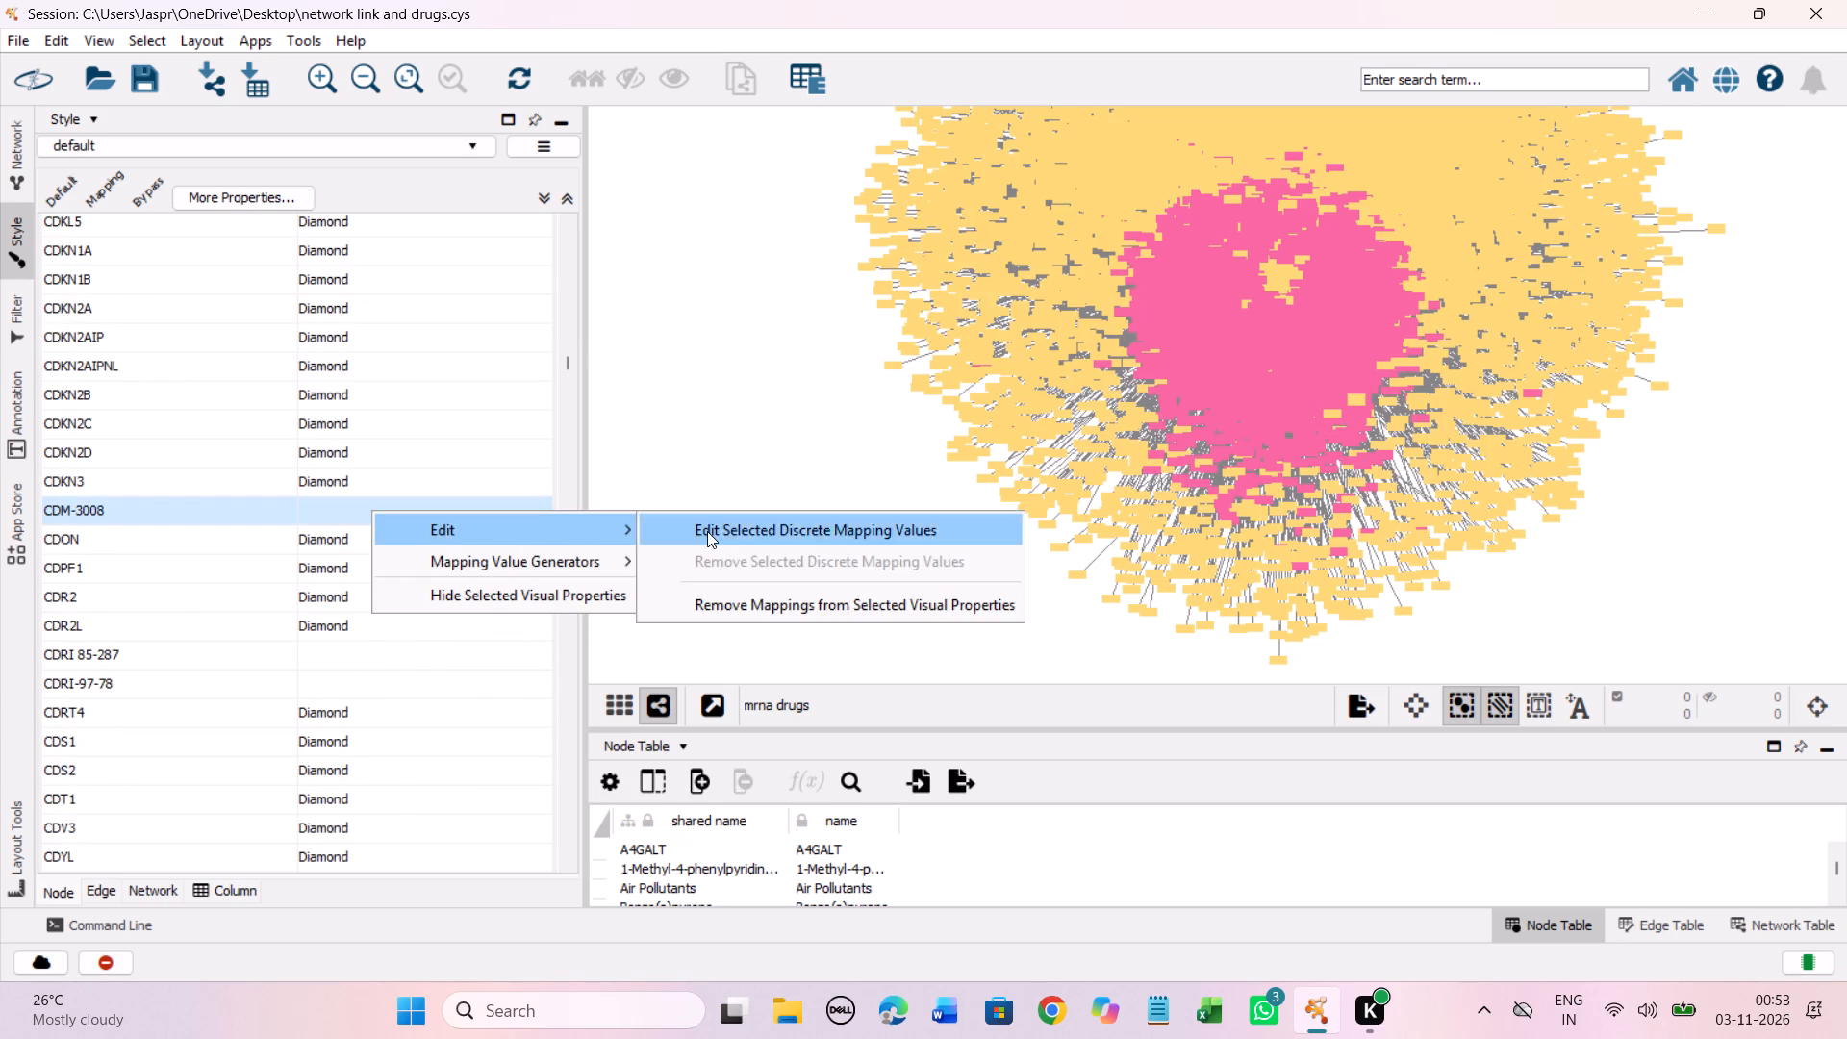
{"action": "left_click", "coordinate": [707, 531]}
{"action": "left_click", "coordinate": [280, 461]}
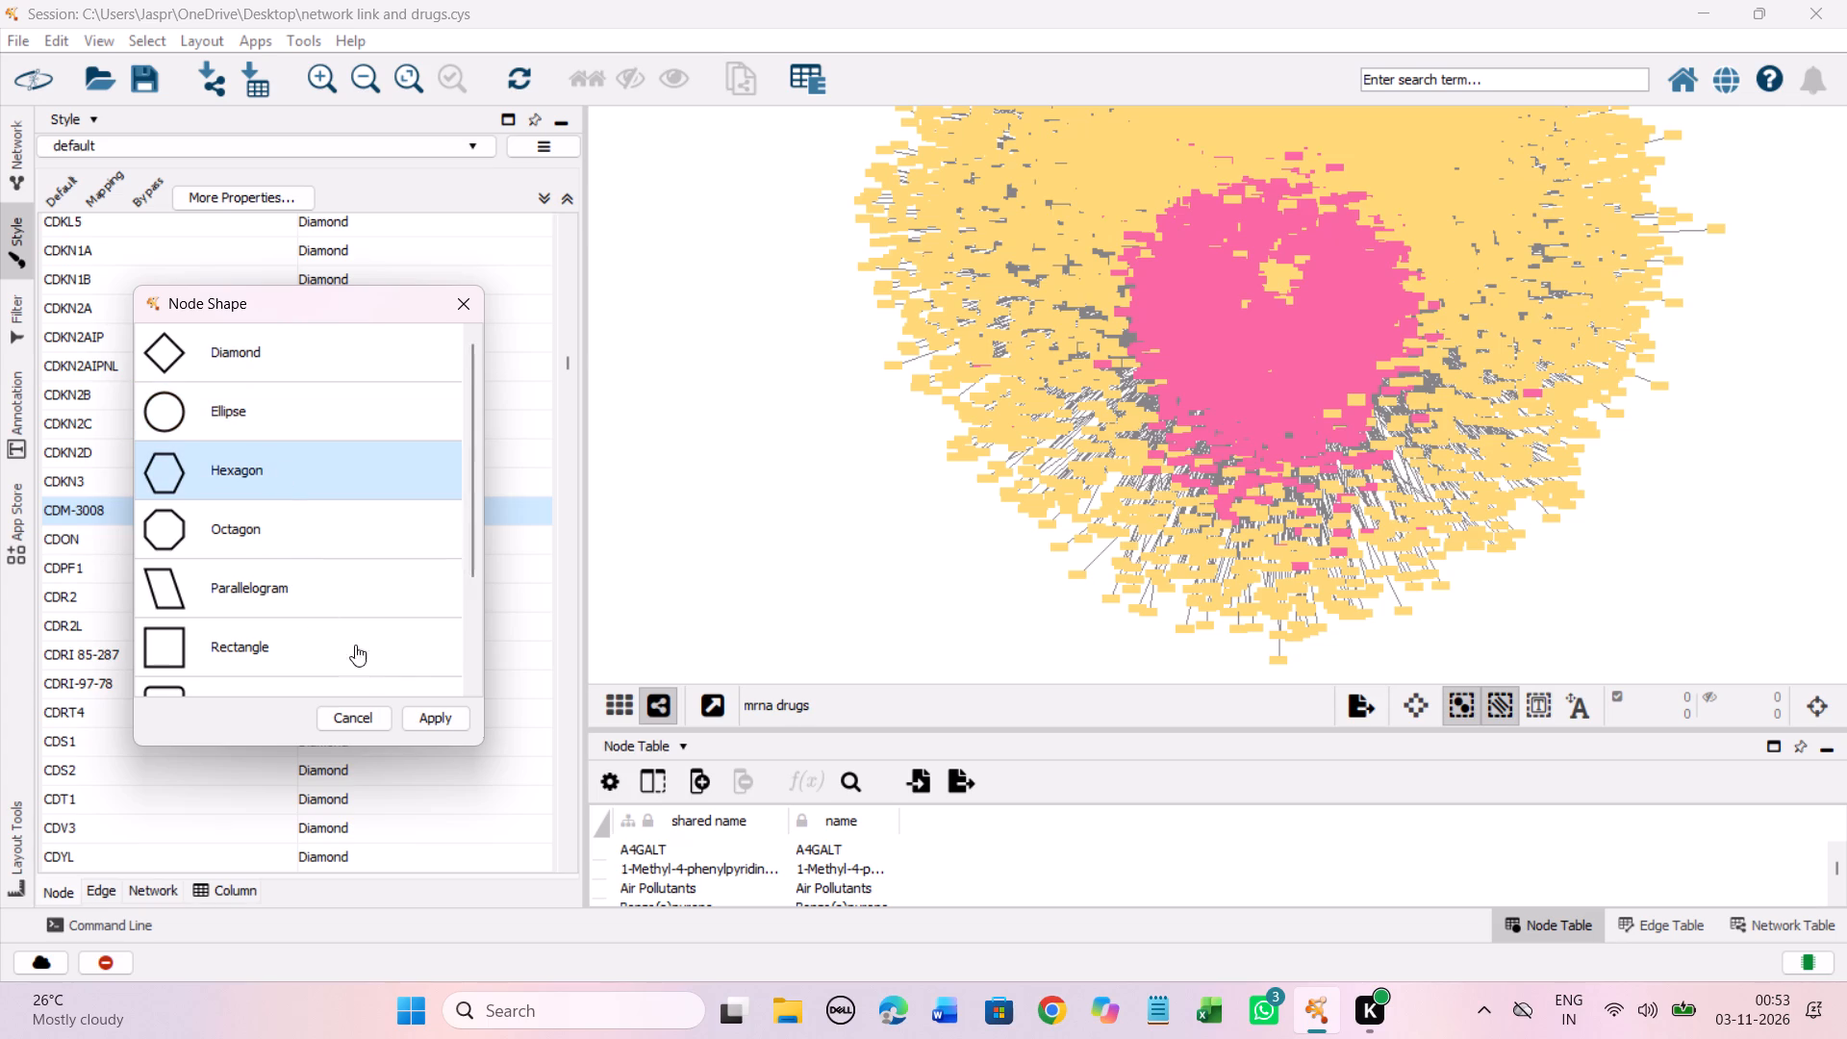
{"action": "left_click", "coordinate": [415, 716]}
Set the discrete node shape mapping for both CDRI 85-287 and CDRI-97-78 to Hexagon.
{"action": "left_click_drag", "start_coordinate": [328, 655], "coordinate": [330, 677]}
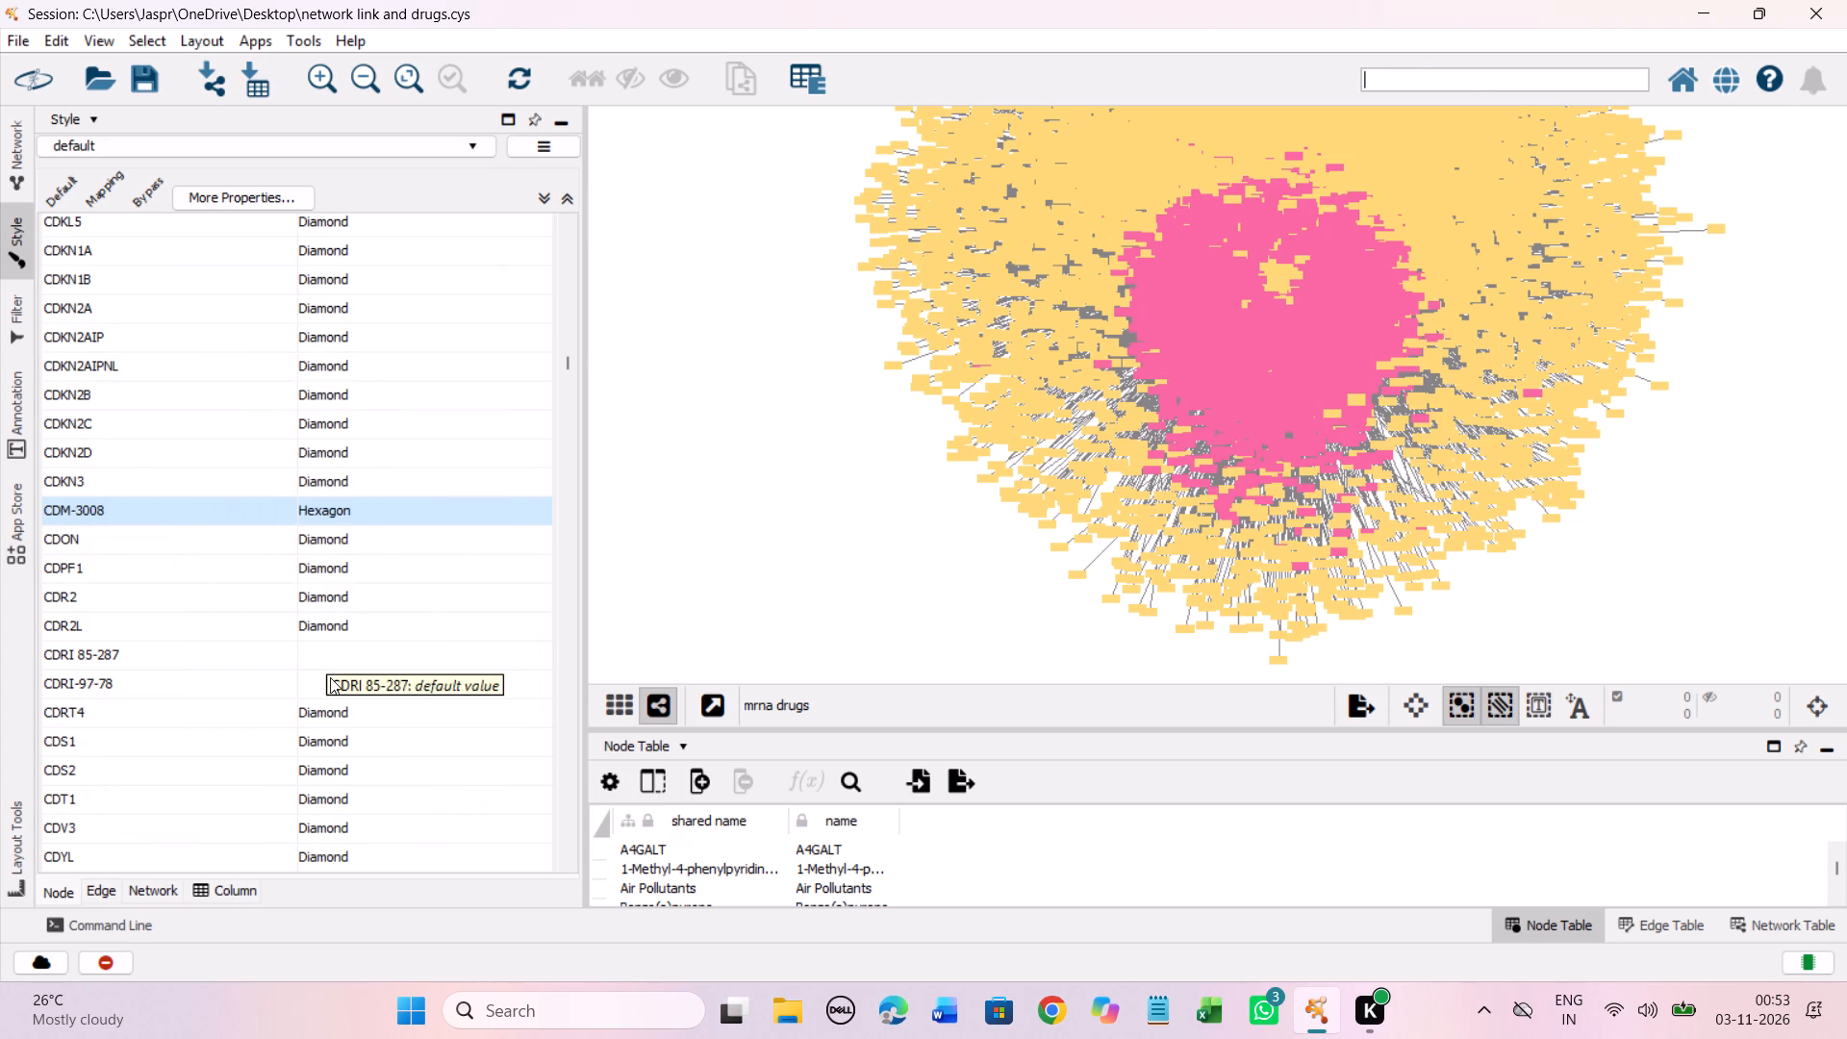
{"action": "left_click_drag", "start_coordinate": [330, 677], "coordinate": [330, 690]}
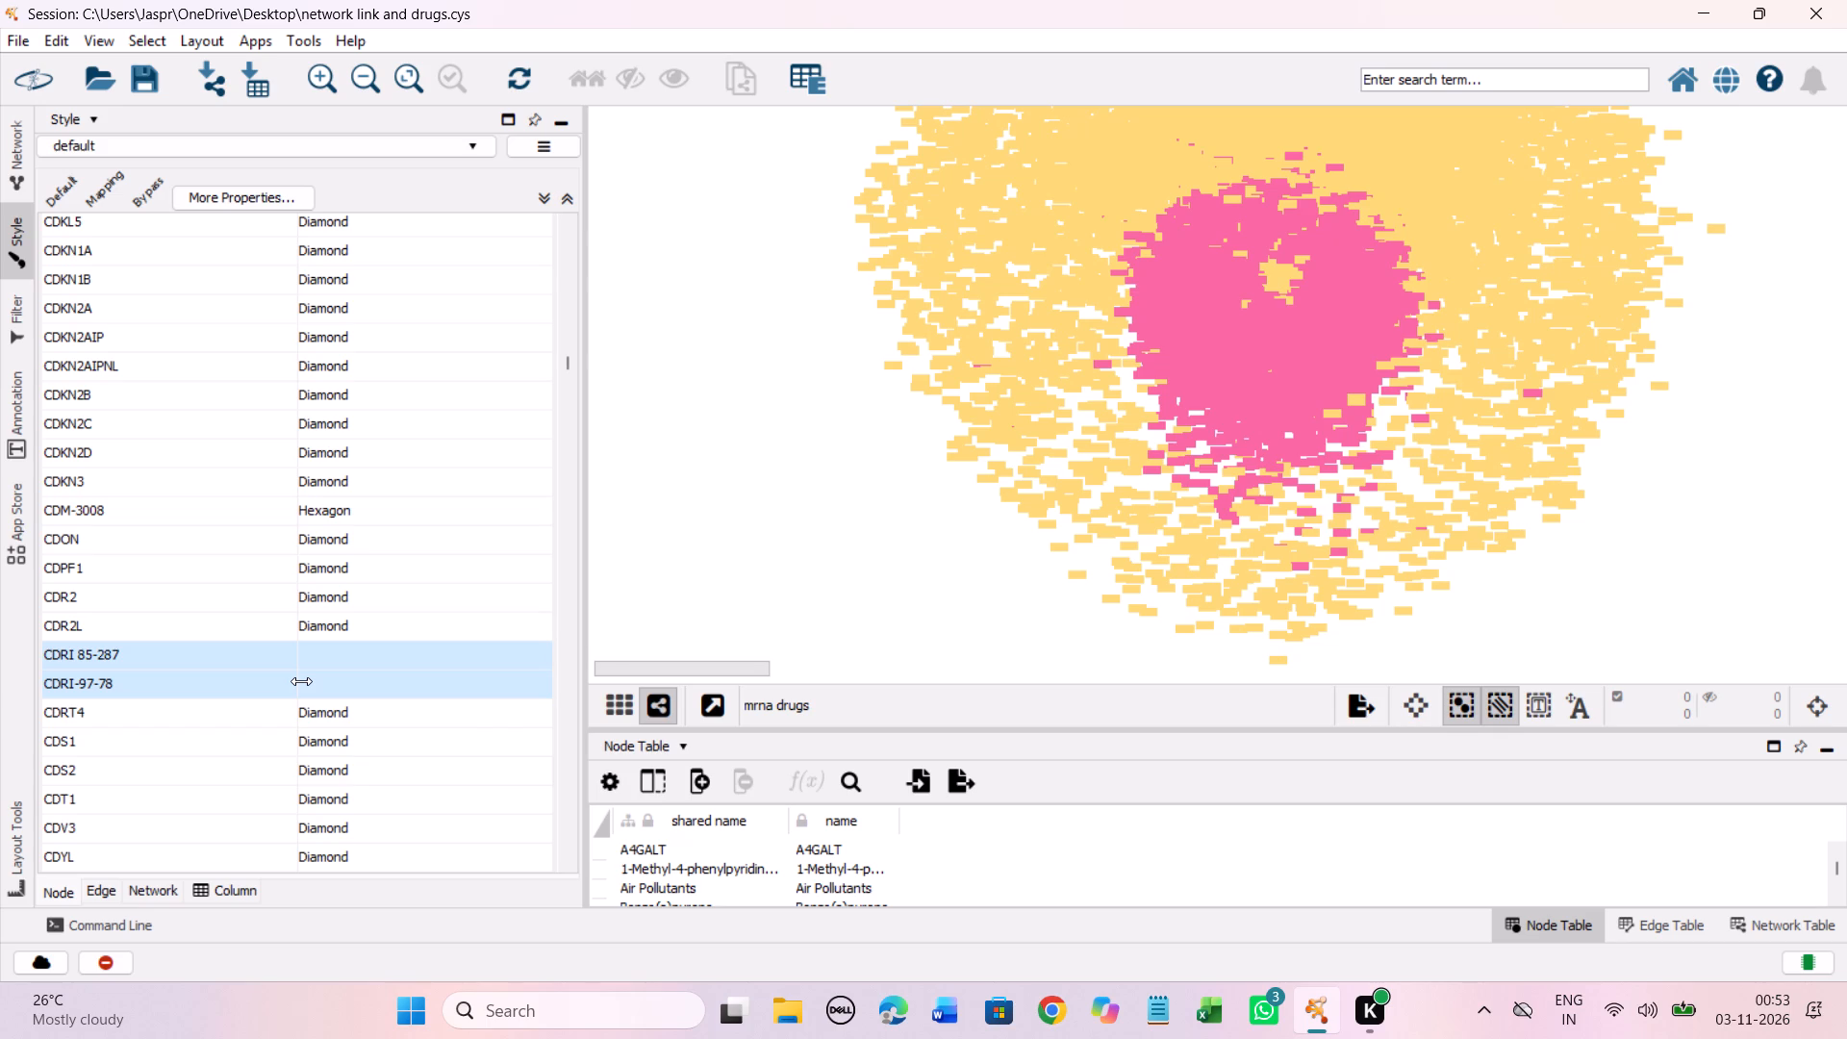
{"action": "right_click", "coordinate": [327, 683]}
{"action": "left_click", "coordinate": [379, 695]}
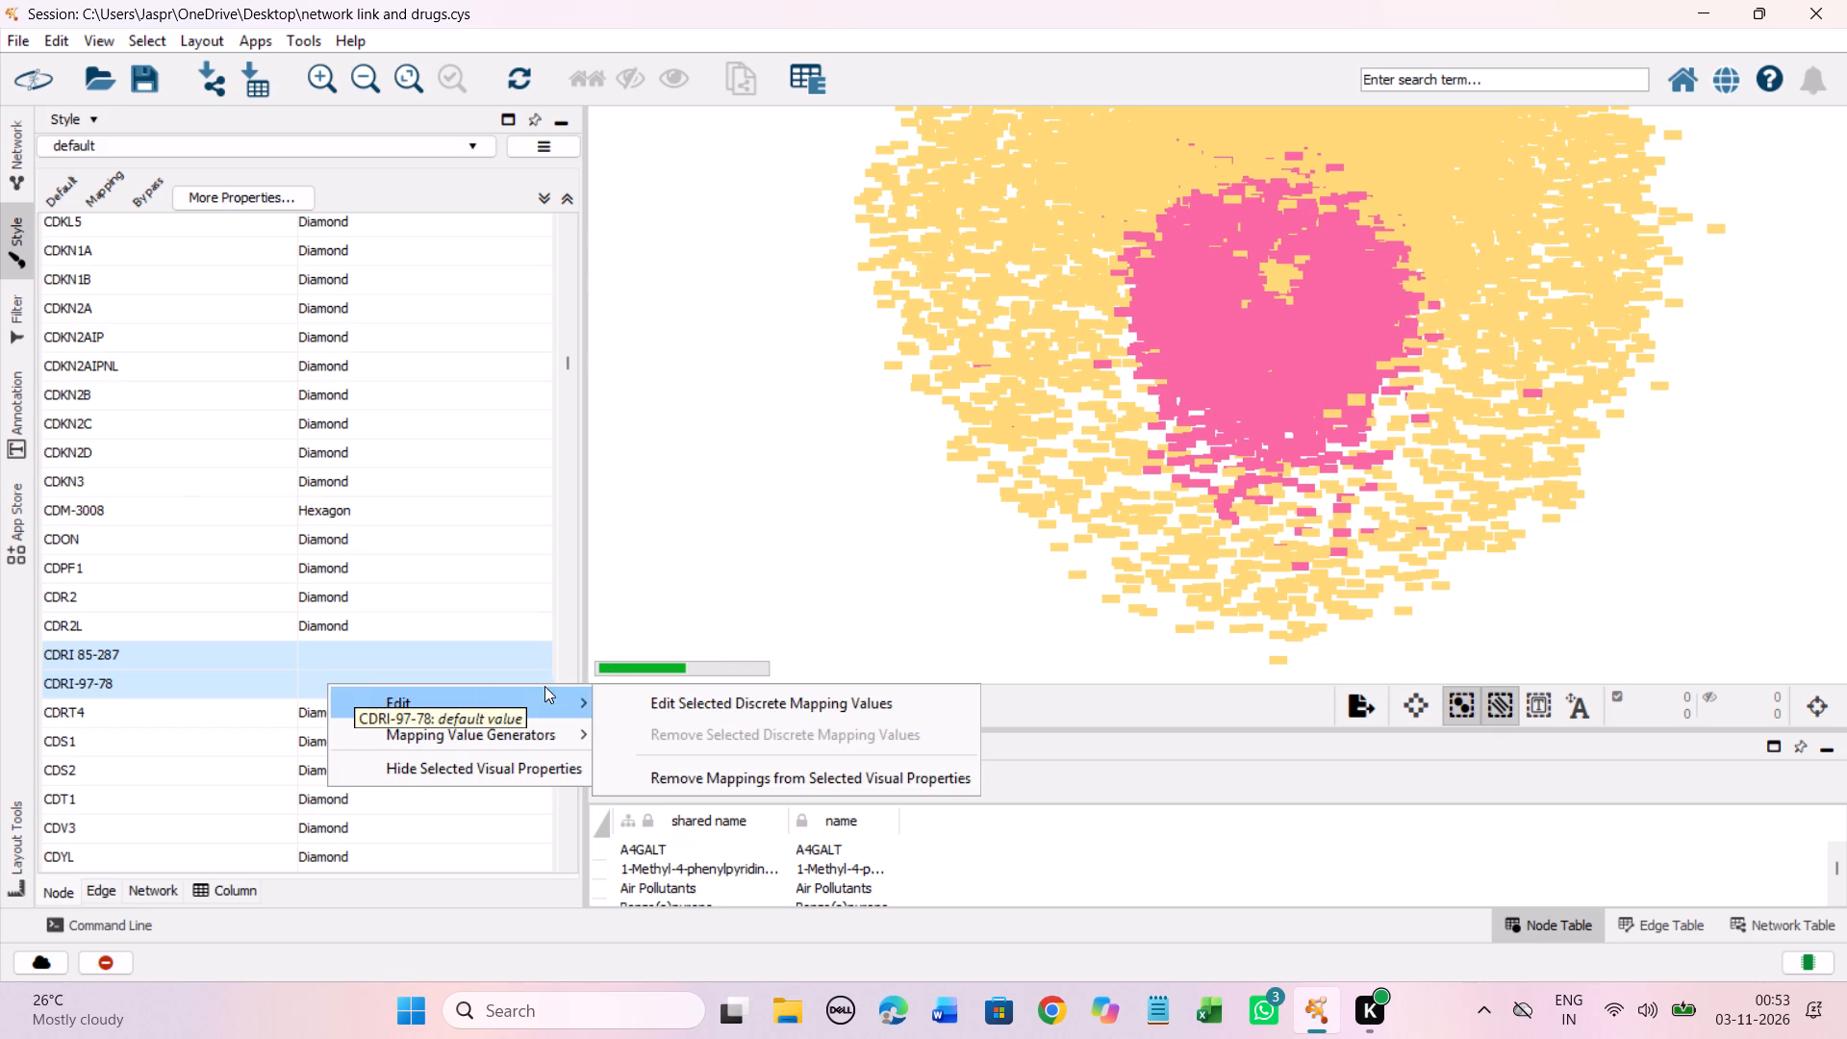
{"action": "left_click", "coordinate": [659, 693]}
{"action": "left_click", "coordinate": [320, 468]}
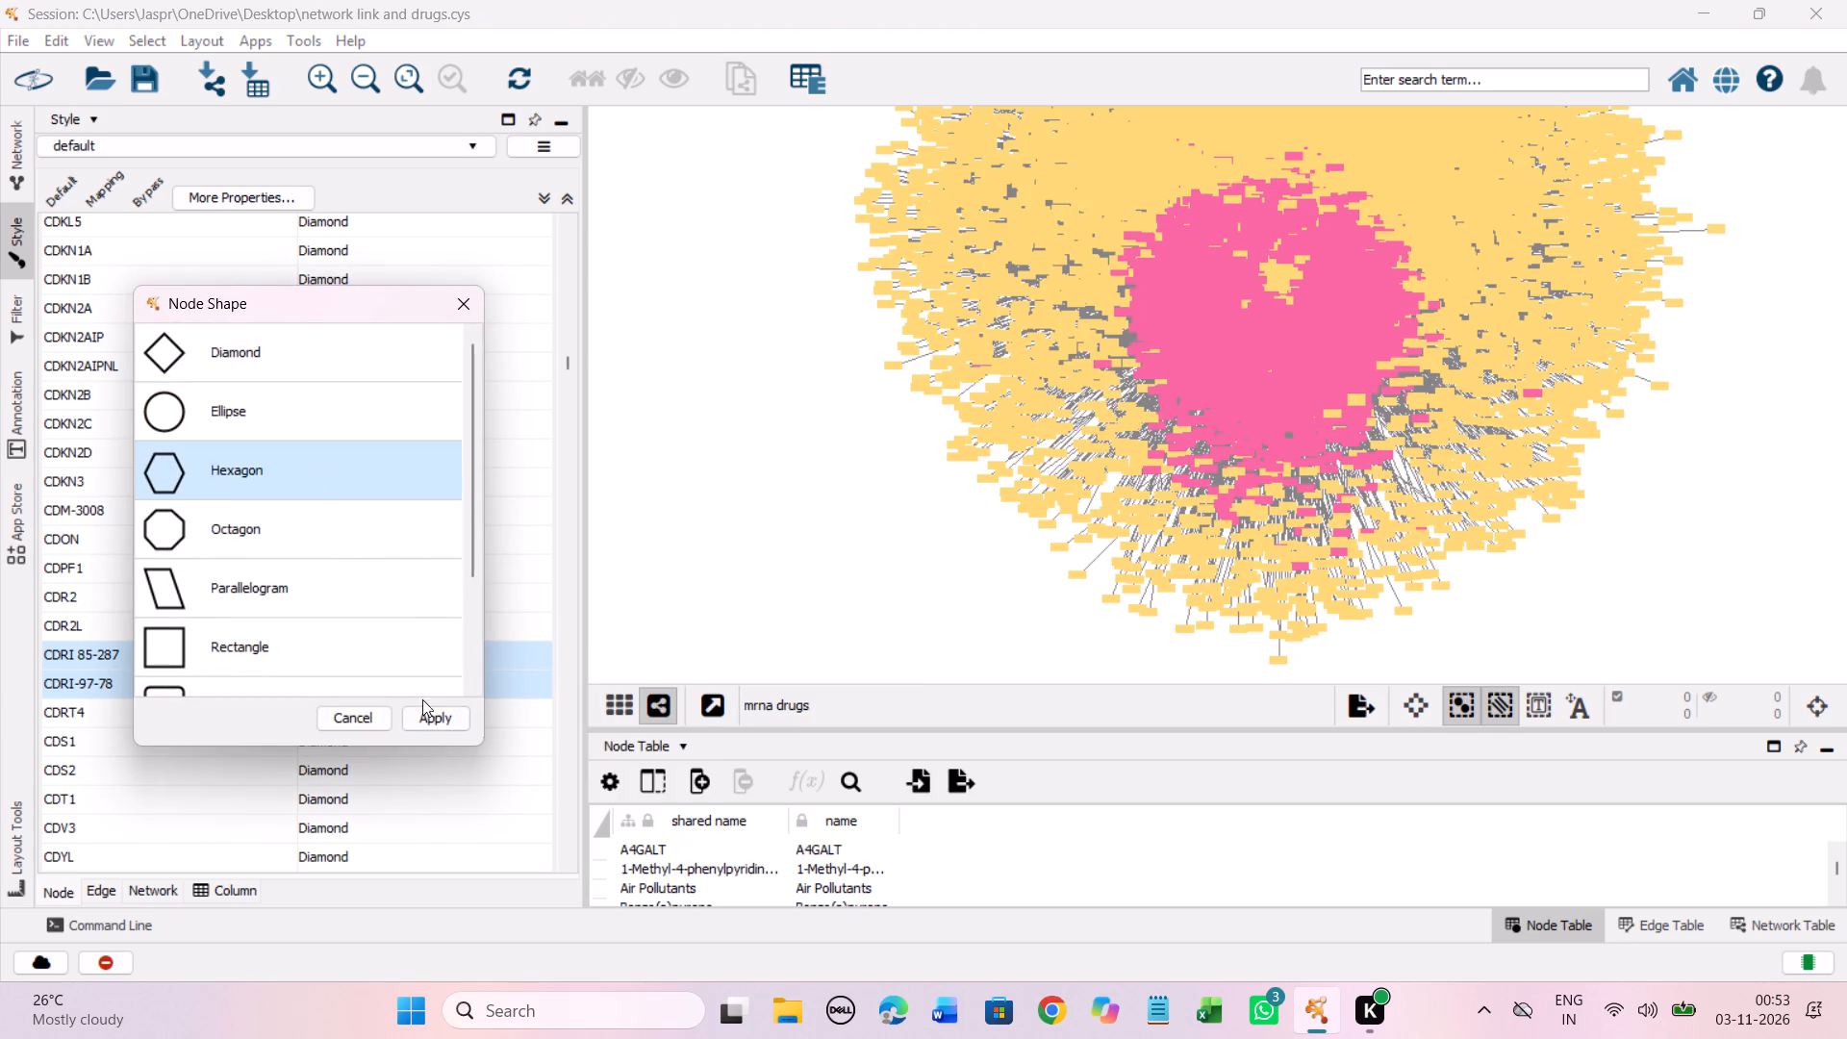
{"action": "left_click", "coordinate": [436, 717]}
Set the discrete node shape mapping for CEF regimen to Hexagon.
{"action": "scroll", "coordinate": [453, 435], "scroll_direction": "down", "scroll_amount": 7}
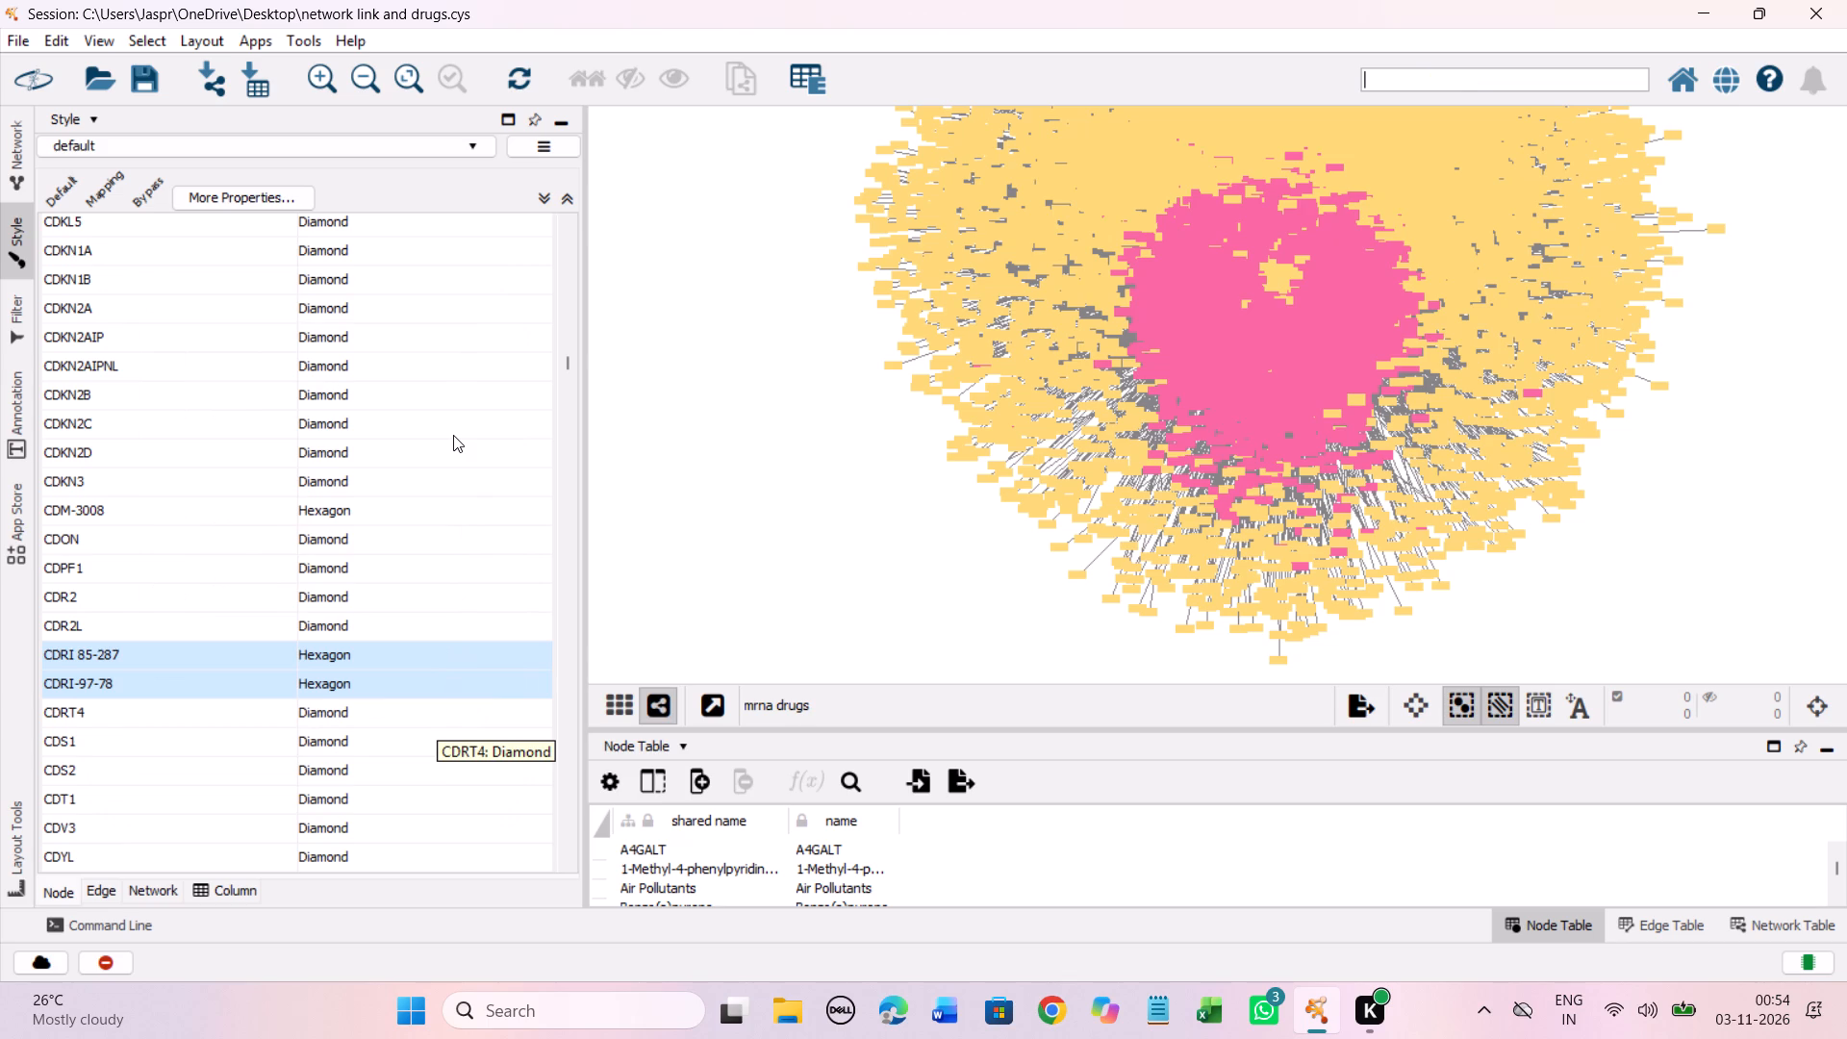
{"action": "scroll", "coordinate": [453, 435], "scroll_direction": "down", "scroll_amount": 13}
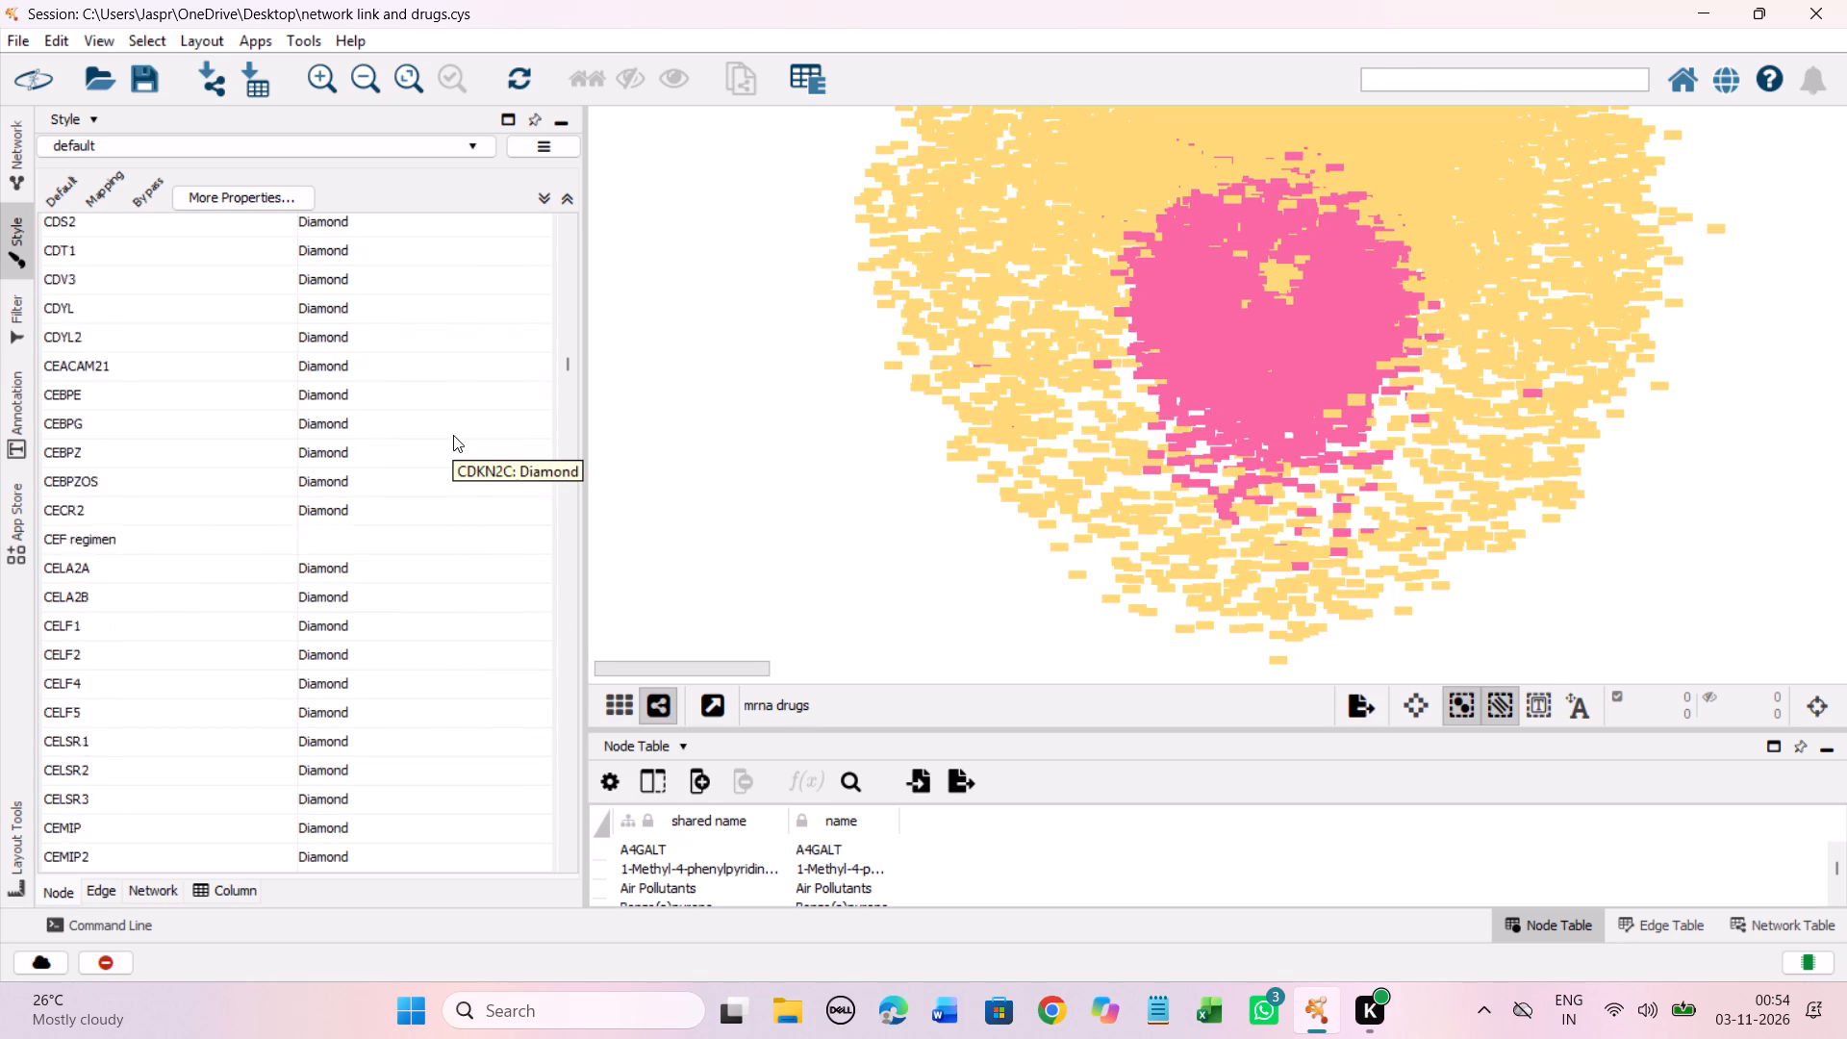
{"action": "scroll", "coordinate": [453, 435], "scroll_direction": "down", "scroll_amount": 4}
{"action": "left_click", "coordinate": [323, 390]}
{"action": "right_click", "coordinate": [323, 390]}
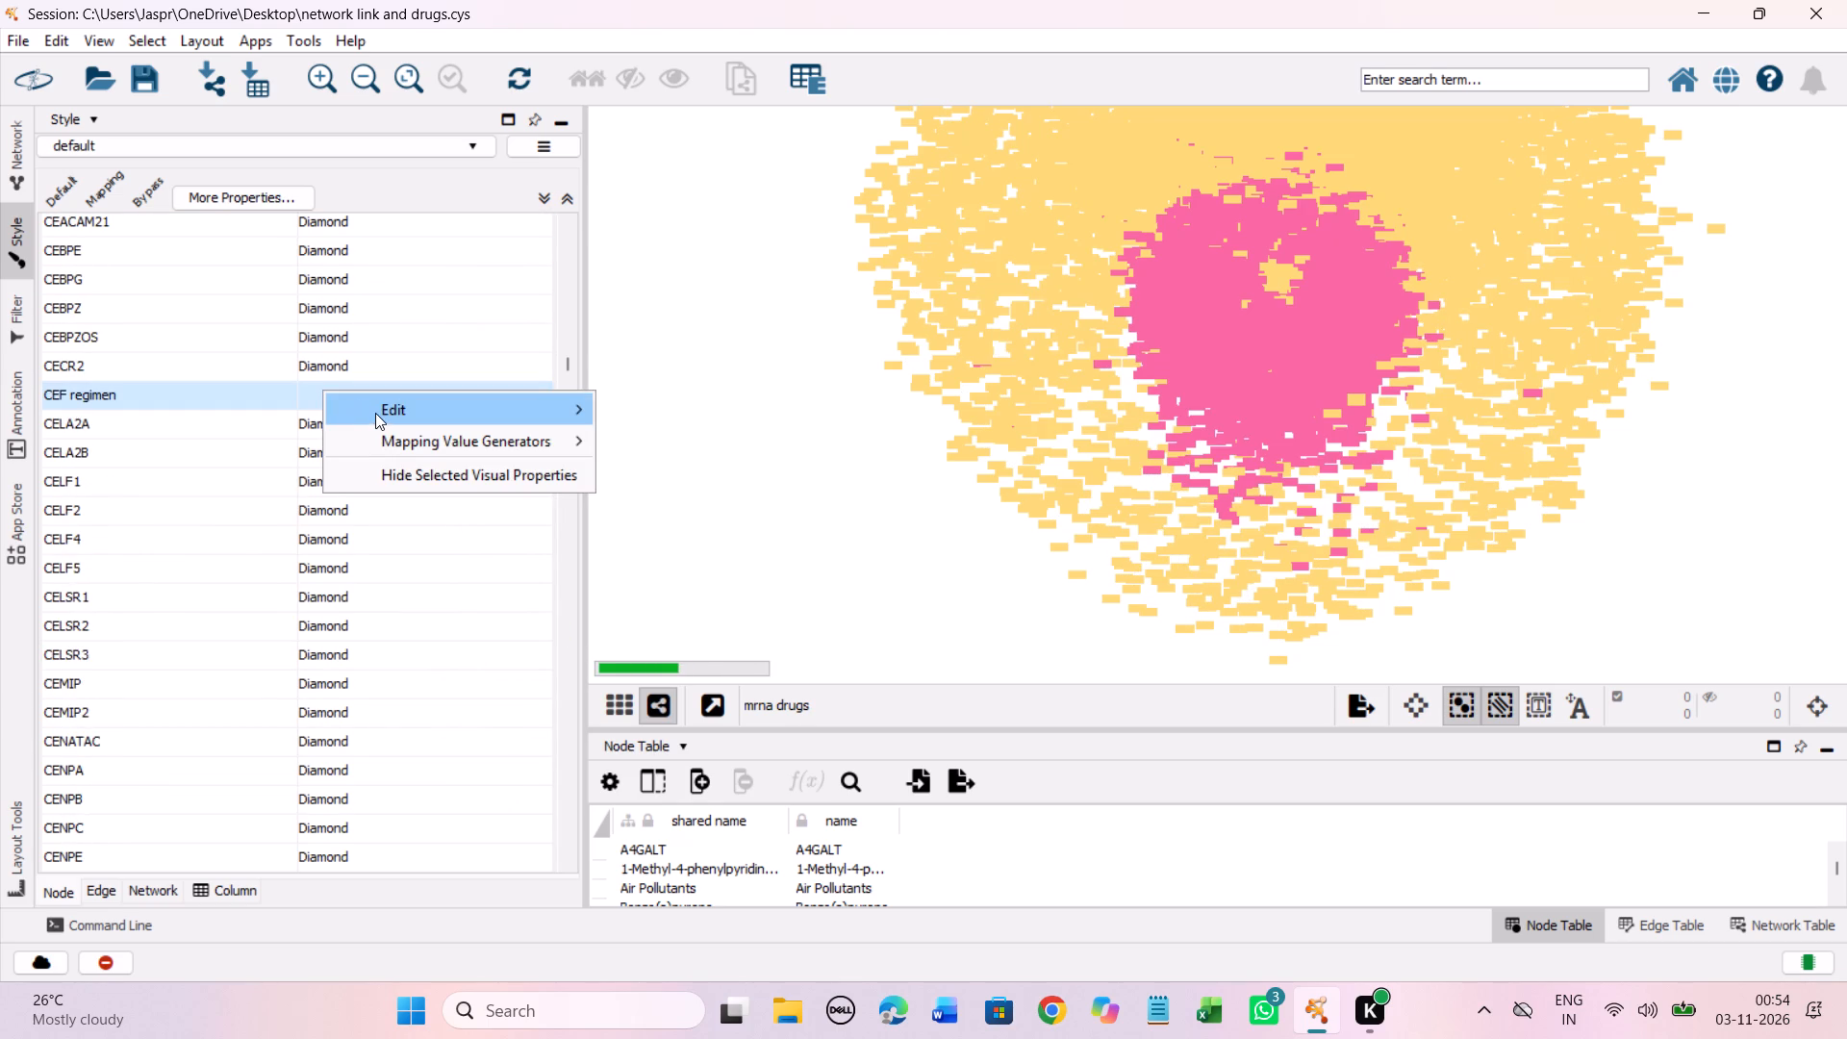
{"action": "left_click", "coordinate": [375, 413]}
{"action": "left_click", "coordinate": [698, 413]}
{"action": "left_click", "coordinate": [300, 465]}
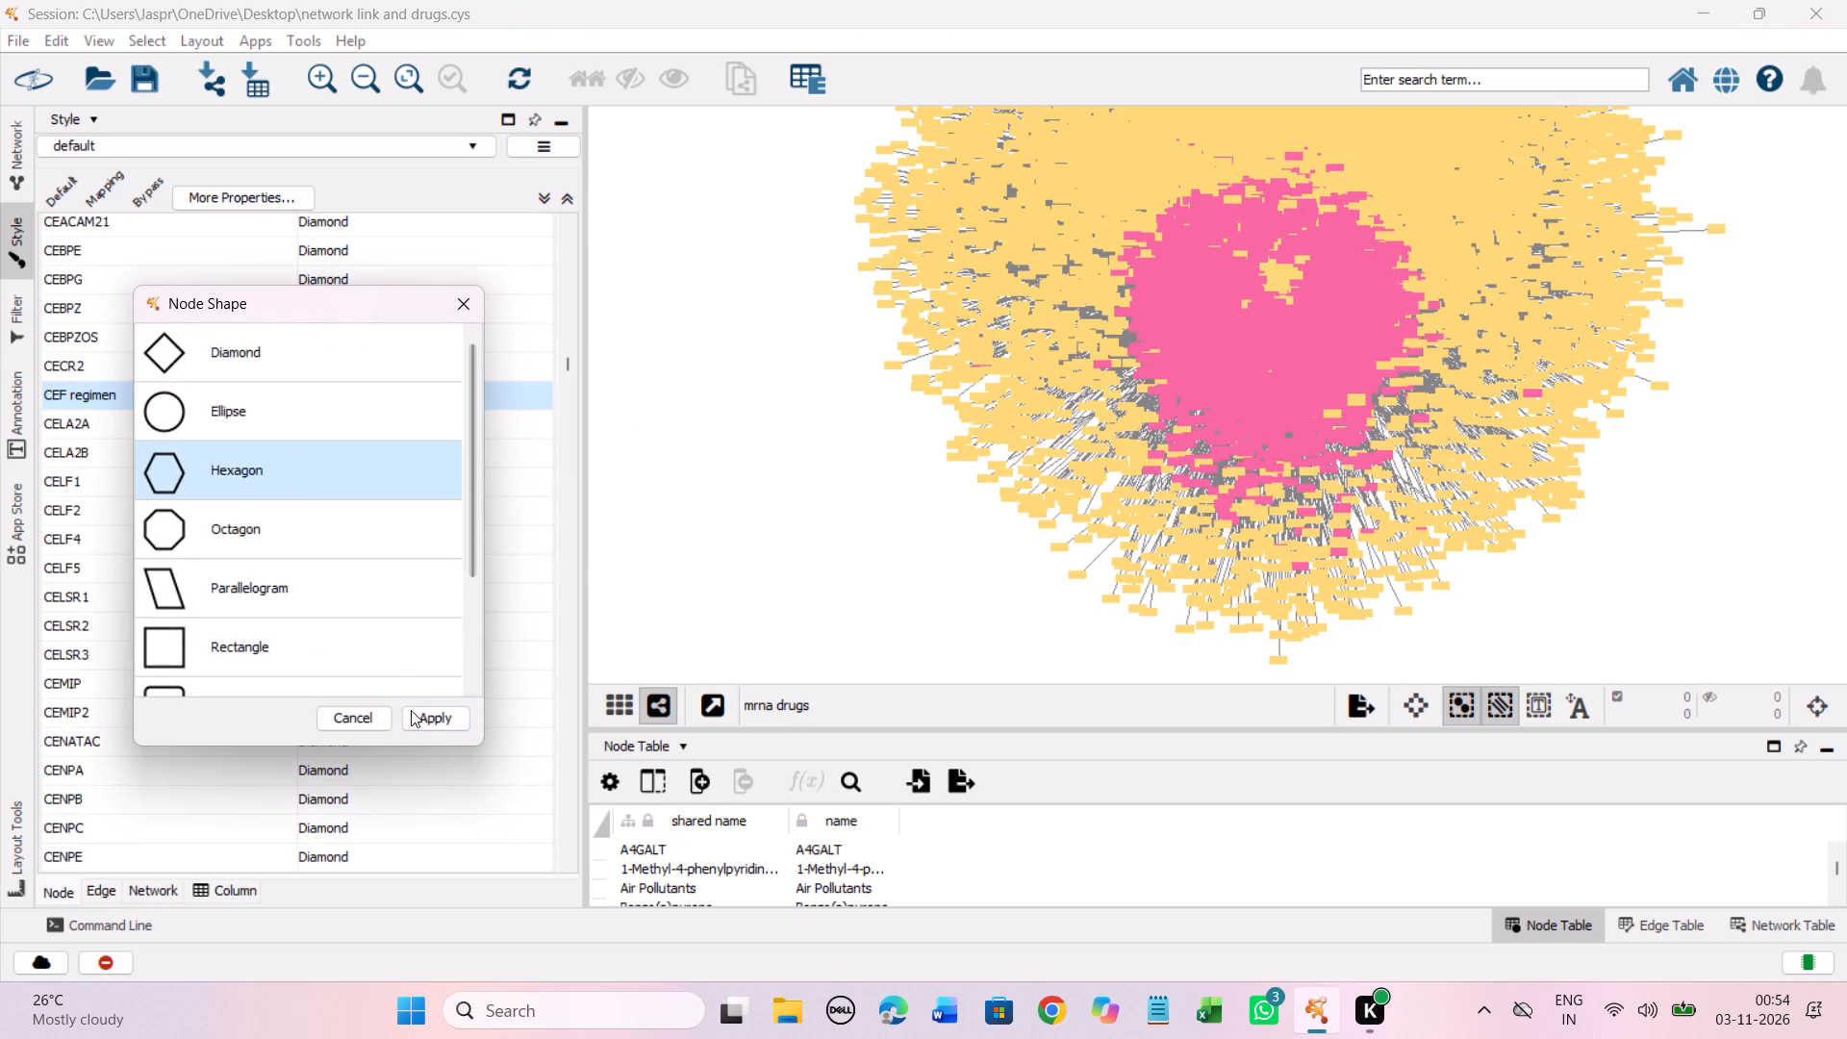
{"action": "left_click", "coordinate": [416, 717]}
Set the discrete node shape mapping for CEP 33779, CEP 8983 and CEP-11004 together to Hexagon.
{"action": "scroll", "coordinate": [385, 599], "scroll_direction": "down", "scroll_amount": 6}
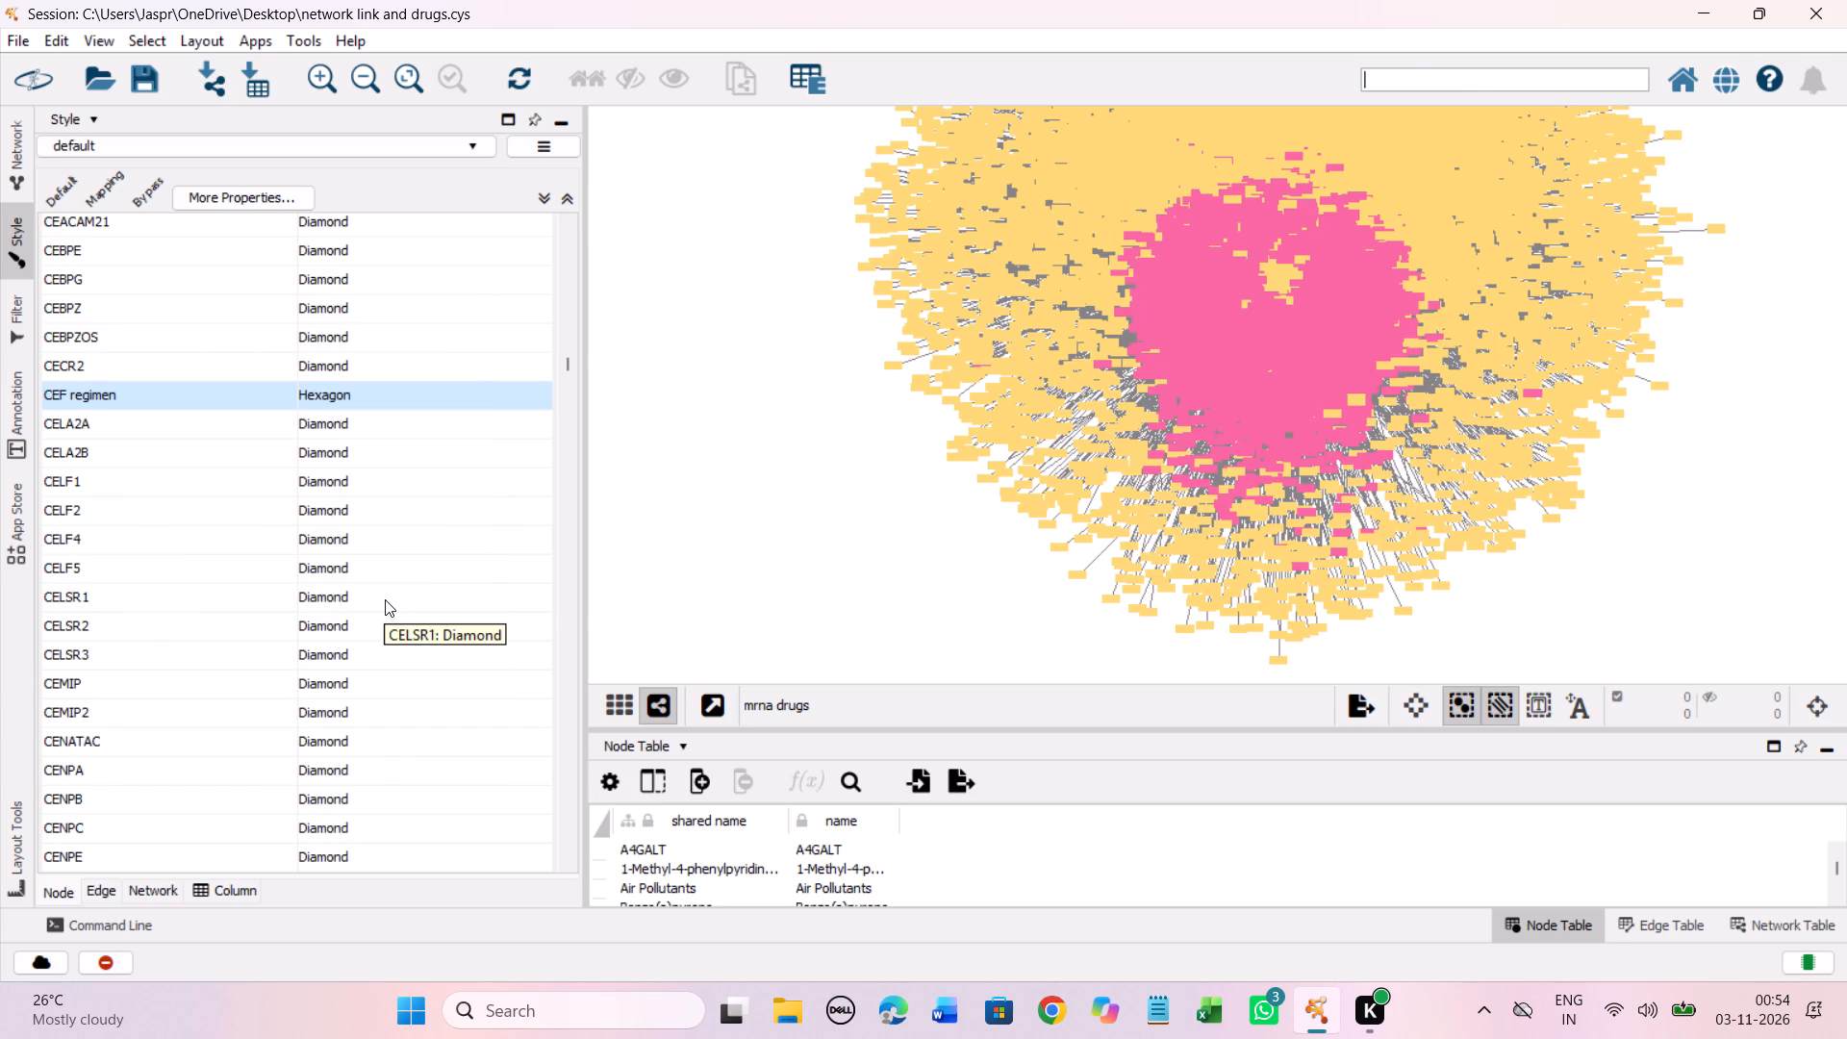
{"action": "scroll", "coordinate": [385, 599], "scroll_direction": "down", "scroll_amount": 3}
{"action": "scroll", "coordinate": [385, 599], "scroll_direction": "up", "scroll_amount": 5}
{"action": "scroll", "coordinate": [385, 599], "scroll_direction": "down", "scroll_amount": 5}
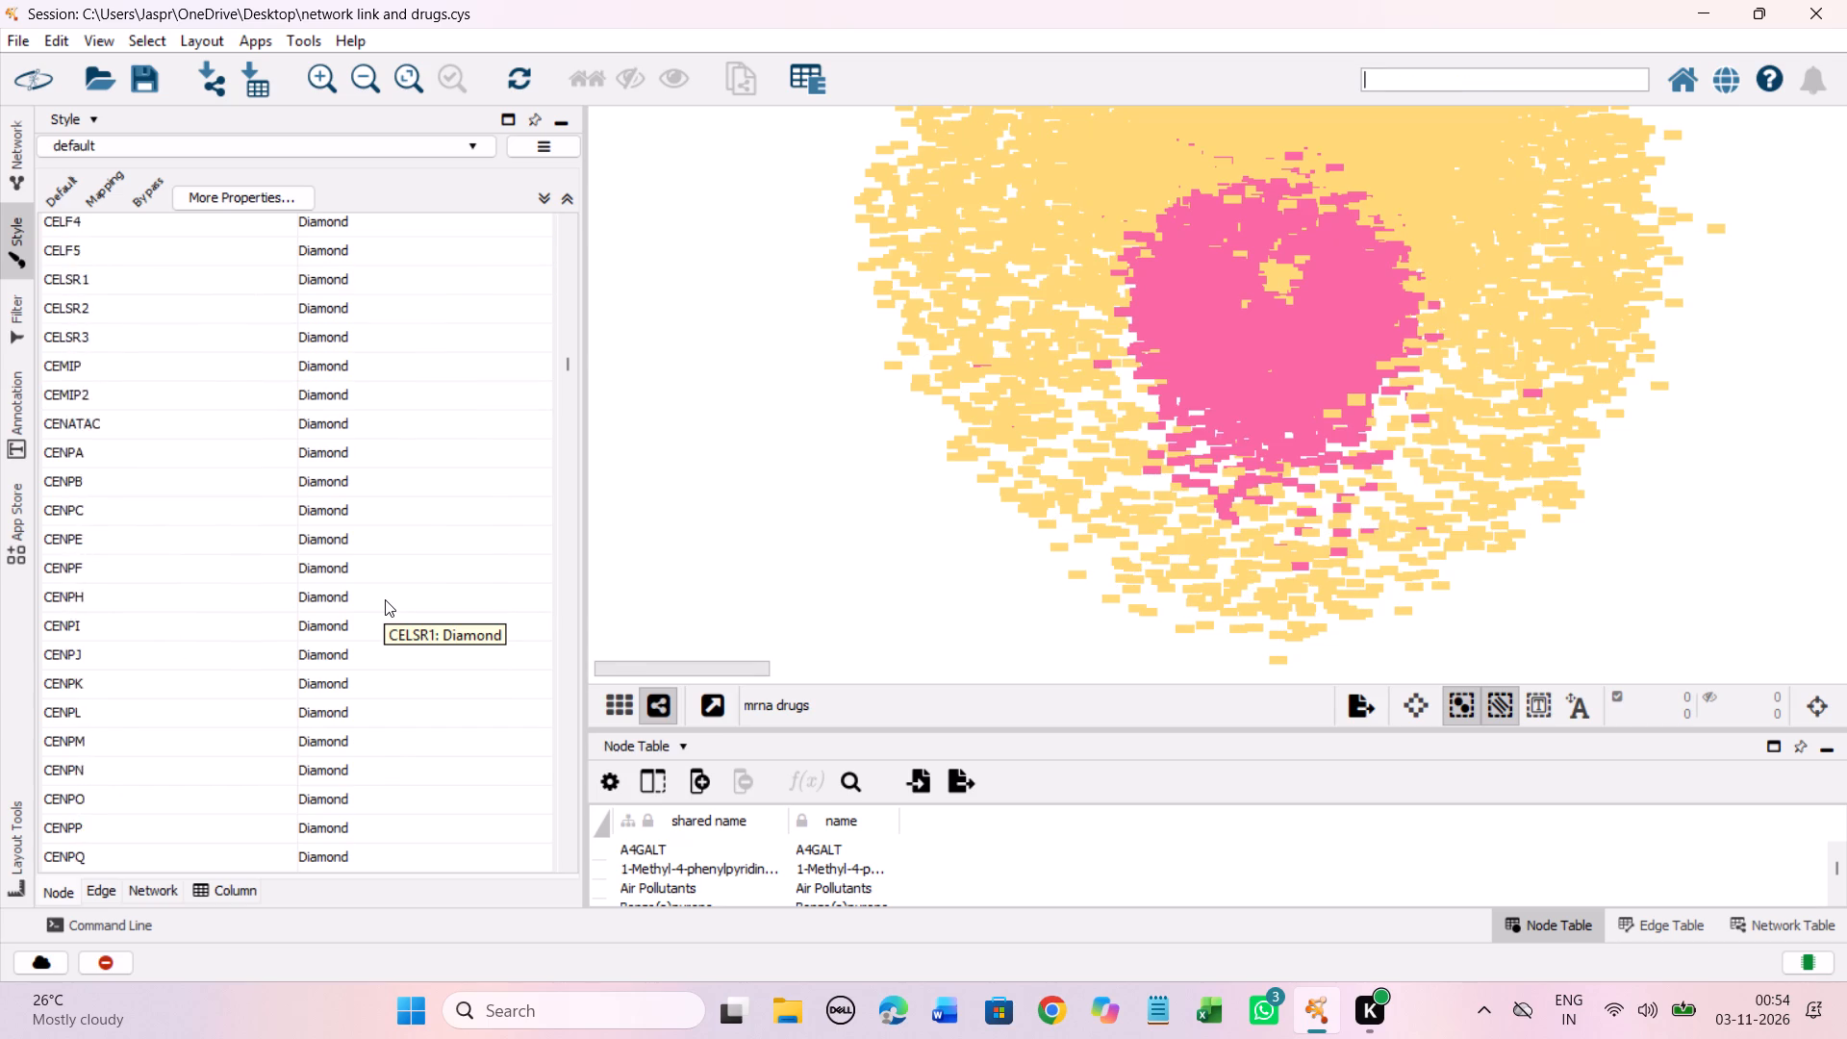
{"action": "scroll", "coordinate": [385, 599], "scroll_direction": "down", "scroll_amount": 20}
{"action": "scroll", "coordinate": [385, 599], "scroll_direction": "down", "scroll_amount": 5}
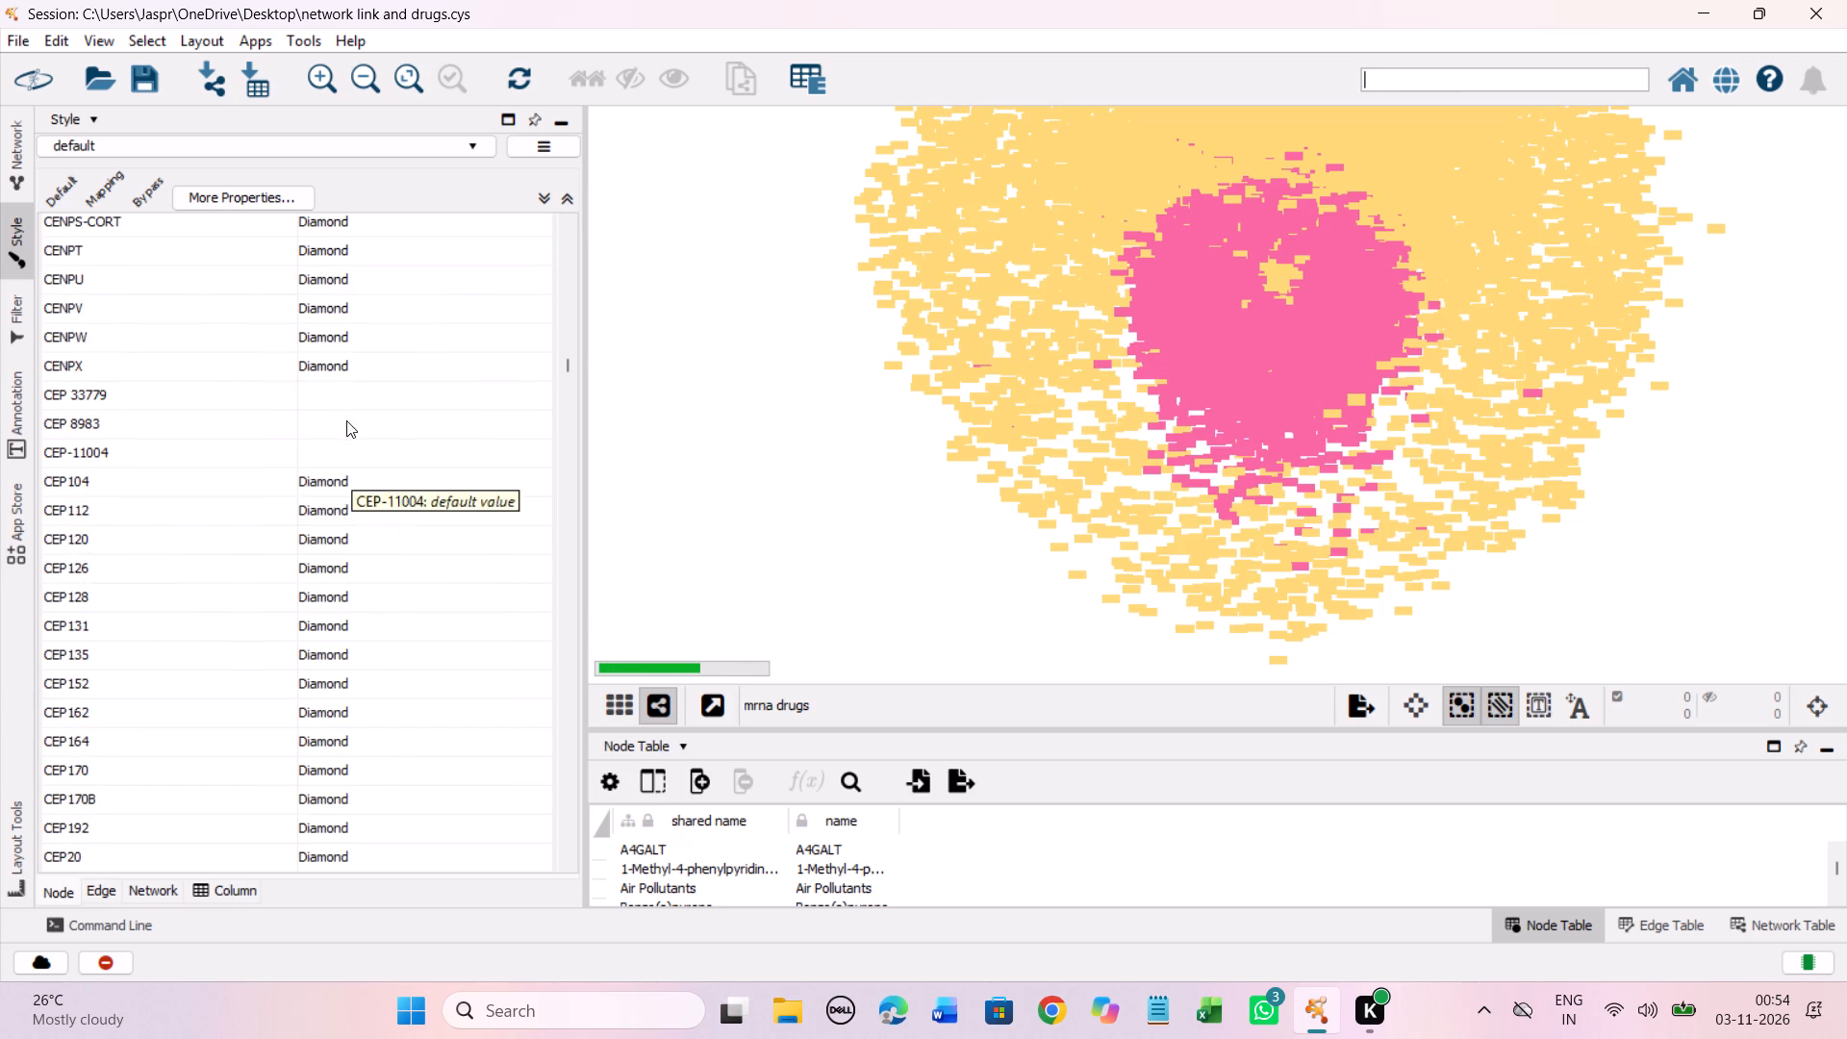
{"action": "left_click_drag", "start_coordinate": [346, 393], "coordinate": [341, 440]}
{"action": "right_click", "coordinate": [341, 440]}
{"action": "left_click", "coordinate": [367, 448]}
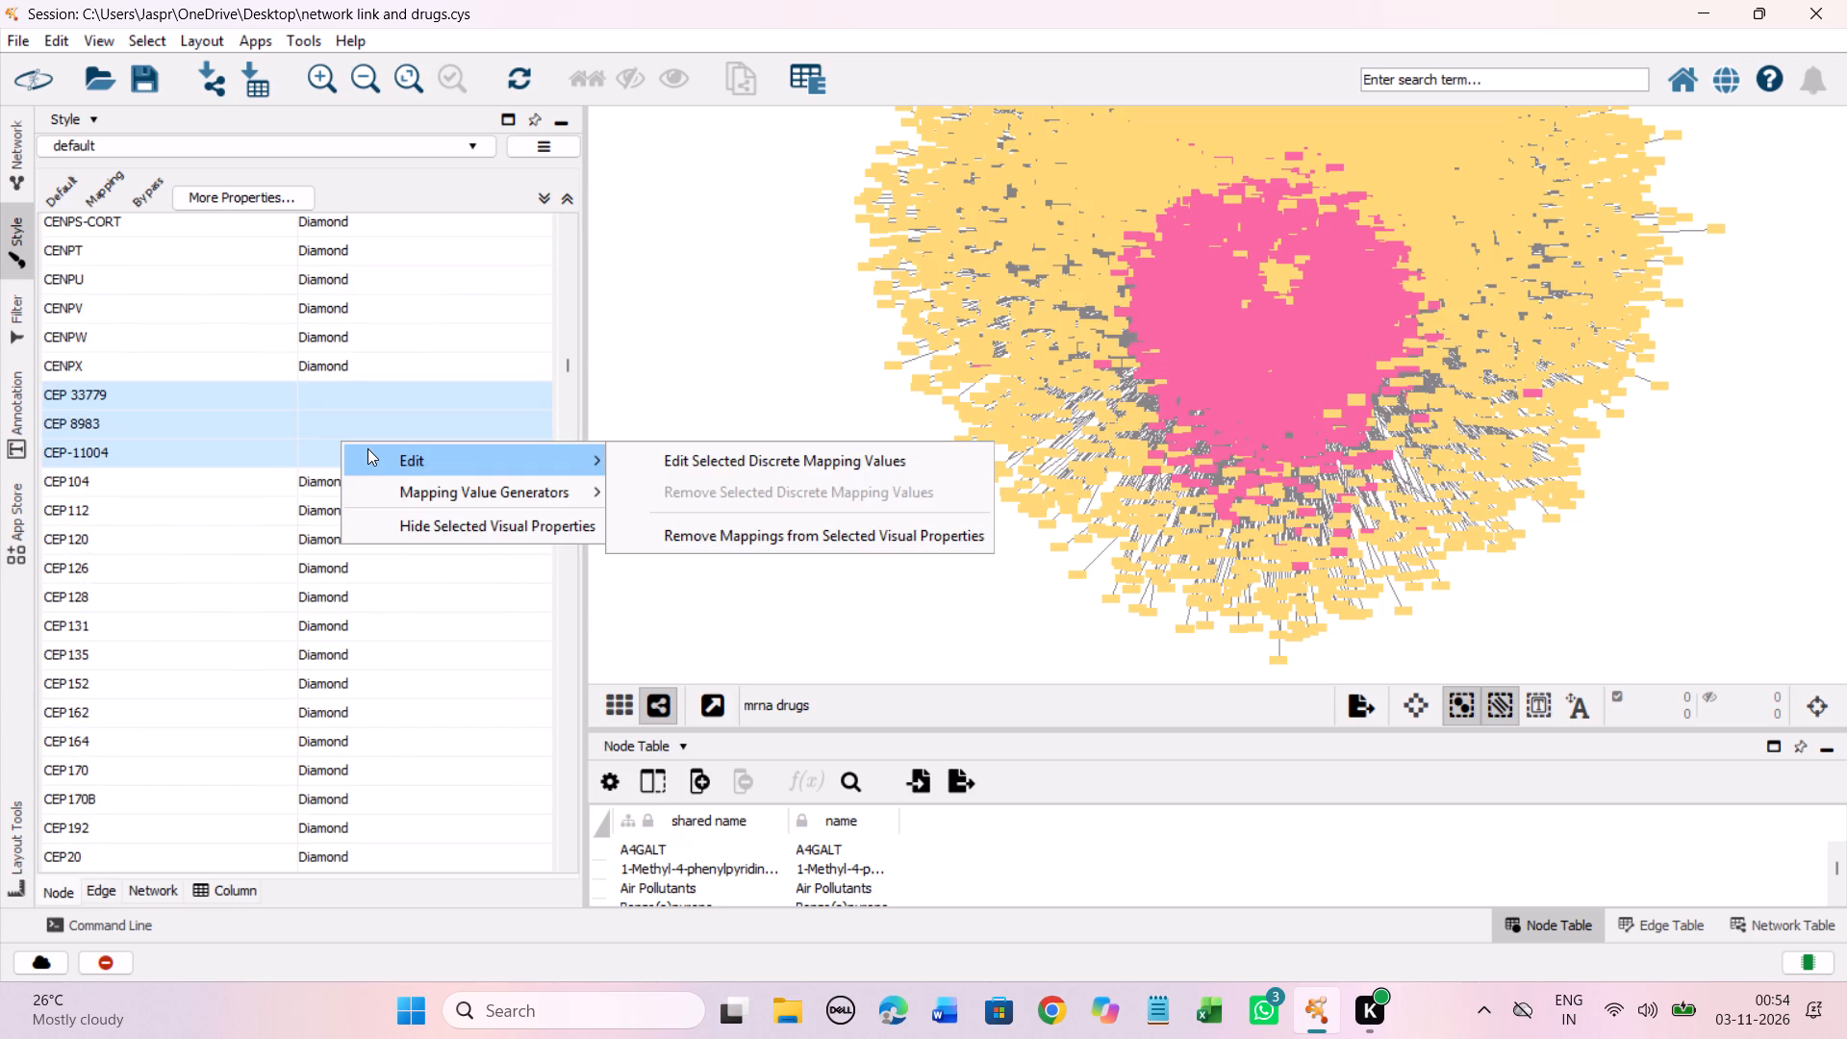
{"action": "left_click", "coordinate": [683, 466]}
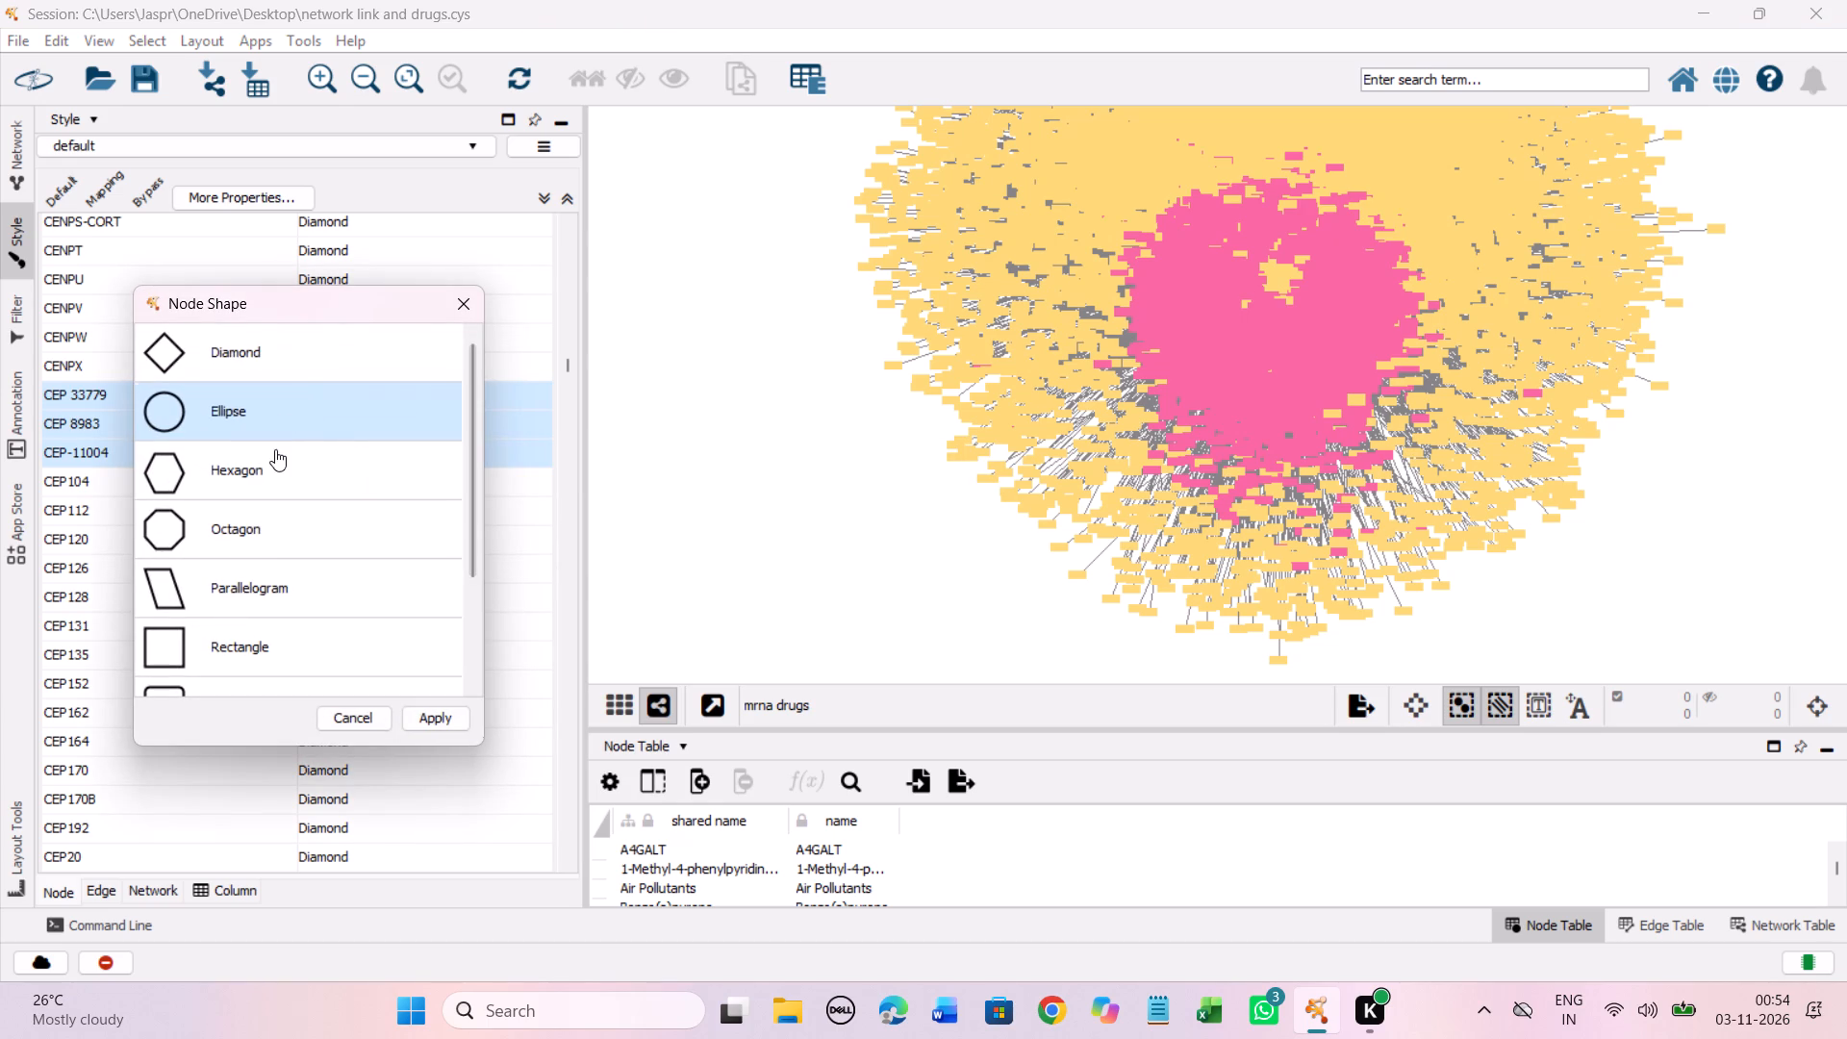
{"action": "left_click", "coordinate": [275, 449]}
{"action": "left_click", "coordinate": [428, 716]}
Set the discrete node shape mapping for CF regimen to Hexagon.
{"action": "scroll", "coordinate": [381, 543], "scroll_direction": "down", "scroll_amount": 3}
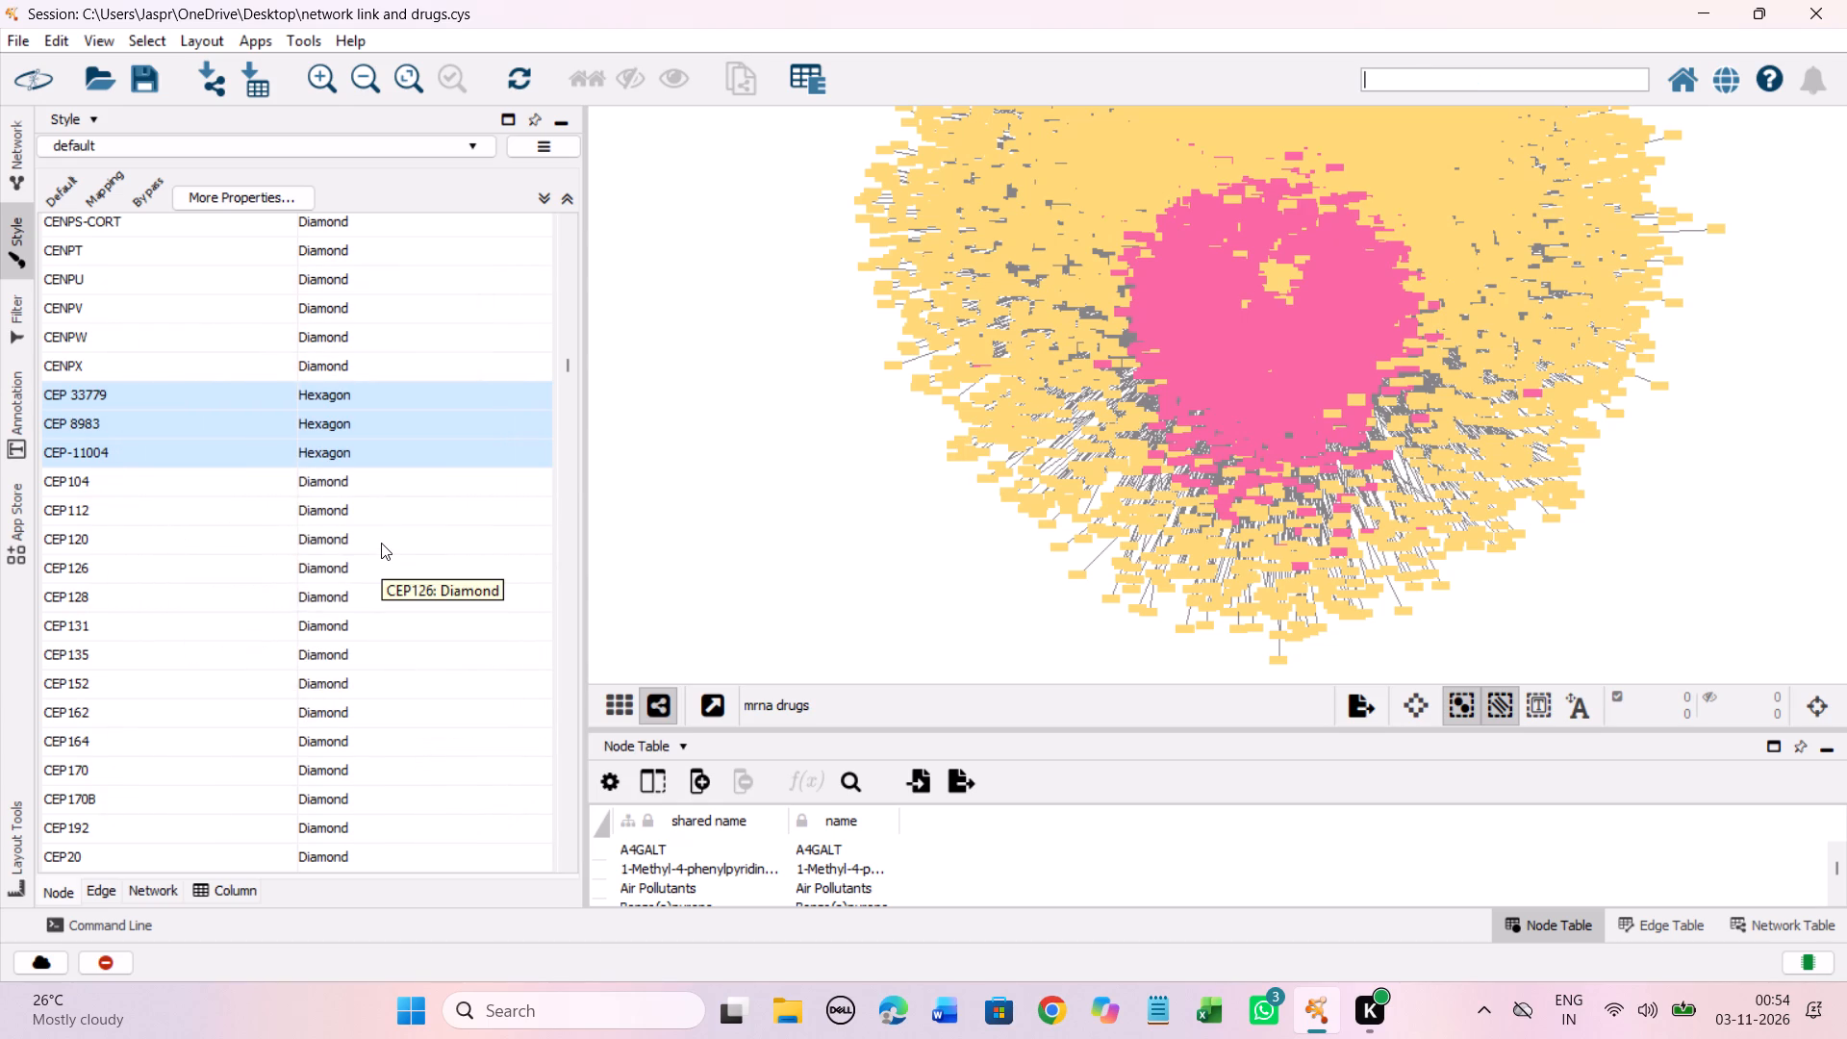
{"action": "scroll", "coordinate": [381, 543], "scroll_direction": "down", "scroll_amount": 6}
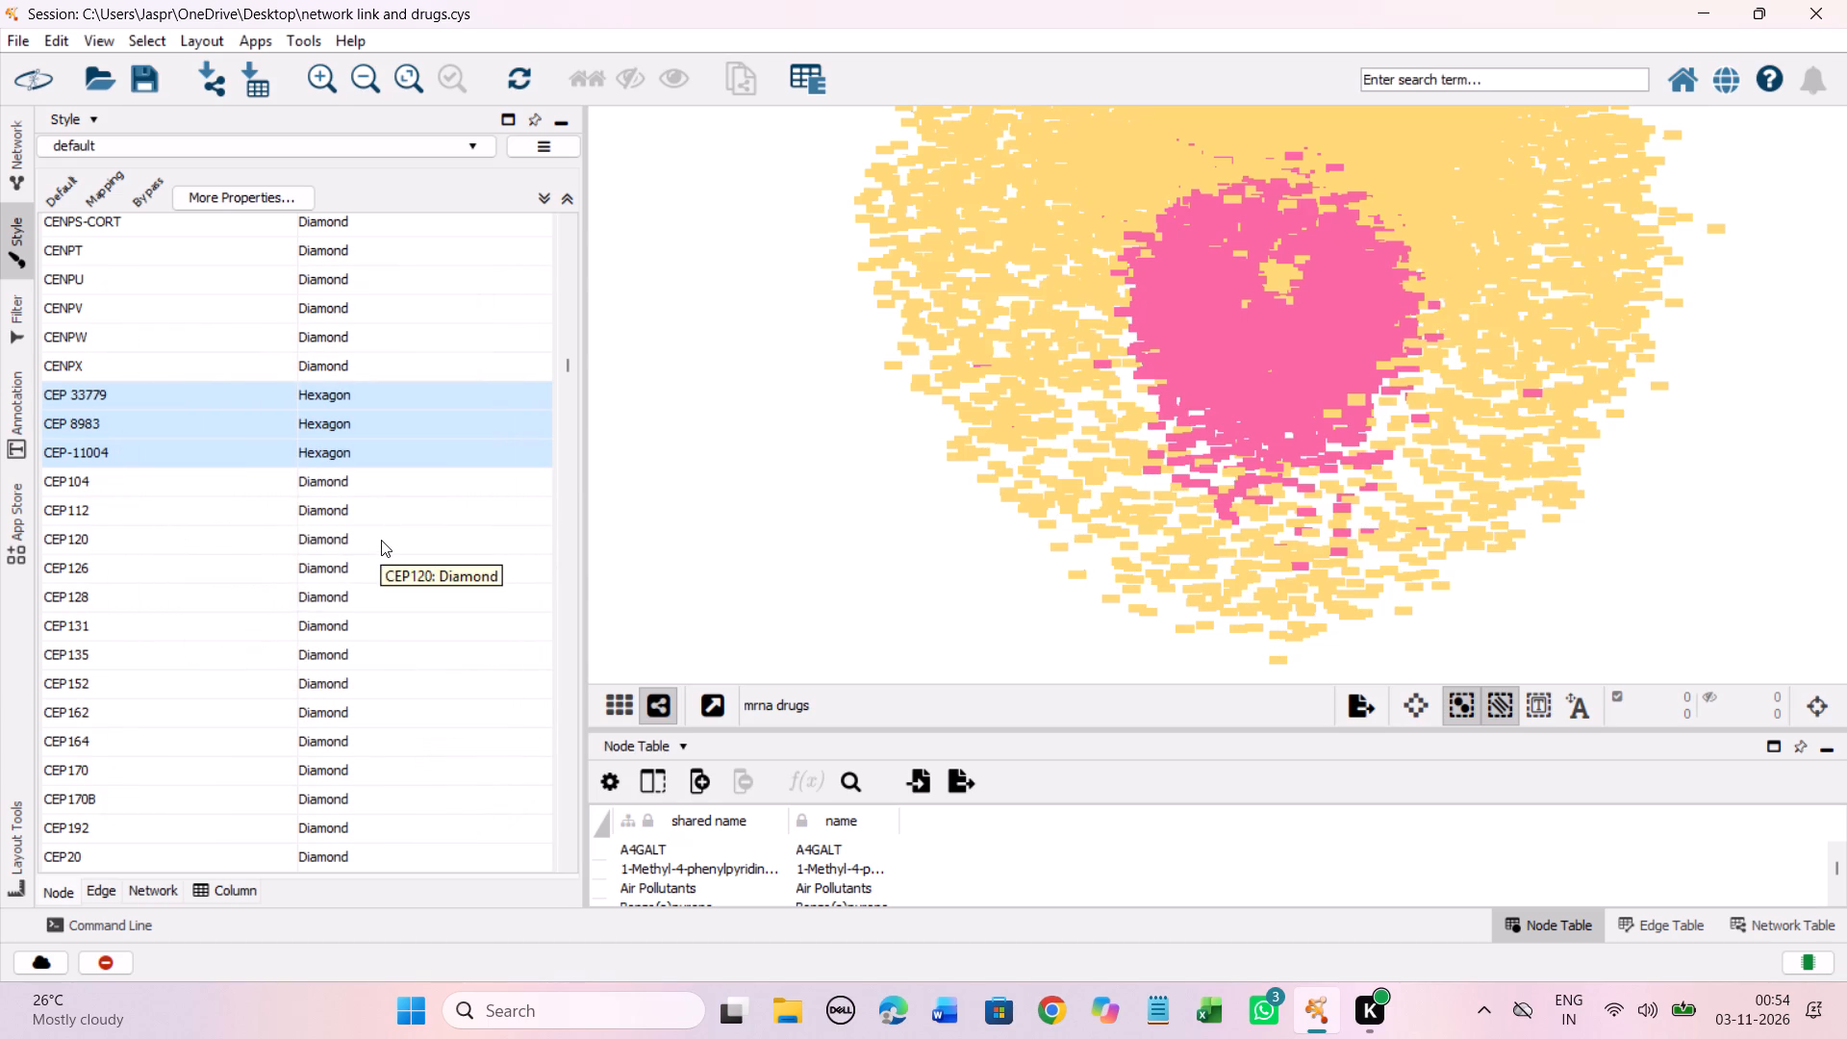
{"action": "scroll", "coordinate": [381, 540], "scroll_direction": "up", "scroll_amount": 6}
{"action": "scroll", "coordinate": [381, 540], "scroll_direction": "down", "scroll_amount": 13}
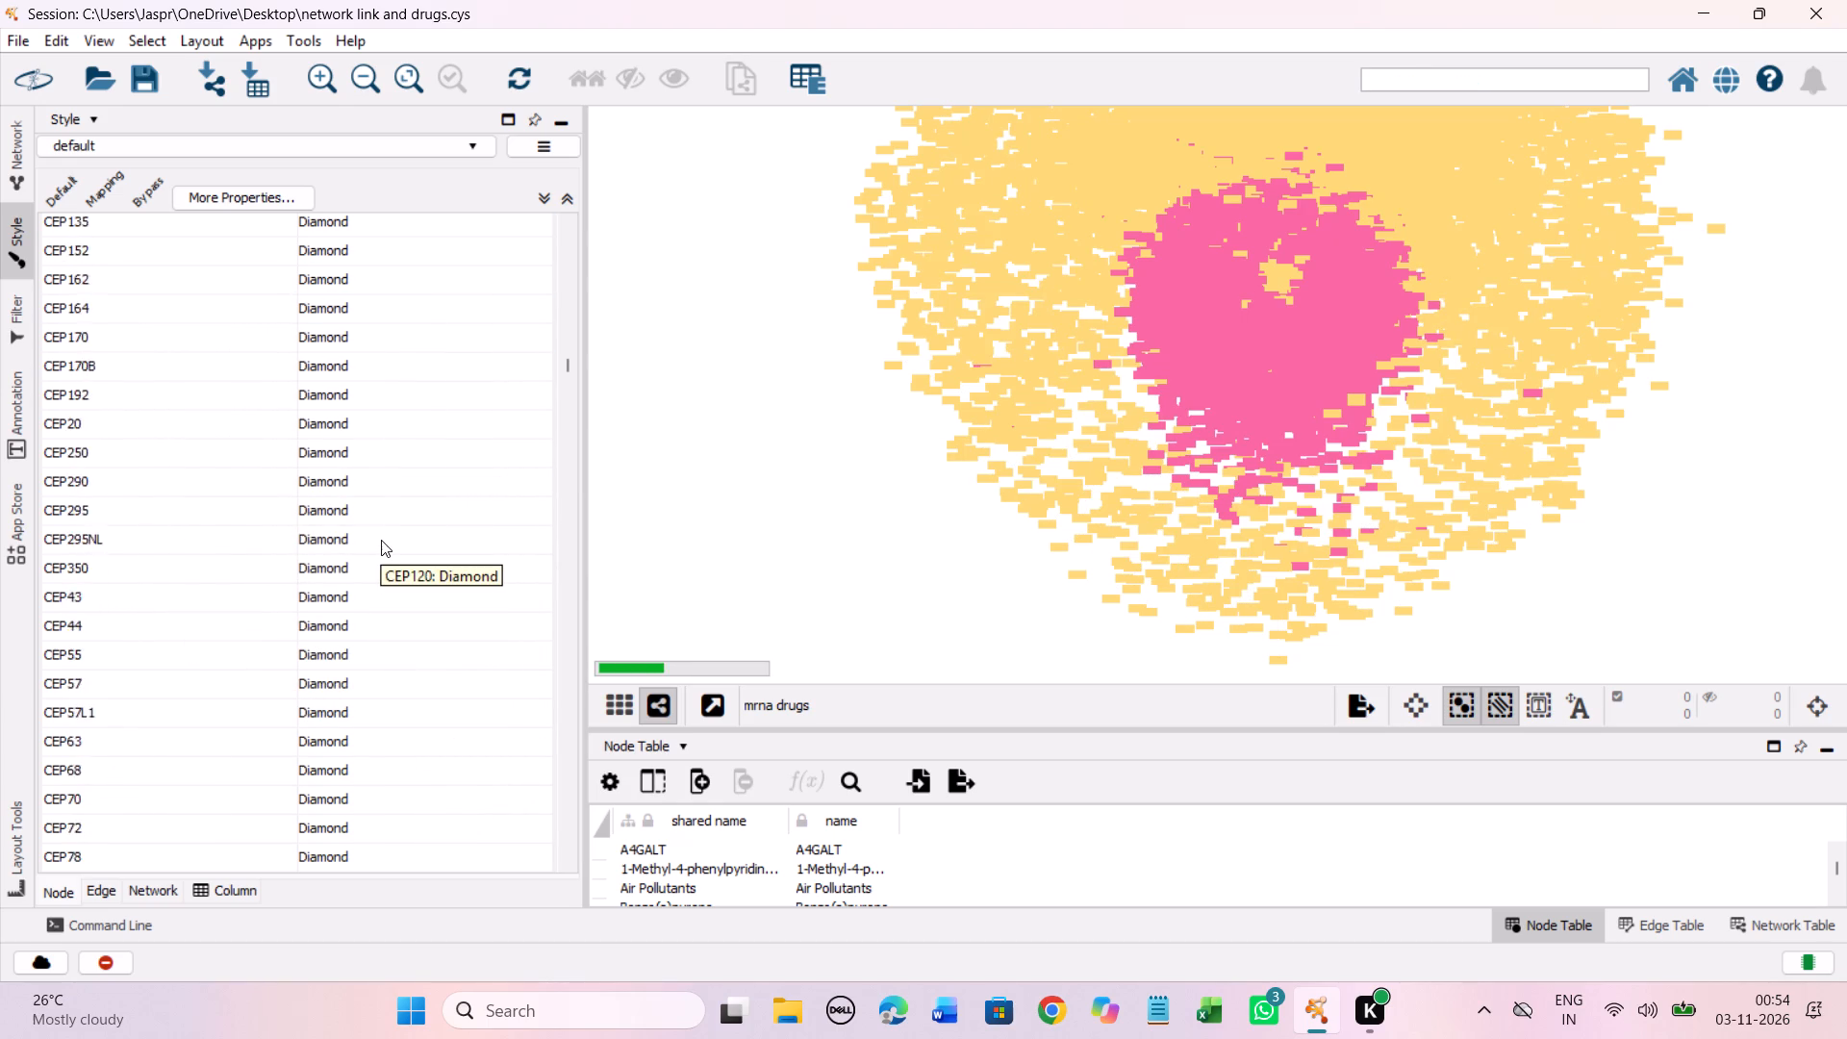
{"action": "scroll", "coordinate": [381, 540], "scroll_direction": "down", "scroll_amount": 20}
{"action": "scroll", "coordinate": [381, 540], "scroll_direction": "down", "scroll_amount": 10}
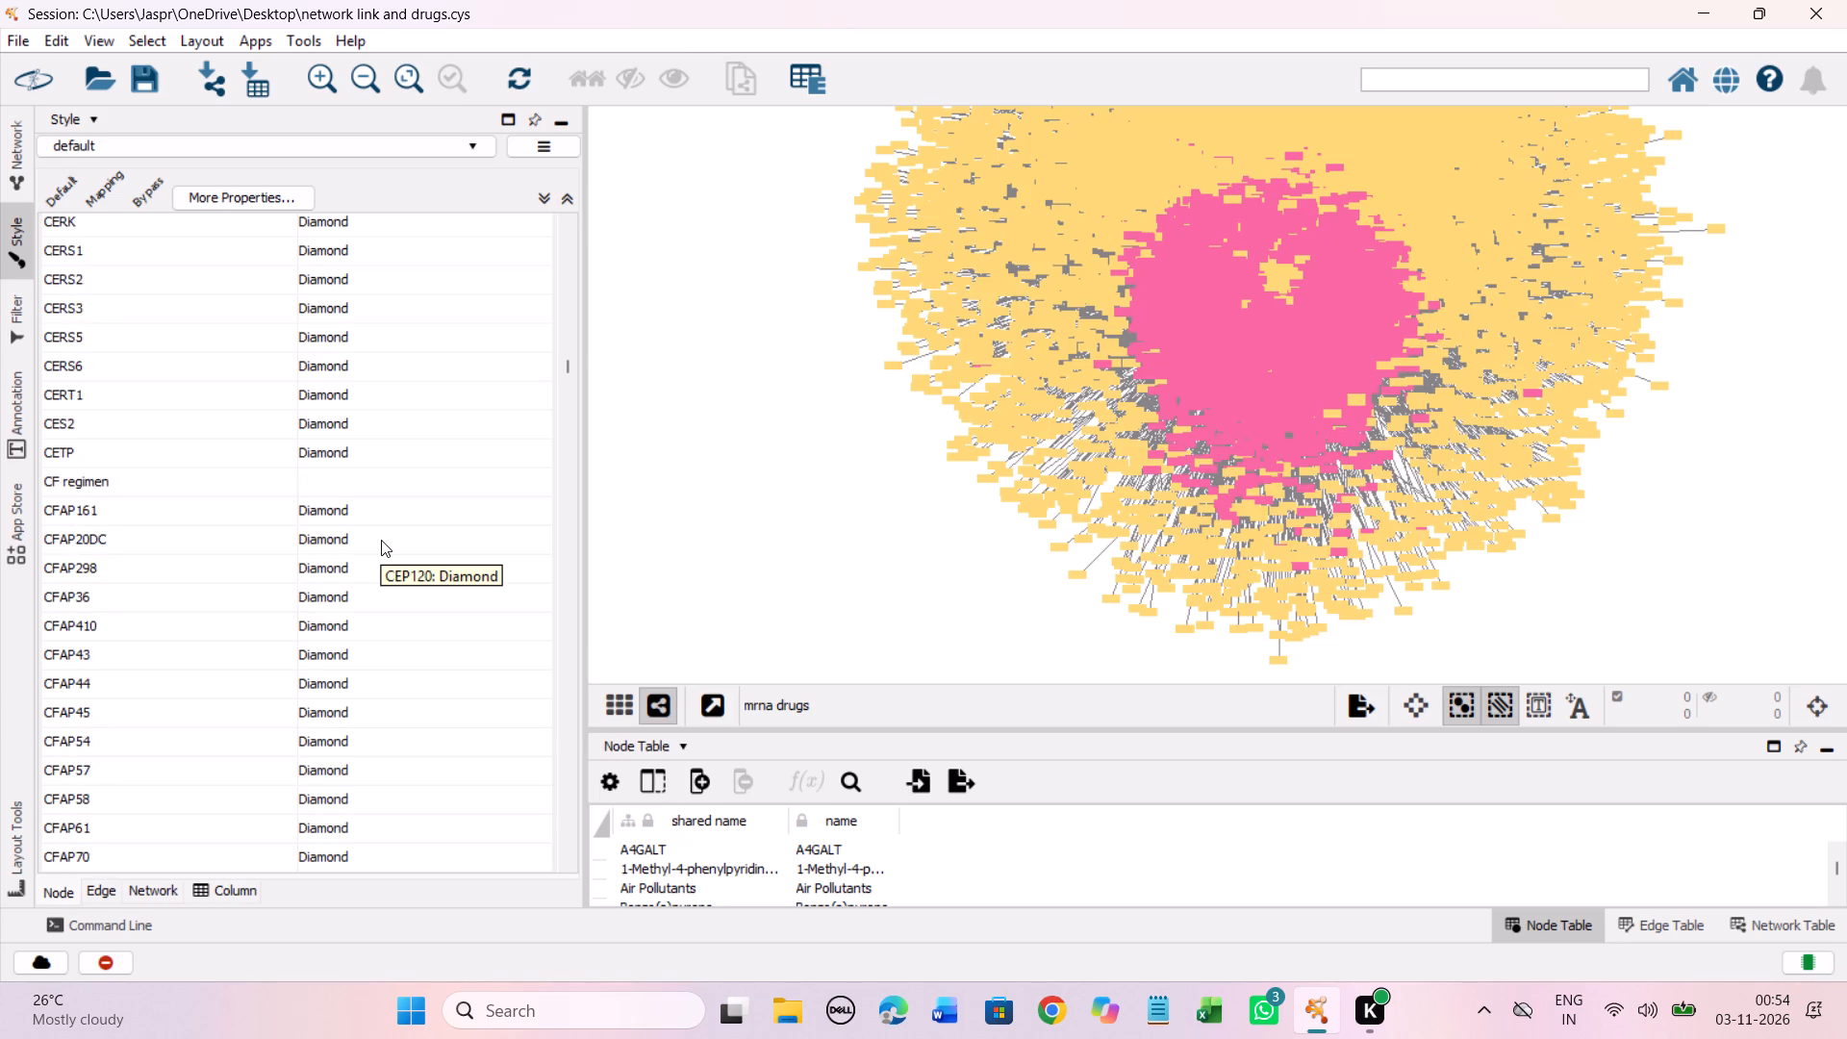
{"action": "scroll", "coordinate": [381, 540], "scroll_direction": "down", "scroll_amount": 4}
{"action": "left_click", "coordinate": [333, 359]}
{"action": "right_click", "coordinate": [333, 360]}
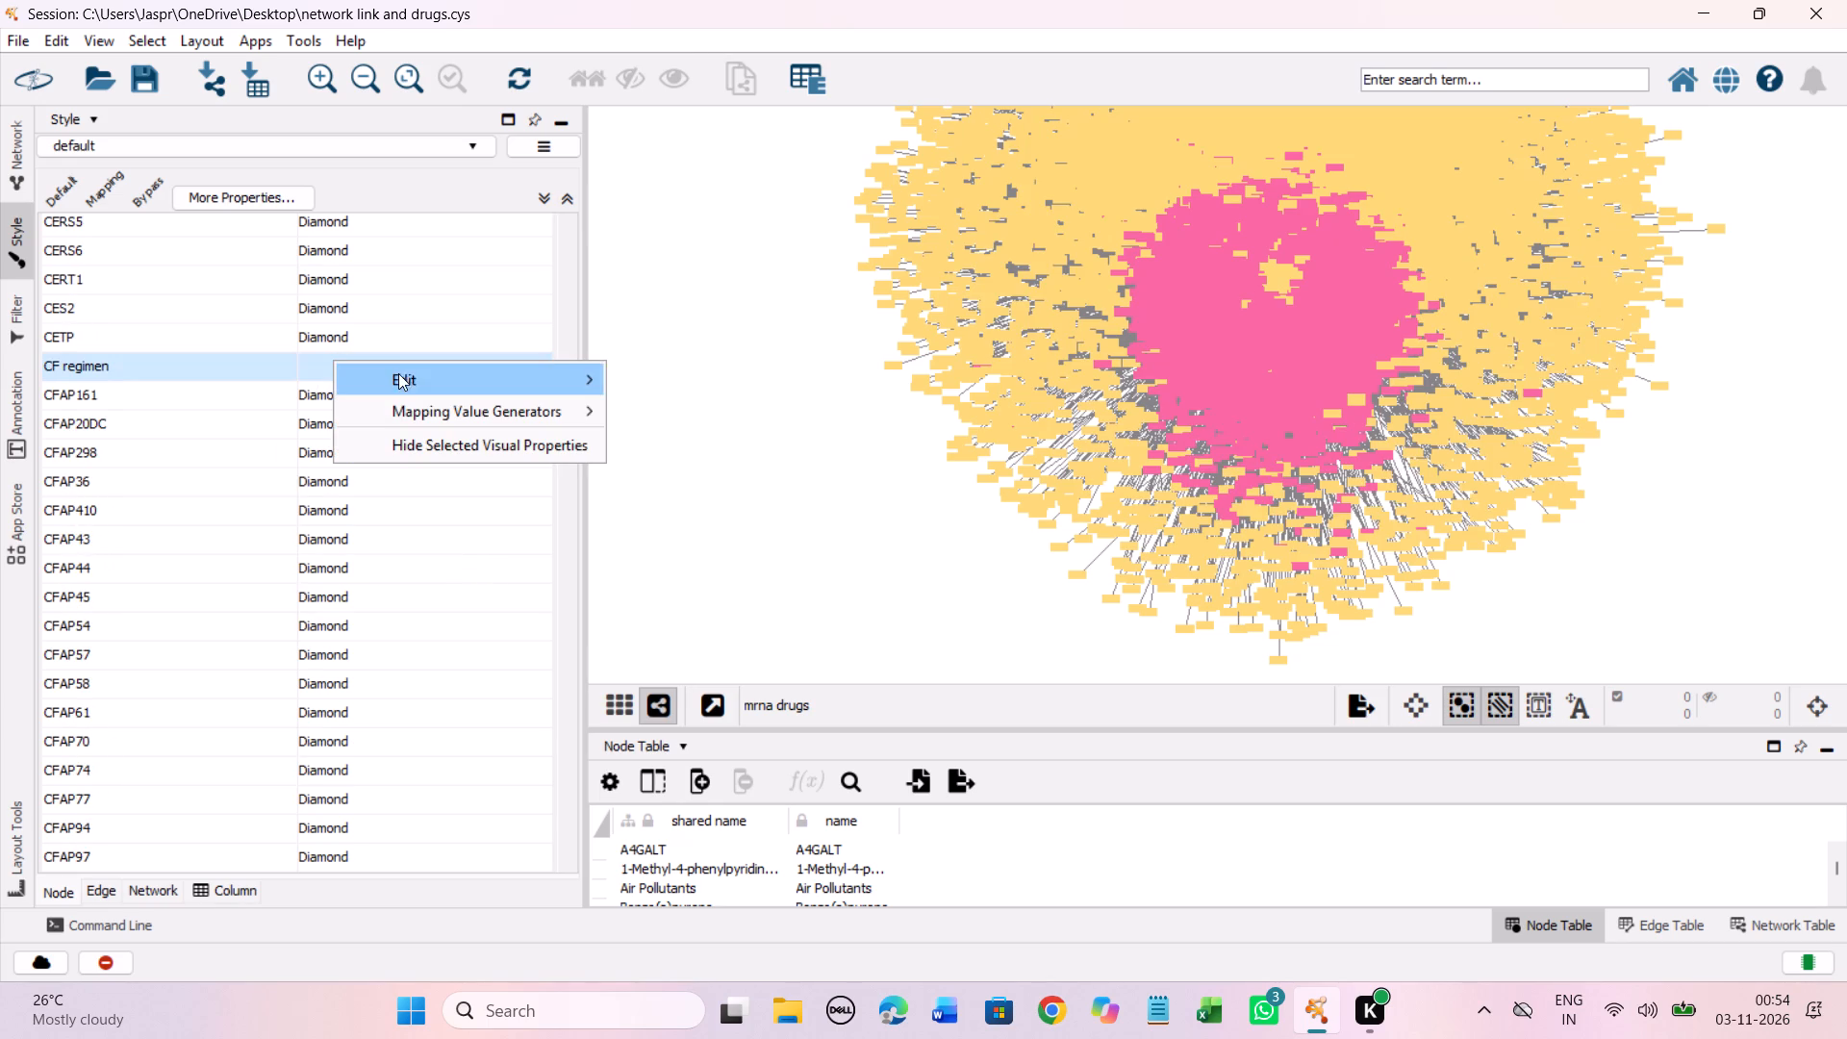
{"action": "left_click", "coordinate": [406, 374]}
{"action": "left_click", "coordinate": [738, 379]}
{"action": "left_click", "coordinate": [280, 458]}
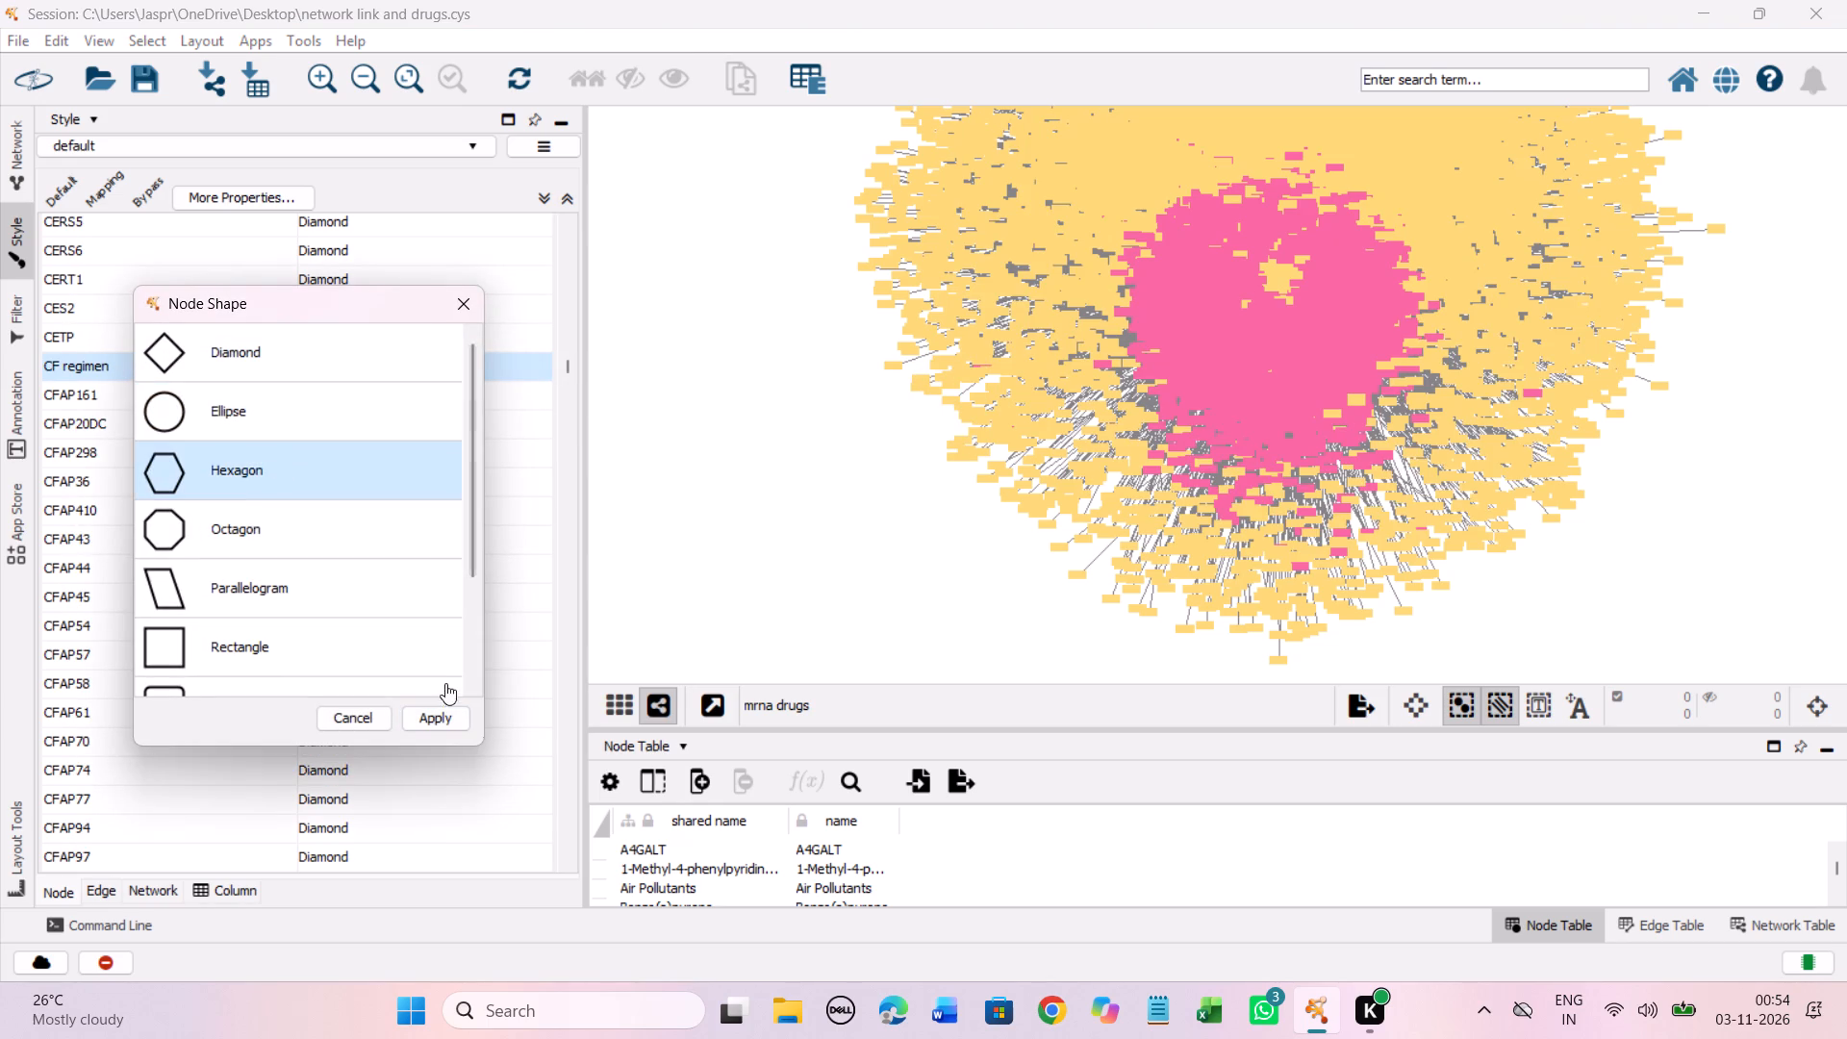
{"action": "left_click", "coordinate": [434, 704]}
Set the discrete node shape mapping for CFM 1 to Hexagon.
{"action": "scroll", "coordinate": [409, 503], "scroll_direction": "down", "scroll_amount": 8}
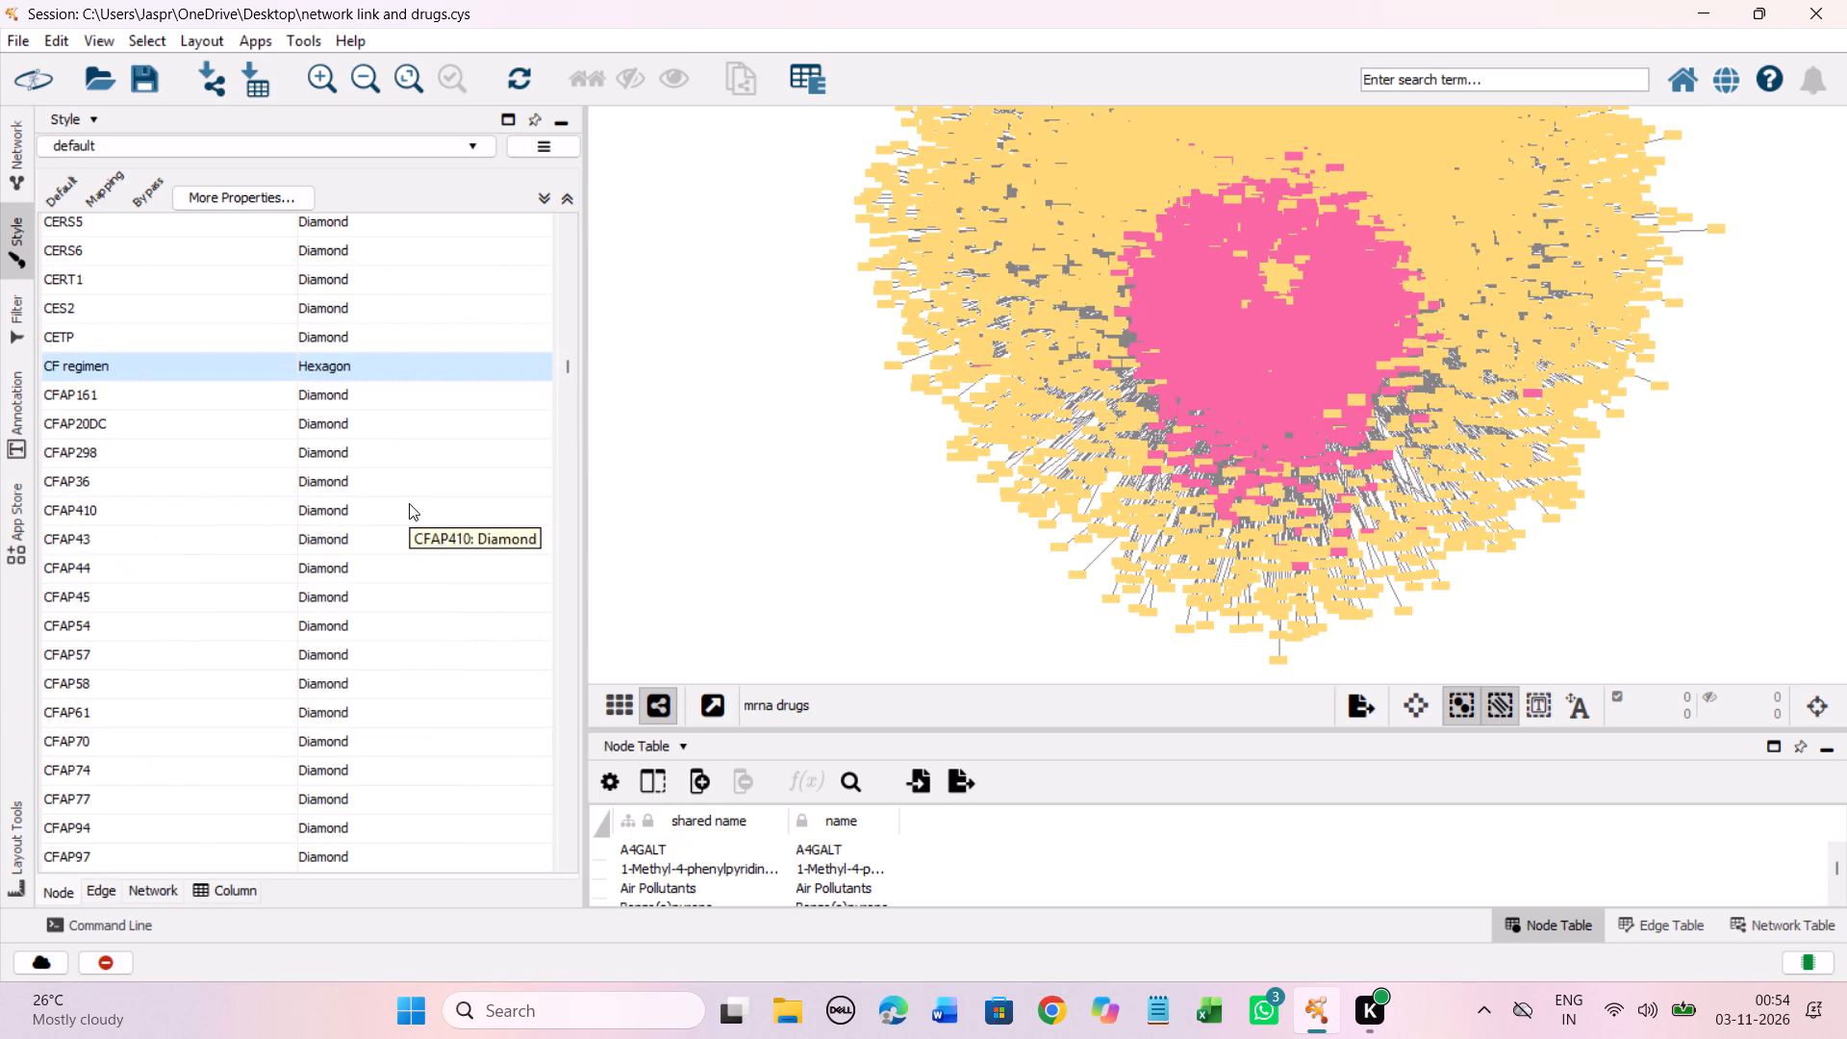
{"action": "scroll", "coordinate": [409, 503], "scroll_direction": "down", "scroll_amount": 14}
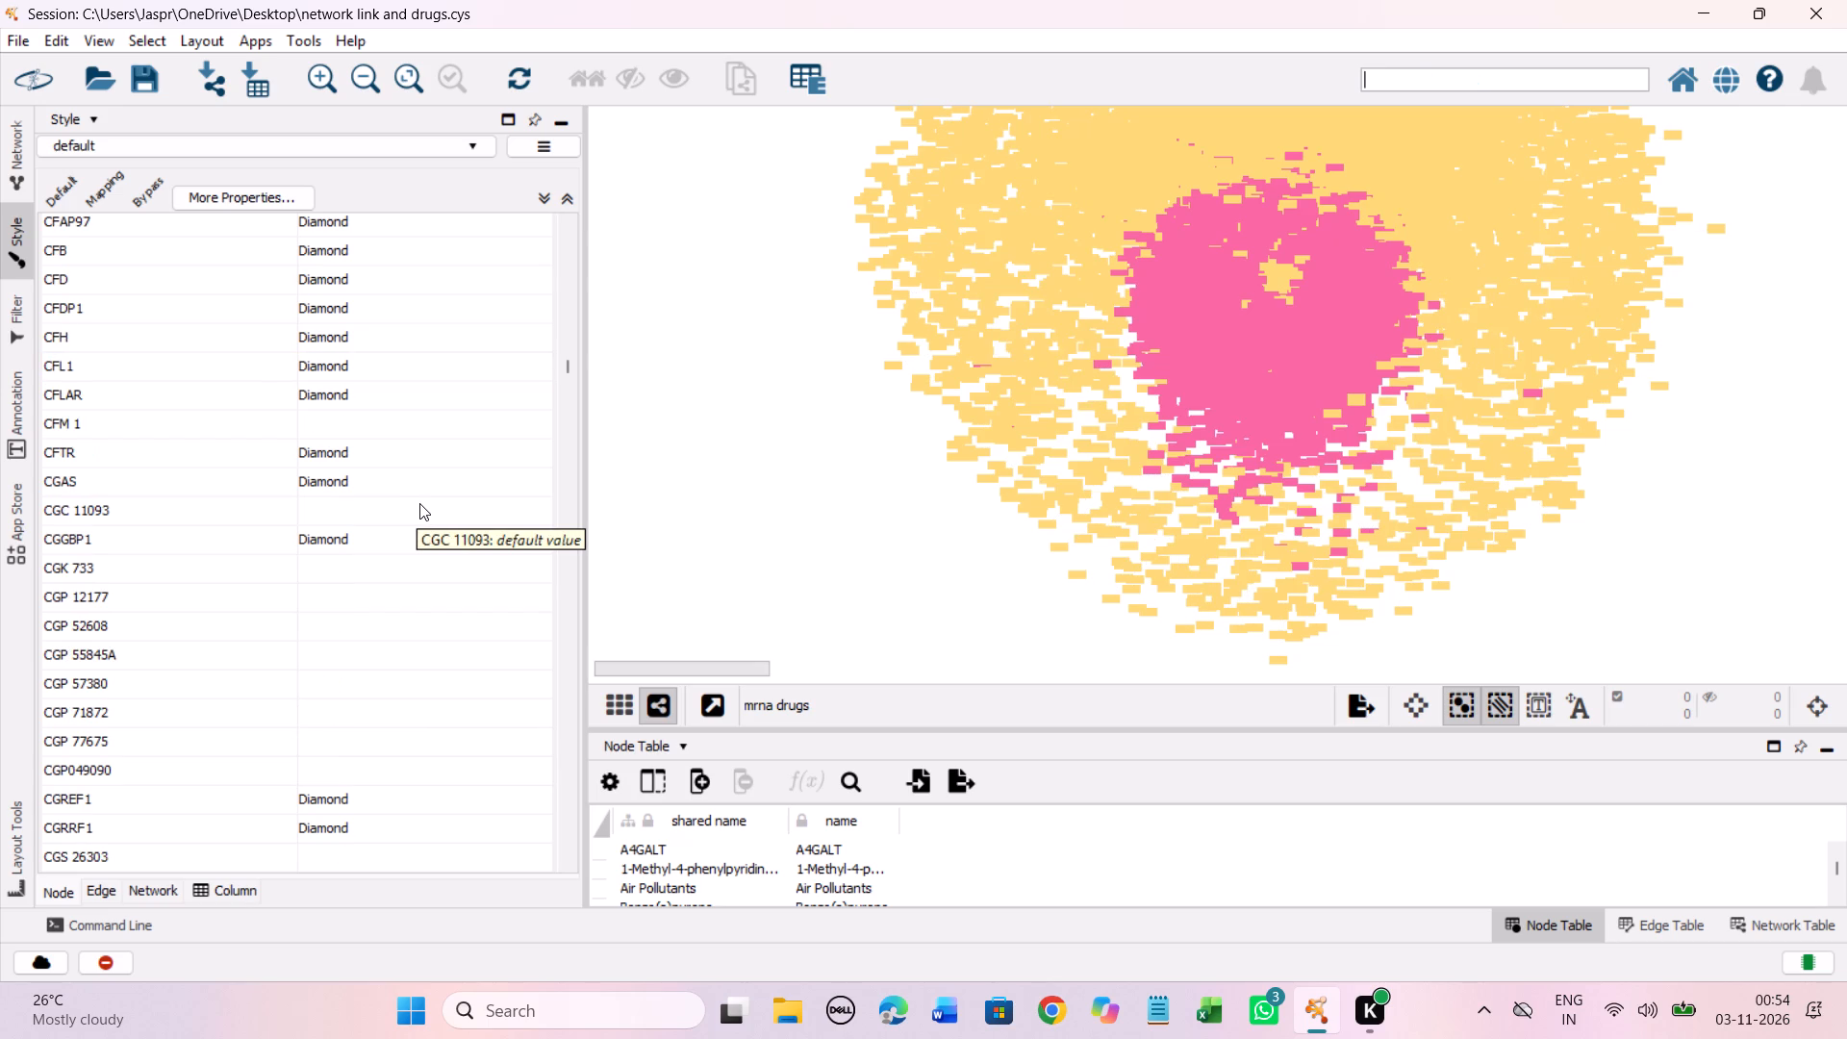
{"action": "scroll", "coordinate": [419, 503], "scroll_direction": "up", "scroll_amount": 19}
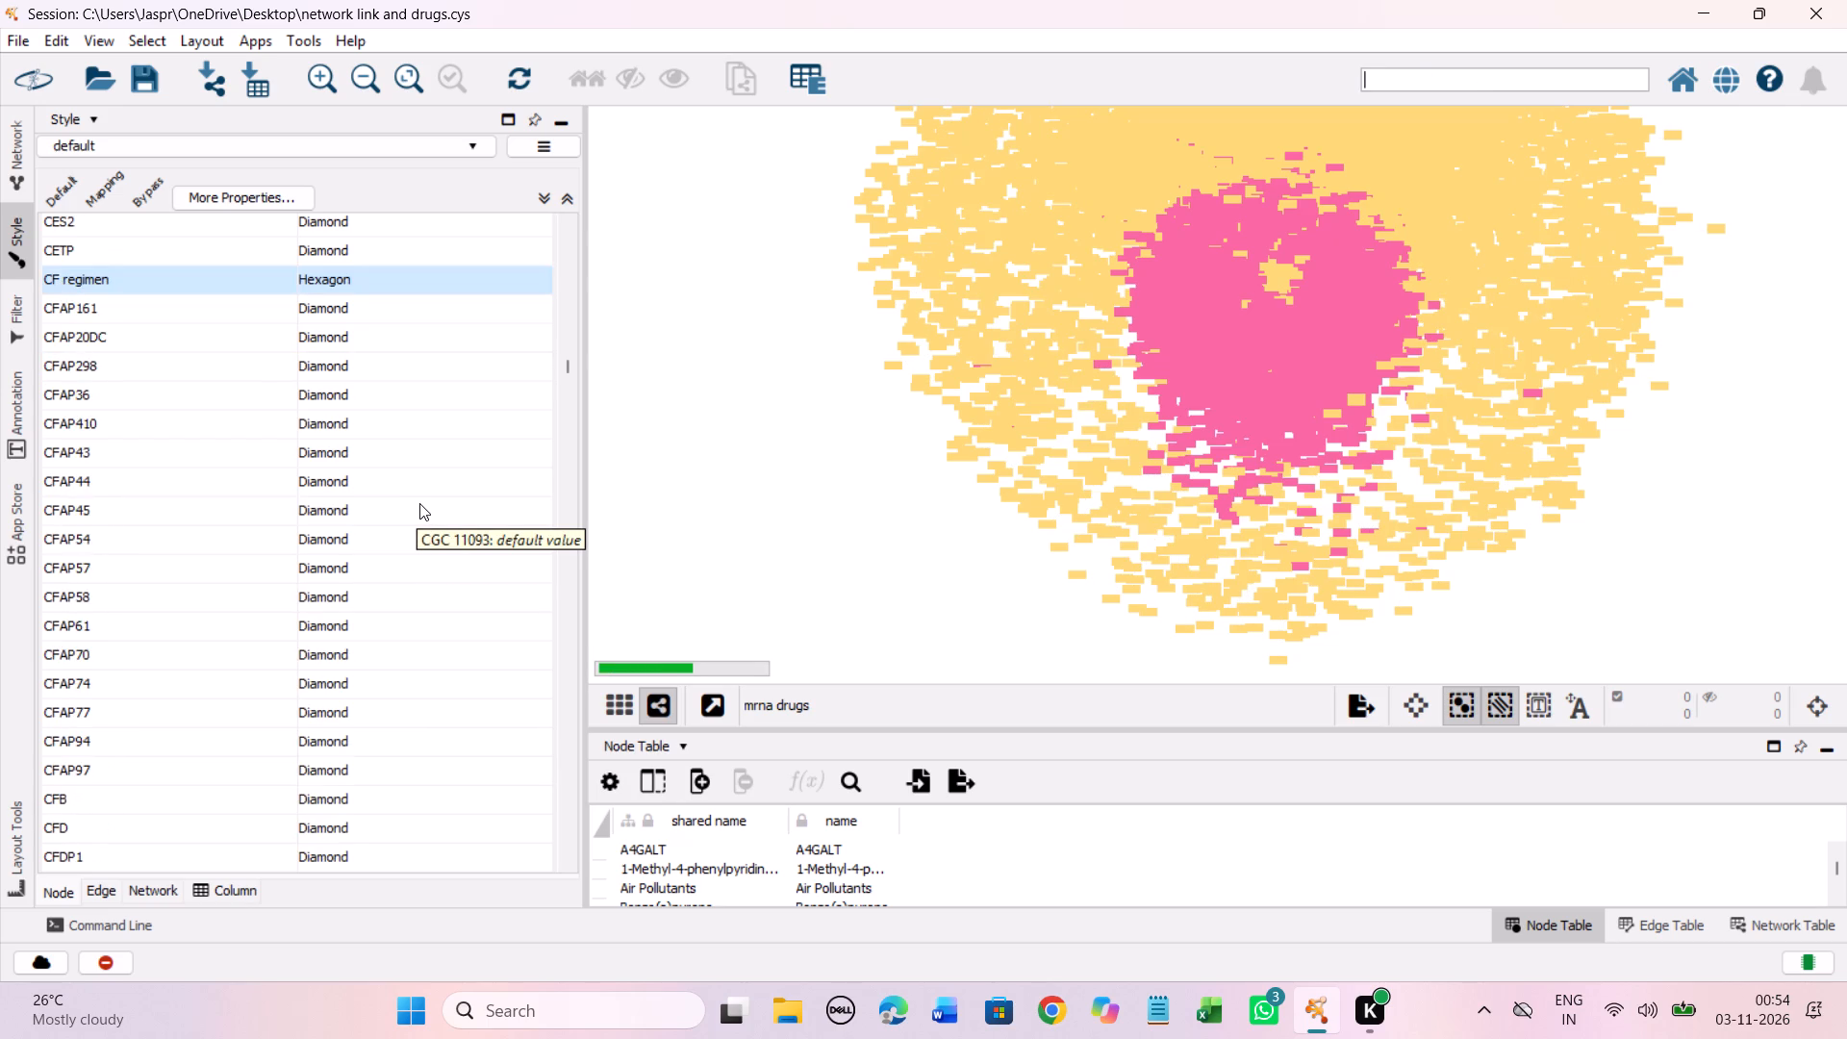
{"action": "scroll", "coordinate": [419, 527], "scroll_direction": "down", "scroll_amount": 15}
{"action": "left_click", "coordinate": [352, 543]}
{"action": "right_click", "coordinate": [352, 543]}
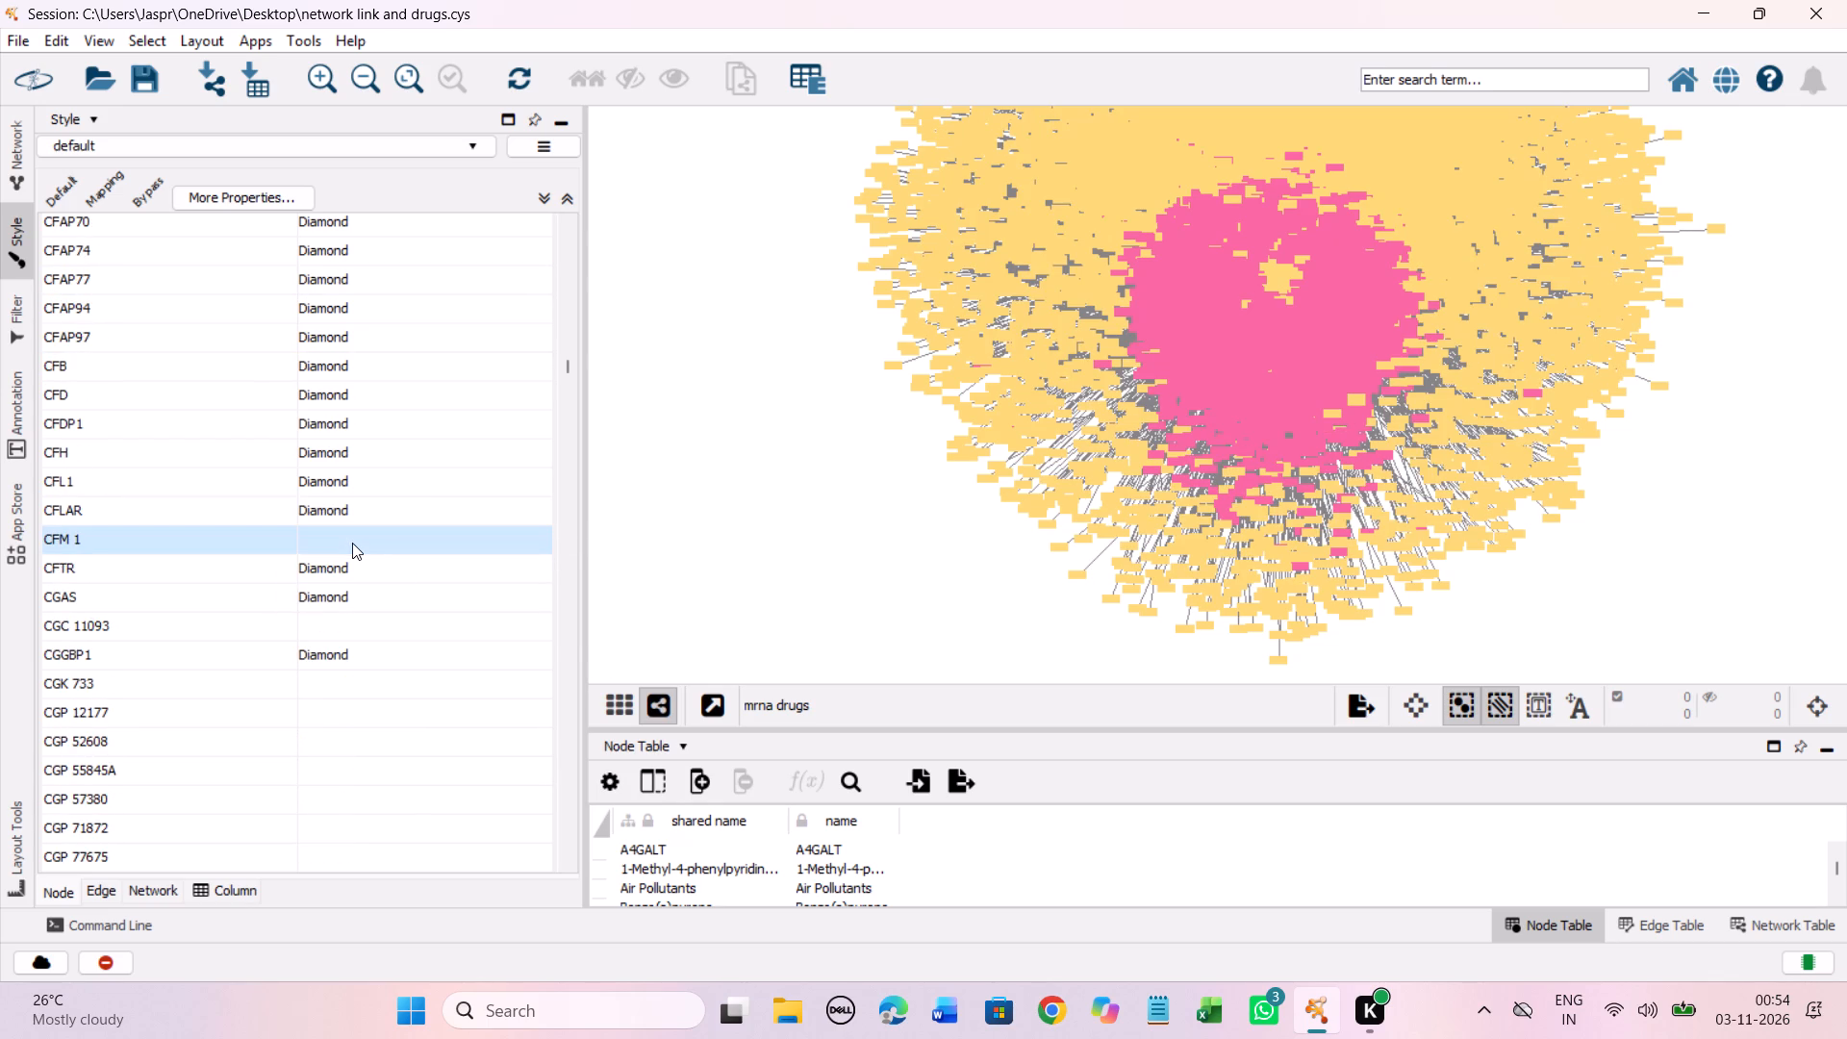
{"action": "left_click", "coordinate": [422, 555]}
{"action": "left_click", "coordinate": [755, 570]}
{"action": "left_click", "coordinate": [281, 469]}
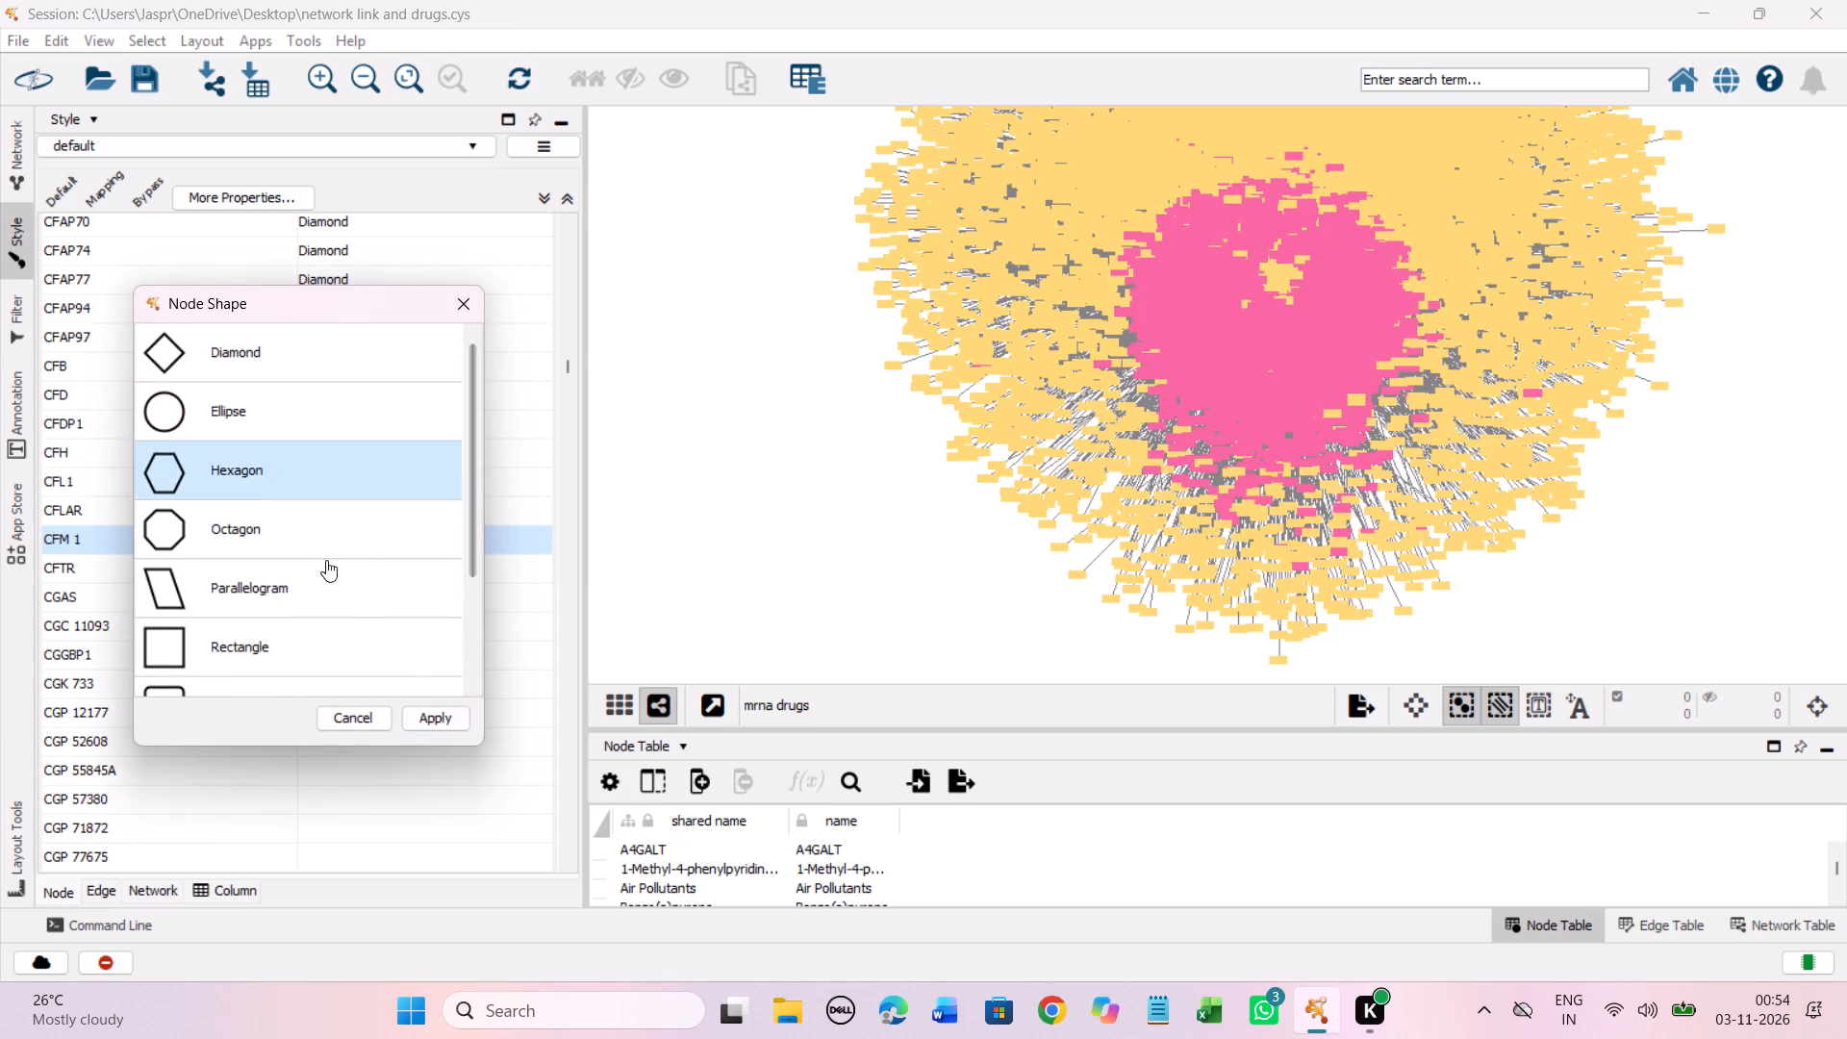
{"action": "left_click", "coordinate": [433, 722]}
Set the discrete node shape mapping for CGC 11093 to Hexagon.
{"action": "left_click", "coordinate": [392, 625]}
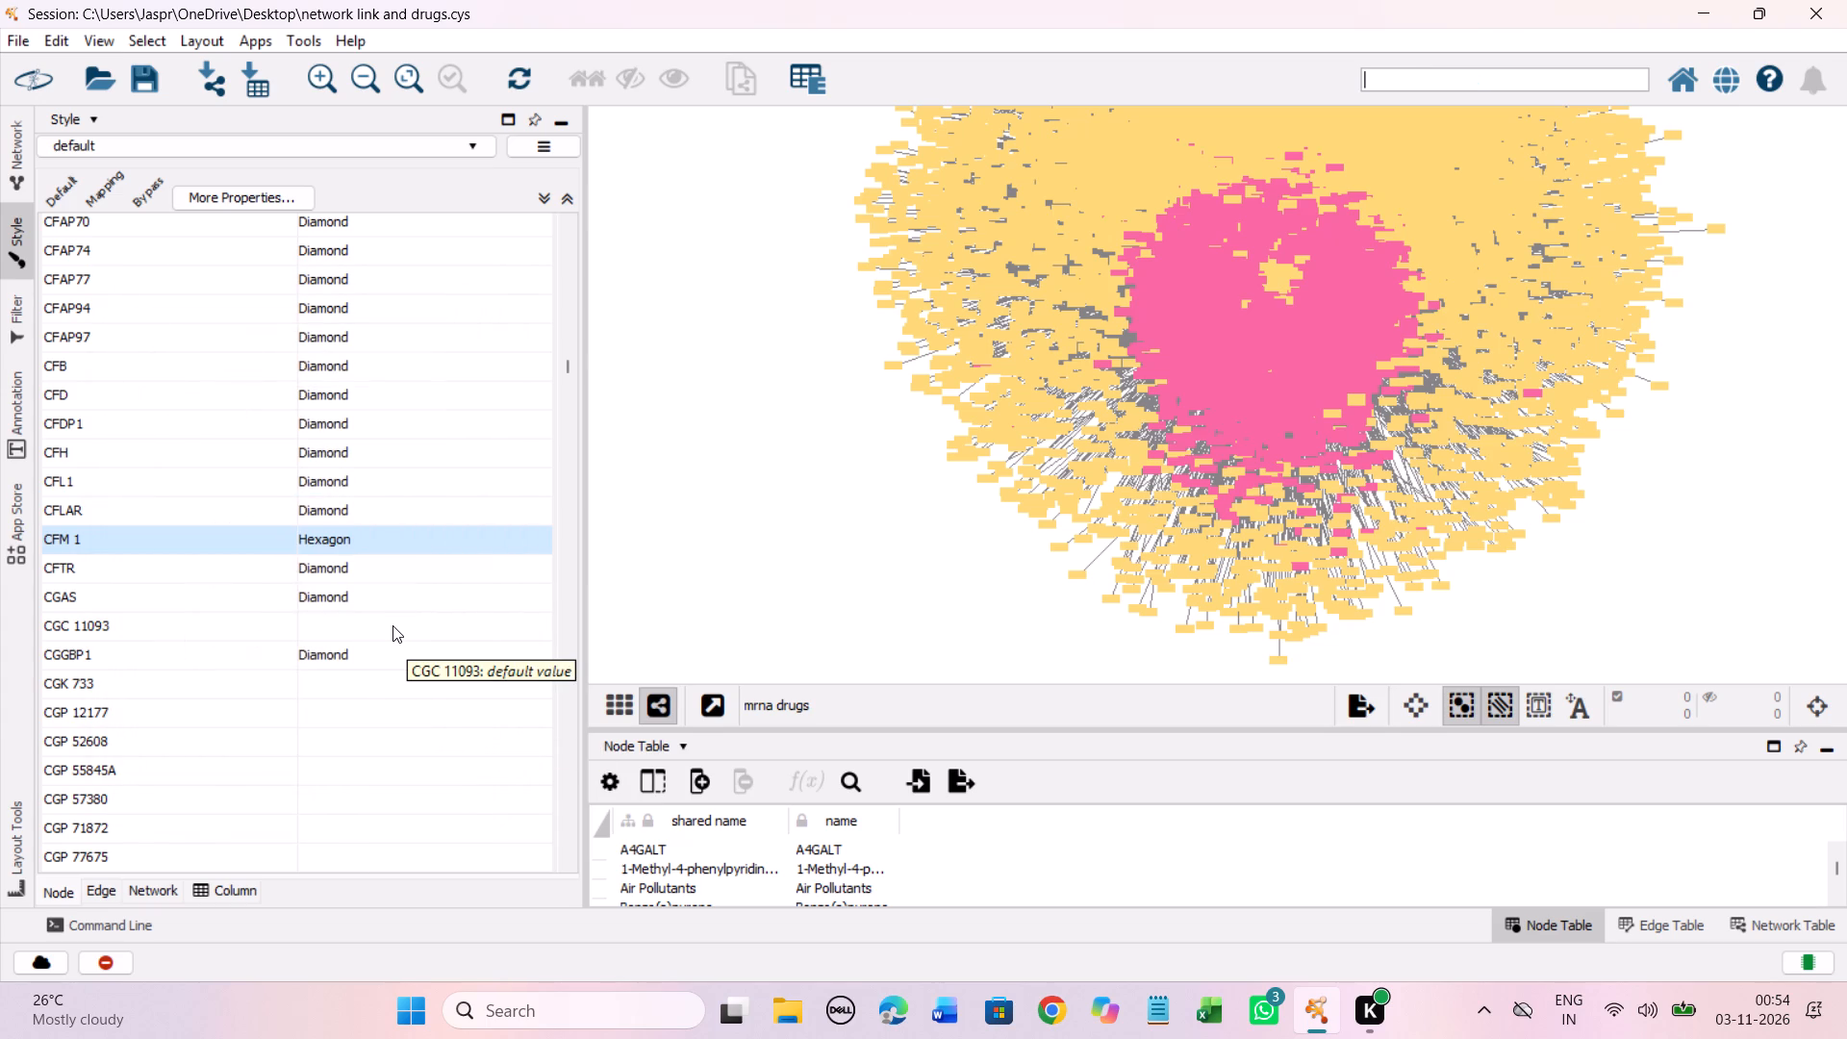
{"action": "right_click", "coordinate": [388, 625]}
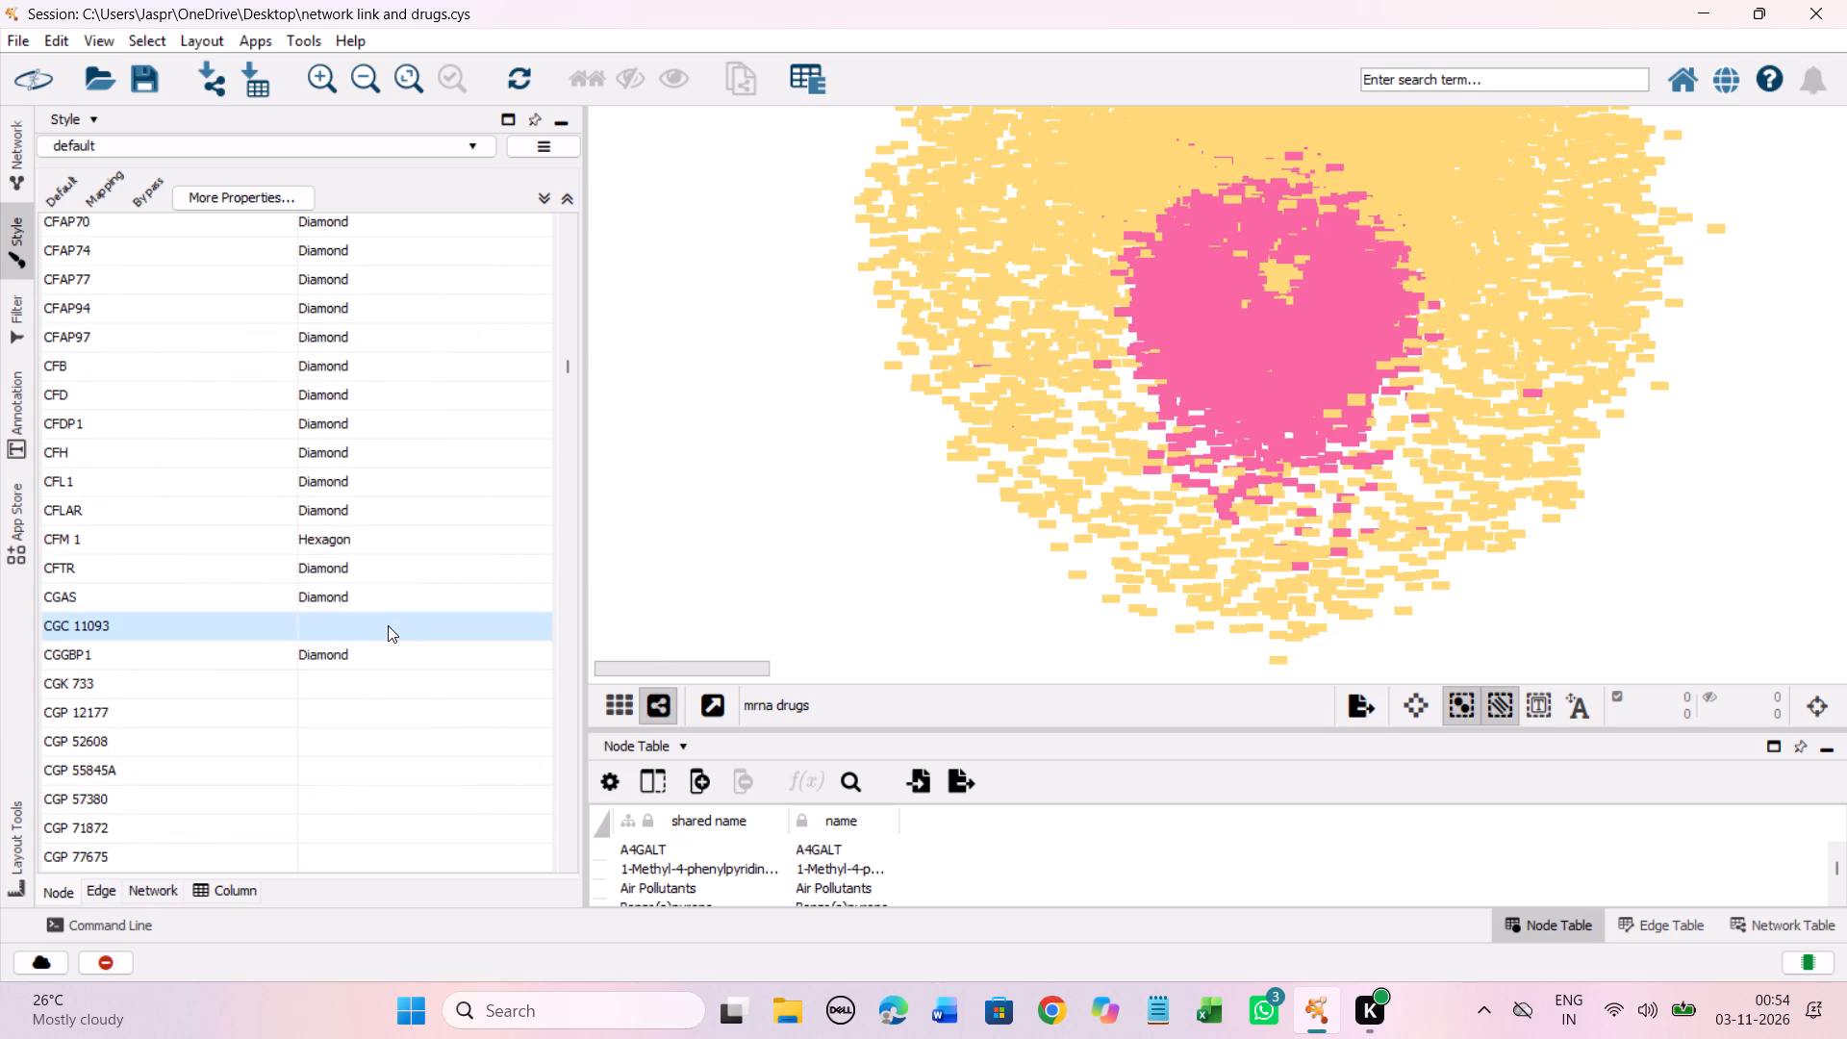
{"action": "left_click", "coordinate": [494, 637]}
{"action": "left_click", "coordinate": [729, 638]}
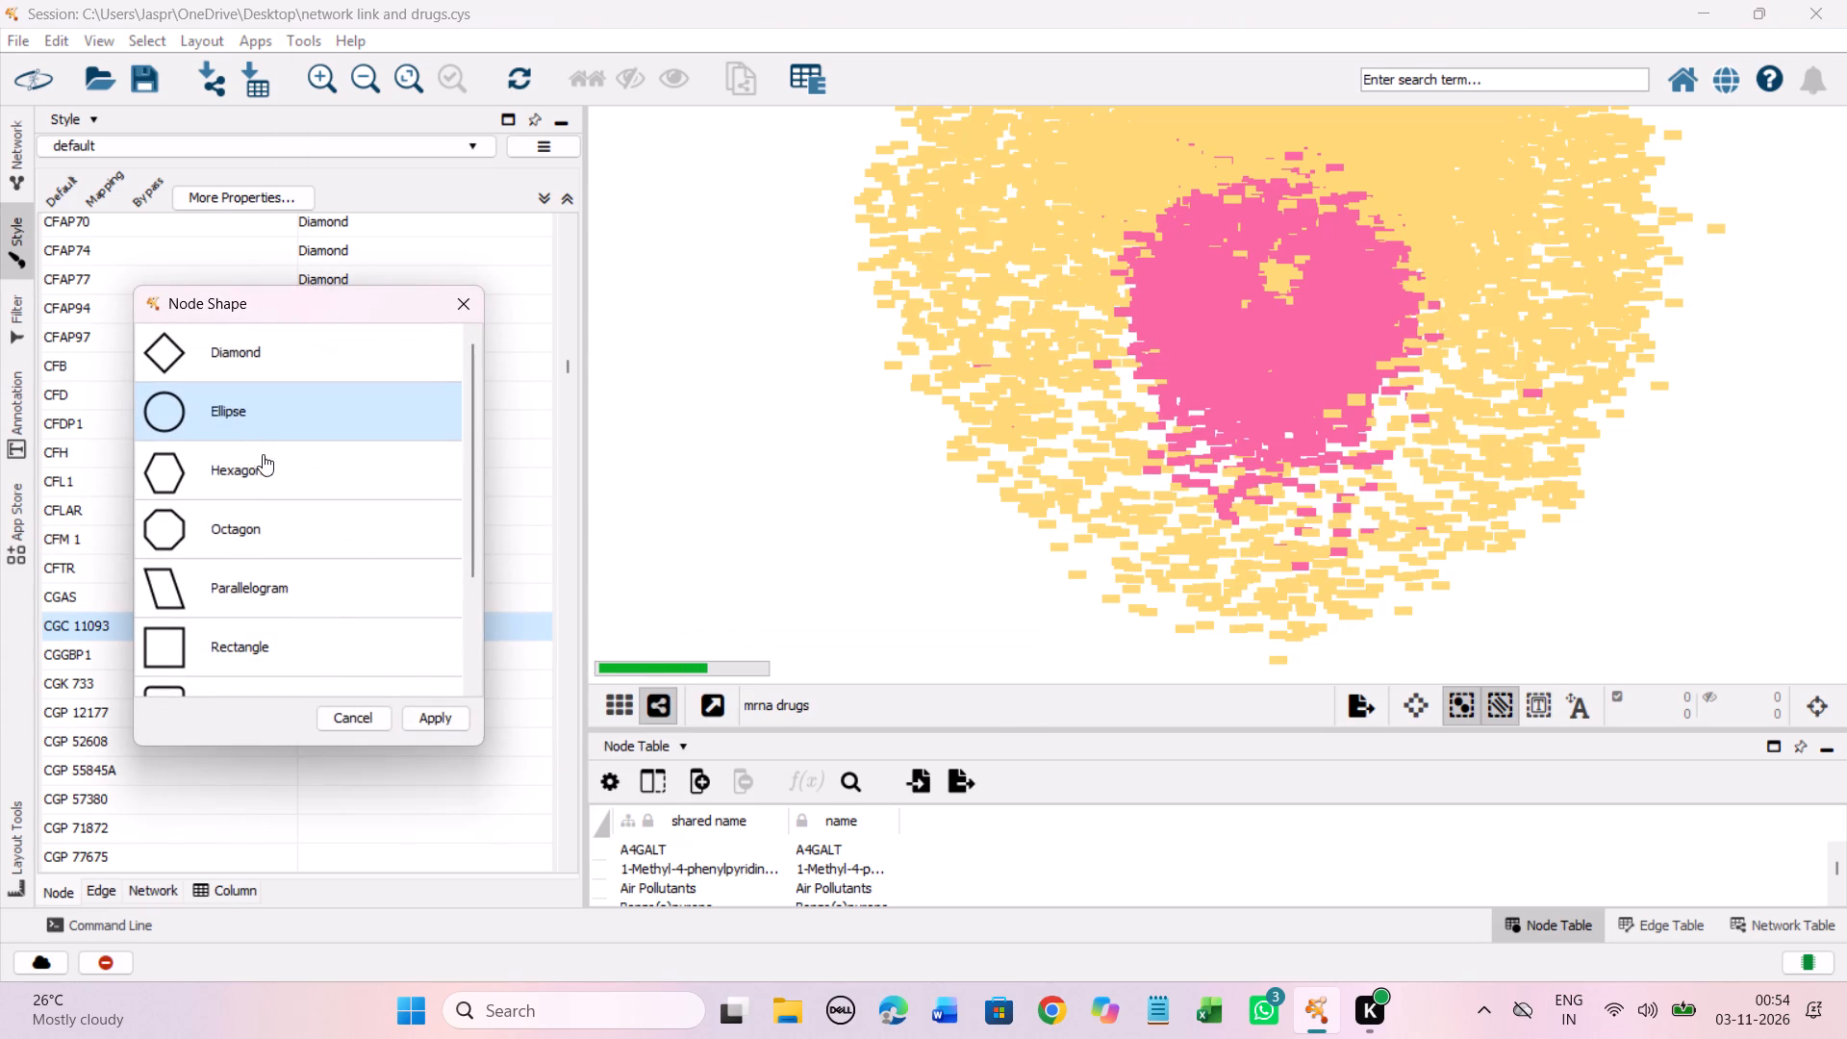
{"action": "left_click", "coordinate": [264, 472]}
{"action": "left_click", "coordinate": [430, 720]}
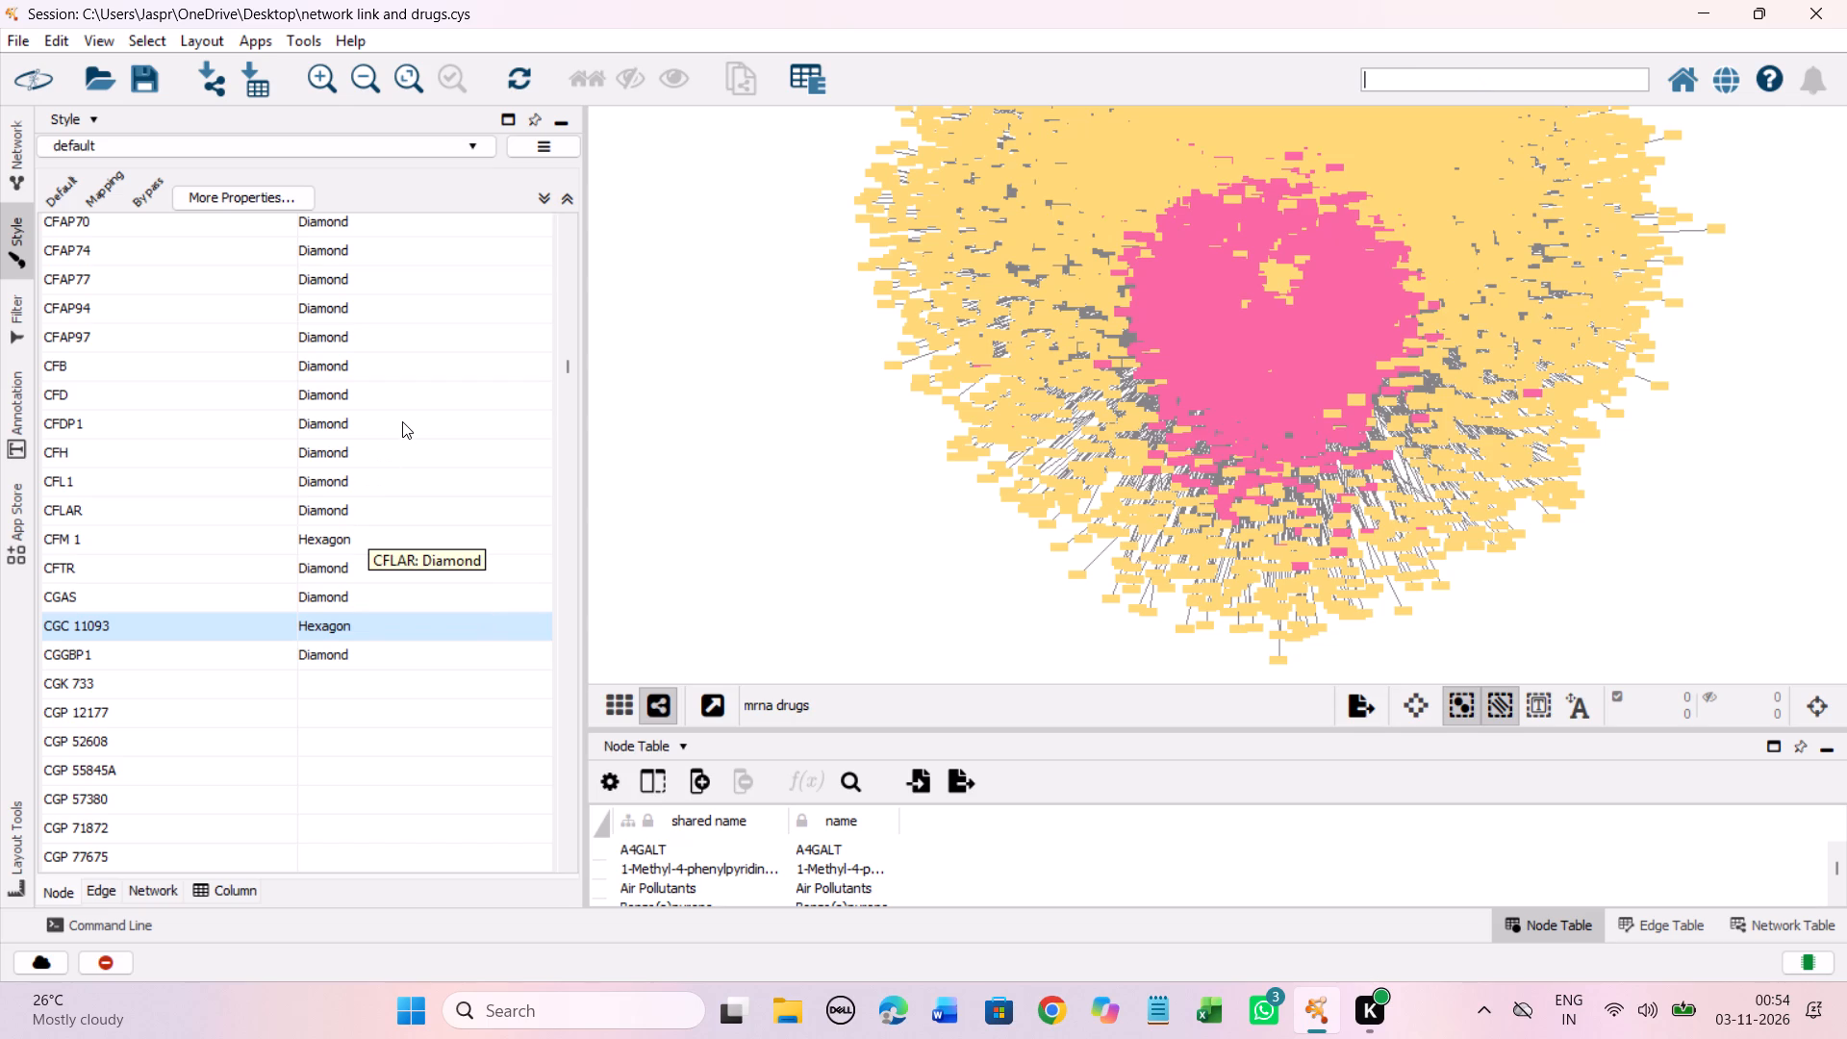
Set the discrete node shape mapping for the eight entries from CGK 733 through CGP049090 together to Hexagon.
{"action": "scroll", "coordinate": [402, 421], "scroll_direction": "down", "scroll_amount": 7}
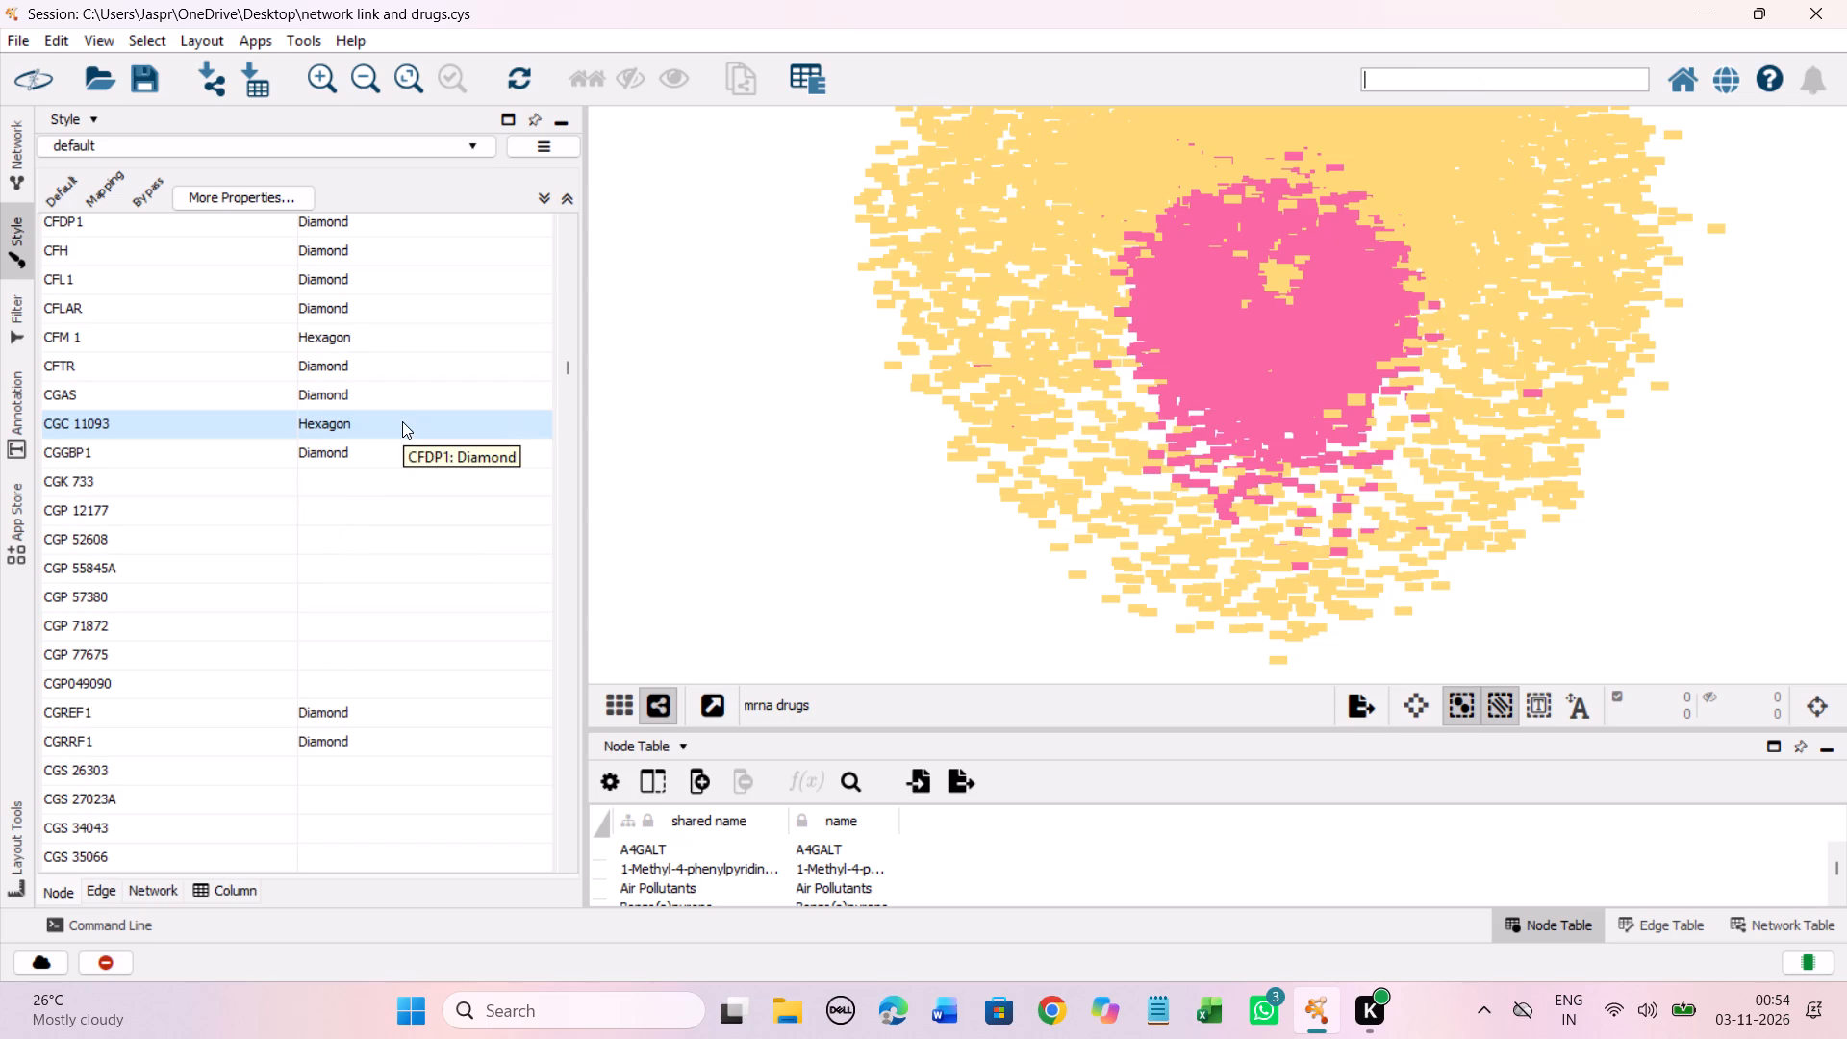
{"action": "left_click_drag", "start_coordinate": [347, 482], "coordinate": [365, 682]}
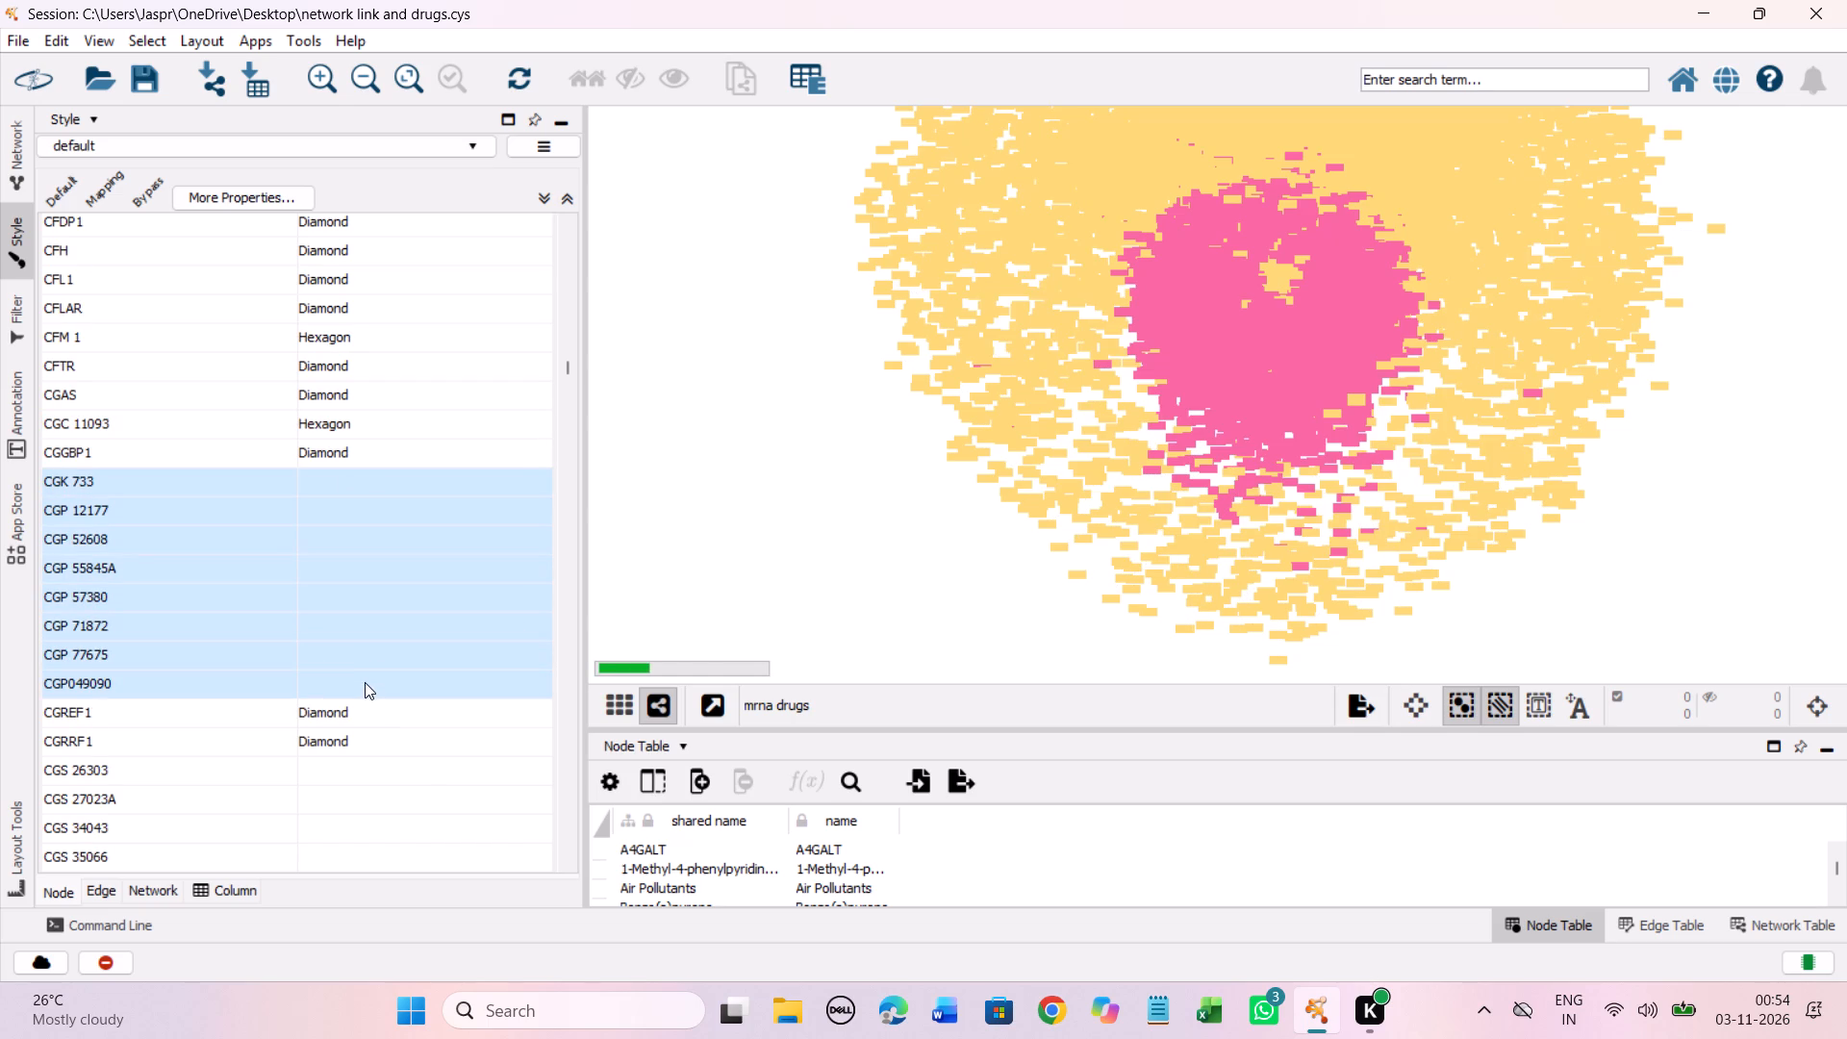
{"action": "right_click", "coordinate": [365, 682]}
{"action": "left_click", "coordinate": [451, 700]}
{"action": "left_click", "coordinate": [691, 706]}
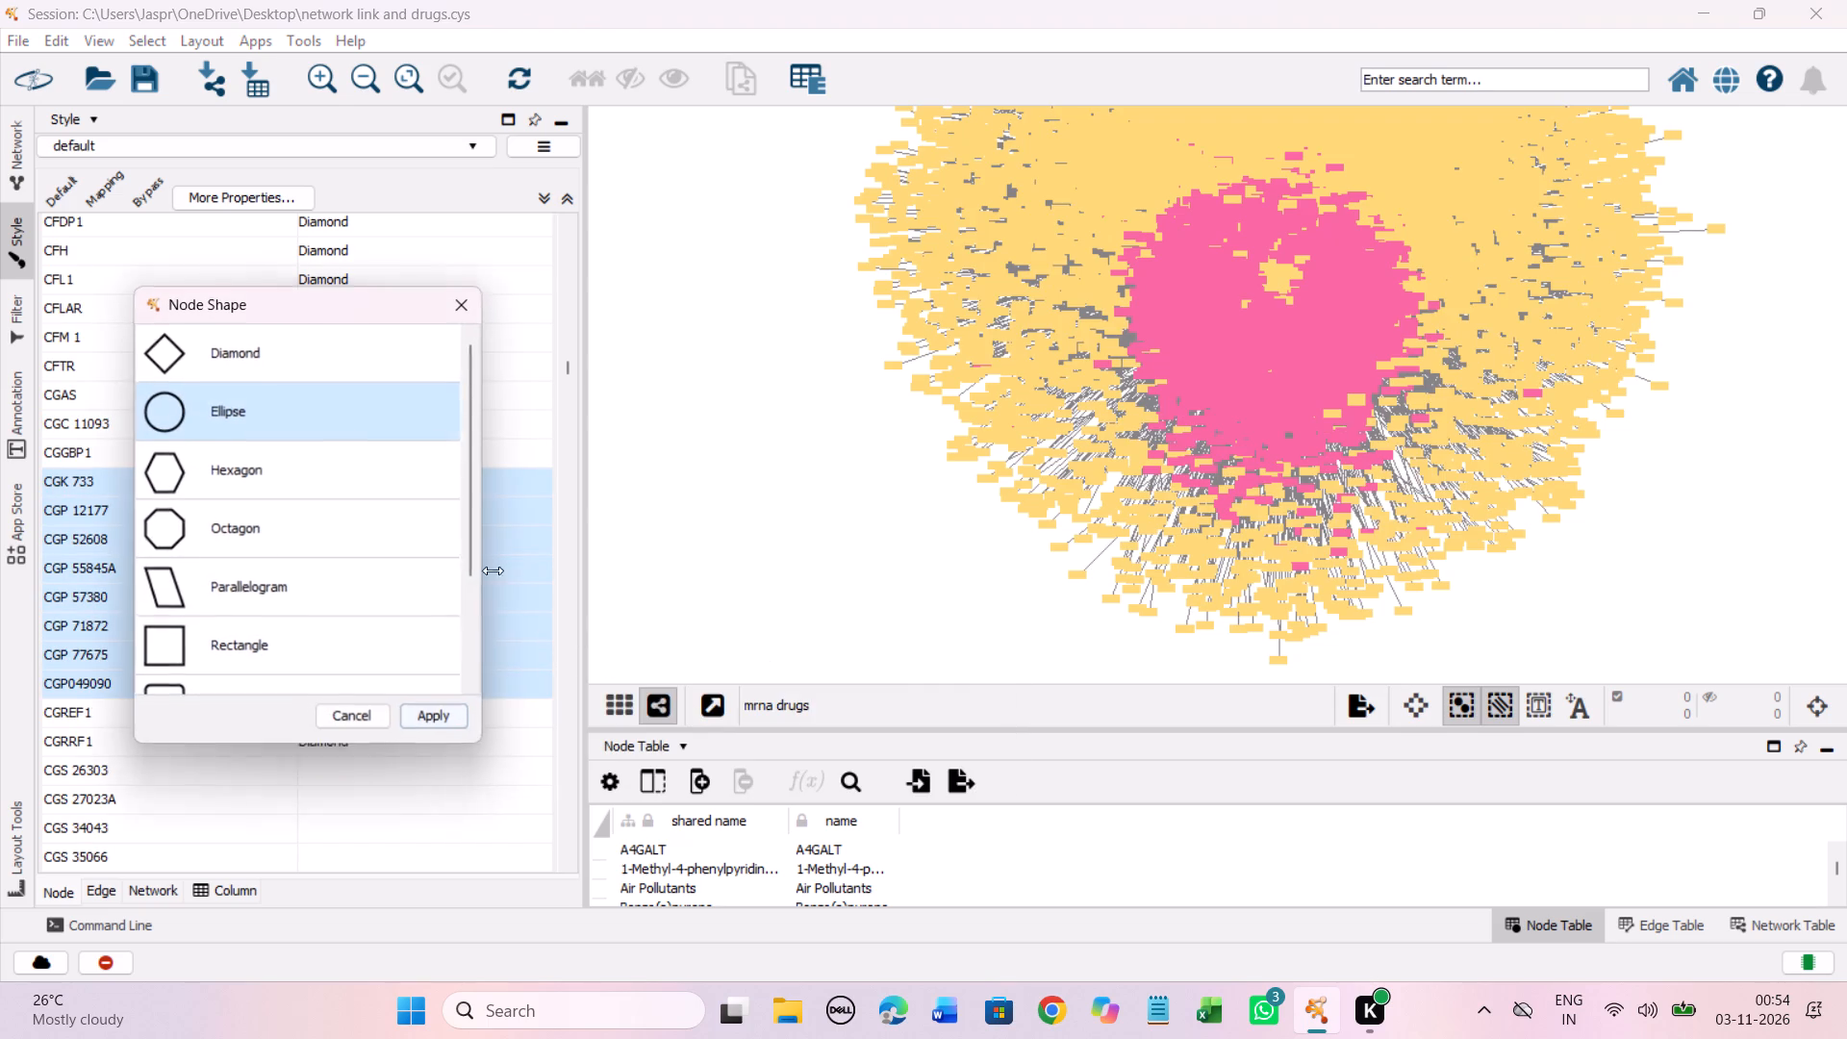
{"action": "left_click", "coordinate": [301, 470]}
{"action": "left_click", "coordinate": [430, 722]}
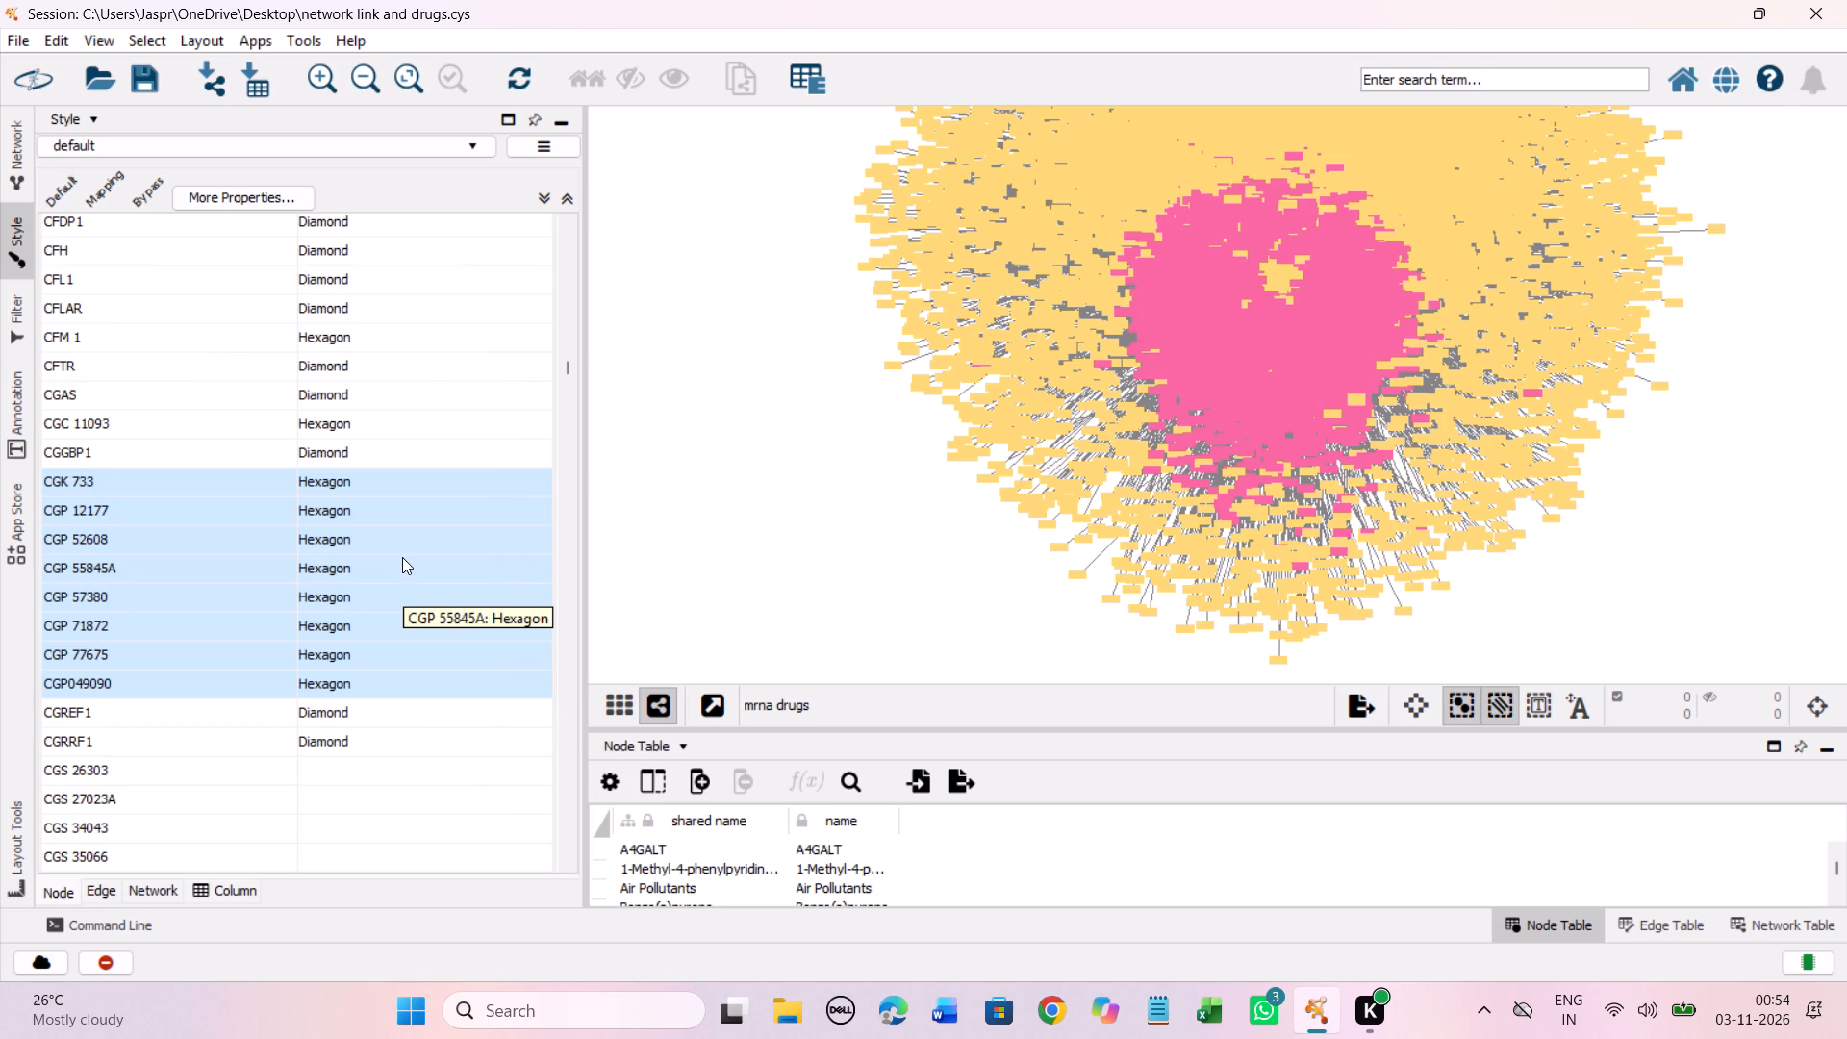
Set the discrete node shape mapping for the seven entries from CGS 26303 through CH4933468 together to Hexagon.
{"action": "scroll", "coordinate": [402, 557], "scroll_direction": "down", "scroll_amount": 6}
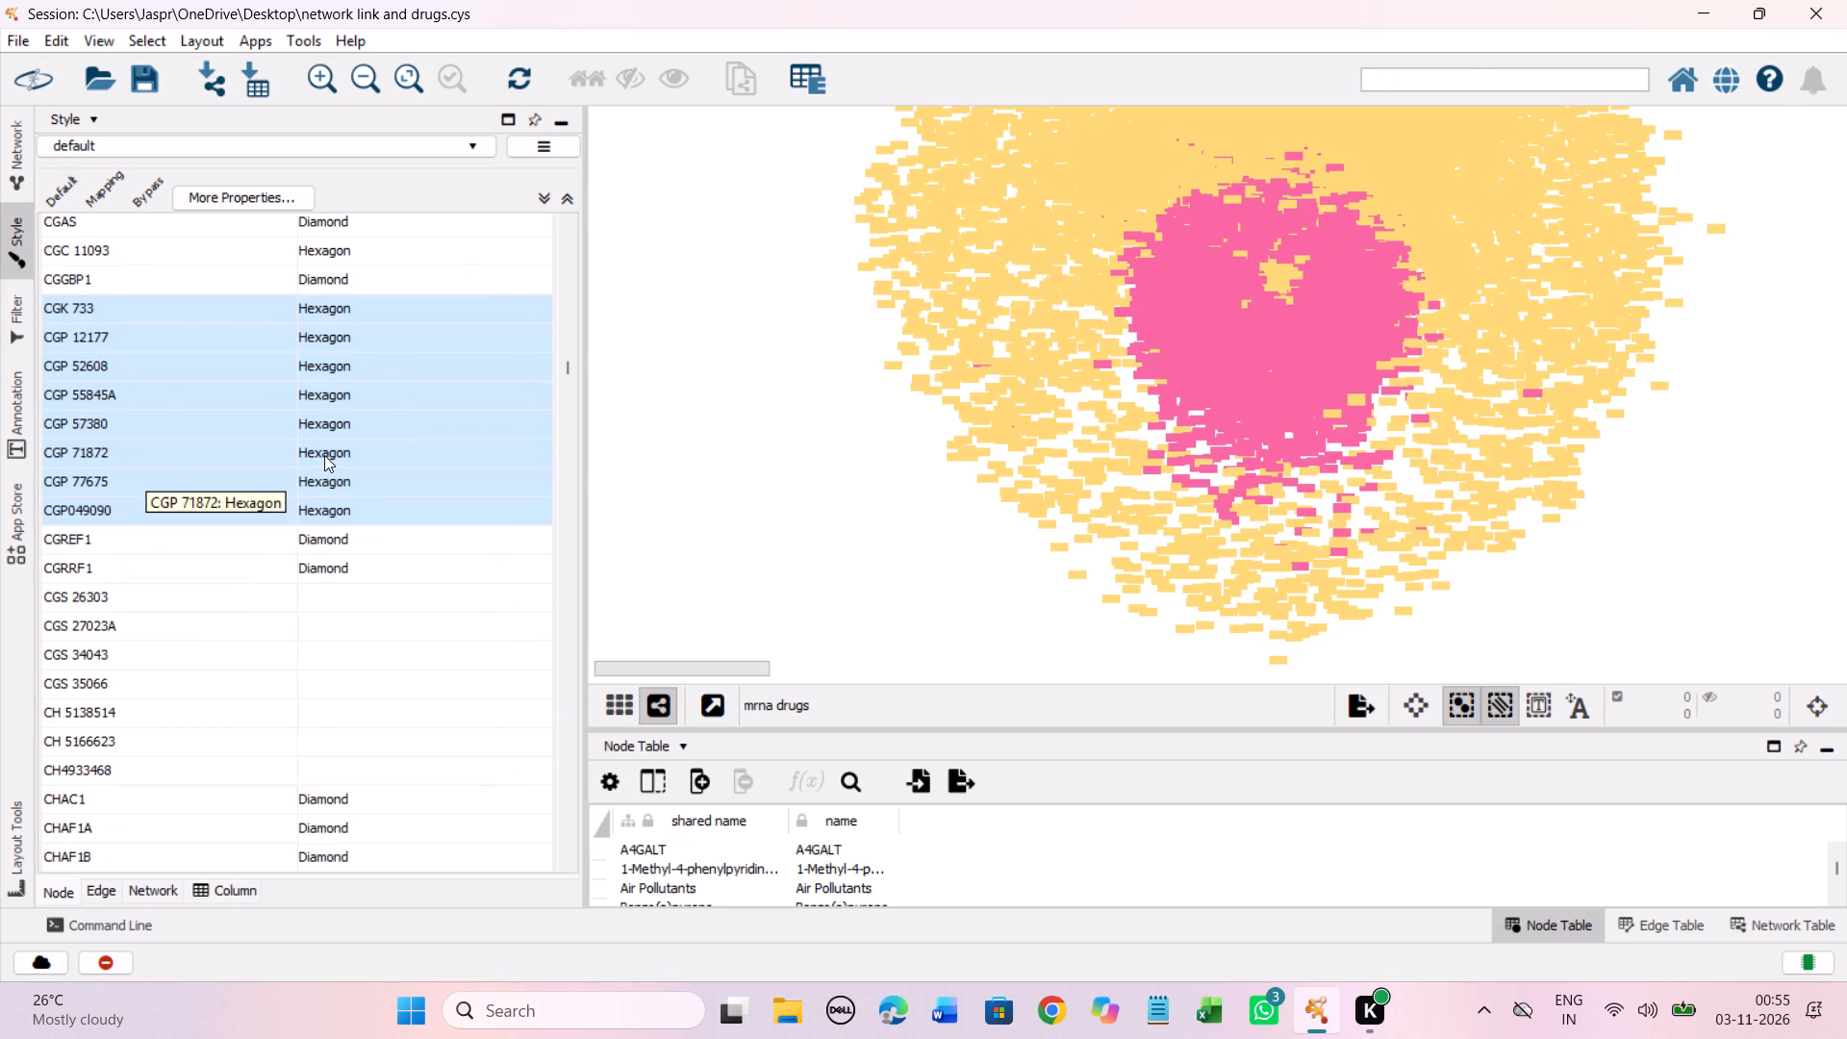
{"action": "scroll", "coordinate": [324, 455], "scroll_direction": "down", "scroll_amount": 8}
{"action": "left_click_drag", "start_coordinate": [340, 373], "coordinate": [353, 537]}
{"action": "right_click", "coordinate": [353, 537]}
{"action": "left_click", "coordinate": [512, 543]}
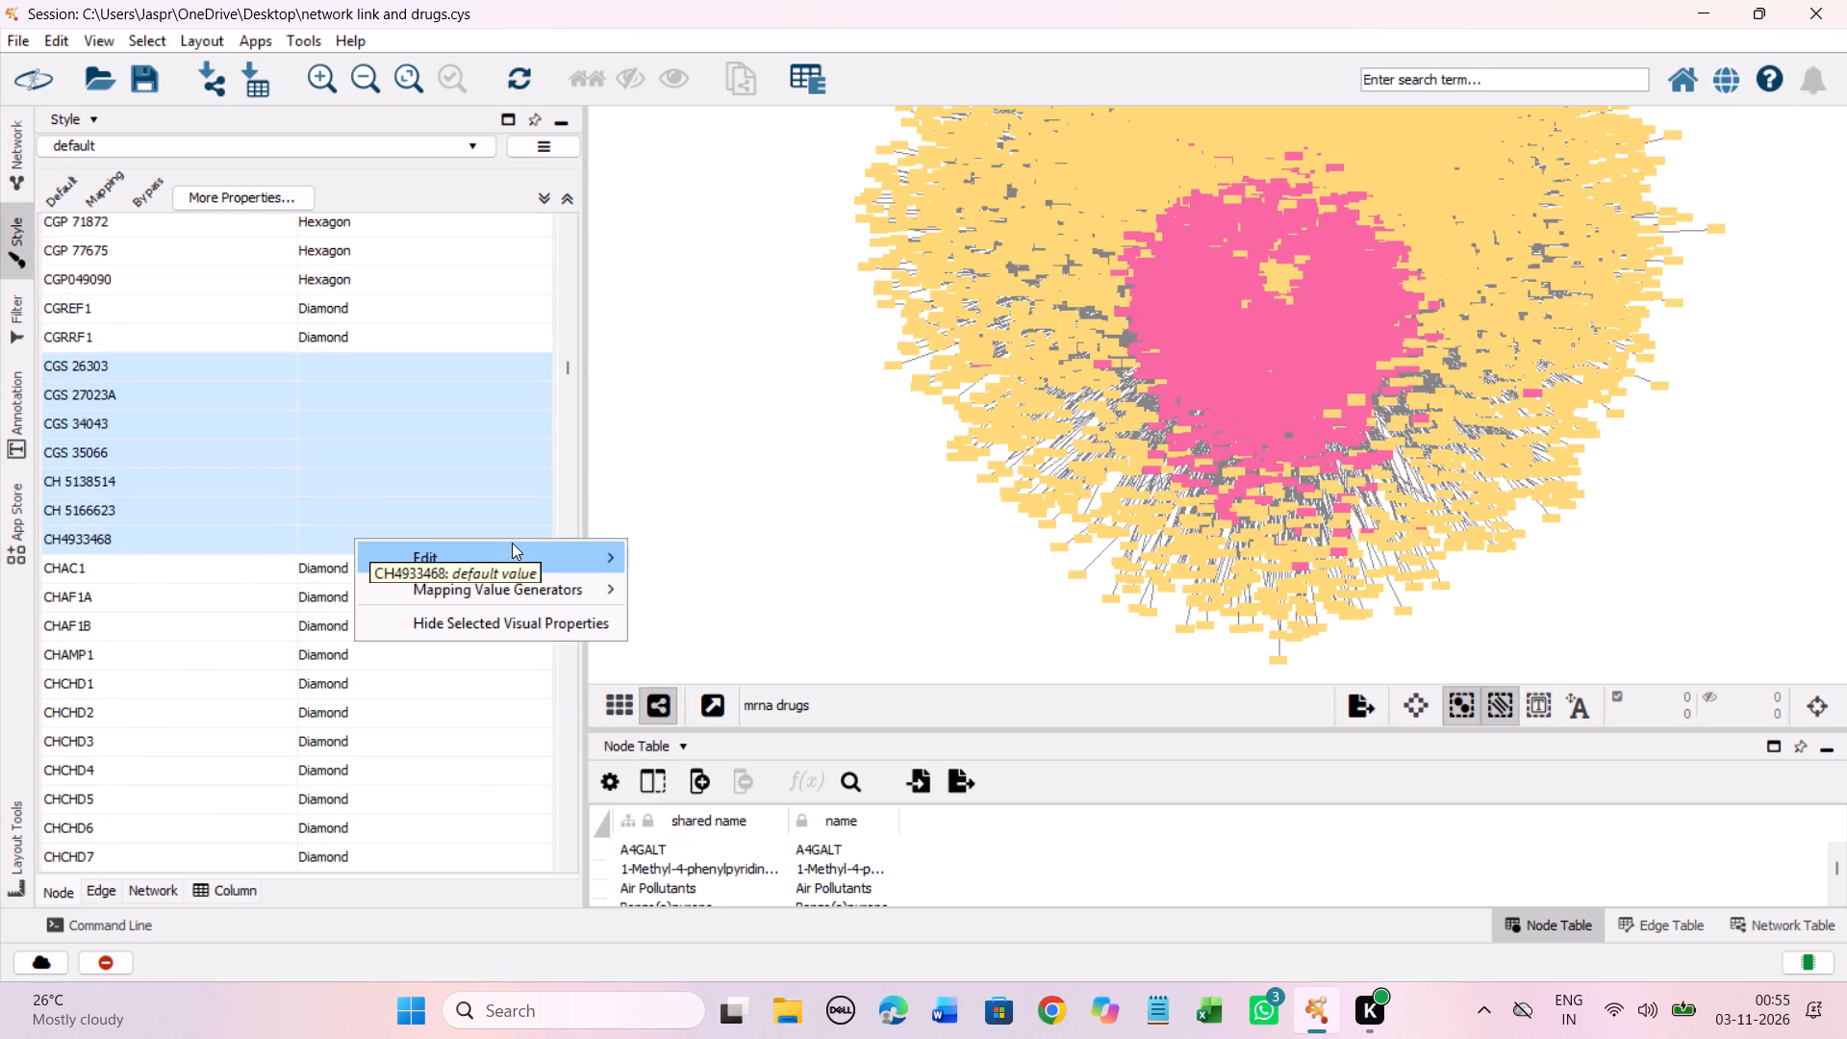
{"action": "left_click", "coordinate": [699, 547]}
{"action": "left_click", "coordinate": [291, 468]}
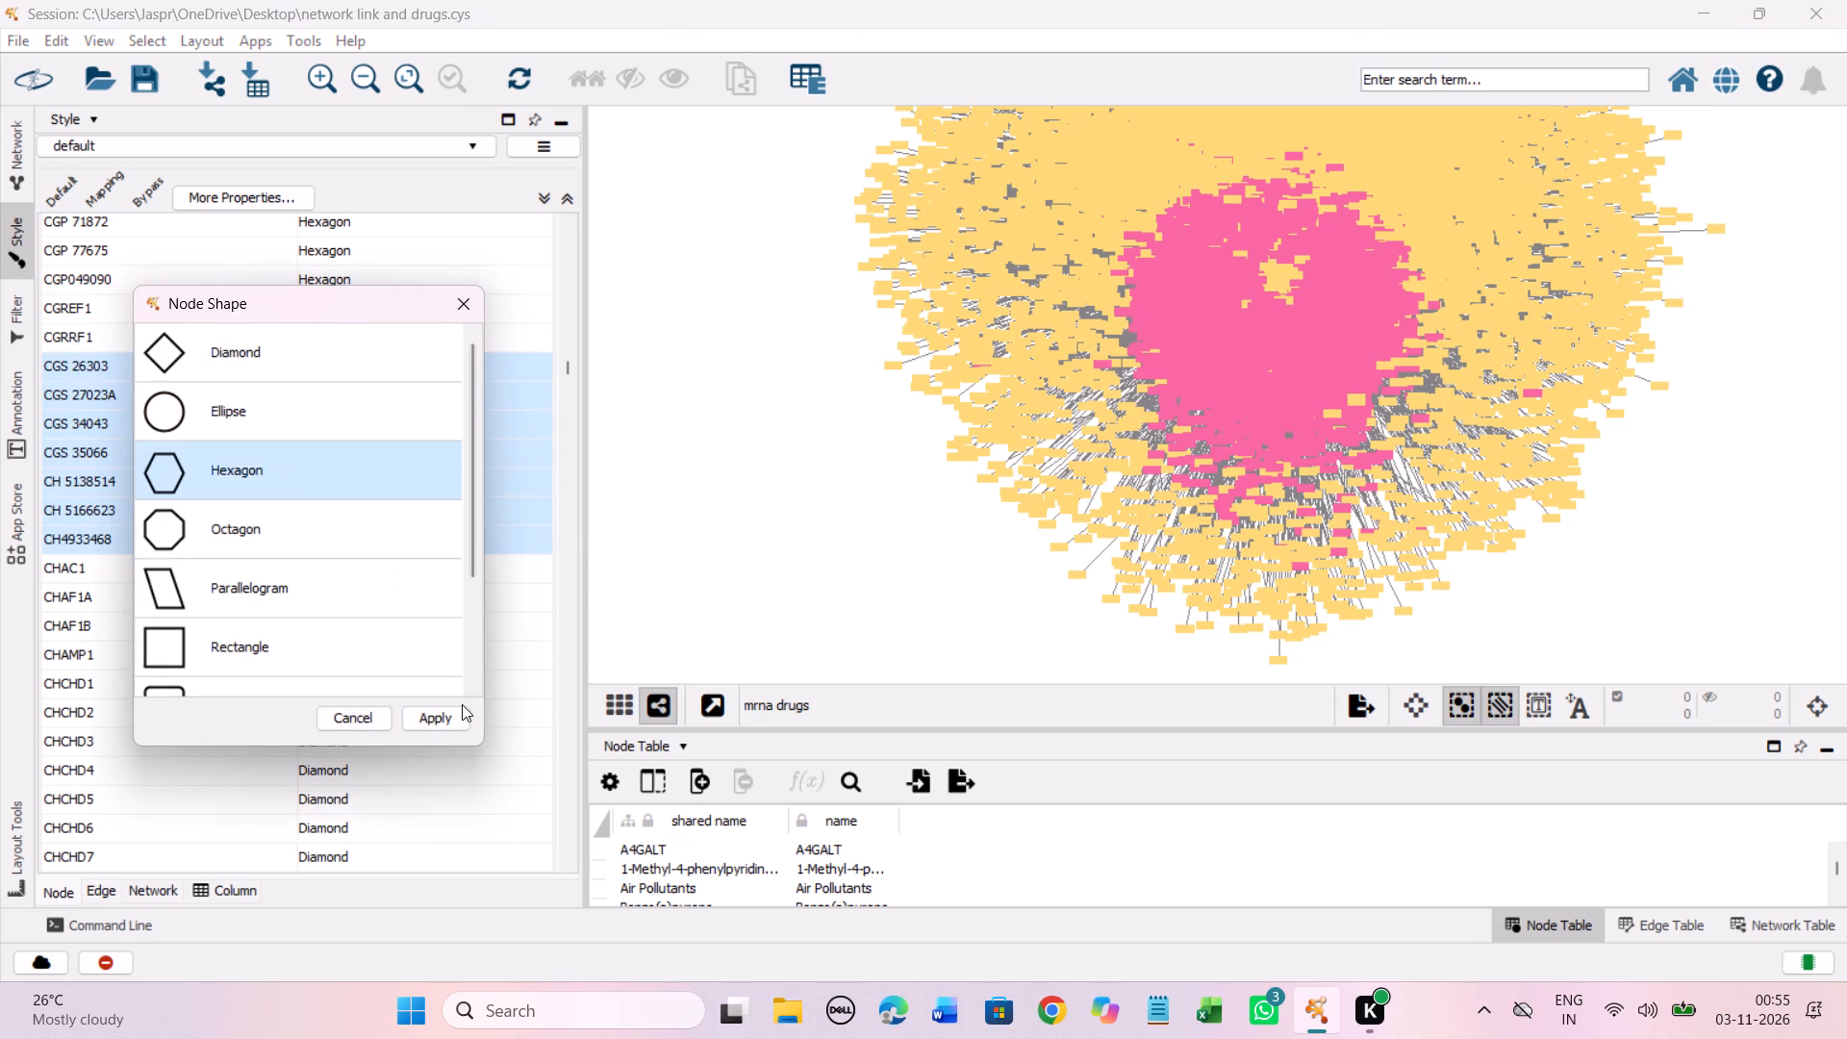
{"action": "left_click", "coordinate": [450, 727]}
Set the discrete node shape mapping for CHF 4056 and CHF 5022 together to Hexagon.
{"action": "scroll", "coordinate": [418, 536], "scroll_direction": "down", "scroll_amount": 7}
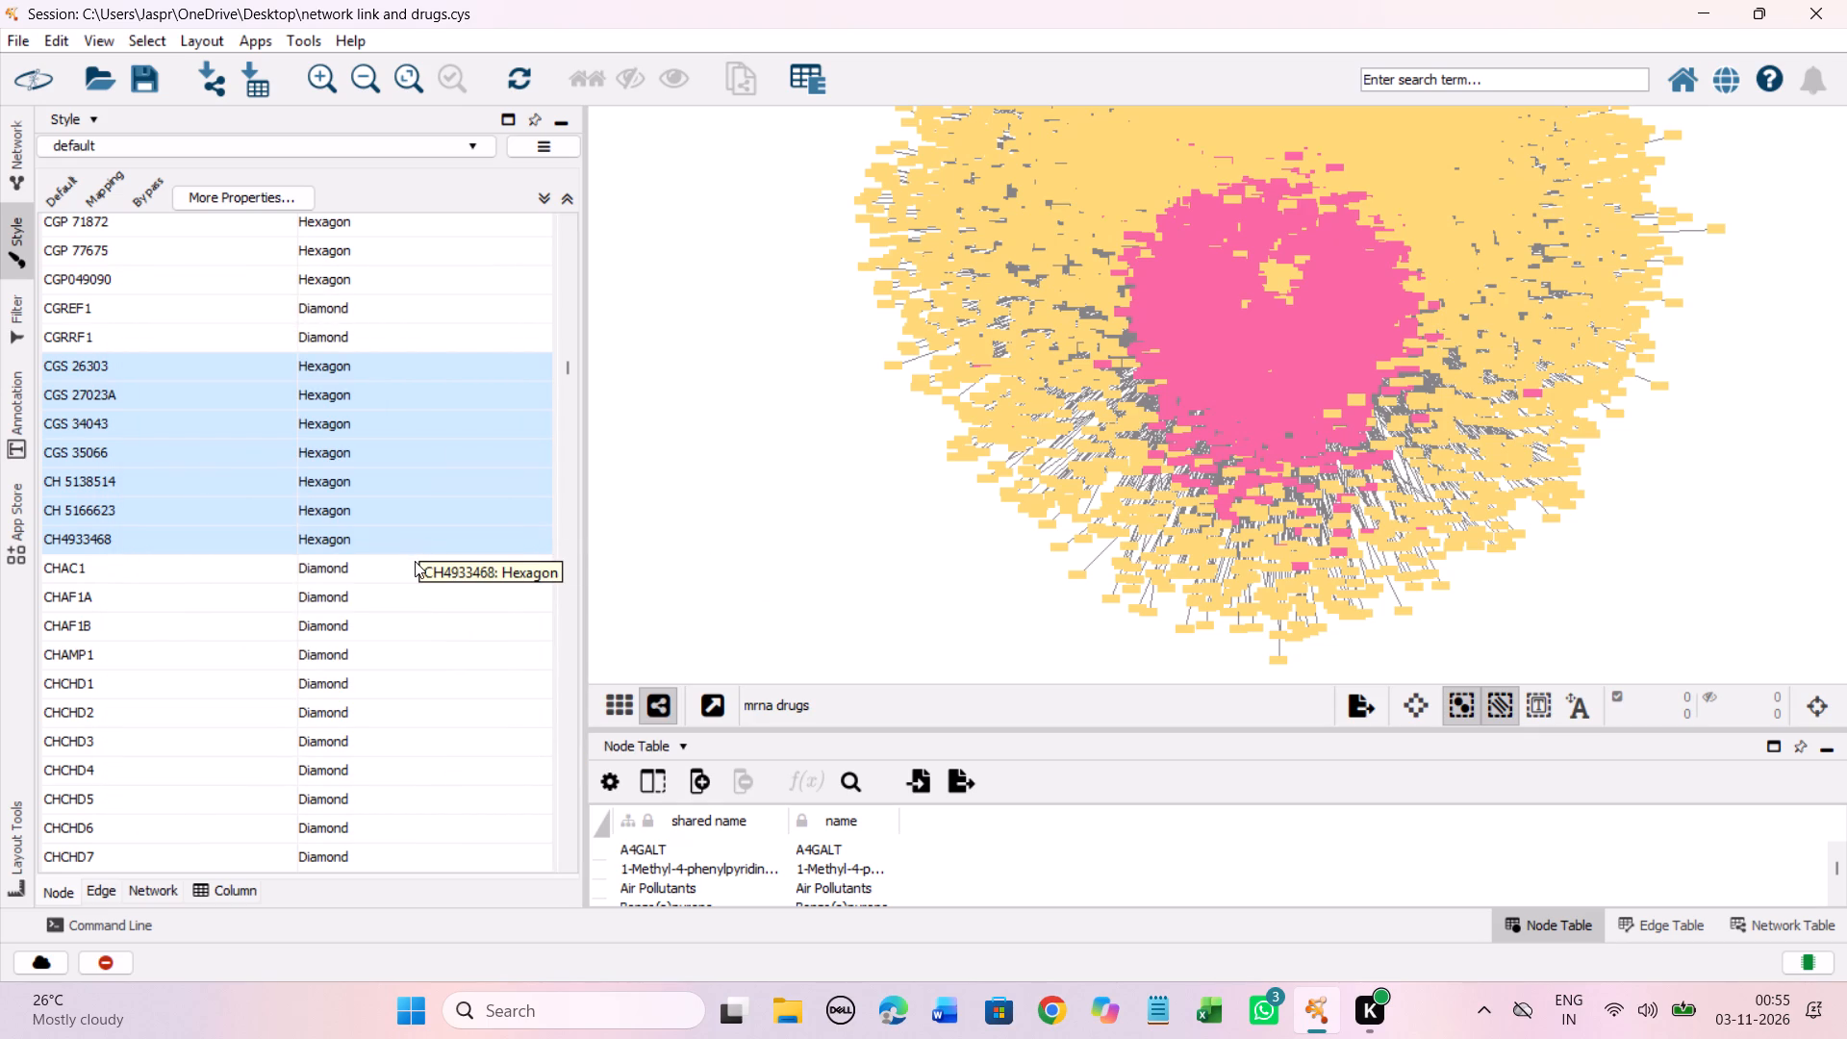
{"action": "scroll", "coordinate": [415, 561], "scroll_direction": "down", "scroll_amount": 13}
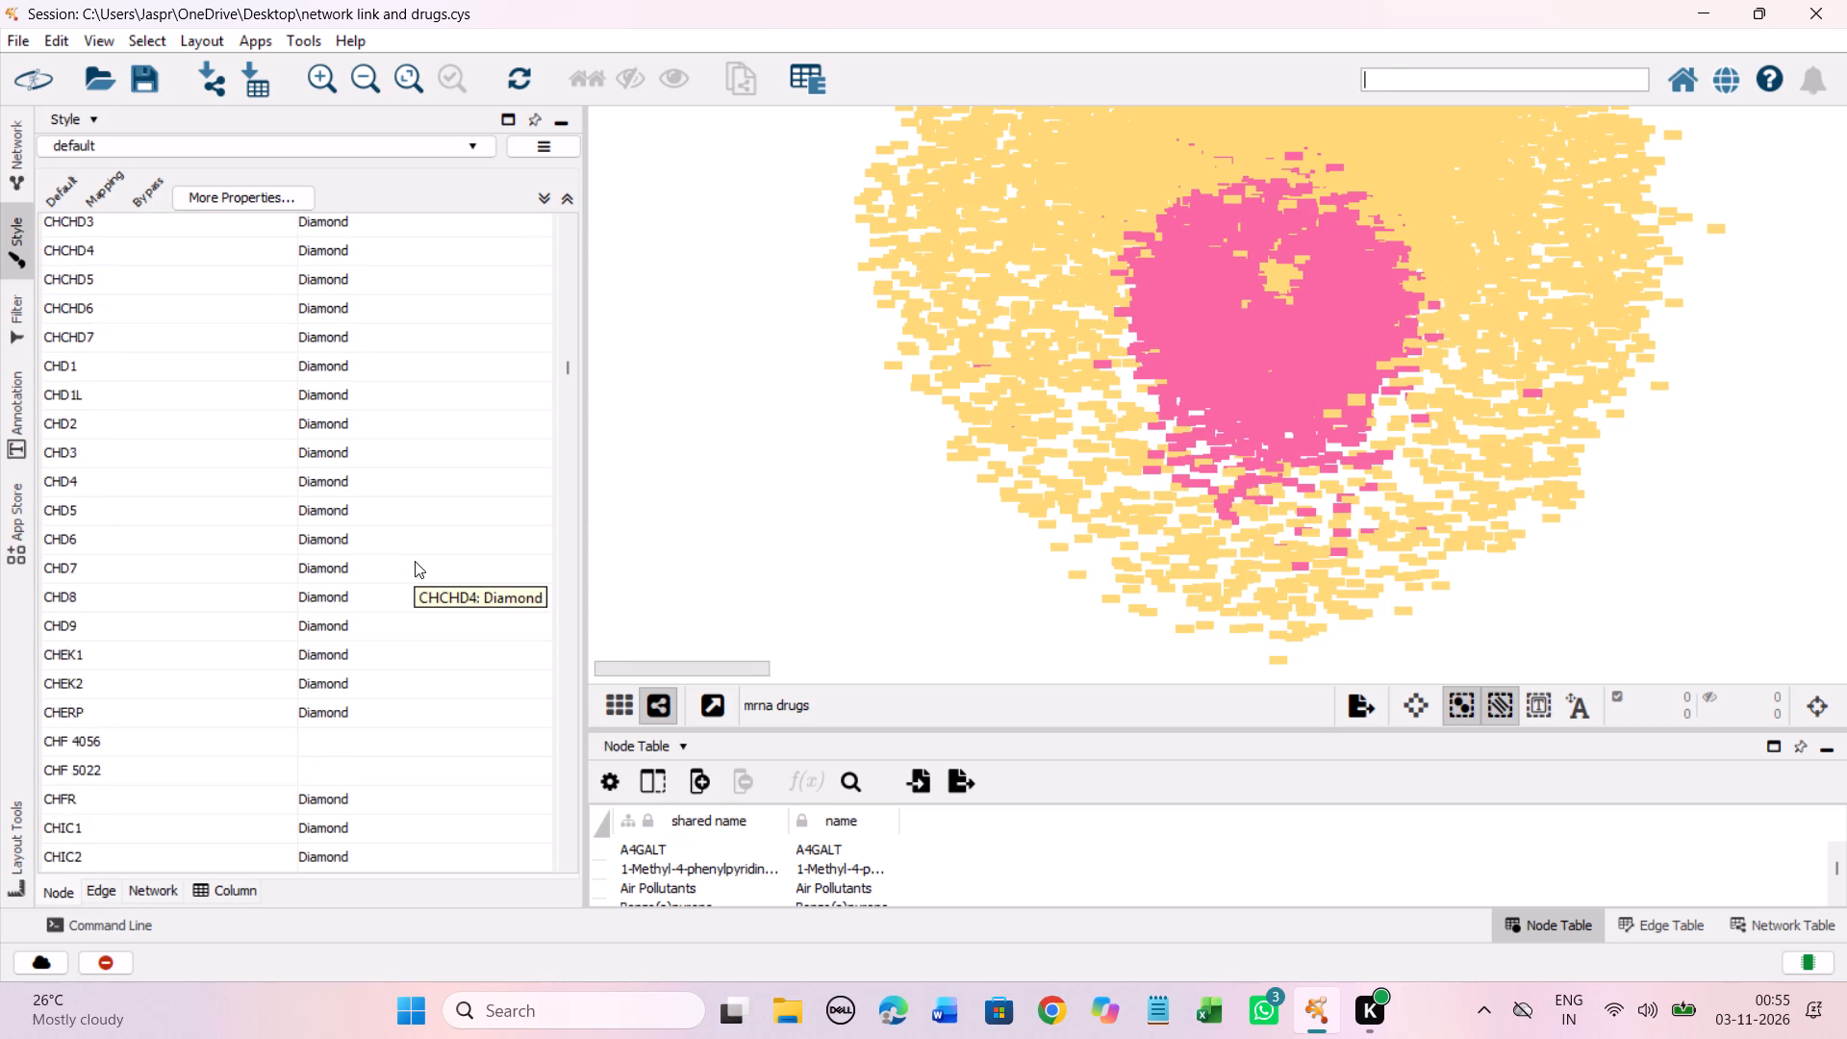
{"action": "scroll", "coordinate": [415, 561], "scroll_direction": "down", "scroll_amount": 9}
{"action": "left_click_drag", "start_coordinate": [339, 421], "coordinate": [341, 446]}
{"action": "right_click", "coordinate": [341, 446]}
{"action": "left_click", "coordinate": [417, 465]}
{"action": "left_click", "coordinate": [645, 466]}
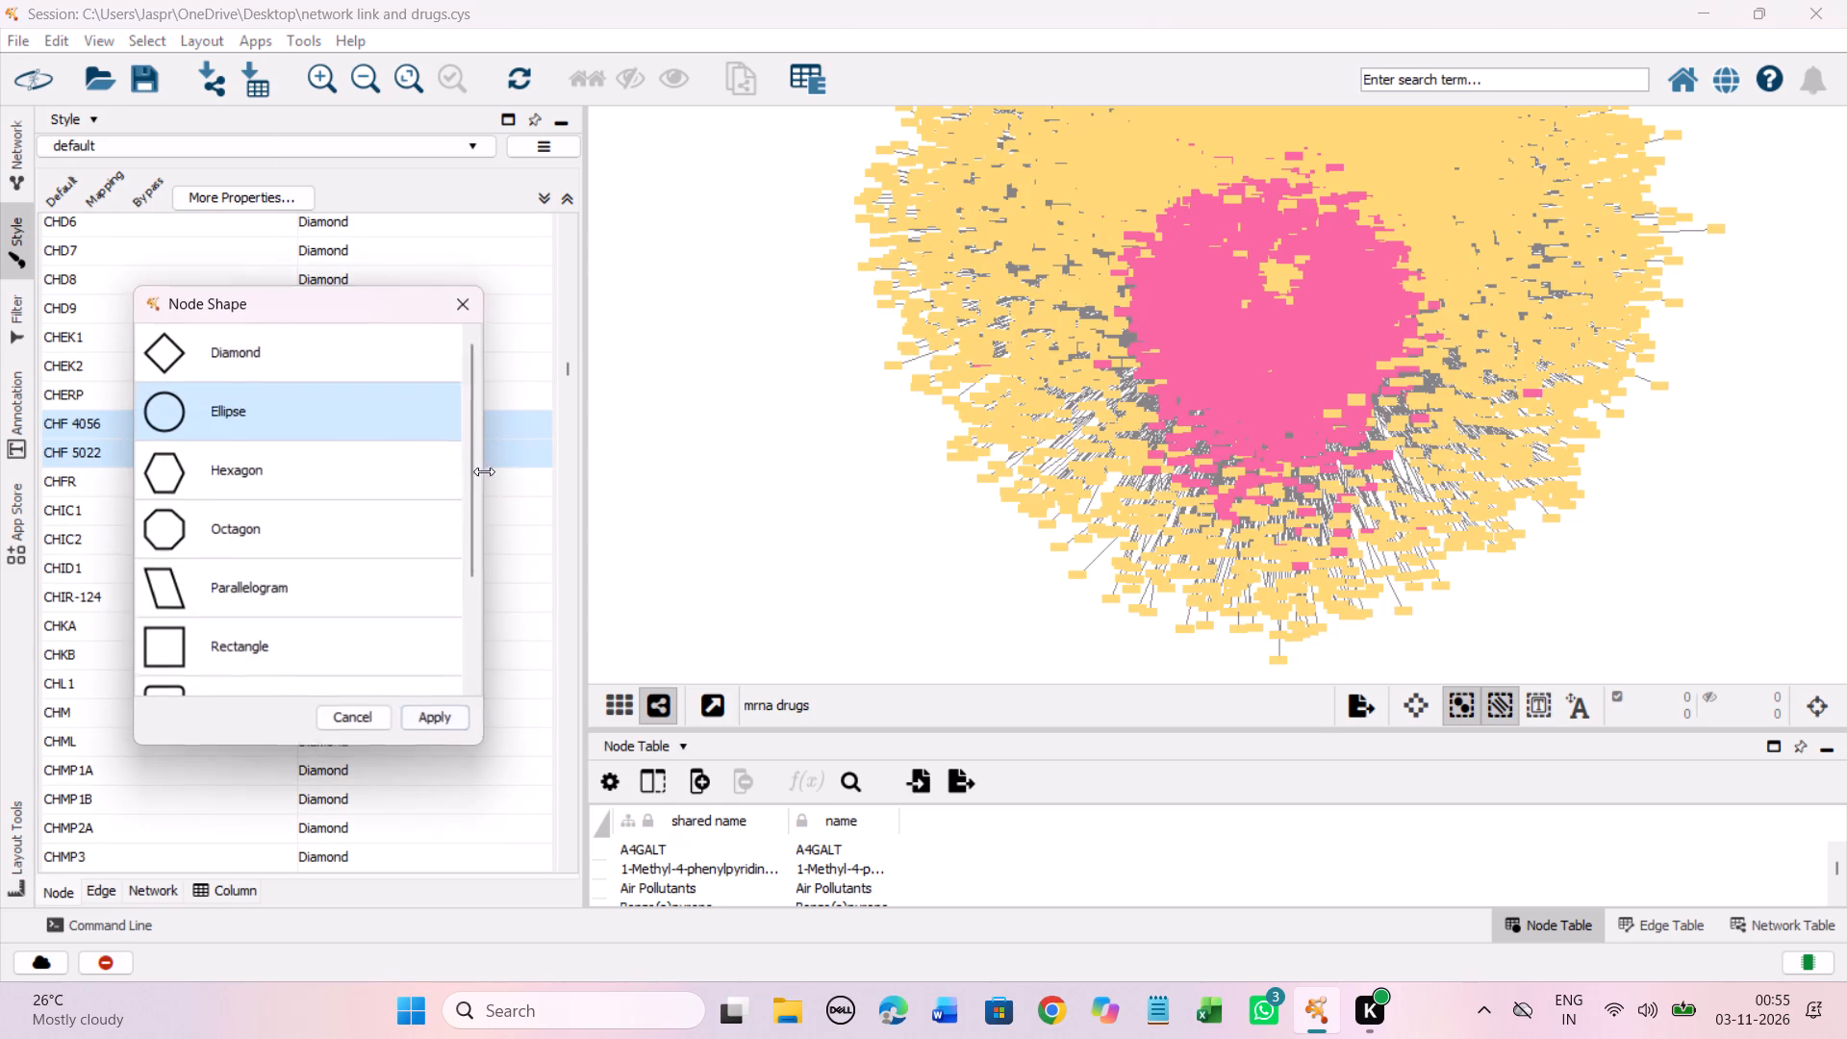
{"action": "left_click", "coordinate": [268, 458]}
{"action": "left_click", "coordinate": [450, 720]}
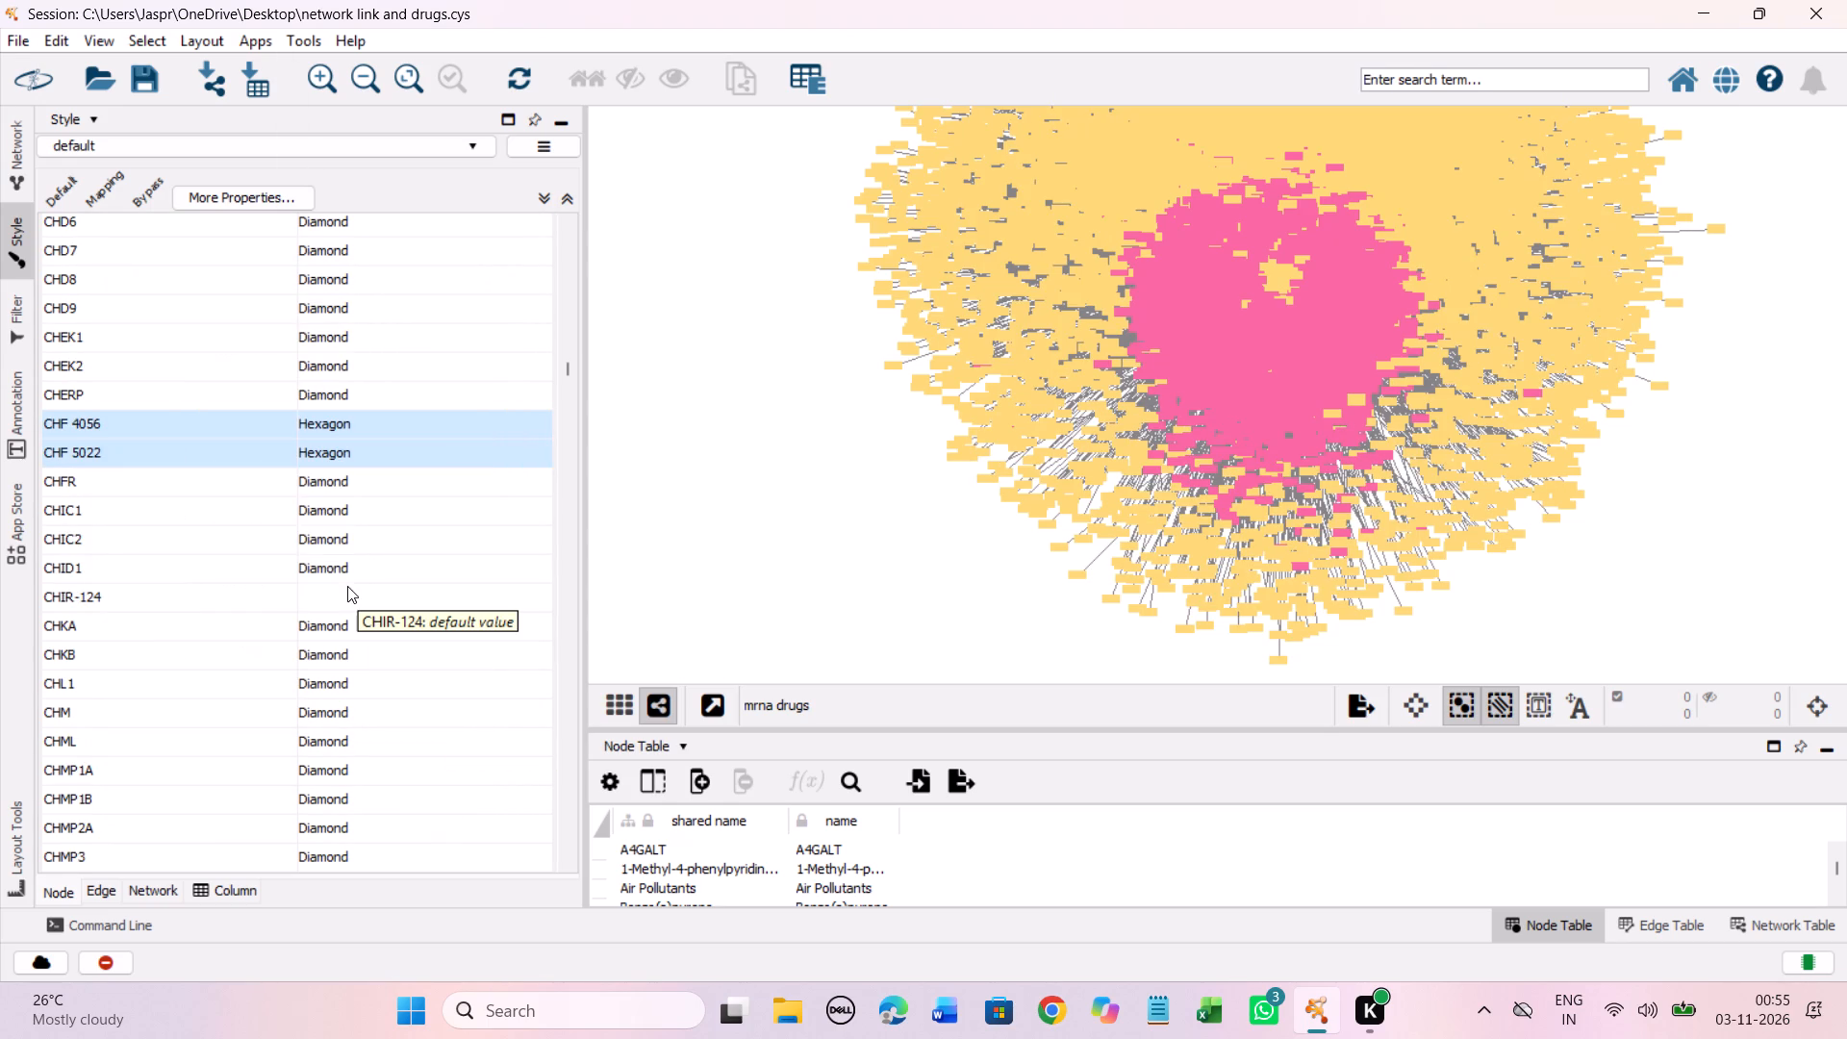
Set the discrete node shape mapping for CHIR-124 to Hexagon.
{"action": "left_click", "coordinate": [321, 597]}
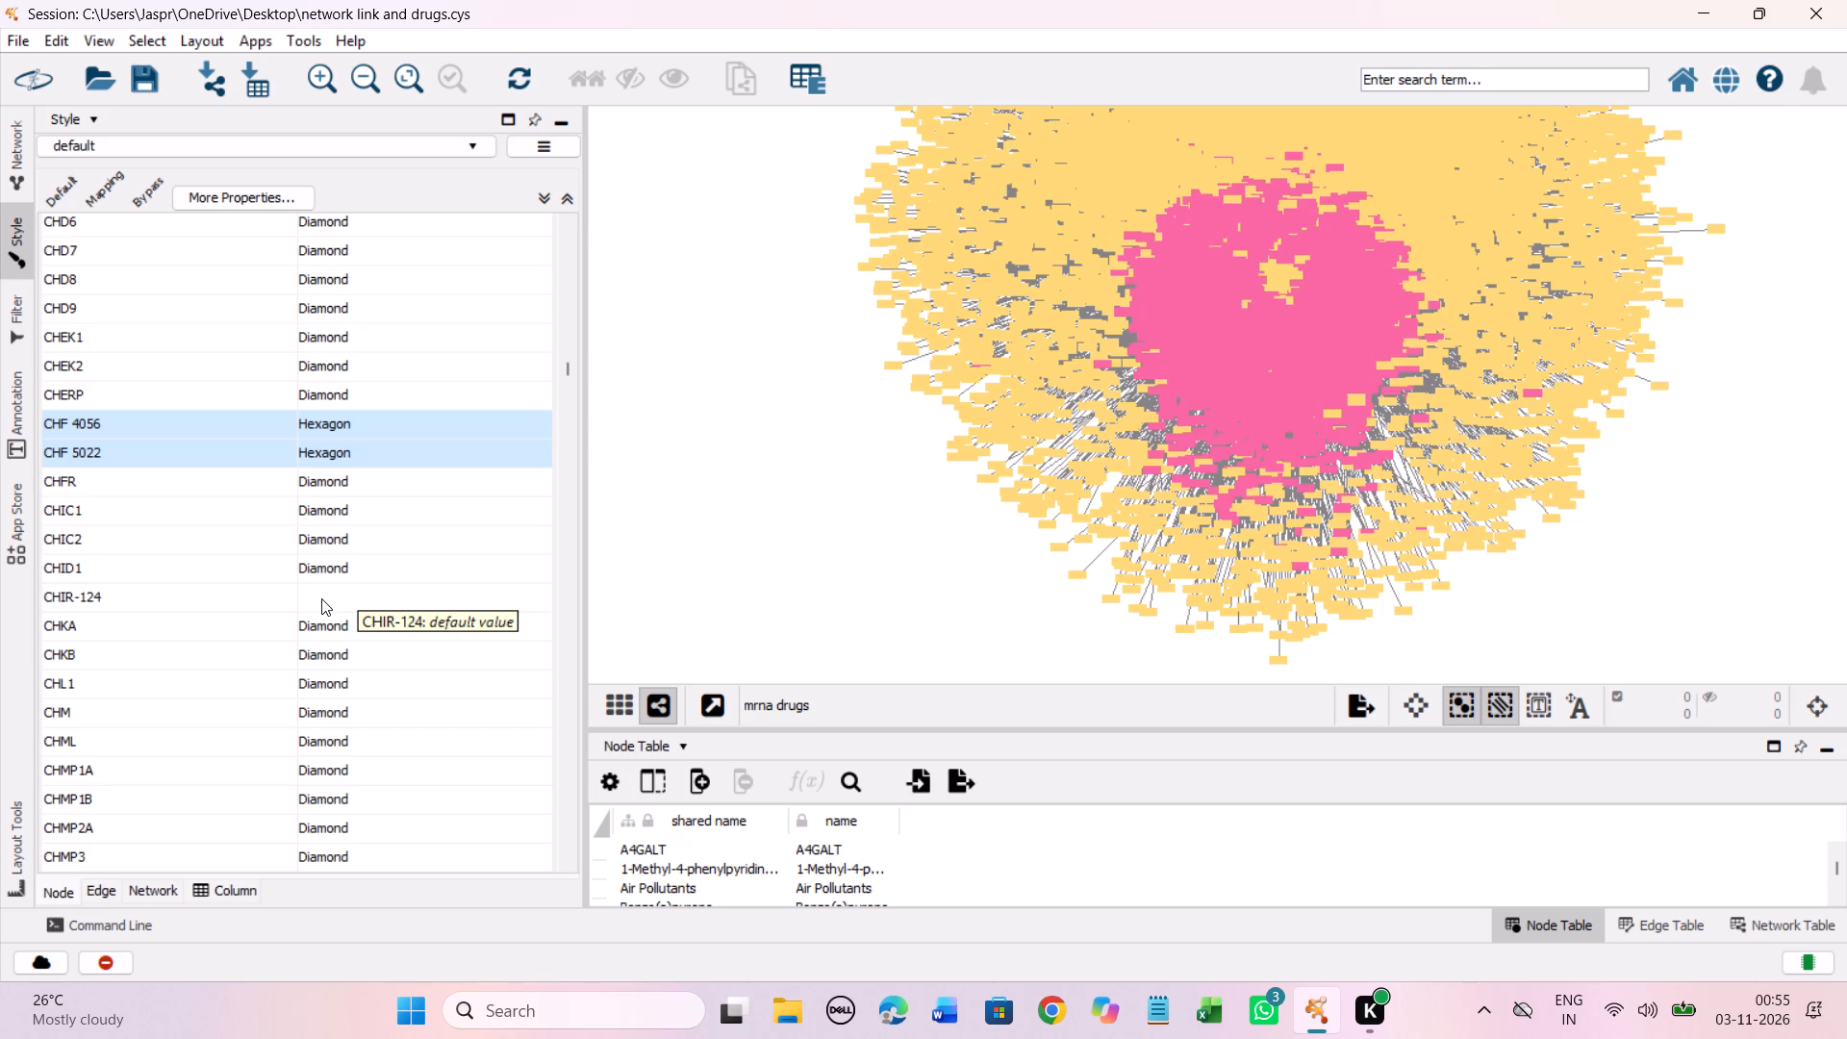
{"action": "left_click", "coordinate": [321, 598]}
{"action": "left_click", "coordinate": [841, 442]}
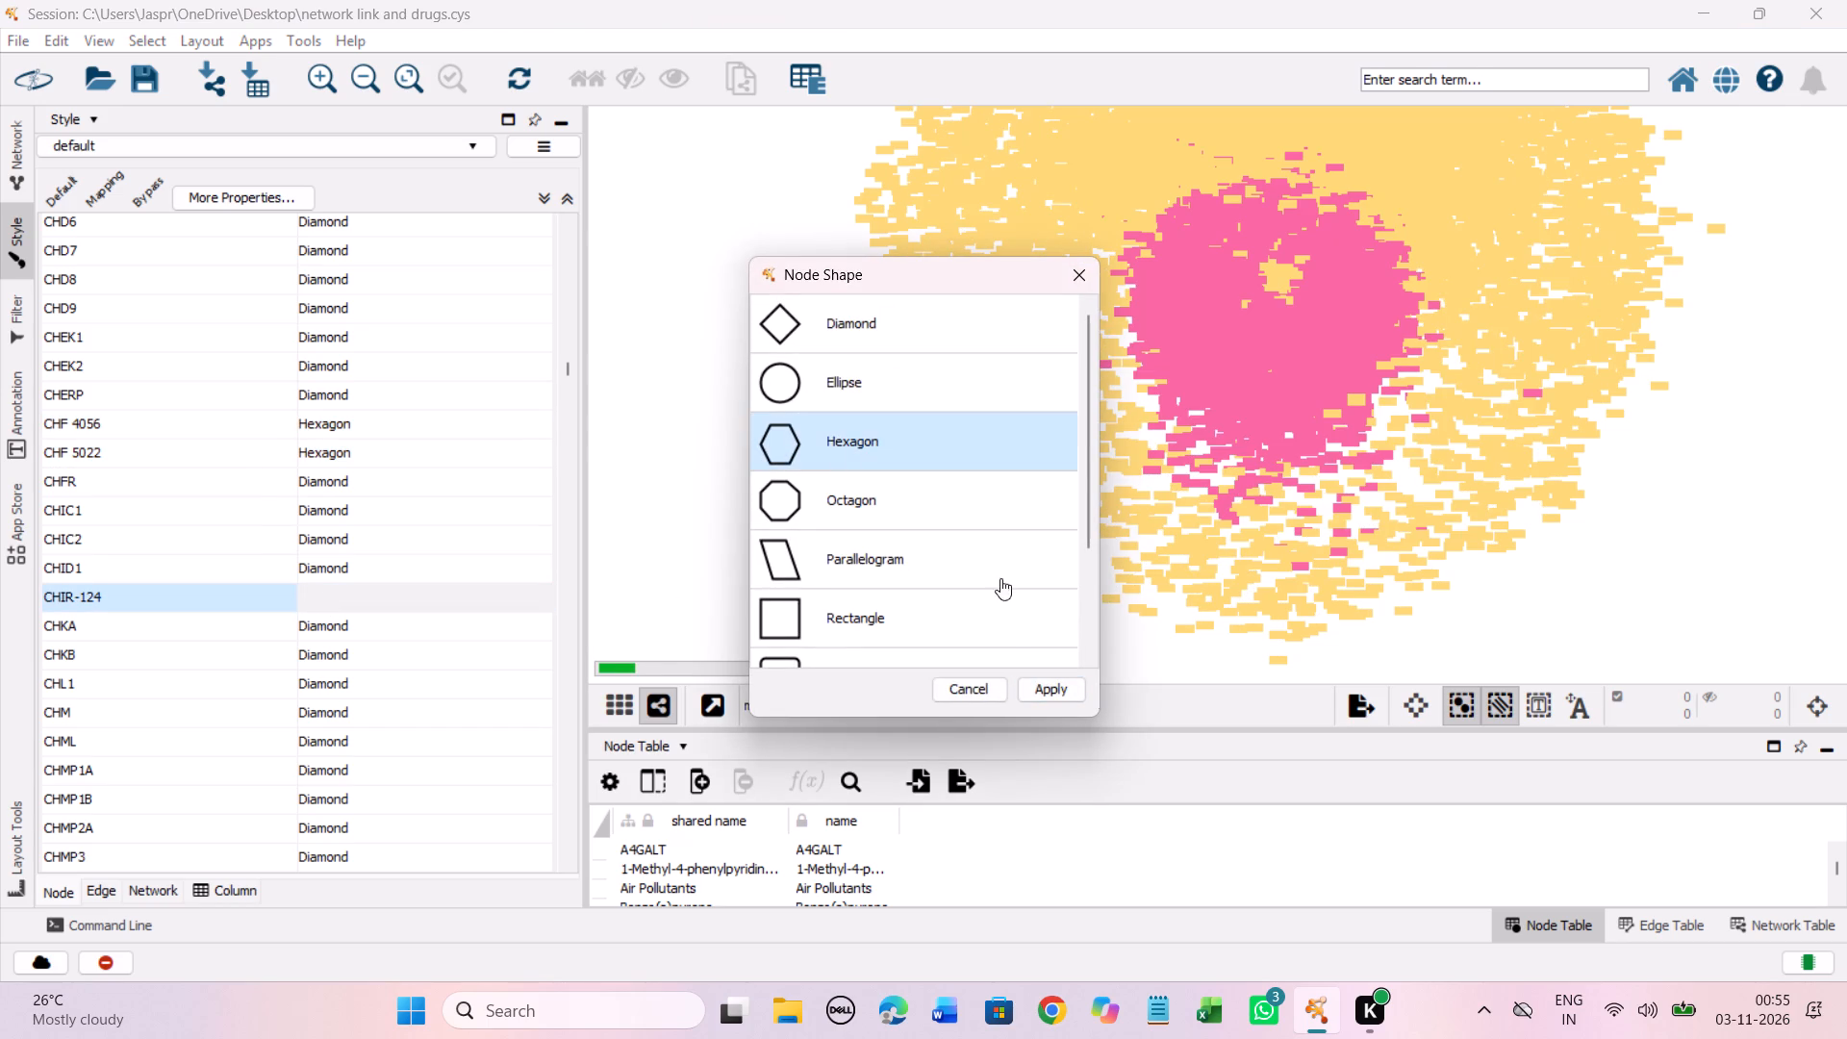
{"action": "left_click", "coordinate": [1046, 683]}
Set the discrete node shape mapping for CI 972 to Hexagon.
{"action": "scroll", "coordinate": [453, 524], "scroll_direction": "down", "scroll_amount": 5}
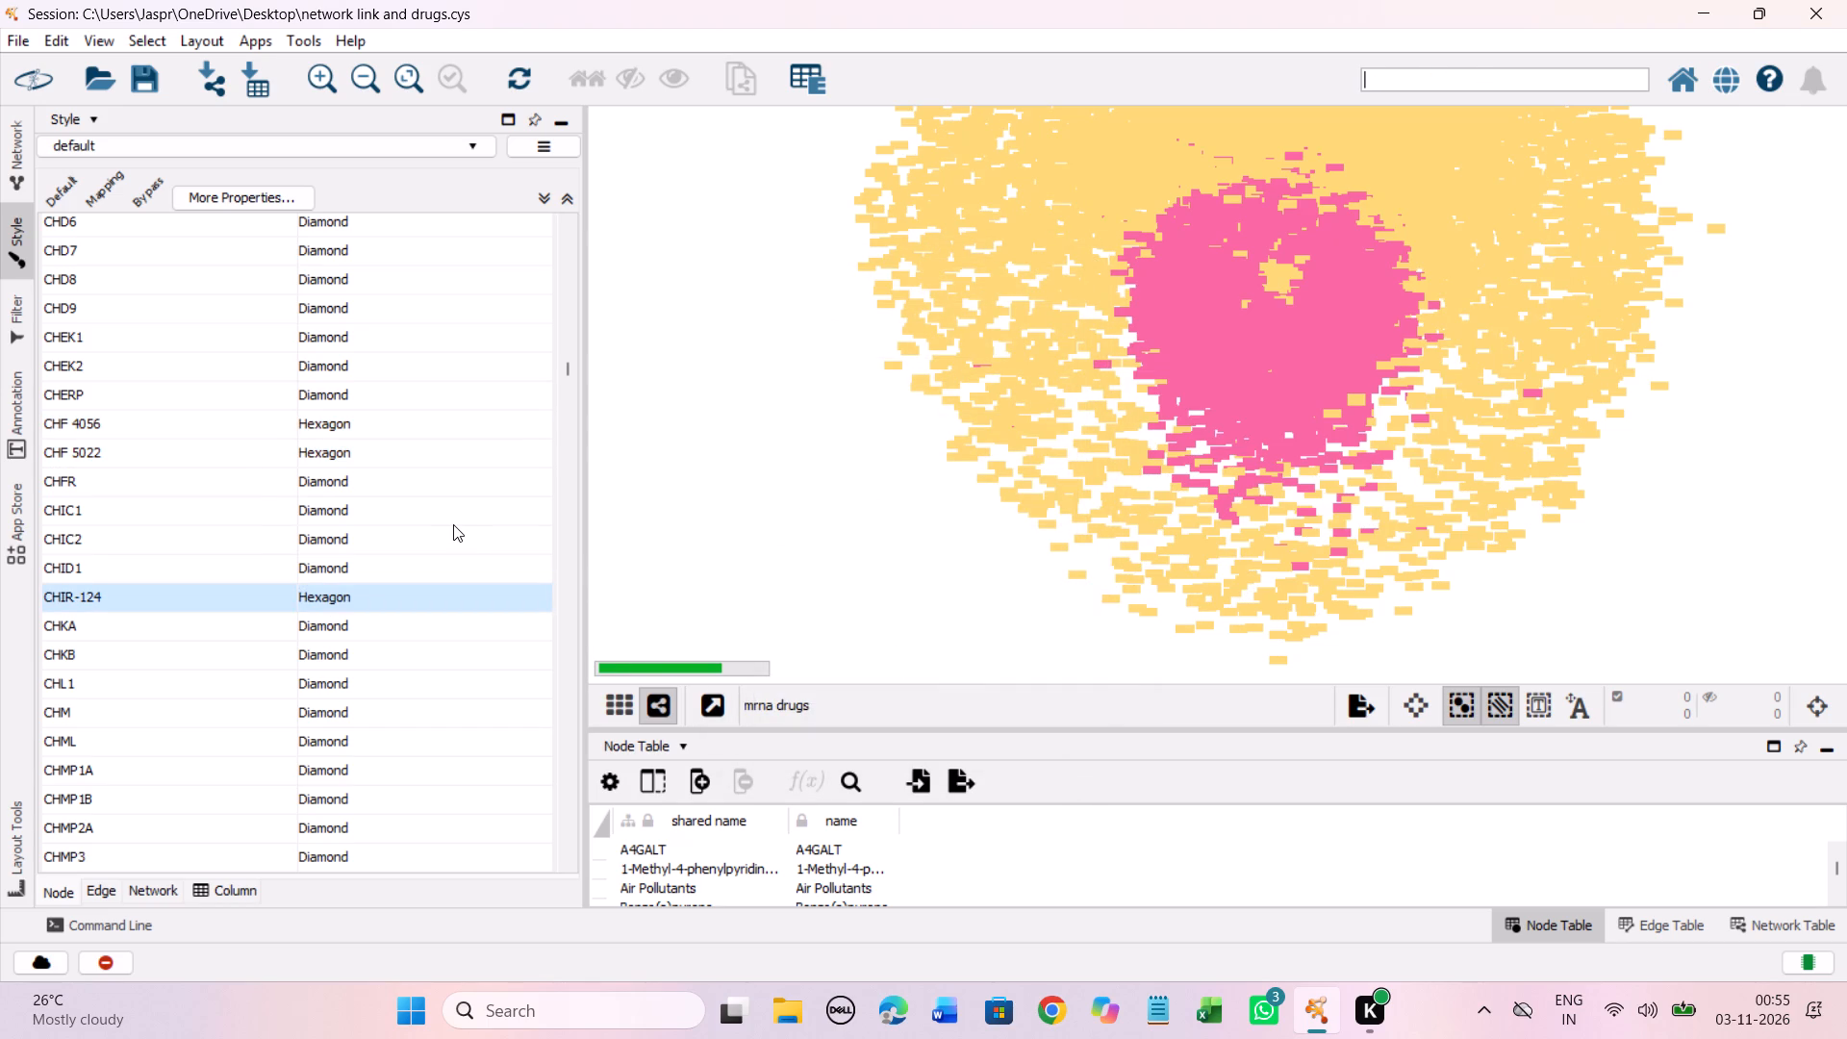
{"action": "scroll", "coordinate": [452, 531], "scroll_direction": "down", "scroll_amount": 4}
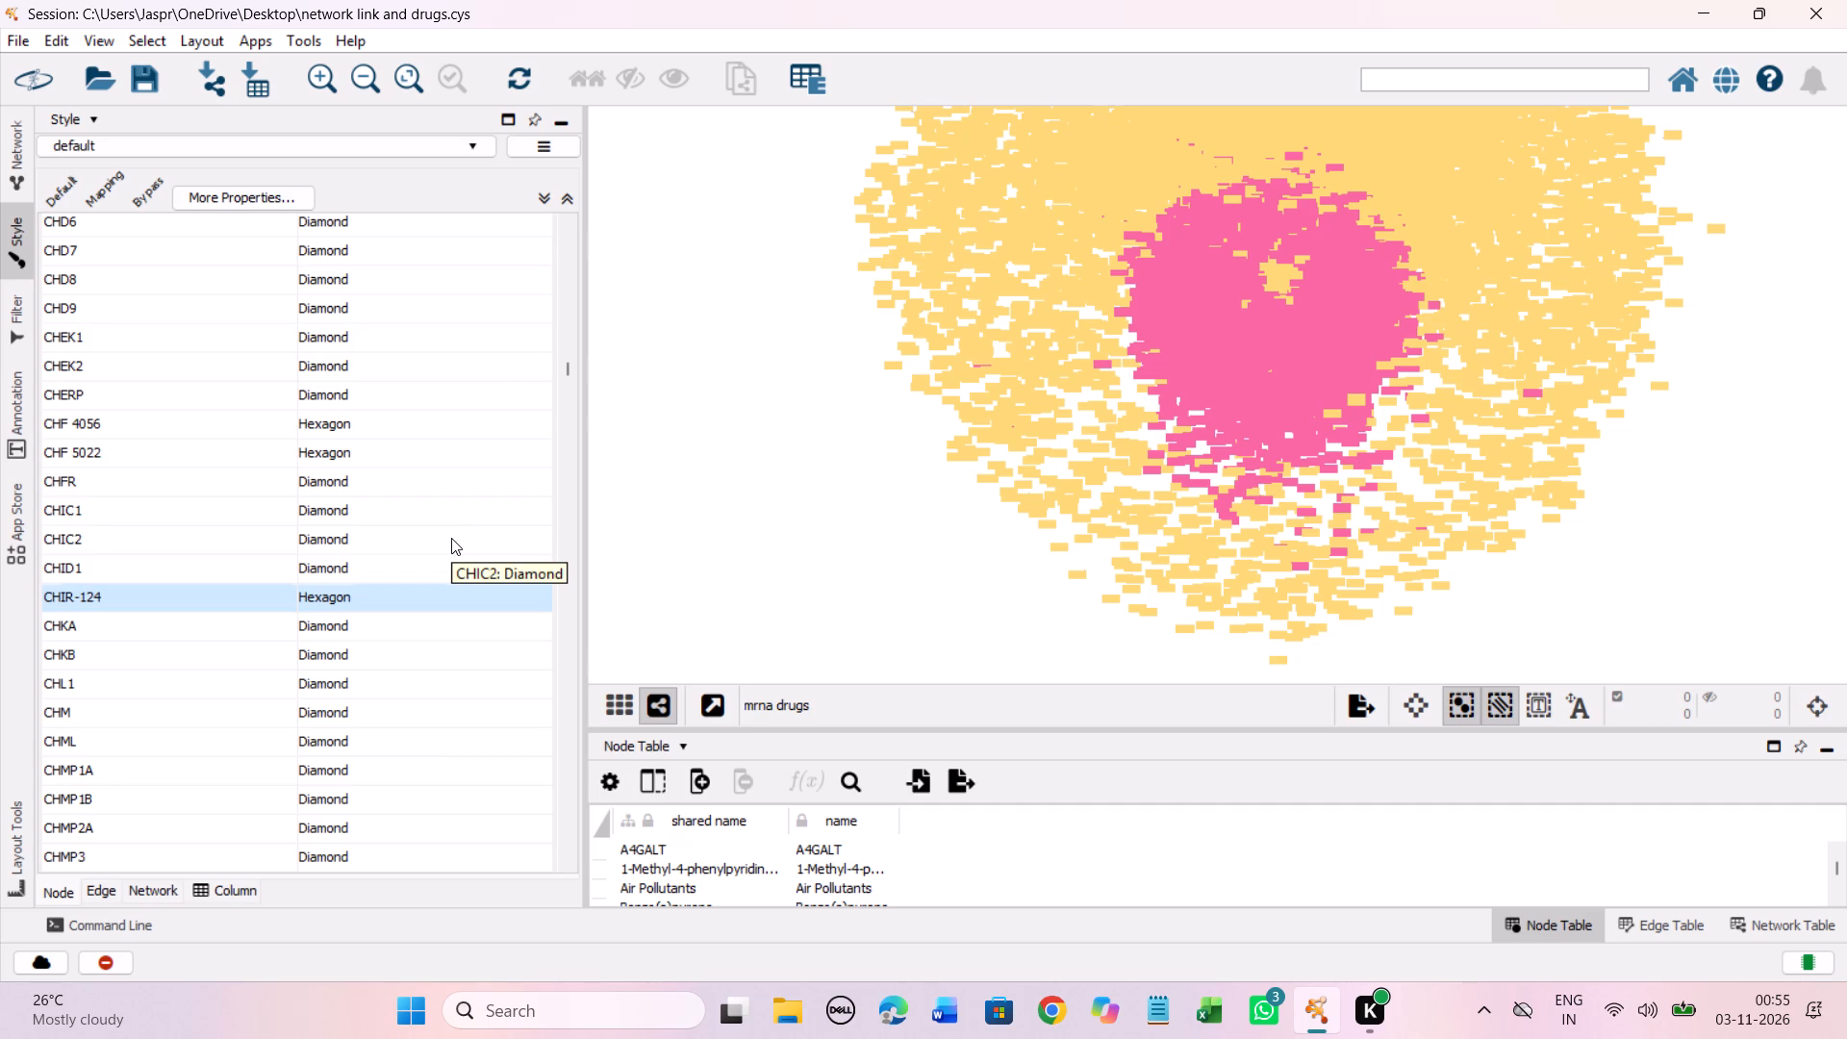
{"action": "scroll", "coordinate": [451, 543], "scroll_direction": "down", "scroll_amount": 20}
{"action": "scroll", "coordinate": [451, 543], "scroll_direction": "down", "scroll_amount": 7}
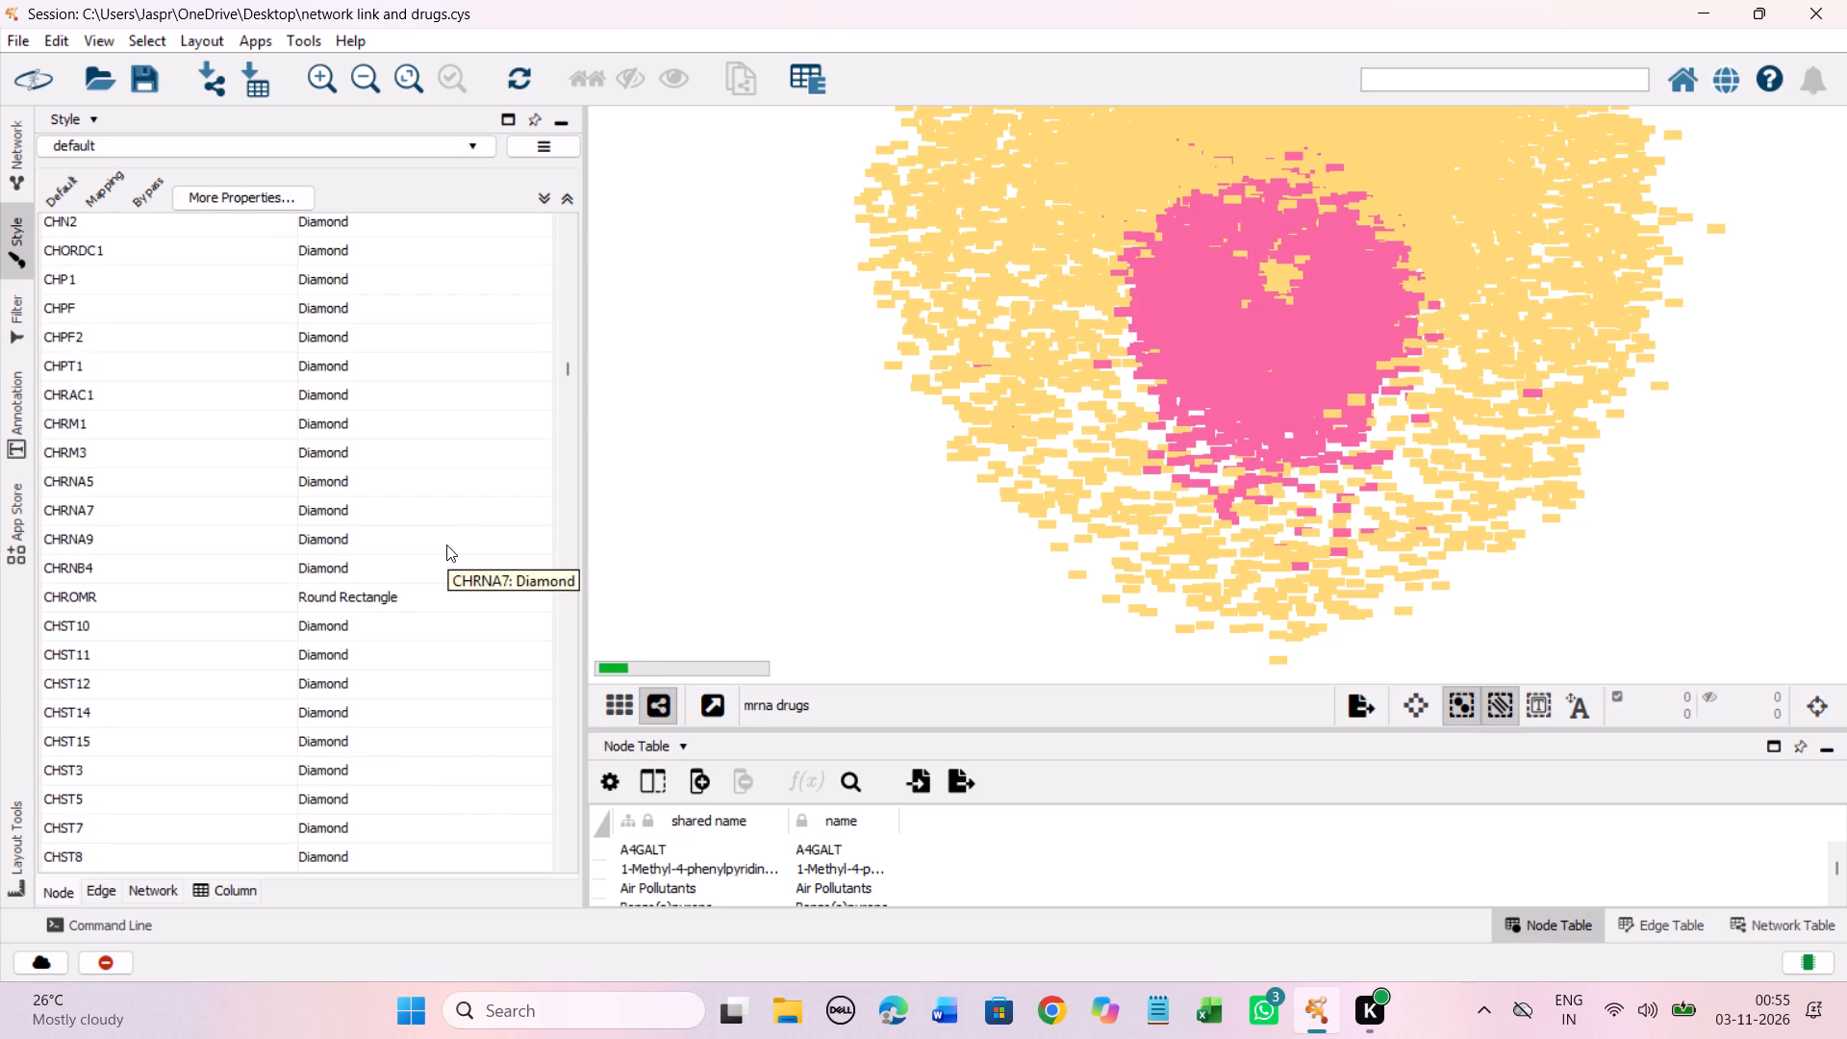
{"action": "scroll", "coordinate": [446, 545], "scroll_direction": "down", "scroll_amount": 17}
{"action": "scroll", "coordinate": [446, 545], "scroll_direction": "down", "scroll_amount": 4}
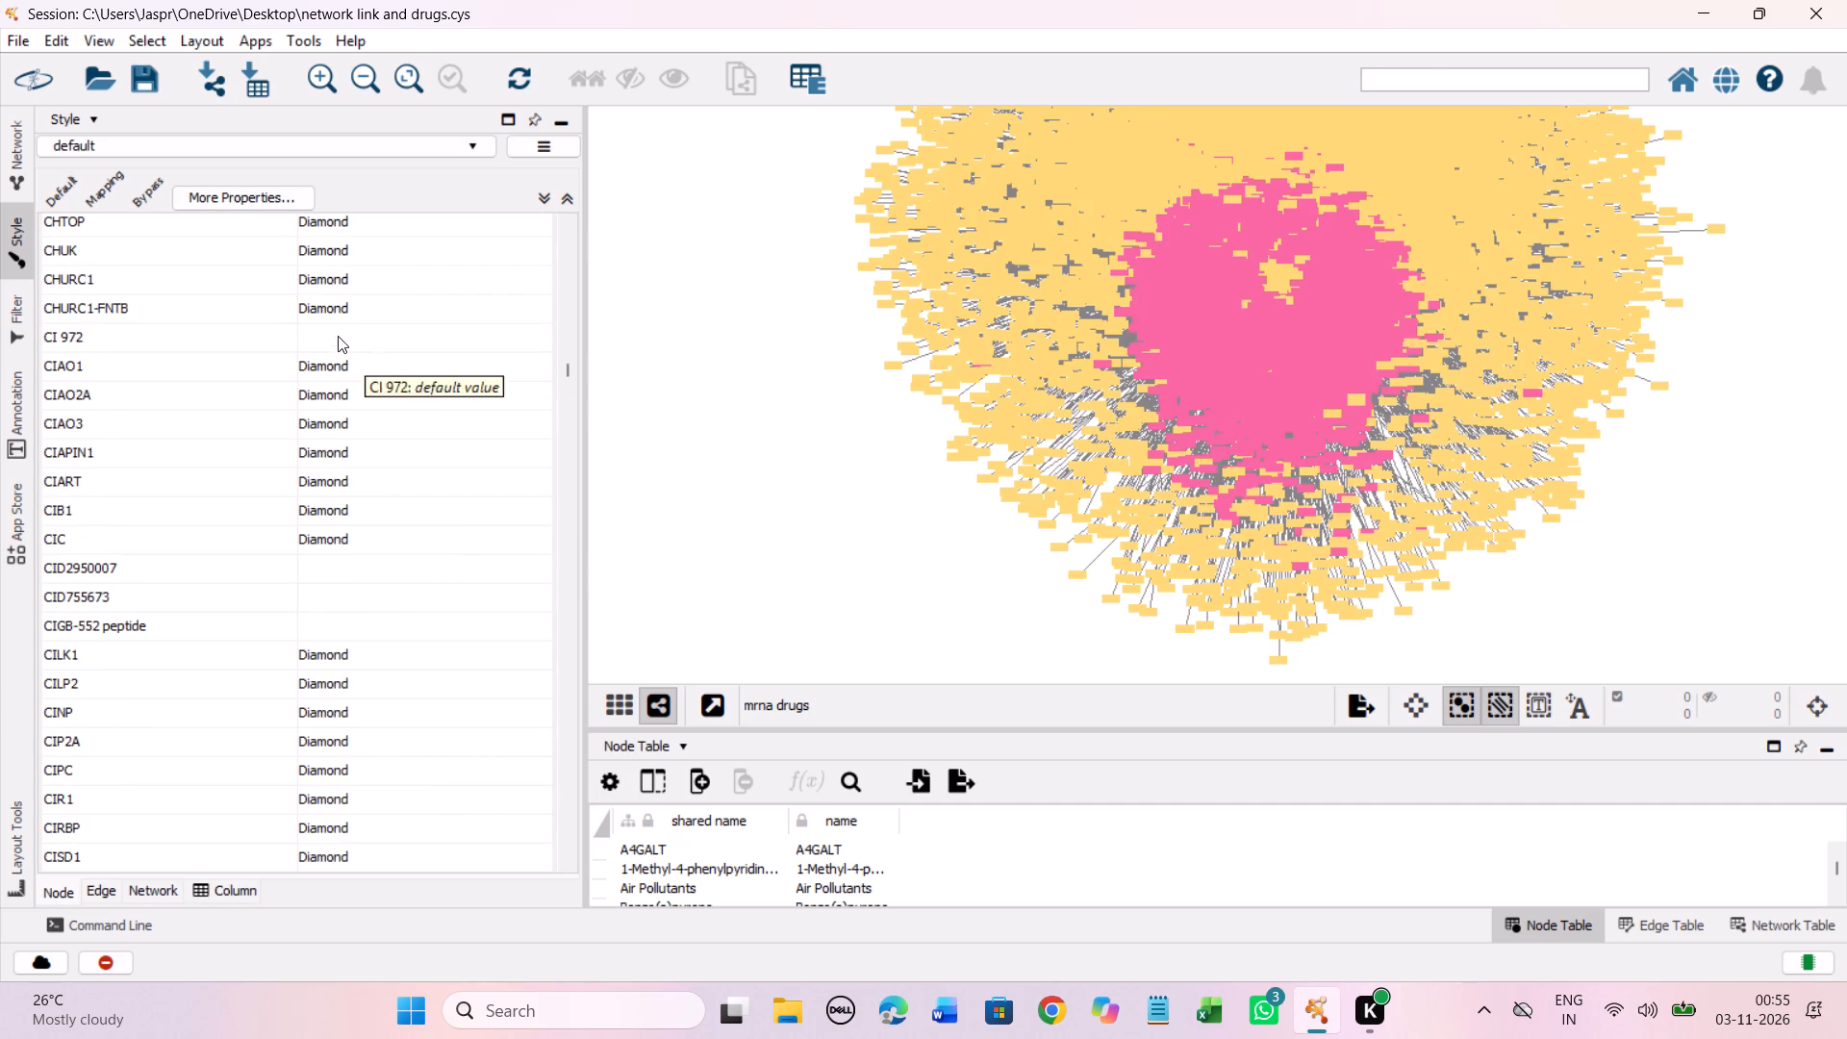
{"action": "left_click", "coordinate": [338, 336]}
{"action": "right_click", "coordinate": [338, 336]}
{"action": "left_click", "coordinate": [392, 350]}
{"action": "left_click", "coordinate": [688, 352]}
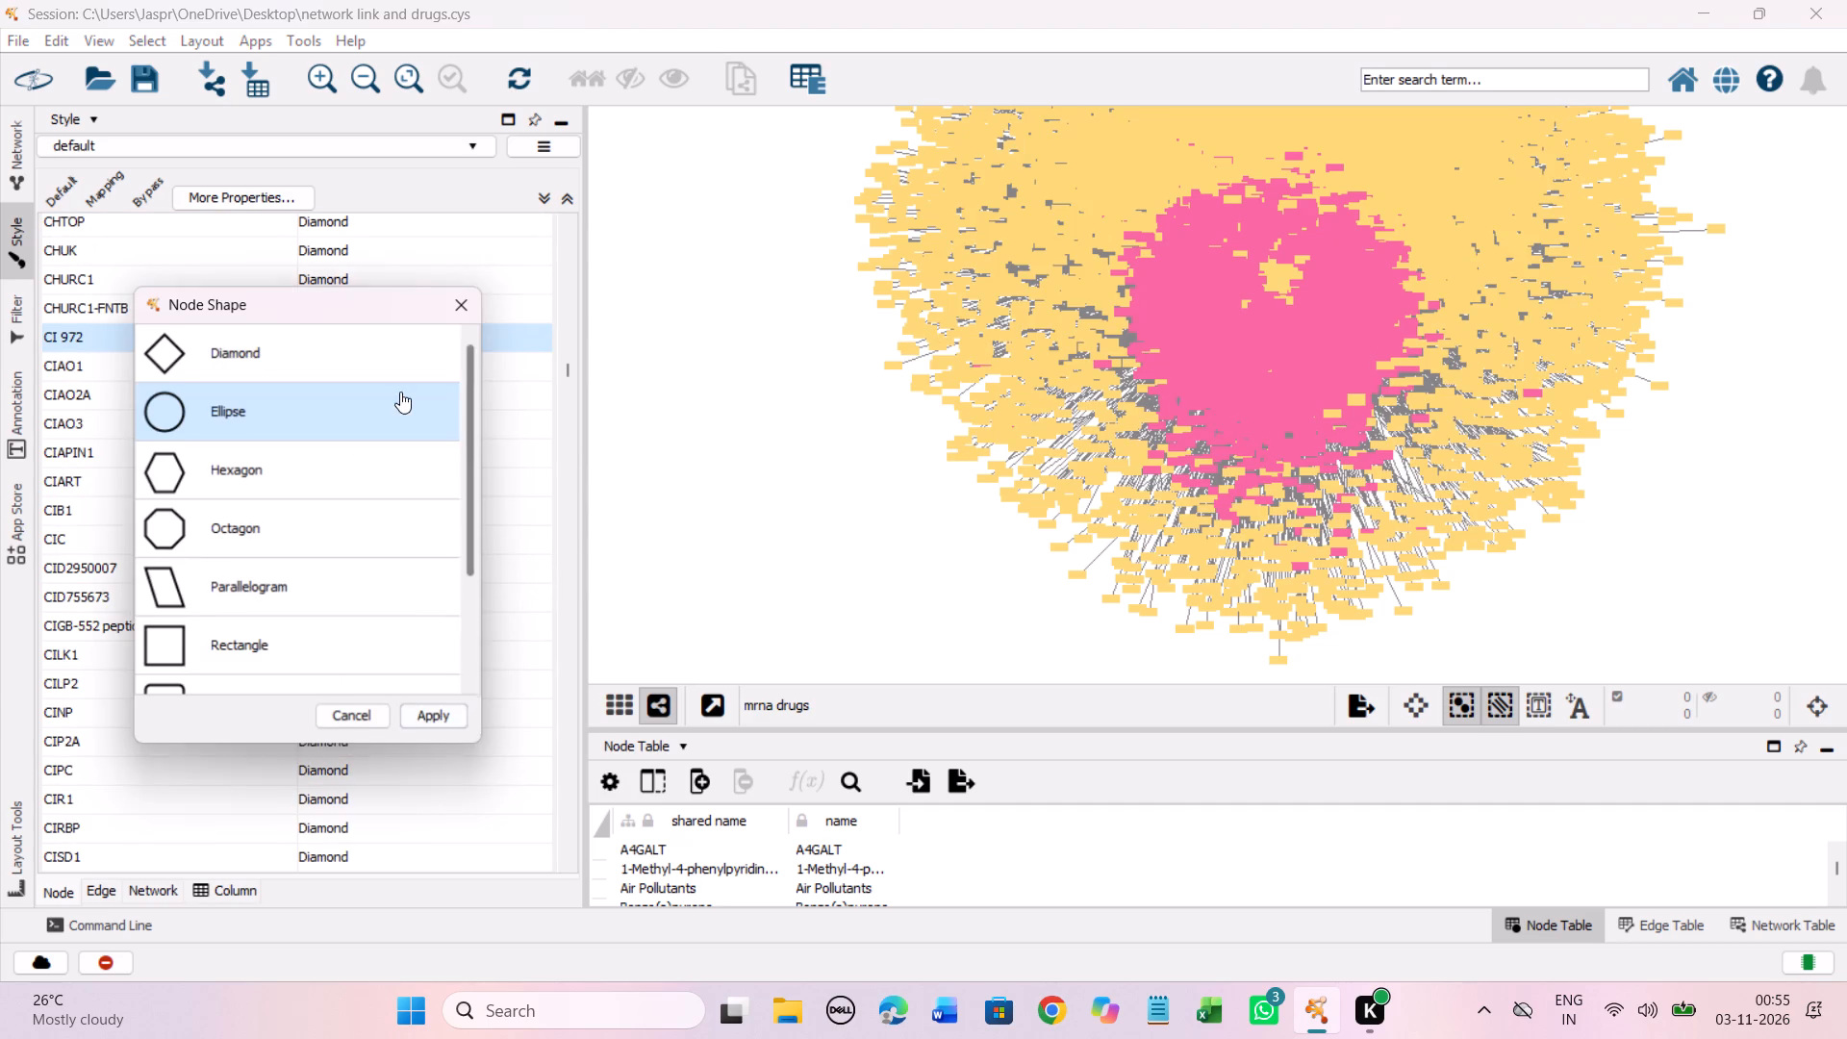
{"action": "left_click", "coordinate": [264, 456]}
{"action": "left_click", "coordinate": [433, 722]}
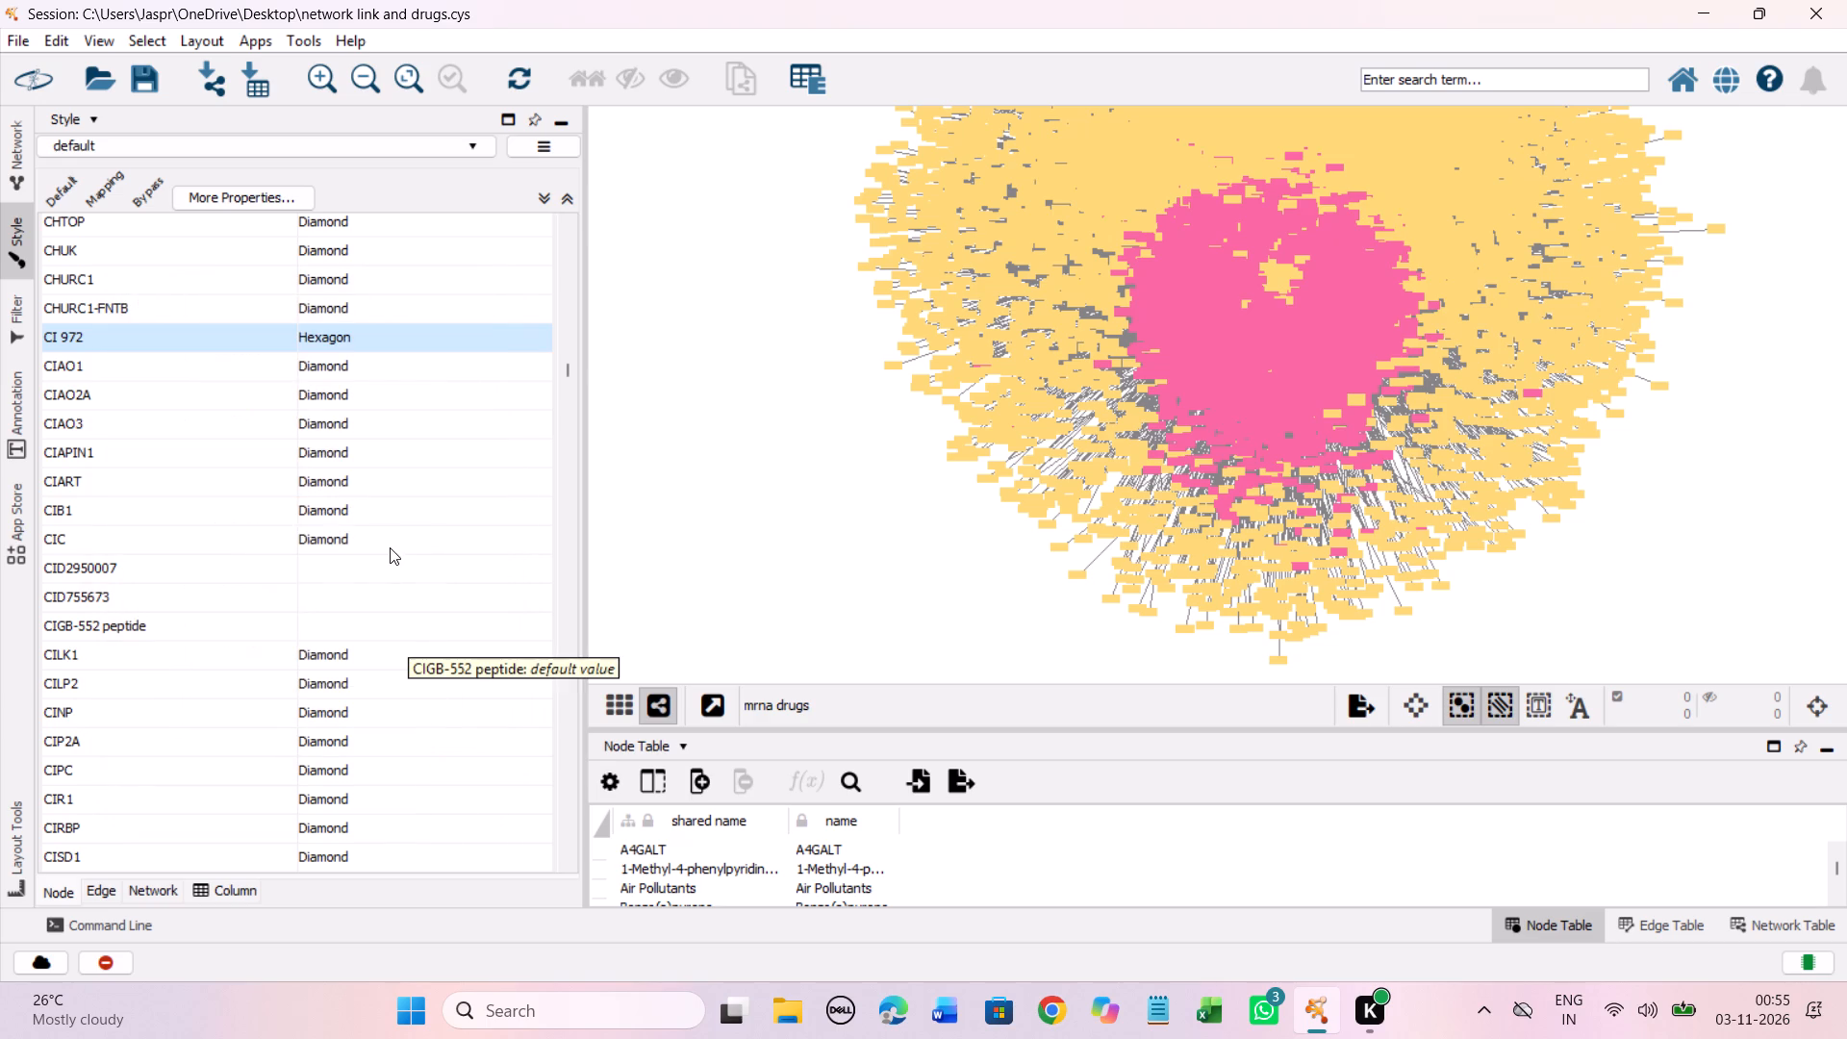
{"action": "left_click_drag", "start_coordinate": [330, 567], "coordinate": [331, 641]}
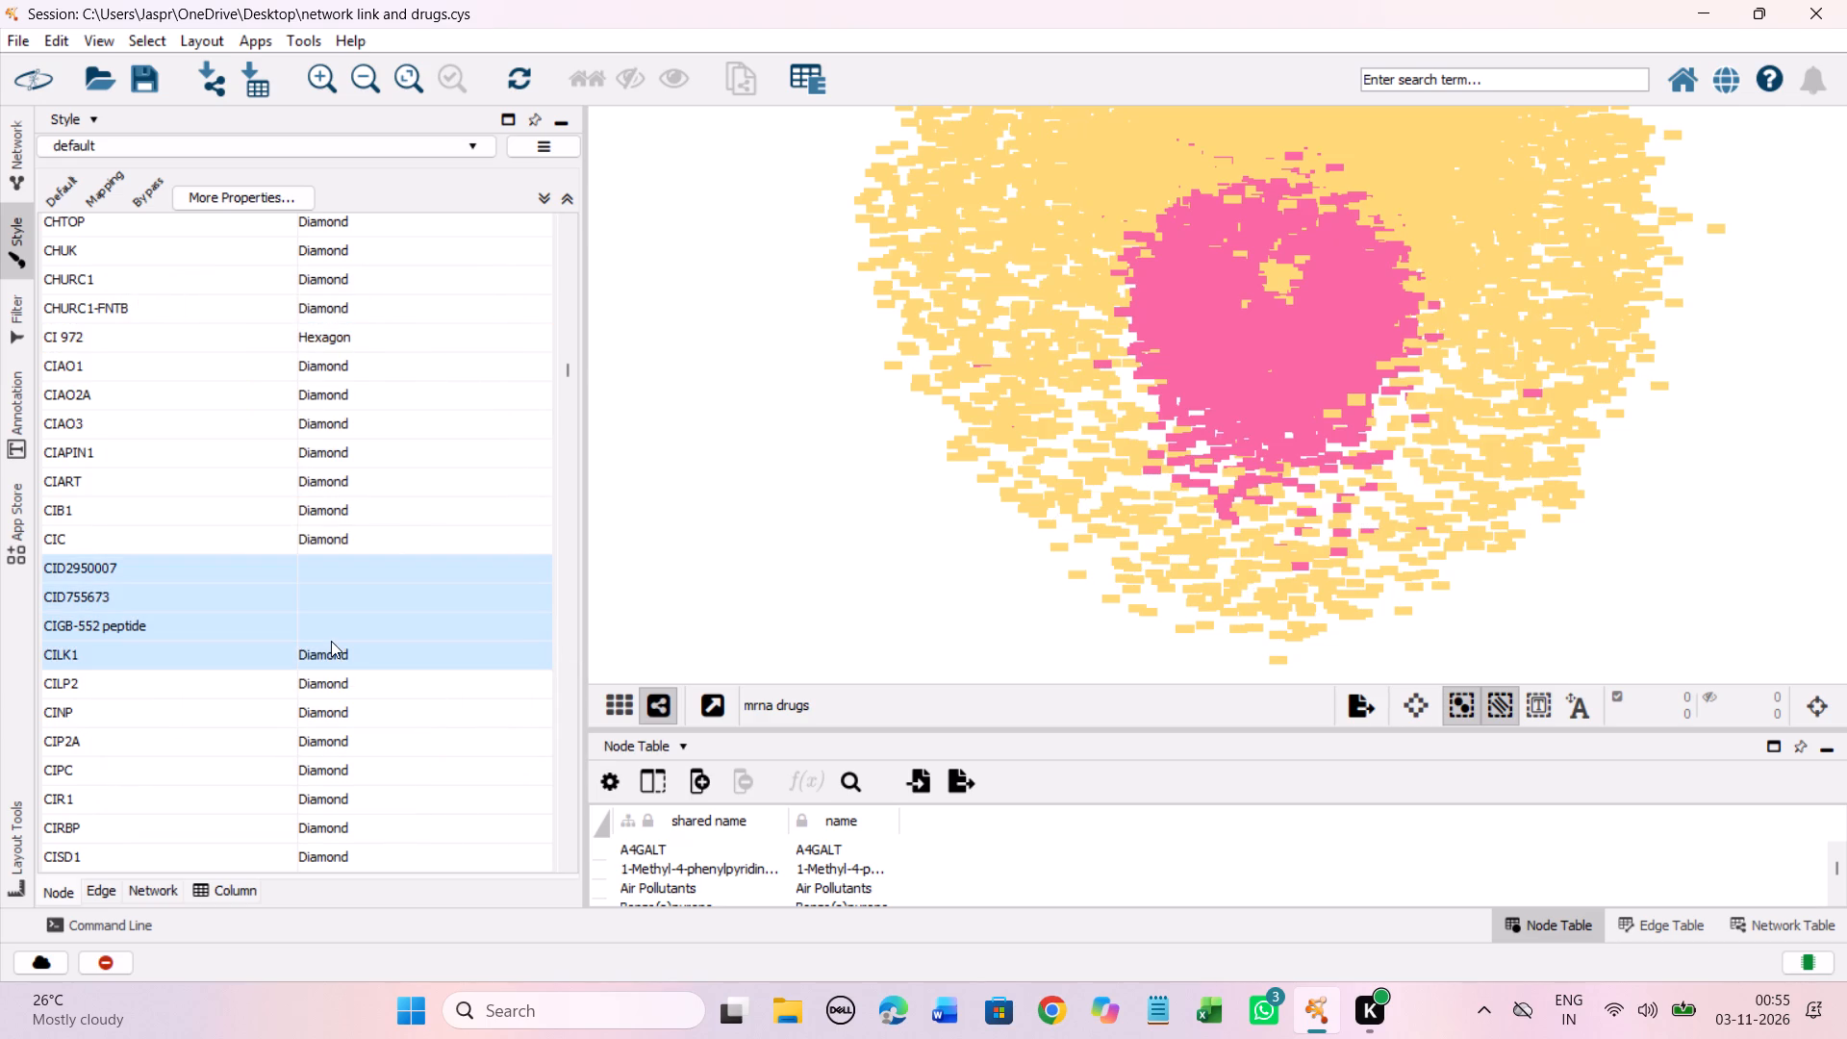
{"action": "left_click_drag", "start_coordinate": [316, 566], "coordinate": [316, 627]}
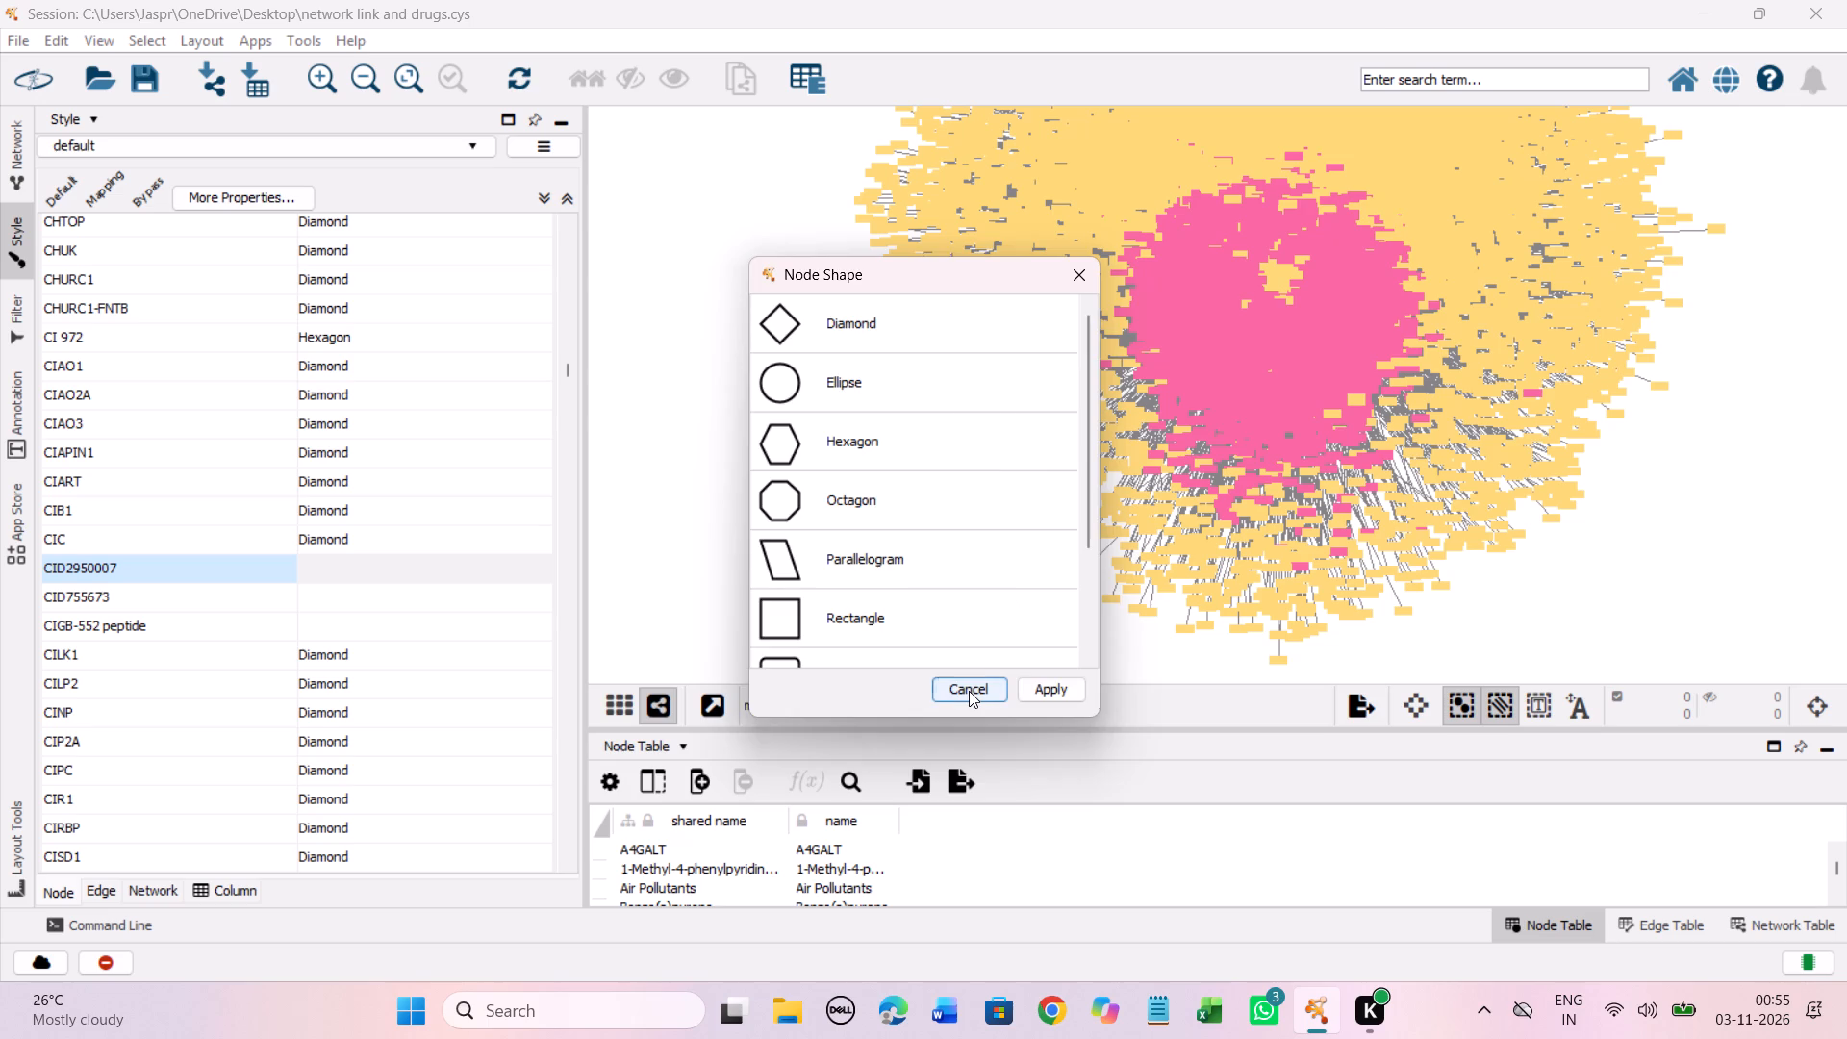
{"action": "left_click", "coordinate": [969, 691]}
Set the discrete node shape mapping for CID2950007, CID755673 and CIGB-552 peptide together to Hexagon.
{"action": "left_click_drag", "start_coordinate": [266, 573], "coordinate": [266, 626]}
{"action": "right_click", "coordinate": [266, 626]}
{"action": "left_click", "coordinate": [377, 637]}
{"action": "left_click", "coordinate": [637, 643]}
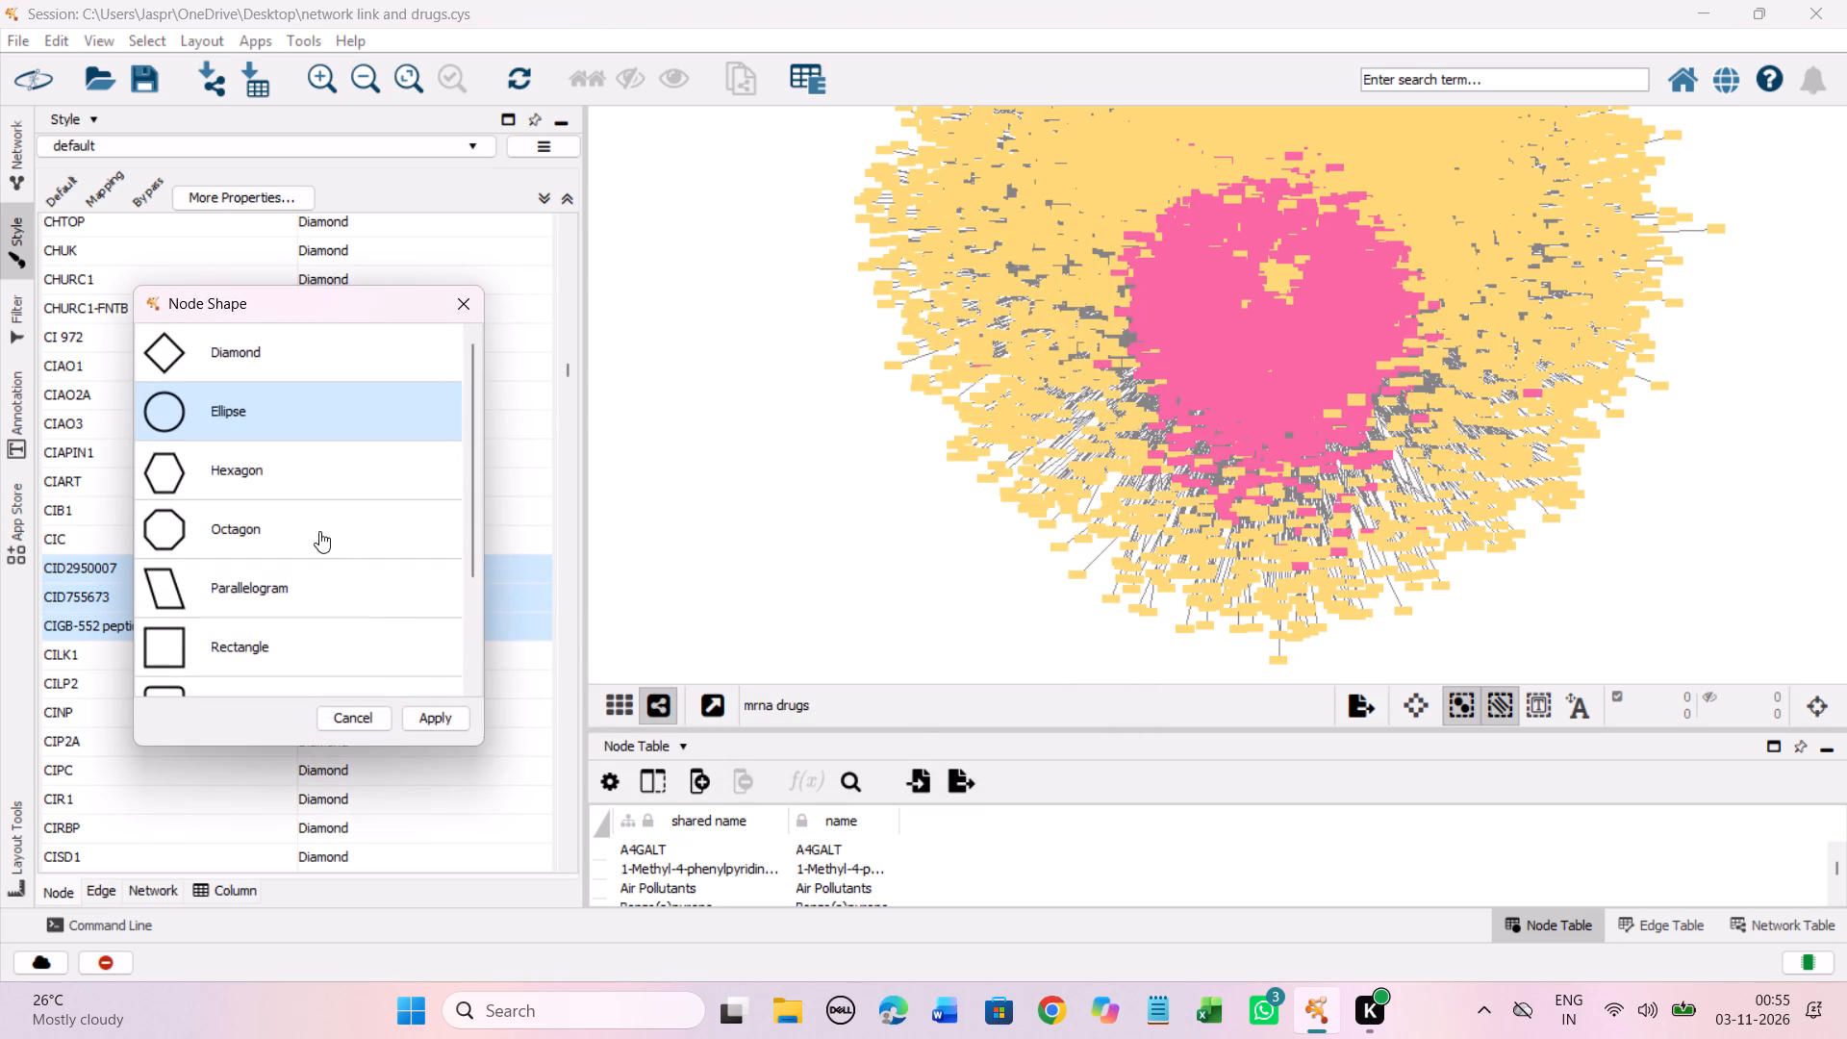
{"action": "left_click", "coordinate": [304, 457]}
{"action": "left_click", "coordinate": [436, 714]}
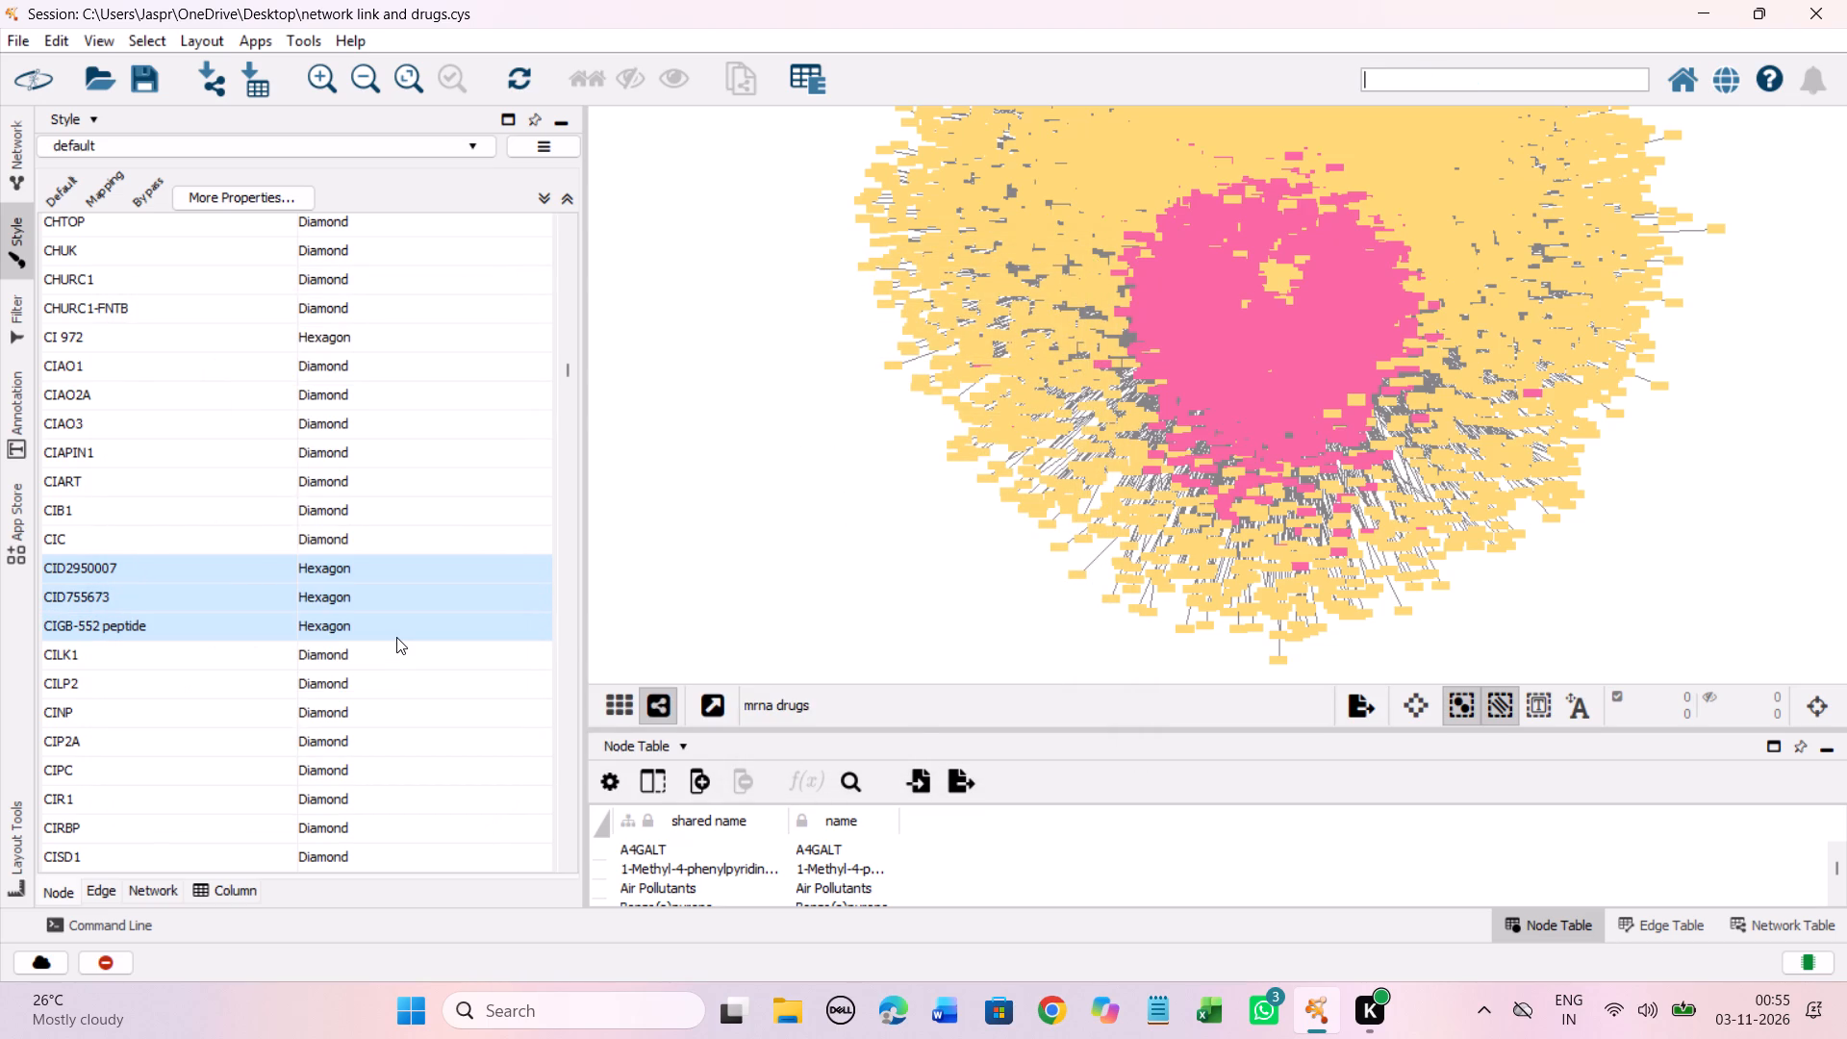
Set the discrete node shape mapping for CL 075, CL 218872 and CL097 compound together to Hexagon.
{"action": "scroll", "coordinate": [396, 637], "scroll_direction": "down", "scroll_amount": 8}
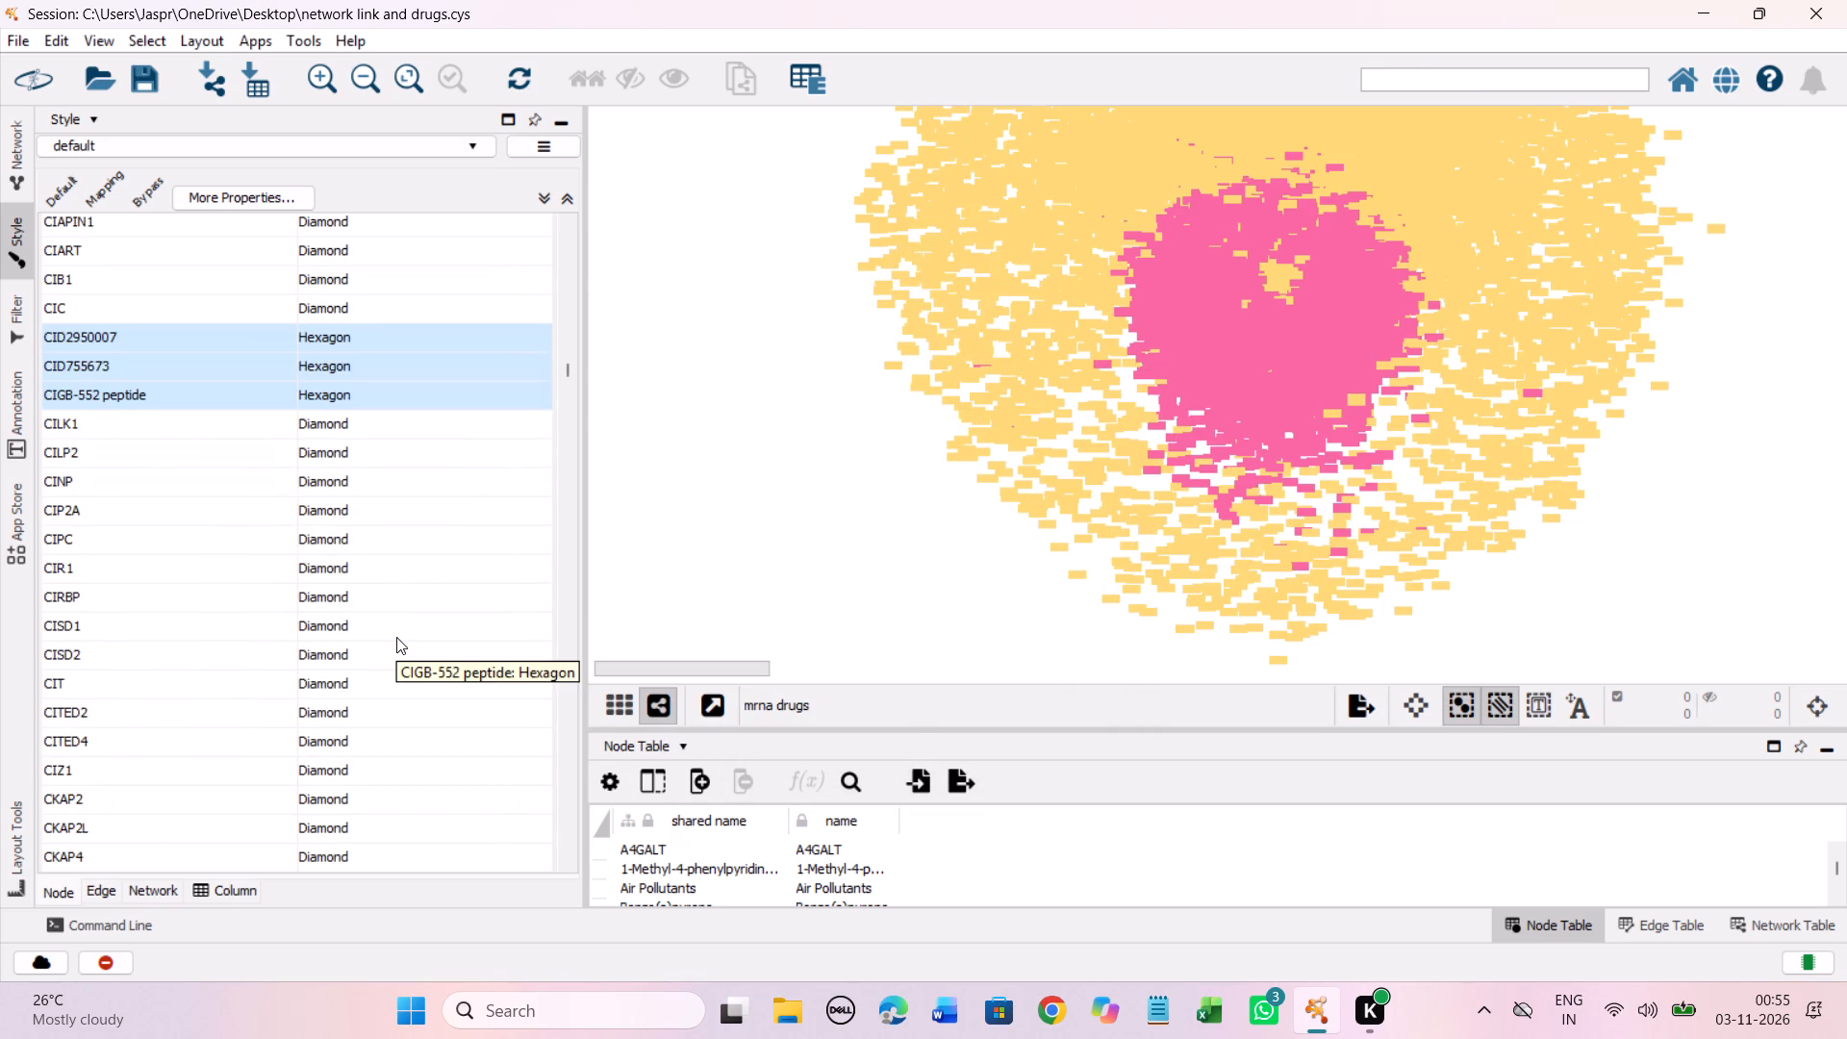
{"action": "scroll", "coordinate": [396, 637], "scroll_direction": "down", "scroll_amount": 17}
{"action": "scroll", "coordinate": [396, 638], "scroll_direction": "down", "scroll_amount": 9}
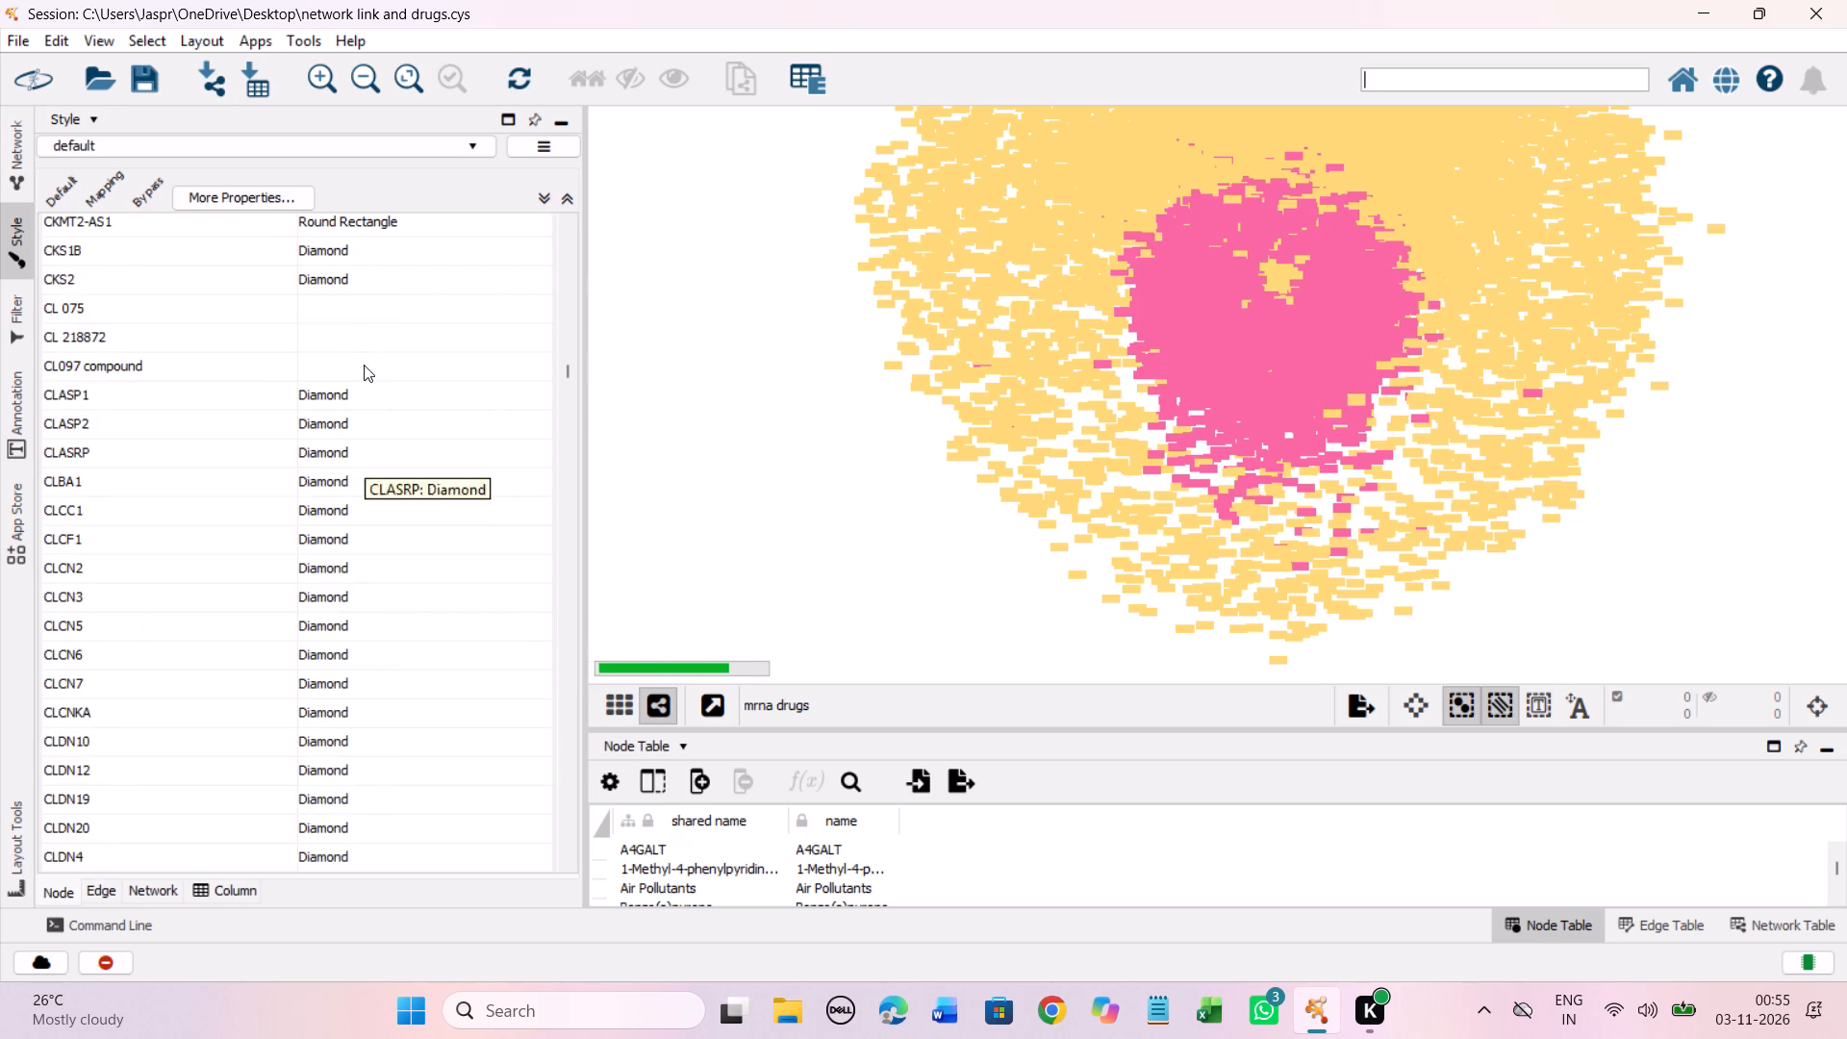
{"action": "left_click_drag", "start_coordinate": [269, 313], "coordinate": [267, 364]}
{"action": "right_click", "coordinate": [266, 364]}
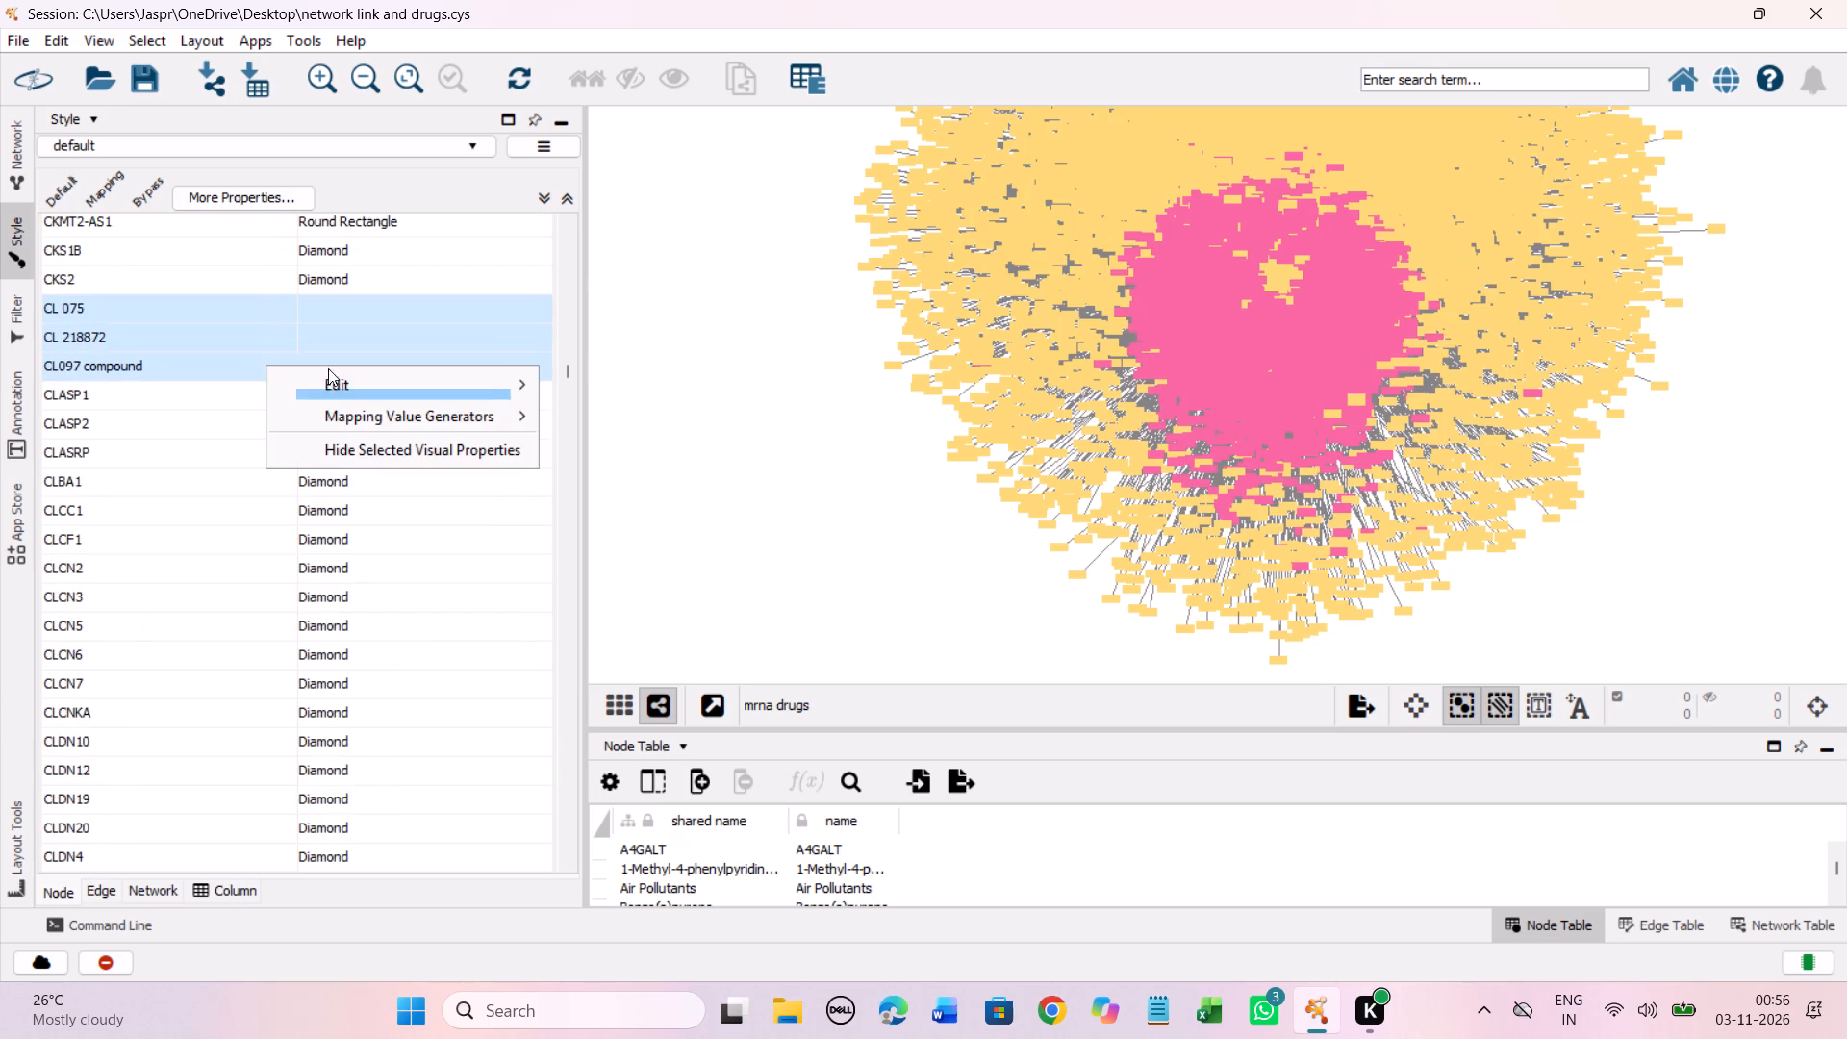
{"action": "left_click", "coordinate": [347, 378]}
{"action": "left_click", "coordinate": [651, 383]}
{"action": "left_click", "coordinate": [271, 451]}
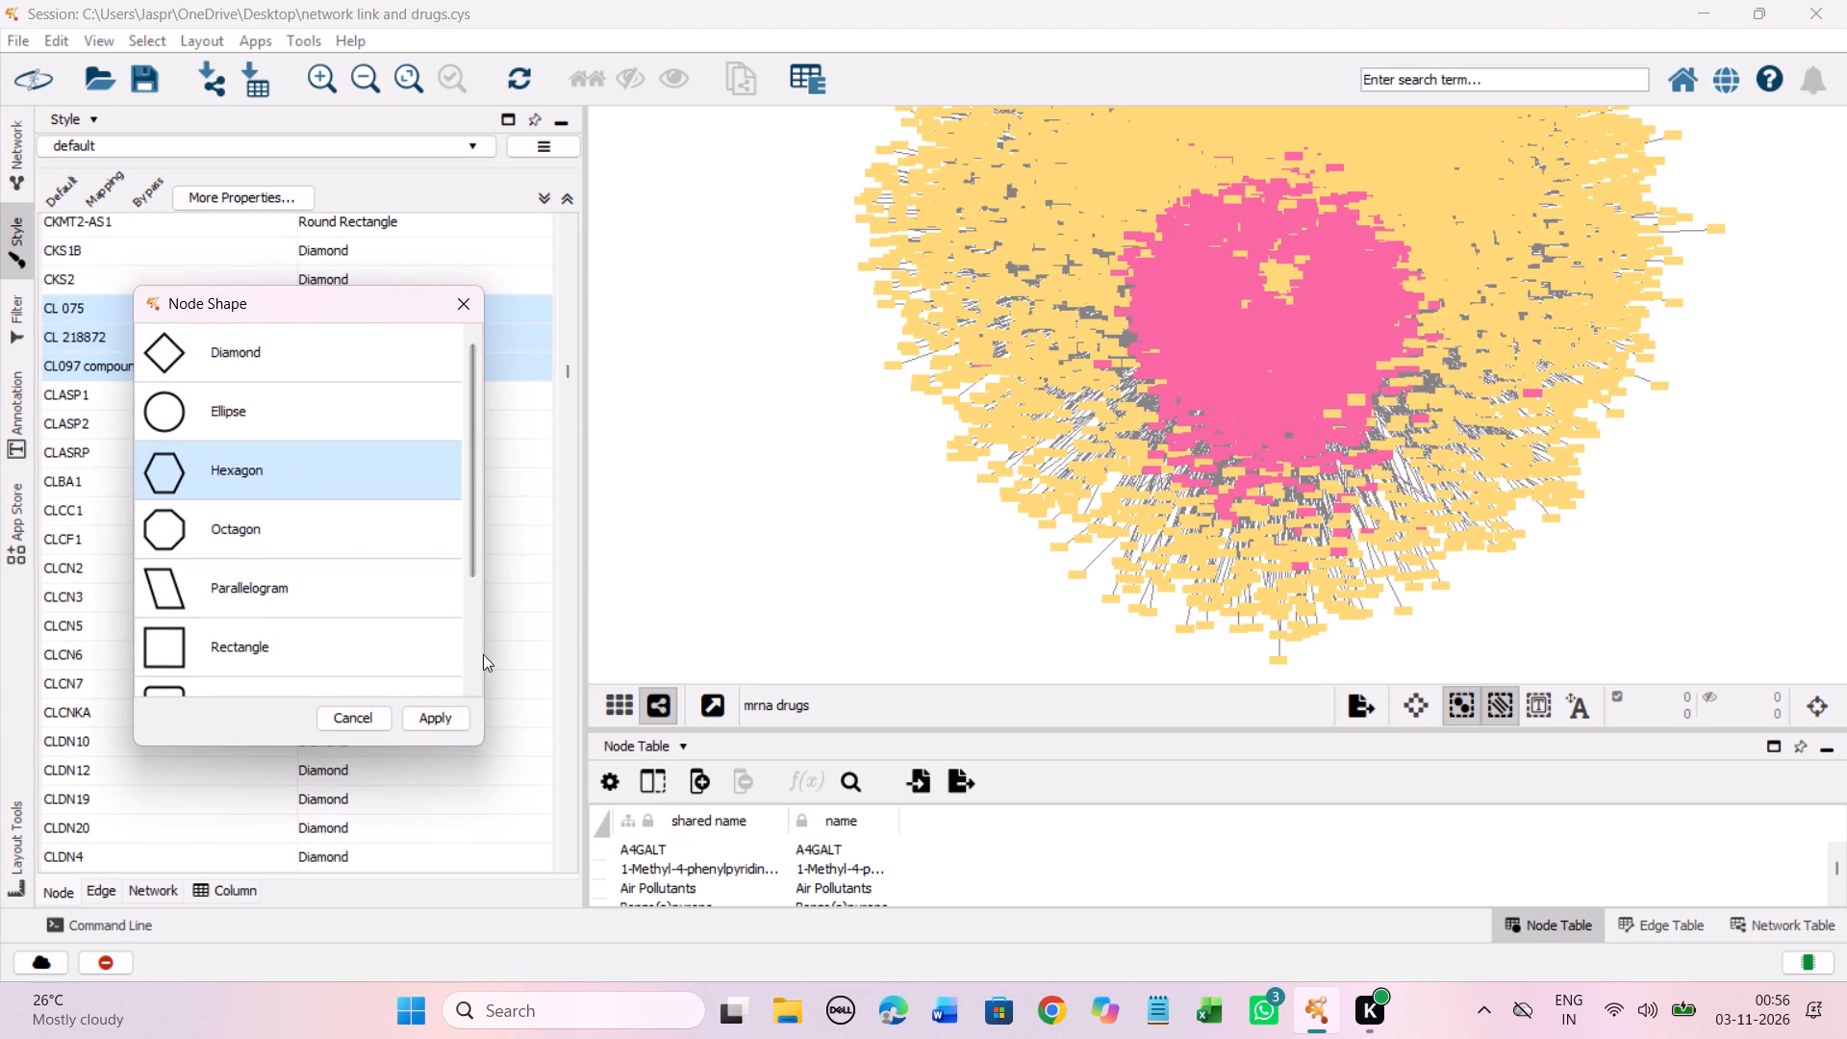
{"action": "left_click", "coordinate": [447, 715]}
Set the discrete node shape mapping for CLIK 148 to Hexagon.
{"action": "scroll", "coordinate": [382, 532], "scroll_direction": "down", "scroll_amount": 7}
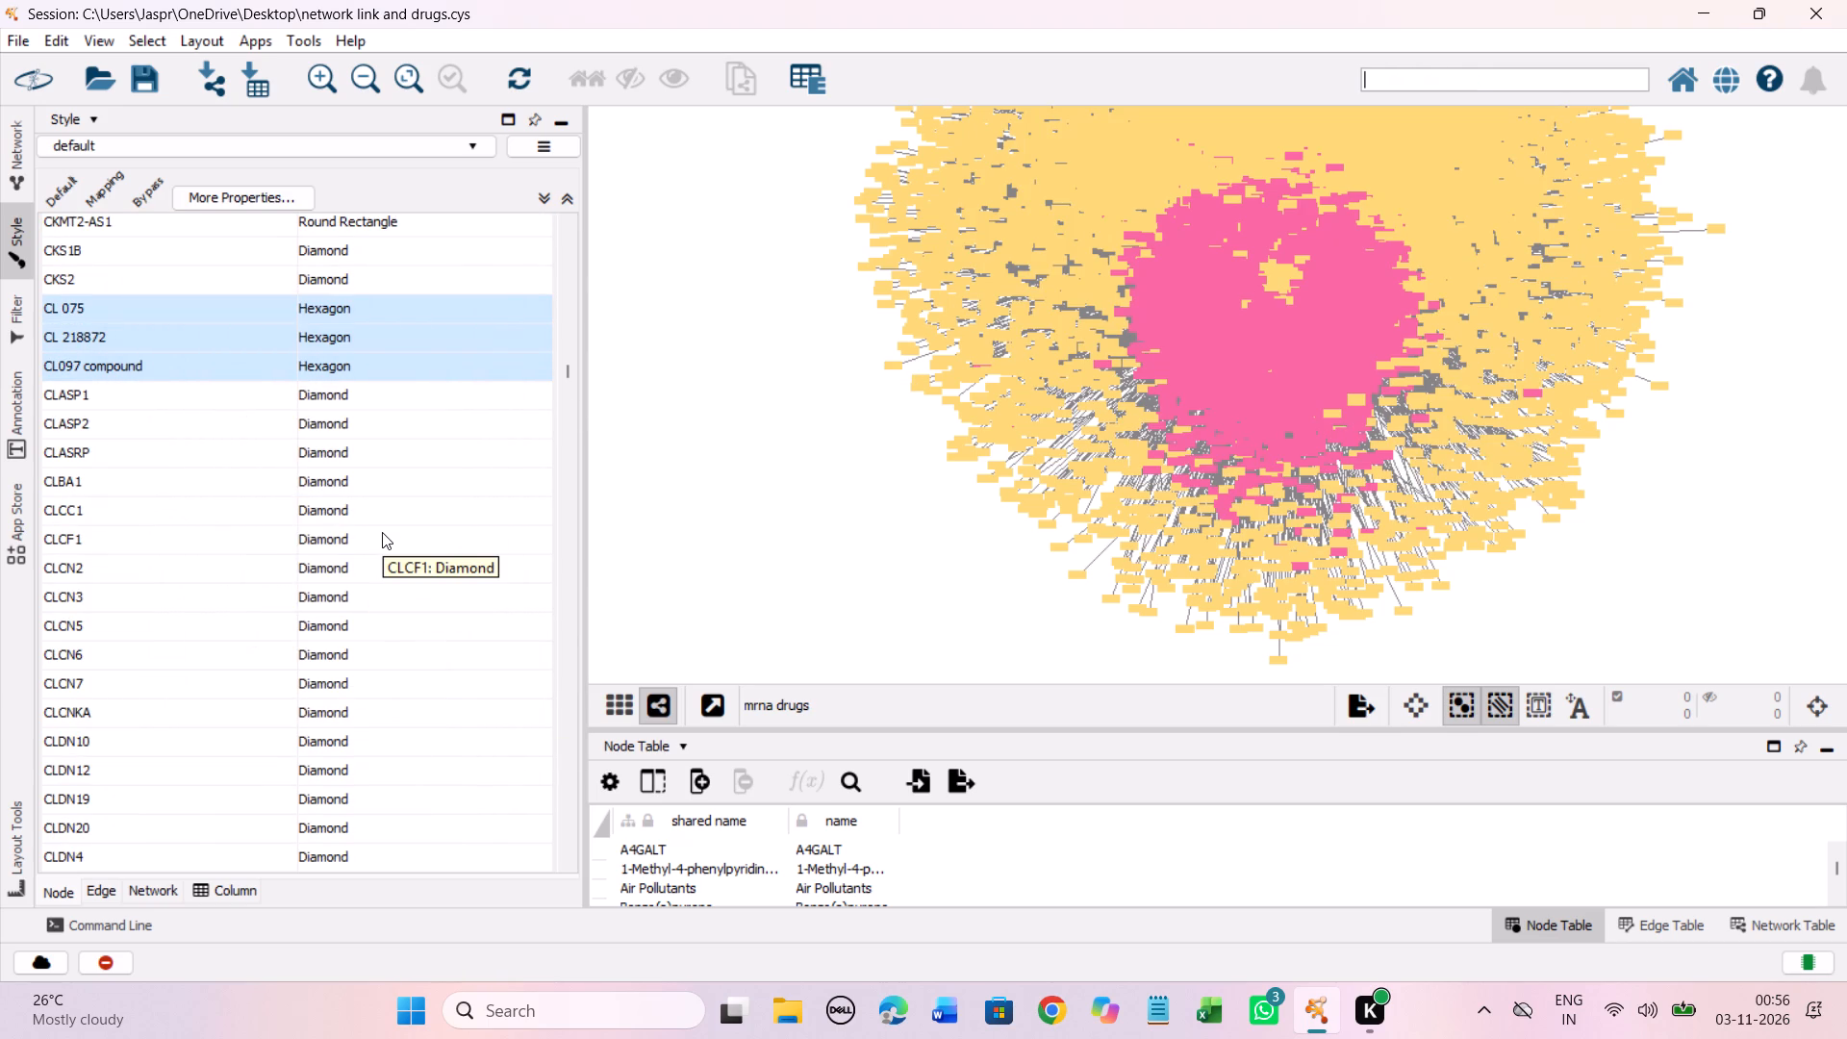
{"action": "scroll", "coordinate": [382, 532], "scroll_direction": "down", "scroll_amount": 7}
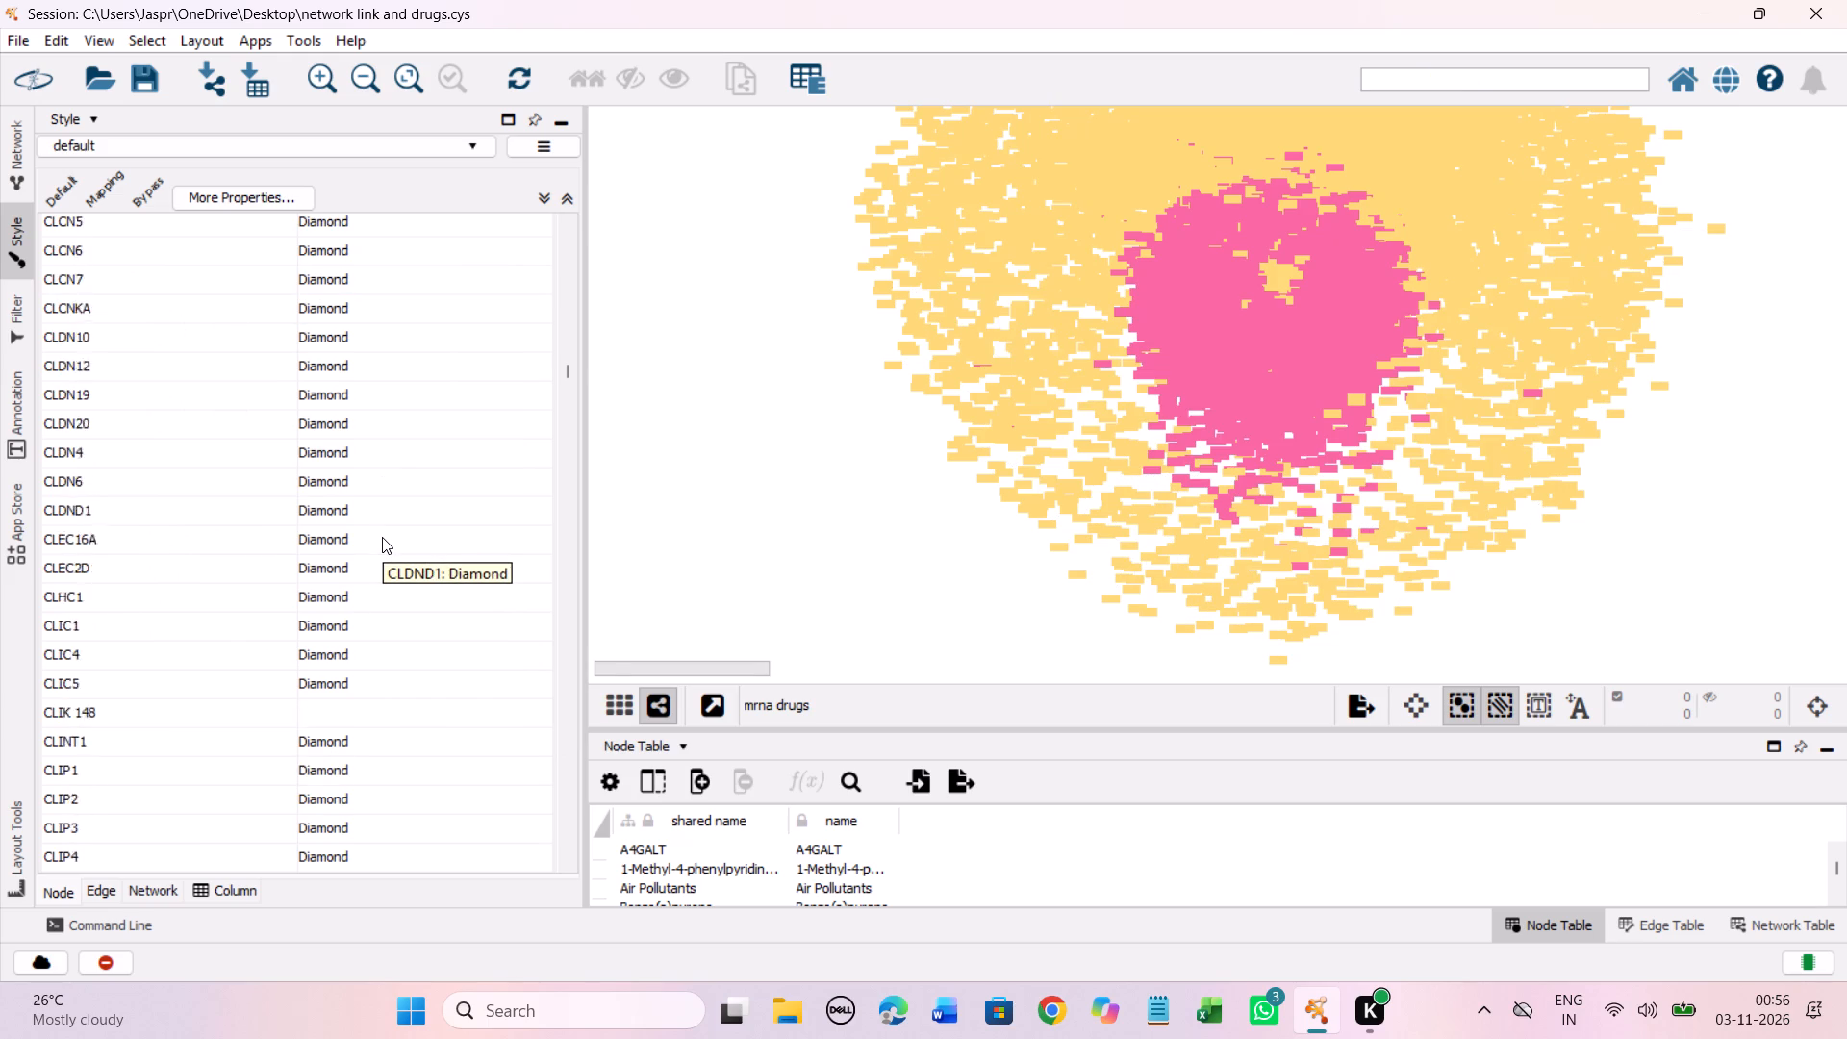
{"action": "scroll", "coordinate": [382, 537], "scroll_direction": "down", "scroll_amount": 6}
{"action": "left_click", "coordinate": [219, 534]}
{"action": "right_click", "coordinate": [219, 534]}
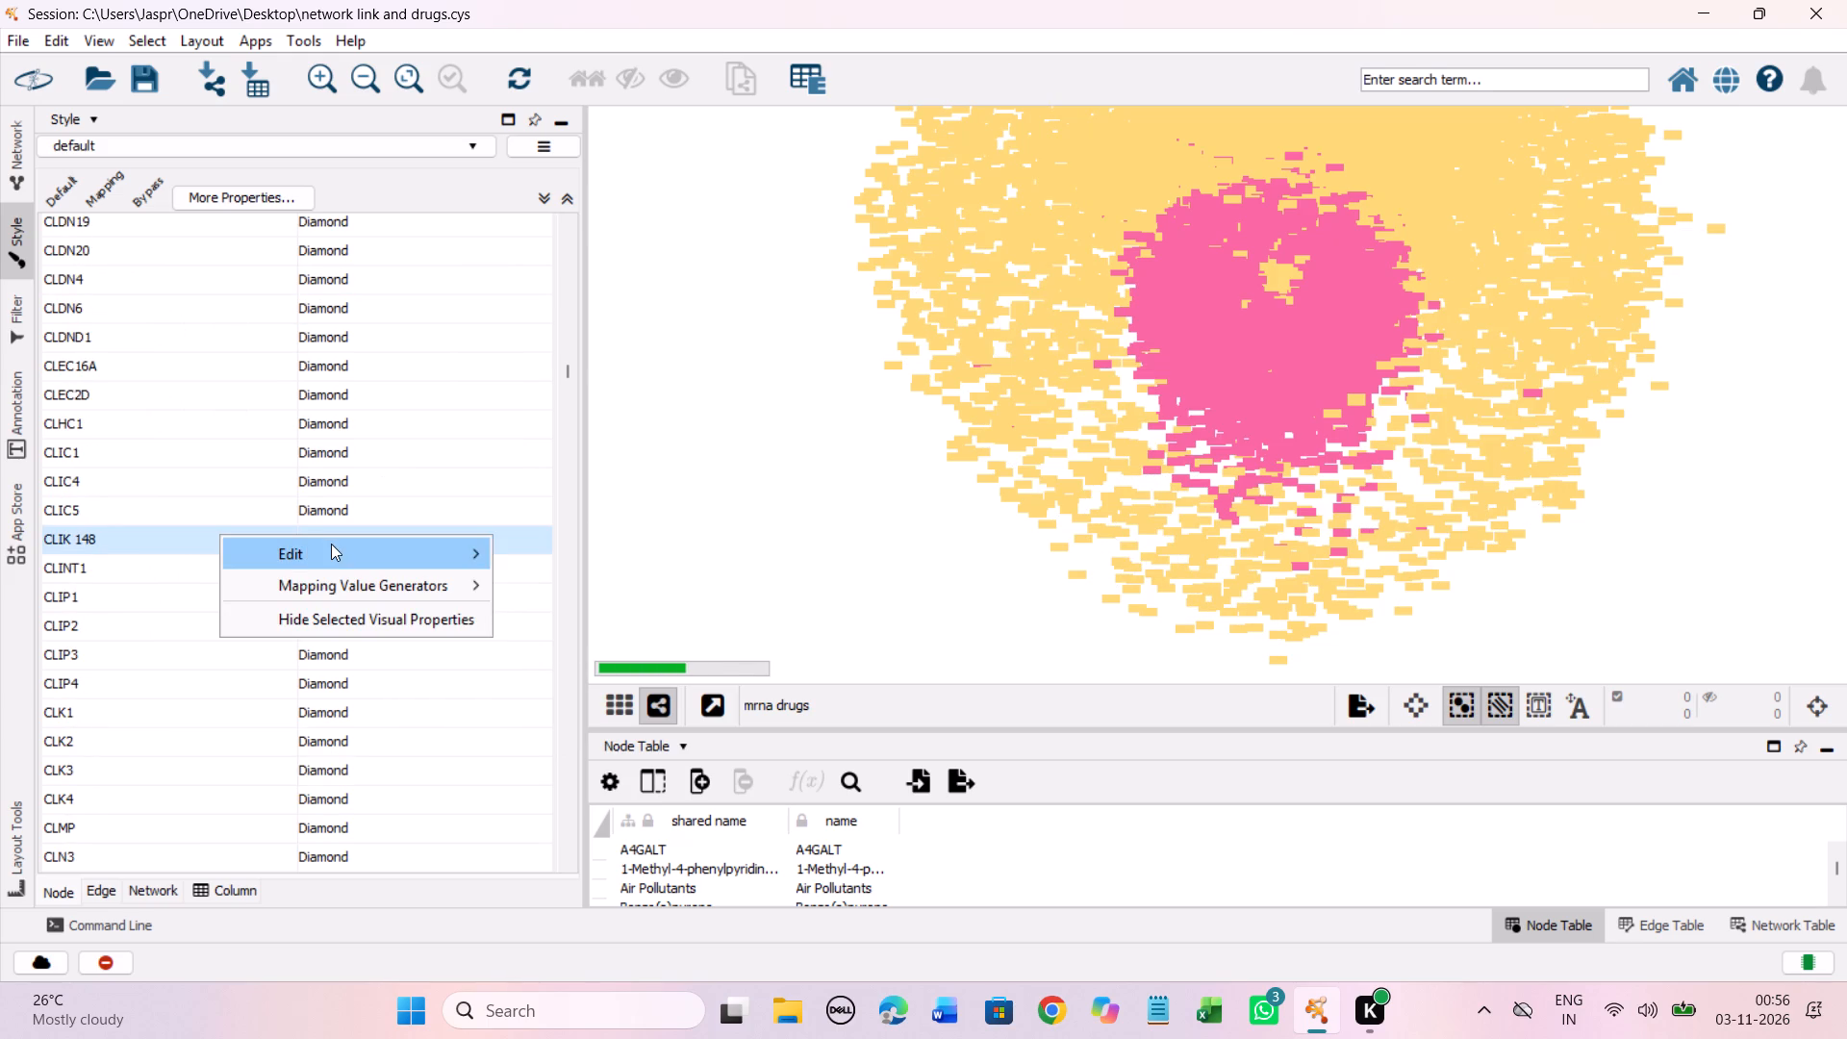
{"action": "left_click", "coordinate": [331, 543]}
{"action": "left_click", "coordinate": [571, 548]}
{"action": "left_click", "coordinate": [293, 462]}
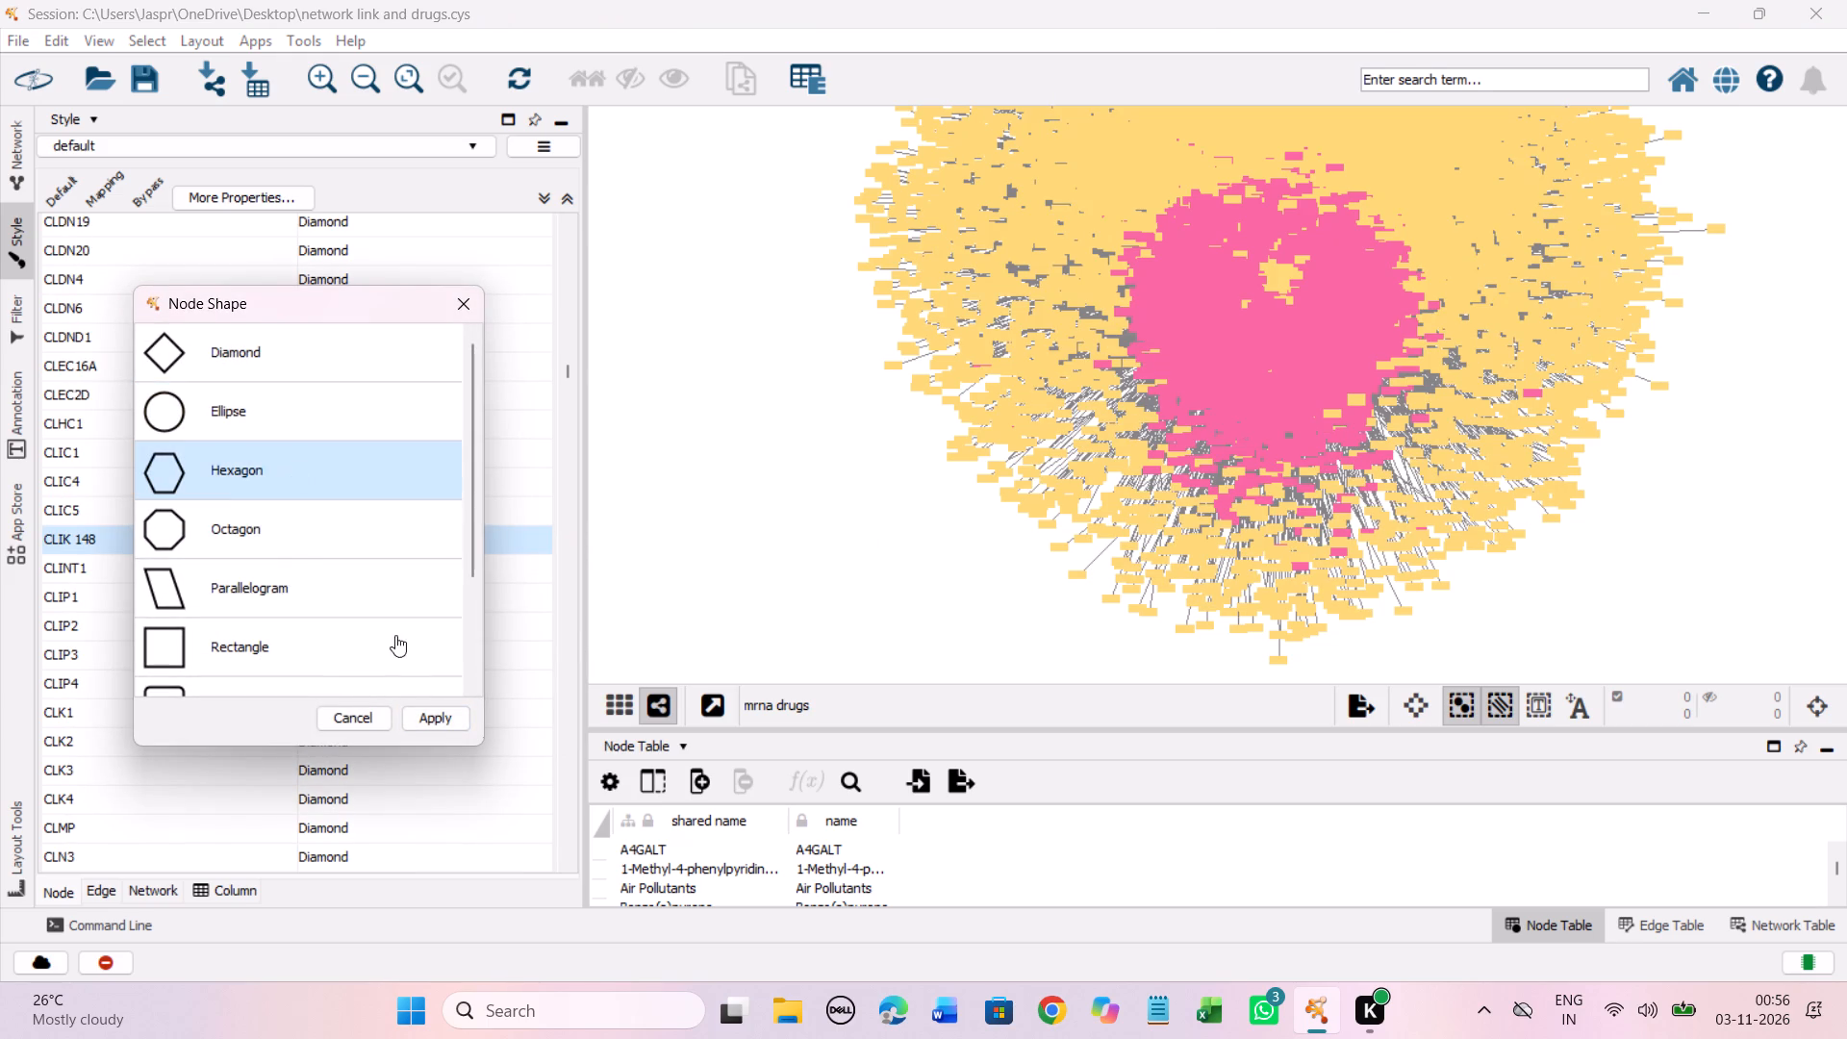
{"action": "left_click", "coordinate": [433, 714]}
Set the discrete node shape mapping for CMF protocol, CMF regimen and CMI 392 together to Hexagon.
{"action": "scroll", "coordinate": [371, 618], "scroll_direction": "down", "scroll_amount": 5}
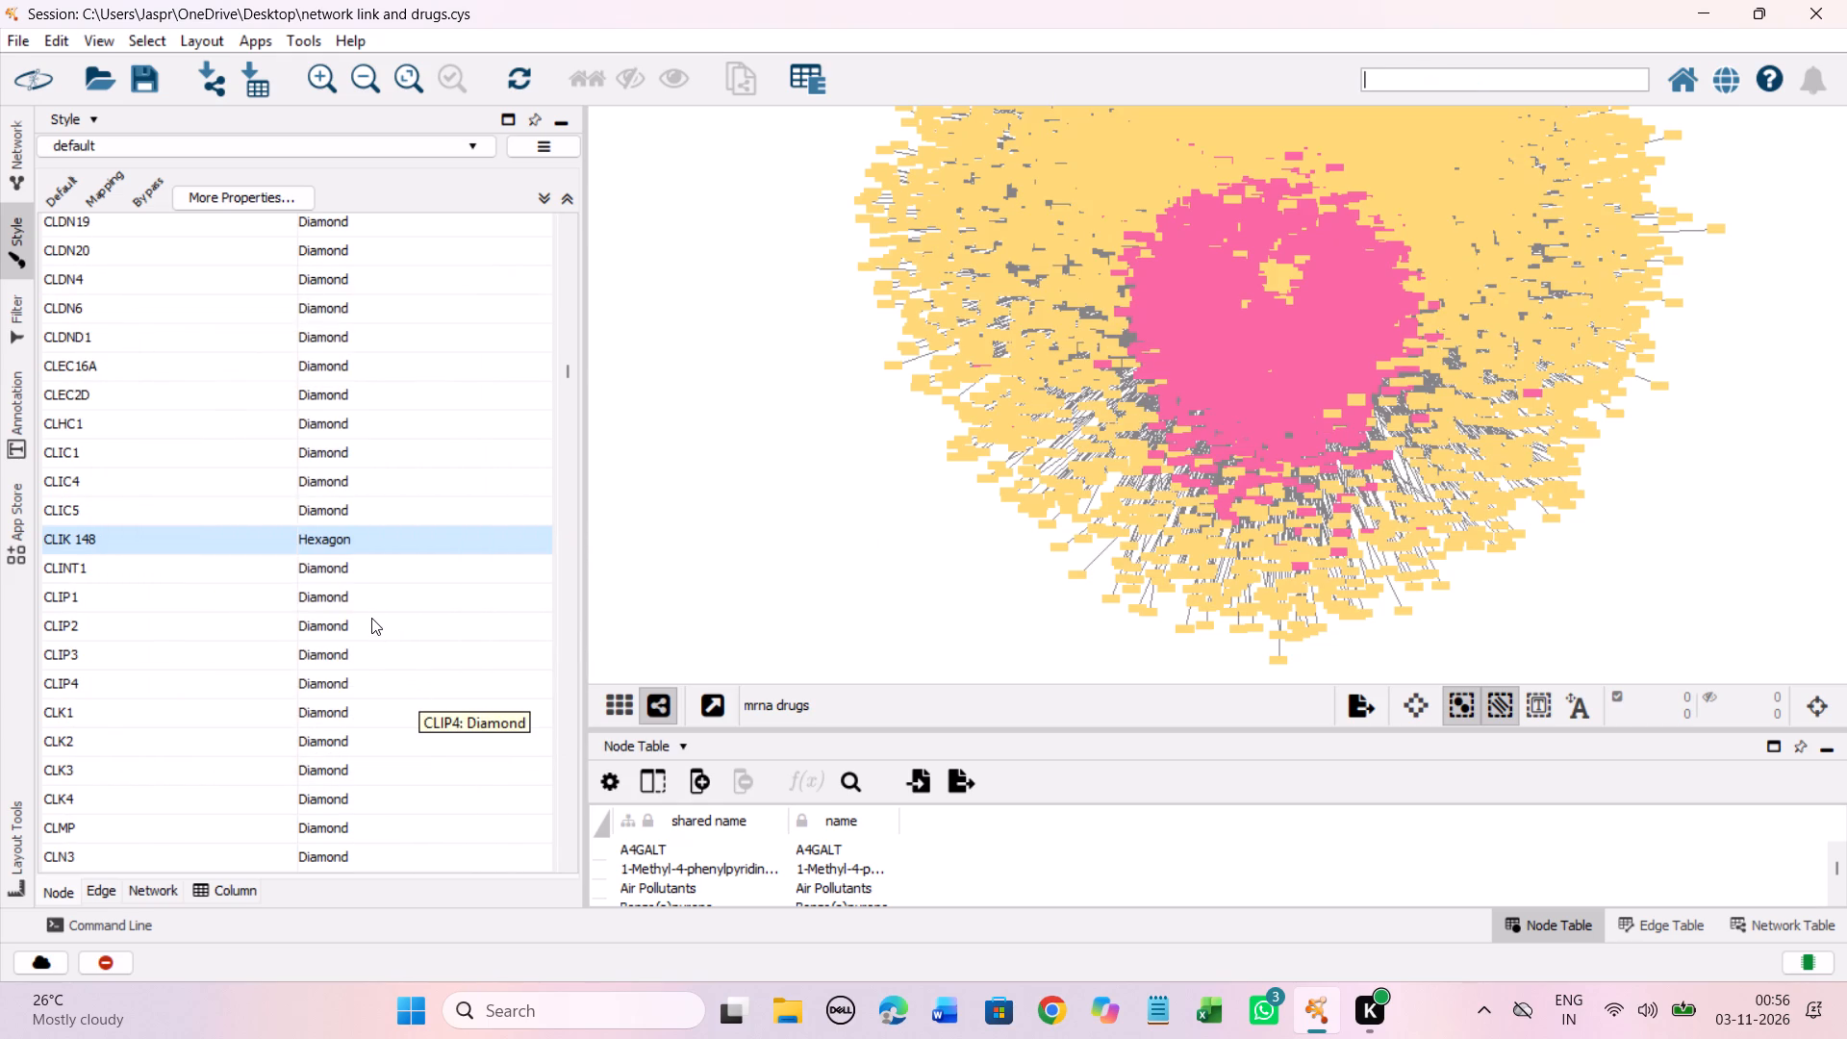
{"action": "scroll", "coordinate": [371, 618], "scroll_direction": "down", "scroll_amount": 6}
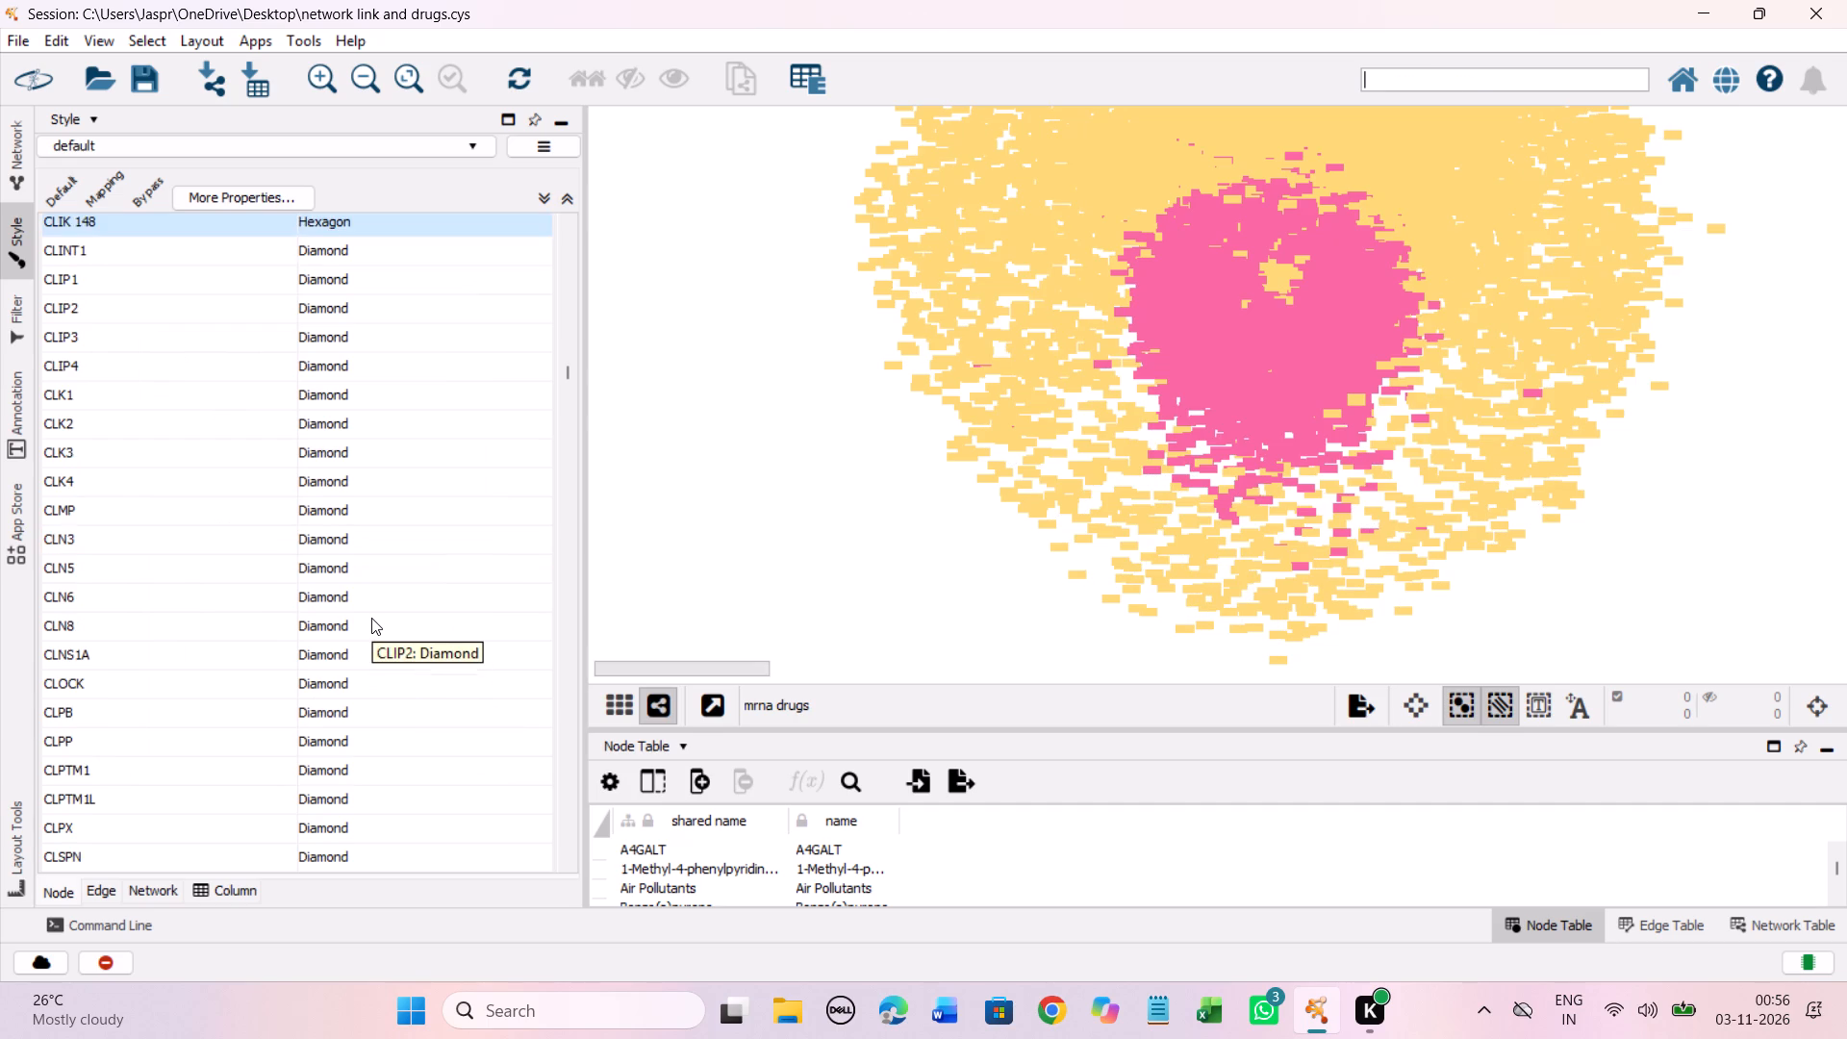
{"action": "scroll", "coordinate": [371, 618], "scroll_direction": "down", "scroll_amount": 4}
{"action": "scroll", "coordinate": [371, 618], "scroll_direction": "down", "scroll_amount": 20}
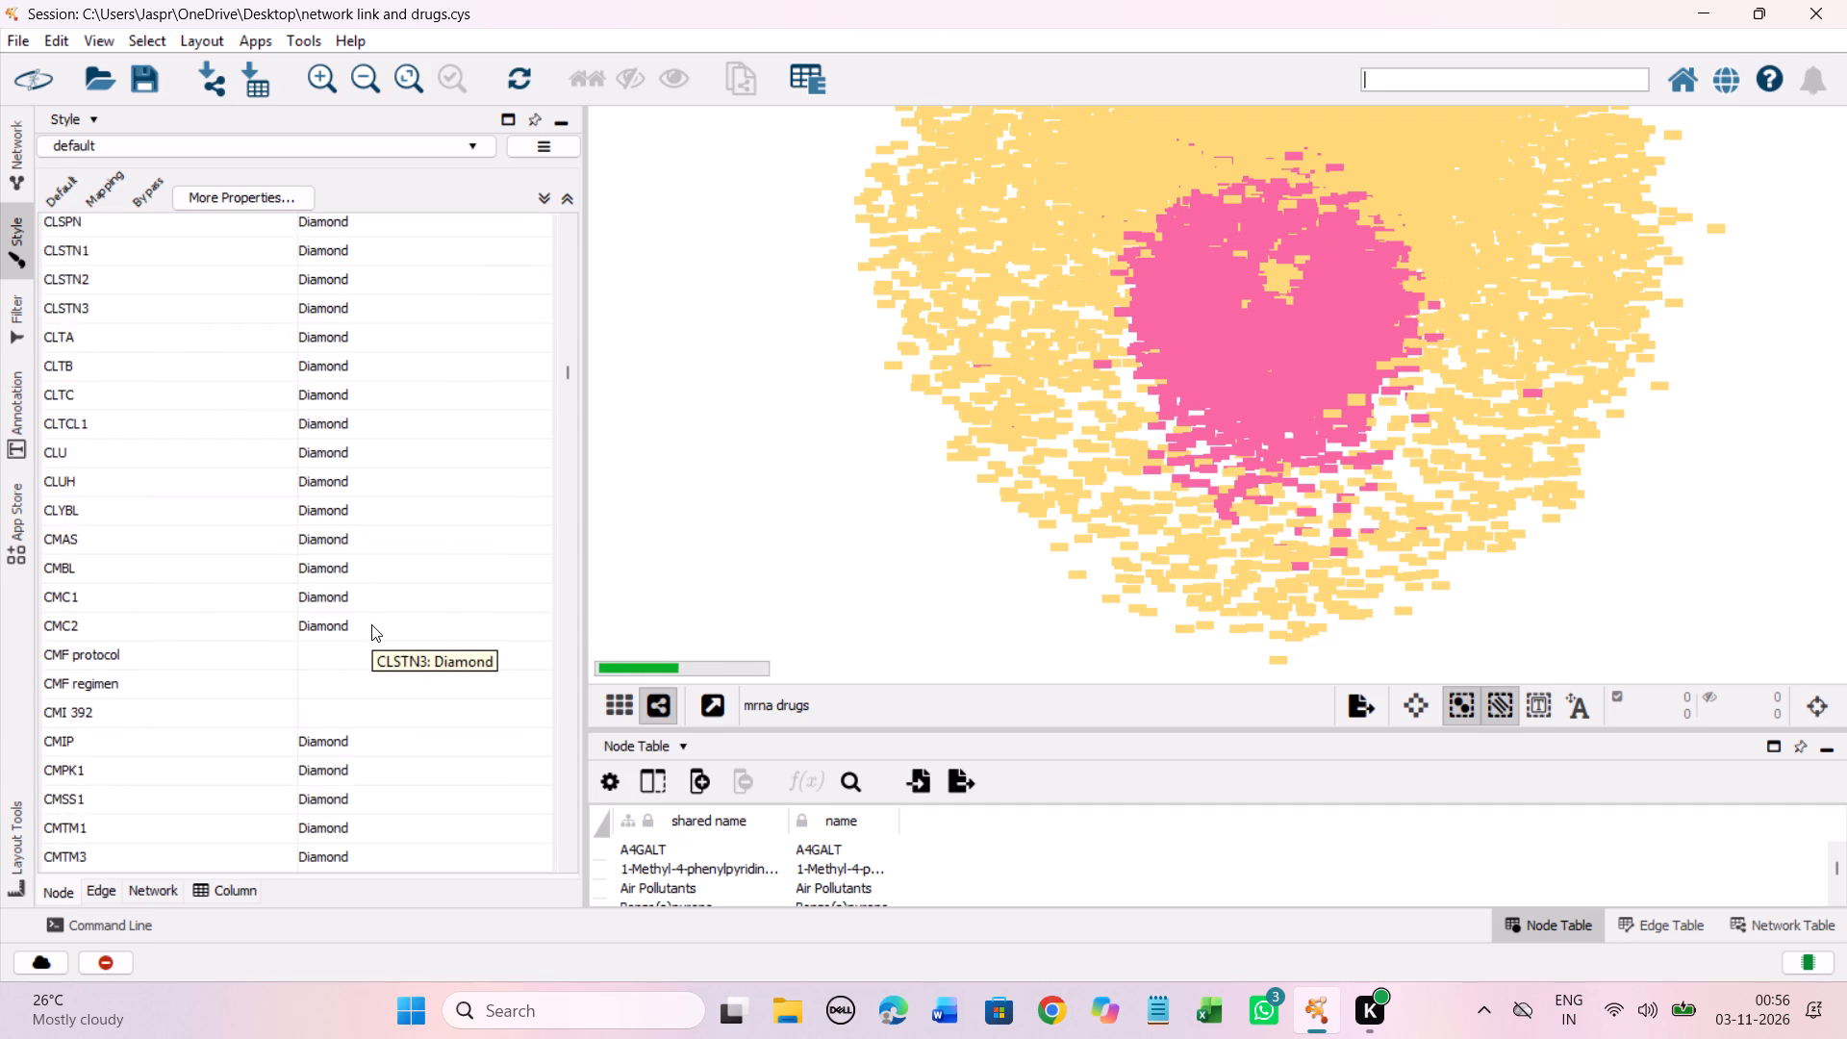
{"action": "scroll", "coordinate": [371, 624], "scroll_direction": "down", "scroll_amount": 6}
{"action": "left_click_drag", "start_coordinate": [280, 424], "coordinate": [283, 474]}
{"action": "right_click", "coordinate": [283, 474]}
{"action": "left_click", "coordinate": [377, 475]}
{"action": "left_click", "coordinate": [379, 489]}
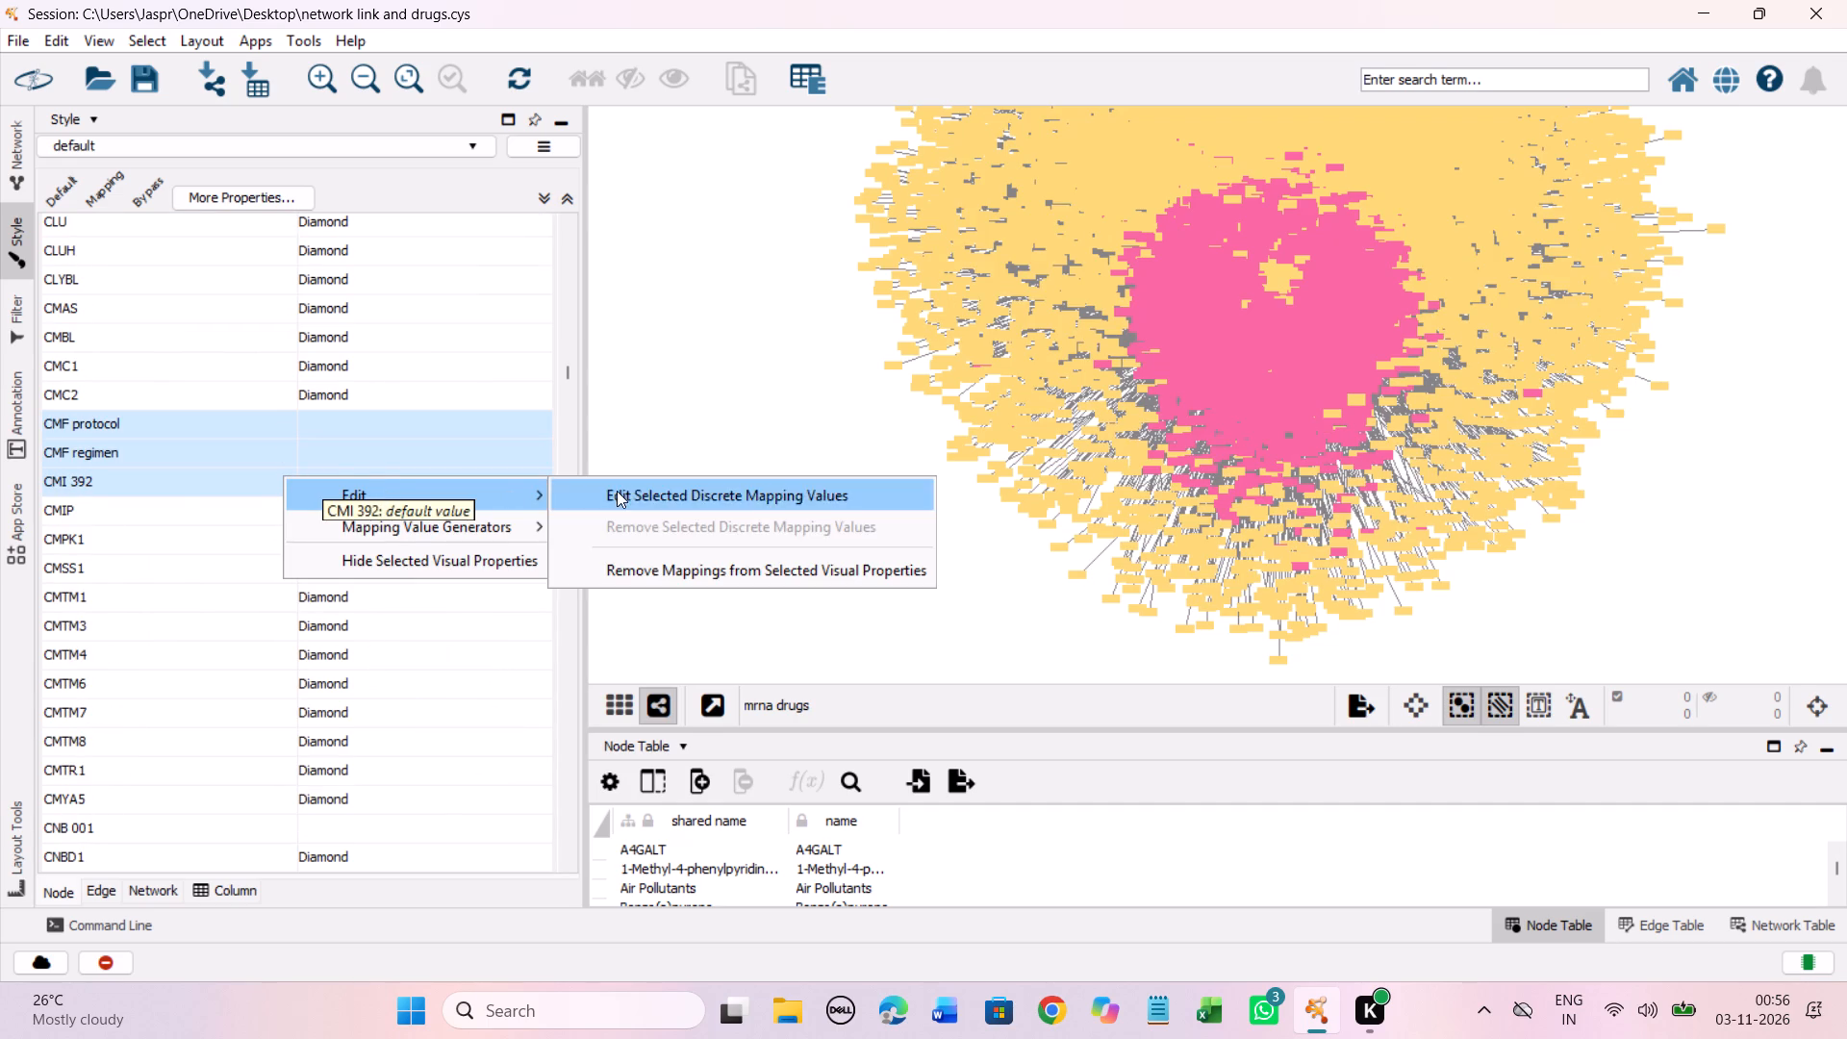
{"action": "left_click", "coordinate": [619, 491]}
{"action": "left_click", "coordinate": [255, 464]}
{"action": "left_click", "coordinate": [452, 711]}
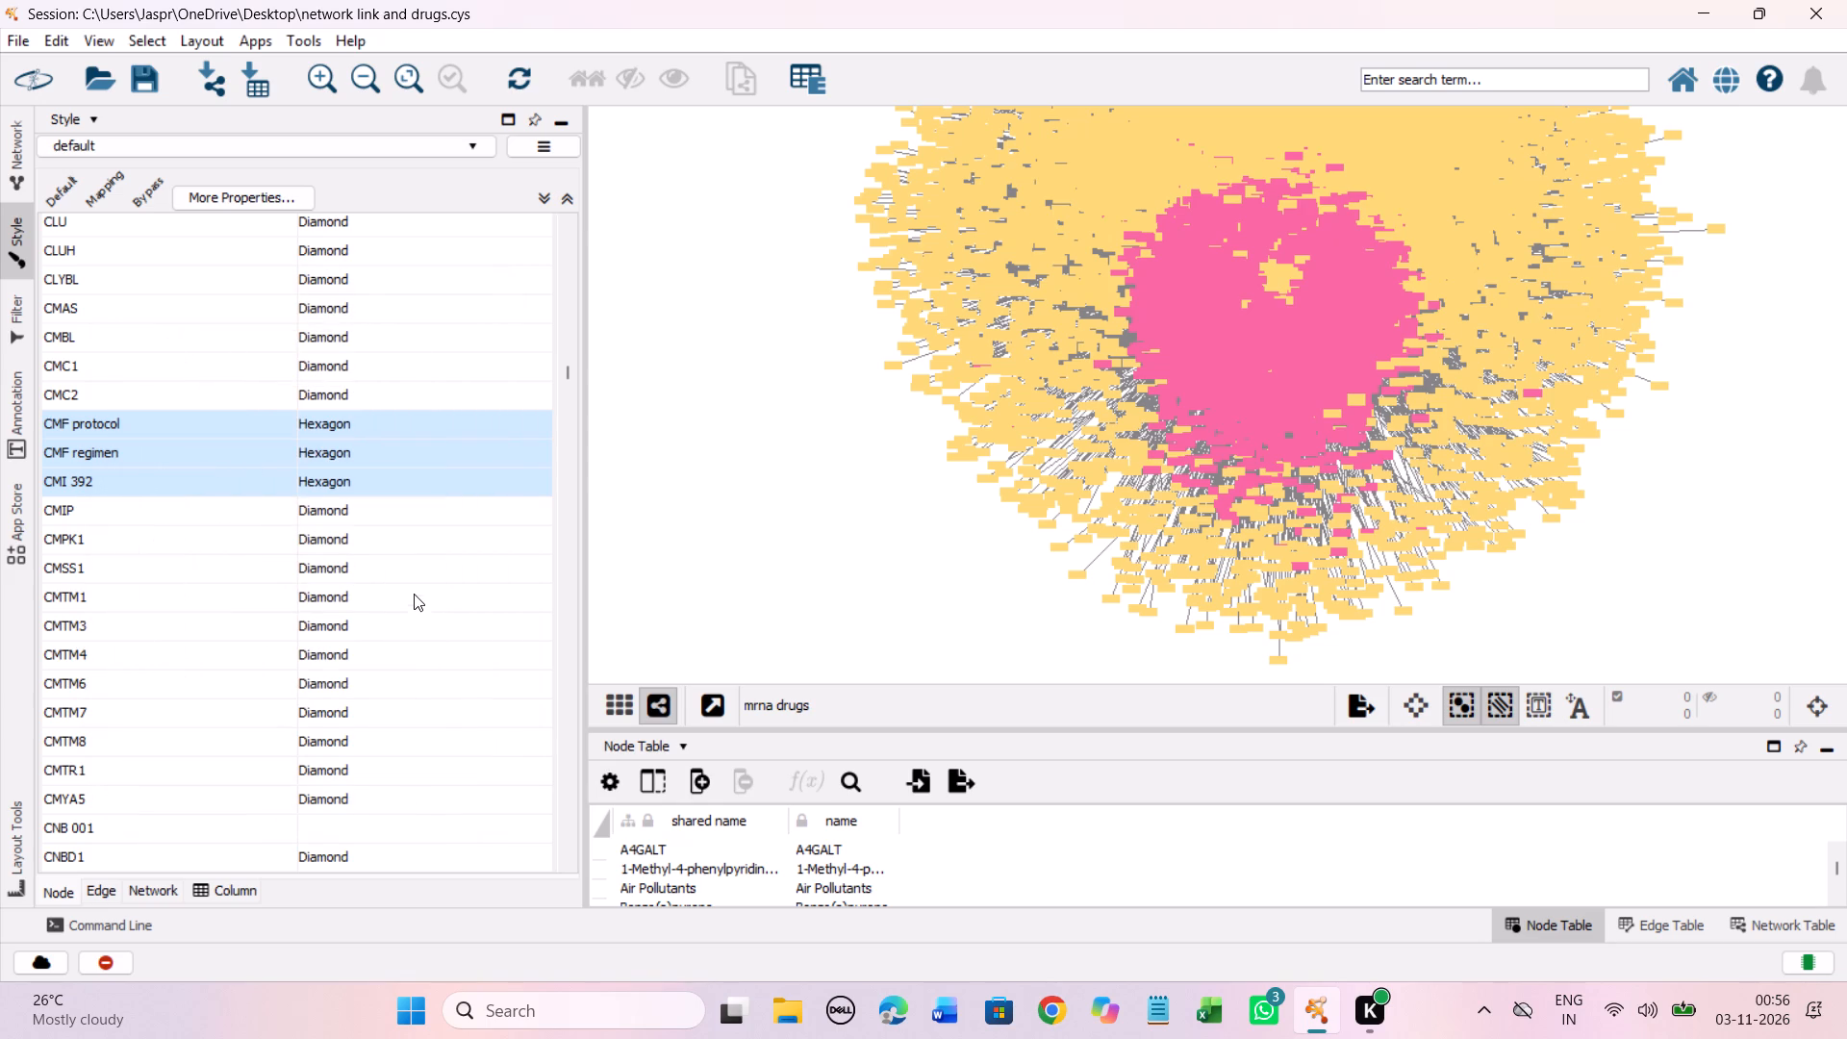
Set the discrete node shape mapping for CNB 001 to Hexagon.
{"action": "scroll", "coordinate": [411, 579], "scroll_direction": "down", "scroll_amount": 9}
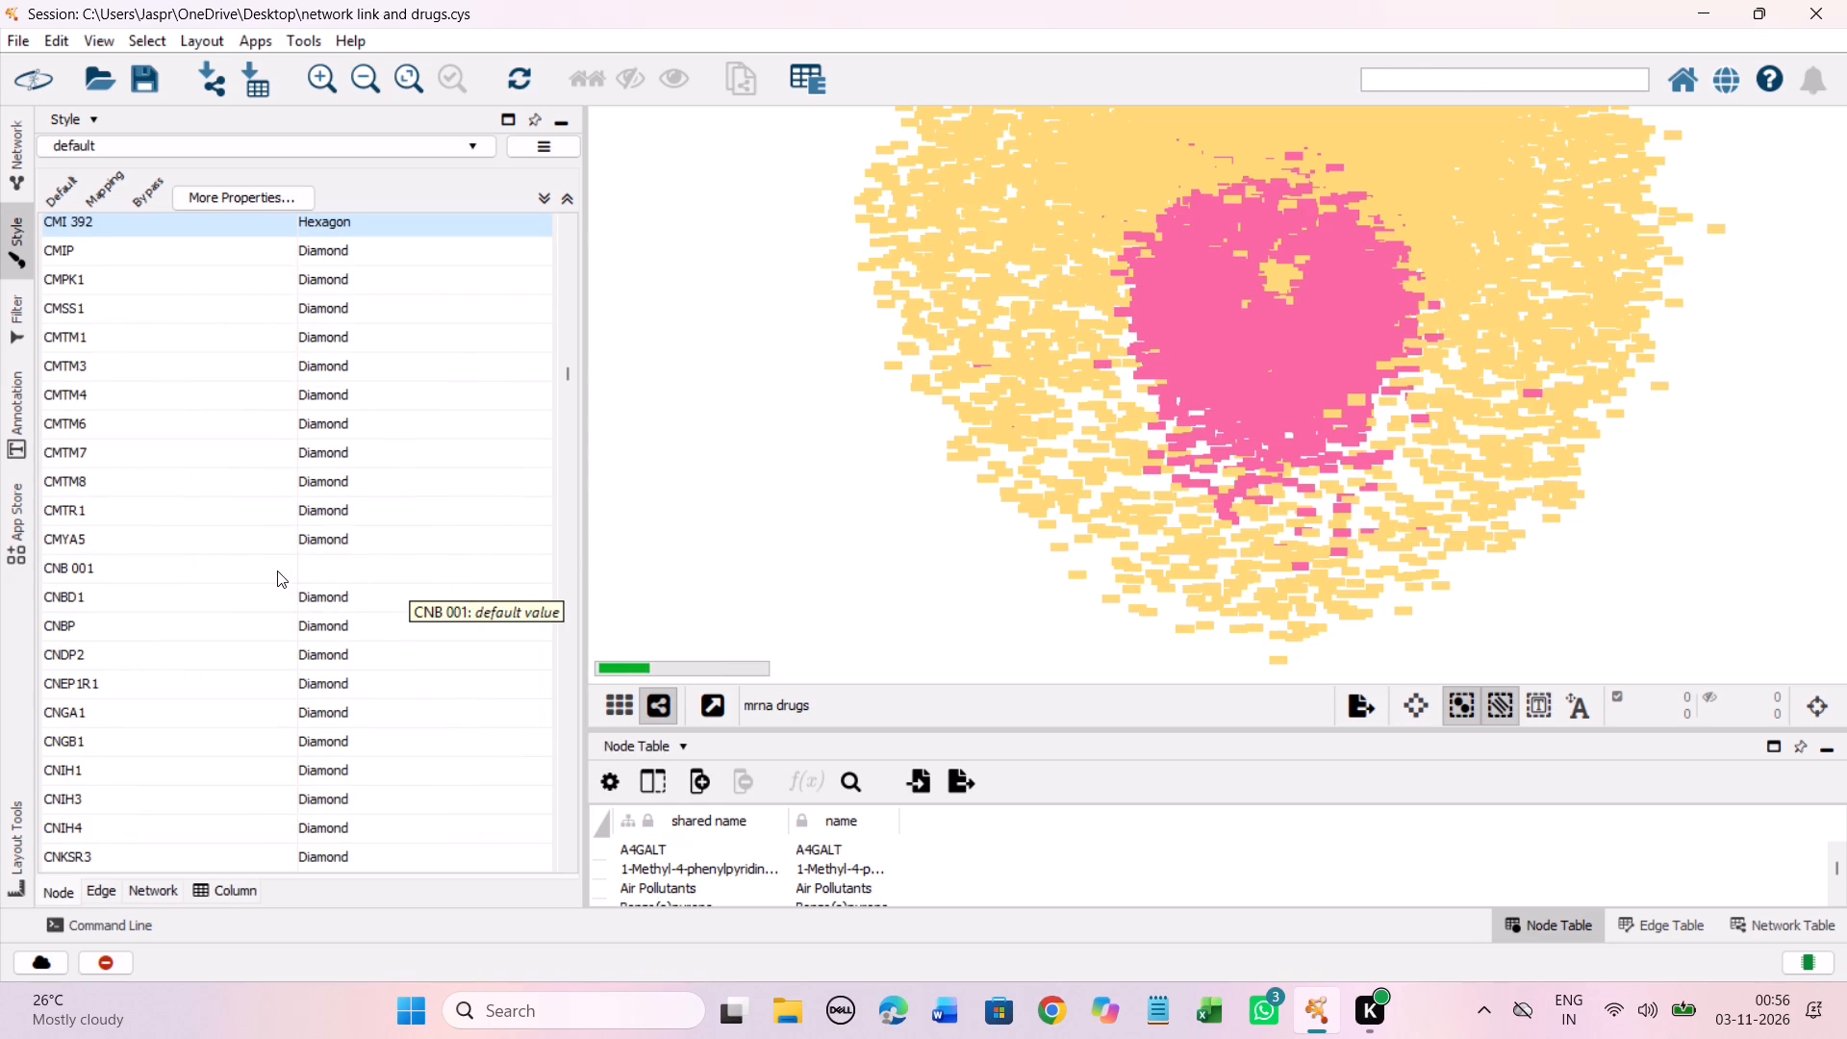
{"action": "left_click", "coordinate": [277, 570]}
{"action": "right_click", "coordinate": [277, 570]}
{"action": "left_click", "coordinate": [366, 587]}
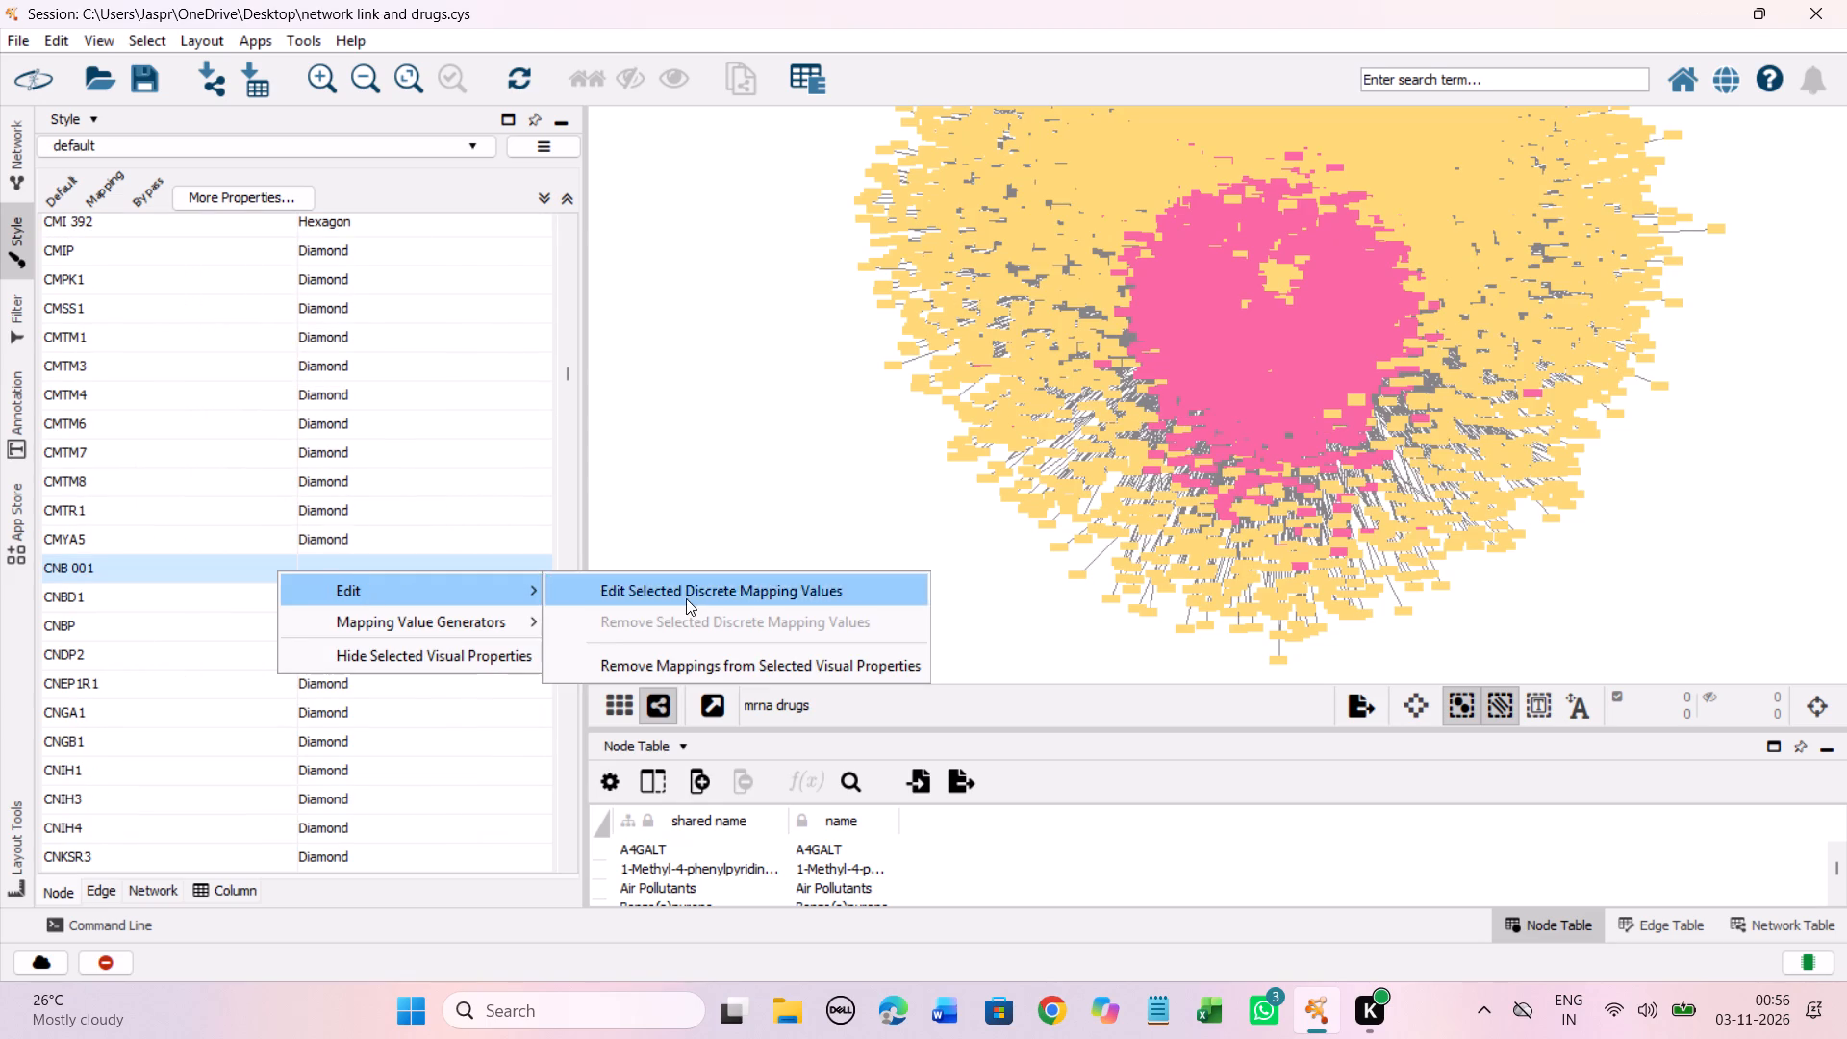
{"action": "left_click", "coordinate": [687, 598]}
{"action": "left_click", "coordinate": [302, 467]}
{"action": "left_click", "coordinate": [434, 721]}
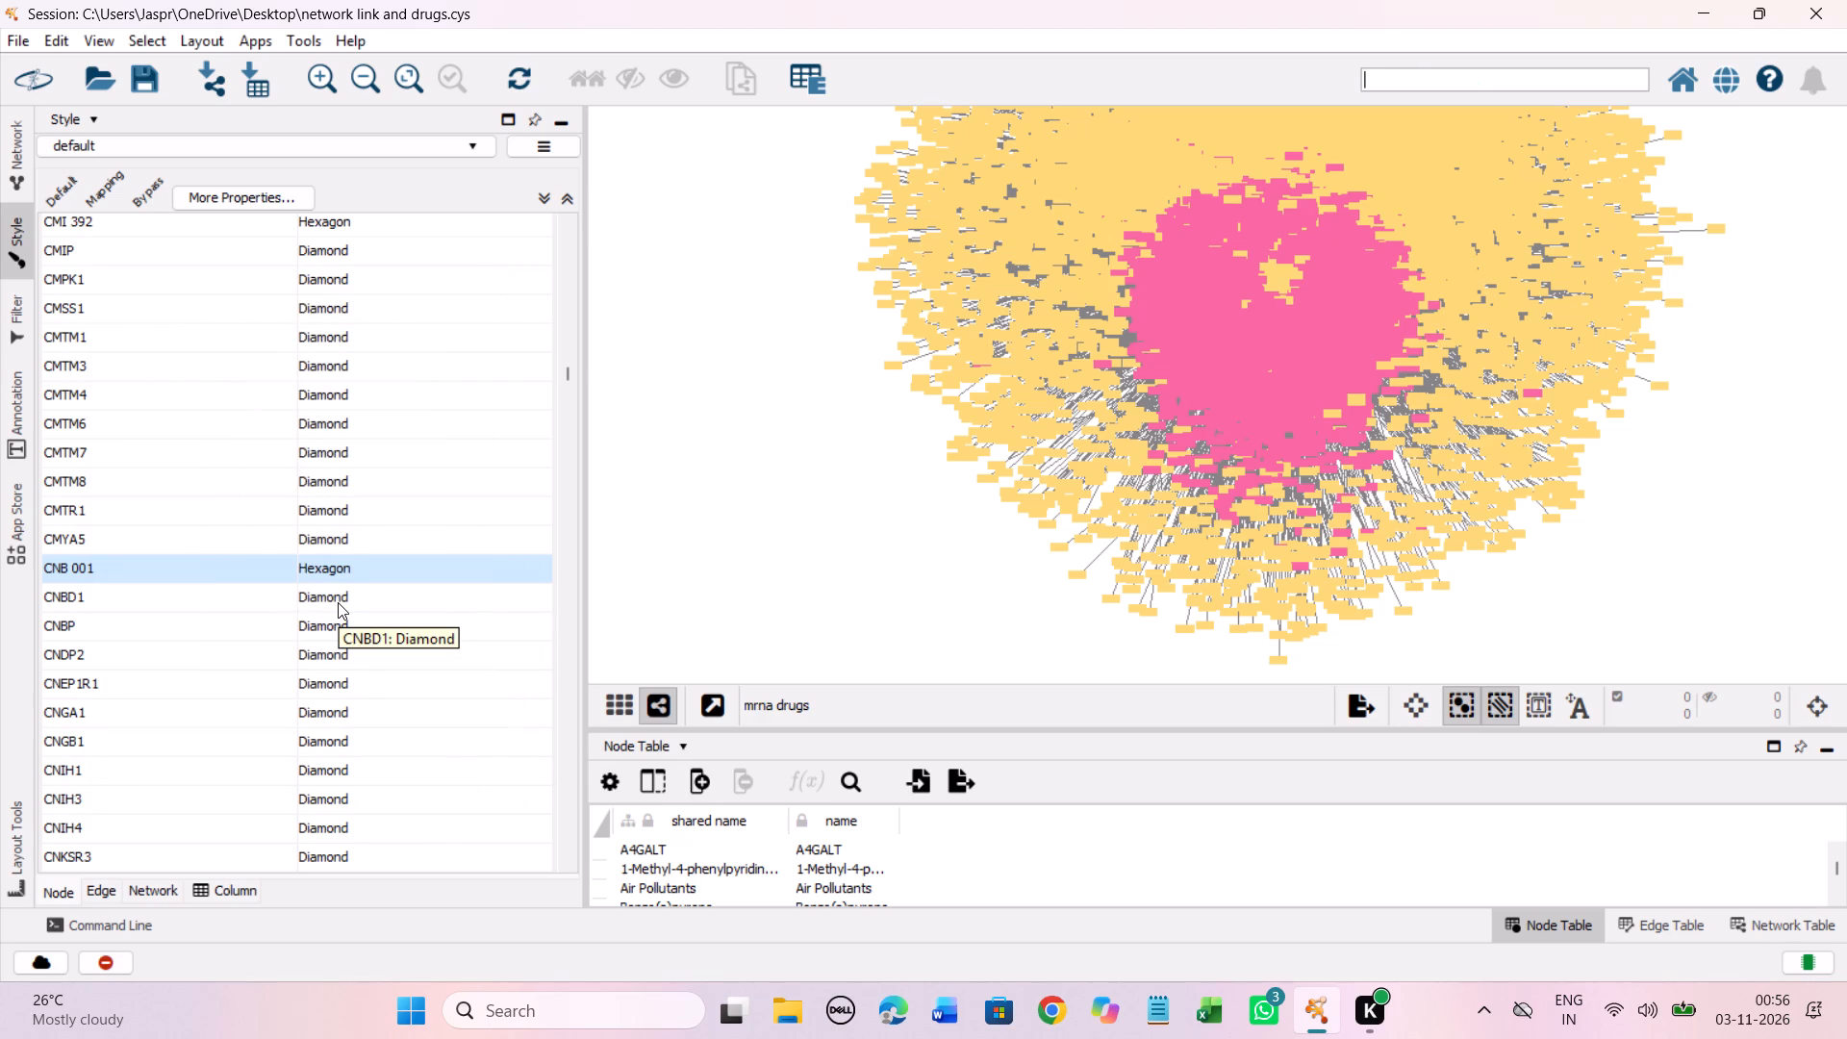
Set the discrete node shape mapping for COSS-86 protocol to Hexagon.
{"action": "scroll", "coordinate": [338, 602], "scroll_direction": "down", "scroll_amount": 12}
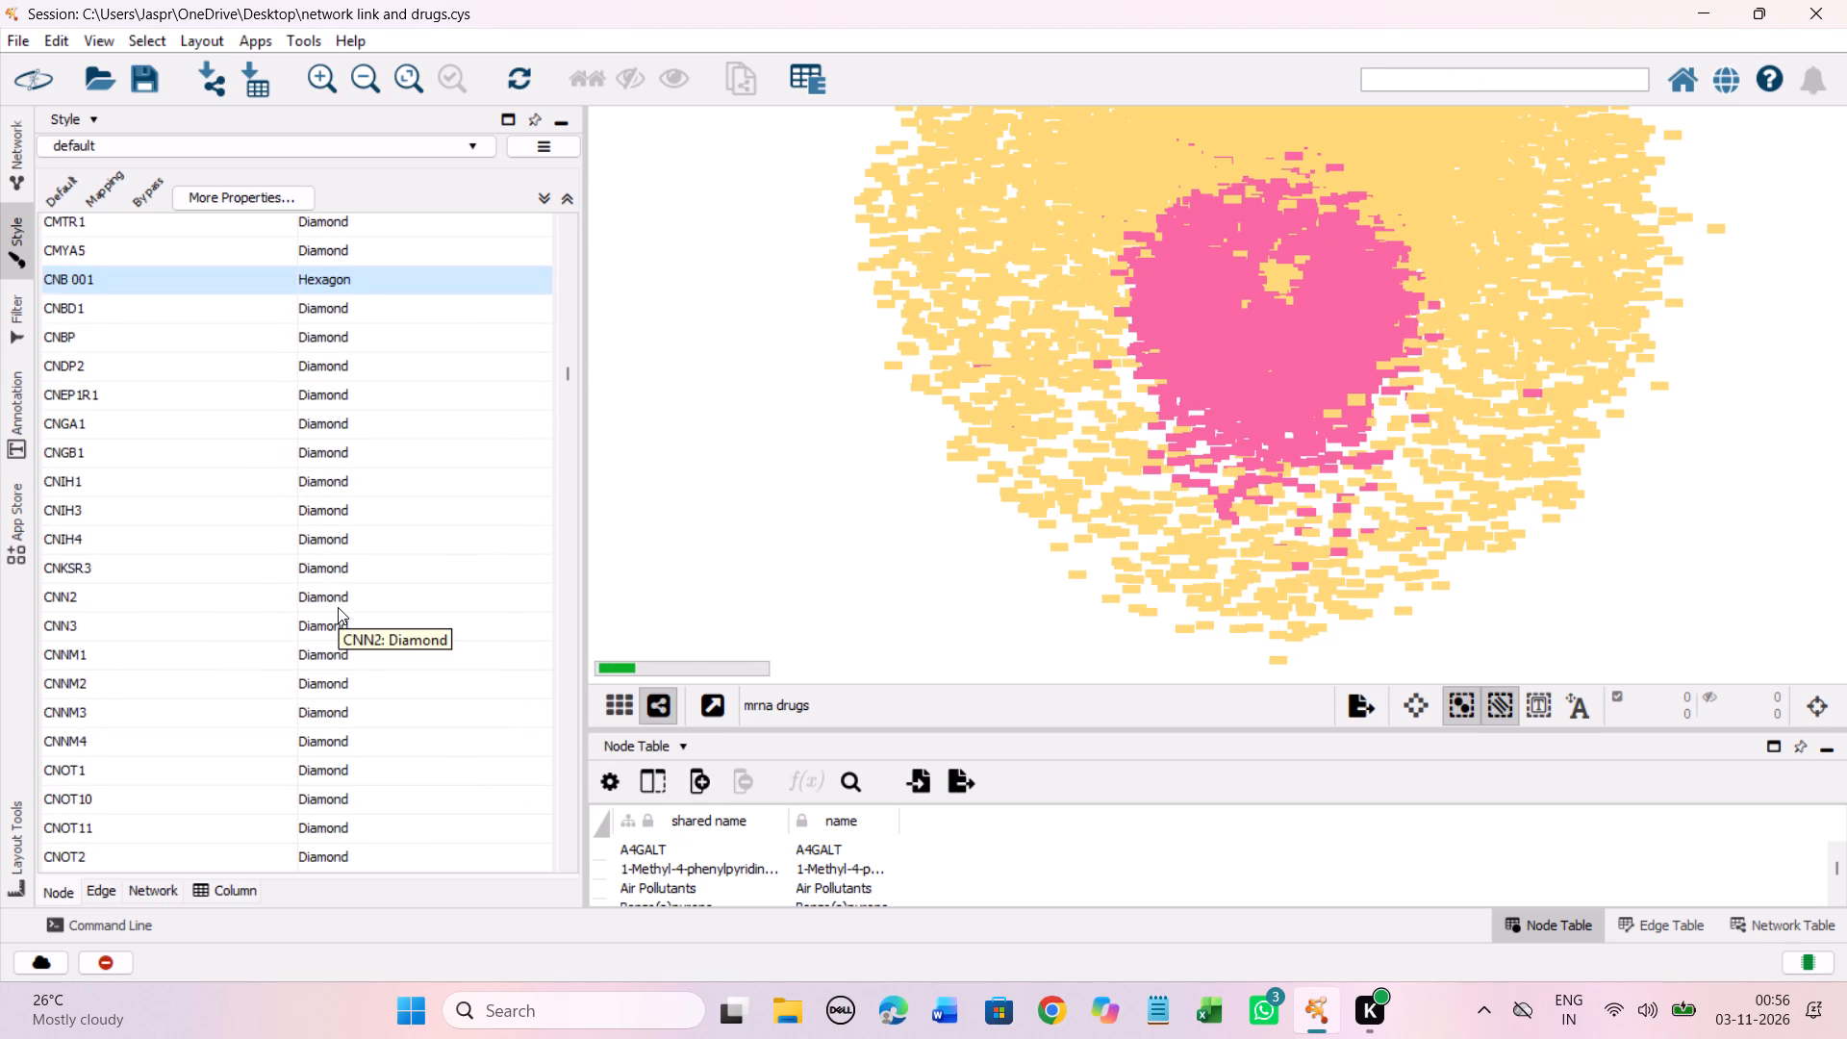
{"action": "scroll", "coordinate": [338, 607], "scroll_direction": "down", "scroll_amount": 6}
{"action": "scroll", "coordinate": [338, 607], "scroll_direction": "up", "scroll_amount": 11}
{"action": "scroll", "coordinate": [338, 607], "scroll_direction": "down", "scroll_amount": 13}
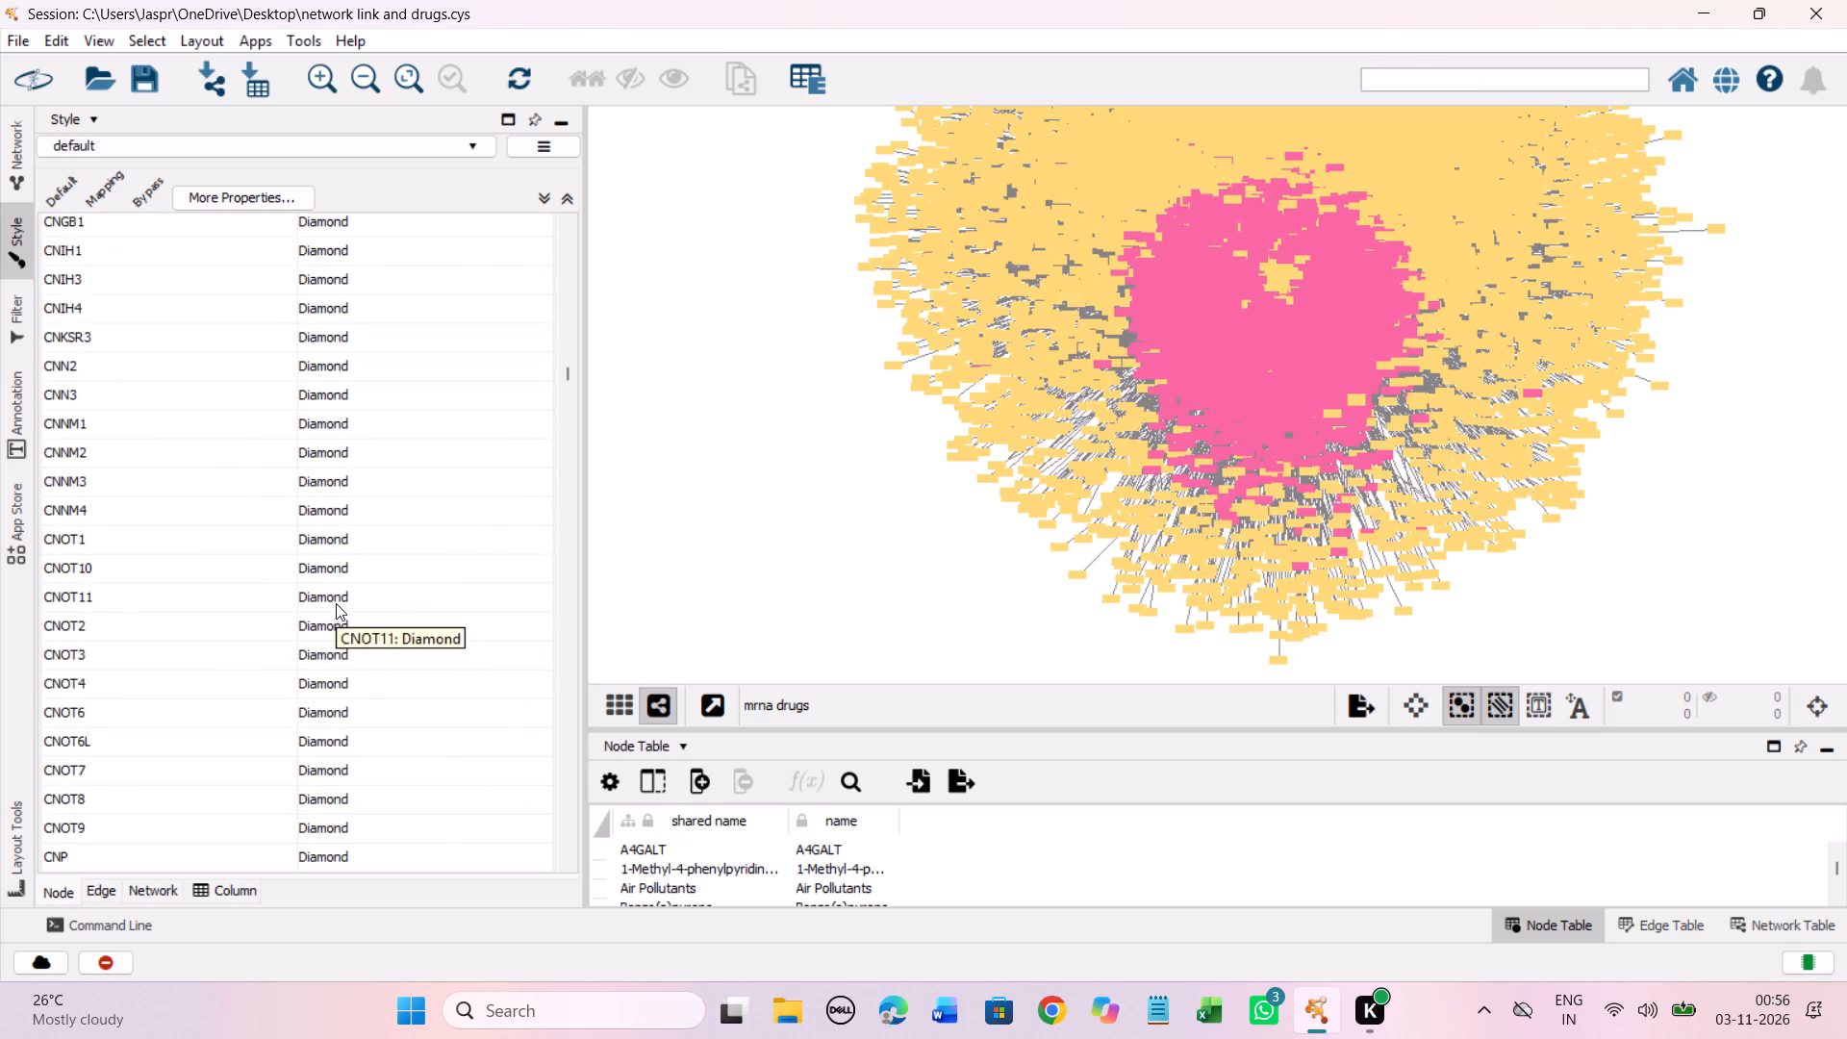
{"action": "scroll", "coordinate": [336, 603], "scroll_direction": "down", "scroll_amount": 20}
{"action": "scroll", "coordinate": [336, 603], "scroll_direction": "down", "scroll_amount": 20}
{"action": "scroll", "coordinate": [336, 603], "scroll_direction": "down", "scroll_amount": 3}
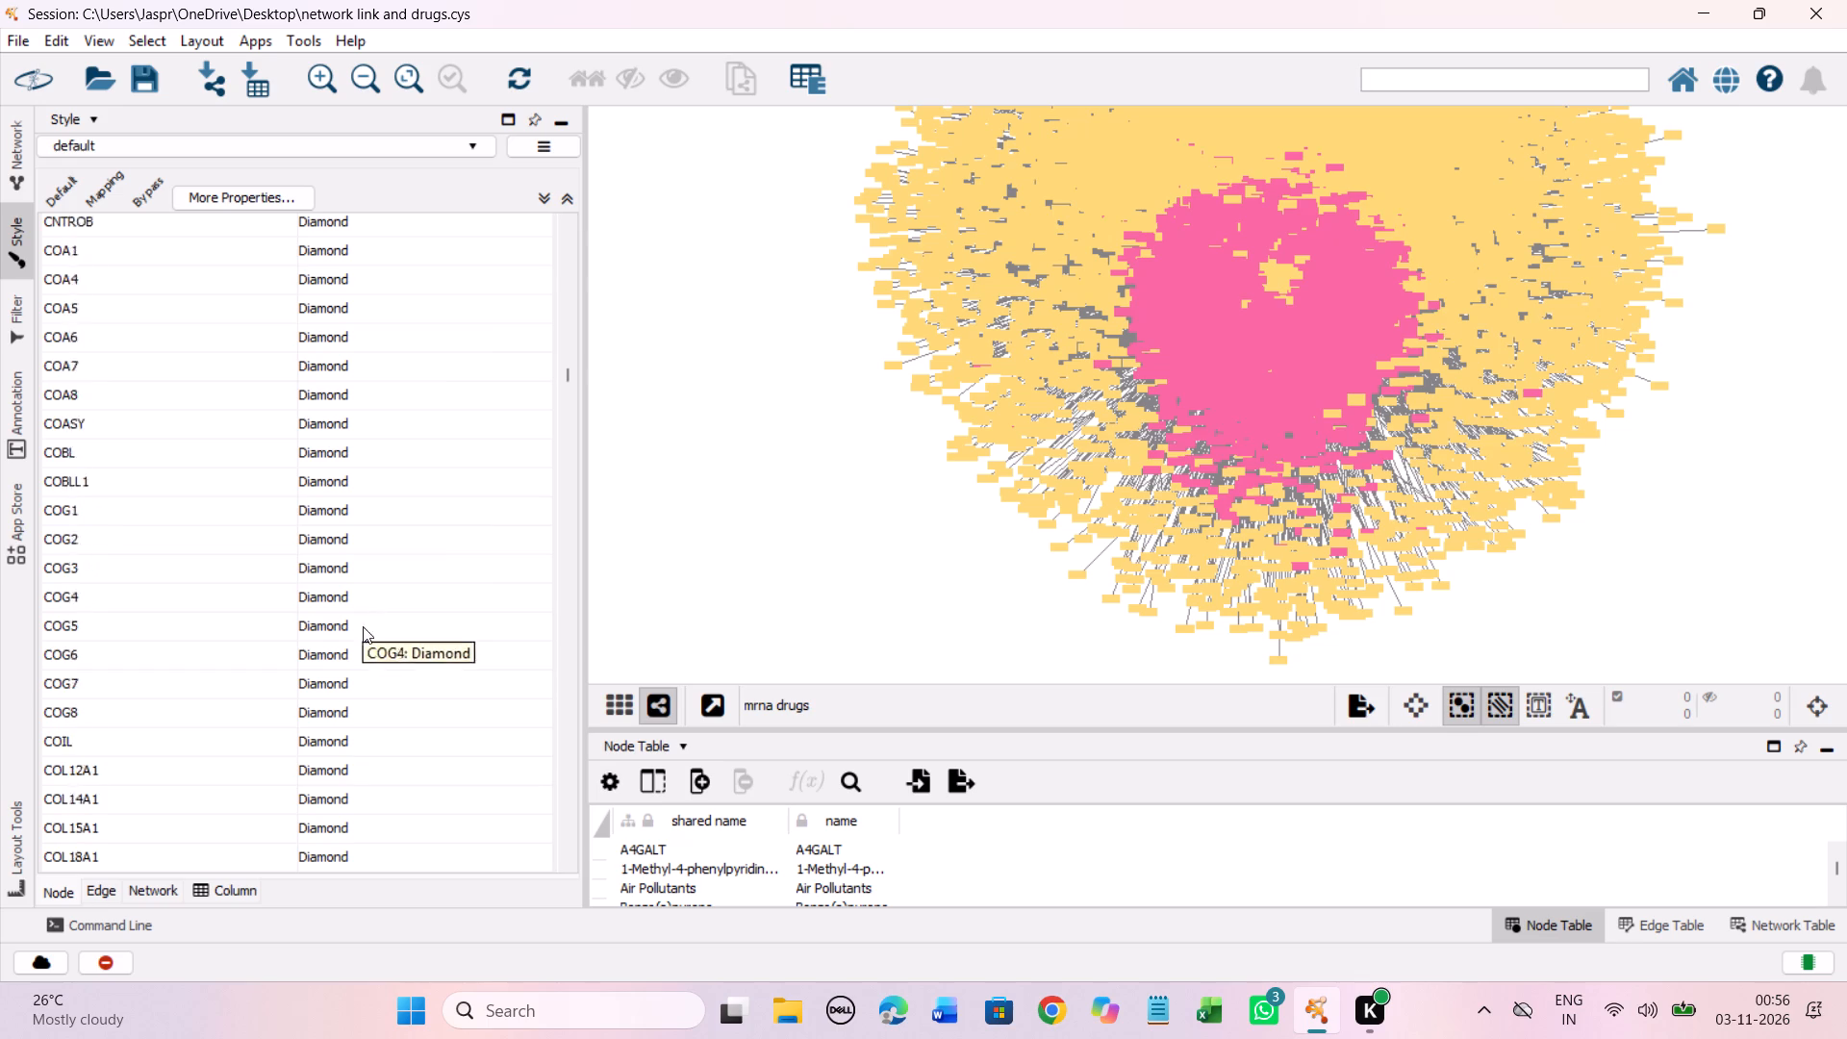
{"action": "scroll", "coordinate": [363, 626], "scroll_direction": "down", "scroll_amount": 20}
{"action": "scroll", "coordinate": [363, 626], "scroll_direction": "down", "scroll_amount": 20}
{"action": "scroll", "coordinate": [363, 626], "scroll_direction": "down", "scroll_amount": 2}
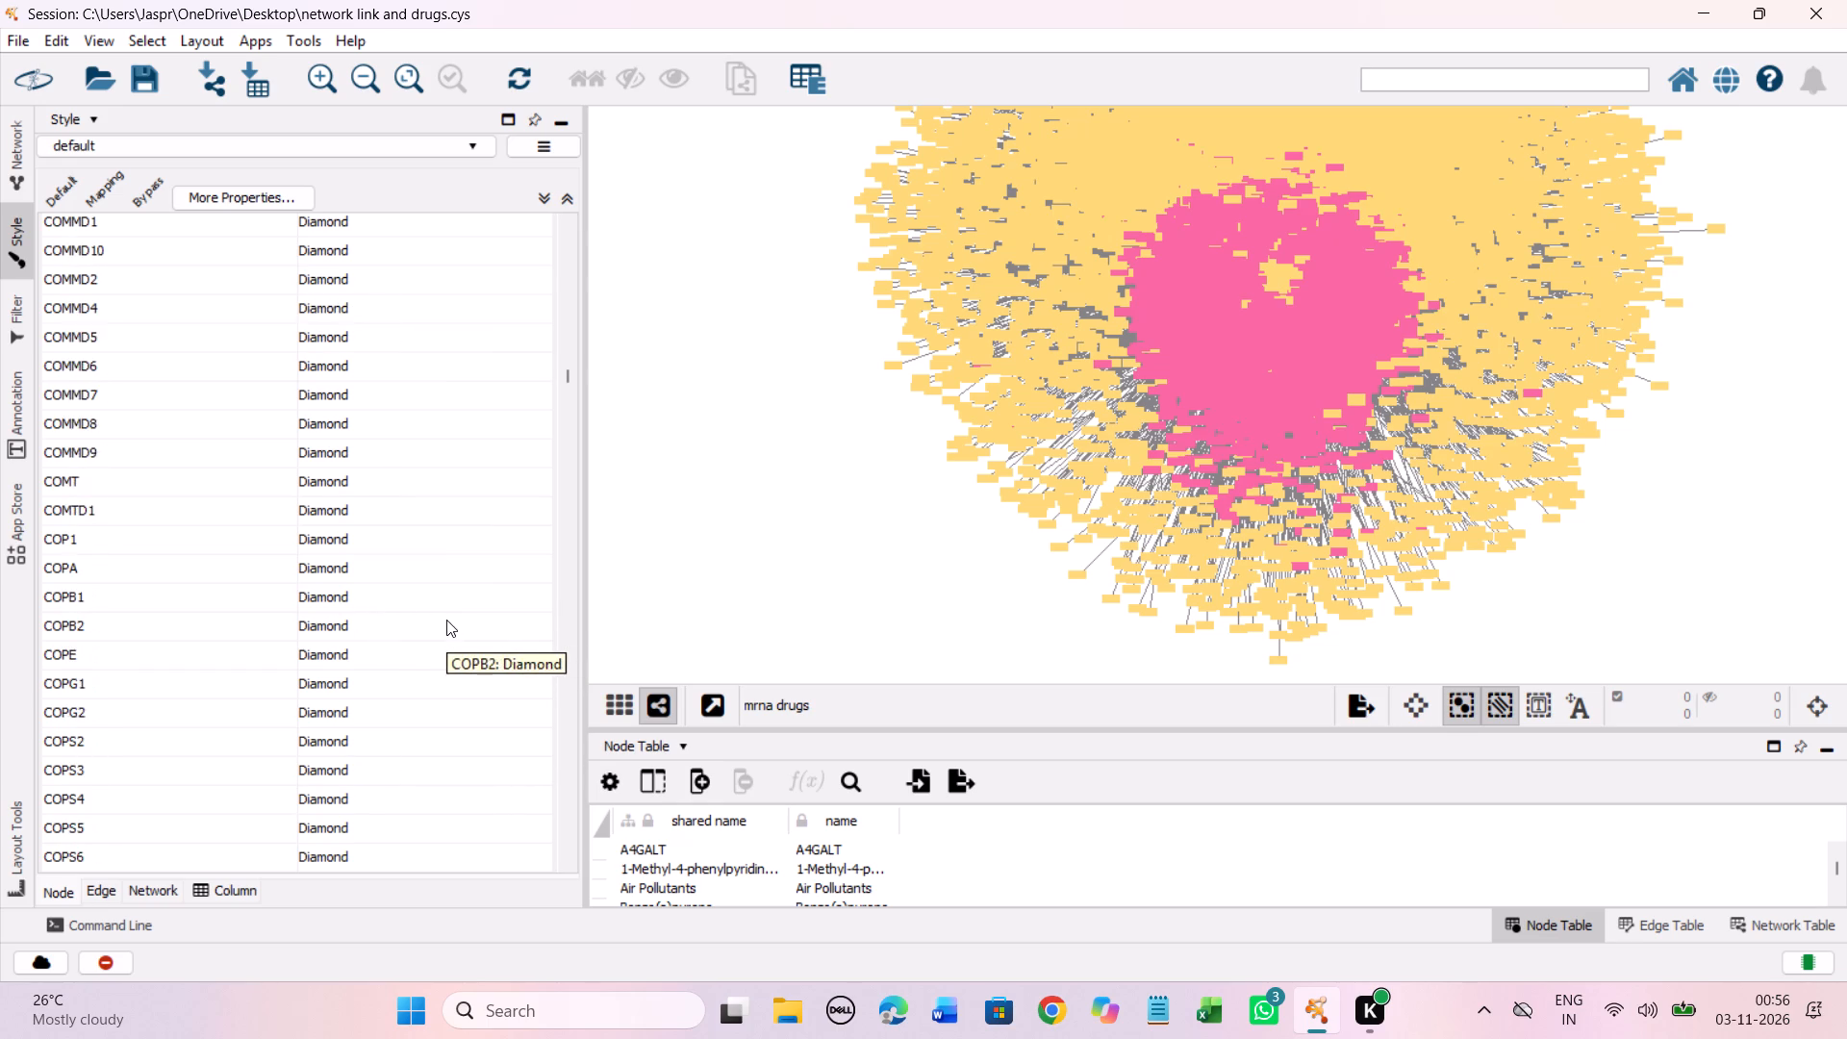
{"action": "scroll", "coordinate": [446, 620], "scroll_direction": "down", "scroll_amount": 3}
{"action": "scroll", "coordinate": [446, 625], "scroll_direction": "down", "scroll_amount": 20}
{"action": "scroll", "coordinate": [446, 625], "scroll_direction": "down", "scroll_amount": 10}
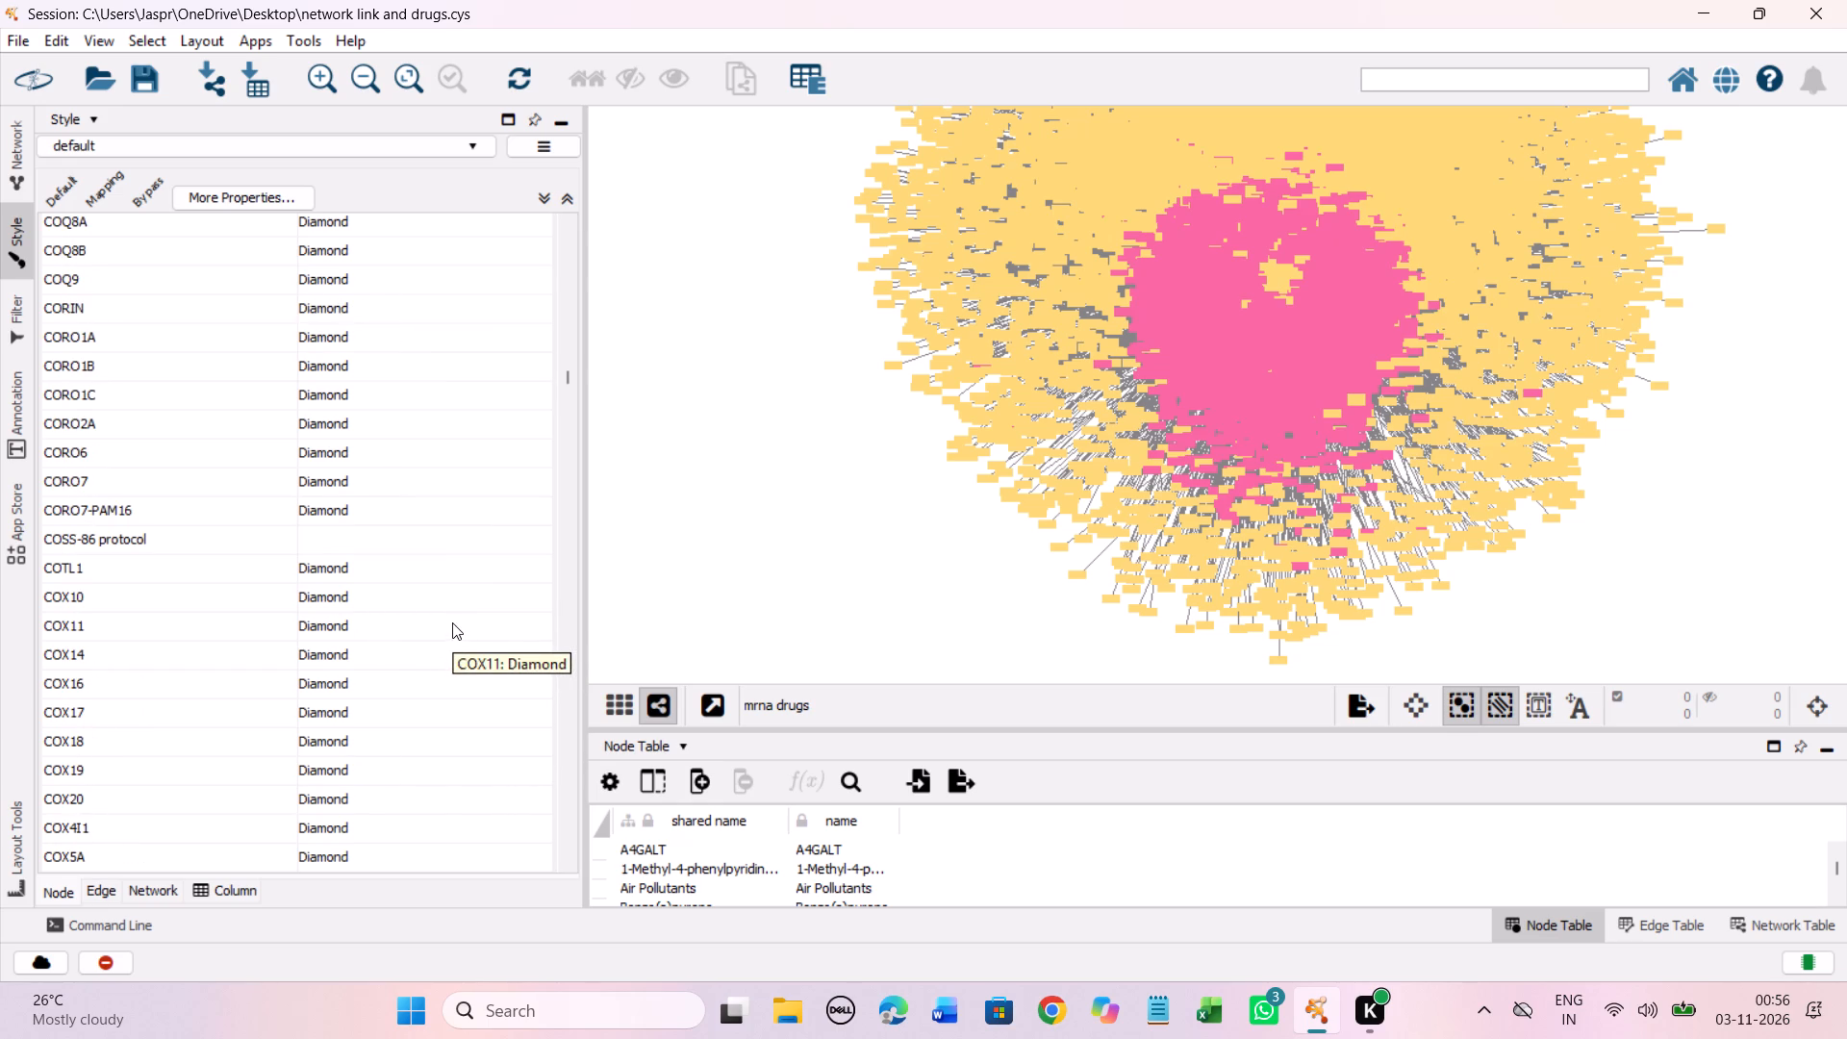
{"action": "left_click", "coordinate": [327, 537]}
{"action": "right_click", "coordinate": [327, 537]}
{"action": "left_click", "coordinate": [409, 548]}
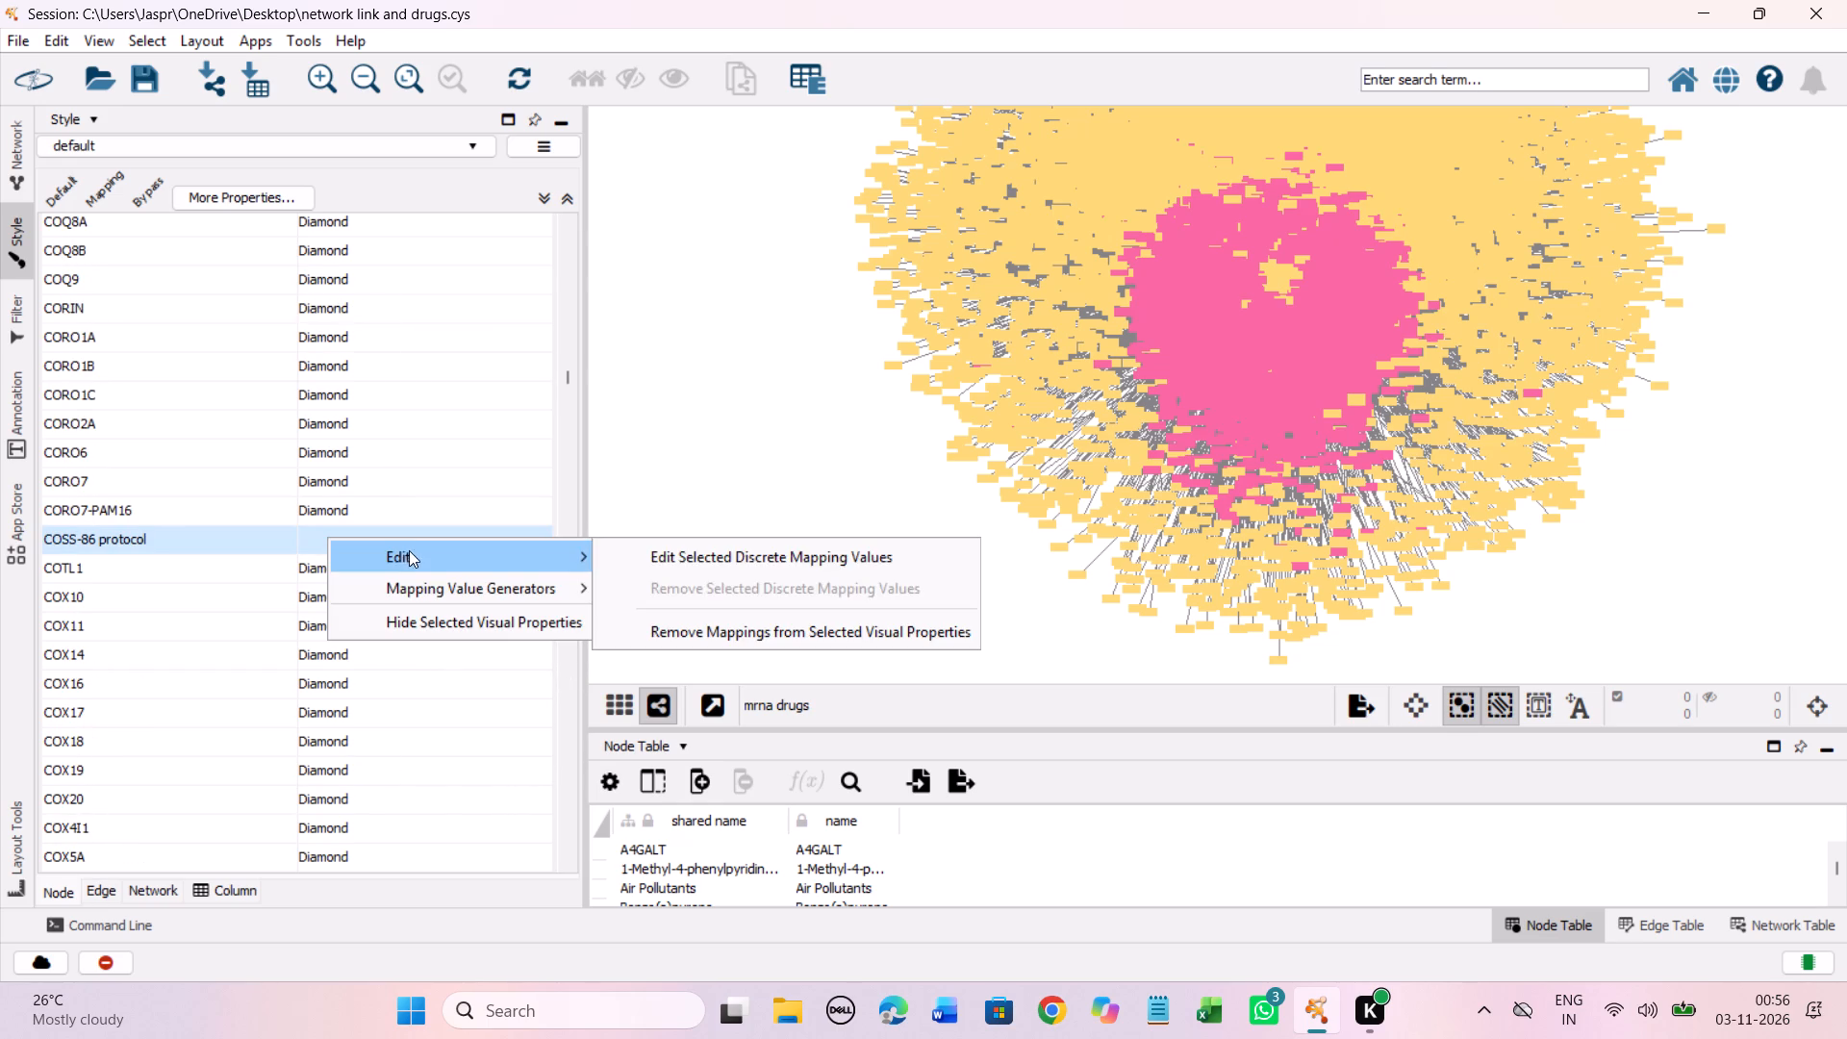
{"action": "left_click", "coordinate": [658, 562]}
{"action": "left_click", "coordinate": [321, 463]}
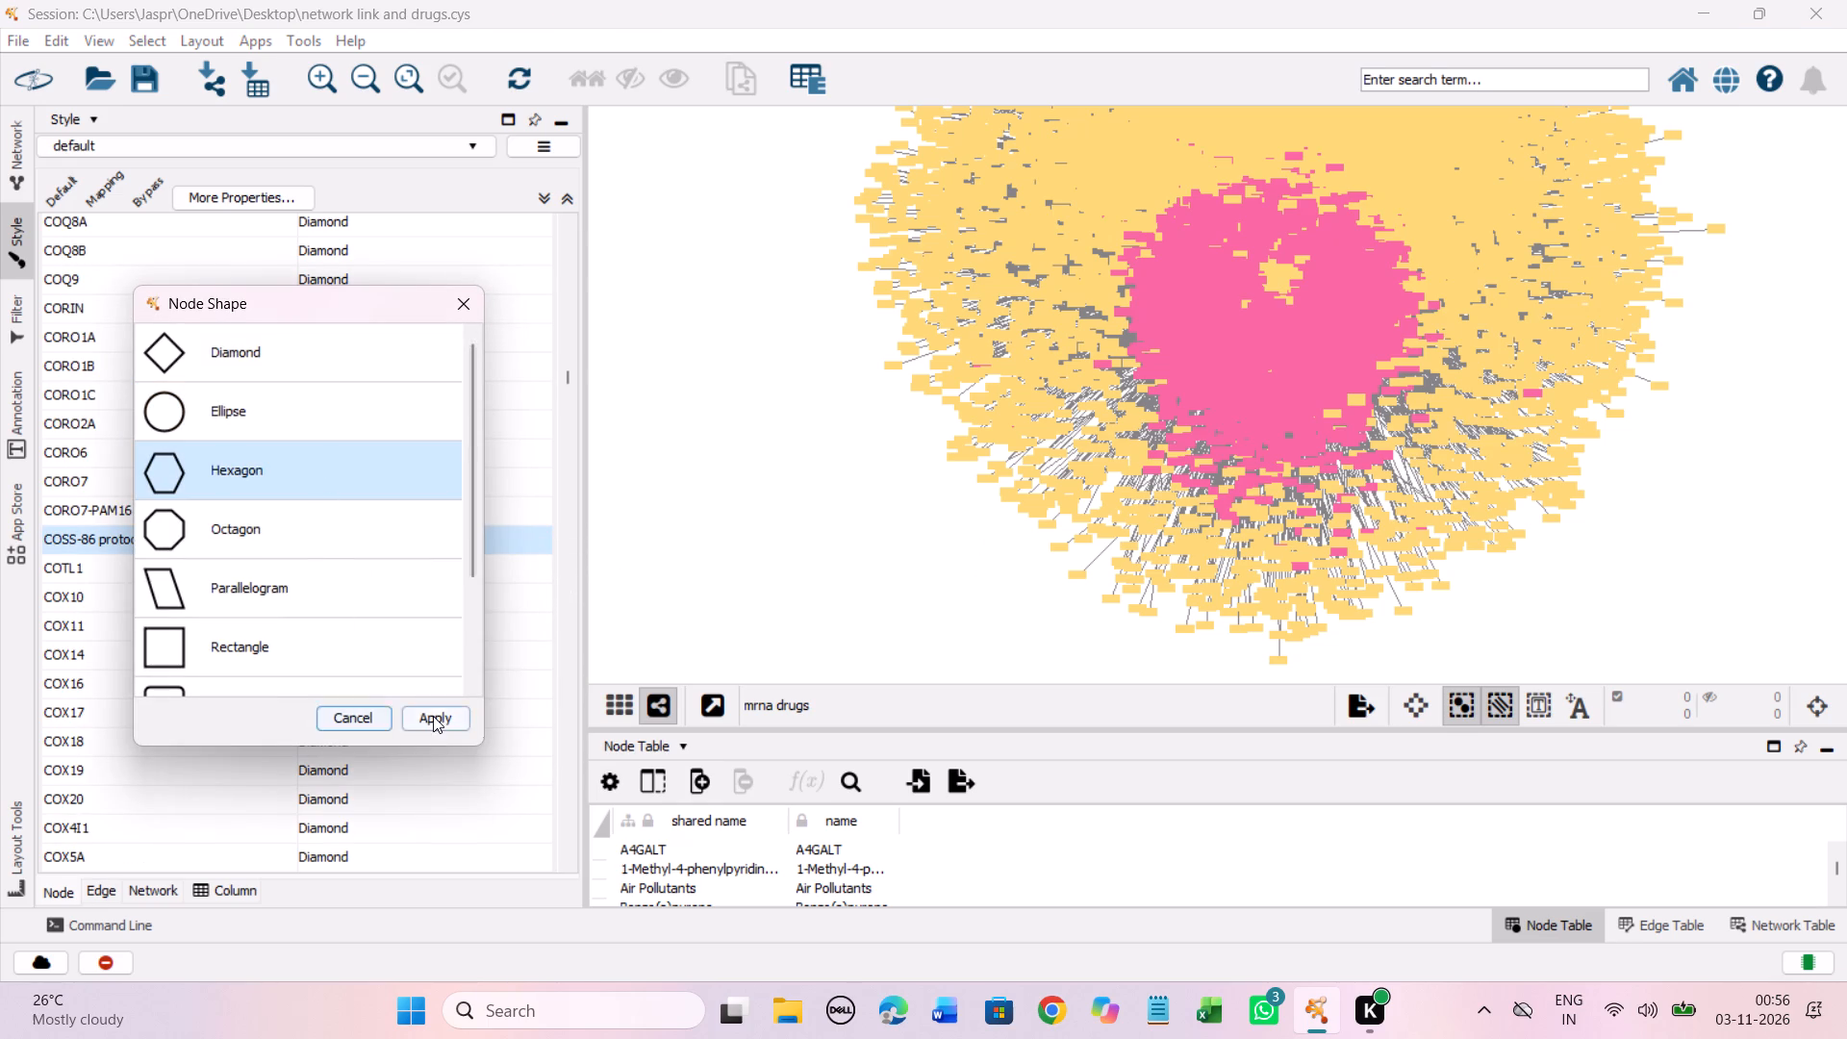
{"action": "left_click", "coordinate": [434, 716]}
Set the discrete node shape mapping for CP 105696, CP 31398, CP-654577 and CP-673,451 together to Hexagon.
{"action": "scroll", "coordinate": [394, 545], "scroll_direction": "down", "scroll_amount": 7}
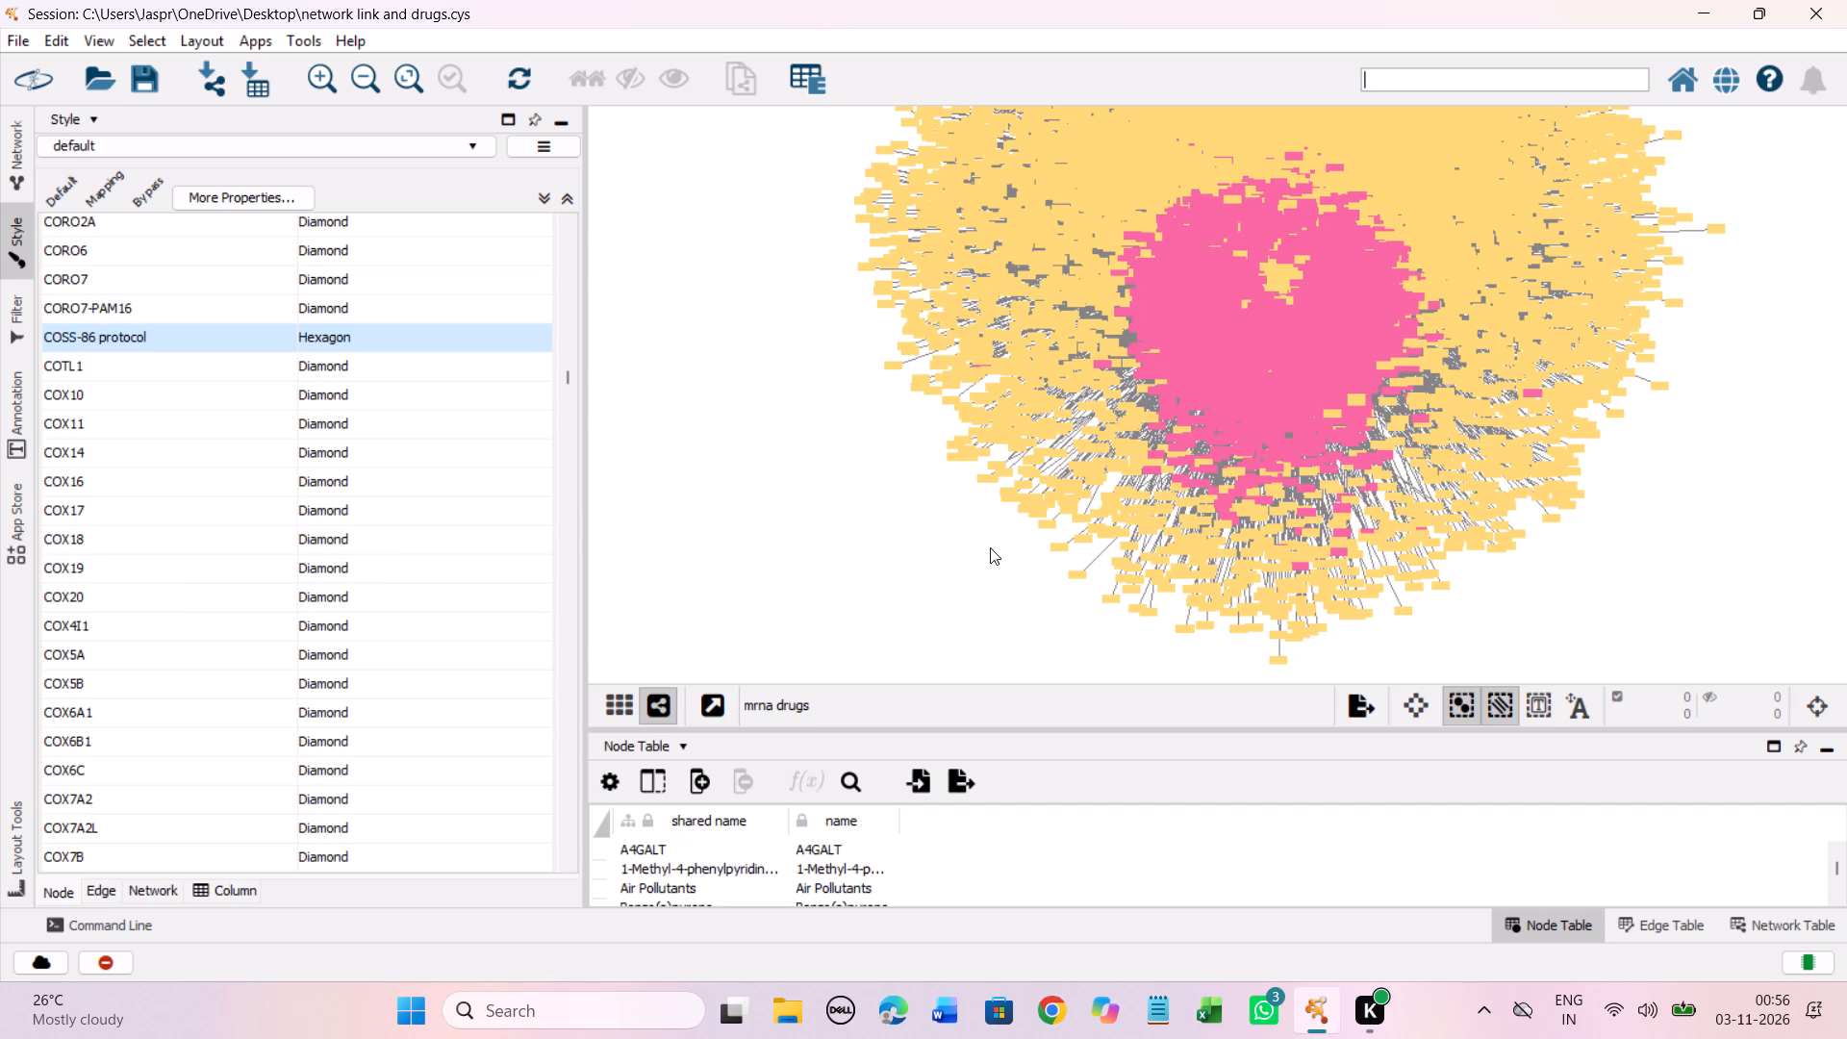
{"action": "scroll", "coordinate": [377, 434], "scroll_direction": "down", "scroll_amount": 5}
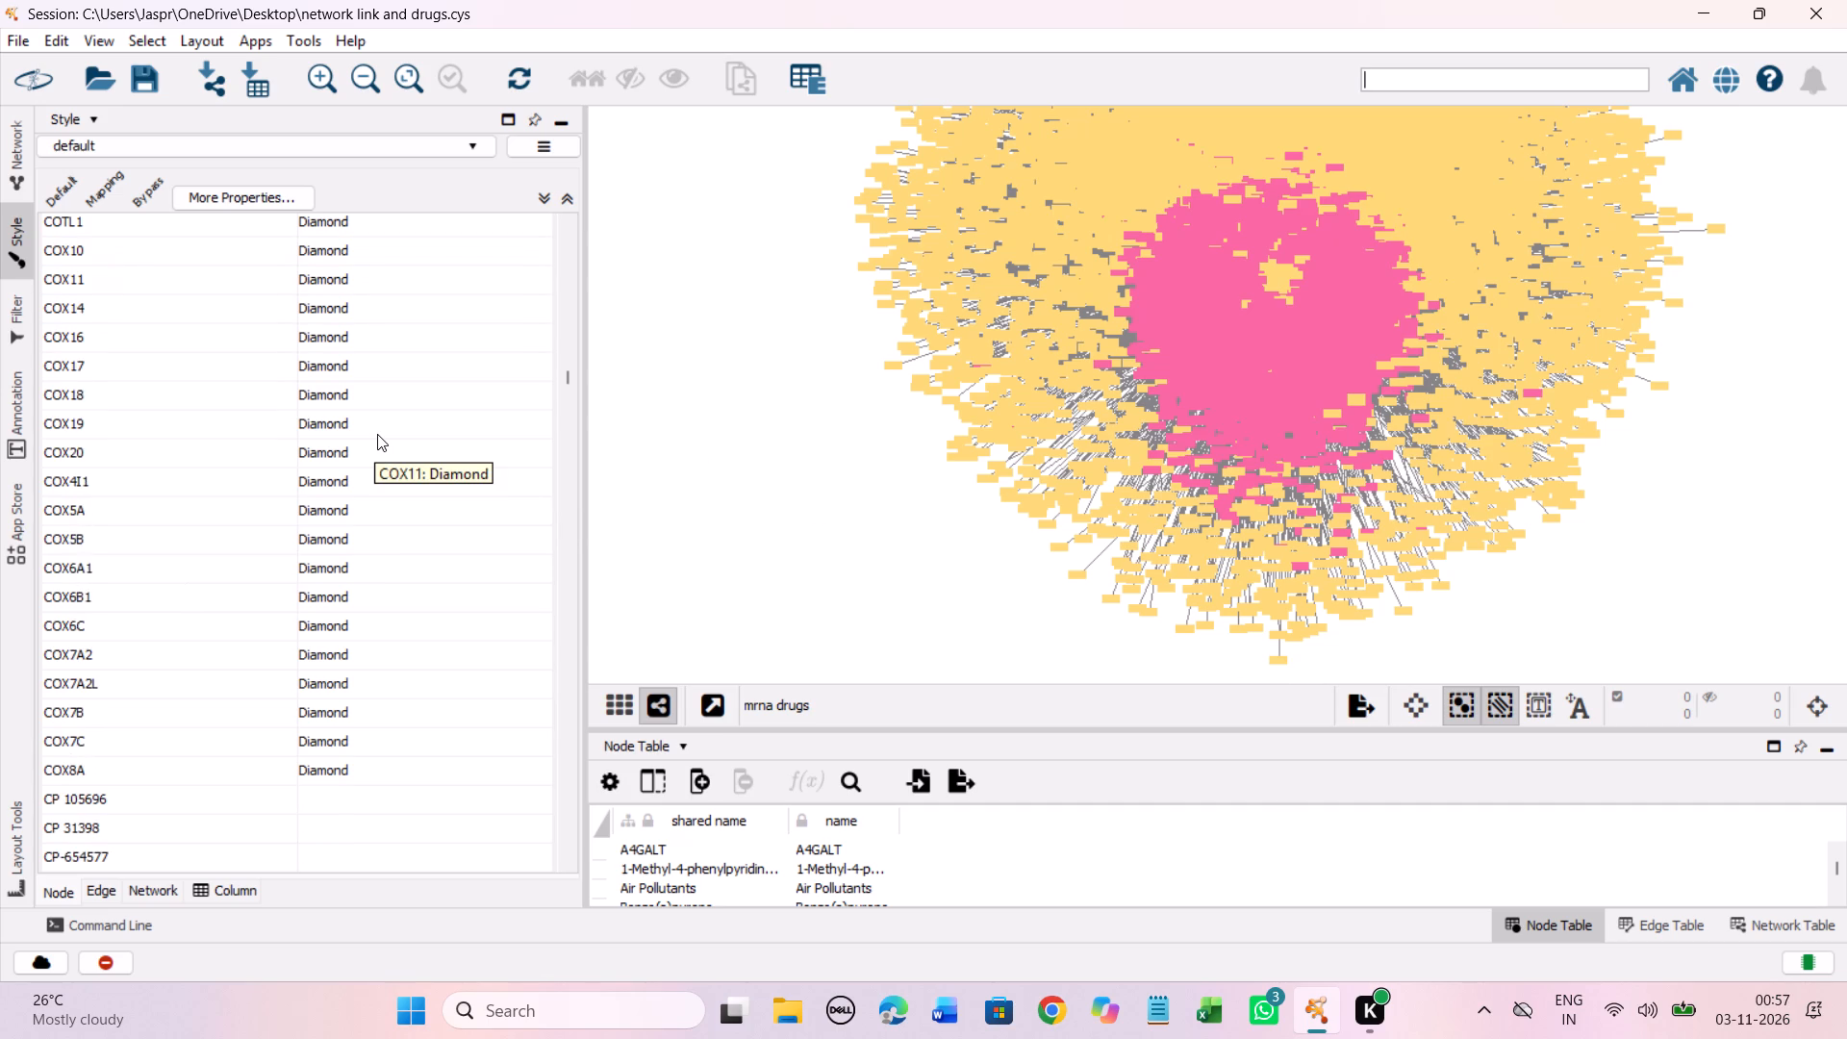
{"action": "scroll", "coordinate": [377, 434], "scroll_direction": "down", "scroll_amount": 16}
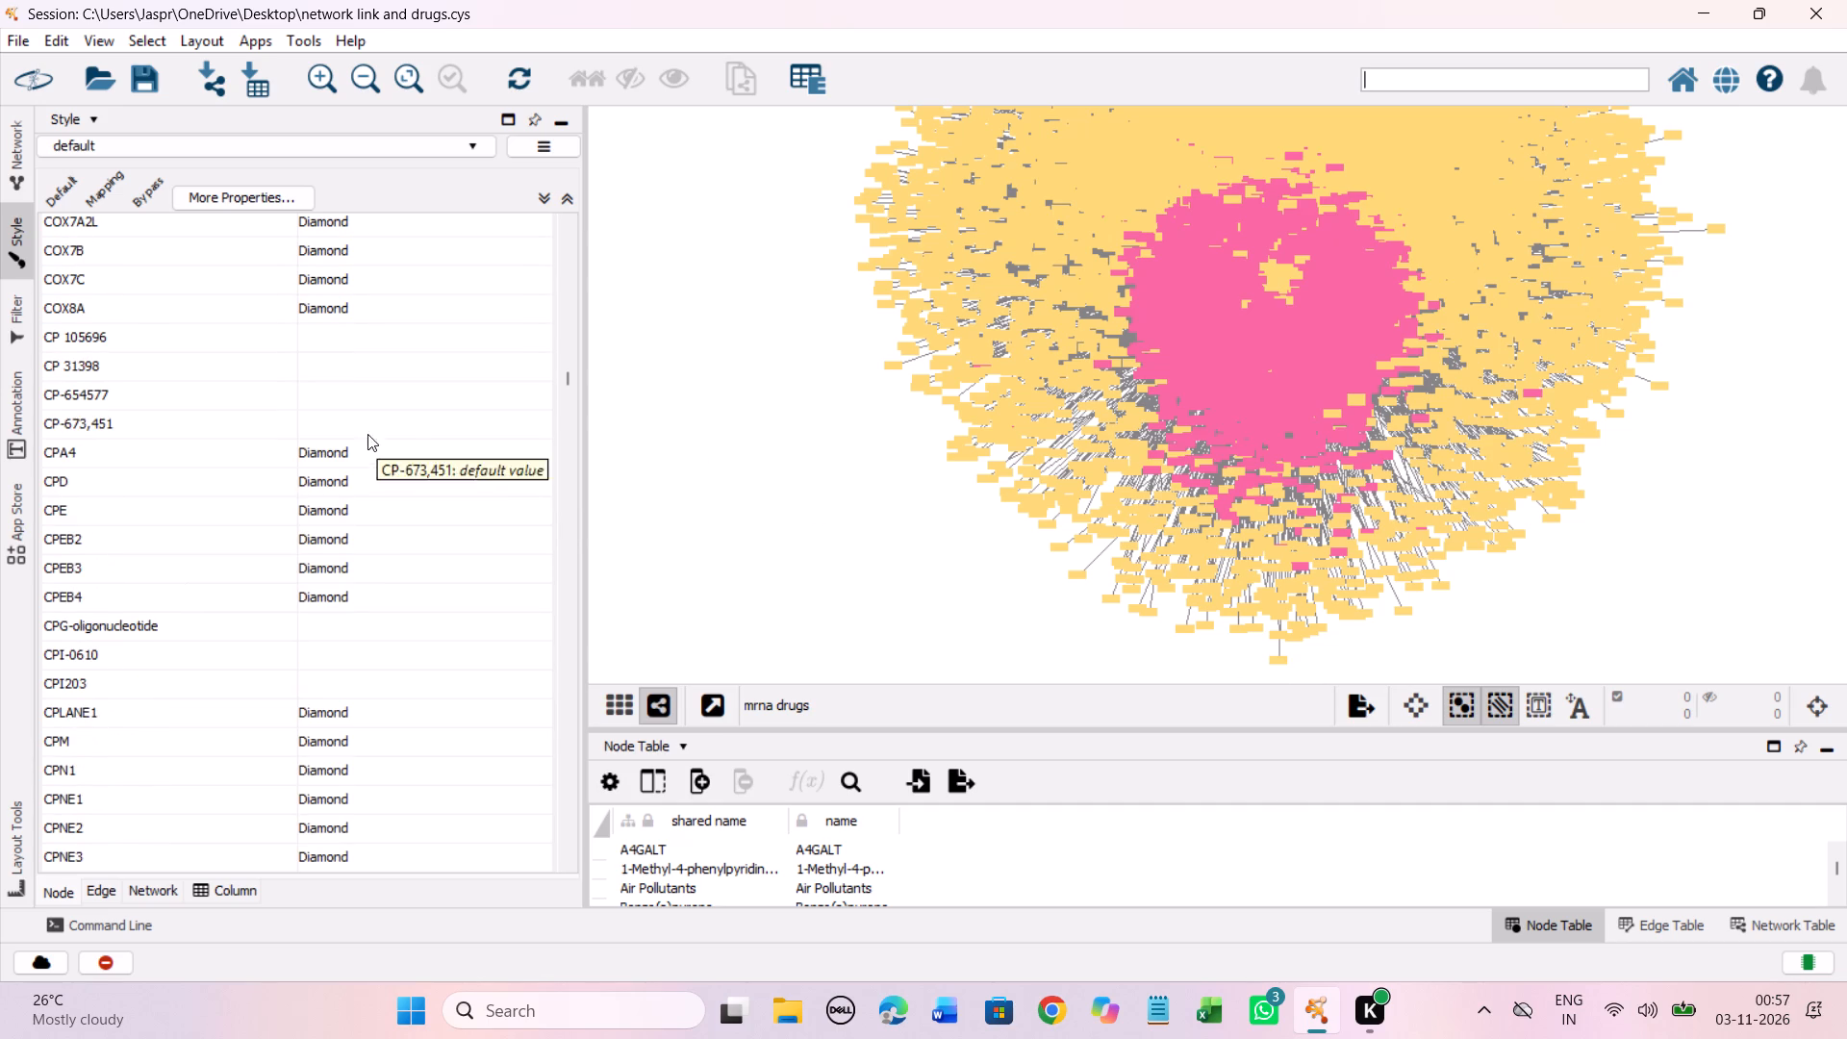
{"action": "left_click_drag", "start_coordinate": [335, 337], "coordinate": [335, 413]}
{"action": "right_click", "coordinate": [335, 413]}
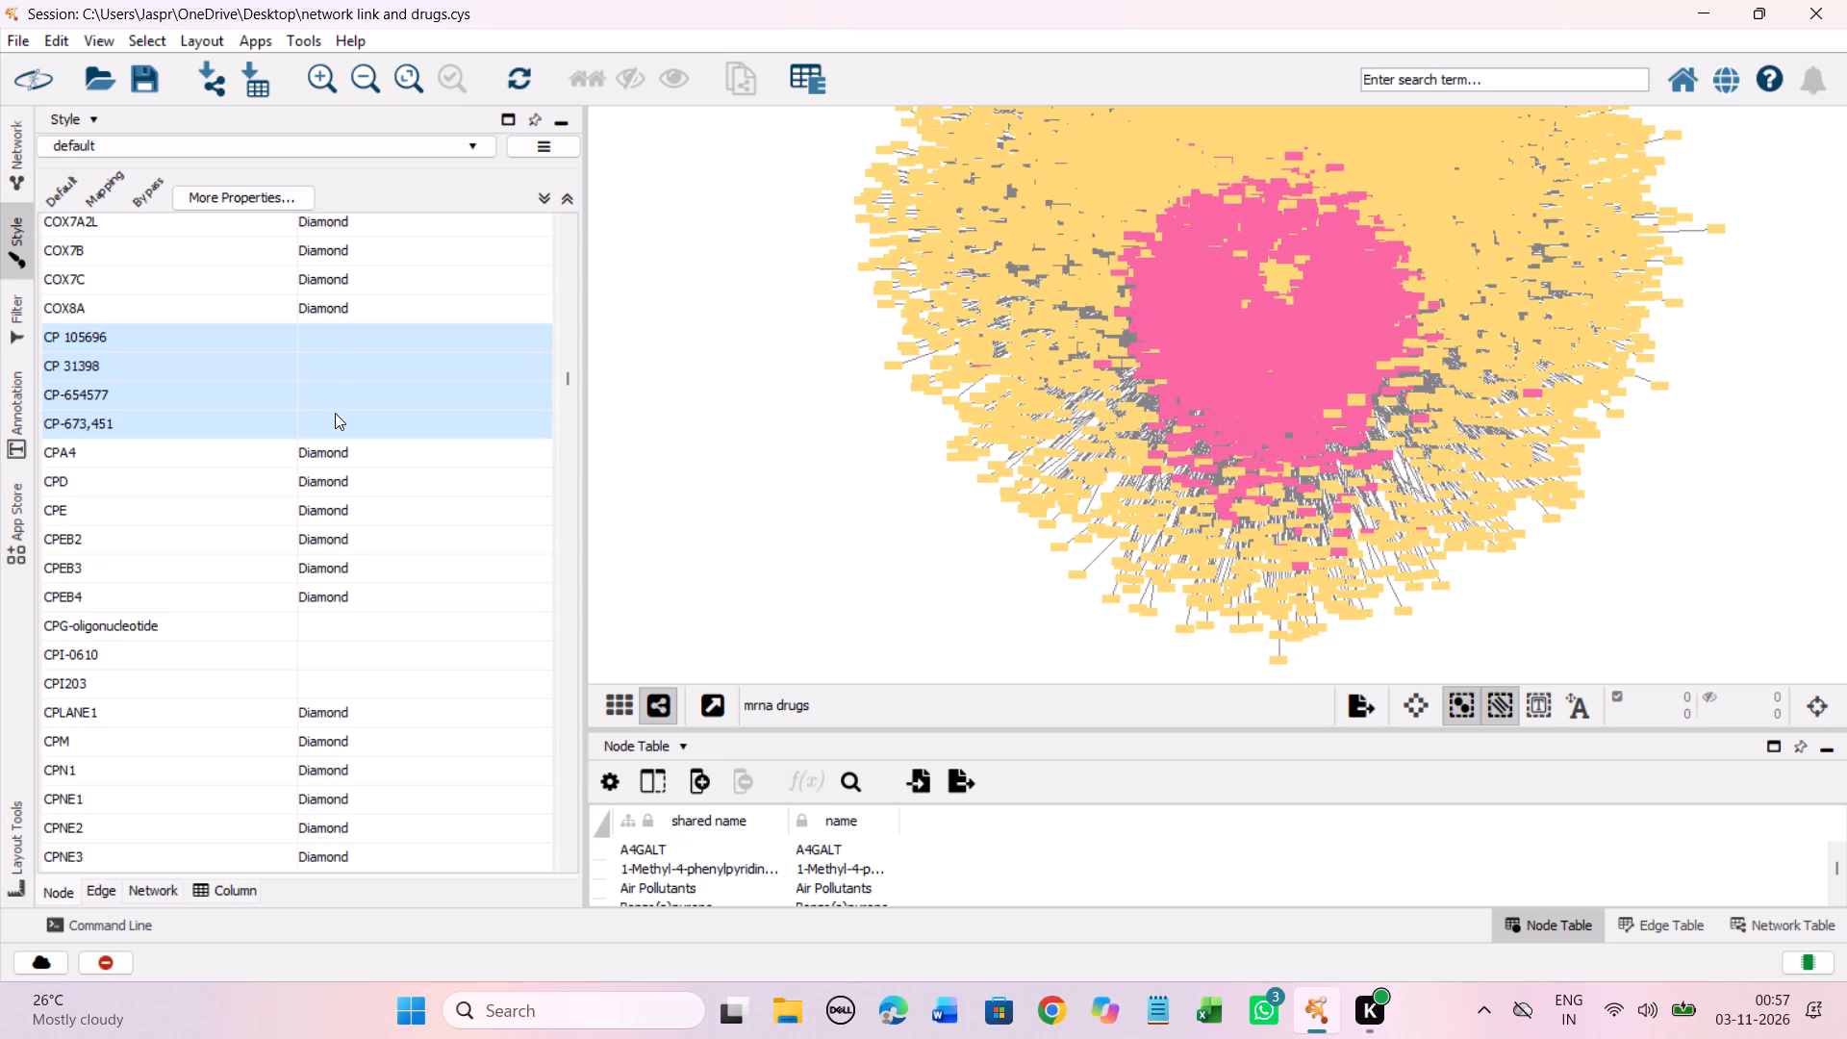
{"action": "left_click", "coordinate": [414, 428]}
{"action": "left_click", "coordinate": [656, 428]}
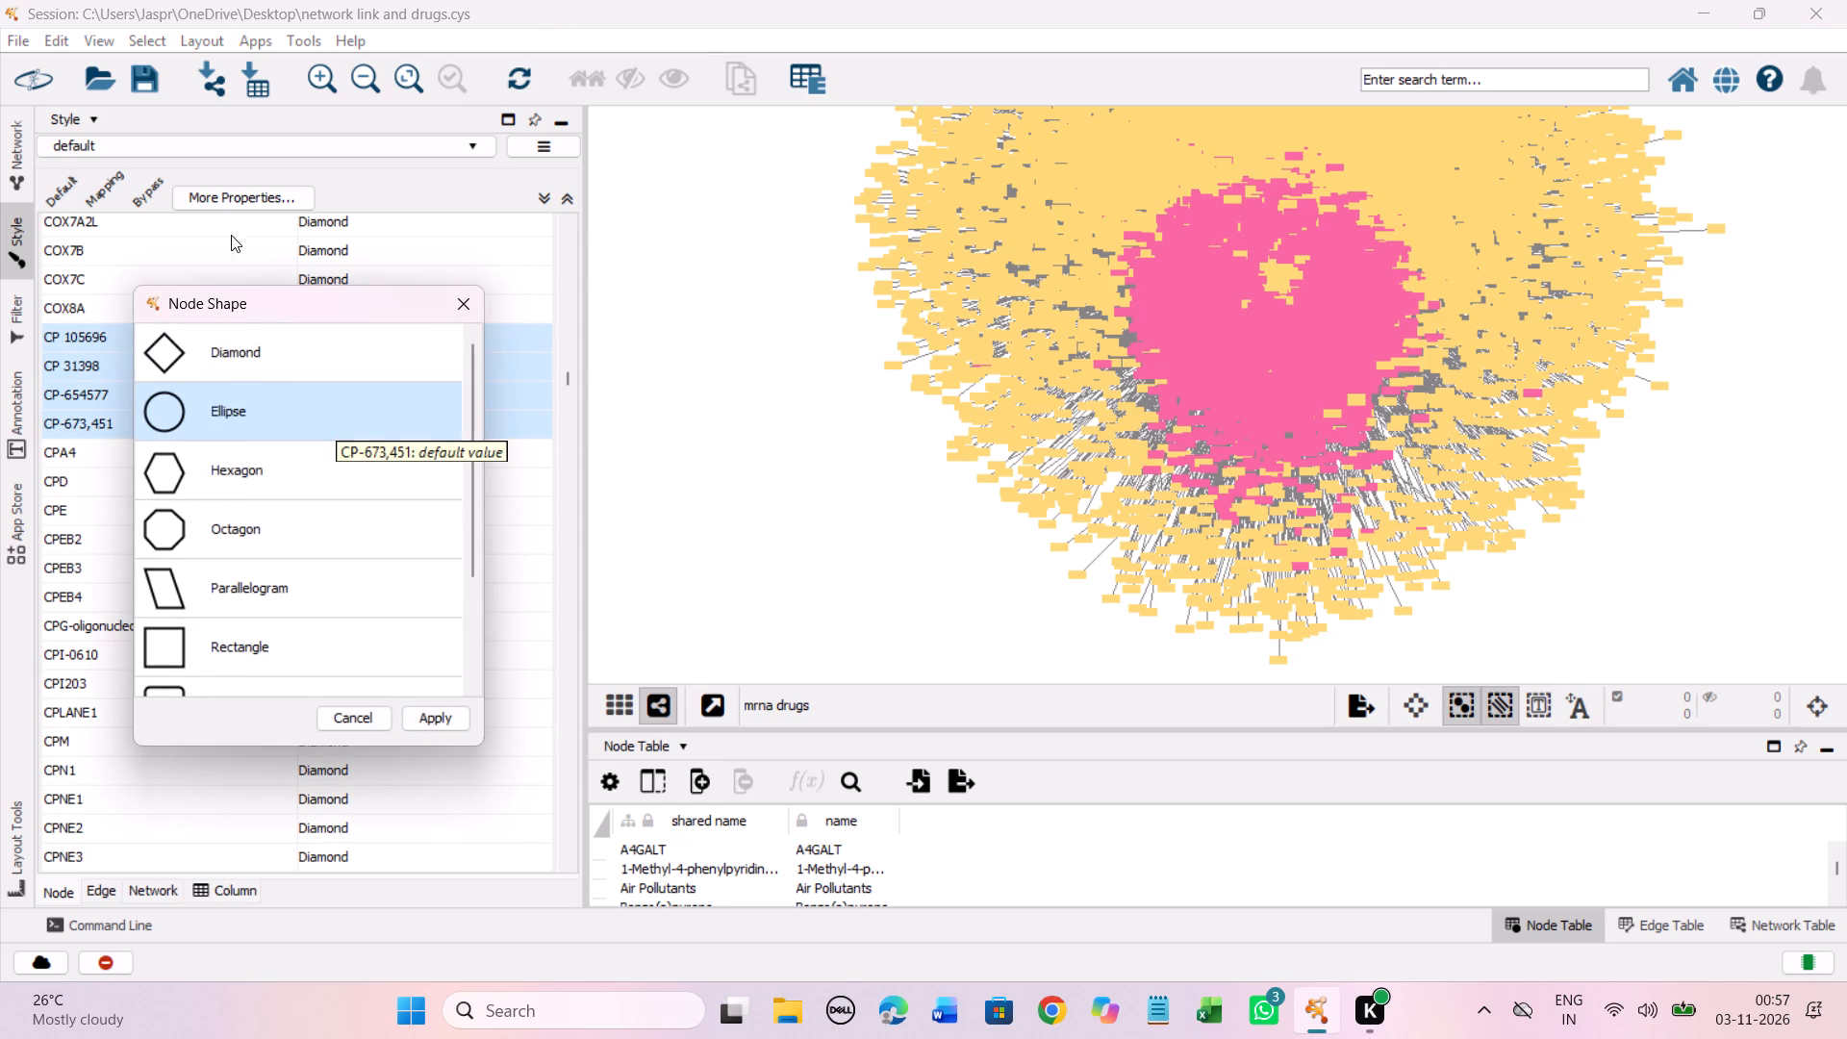
{"action": "left_click", "coordinate": [240, 463]}
{"action": "left_click", "coordinate": [446, 715]}
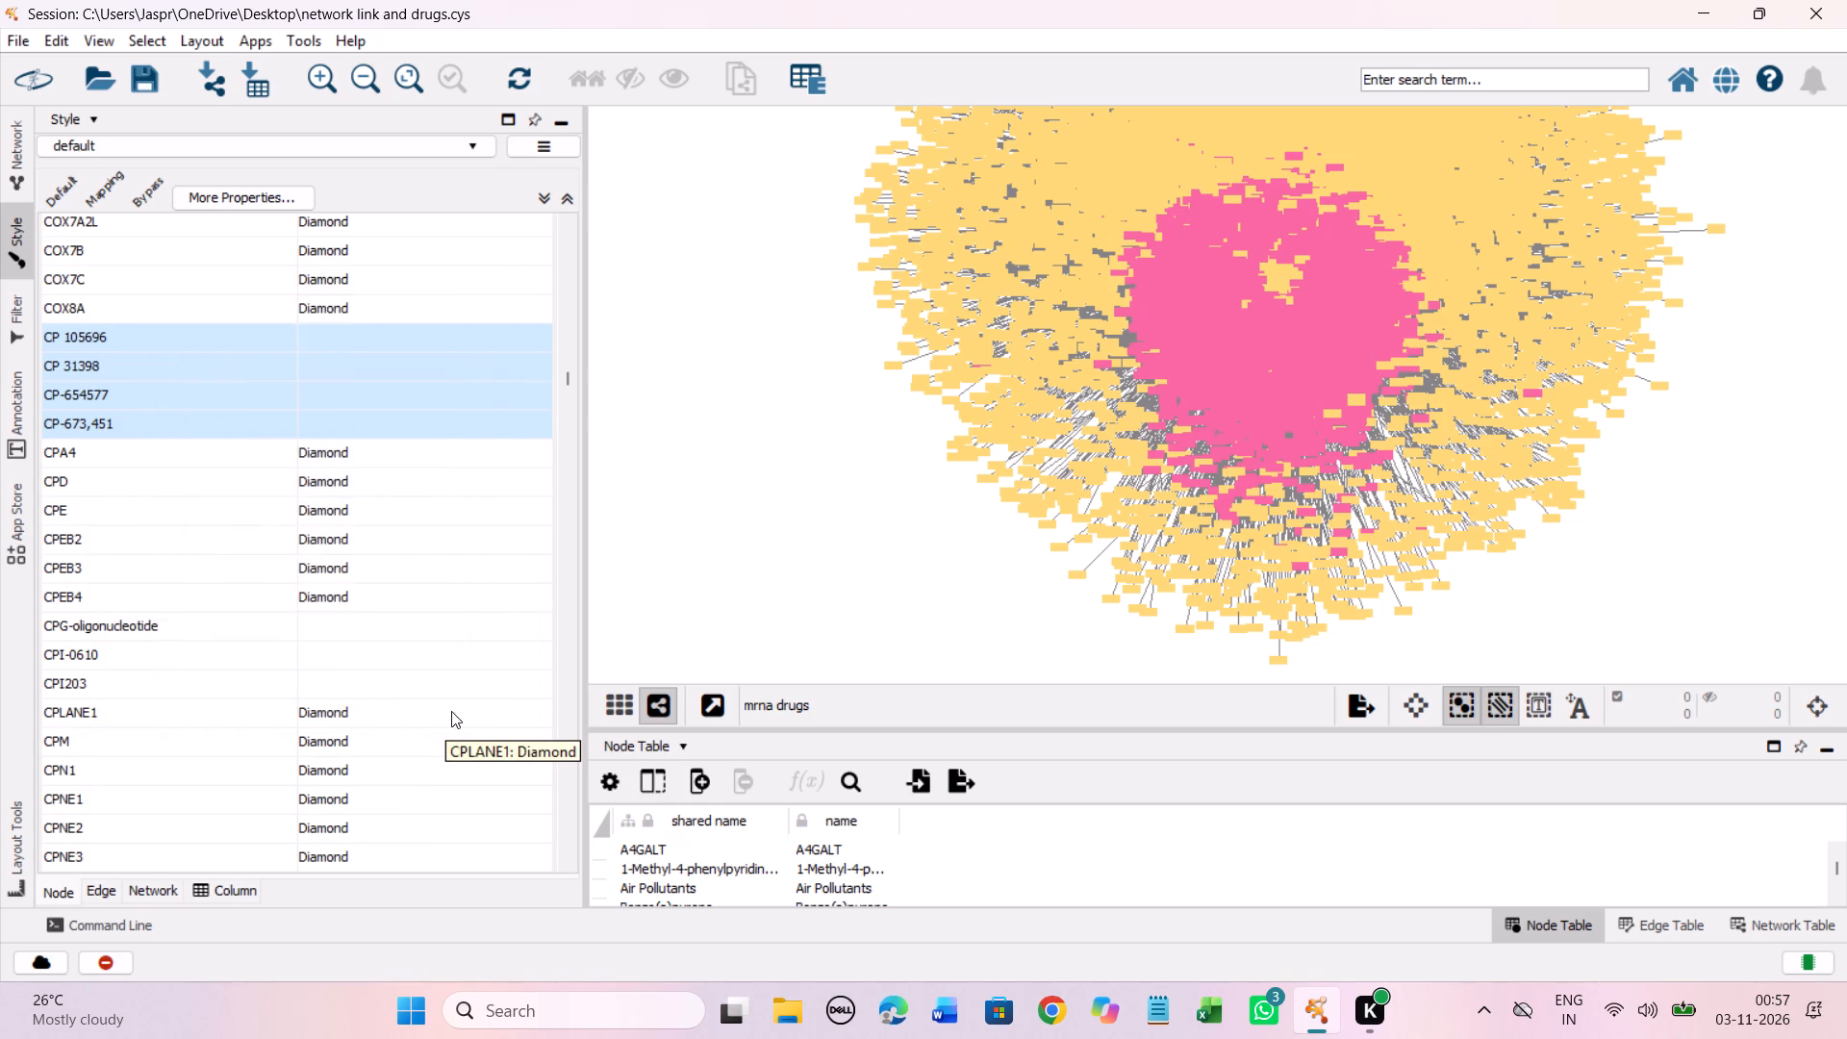
Set the discrete node shape mapping for CPG-oligonucleotide, CPI-0610 and CPI203 together to Hexagon.
{"action": "scroll", "coordinate": [415, 520], "scroll_direction": "down", "scroll_amount": 5}
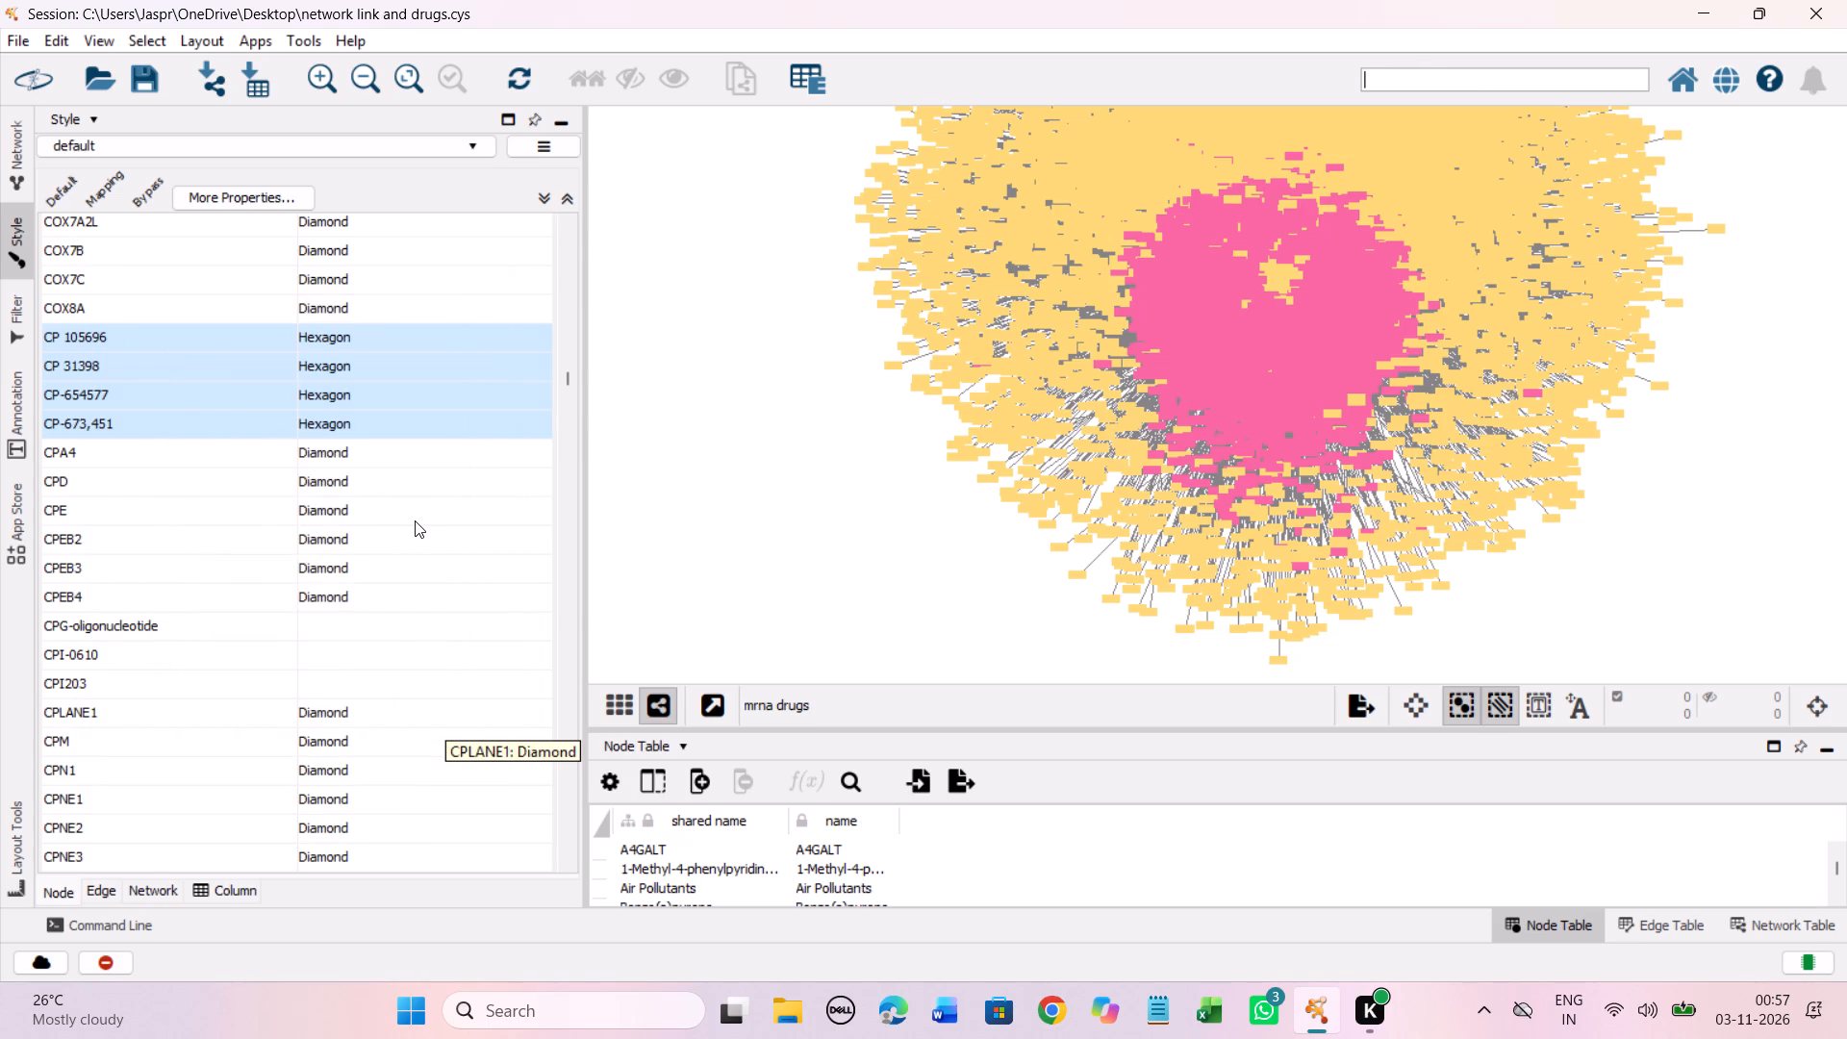
{"action": "scroll", "coordinate": [354, 491], "scroll_direction": "down", "scroll_amount": 3}
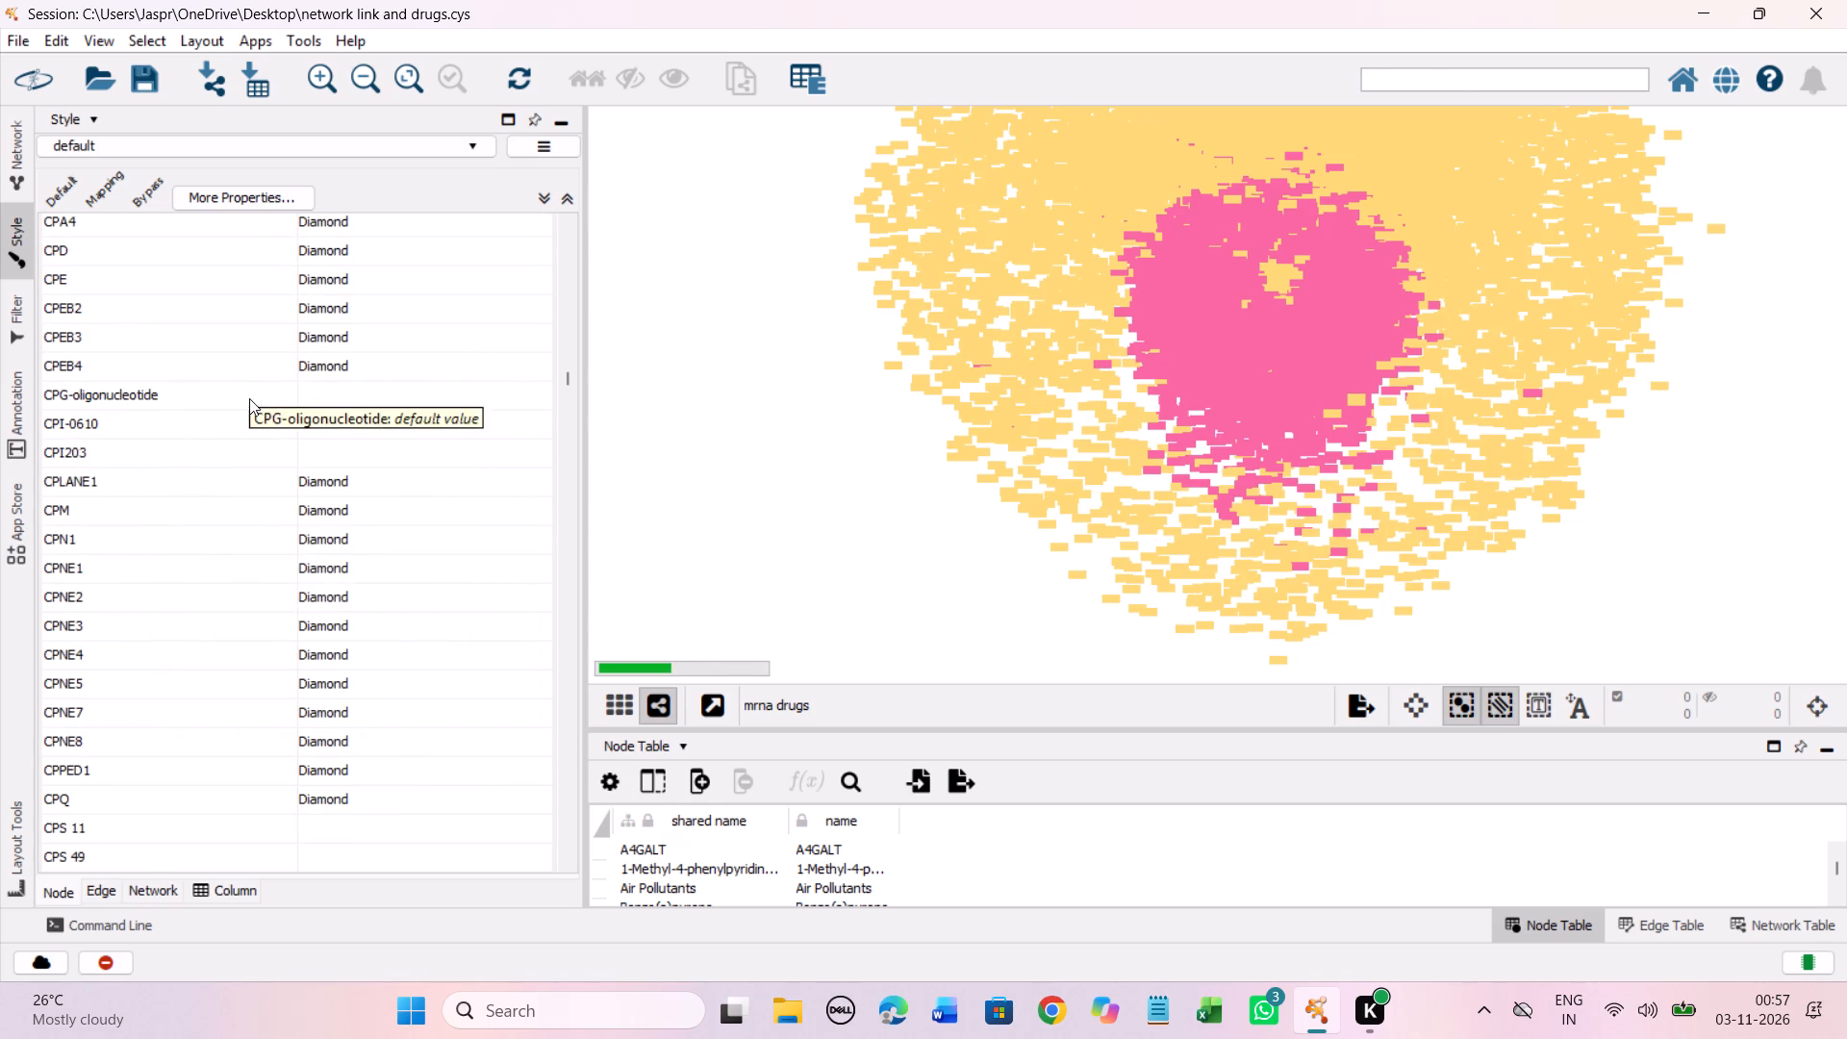
{"action": "left_click_drag", "start_coordinate": [249, 398], "coordinate": [245, 450]}
{"action": "right_click", "coordinate": [245, 450]}
{"action": "left_click", "coordinate": [404, 462]}
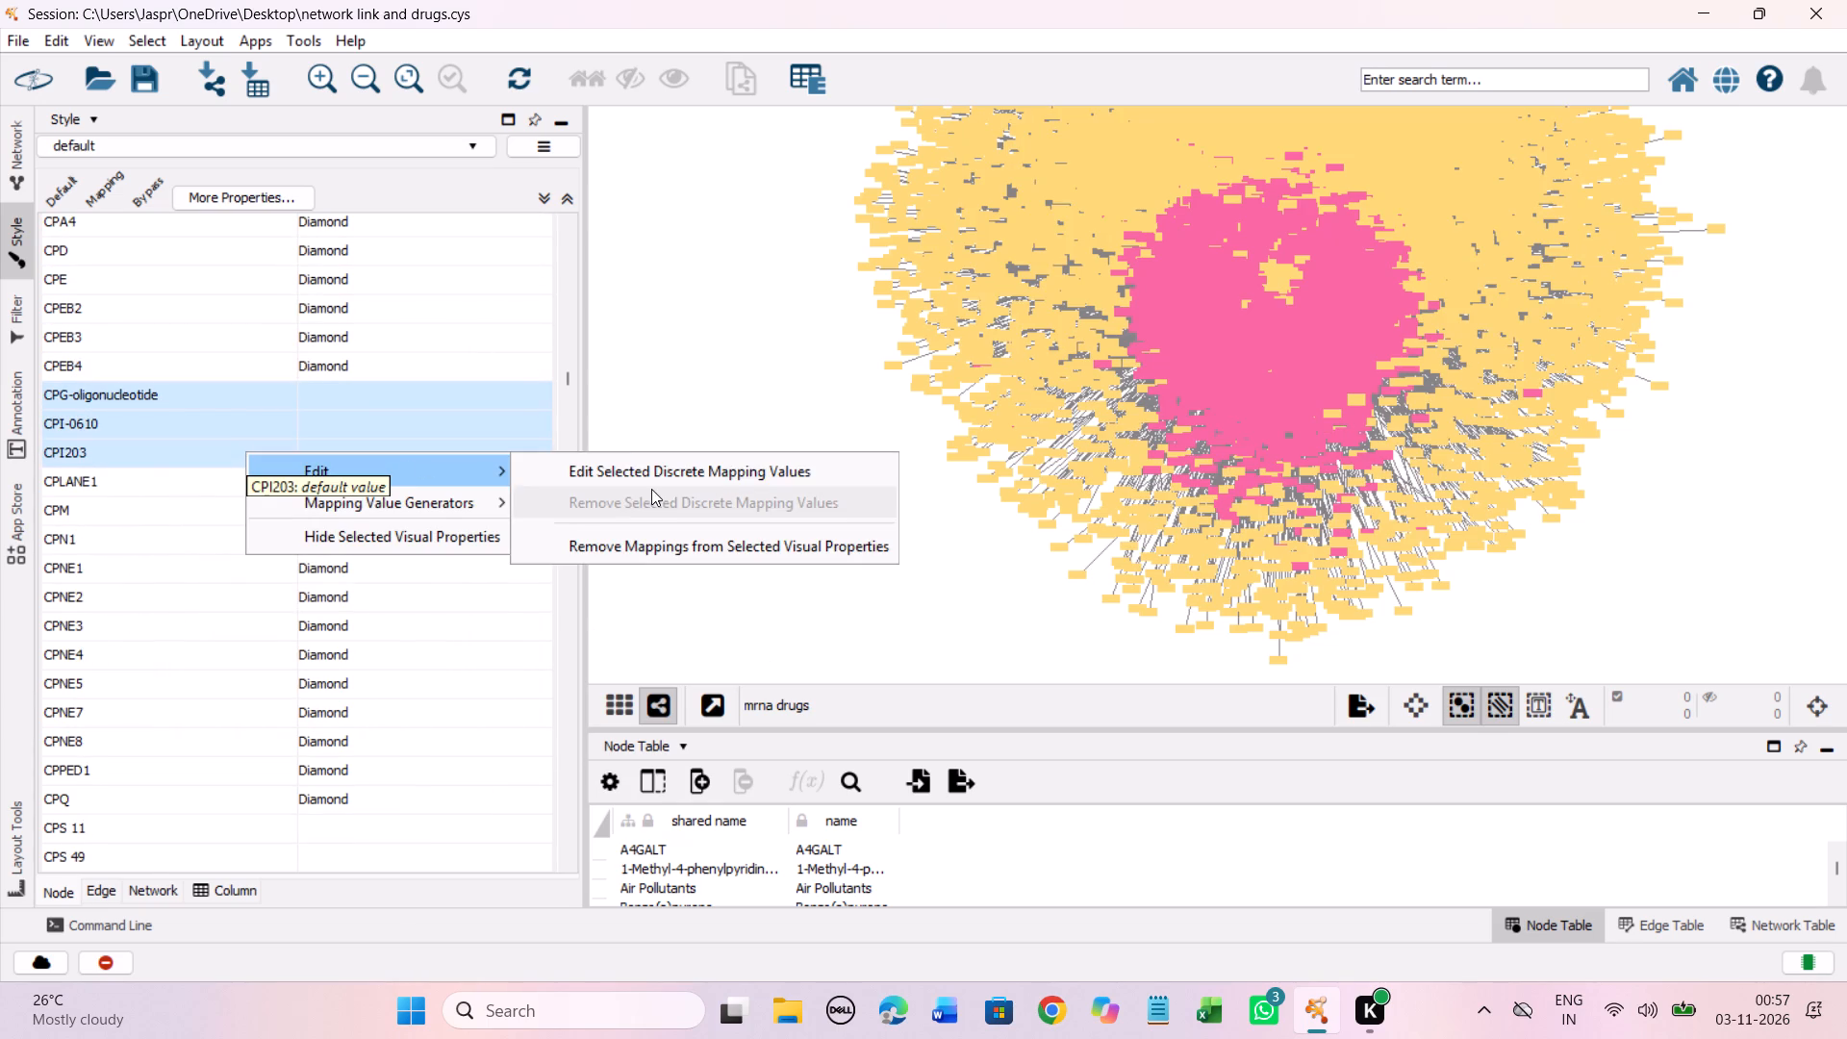
{"action": "left_click", "coordinate": [650, 469]}
{"action": "left_click", "coordinate": [260, 467]}
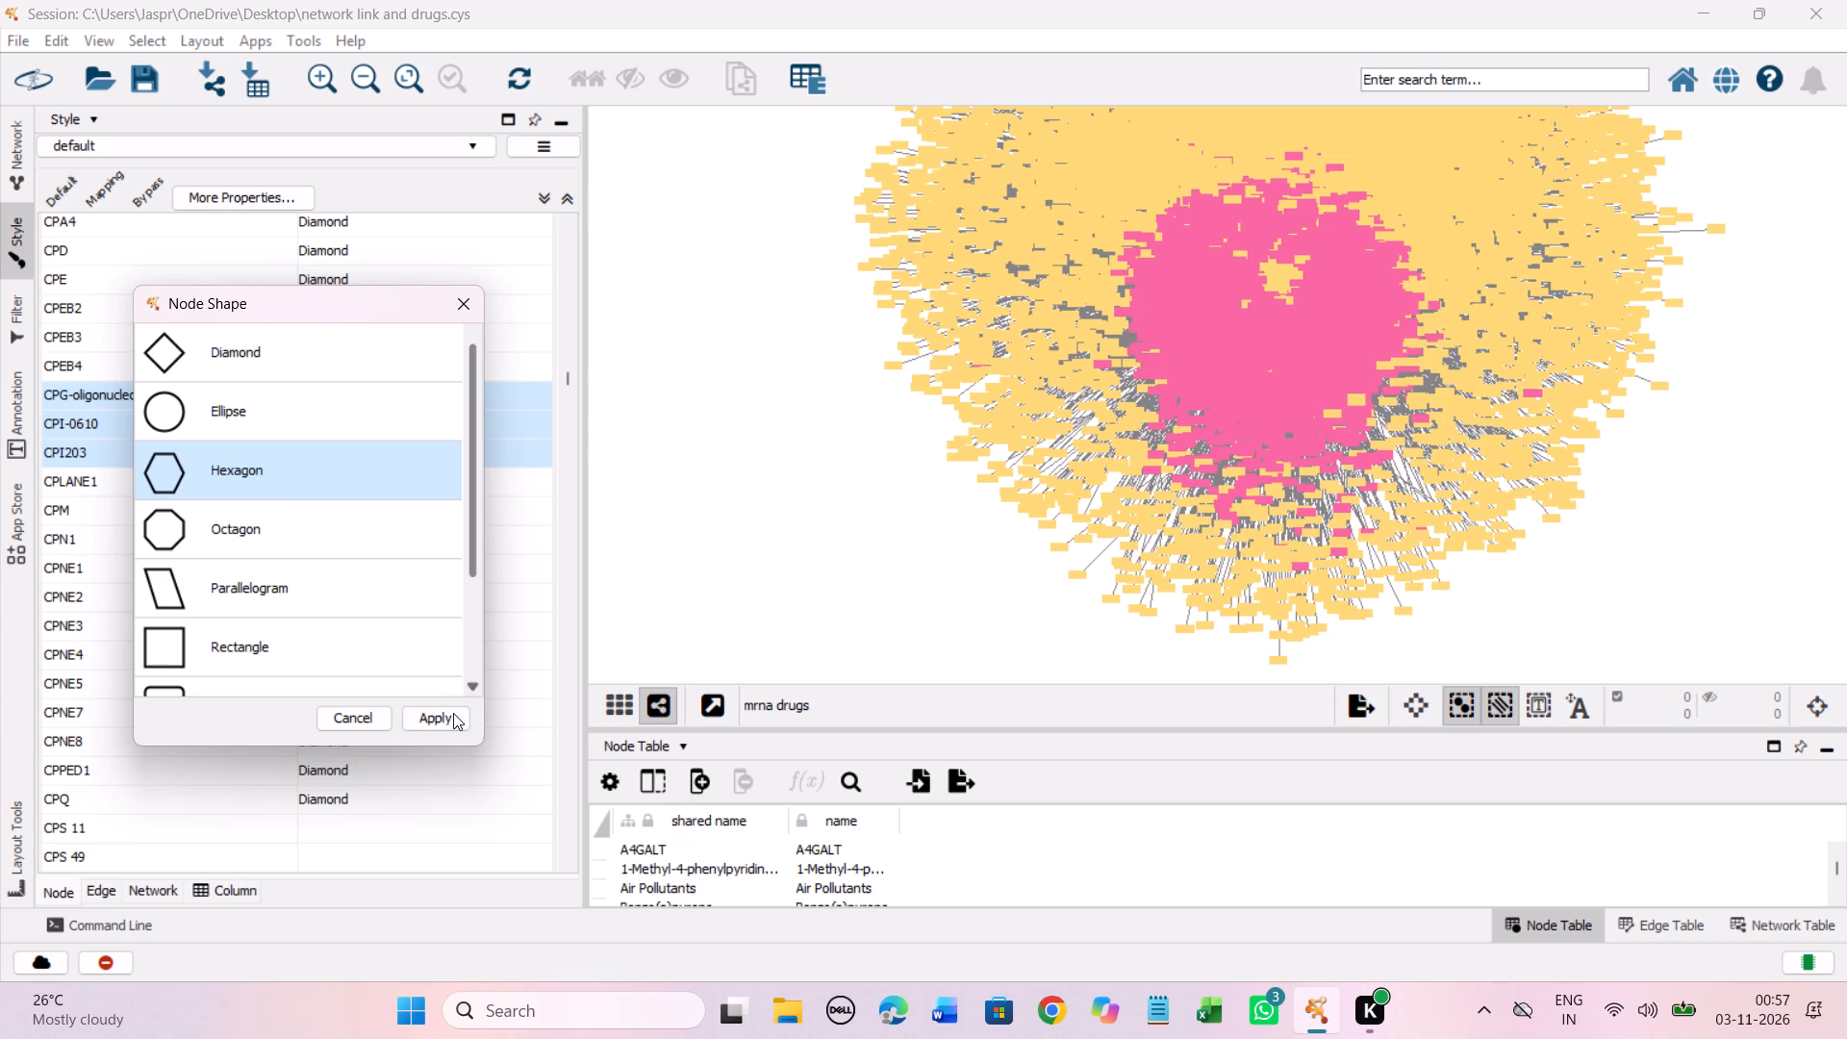
{"action": "left_click", "coordinate": [449, 714]}
Set the discrete node shape mapping for CPS 11 and CPS 49 together to Hexagon.
{"action": "scroll", "coordinate": [328, 485], "scroll_direction": "down", "scroll_amount": 6}
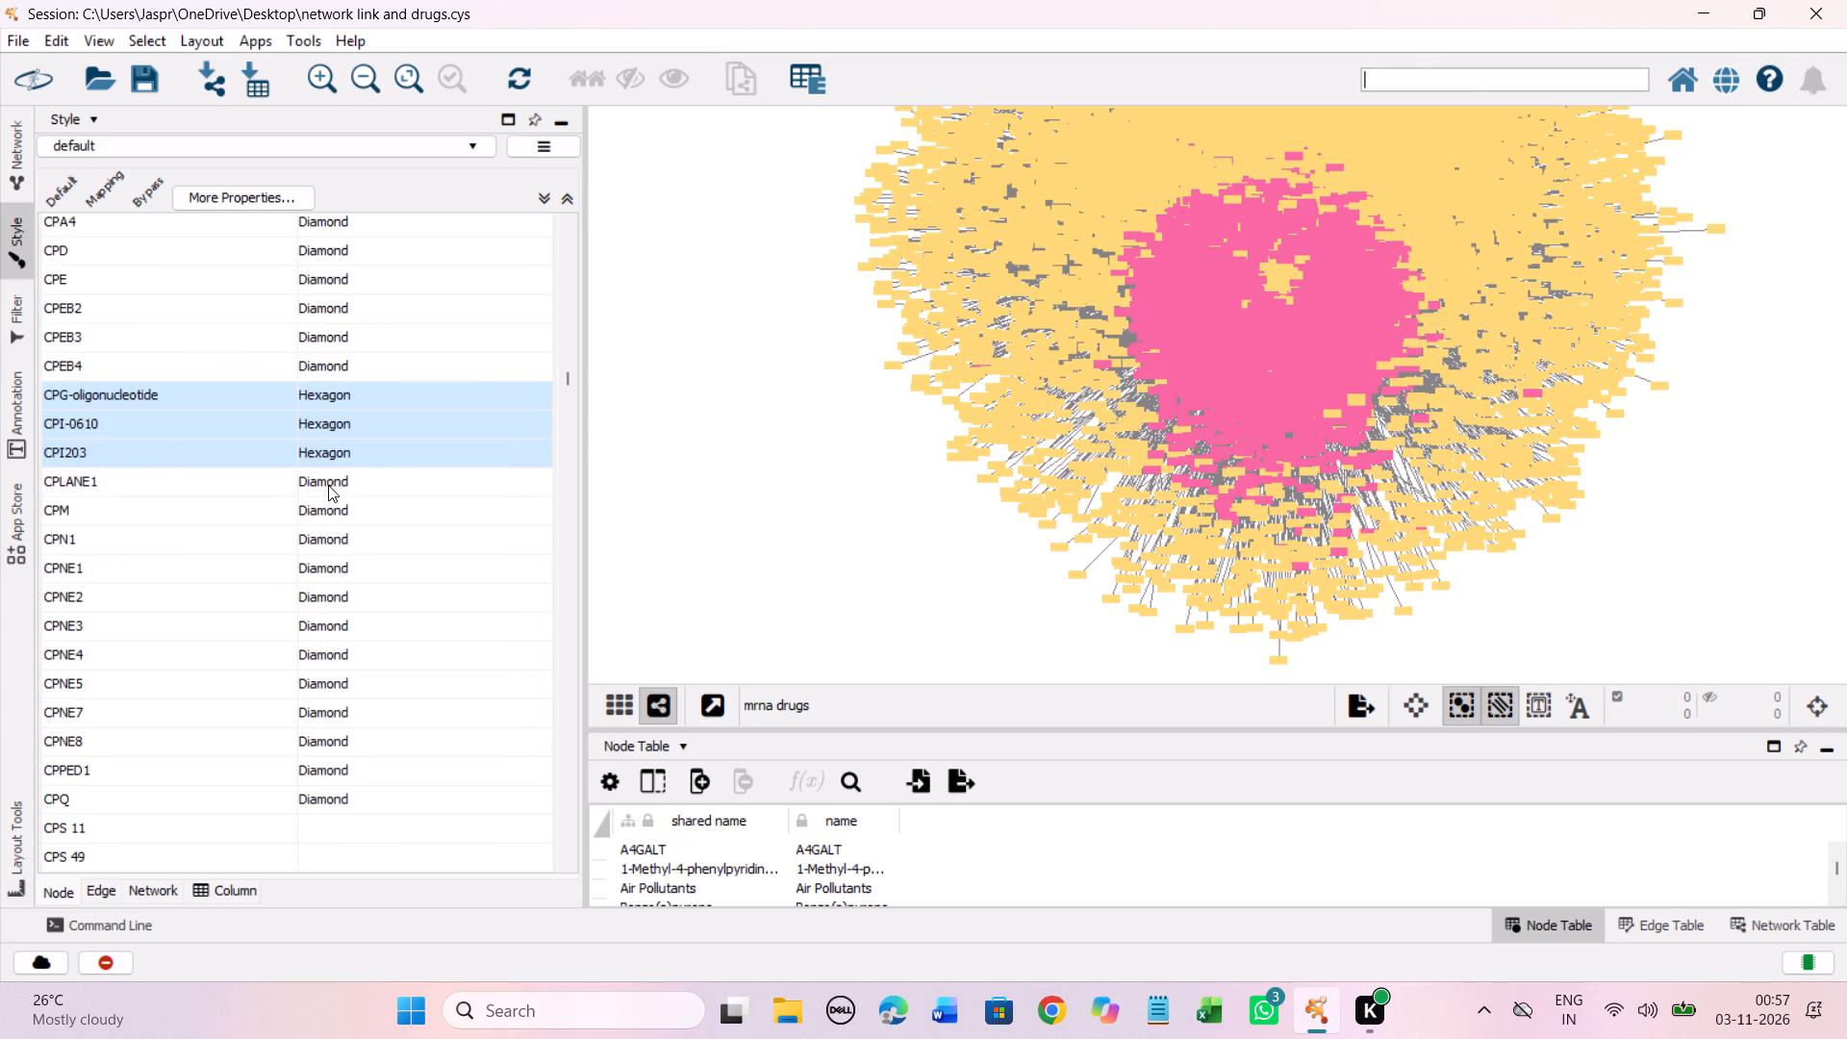
{"action": "scroll", "coordinate": [394, 471], "scroll_direction": "down", "scroll_amount": 3}
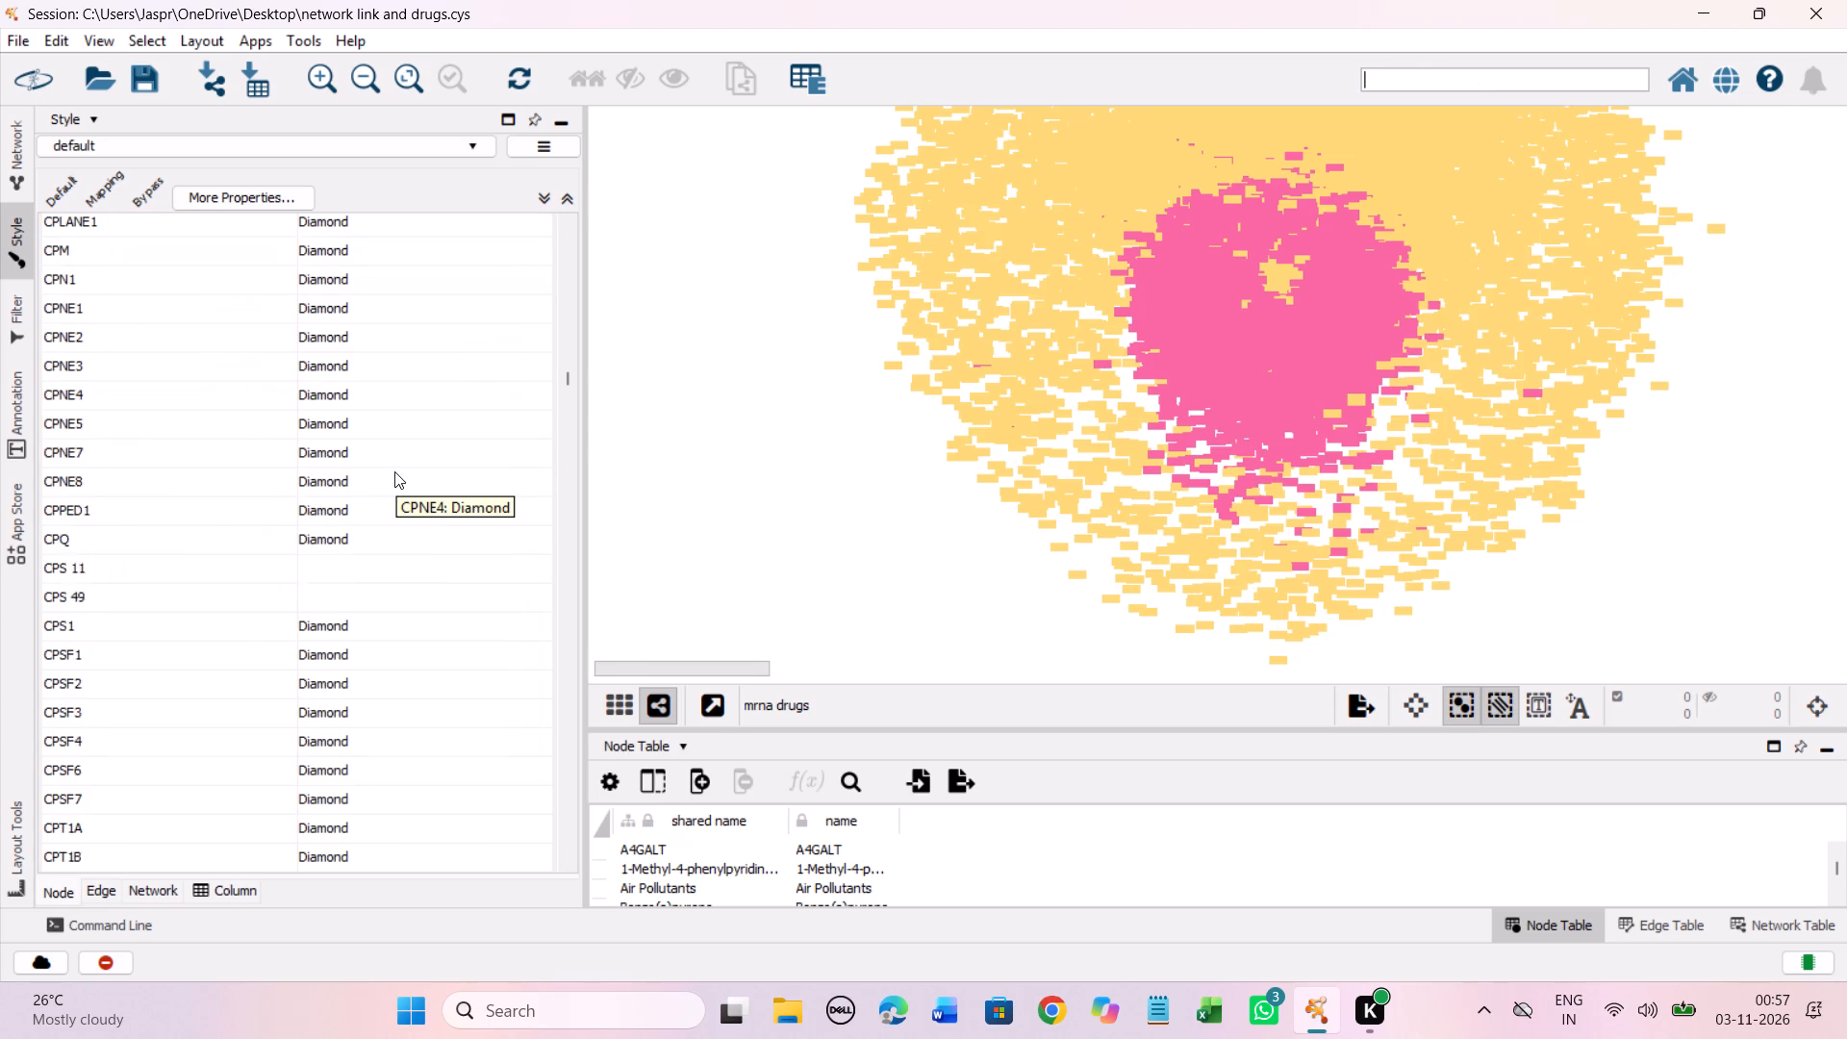
{"action": "scroll", "coordinate": [394, 471], "scroll_direction": "down", "scroll_amount": 2}
{"action": "scroll", "coordinate": [433, 458], "scroll_direction": "up", "scroll_amount": 5}
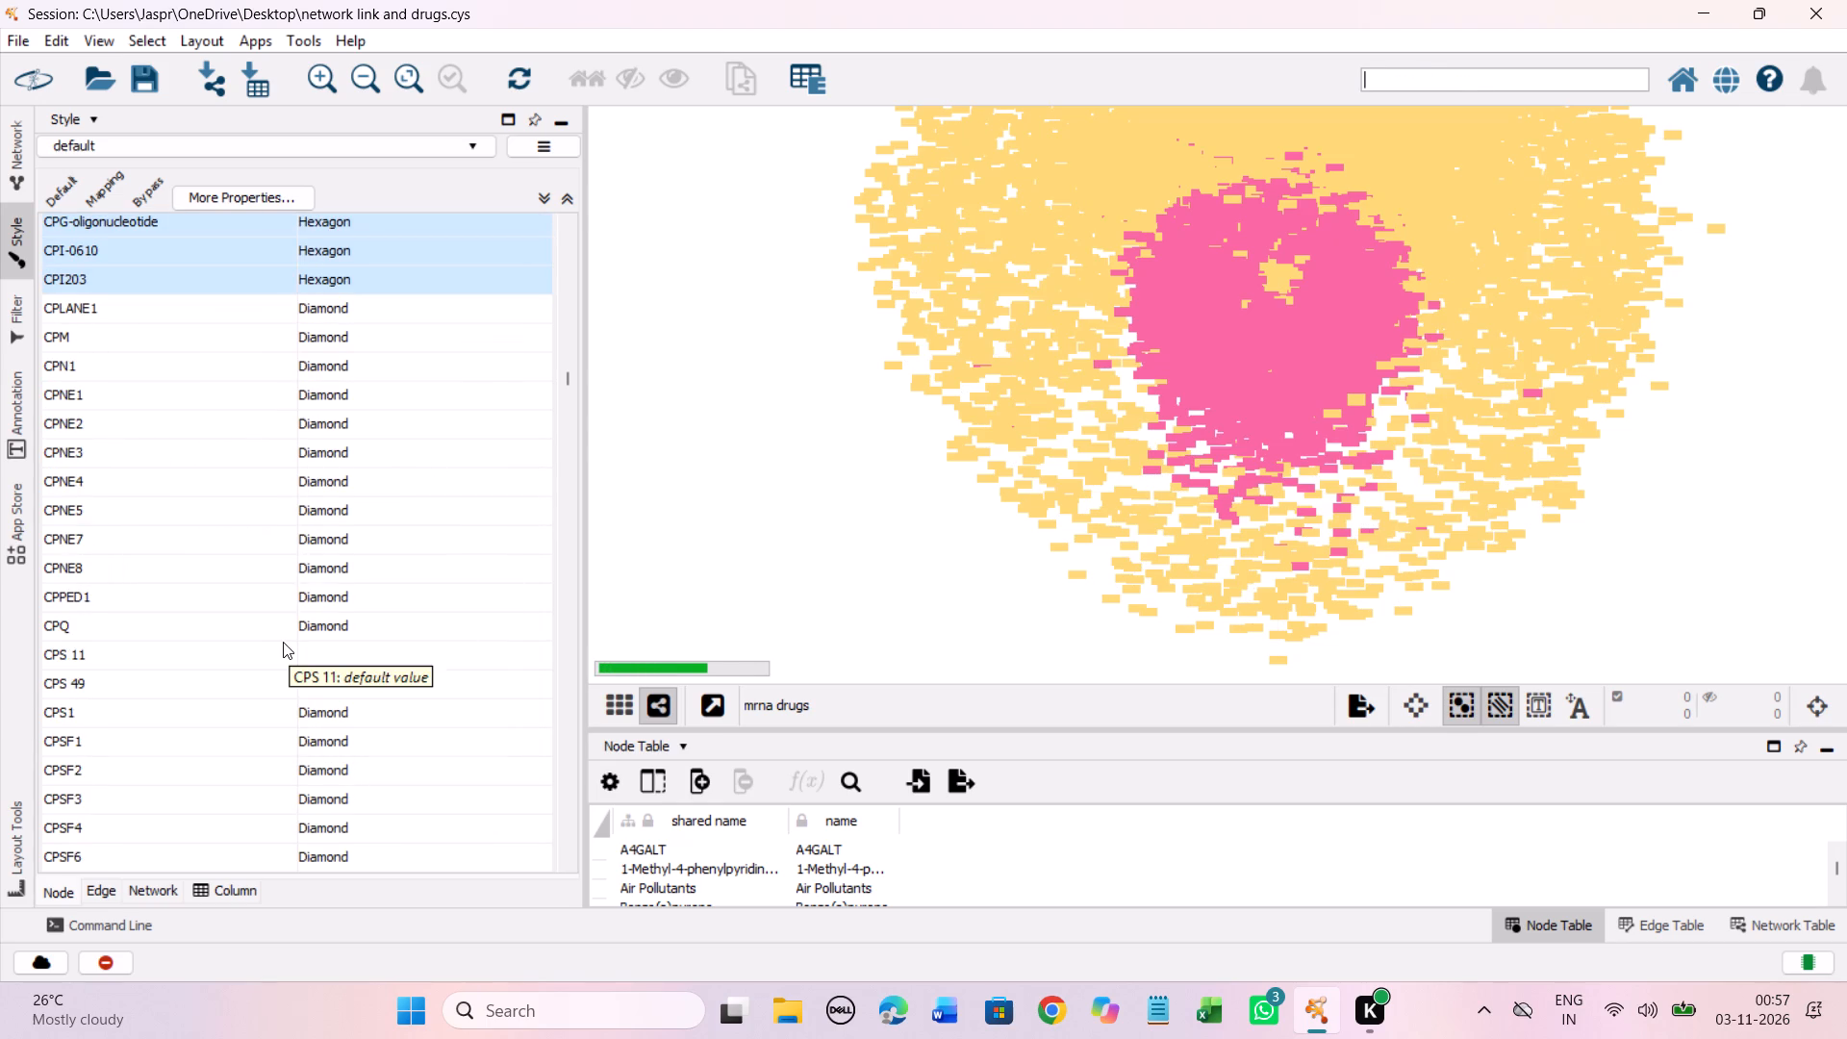
{"action": "left_click_drag", "start_coordinate": [275, 648], "coordinate": [282, 677]}
{"action": "right_click", "coordinate": [280, 672]}
{"action": "left_click", "coordinate": [391, 687]}
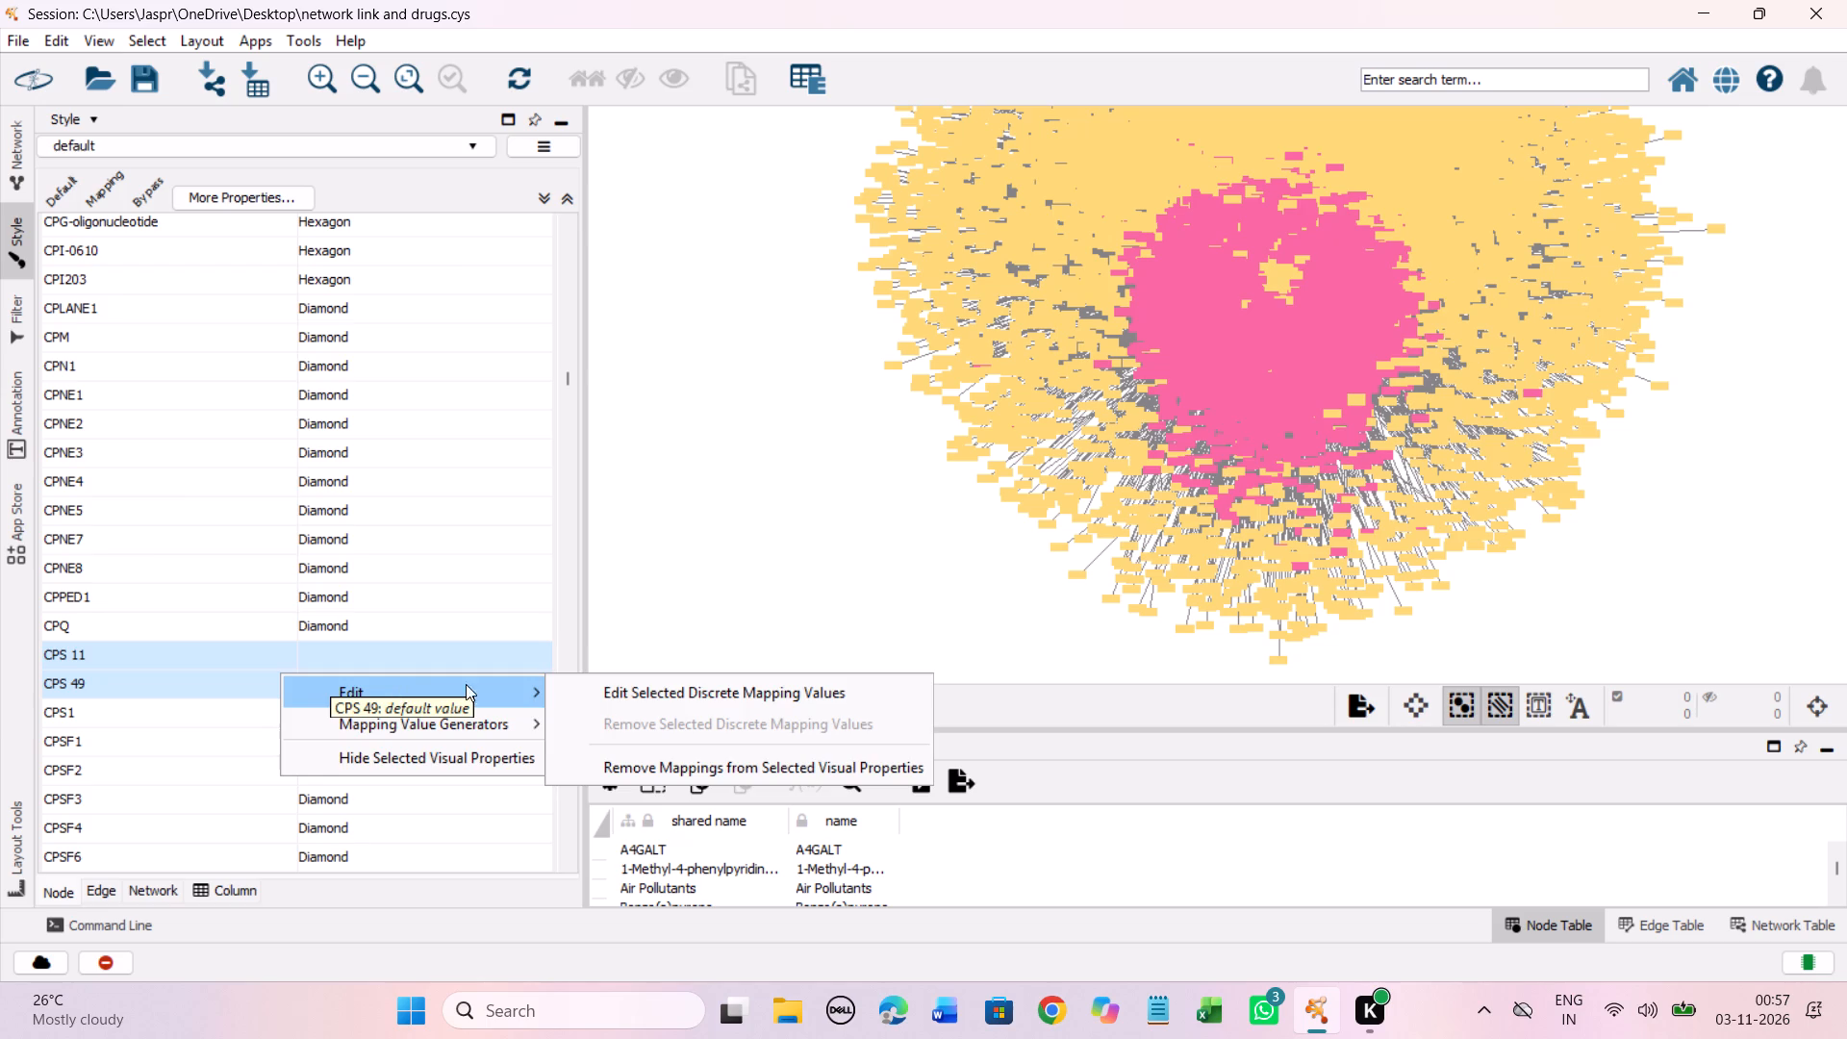
{"action": "left_click", "coordinate": [691, 701]}
{"action": "left_click", "coordinate": [237, 481]}
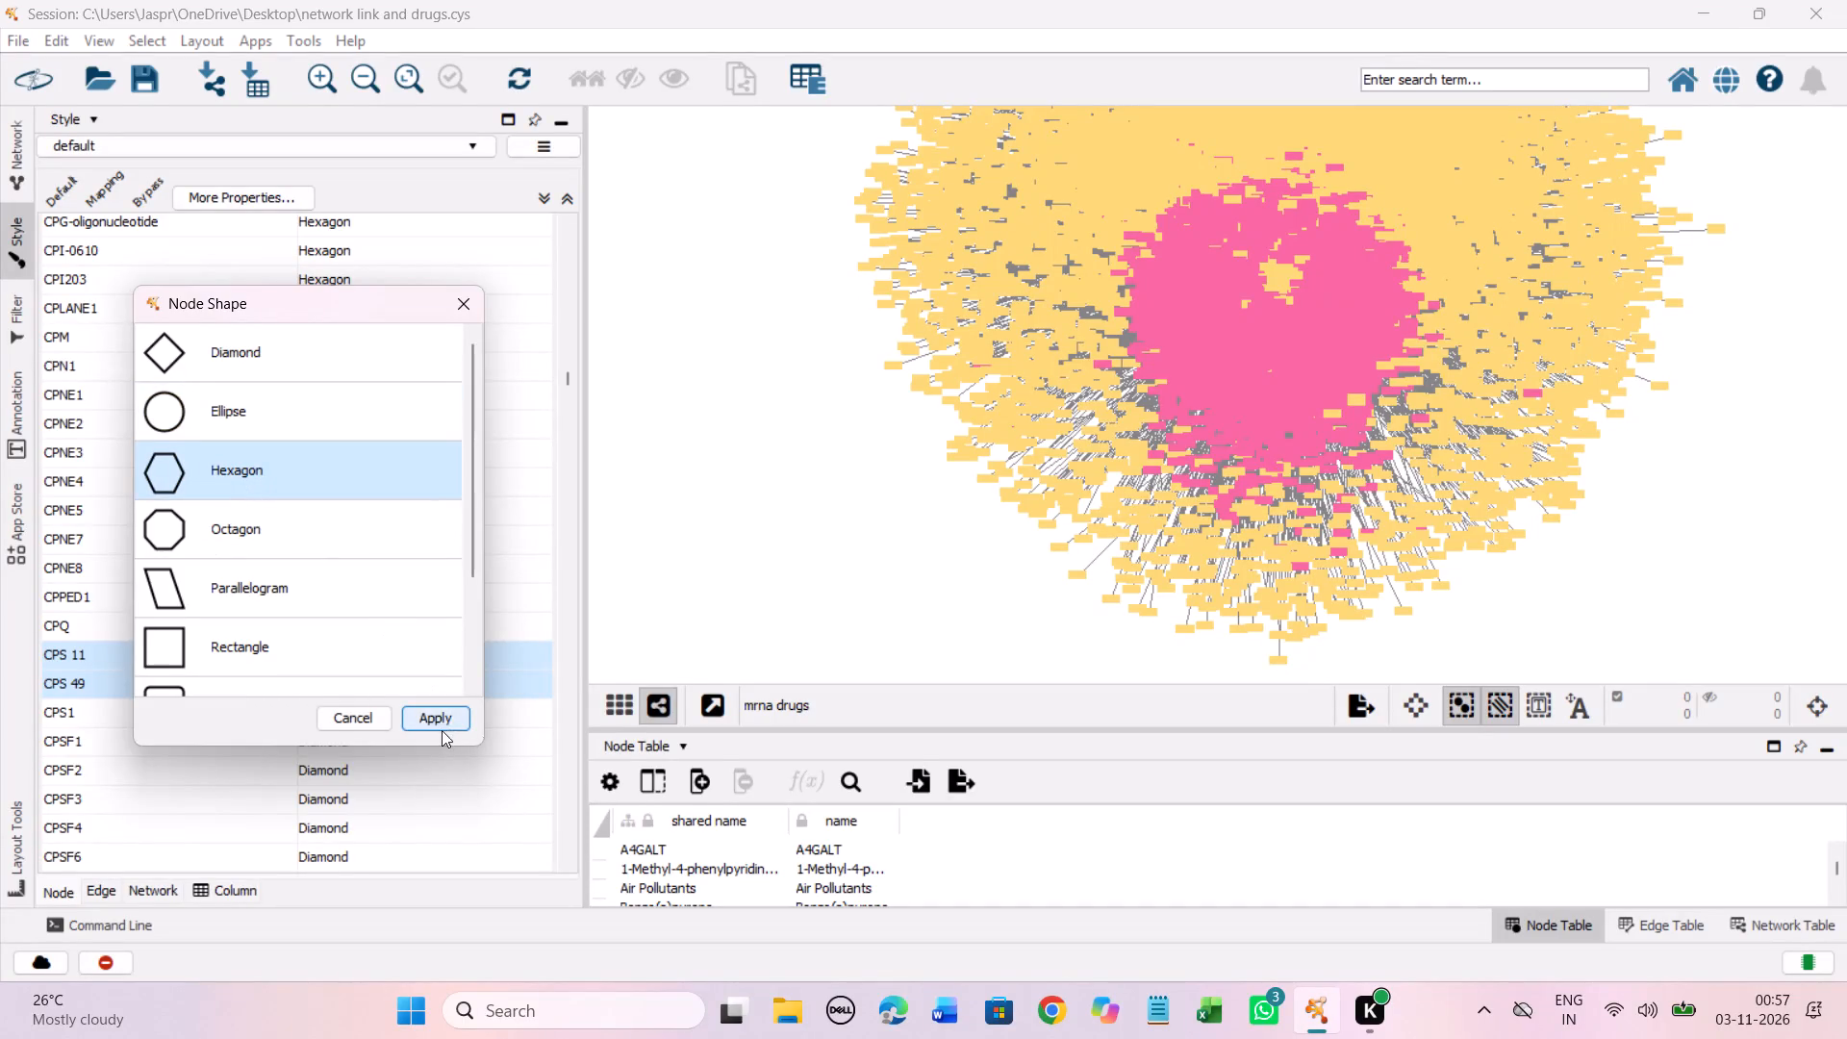
{"action": "left_click", "coordinate": [443, 720]}
Set the discrete node shape mapping for CR 3294 to Hexagon.
{"action": "scroll", "coordinate": [371, 531], "scroll_direction": "down", "scroll_amount": 4}
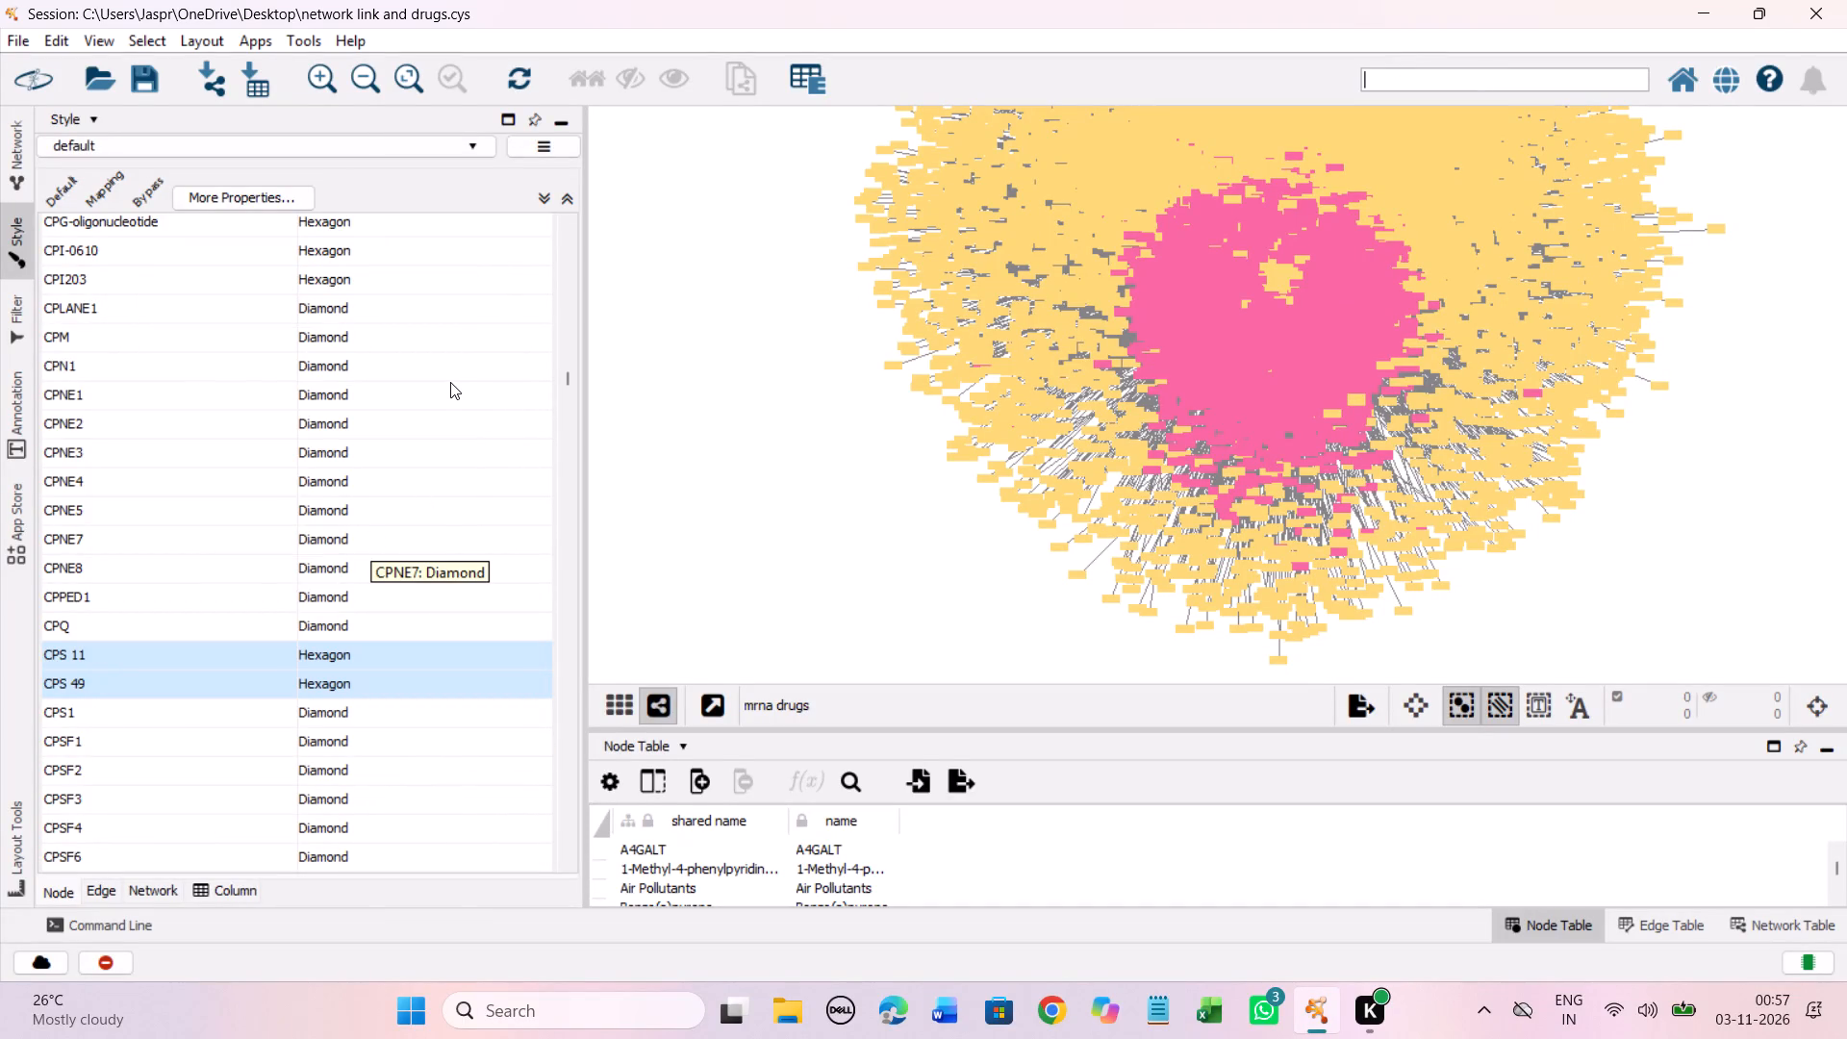
{"action": "scroll", "coordinate": [450, 388], "scroll_direction": "down", "scroll_amount": 5}
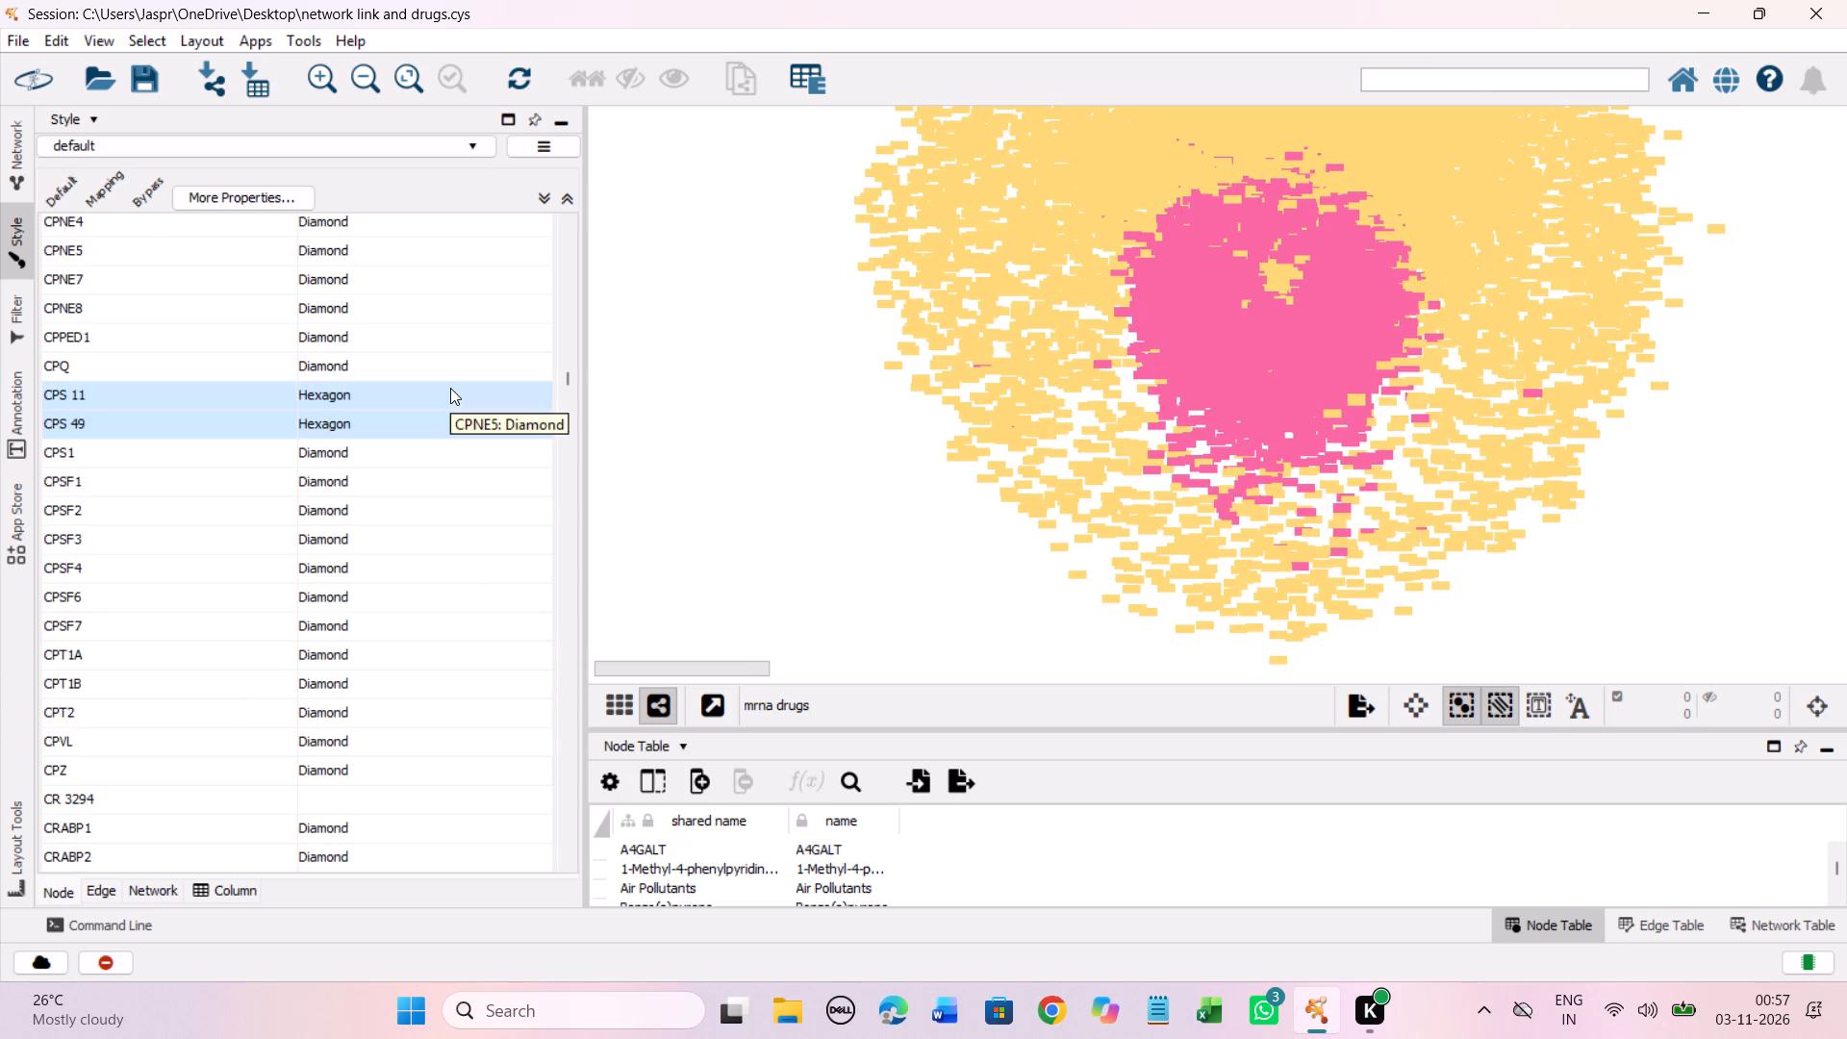
{"action": "scroll", "coordinate": [450, 388], "scroll_direction": "down", "scroll_amount": 10}
{"action": "left_click", "coordinate": [262, 512]}
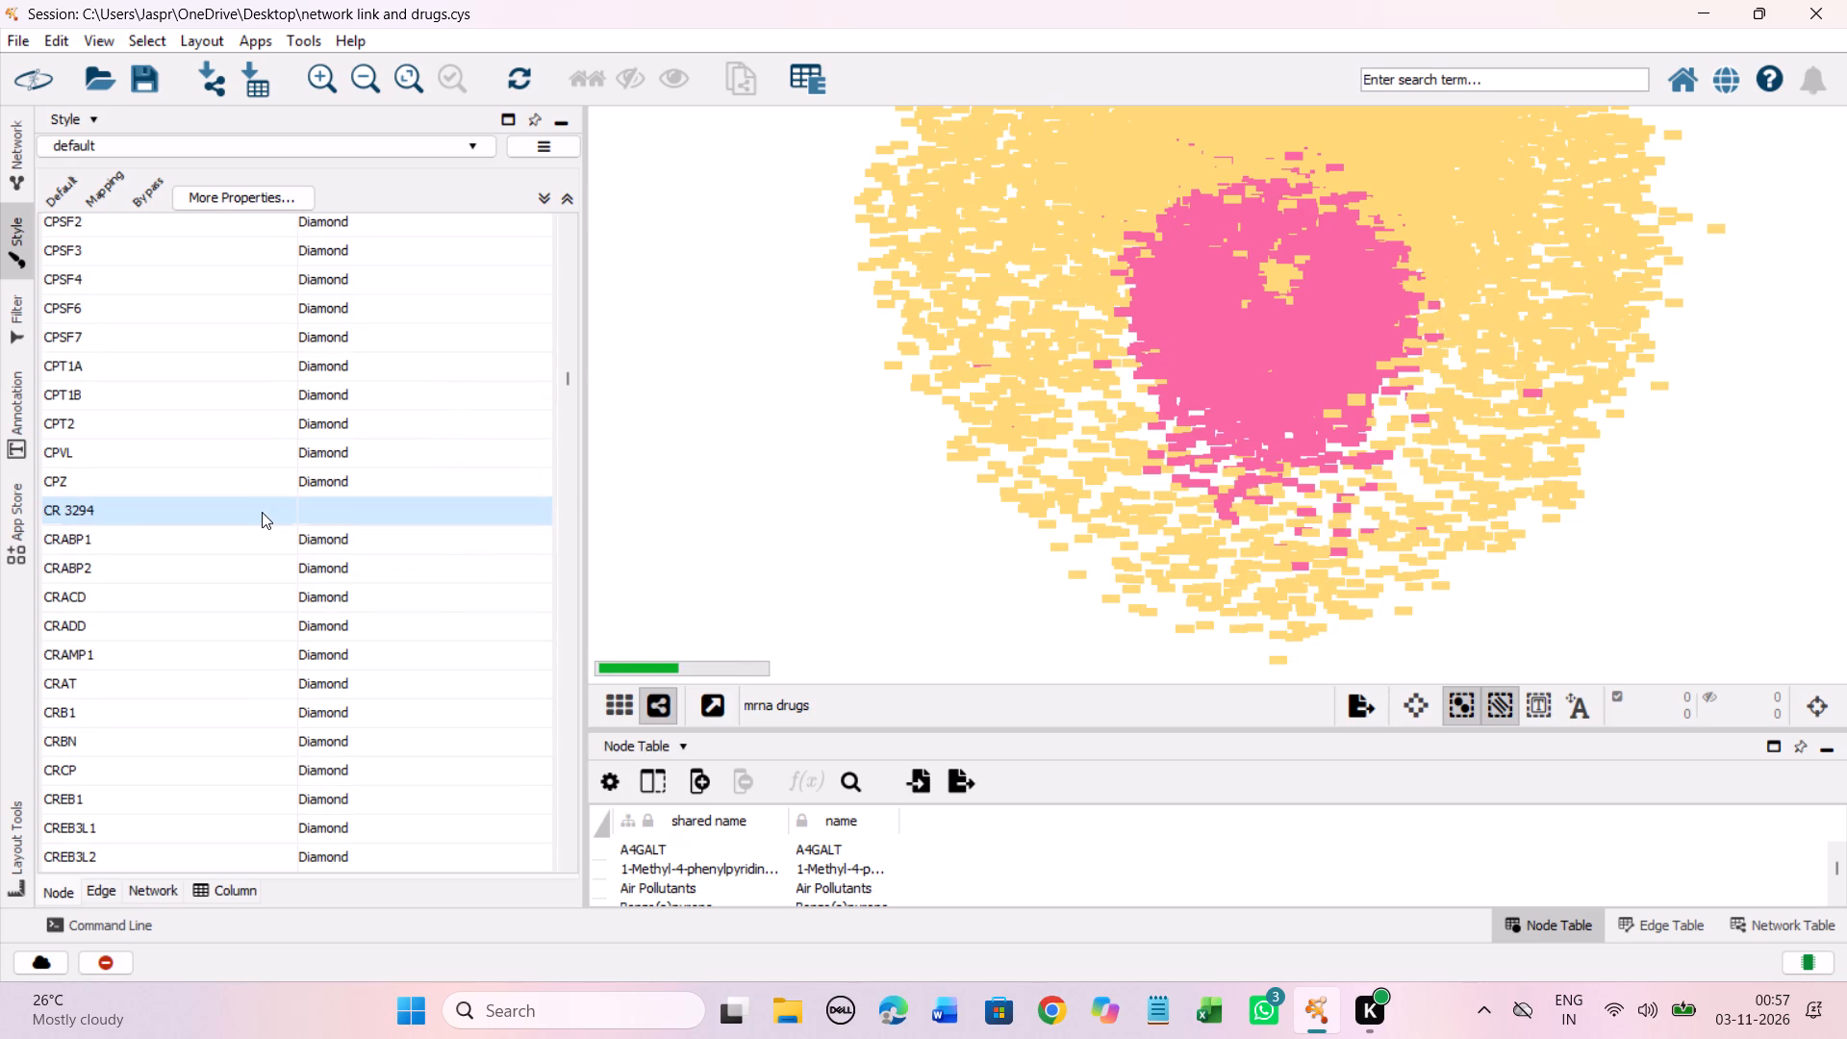
{"action": "right_click", "coordinate": [262, 512]}
{"action": "left_click", "coordinate": [352, 523]}
{"action": "left_click", "coordinate": [626, 533]}
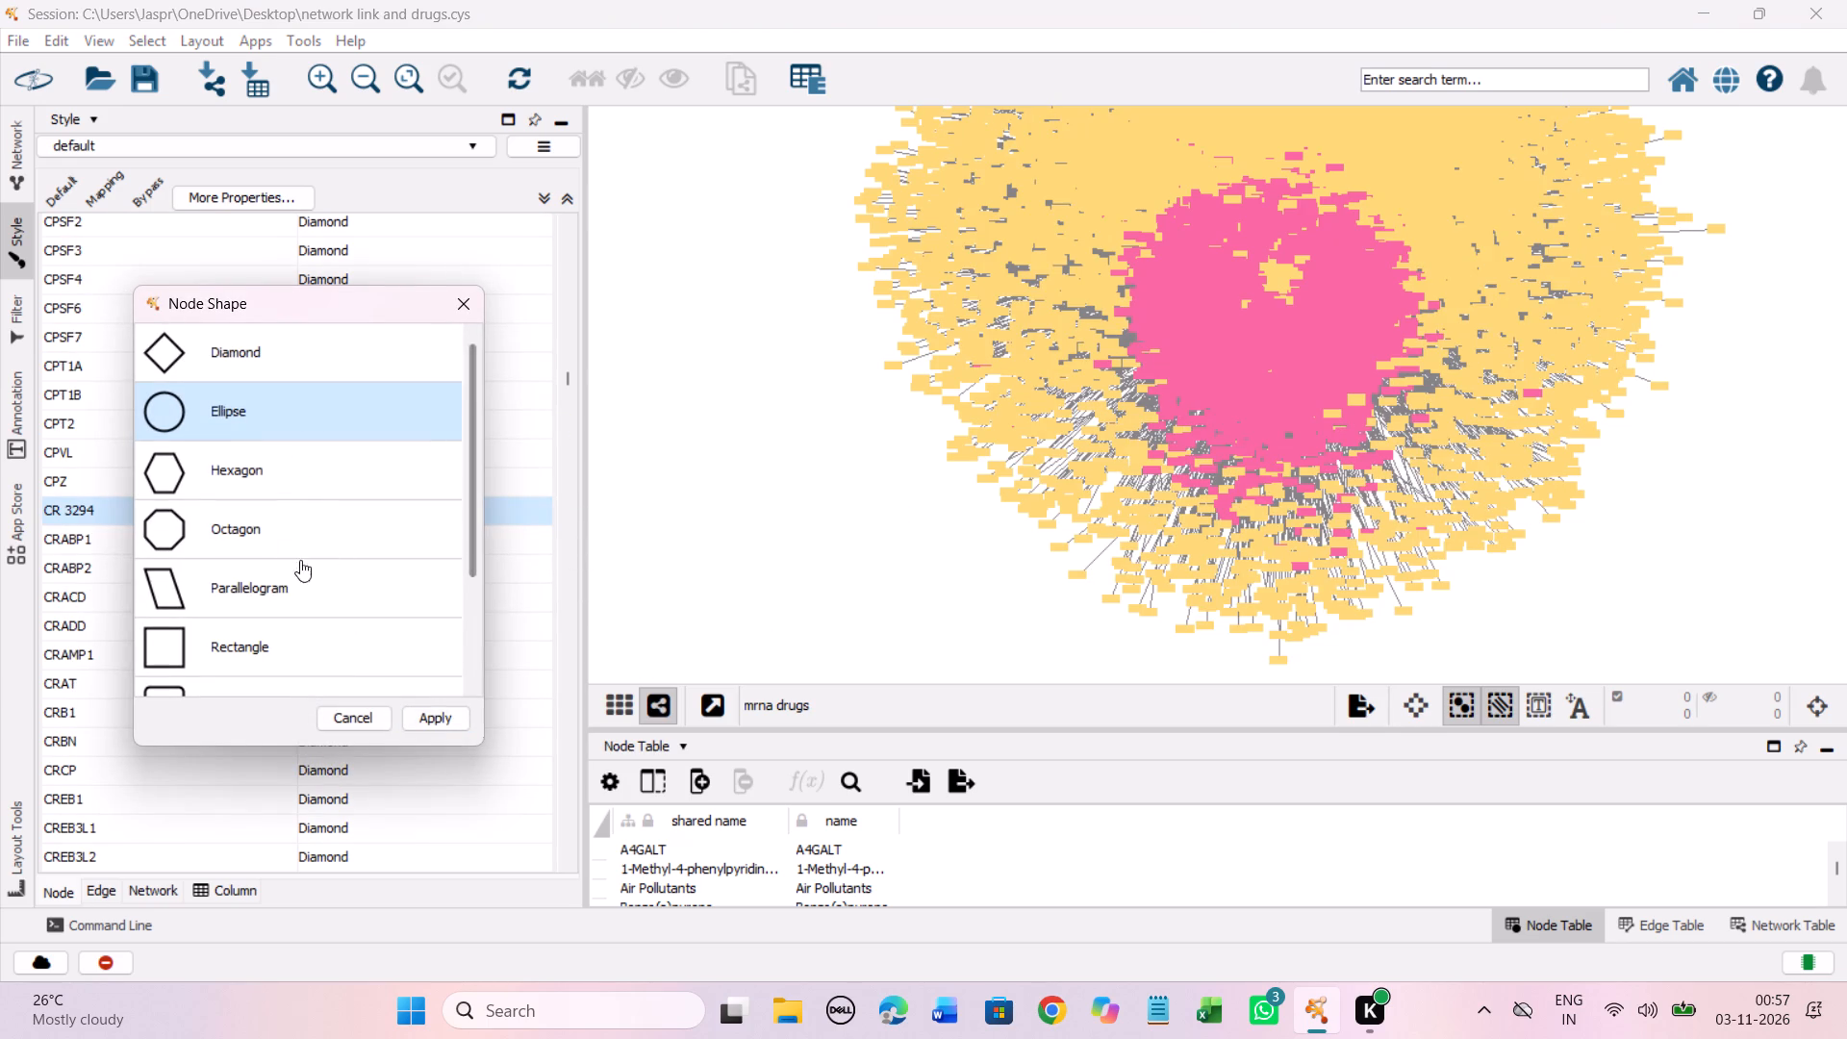
{"action": "left_click", "coordinate": [285, 471]}
{"action": "left_click", "coordinate": [437, 708]}
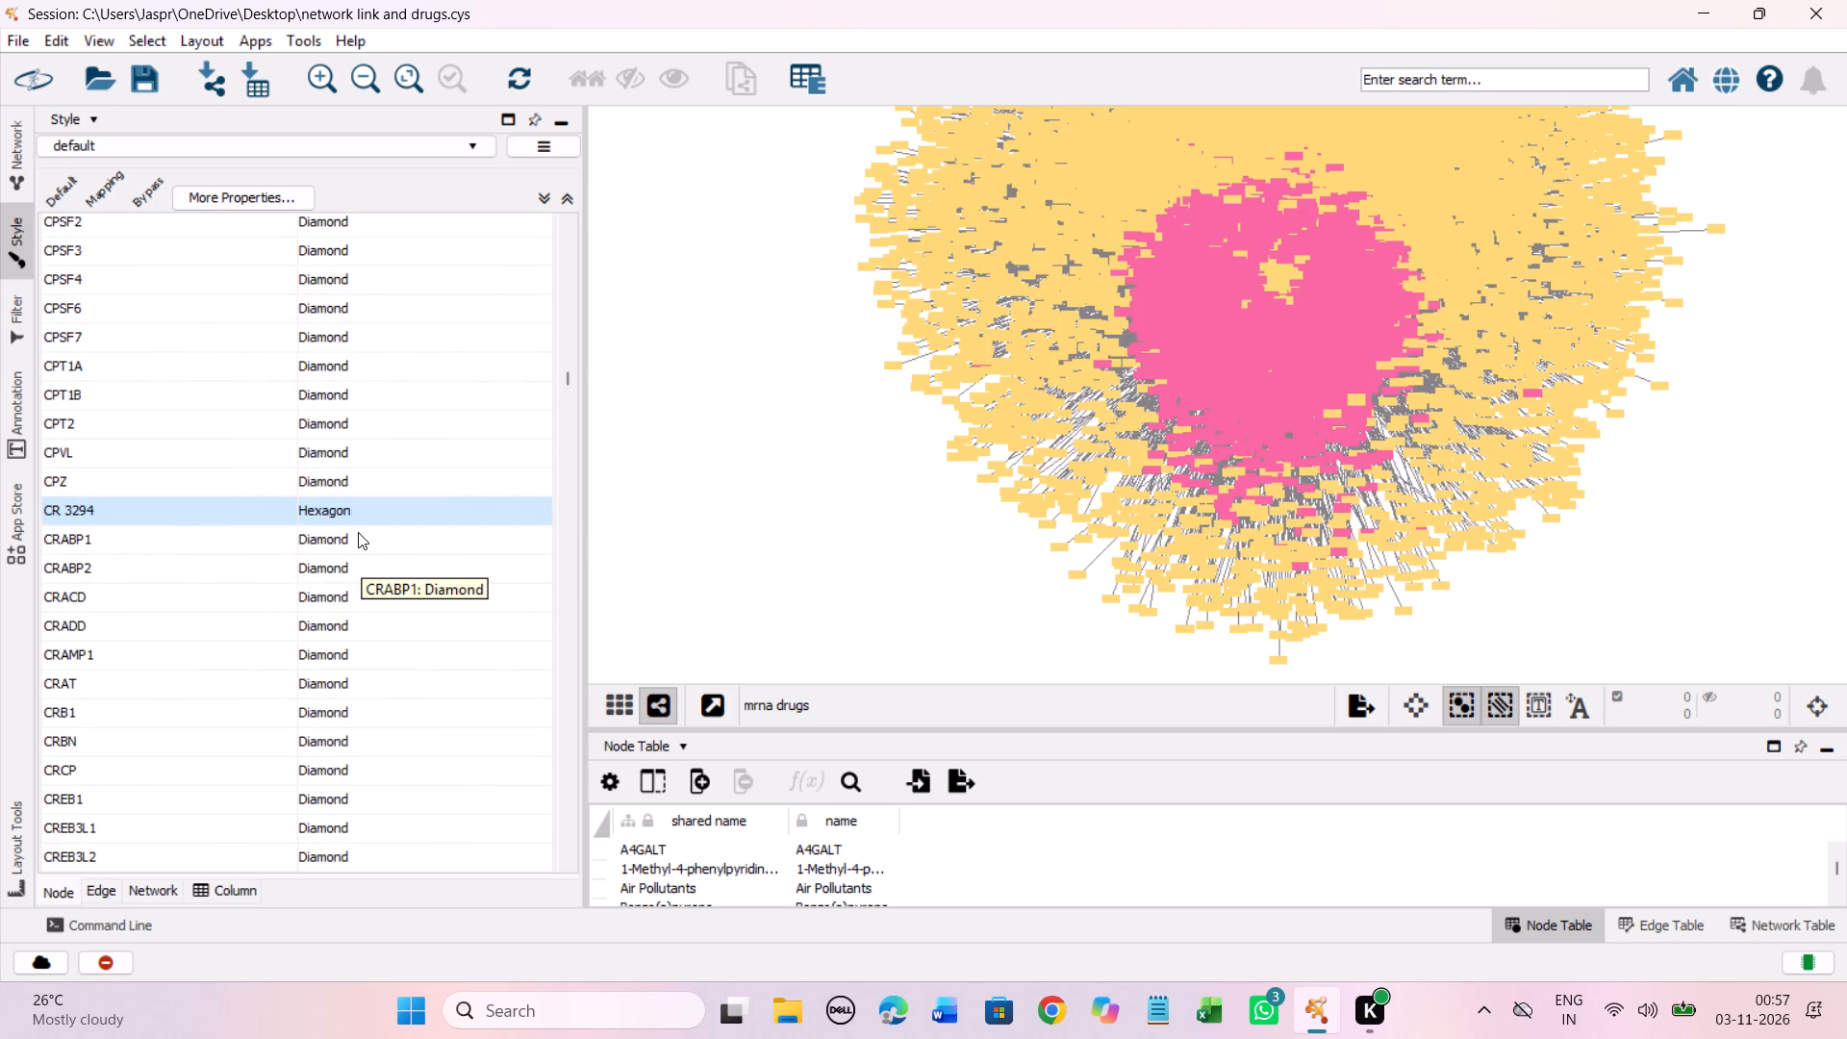
Set the discrete node shape mapping for CRT 0066101 to Hexagon.
{"action": "scroll", "coordinate": [358, 532], "scroll_direction": "down", "scroll_amount": 6}
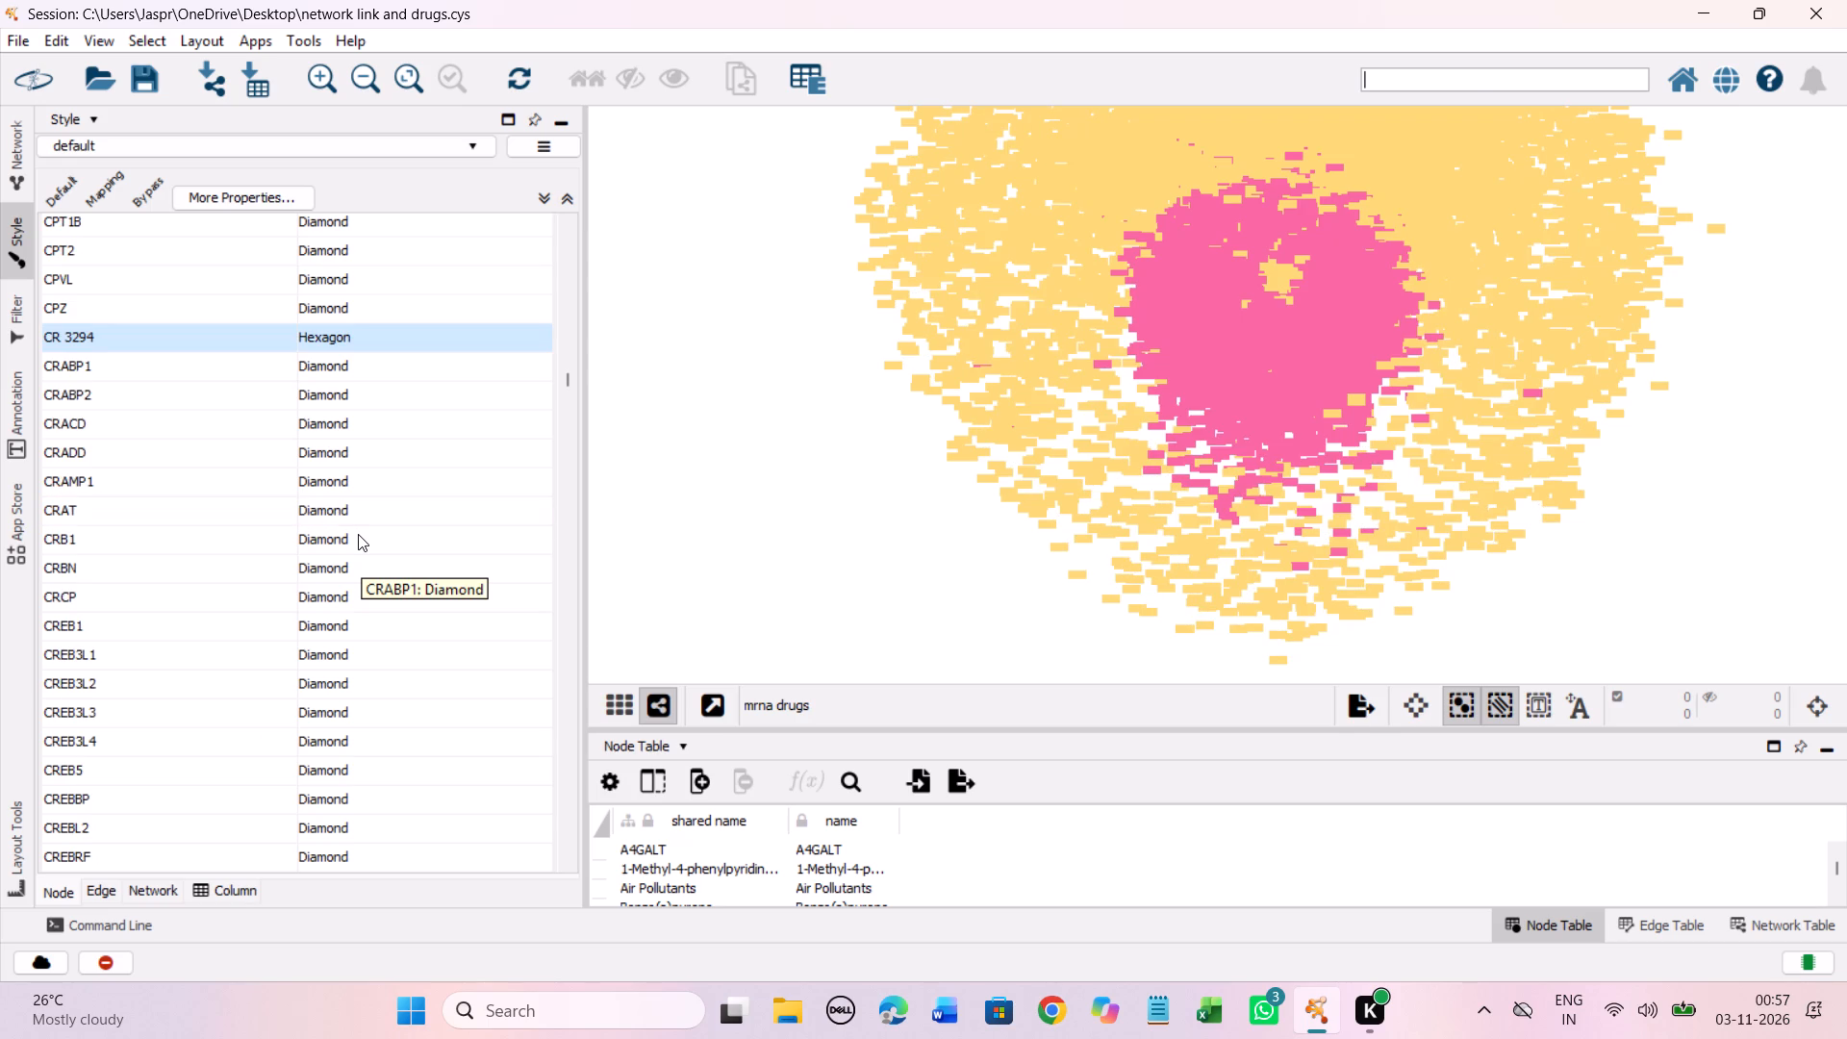
{"action": "scroll", "coordinate": [357, 540], "scroll_direction": "down", "scroll_amount": 20}
{"action": "scroll", "coordinate": [357, 540], "scroll_direction": "down", "scroll_amount": 8}
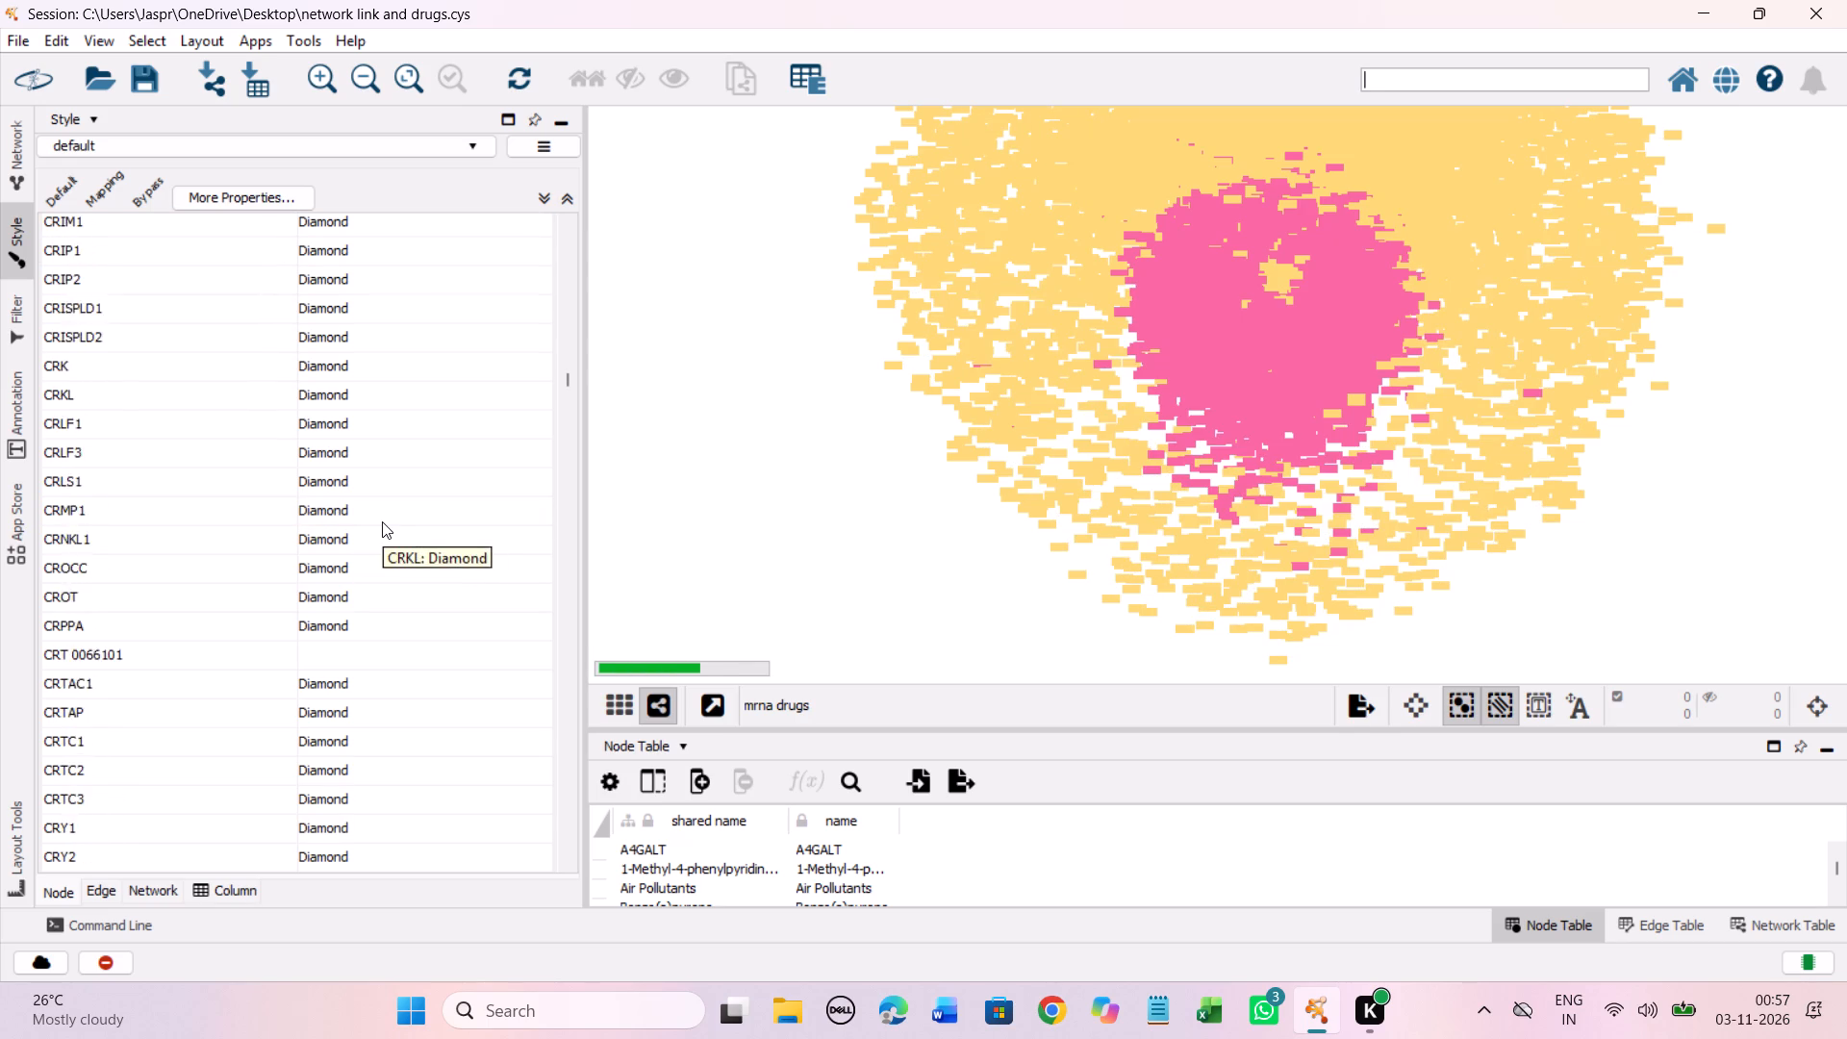
{"action": "scroll", "coordinate": [382, 521], "scroll_direction": "down", "scroll_amount": 9}
{"action": "left_click", "coordinate": [266, 343]}
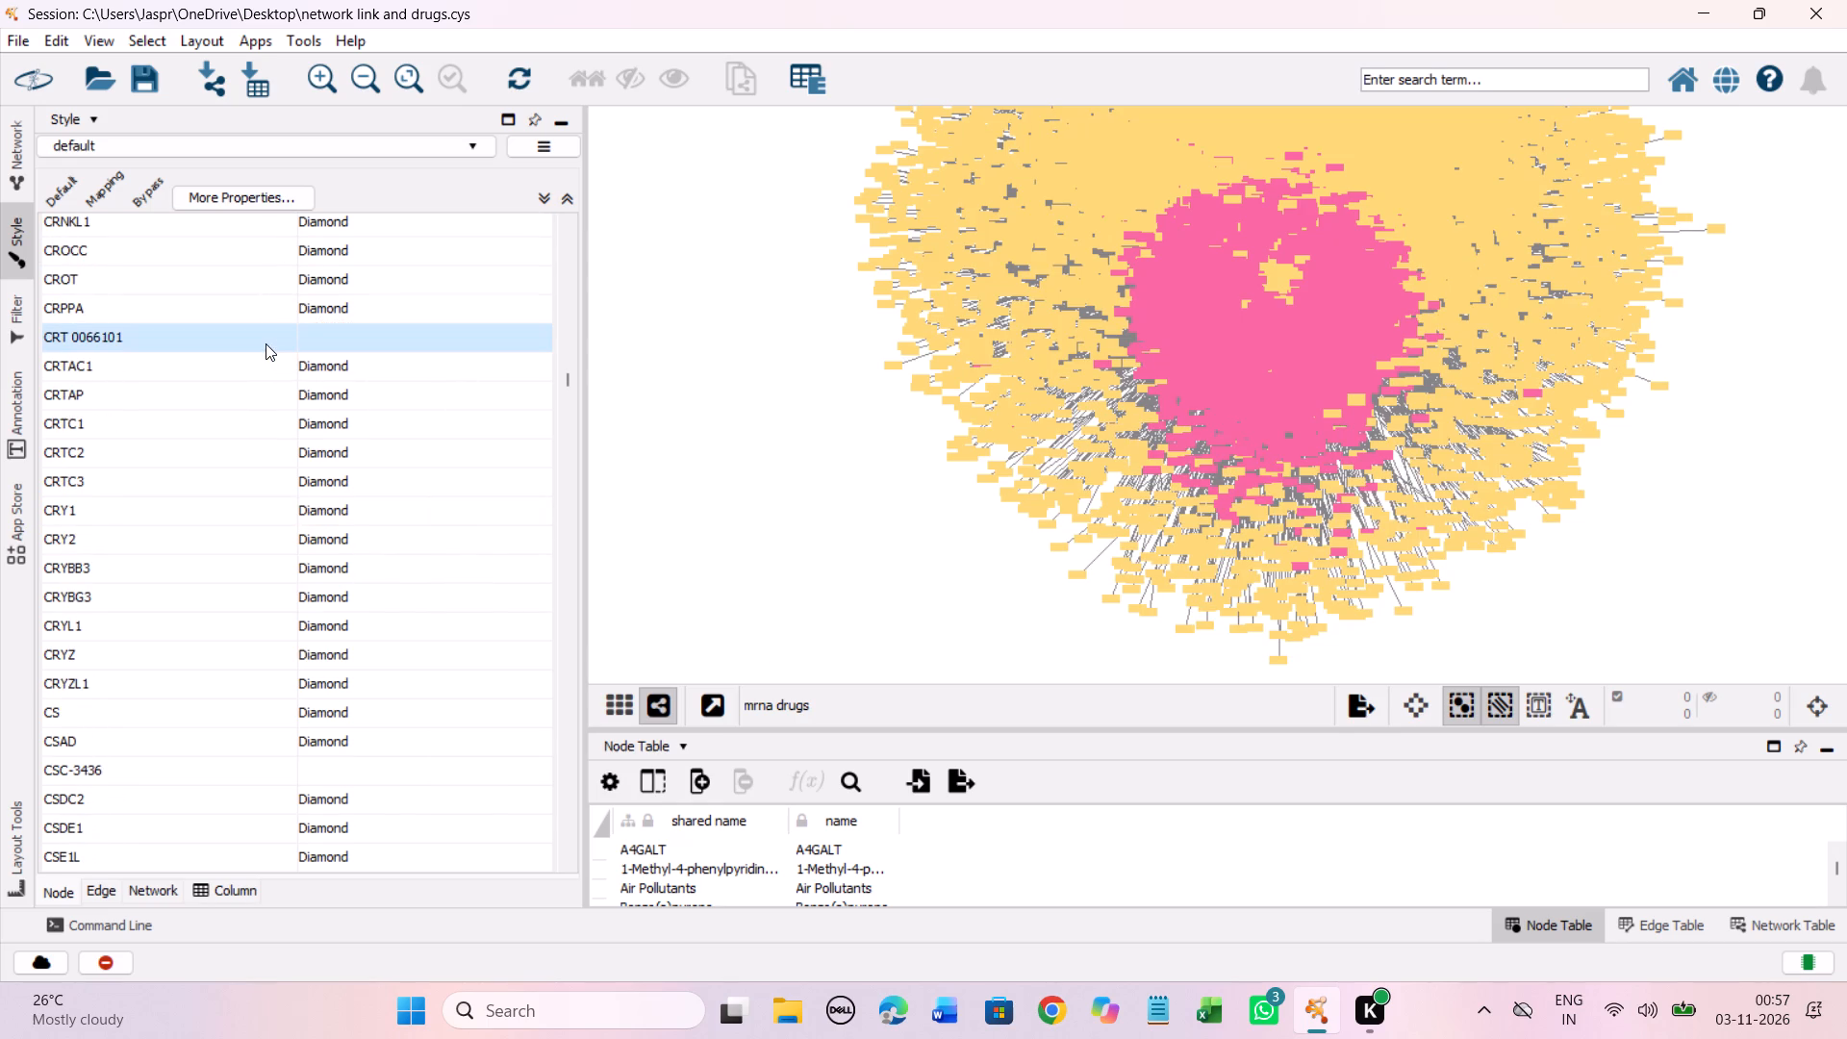
{"action": "right_click", "coordinate": [266, 343]}
{"action": "left_click", "coordinate": [398, 366]}
{"action": "left_click", "coordinate": [620, 370]}
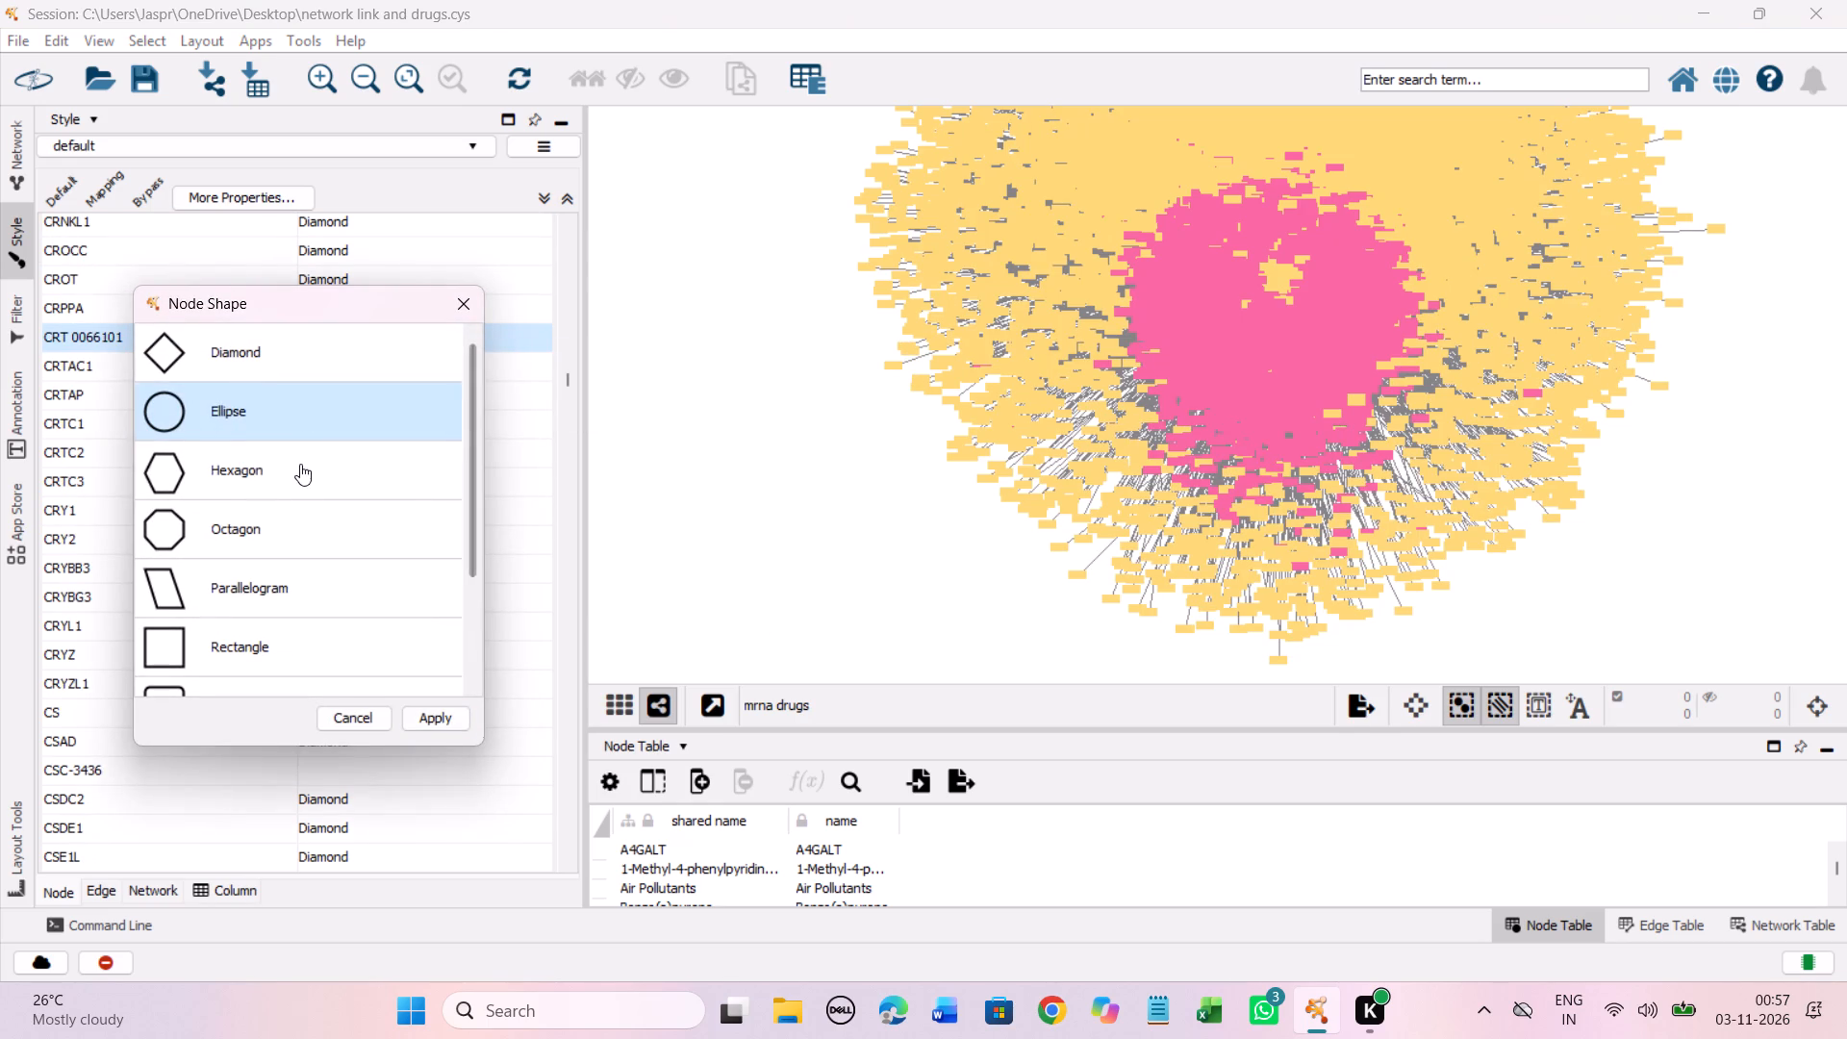
{"action": "left_click", "coordinate": [300, 464]}
{"action": "left_click", "coordinate": [457, 719]}
Set the discrete node shape mapping for CSC-3436 to Hexagon.
{"action": "scroll", "coordinate": [401, 498], "scroll_direction": "down", "scroll_amount": 2}
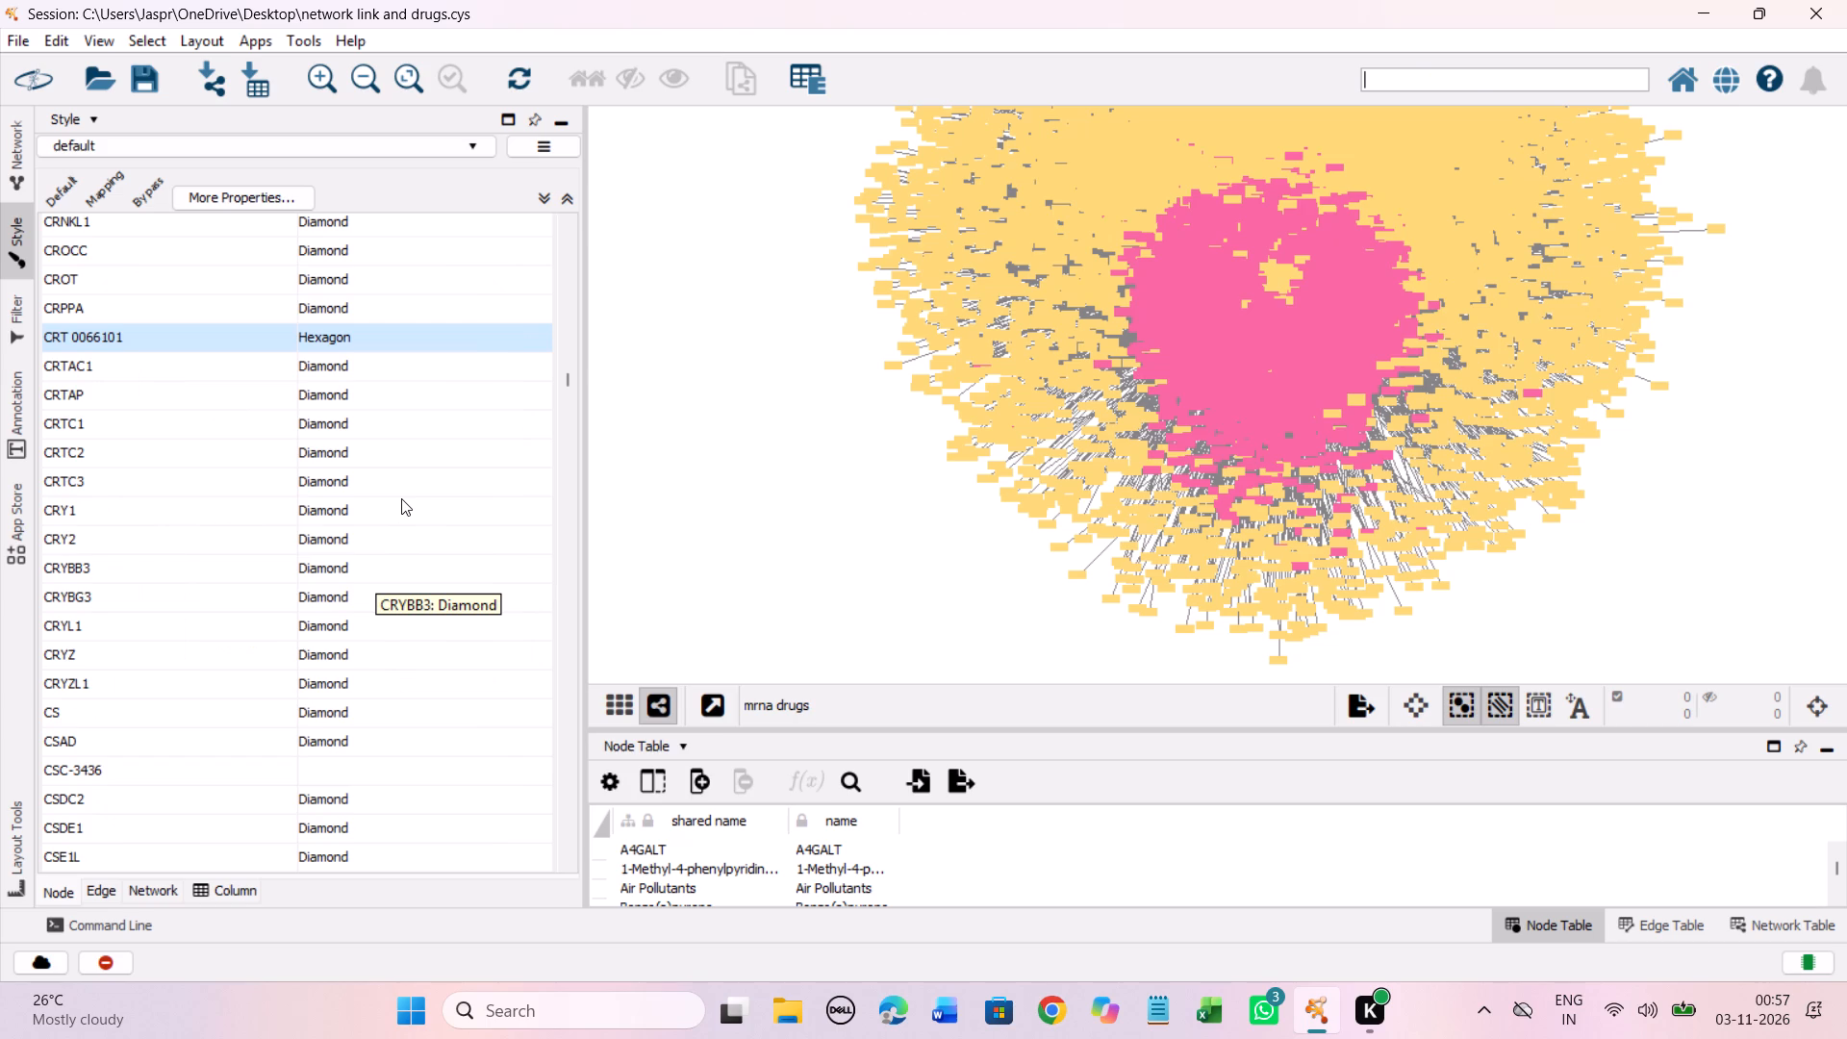
{"action": "scroll", "coordinate": [401, 498], "scroll_direction": "down", "scroll_amount": 5}
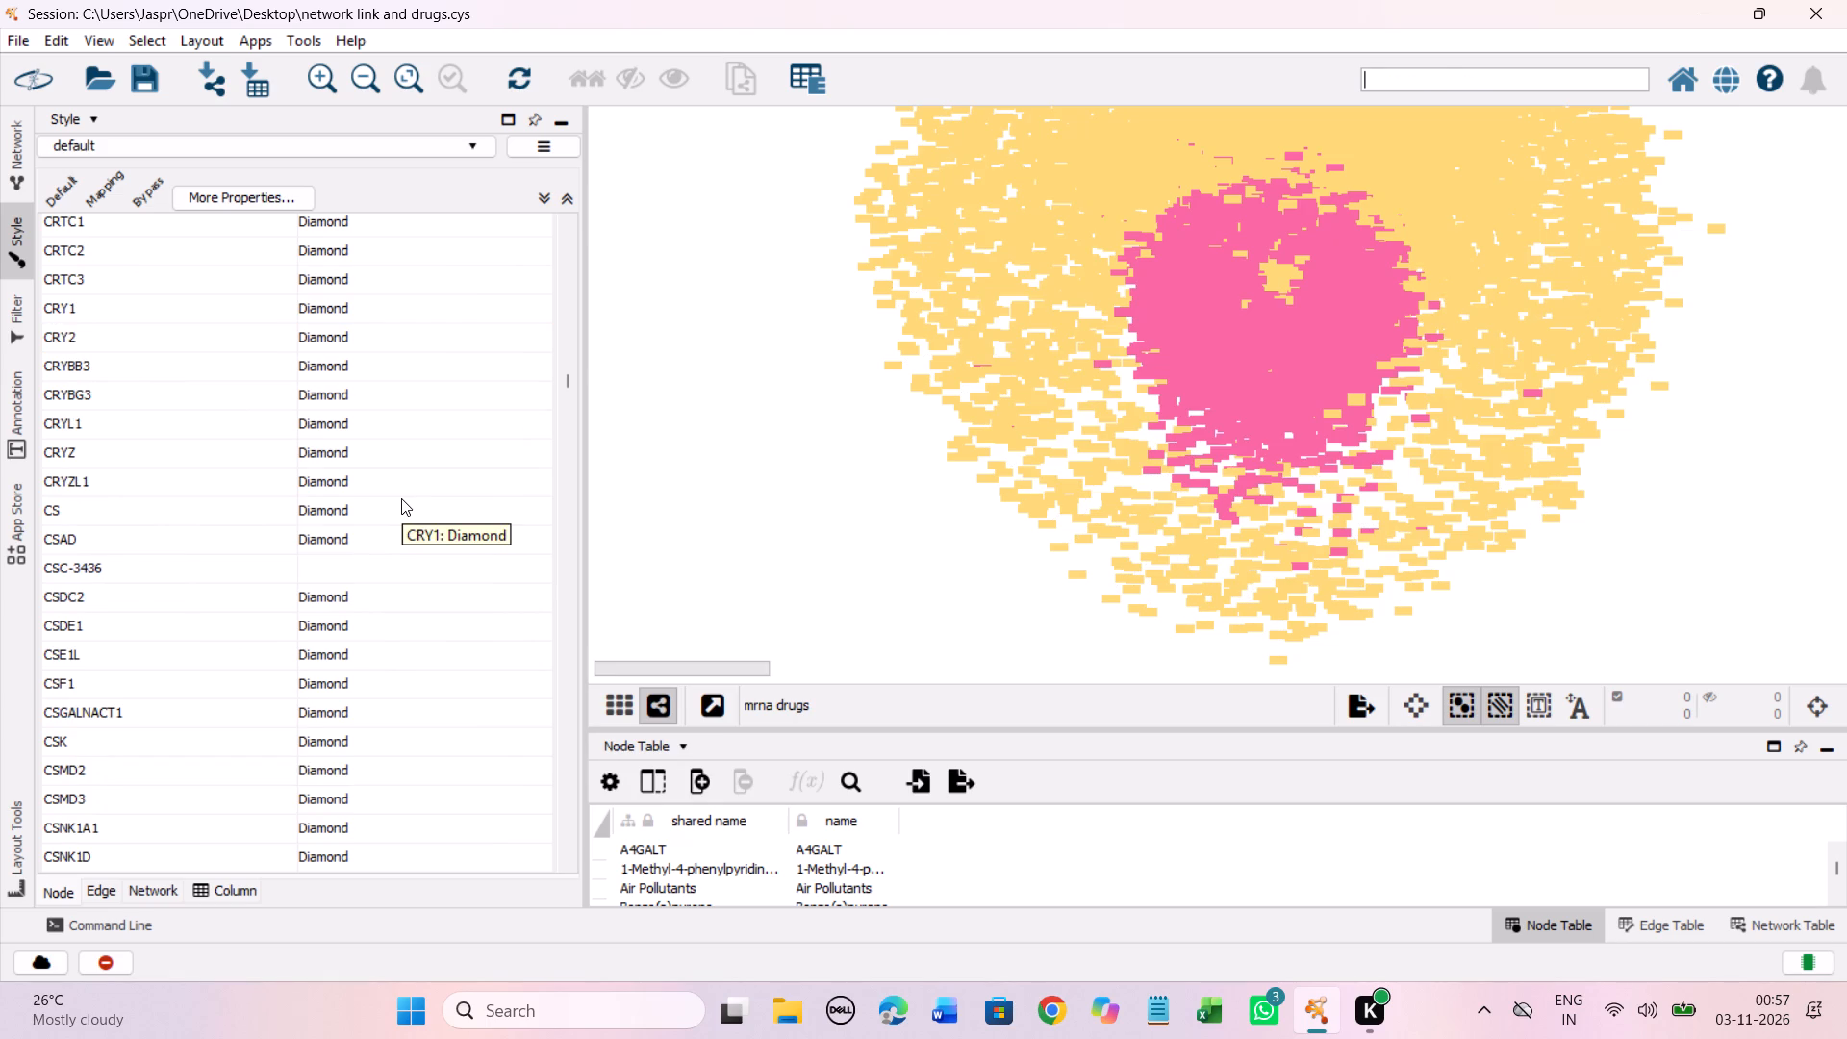
{"action": "scroll", "coordinate": [401, 498], "scroll_direction": "up", "scroll_amount": 5}
{"action": "scroll", "coordinate": [401, 498], "scroll_direction": "down", "scroll_amount": 2}
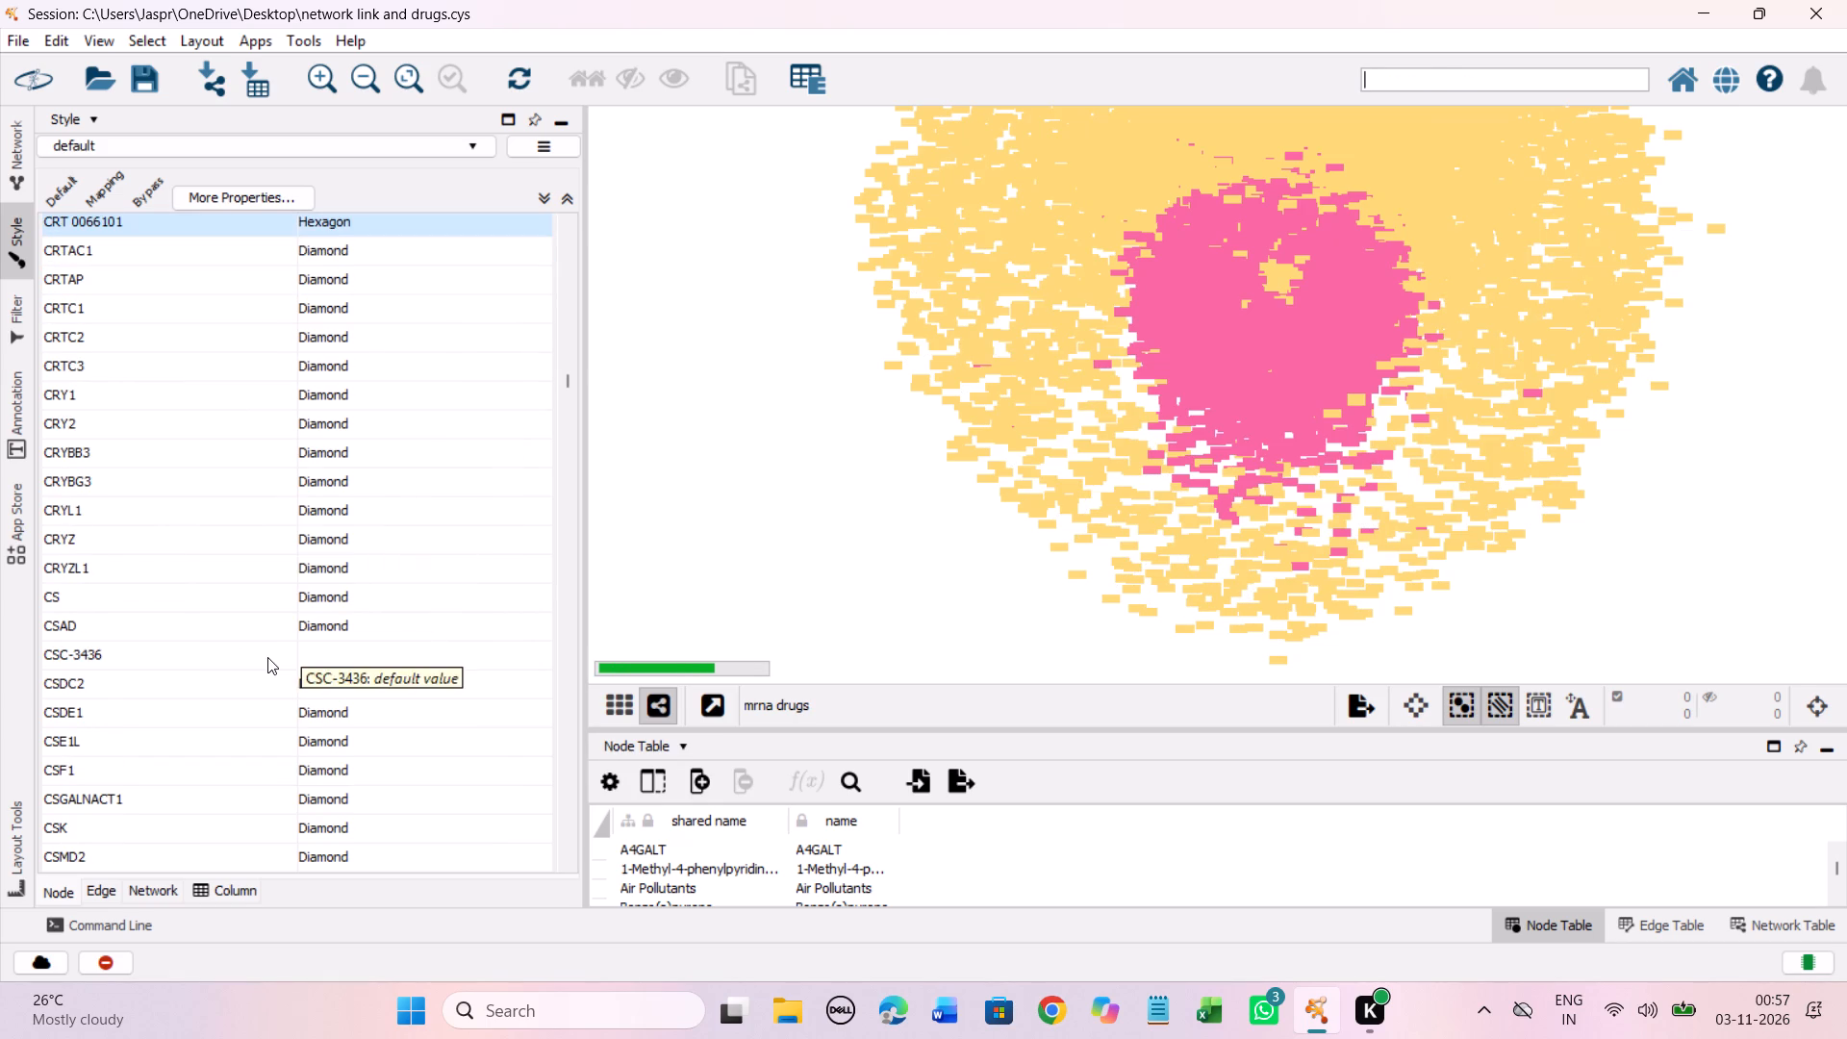
{"action": "left_click", "coordinate": [267, 657]}
{"action": "right_click", "coordinate": [267, 657]}
{"action": "left_click", "coordinate": [324, 668]}
{"action": "left_click", "coordinate": [605, 690]}
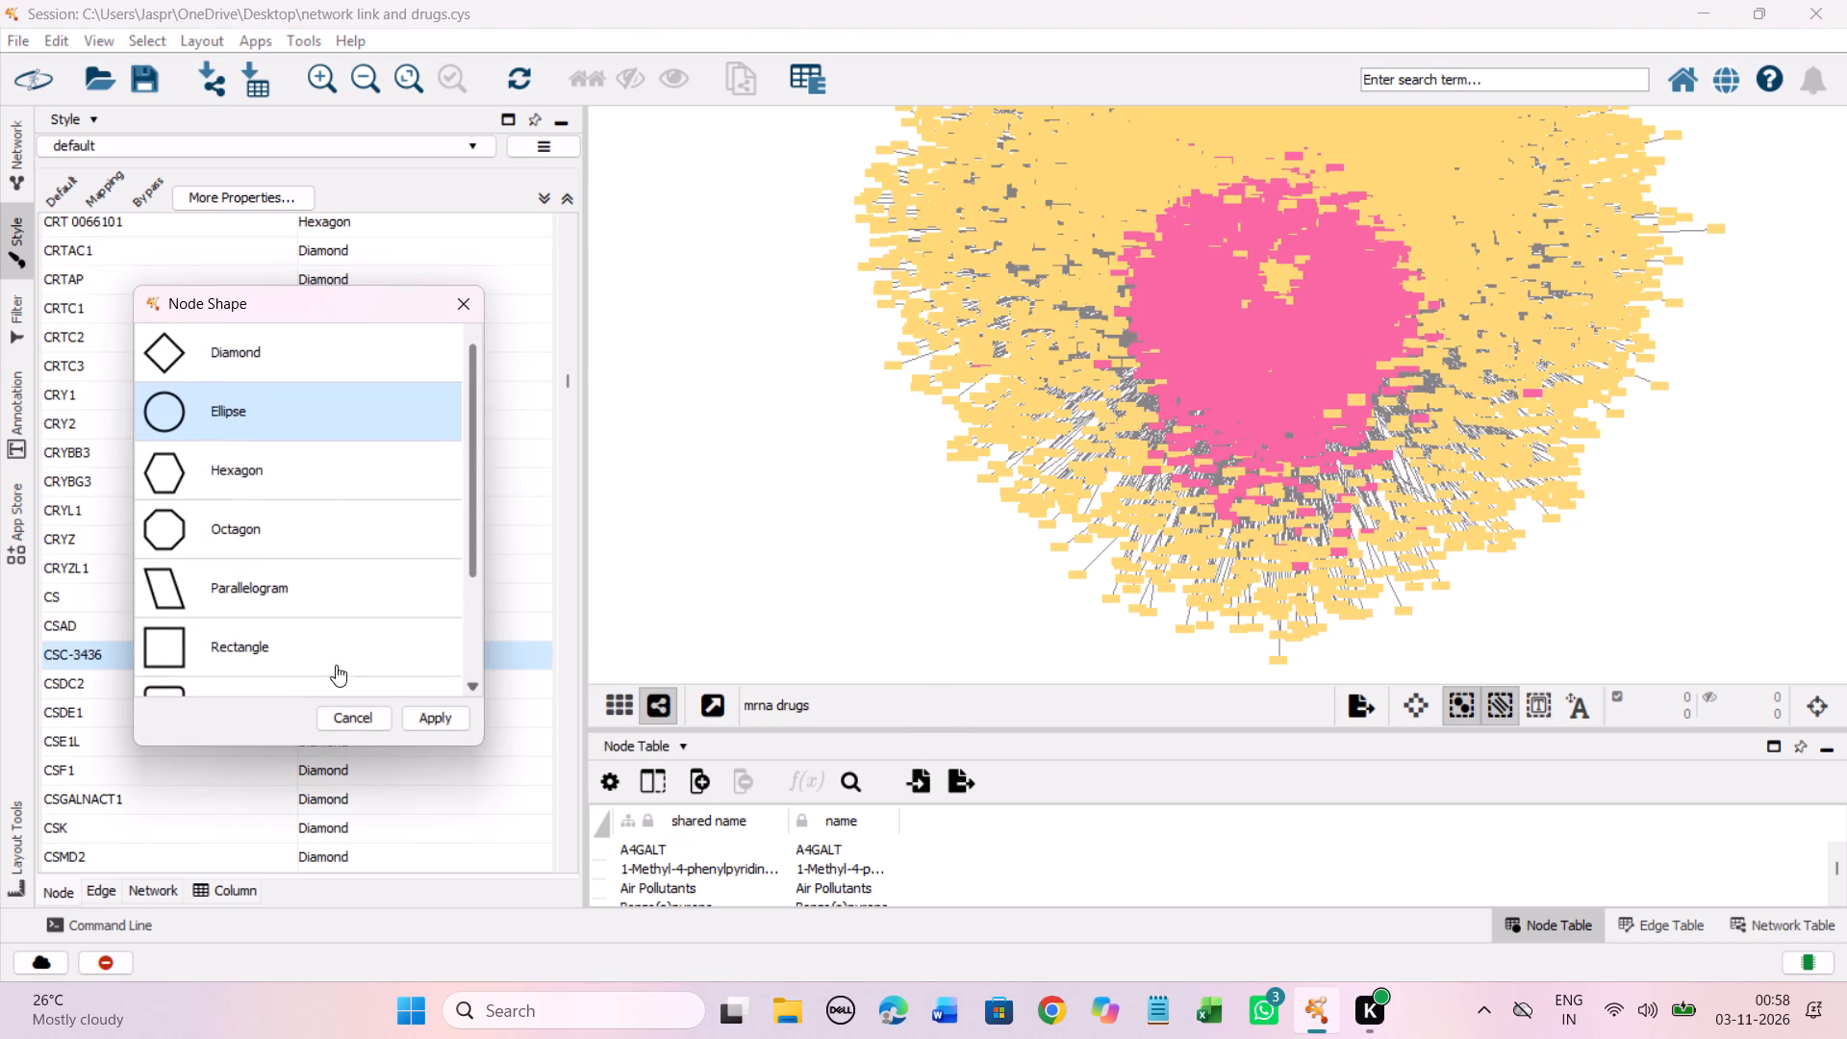
{"action": "left_click", "coordinate": [265, 465]}
{"action": "left_click", "coordinate": [439, 722]}
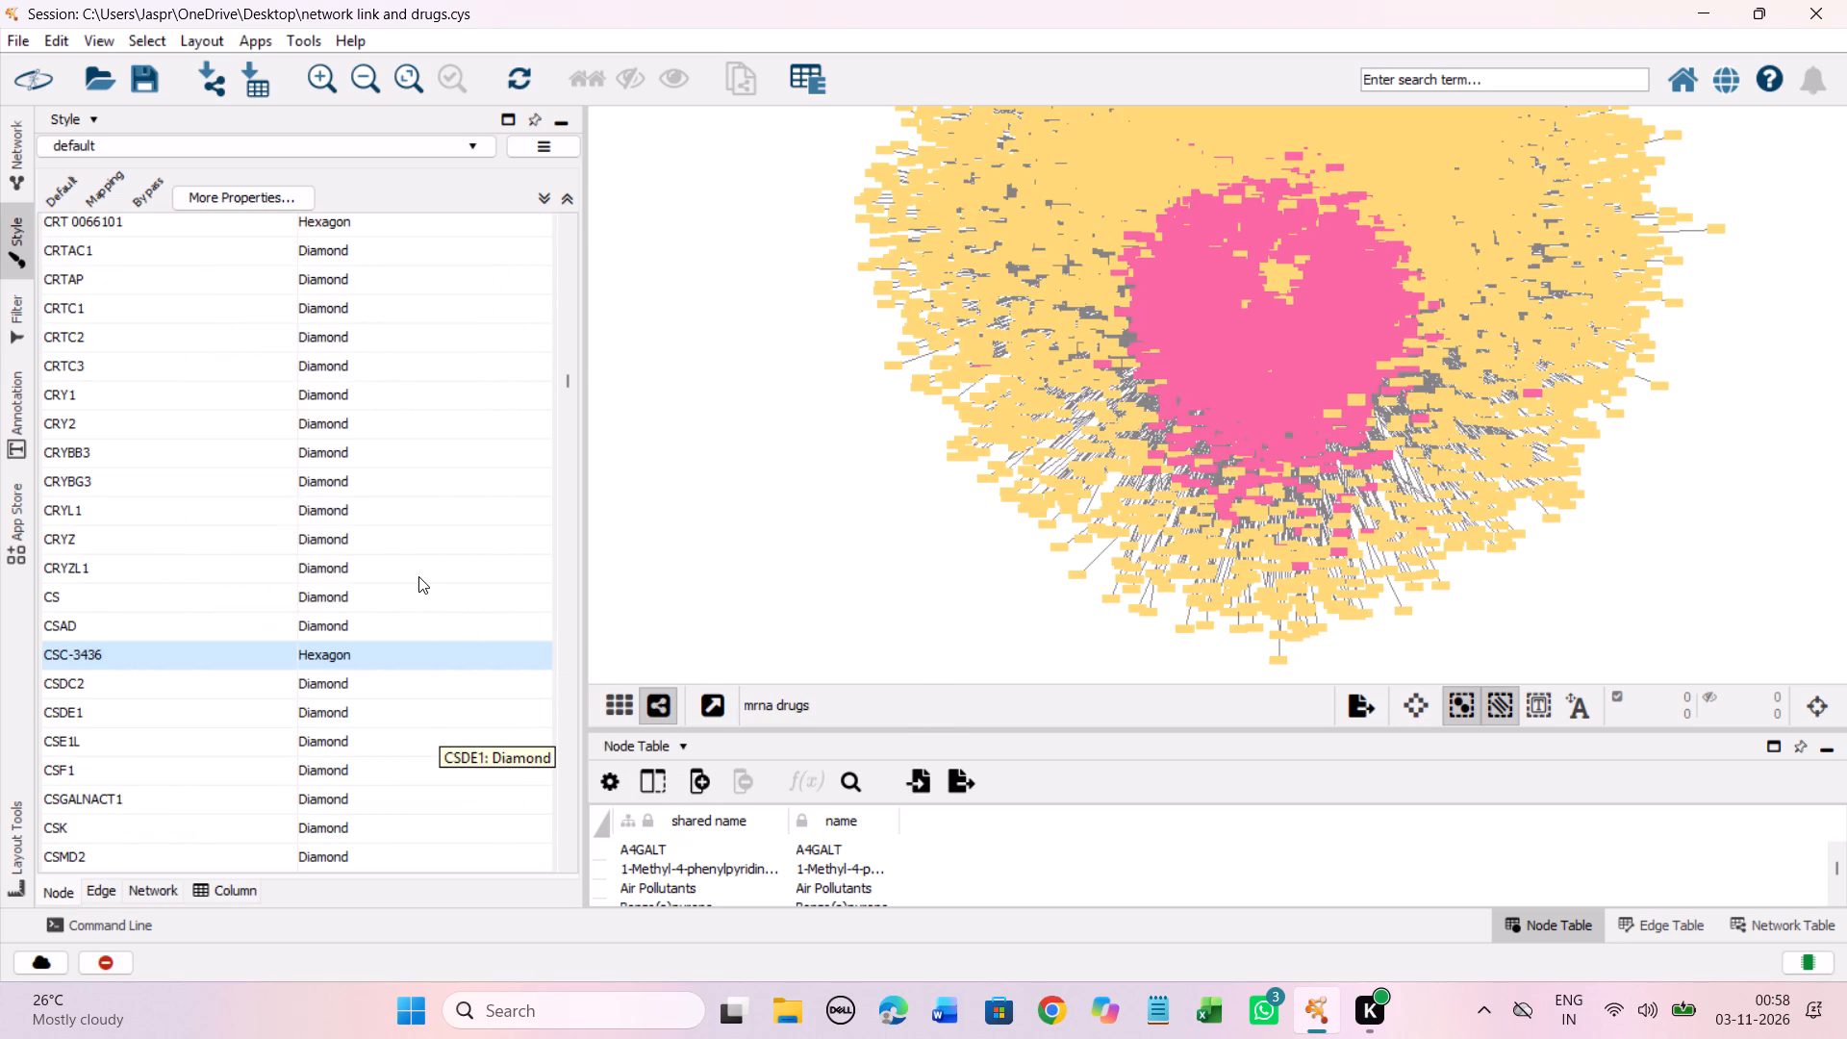
Set the discrete node shape mapping for CTAP octapeptide to Hexagon.
{"action": "scroll", "coordinate": [418, 576], "scroll_direction": "down", "scroll_amount": 12}
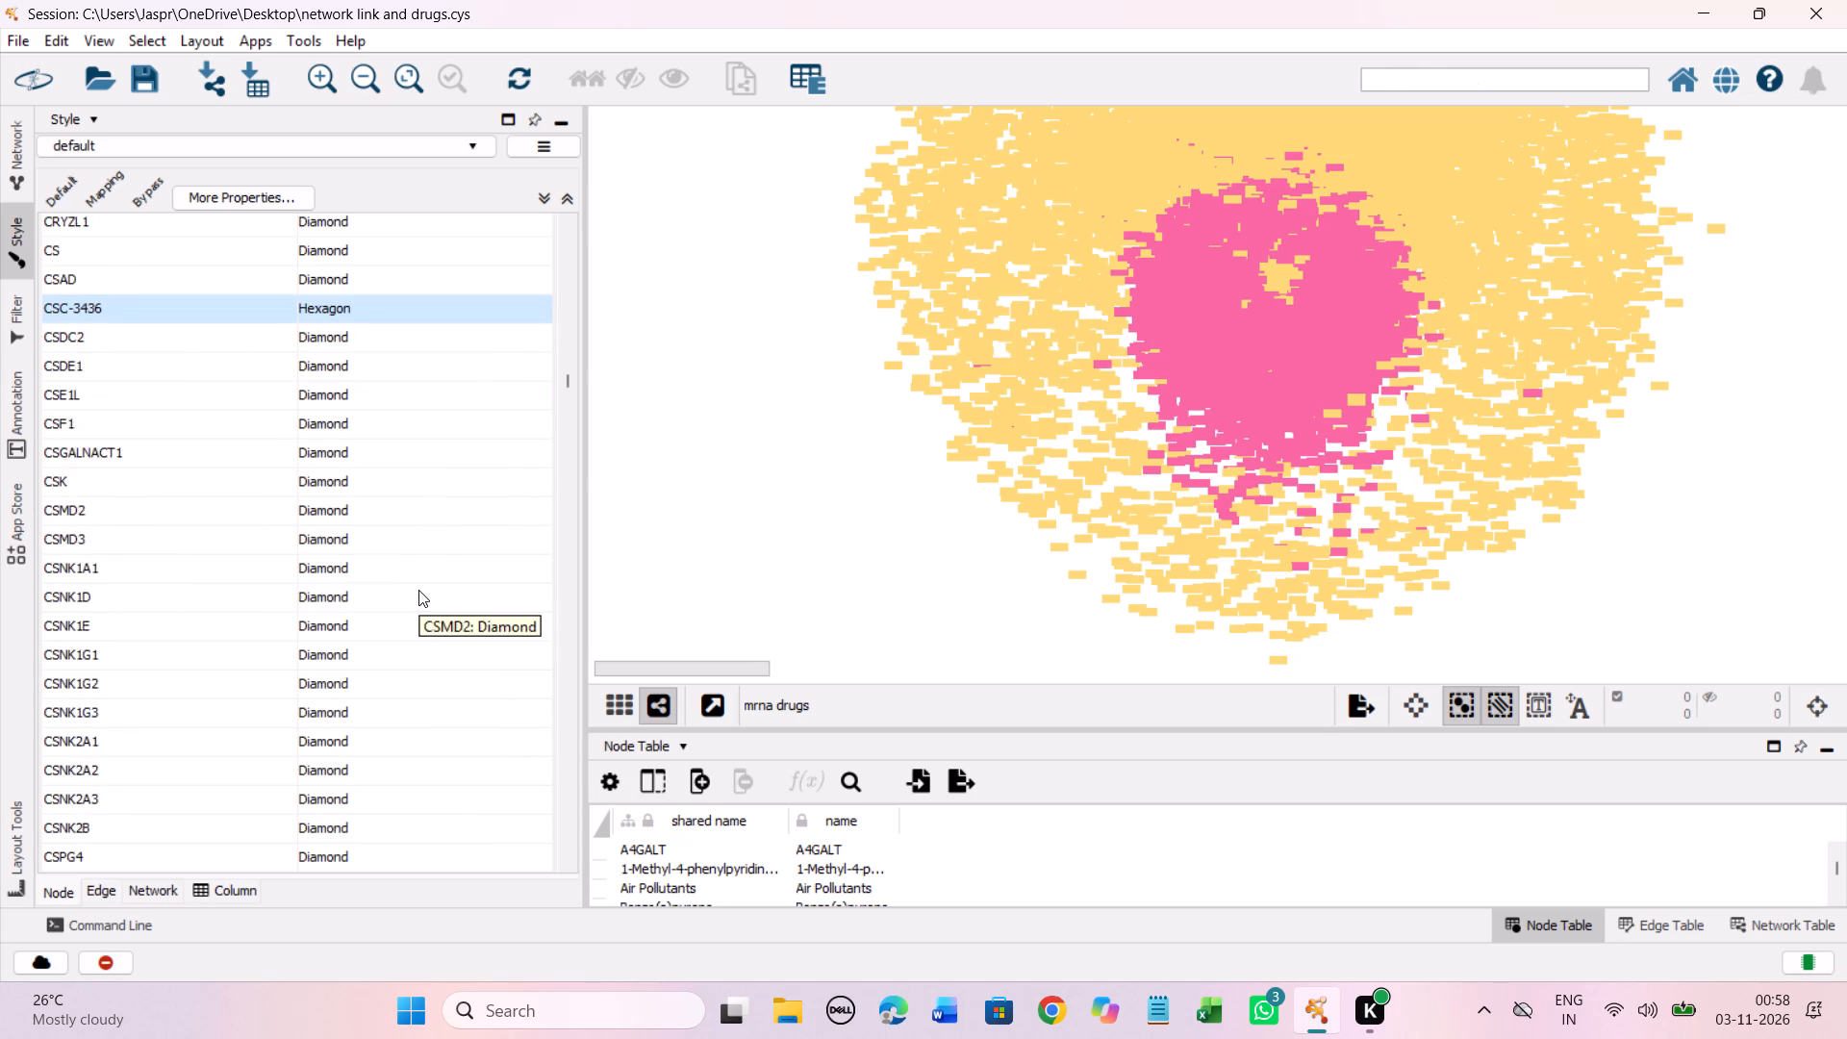
{"action": "scroll", "coordinate": [418, 590], "scroll_direction": "down", "scroll_amount": 20}
{"action": "scroll", "coordinate": [418, 590], "scroll_direction": "down", "scroll_amount": 7}
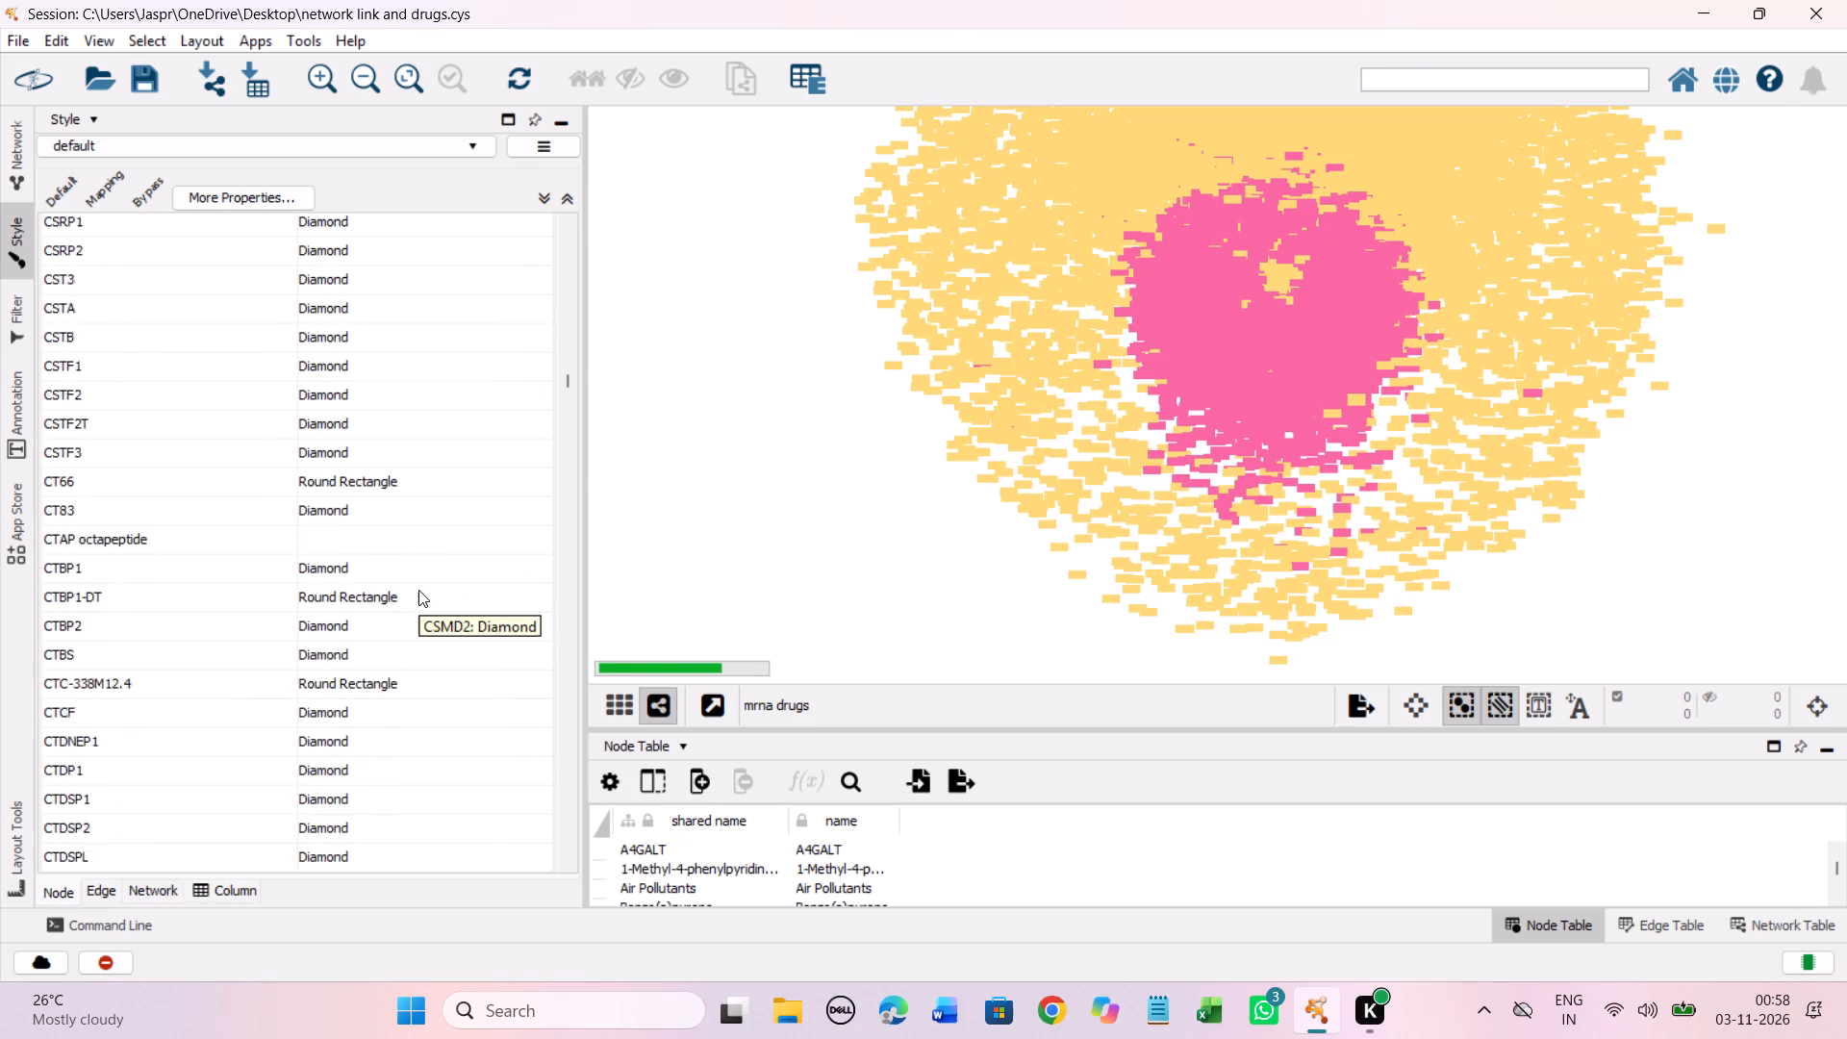
{"action": "scroll", "coordinate": [418, 590], "scroll_direction": "down", "scroll_amount": 7}
{"action": "left_click", "coordinate": [247, 322]}
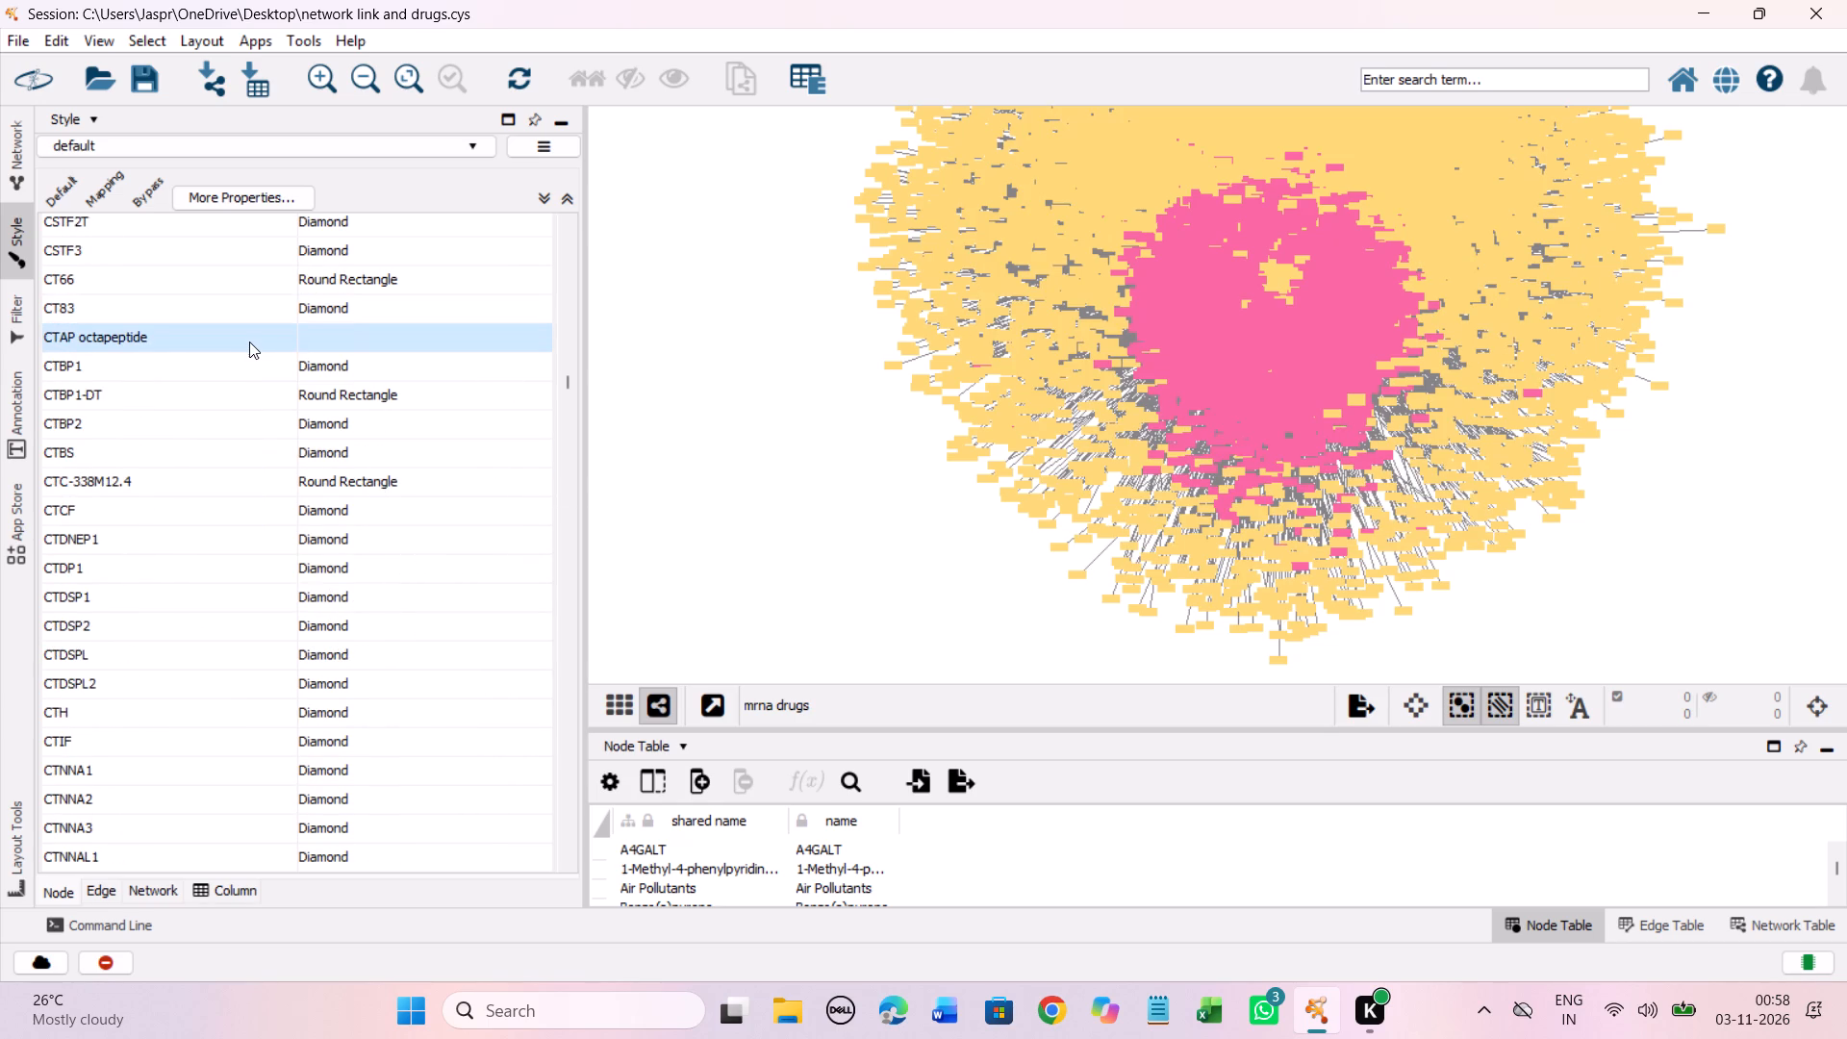
{"action": "left_click", "coordinate": [249, 342]}
{"action": "right_click", "coordinate": [249, 342]}
{"action": "left_click", "coordinate": [394, 361]}
{"action": "left_click", "coordinate": [656, 385]}
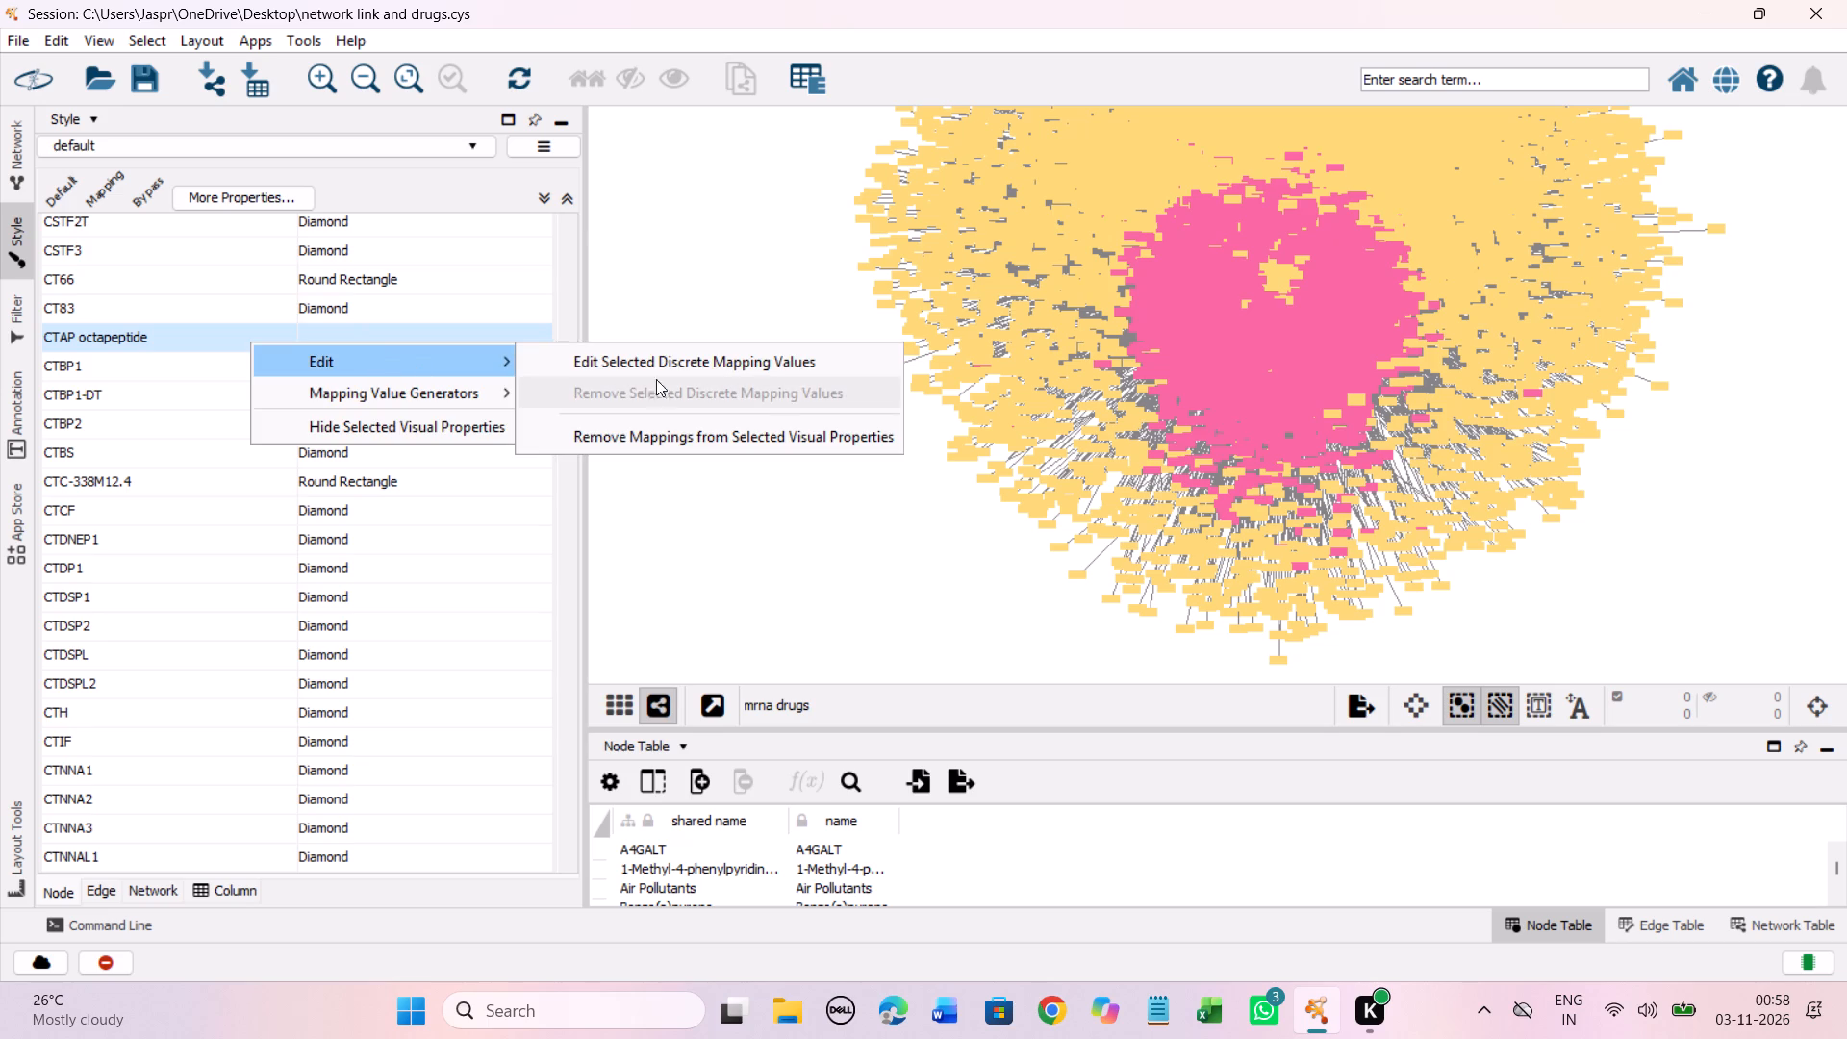
{"action": "left_click", "coordinate": [656, 364]}
{"action": "left_click", "coordinate": [290, 467]}
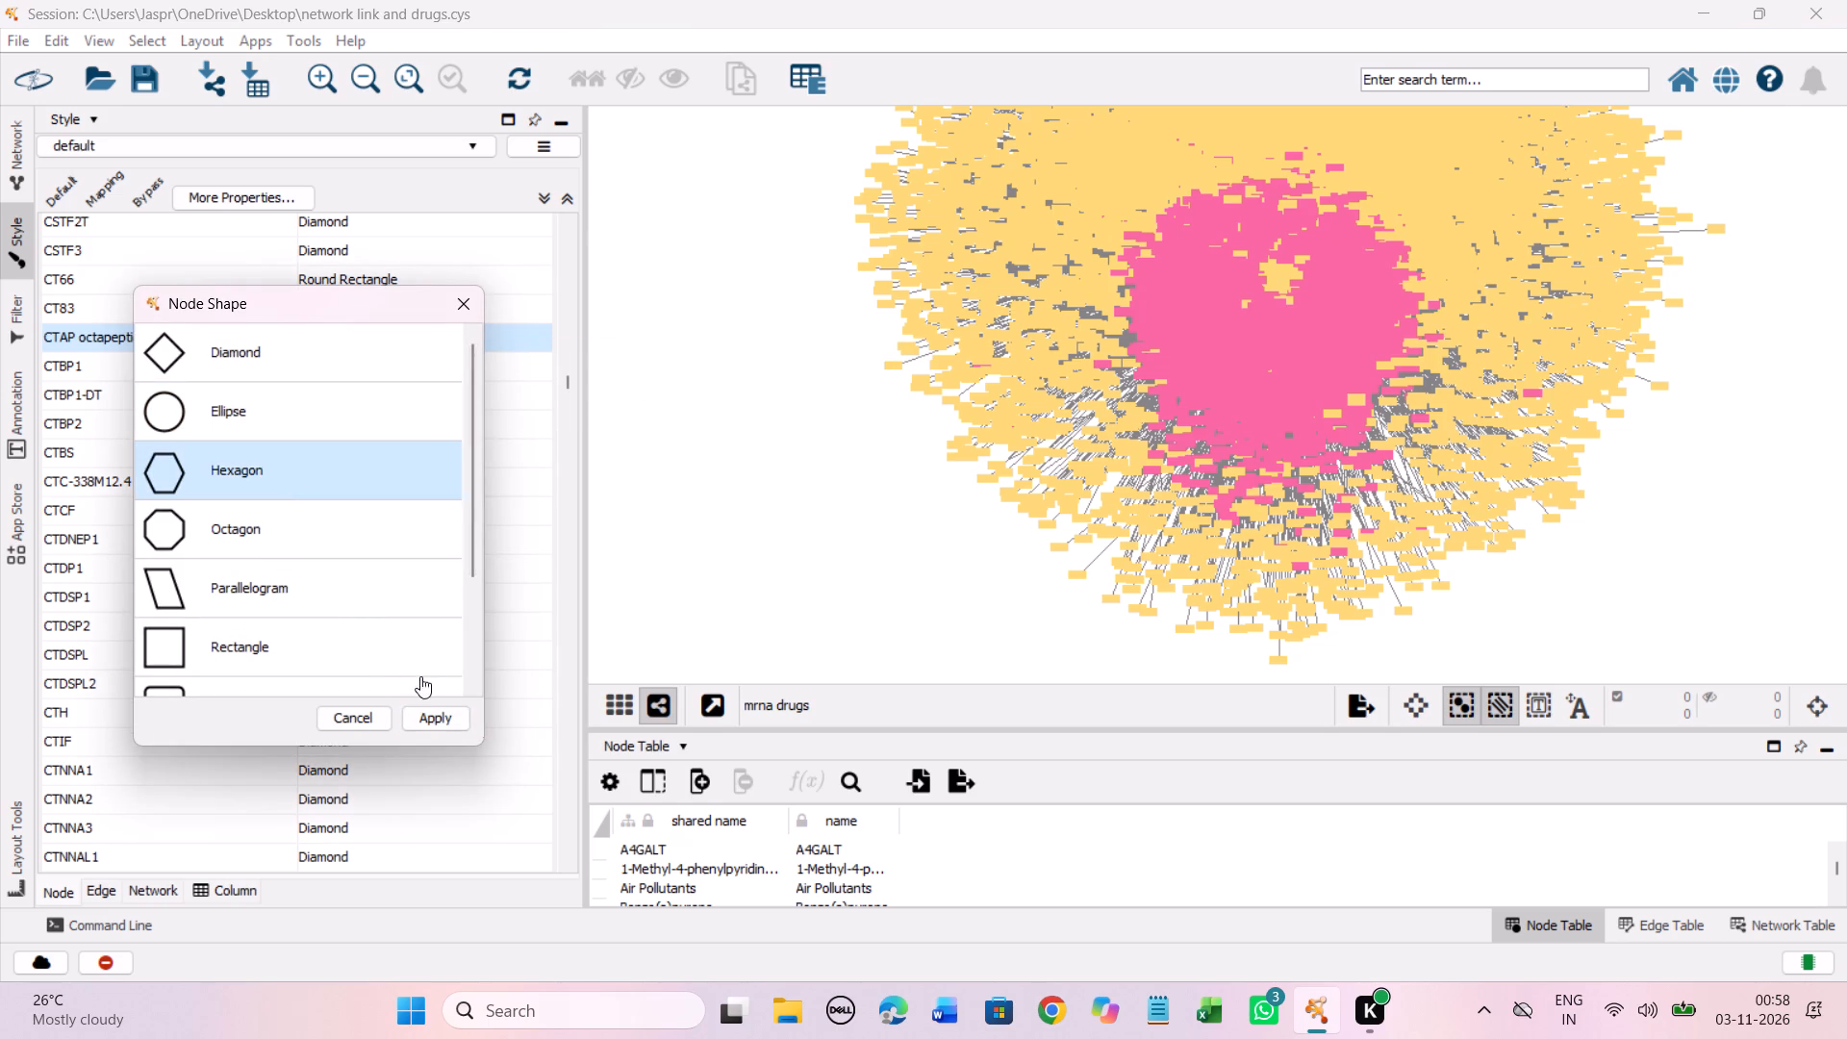
{"action": "left_click", "coordinate": [443, 709]}
Set the discrete node shape mapping for CU-CPT22 to Hexagon.
{"action": "scroll", "coordinate": [419, 569], "scroll_direction": "down", "scroll_amount": 5}
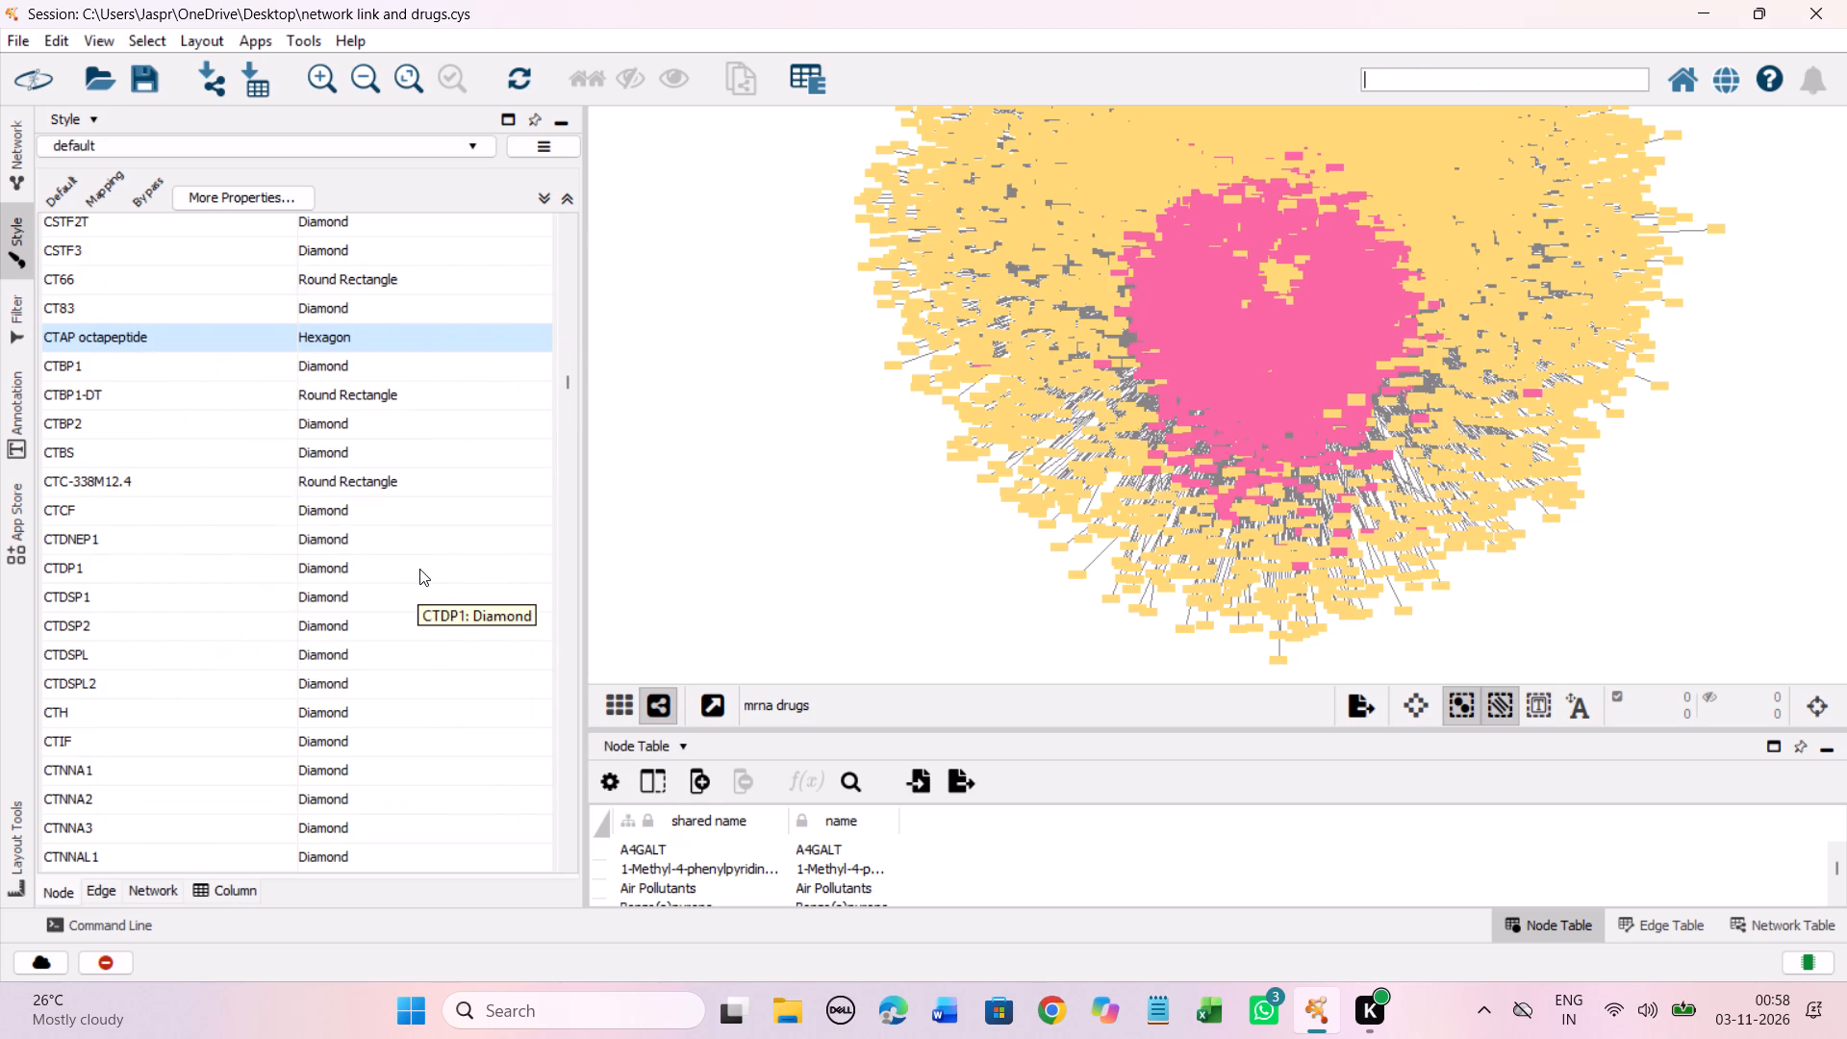
{"action": "scroll", "coordinate": [419, 569], "scroll_direction": "down", "scroll_amount": 7}
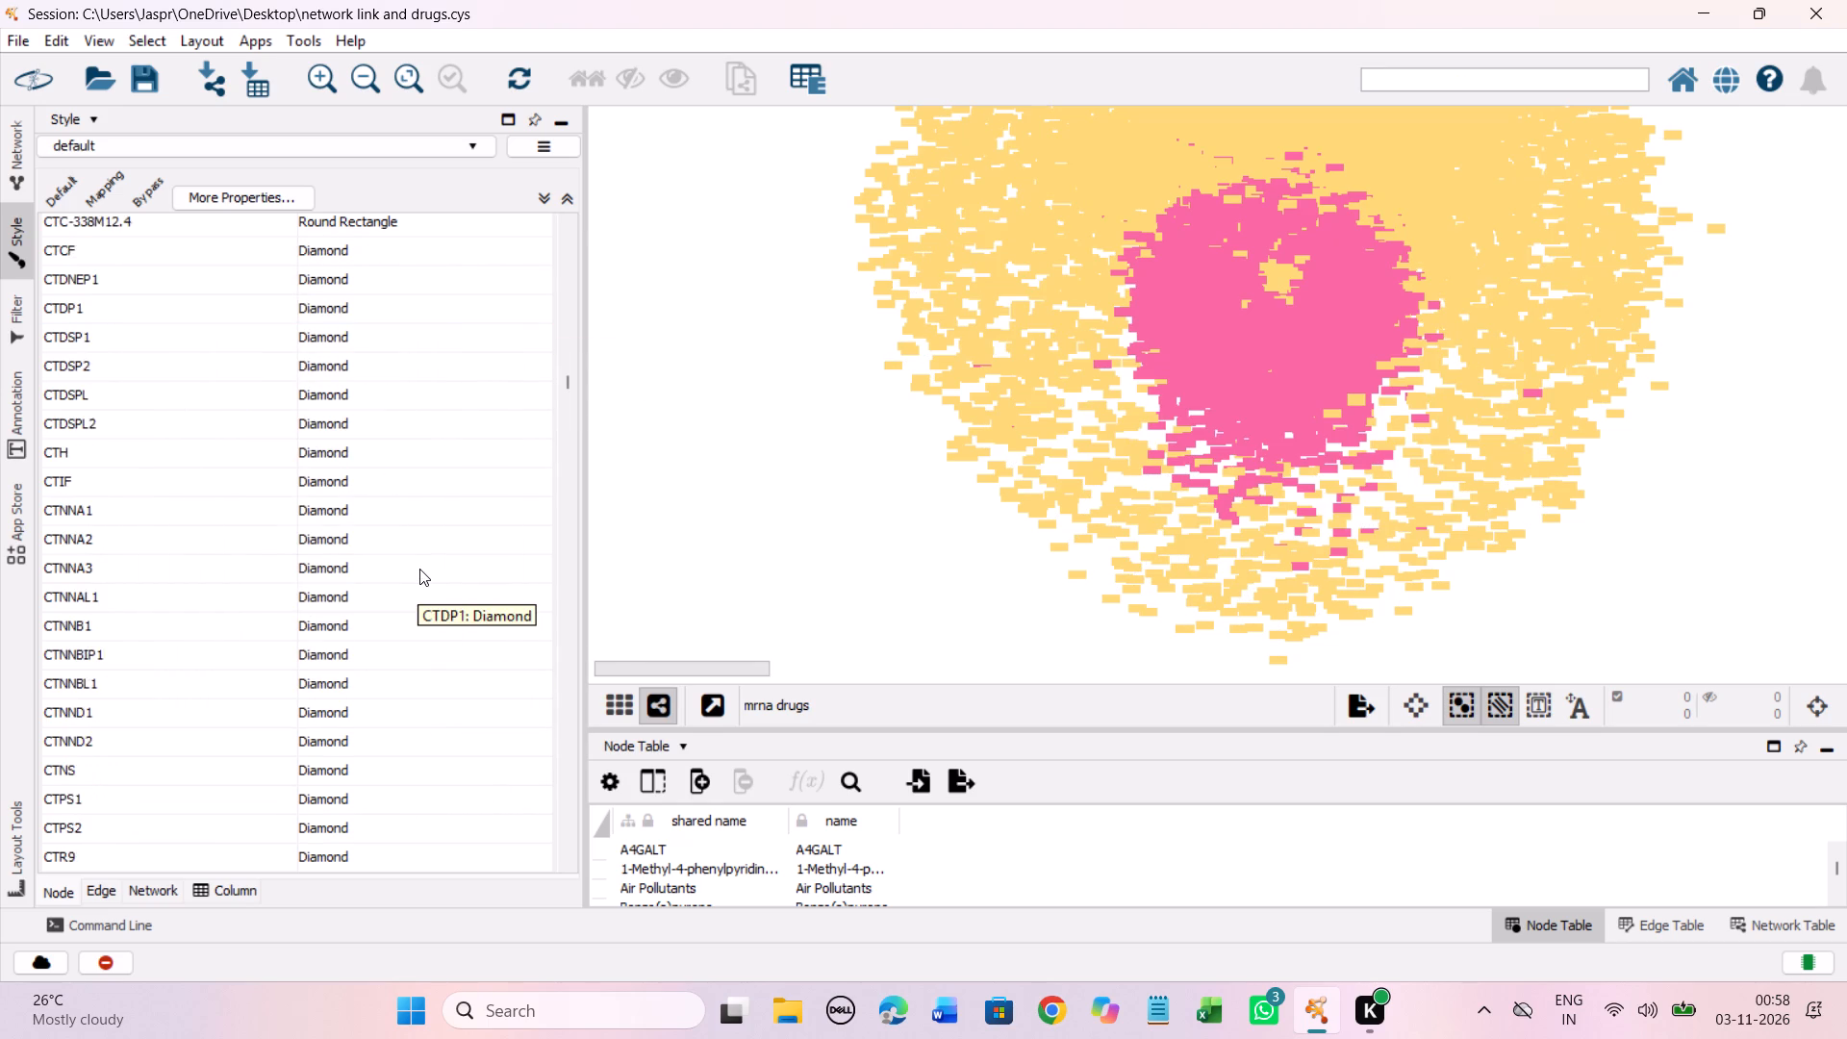
{"action": "scroll", "coordinate": [419, 569], "scroll_direction": "down", "scroll_amount": 20}
{"action": "scroll", "coordinate": [419, 569], "scroll_direction": "down", "scroll_amount": 6}
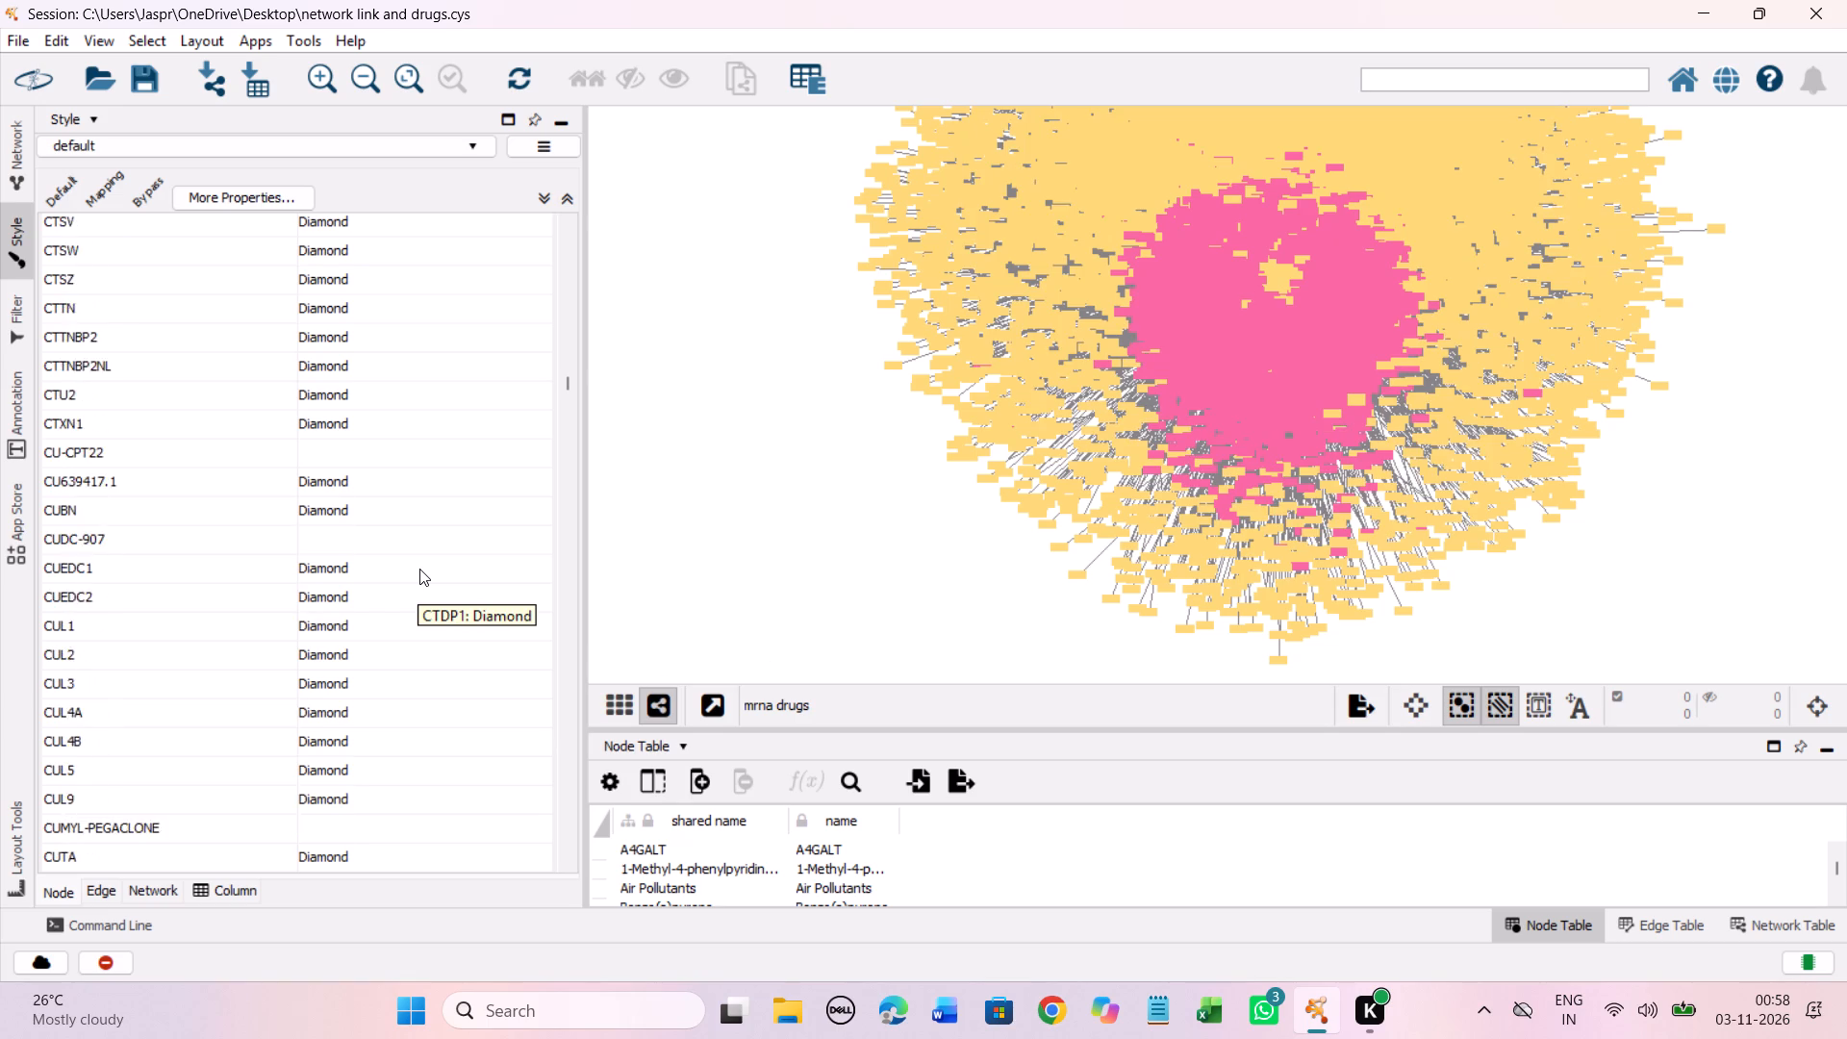
{"action": "scroll", "coordinate": [419, 569], "scroll_direction": "down", "scroll_amount": 3}
{"action": "left_click", "coordinate": [258, 368]}
{"action": "right_click", "coordinate": [258, 368]}
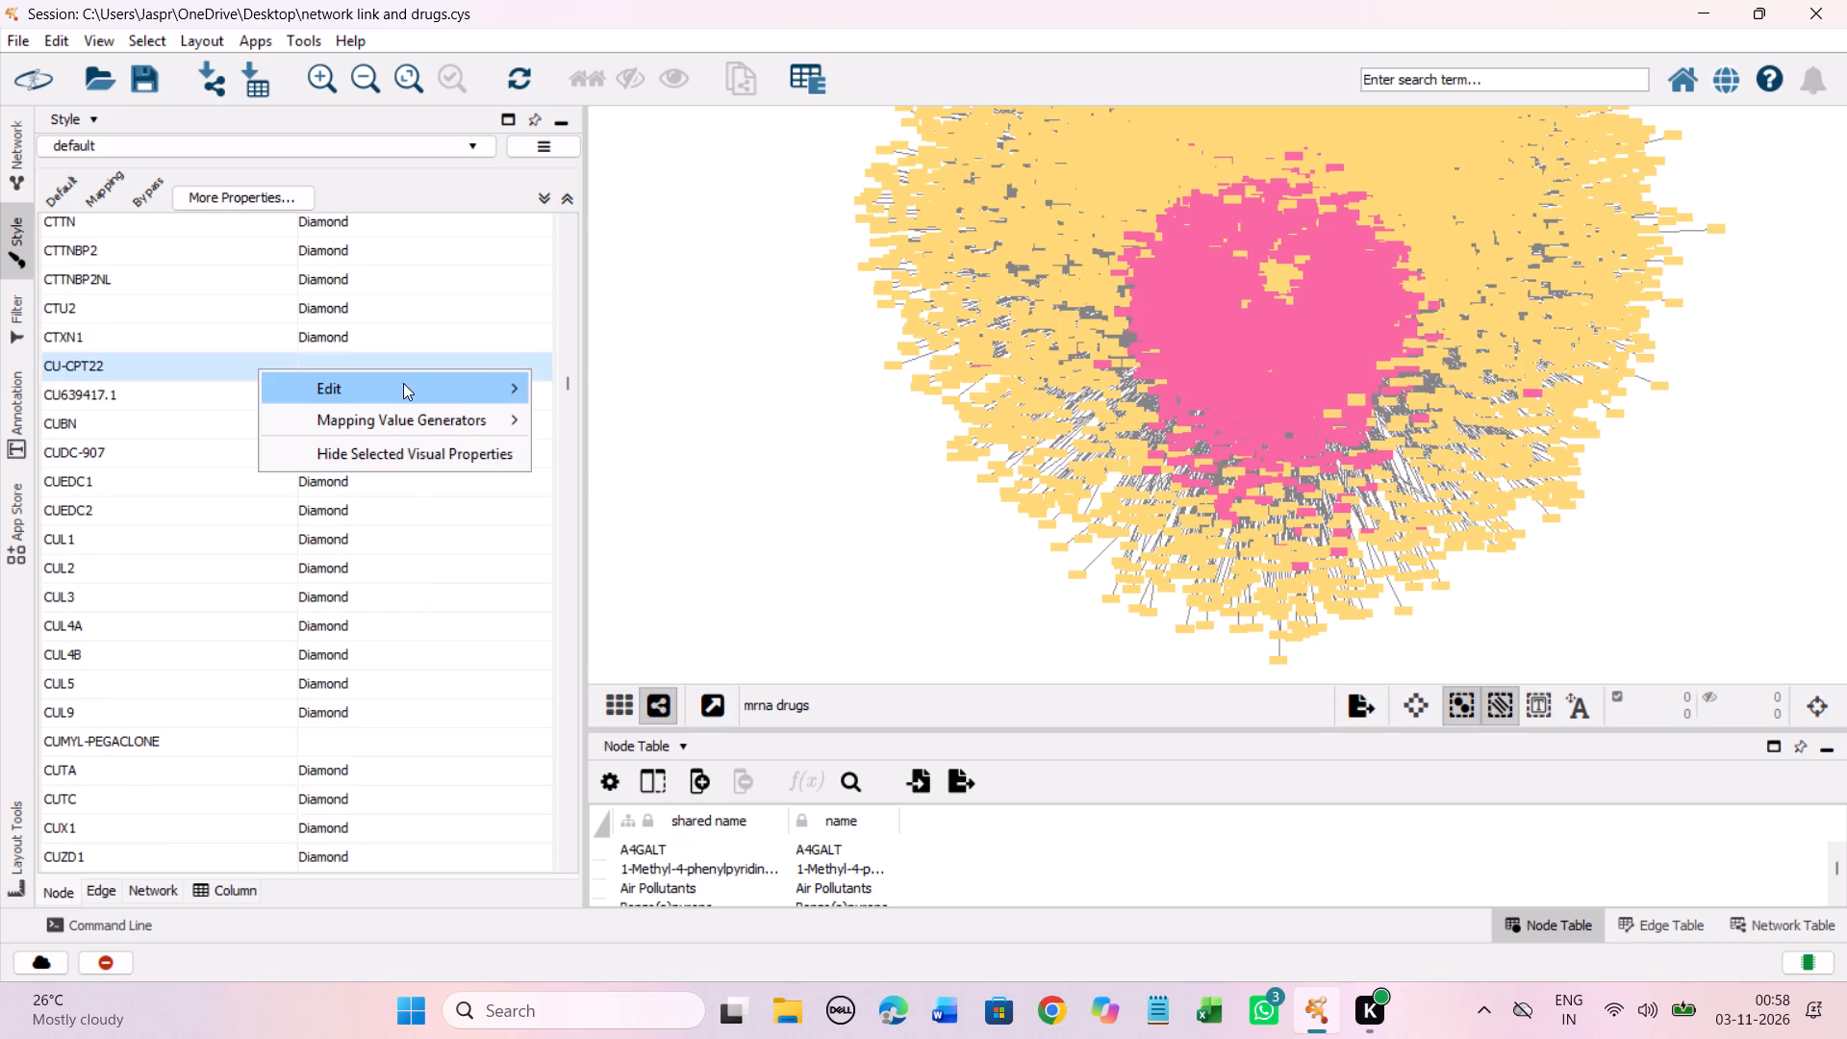
{"action": "left_click", "coordinate": [405, 384]}
{"action": "left_click", "coordinate": [644, 389]}
{"action": "left_click", "coordinate": [287, 459]}
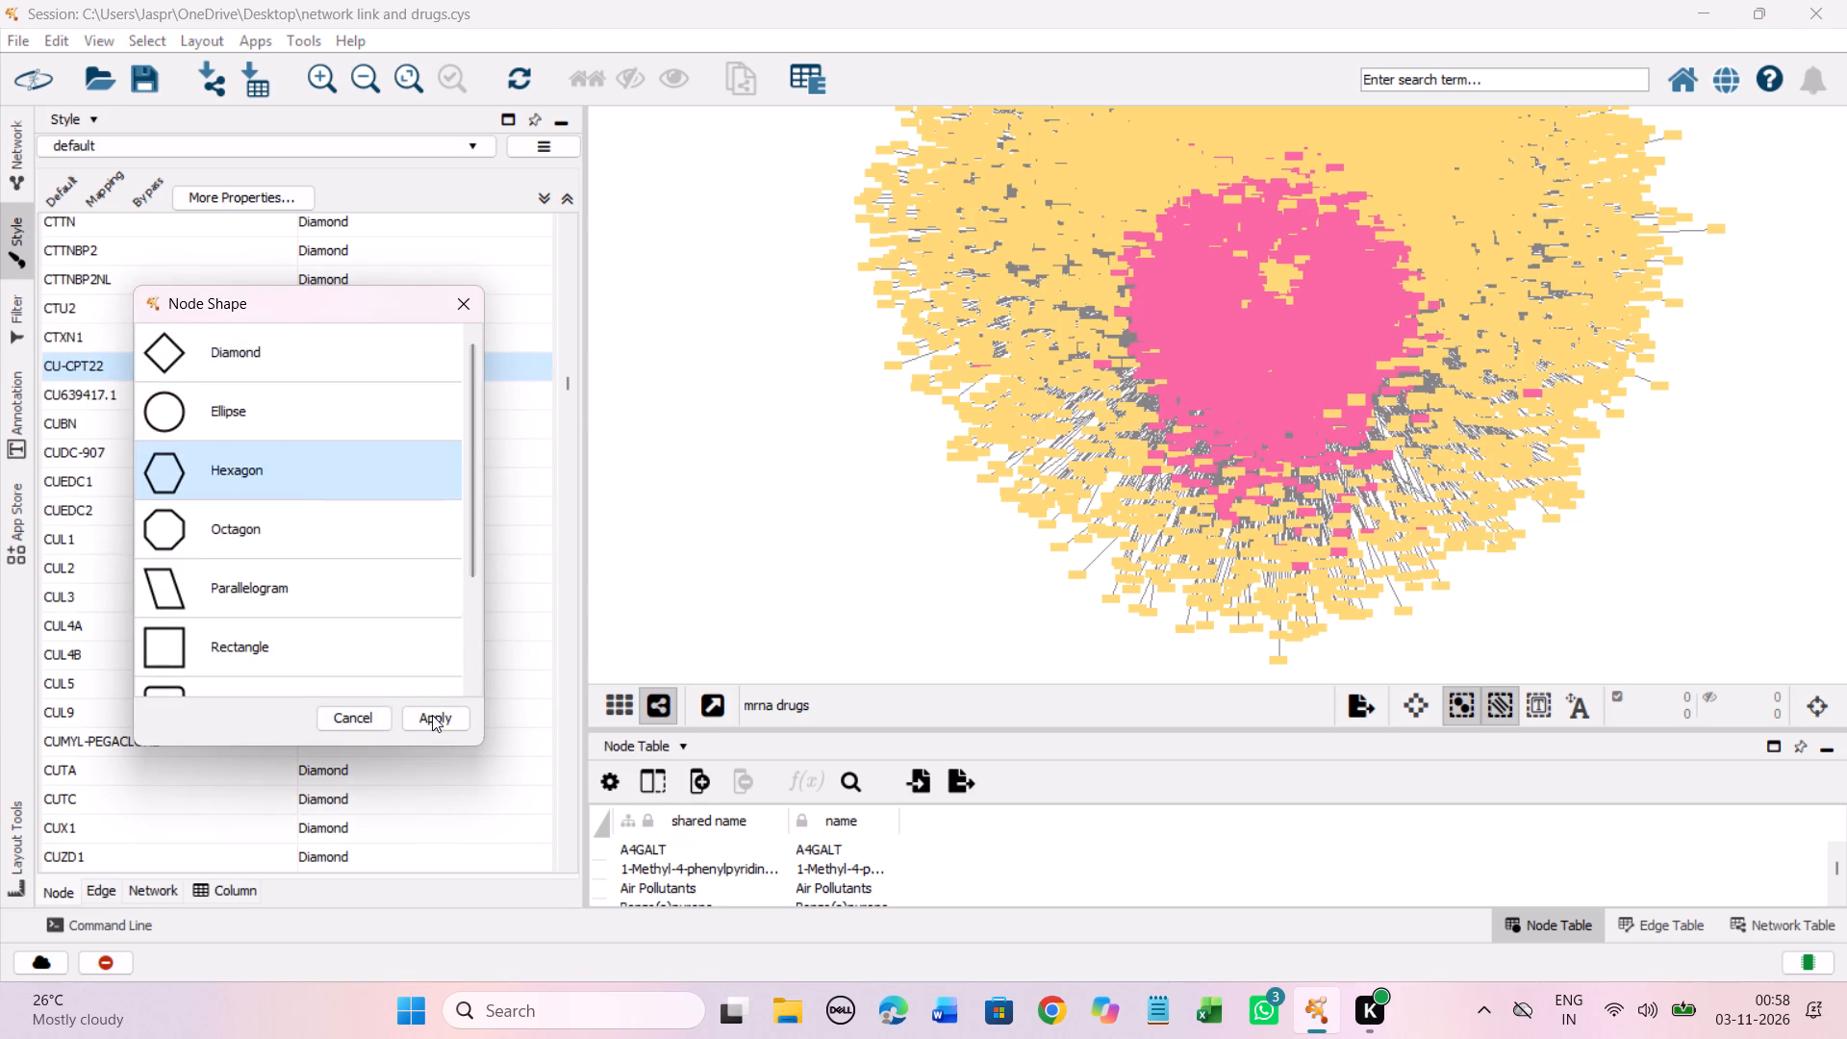
{"action": "left_click", "coordinate": [433, 717]}
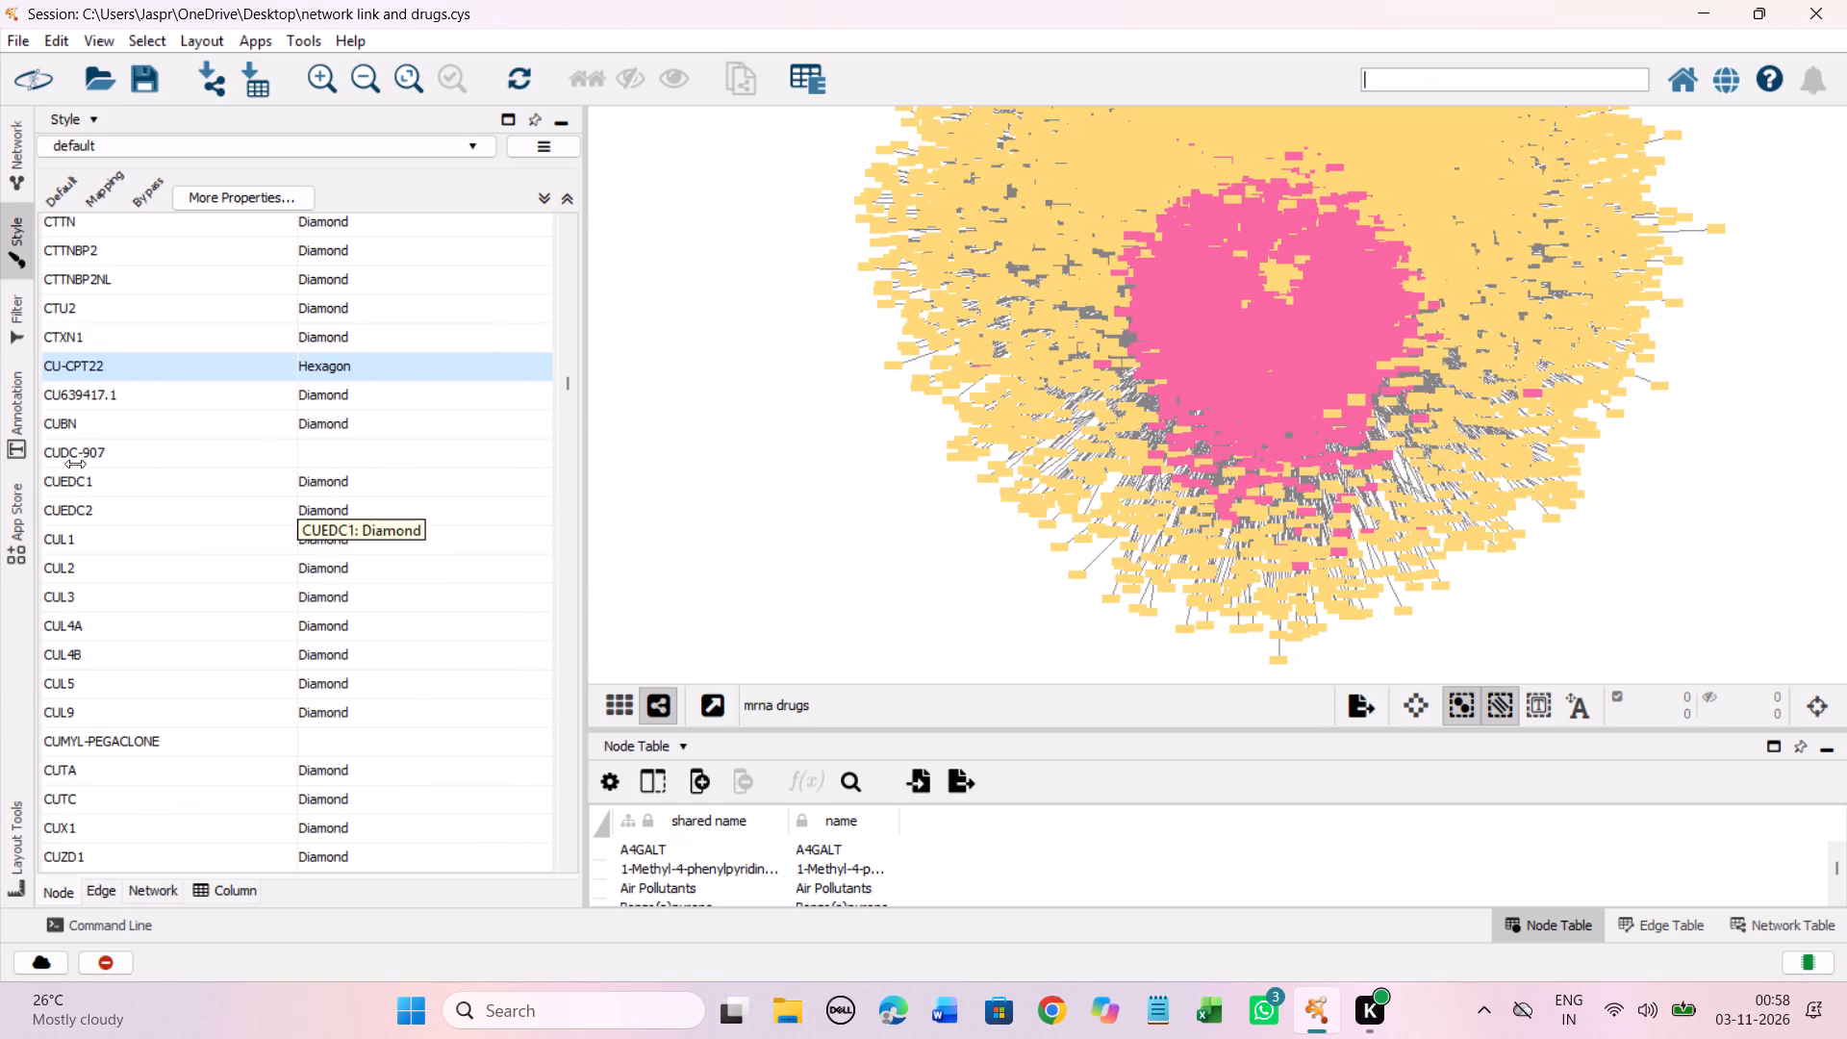
Open the discrete node shape mapping value of CUDC-907 for editing.
{"action": "left_click", "coordinate": [241, 460]}
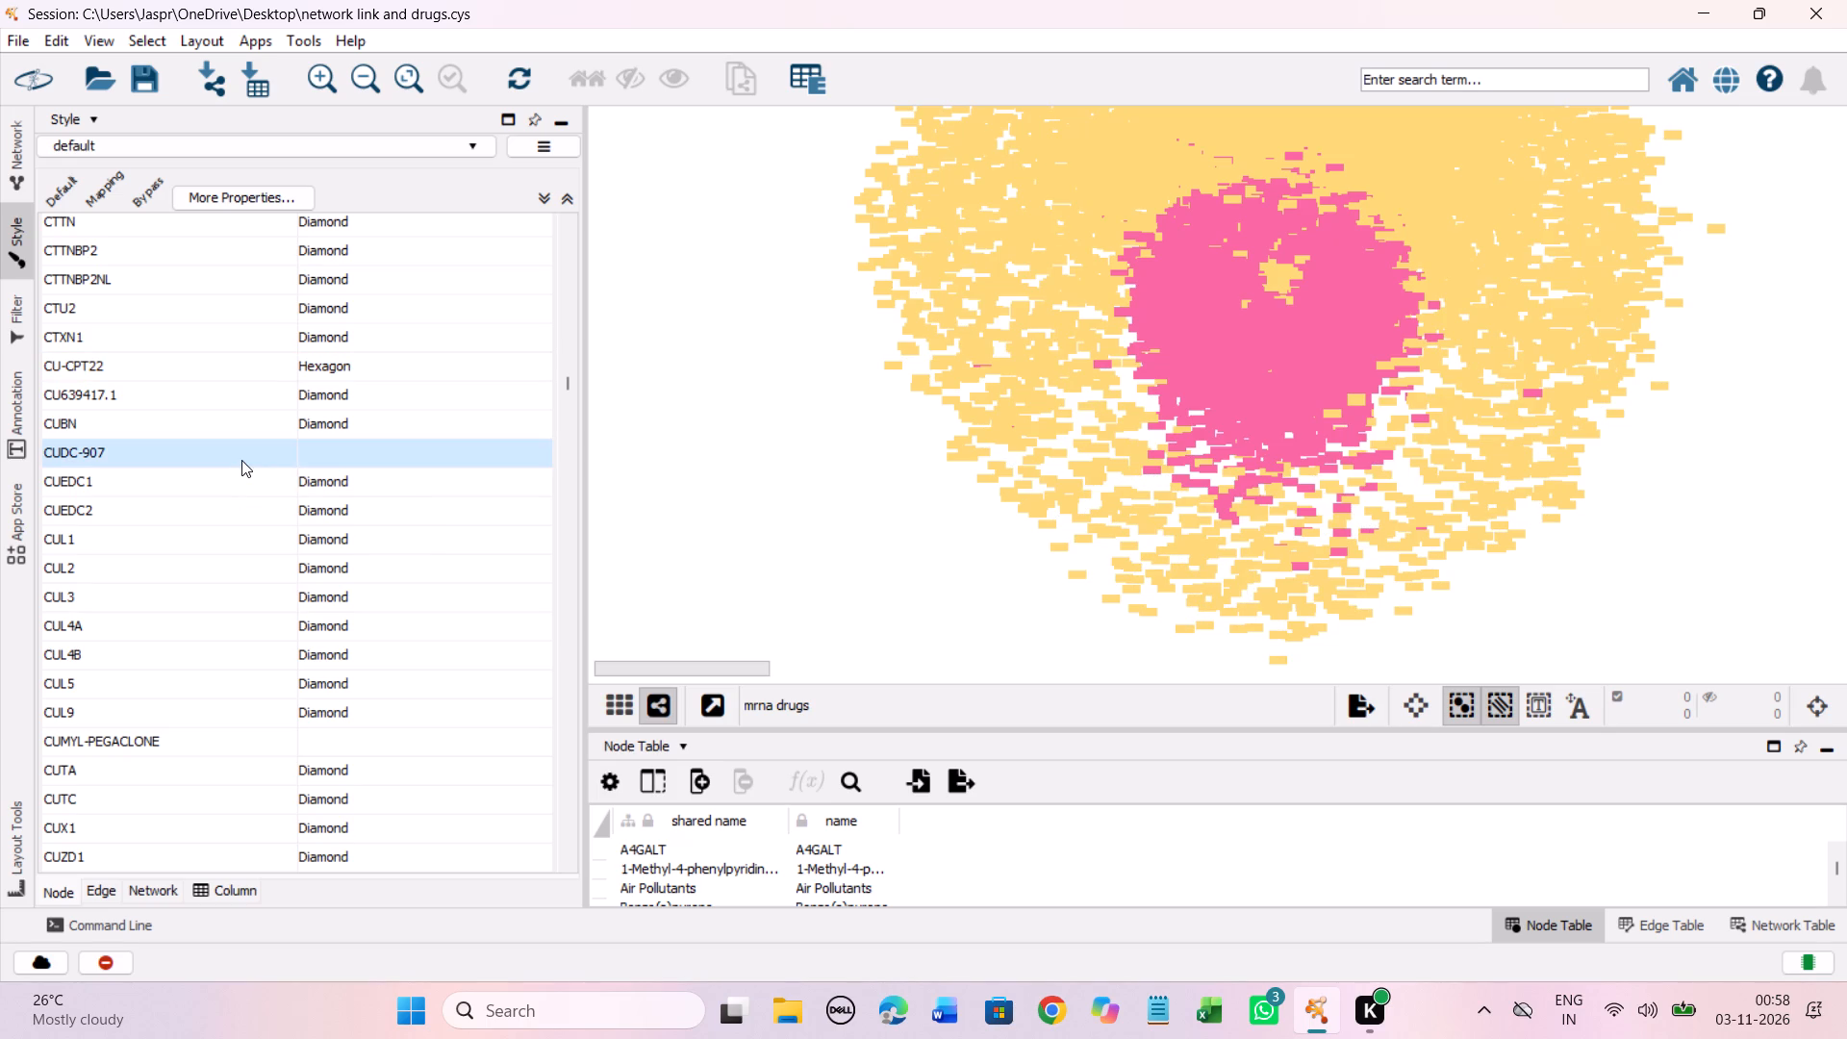
{"action": "right_click", "coordinate": [241, 460]}
{"action": "left_click", "coordinate": [314, 469]}
{"action": "left_click", "coordinate": [698, 476]}
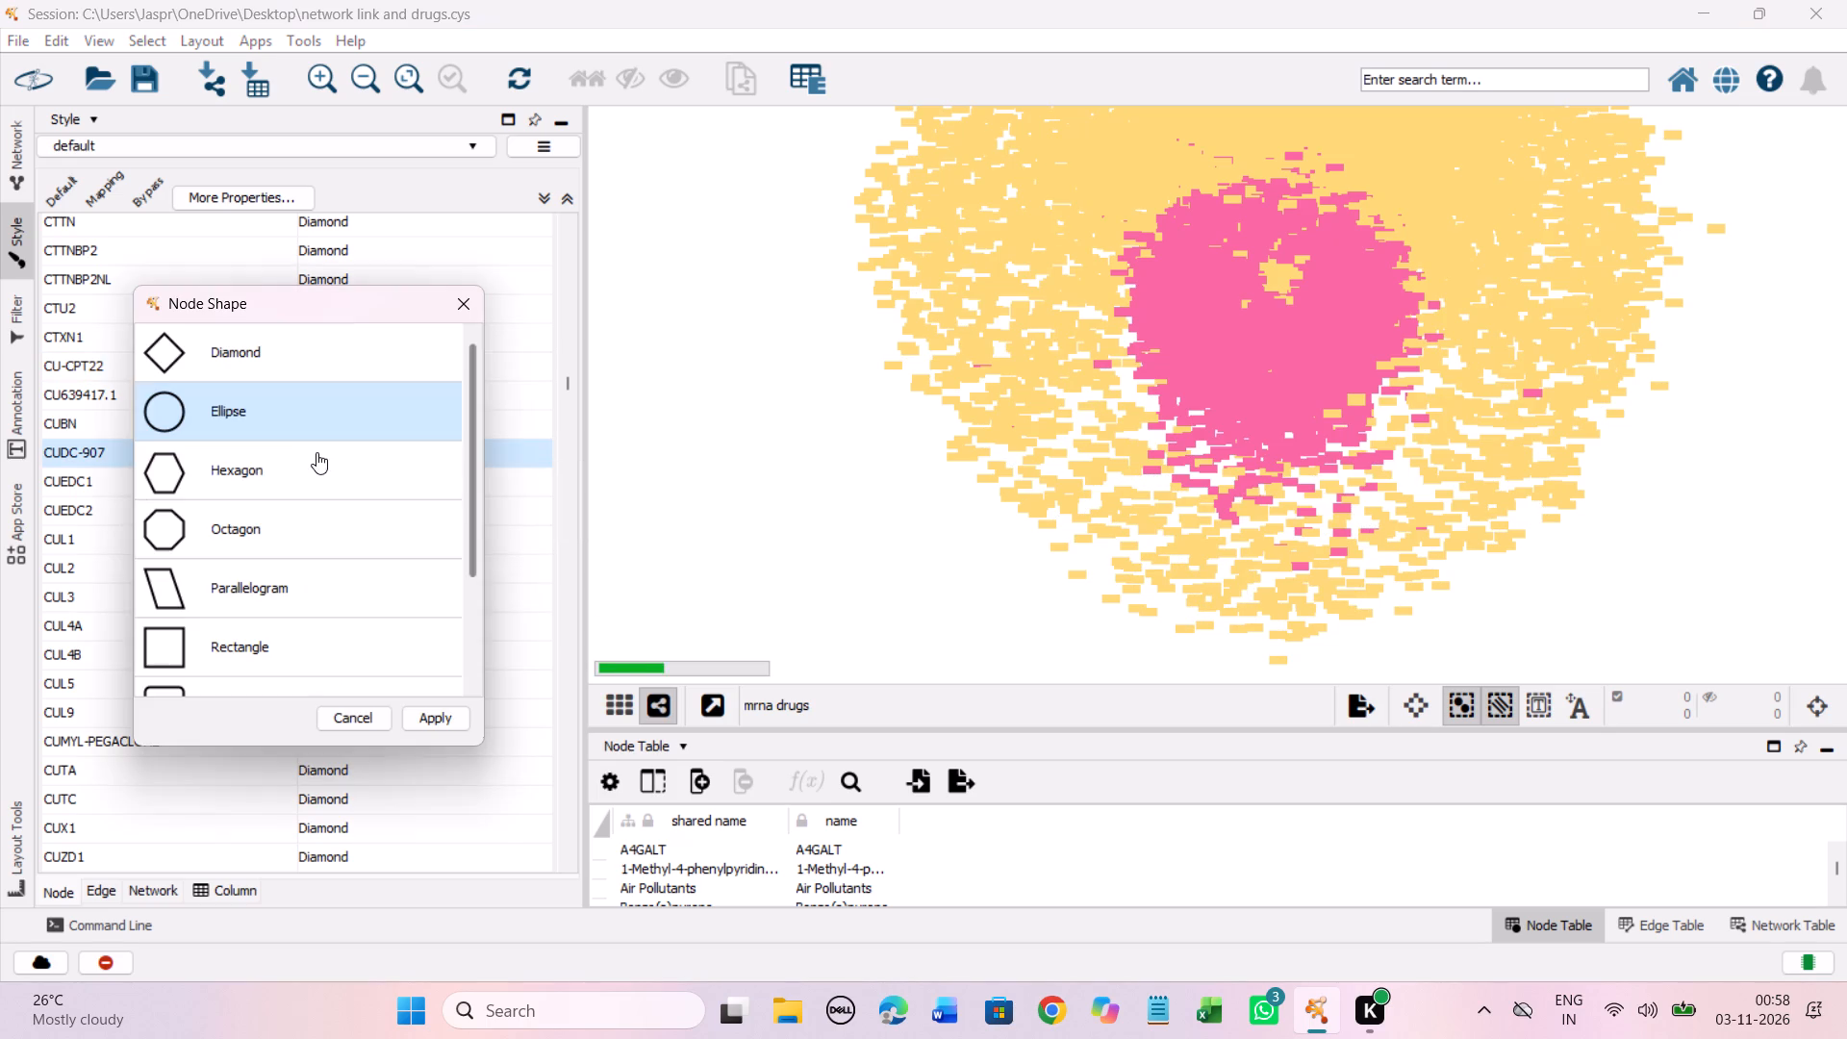
Set the discrete node shape mapping for CUDC-907 to Hexagon.
{"action": "left_click", "coordinate": [316, 452]}
{"action": "left_click", "coordinate": [451, 716]}
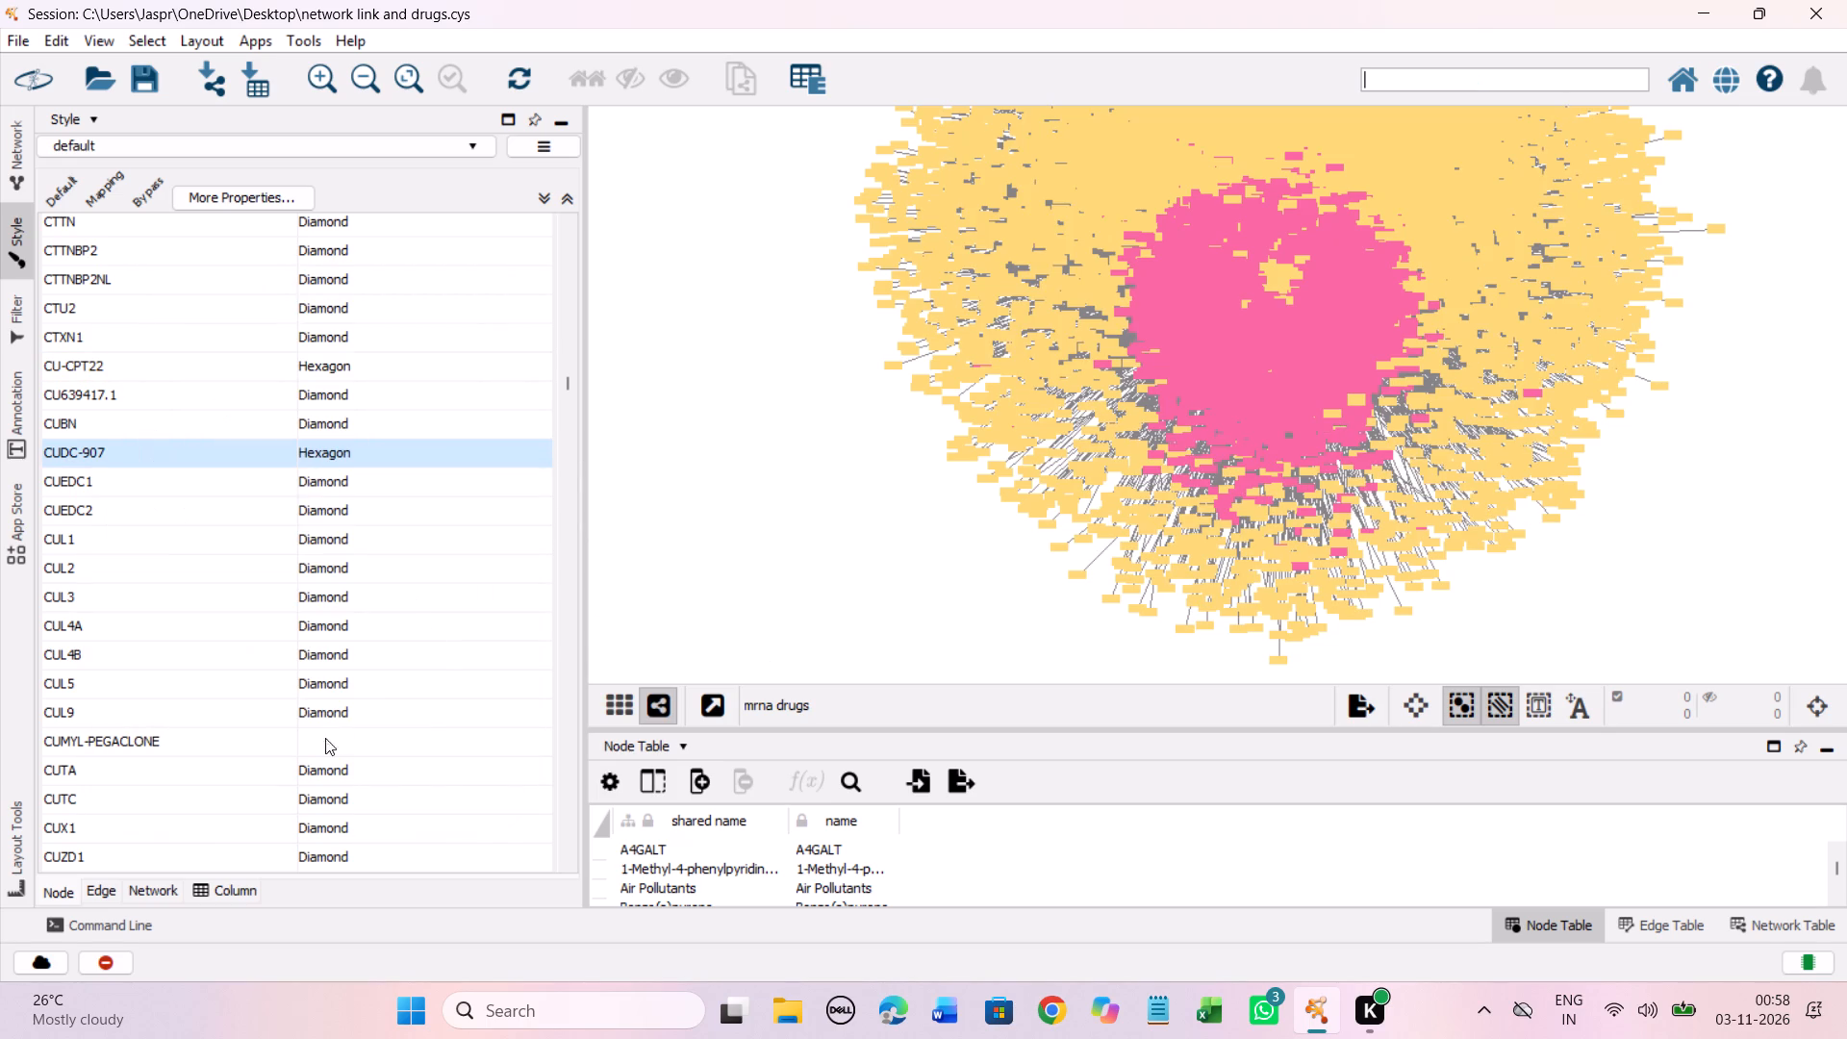
Set the discrete node shape mapping for CUMYL-PEGACLONE to Hexagon.
{"action": "left_click", "coordinate": [267, 738]}
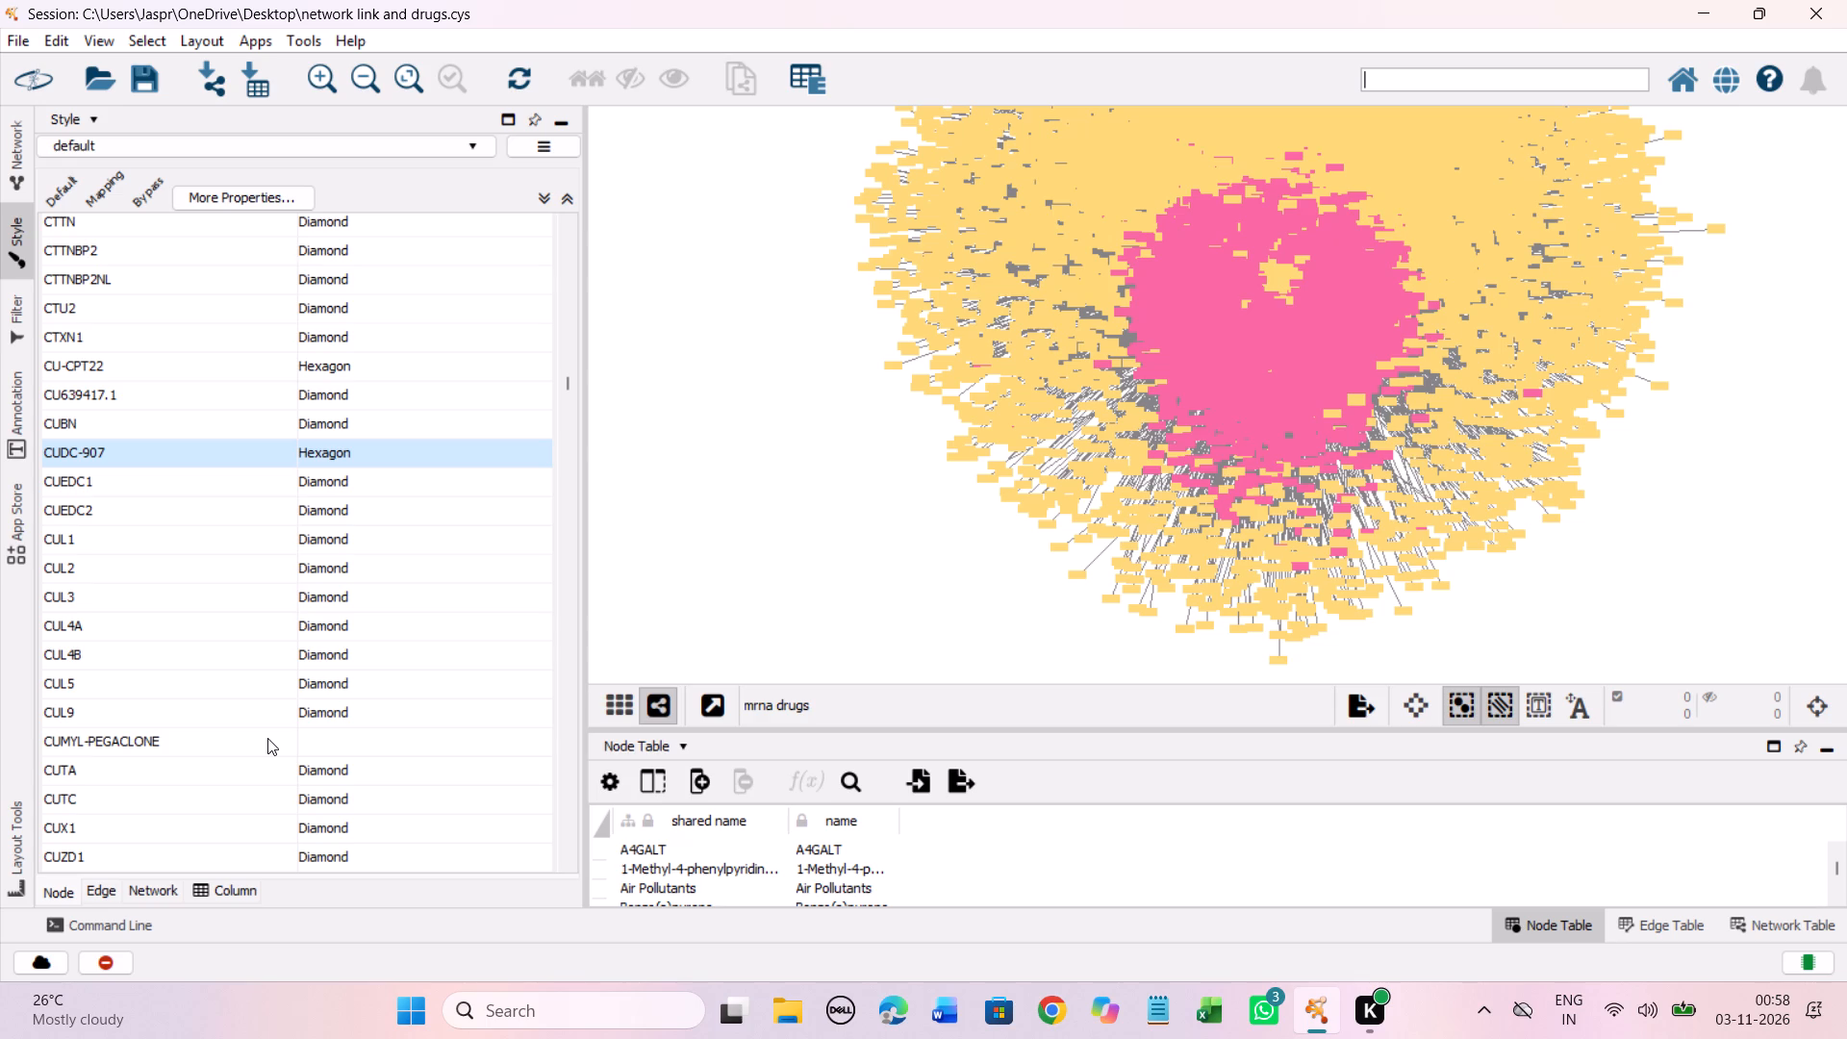
{"action": "right_click", "coordinate": [267, 738]}
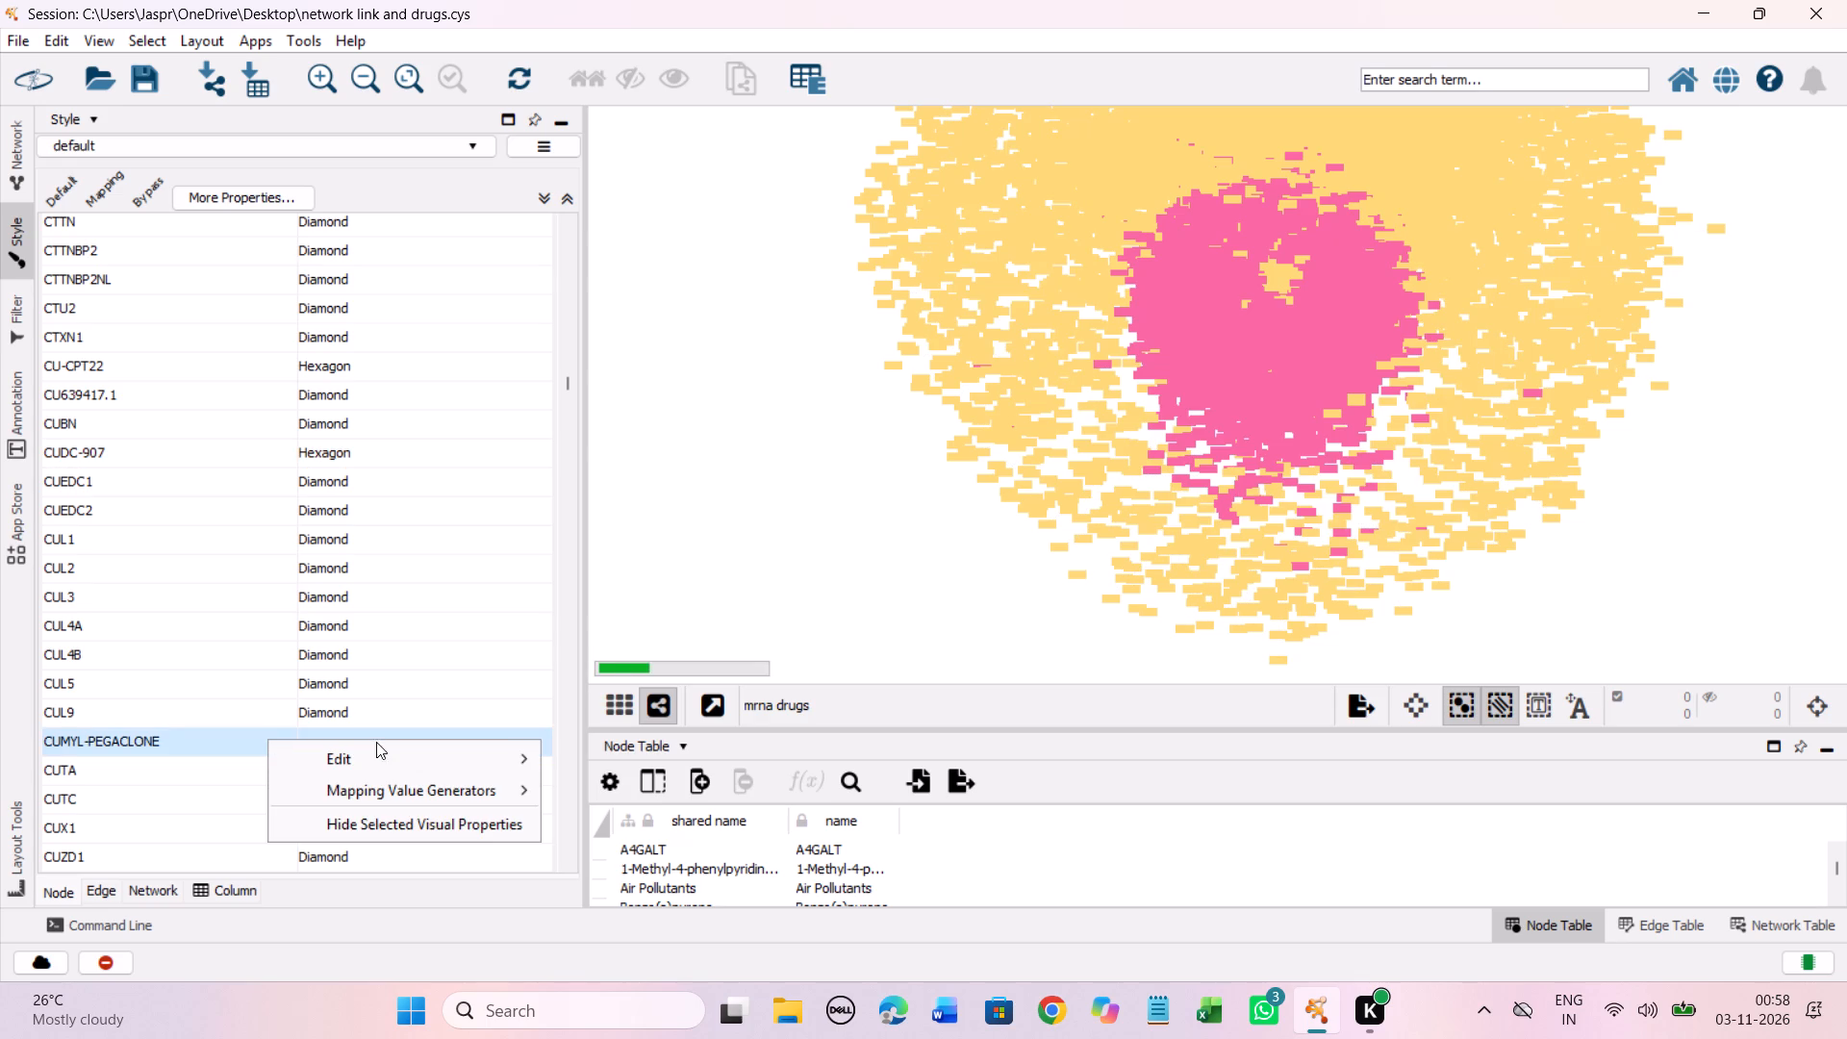
{"action": "left_click", "coordinate": [376, 742]}
{"action": "left_click", "coordinate": [618, 770]}
{"action": "left_click", "coordinate": [300, 457]}
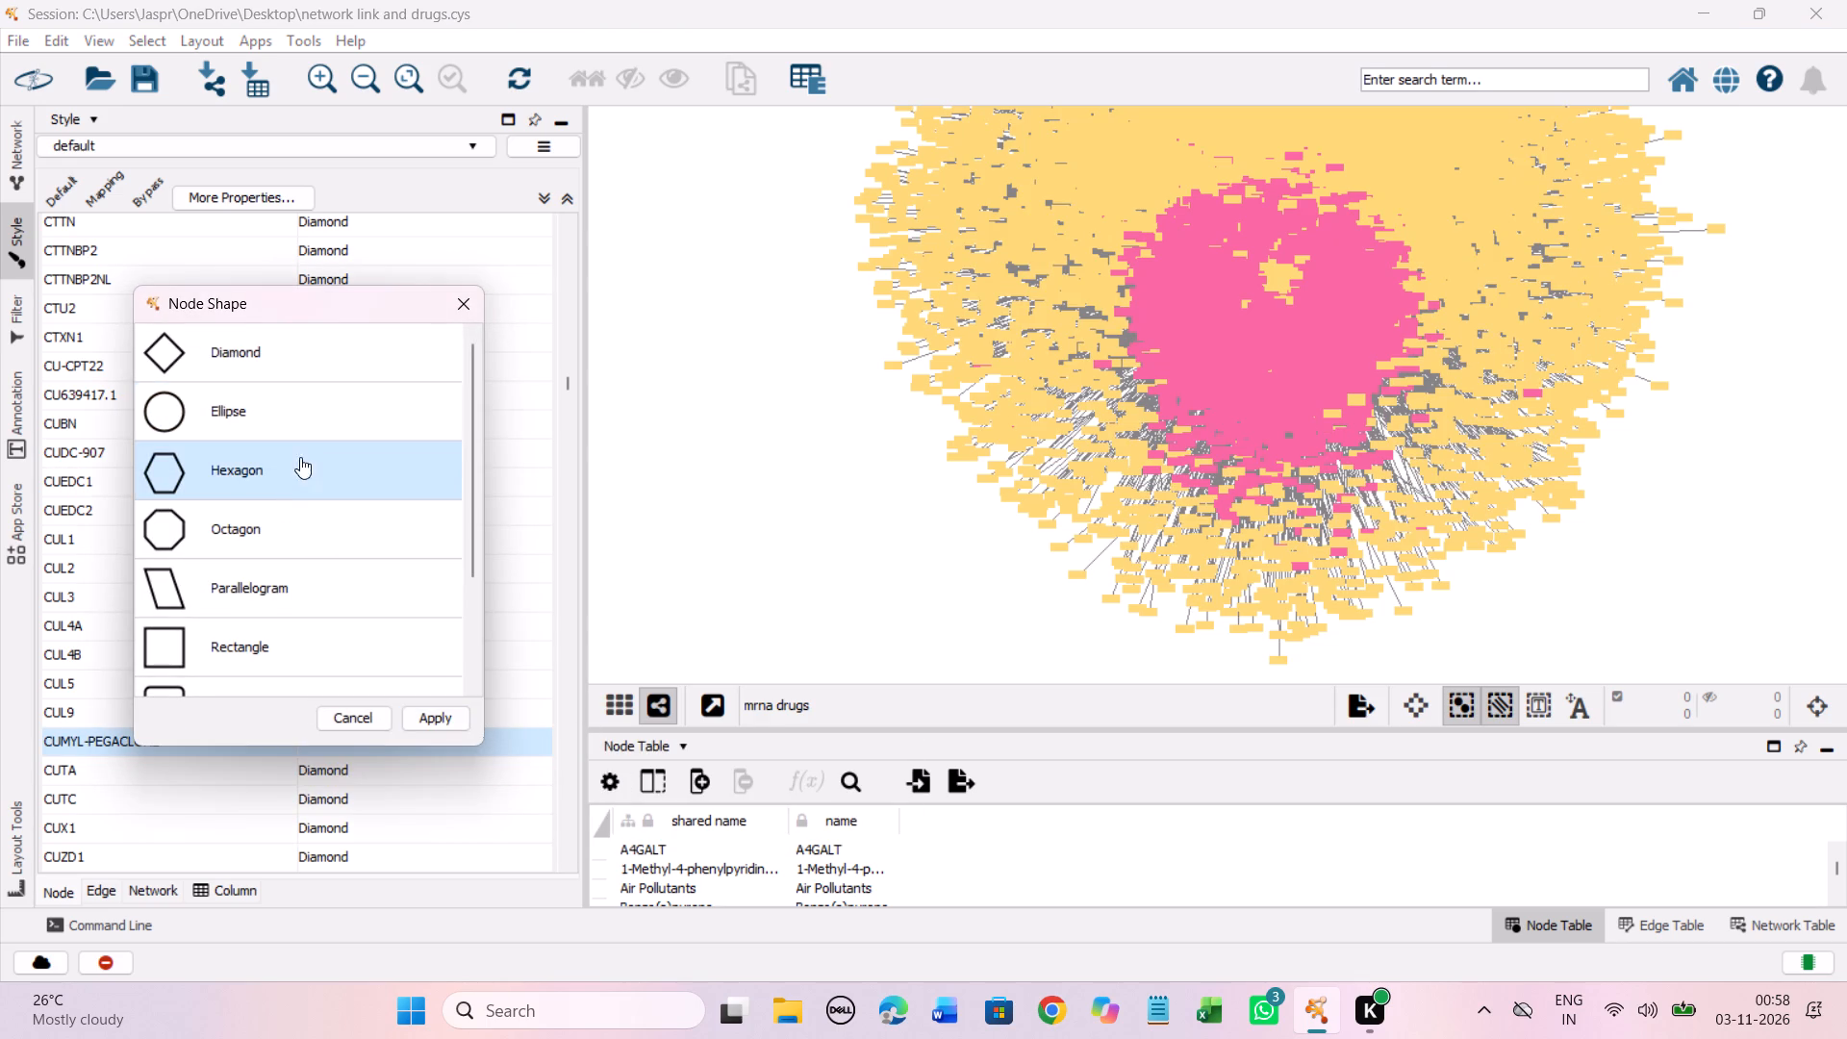
{"action": "left_click", "coordinate": [433, 718]}
Set the discrete node shape mapping for CV 6504 and CVT 313 to Hexagon.
{"action": "scroll", "coordinate": [428, 571], "scroll_direction": "down", "scroll_amount": 6}
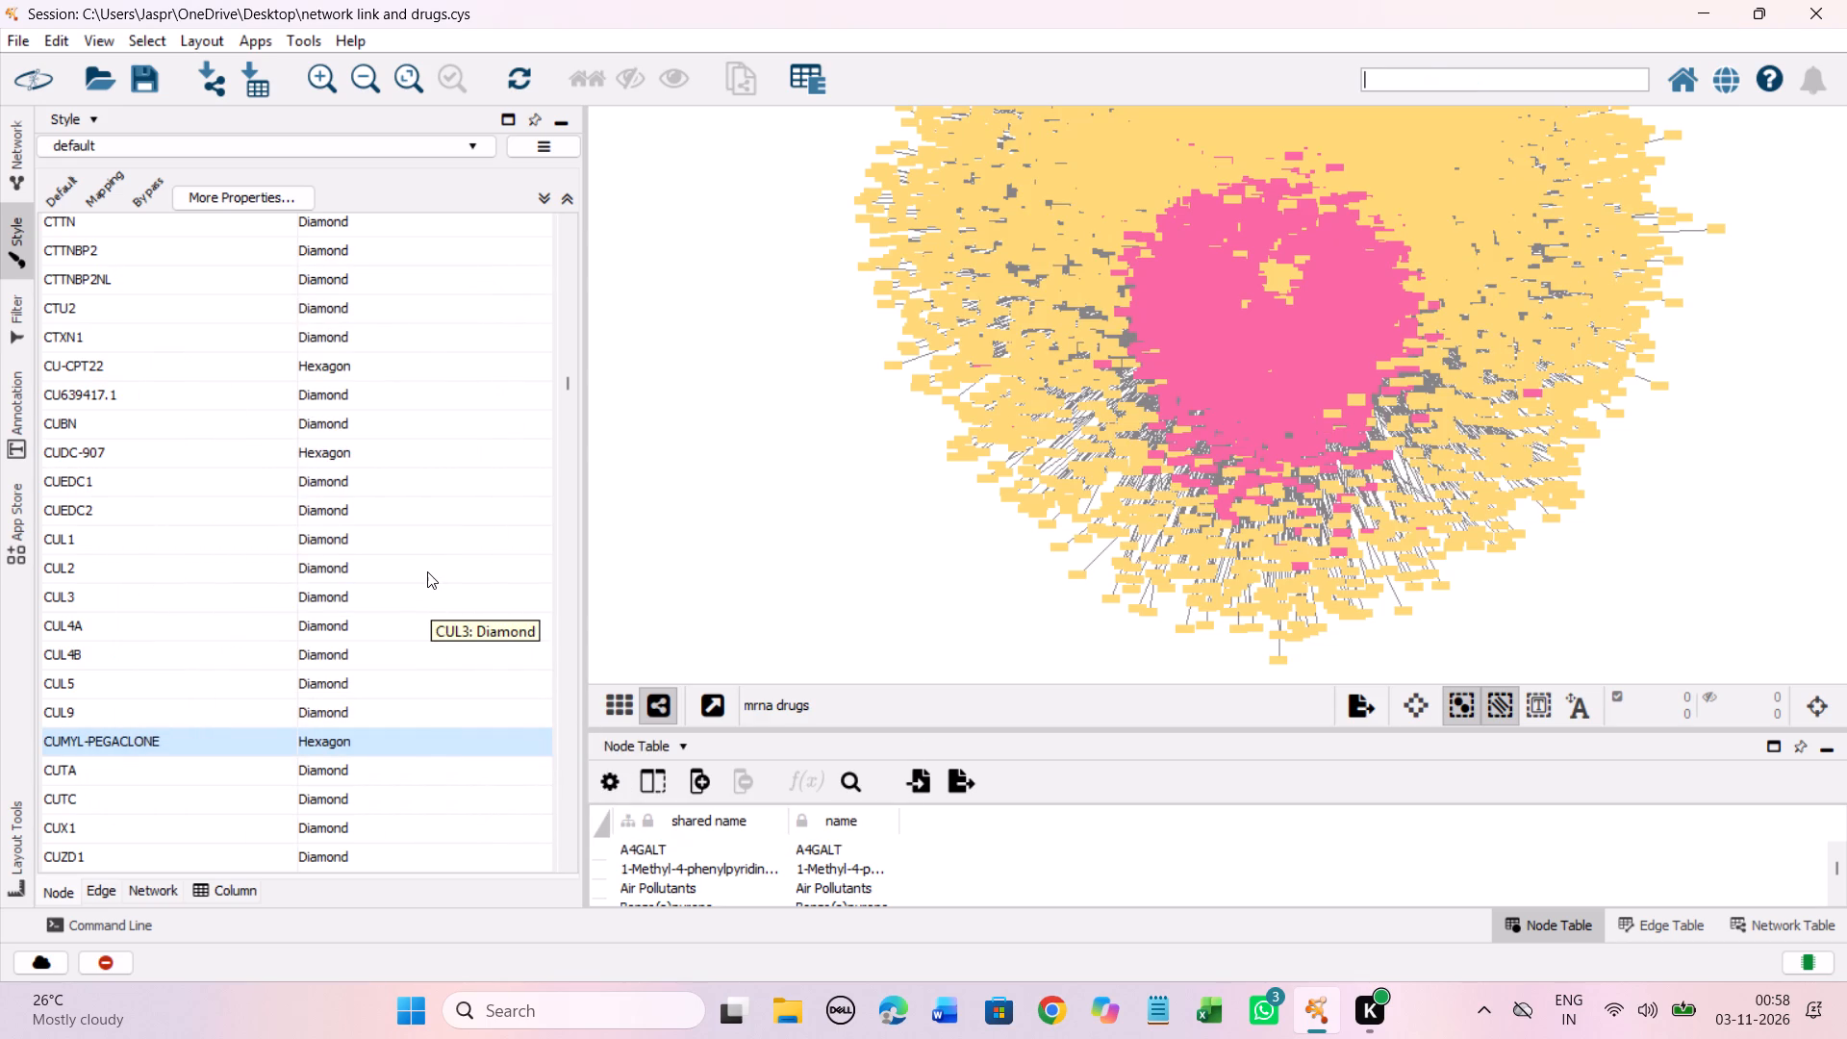
{"action": "scroll", "coordinate": [427, 571], "scroll_direction": "down", "scroll_amount": 3}
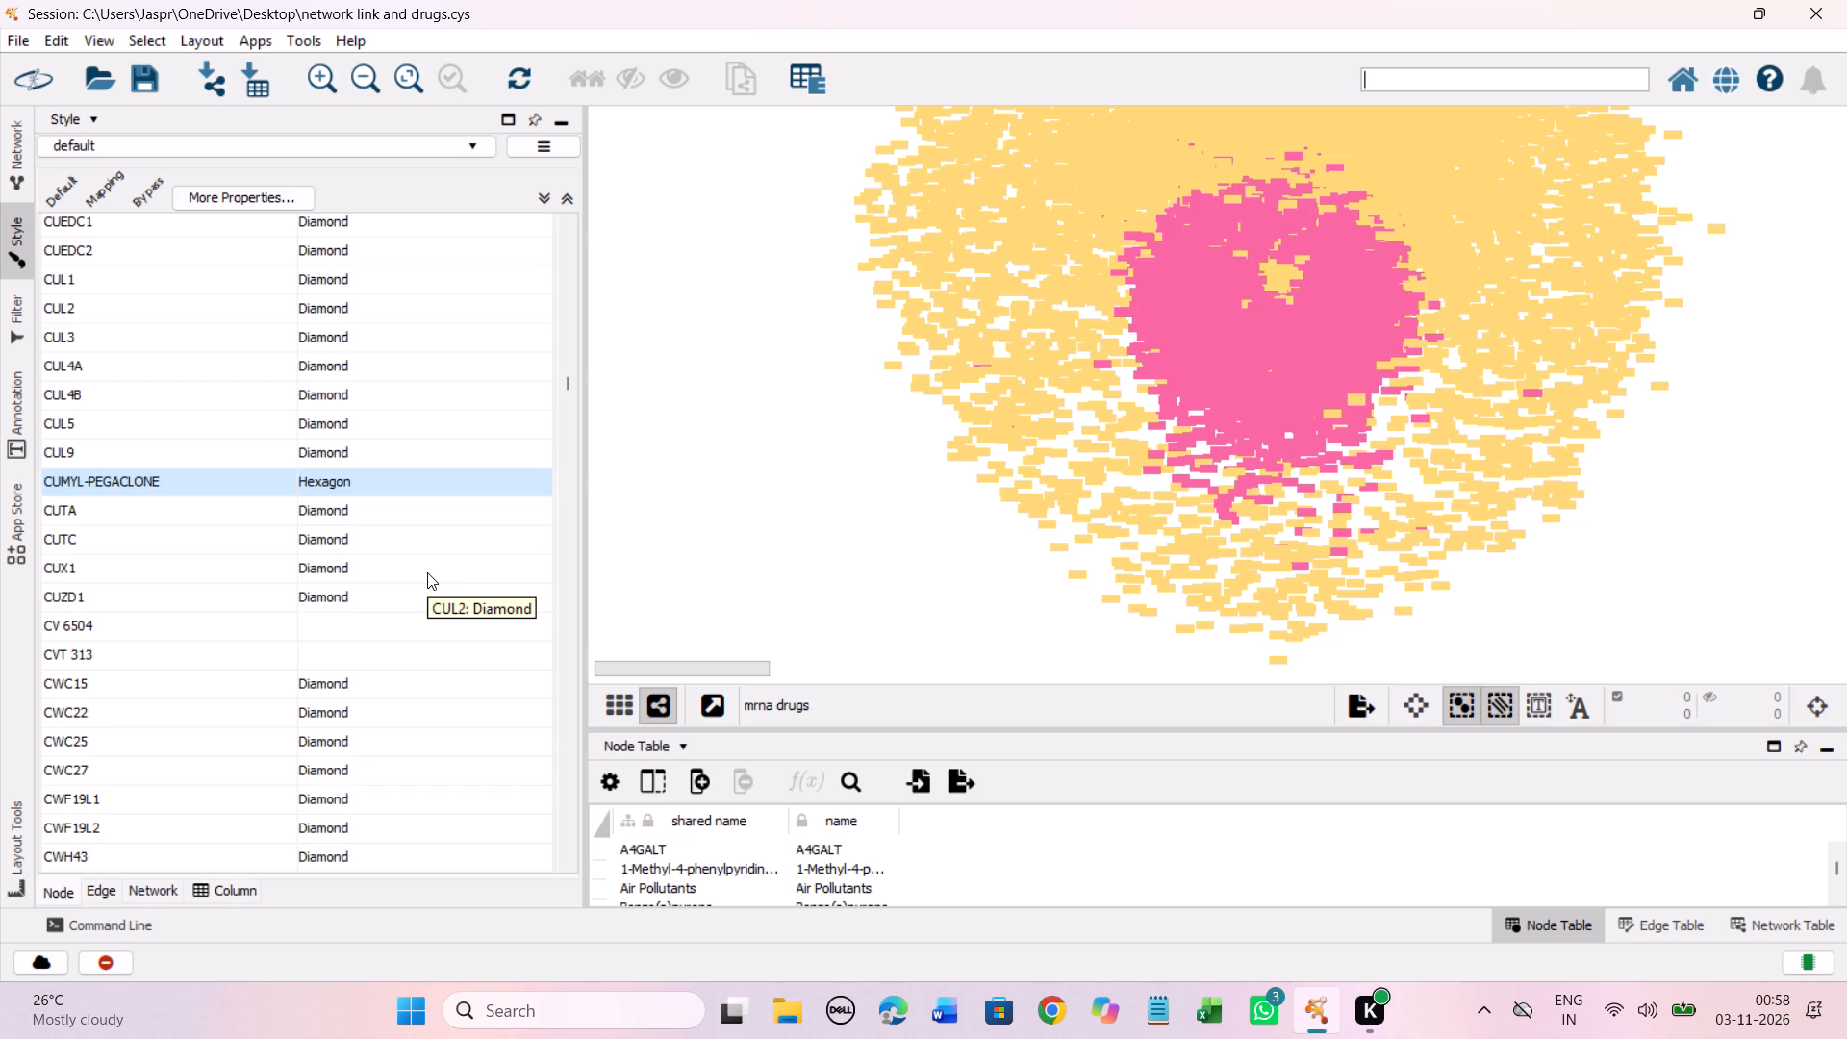
{"action": "scroll", "coordinate": [427, 572], "scroll_direction": "down", "scroll_amount": 9}
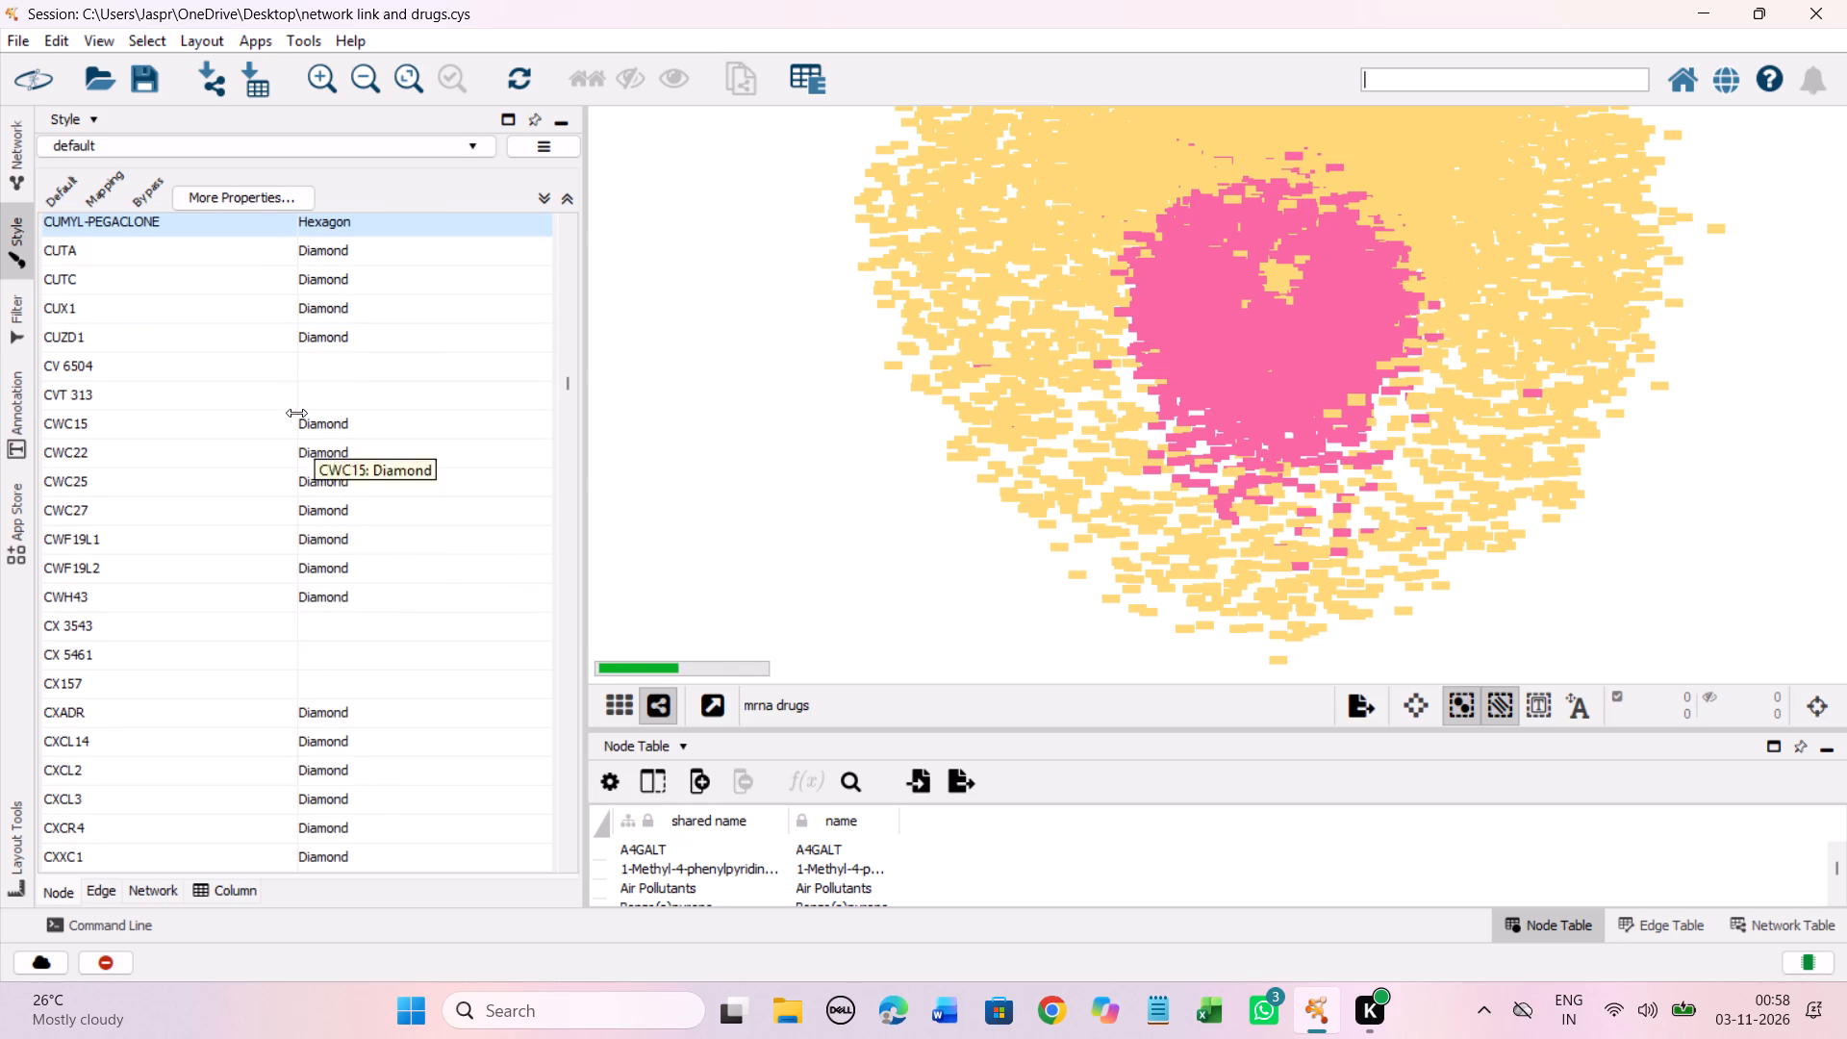
{"action": "left_click_drag", "start_coordinate": [278, 370], "coordinate": [272, 402]}
{"action": "right_click", "coordinate": [272, 402]}
{"action": "left_click", "coordinate": [357, 417]}
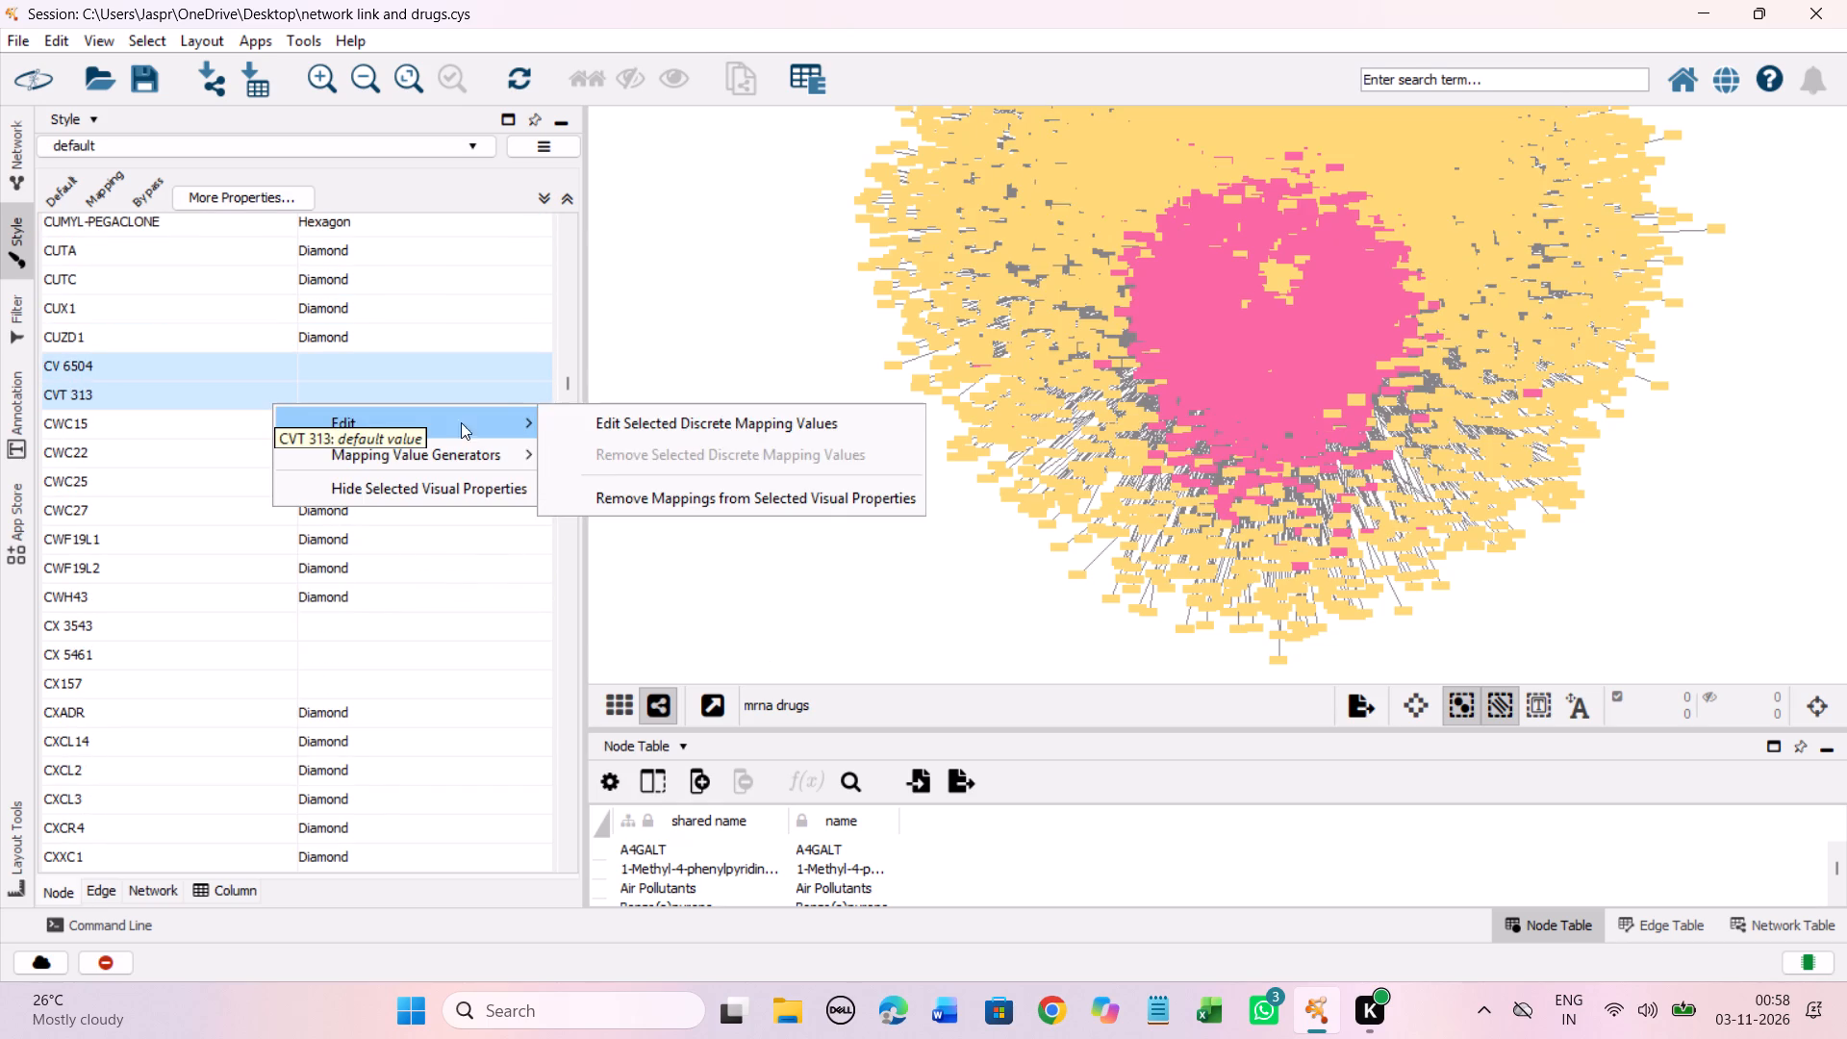
{"action": "left_click", "coordinate": [644, 430]}
{"action": "left_click", "coordinate": [227, 456]}
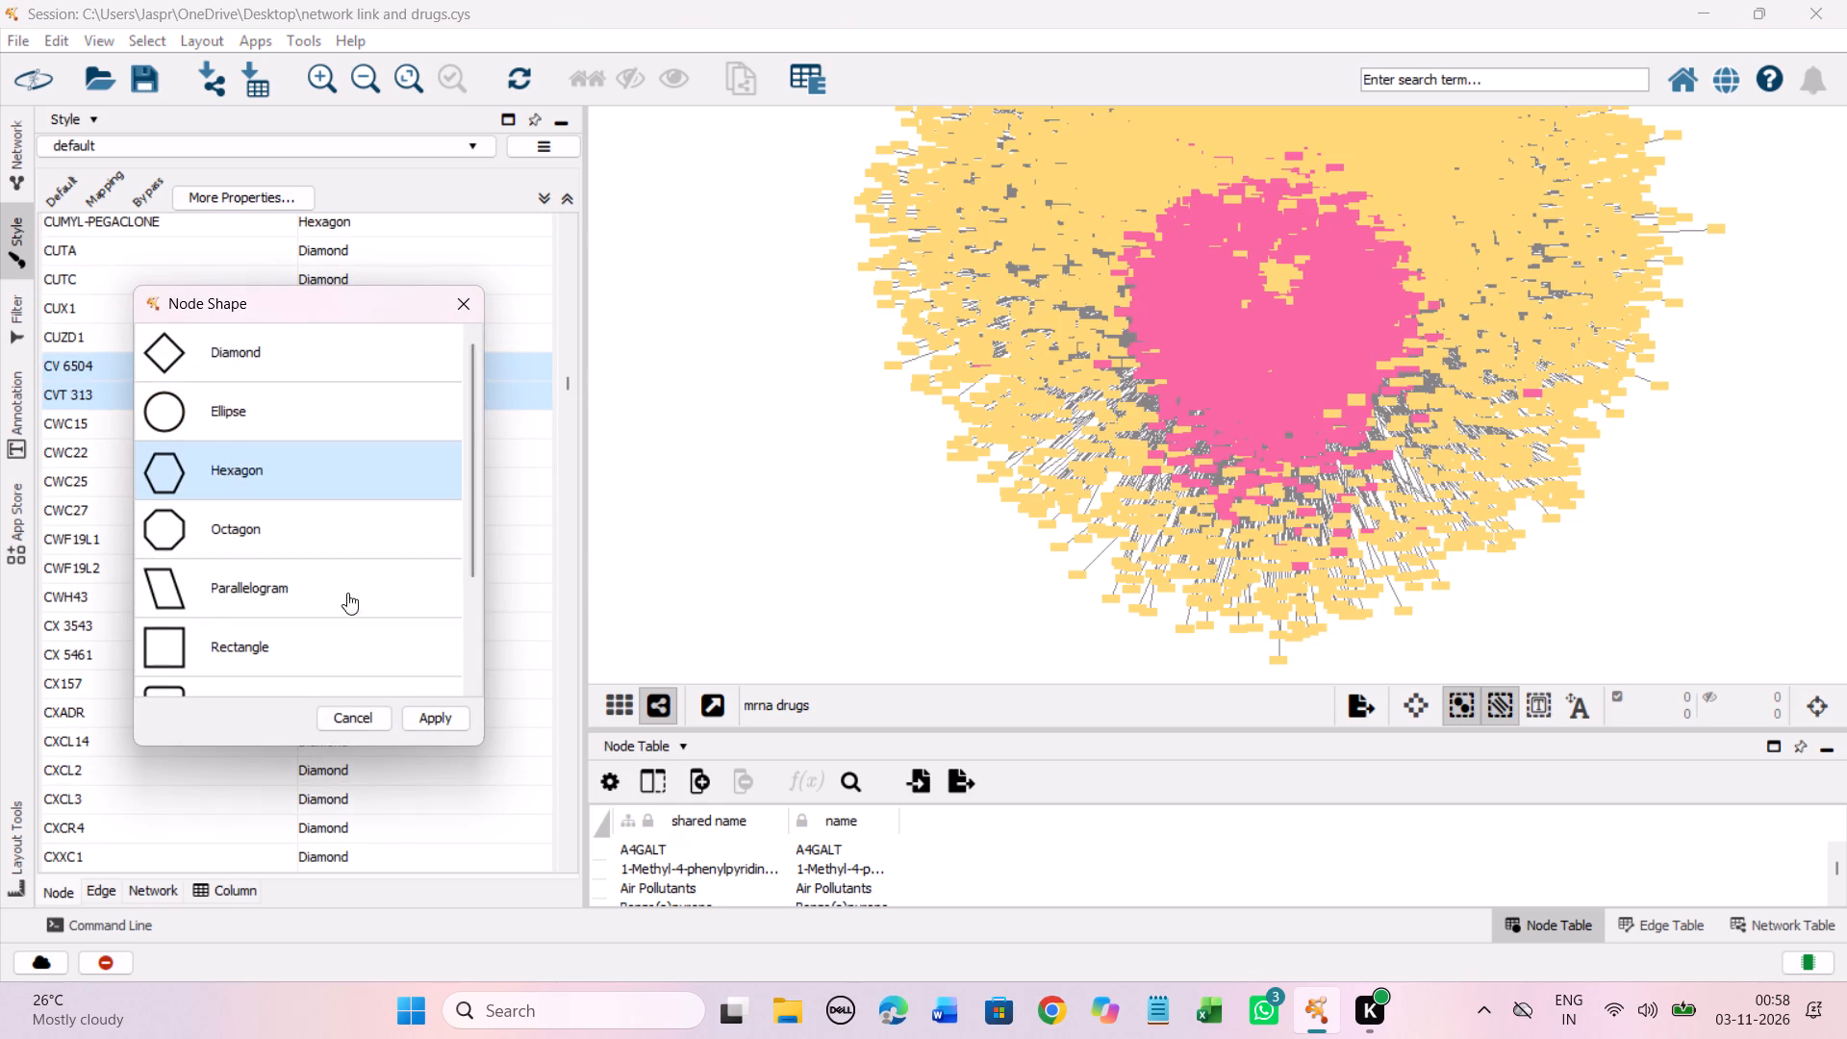
{"action": "left_click", "coordinate": [435, 721]}
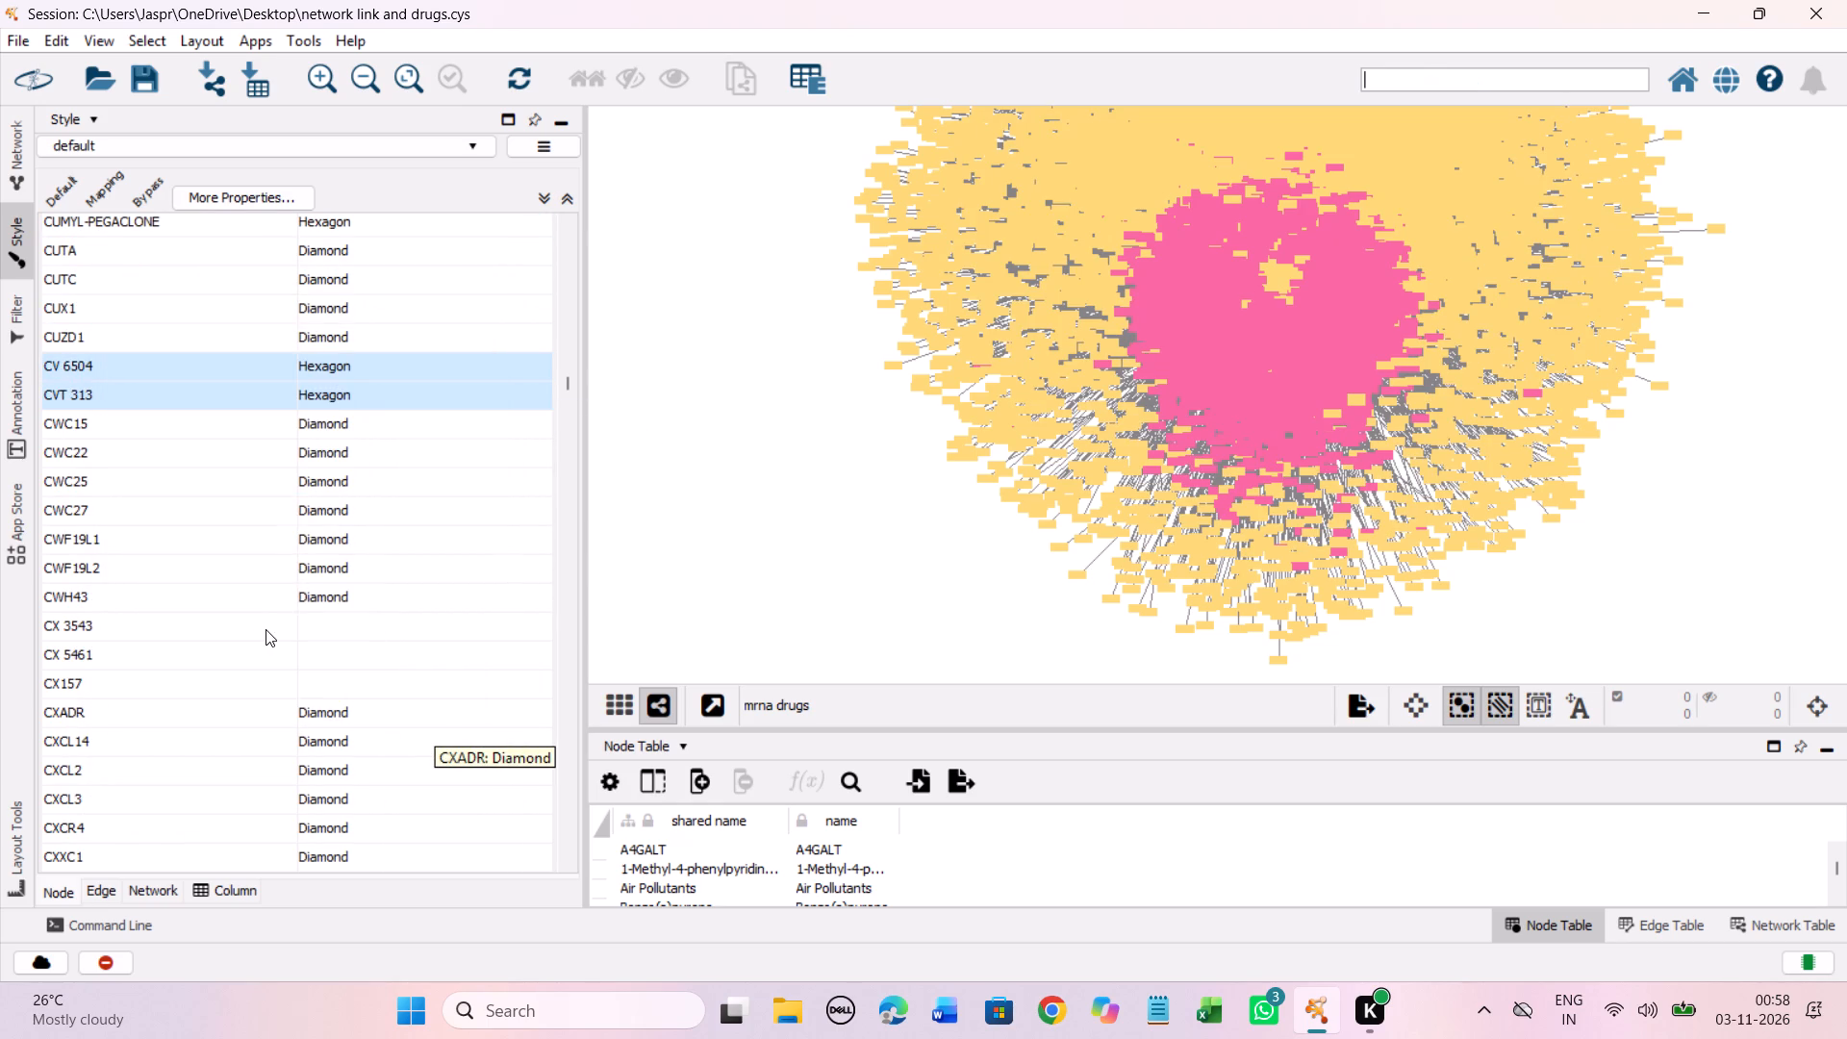
Open the discrete node shape mapping values of CX 3543, CX 5461 and CX157 for editing.
{"action": "left_click_drag", "start_coordinate": [266, 629], "coordinate": [266, 674]}
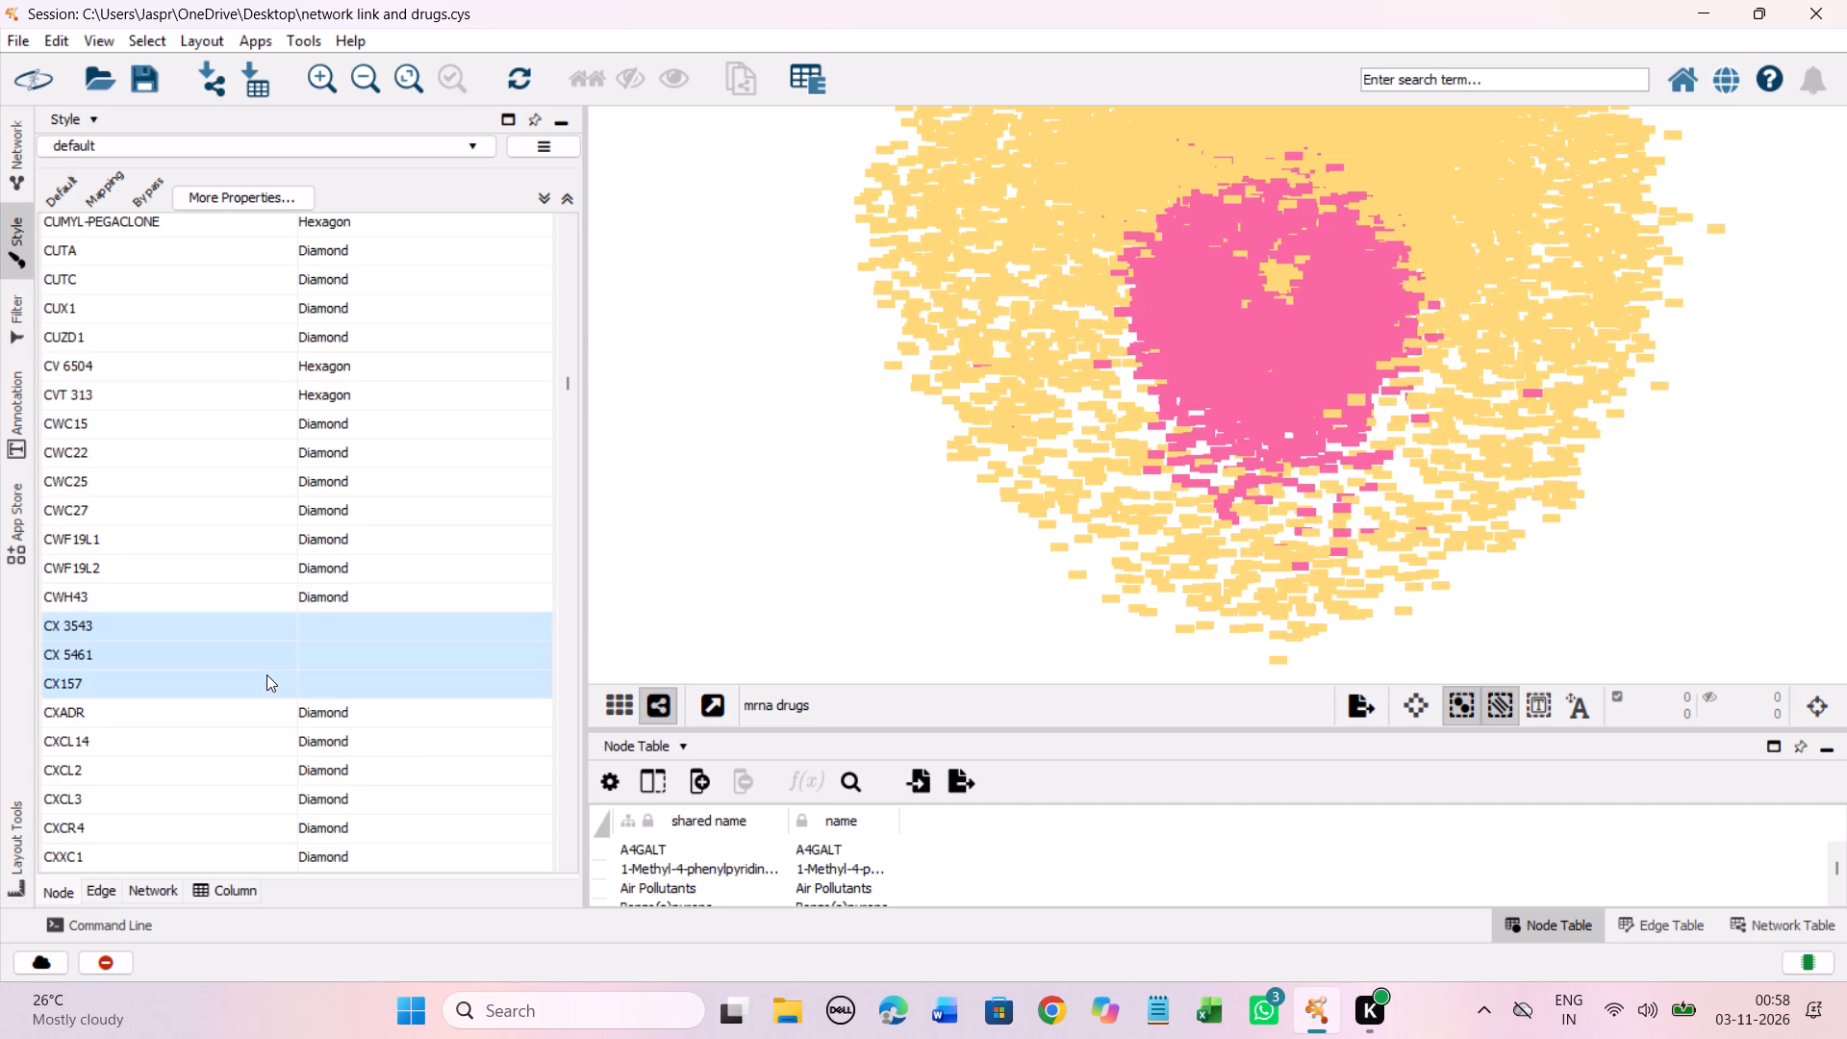
{"action": "right_click", "coordinate": [266, 674]}
{"action": "left_click", "coordinate": [414, 695]}
{"action": "left_click", "coordinate": [637, 694]}
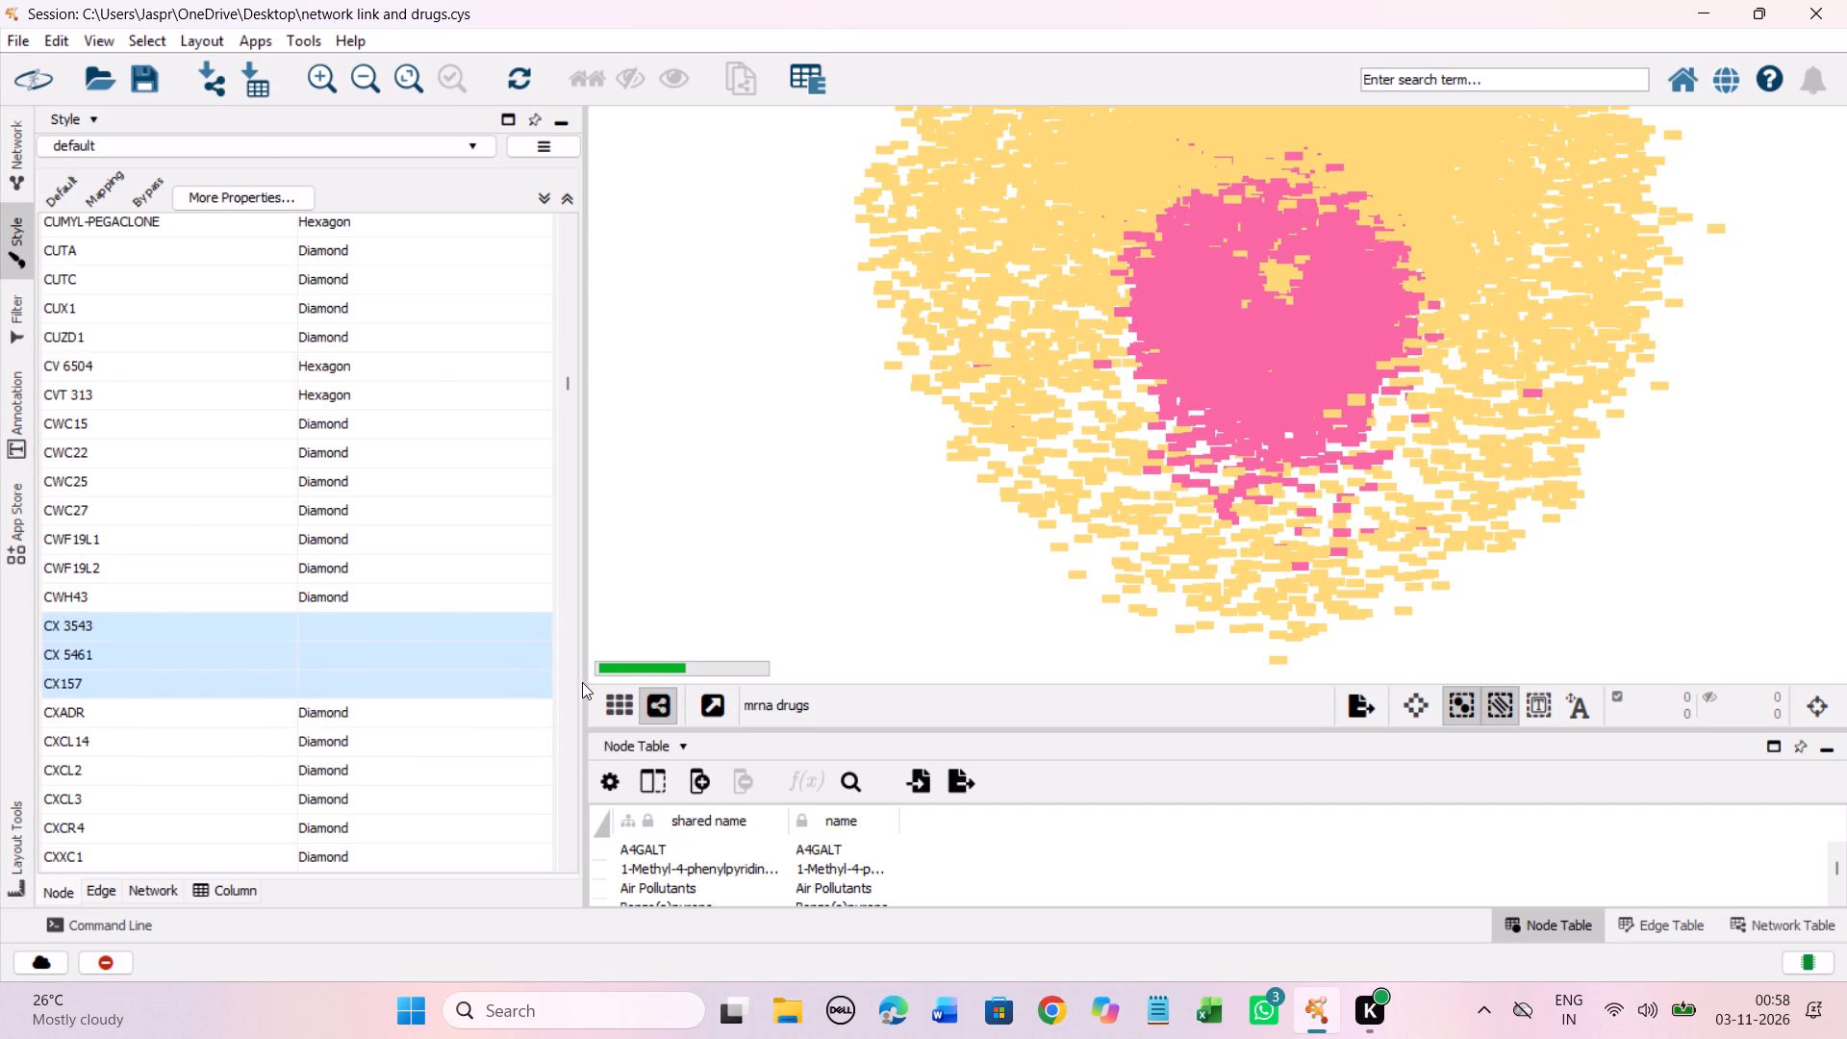
Set the discrete node shape mapping for the selected CX 3543, CX 5461 and CX157 together to Hexagon.
{"action": "left_click", "coordinate": [218, 470]}
{"action": "left_click", "coordinate": [437, 711]}
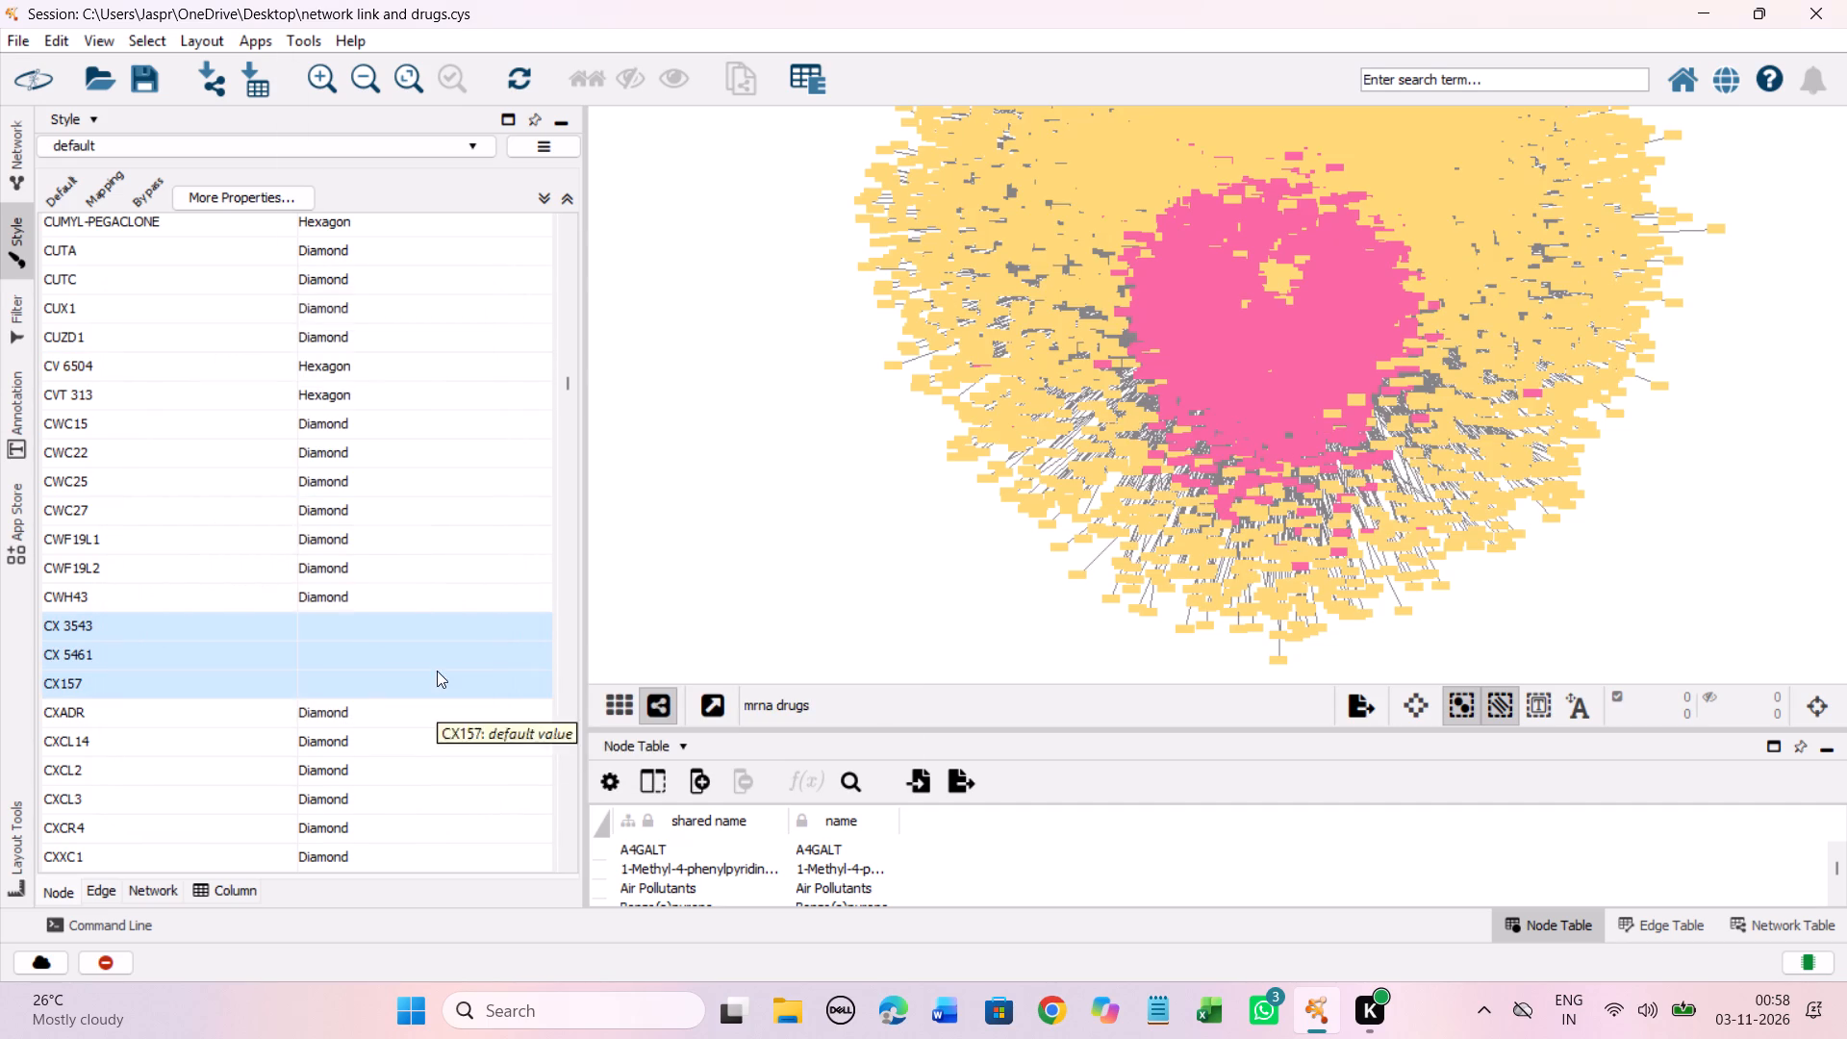
{"action": "scroll", "coordinate": [409, 479], "scroll_direction": "down", "scroll_amount": 6}
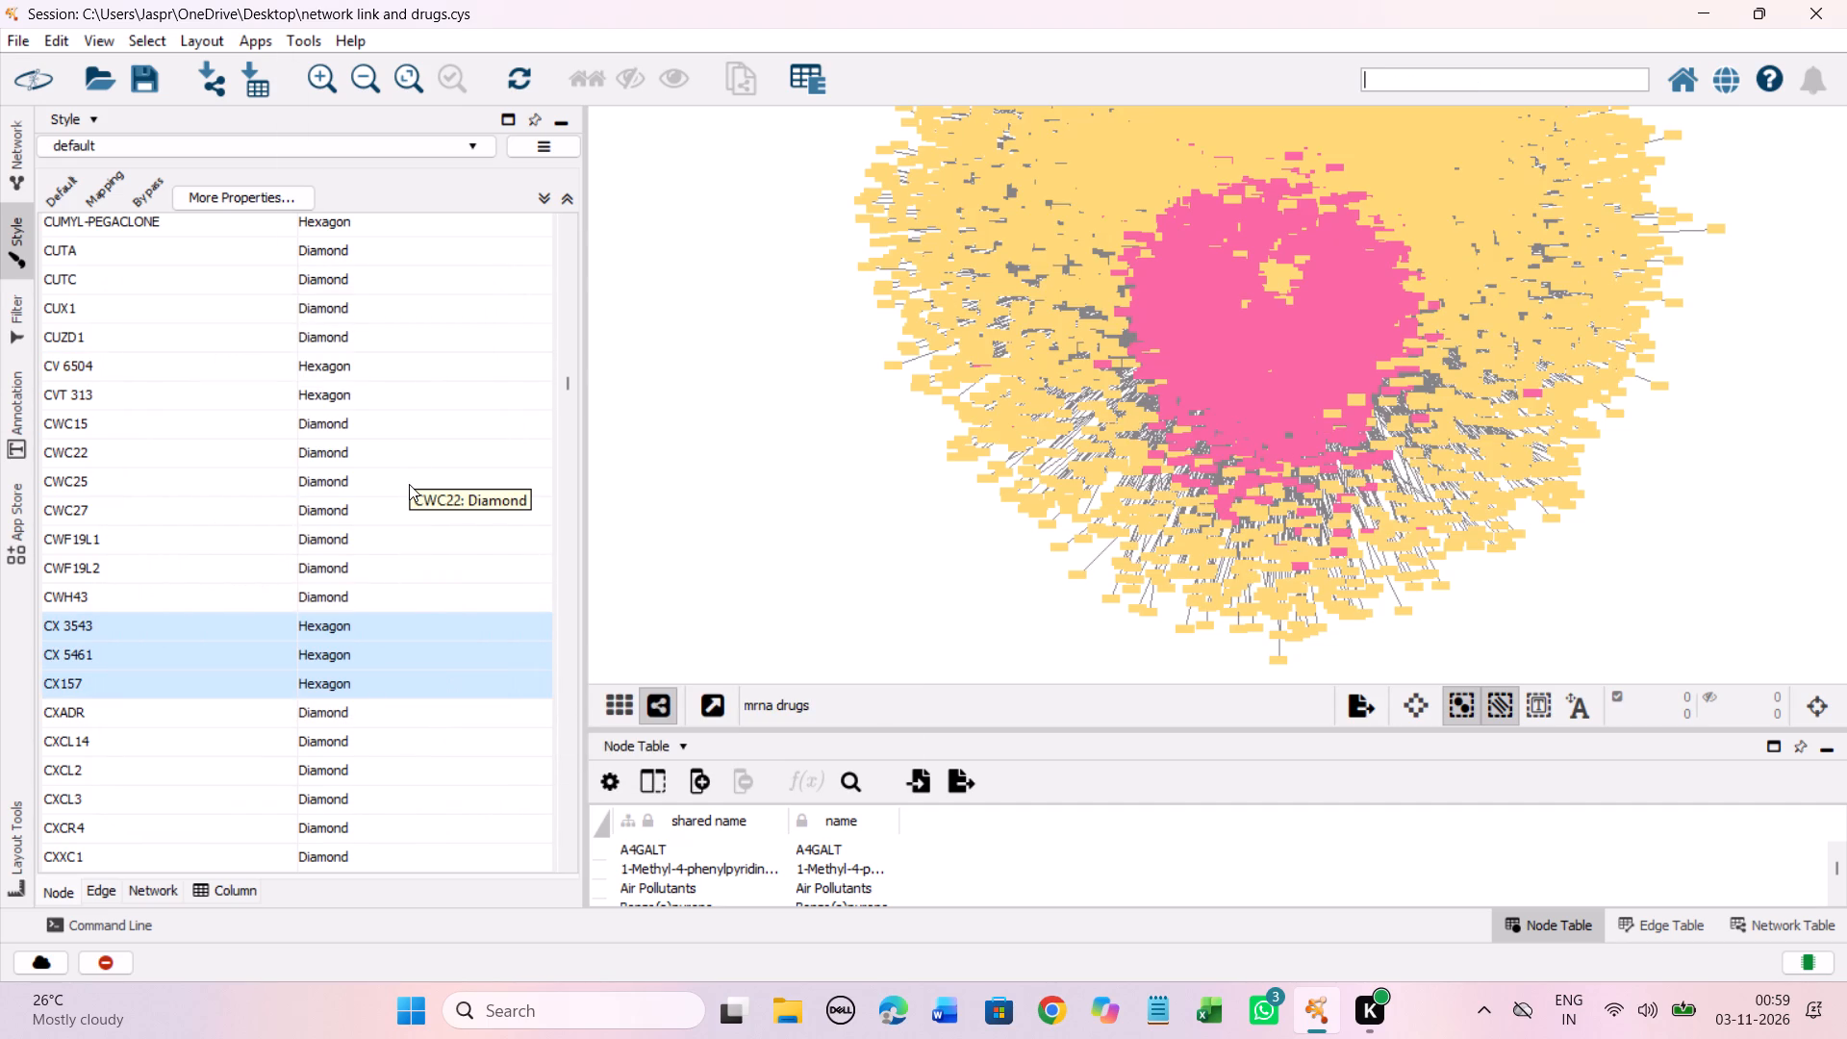
Set the discrete node shape mapping for all entries from Cabergoline through D-Aspartic Acid together to Hexagon.
{"action": "scroll", "coordinate": [409, 484], "scroll_direction": "down", "scroll_amount": 7}
{"action": "scroll", "coordinate": [409, 485], "scroll_direction": "down", "scroll_amount": 16}
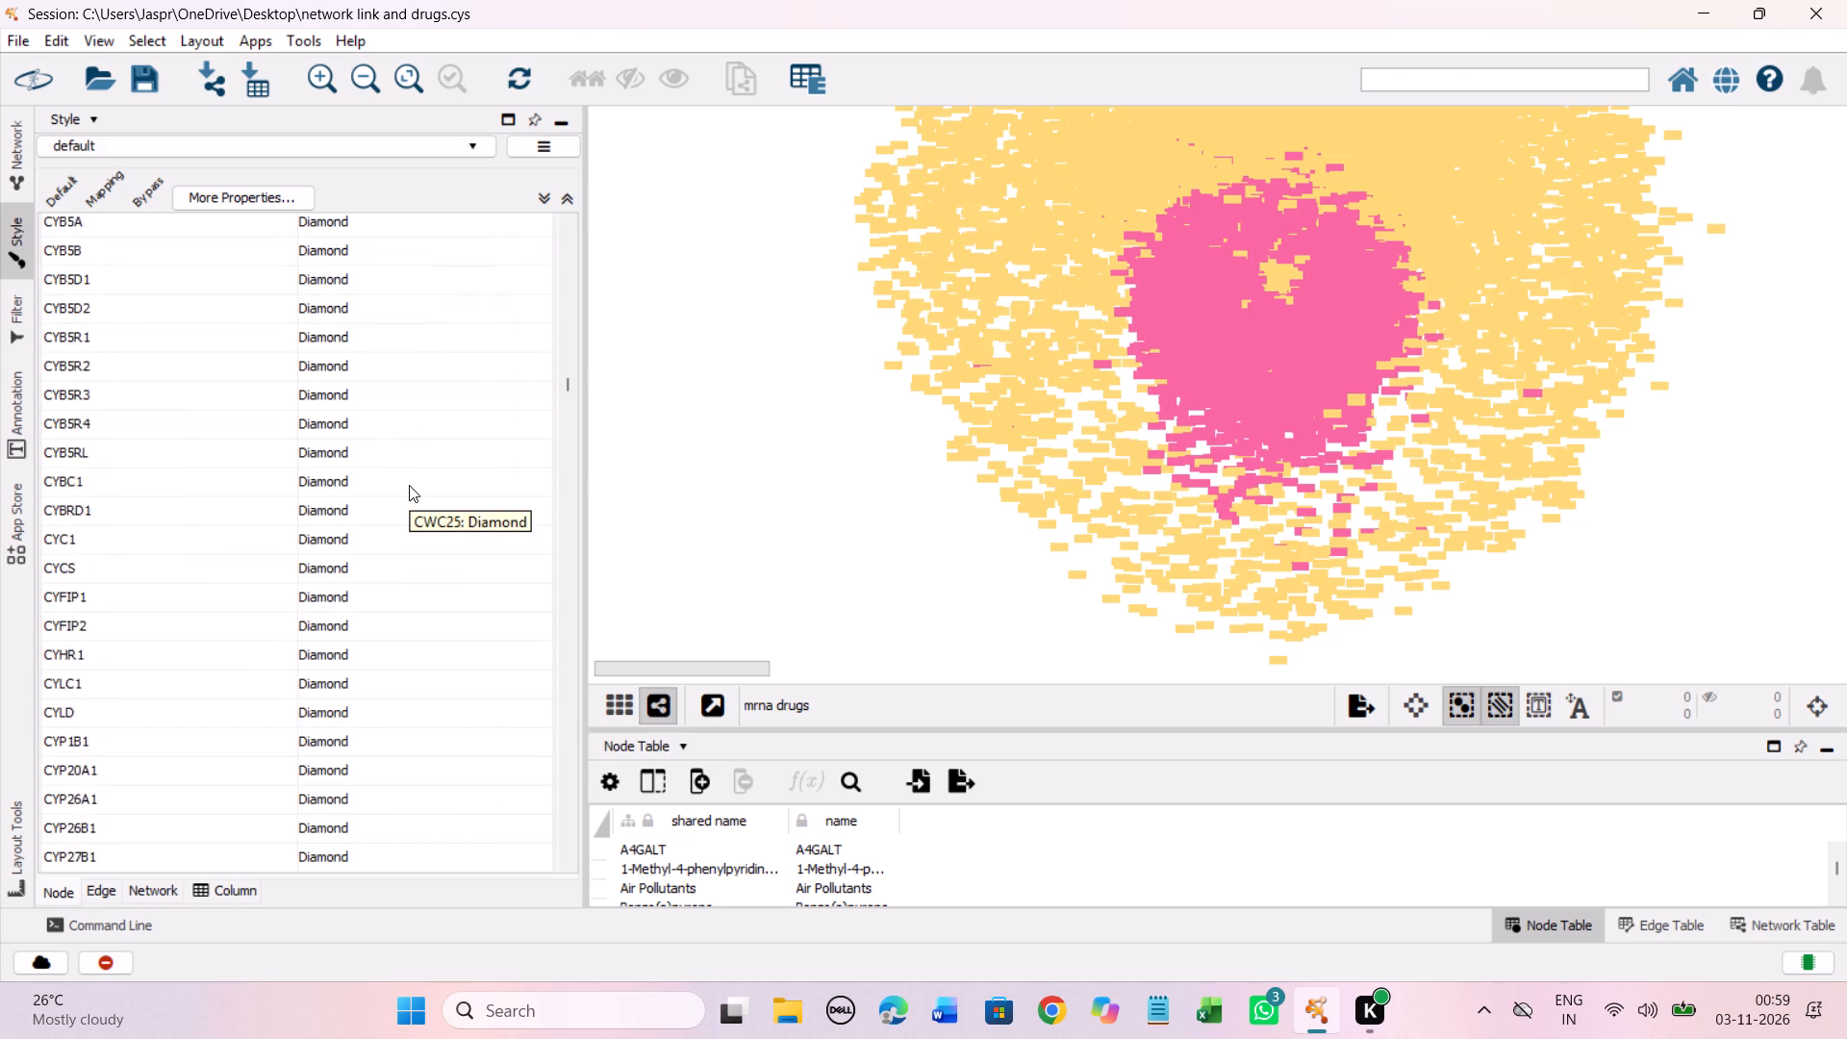
{"action": "scroll", "coordinate": [409, 485], "scroll_direction": "down", "scroll_amount": 20}
{"action": "scroll", "coordinate": [409, 485], "scroll_direction": "down", "scroll_amount": 15}
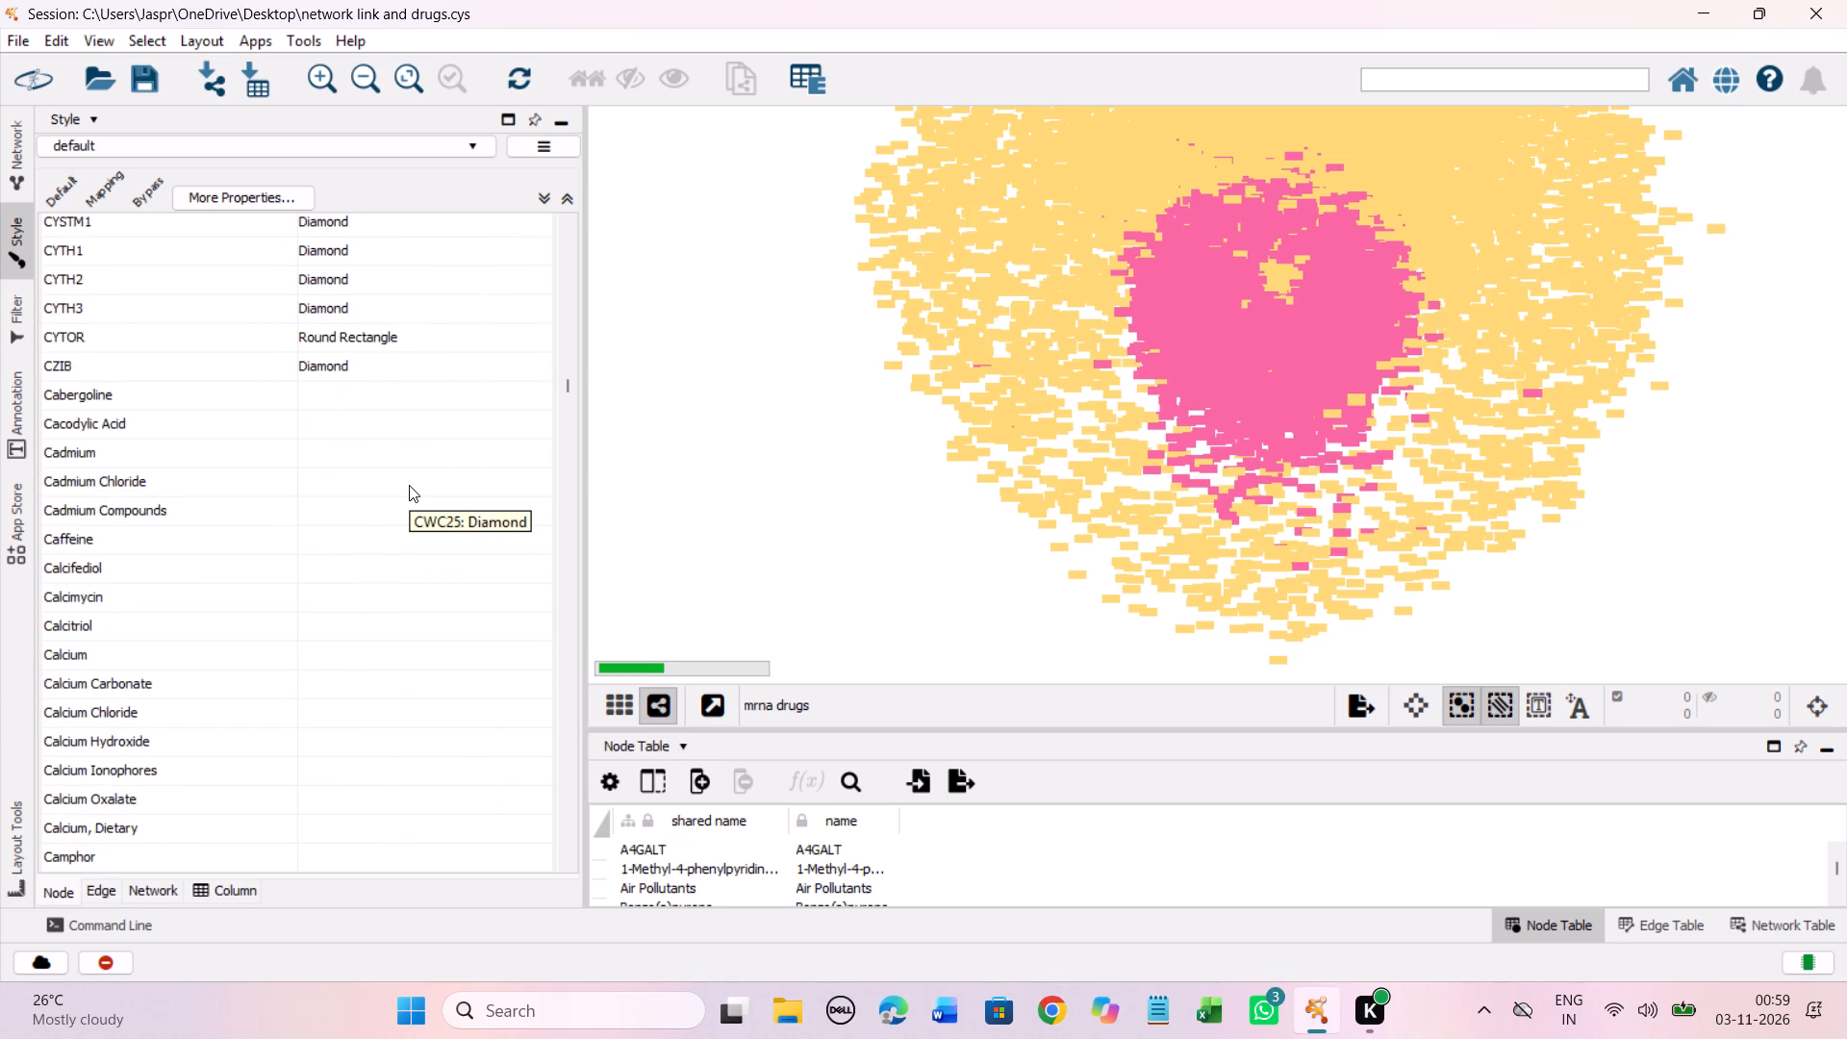
{"action": "scroll", "coordinate": [409, 485], "scroll_direction": "down", "scroll_amount": 4}
{"action": "left_click", "coordinate": [246, 334]}
{"action": "scroll", "coordinate": [460, 427], "scroll_direction": "down", "scroll_amount": 11}
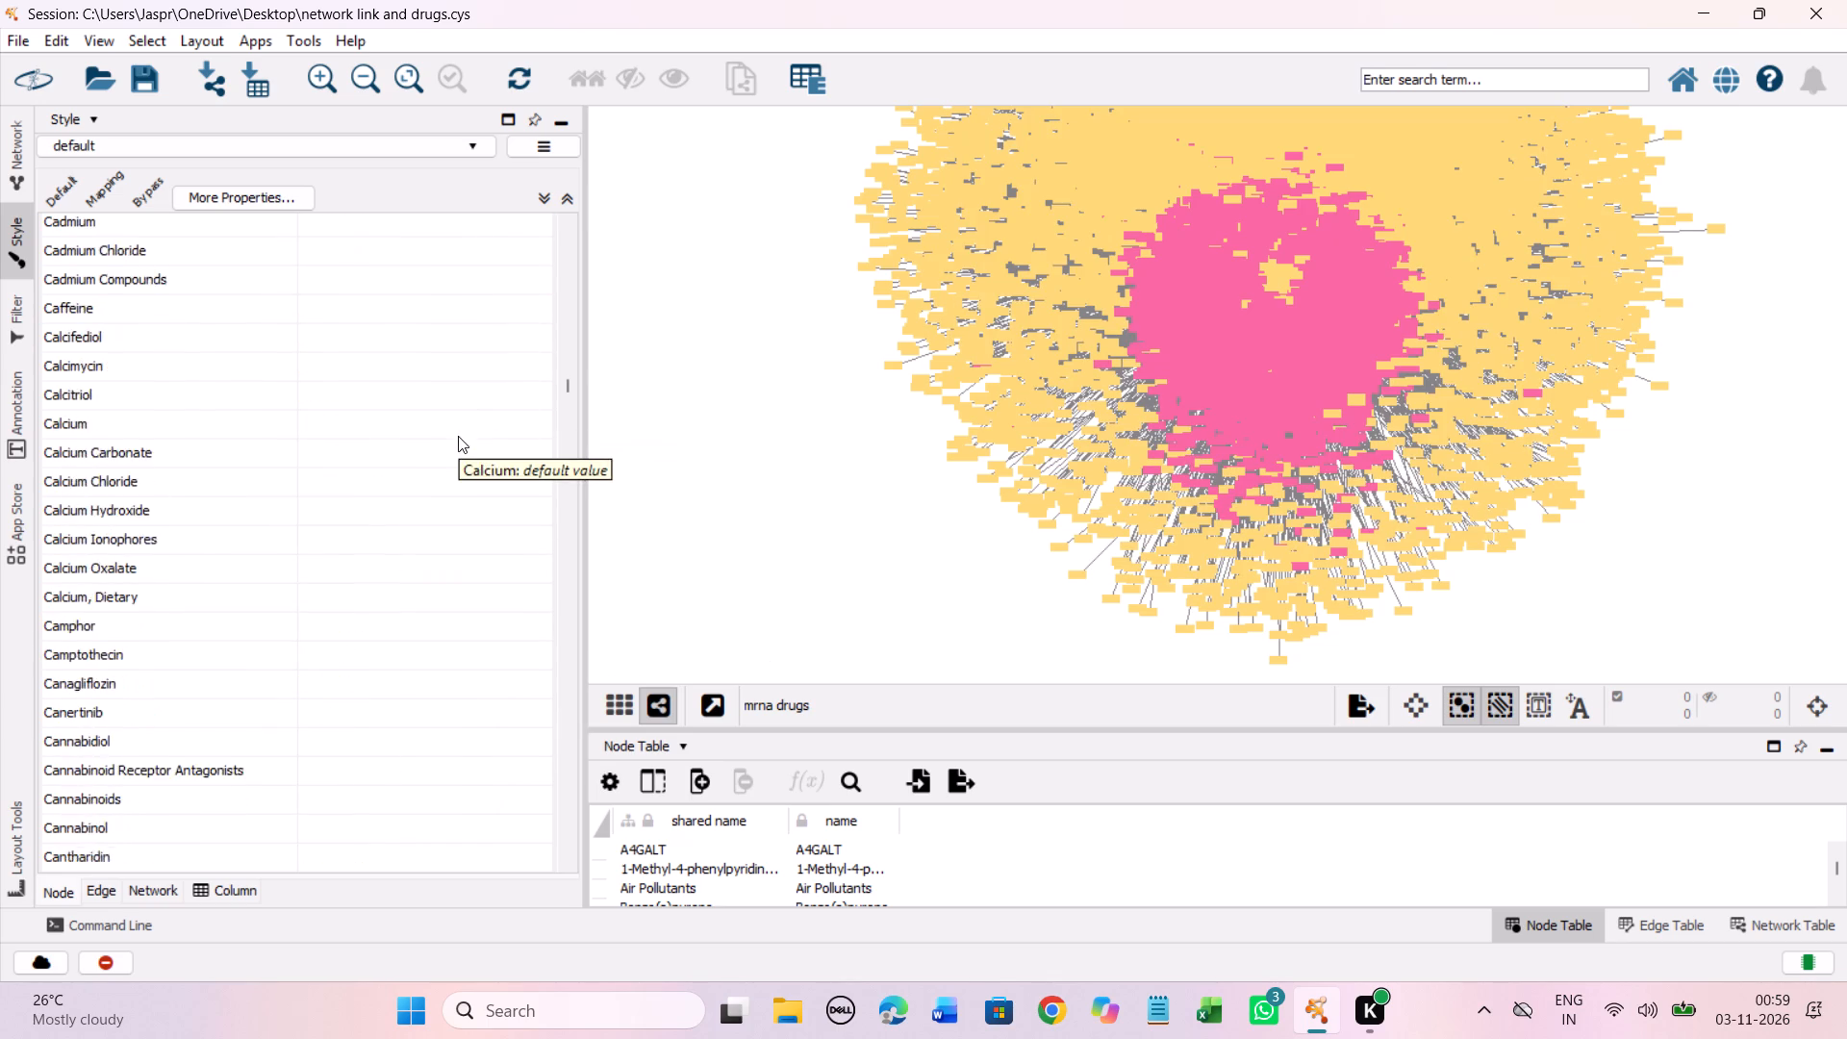
{"action": "scroll", "coordinate": [458, 436], "scroll_direction": "down", "scroll_amount": 20}
{"action": "scroll", "coordinate": [458, 436], "scroll_direction": "down", "scroll_amount": 20}
{"action": "scroll", "coordinate": [458, 436], "scroll_direction": "down", "scroll_amount": 10}
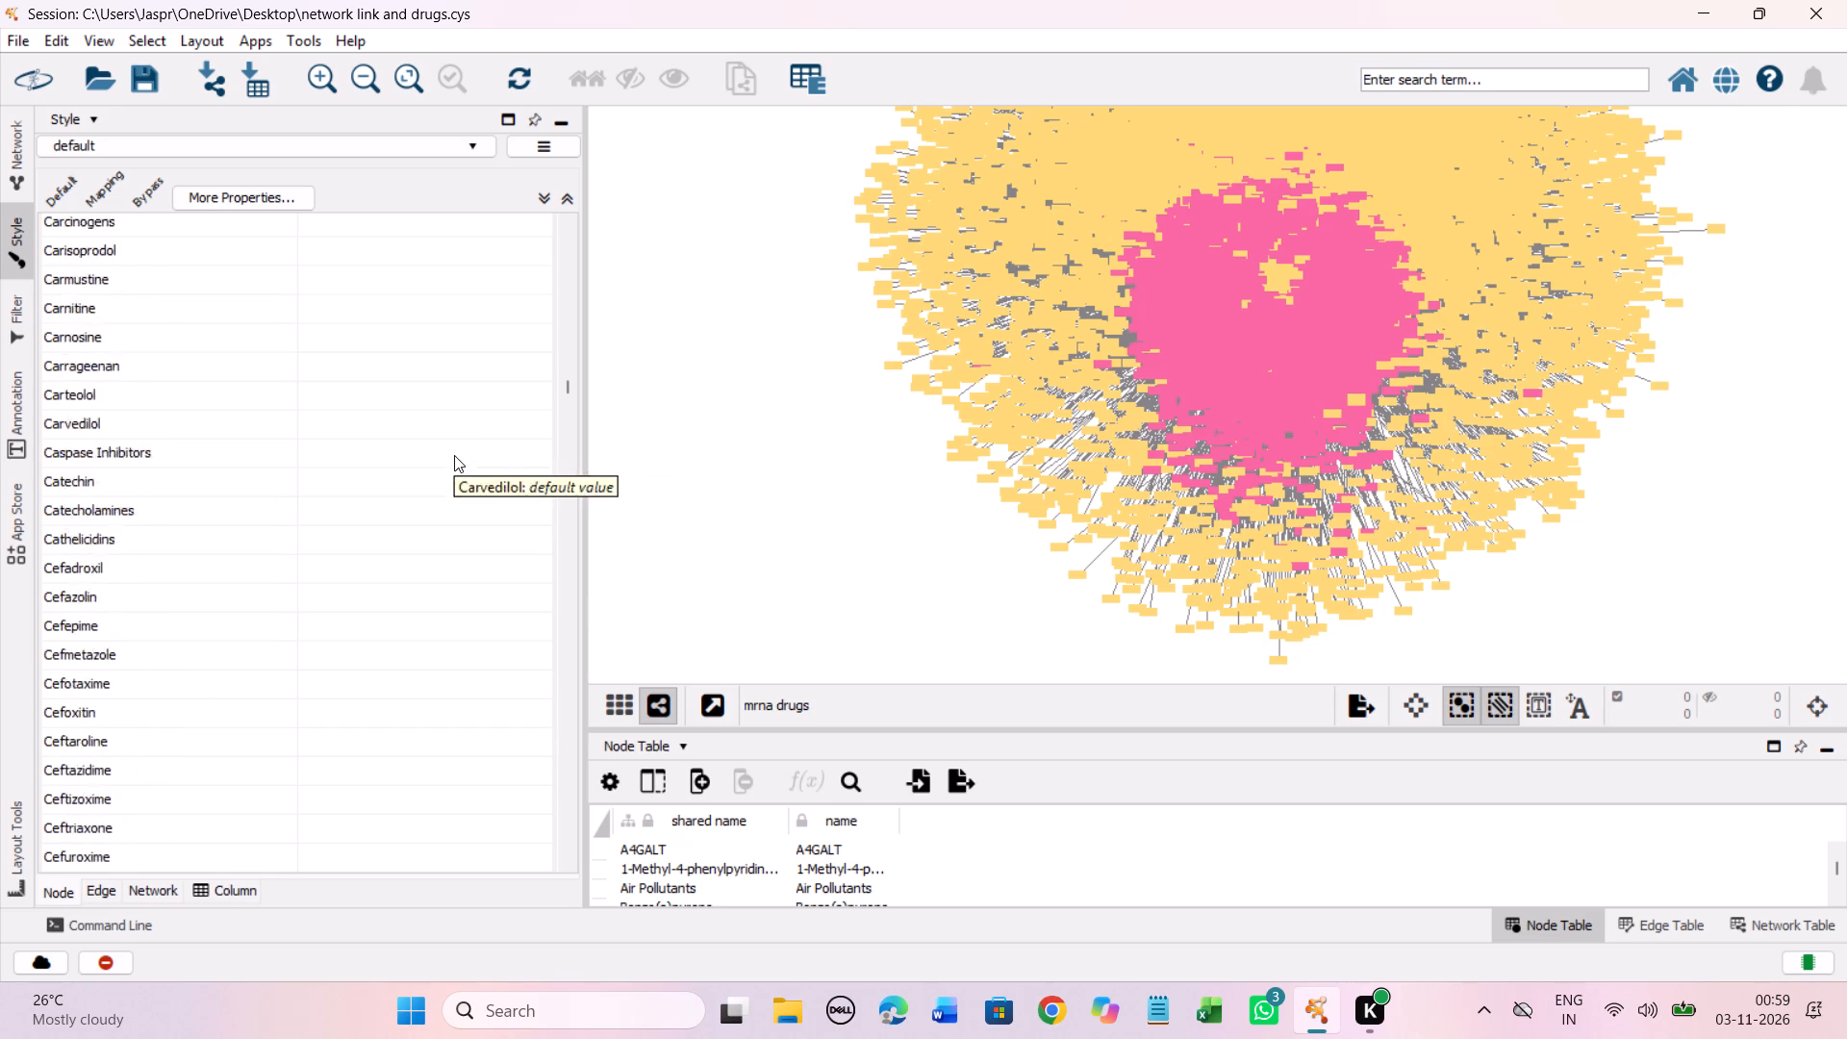
{"action": "scroll", "coordinate": [454, 455], "scroll_direction": "down", "scroll_amount": 20}
{"action": "scroll", "coordinate": [454, 455], "scroll_direction": "down", "scroll_amount": 20}
{"action": "scroll", "coordinate": [454, 455], "scroll_direction": "down", "scroll_amount": 9}
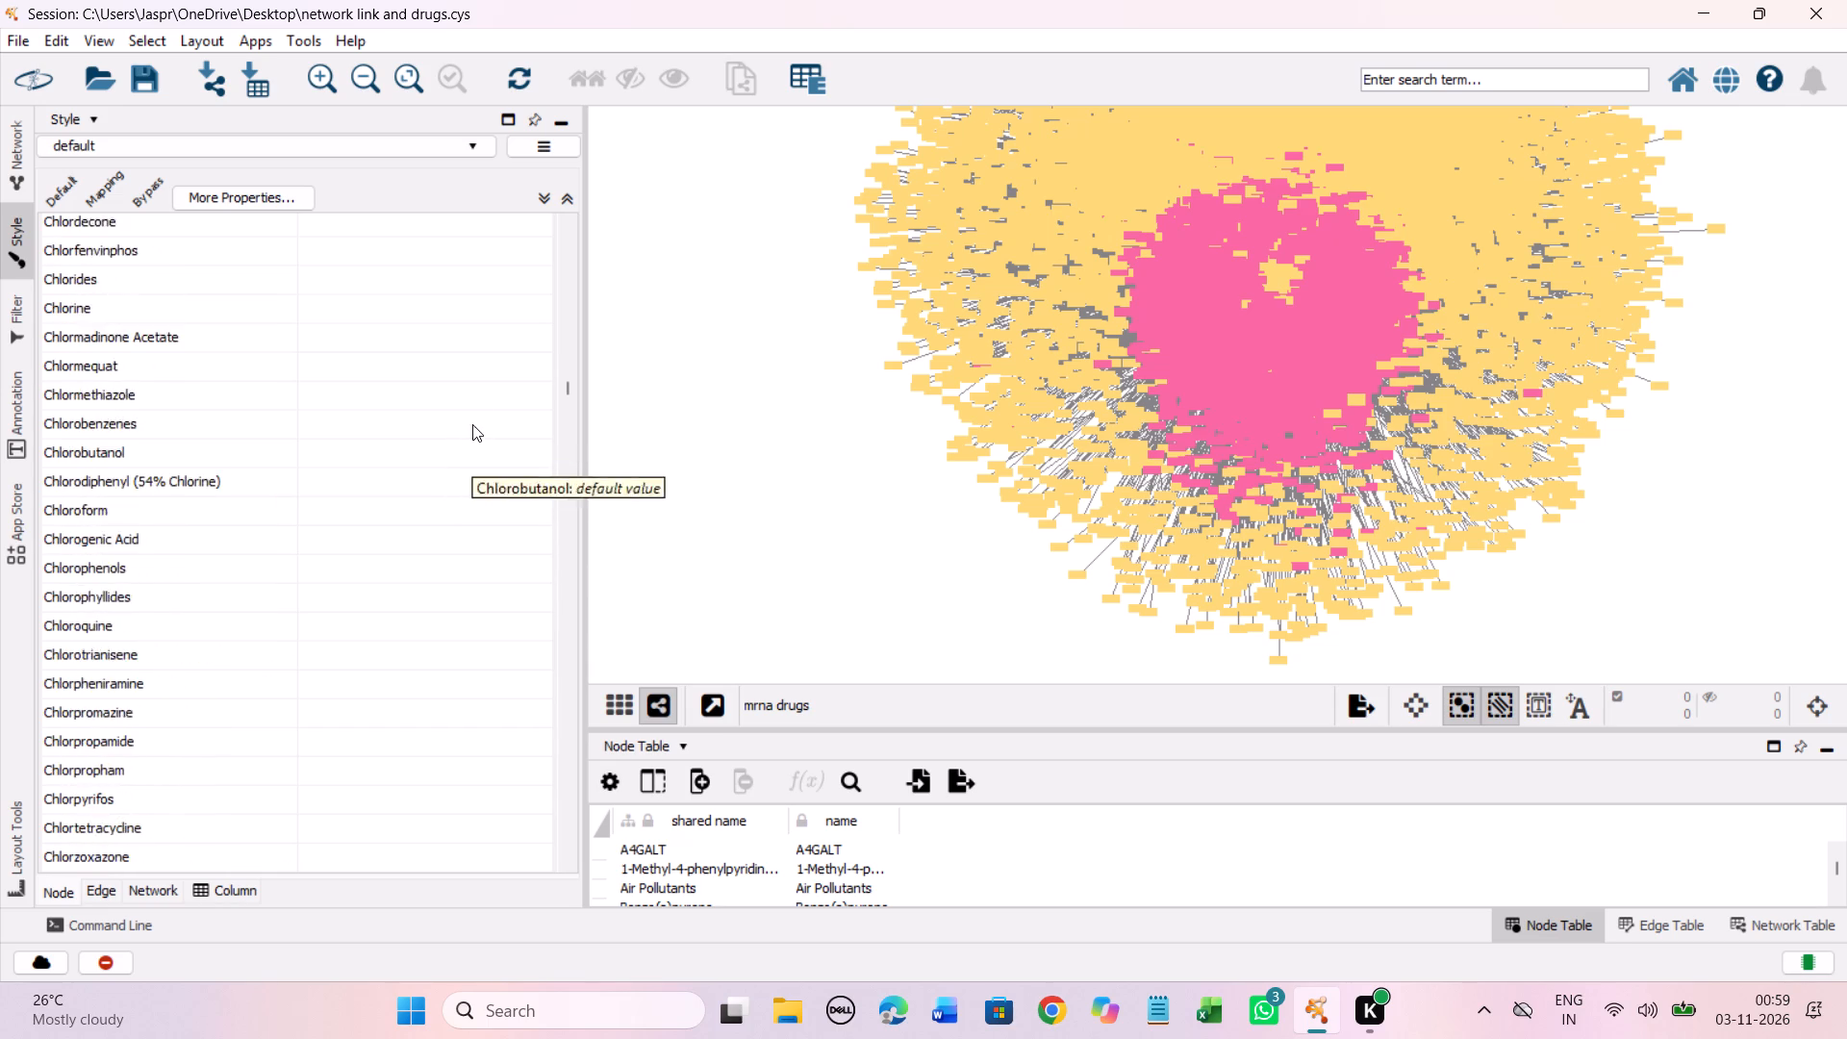
{"action": "scroll", "coordinate": [472, 424], "scroll_direction": "down", "scroll_amount": 20}
{"action": "scroll", "coordinate": [472, 424], "scroll_direction": "down", "scroll_amount": 20}
{"action": "scroll", "coordinate": [472, 424], "scroll_direction": "down", "scroll_amount": 9}
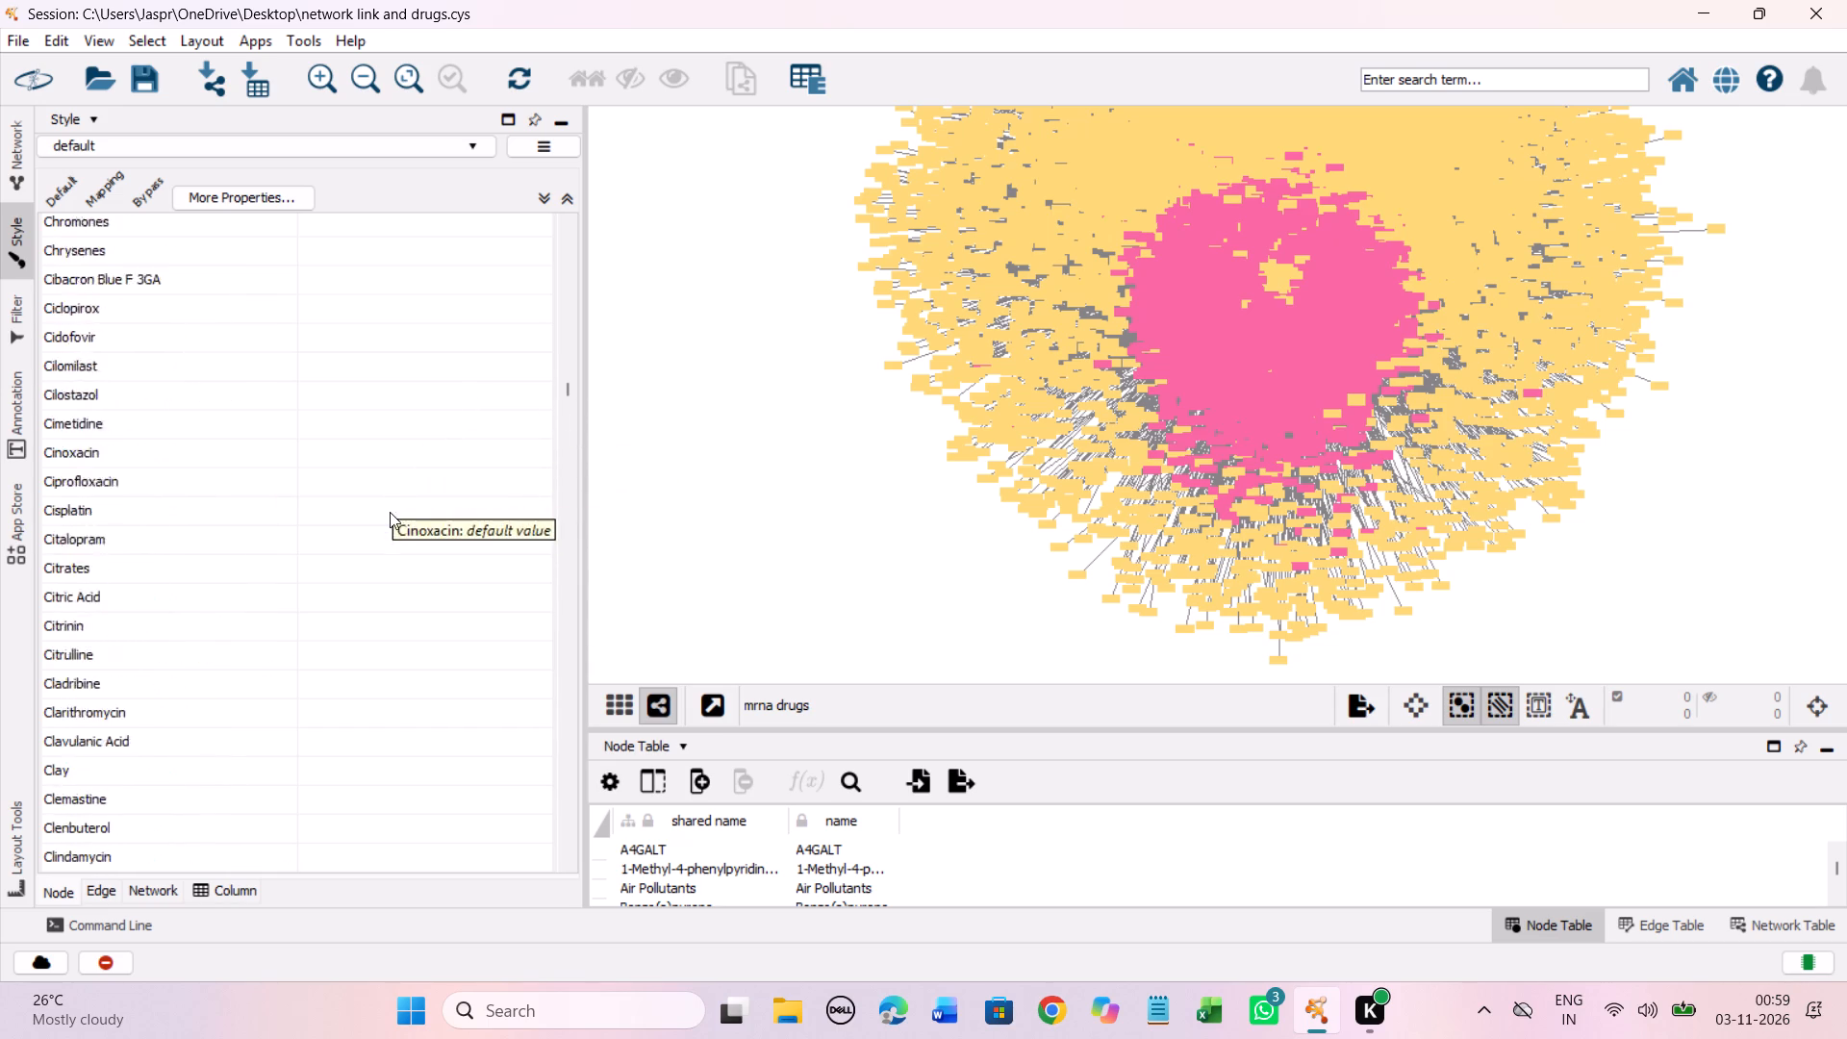
{"action": "scroll", "coordinate": [390, 512], "scroll_direction": "down", "scroll_amount": 20}
{"action": "scroll", "coordinate": [390, 512], "scroll_direction": "down", "scroll_amount": 20}
{"action": "scroll", "coordinate": [390, 512], "scroll_direction": "down", "scroll_amount": 9}
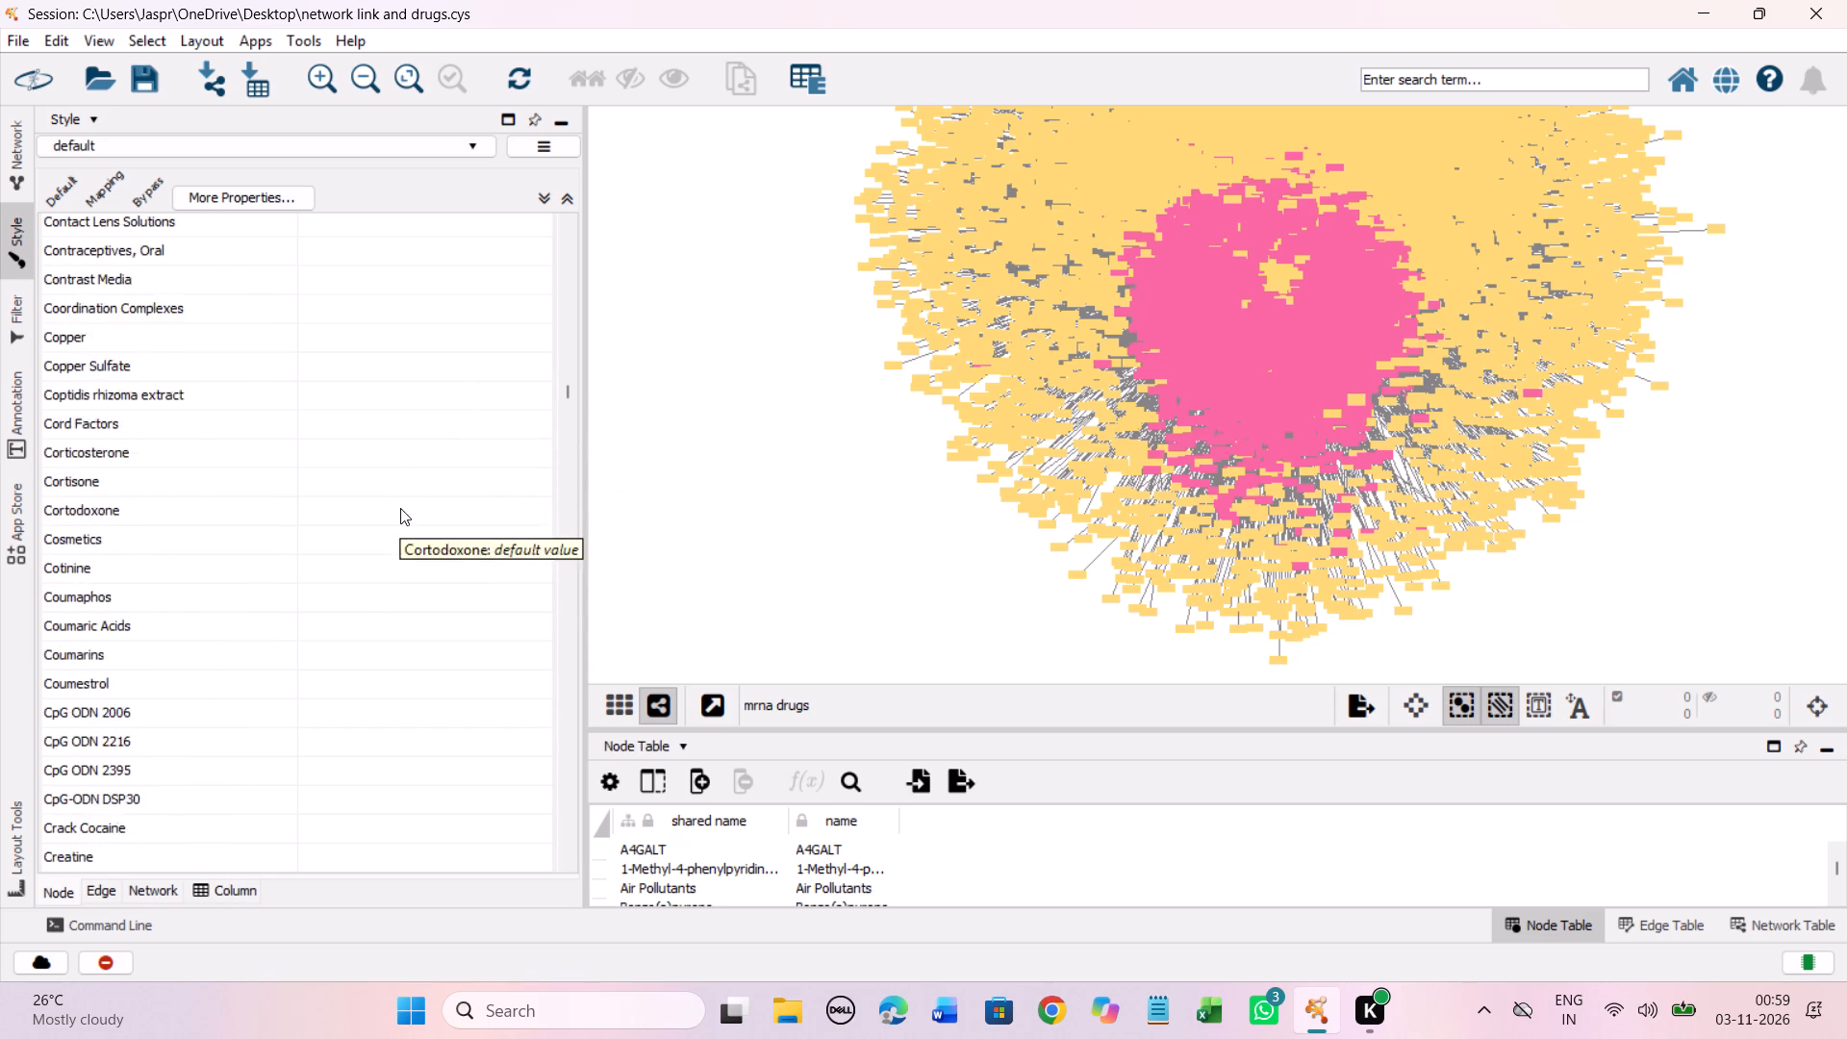
{"action": "scroll", "coordinate": [400, 508], "scroll_direction": "down", "scroll_amount": 20}
{"action": "scroll", "coordinate": [400, 508], "scroll_direction": "down", "scroll_amount": 20}
{"action": "scroll", "coordinate": [400, 508], "scroll_direction": "down", "scroll_amount": 7}
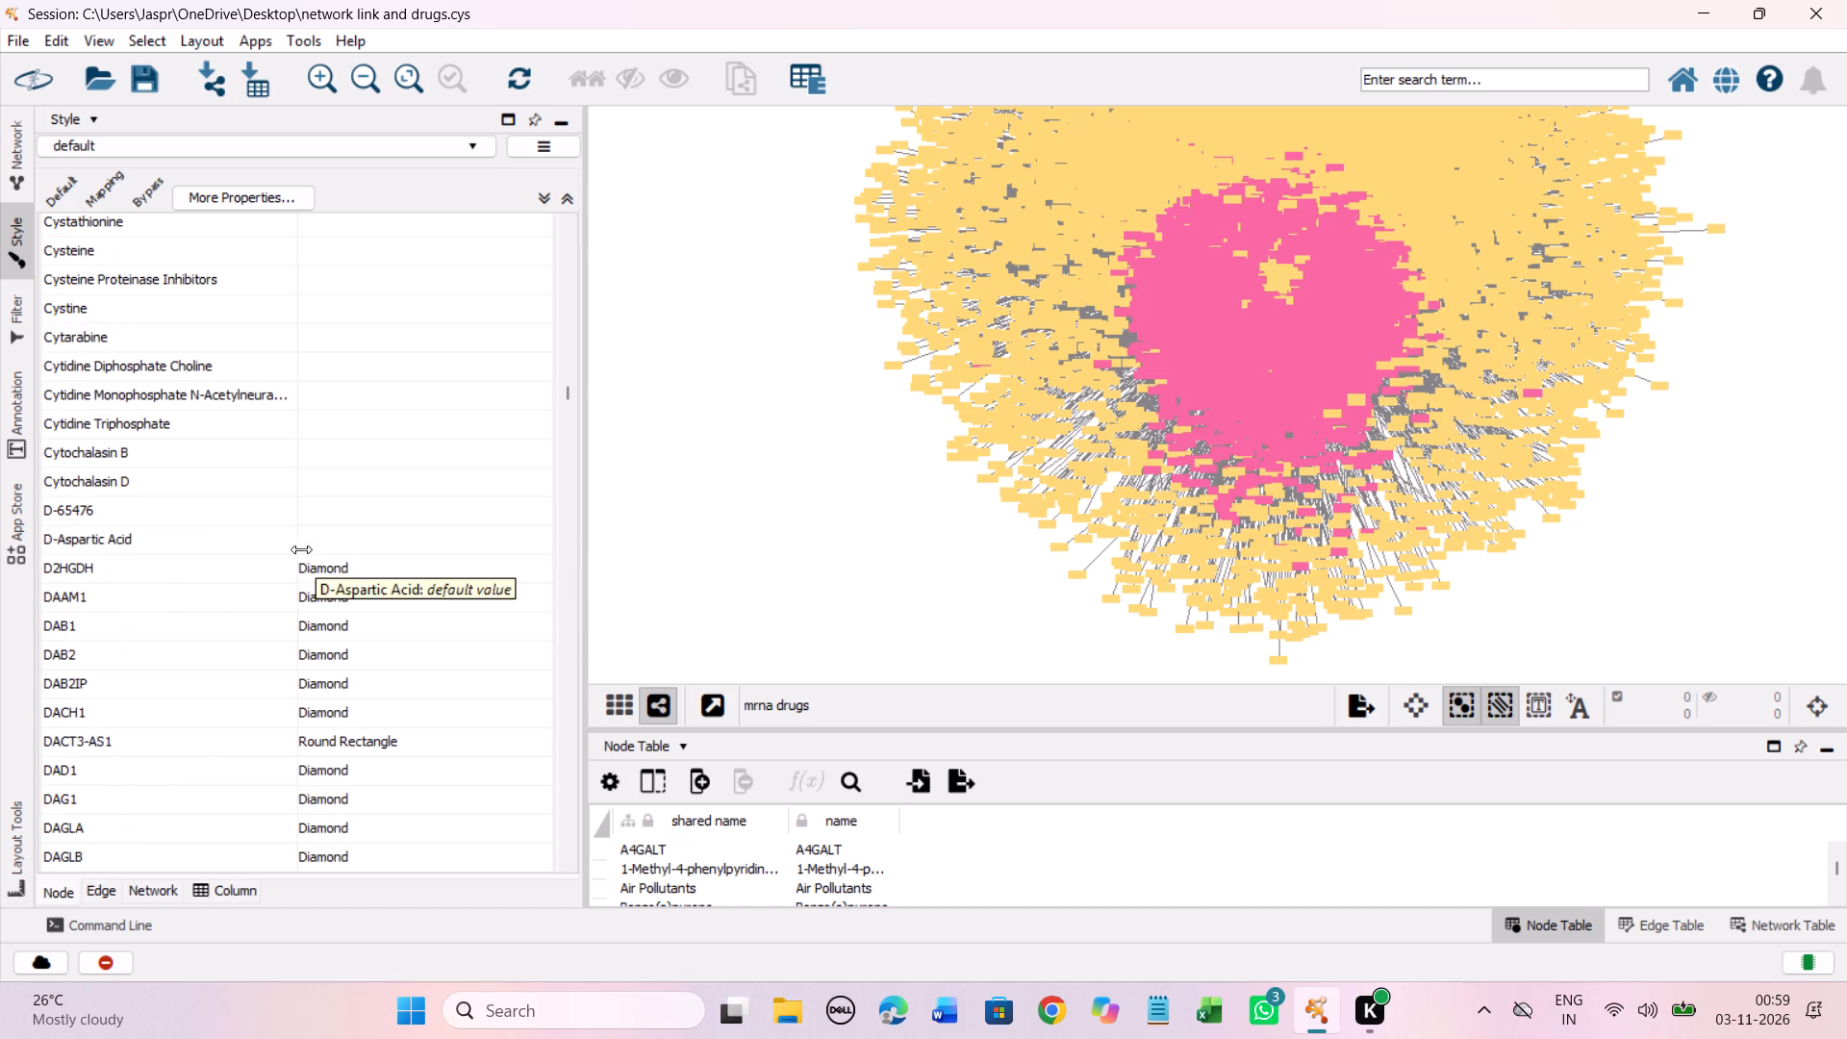
{"action": "left_click", "coordinate": [282, 536], "text": "shift"}
{"action": "right_click", "coordinate": [282, 537]}
{"action": "left_click", "coordinate": [433, 546]}
{"action": "left_click", "coordinate": [659, 564]}
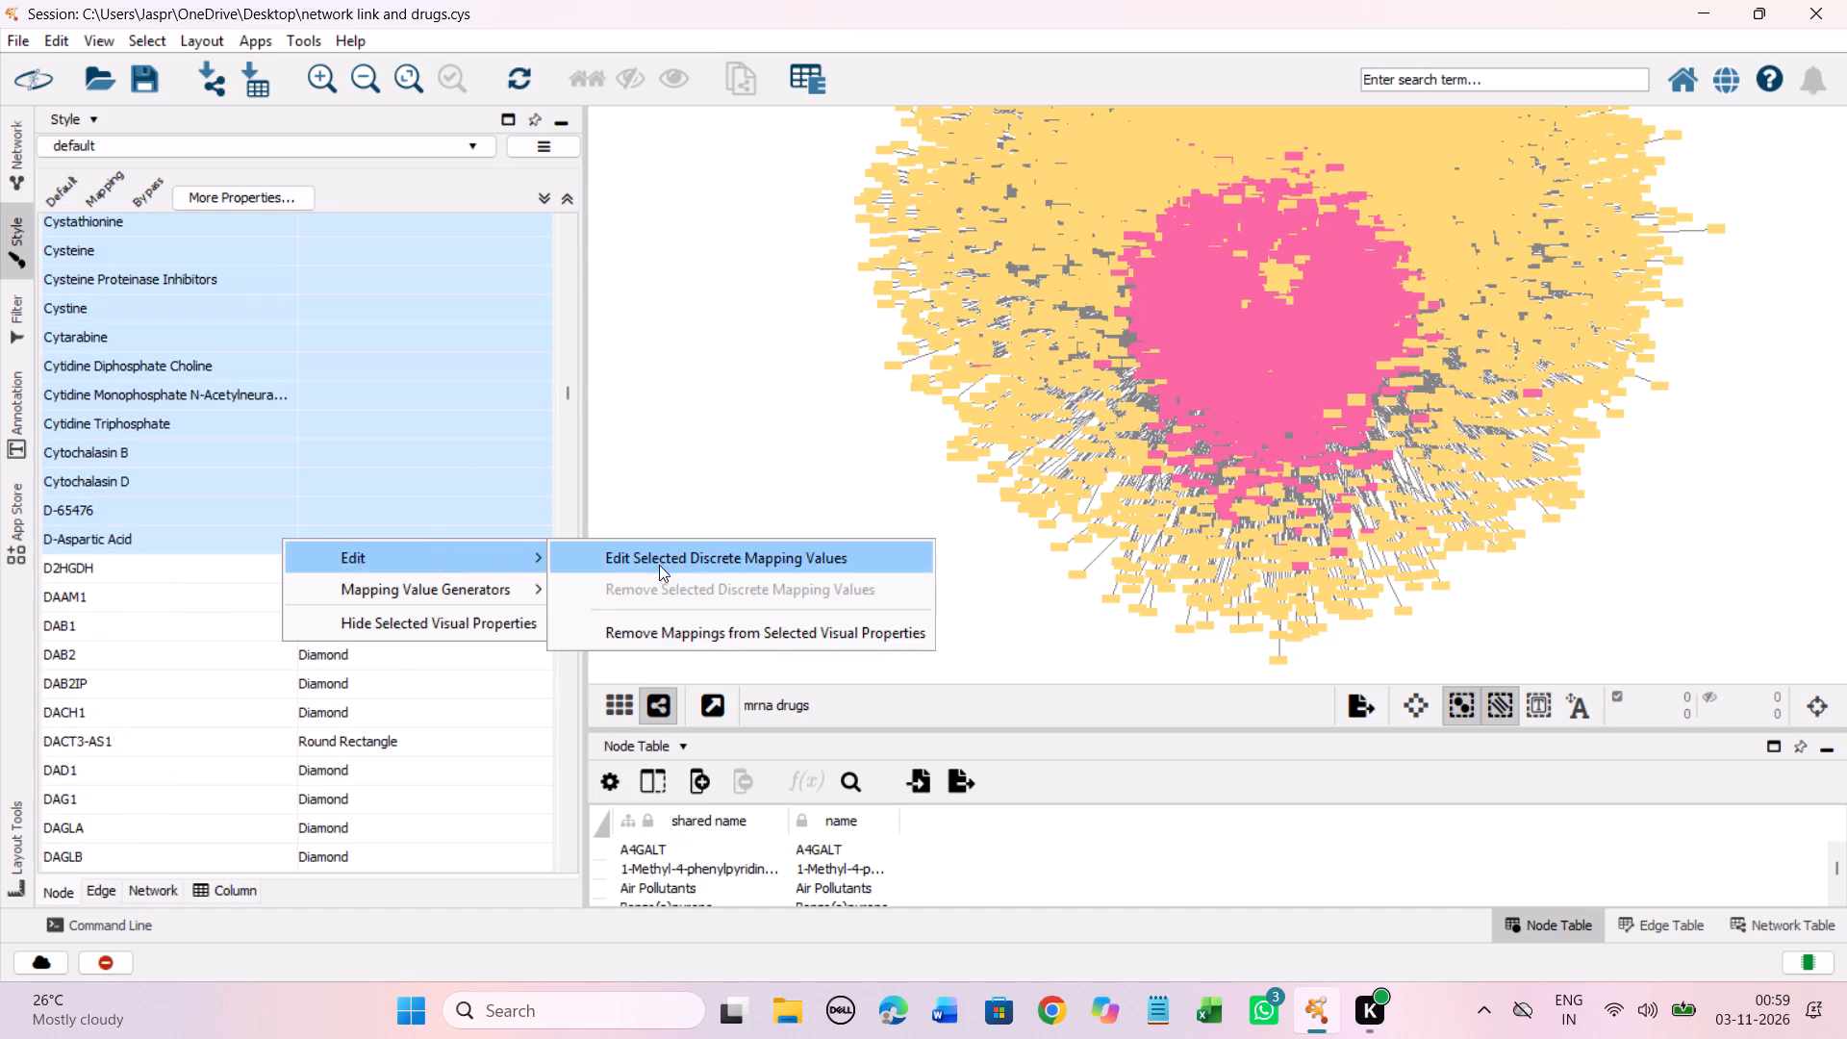
{"action": "left_click", "coordinate": [288, 457]}
{"action": "left_click", "coordinate": [435, 713]}
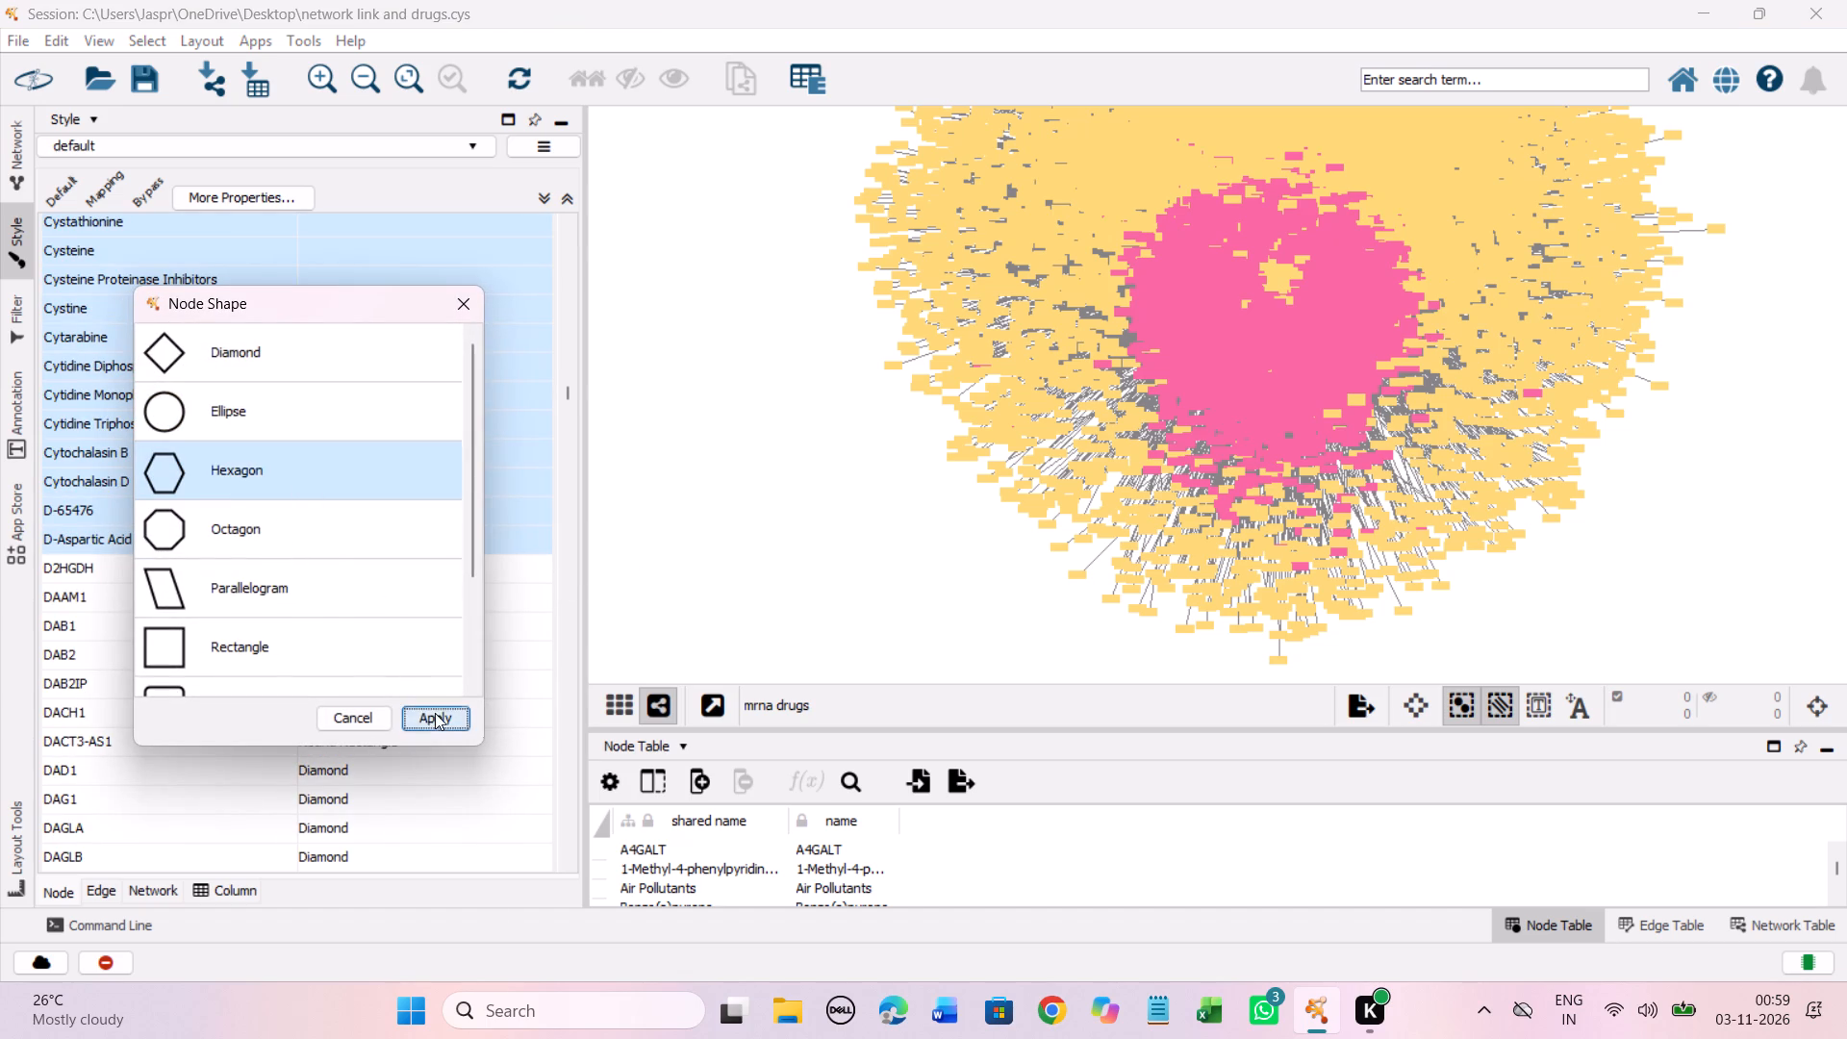
Set the discrete node shape mapping for DDOH to Hexagon.
{"action": "scroll", "coordinate": [419, 581], "scroll_direction": "down", "scroll_amount": 5}
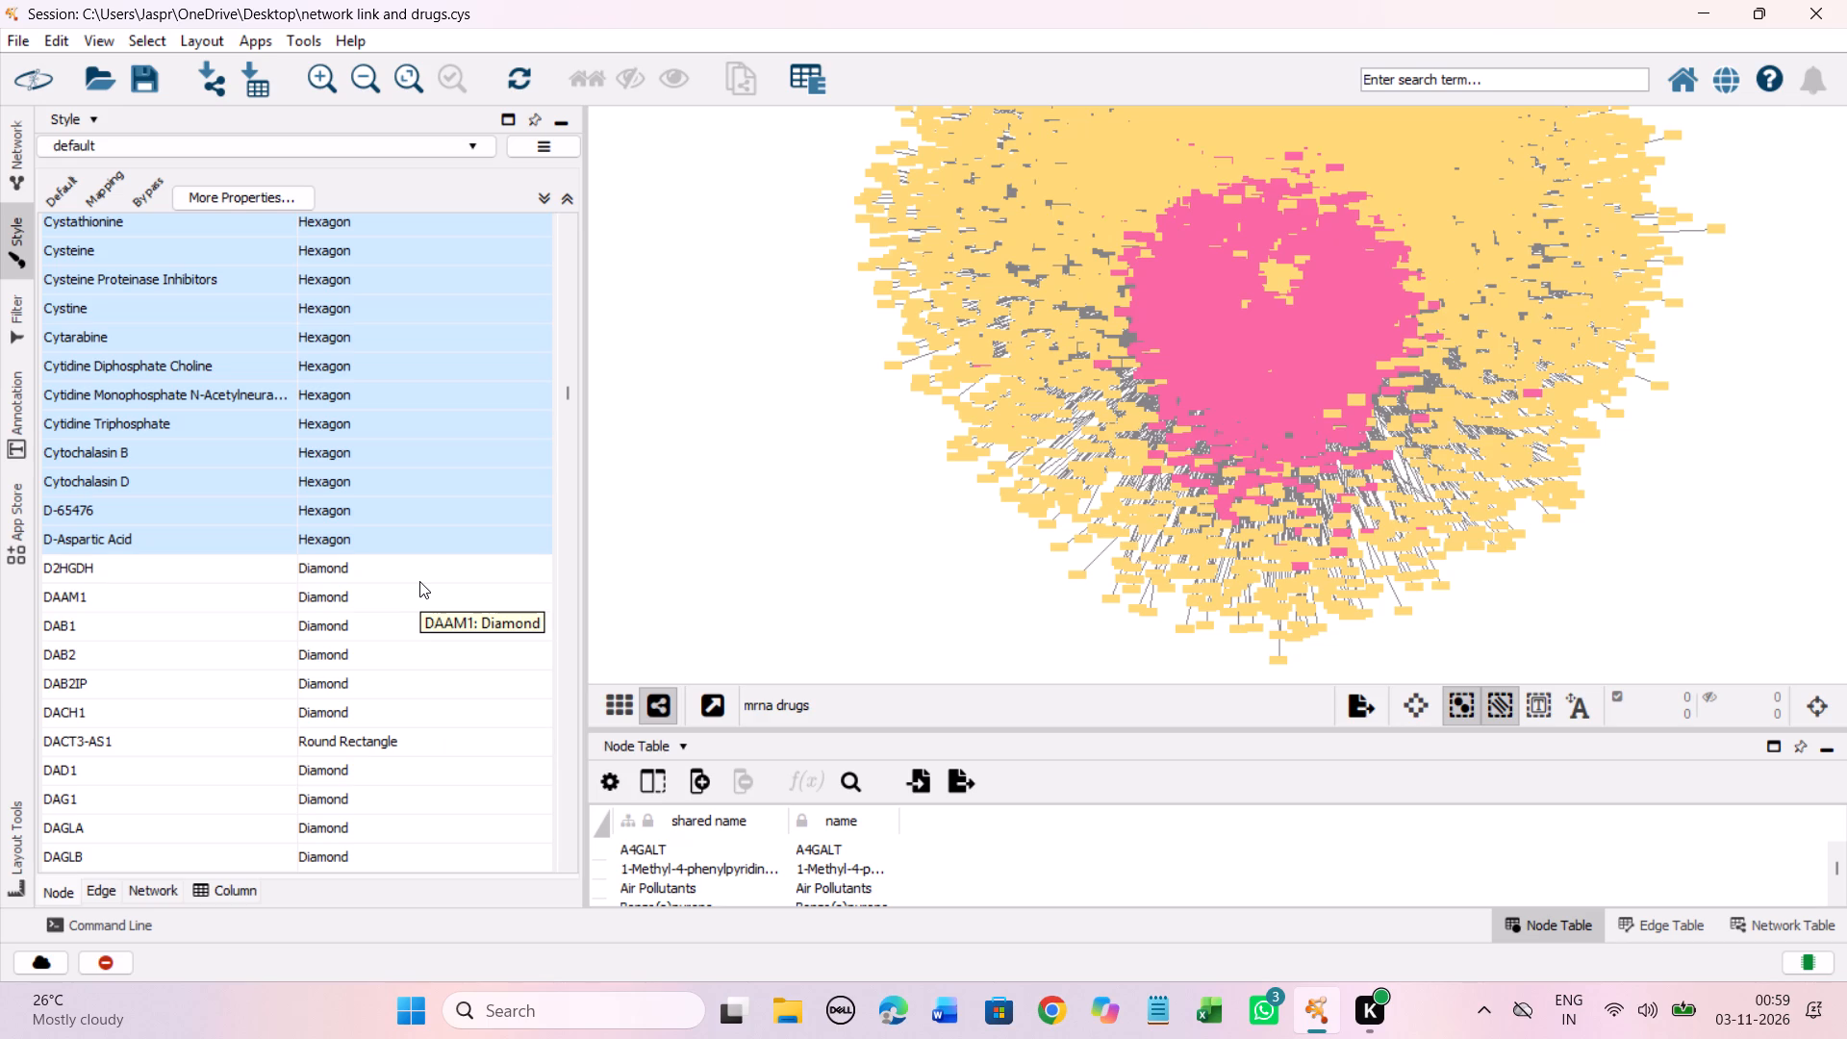
{"action": "scroll", "coordinate": [418, 564], "scroll_direction": "down", "scroll_amount": 2}
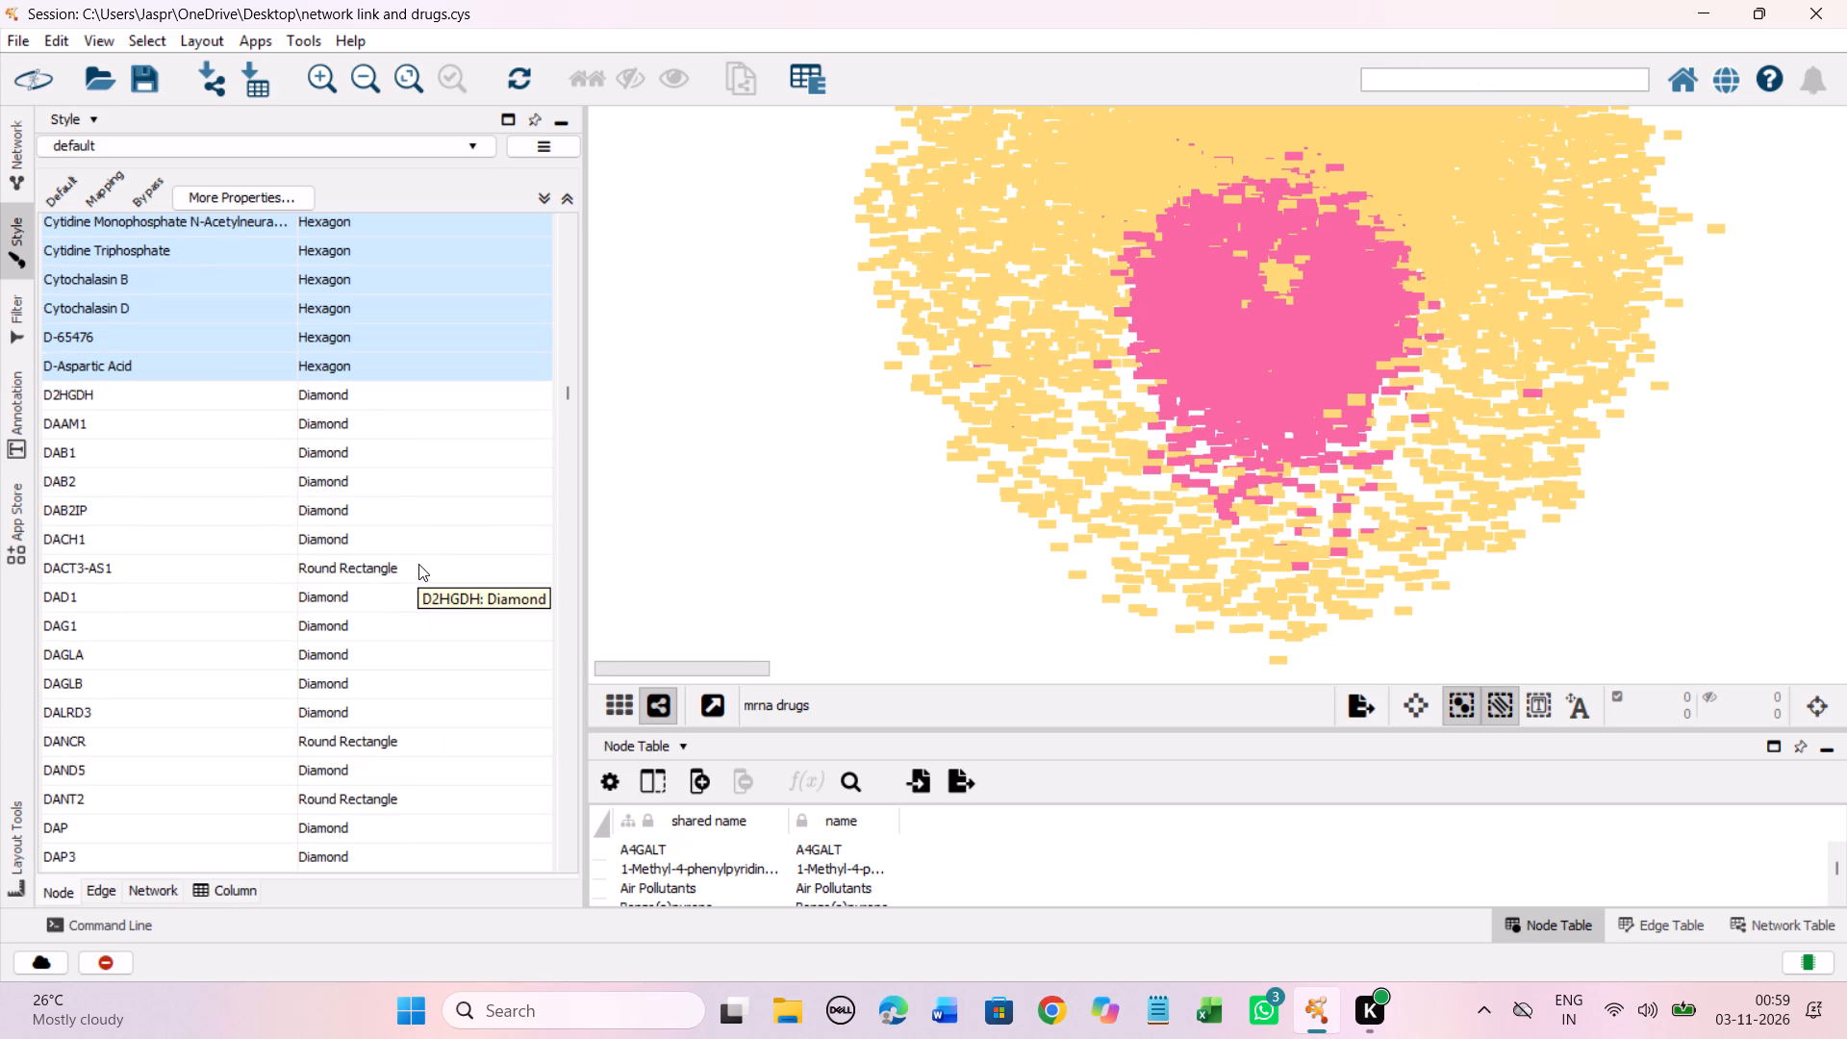
{"action": "scroll", "coordinate": [418, 564], "scroll_direction": "down", "scroll_amount": 2}
{"action": "scroll", "coordinate": [415, 556], "scroll_direction": "down", "scroll_amount": 20}
{"action": "scroll", "coordinate": [415, 556], "scroll_direction": "down", "scroll_amount": 14}
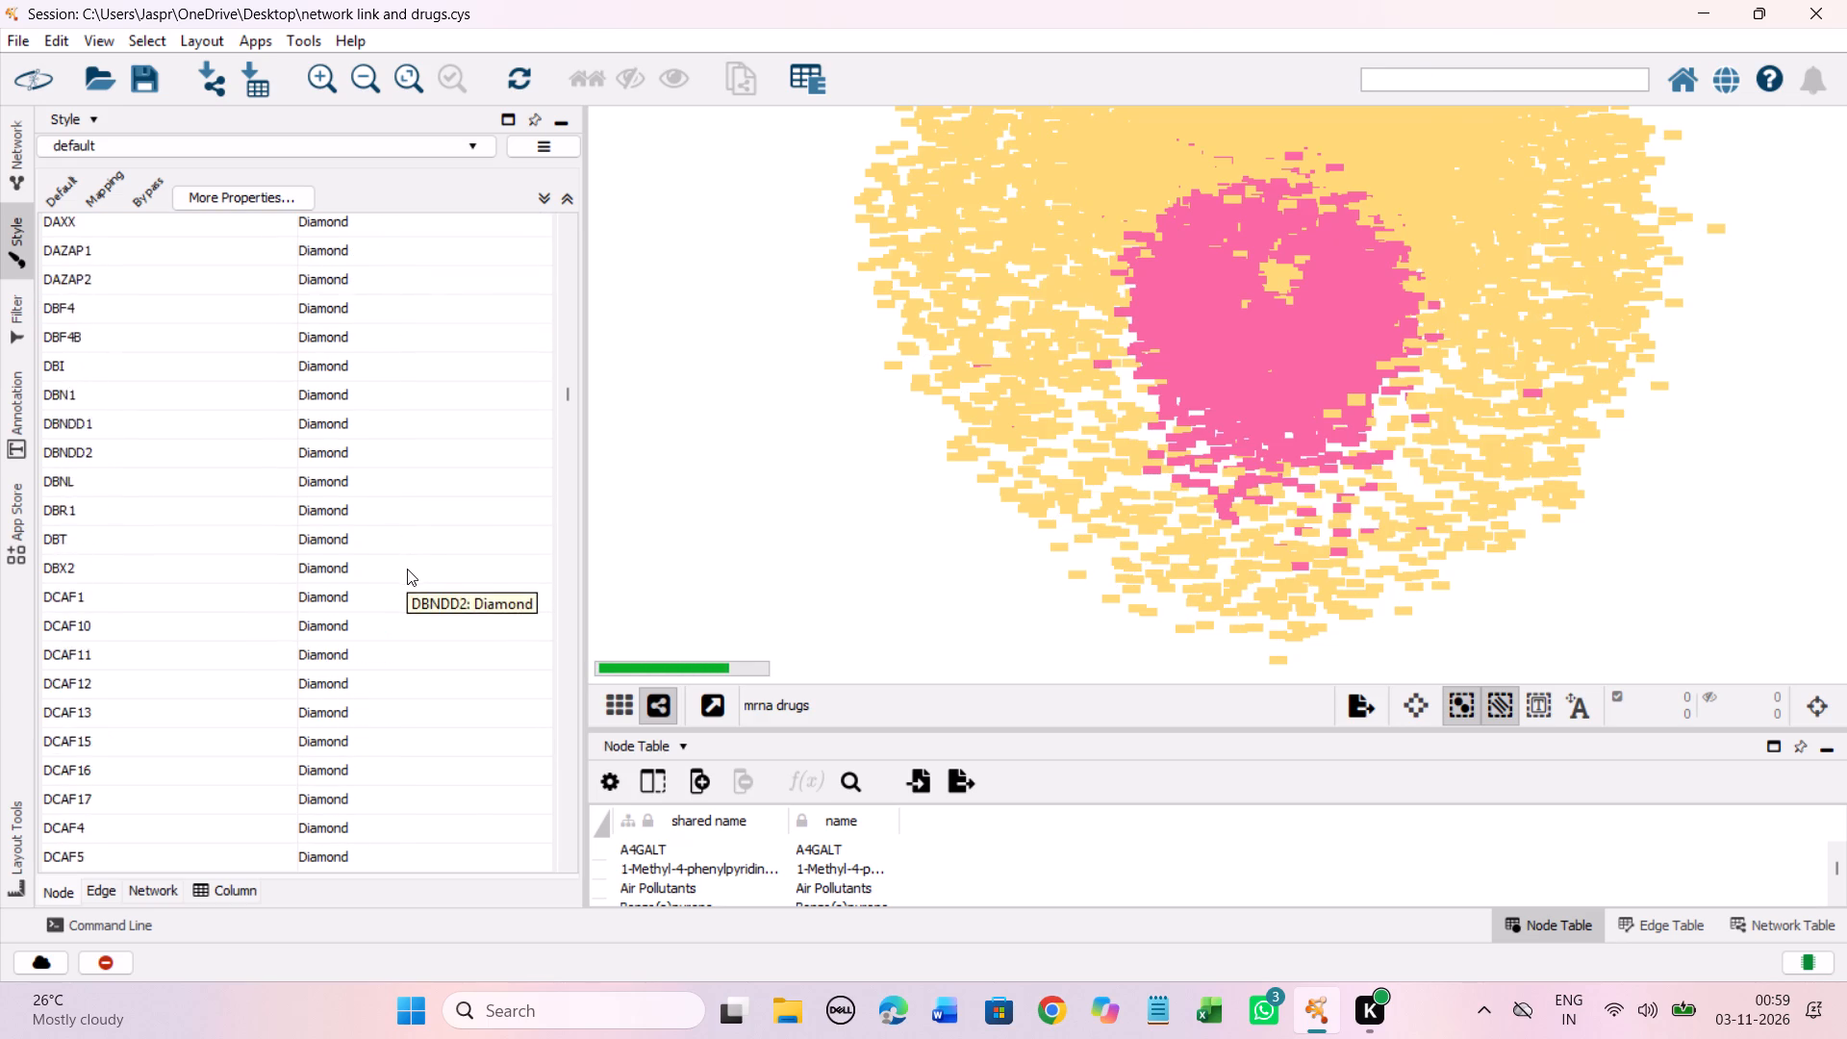
{"action": "scroll", "coordinate": [407, 569], "scroll_direction": "down", "scroll_amount": 20}
{"action": "scroll", "coordinate": [407, 569], "scroll_direction": "down", "scroll_amount": 20}
{"action": "scroll", "coordinate": [407, 569], "scroll_direction": "down", "scroll_amount": 5}
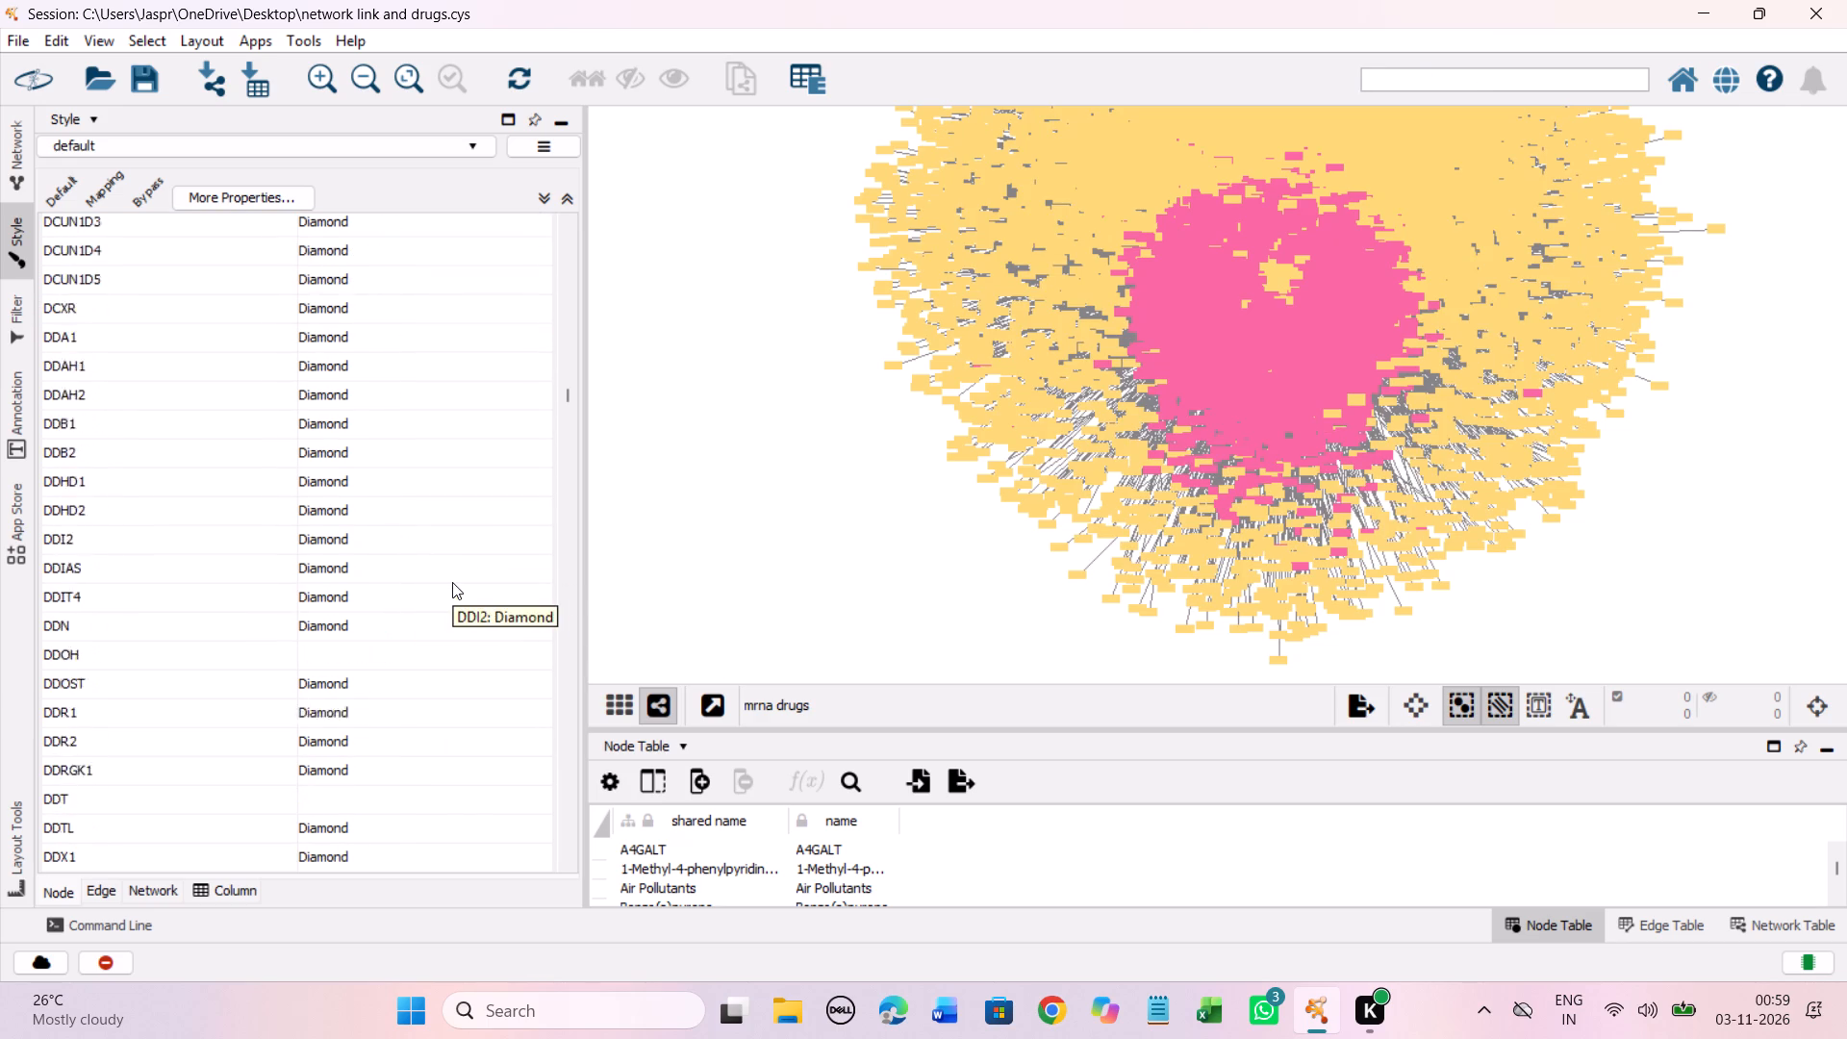
{"action": "left_click", "coordinate": [313, 558]}
{"action": "right_click", "coordinate": [313, 558]}
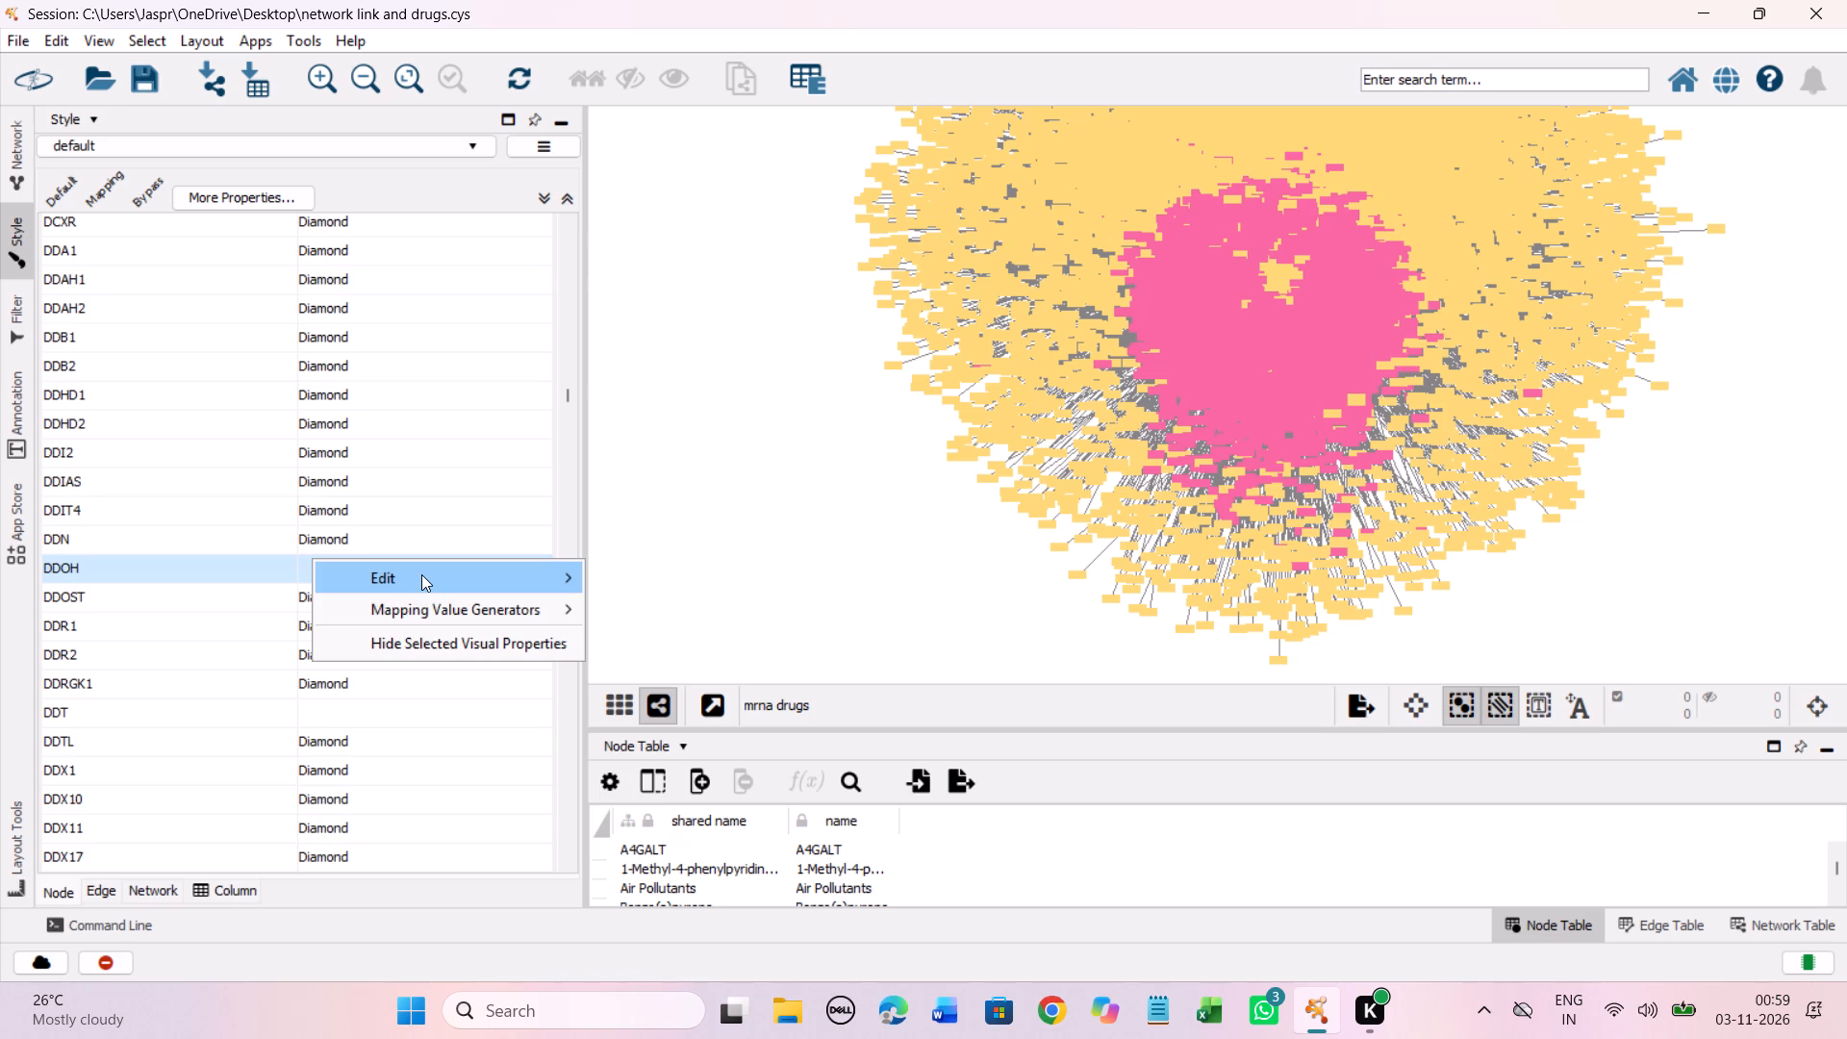
{"action": "left_click", "coordinate": [421, 574]}
{"action": "left_click", "coordinate": [672, 579]}
{"action": "left_click", "coordinate": [276, 474]}
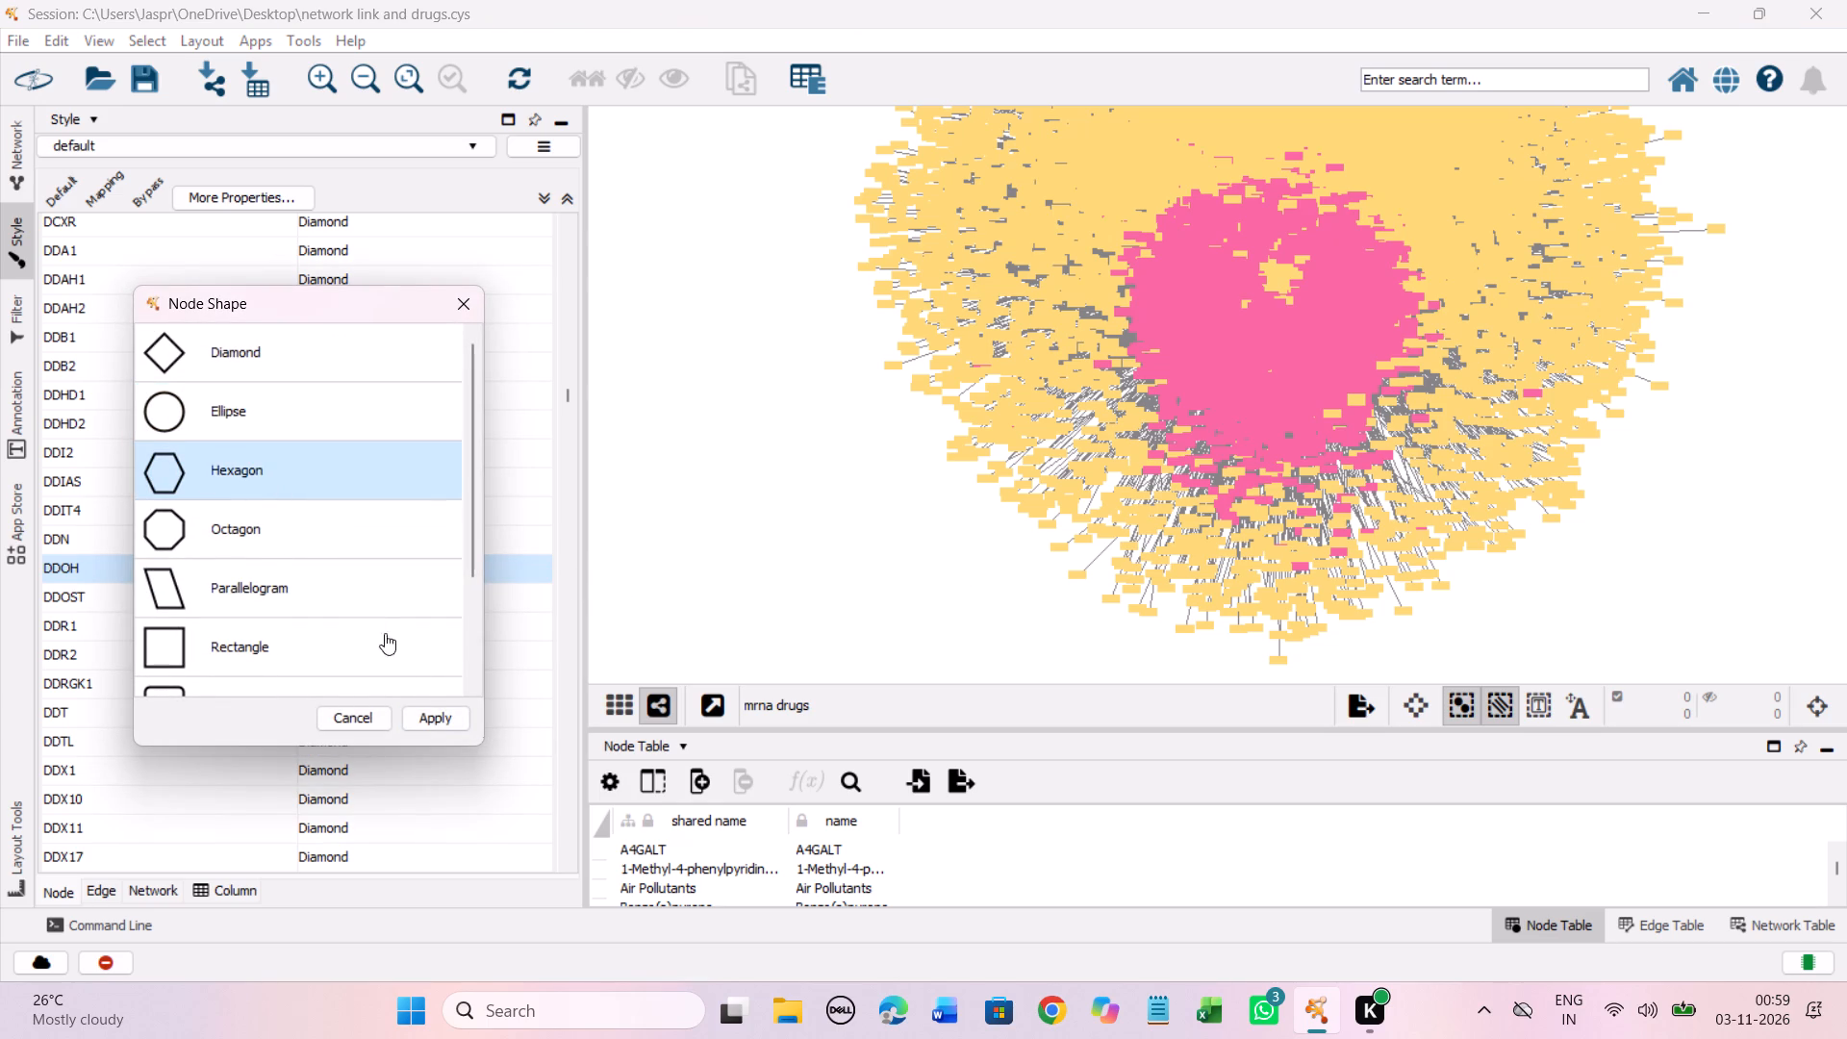
{"action": "left_click", "coordinate": [432, 707]}
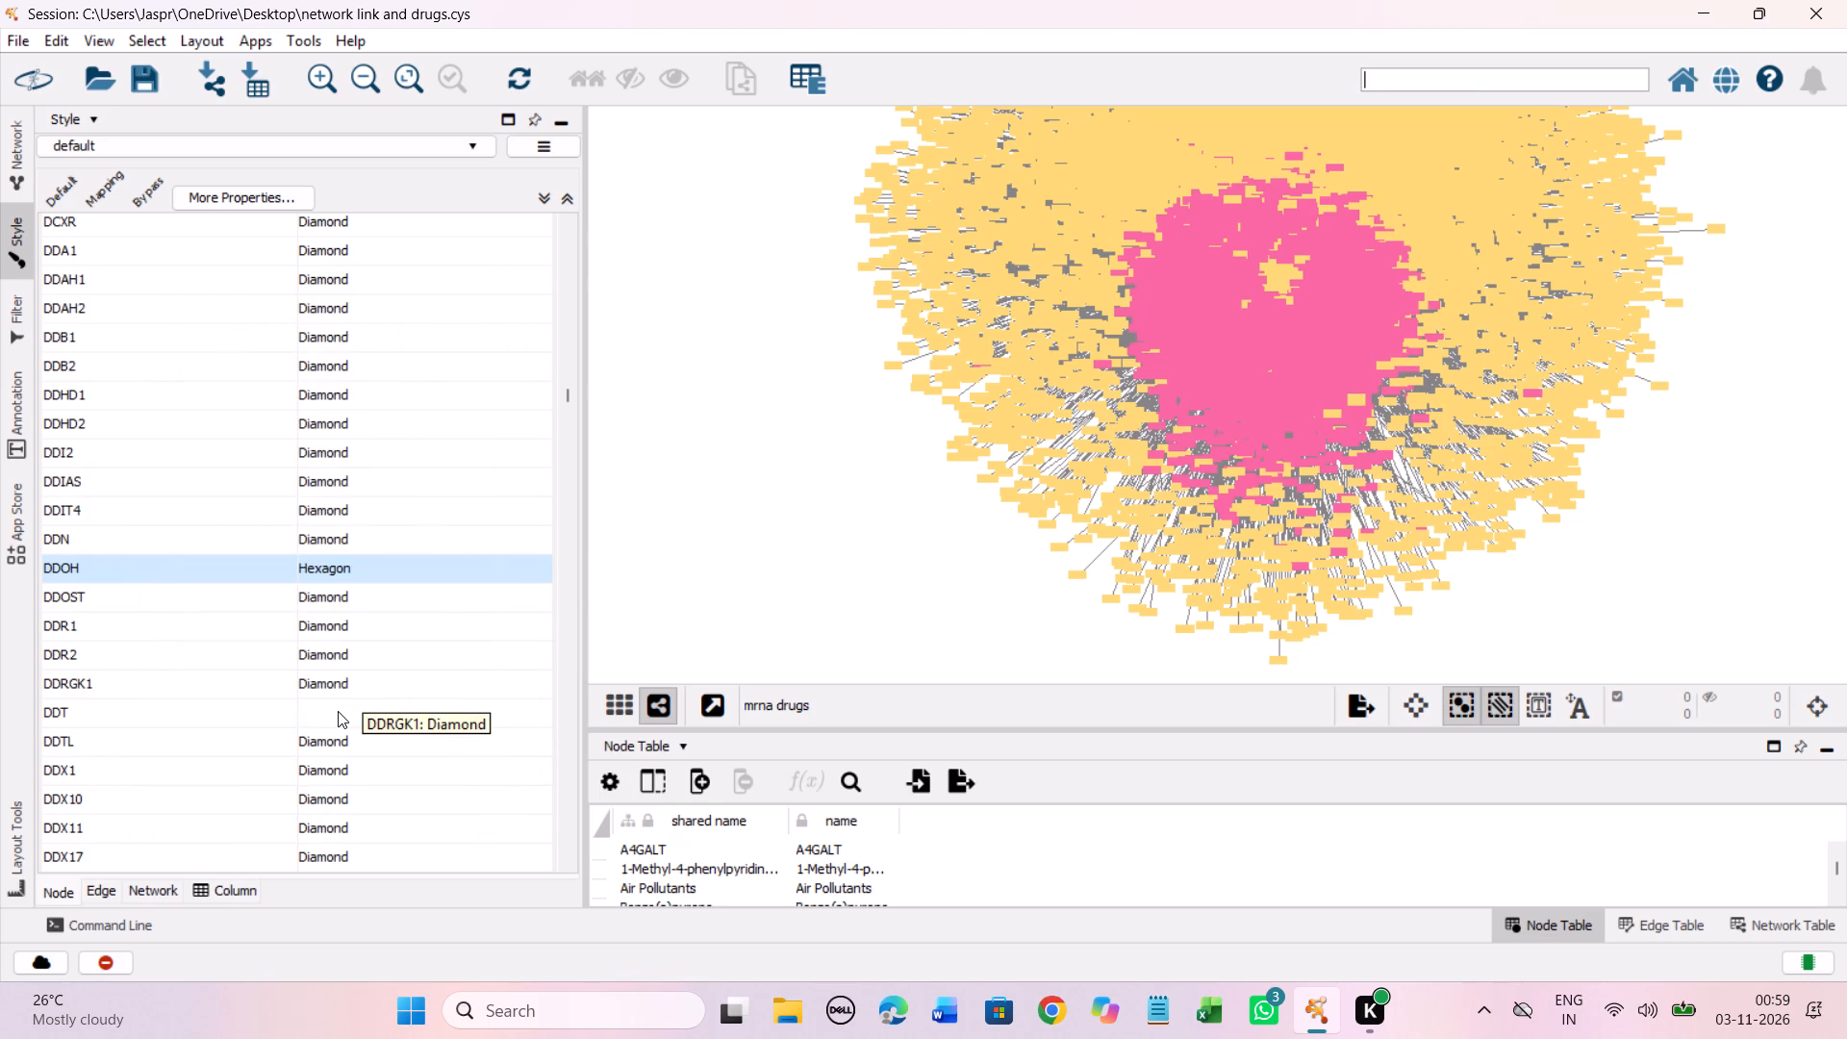
Set the discrete node shape mapping for DDT to Hexagon.
{"action": "left_click", "coordinate": [338, 711]}
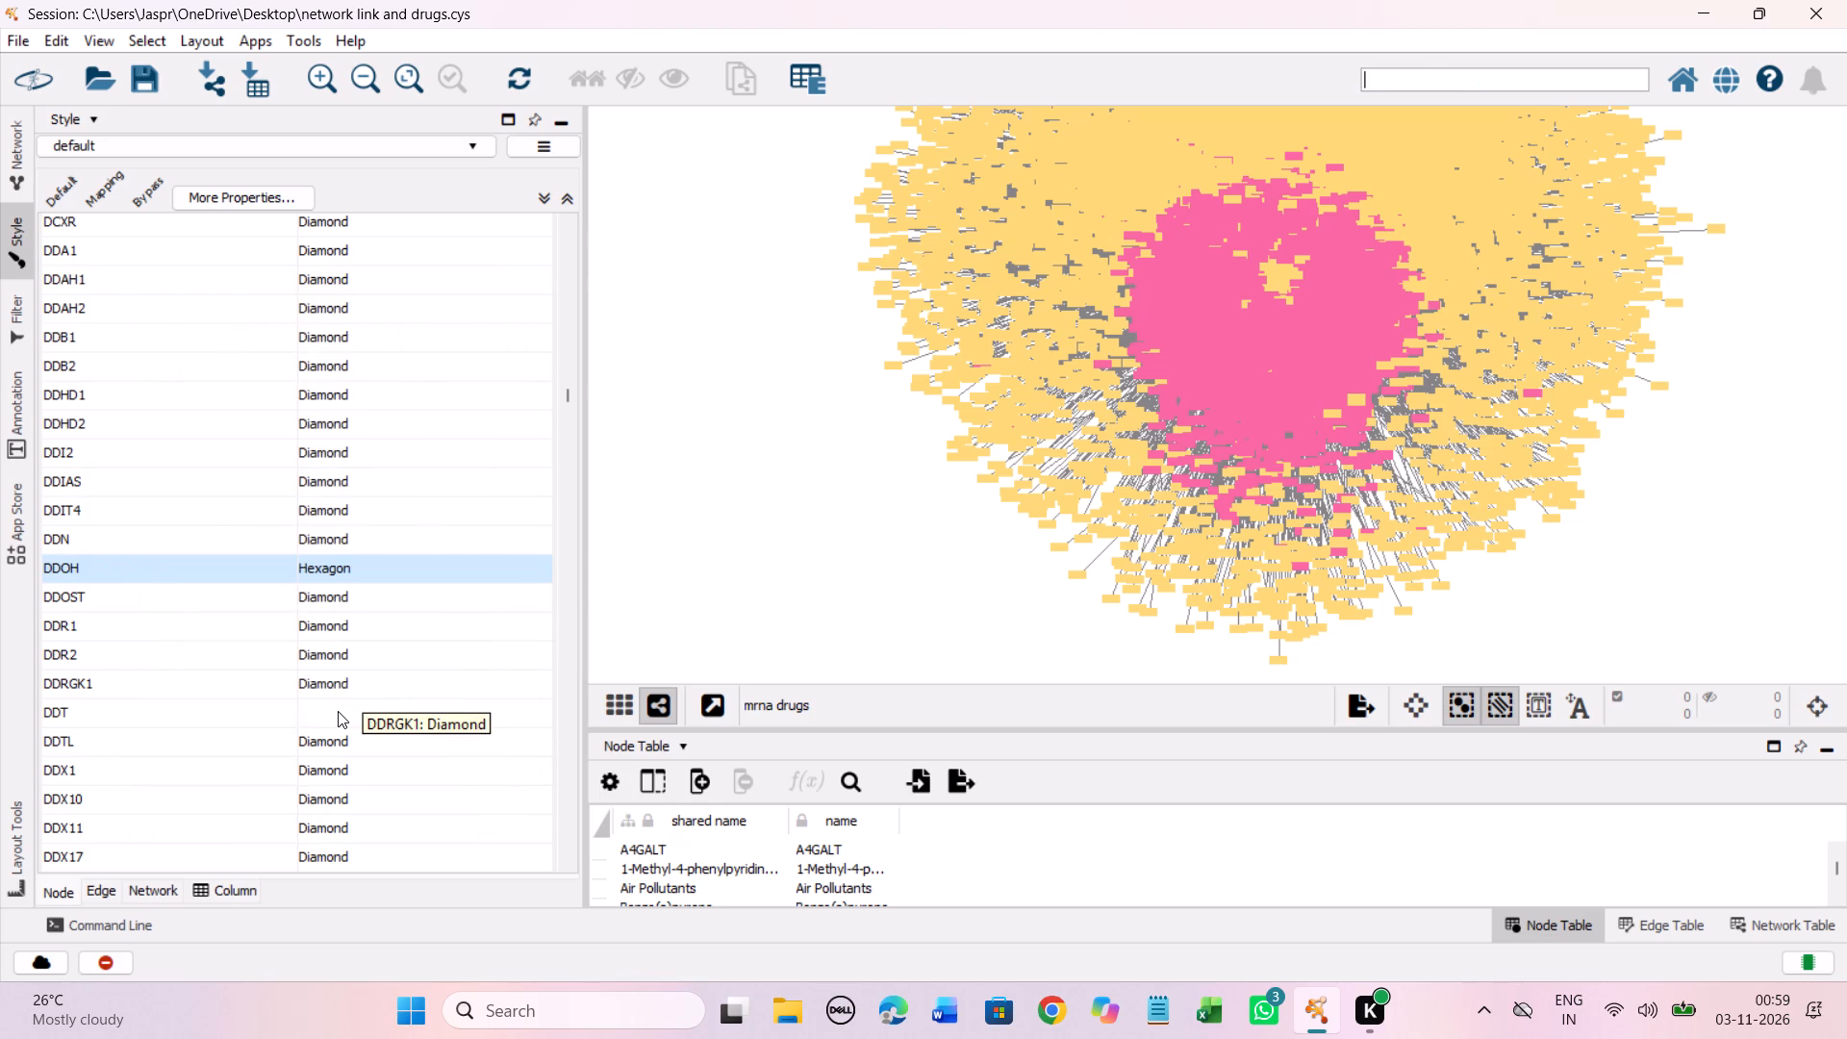
{"action": "left_click", "coordinate": [338, 711]}
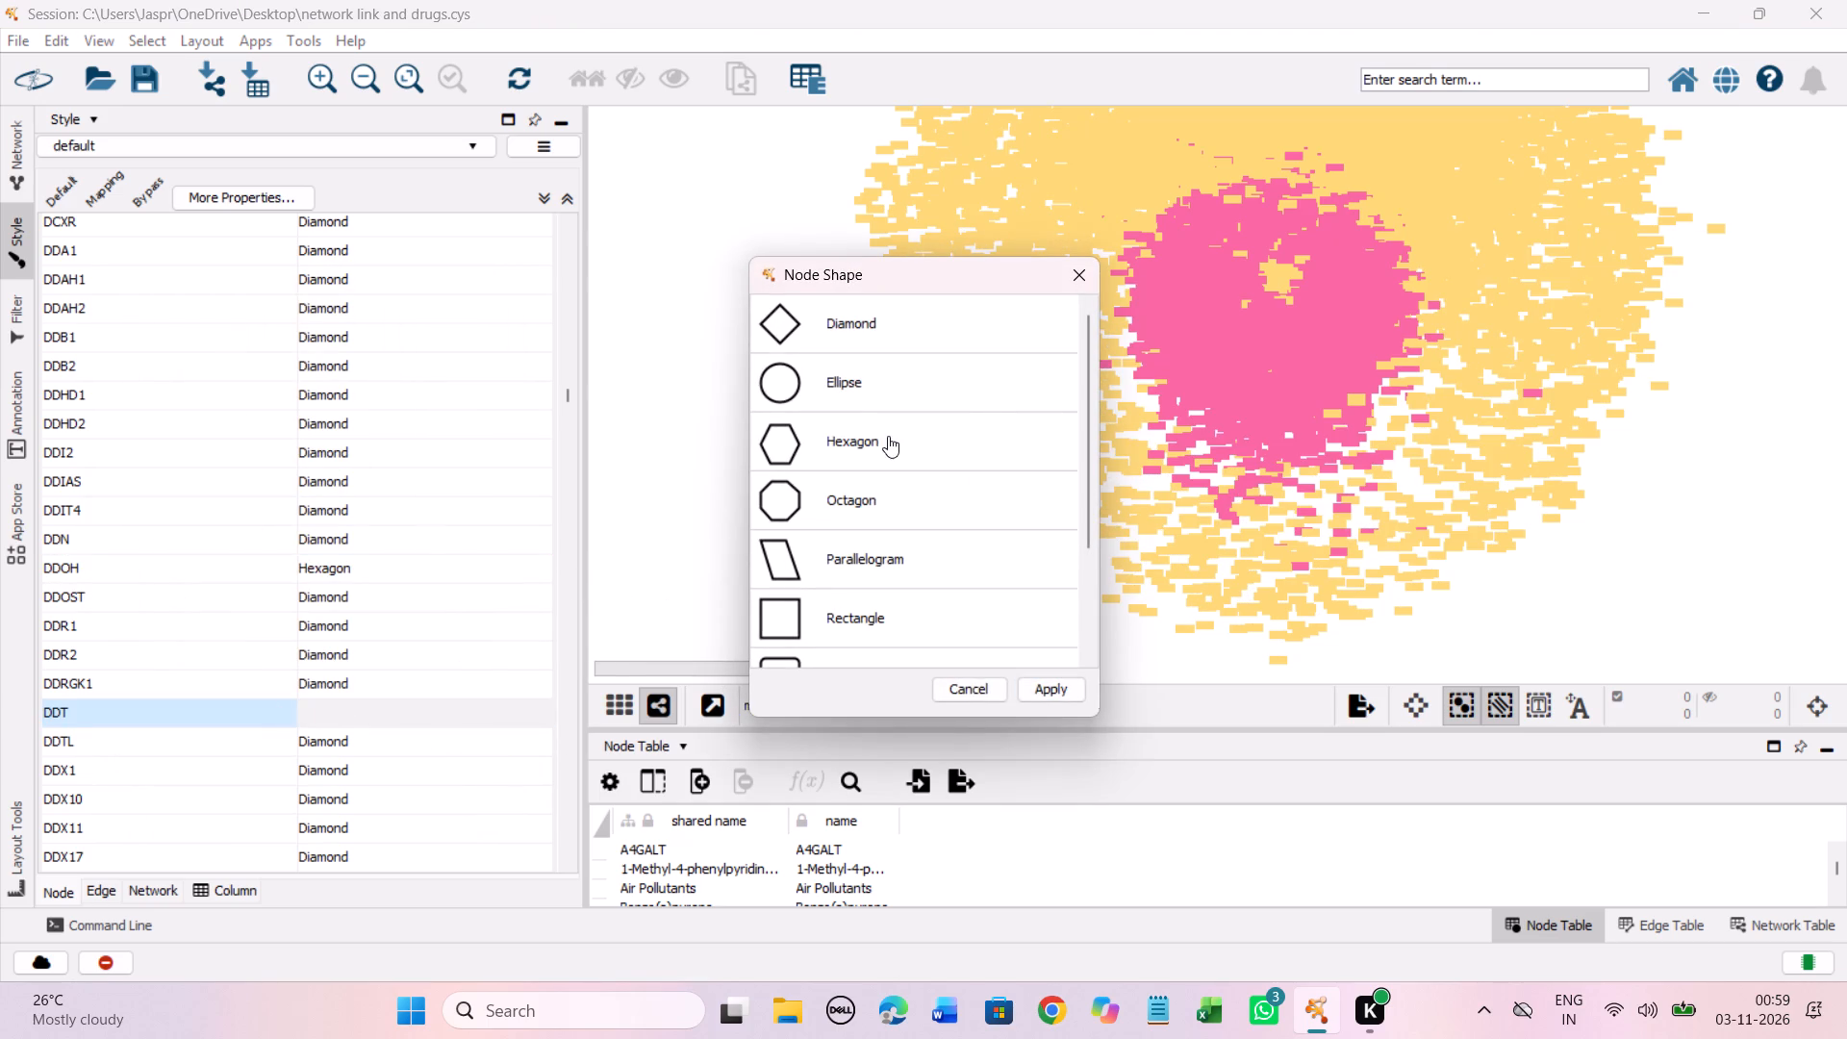
{"action": "left_click", "coordinate": [888, 437]}
{"action": "left_click", "coordinate": [1068, 692]}
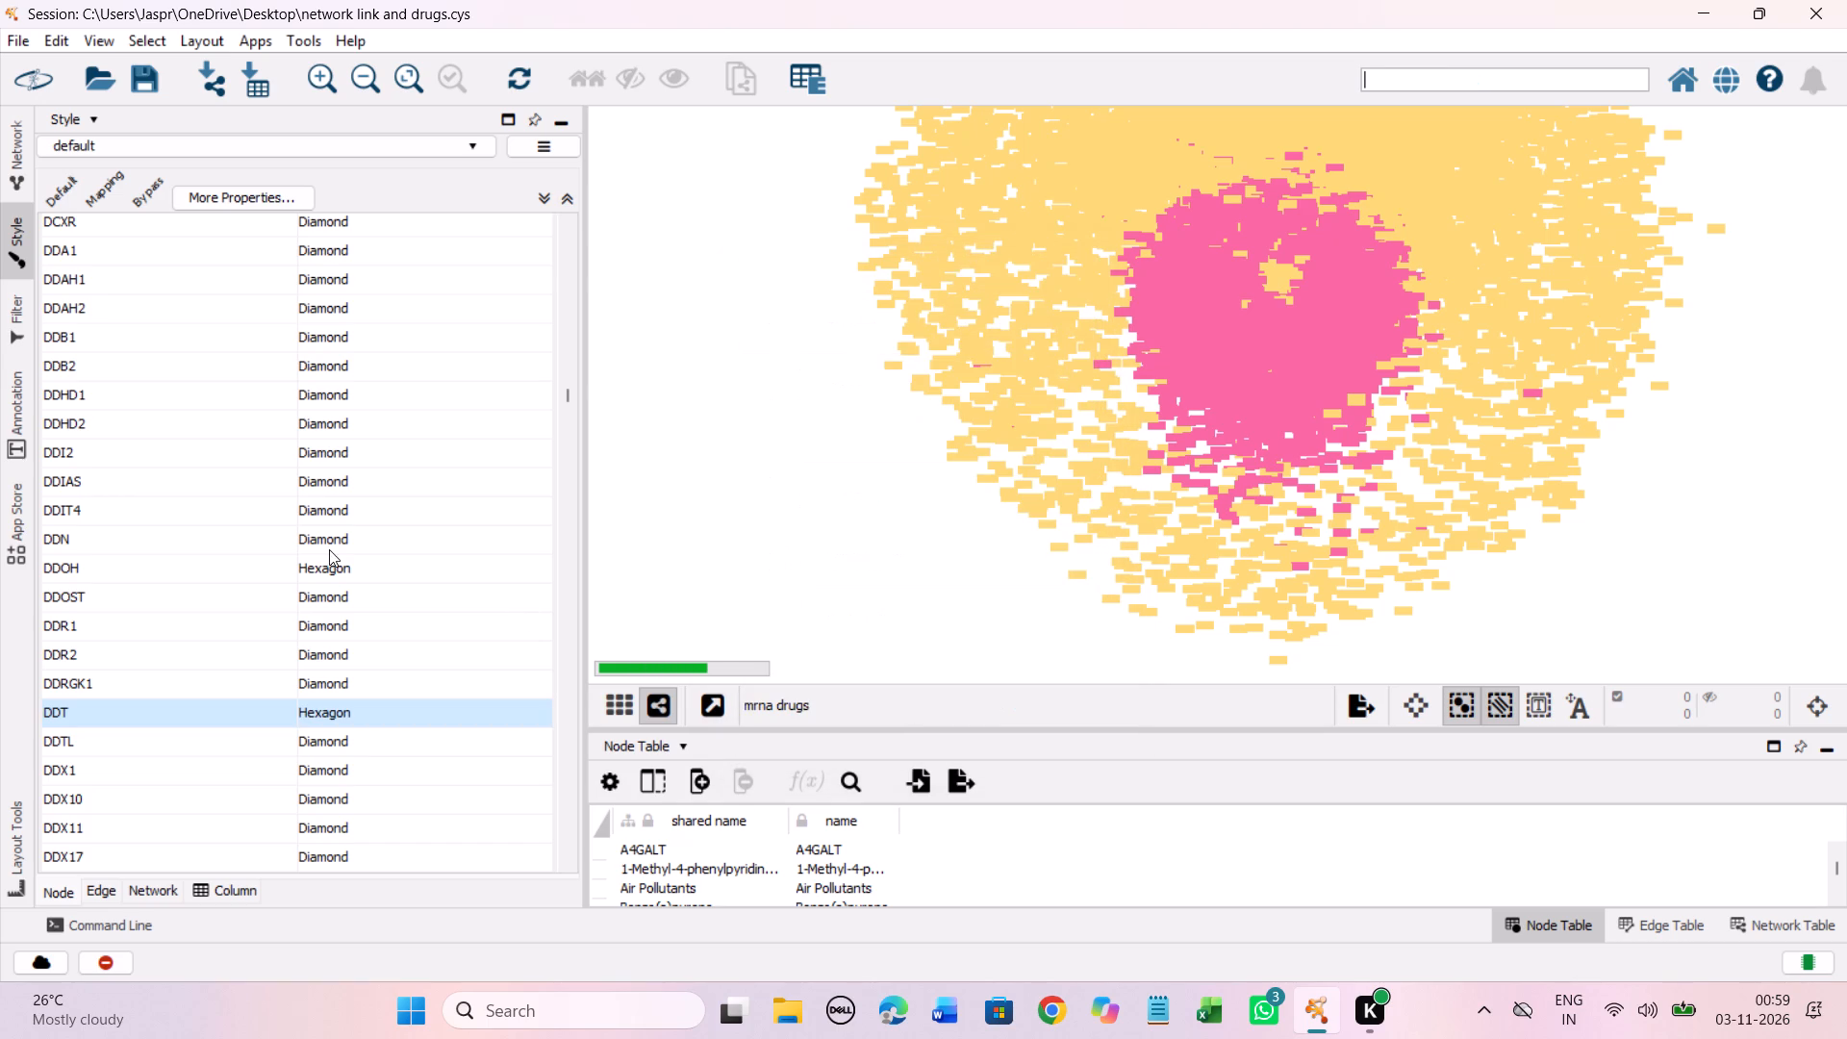
Set the discrete node shape mapping for DEAP-C16Y peptide to Hexagon.
{"action": "scroll", "coordinate": [380, 545], "scroll_direction": "down", "scroll_amount": 8}
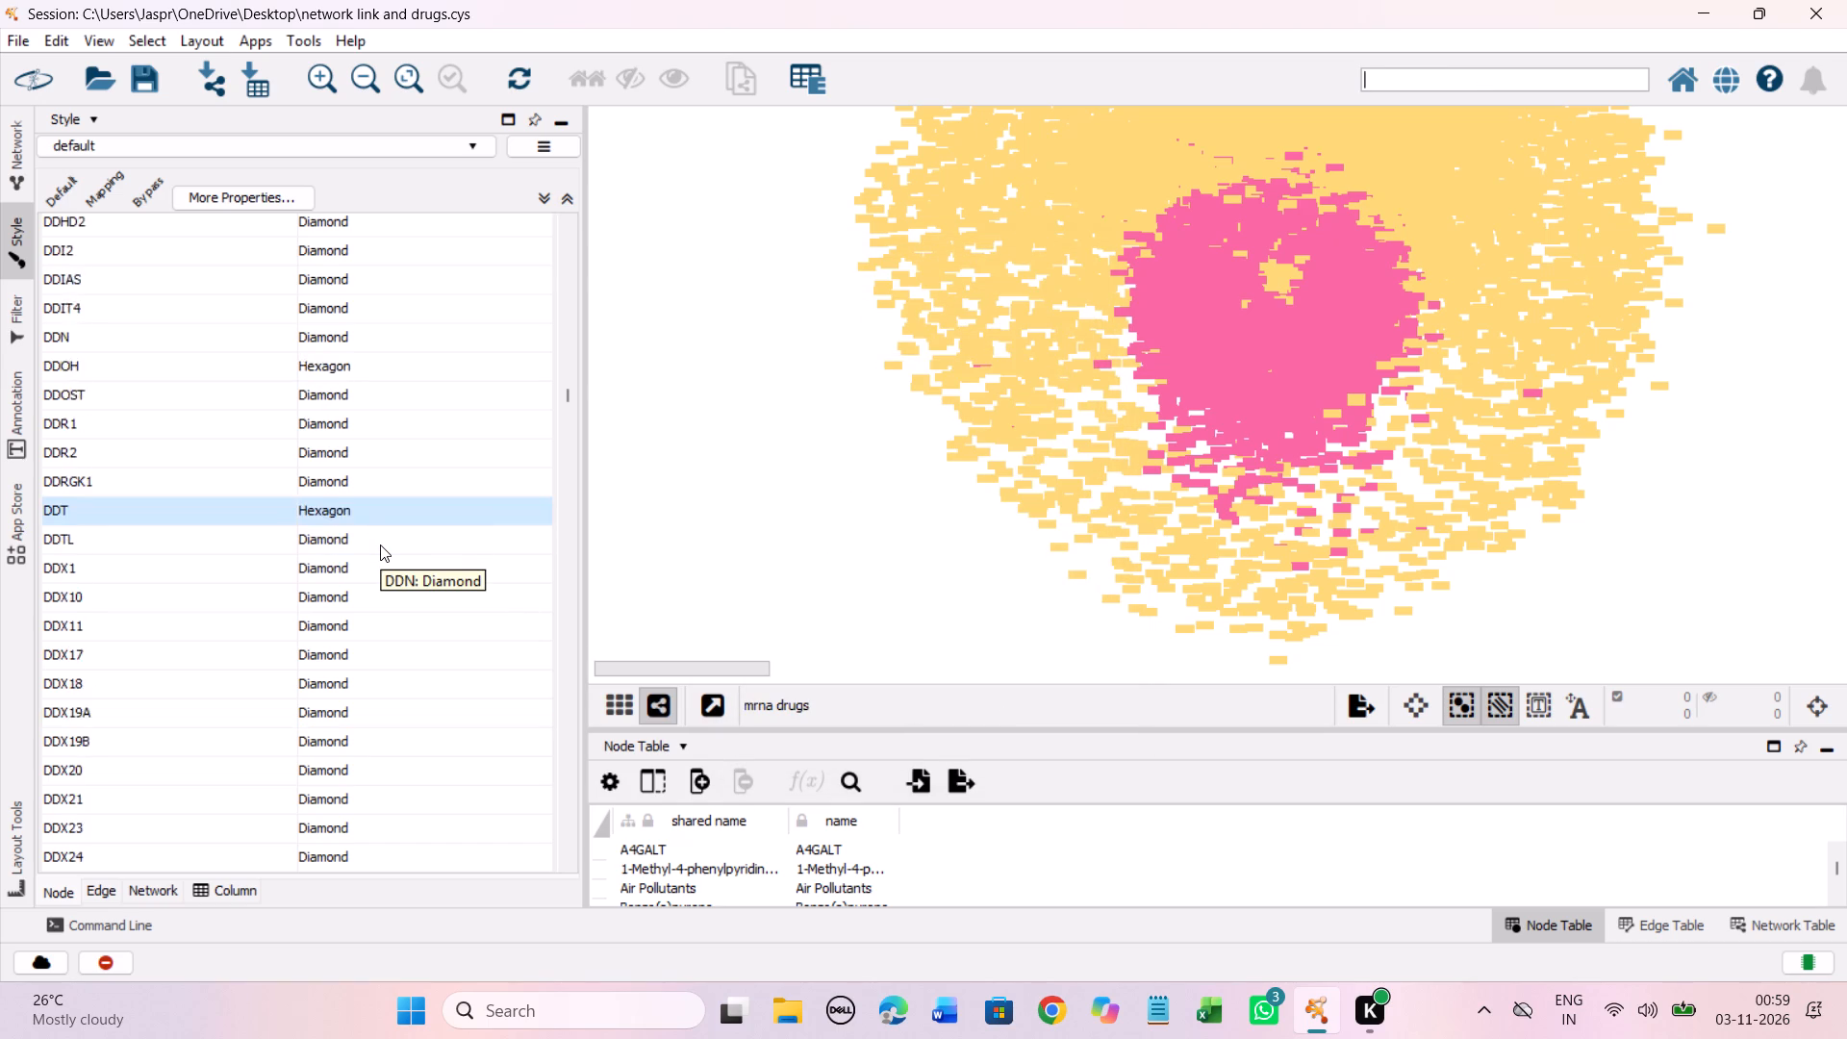
{"action": "scroll", "coordinate": [380, 545], "scroll_direction": "down", "scroll_amount": 20}
{"action": "scroll", "coordinate": [380, 545], "scroll_direction": "down", "scroll_amount": 18}
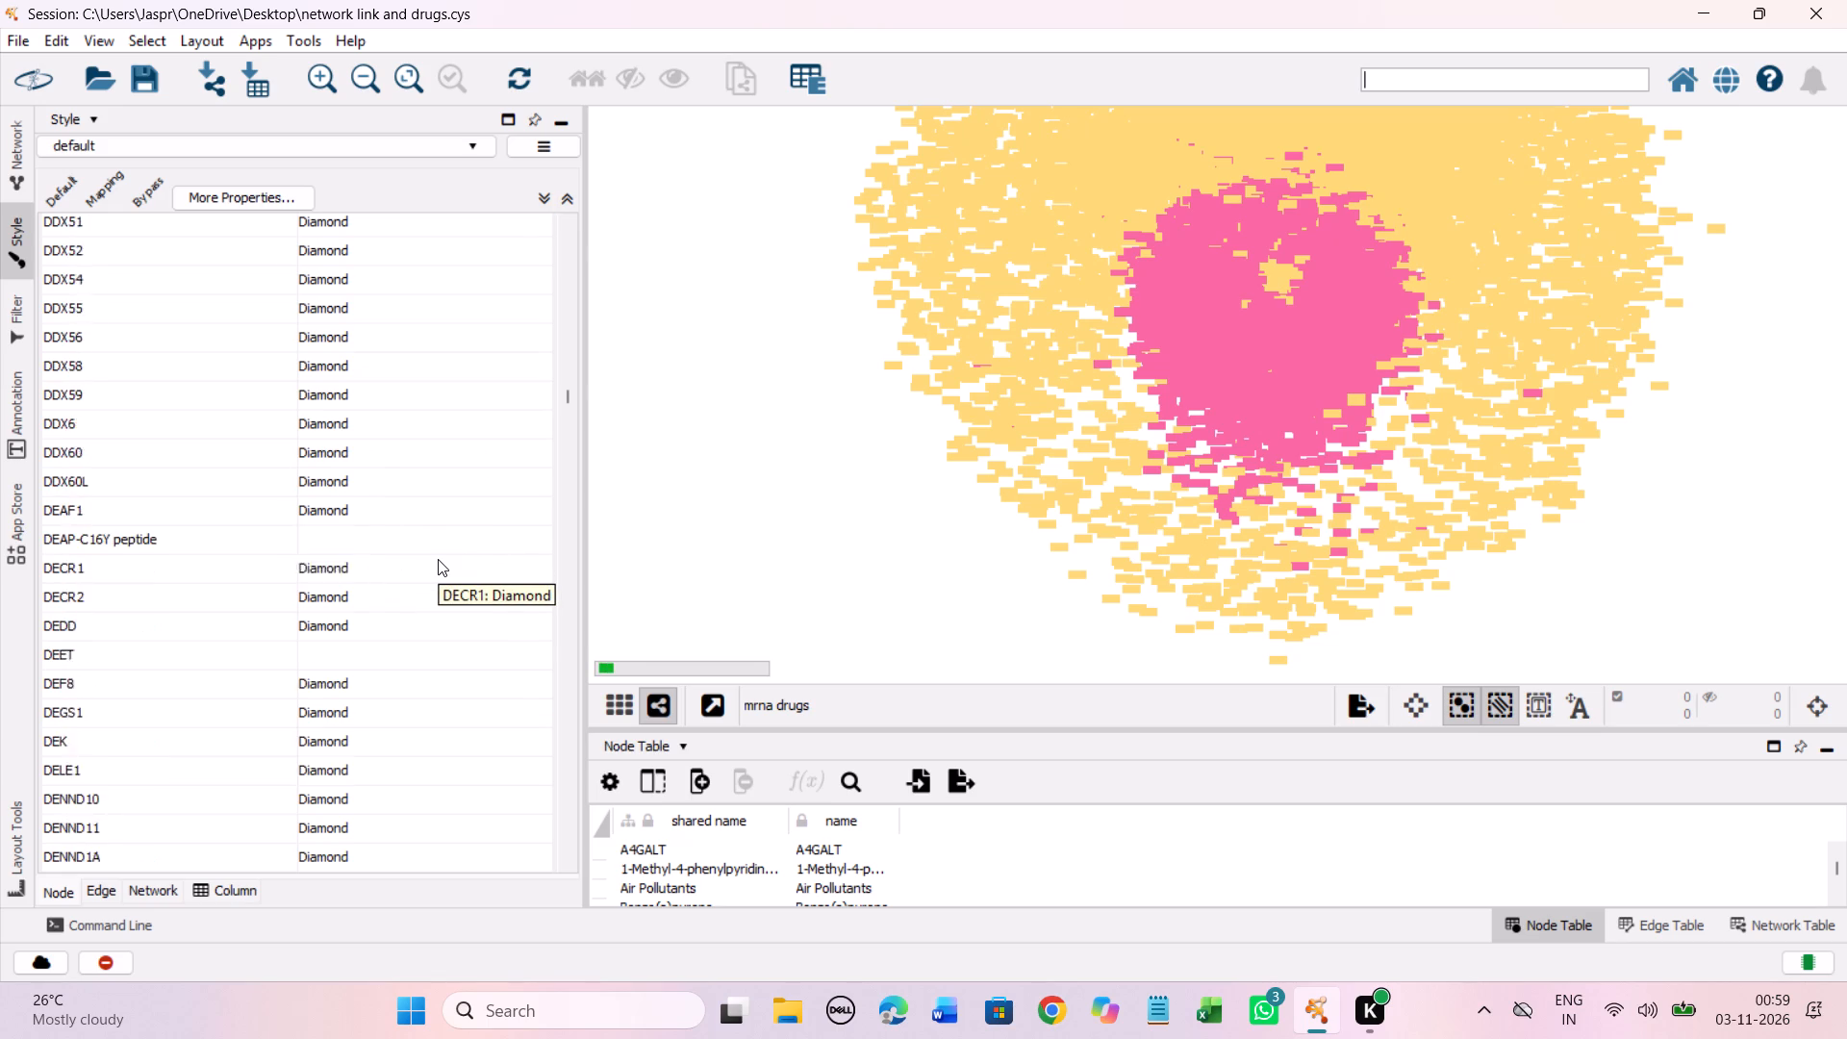
{"action": "scroll", "coordinate": [438, 559], "scroll_direction": "up", "scroll_amount": 11}
{"action": "scroll", "coordinate": [438, 559], "scroll_direction": "down", "scroll_amount": 9}
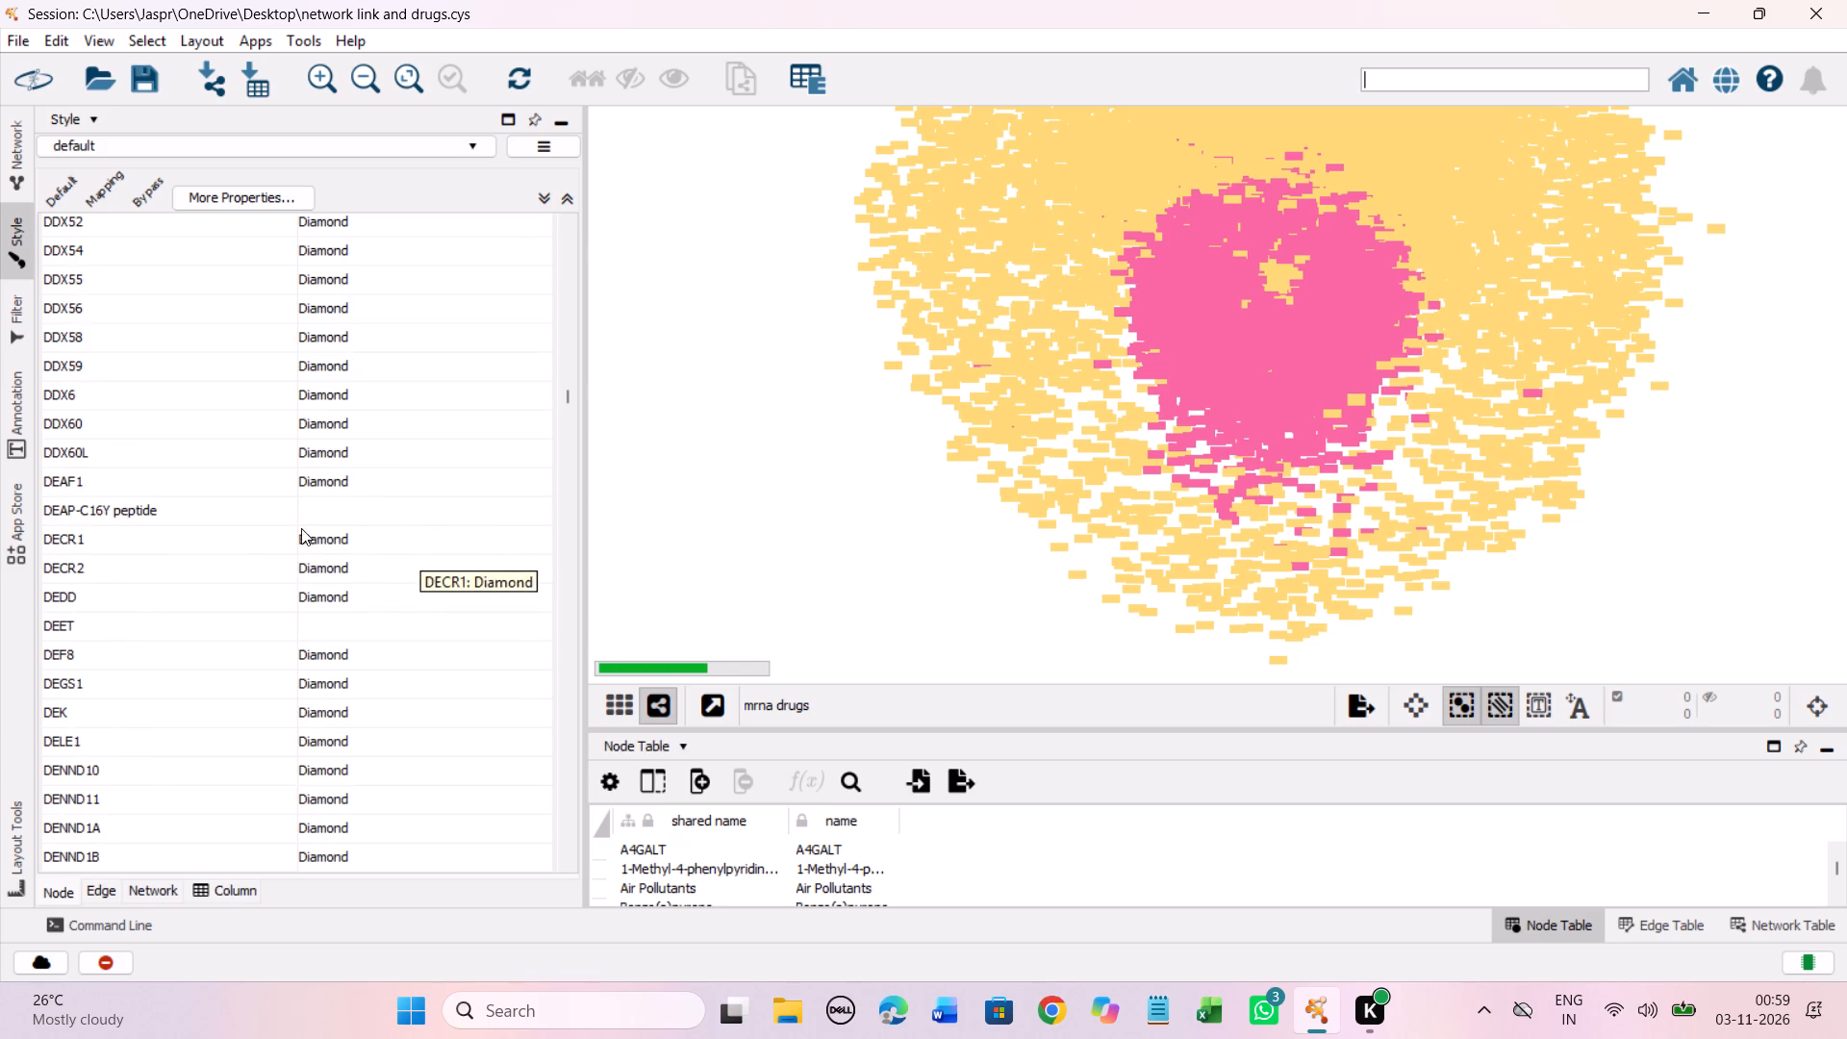
{"action": "left_click", "coordinate": [276, 511]}
{"action": "right_click", "coordinate": [276, 511]}
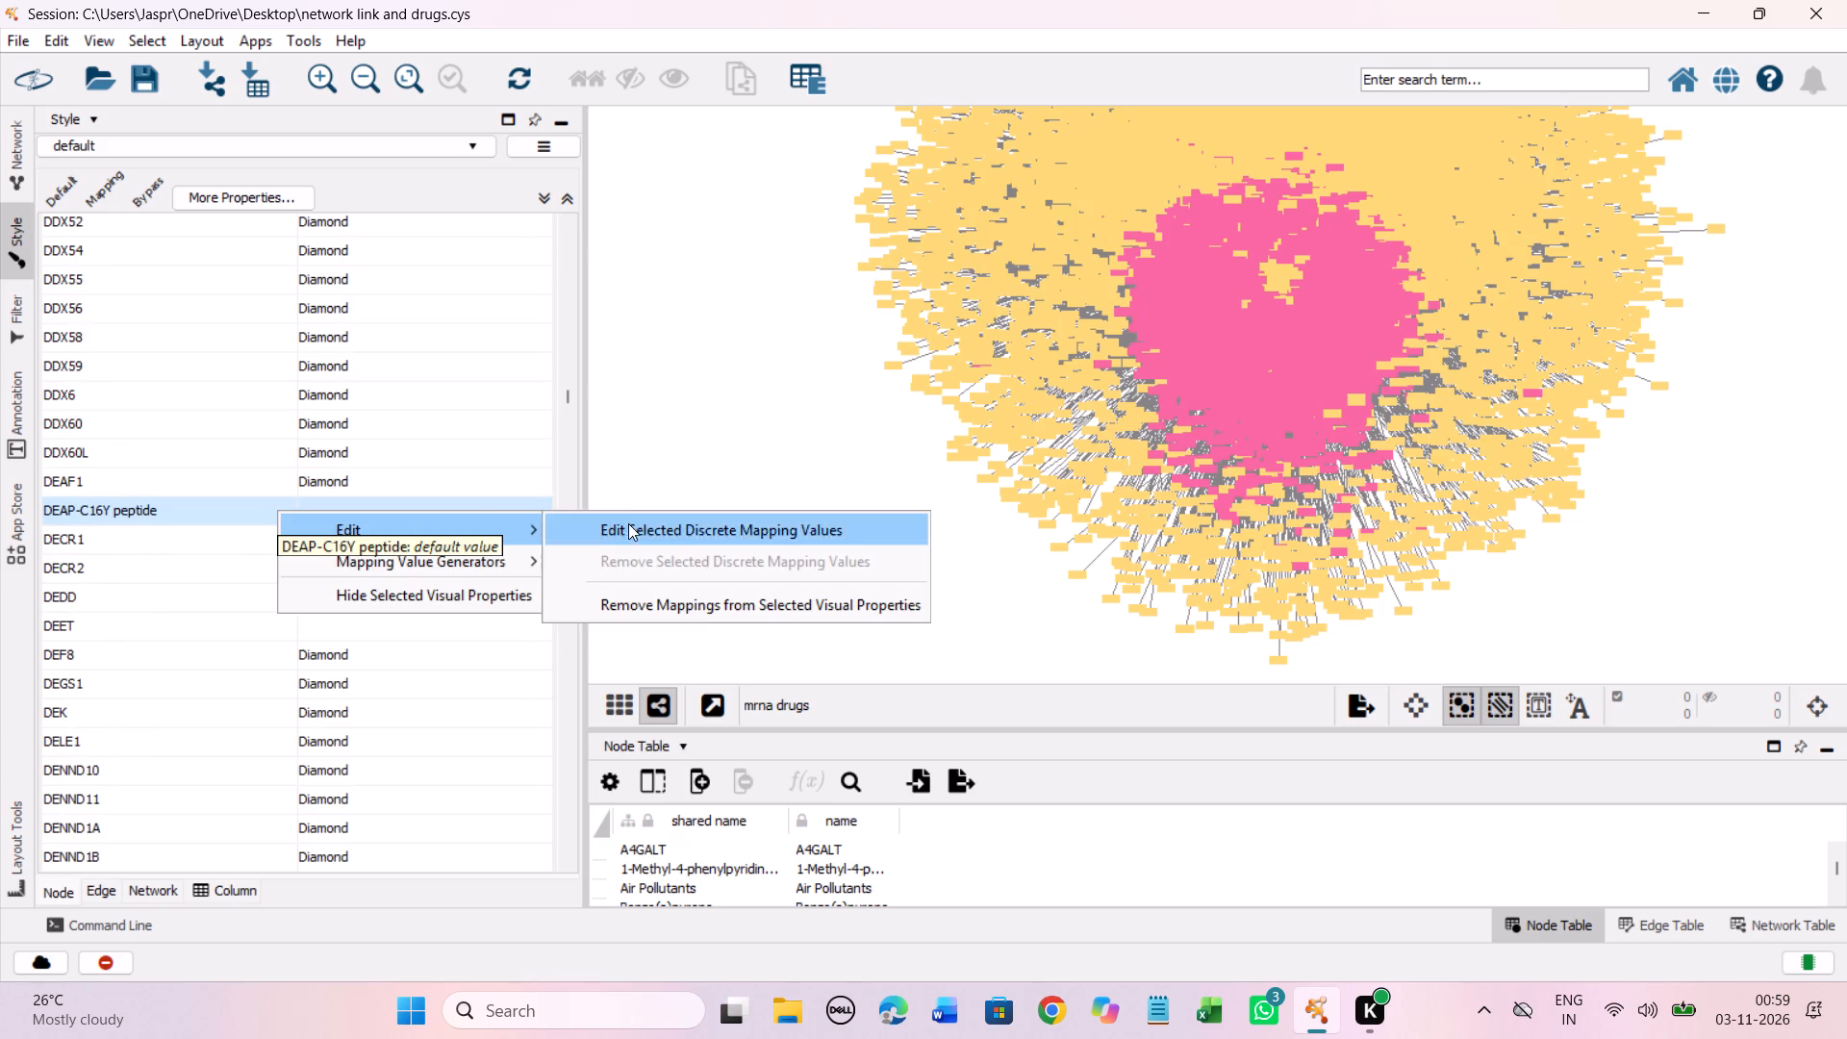
{"action": "left_click", "coordinate": [633, 524]}
{"action": "left_click", "coordinate": [264, 476]}
{"action": "left_click", "coordinate": [458, 713]}
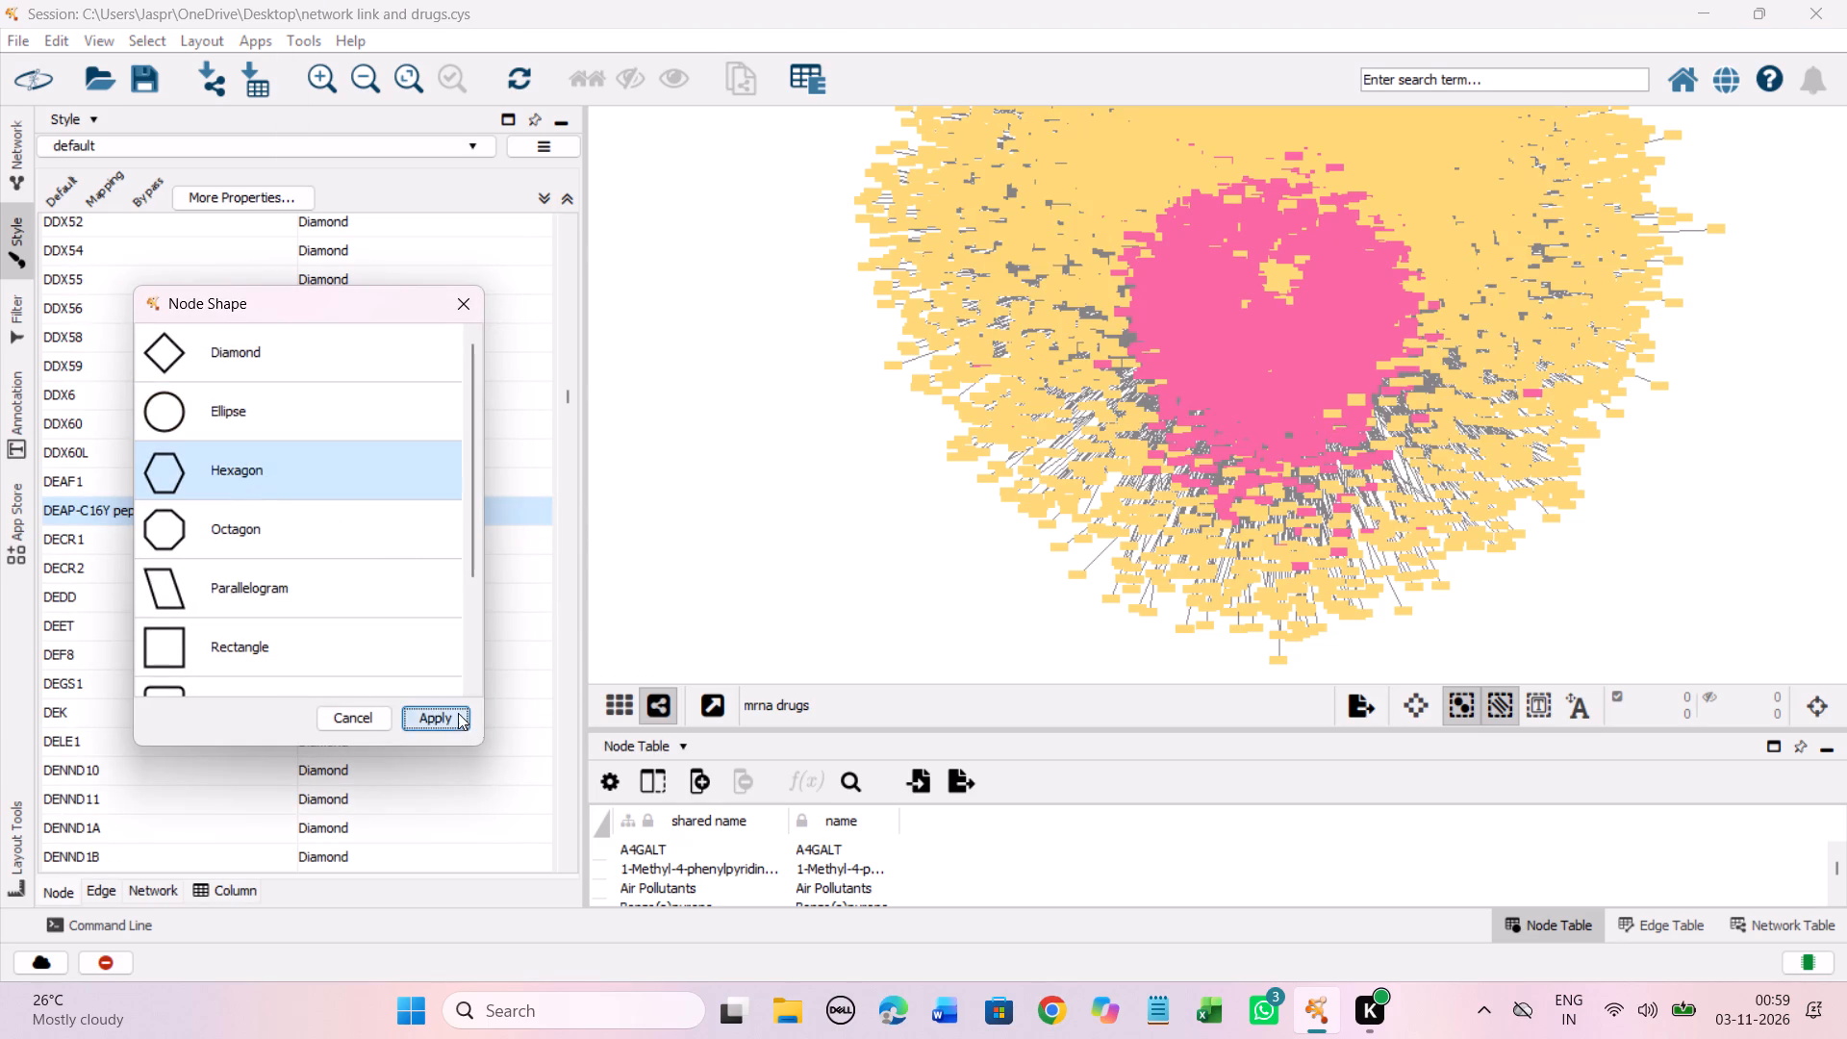
Set the discrete node shape mapping for DEET to Hexagon.
{"action": "left_click", "coordinate": [253, 623]}
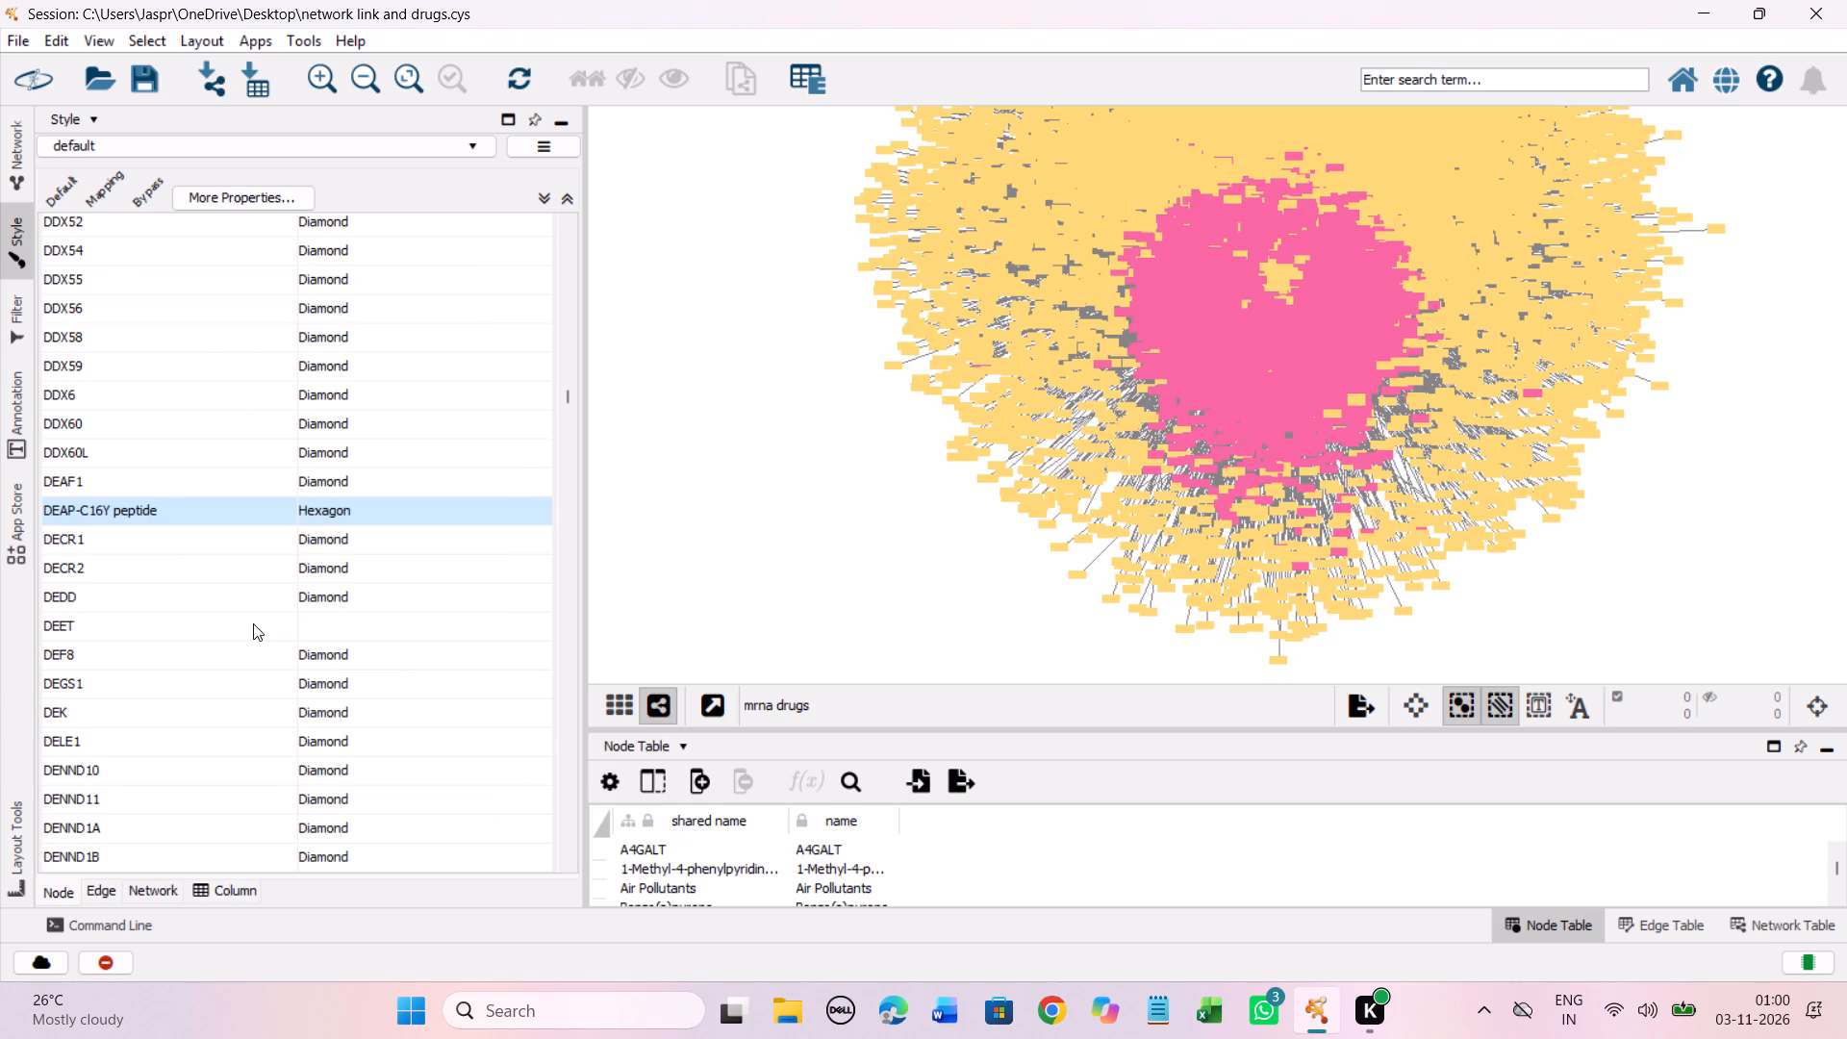
{"action": "left_click", "coordinate": [253, 623]}
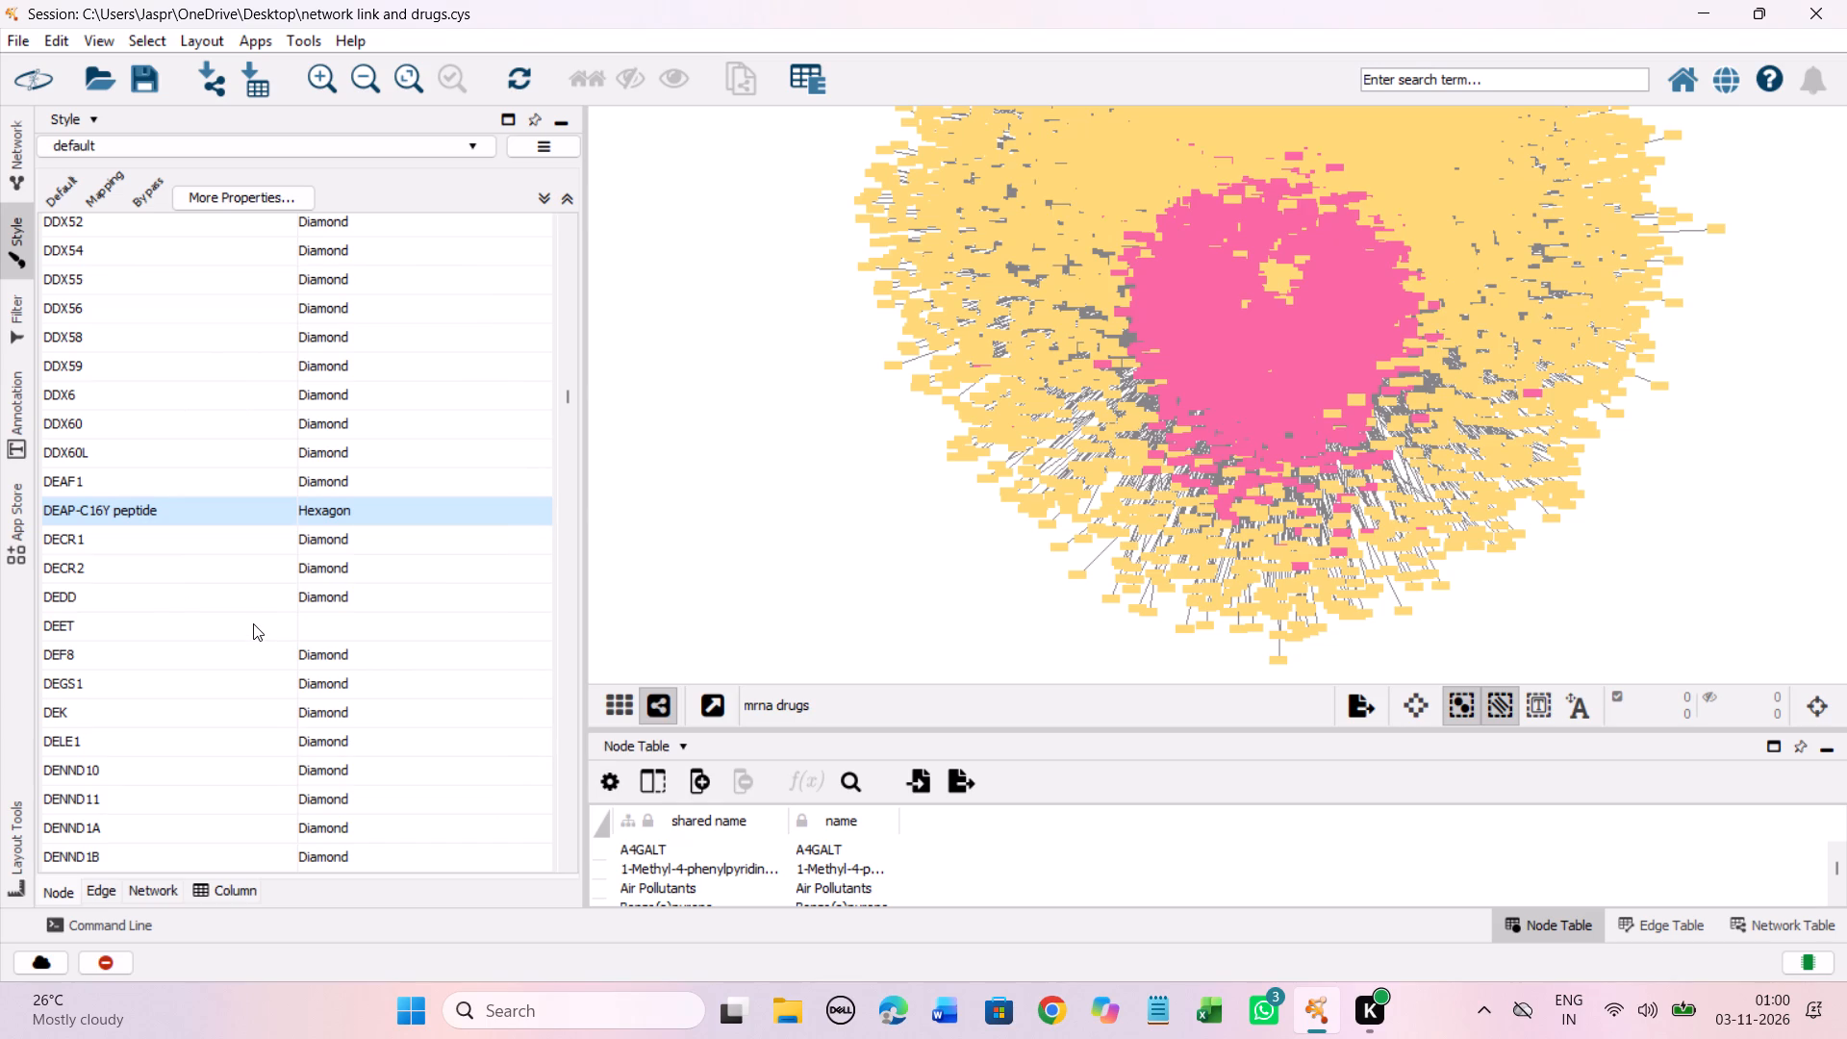
{"action": "left_click", "coordinate": [253, 623]}
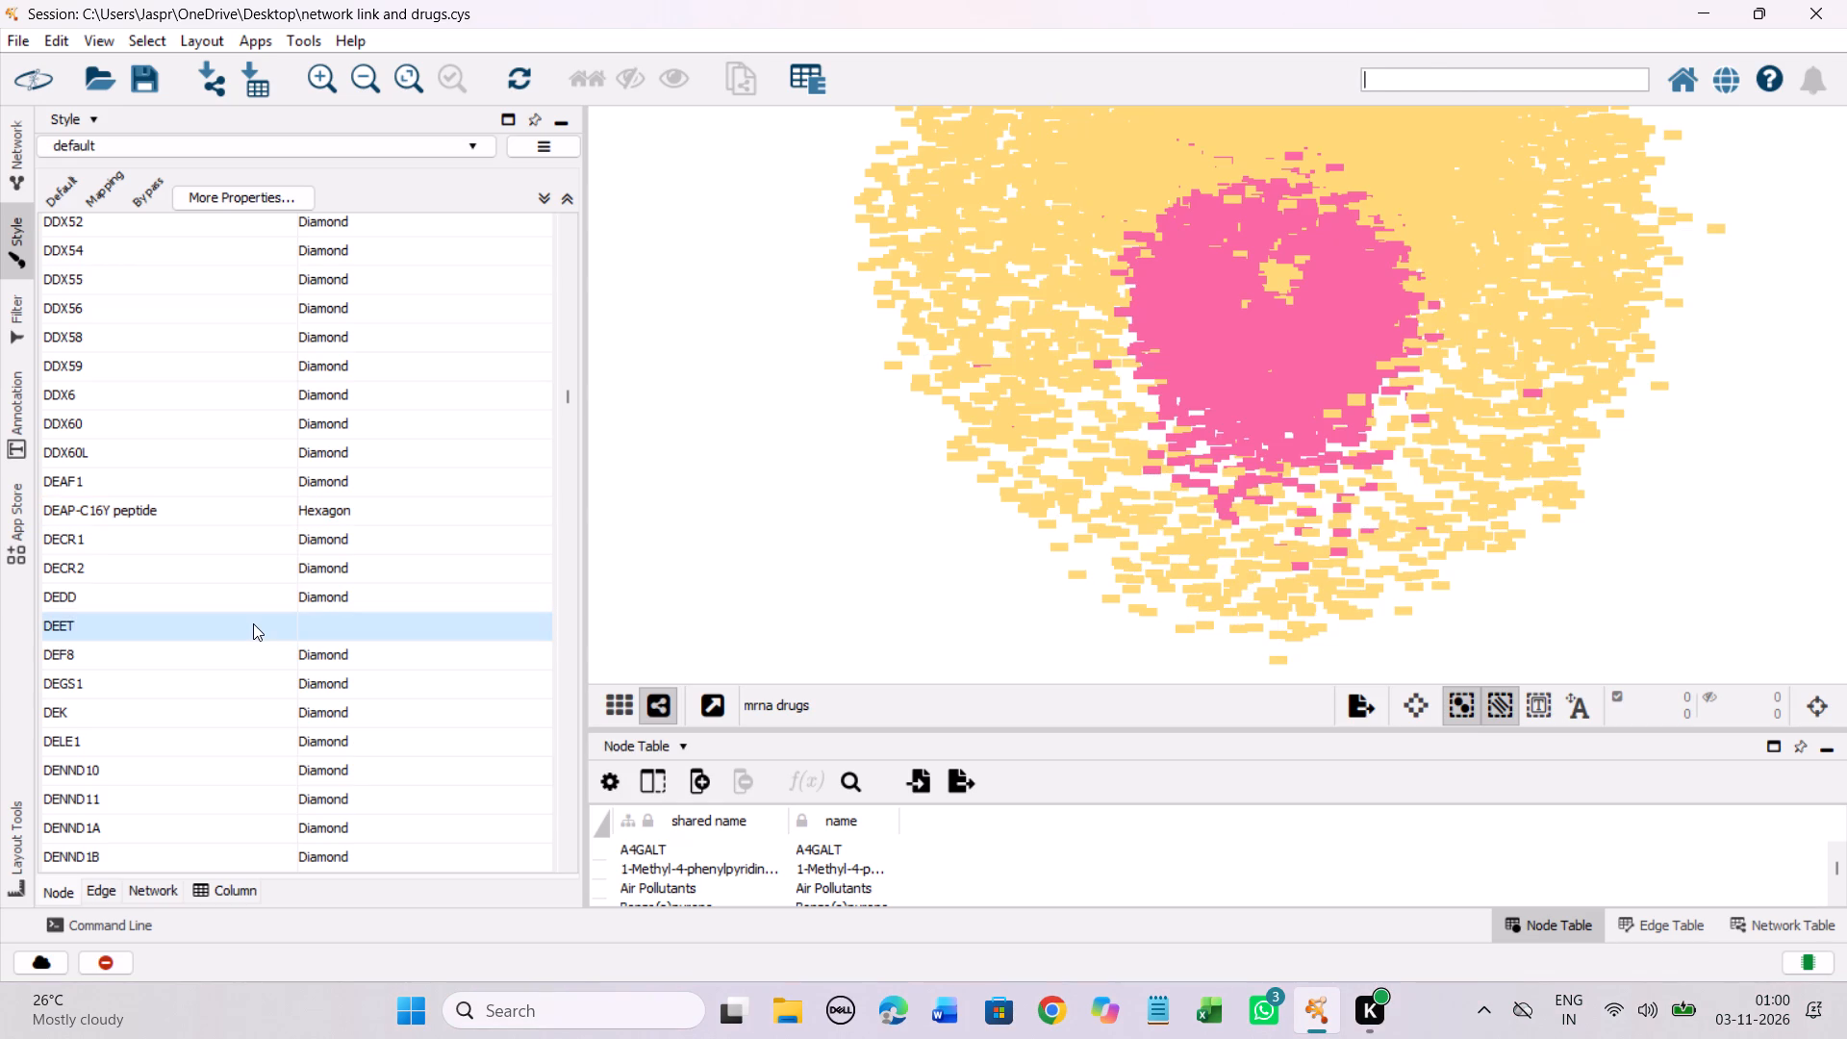
{"action": "right_click", "coordinate": [253, 623]}
{"action": "left_click", "coordinate": [340, 635]}
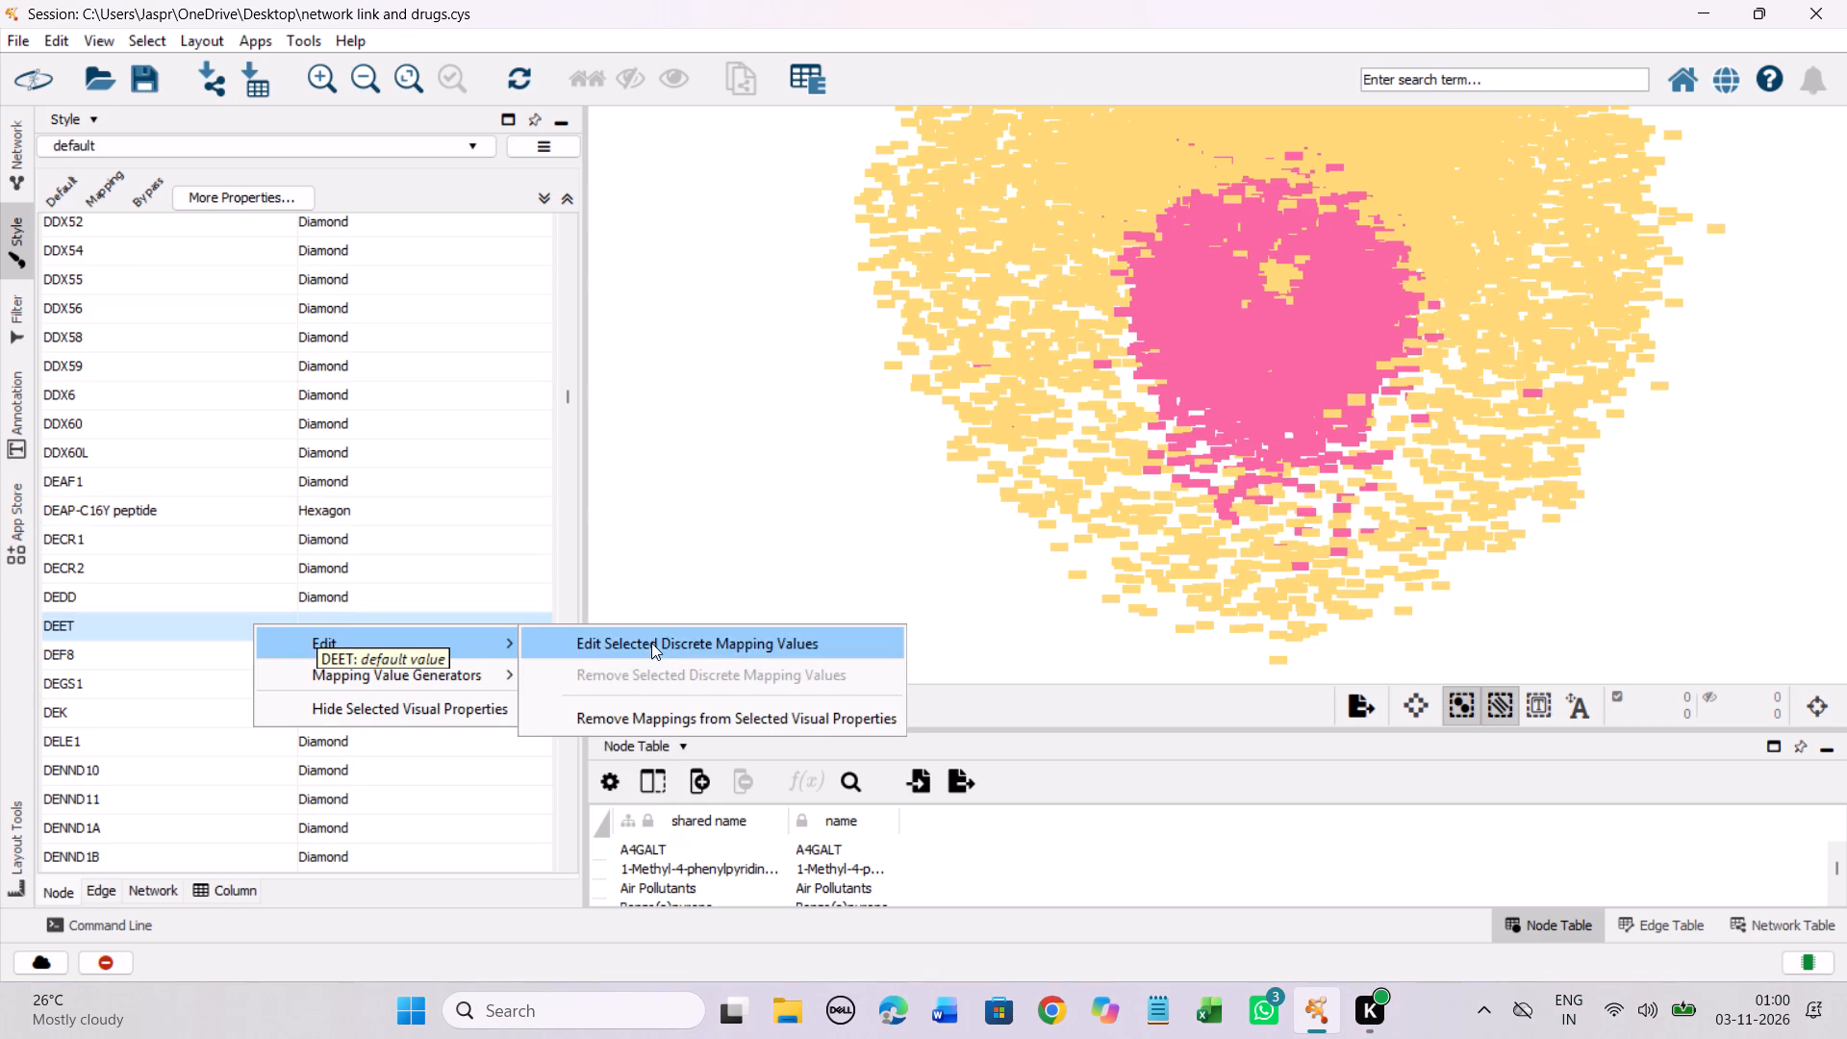
{"action": "left_click", "coordinate": [651, 641]}
{"action": "left_click", "coordinate": [321, 469]}
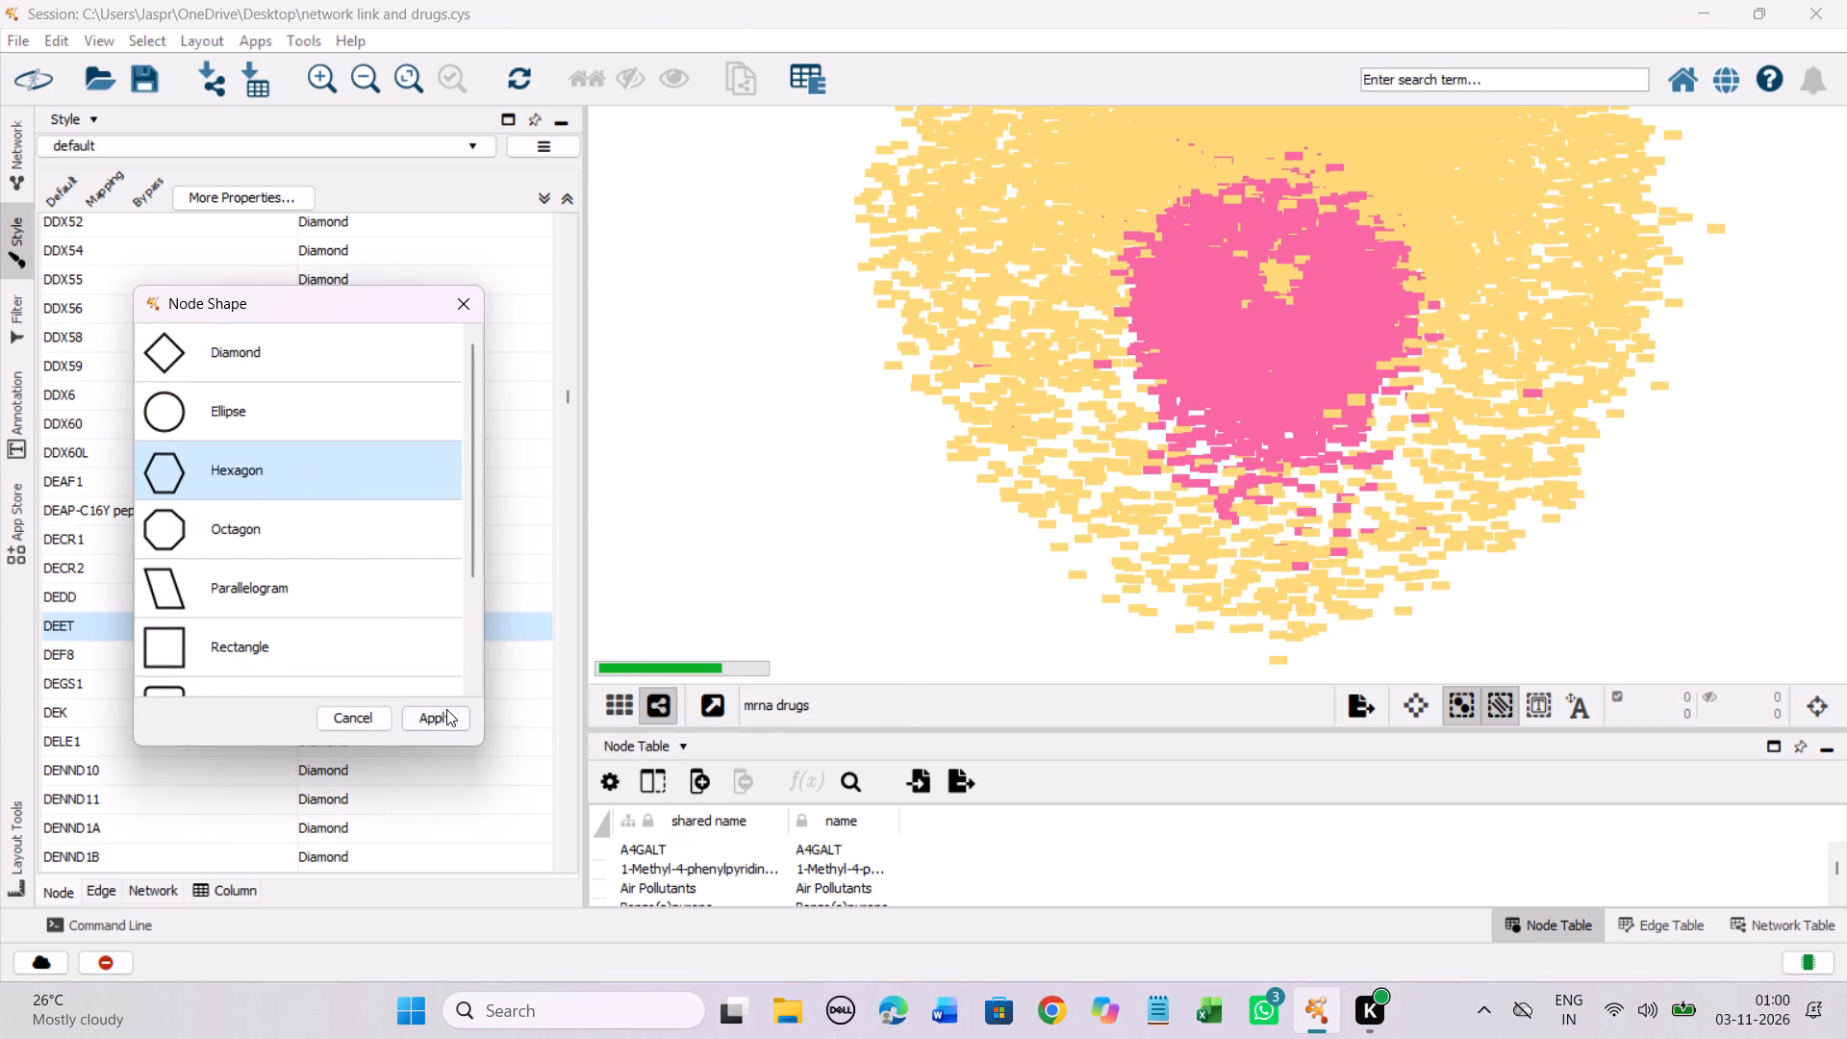
{"action": "left_click", "coordinate": [446, 712]}
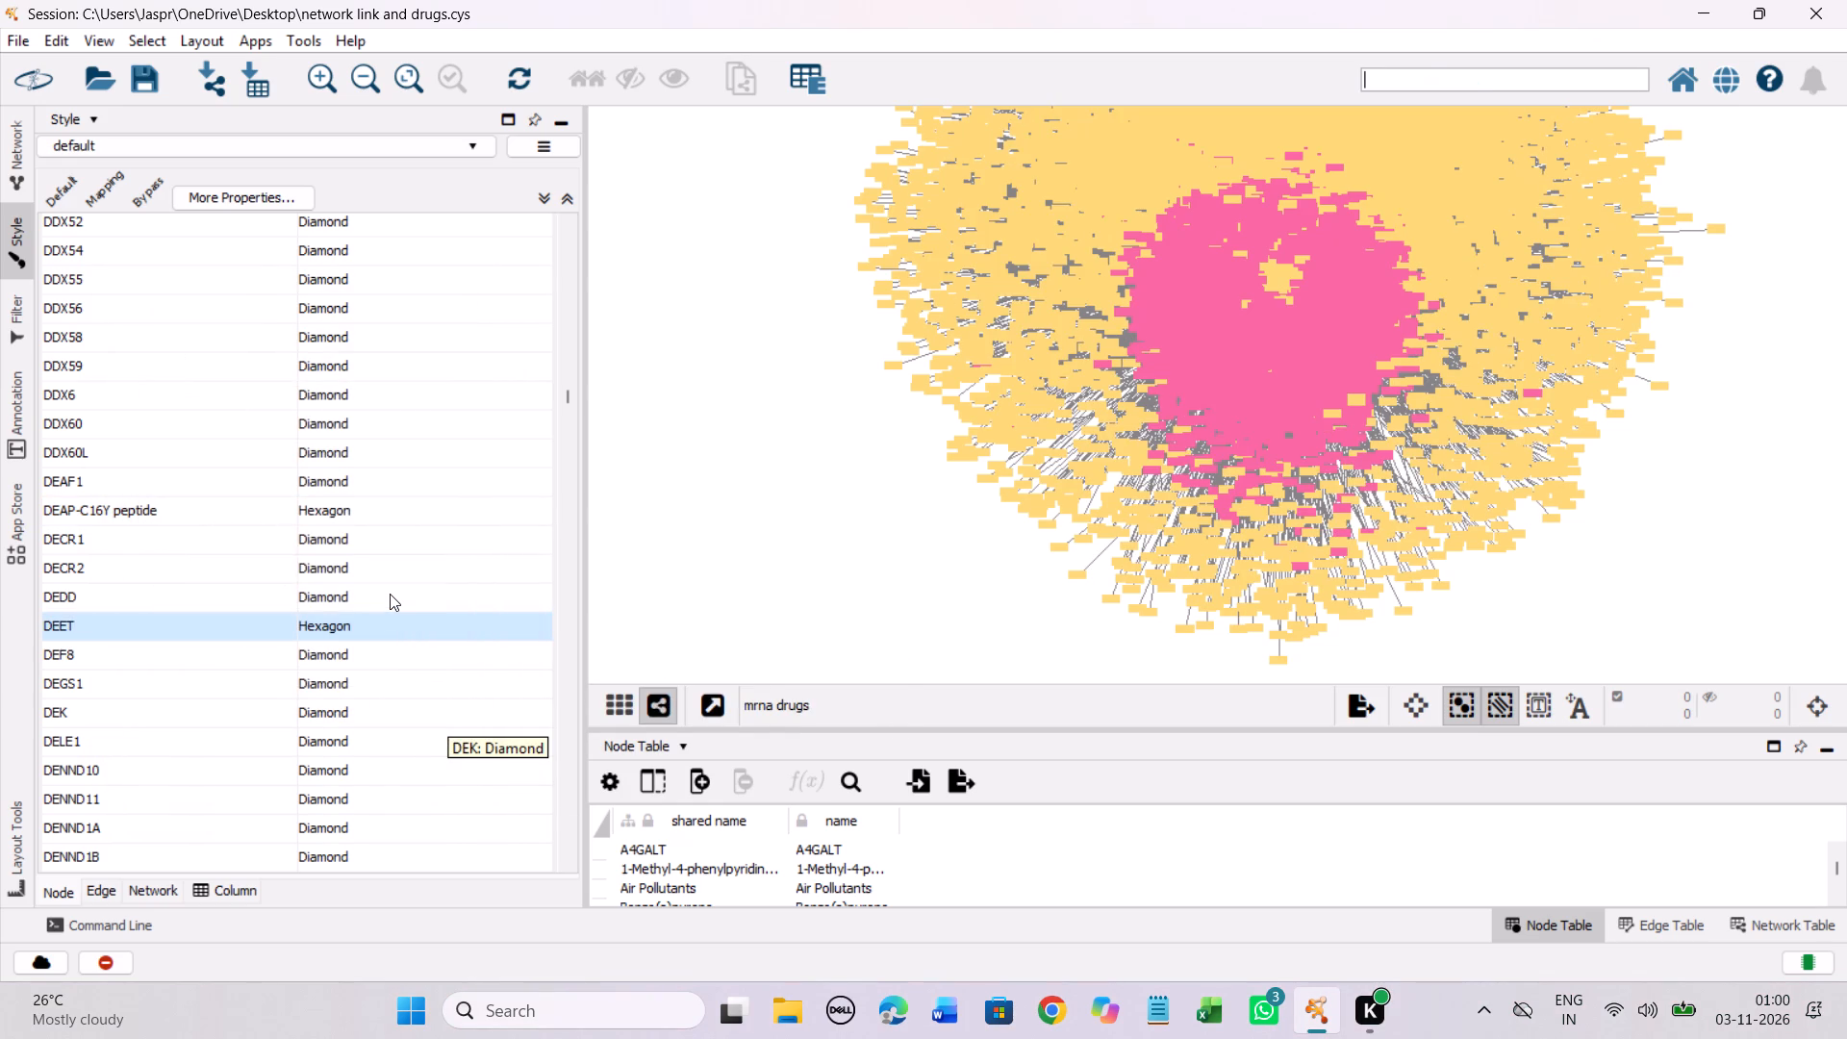
Set the discrete node shape mapping for DIBA-1 to Hexagon.
{"action": "scroll", "coordinate": [390, 594], "scroll_direction": "down", "scroll_amount": 8}
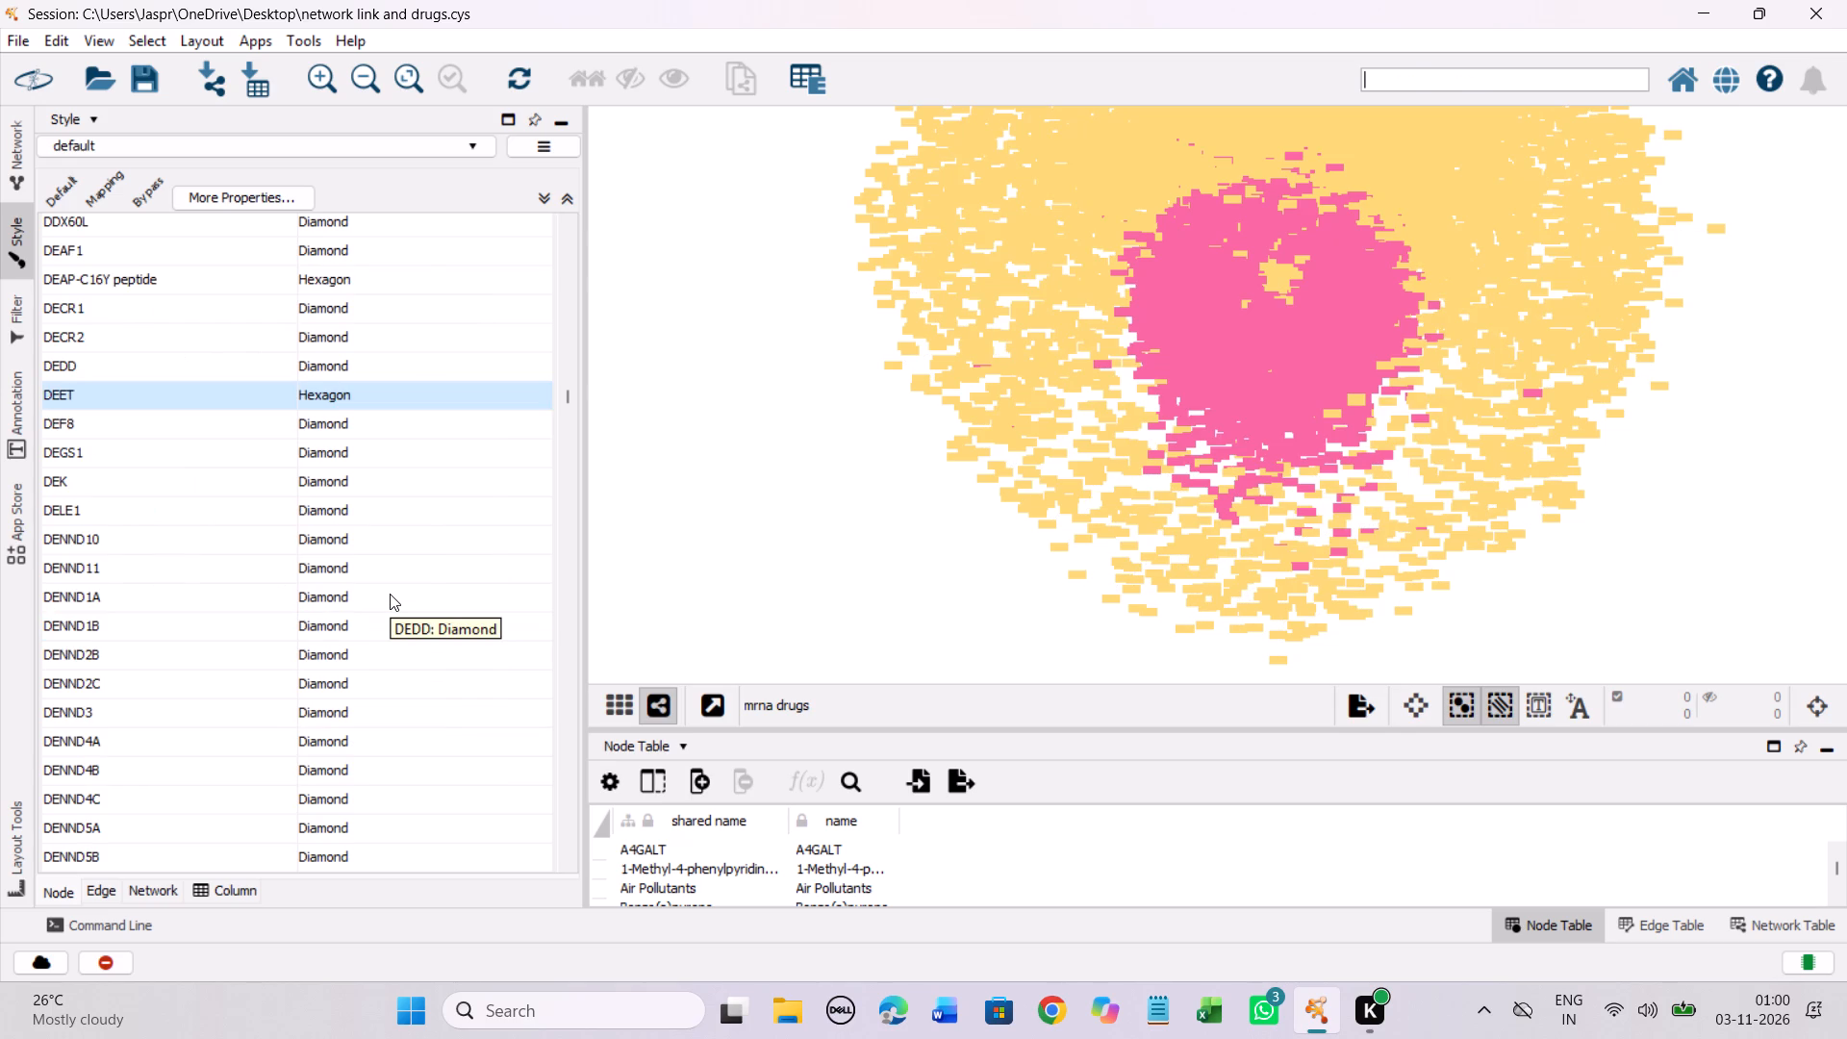
{"action": "scroll", "coordinate": [390, 594], "scroll_direction": "down", "scroll_amount": 3}
{"action": "scroll", "coordinate": [390, 594], "scroll_direction": "down", "scroll_amount": 20}
{"action": "scroll", "coordinate": [390, 594], "scroll_direction": "down", "scroll_amount": 2}
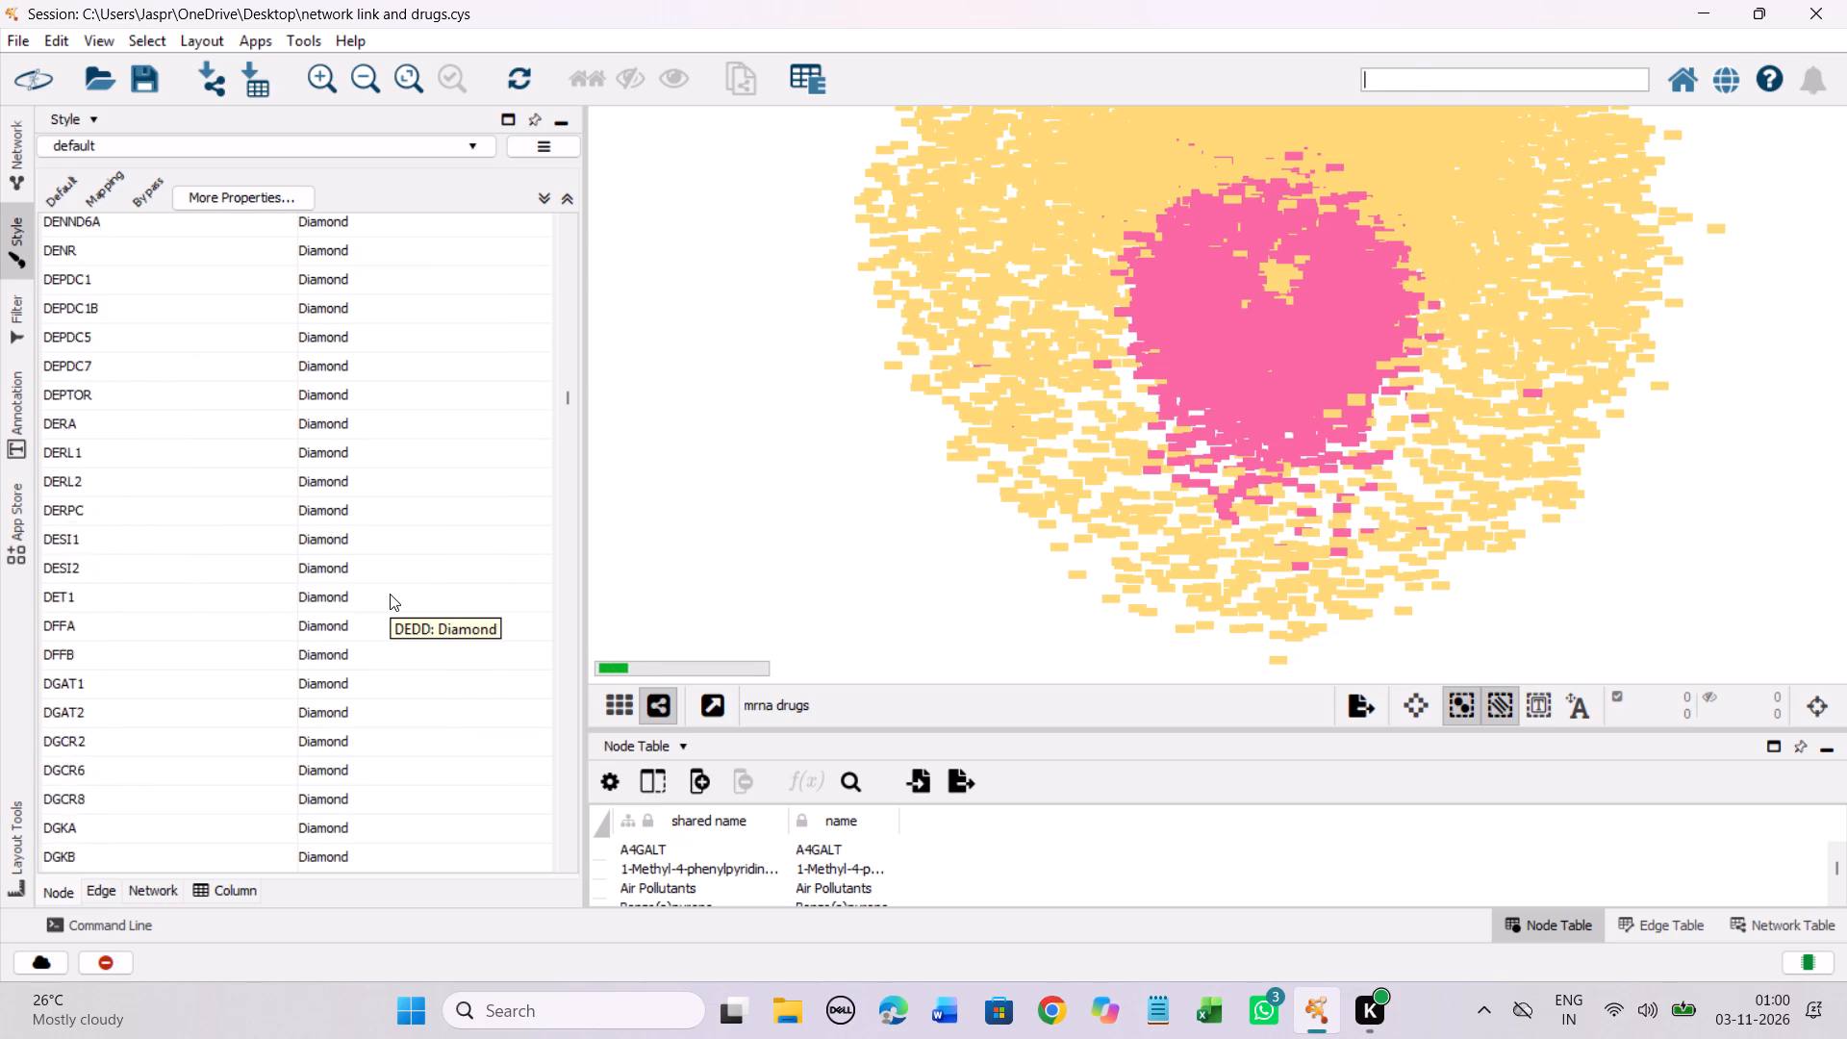
{"action": "scroll", "coordinate": [390, 594], "scroll_direction": "down", "scroll_amount": 20}
{"action": "scroll", "coordinate": [390, 594], "scroll_direction": "down", "scroll_amount": 20}
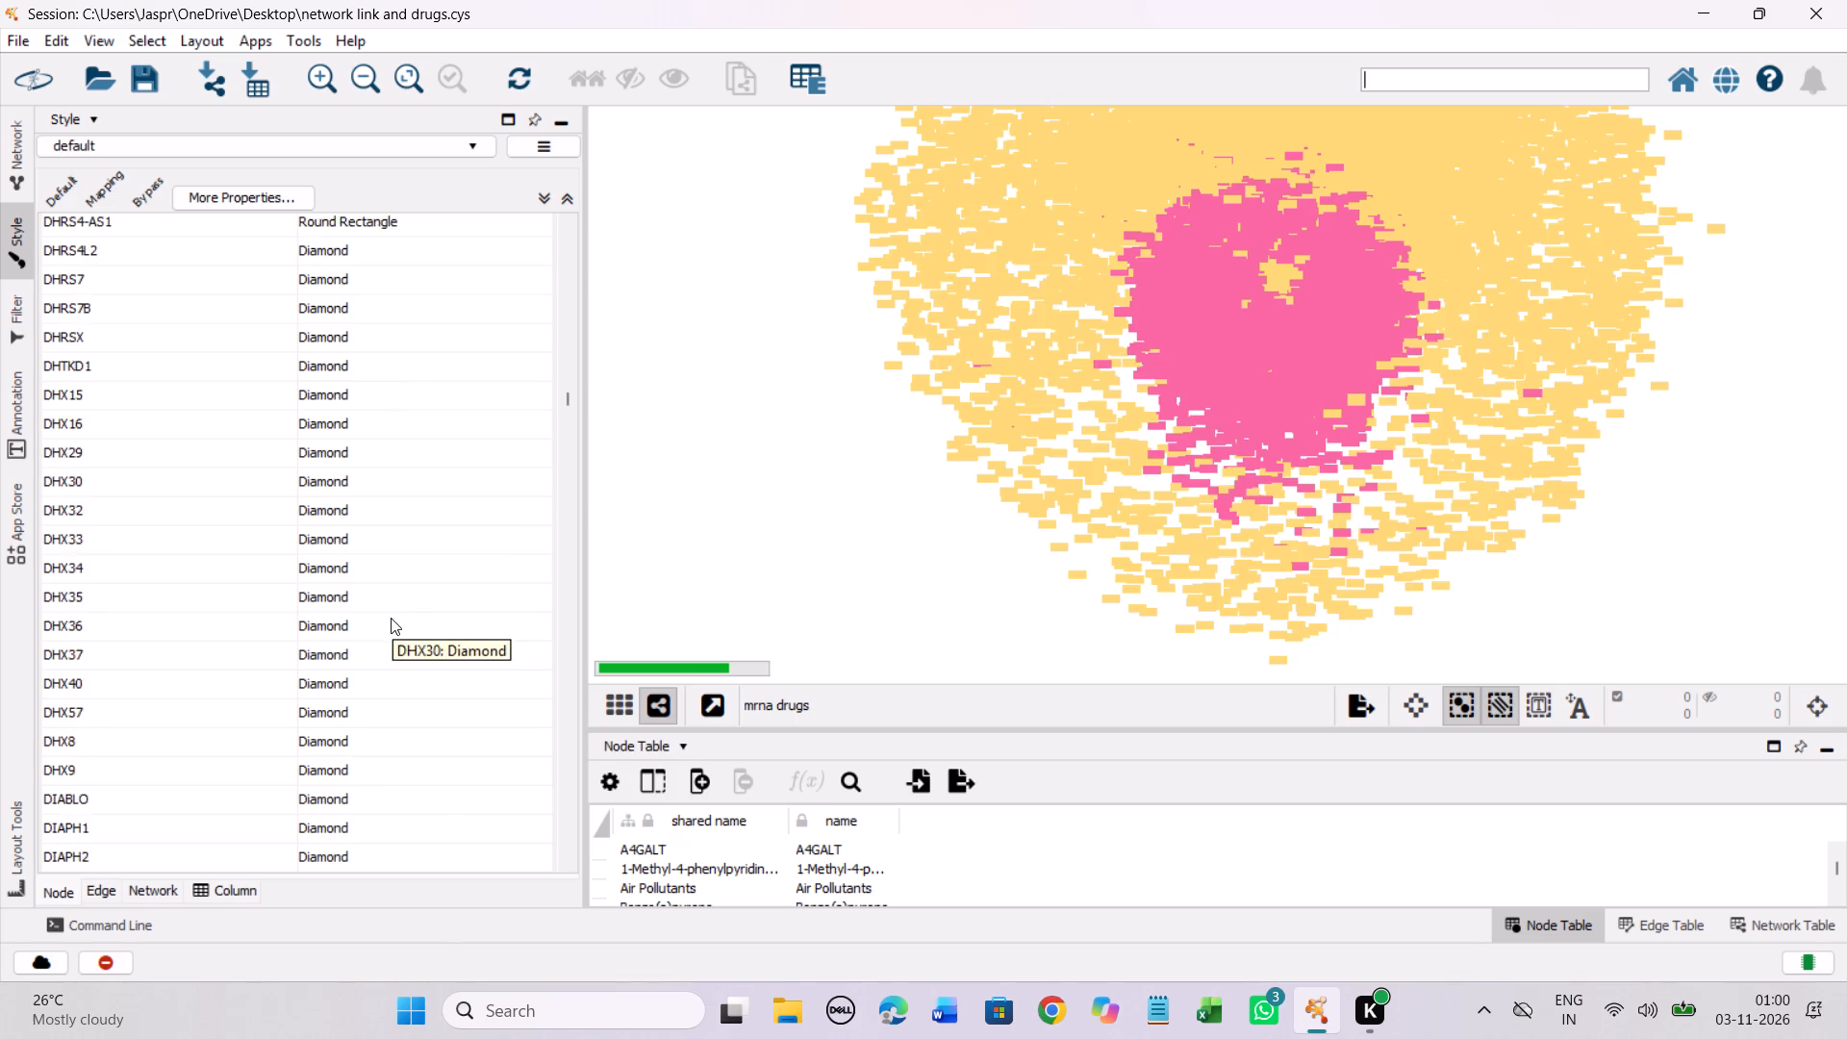
{"action": "scroll", "coordinate": [391, 618], "scroll_direction": "down", "scroll_amount": 13}
{"action": "scroll", "coordinate": [392, 624], "scroll_direction": "up", "scroll_amount": 12}
{"action": "scroll", "coordinate": [392, 624], "scroll_direction": "down", "scroll_amount": 2}
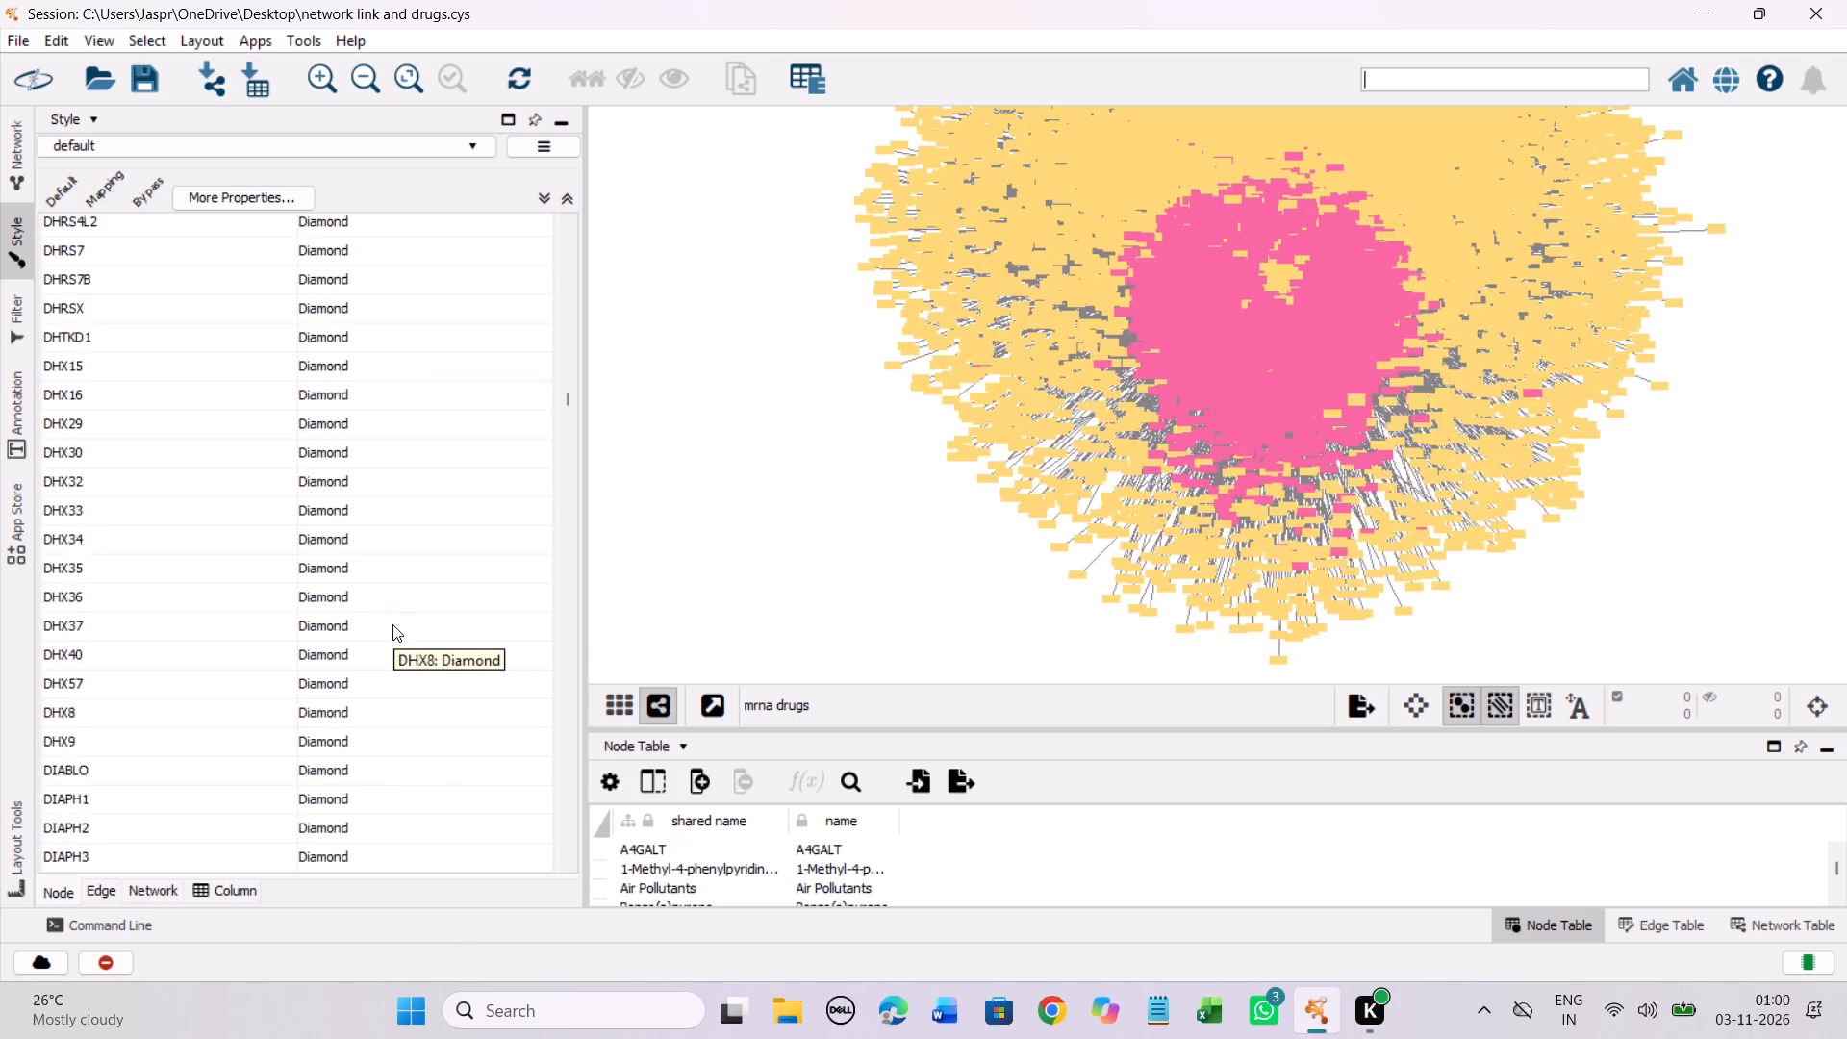
{"action": "scroll", "coordinate": [392, 624], "scroll_direction": "down", "scroll_amount": 16}
{"action": "left_click", "coordinate": [265, 400]}
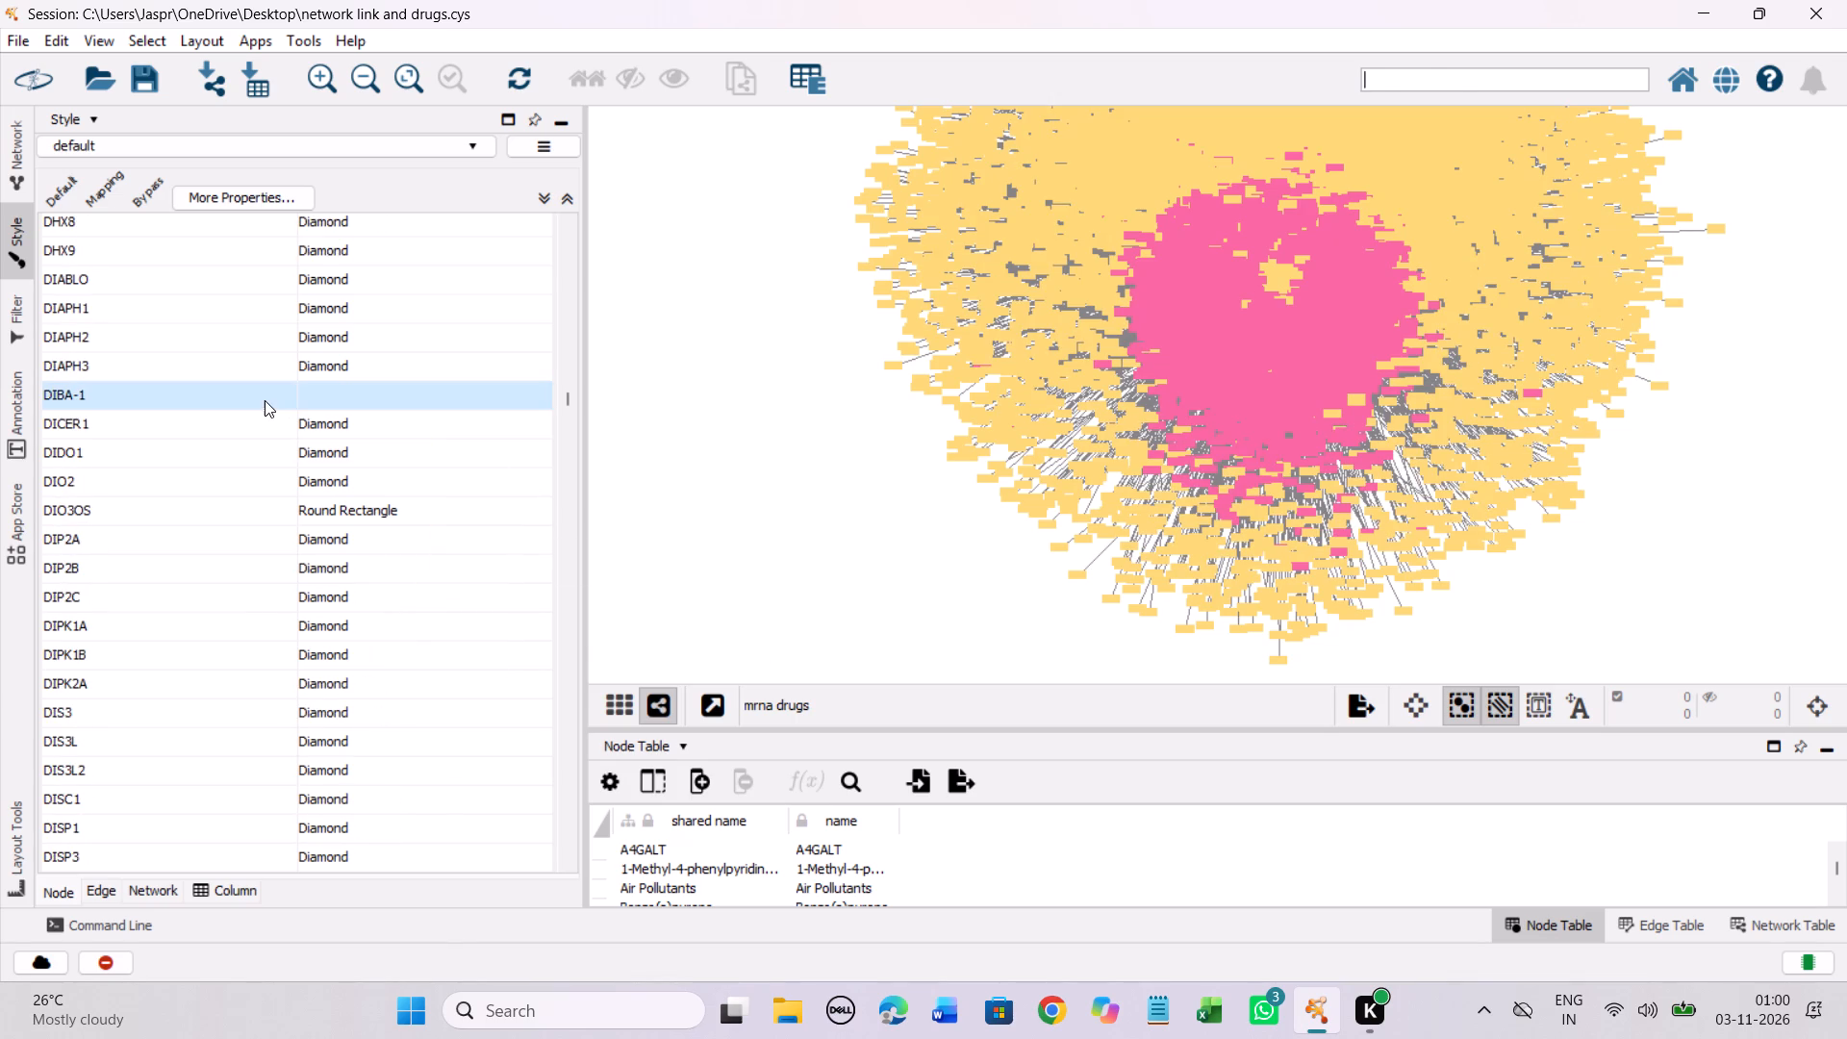
{"action": "right_click", "coordinate": [265, 400]}
{"action": "left_click", "coordinate": [329, 418]}
{"action": "left_click", "coordinate": [583, 426]}
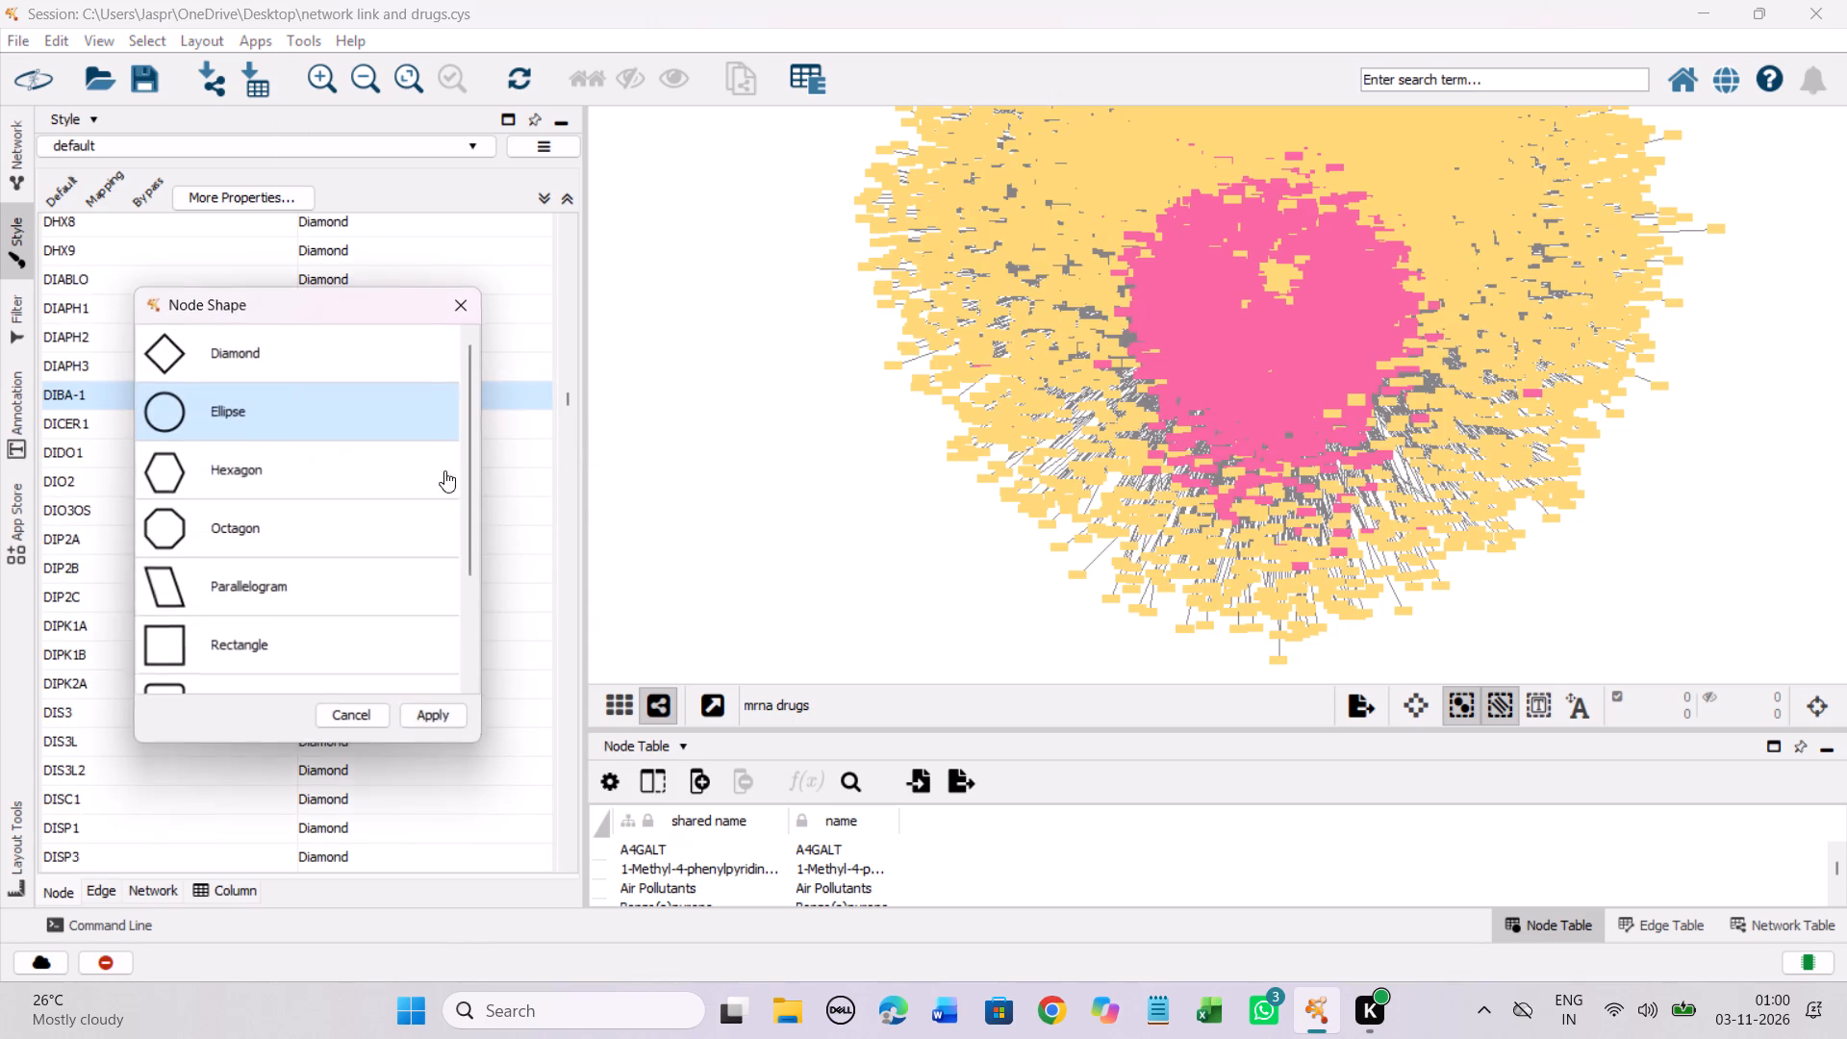
{"action": "left_click", "coordinate": [267, 458]}
{"action": "left_click", "coordinate": [435, 713]}
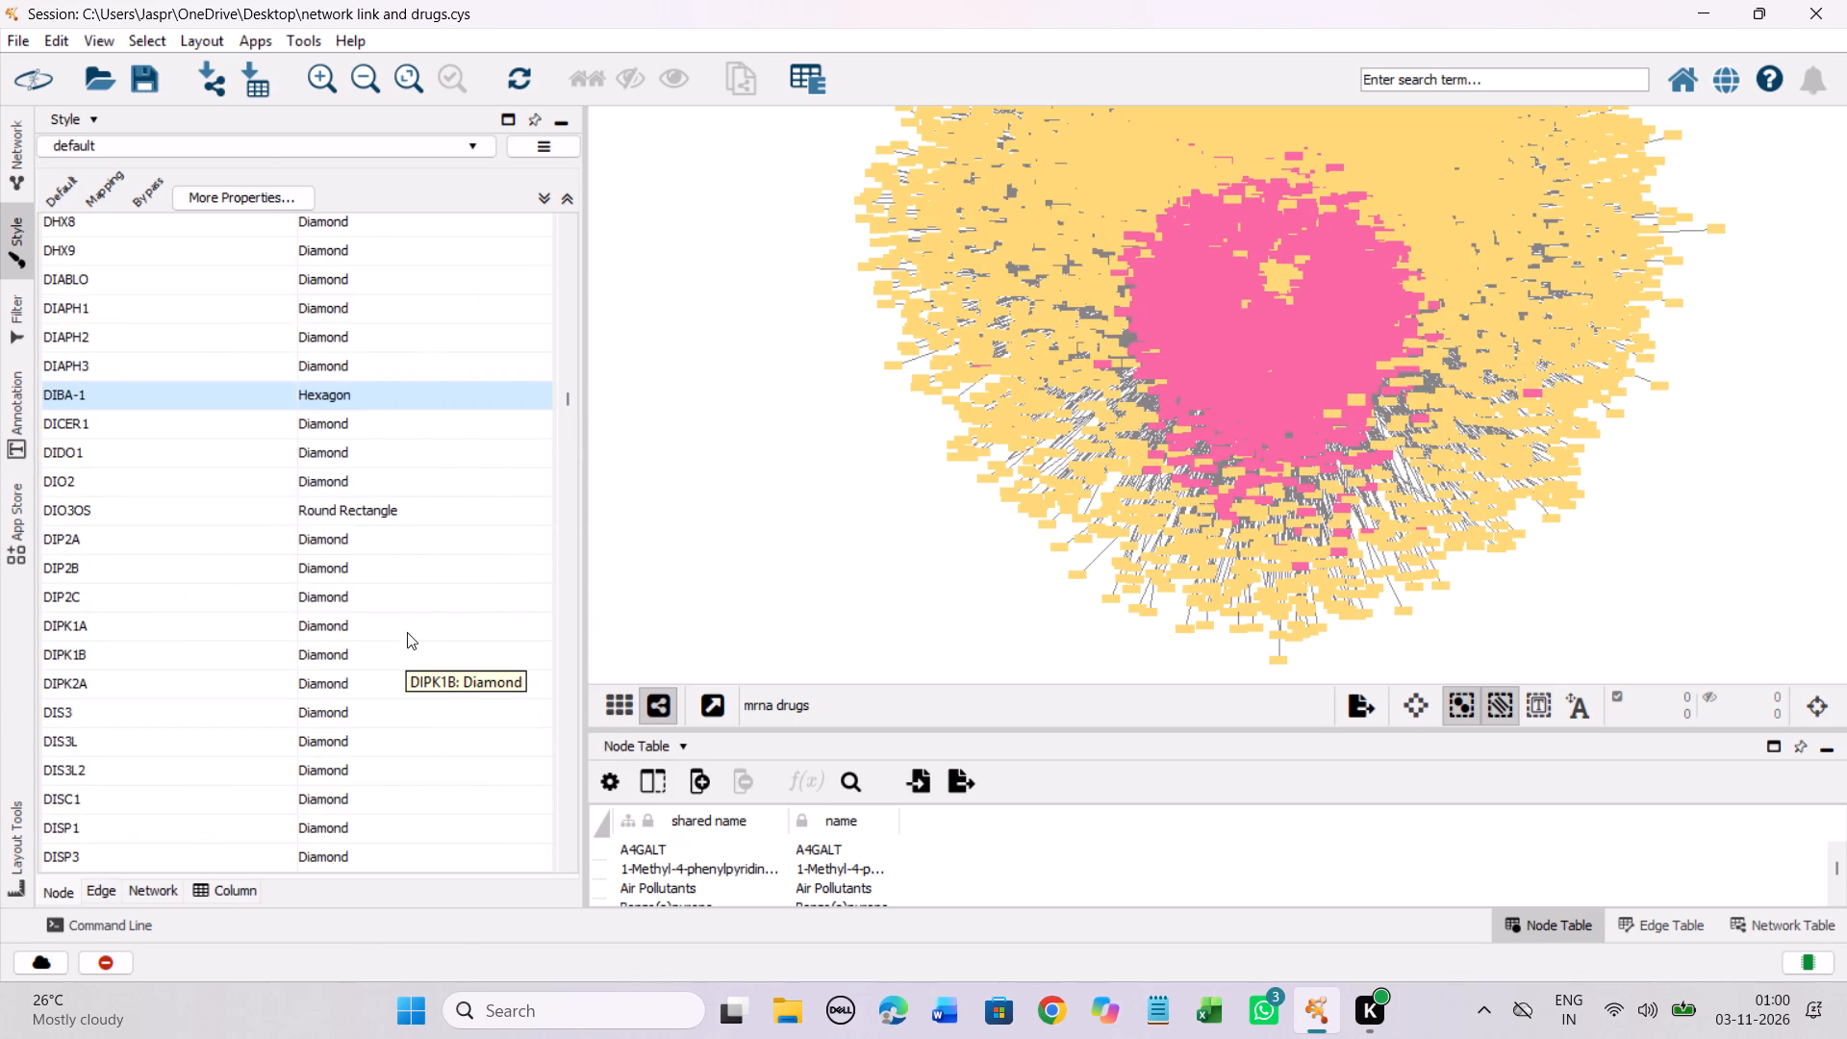
Set the discrete node shape mapping for DLBS 1425 to Hexagon.
{"action": "scroll", "coordinate": [406, 612], "scroll_direction": "down", "scroll_amount": 5}
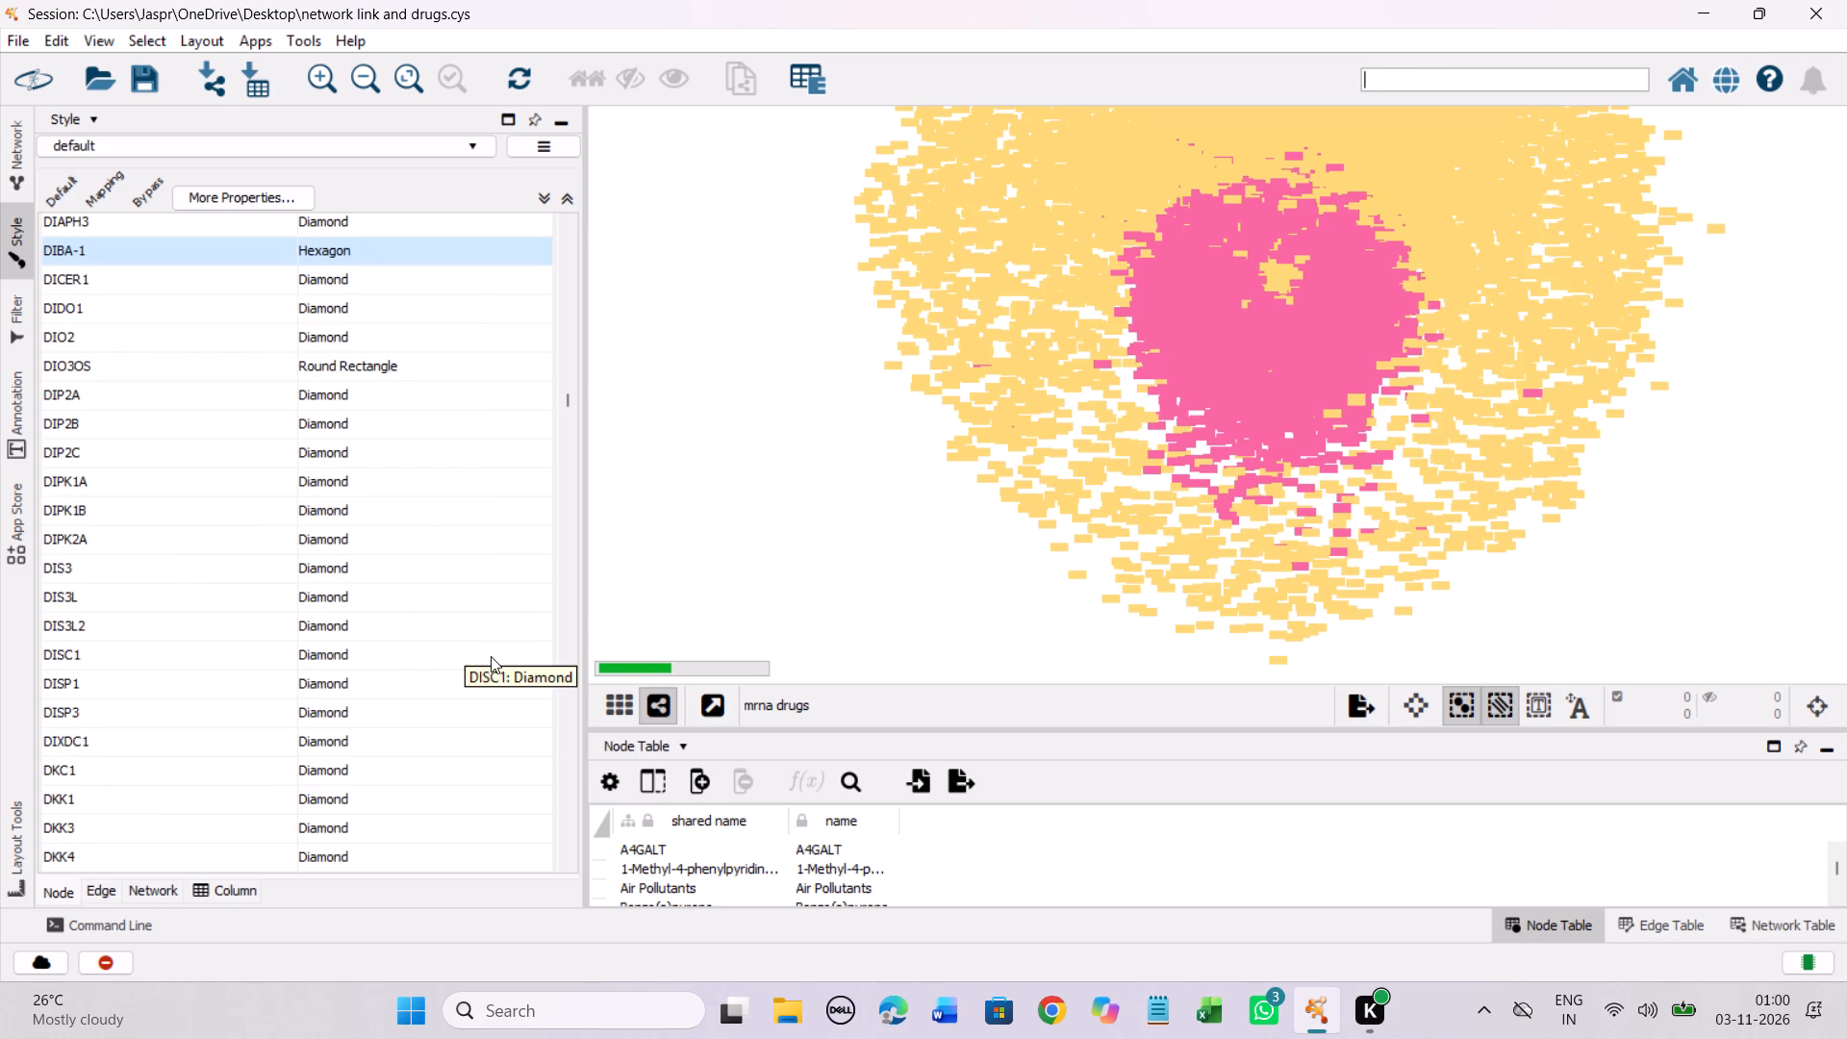
{"action": "scroll", "coordinate": [449, 598], "scroll_direction": "down", "scroll_amount": 12}
{"action": "scroll", "coordinate": [457, 542], "scroll_direction": "up", "scroll_amount": 4}
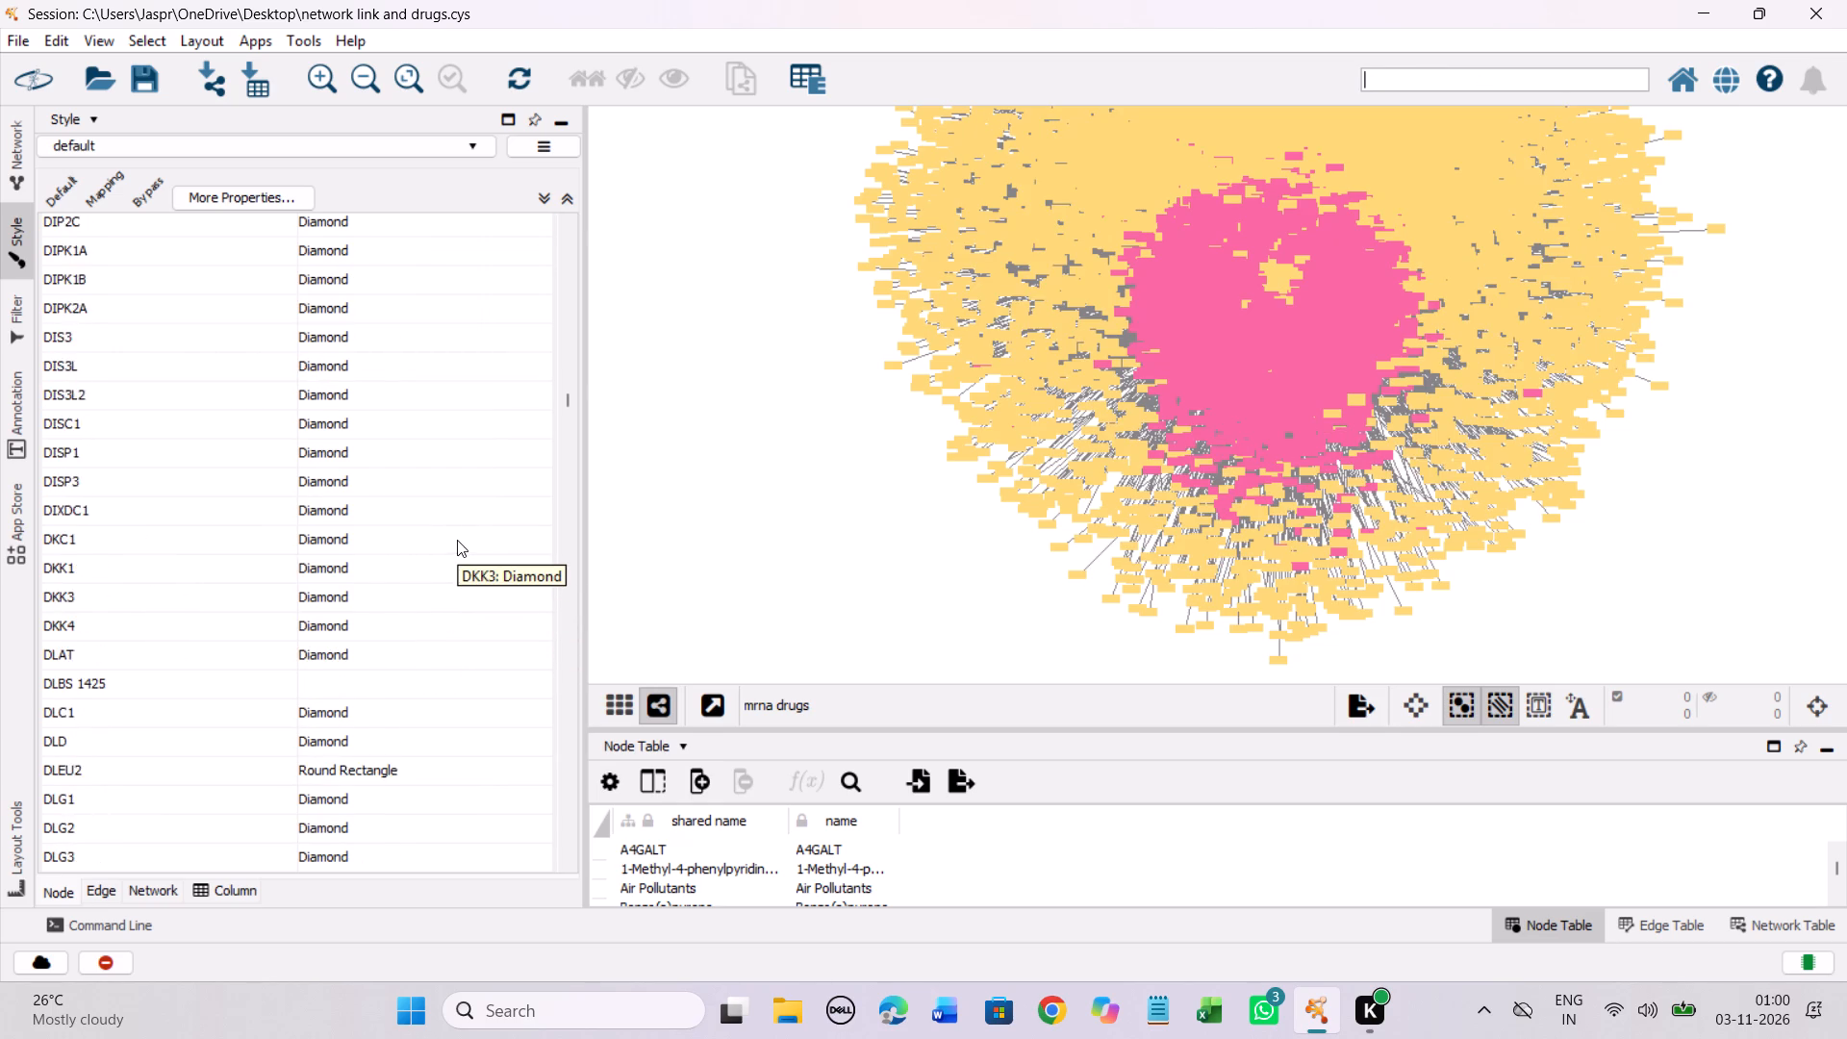
{"action": "scroll", "coordinate": [453, 541], "scroll_direction": "up", "scroll_amount": 9}
{"action": "scroll", "coordinate": [453, 541], "scroll_direction": "down", "scroll_amount": 14}
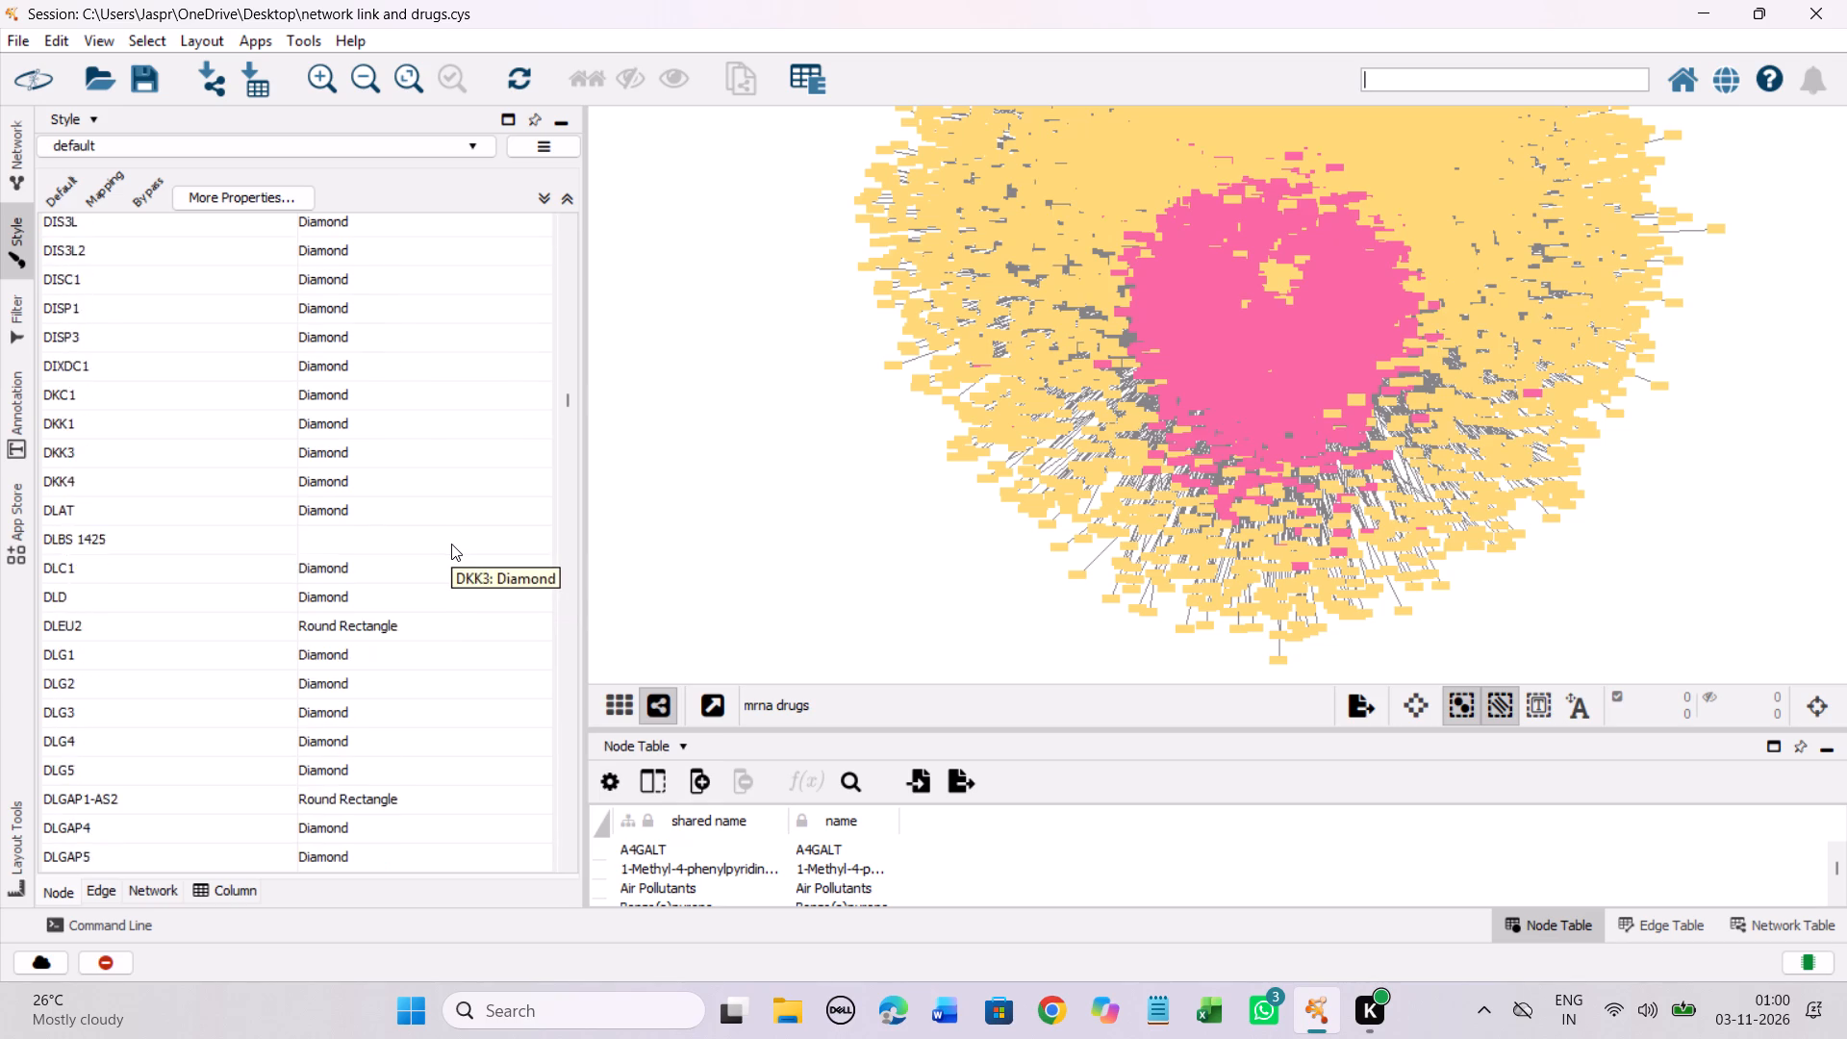
{"action": "scroll", "coordinate": [451, 544], "scroll_direction": "down", "scroll_amount": 2}
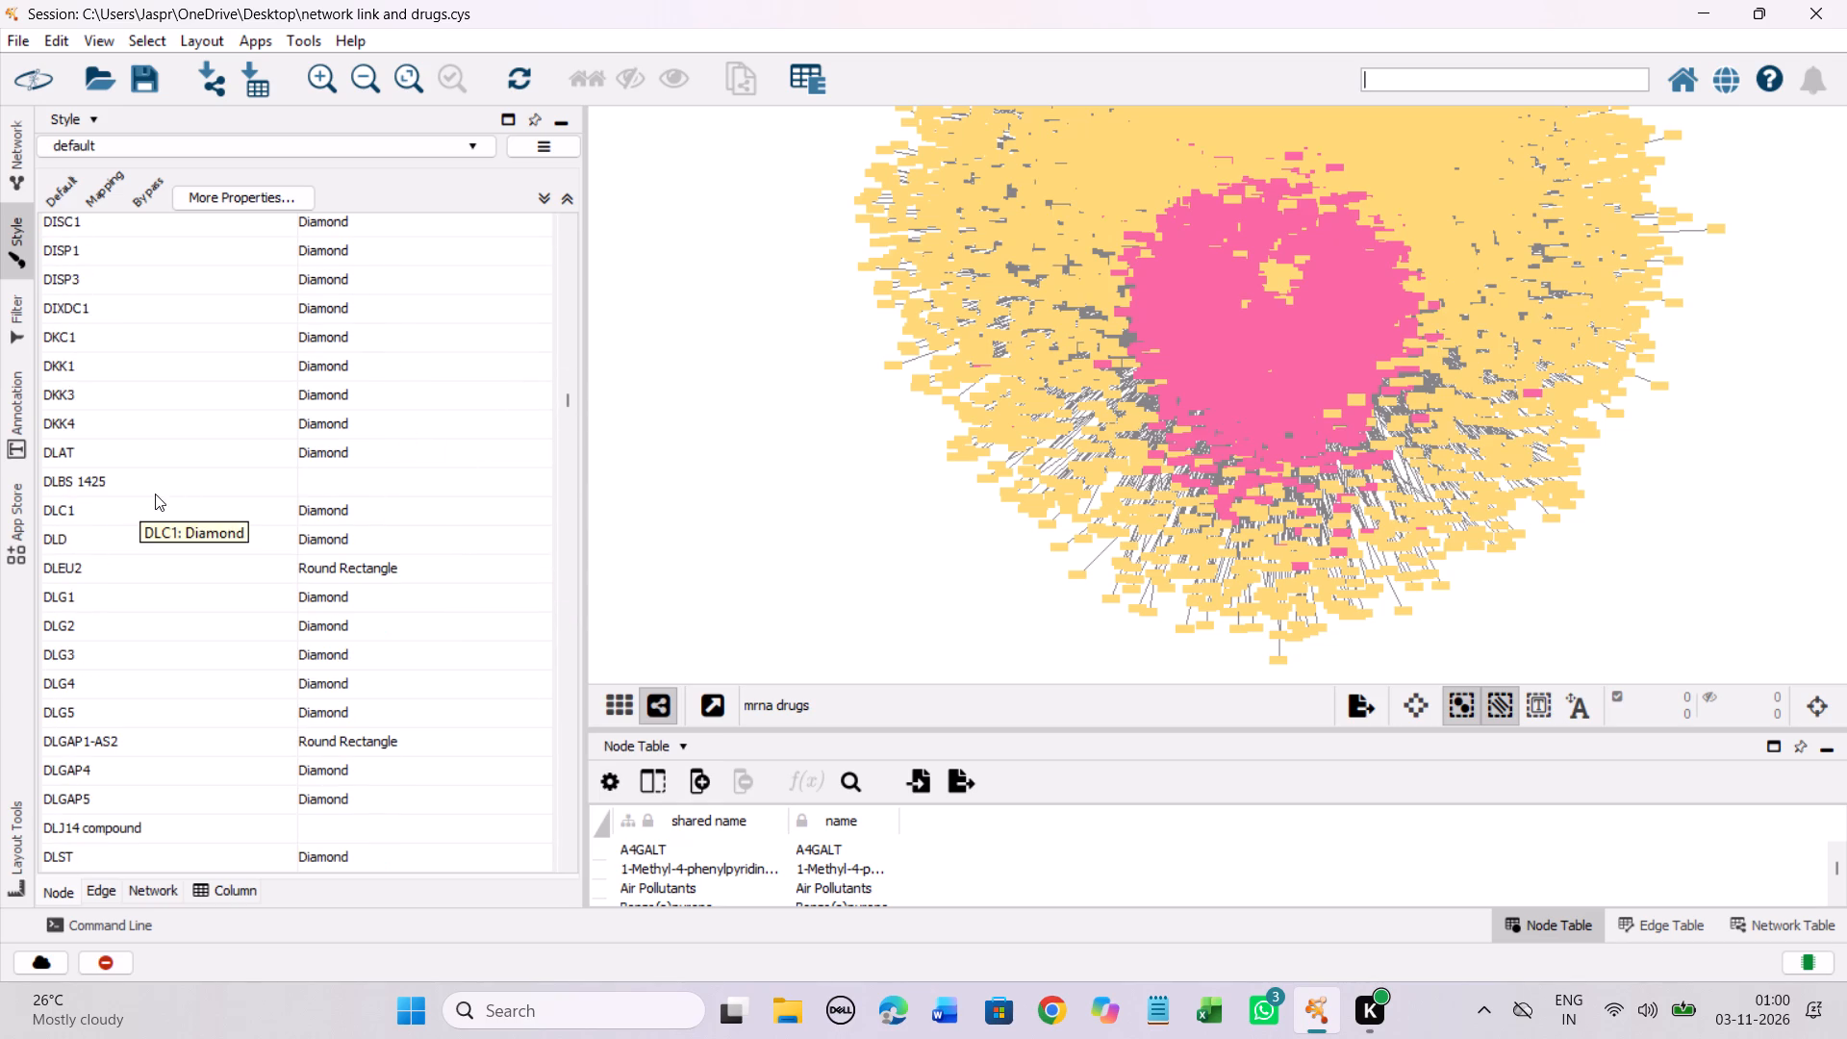
{"action": "left_click", "coordinate": [222, 488]}
{"action": "right_click", "coordinate": [222, 488]}
{"action": "left_click", "coordinate": [427, 492]}
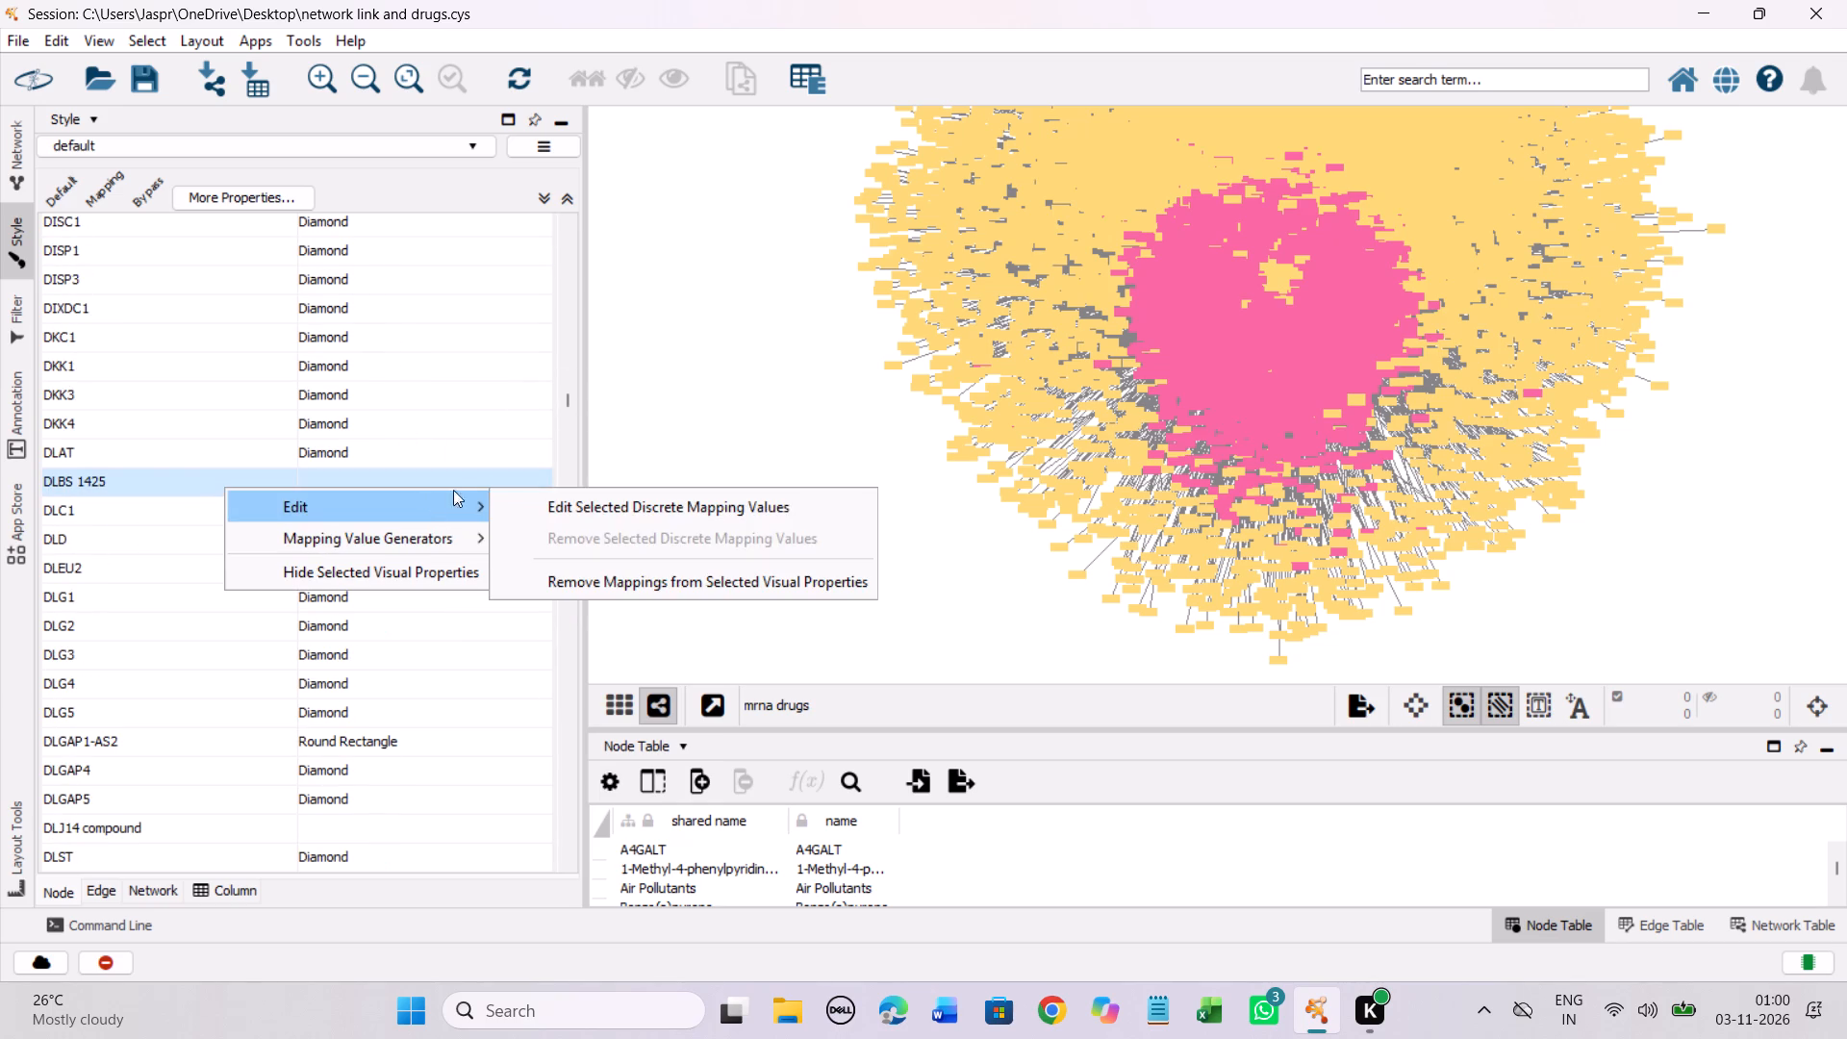
{"action": "left_click", "coordinate": [573, 504]}
{"action": "left_click", "coordinate": [288, 464]}
{"action": "left_click", "coordinate": [439, 711]}
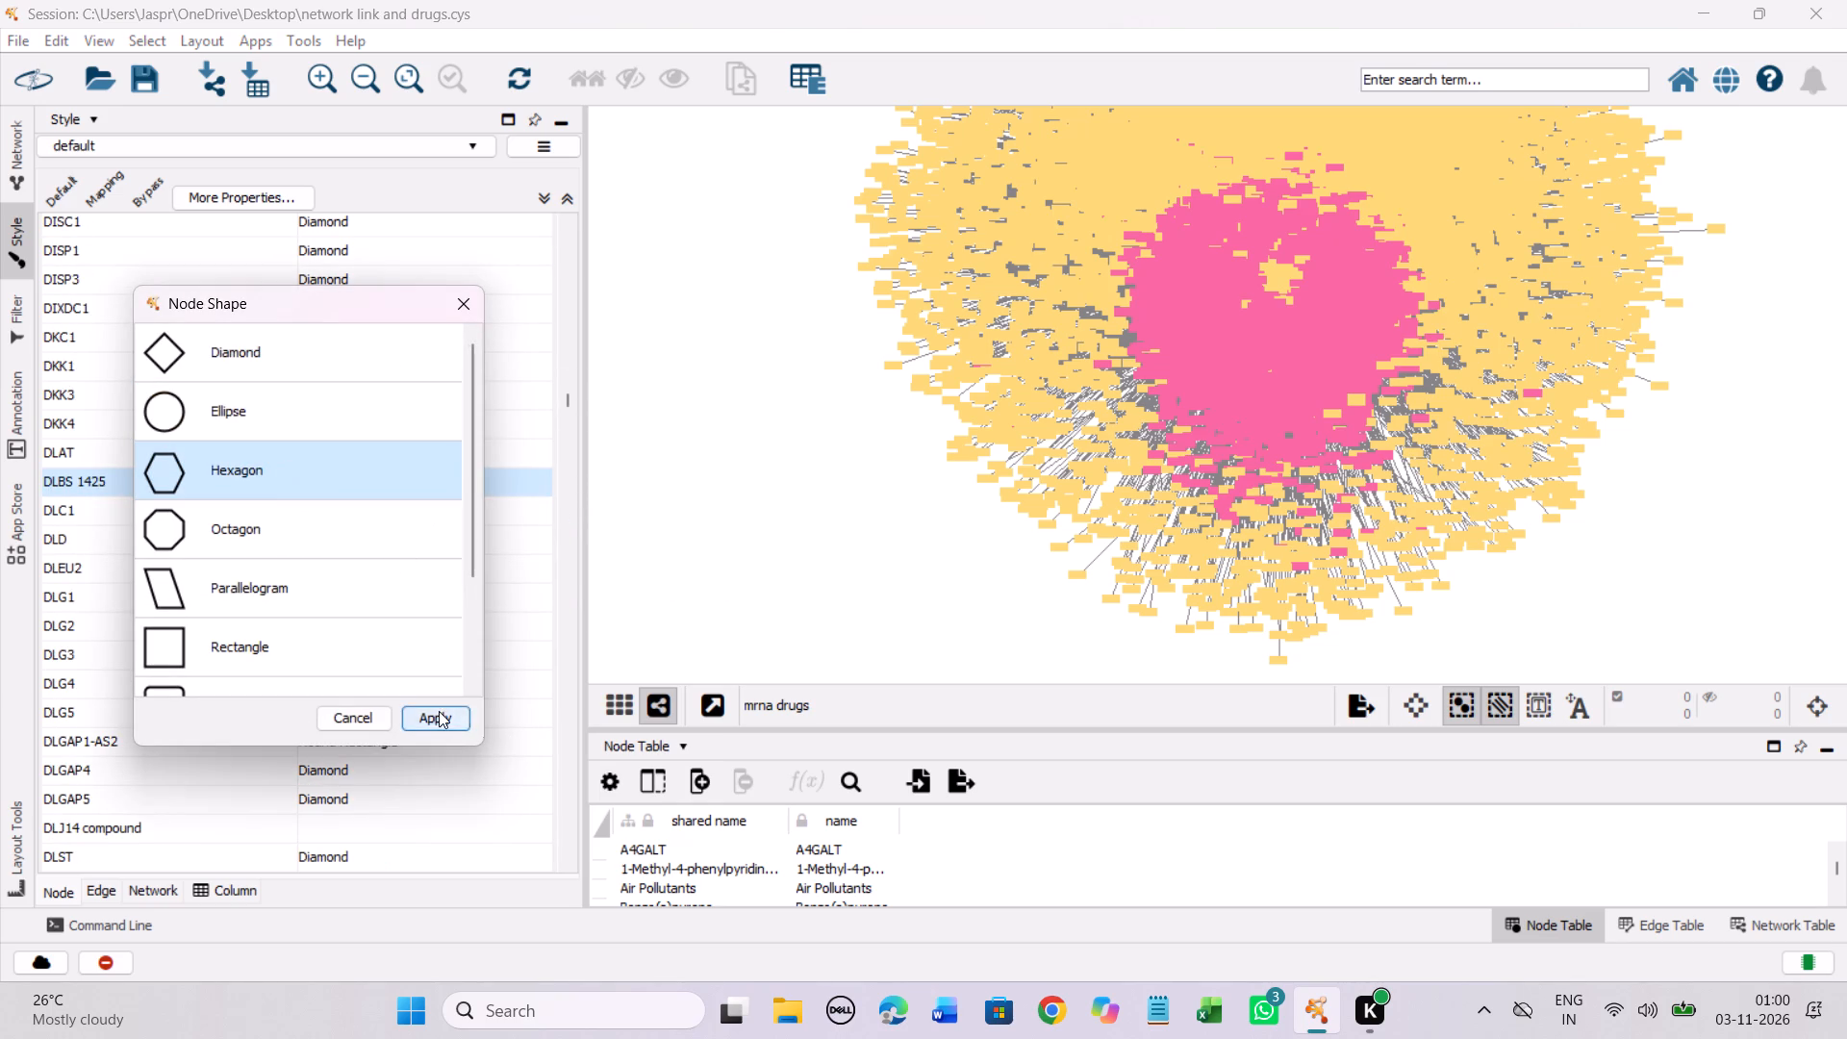
Set the discrete node shape mapping for DLJ14 compound to Hexagon.
{"action": "scroll", "coordinate": [309, 580], "scroll_direction": "down", "scroll_amount": 6}
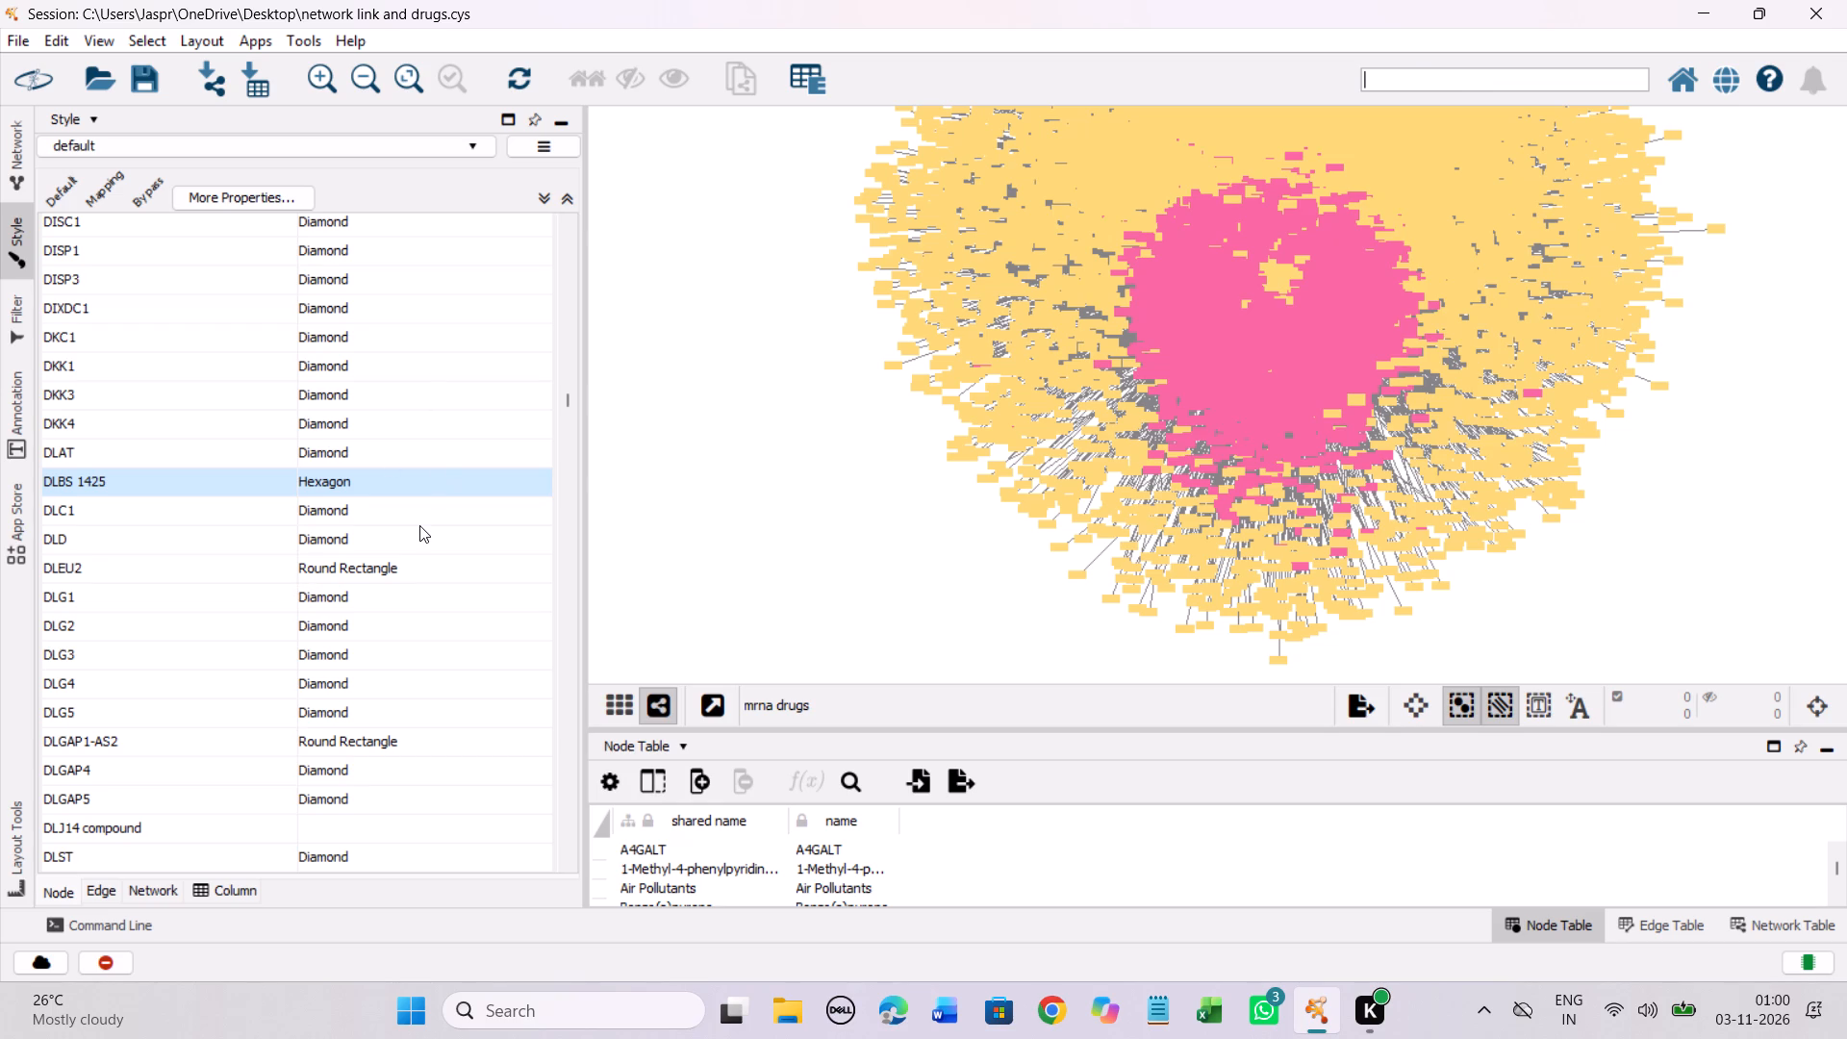
{"action": "scroll", "coordinate": [419, 525], "scroll_direction": "down", "scroll_amount": 3}
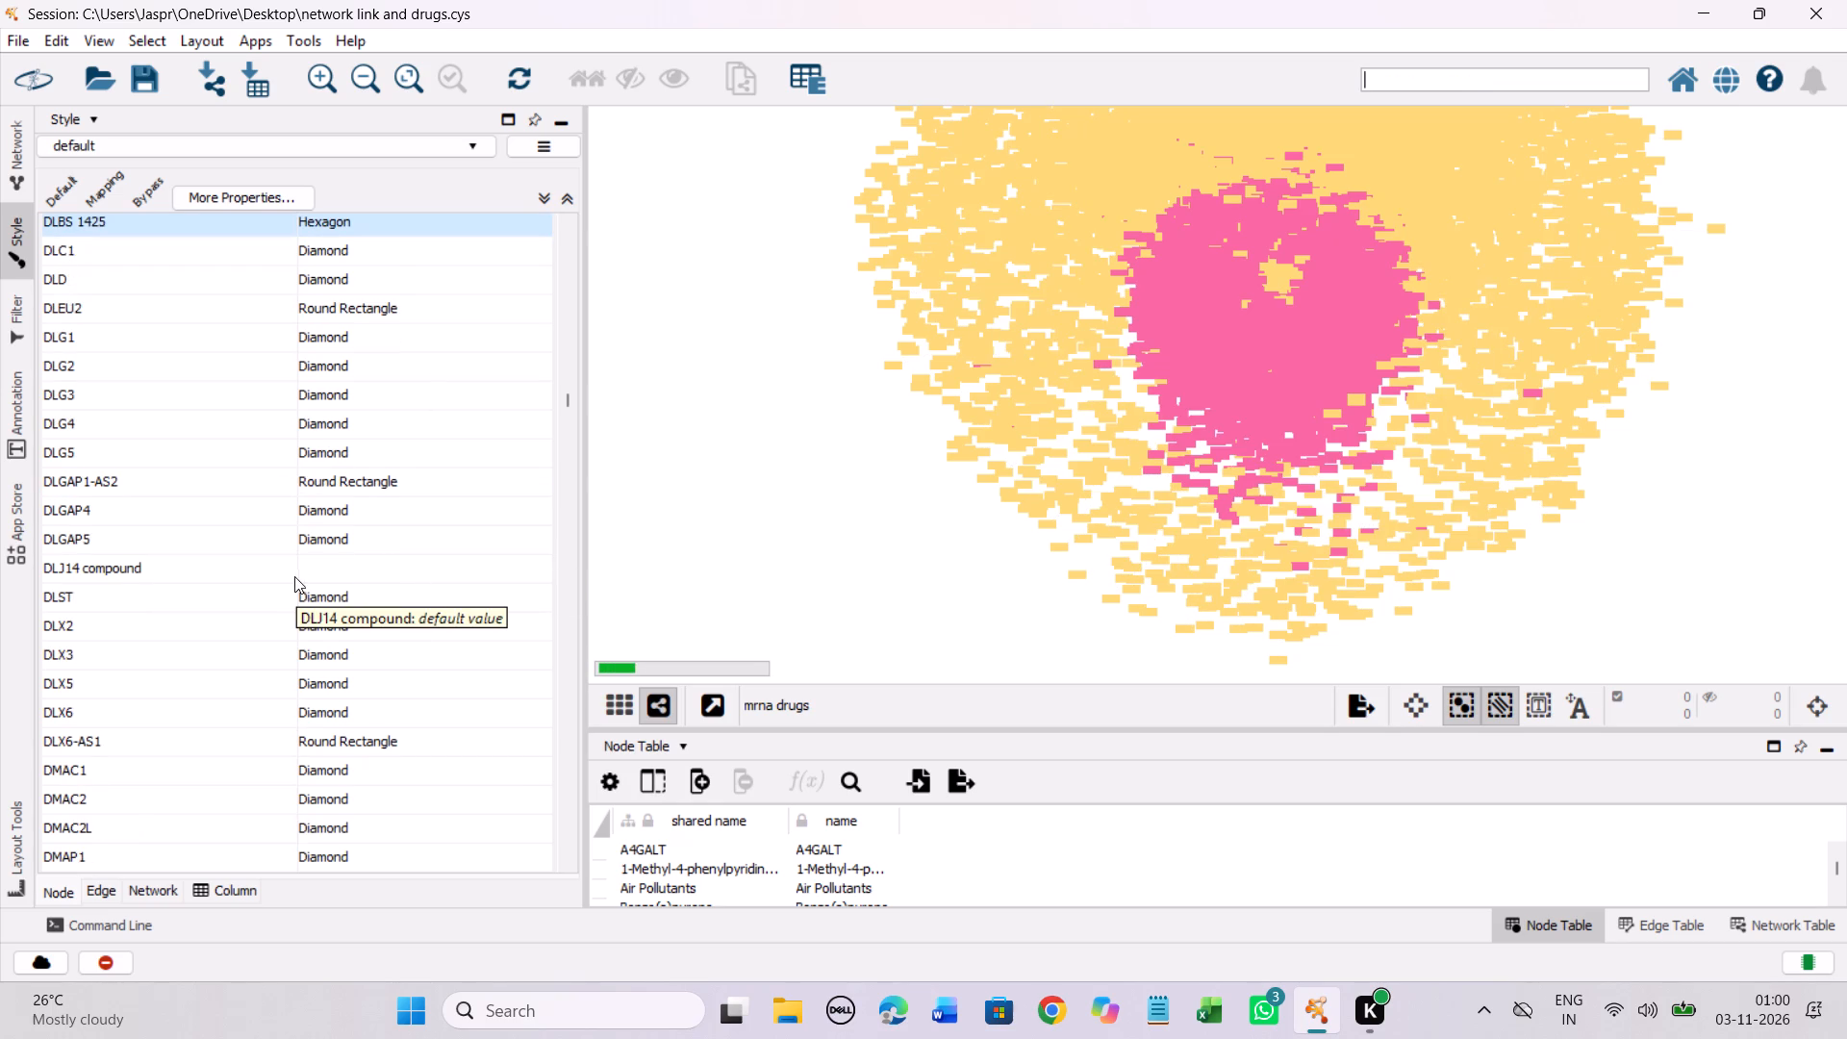
{"action": "left_click", "coordinate": [271, 575]}
{"action": "right_click", "coordinate": [271, 575]}
{"action": "left_click", "coordinate": [350, 592]}
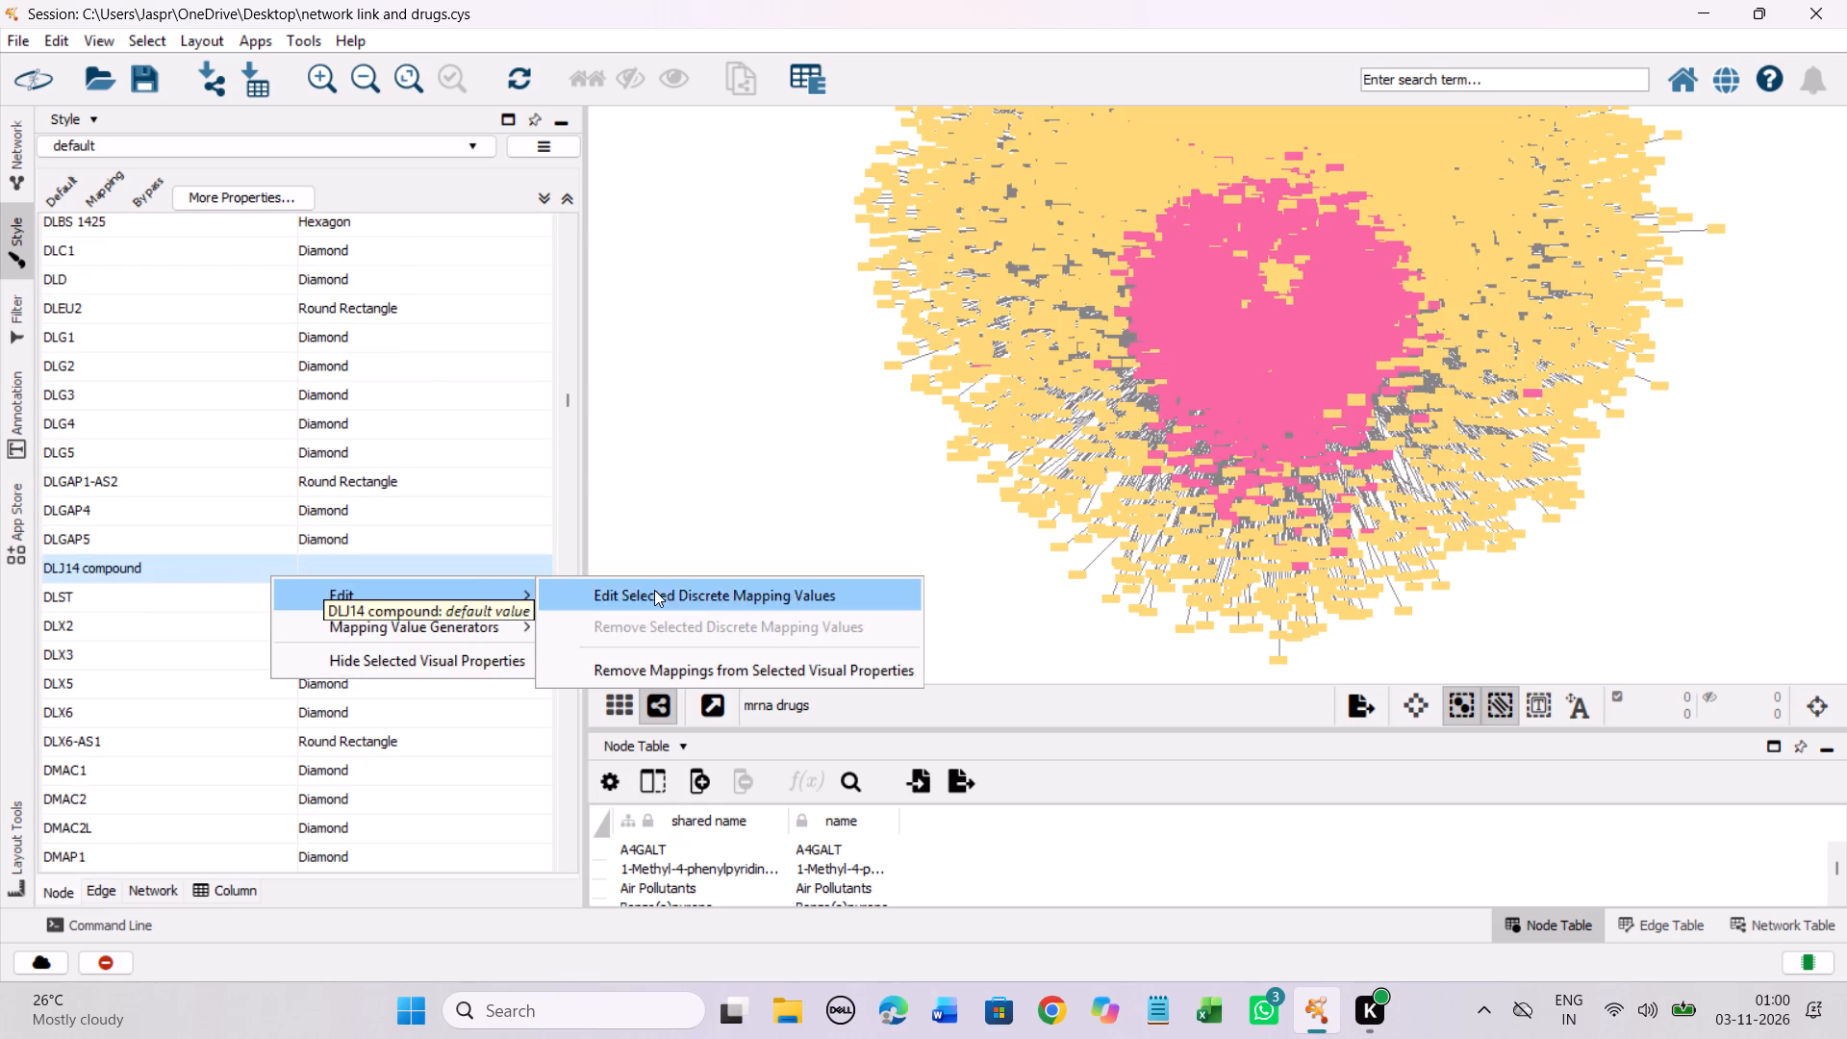
{"action": "left_click", "coordinate": [657, 590]}
{"action": "left_click", "coordinate": [271, 473]}
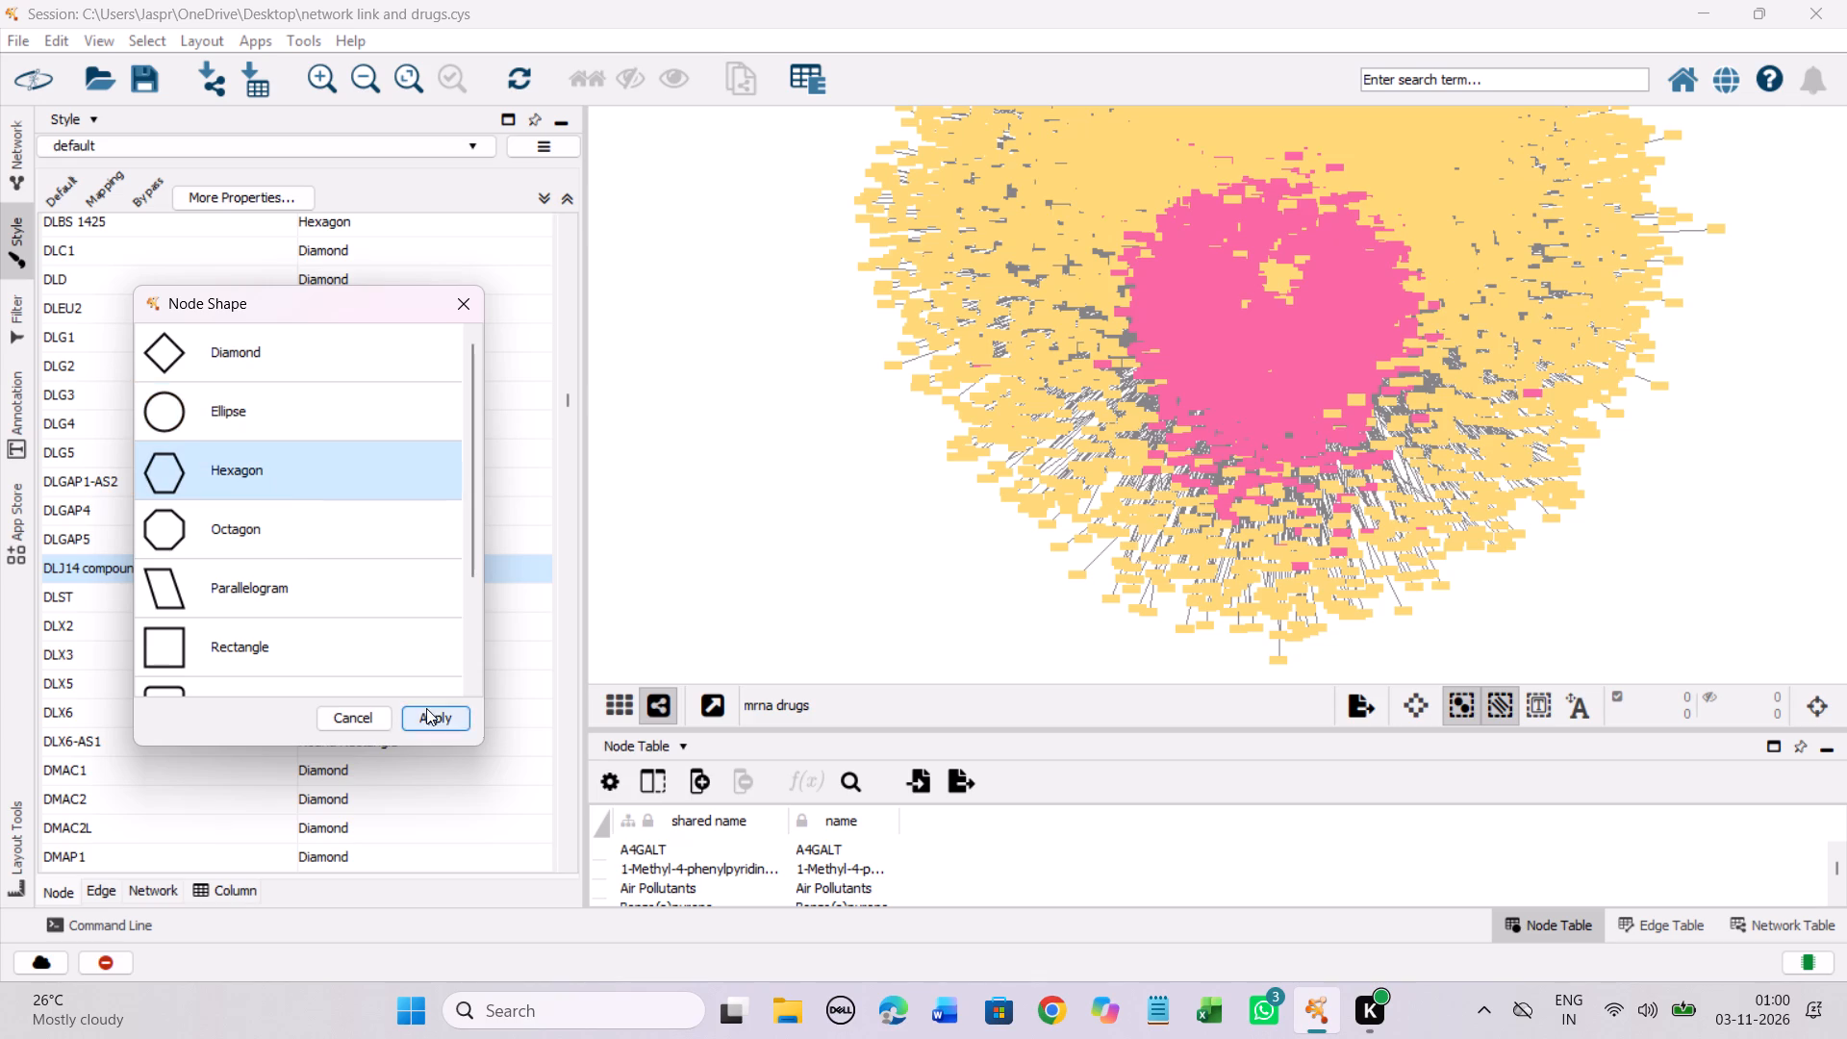
{"action": "left_click", "coordinate": [426, 708]}
Set the discrete node shape mapping for DRF 2519 to Hexagon.
{"action": "scroll", "coordinate": [408, 693], "scroll_direction": "down", "scroll_amount": 7}
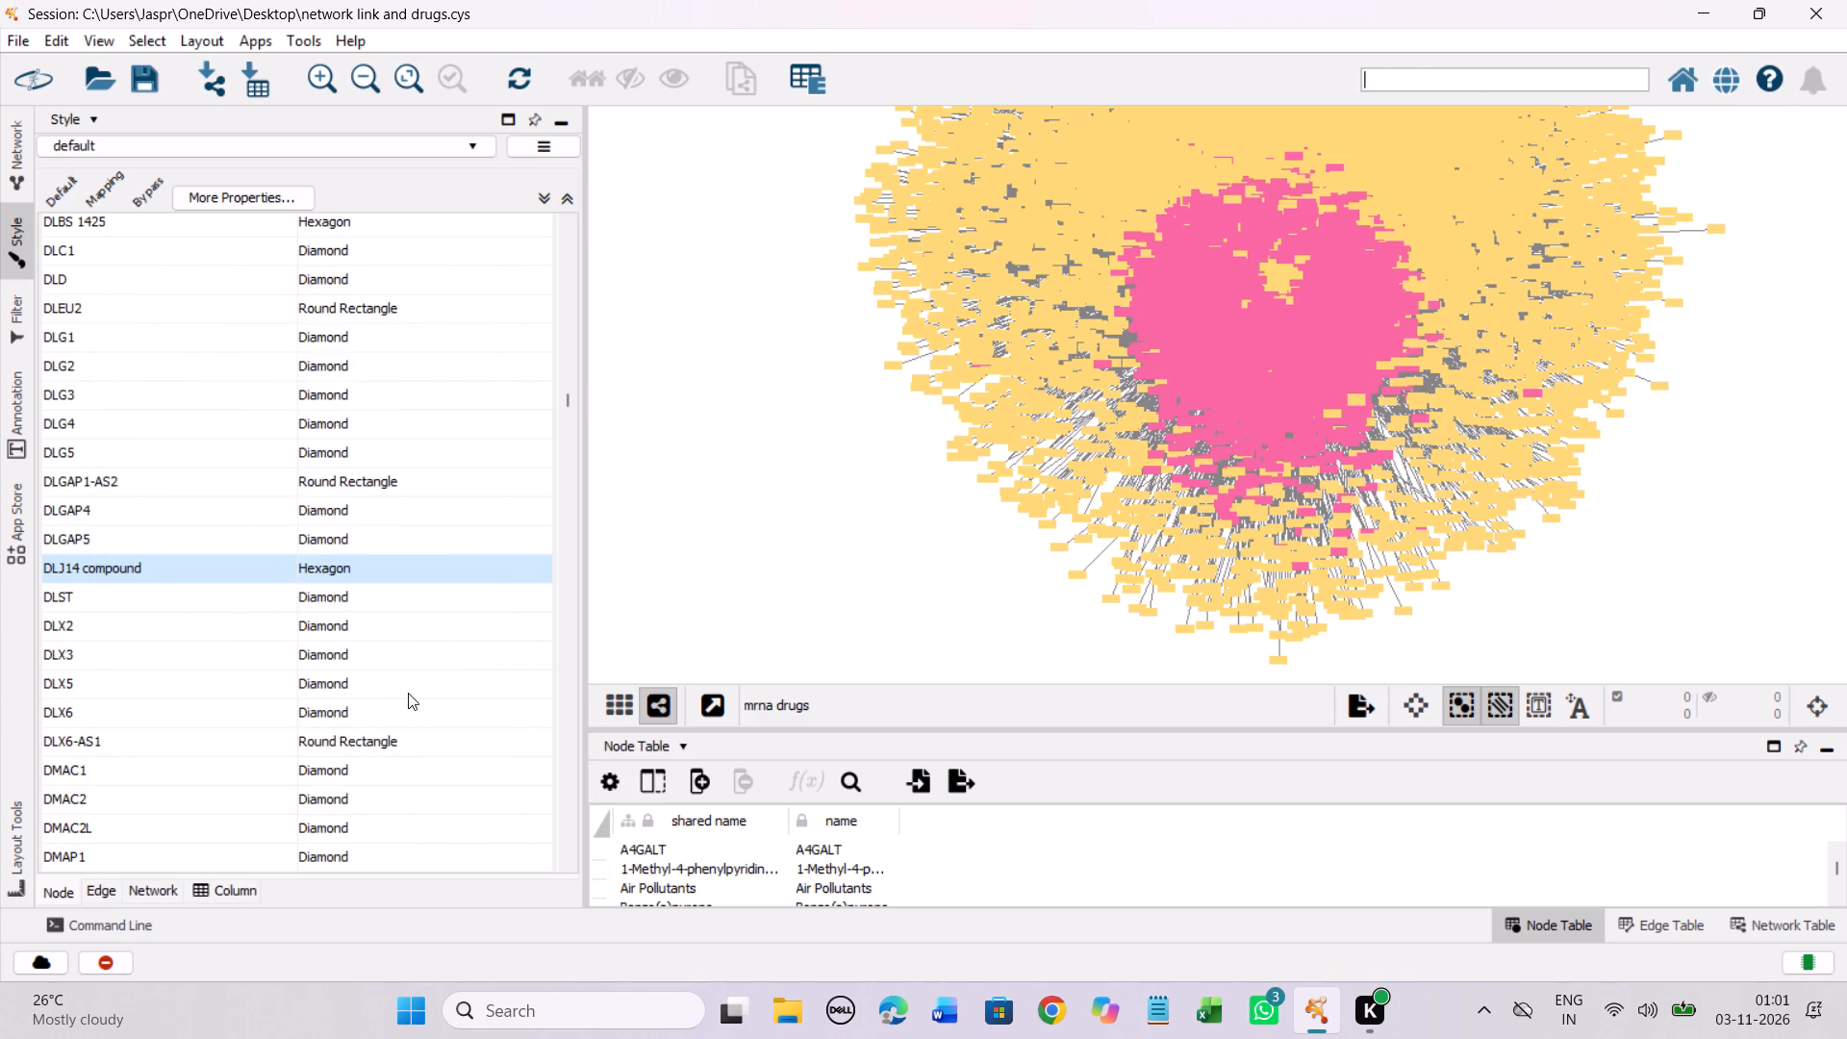
{"action": "scroll", "coordinate": [414, 675], "scroll_direction": "down", "scroll_amount": 9}
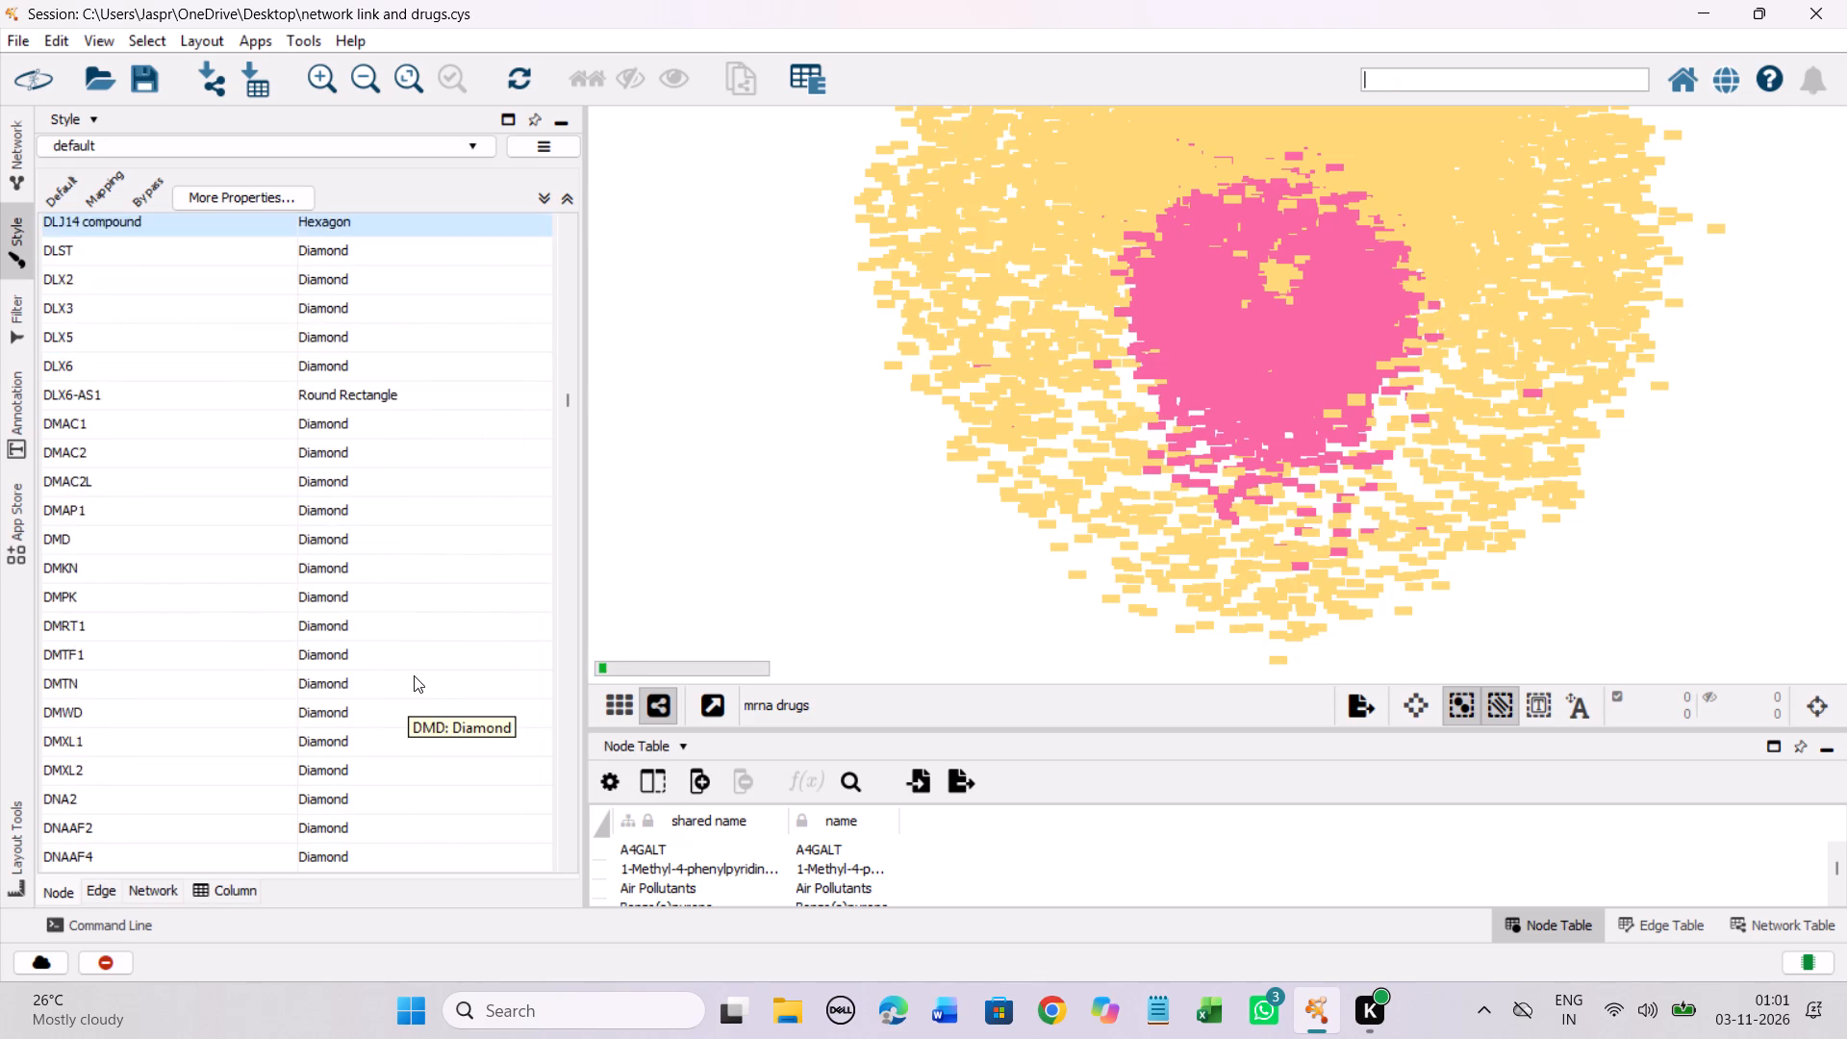
{"action": "scroll", "coordinate": [414, 675], "scroll_direction": "down", "scroll_amount": 20}
{"action": "scroll", "coordinate": [414, 675], "scroll_direction": "down", "scroll_amount": 20}
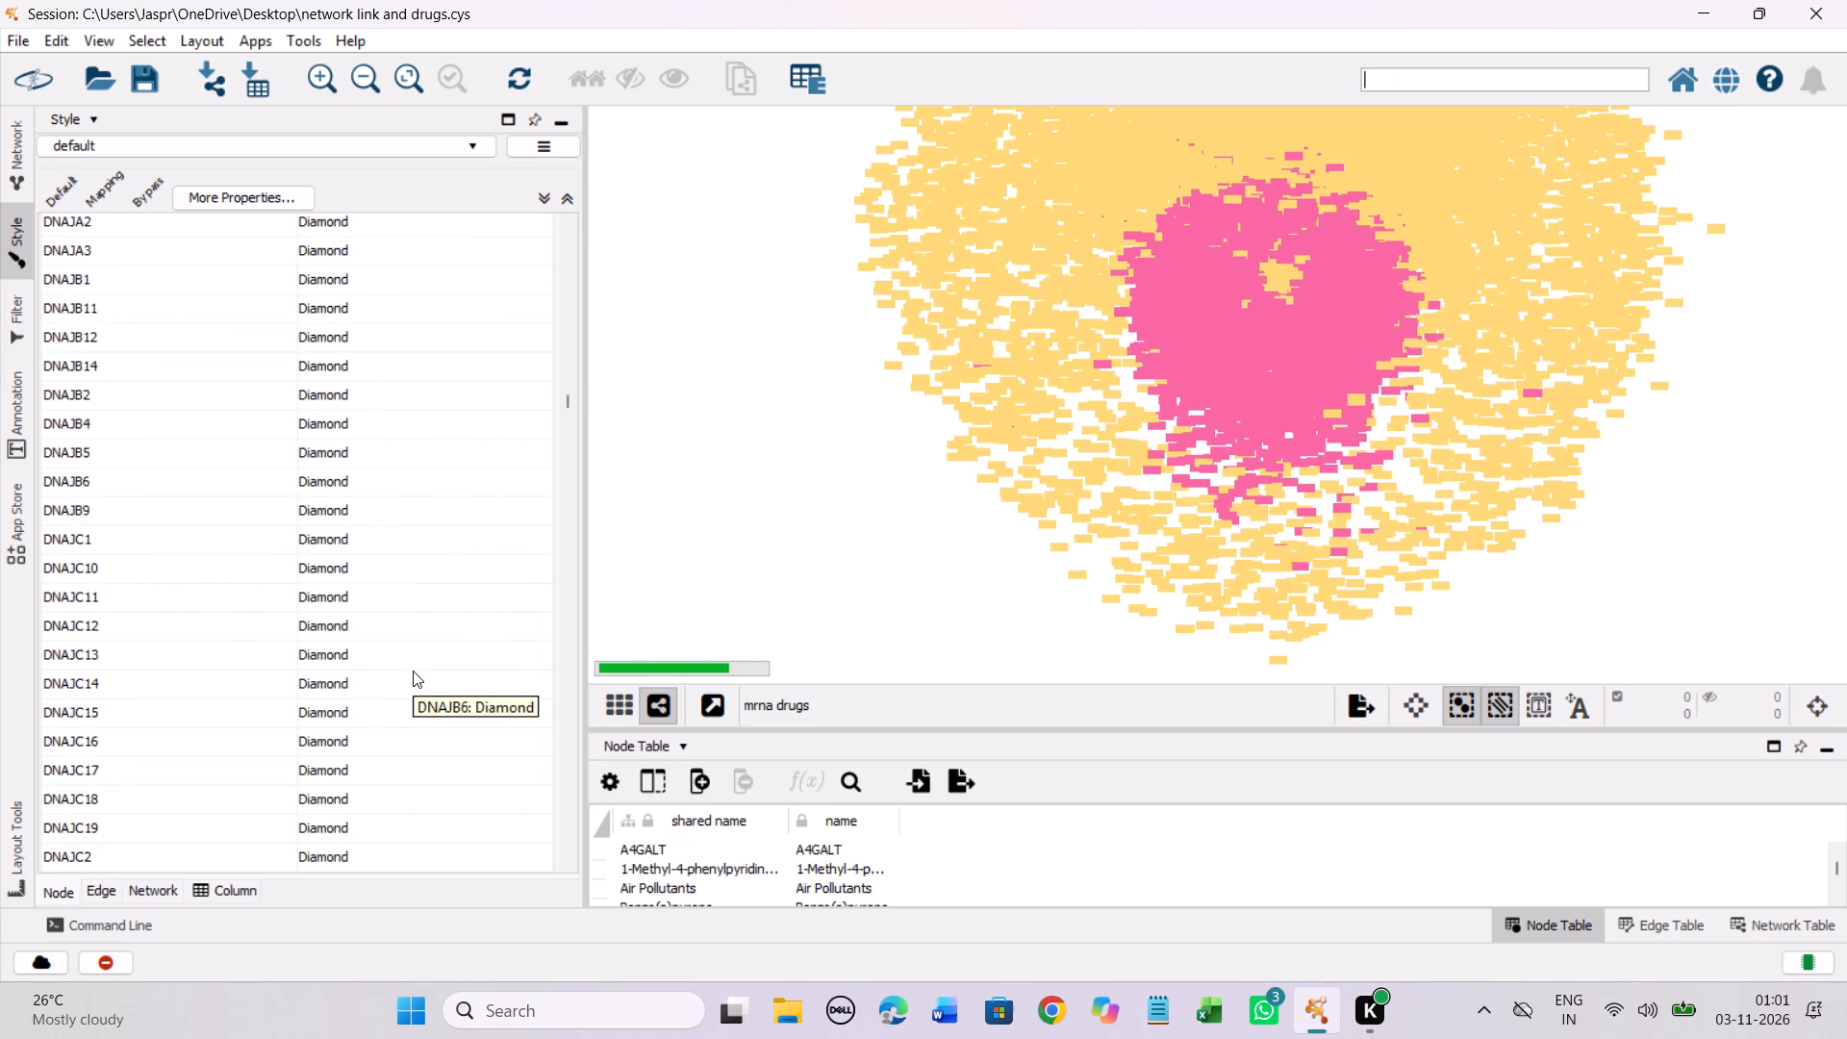
{"action": "scroll", "coordinate": [413, 671], "scroll_direction": "down", "scroll_amount": 20}
{"action": "scroll", "coordinate": [413, 671], "scroll_direction": "down", "scroll_amount": 20}
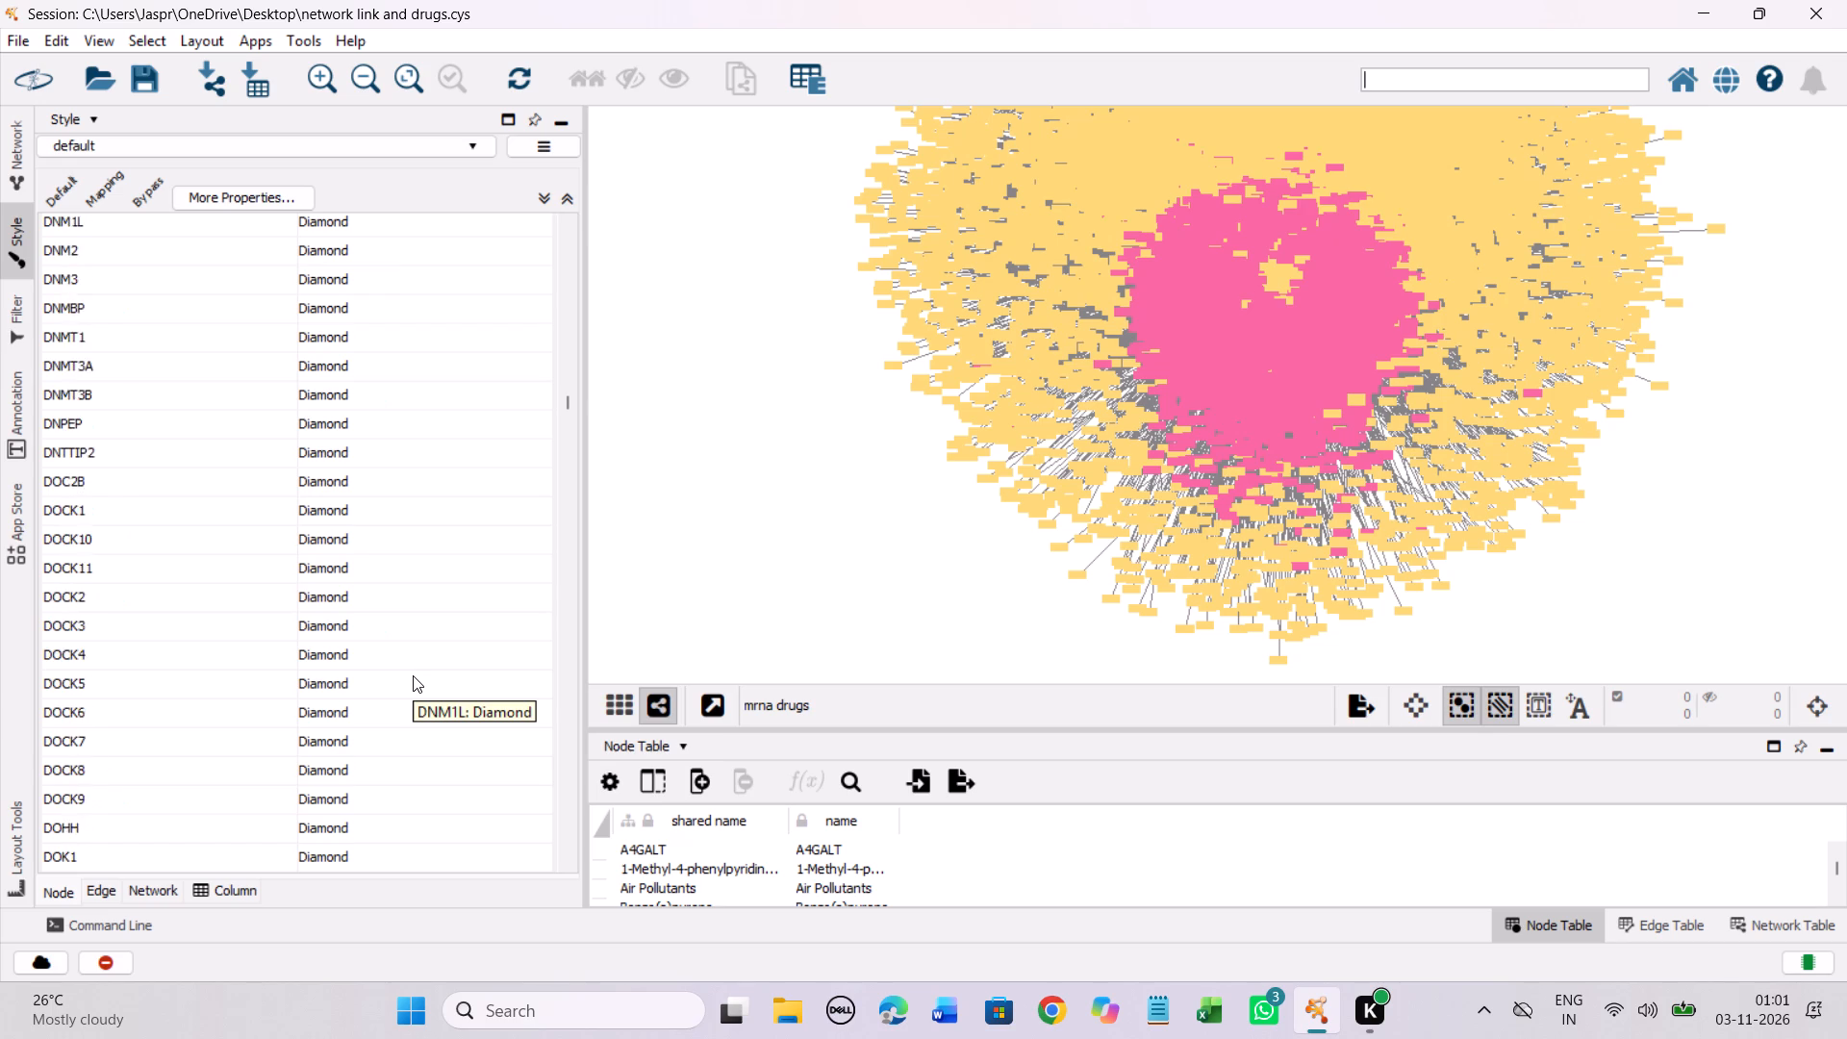
{"action": "scroll", "coordinate": [413, 675], "scroll_direction": "down", "scroll_amount": 20}
{"action": "scroll", "coordinate": [413, 675], "scroll_direction": "down", "scroll_amount": 20}
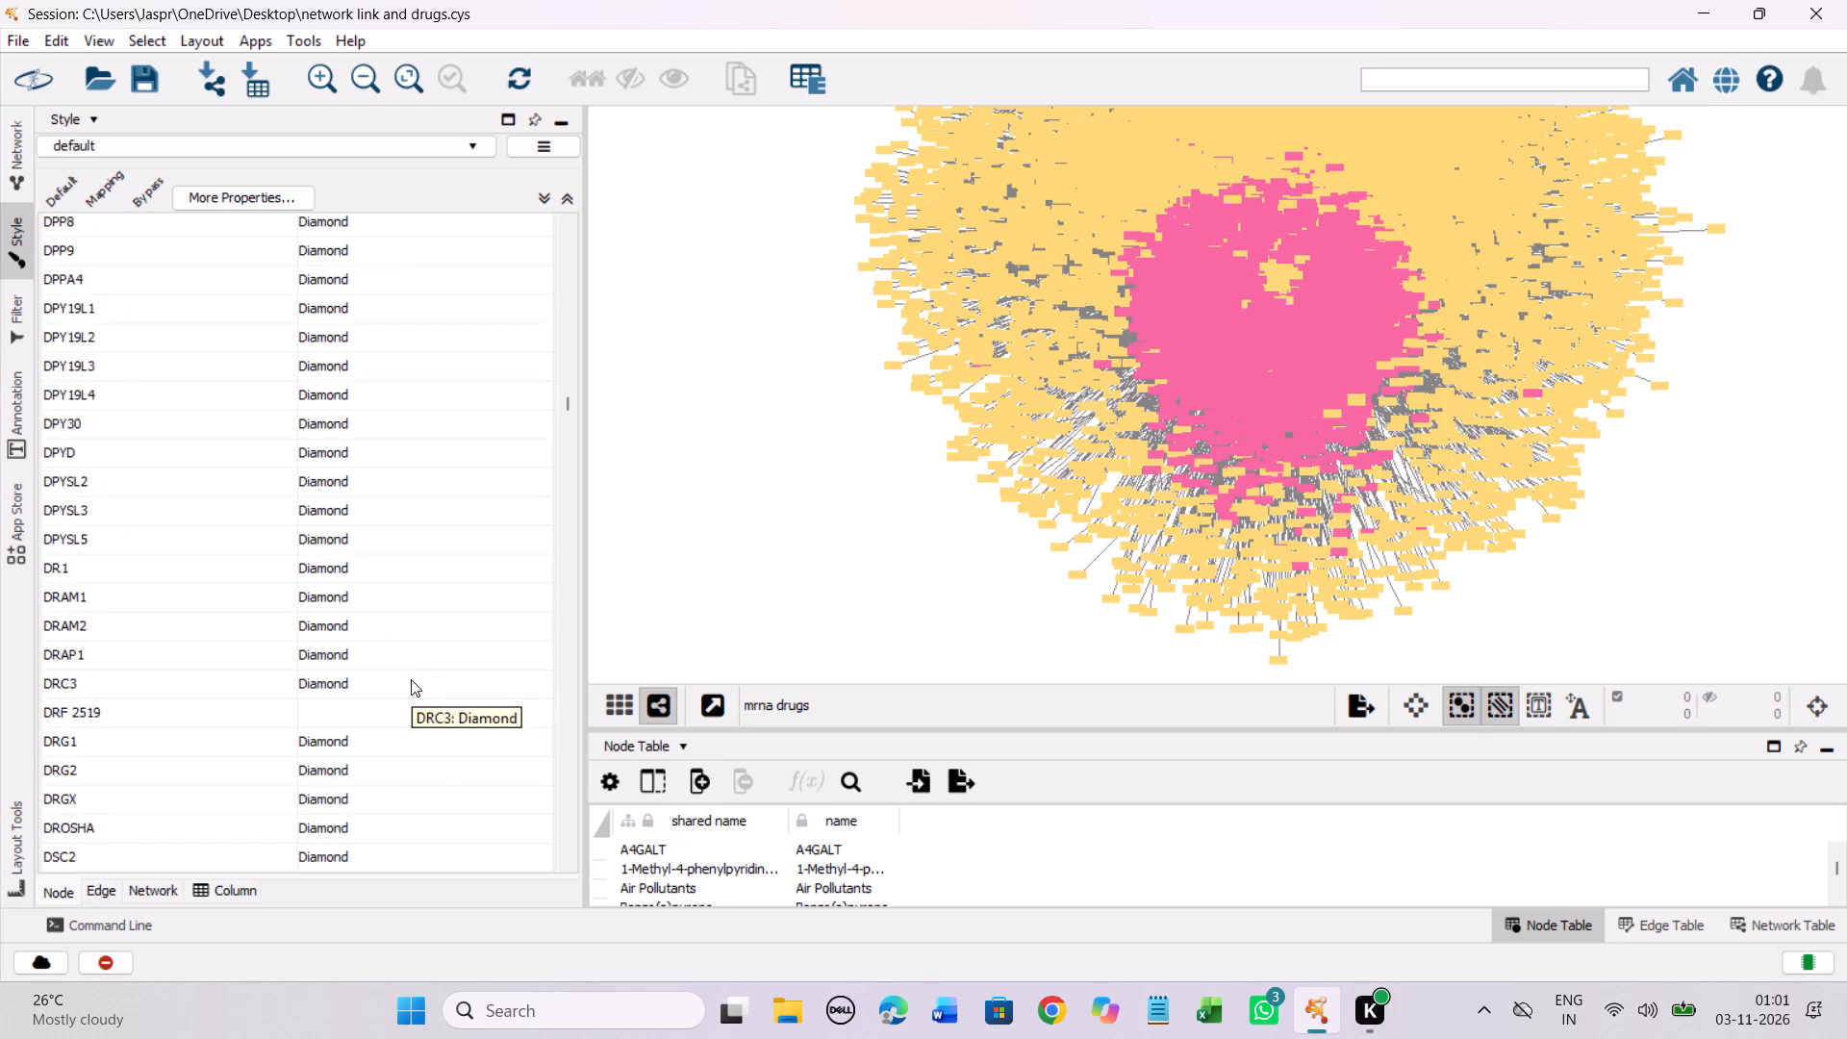
{"action": "scroll", "coordinate": [411, 679], "scroll_direction": "down", "scroll_amount": 2}
{"action": "left_click", "coordinate": [237, 535]}
{"action": "right_click", "coordinate": [238, 533]}
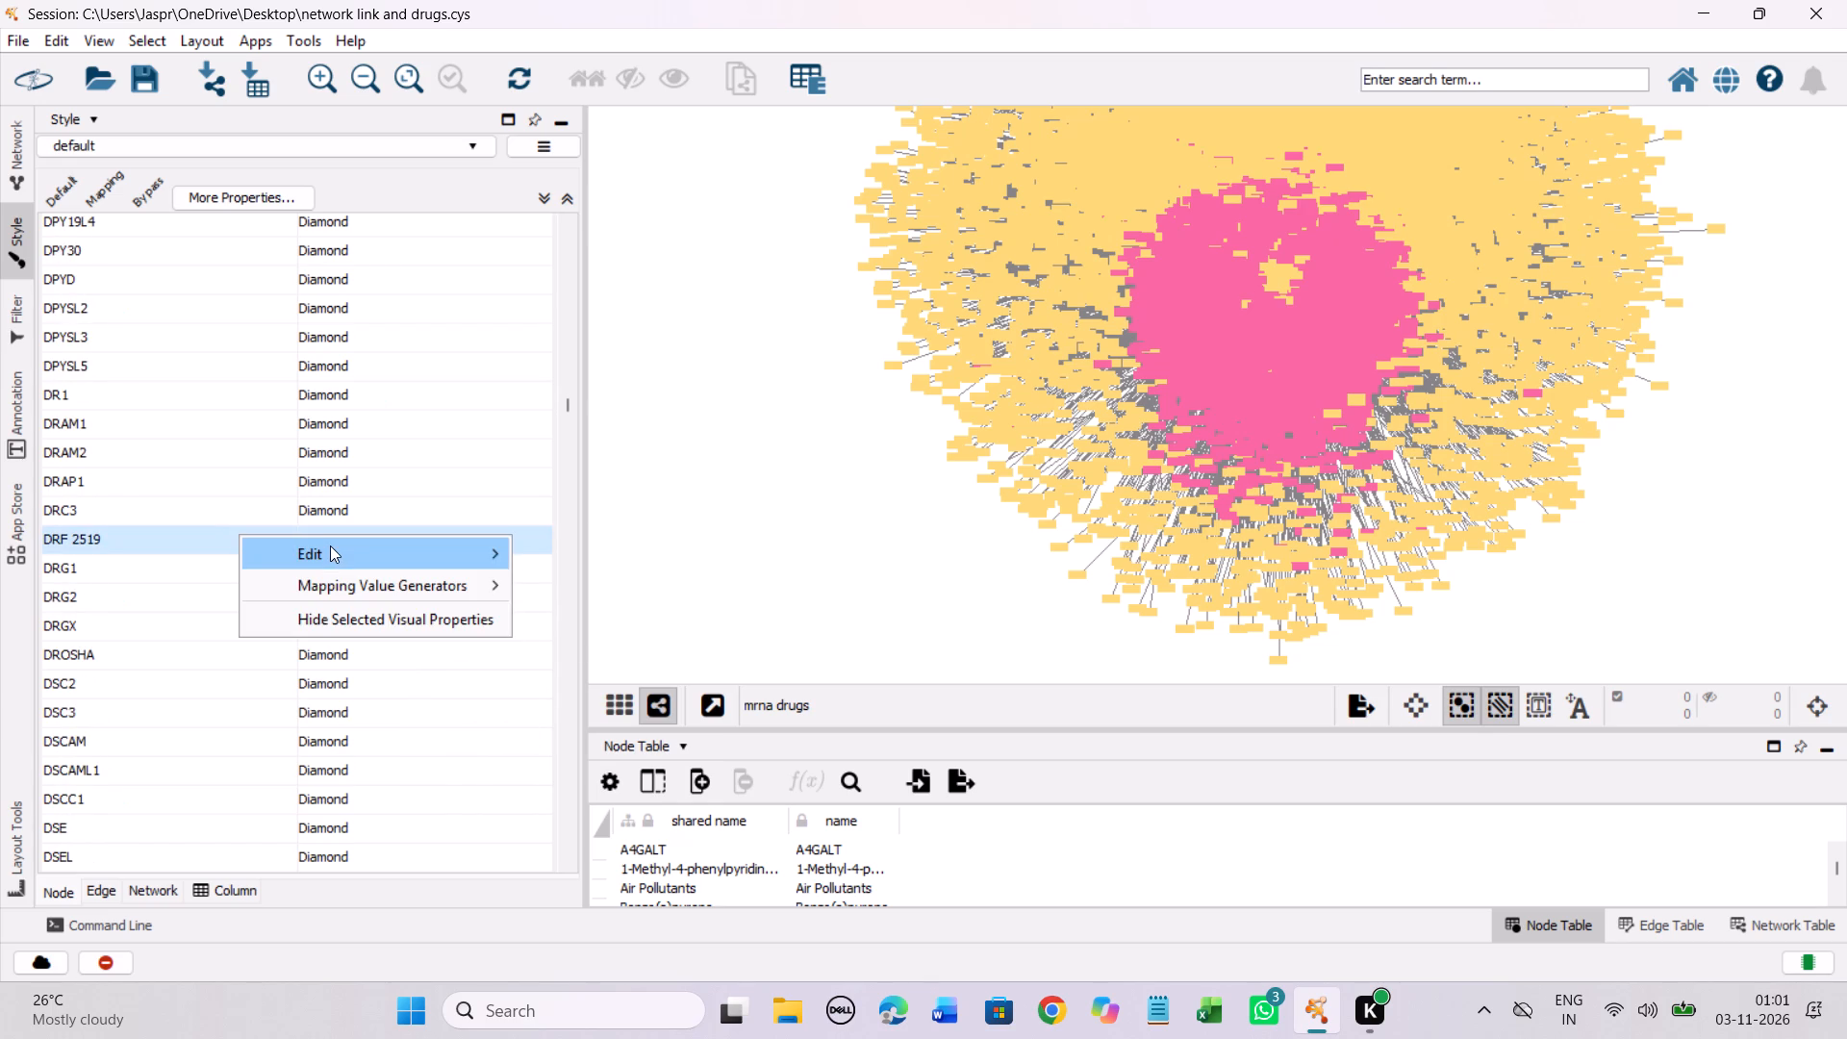
{"action": "left_click", "coordinate": [330, 548]}
{"action": "left_click", "coordinate": [563, 551]}
{"action": "left_click", "coordinate": [285, 469]}
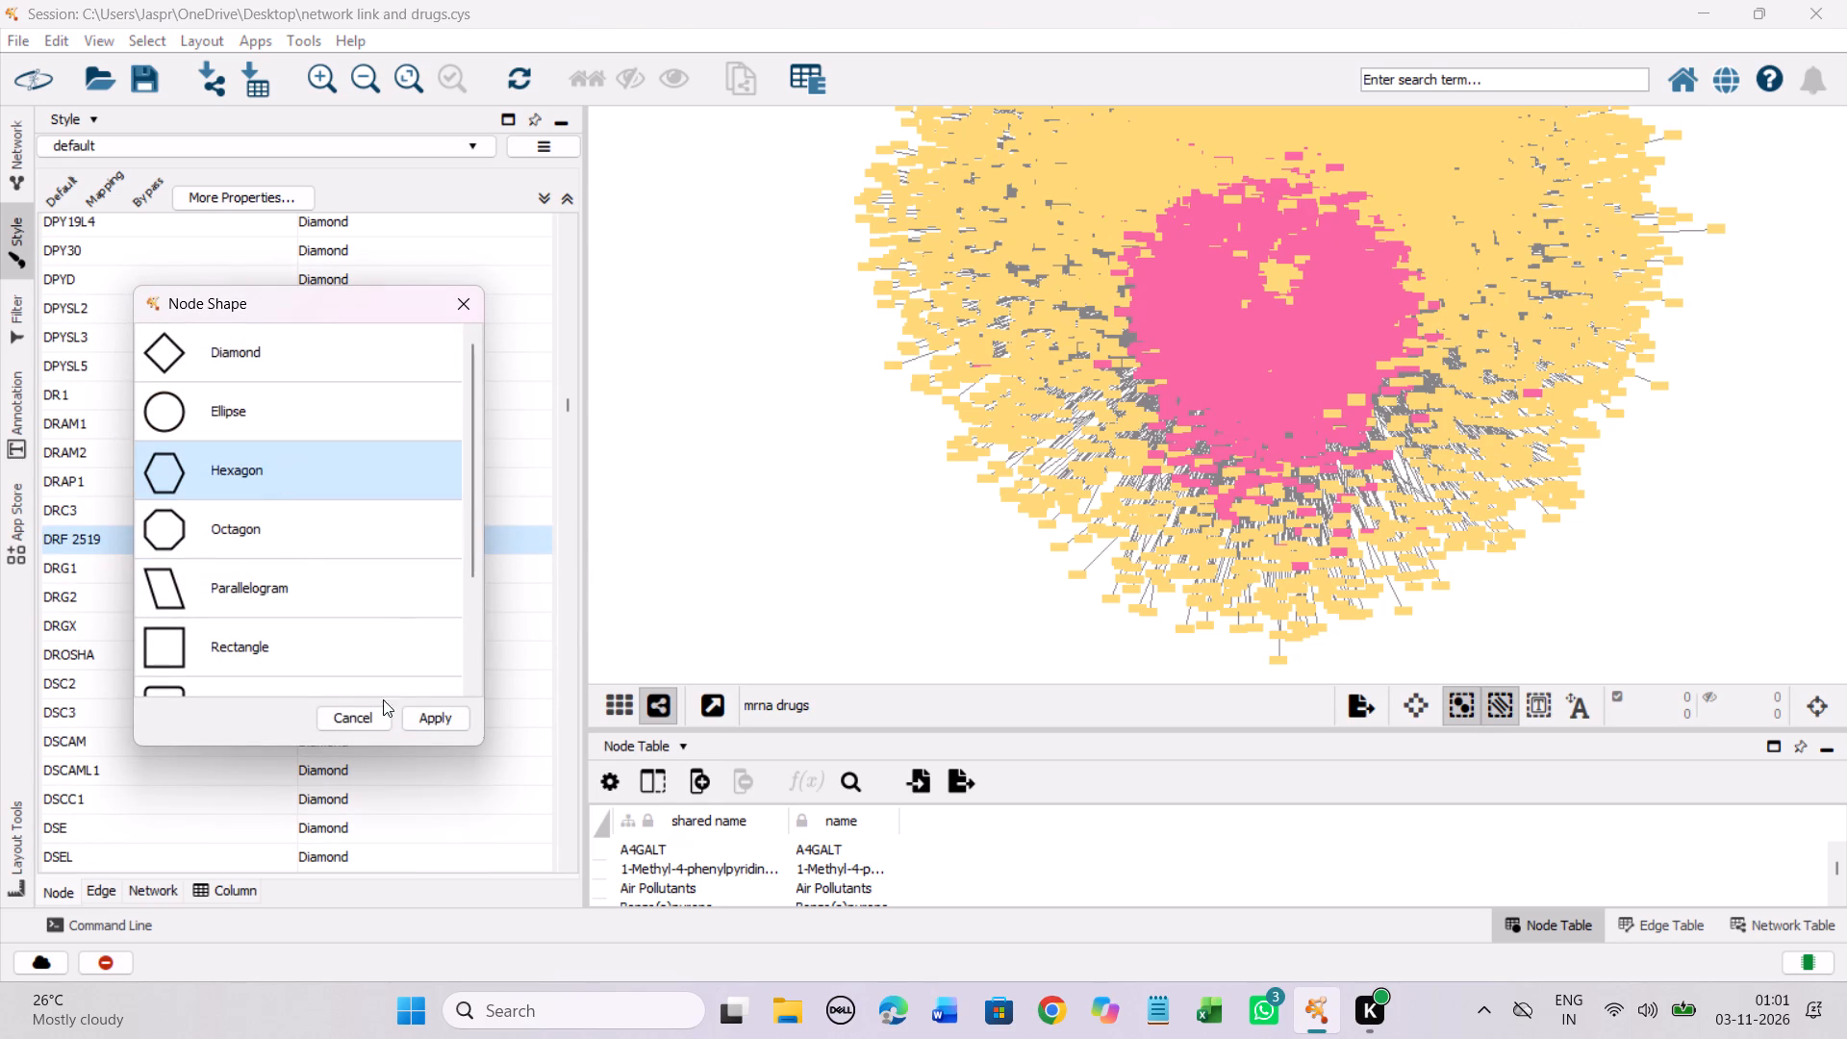
{"action": "left_click", "coordinate": [428, 715]}
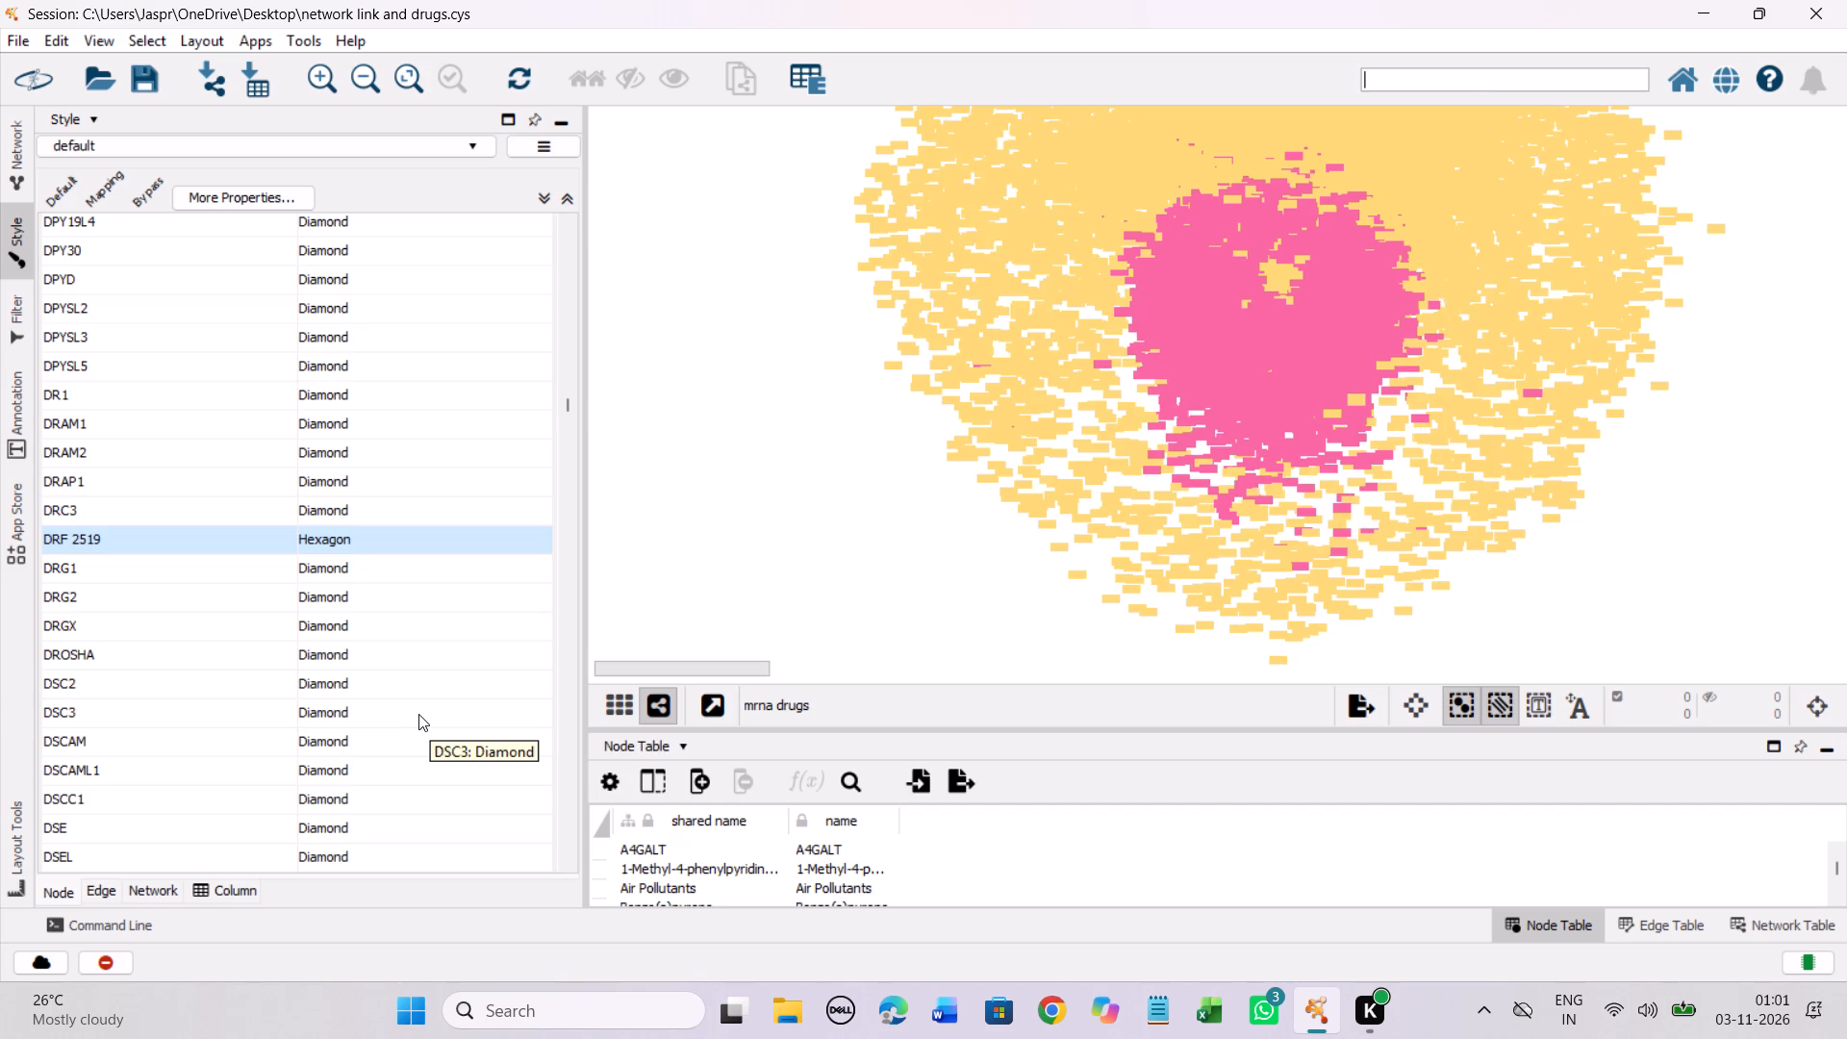
Set the discrete node shape mapping for all entries from Dabigatran through E-2-(4'-methoxybenzylidene)-benzusuberone to Hexagon.
{"action": "scroll", "coordinate": [468, 663], "scroll_direction": "down", "scroll_amount": 20}
{"action": "scroll", "coordinate": [468, 663], "scroll_direction": "down", "scroll_amount": 6}
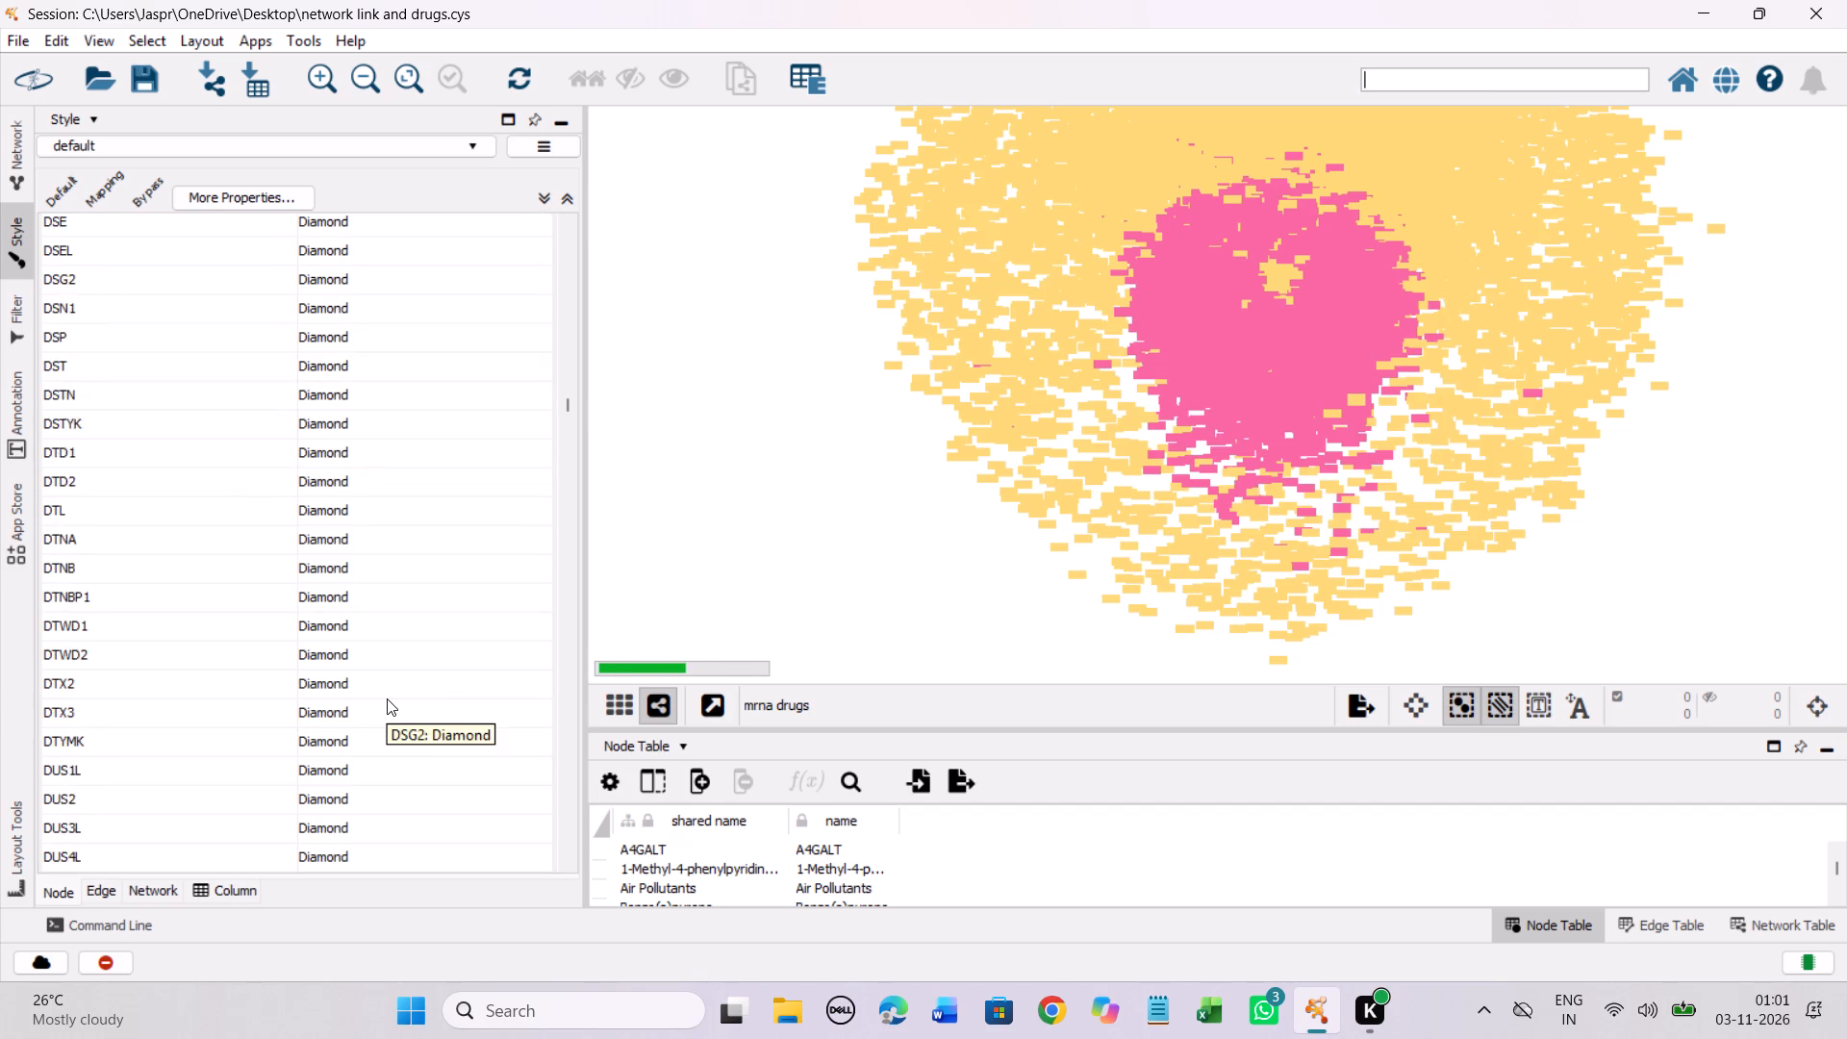
{"action": "scroll", "coordinate": [387, 698], "scroll_direction": "down", "scroll_amount": 20}
{"action": "scroll", "coordinate": [387, 698], "scroll_direction": "down", "scroll_amount": 19}
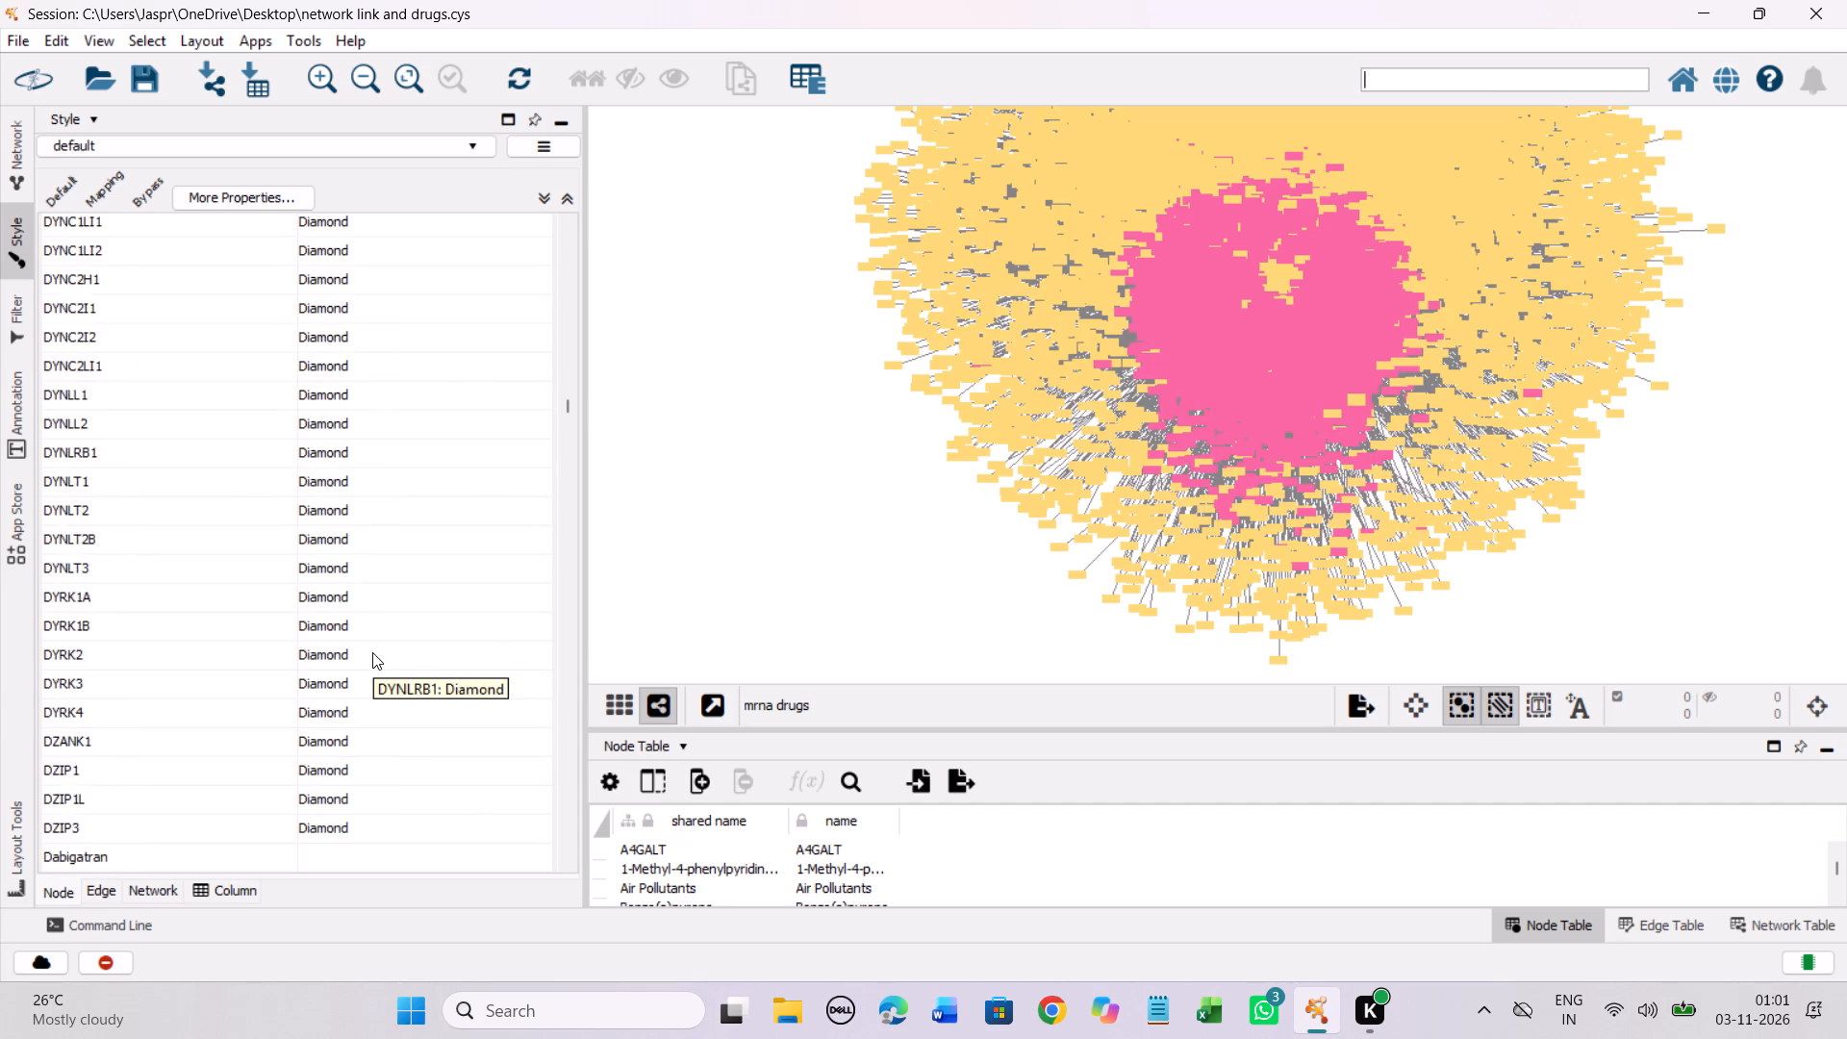
{"action": "scroll", "coordinate": [372, 652], "scroll_direction": "down", "scroll_amount": 20}
{"action": "scroll", "coordinate": [372, 652], "scroll_direction": "down", "scroll_amount": 1}
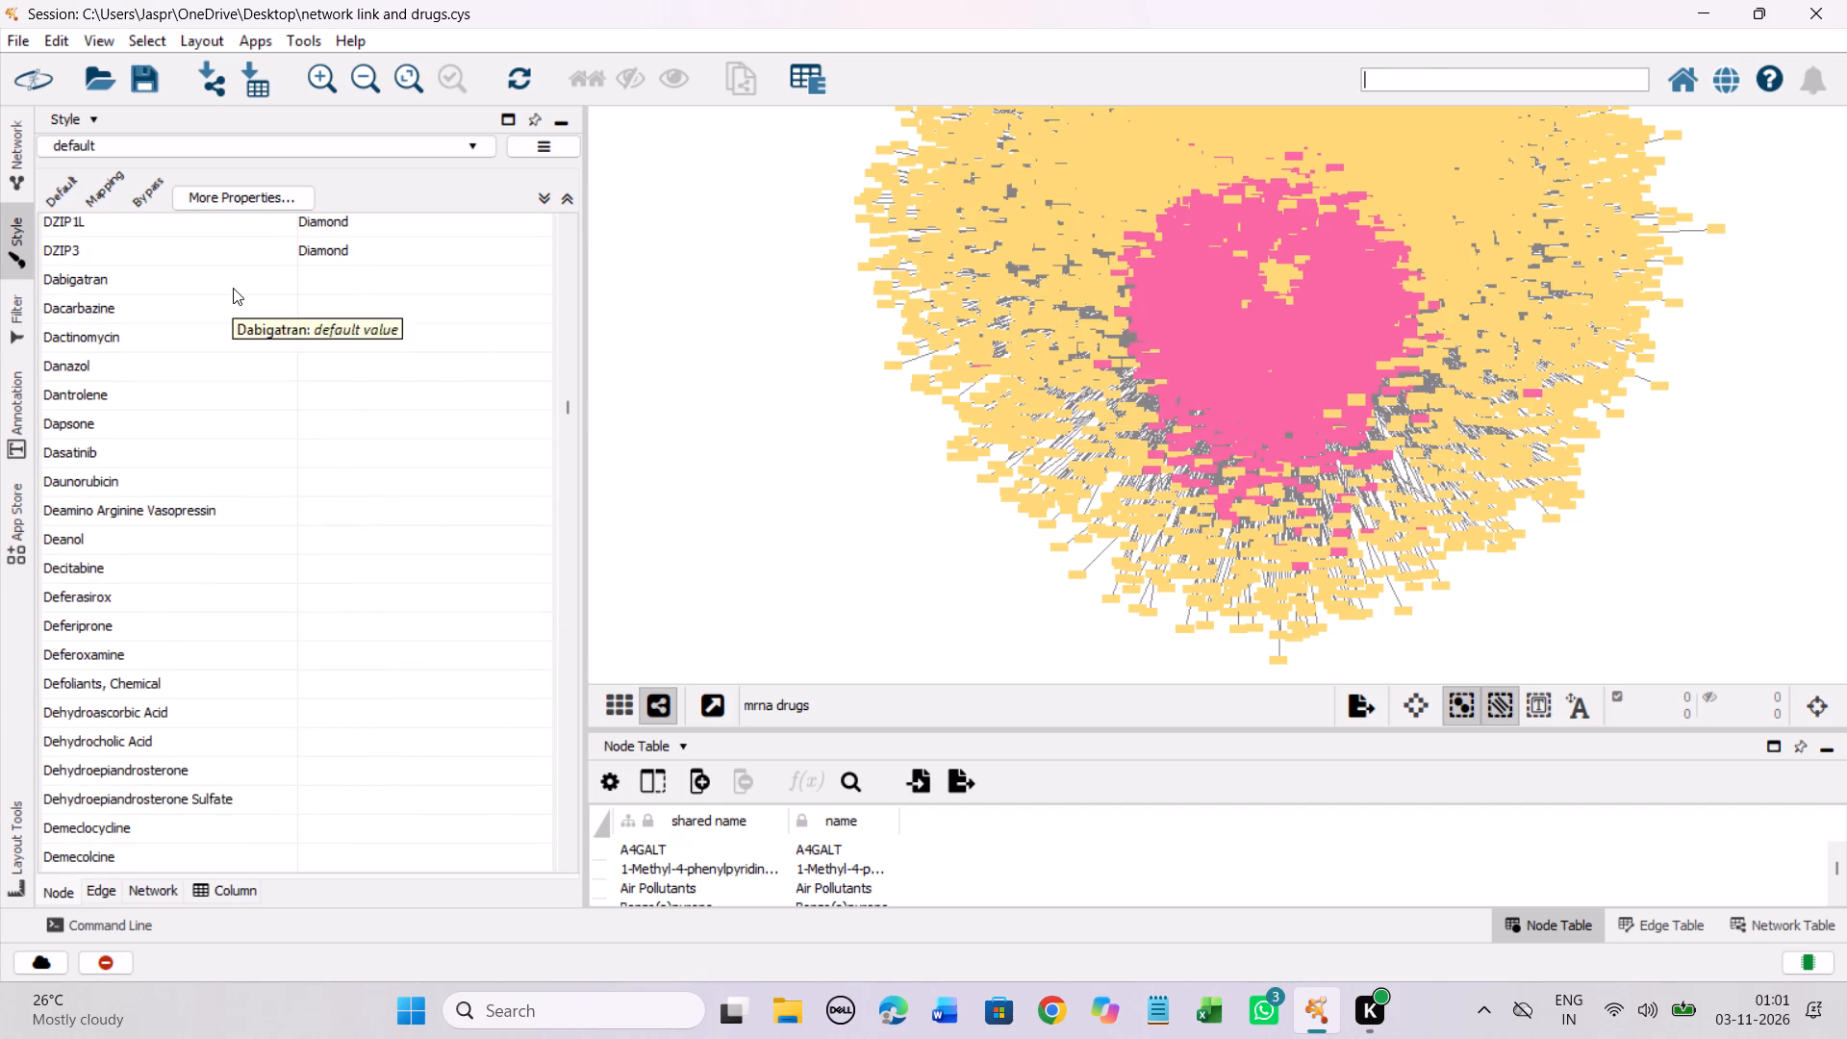
{"action": "left_click", "coordinate": [233, 286]}
{"action": "scroll", "coordinate": [292, 420], "scroll_direction": "down", "scroll_amount": 20}
{"action": "scroll", "coordinate": [292, 420], "scroll_direction": "down", "scroll_amount": 12}
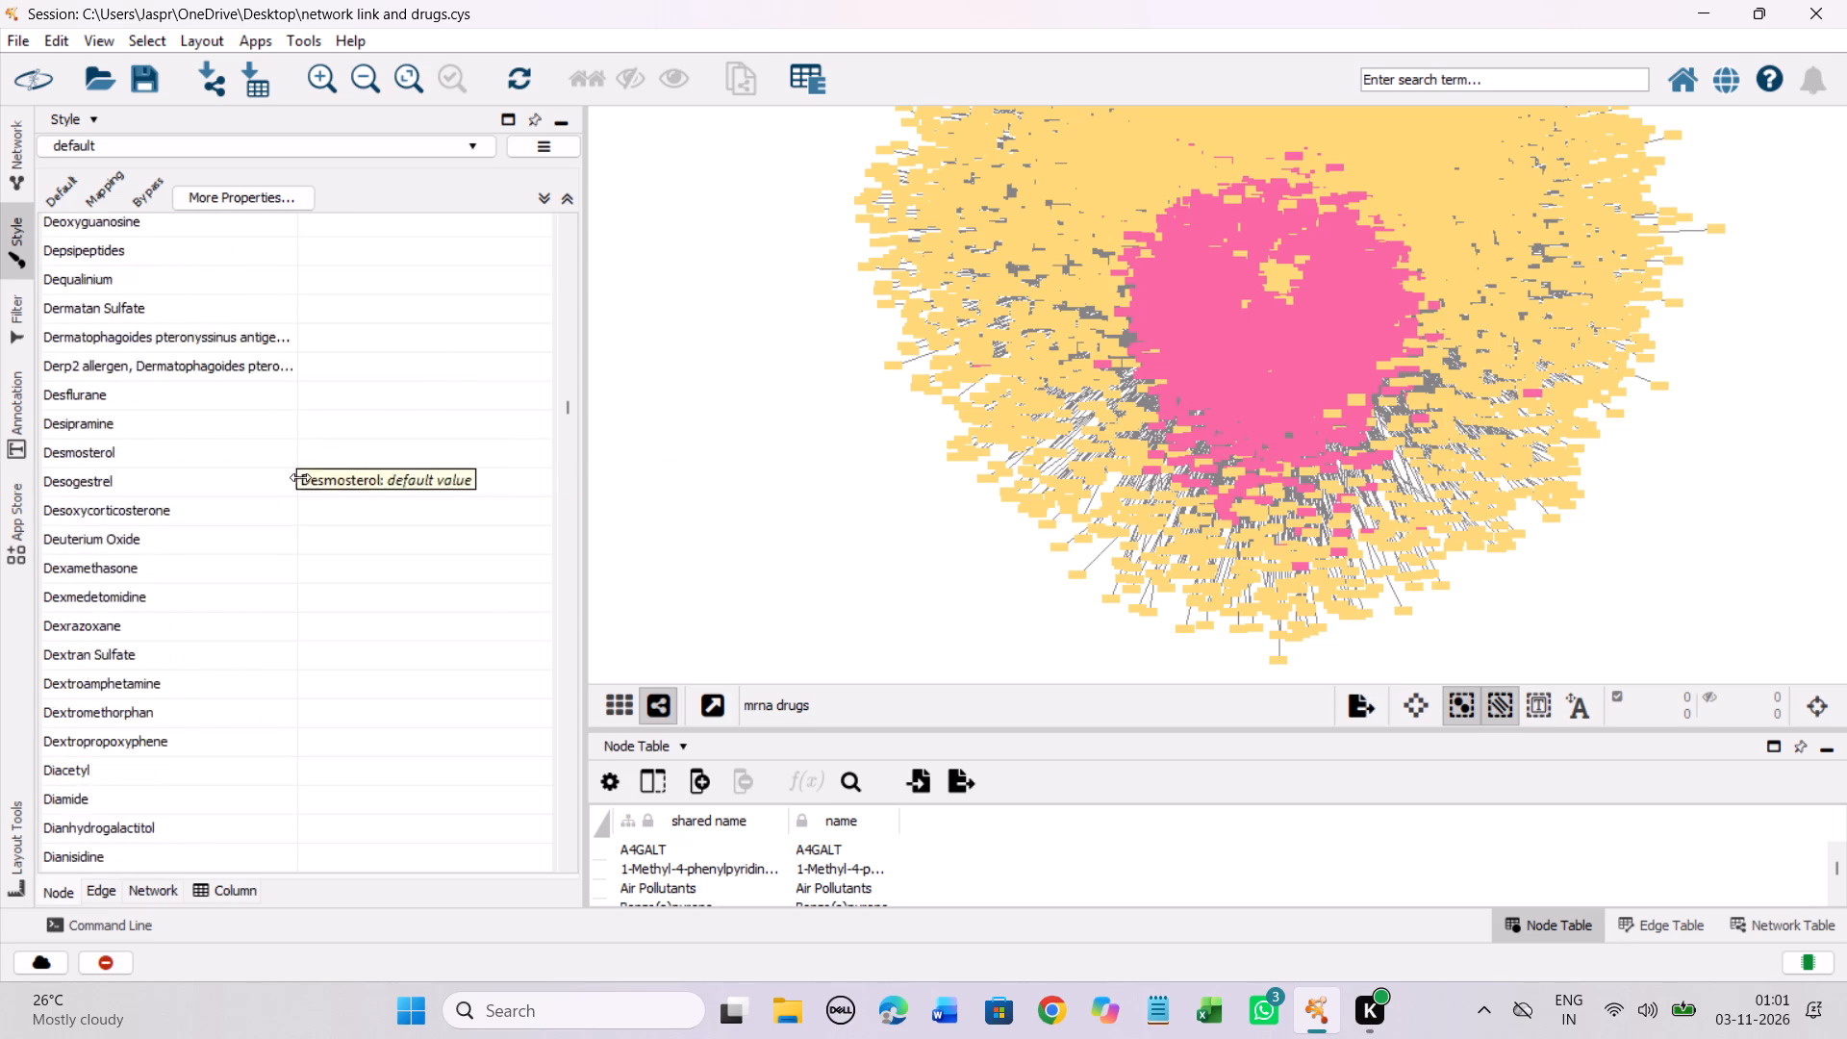
{"action": "scroll", "coordinate": [300, 477], "scroll_direction": "down", "scroll_amount": 20}
{"action": "scroll", "coordinate": [300, 477], "scroll_direction": "down", "scroll_amount": 20}
{"action": "scroll", "coordinate": [300, 477], "scroll_direction": "down", "scroll_amount": 5}
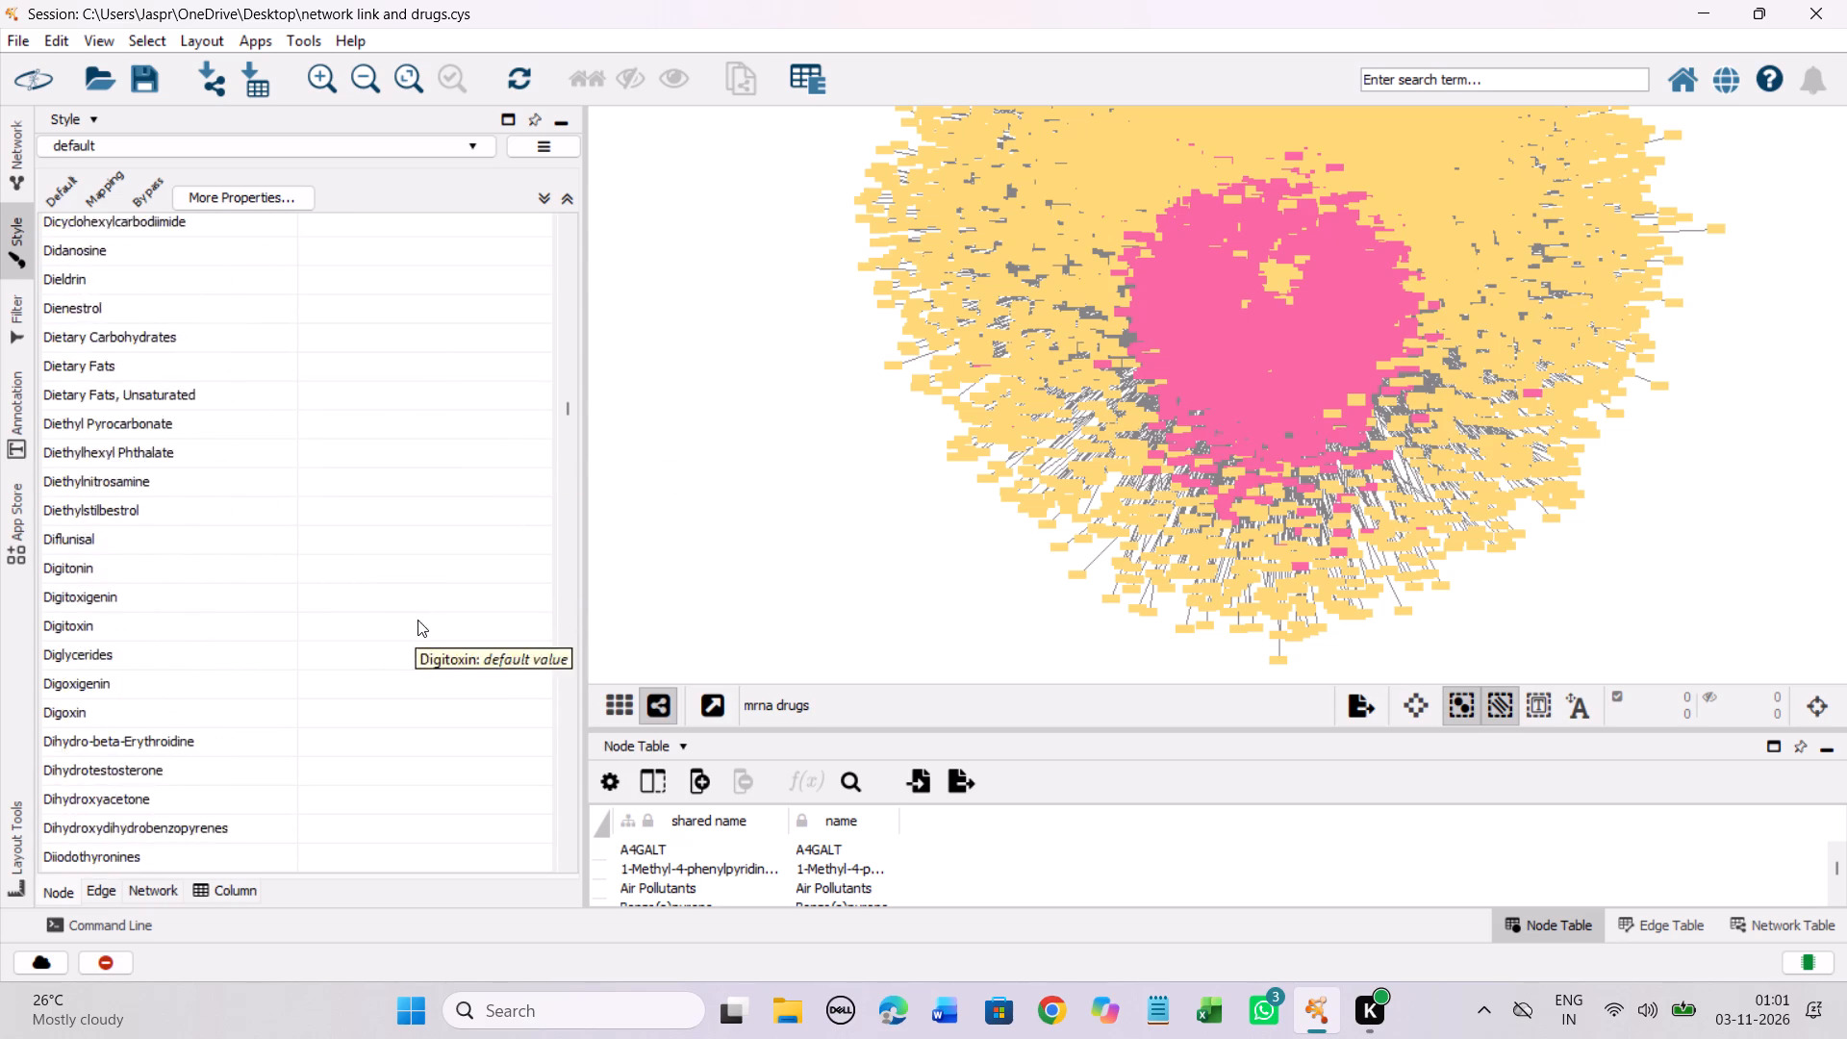
{"action": "scroll", "coordinate": [417, 620], "scroll_direction": "down", "scroll_amount": 20}
{"action": "scroll", "coordinate": [417, 620], "scroll_direction": "down", "scroll_amount": 20}
{"action": "scroll", "coordinate": [417, 620], "scroll_direction": "down", "scroll_amount": 5}
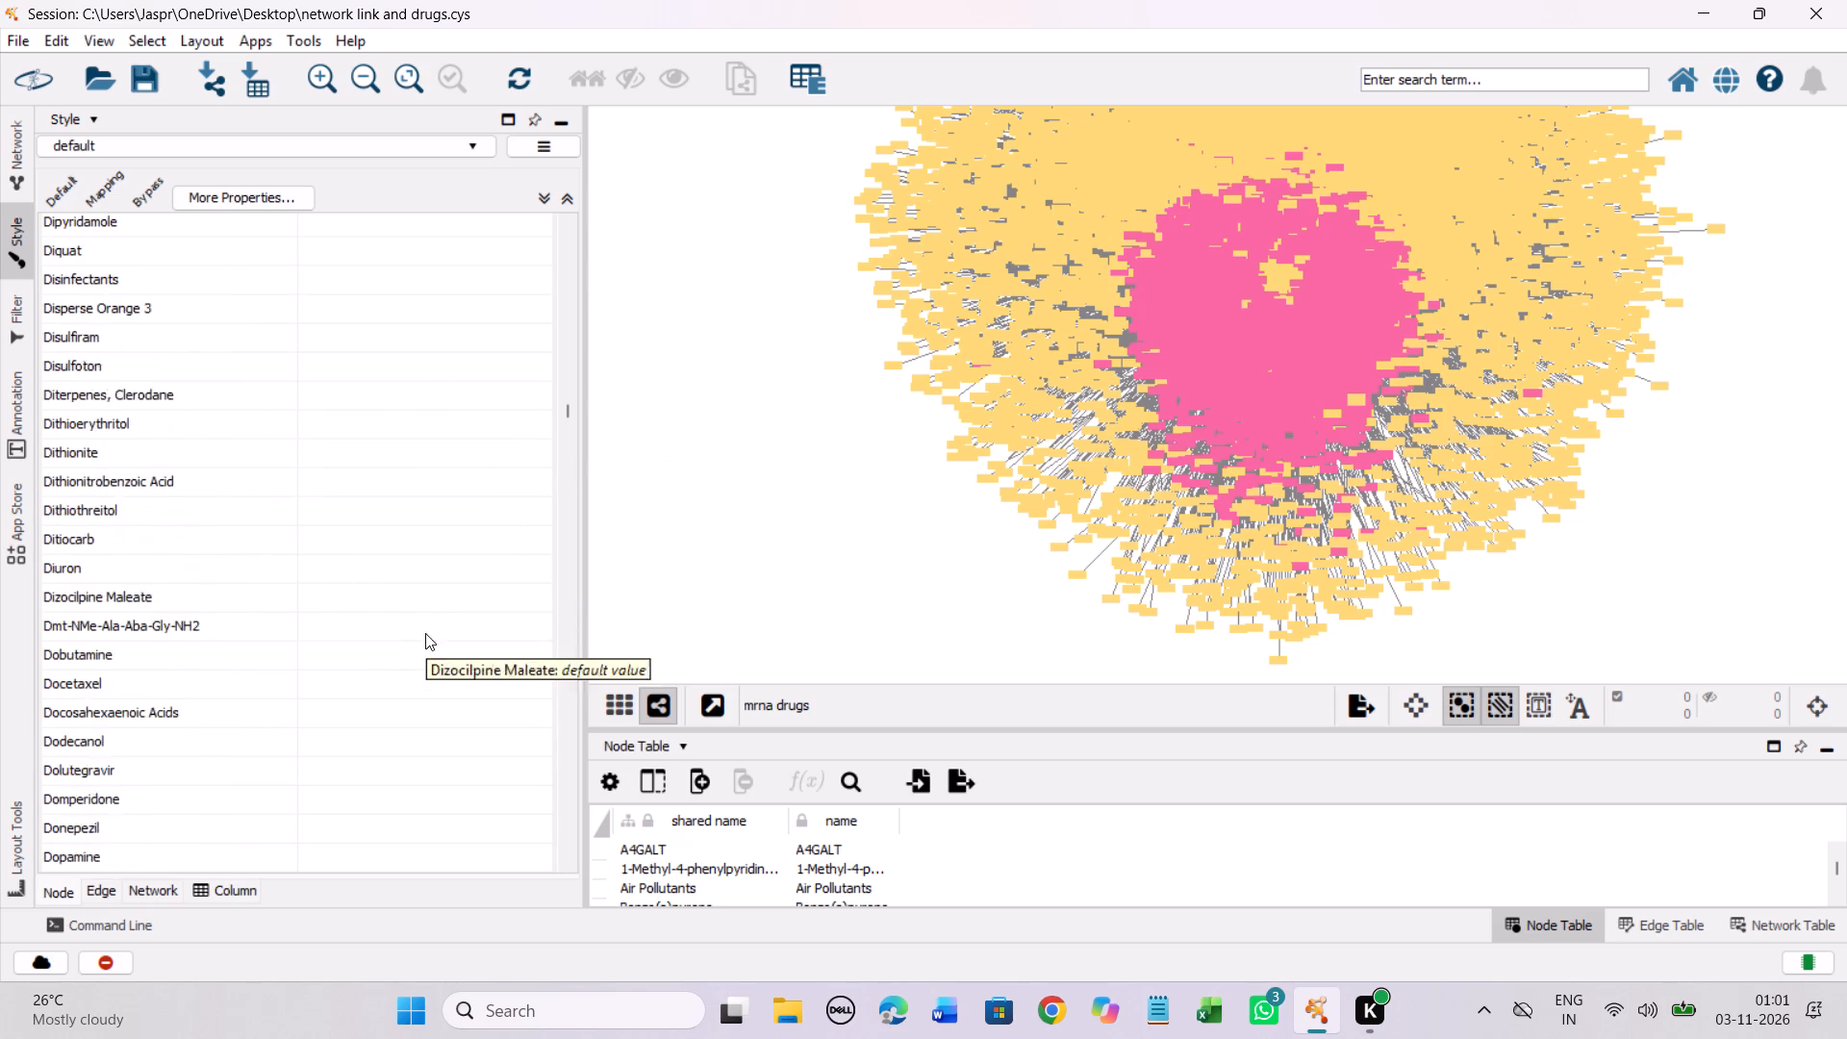
{"action": "scroll", "coordinate": [425, 633], "scroll_direction": "down", "scroll_amount": 20}
{"action": "scroll", "coordinate": [425, 633], "scroll_direction": "down", "scroll_amount": 13}
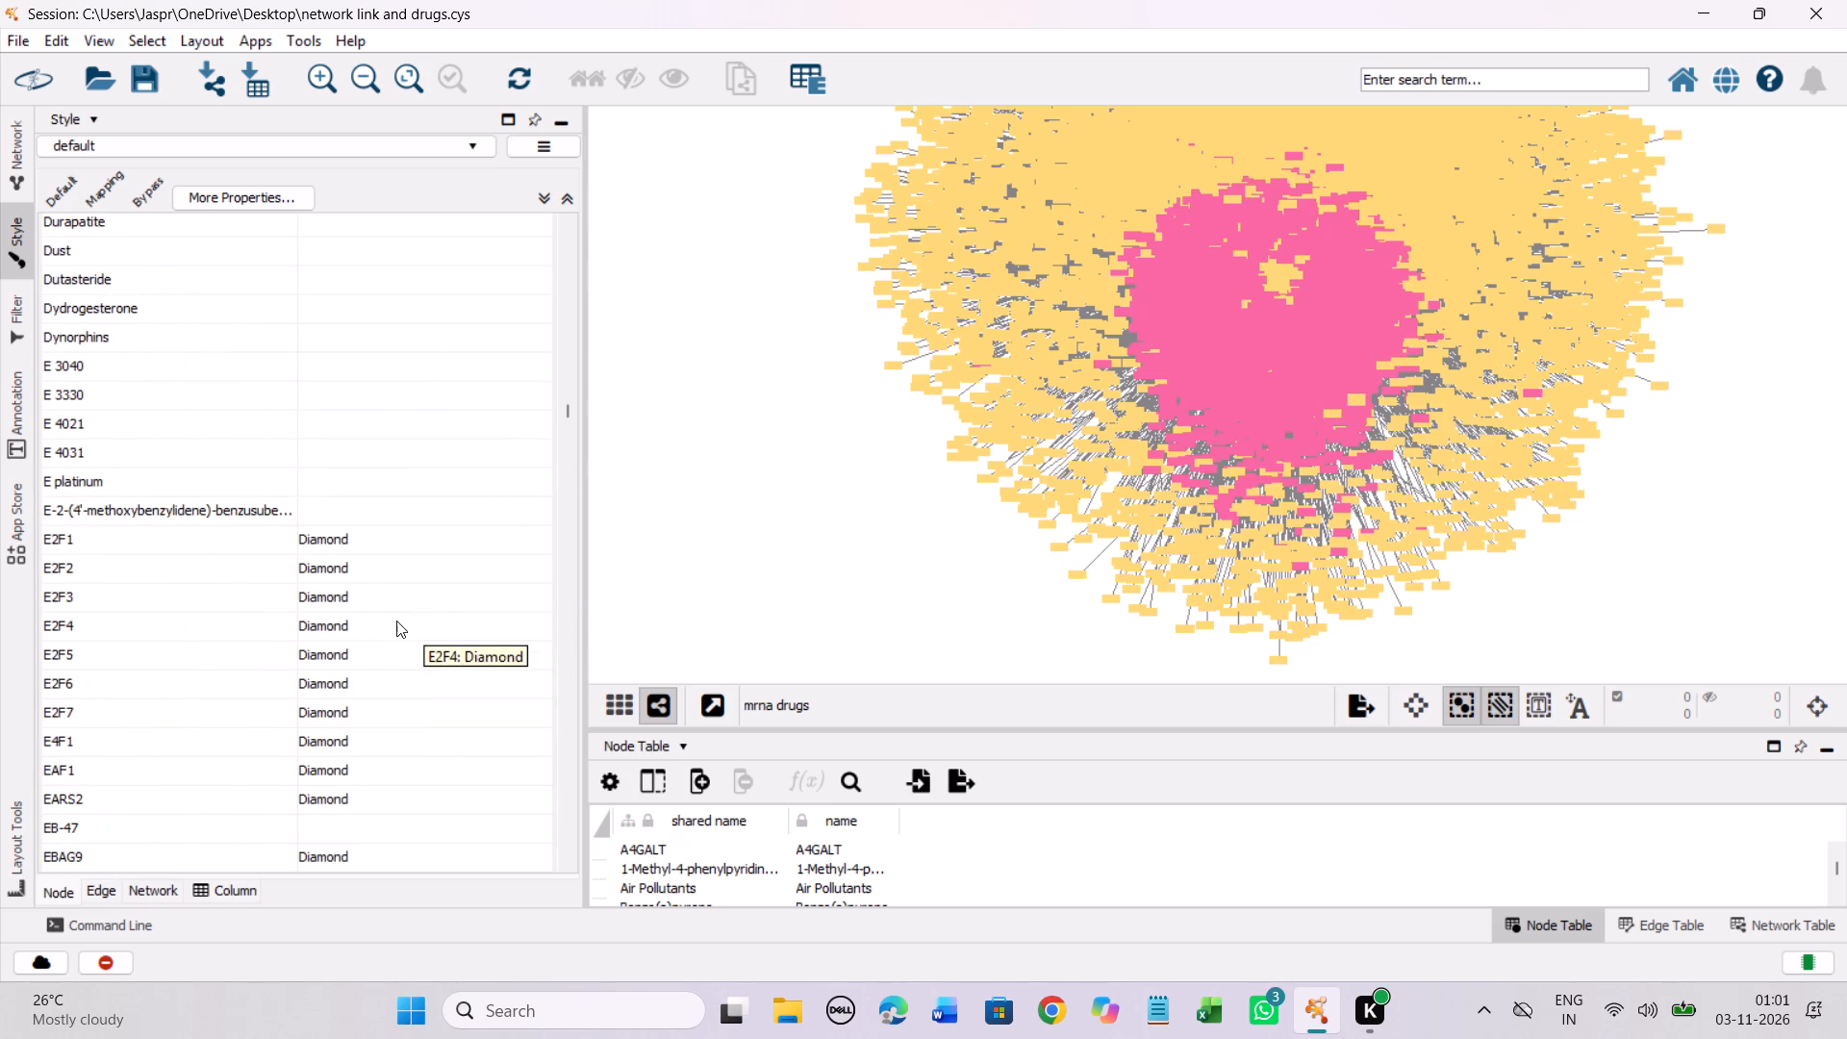
{"action": "left_click", "coordinate": [329, 506], "text": "shift"}
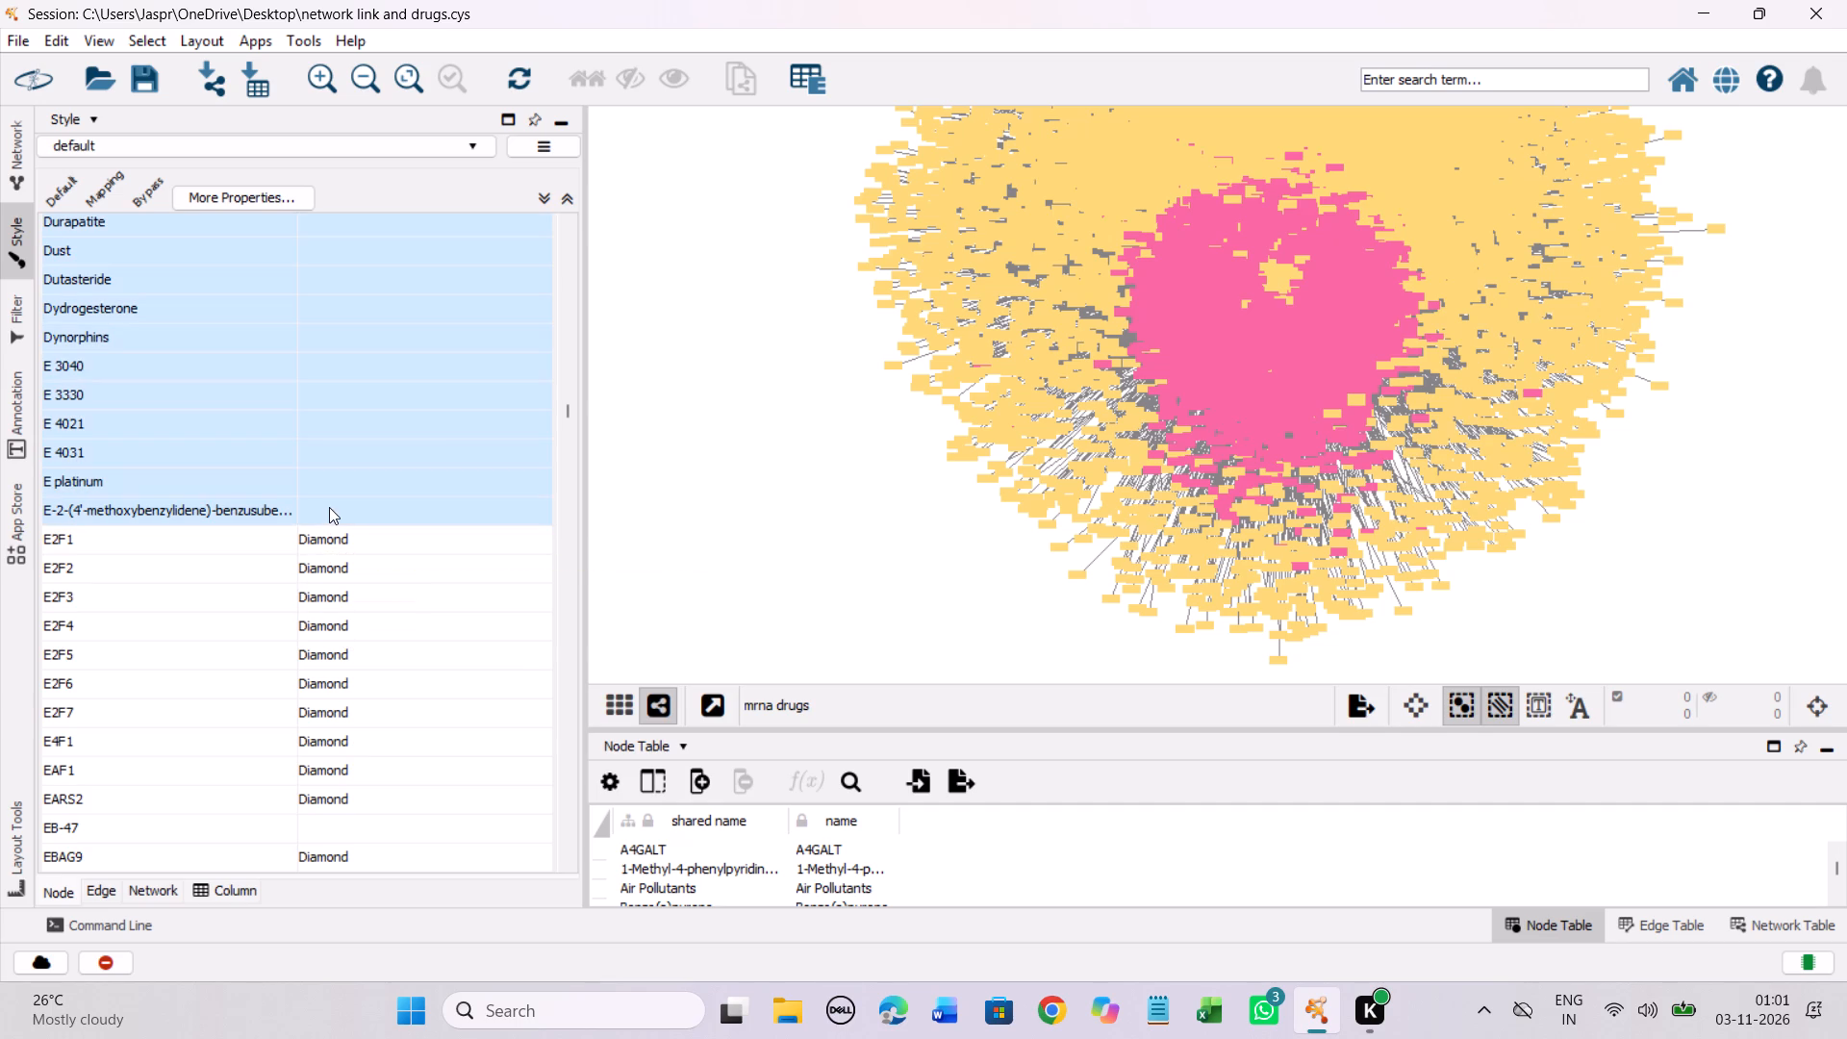
{"action": "right_click", "coordinate": [329, 507]}
{"action": "left_click", "coordinate": [450, 519]}
{"action": "left_click", "coordinate": [728, 528]}
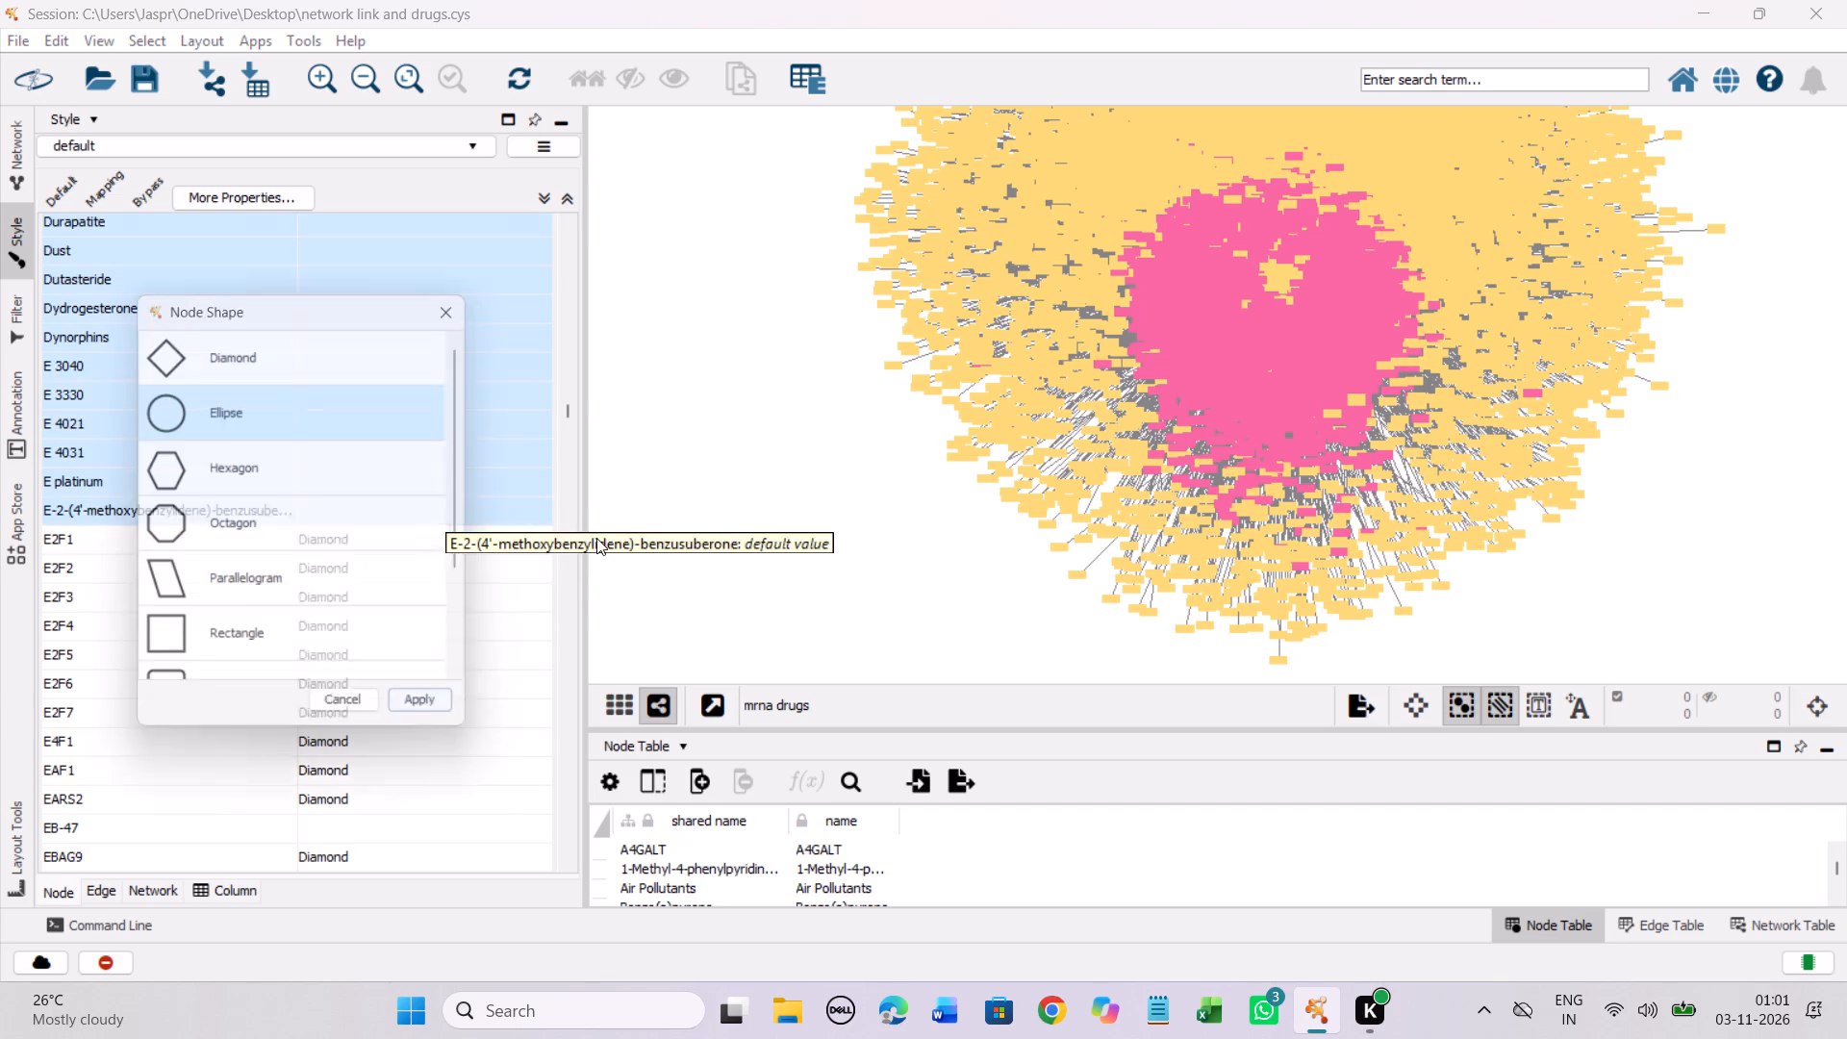
{"action": "left_click", "coordinate": [296, 468]}
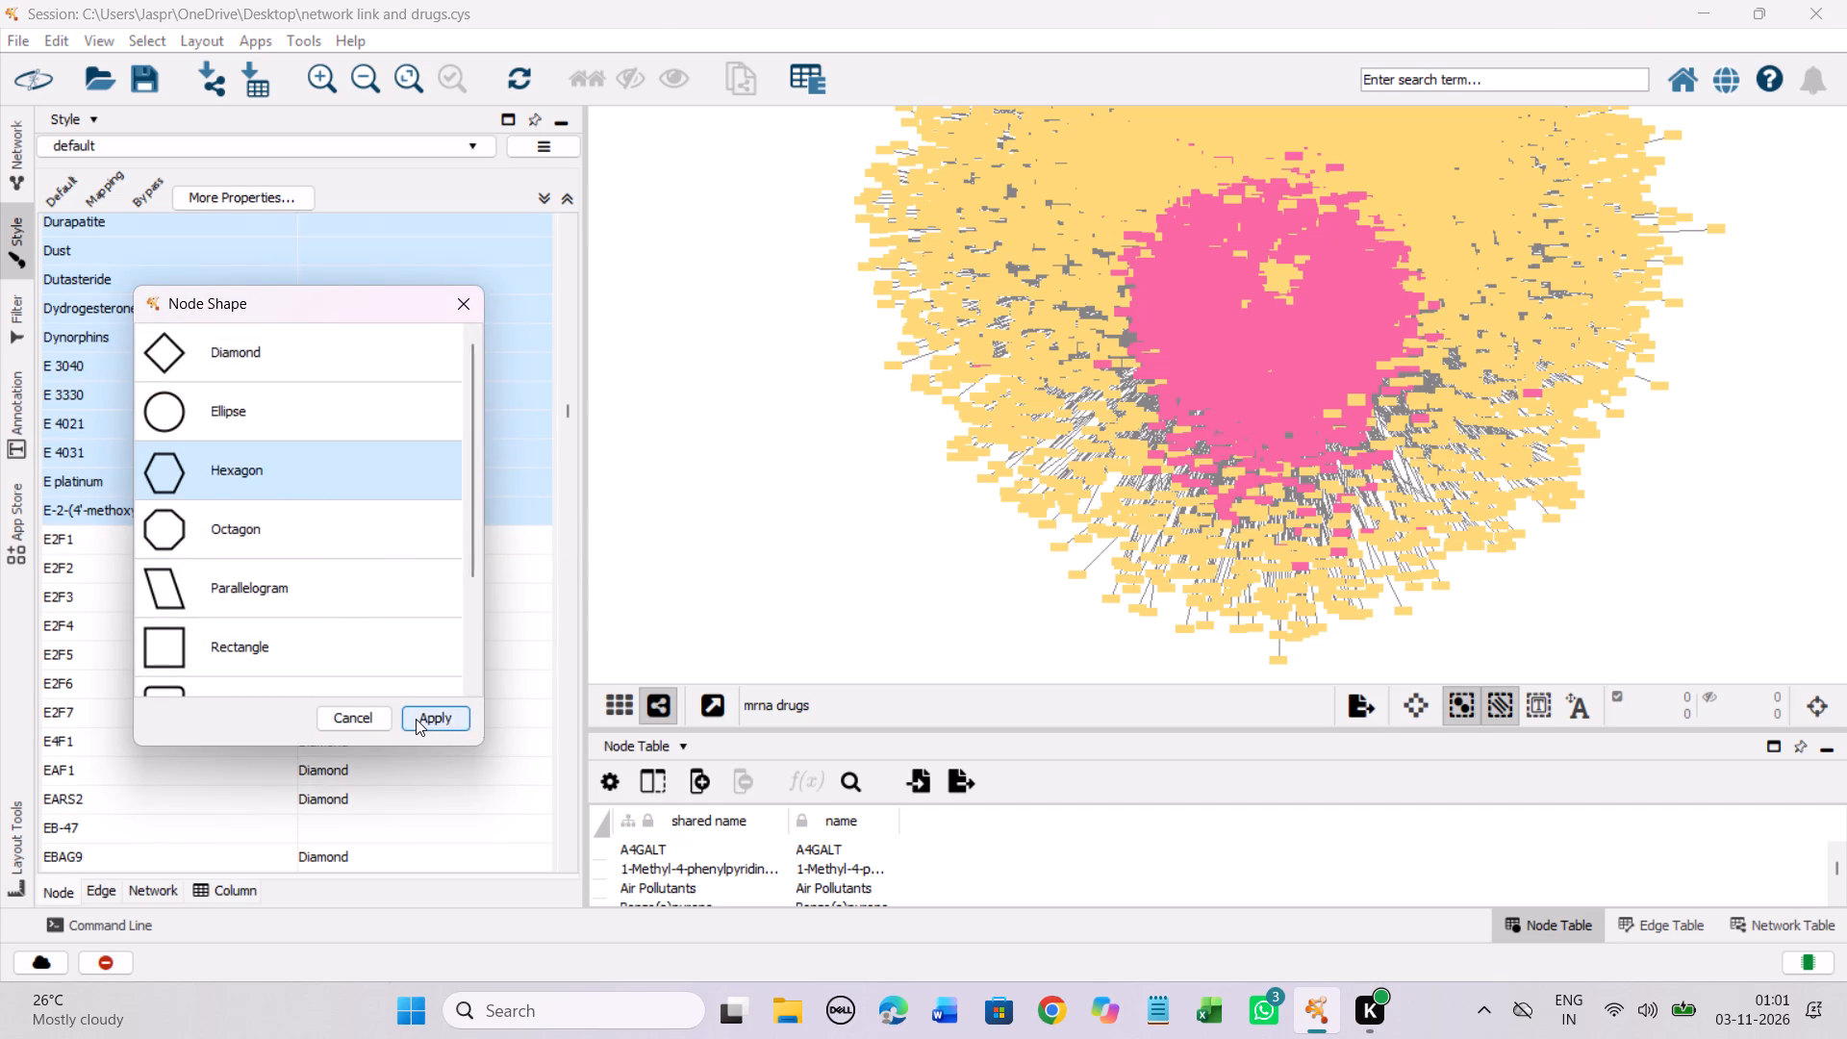
{"action": "left_click", "coordinate": [416, 719]}
Set the discrete node shape mapping for EB-47 to Hexagon.
{"action": "scroll", "coordinate": [420, 672], "scroll_direction": "down", "scroll_amount": 6}
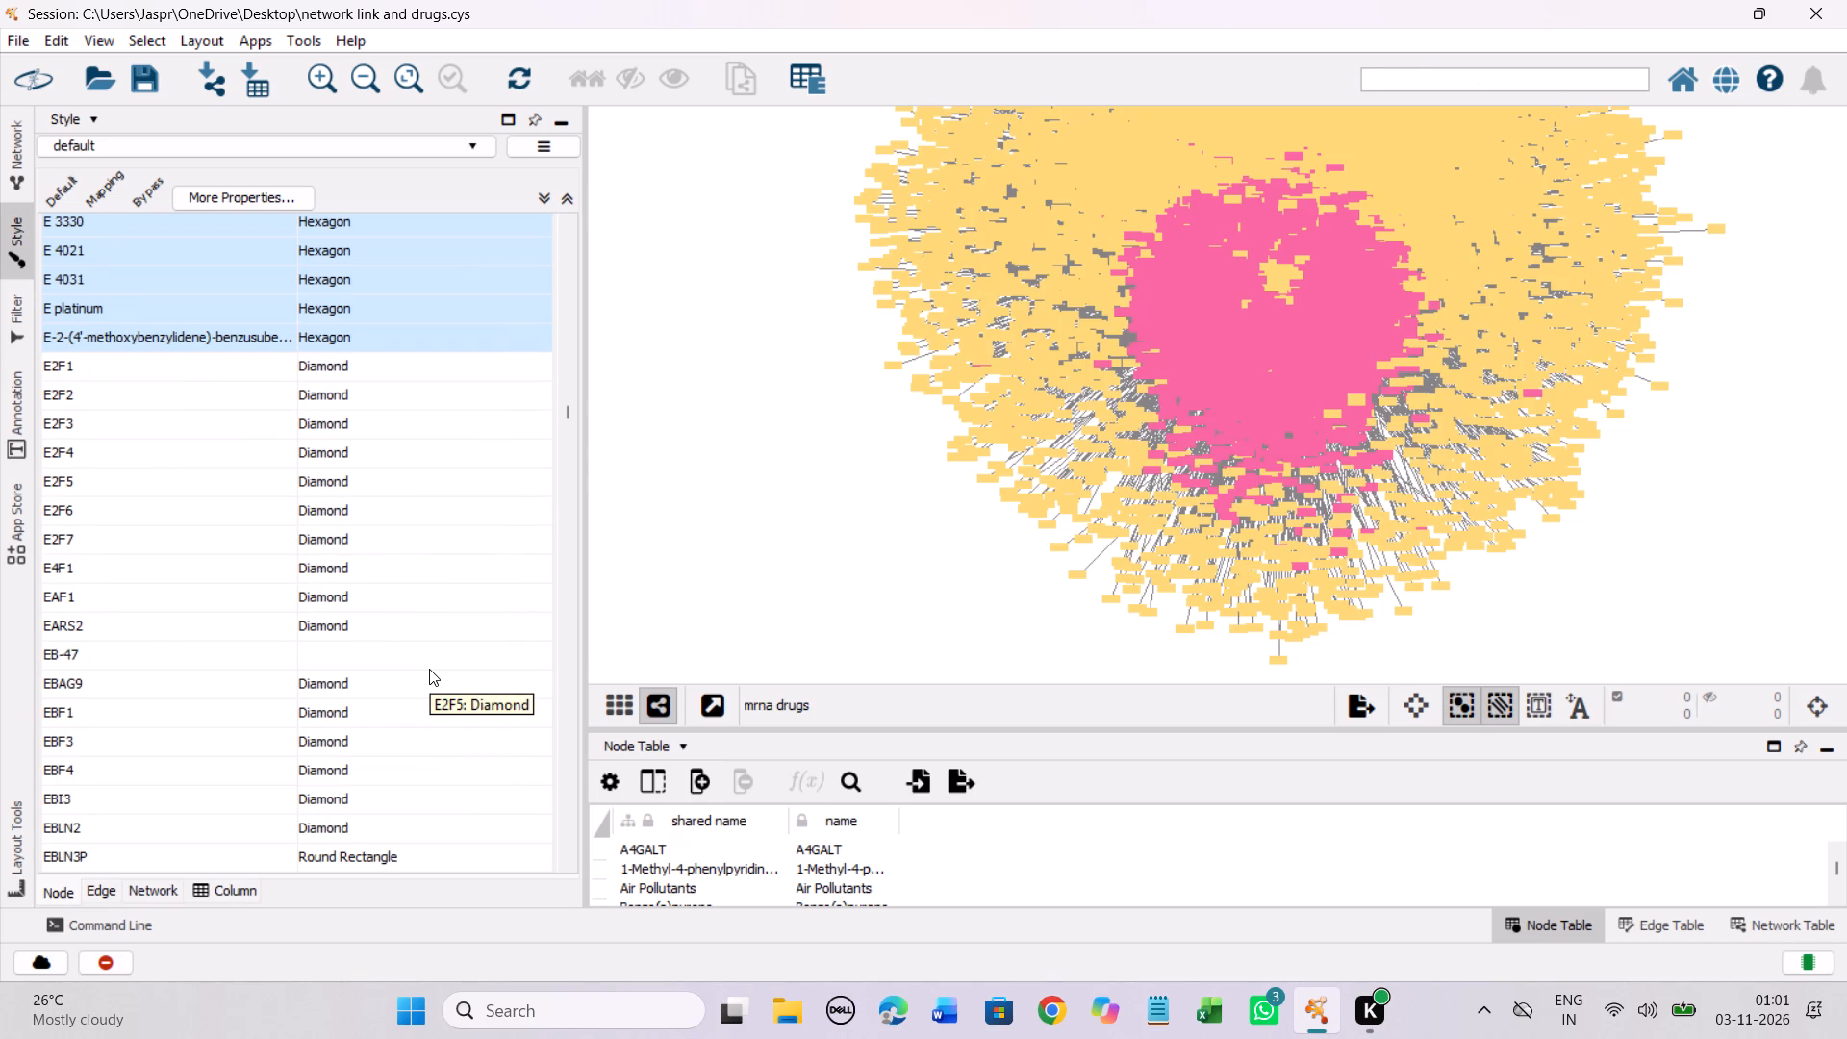
{"action": "scroll", "coordinate": [321, 492], "scroll_direction": "down", "scroll_amount": 2}
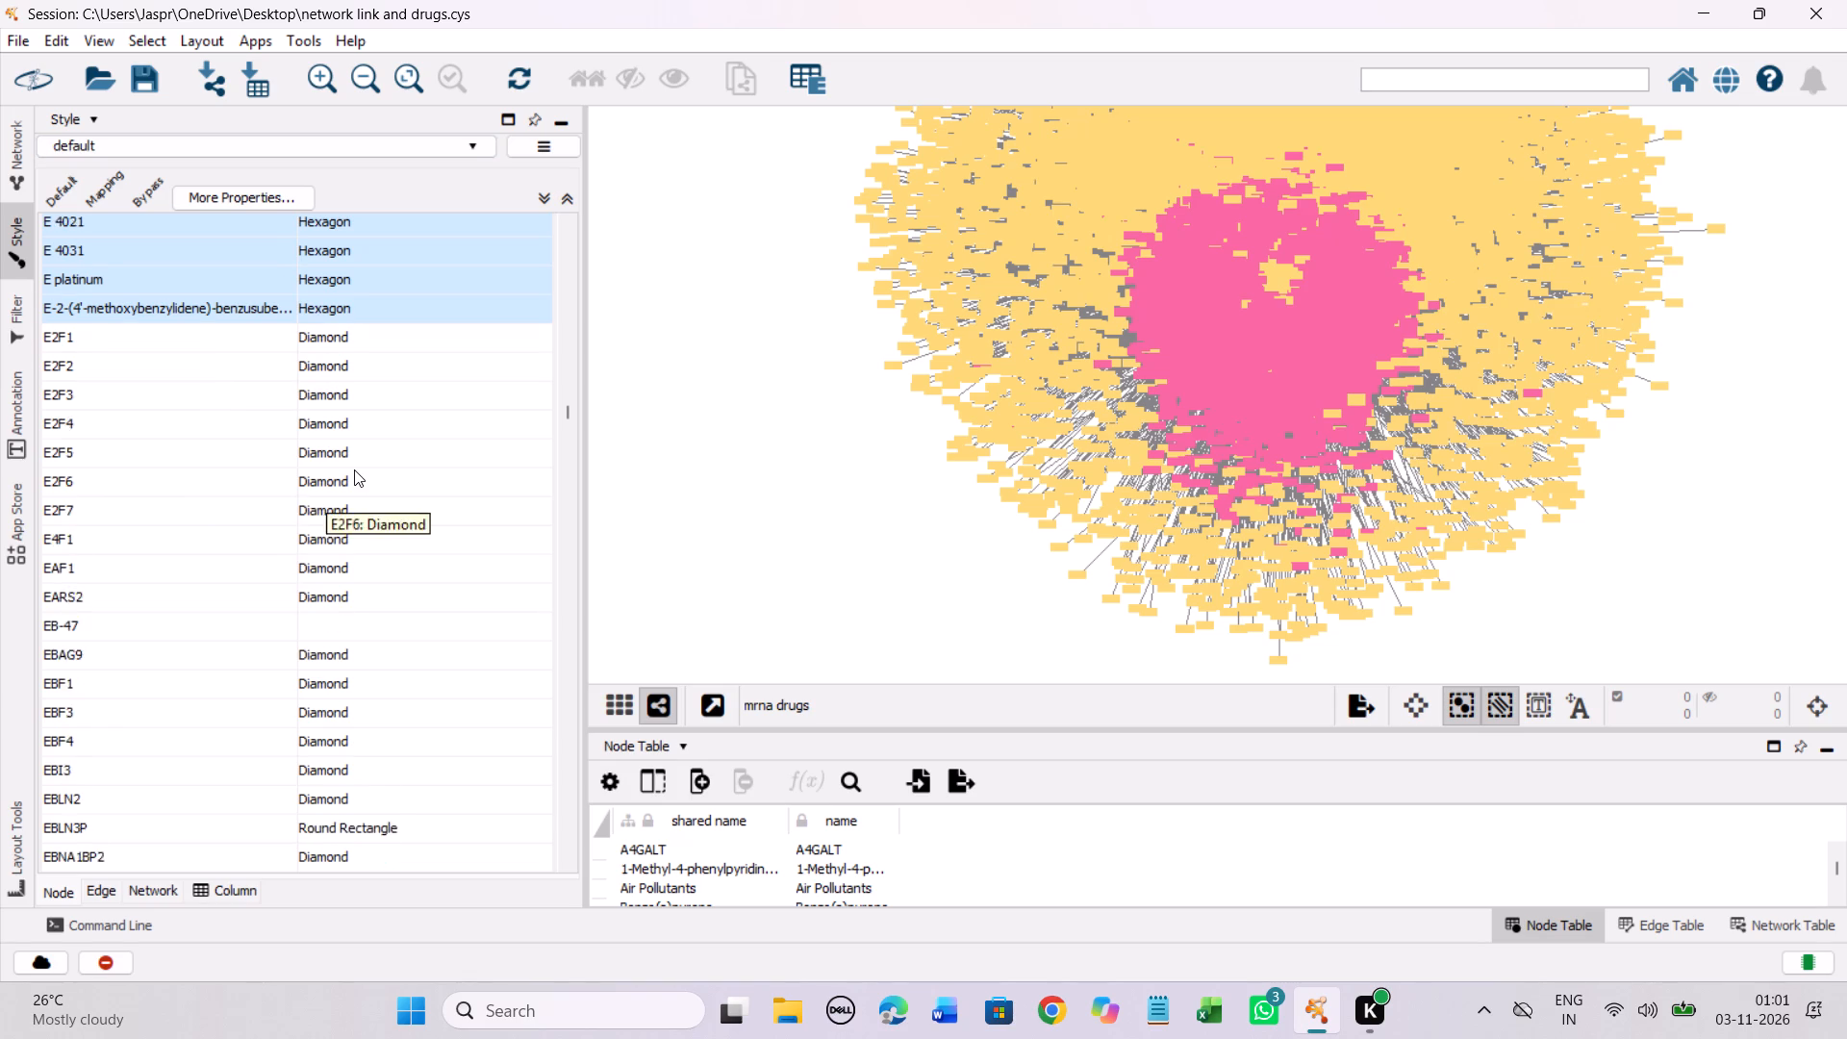
{"action": "scroll", "coordinate": [354, 469], "scroll_direction": "down", "scroll_amount": 5}
{"action": "left_click", "coordinate": [236, 456]}
{"action": "right_click", "coordinate": [236, 457]}
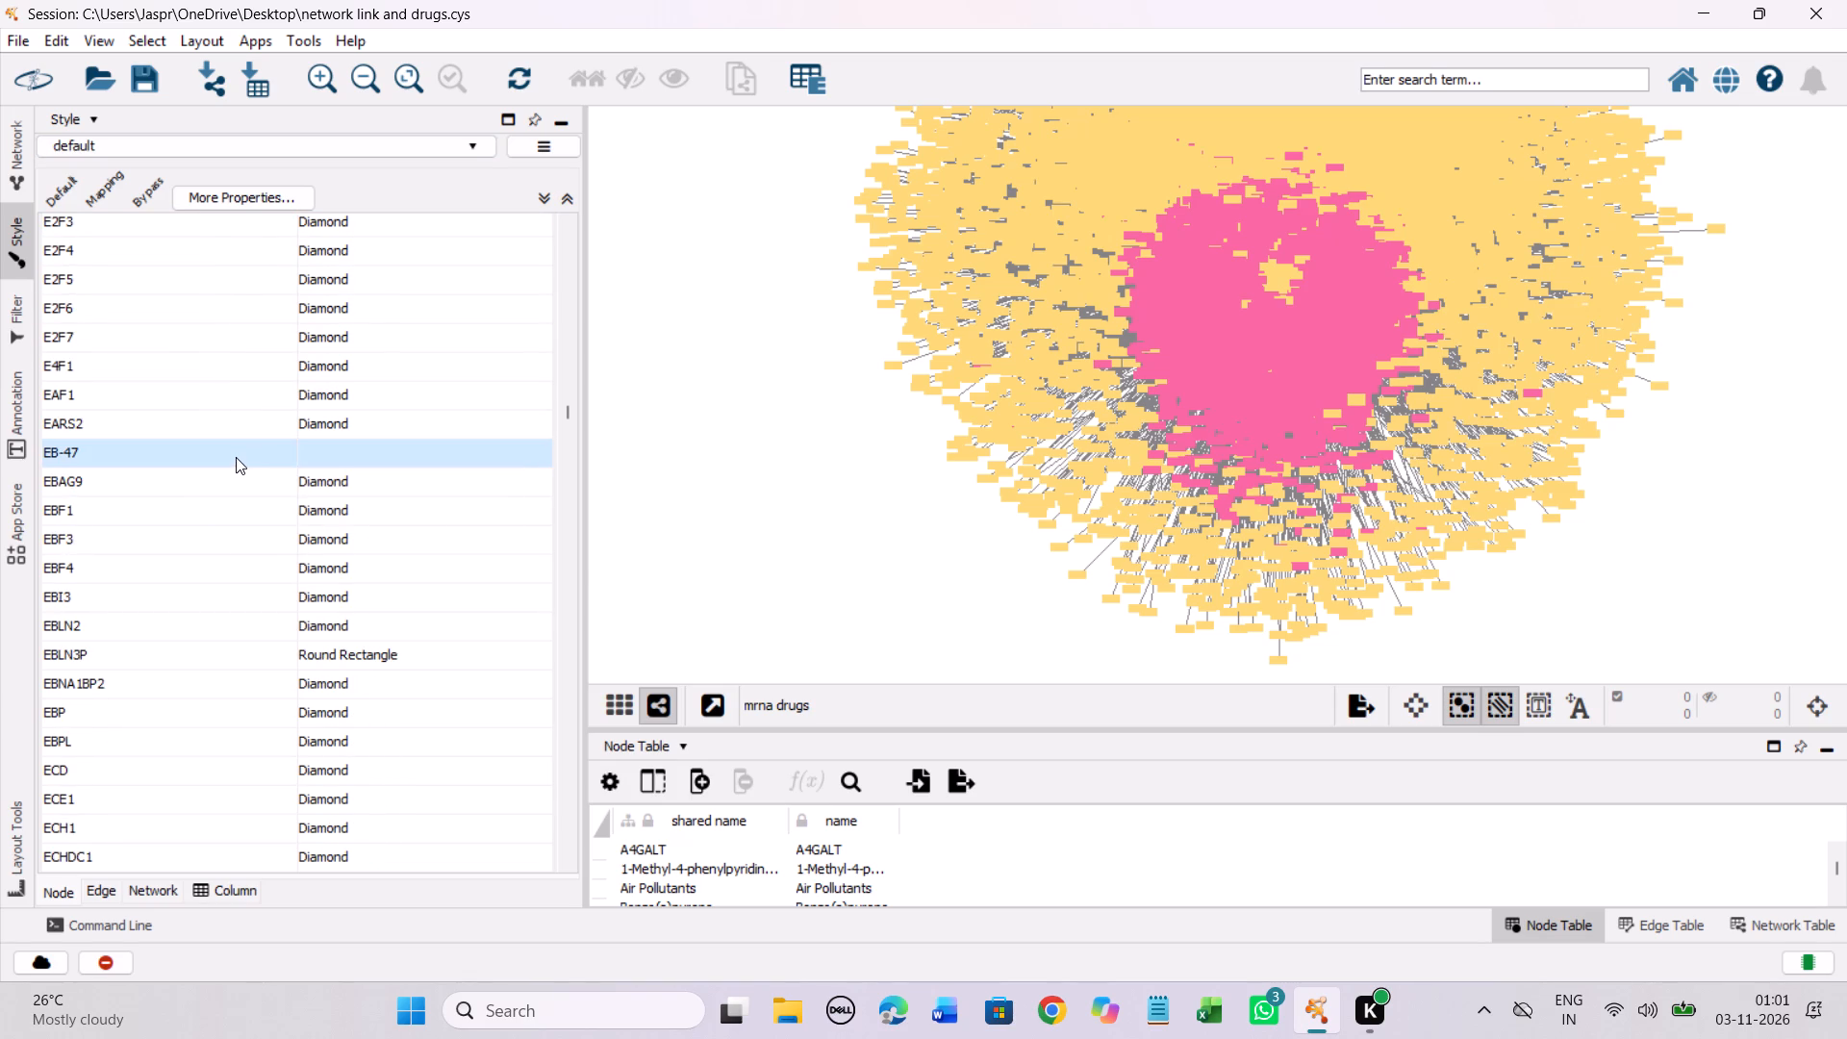
{"action": "left_click", "coordinate": [341, 469]}
{"action": "left_click", "coordinate": [628, 472]}
{"action": "left_click", "coordinate": [269, 464]}
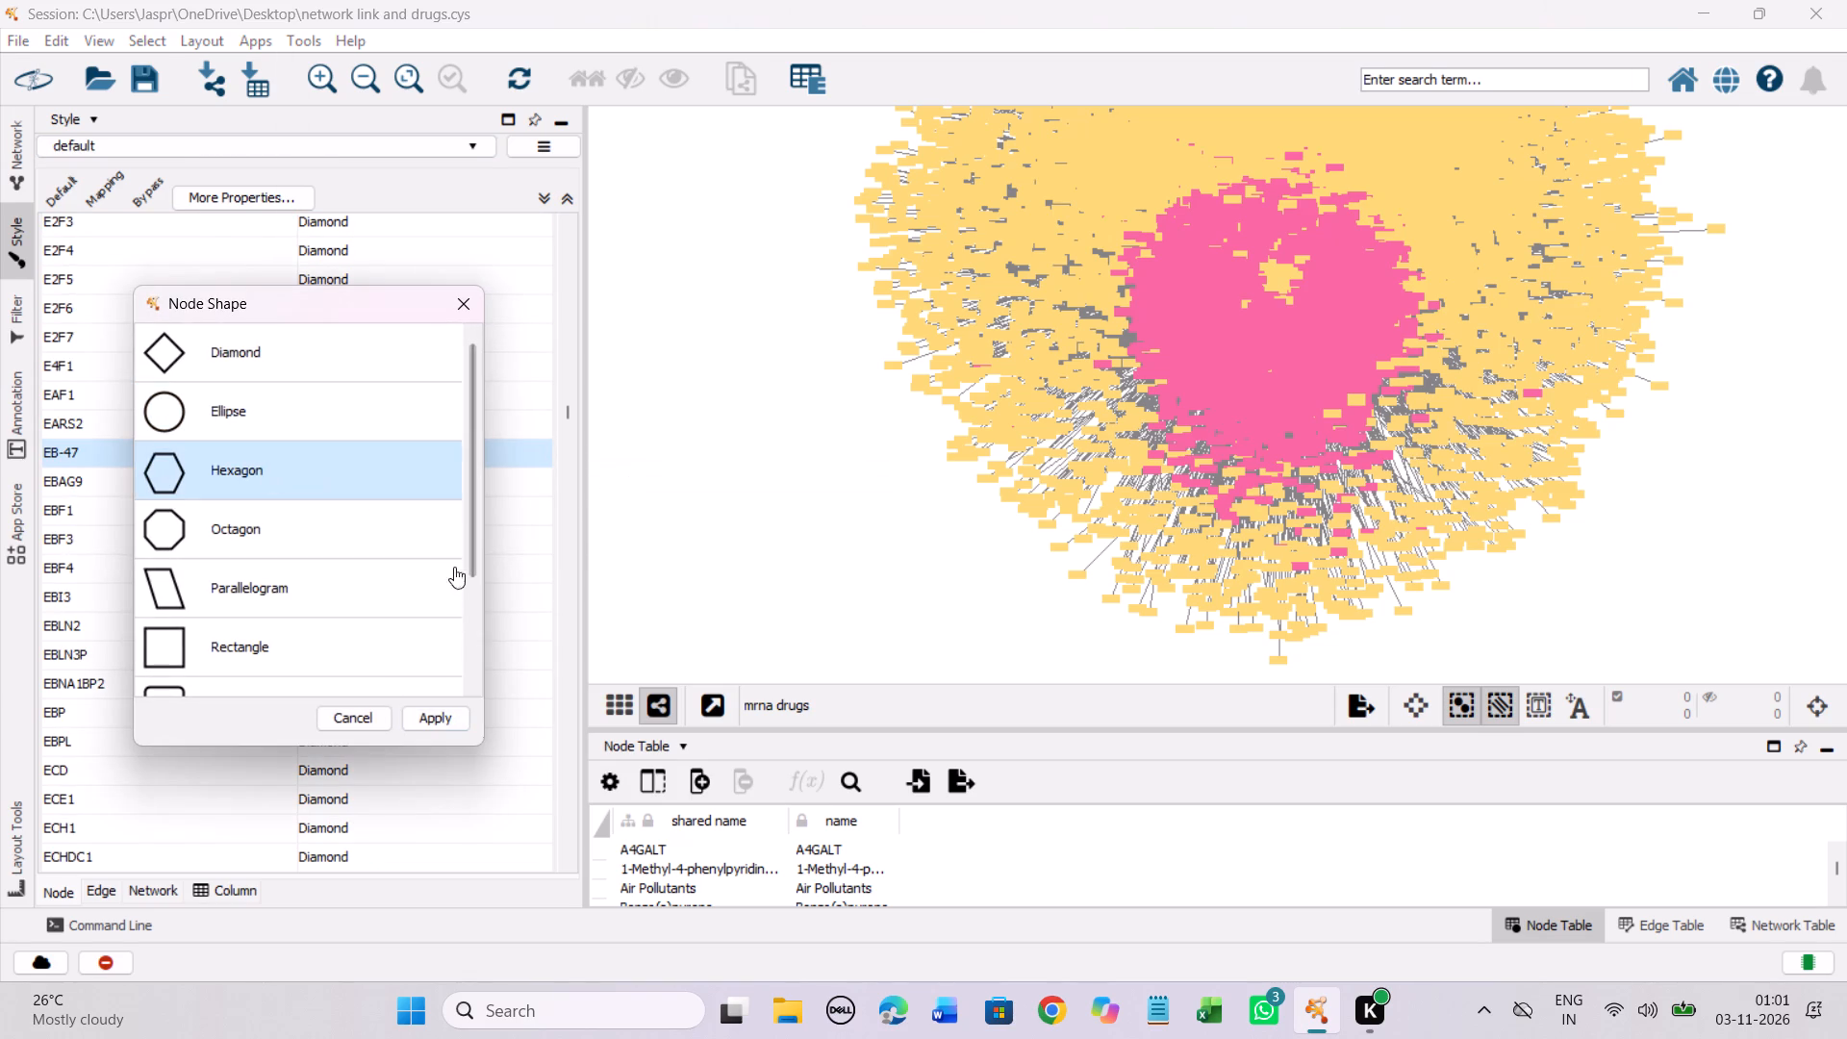
{"action": "left_click", "coordinate": [431, 722]}
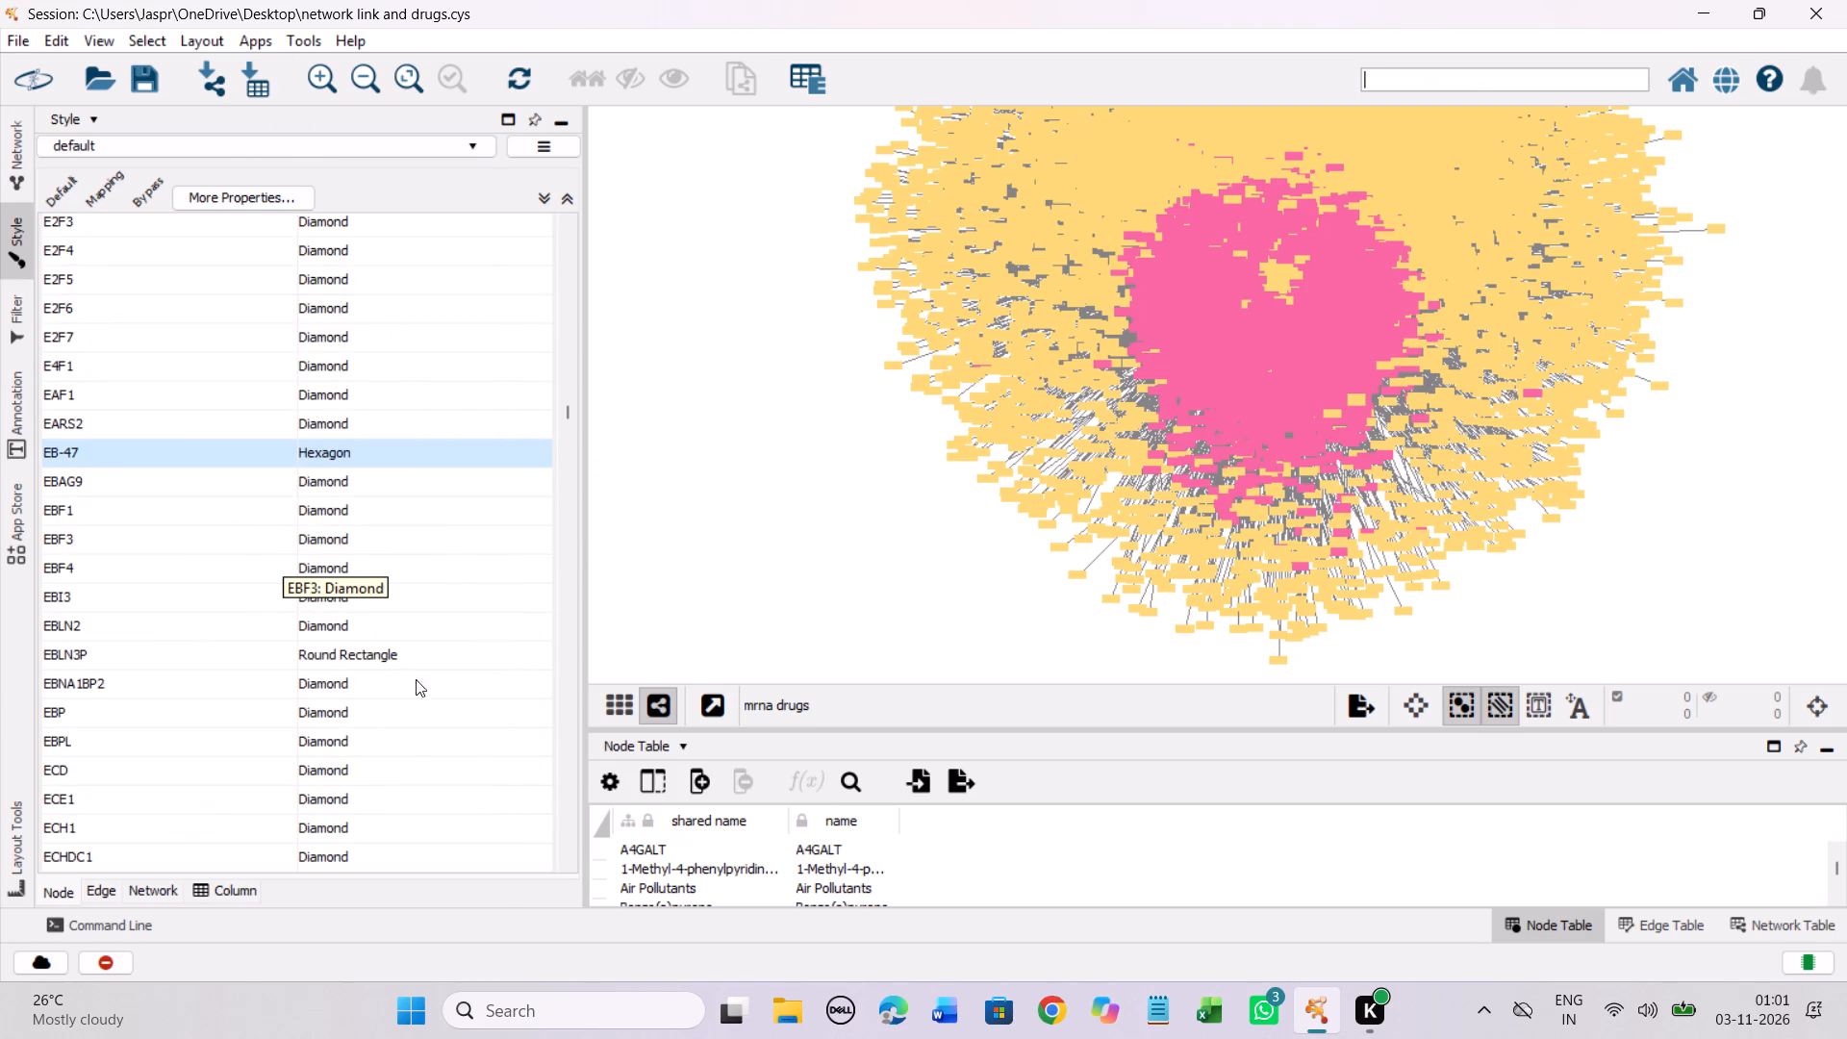
Set the discrete node shape mapping for EG-018 to Hexagon.
{"action": "scroll", "coordinate": [462, 393], "scroll_direction": "up", "scroll_amount": 6}
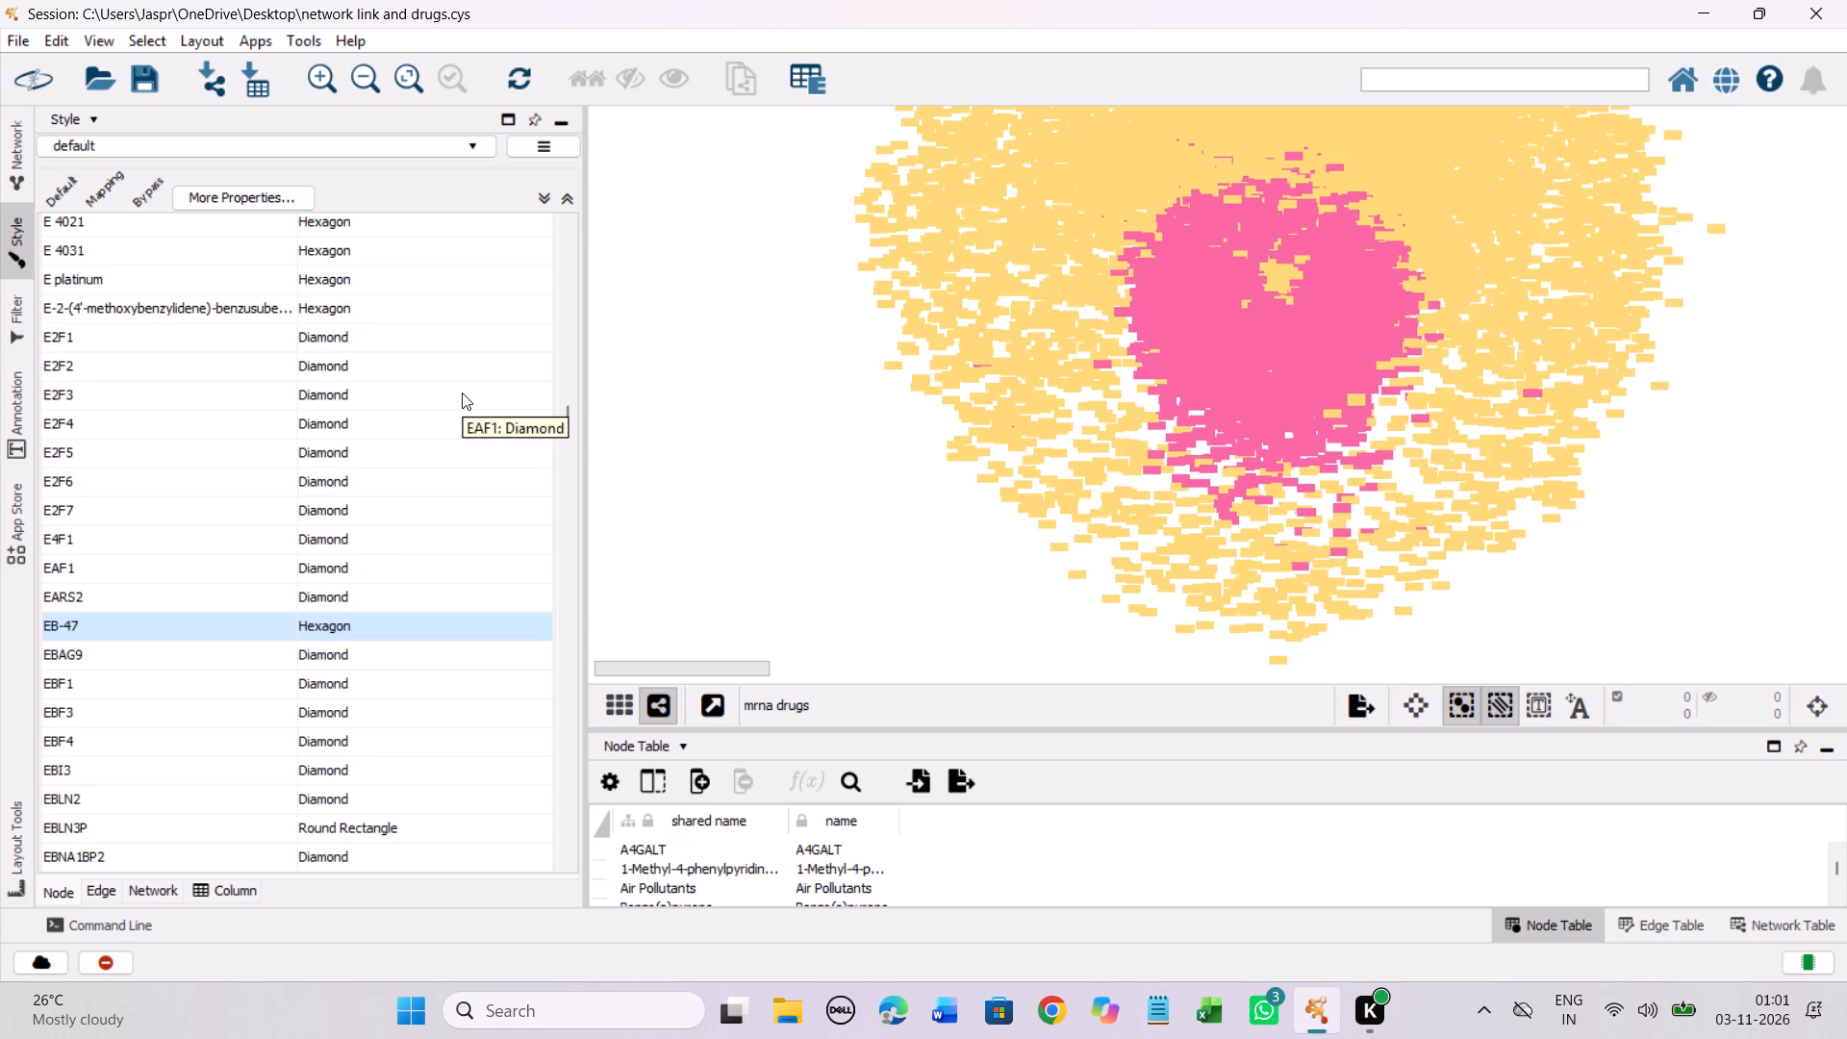
{"action": "scroll", "coordinate": [462, 393], "scroll_direction": "down", "scroll_amount": 20}
{"action": "scroll", "coordinate": [462, 393], "scroll_direction": "down", "scroll_amount": 17}
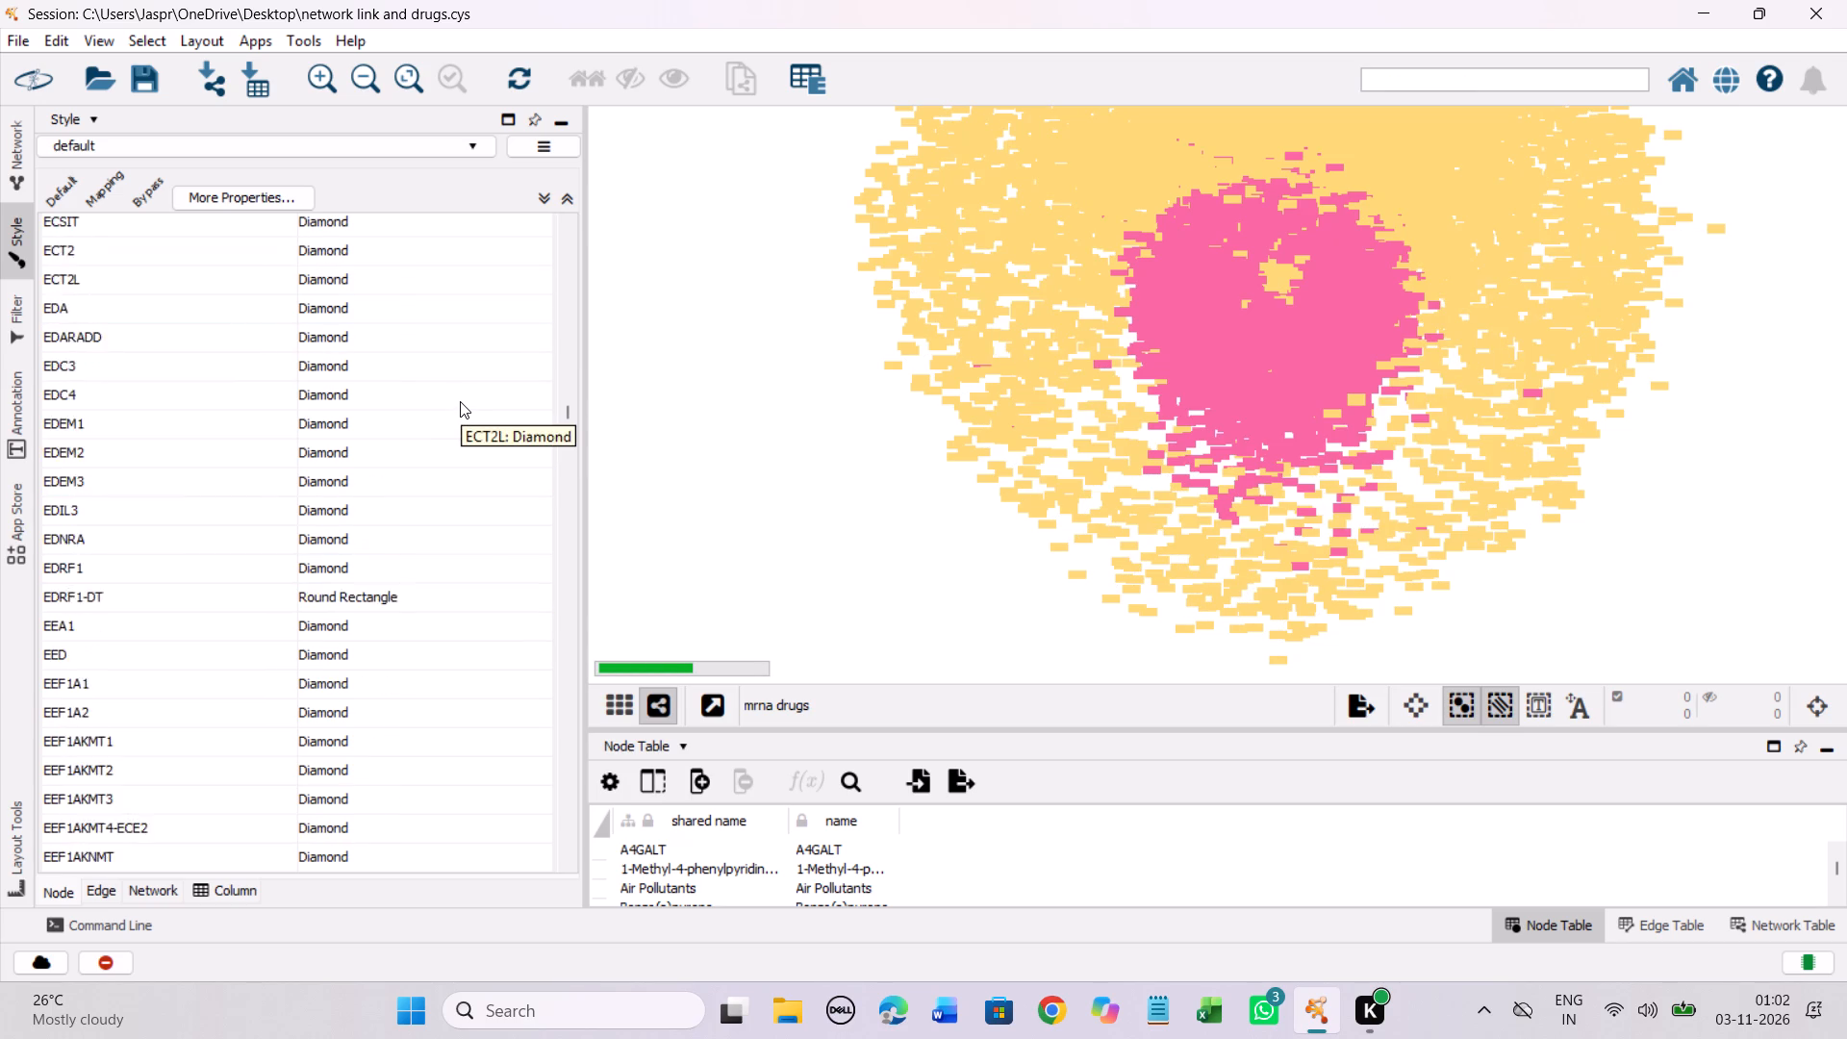
{"action": "scroll", "coordinate": [460, 401], "scroll_direction": "down", "scroll_amount": 20}
{"action": "scroll", "coordinate": [460, 401], "scroll_direction": "down", "scroll_amount": 20}
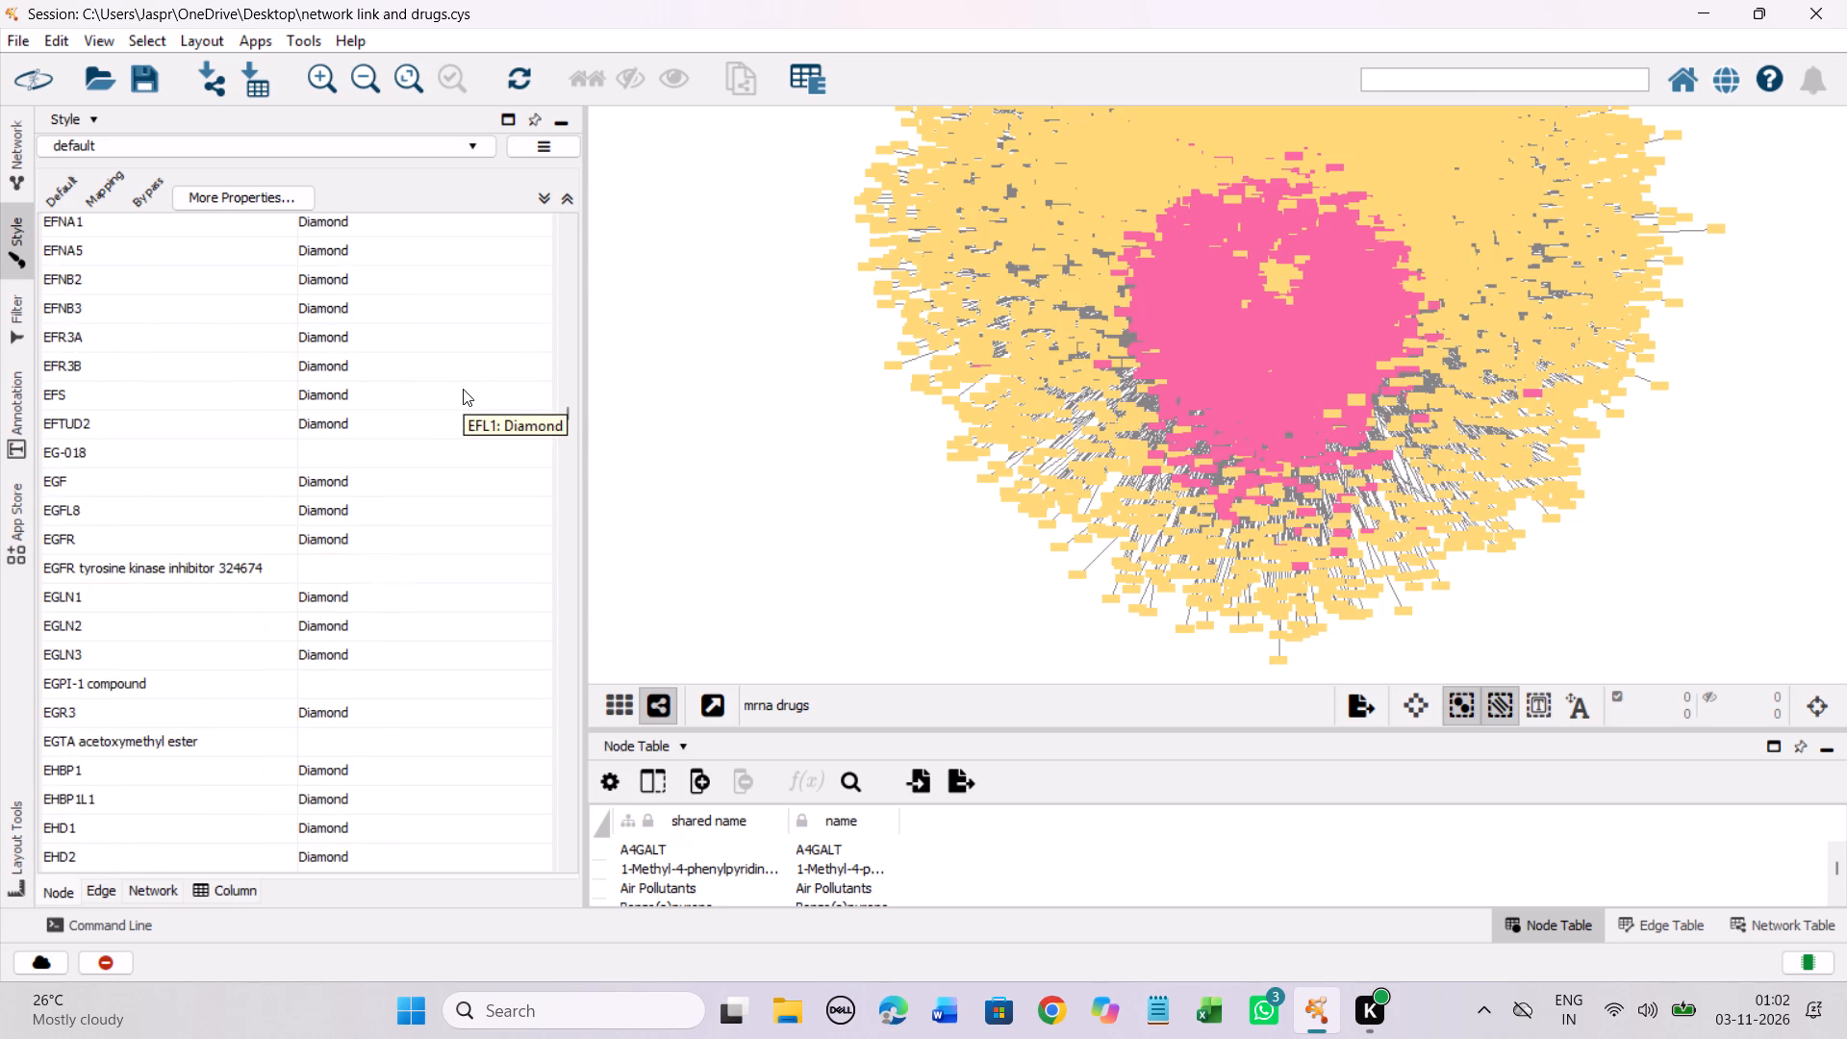
{"action": "left_click", "coordinate": [339, 453]}
{"action": "right_click", "coordinate": [339, 453]}
{"action": "left_click", "coordinate": [418, 464]}
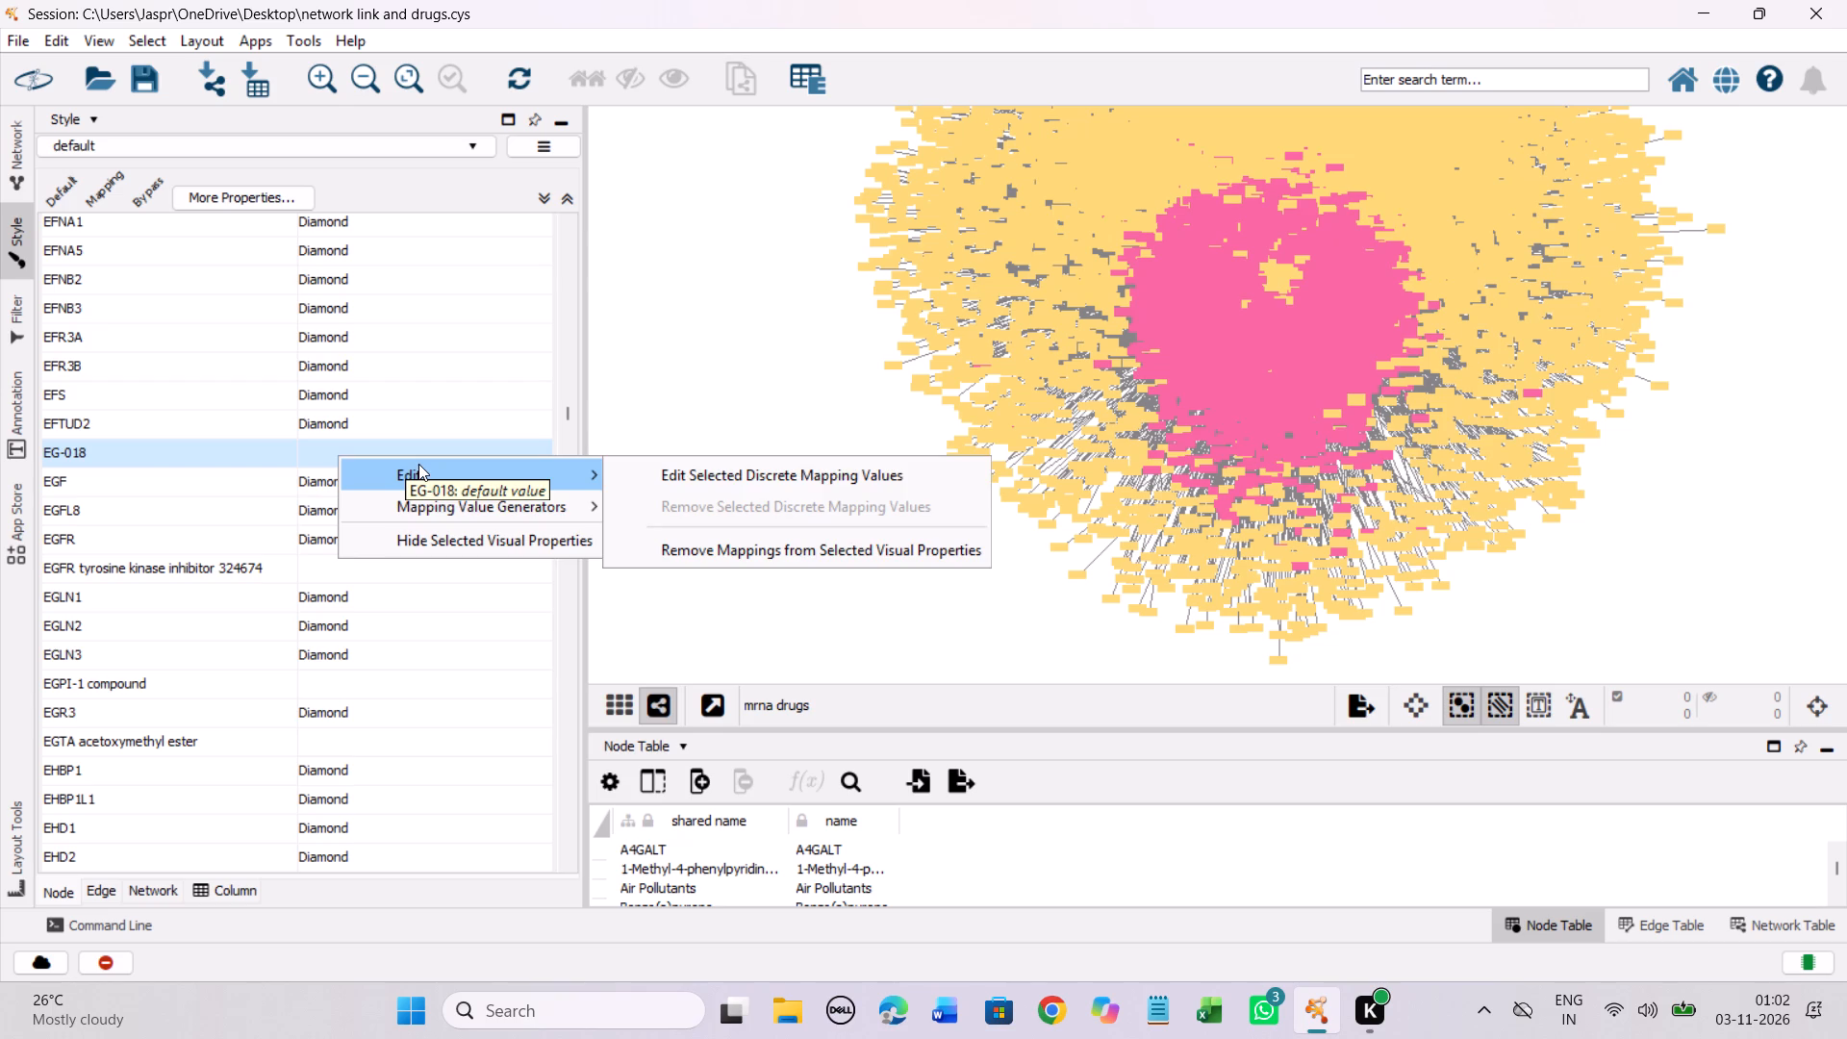
{"action": "left_click", "coordinate": [705, 463]}
{"action": "left_click", "coordinate": [291, 469]}
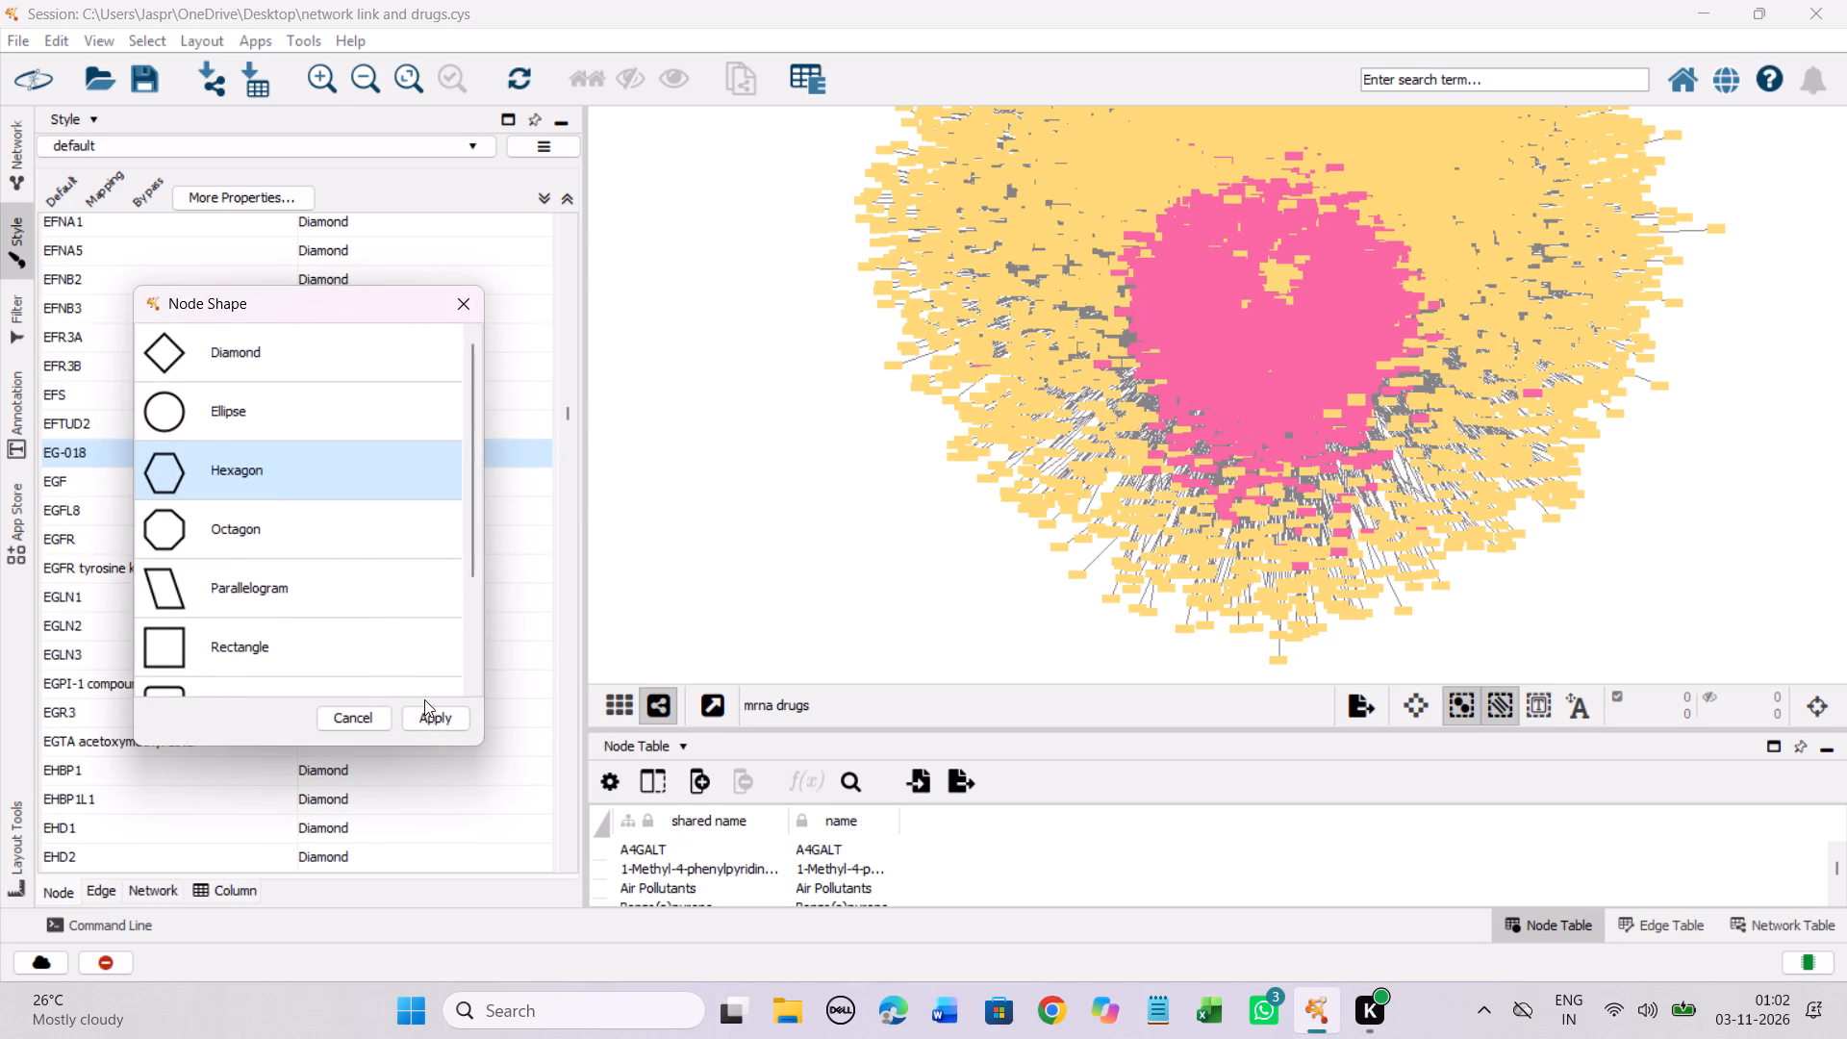
{"action": "left_click", "coordinate": [430, 711]}
Set the discrete node shape mapping for EGFR tyrosine kinase inhibitor 324674 to Hexagon.
{"action": "left_click", "coordinate": [341, 567]}
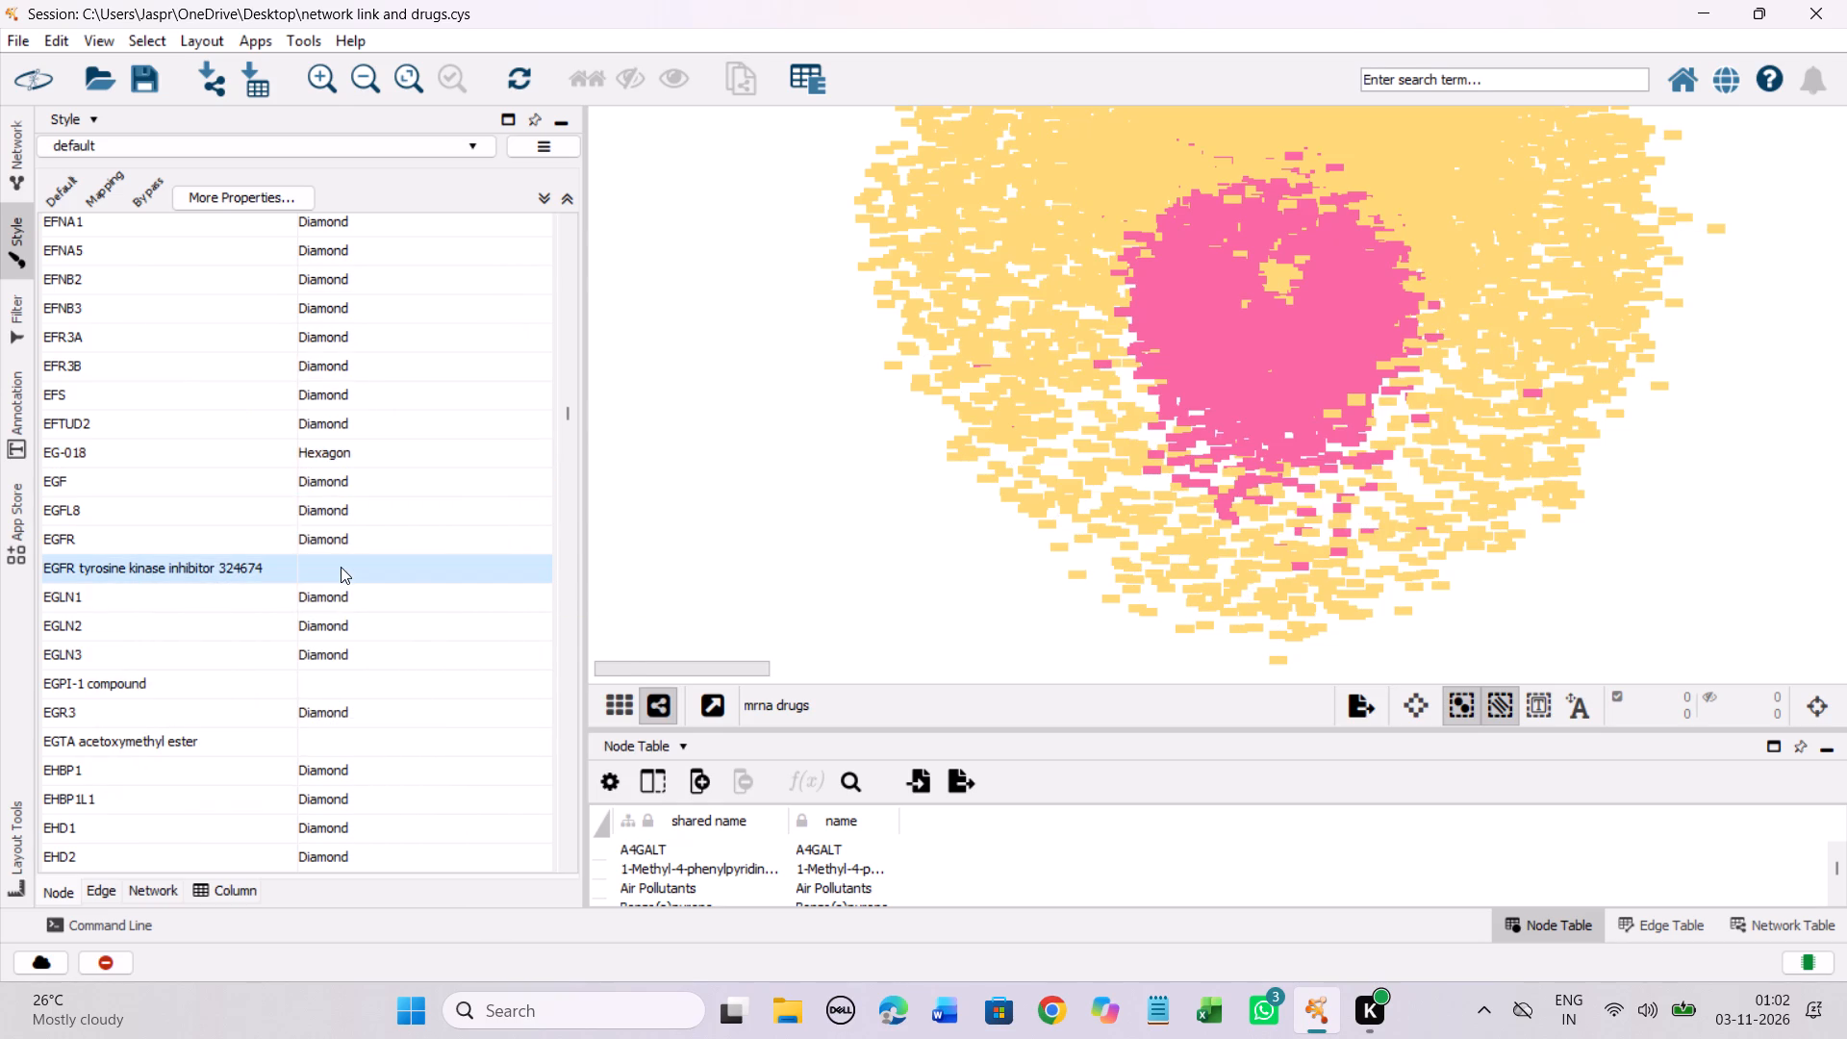
{"action": "right_click", "coordinate": [341, 567]}
{"action": "left_click", "coordinate": [423, 580]}
{"action": "left_click", "coordinate": [658, 577]}
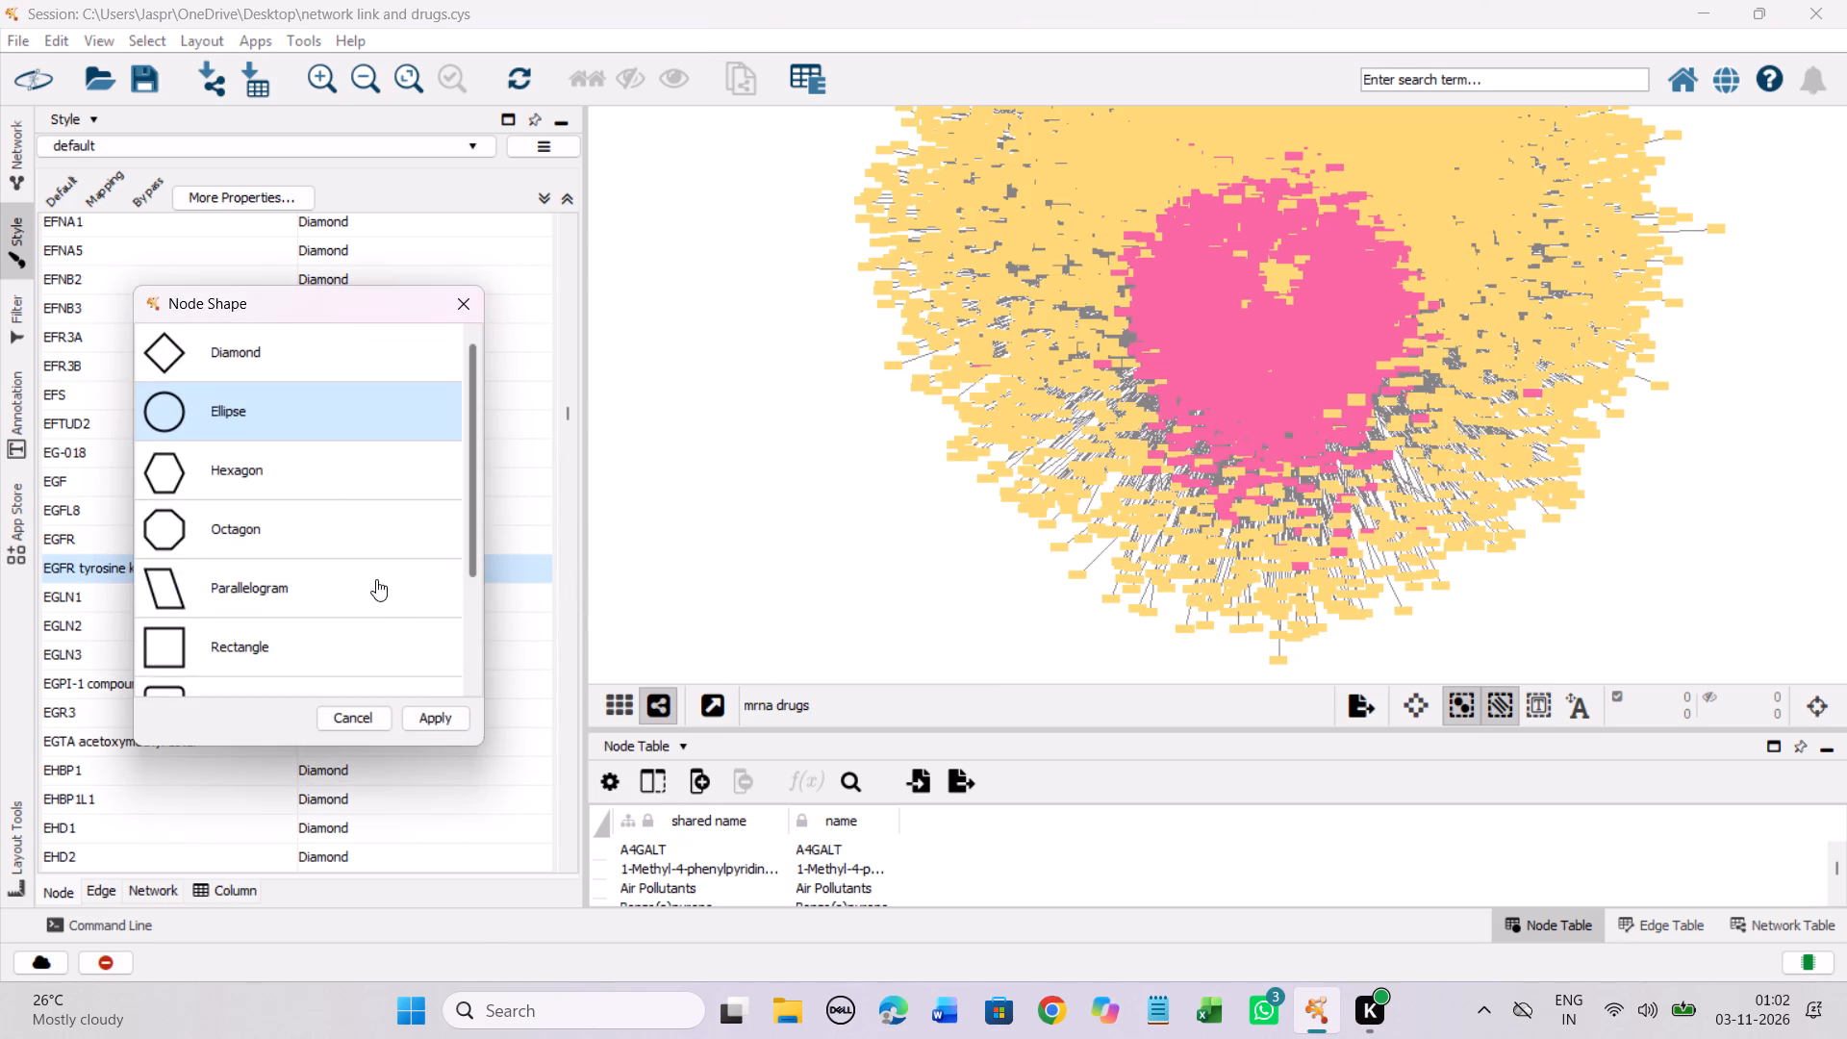
{"action": "left_click", "coordinate": [291, 457]}
{"action": "left_click", "coordinate": [450, 705]}
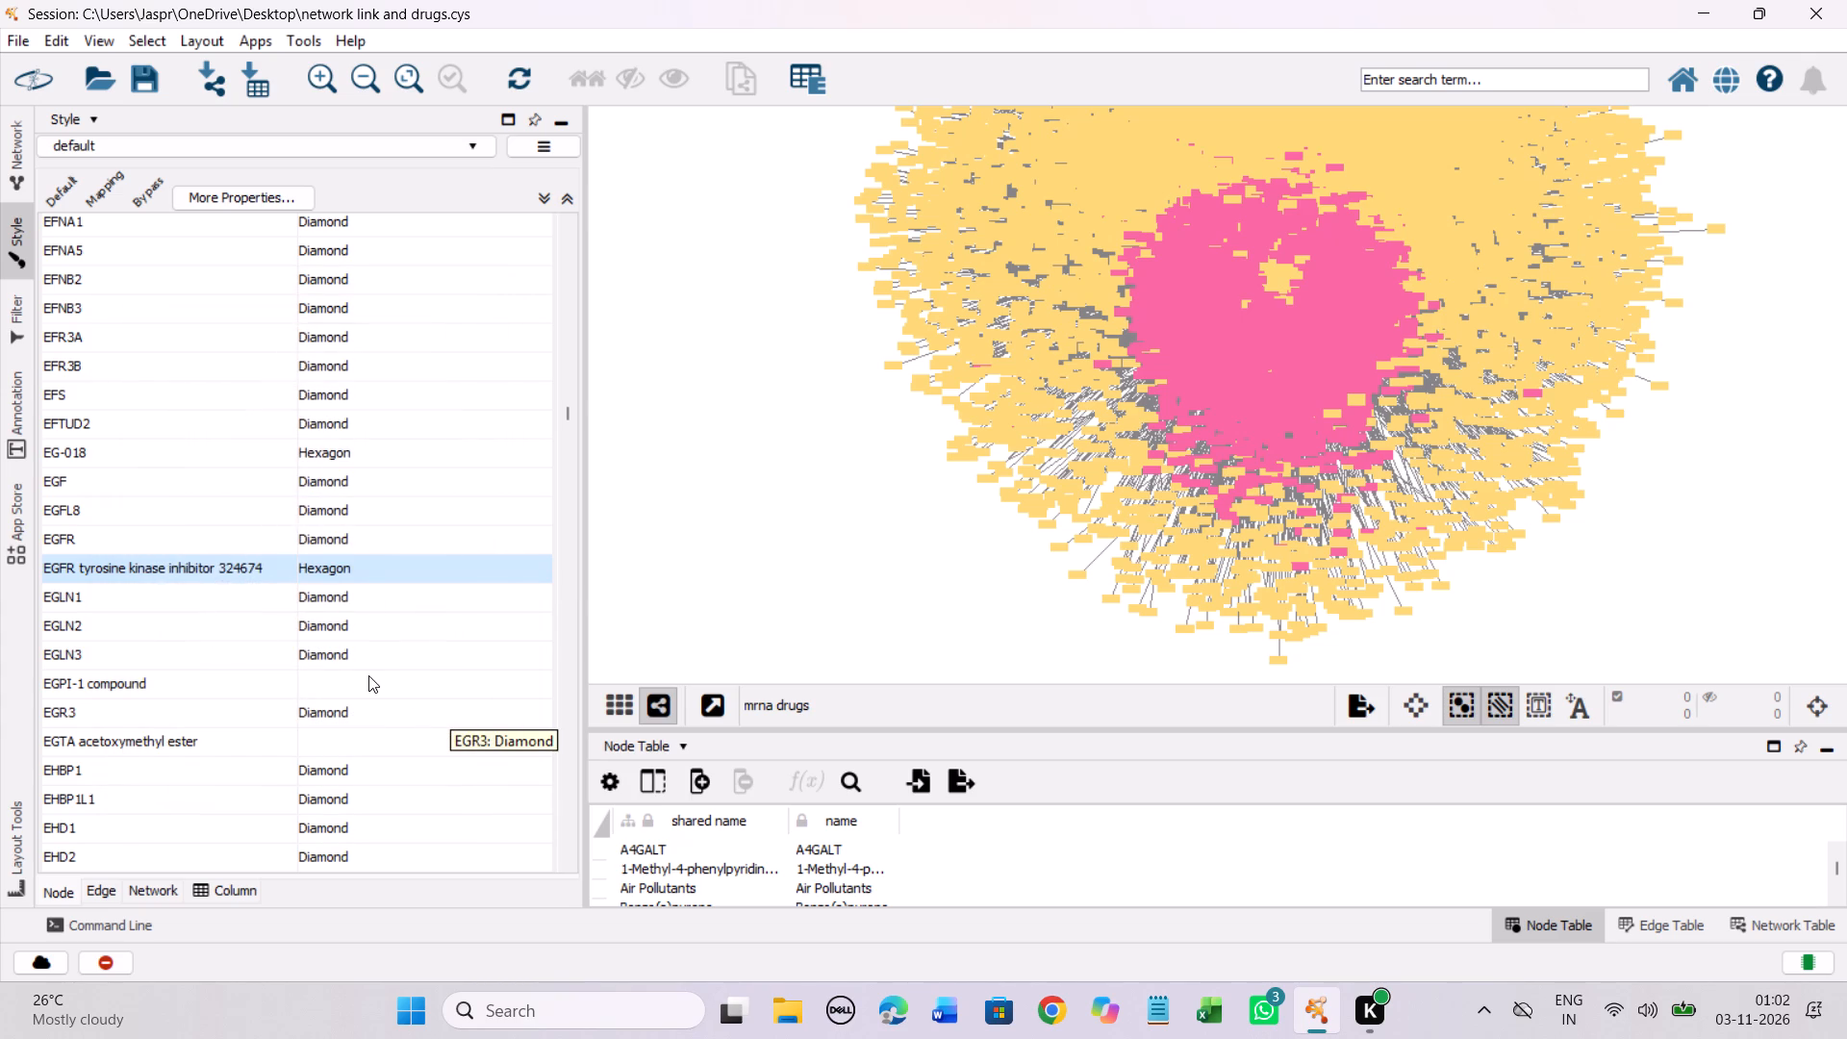
Set the discrete node shape mapping for EGPI-1 compound to Hexagon.
{"action": "left_click", "coordinate": [334, 681]}
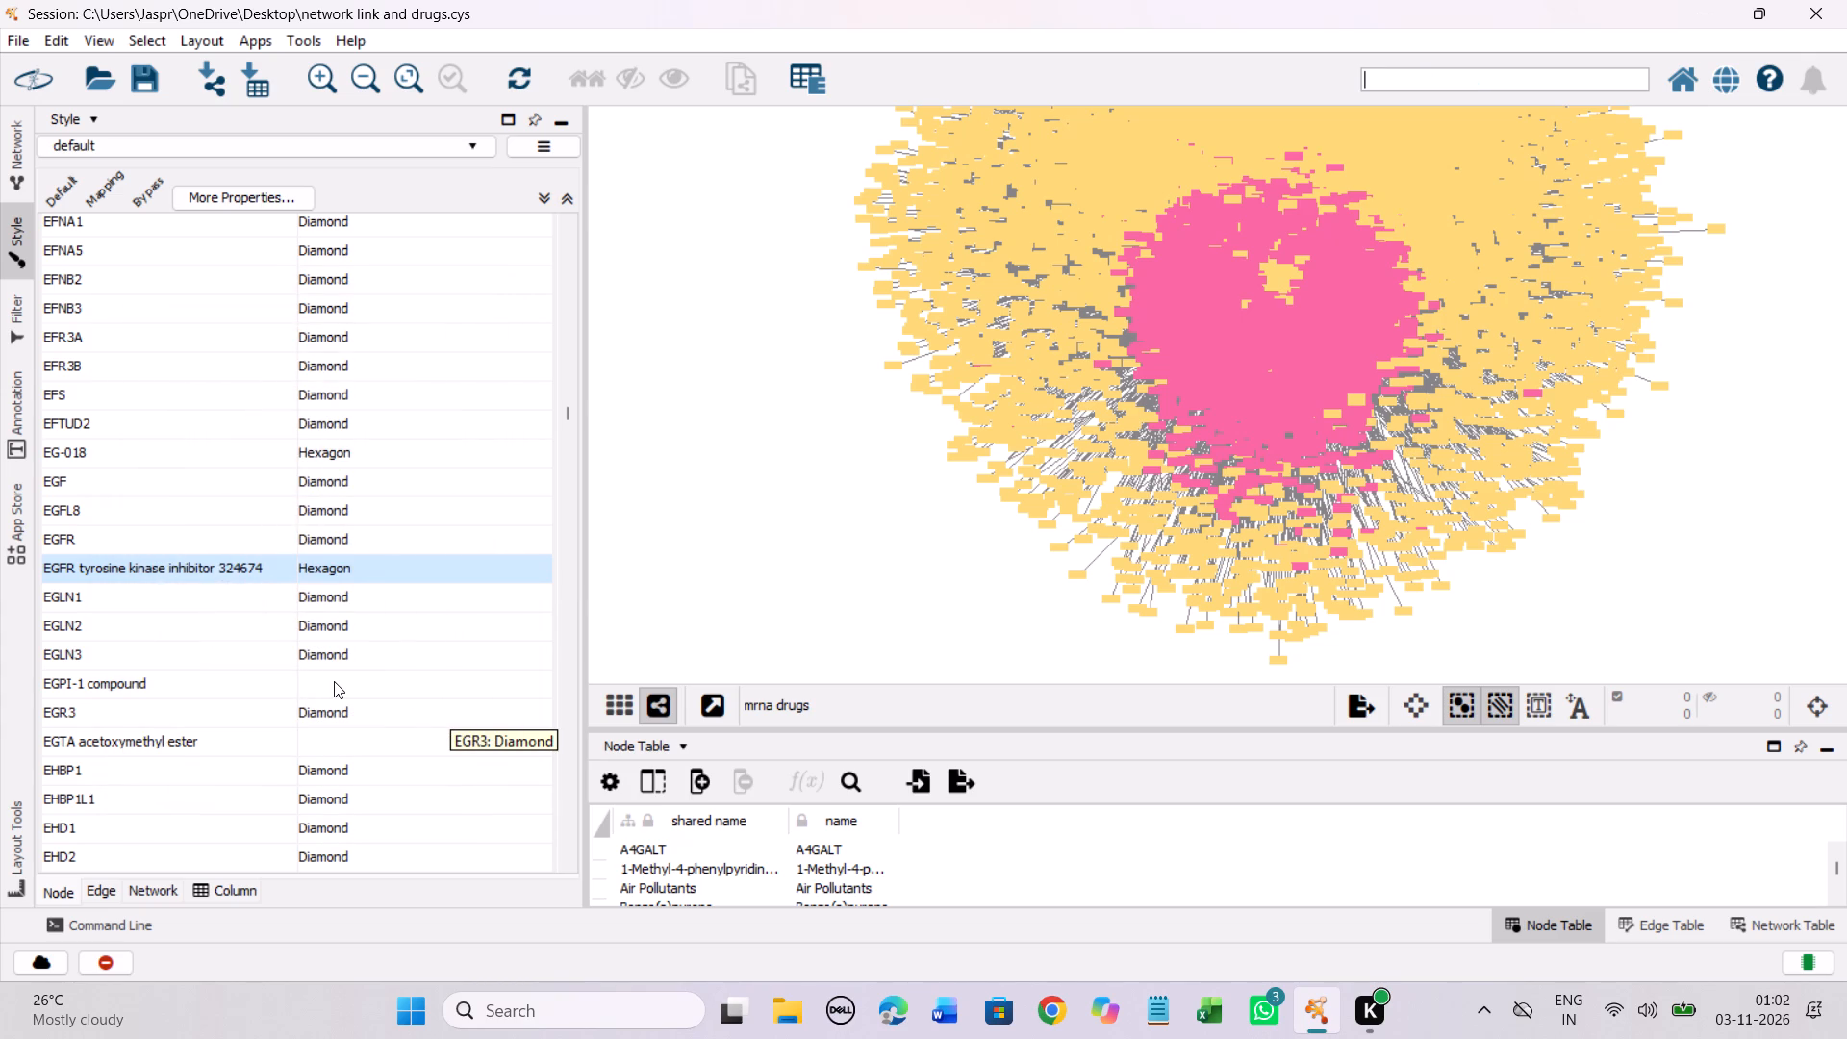
{"action": "right_click", "coordinate": [334, 681]}
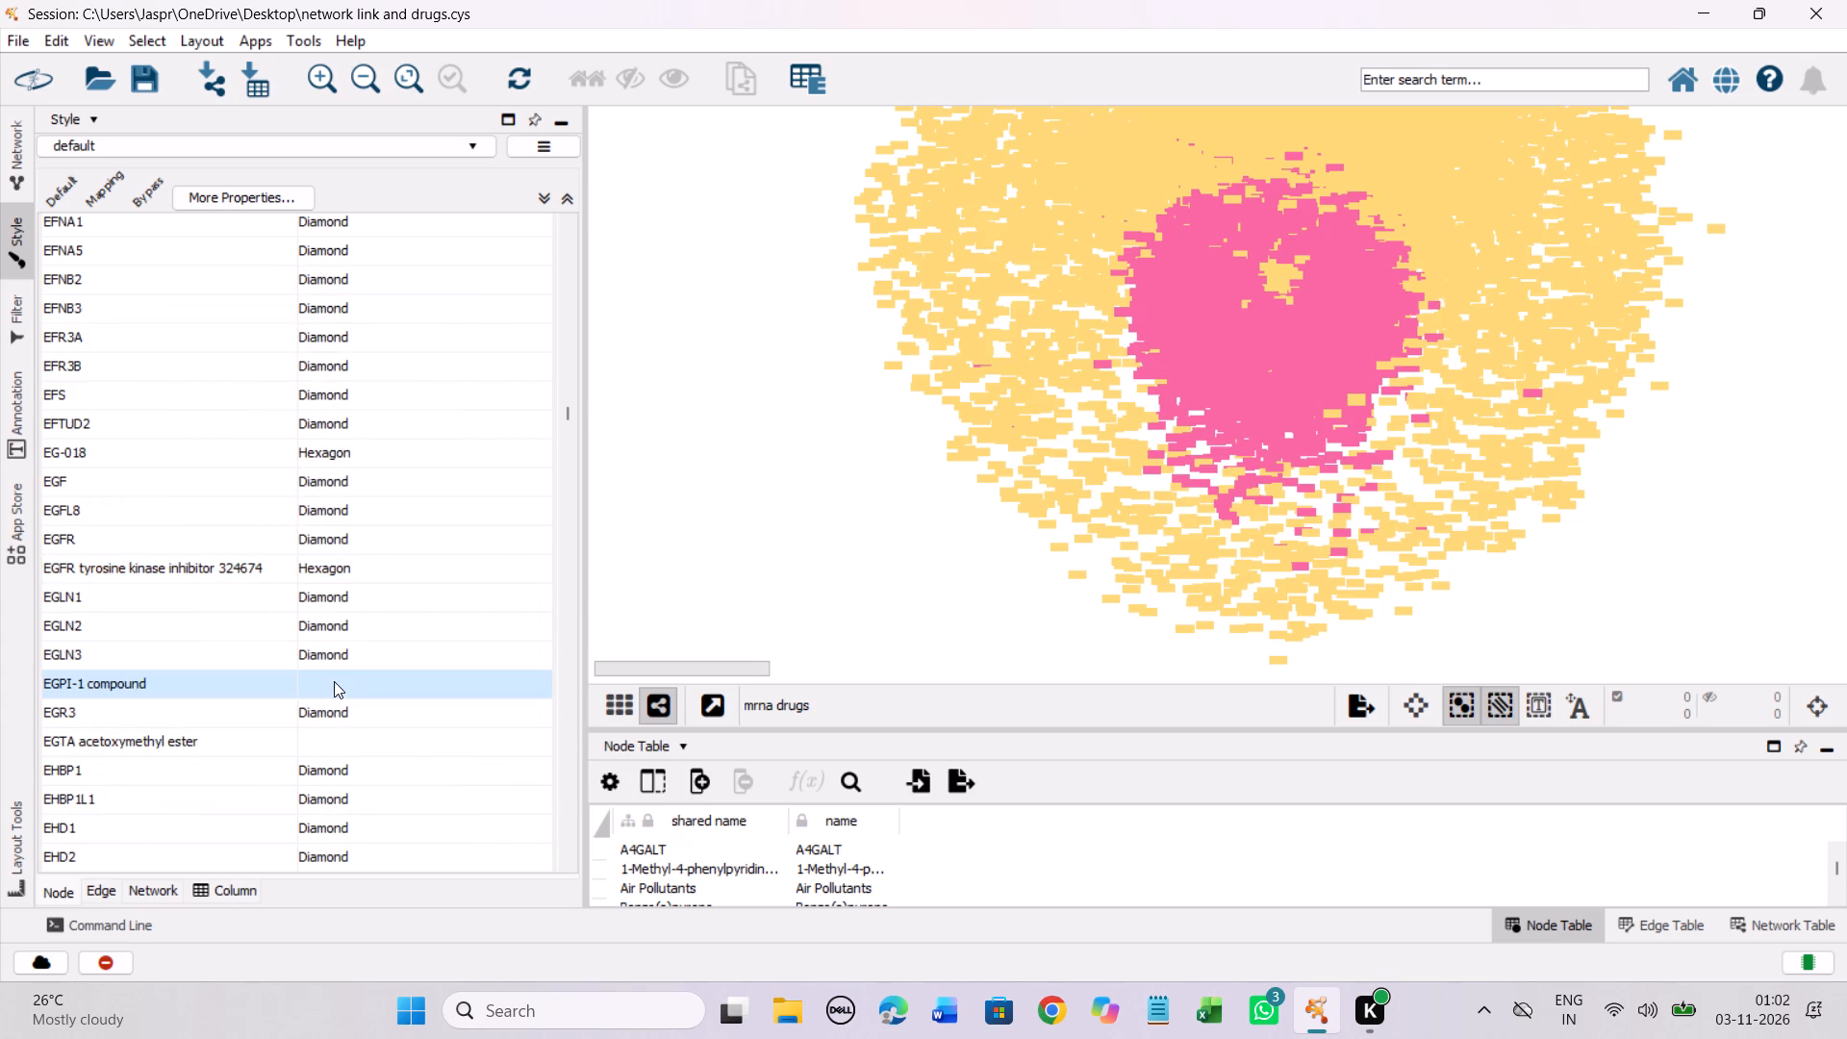
{"action": "left_click", "coordinate": [367, 696]}
{"action": "left_click", "coordinate": [734, 704]}
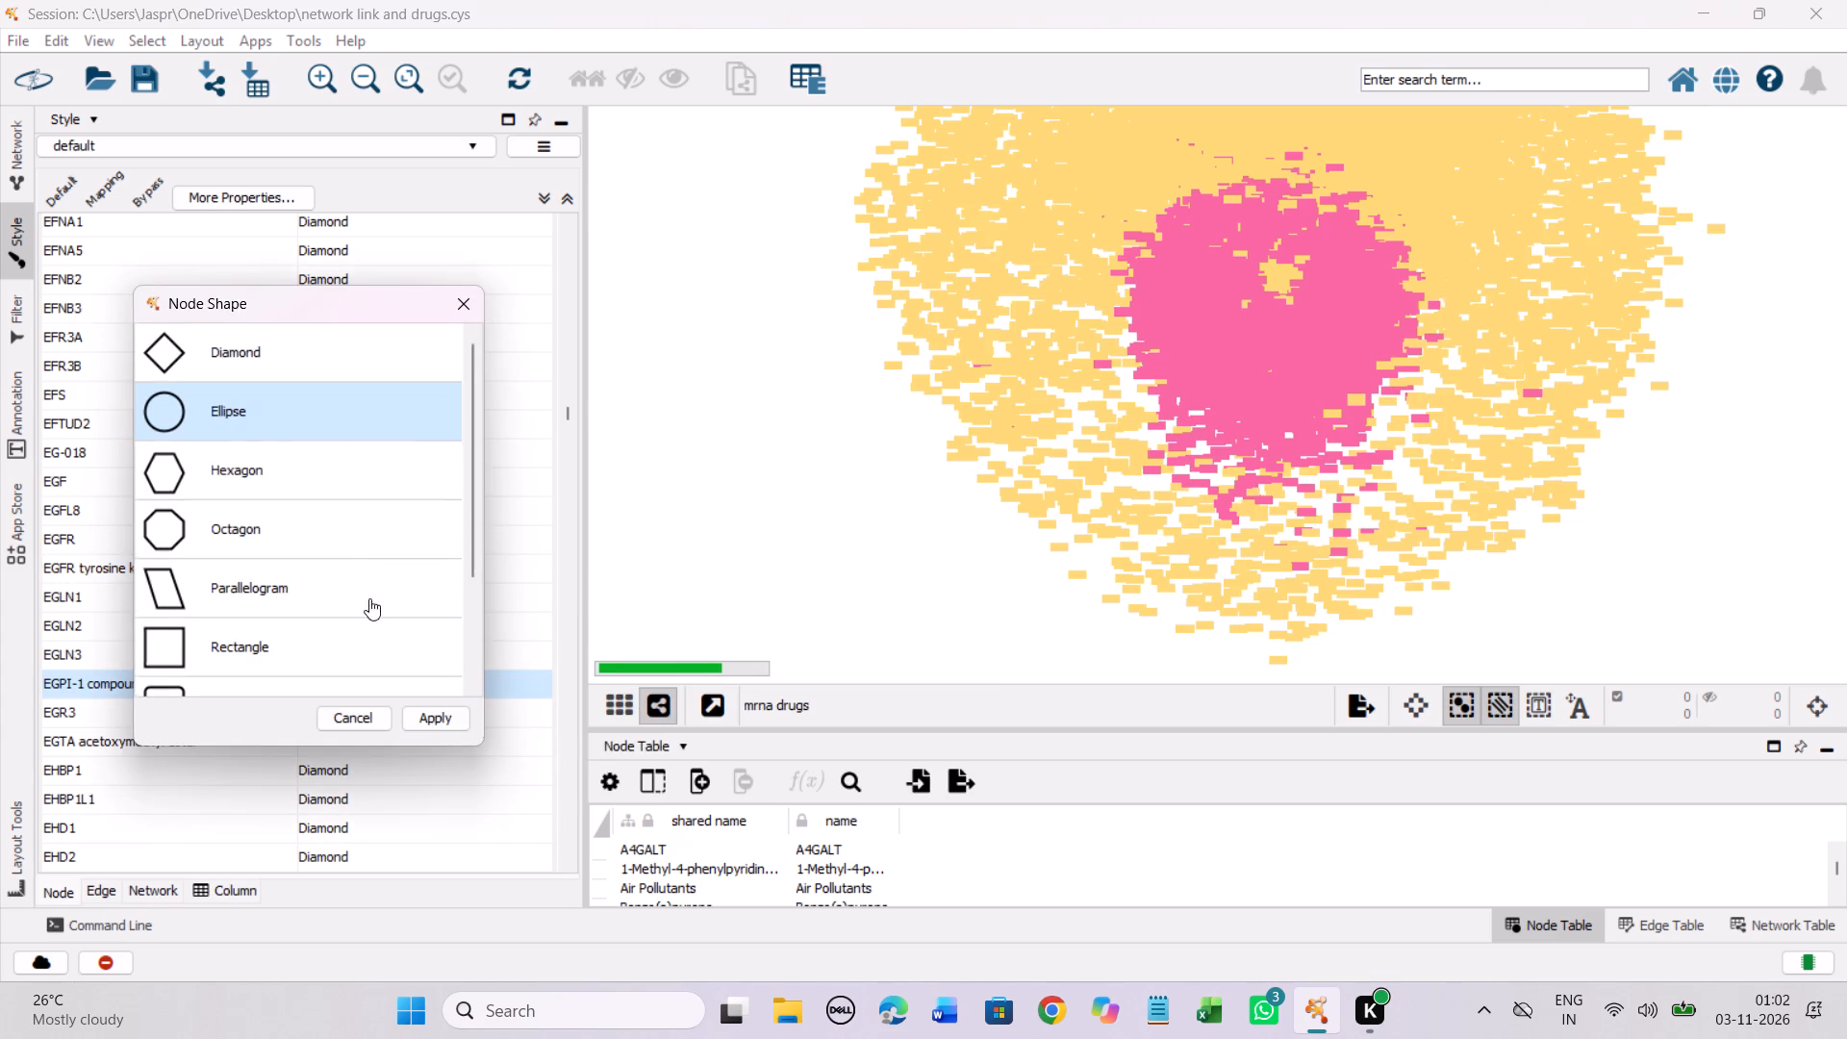
{"action": "left_click", "coordinate": [339, 466]}
{"action": "left_click", "coordinate": [438, 721]}
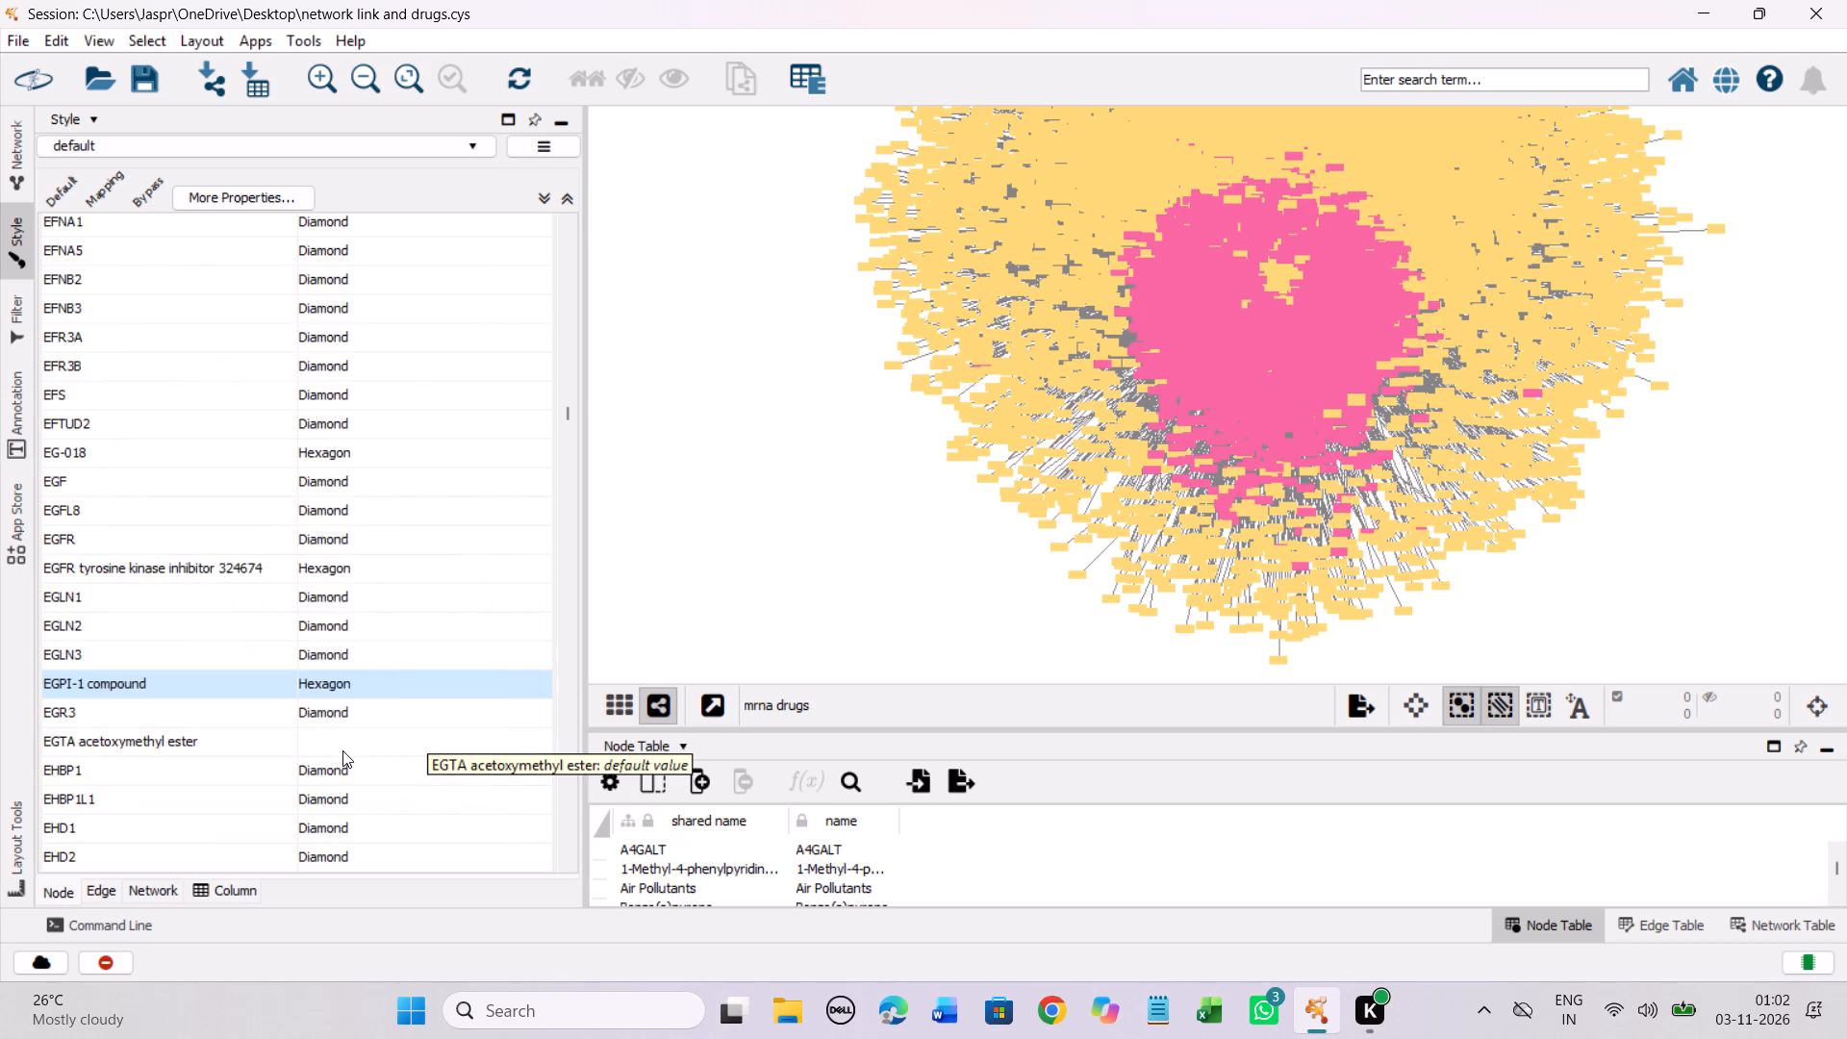
Set the discrete node shape mapping for EGTA acetoxymethyl ester to Hexagon.
{"action": "left_click", "coordinate": [346, 743]}
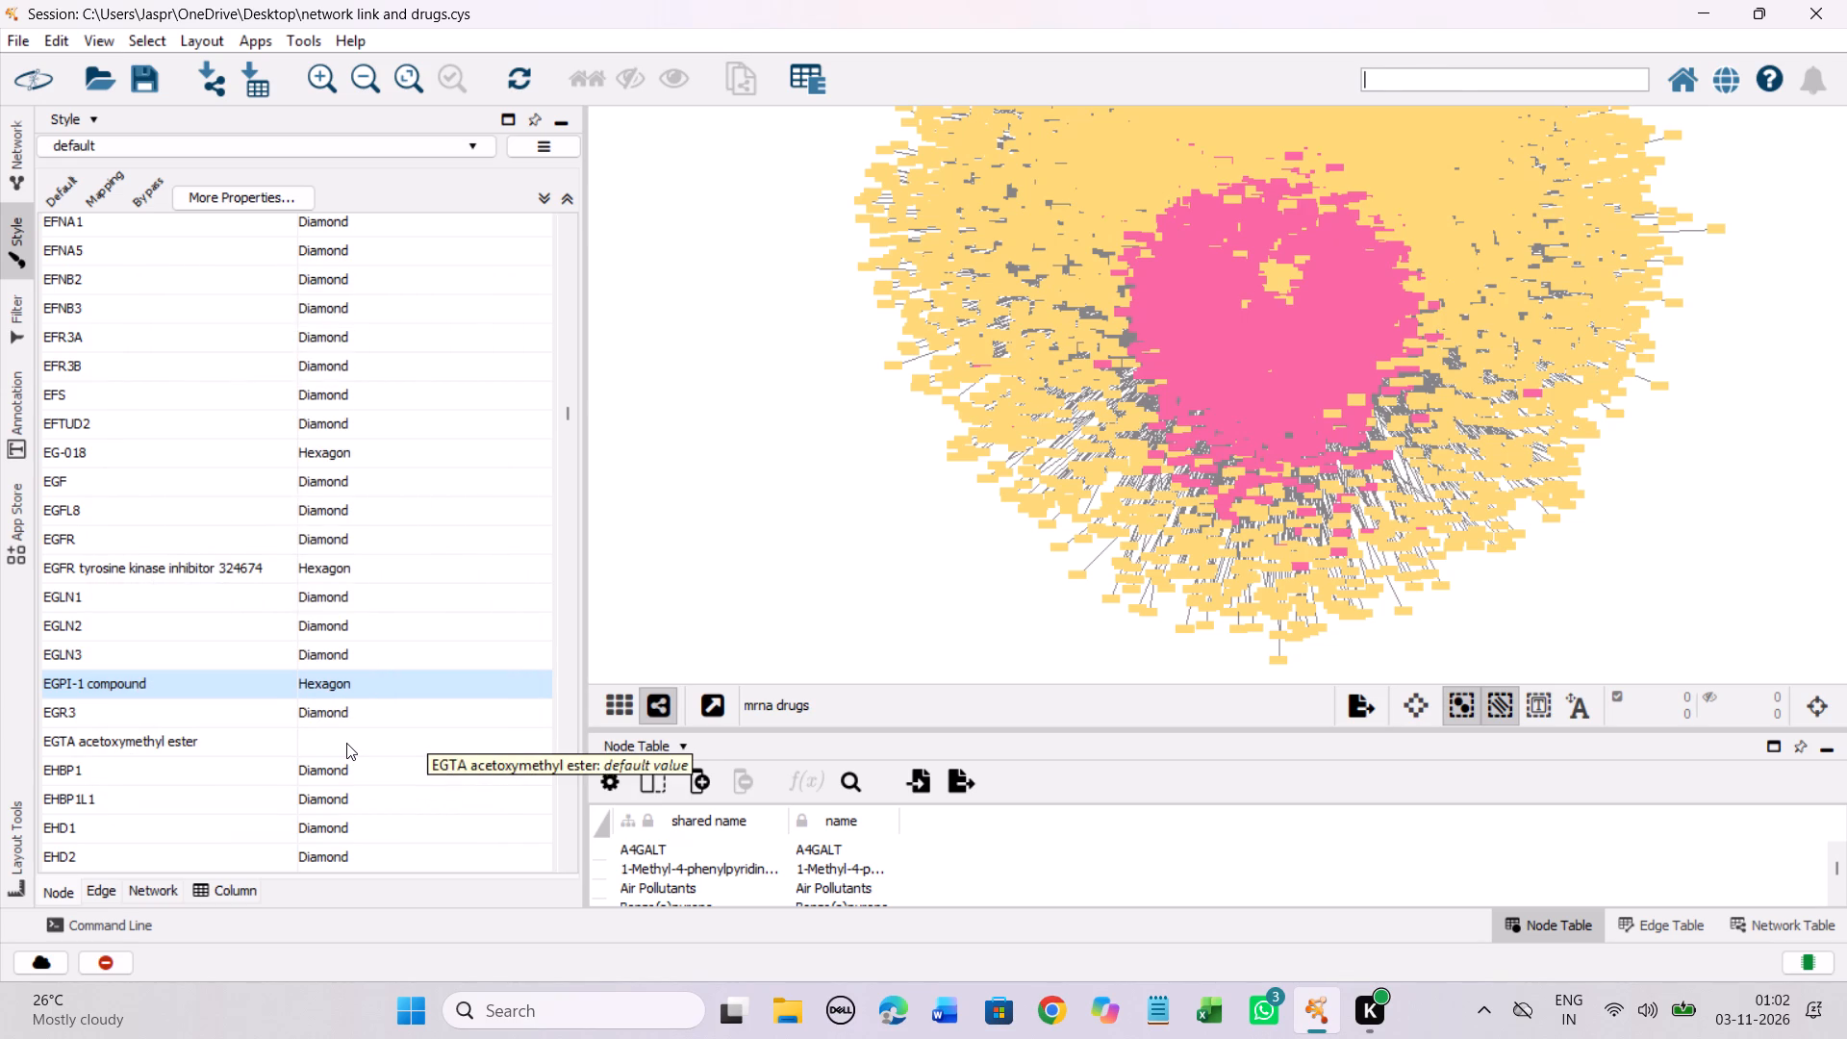
{"action": "right_click", "coordinate": [346, 743]}
{"action": "left_click", "coordinate": [417, 762]}
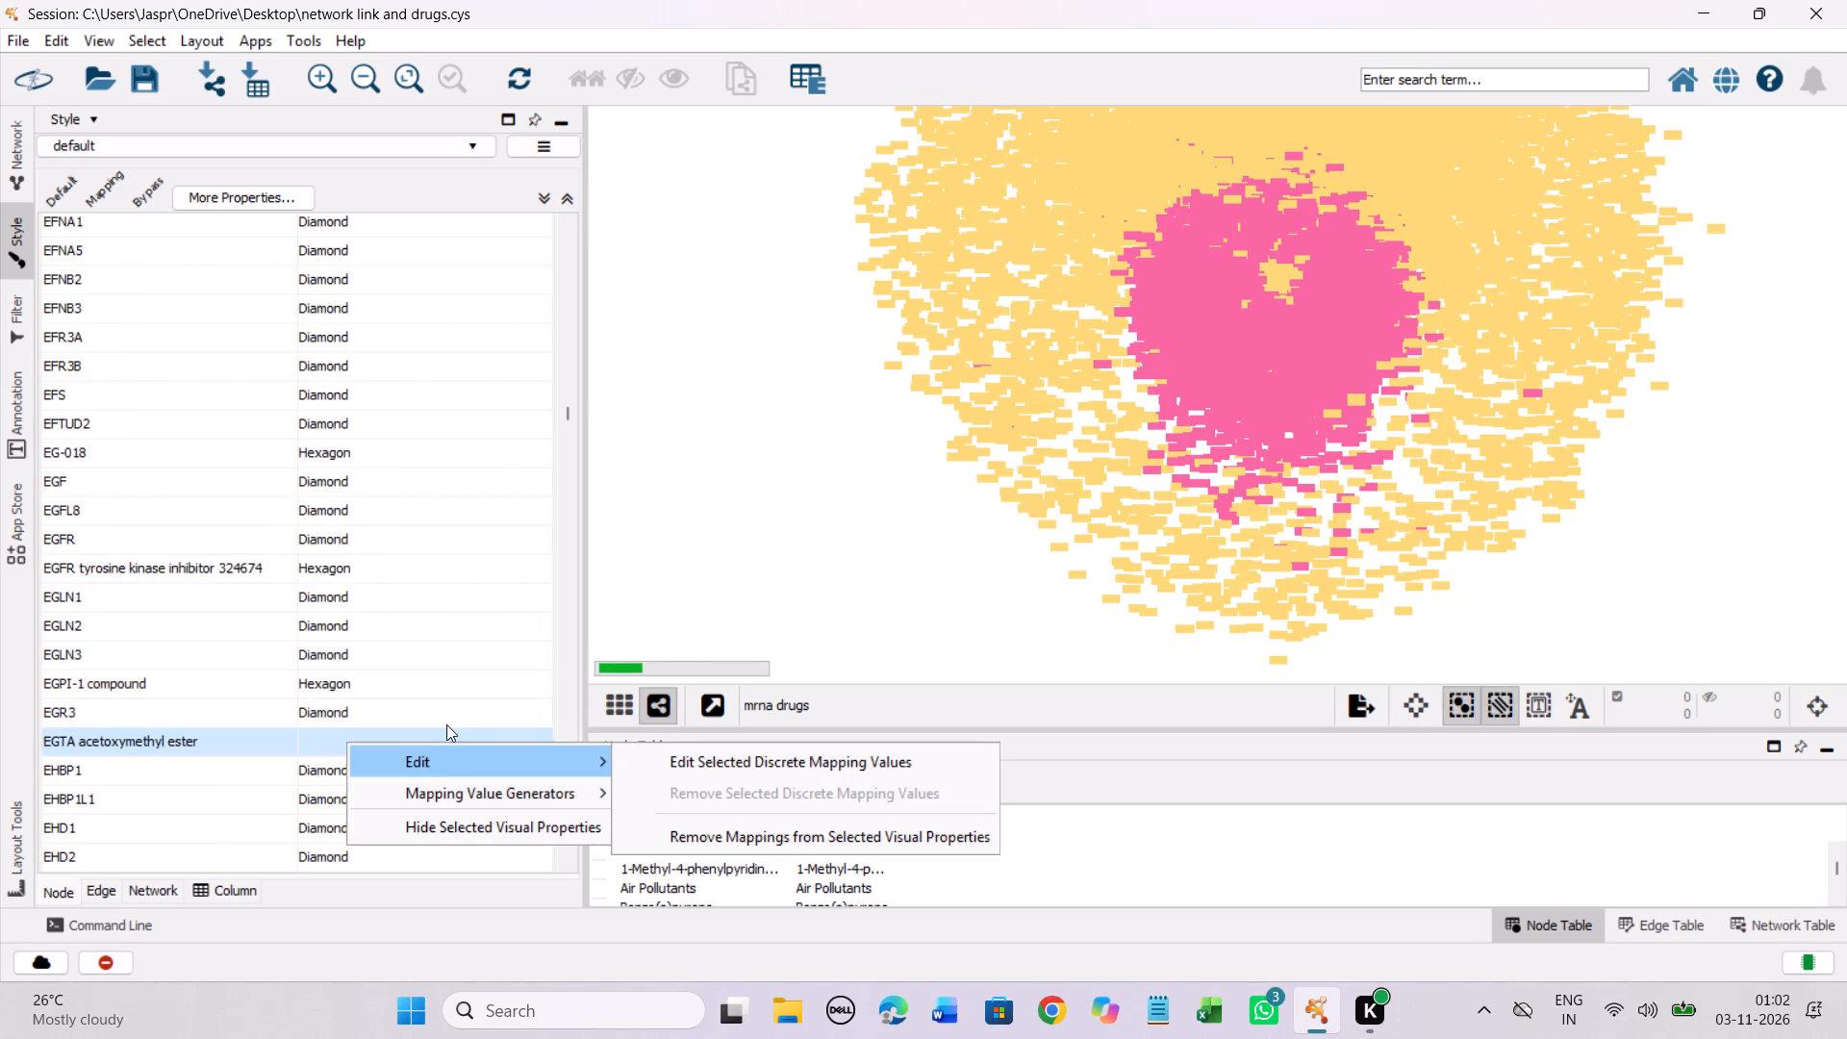
{"action": "left_click", "coordinate": [677, 755]}
{"action": "left_click", "coordinate": [332, 473]}
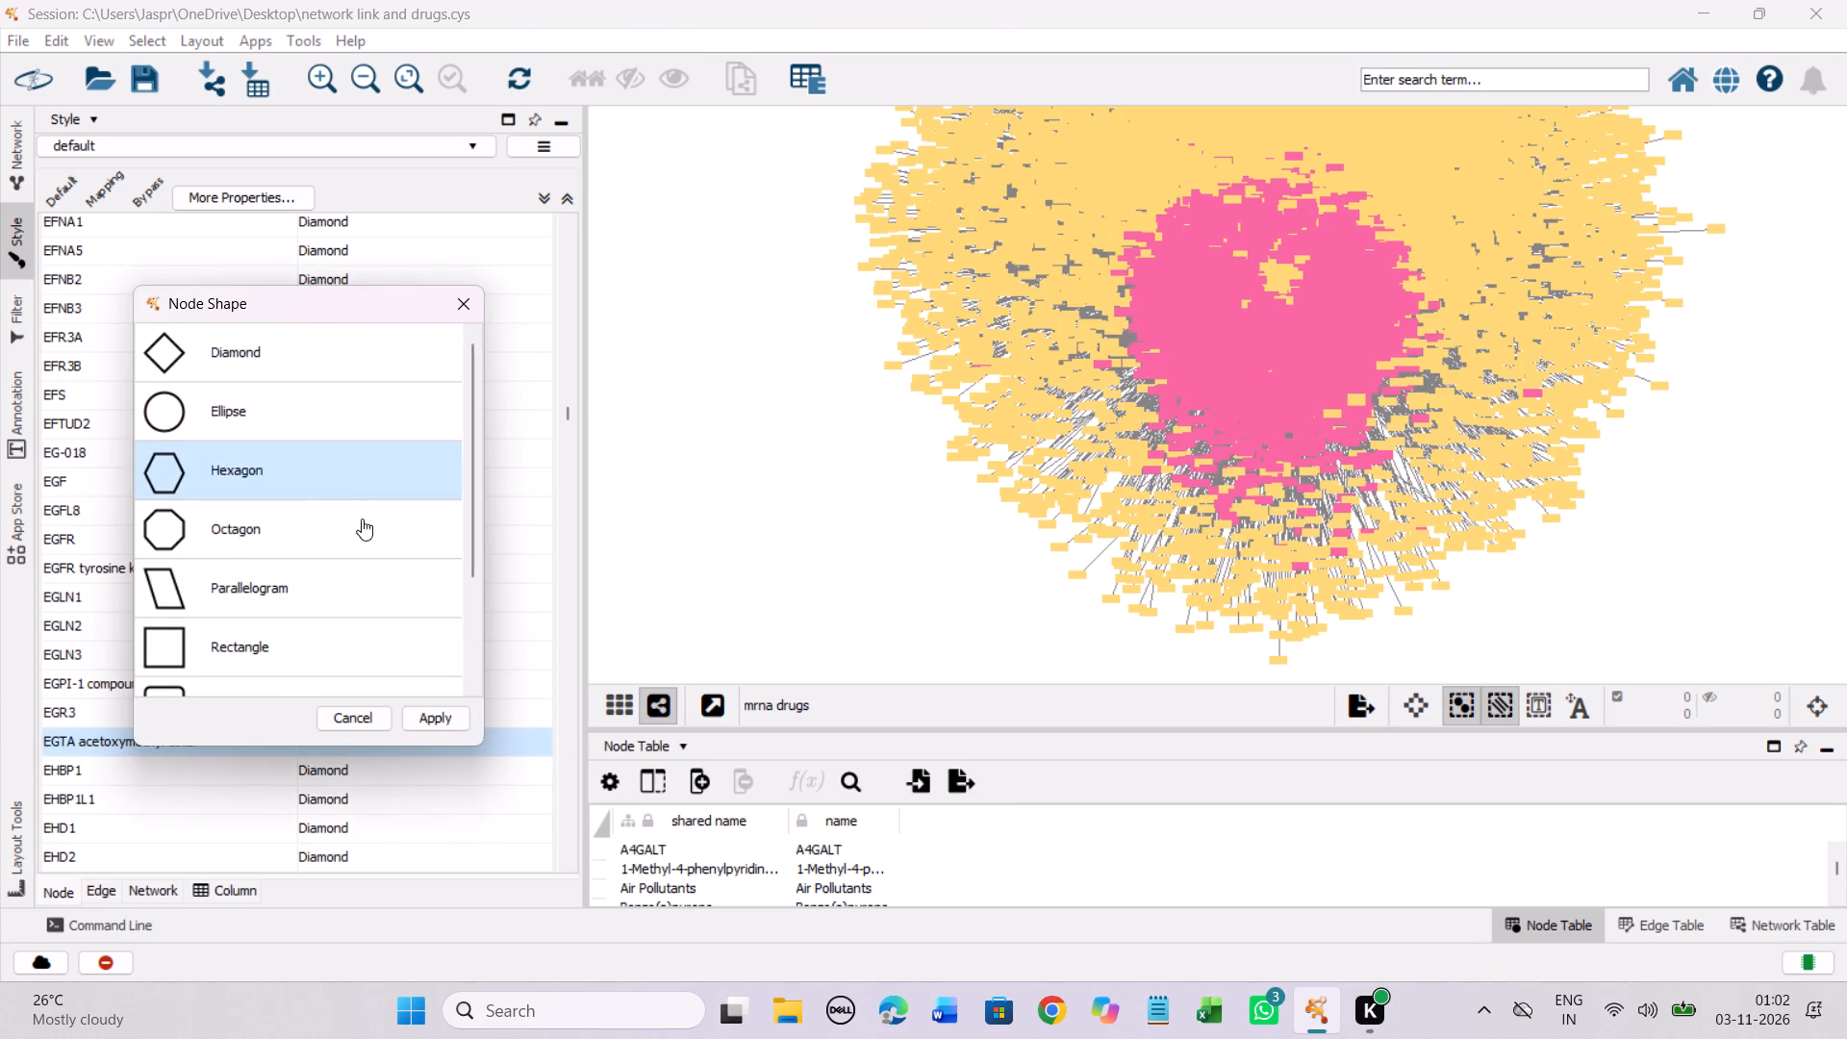
{"action": "left_click", "coordinate": [441, 715]}
Set the discrete node shape mapping for EHT 1864 to Hexagon.
{"action": "scroll", "coordinate": [435, 607], "scroll_direction": "down", "scroll_amount": 4}
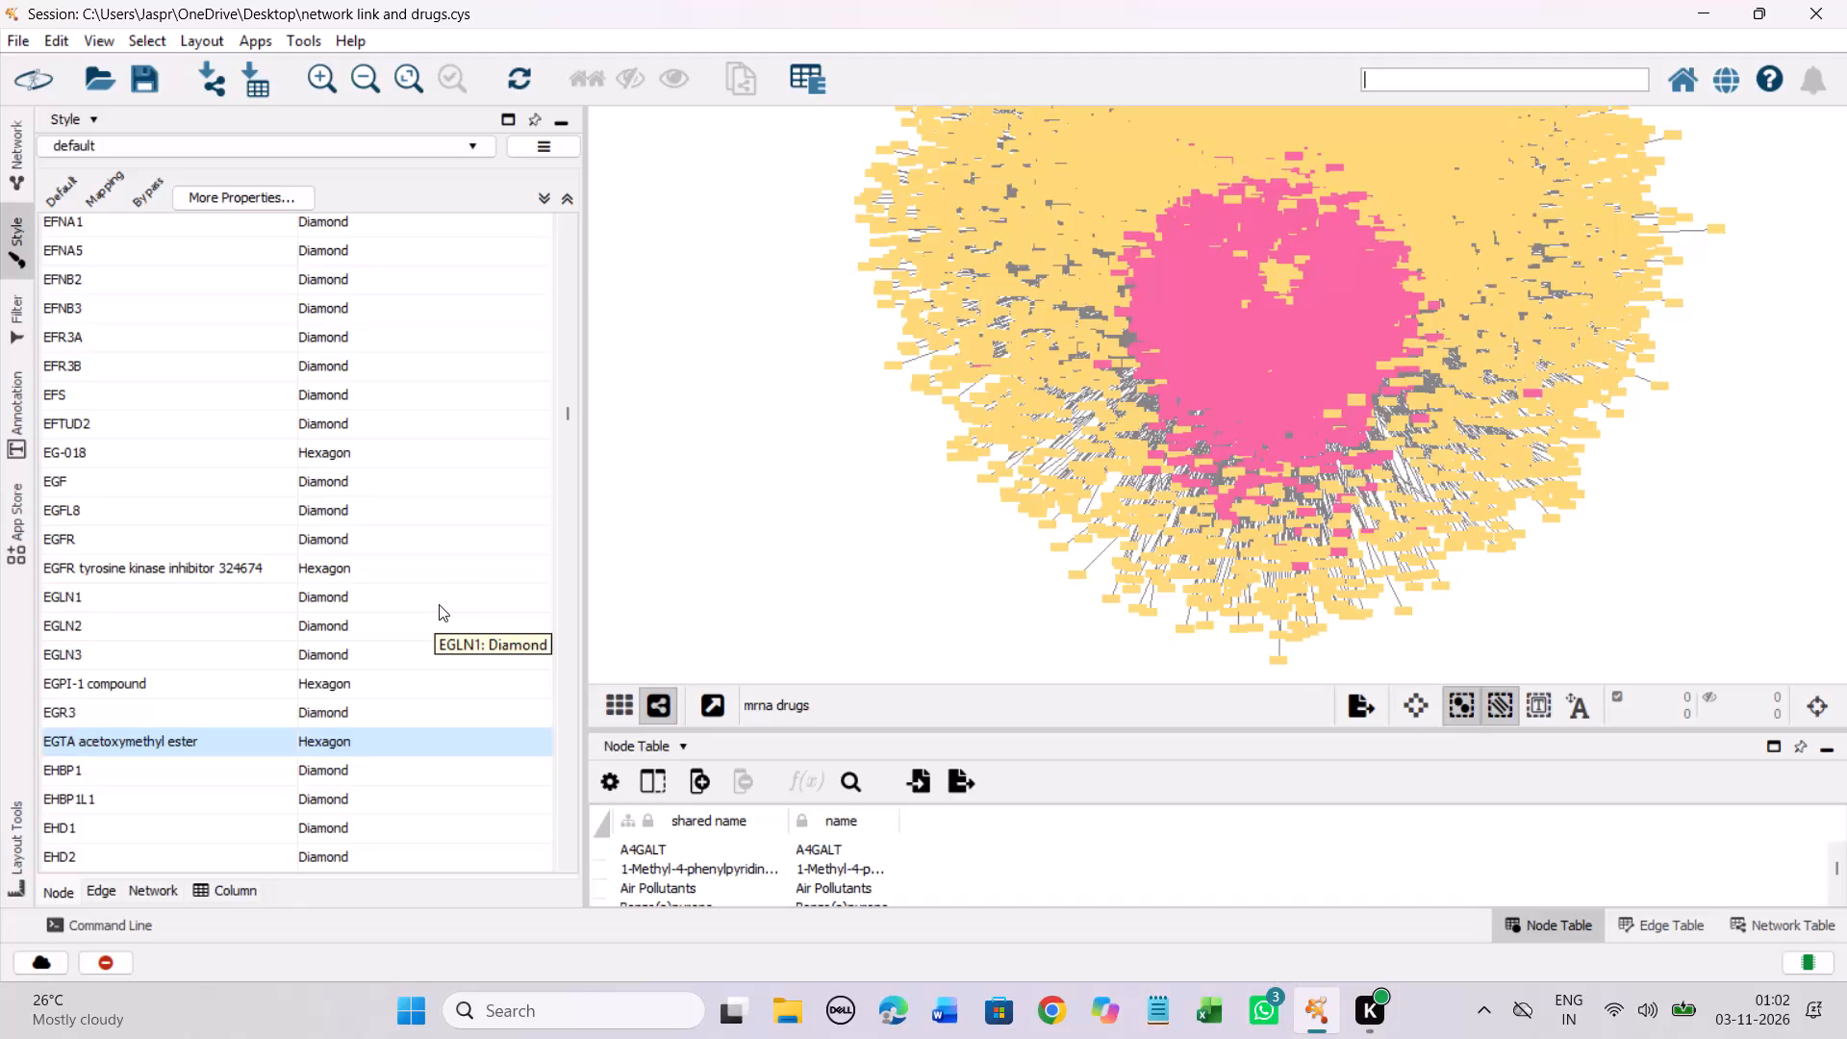
{"action": "scroll", "coordinate": [428, 443], "scroll_direction": "down", "scroll_amount": 5}
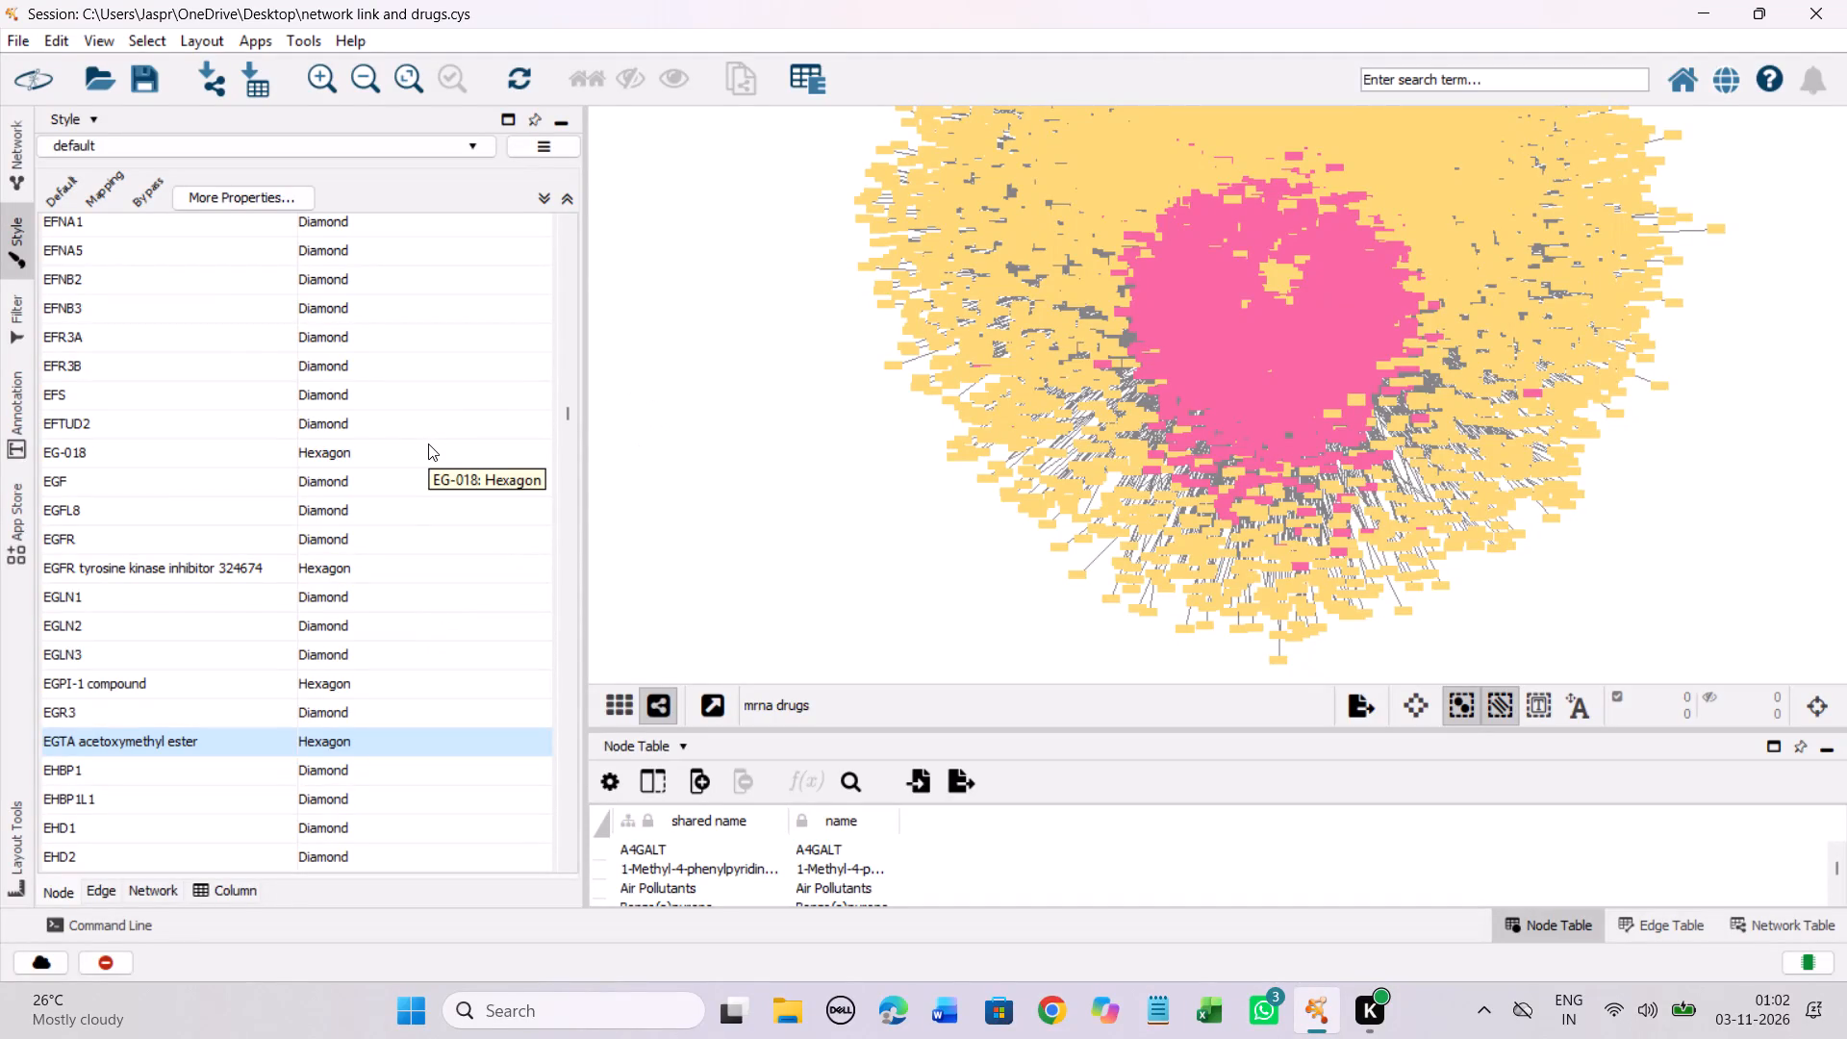
{"action": "scroll", "coordinate": [429, 445], "scroll_direction": "down", "scroll_amount": 8}
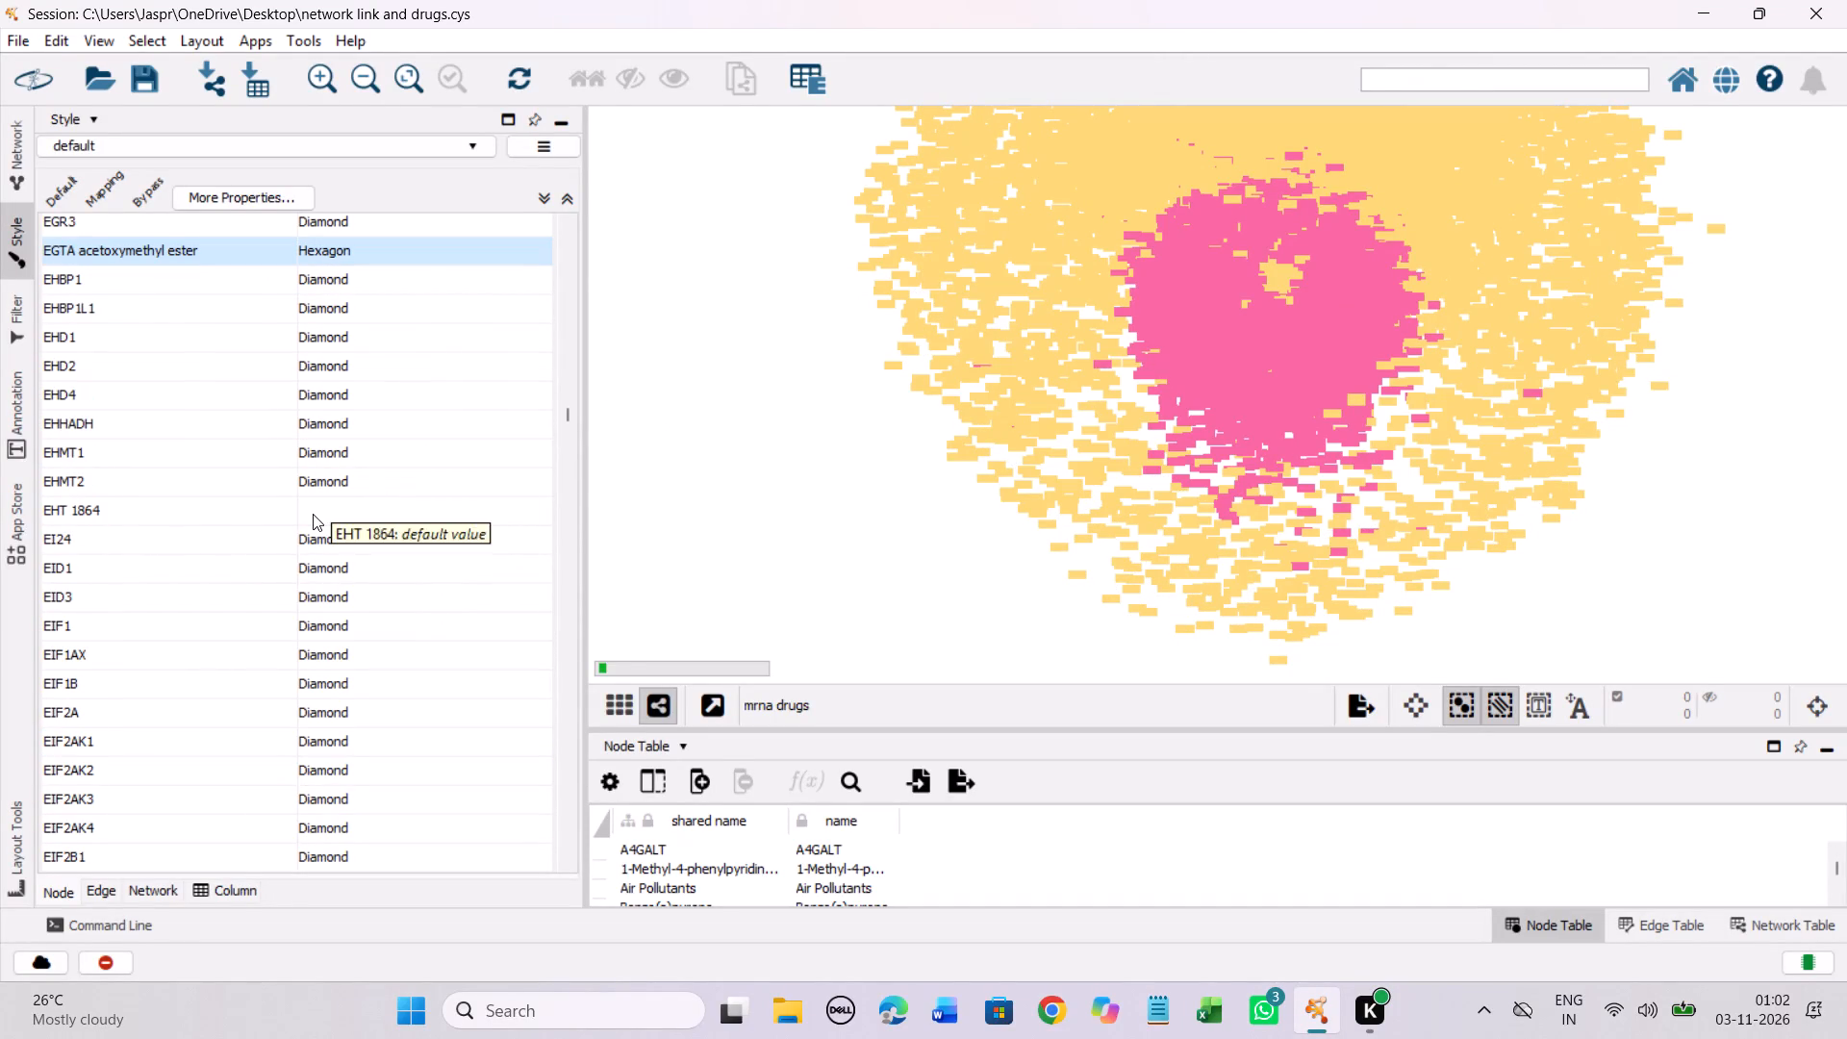
{"action": "left_click", "coordinate": [313, 516]}
{"action": "right_click", "coordinate": [313, 517]}
{"action": "left_click", "coordinate": [428, 534]}
{"action": "left_click", "coordinate": [703, 545]}
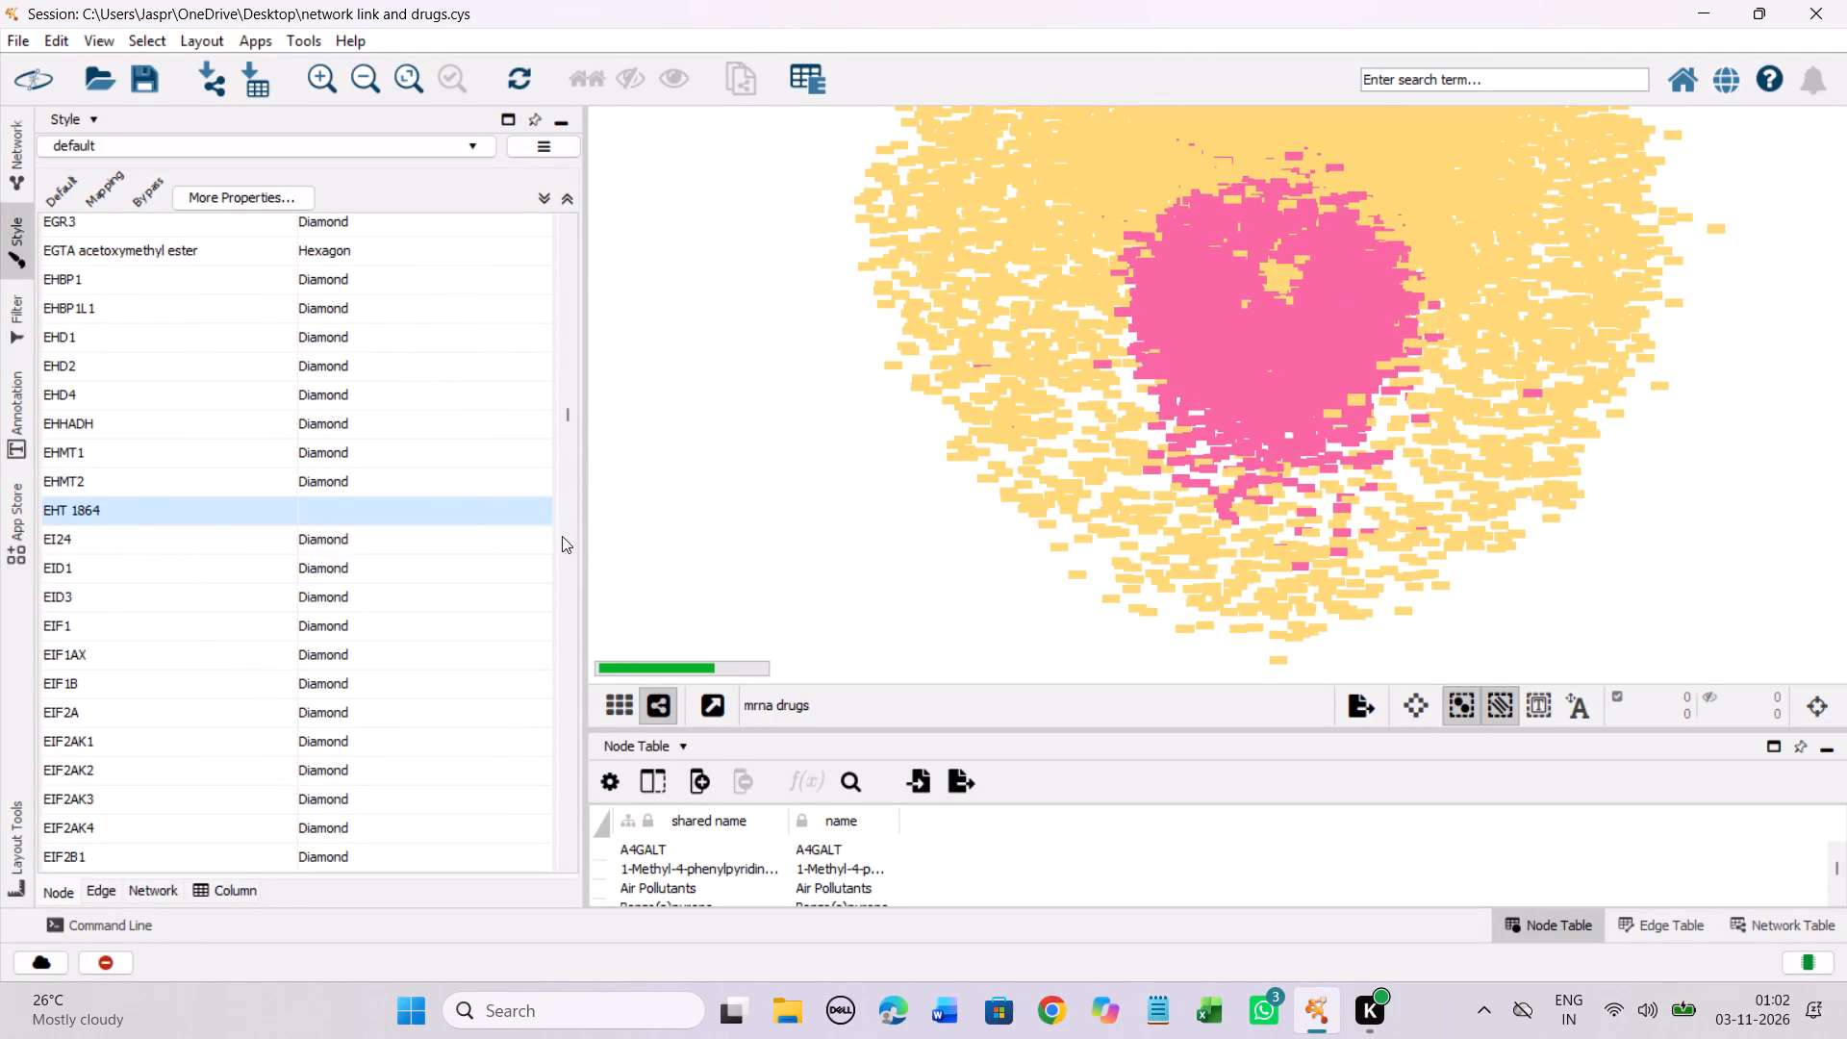
{"action": "left_click", "coordinate": [272, 469]}
{"action": "left_click", "coordinate": [429, 709]}
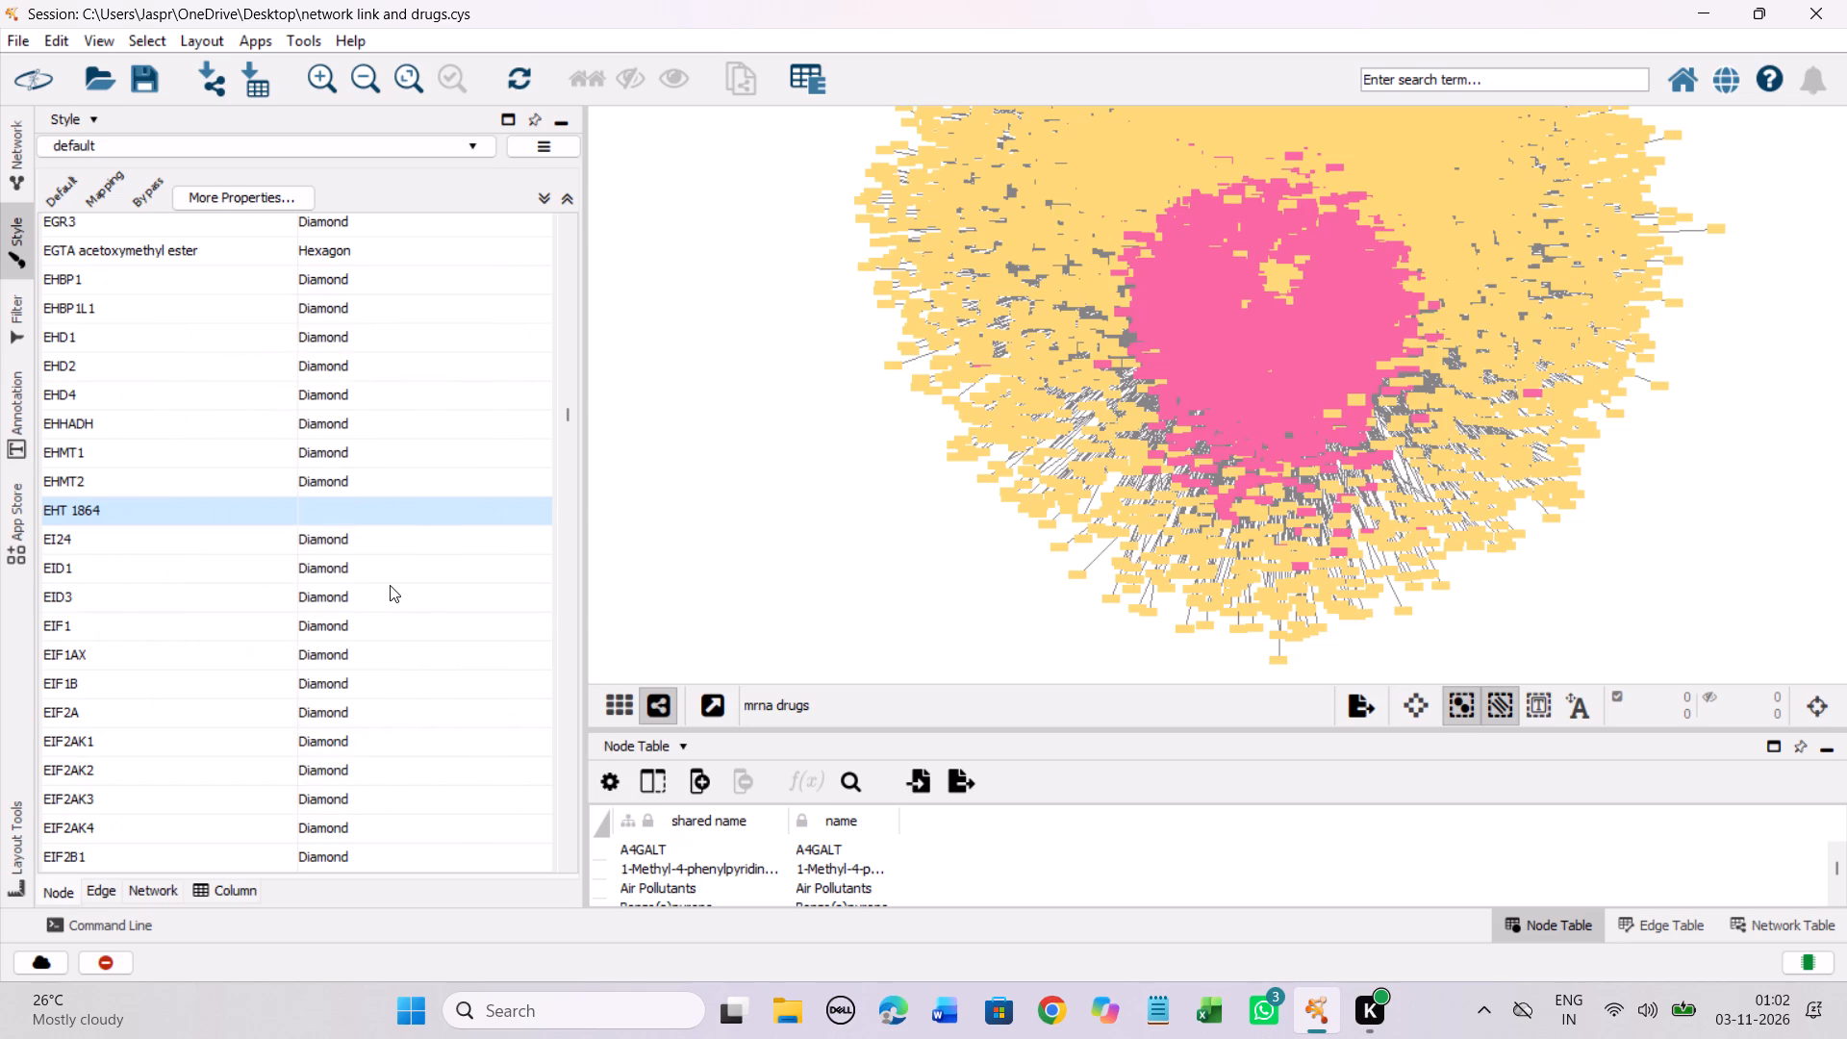
Set the discrete node shape mapping for EKB 569 to Hexagon.
{"action": "scroll", "coordinate": [390, 584], "scroll_direction": "down", "scroll_amount": 12}
{"action": "scroll", "coordinate": [386, 532], "scroll_direction": "up", "scroll_amount": 6}
{"action": "scroll", "coordinate": [385, 532], "scroll_direction": "down", "scroll_amount": 8}
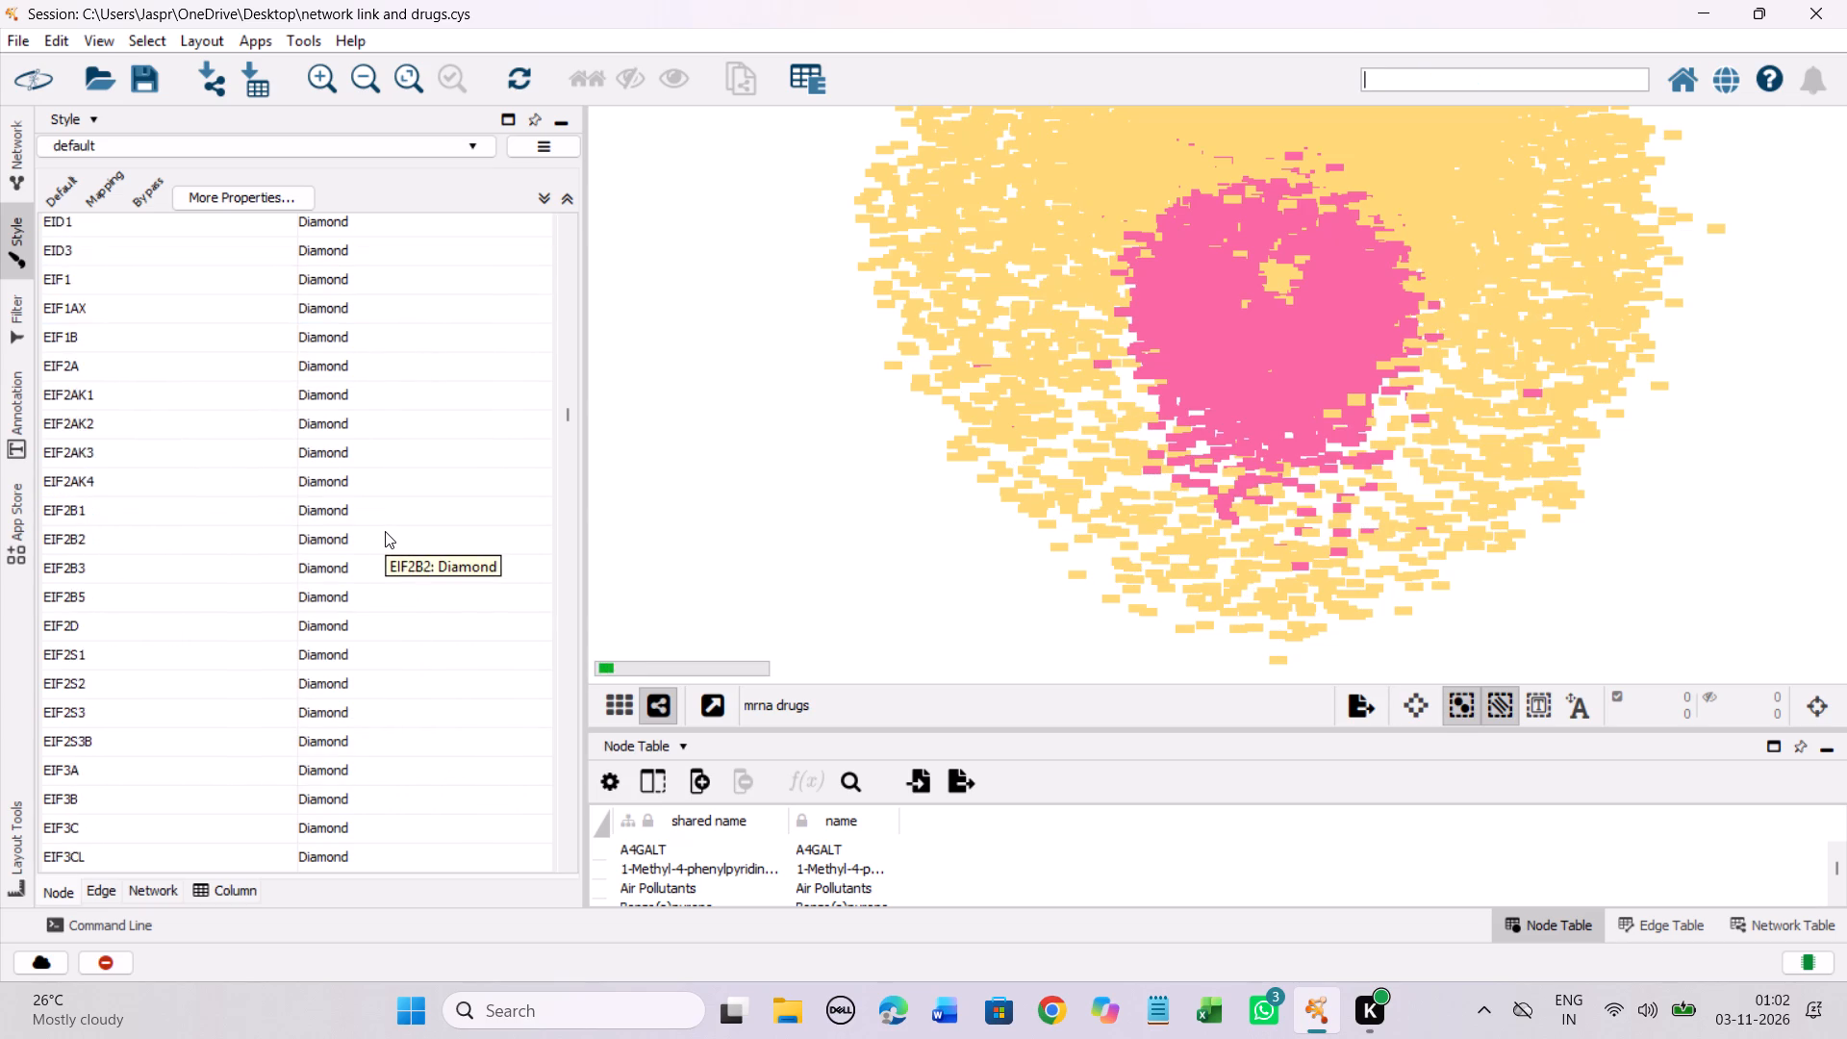
{"action": "scroll", "coordinate": [385, 531], "scroll_direction": "down", "scroll_amount": 14}
{"action": "scroll", "coordinate": [385, 531], "scroll_direction": "up", "scroll_amount": 1}
{"action": "scroll", "coordinate": [385, 531], "scroll_direction": "down", "scroll_amount": 20}
{"action": "scroll", "coordinate": [385, 531], "scroll_direction": "down", "scroll_amount": 7}
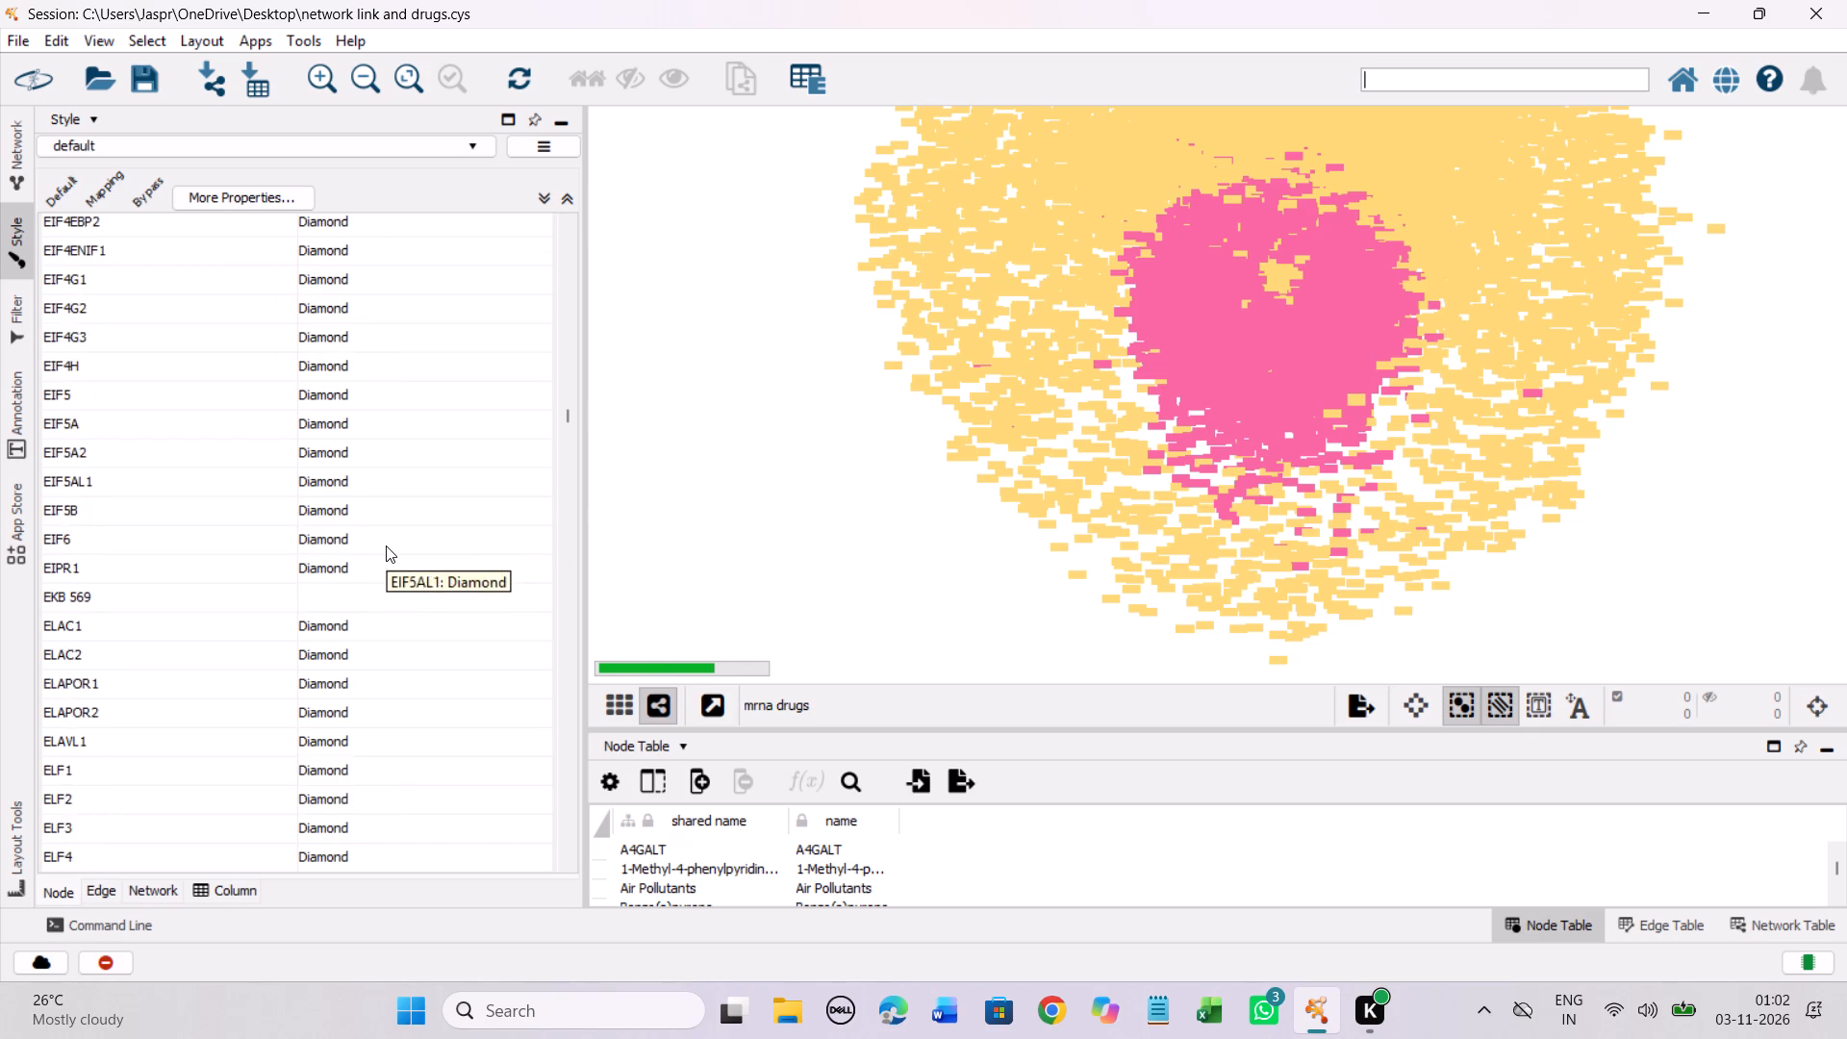
{"action": "scroll", "coordinate": [386, 545], "scroll_direction": "down", "scroll_amount": 4}
{"action": "left_click", "coordinate": [348, 481]}
{"action": "right_click", "coordinate": [348, 481]}
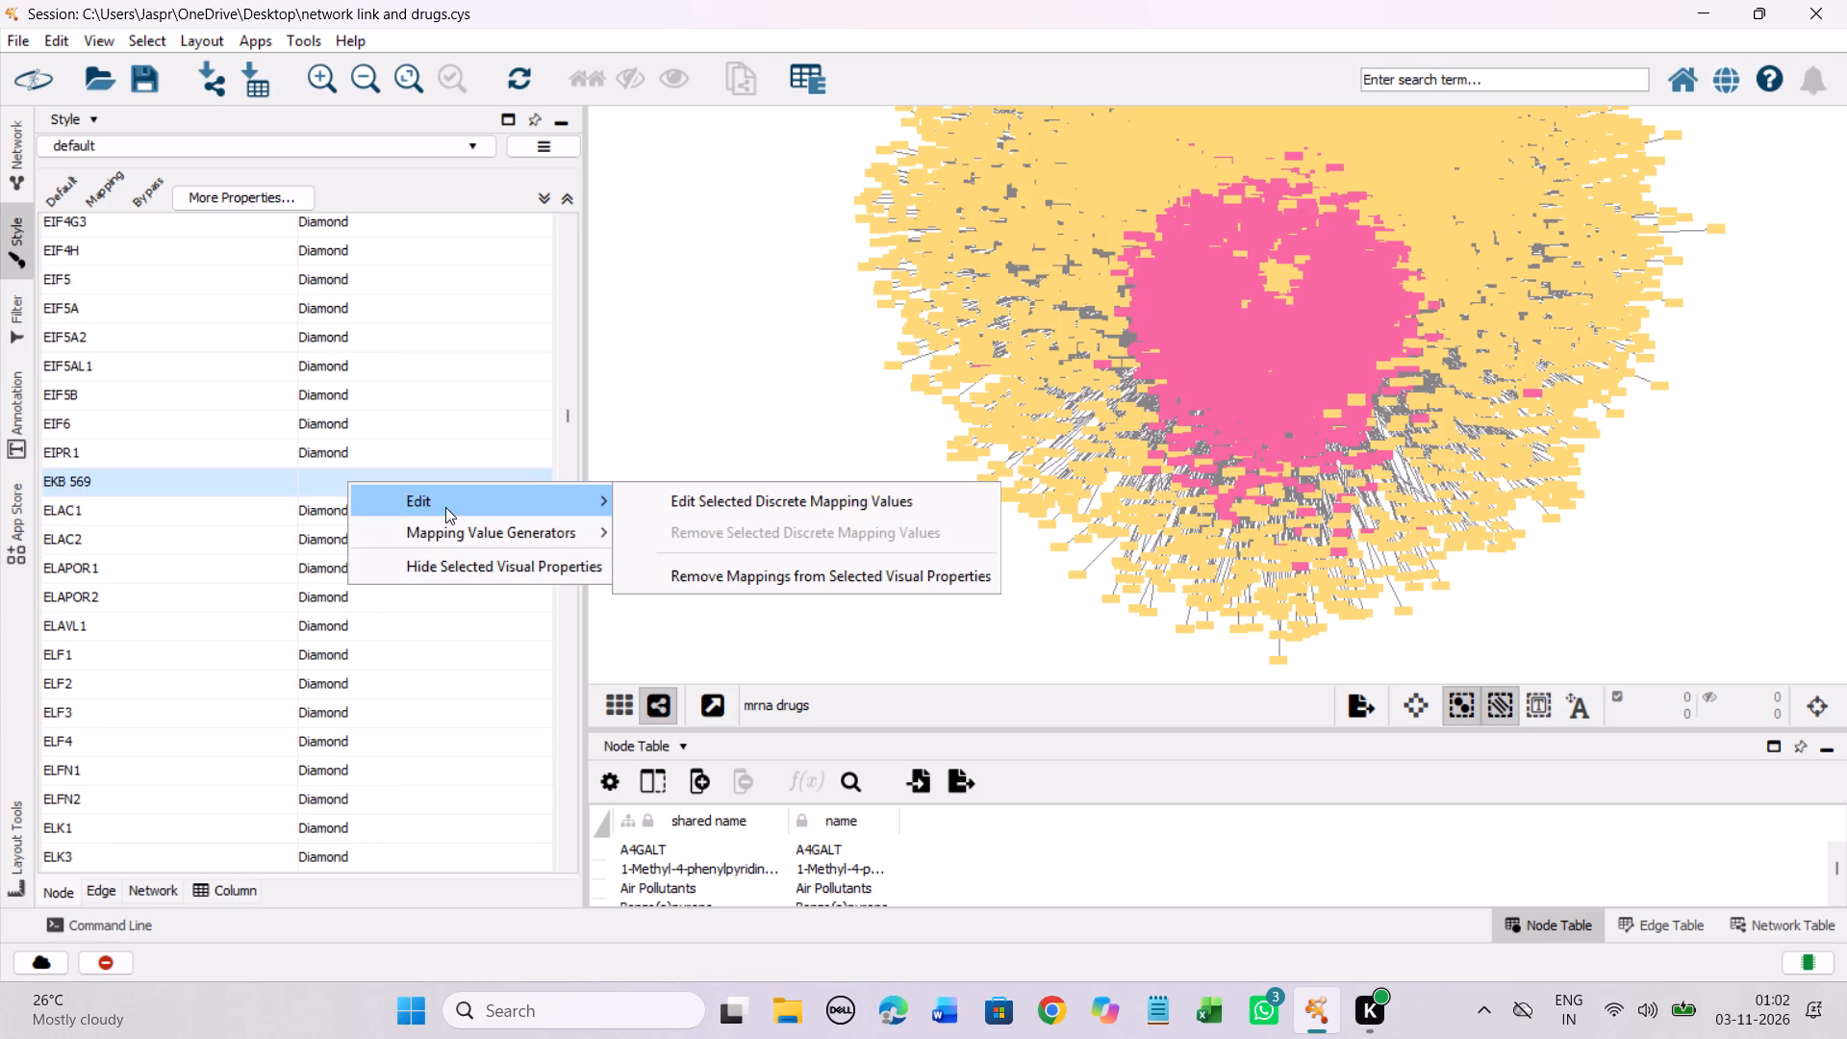
{"action": "left_click", "coordinate": [640, 500]}
{"action": "left_click", "coordinate": [286, 481]}
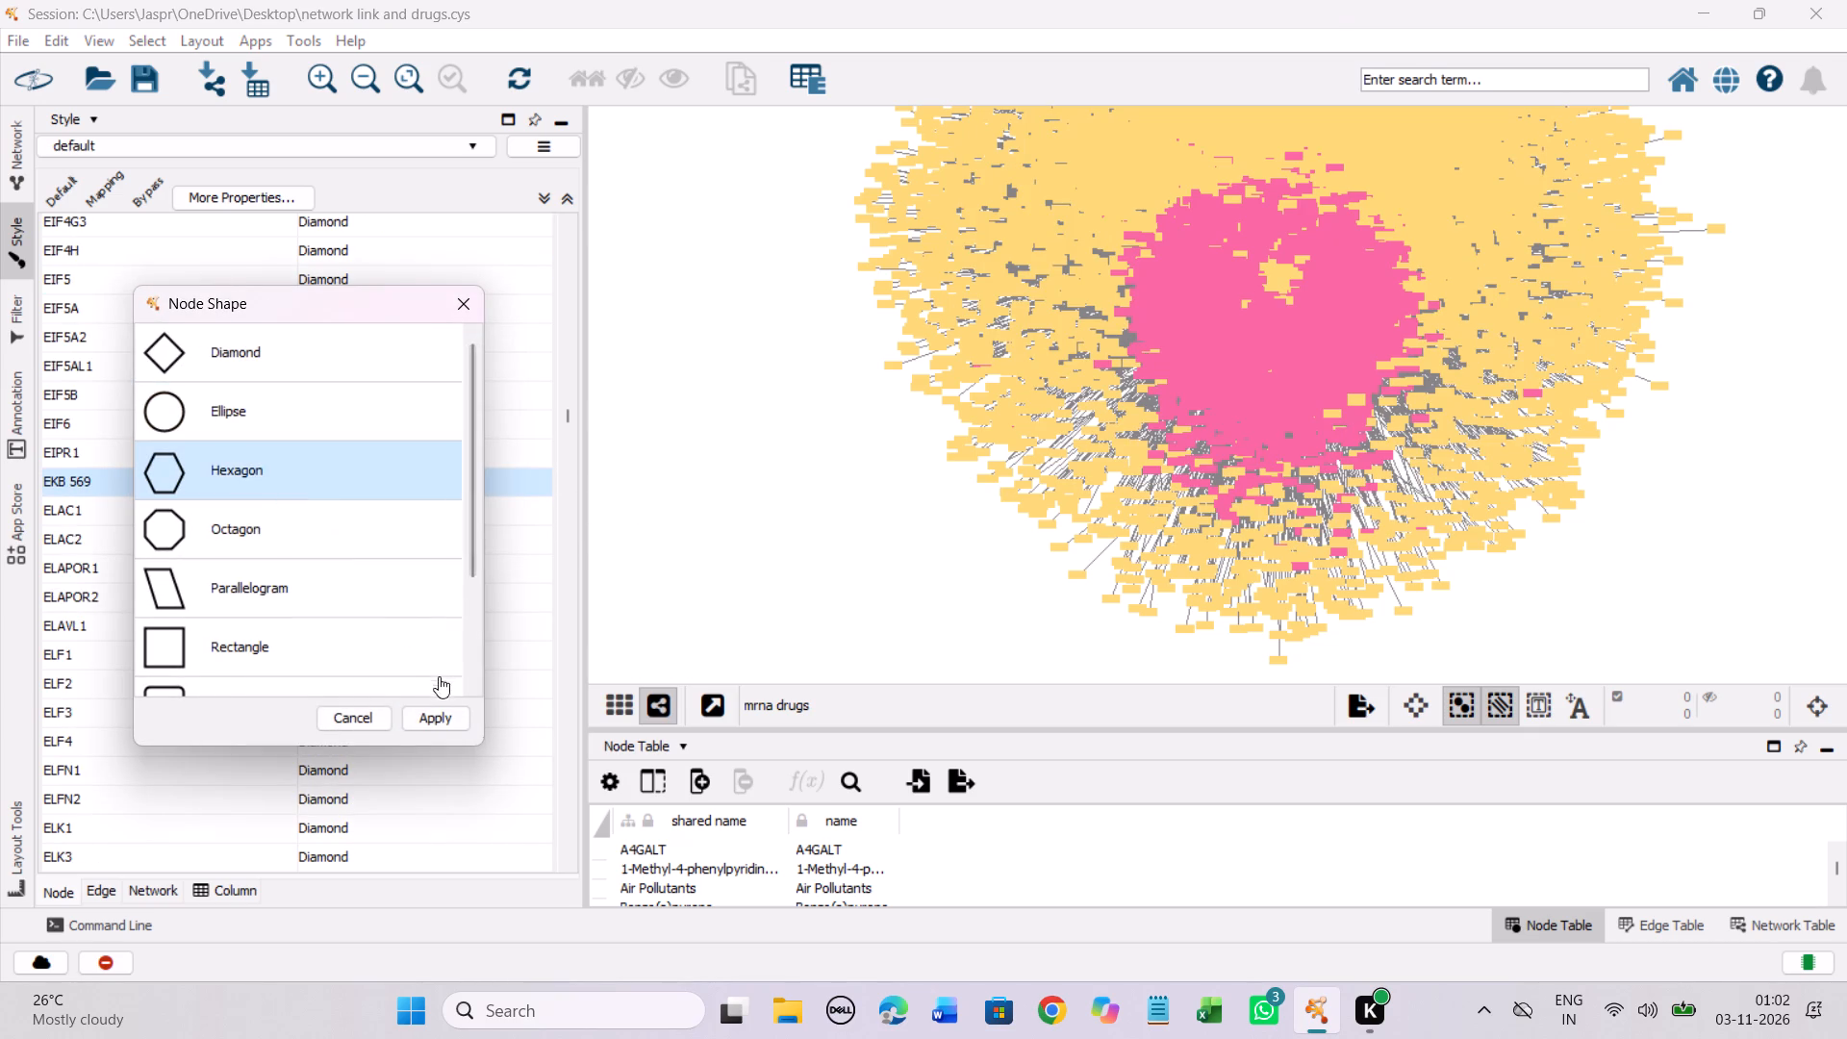
{"action": "left_click", "coordinate": [448, 712]}
Set the discrete node shape mapping for EM703 to Hexagon.
{"action": "scroll", "coordinate": [452, 661], "scroll_direction": "down", "scroll_amount": 5}
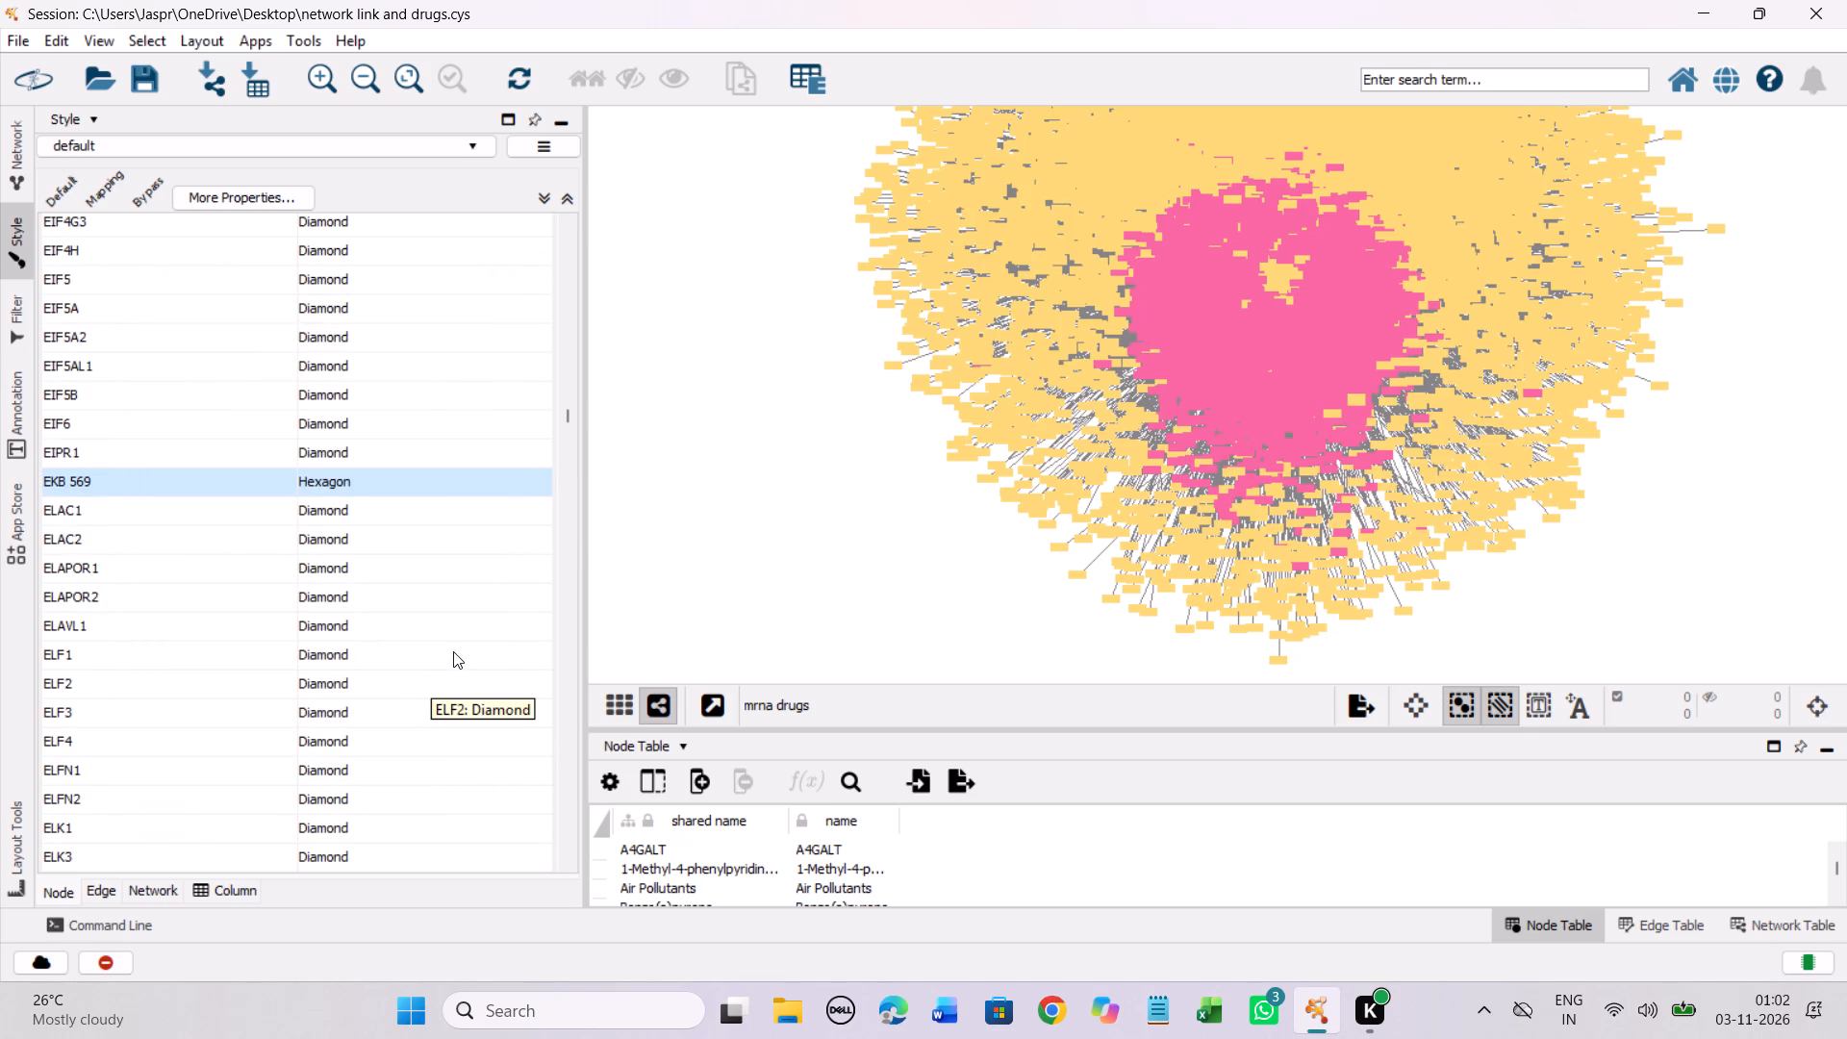
{"action": "scroll", "coordinate": [419, 519], "scroll_direction": "down", "scroll_amount": 1}
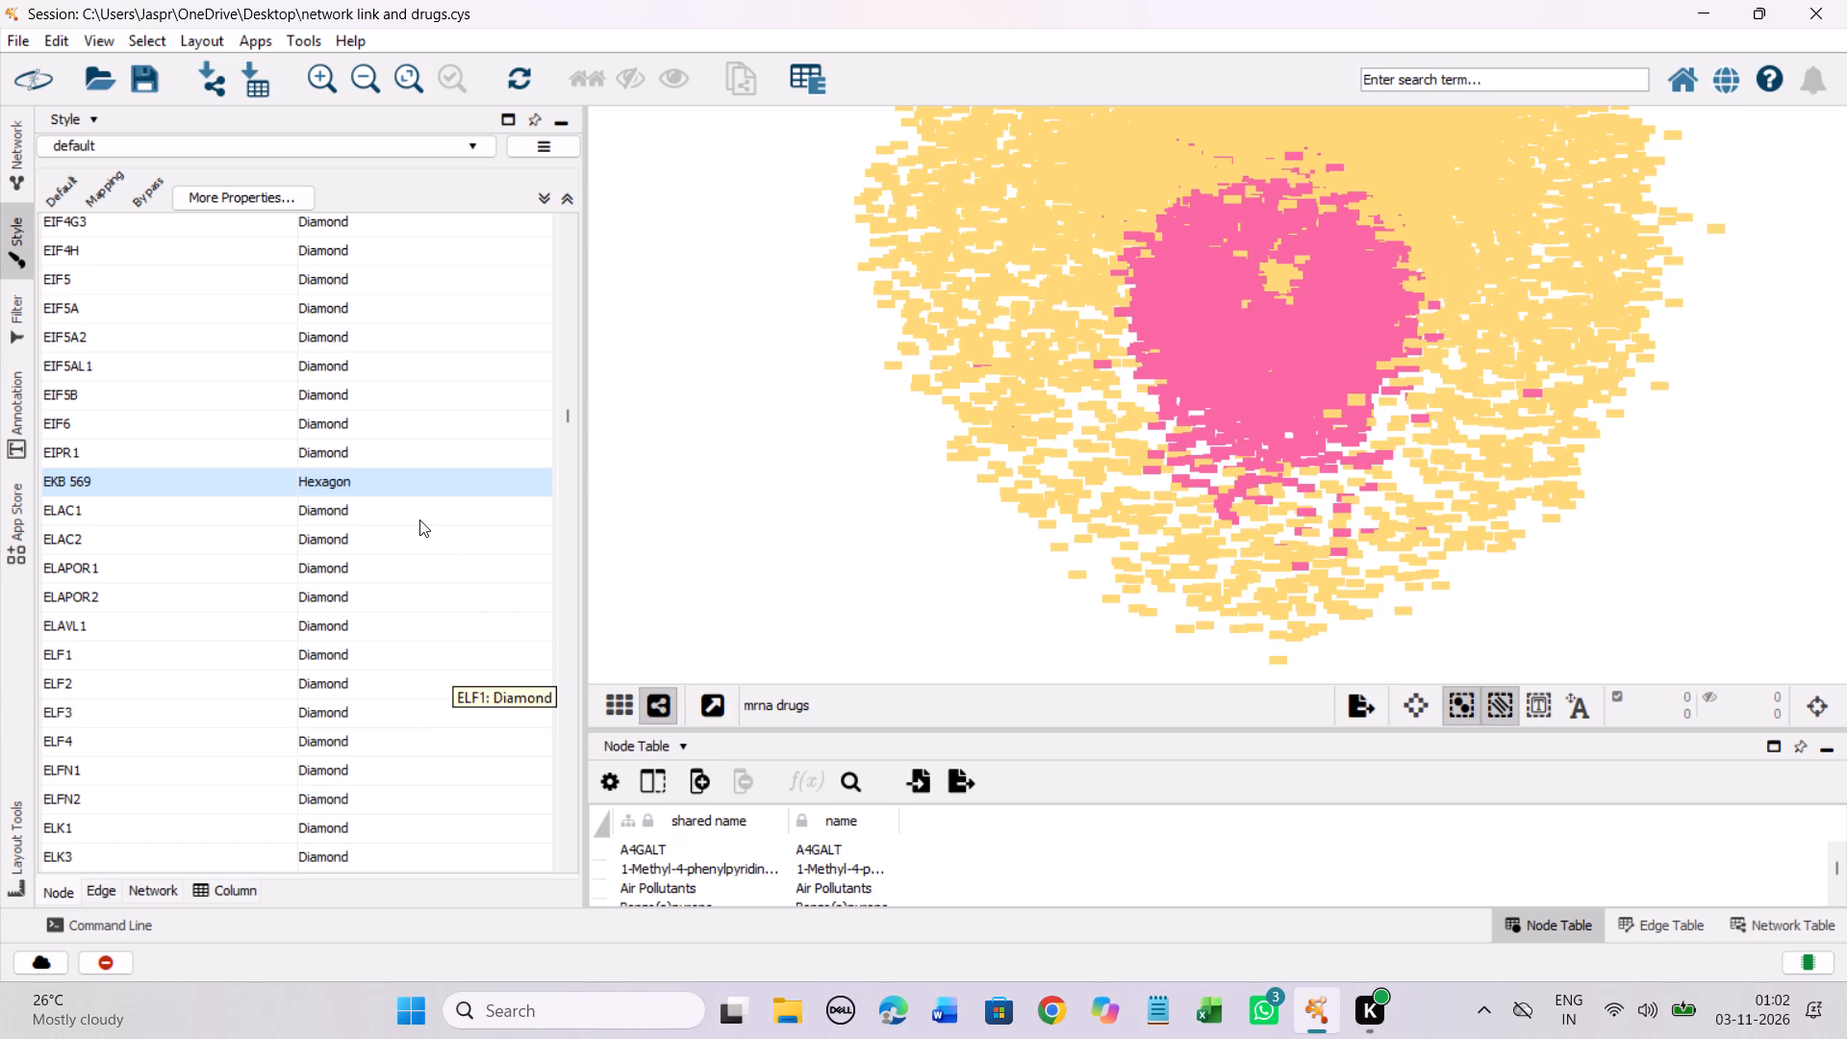
{"action": "scroll", "coordinate": [419, 520], "scroll_direction": "down", "scroll_amount": 20}
{"action": "scroll", "coordinate": [419, 520], "scroll_direction": "down", "scroll_amount": 4}
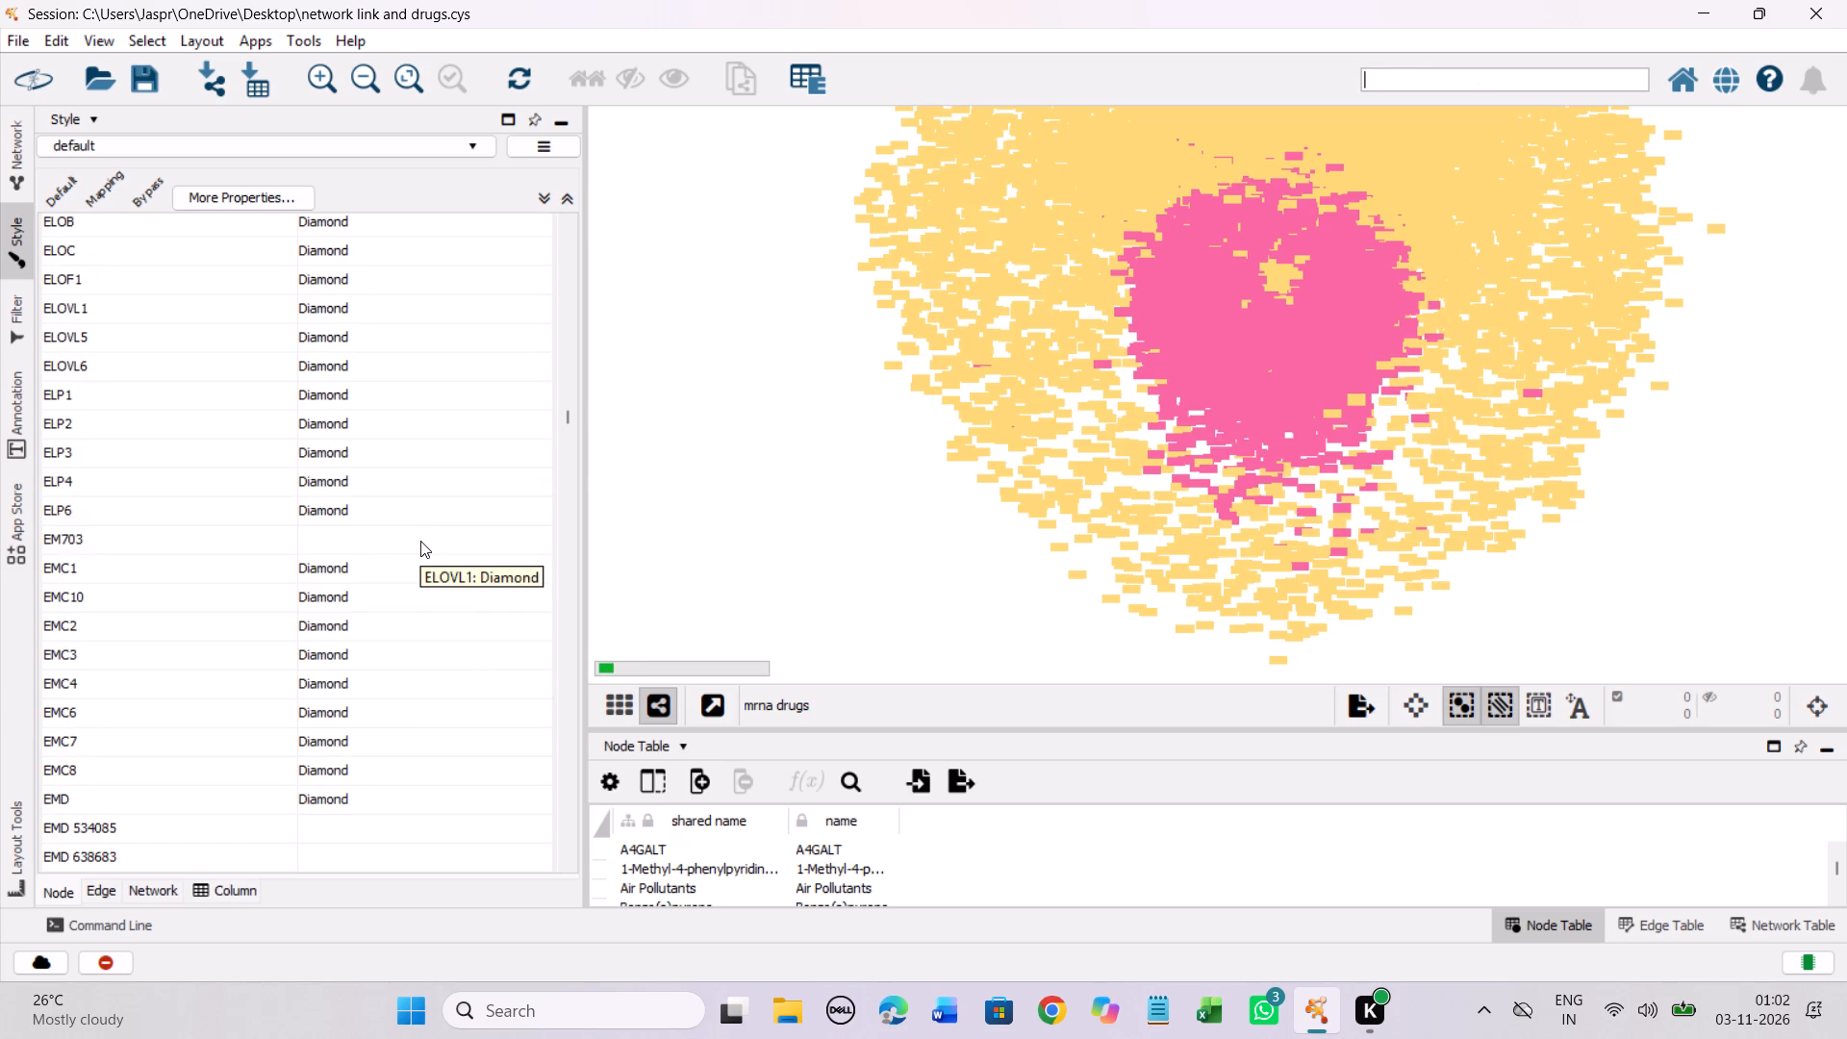
{"action": "left_click", "coordinate": [380, 540]}
{"action": "right_click", "coordinate": [380, 541]}
{"action": "left_click", "coordinate": [493, 545]}
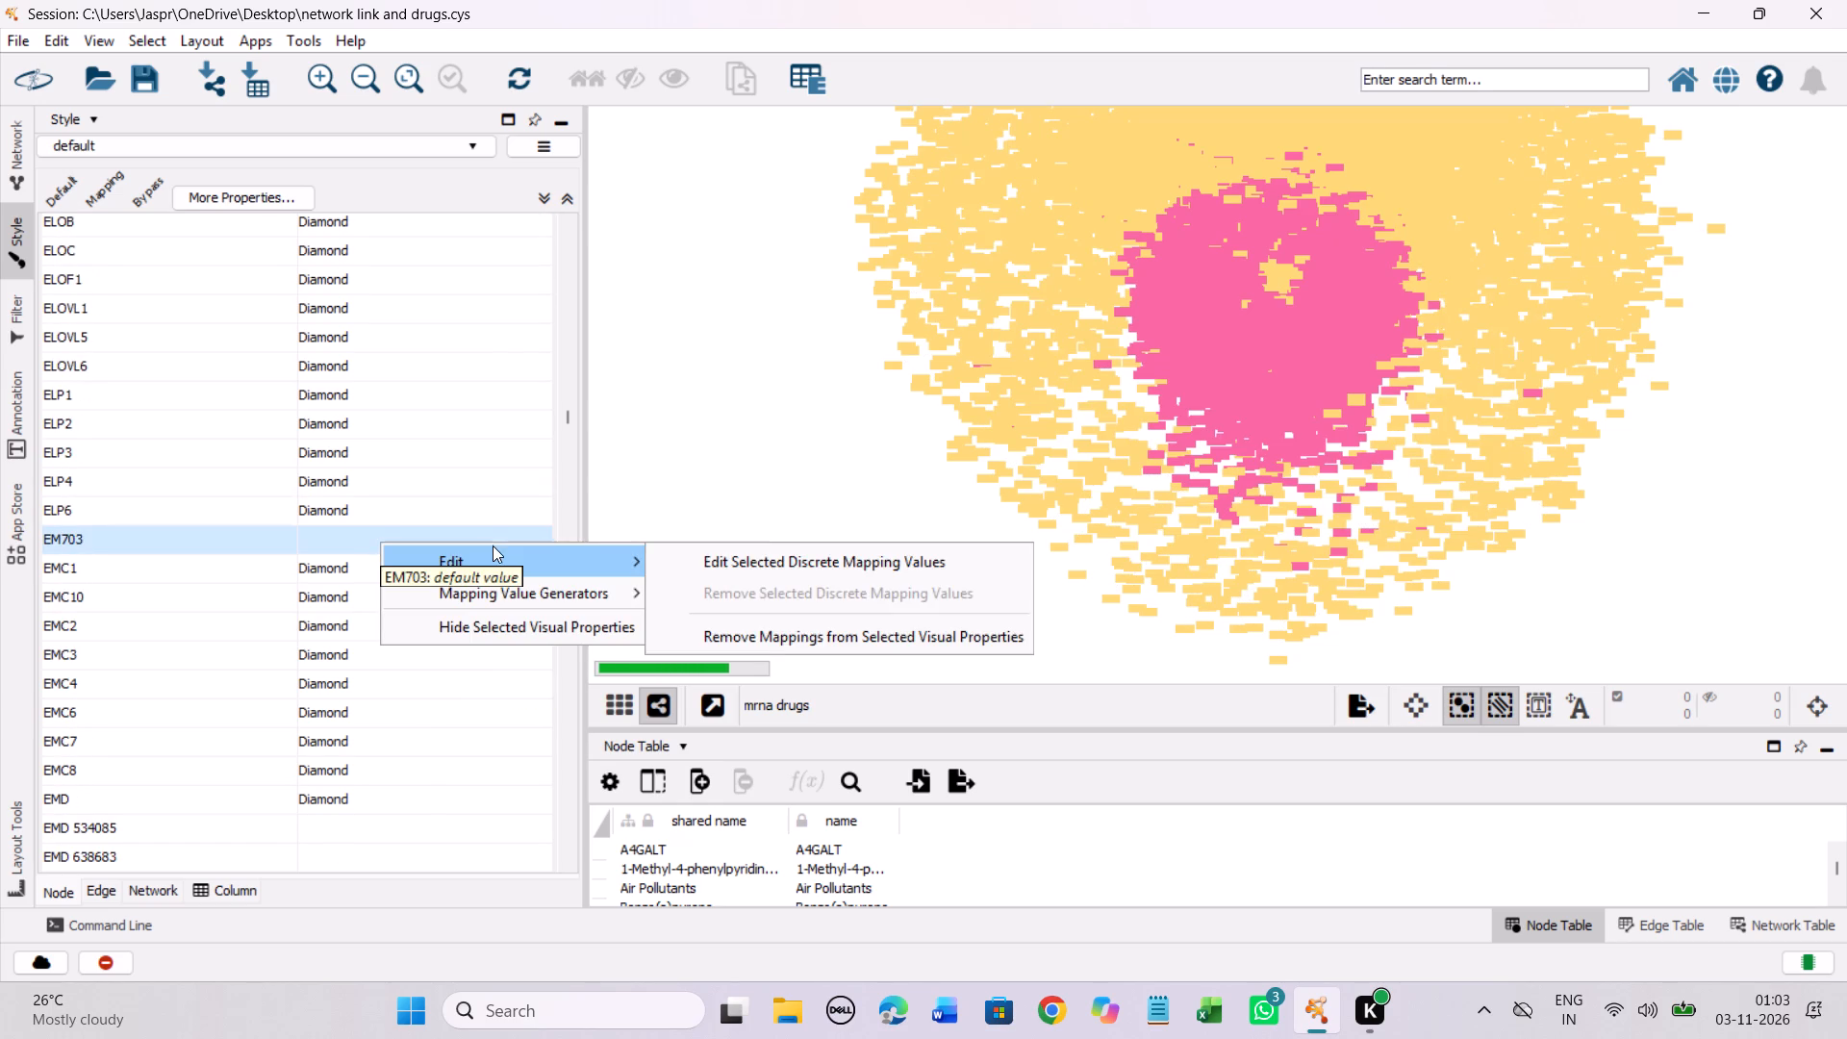
{"action": "left_click", "coordinate": [794, 547]}
{"action": "left_click", "coordinate": [240, 469]}
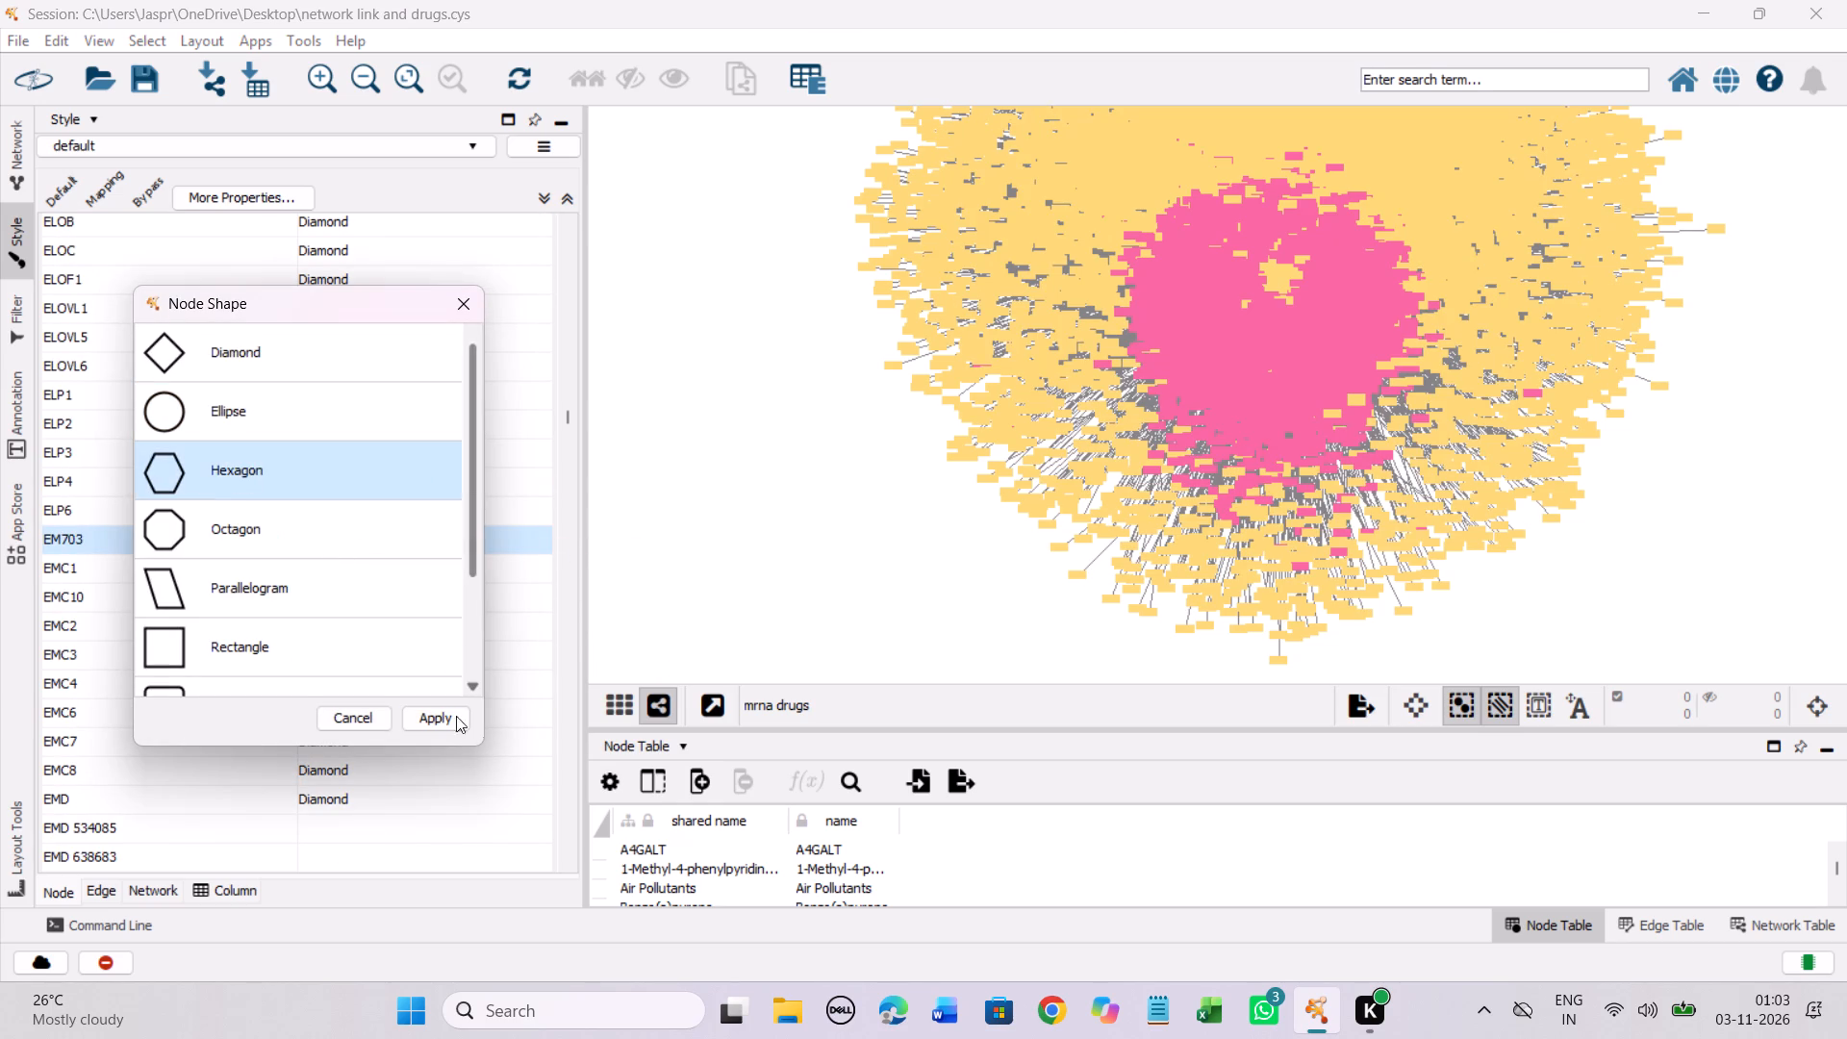
{"action": "left_click", "coordinate": [448, 717]}
Set the discrete node shape mappings for EMD 534085 and EMD 638683 together to Hexagon.
{"action": "scroll", "coordinate": [441, 621], "scroll_direction": "down", "scroll_amount": 4}
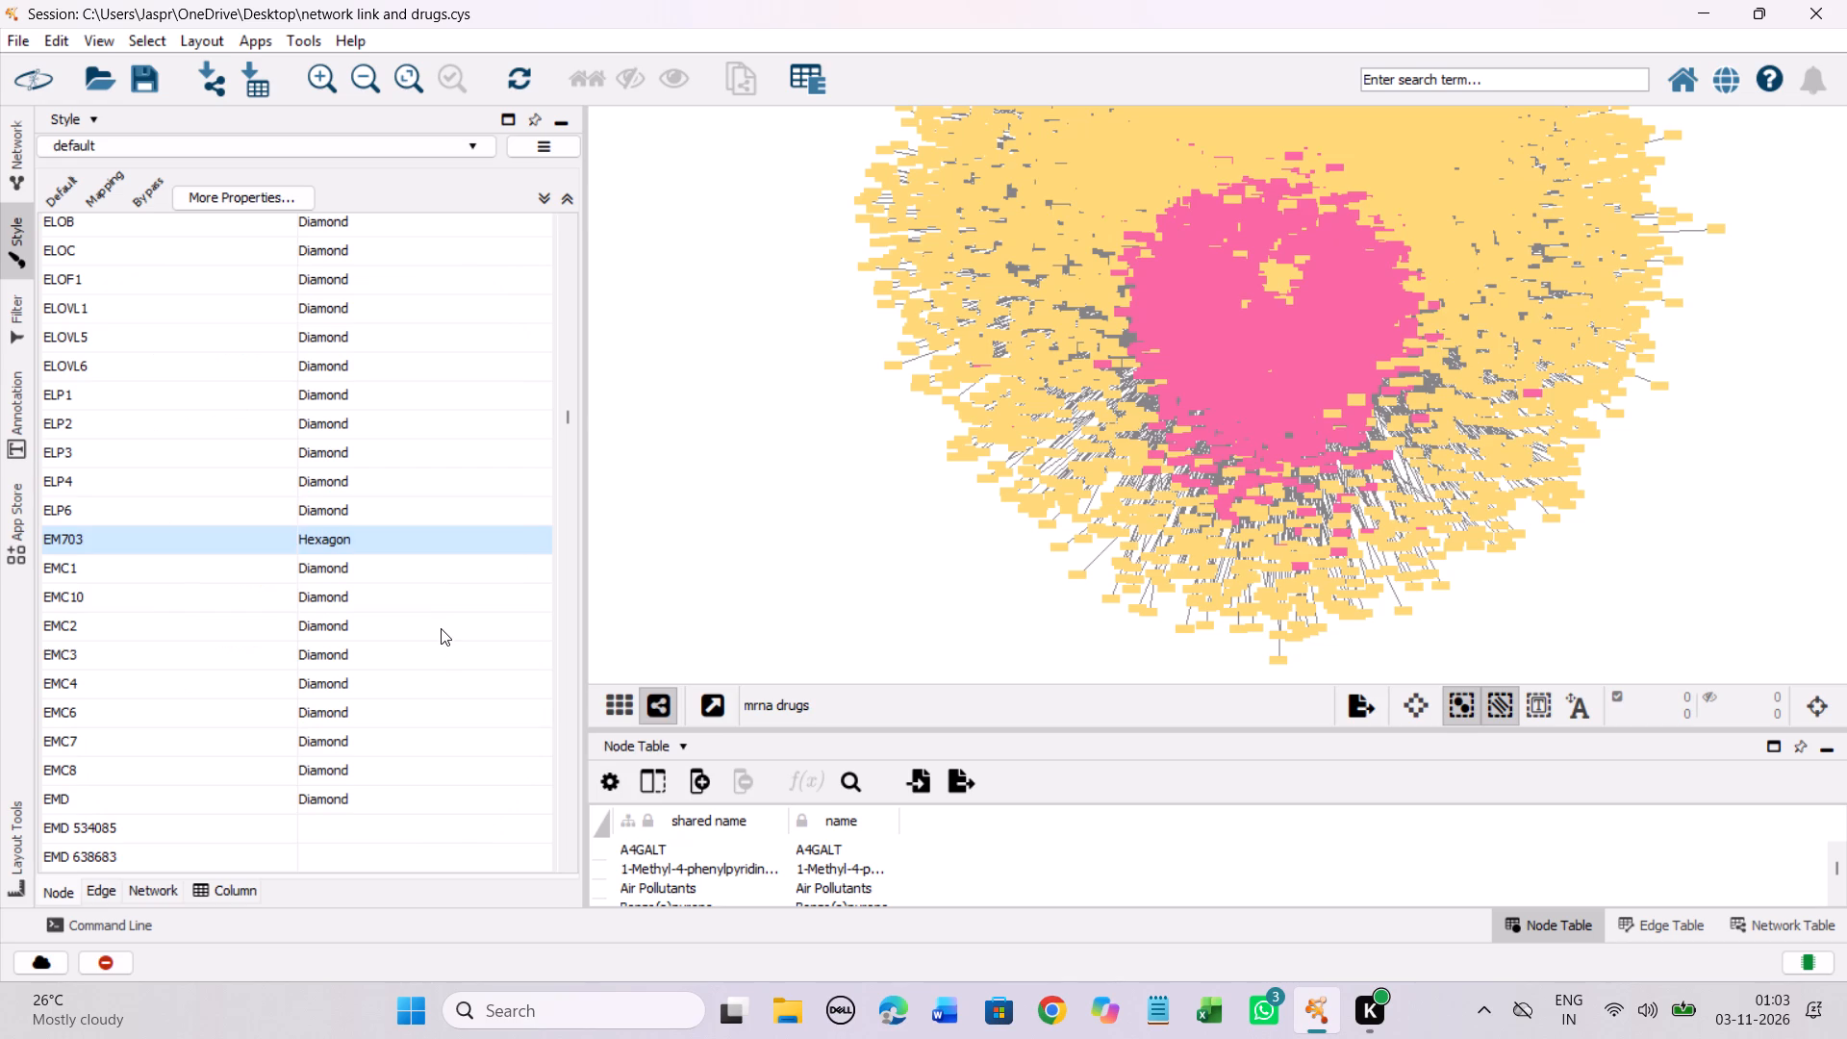
{"action": "scroll", "coordinate": [441, 628], "scroll_direction": "down", "scroll_amount": 6}
{"action": "left_click_drag", "start_coordinate": [303, 539], "coordinate": [303, 540]}
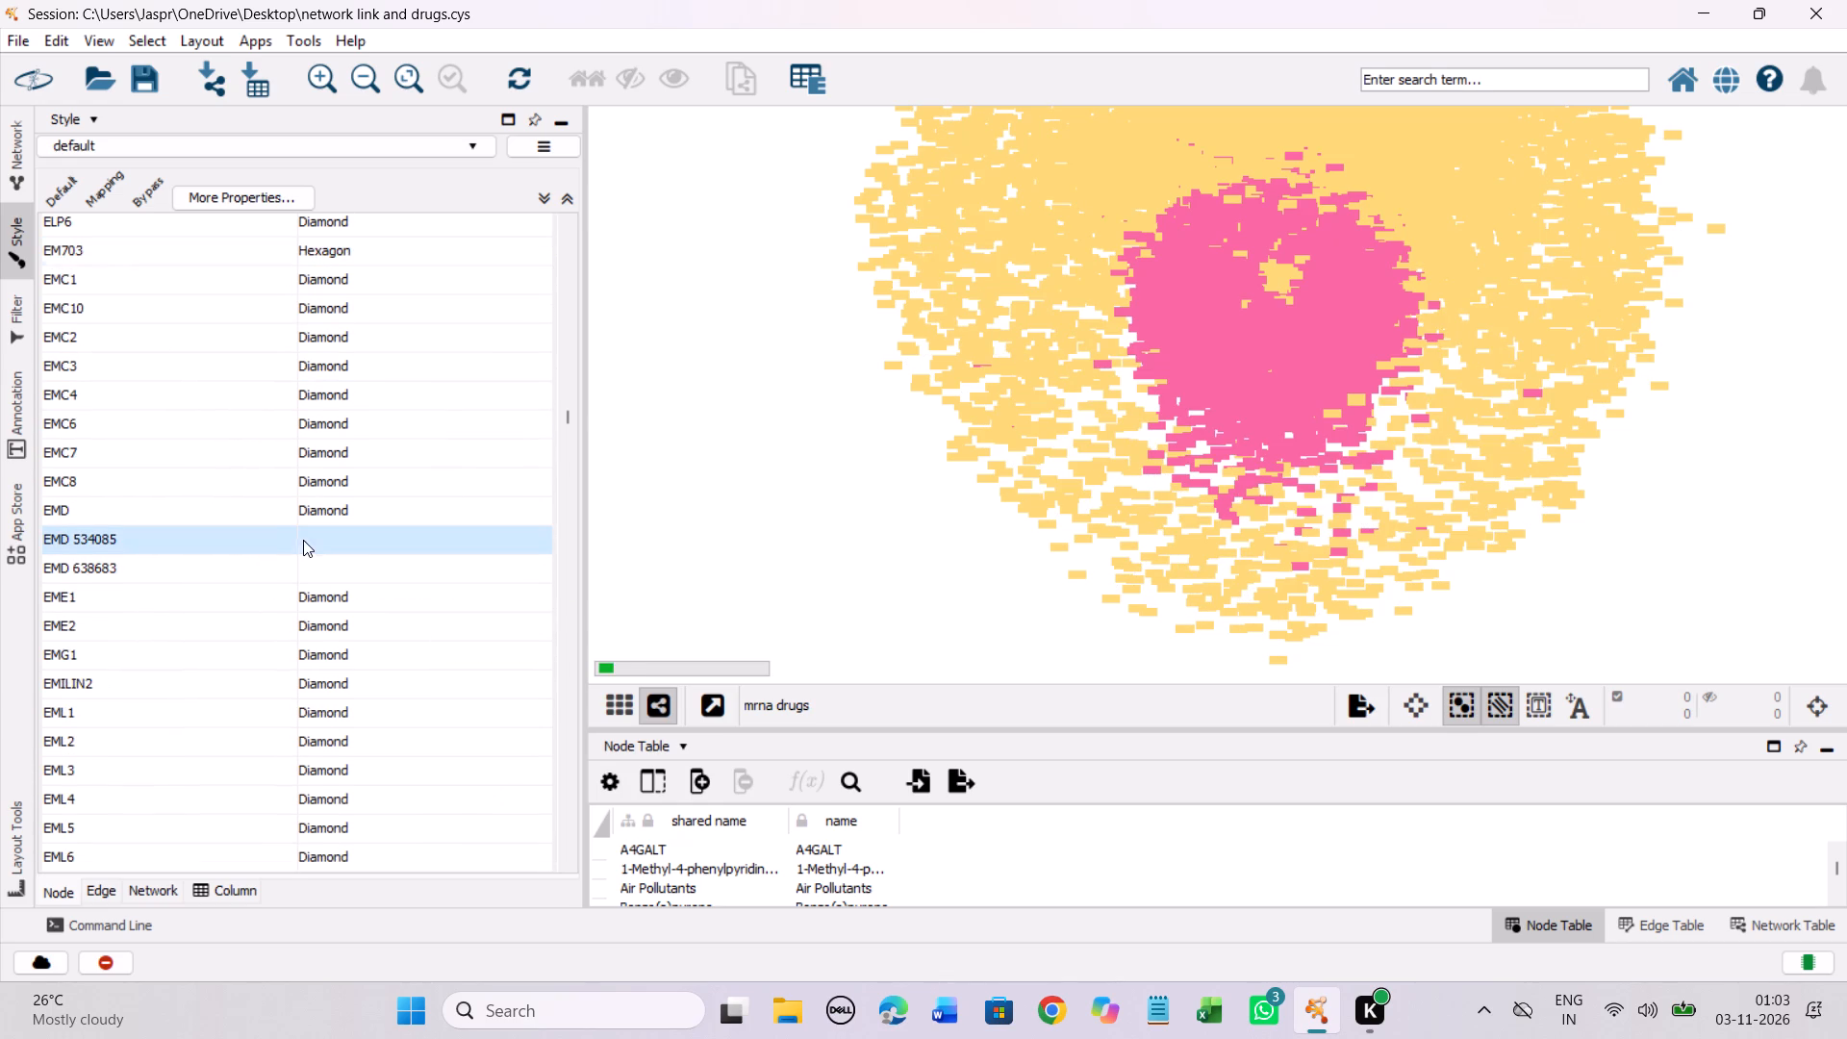
{"action": "left_click_drag", "start_coordinate": [303, 540], "coordinate": [304, 562]}
{"action": "right_click", "coordinate": [304, 562]}
{"action": "left_click", "coordinate": [379, 575]}
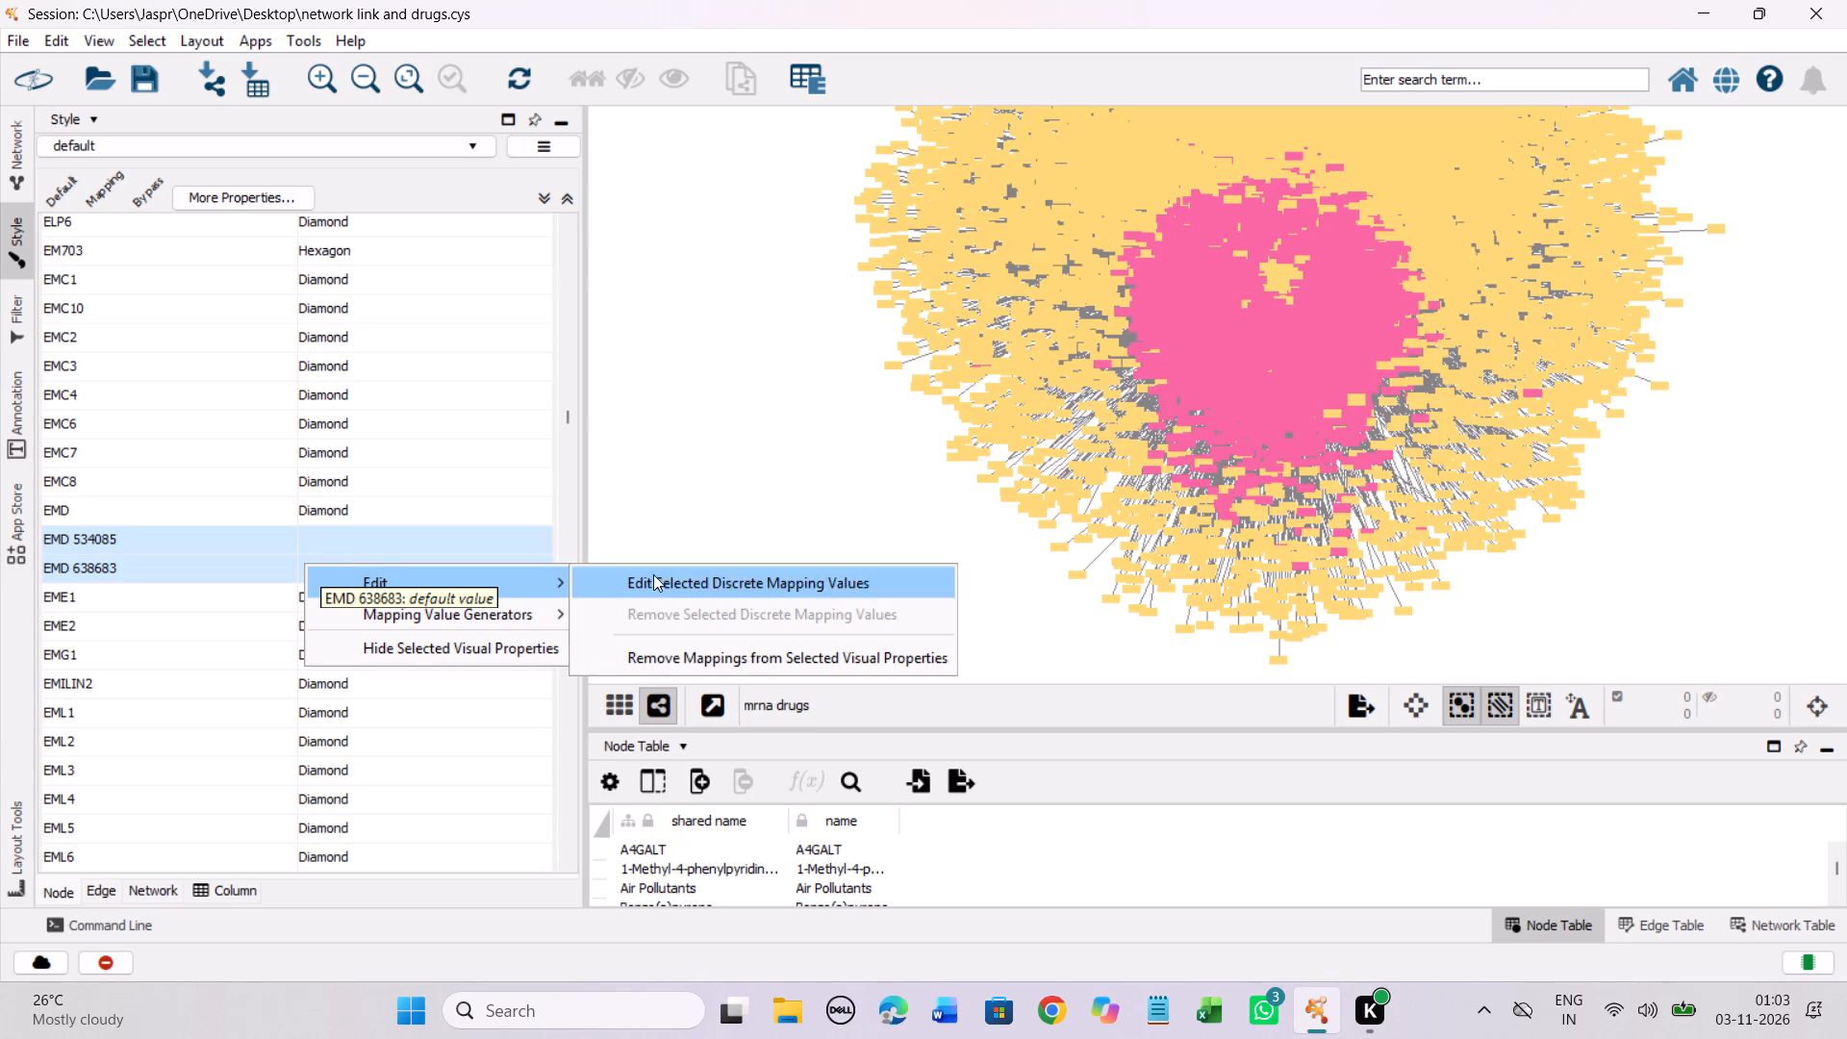
{"action": "left_click", "coordinate": [669, 575]}
{"action": "left_click", "coordinate": [293, 452]}
{"action": "left_click", "coordinate": [438, 722]}
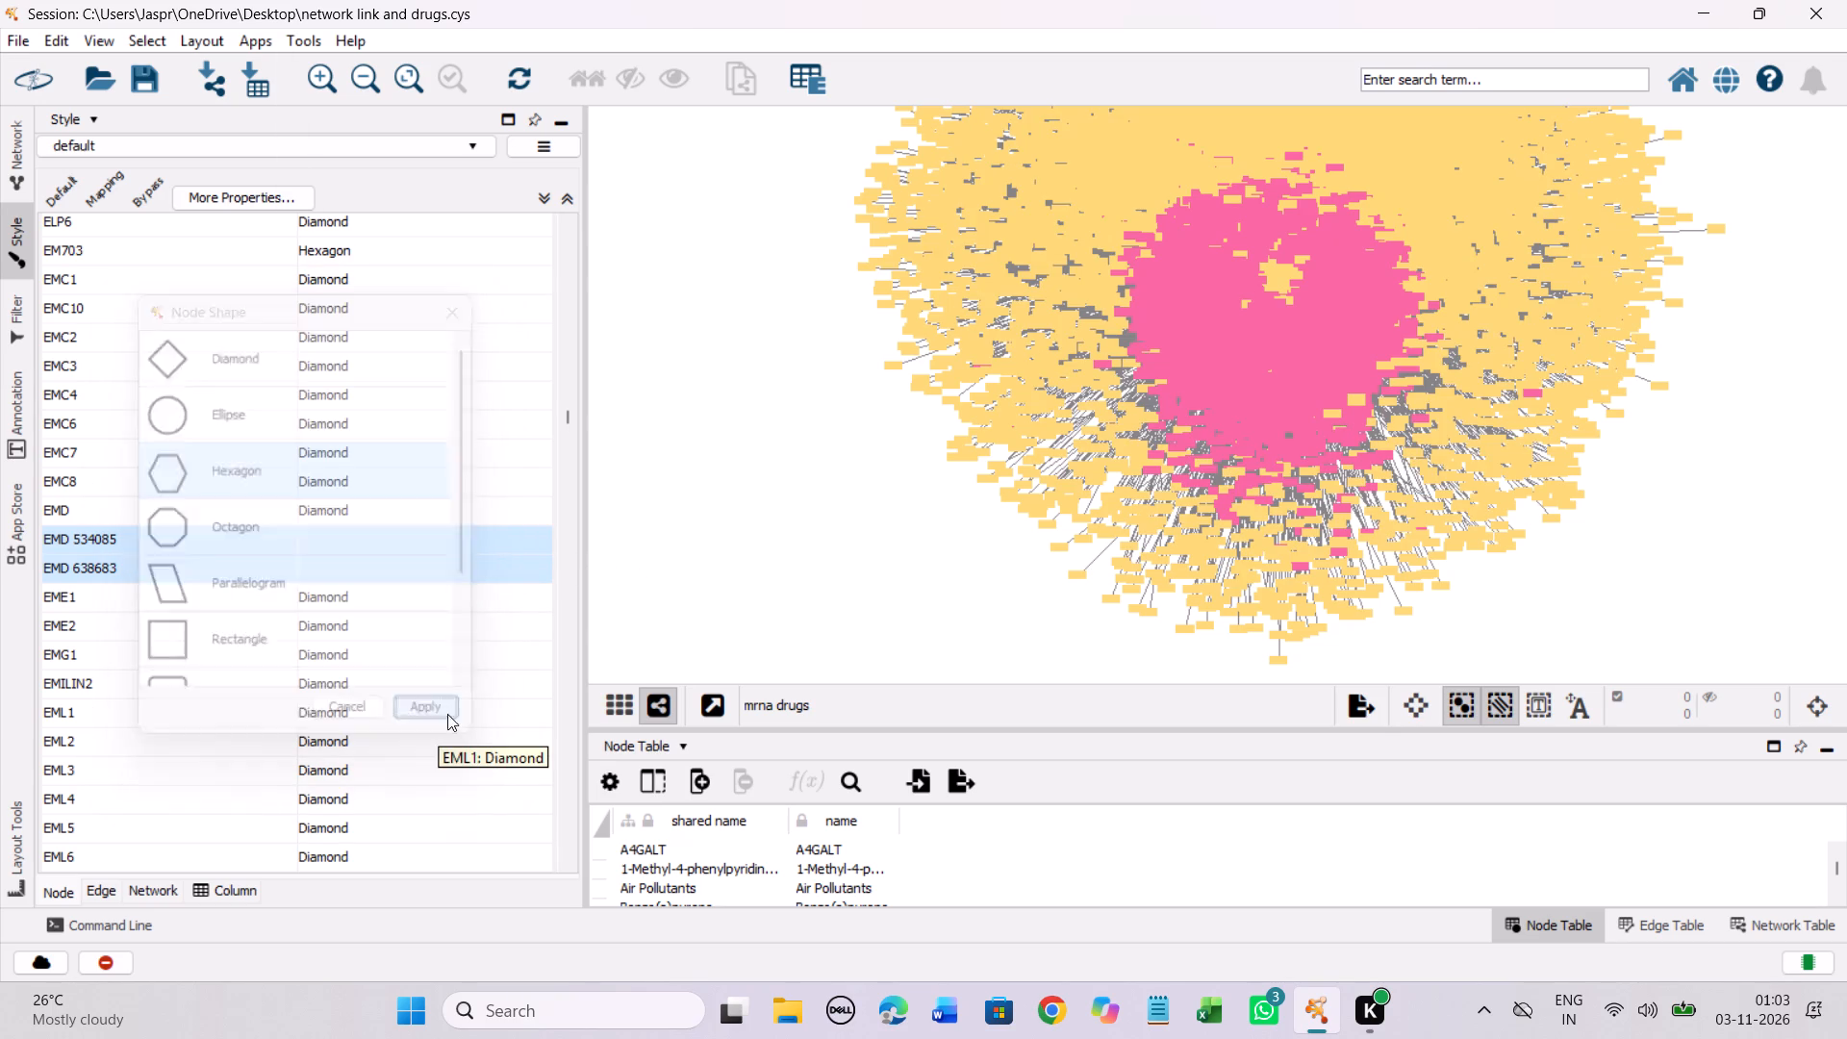
Set the discrete node shape mapping for EPI 001 to Hexagon.
{"action": "scroll", "coordinate": [429, 584], "scroll_direction": "down", "scroll_amount": 5}
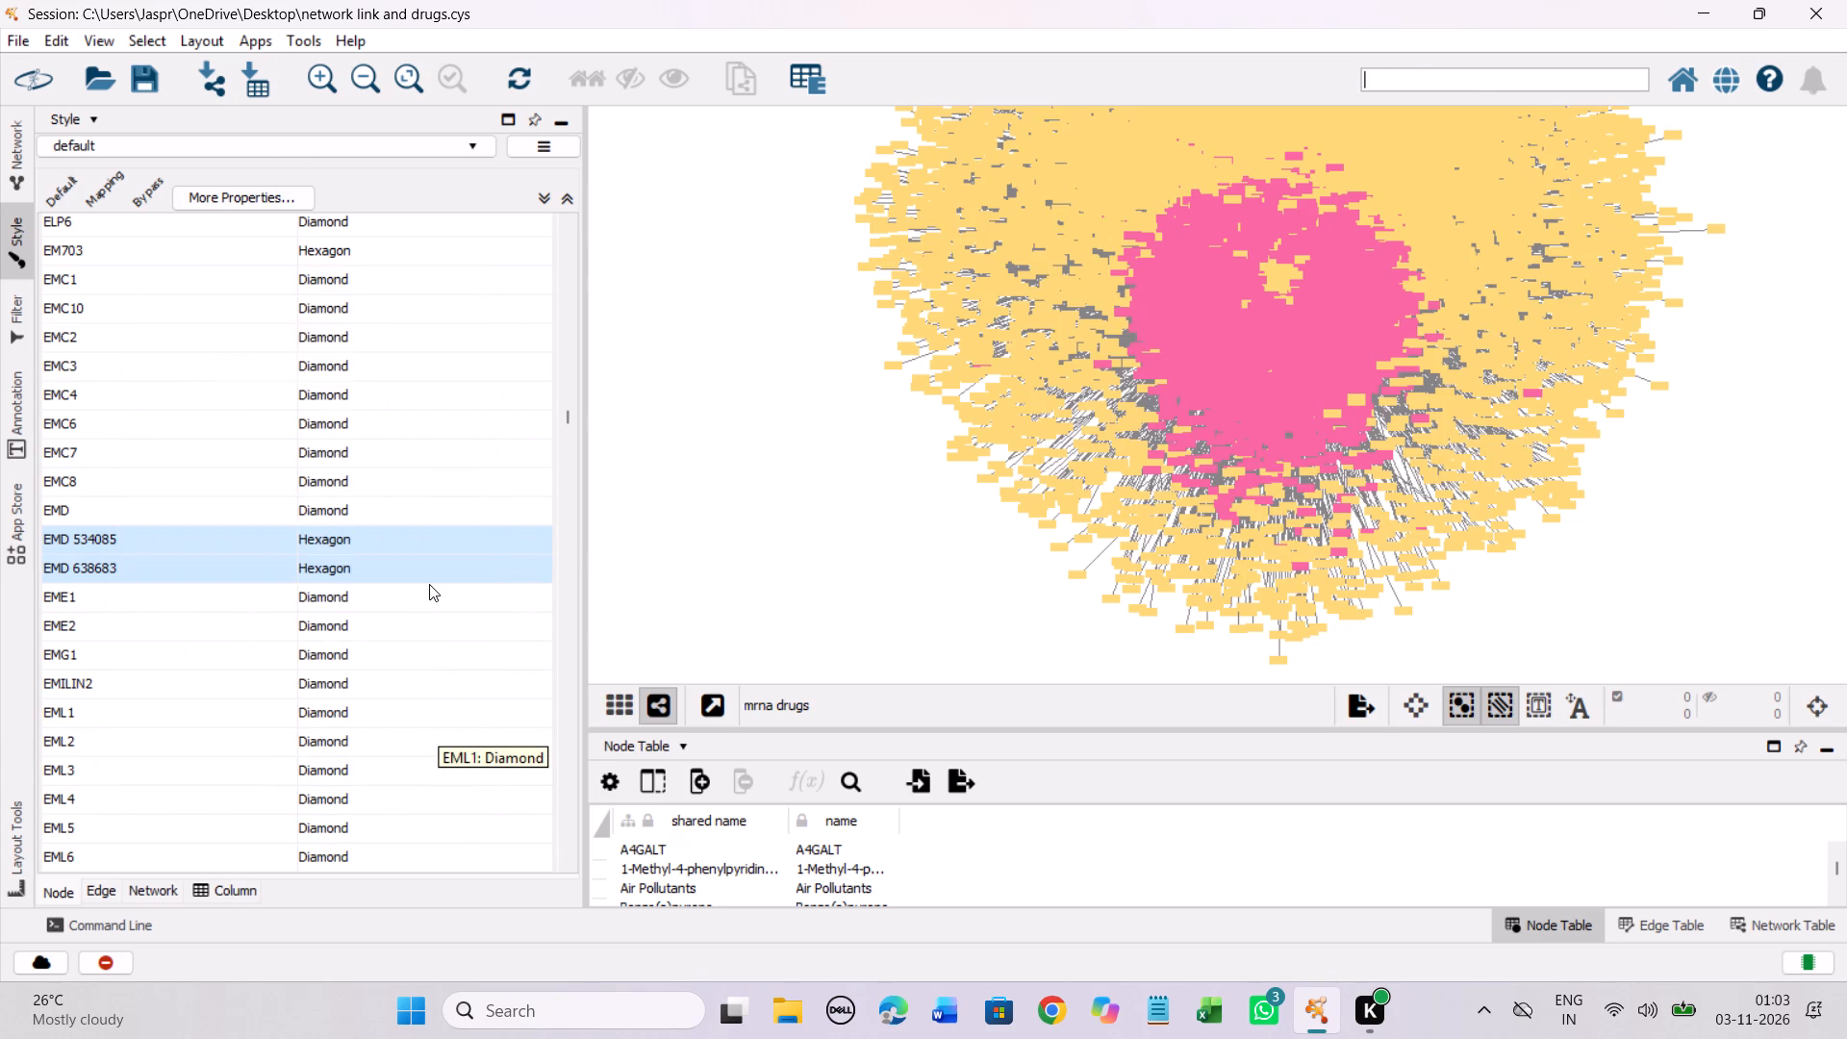
{"action": "scroll", "coordinate": [448, 494], "scroll_direction": "down", "scroll_amount": 20}
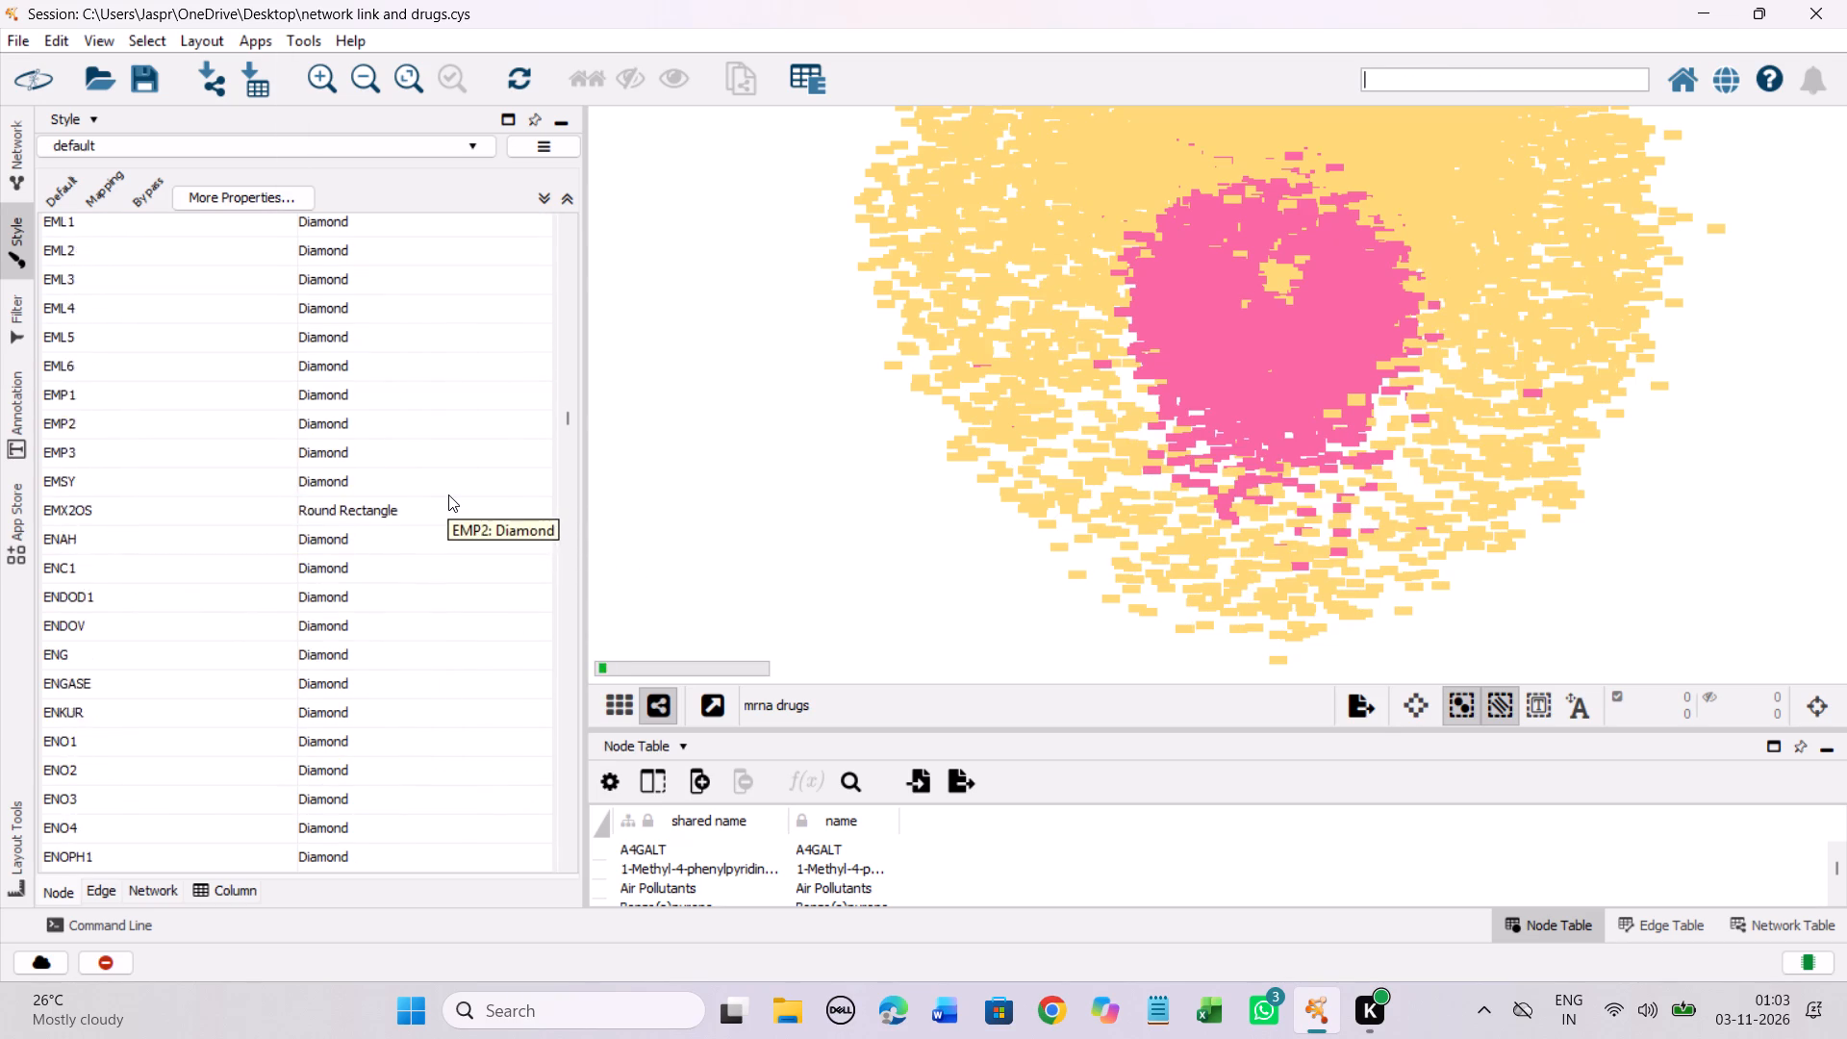
{"action": "scroll", "coordinate": [448, 494], "scroll_direction": "down", "scroll_amount": 20}
{"action": "scroll", "coordinate": [448, 494], "scroll_direction": "down", "scroll_amount": 19}
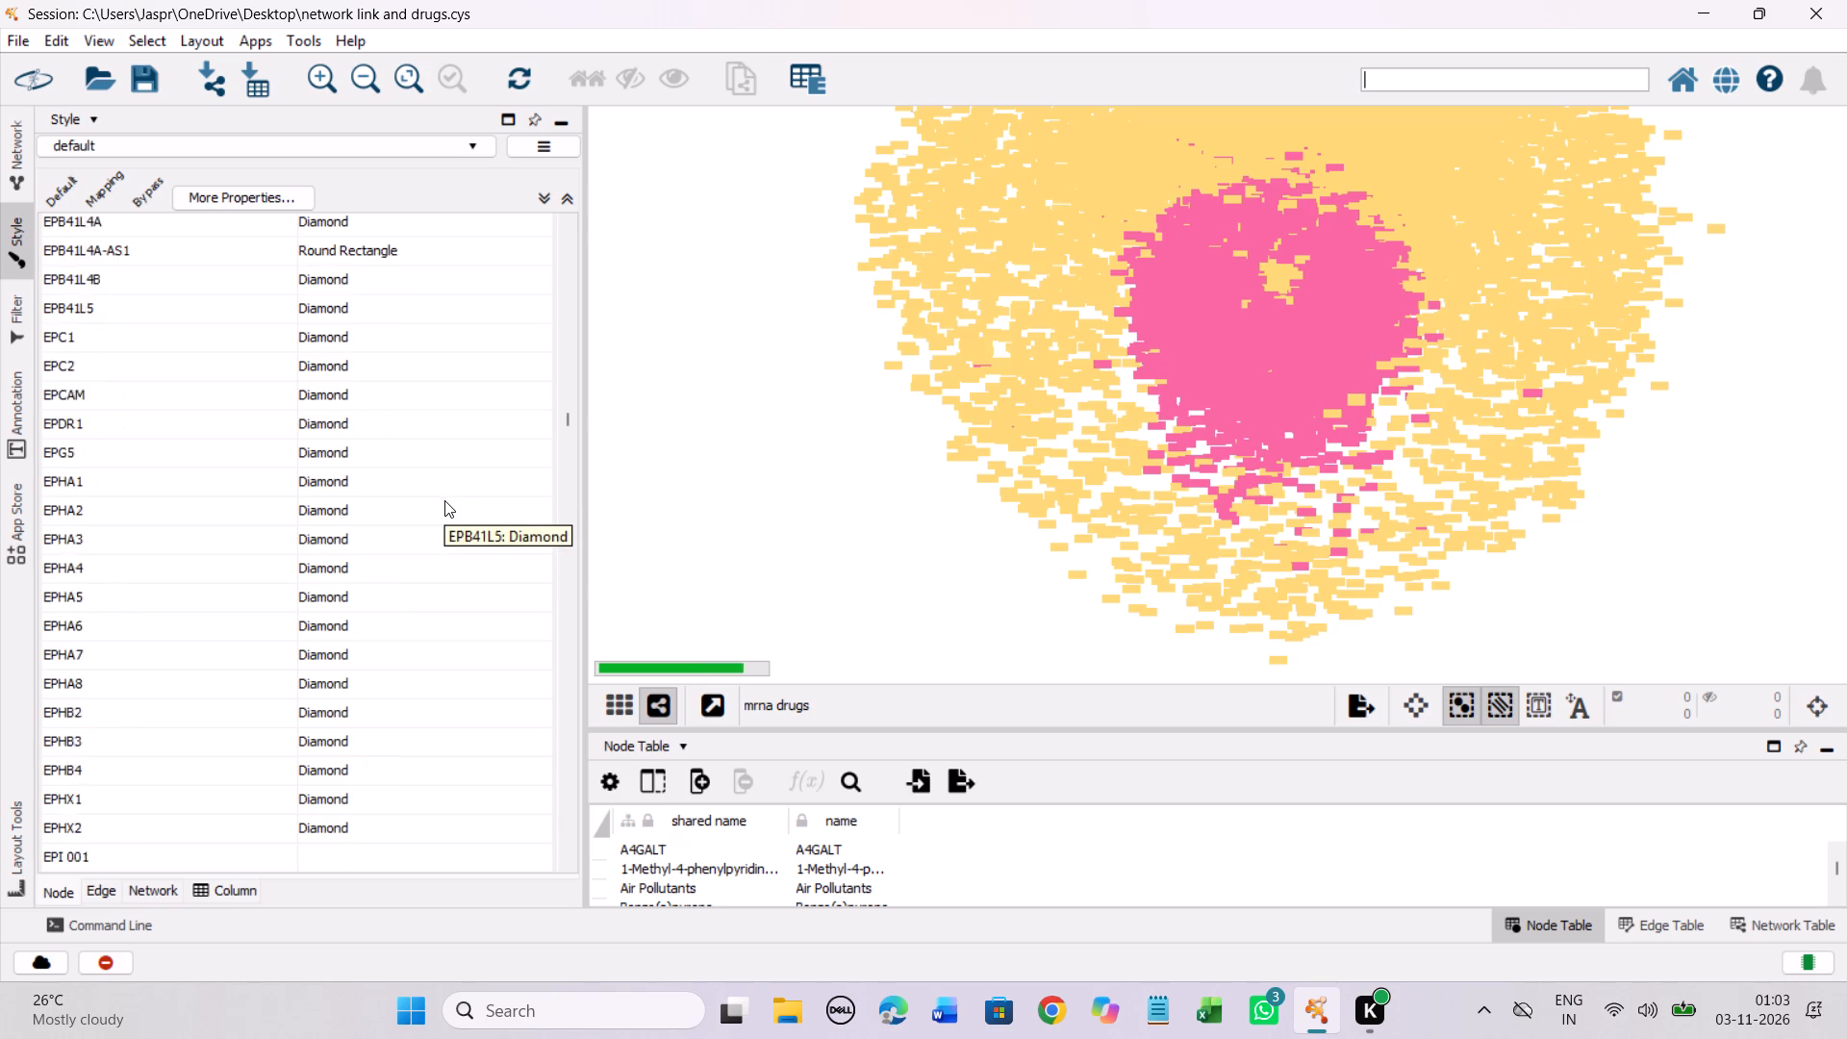
{"action": "scroll", "coordinate": [444, 500], "scroll_direction": "down", "scroll_amount": 10}
{"action": "left_click", "coordinate": [340, 504]}
{"action": "right_click", "coordinate": [340, 504]}
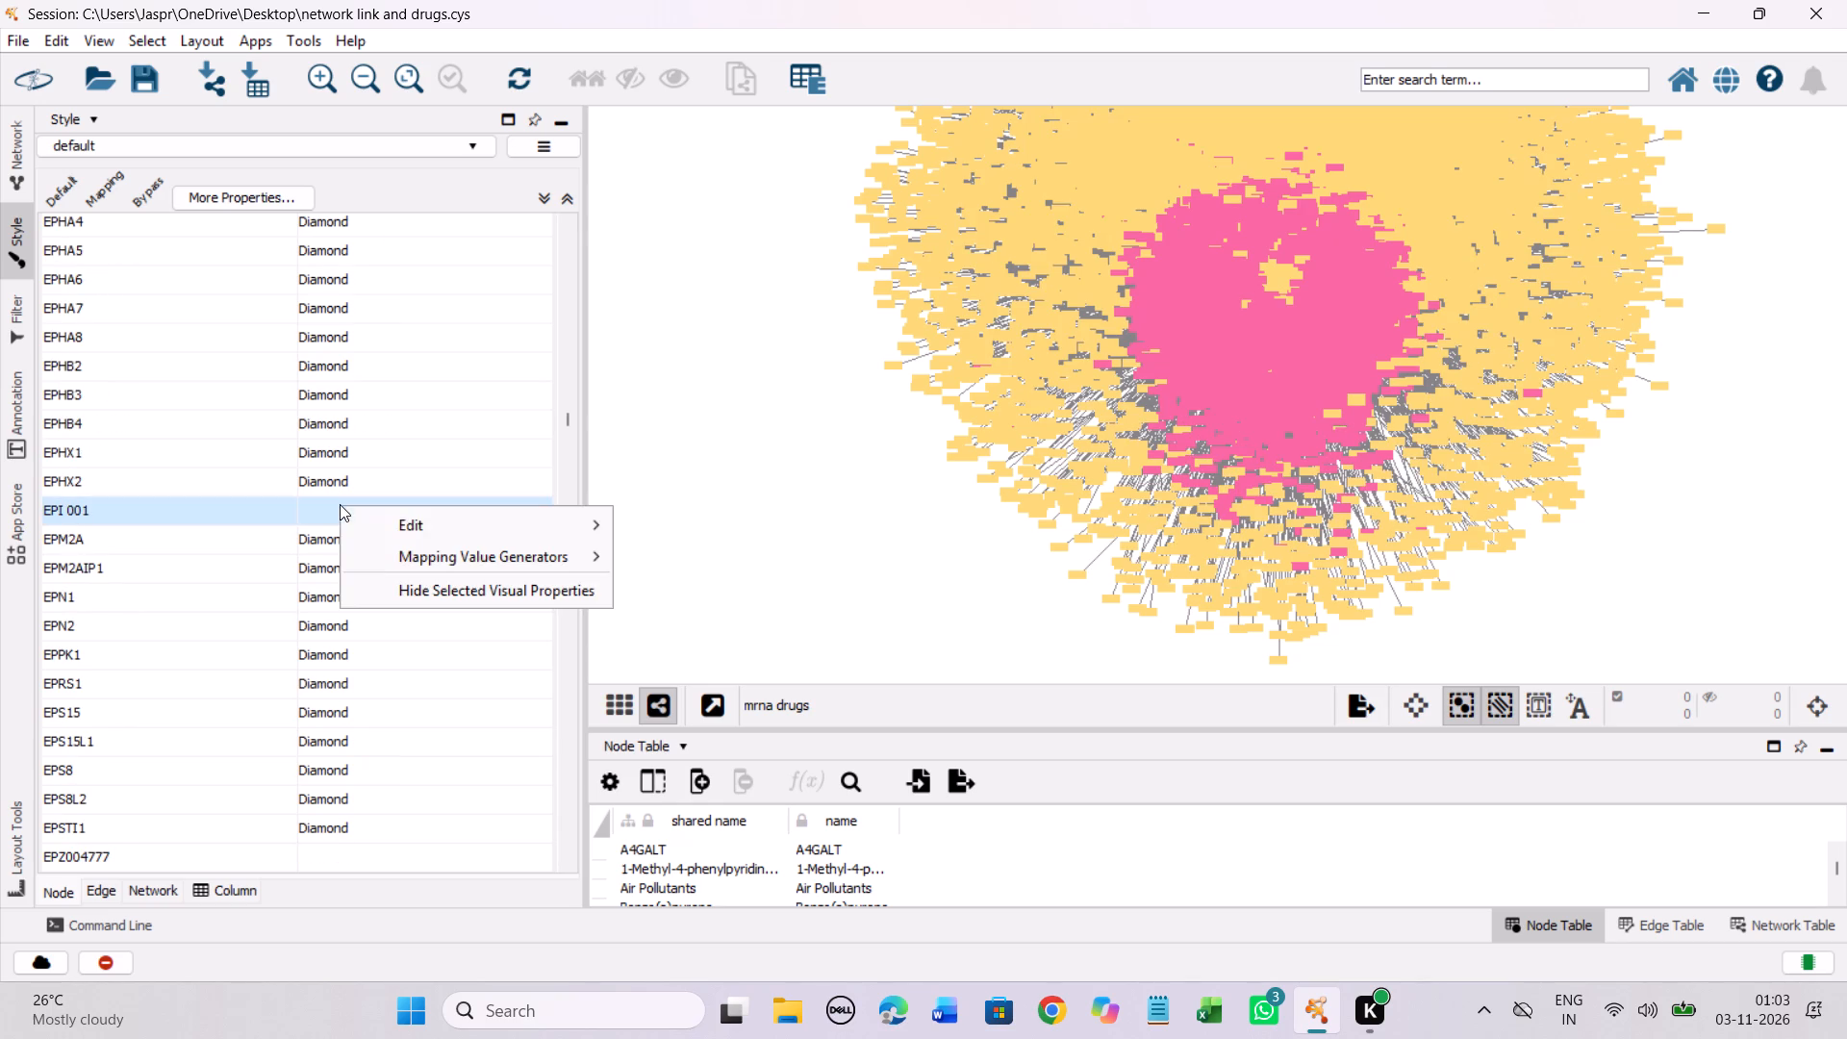
{"action": "left_click", "coordinate": [463, 520]}
{"action": "left_click", "coordinate": [710, 505]}
{"action": "left_click", "coordinate": [709, 519]}
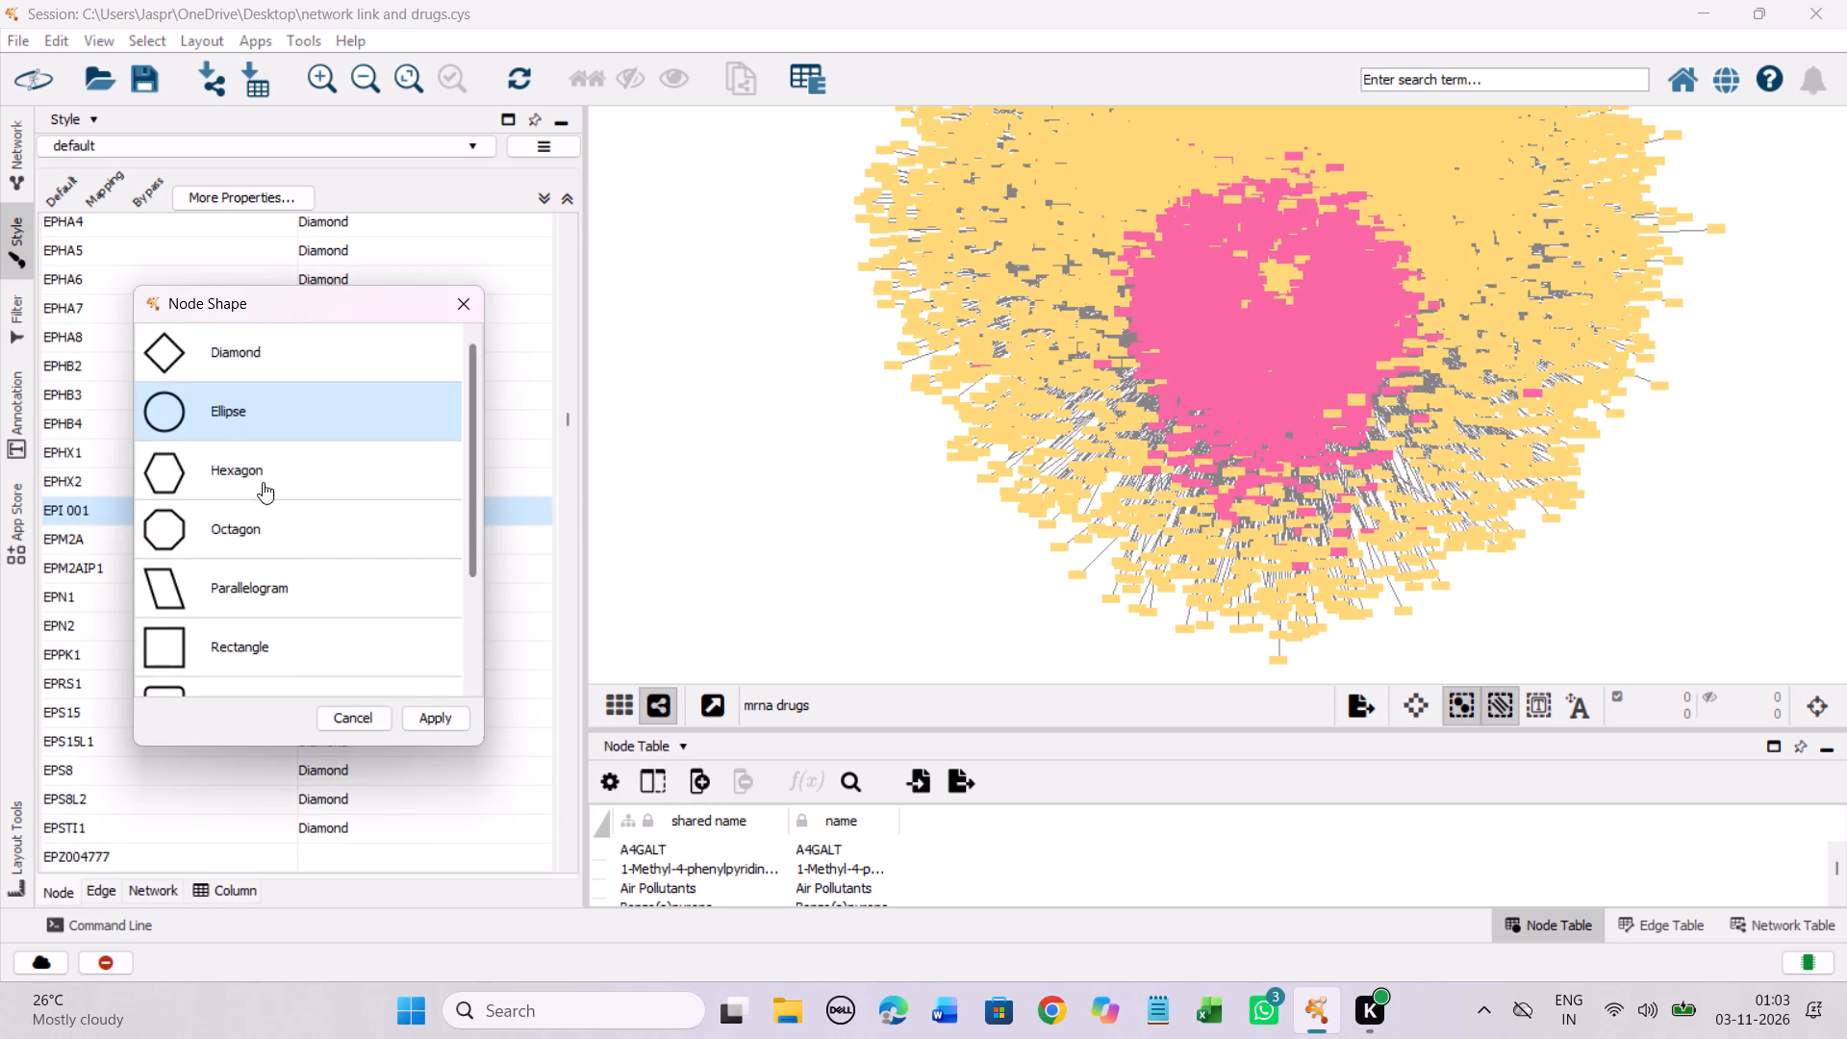
{"action": "left_click", "coordinate": [253, 455]}
{"action": "left_click", "coordinate": [447, 706]}
Set the discrete node shape mapping for EPZ004777 to Hexagon.
{"action": "scroll", "coordinate": [397, 621], "scroll_direction": "down", "scroll_amount": 6}
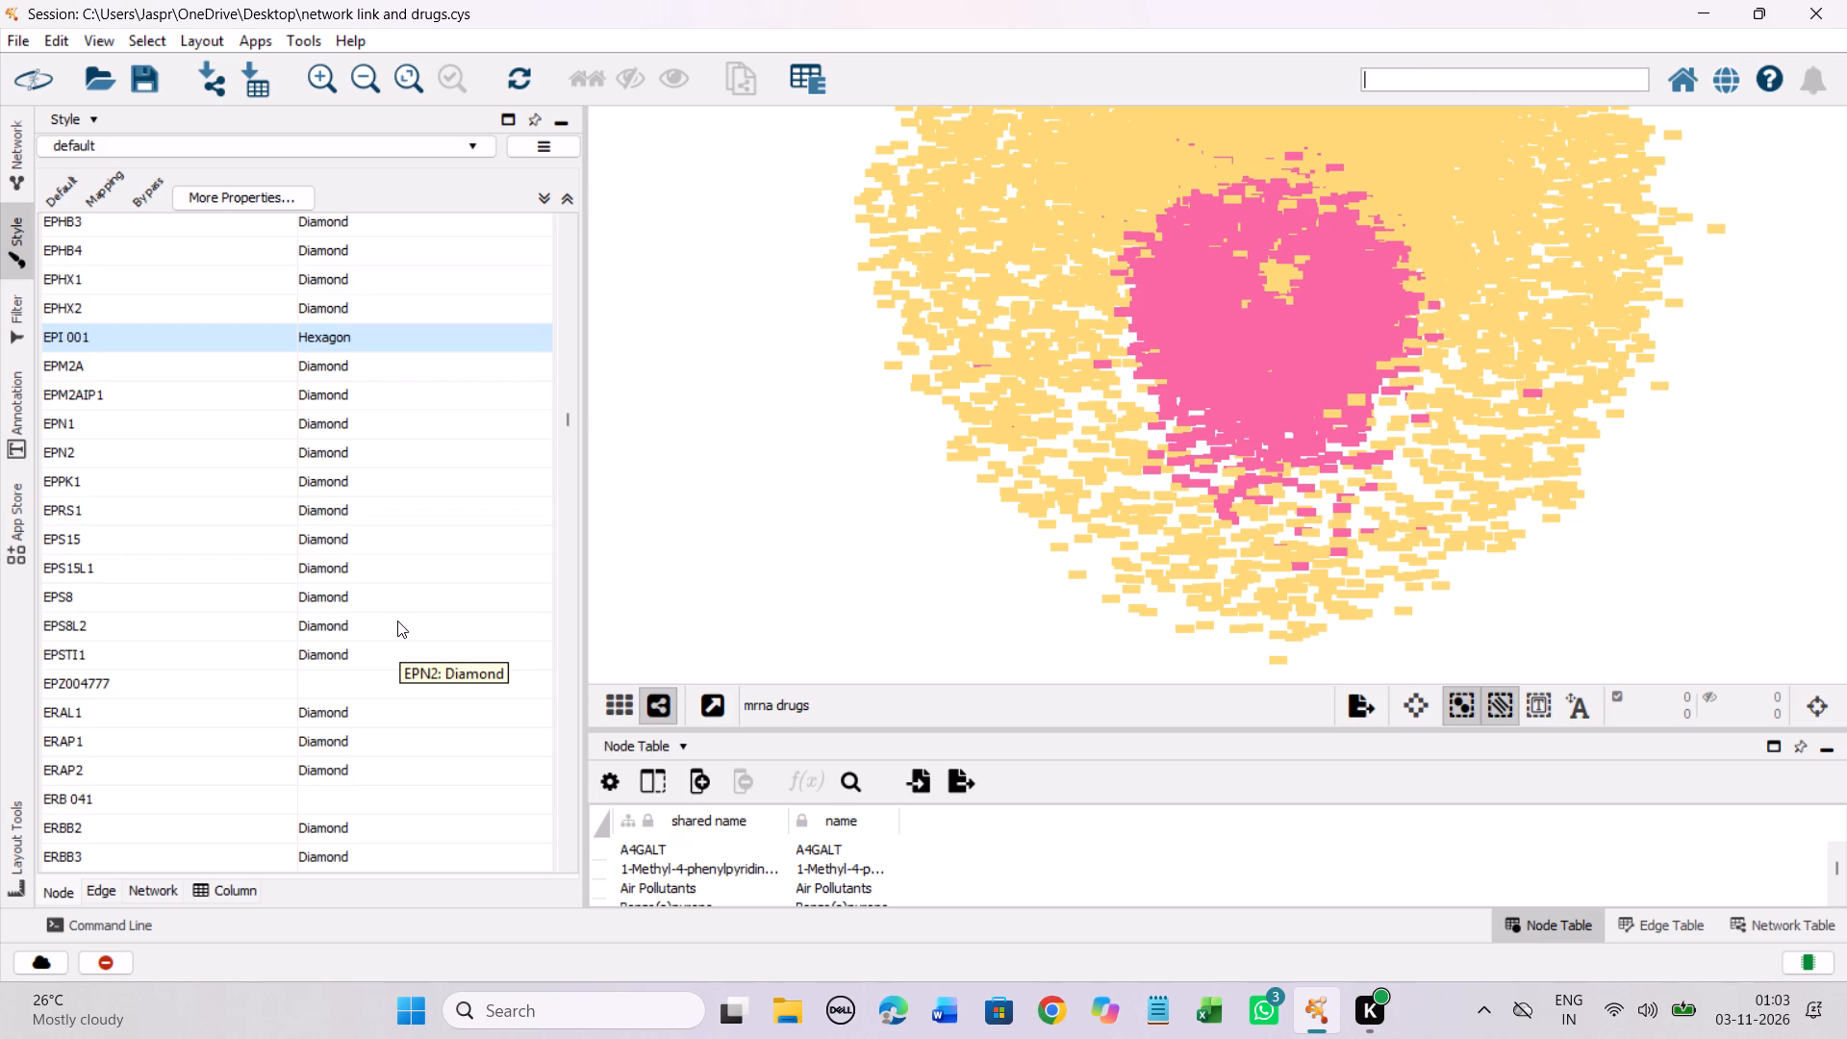
{"action": "scroll", "coordinate": [397, 621], "scroll_direction": "down", "scroll_amount": 4}
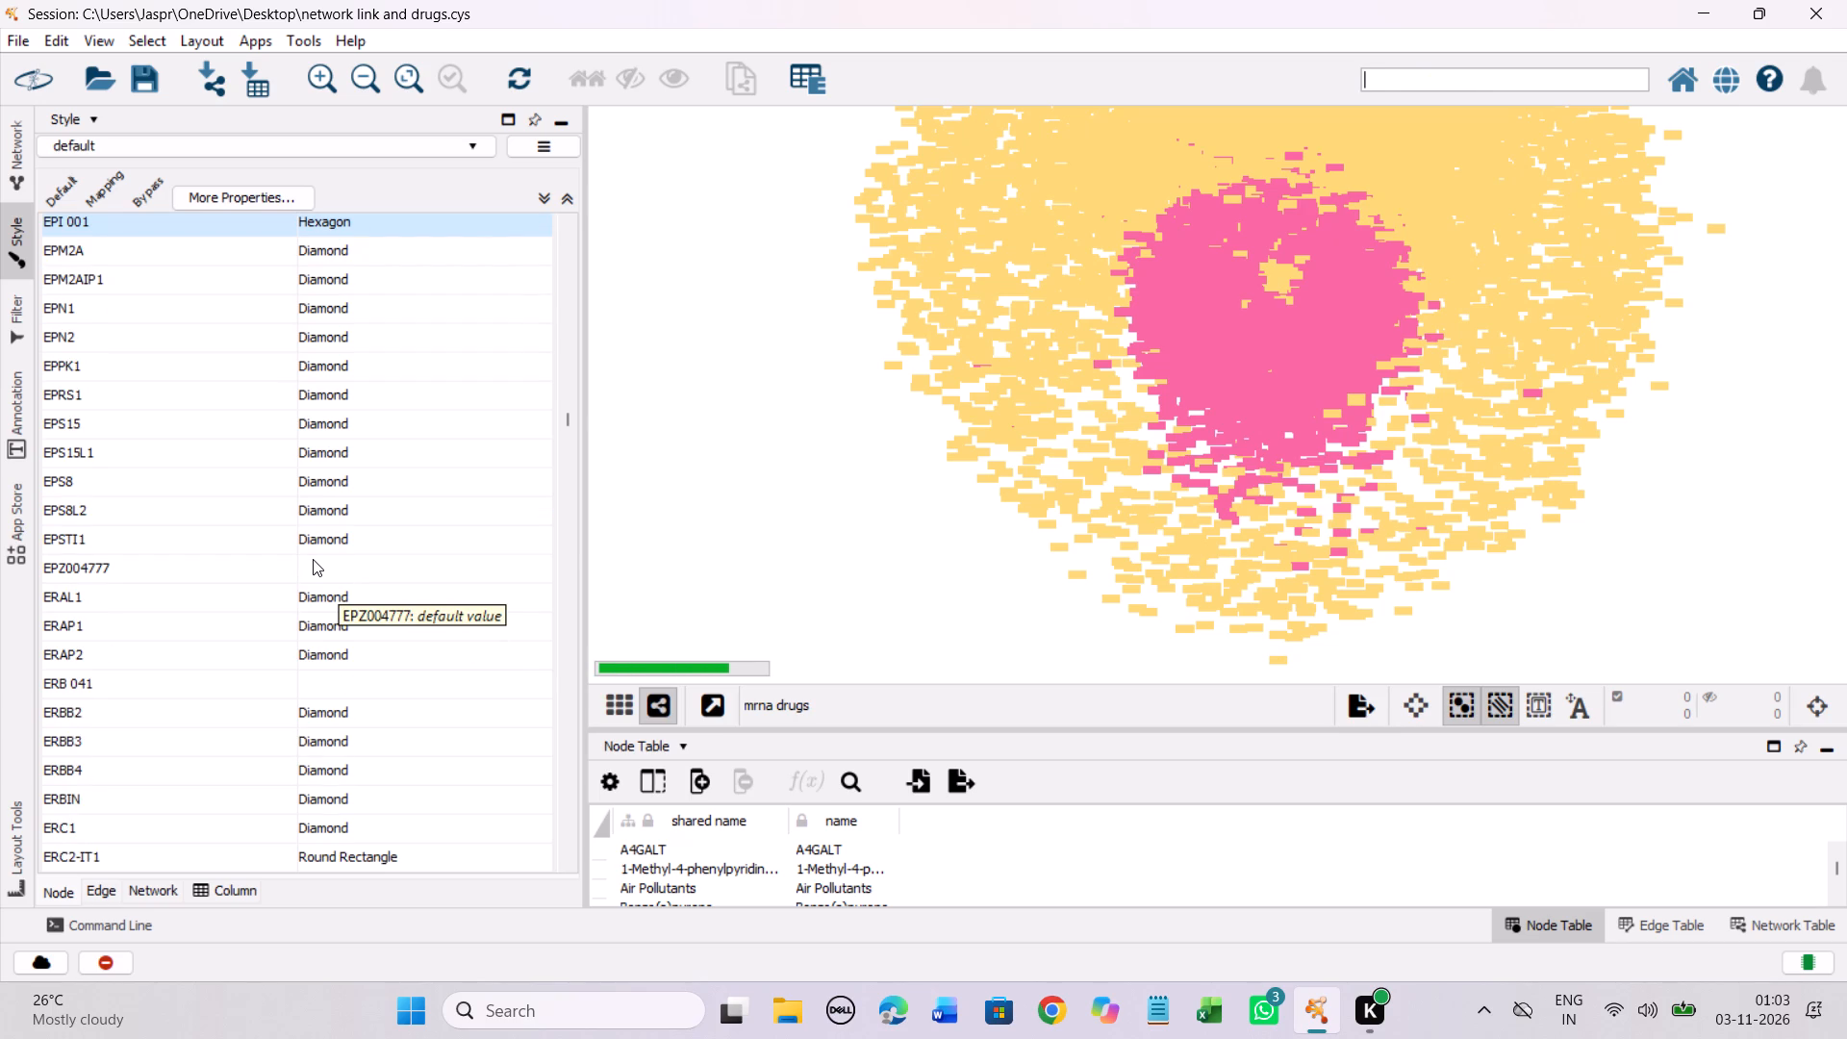
{"action": "left_click", "coordinate": [313, 559]}
{"action": "right_click", "coordinate": [313, 559]}
{"action": "left_click", "coordinate": [370, 582]}
{"action": "left_click", "coordinate": [674, 581]}
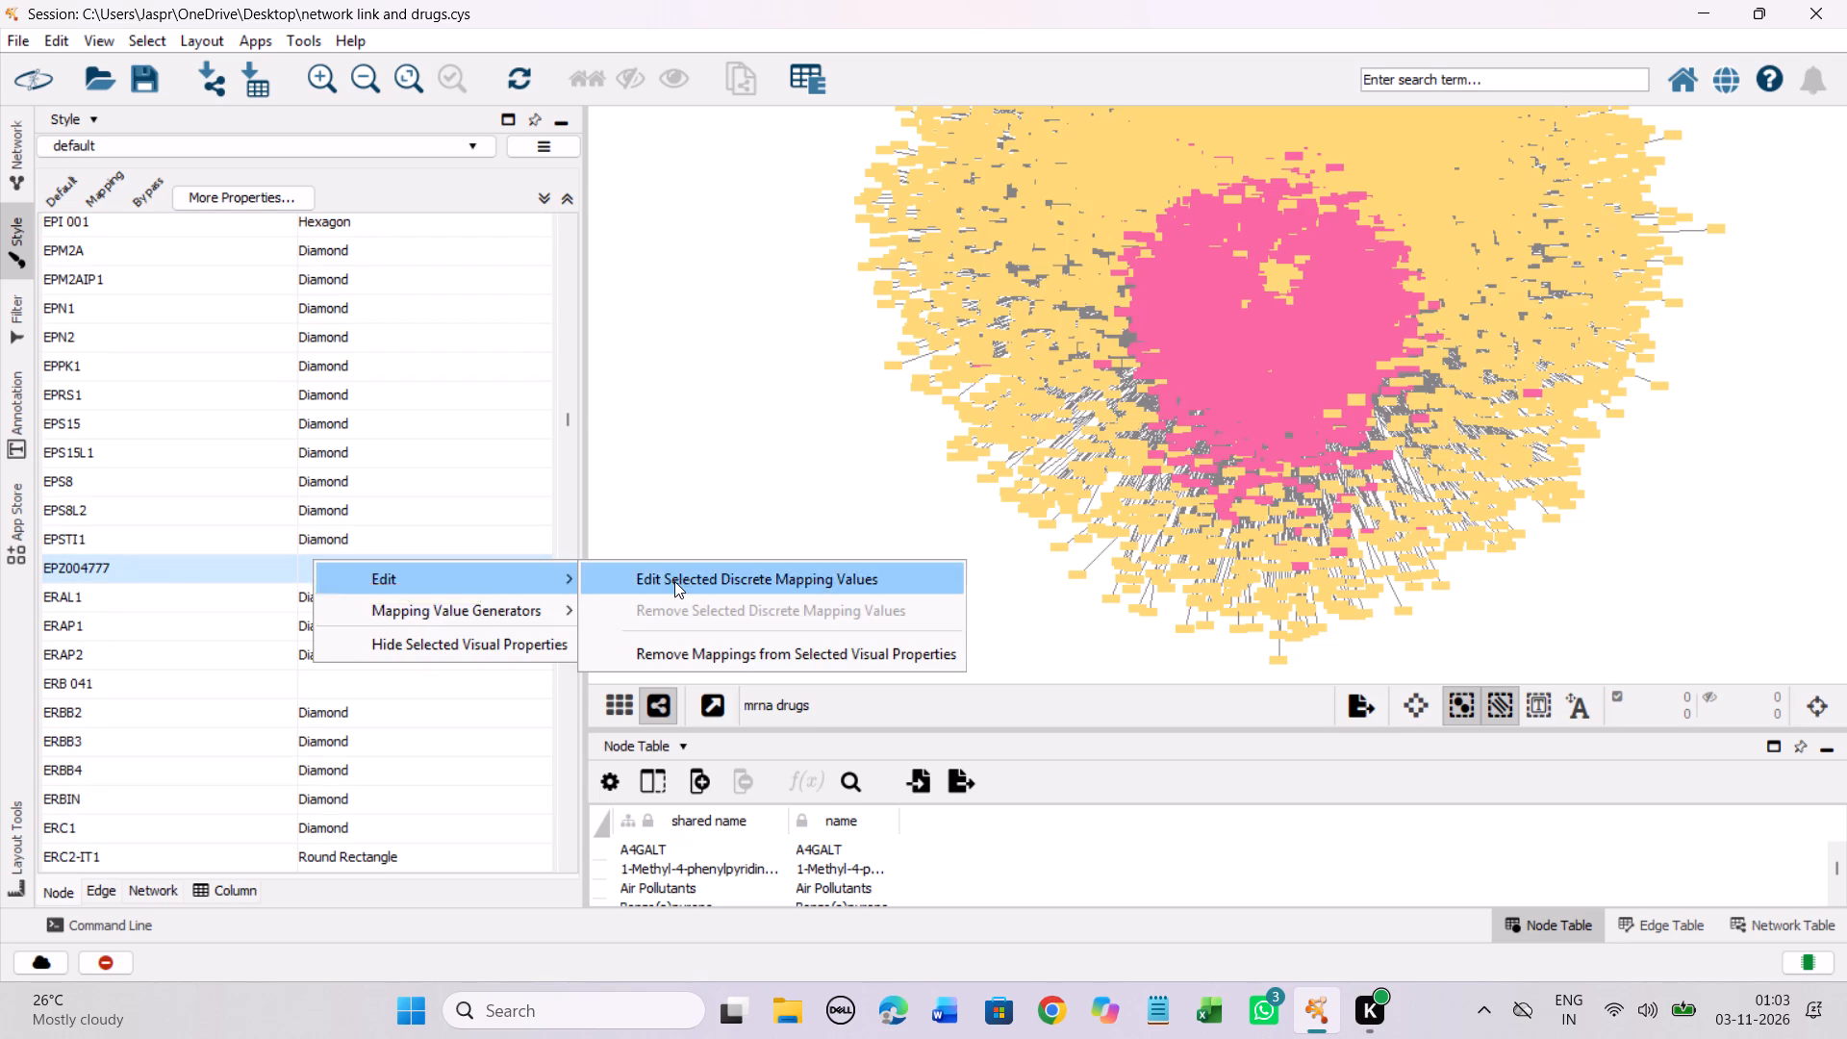
{"action": "left_click", "coordinate": [296, 460]}
{"action": "left_click", "coordinate": [441, 717]}
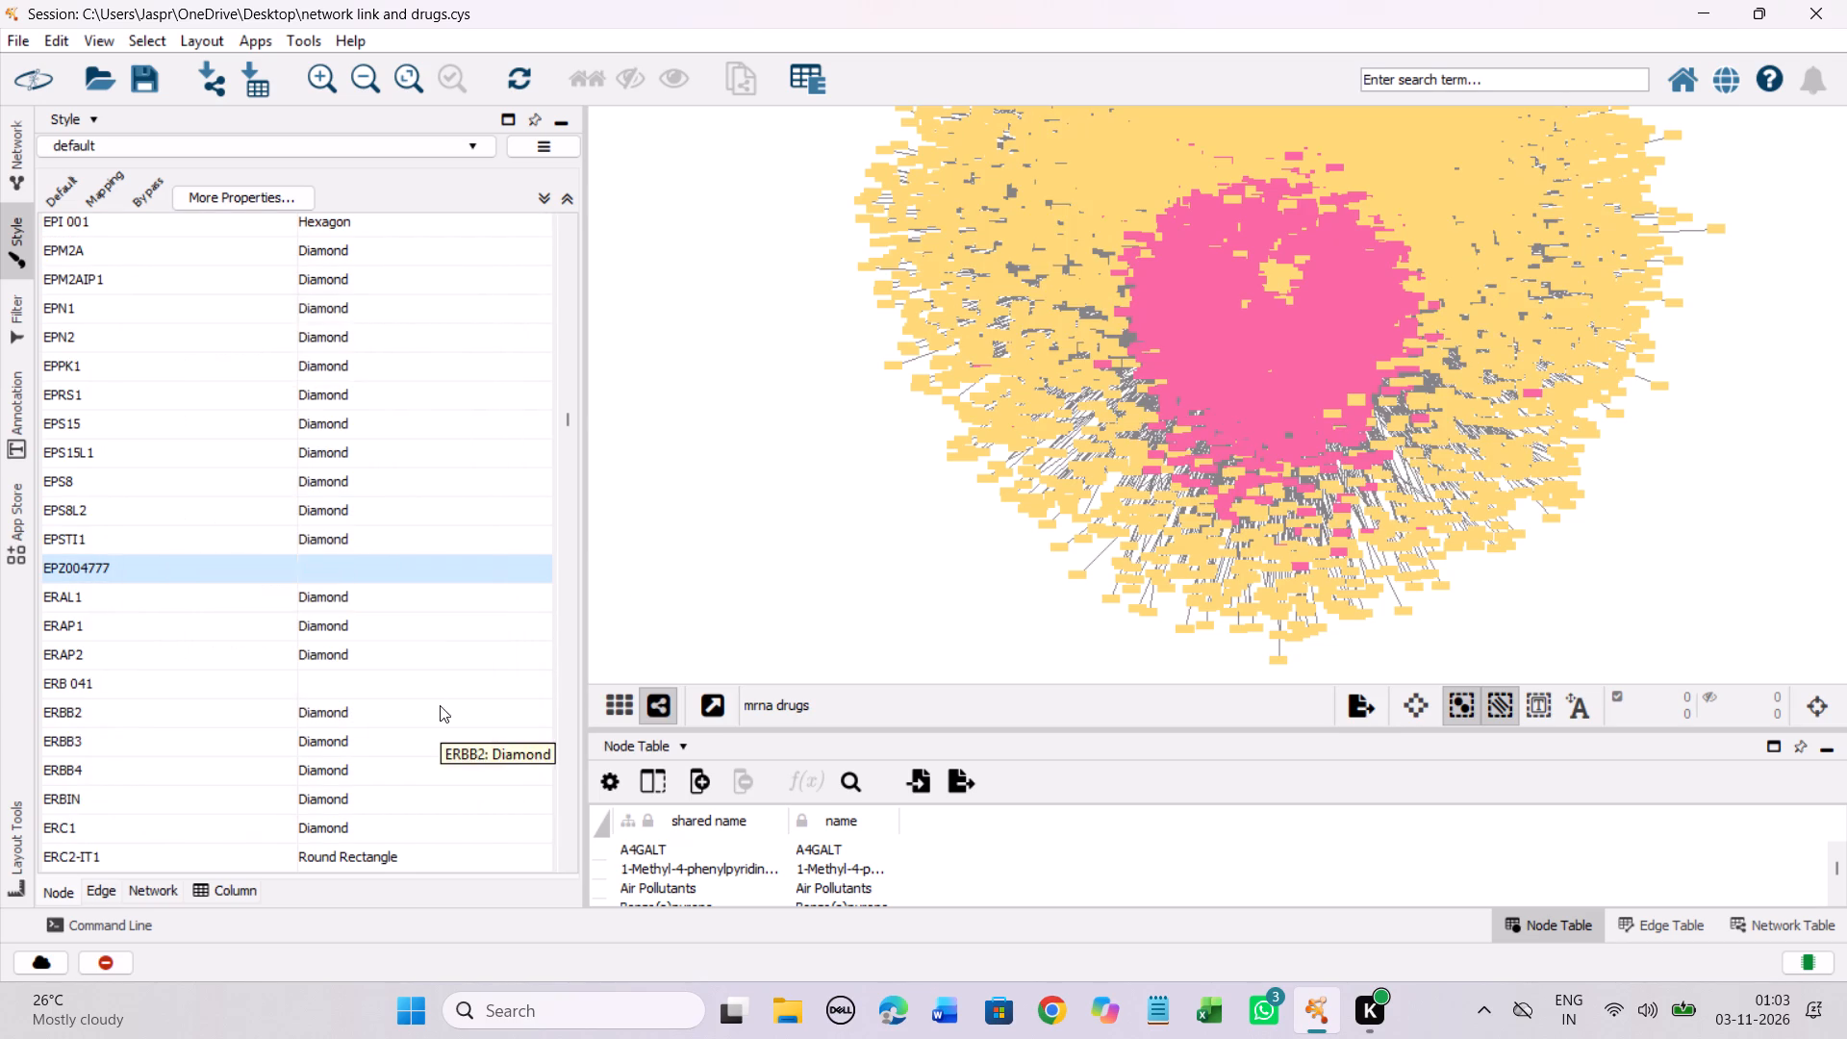
Set the discrete node shape mapping for ERB 041 to Hexagon.
{"action": "scroll", "coordinate": [426, 637], "scroll_direction": "down", "scroll_amount": 3}
{"action": "left_click", "coordinate": [331, 678]}
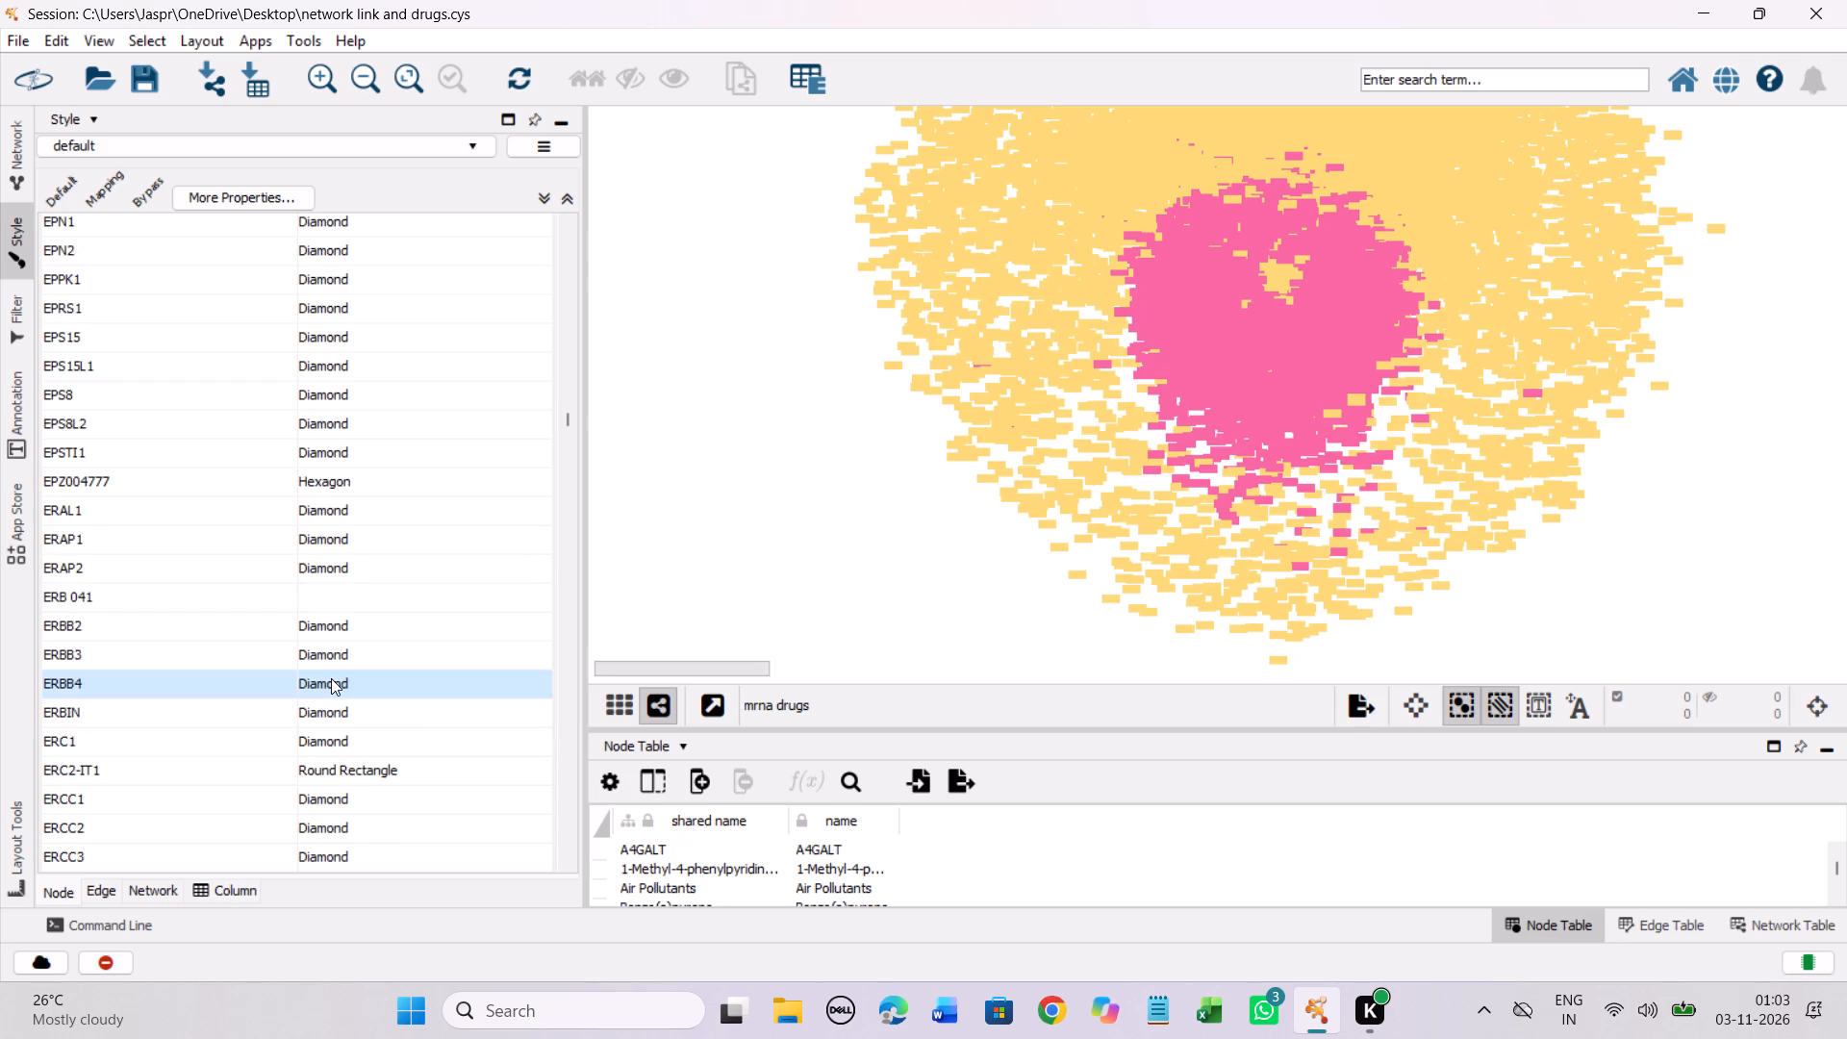
{"action": "left_click", "coordinate": [340, 590]}
{"action": "right_click", "coordinate": [340, 590]}
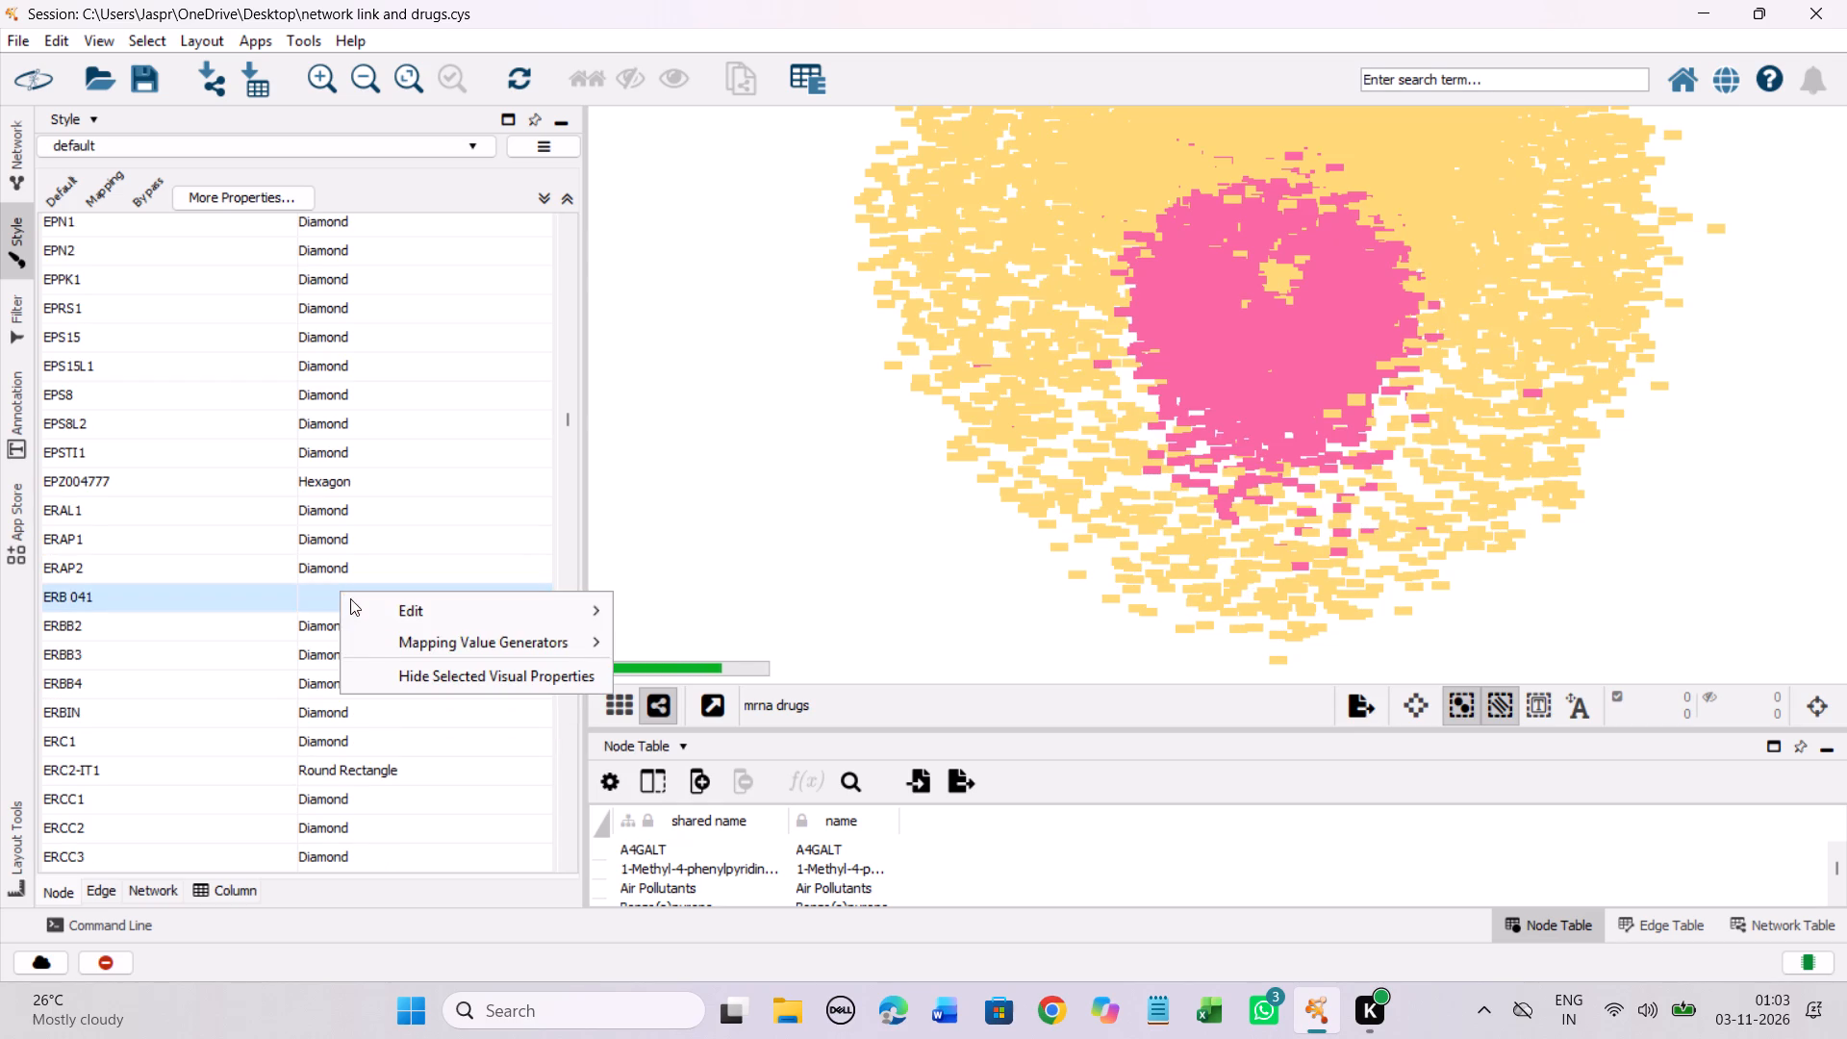
{"action": "left_click", "coordinate": [399, 610]}
{"action": "left_click", "coordinate": [688, 612]}
{"action": "left_click", "coordinate": [304, 470]}
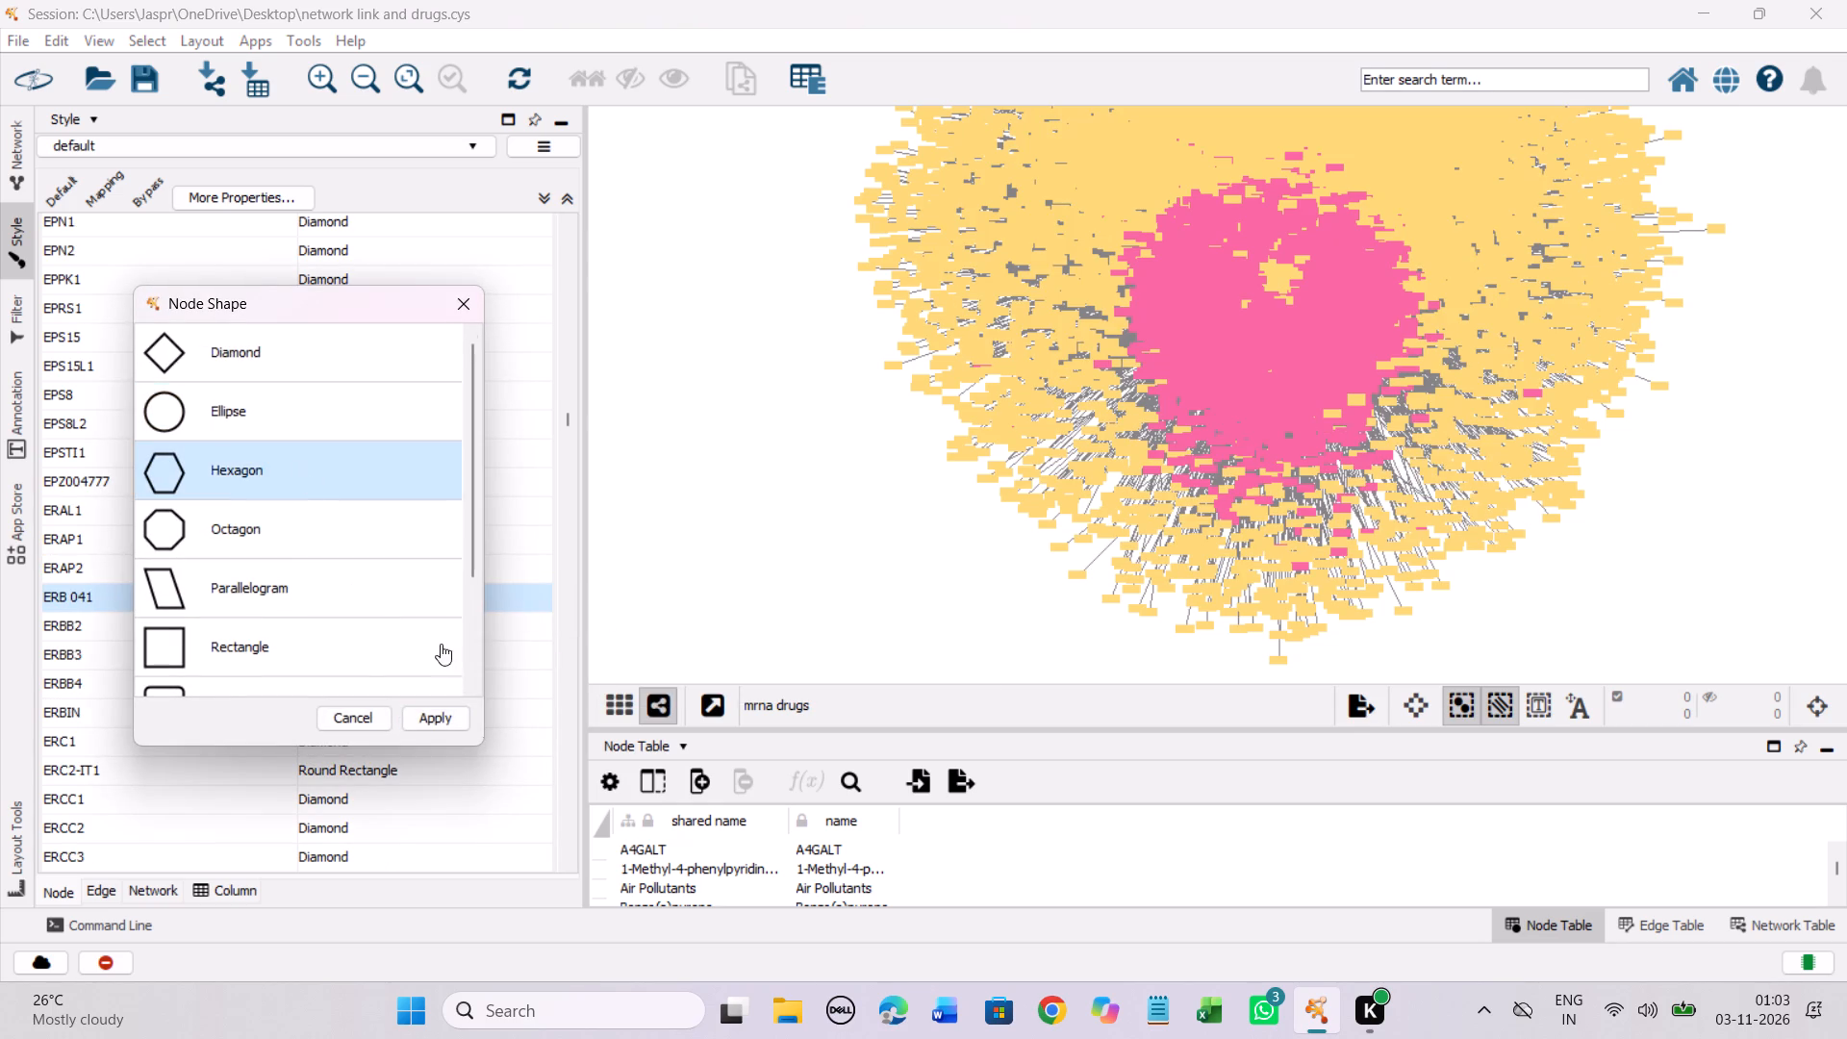
{"action": "left_click", "coordinate": [443, 721]}
Set the discrete node shape mapping for ETC-159 to Hexagon.
{"action": "scroll", "coordinate": [452, 609], "scroll_direction": "down", "scroll_amount": 6}
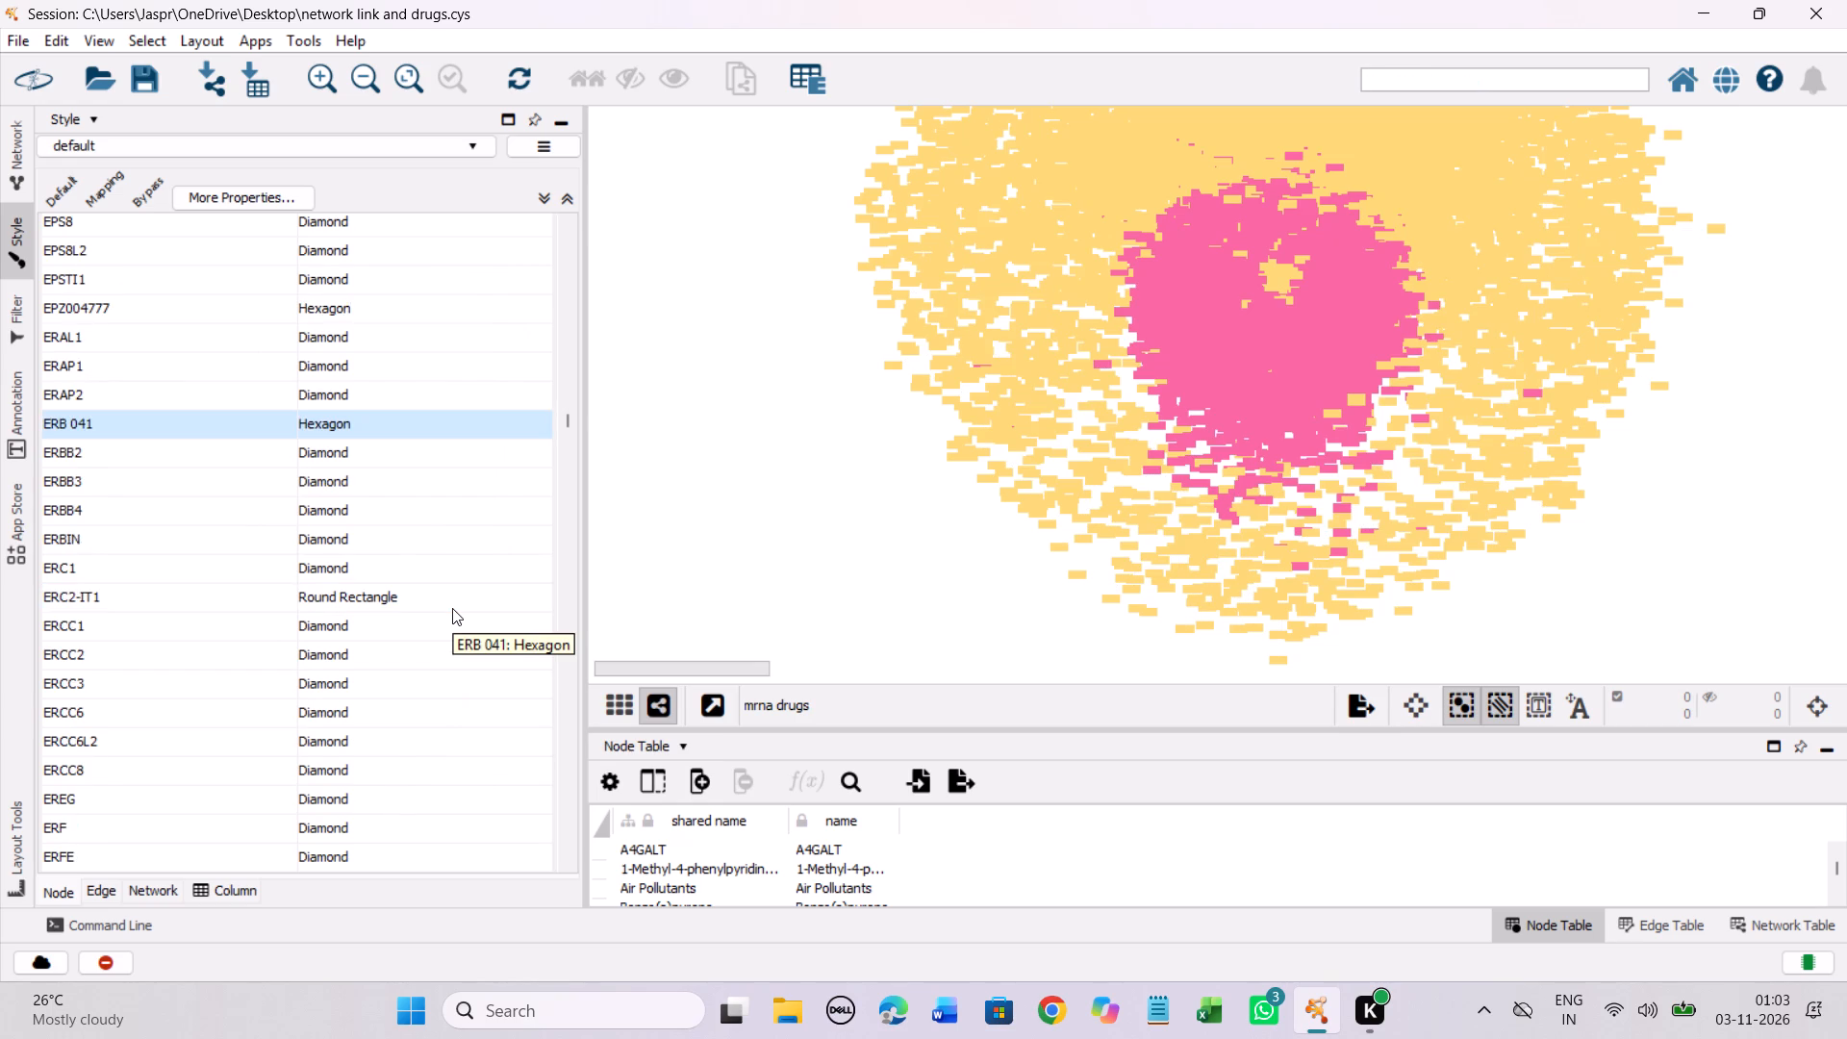
{"action": "scroll", "coordinate": [452, 608], "scroll_direction": "down", "scroll_amount": 20}
{"action": "scroll", "coordinate": [452, 608], "scroll_direction": "down", "scroll_amount": 12}
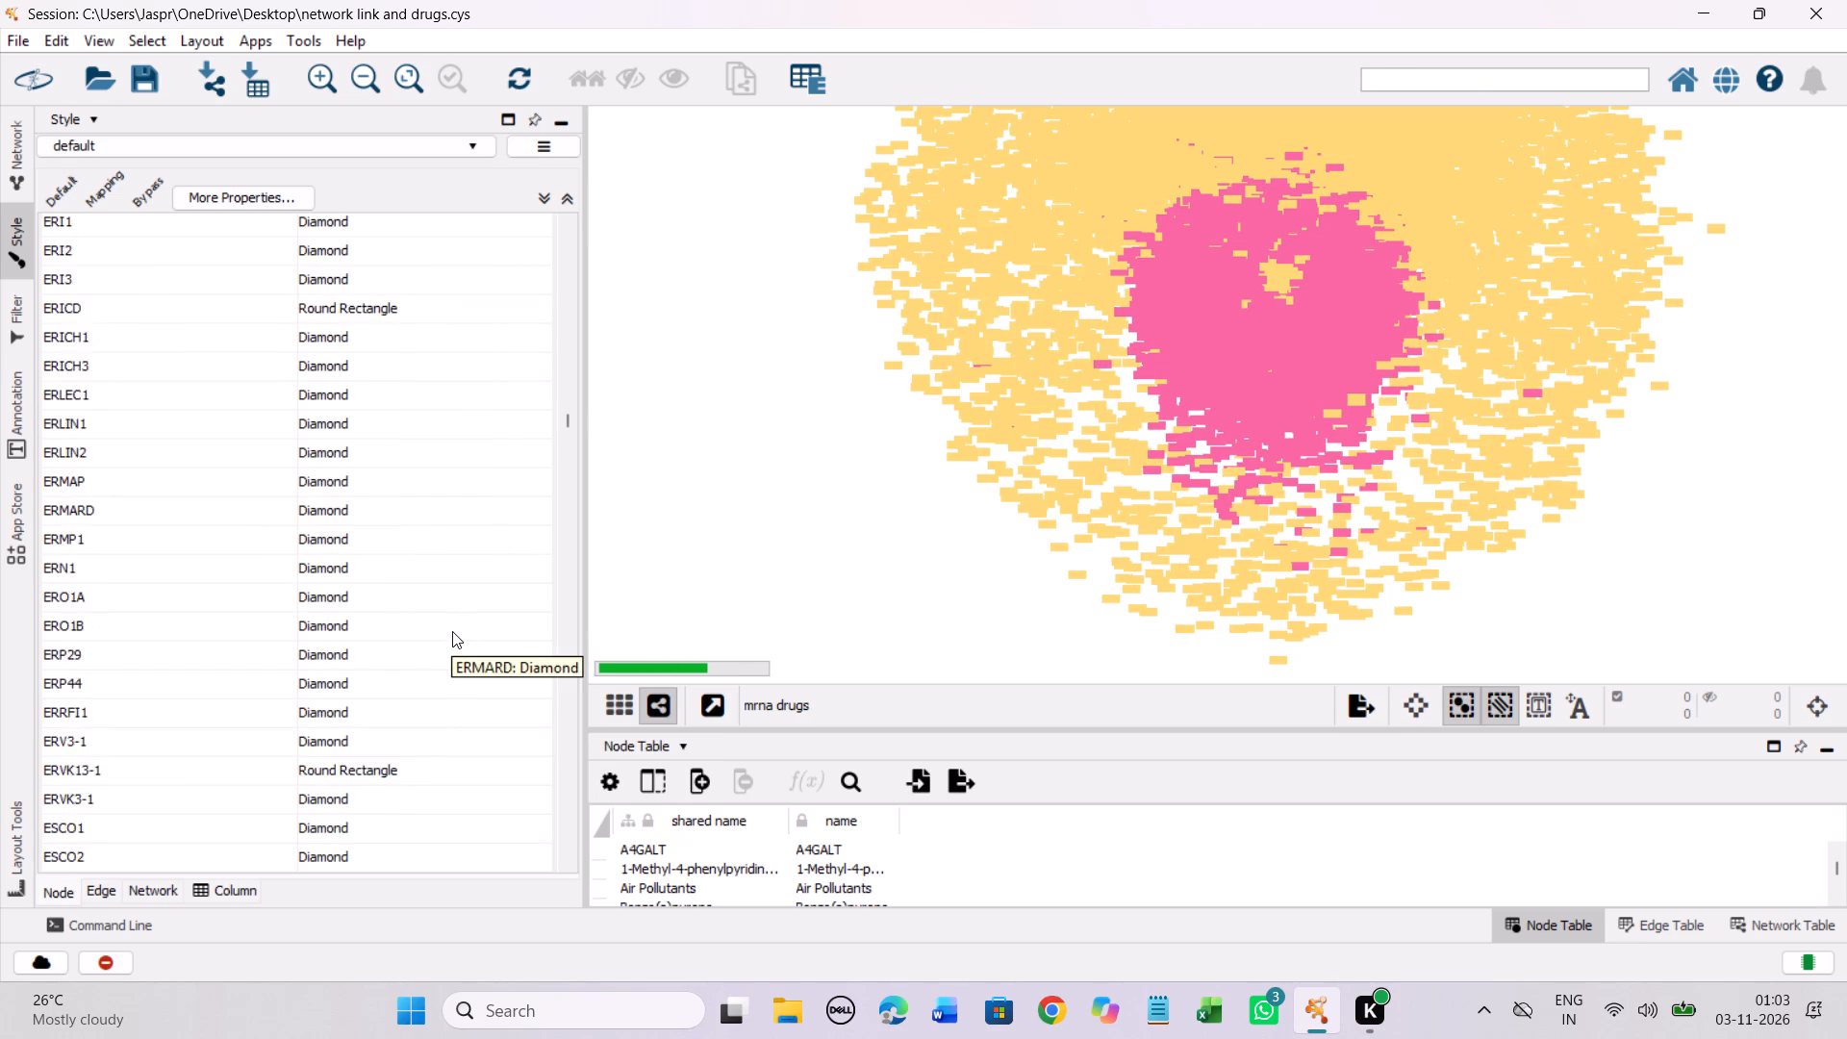
{"action": "scroll", "coordinate": [452, 631], "scroll_direction": "down", "scroll_amount": 20}
{"action": "scroll", "coordinate": [452, 631], "scroll_direction": "down", "scroll_amount": 2}
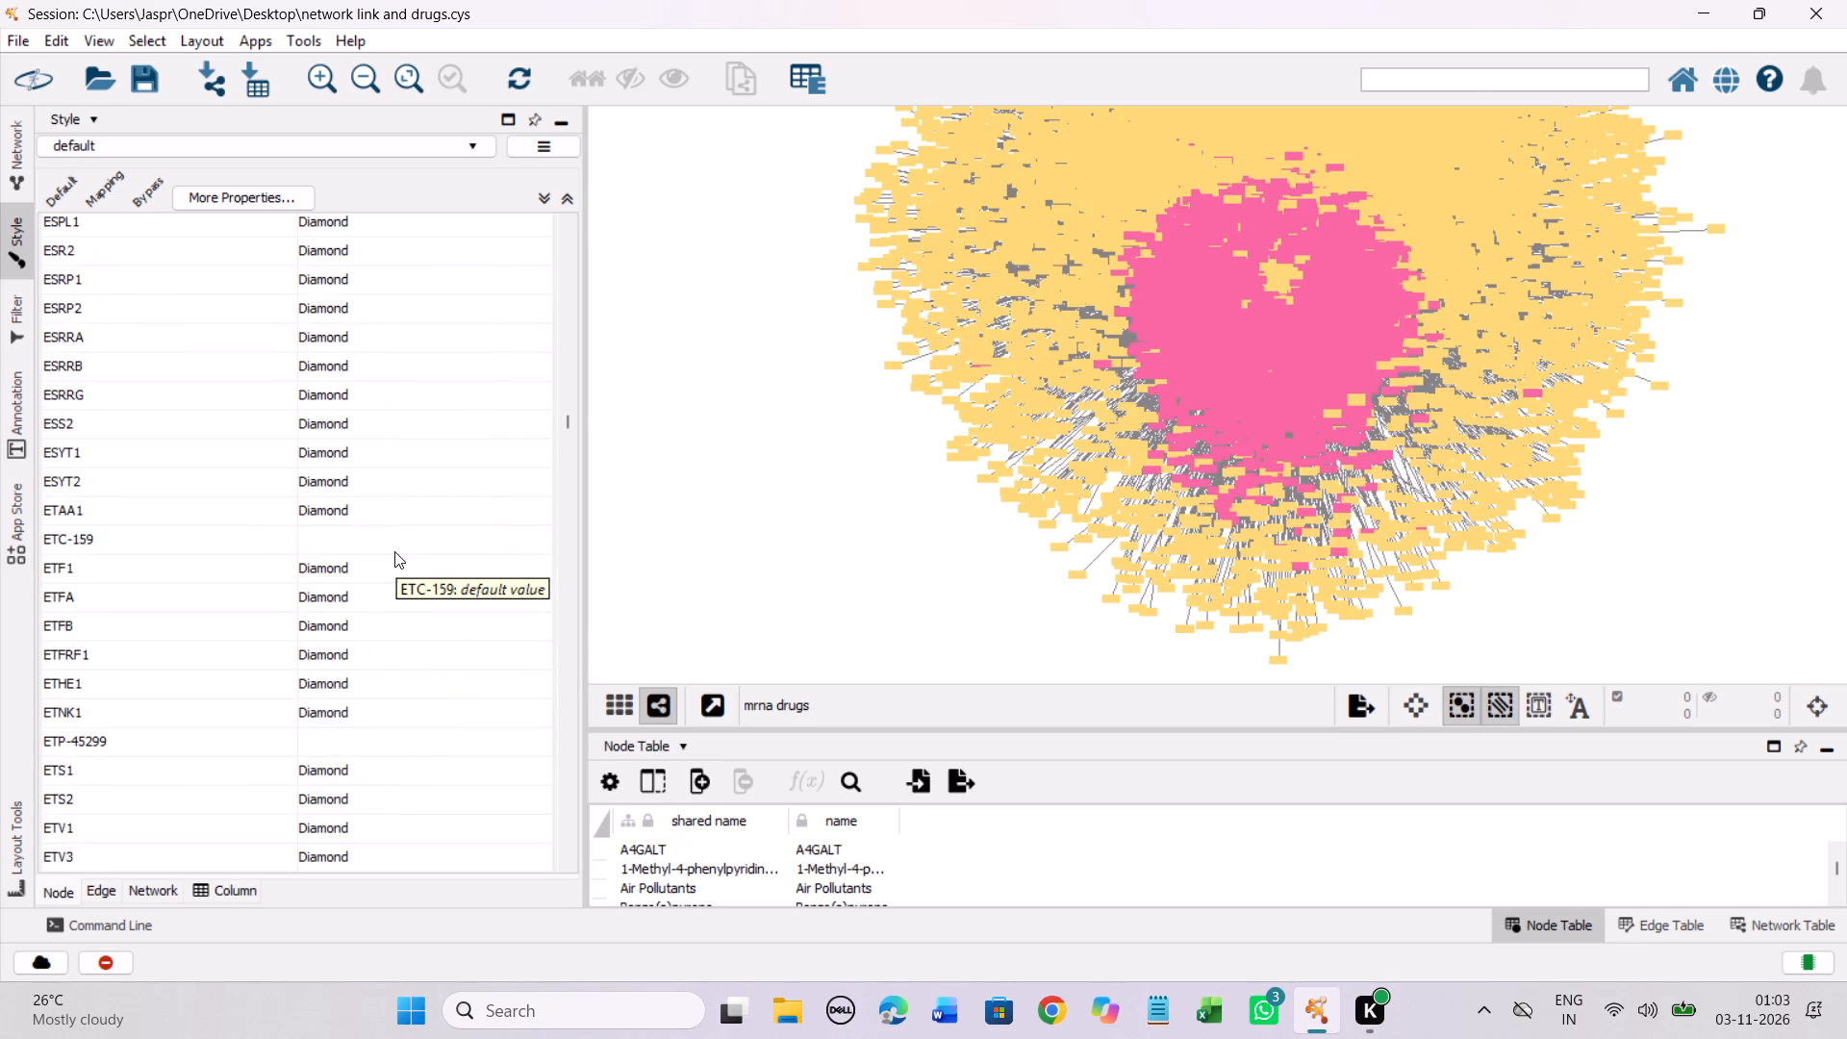
{"action": "scroll", "coordinate": [393, 548], "scroll_direction": "down", "scroll_amount": 7}
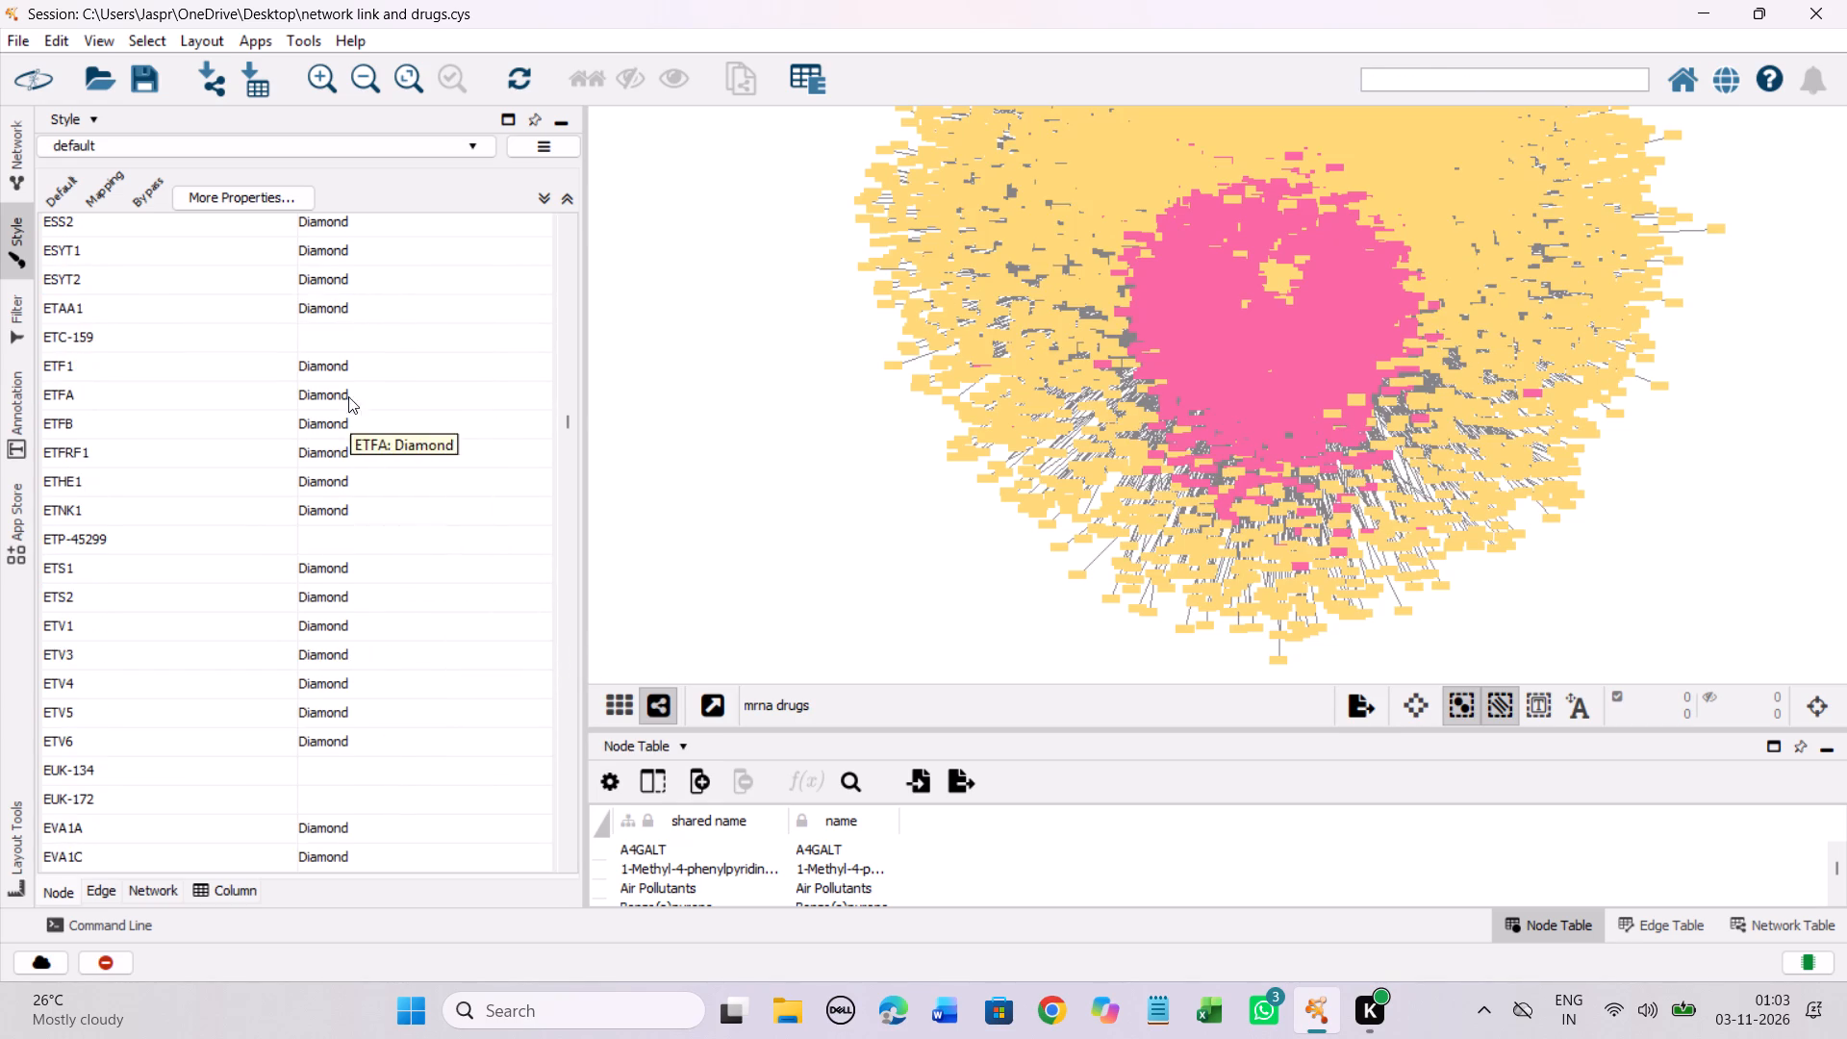
{"action": "left_click", "coordinate": [328, 332]}
{"action": "right_click", "coordinate": [327, 333]}
{"action": "left_click", "coordinate": [449, 349]}
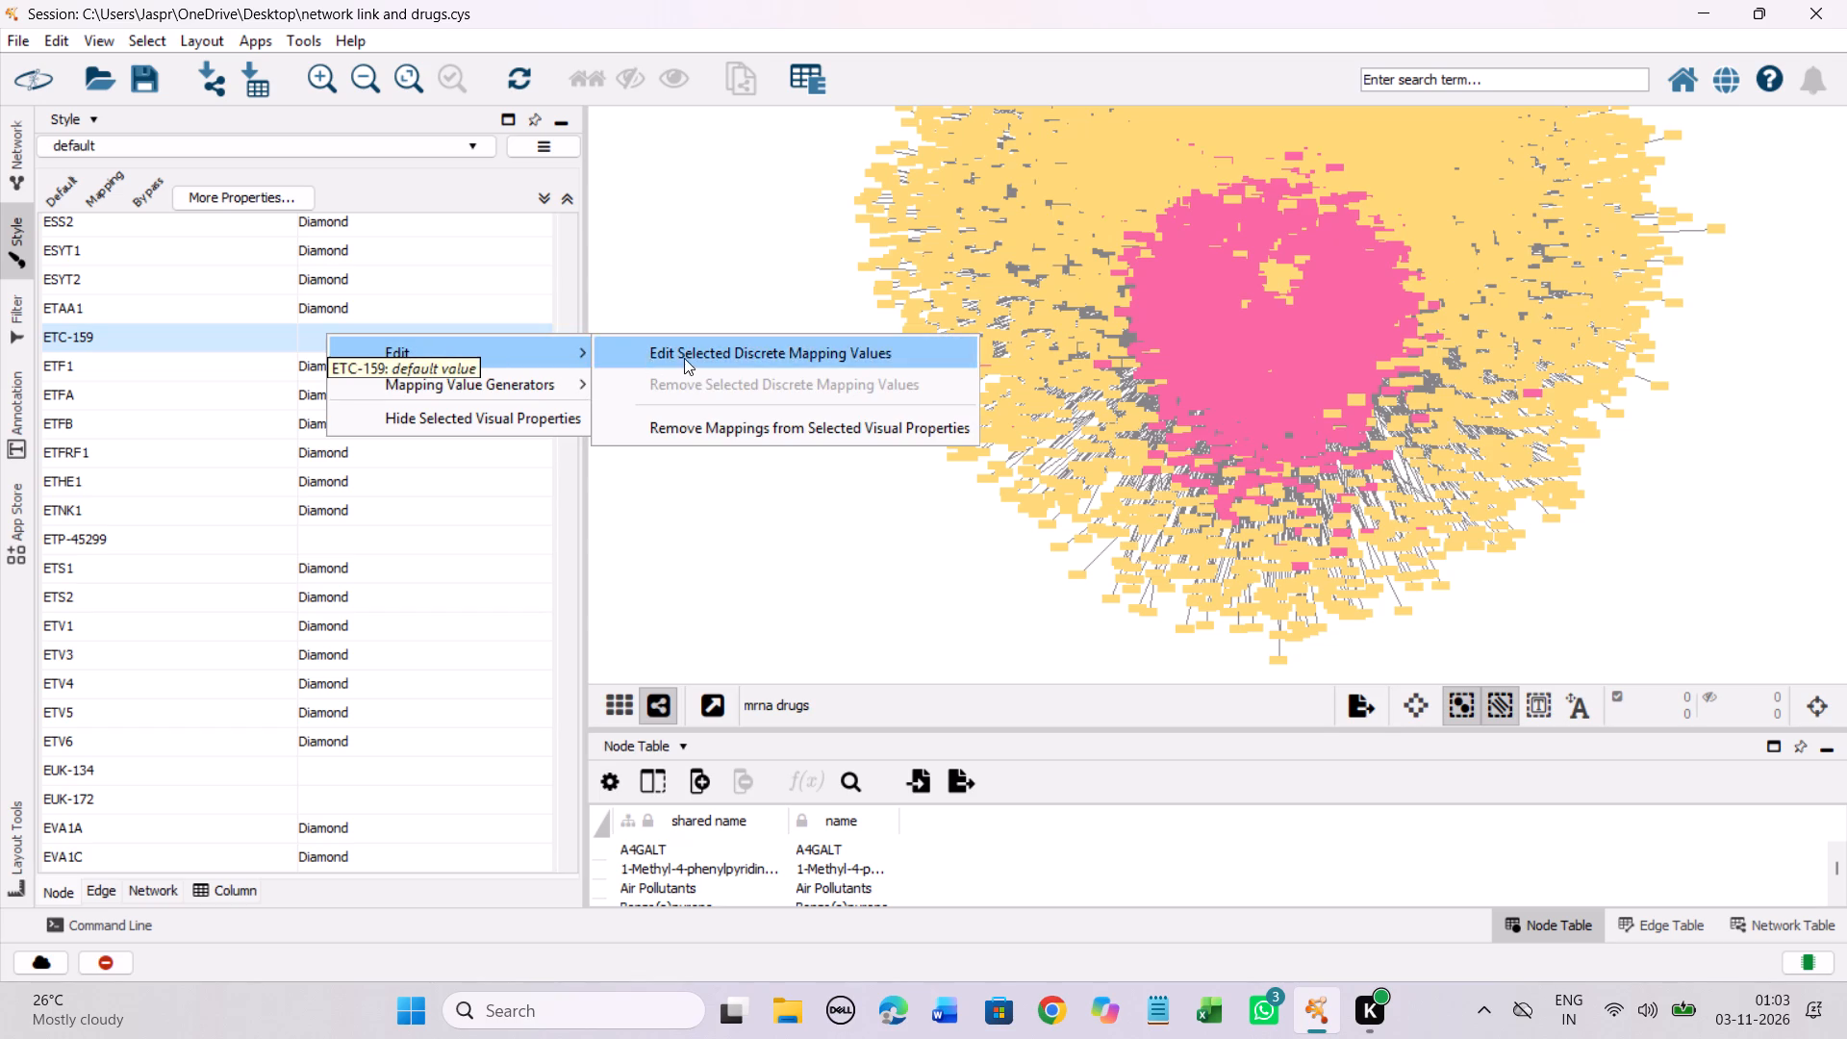
{"action": "left_click", "coordinate": [689, 358]}
{"action": "left_click", "coordinate": [287, 469]}
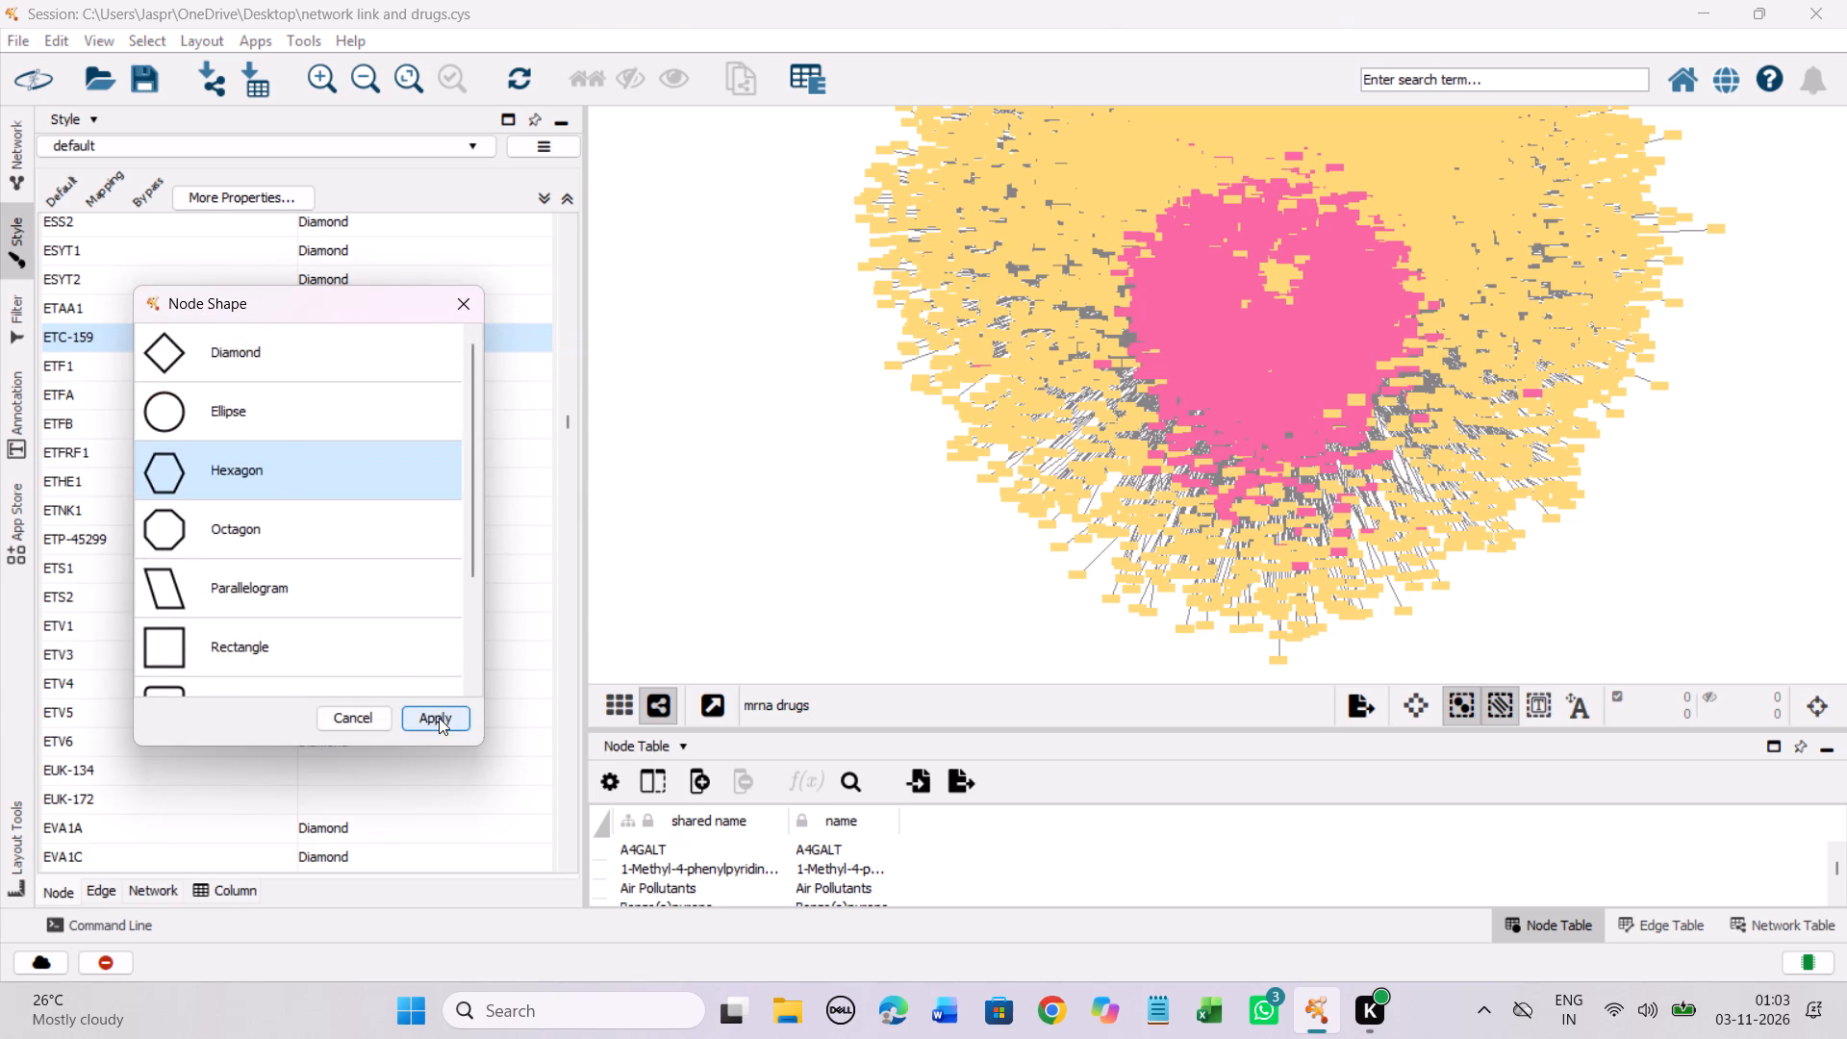
{"action": "left_click", "coordinate": [439, 718]}
Set the discrete node shape mapping for ETP-45299 to Hexagon.
{"action": "left_click", "coordinate": [326, 539]}
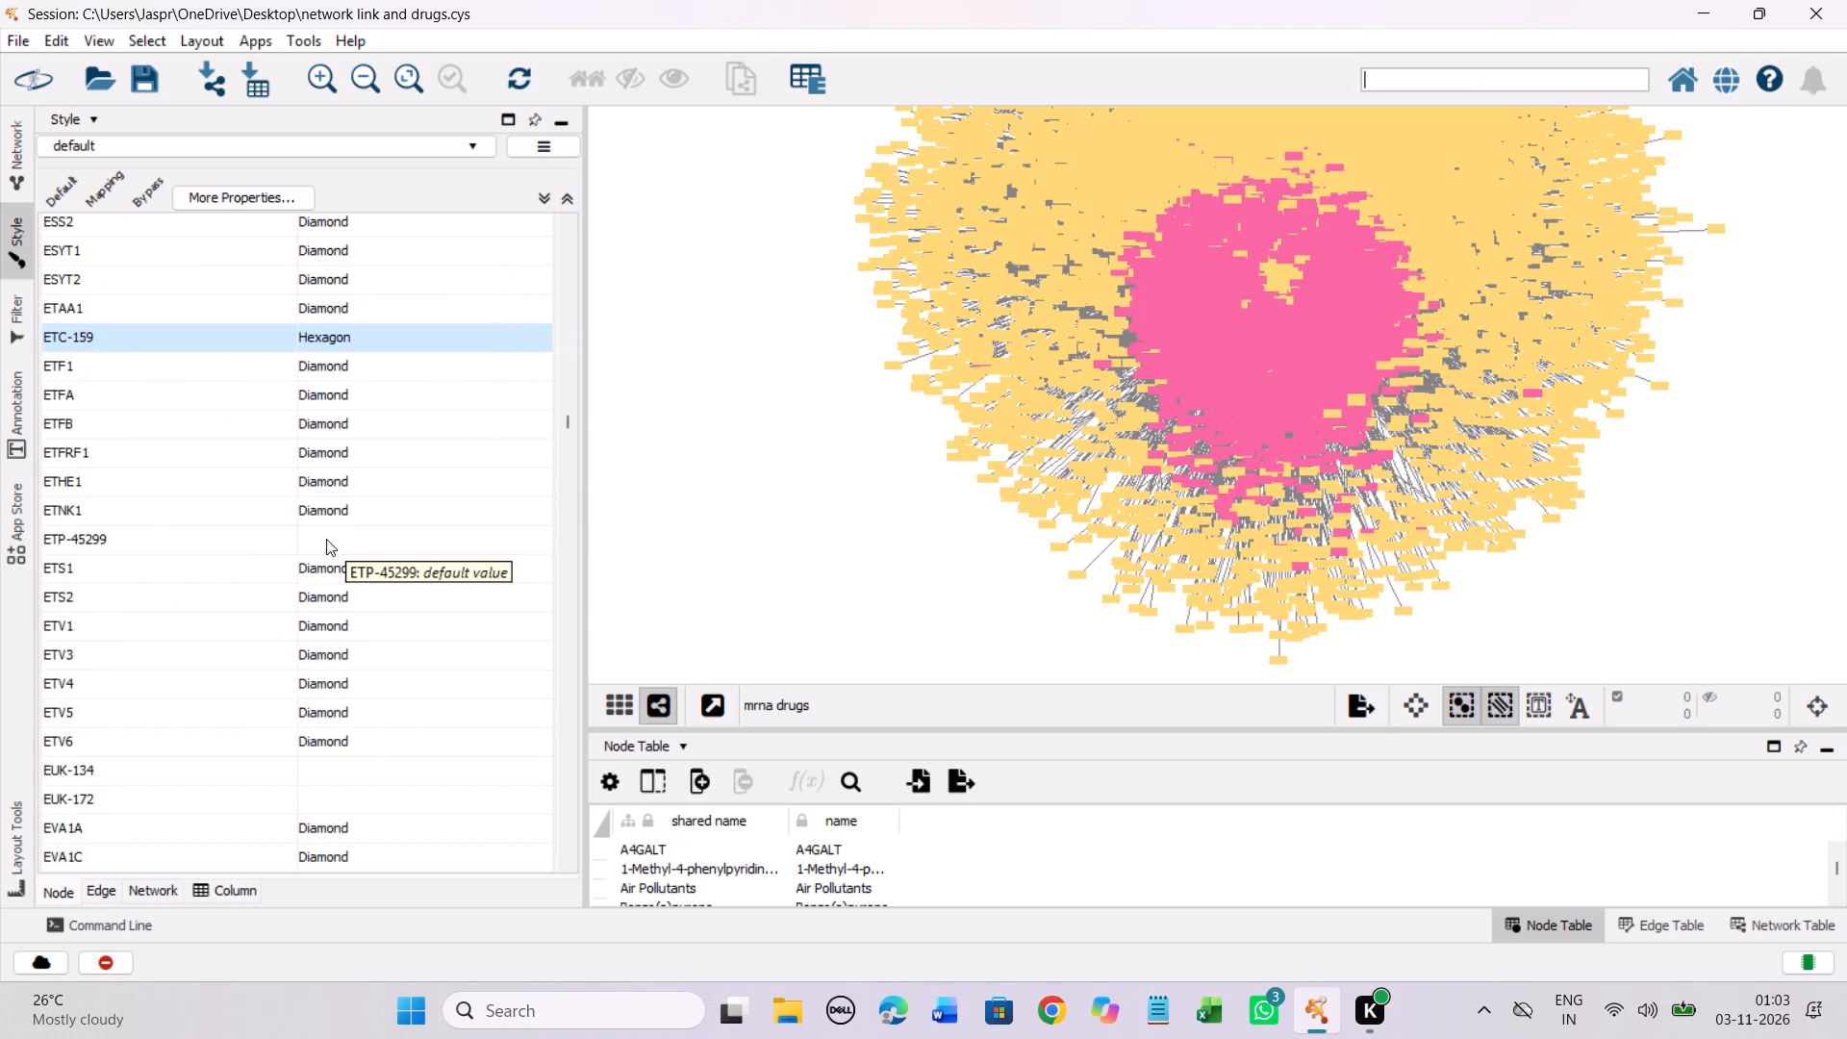
{"action": "right_click", "coordinate": [326, 539]}
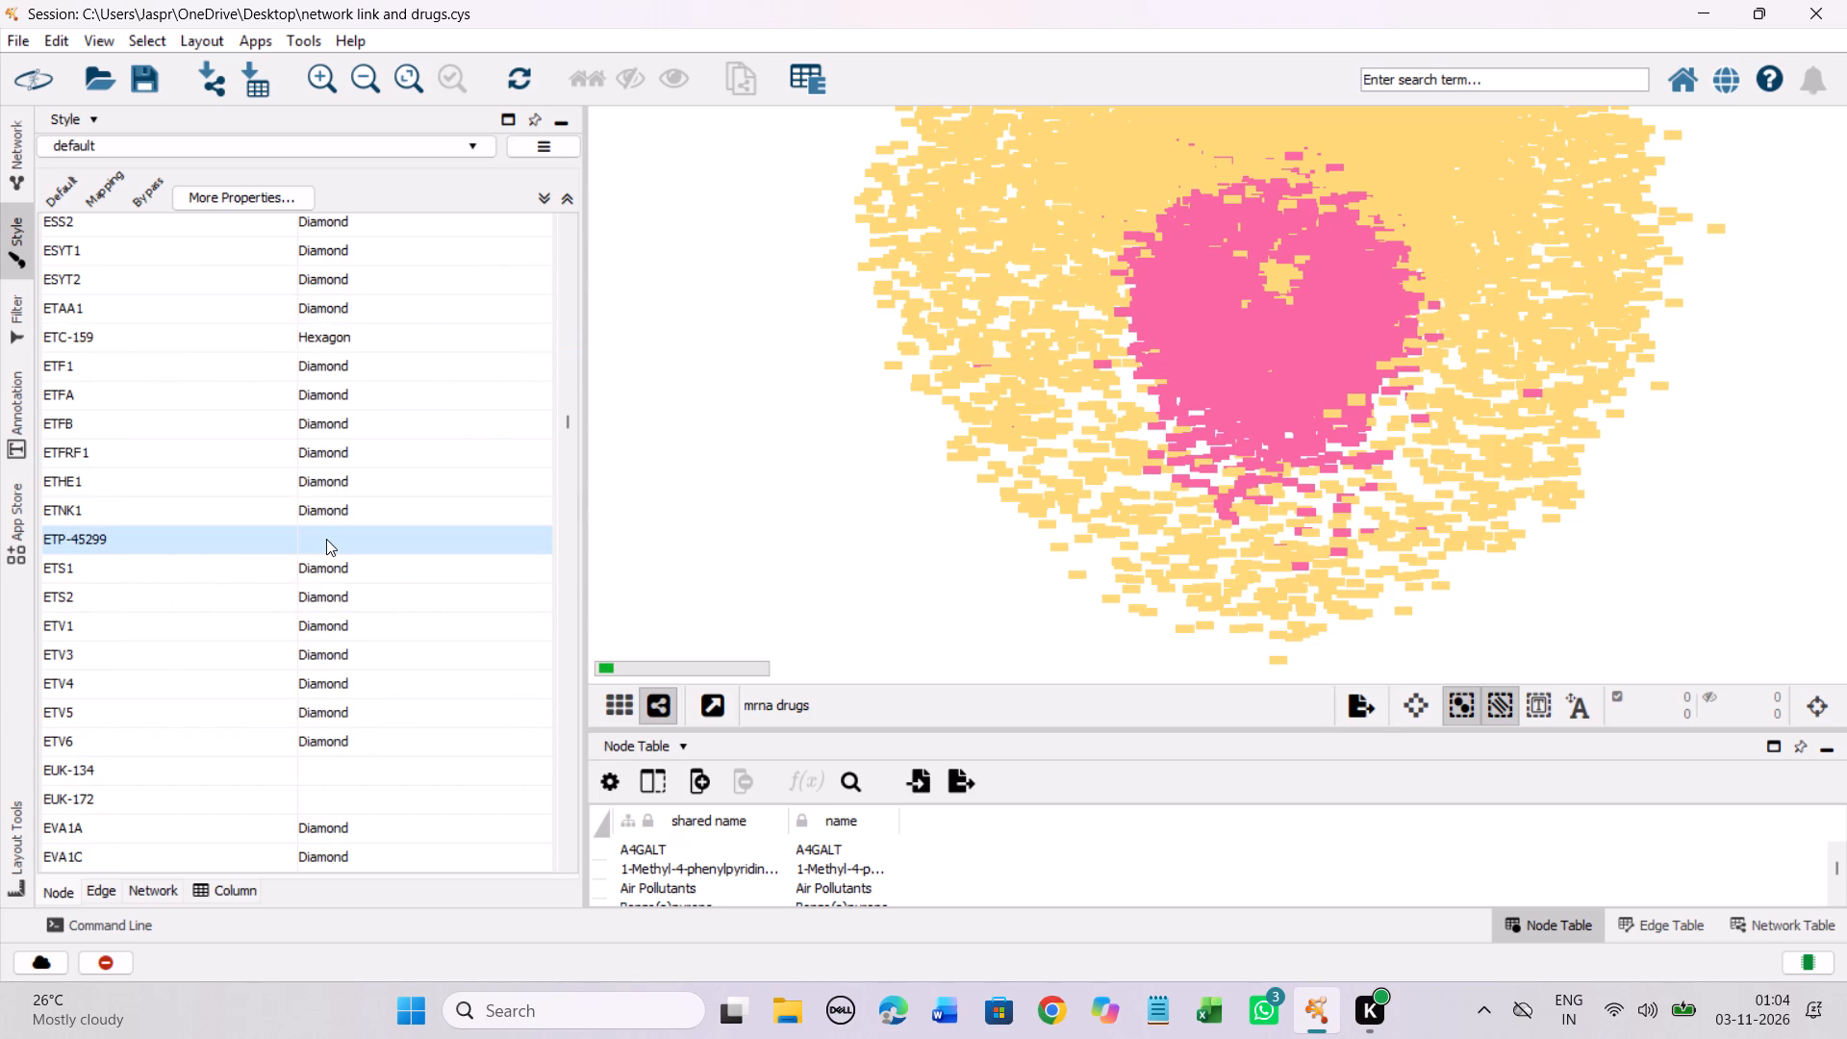
{"action": "left_click", "coordinate": [342, 551]}
{"action": "left_click", "coordinate": [659, 554]}
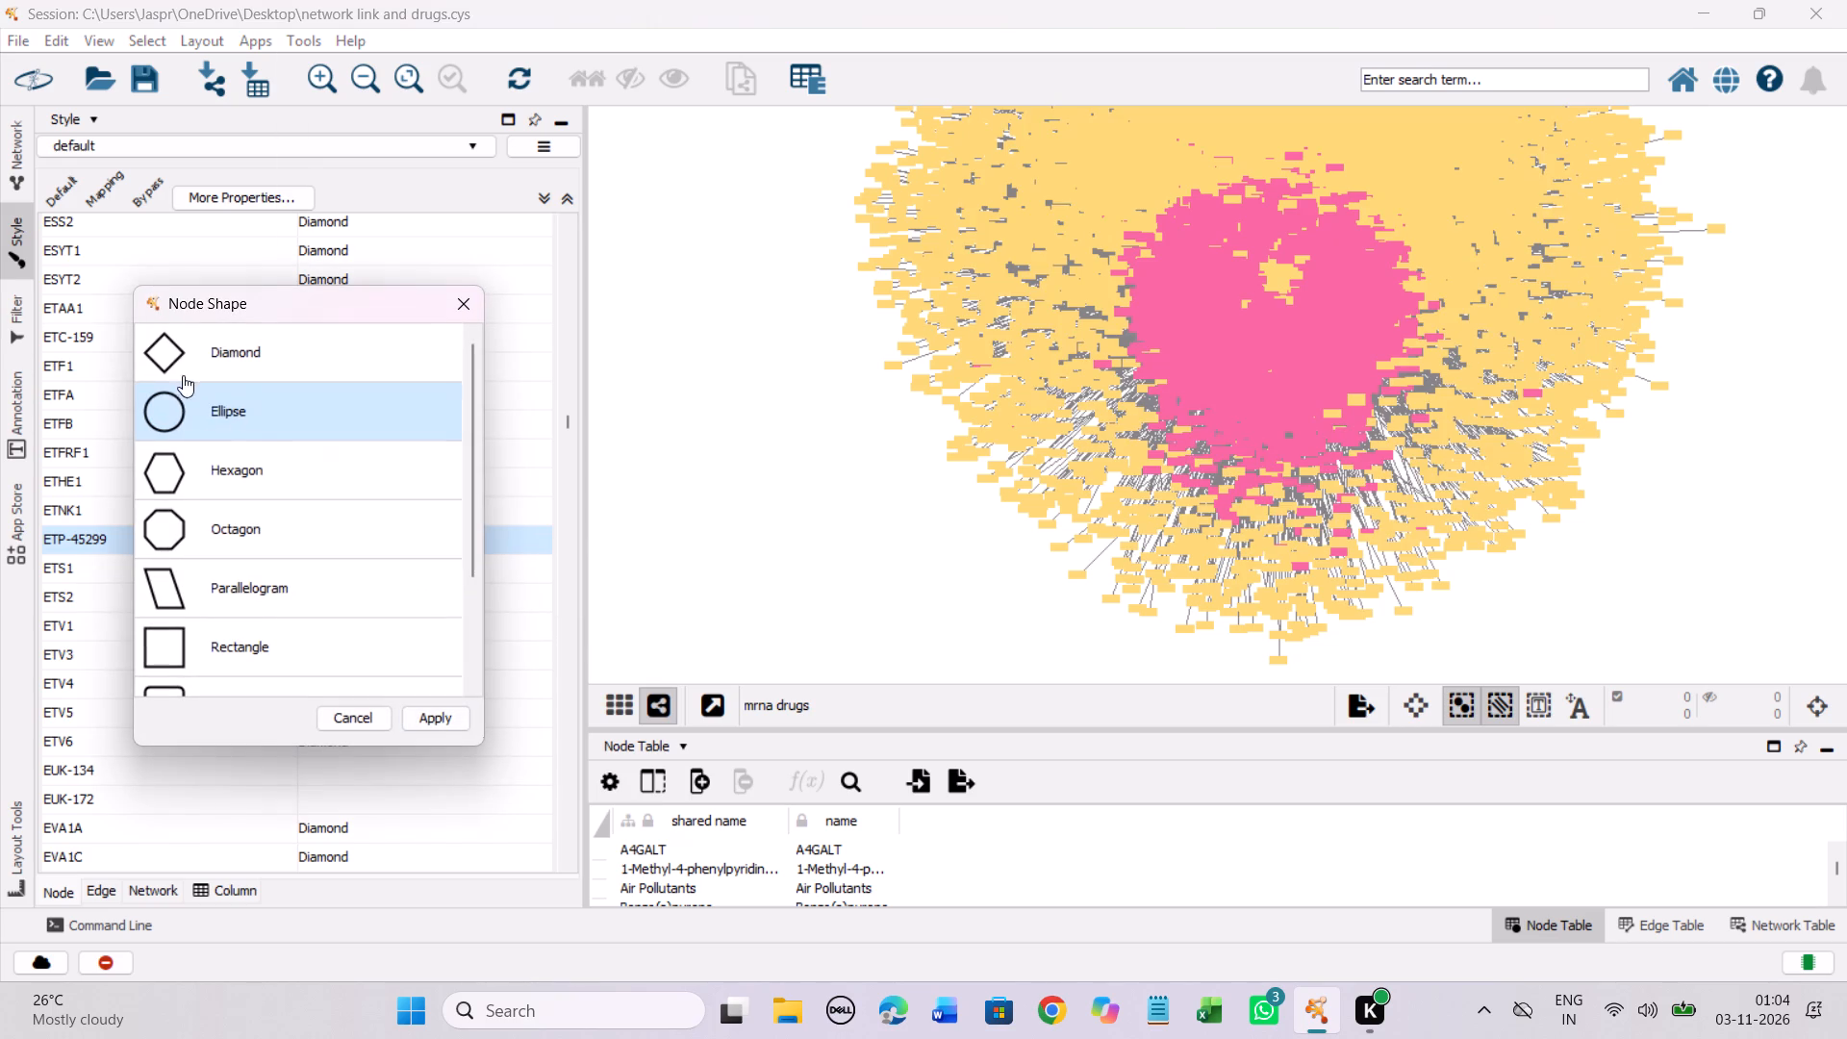
{"action": "left_click", "coordinate": [267, 451]}
{"action": "left_click", "coordinate": [438, 717]}
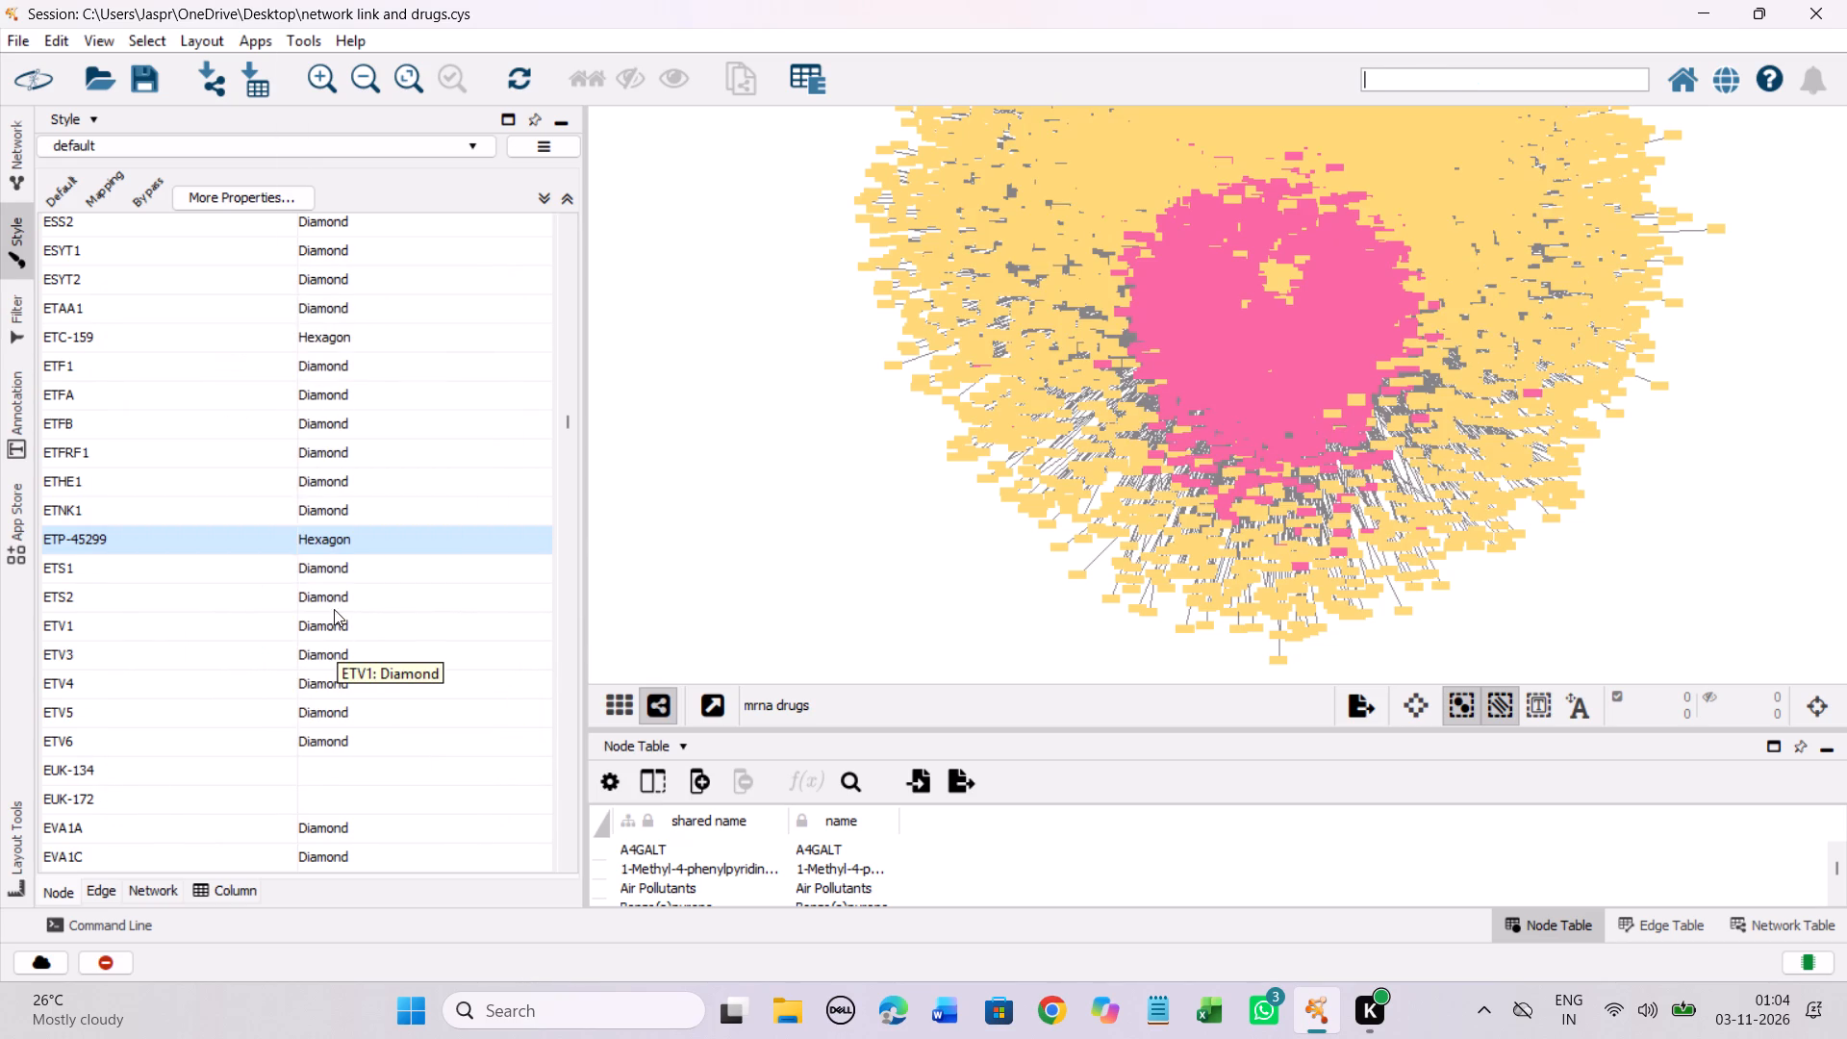
Set the discrete node shape mappings for EUK-134 and EUK-172 together to Hexagon.
{"action": "left_click_drag", "start_coordinate": [313, 762], "coordinate": [317, 806]}
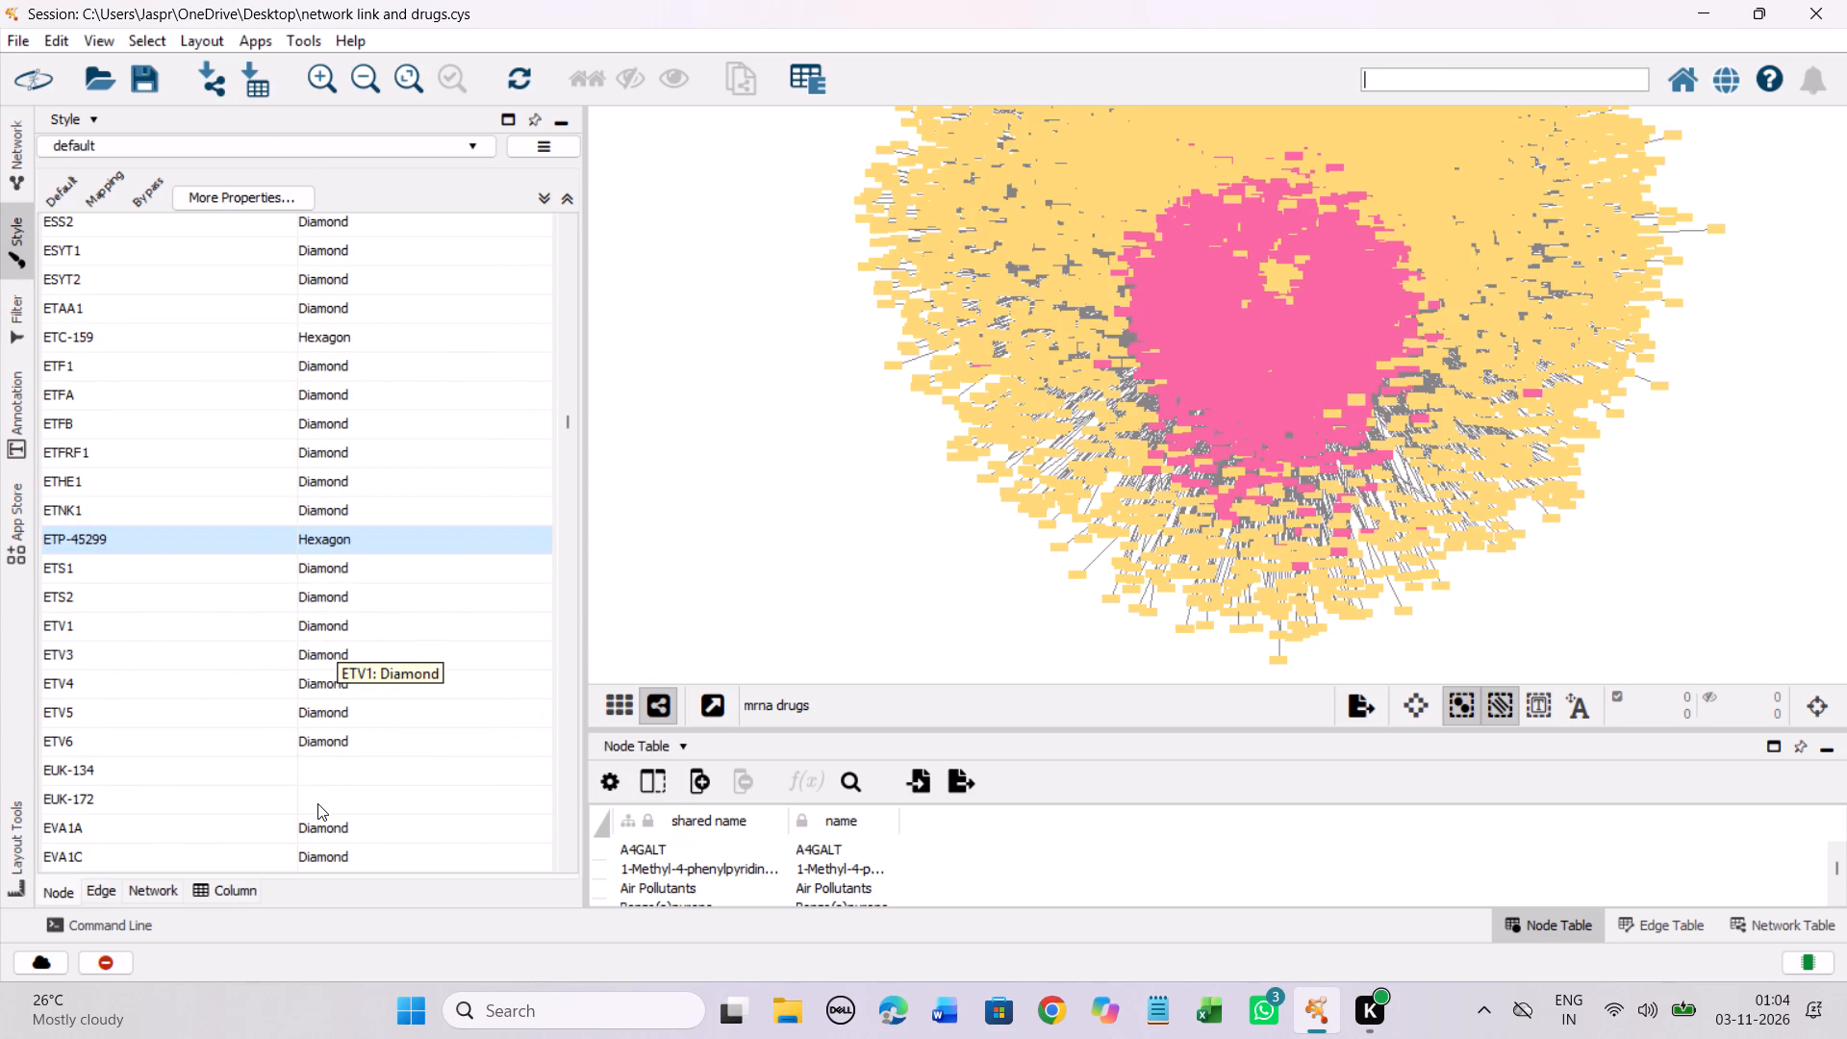
{"action": "right_click", "coordinate": [316, 801]}
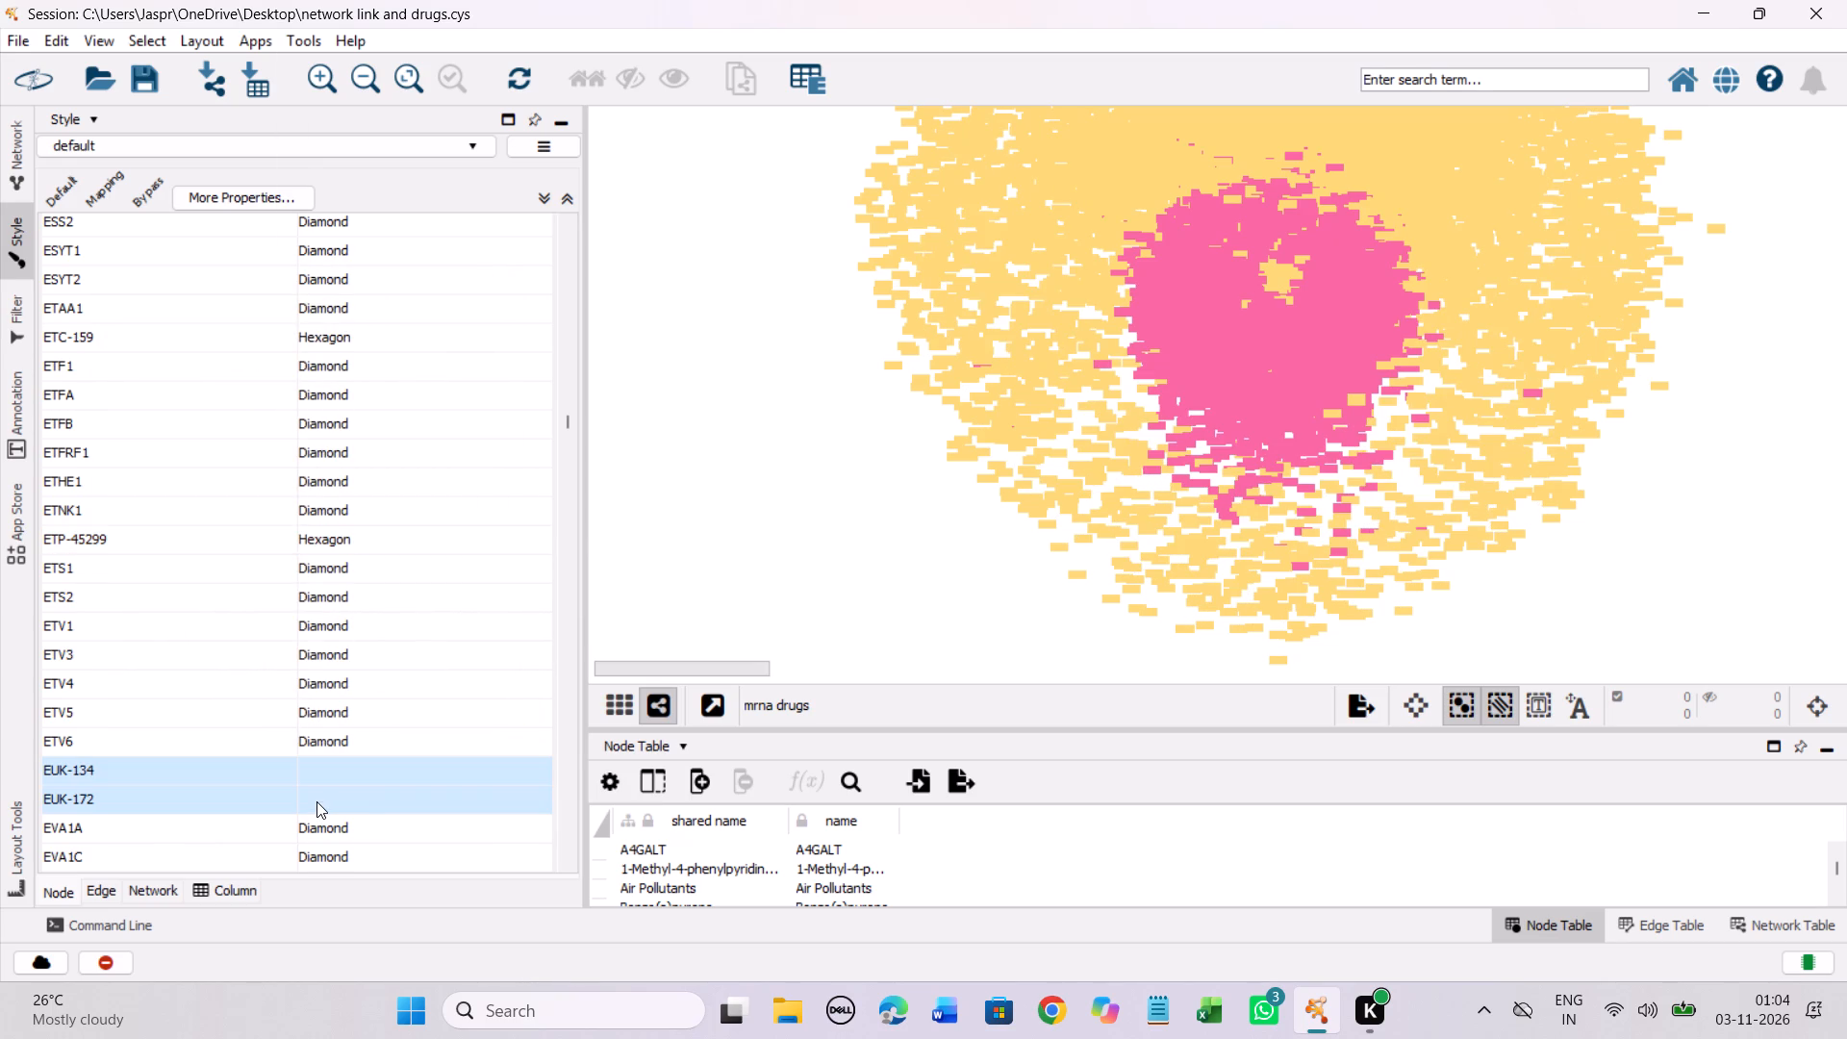
{"action": "left_click", "coordinate": [371, 814]}
{"action": "left_click", "coordinate": [654, 820]}
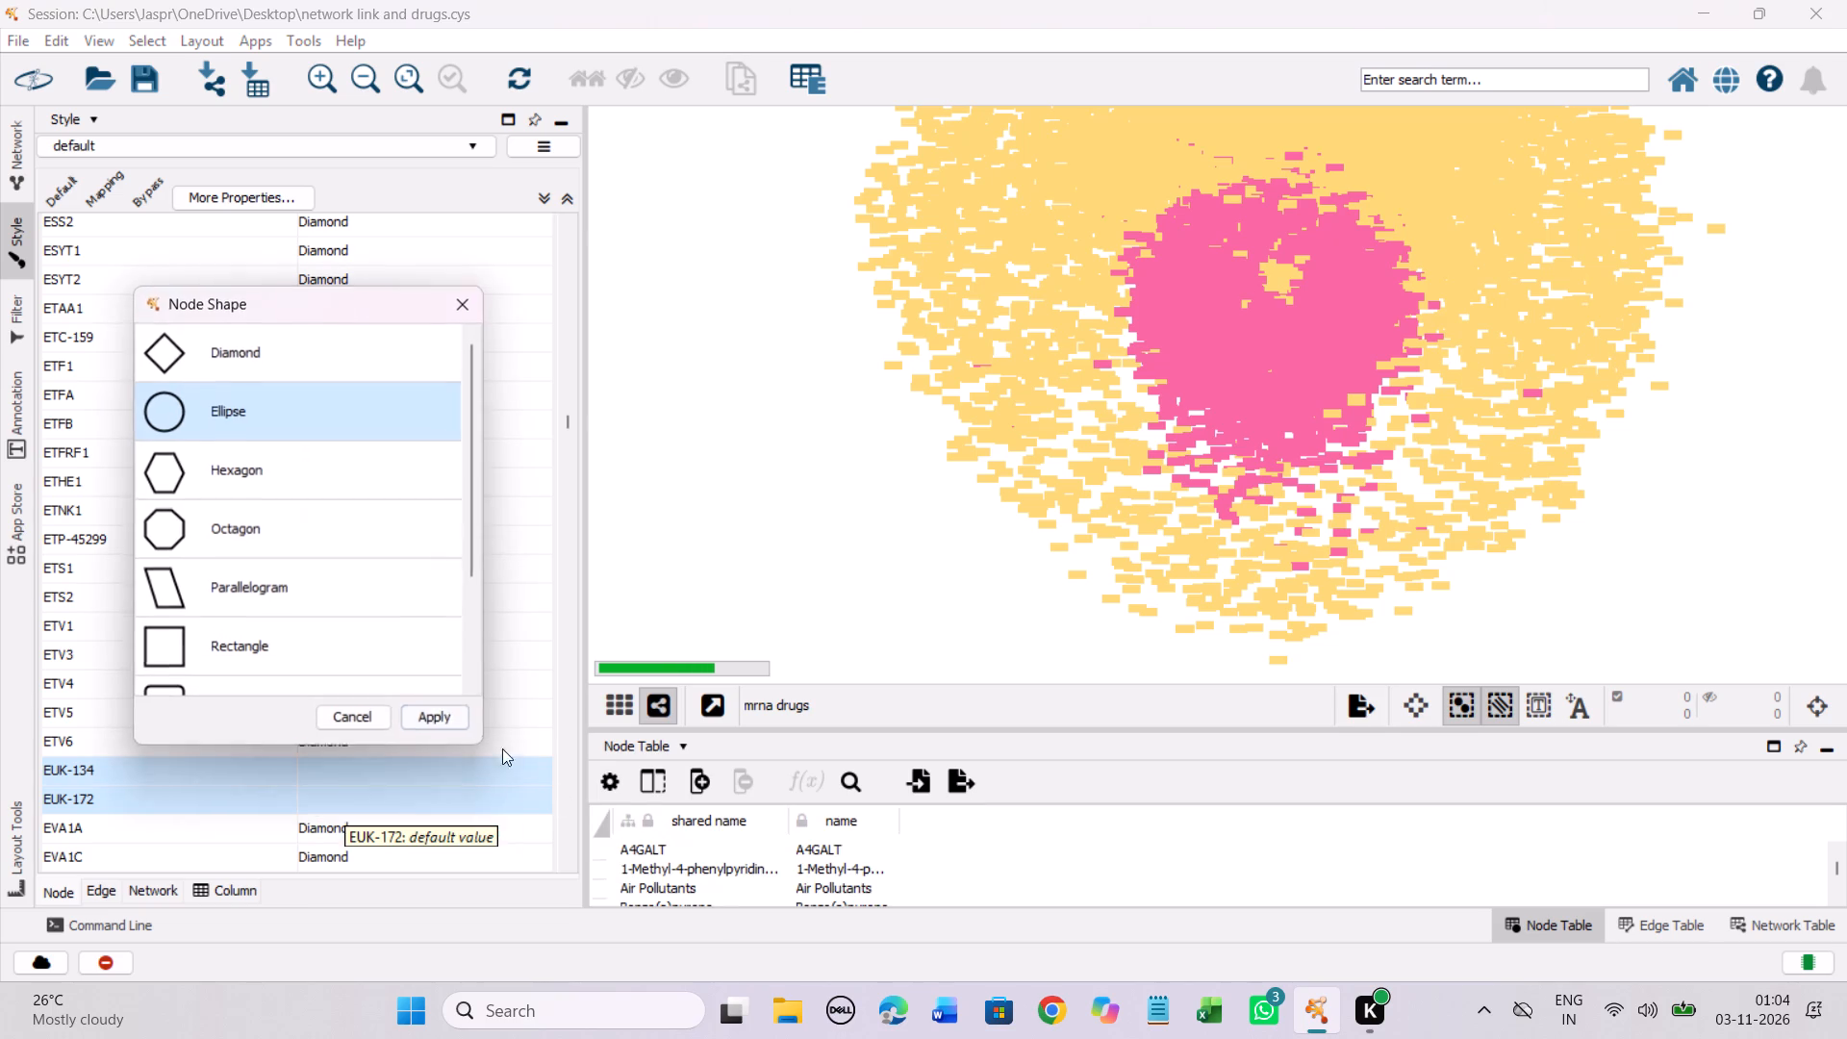
{"action": "left_click", "coordinate": [298, 469]}
{"action": "left_click", "coordinate": [423, 725]}
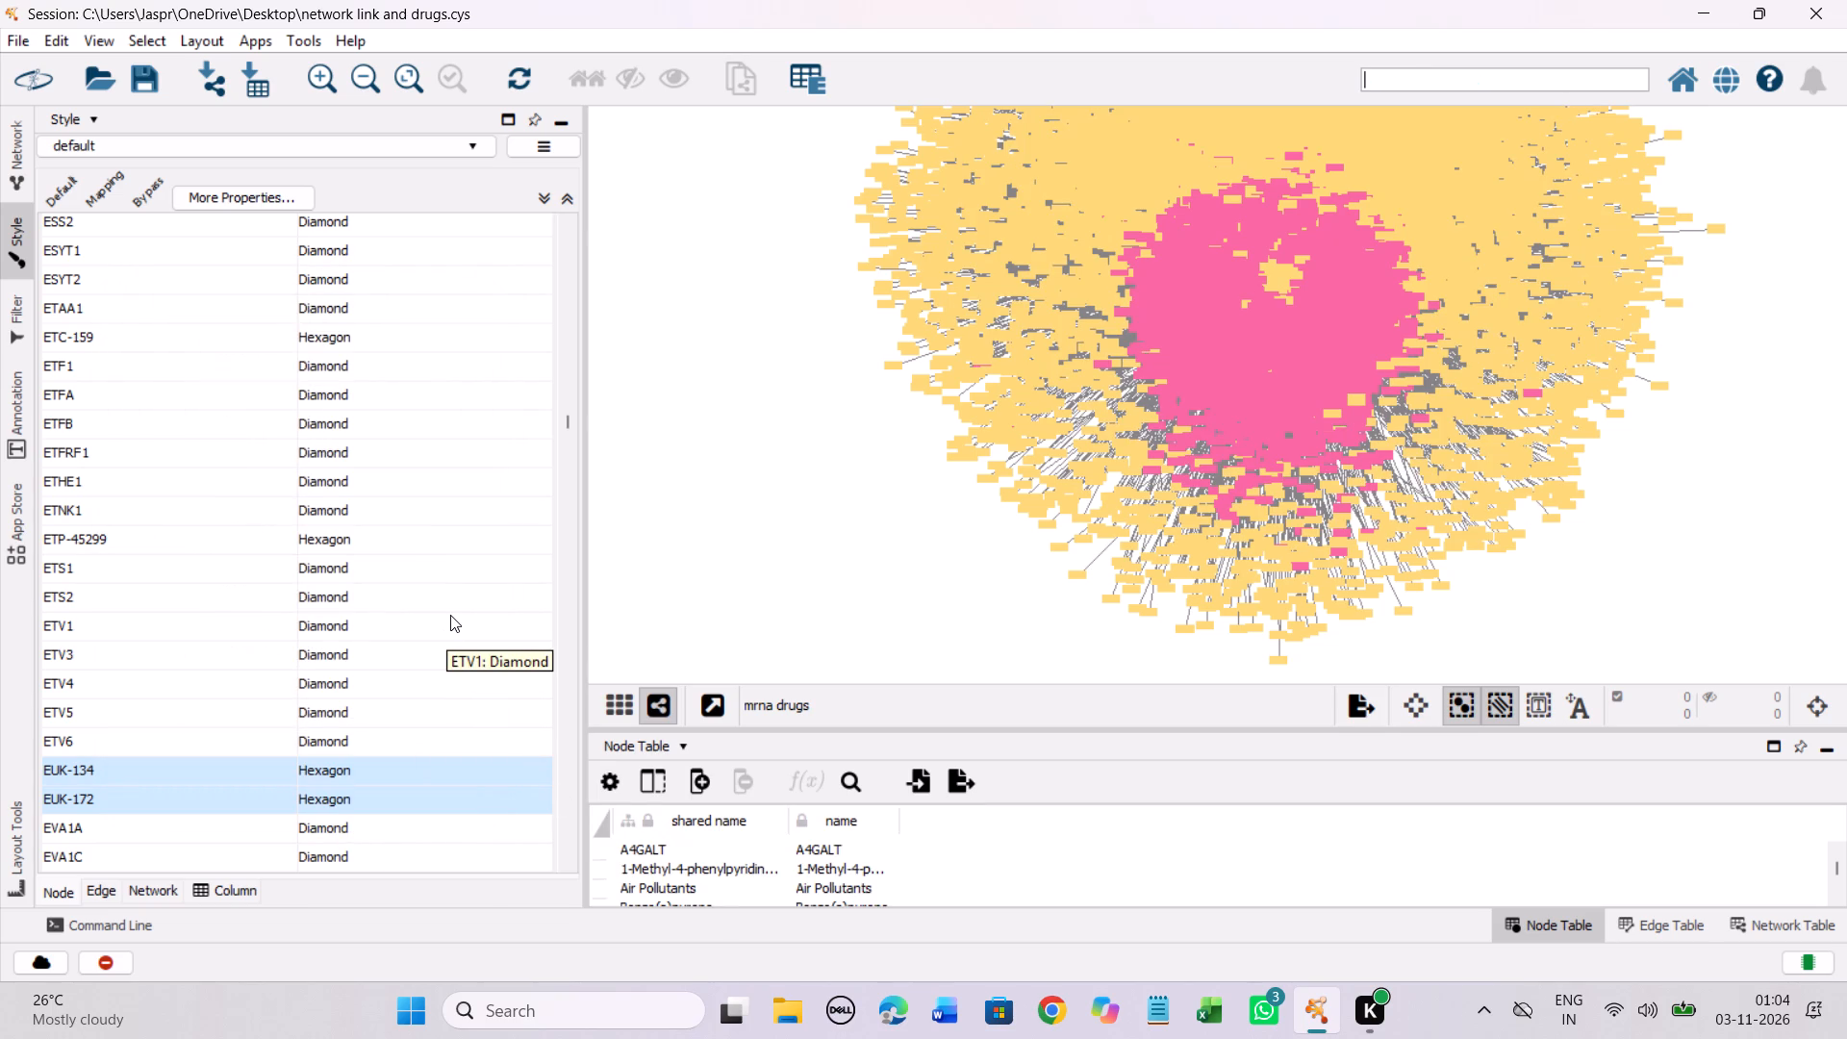
Set the discrete node shape mapping for EVP 4593 to Hexagon.
{"action": "scroll", "coordinate": [450, 615], "scroll_direction": "down", "scroll_amount": 3}
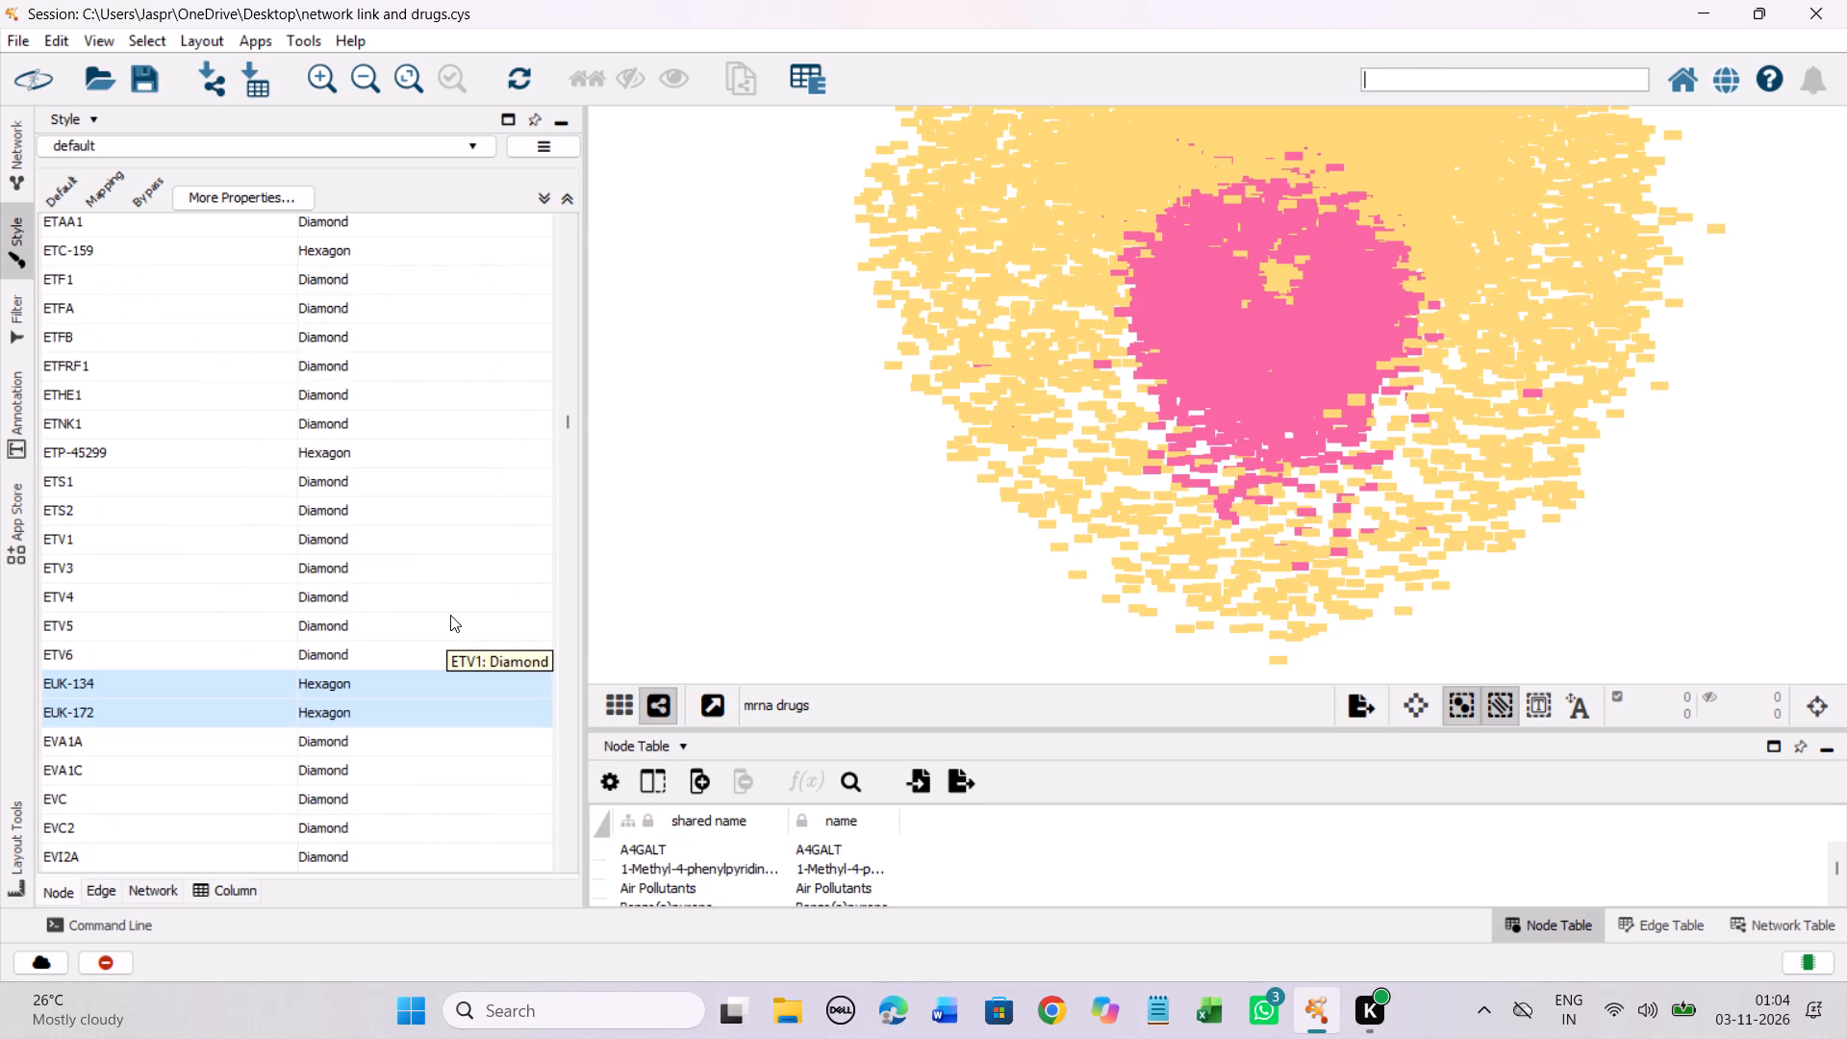
{"action": "scroll", "coordinate": [450, 615], "scroll_direction": "down", "scroll_amount": 20}
{"action": "scroll", "coordinate": [439, 588], "scroll_direction": "down", "scroll_amount": 2}
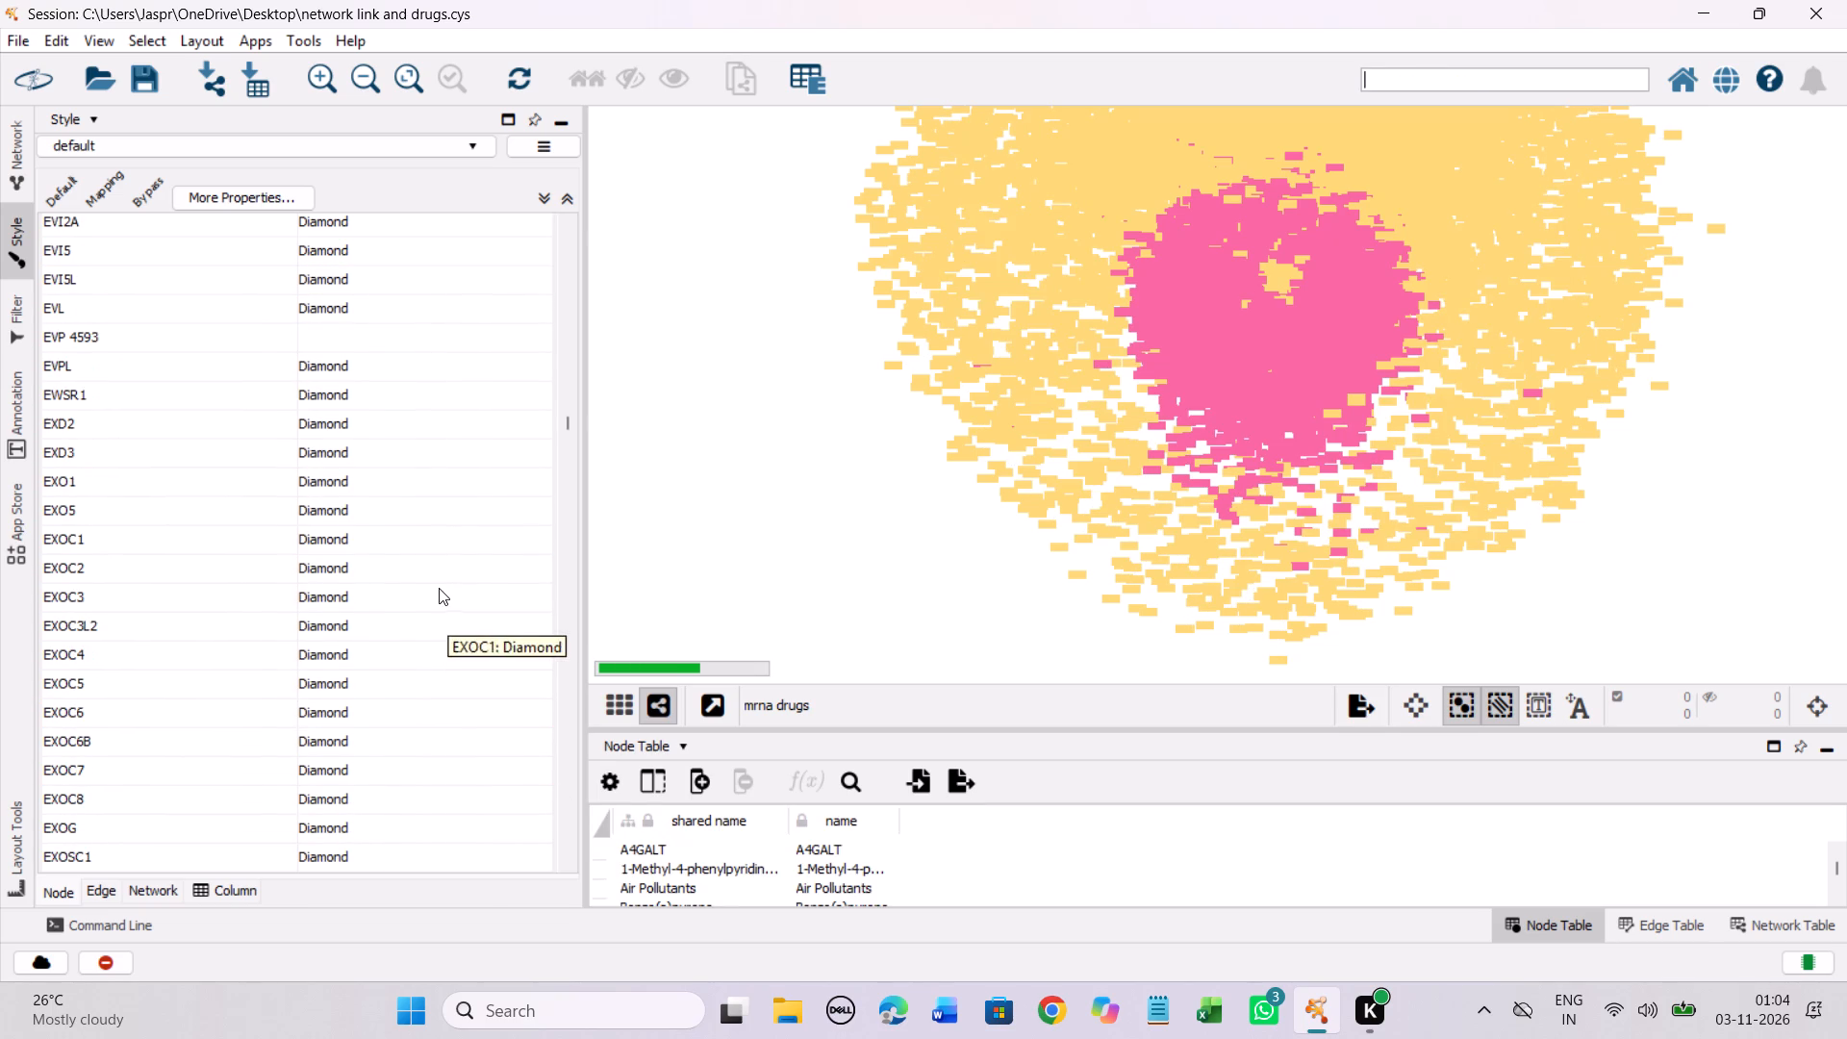
{"action": "left_click", "coordinate": [349, 342]}
{"action": "right_click", "coordinate": [349, 342]}
{"action": "left_click", "coordinate": [415, 354]}
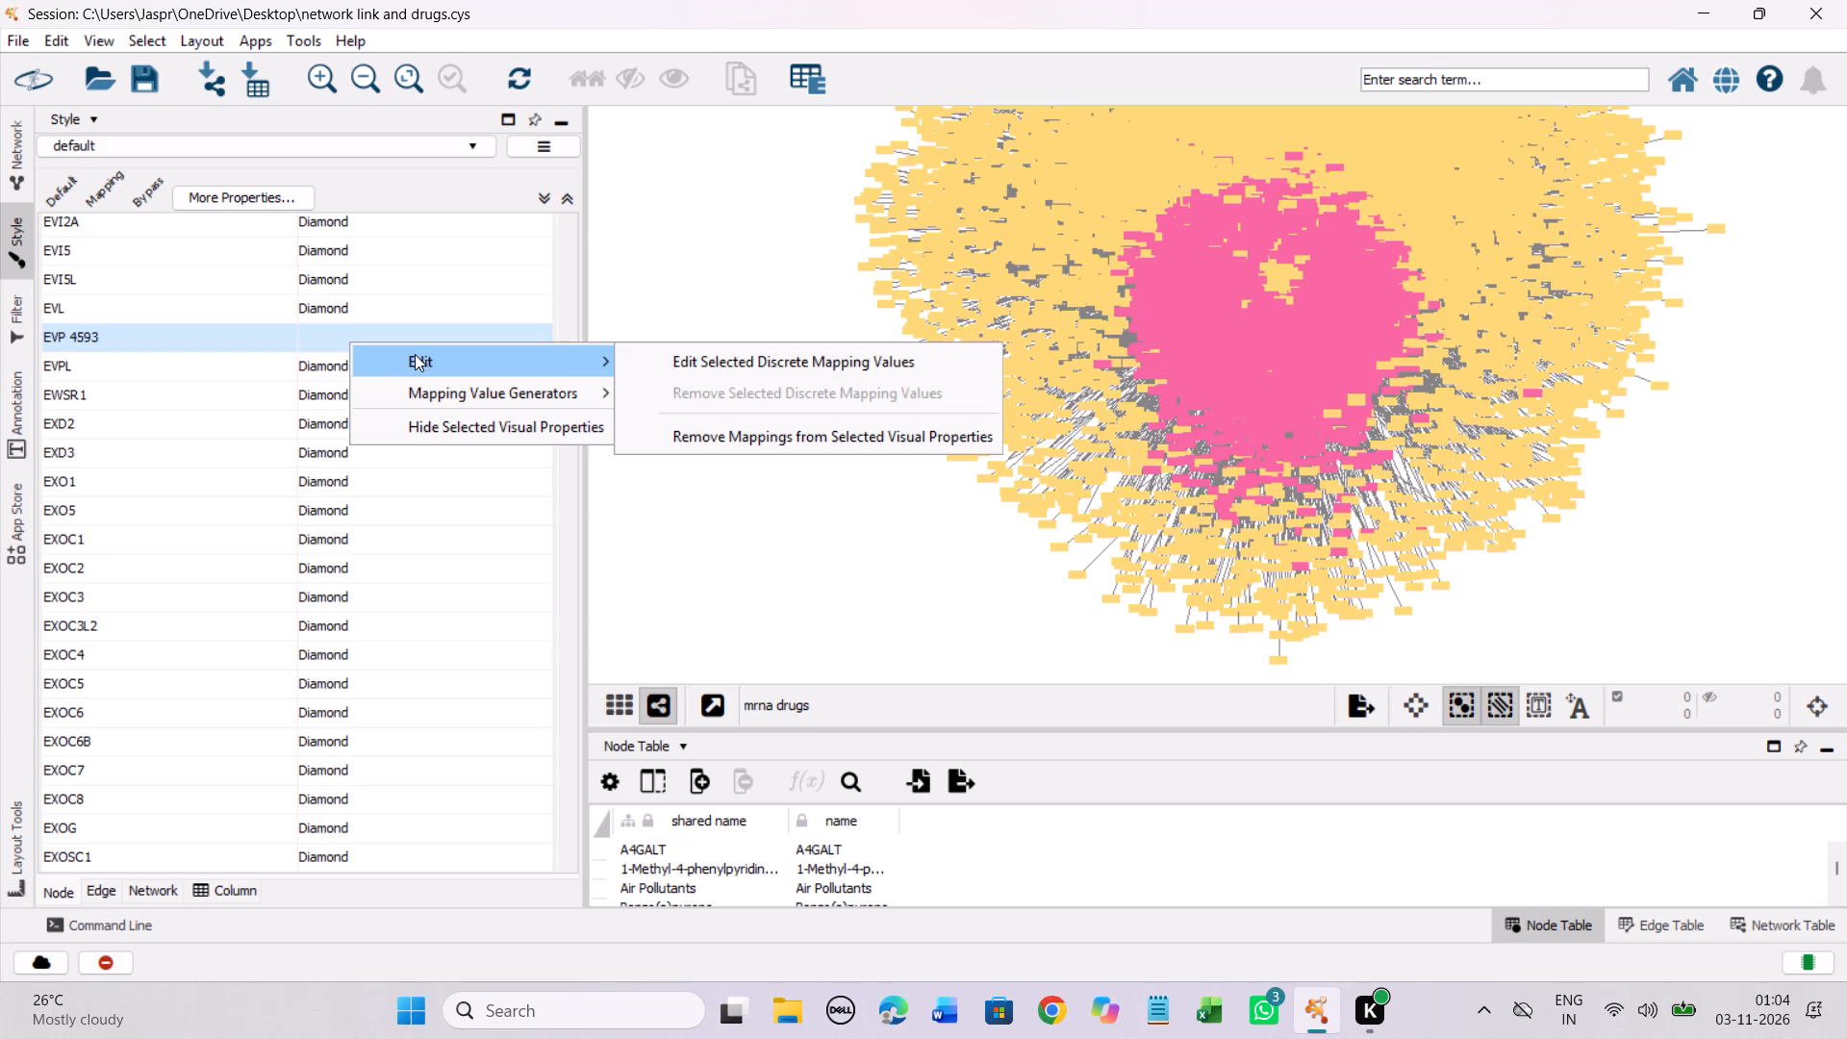
{"action": "left_click", "coordinate": [691, 355]}
{"action": "left_click", "coordinate": [222, 454]}
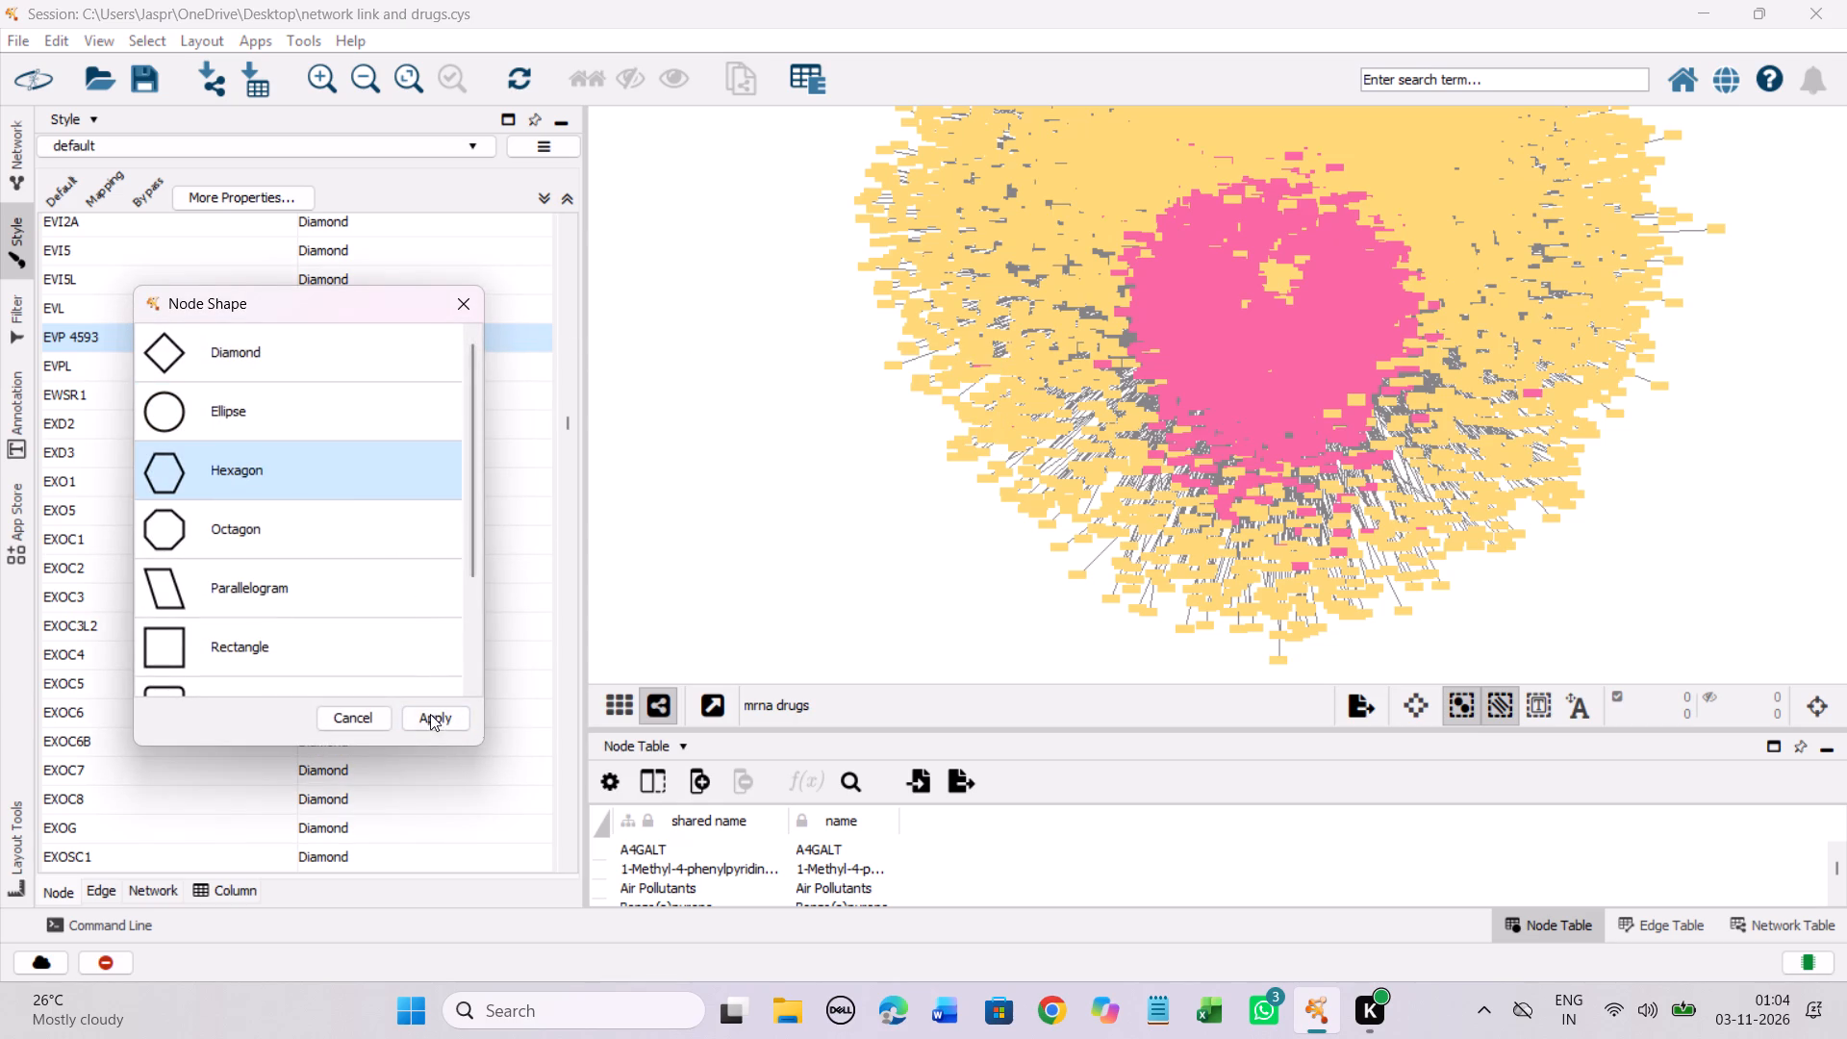
{"action": "left_click", "coordinate": [432, 721]}
Set the discrete node shape mappings for the whole range from Ecdysterone through F 12509A together to Hexagon.
{"action": "scroll", "coordinate": [444, 604], "scroll_direction": "down", "scroll_amount": 5}
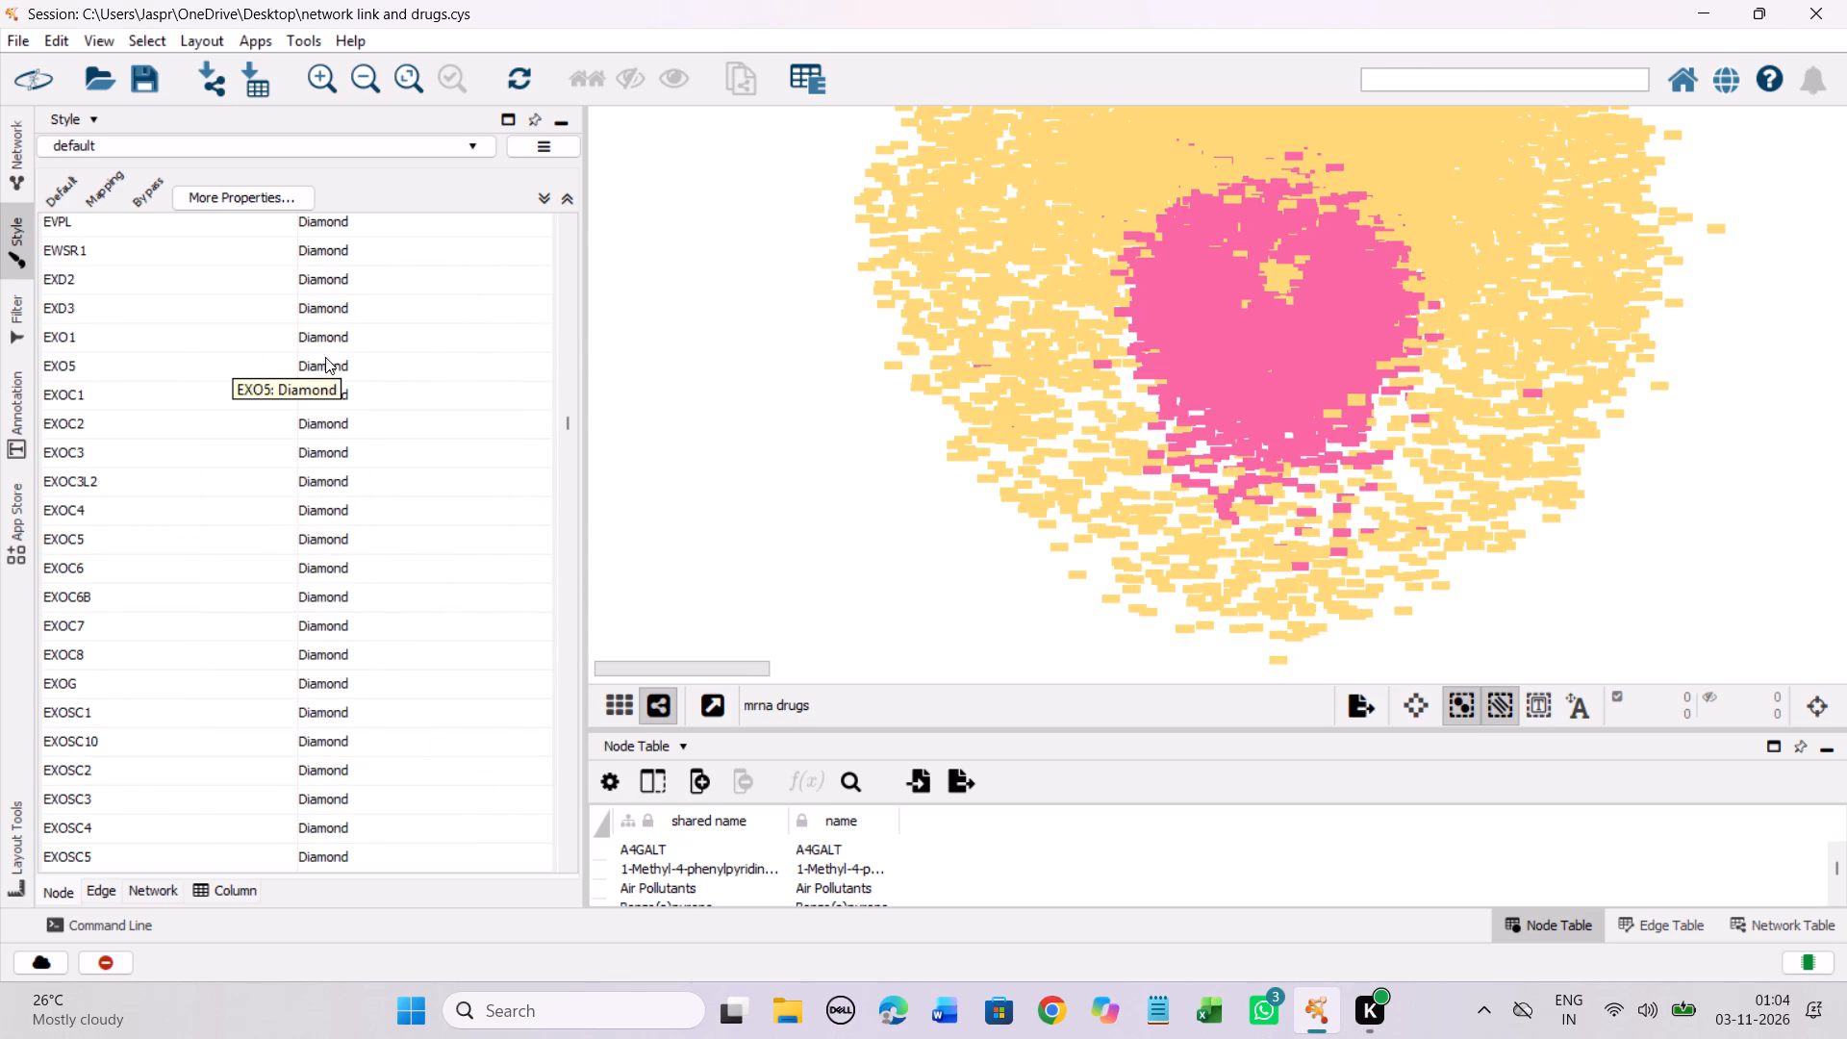
{"action": "scroll", "coordinate": [413, 359], "scroll_direction": "down", "scroll_amount": 20}
{"action": "scroll", "coordinate": [413, 359], "scroll_direction": "down", "scroll_amount": 5}
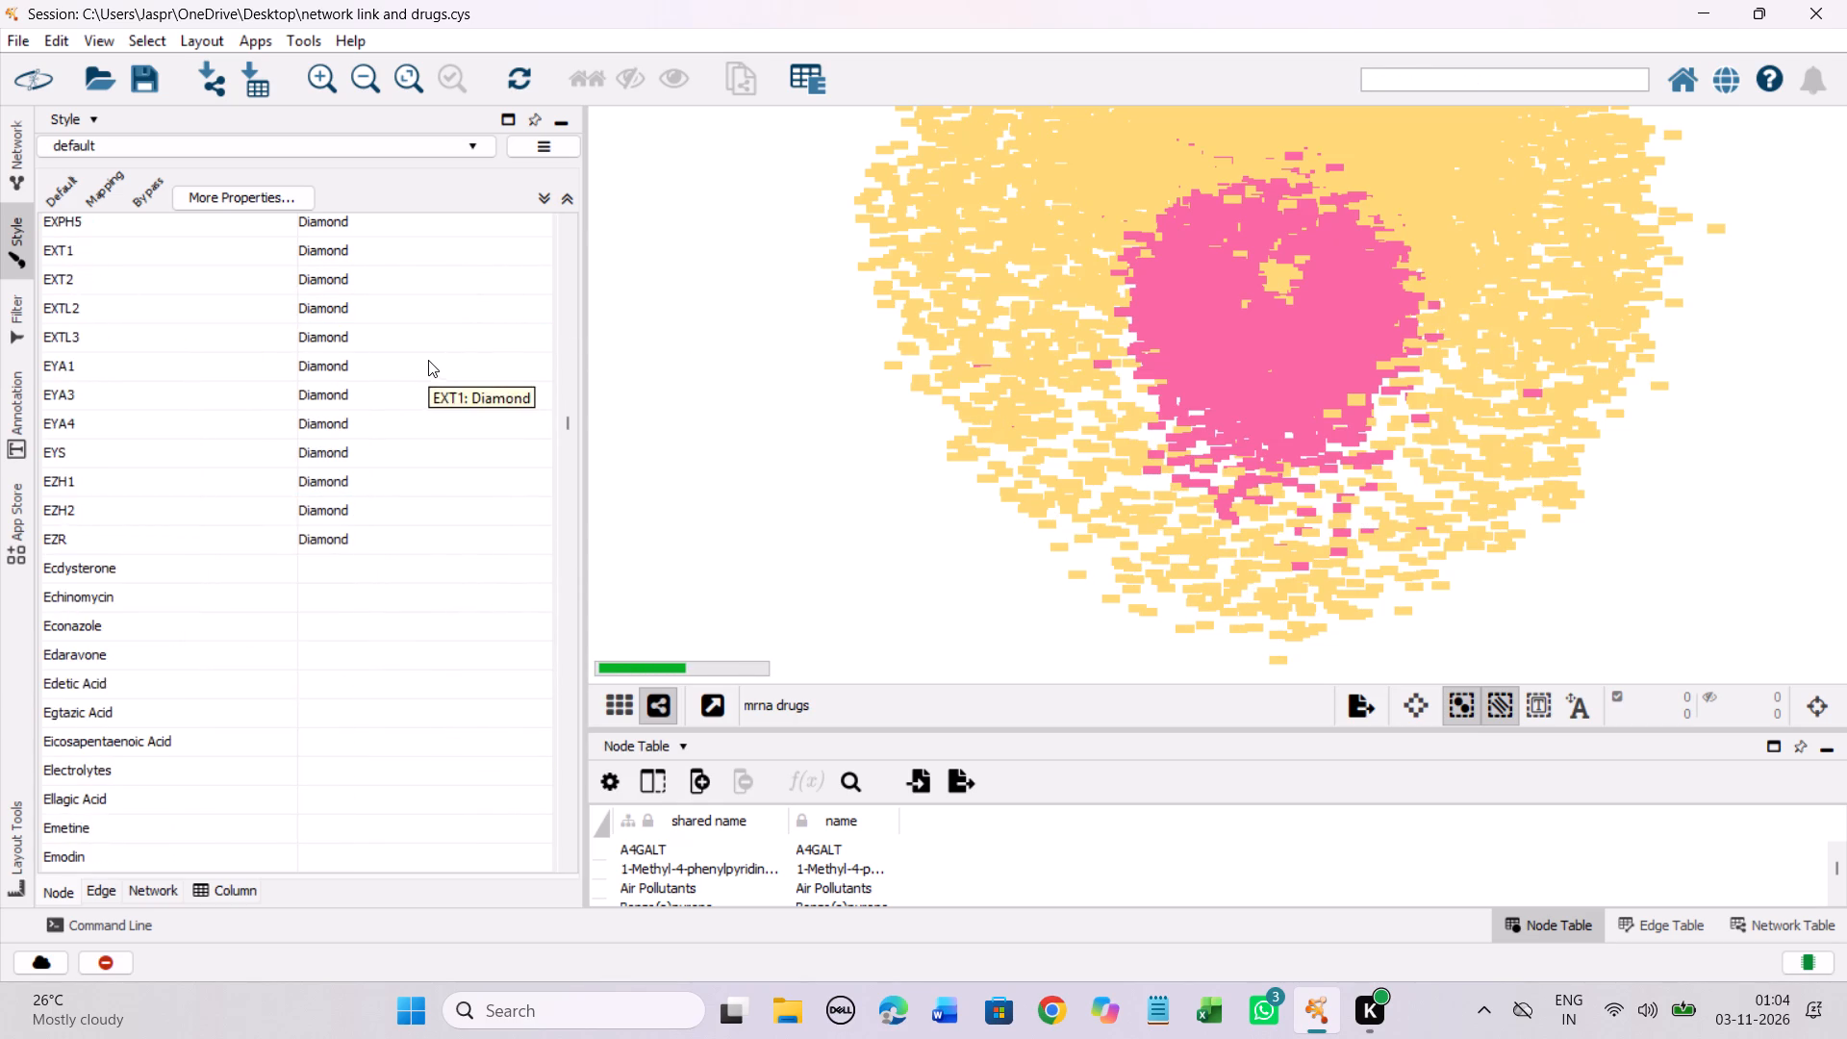
{"action": "scroll", "coordinate": [428, 360], "scroll_direction": "down", "scroll_amount": 10}
{"action": "left_click", "coordinate": [302, 299]}
{"action": "scroll", "coordinate": [443, 364], "scroll_direction": "down", "scroll_amount": 6}
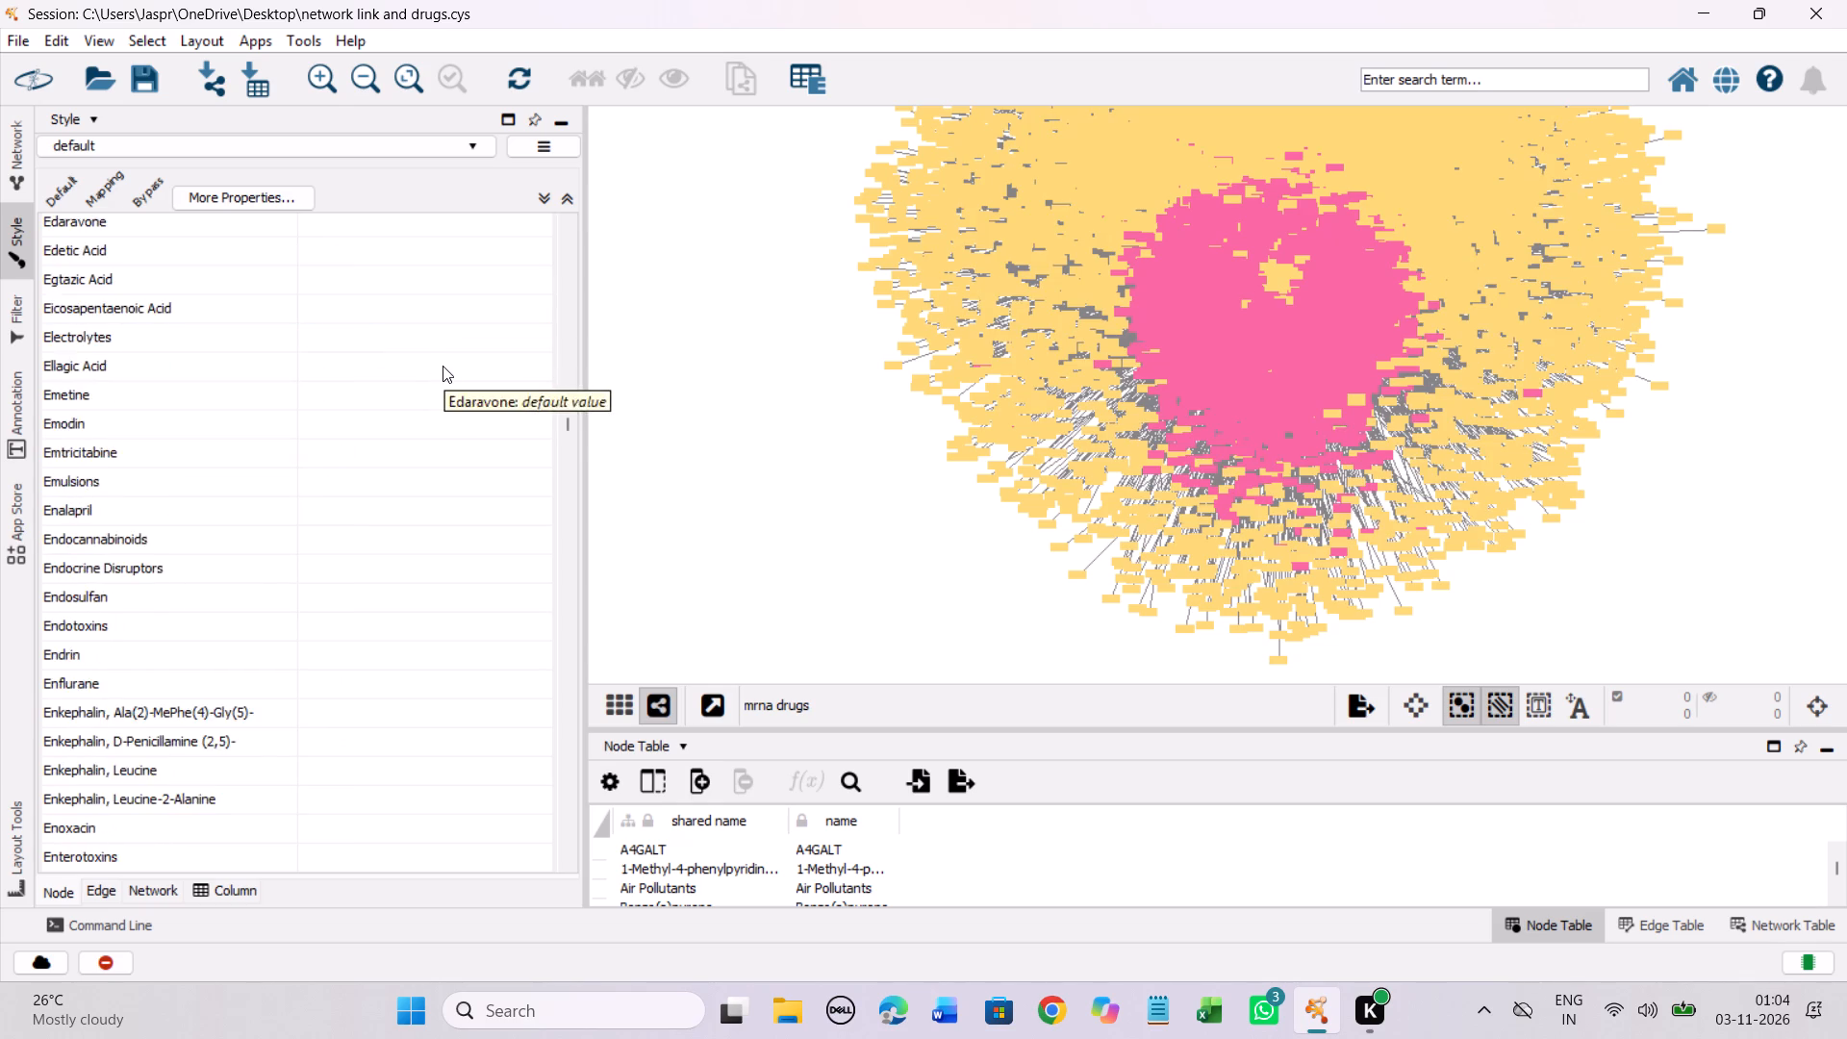
{"action": "scroll", "coordinate": [443, 366], "scroll_direction": "down", "scroll_amount": 20}
{"action": "scroll", "coordinate": [443, 366], "scroll_direction": "down", "scroll_amount": 20}
{"action": "scroll", "coordinate": [443, 366], "scroll_direction": "down", "scroll_amount": 7}
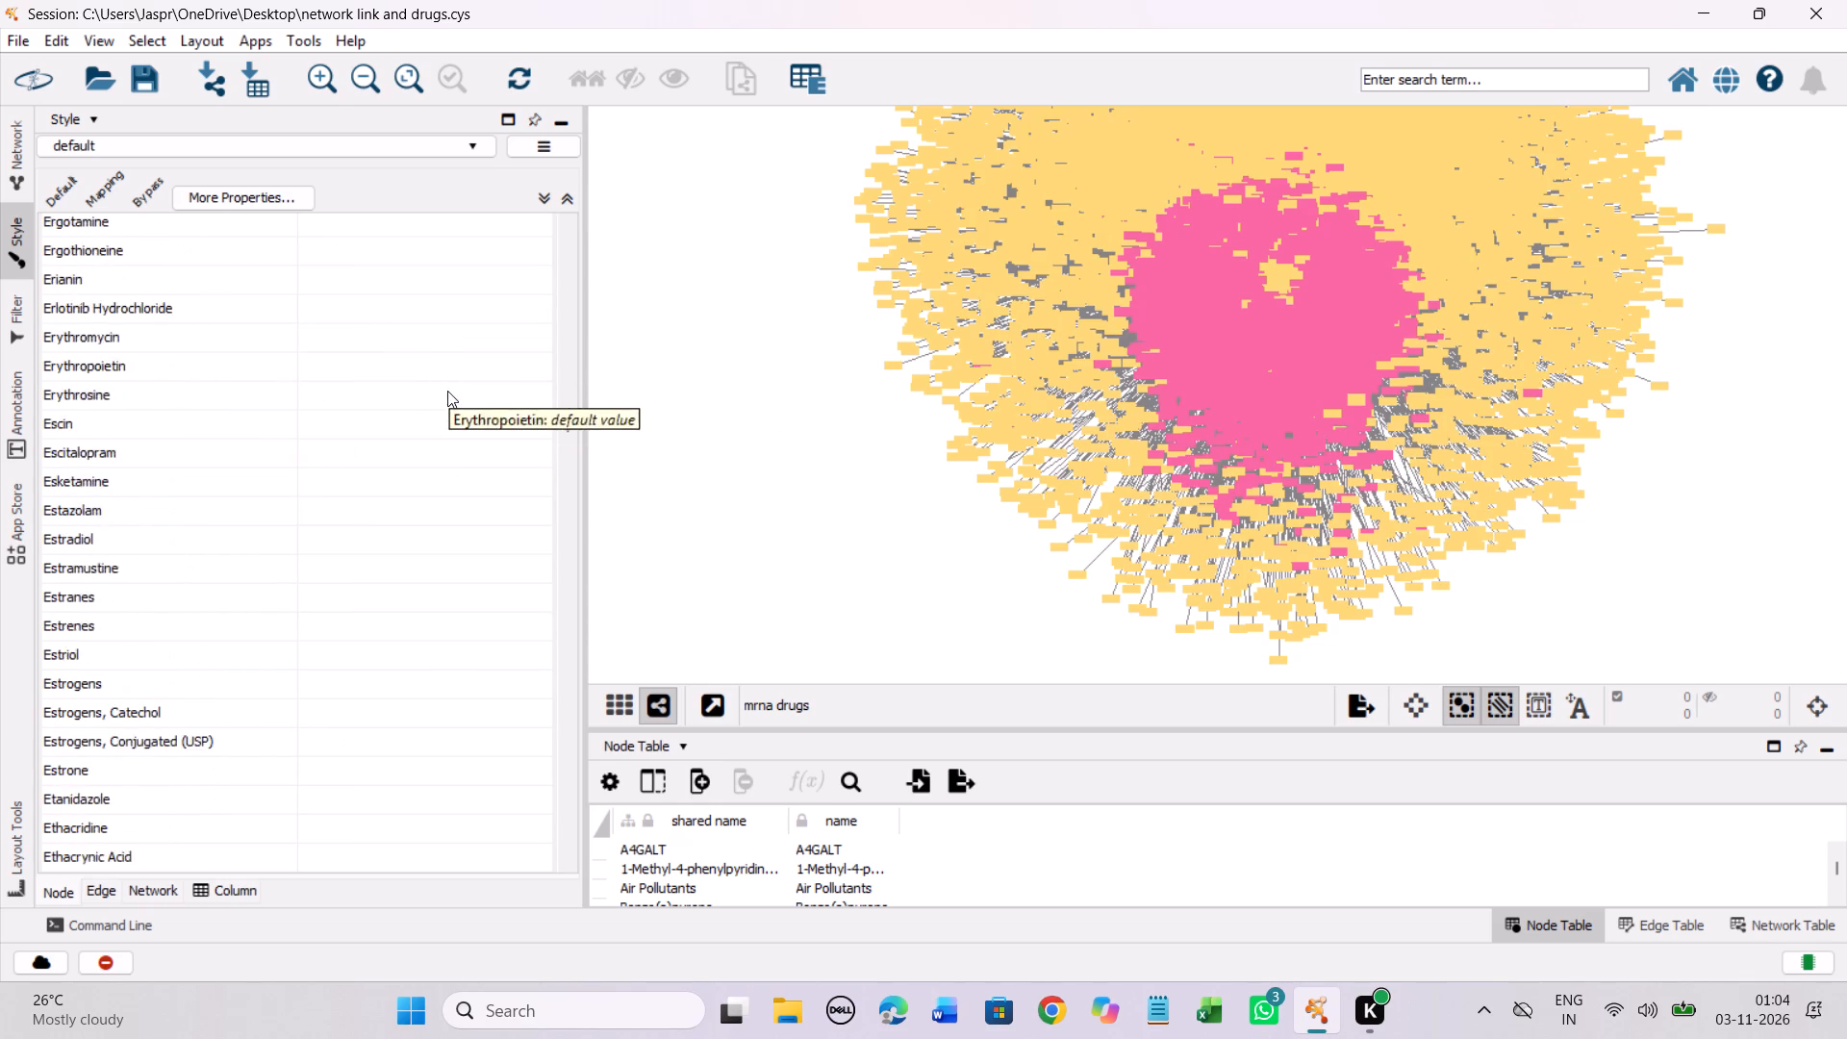
{"action": "scroll", "coordinate": [447, 391], "scroll_direction": "down", "scroll_amount": 20}
{"action": "scroll", "coordinate": [447, 391], "scroll_direction": "down", "scroll_amount": 20}
{"action": "scroll", "coordinate": [447, 391], "scroll_direction": "down", "scroll_amount": 4}
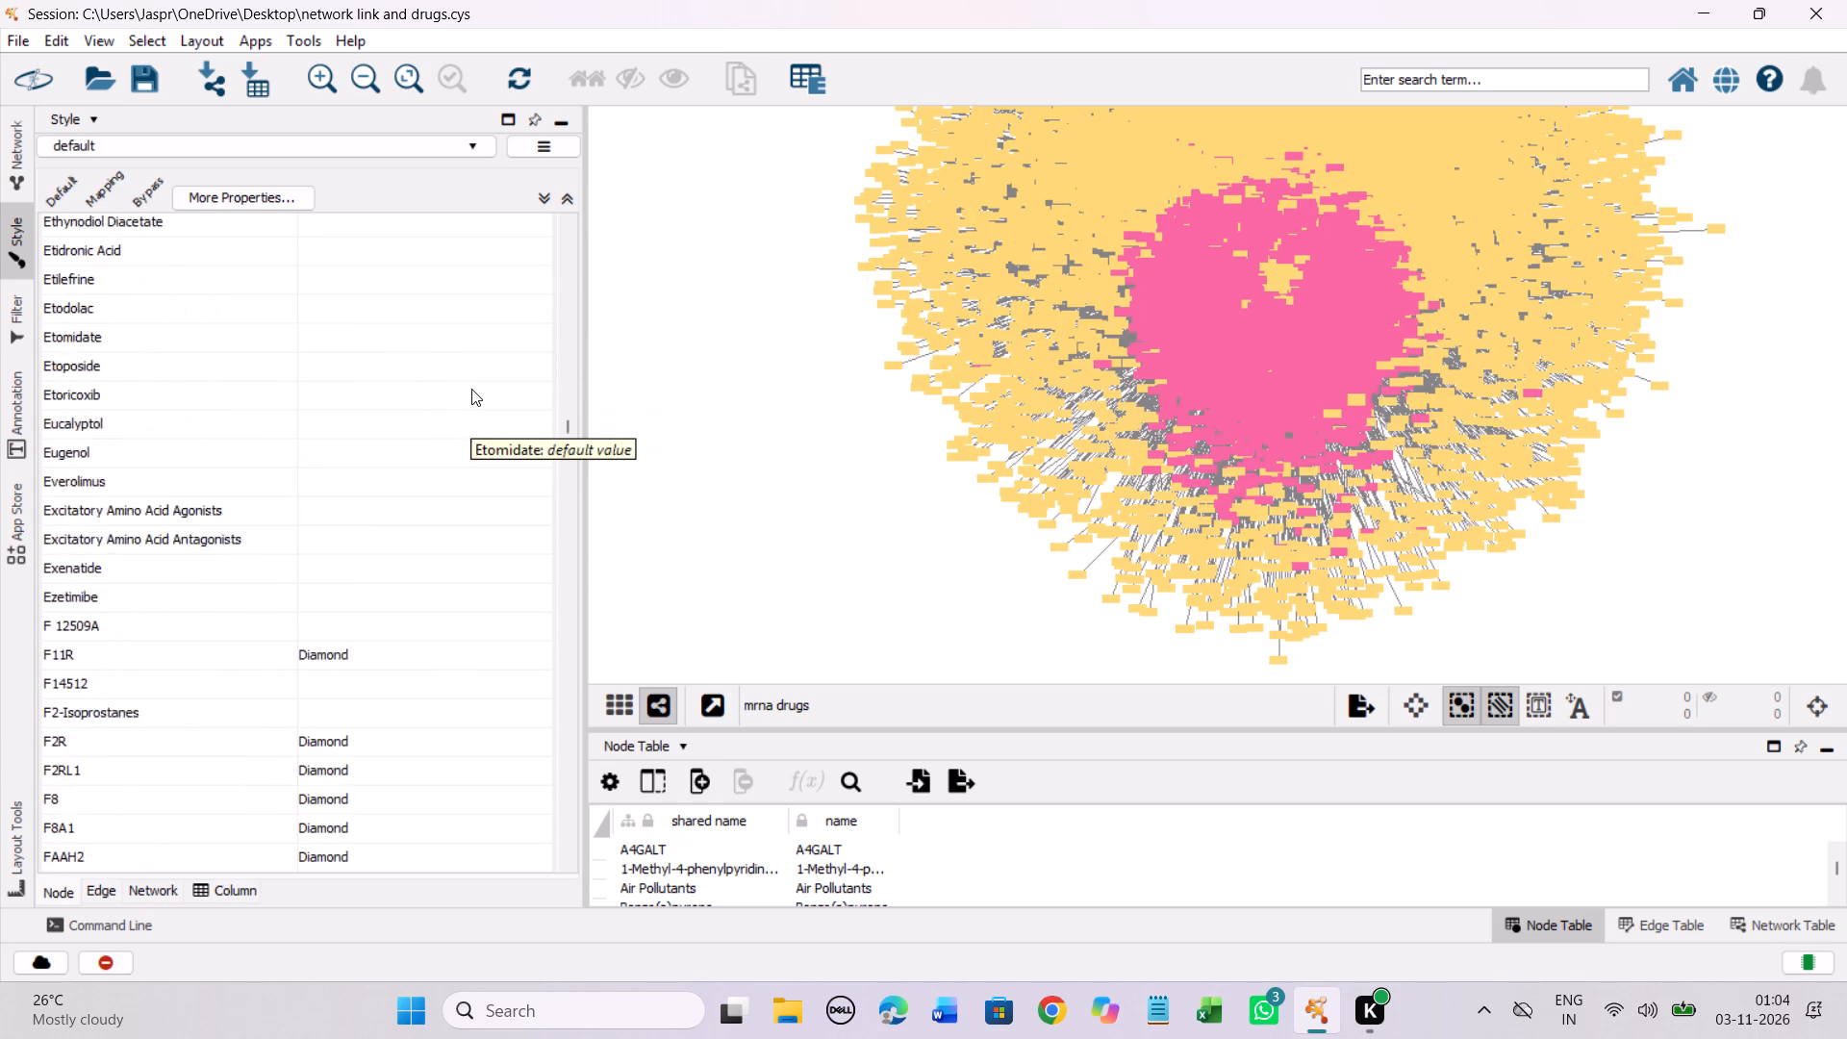
{"action": "scroll", "coordinate": [471, 389], "scroll_direction": "down", "scroll_amount": 4}
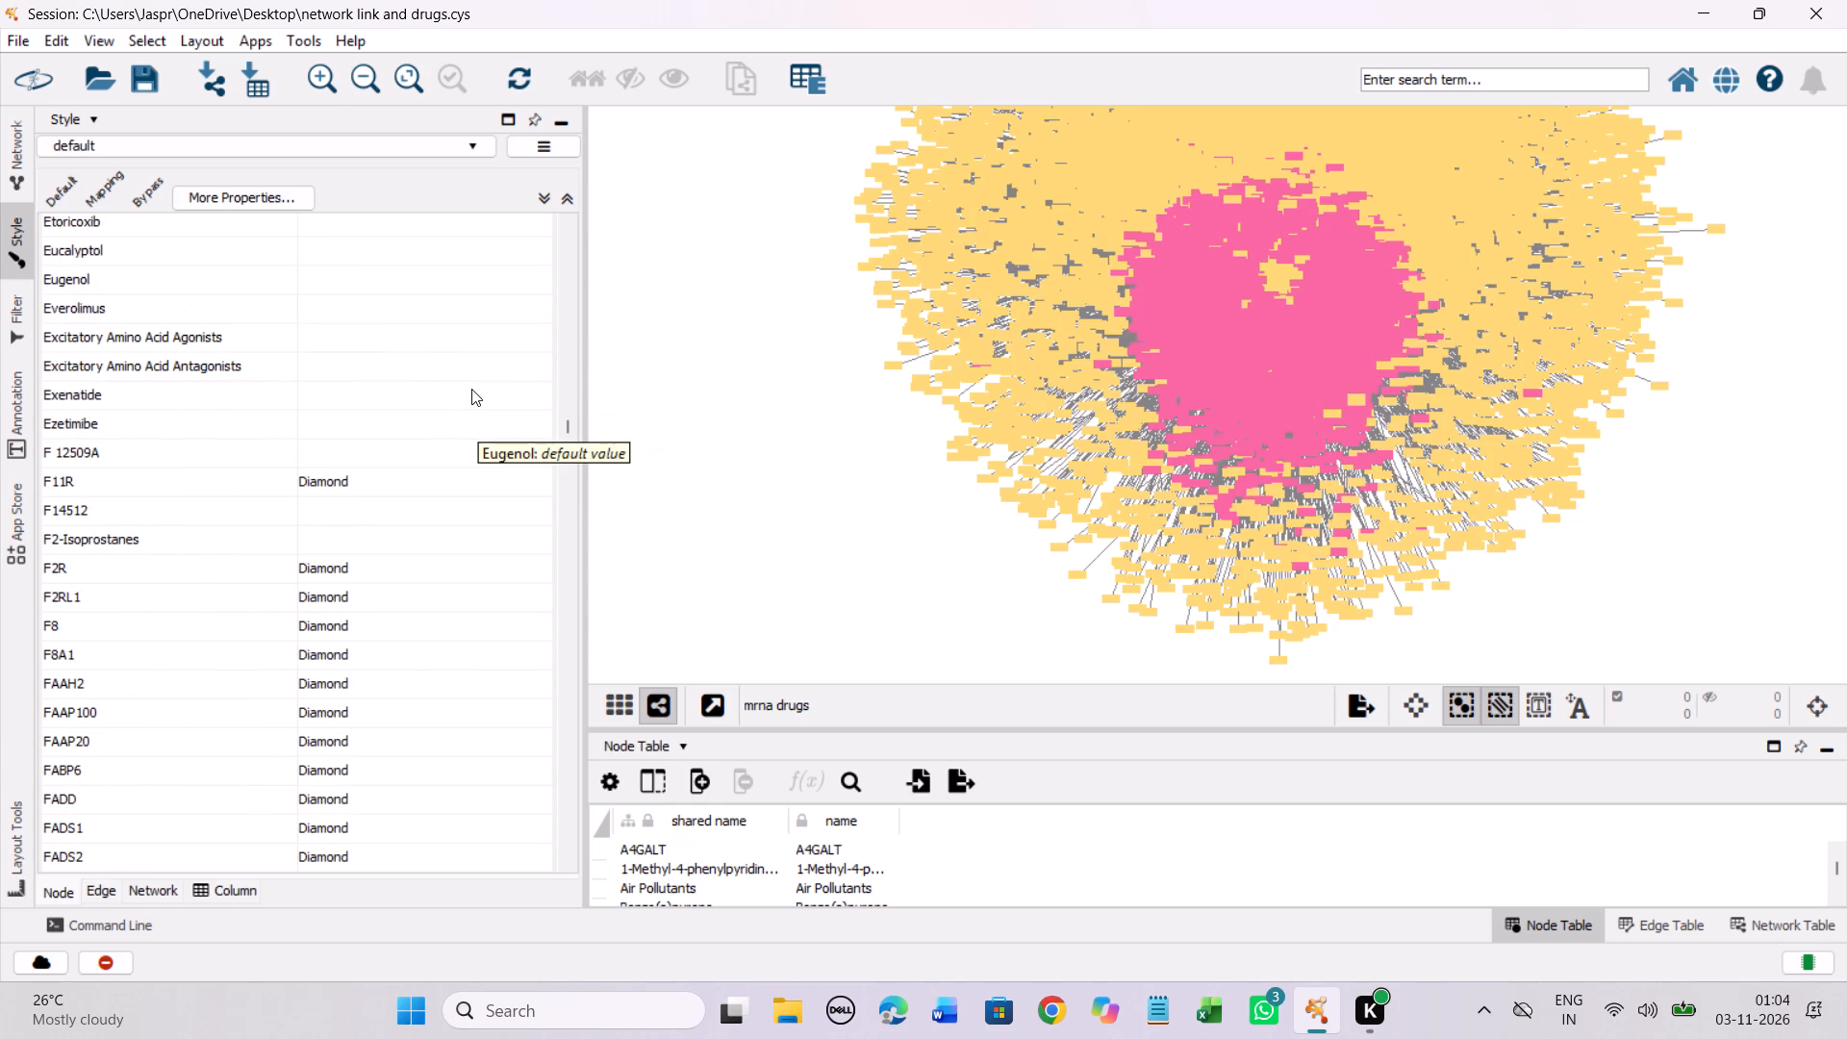
{"action": "left_click", "coordinate": [348, 448], "text": "shift"}
{"action": "right_click", "coordinate": [348, 448]}
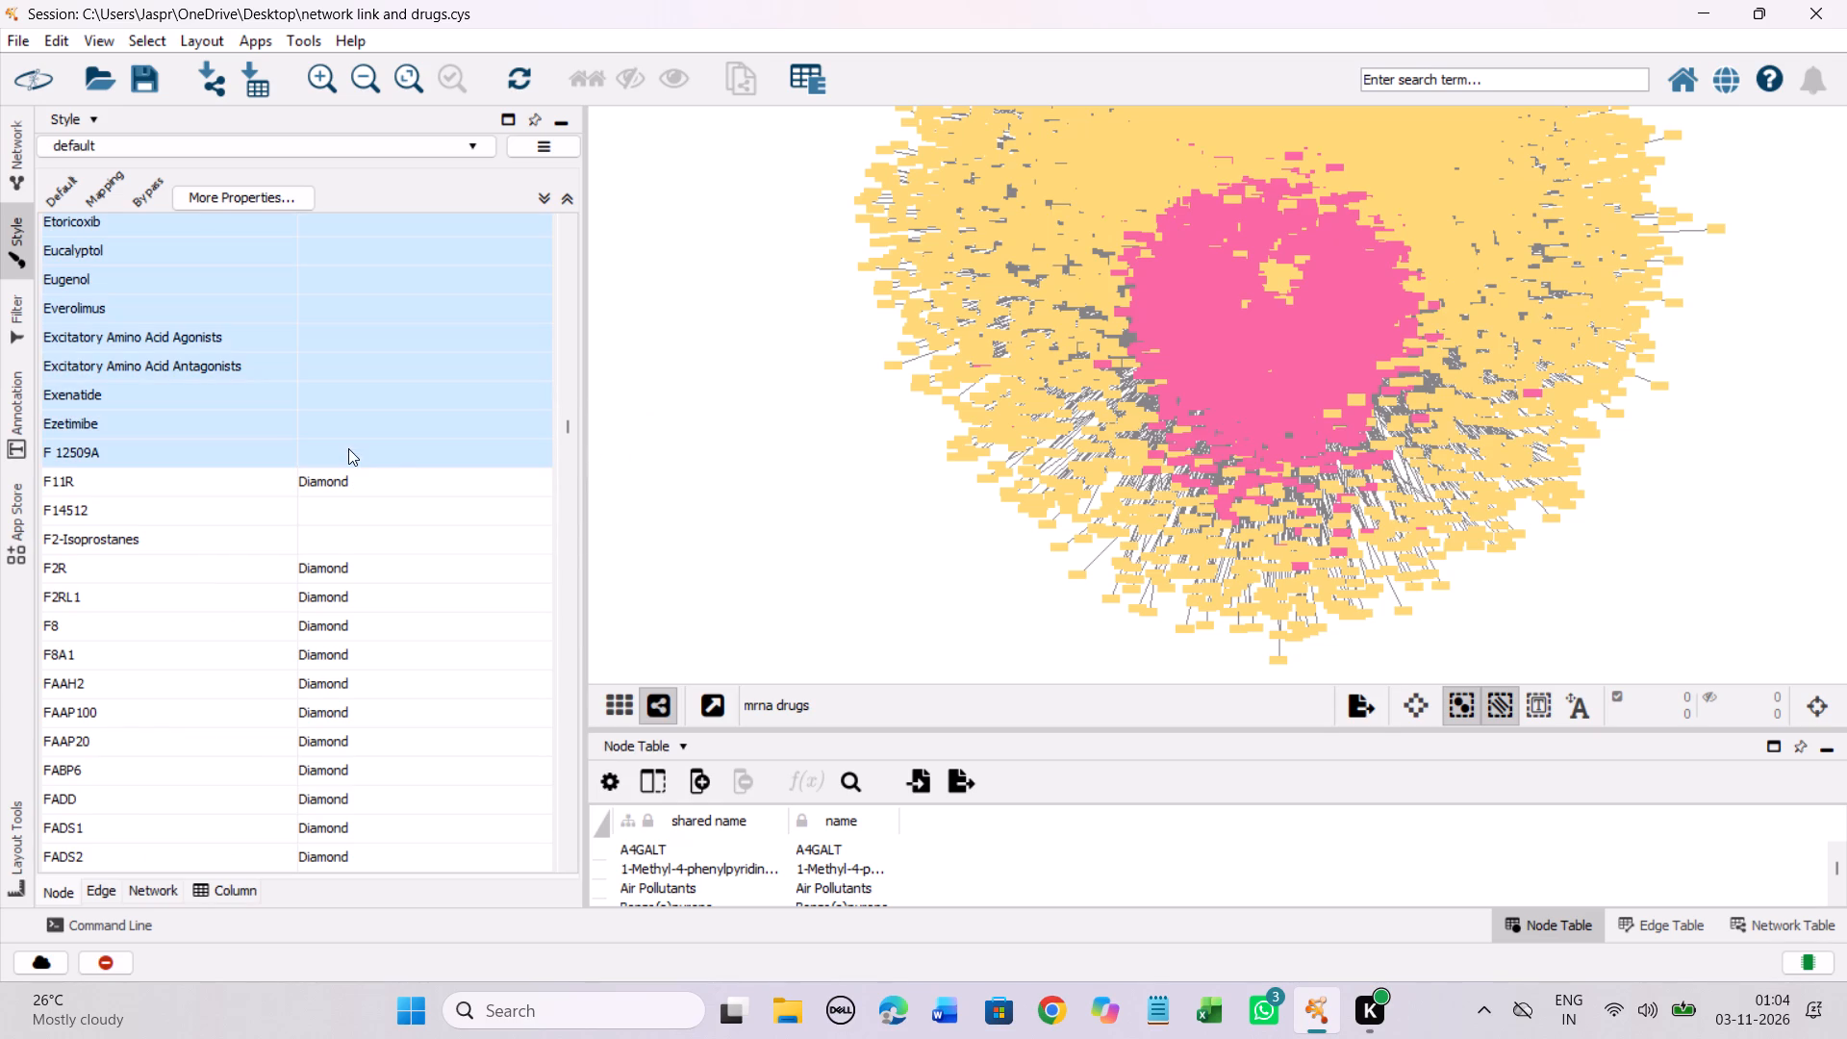
{"action": "left_click", "coordinate": [501, 453]}
{"action": "left_click", "coordinate": [755, 469]}
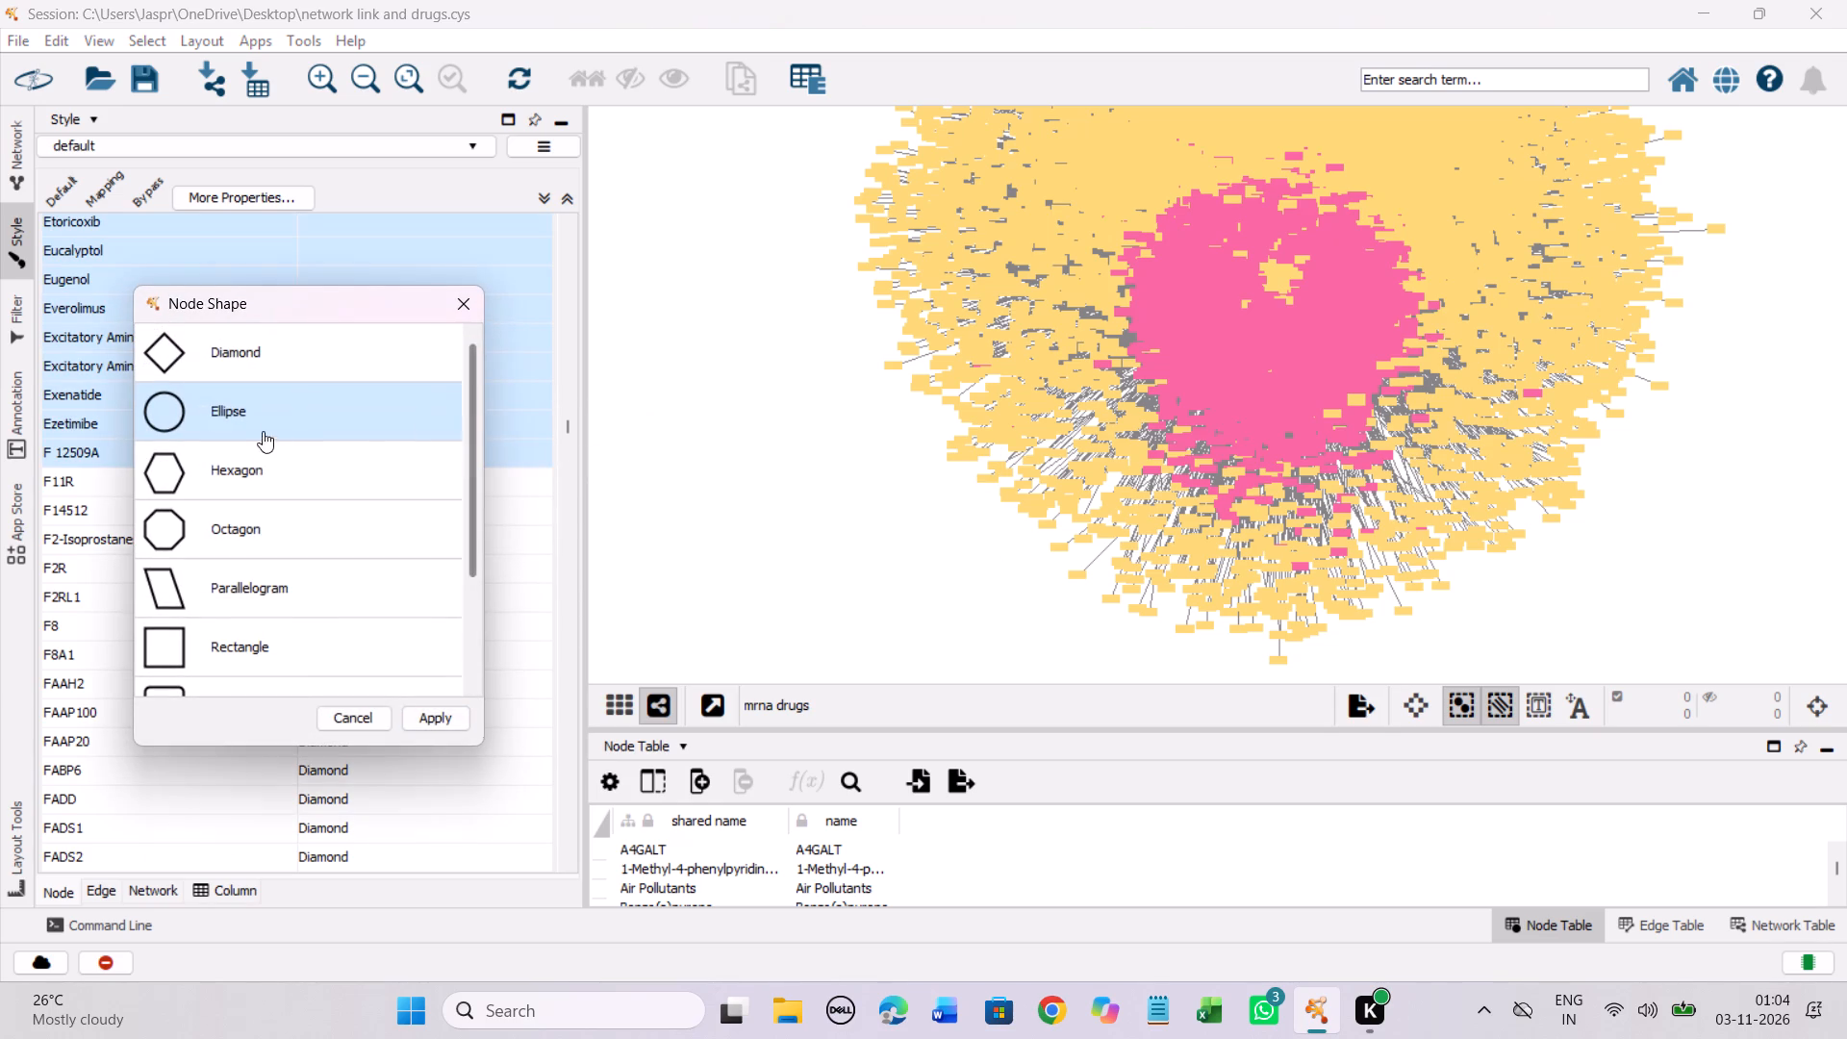
{"action": "left_click", "coordinate": [257, 456]}
{"action": "left_click", "coordinate": [471, 710]}
{"action": "left_click", "coordinate": [437, 715]}
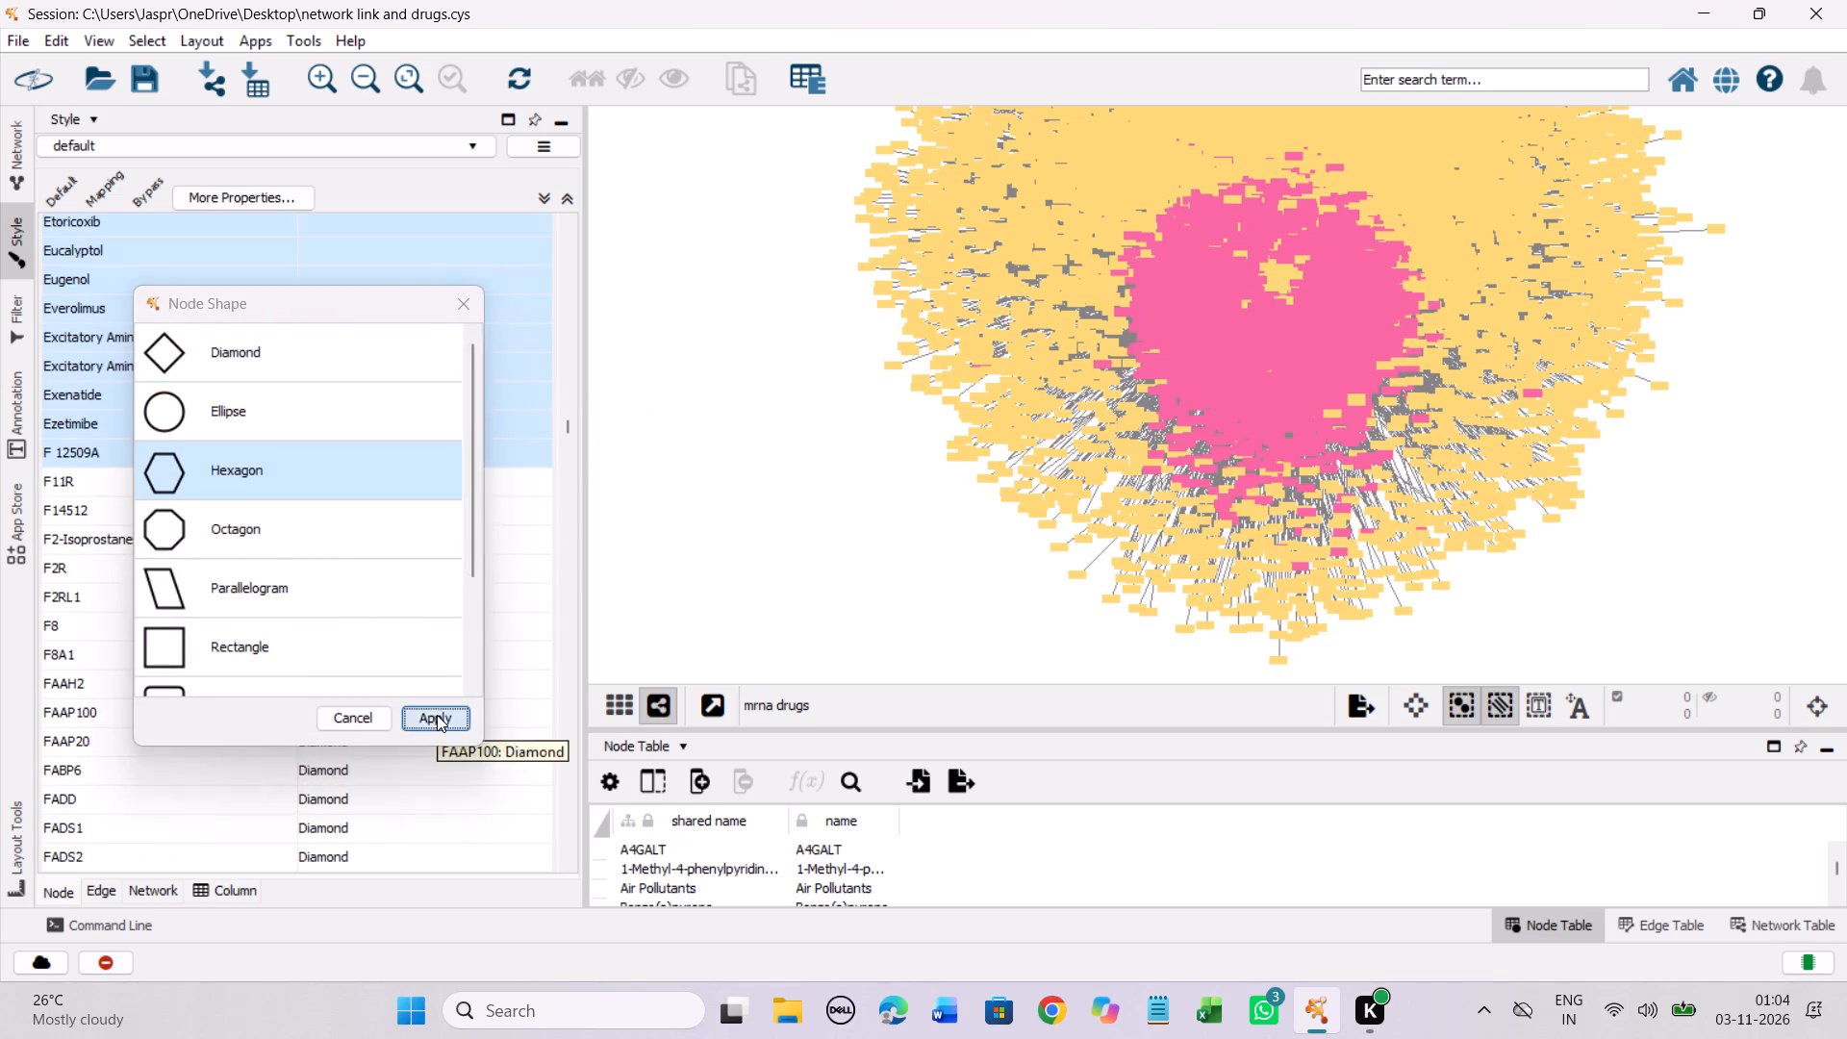
Set the discrete node shape mappings for F14512 and F2-Isoprostanes together to Hexagon.
{"action": "left_click_drag", "start_coordinate": [333, 507], "coordinate": [332, 546]}
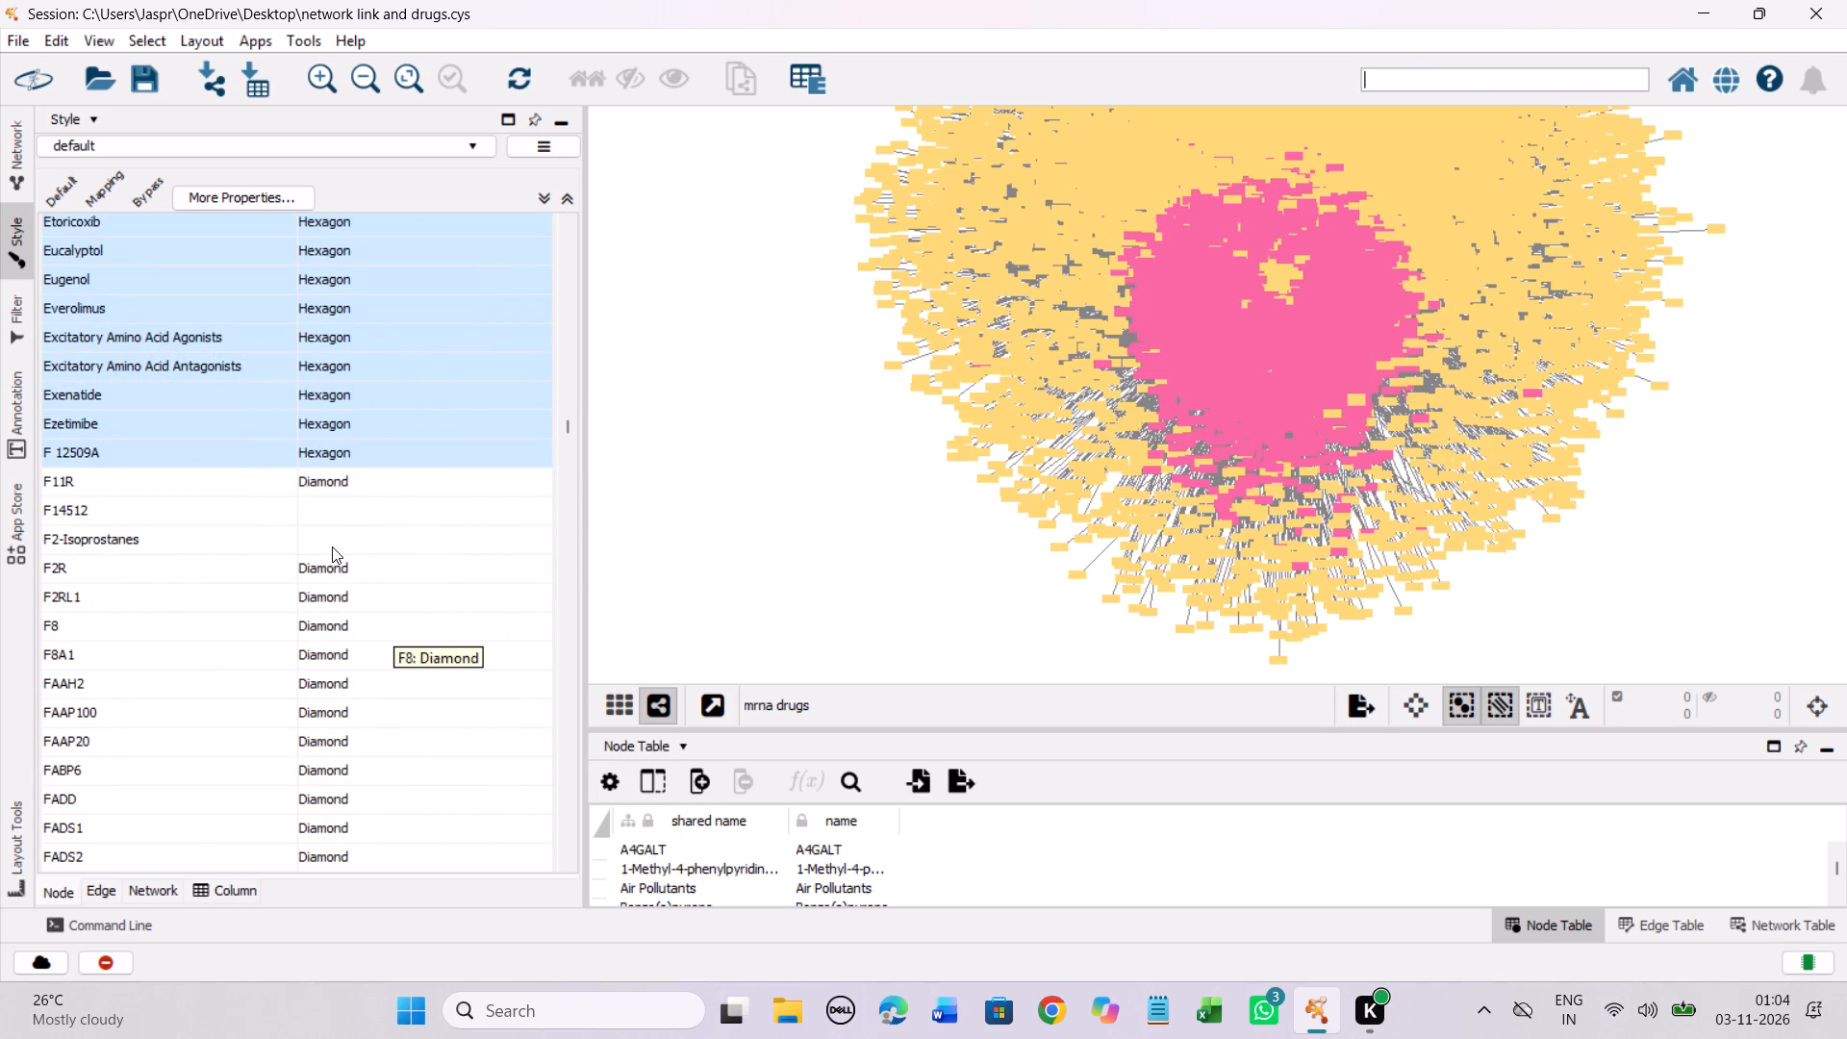
{"action": "right_click", "coordinate": [332, 546]}
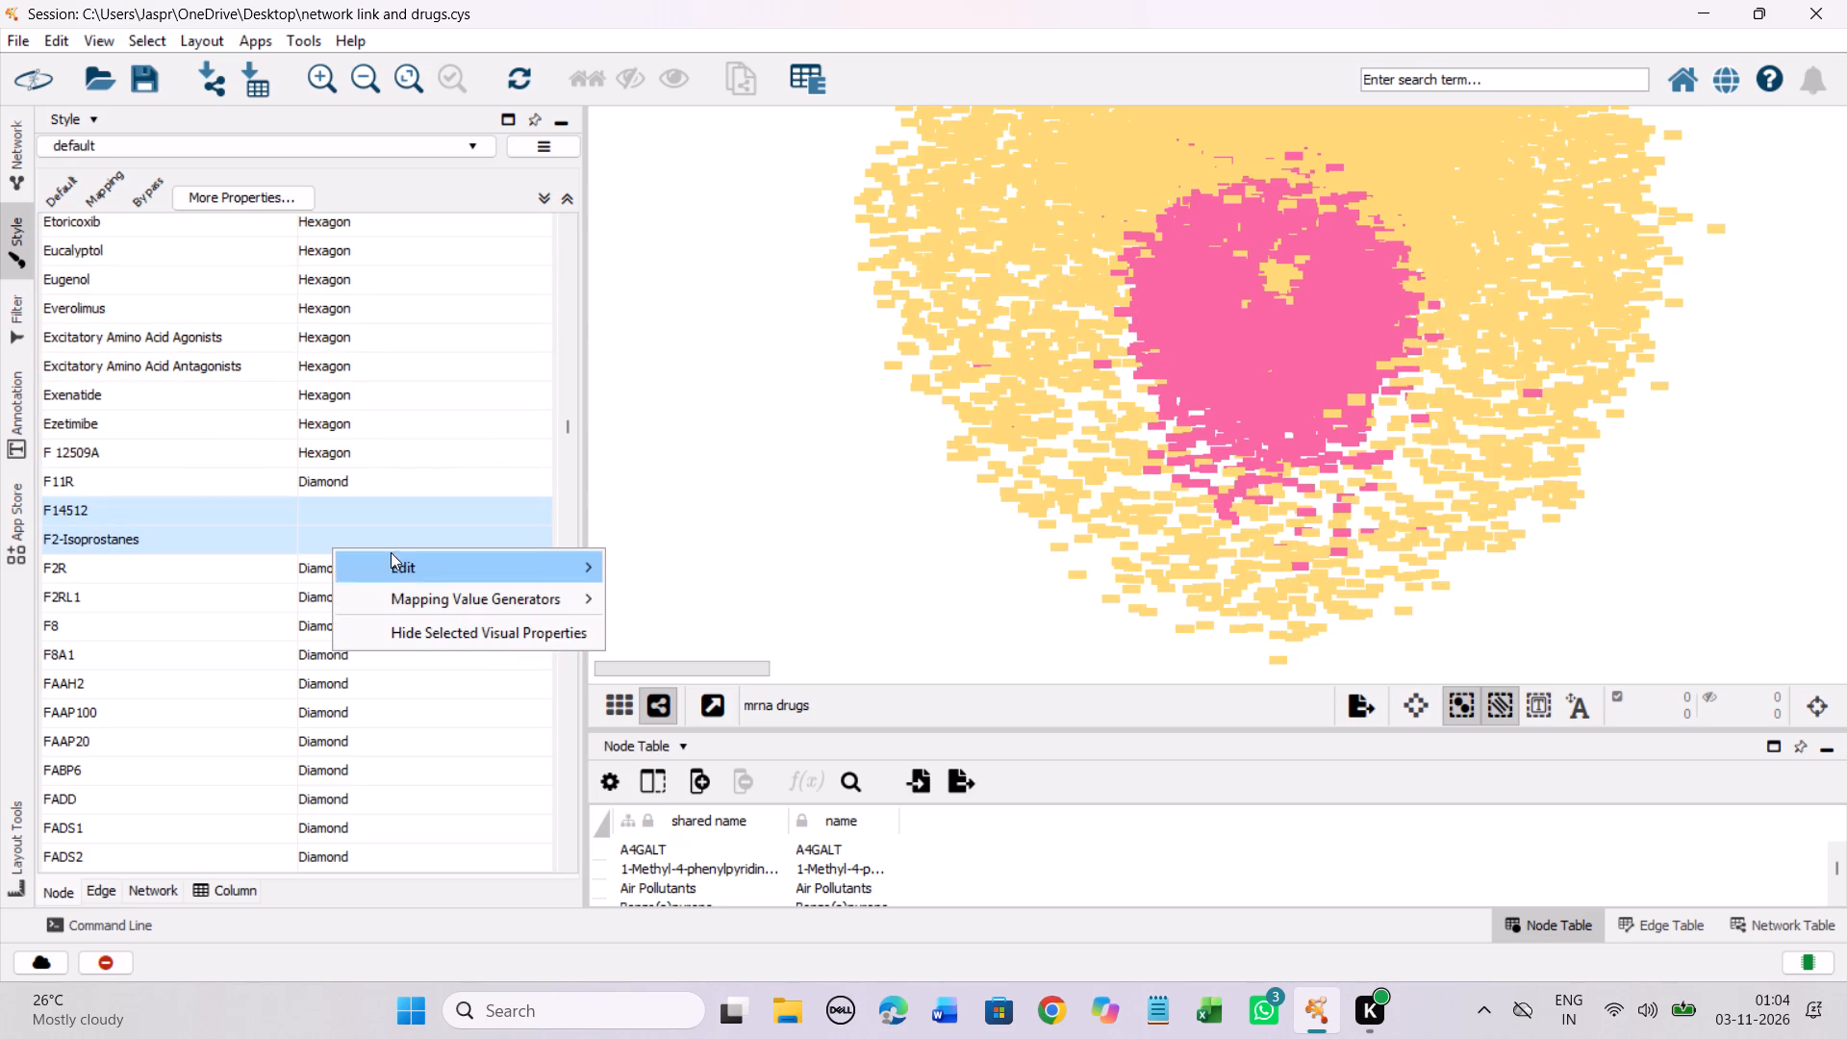
{"action": "left_click", "coordinate": [449, 559]}
{"action": "left_click", "coordinate": [721, 569]}
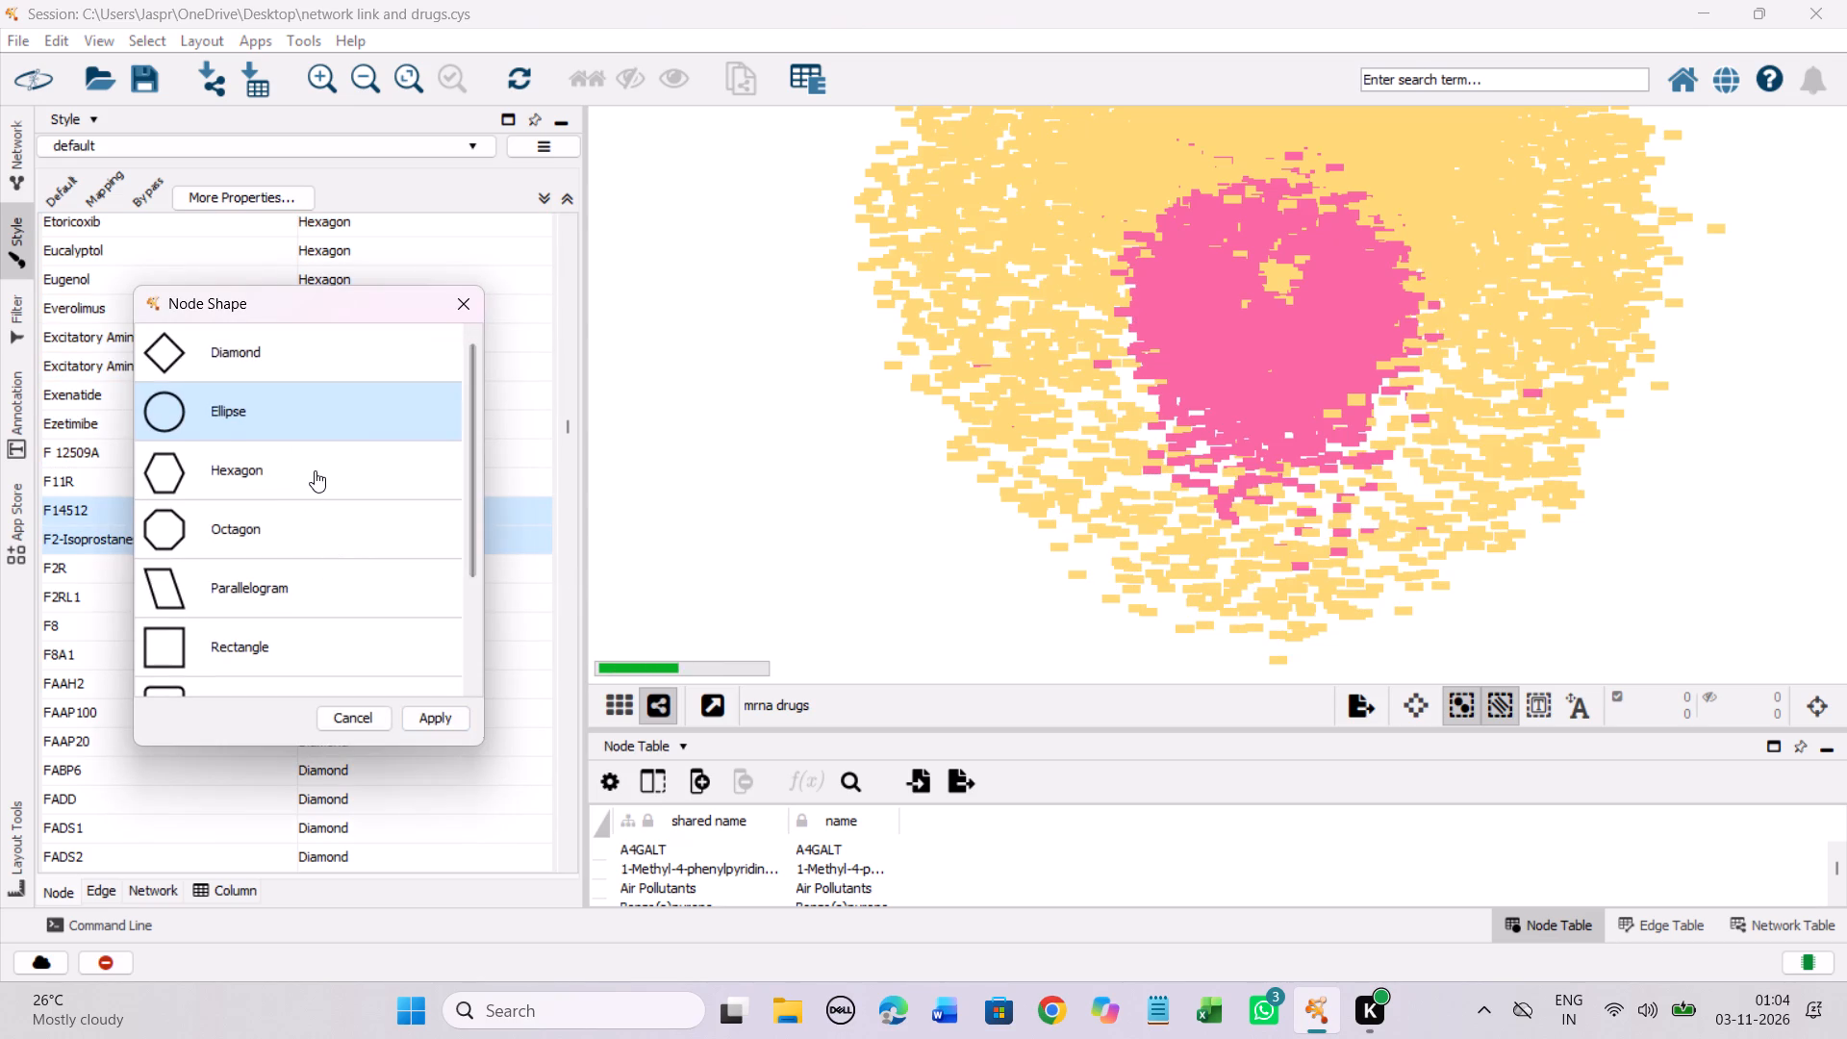
{"action": "left_click", "coordinate": [315, 470]}
{"action": "left_click", "coordinate": [437, 716]}
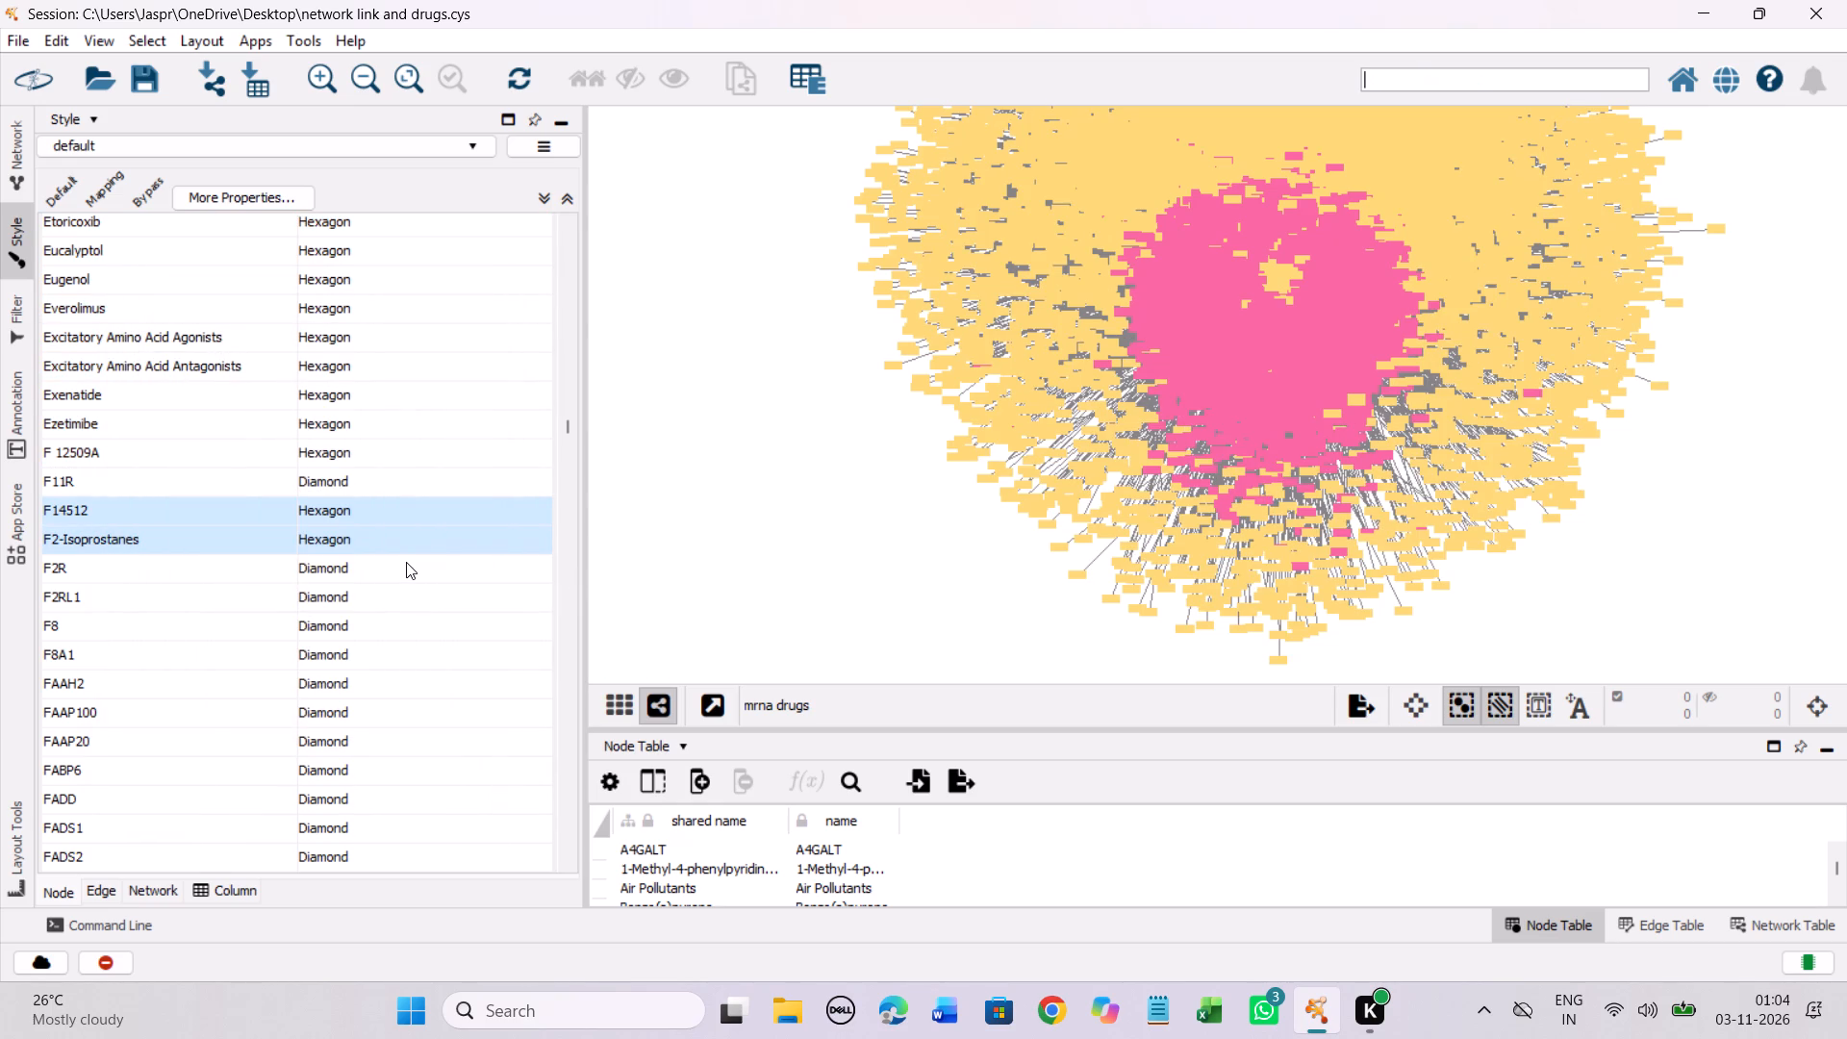
Set the discrete node shape mapping for FD137 nitrosourea to Hexagon.
{"action": "scroll", "coordinate": [406, 562], "scroll_direction": "down", "scroll_amount": 2}
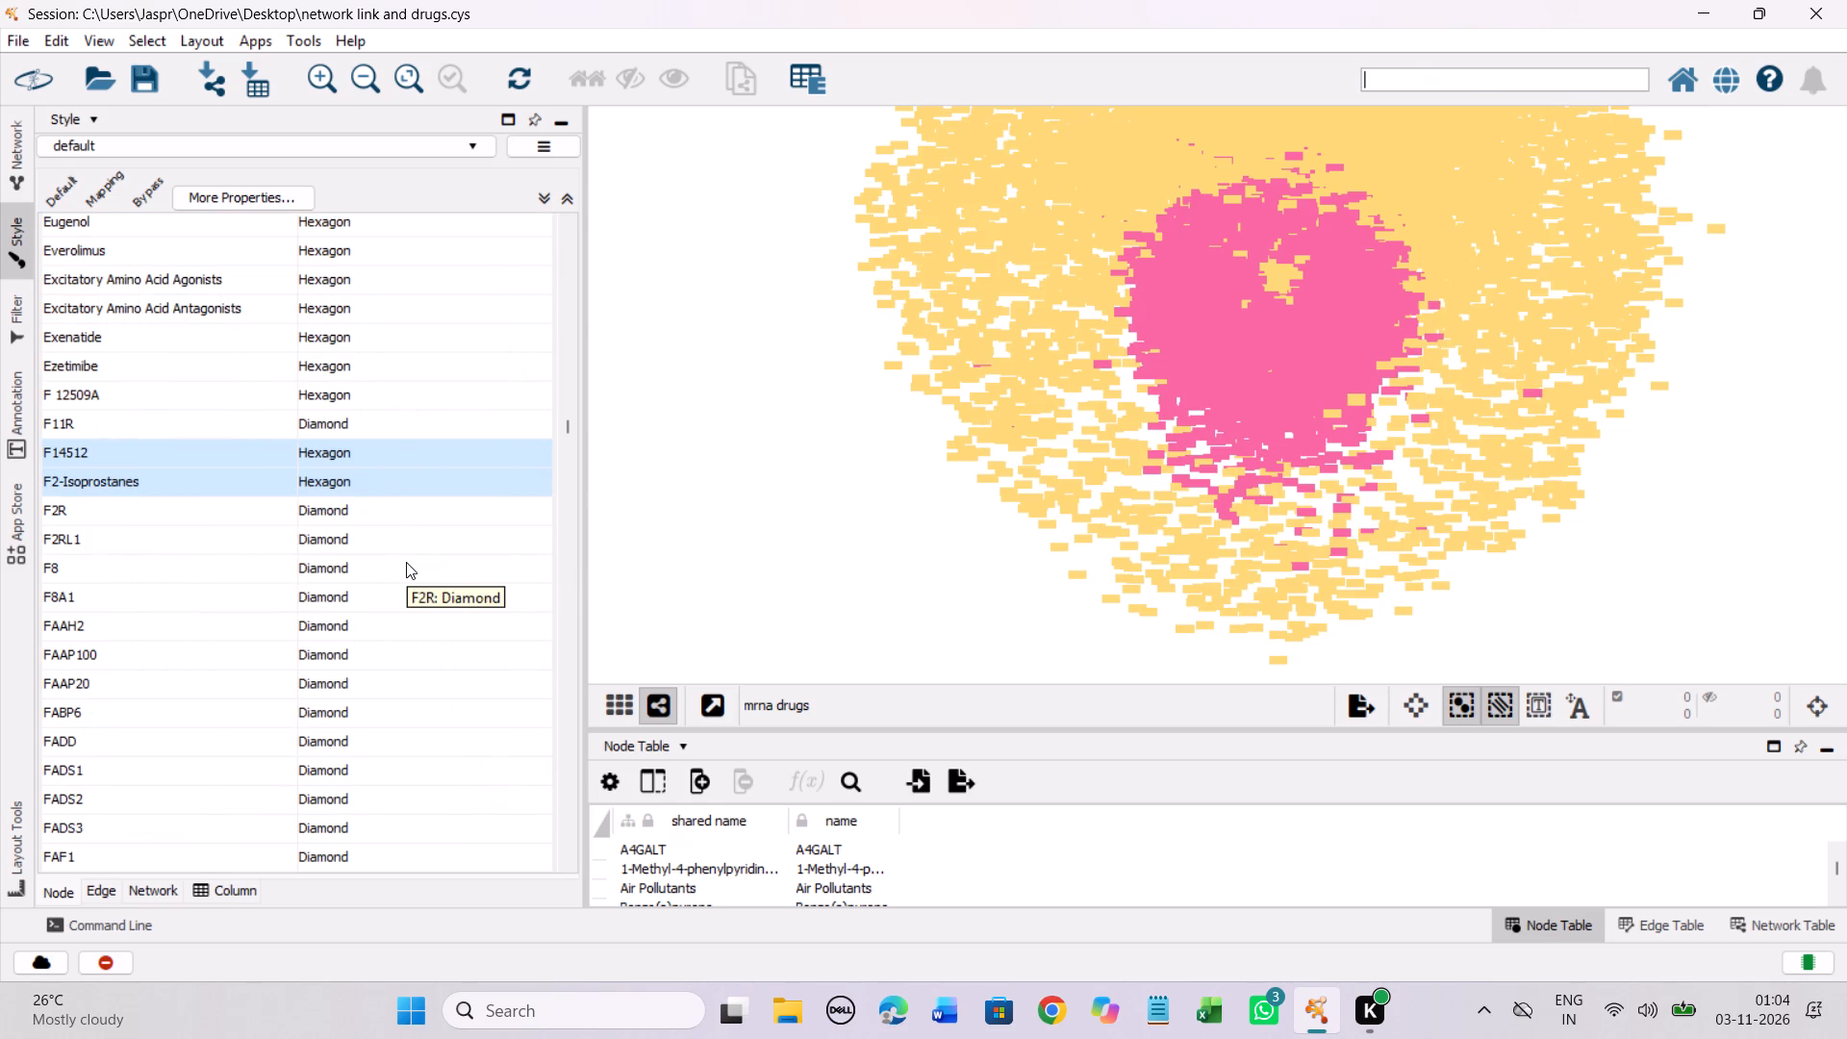
{"action": "scroll", "coordinate": [406, 562], "scroll_direction": "down", "scroll_amount": 20}
{"action": "scroll", "coordinate": [406, 562], "scroll_direction": "down", "scroll_amount": 14}
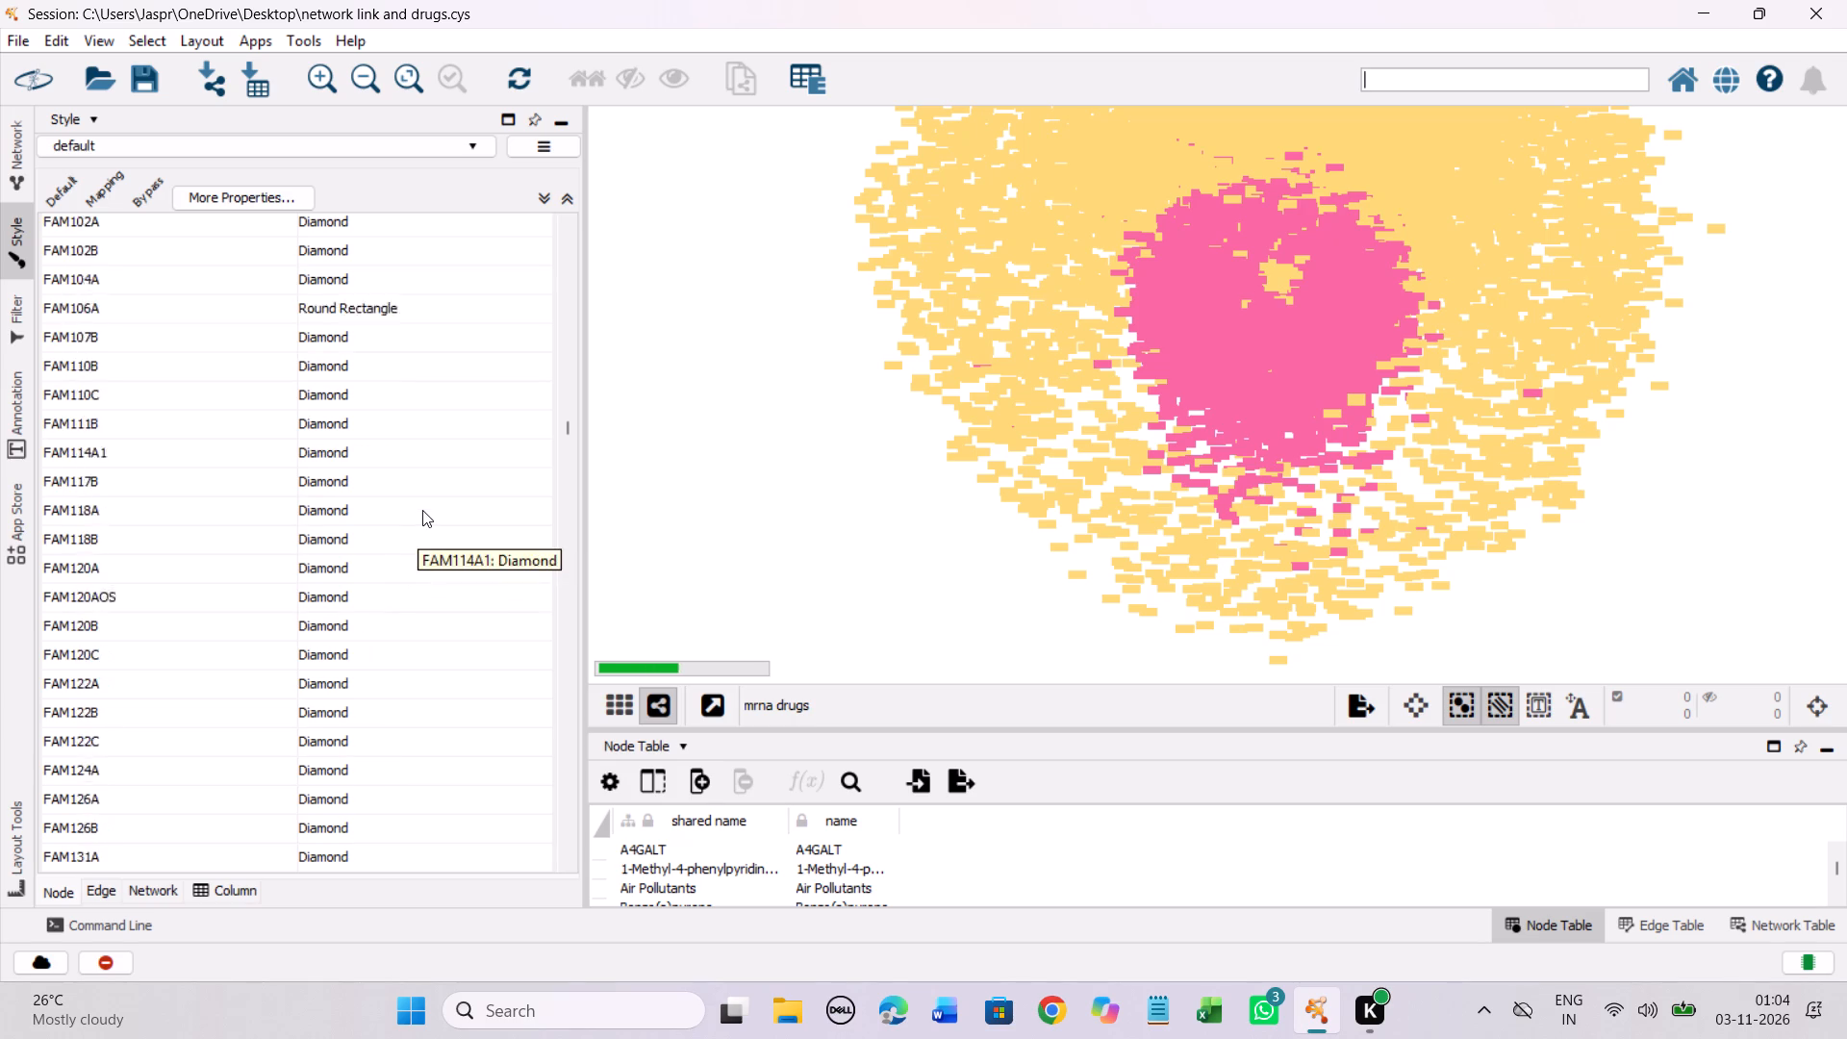
{"action": "scroll", "coordinate": [422, 510], "scroll_direction": "down", "scroll_amount": 20}
{"action": "scroll", "coordinate": [422, 510], "scroll_direction": "down", "scroll_amount": 20}
{"action": "scroll", "coordinate": [422, 510], "scroll_direction": "down", "scroll_amount": 2}
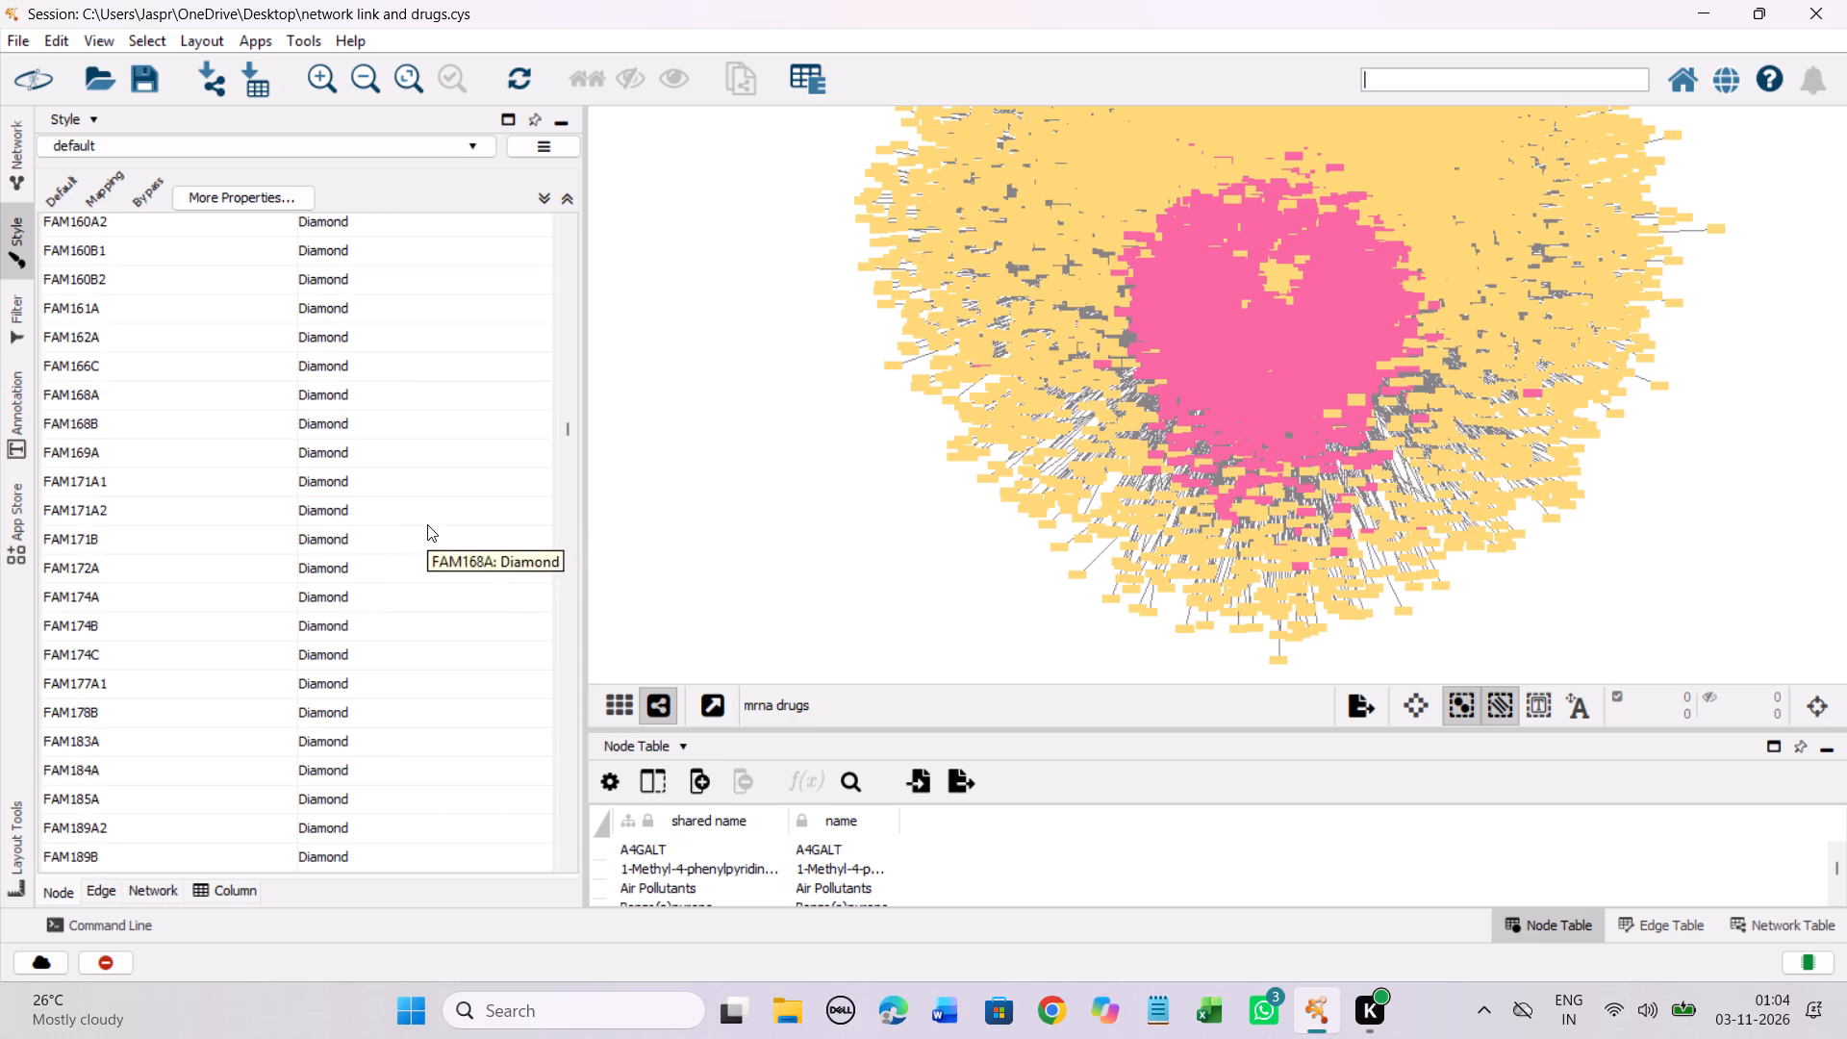
{"action": "scroll", "coordinate": [427, 524], "scroll_direction": "down", "scroll_amount": 20}
{"action": "scroll", "coordinate": [427, 524], "scroll_direction": "down", "scroll_amount": 20}
{"action": "scroll", "coordinate": [427, 524], "scroll_direction": "down", "scroll_amount": 2}
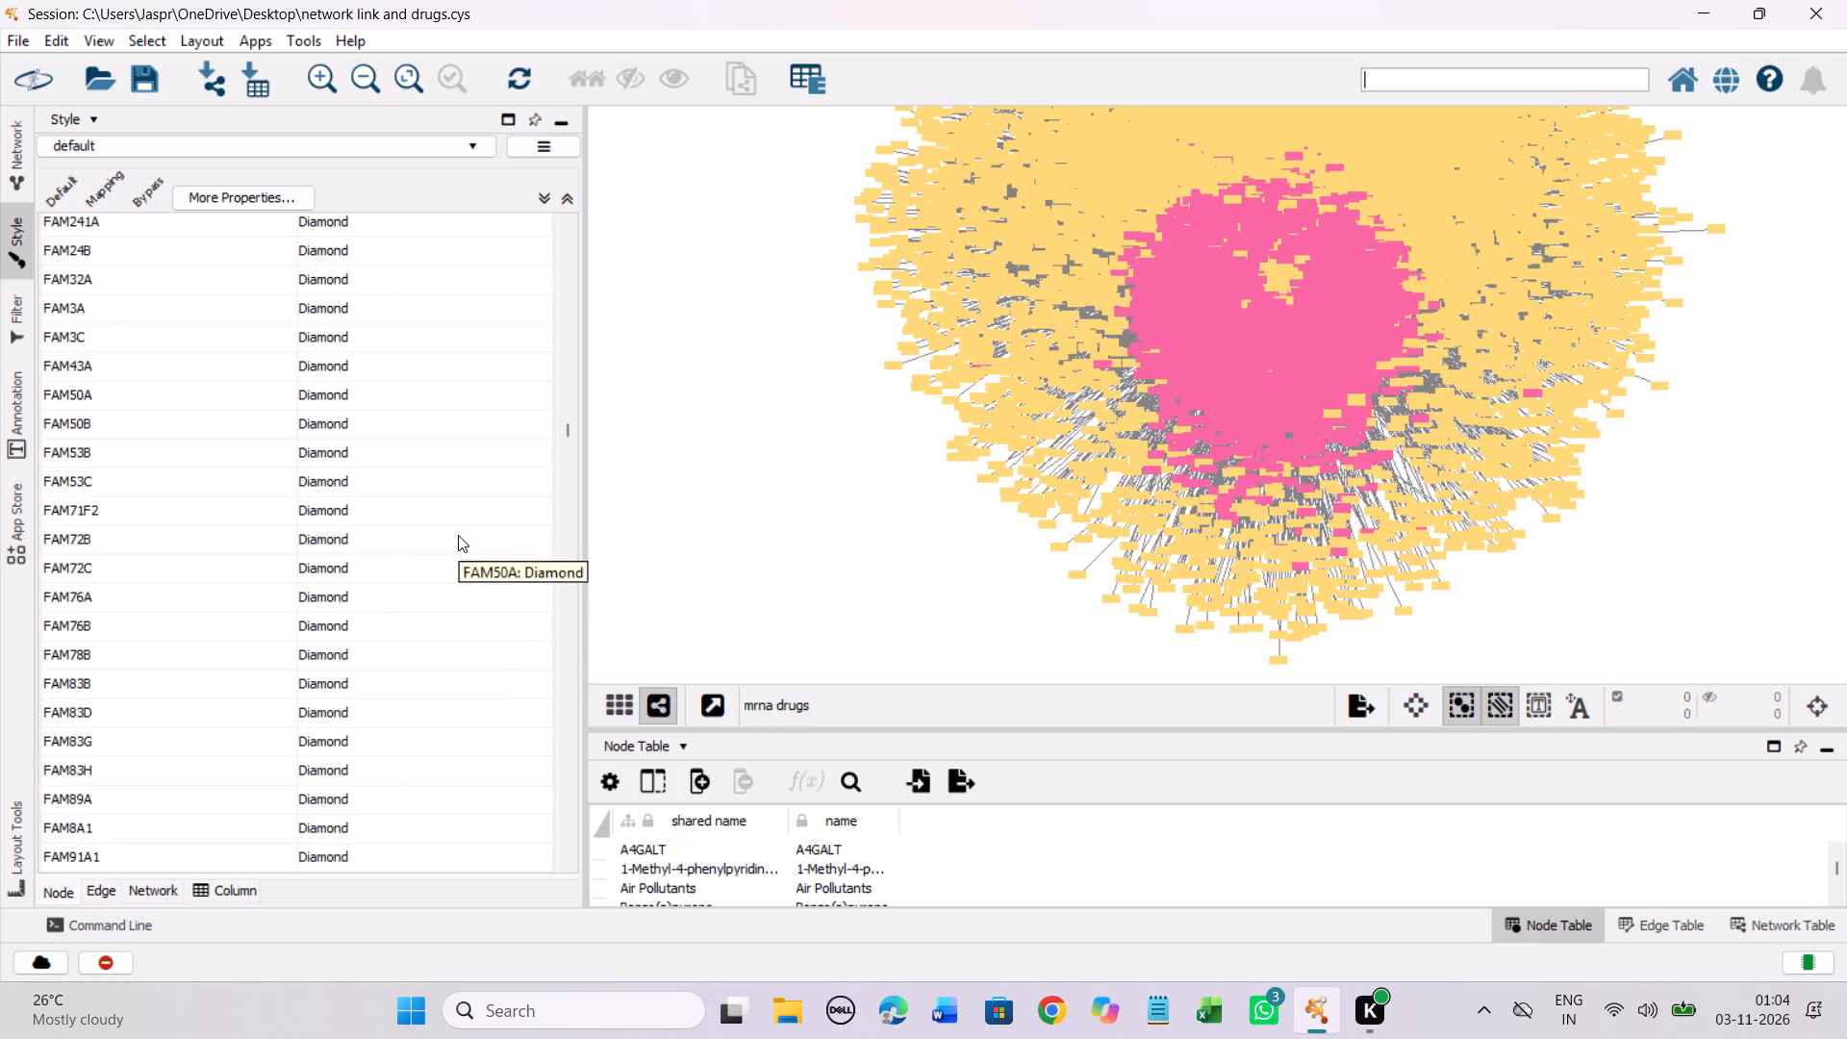
{"action": "scroll", "coordinate": [458, 535], "scroll_direction": "down", "scroll_amount": 20}
{"action": "scroll", "coordinate": [458, 535], "scroll_direction": "down", "scroll_amount": 20}
{"action": "scroll", "coordinate": [458, 535], "scroll_direction": "down", "scroll_amount": 2}
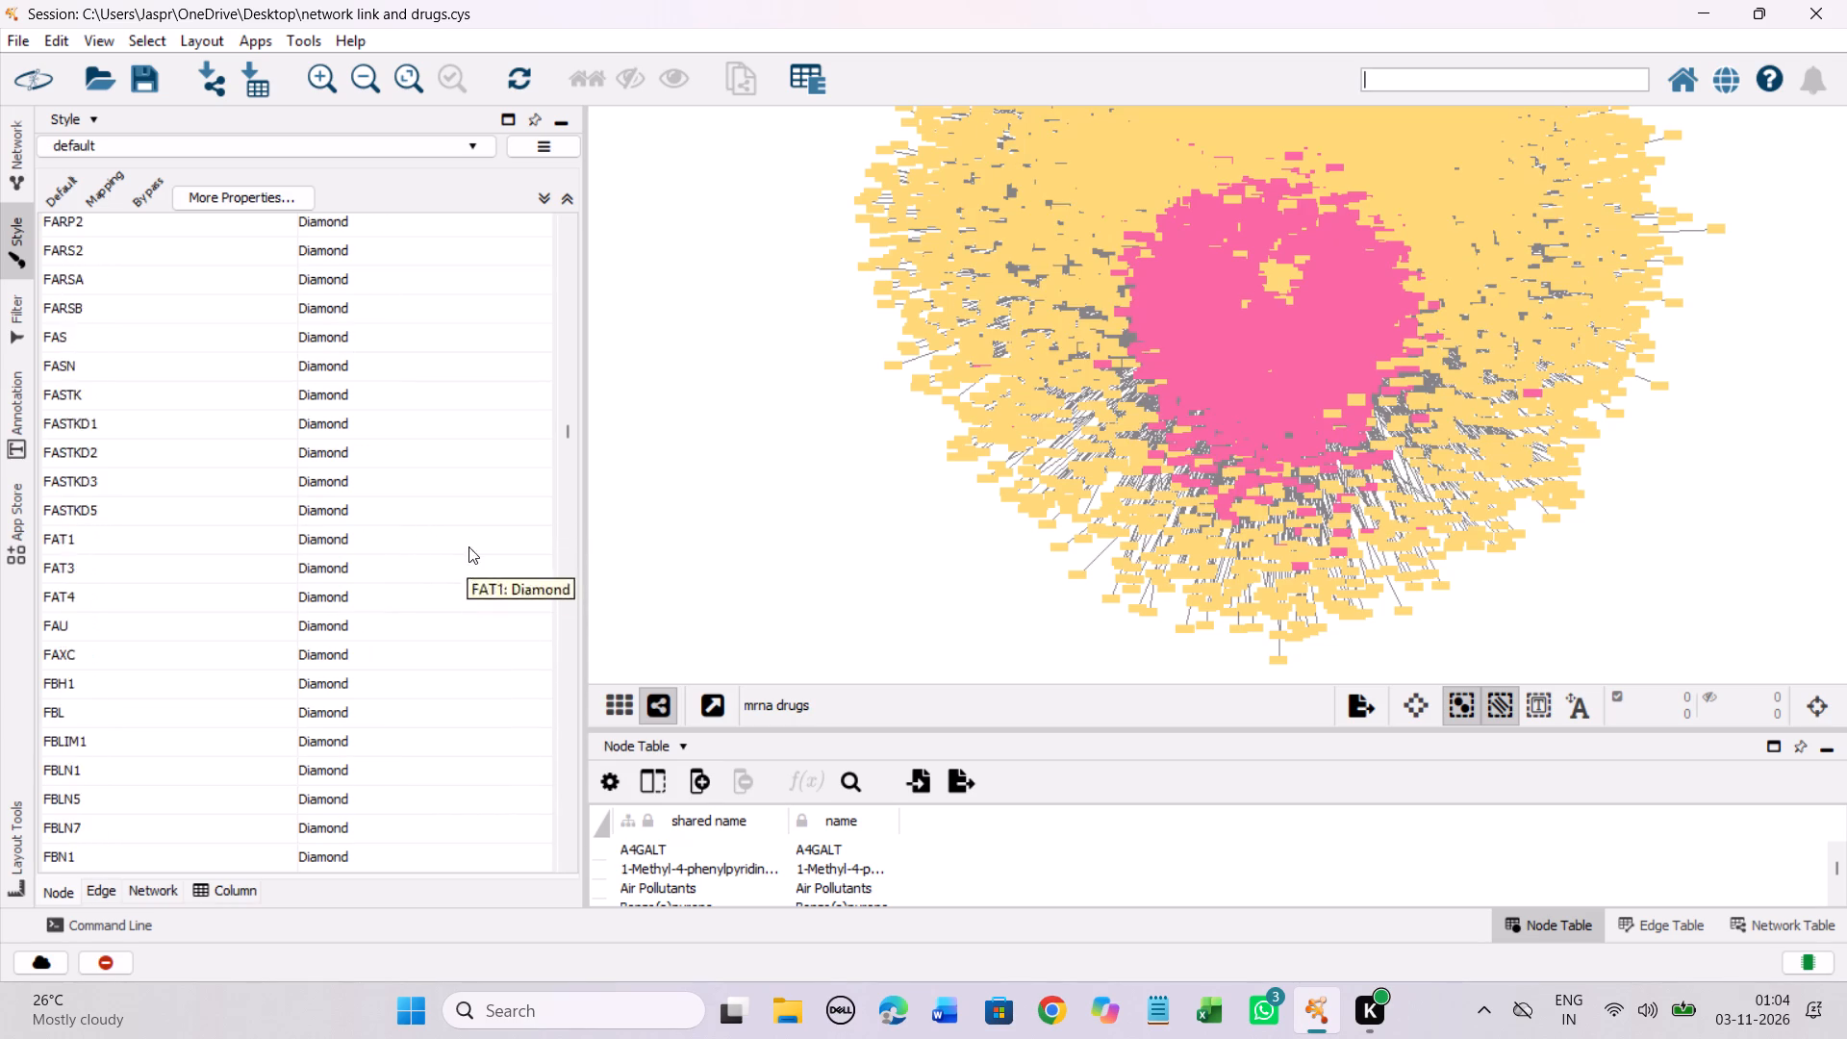
{"action": "scroll", "coordinate": [468, 546], "scroll_direction": "down", "scroll_amount": 18}
{"action": "scroll", "coordinate": [468, 574], "scroll_direction": "down", "scroll_amount": 13}
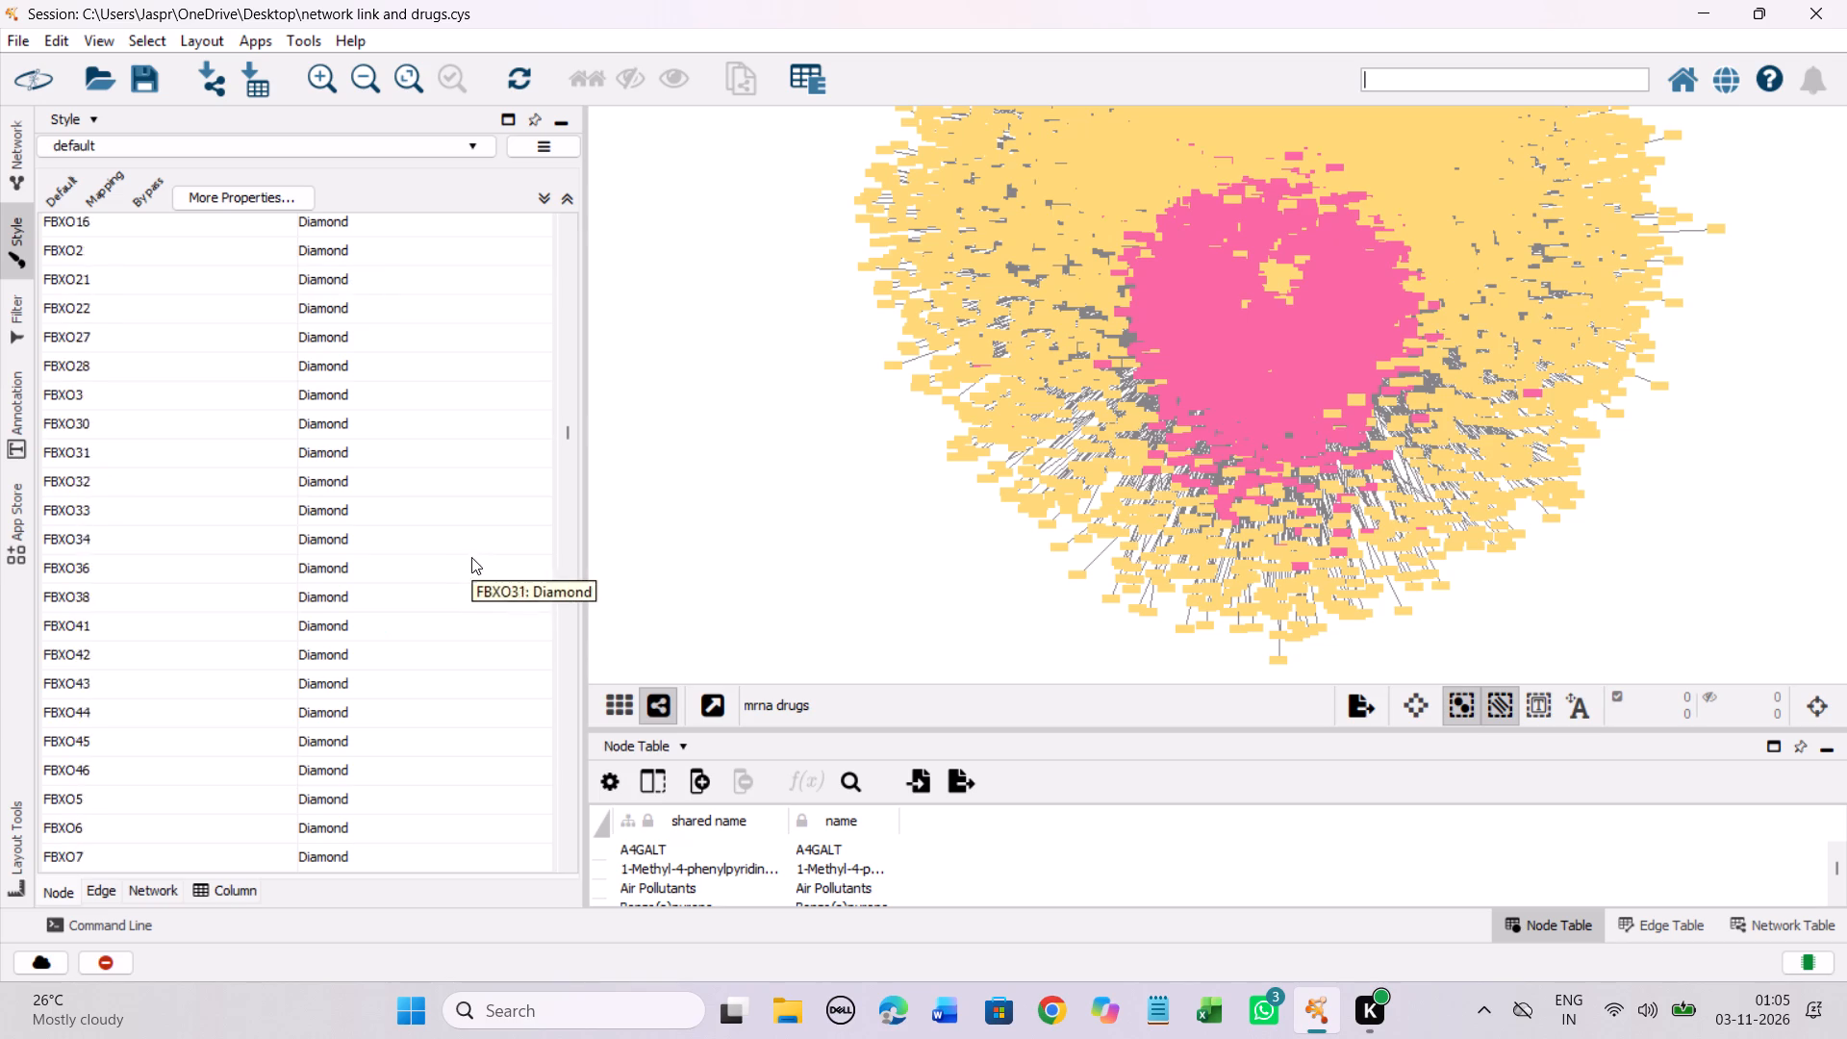
{"action": "scroll", "coordinate": [471, 557], "scroll_direction": "down", "scroll_amount": 20}
{"action": "scroll", "coordinate": [471, 557], "scroll_direction": "down", "scroll_amount": 11}
{"action": "scroll", "coordinate": [409, 583], "scroll_direction": "up", "scroll_amount": 6}
{"action": "scroll", "coordinate": [409, 583], "scroll_direction": "down", "scroll_amount": 7}
{"action": "left_click", "coordinate": [349, 532]}
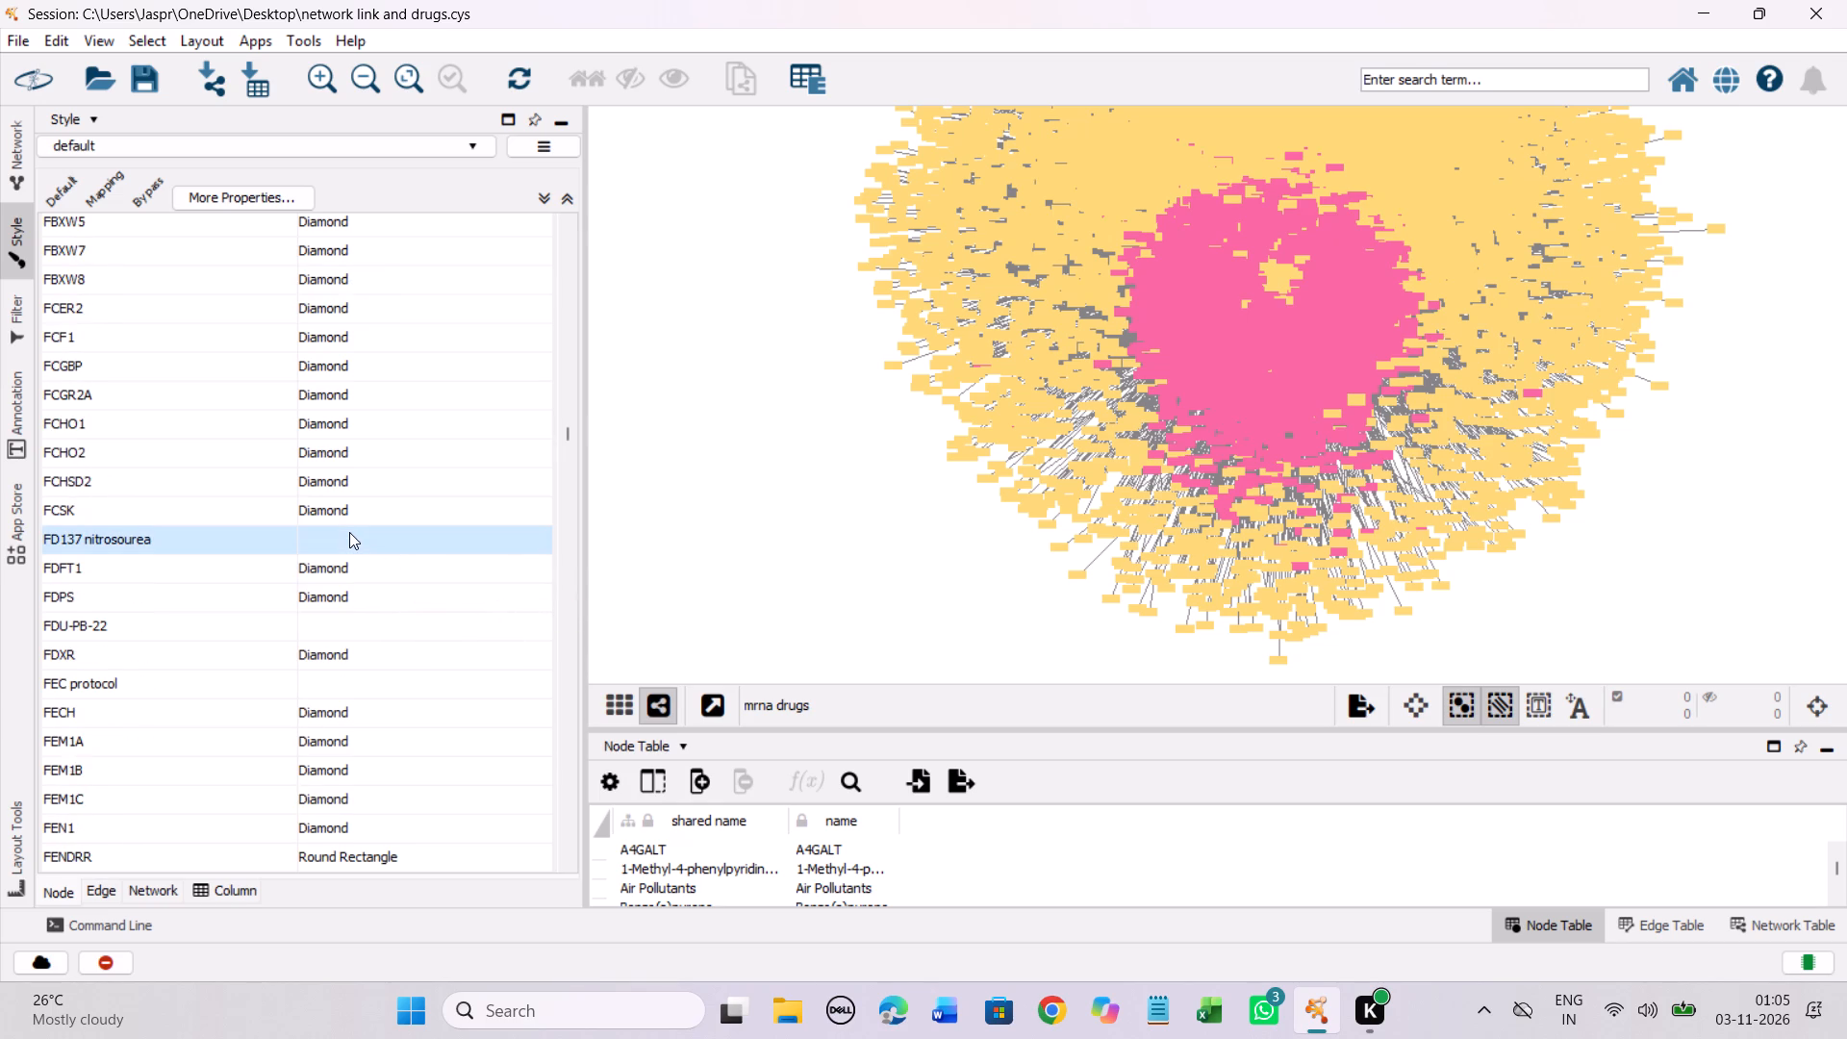
{"action": "right_click", "coordinate": [349, 532]}
{"action": "left_click", "coordinate": [449, 536]}
{"action": "left_click", "coordinate": [689, 543]}
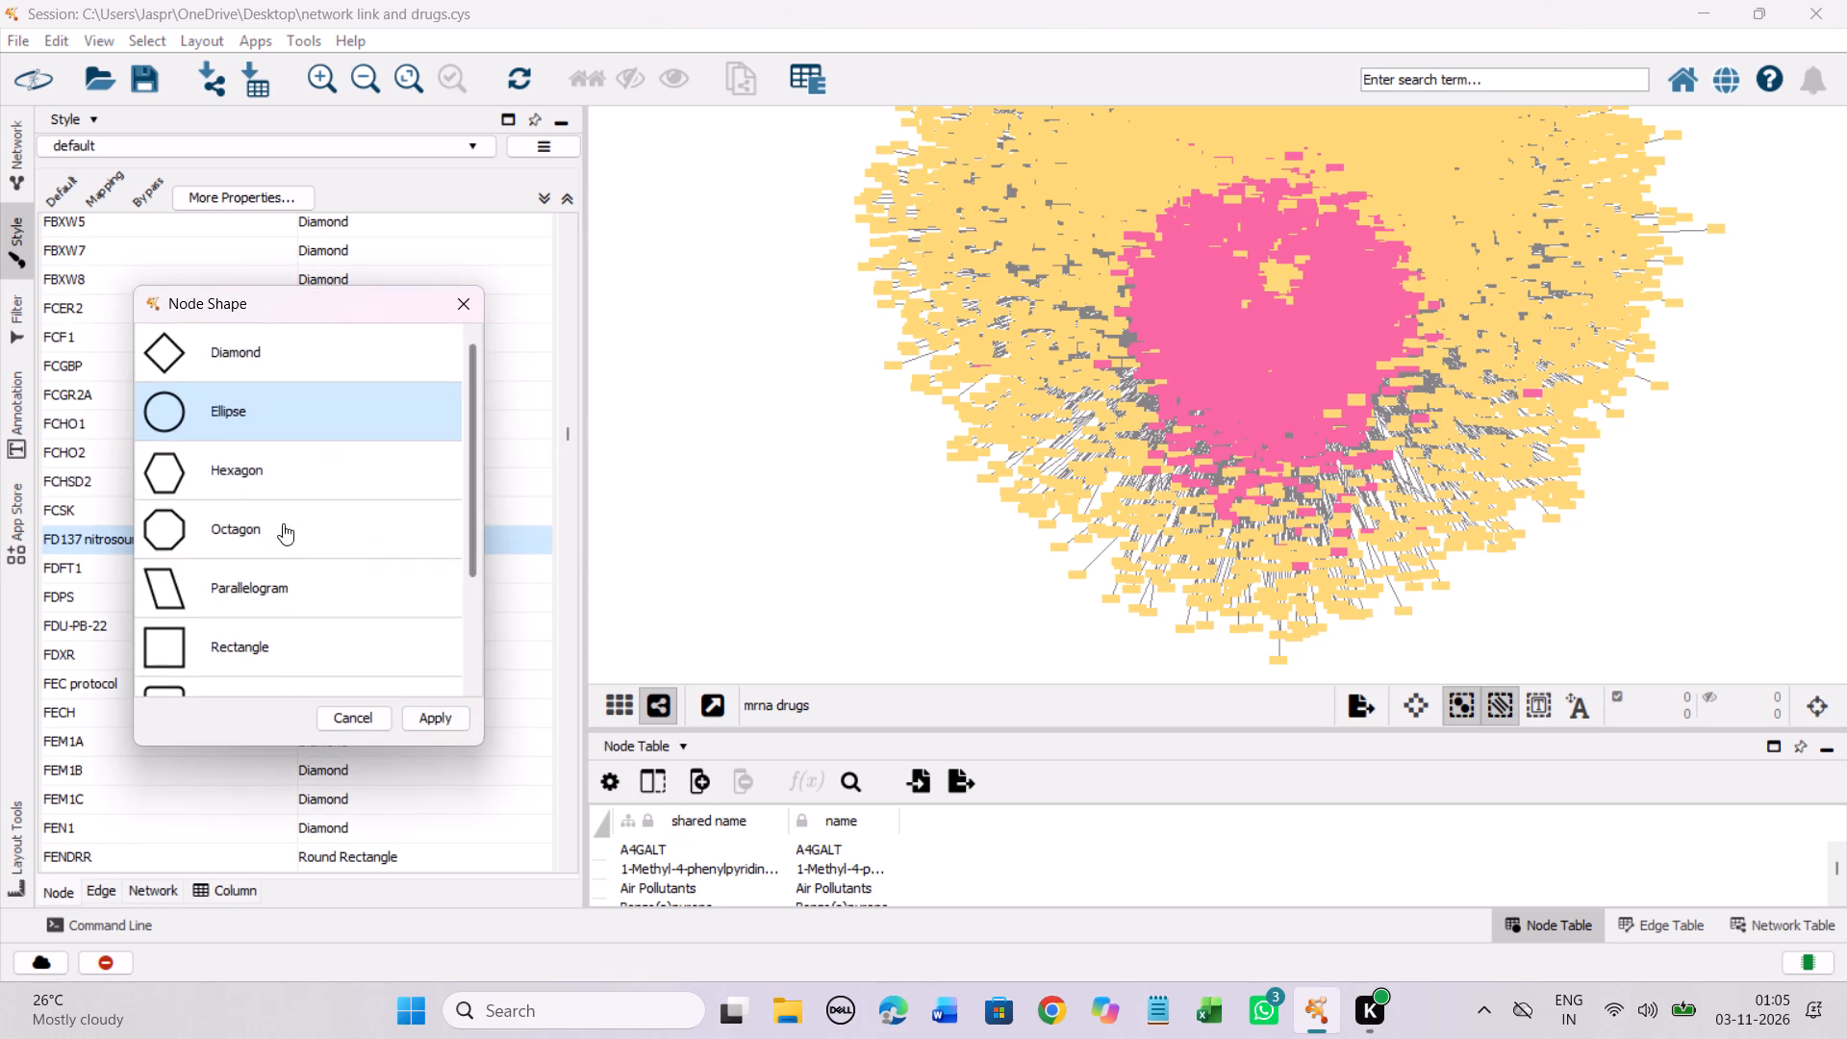
{"action": "left_click", "coordinate": [260, 477]}
{"action": "left_click", "coordinate": [418, 706]}
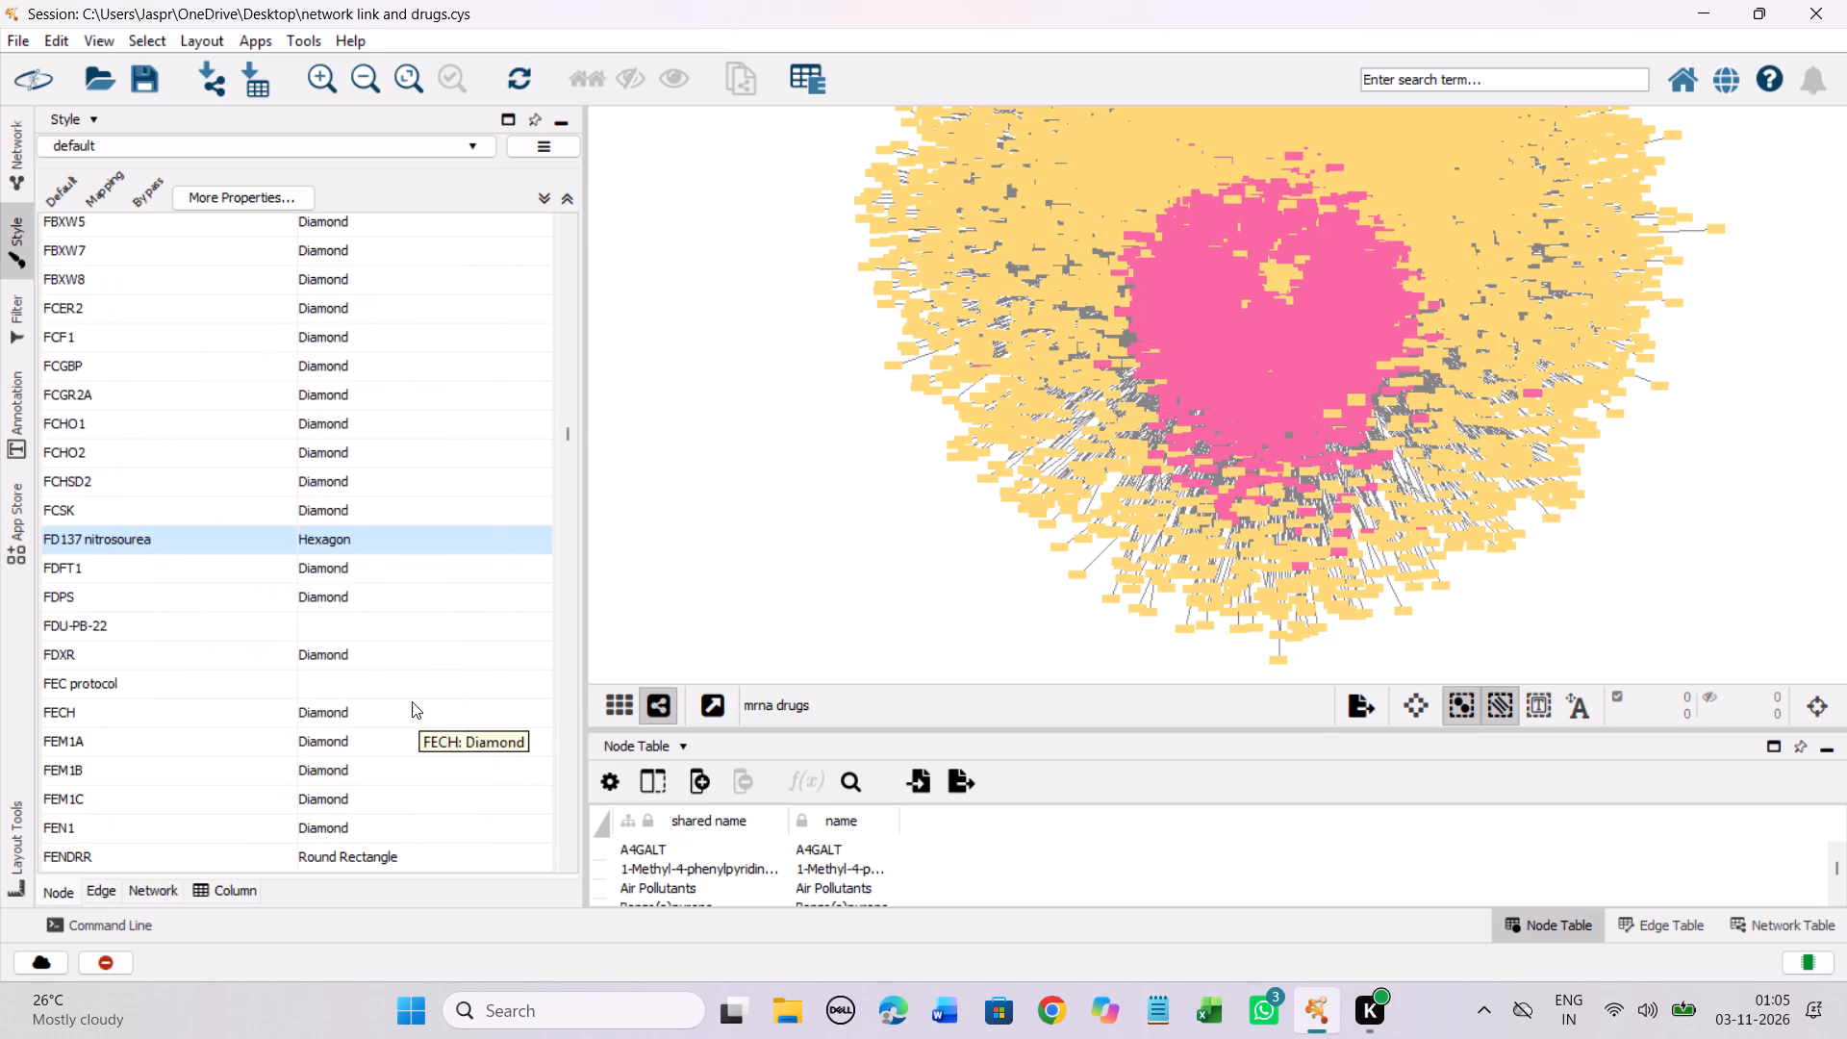
Set the discrete node shape mapping for FDU-PB-22 to Hexagon.
{"action": "left_click", "coordinate": [325, 629]}
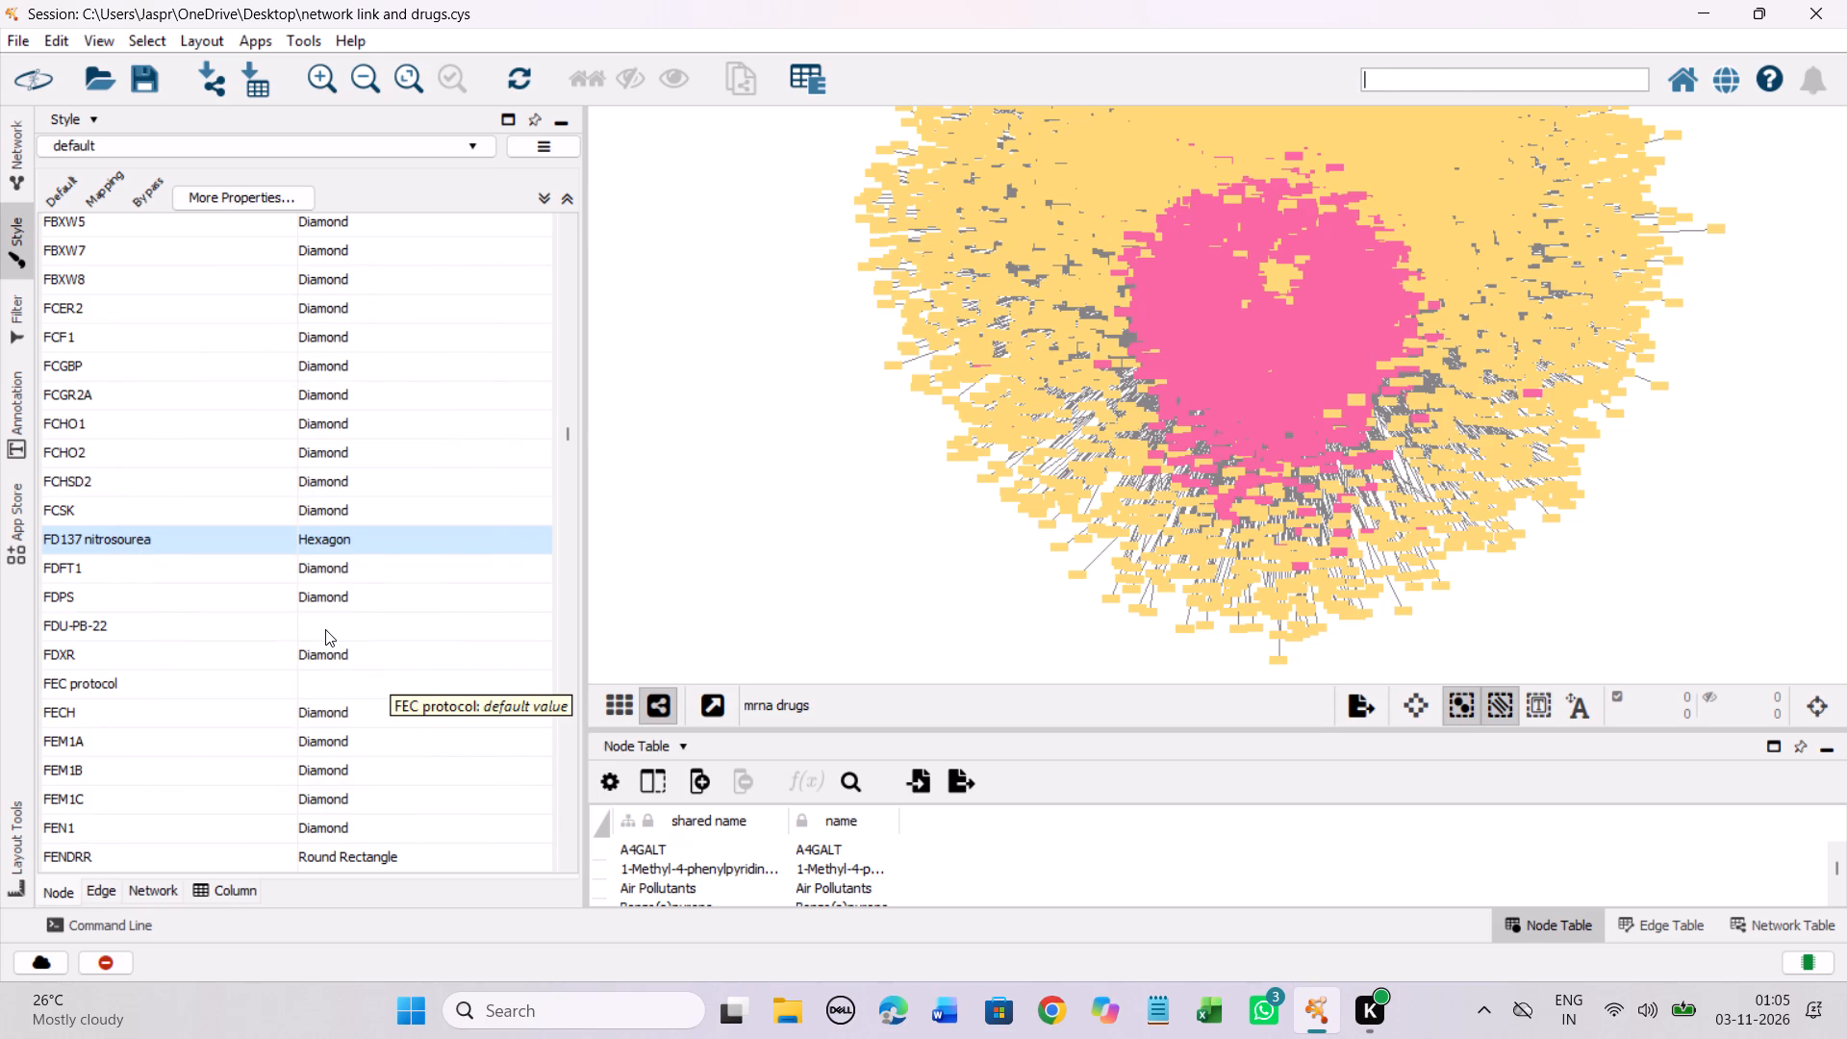
{"action": "right_click", "coordinate": [325, 629]}
{"action": "left_click", "coordinate": [366, 651]}
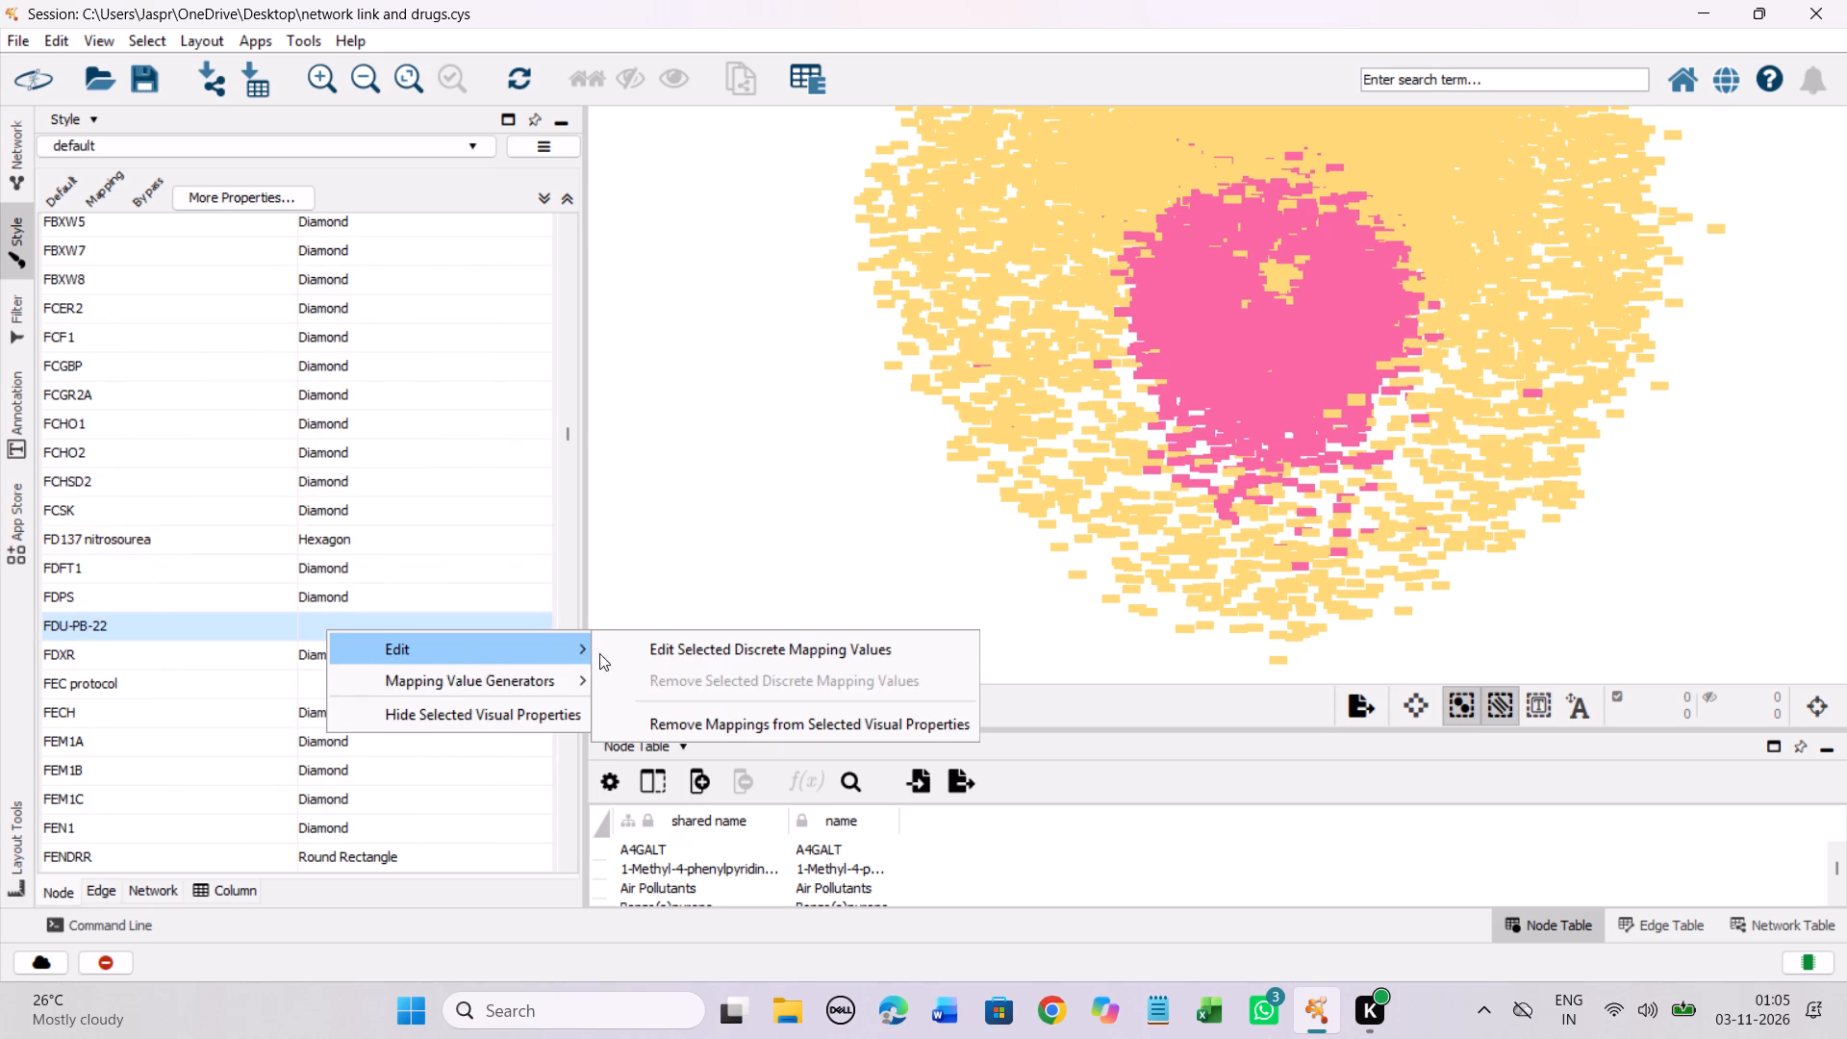
{"action": "left_click", "coordinate": [667, 653]}
{"action": "left_click", "coordinate": [291, 471]}
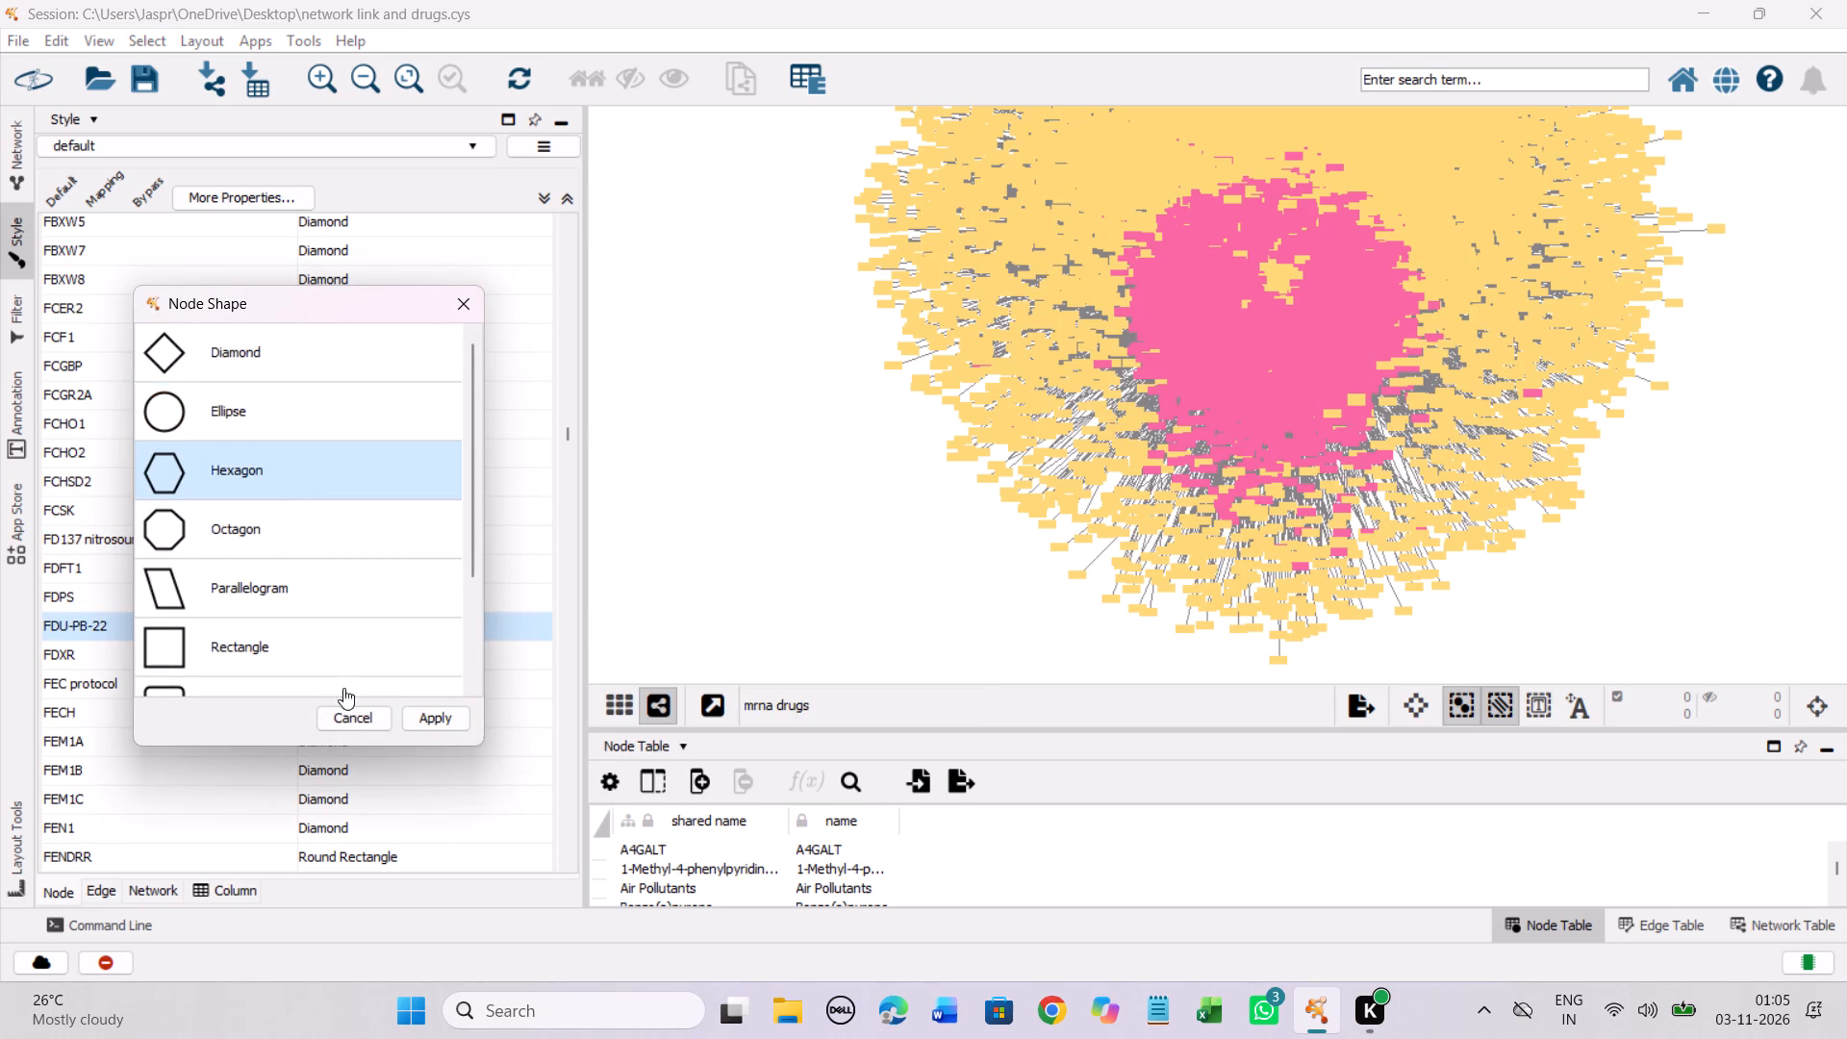
{"action": "left_click", "coordinate": [419, 718]}
Set the discrete node shape mapping for FEC protocol to Hexagon.
{"action": "left_click", "coordinate": [338, 682]}
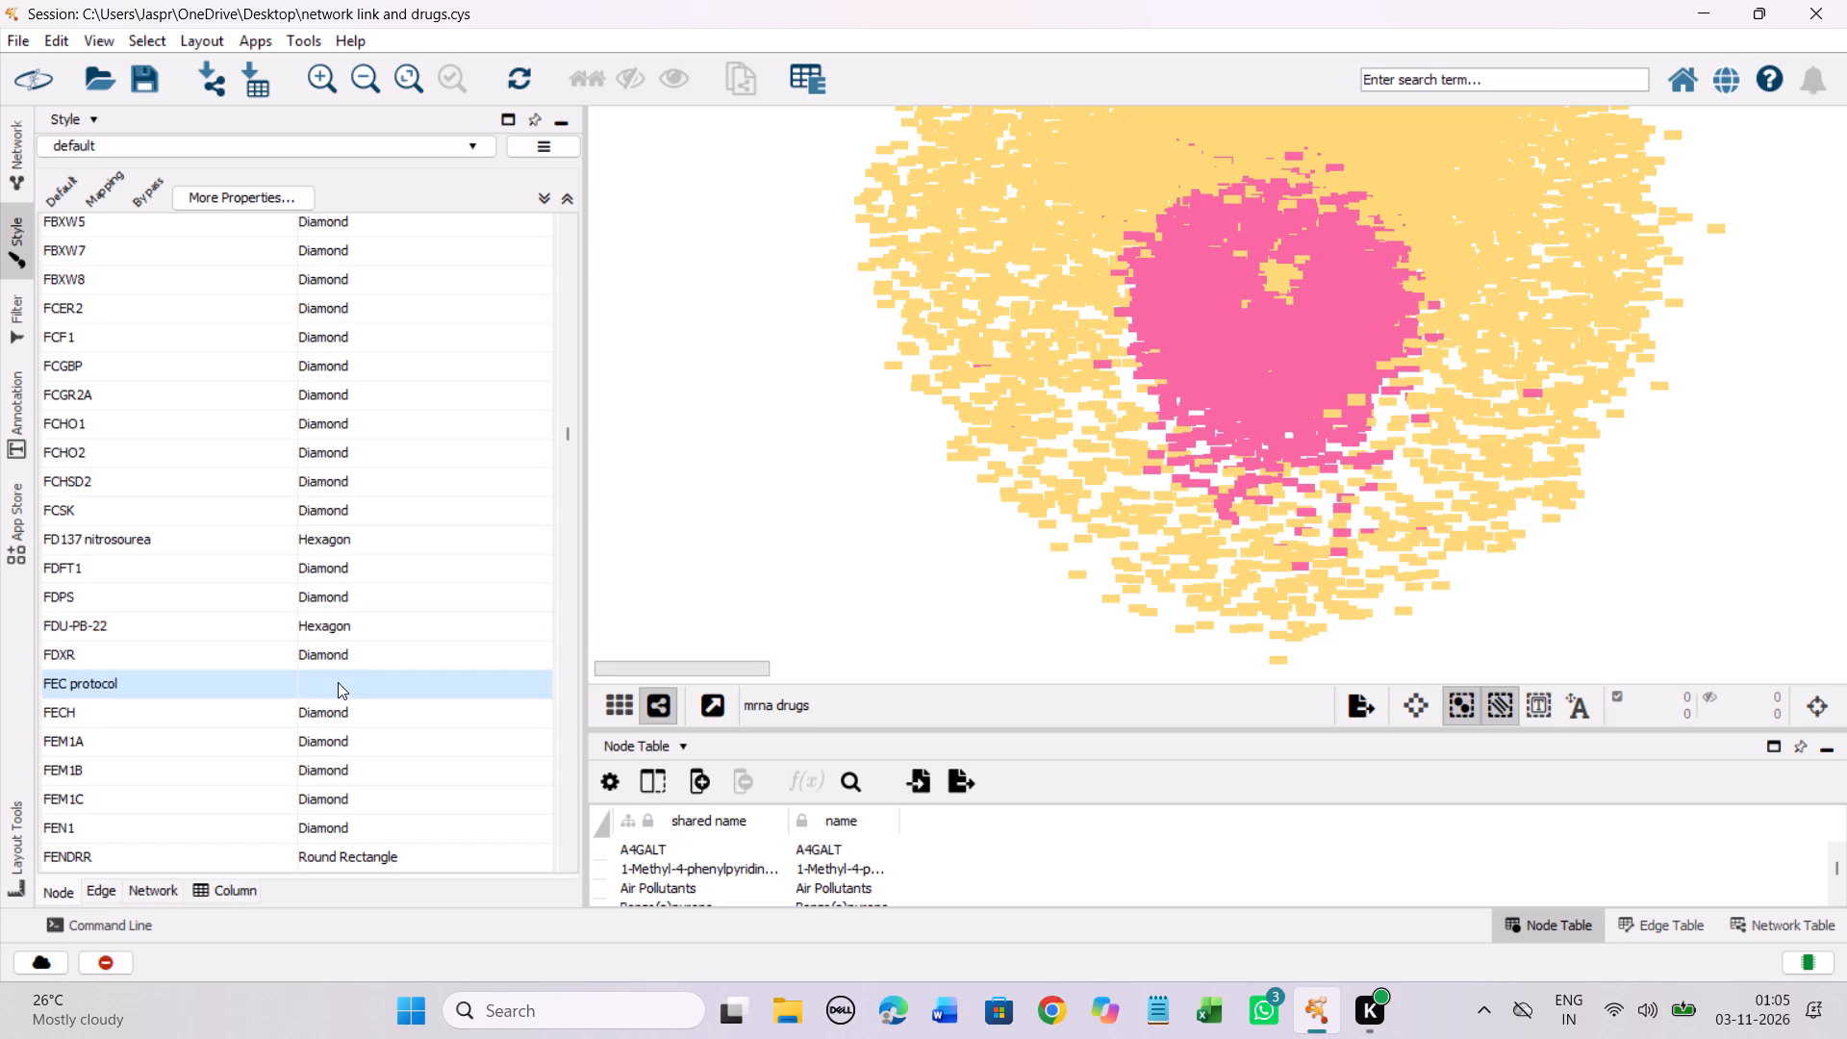
{"action": "right_click", "coordinate": [338, 682]}
{"action": "left_click", "coordinate": [406, 707]}
{"action": "left_click", "coordinate": [679, 700]}
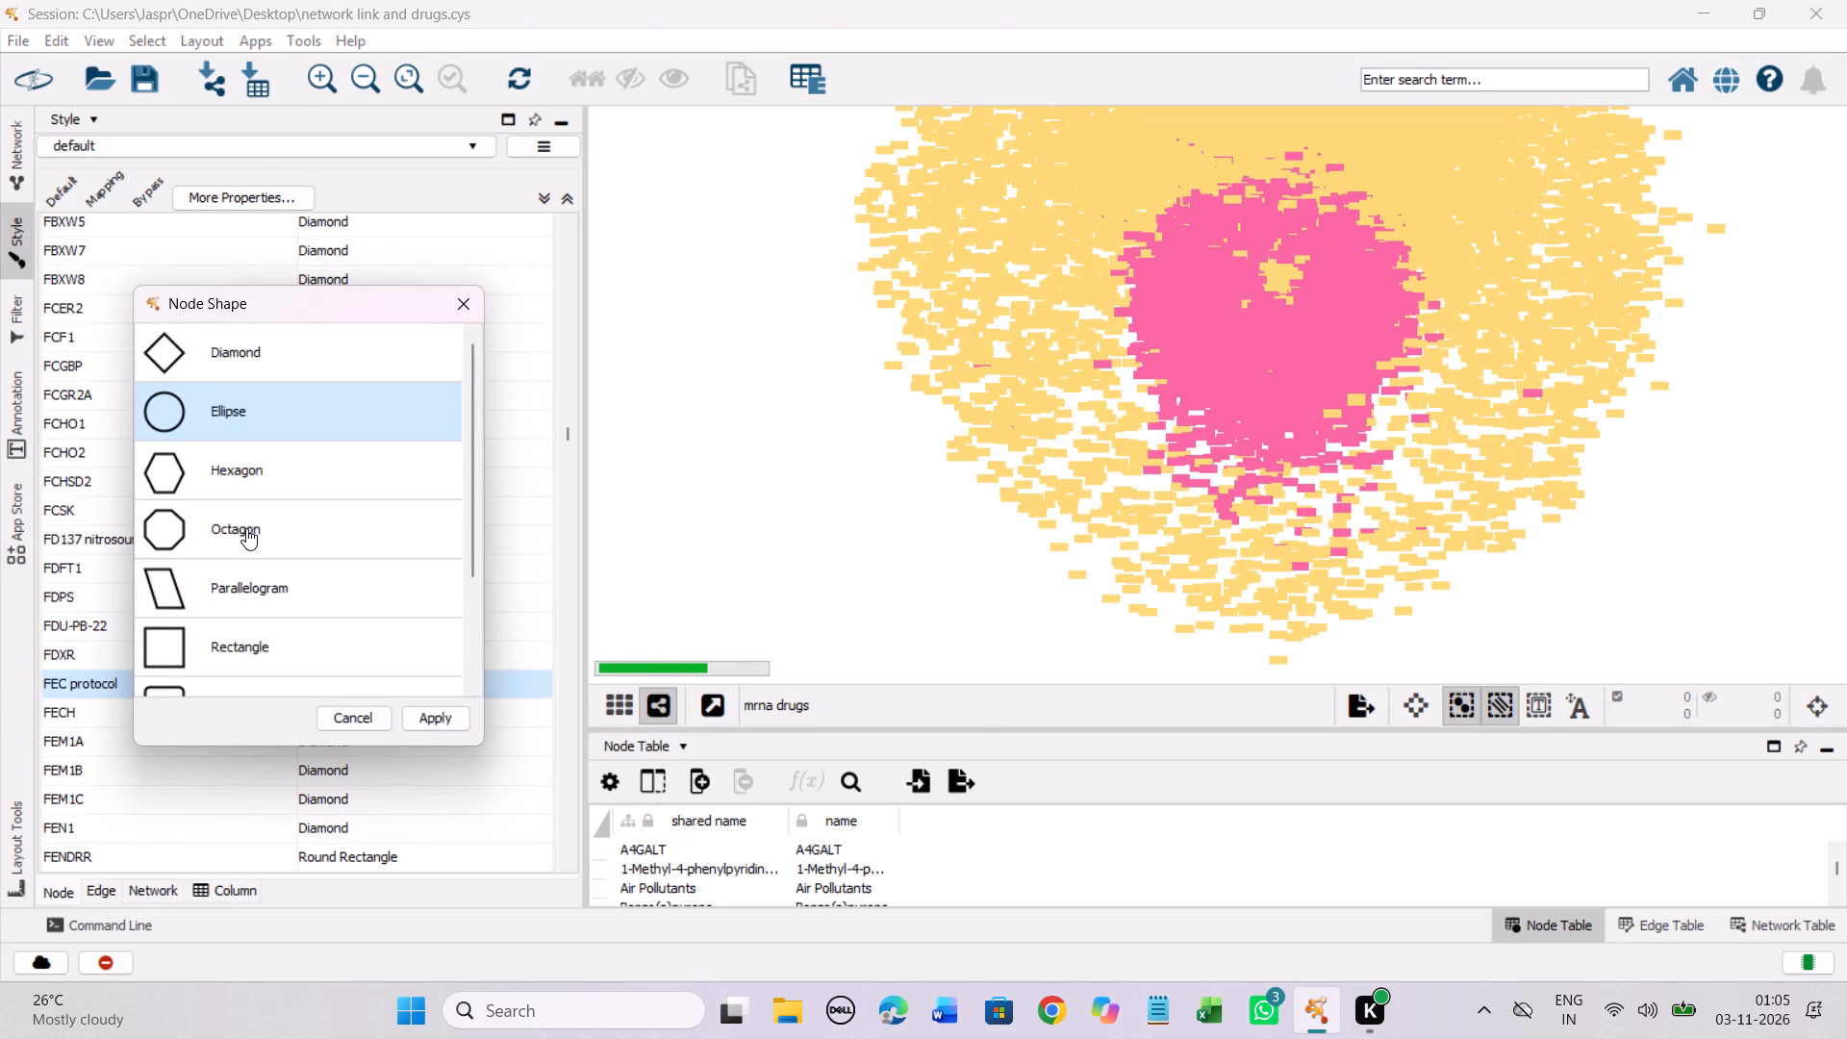
{"action": "left_click", "coordinate": [268, 474]}
{"action": "left_click", "coordinate": [443, 721]}
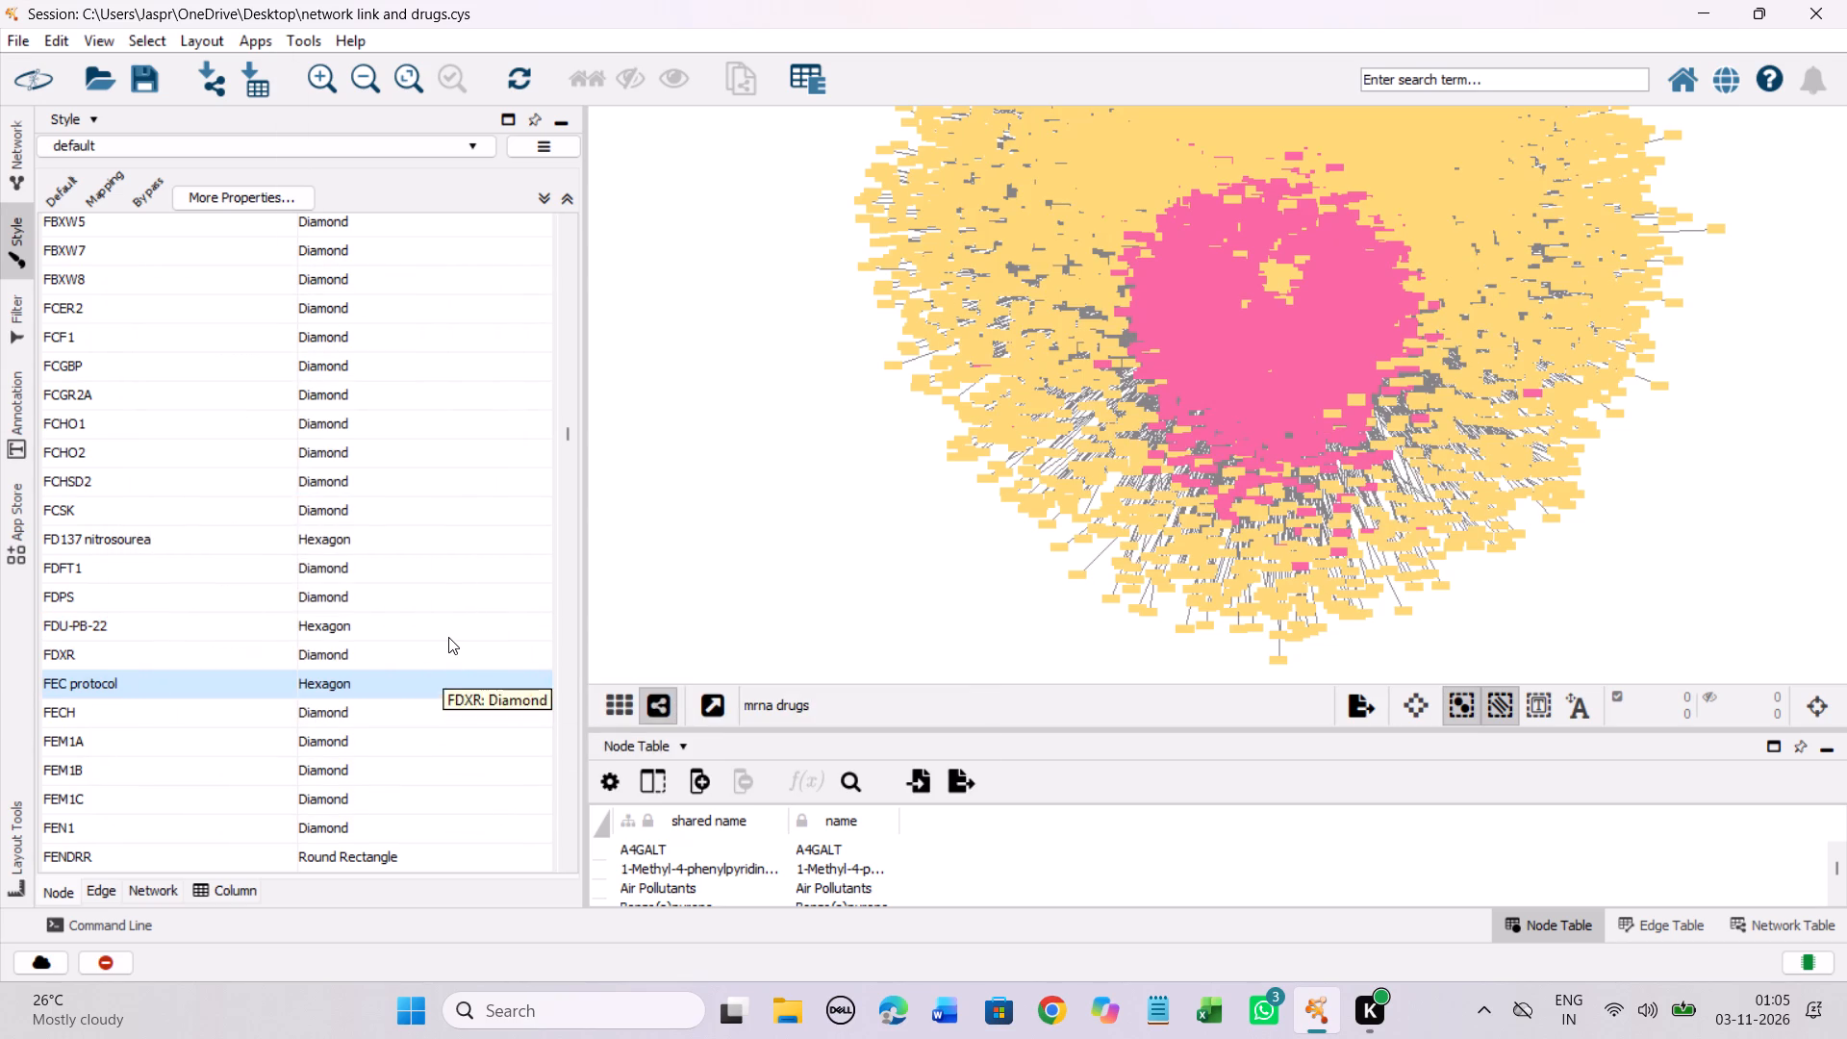
Set the discrete node shape mapping for FH535 to Hexagon.
{"action": "scroll", "coordinate": [448, 640], "scroll_direction": "down", "scroll_amount": 5}
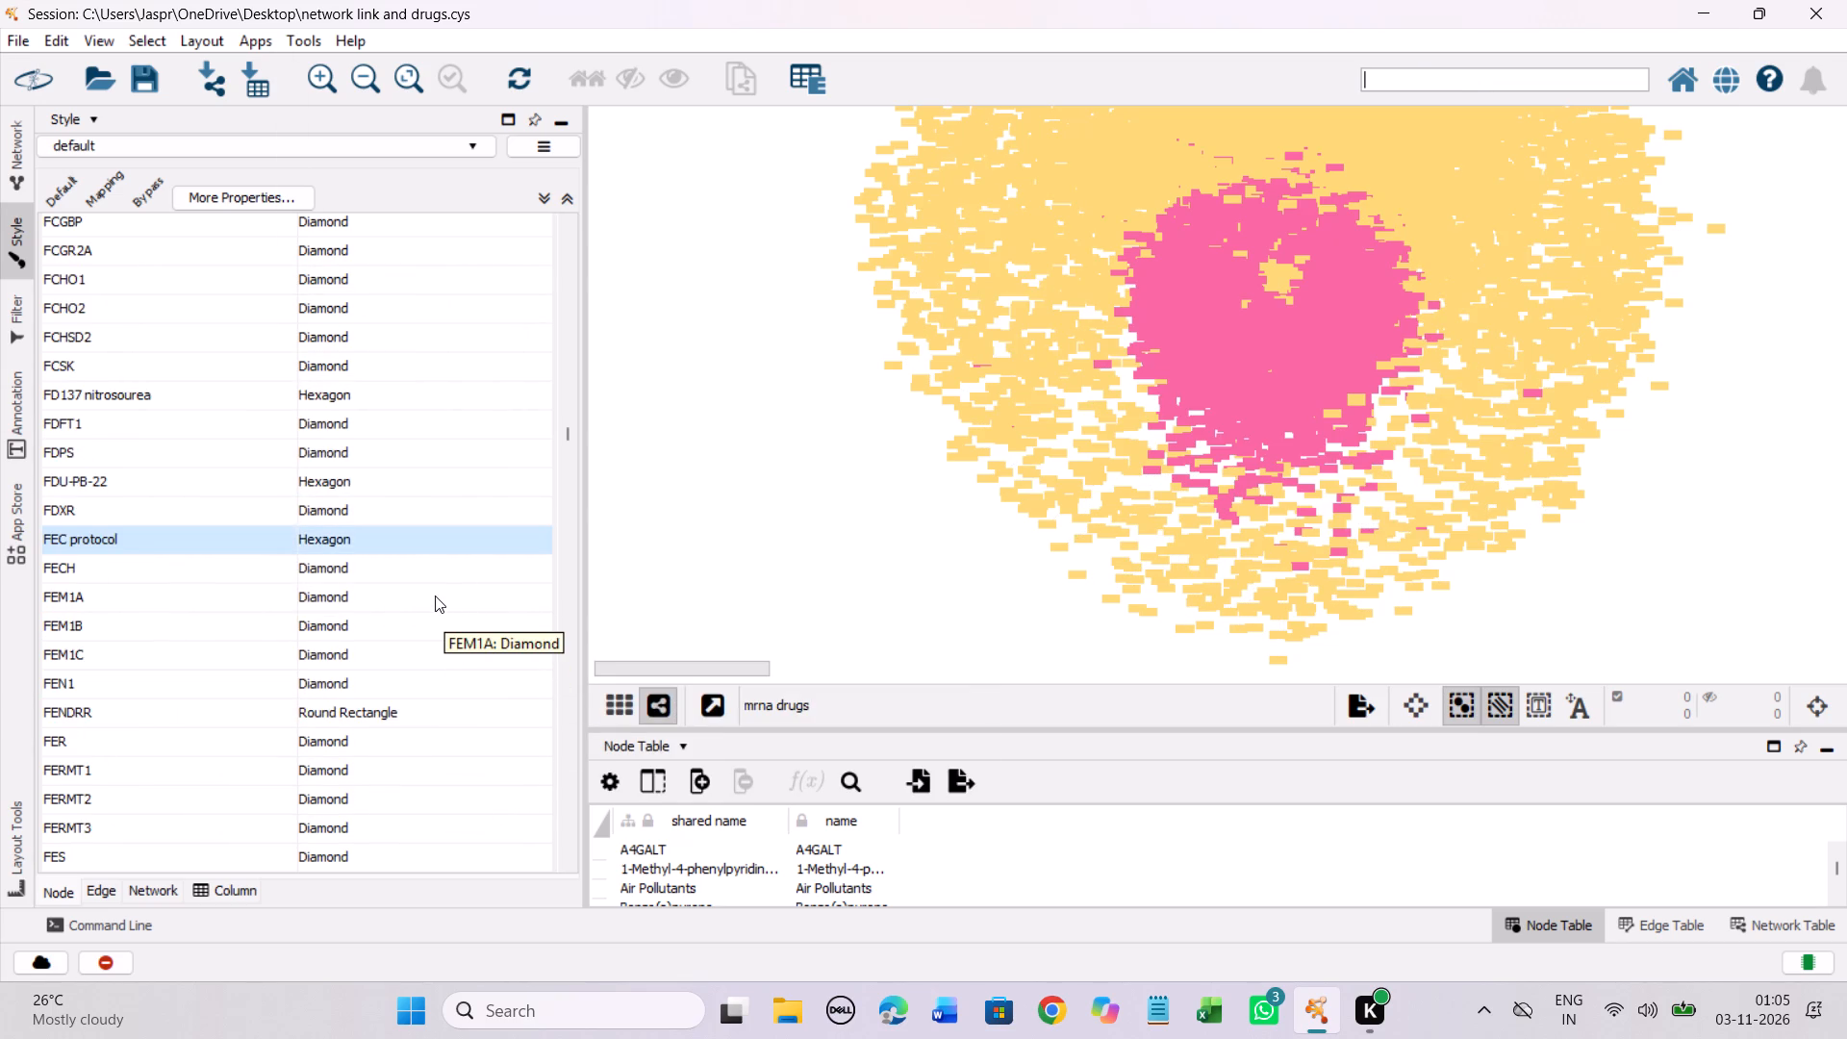
{"action": "scroll", "coordinate": [435, 595], "scroll_direction": "down", "scroll_amount": 4}
{"action": "scroll", "coordinate": [435, 595], "scroll_direction": "down", "scroll_amount": 20}
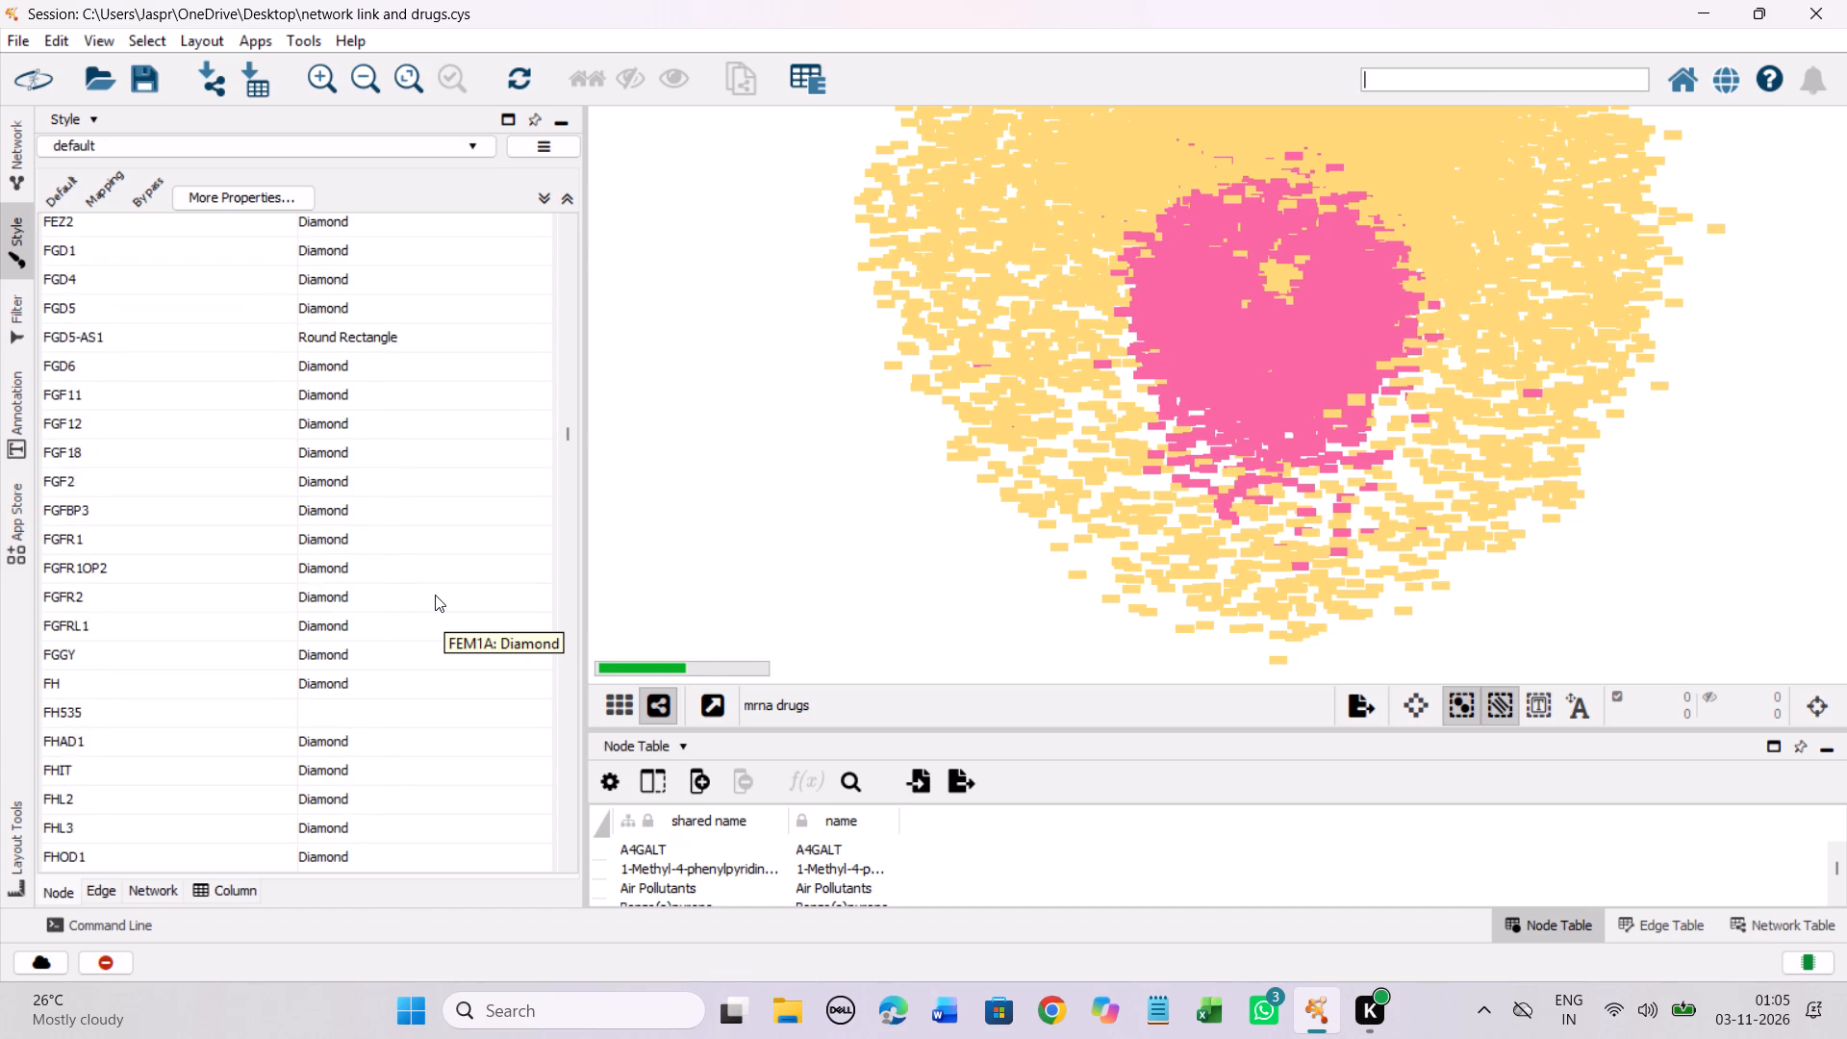
{"action": "scroll", "coordinate": [435, 595], "scroll_direction": "down", "scroll_amount": 12}
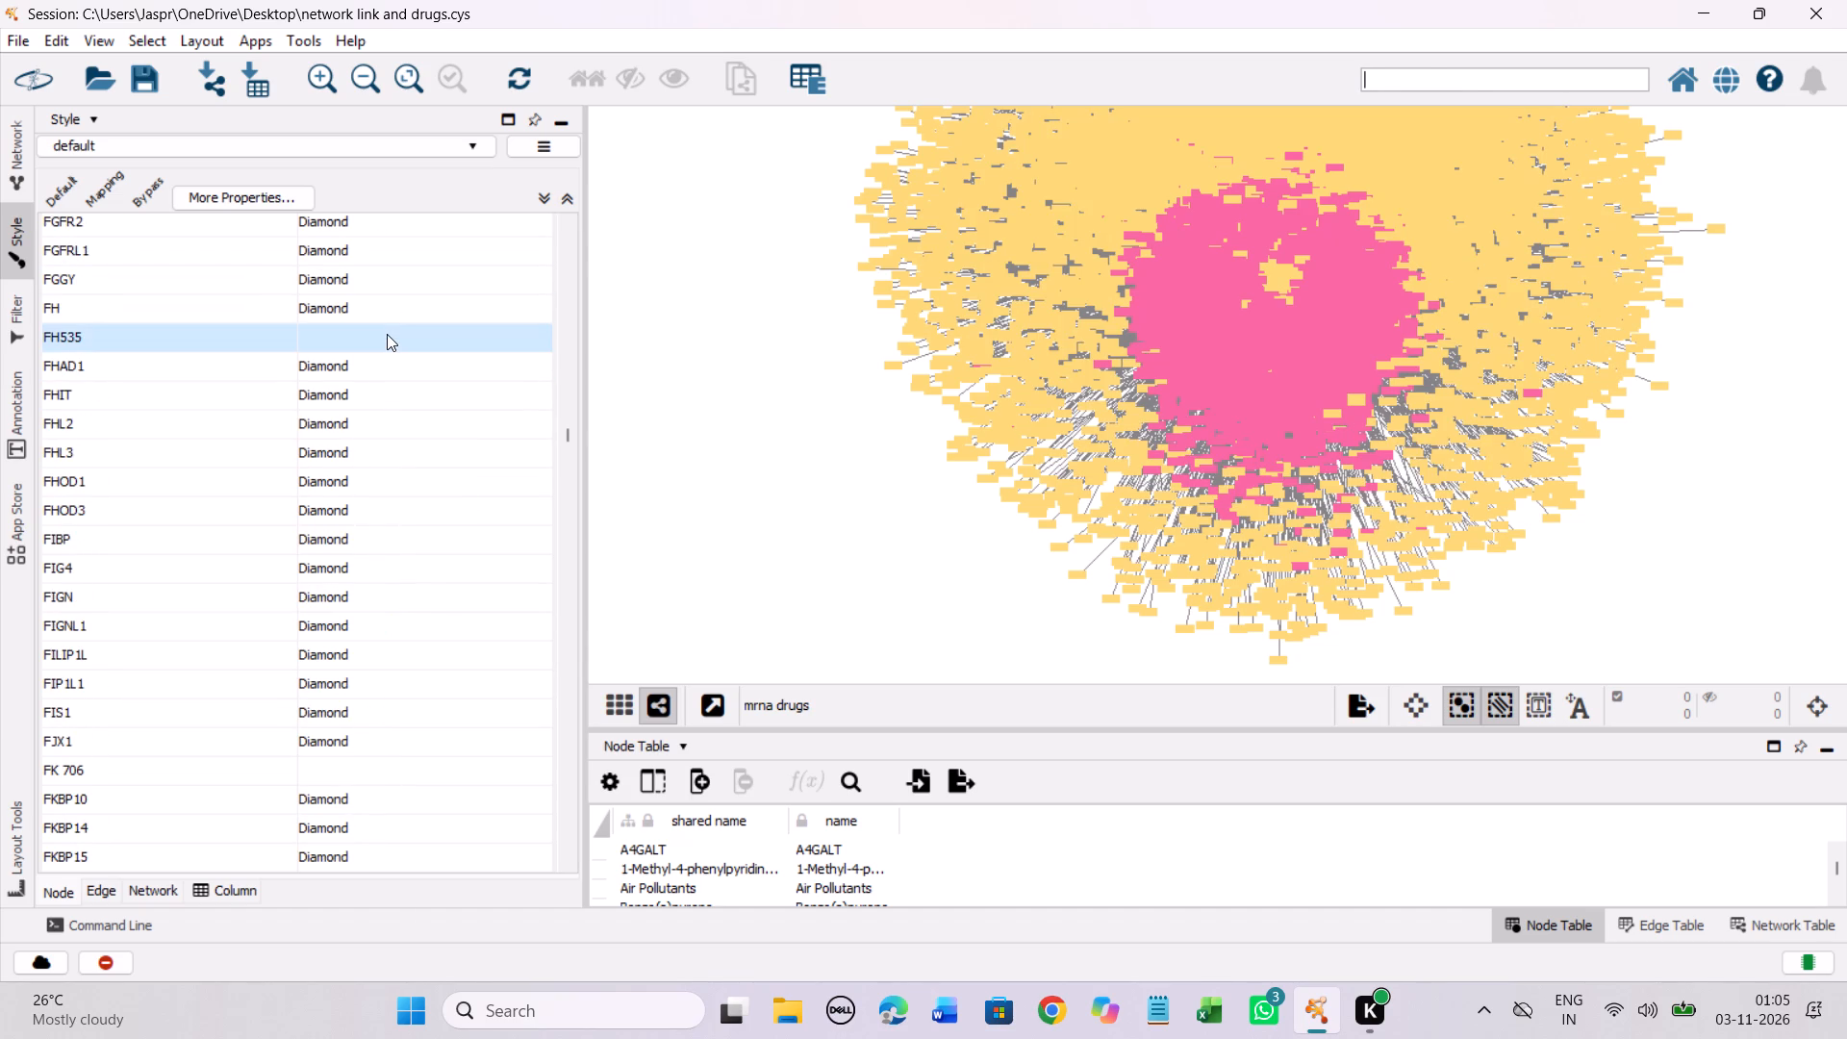
{"action": "left_click", "coordinate": [387, 334]}
{"action": "right_click", "coordinate": [387, 334]}
{"action": "left_click", "coordinate": [477, 353]}
{"action": "left_click", "coordinate": [717, 345]}
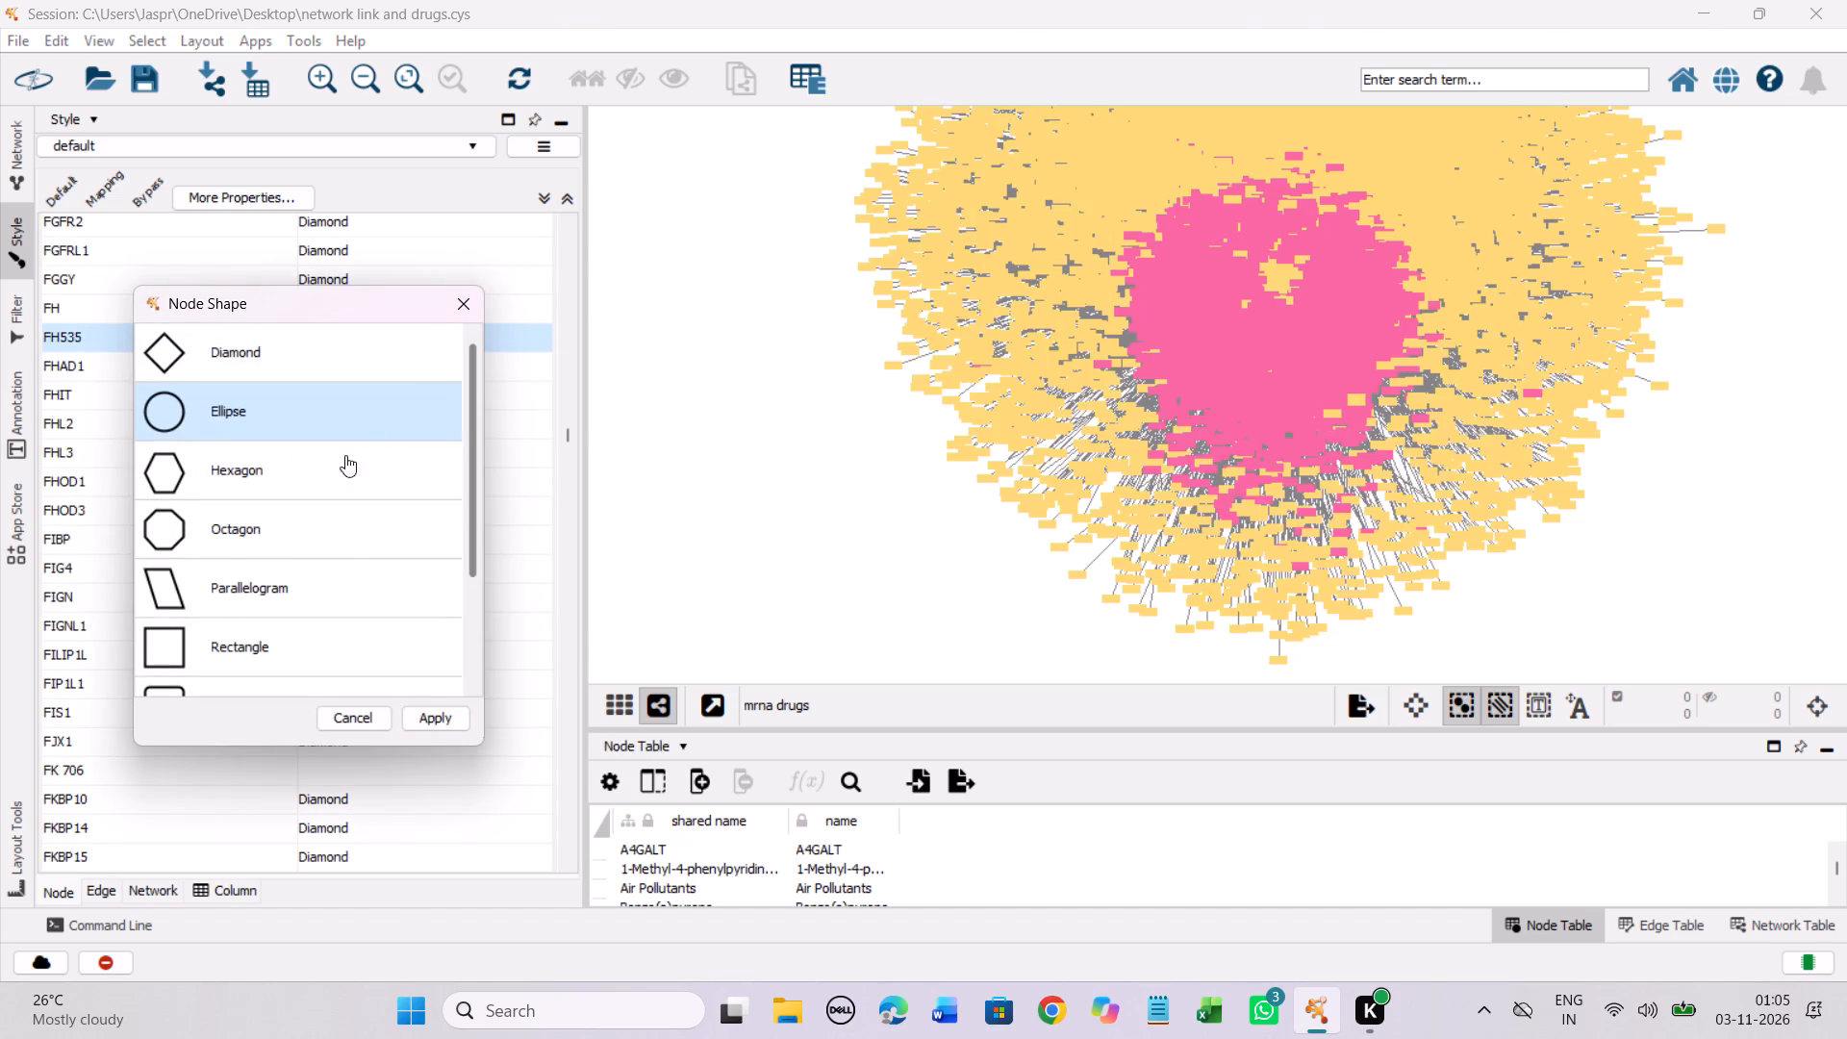
{"action": "left_click", "coordinate": [335, 461]}
{"action": "left_click", "coordinate": [435, 712]}
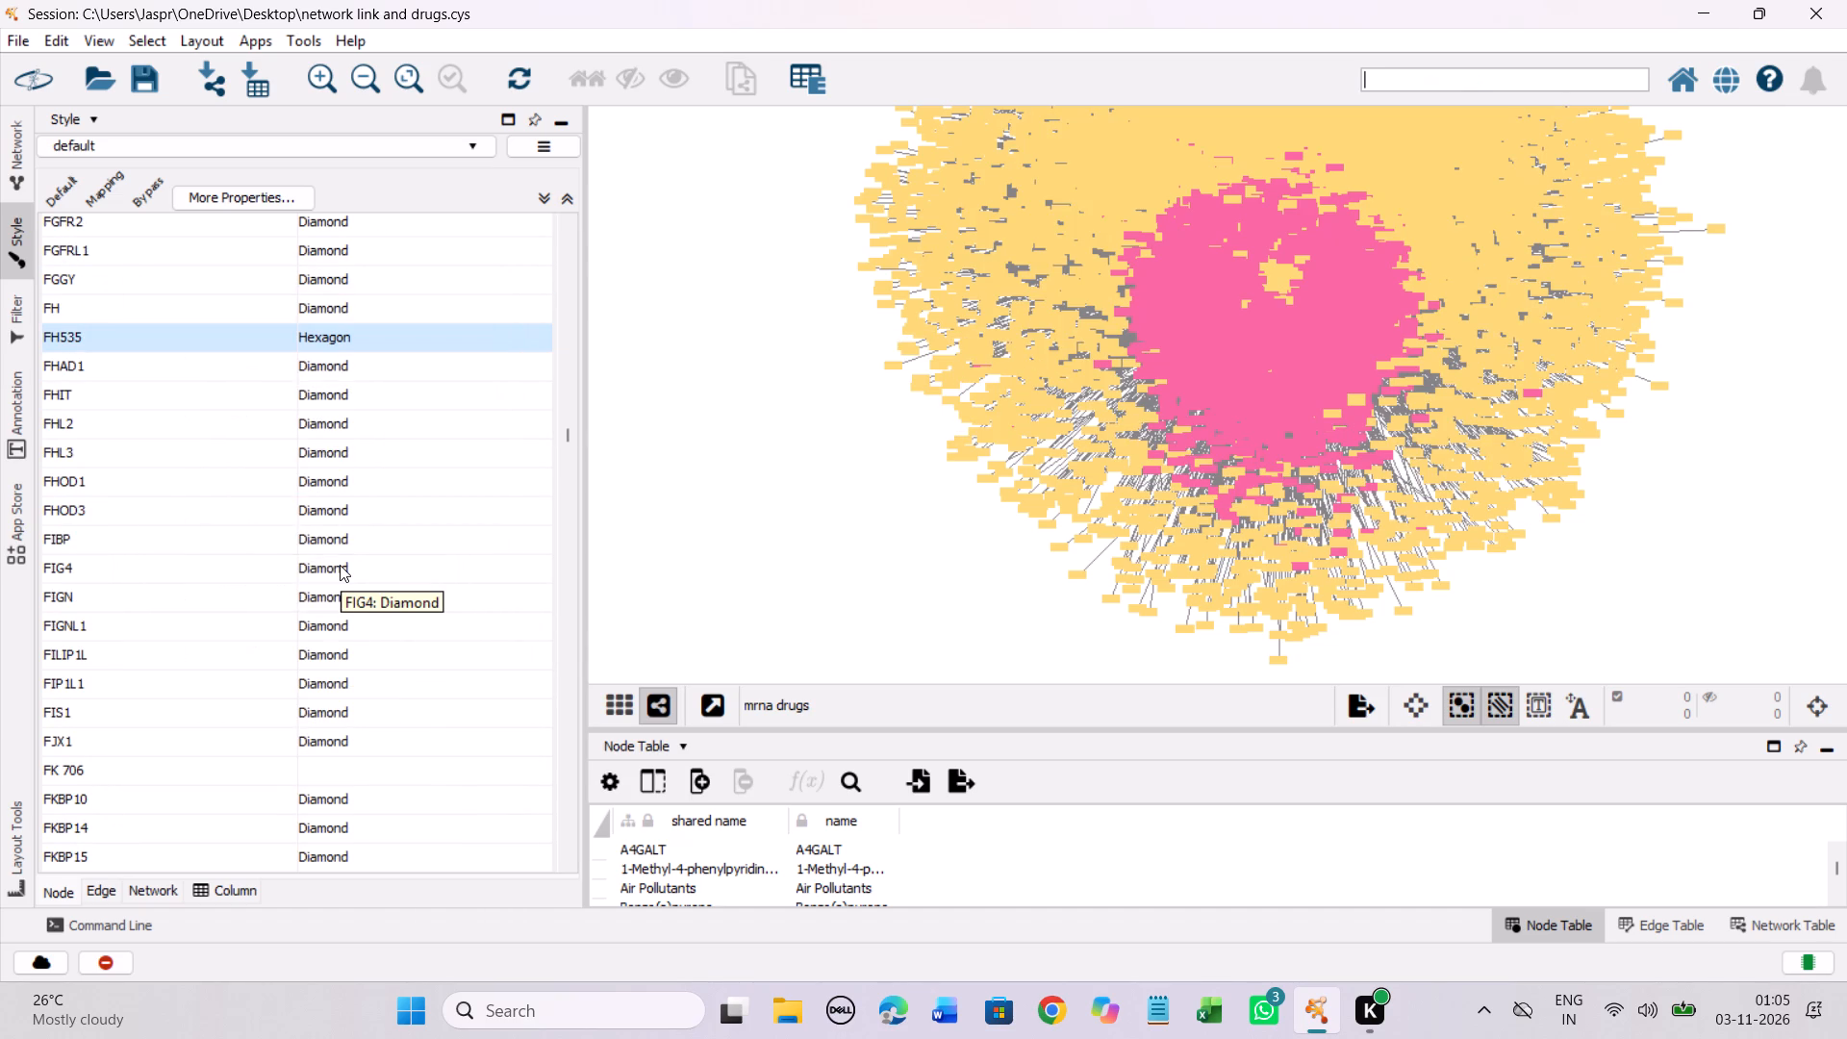
Set the discrete node shape mapping for FK 706 to Hexagon.
{"action": "scroll", "coordinate": [340, 565], "scroll_direction": "down", "scroll_amount": 7}
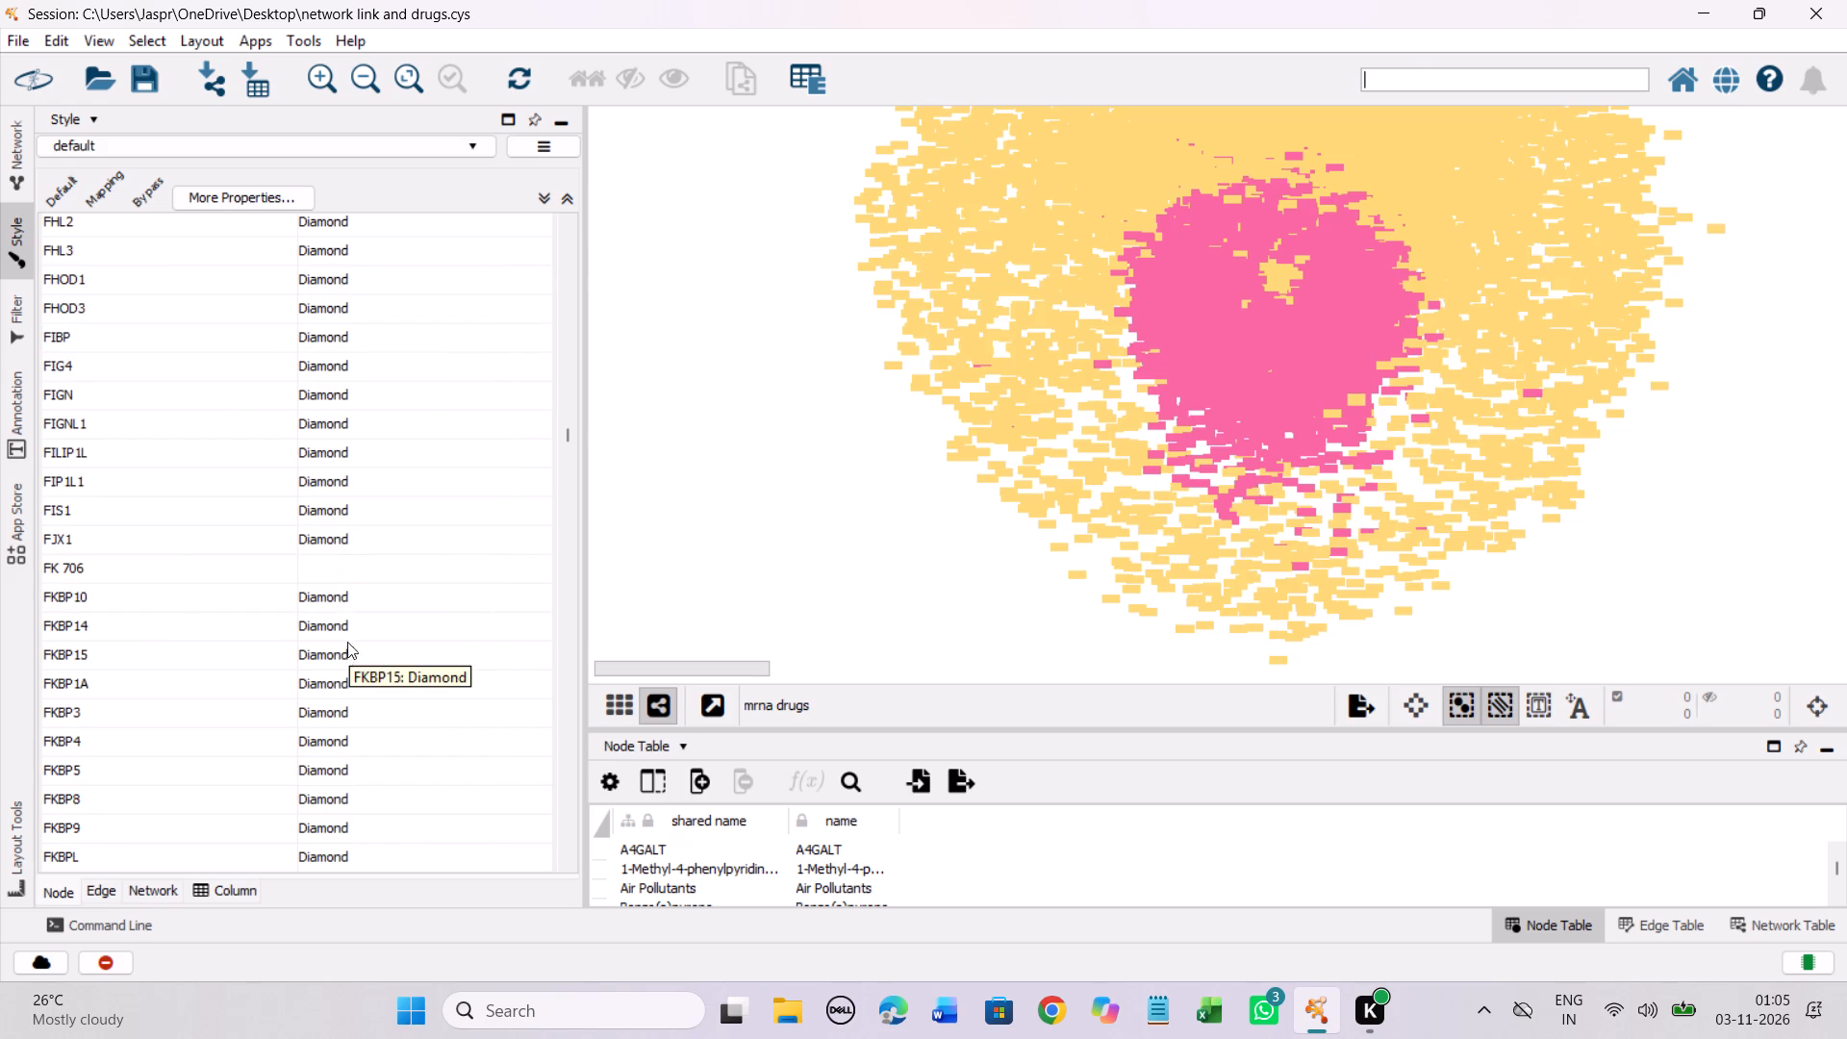
{"action": "scroll", "coordinate": [337, 607], "scroll_direction": "up", "scroll_amount": 4}
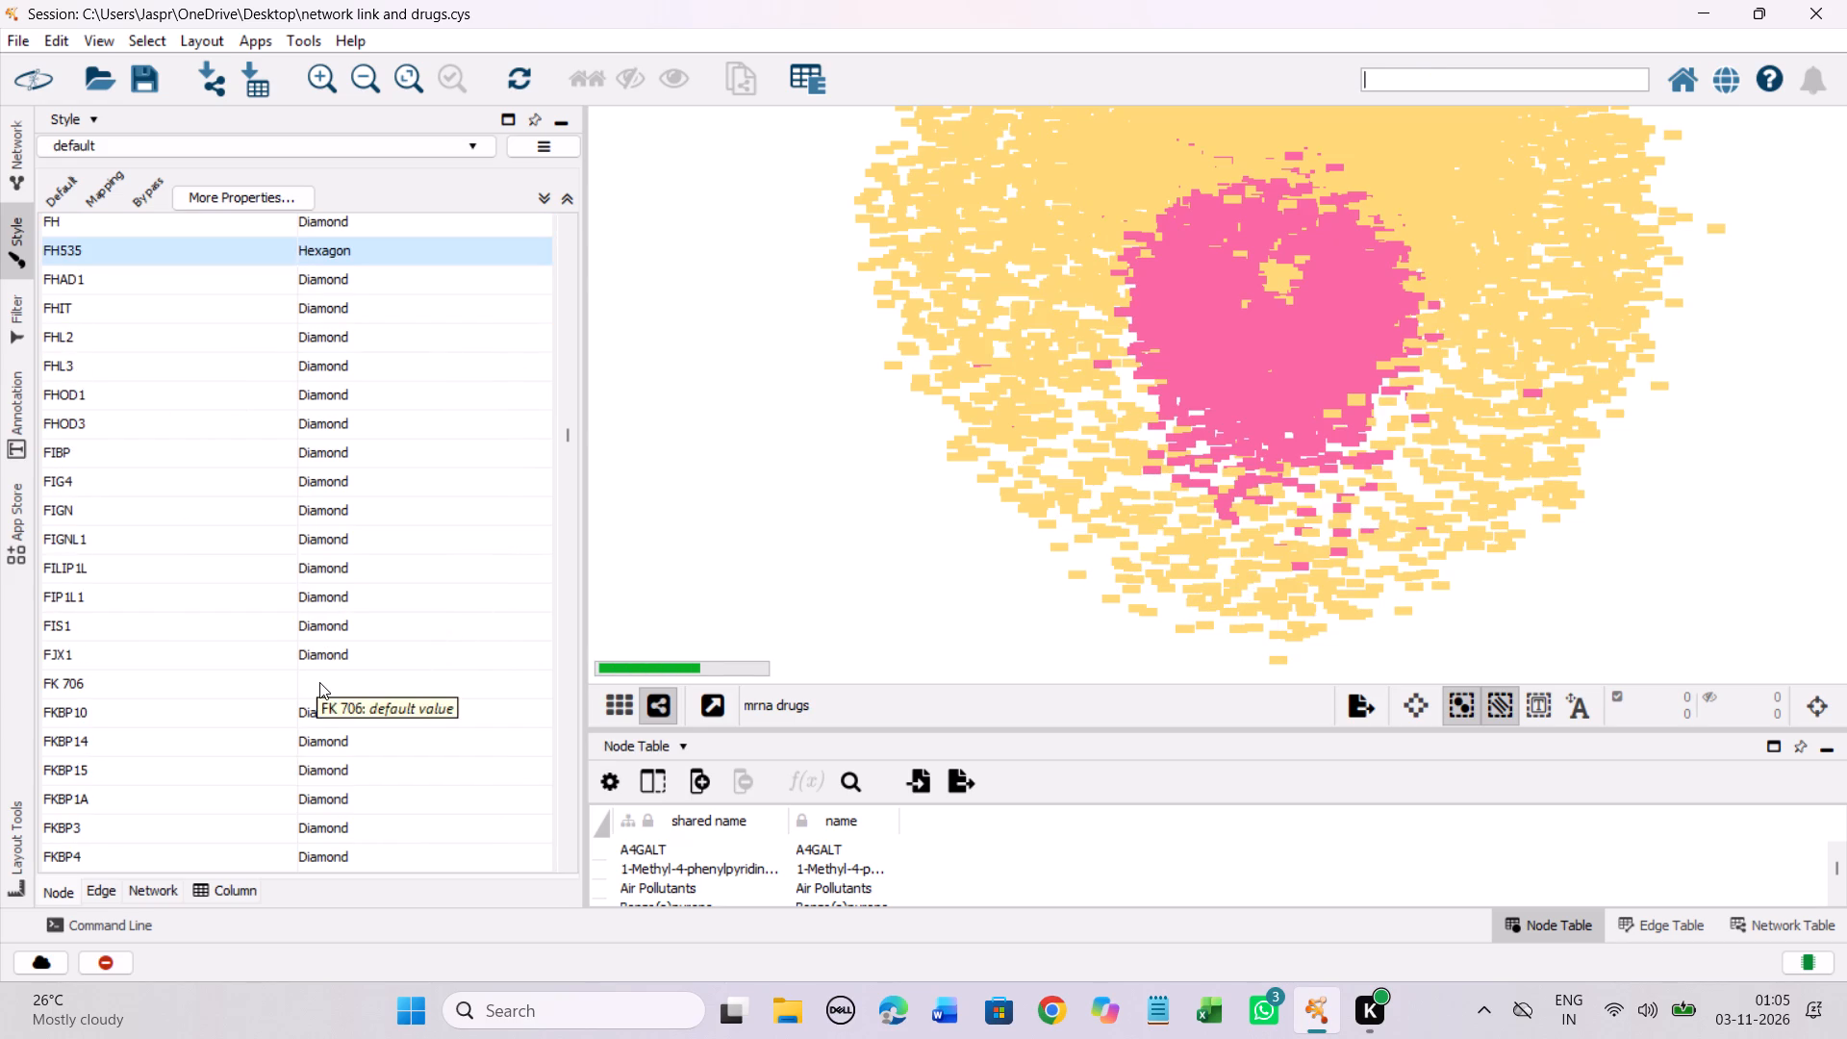
{"action": "left_click", "coordinate": [319, 682]}
{"action": "right_click", "coordinate": [319, 682]}
{"action": "left_click", "coordinate": [403, 693]}
{"action": "left_click", "coordinate": [664, 695]}
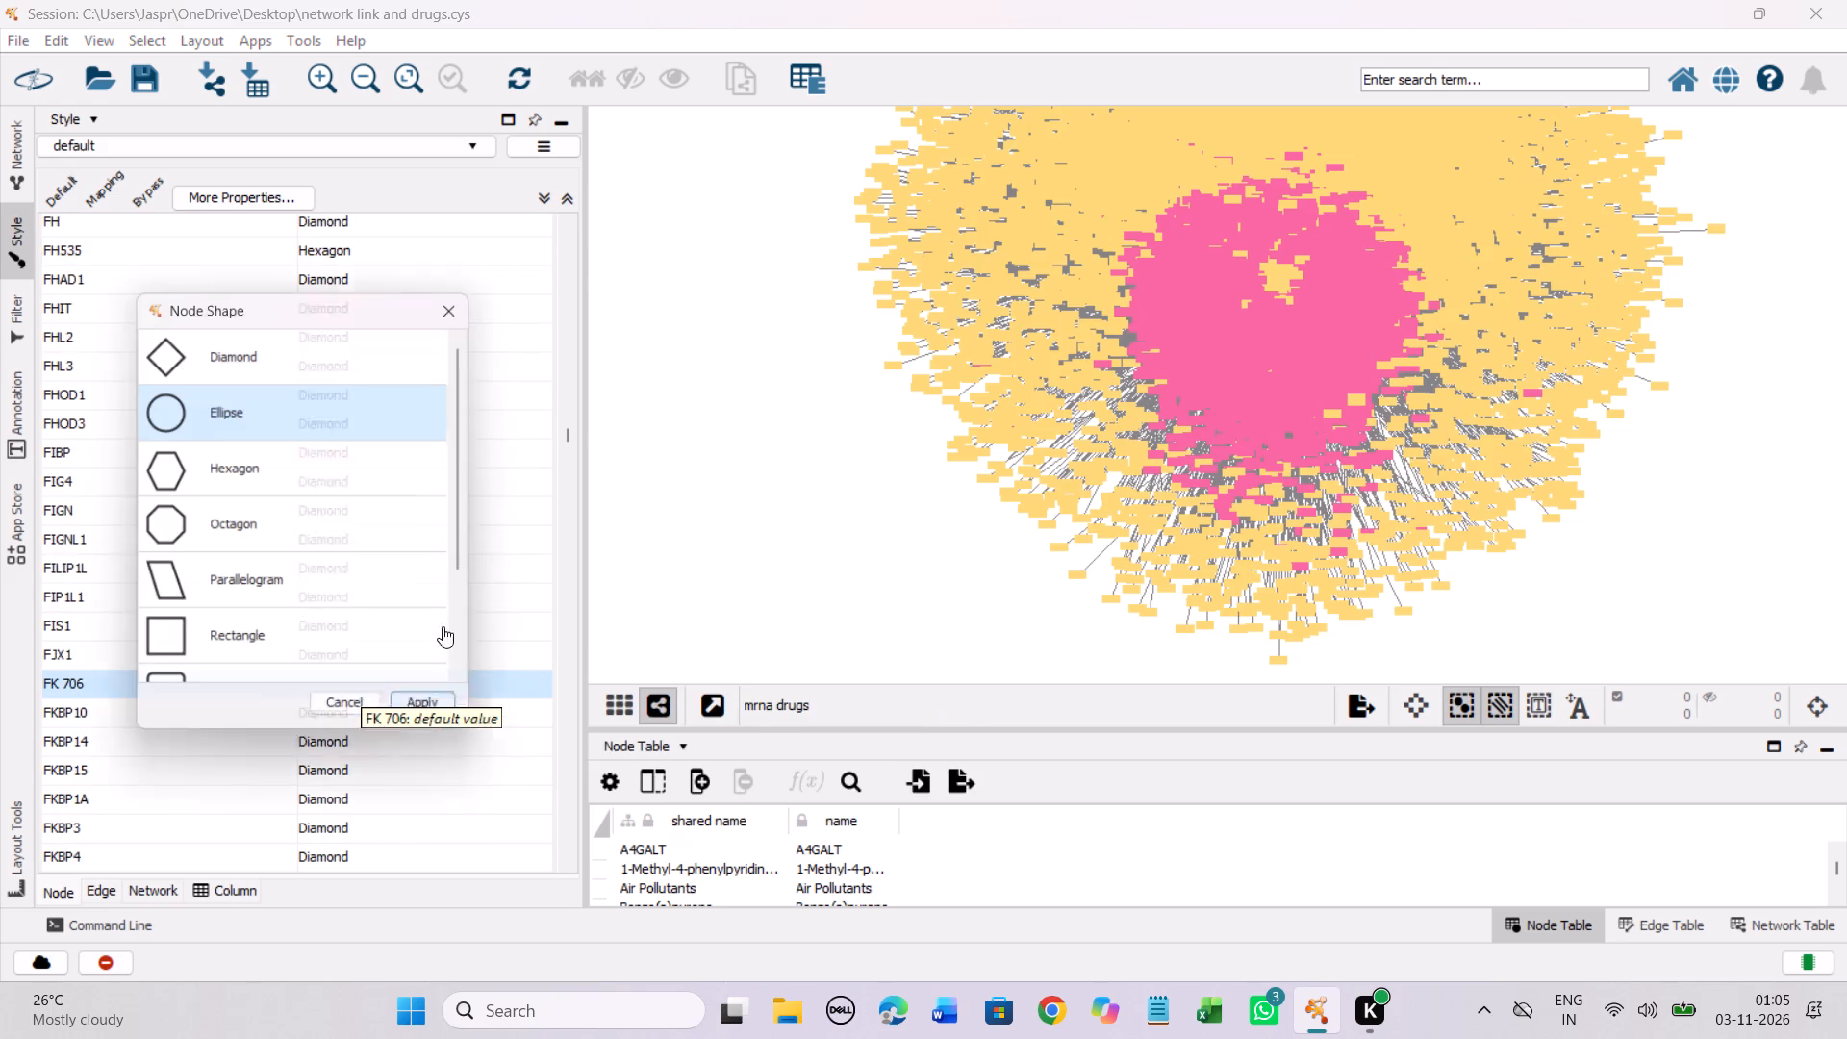
{"action": "left_click", "coordinate": [308, 470]}
{"action": "left_click", "coordinate": [437, 718]}
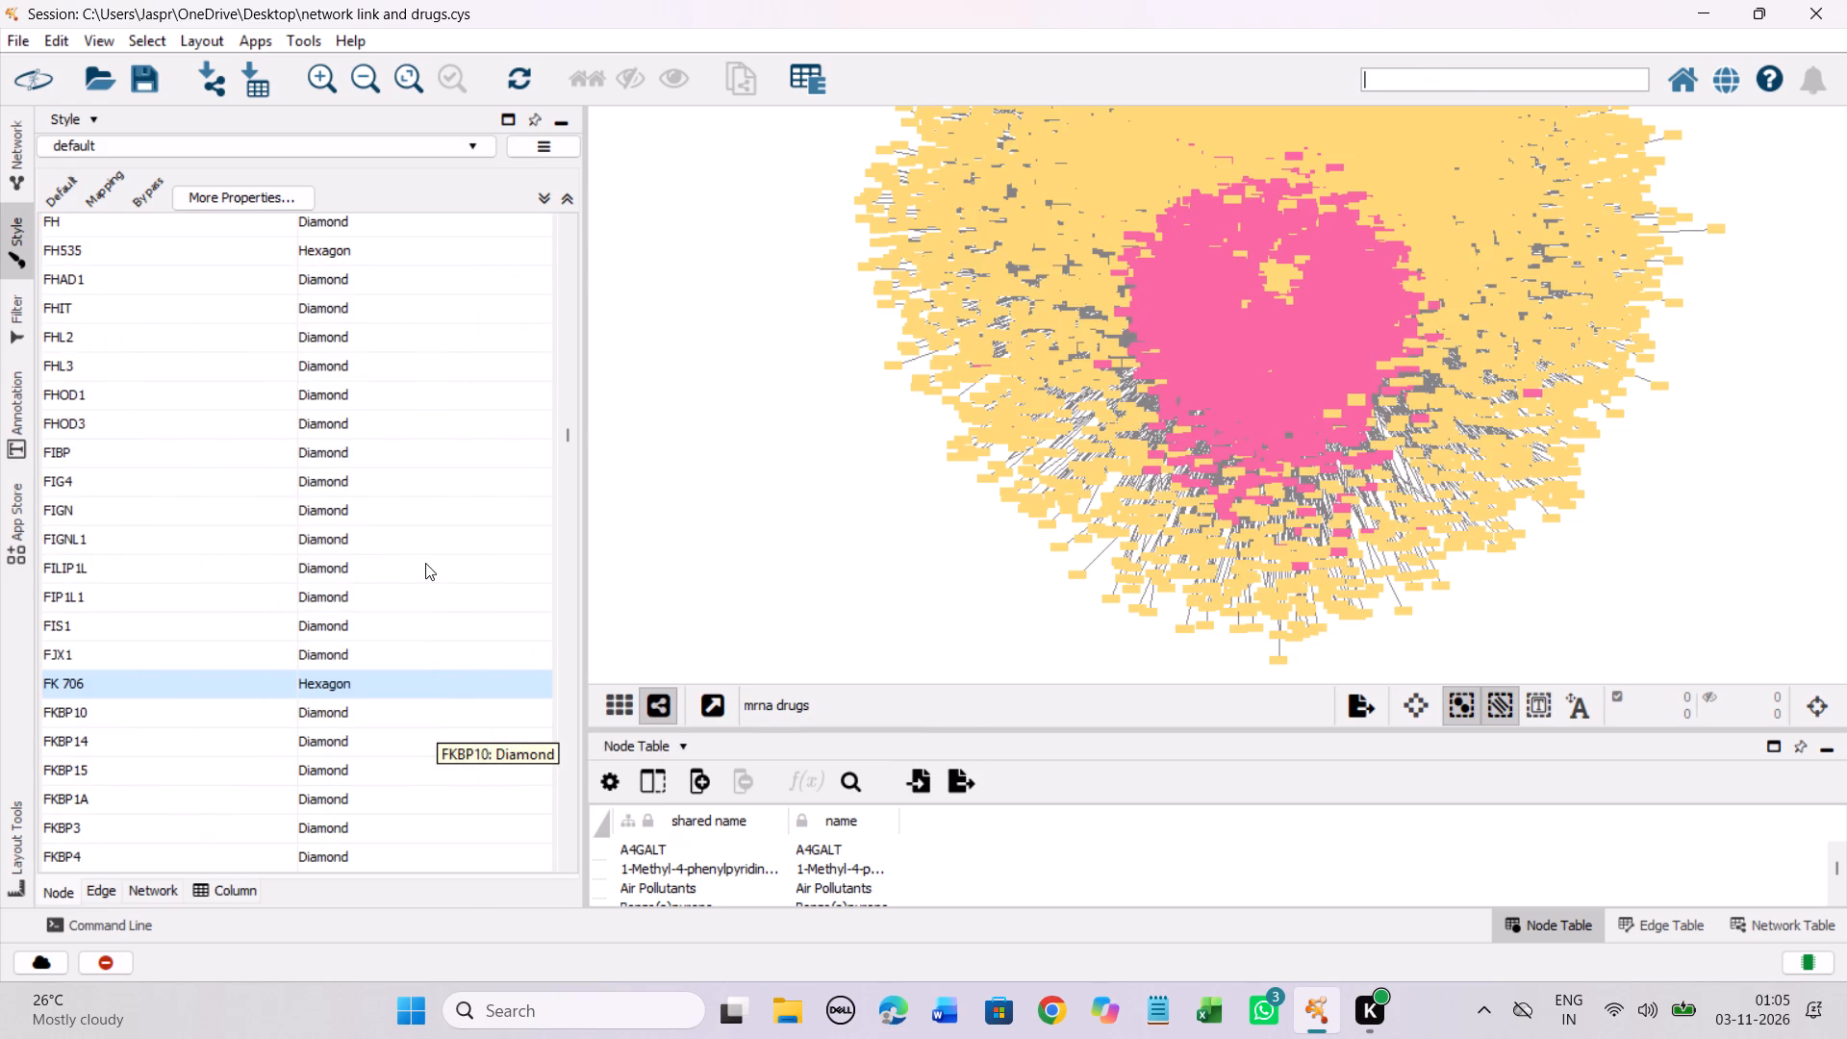
Set the discrete node shape mappings for FLLL 31 and FLLL 32 together to Hexagon.
{"action": "scroll", "coordinate": [425, 563], "scroll_direction": "down", "scroll_amount": 17}
{"action": "scroll", "coordinate": [427, 582], "scroll_direction": "down", "scroll_amount": 9}
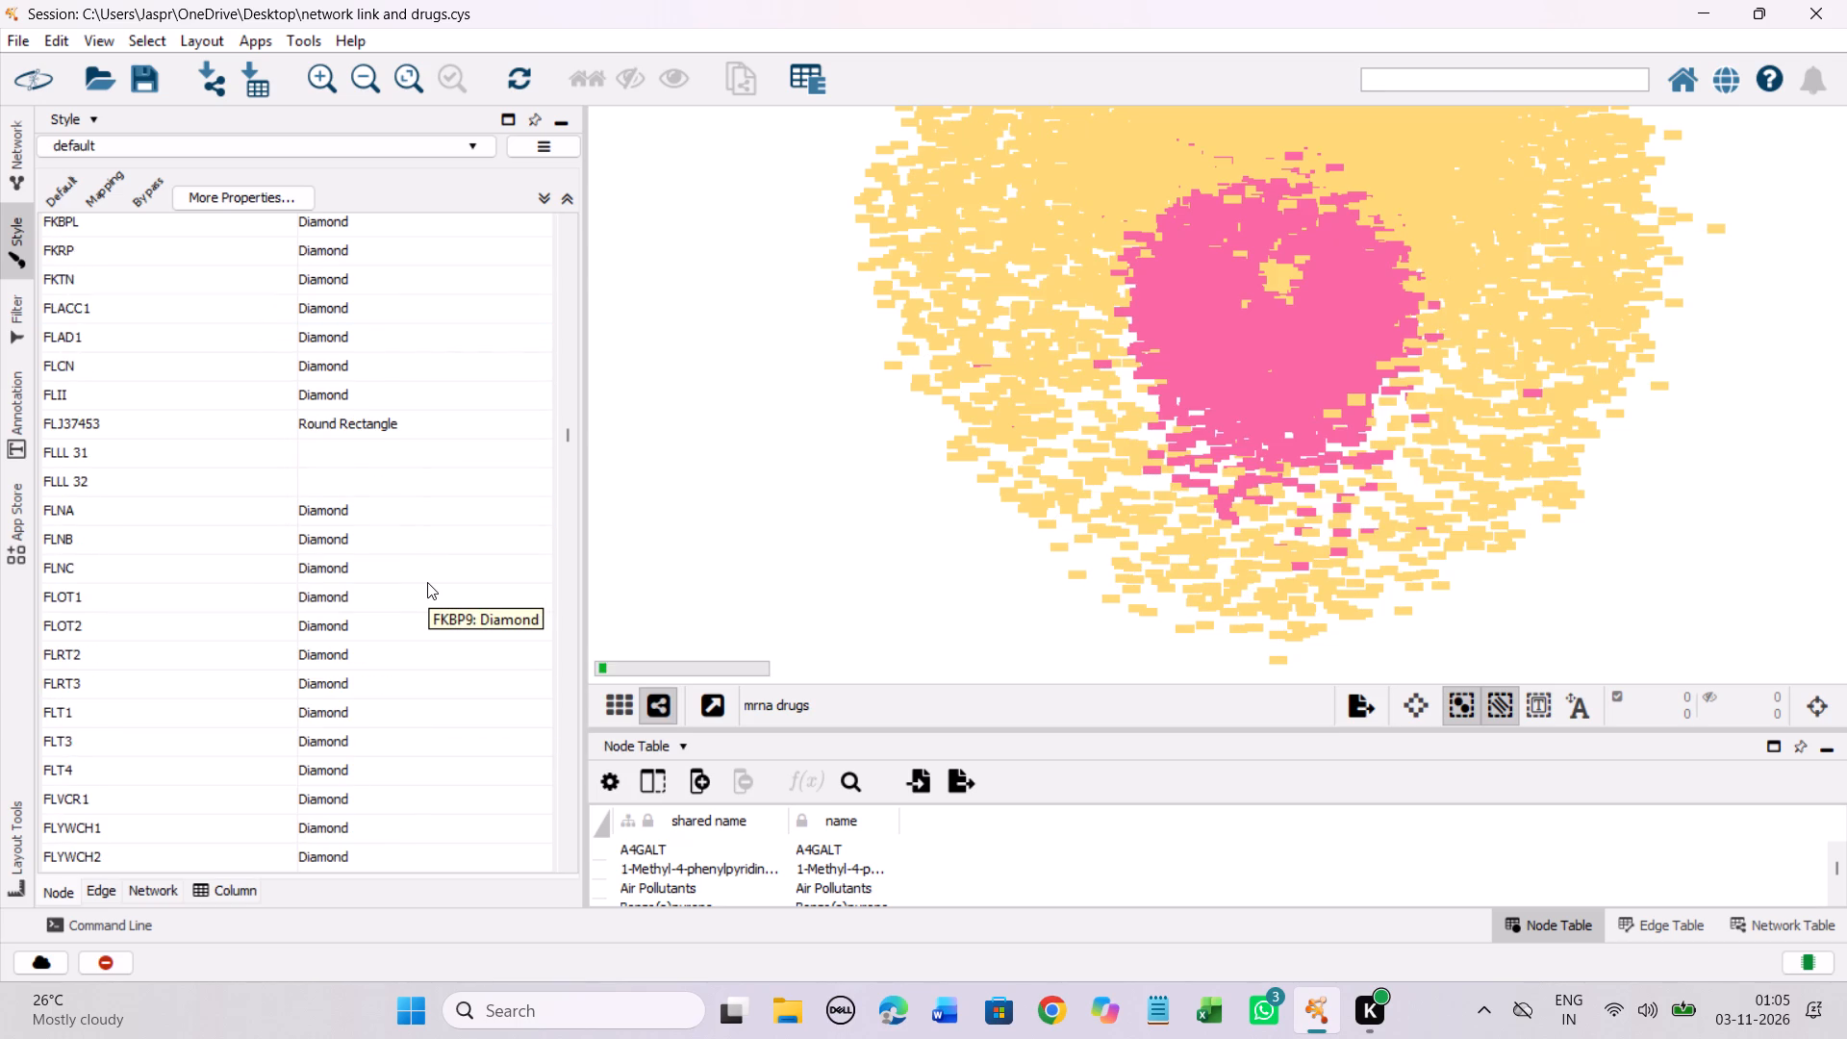
{"action": "left_click_drag", "start_coordinate": [325, 451], "coordinate": [322, 484]}
{"action": "right_click", "coordinate": [322, 484]}
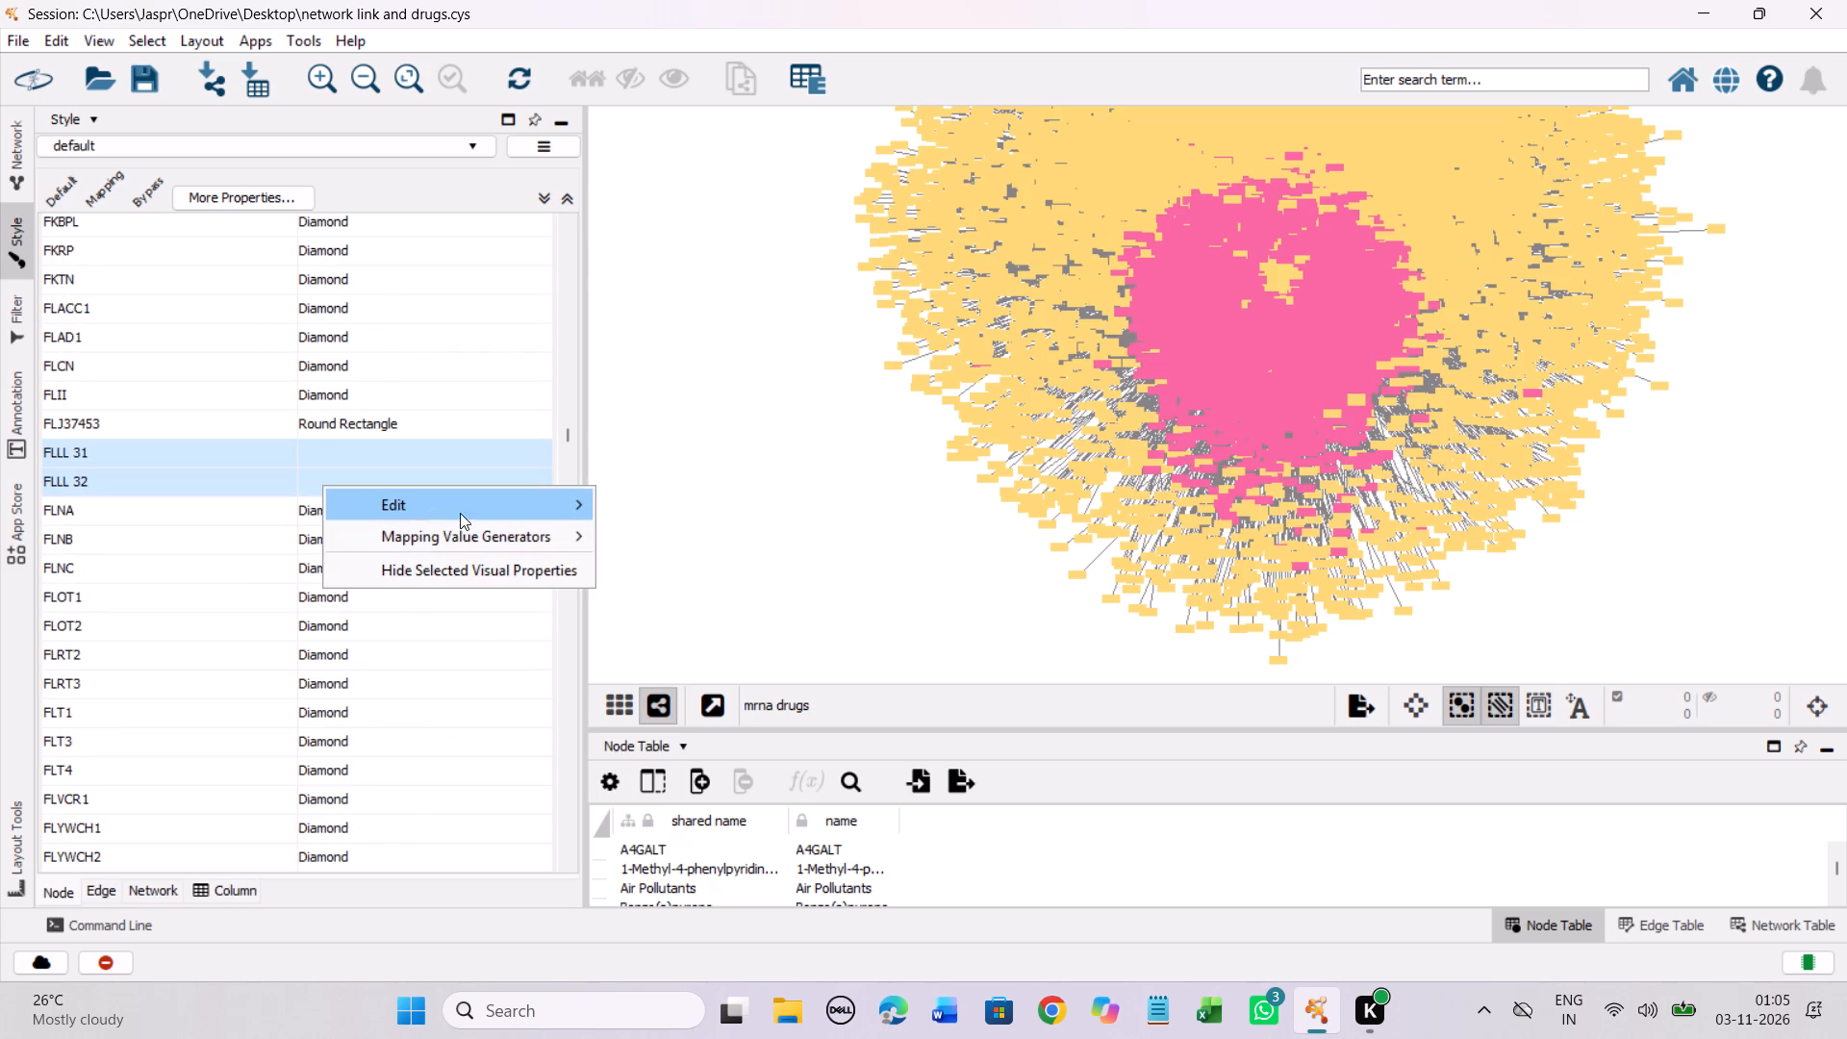
{"action": "left_click", "coordinate": [468, 509]}
{"action": "left_click", "coordinate": [747, 508]}
{"action": "left_click", "coordinate": [293, 476]}
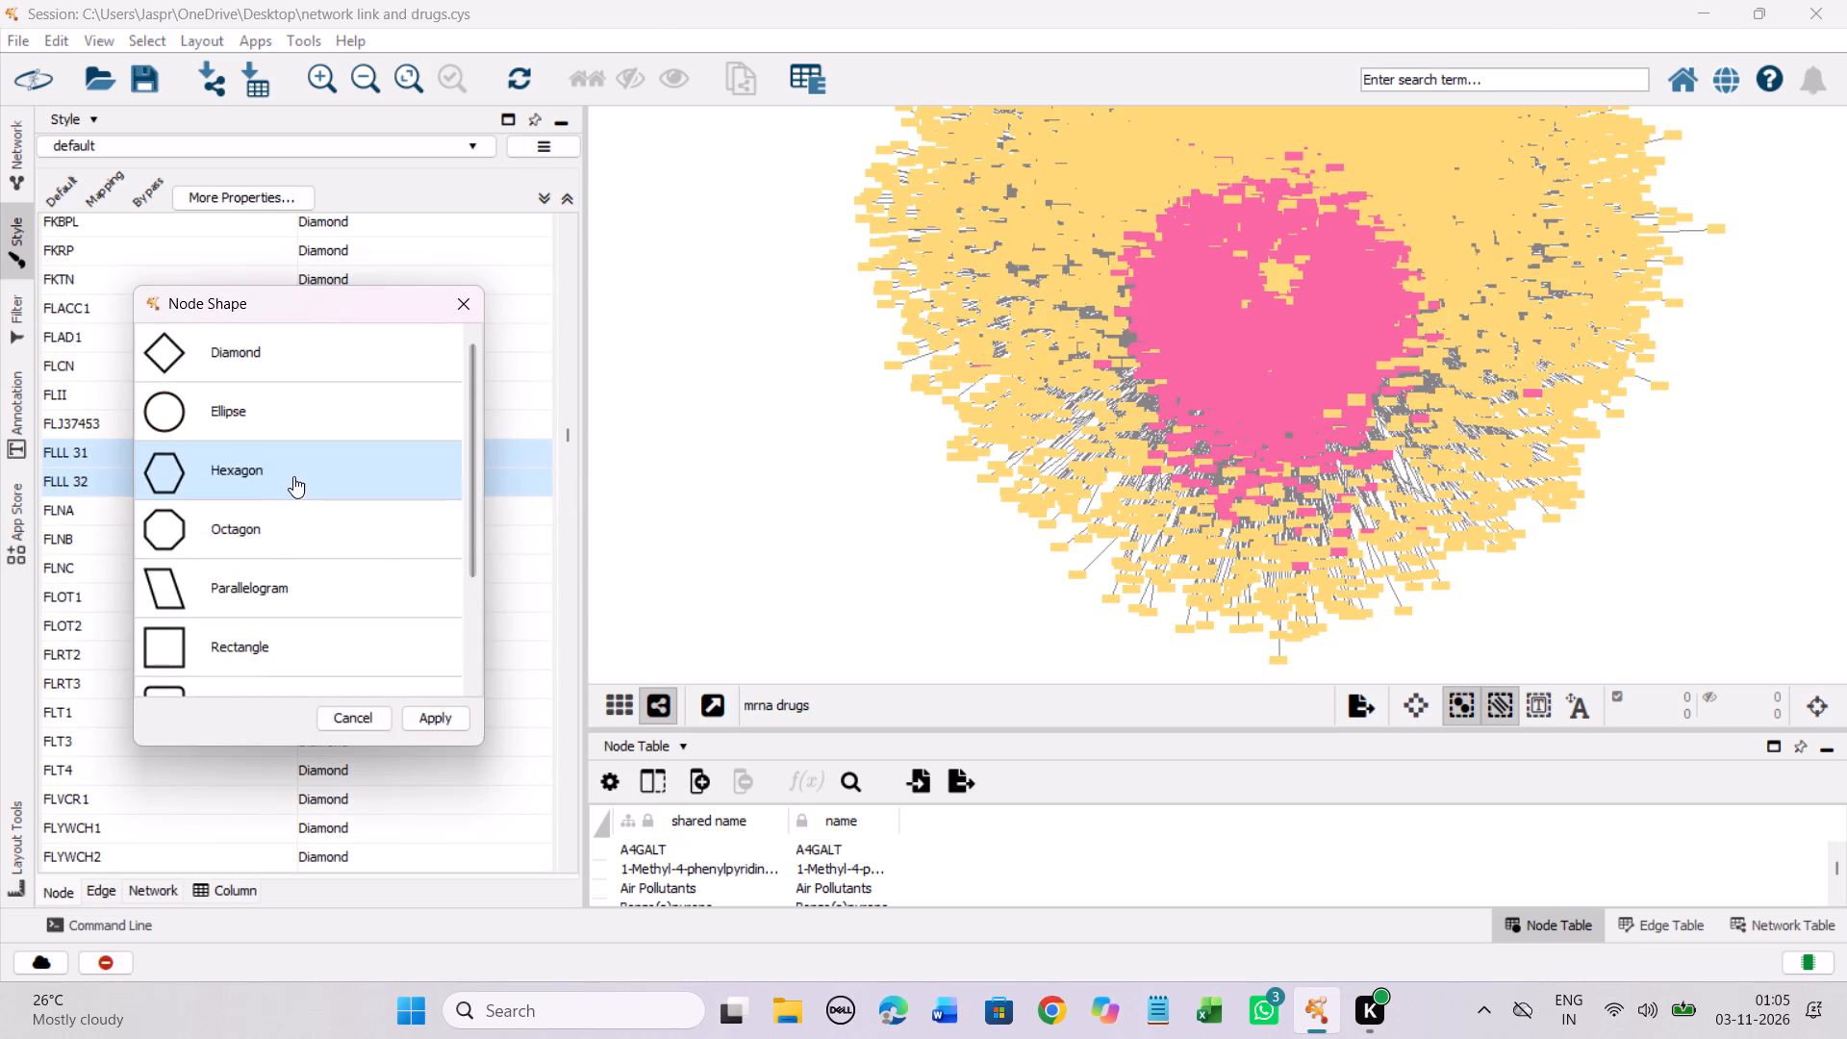
{"action": "left_click", "coordinate": [467, 718]}
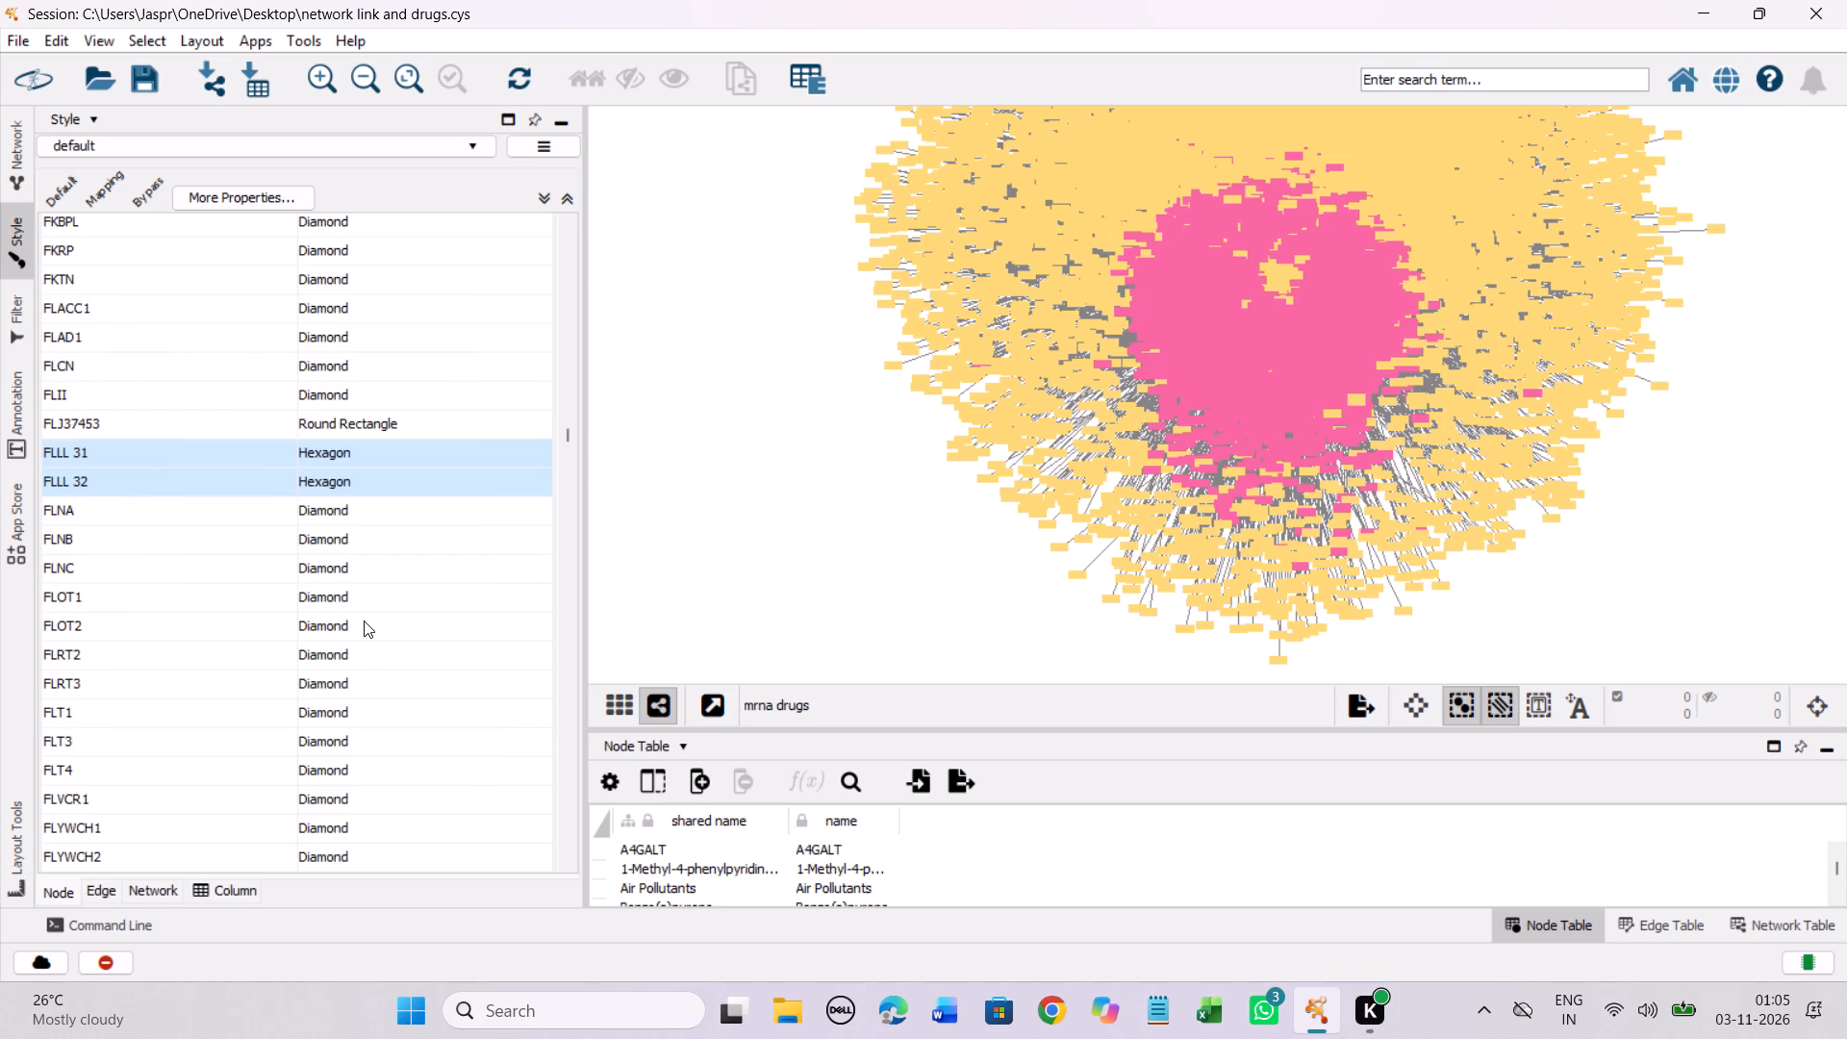
Set the discrete node shape mapping for FND-4b to Hexagon.
{"action": "scroll", "coordinate": [364, 621], "scroll_direction": "down", "scroll_amount": 14}
{"action": "scroll", "coordinate": [380, 608], "scroll_direction": "up", "scroll_amount": 6}
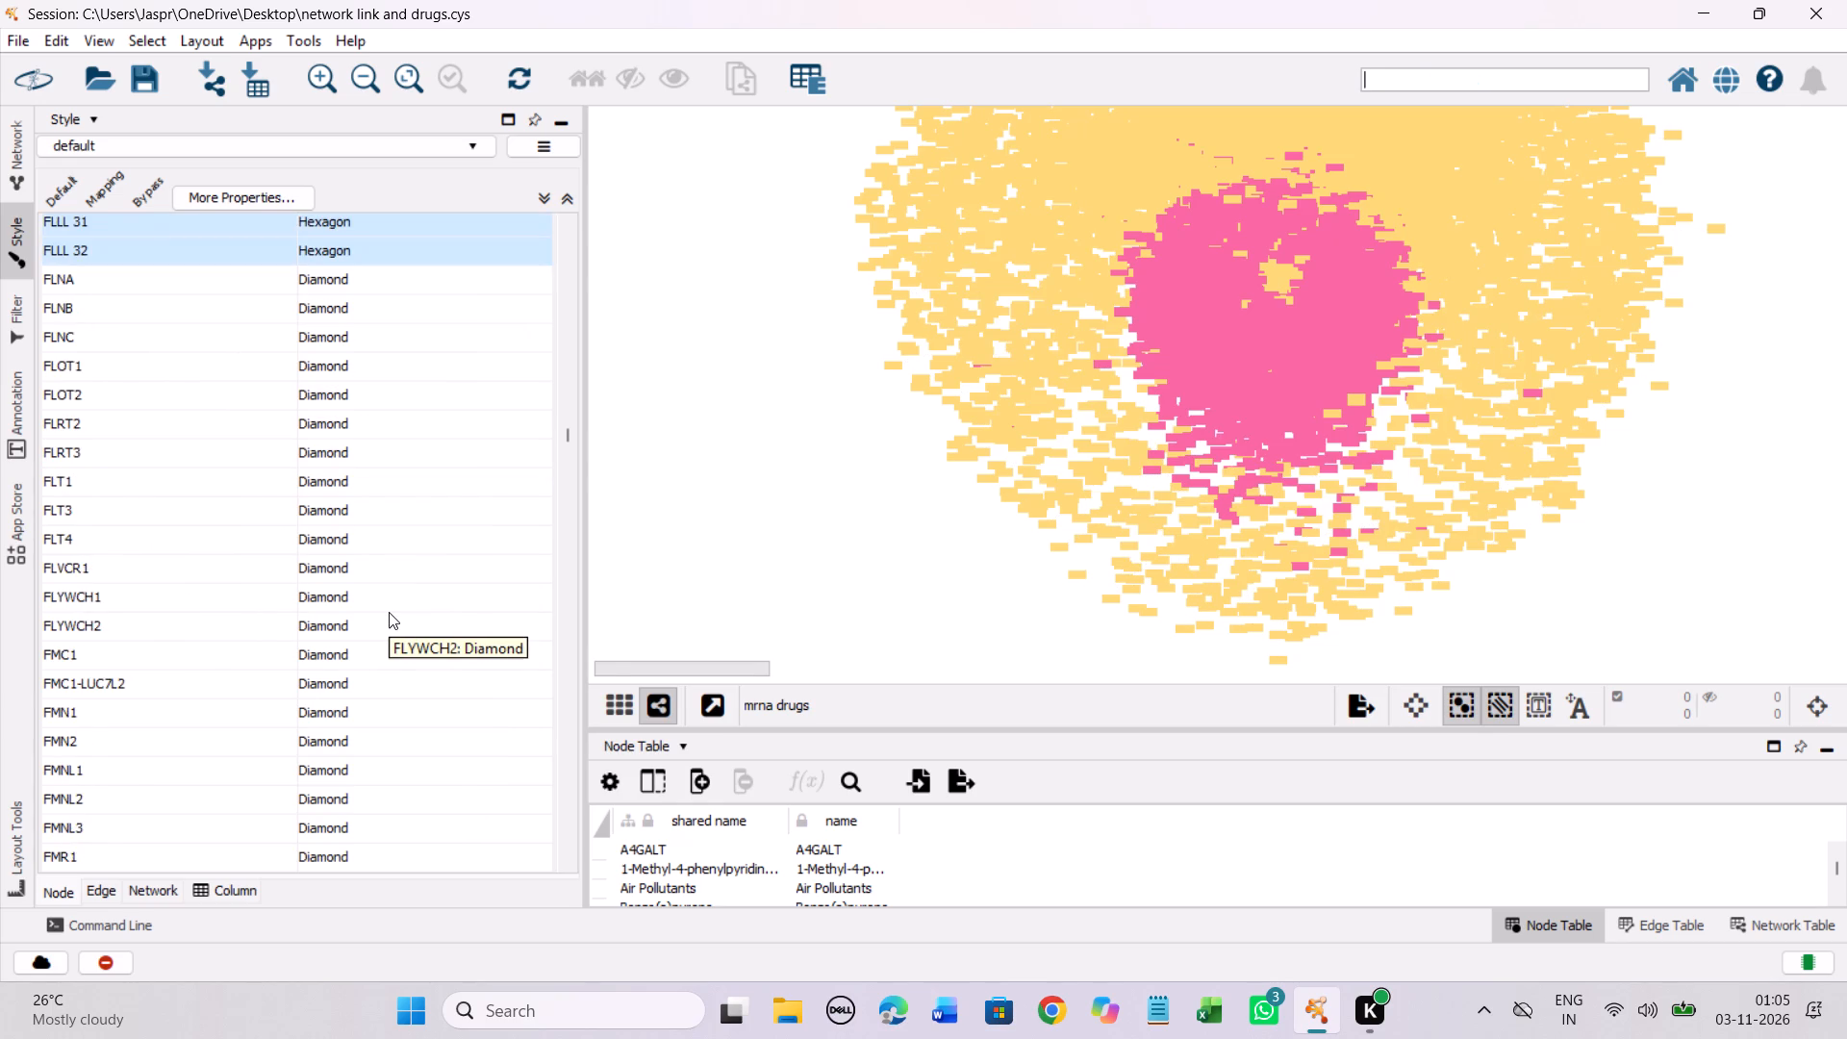
{"action": "scroll", "coordinate": [389, 612], "scroll_direction": "up", "scroll_amount": 1}
{"action": "scroll", "coordinate": [389, 612], "scroll_direction": "down", "scroll_amount": 19}
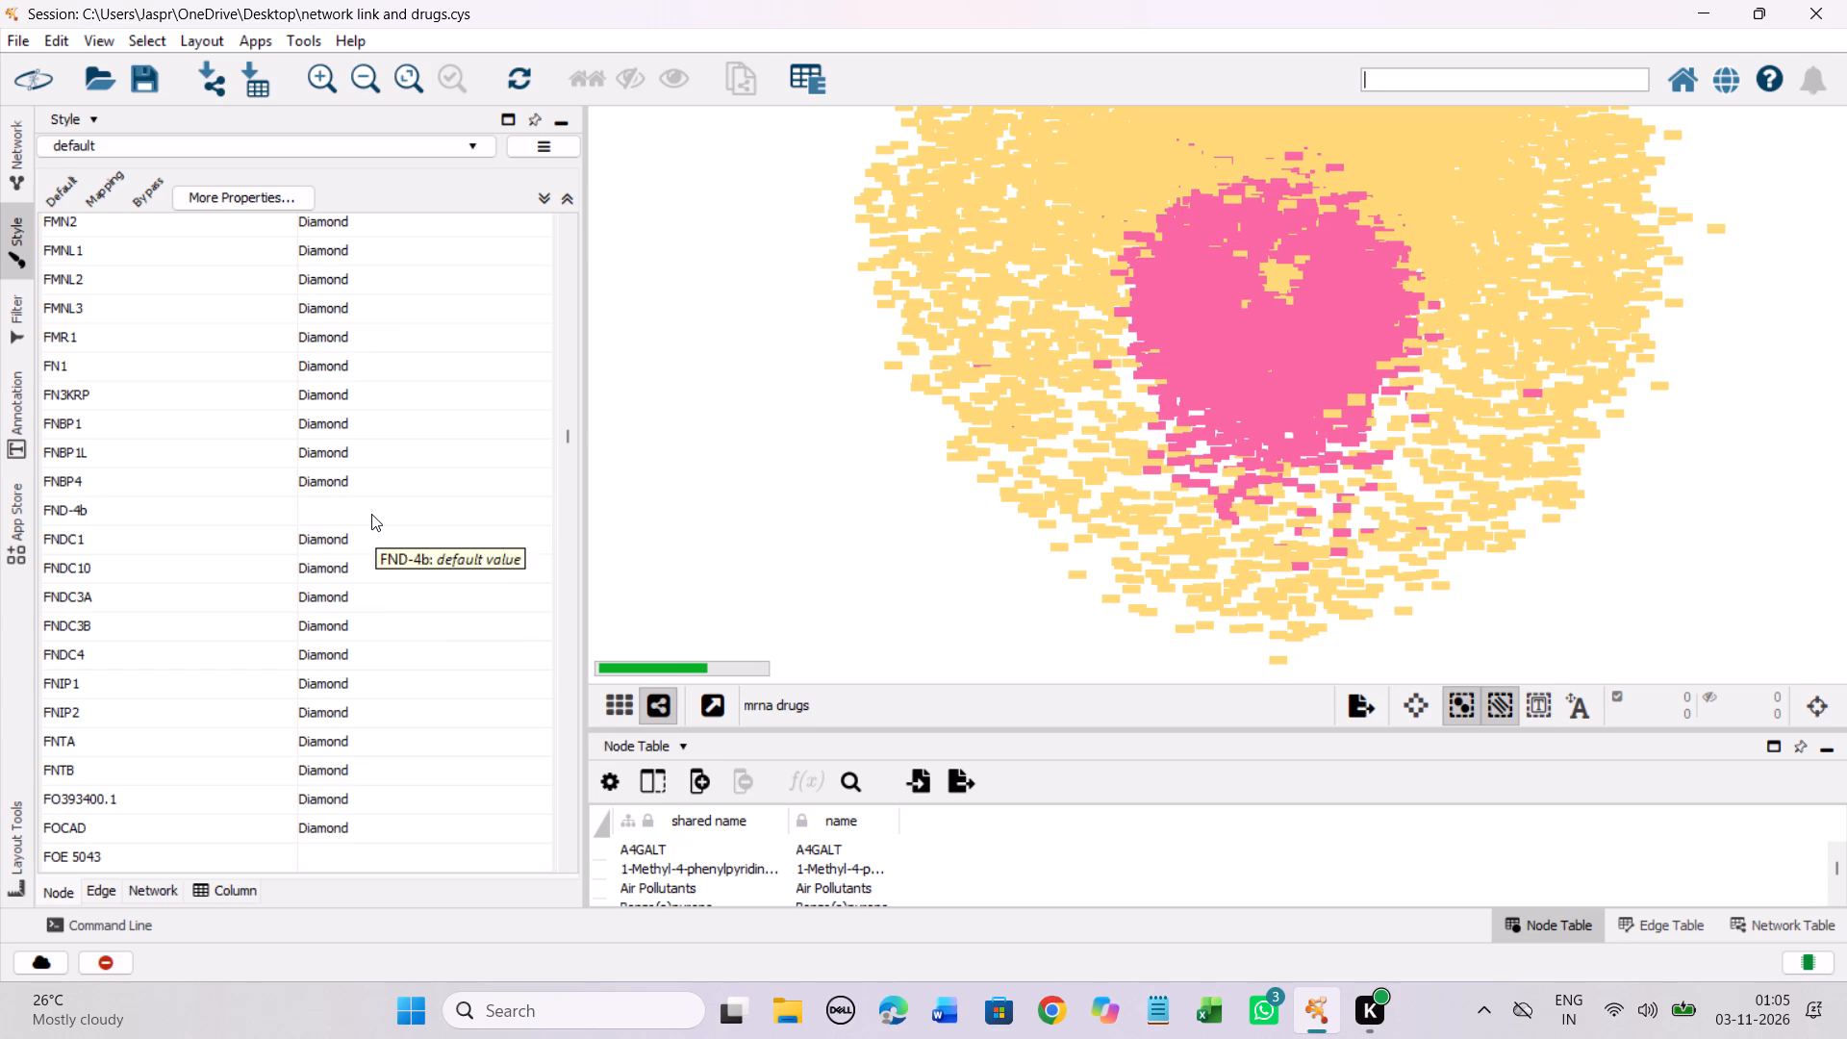
{"action": "left_click", "coordinate": [371, 514]}
{"action": "right_click", "coordinate": [371, 514]}
{"action": "left_click", "coordinate": [492, 524]}
{"action": "left_click", "coordinate": [707, 532]}
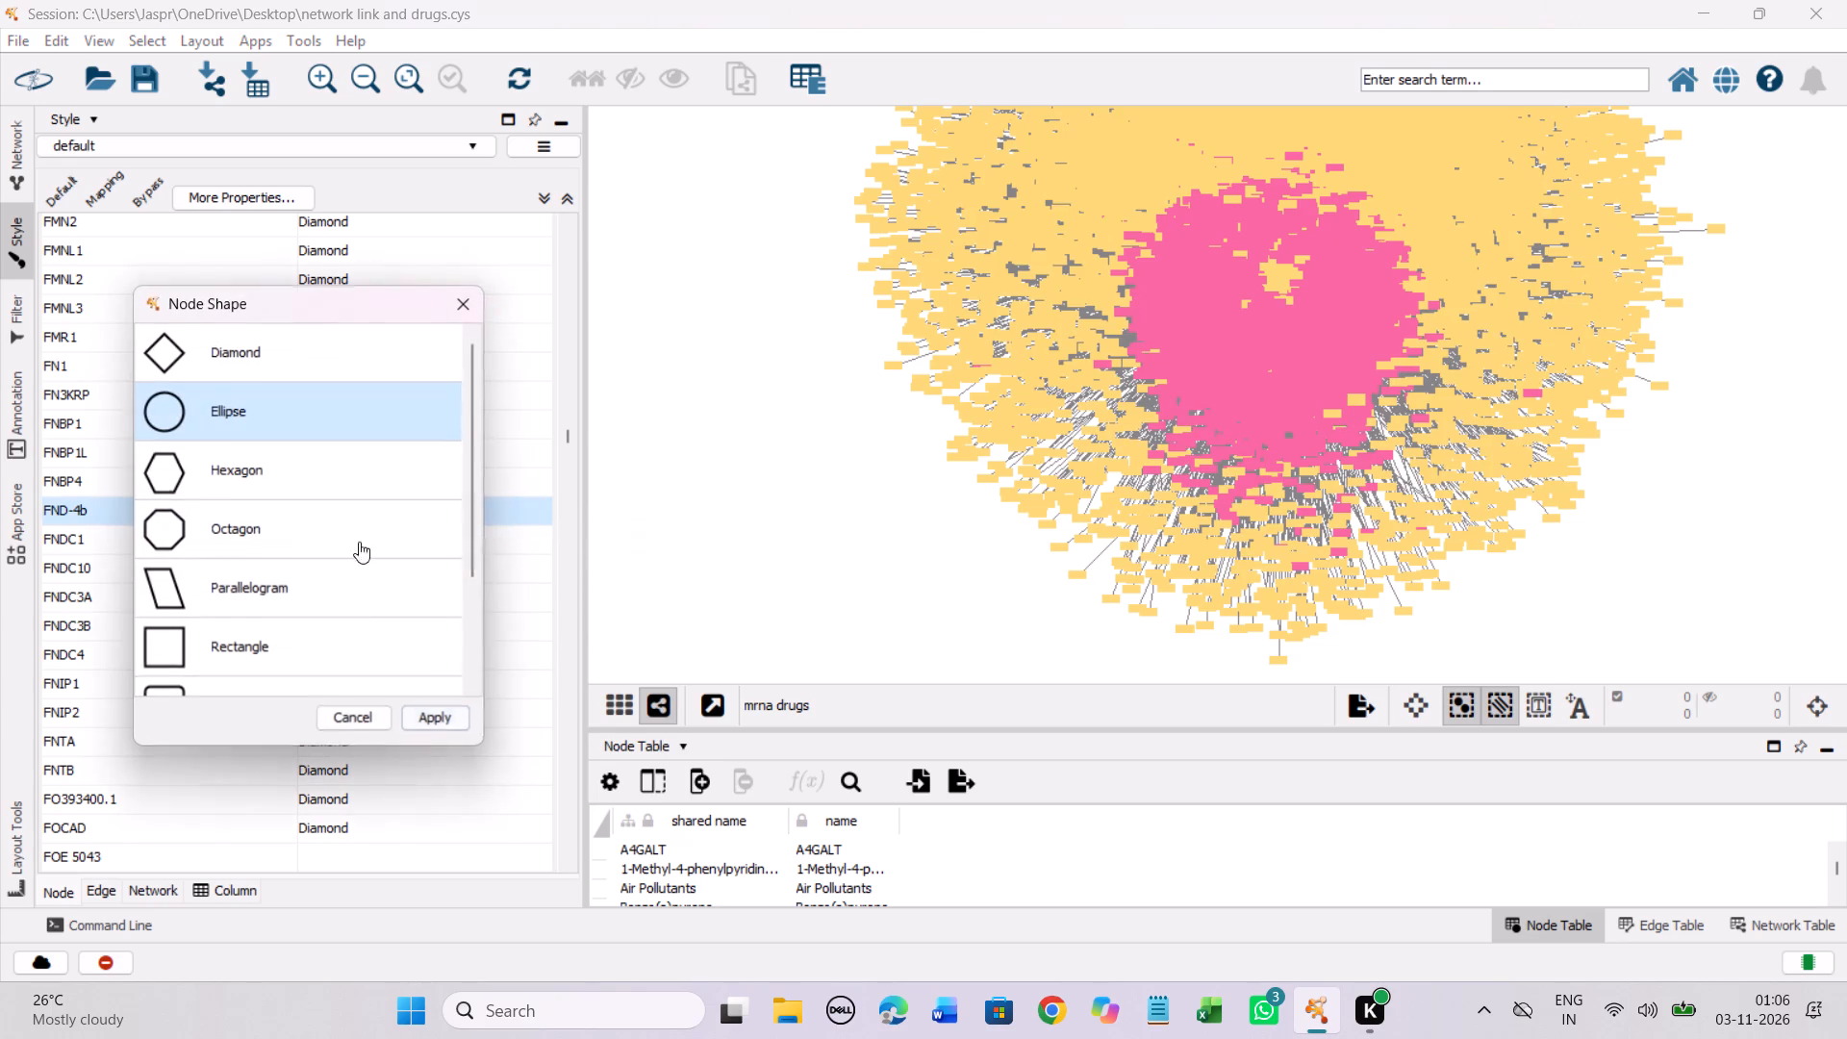
{"action": "left_click", "coordinate": [240, 480]}
{"action": "left_click", "coordinate": [450, 725]}
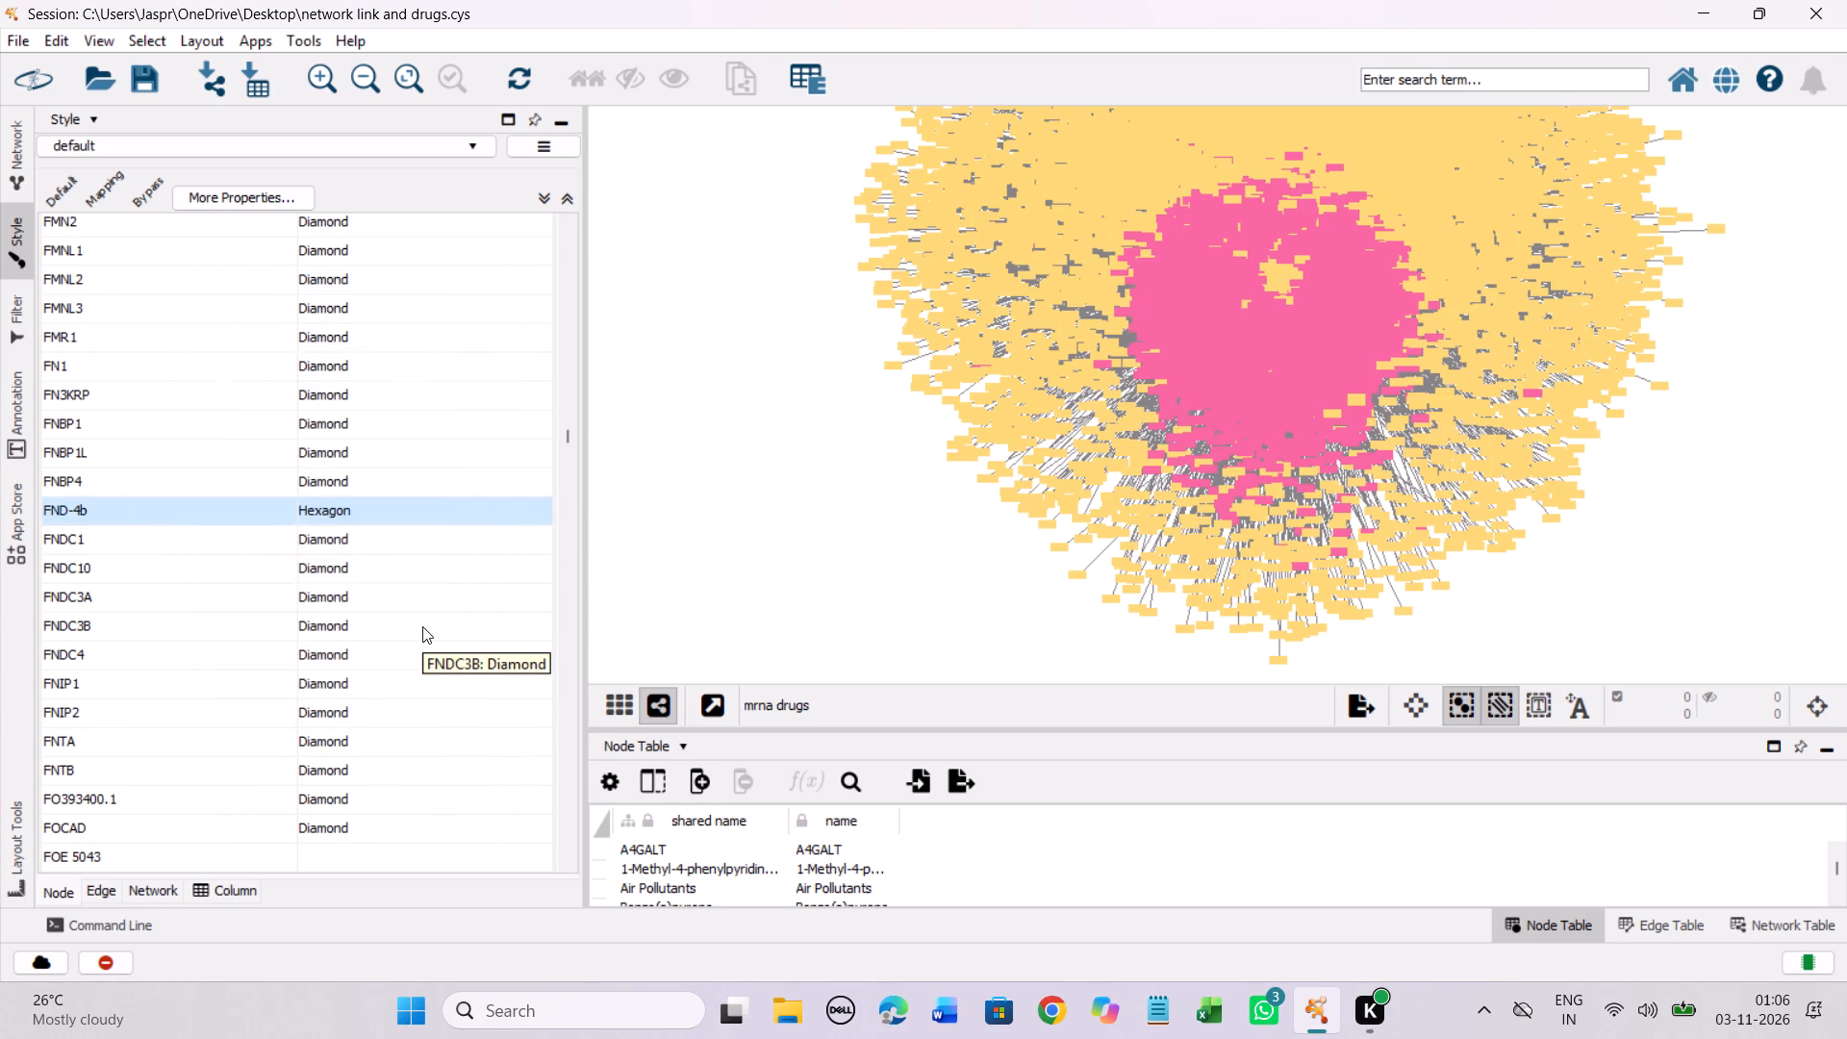
Set the discrete node shape mapping for FOE 5043 to Hexagon.
{"action": "scroll", "coordinate": [422, 626], "scroll_direction": "down", "scroll_amount": 11}
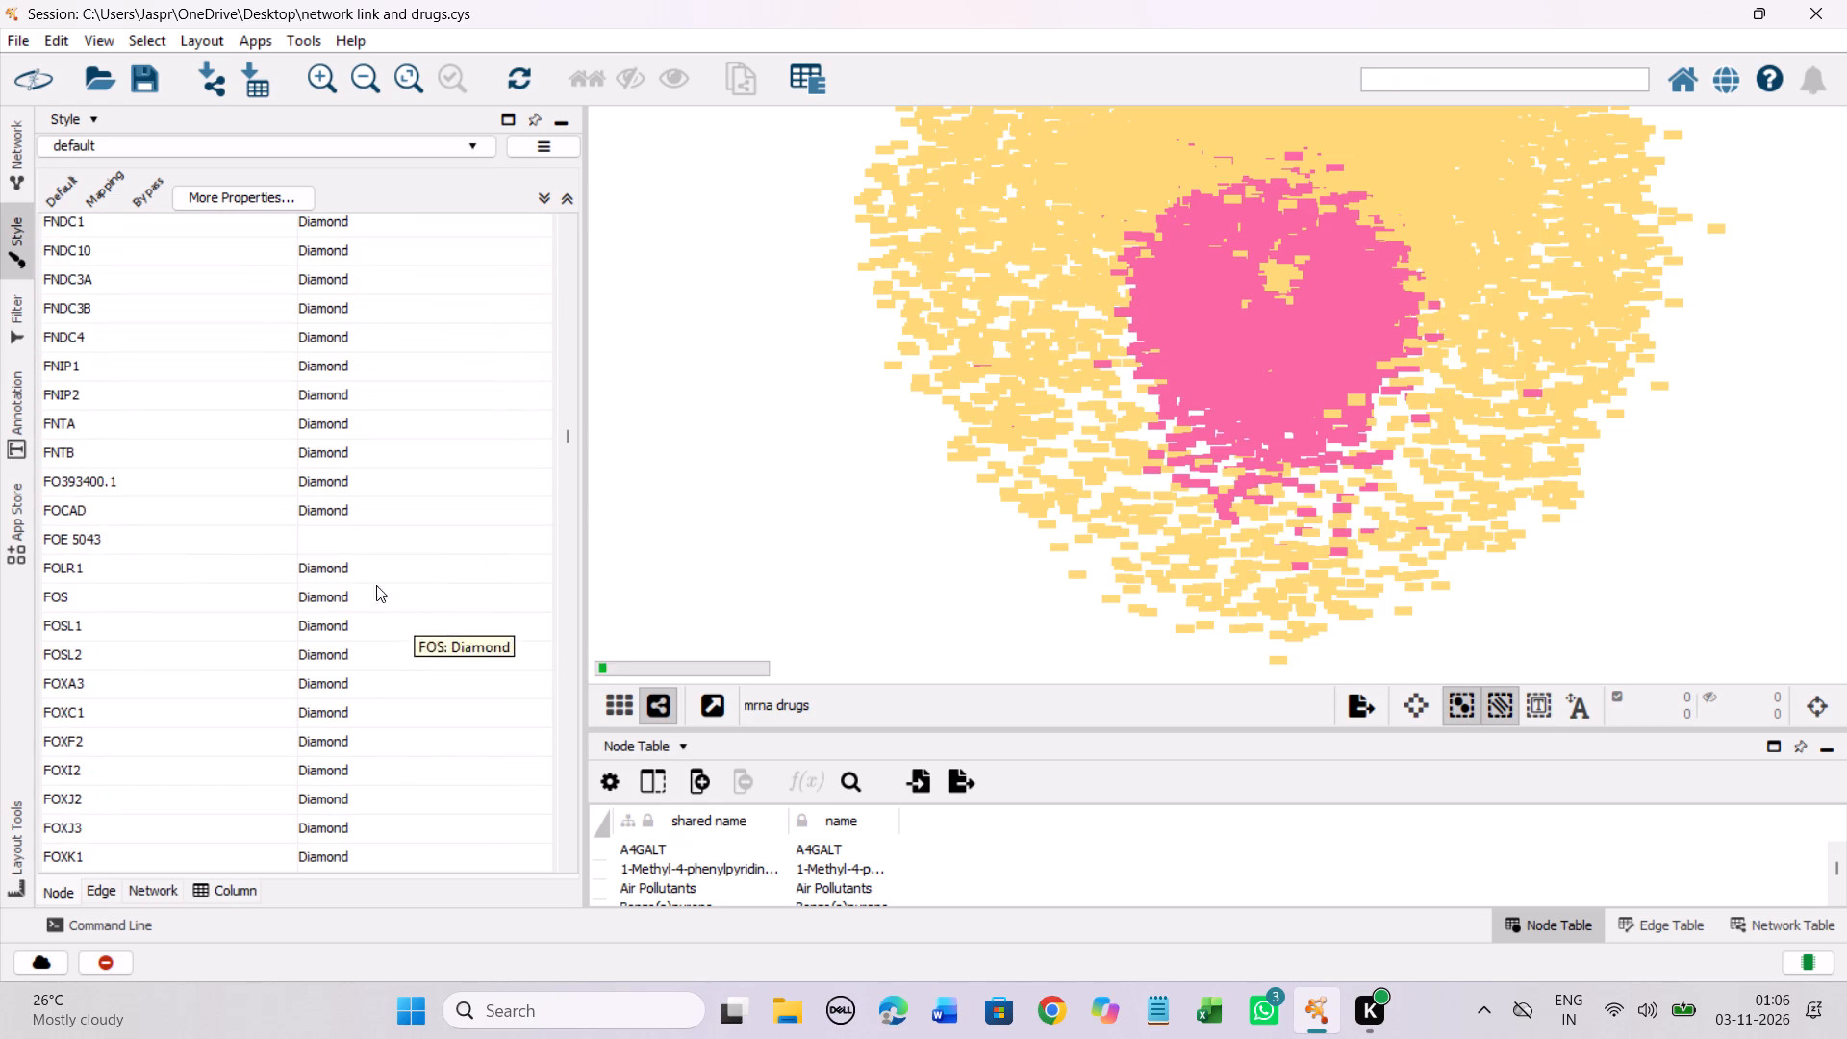
{"action": "left_click", "coordinate": [348, 545]}
{"action": "right_click", "coordinate": [348, 545]}
{"action": "left_click", "coordinate": [456, 561]}
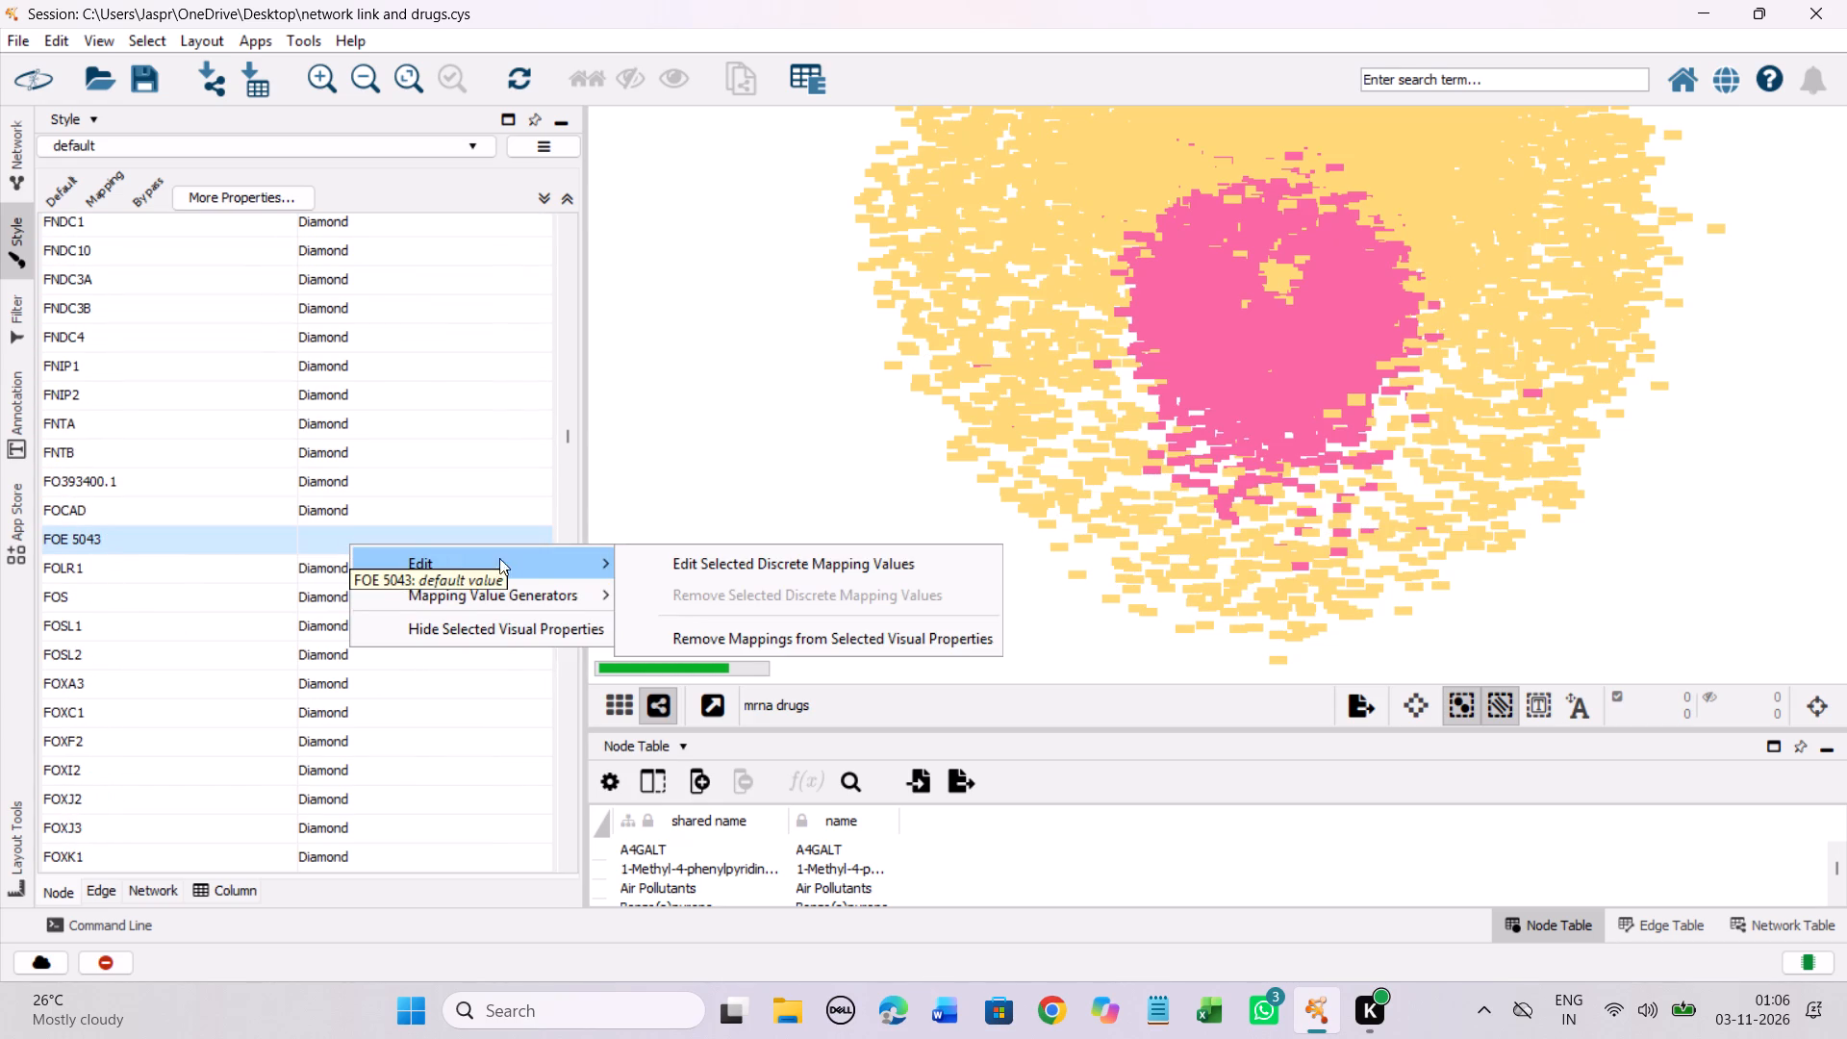
{"action": "left_click", "coordinate": [701, 573]}
{"action": "left_click", "coordinate": [274, 461]}
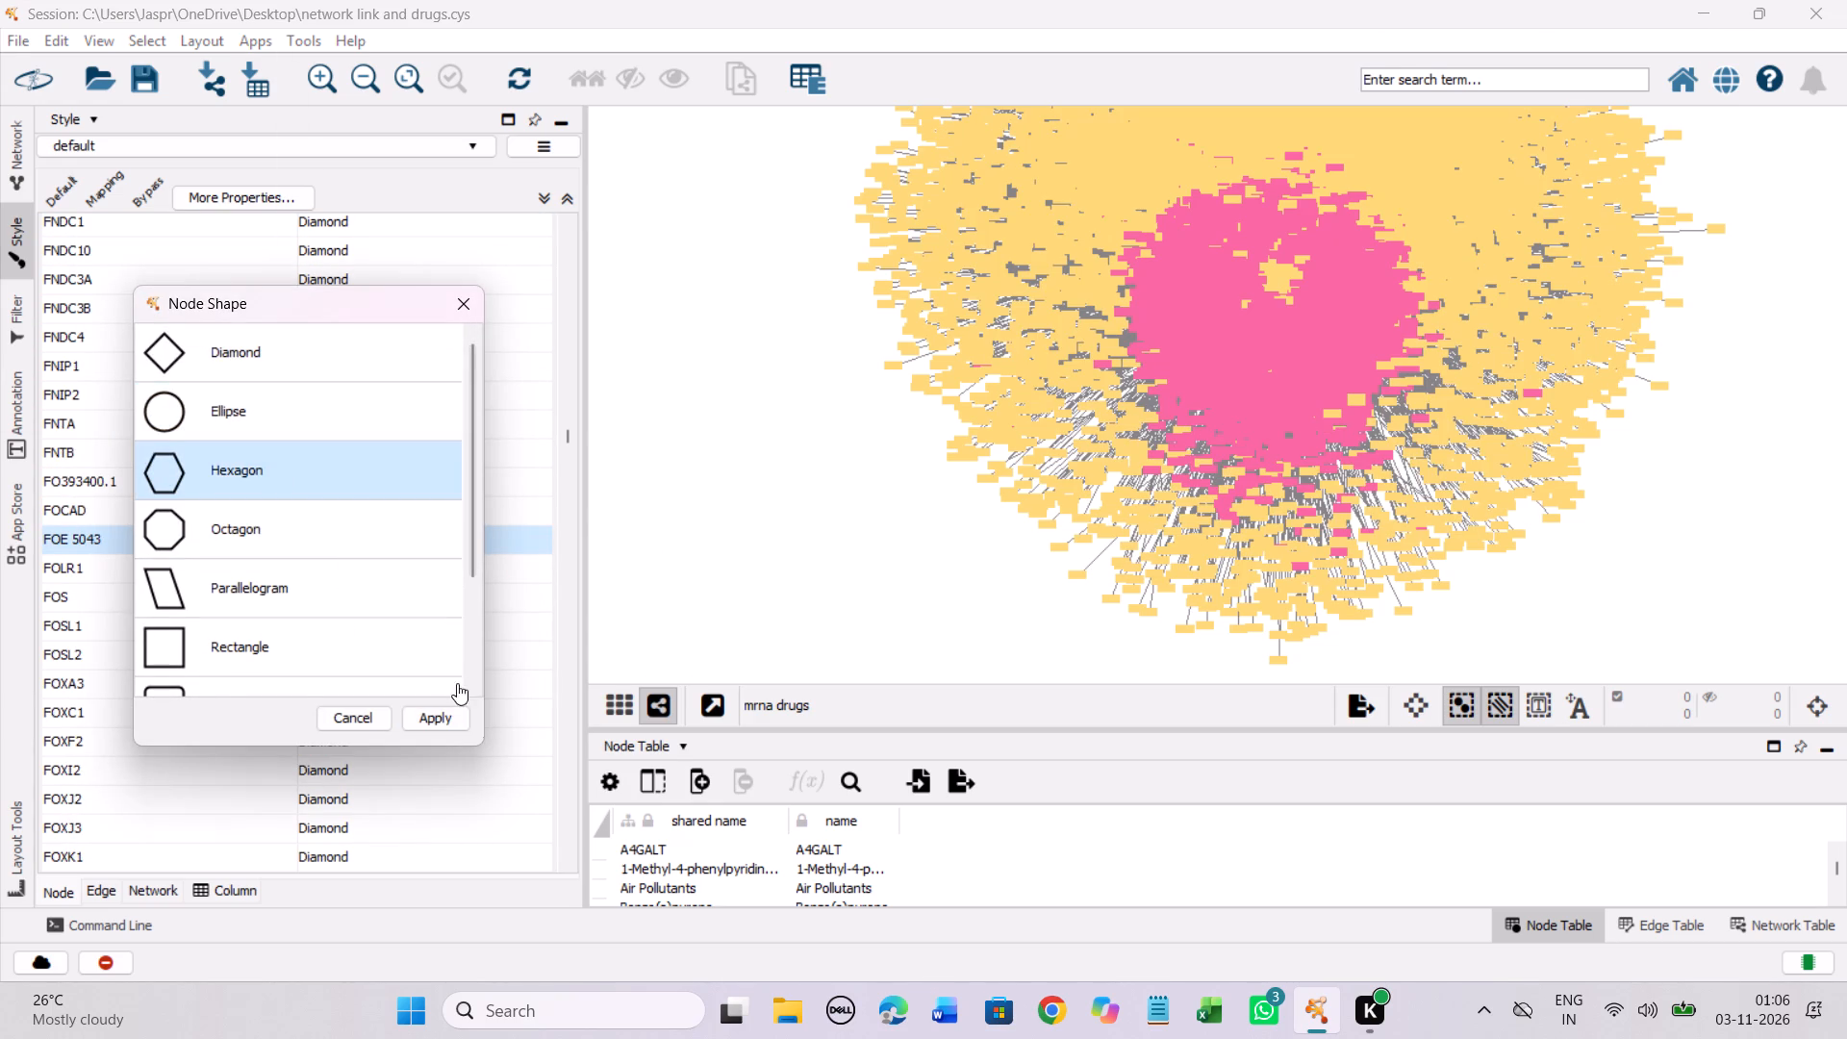
{"action": "left_click", "coordinate": [424, 711]}
Set the discrete node shape mappings for the five consecutive entries from FPS-ZM1 through FR900359 together to Hexagon.
{"action": "scroll", "coordinate": [423, 593], "scroll_direction": "down", "scroll_amount": 5}
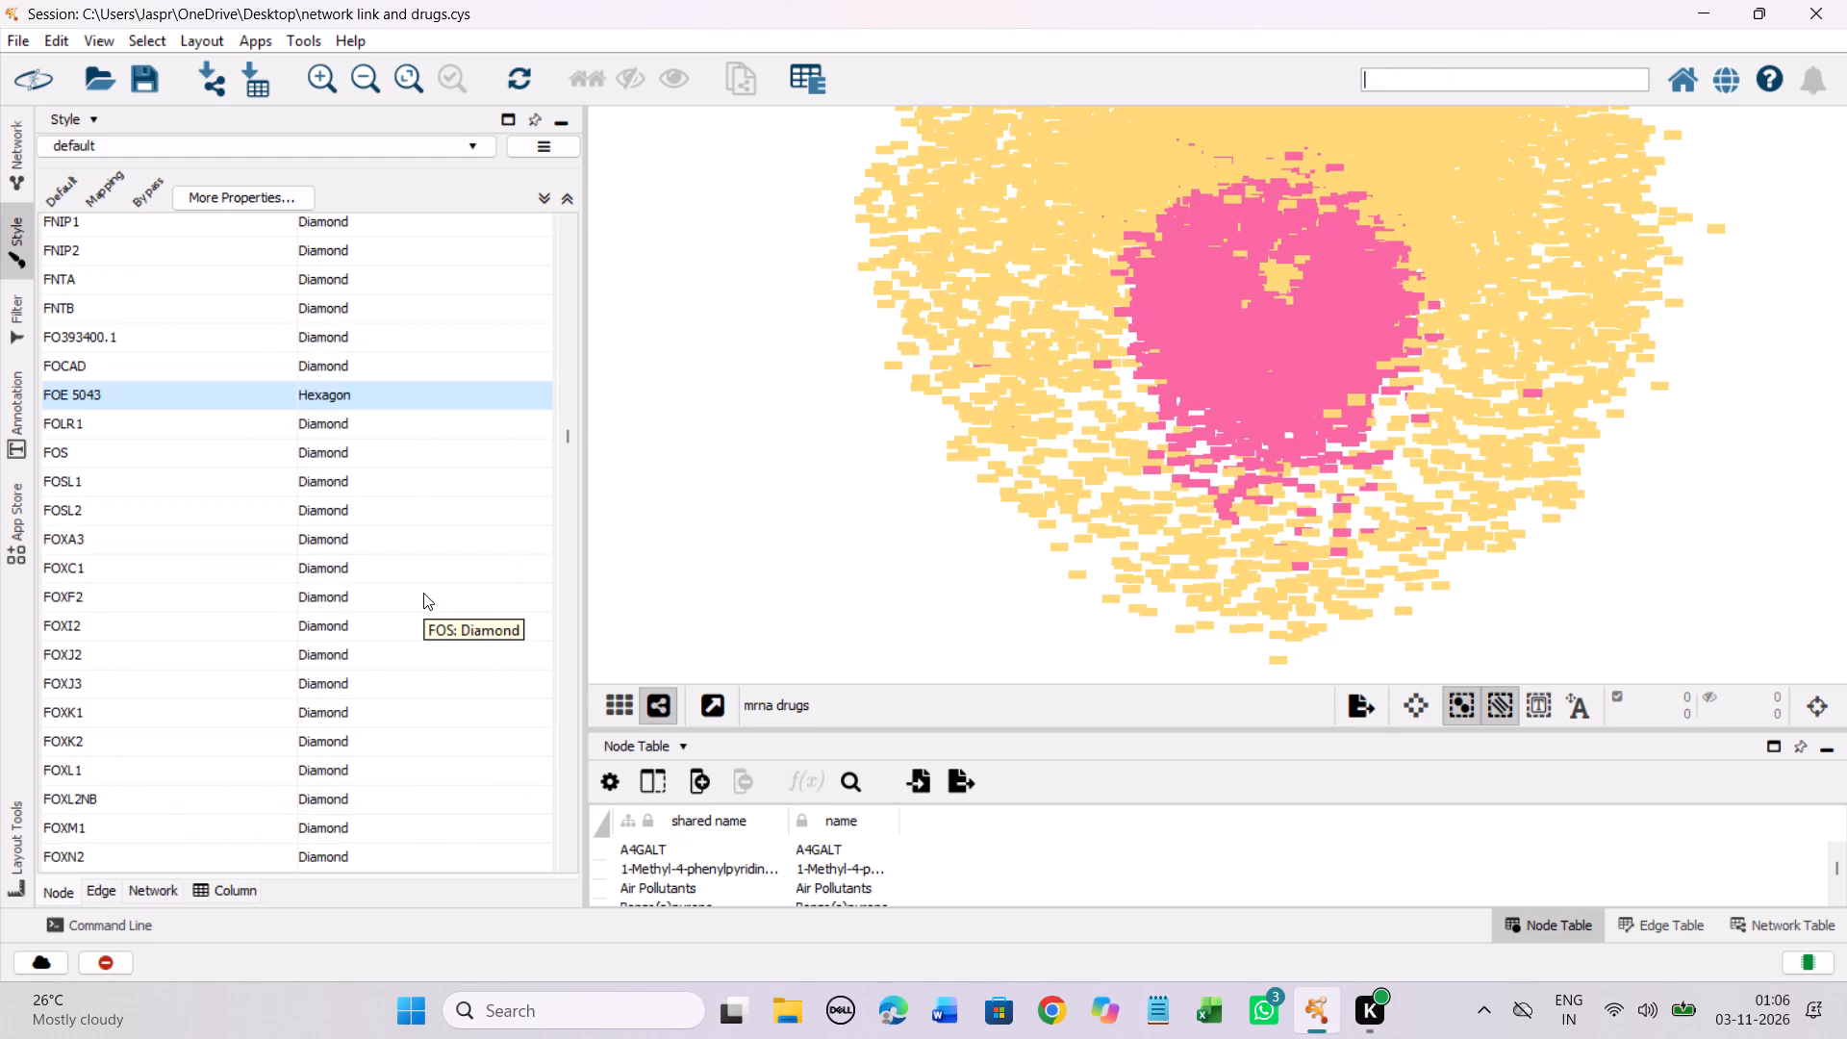
{"action": "scroll", "coordinate": [423, 593], "scroll_direction": "down", "scroll_amount": 20}
{"action": "scroll", "coordinate": [423, 593], "scroll_direction": "down", "scroll_amount": 6}
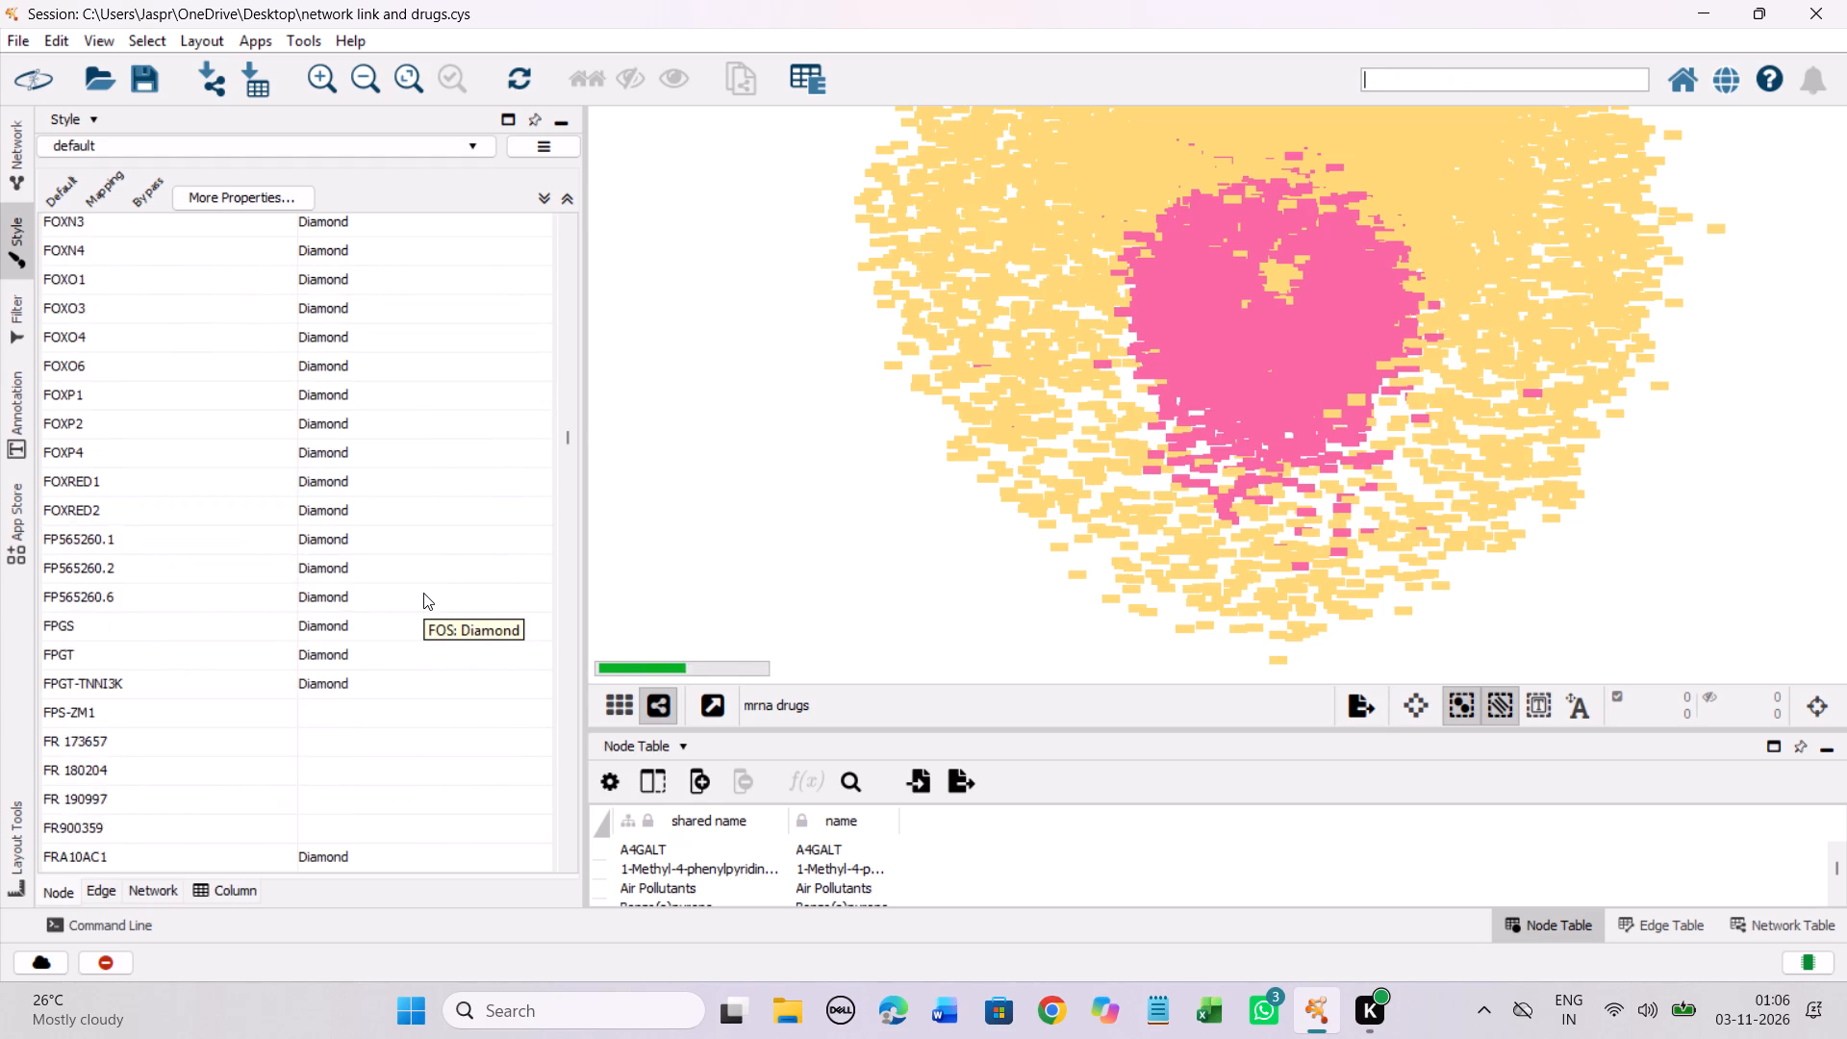
{"action": "scroll", "coordinate": [423, 593], "scroll_direction": "down", "scroll_amount": 7}
{"action": "left_click_drag", "start_coordinate": [320, 422], "coordinate": [330, 536]}
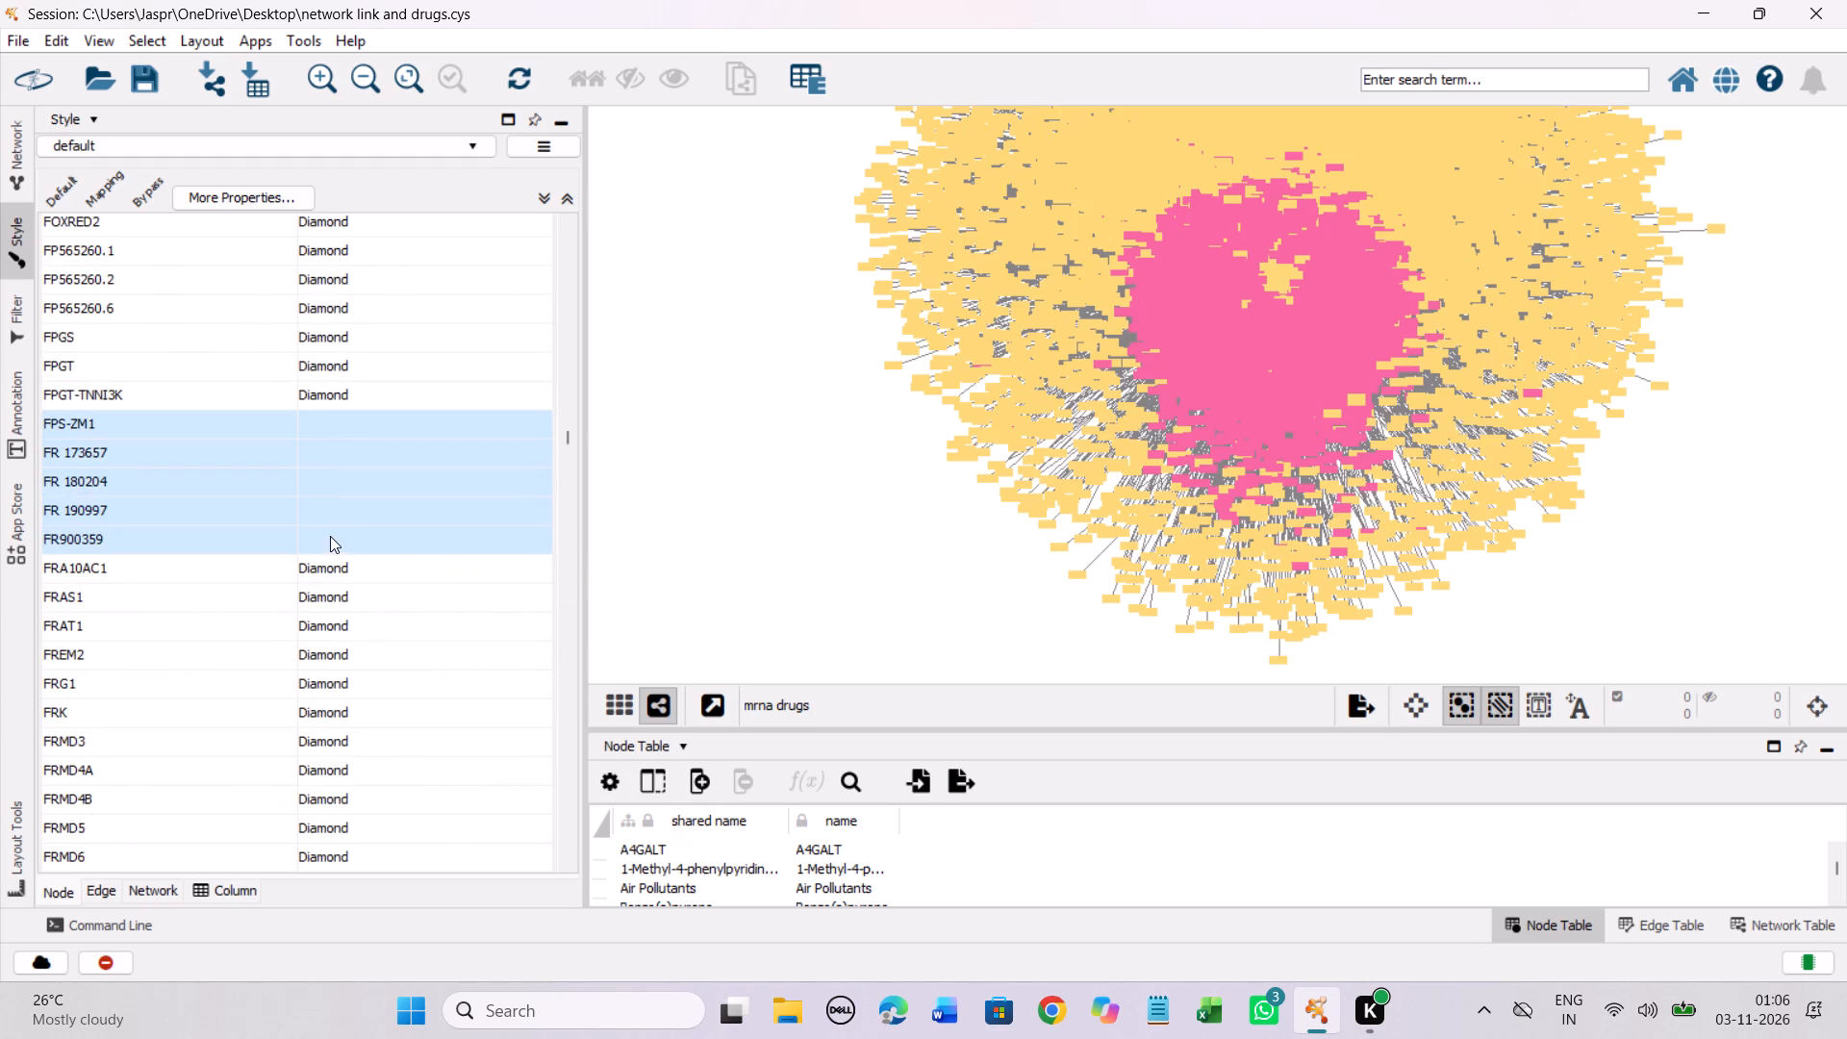
{"action": "left_click_drag", "start_coordinate": [330, 536], "coordinate": [330, 538]}
{"action": "right_click", "coordinate": [330, 538]}
{"action": "left_click", "coordinate": [664, 546]}
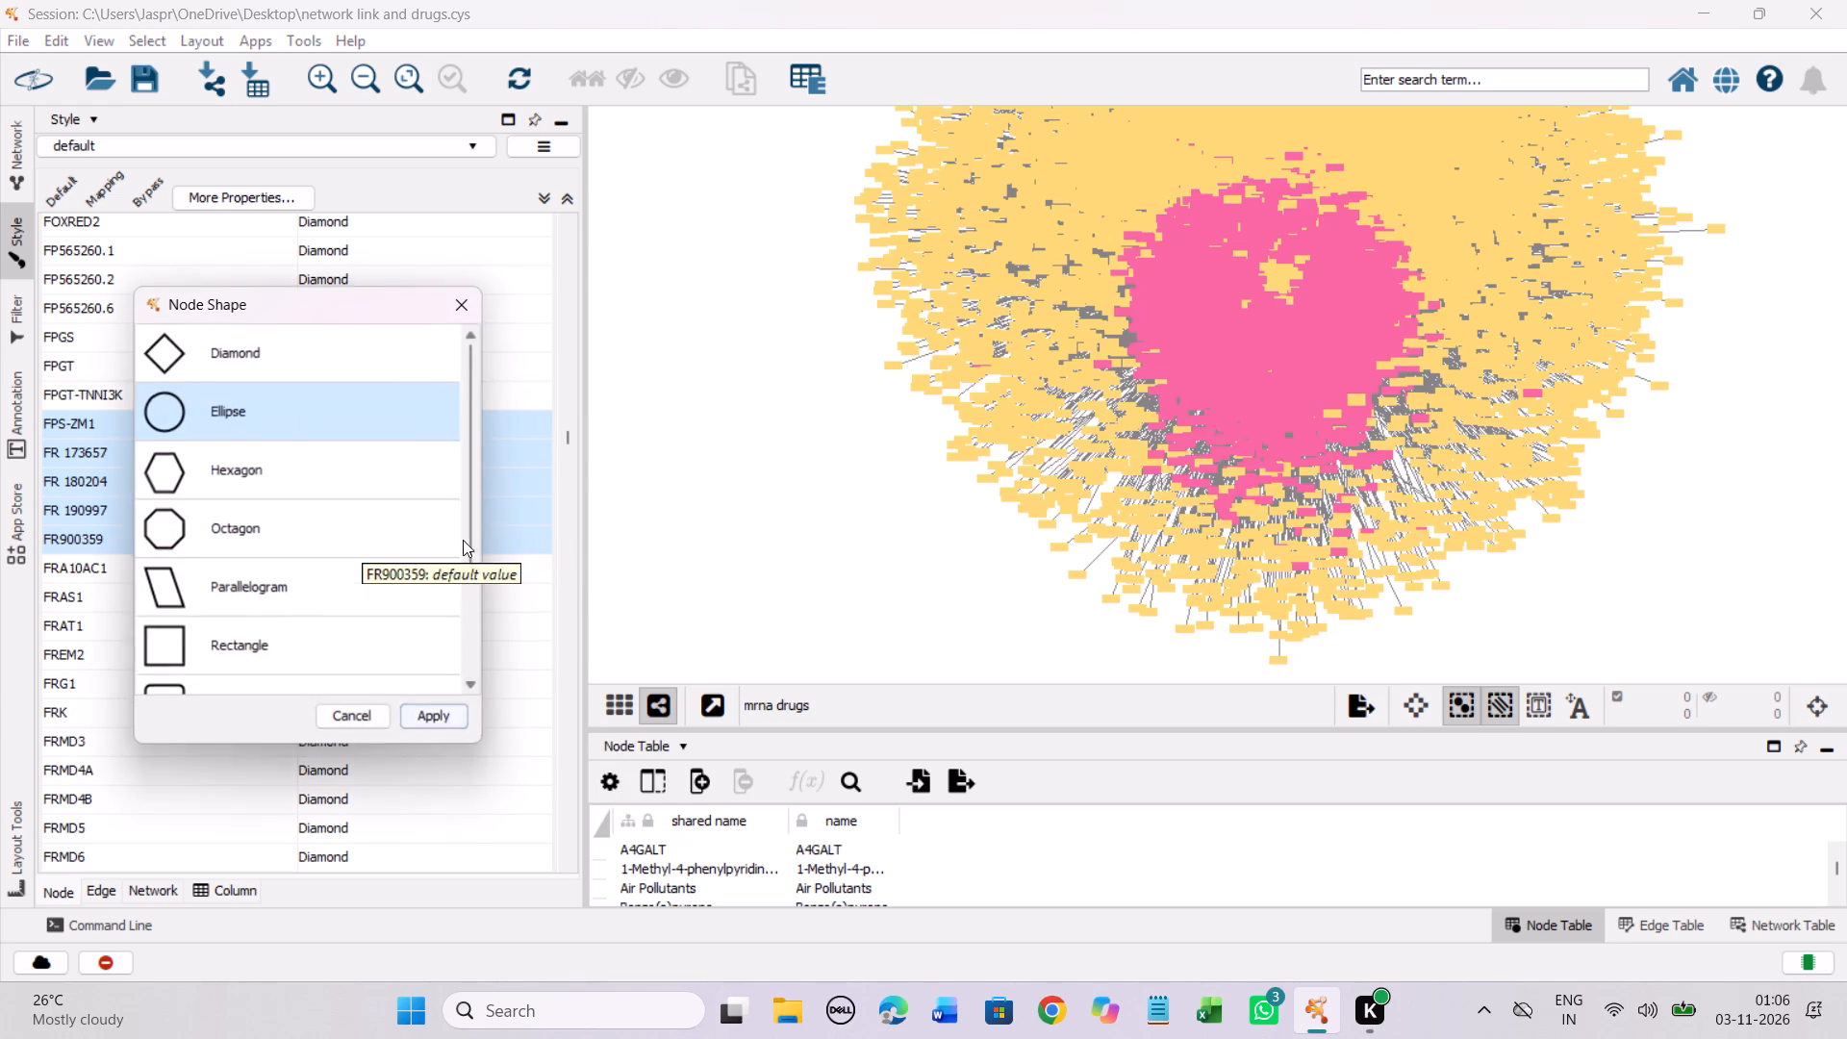
{"action": "left_click", "coordinate": [250, 469]}
{"action": "left_click", "coordinate": [442, 722]}
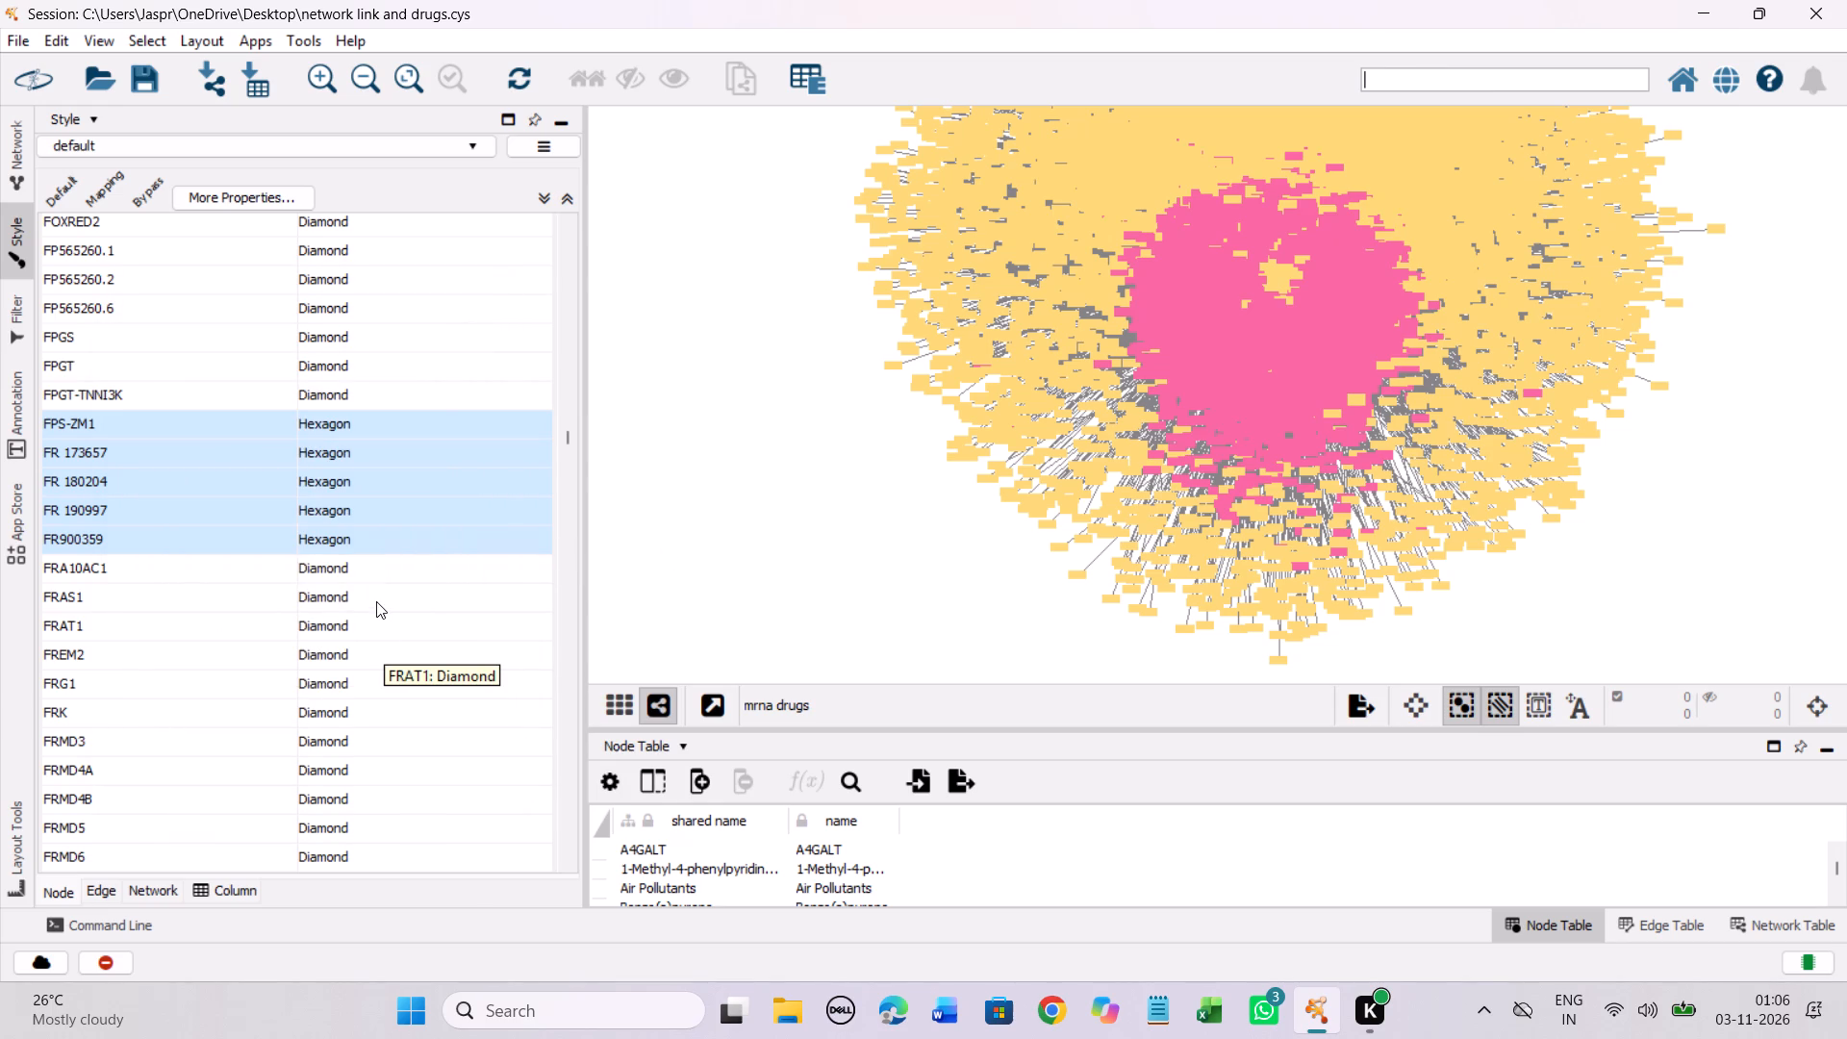
Set the discrete node shape mapping for FSL-1 lipoprotein, synthetic to Hexagon.
{"action": "scroll", "coordinate": [376, 601], "scroll_direction": "down", "scroll_amount": 10}
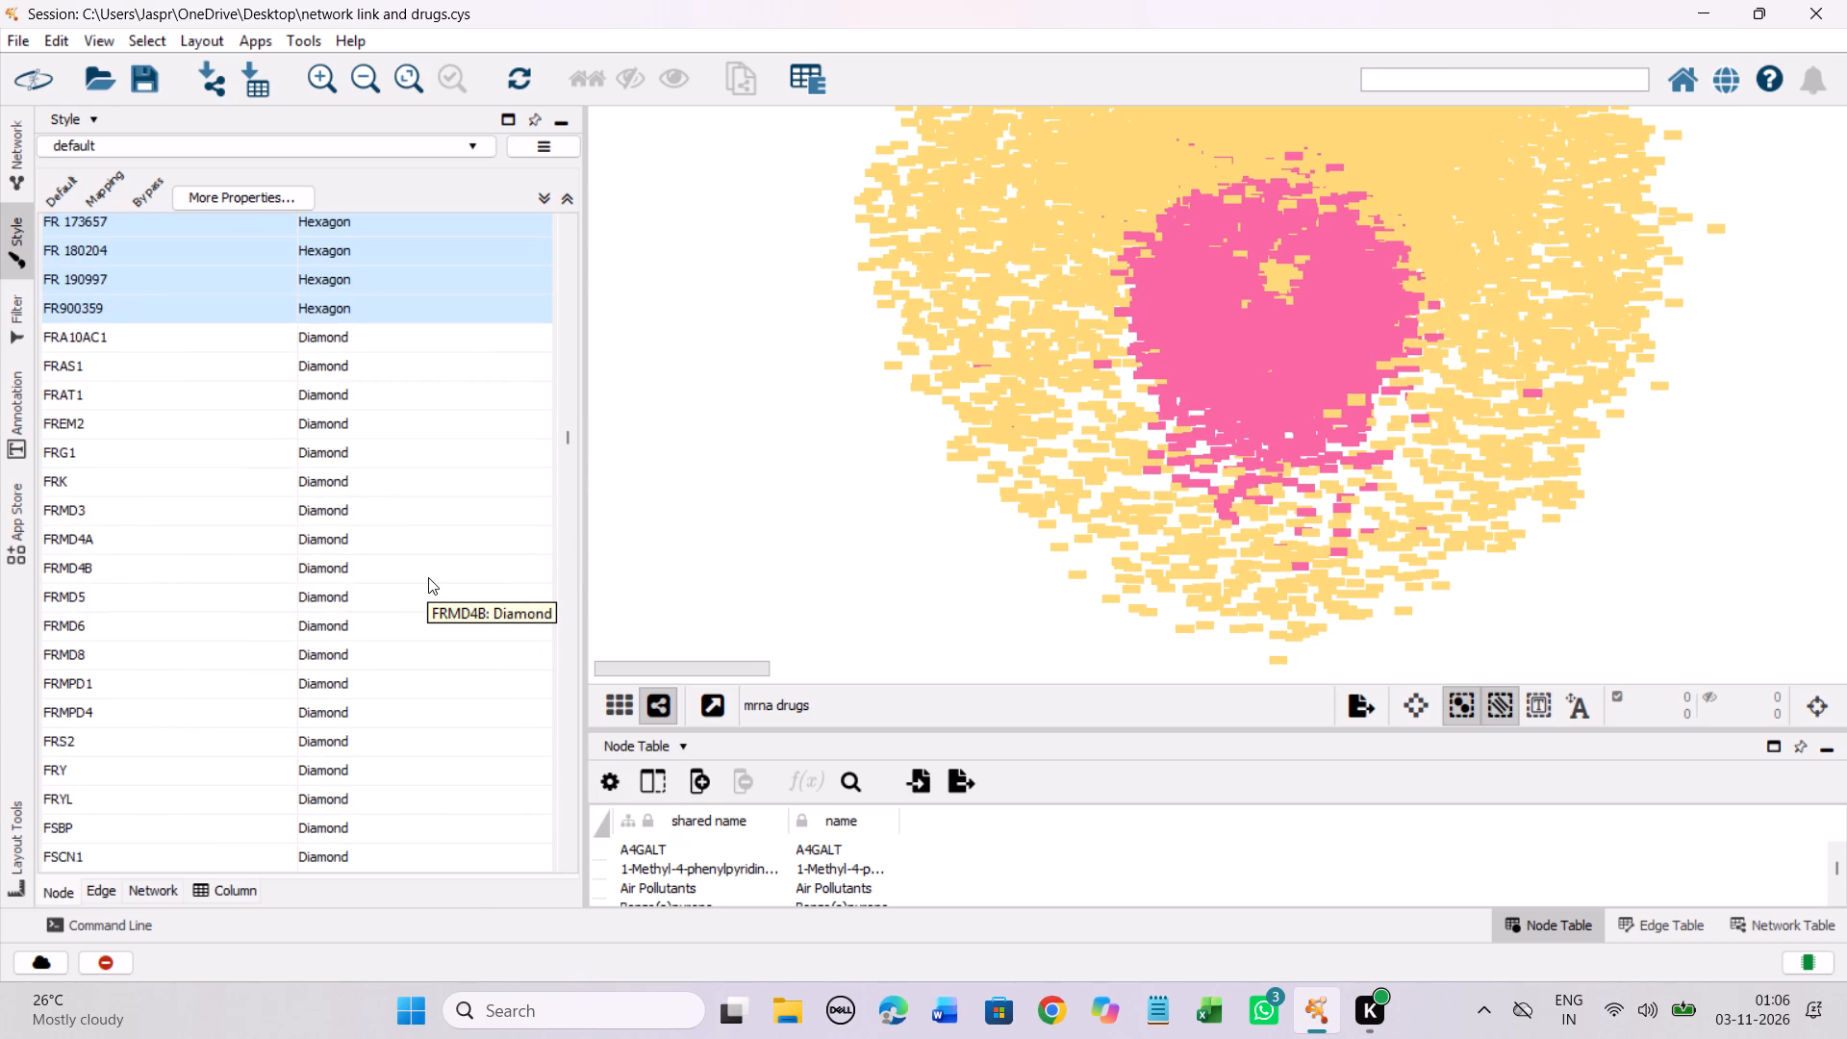
{"action": "scroll", "coordinate": [428, 577], "scroll_direction": "down", "scroll_amount": 16}
{"action": "scroll", "coordinate": [428, 577], "scroll_direction": "down", "scroll_amount": 5}
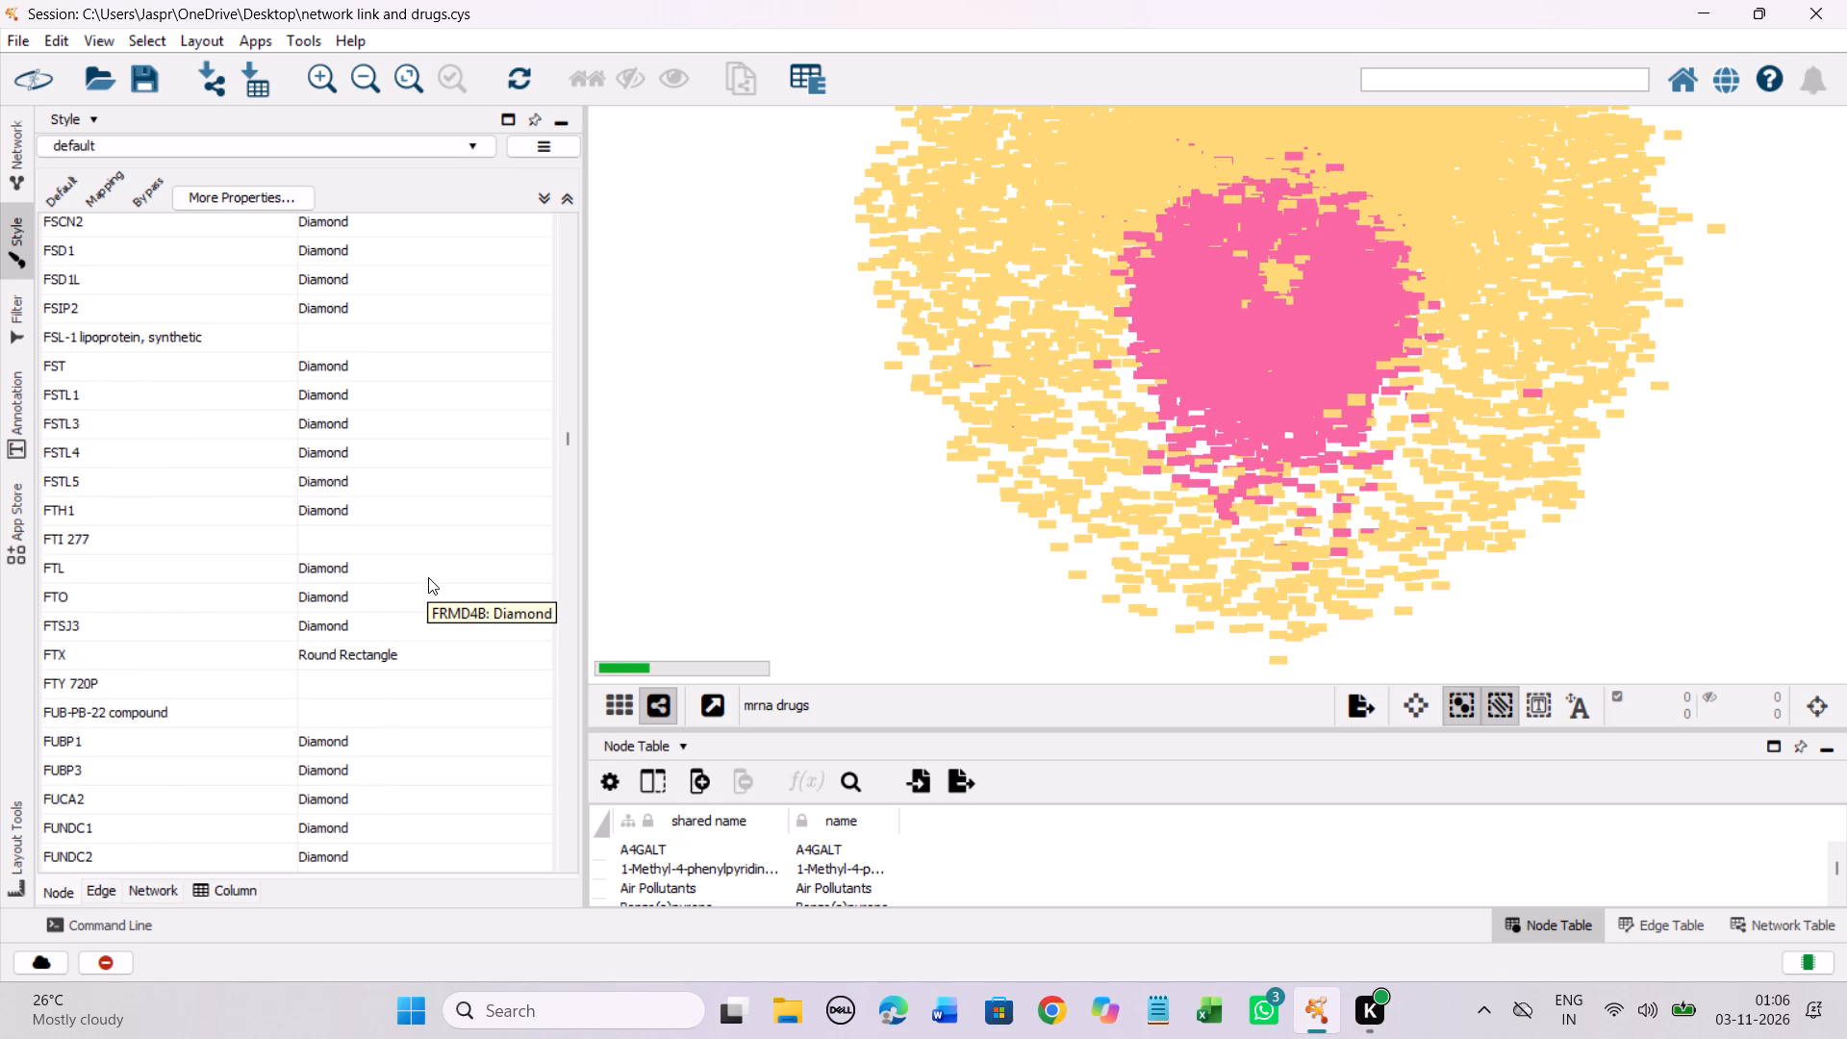
{"action": "left_click", "coordinate": [331, 332]}
{"action": "right_click", "coordinate": [331, 331]}
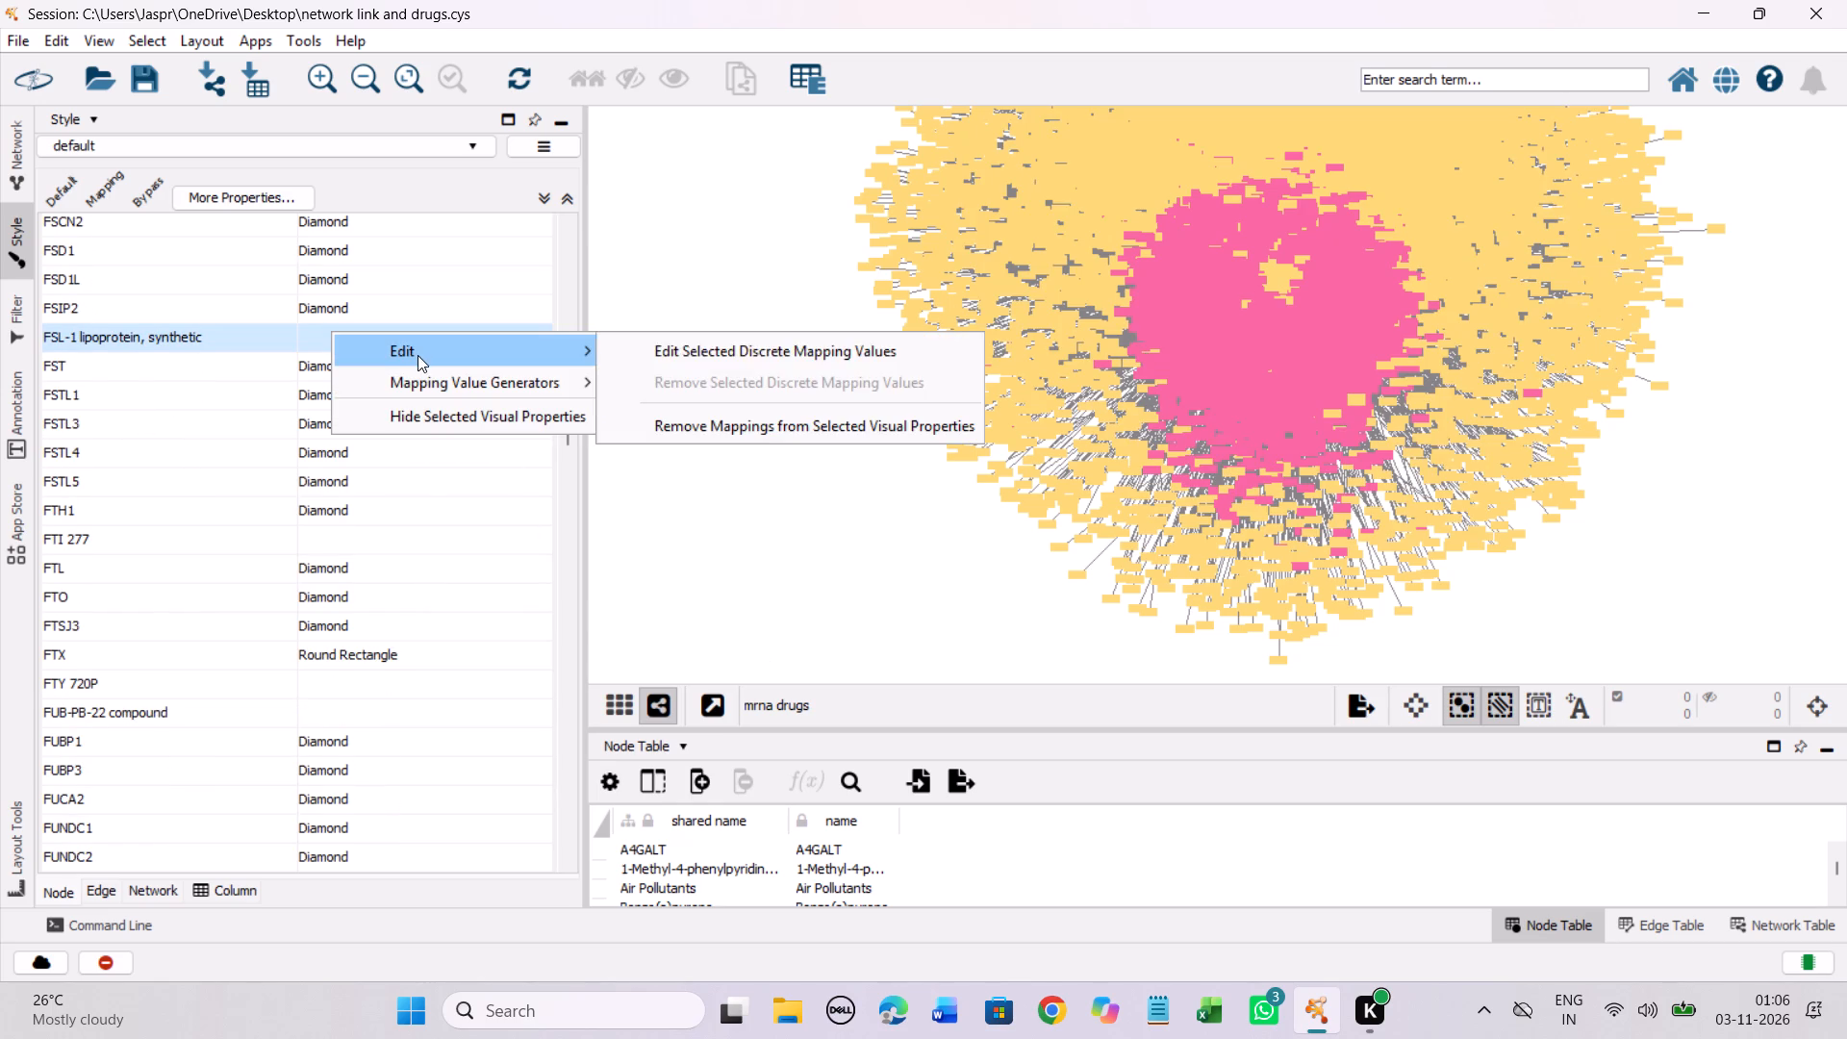
{"action": "left_click", "coordinate": [670, 350]}
{"action": "left_click", "coordinate": [293, 471]}
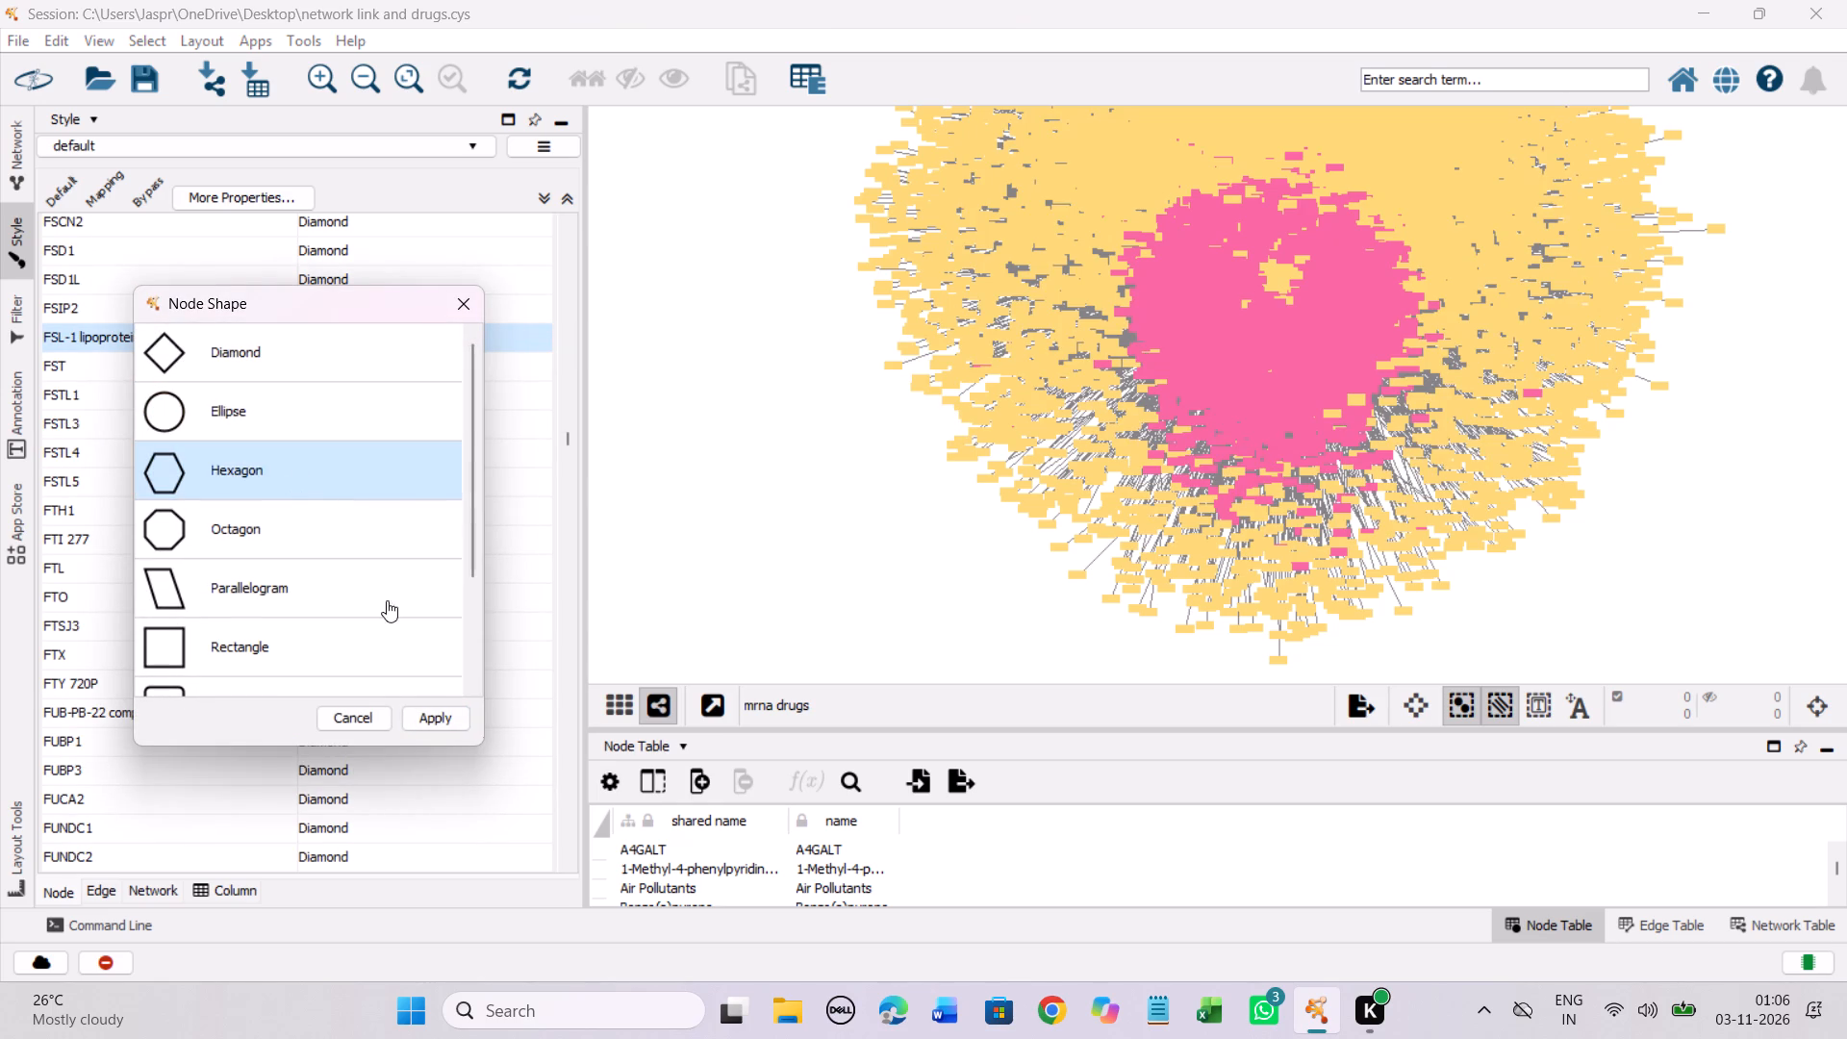
{"action": "left_click", "coordinate": [440, 723]}
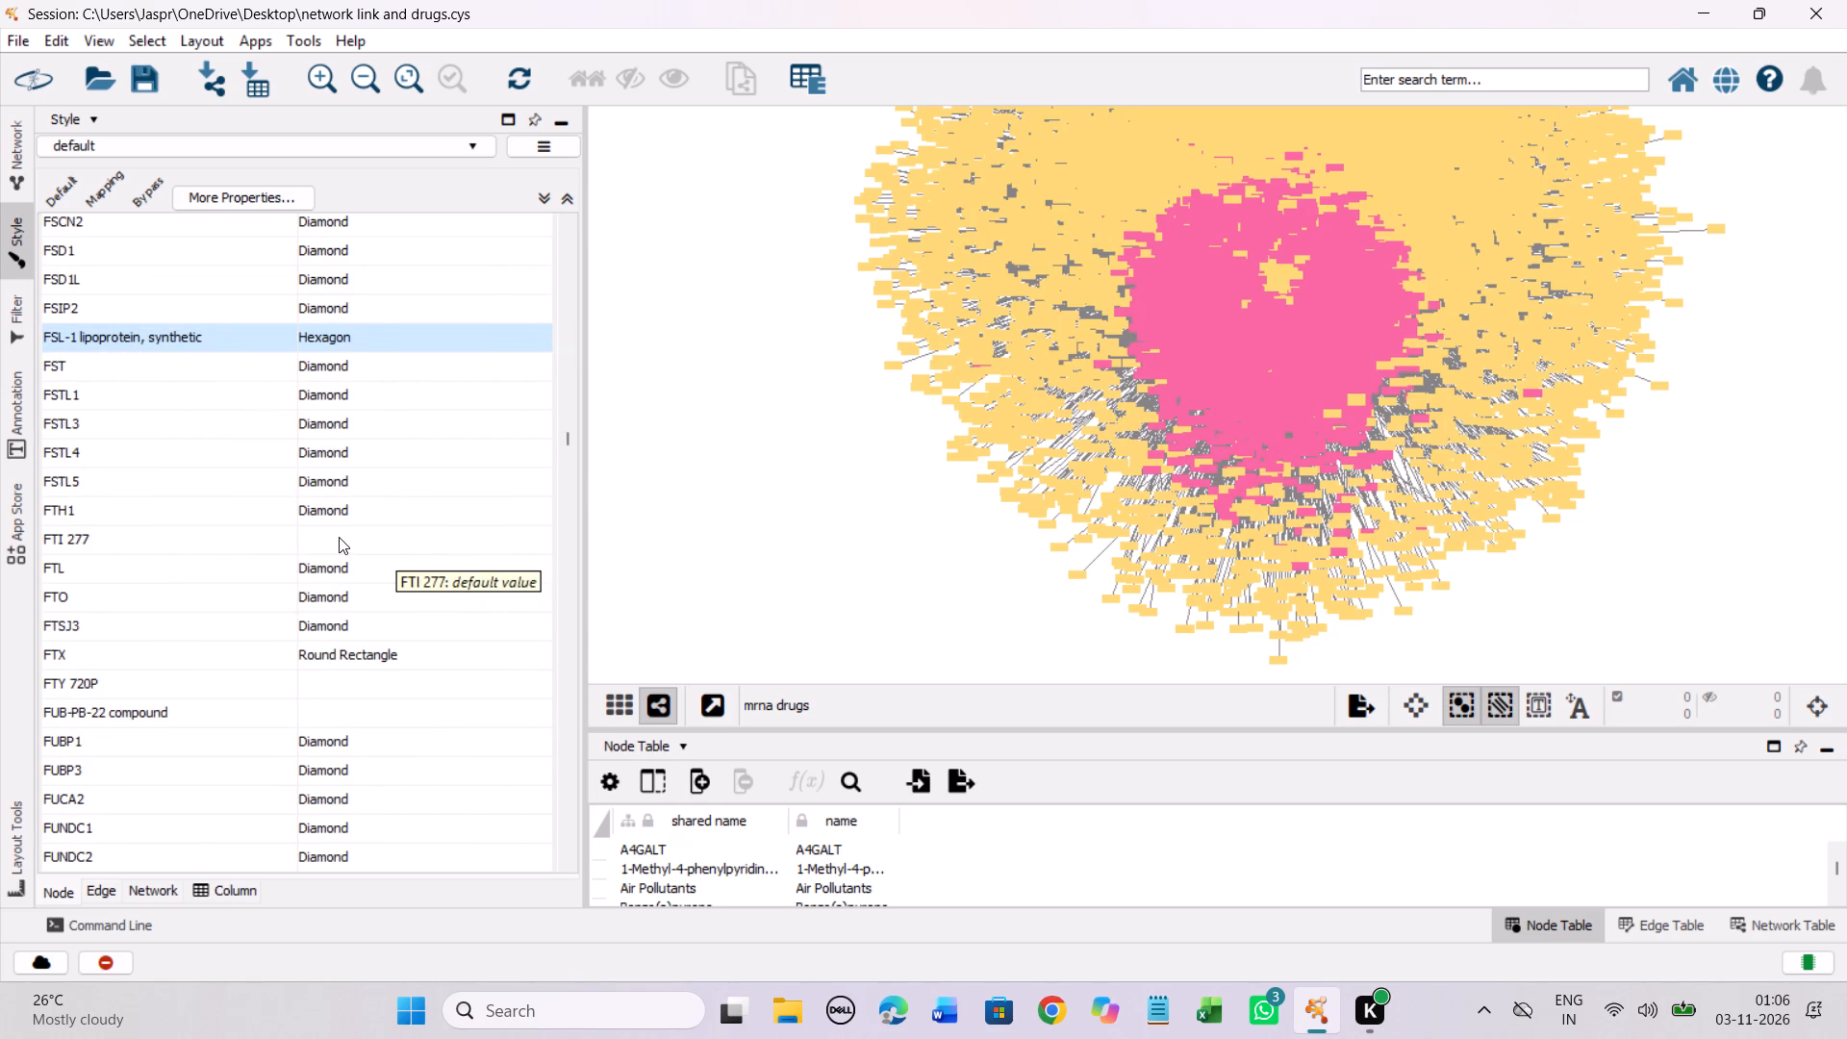
Set the discrete node shape mapping for FTI 277 to Hexagon.
{"action": "left_click", "coordinate": [339, 537]}
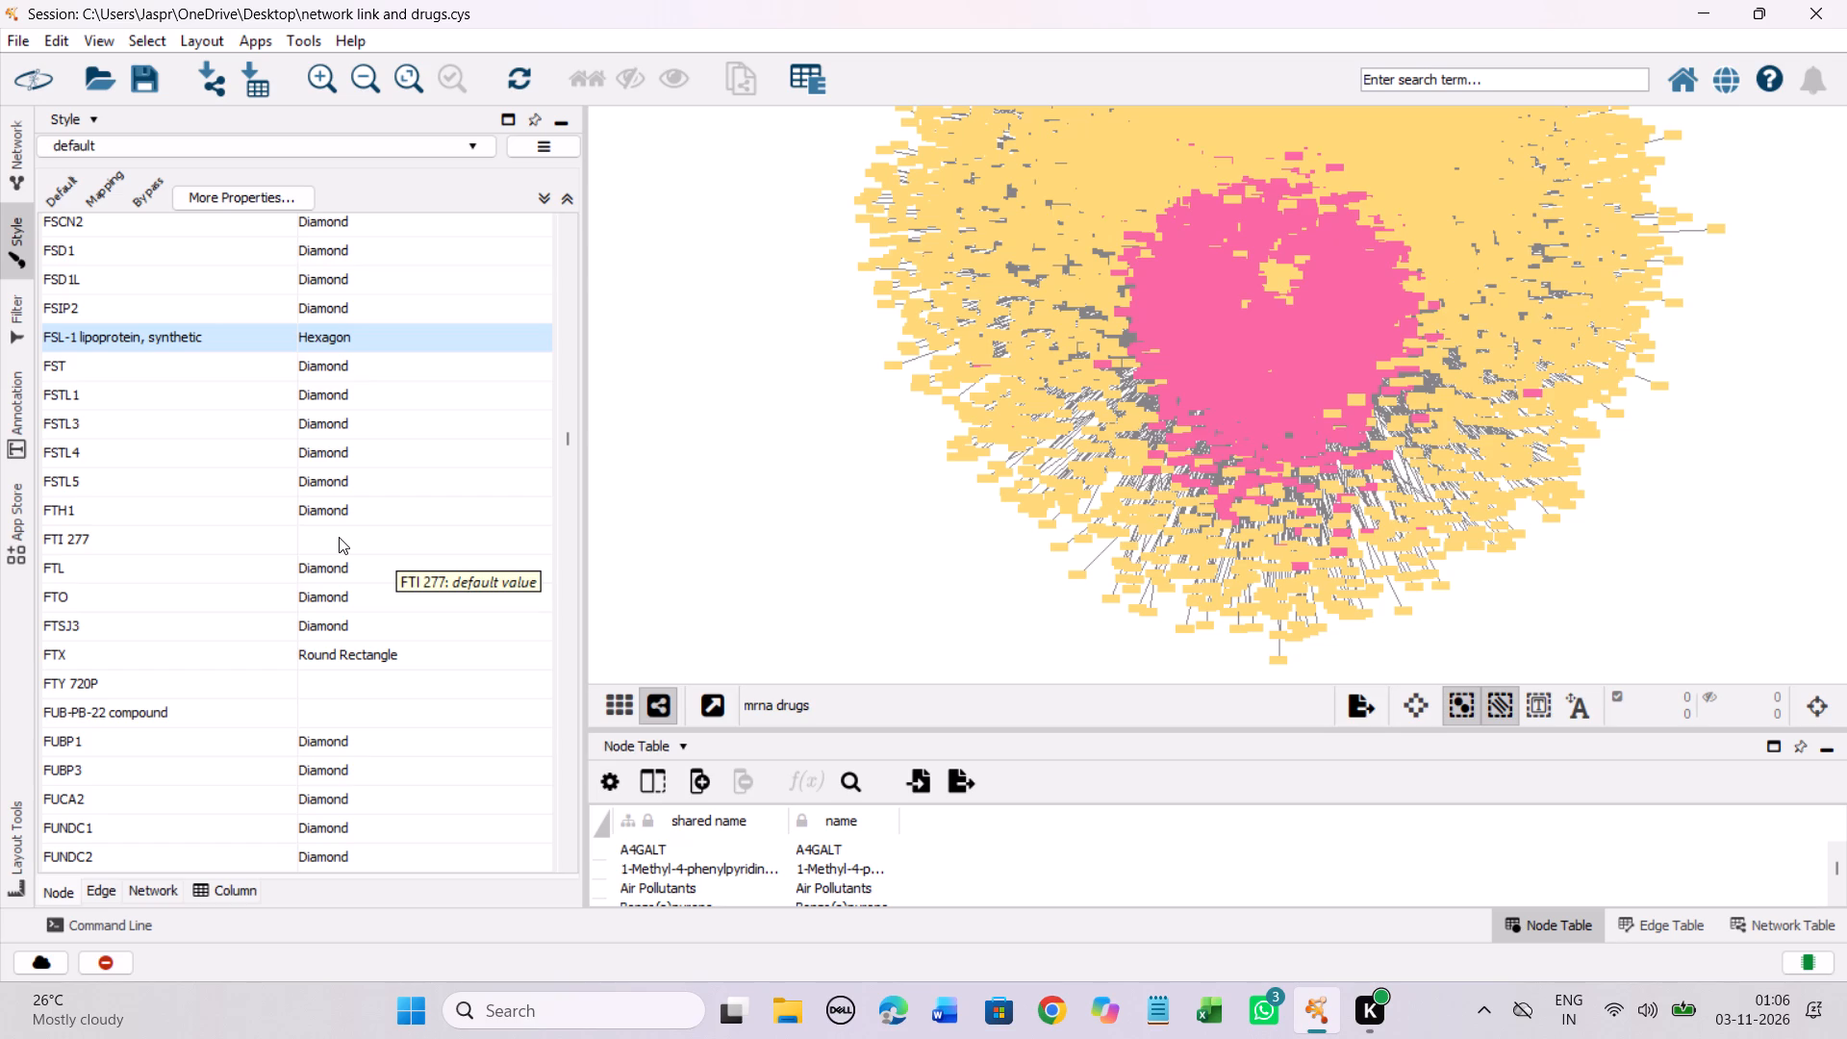
{"action": "right_click", "coordinate": [338, 537]}
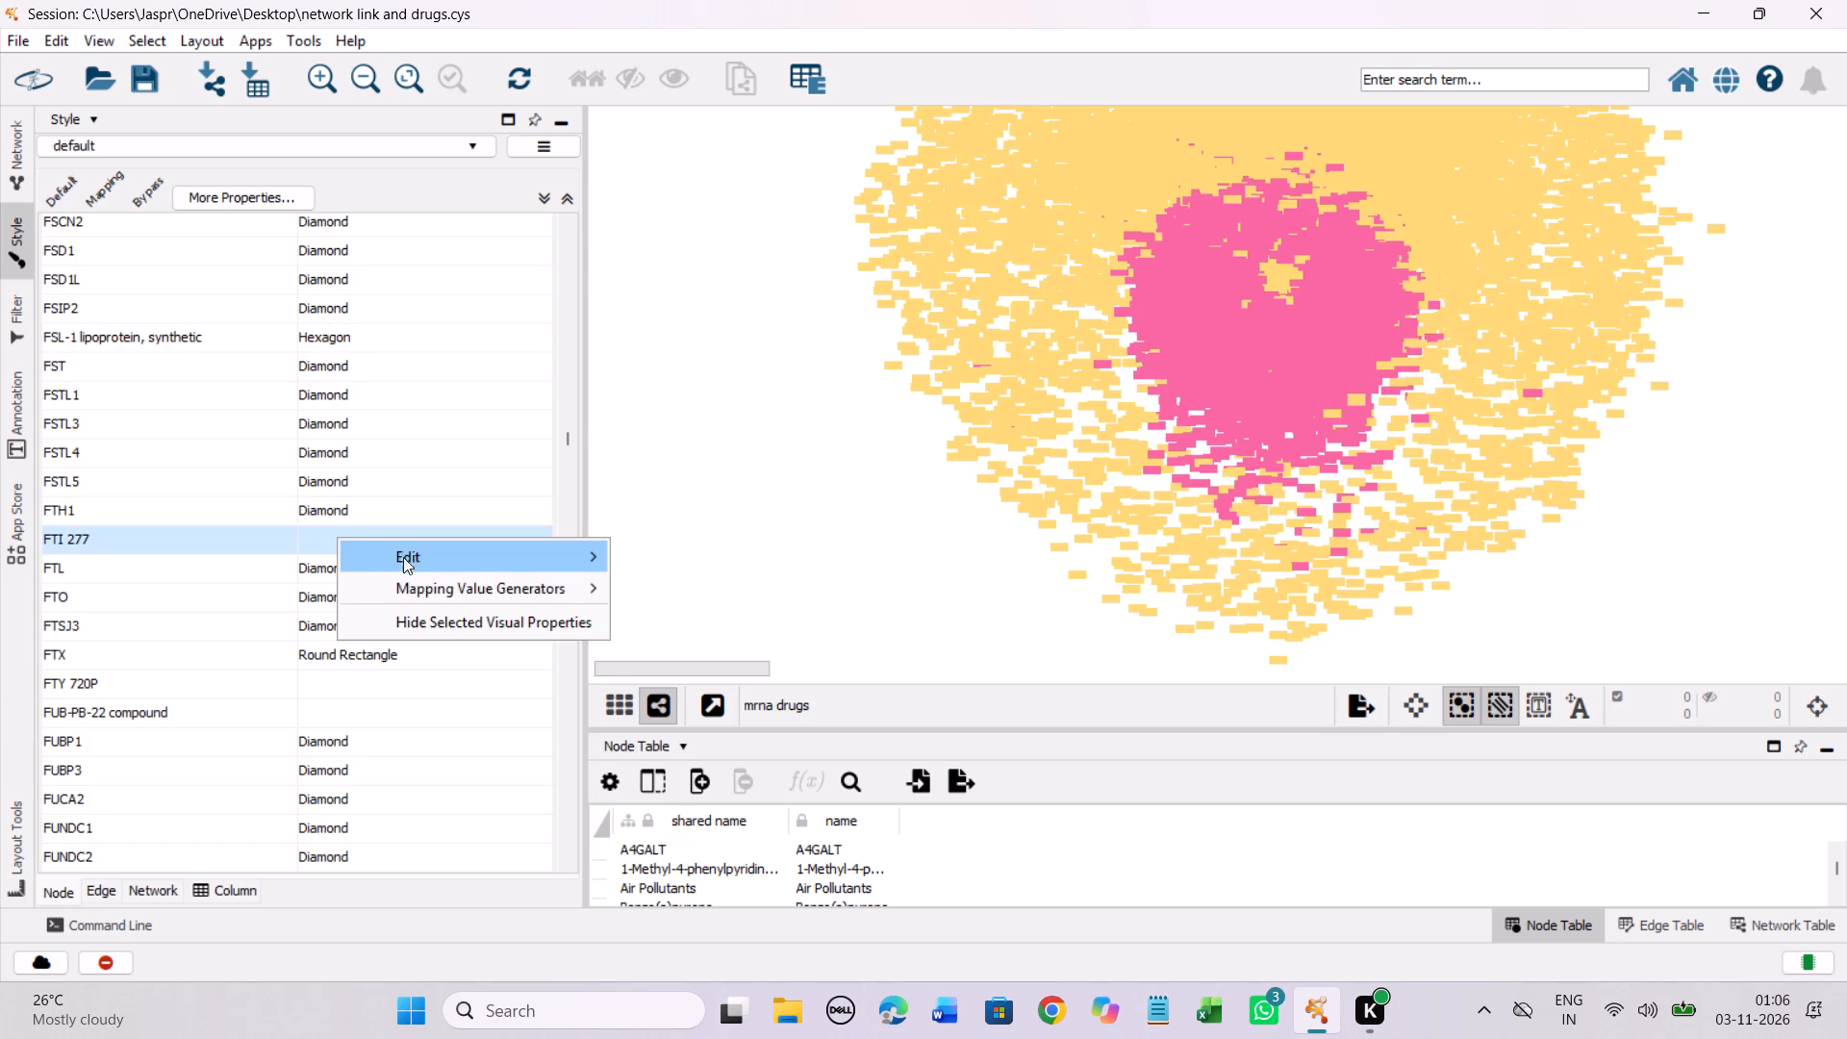
{"action": "left_click", "coordinate": [415, 558]}
{"action": "left_click", "coordinate": [639, 558]}
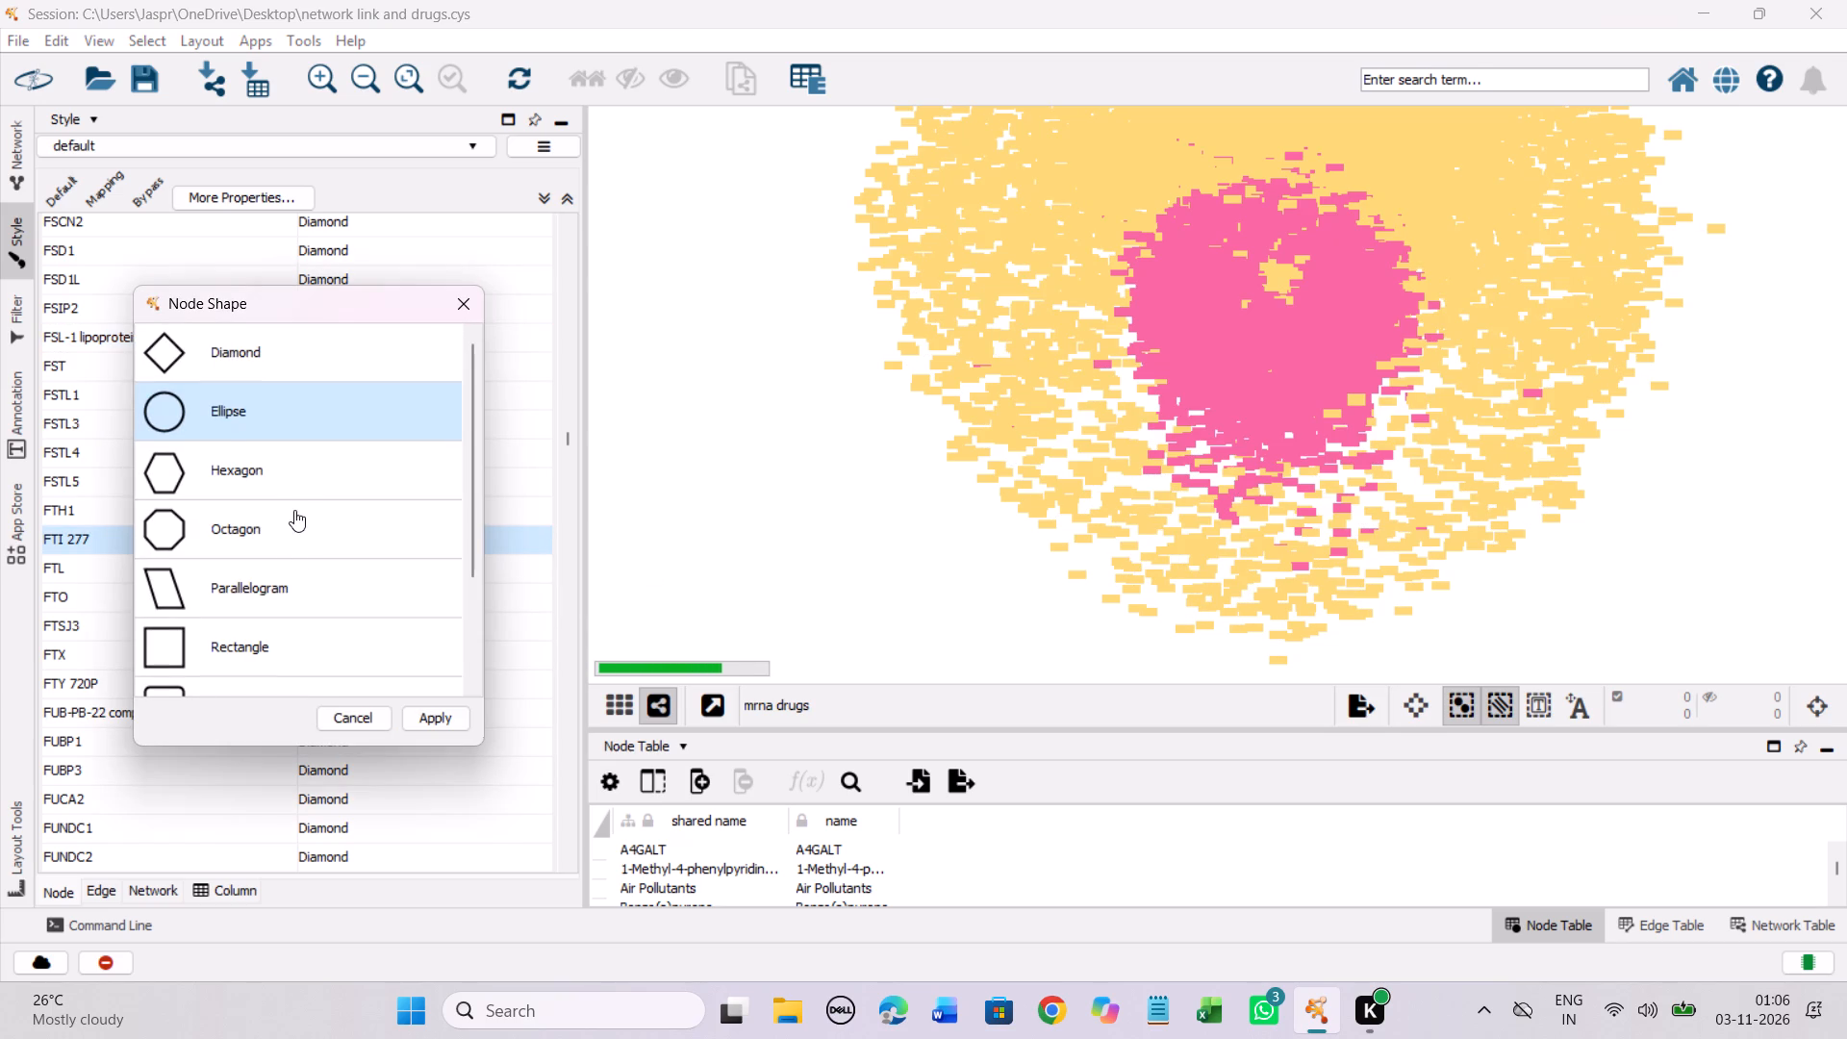
{"action": "left_click", "coordinate": [303, 472]}
{"action": "left_click", "coordinate": [434, 727]}
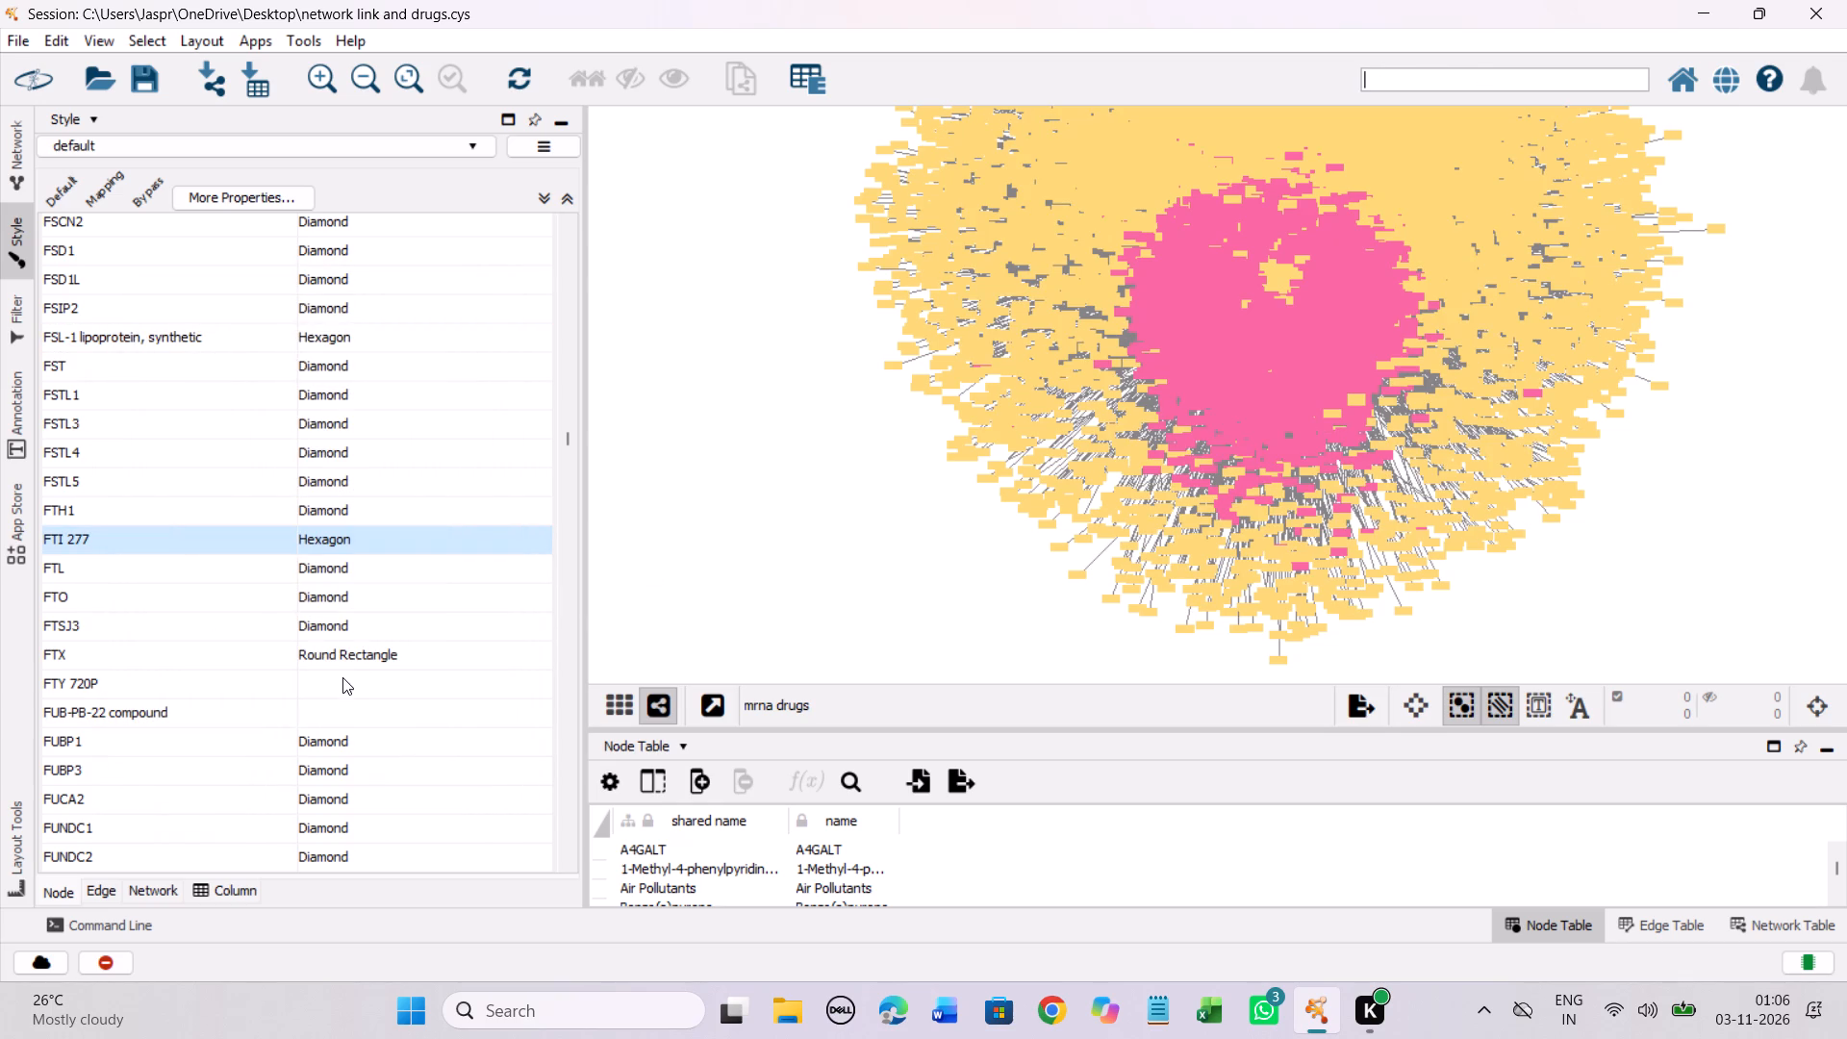
Set the discrete node shape mappings for FTY 720P and FUB-PB-22 compound together to Hexagon.
{"action": "left_click_drag", "start_coordinate": [342, 677], "coordinate": [342, 718]}
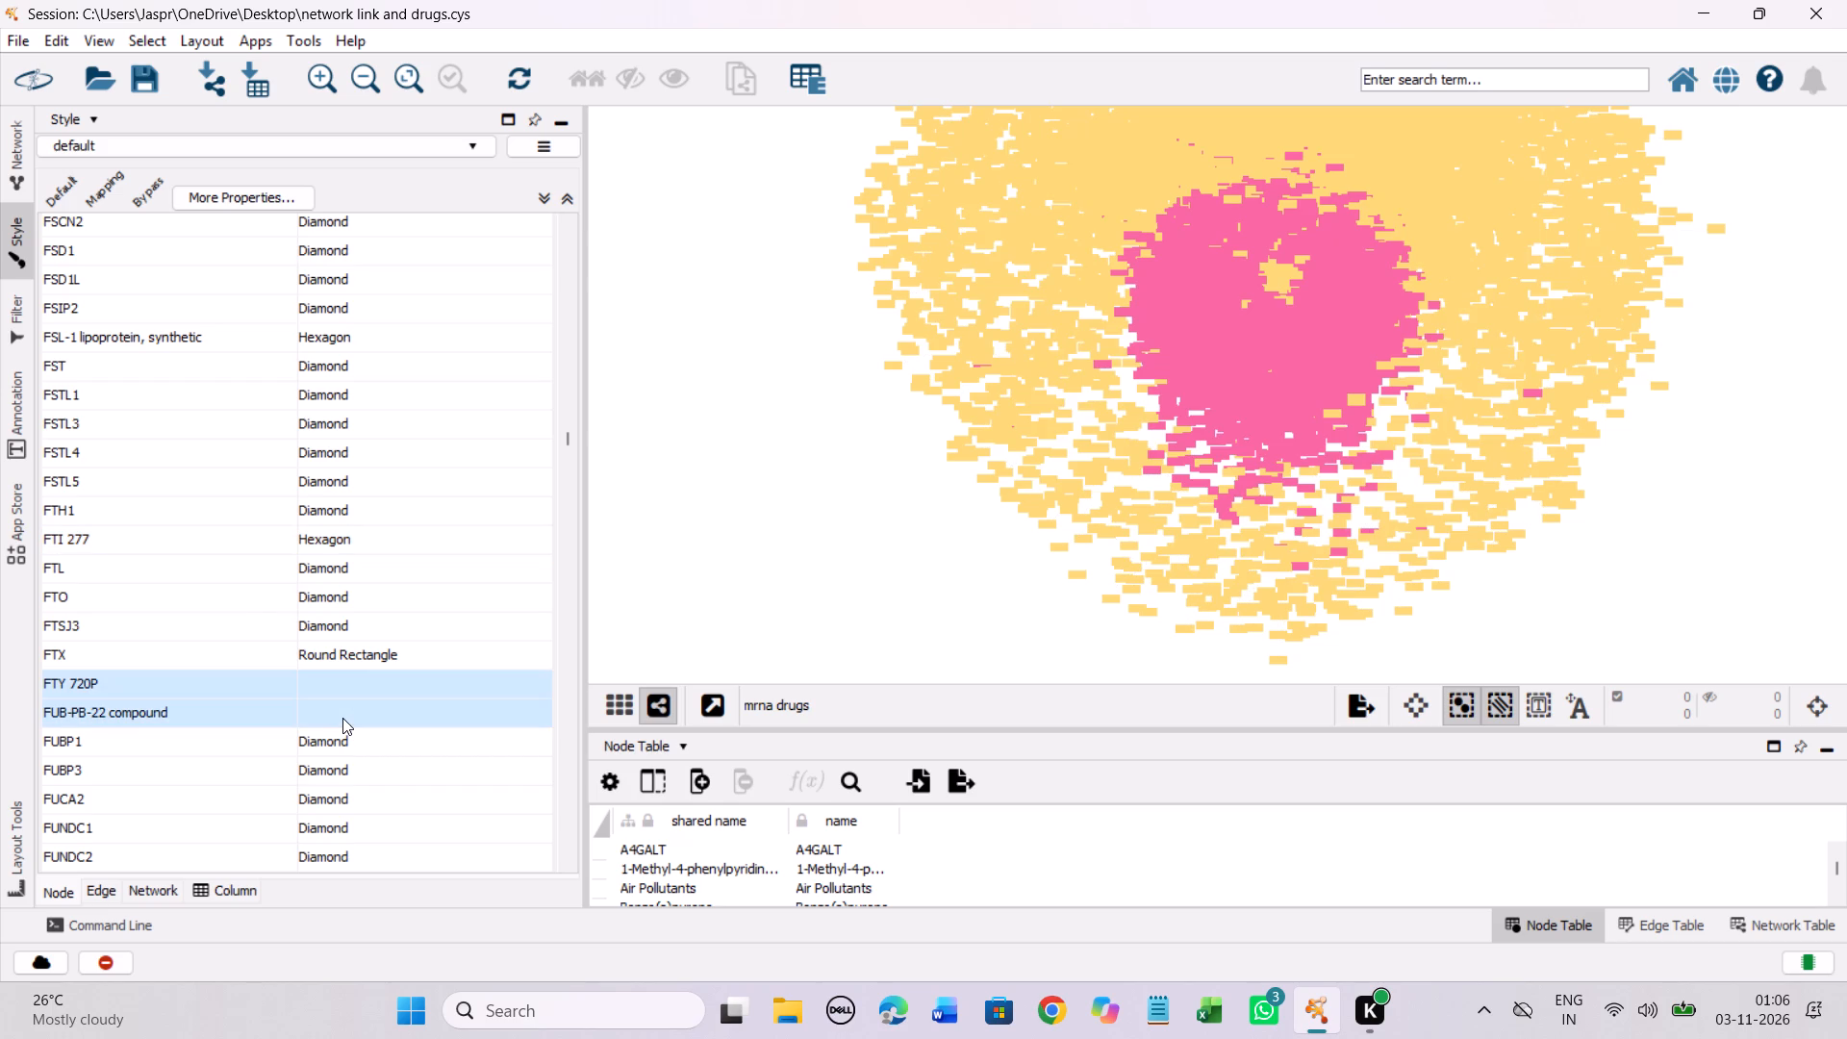
{"action": "right_click", "coordinate": [342, 718]}
{"action": "left_click", "coordinate": [420, 734]}
{"action": "left_click", "coordinate": [756, 731]}
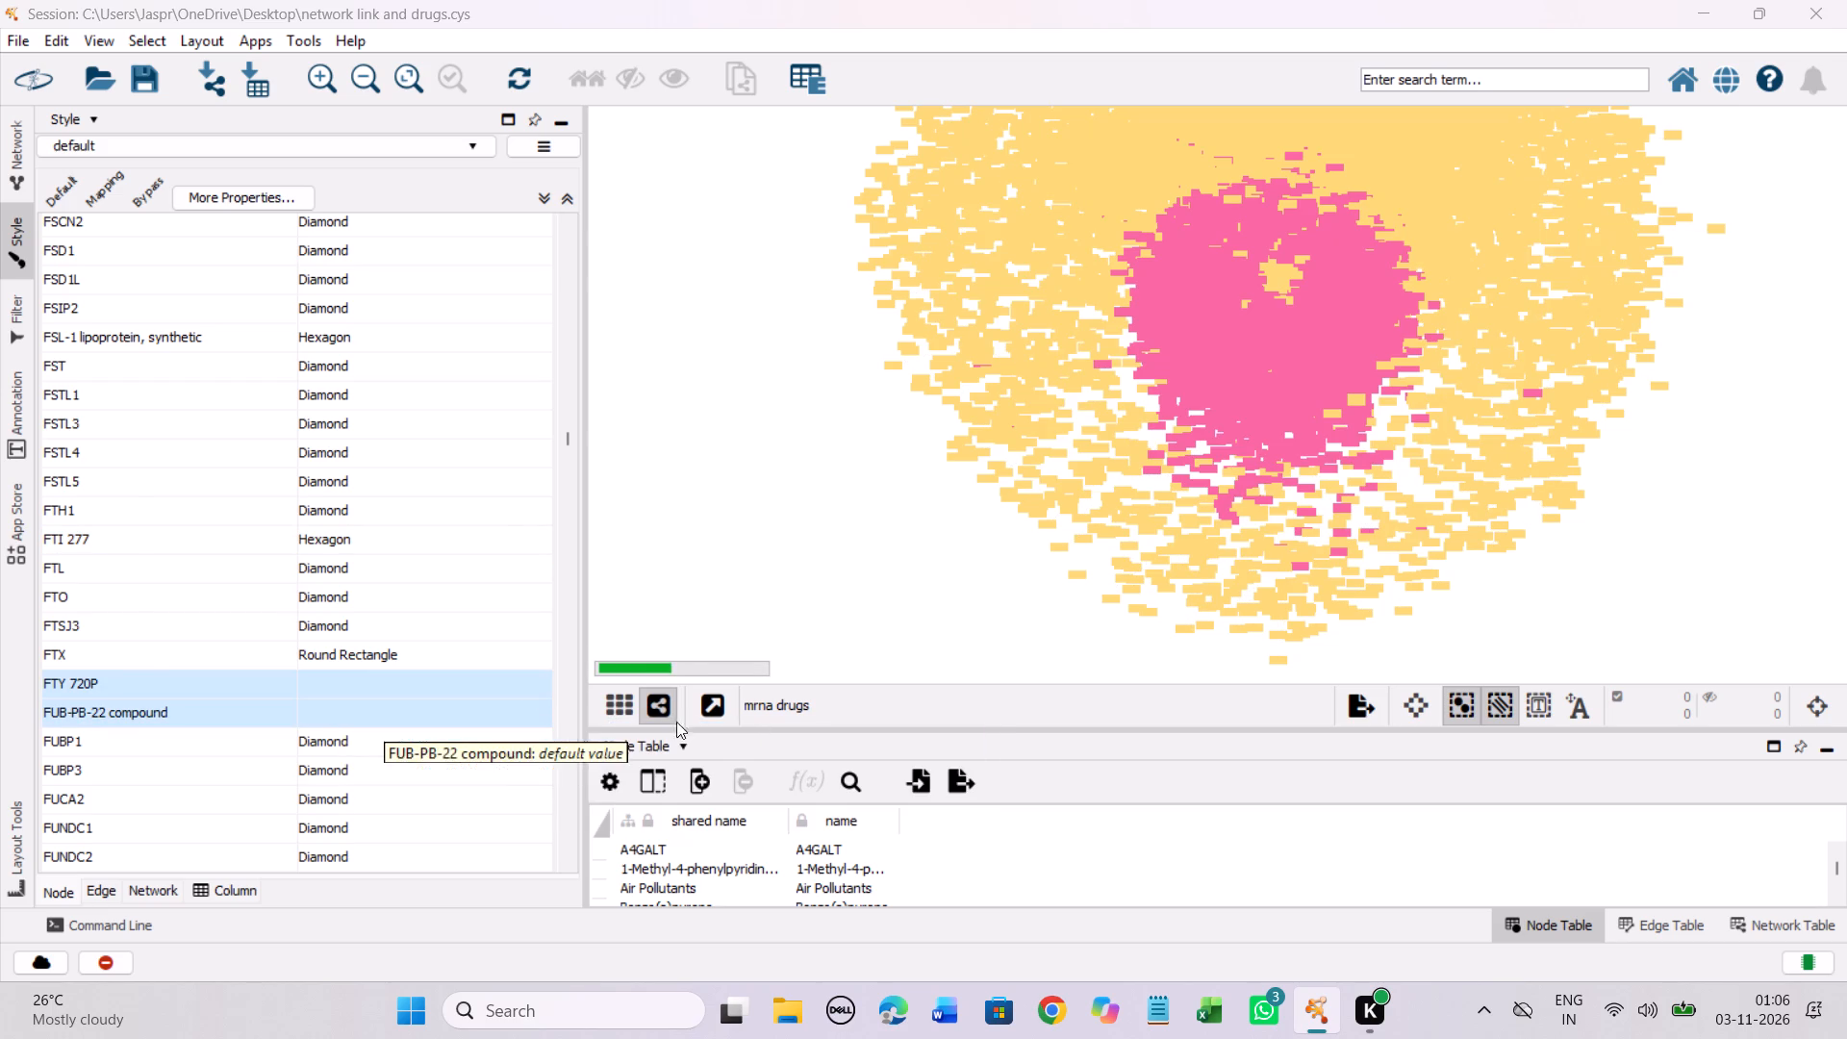
{"action": "left_click", "coordinate": [265, 474]}
{"action": "left_click", "coordinate": [428, 722]}
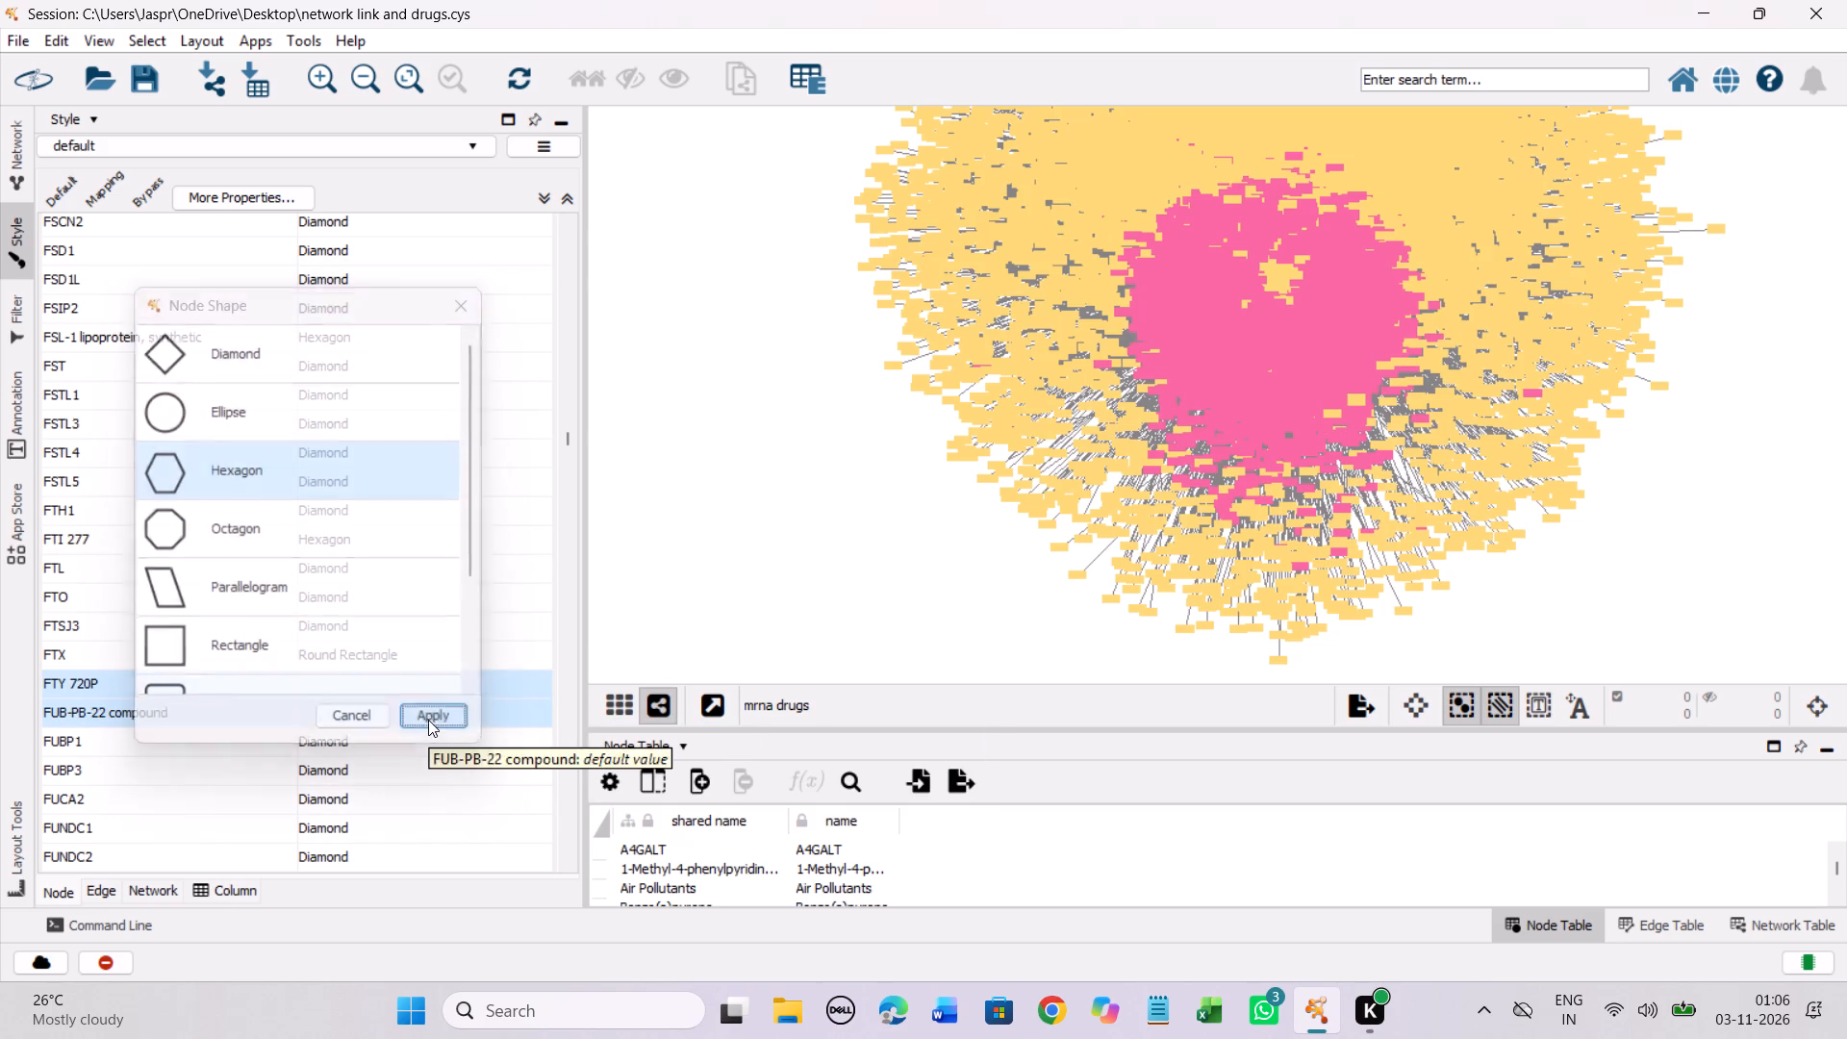
Set the discrete node shape mappings for FV-429 compound and FX1 thiazolidinedione compound together to Hexagon.
{"action": "scroll", "coordinate": [453, 588], "scroll_direction": "down", "scroll_amount": 5}
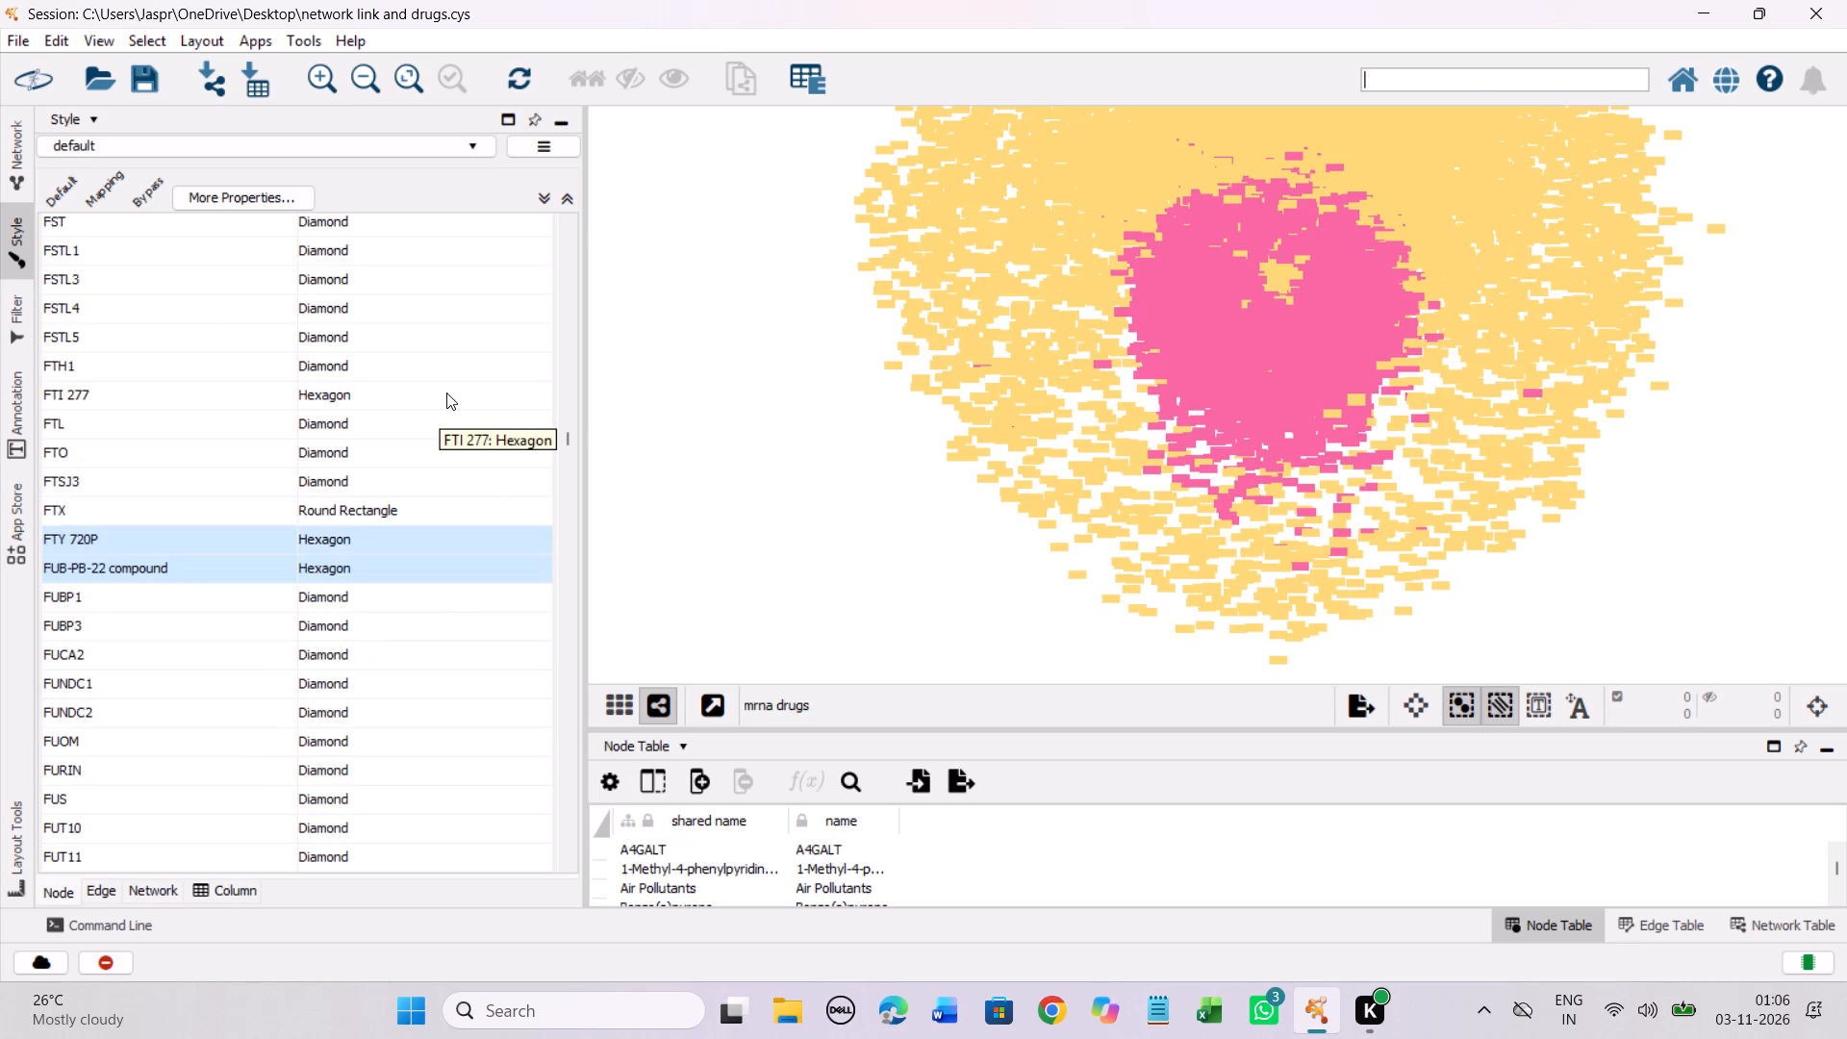
{"action": "scroll", "coordinate": [446, 393], "scroll_direction": "down", "scroll_amount": 16}
{"action": "scroll", "coordinate": [446, 393], "scroll_direction": "down", "scroll_amount": 6}
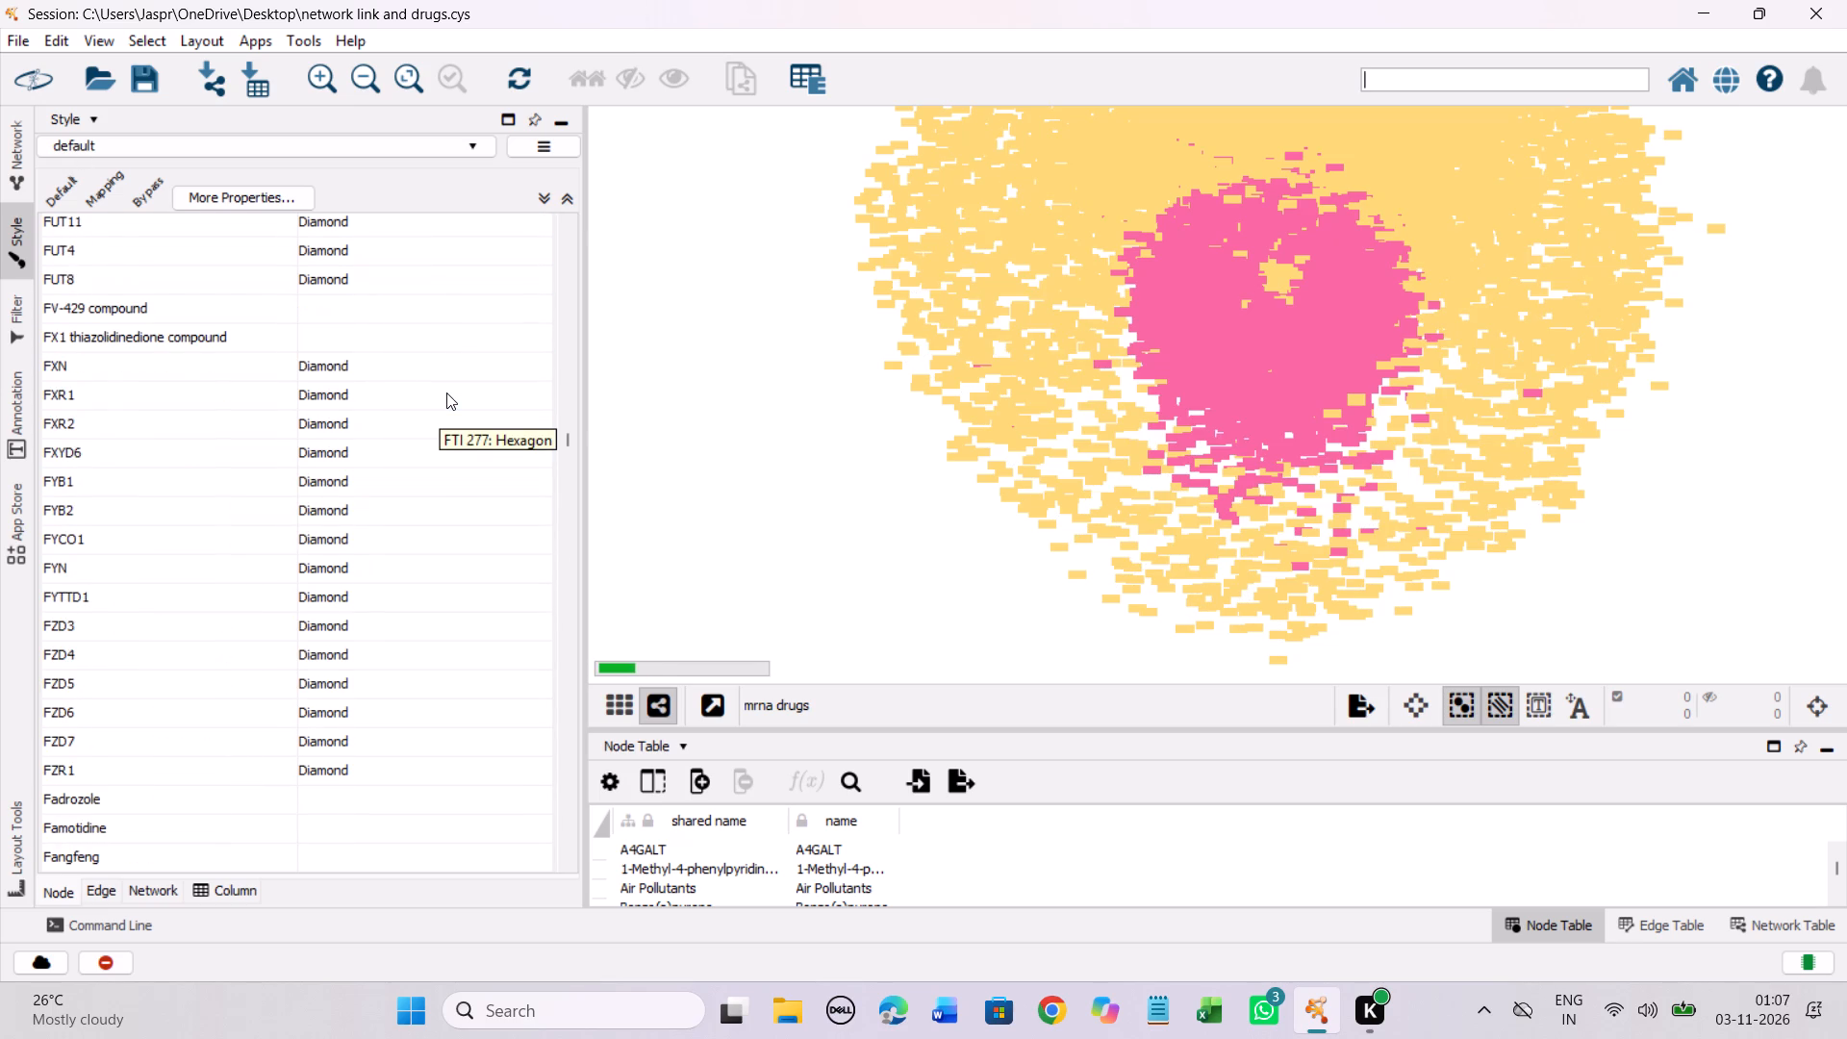
{"action": "left_click_drag", "start_coordinate": [318, 302], "coordinate": [319, 337]}
{"action": "right_click", "coordinate": [321, 337]}
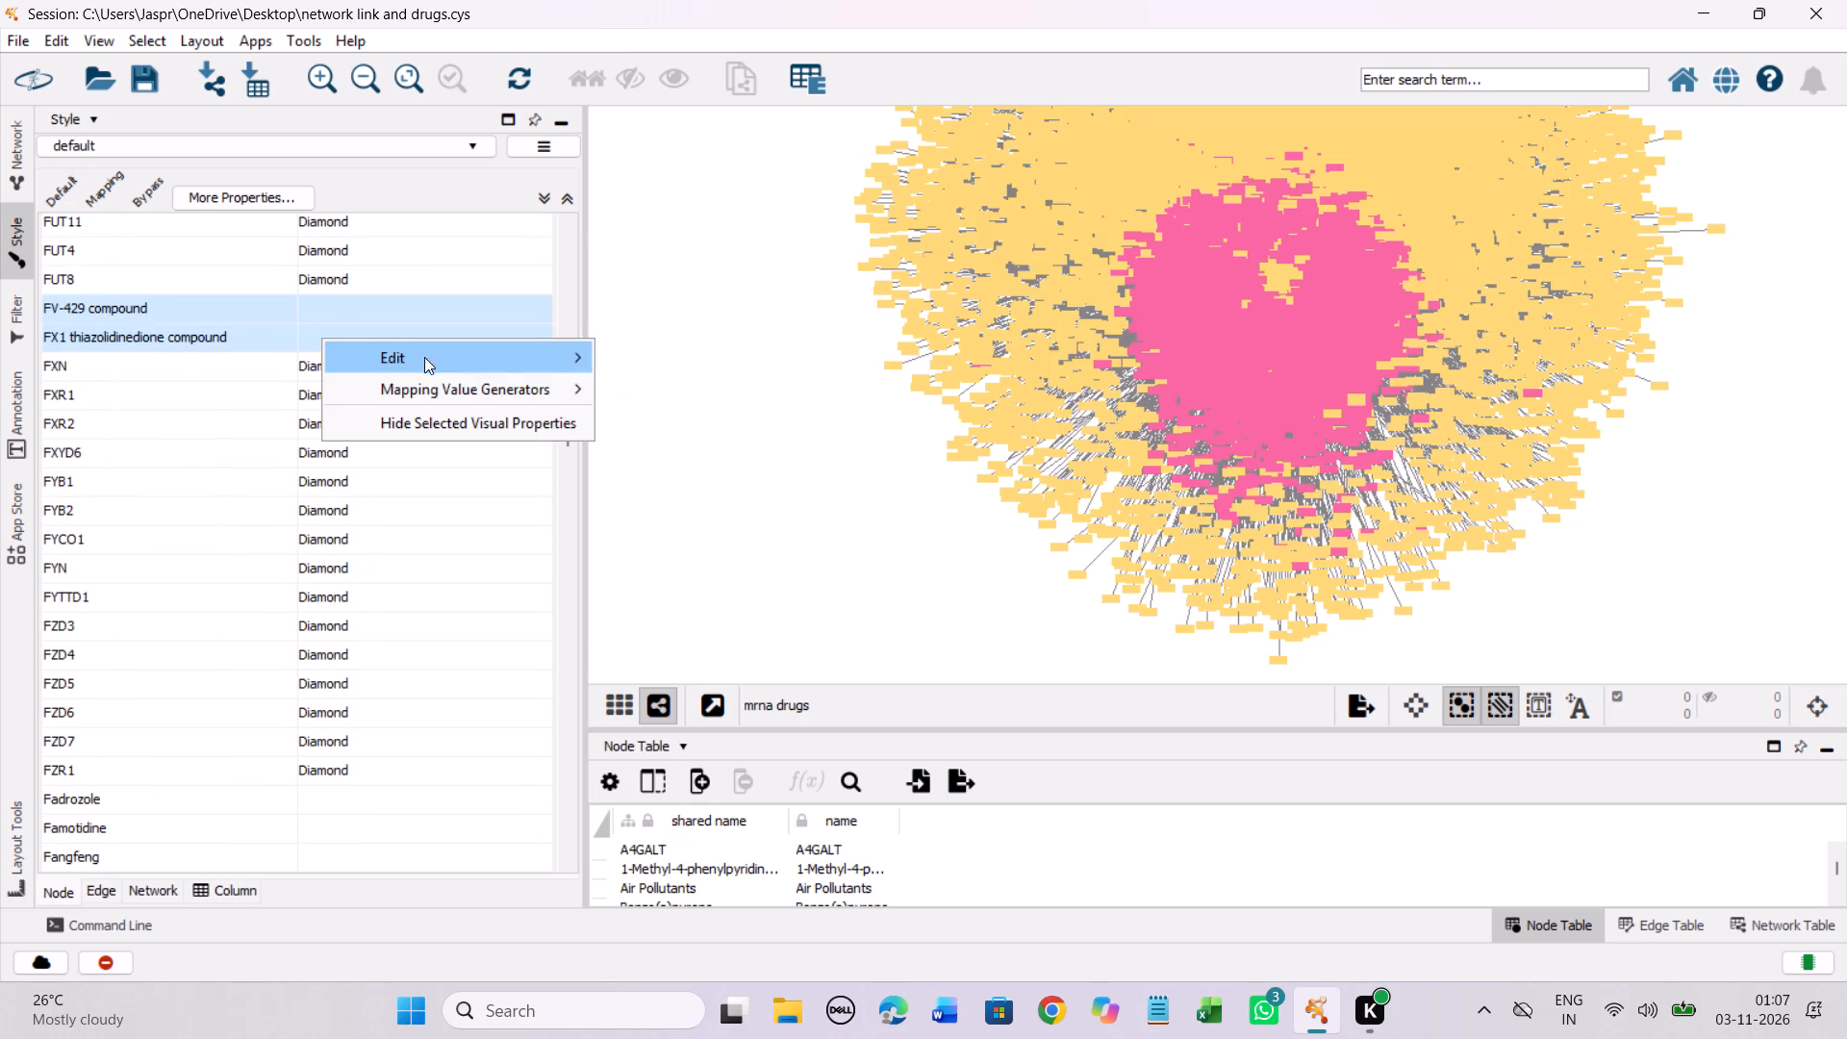
{"action": "left_click", "coordinate": [433, 360]}
{"action": "left_click", "coordinate": [764, 361]}
{"action": "left_click", "coordinate": [254, 473]}
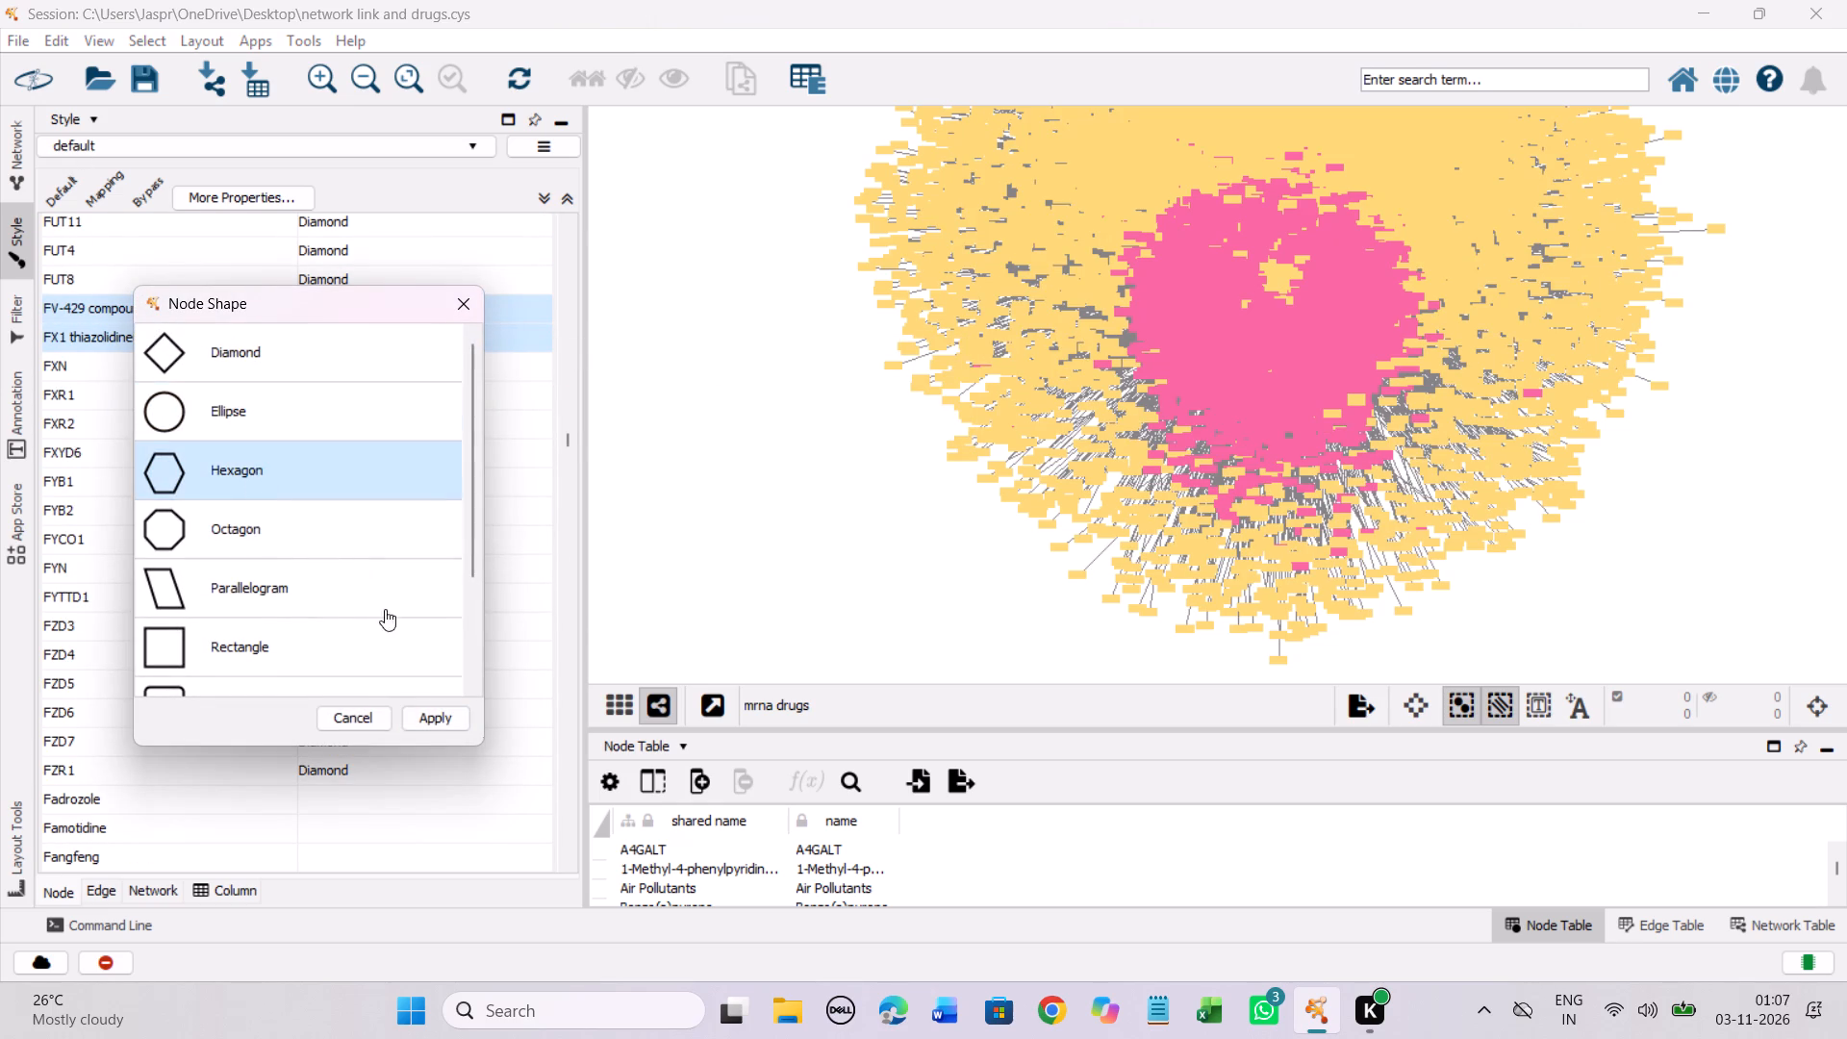
{"action": "left_click", "coordinate": [455, 716]}
Set the discrete node shape mappings for the whole unmapped block from Fadrozole through G226 compound together to Hexagon.
{"action": "scroll", "coordinate": [470, 480], "scroll_direction": "down", "scroll_amount": 5}
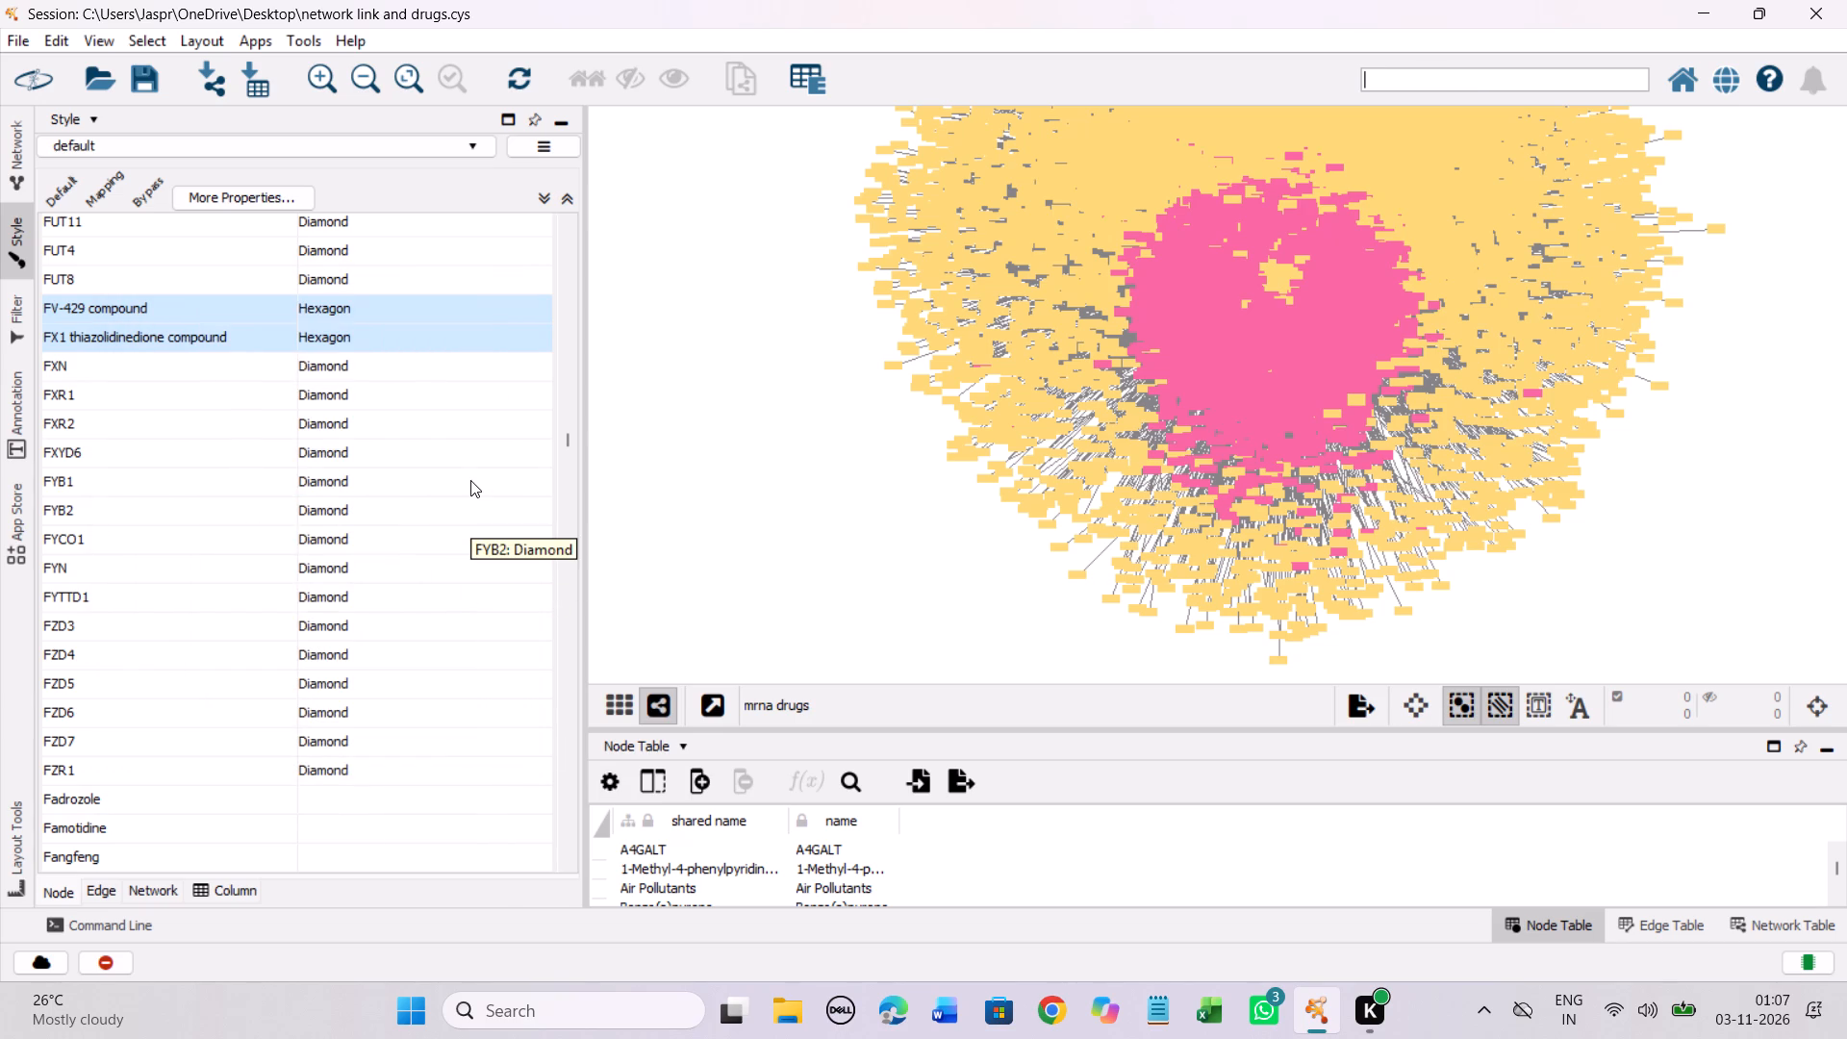
{"action": "scroll", "coordinate": [470, 480], "scroll_direction": "down", "scroll_amount": 6}
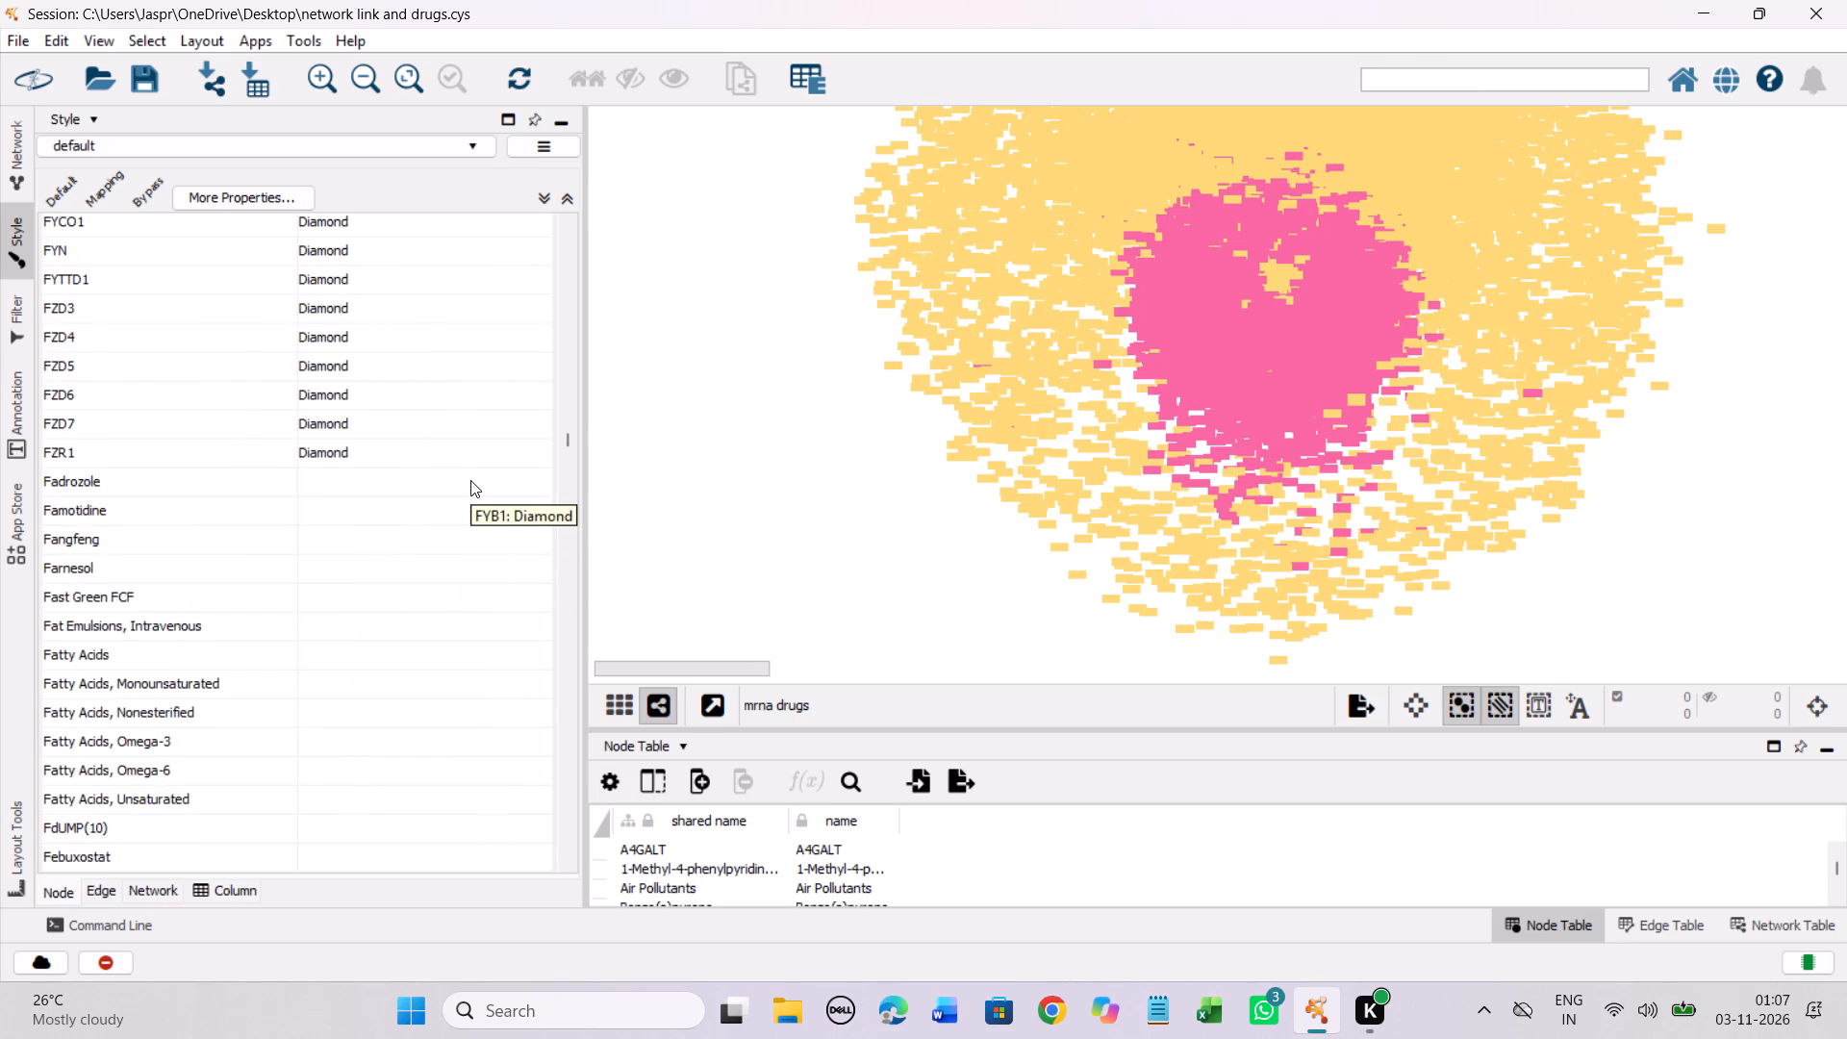
{"action": "scroll", "coordinate": [470, 480], "scroll_direction": "down", "scroll_amount": 3}
{"action": "left_click", "coordinate": [294, 389]}
{"action": "scroll", "coordinate": [358, 435], "scroll_direction": "down", "scroll_amount": 10}
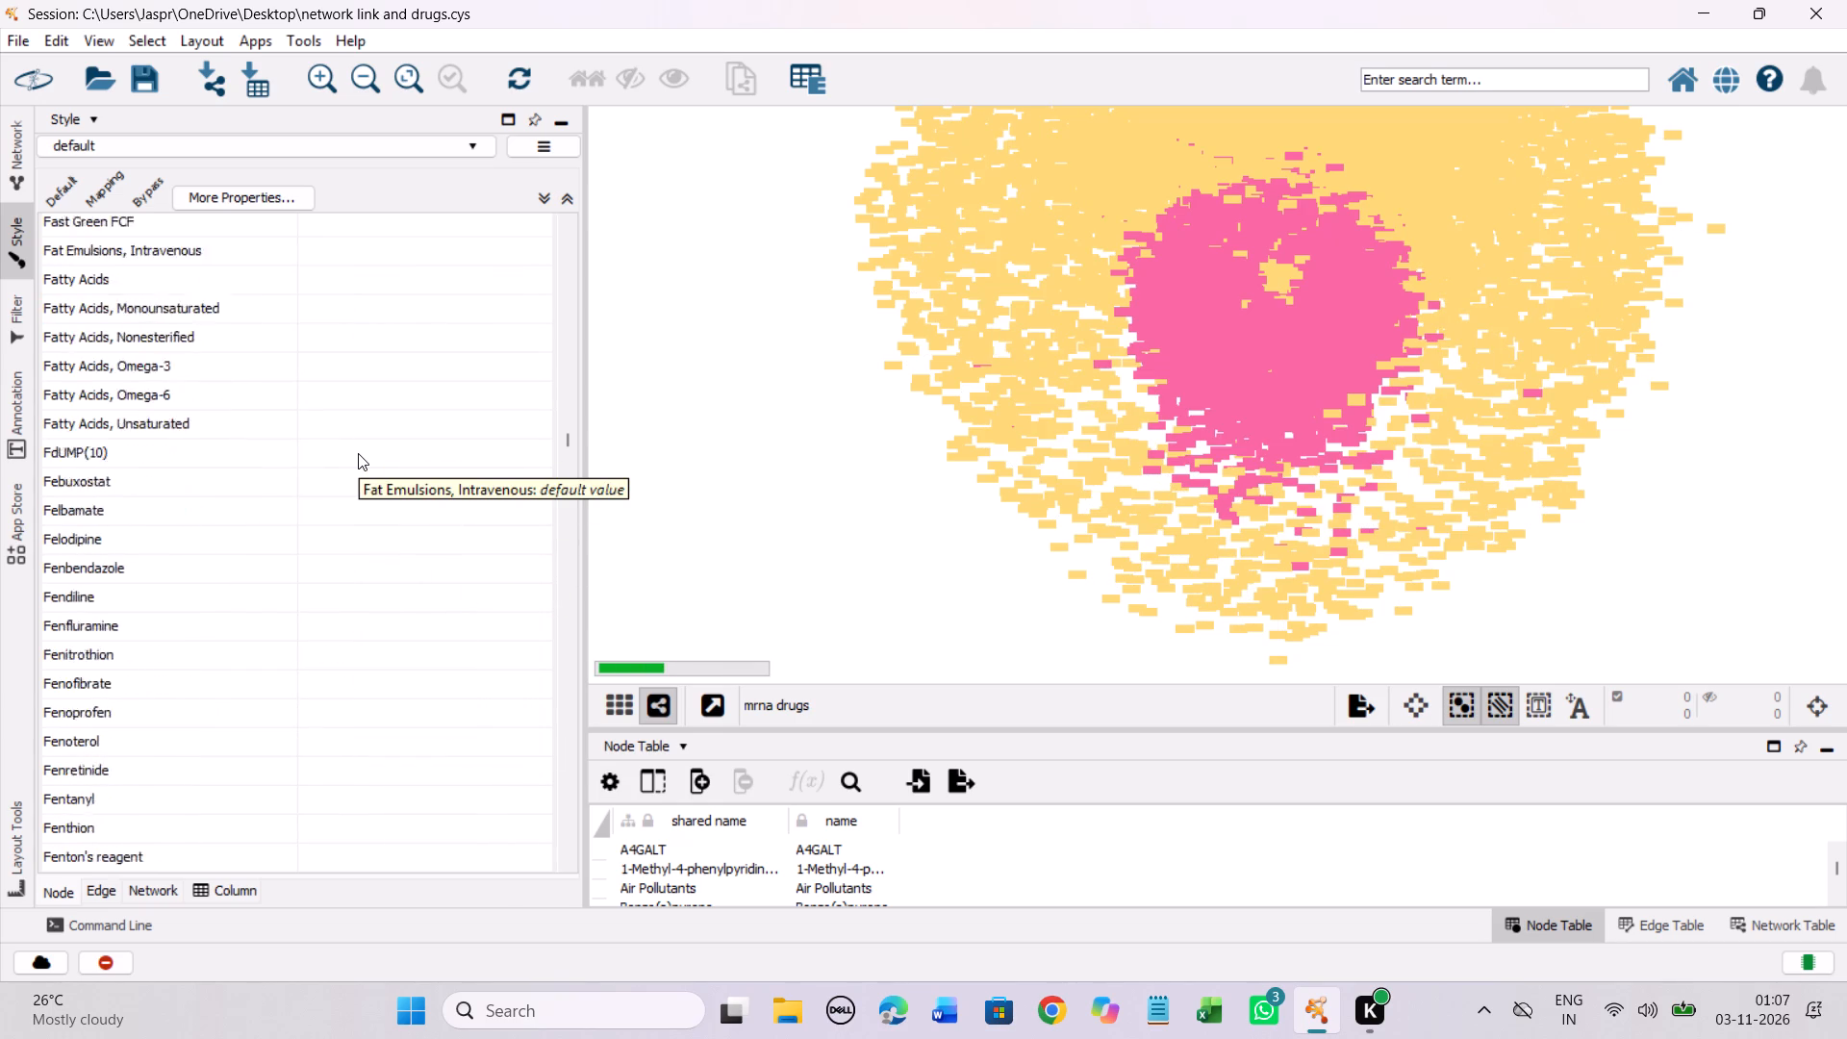
{"action": "scroll", "coordinate": [358, 453], "scroll_direction": "down", "scroll_amount": 20}
{"action": "scroll", "coordinate": [358, 453], "scroll_direction": "down", "scroll_amount": 20}
{"action": "scroll", "coordinate": [358, 453], "scroll_direction": "down", "scroll_amount": 1}
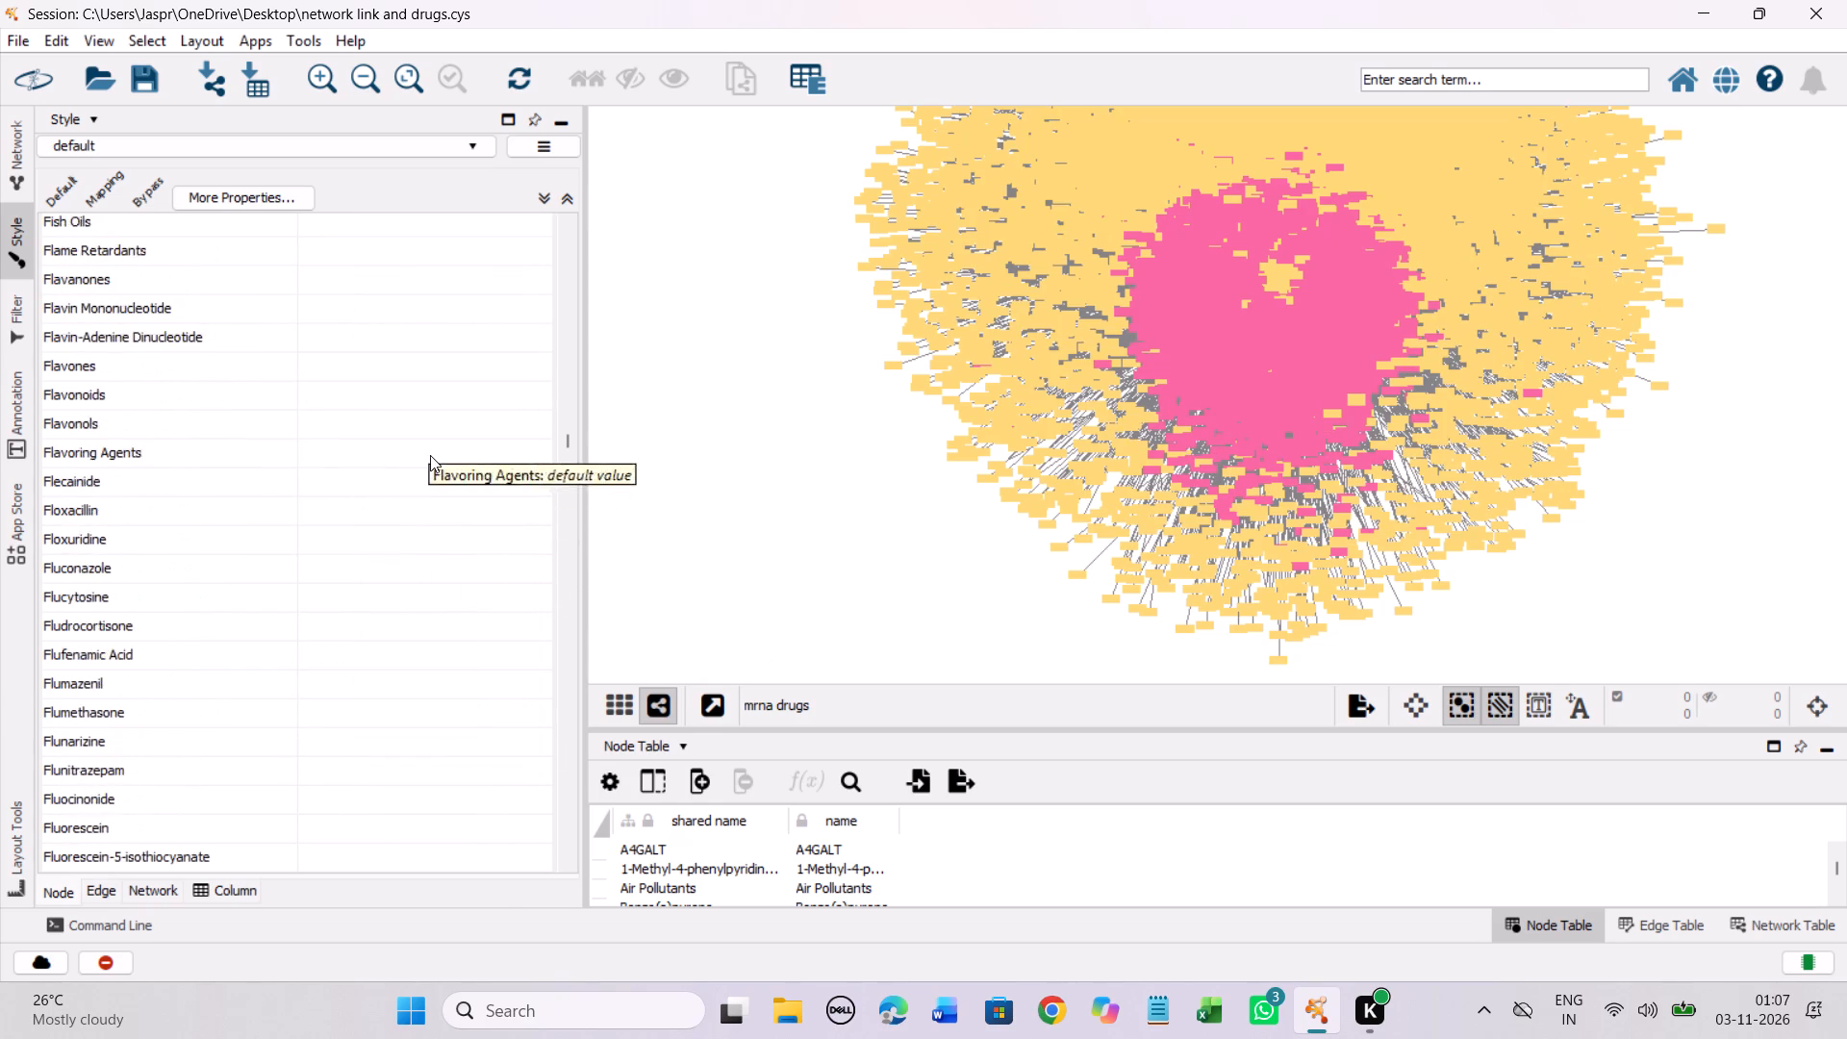
{"action": "scroll", "coordinate": [430, 455], "scroll_direction": "down", "scroll_amount": 20}
{"action": "scroll", "coordinate": [430, 455], "scroll_direction": "down", "scroll_amount": 20}
{"action": "scroll", "coordinate": [430, 455], "scroll_direction": "down", "scroll_amount": 1}
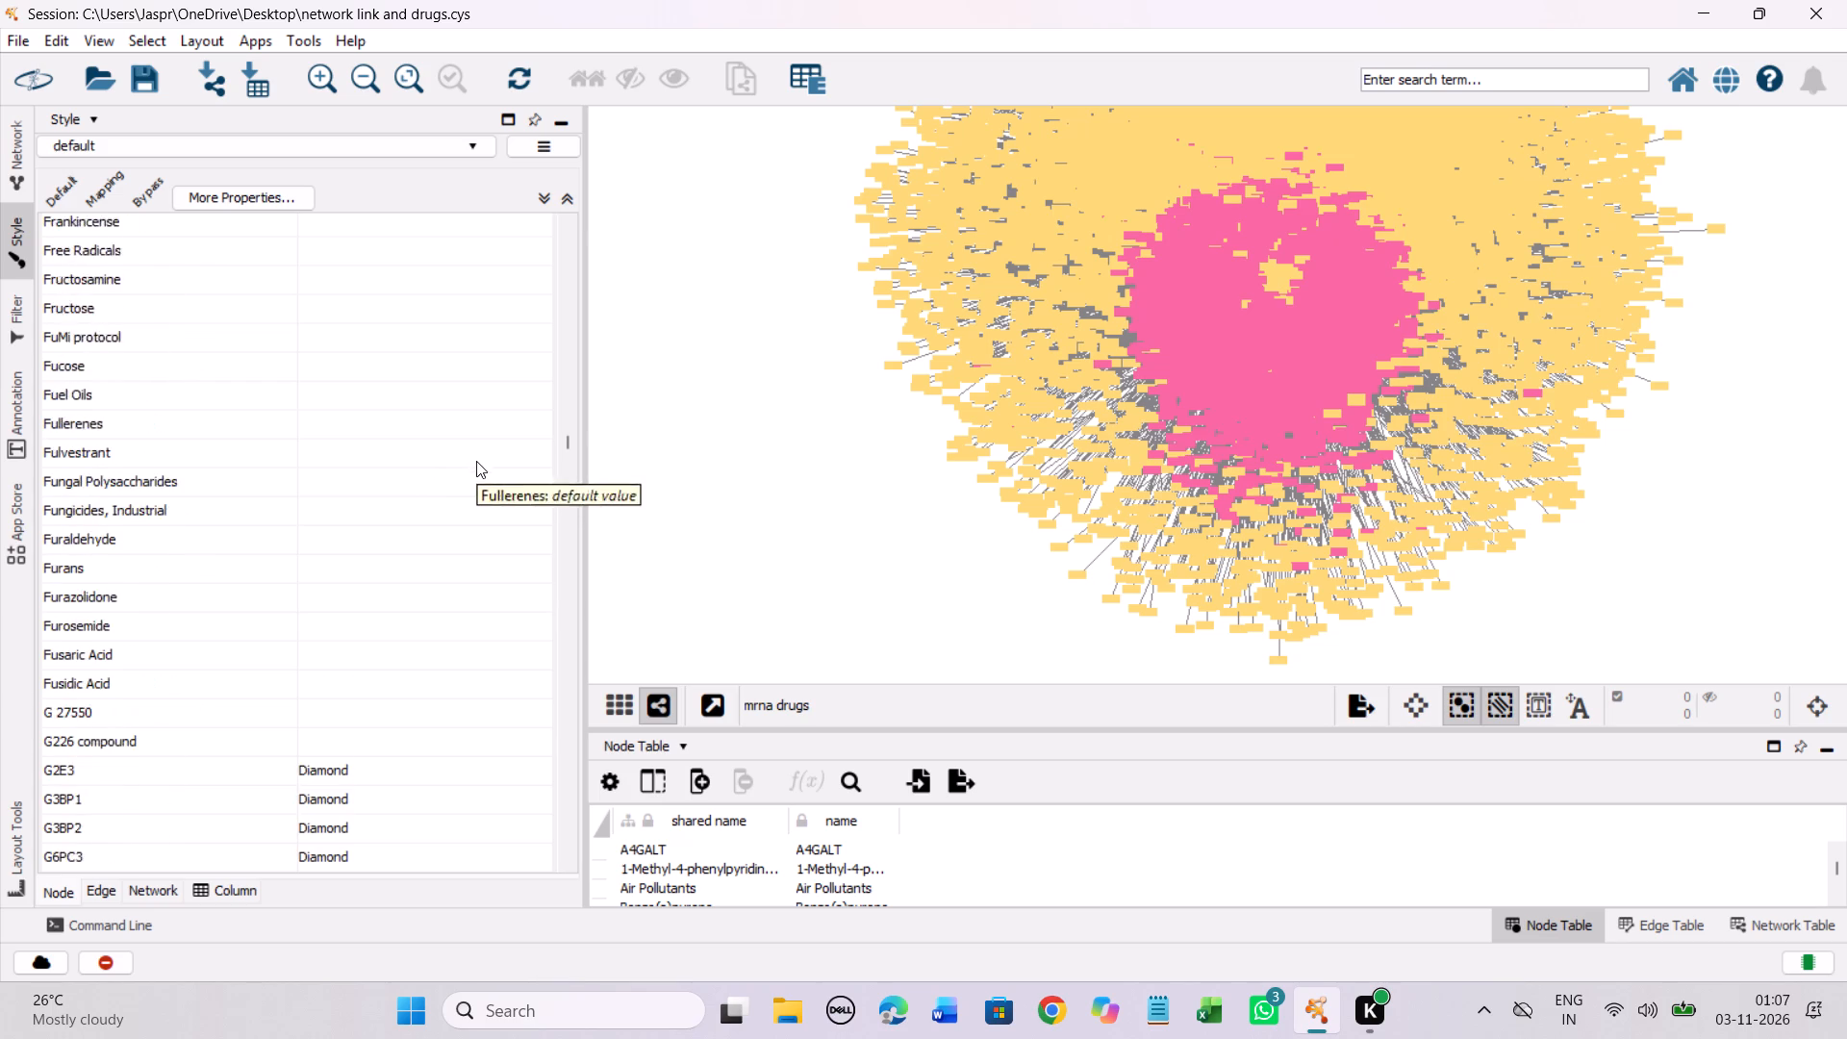
{"action": "scroll", "coordinate": [476, 461], "scroll_direction": "down", "scroll_amount": 14}
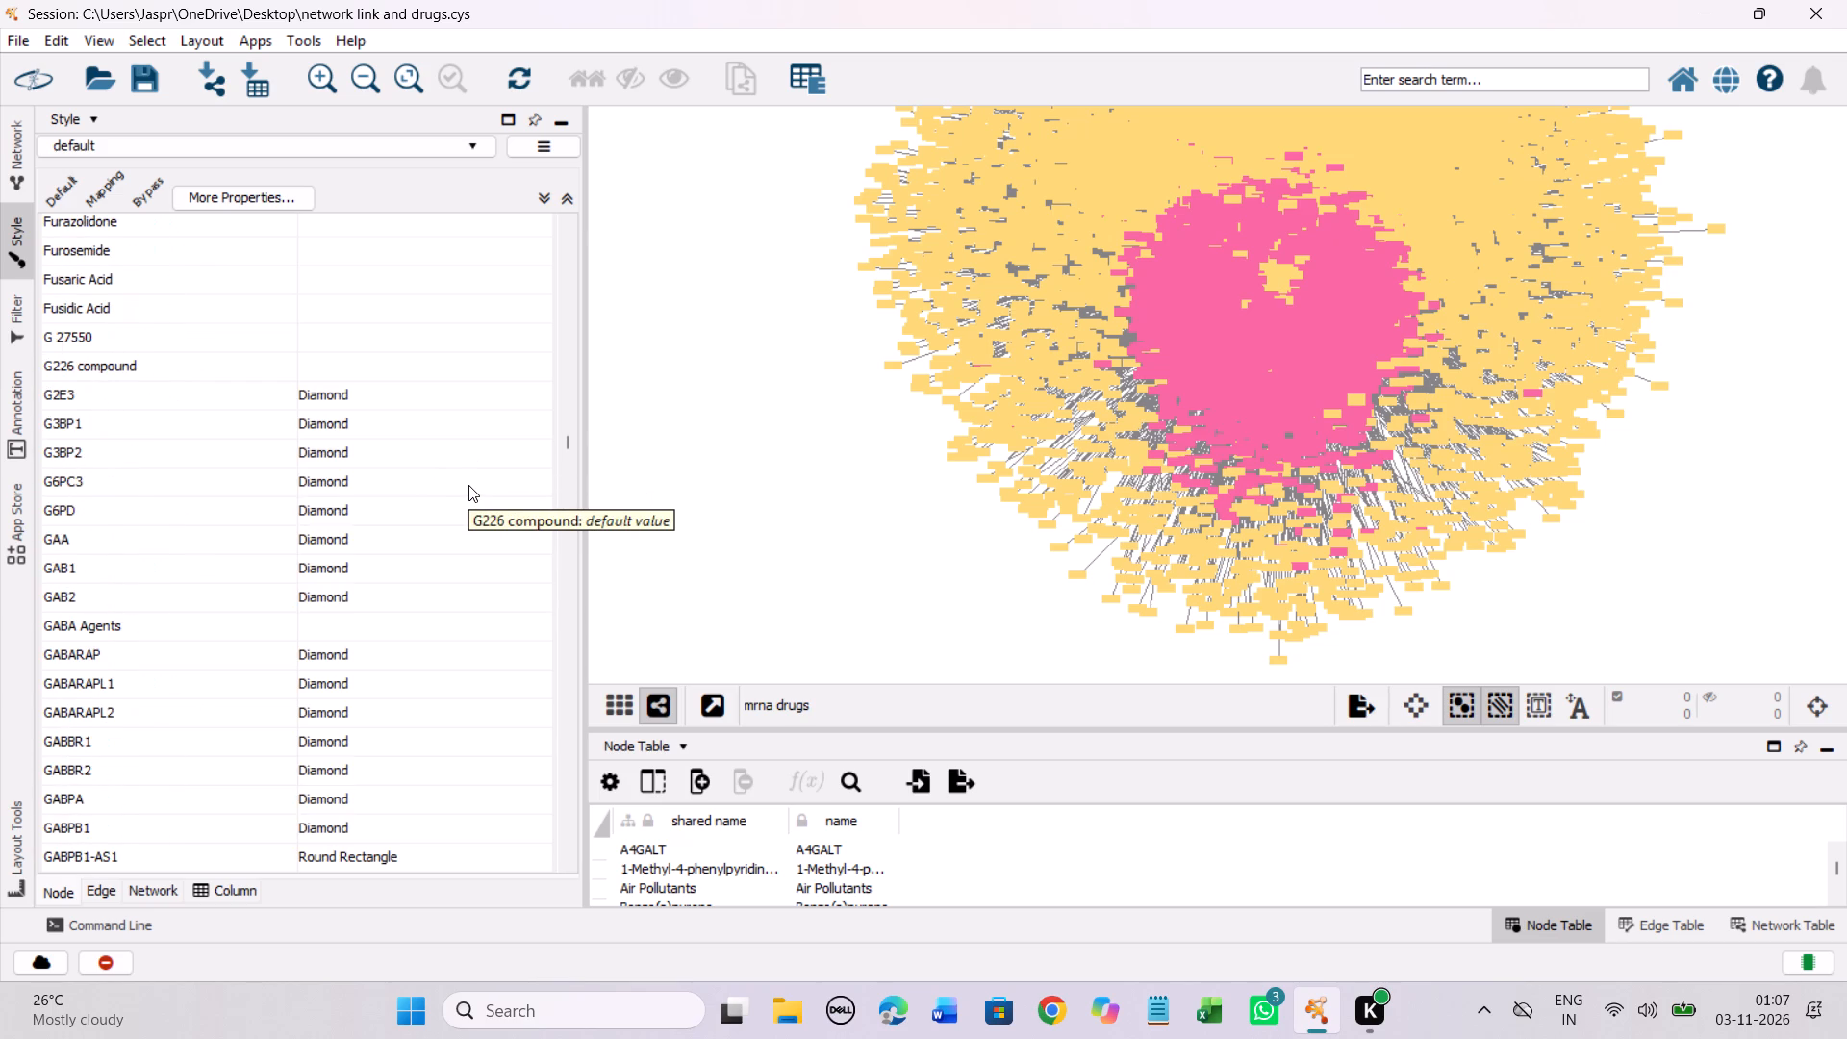
{"action": "left_click", "coordinate": [325, 367], "text": "shift"}
{"action": "right_click", "coordinate": [325, 367]}
{"action": "left_click", "coordinate": [412, 373]}
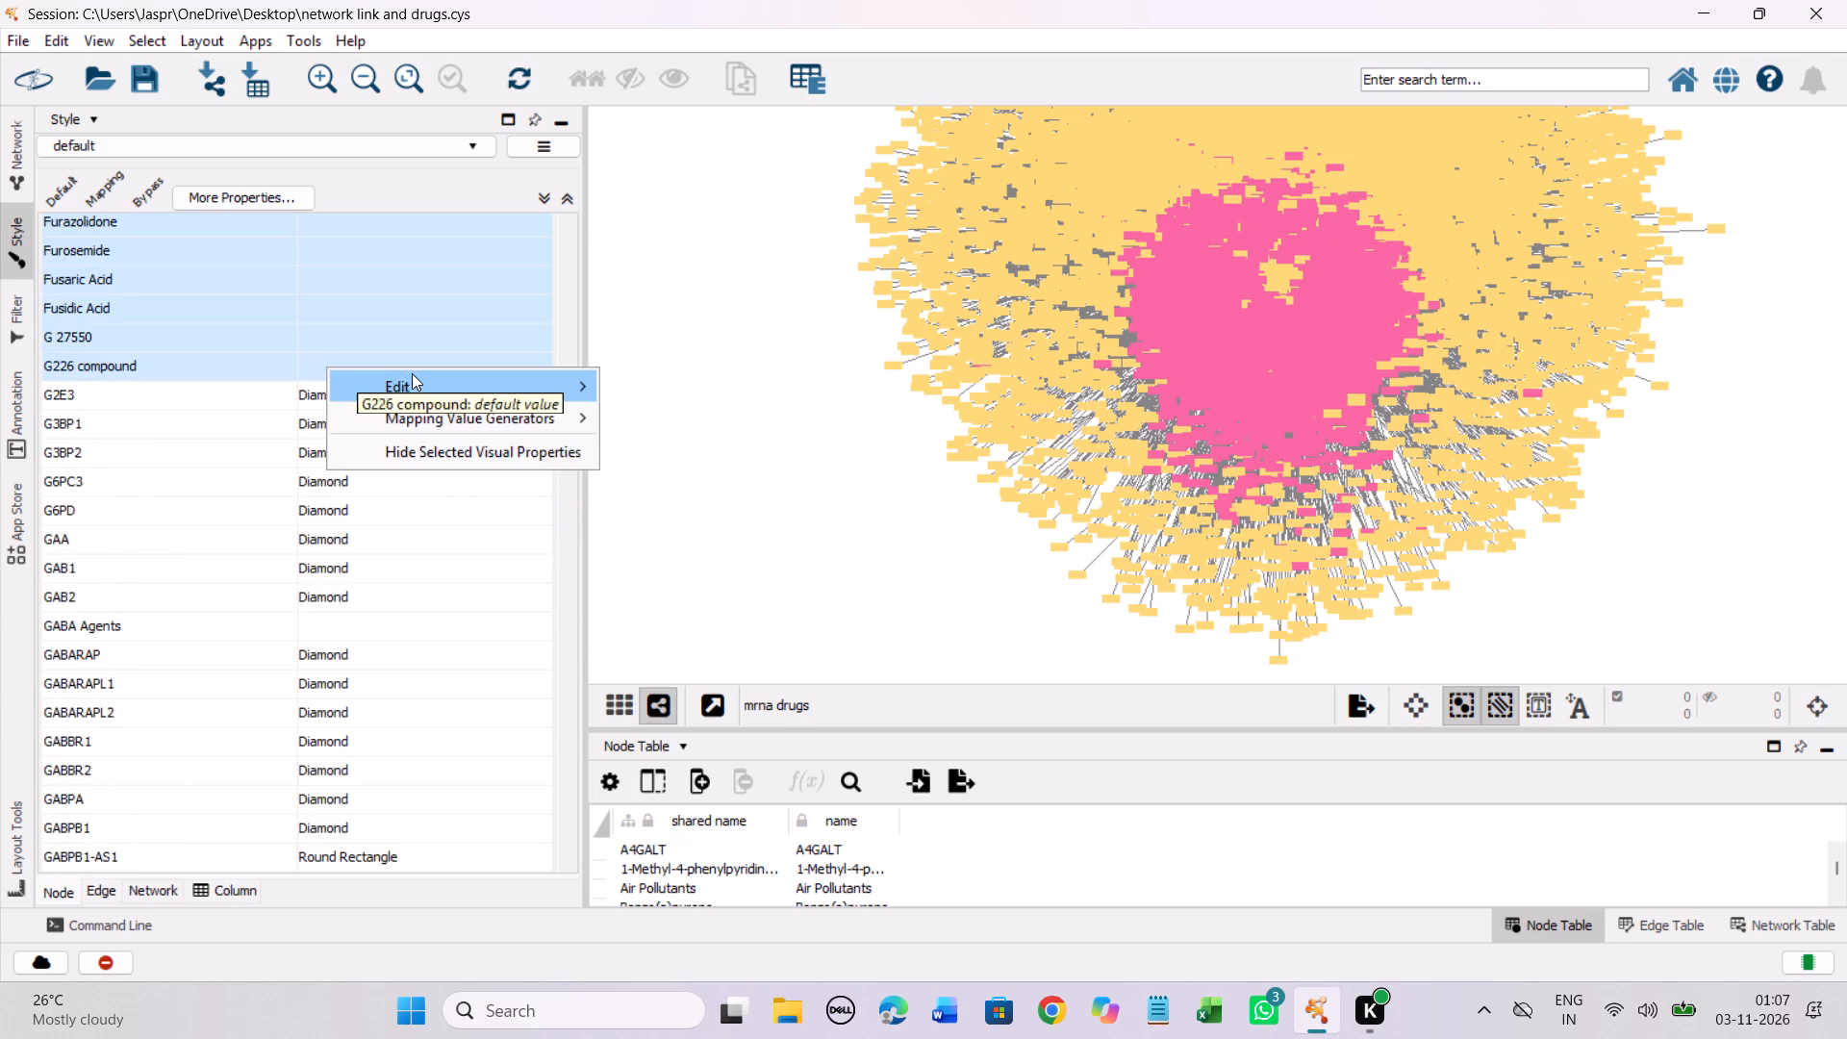
{"action": "left_click", "coordinate": [657, 381]}
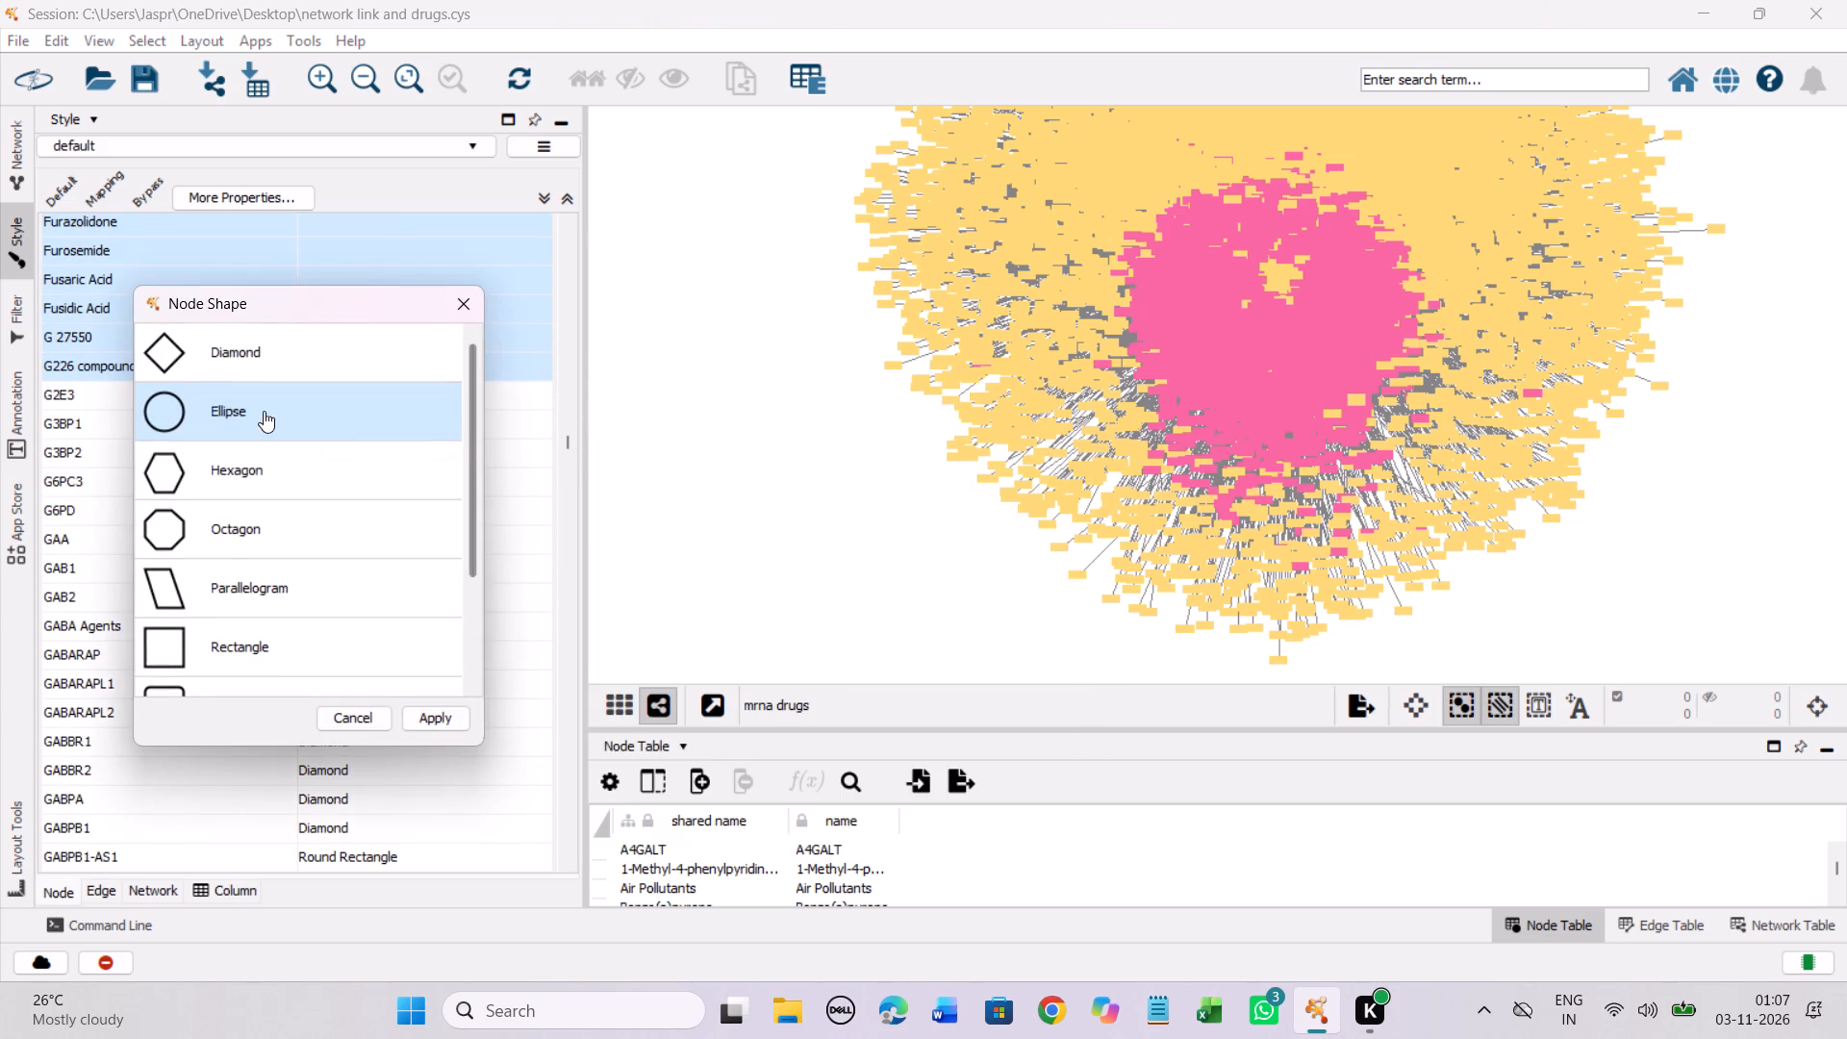
{"action": "left_click", "coordinate": [244, 452]}
{"action": "left_click", "coordinate": [430, 710]}
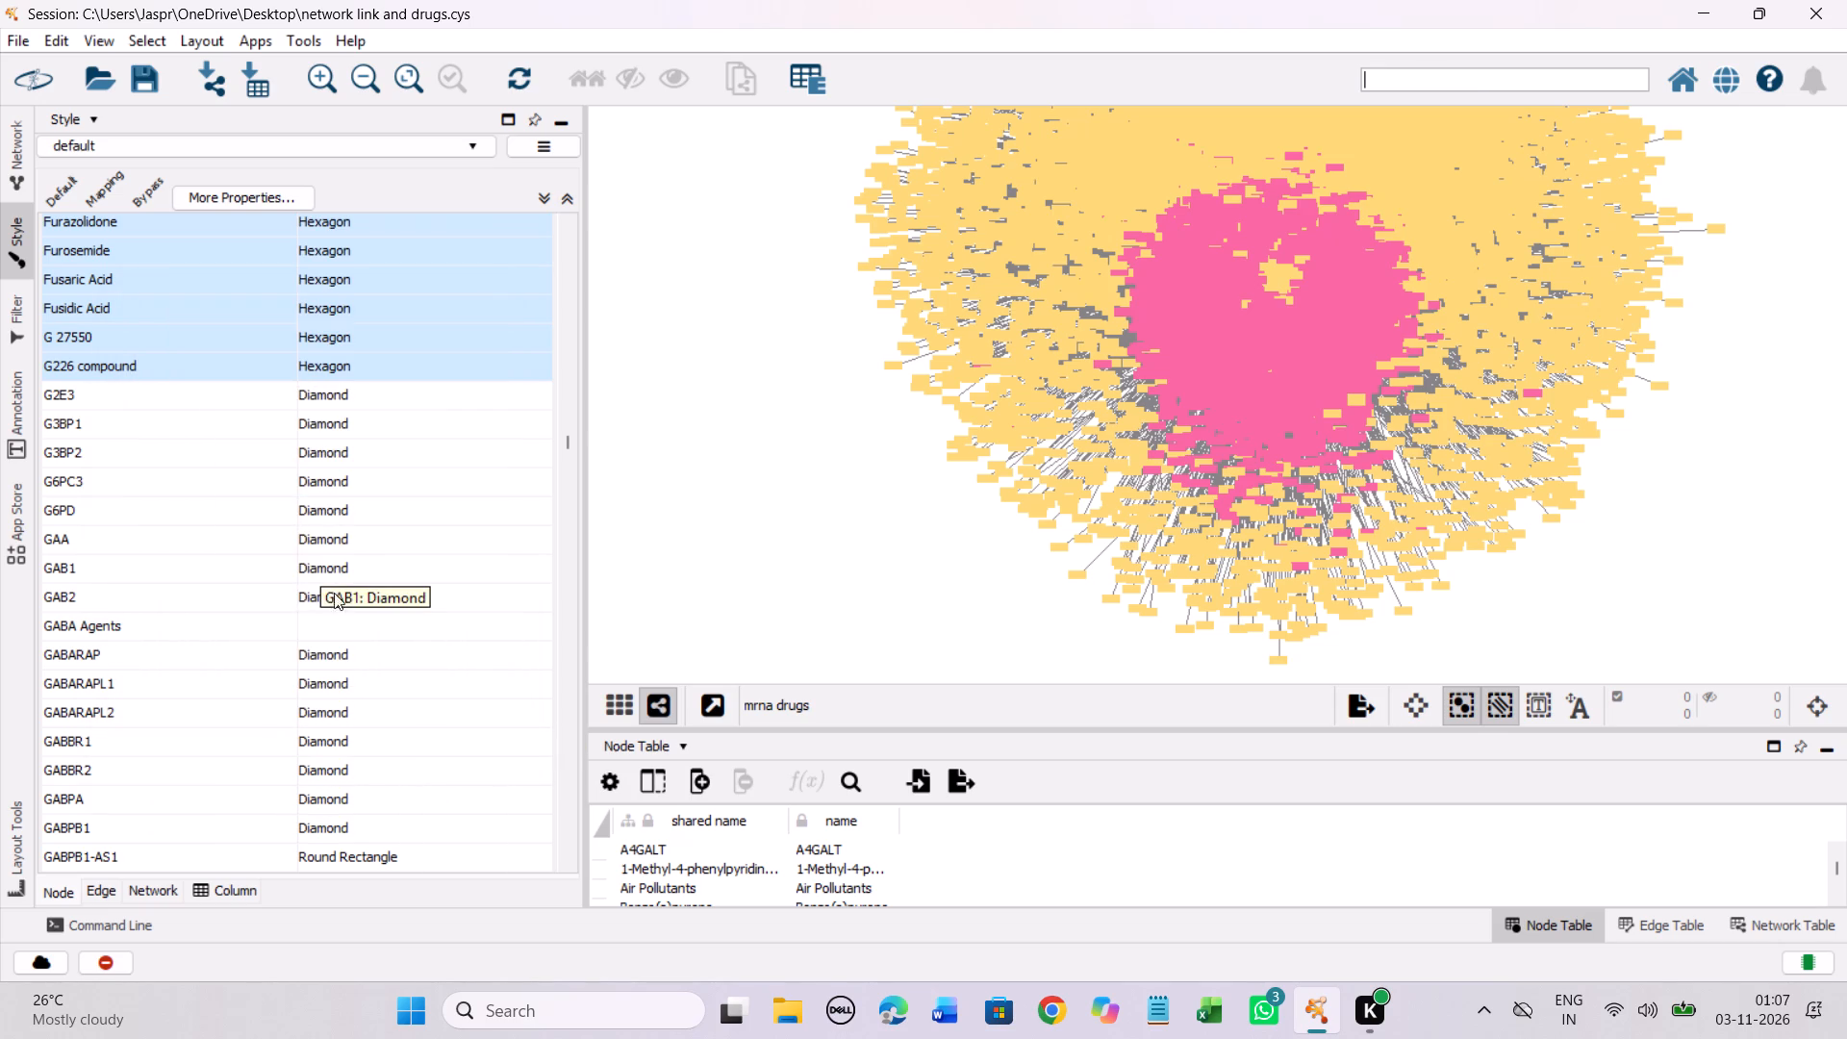
Set the discrete node shape mapping for GABA Agents to Hexagon.
{"action": "left_click", "coordinate": [328, 624]}
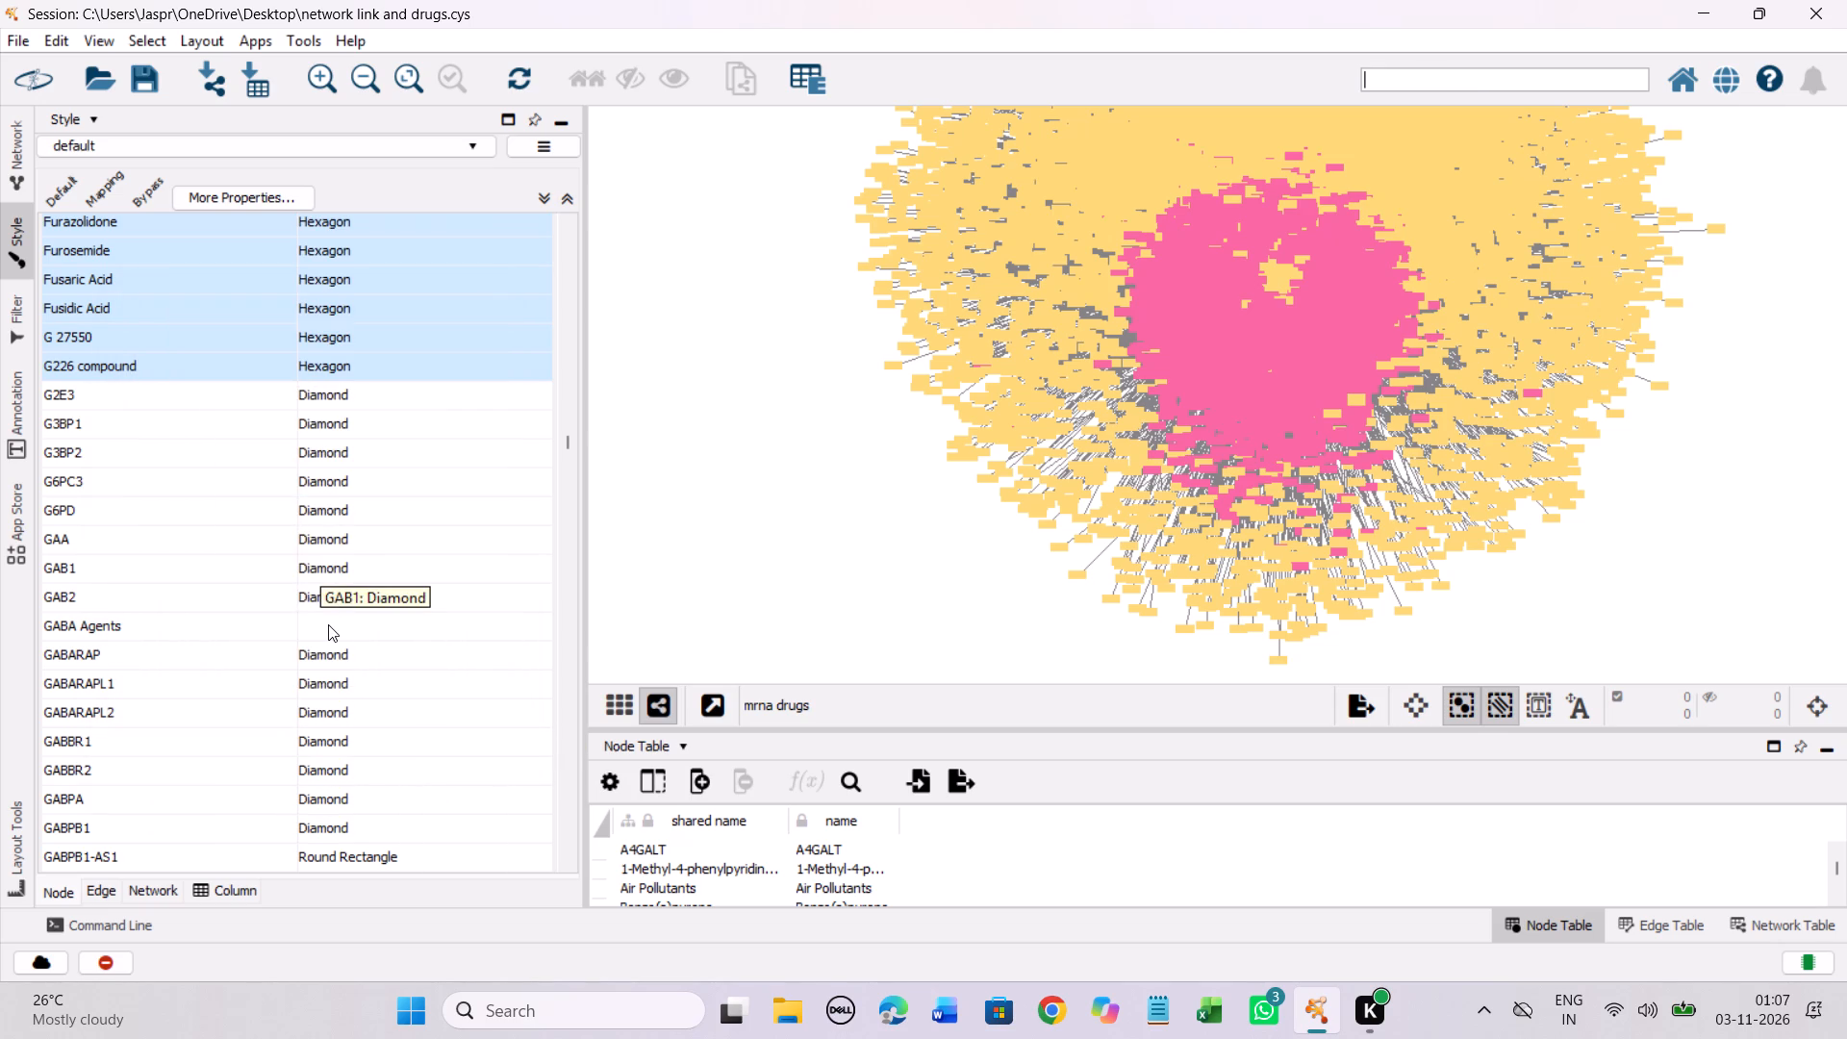
{"action": "right_click", "coordinate": [328, 624]}
{"action": "left_click", "coordinate": [443, 631]}
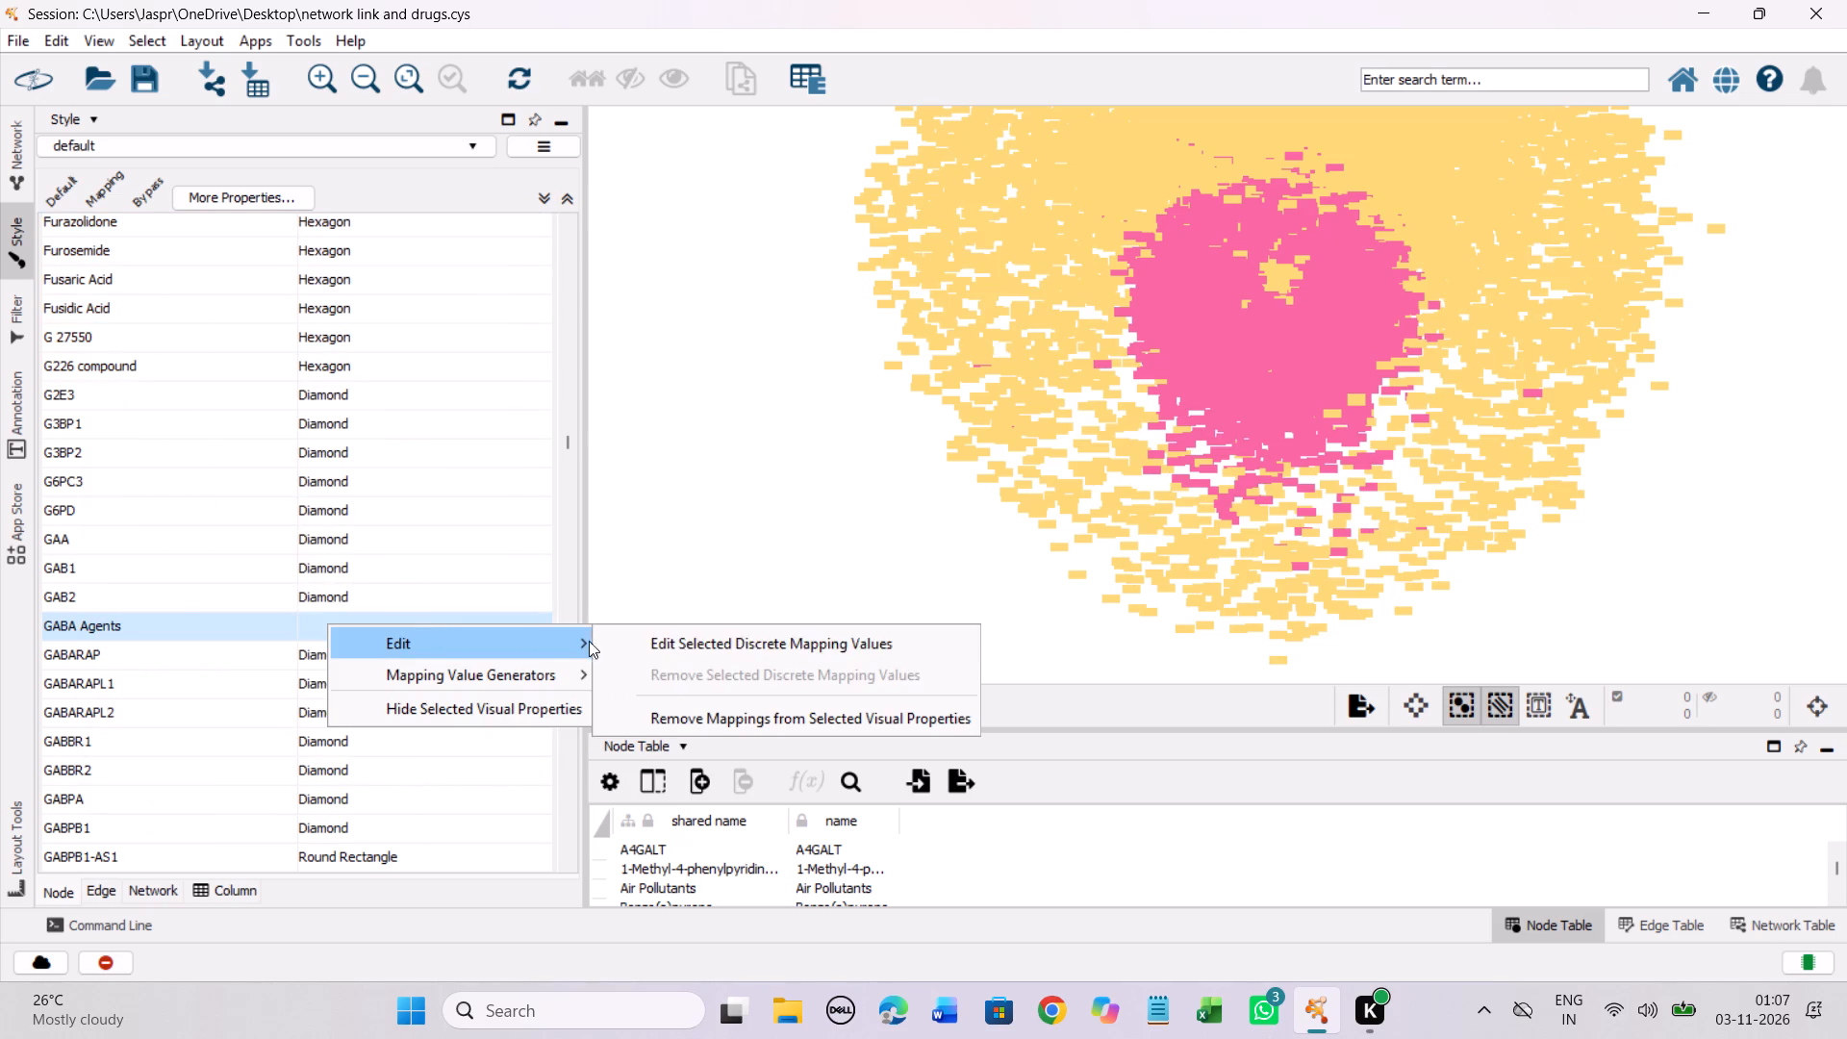
{"action": "left_click", "coordinate": [696, 643]}
{"action": "left_click", "coordinate": [268, 472]}
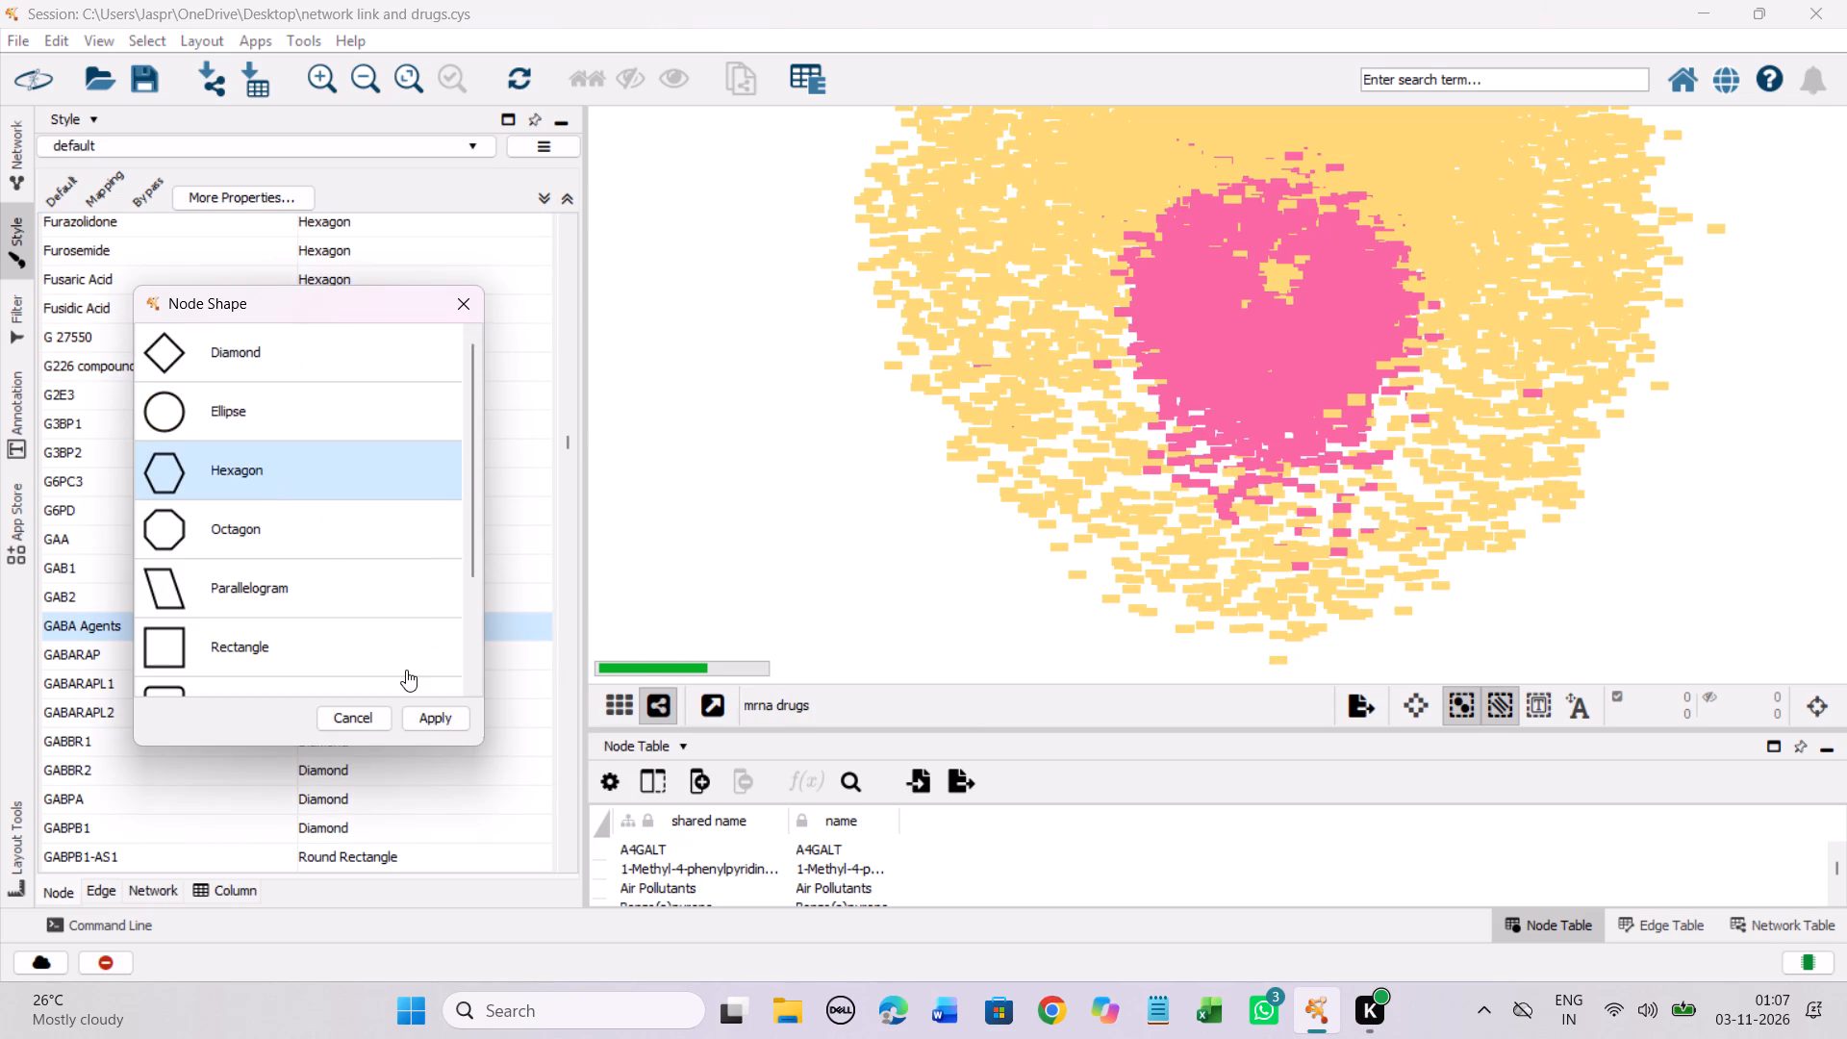
{"action": "left_click", "coordinate": [430, 718]}
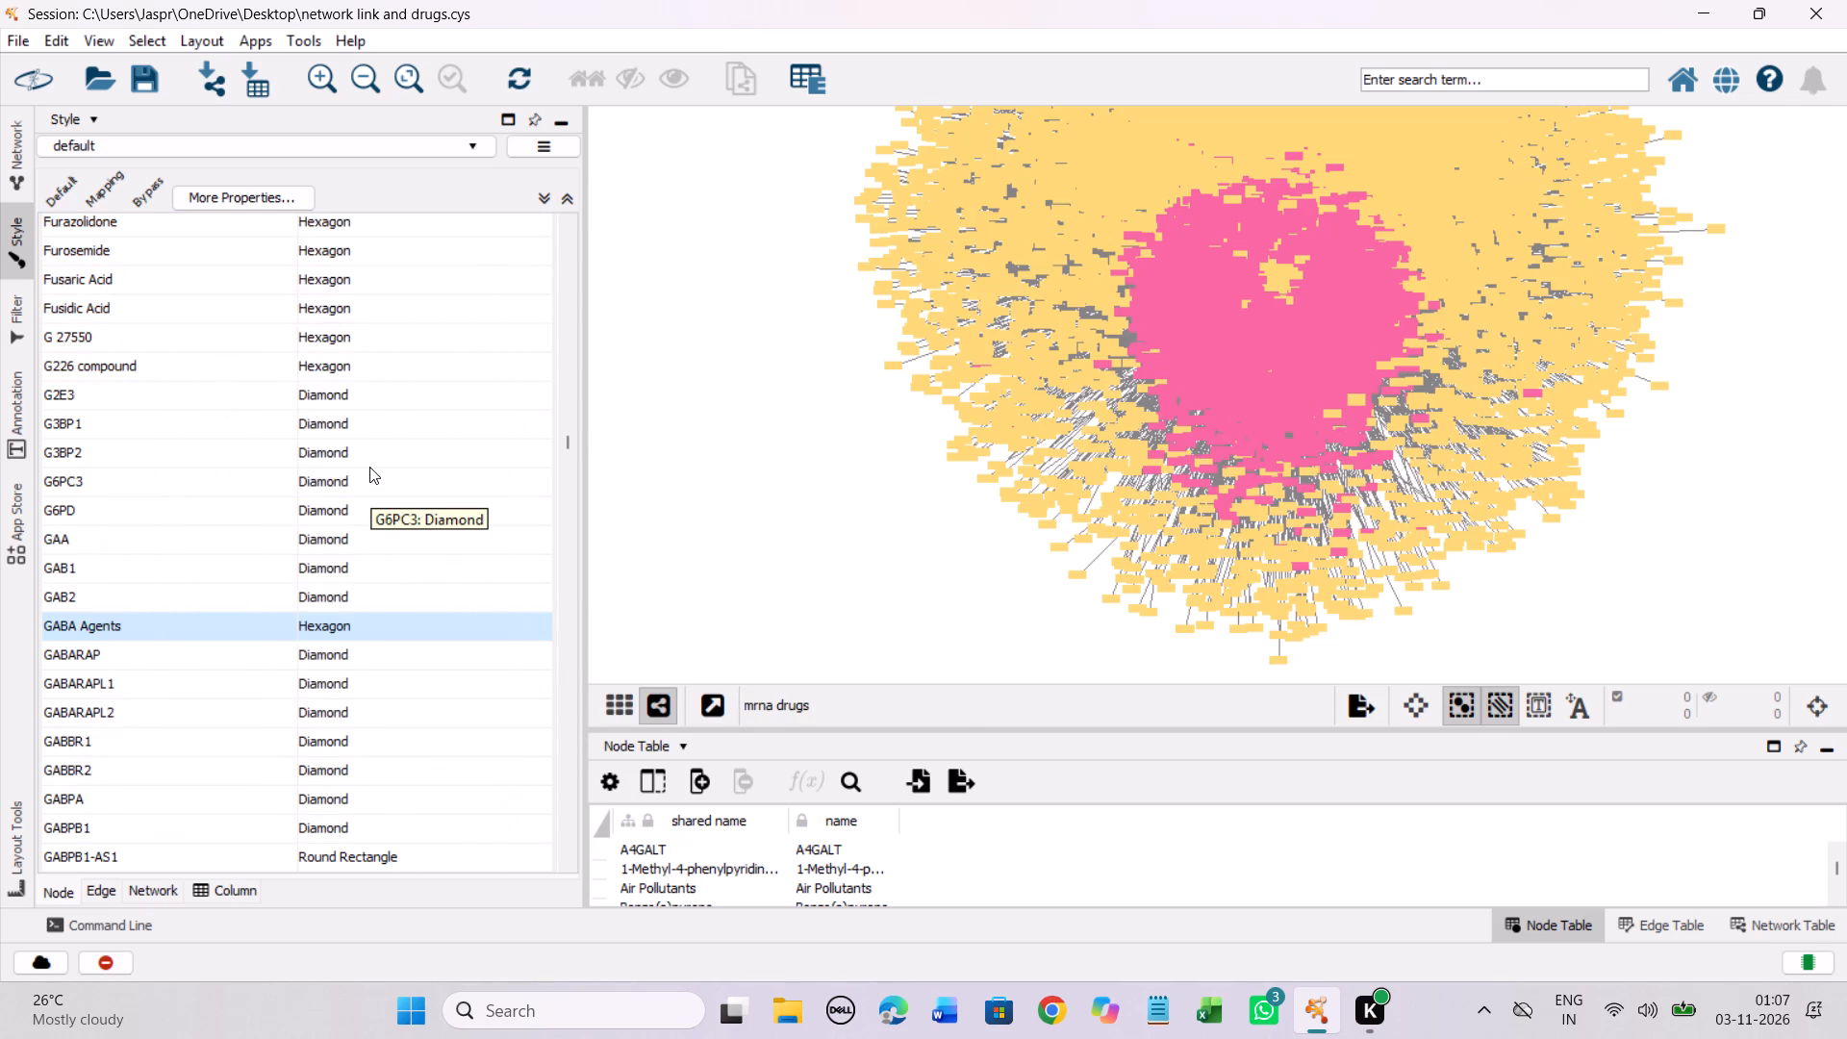
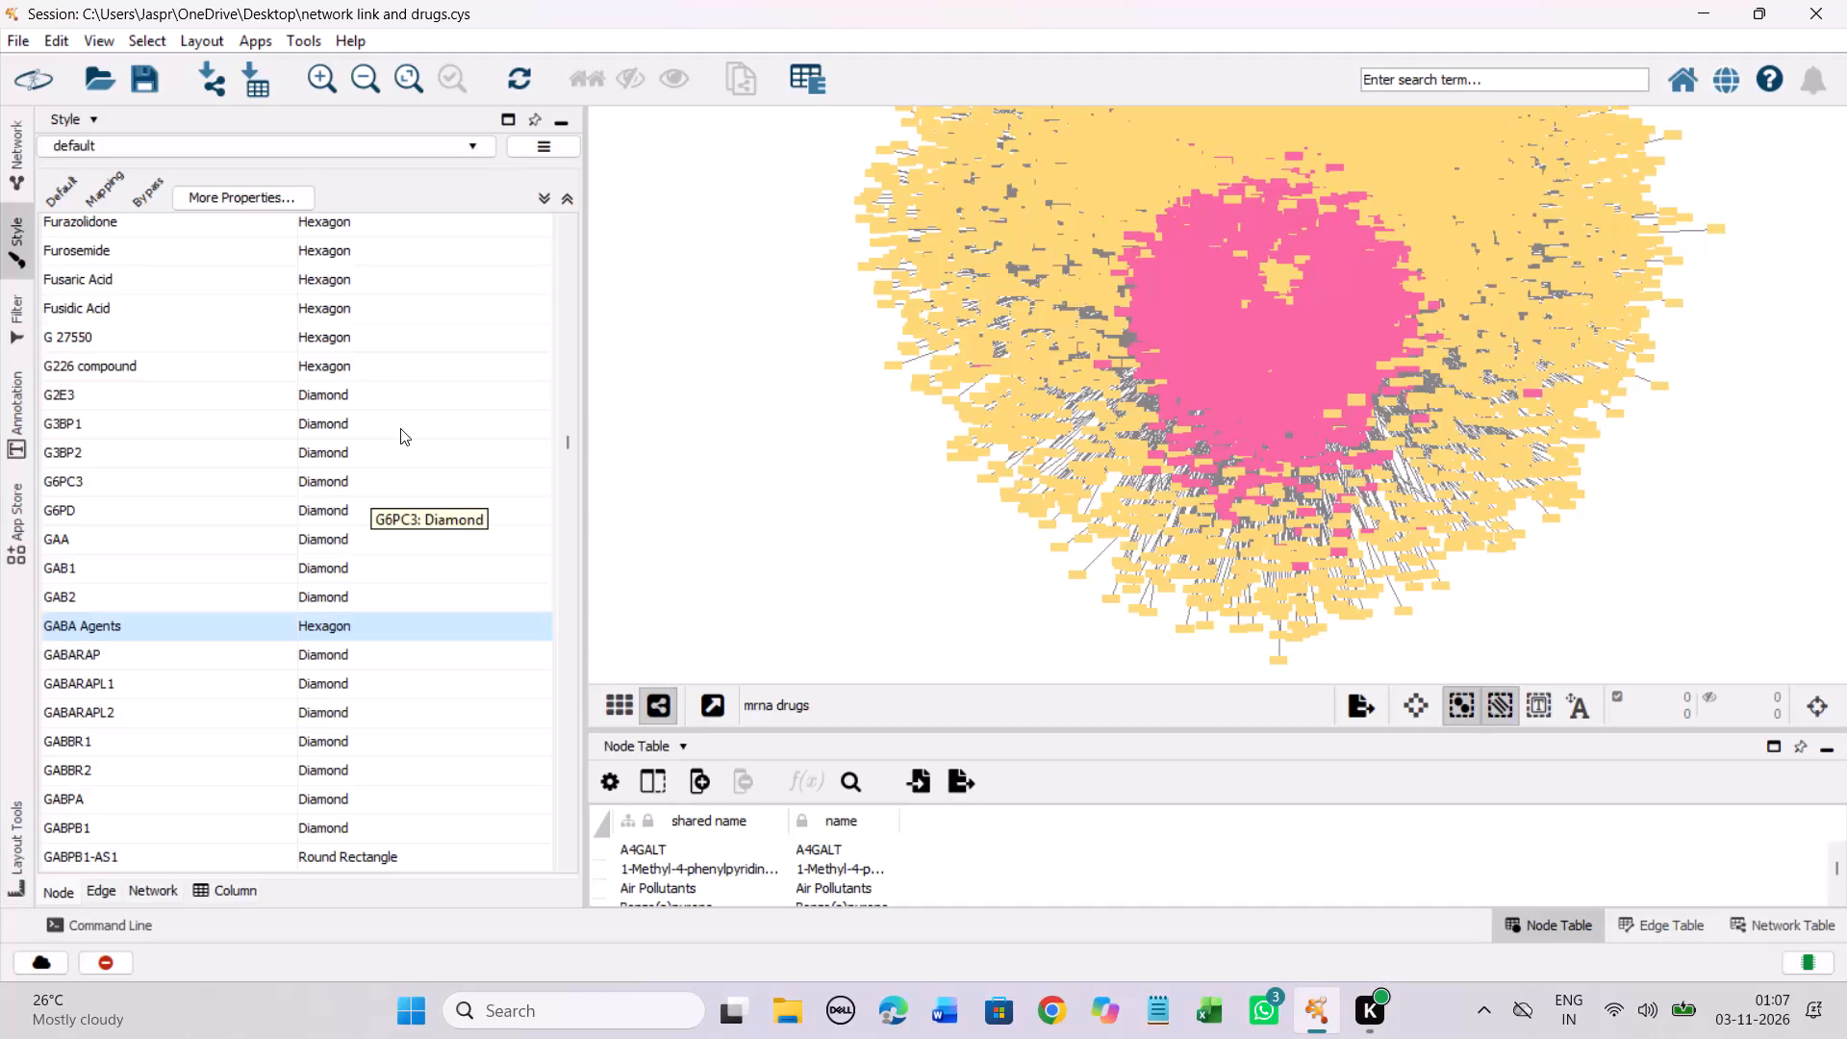
Set the discrete node shape mapping for the drug GANT 61 to Hexagon.
{"action": "scroll", "coordinate": [400, 428], "scroll_direction": "down", "scroll_amount": 4}
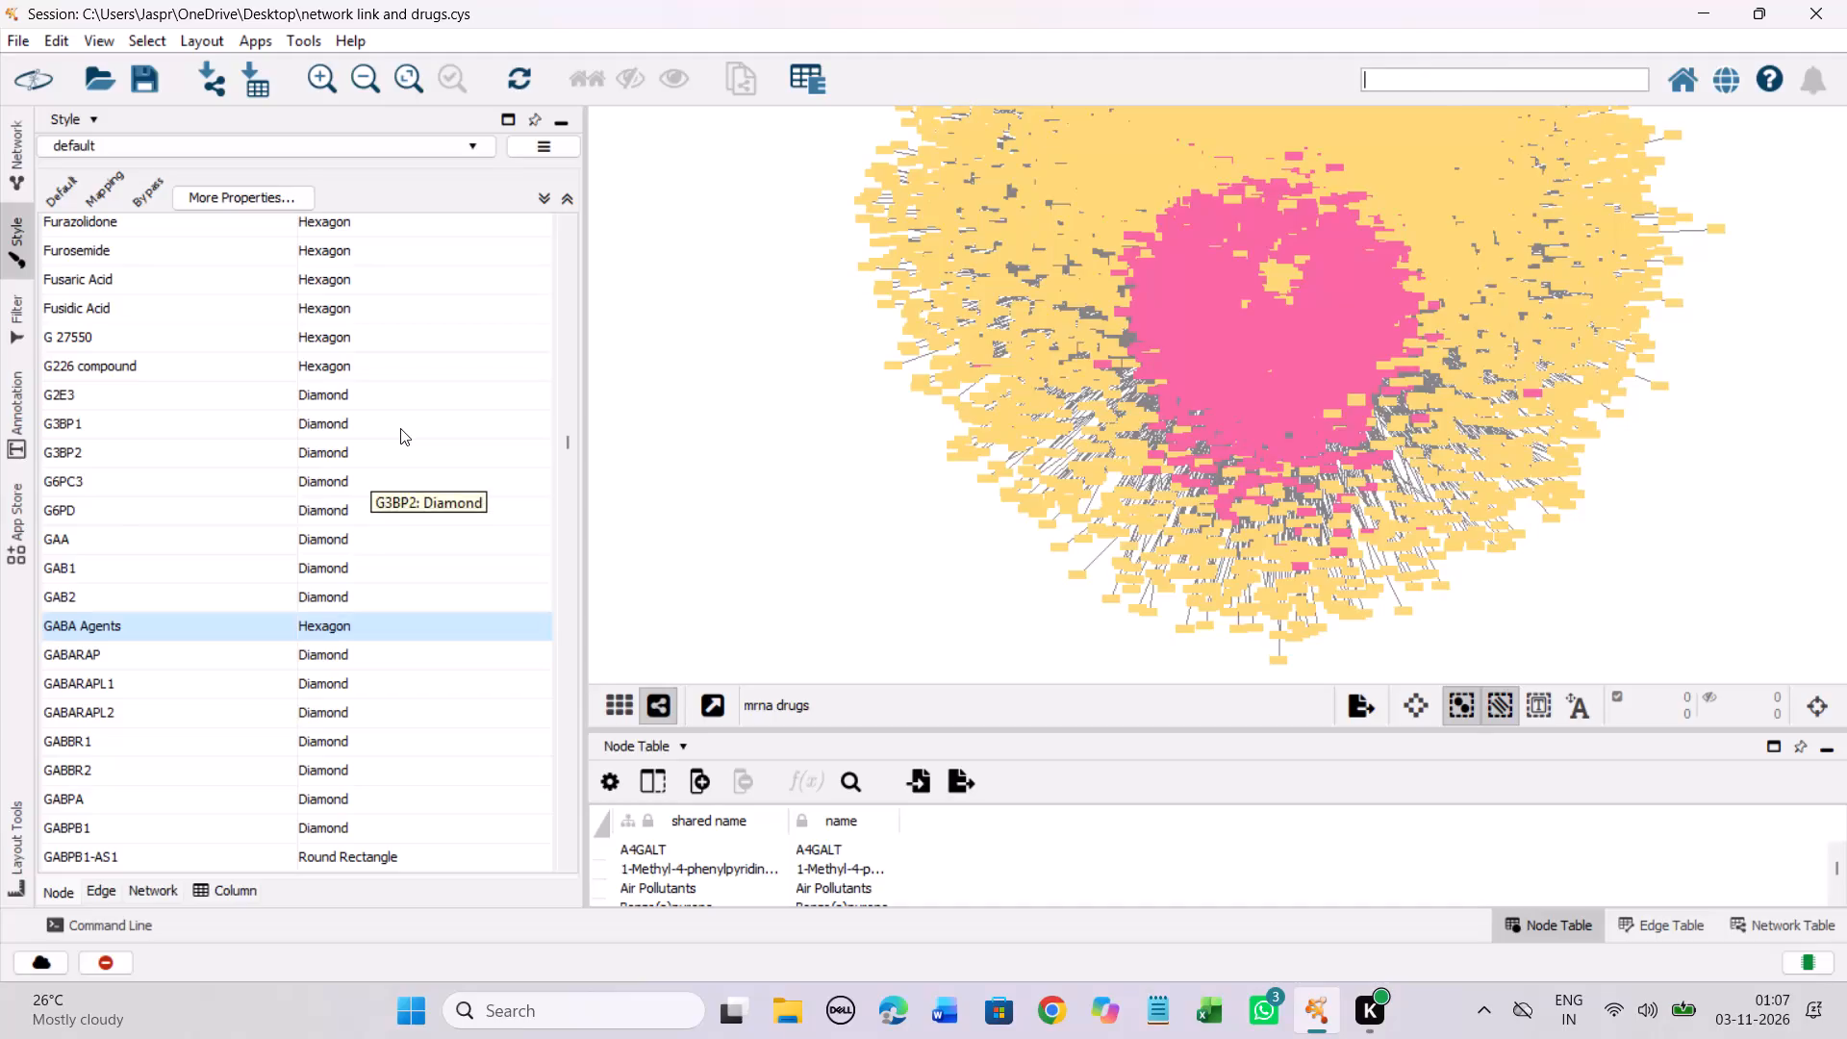
{"action": "scroll", "coordinate": [400, 428], "scroll_direction": "down", "scroll_amount": 20}
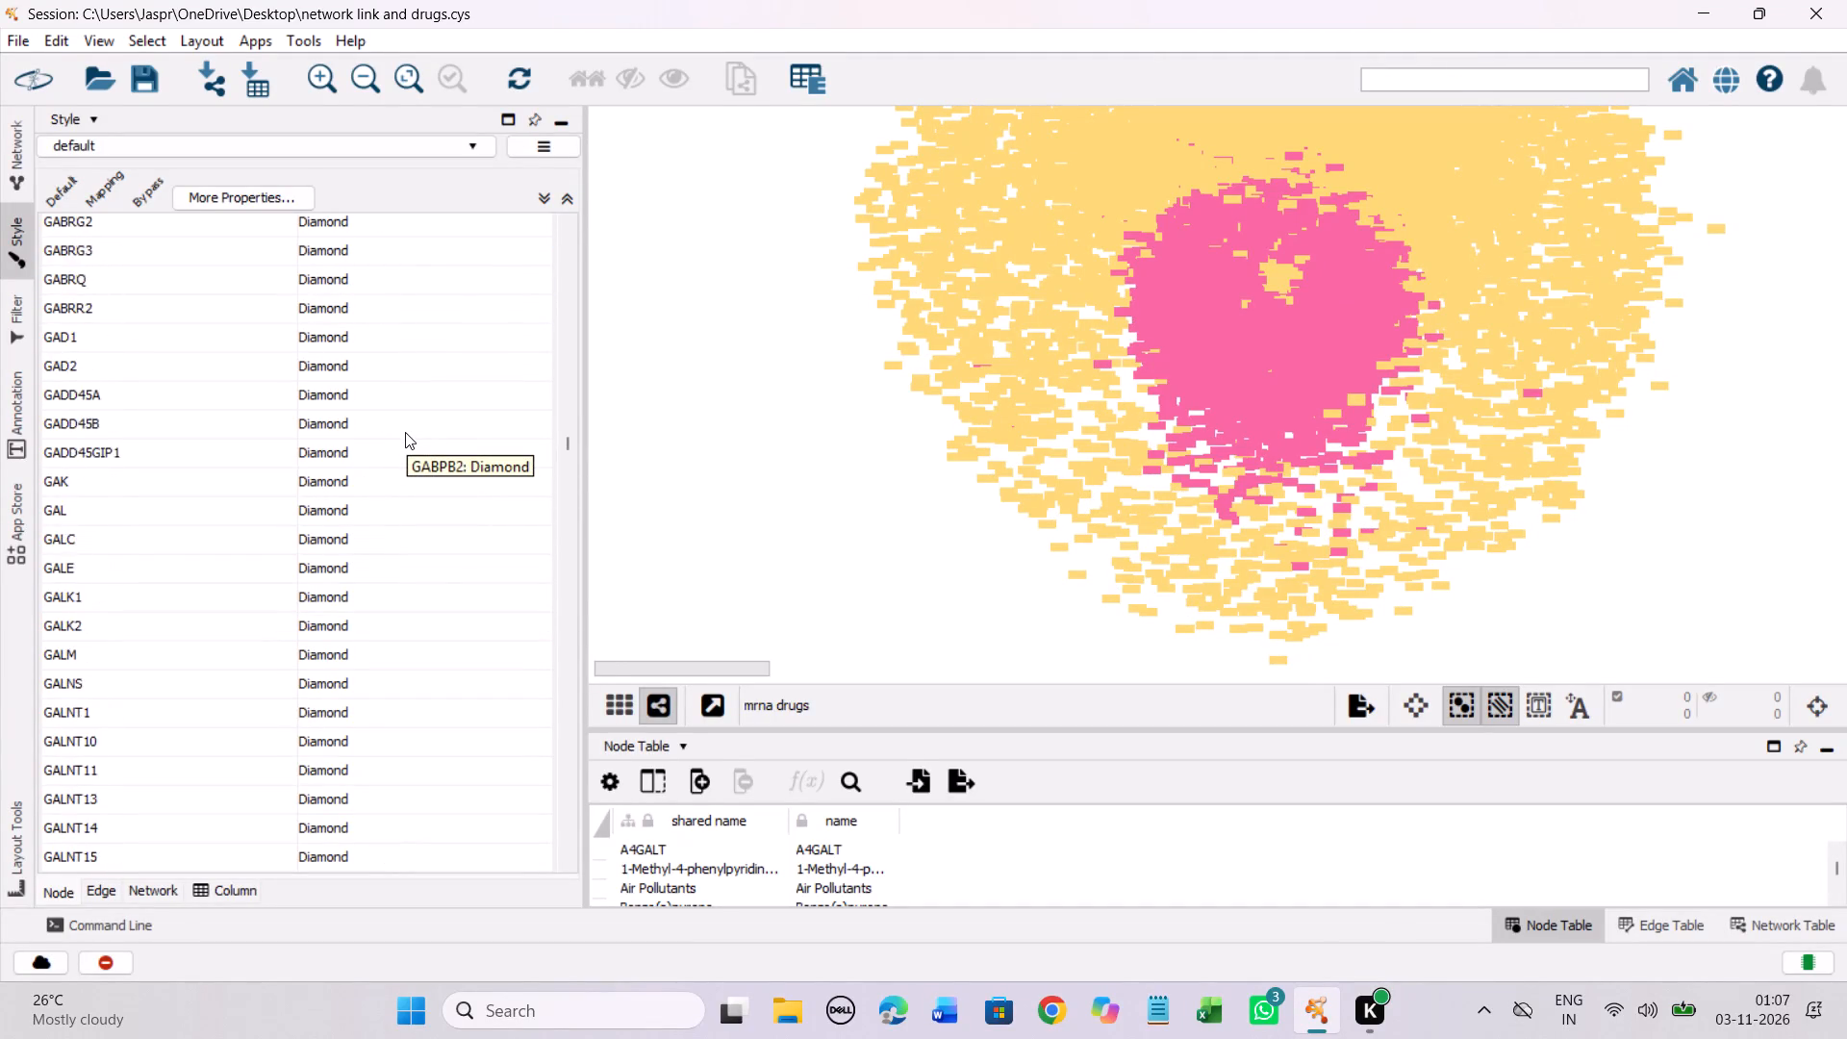
{"action": "scroll", "coordinate": [405, 432], "scroll_direction": "down", "scroll_amount": 19}
{"action": "scroll", "coordinate": [416, 438], "scroll_direction": "down", "scroll_amount": 4}
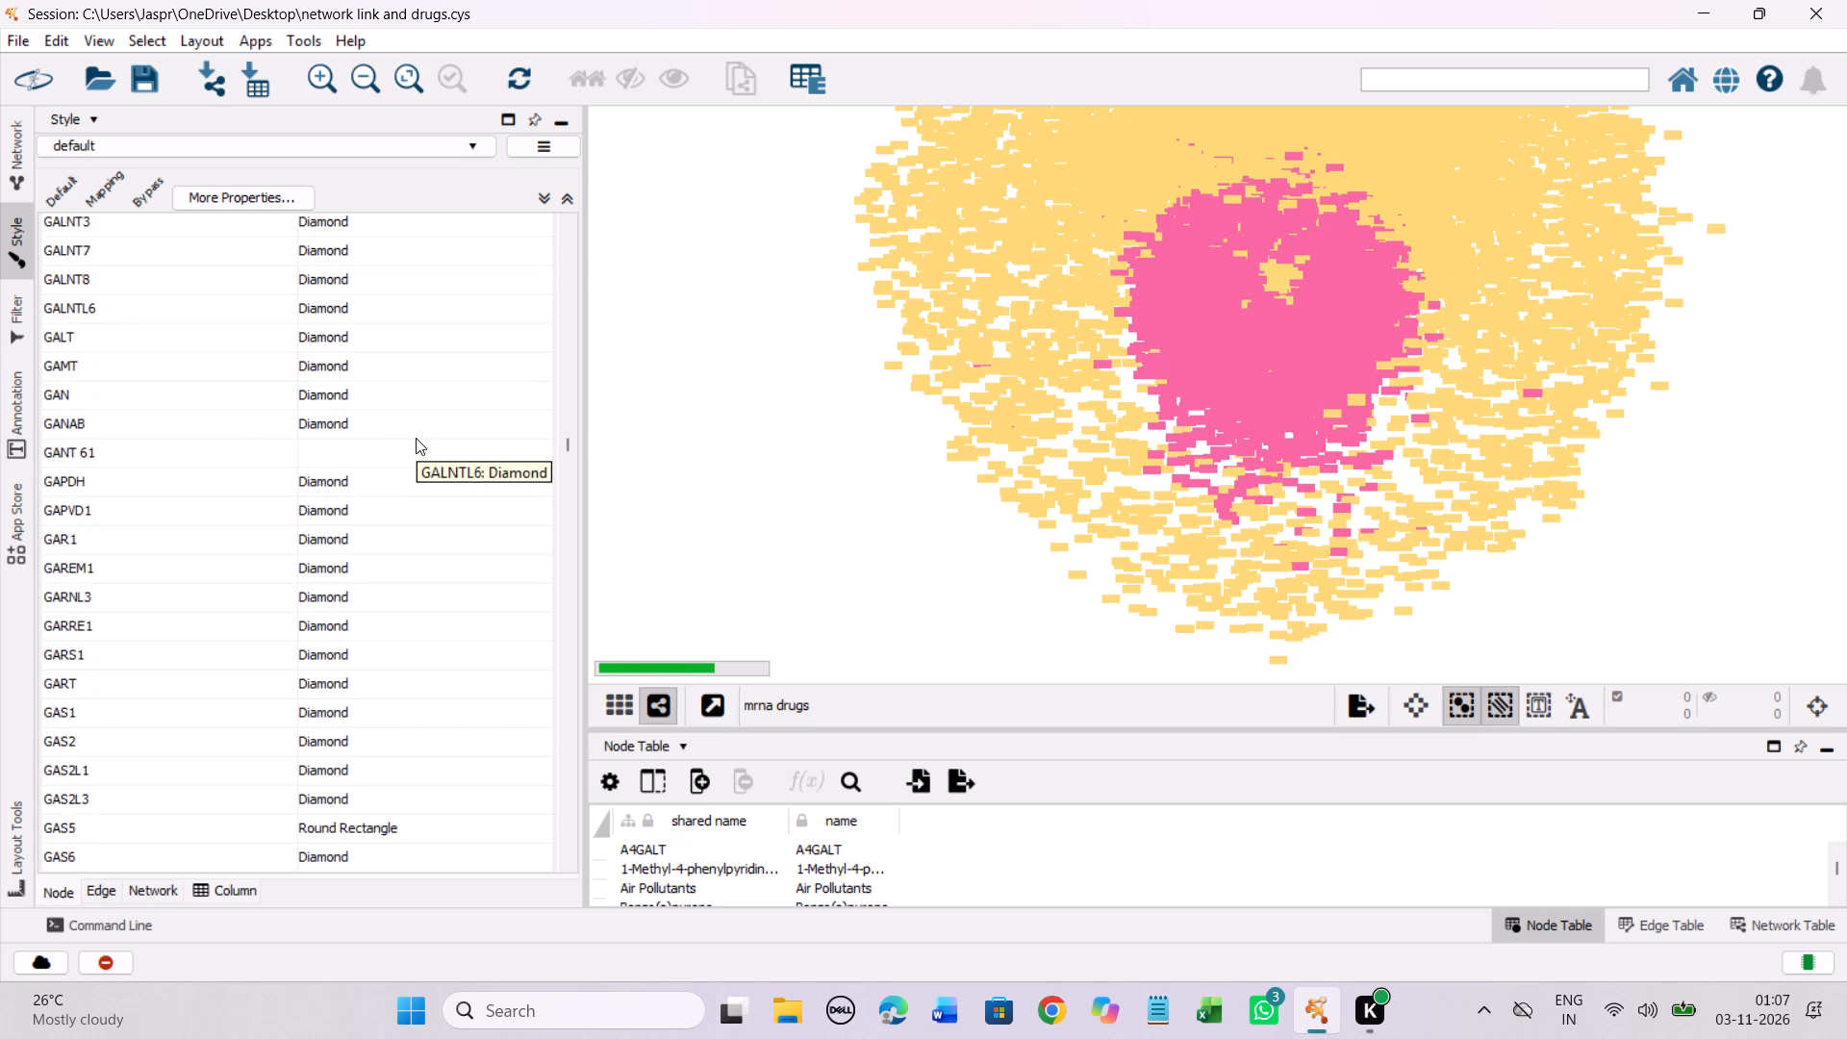
{"action": "left_click", "coordinate": [240, 442]}
{"action": "right_click", "coordinate": [240, 442]}
{"action": "left_click", "coordinate": [447, 467]}
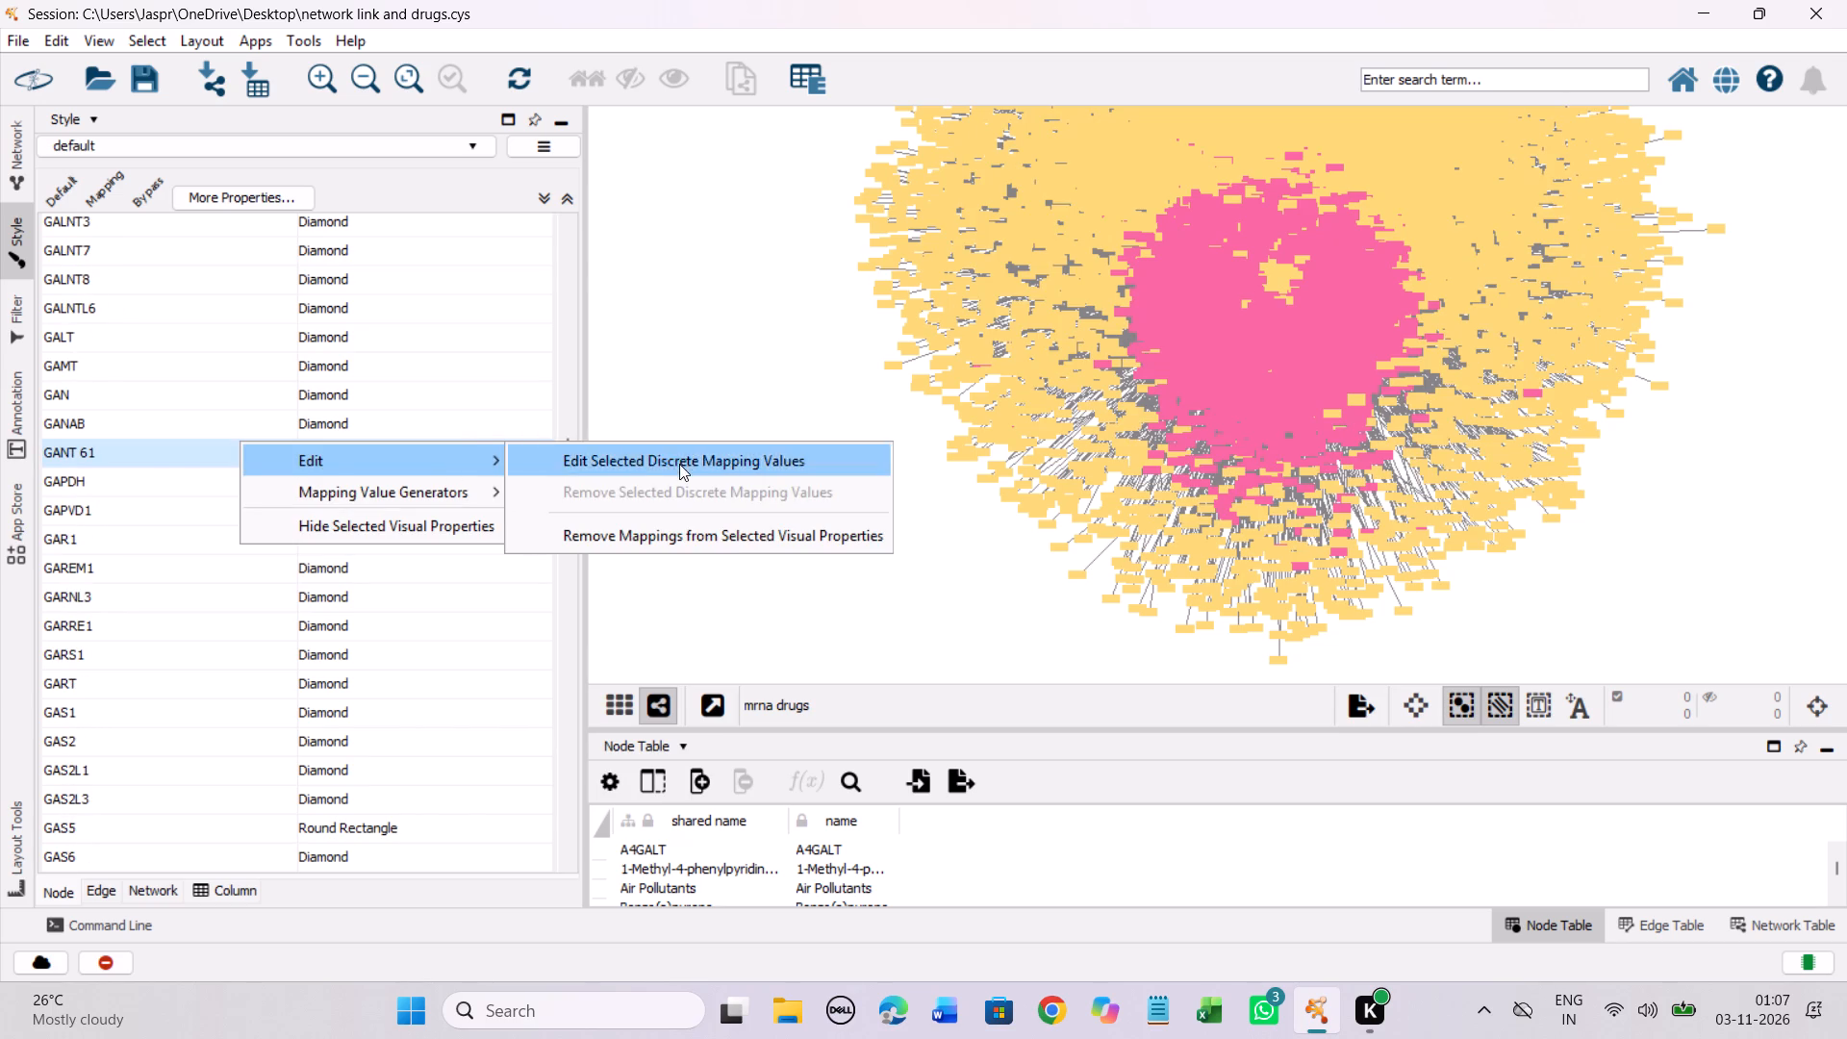
{"action": "left_click", "coordinate": [679, 464]}
{"action": "left_click", "coordinate": [237, 452]}
{"action": "left_click", "coordinate": [429, 712]}
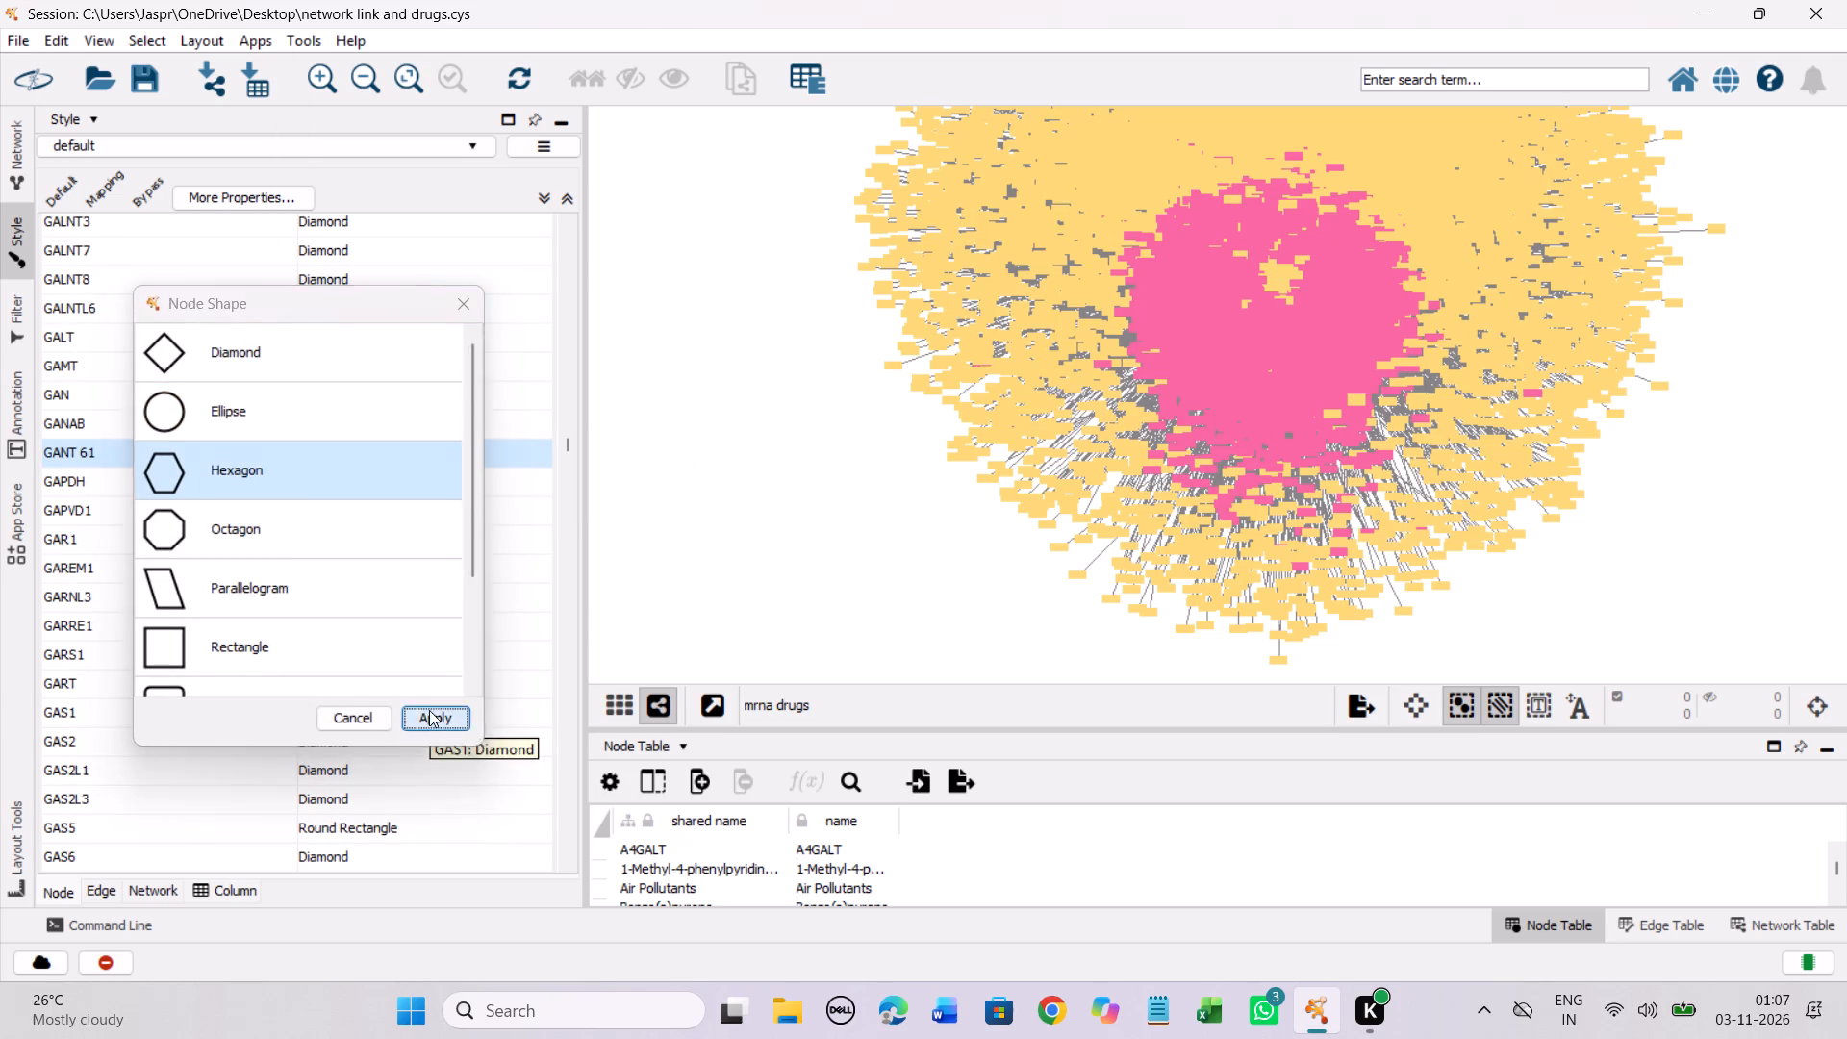
Set the discrete node shape mapping for the drug GCS-100 to Hexagon.
{"action": "scroll", "coordinate": [426, 423], "scroll_direction": "down", "scroll_amount": 4}
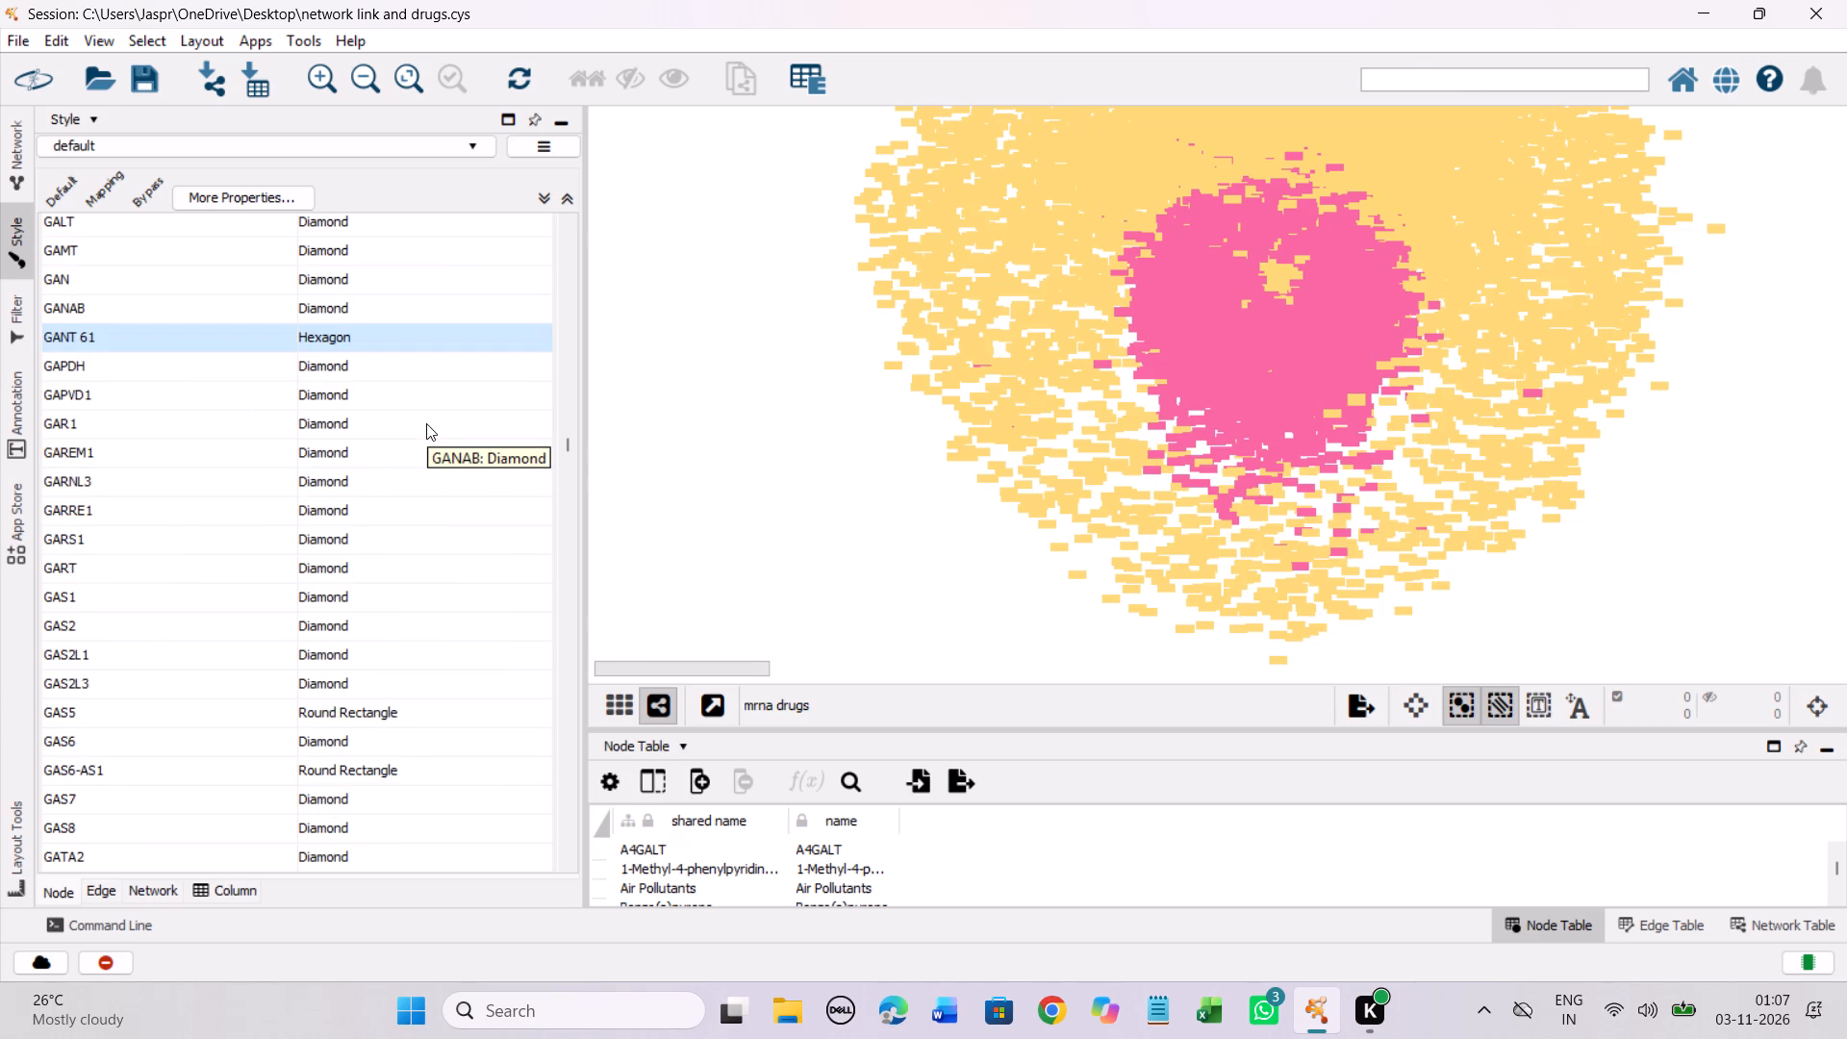
{"action": "scroll", "coordinate": [426, 423], "scroll_direction": "down", "scroll_amount": 13}
{"action": "scroll", "coordinate": [435, 433], "scroll_direction": "down", "scroll_amount": 11}
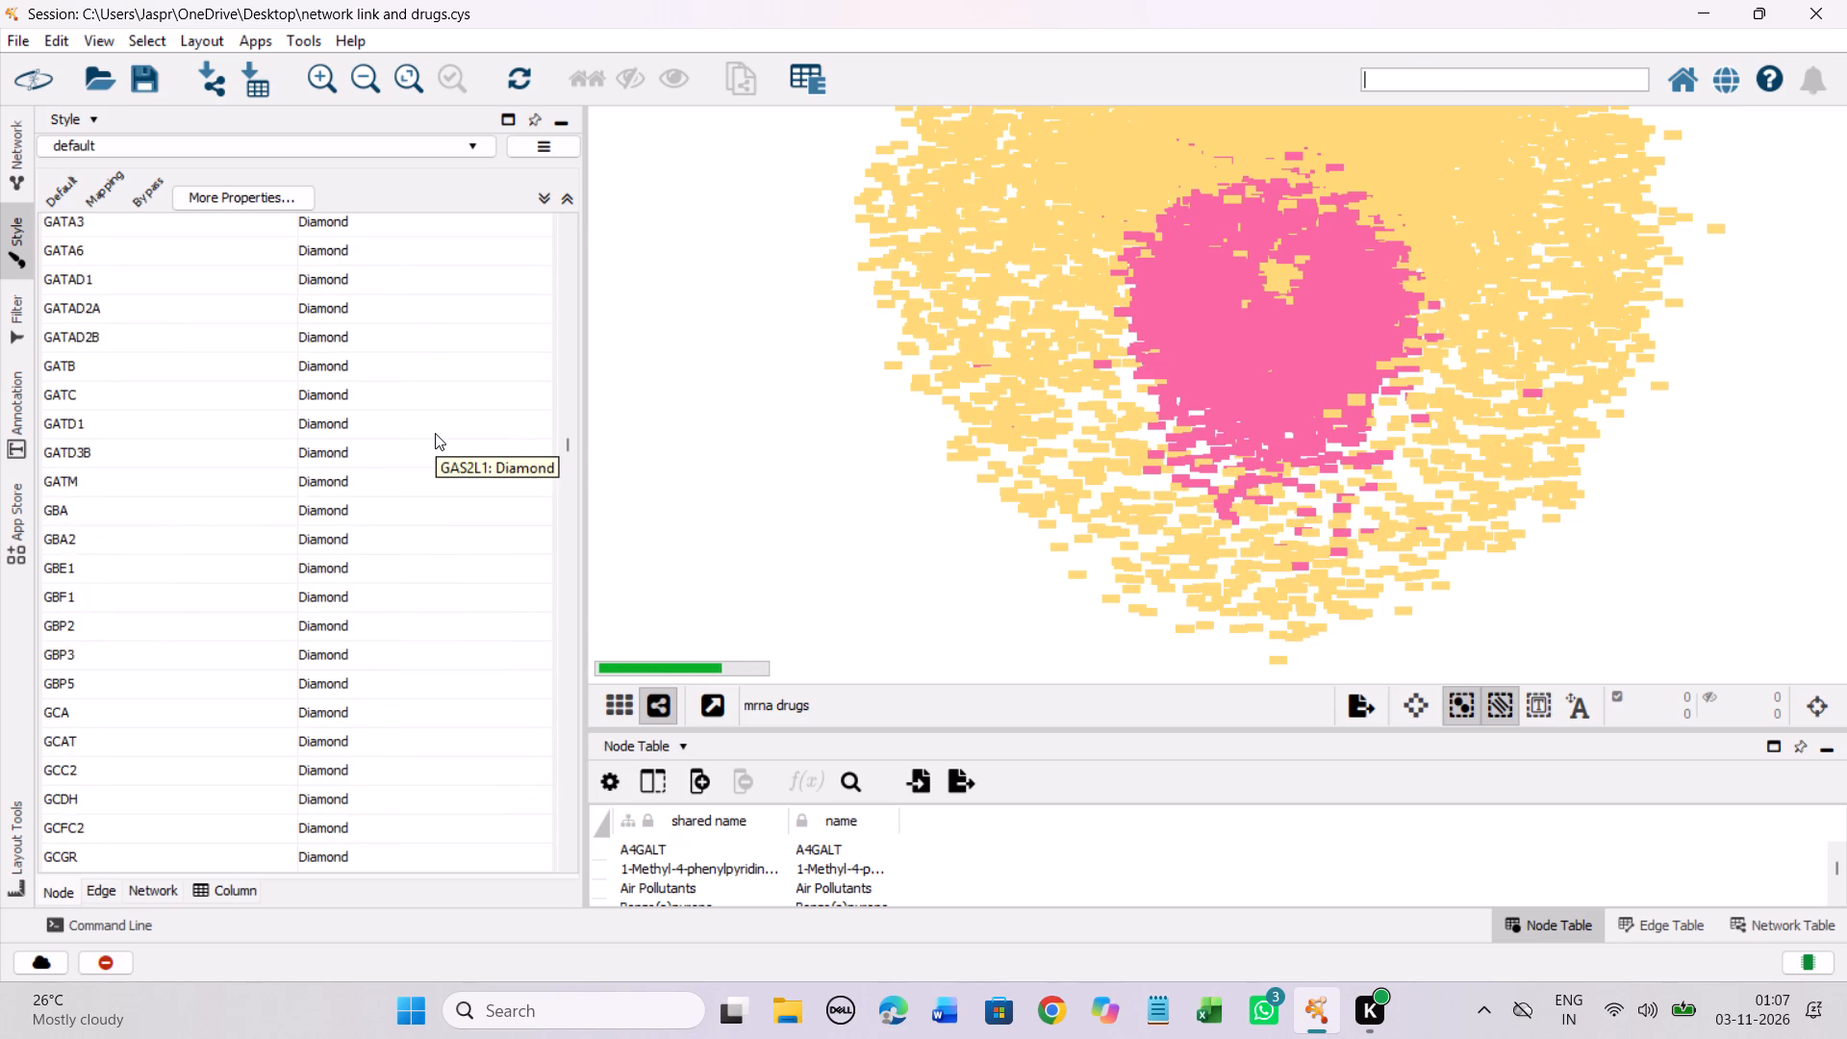
{"action": "scroll", "coordinate": [435, 433], "scroll_direction": "down", "scroll_amount": 20}
{"action": "scroll", "coordinate": [435, 433], "scroll_direction": "down", "scroll_amount": 5}
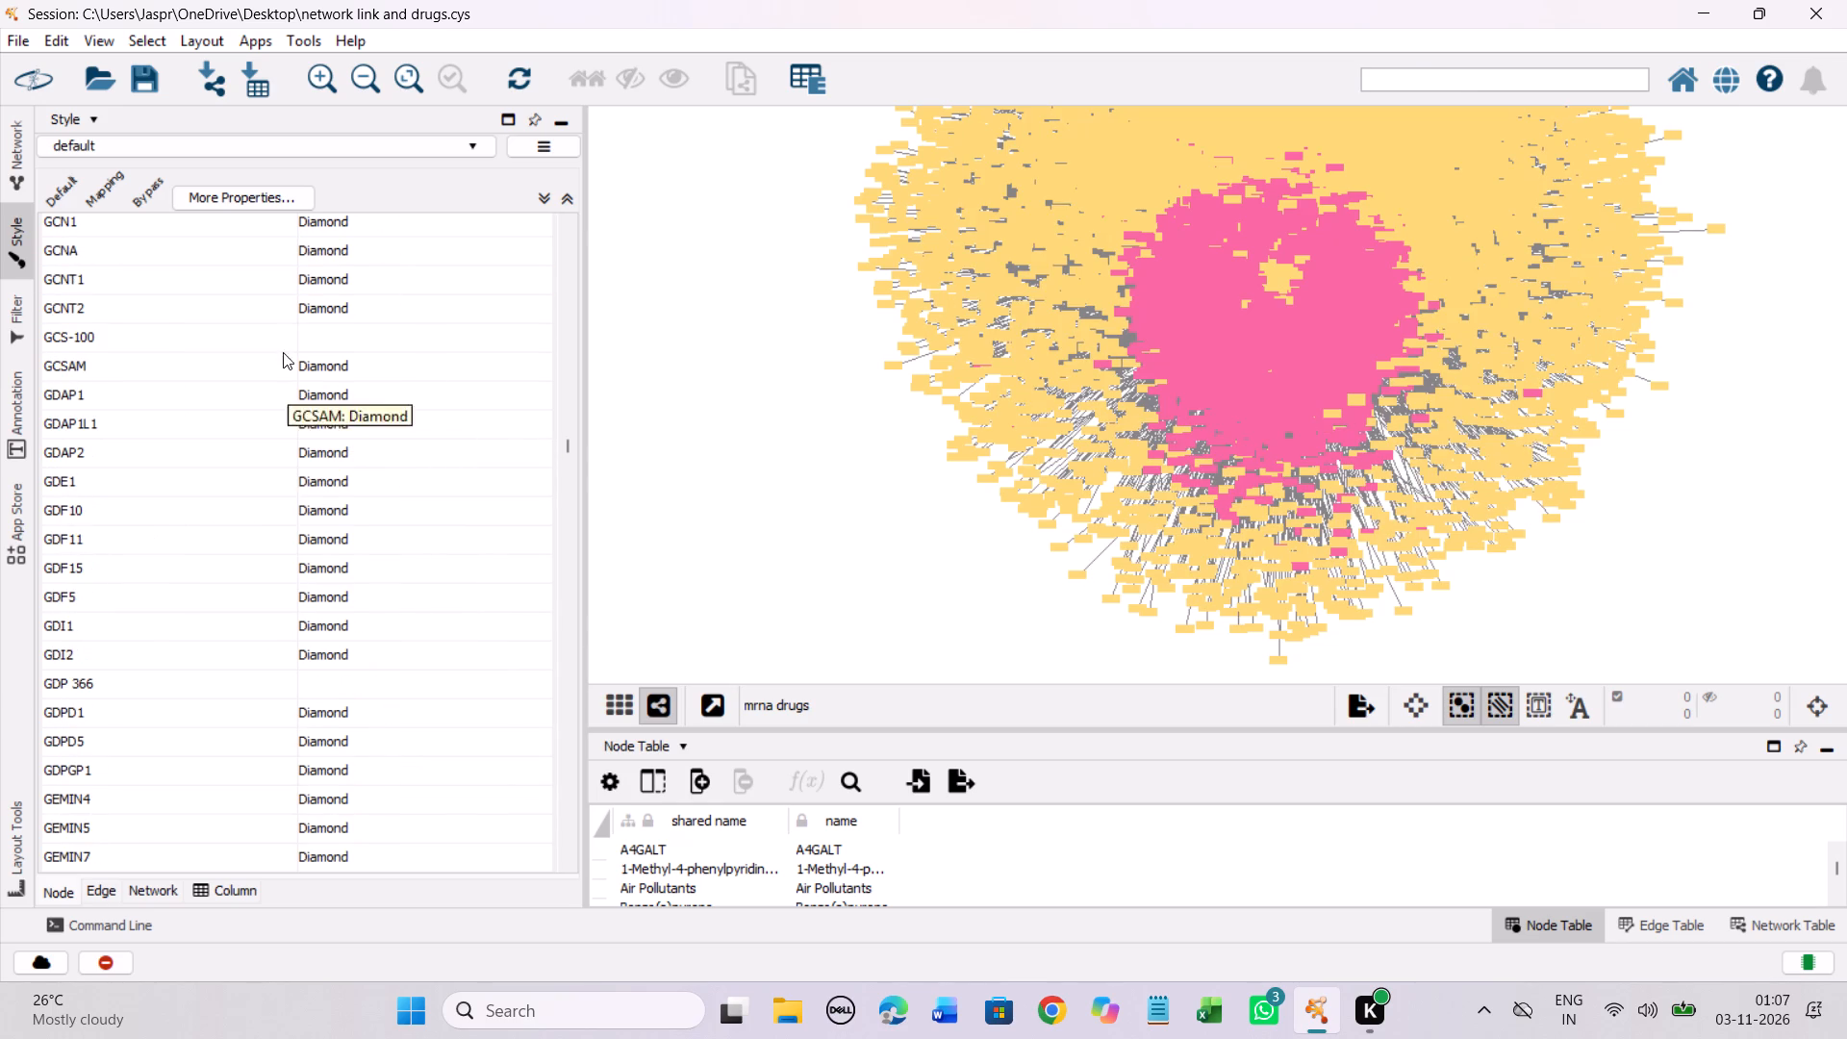
{"action": "left_click", "coordinate": [281, 337]}
{"action": "right_click", "coordinate": [281, 337]}
{"action": "left_click", "coordinate": [316, 351]}
{"action": "left_click", "coordinate": [651, 356]}
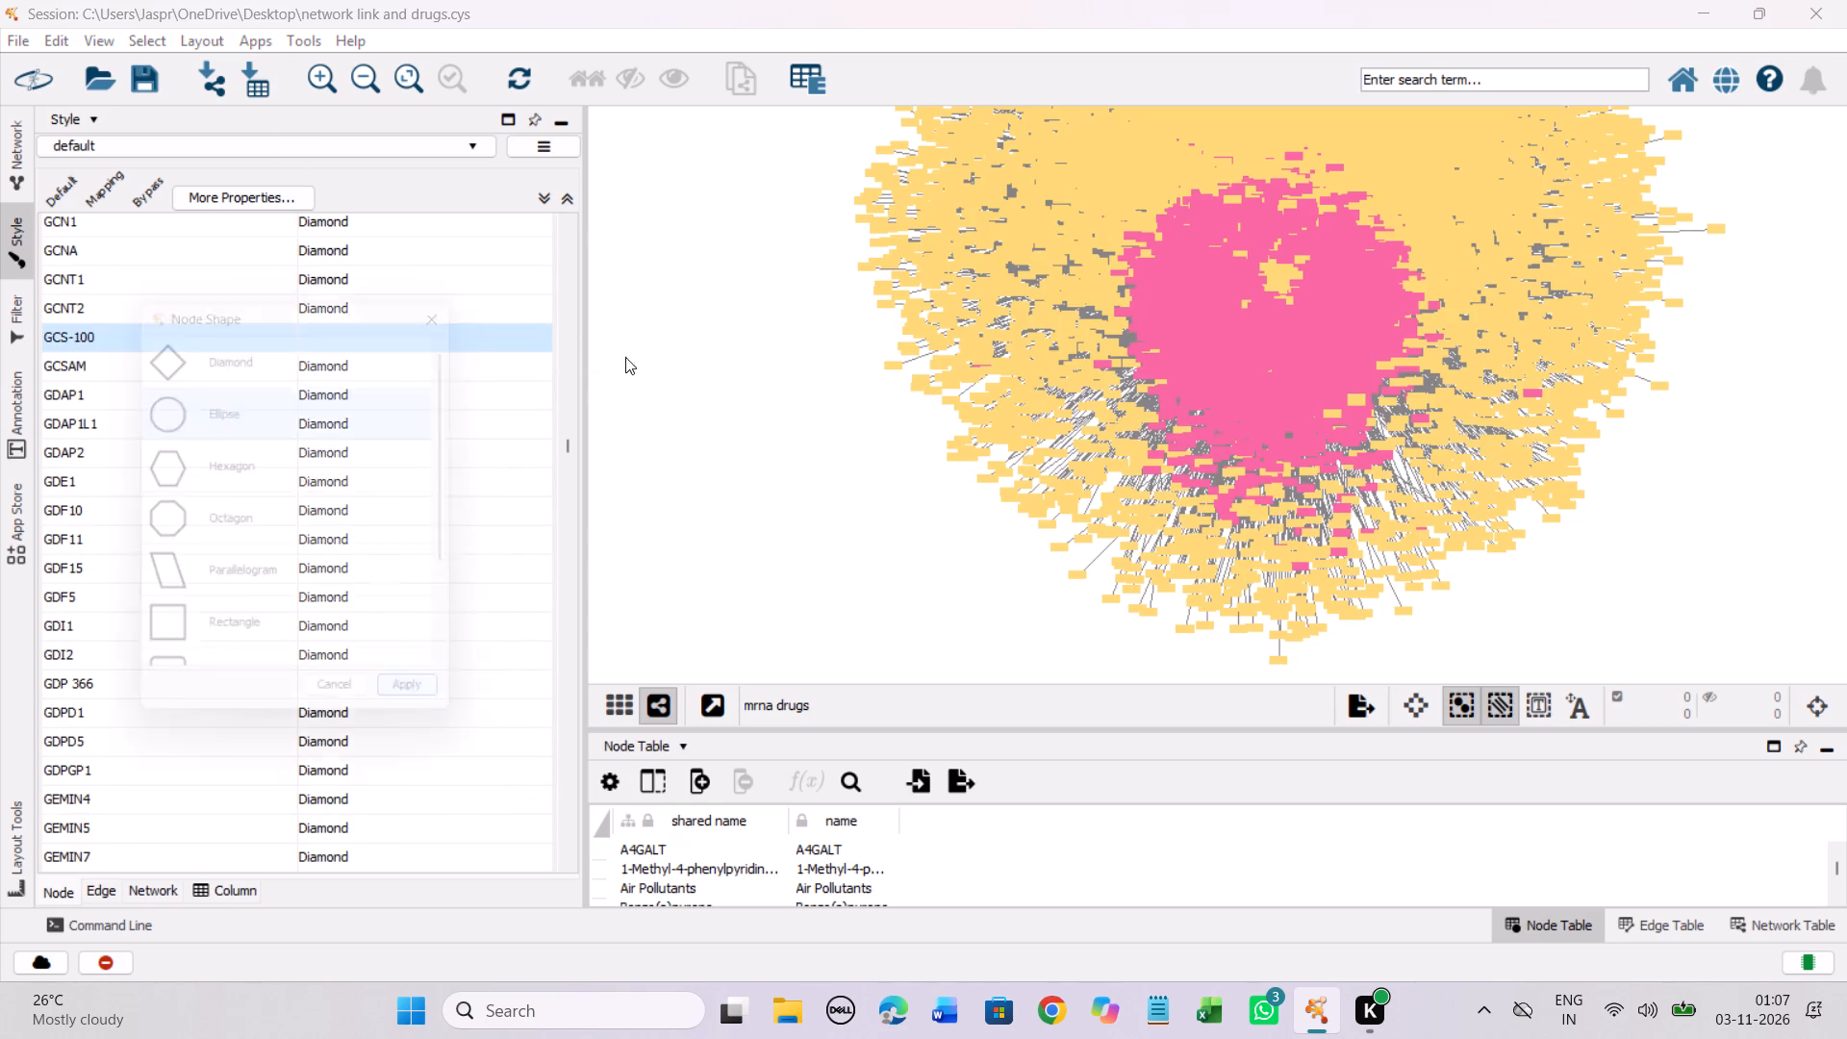
{"action": "left_click", "coordinate": [272, 466]}
{"action": "left_click", "coordinate": [427, 714]}
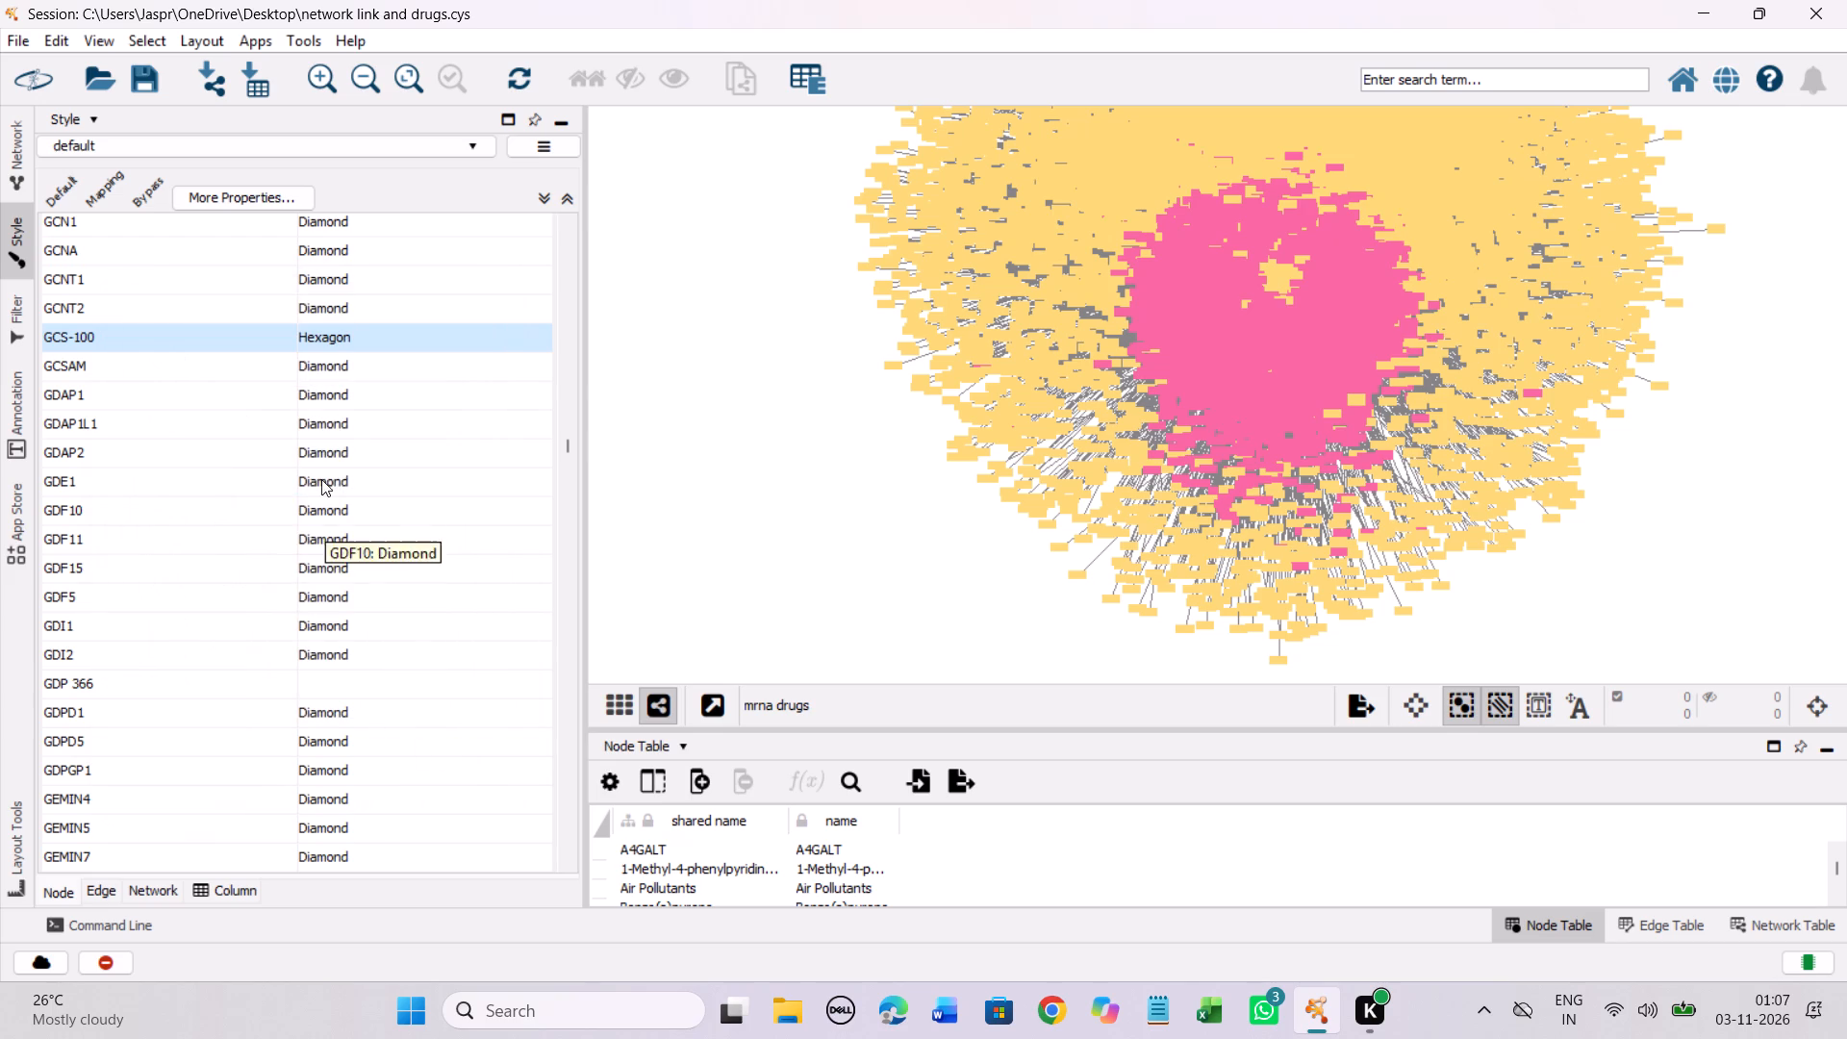
Set the discrete node shape mapping for the drug GDP 366 to Hexagon.
{"action": "scroll", "coordinate": [352, 384], "scroll_direction": "down", "scroll_amount": 4}
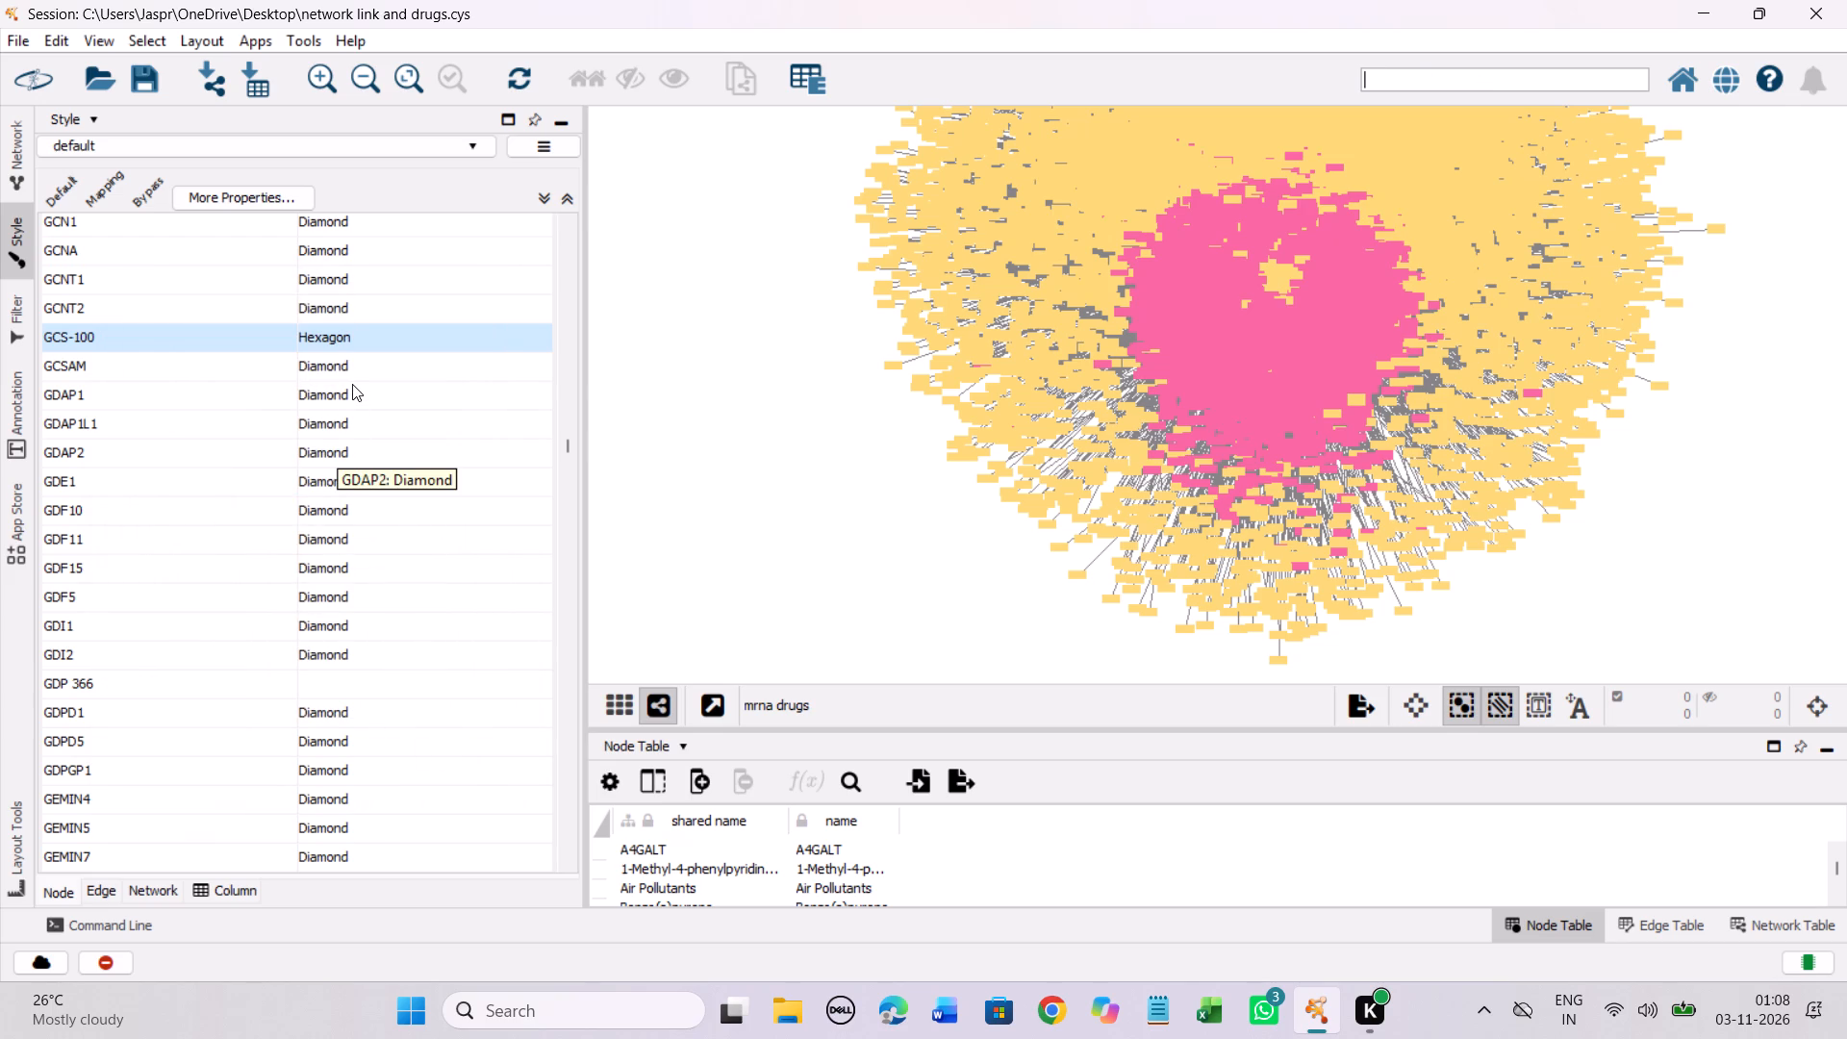
{"action": "scroll", "coordinate": [352, 384], "scroll_direction": "down", "scroll_amount": 5}
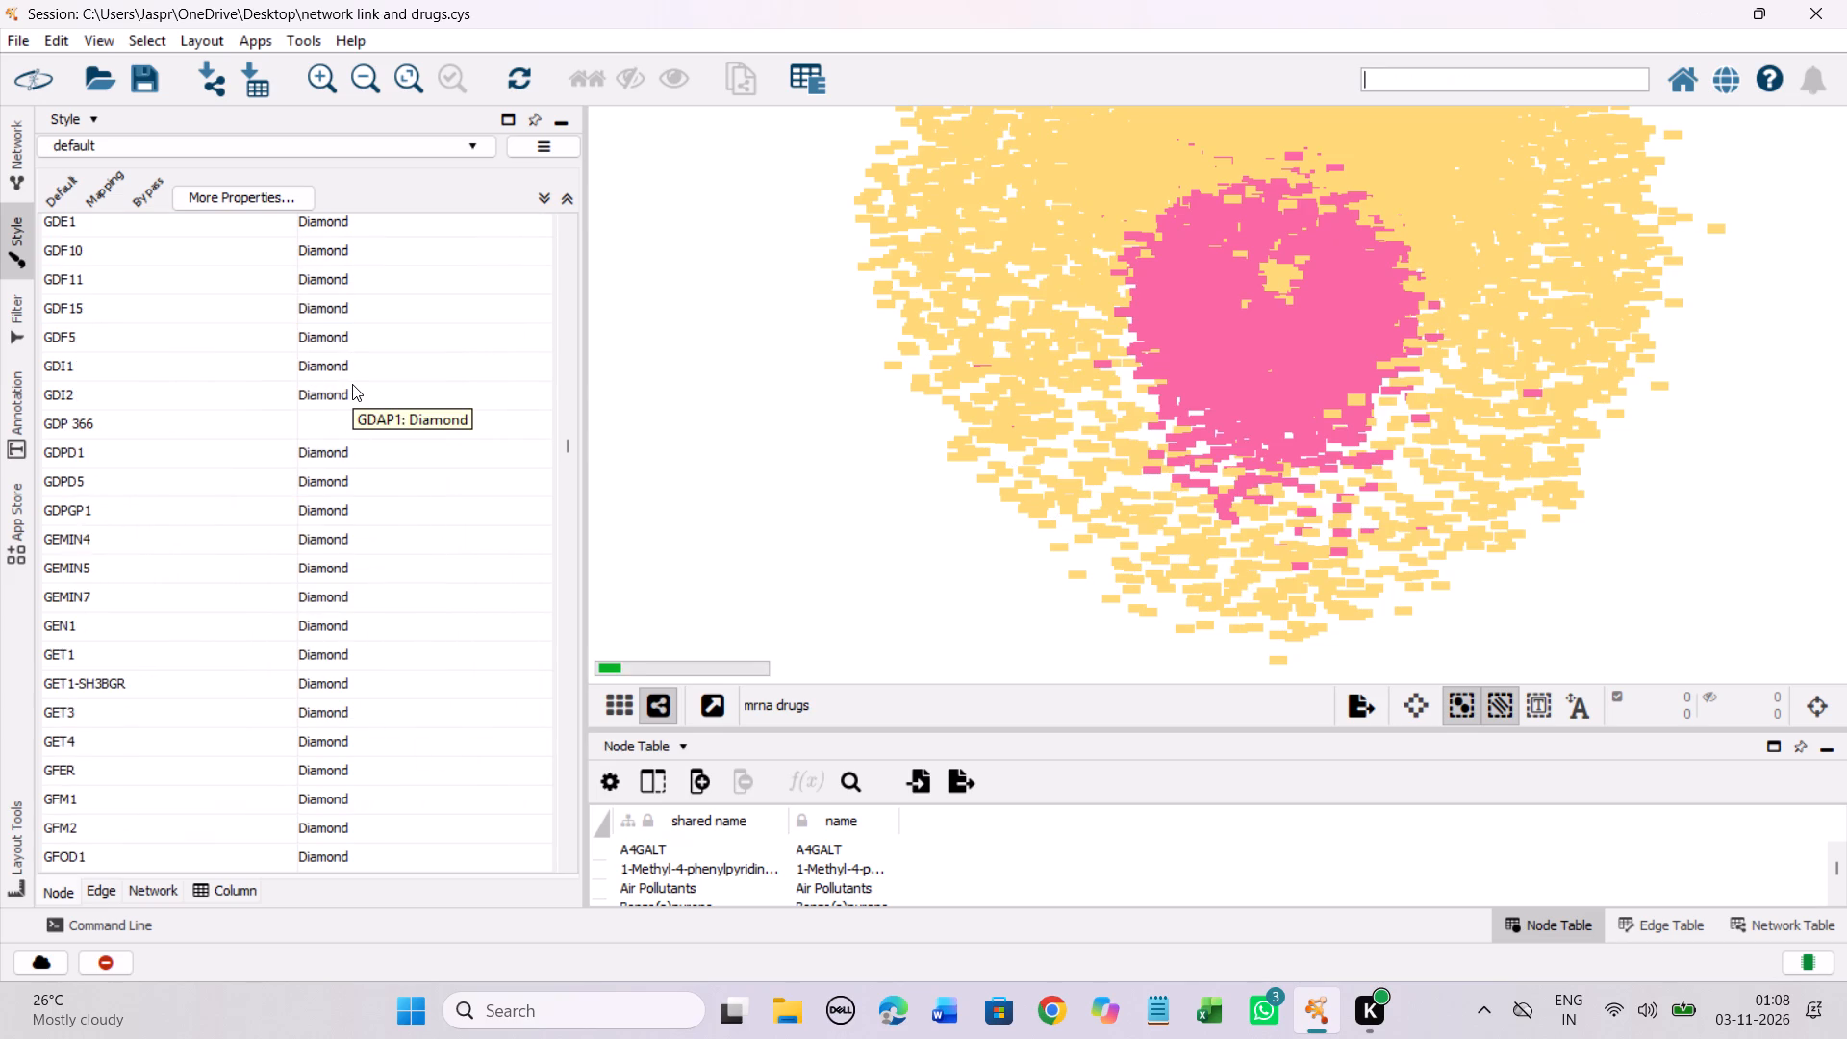
{"action": "scroll", "coordinate": [352, 384], "scroll_direction": "up", "scroll_amount": 6}
{"action": "left_click", "coordinate": [270, 593]}
{"action": "right_click", "coordinate": [269, 593]}
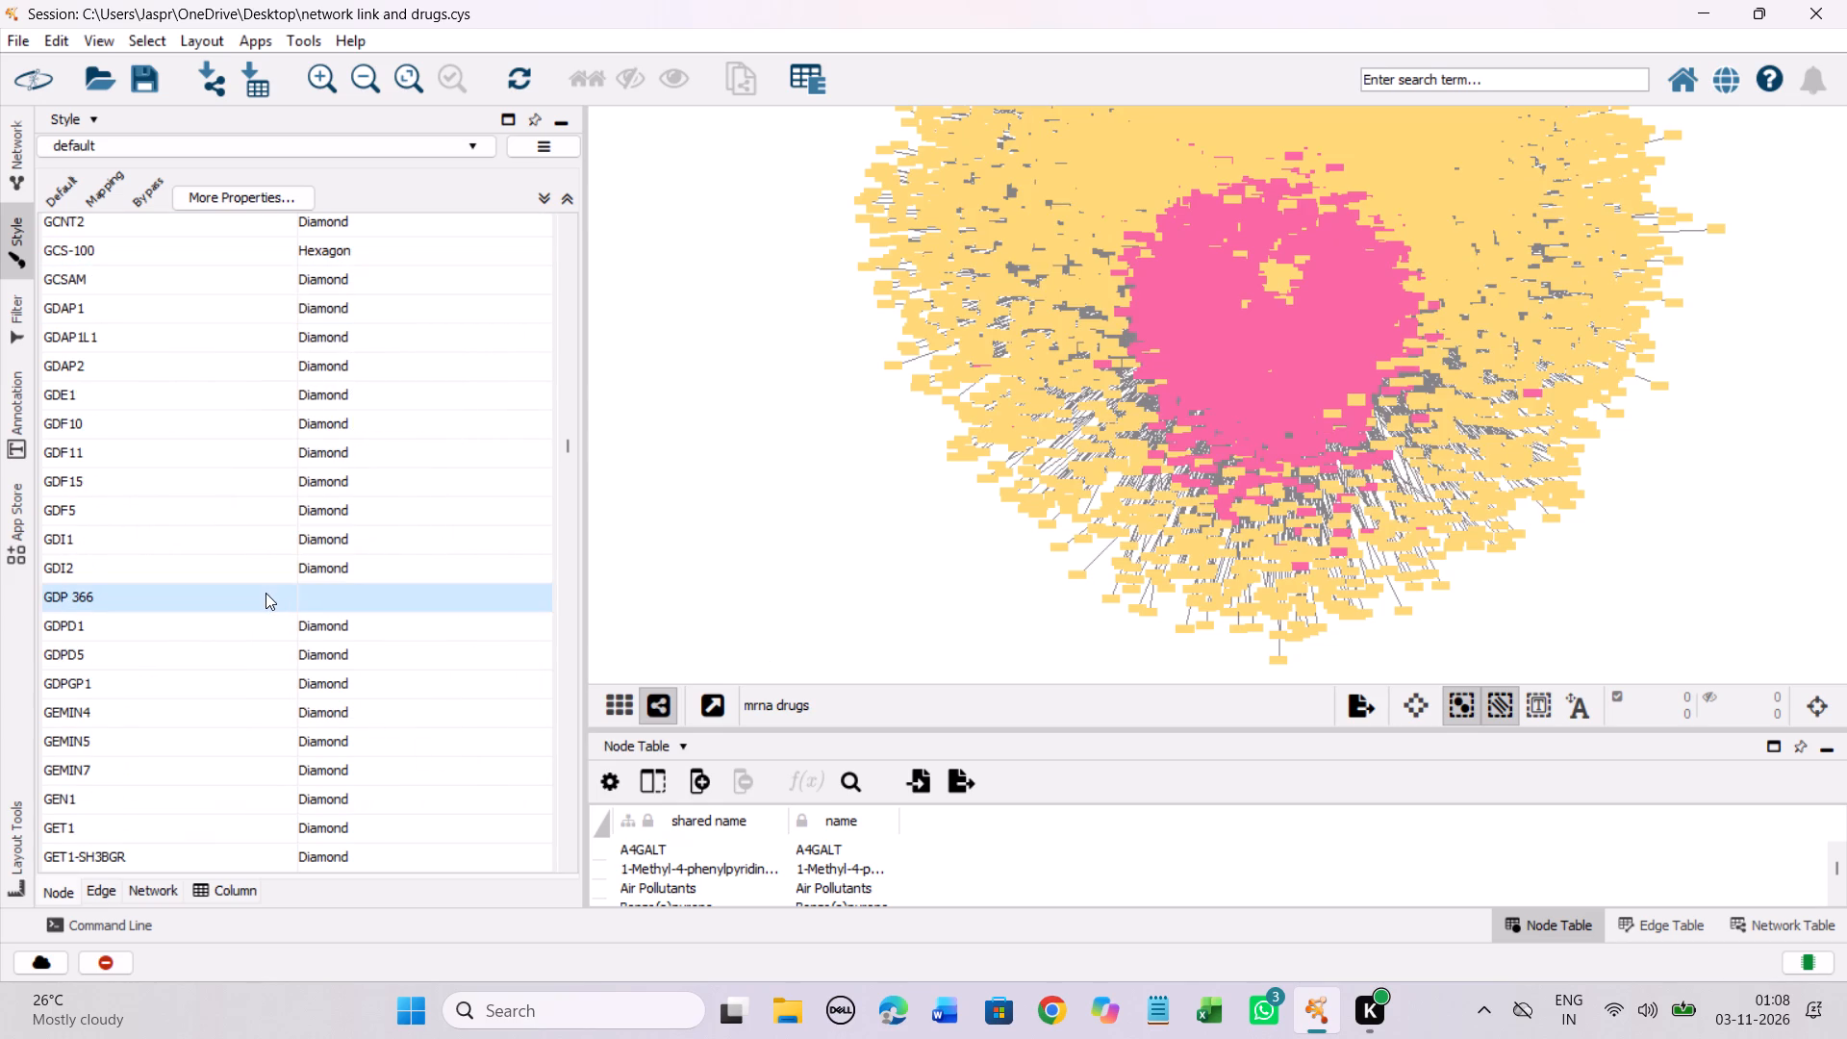
{"action": "left_click", "coordinate": [373, 595]}
{"action": "left_click", "coordinate": [642, 599]}
{"action": "left_click", "coordinate": [227, 454]}
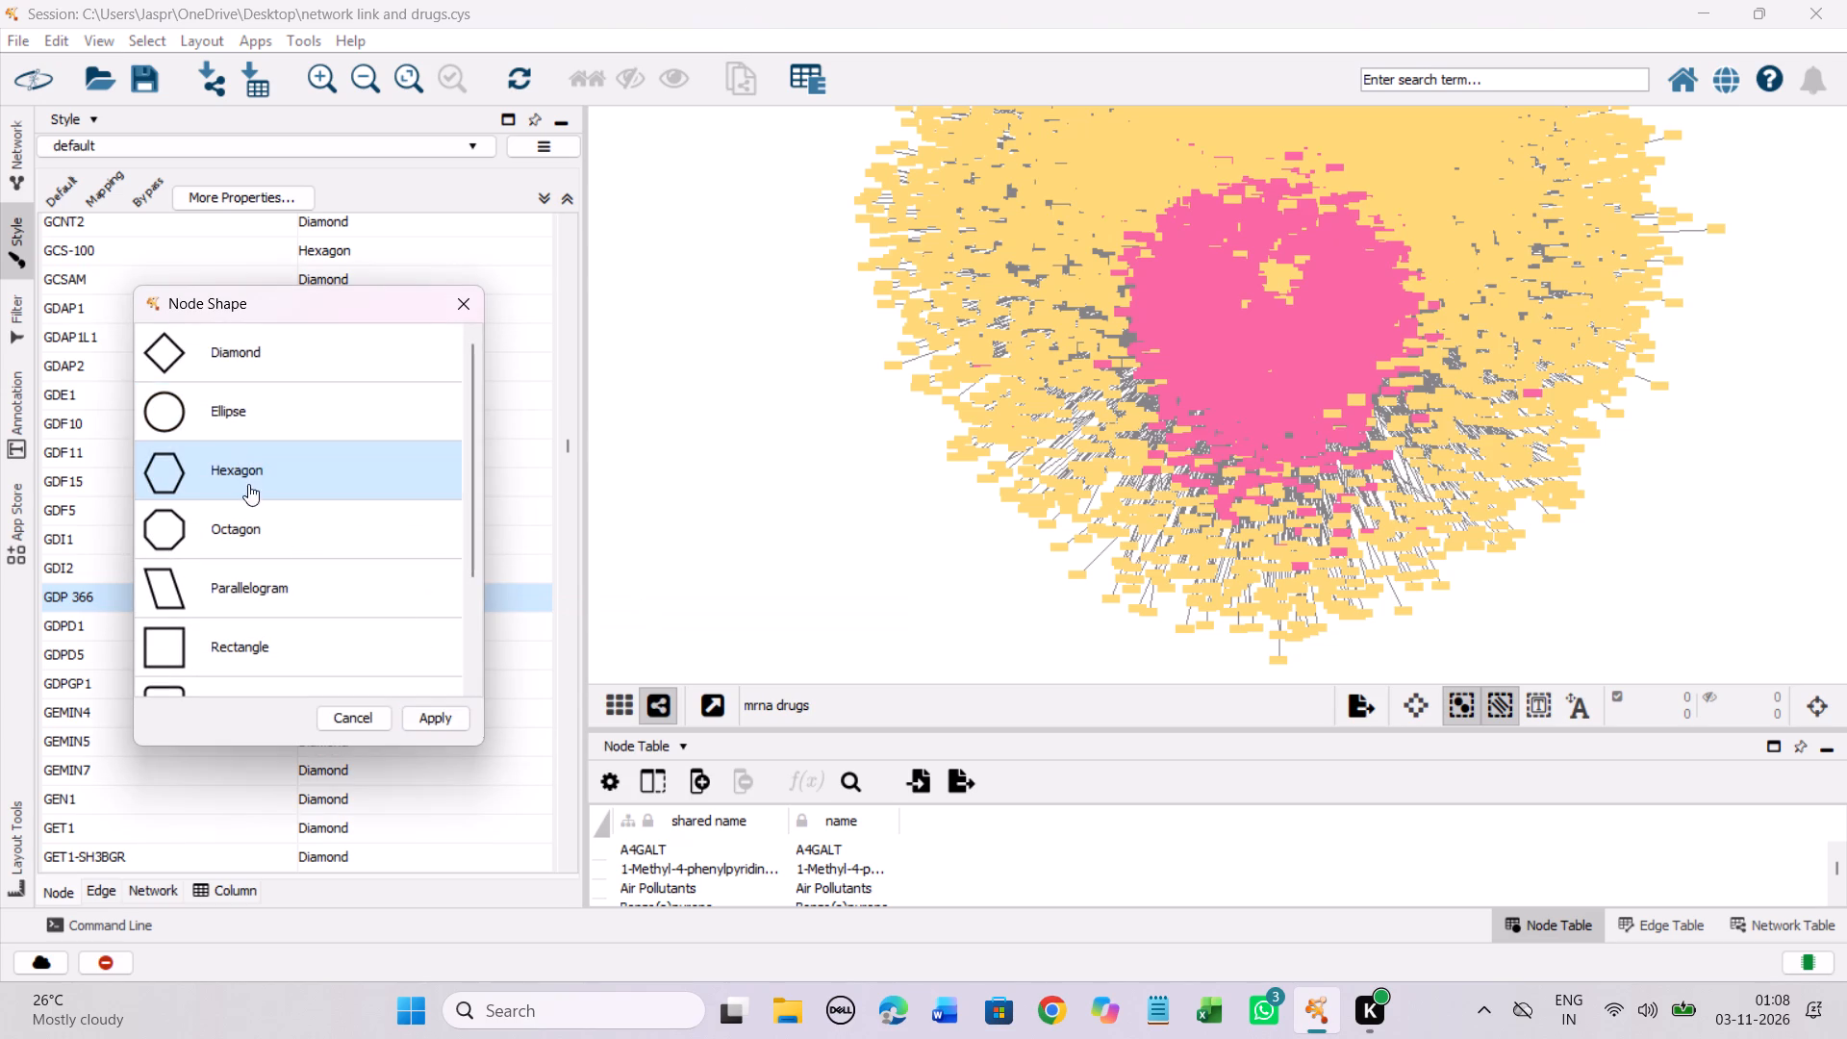
{"action": "left_click", "coordinate": [443, 708]}
Set the node shape mapping for GGTI 2147, GGTI 298 and GGTI-2133 together to Hexagon.
{"action": "scroll", "coordinate": [408, 394], "scroll_direction": "down", "scroll_amount": 4}
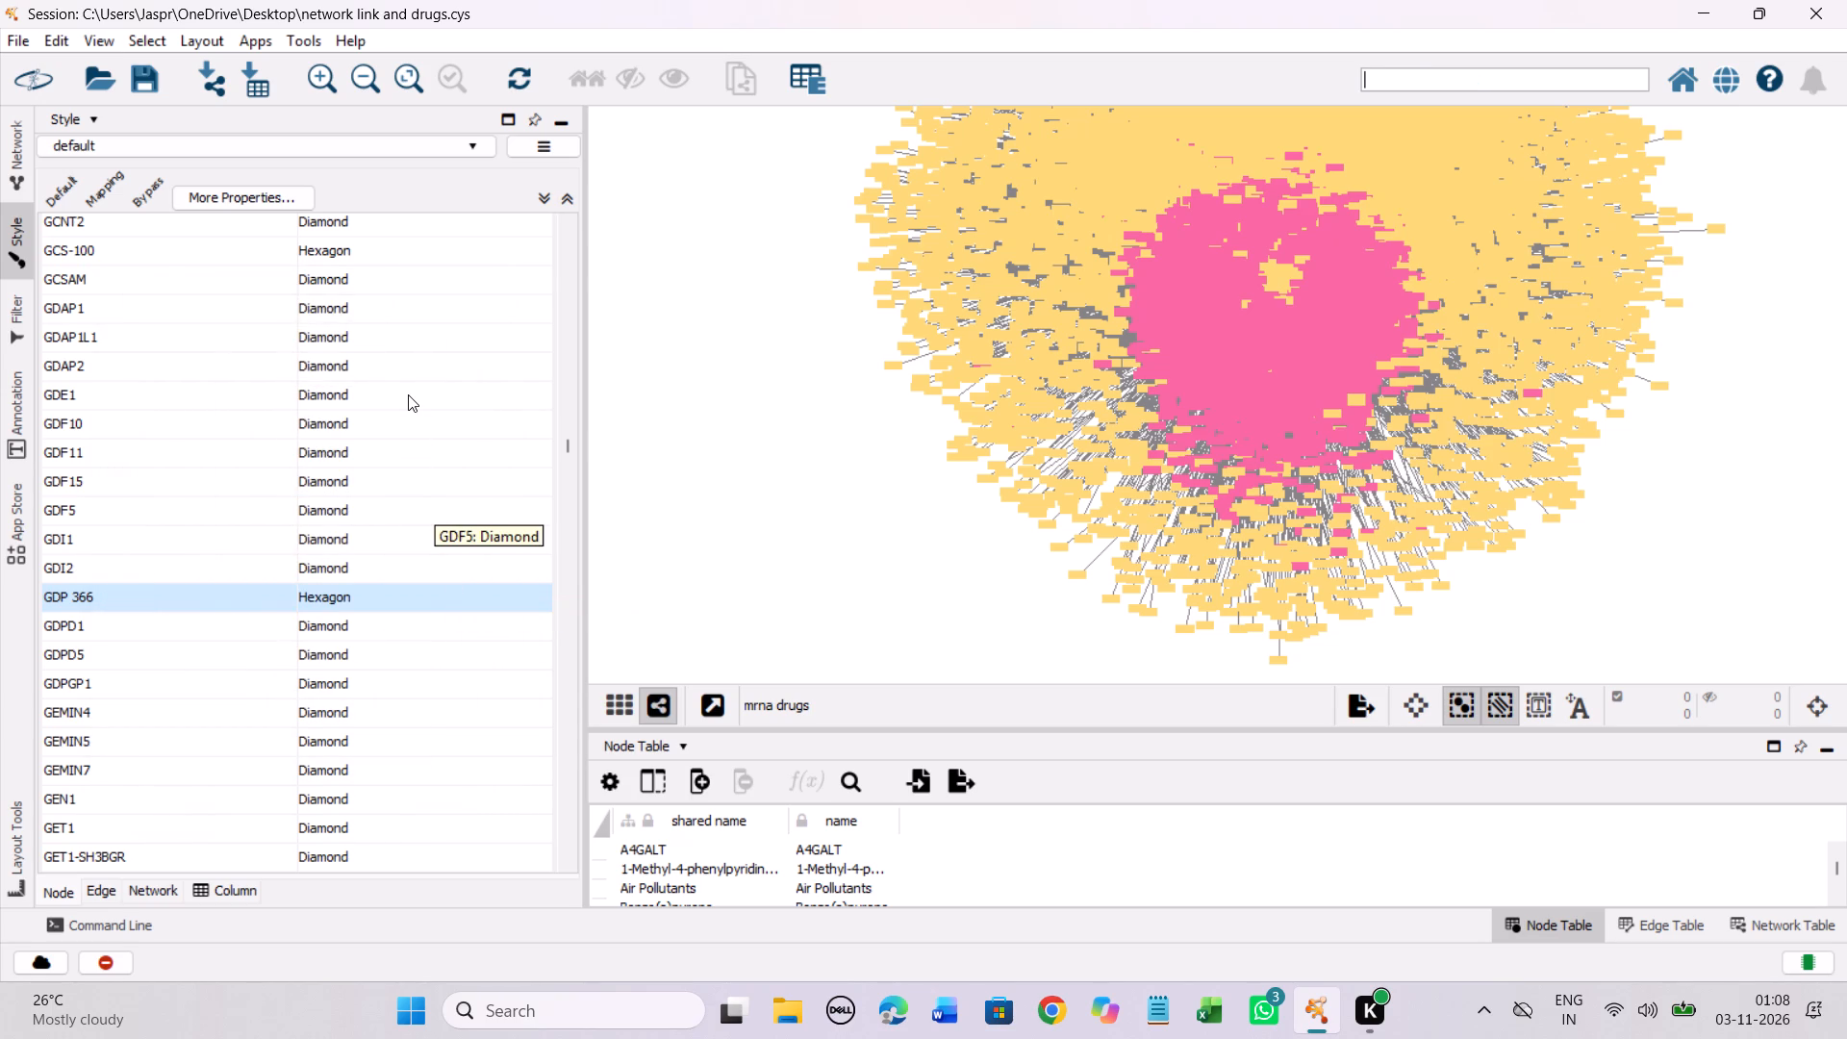
{"action": "scroll", "coordinate": [408, 394], "scroll_direction": "down", "scroll_amount": 5}
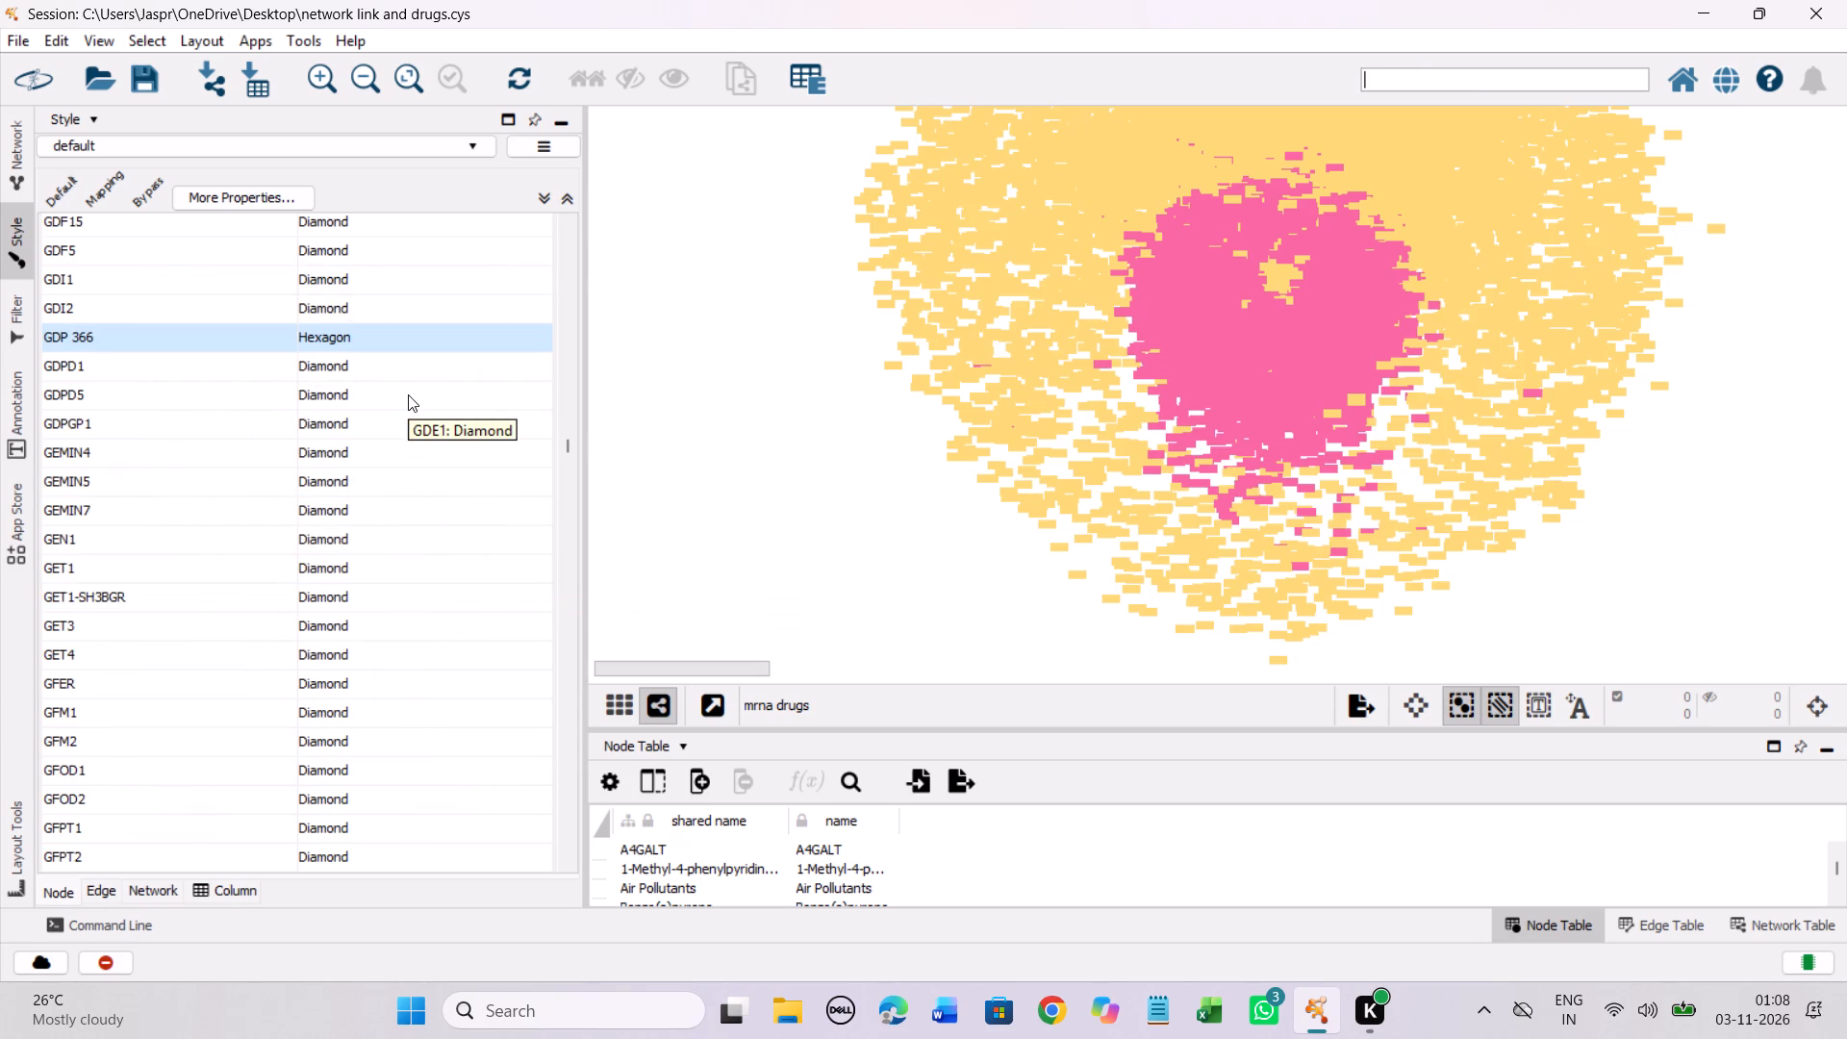
{"action": "scroll", "coordinate": [408, 394], "scroll_direction": "down", "scroll_amount": 17}
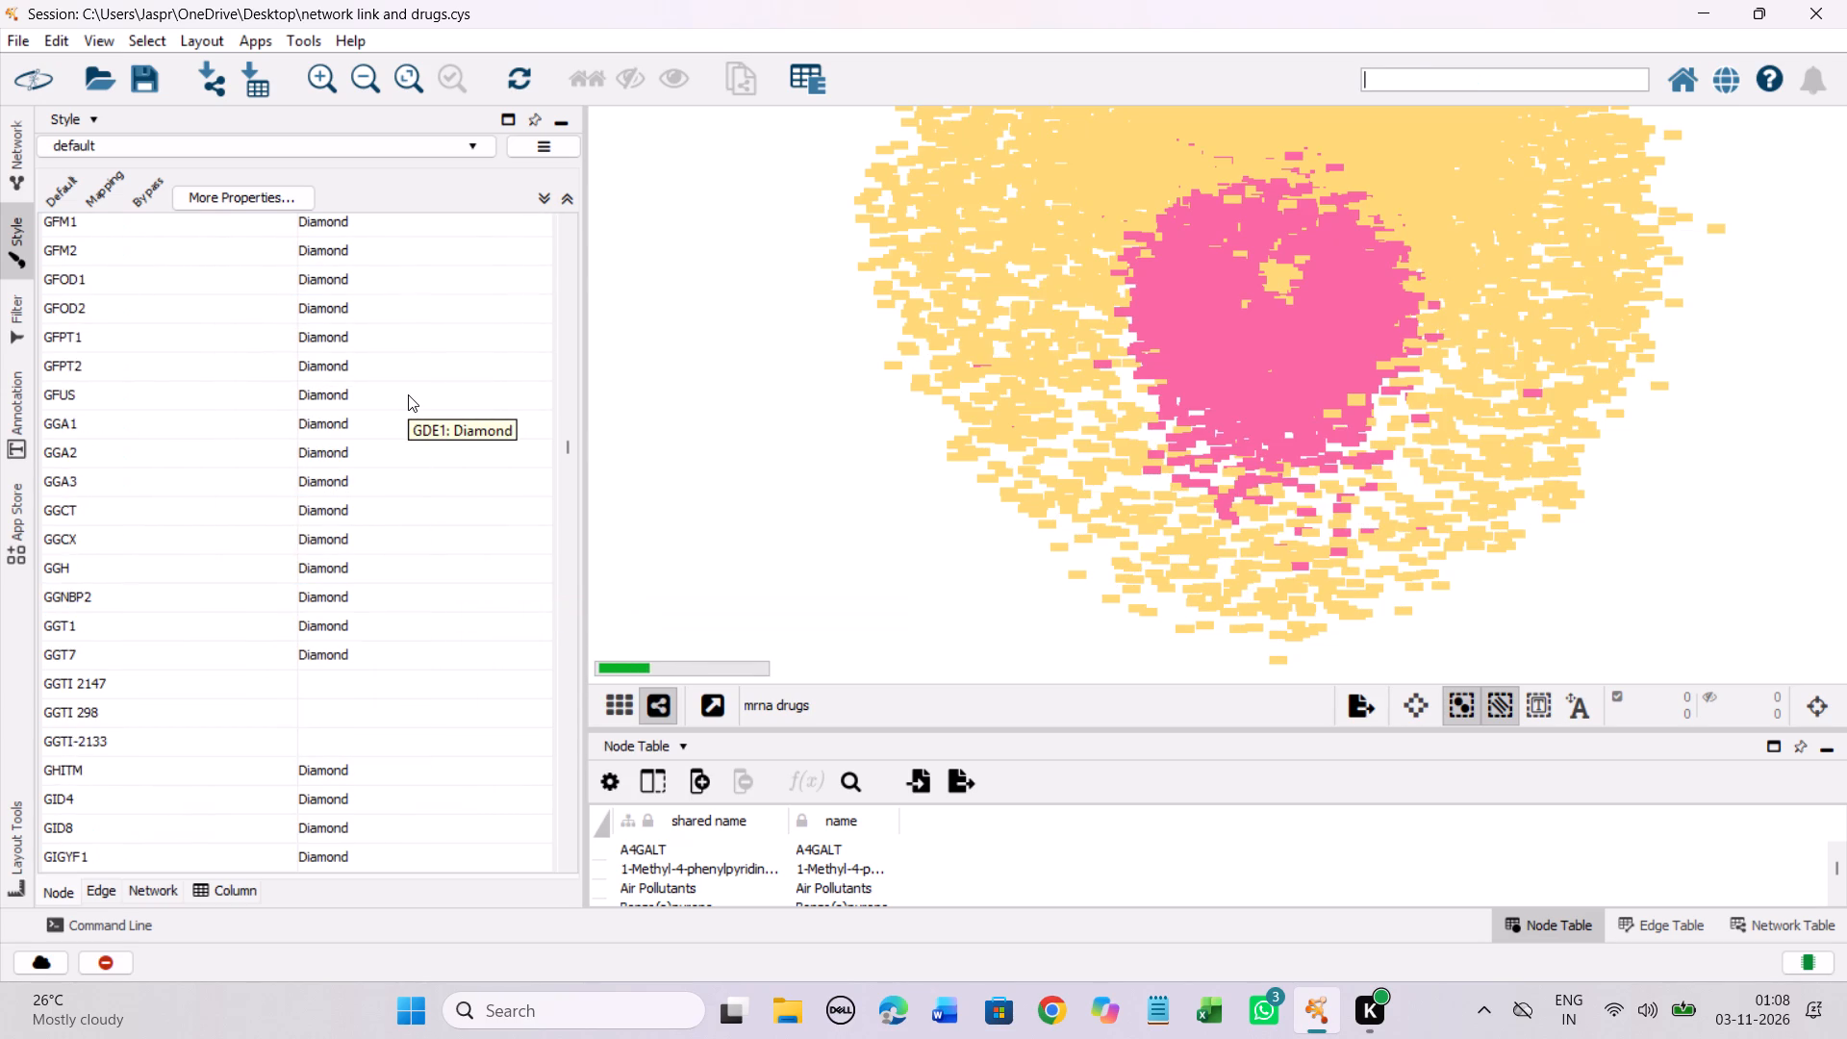
{"action": "scroll", "coordinate": [408, 394], "scroll_direction": "down", "scroll_amount": 10}
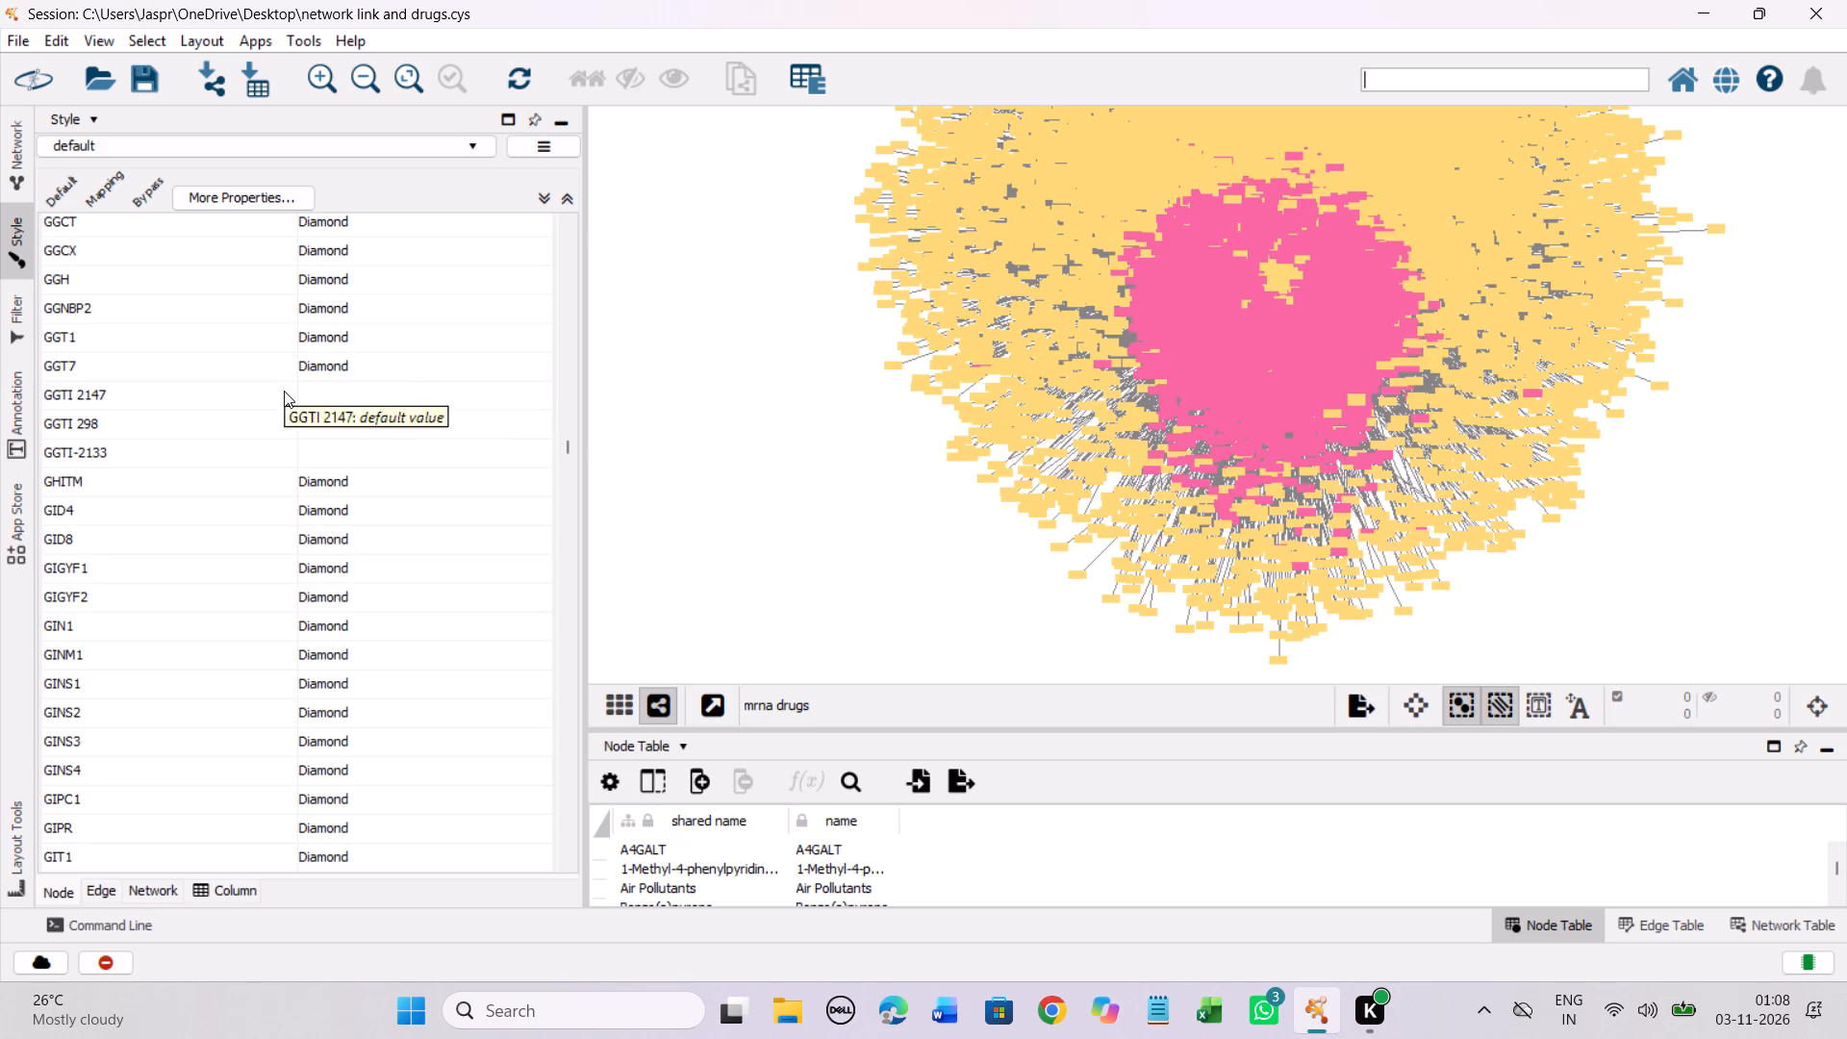
{"action": "left_click_drag", "start_coordinate": [284, 391], "coordinate": [293, 448]}
{"action": "right_click", "coordinate": [293, 448]}
{"action": "left_click", "coordinate": [401, 458]}
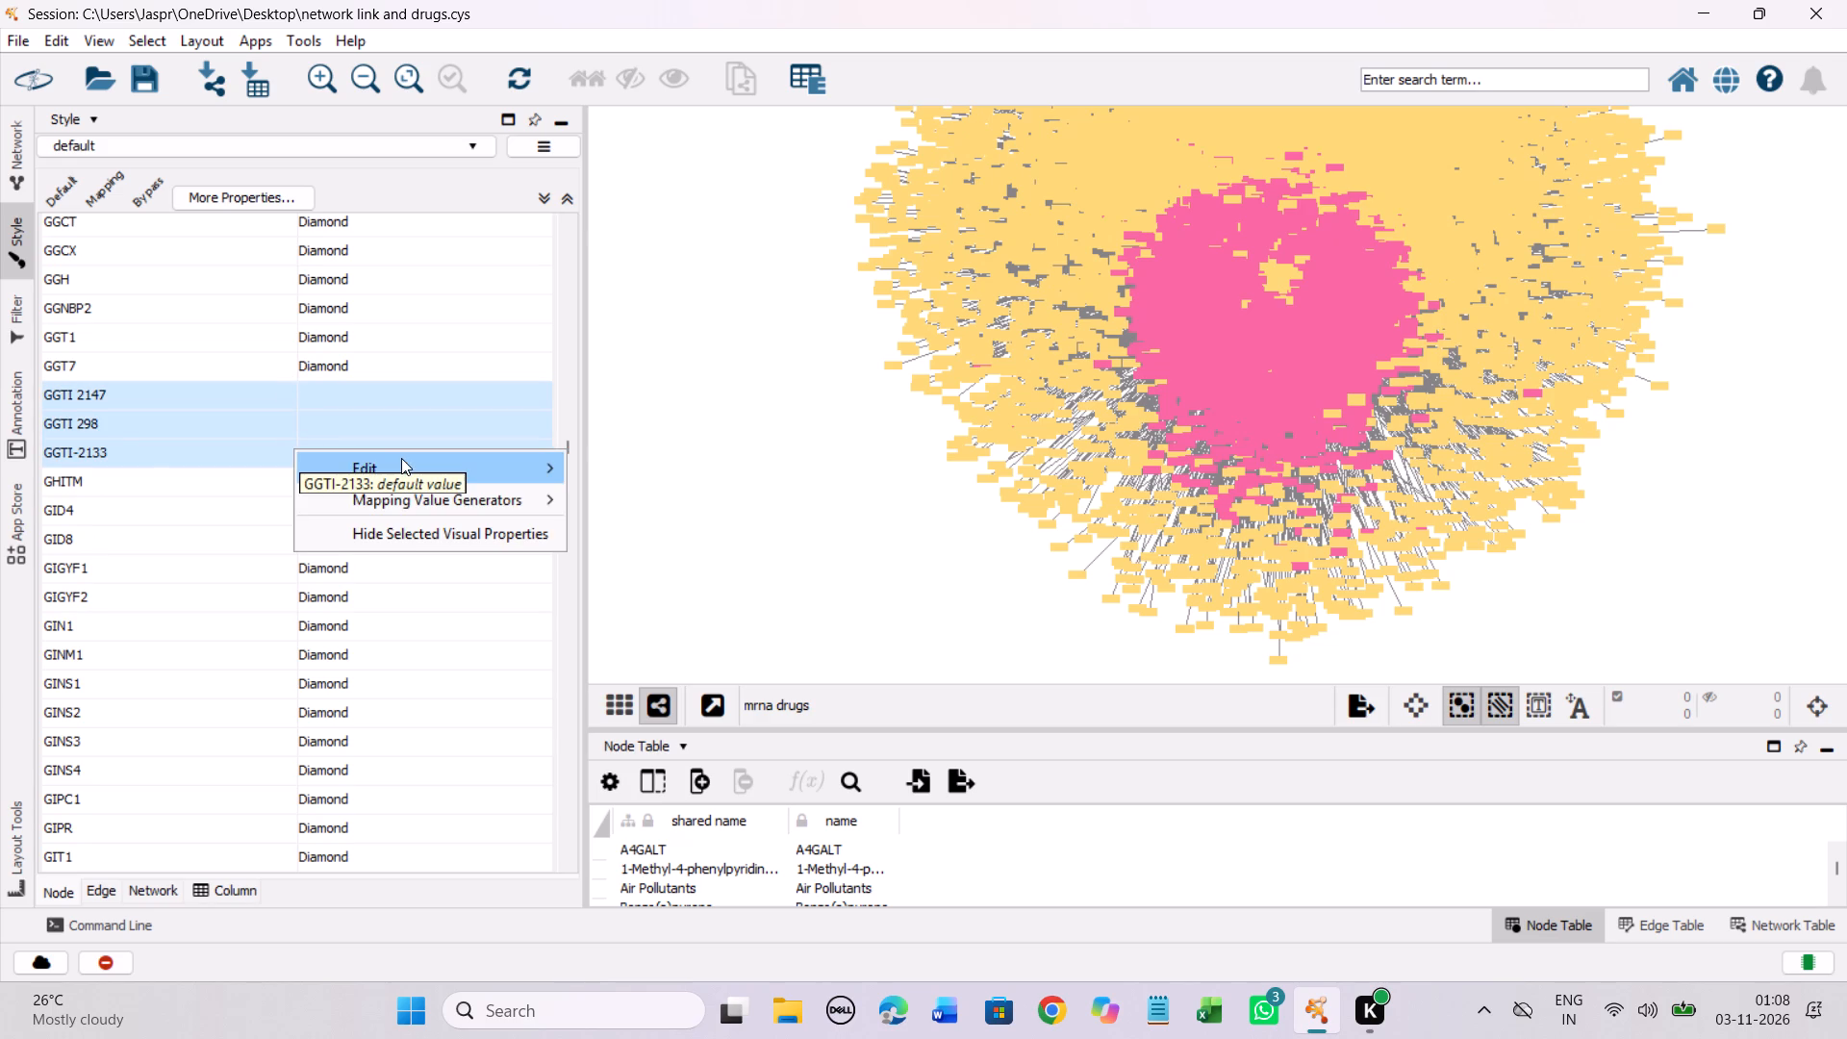
{"action": "left_click", "coordinate": [677, 472]}
{"action": "left_click", "coordinate": [252, 471]}
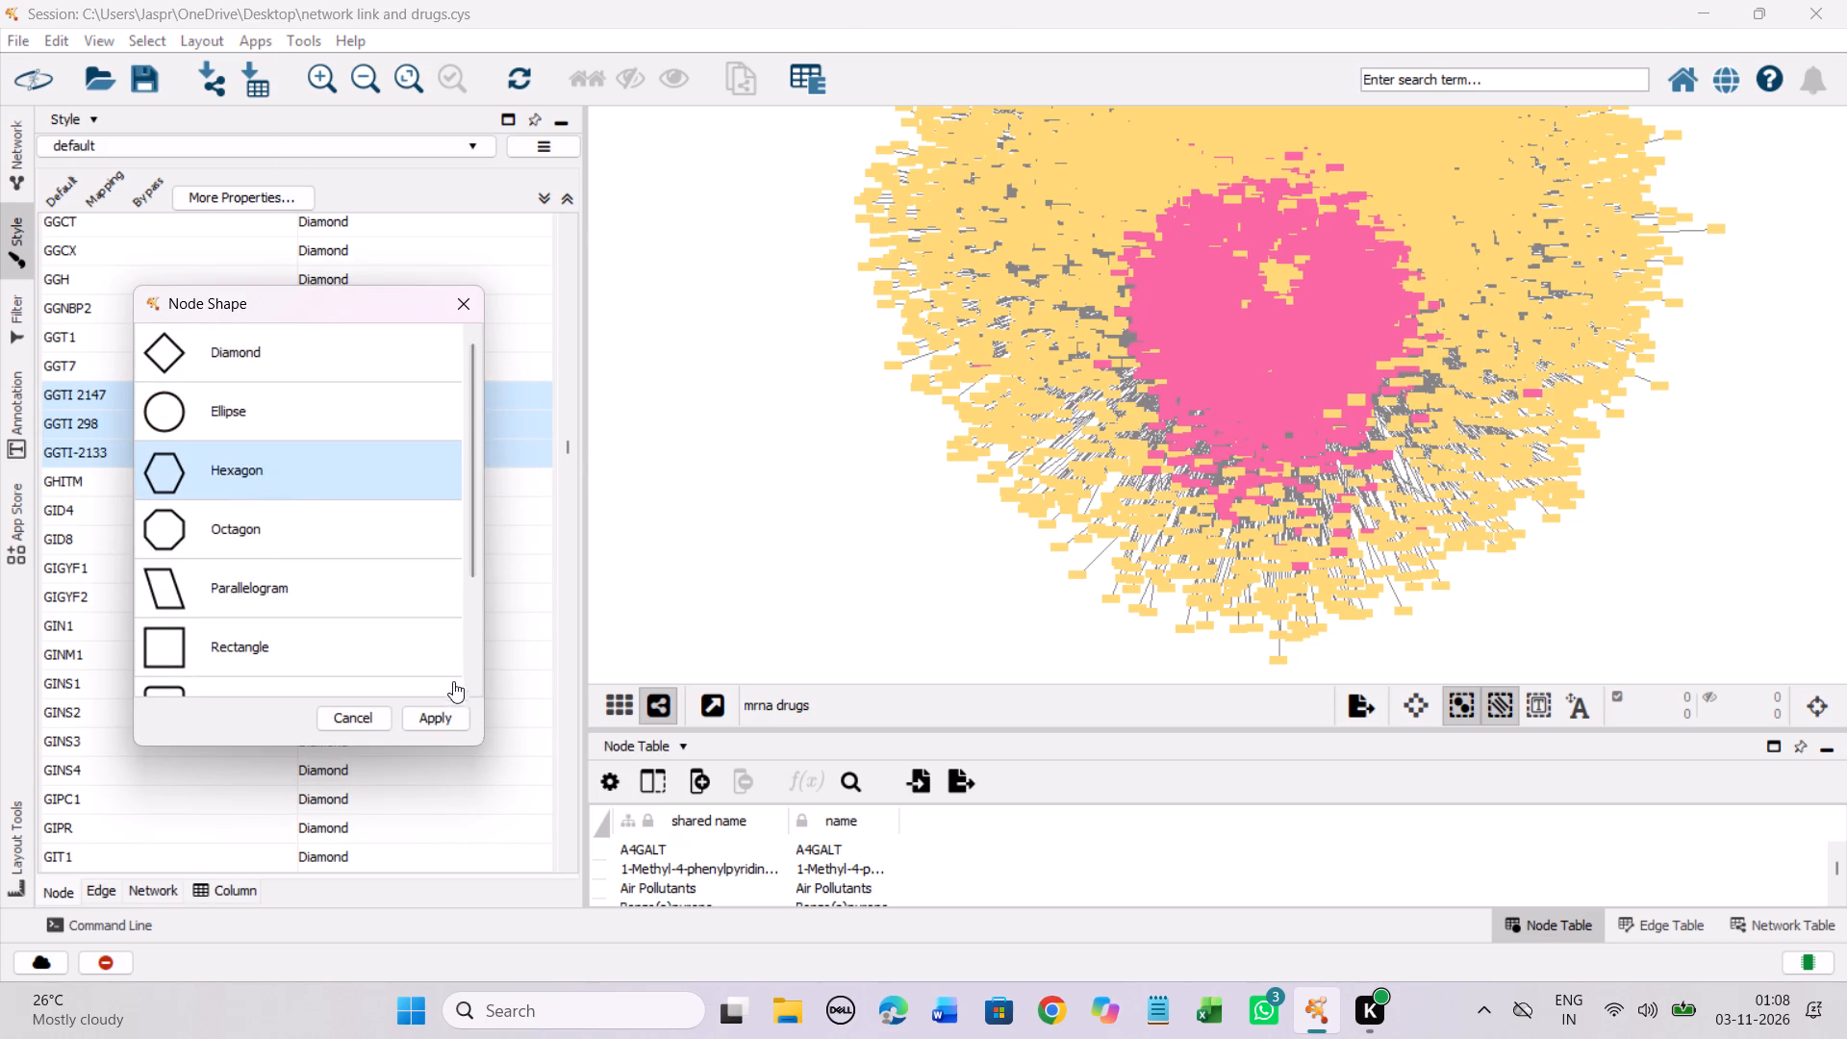
{"action": "left_click", "coordinate": [452, 707]}
Set the discrete node shape mapping for the drug GLX351322 to Hexagon.
{"action": "scroll", "coordinate": [380, 440], "scroll_direction": "down", "scroll_amount": 3}
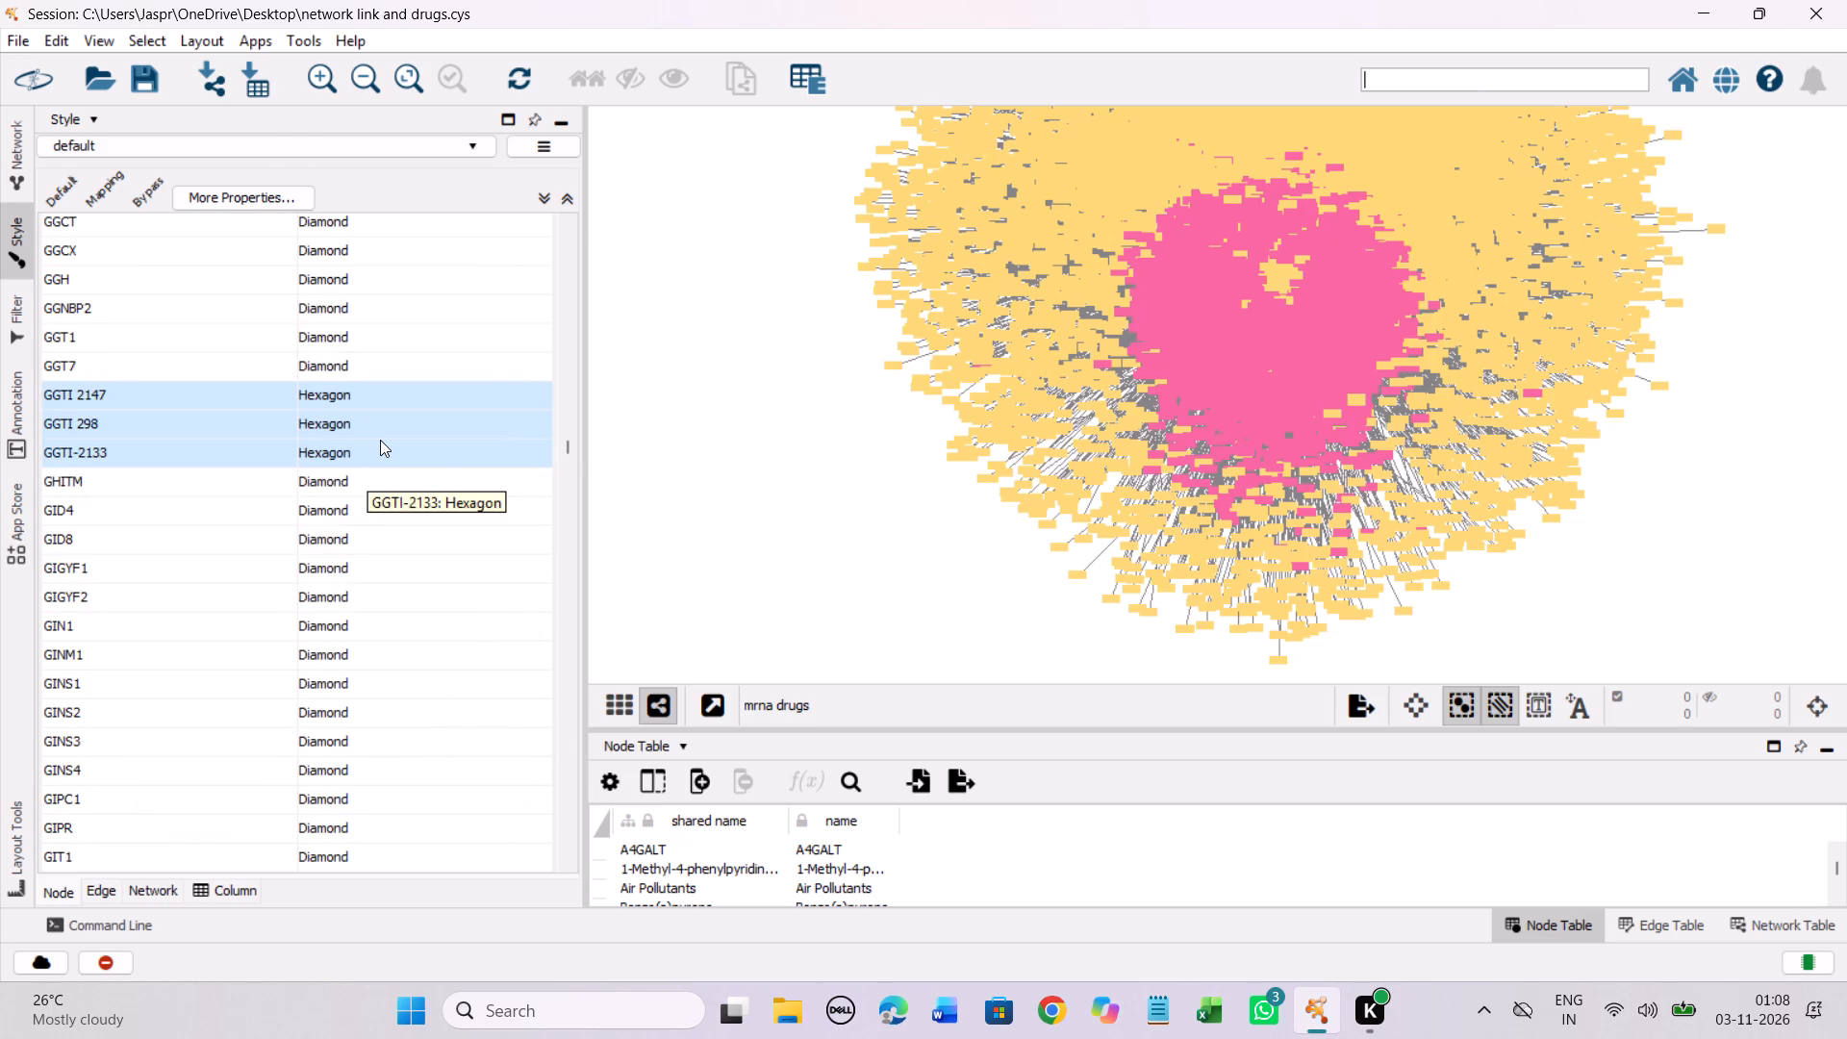
{"action": "scroll", "coordinate": [374, 443], "scroll_direction": "down", "scroll_amount": 8}
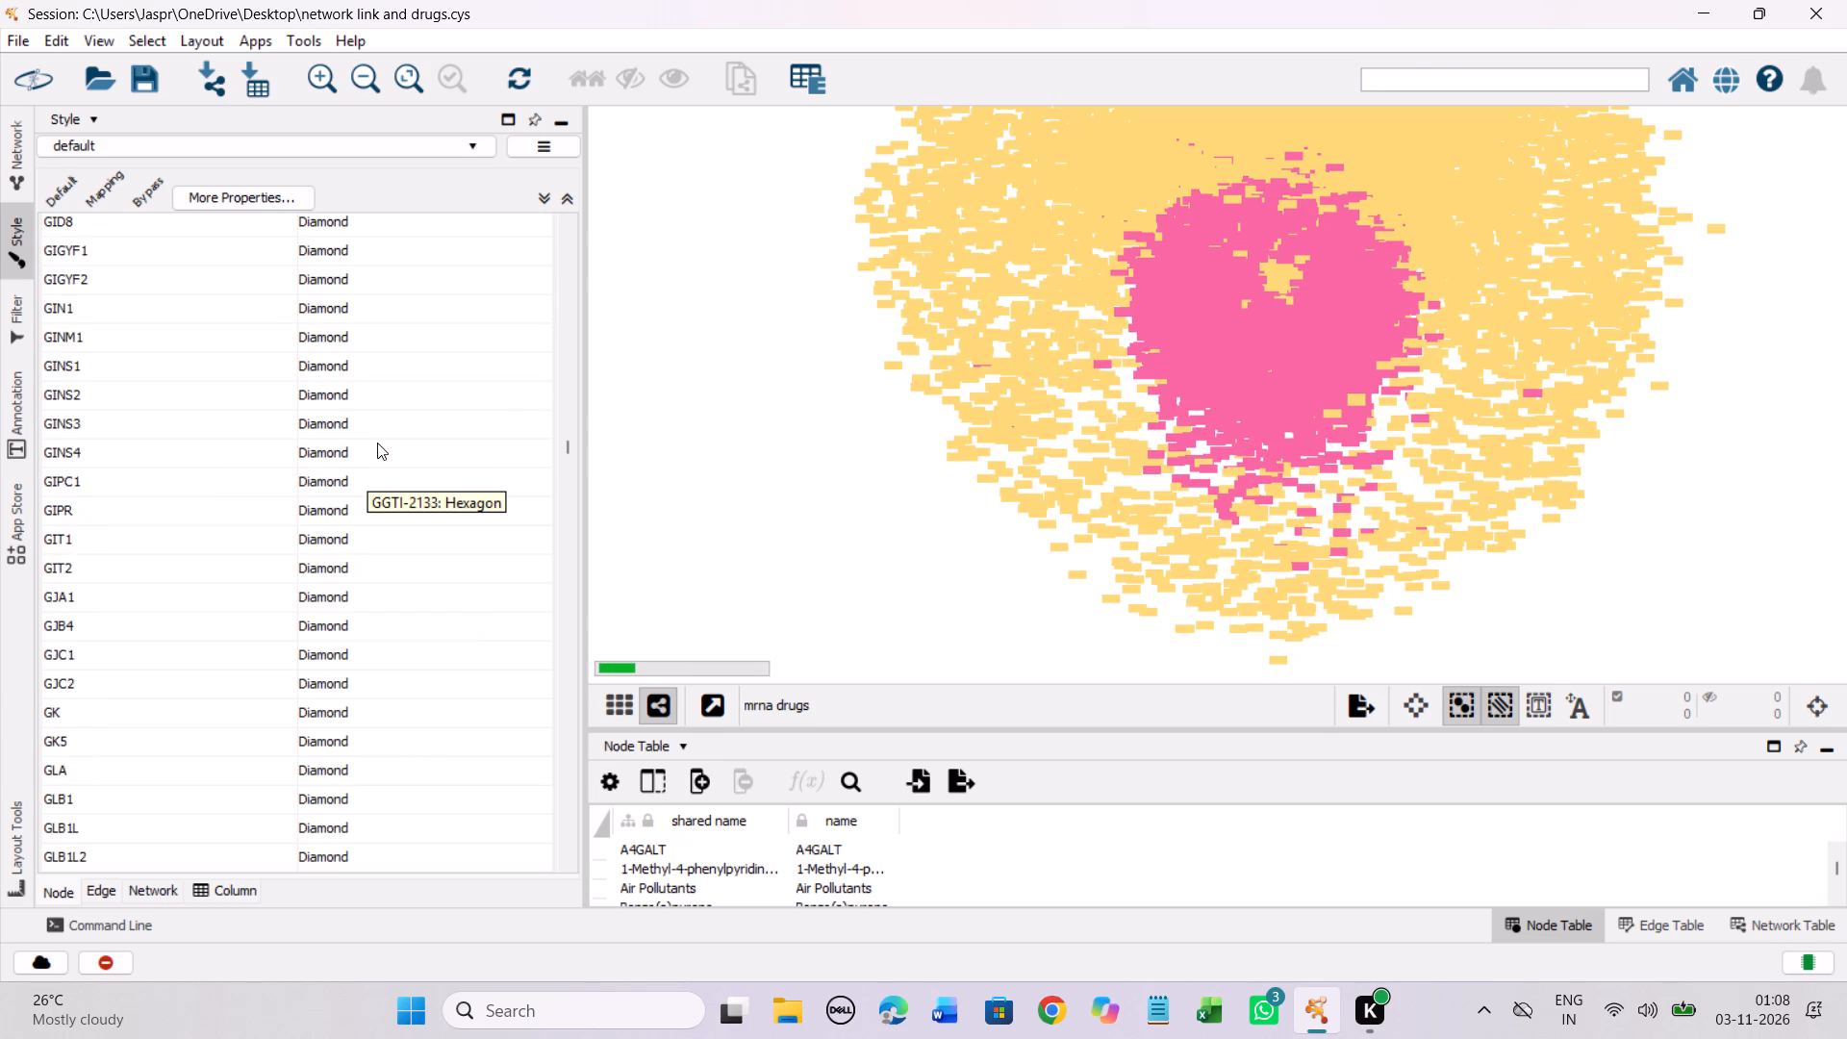
{"action": "scroll", "coordinate": [377, 443], "scroll_direction": "down", "scroll_amount": 20}
{"action": "scroll", "coordinate": [377, 443], "scroll_direction": "down", "scroll_amount": 11}
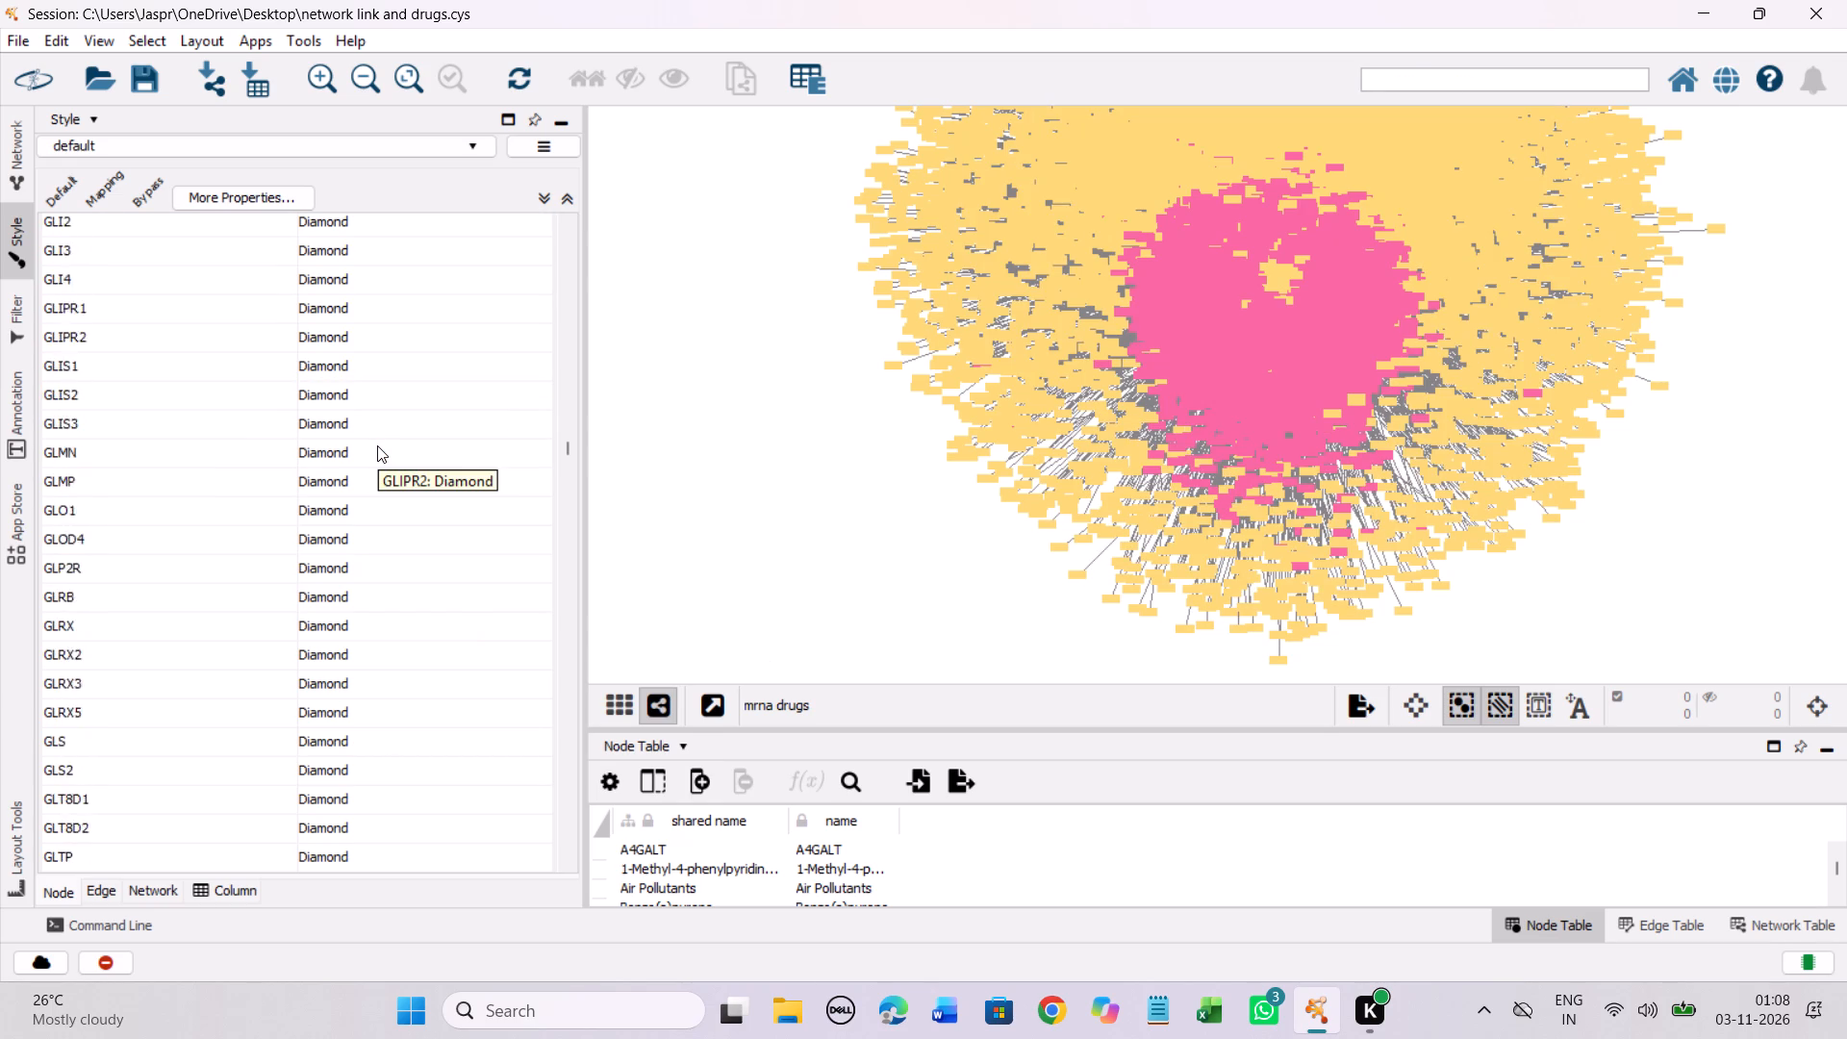
{"action": "scroll", "coordinate": [377, 445], "scroll_direction": "down", "scroll_amount": 16}
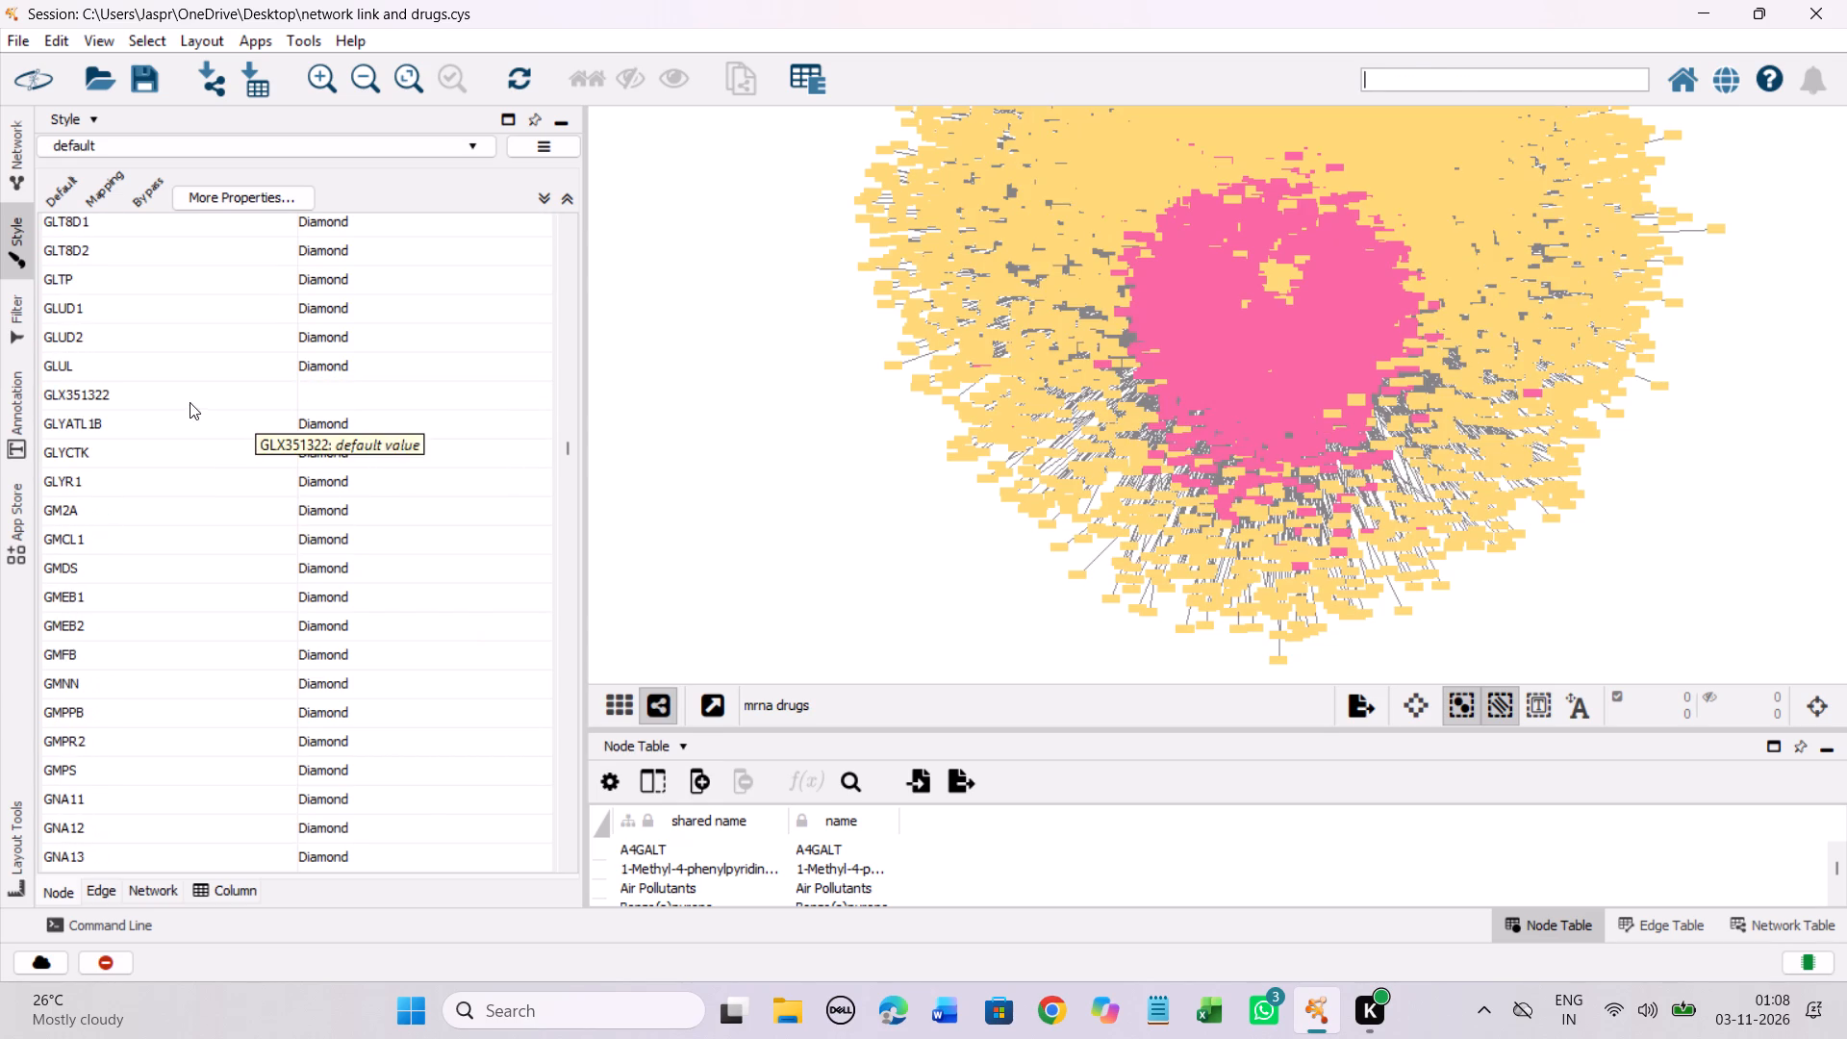
{"action": "left_click", "coordinate": [199, 393]}
{"action": "right_click", "coordinate": [199, 393]}
{"action": "left_click", "coordinate": [397, 406]}
{"action": "left_click", "coordinate": [648, 409]}
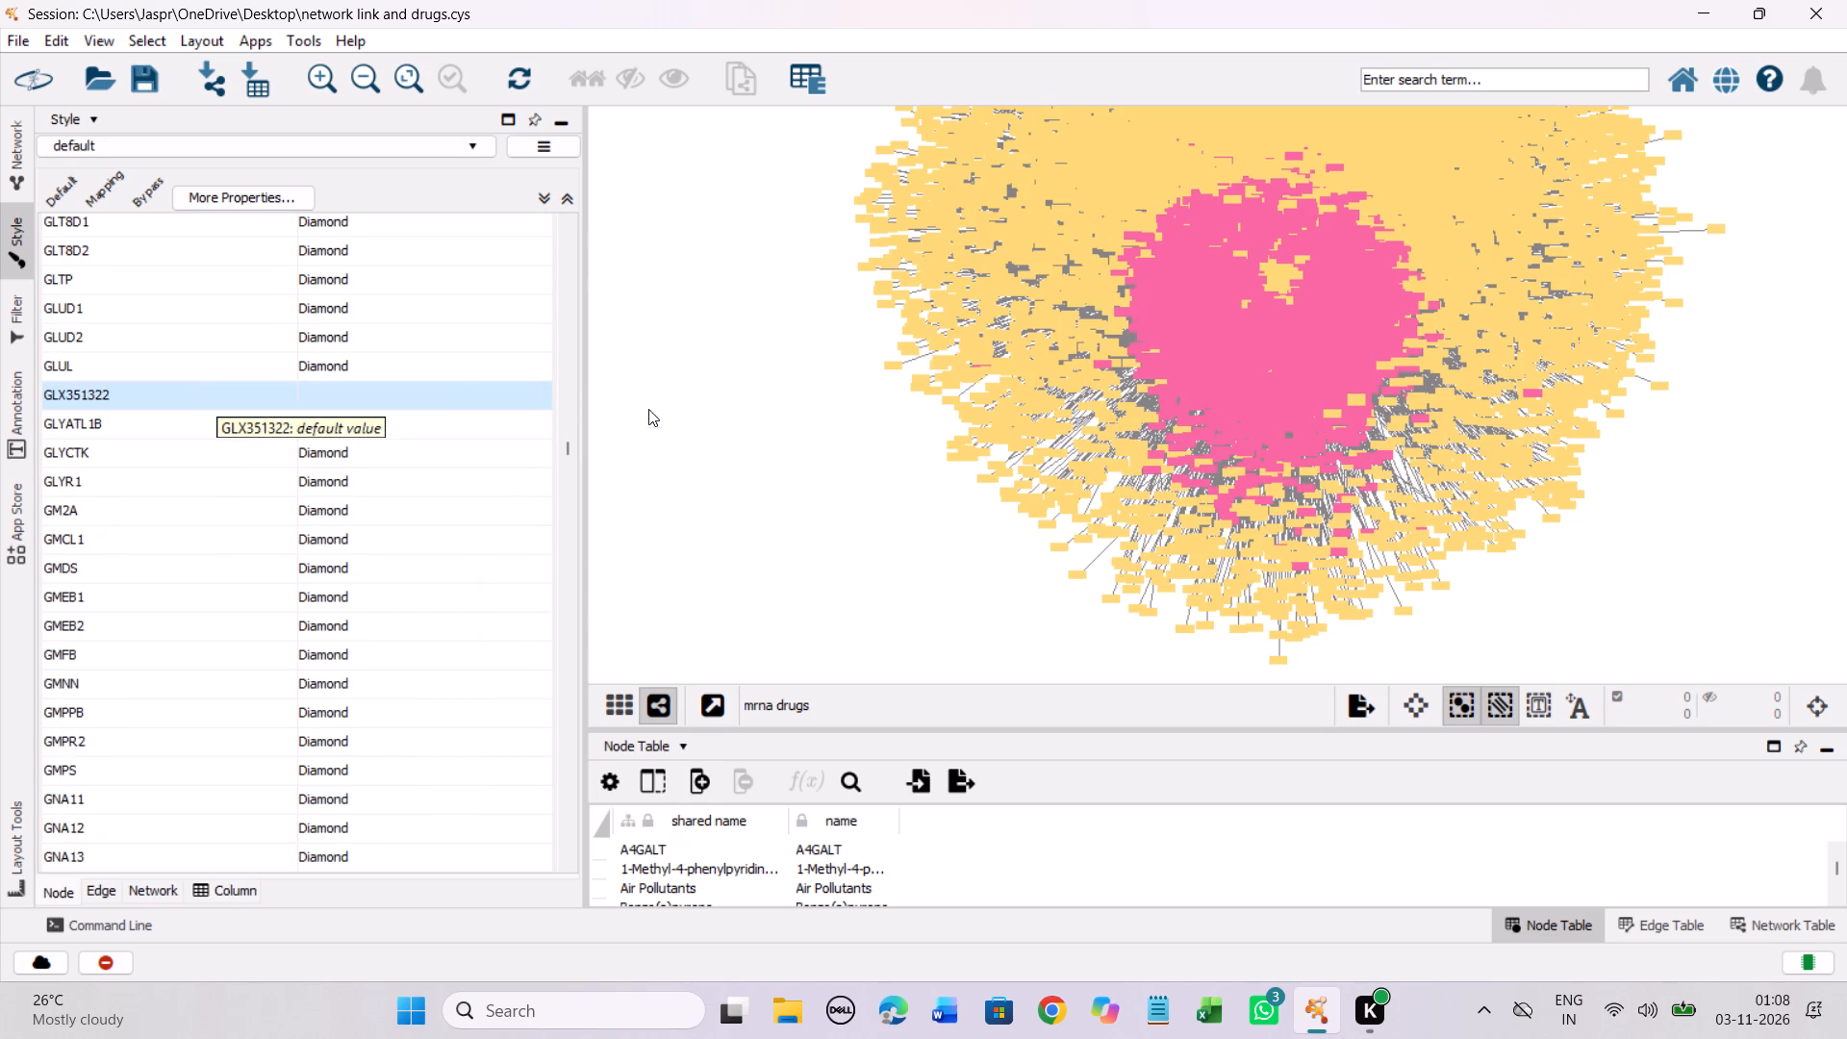
{"action": "left_click", "coordinate": [240, 459]}
{"action": "left_click", "coordinate": [442, 711]}
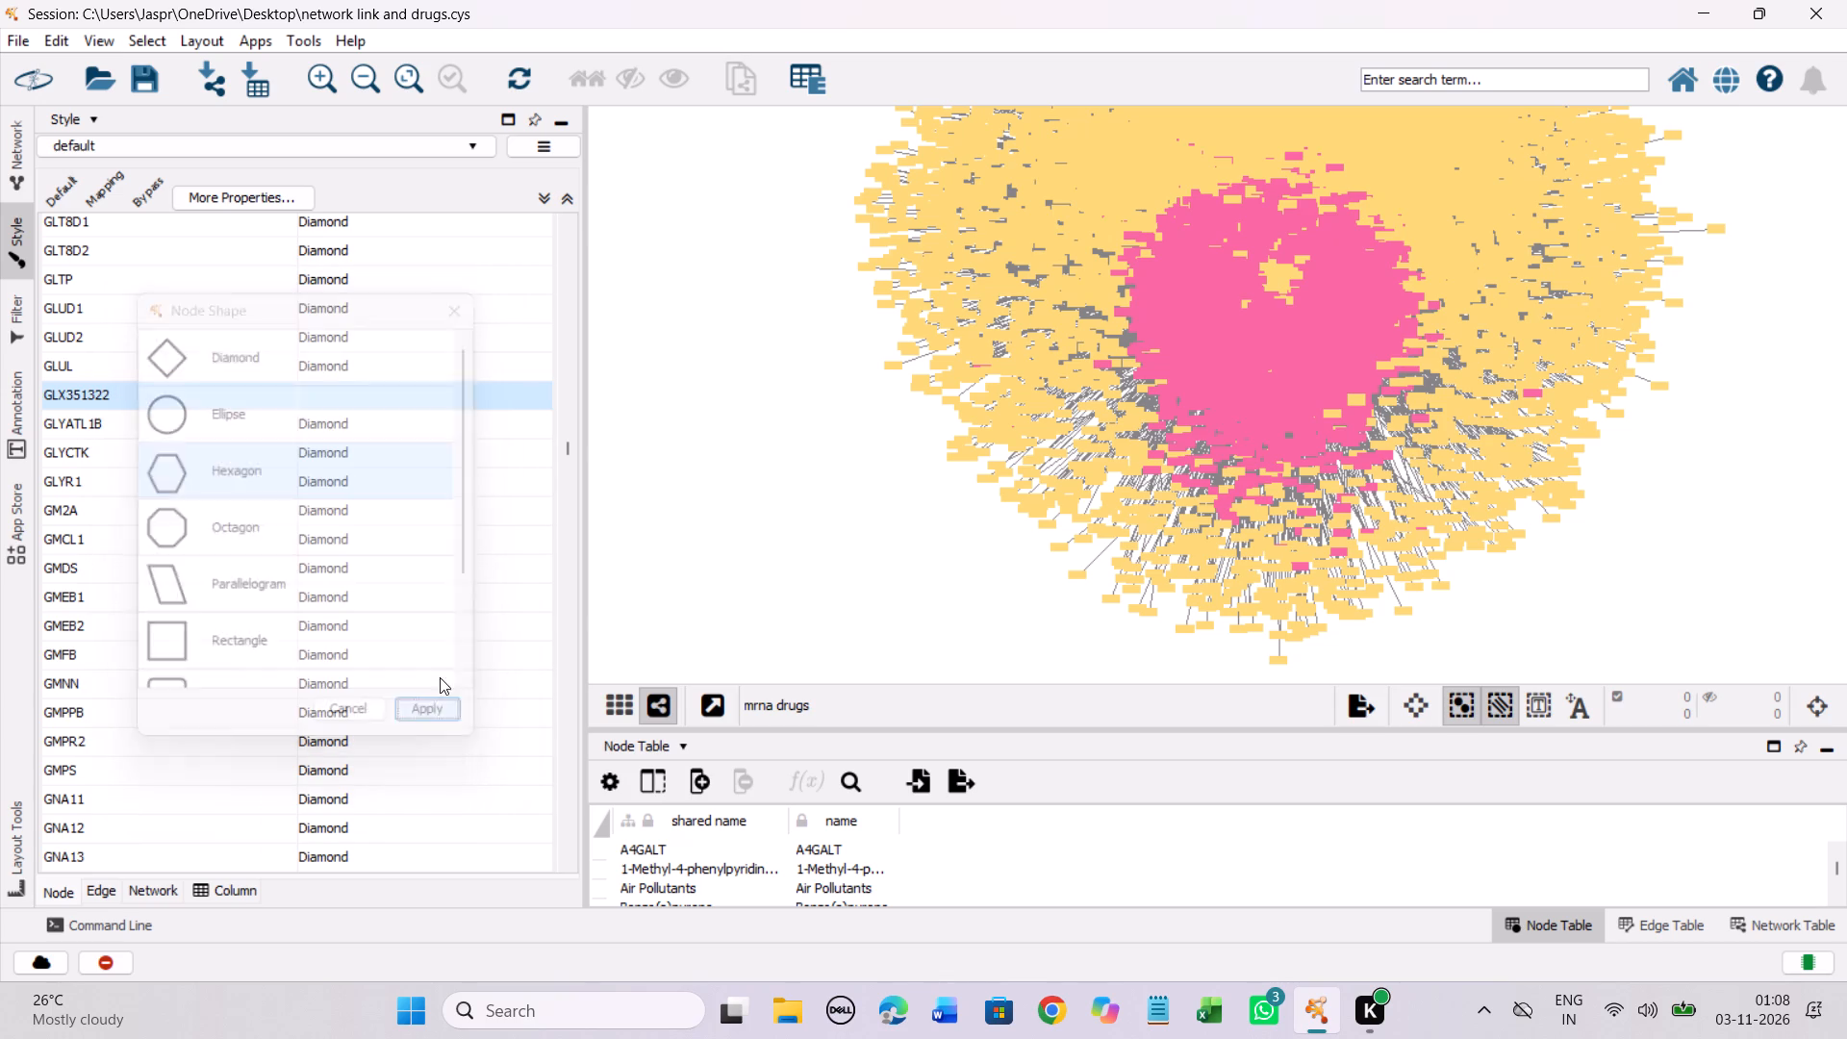
Set the discrete node shape mapping for the consecutive unmapped drugs GSK 1363089 through GSK343 together to Hexagon.
{"action": "scroll", "coordinate": [385, 453], "scroll_direction": "down", "scroll_amount": 4}
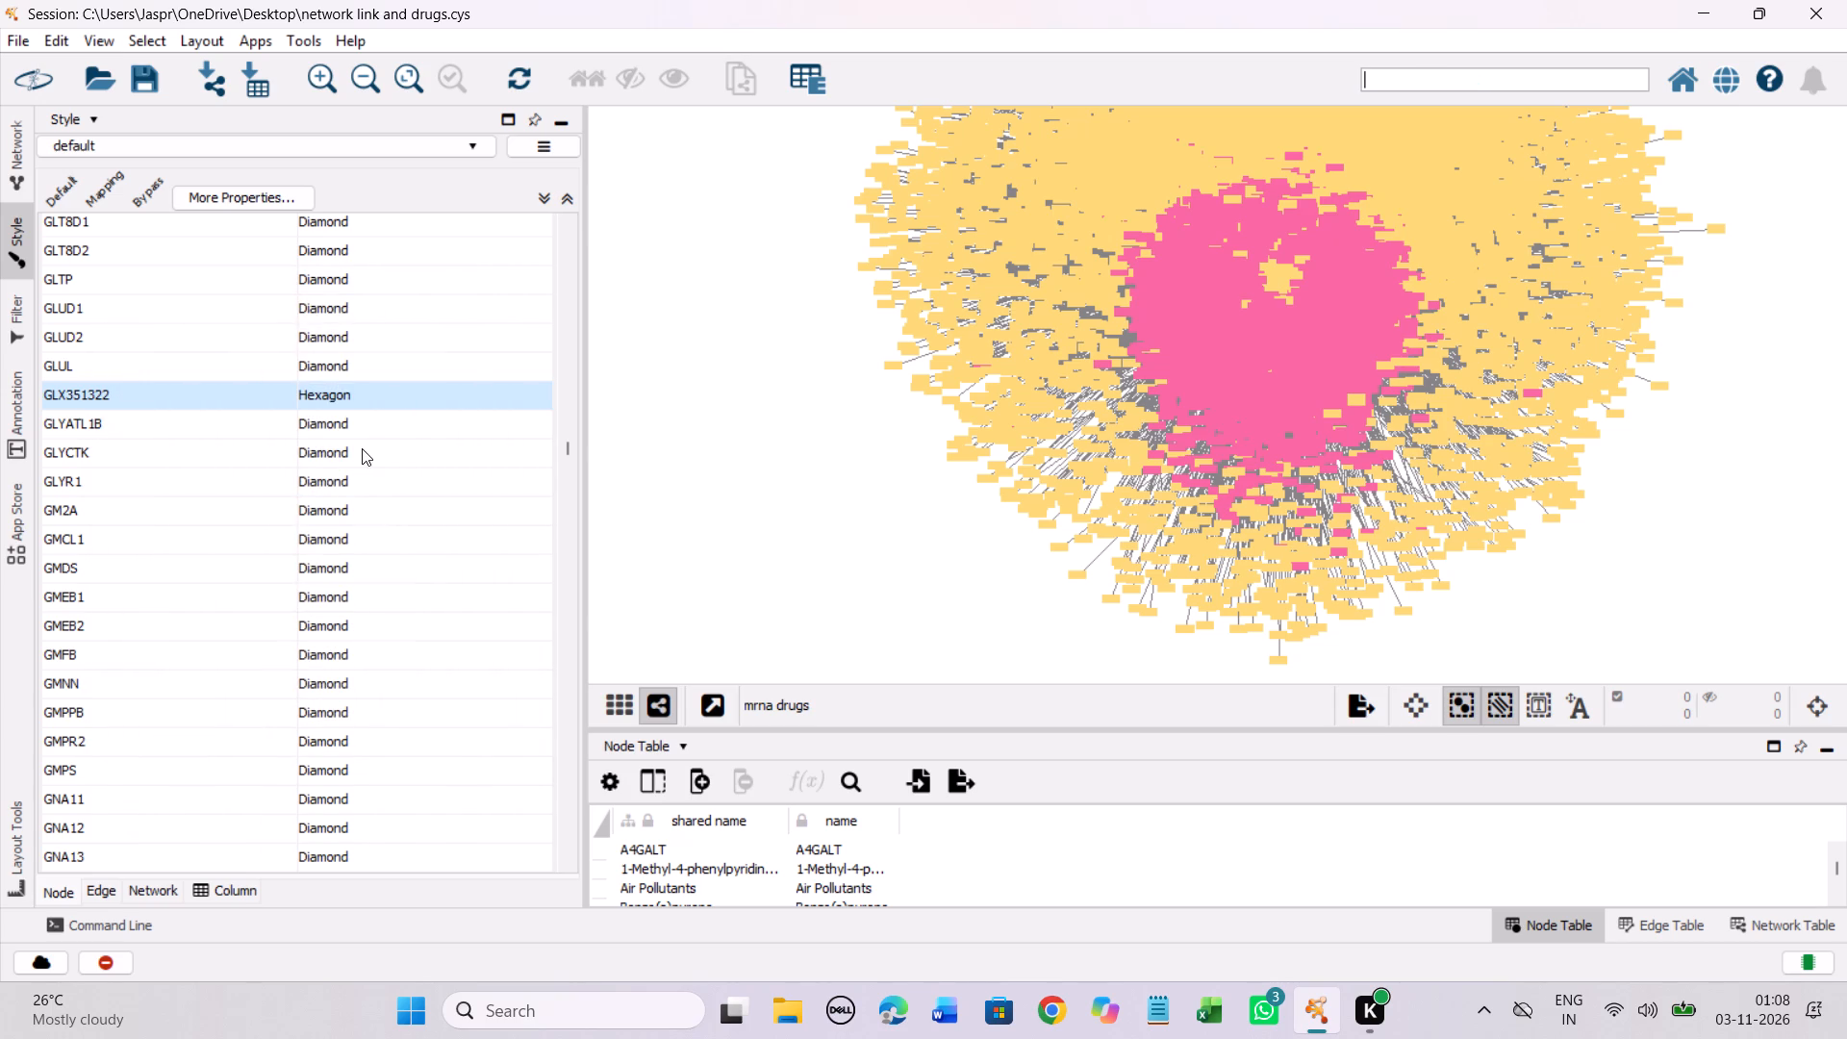
{"action": "scroll", "coordinate": [412, 432], "scroll_direction": "down", "scroll_amount": 1}
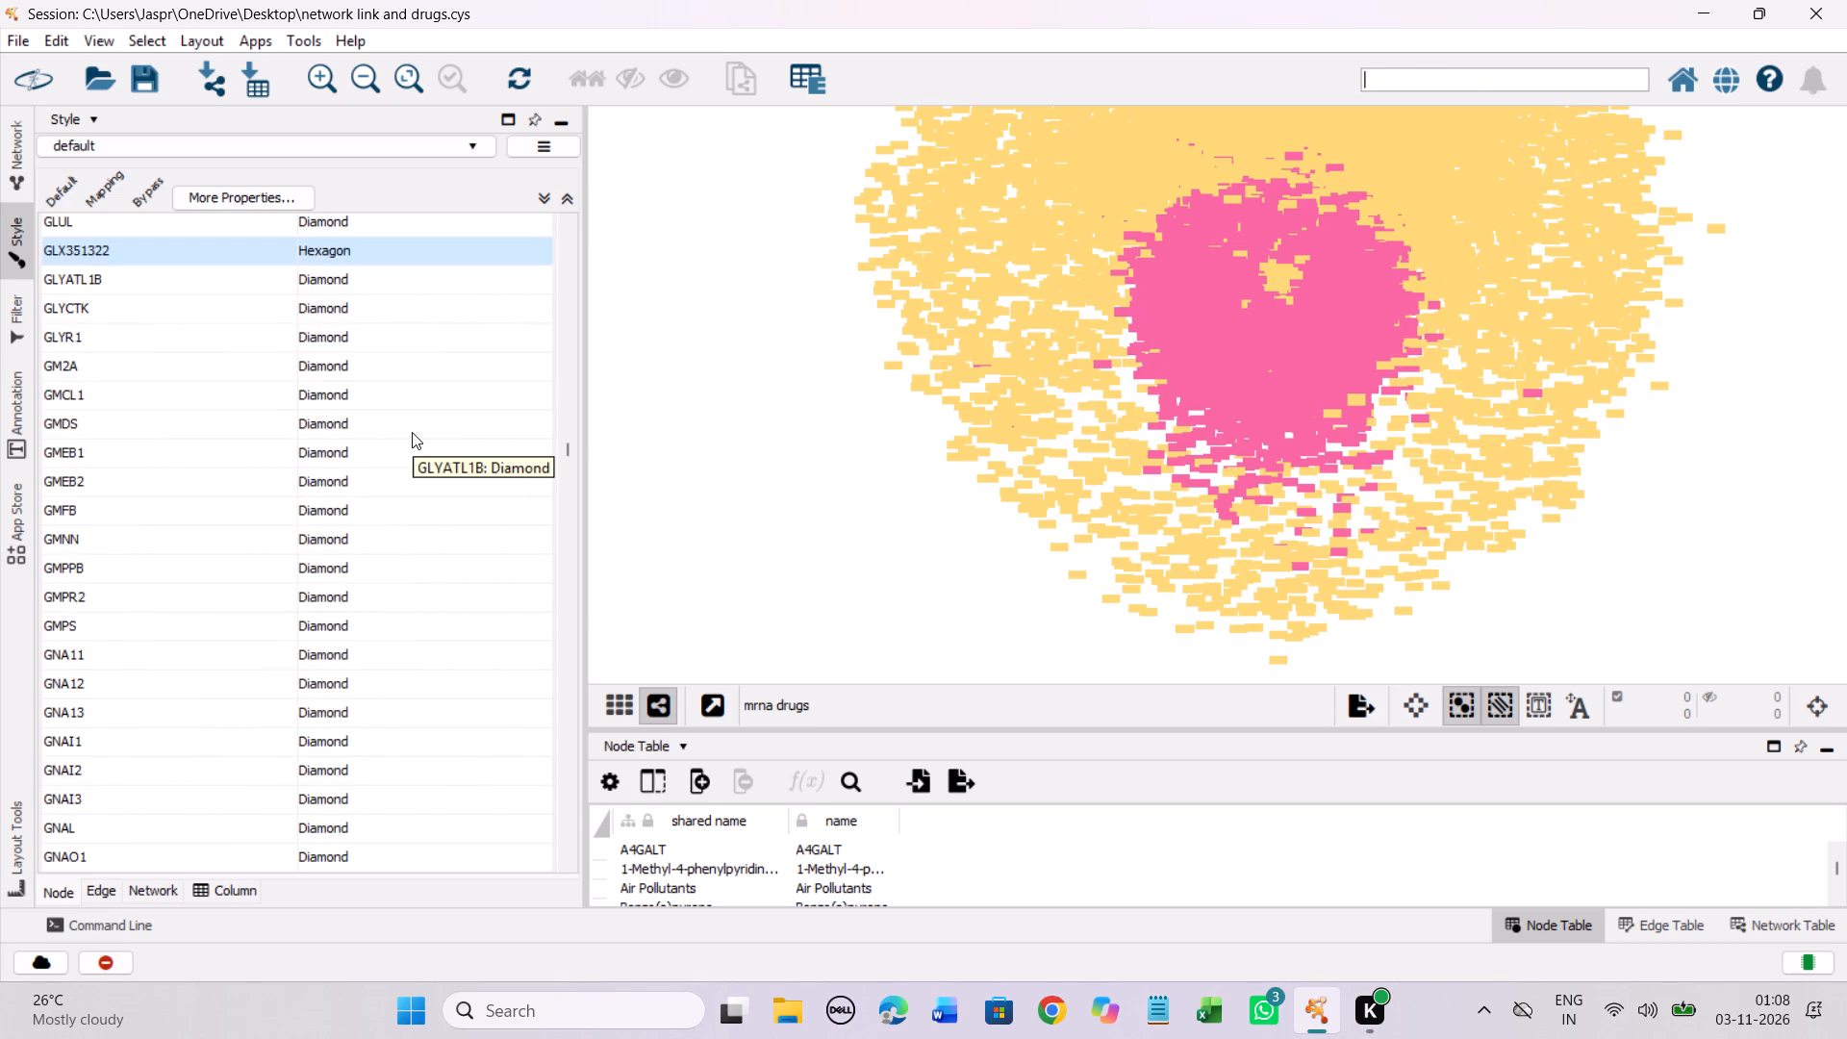
{"action": "scroll", "coordinate": [412, 432], "scroll_direction": "down", "scroll_amount": 16}
{"action": "scroll", "coordinate": [412, 432], "scroll_direction": "down", "scroll_amount": 18}
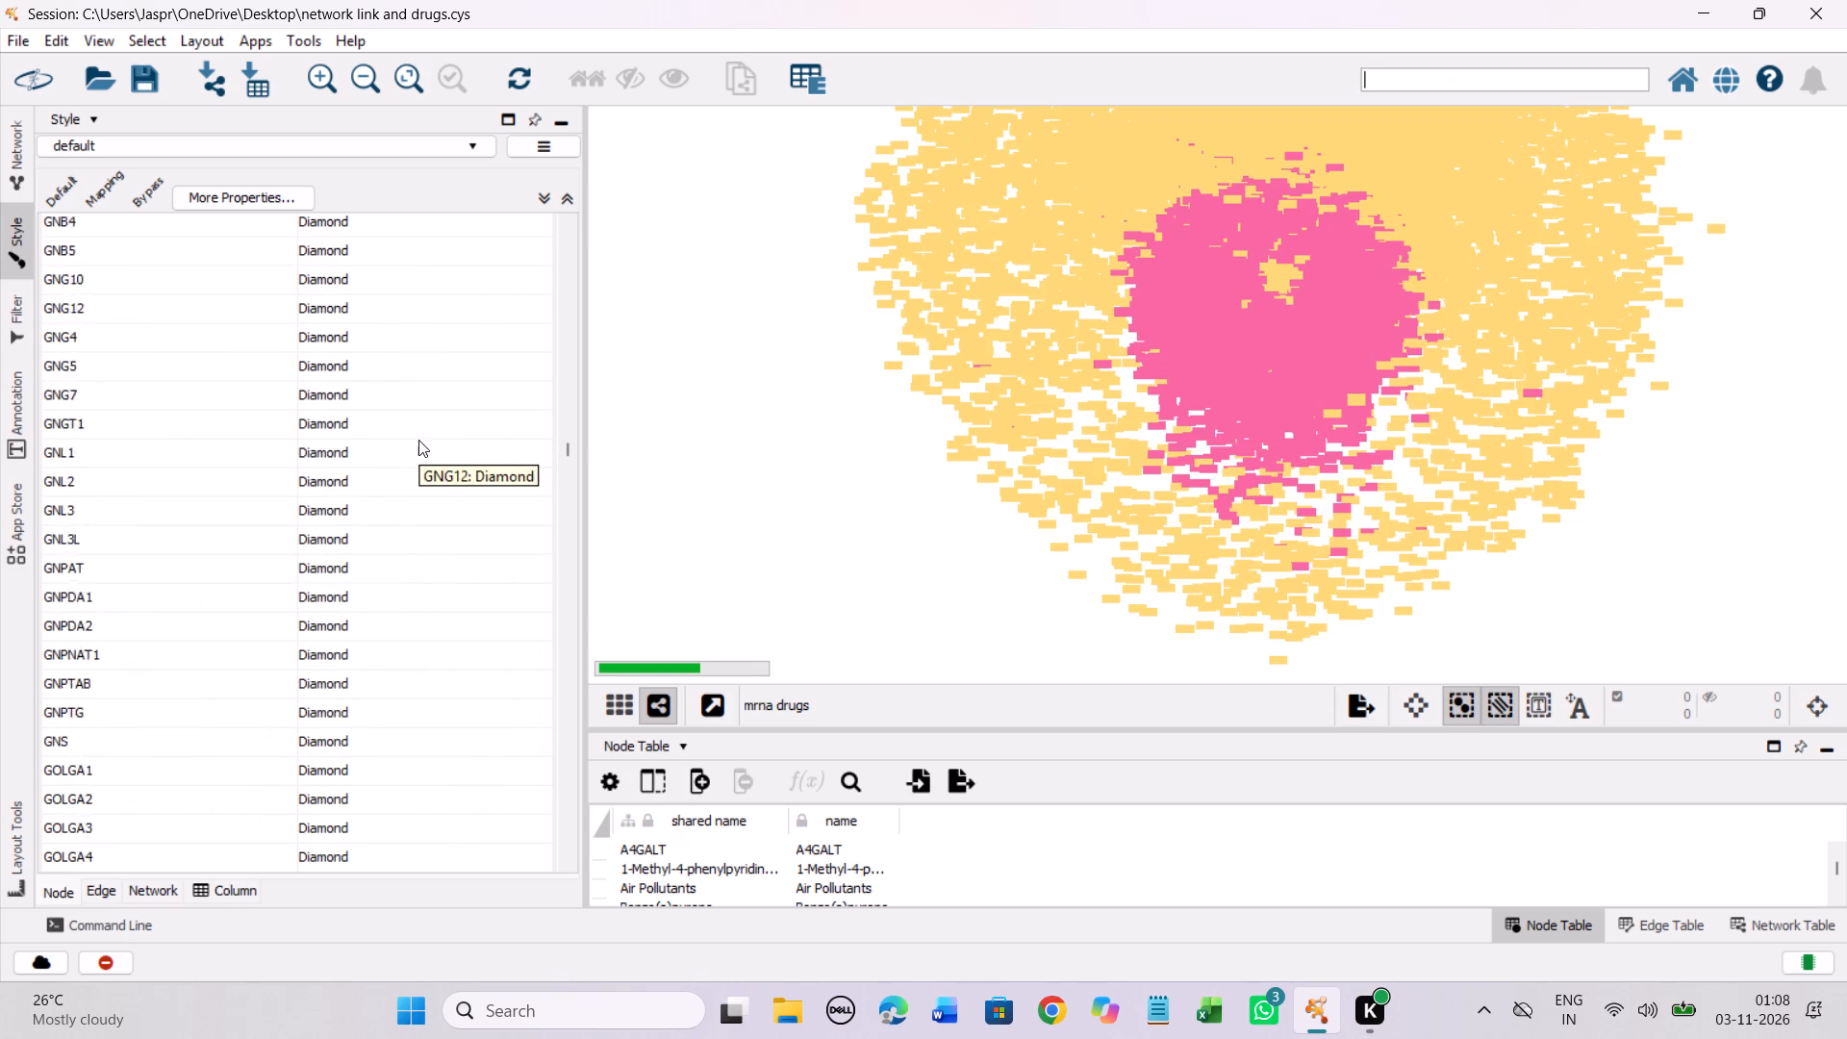
{"action": "scroll", "coordinate": [418, 440], "scroll_direction": "down", "scroll_amount": 20}
{"action": "scroll", "coordinate": [418, 440], "scroll_direction": "down", "scroll_amount": 20}
{"action": "scroll", "coordinate": [418, 440], "scroll_direction": "down", "scroll_amount": 3}
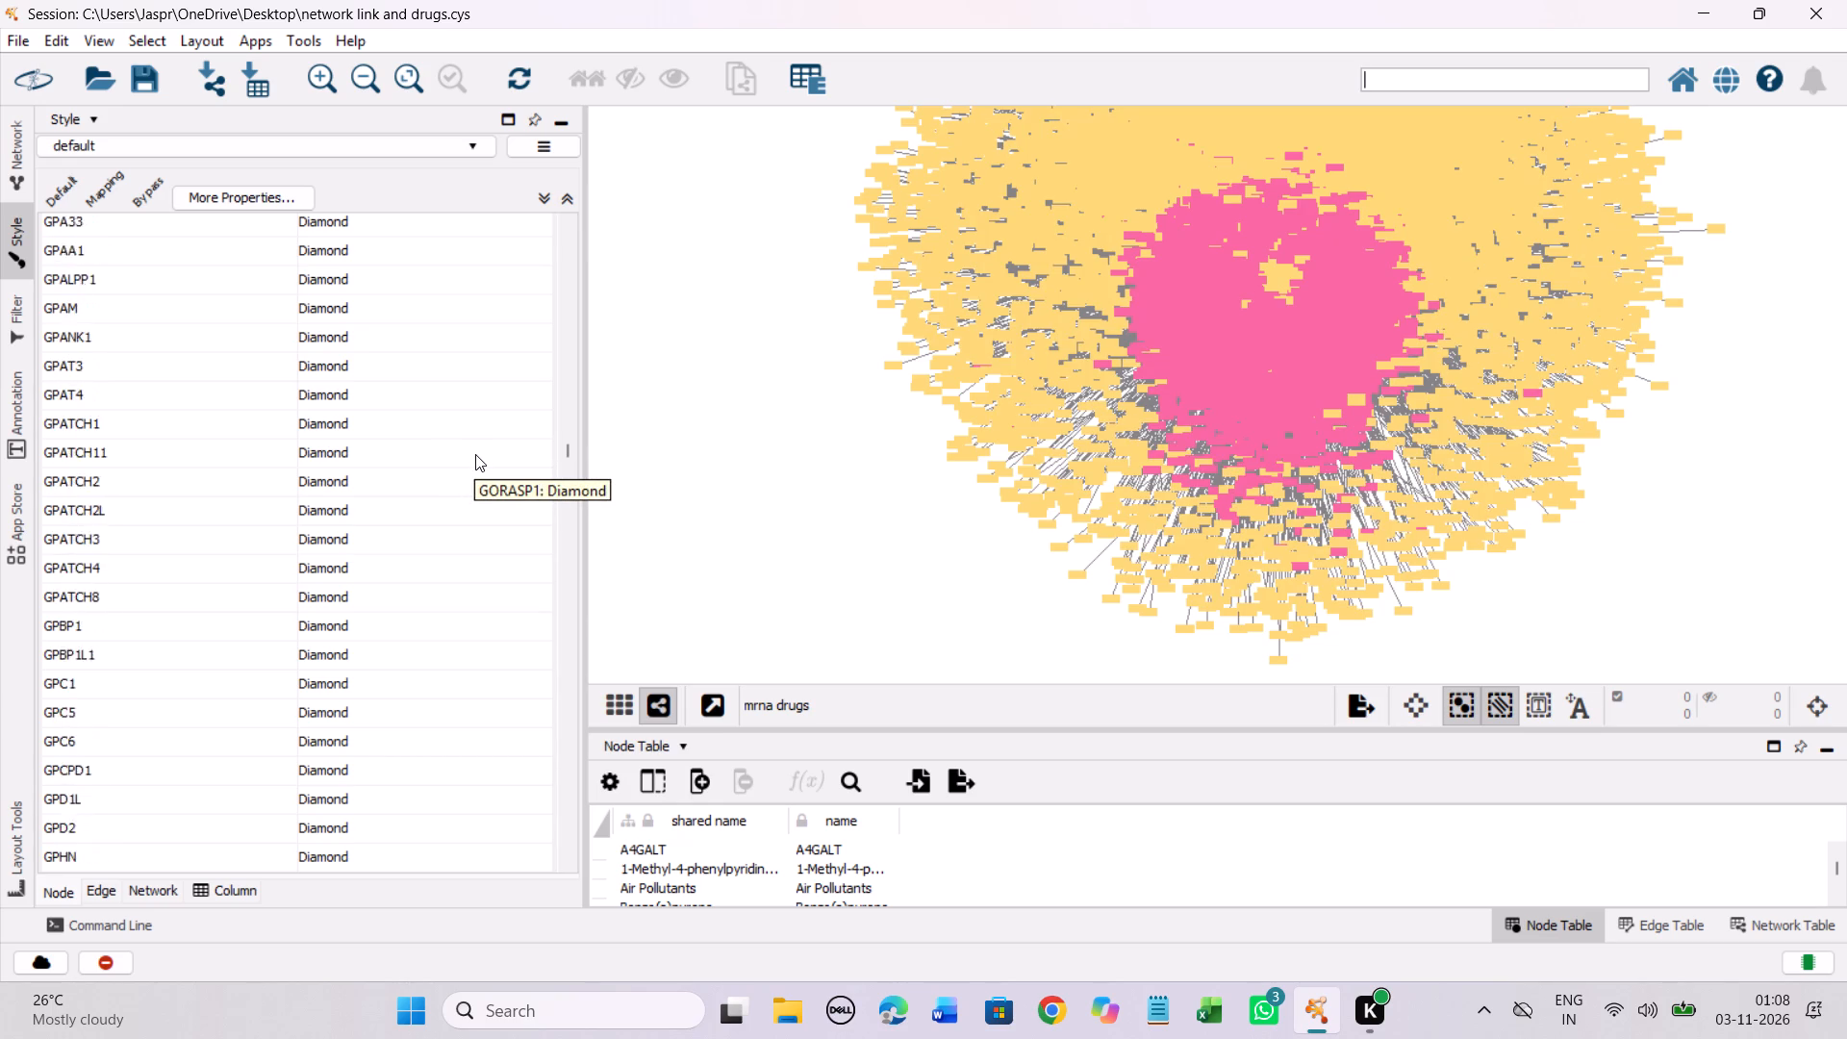
{"action": "scroll", "coordinate": [475, 454], "scroll_direction": "down", "scroll_amount": 20}
{"action": "scroll", "coordinate": [475, 454], "scroll_direction": "down", "scroll_amount": 20}
{"action": "scroll", "coordinate": [475, 454], "scroll_direction": "down", "scroll_amount": 3}
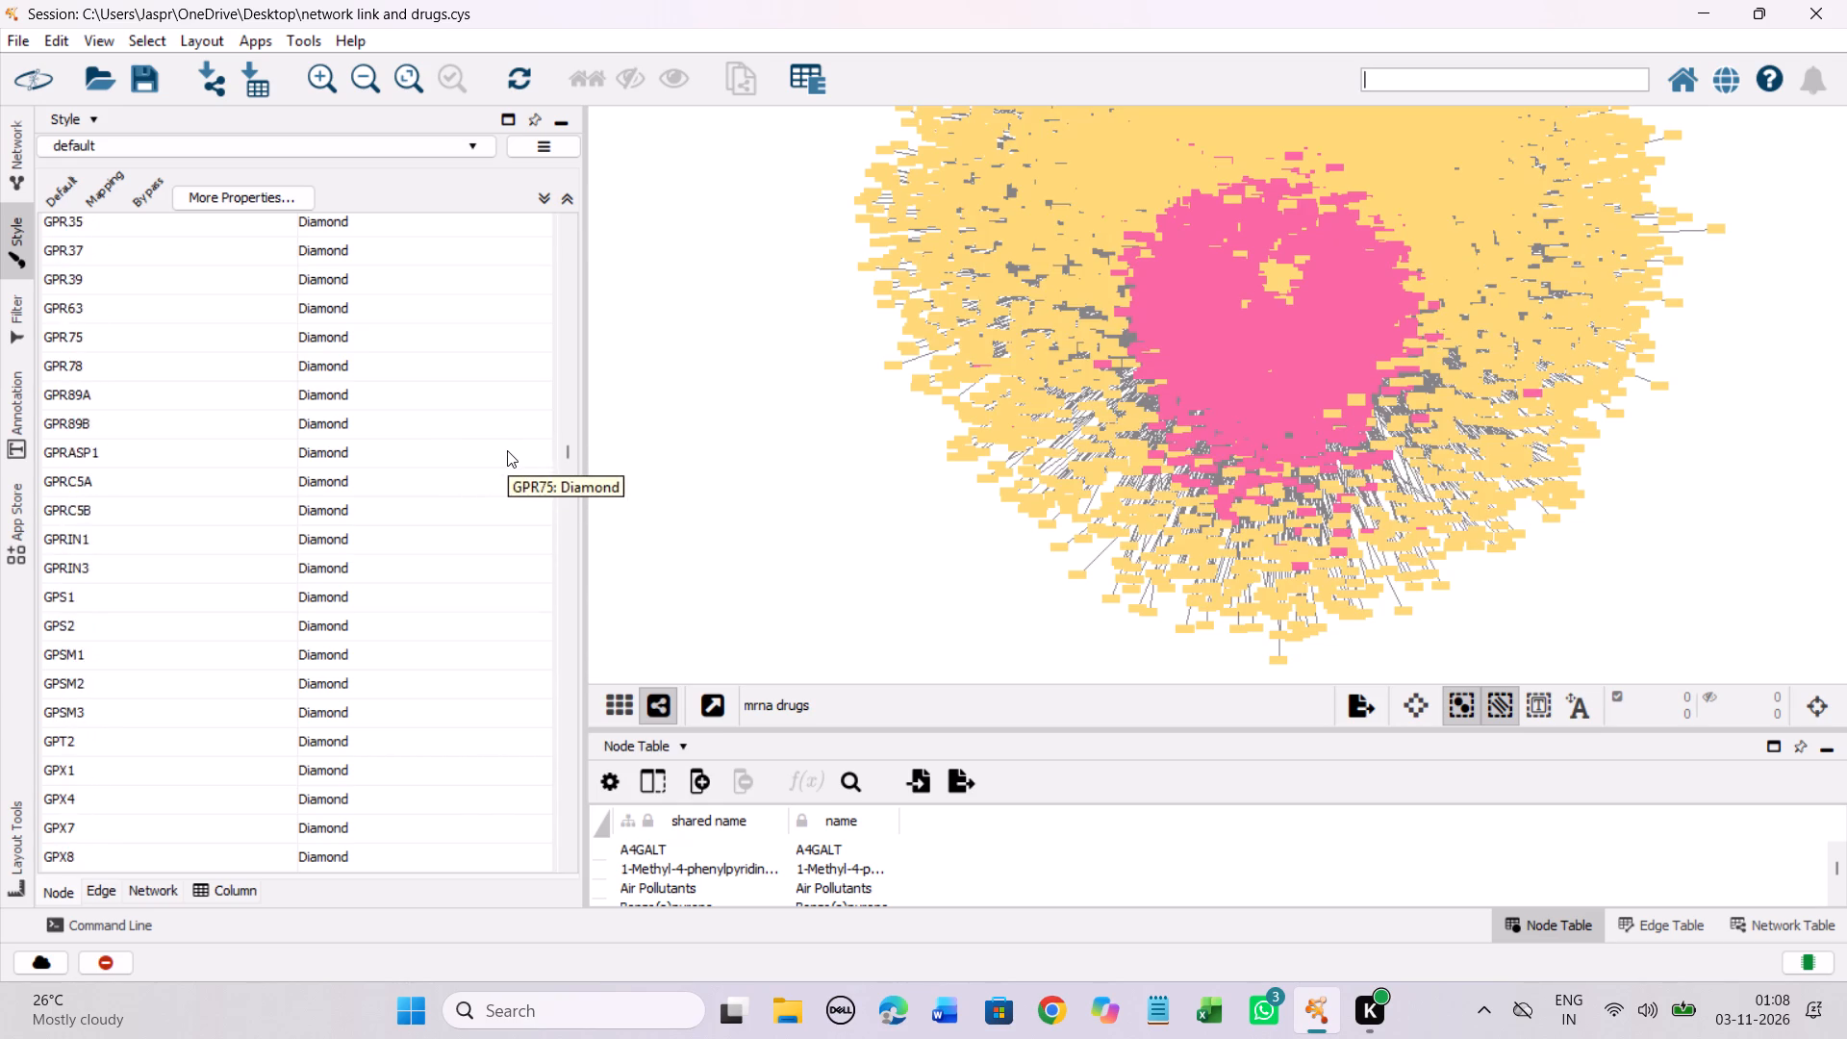
{"action": "scroll", "coordinate": [507, 450], "scroll_direction": "down", "scroll_amount": 20}
{"action": "scroll", "coordinate": [507, 450], "scroll_direction": "down", "scroll_amount": 20}
{"action": "scroll", "coordinate": [507, 450], "scroll_direction": "down", "scroll_amount": 3}
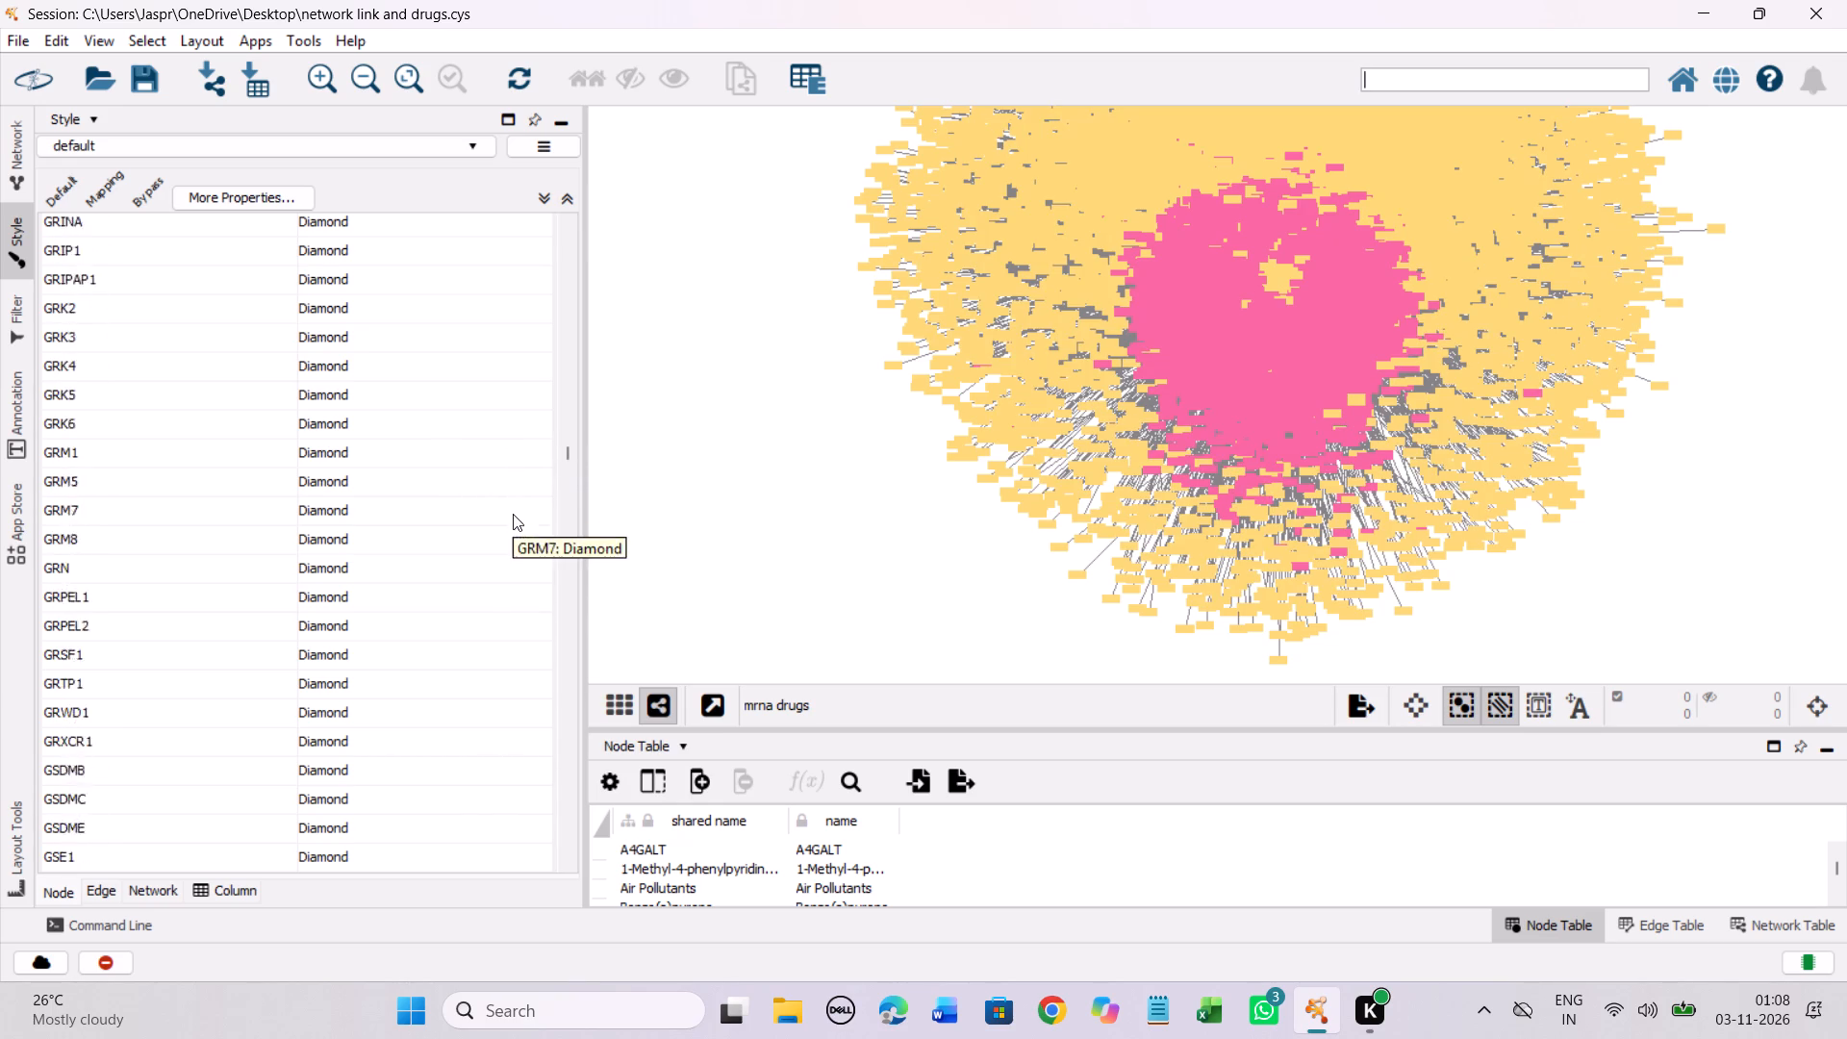
{"action": "scroll", "coordinate": [513, 514], "scroll_direction": "down", "scroll_amount": 13}
{"action": "left_click", "coordinate": [251, 417]}
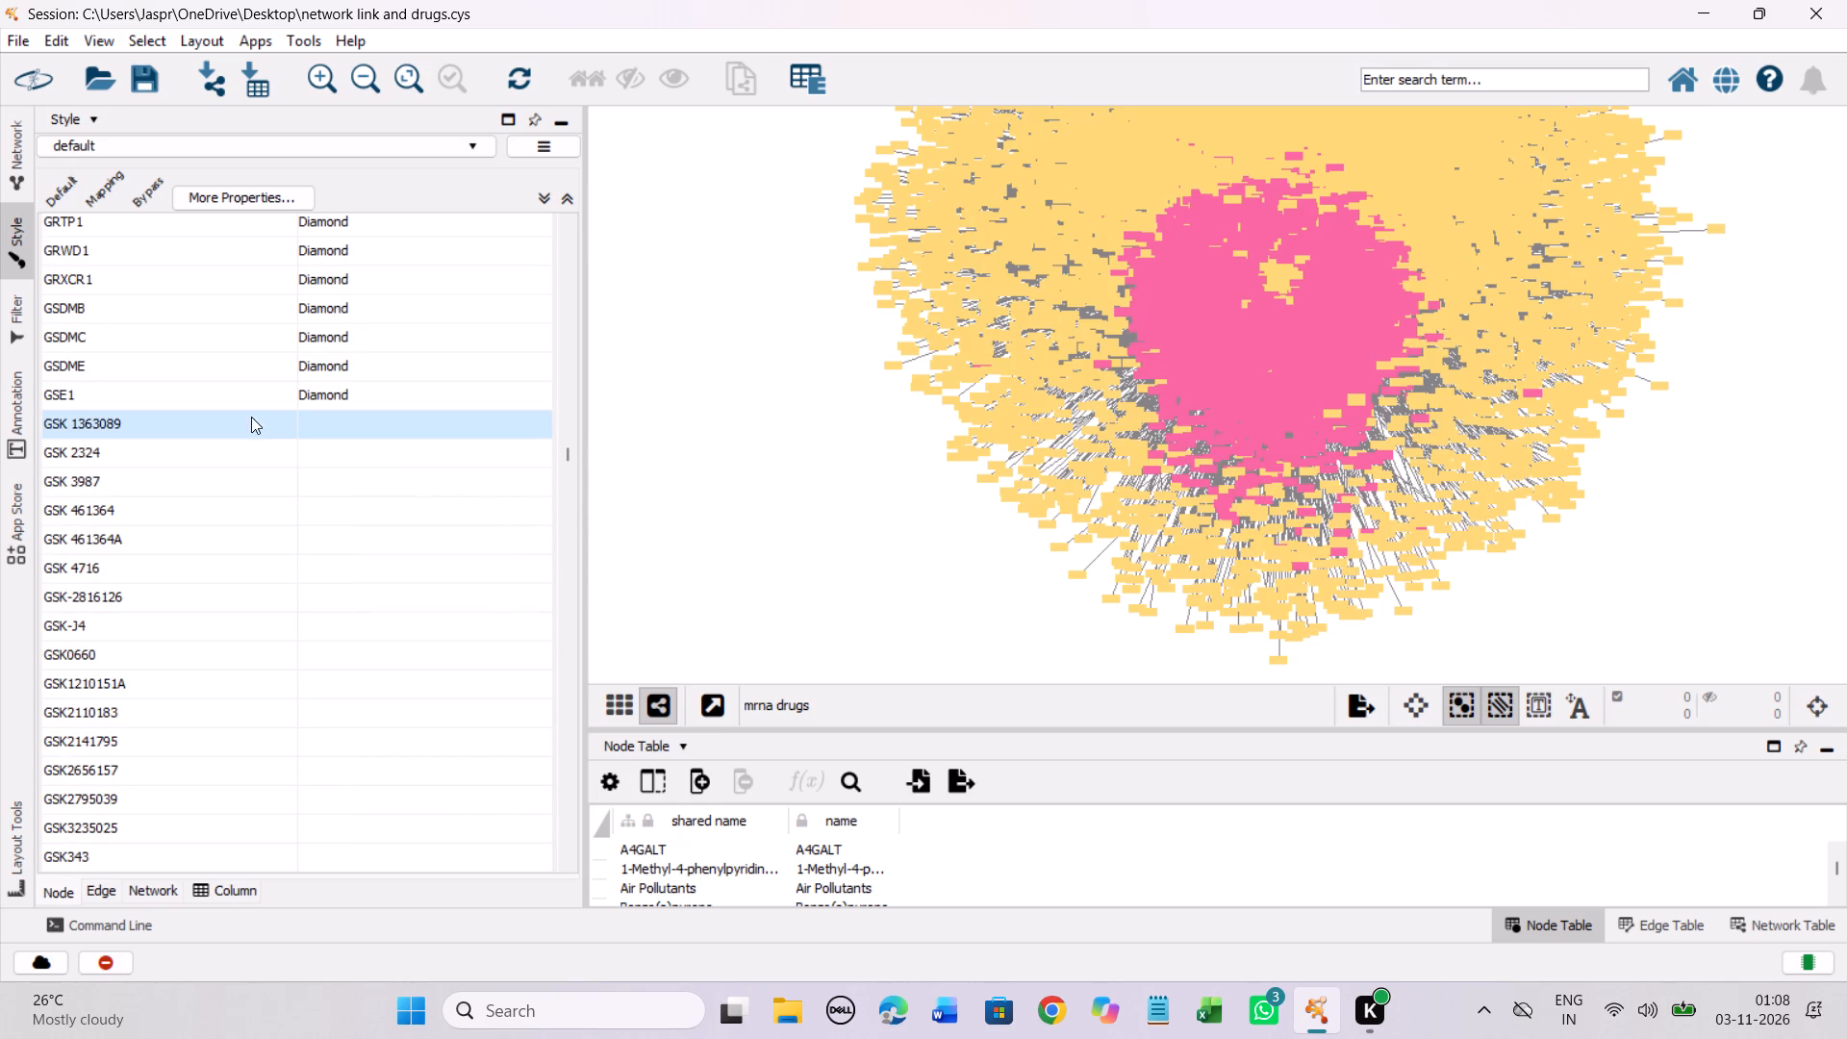
{"action": "scroll", "coordinate": [515, 400], "scroll_direction": "down", "scroll_amount": 11}
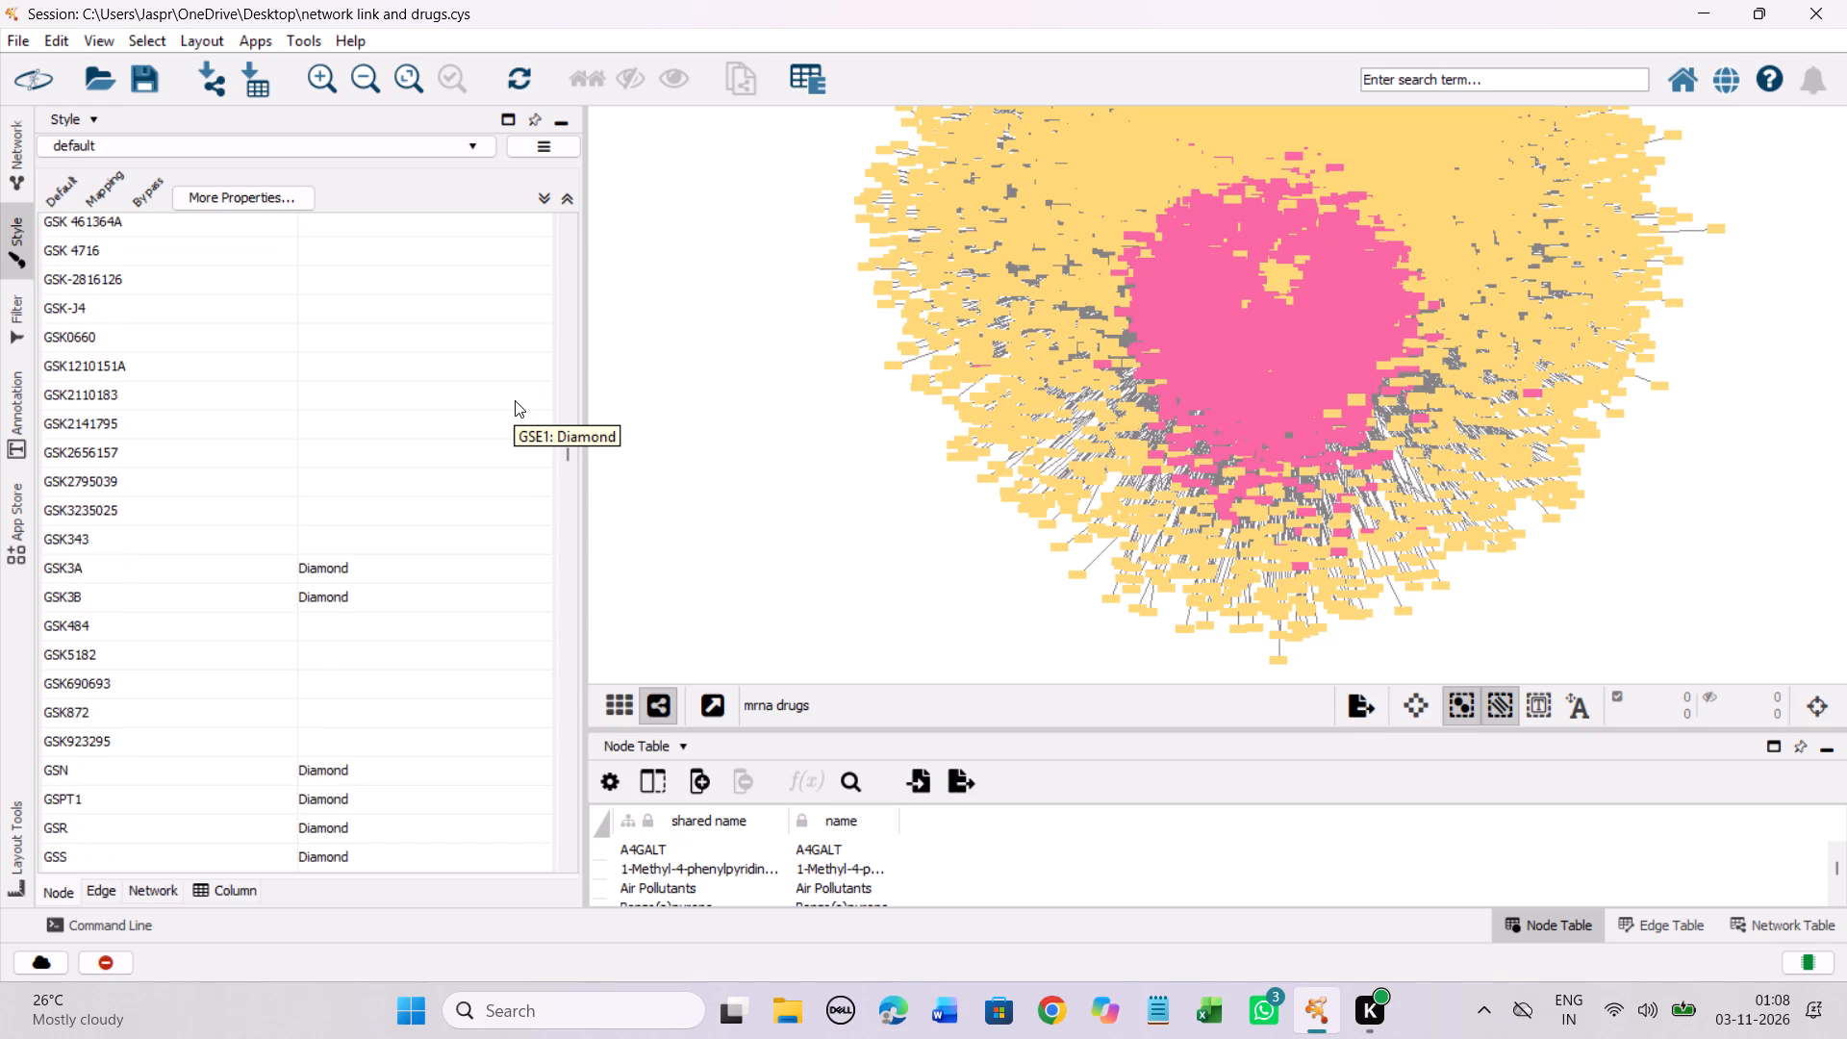
{"action": "left_click", "coordinate": [255, 534], "text": "shift"}
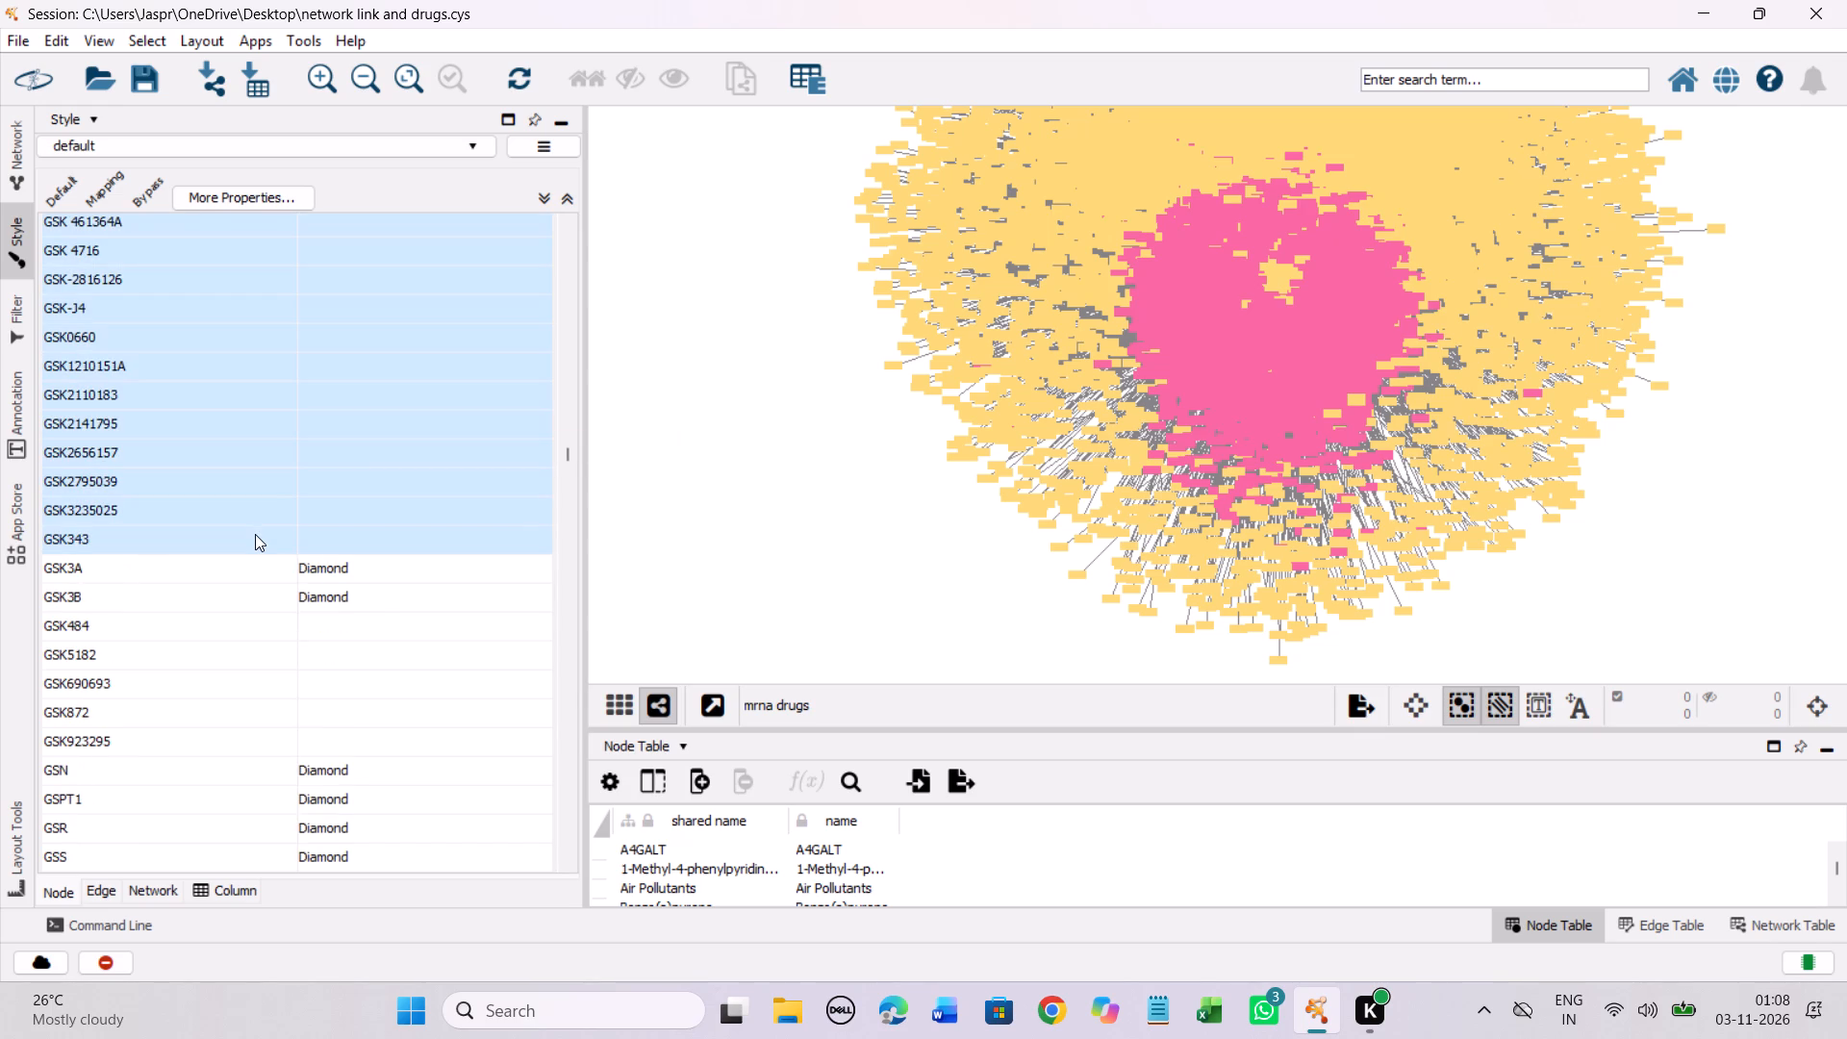
{"action": "right_click", "coordinate": [255, 534]}
{"action": "left_click", "coordinate": [356, 549]}
{"action": "left_click", "coordinate": [578, 561]}
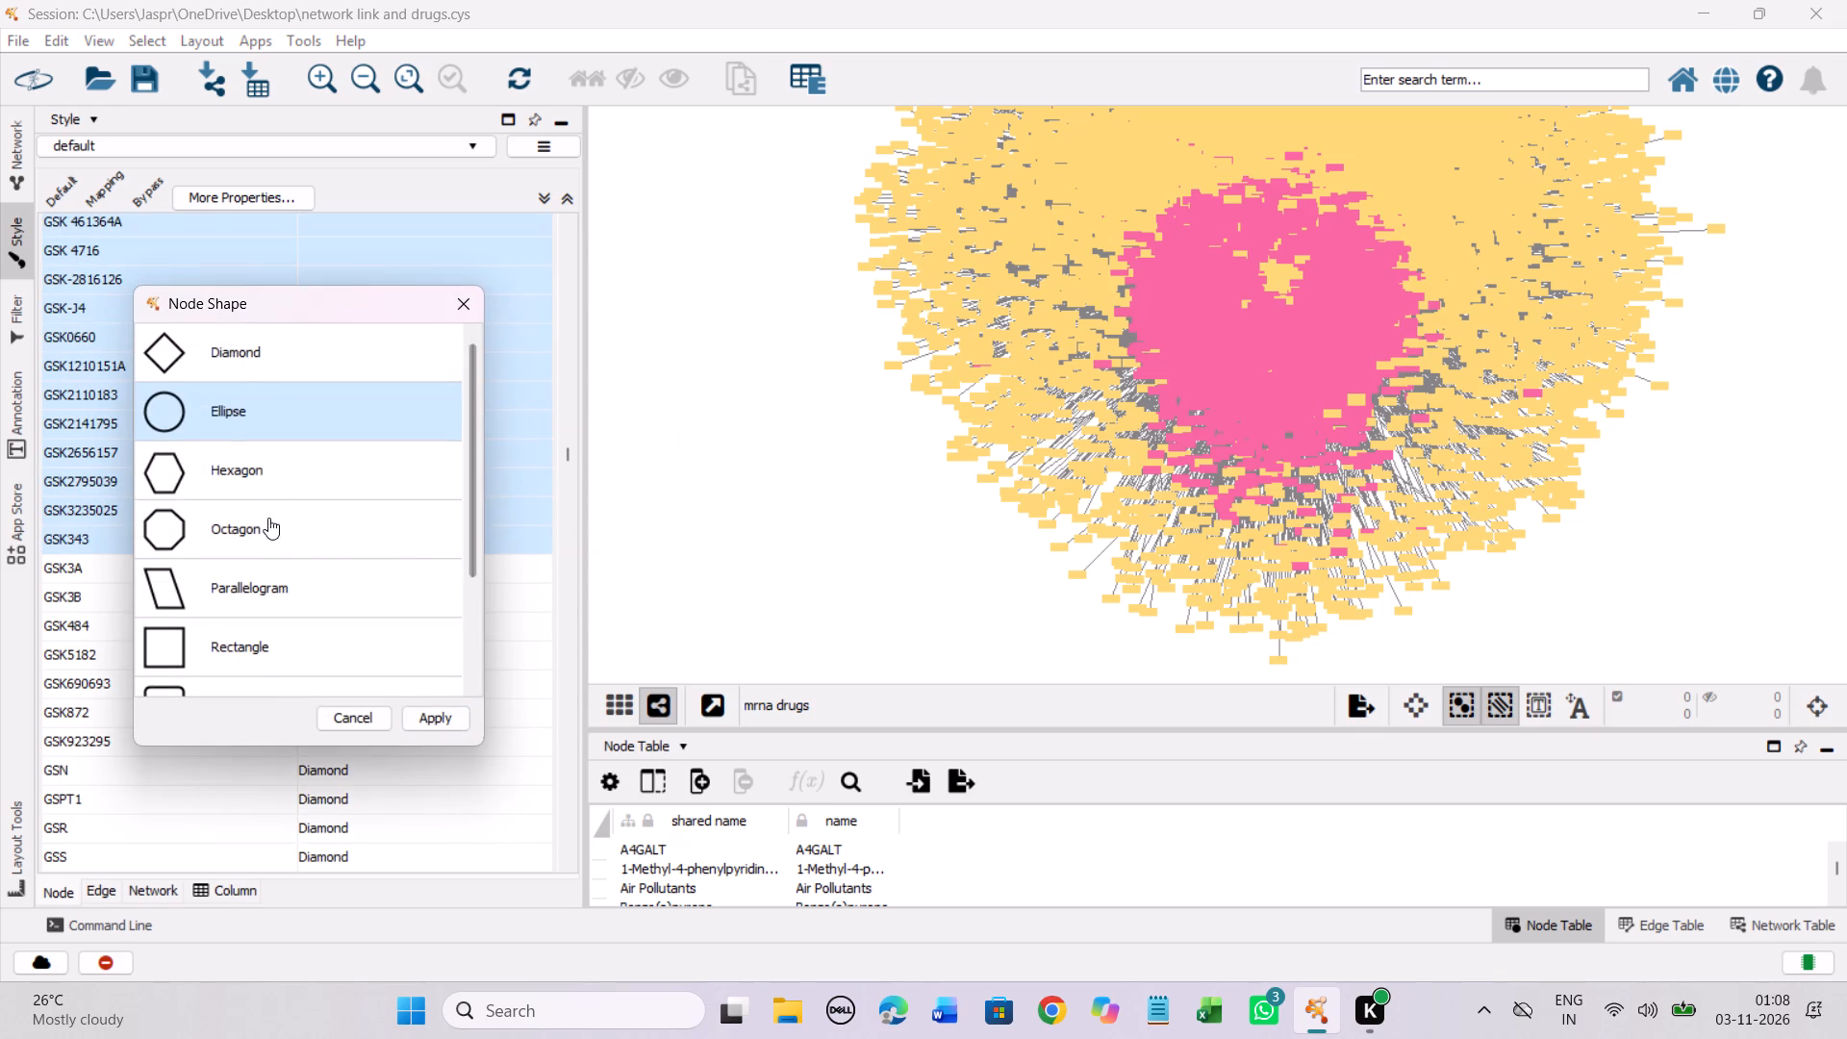
{"action": "left_click", "coordinate": [277, 466]}
{"action": "left_click", "coordinate": [441, 725]}
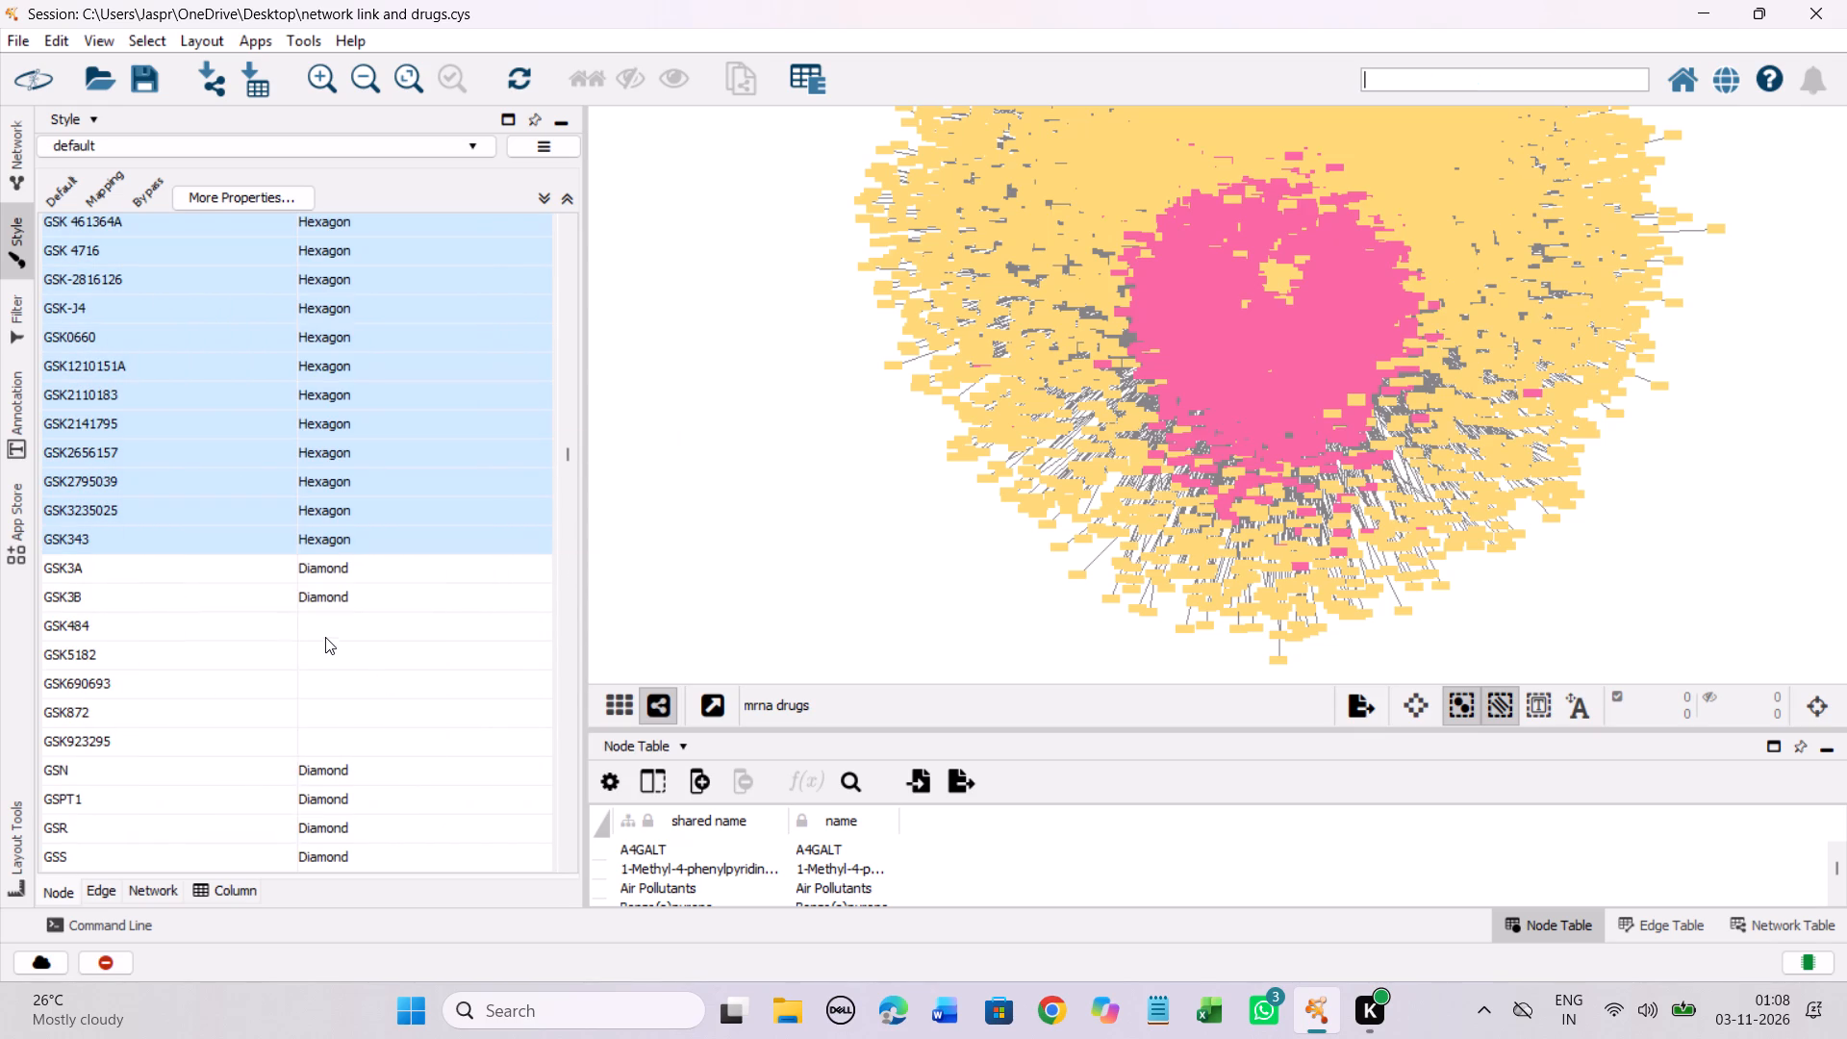
Set the node shape mapping for the five drugs GSK484 through GSK923295 together to Hexagon.
{"action": "left_click_drag", "start_coordinate": [327, 619], "coordinate": [328, 746]}
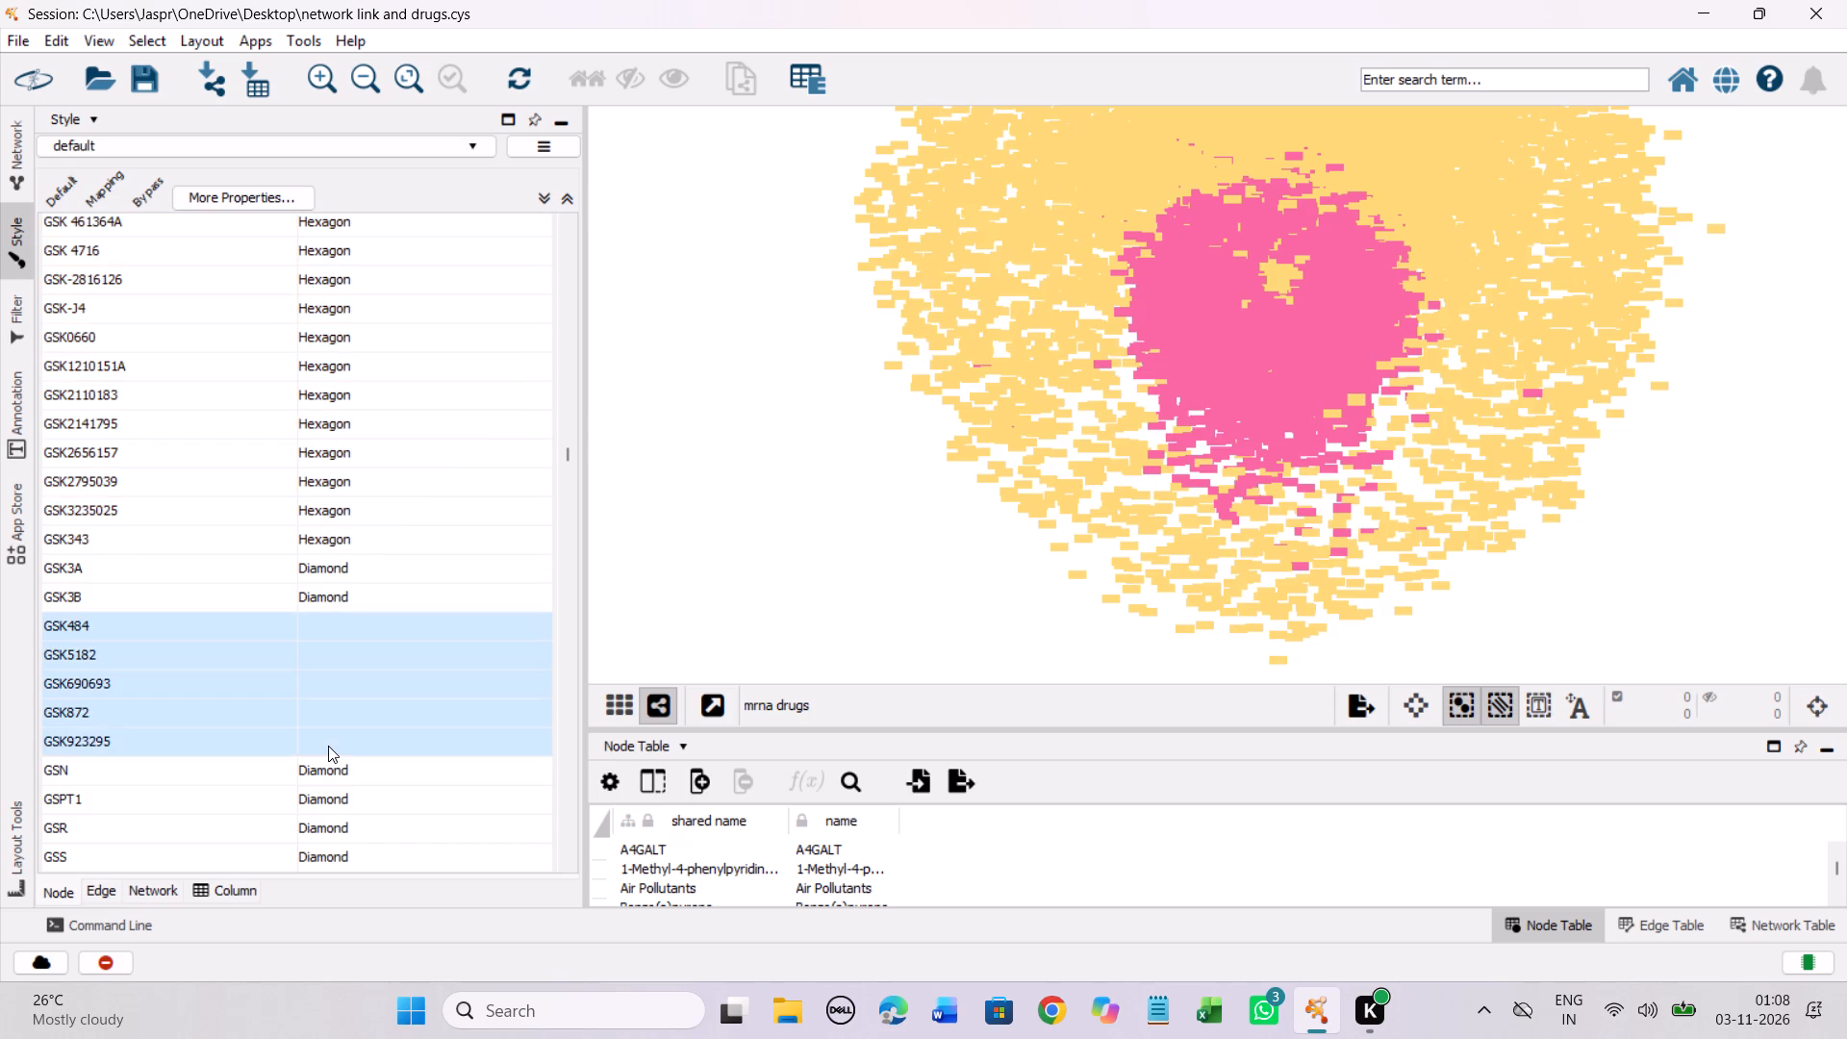
{"action": "right_click", "coordinate": [328, 746]}
{"action": "left_click", "coordinate": [470, 760]}
{"action": "left_click", "coordinate": [666, 757]}
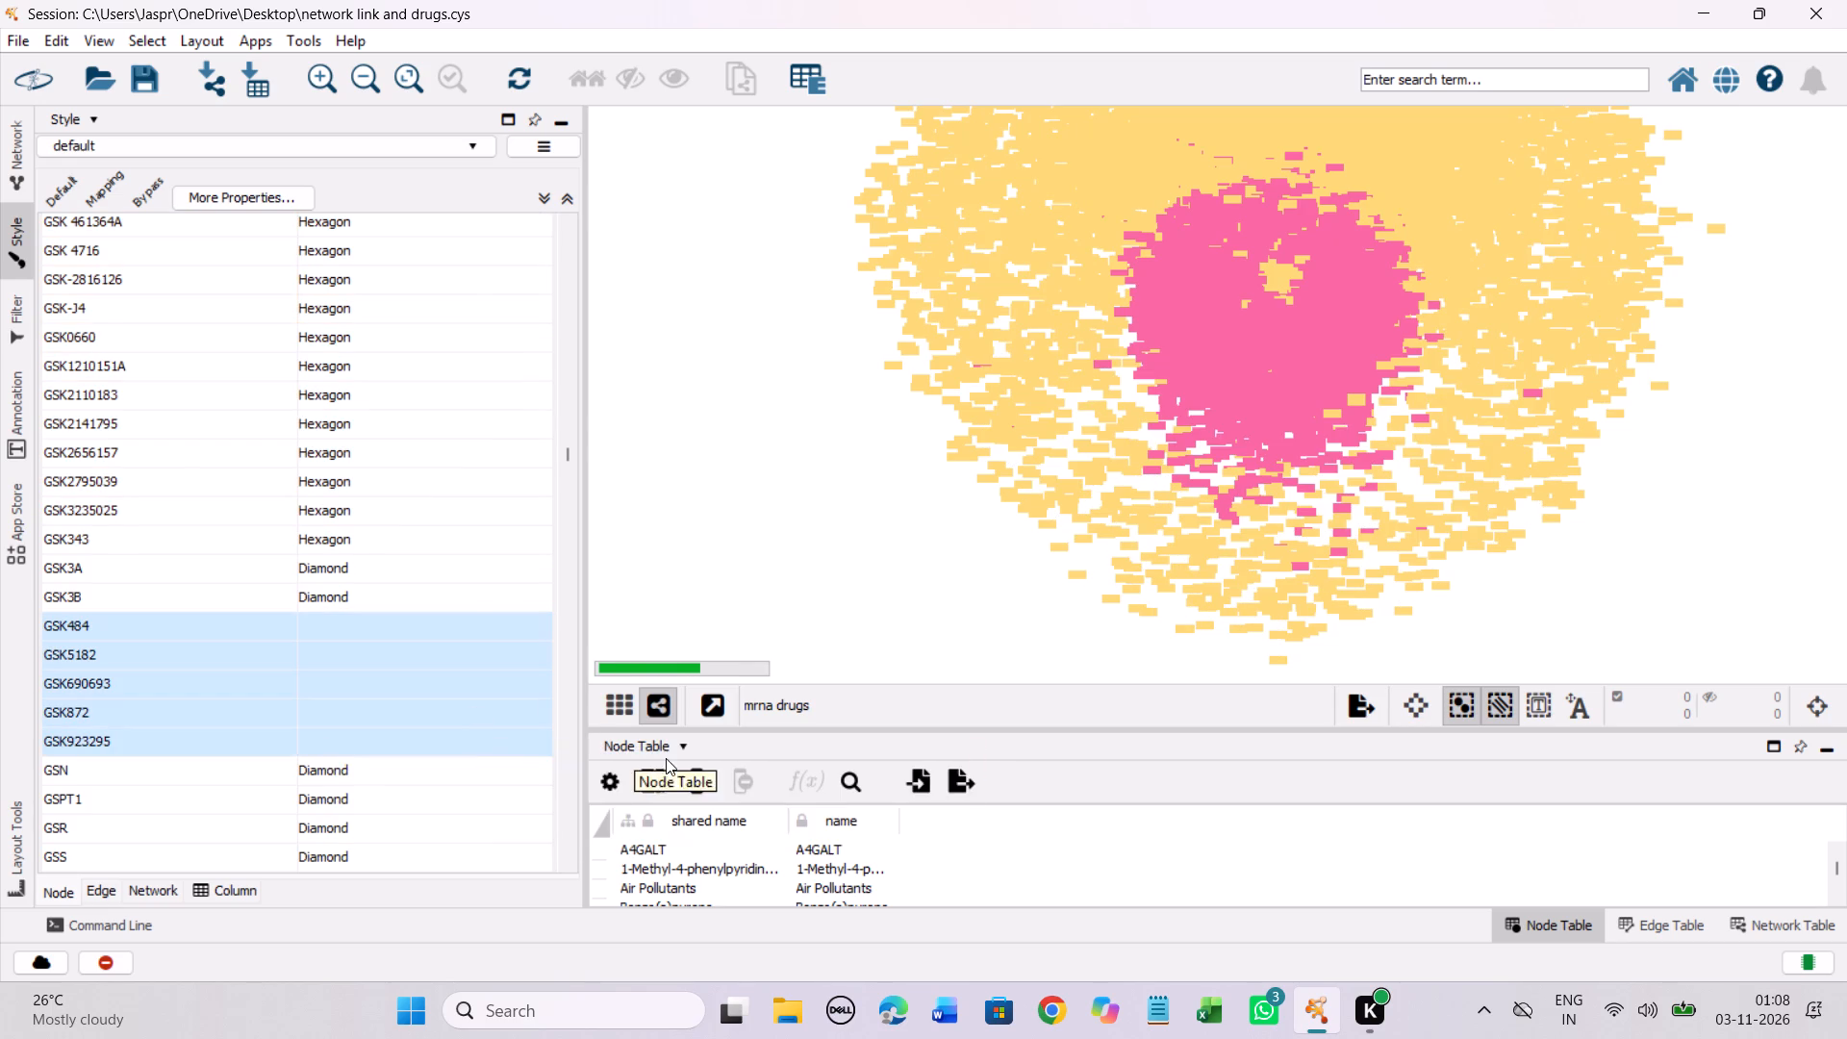
{"action": "left_click", "coordinate": [269, 473]}
{"action": "left_click", "coordinate": [428, 722]}
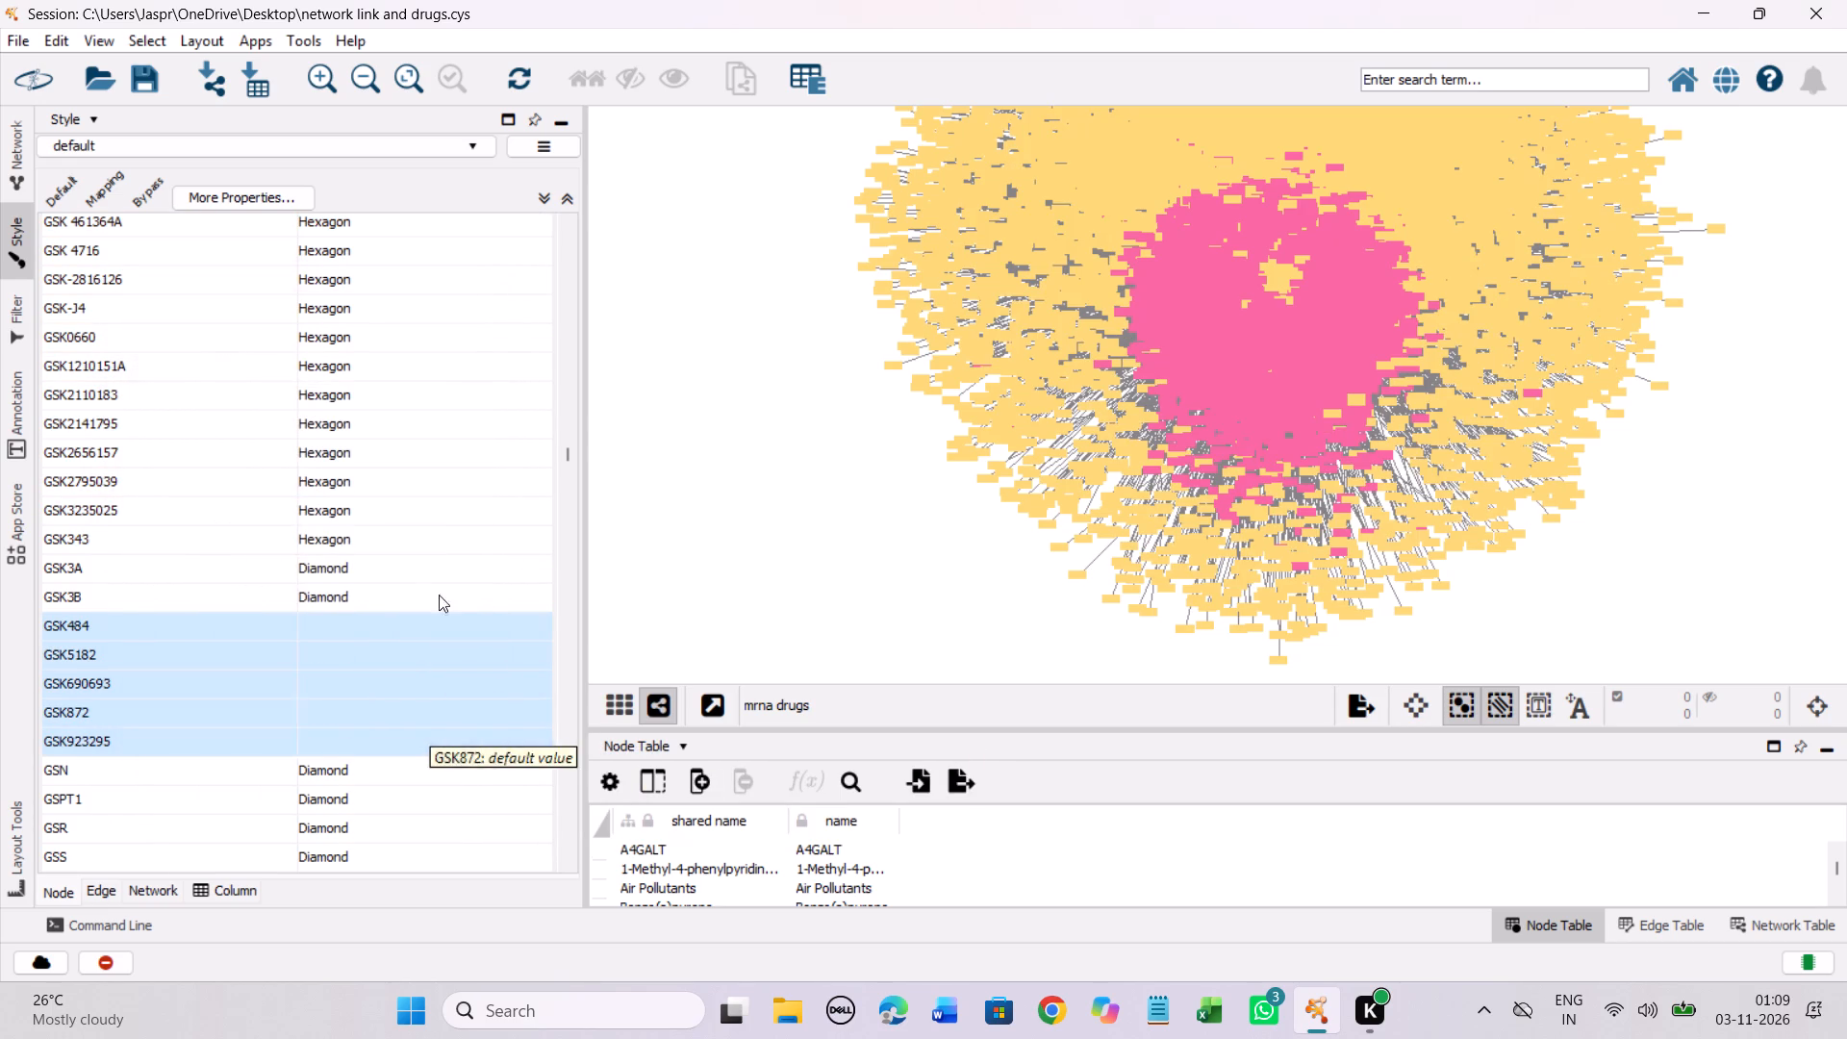
Set the discrete node shape mapping for GUM1 compound to Hexagon.
{"action": "scroll", "coordinate": [444, 480], "scroll_direction": "down", "scroll_amount": 7}
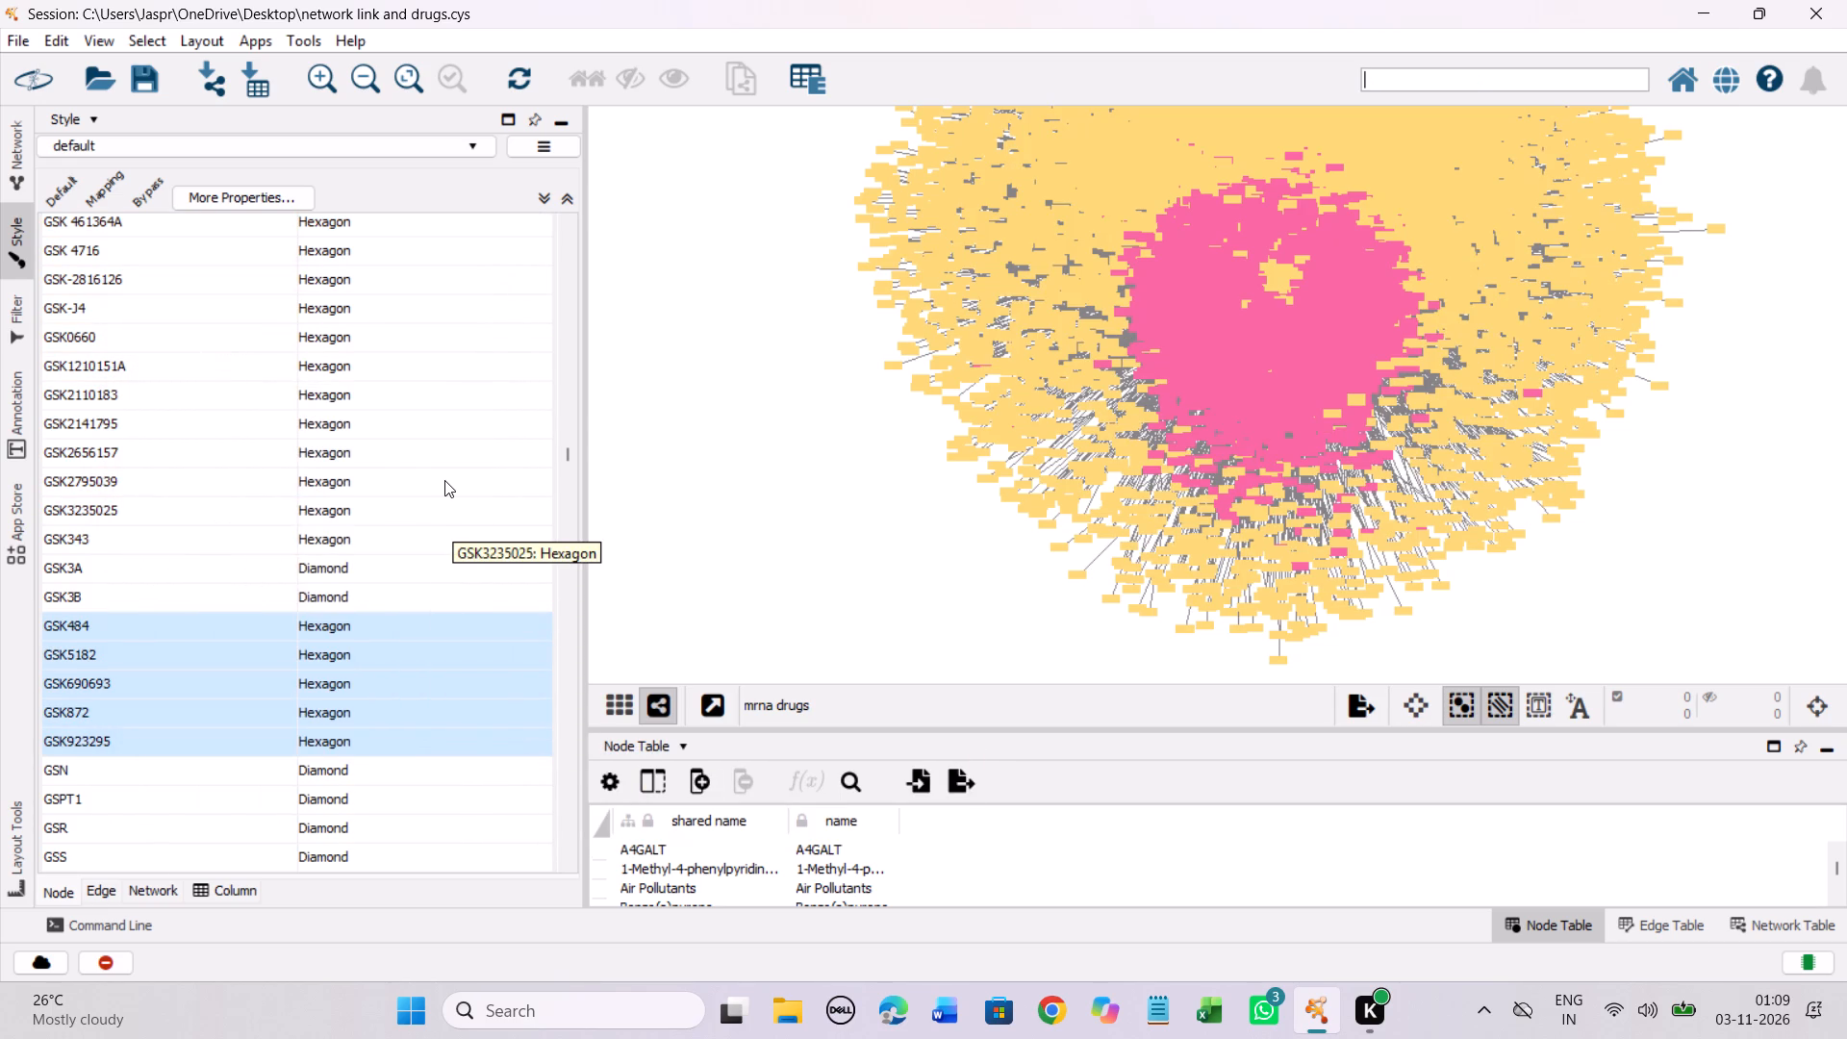
{"action": "scroll", "coordinate": [444, 403], "scroll_direction": "down", "scroll_amount": 20}
{"action": "scroll", "coordinate": [444, 403], "scroll_direction": "down", "scroll_amount": 2}
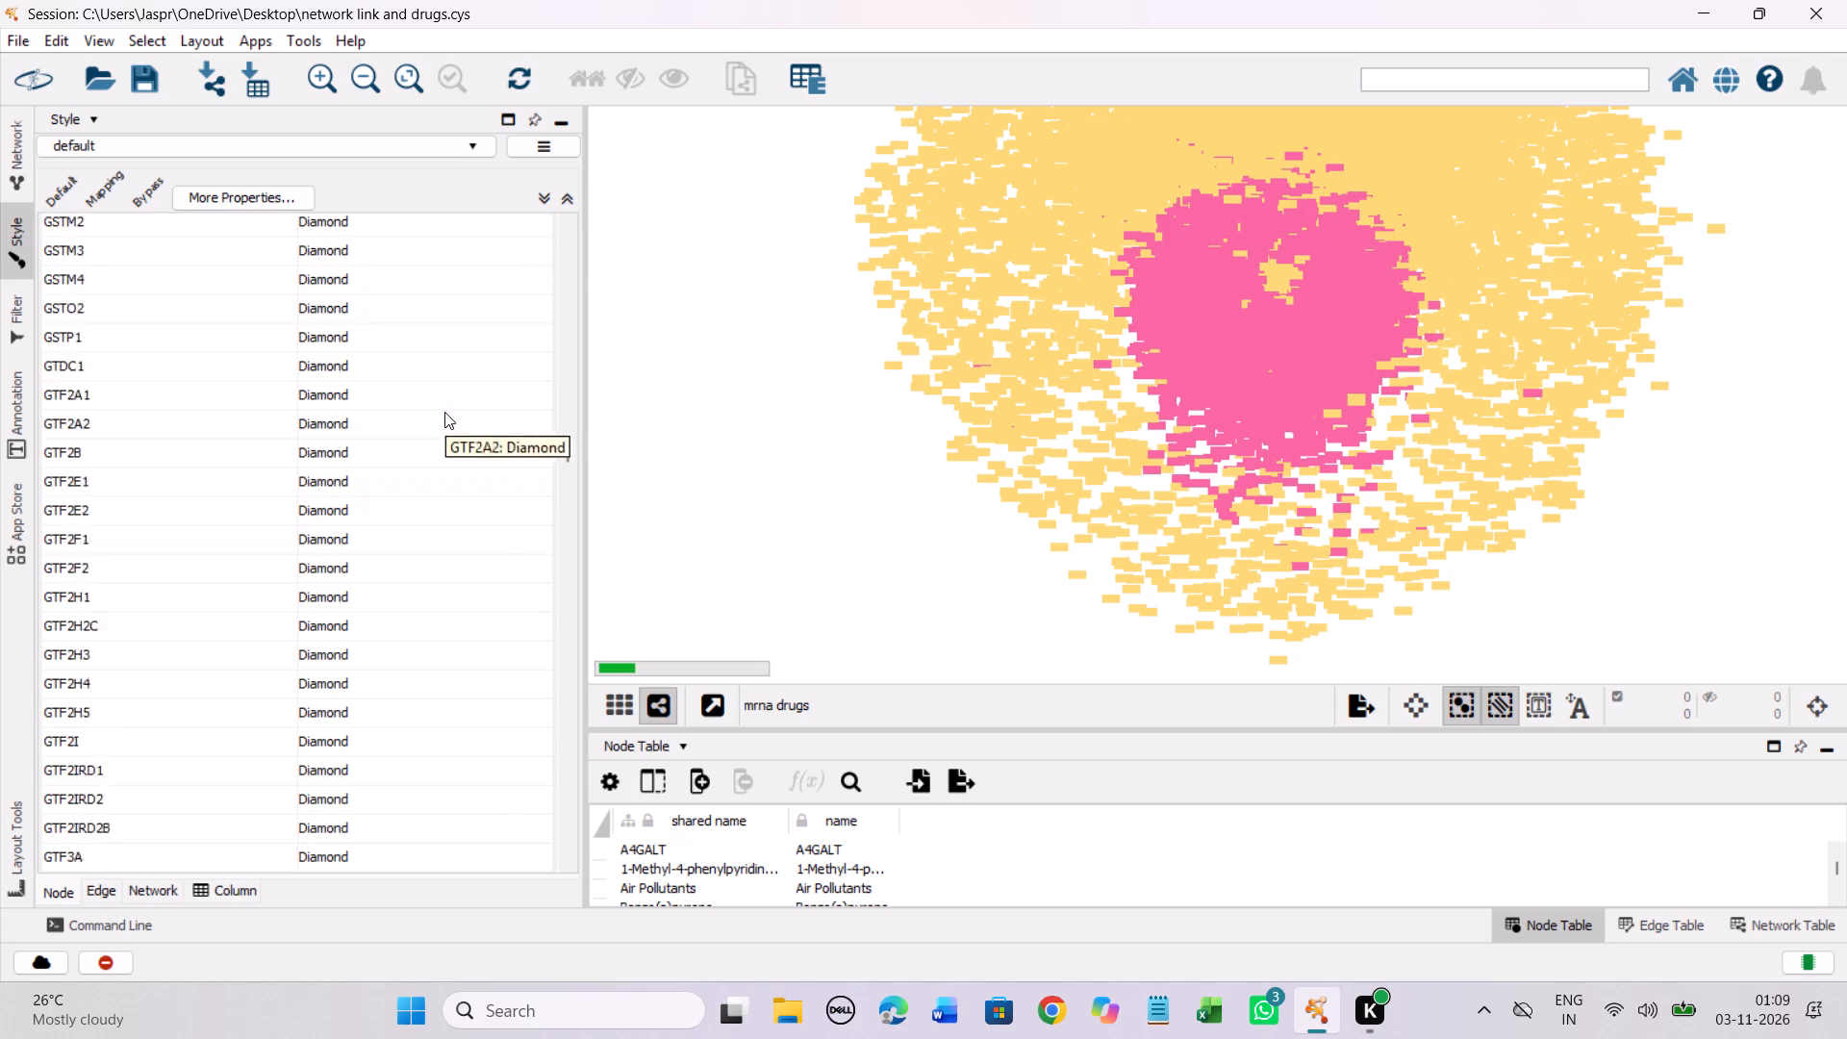
{"action": "scroll", "coordinate": [444, 412], "scroll_direction": "down", "scroll_amount": 20}
{"action": "scroll", "coordinate": [444, 412], "scroll_direction": "down", "scroll_amount": 10}
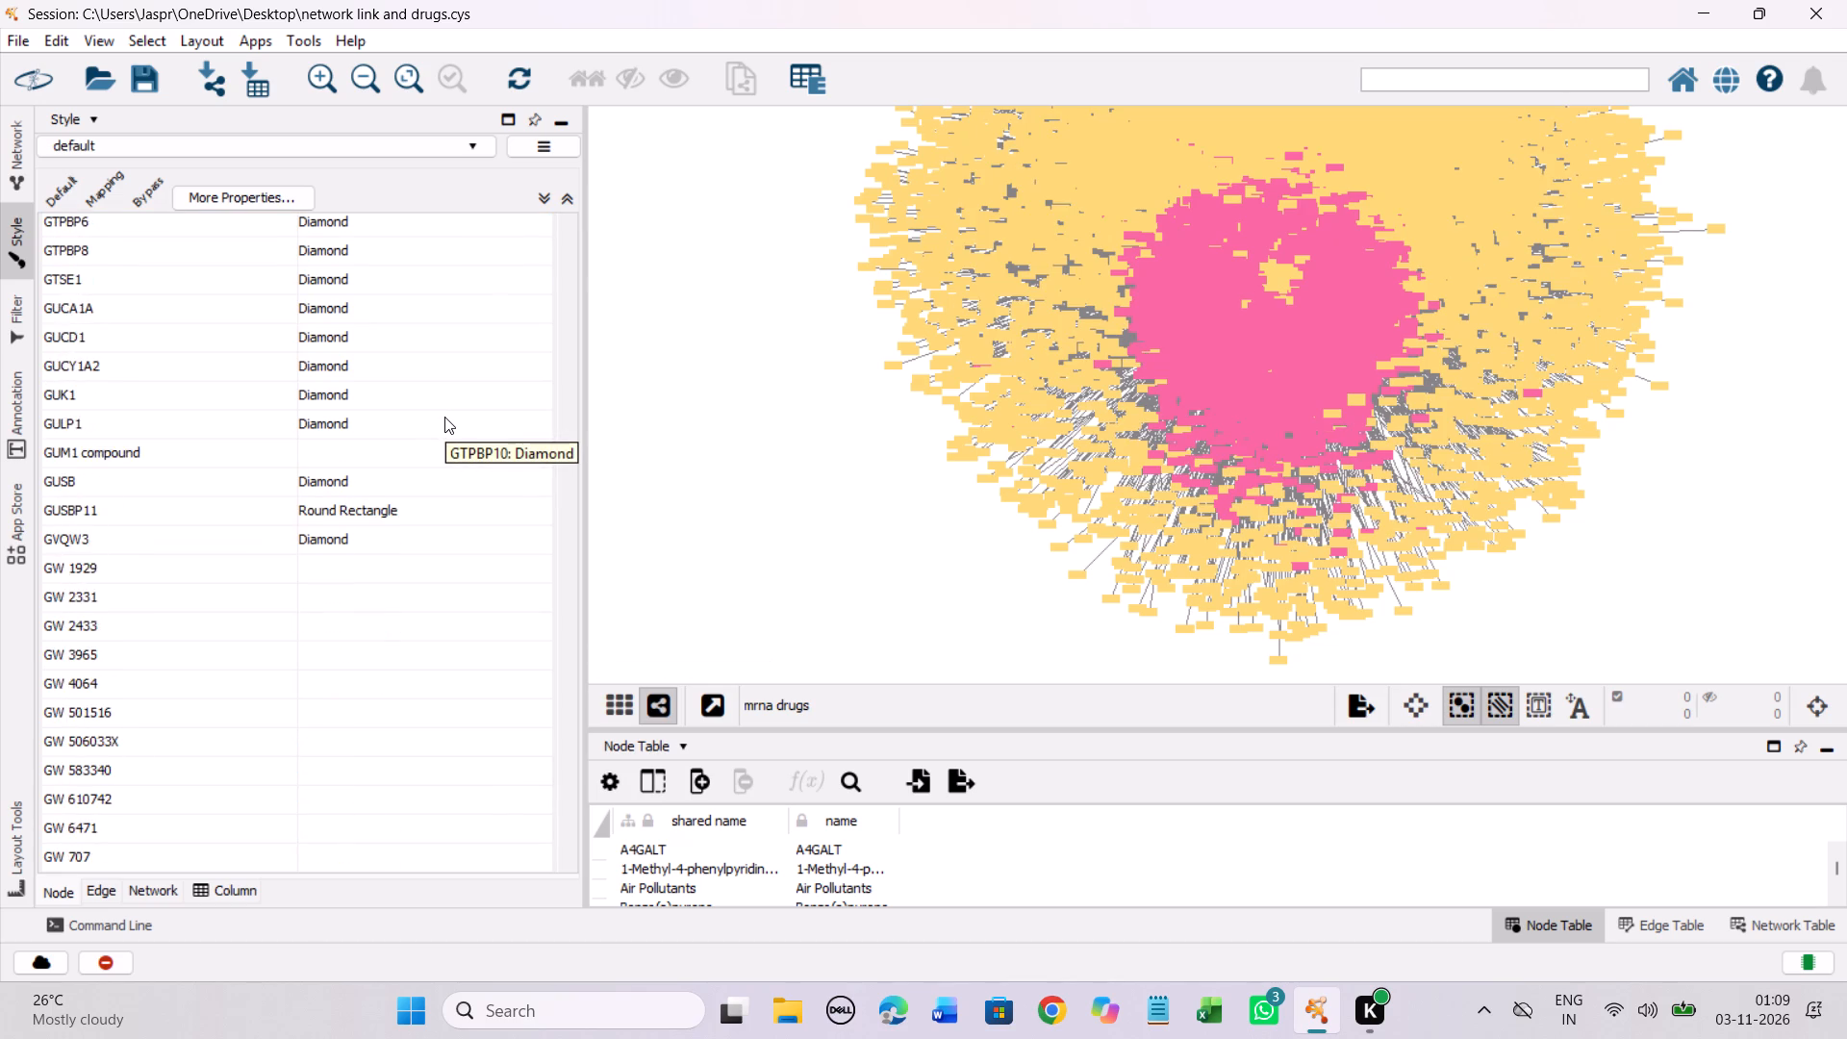
{"action": "scroll", "coordinate": [444, 417], "scroll_direction": "down", "scroll_amount": 3}
{"action": "left_click", "coordinate": [360, 373]}
{"action": "right_click", "coordinate": [360, 373]}
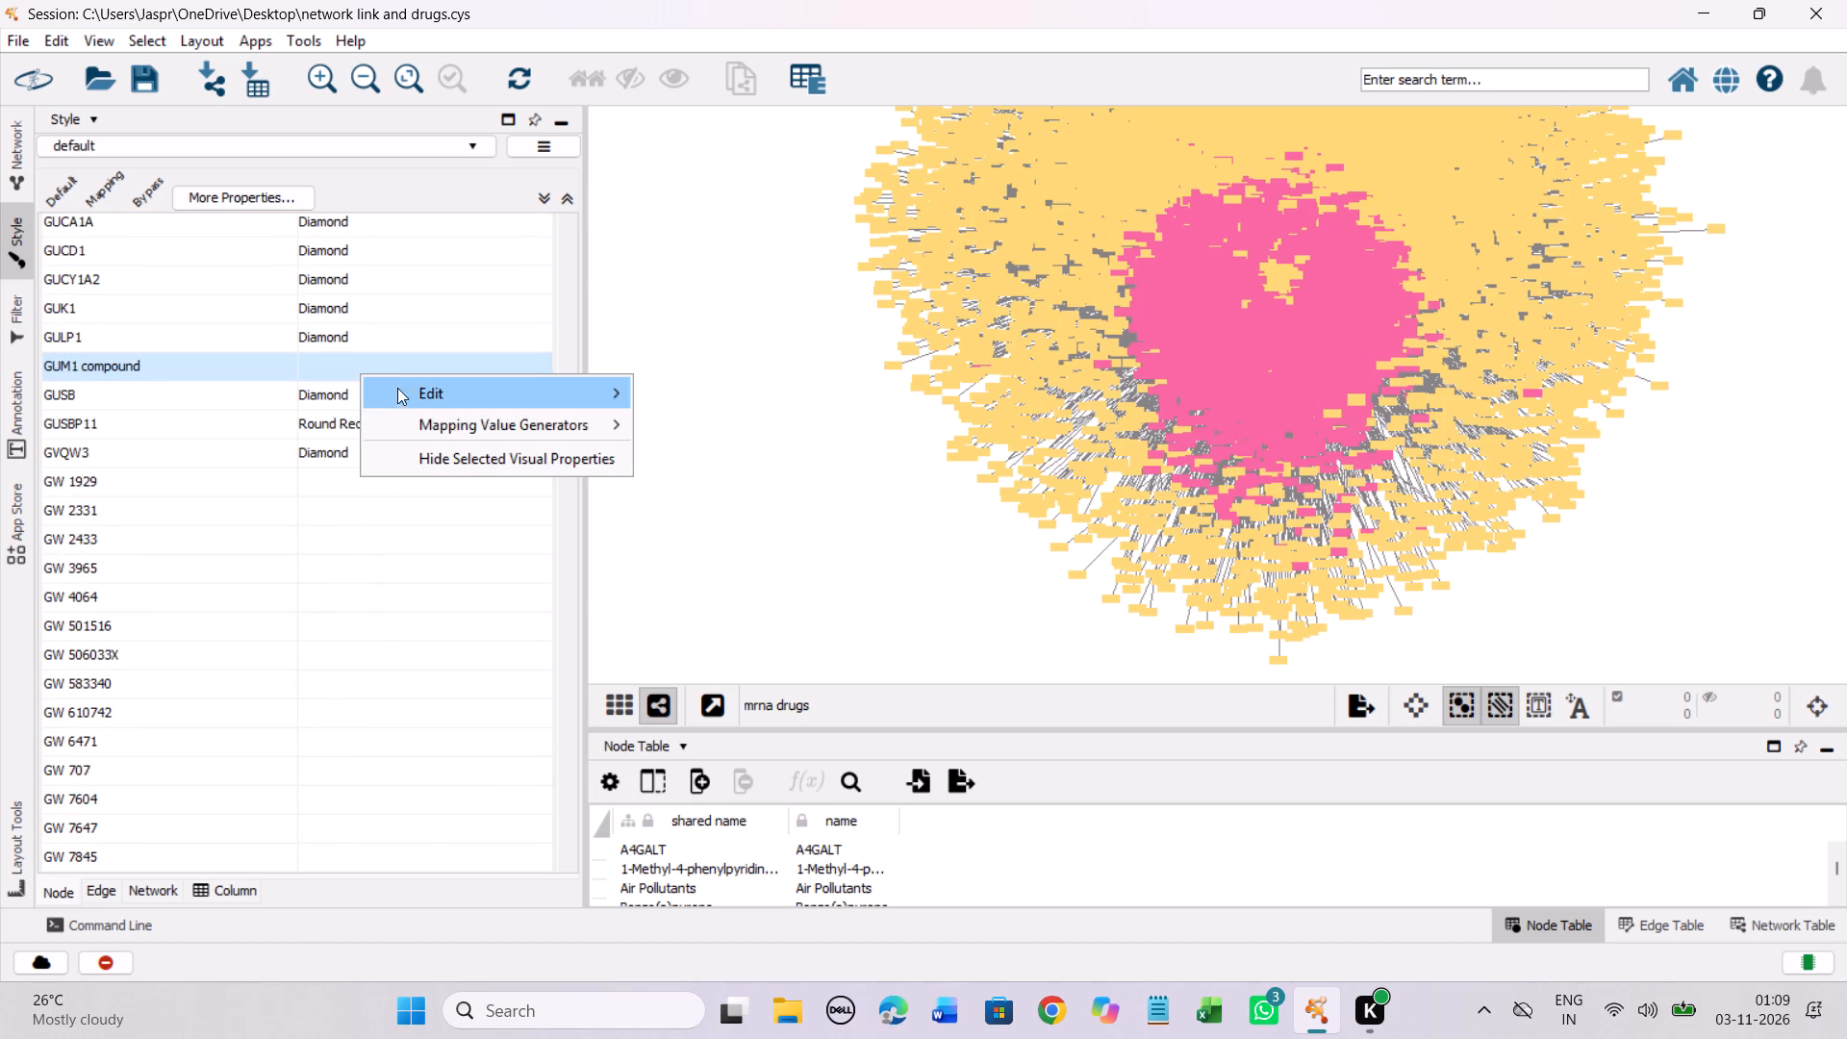
{"action": "left_click", "coordinate": [416, 399]}
{"action": "left_click", "coordinate": [686, 386]}
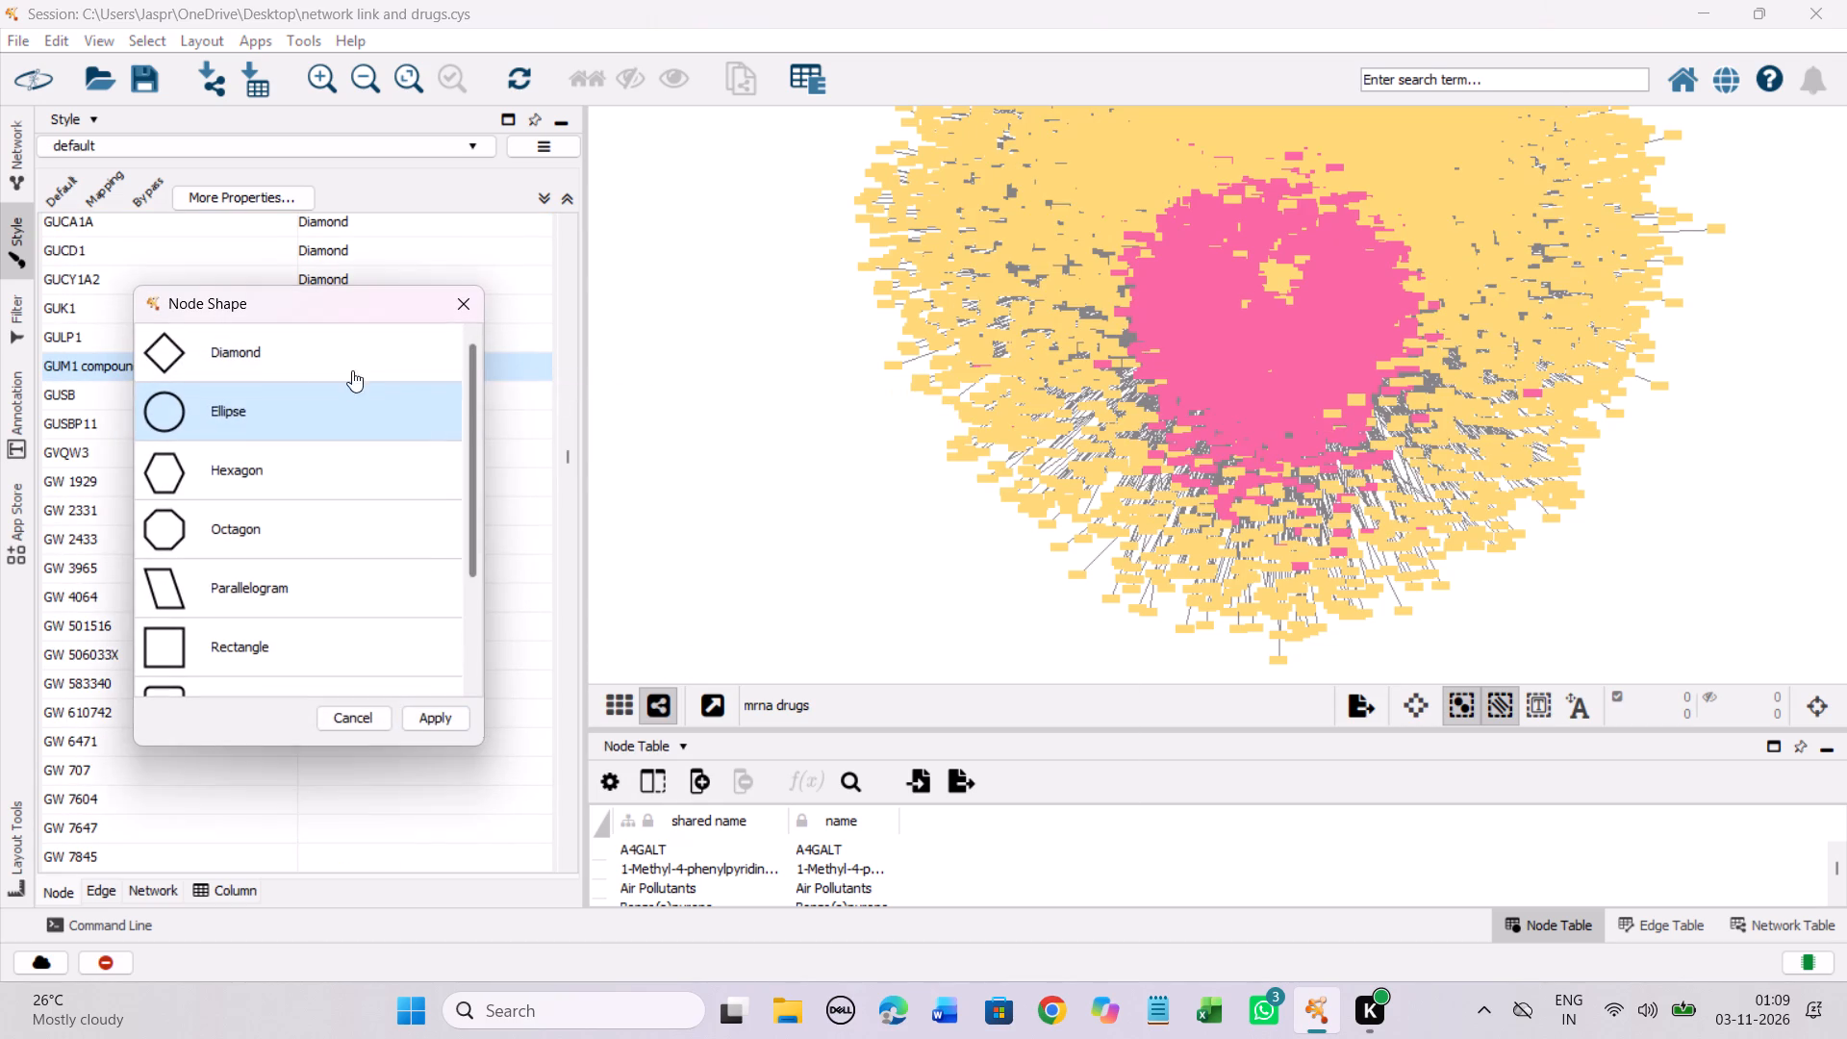
{"action": "left_click", "coordinate": [266, 454]}
{"action": "left_click", "coordinate": [443, 718]}
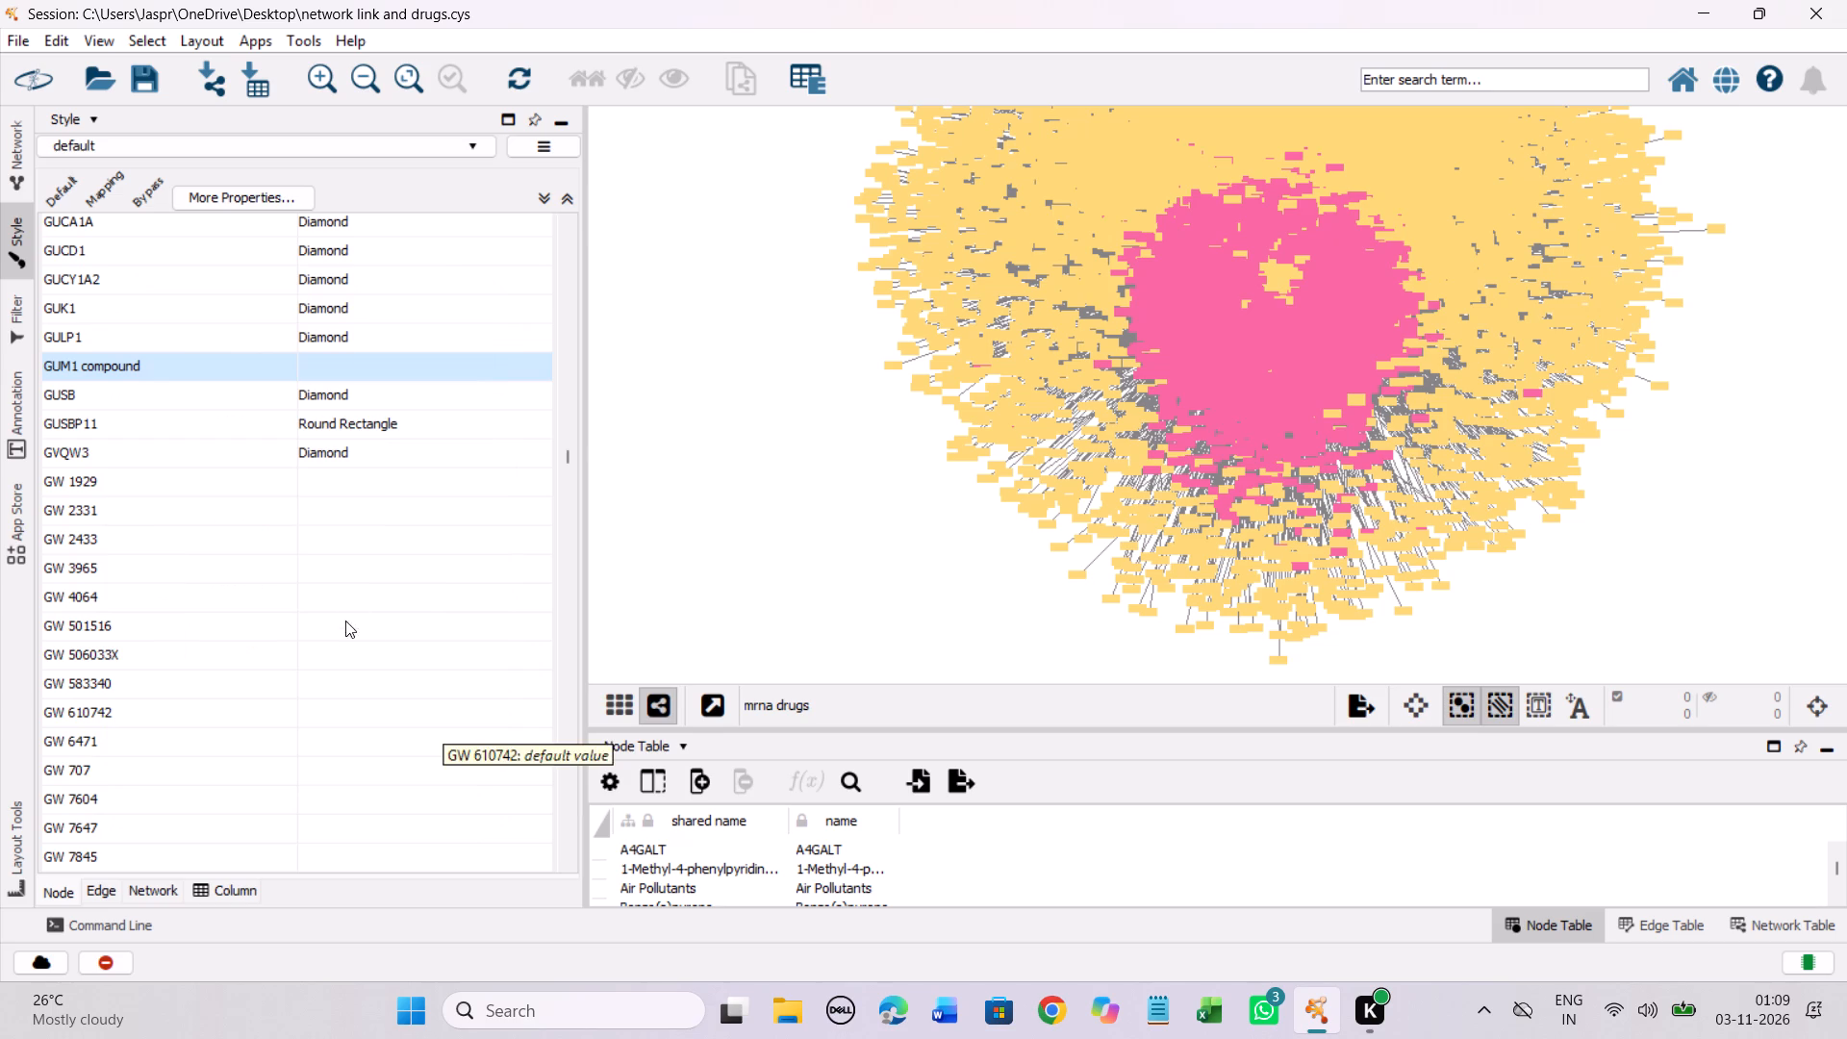
Set the node shape mapping for the consecutive unmapped drugs GW 1929 through GW8510 together to Hexagon.
{"action": "left_click", "coordinate": [324, 481]}
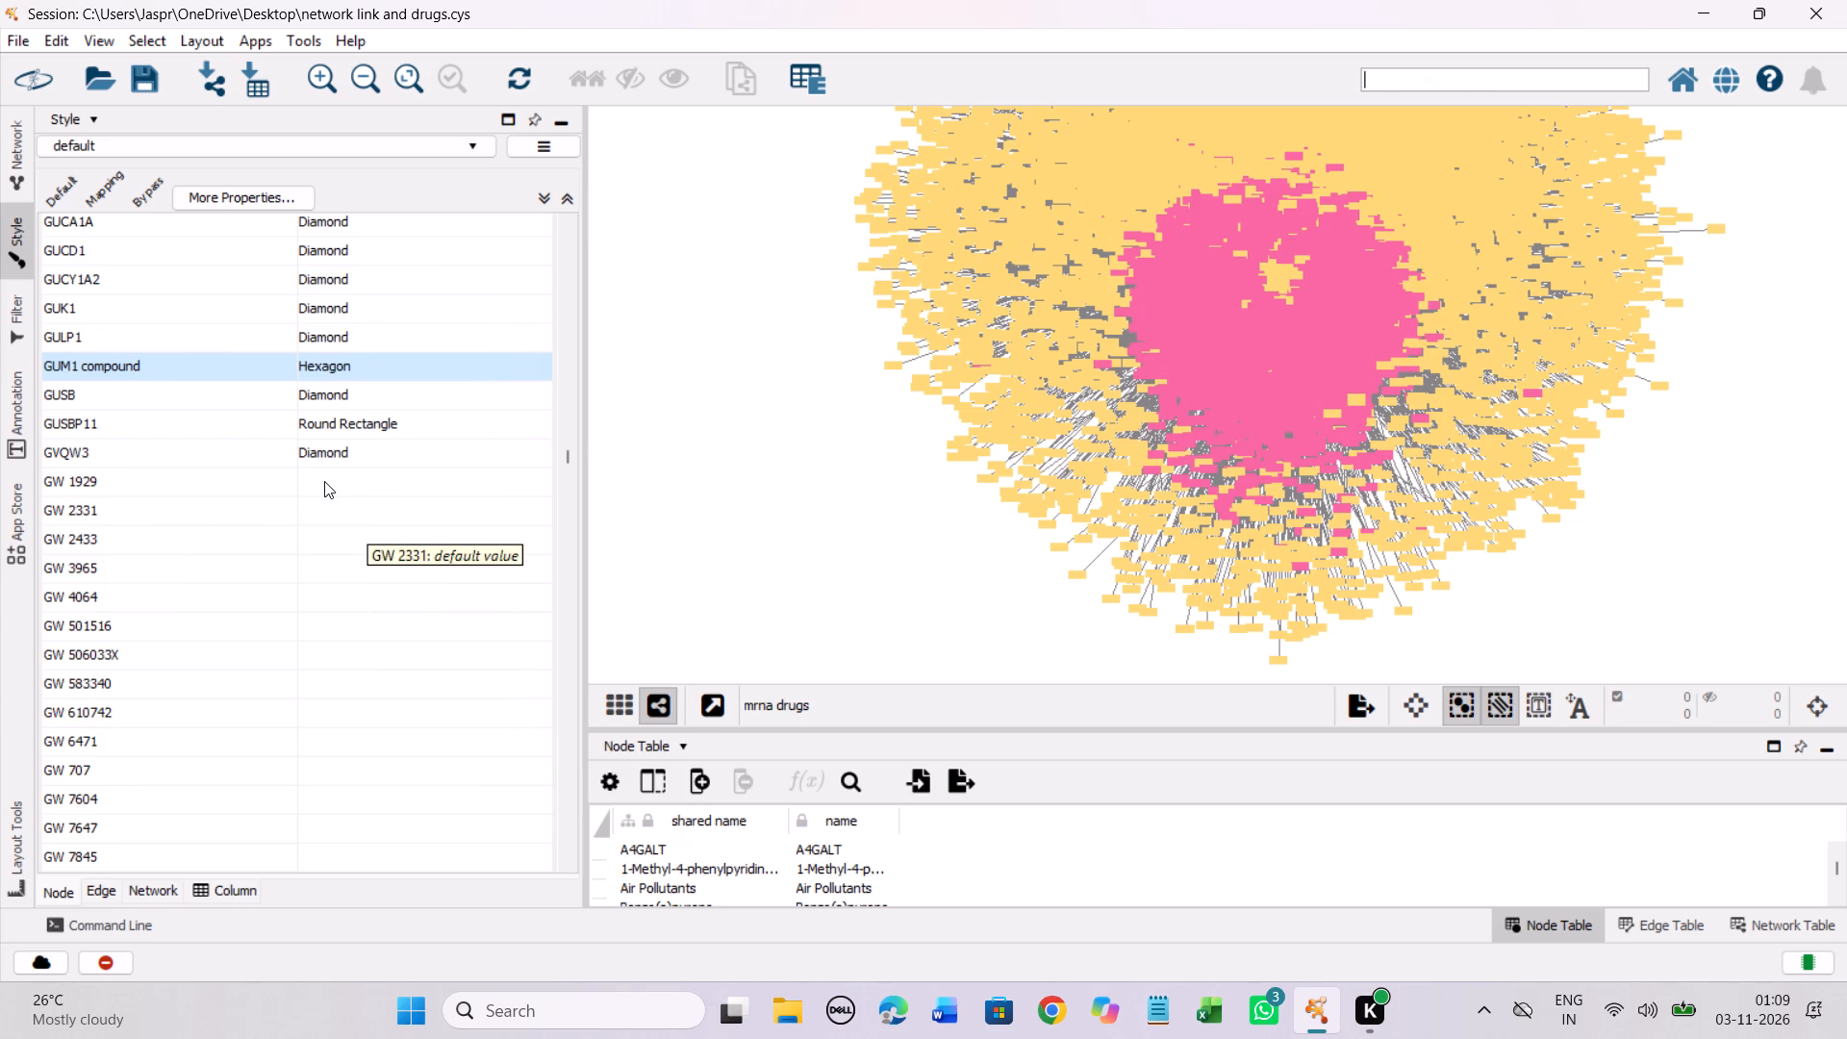
{"action": "scroll", "coordinate": [324, 481], "scroll_direction": "down", "scroll_amount": 15}
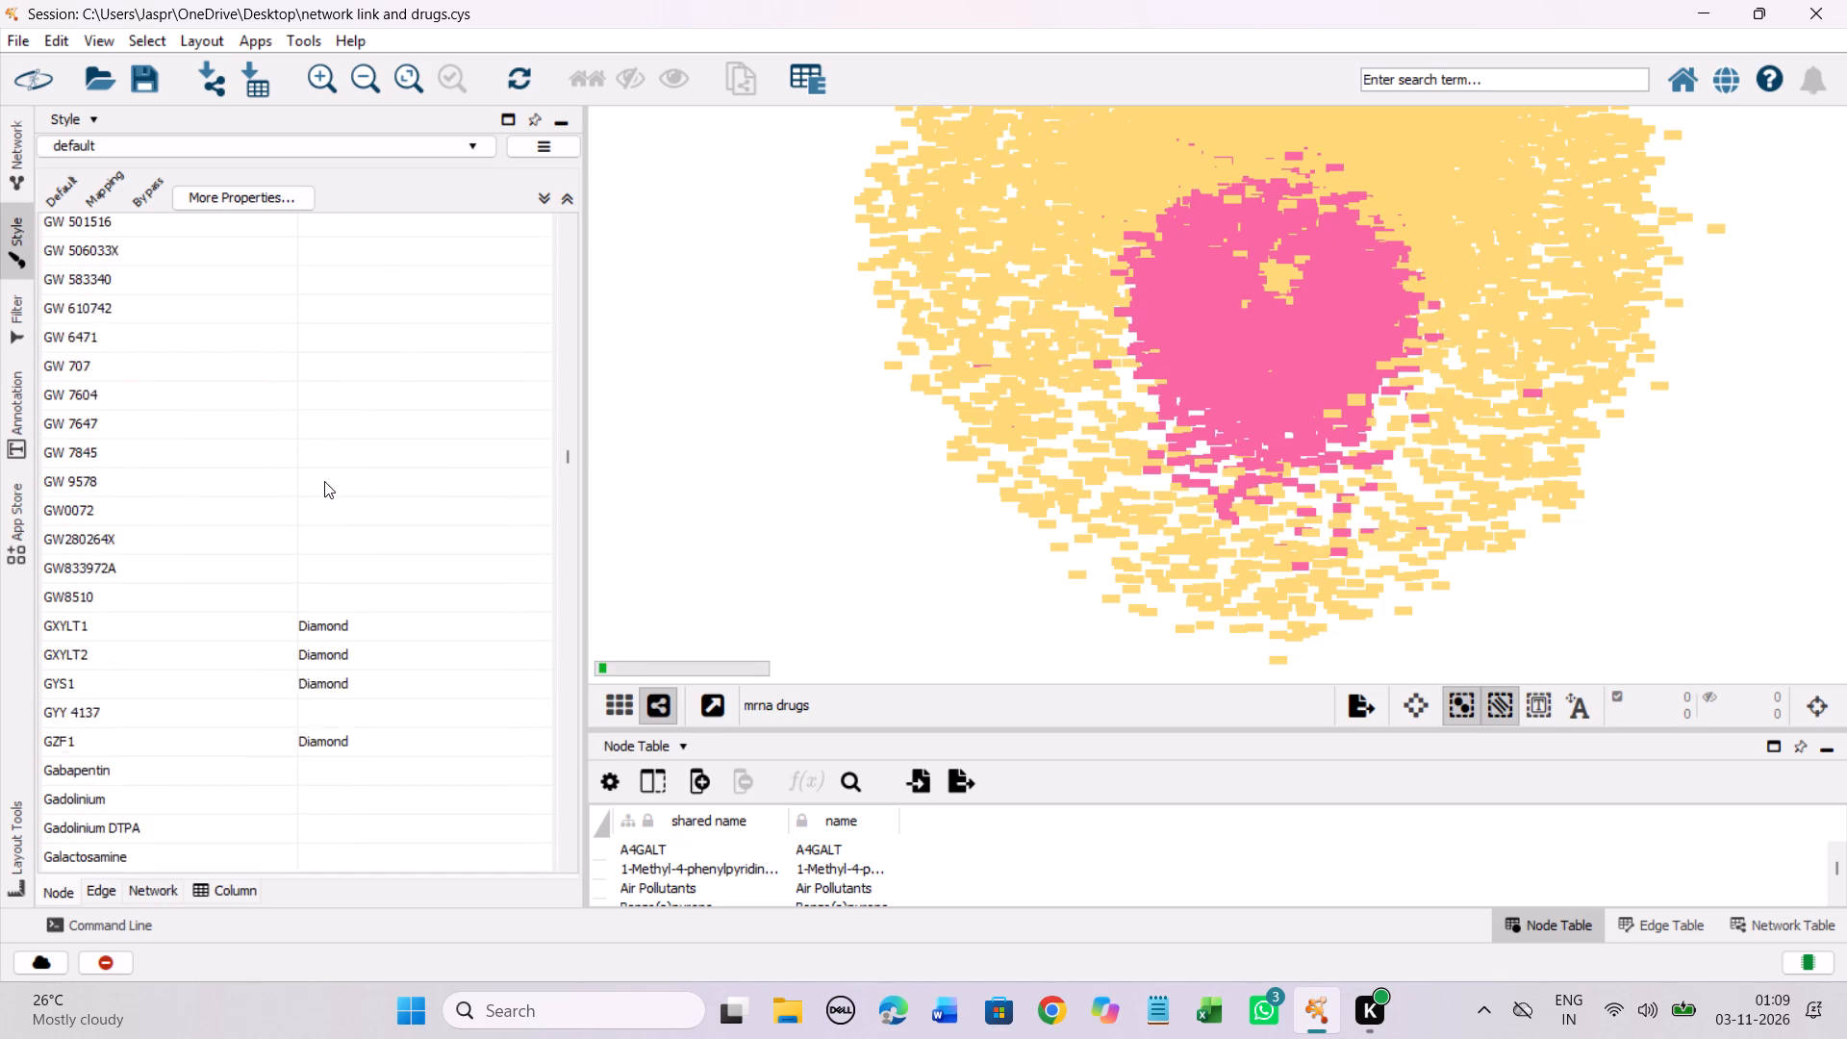
{"action": "scroll", "coordinate": [324, 481], "scroll_direction": "down", "scroll_amount": 3}
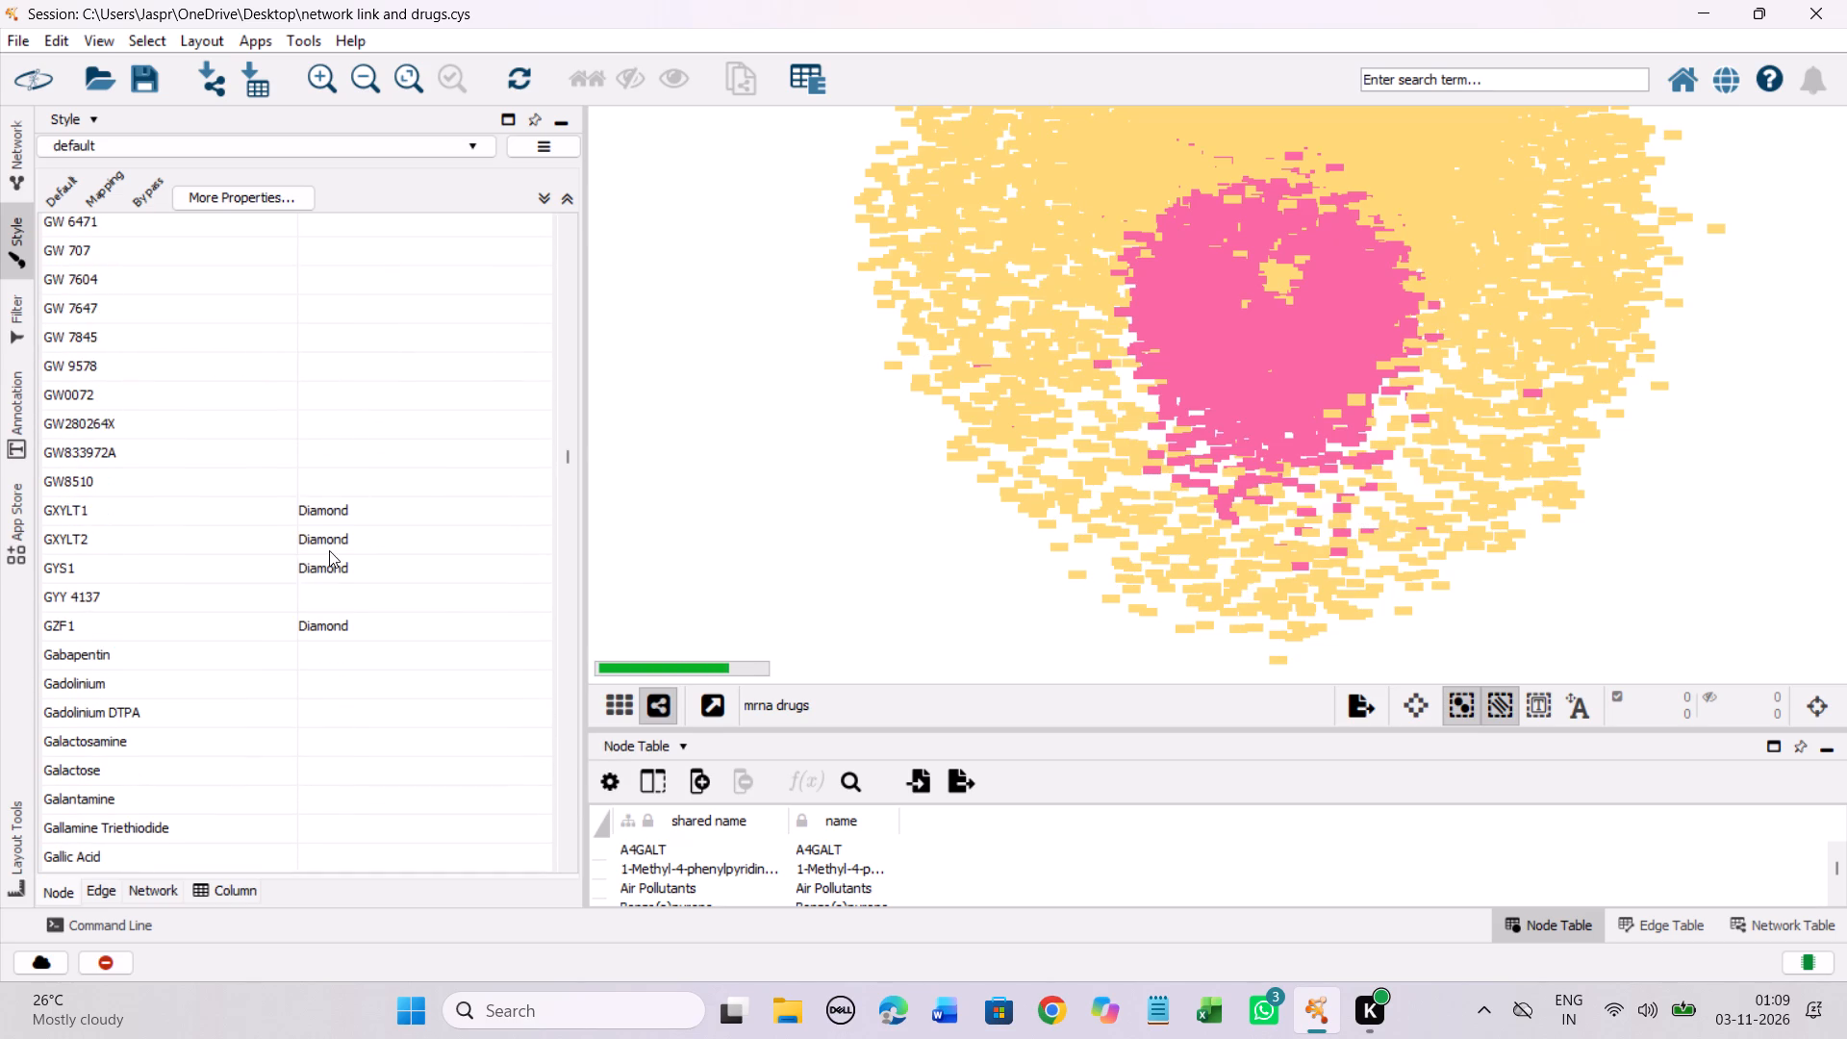
{"action": "left_click", "coordinate": [330, 483], "text": "shift"}
{"action": "right_click", "coordinate": [330, 483]}
{"action": "left_click", "coordinate": [413, 490]}
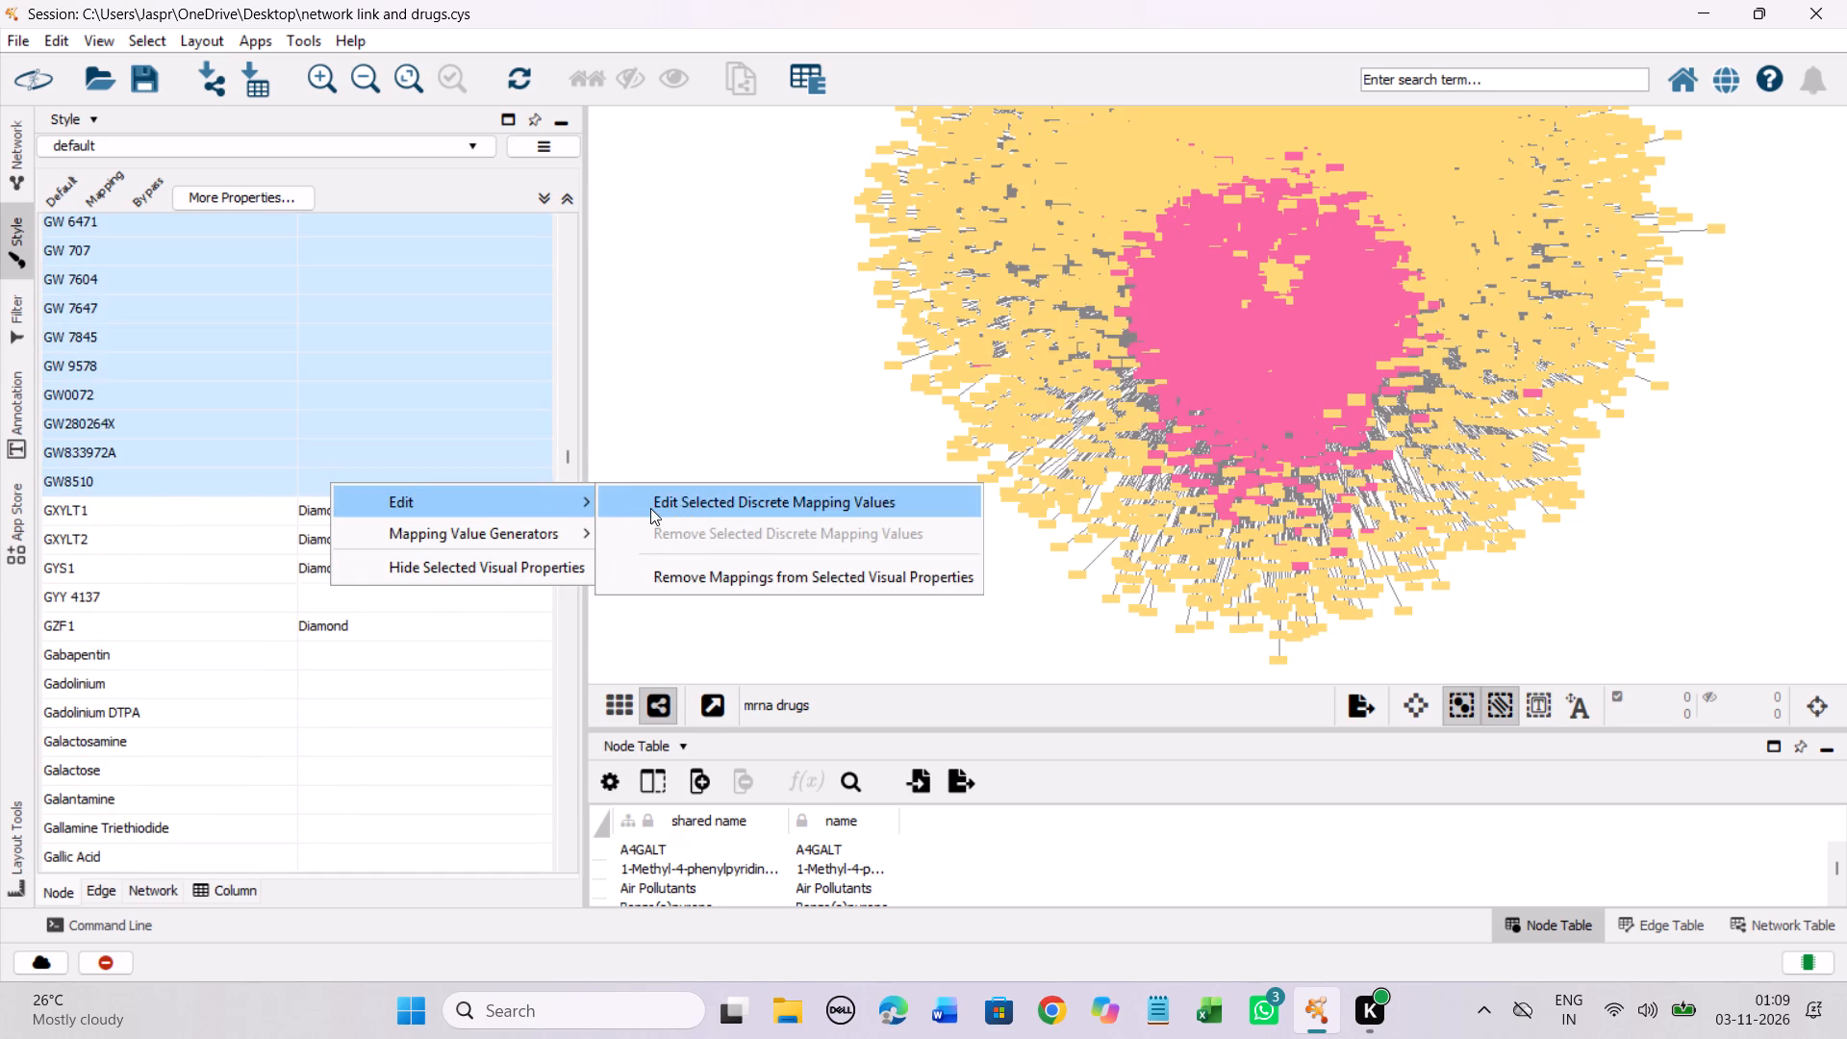
{"action": "left_click", "coordinate": [650, 508]}
{"action": "left_click", "coordinate": [268, 471]}
{"action": "left_click", "coordinate": [429, 713]}
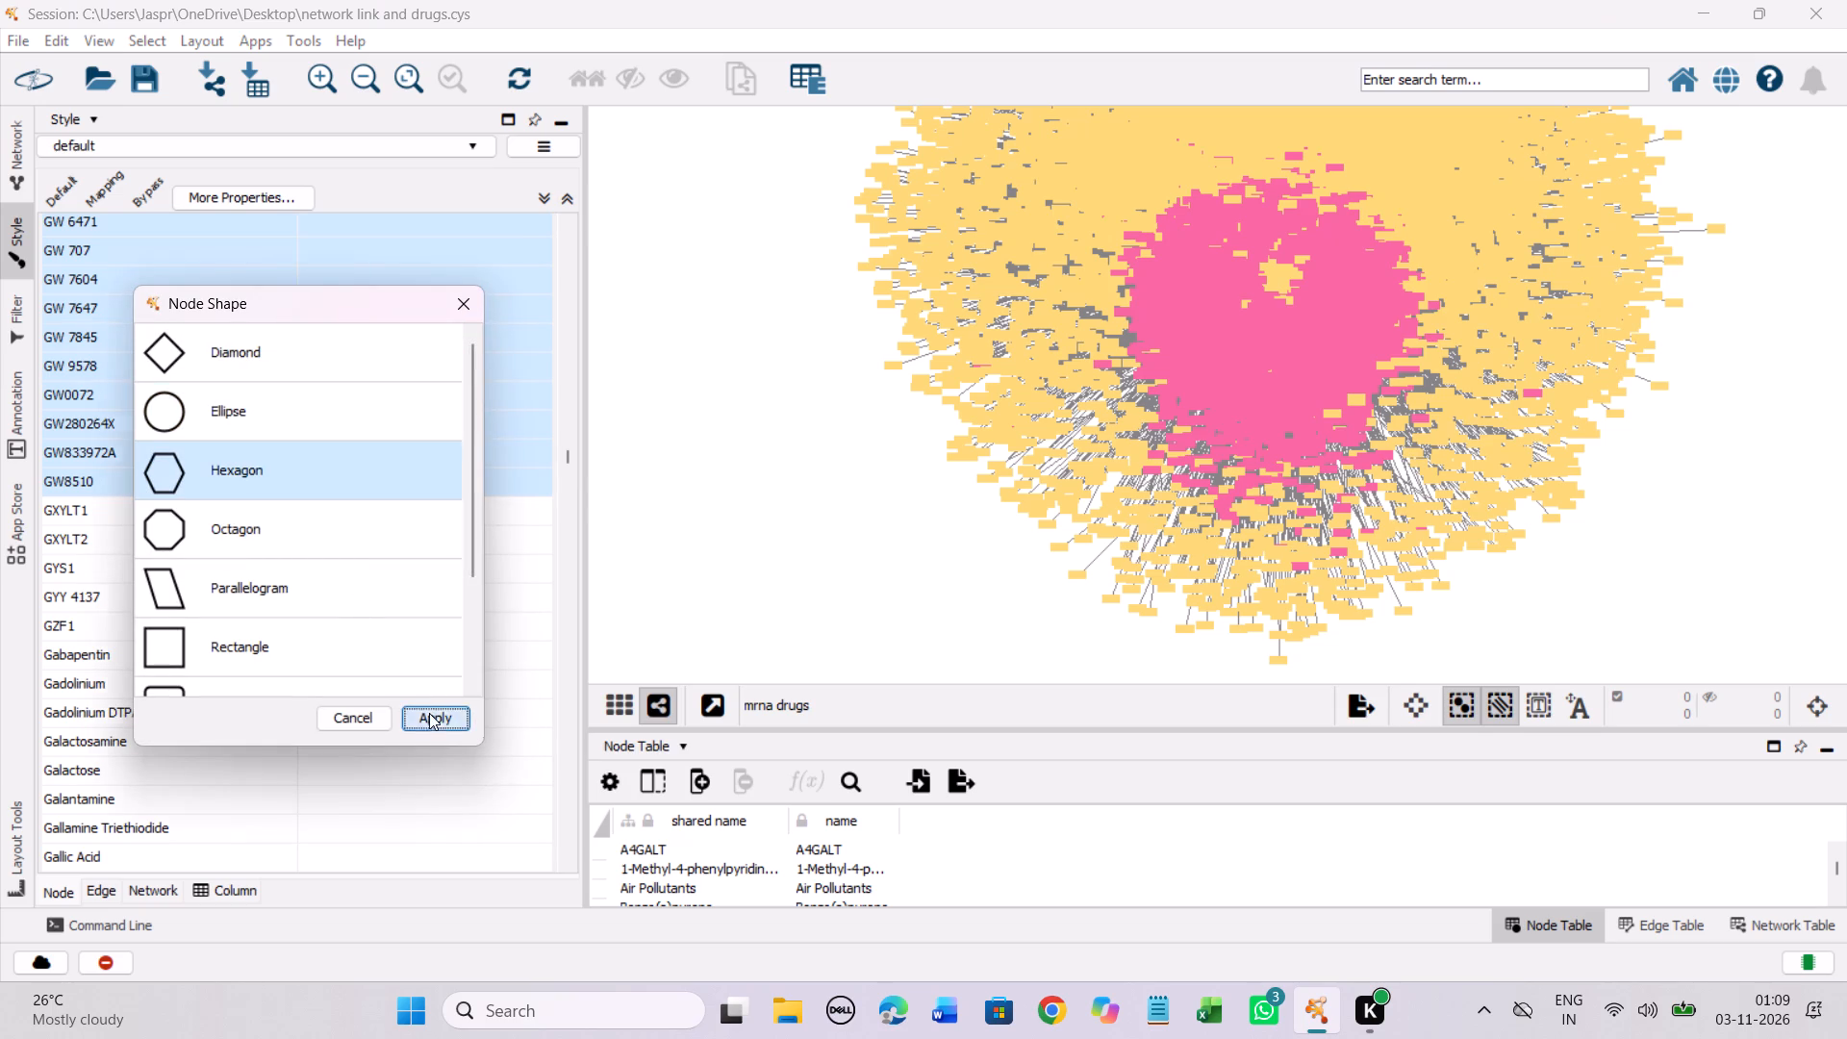
Set the discrete node shape mapping for the drug GYY 4137 to Hexagon.
{"action": "left_click", "coordinate": [318, 596]}
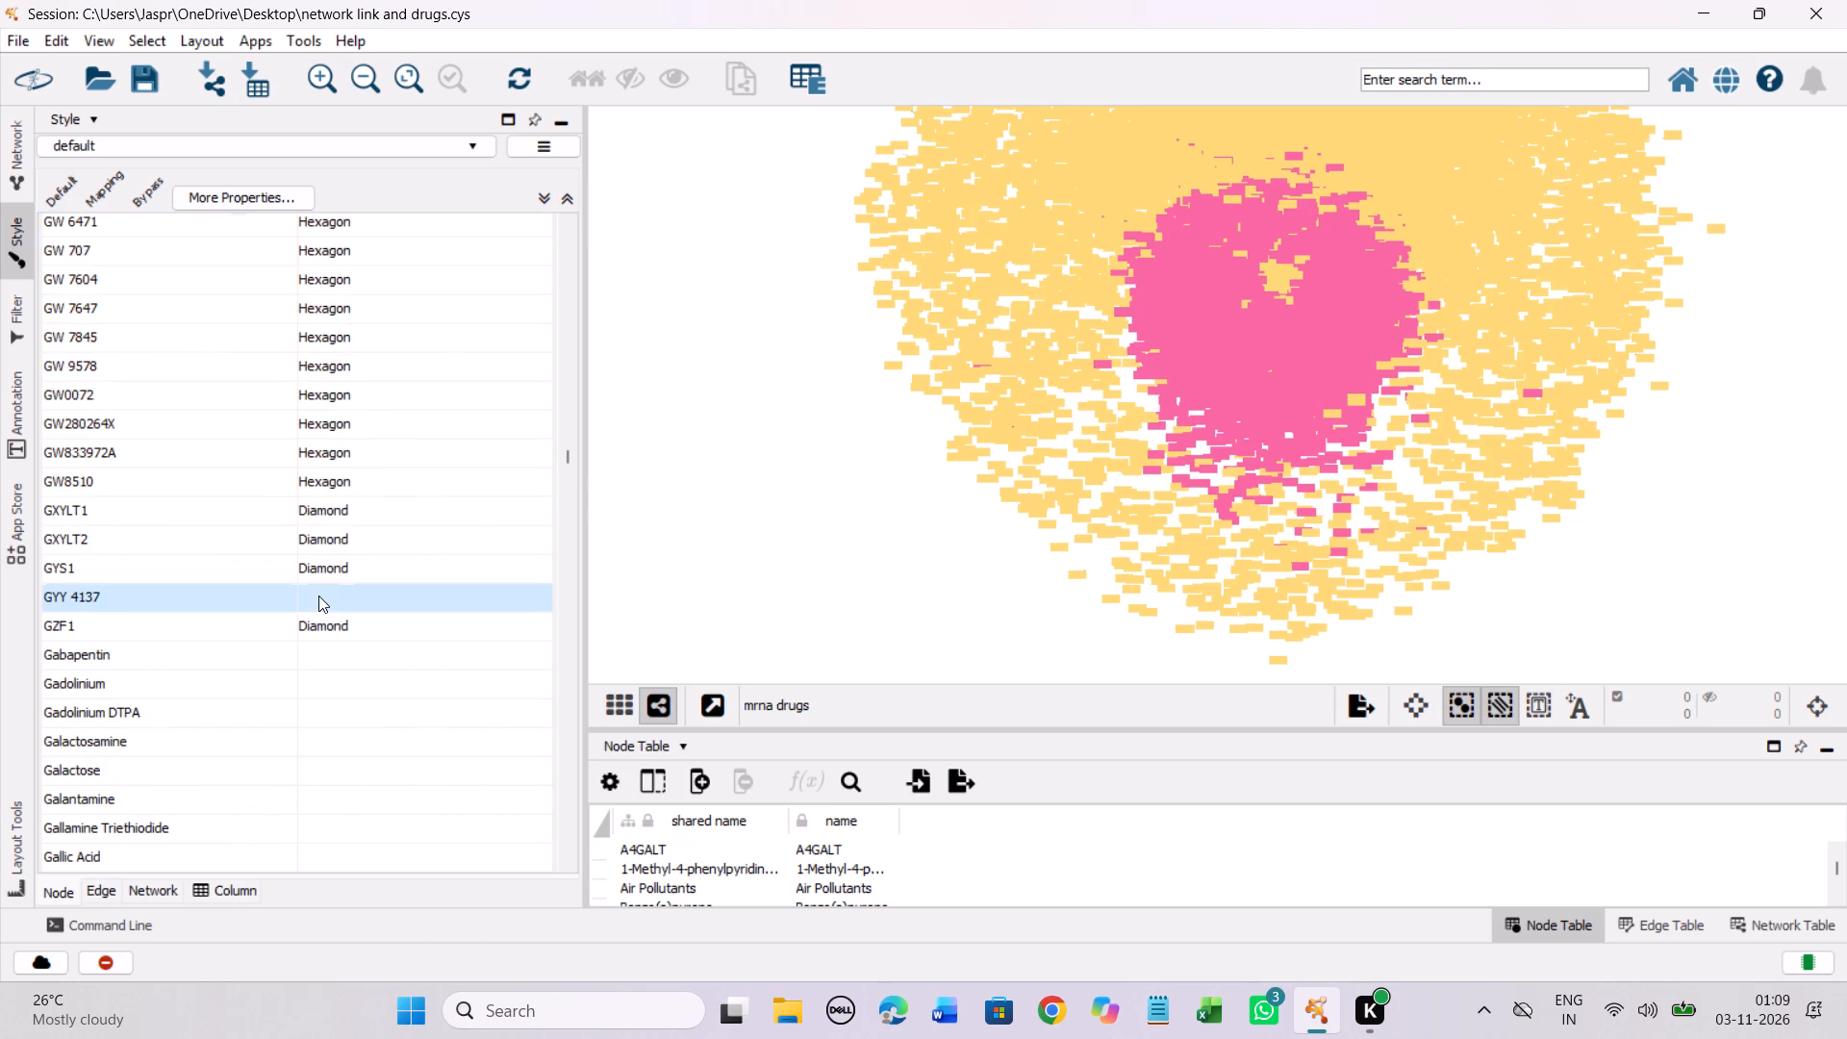
{"action": "right_click", "coordinate": [318, 596]}
{"action": "left_click", "coordinate": [404, 608]}
{"action": "left_click", "coordinate": [639, 608]}
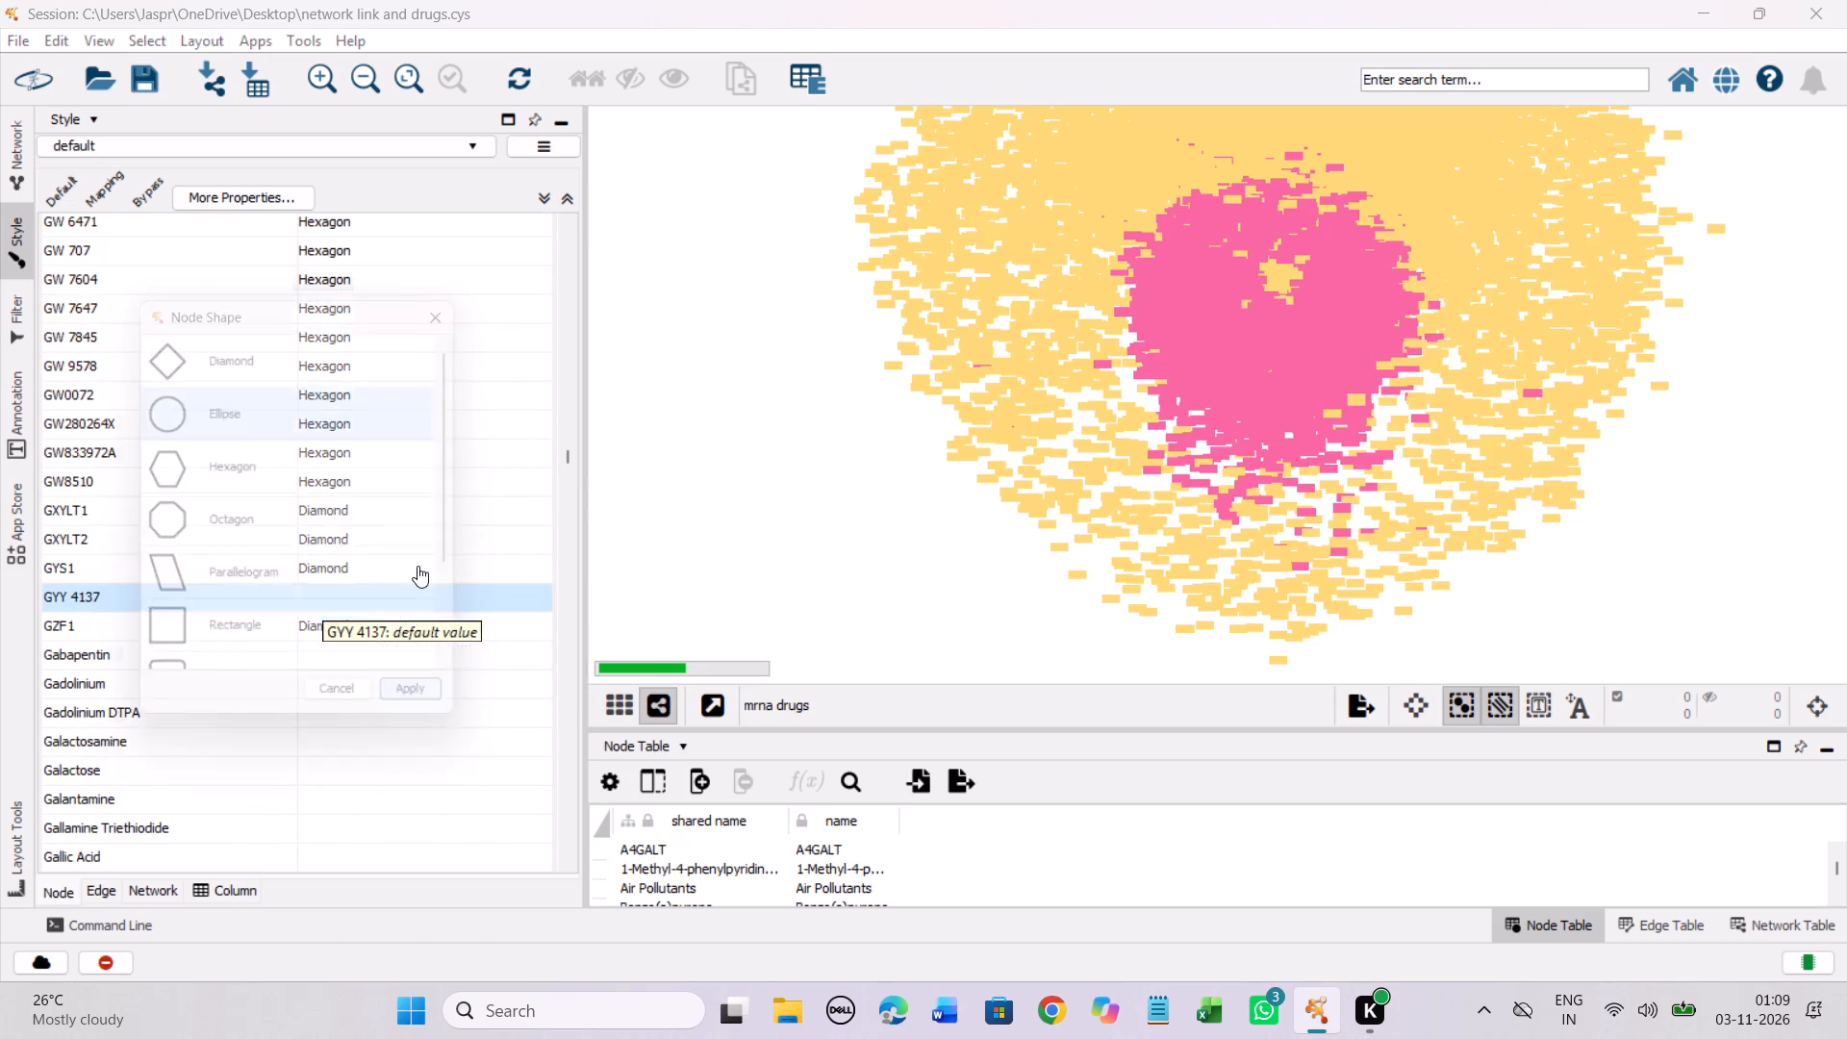
{"action": "left_click", "coordinate": [252, 463]}
{"action": "left_click", "coordinate": [422, 719]}
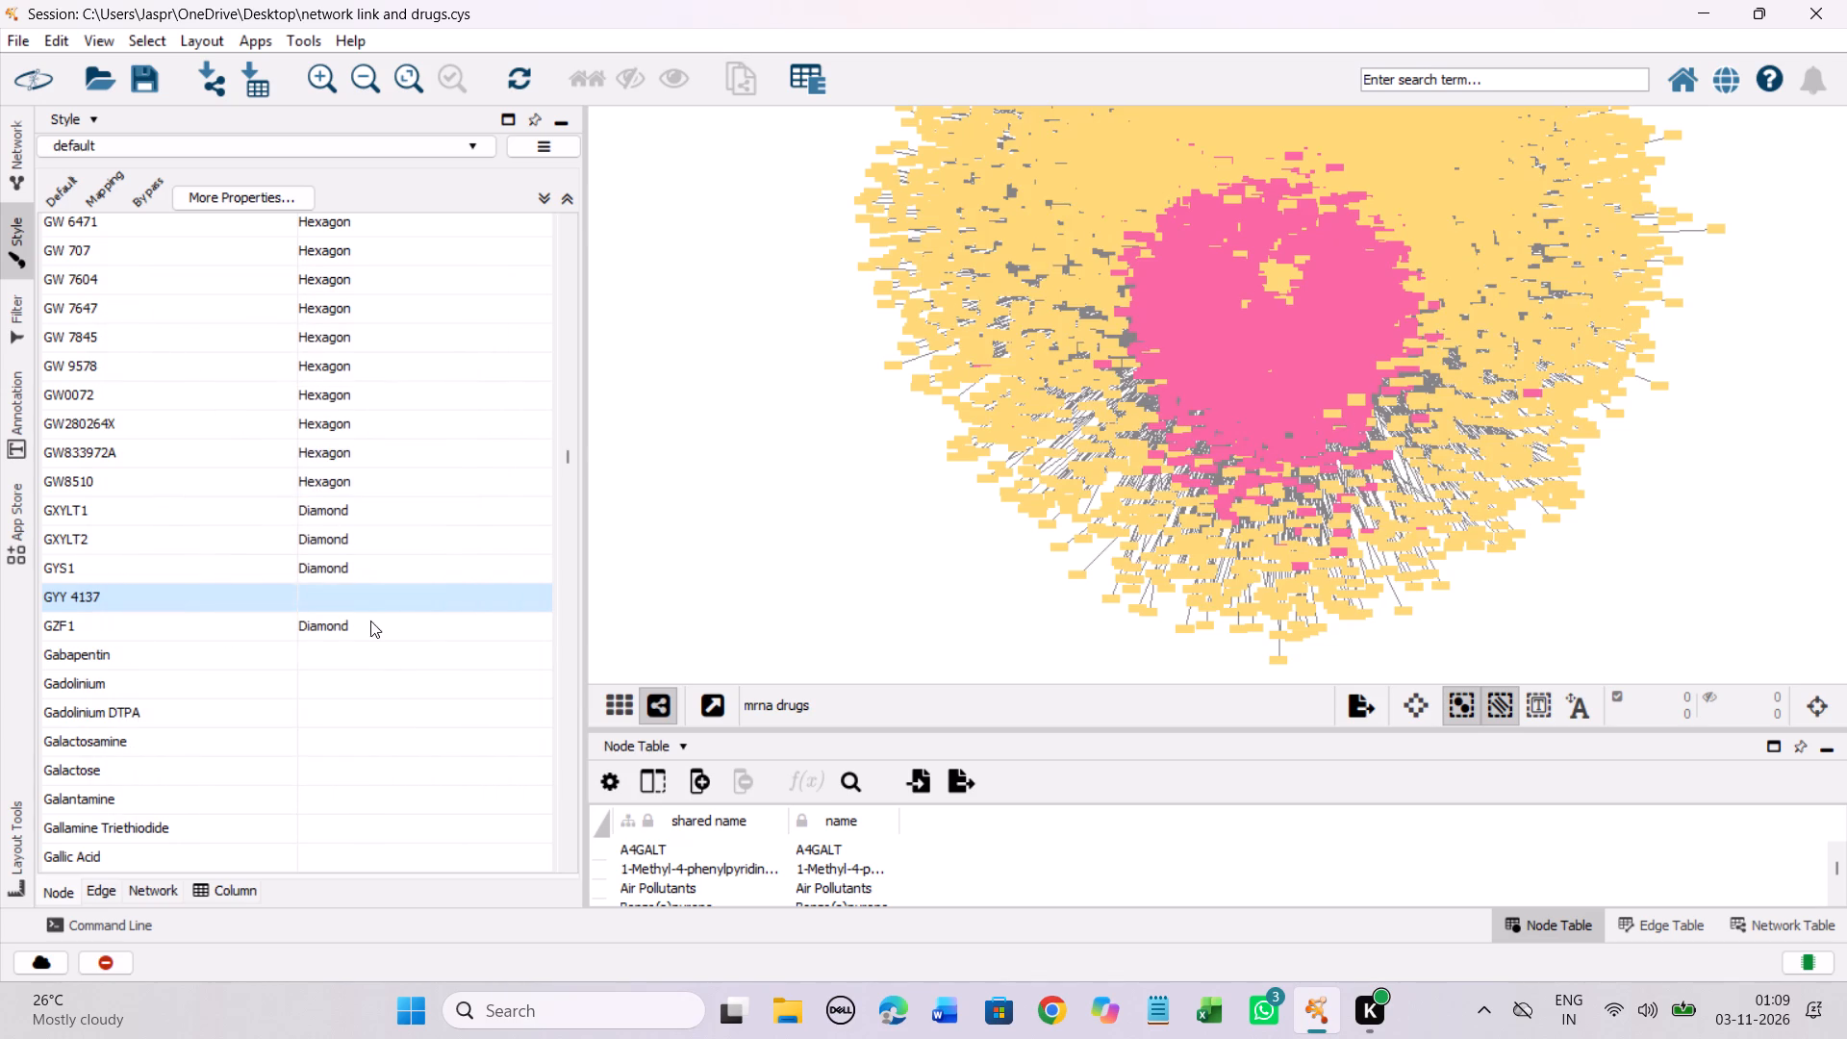
Set the node shape mapping for the consecutive unmapped drugs Gabapentin through Guanylyl Imidodiphosphate together to Hexagon.
{"action": "scroll", "coordinate": [367, 534], "scroll_direction": "down", "scroll_amount": 7}
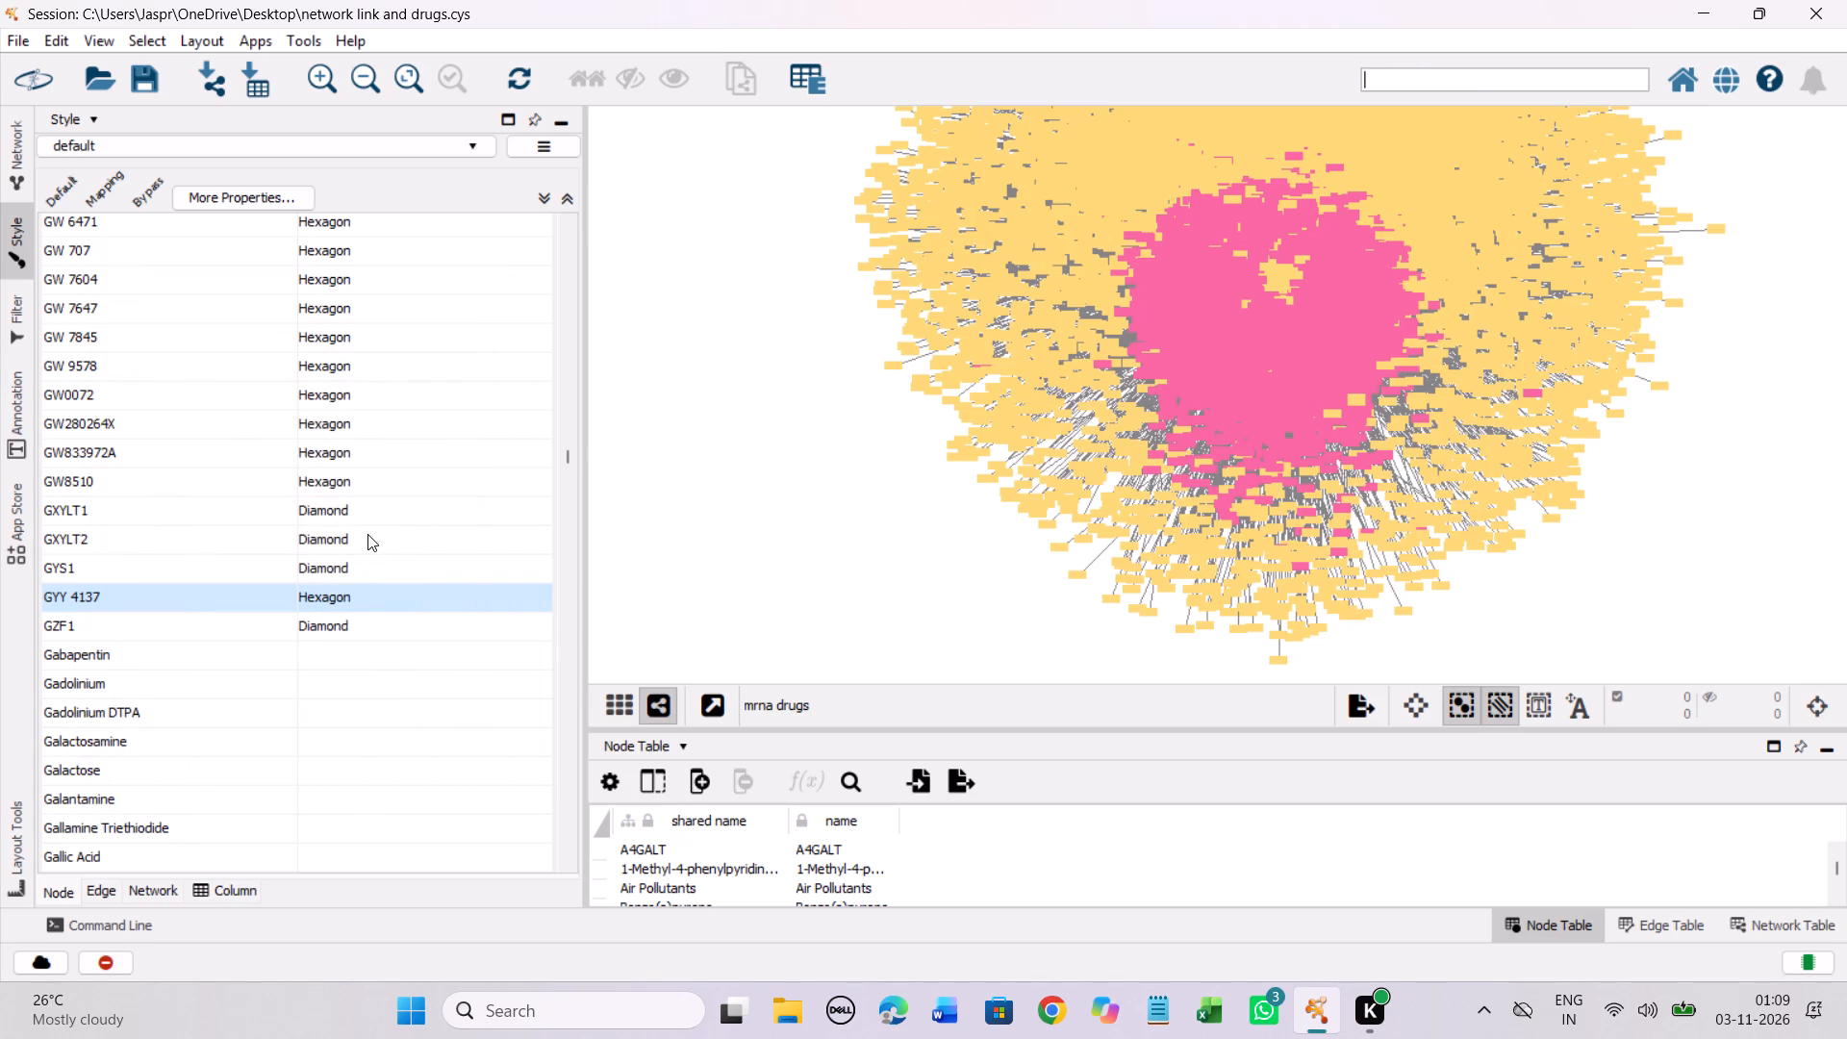
{"action": "left_click", "coordinate": [184, 454]}
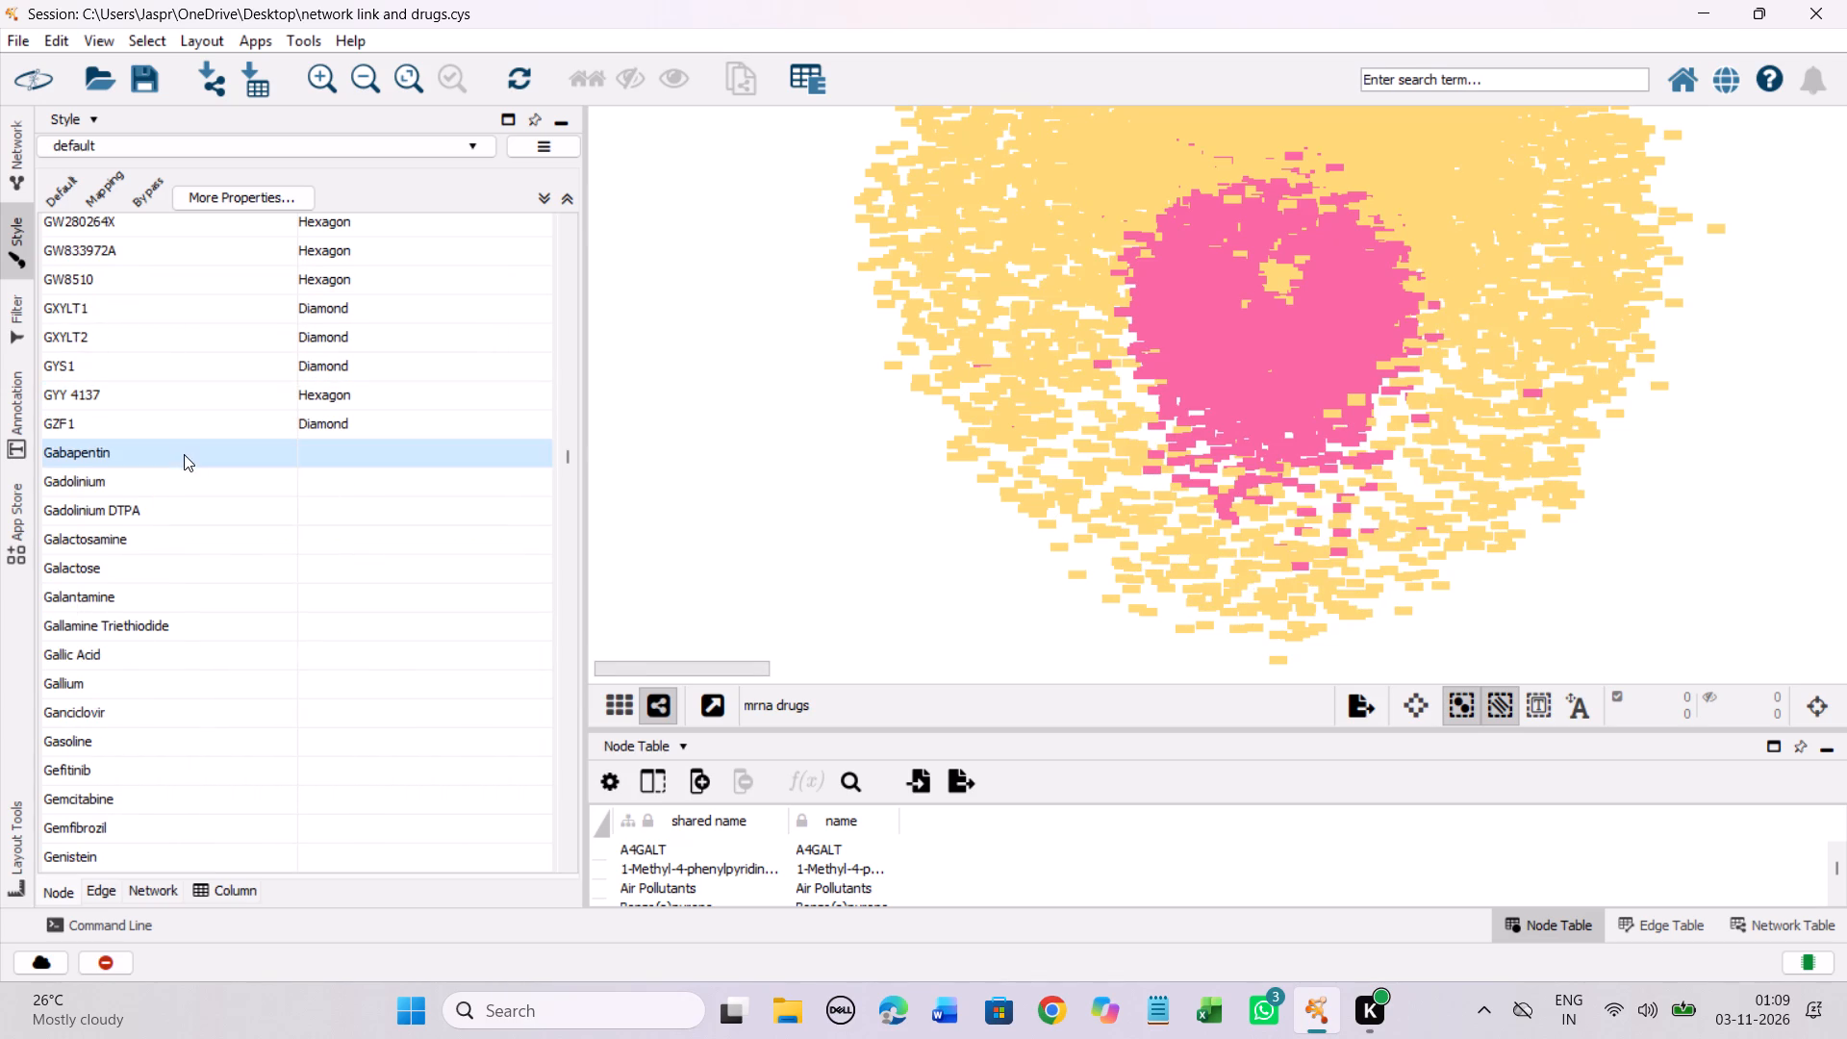
{"action": "scroll", "coordinate": [371, 478], "scroll_direction": "down", "scroll_amount": 20}
{"action": "scroll", "coordinate": [371, 478], "scroll_direction": "down", "scroll_amount": 13}
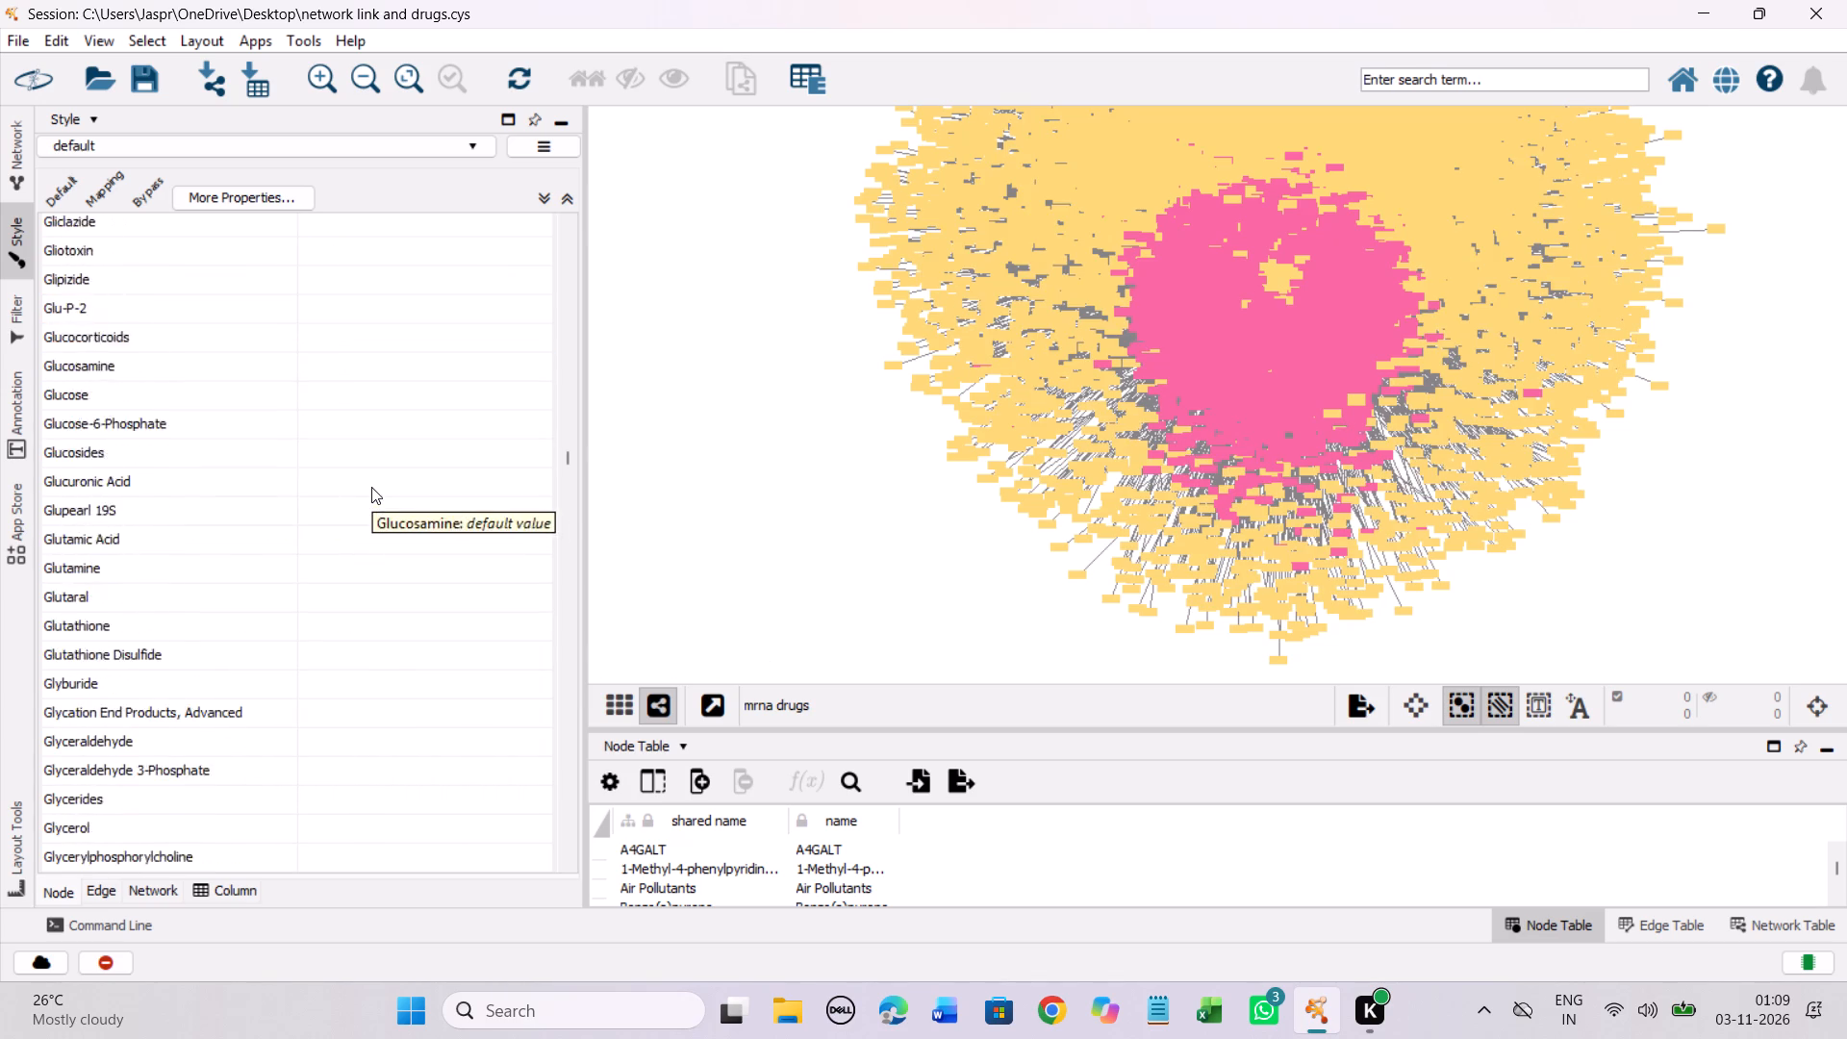
{"action": "scroll", "coordinate": [371, 487], "scroll_direction": "down", "scroll_amount": 20}
{"action": "scroll", "coordinate": [371, 487], "scroll_direction": "down", "scroll_amount": 20}
{"action": "scroll", "coordinate": [371, 487], "scroll_direction": "down", "scroll_amount": 1}
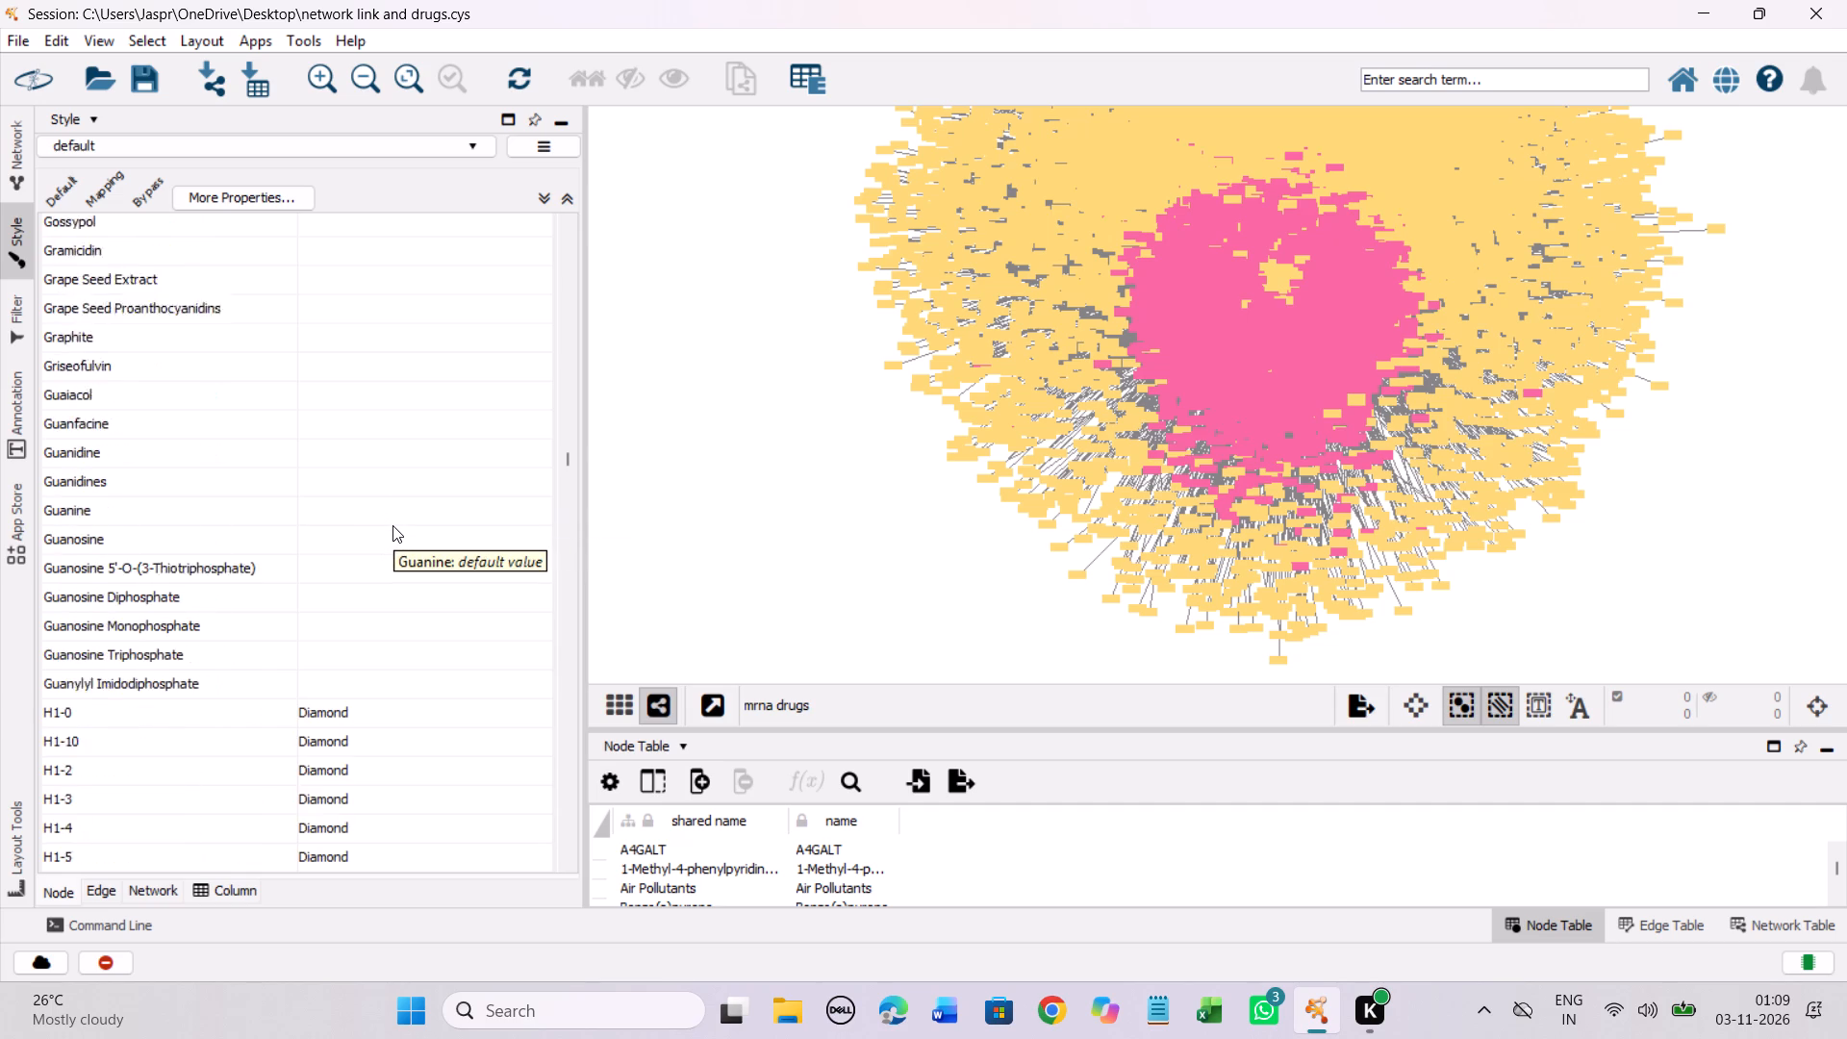
{"action": "scroll", "coordinate": [392, 525], "scroll_direction": "down", "scroll_amount": 7}
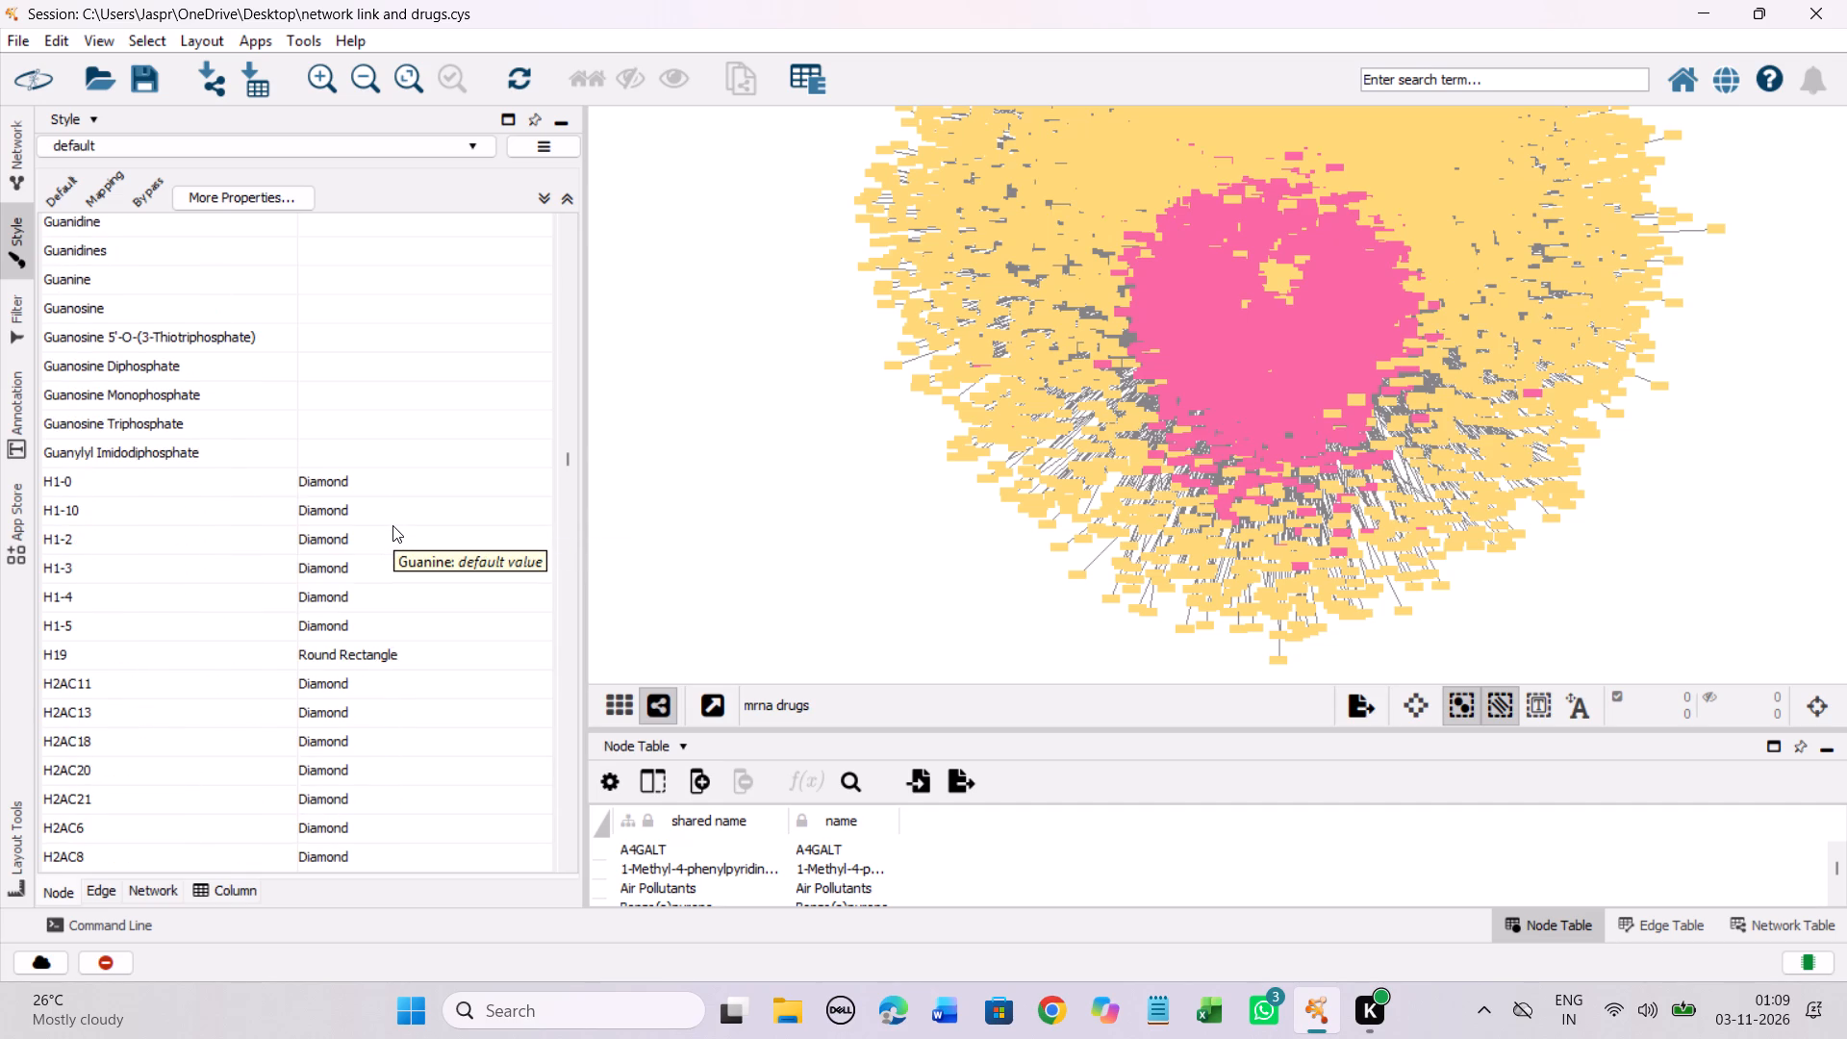
{"action": "left_click", "coordinate": [313, 453], "text": "shift"}
{"action": "right_click", "coordinate": [313, 453]}
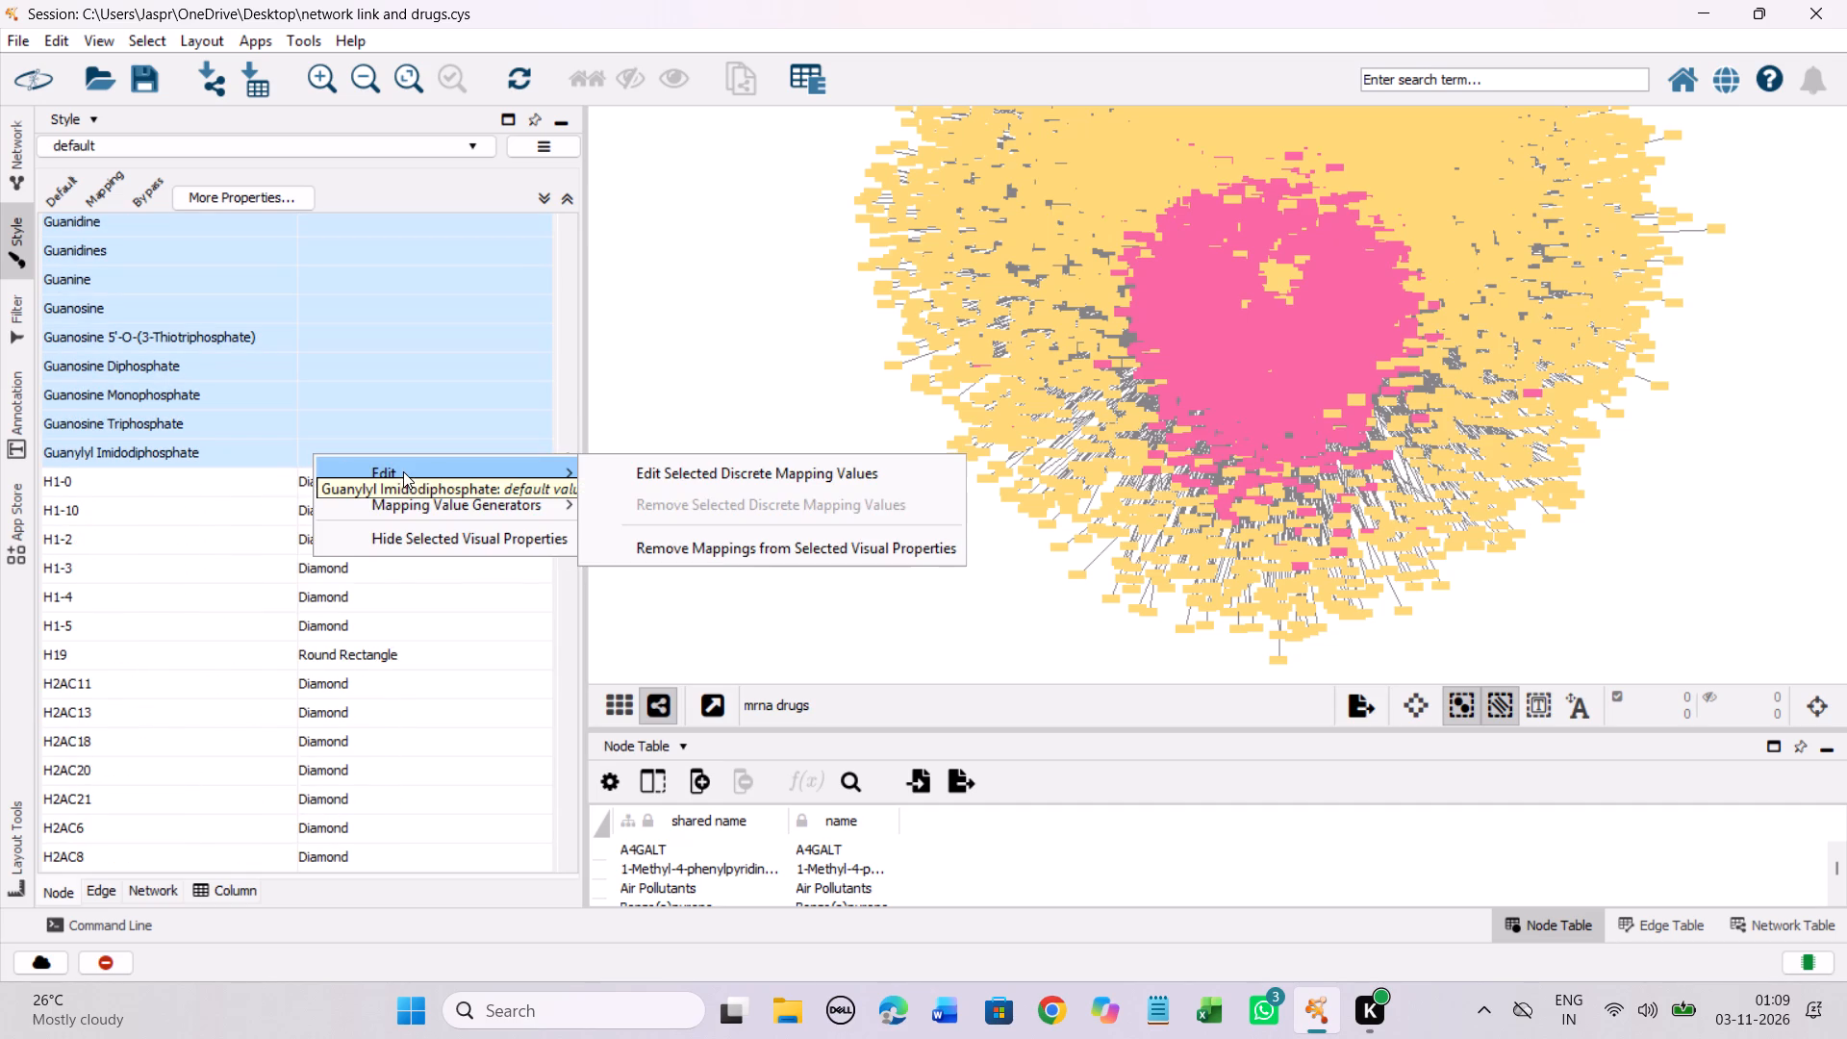
{"action": "left_click", "coordinate": [418, 464]}
{"action": "left_click", "coordinate": [630, 469]}
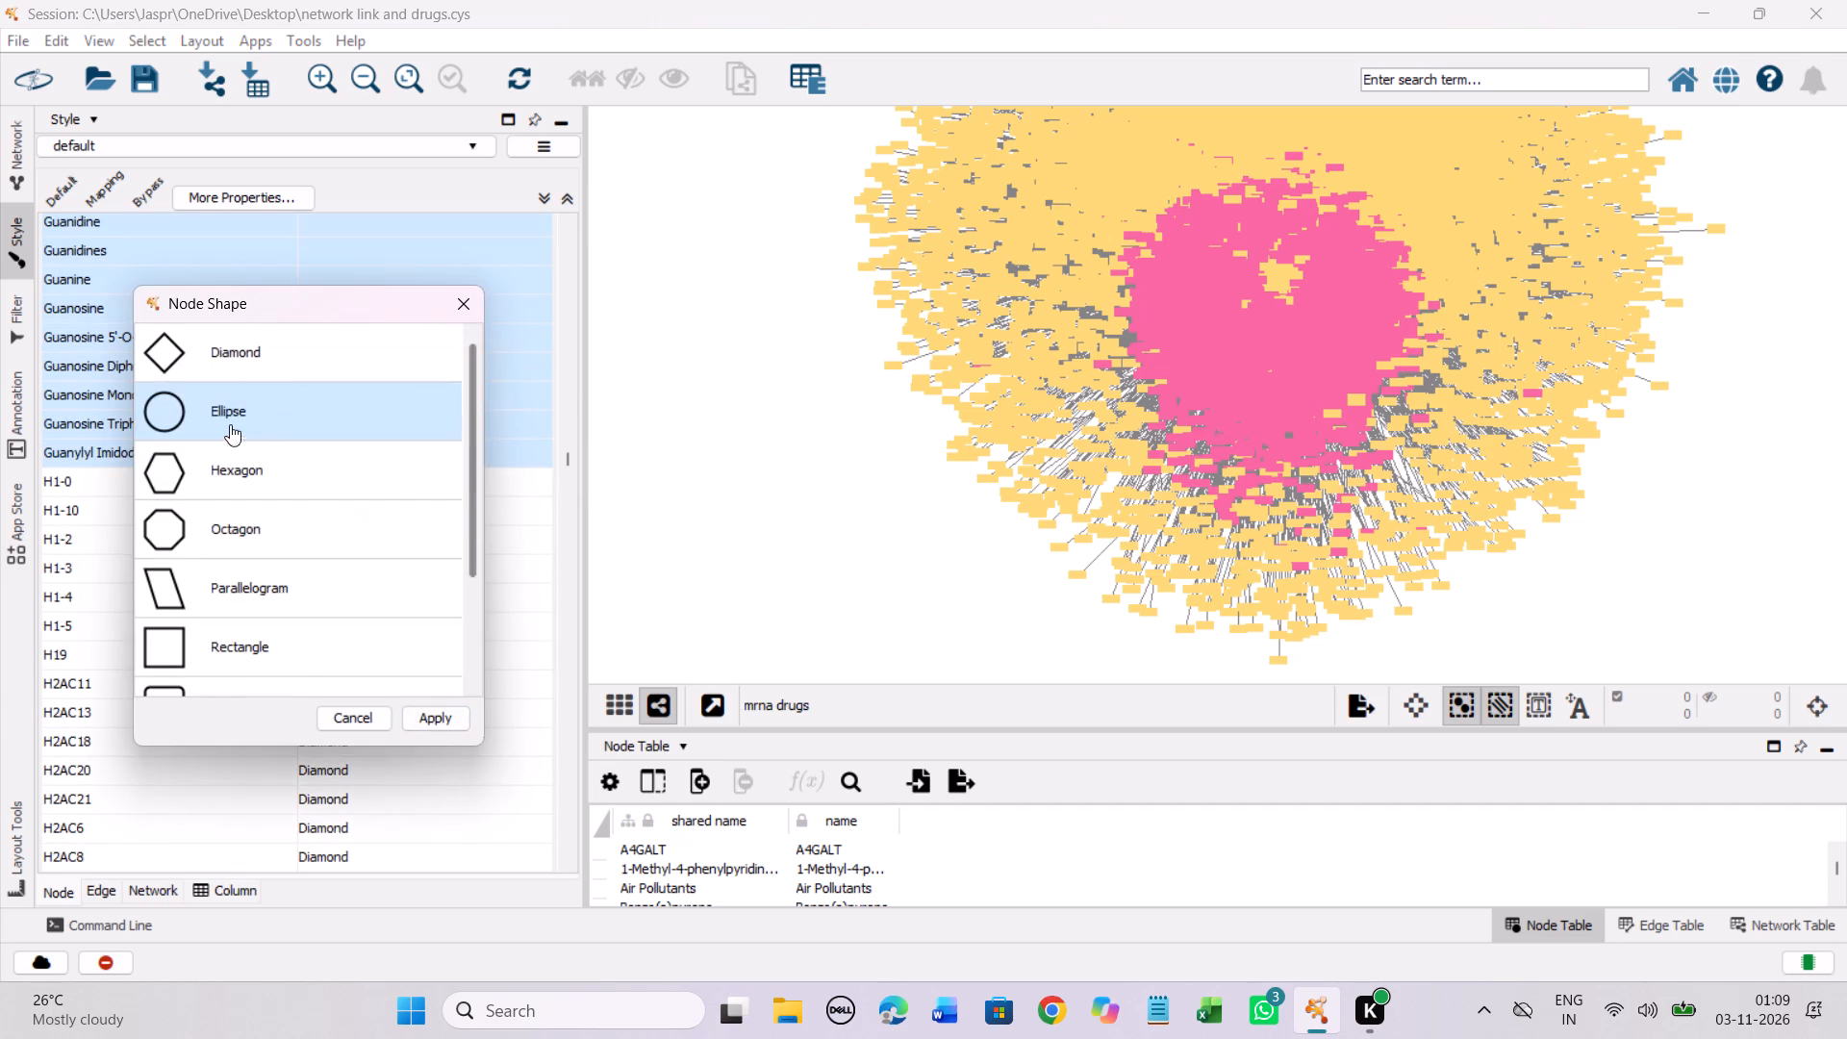
{"action": "left_click", "coordinate": [221, 459]}
{"action": "left_click", "coordinate": [417, 715]}
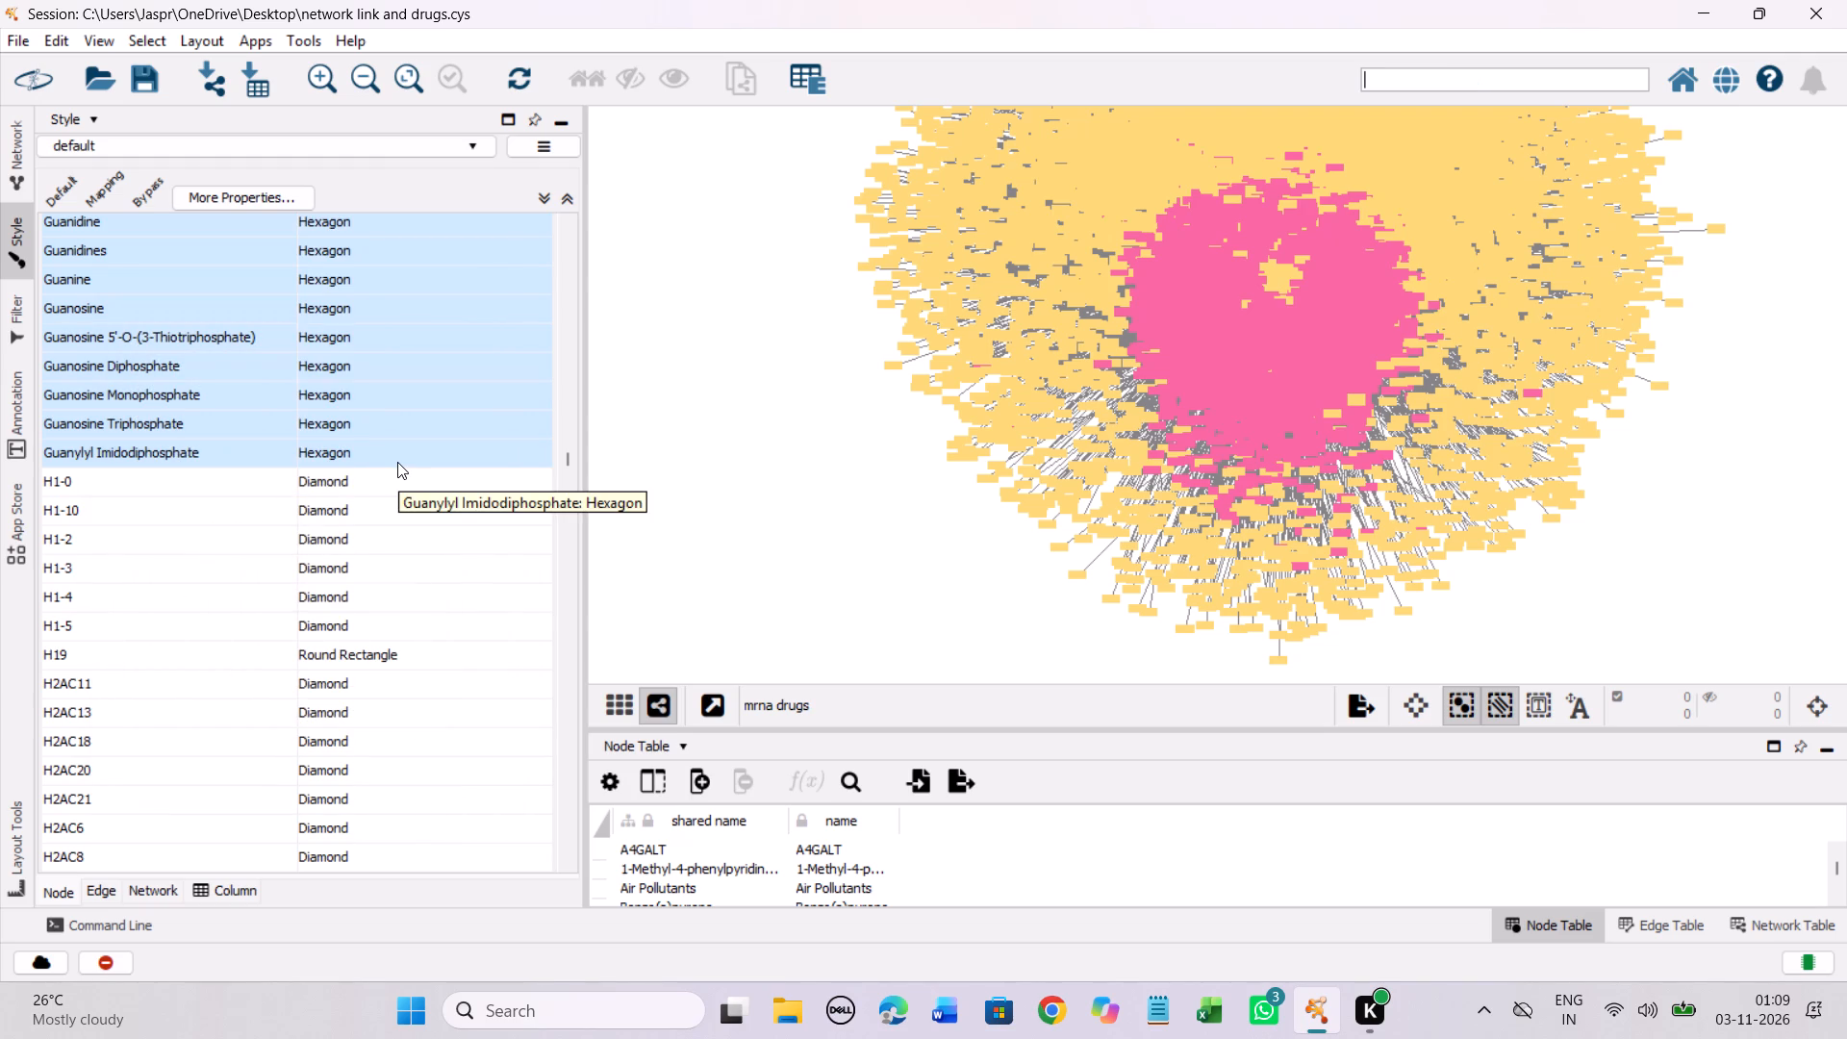
Set the discrete node shape mapping for the drug H3B-120 to Hexagon.
{"action": "scroll", "coordinate": [397, 462], "scroll_direction": "down", "scroll_amount": 9}
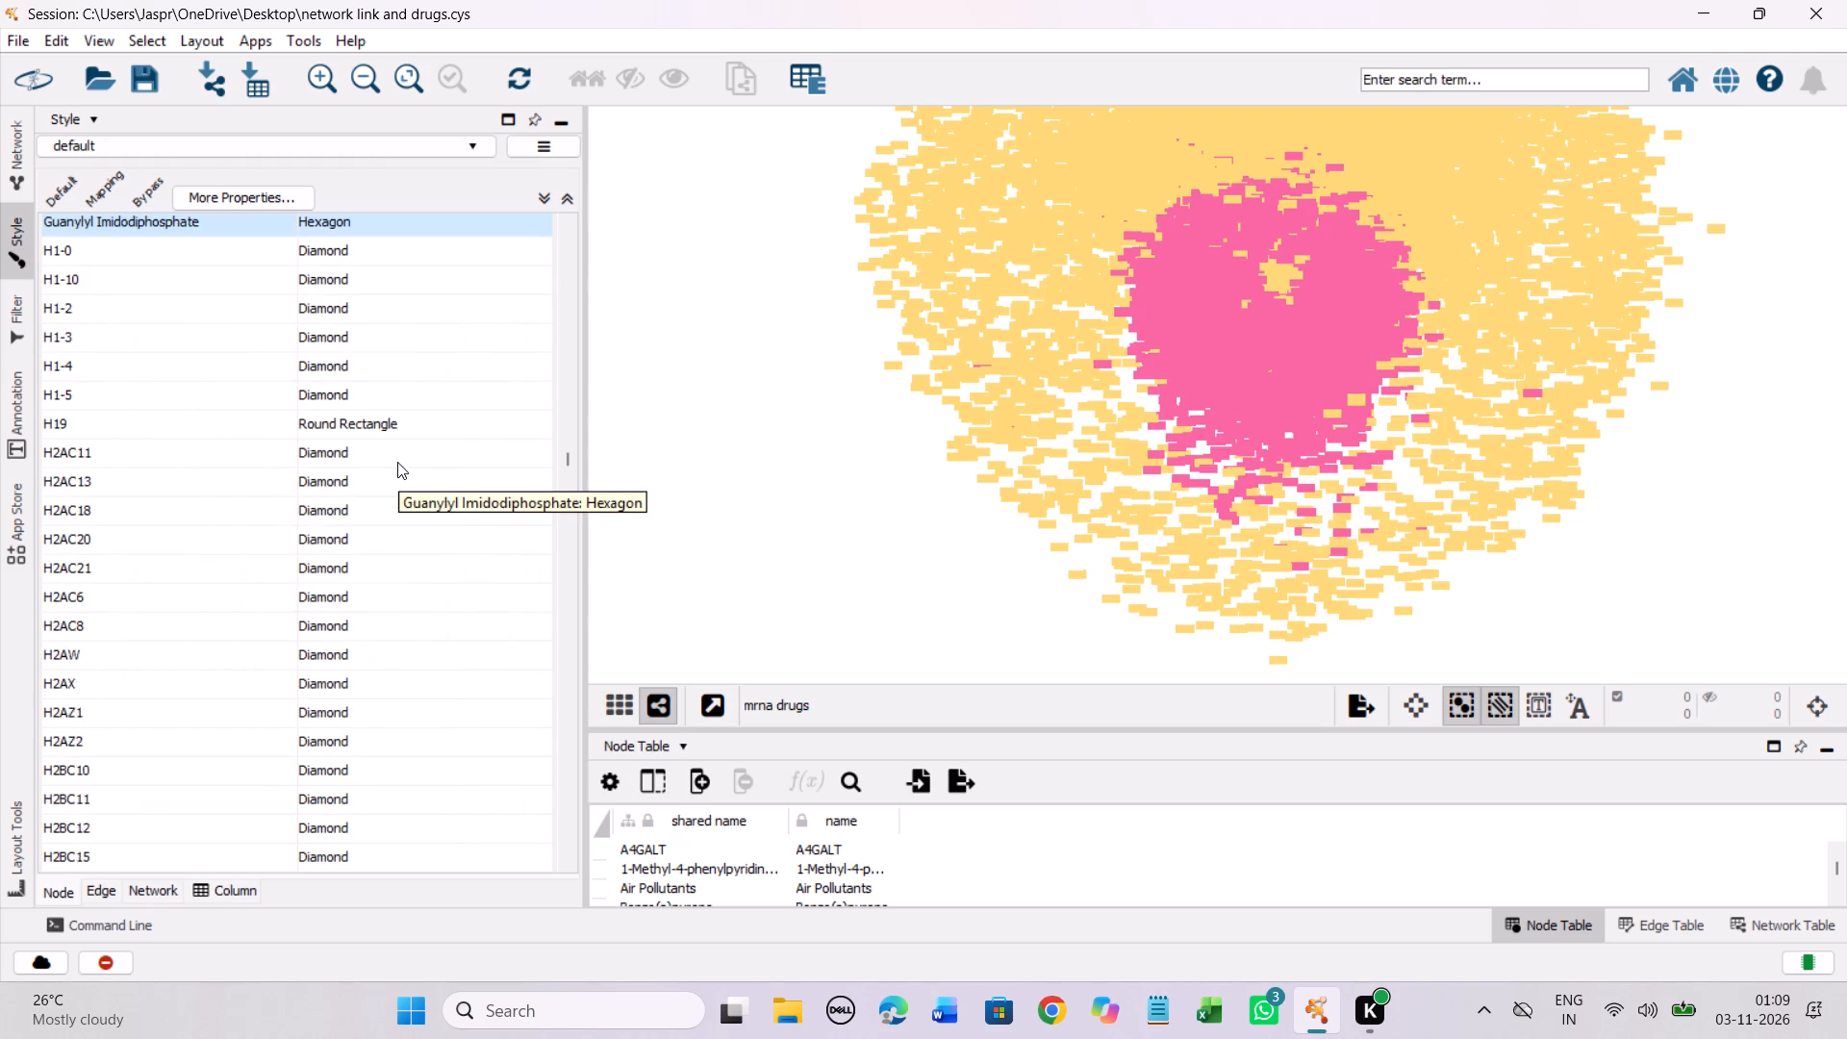
{"action": "scroll", "coordinate": [397, 462], "scroll_direction": "down", "scroll_amount": 19}
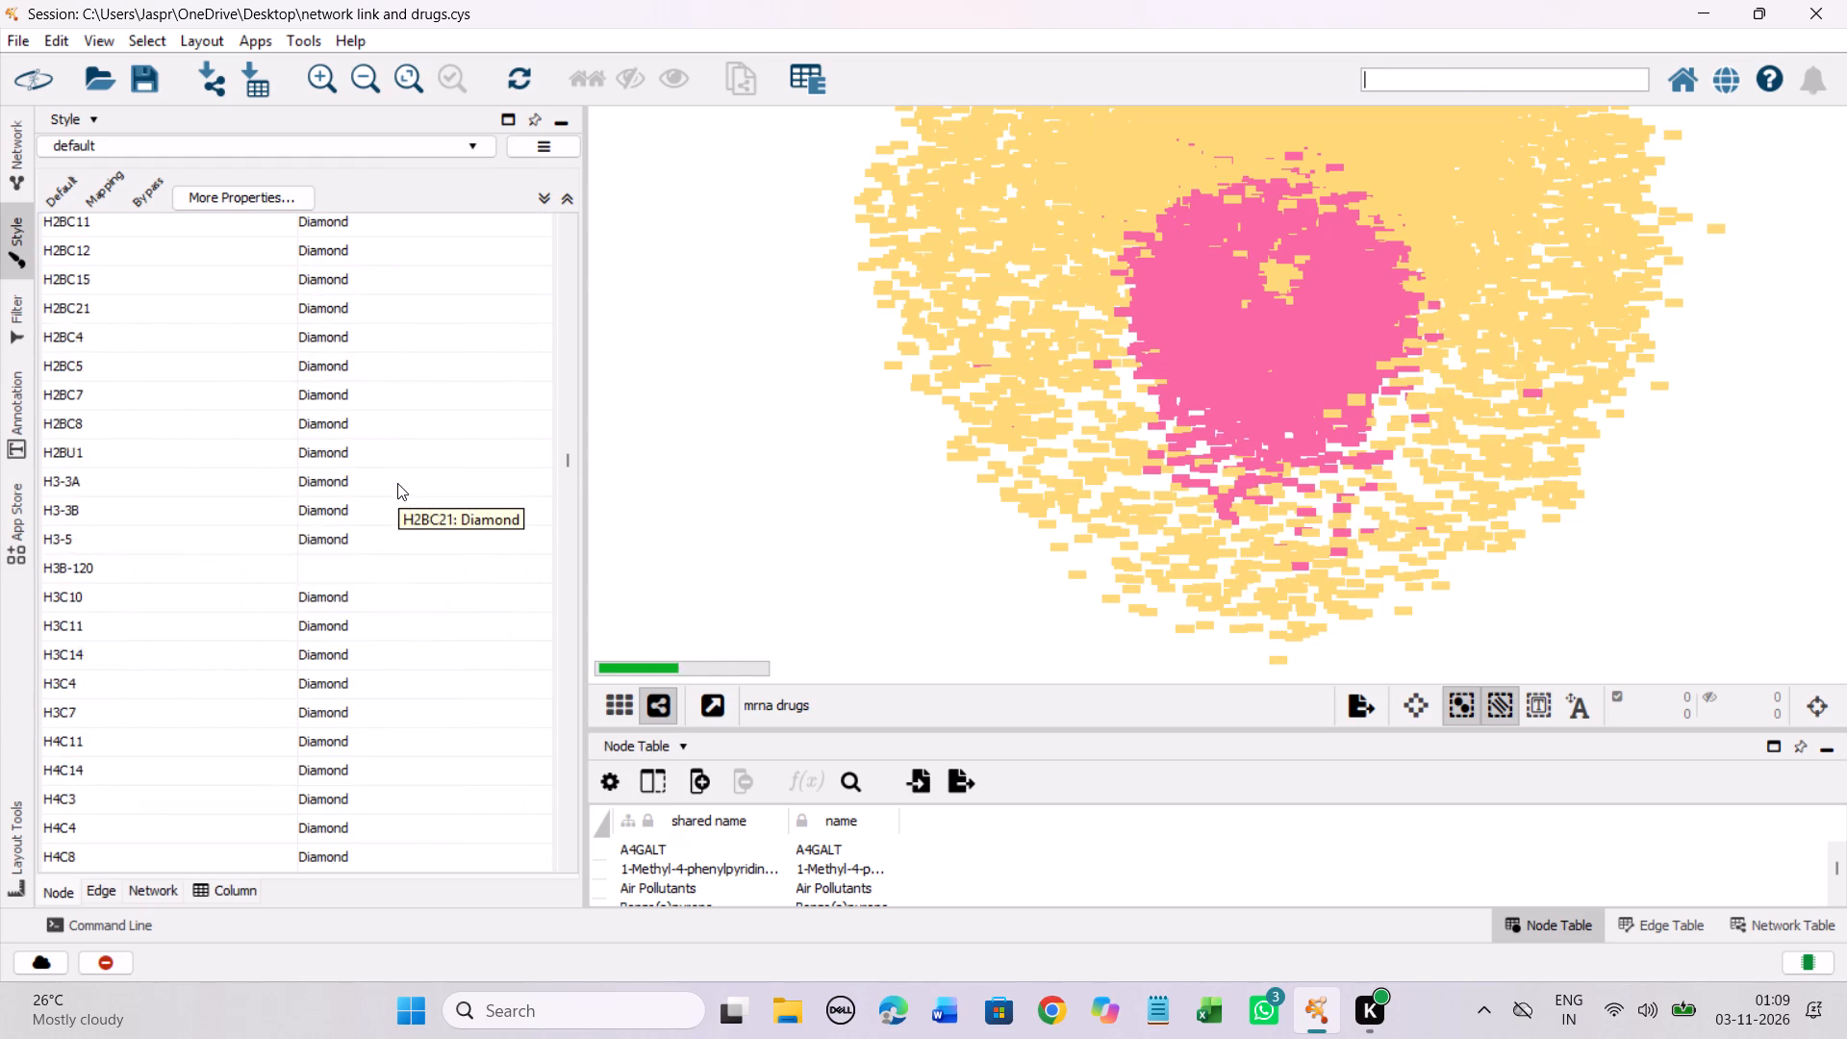
{"action": "scroll", "coordinate": [397, 483], "scroll_direction": "down", "scroll_amount": 2}
{"action": "left_click", "coordinate": [325, 510]}
{"action": "right_click", "coordinate": [325, 510]}
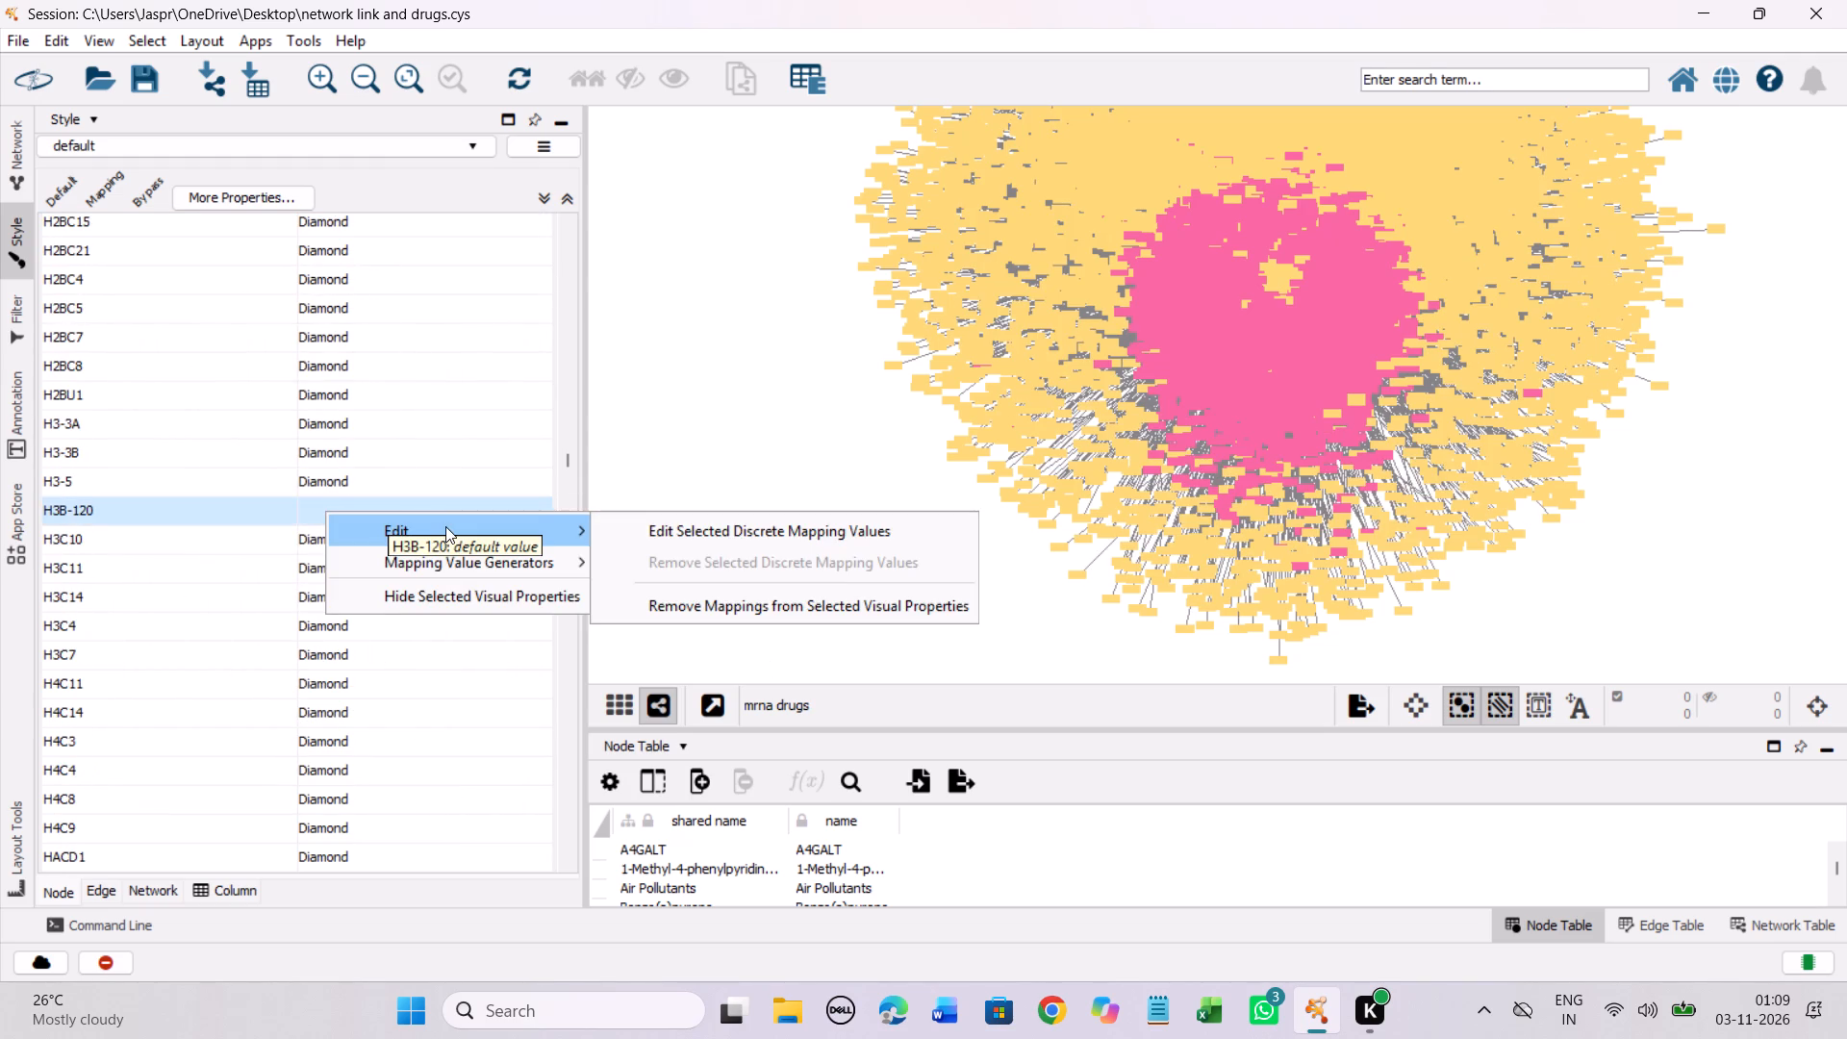
{"action": "left_click", "coordinate": [445, 526]}
{"action": "left_click", "coordinate": [649, 529]}
{"action": "left_click", "coordinate": [281, 477]}
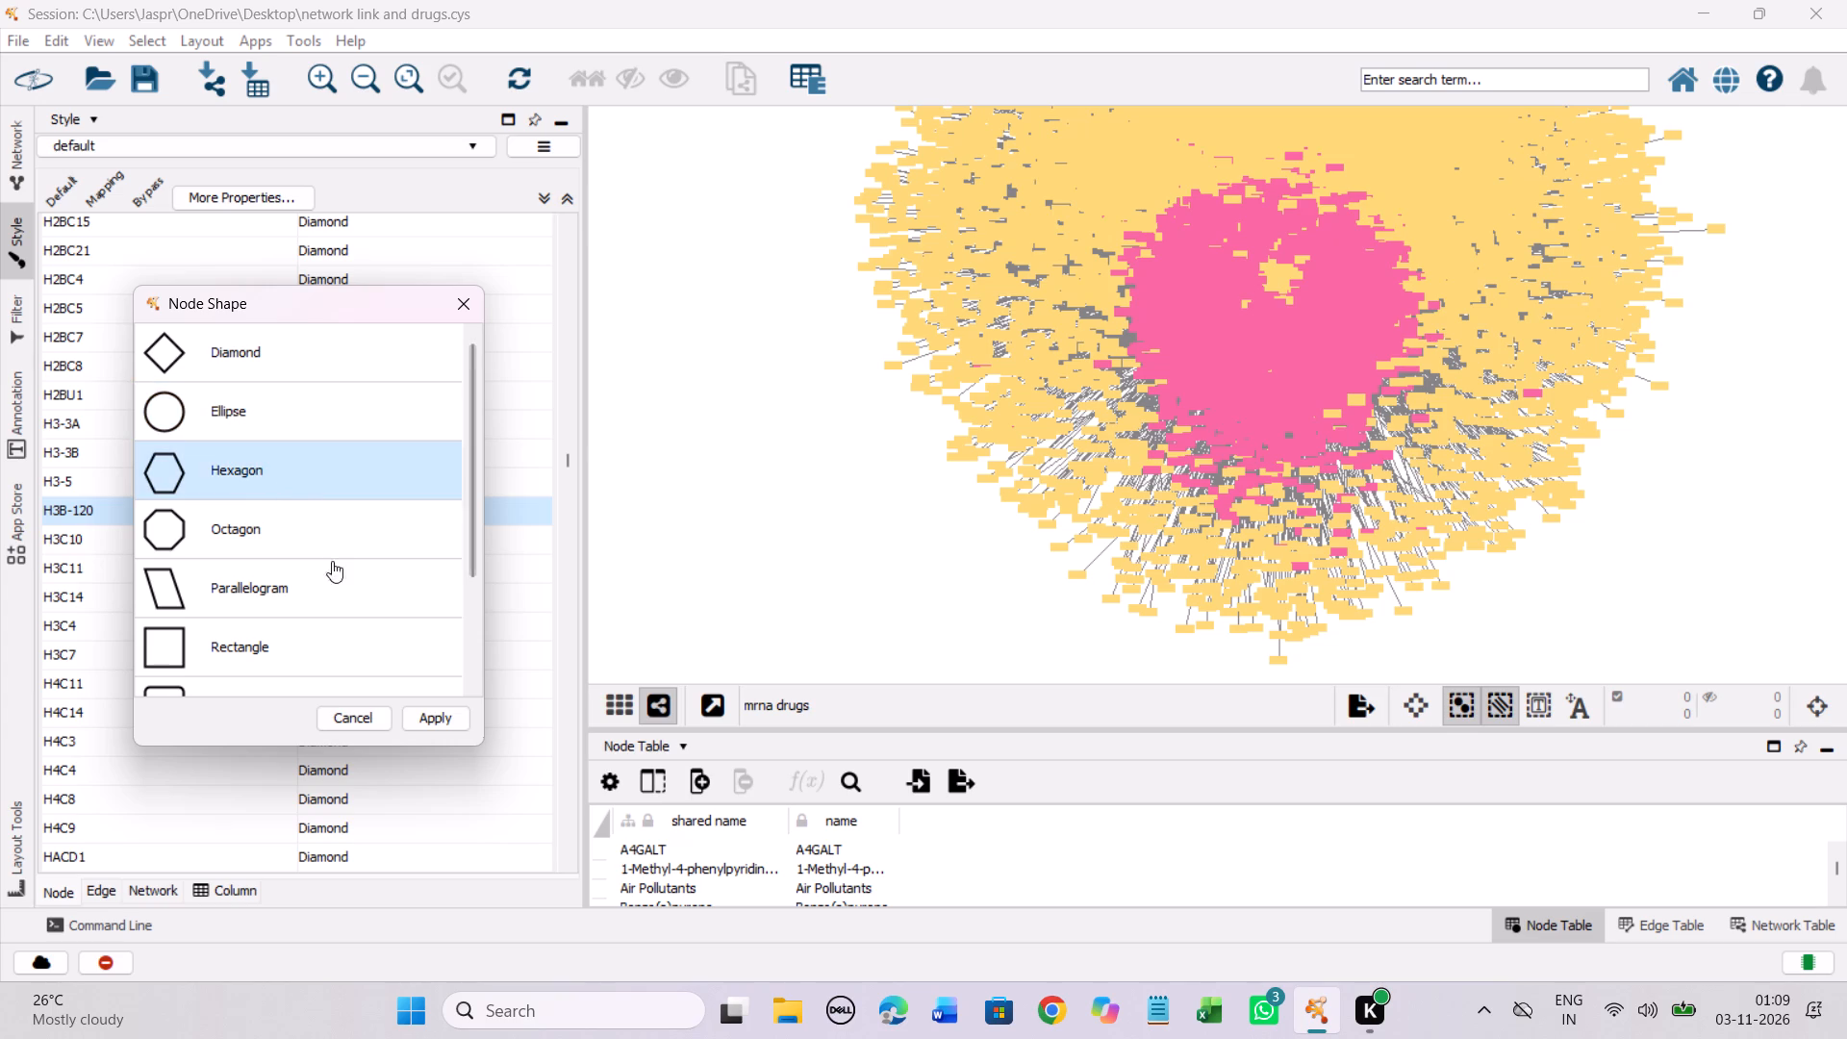
{"action": "left_click", "coordinate": [422, 712]}
Set the discrete node shape mapping for HB-19 peptide to Hexagon.
{"action": "scroll", "coordinate": [429, 570], "scroll_direction": "down", "scroll_amount": 8}
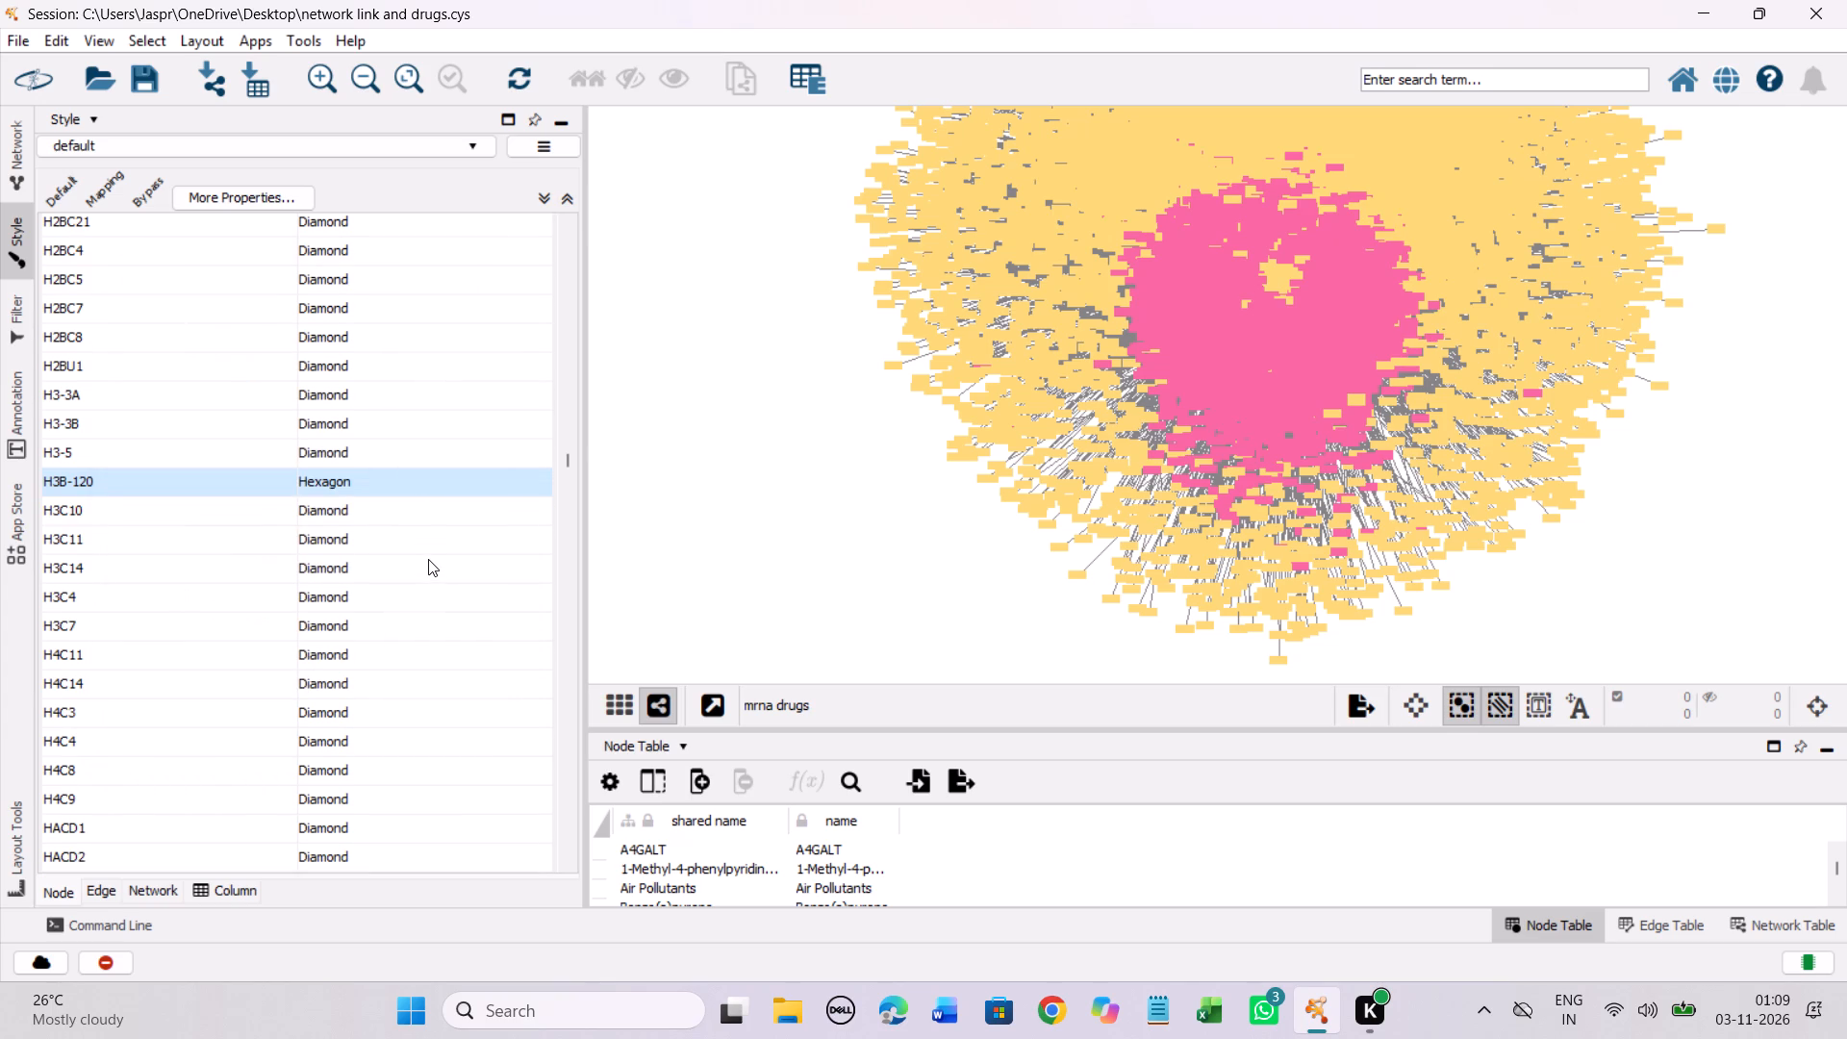
{"action": "scroll", "coordinate": [428, 559], "scroll_direction": "down", "scroll_amount": 12}
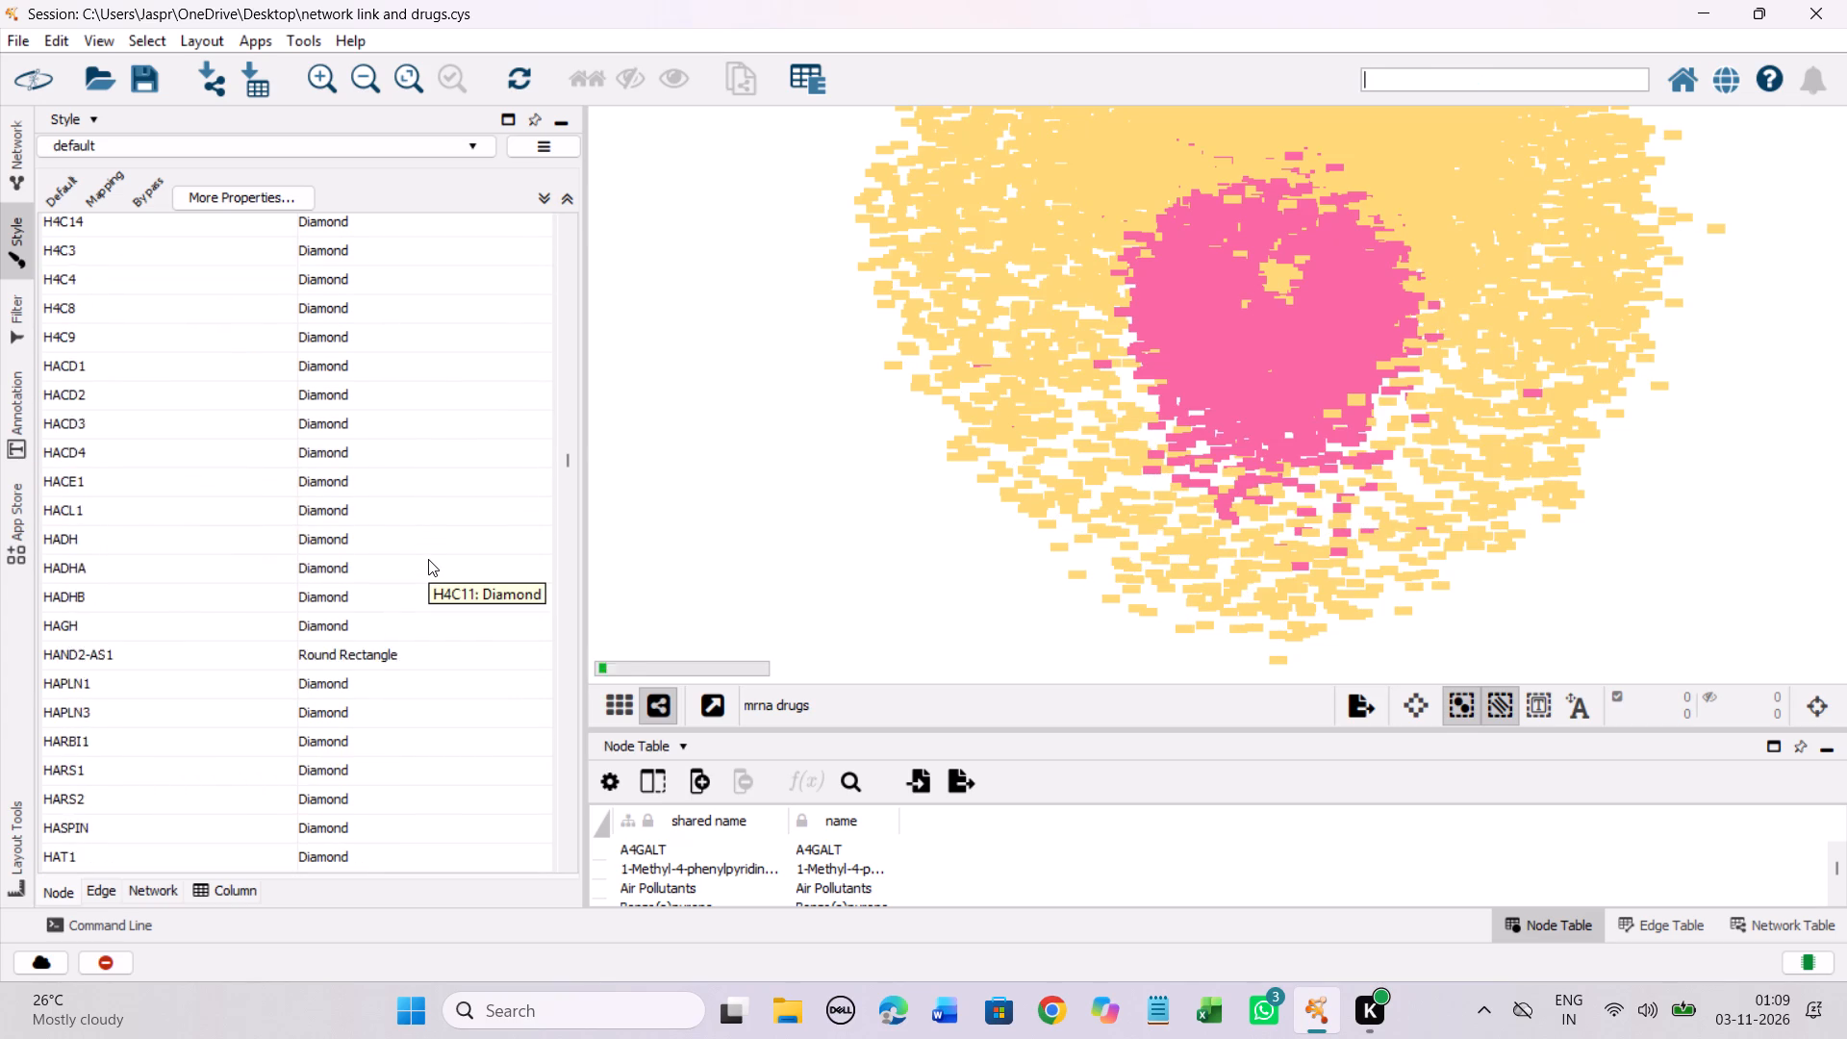
{"action": "scroll", "coordinate": [428, 559], "scroll_direction": "down", "scroll_amount": 20}
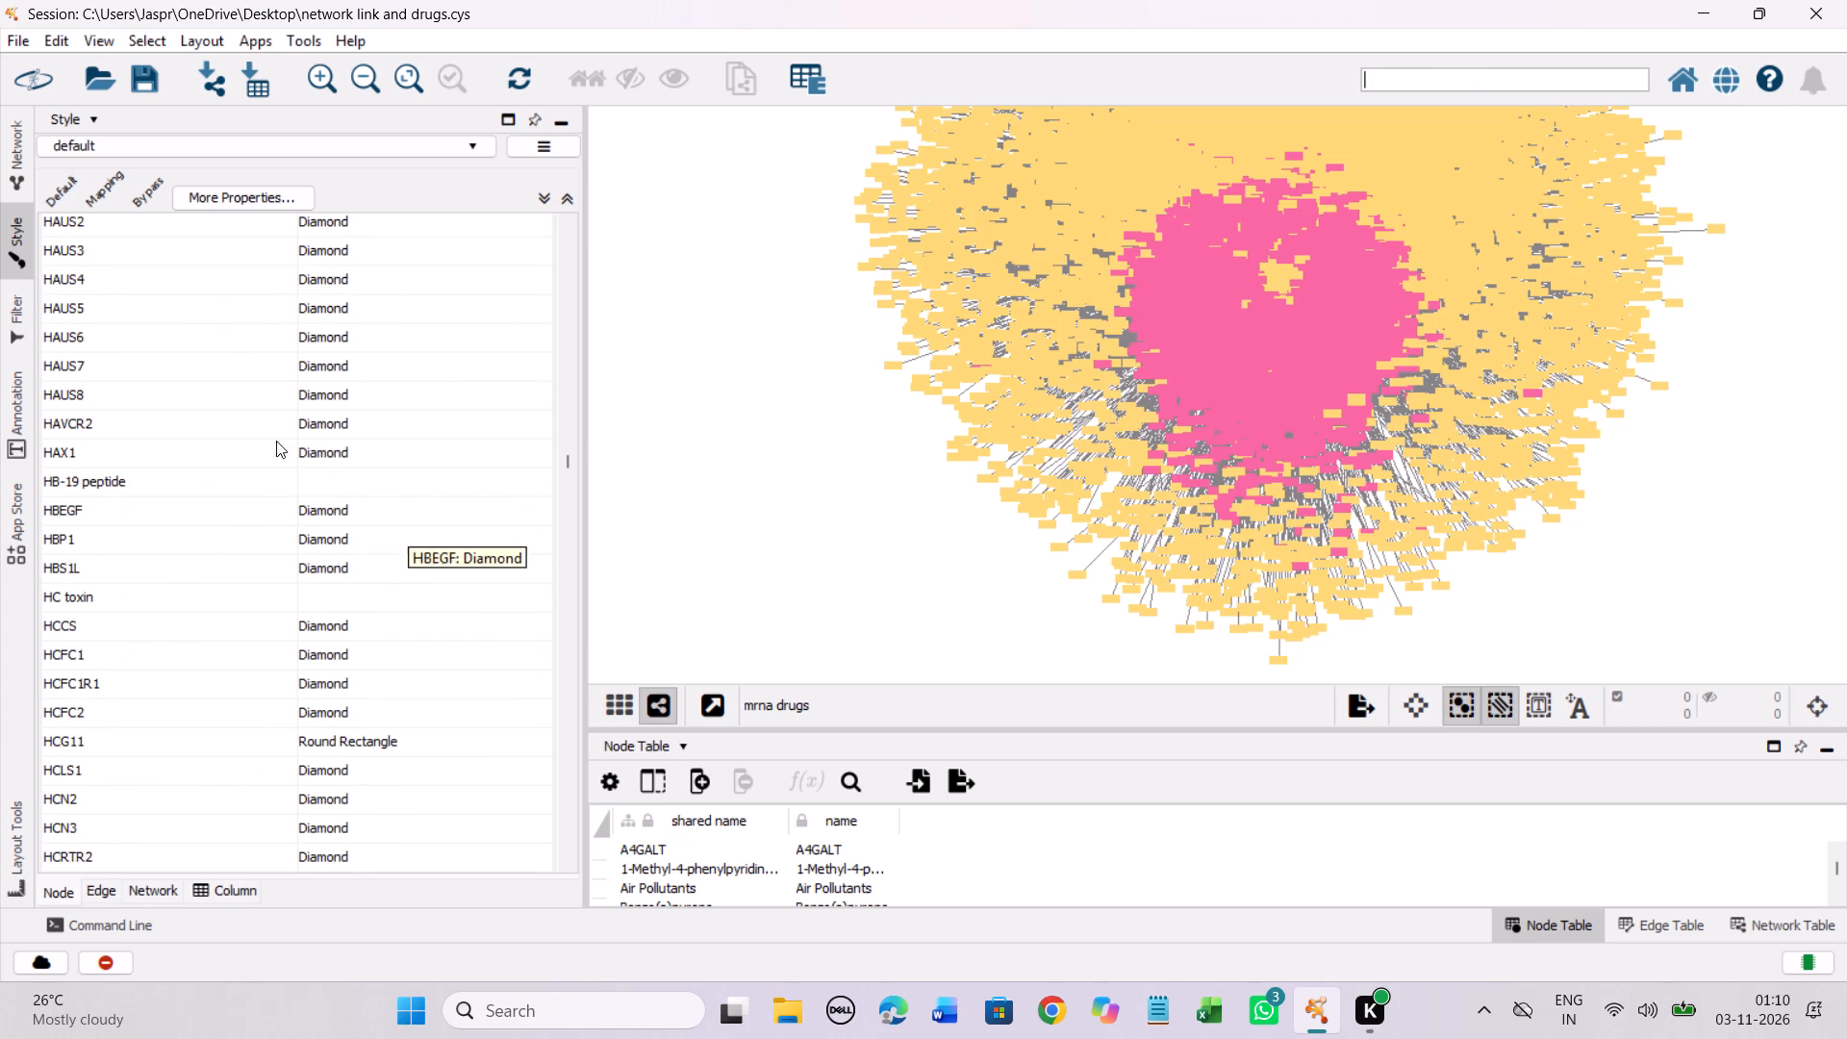
{"action": "left_click", "coordinate": [337, 481]}
{"action": "right_click", "coordinate": [337, 481]}
{"action": "left_click", "coordinate": [424, 498]}
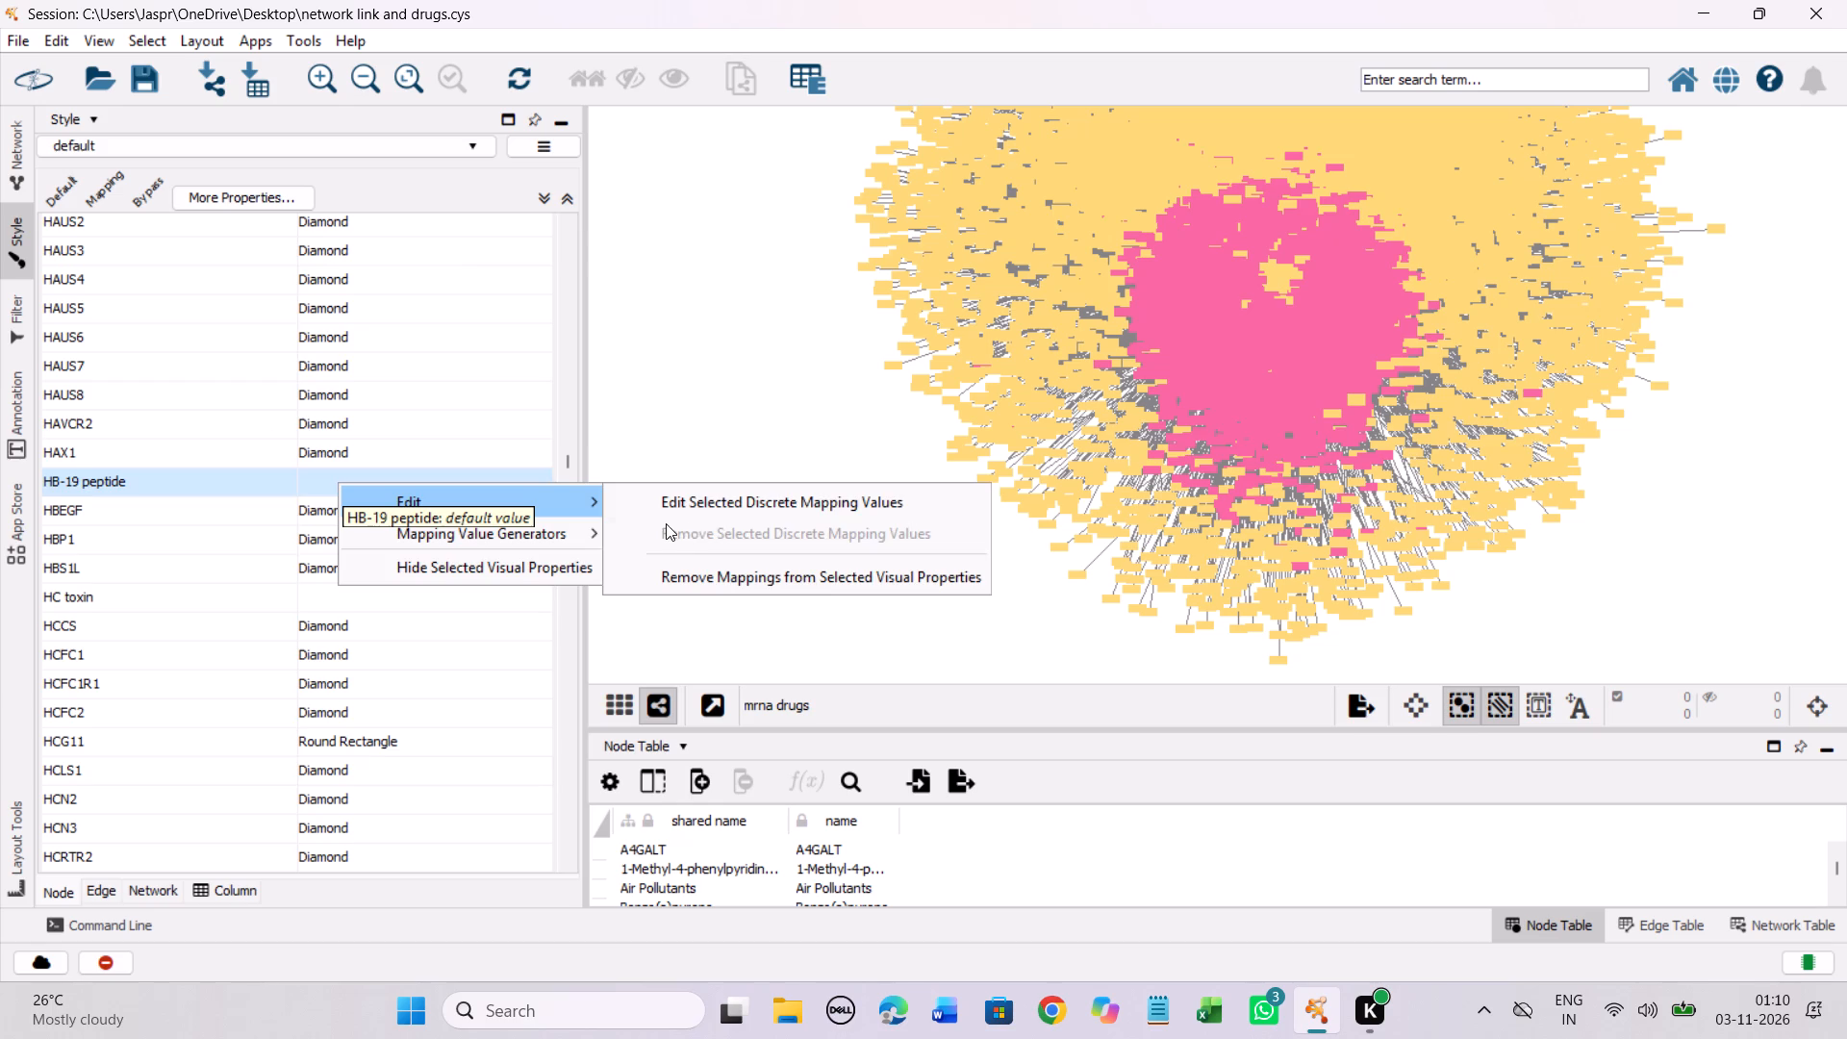
{"action": "left_click", "coordinate": [703, 505]}
{"action": "left_click", "coordinate": [249, 484]}
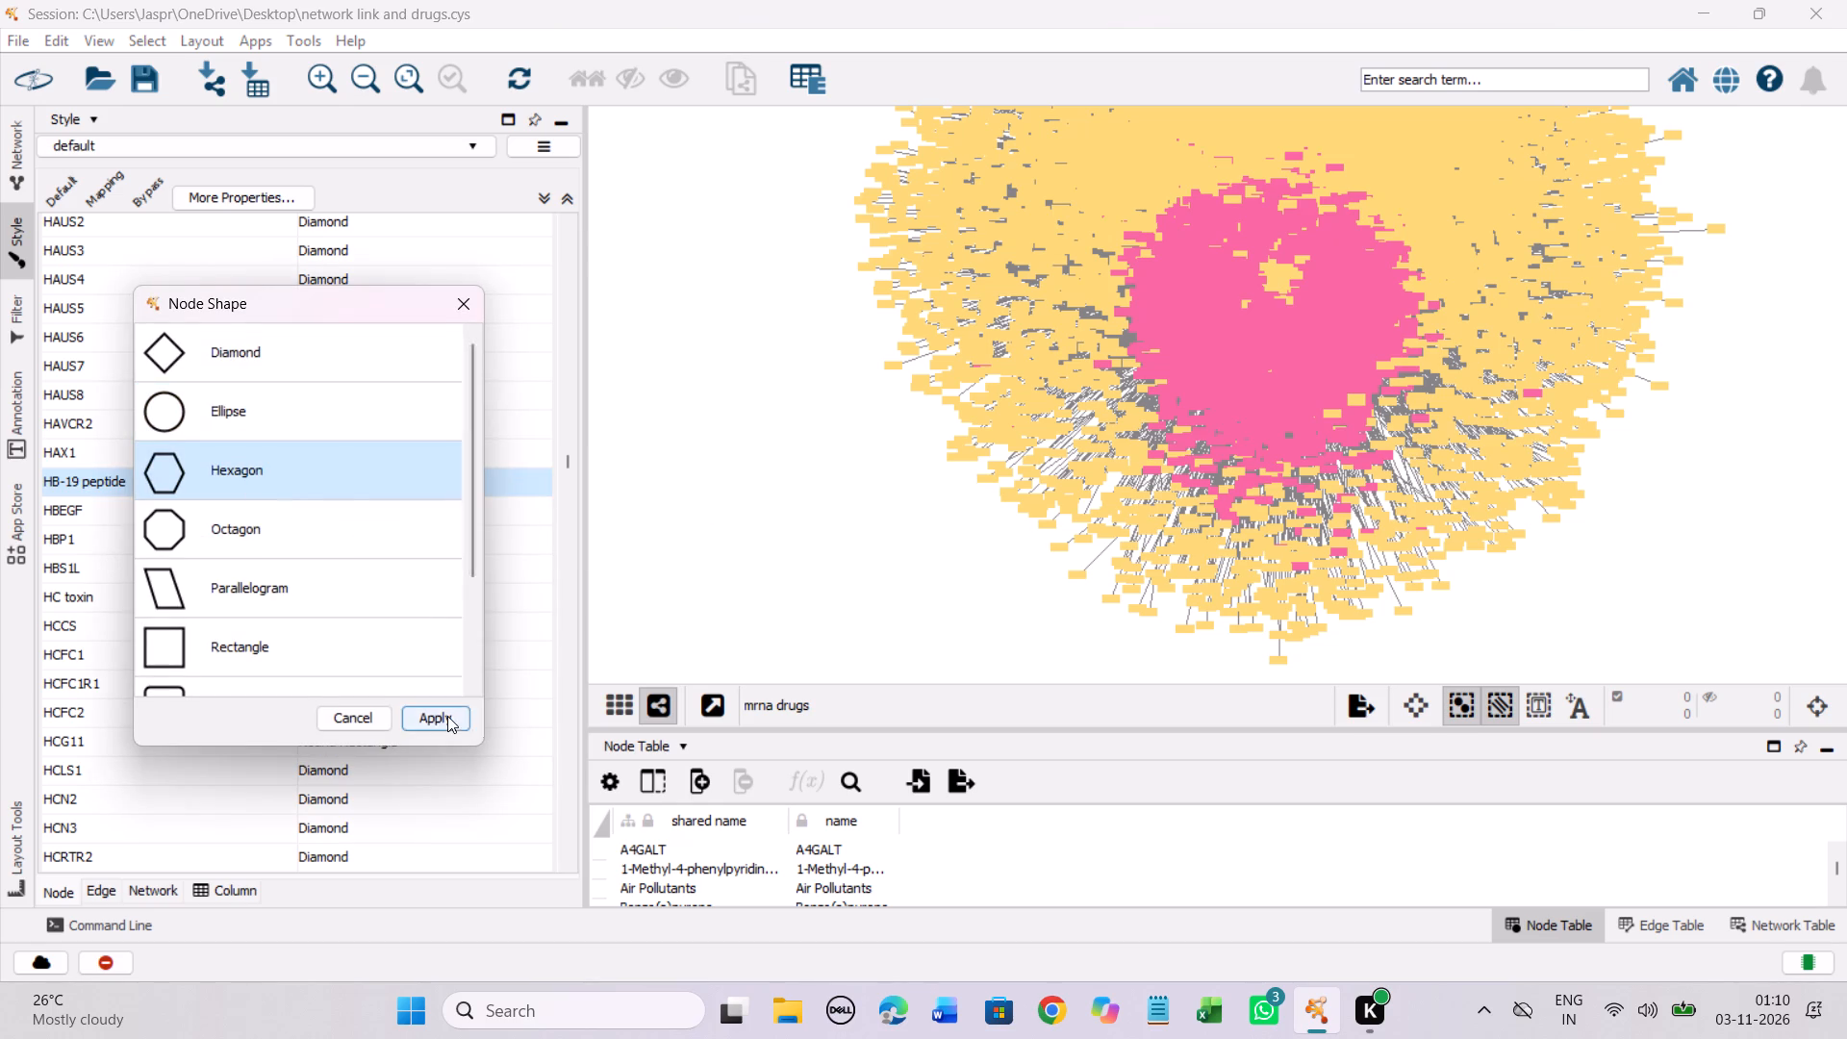
{"action": "left_click", "coordinate": [447, 716]}
Set the discrete node shape mapping for HC toxin to Hexagon.
{"action": "left_click", "coordinate": [338, 591]}
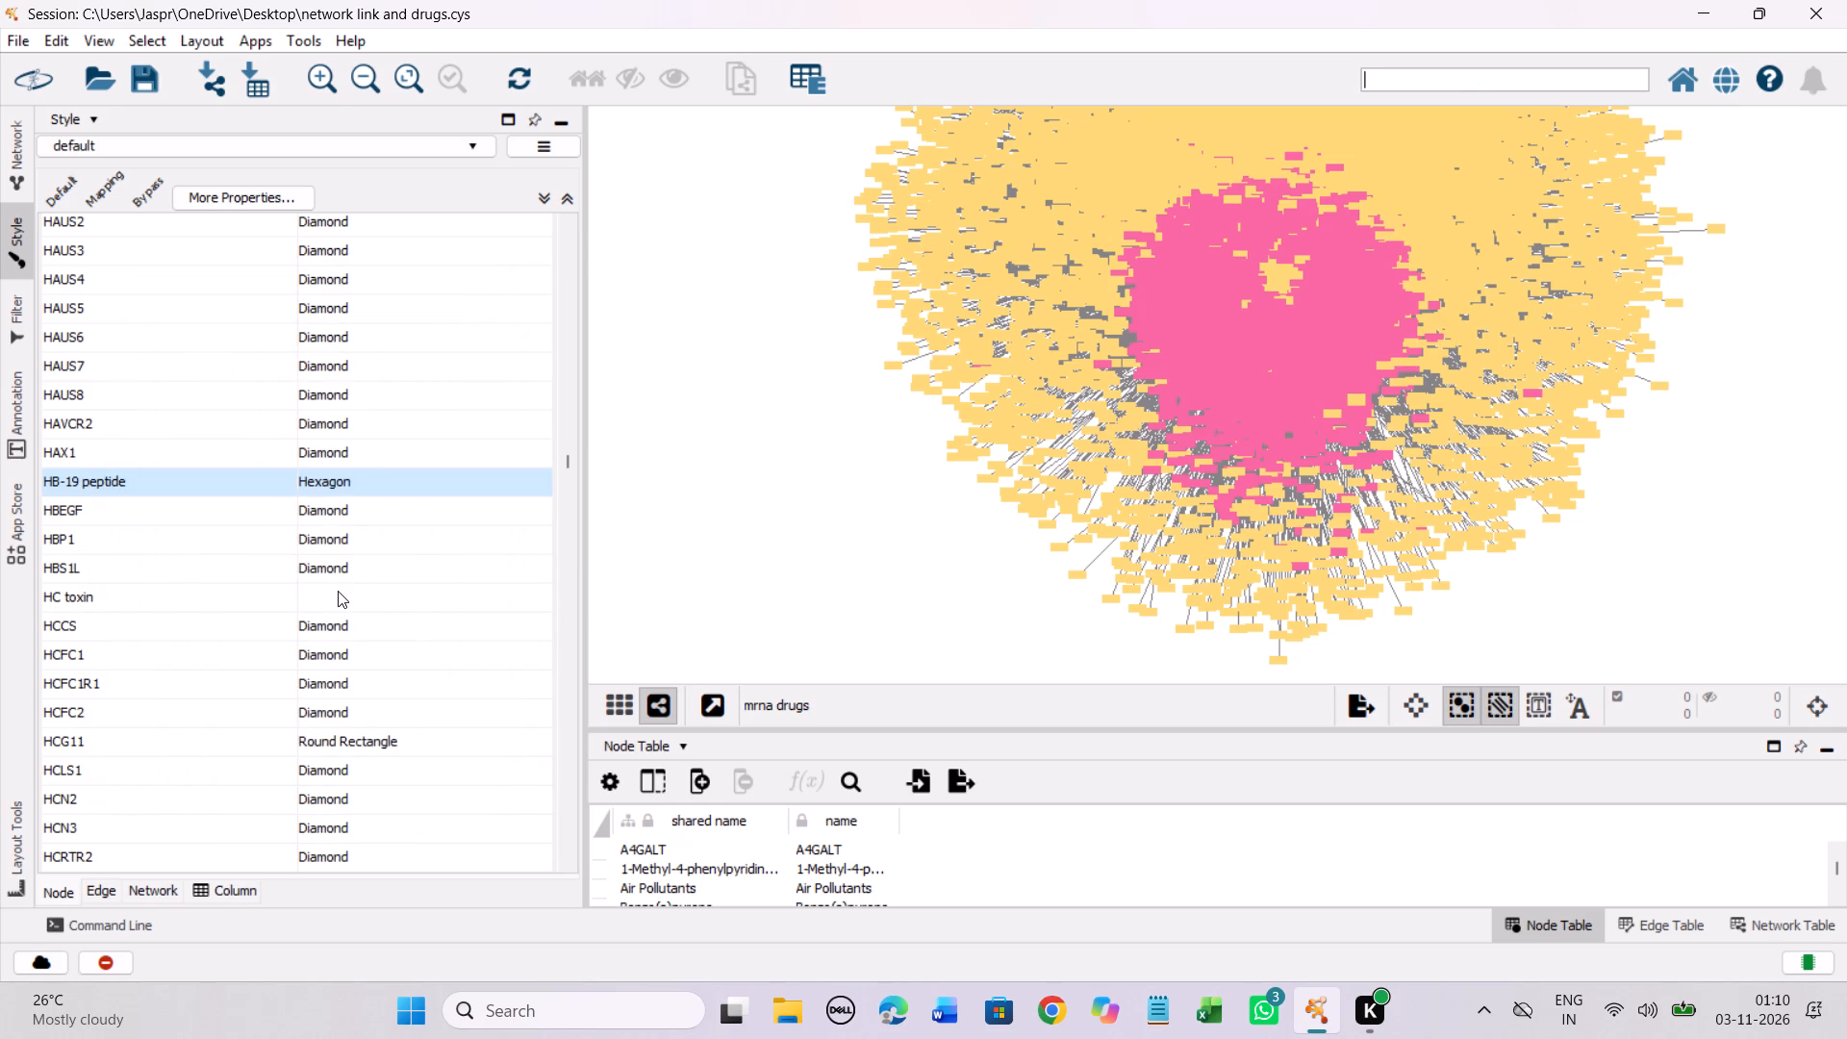
{"action": "right_click", "coordinate": [338, 591]}
{"action": "left_click", "coordinate": [430, 601]}
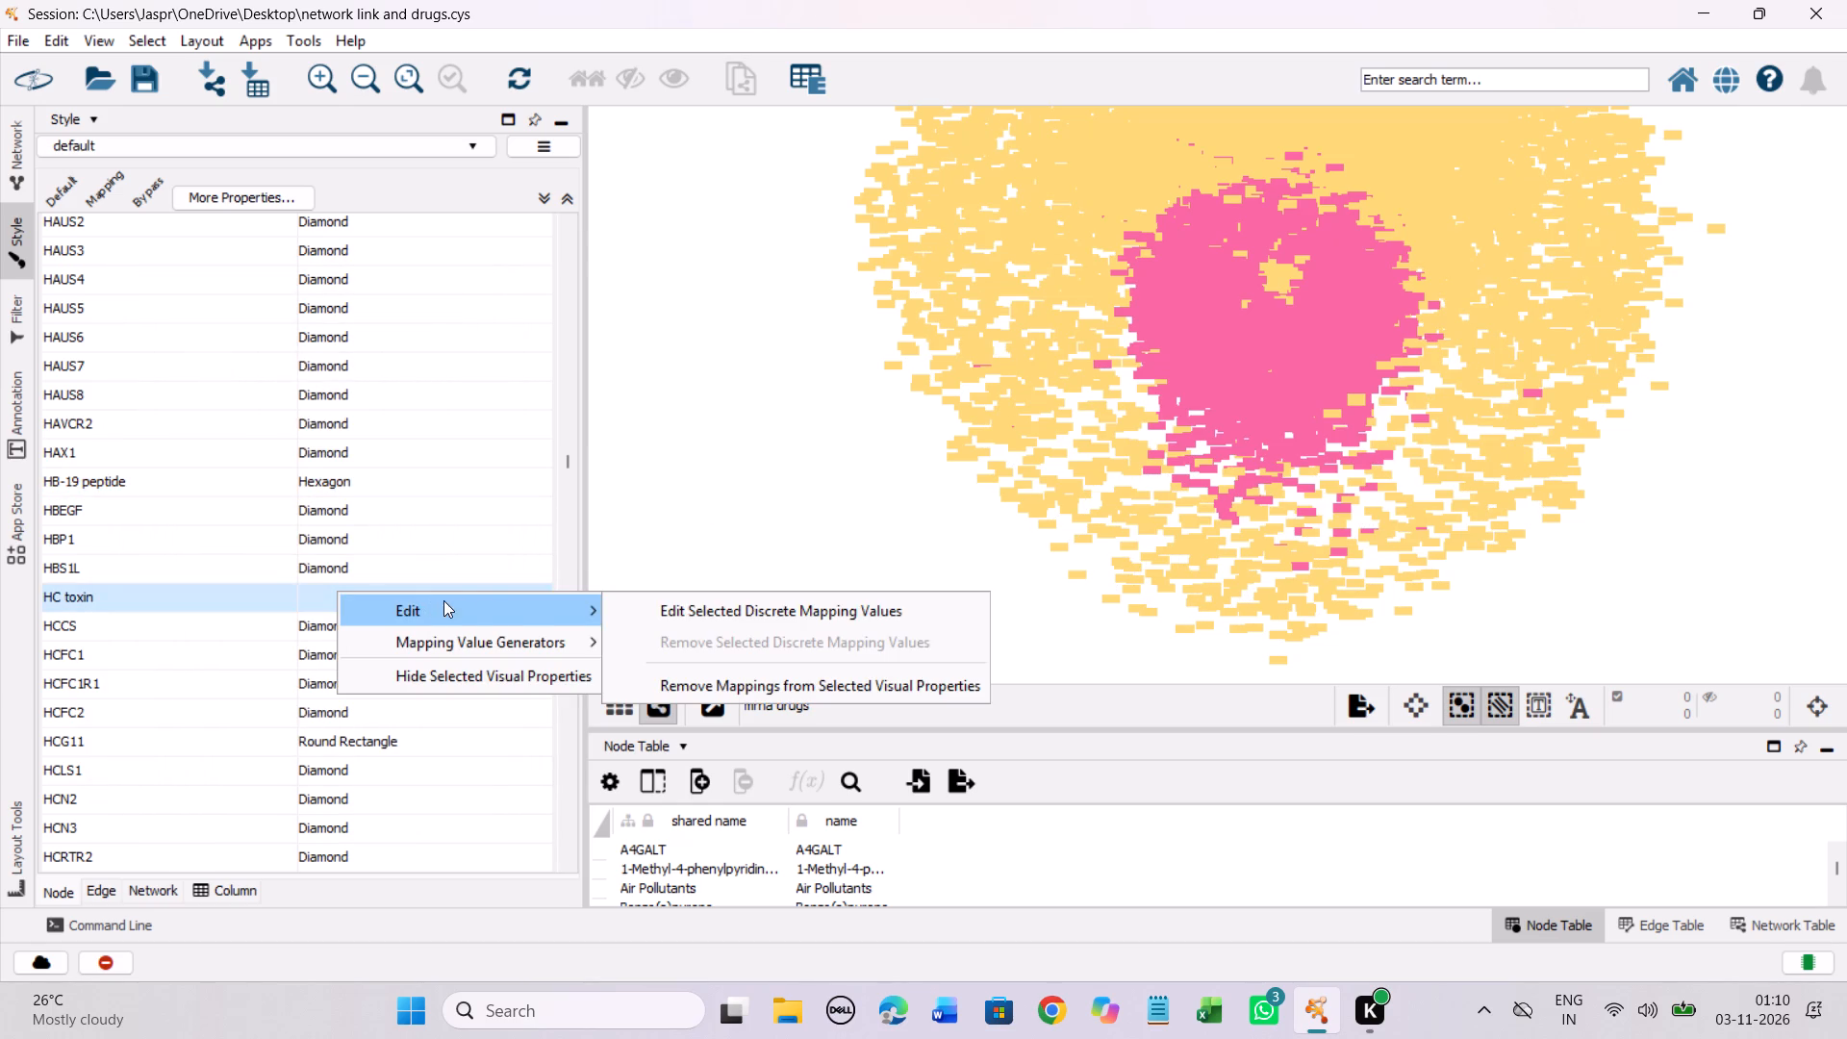
{"action": "left_click", "coordinate": [635, 598]}
{"action": "left_click", "coordinate": [257, 467]}
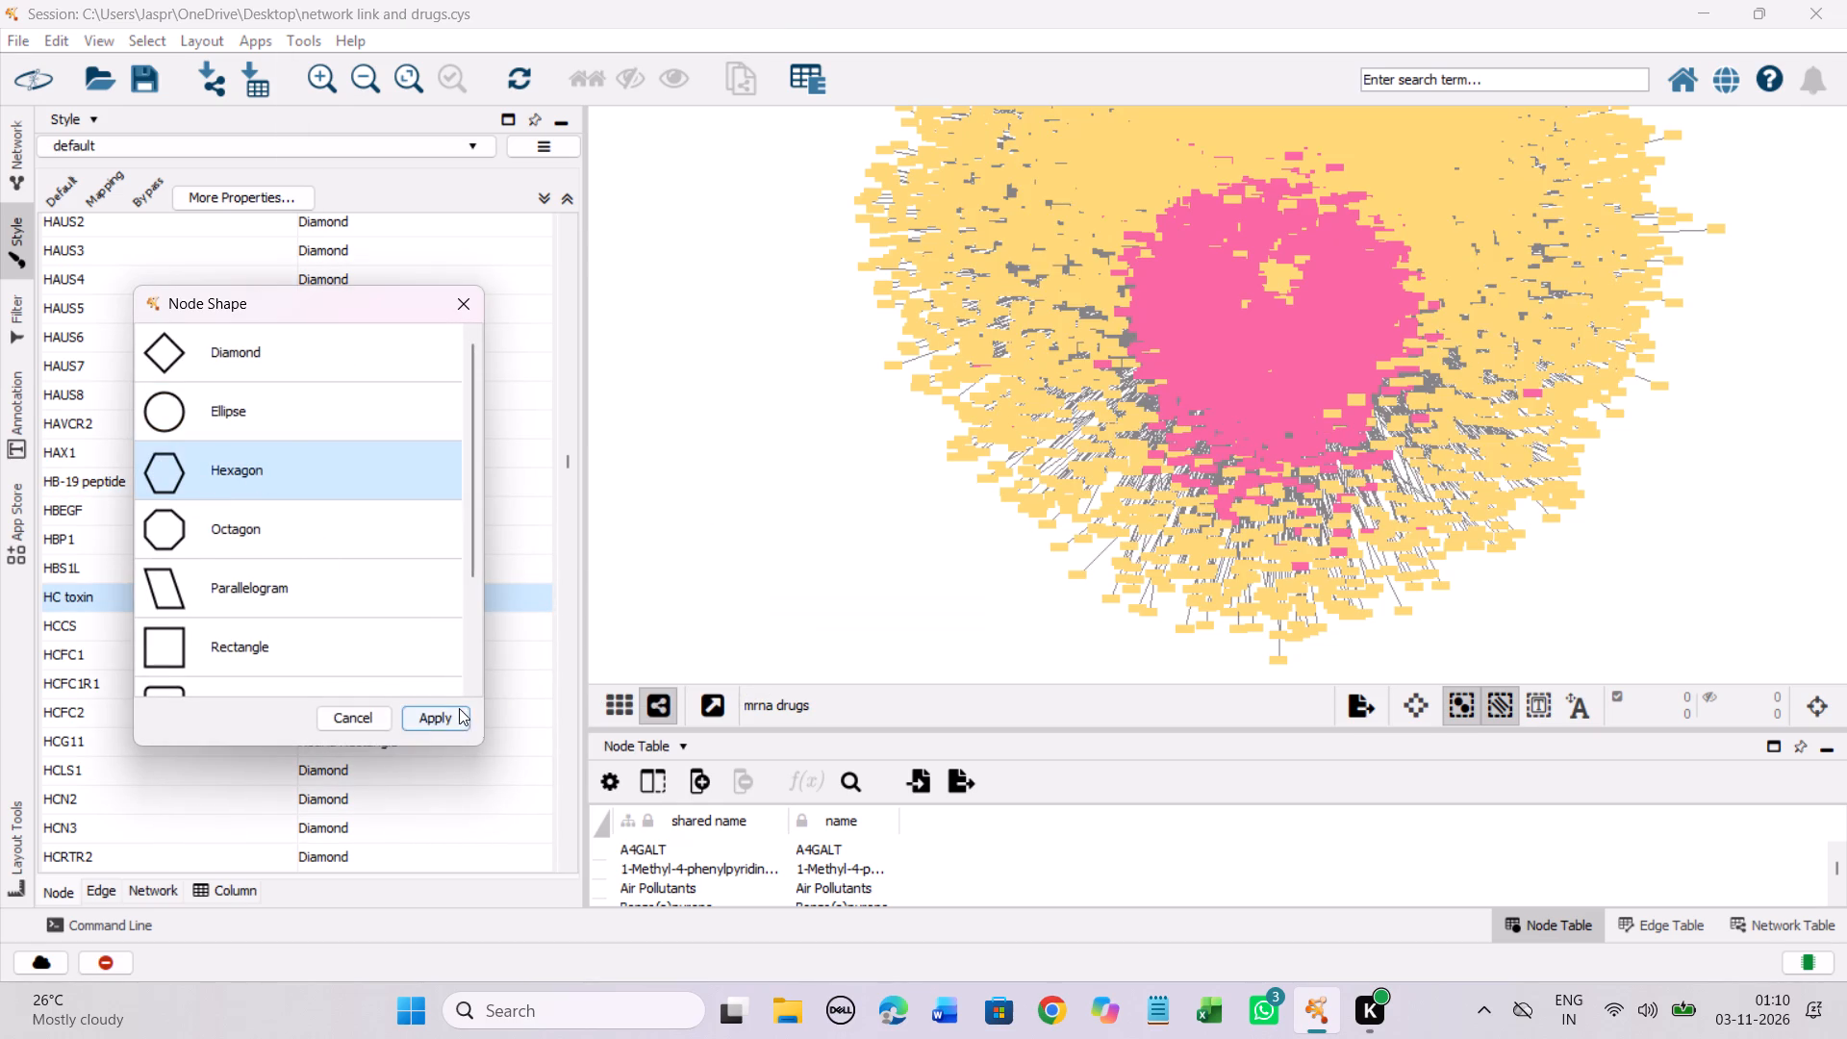
{"action": "left_click", "coordinate": [457, 709]}
Set the discrete node shape mapping for the drug HCV 796 to Hexagon.
{"action": "scroll", "coordinate": [463, 584], "scroll_direction": "down", "scroll_amount": 7}
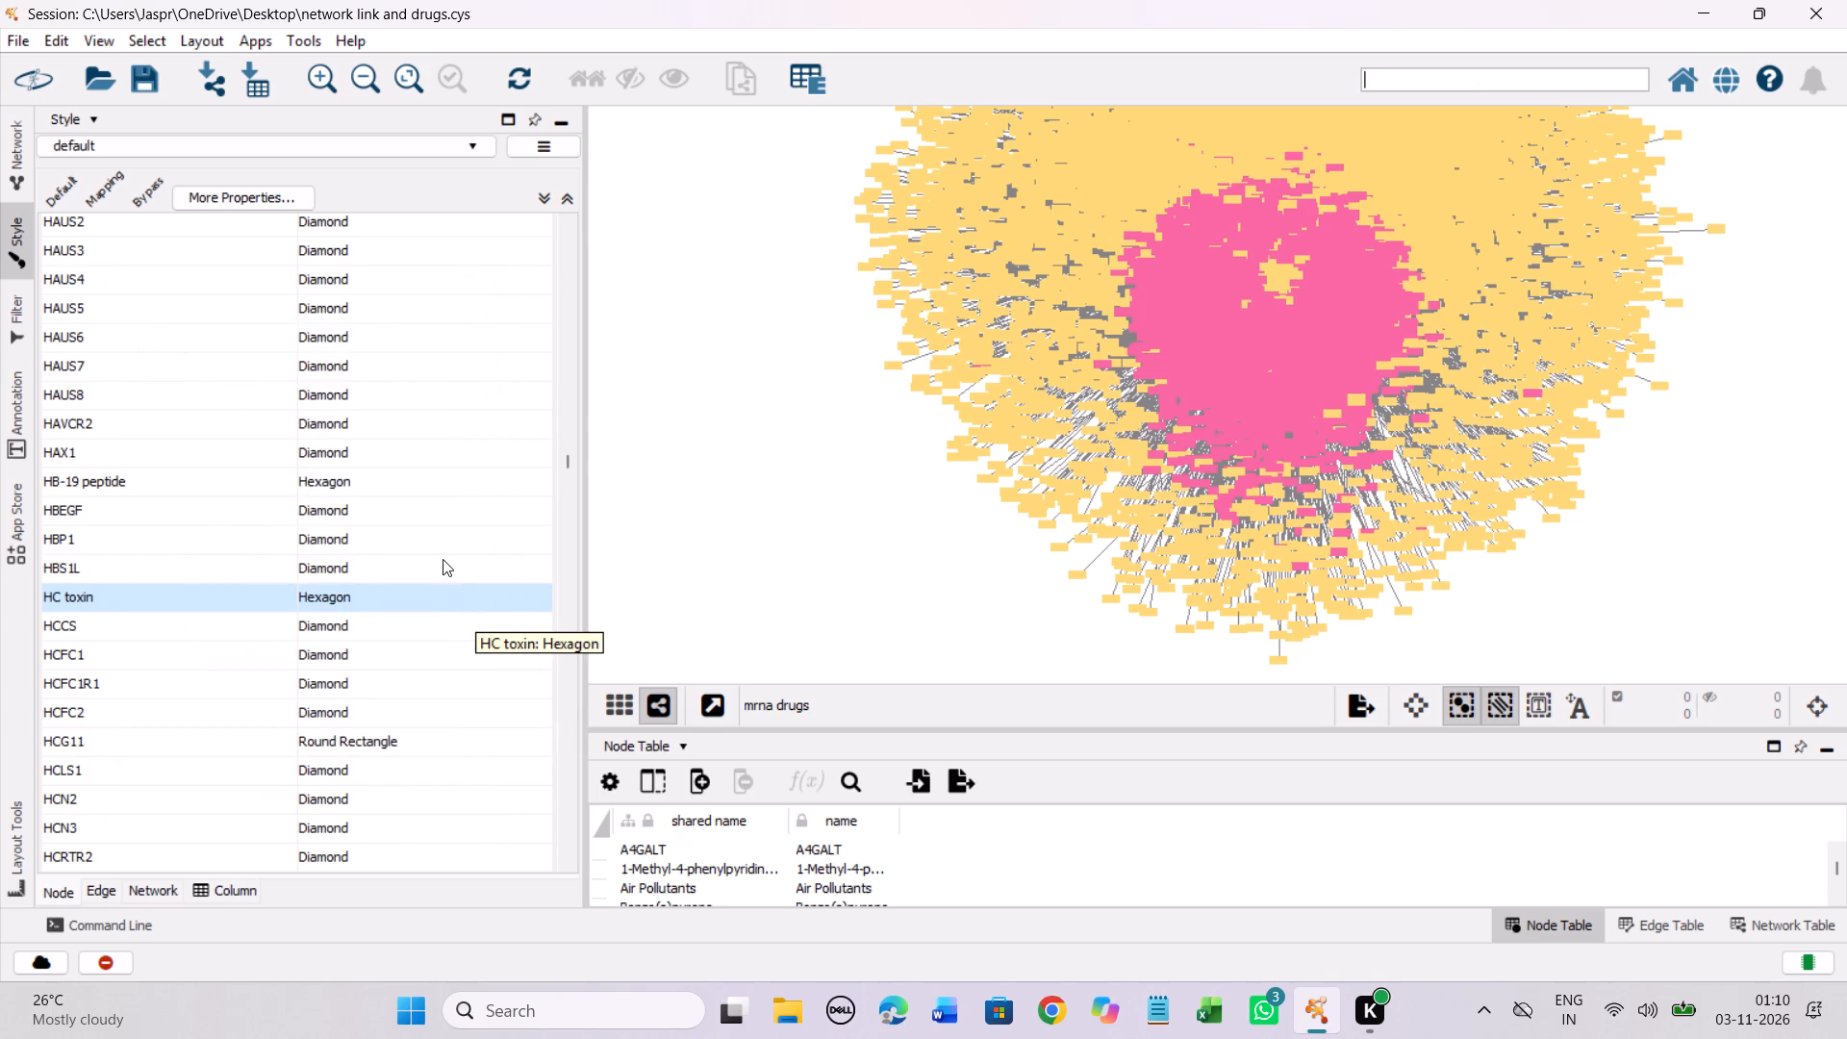
{"action": "scroll", "coordinate": [415, 547], "scroll_direction": "down", "scroll_amount": 5}
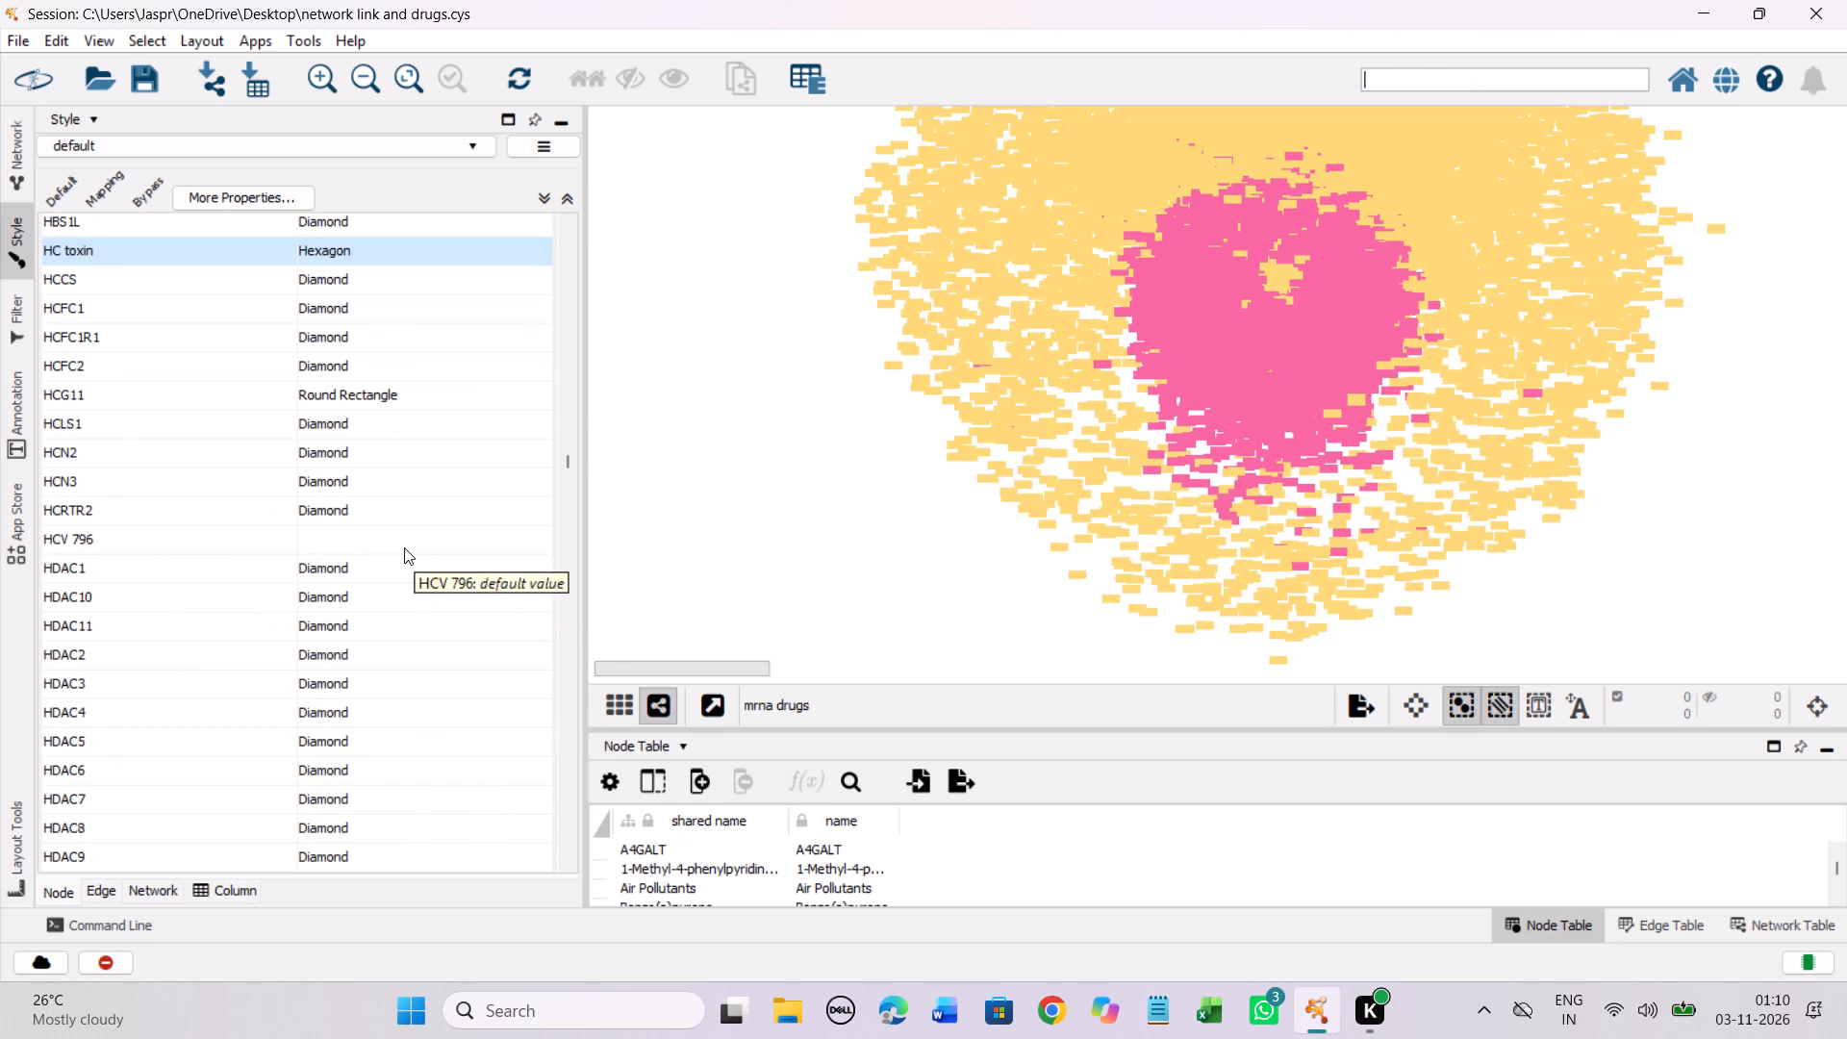
{"action": "left_click", "coordinate": [337, 547]}
{"action": "right_click", "coordinate": [337, 547]}
{"action": "left_click", "coordinate": [400, 564]}
{"action": "left_click", "coordinate": [693, 578]}
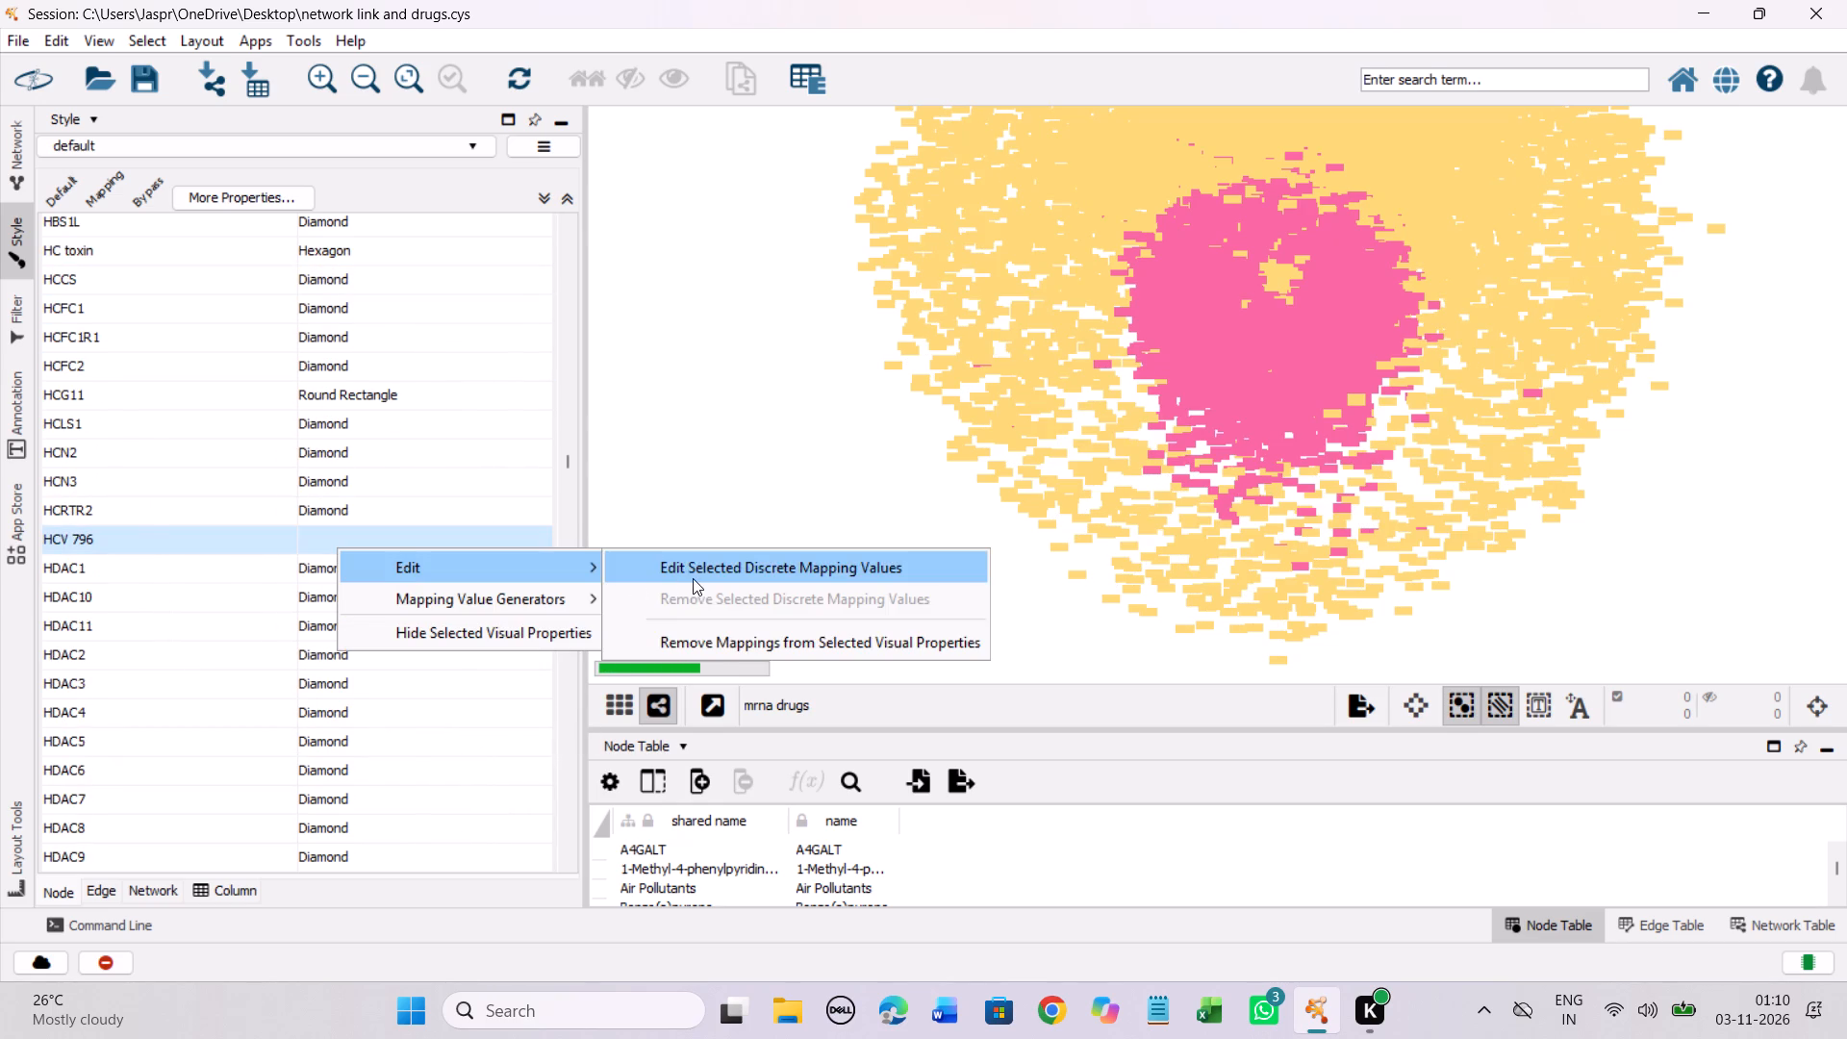
{"action": "left_click", "coordinate": [312, 463]}
{"action": "left_click", "coordinate": [437, 727]}
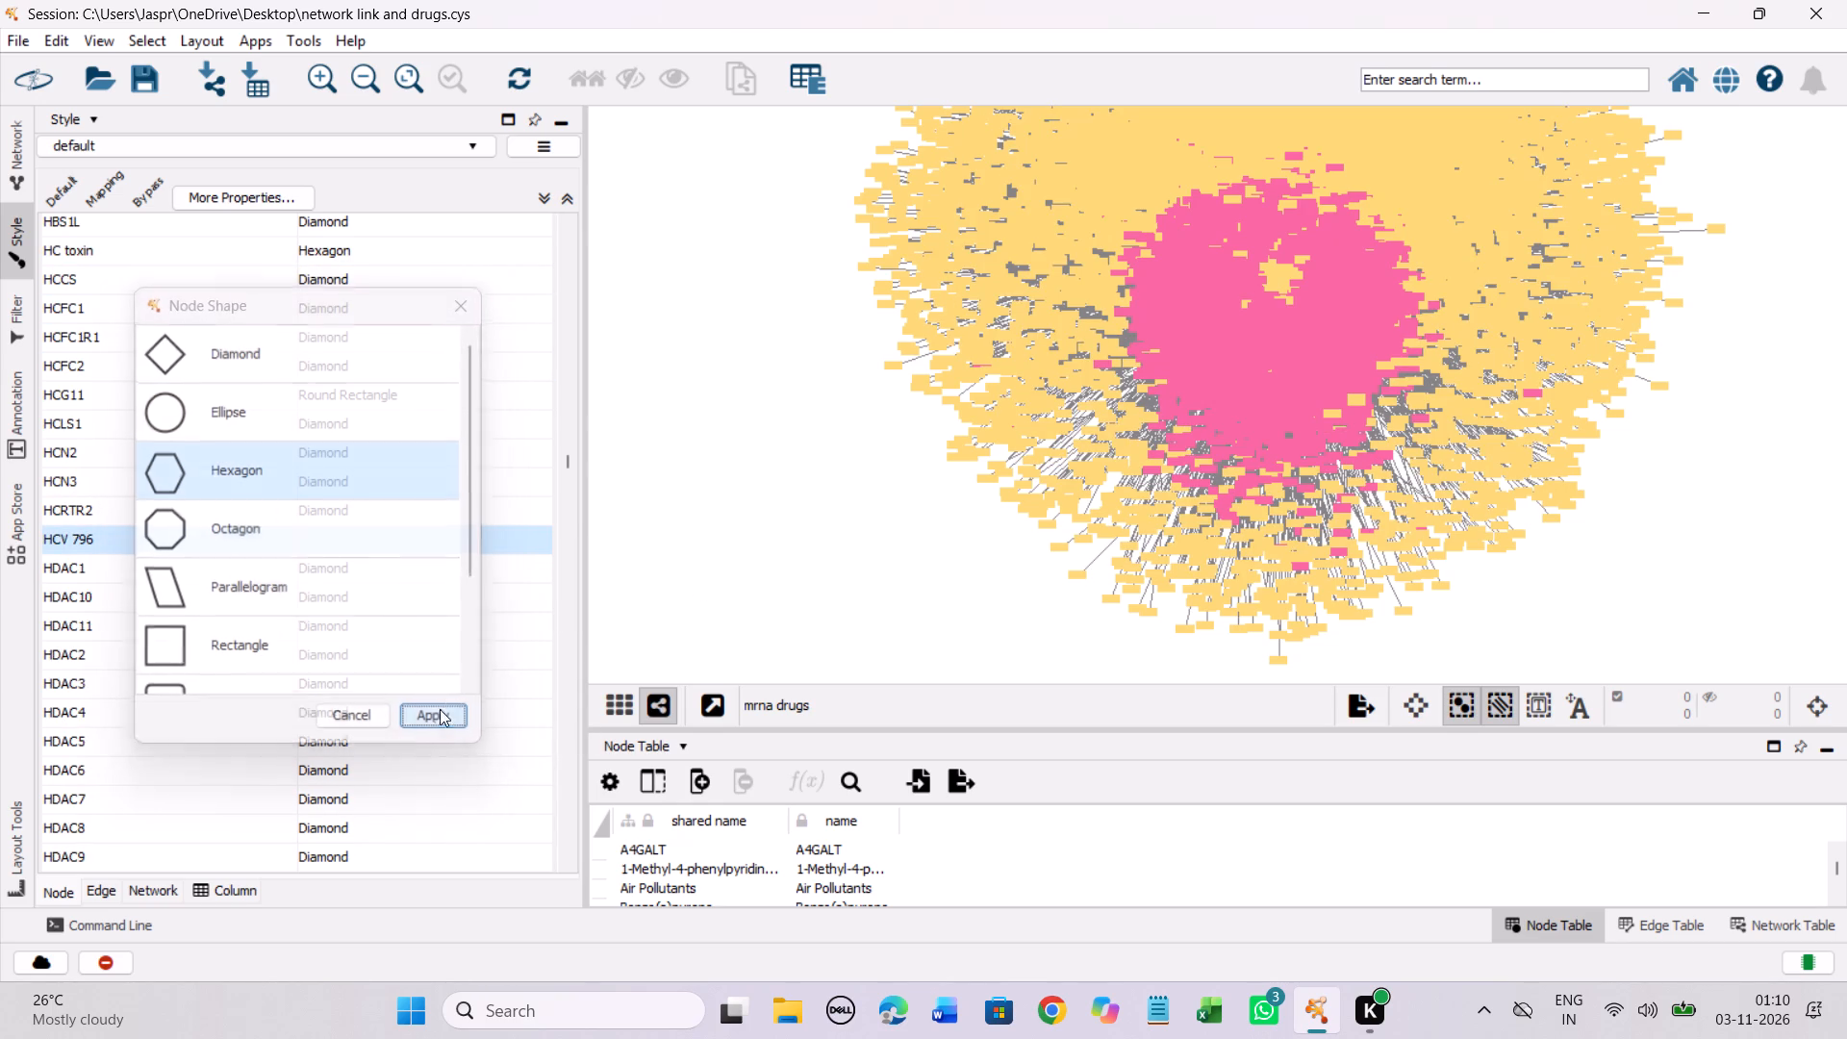
Set the discrete node shape mapping for HDL cholesteryl ester to Hexagon.
{"action": "scroll", "coordinate": [415, 555], "scroll_direction": "down", "scroll_amount": 3}
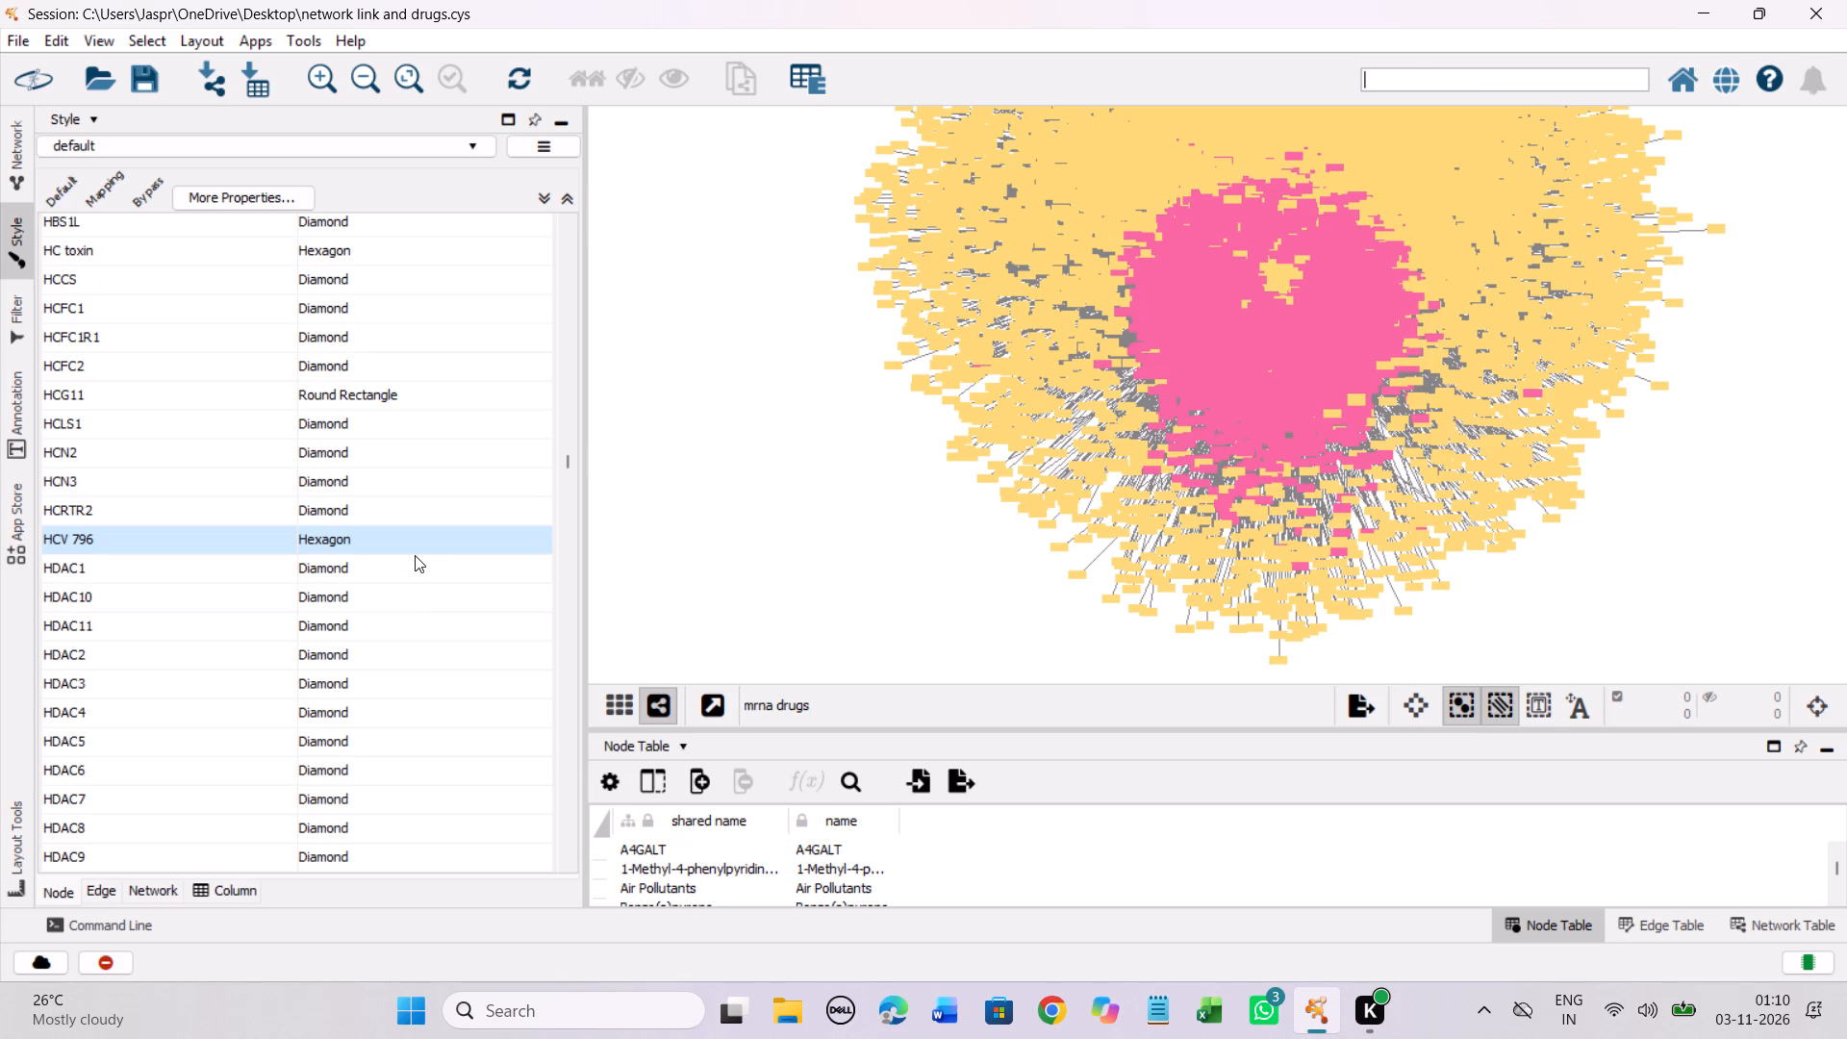
{"action": "scroll", "coordinate": [415, 555], "scroll_direction": "down", "scroll_amount": 10}
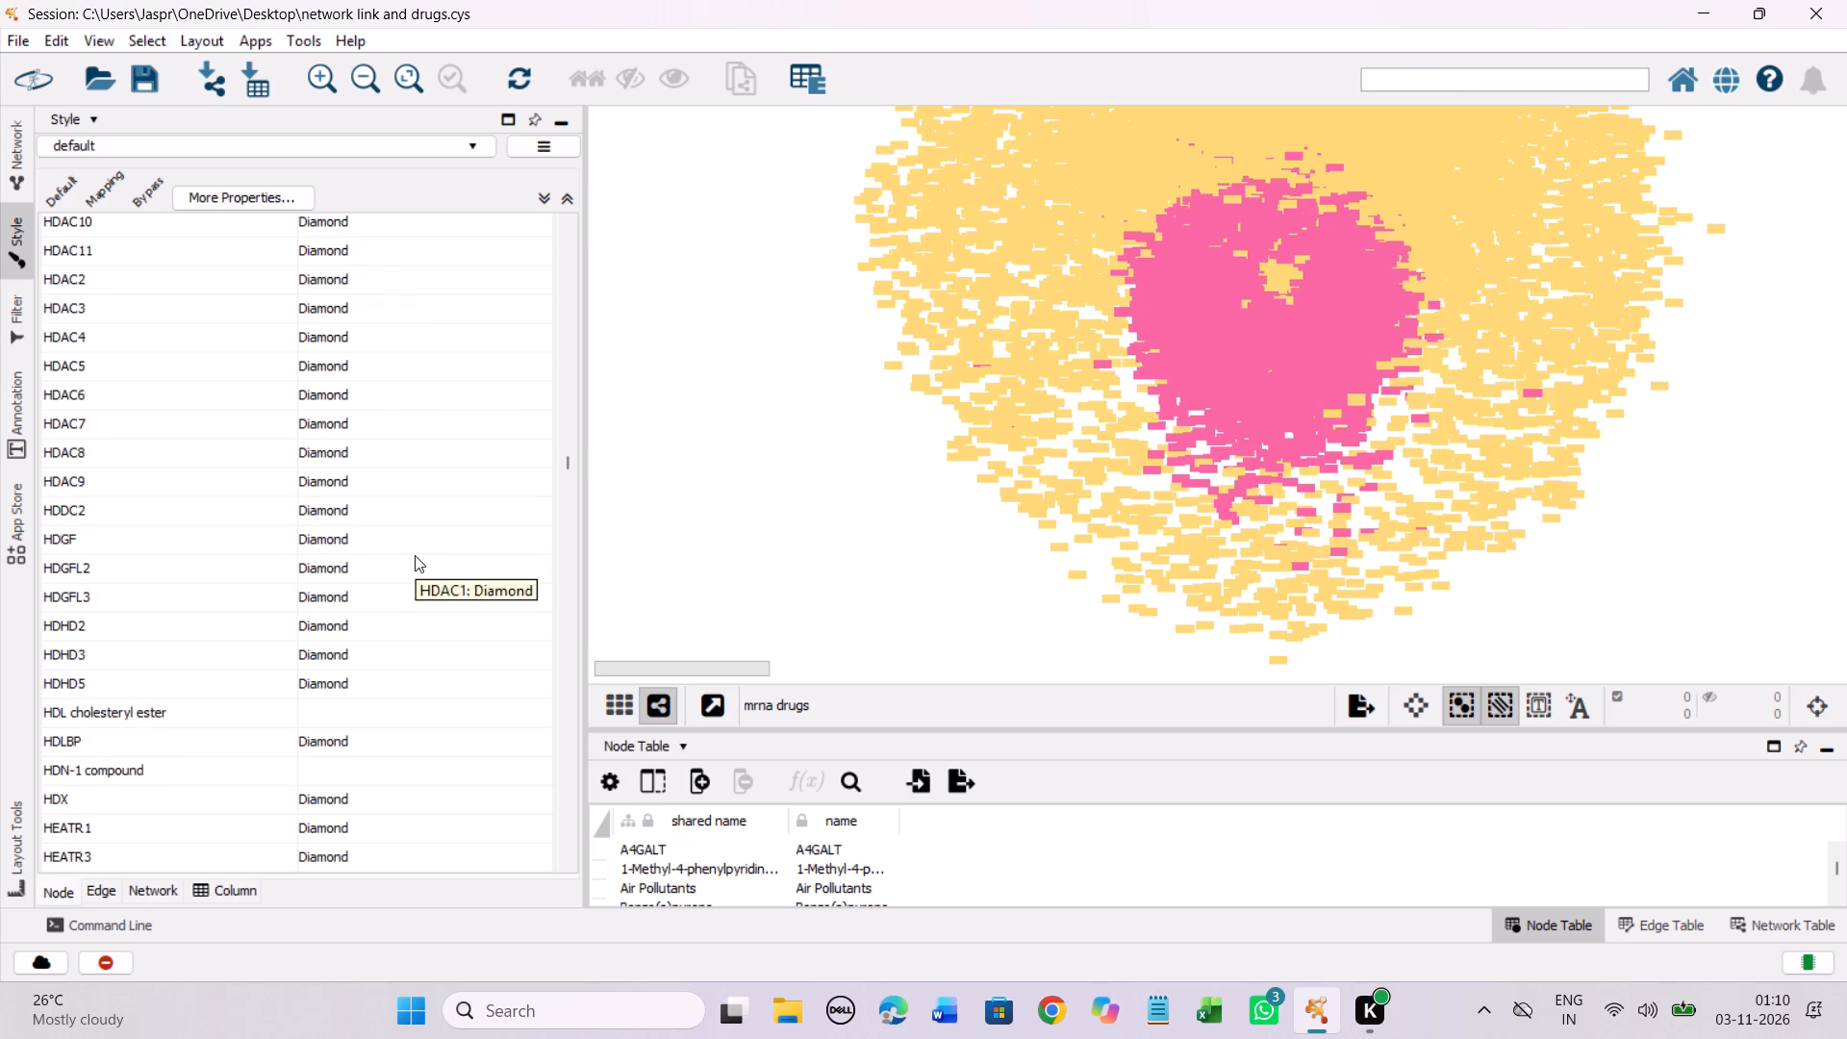
{"action": "scroll", "coordinate": [415, 555], "scroll_direction": "down", "scroll_amount": 12}
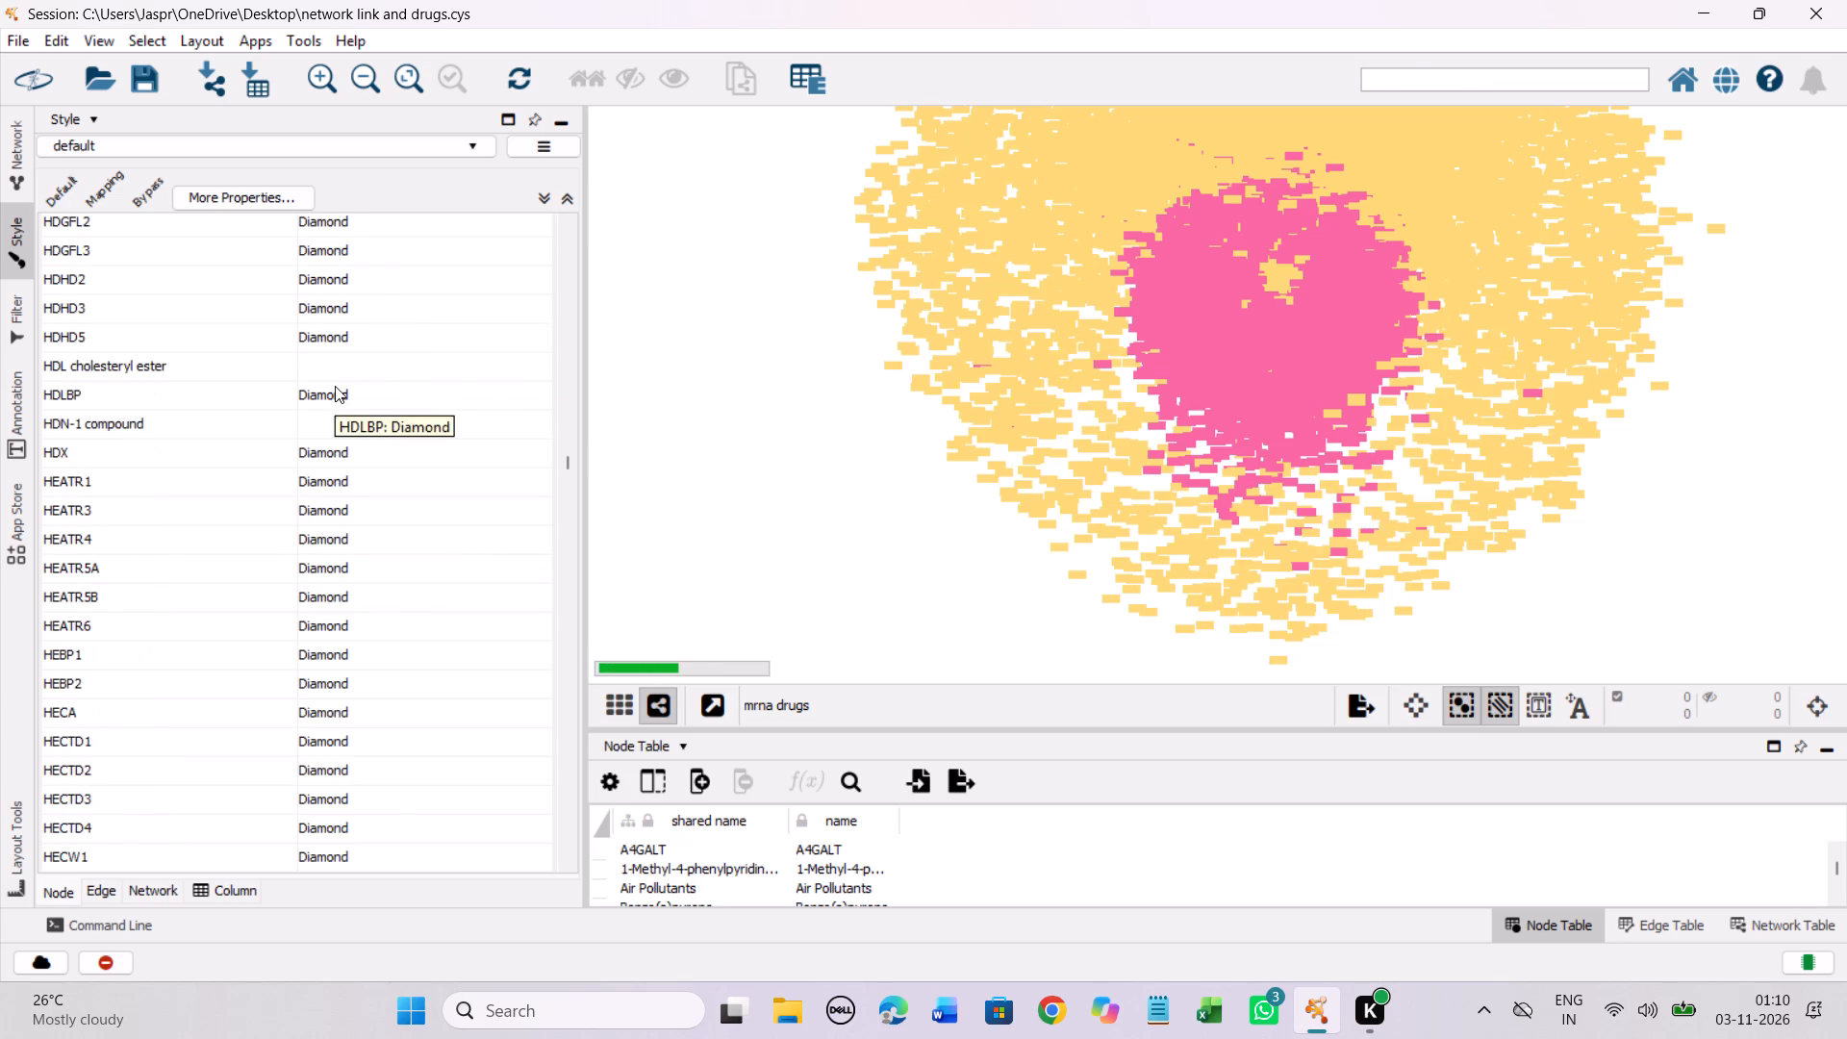
{"action": "left_click", "coordinate": [328, 355]}
{"action": "right_click", "coordinate": [328, 355]}
{"action": "left_click", "coordinate": [392, 371]}
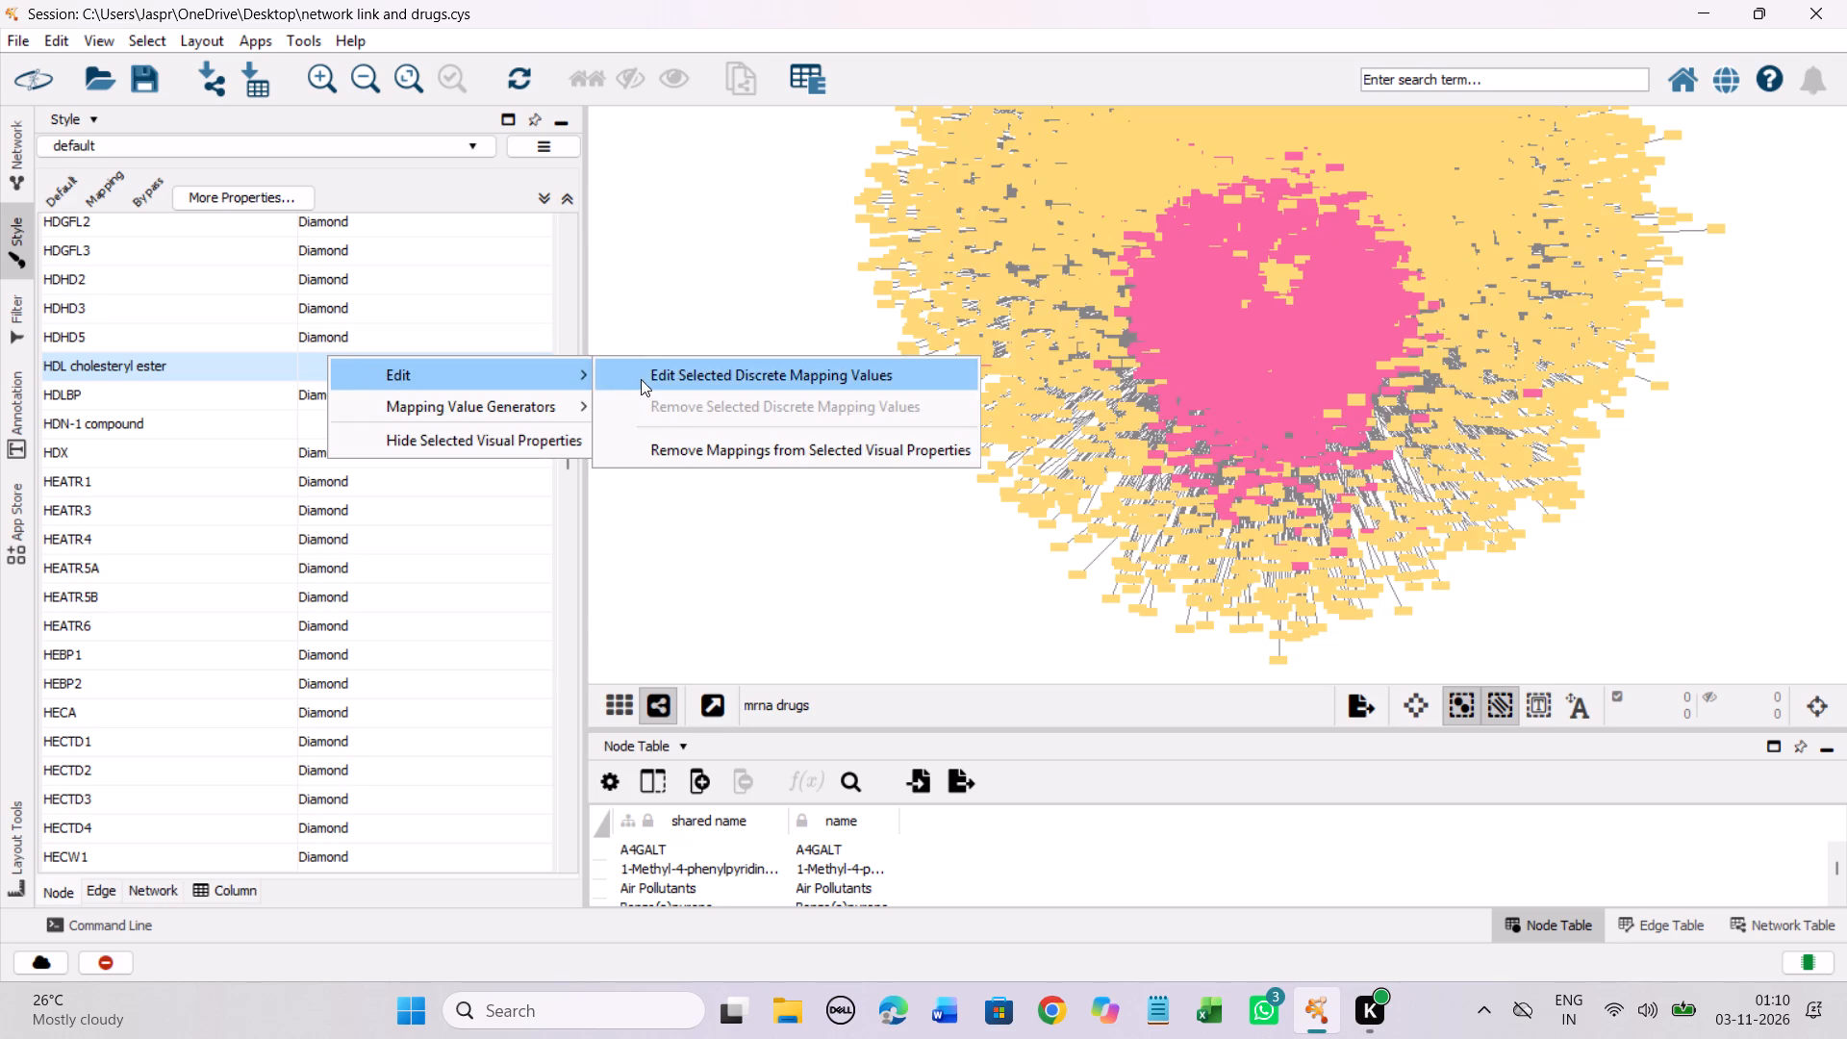
{"action": "left_click", "coordinate": [641, 379]}
{"action": "left_click", "coordinate": [279, 469]}
{"action": "left_click", "coordinate": [454, 721]}
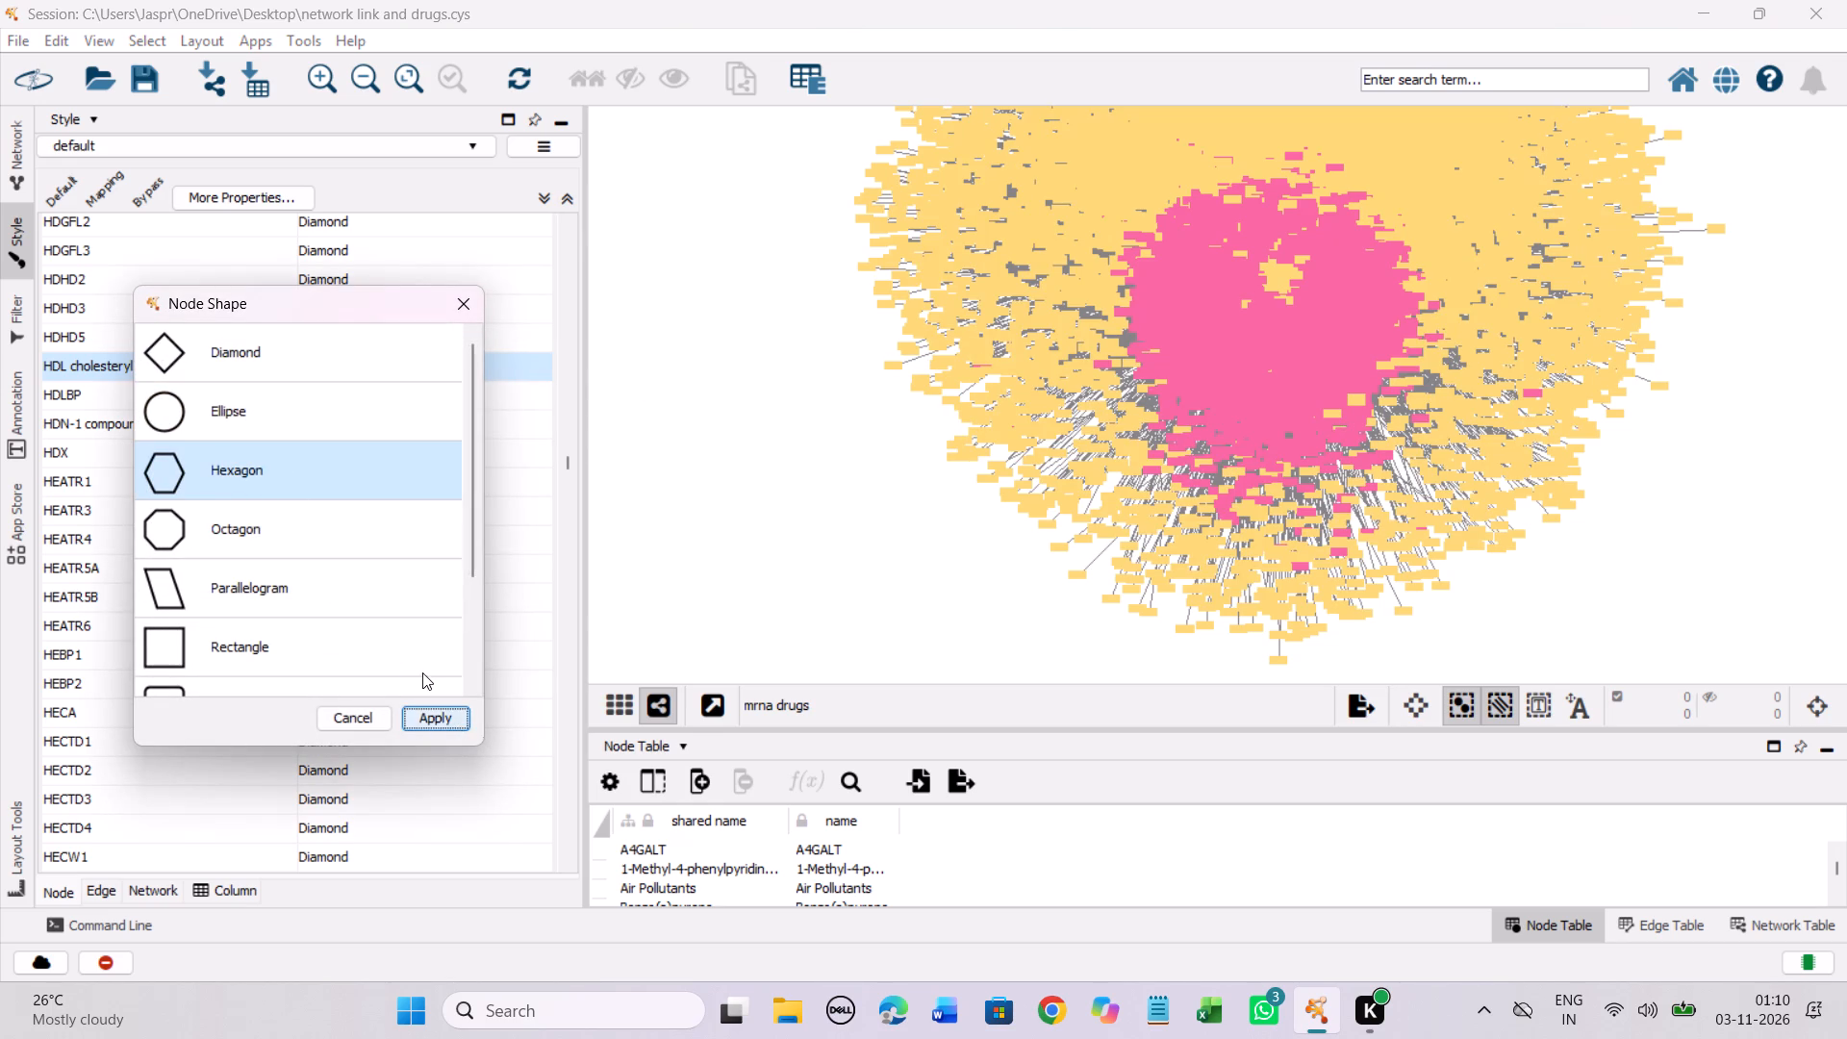
Set the discrete node shape mapping for HDN-1 compound to Hexagon.
{"action": "left_click", "coordinate": [339, 420]}
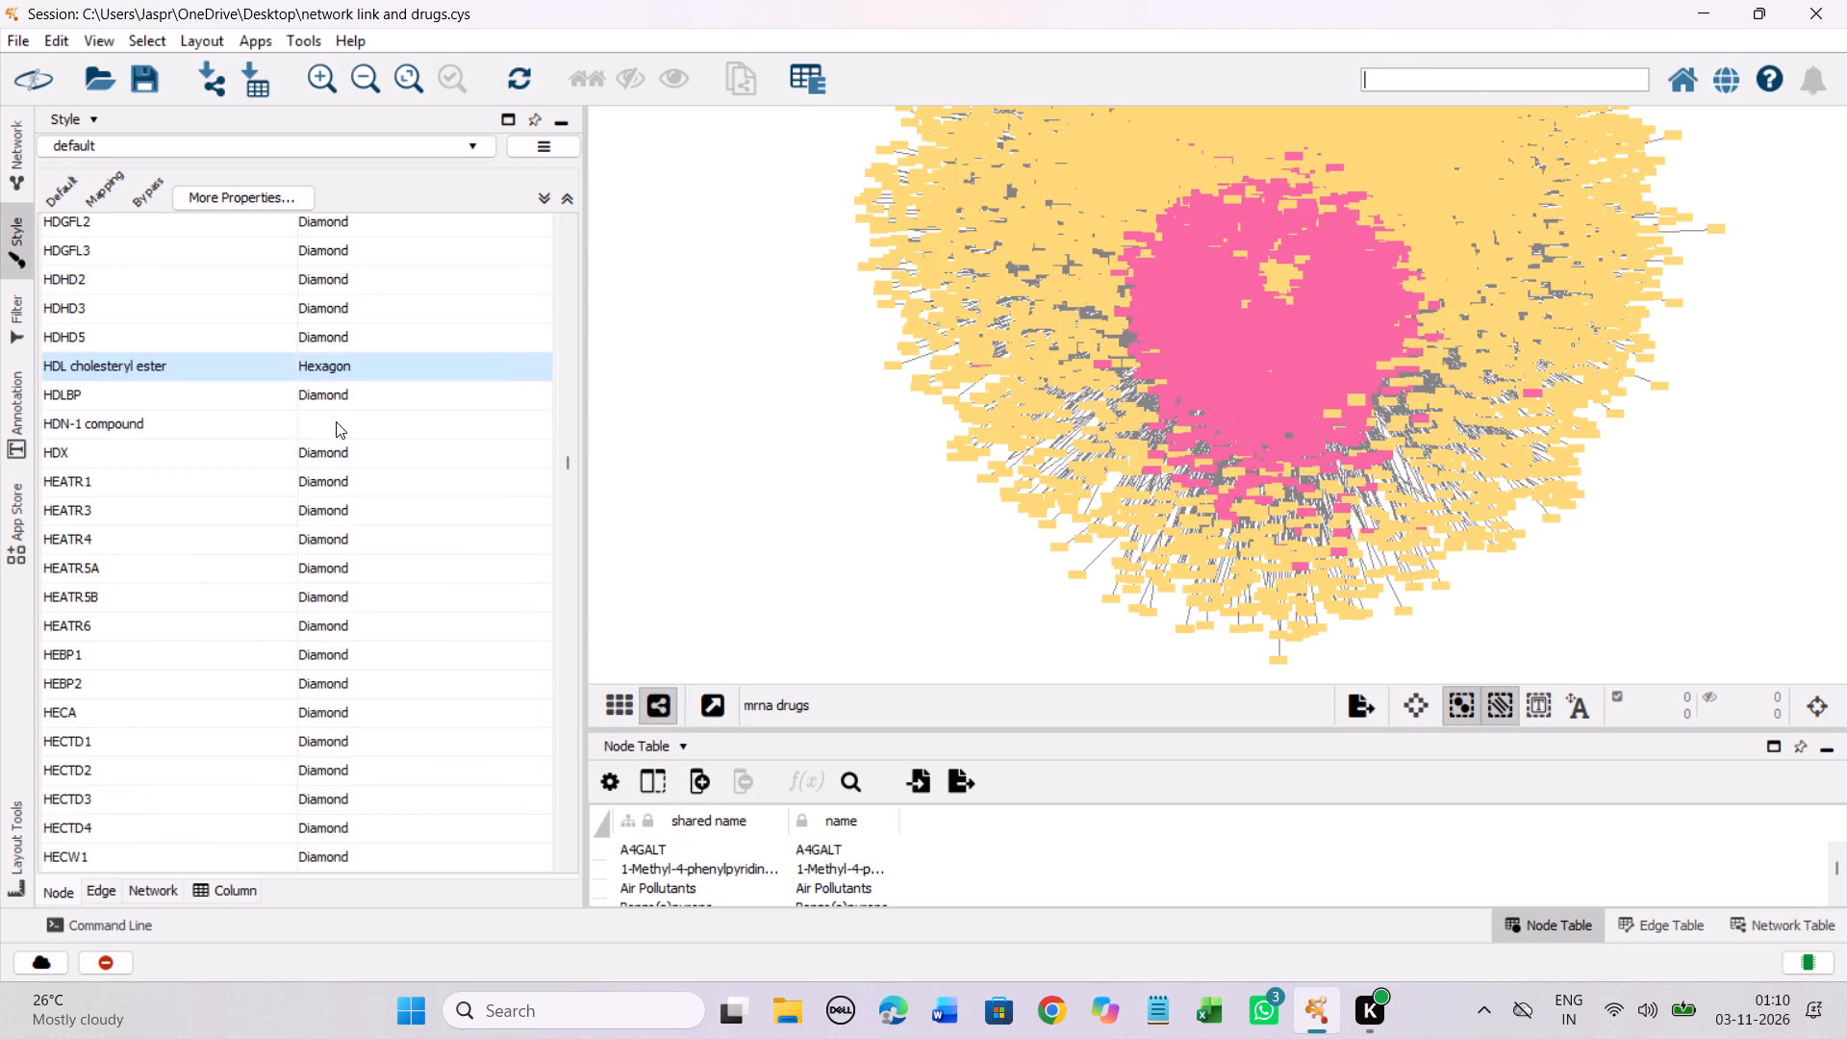
{"action": "right_click", "coordinate": [335, 421]}
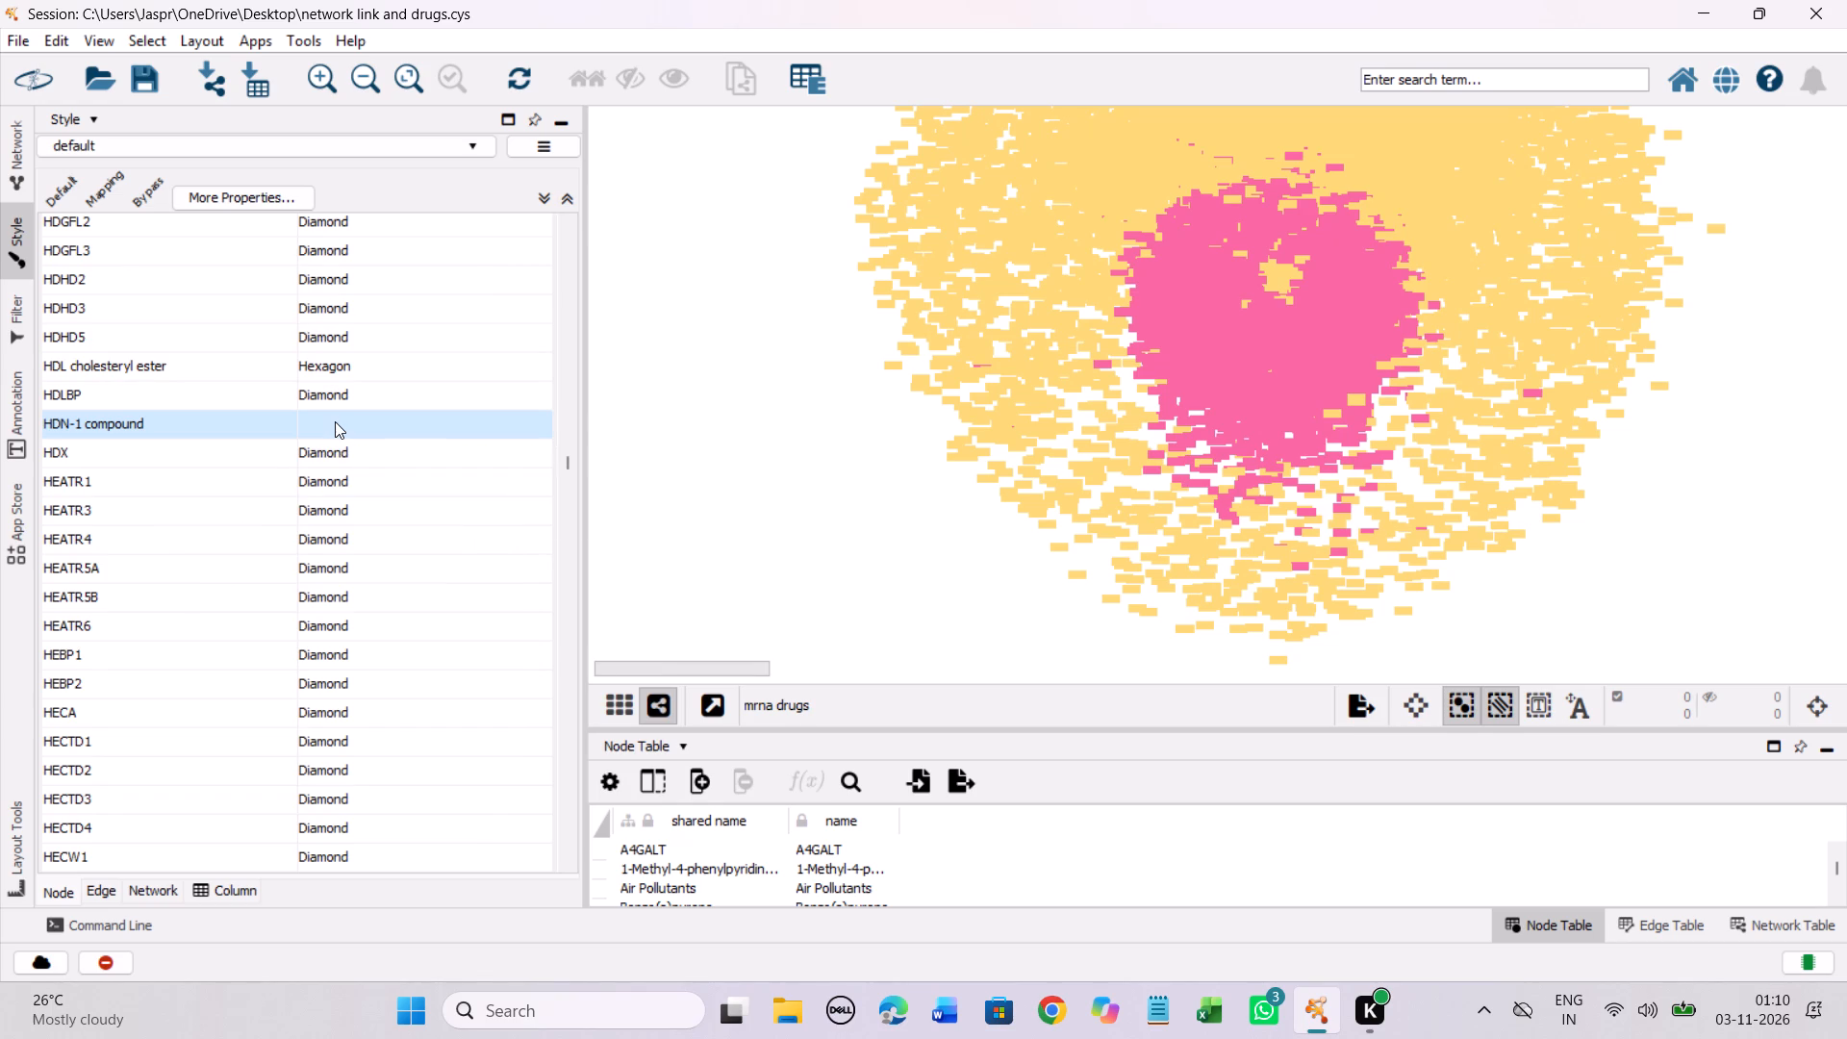
{"action": "left_click", "coordinate": [393, 433]}
{"action": "left_click", "coordinate": [664, 442]}
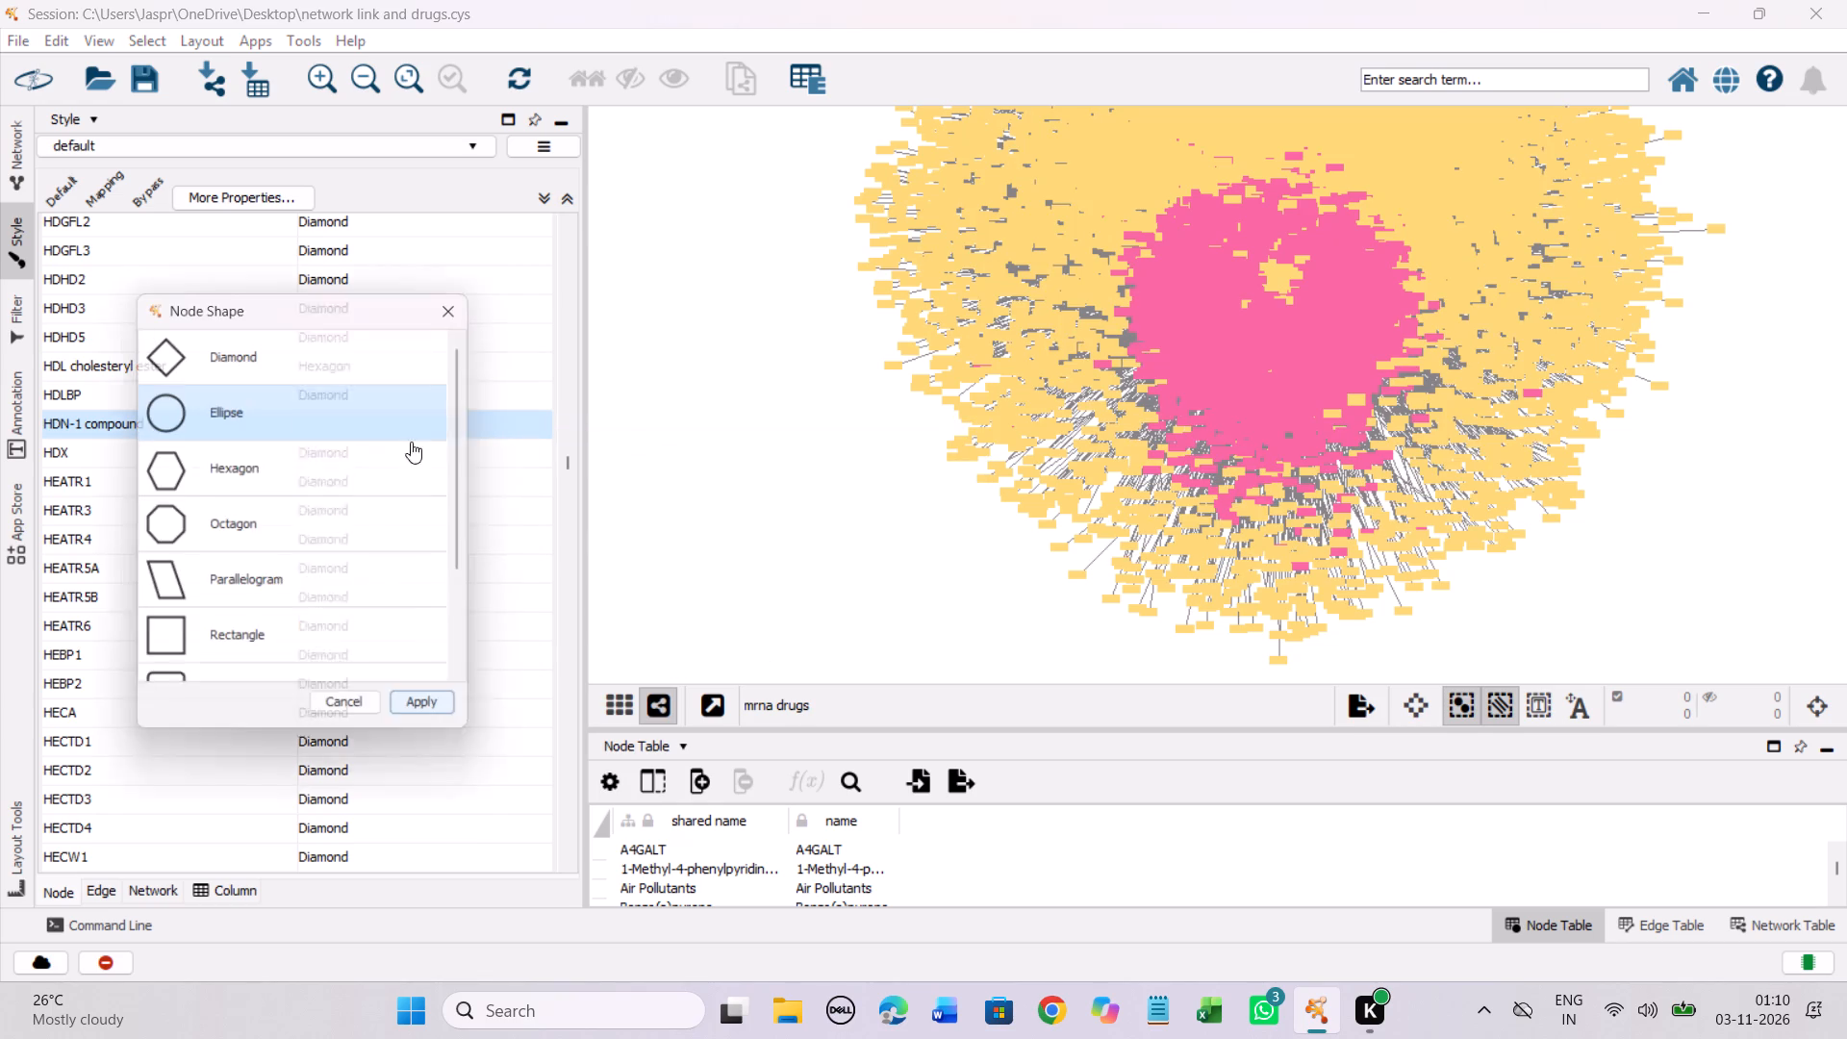
{"action": "left_click", "coordinate": [244, 462]}
{"action": "left_click", "coordinate": [424, 707]}
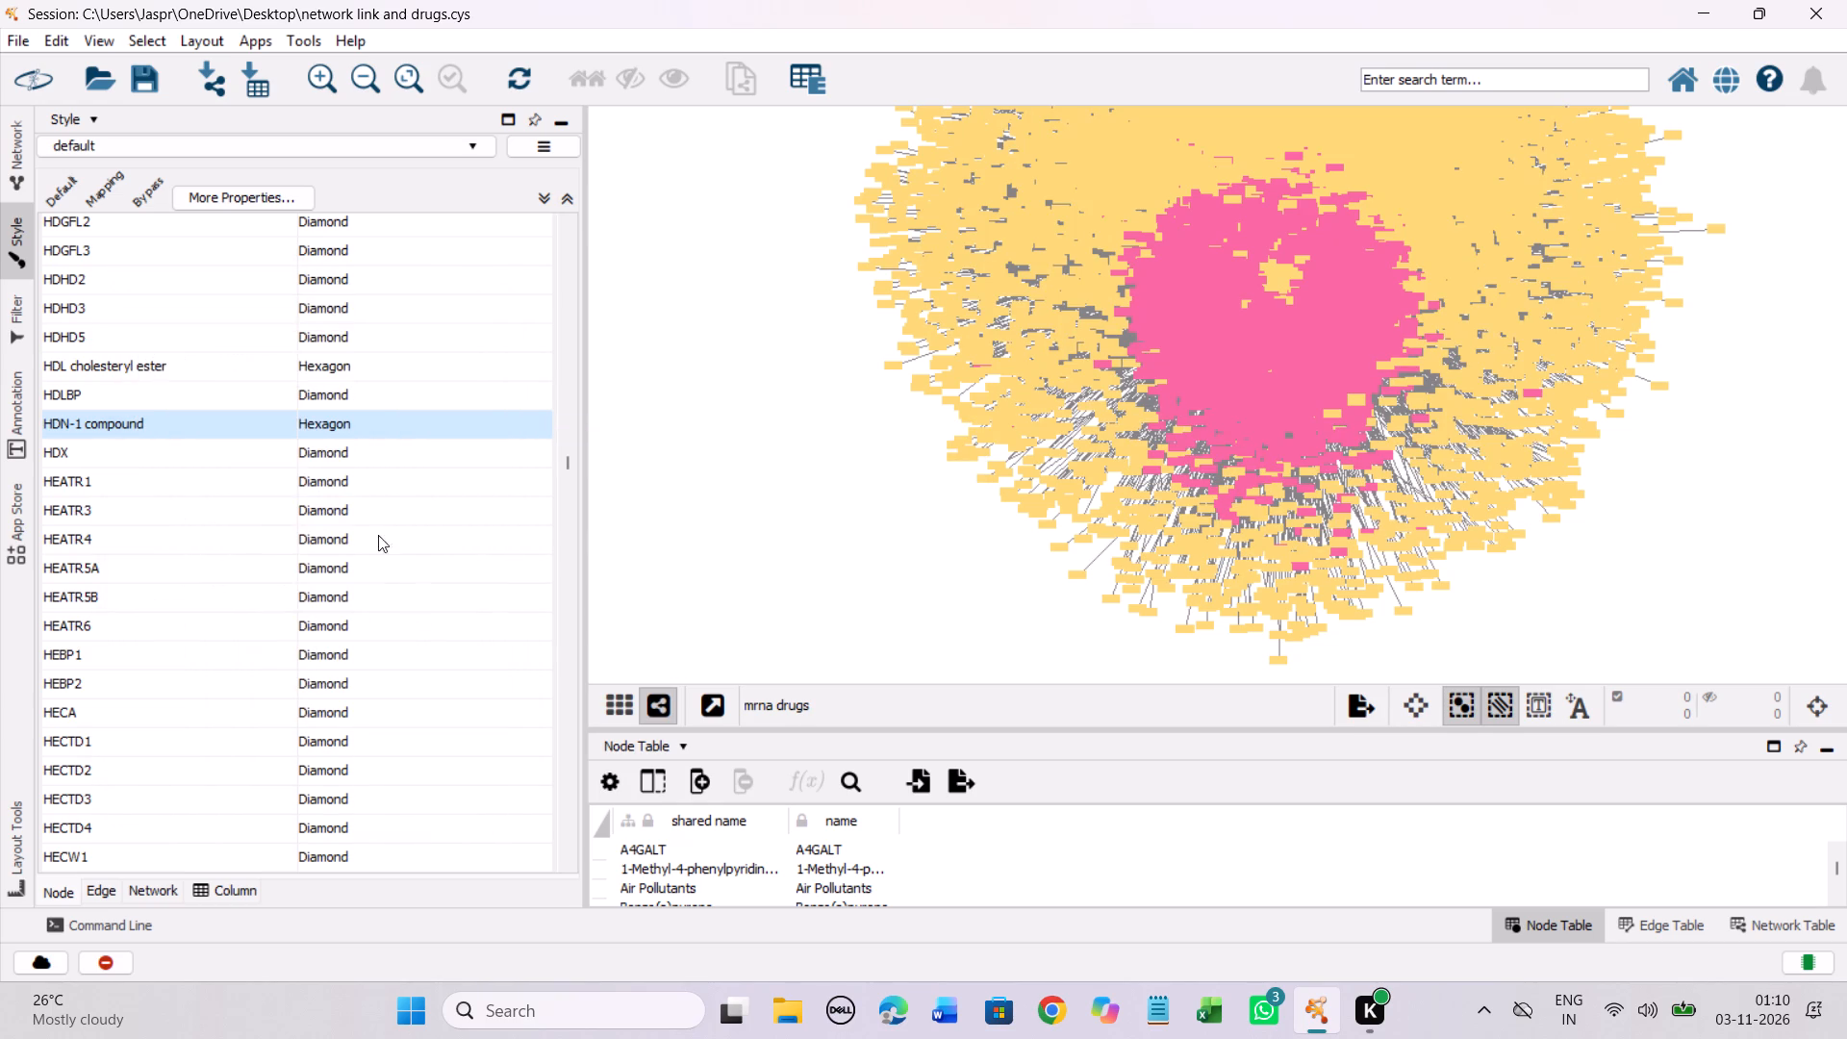
{"action": "scroll", "coordinate": [373, 501], "scroll_direction": "down", "scroll_amount": 6}
Set the discrete node shape mapping for HET0016 to Hexagon.
{"action": "scroll", "coordinate": [370, 532], "scroll_direction": "down", "scroll_amount": 11}
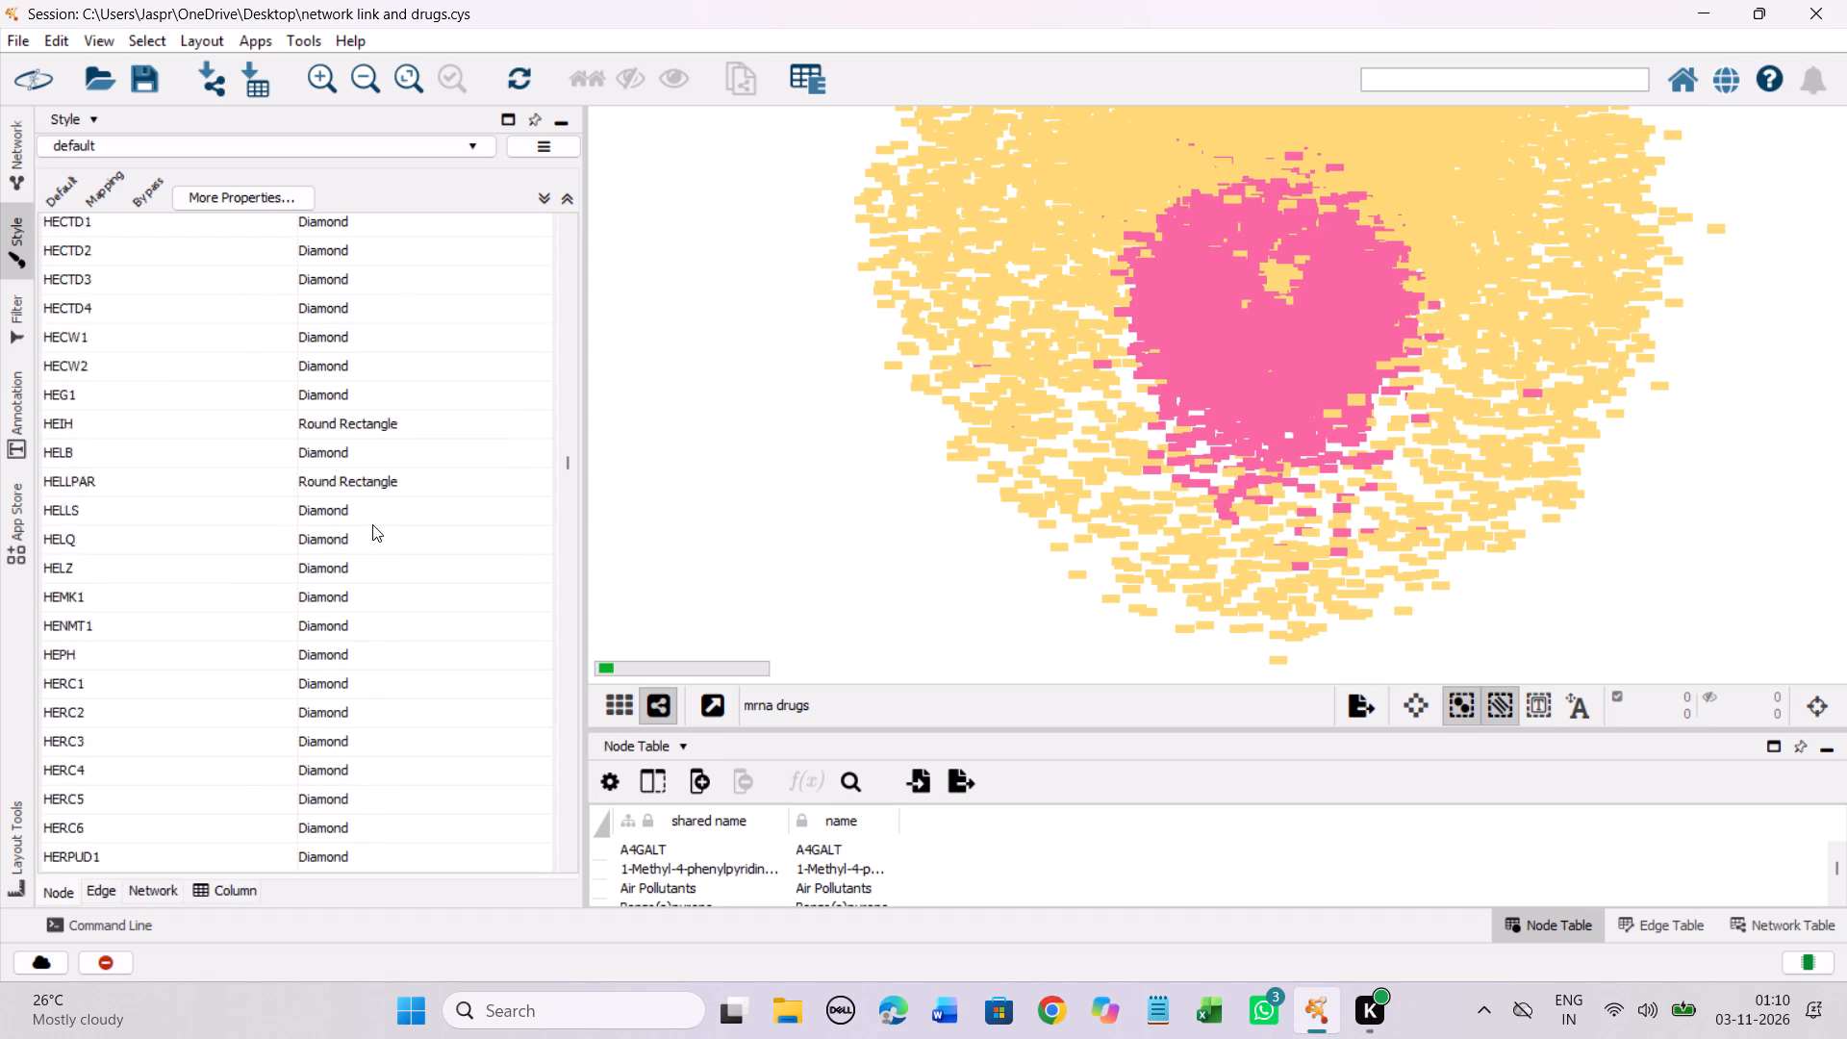
{"action": "scroll", "coordinate": [372, 524], "scroll_direction": "down", "scroll_amount": 20}
{"action": "scroll", "coordinate": [390, 494], "scroll_direction": "down", "scroll_amount": 3}
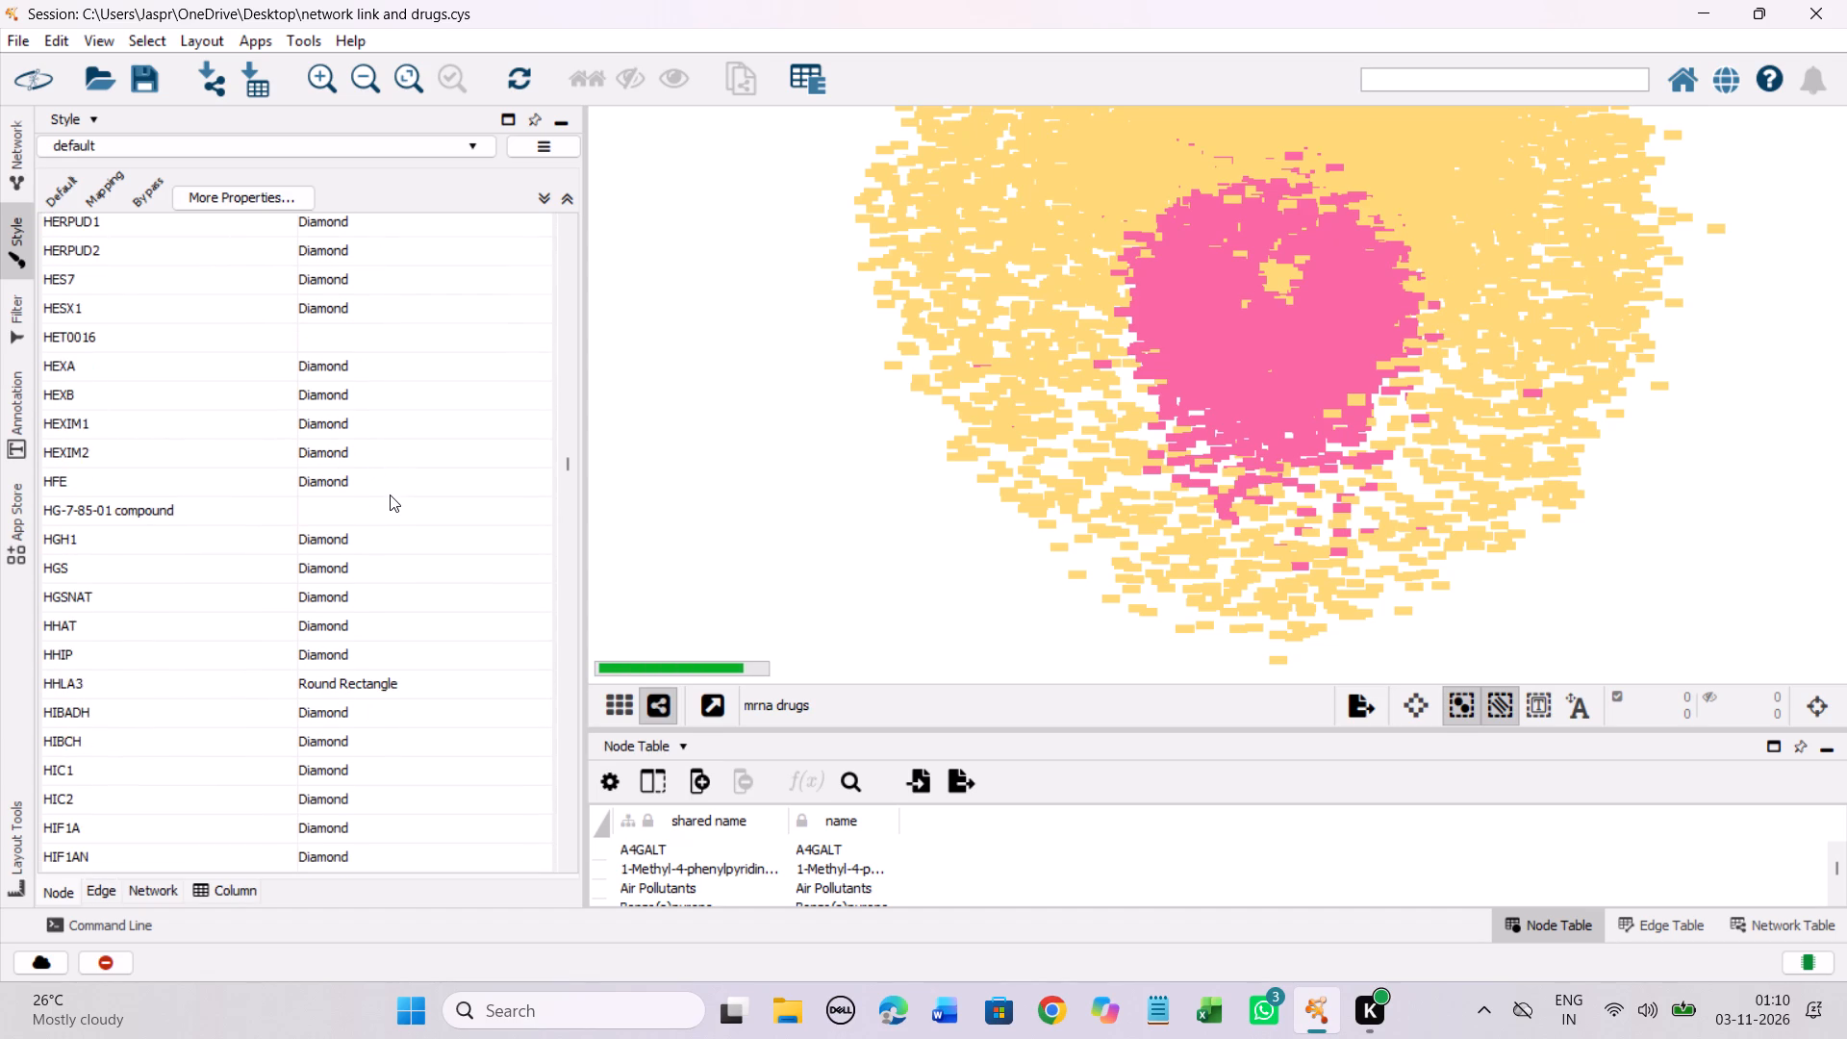
{"action": "left_click", "coordinate": [319, 338]}
{"action": "right_click", "coordinate": [319, 338]}
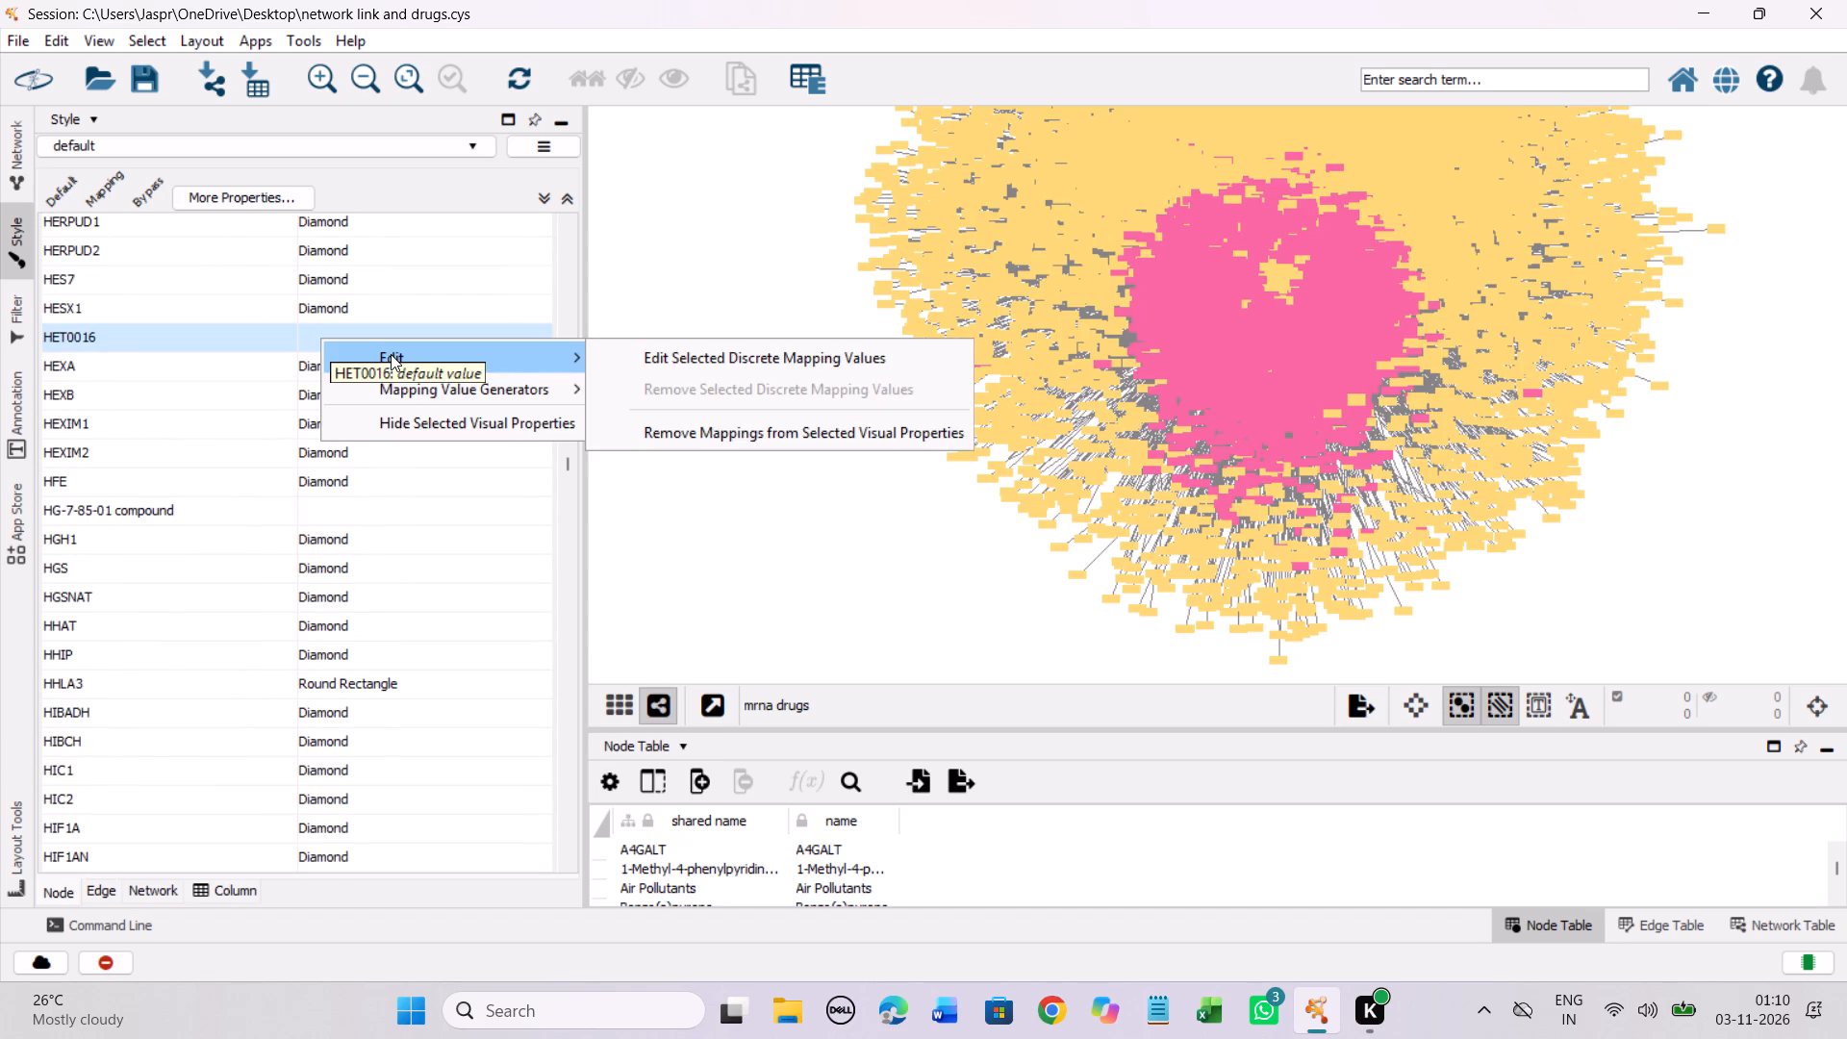
{"action": "left_click", "coordinate": [391, 354]}
{"action": "left_click", "coordinate": [643, 357]}
{"action": "left_click", "coordinate": [242, 469]}
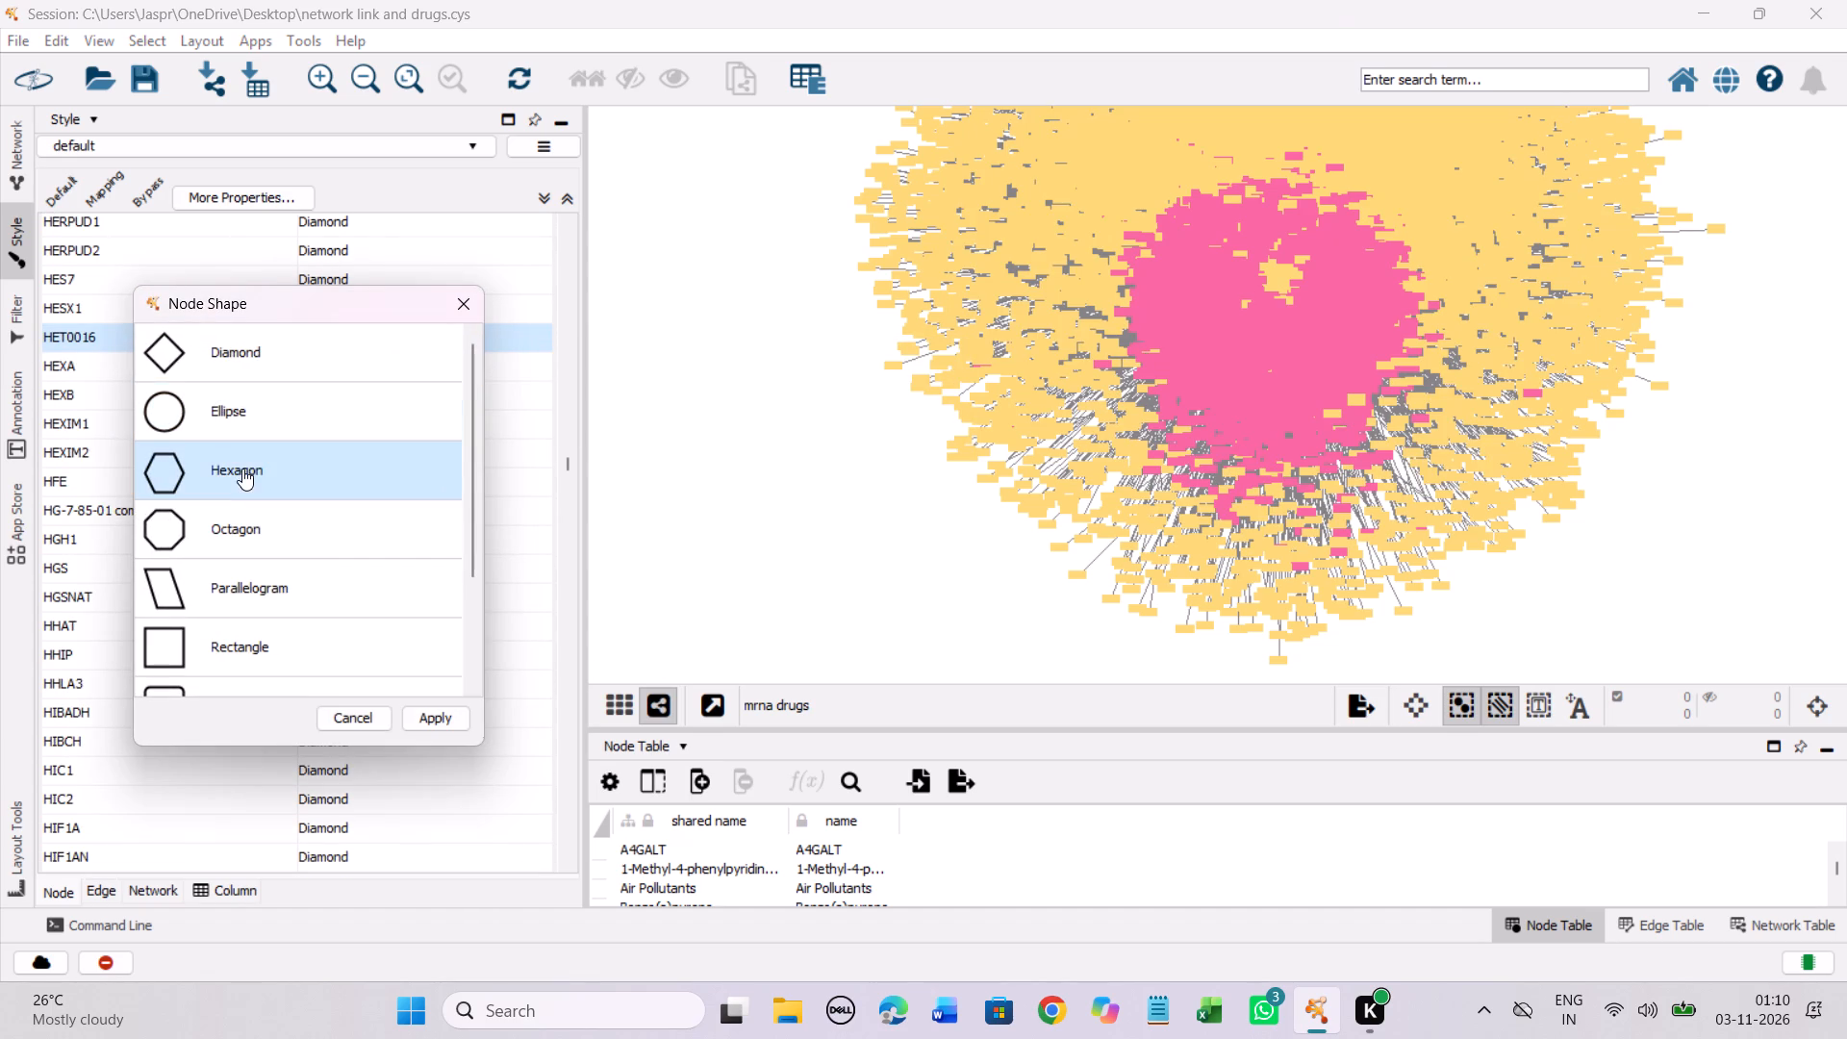
{"action": "left_click", "coordinate": [439, 709]}
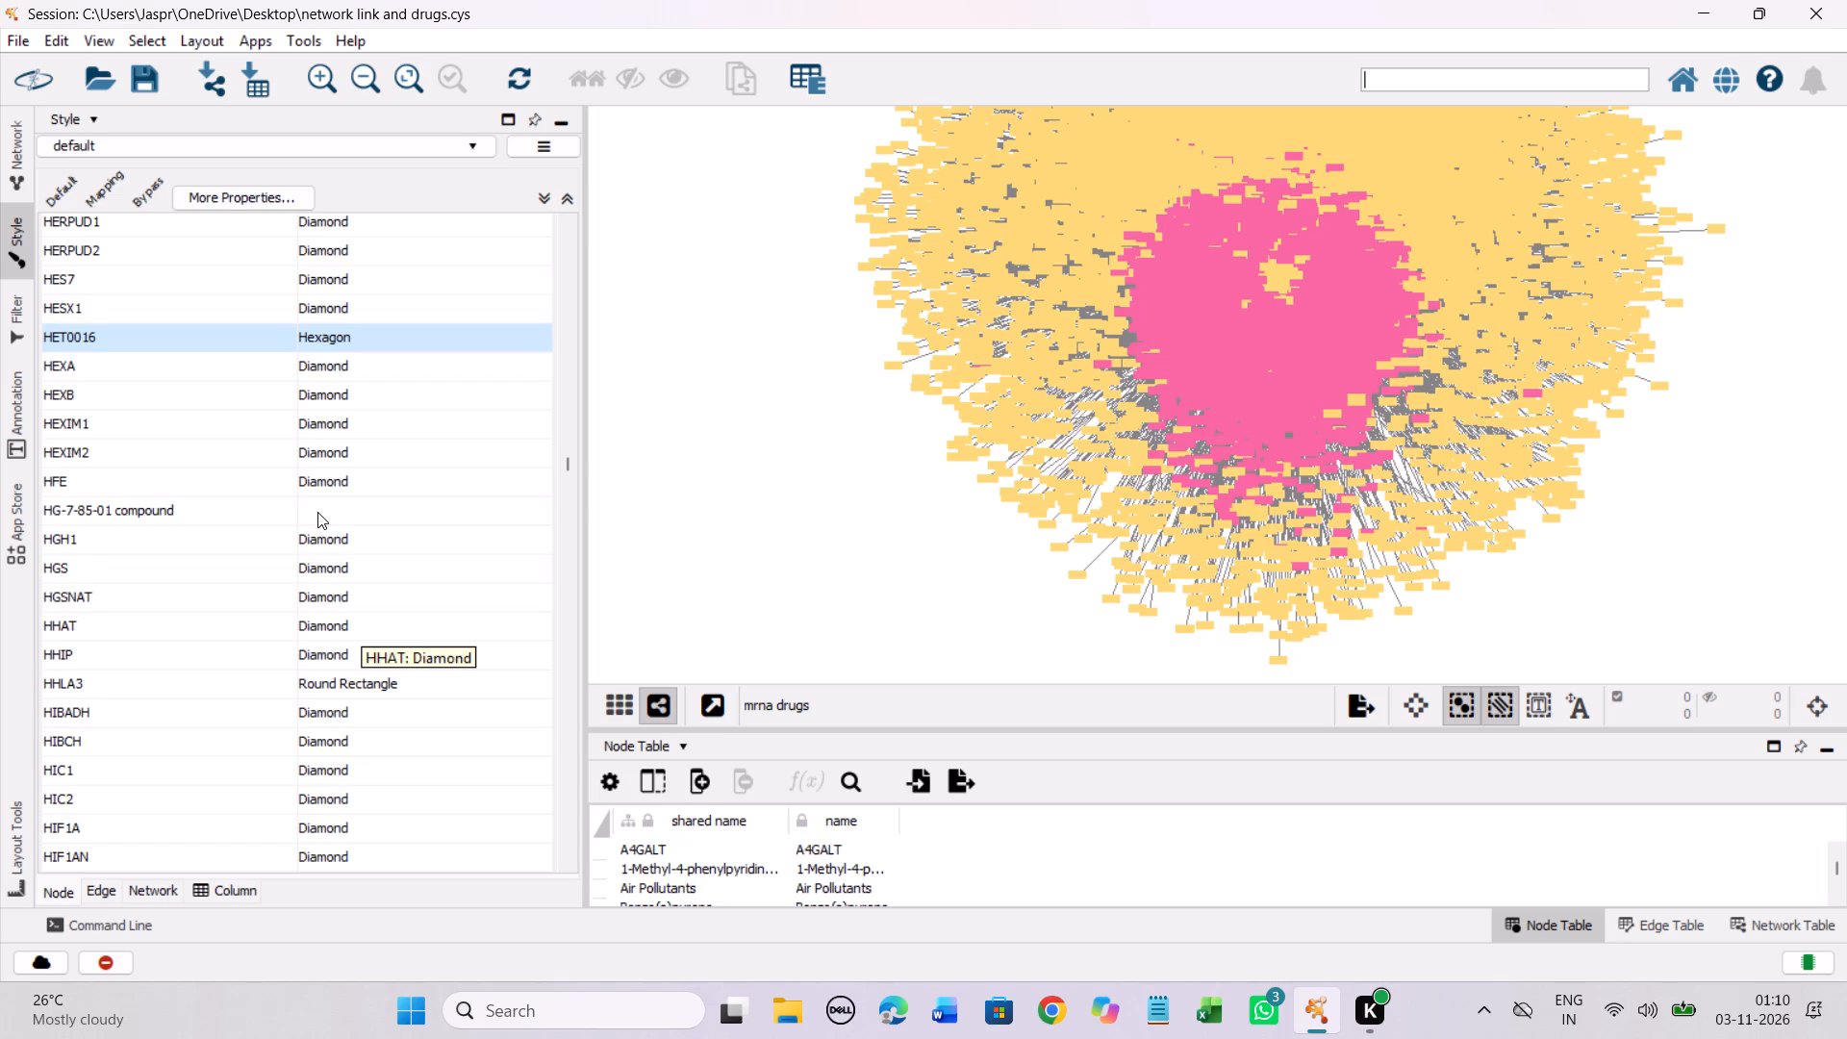
Set the discrete node shape mapping for HG-7-85-01 compound to Hexagon.
{"action": "left_click", "coordinate": [317, 511]}
{"action": "right_click", "coordinate": [317, 511]}
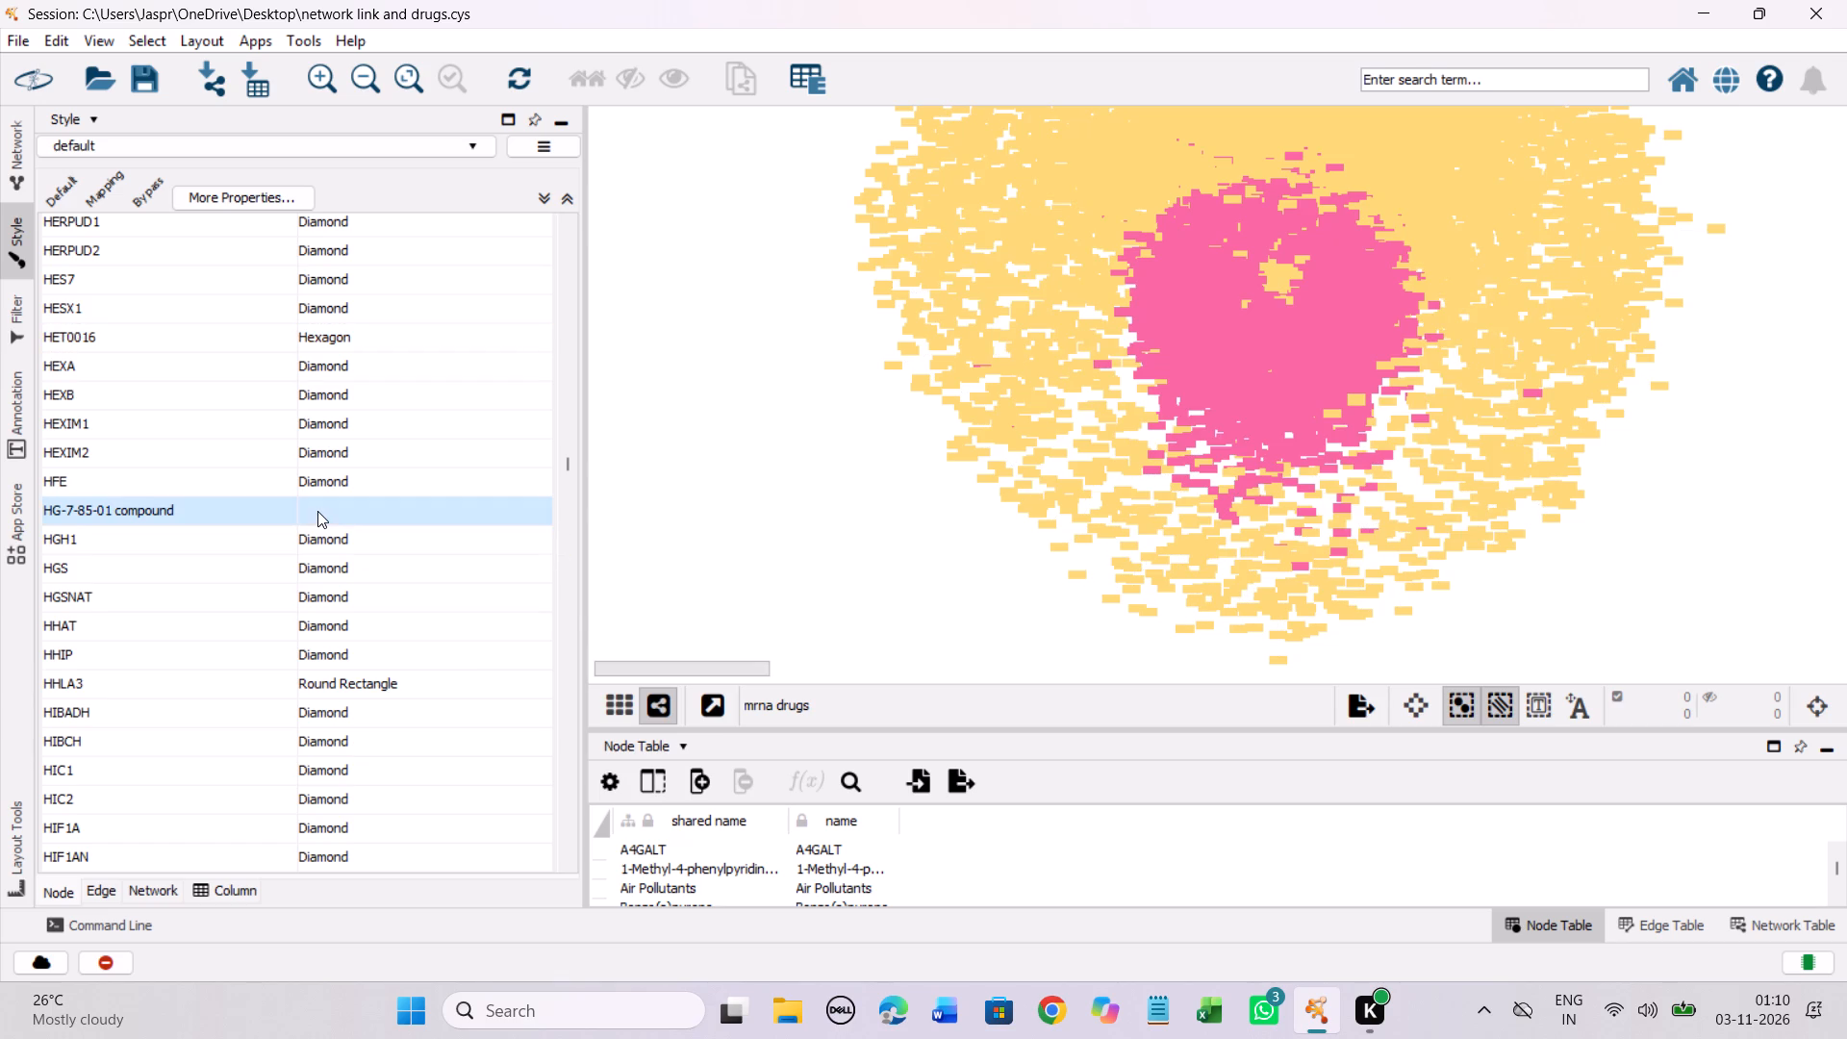
{"action": "left_click", "coordinate": [408, 518]}
{"action": "left_click", "coordinate": [668, 525]}
{"action": "left_click", "coordinate": [268, 525]}
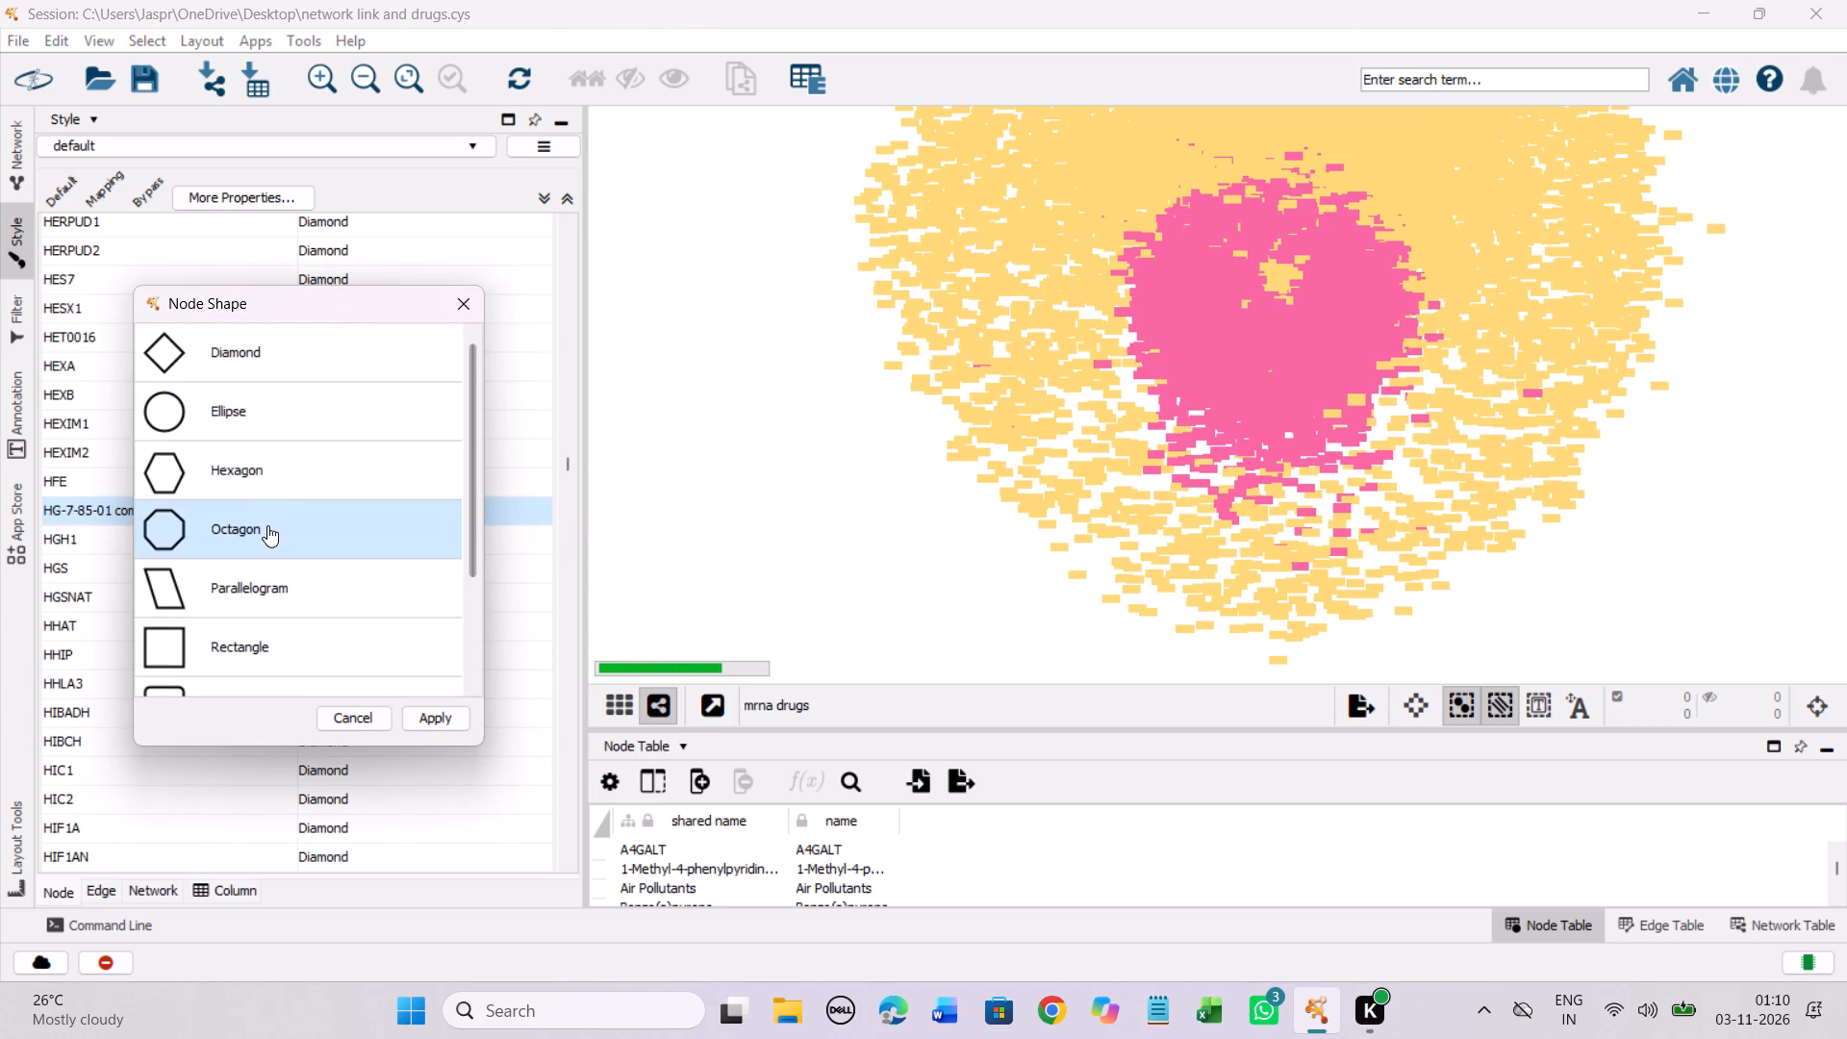
{"action": "left_click", "coordinate": [280, 461]}
{"action": "left_click", "coordinate": [434, 712]}
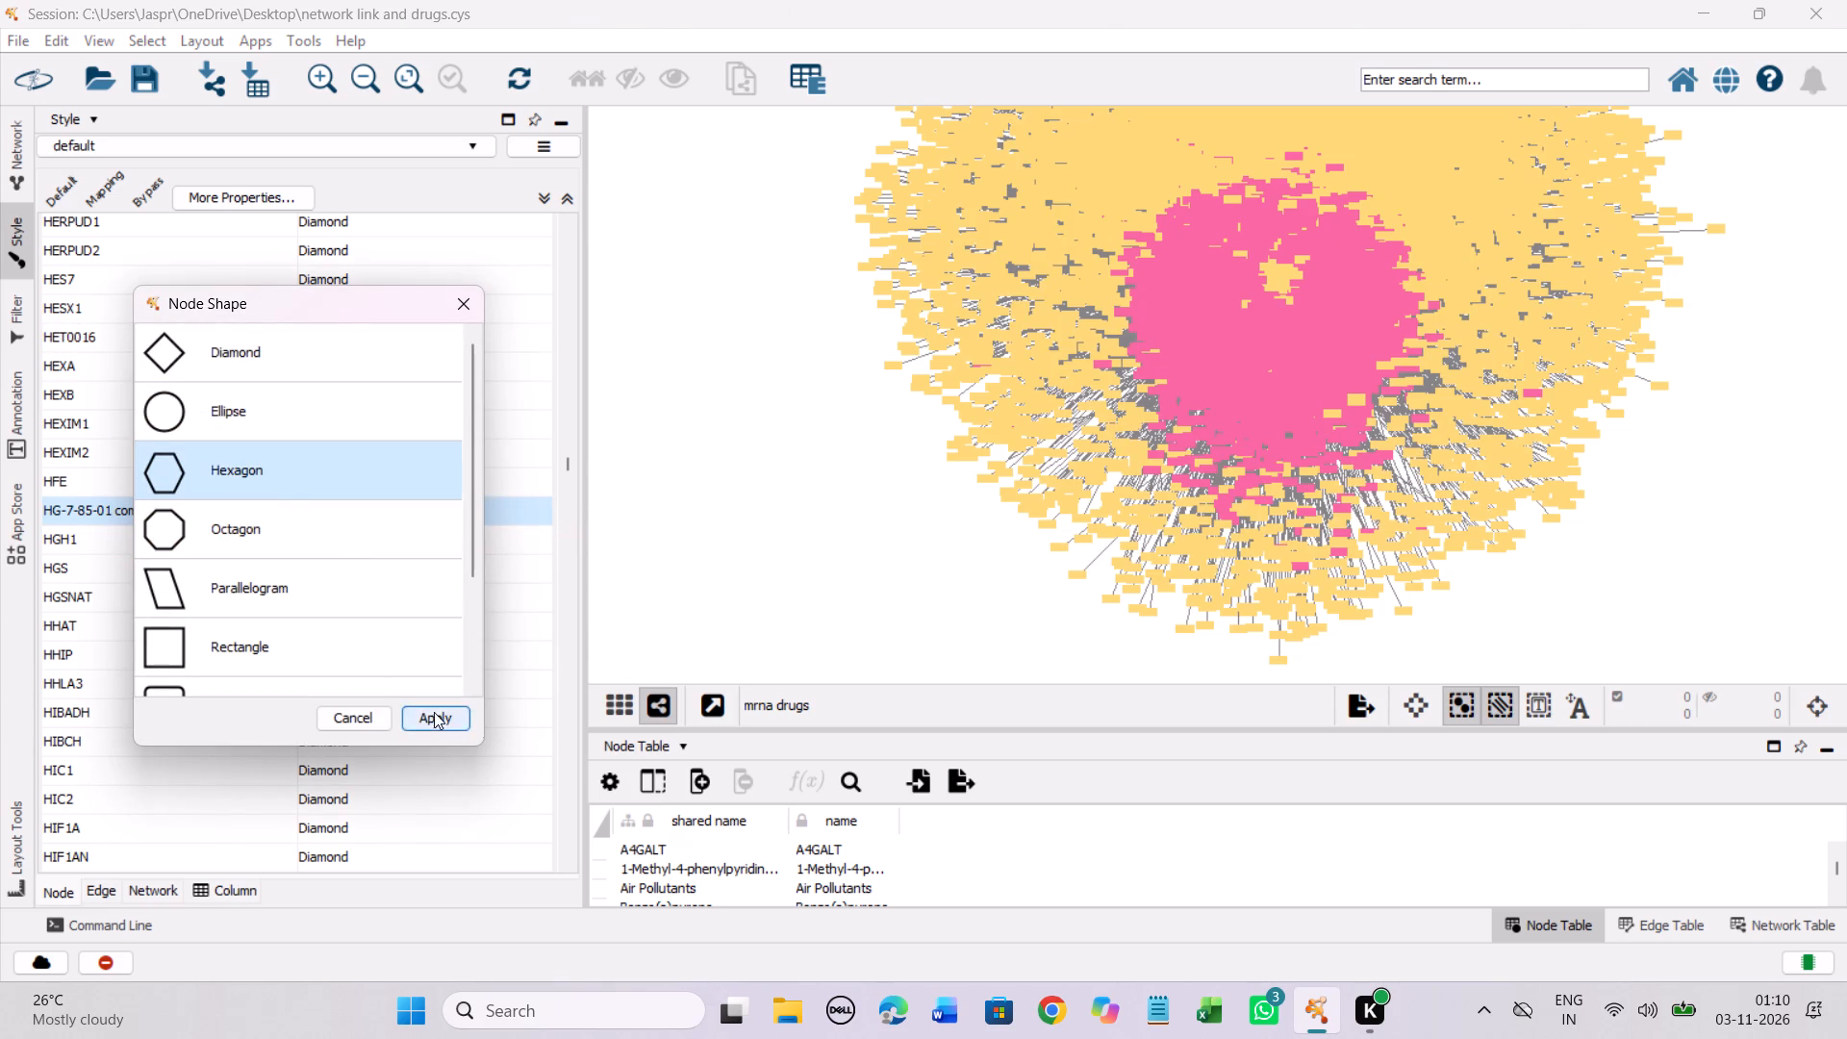
Set the discrete node shape mapping for HIV Envelope Protein gp120 to Hexagon.
{"action": "scroll", "coordinate": [393, 581], "scroll_direction": "down", "scroll_amount": 6}
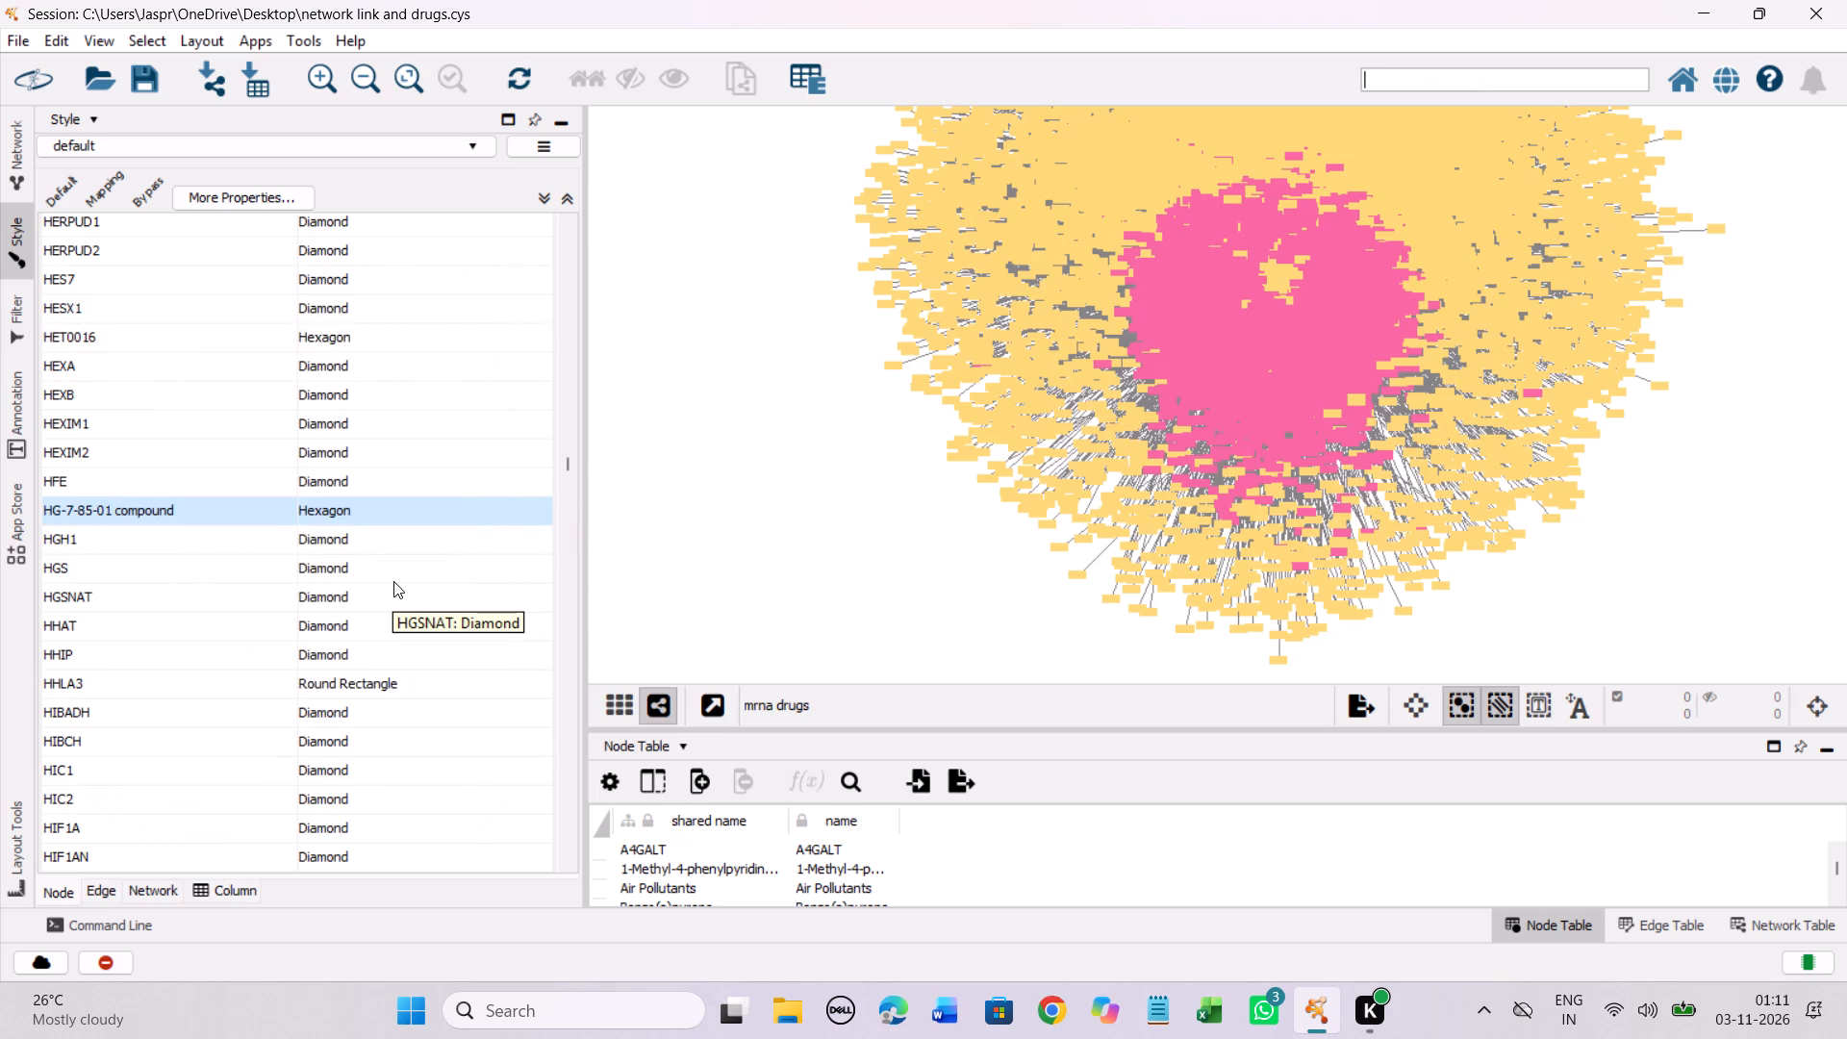
{"action": "scroll", "coordinate": [393, 581], "scroll_direction": "down", "scroll_amount": 5}
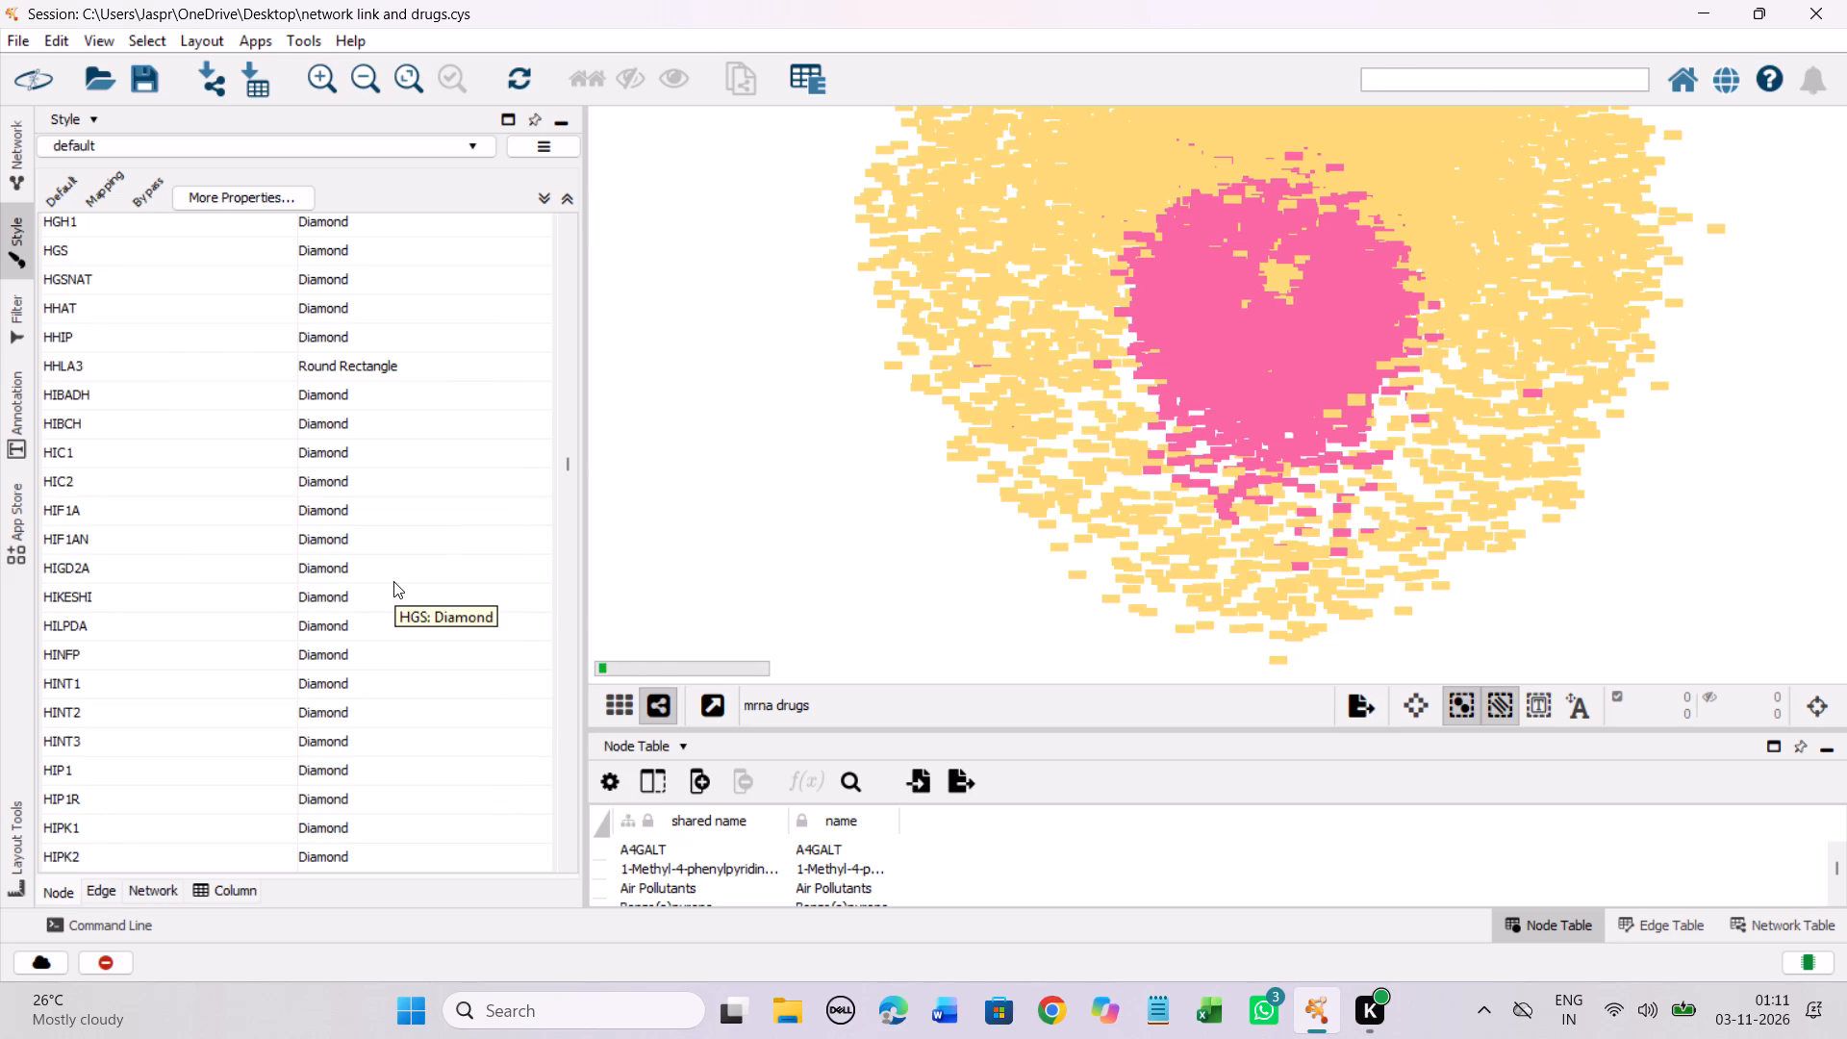
{"action": "scroll", "coordinate": [393, 581], "scroll_direction": "up", "scroll_amount": 6}
{"action": "scroll", "coordinate": [393, 581], "scroll_direction": "down", "scroll_amount": 20}
{"action": "scroll", "coordinate": [393, 581], "scroll_direction": "down", "scroll_amount": 6}
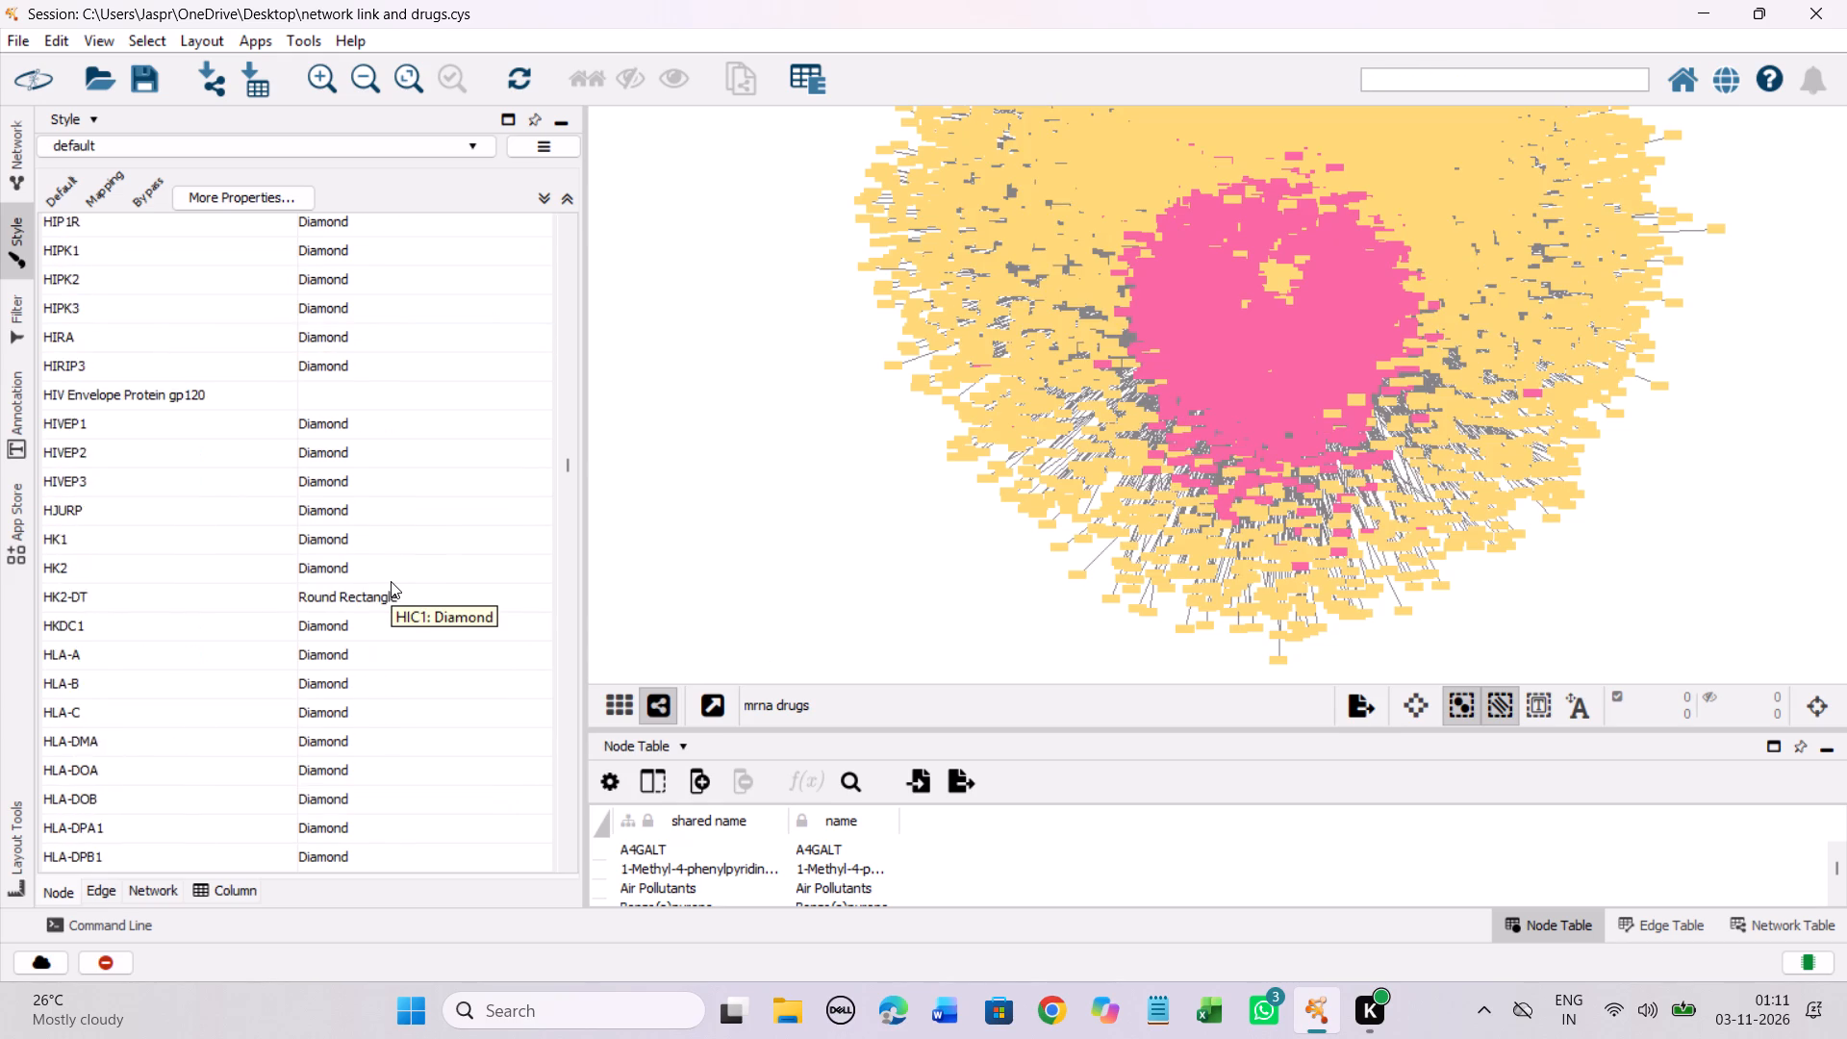
{"action": "scroll", "coordinate": [391, 581], "scroll_direction": "down", "scroll_amount": 4}
{"action": "left_click", "coordinate": [335, 277]}
{"action": "right_click", "coordinate": [335, 277]}
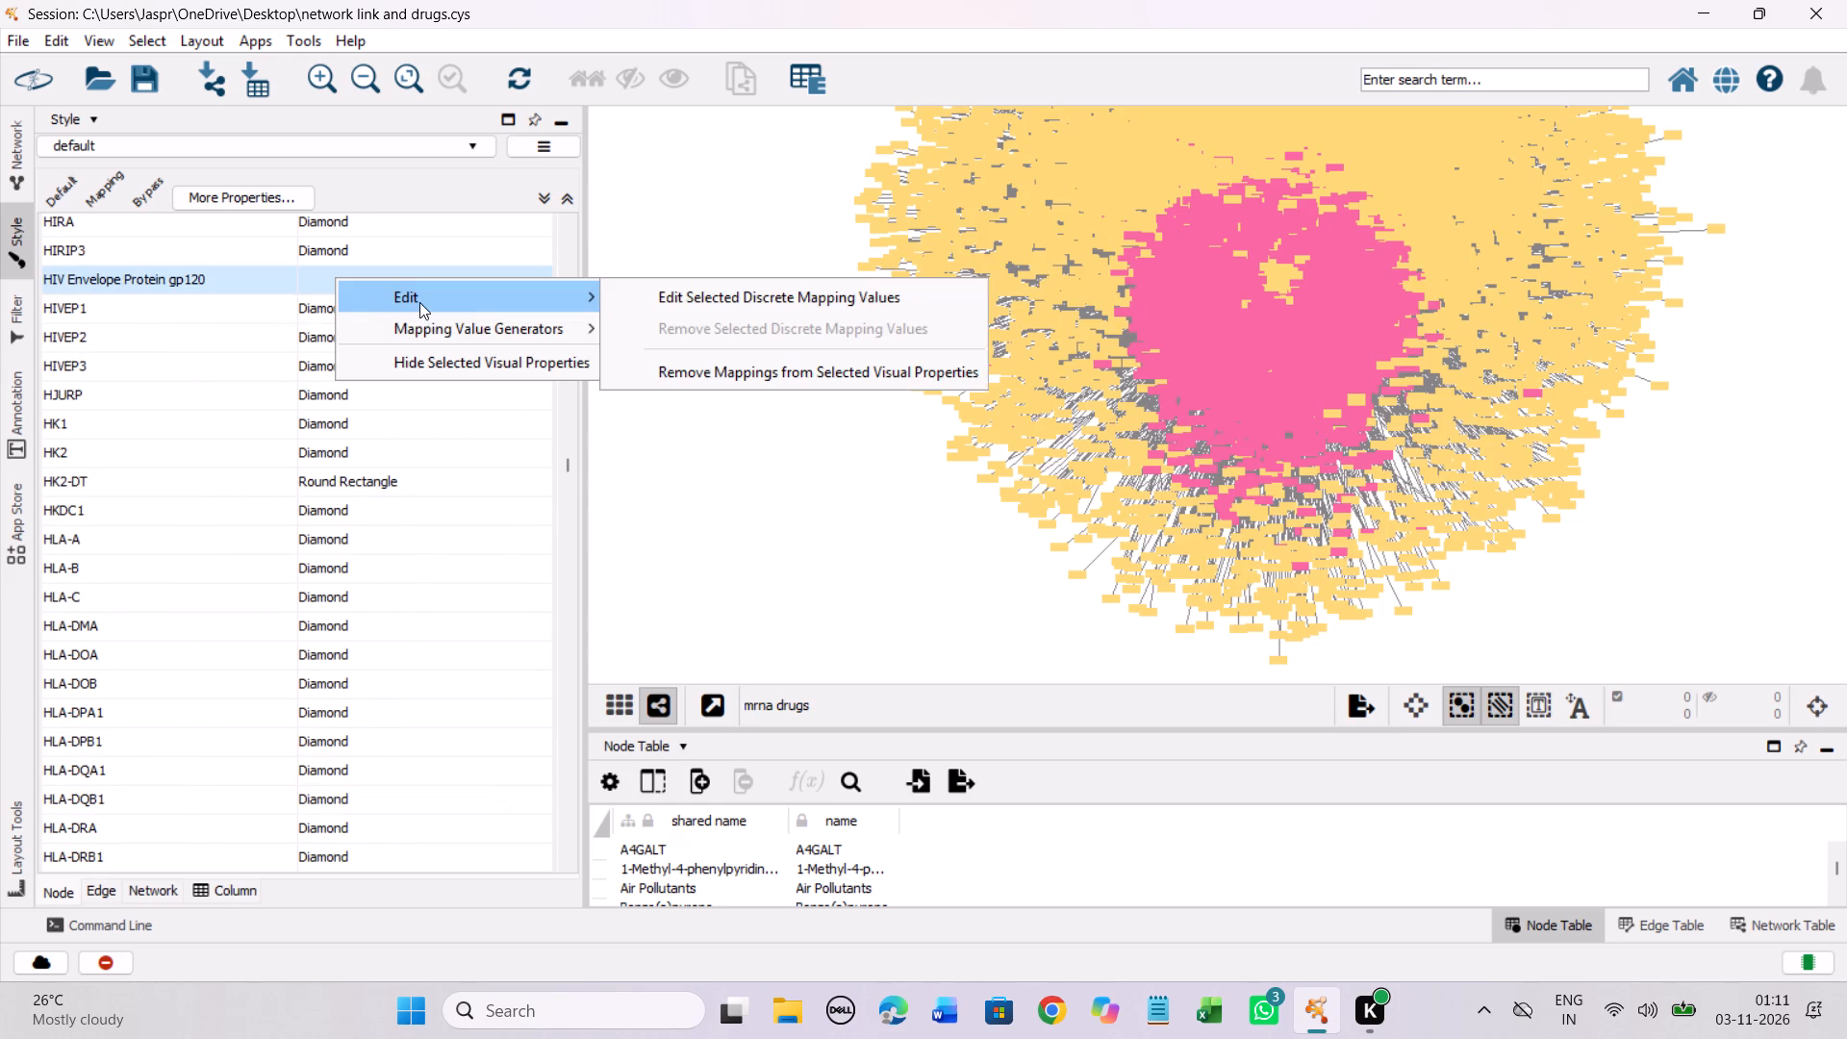
{"action": "left_click", "coordinate": [635, 299]}
{"action": "left_click", "coordinate": [282, 480]}
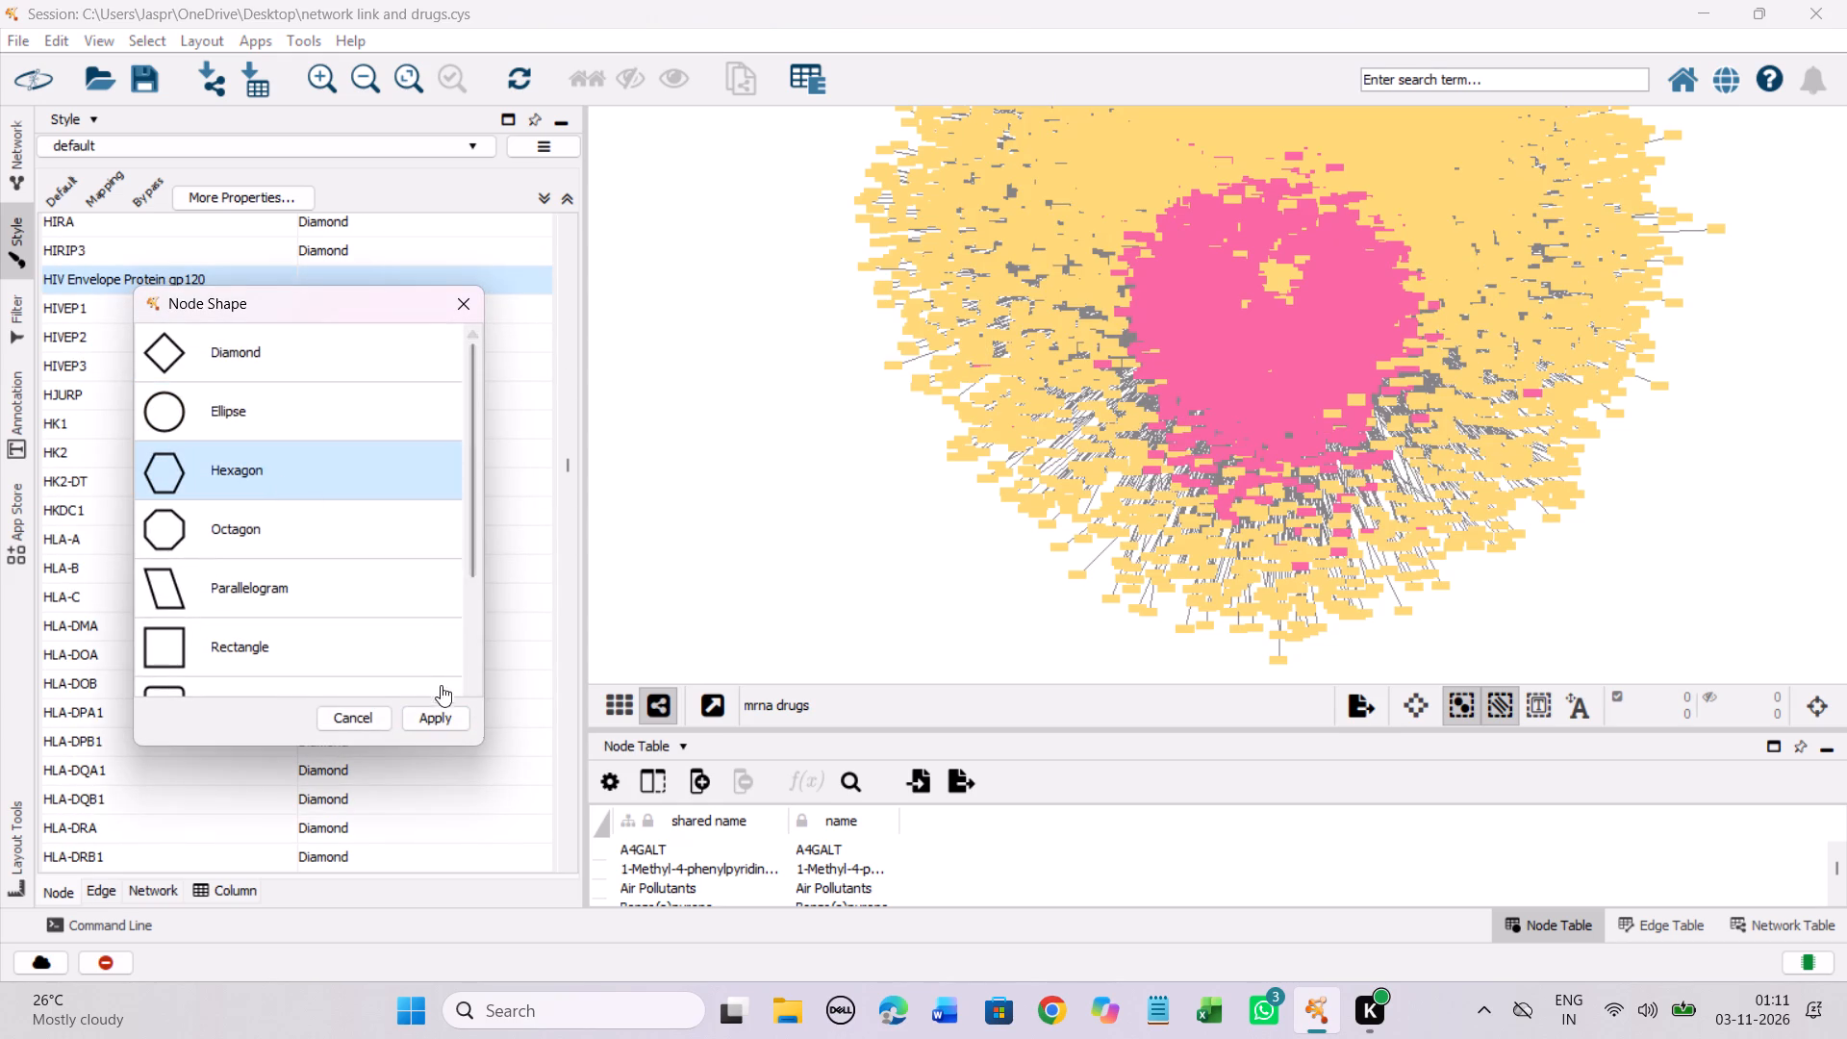
{"action": "left_click", "coordinate": [442, 719]}
Set the discrete node shape mapping for the drug HM781-36B to Hexagon.
{"action": "scroll", "coordinate": [430, 566], "scroll_direction": "down", "scroll_amount": 10}
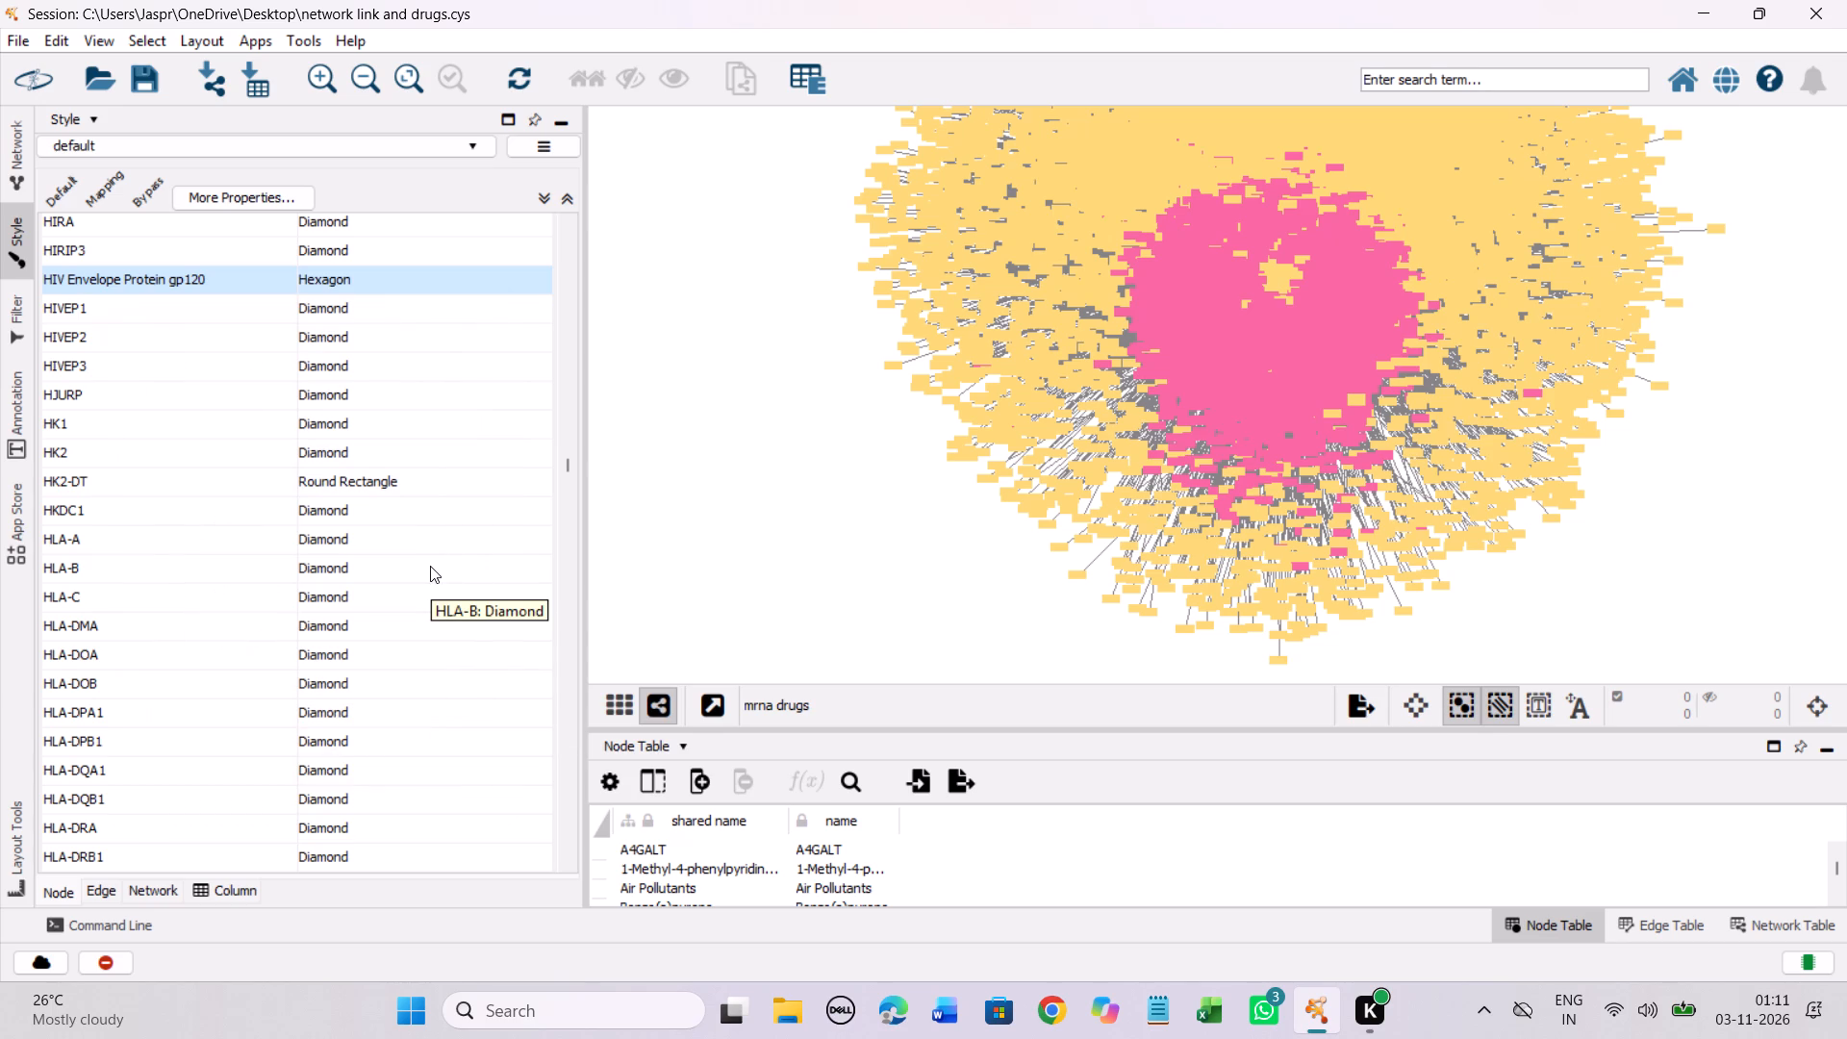
{"action": "scroll", "coordinate": [430, 566], "scroll_direction": "up", "scroll_amount": 5}
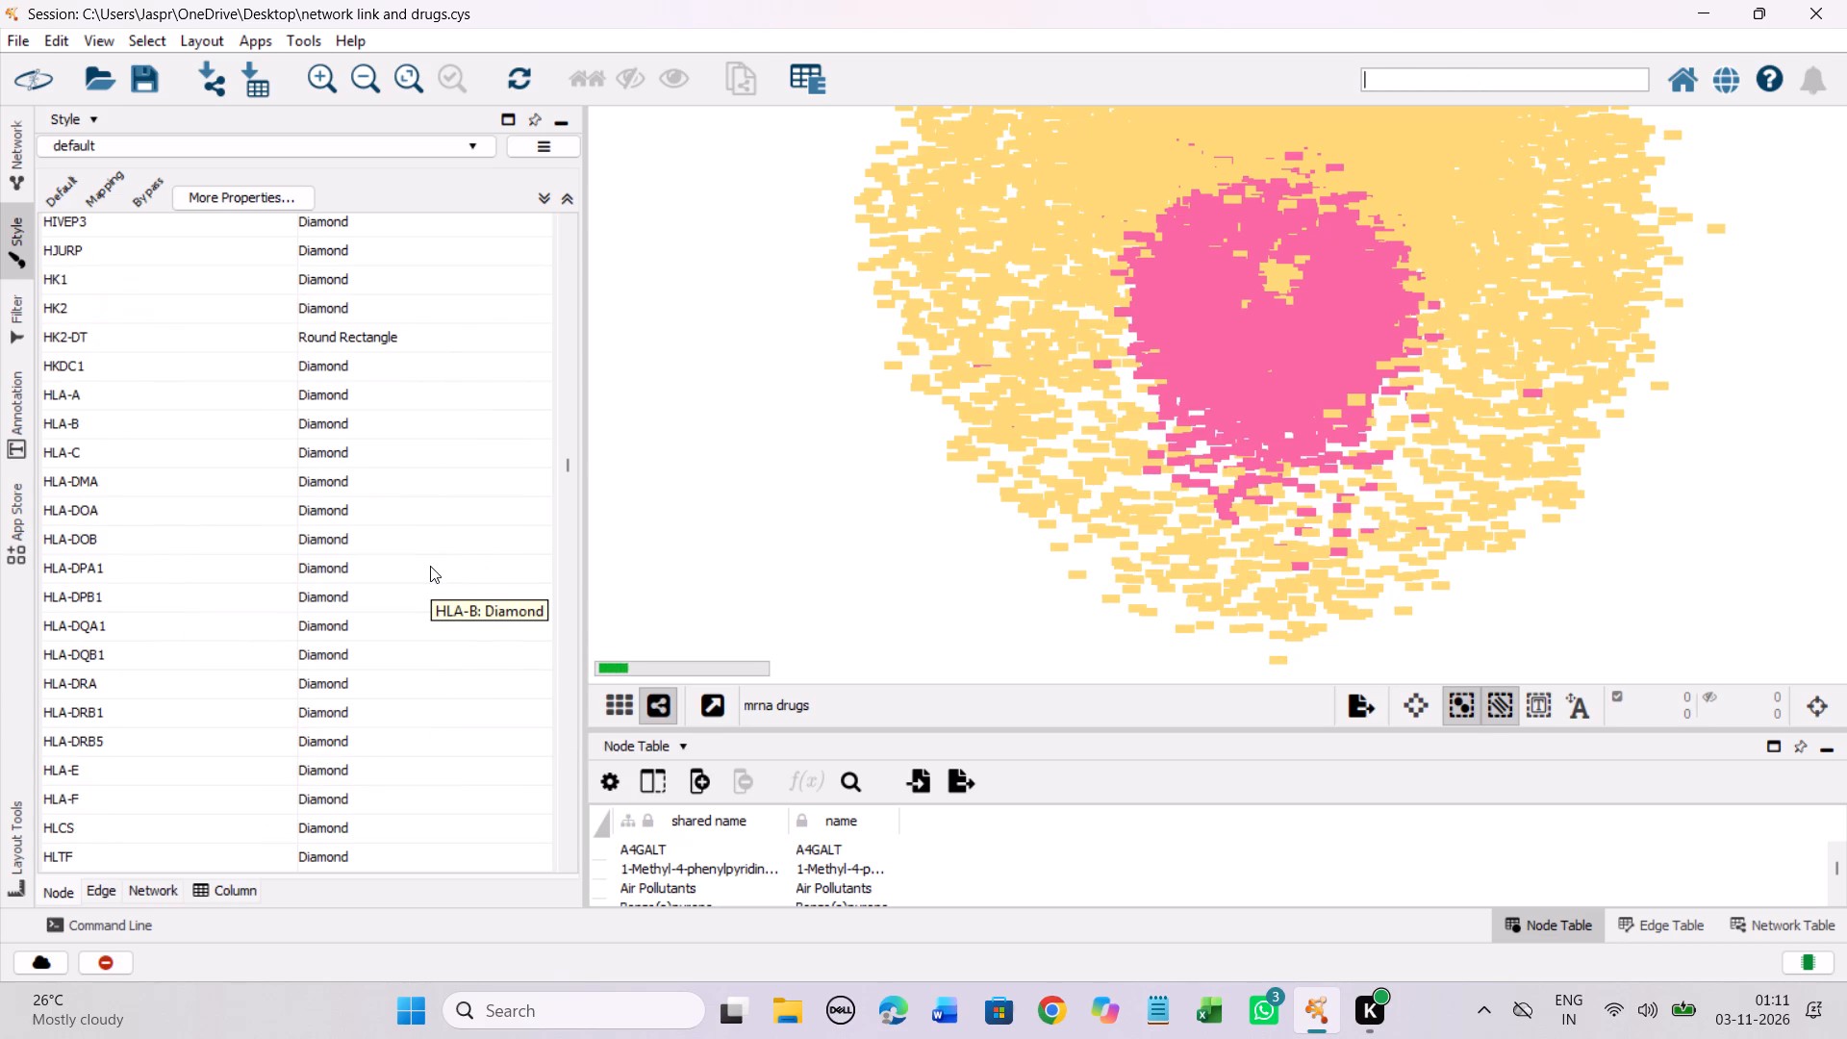
{"action": "scroll", "coordinate": [430, 566], "scroll_direction": "up", "scroll_amount": 6}
{"action": "scroll", "coordinate": [430, 566], "scroll_direction": "down", "scroll_amount": 18}
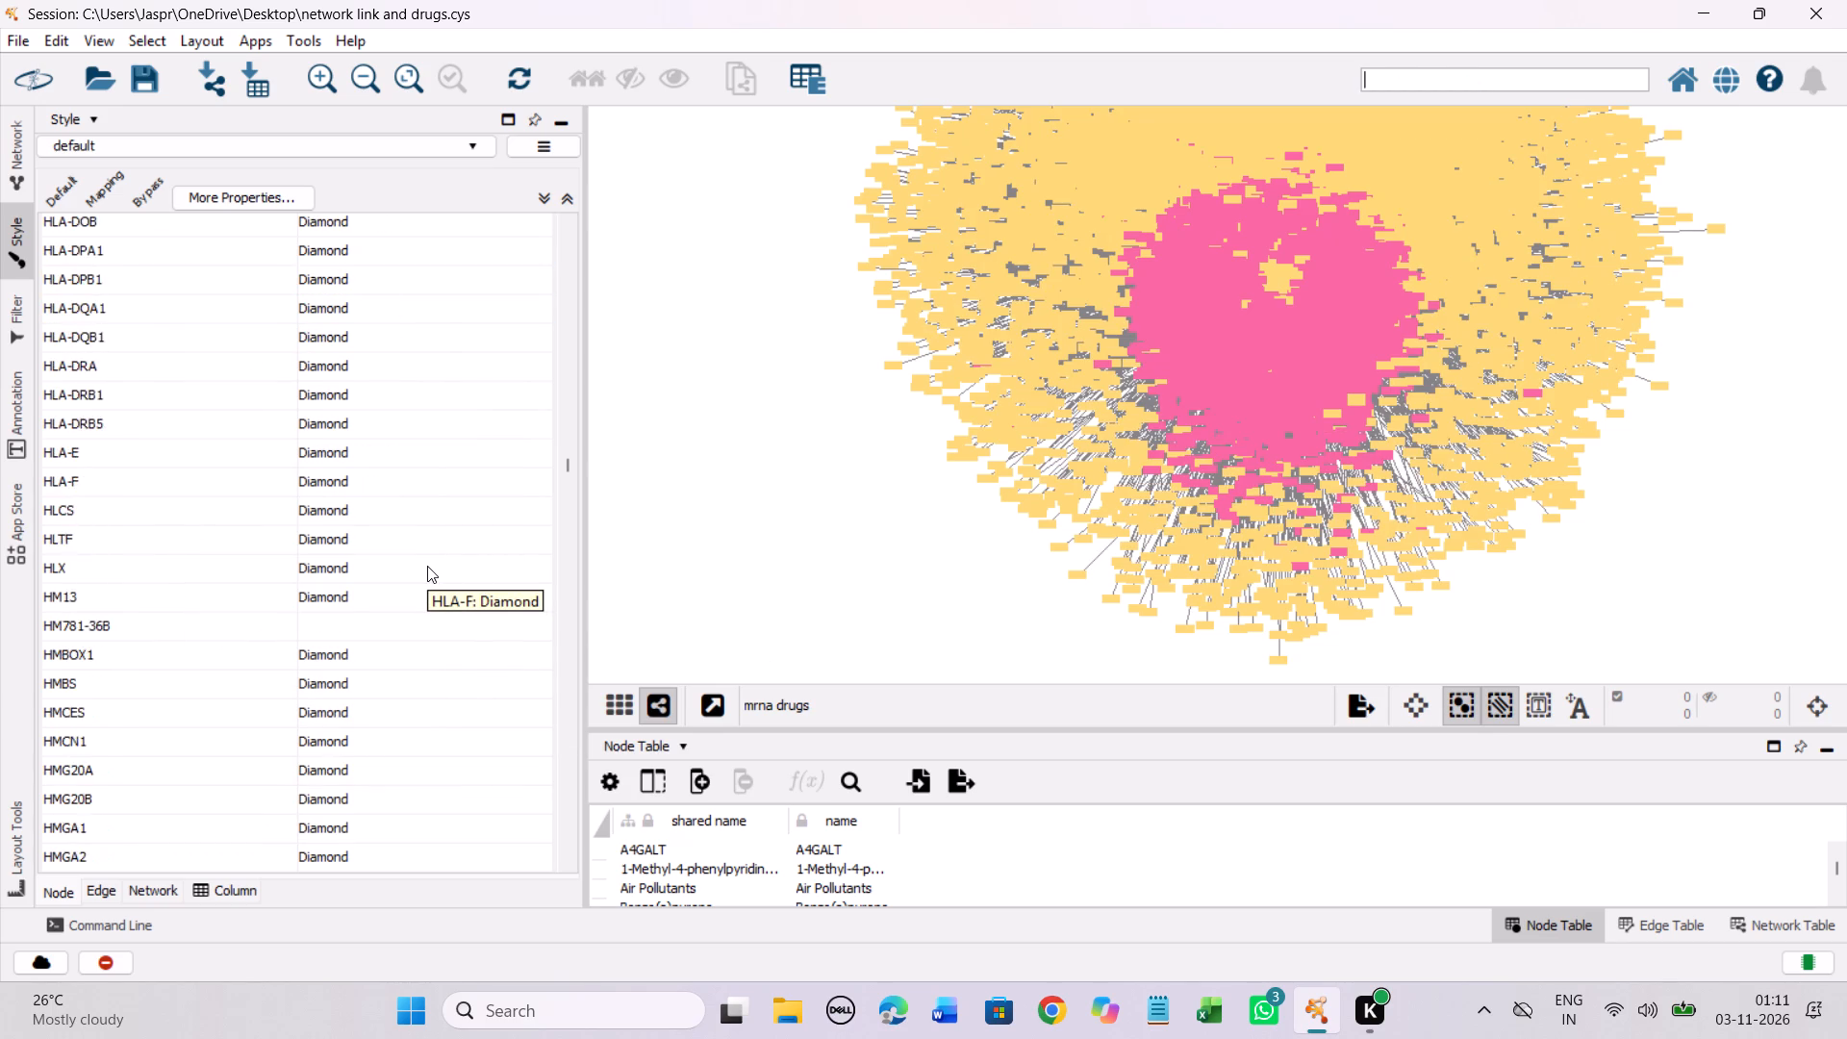
{"action": "scroll", "coordinate": [427, 566], "scroll_direction": "down", "scroll_amount": 10}
{"action": "left_click", "coordinate": [328, 308]}
{"action": "right_click", "coordinate": [328, 308]}
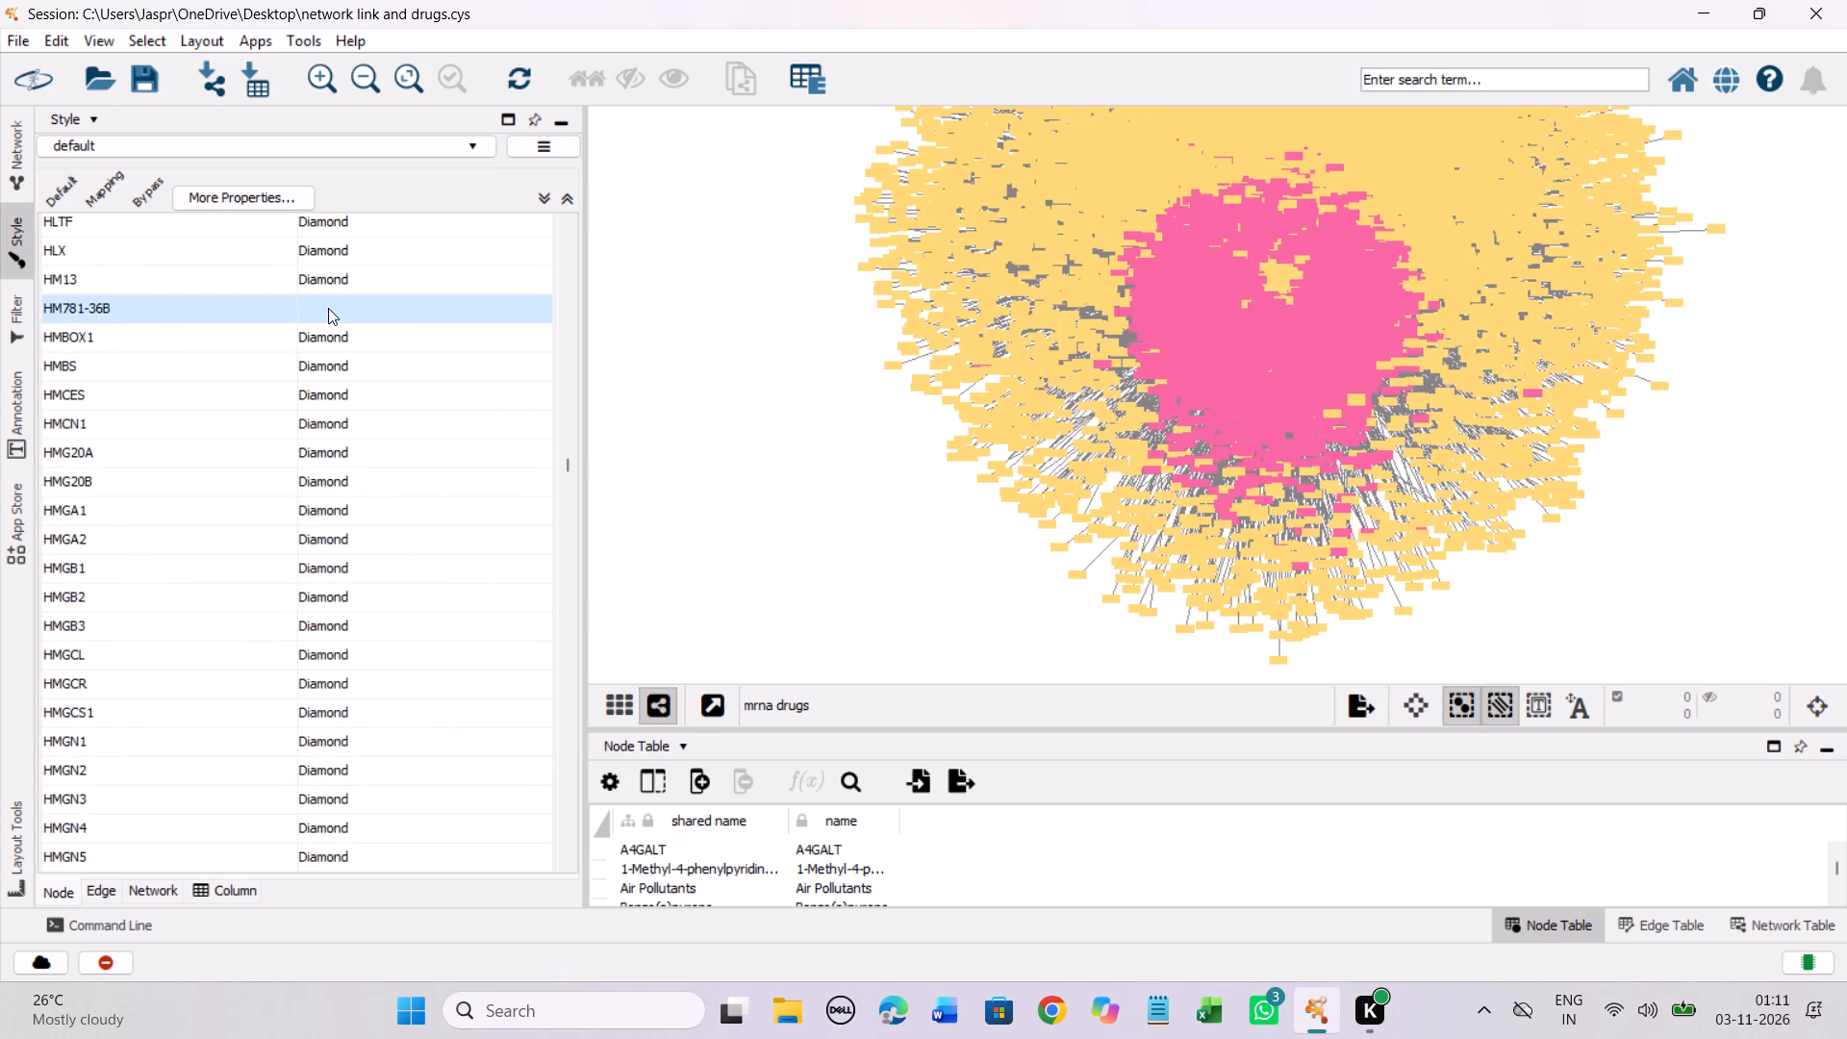
{"action": "left_click", "coordinate": [695, 327]}
{"action": "left_click", "coordinate": [238, 476]}
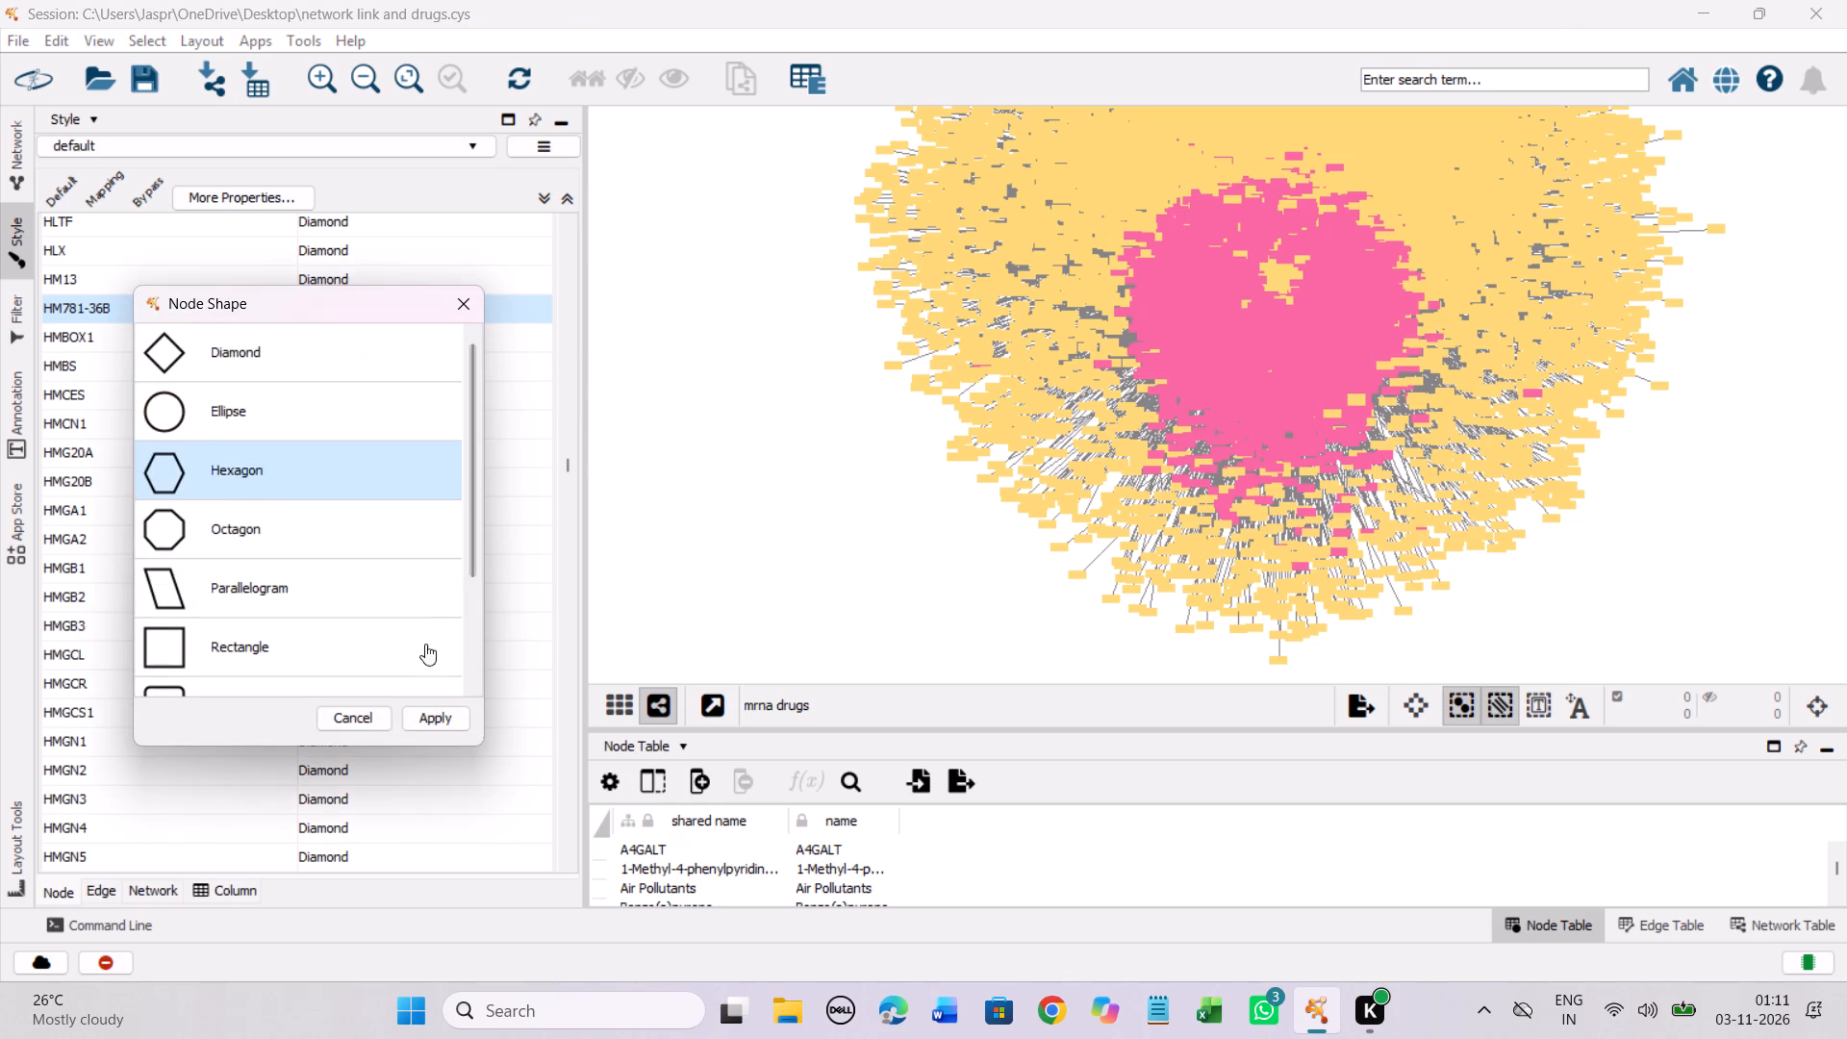
{"action": "left_click", "coordinate": [431, 722]}
Set the discrete node shape mapping for both HMR 1556 and HMR 3339 to Hexagon.
{"action": "scroll", "coordinate": [434, 558], "scroll_direction": "down", "scroll_amount": 8}
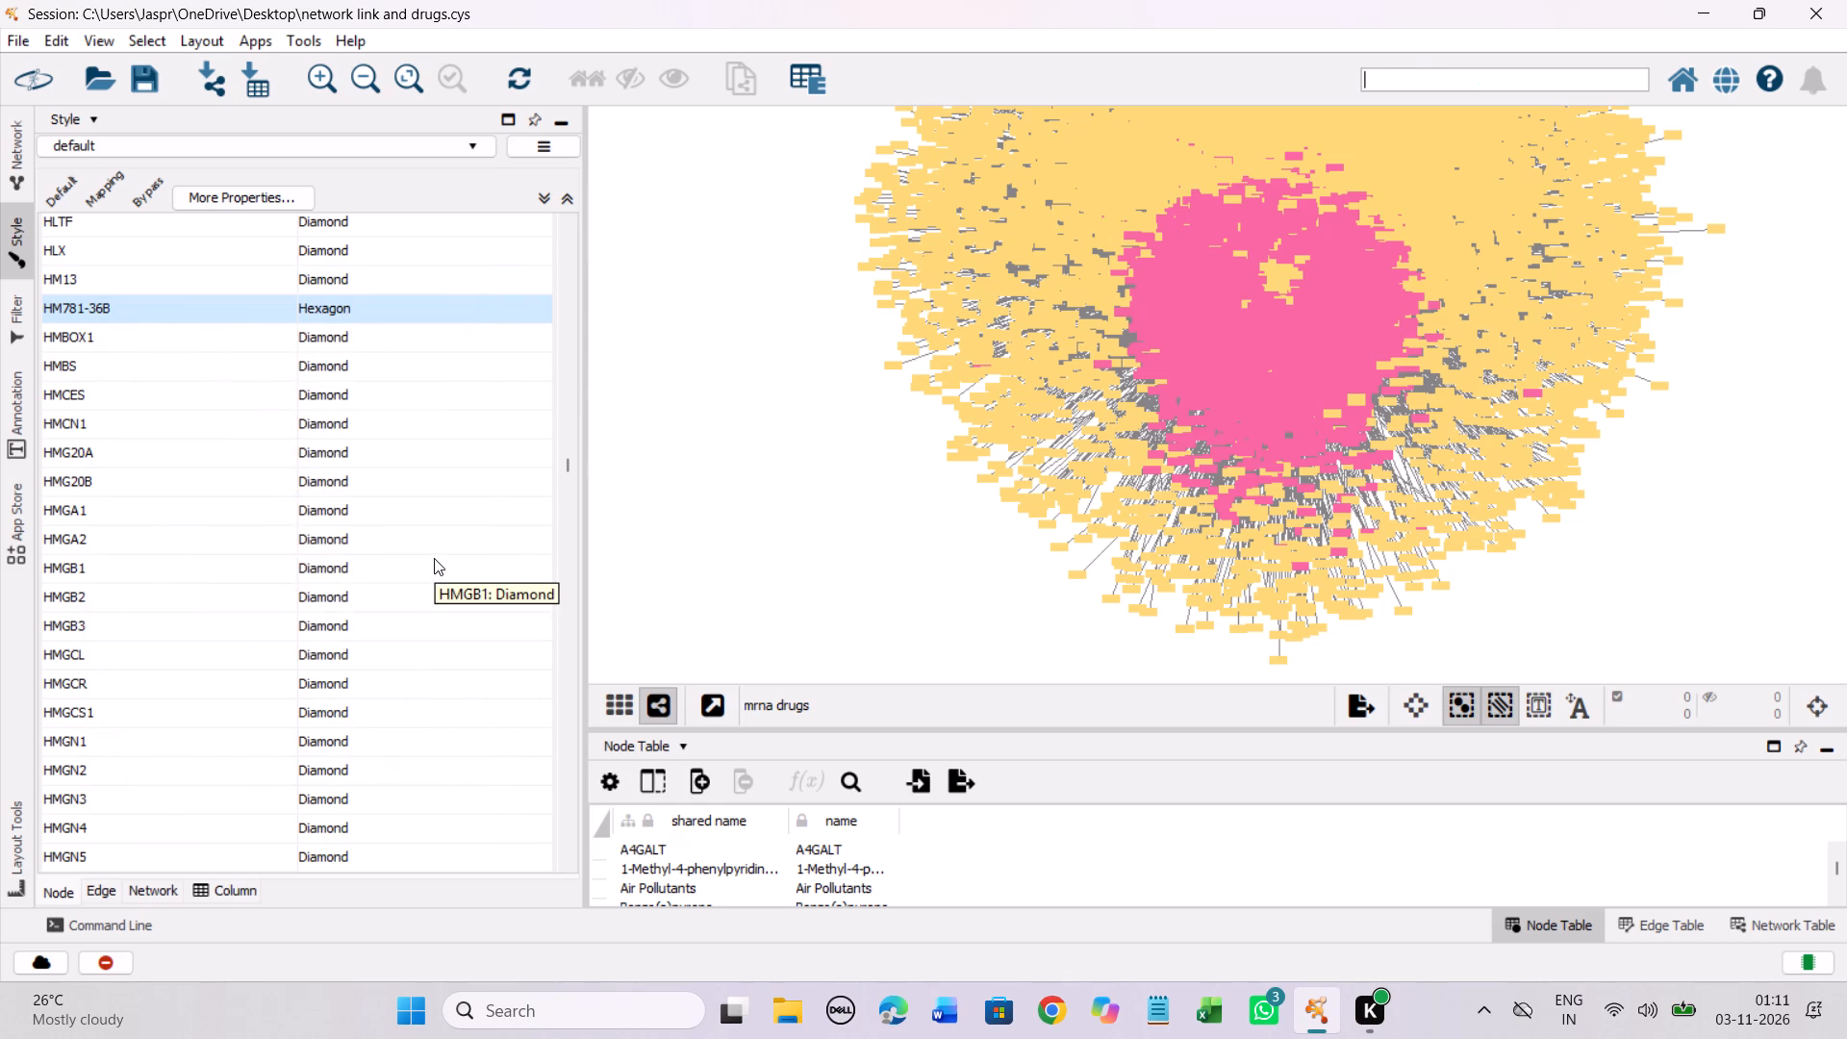
{"action": "scroll", "coordinate": [434, 558], "scroll_direction": "down", "scroll_amount": 2}
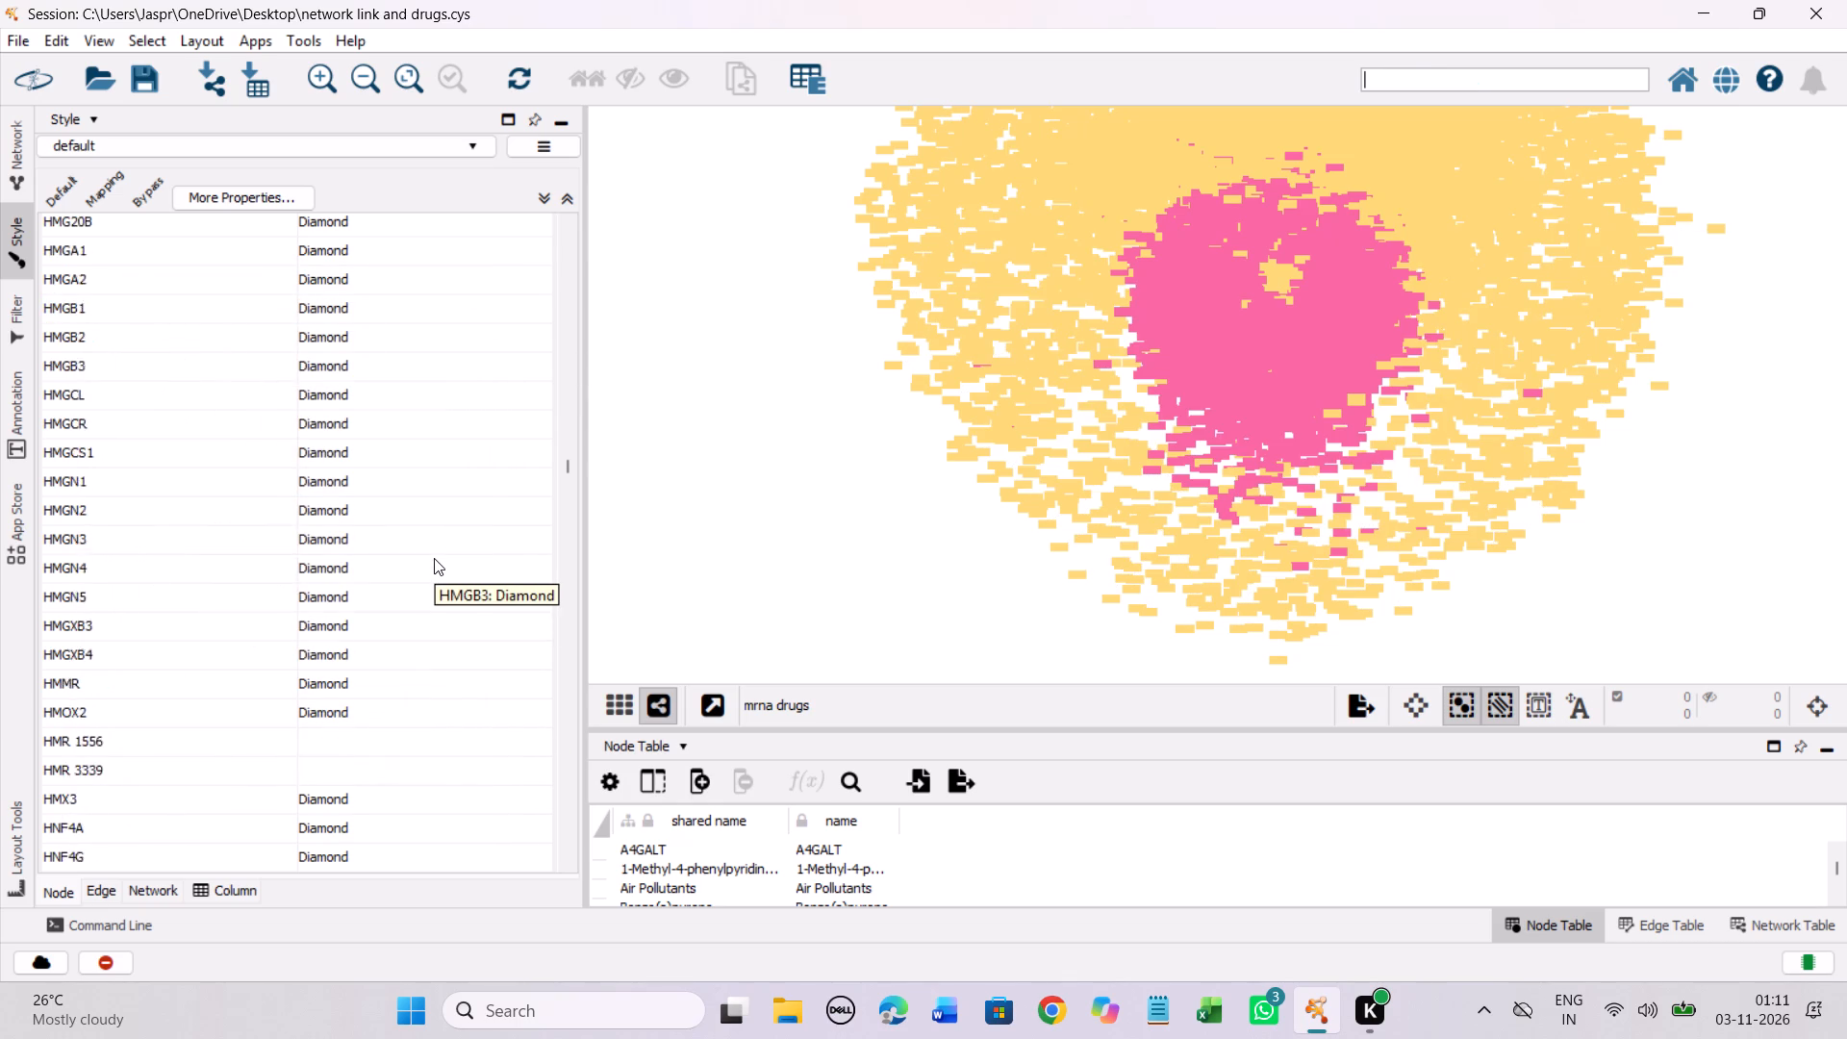
{"action": "scroll", "coordinate": [434, 558], "scroll_direction": "down", "scroll_amount": 2}
{"action": "scroll", "coordinate": [434, 558], "scroll_direction": "up", "scroll_amount": 11}
{"action": "scroll", "coordinate": [432, 614], "scroll_direction": "down", "scroll_amount": 3}
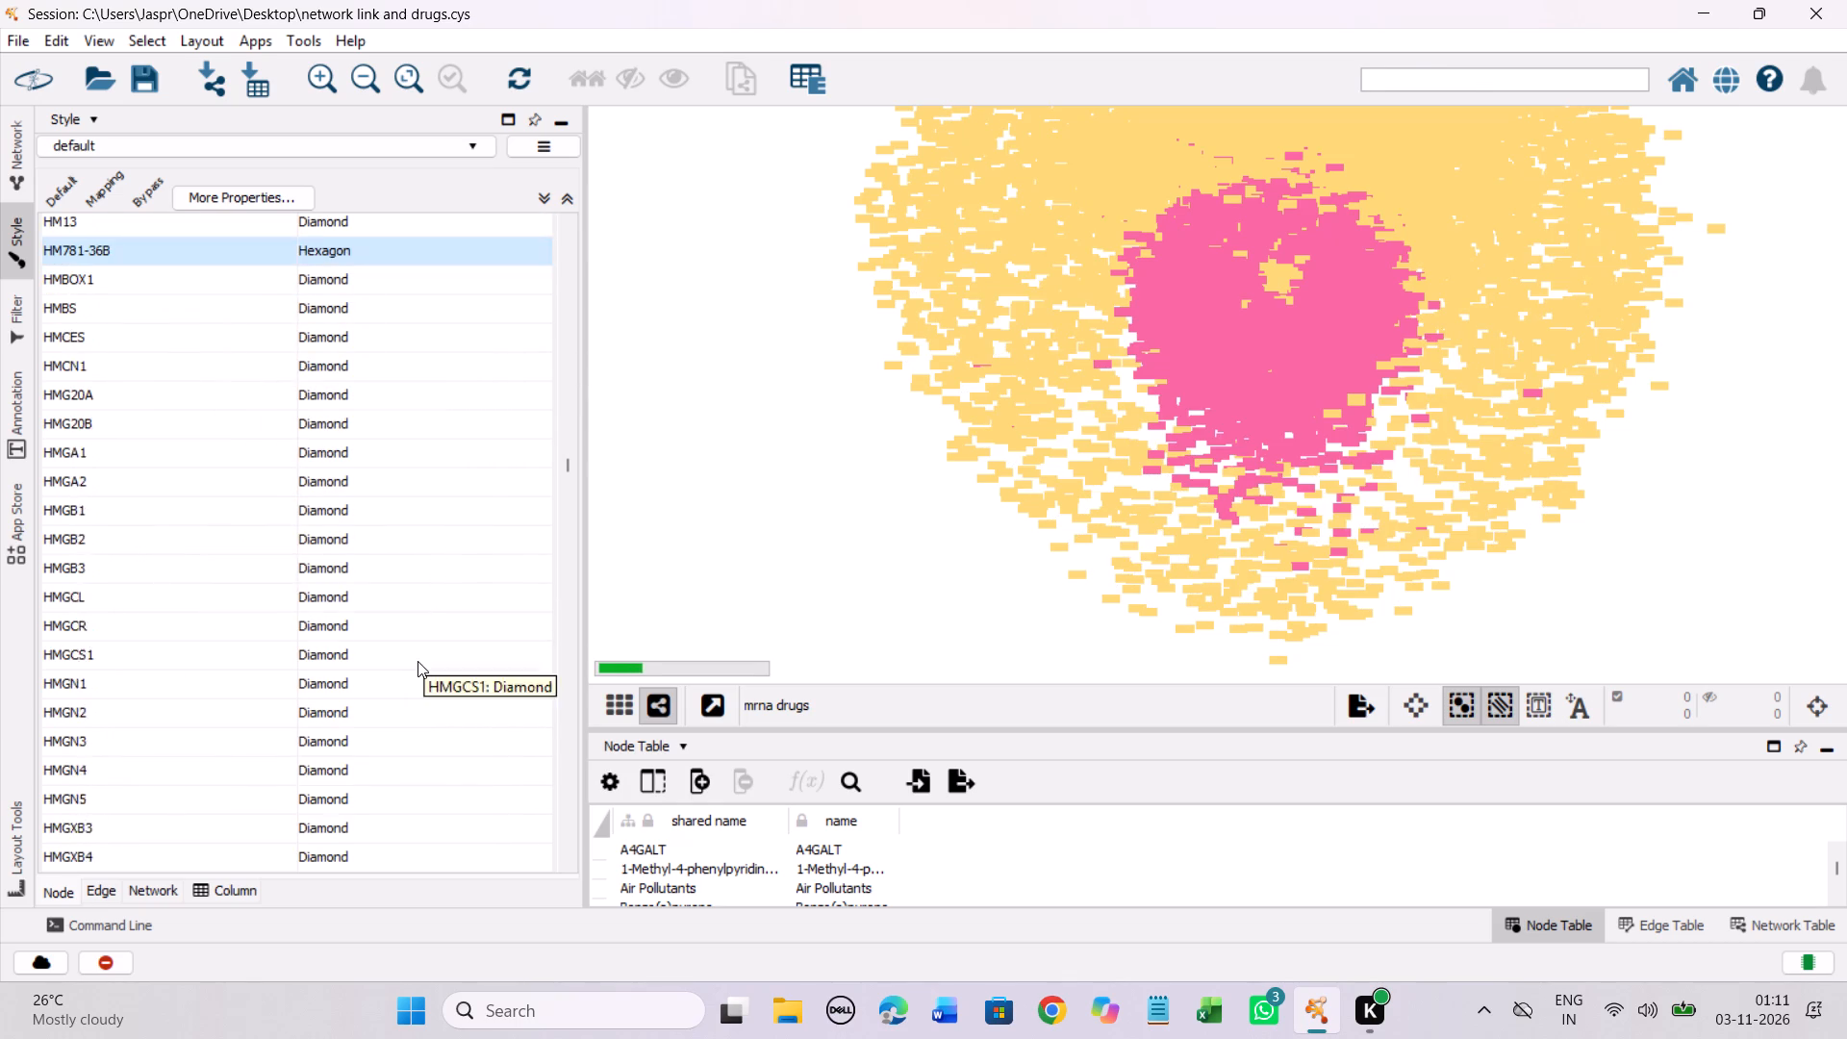
{"action": "scroll", "coordinate": [417, 661], "scroll_direction": "down", "scroll_amount": 14}
{"action": "scroll", "coordinate": [468, 601], "scroll_direction": "down", "scroll_amount": 4}
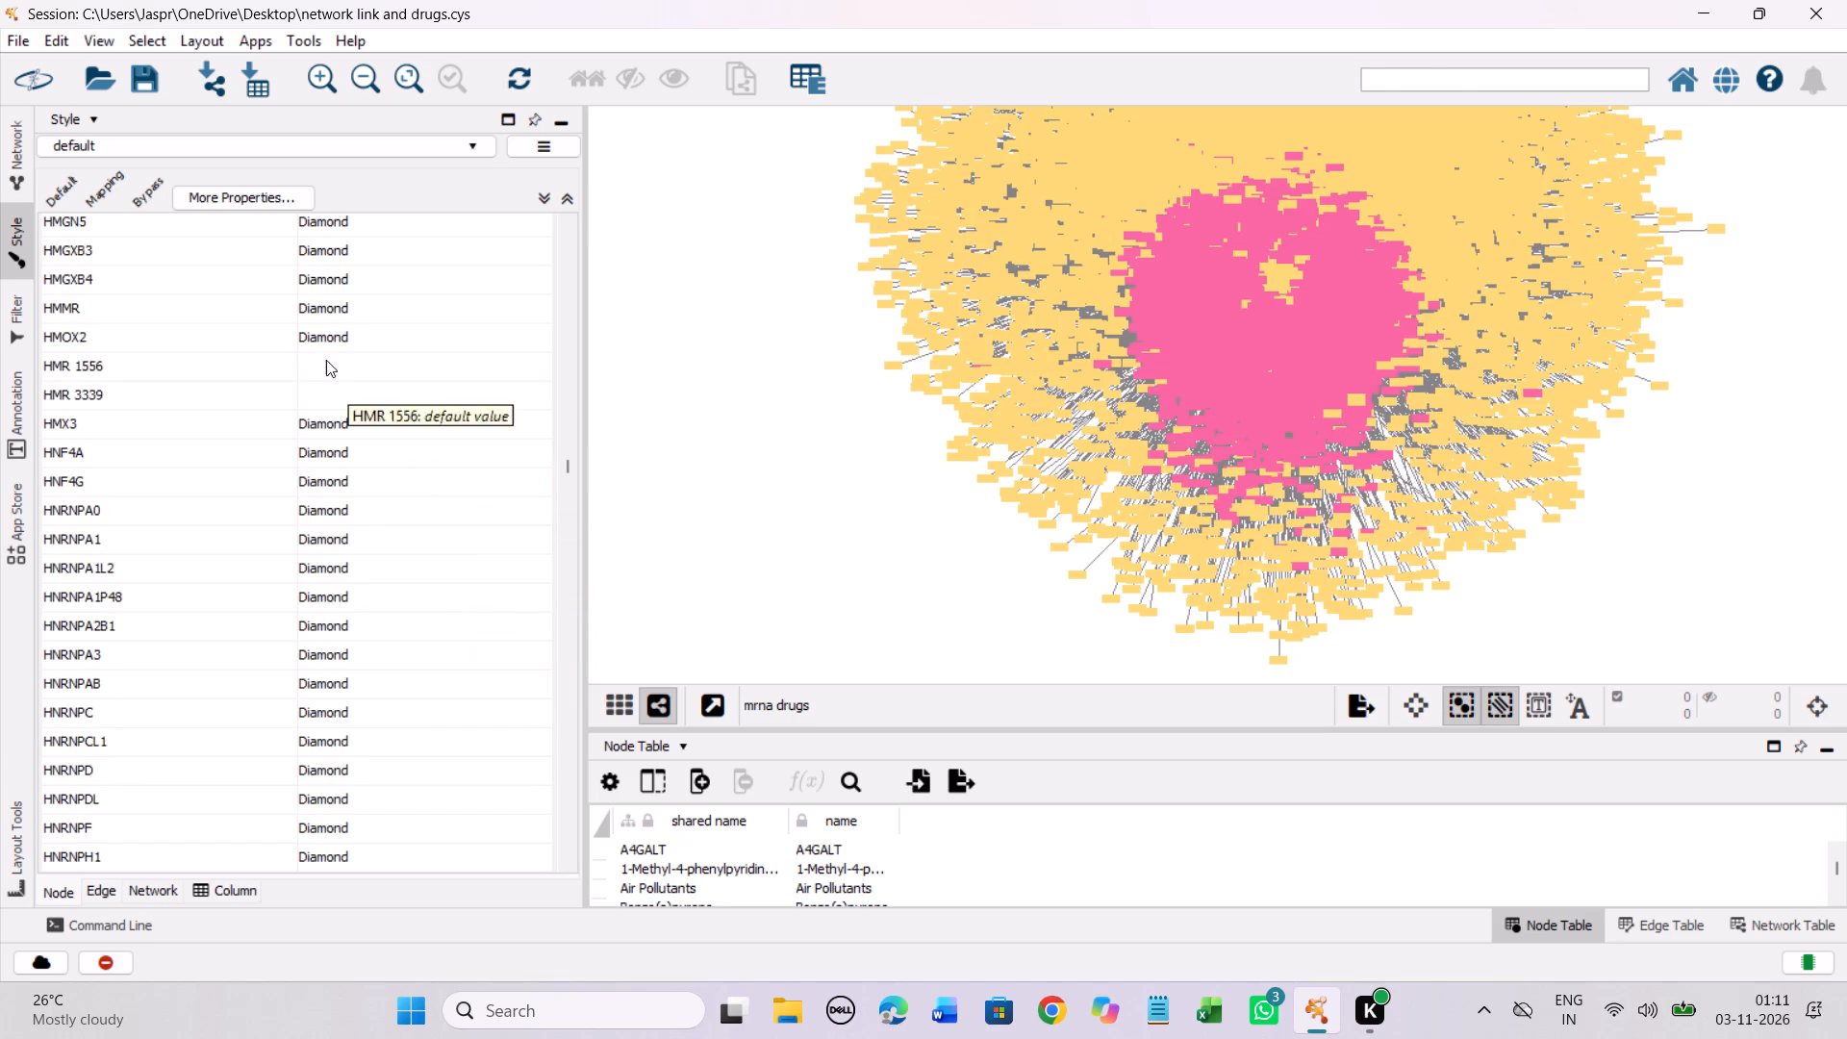
{"action": "left_click", "coordinate": [321, 350]}
{"action": "left_click_drag", "start_coordinate": [319, 362], "coordinate": [320, 393]}
{"action": "right_click", "coordinate": [320, 393]}
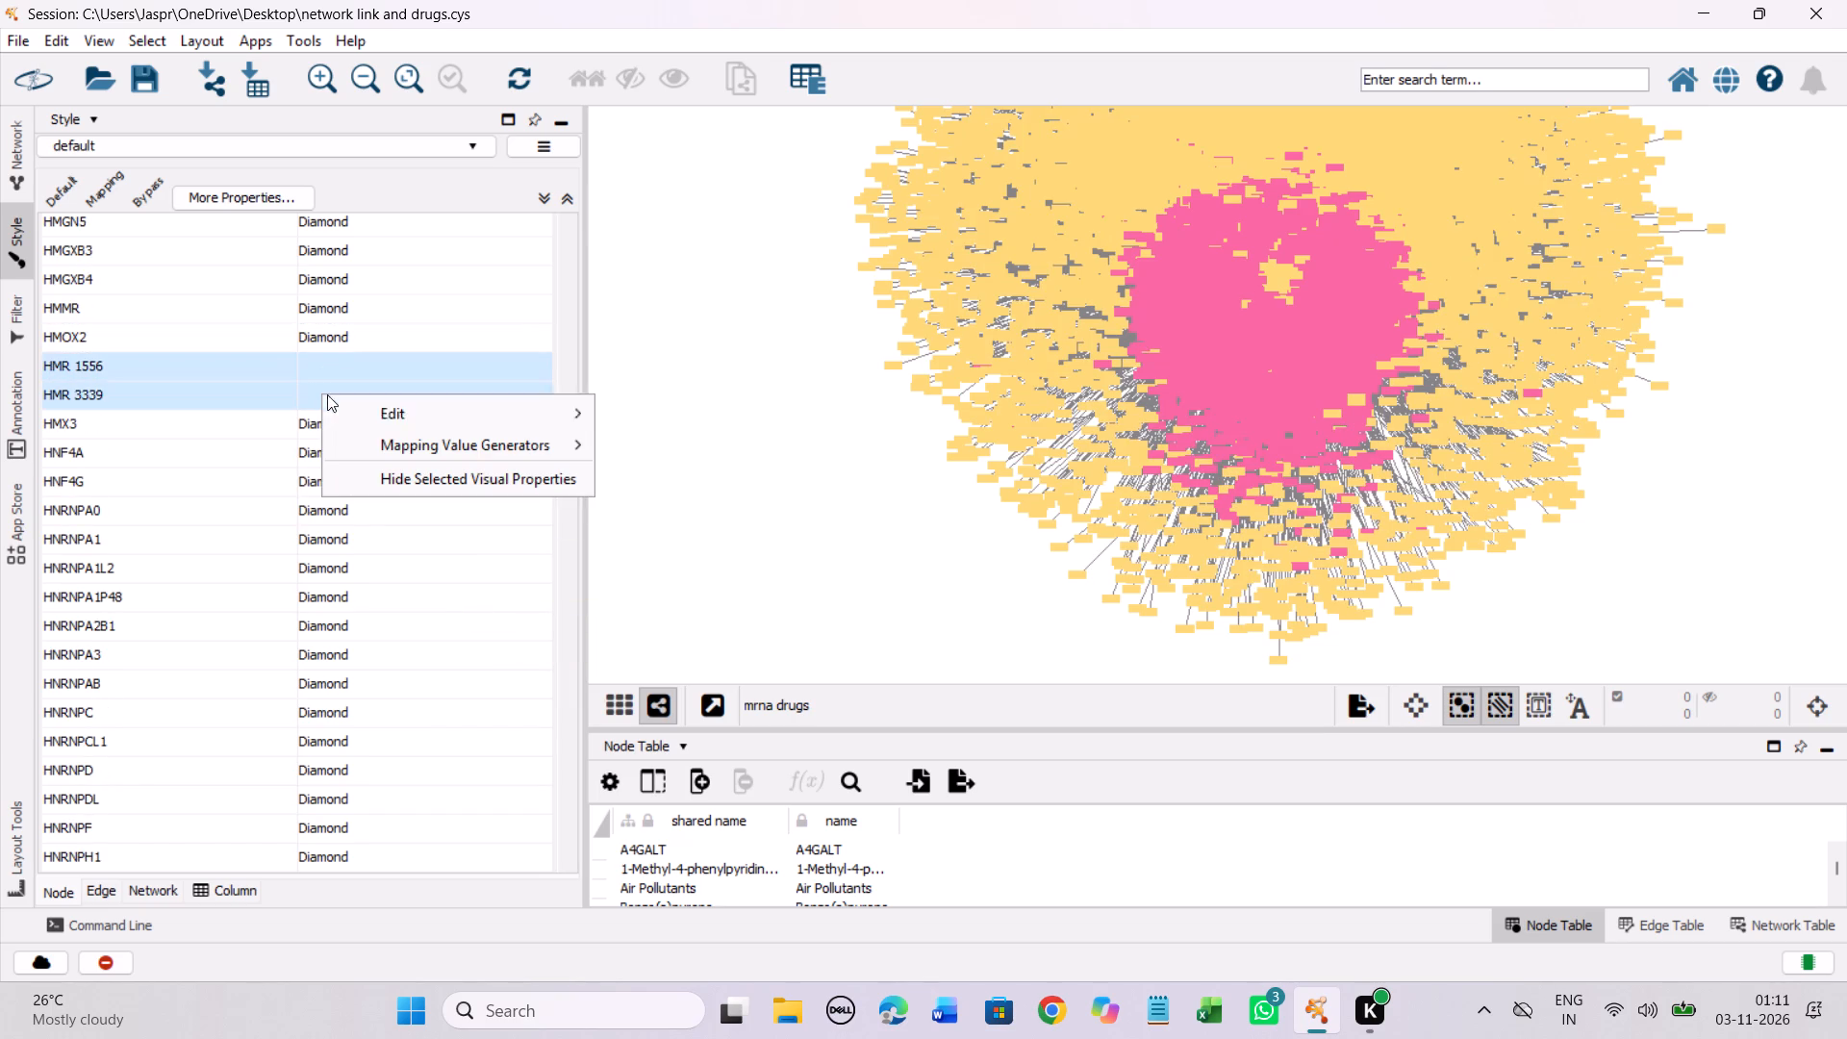
{"action": "left_click", "coordinate": [364, 409]}
{"action": "left_click", "coordinate": [708, 415]}
{"action": "left_click", "coordinate": [284, 441]}
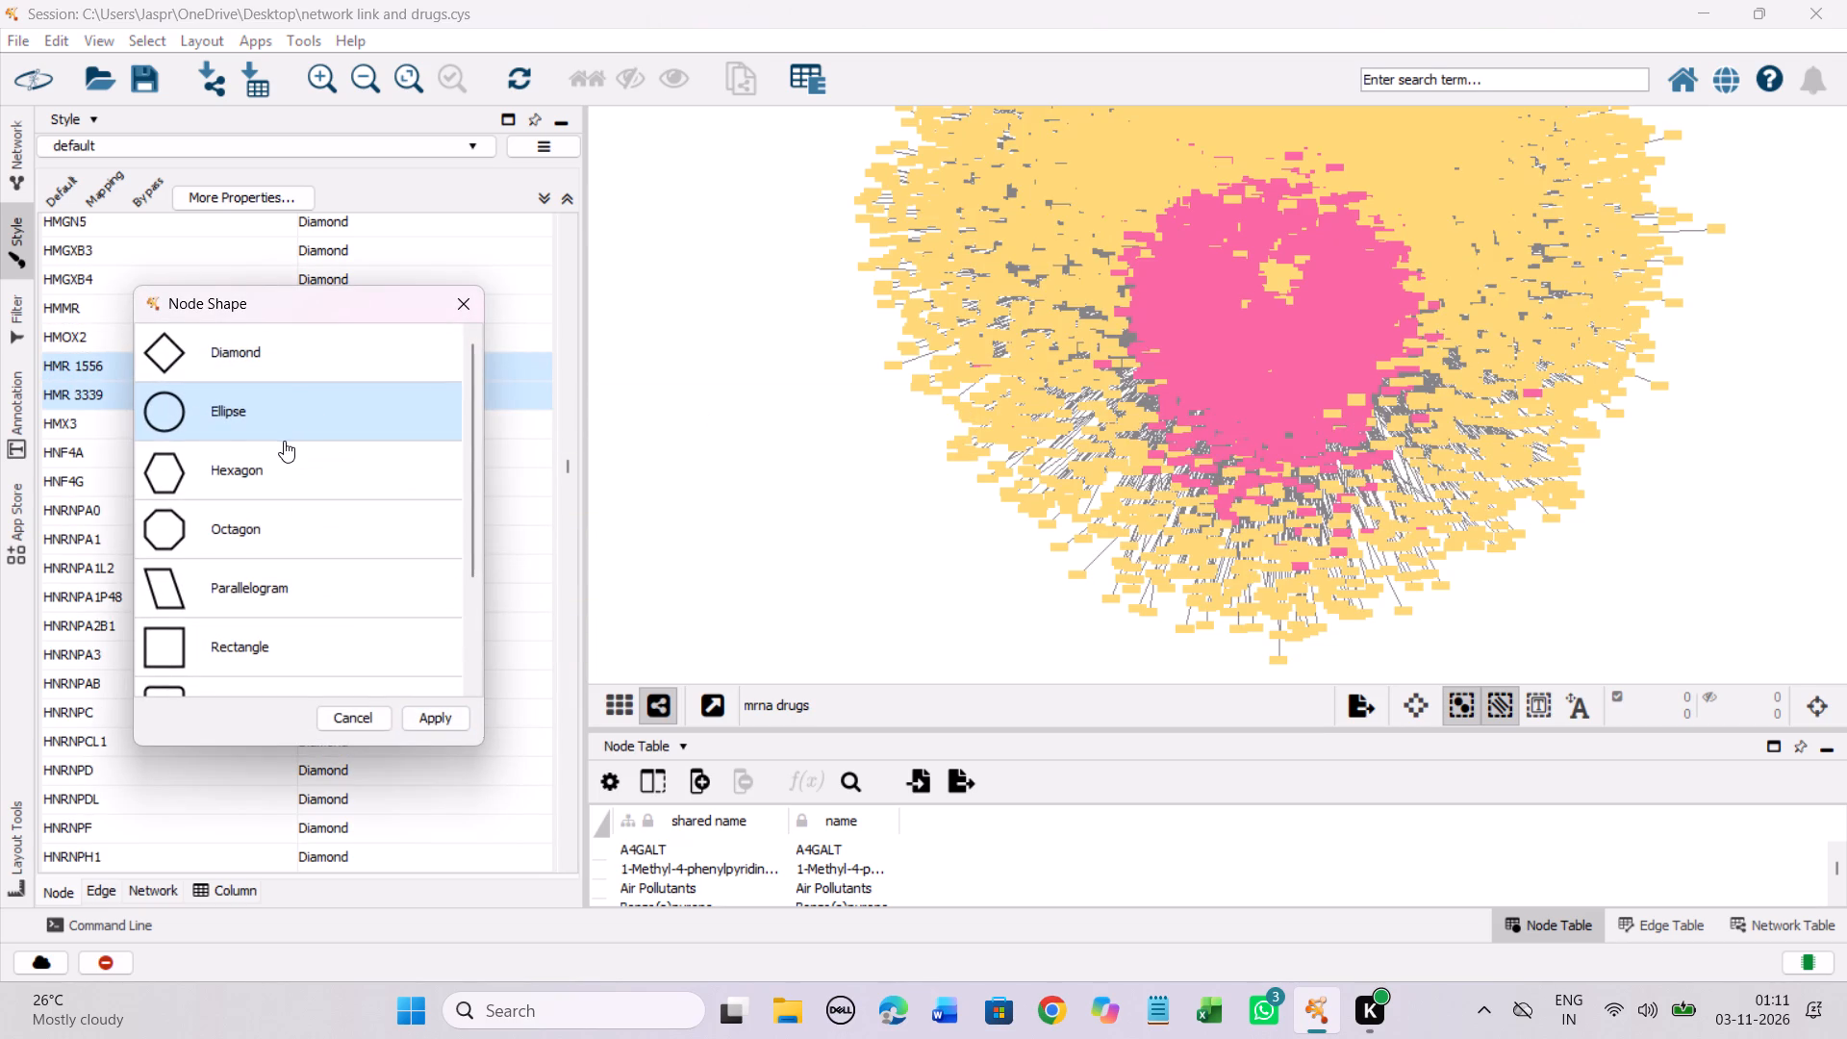
{"action": "left_click", "coordinate": [280, 470]}
{"action": "left_click", "coordinate": [426, 722]}
Set the discrete node shape mapping for the drug HR 325 to Hexagon.
{"action": "scroll", "coordinate": [414, 481], "scroll_direction": "down", "scroll_amount": 6}
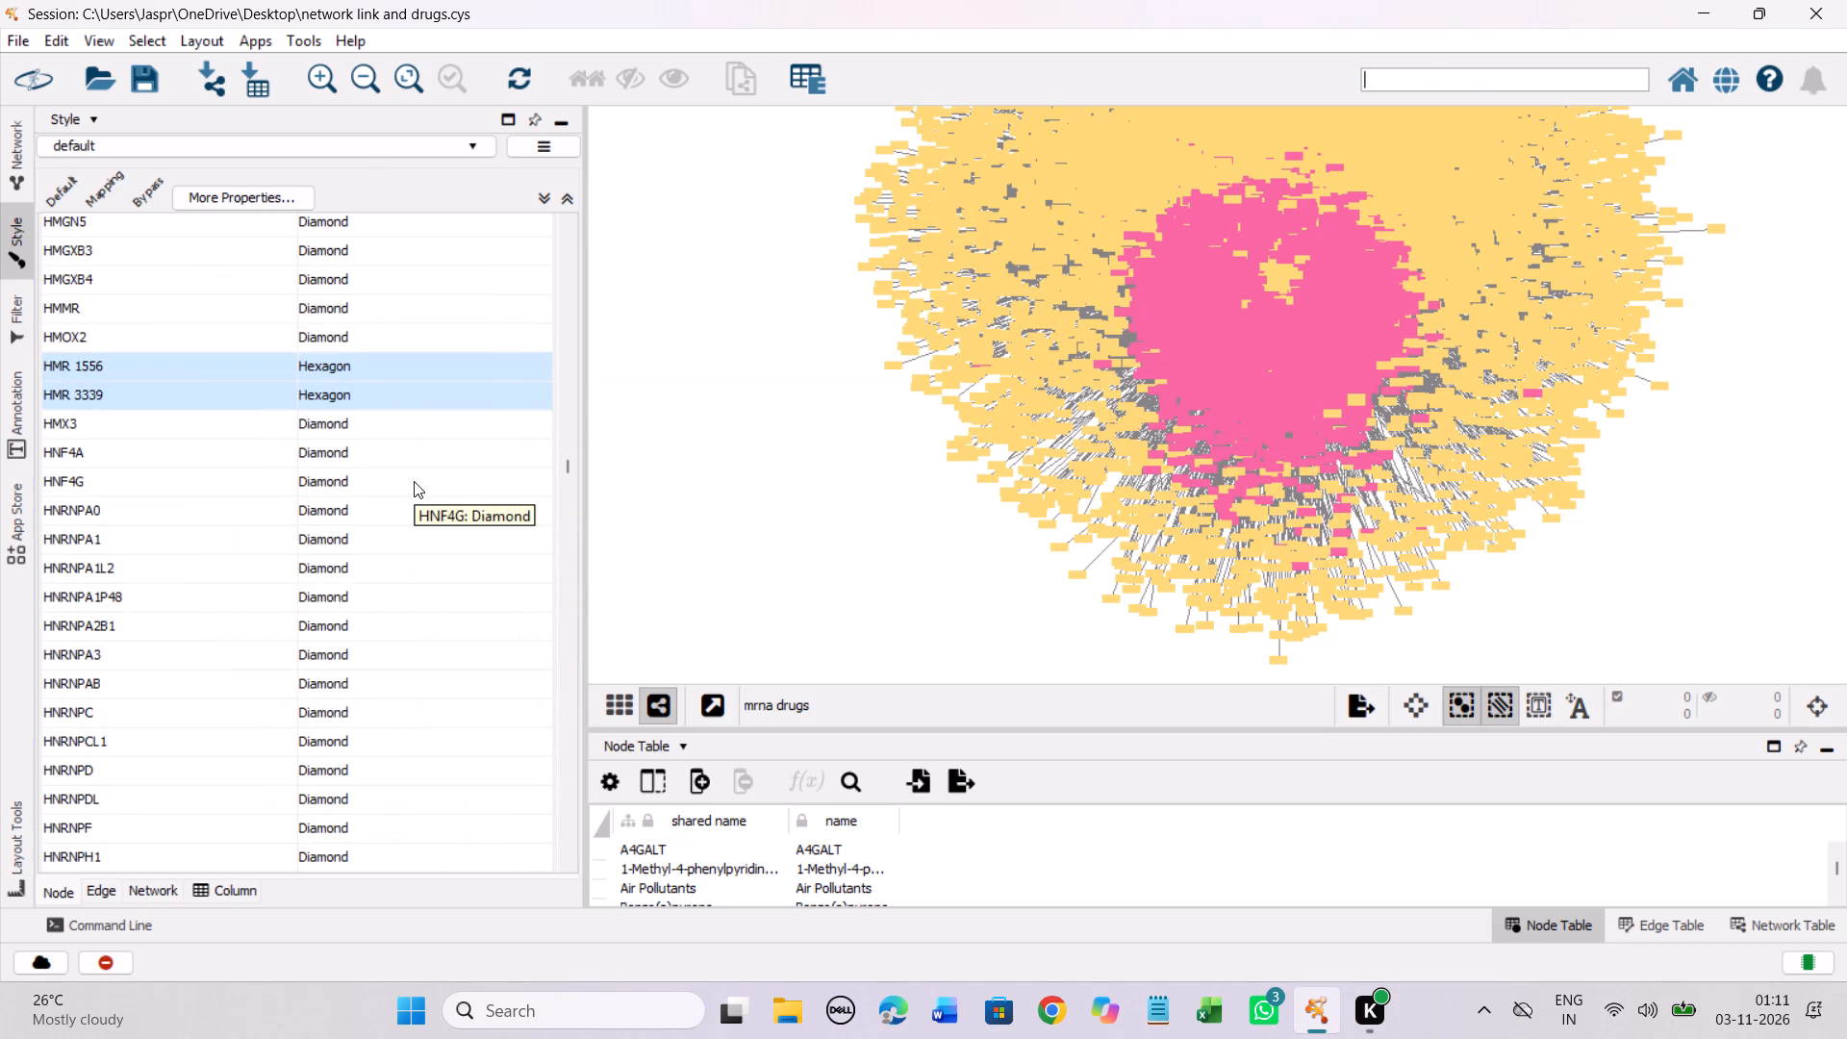
{"action": "scroll", "coordinate": [414, 478], "scroll_direction": "down", "scroll_amount": 6}
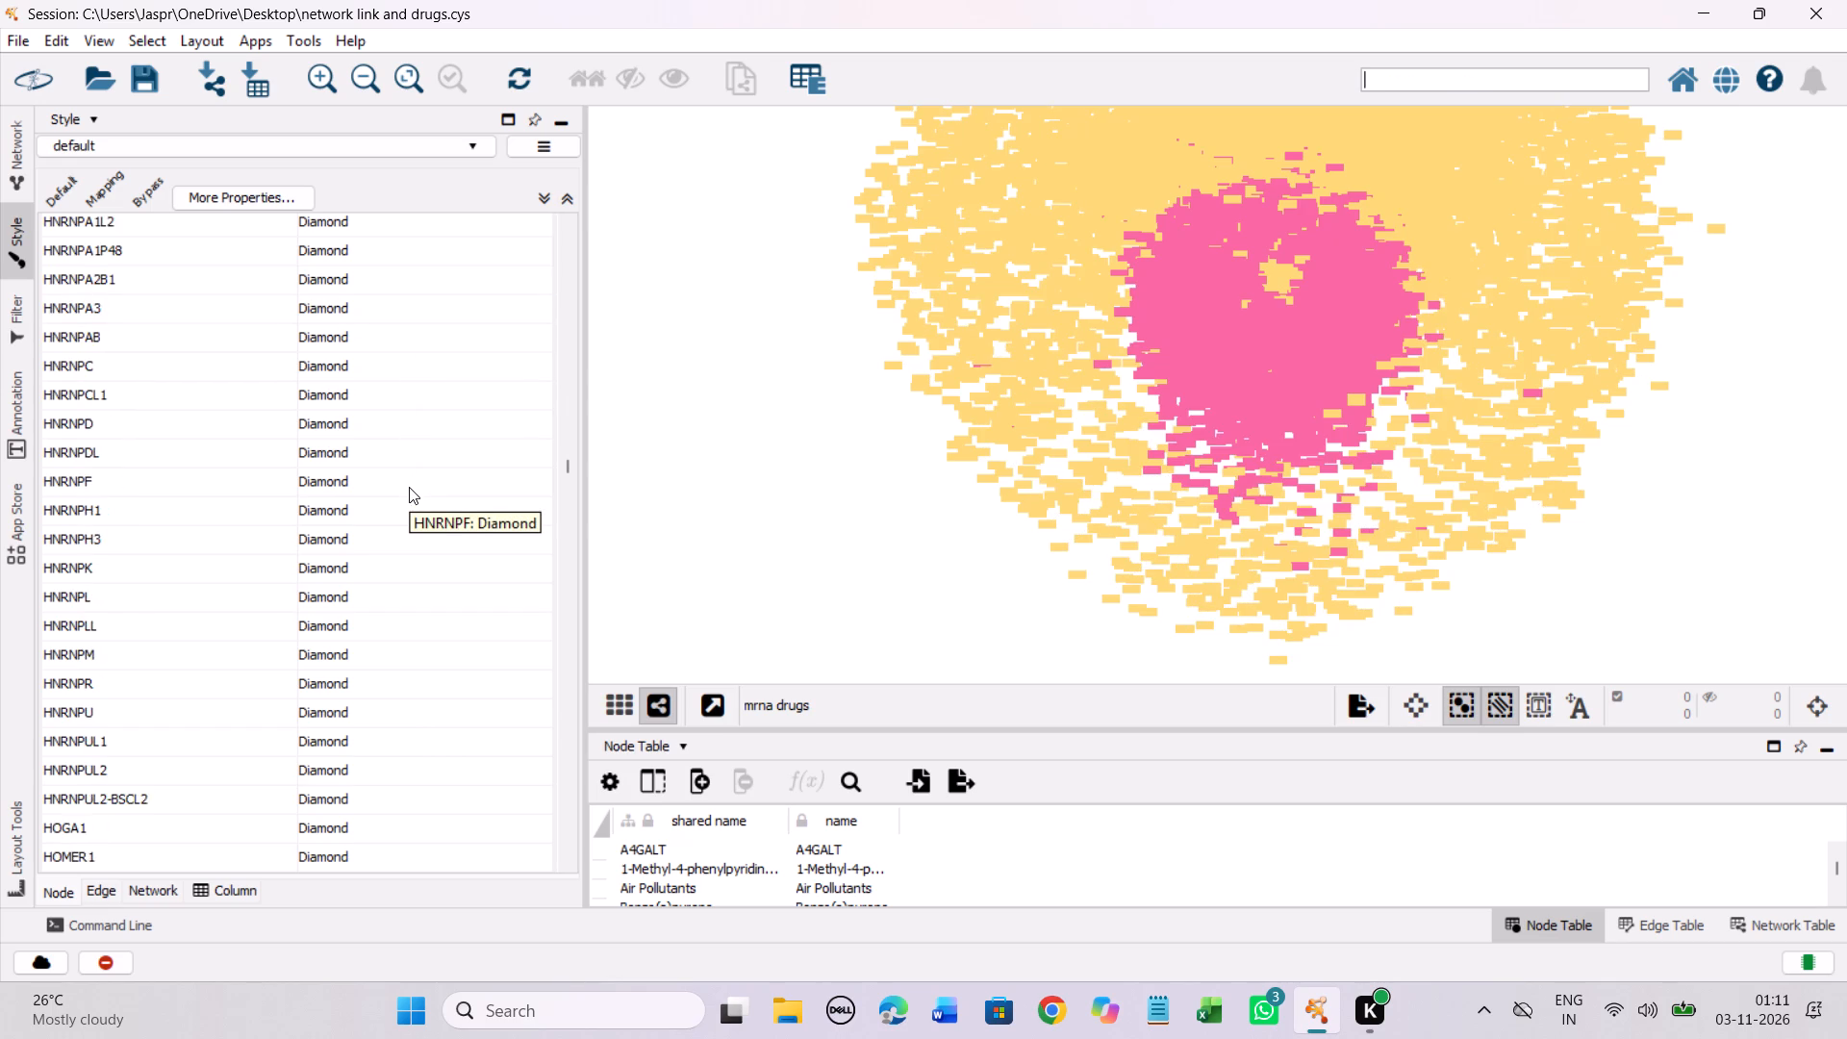
{"action": "scroll", "coordinate": [409, 487], "scroll_direction": "down", "scroll_amount": 20}
{"action": "scroll", "coordinate": [409, 487], "scroll_direction": "down", "scroll_amount": 8}
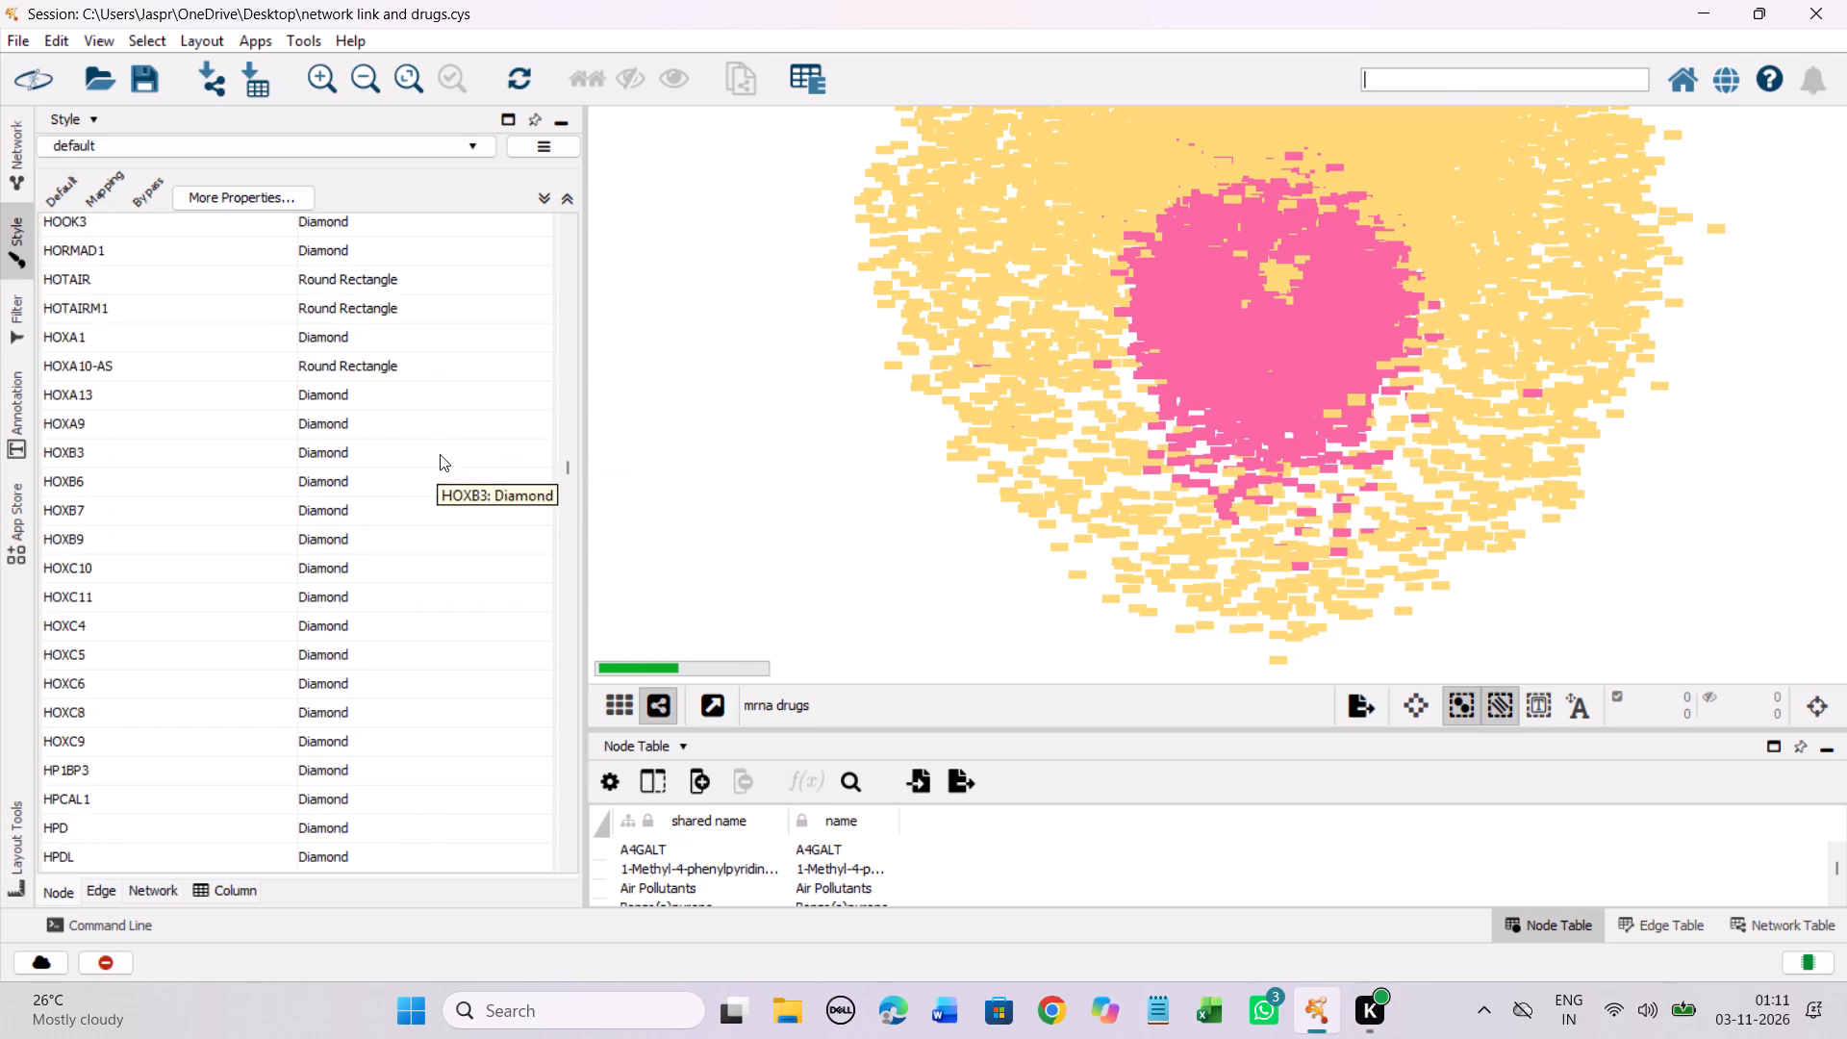
{"action": "scroll", "coordinate": [440, 454], "scroll_direction": "down", "scroll_amount": 20}
{"action": "scroll", "coordinate": [440, 454], "scroll_direction": "down", "scroll_amount": 6}
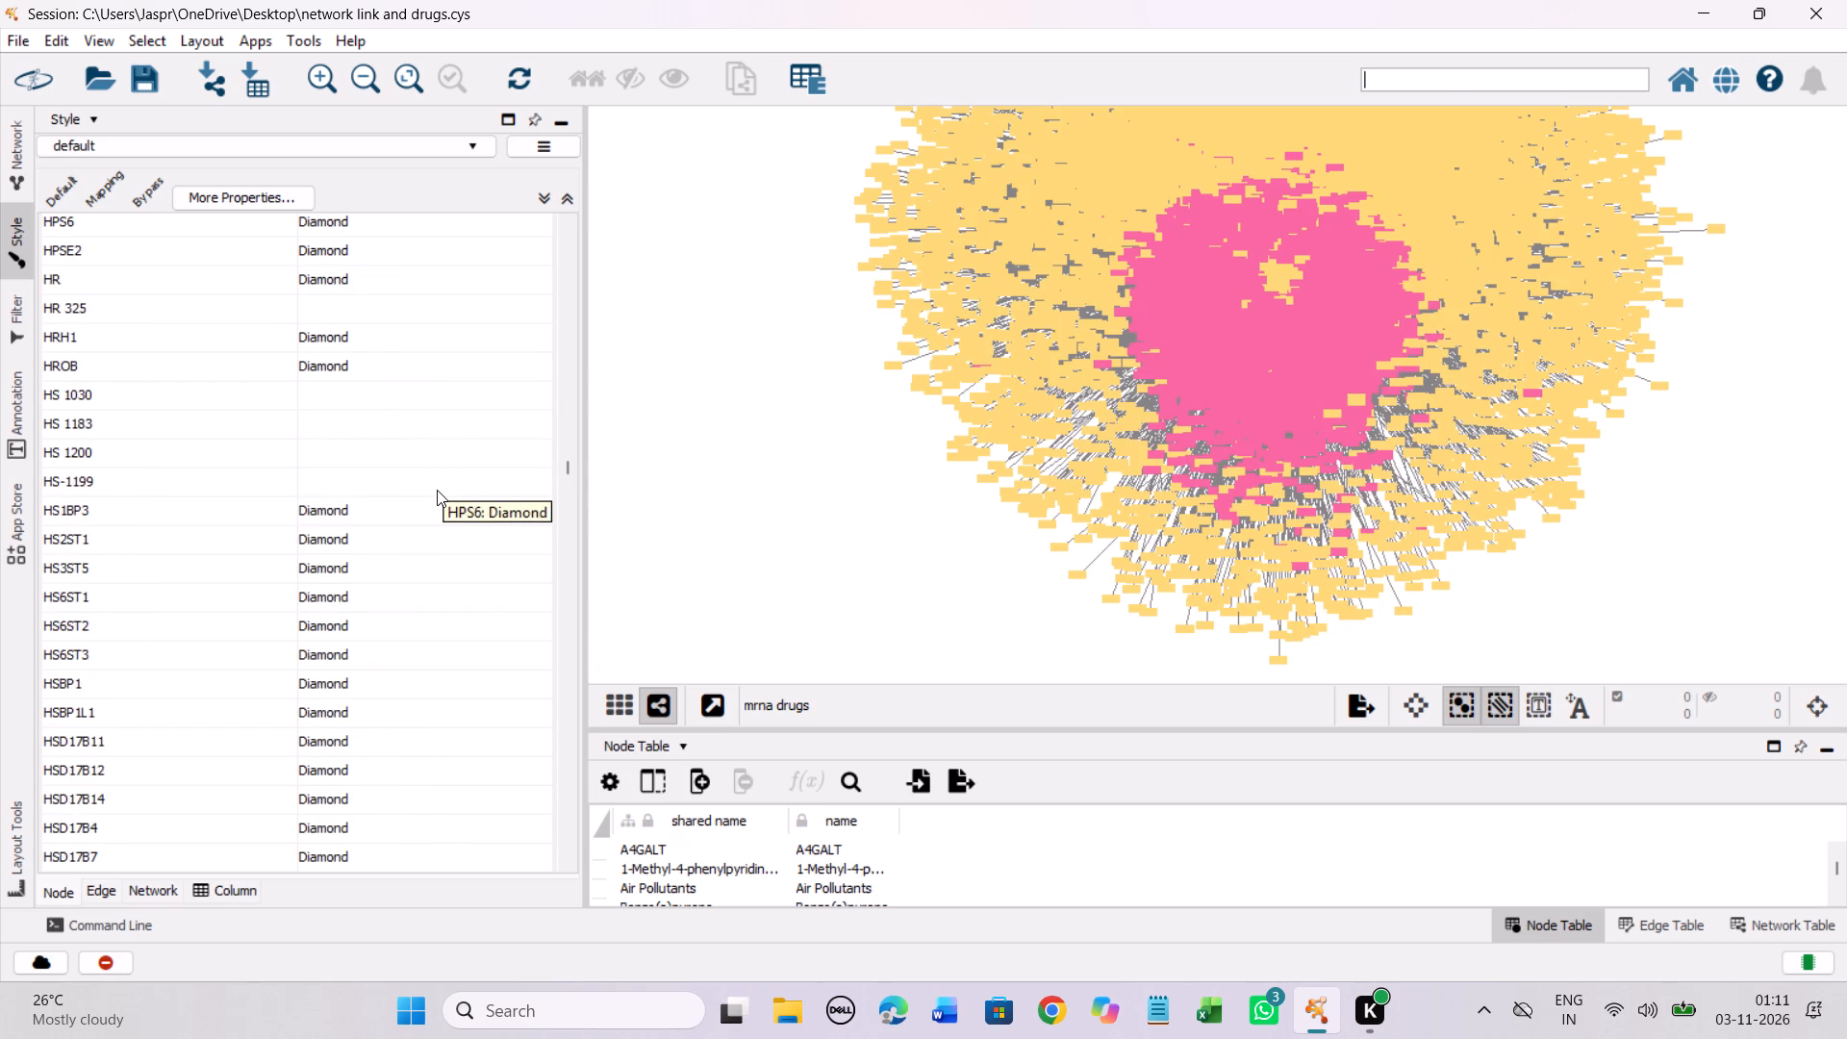
{"action": "left_click", "coordinate": [332, 314]}
{"action": "right_click", "coordinate": [332, 314]}
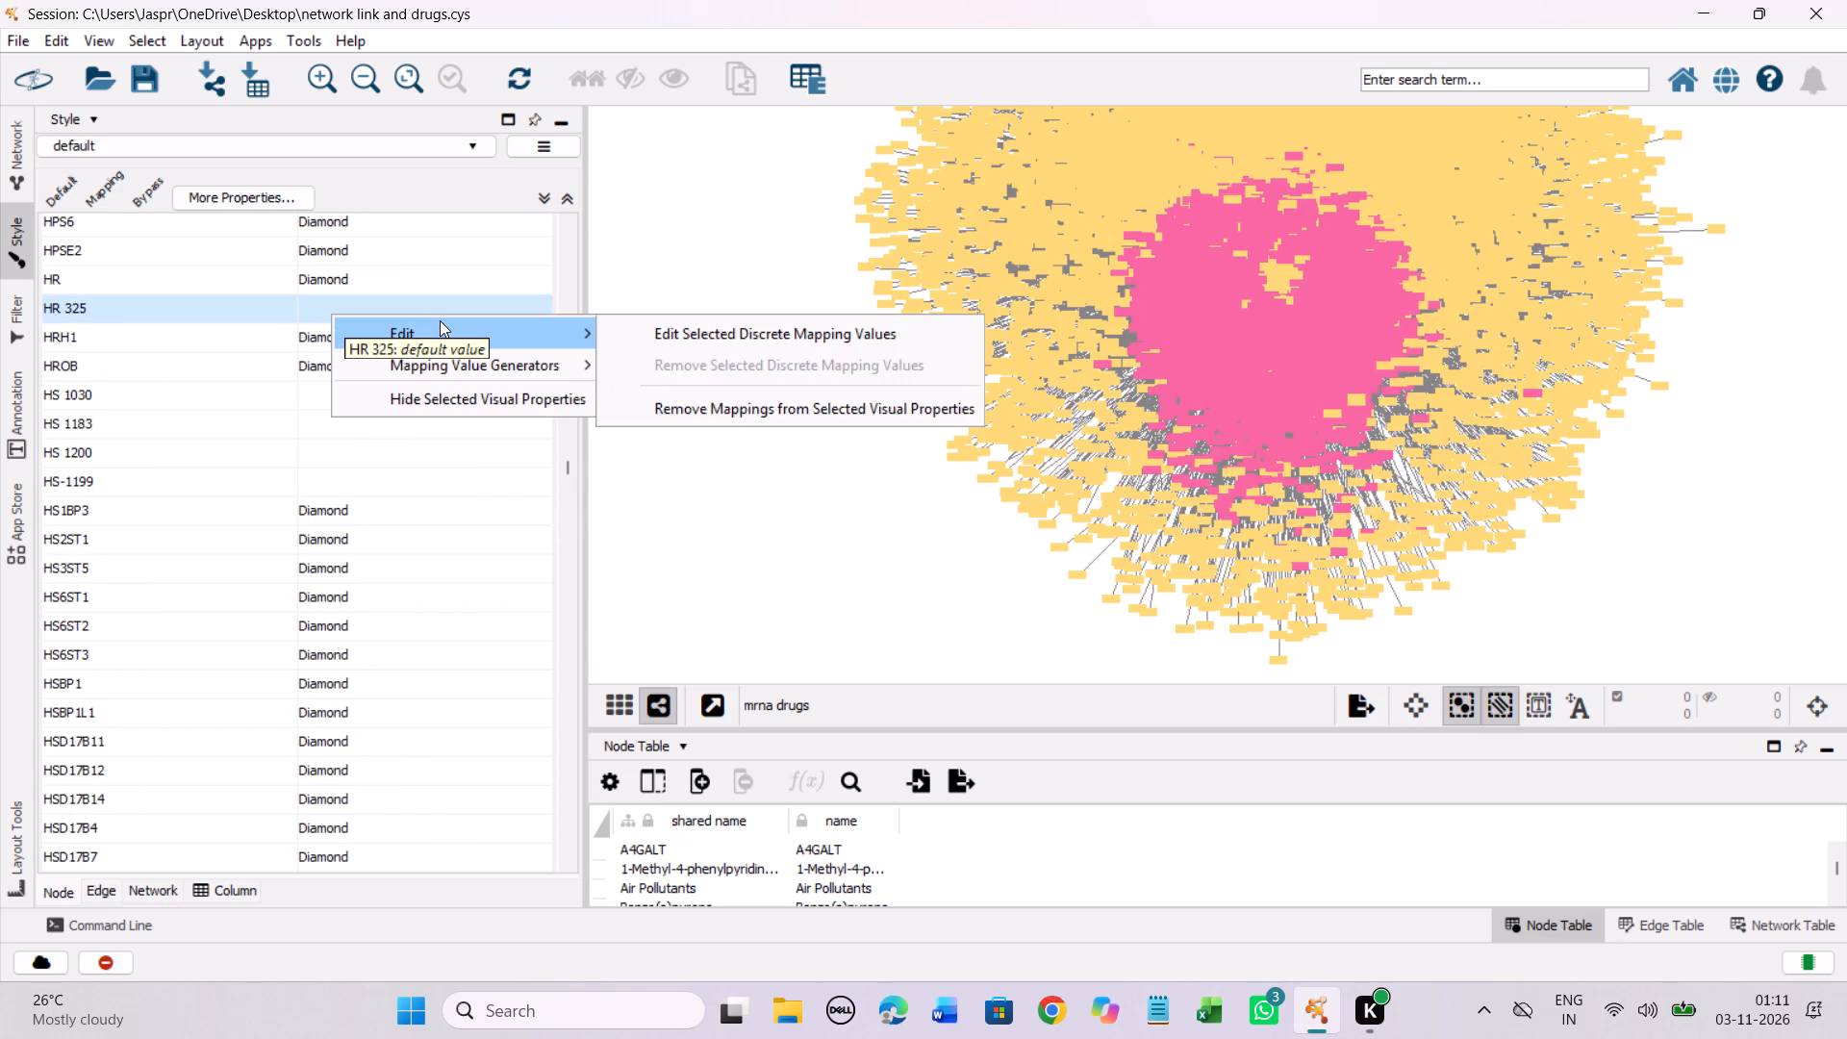
{"action": "left_click", "coordinate": [670, 342]}
{"action": "left_click", "coordinate": [247, 462]}
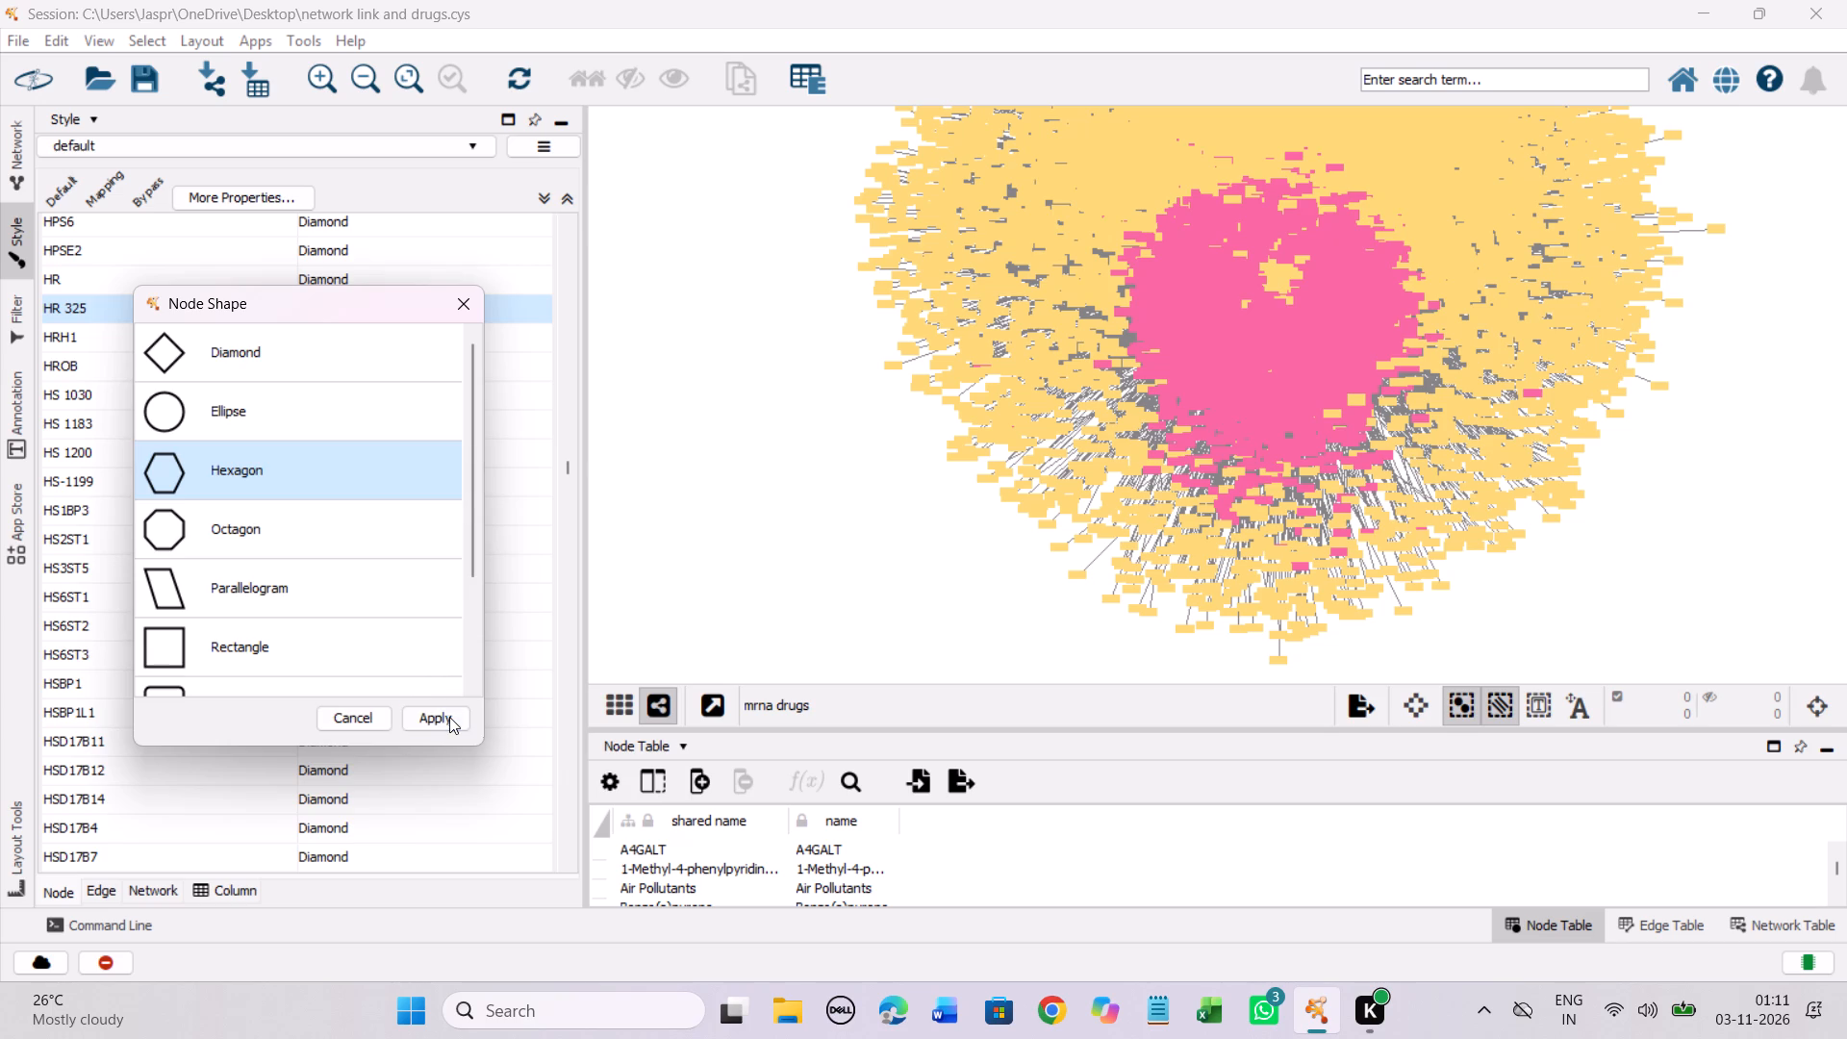
{"action": "left_click", "coordinate": [449, 717]}
Set the discrete node shape mapping for HS 1030, HS 1183, HS 1200 and HS-1199 together to Hexagon.
{"action": "left_click_drag", "start_coordinate": [316, 394], "coordinate": [322, 482]}
{"action": "right_click", "coordinate": [322, 482]}
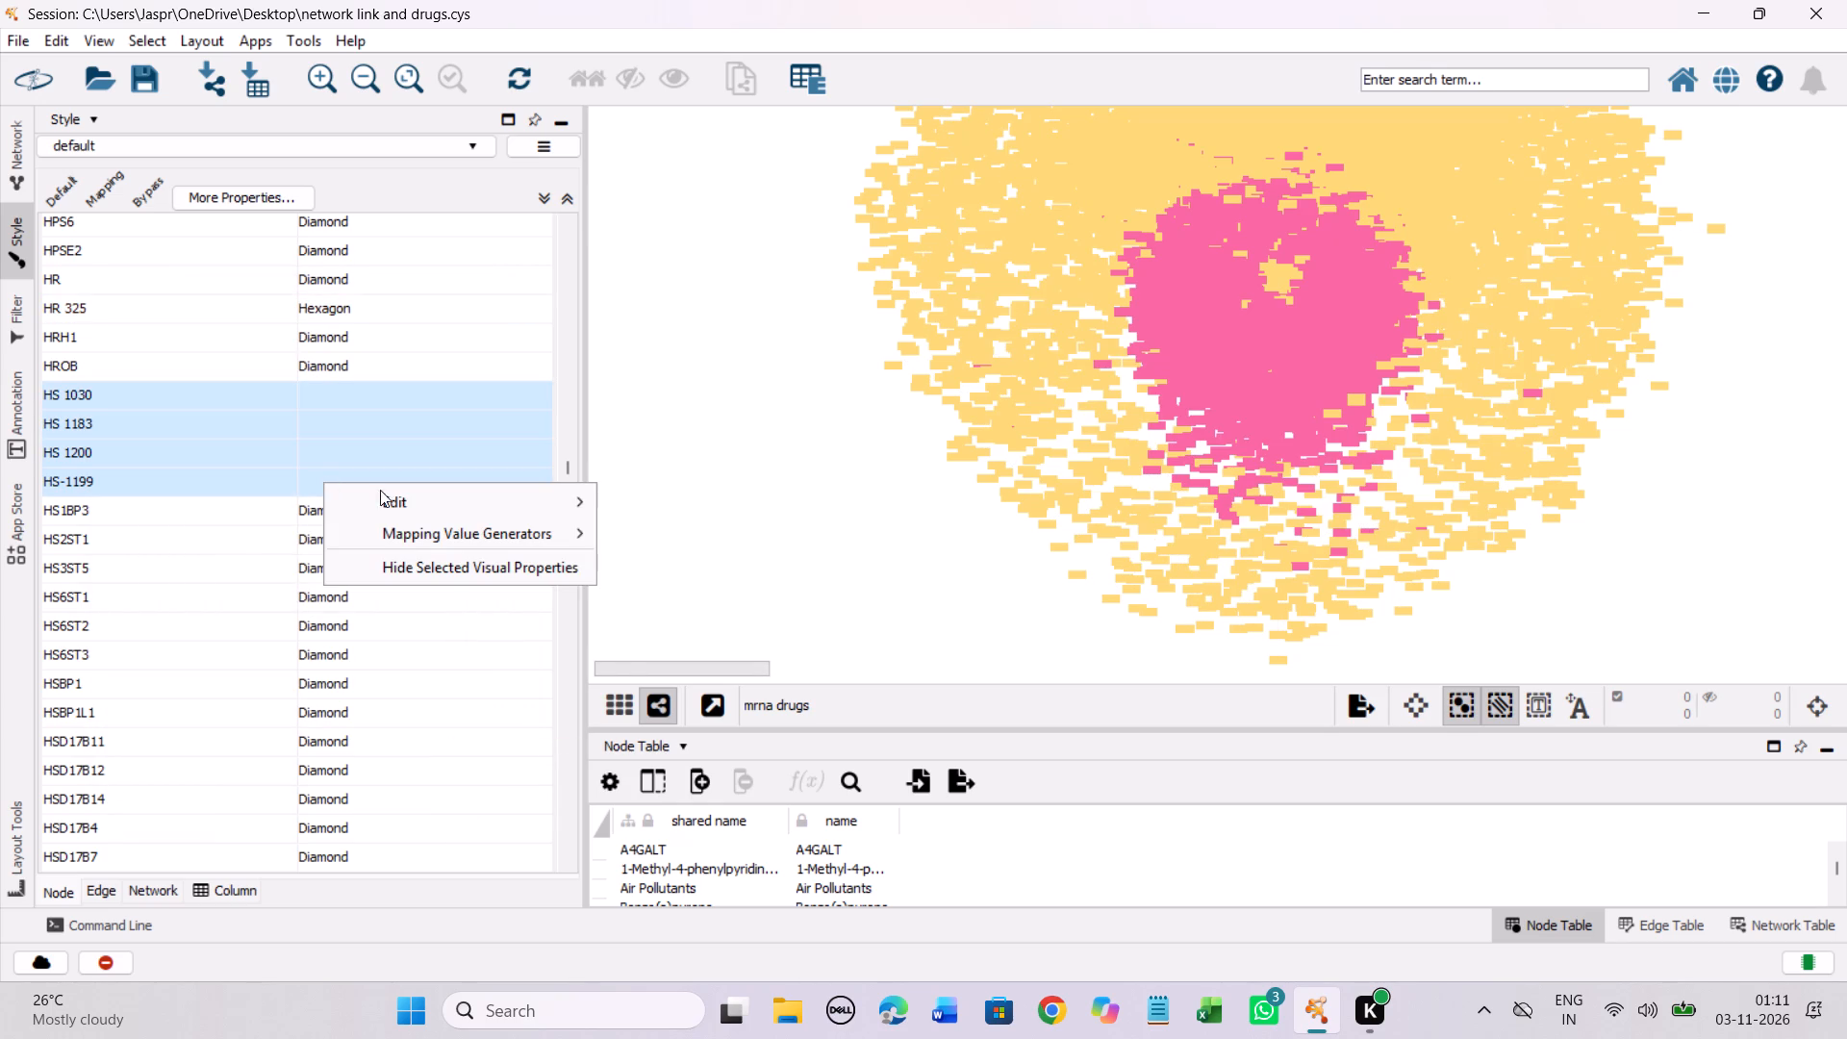
{"action": "left_click", "coordinate": [647, 483]}
{"action": "left_click", "coordinate": [647, 494]}
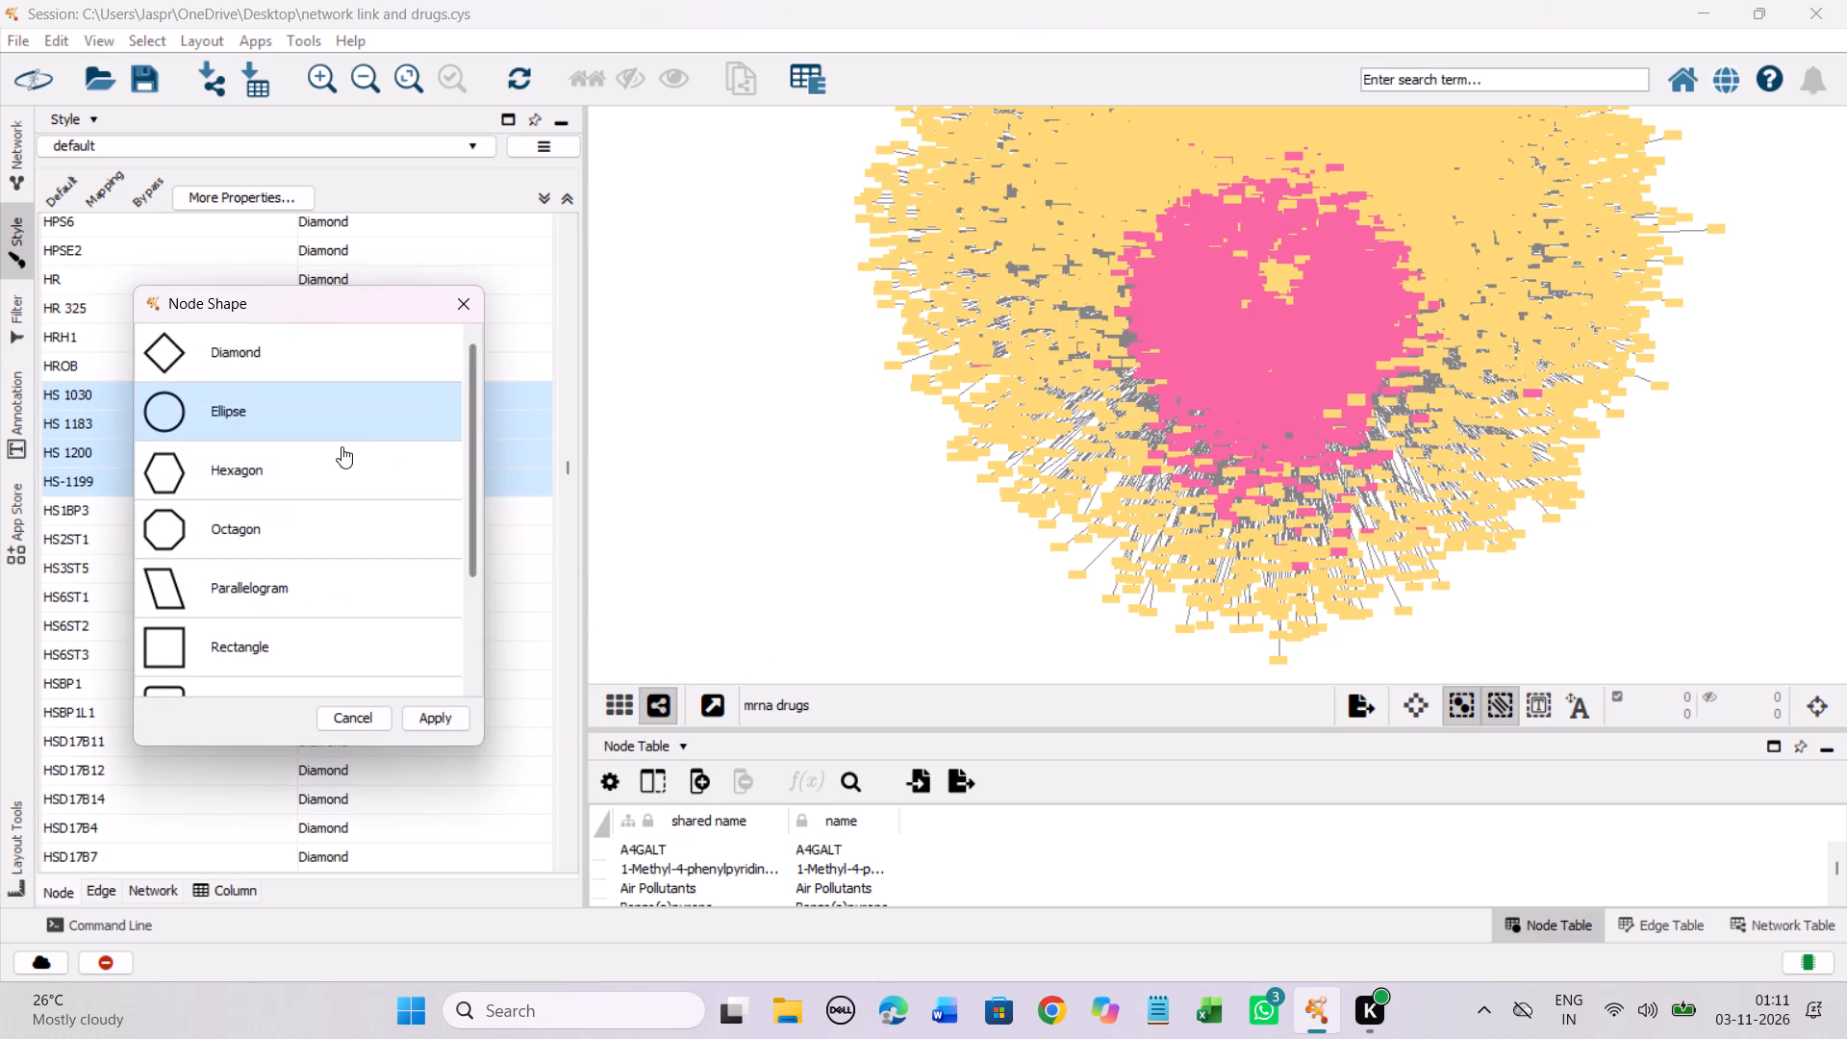
{"action": "left_click", "coordinate": [304, 484]}
{"action": "left_click", "coordinate": [431, 710]}
Set the discrete node shape mapping for the drug HT-2 toxin to Hexagon.
{"action": "scroll", "coordinate": [445, 517], "scroll_direction": "down", "scroll_amount": 9}
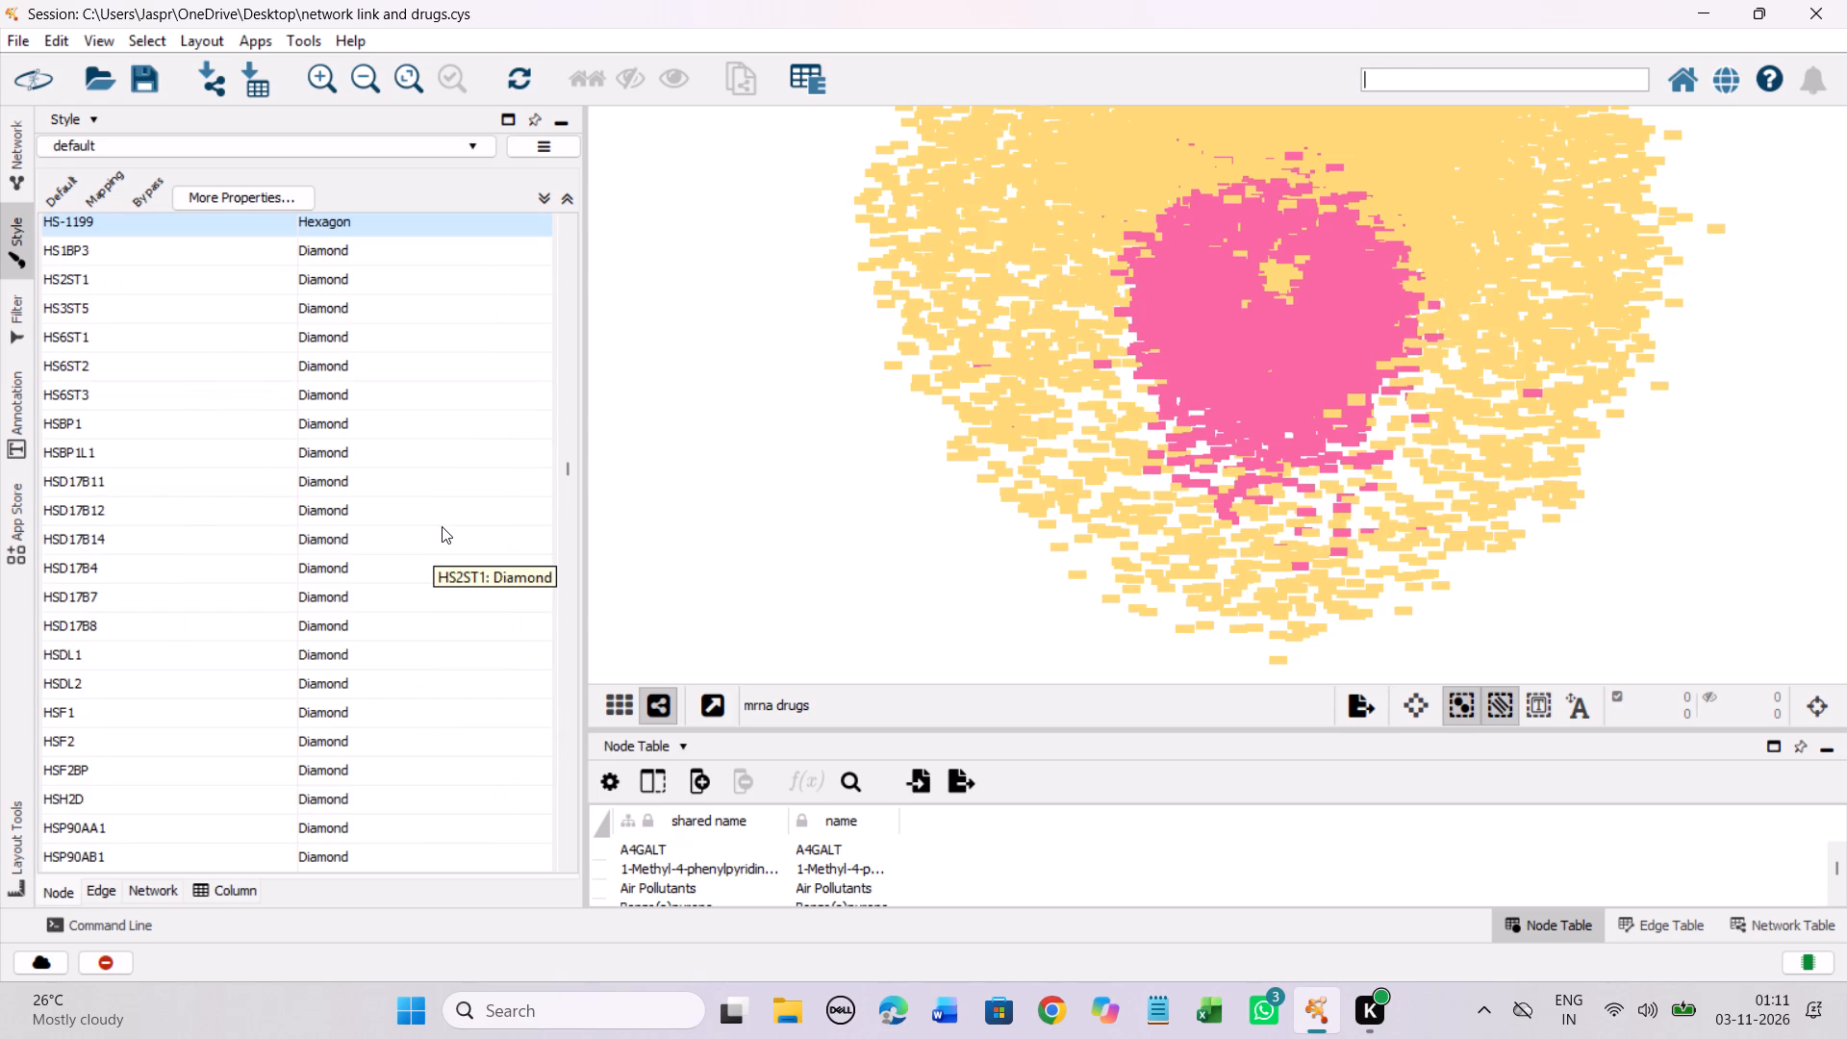
{"action": "scroll", "coordinate": [442, 526], "scroll_direction": "down", "scroll_amount": 20}
{"action": "scroll", "coordinate": [442, 526], "scroll_direction": "down", "scroll_amount": 13}
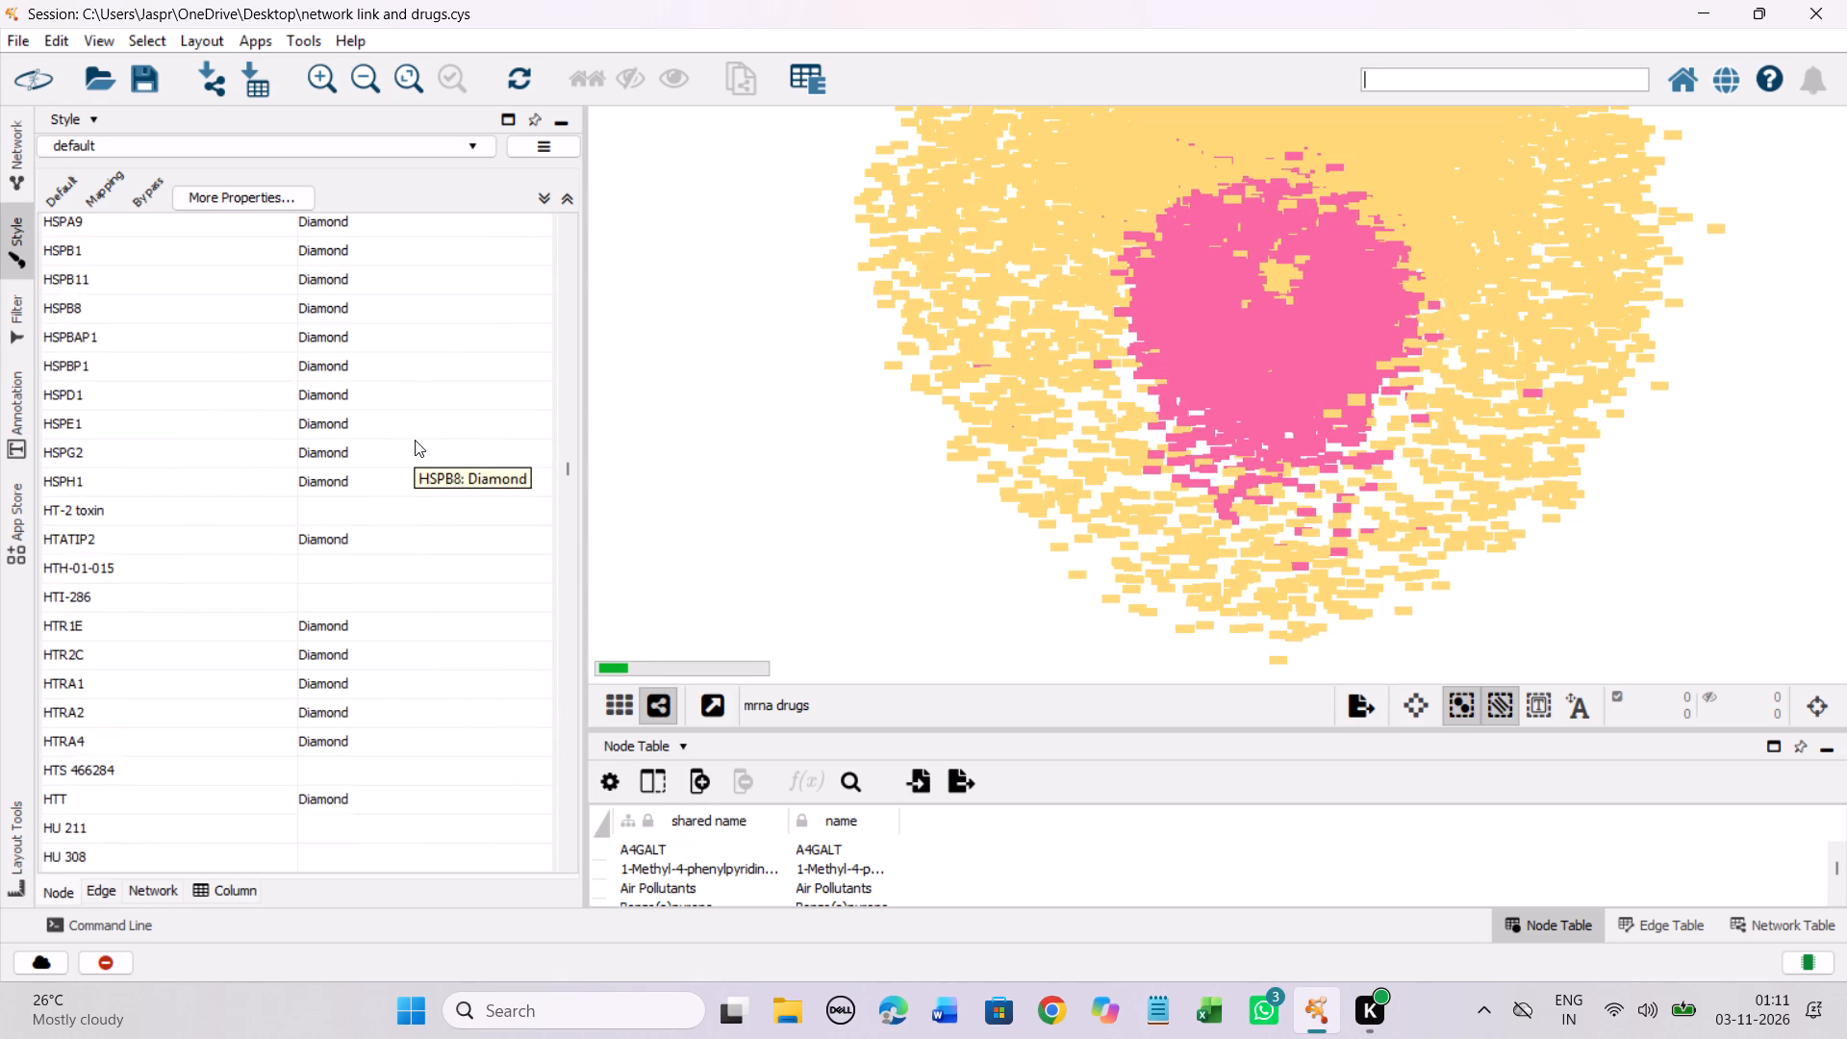
{"action": "scroll", "coordinate": [415, 440], "scroll_direction": "down", "scroll_amount": 4}
{"action": "left_click", "coordinate": [326, 356]}
{"action": "right_click", "coordinate": [326, 355]}
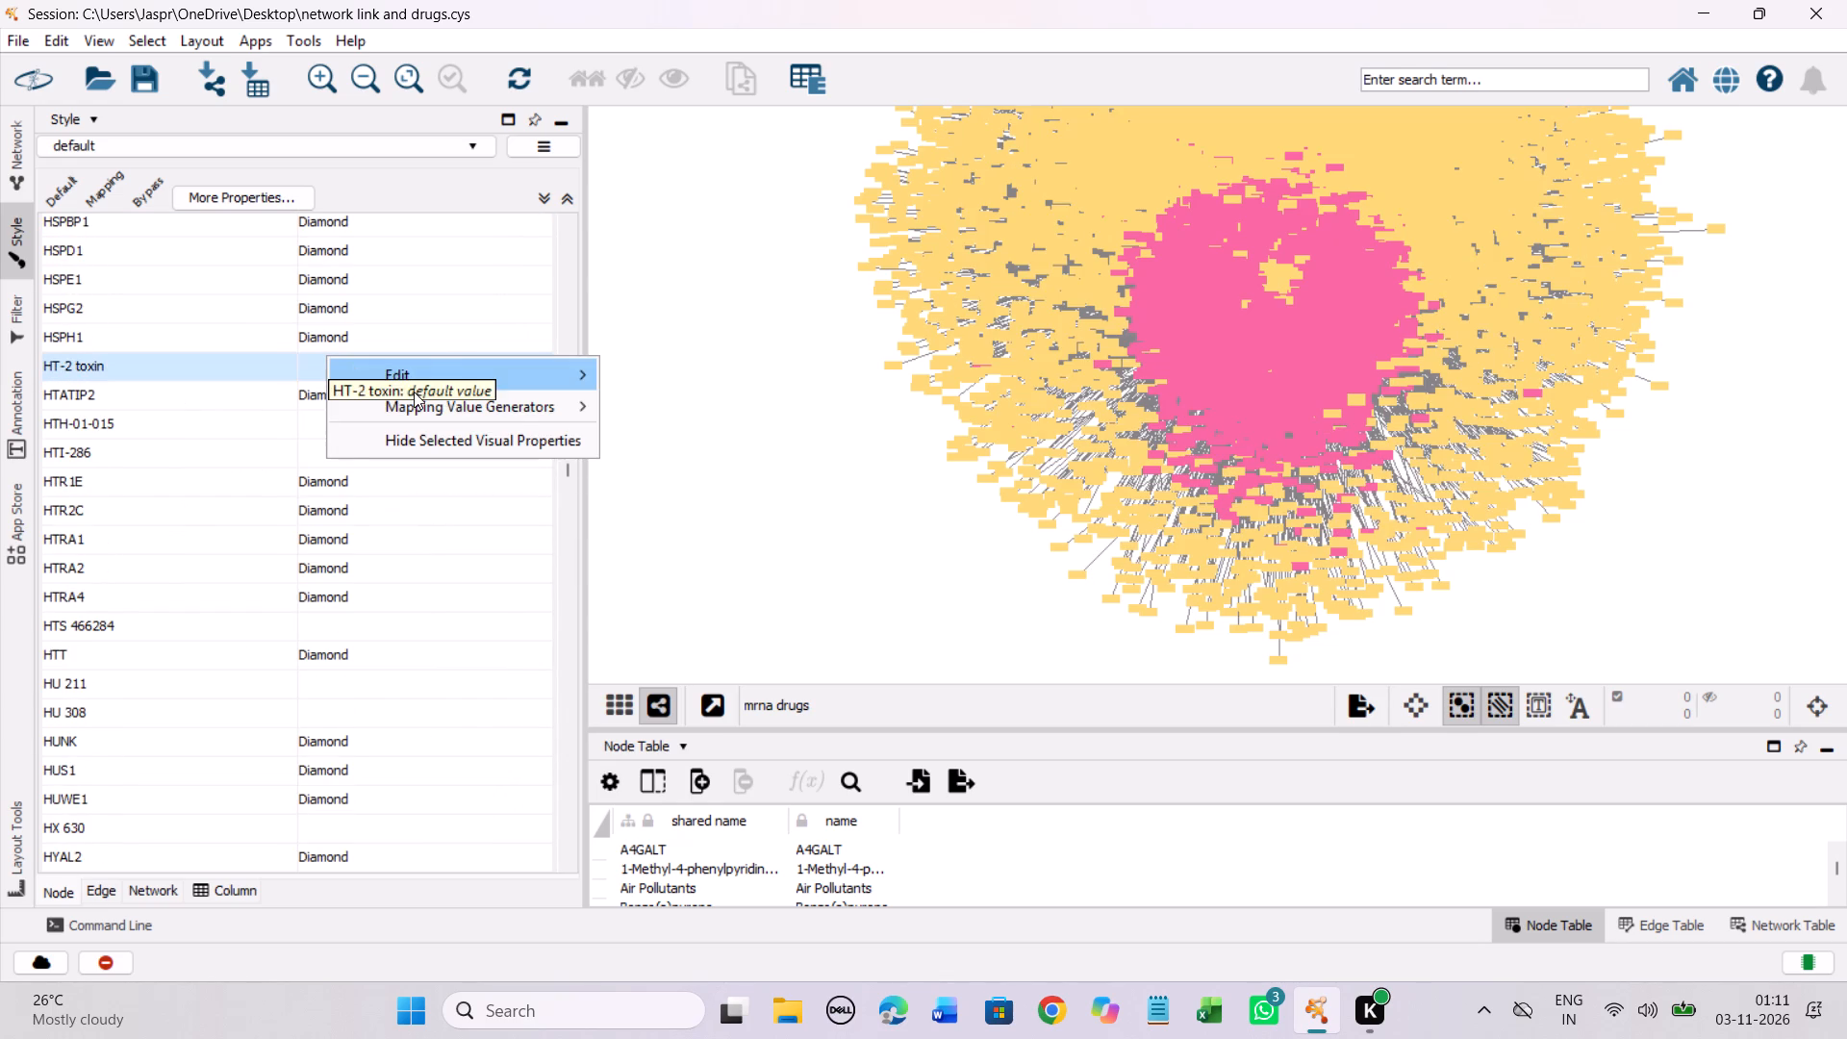
{"action": "left_click", "coordinate": [448, 373]}
{"action": "left_click", "coordinate": [706, 388]}
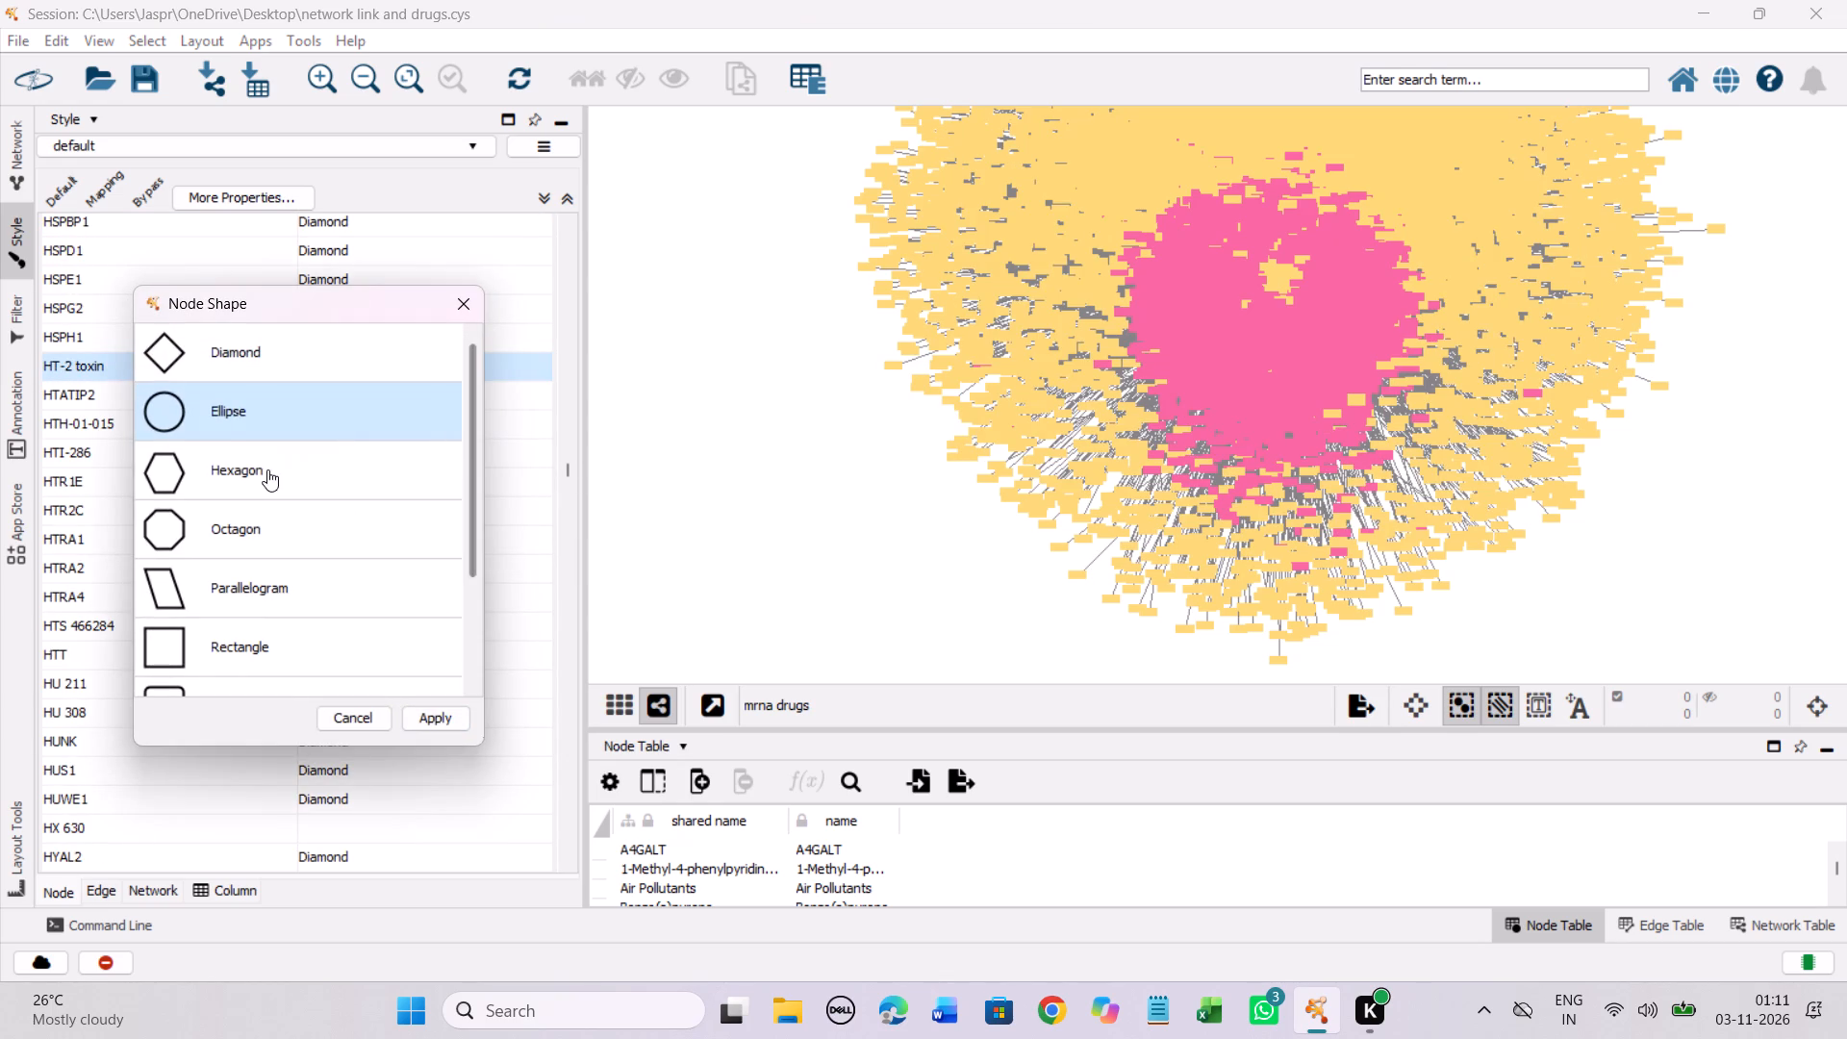
{"action": "left_click", "coordinate": [267, 469]}
{"action": "left_click", "coordinate": [440, 707]}
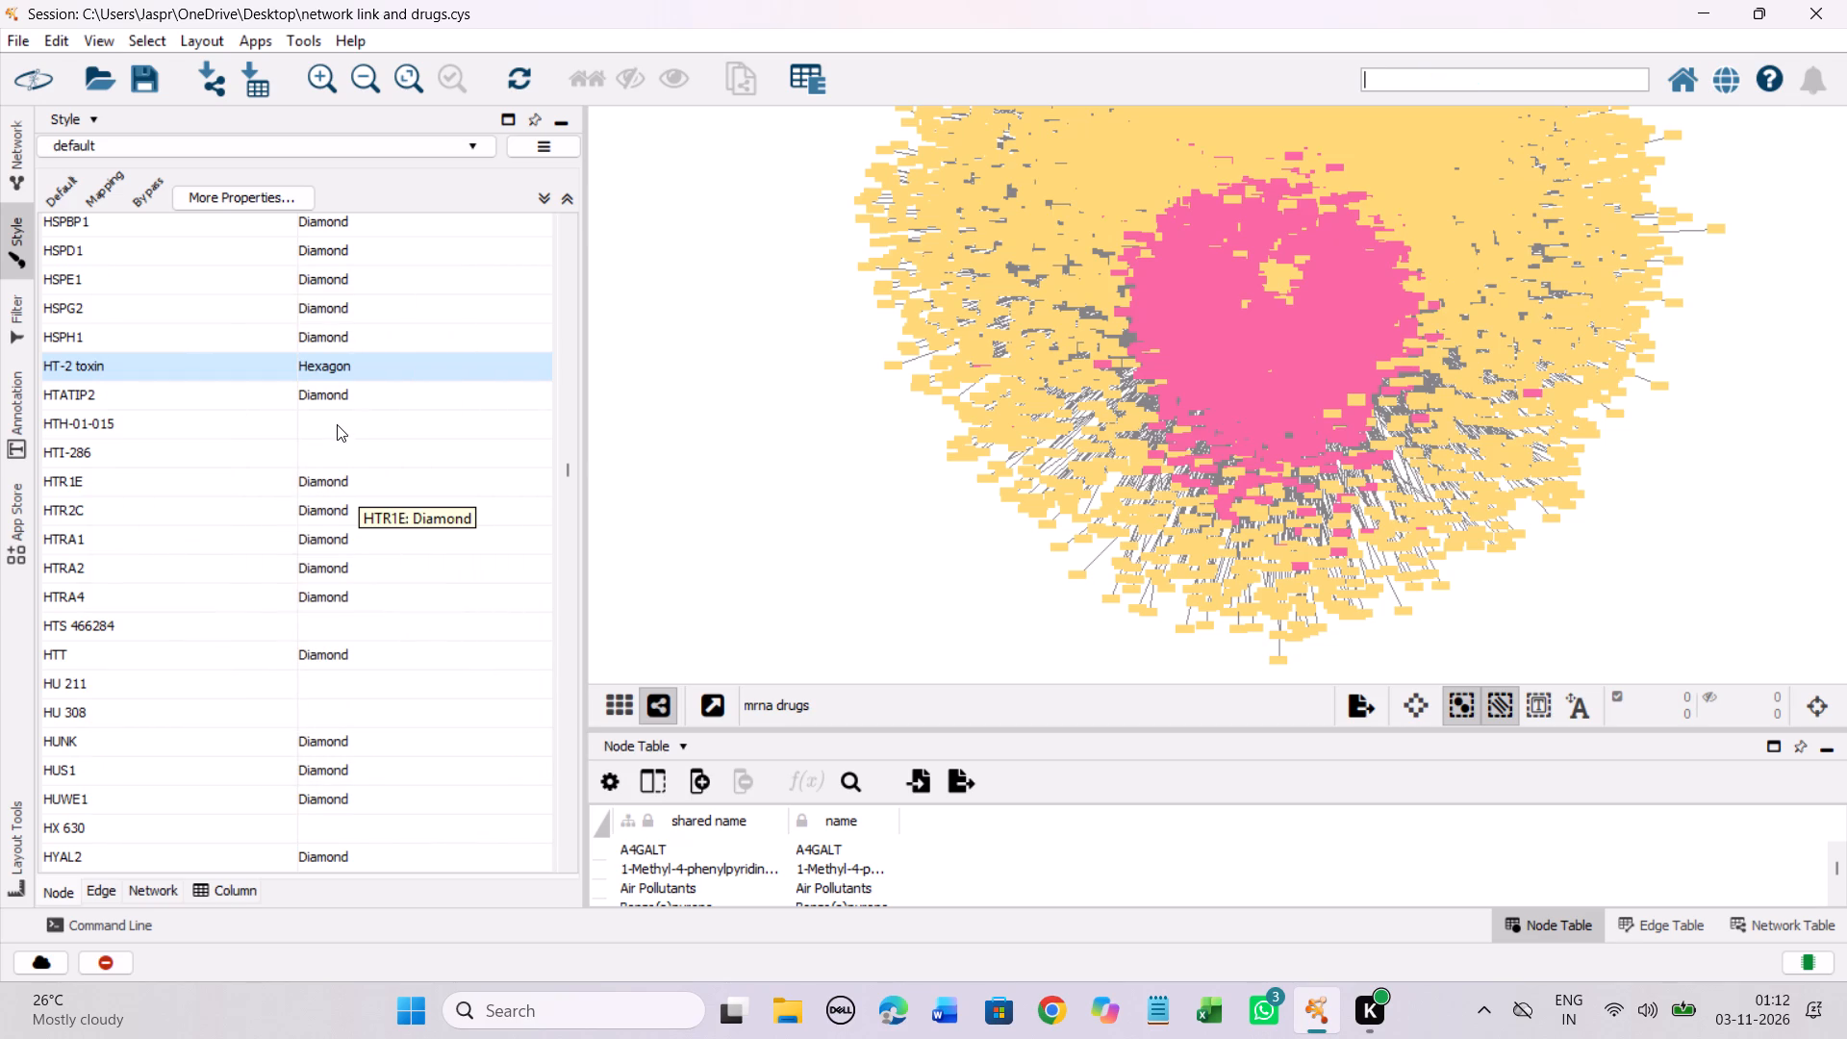
Set the discrete node shape mapping for both HTH-01-015 and HTI-286 to Hexagon.
{"action": "left_click_drag", "start_coordinate": [337, 424], "coordinate": [334, 459]}
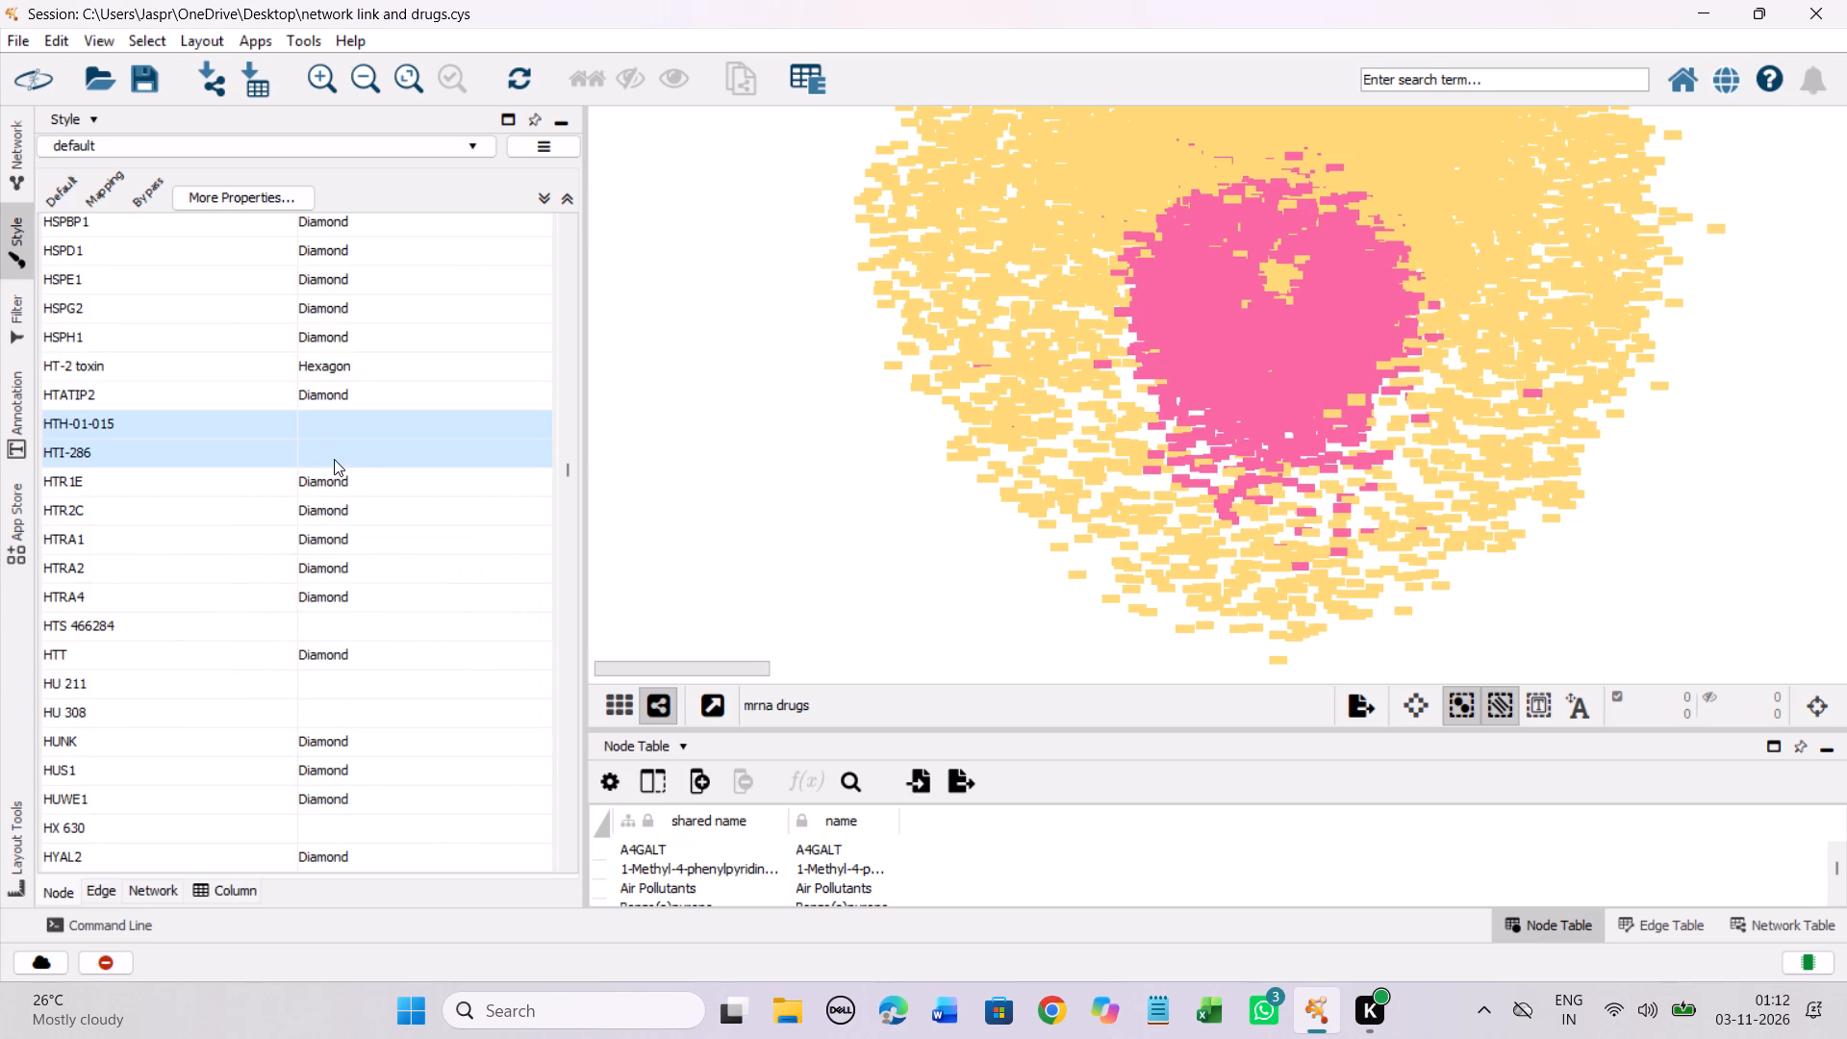
{"action": "right_click", "coordinate": [334, 459]}
{"action": "left_click", "coordinate": [651, 469]}
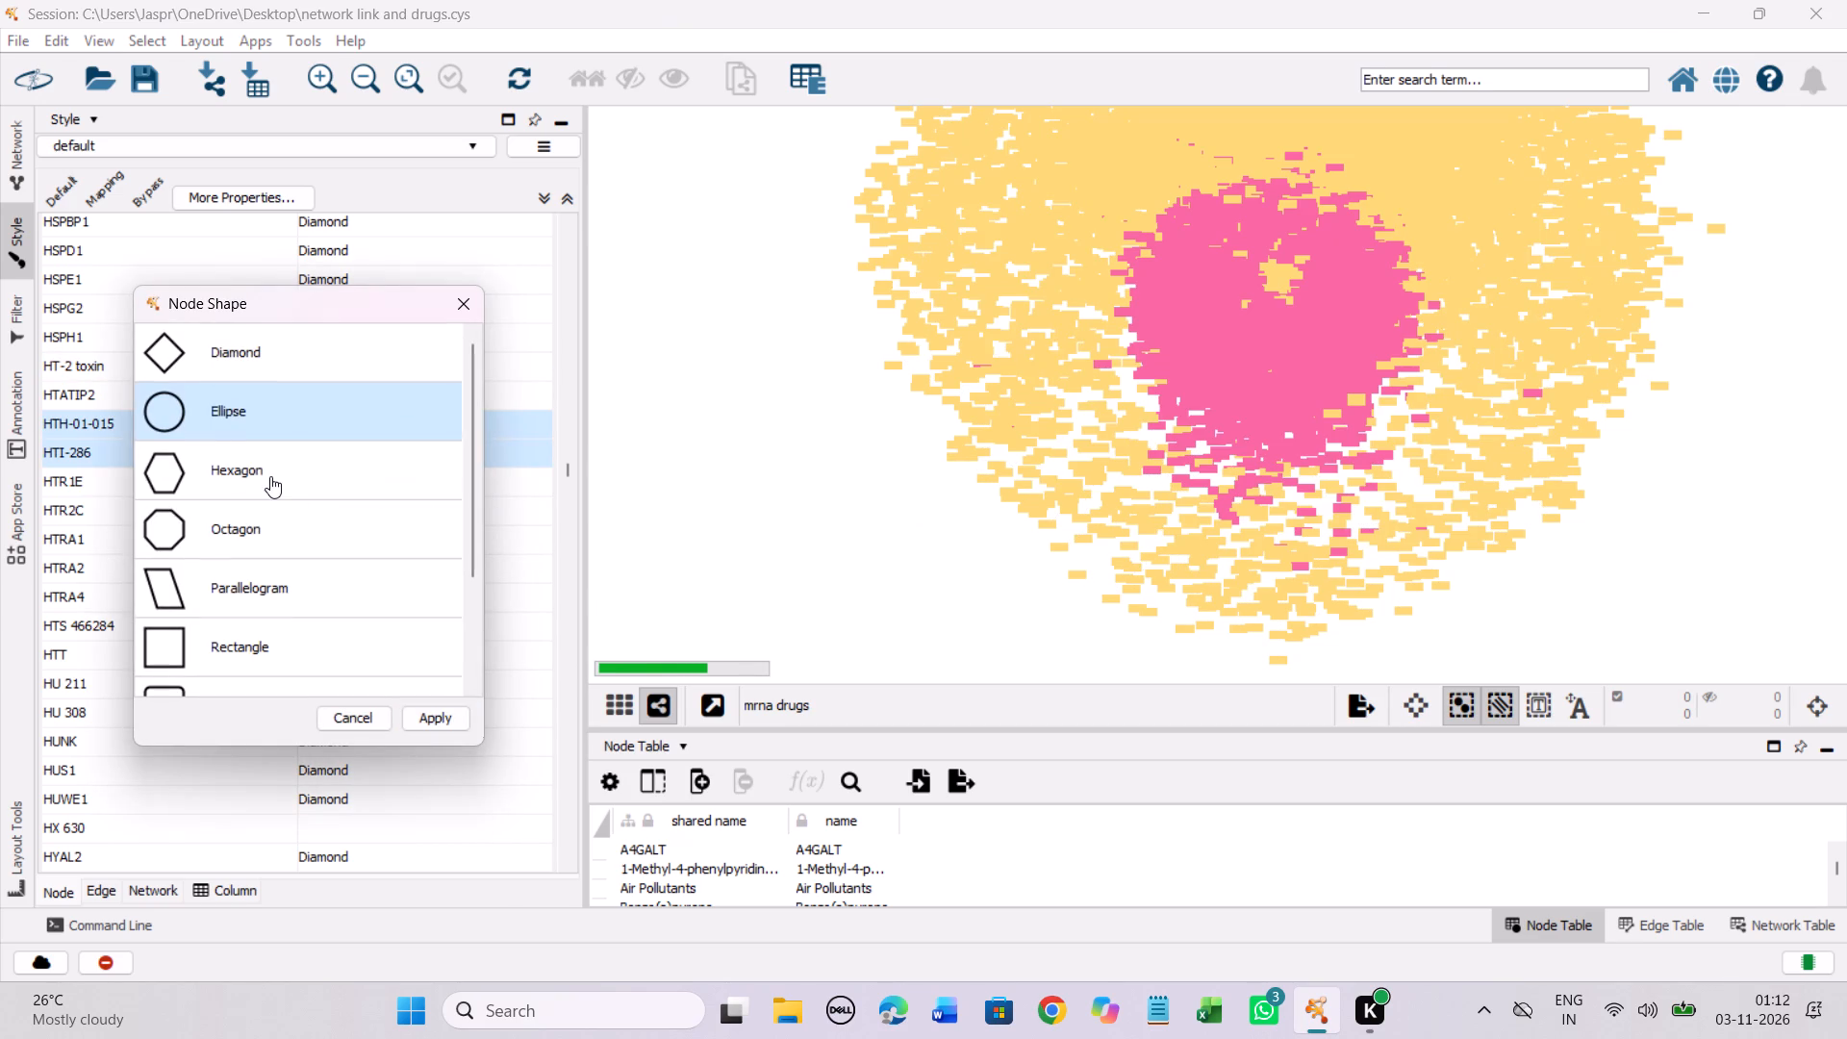
{"action": "left_click", "coordinate": [270, 475]}
{"action": "left_click", "coordinate": [435, 719]}
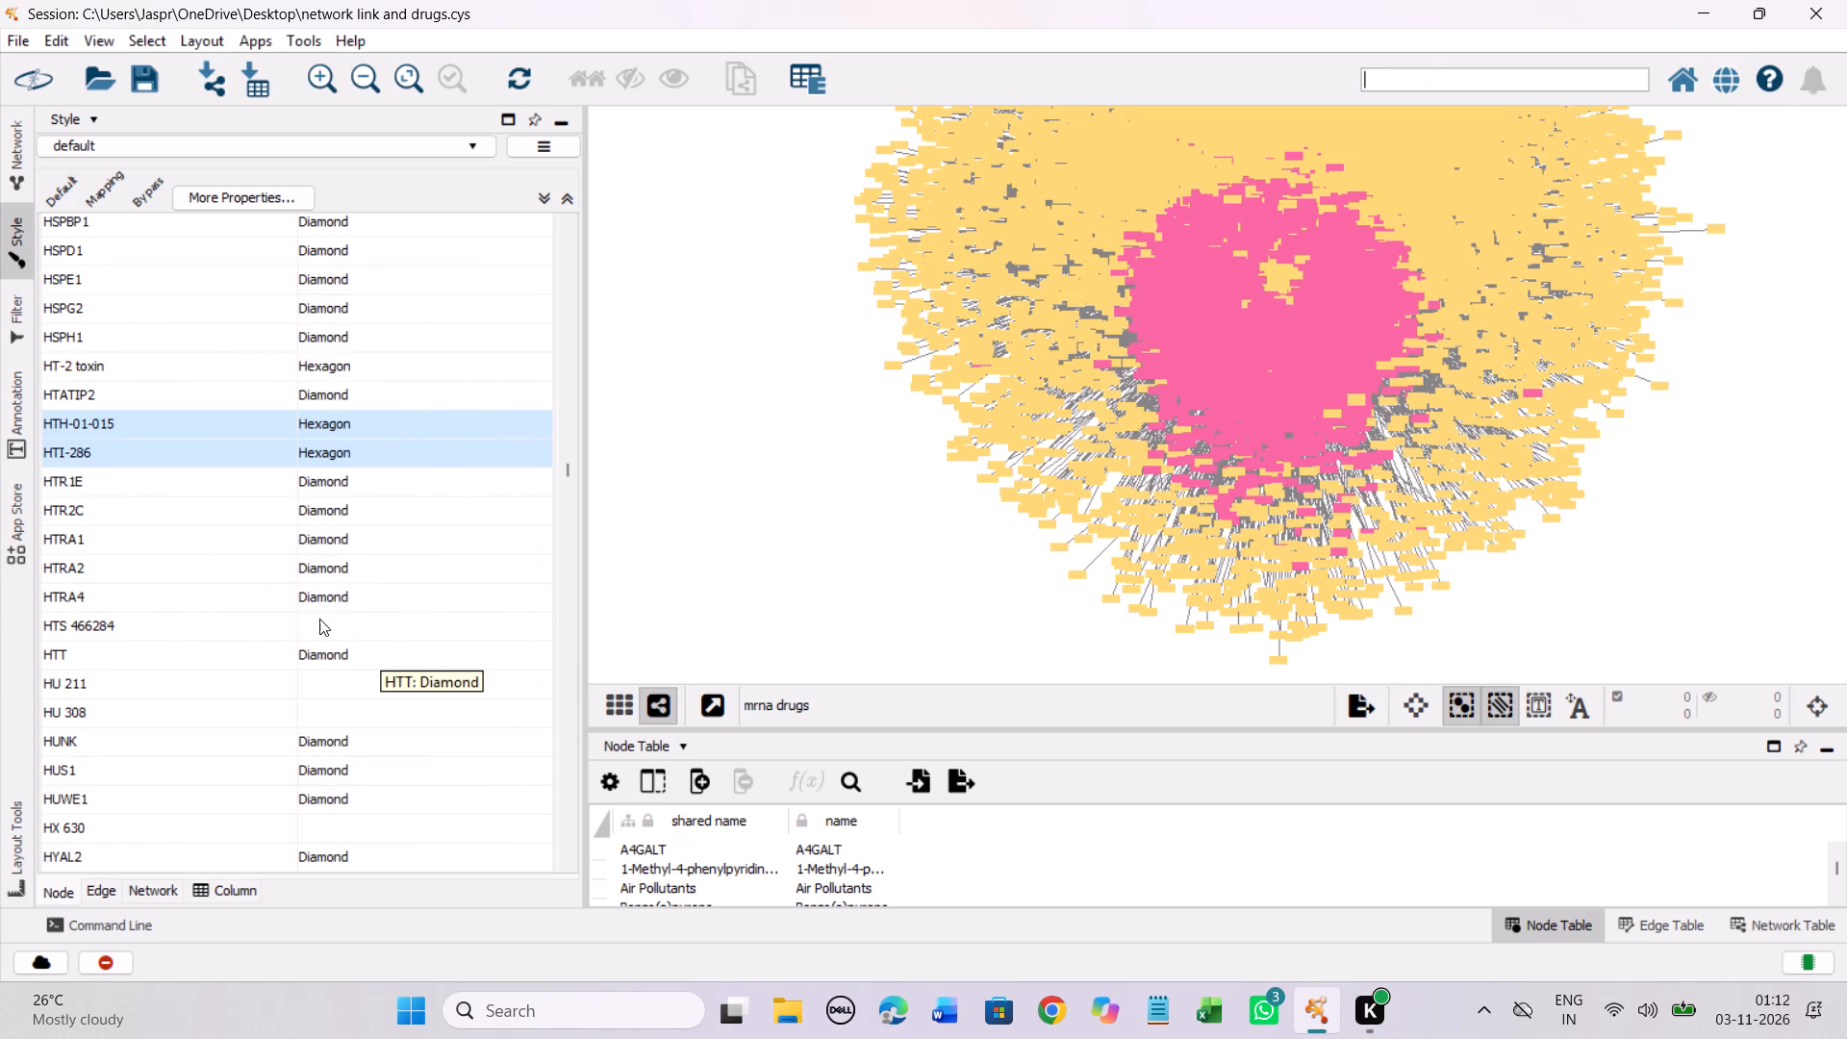
Set the discrete node shape mapping for the drug HTS 466284 to Hexagon.
{"action": "left_click", "coordinate": [319, 619]}
{"action": "right_click", "coordinate": [316, 622]}
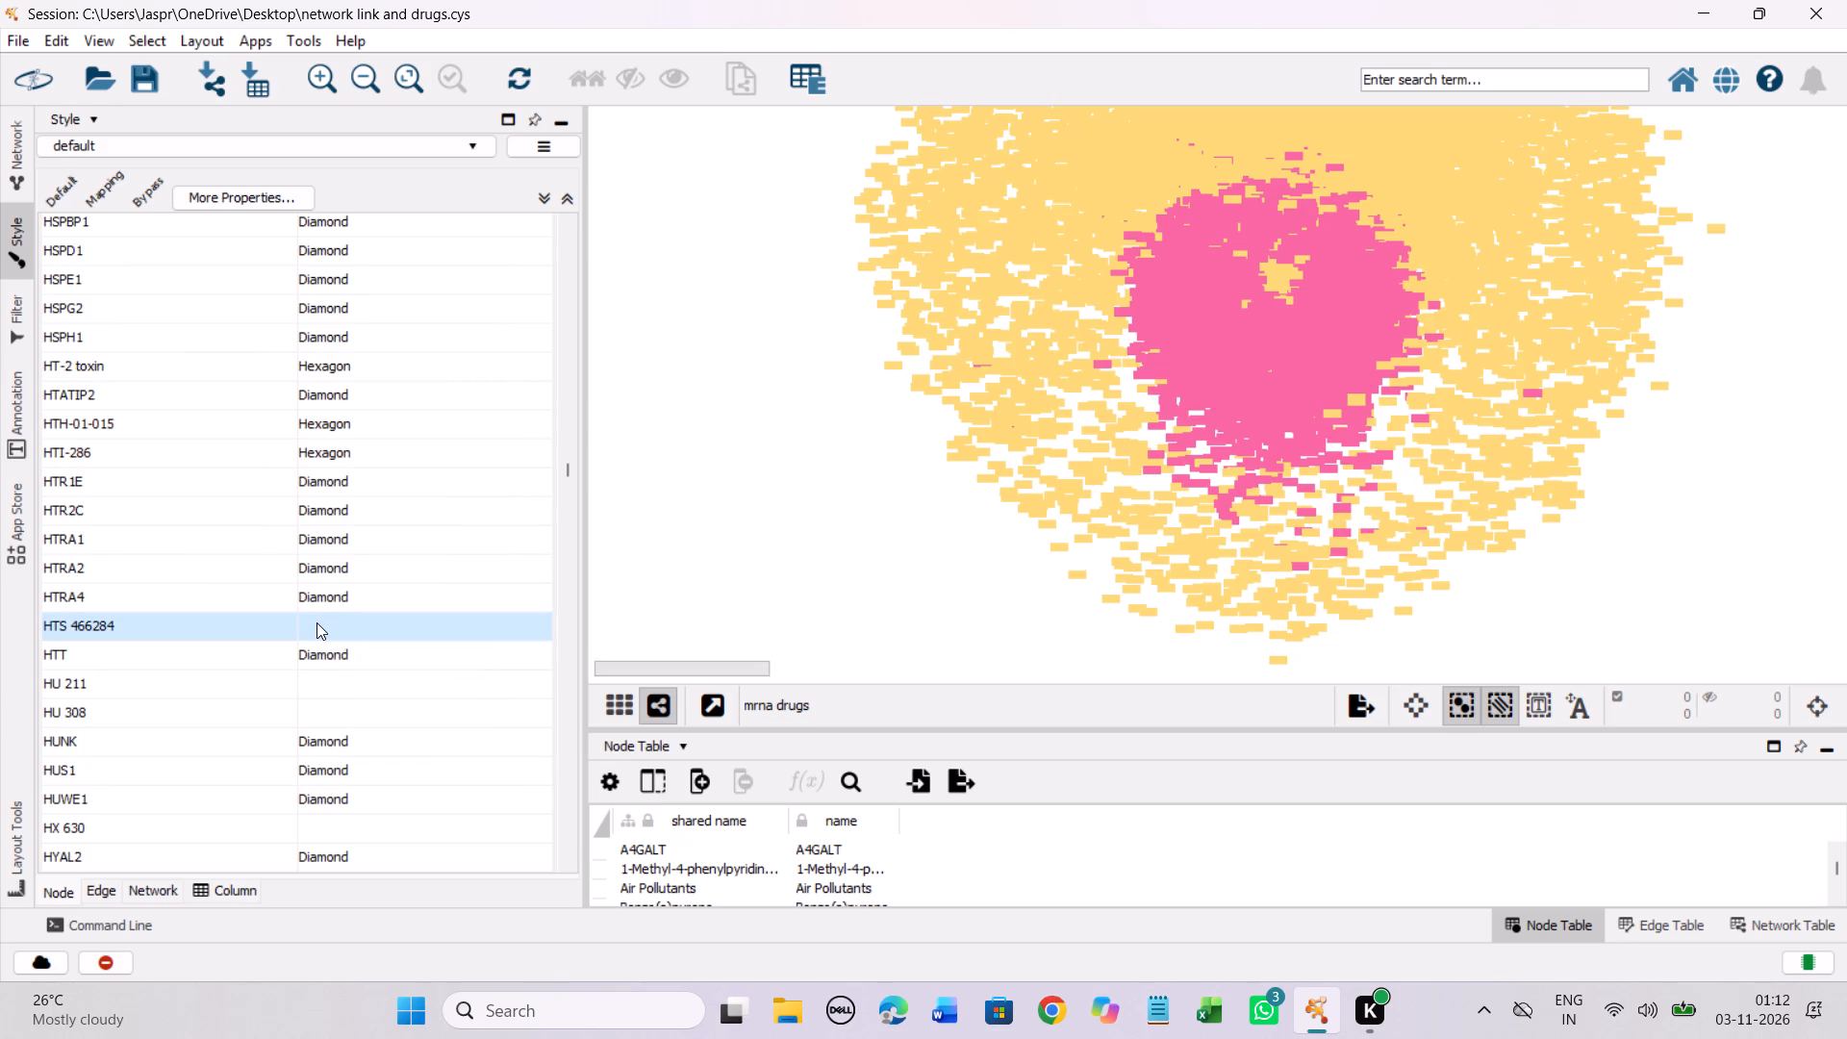
{"action": "left_click", "coordinate": [458, 632]}
{"action": "left_click", "coordinate": [674, 627]}
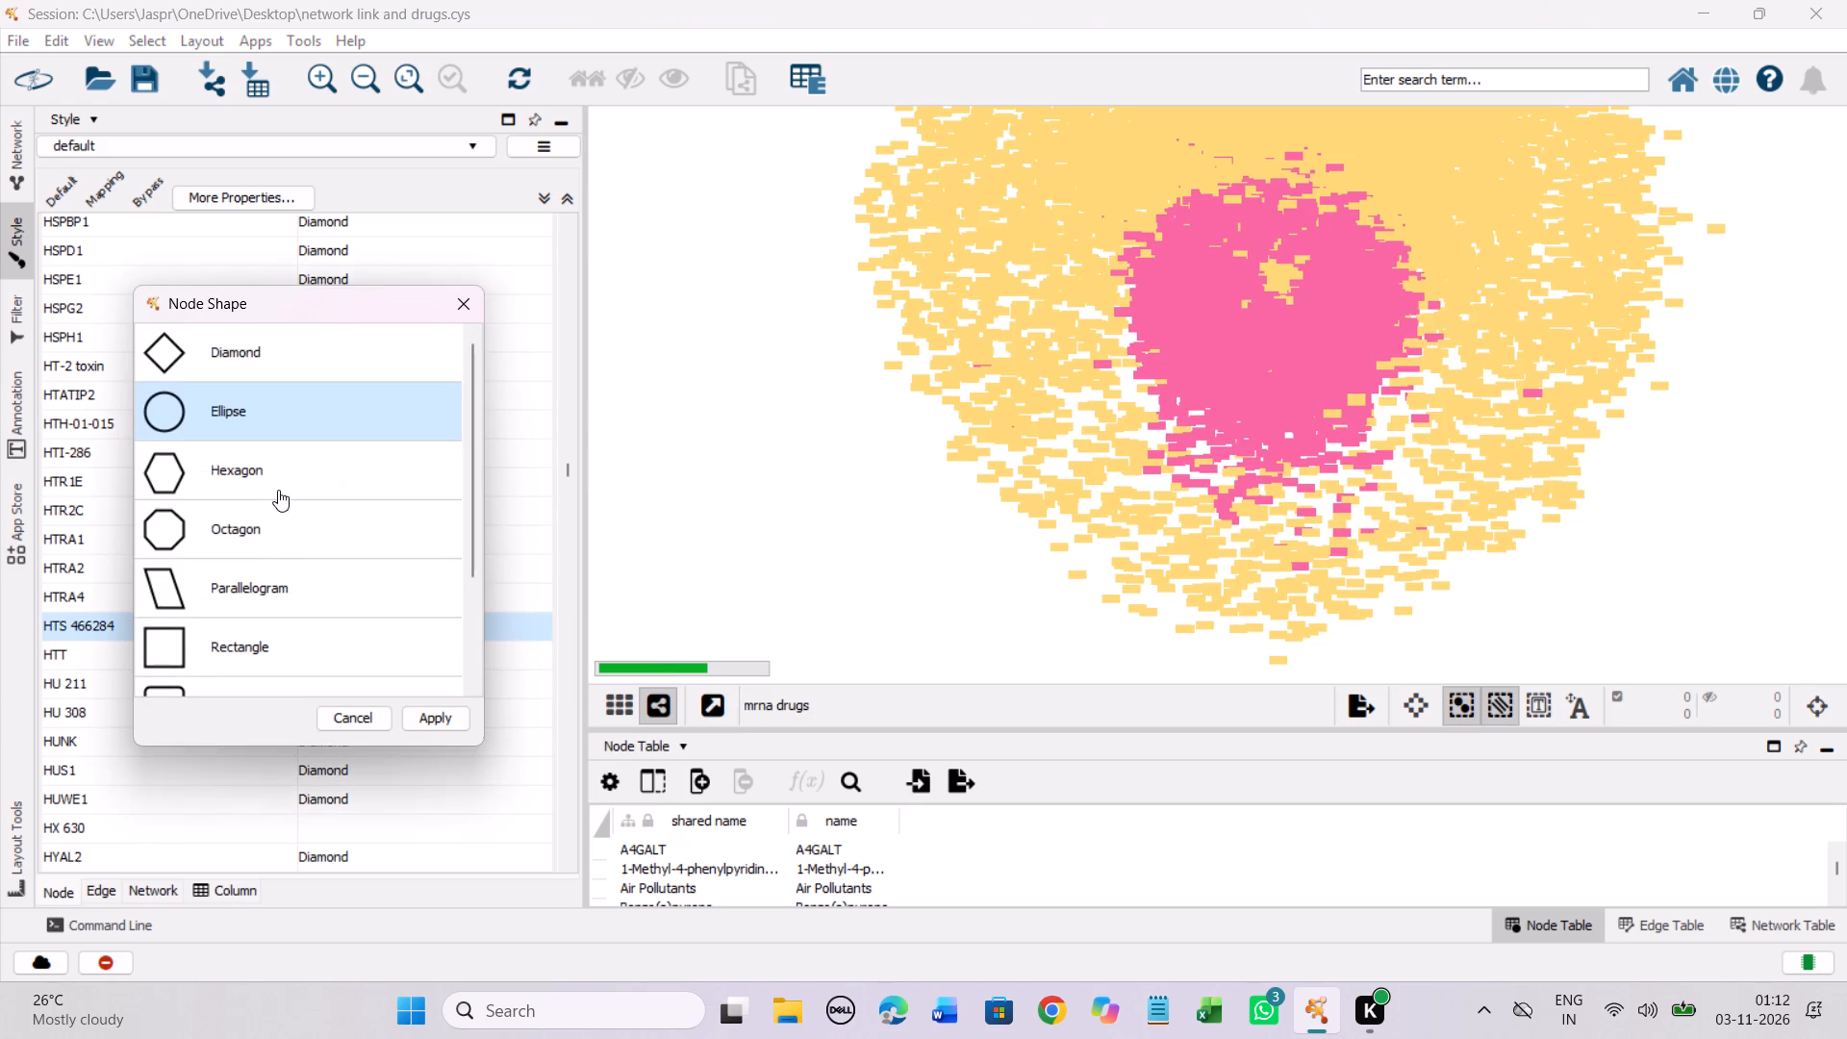
{"action": "left_click", "coordinate": [272, 478]}
{"action": "left_click", "coordinate": [455, 712]}
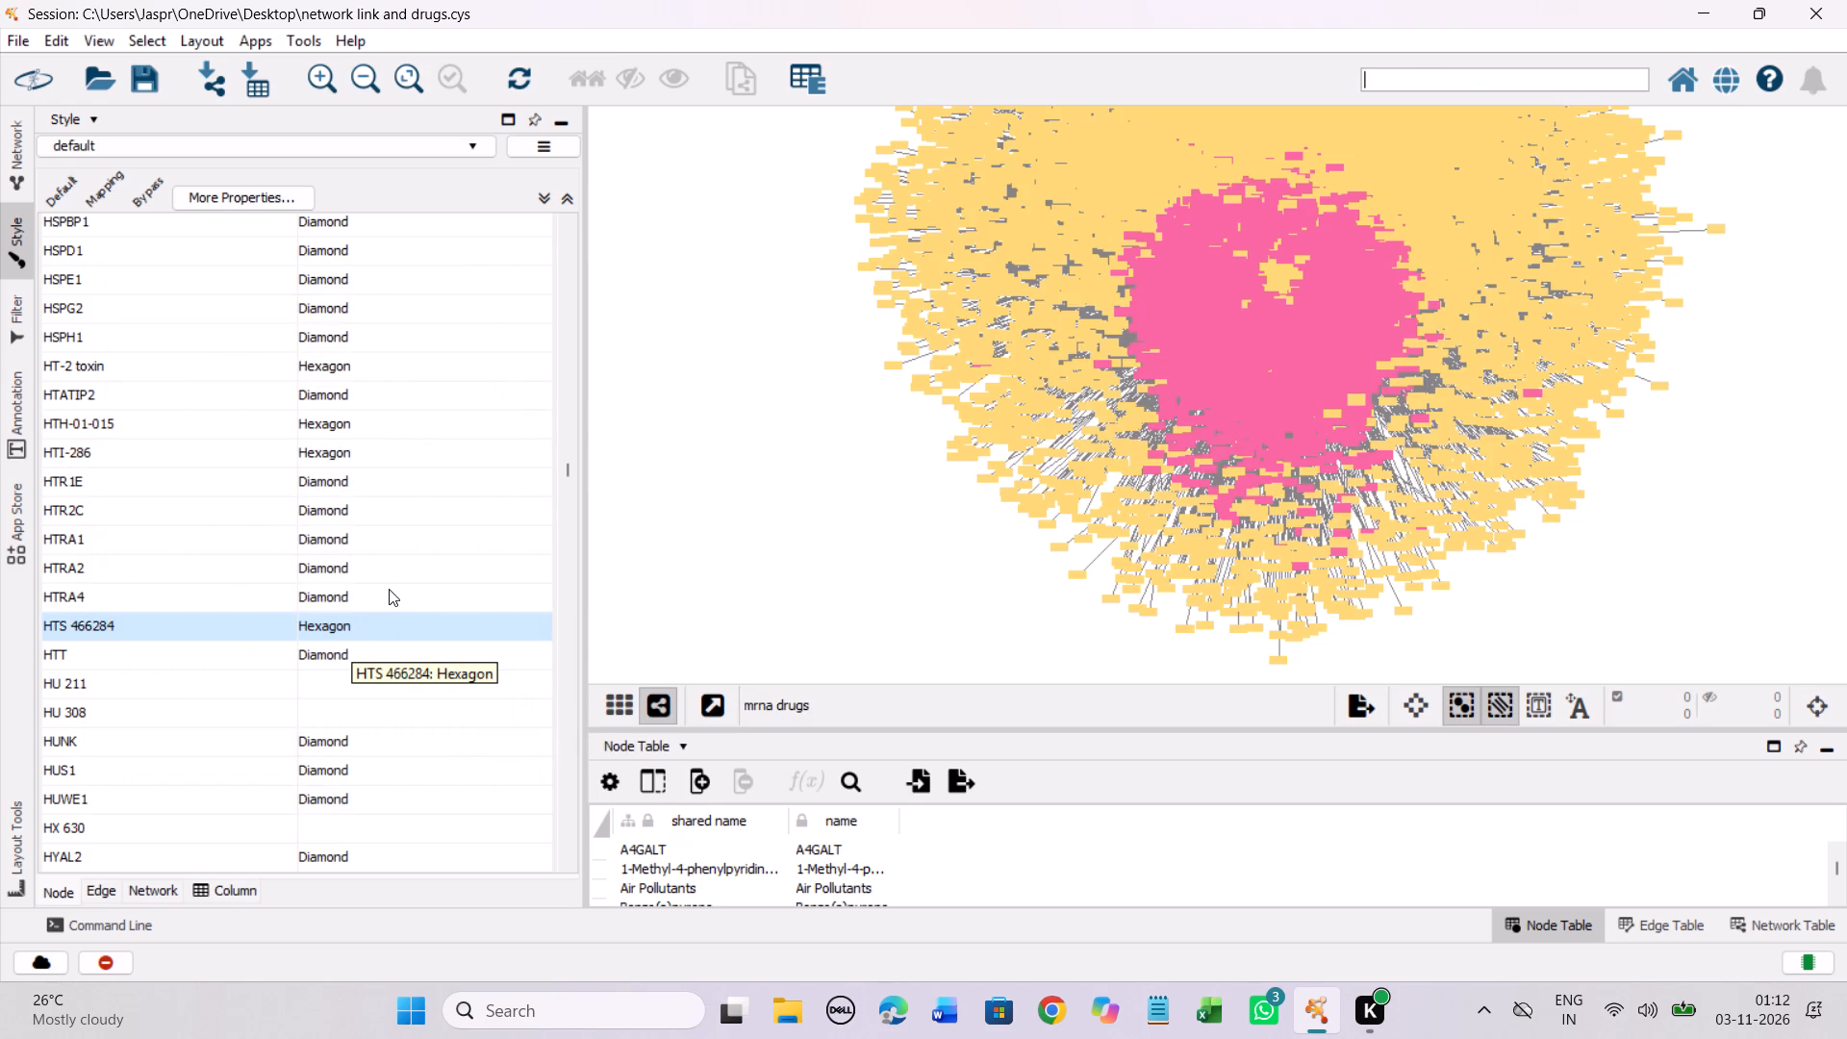
Set the discrete node shape mapping for both HU 211 and HU 308 to Hexagon.
{"action": "scroll", "coordinate": [389, 589], "scroll_direction": "down", "scroll_amount": 7}
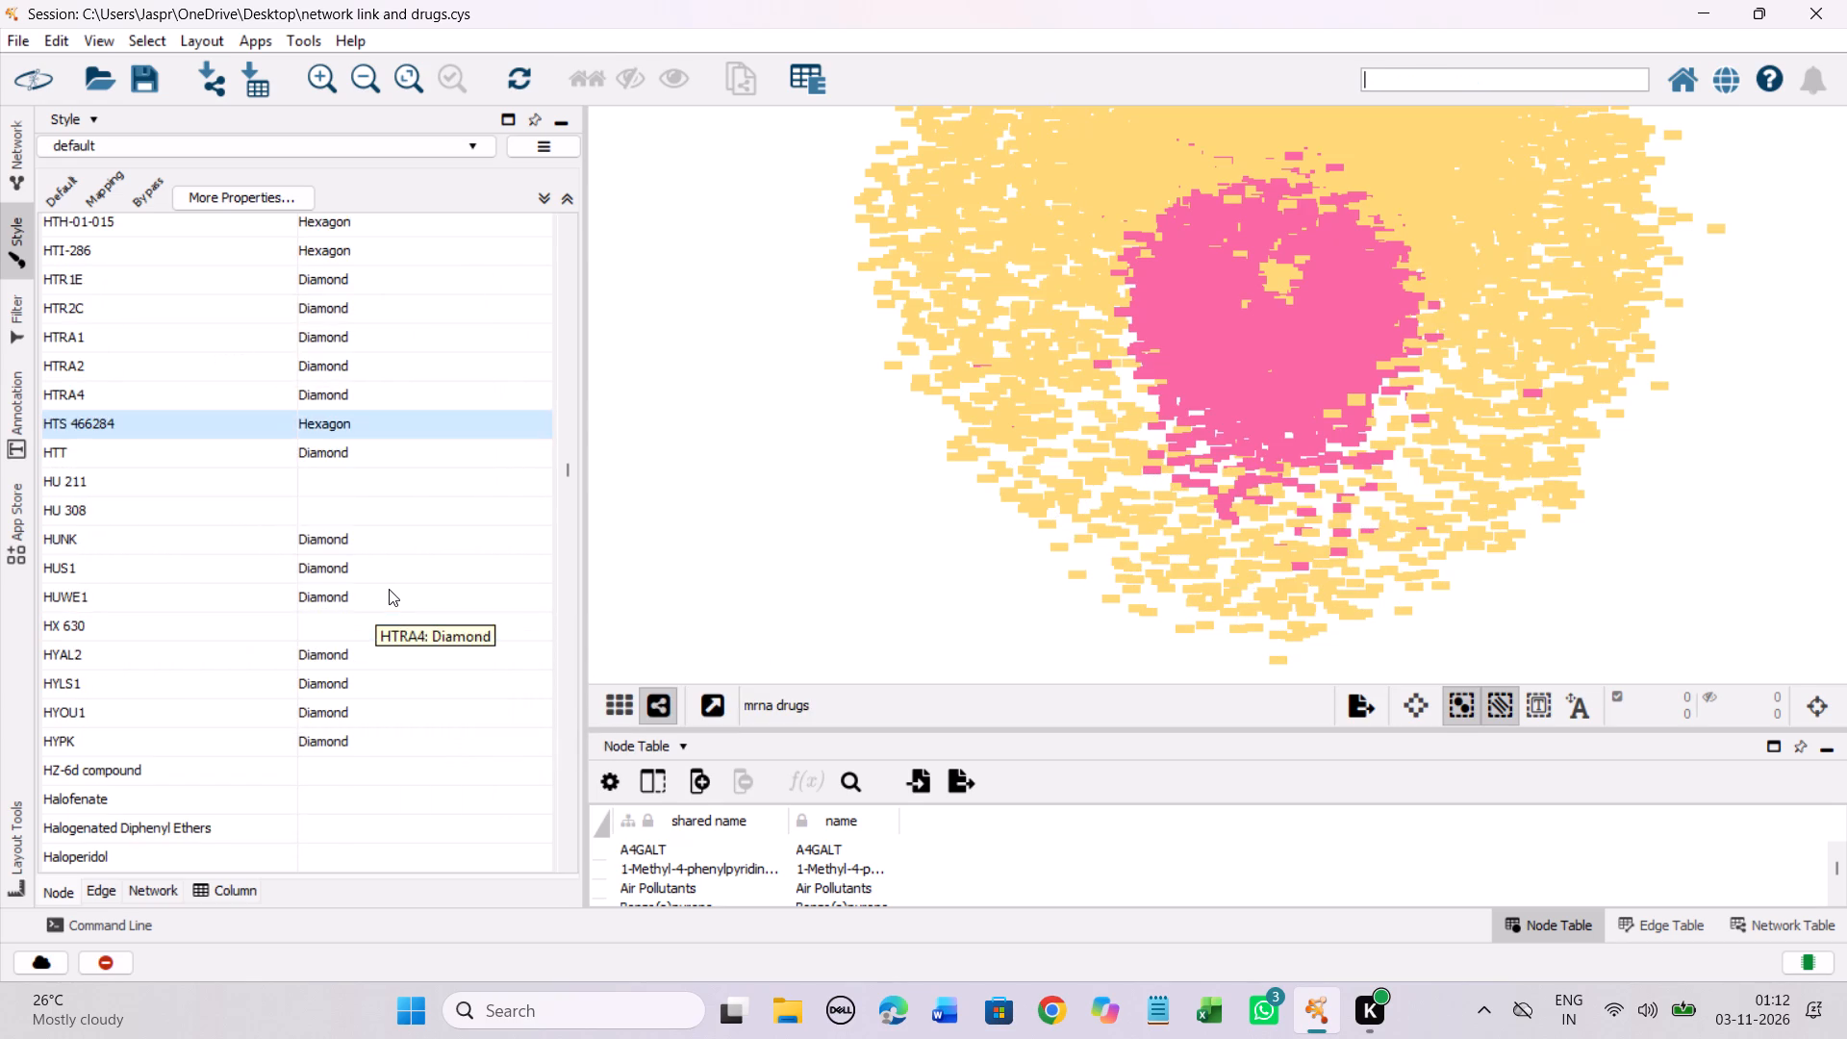
{"action": "scroll", "coordinate": [390, 587], "scroll_direction": "down", "scroll_amount": 4}
{"action": "left_click_drag", "start_coordinate": [328, 364], "coordinate": [328, 381]}
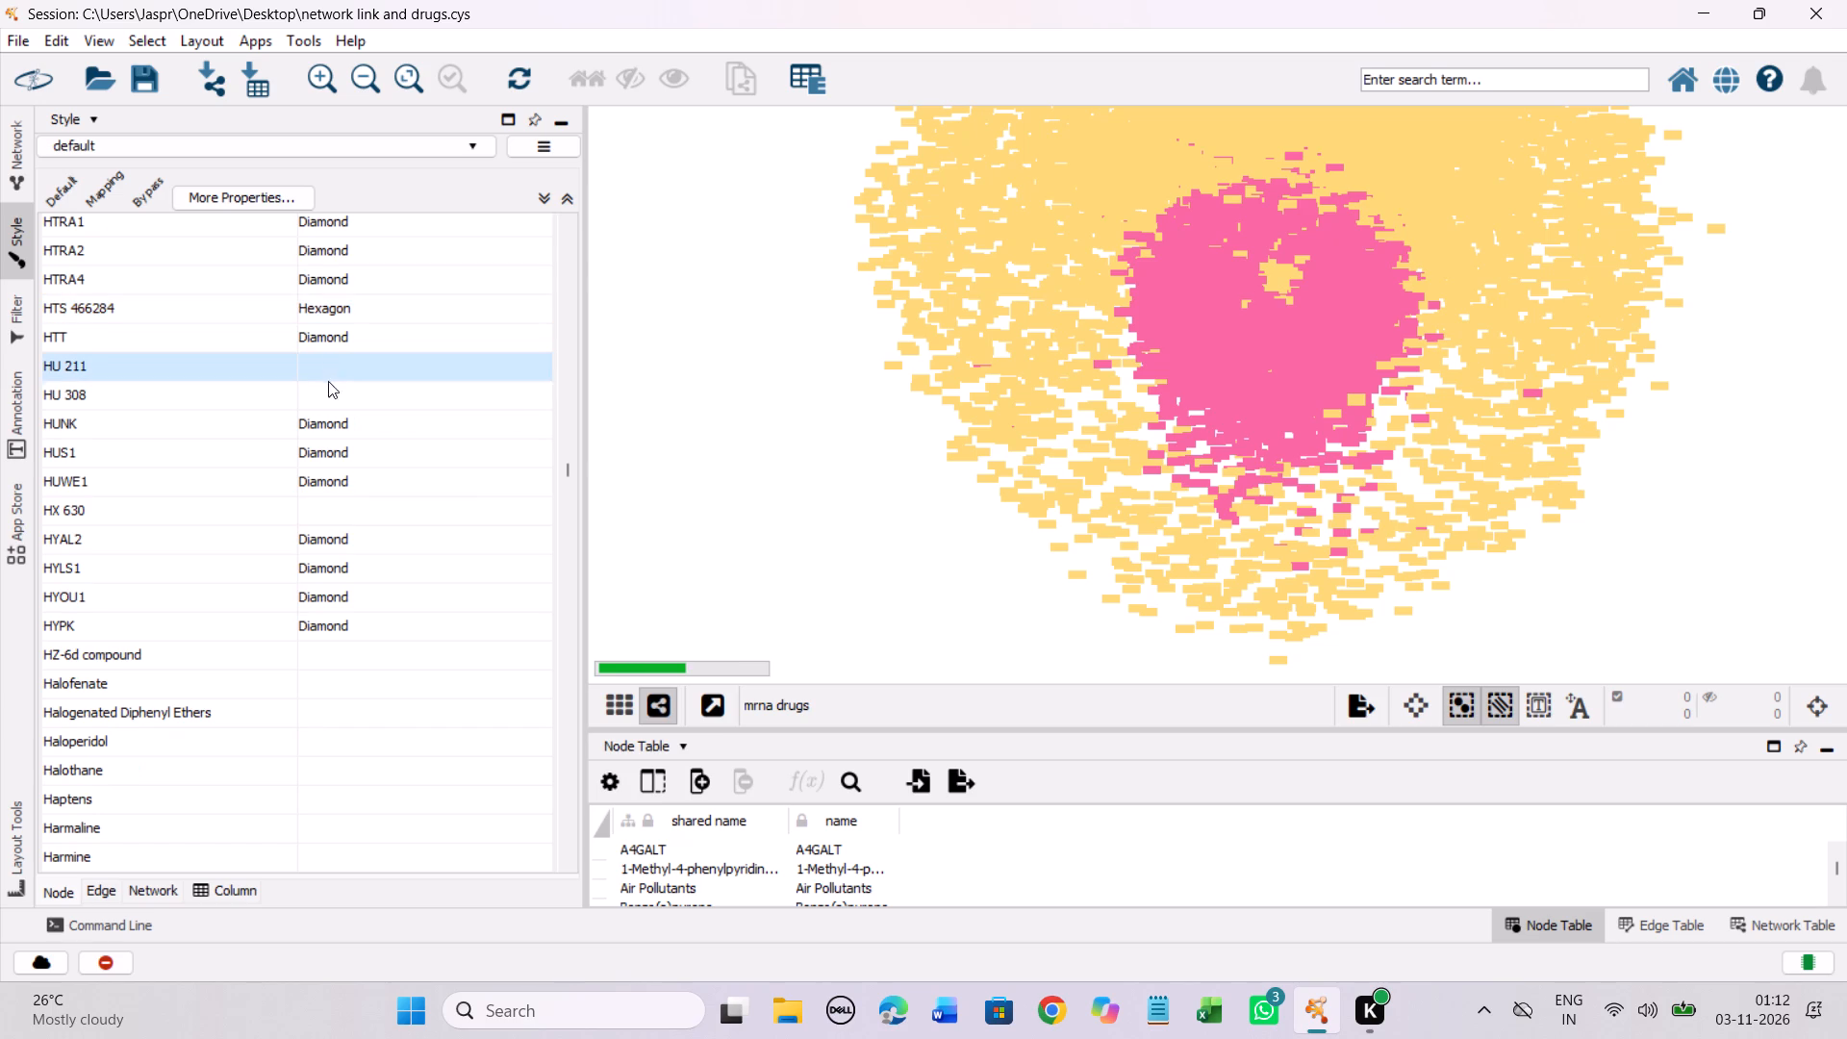
{"action": "left_click_drag", "start_coordinate": [328, 381], "coordinate": [328, 386]}
{"action": "right_click", "coordinate": [328, 386]}
{"action": "left_click", "coordinate": [659, 405]}
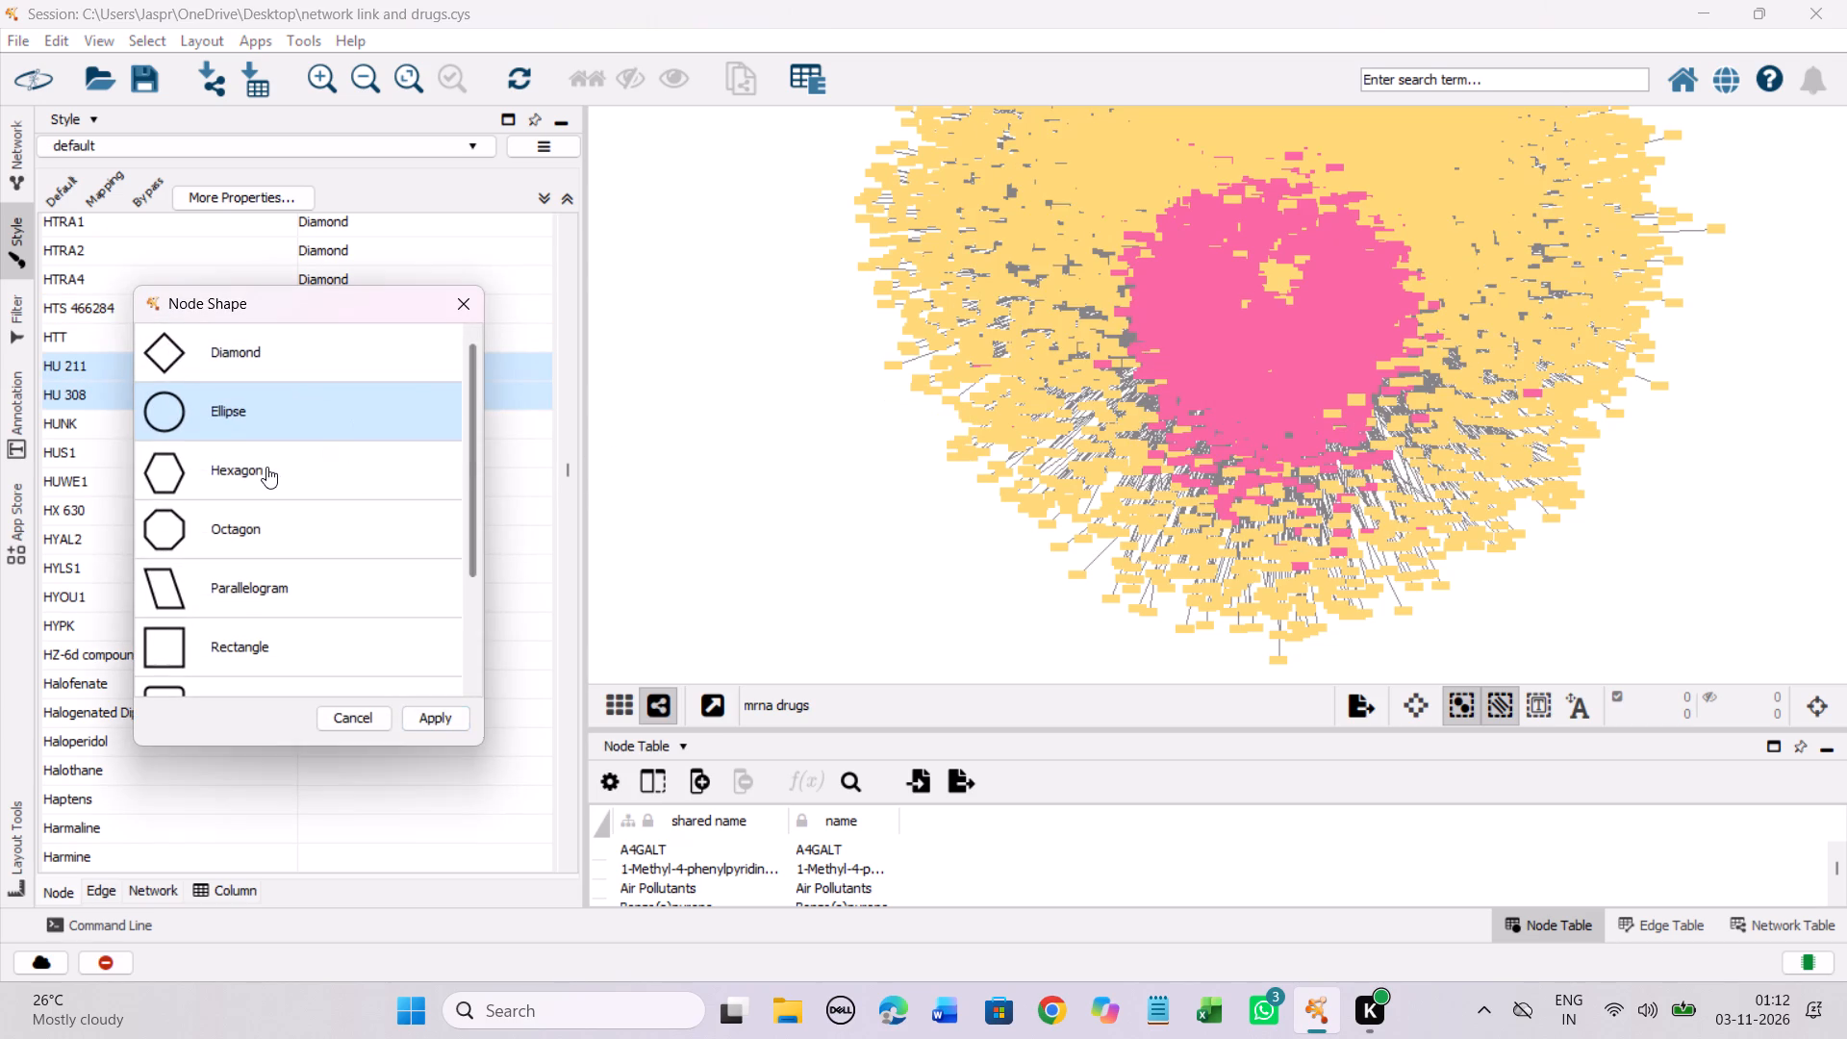
{"action": "left_click", "coordinate": [266, 467]}
{"action": "left_click", "coordinate": [436, 711]}
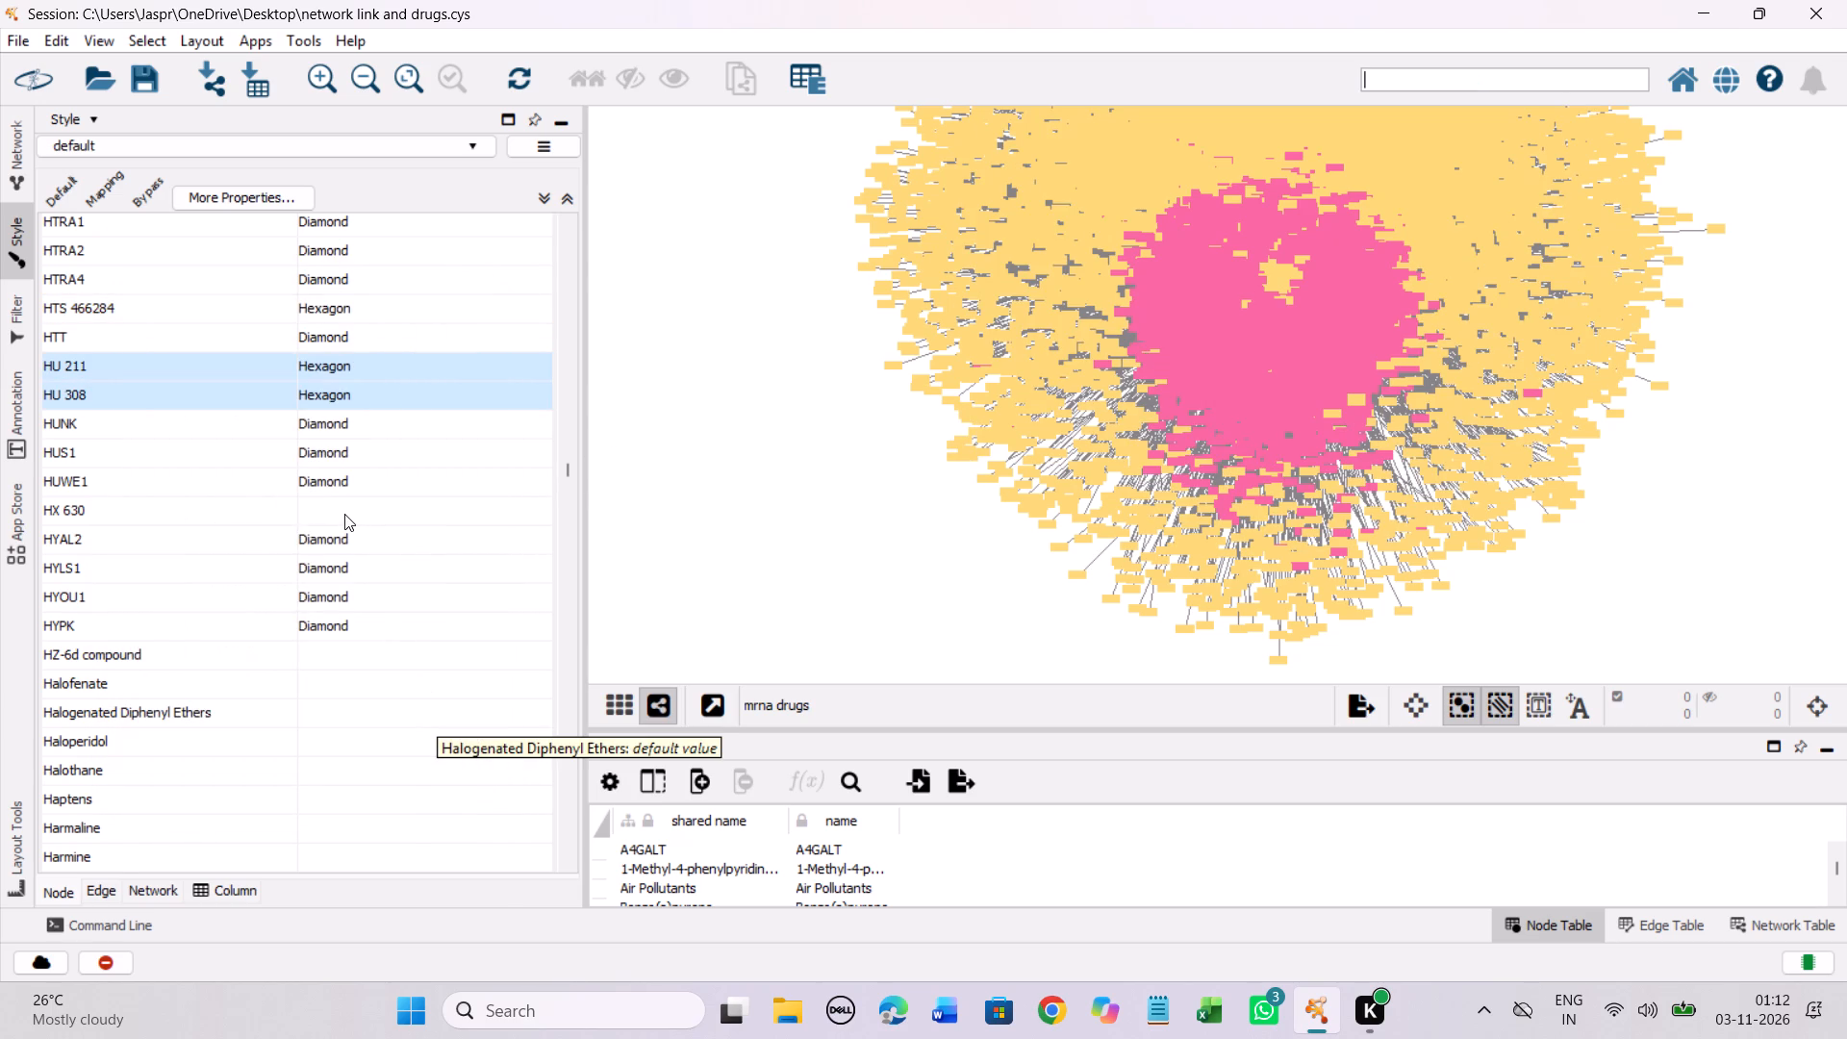
Set the discrete node shape mapping for the drug HX 630 to Hexagon.
{"action": "left_click", "coordinate": [343, 514]}
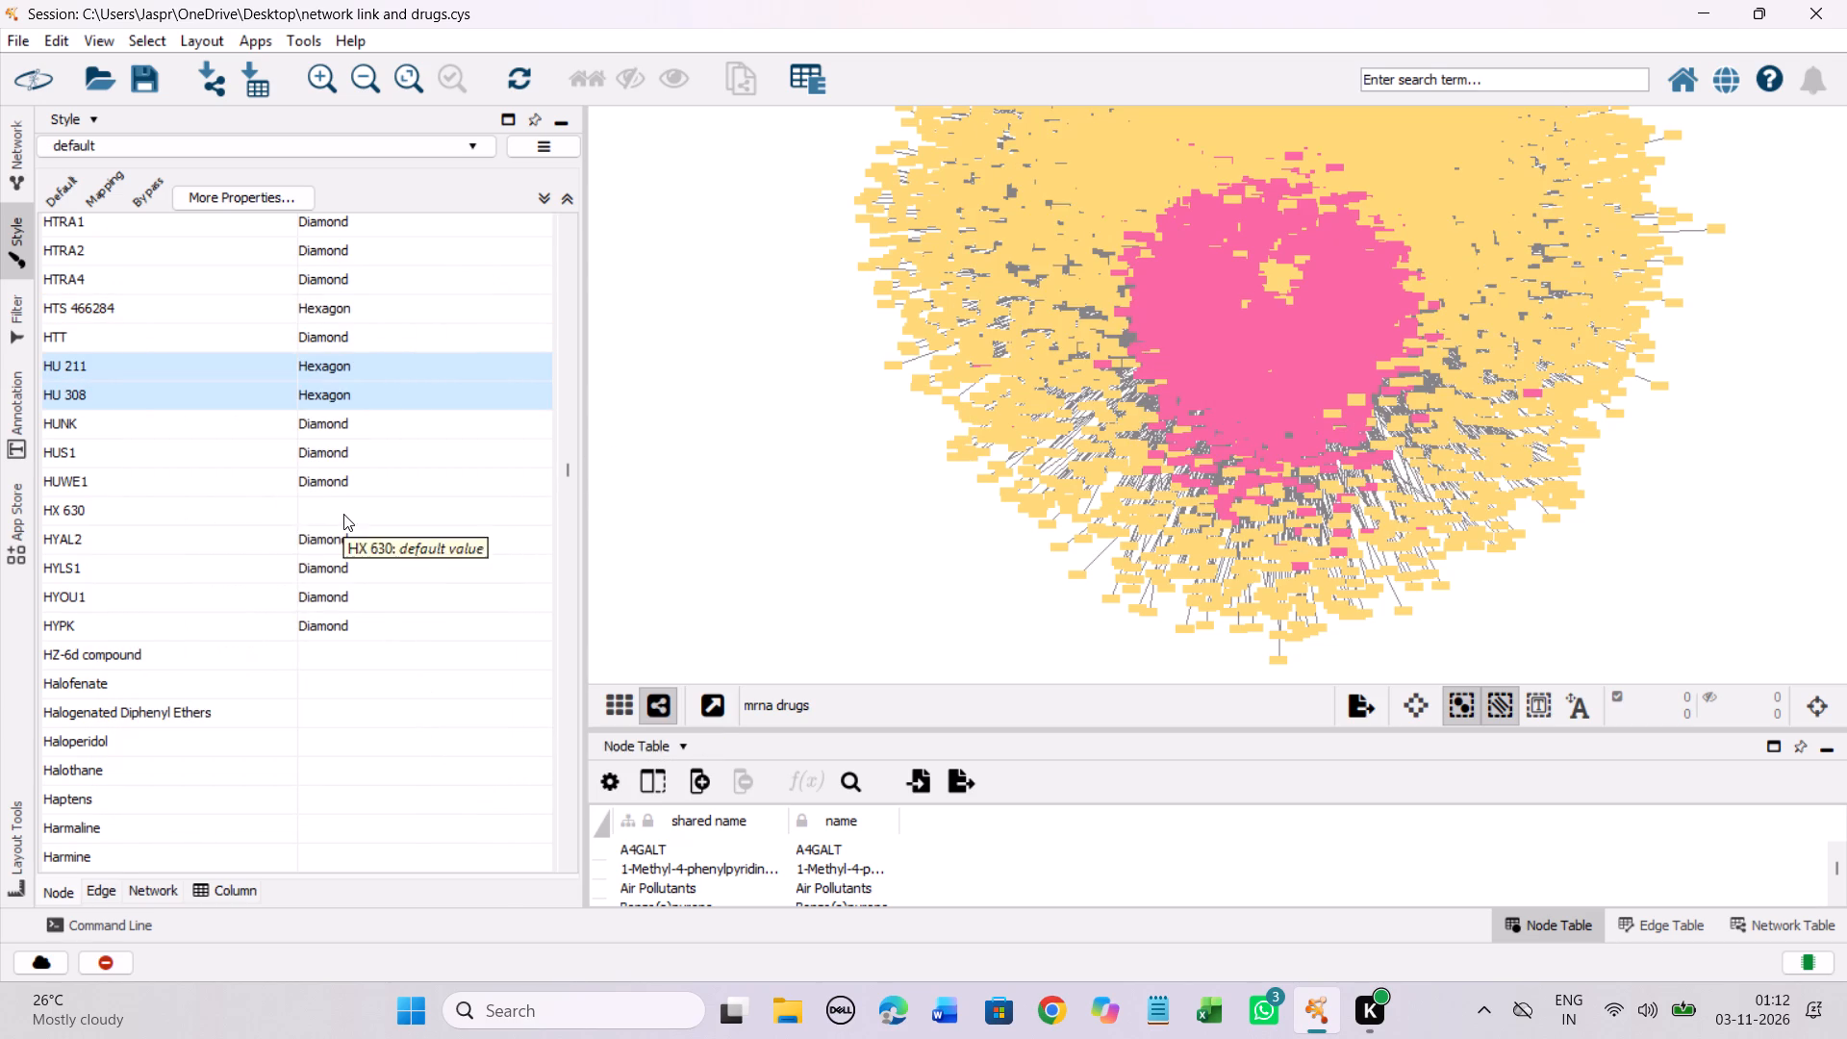
{"action": "right_click", "coordinate": [343, 514]}
{"action": "left_click", "coordinate": [466, 527]}
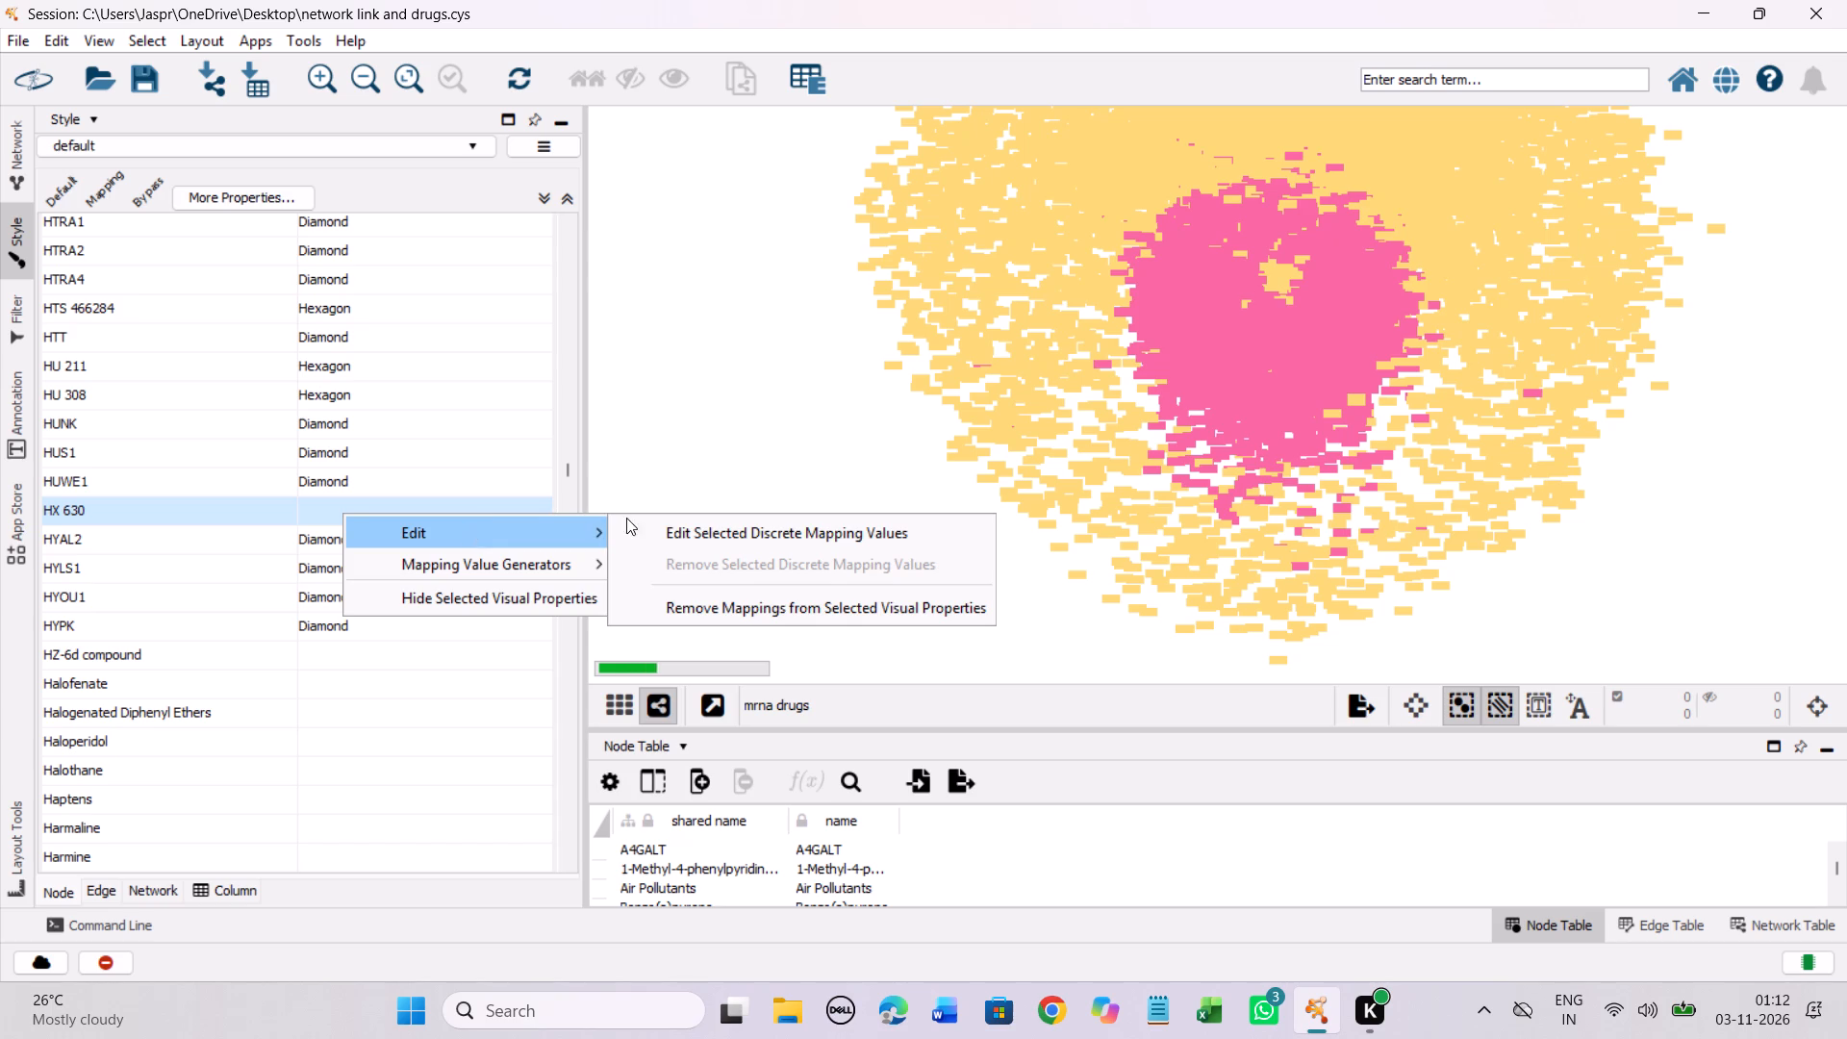
{"action": "left_click", "coordinate": [703, 530]}
{"action": "left_click", "coordinate": [268, 468]}
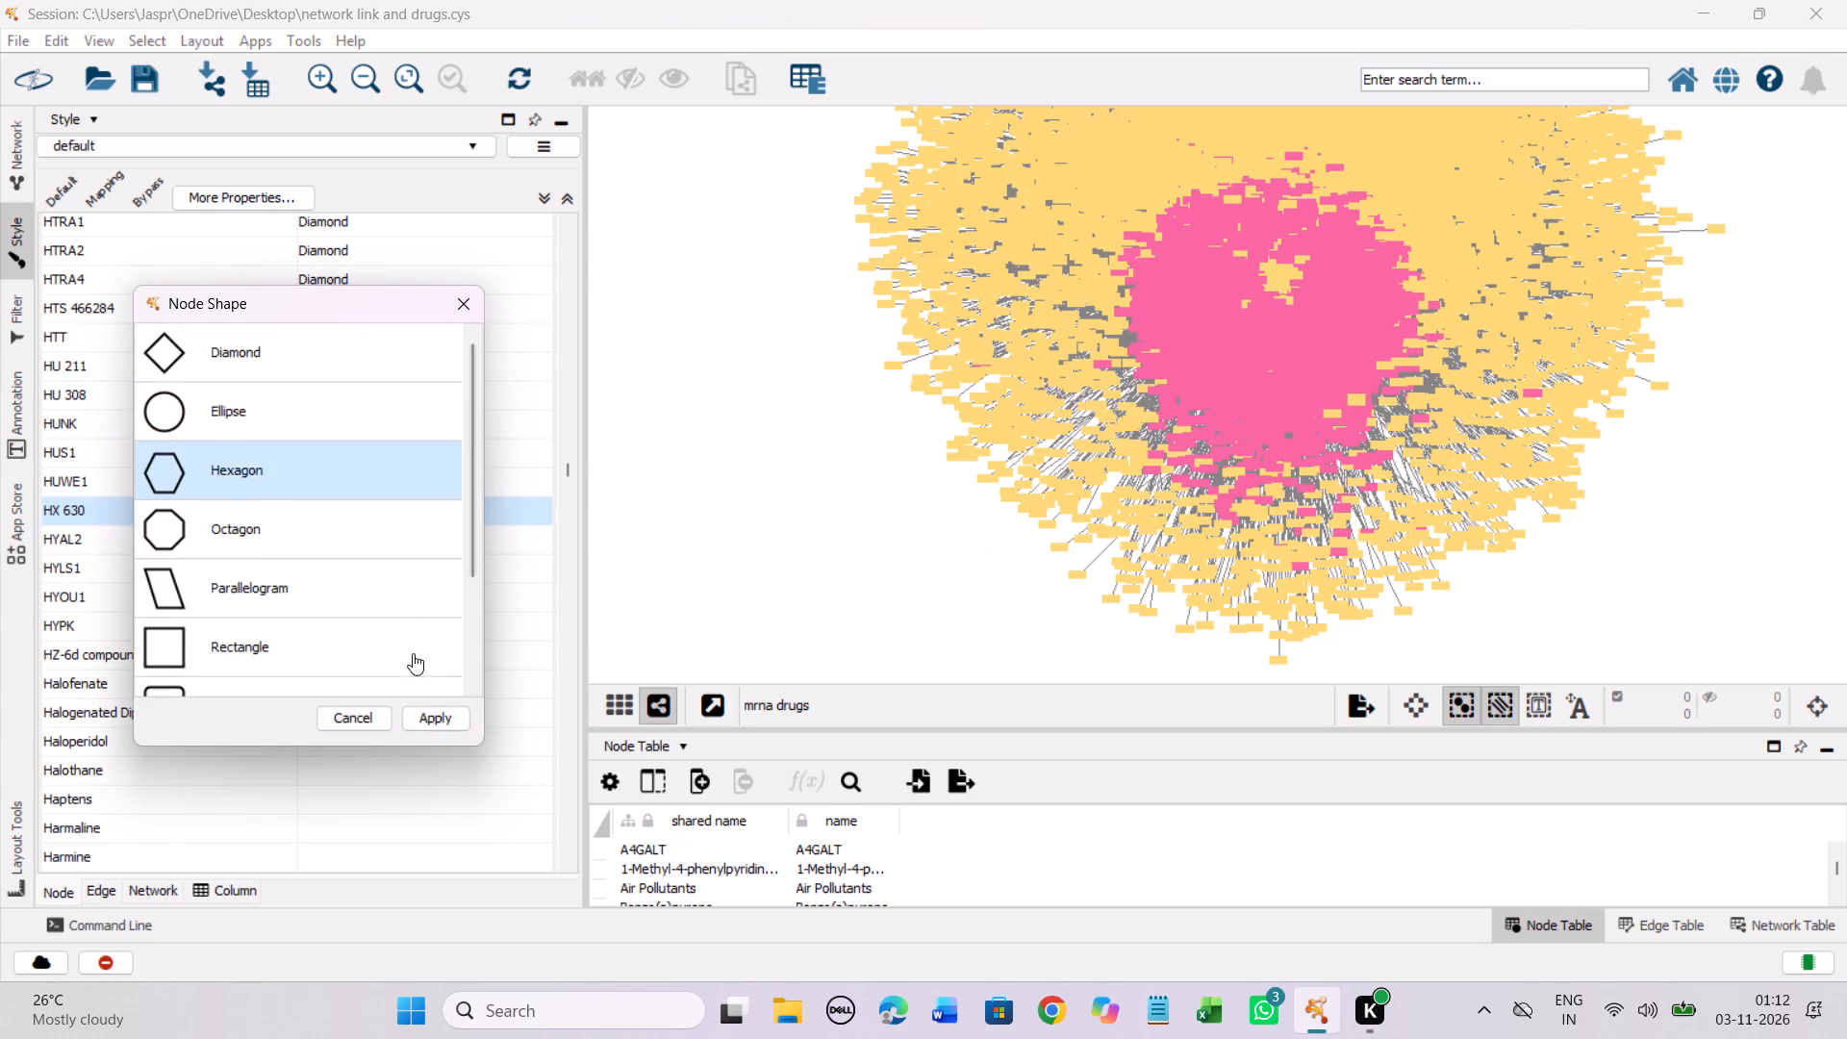
{"action": "left_click", "coordinate": [424, 708]}
Set the discrete node shape mapping for the run of unmapped entries starting at HZ-6d compound to Hexagon.
{"action": "scroll", "coordinate": [431, 483], "scroll_direction": "down", "scroll_amount": 3}
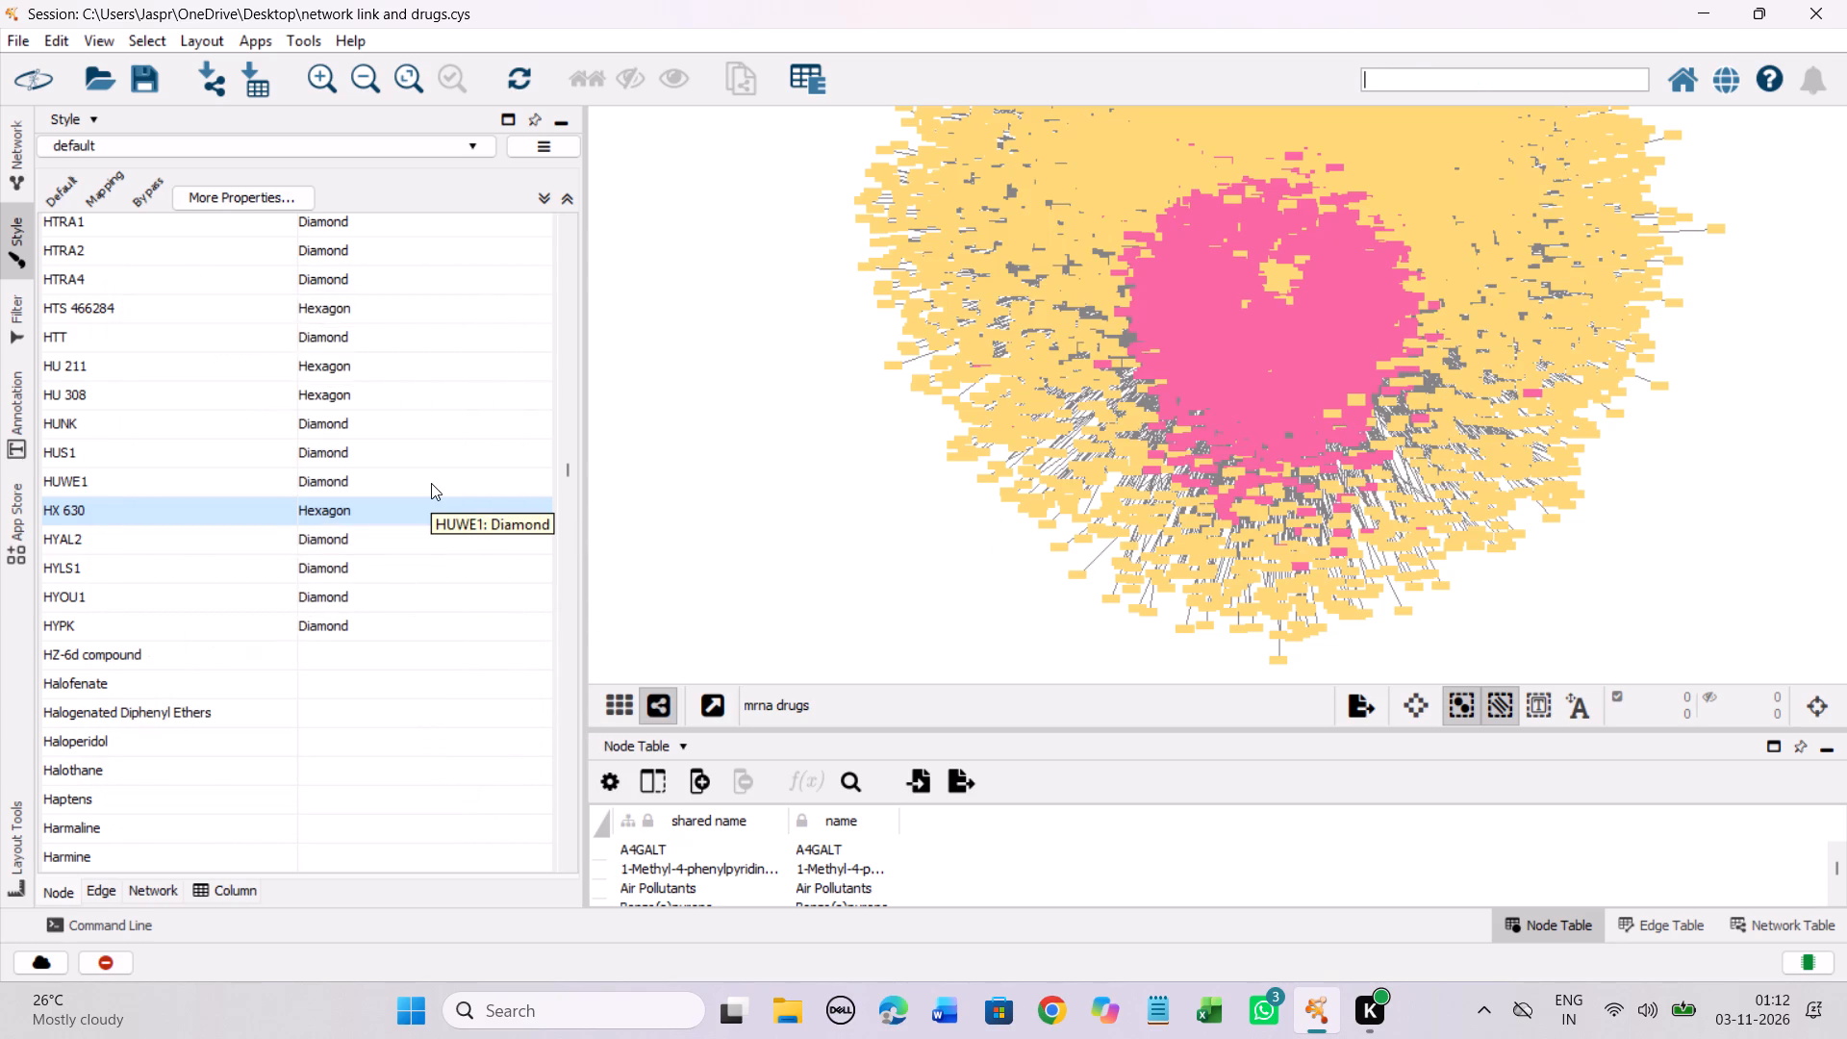
{"action": "scroll", "coordinate": [432, 480], "scroll_direction": "down", "scroll_amount": 4}
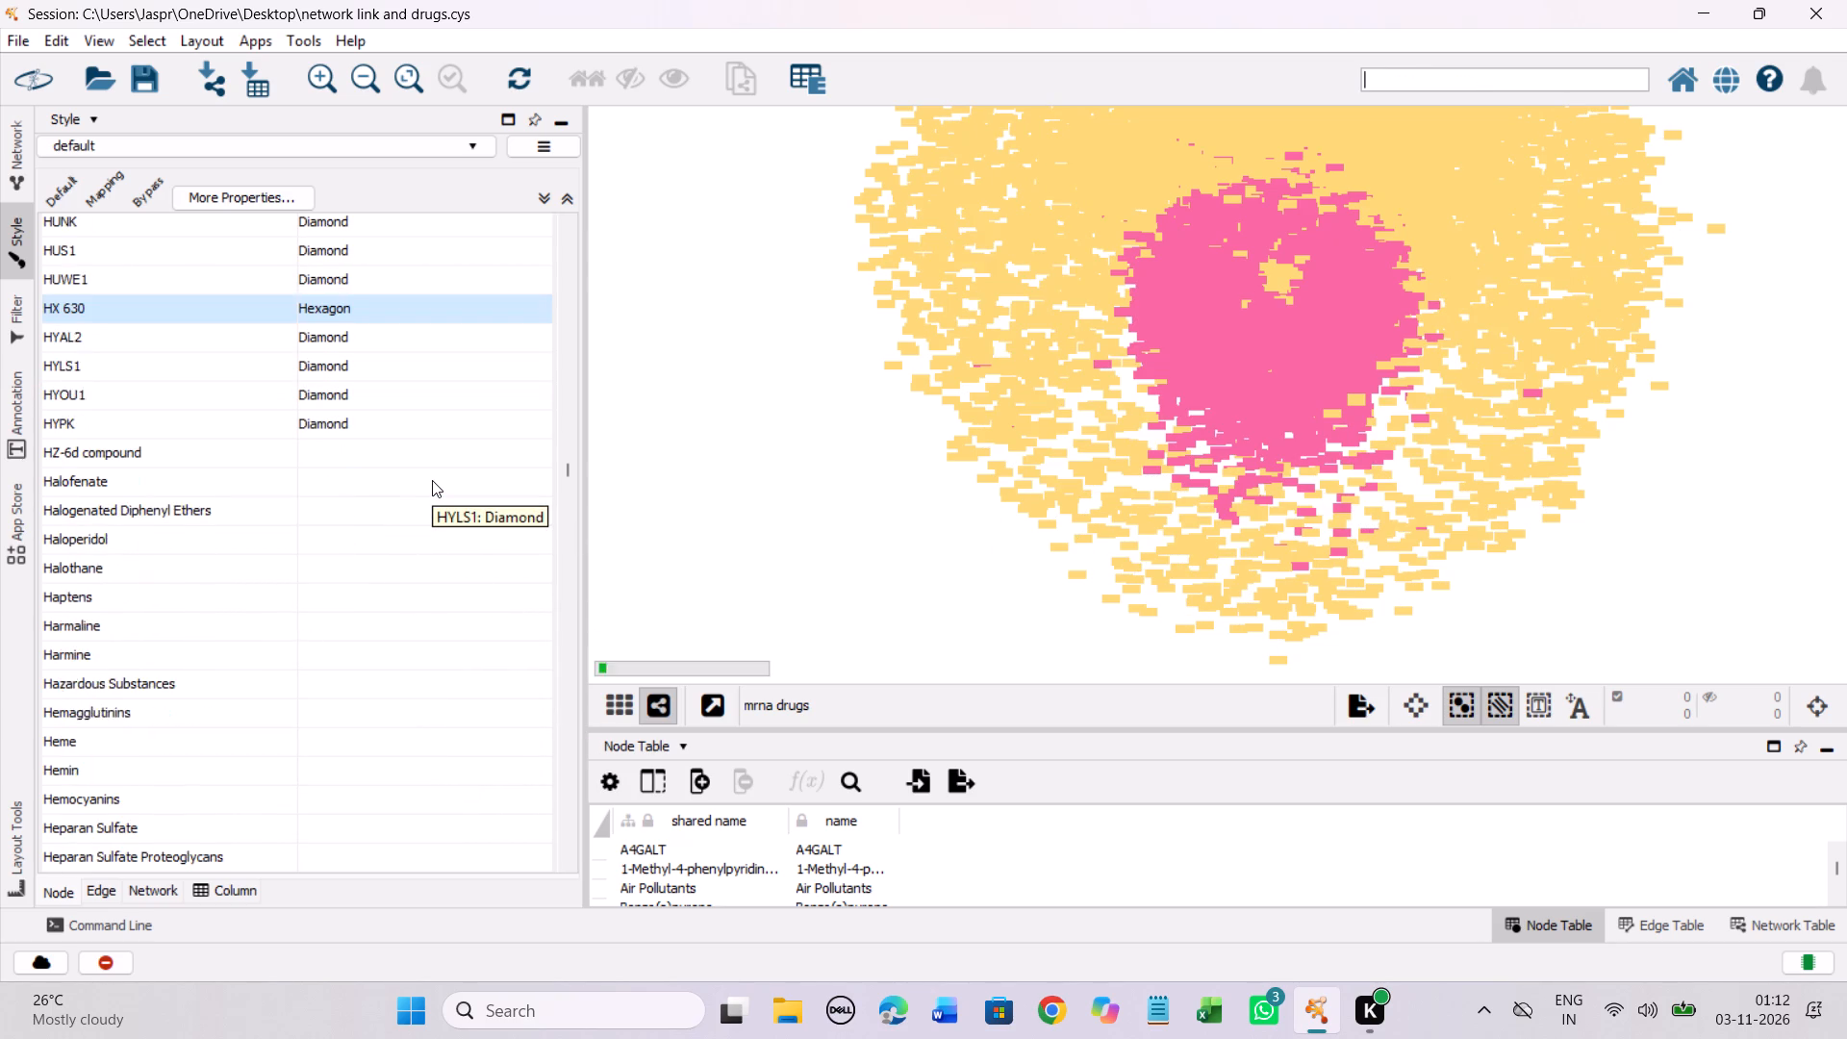
{"action": "scroll", "coordinate": [432, 480], "scroll_direction": "down", "scroll_amount": 4}
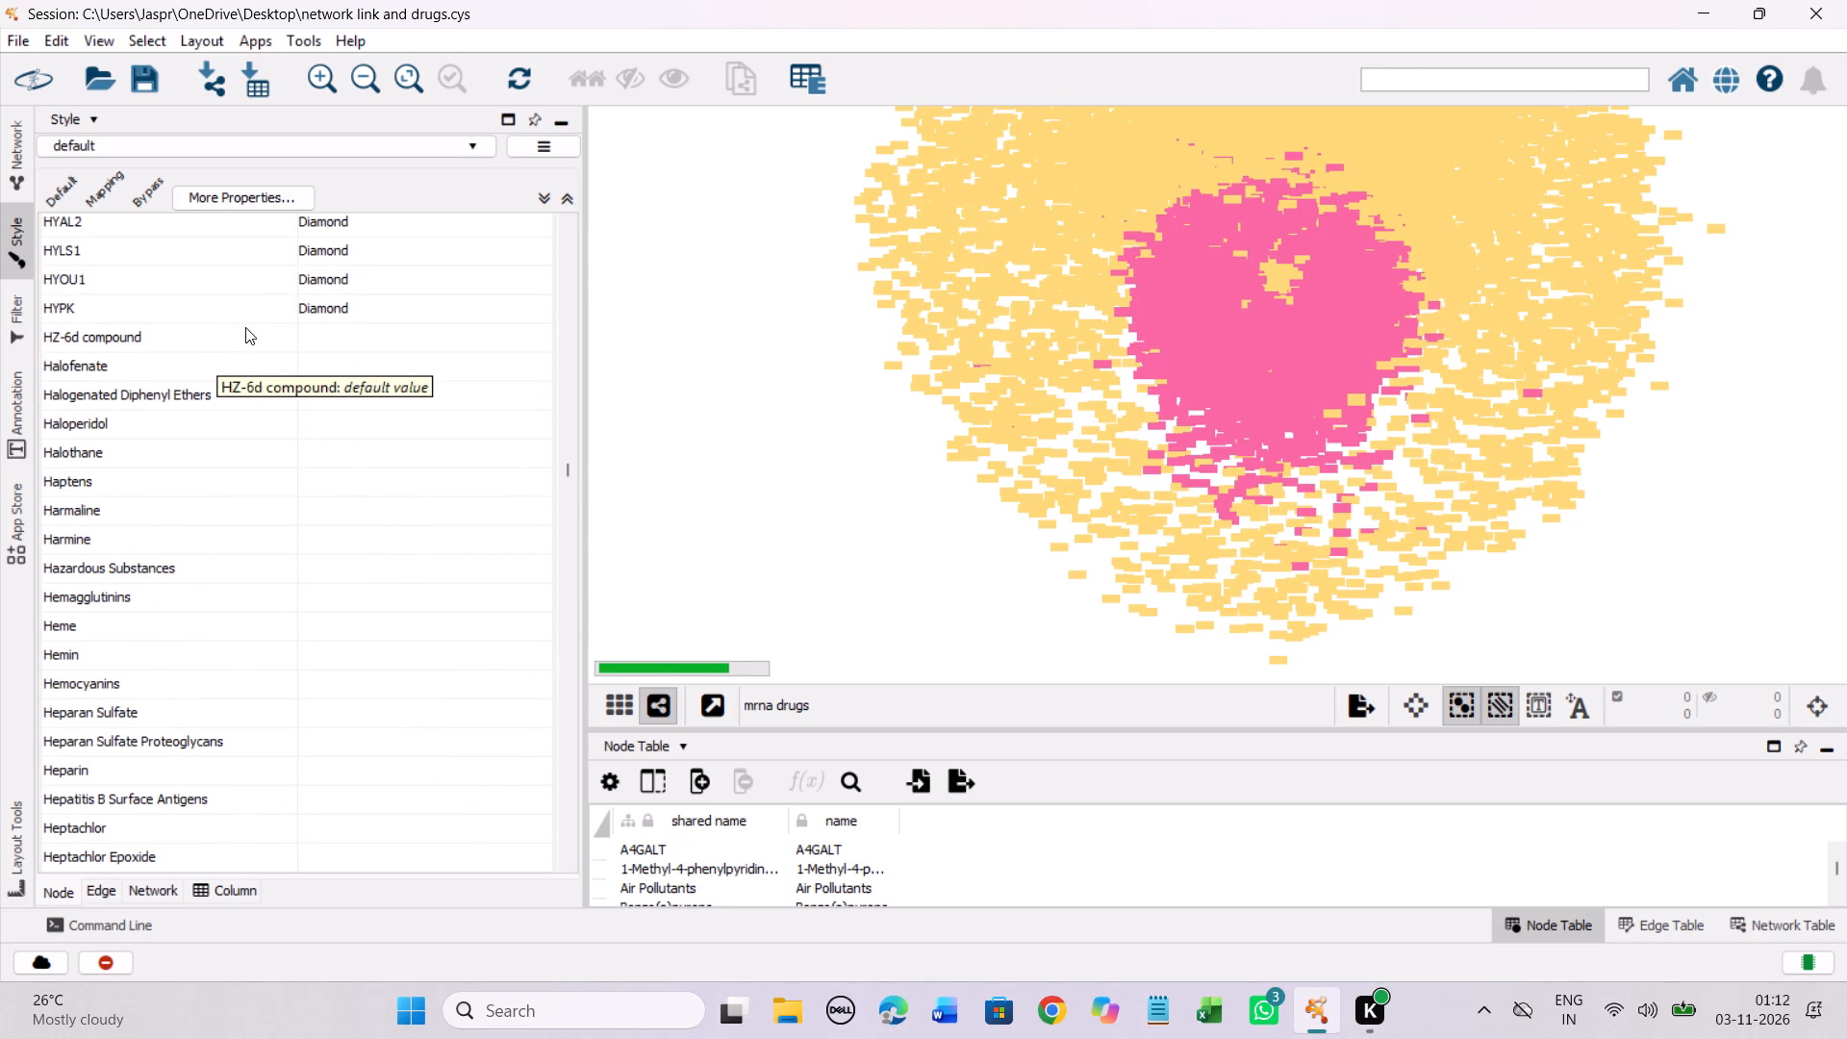
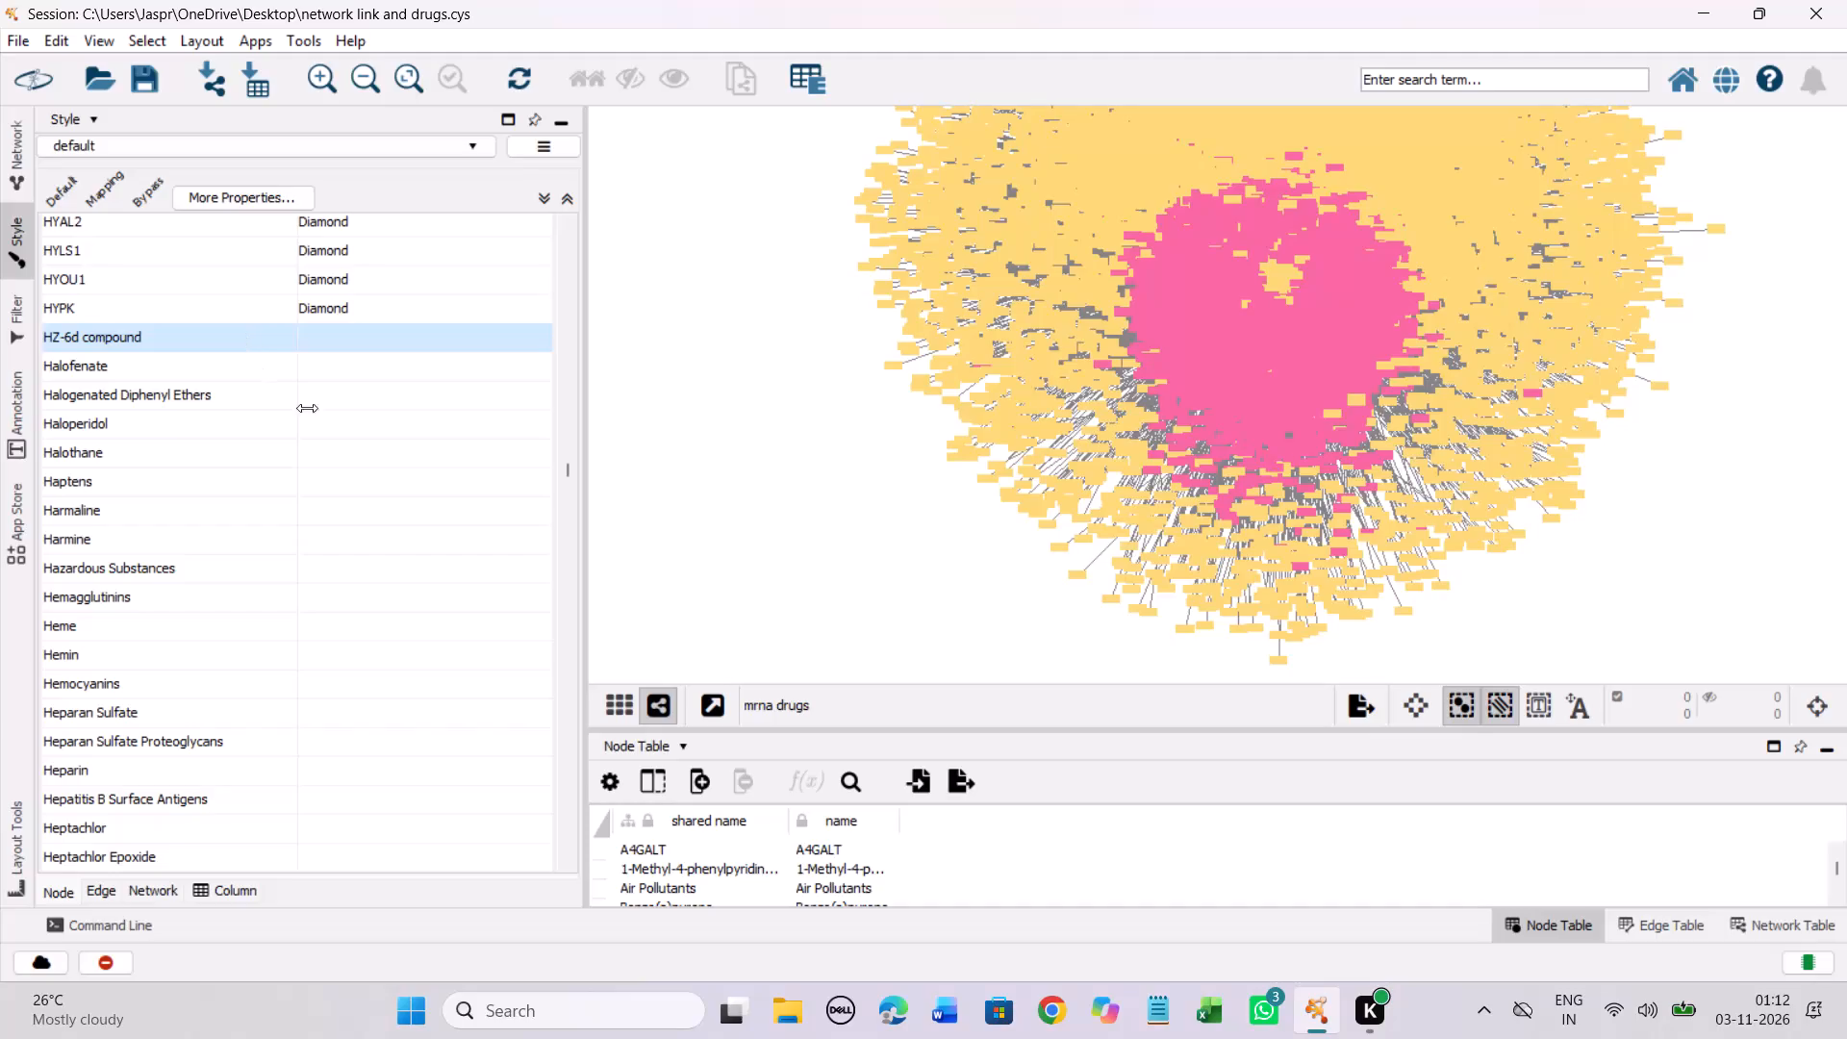
Set the discrete node shape mapping for the unmapped run from HZ-6d compound through Hypoxanthine to Hexagon.
{"action": "scroll", "coordinate": [364, 462], "scroll_direction": "down", "scroll_amount": 20}
{"action": "scroll", "coordinate": [364, 462], "scroll_direction": "down", "scroll_amount": 12}
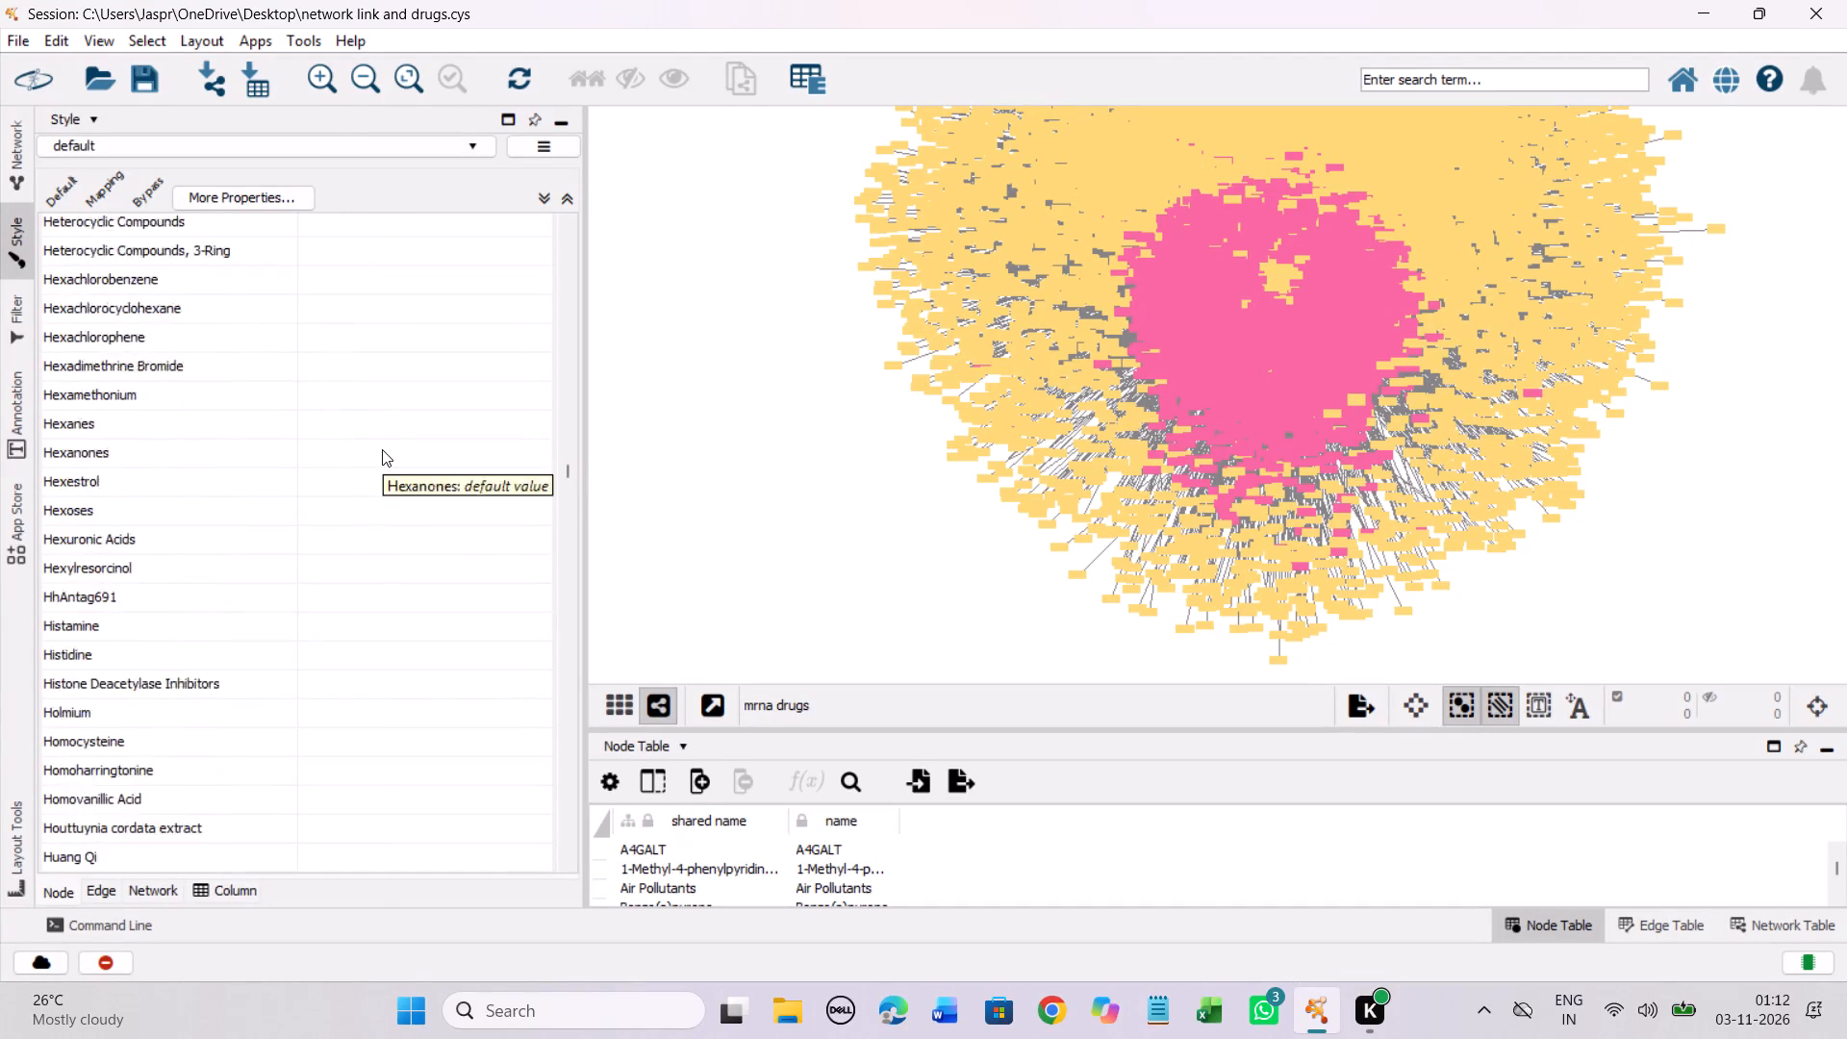
{"action": "scroll", "coordinate": [382, 449], "scroll_direction": "down", "scroll_amount": 20}
{"action": "scroll", "coordinate": [382, 449], "scroll_direction": "down", "scroll_amount": 20}
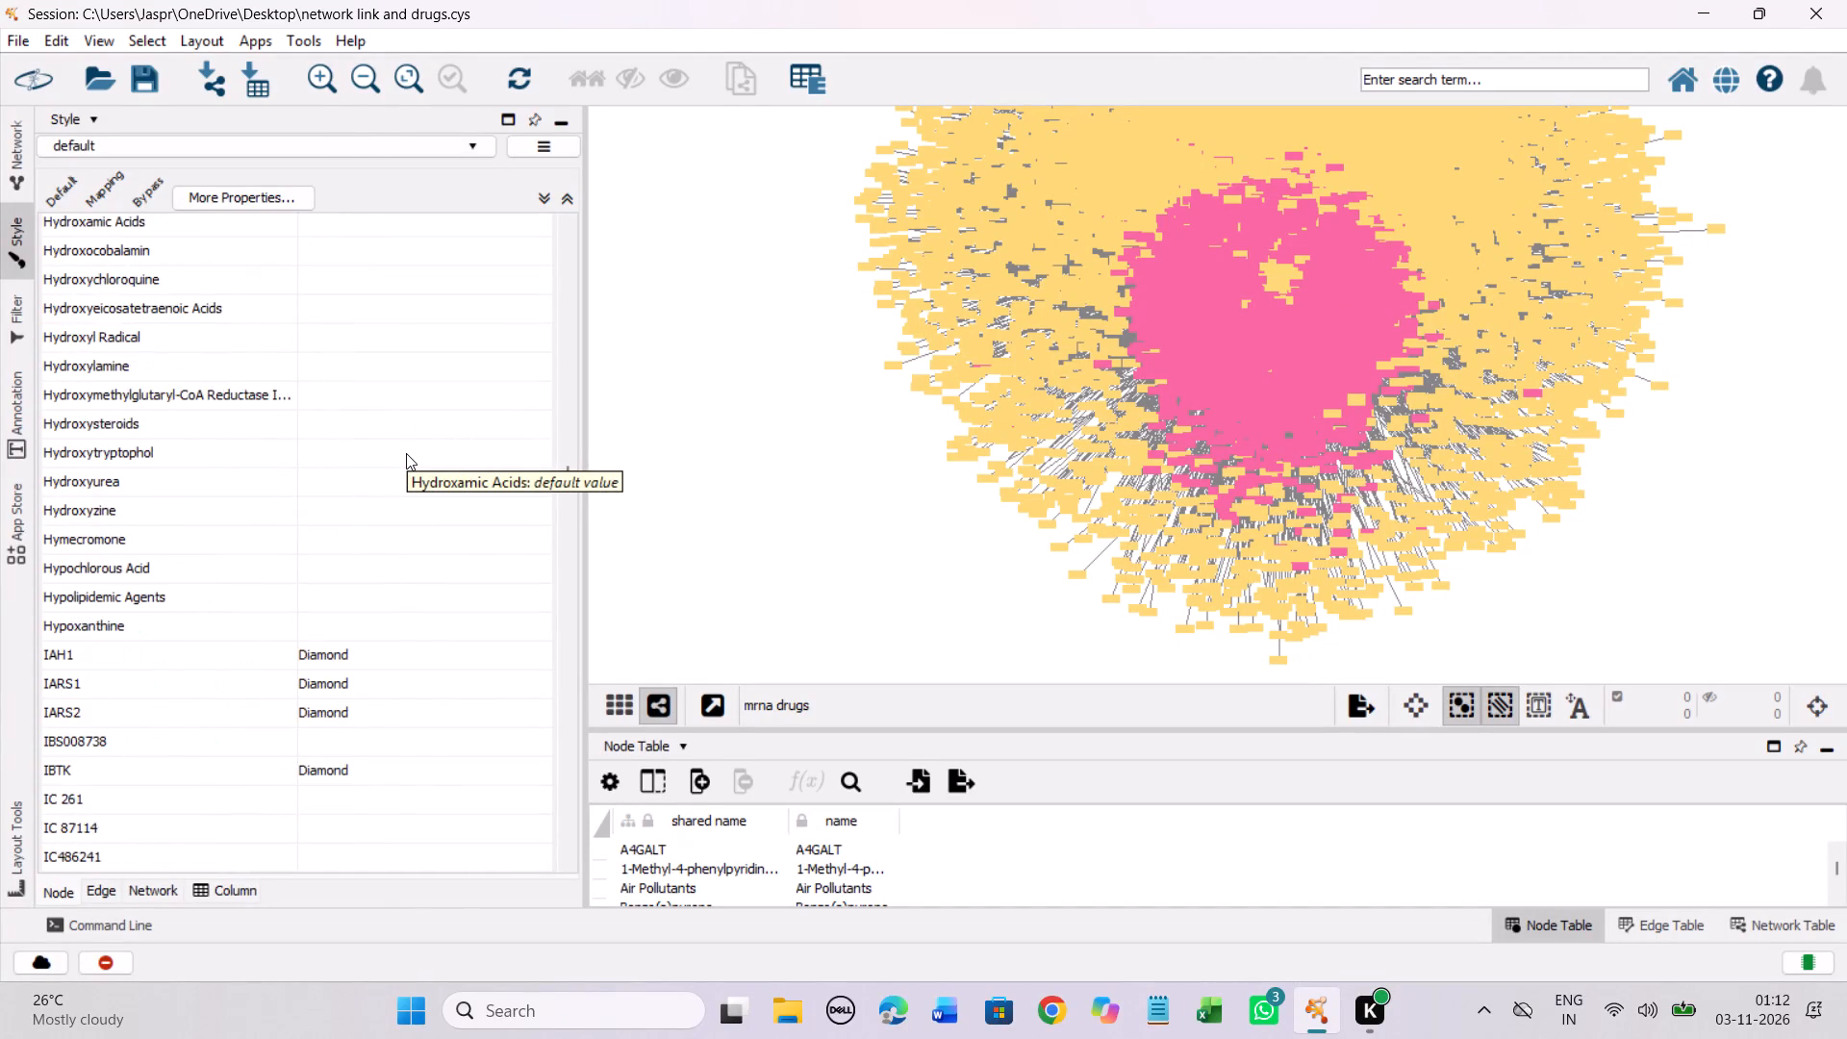
{"action": "scroll", "coordinate": [406, 453], "scroll_direction": "down", "scroll_amount": 4}
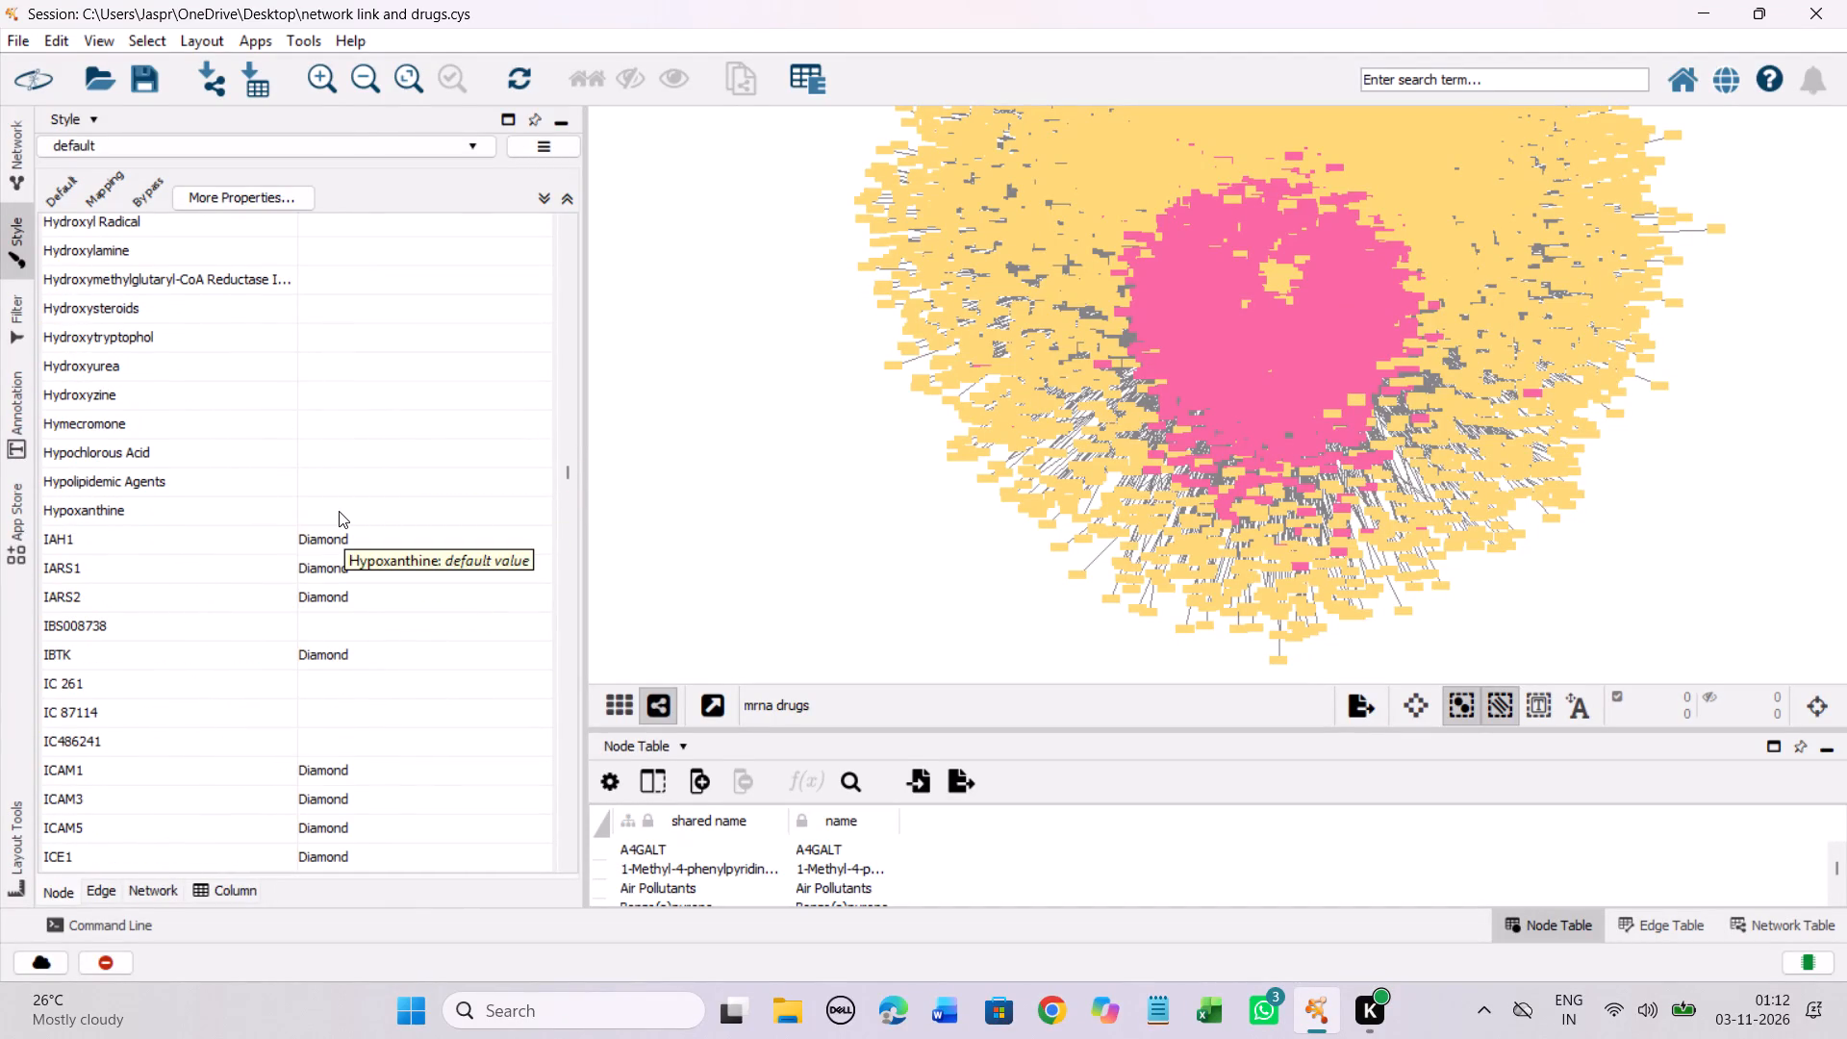
{"action": "left_click", "coordinate": [339, 511], "text": "shift"}
{"action": "right_click", "coordinate": [339, 511]}
{"action": "left_click", "coordinate": [416, 531]}
{"action": "left_click", "coordinate": [670, 526]}
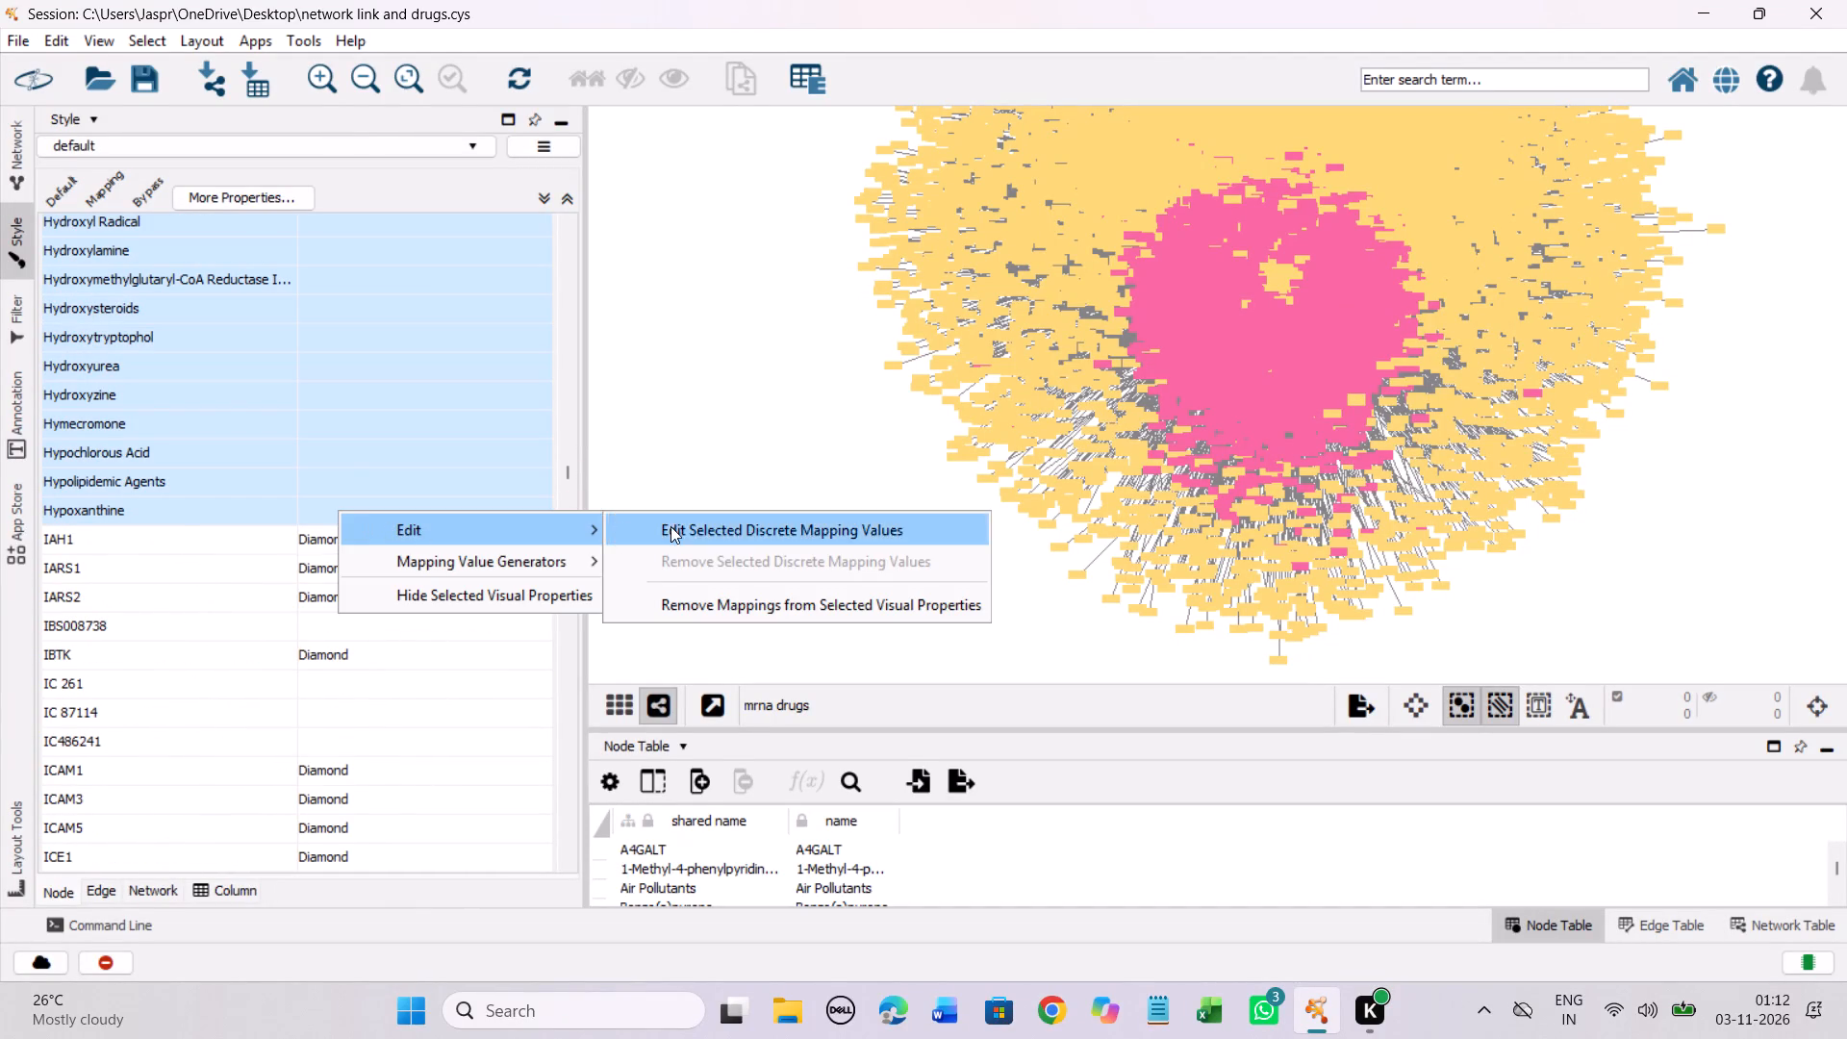
{"action": "left_click", "coordinate": [236, 453]}
{"action": "left_click", "coordinate": [428, 719]}
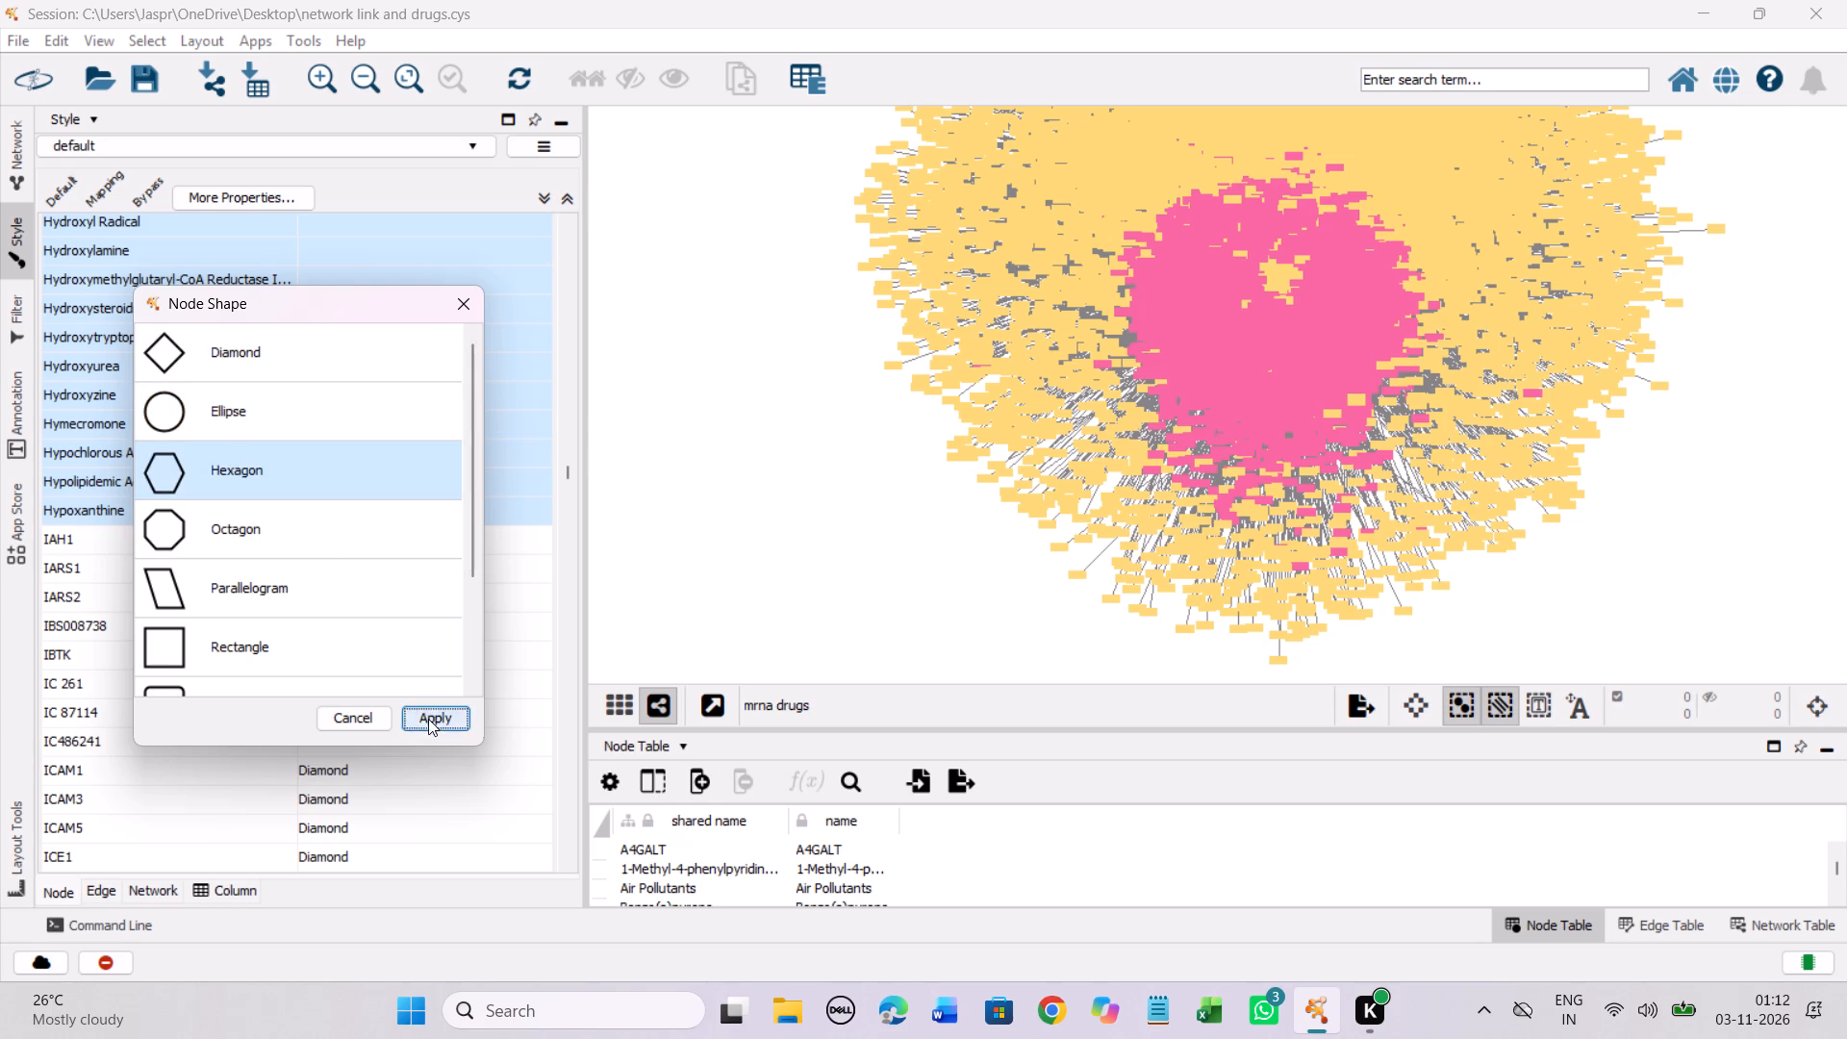
Set the discrete node shape mapping for the drug IBS008738 to Hexagon.
{"action": "left_click", "coordinate": [339, 627]}
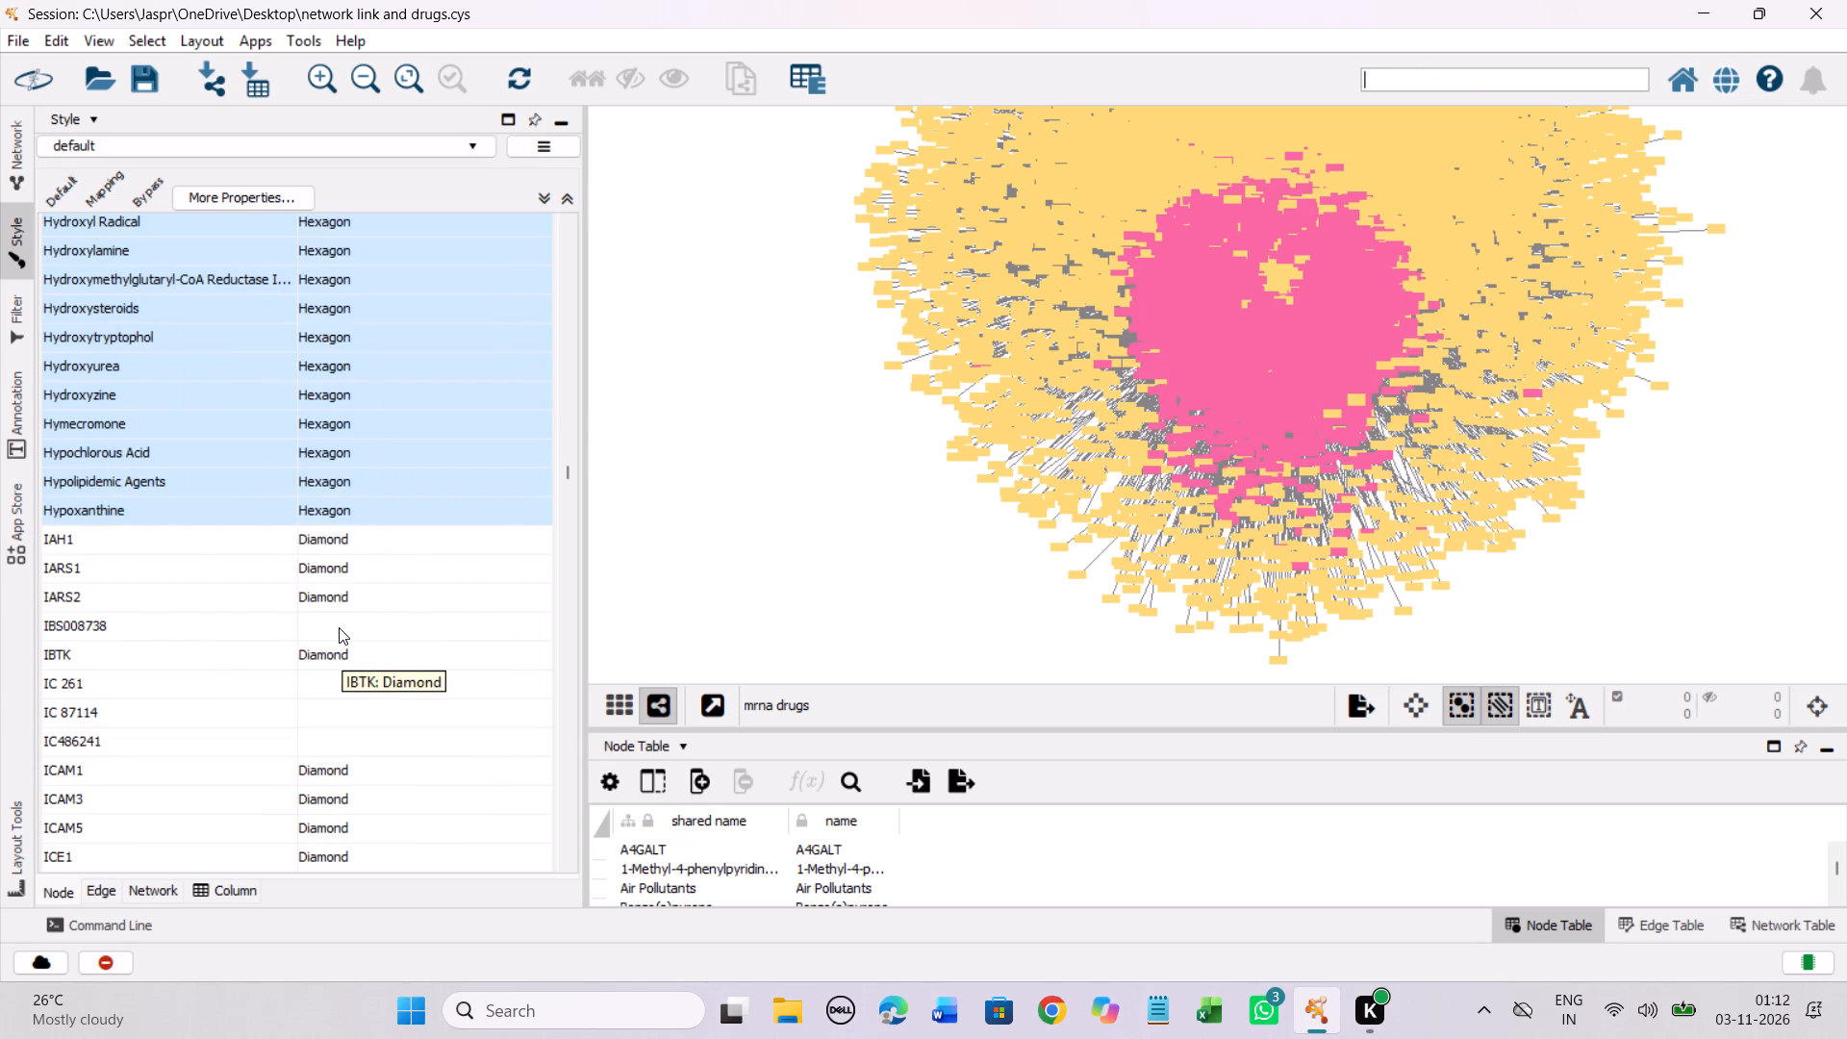
{"action": "right_click", "coordinate": [339, 627]}
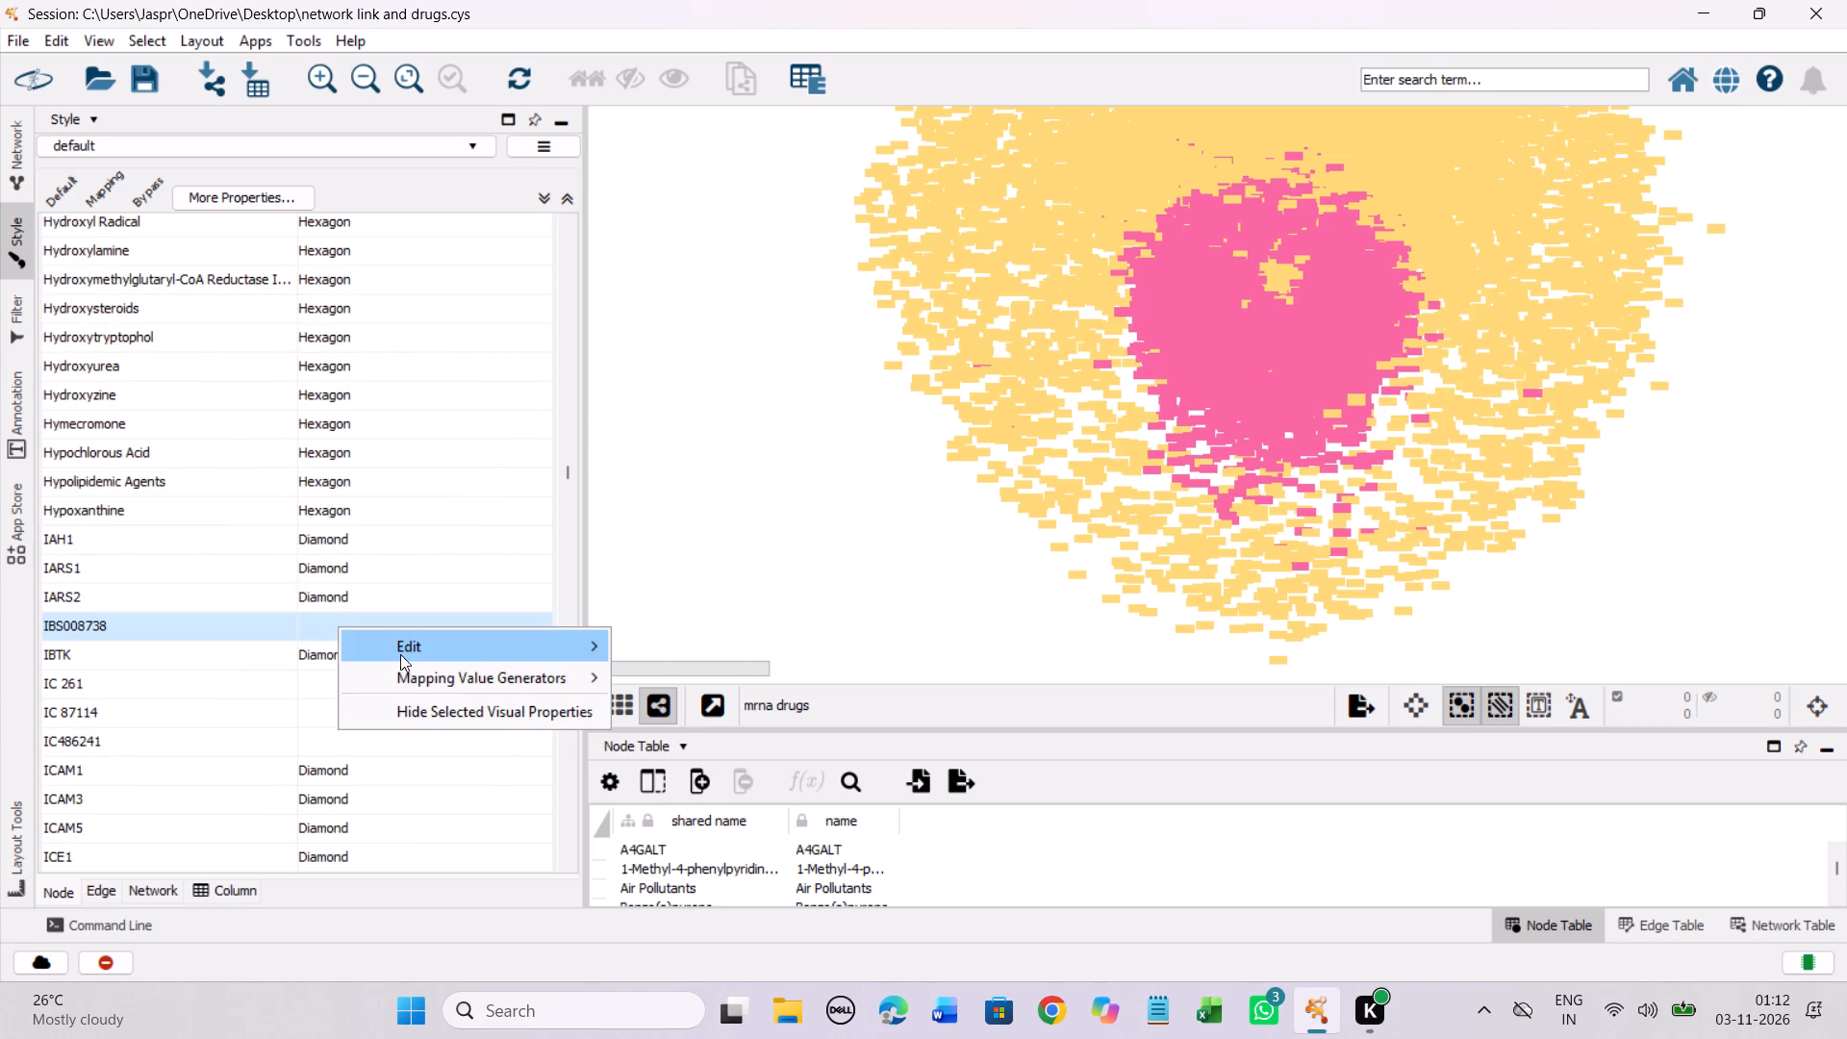
{"action": "left_click", "coordinate": [643, 636]}
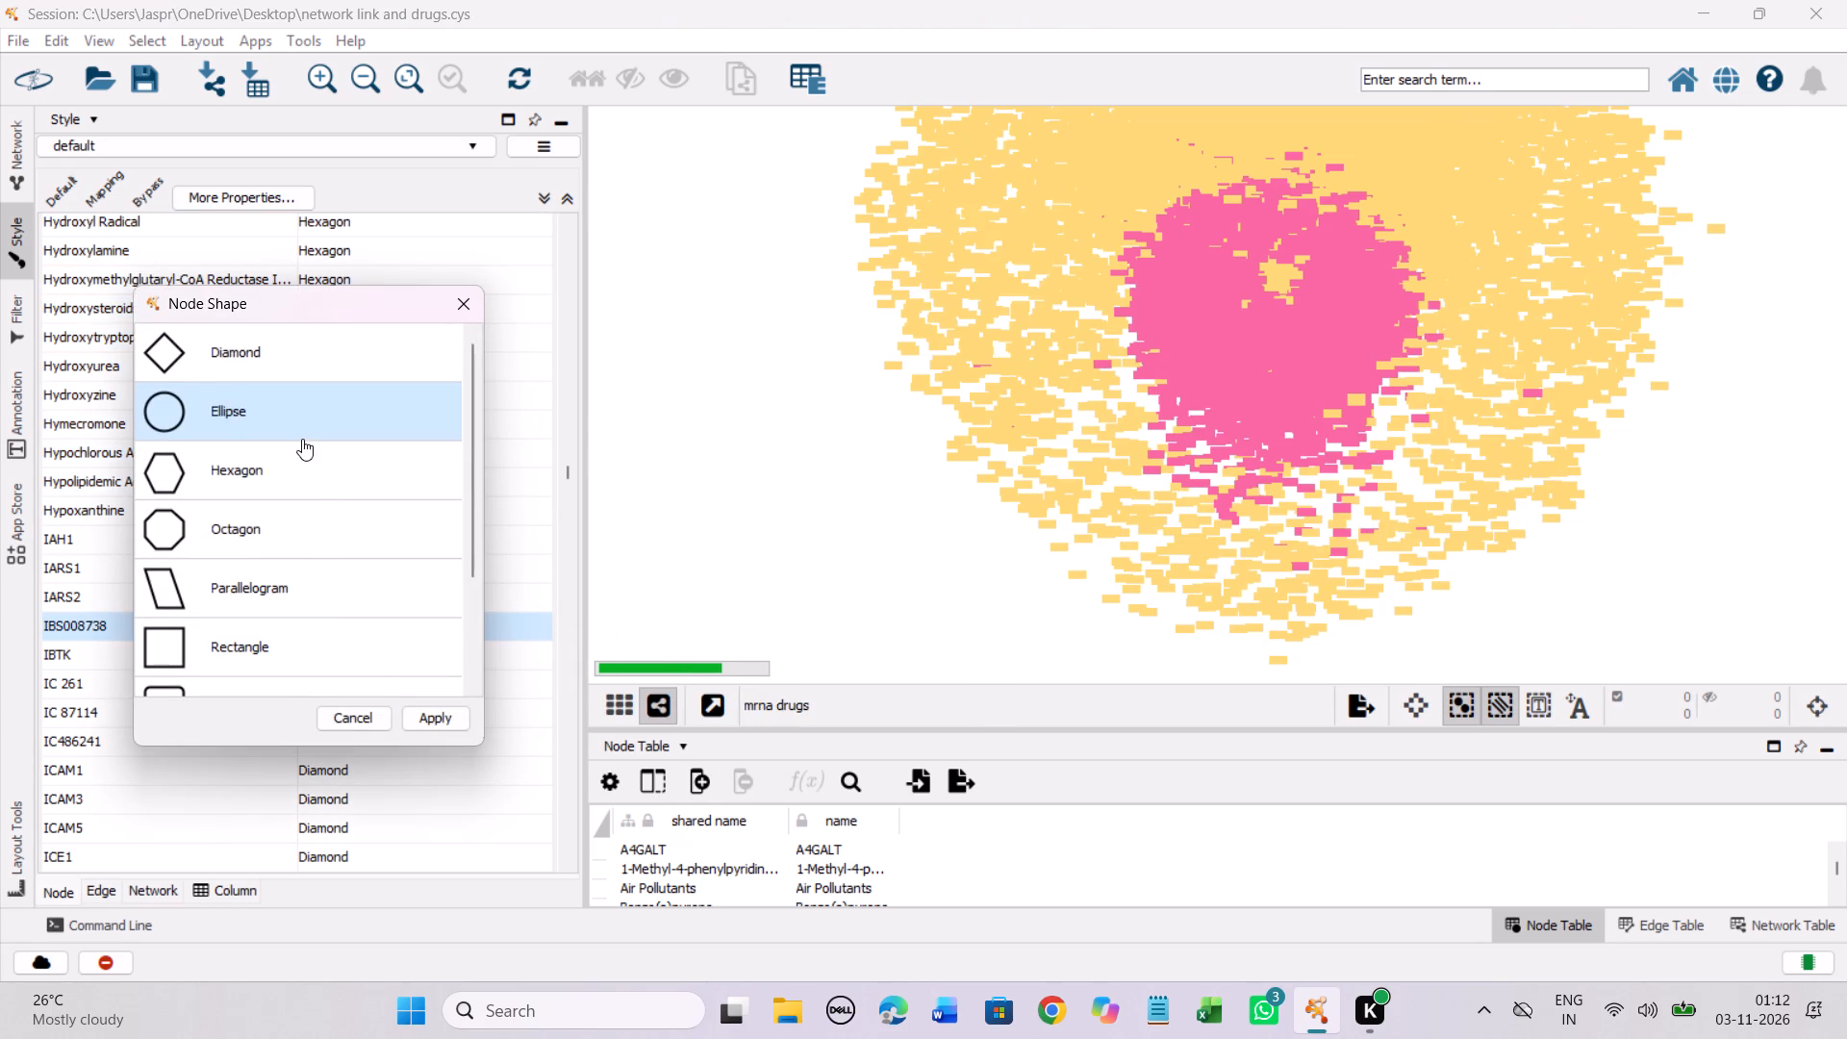
{"action": "left_click", "coordinate": [291, 471]}
{"action": "left_click", "coordinate": [429, 712]}
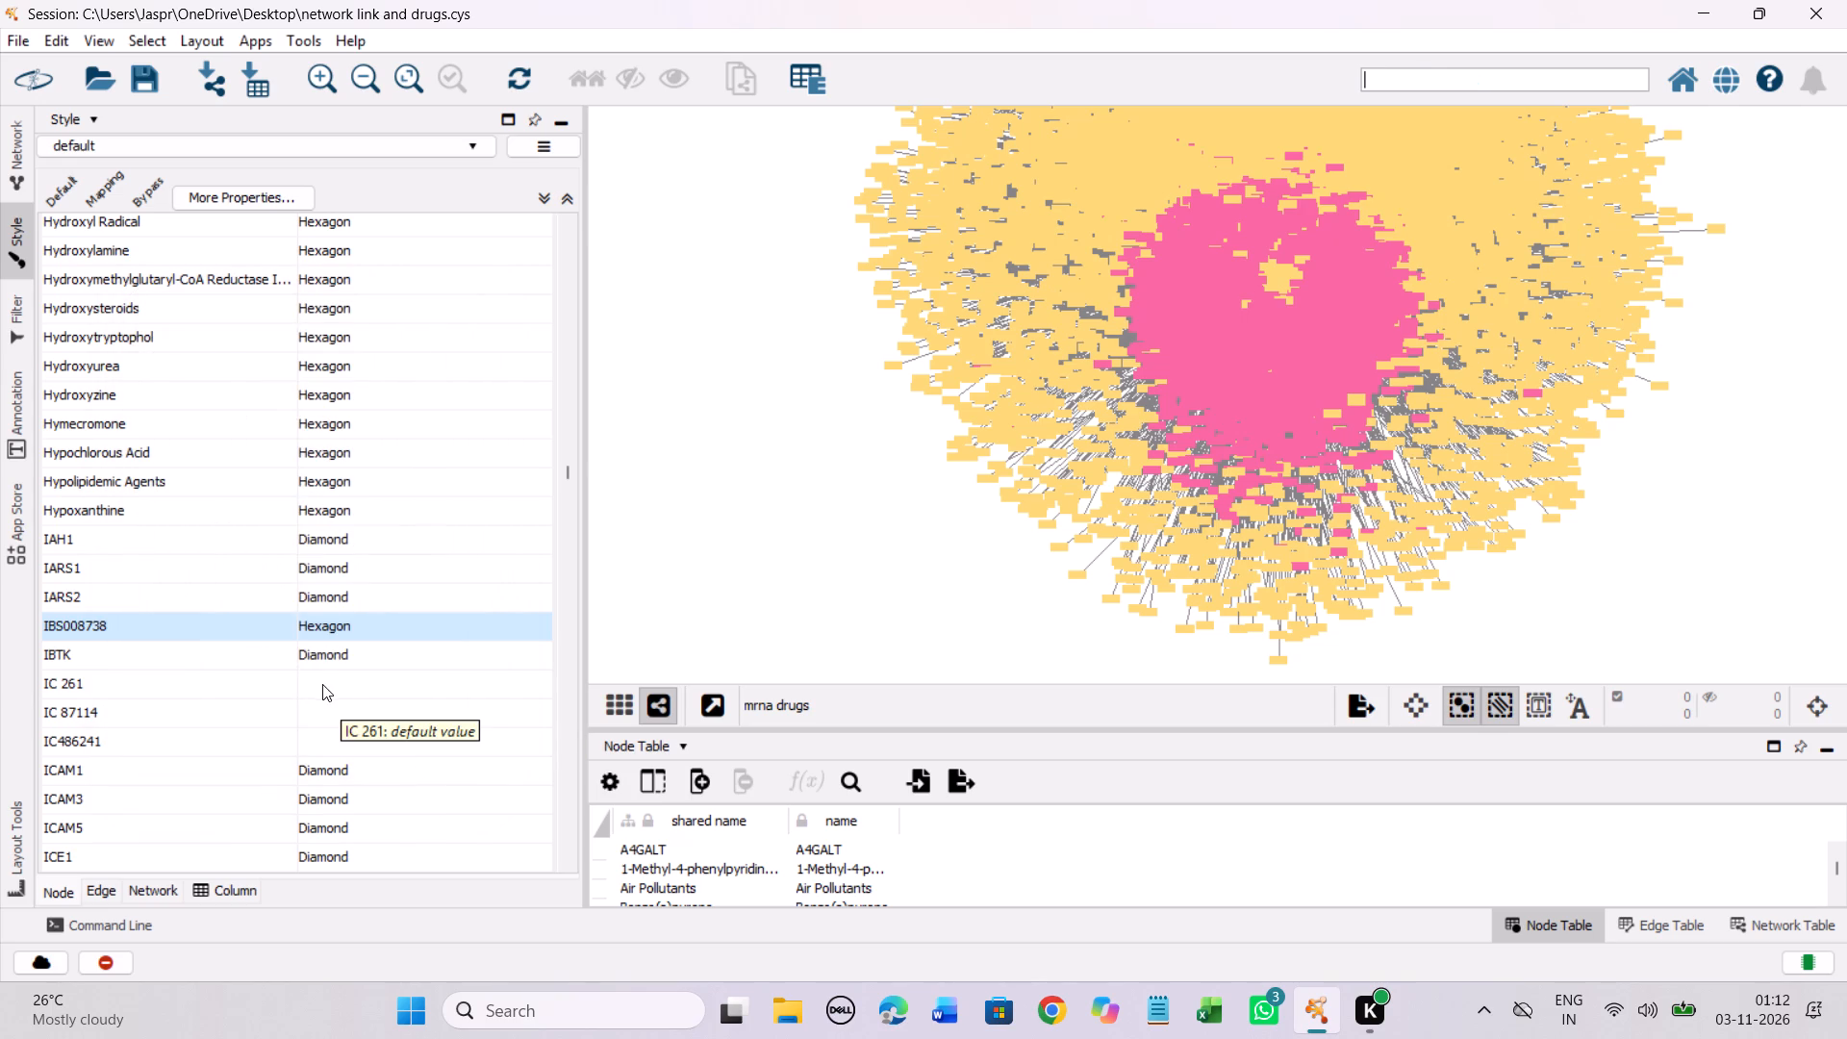
Set the discrete node shape mapping for IC 261, IC 87114 and IC486241 to Hexagon.
{"action": "left_click_drag", "start_coordinate": [323, 682], "coordinate": [324, 748]}
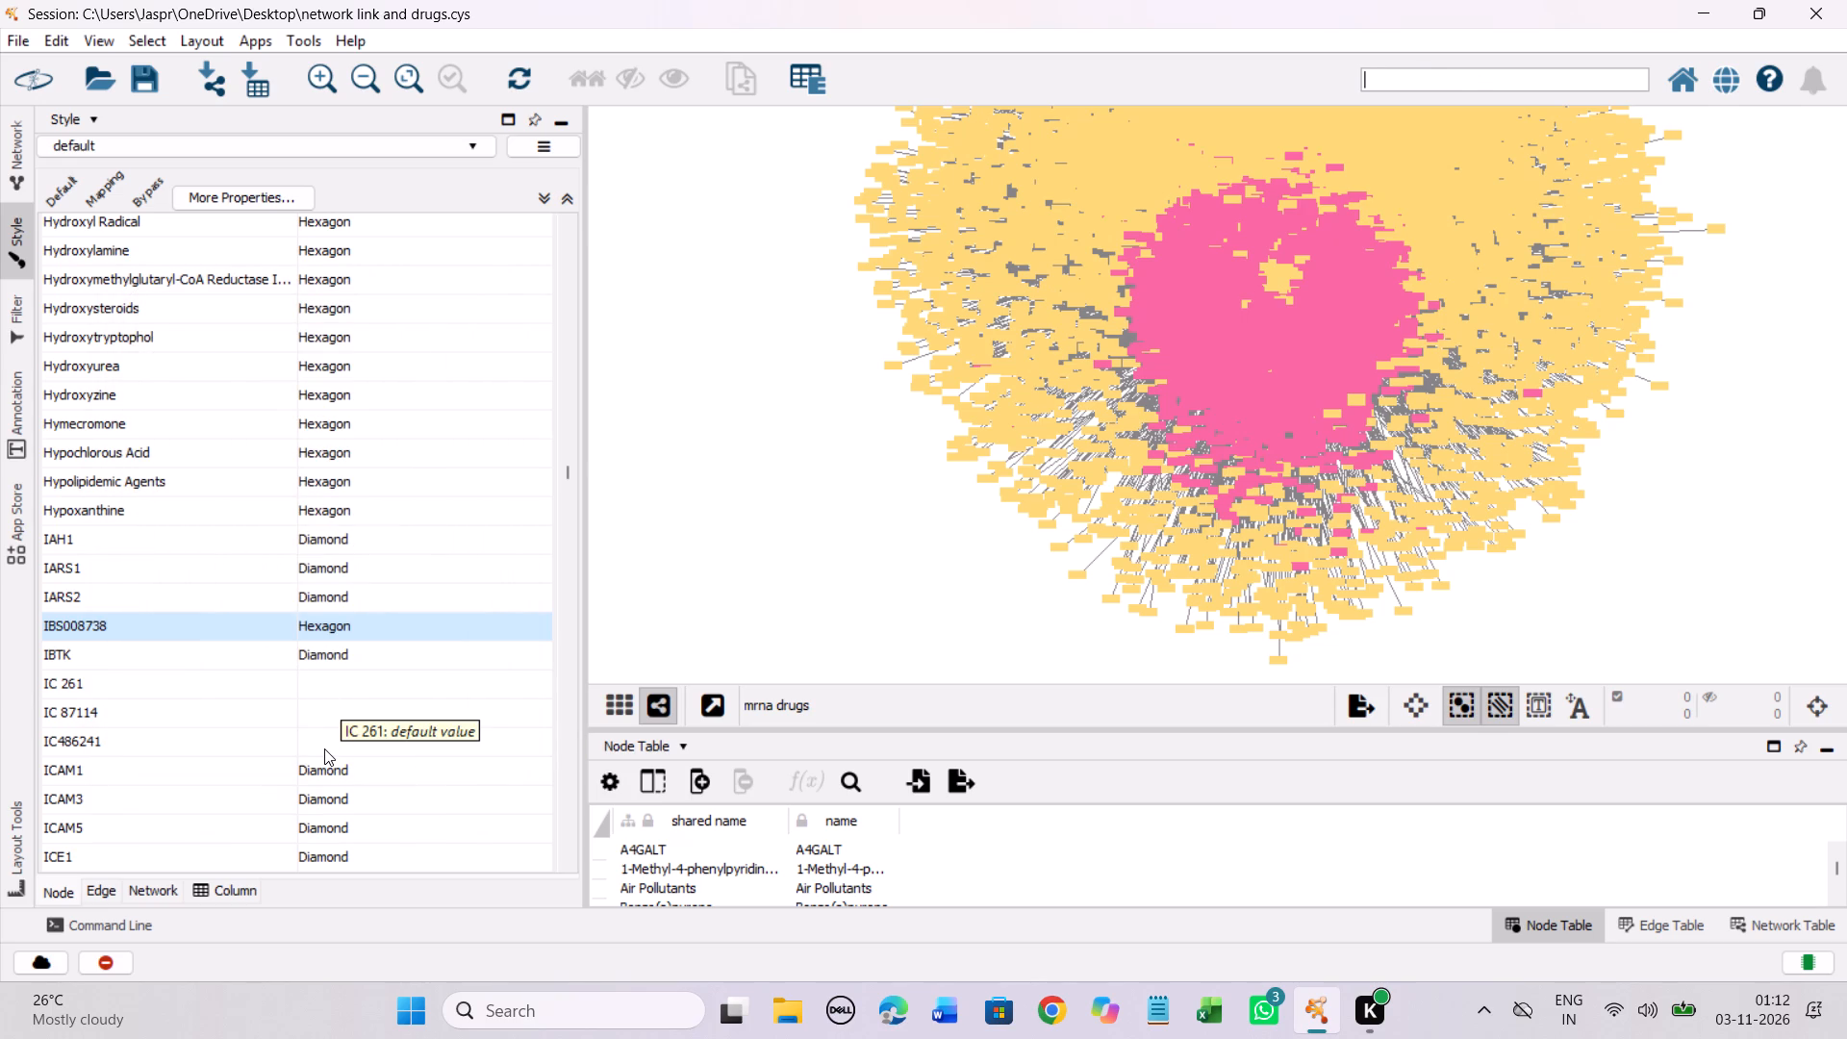
{"action": "right_click", "coordinate": [323, 748]}
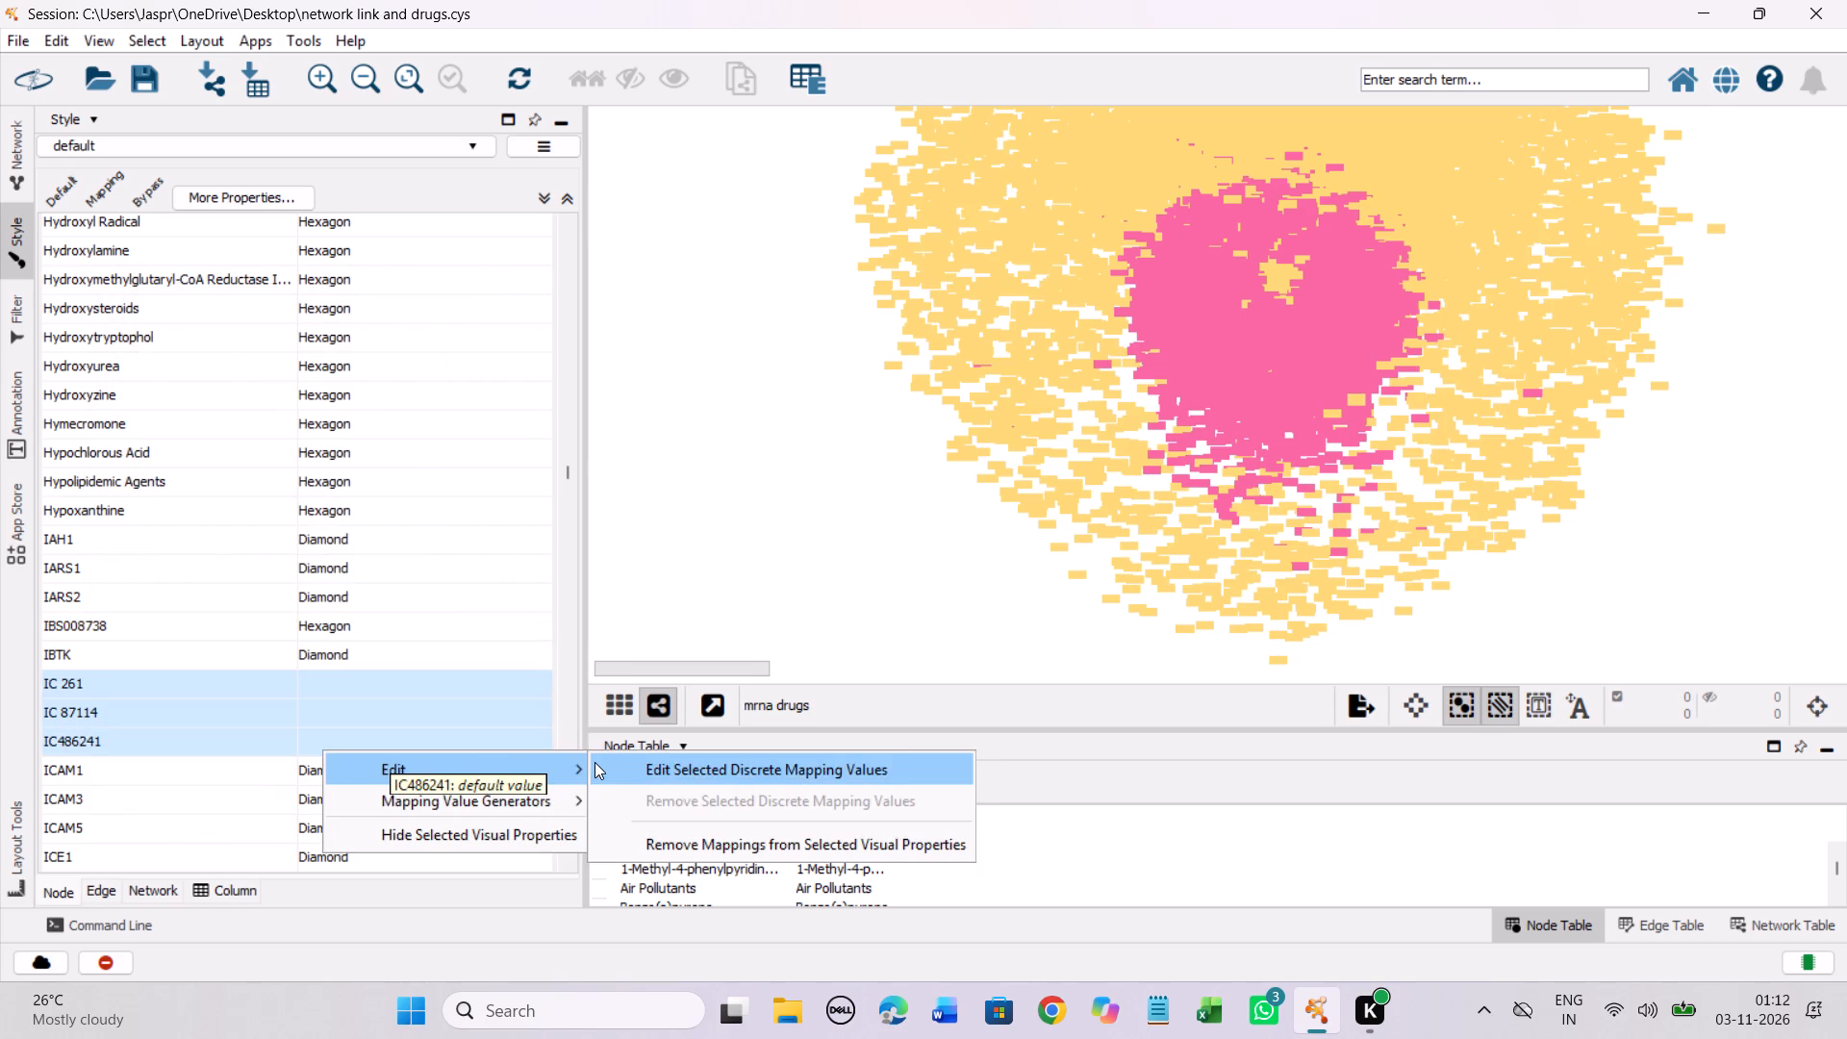
{"action": "left_click", "coordinate": [595, 762]}
{"action": "left_click", "coordinate": [266, 473]}
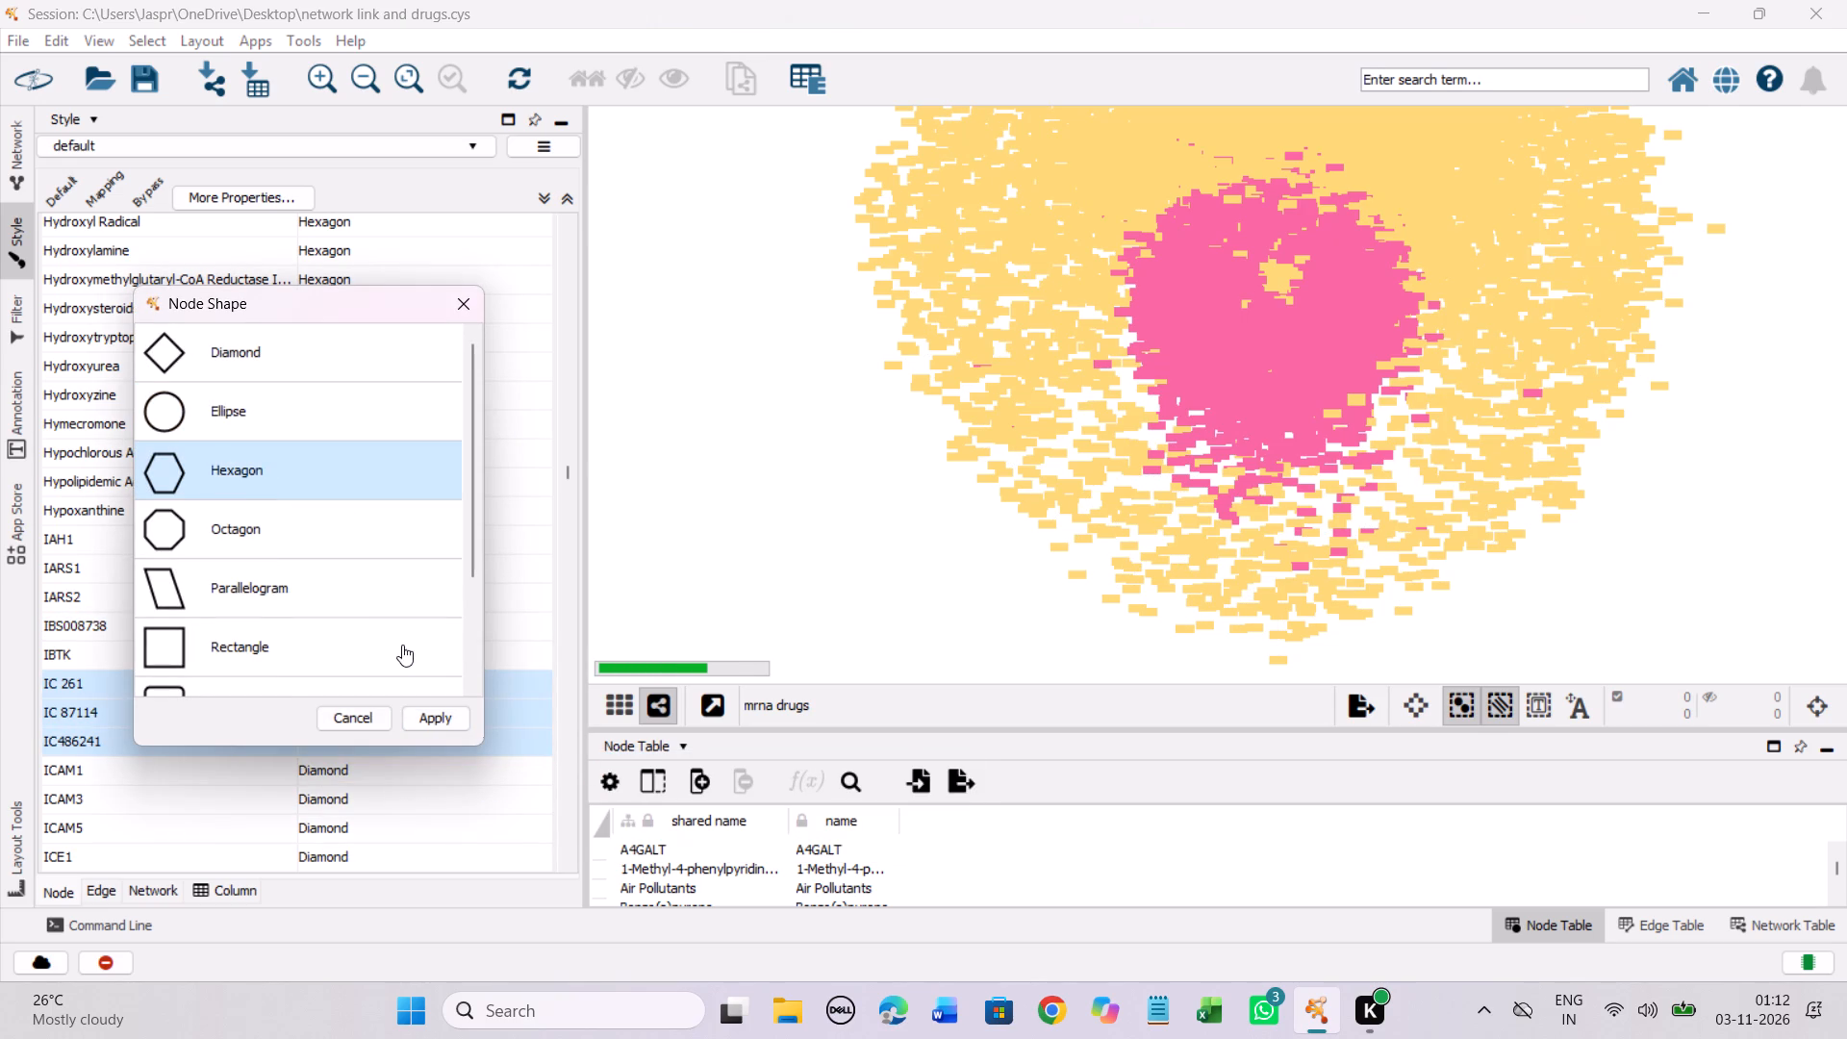
{"action": "left_click", "coordinate": [429, 719]}
Set the discrete node shape mapping for ICG 001, ICI 118551, ICI 164384 and ICI 199441 to Hexagon.
{"action": "scroll", "coordinate": [404, 528], "scroll_direction": "down", "scroll_amount": 6}
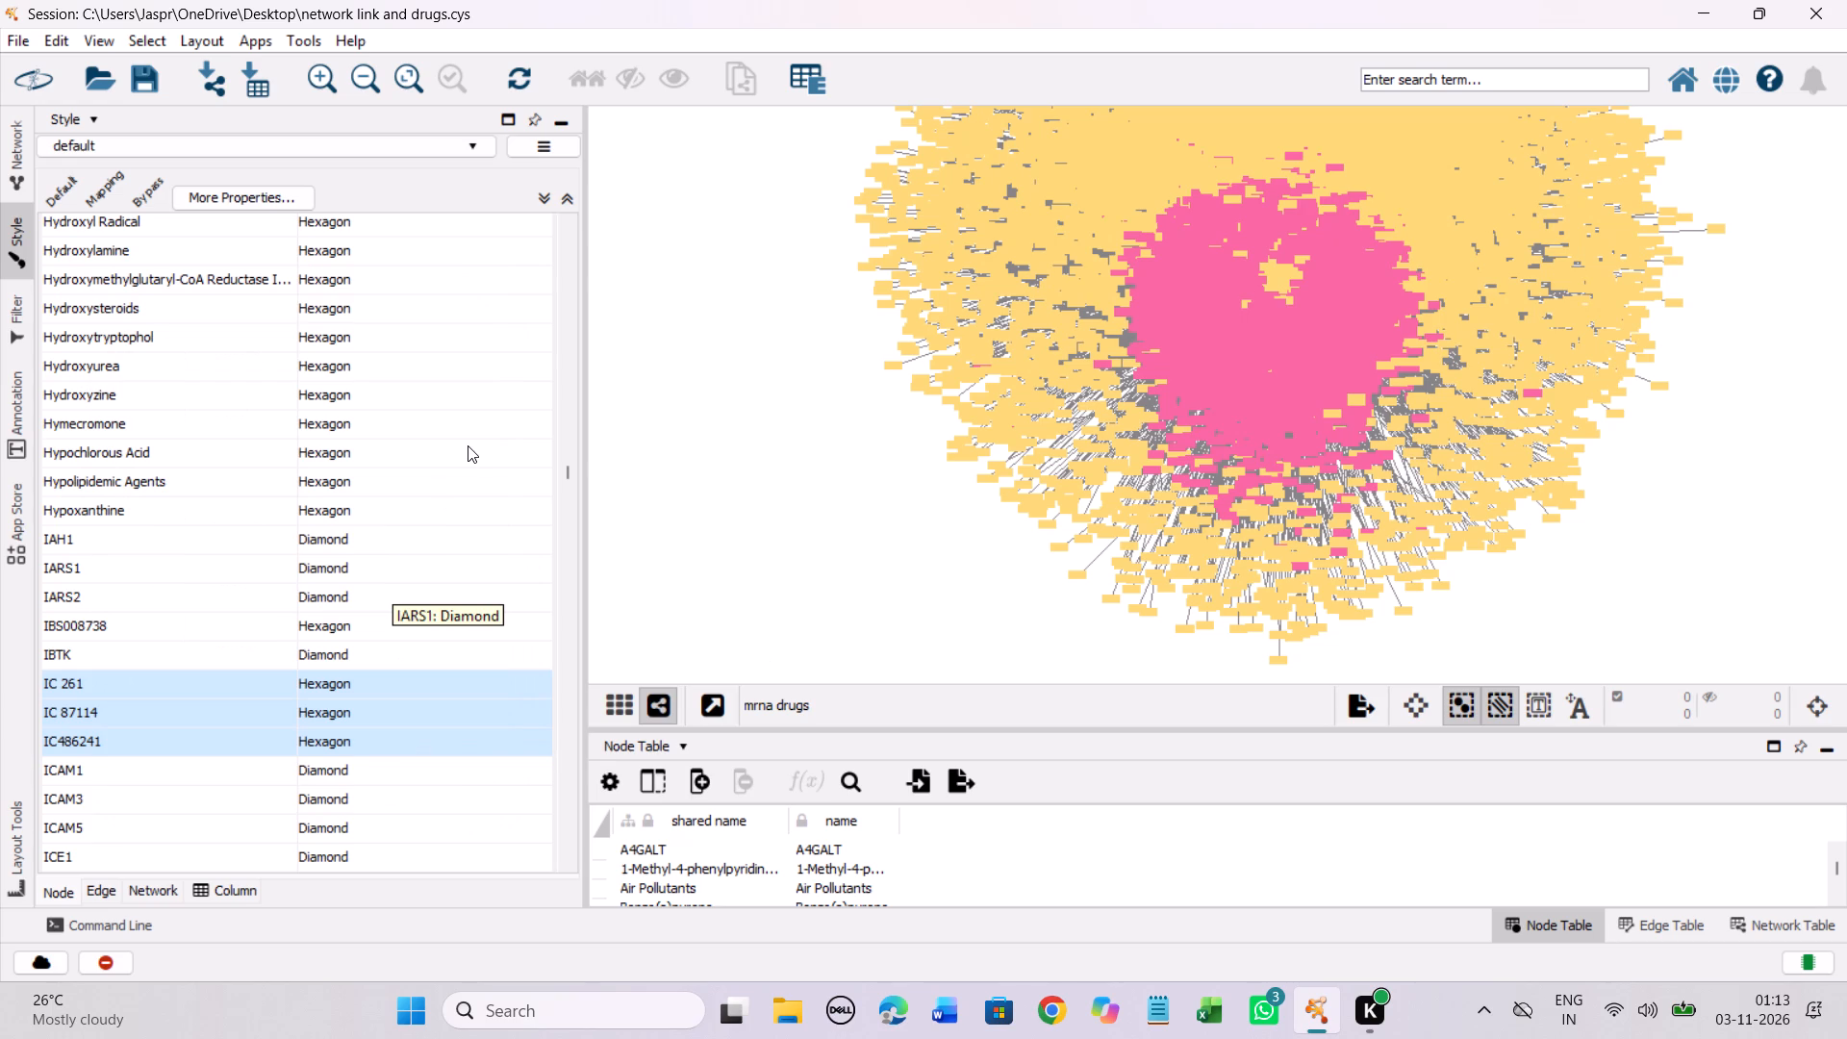
{"action": "scroll", "coordinate": [468, 445], "scroll_direction": "down", "scroll_amount": 12}
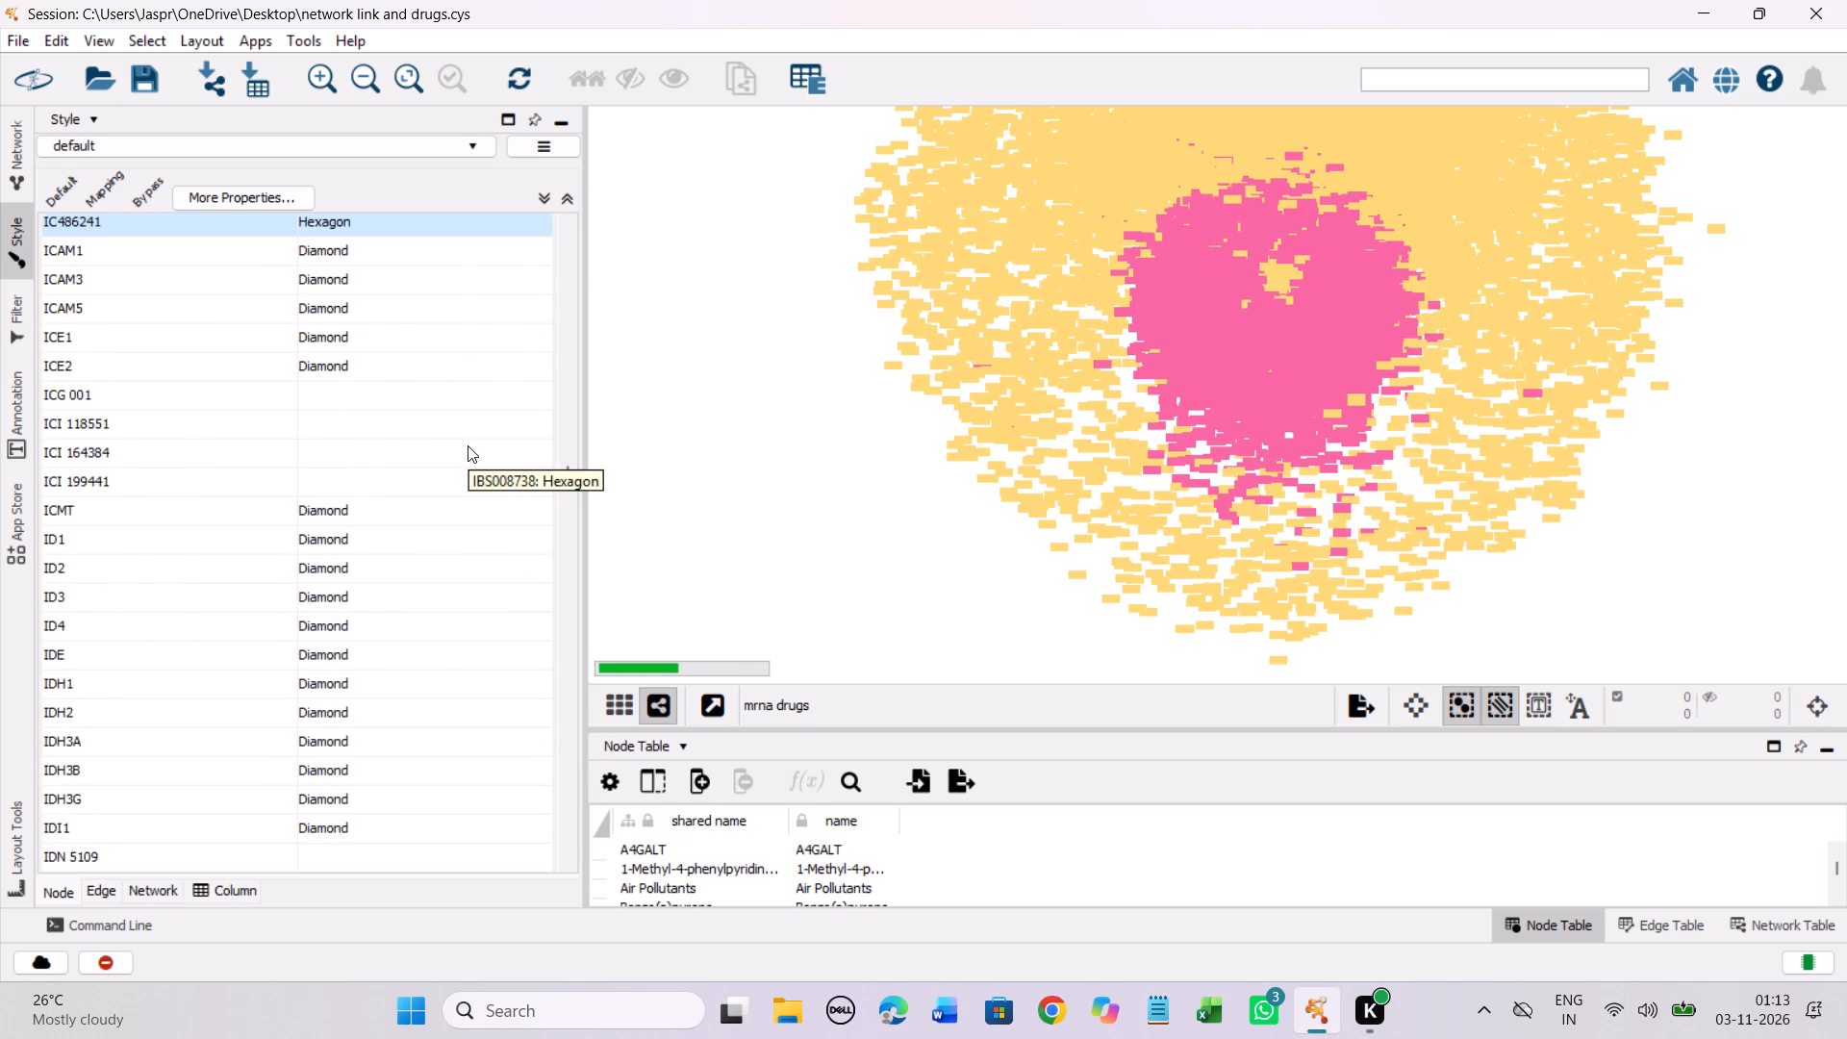
{"action": "scroll", "coordinate": [468, 445], "scroll_direction": "down", "scroll_amount": 3}
{"action": "left_click_drag", "start_coordinate": [335, 305], "coordinate": [335, 384]}
{"action": "right_click", "coordinate": [335, 384]}
{"action": "left_click", "coordinate": [654, 406]}
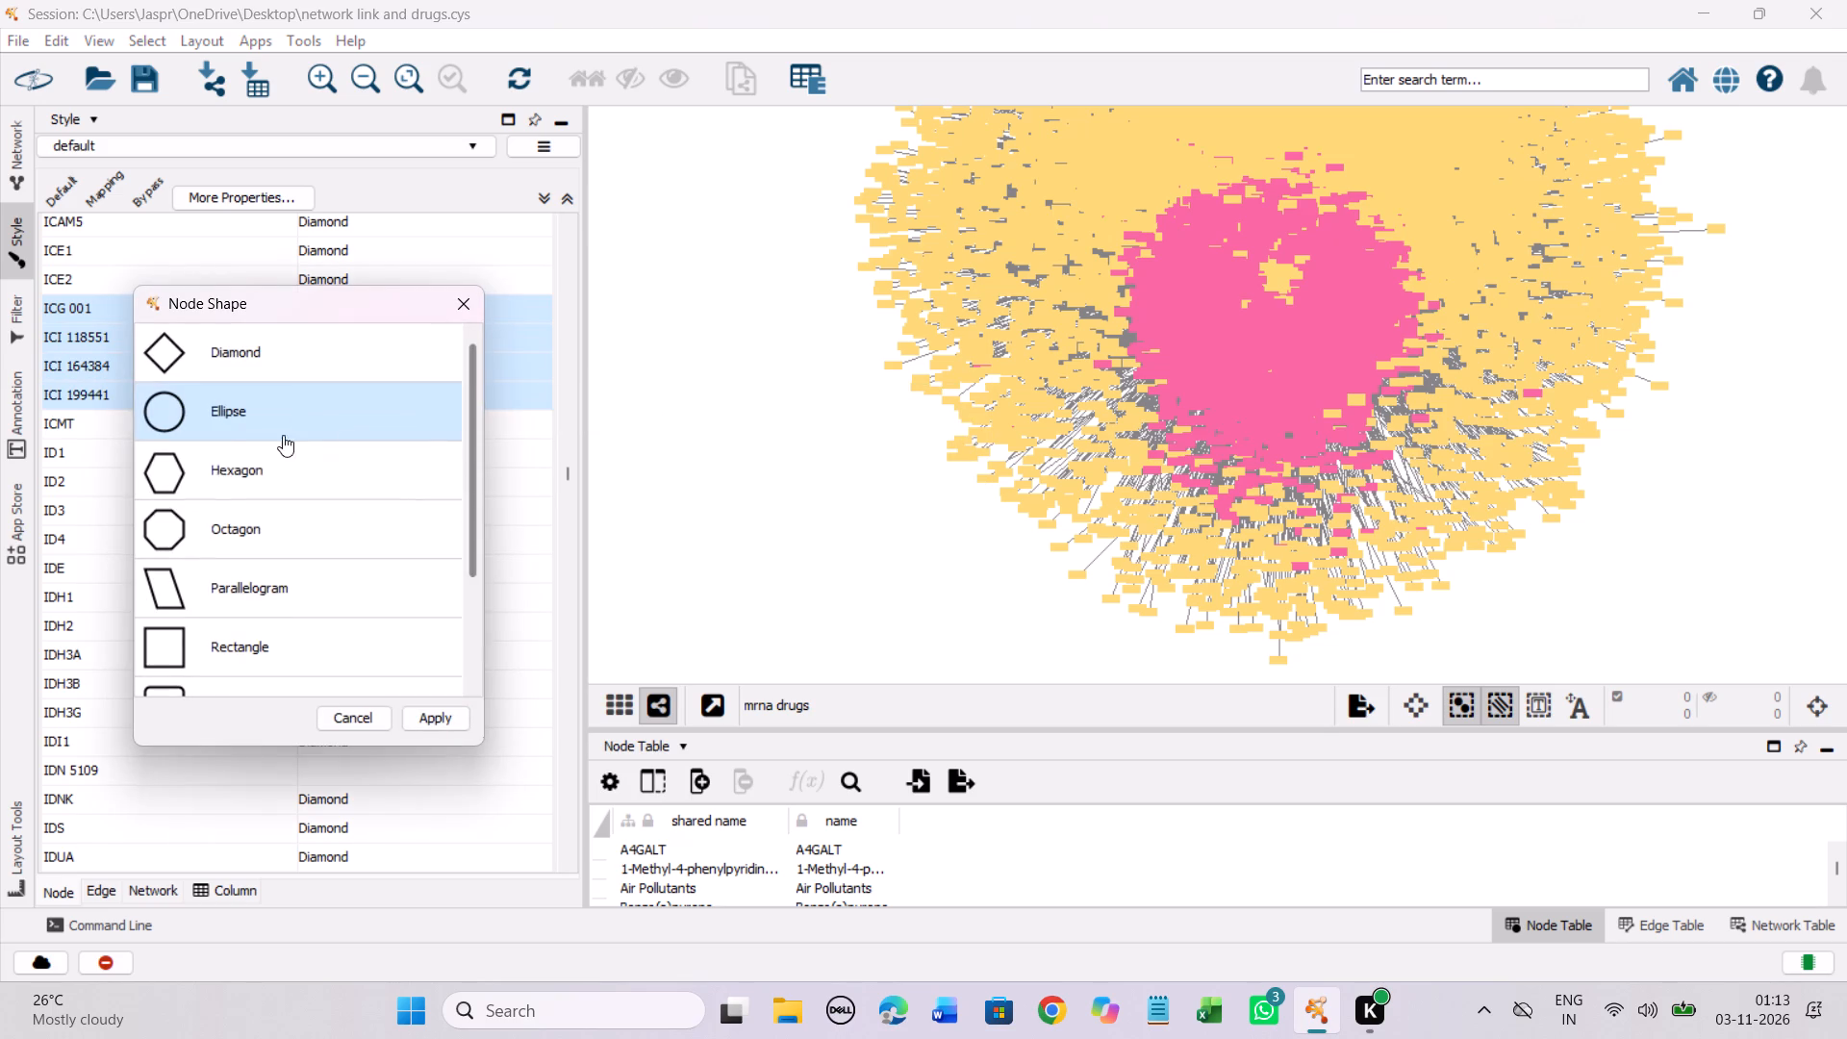
{"action": "left_click", "coordinate": [222, 467]}
{"action": "left_click", "coordinate": [428, 714]}
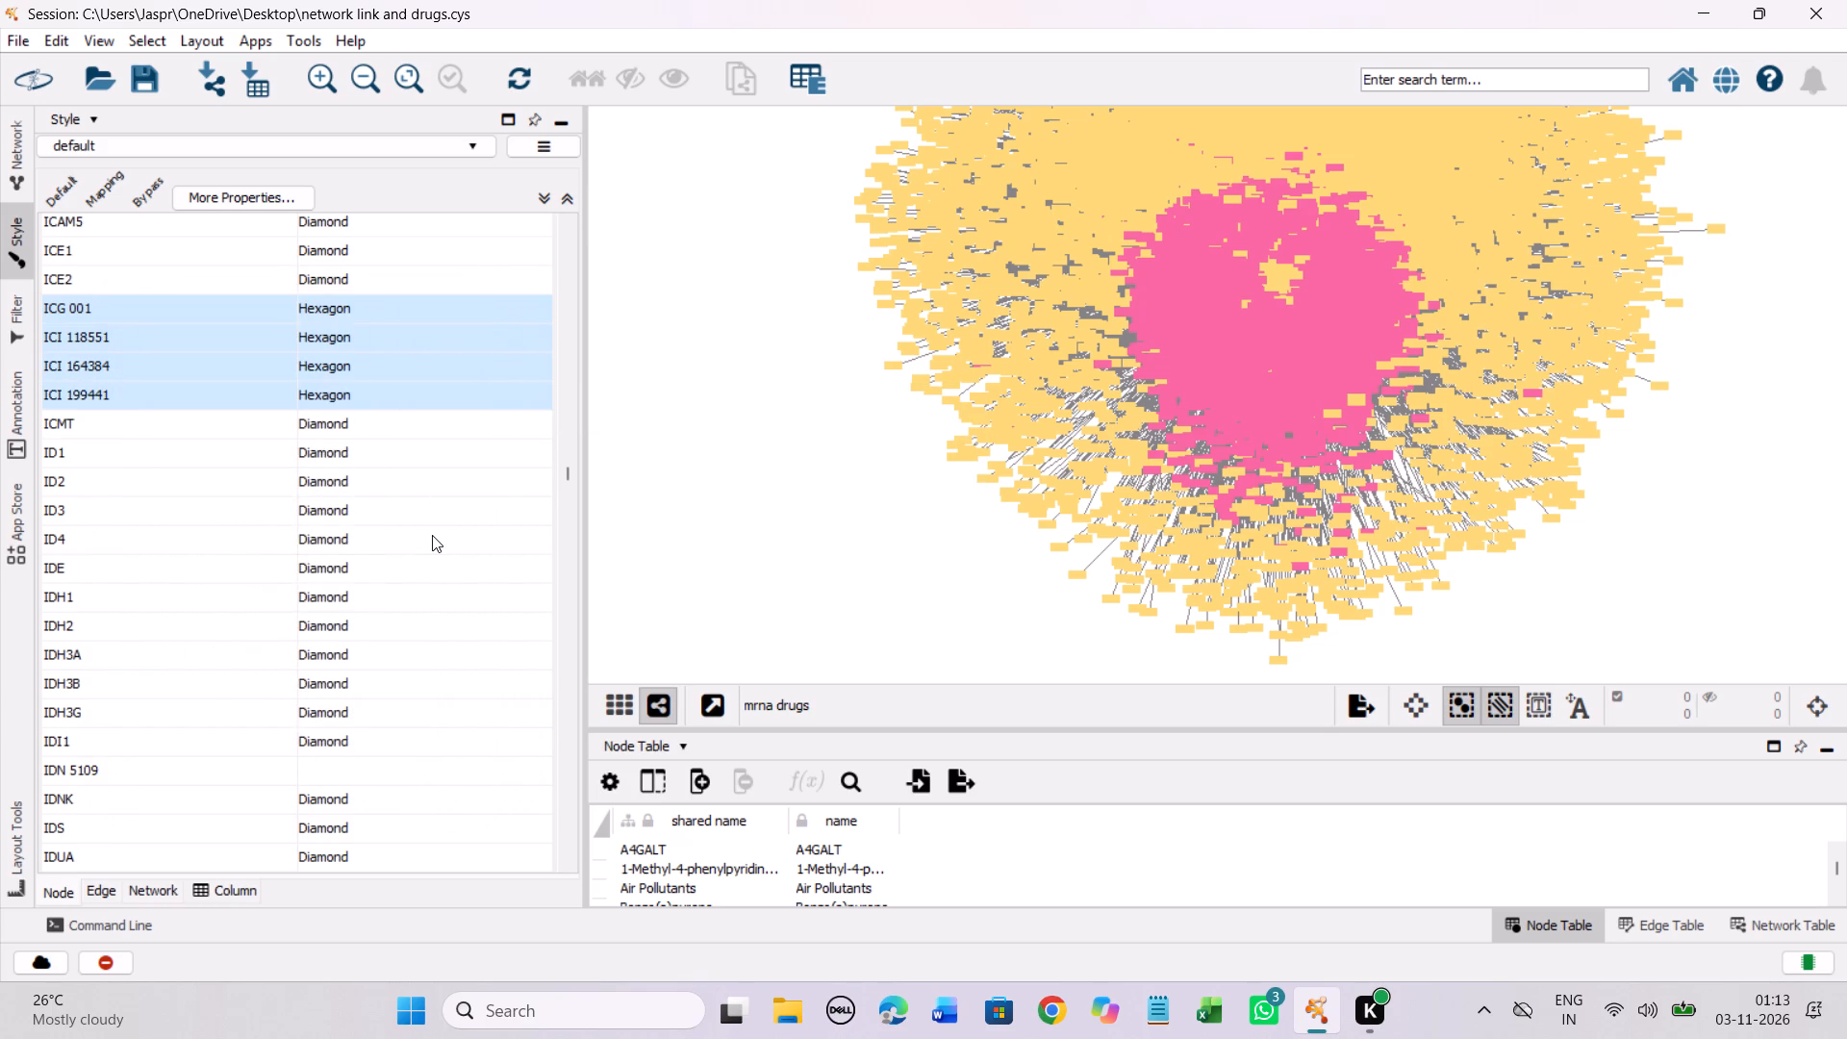
Set the discrete node shape mapping for the drug IDN 5109 to Hexagon.
{"action": "scroll", "coordinate": [432, 535], "scroll_direction": "up", "scroll_amount": 13}
{"action": "scroll", "coordinate": [432, 535], "scroll_direction": "down", "scroll_amount": 7}
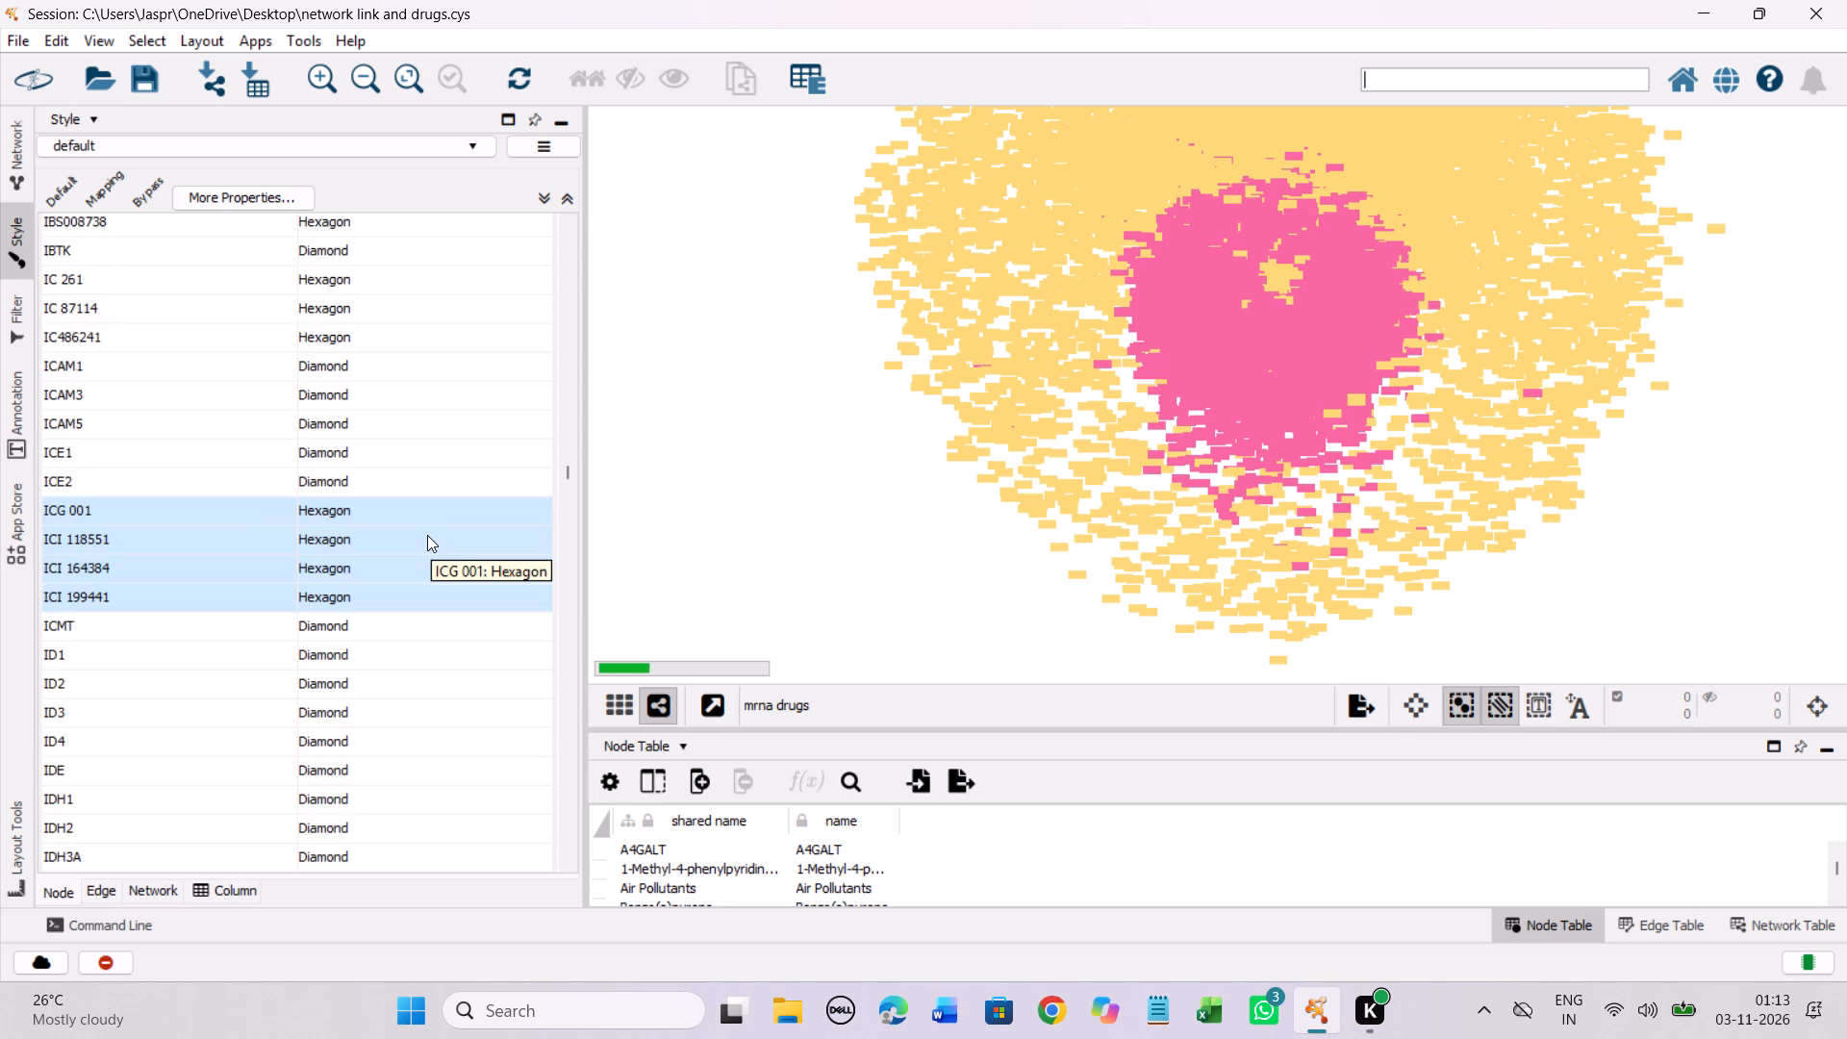
{"action": "scroll", "coordinate": [427, 535], "scroll_direction": "down", "scroll_amount": 15}
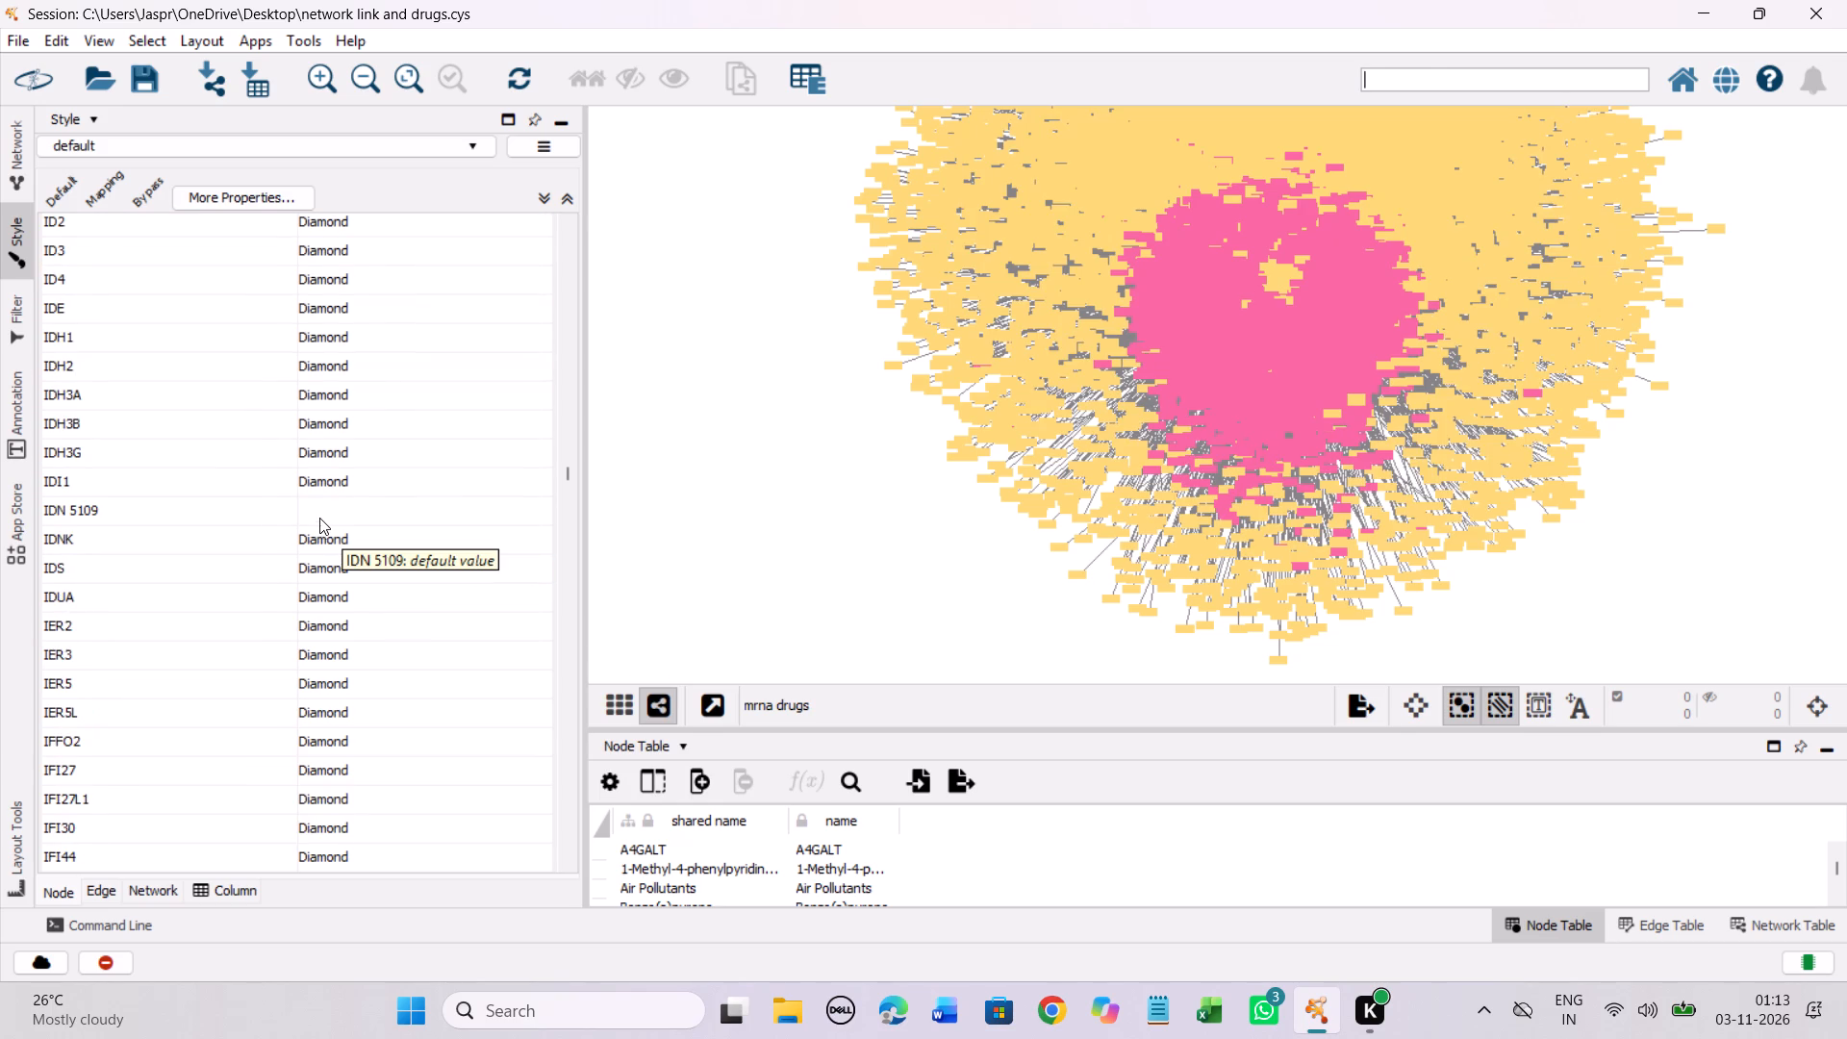
{"action": "left_click", "coordinate": [319, 518]}
{"action": "right_click", "coordinate": [442, 512]}
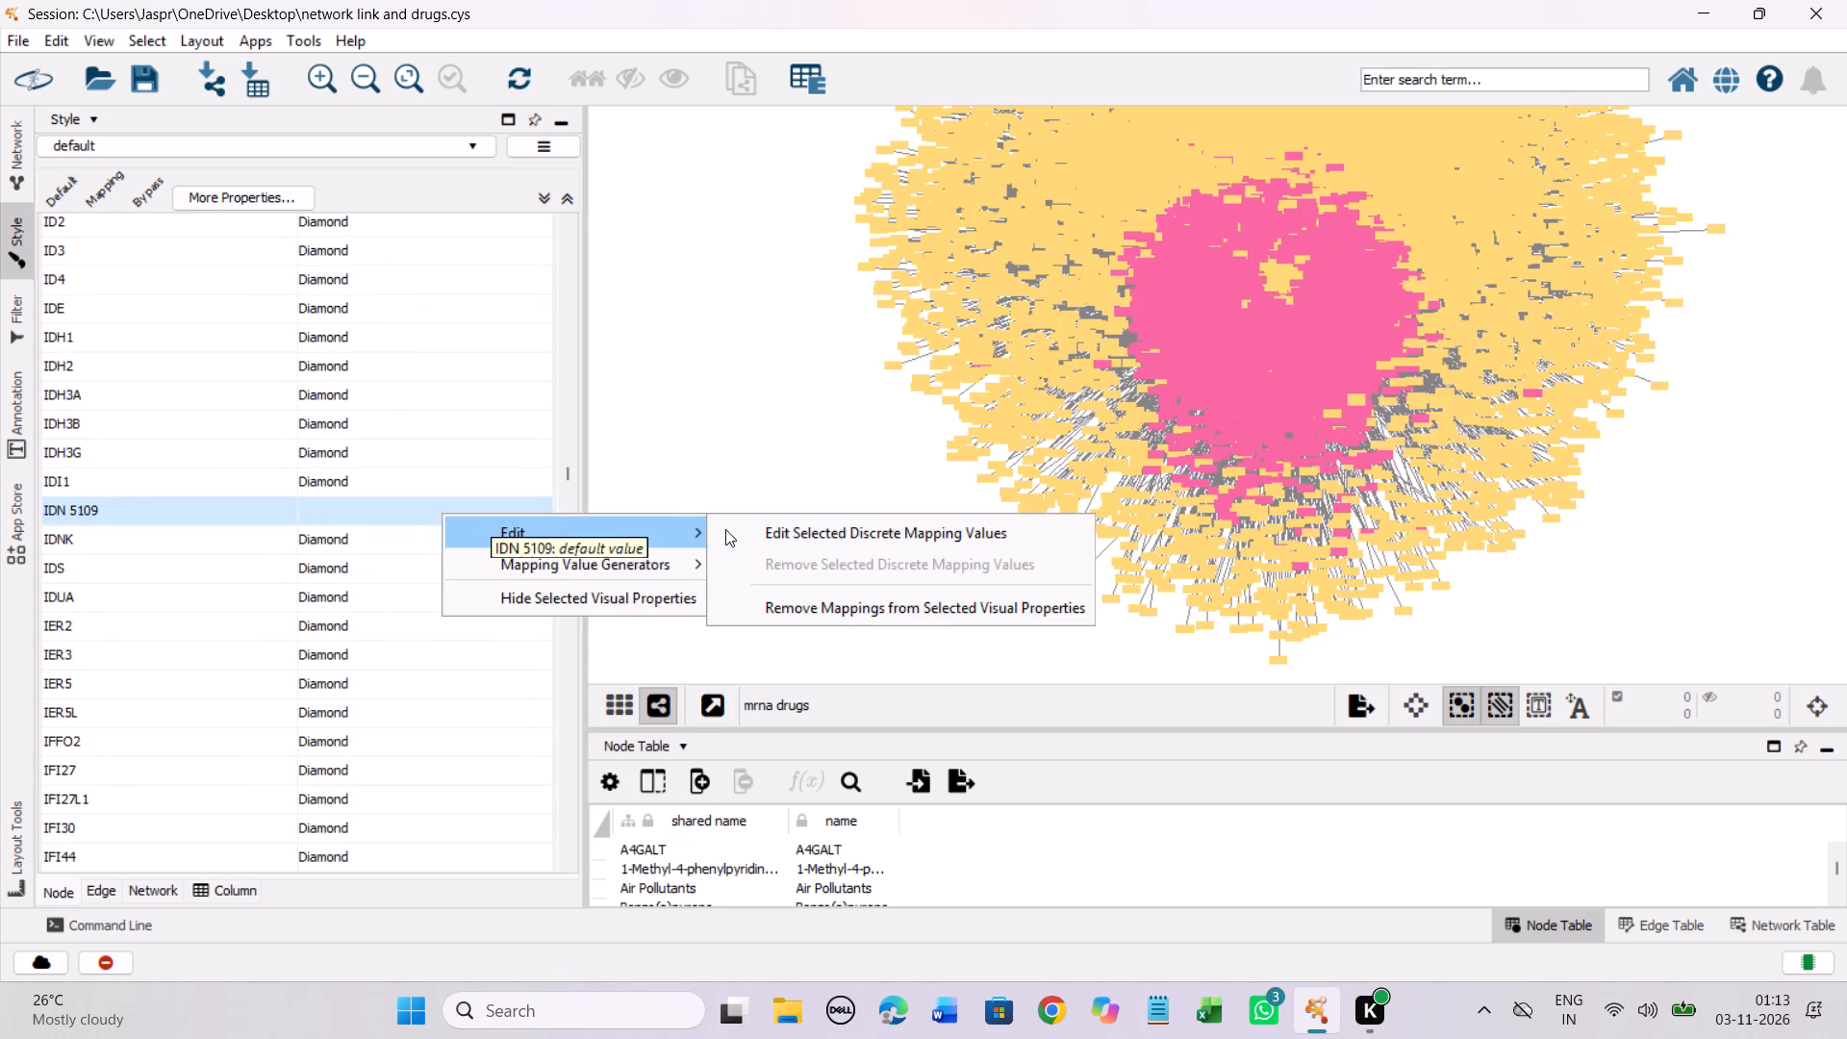
{"action": "left_click", "coordinate": [735, 529]}
{"action": "left_click", "coordinate": [312, 470]}
{"action": "left_click", "coordinate": [435, 717]}
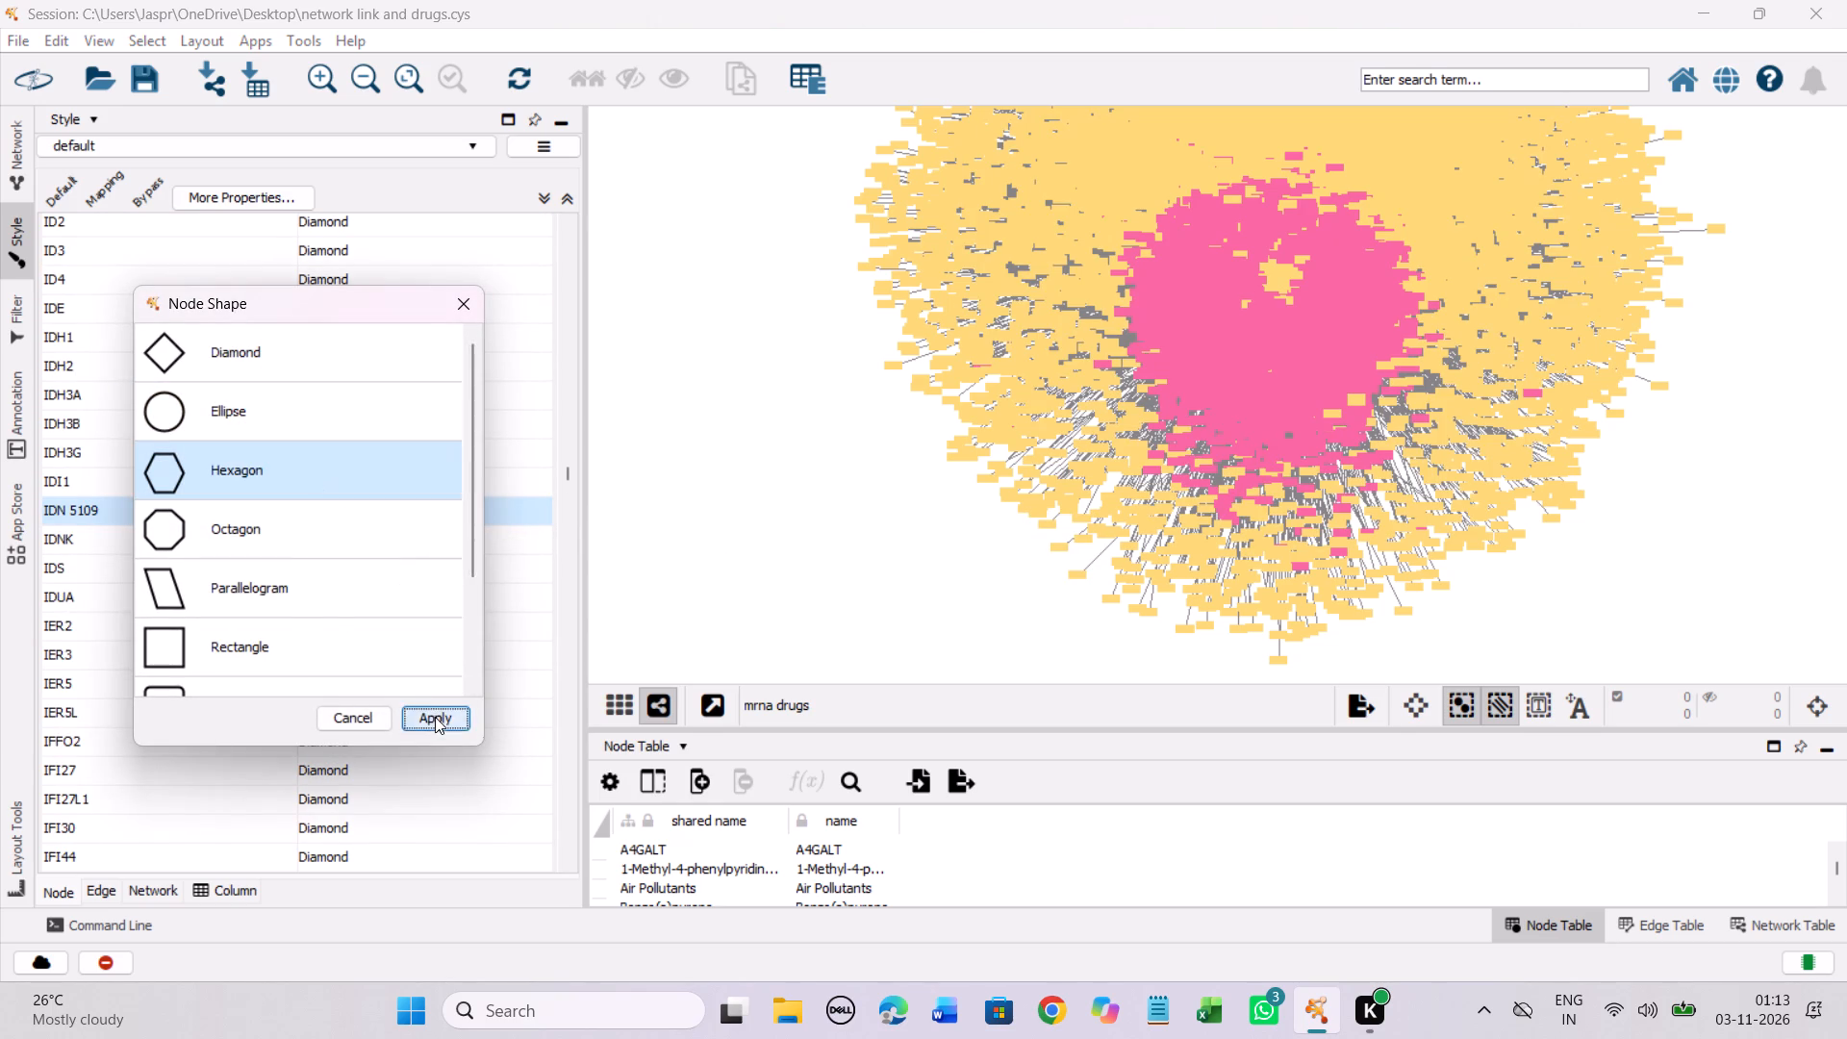
Set the discrete node shape mapping for both IMMU-110 and IMOL S-140 to Hexagon.
{"action": "scroll", "coordinate": [395, 550], "scroll_direction": "down", "scroll_amount": 4}
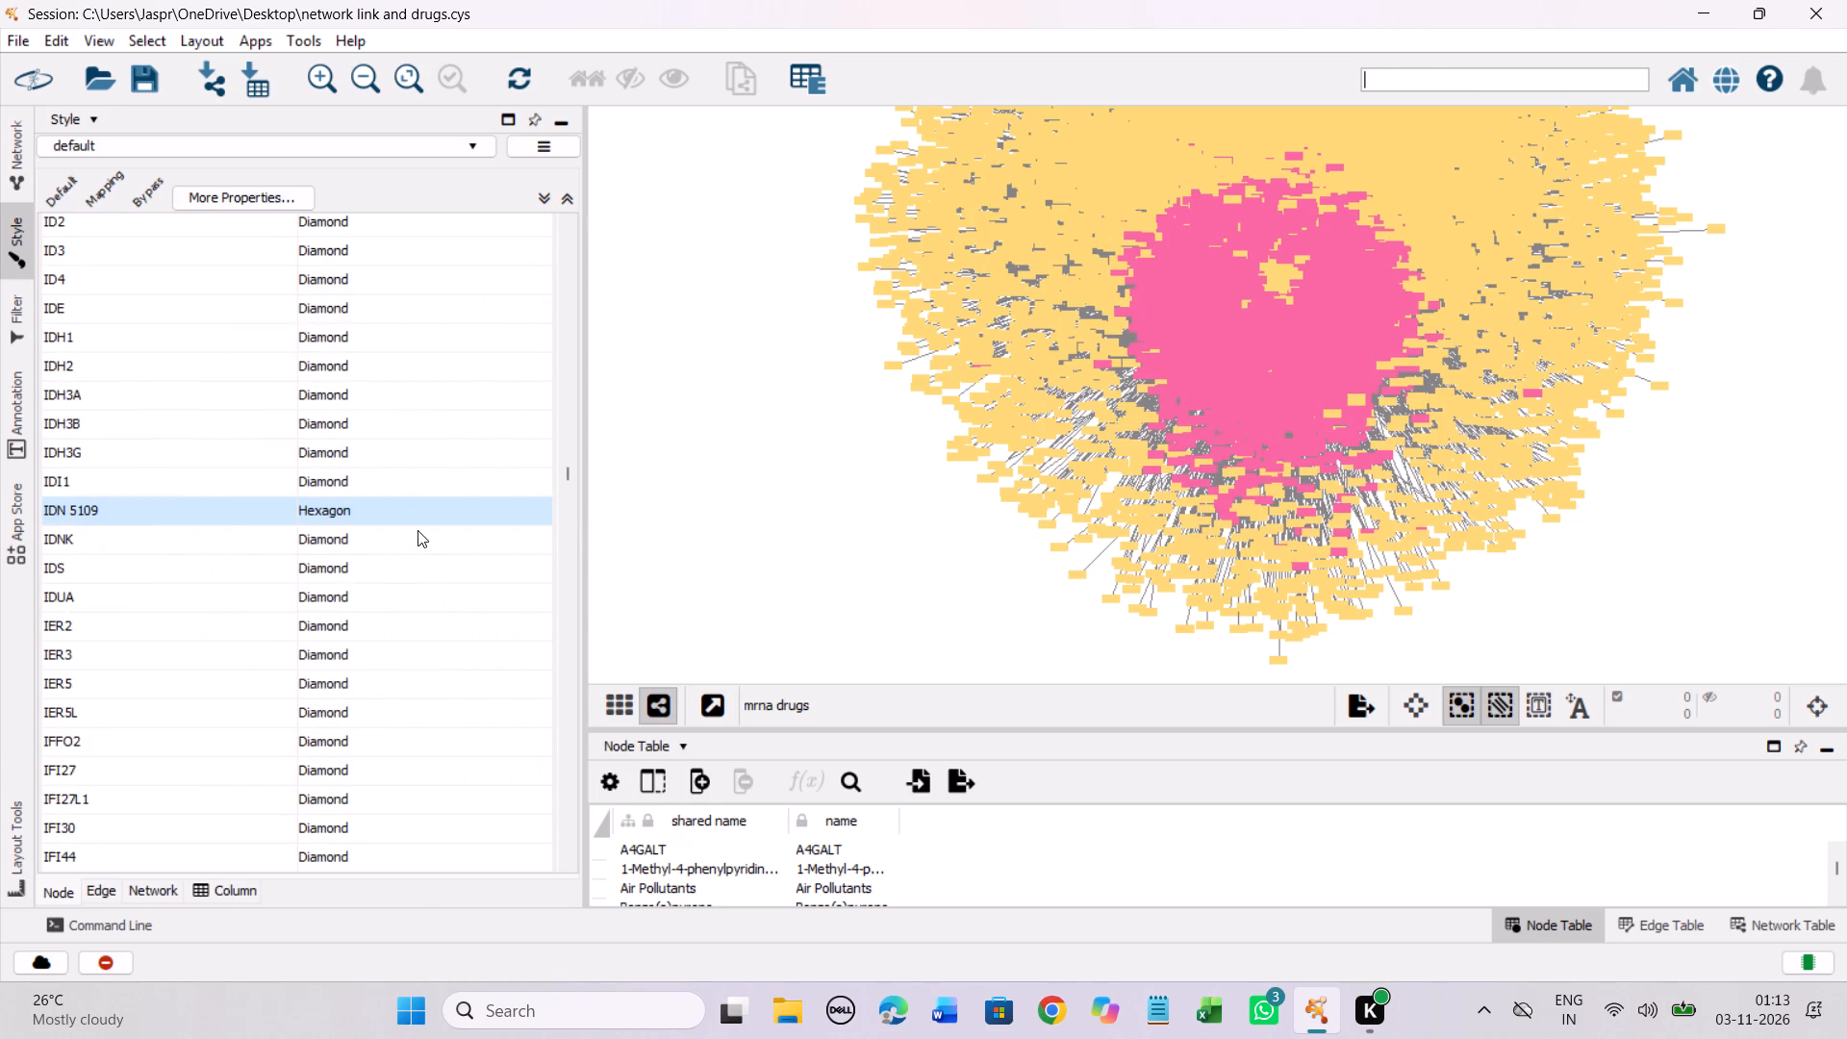
{"action": "scroll", "coordinate": [417, 532], "scroll_direction": "down", "scroll_amount": 7}
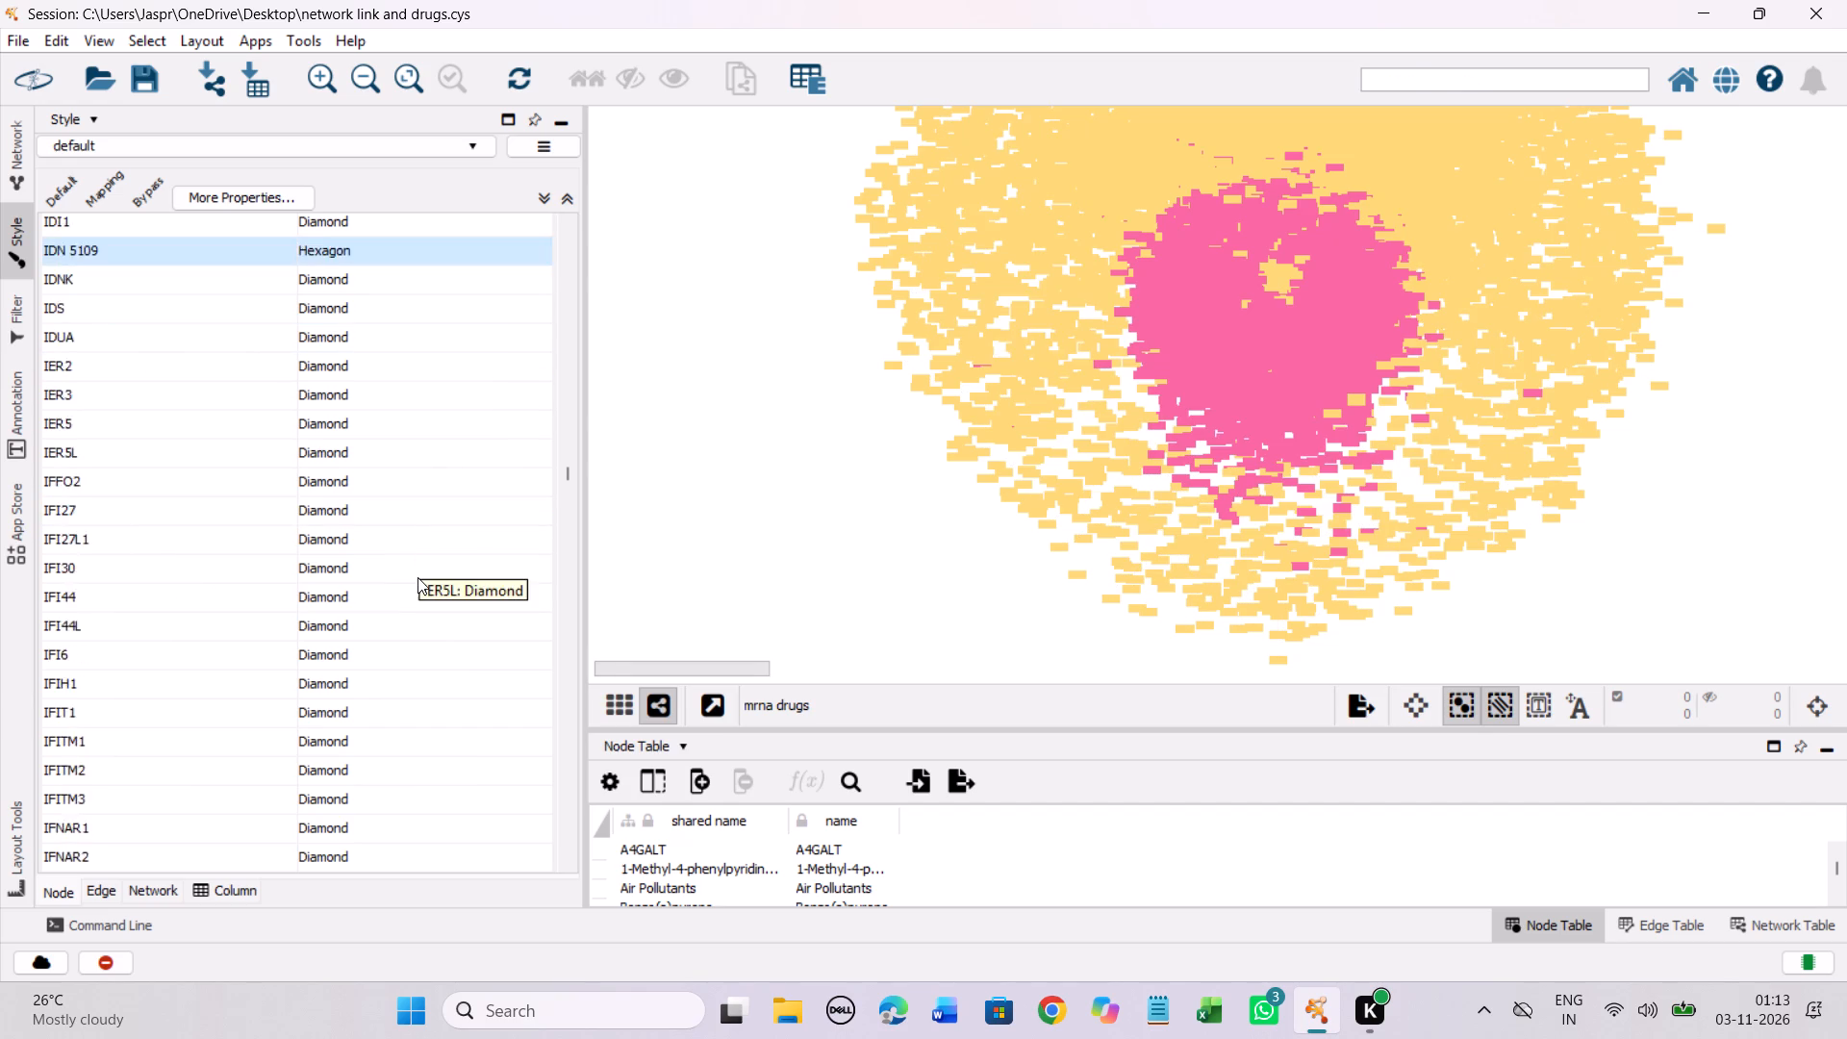
{"action": "scroll", "coordinate": [417, 577], "scroll_direction": "down", "scroll_amount": 16}
{"action": "scroll", "coordinate": [421, 540], "scroll_direction": "up", "scroll_amount": 1}
{"action": "scroll", "coordinate": [421, 540], "scroll_direction": "down", "scroll_amount": 20}
{"action": "scroll", "coordinate": [421, 540], "scroll_direction": "down", "scroll_amount": 3}
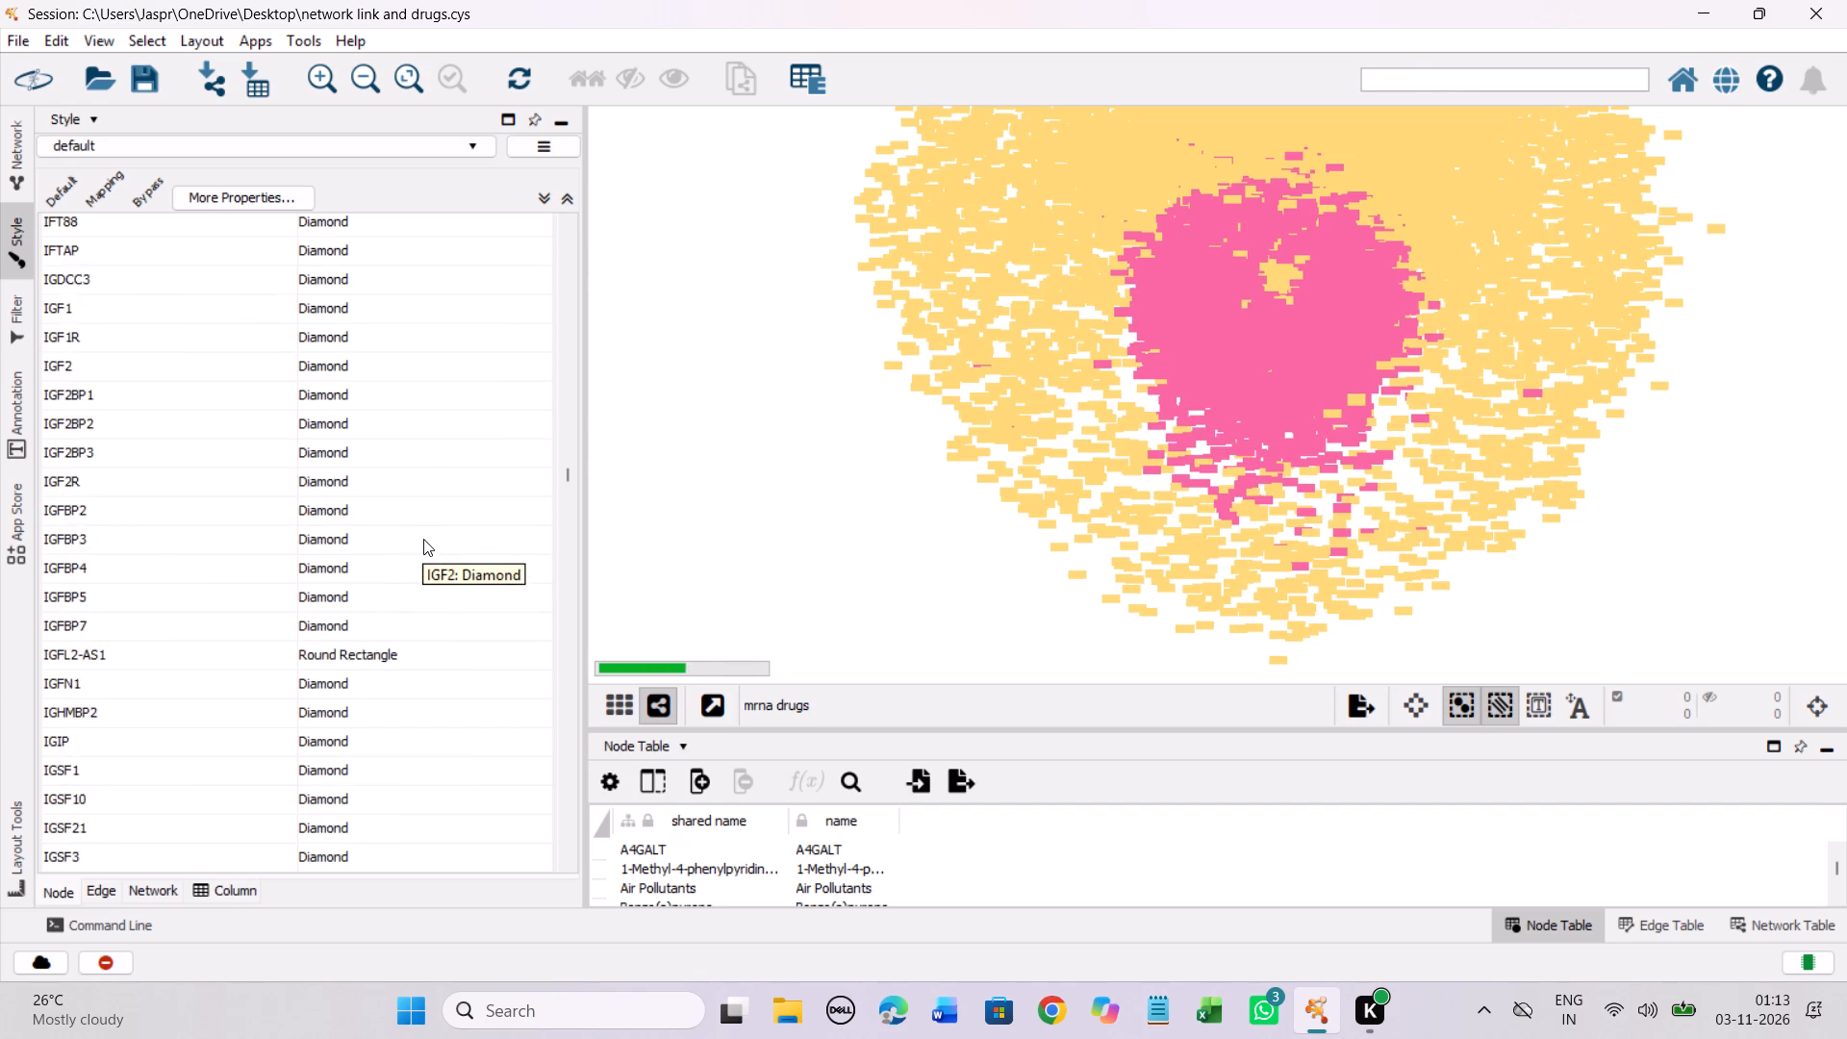
{"action": "scroll", "coordinate": [423, 539], "scroll_direction": "down", "scroll_amount": 20}
{"action": "scroll", "coordinate": [423, 539], "scroll_direction": "down", "scroll_amount": 20}
{"action": "scroll", "coordinate": [423, 539], "scroll_direction": "down", "scroll_amount": 6}
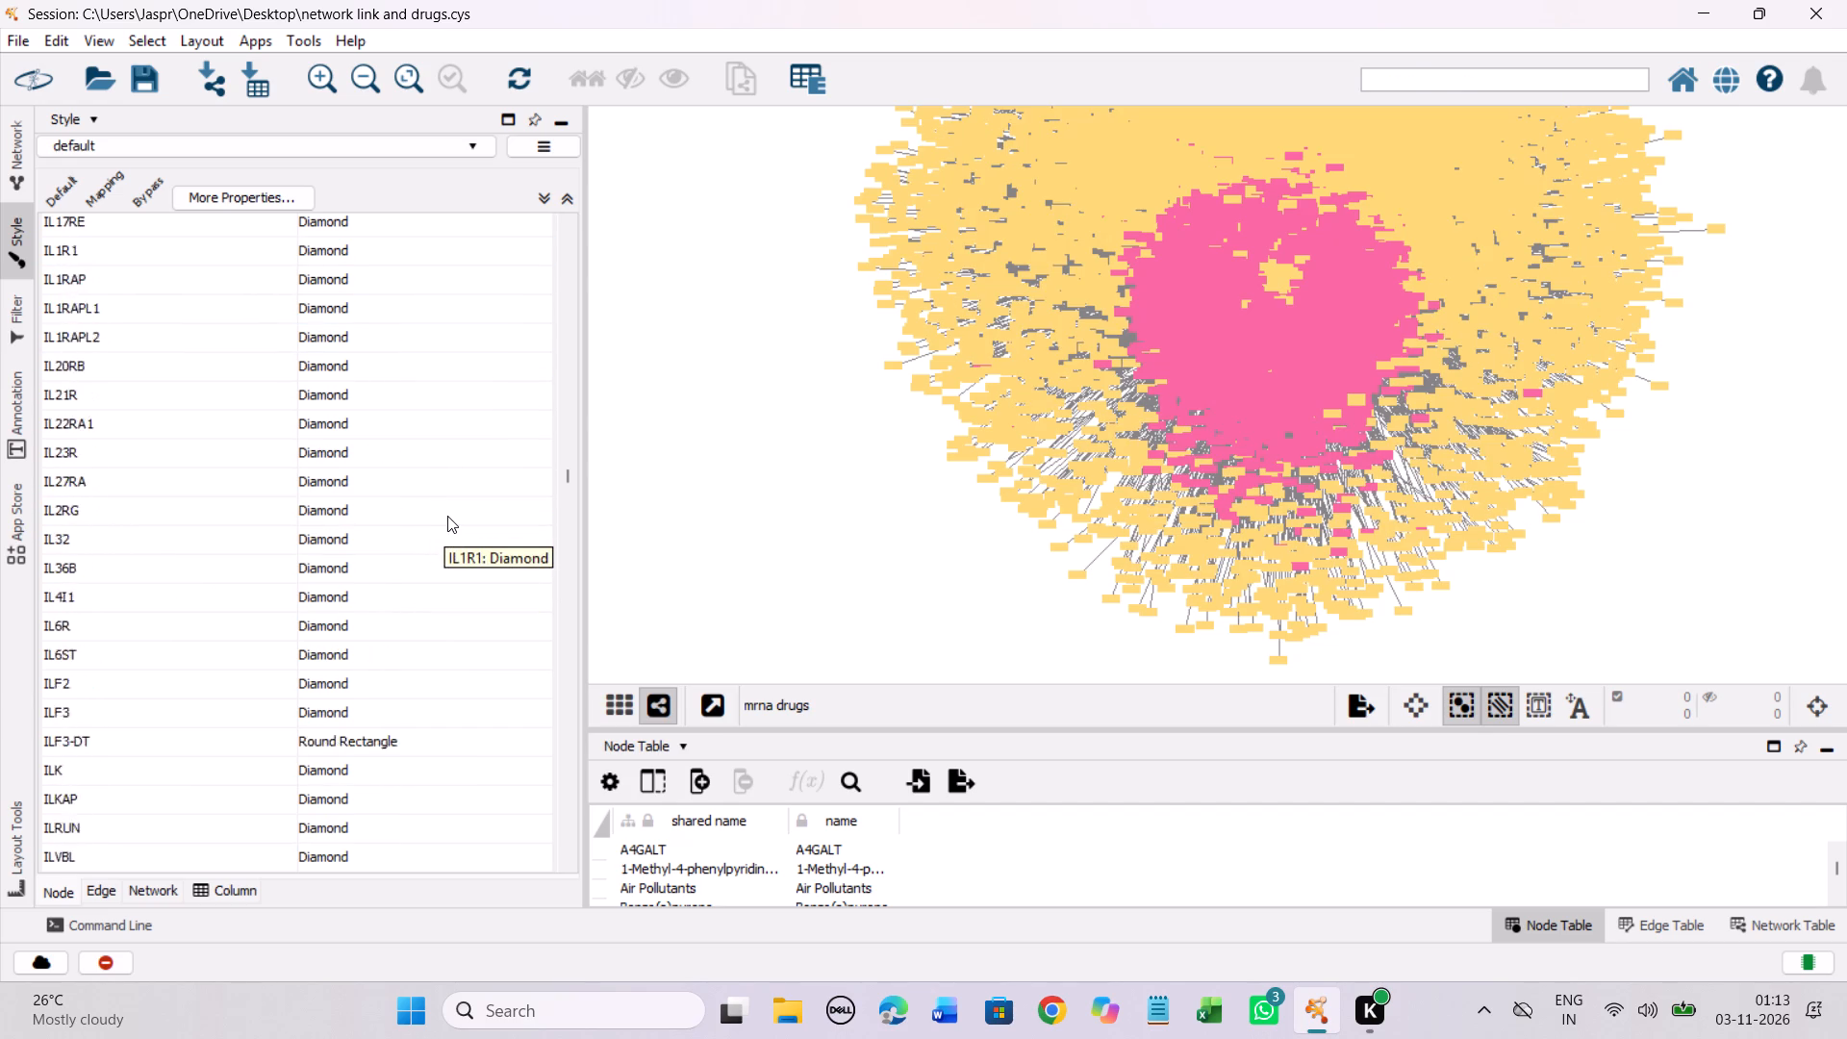
{"action": "scroll", "coordinate": [447, 516], "scroll_direction": "down", "scroll_amount": 18}
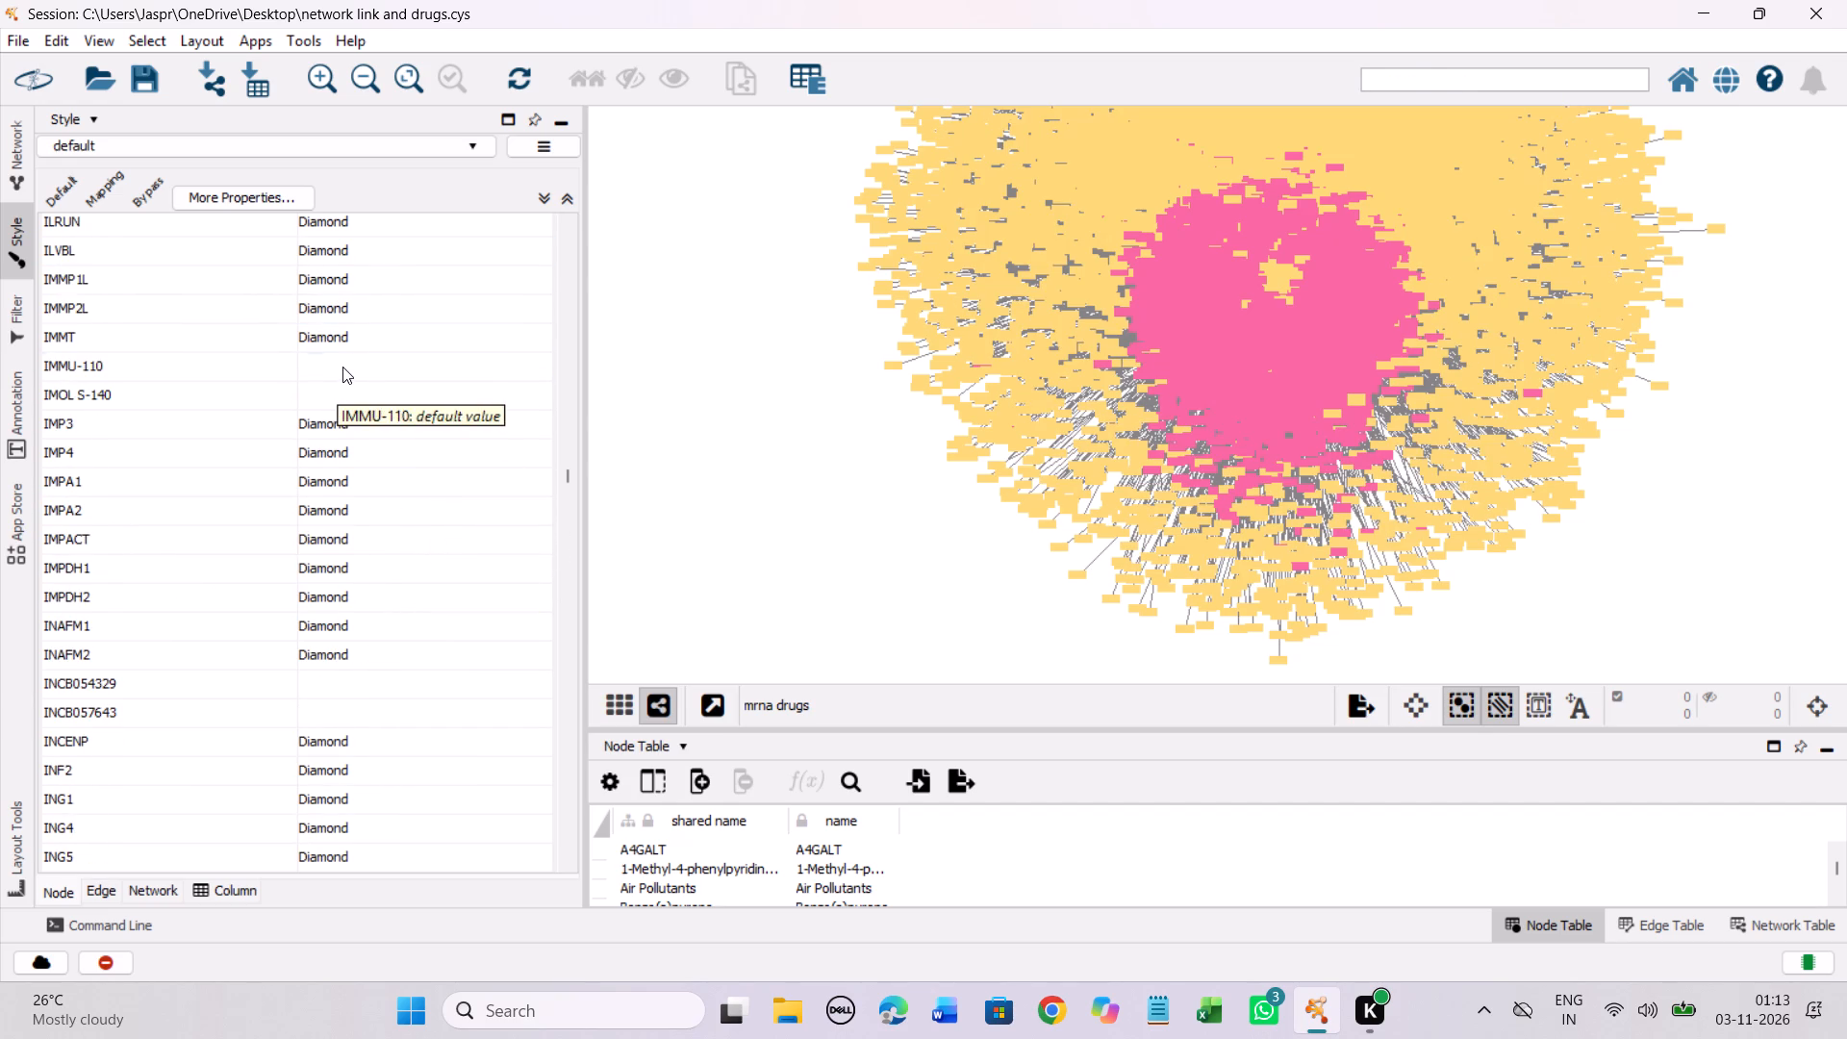
{"action": "left_click_drag", "start_coordinate": [342, 367], "coordinate": [343, 393]}
{"action": "right_click", "coordinate": [343, 393]}
{"action": "left_click", "coordinate": [451, 410]}
{"action": "left_click", "coordinate": [734, 418]}
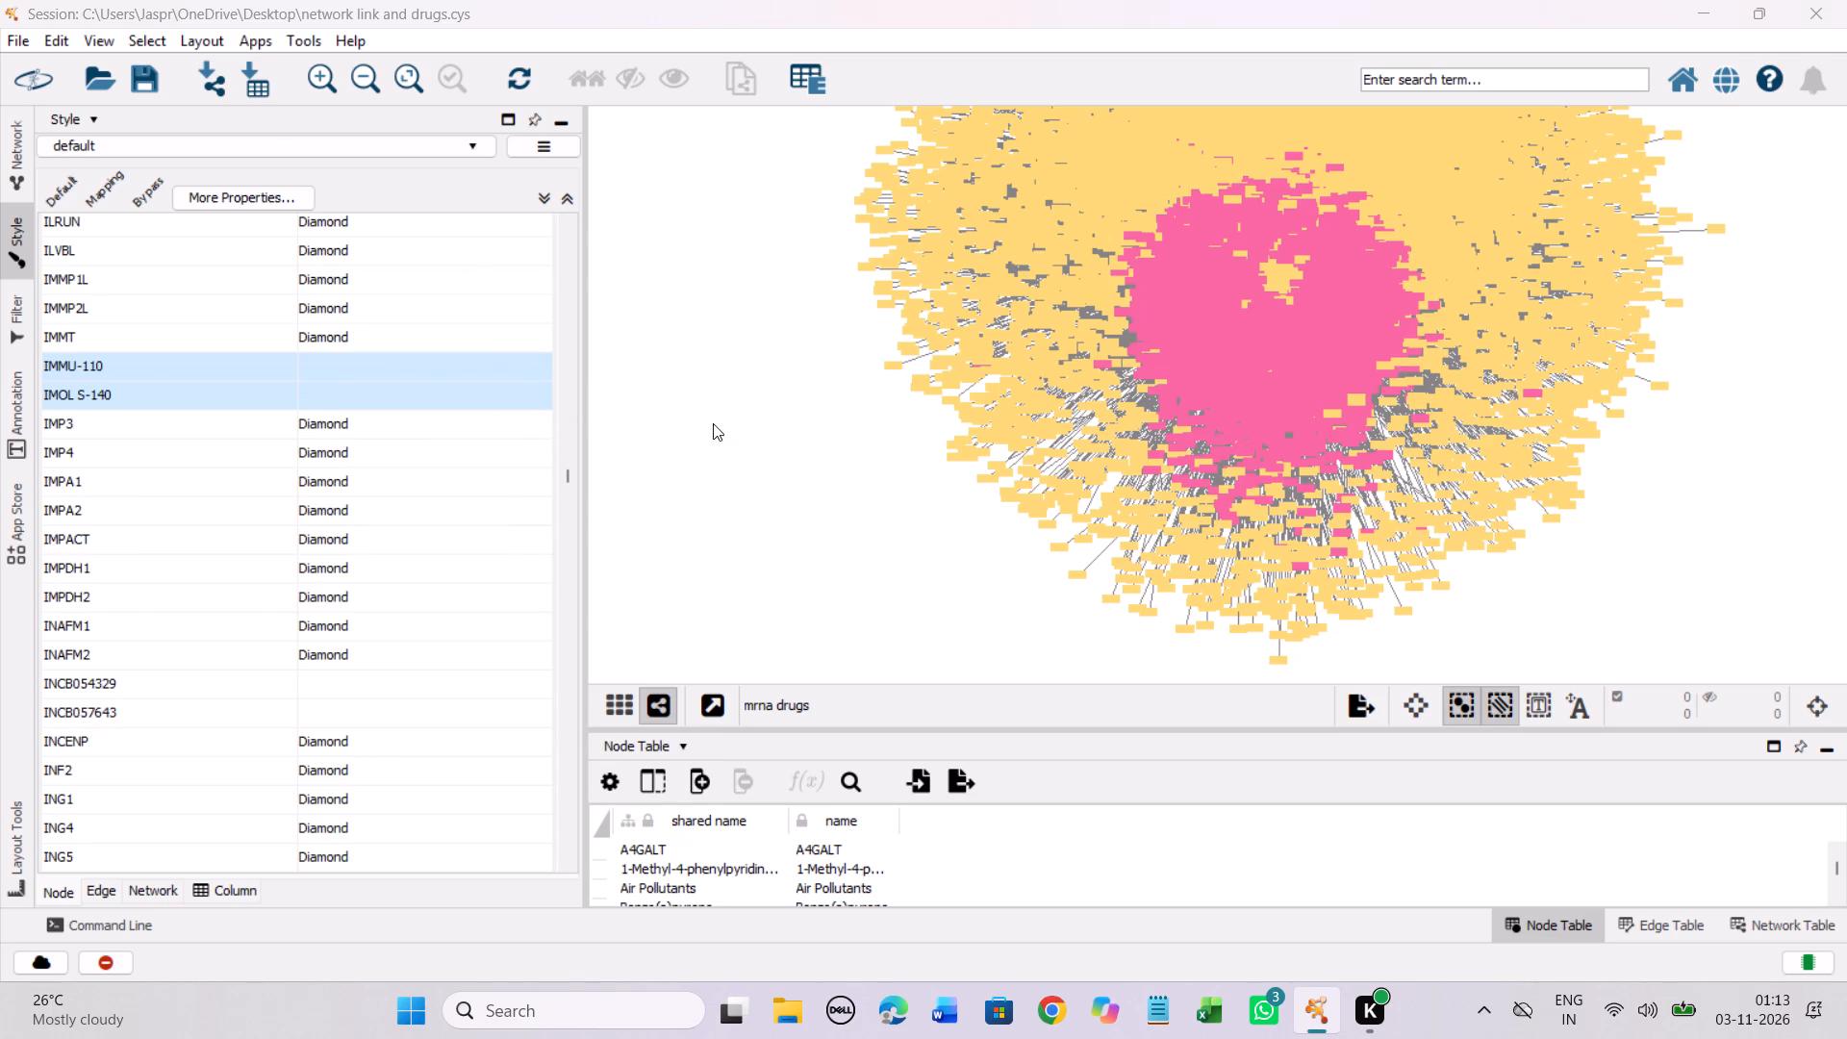
{"action": "left_click", "coordinate": [249, 467]}
{"action": "left_click", "coordinate": [423, 717]}
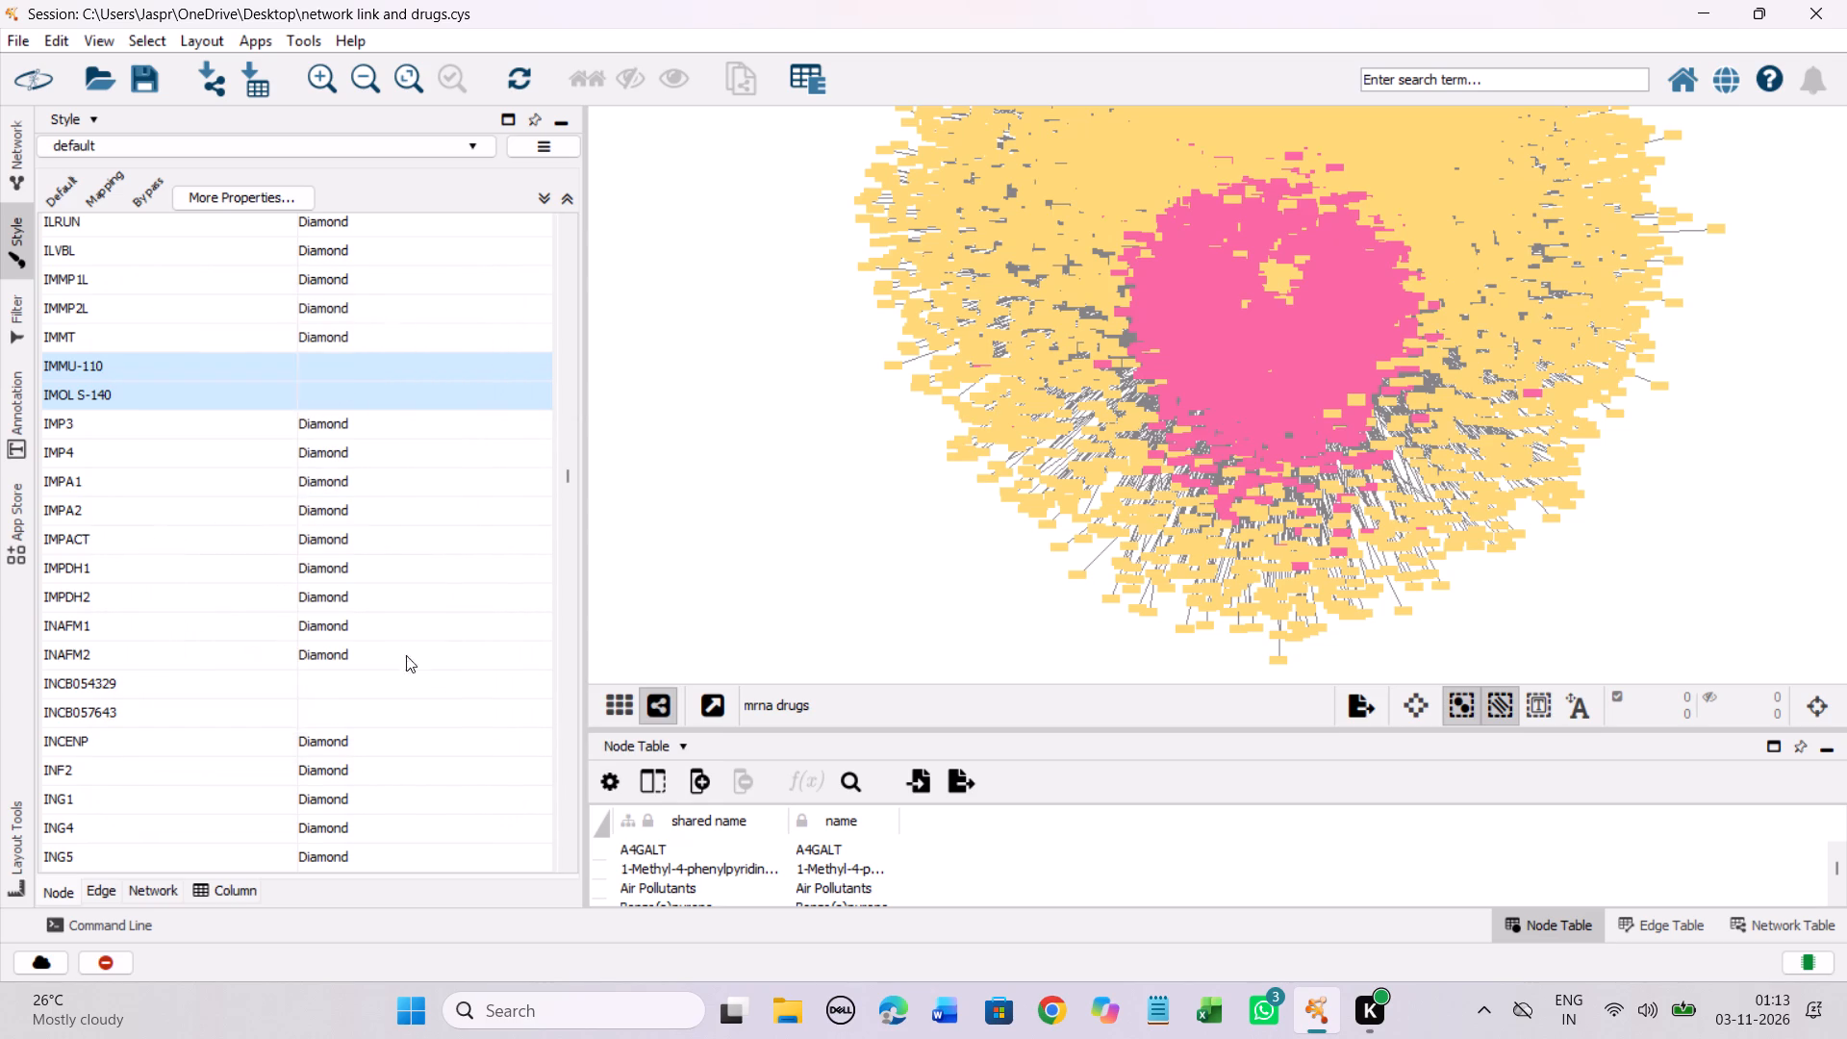
Set the discrete node shape mapping for both INCB054329 and INCB057643 to Hexagon.
{"action": "left_click_drag", "start_coordinate": [318, 682], "coordinate": [319, 717]}
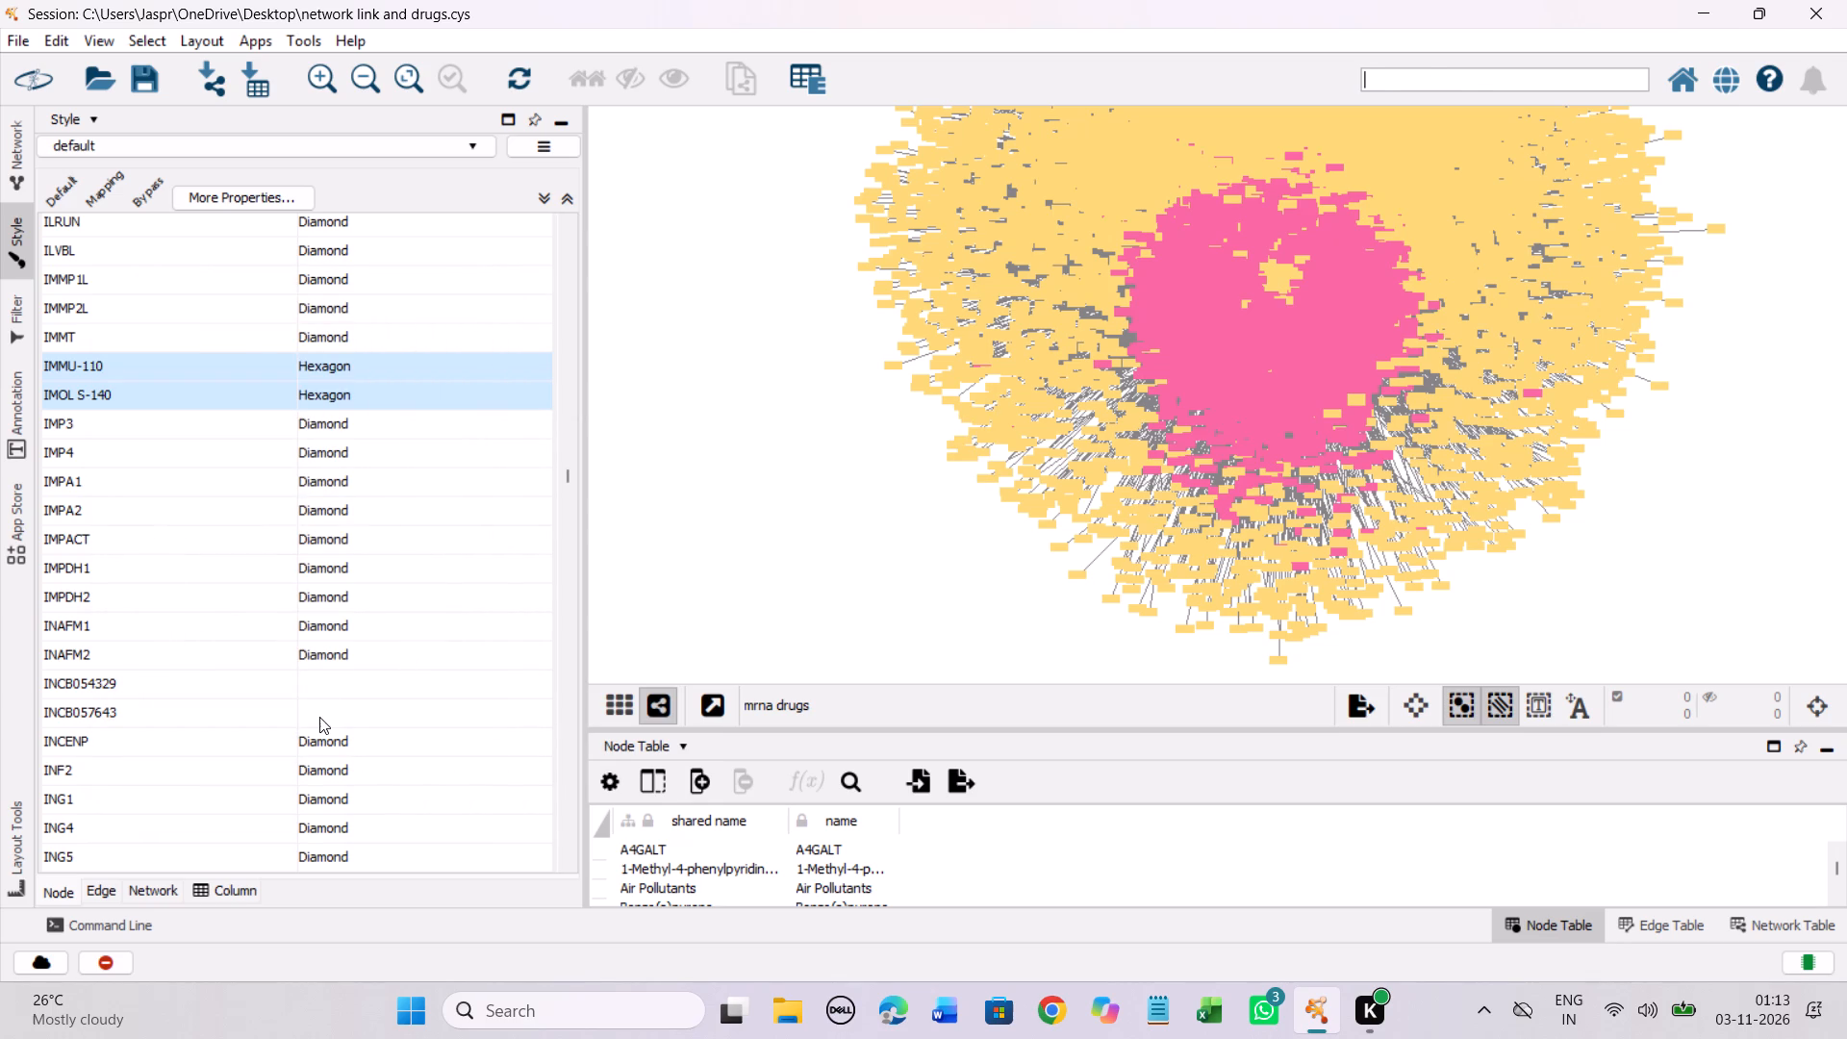
{"action": "right_click", "coordinate": [319, 717]}
{"action": "left_click", "coordinate": [421, 734]}
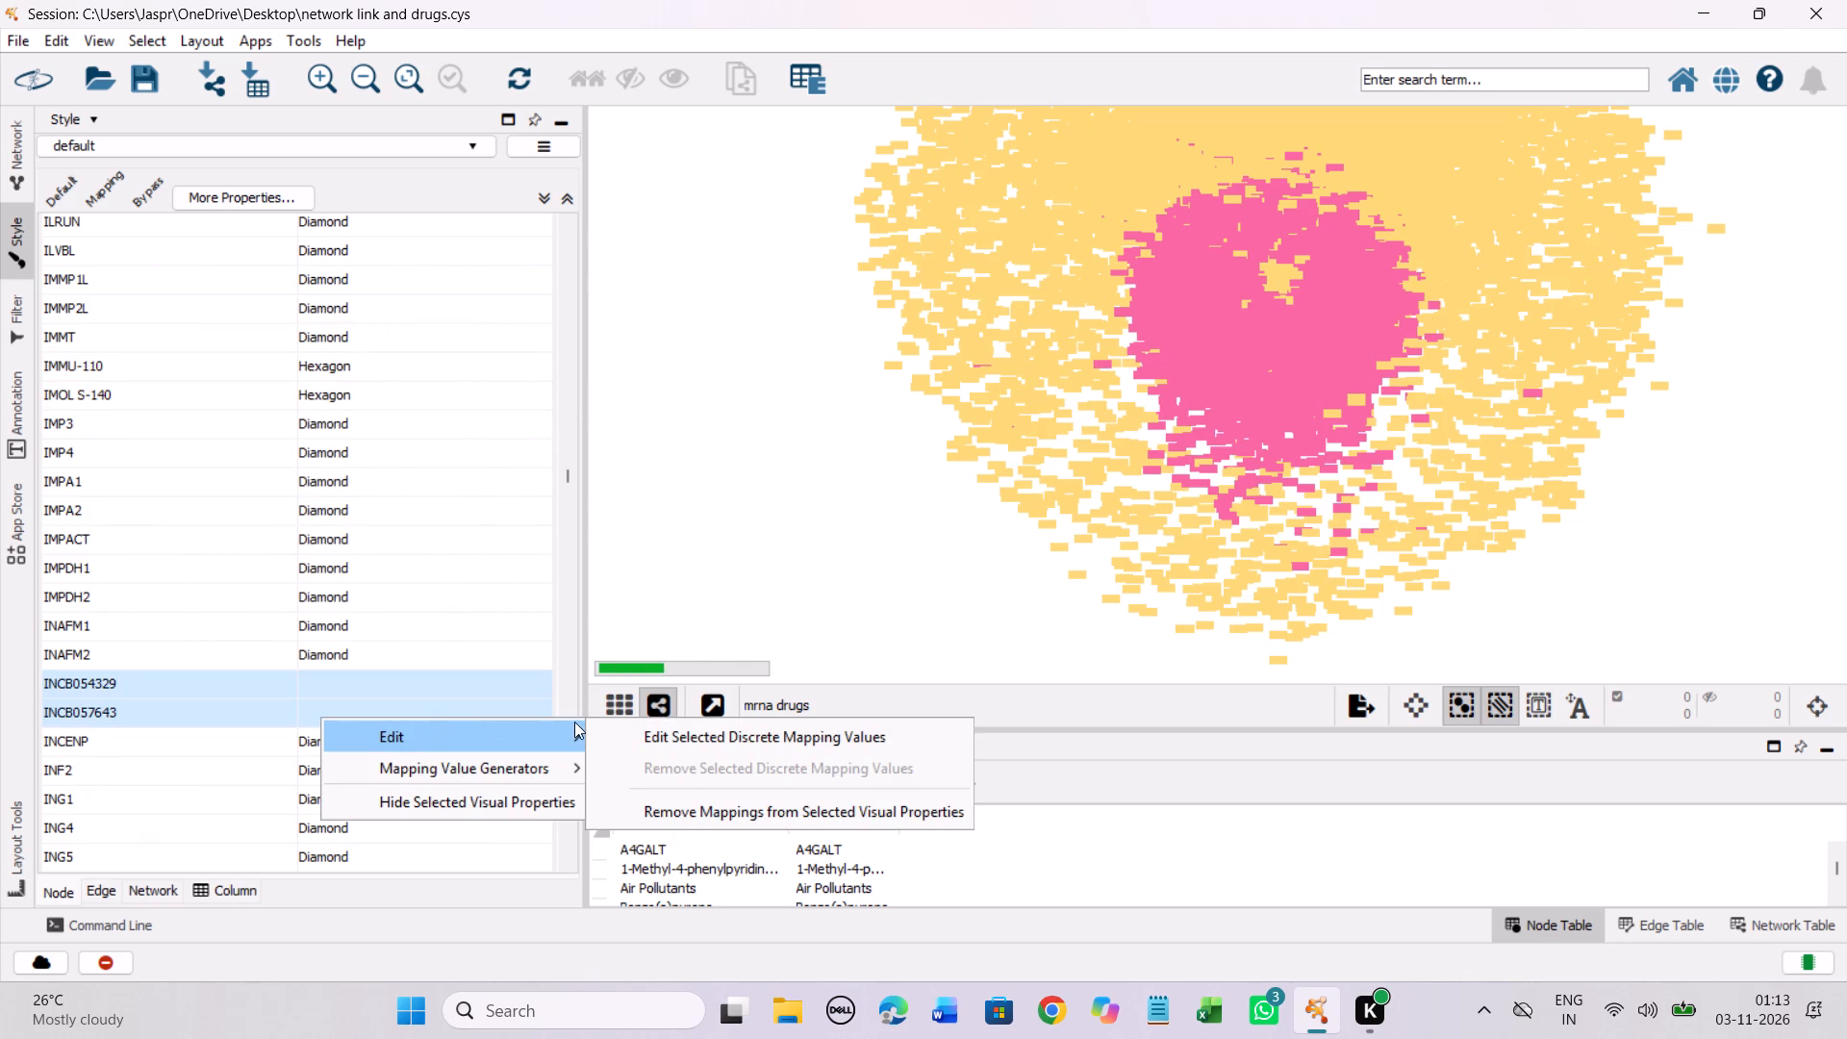
{"action": "left_click", "coordinate": [696, 748]}
{"action": "left_click", "coordinate": [301, 456]}
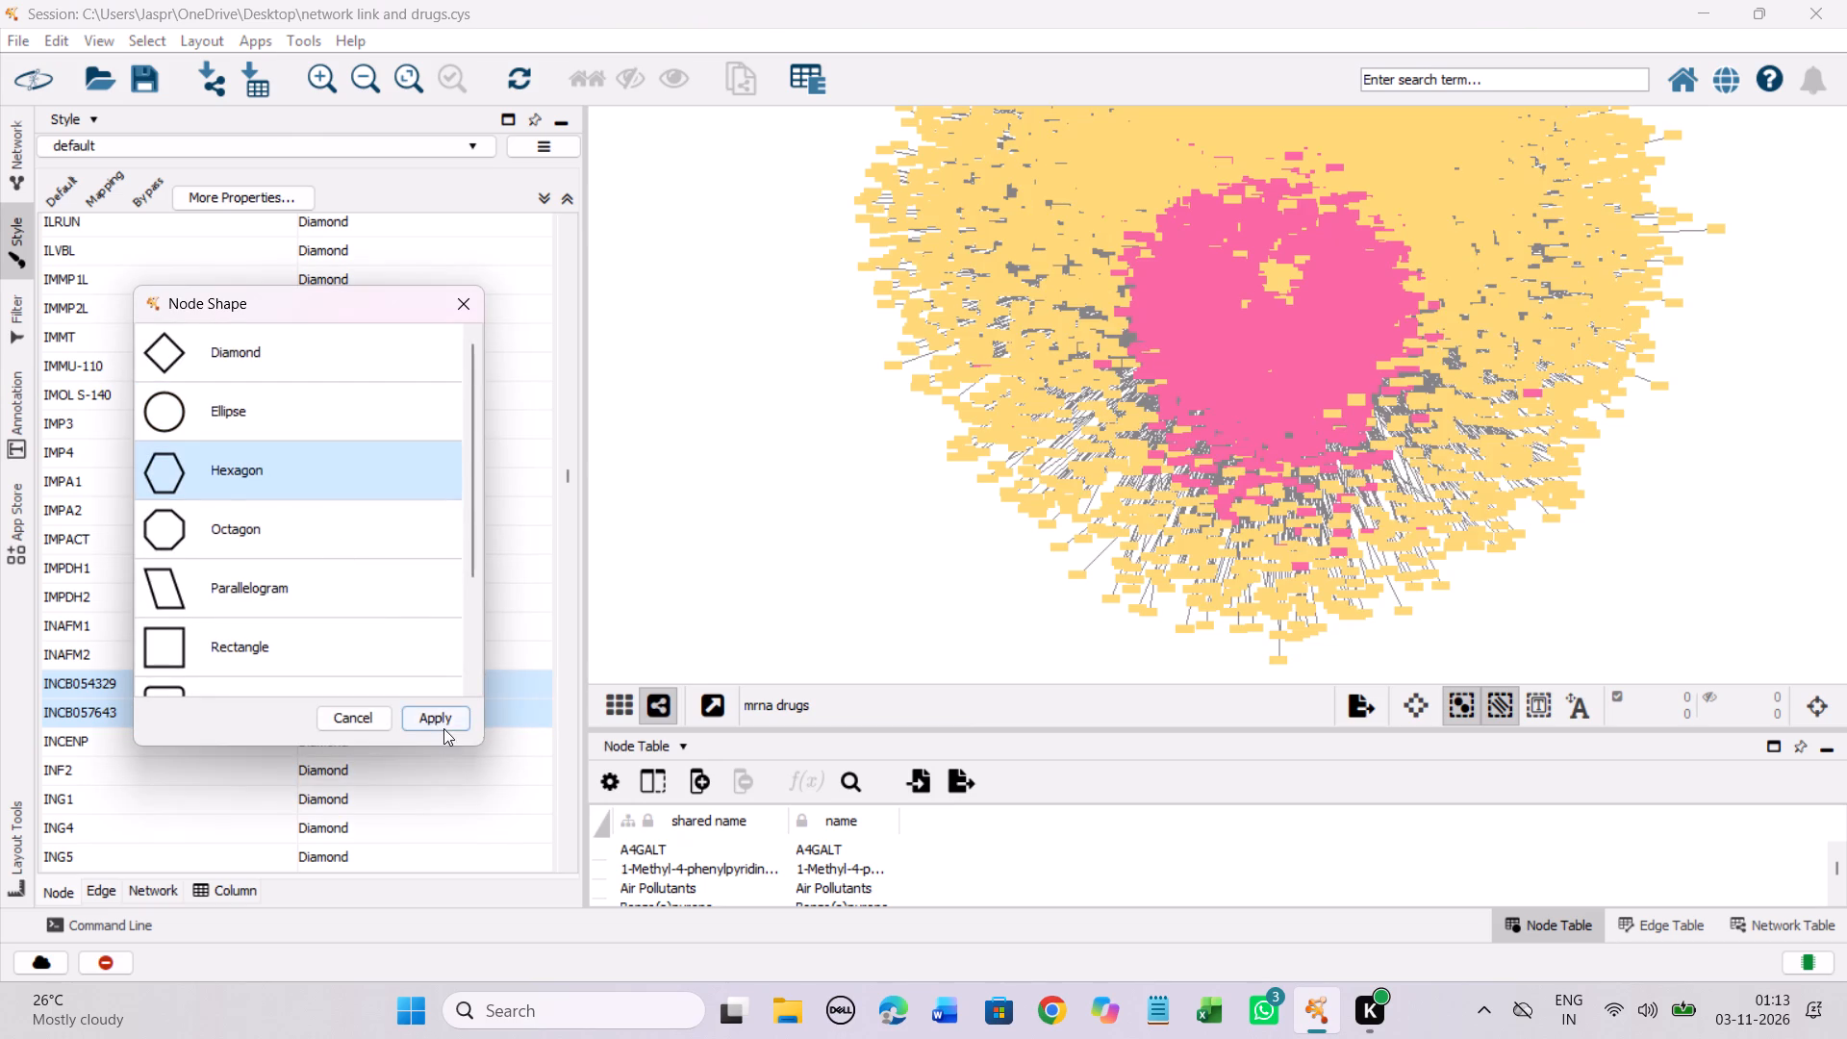
{"action": "left_click", "coordinate": [443, 716]}
Set the discrete node shape mapping for the drug INT 131 to Hexagon.
{"action": "scroll", "coordinate": [454, 646], "scroll_direction": "down", "scroll_amount": 6}
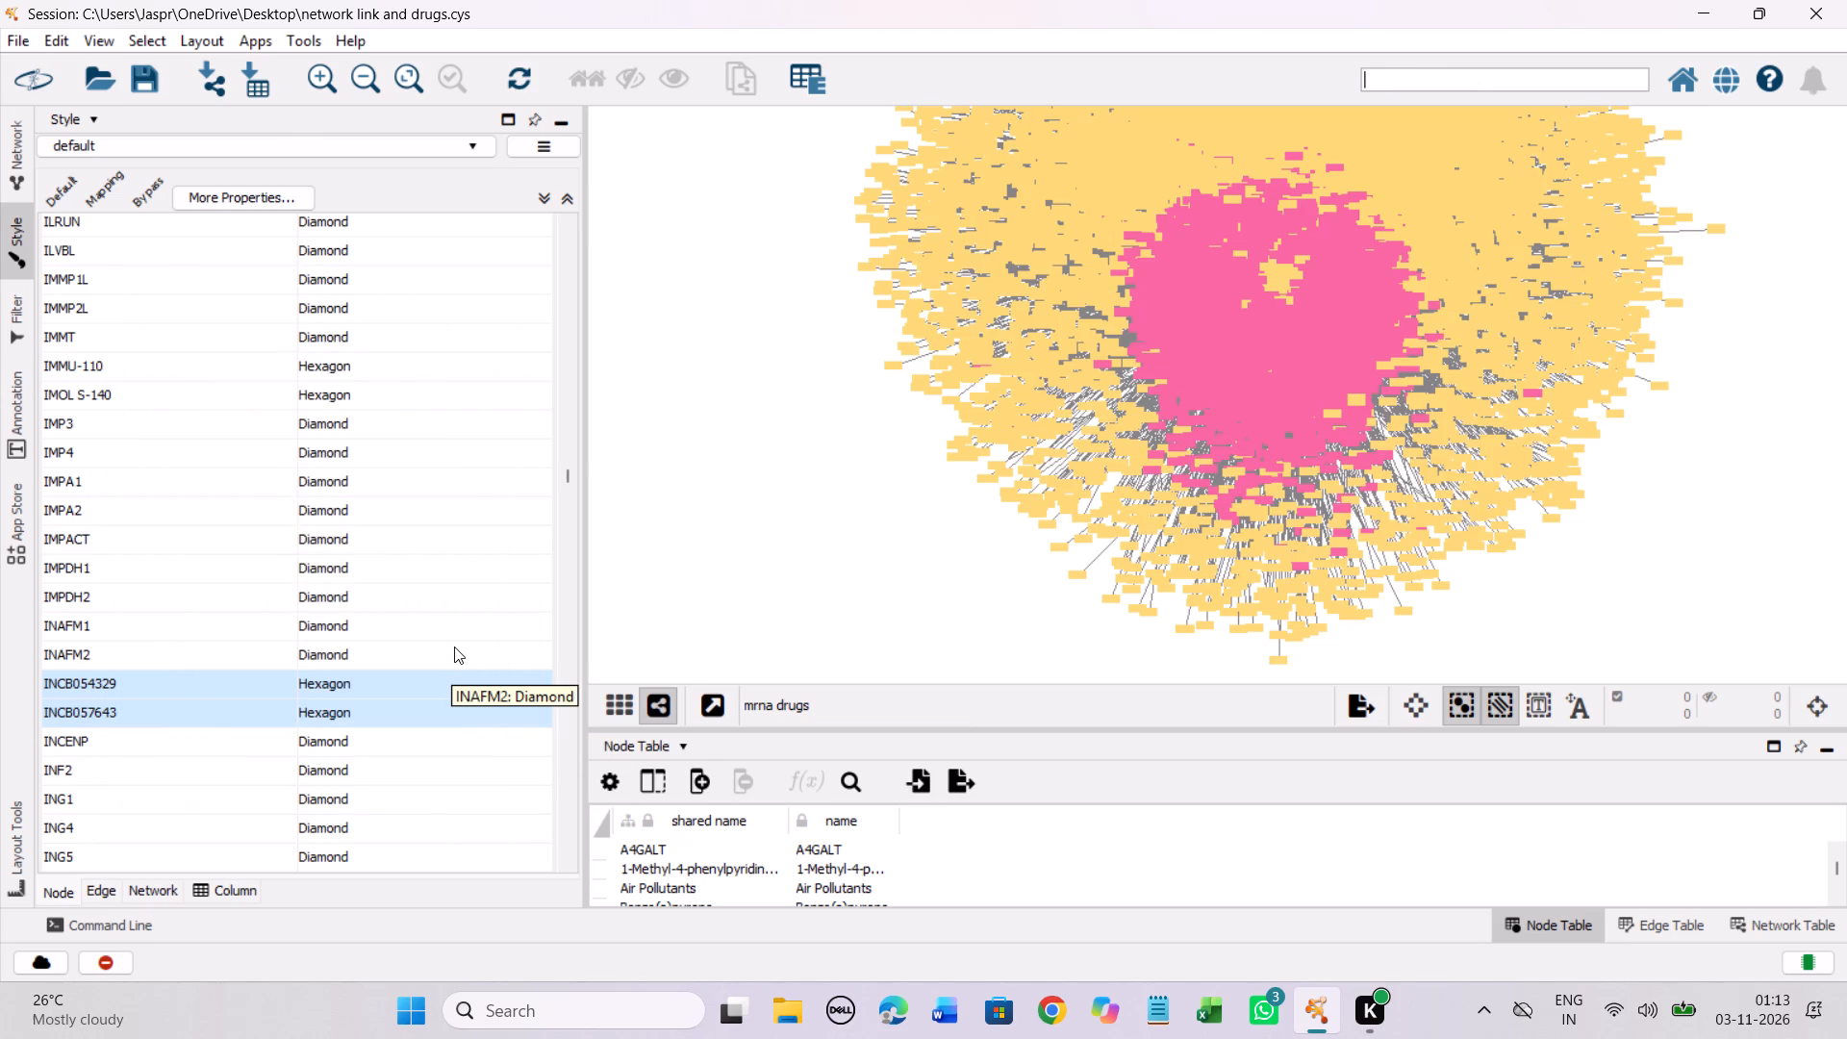
{"action": "scroll", "coordinate": [469, 730], "scroll_direction": "down", "scroll_amount": 20}
{"action": "scroll", "coordinate": [469, 730], "scroll_direction": "down", "scroll_amount": 1}
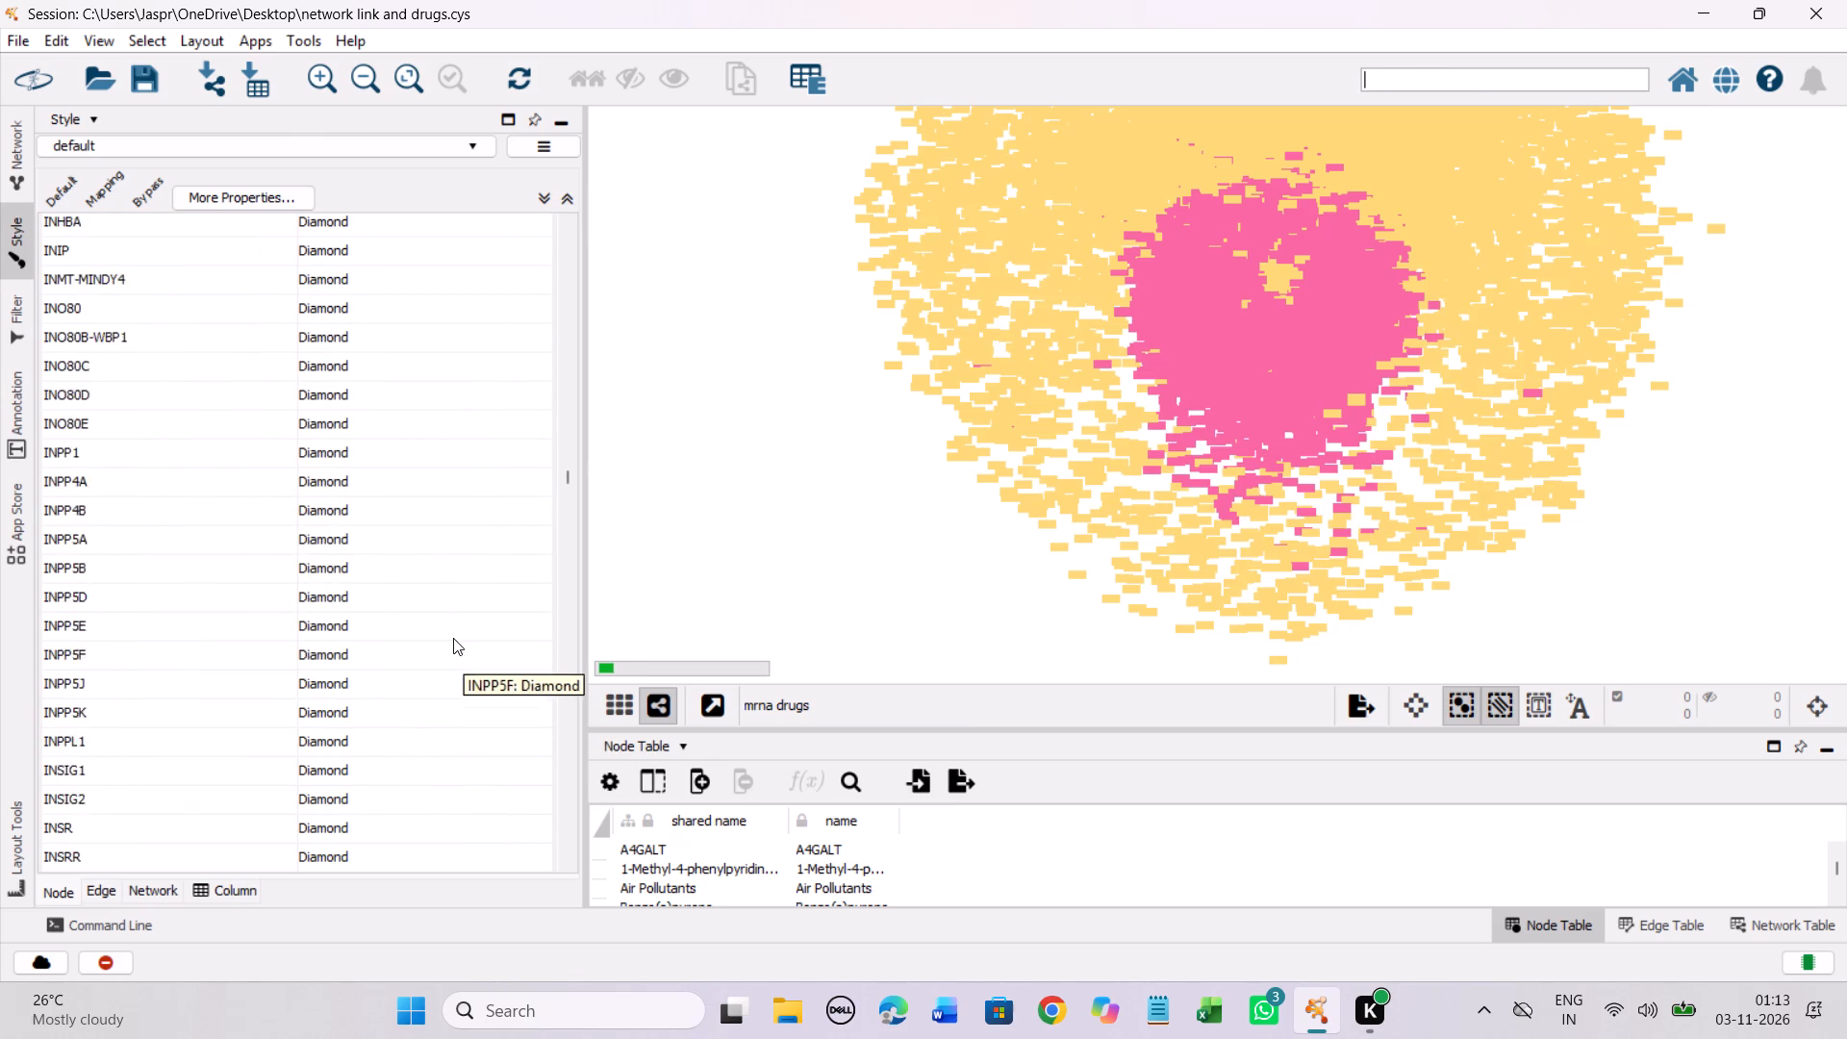
{"action": "scroll", "coordinate": [453, 638], "scroll_direction": "down", "scroll_amount": 16}
{"action": "left_click", "coordinate": [353, 400]}
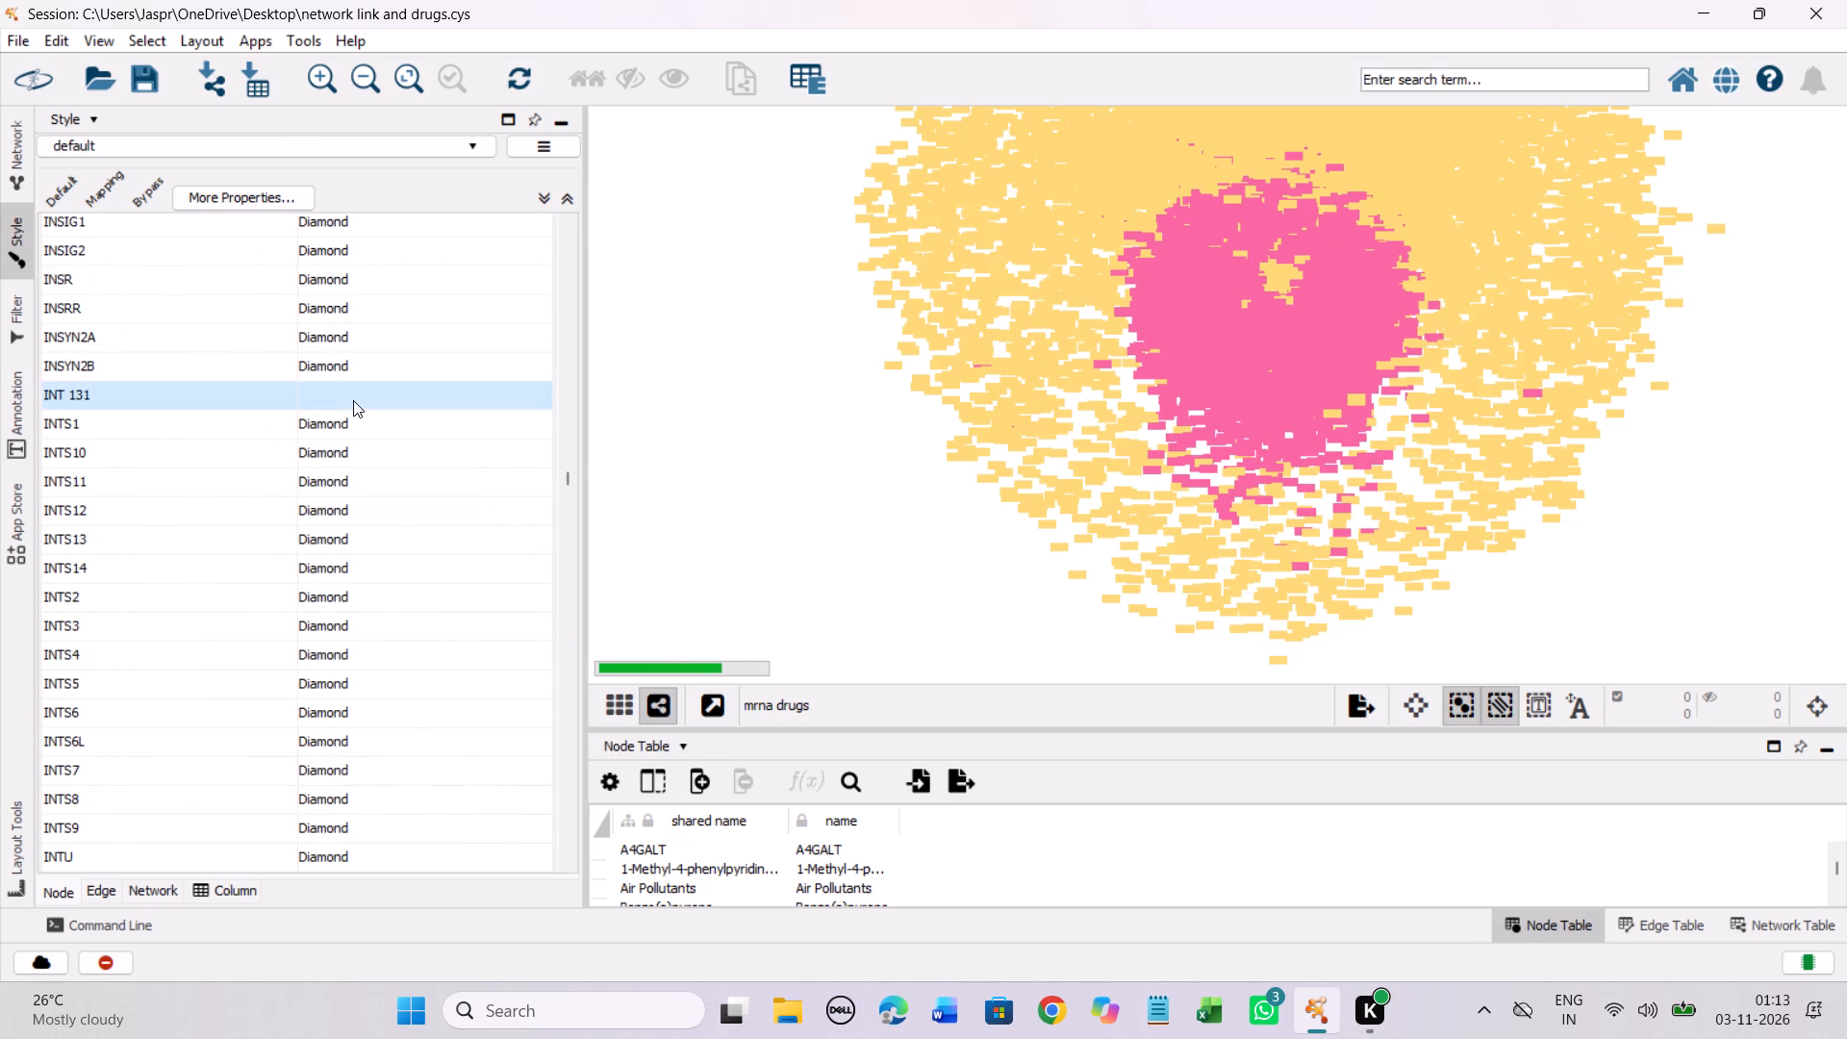
{"action": "right_click", "coordinate": [353, 400]}
{"action": "left_click", "coordinate": [396, 420]}
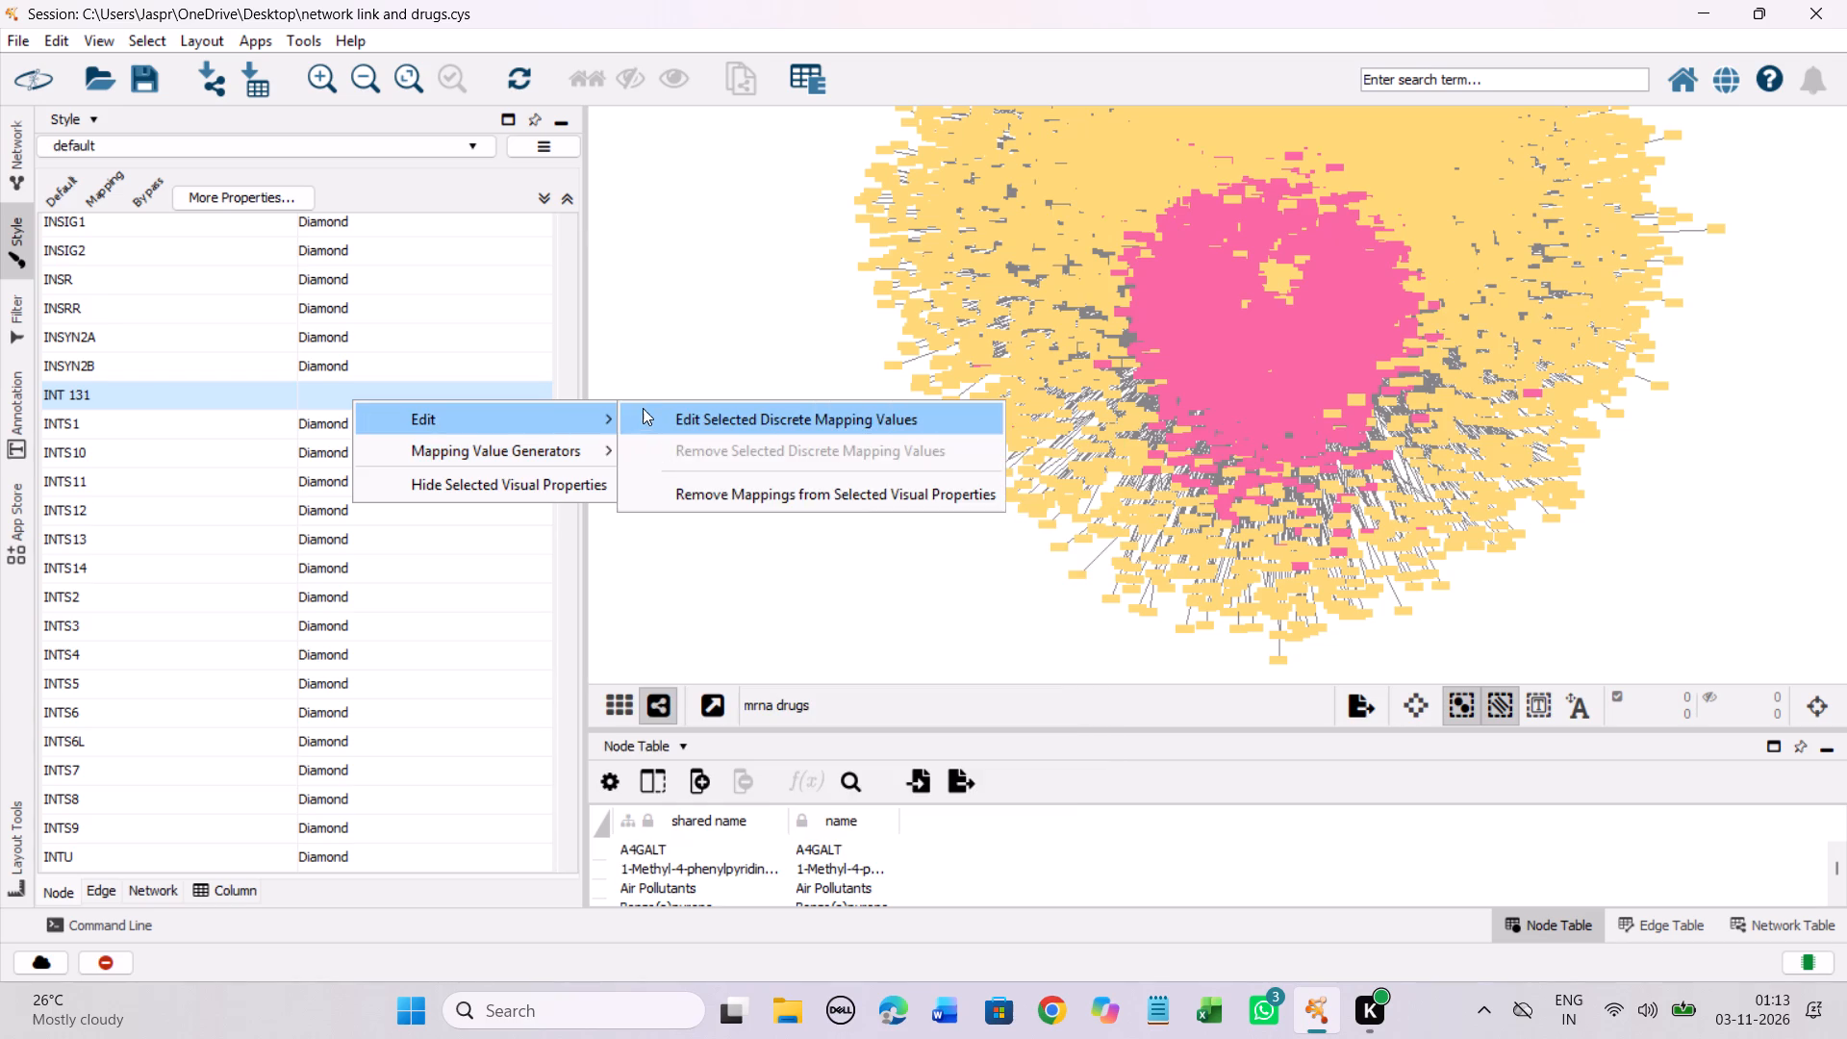
{"action": "left_click", "coordinate": [643, 408]}
{"action": "left_click", "coordinate": [238, 460]}
{"action": "left_click", "coordinate": [418, 719]}
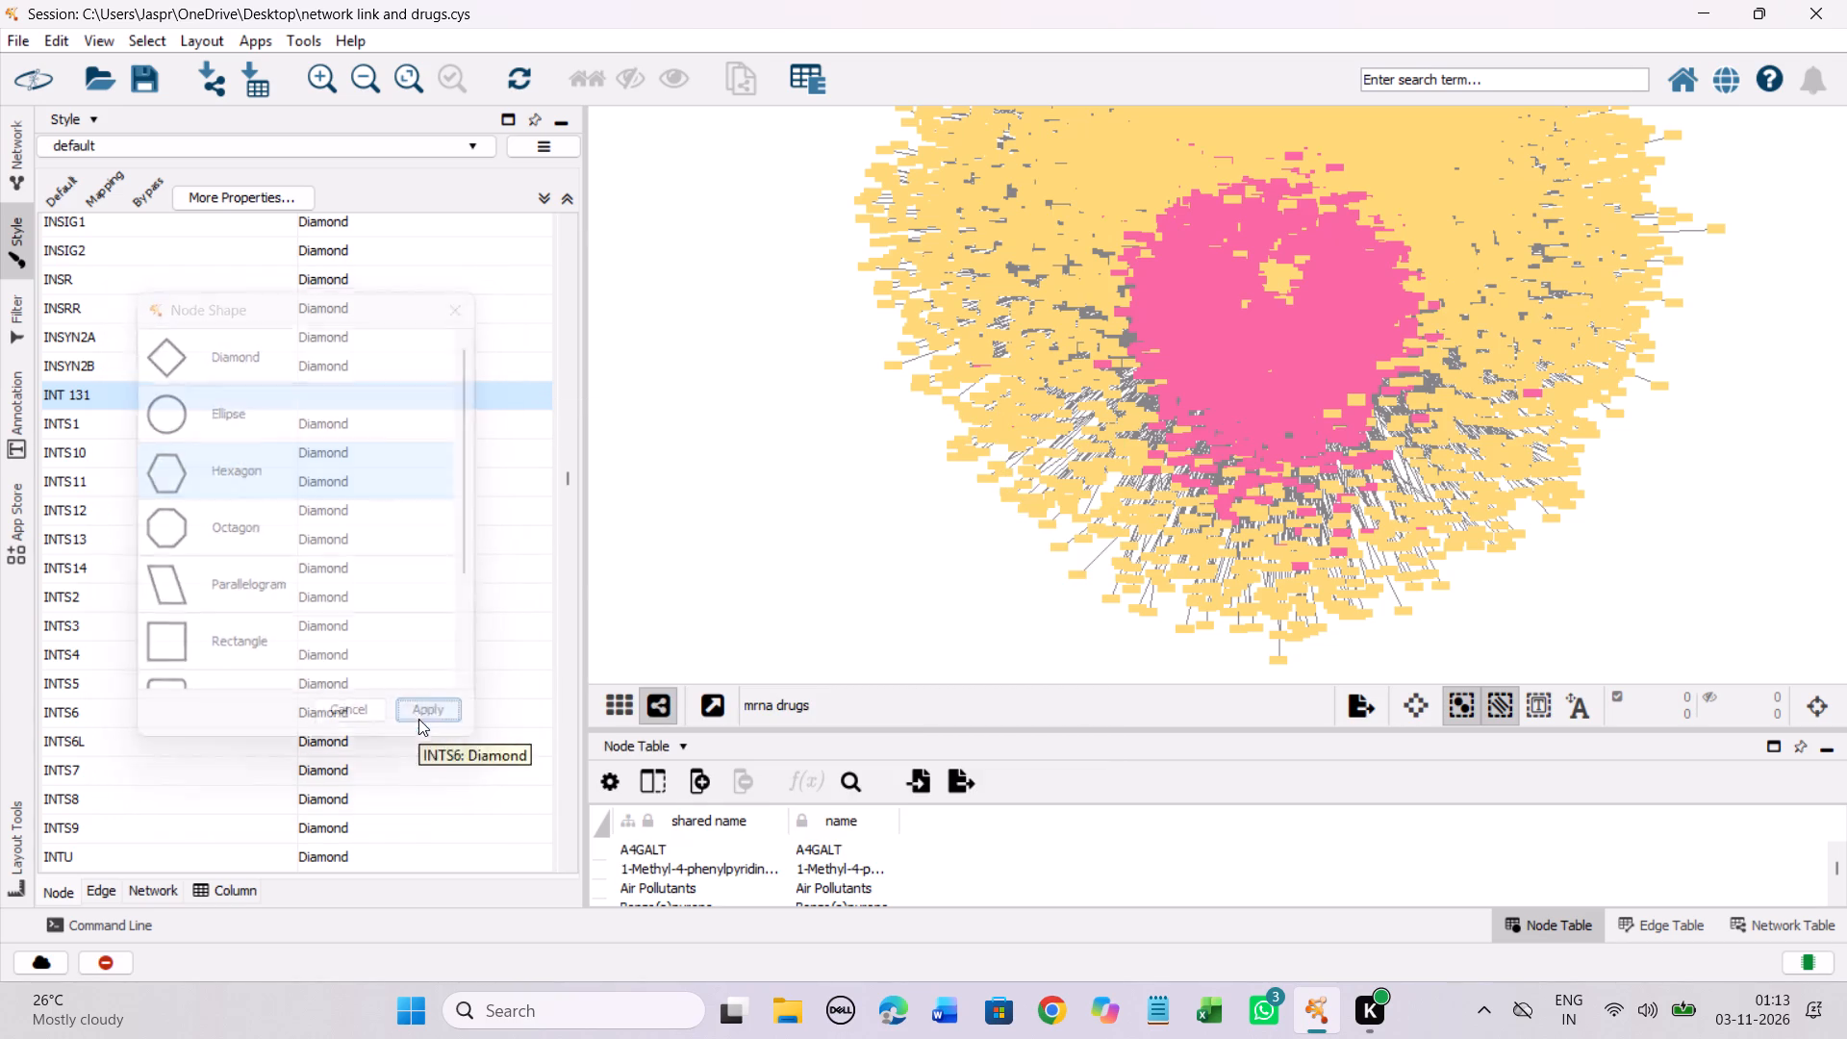
Set the discrete node shape mapping for the drug ISA-2011B to Hexagon.
{"action": "scroll", "coordinate": [428, 567], "scroll_direction": "down", "scroll_amount": 5}
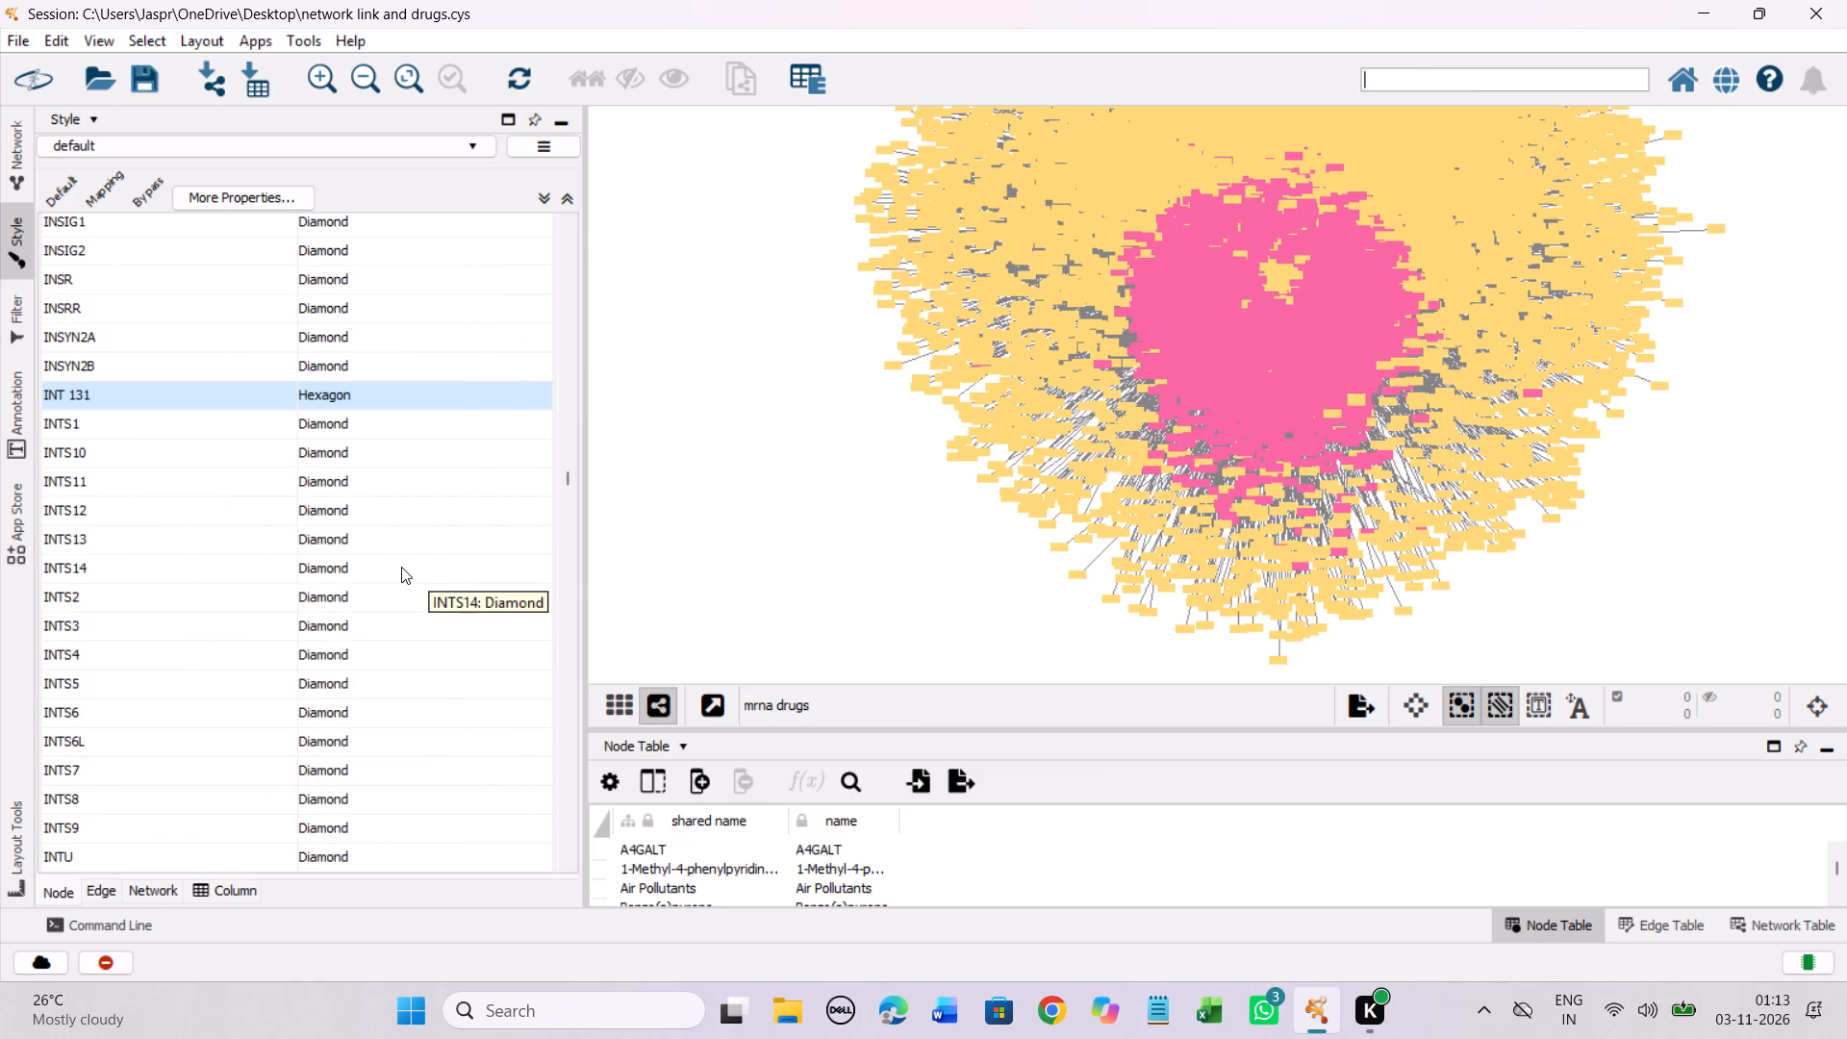
{"action": "scroll", "coordinate": [401, 567], "scroll_direction": "down", "scroll_amount": 5}
{"action": "scroll", "coordinate": [401, 567], "scroll_direction": "down", "scroll_amount": 20}
{"action": "scroll", "coordinate": [401, 567], "scroll_direction": "down", "scroll_amount": 8}
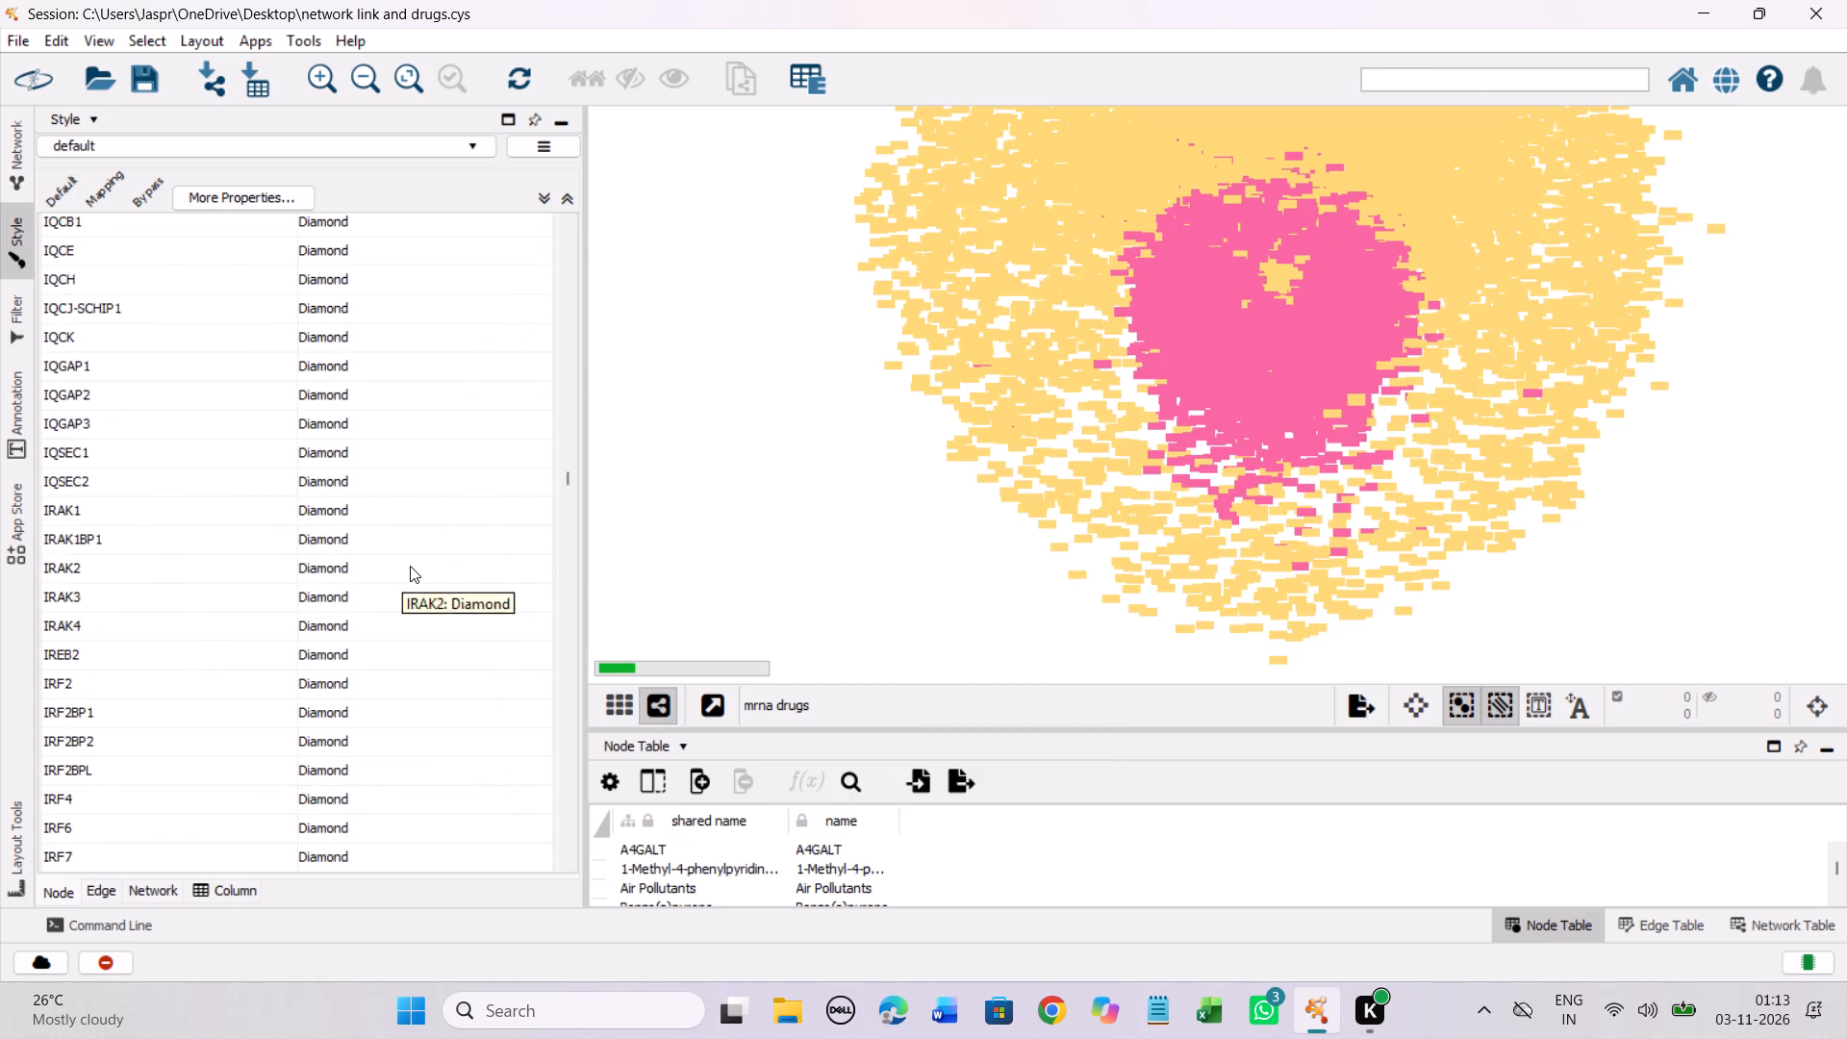
{"action": "scroll", "coordinate": [410, 566], "scroll_direction": "down", "scroll_amount": 19}
{"action": "scroll", "coordinate": [419, 607], "scroll_direction": "down", "scroll_amount": 3}
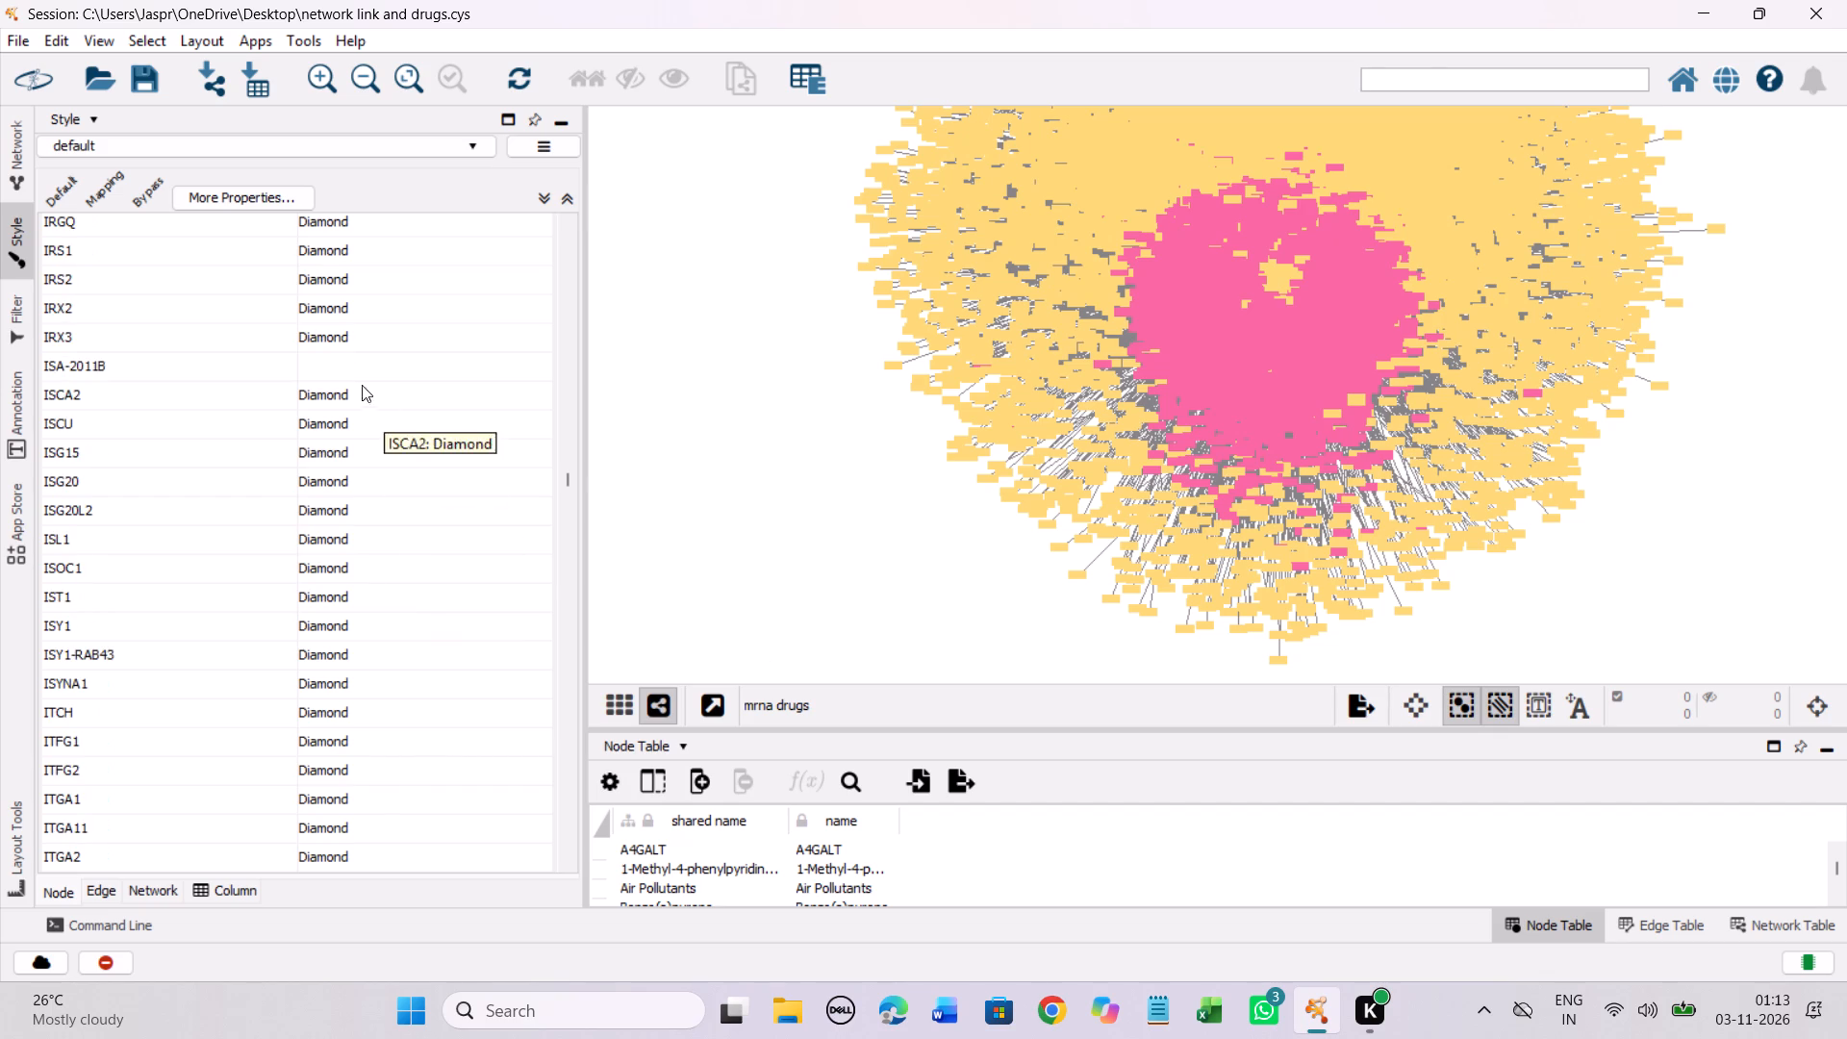
{"action": "left_click", "coordinate": [327, 366]}
{"action": "right_click", "coordinate": [327, 366]}
{"action": "left_click", "coordinate": [419, 384]}
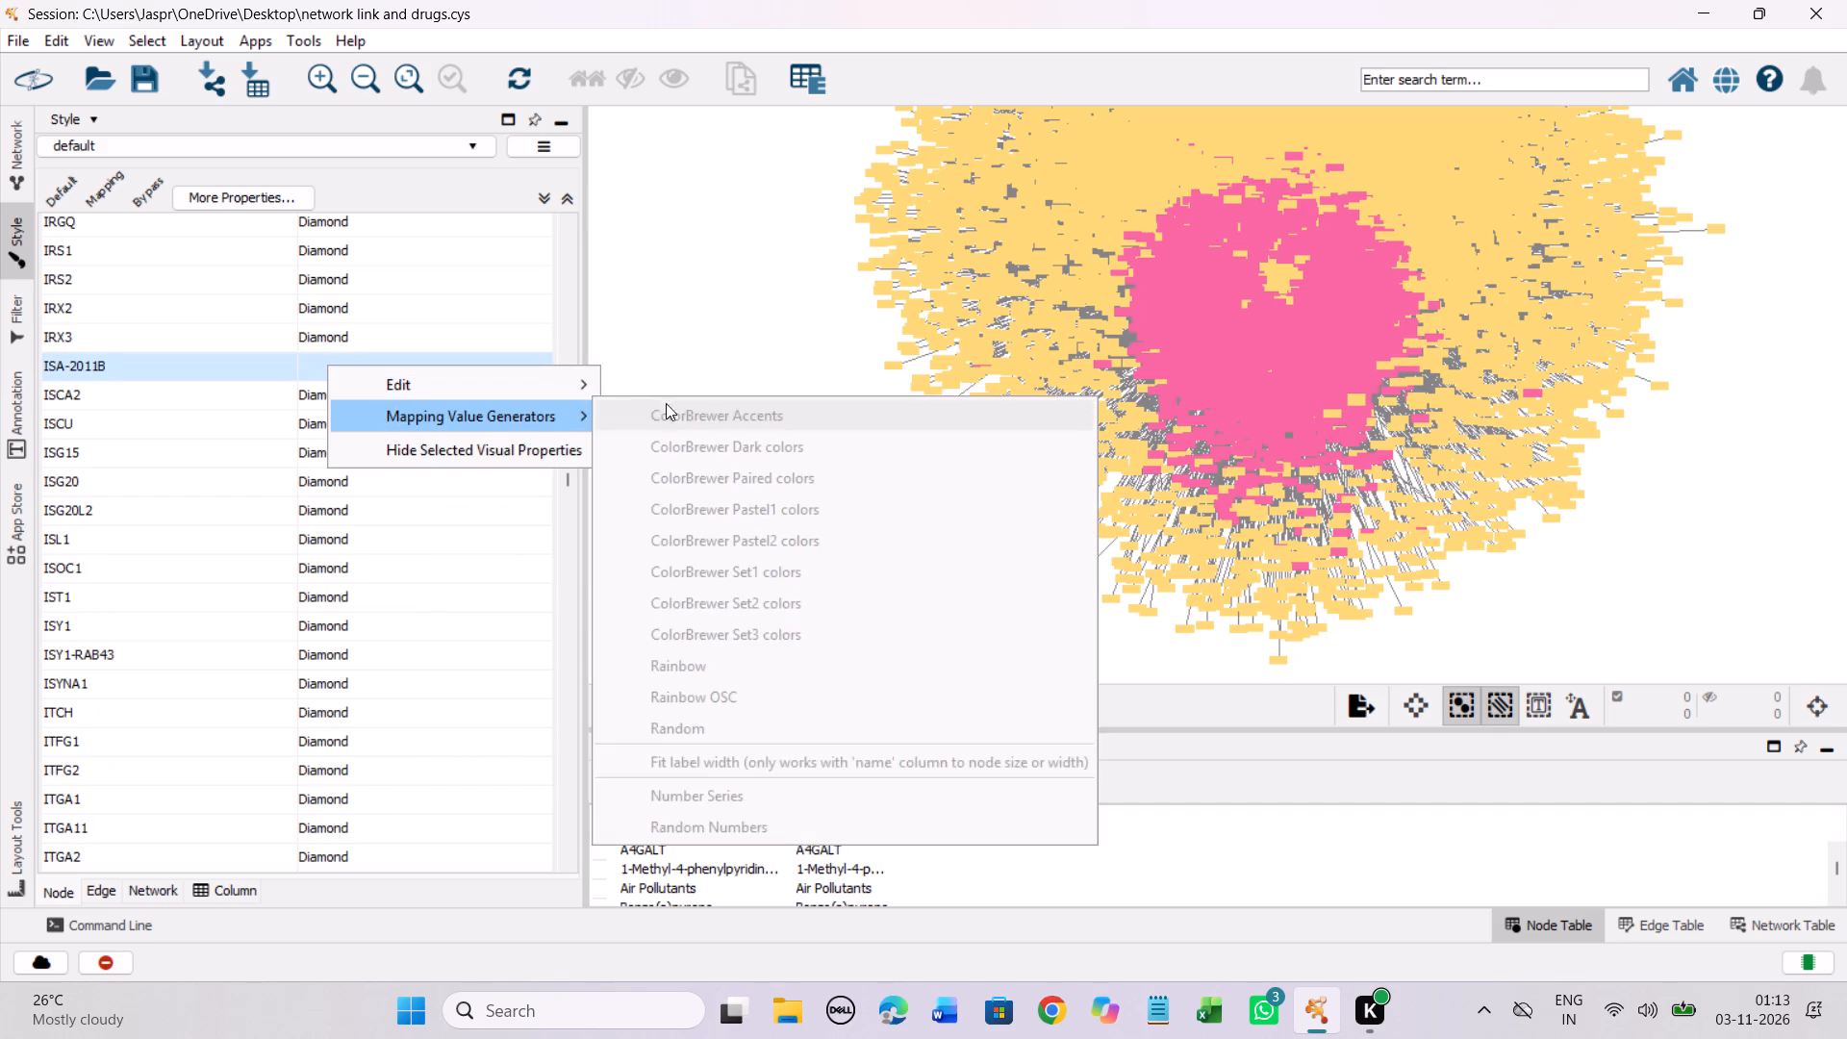
{"action": "left_click", "coordinate": [627, 377]}
{"action": "left_click", "coordinate": [231, 483]}
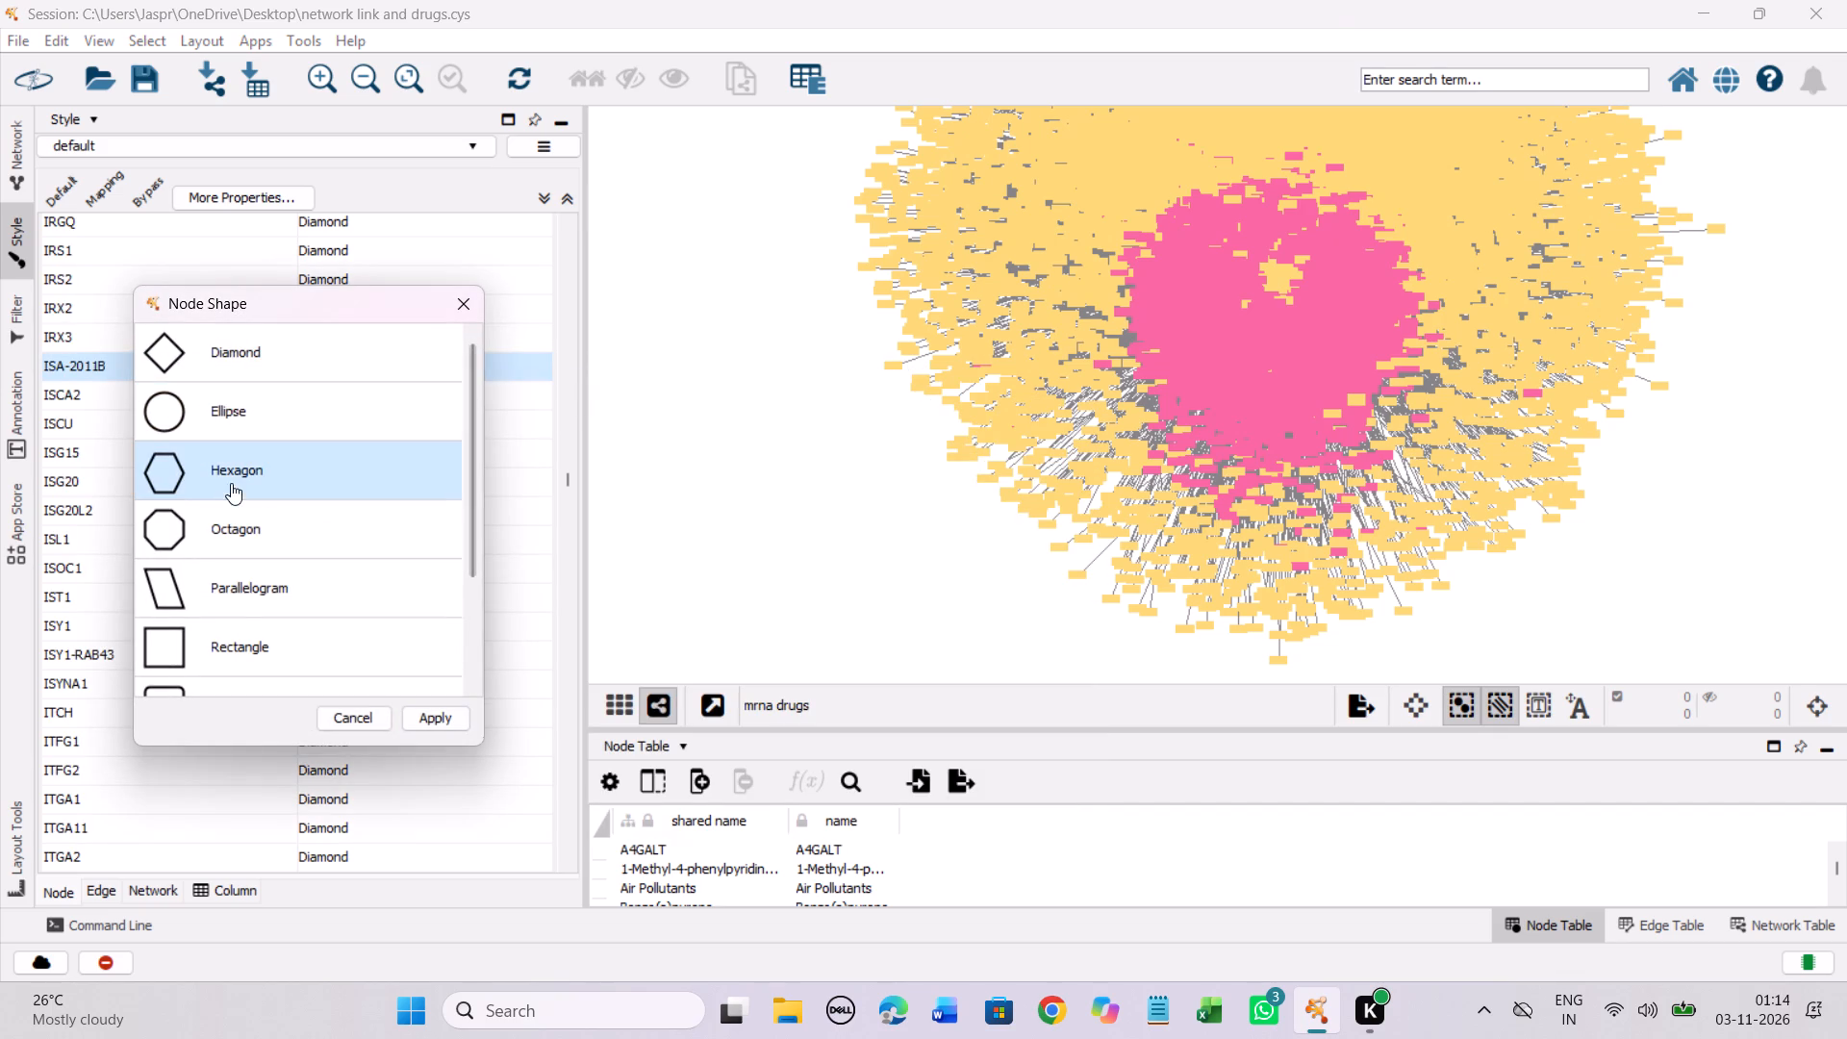
{"action": "left_click", "coordinate": [430, 722]}
Set the discrete node shape mapping for ITX3 compound to Hexagon.
{"action": "scroll", "coordinate": [430, 722], "scroll_direction": "down", "scroll_amount": 6}
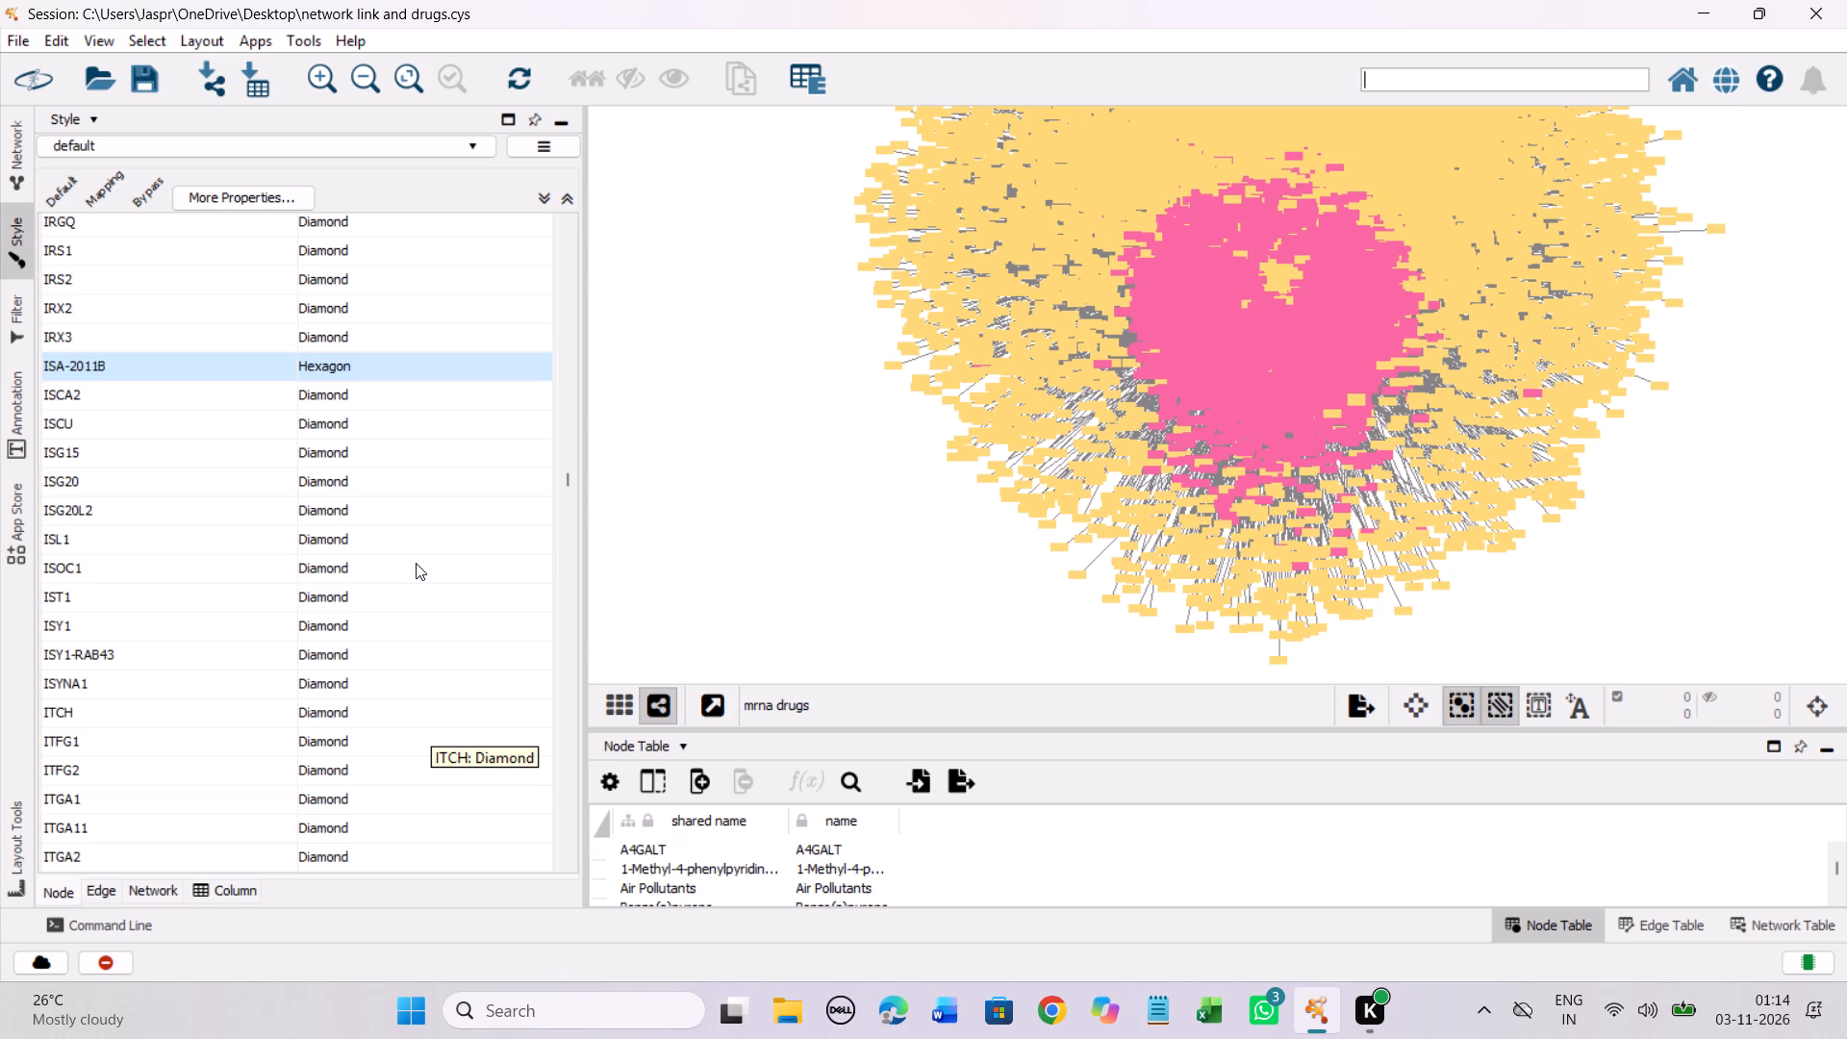
{"action": "scroll", "coordinate": [416, 563], "scroll_direction": "down", "scroll_amount": 9}
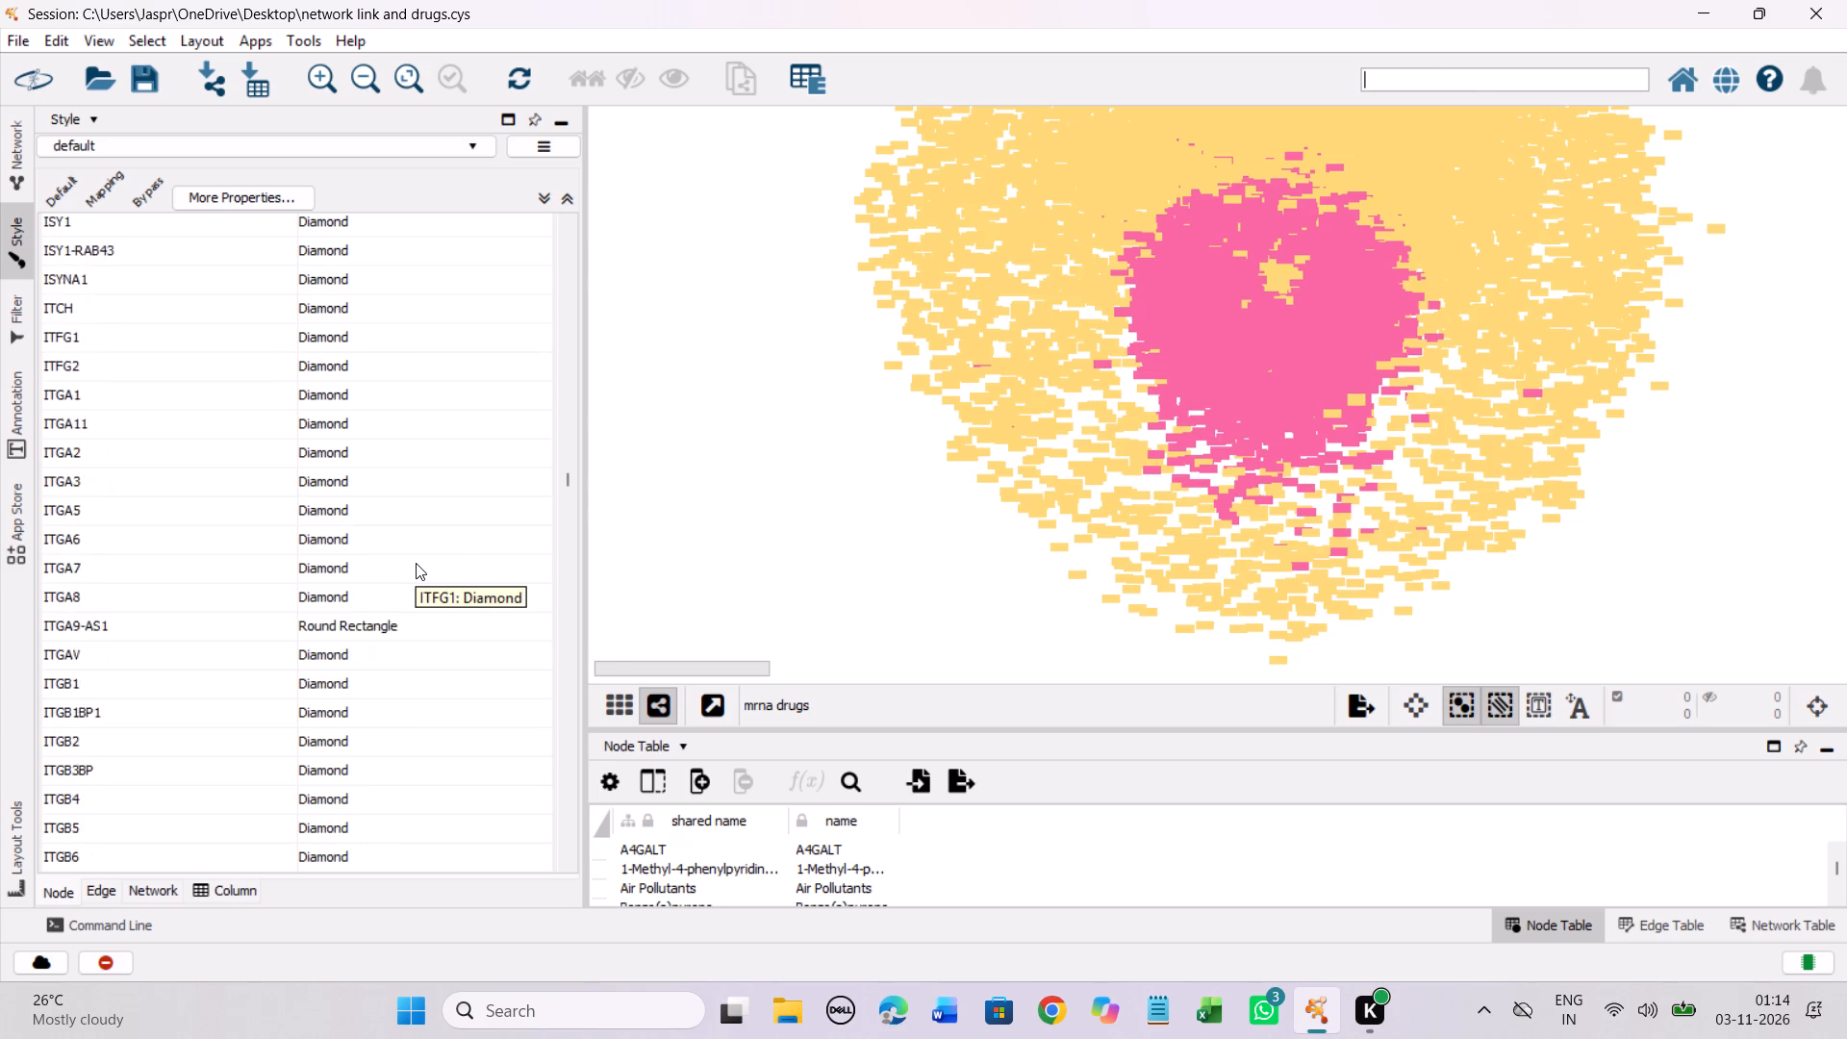
{"action": "scroll", "coordinate": [416, 563], "scroll_direction": "down", "scroll_amount": 20}
{"action": "scroll", "coordinate": [416, 563], "scroll_direction": "down", "scroll_amount": 11}
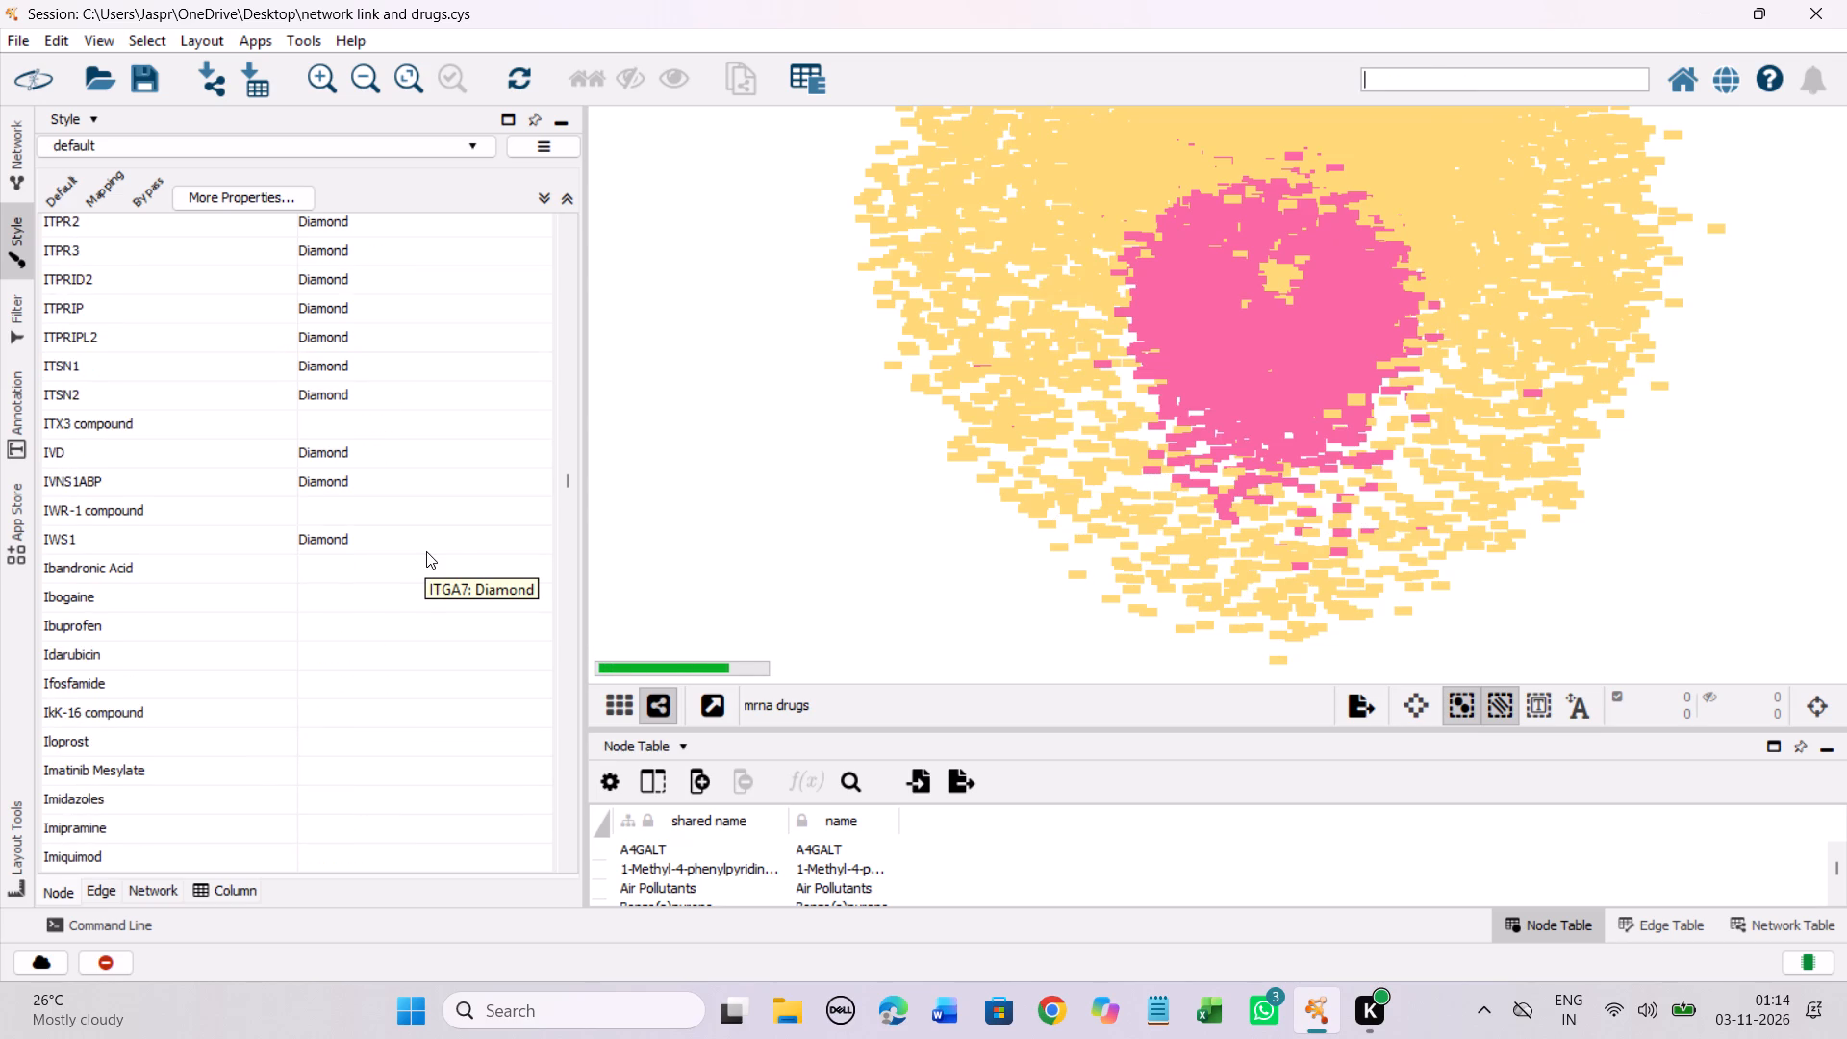
{"action": "scroll", "coordinate": [426, 551], "scroll_direction": "down", "scroll_amount": 3}
{"action": "left_click", "coordinate": [325, 338]}
{"action": "right_click", "coordinate": [325, 338]}
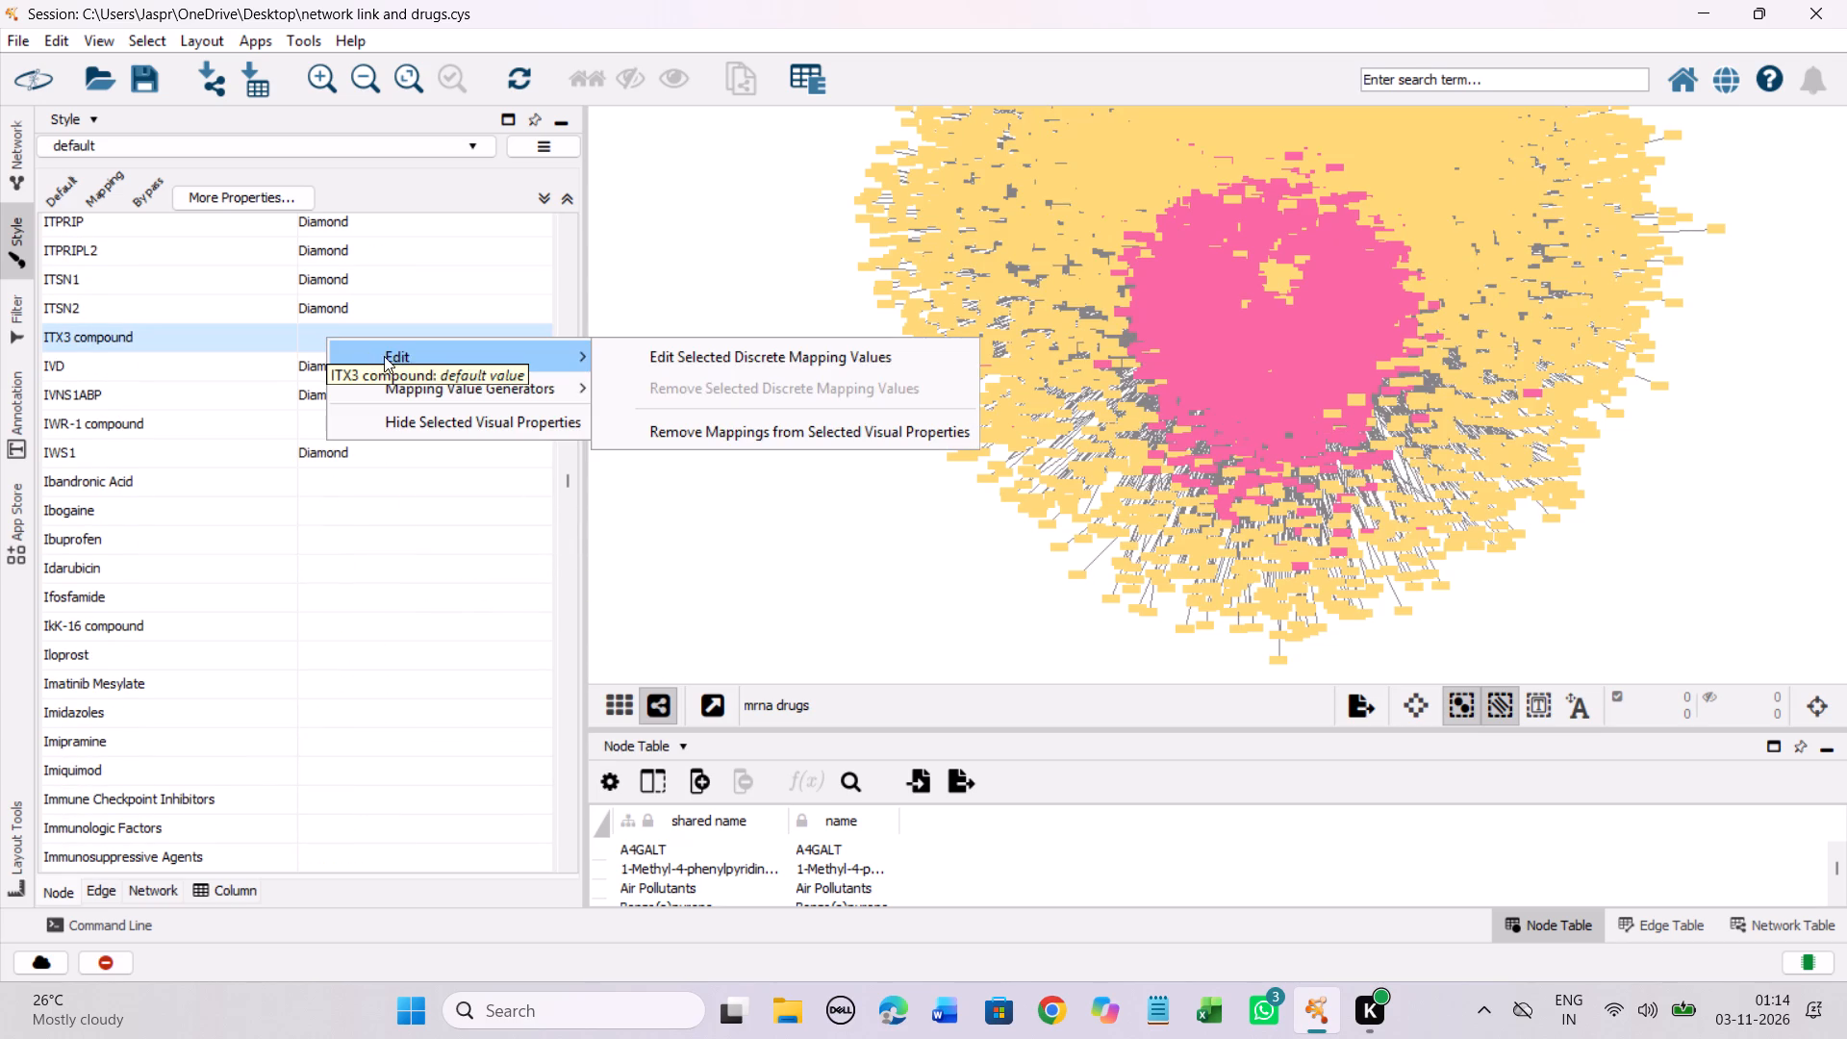
{"action": "left_click", "coordinate": [646, 350]}
{"action": "left_click", "coordinate": [237, 478]}
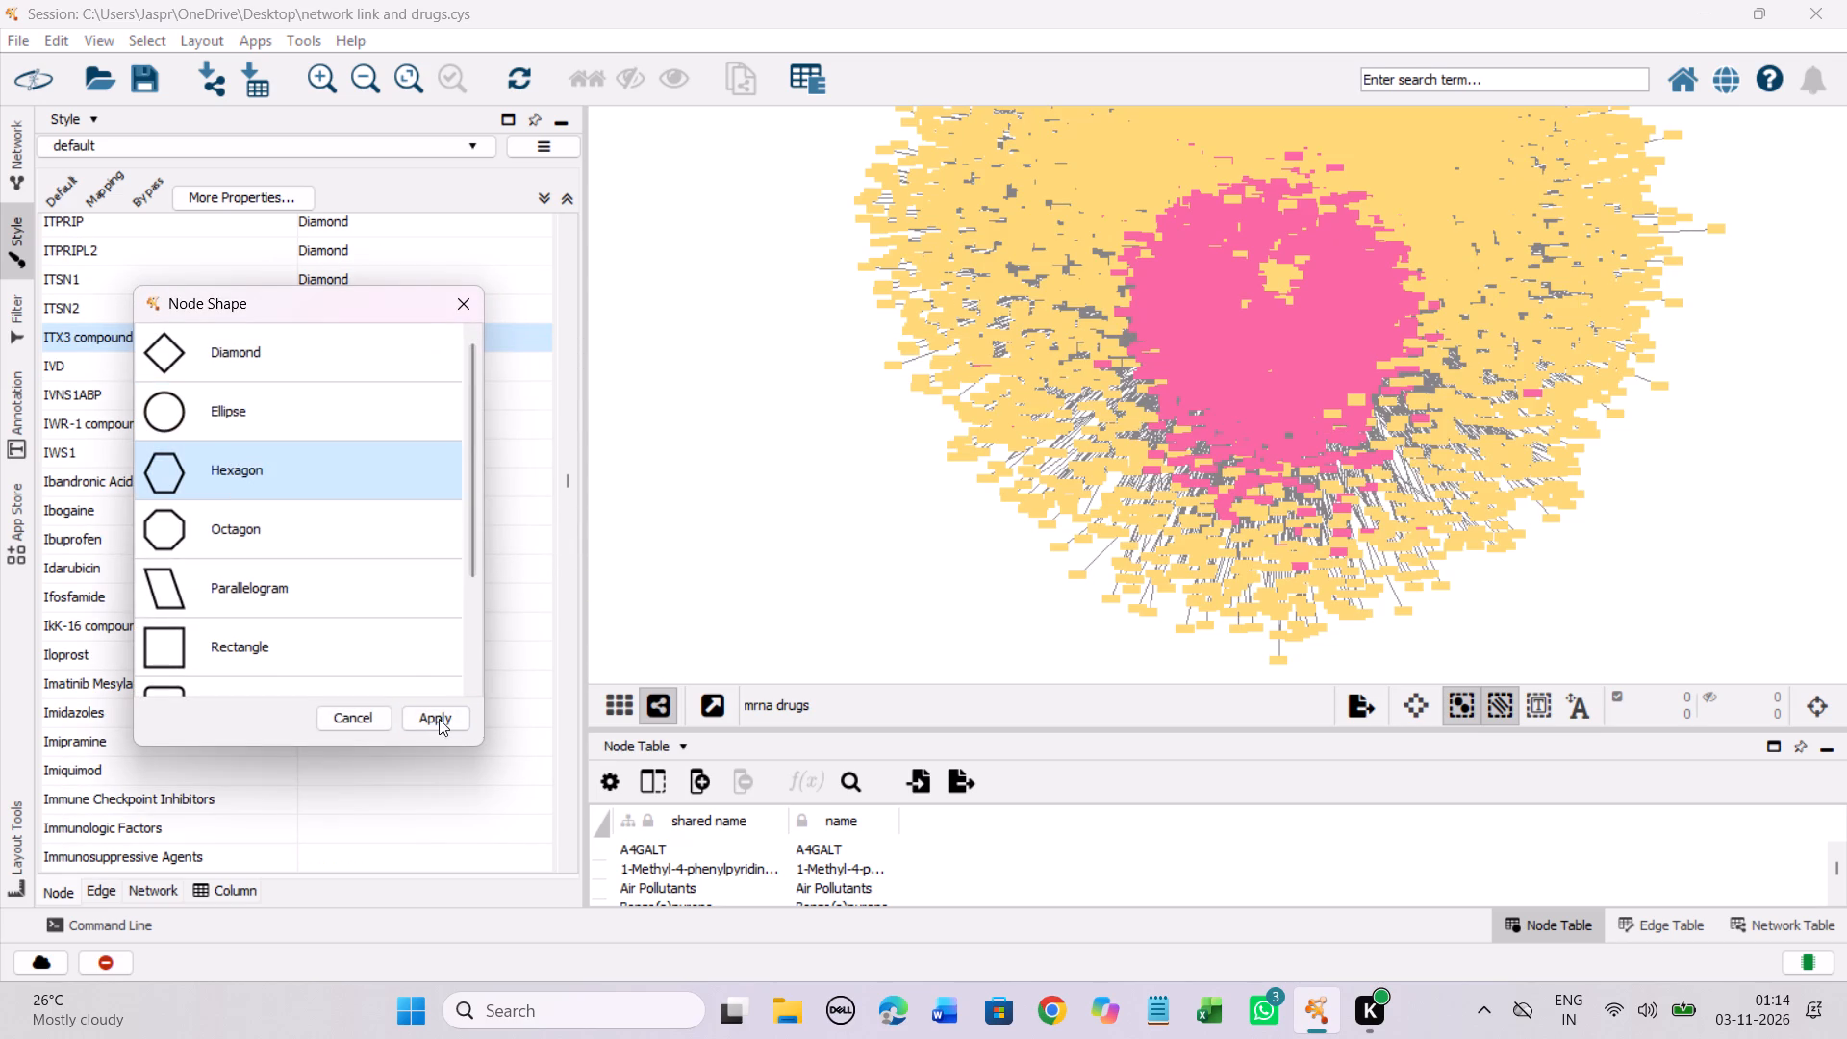
{"action": "left_click", "coordinate": [443, 708]}
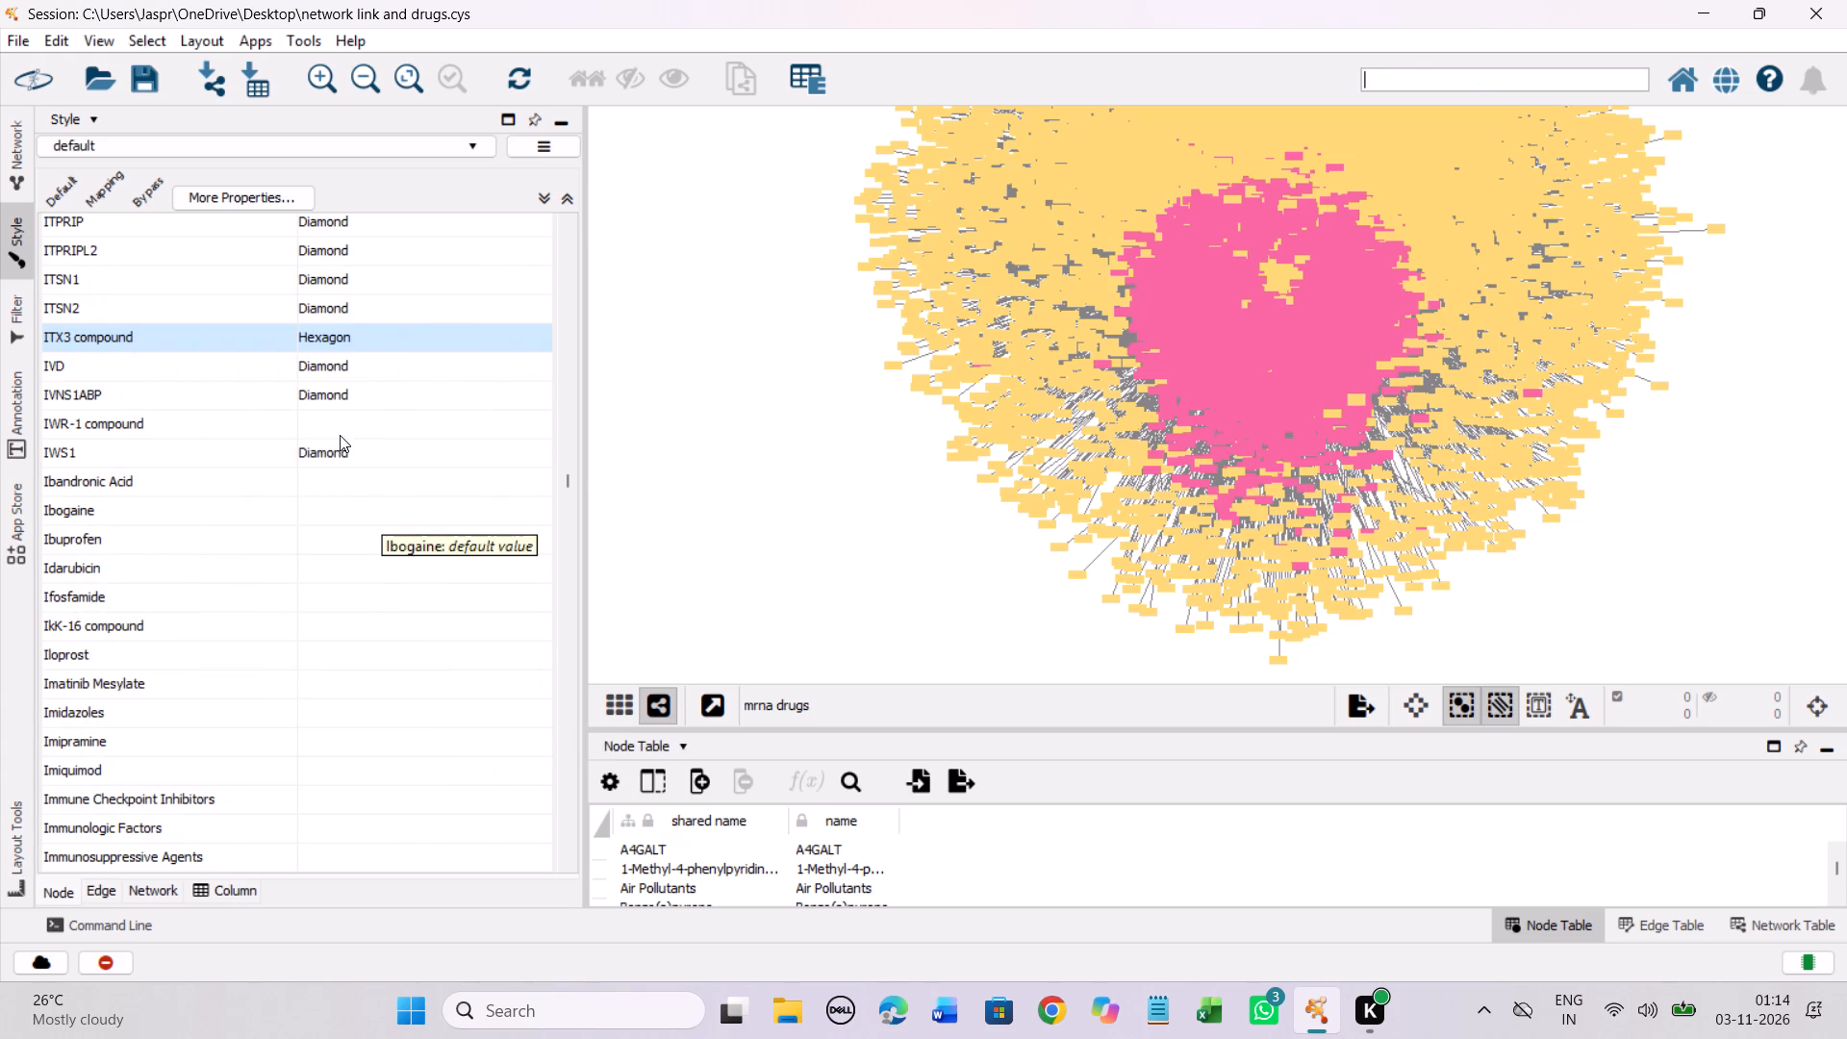
Set the discrete node shape mapping for IWR-1 compound to Hexagon.
{"action": "left_click", "coordinate": [342, 422]}
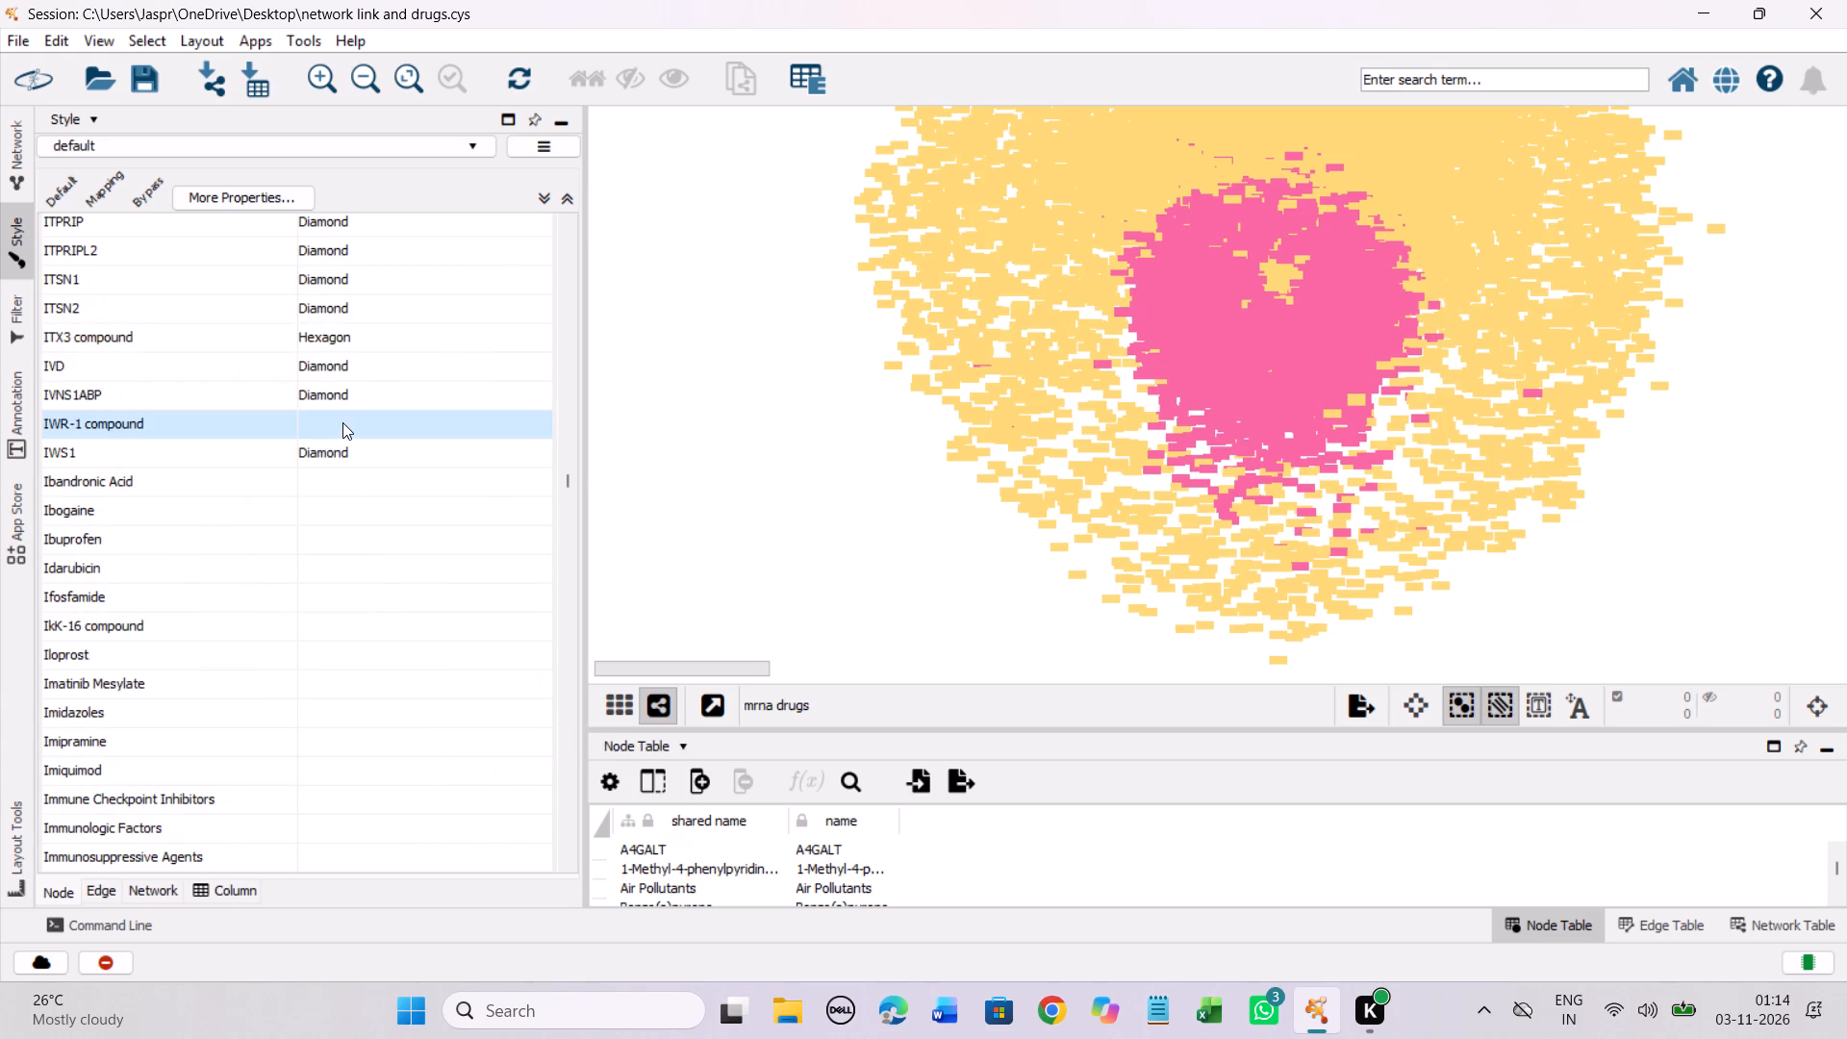
{"action": "right_click", "coordinate": [342, 422]}
{"action": "left_click", "coordinate": [649, 452]}
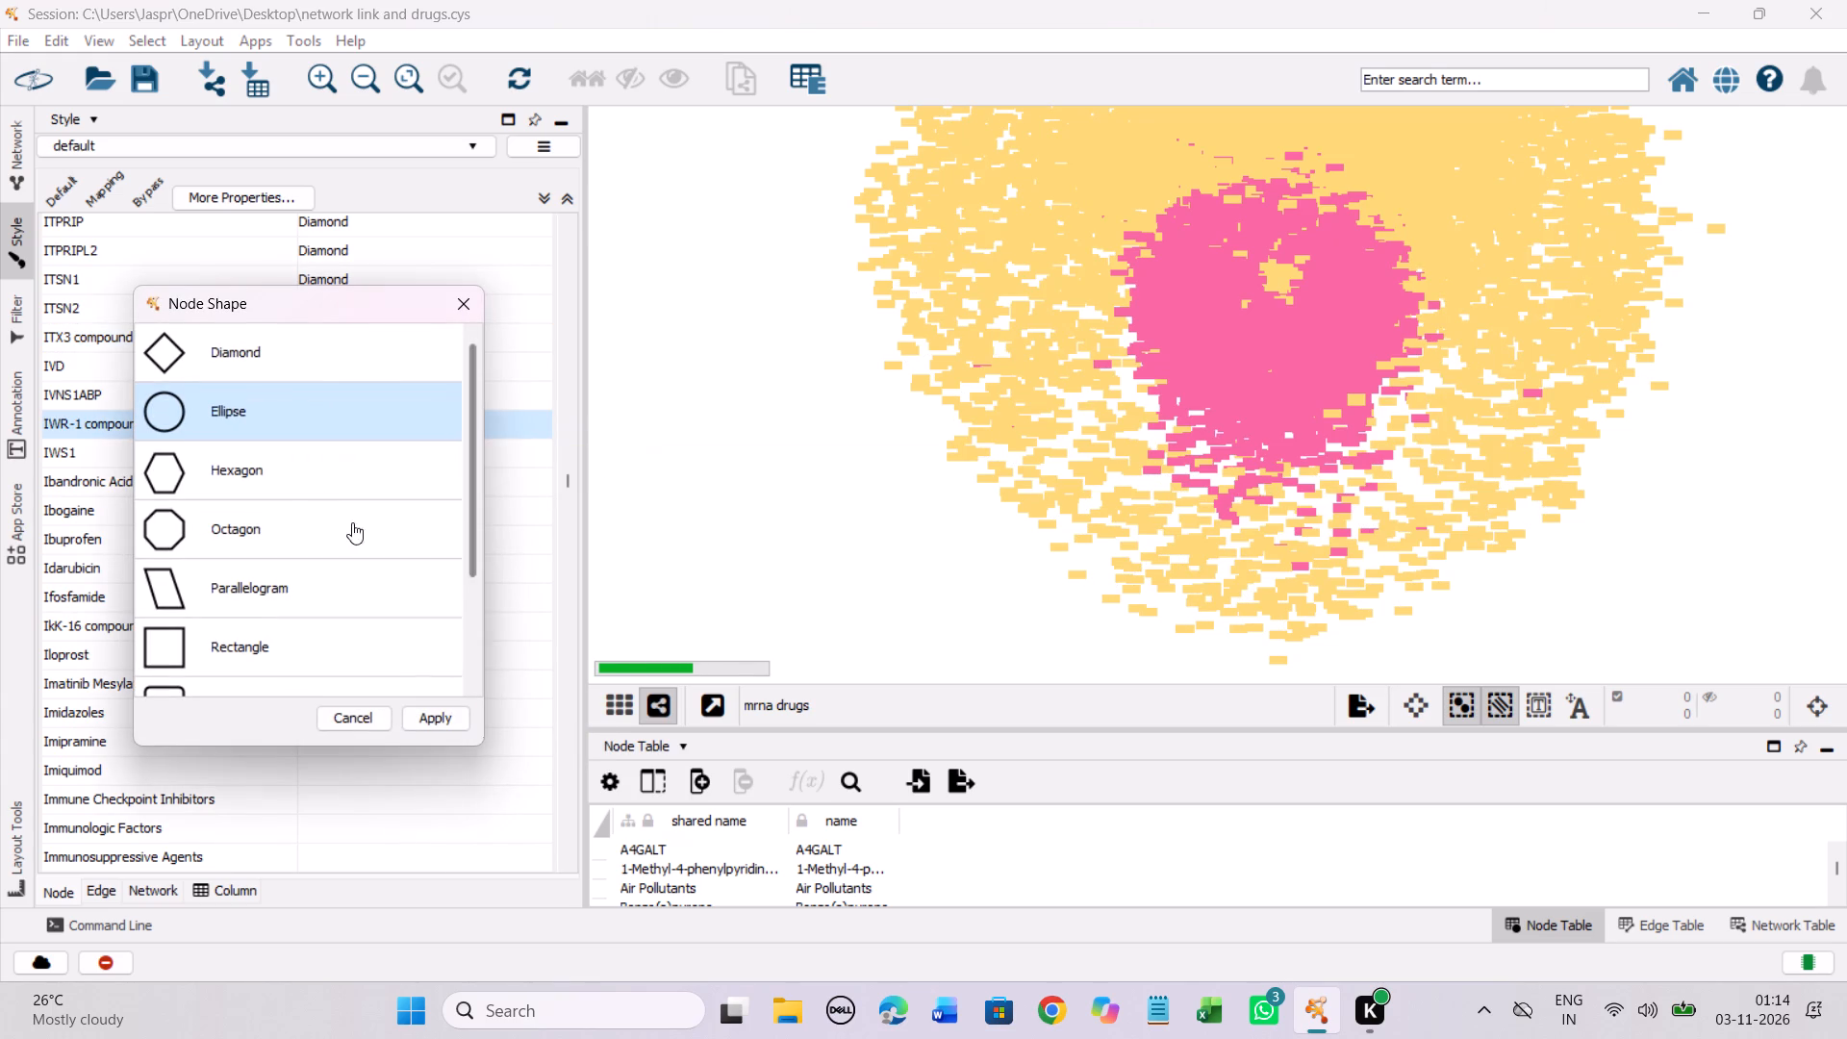
{"action": "left_click", "coordinate": [313, 464]}
{"action": "left_click", "coordinate": [429, 717]}
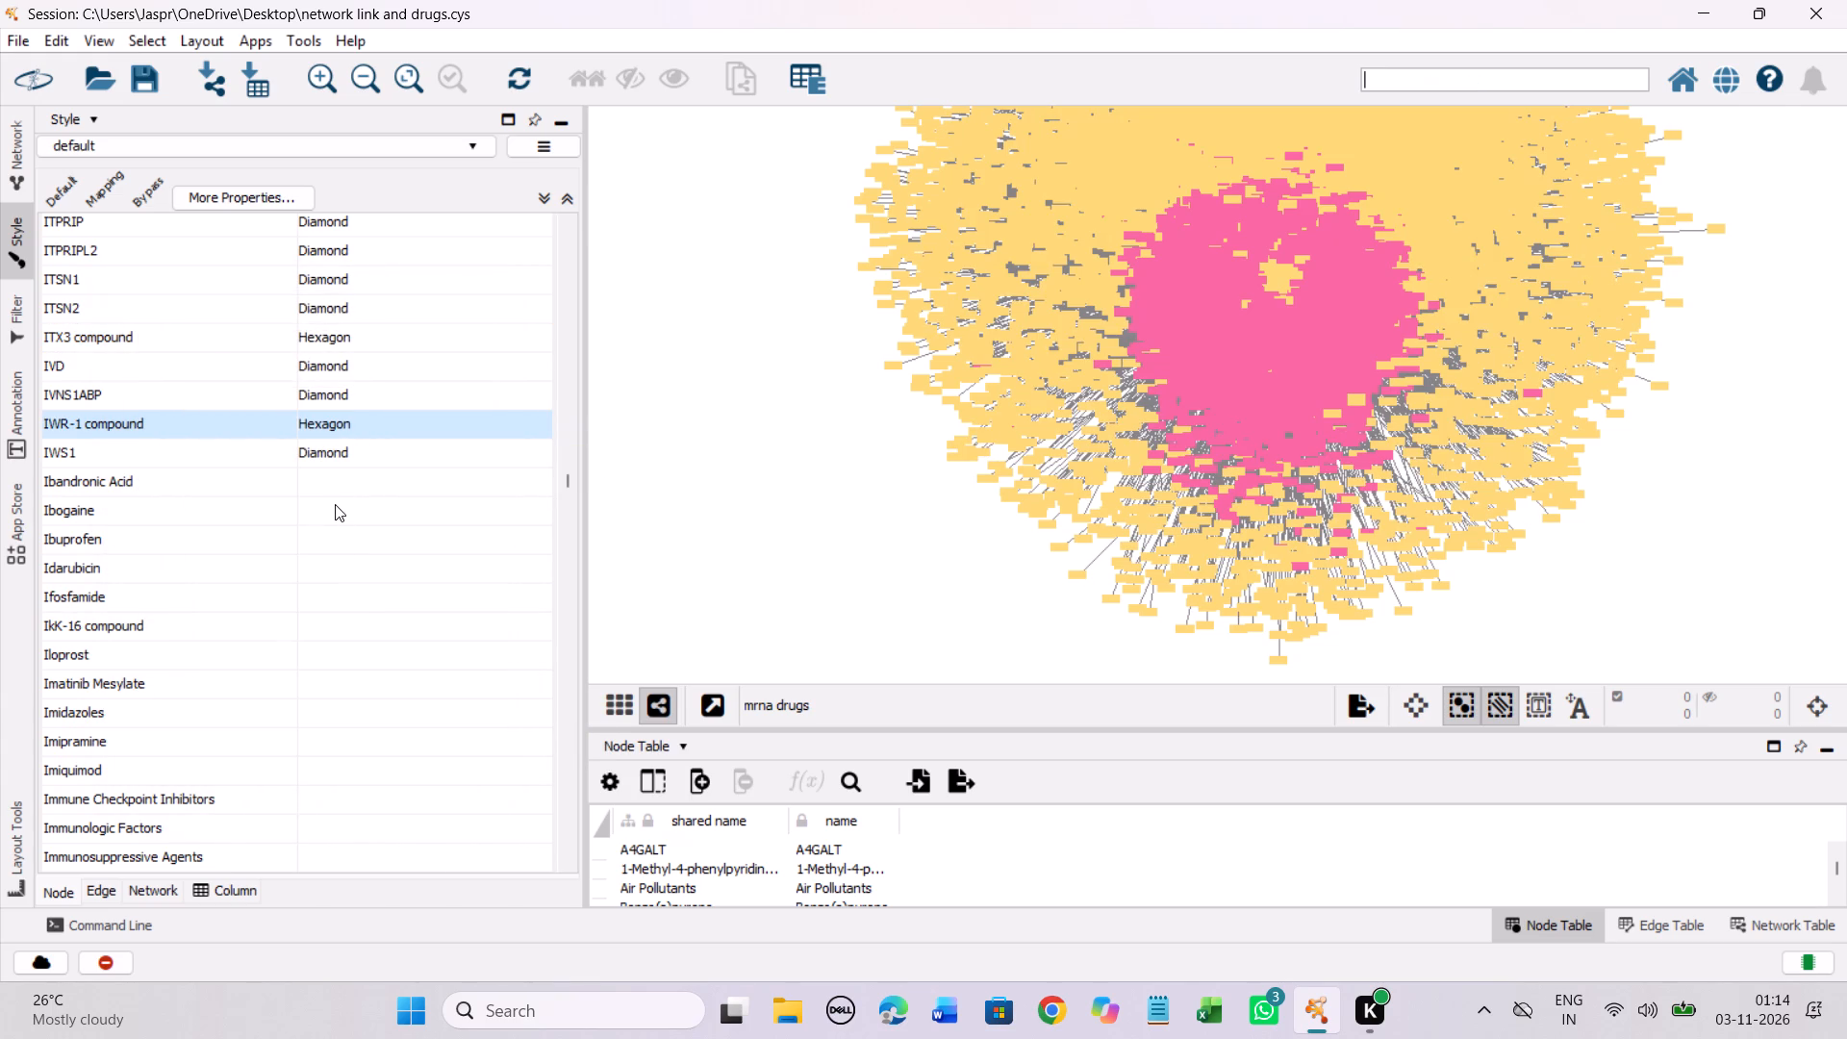
Set the discrete node shape mapping for the whole range of entries from Ibandronic Acid through J2326 compound to Hexagon.
{"action": "left_click", "coordinate": [330, 481]}
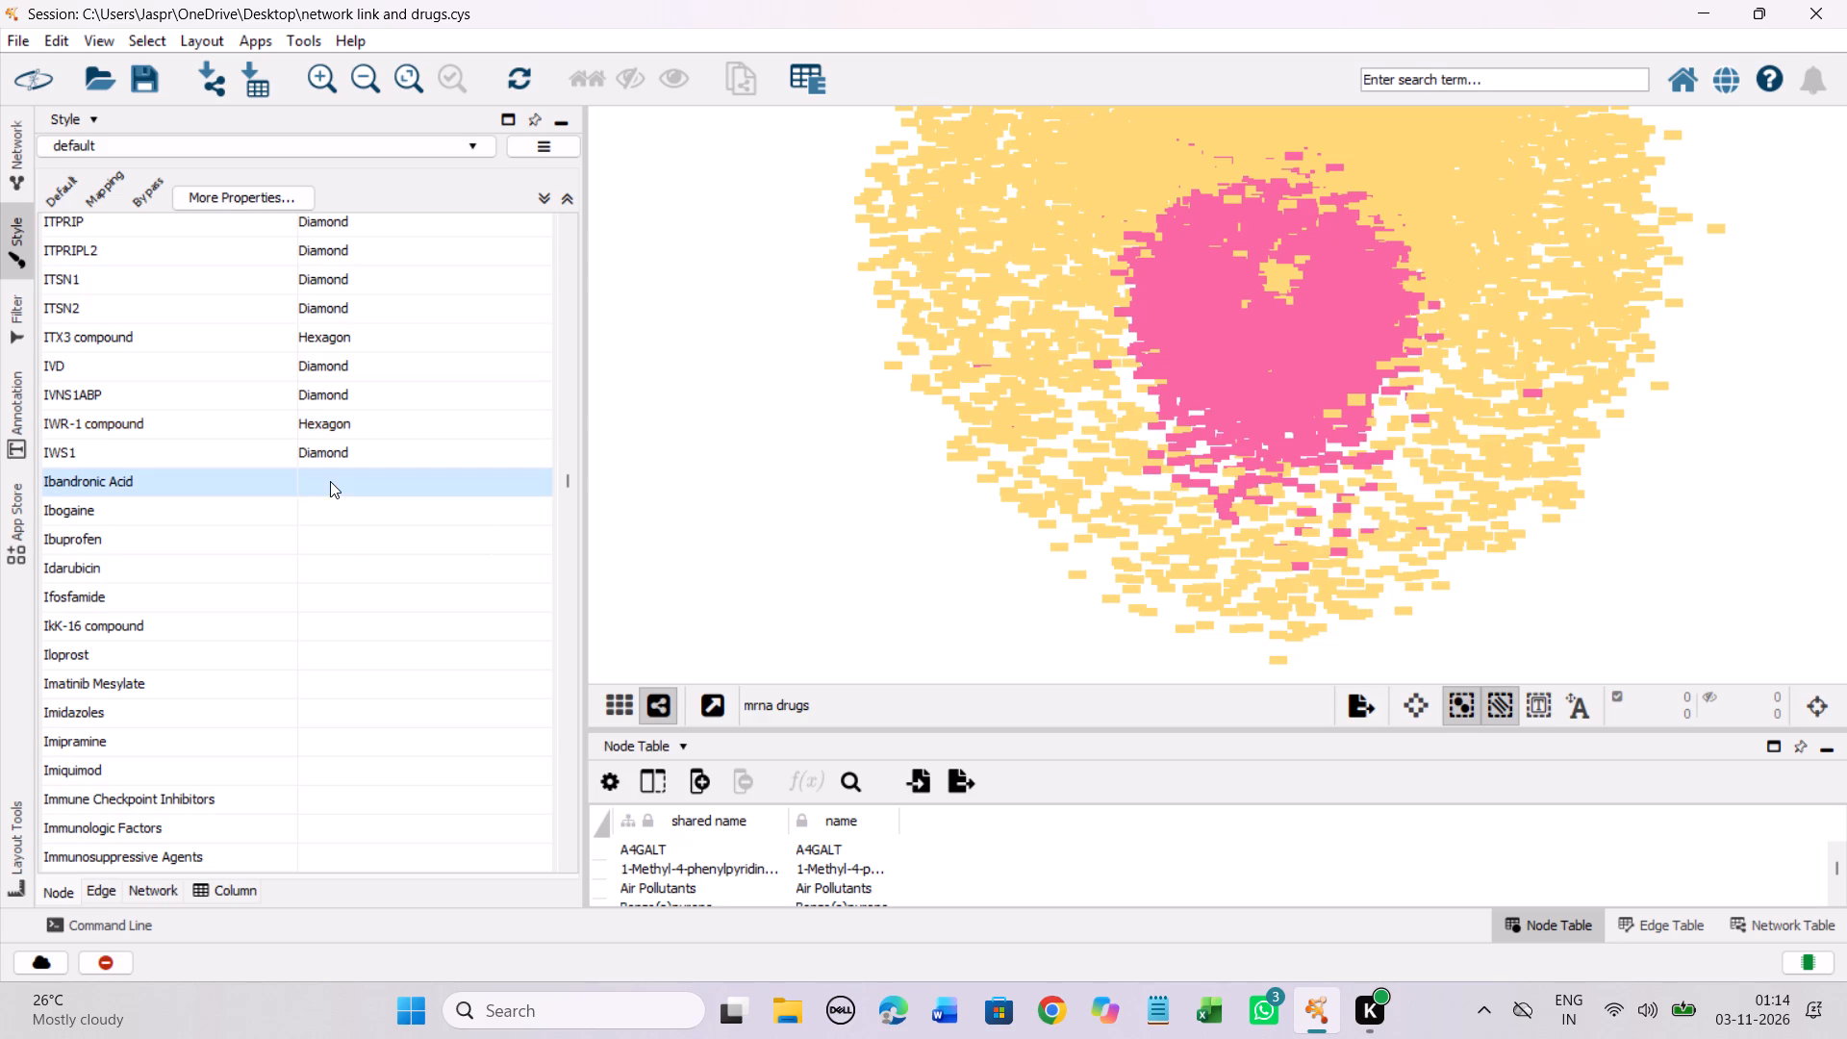
{"action": "scroll", "coordinate": [370, 602], "scroll_direction": "down", "scroll_amount": 20}
{"action": "scroll", "coordinate": [370, 602], "scroll_direction": "down", "scroll_amount": 14}
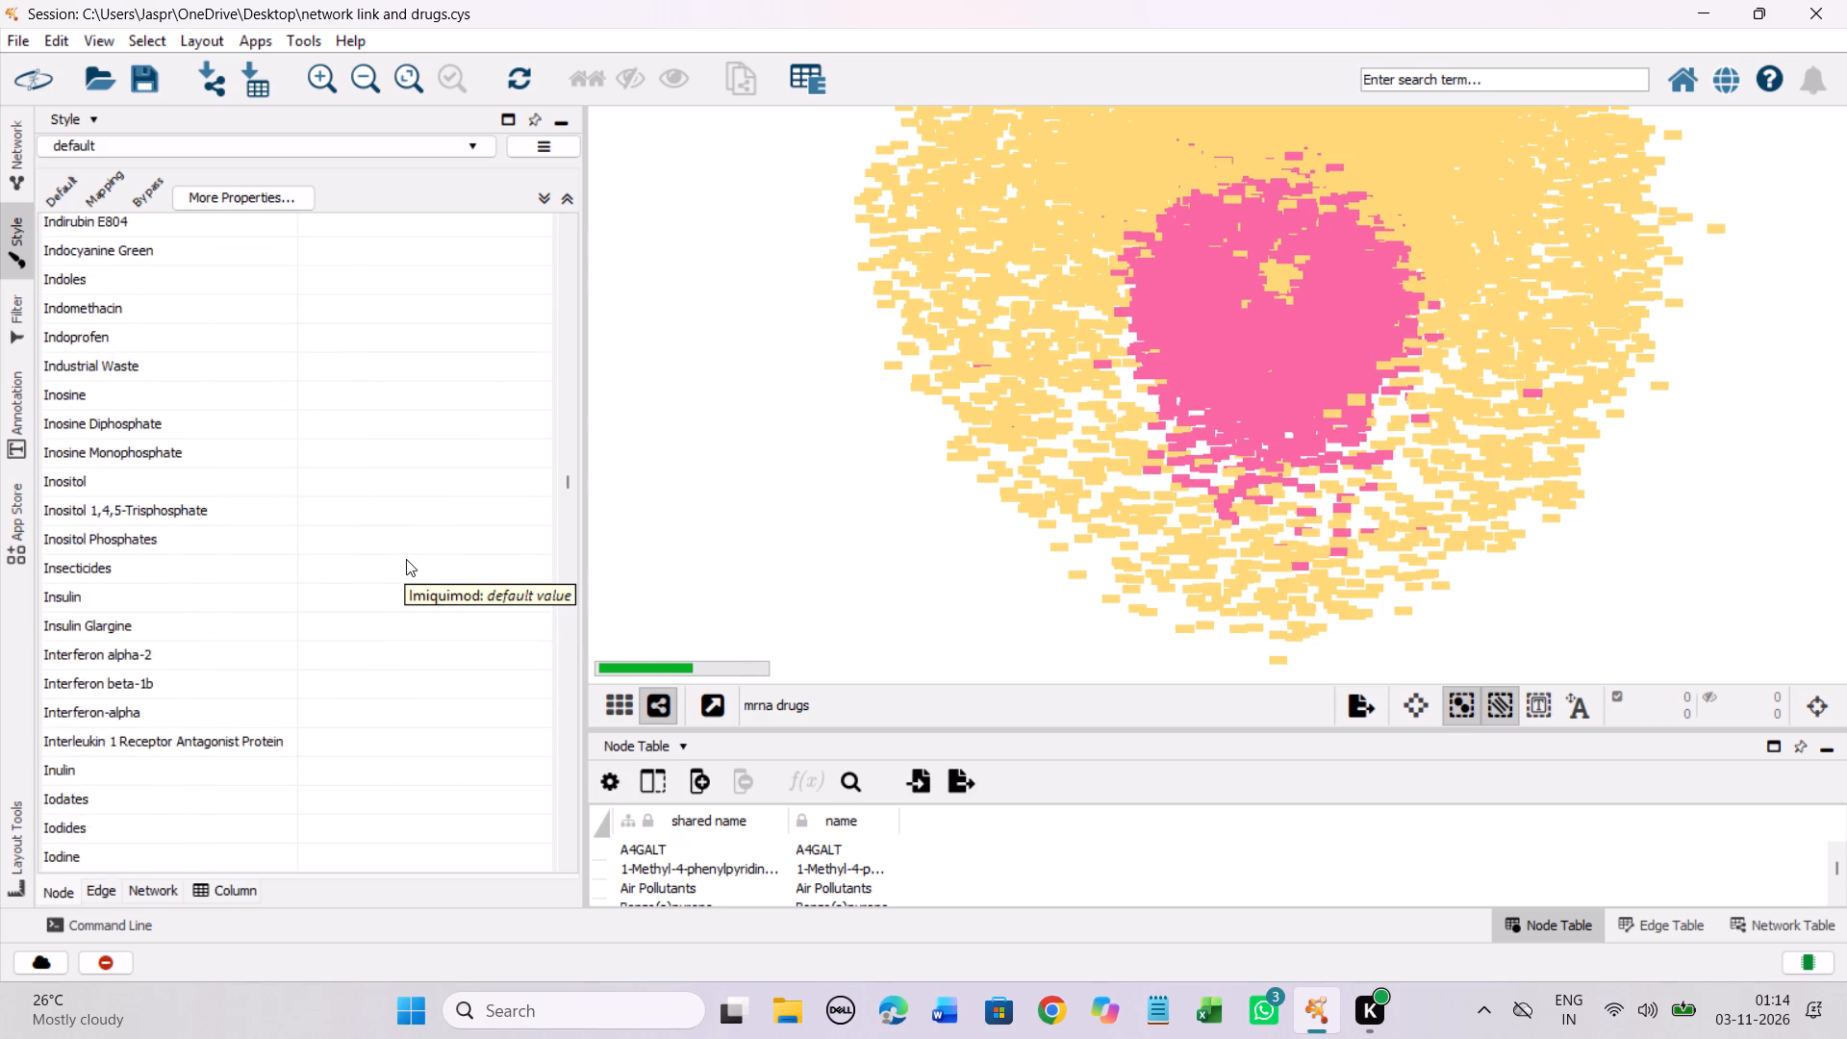
{"action": "scroll", "coordinate": [406, 559], "scroll_direction": "down", "scroll_amount": 20}
{"action": "scroll", "coordinate": [406, 559], "scroll_direction": "down", "scroll_amount": 20}
{"action": "scroll", "coordinate": [406, 559], "scroll_direction": "down", "scroll_amount": 7}
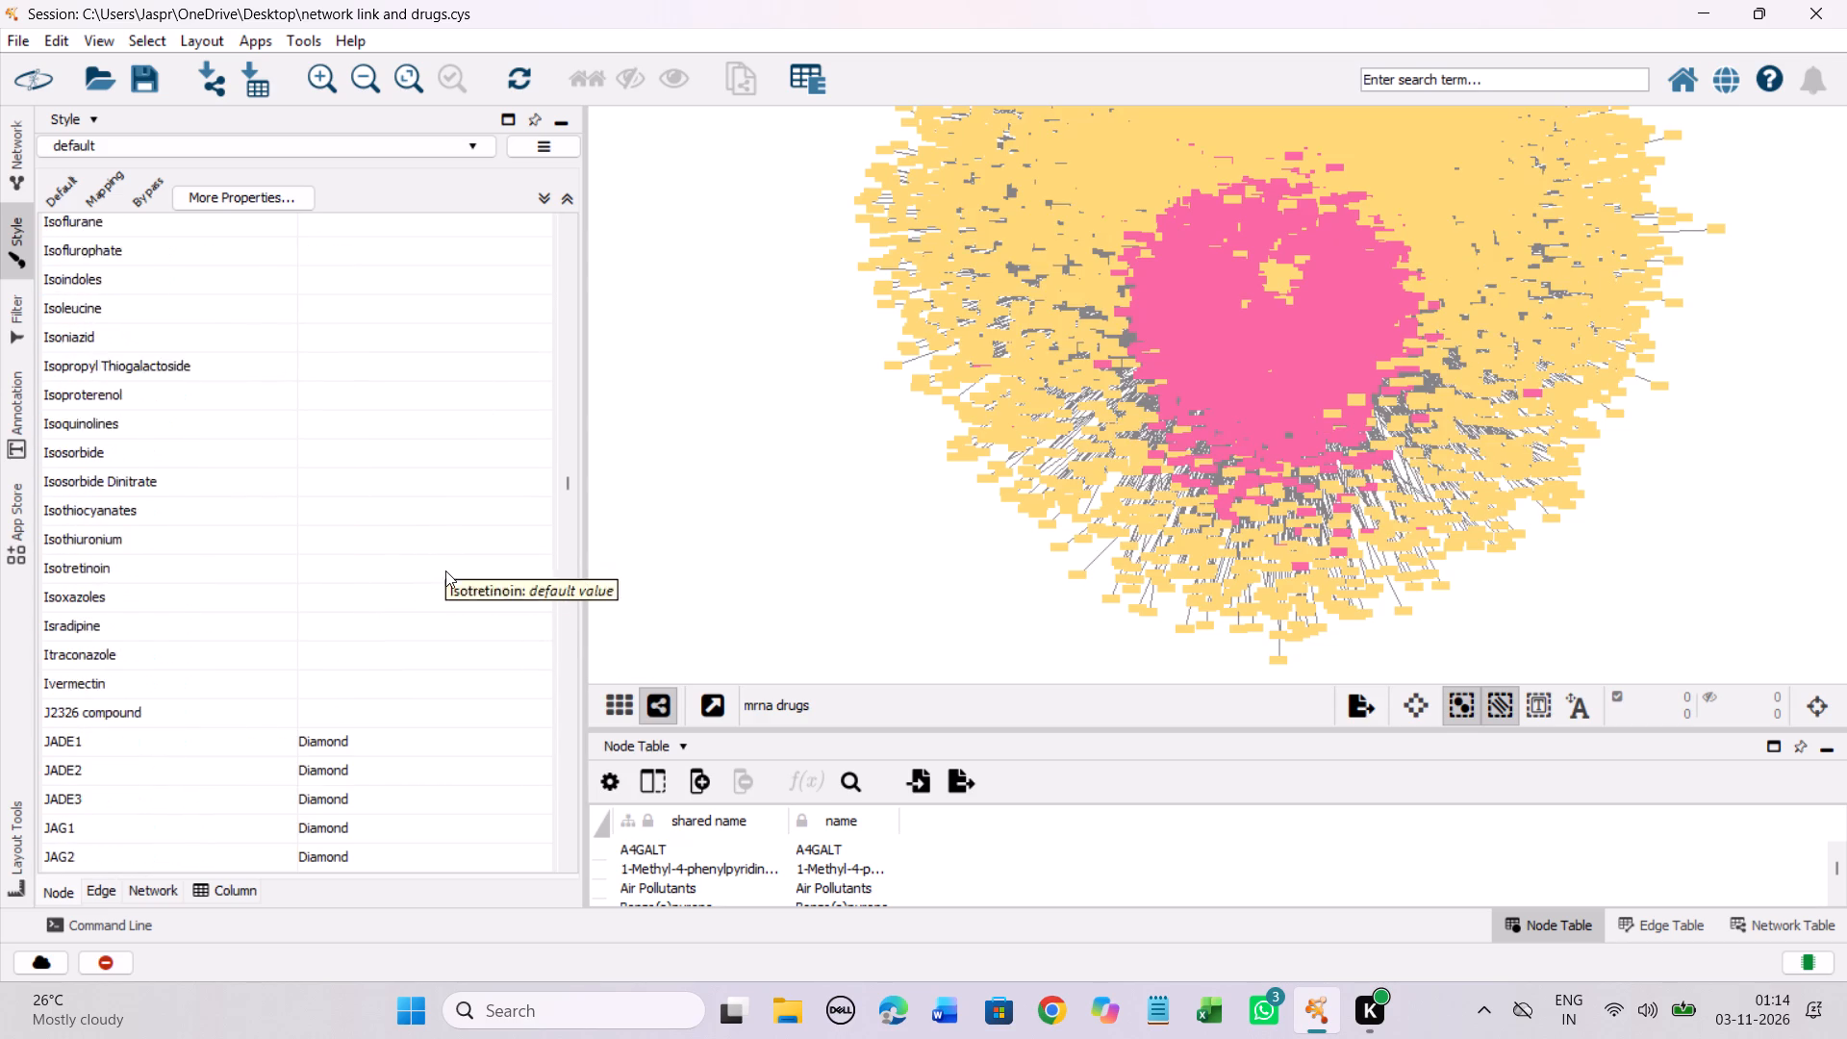
{"action": "scroll", "coordinate": [445, 570], "scroll_direction": "down", "scroll_amount": 2}
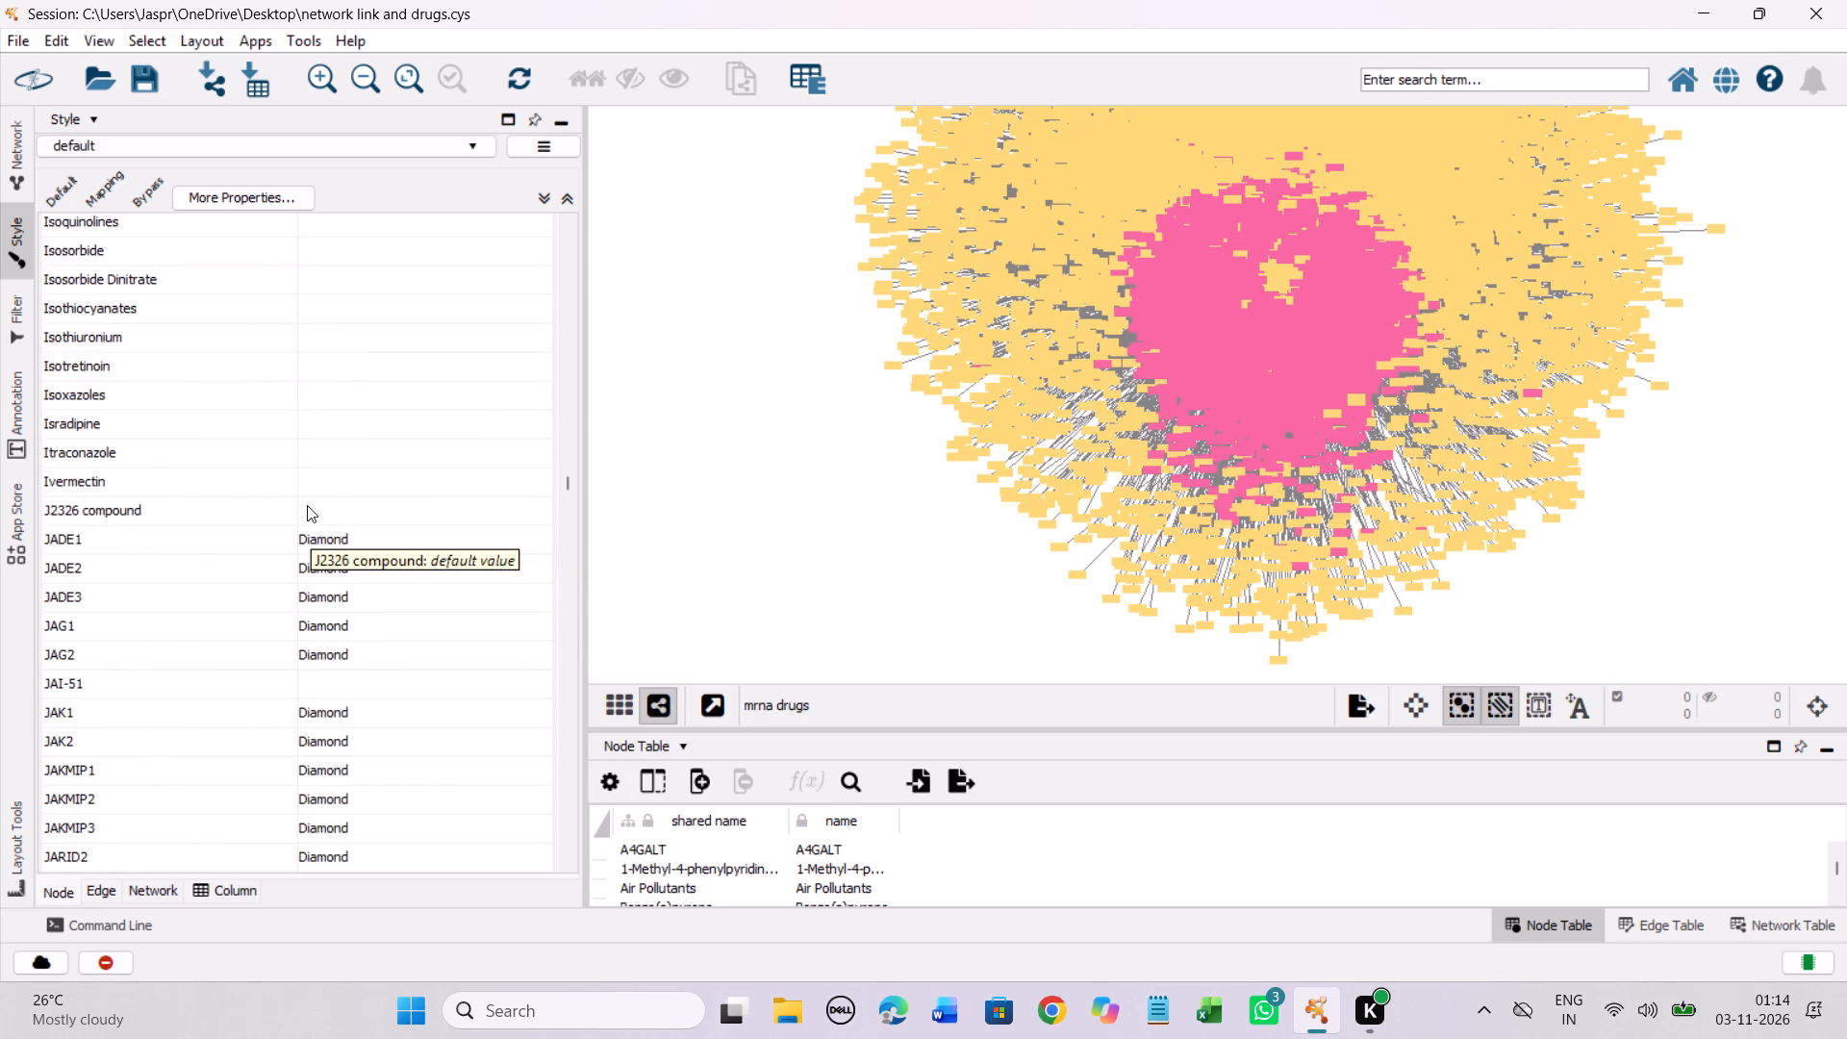
{"action": "left_click", "coordinate": [306, 511], "text": "shift"}
{"action": "right_click", "coordinate": [306, 511]}
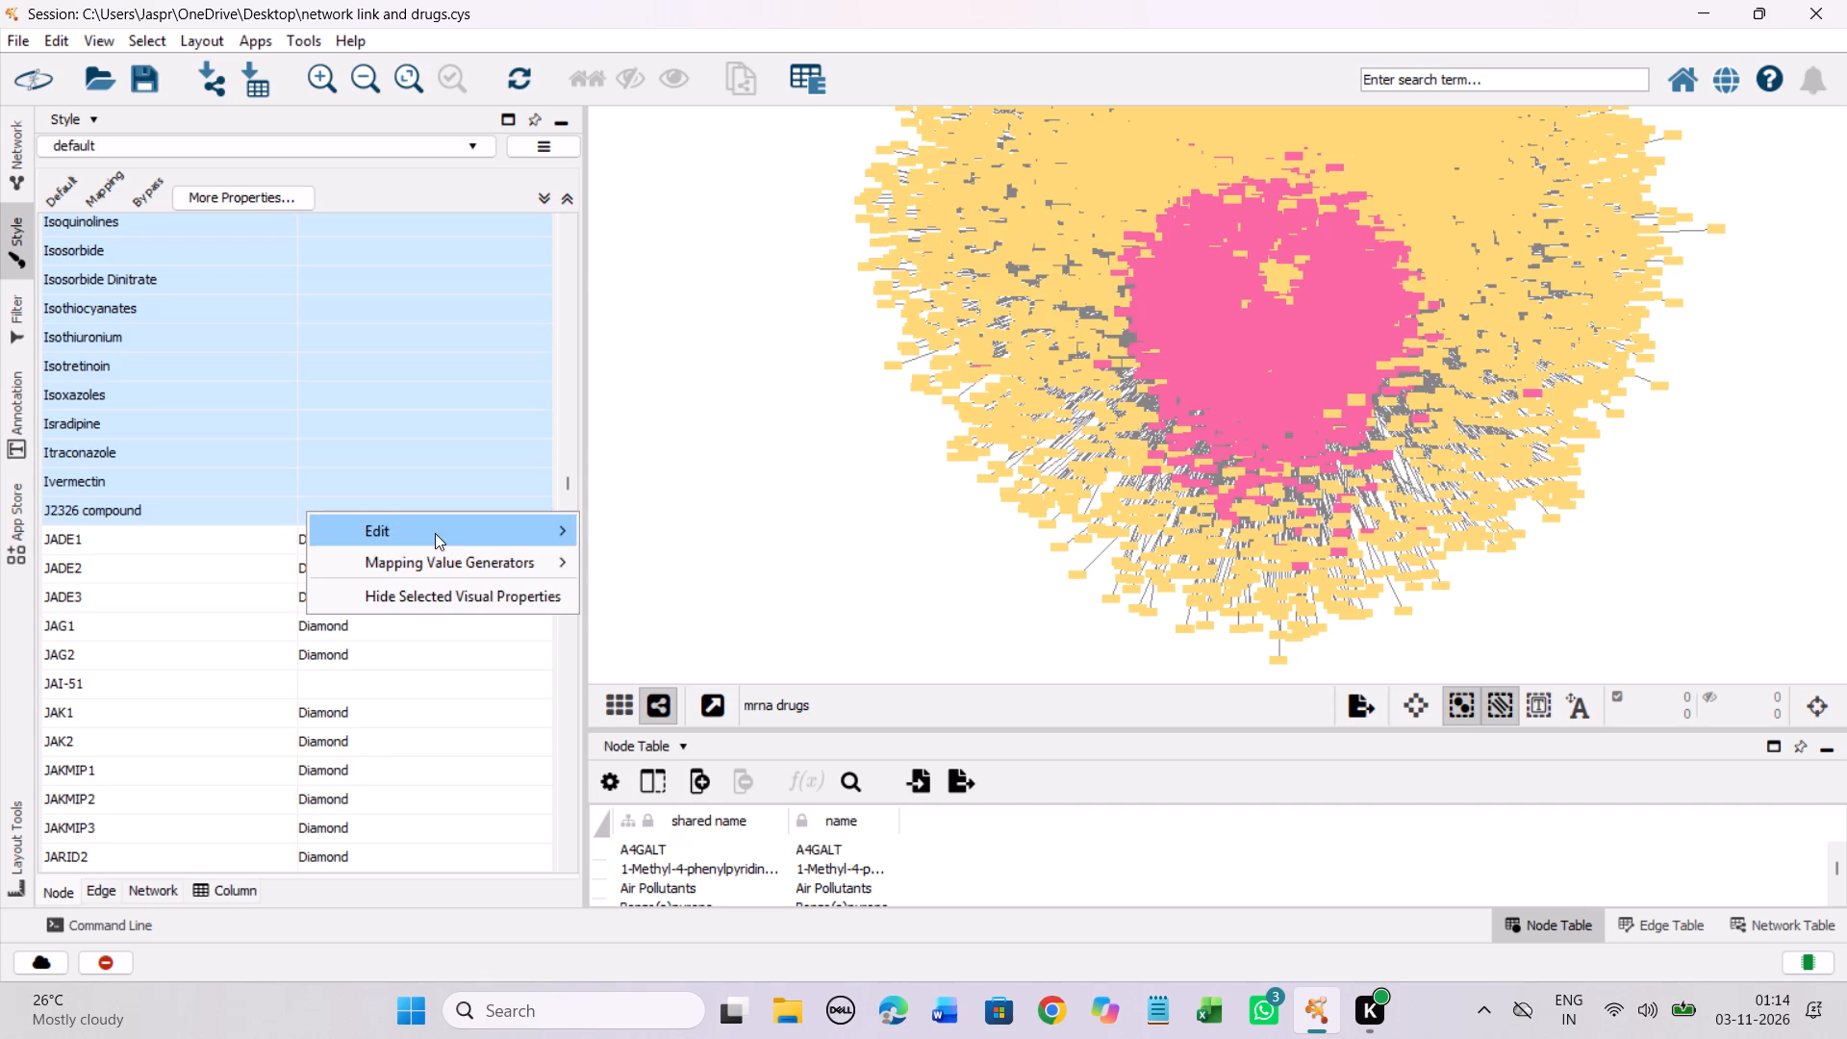
{"action": "left_click", "coordinate": [664, 536]}
{"action": "left_click", "coordinate": [283, 479]}
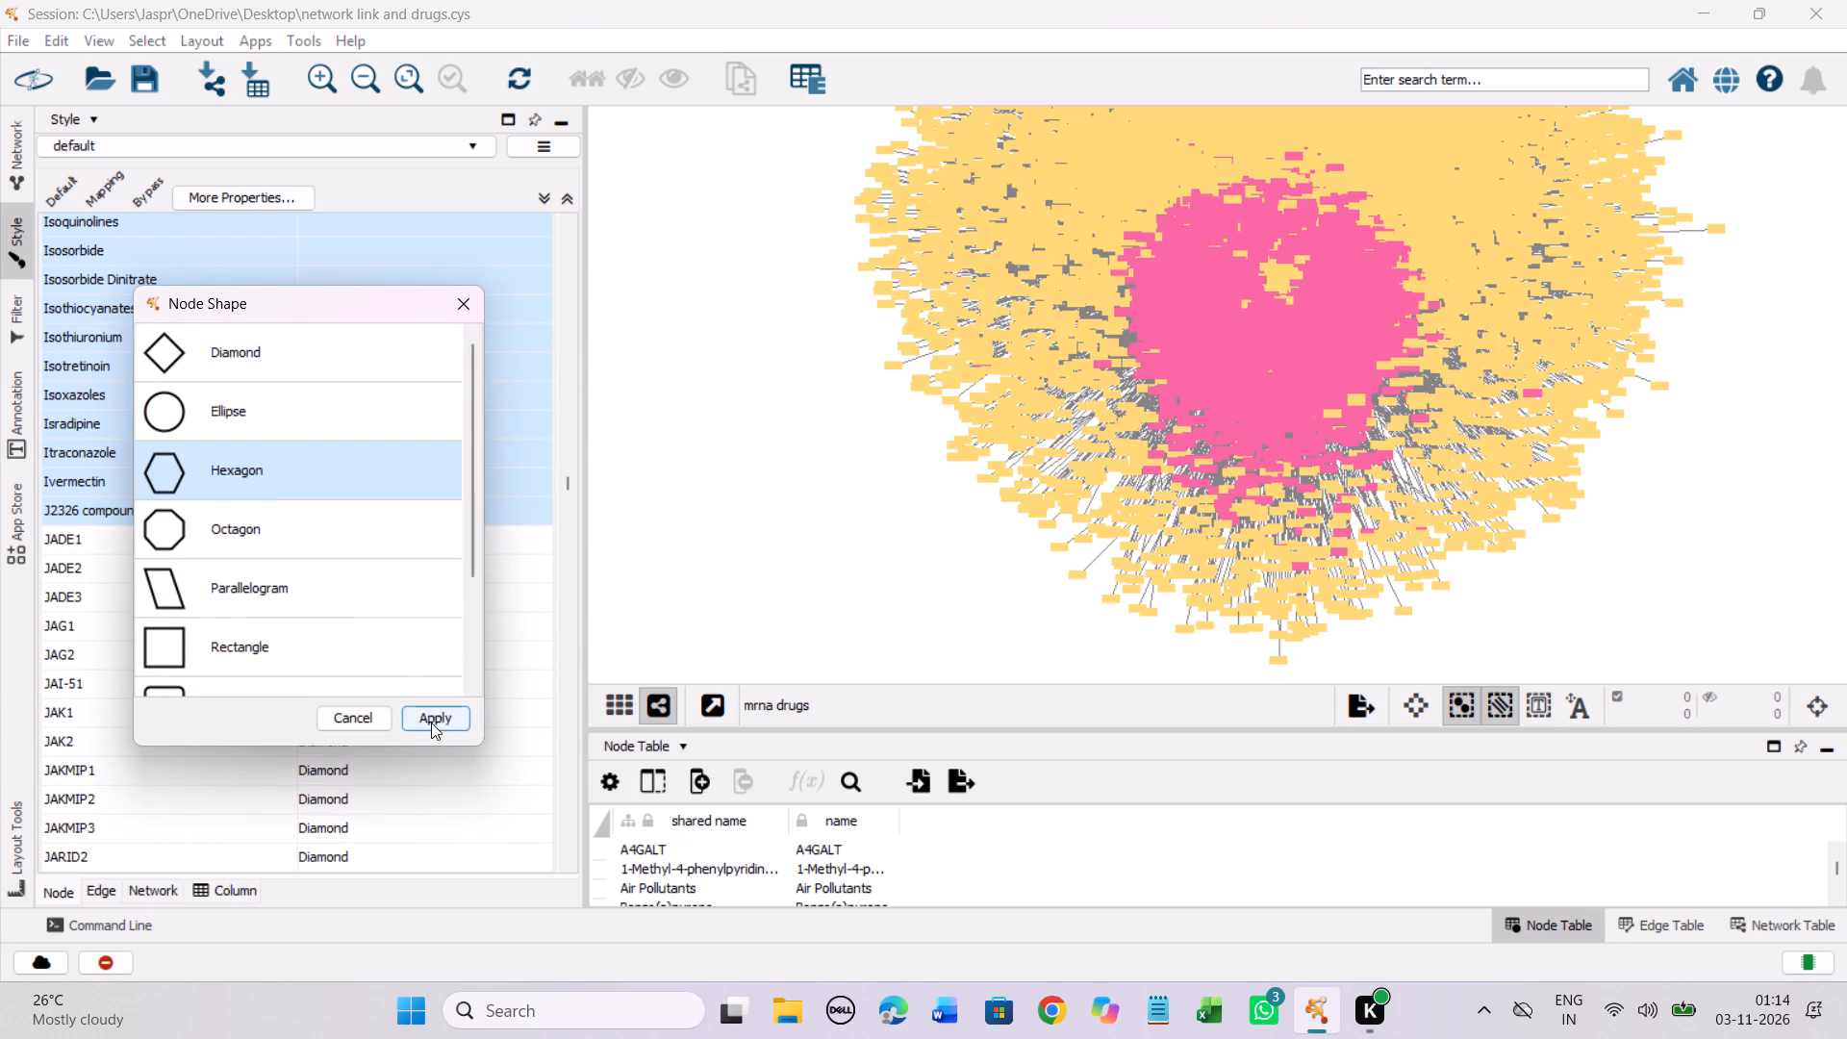
{"action": "left_click", "coordinate": [429, 722]}
Set the discrete node shape mapping for the drug JAI-51 to Hexagon.
{"action": "left_click", "coordinate": [328, 680]}
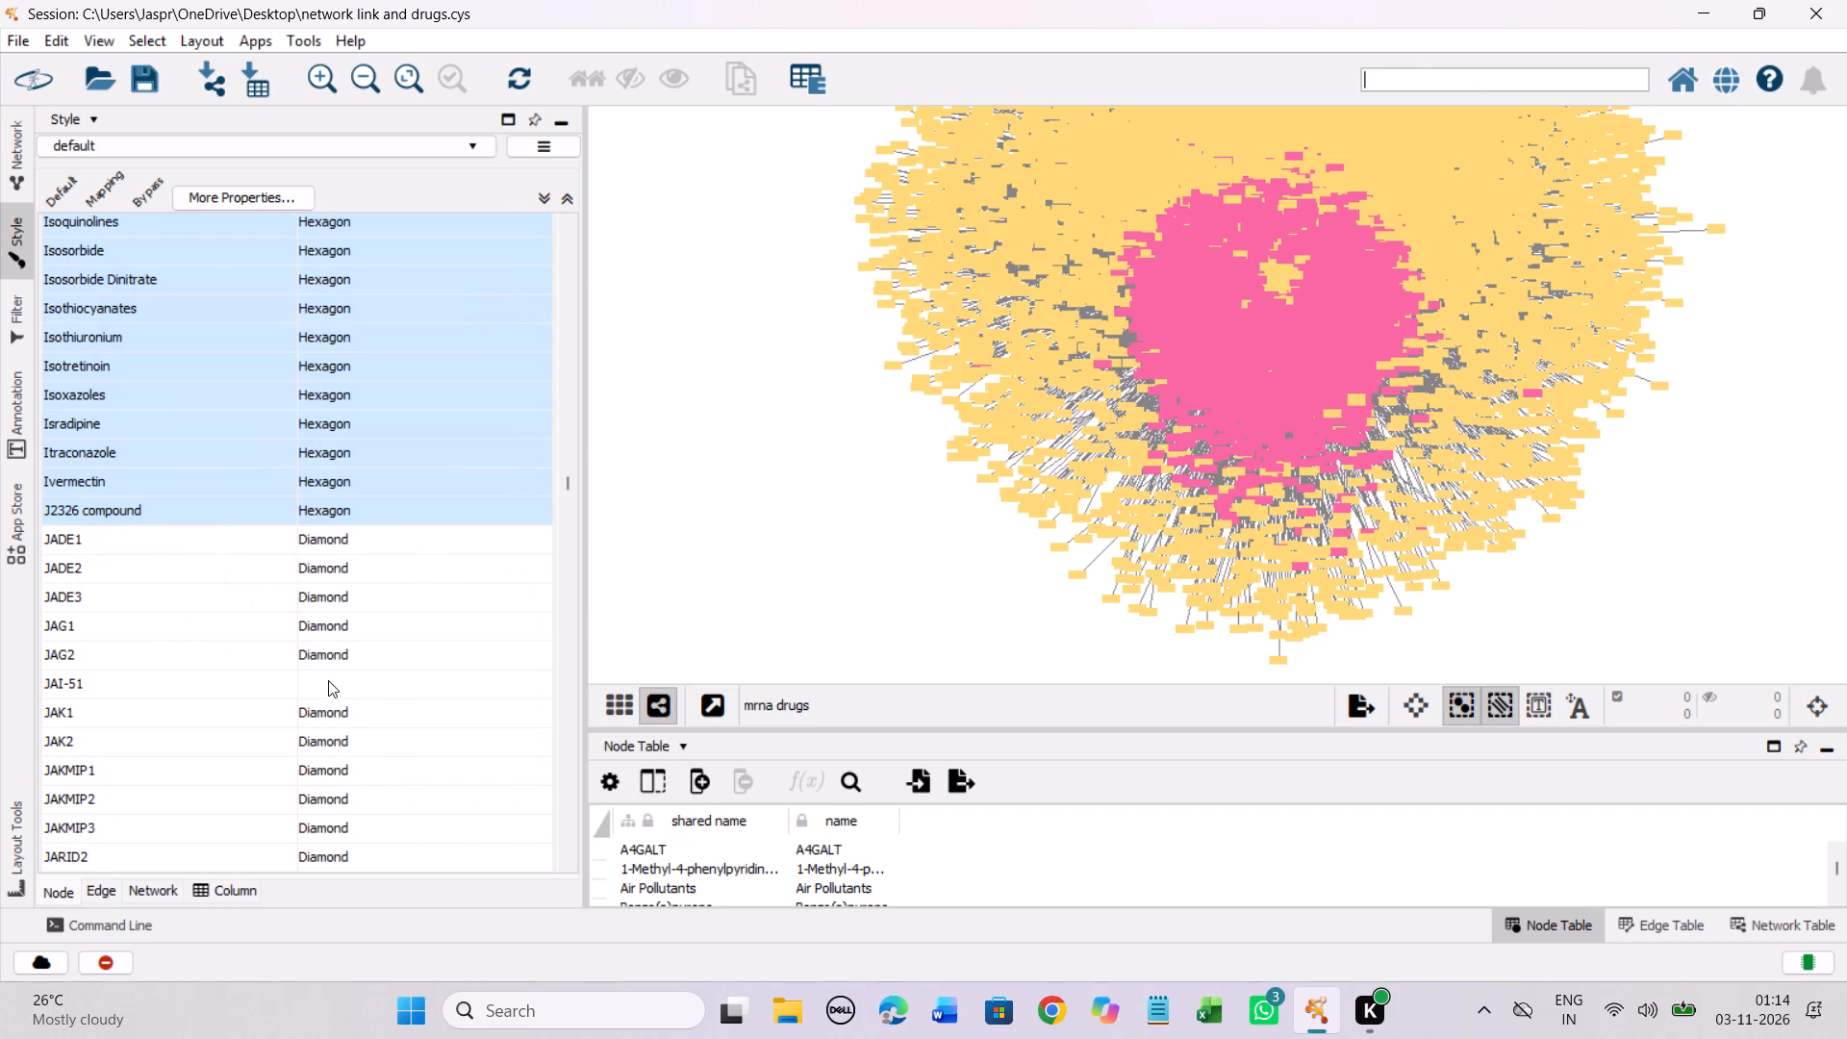
{"action": "right_click", "coordinate": [328, 680]}
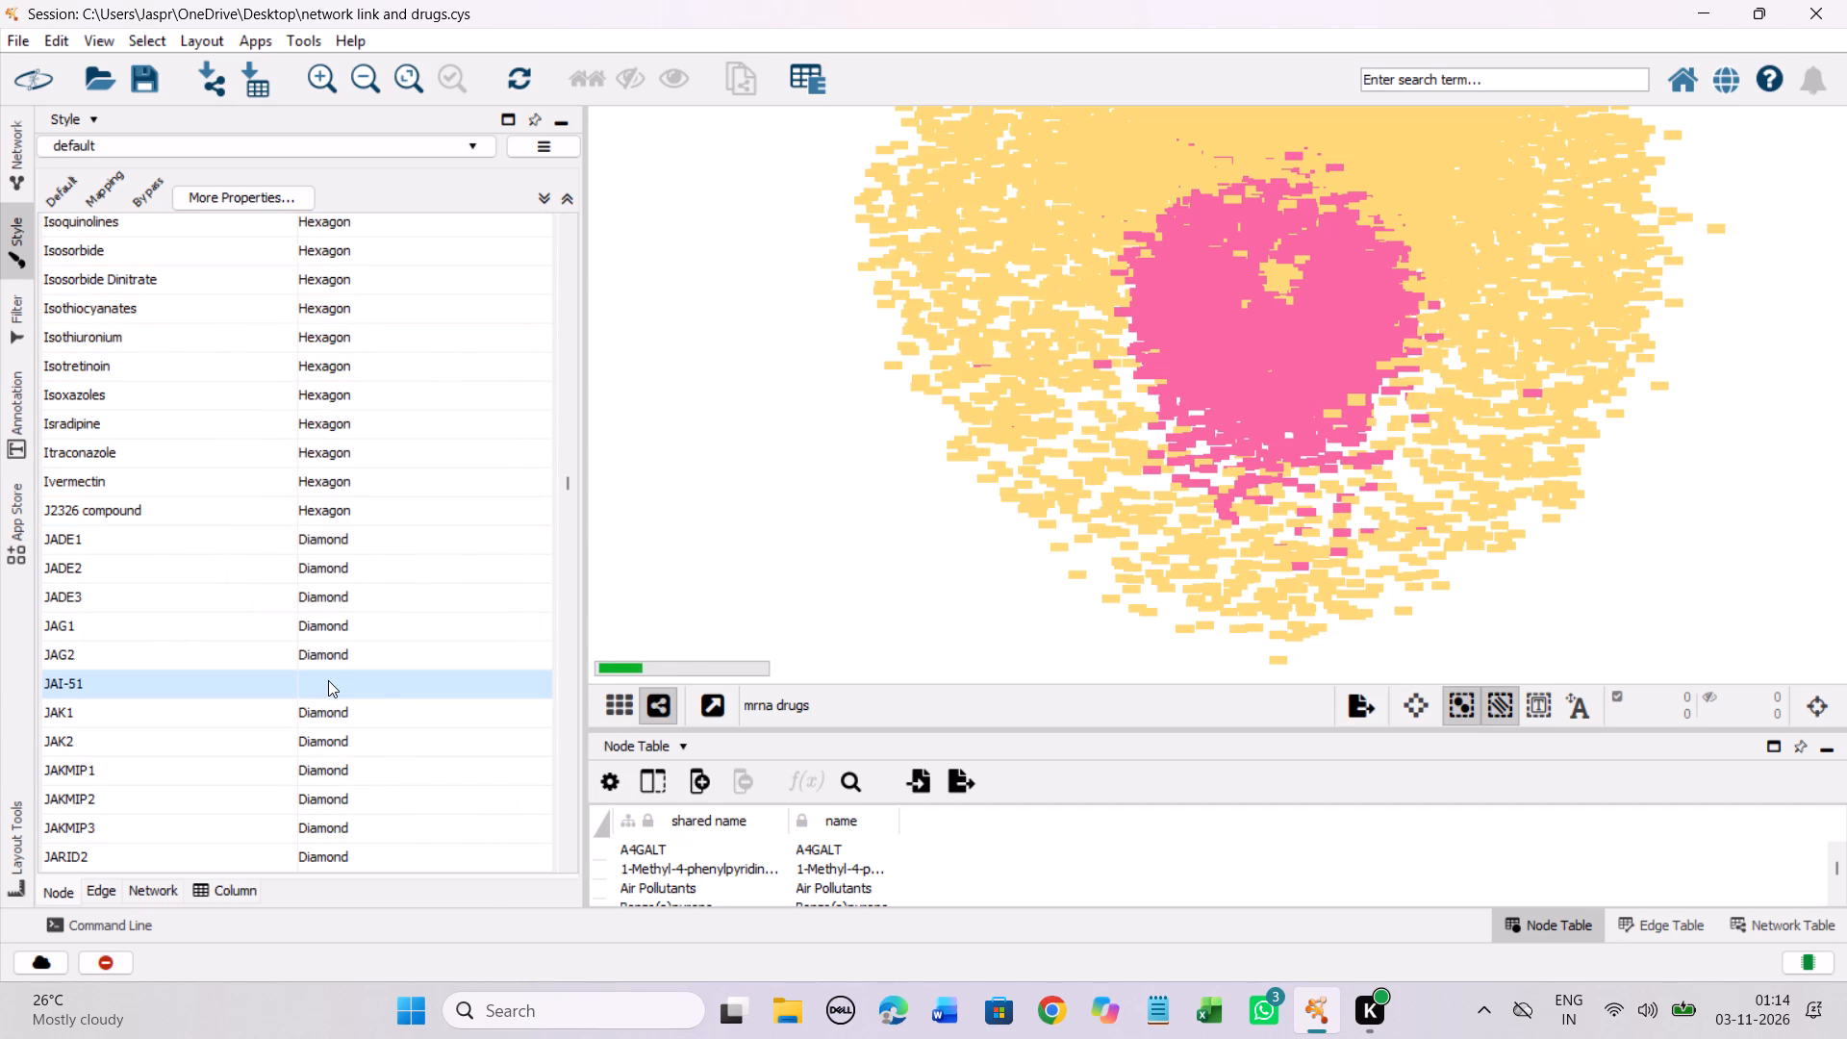
{"action": "left_click", "coordinate": [632, 697]}
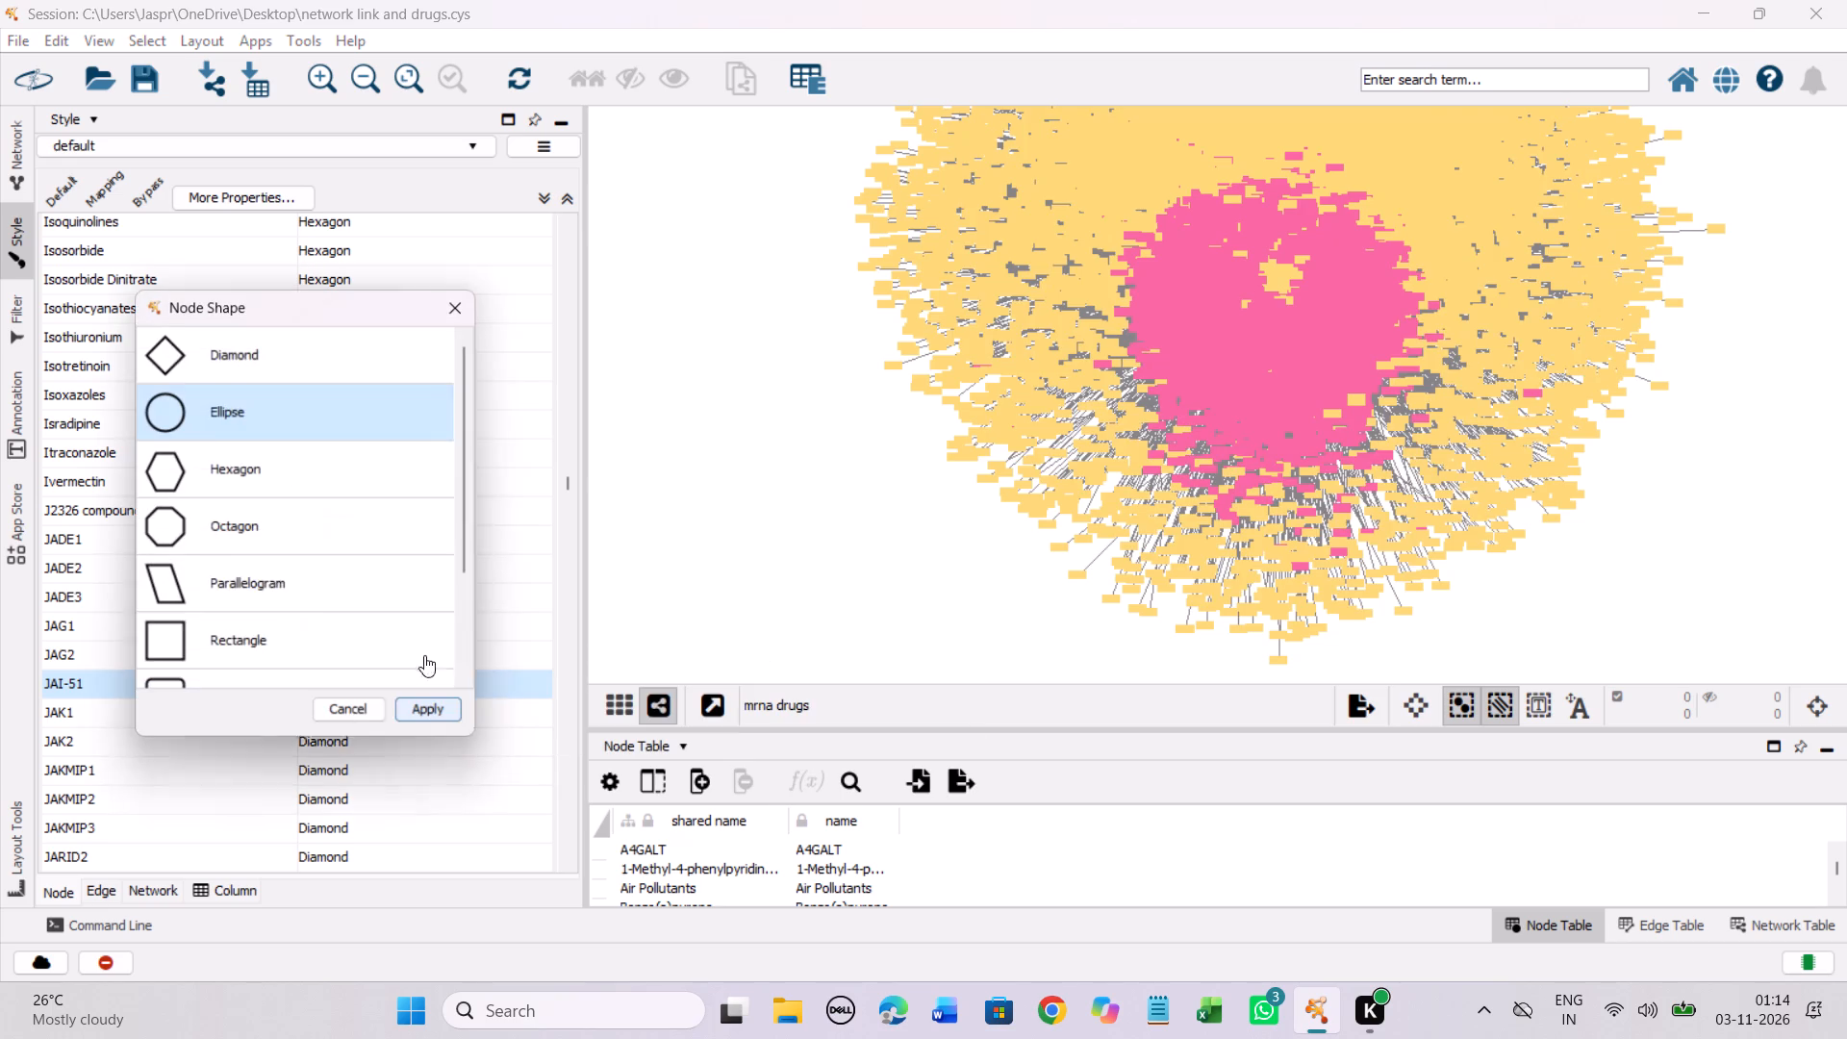
{"action": "left_click", "coordinate": [290, 475]}
{"action": "left_click", "coordinate": [429, 710]}
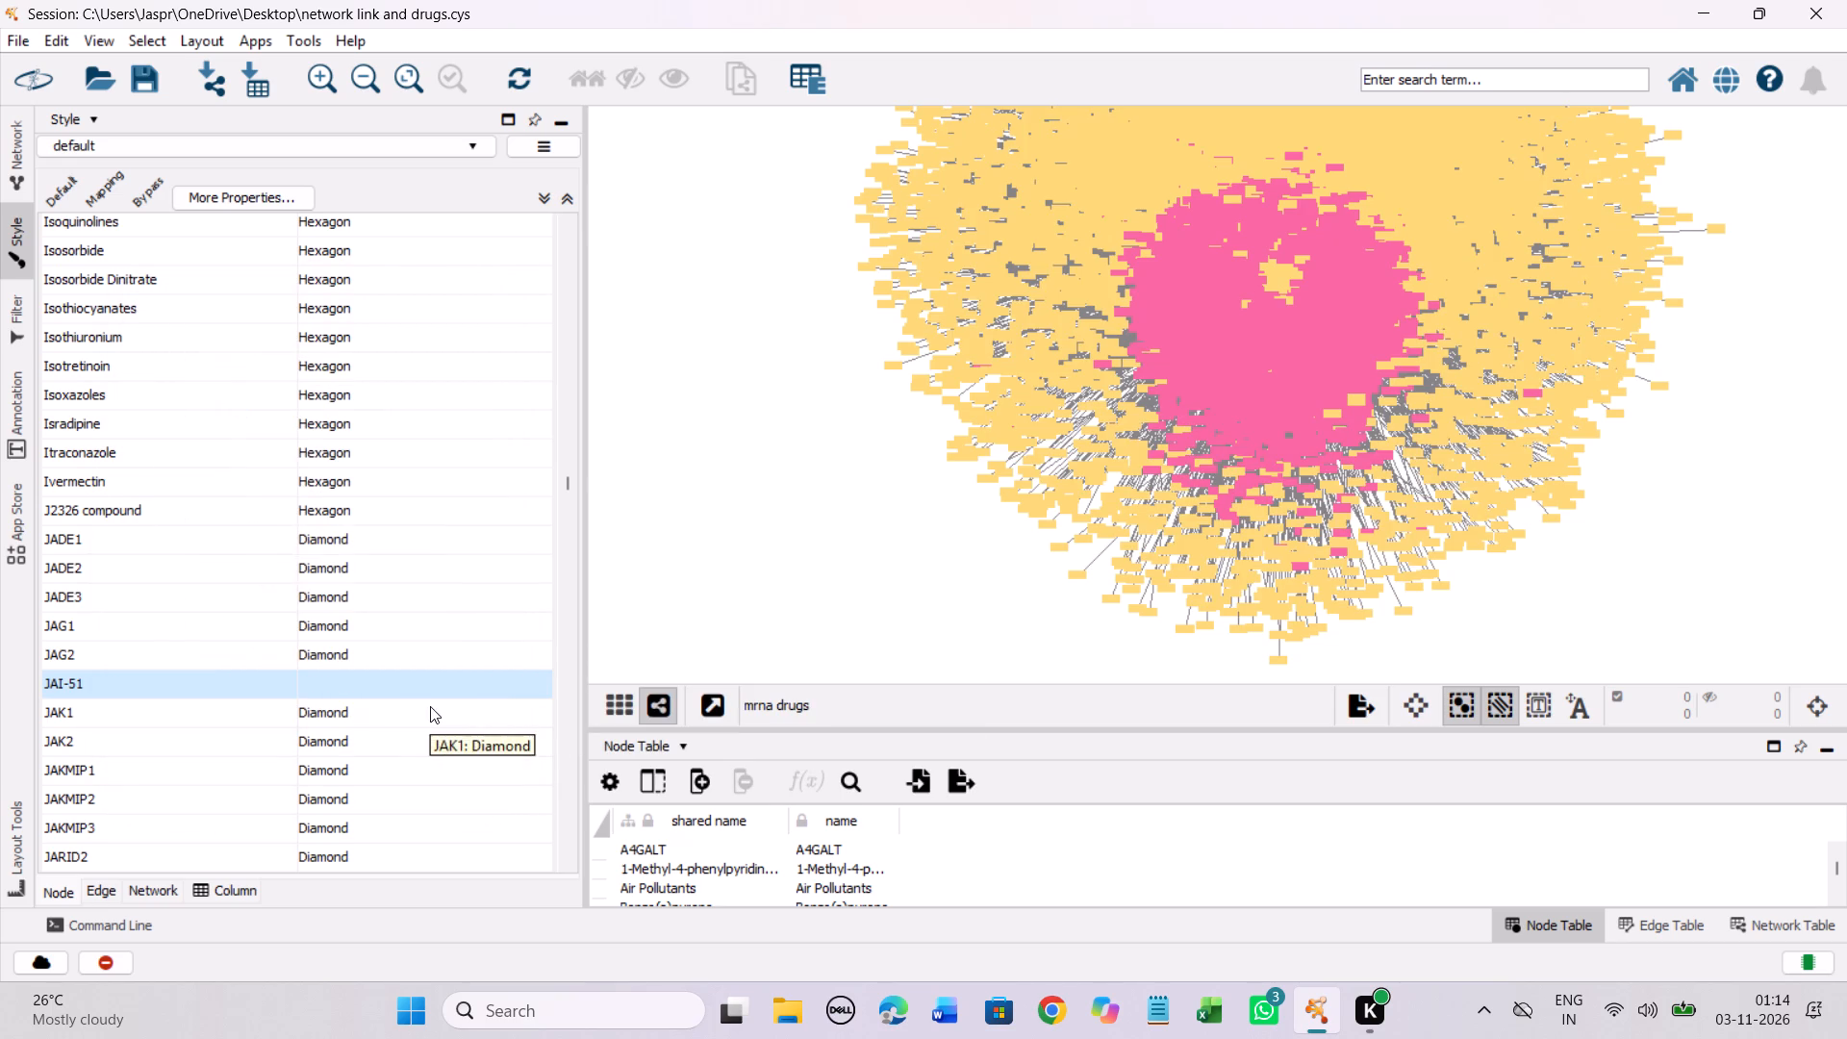
Set the discrete node shape mapping for the drug JBIR-99 to Hexagon.
{"action": "scroll", "coordinate": [465, 602], "scroll_direction": "down", "scroll_amount": 15}
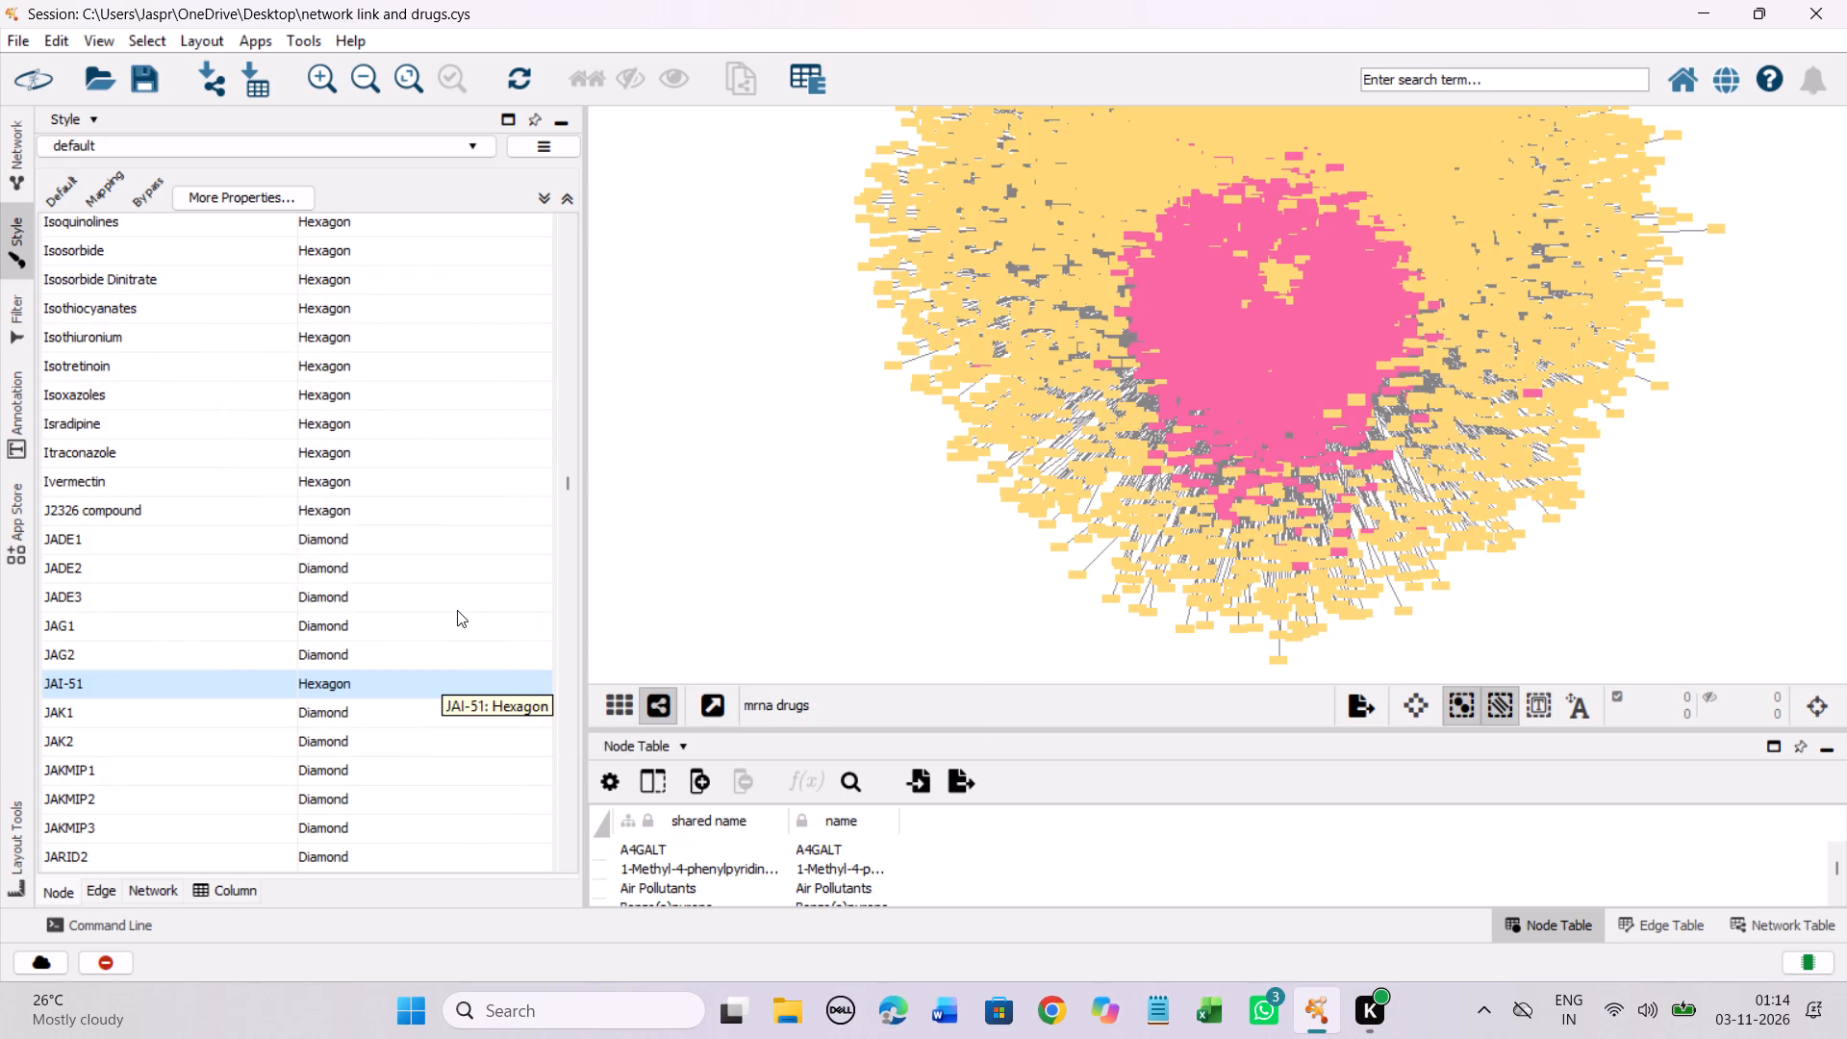
{"action": "scroll", "coordinate": [457, 610], "scroll_direction": "down", "scroll_amount": 5}
{"action": "scroll", "coordinate": [457, 610], "scroll_direction": "up", "scroll_amount": 5}
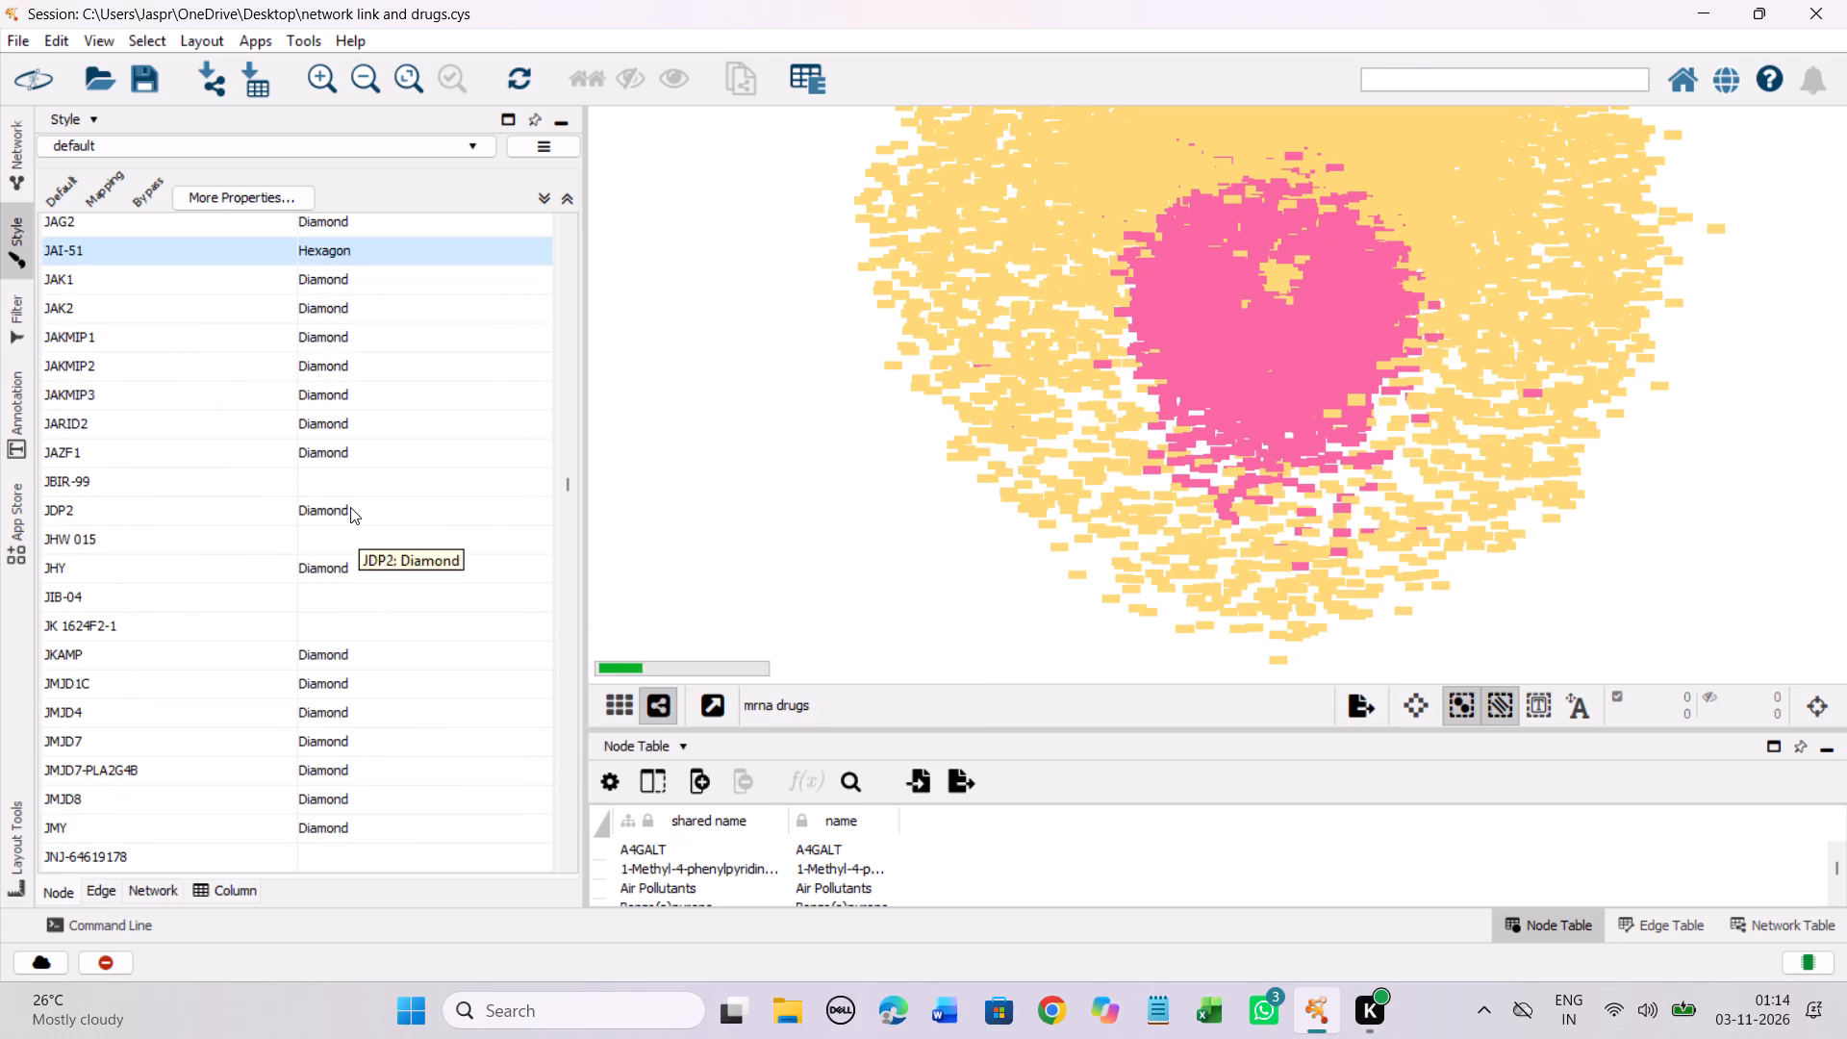
{"action": "left_click", "coordinate": [340, 484]}
{"action": "right_click", "coordinate": [340, 484]}
{"action": "left_click", "coordinate": [386, 498]}
{"action": "left_click", "coordinate": [643, 504]}
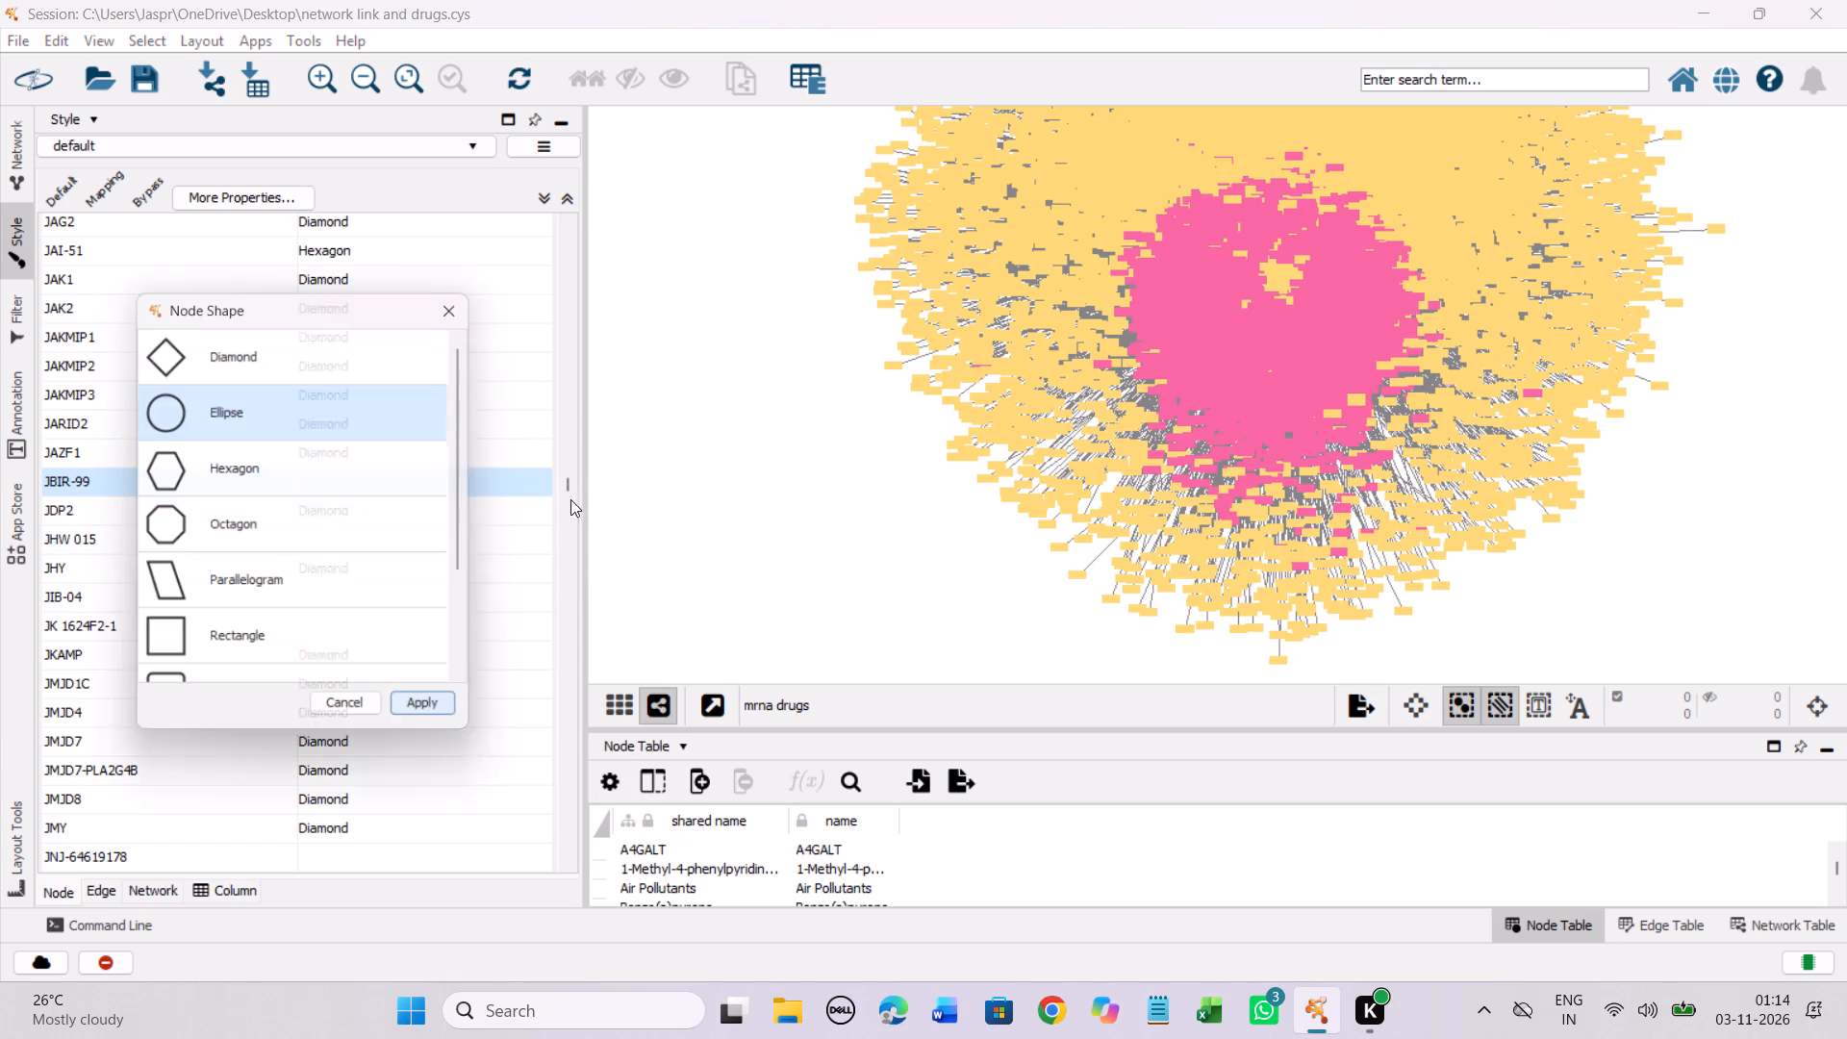
{"action": "left_click", "coordinate": [313, 456]}
{"action": "left_click", "coordinate": [436, 718]}
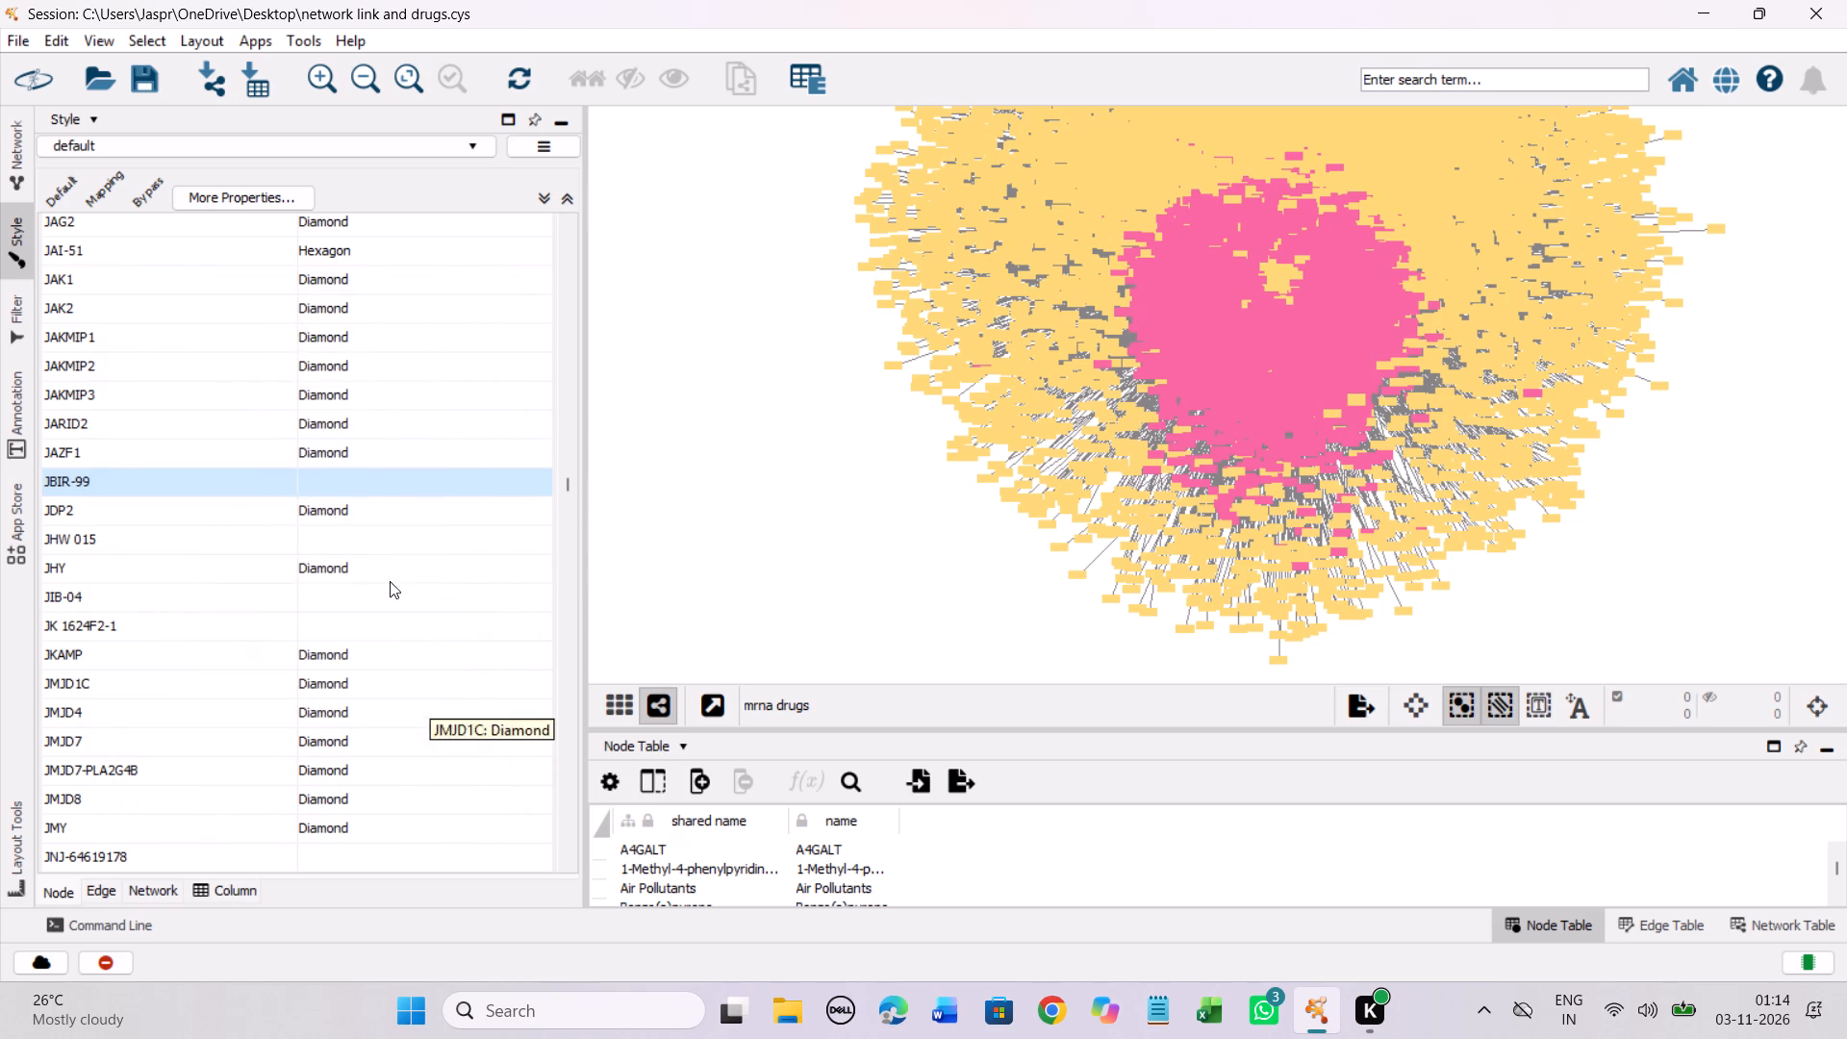
Set the discrete node shape mapping for the drug JHW 015 to Hexagon.
{"action": "left_click", "coordinate": [350, 537]}
{"action": "right_click", "coordinate": [350, 537]}
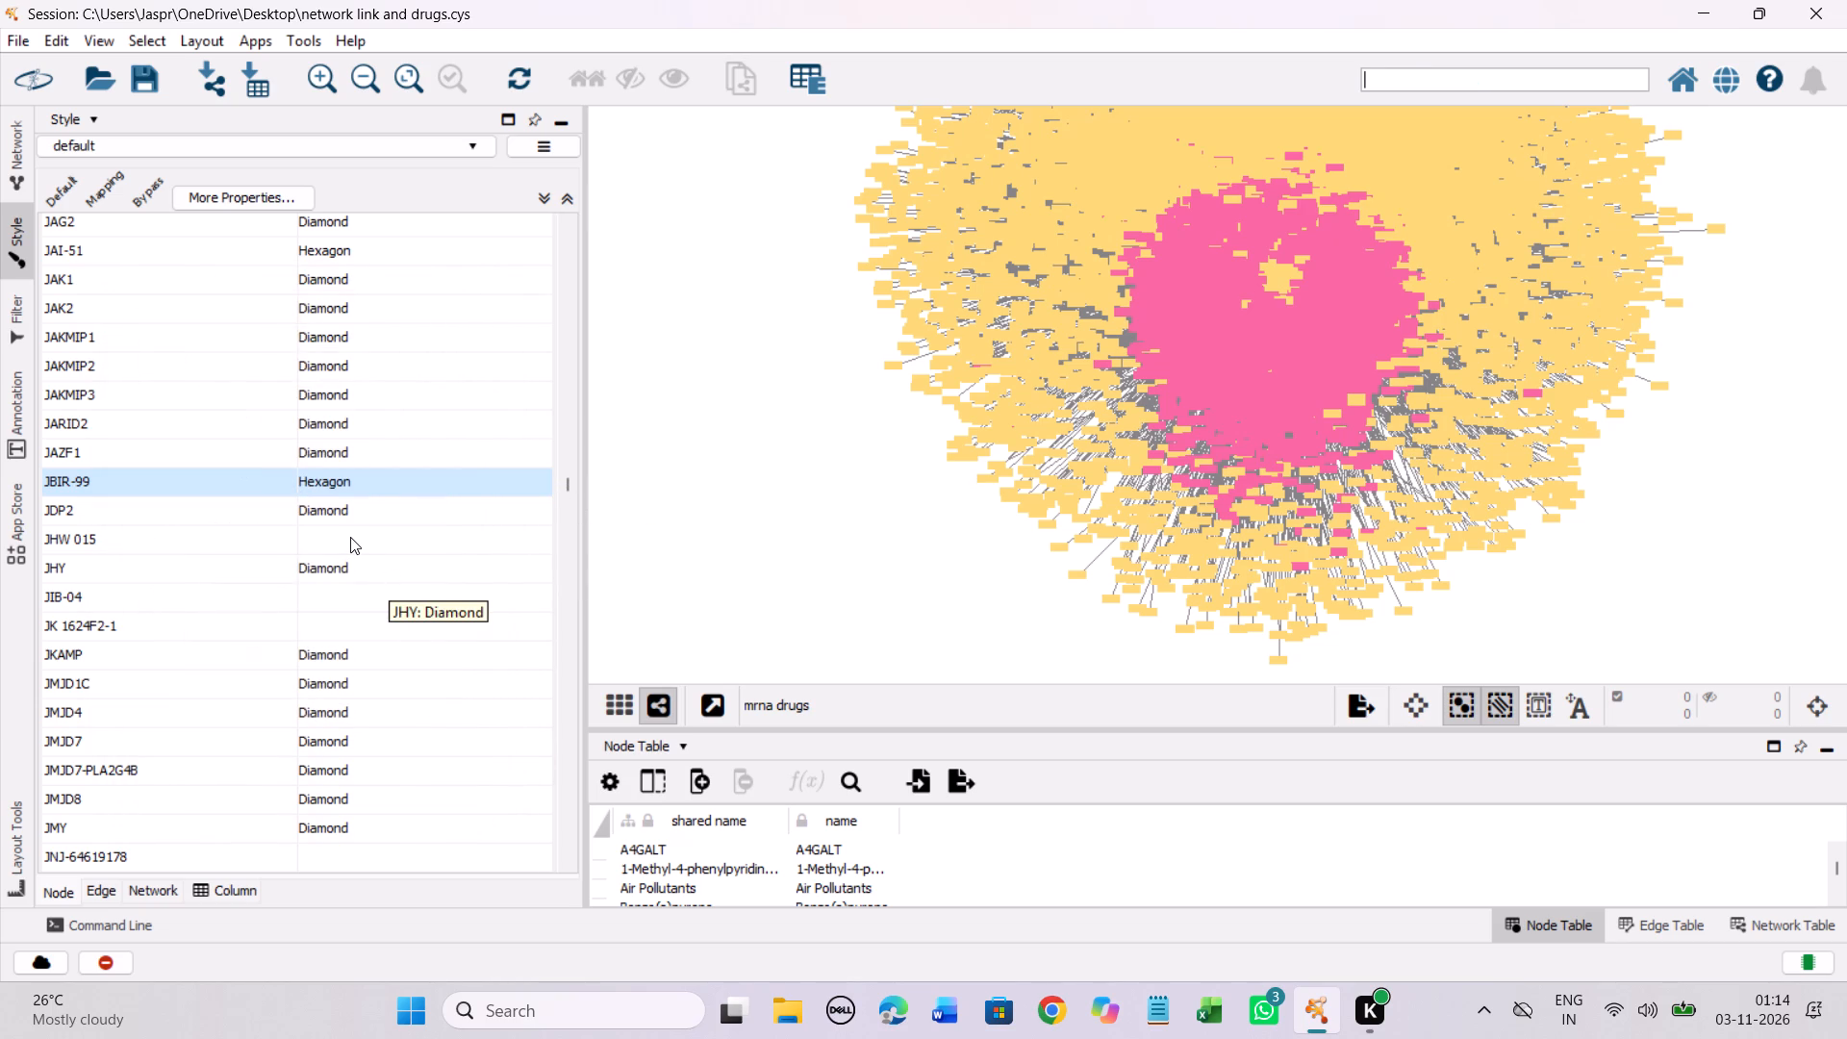
{"action": "left_click", "coordinate": [446, 547]}
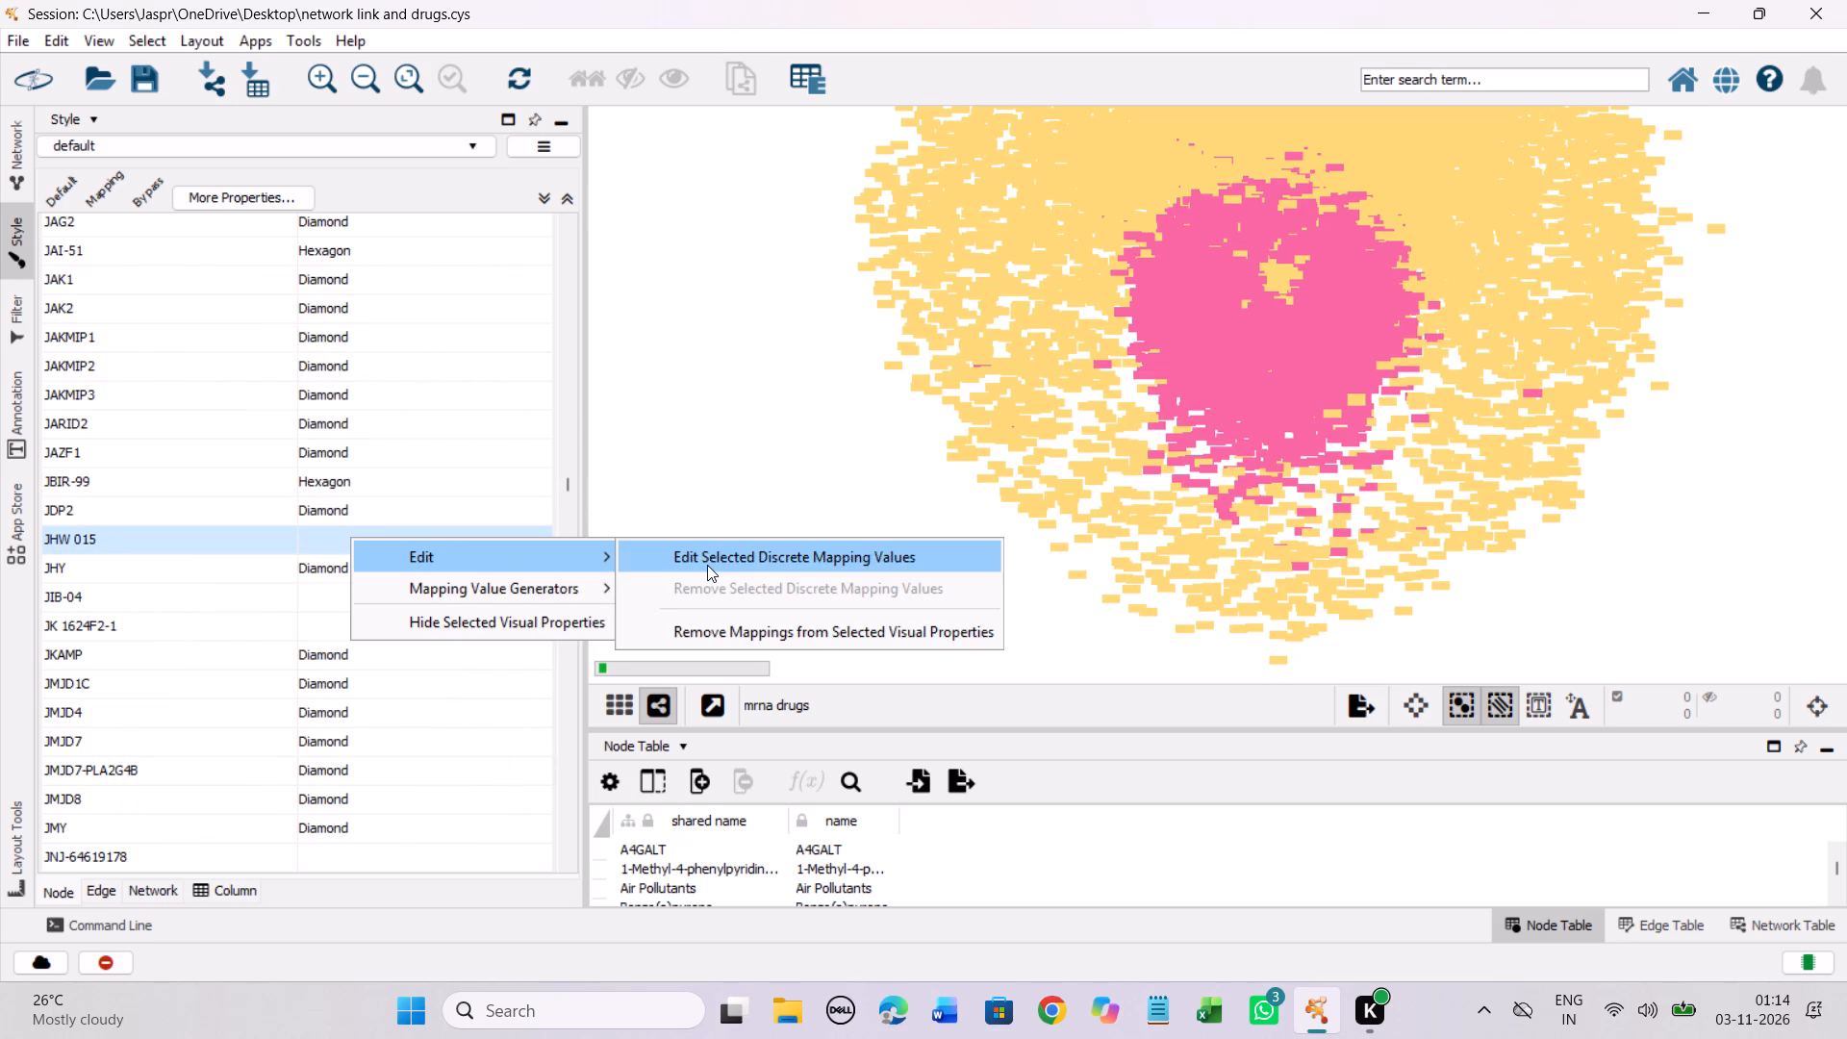
{"action": "left_click", "coordinate": [706, 565]}
{"action": "left_click", "coordinate": [325, 467]}
{"action": "left_click", "coordinate": [416, 717]}
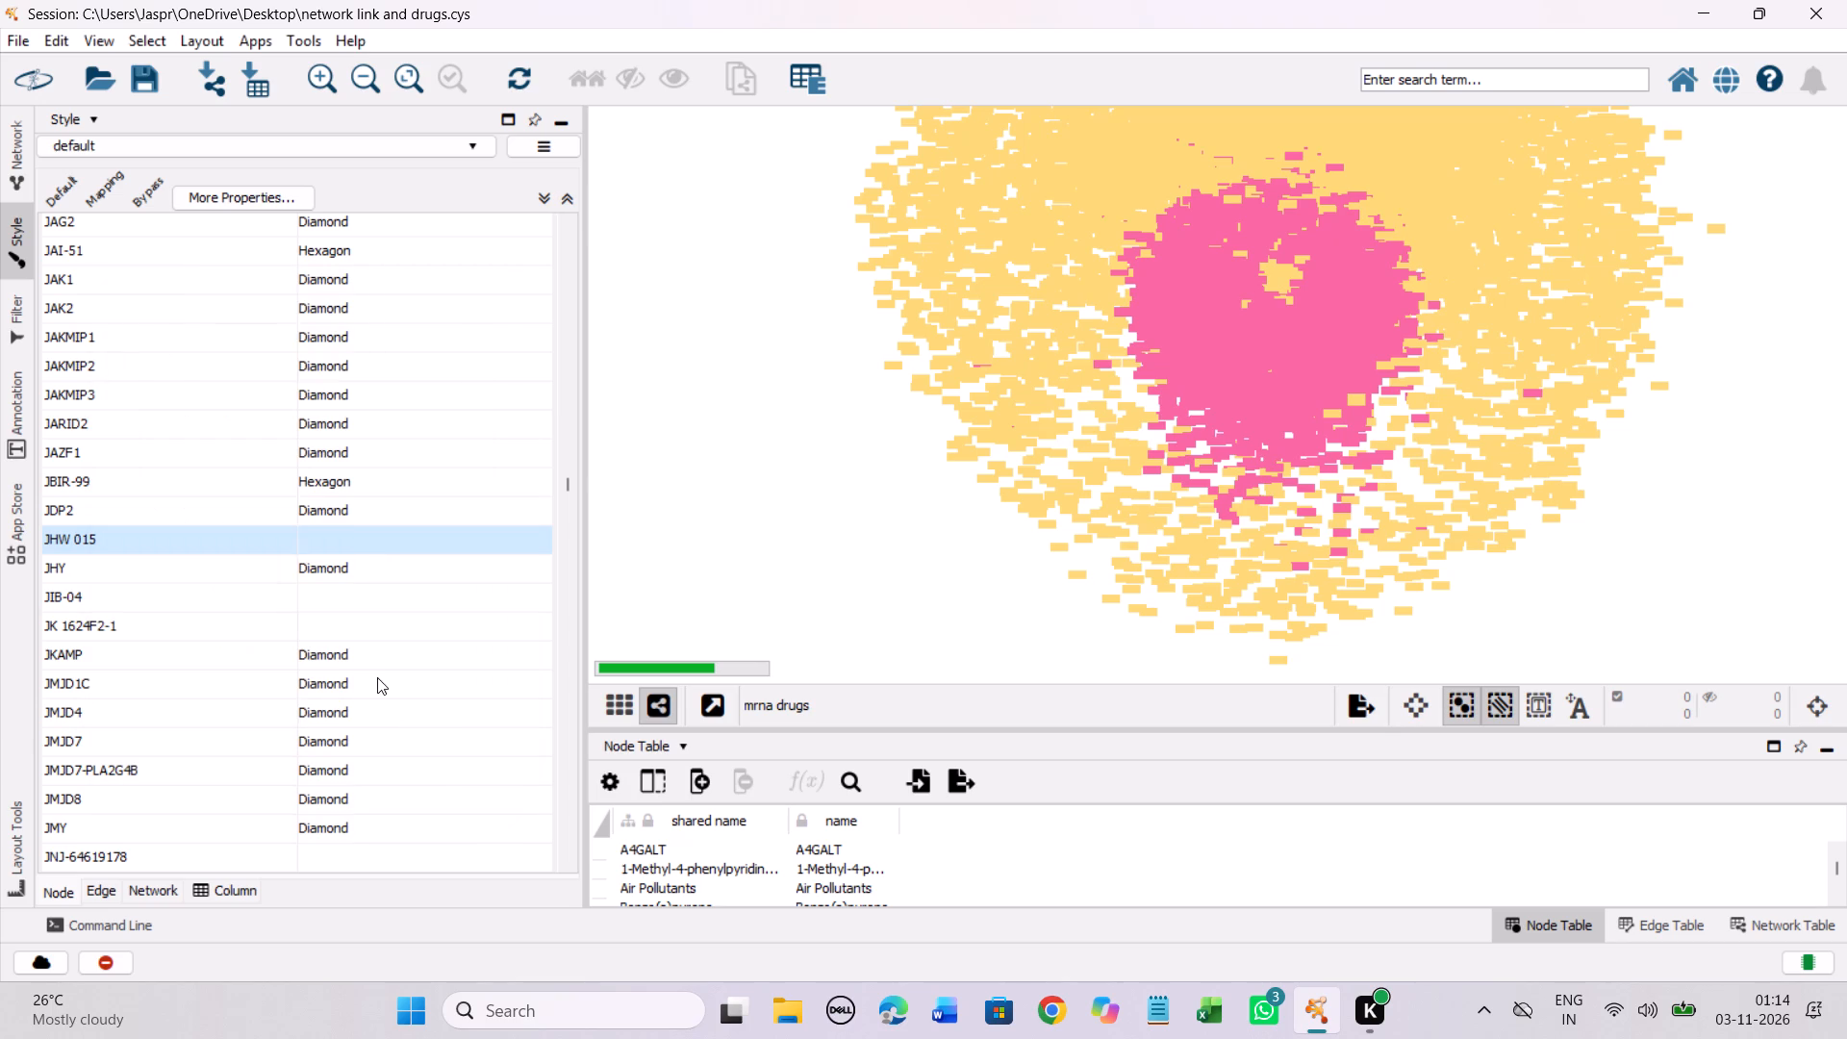
Set the discrete node shape mapping for JIB-04 and JK 1624F2-1 together to Hexagon.
{"action": "left_click_drag", "start_coordinate": [329, 594], "coordinate": [323, 629]}
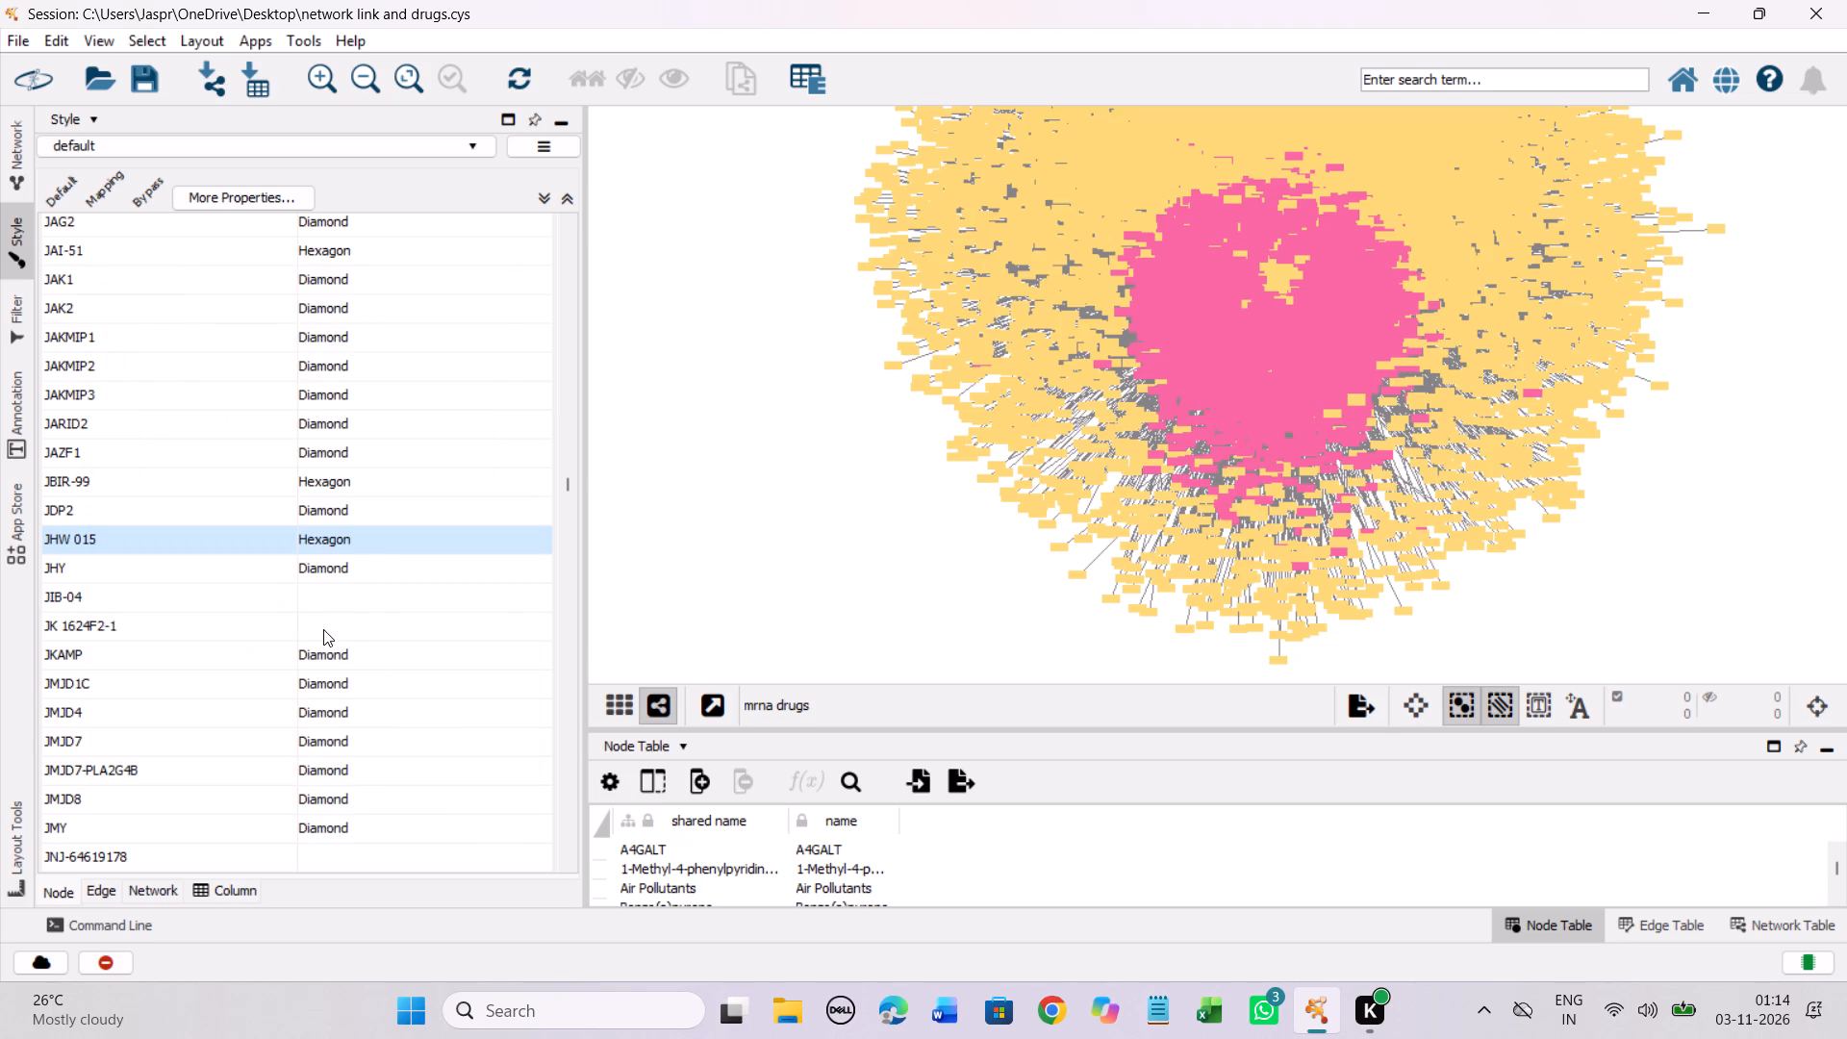
{"action": "right_click", "coordinate": [323, 629]}
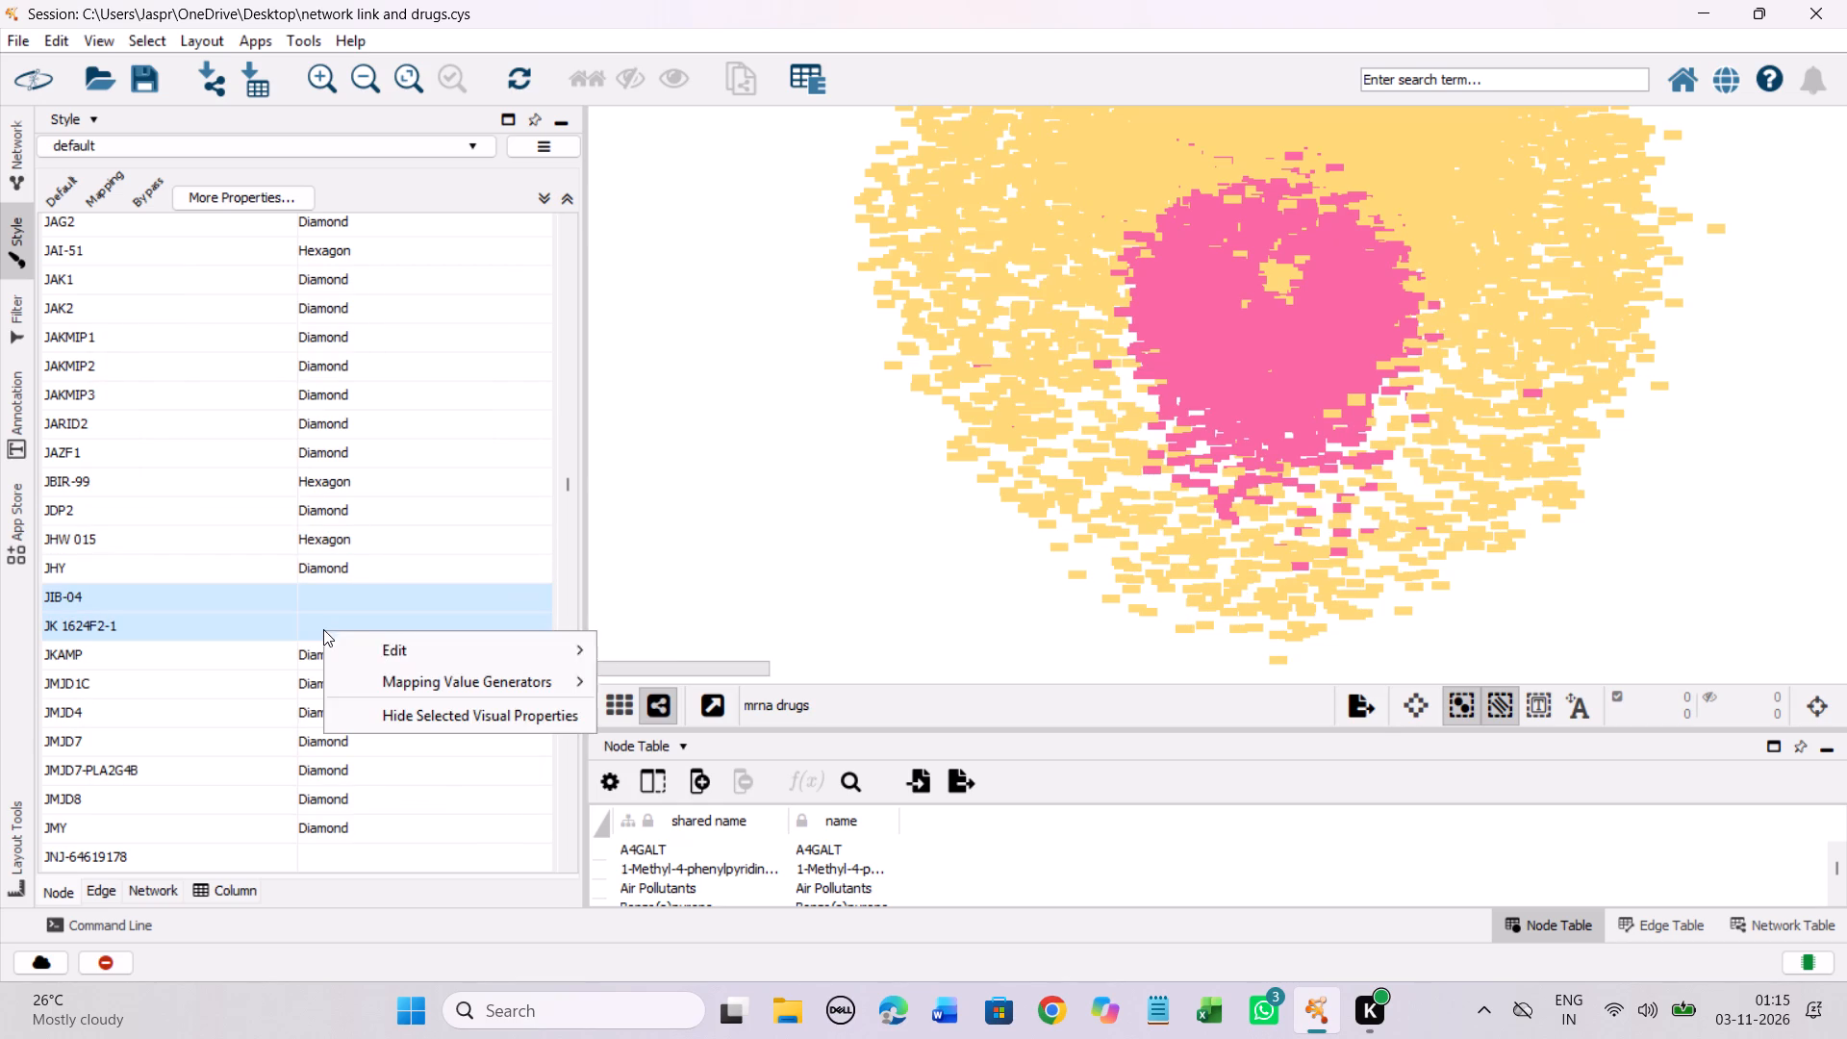
{"action": "left_click", "coordinate": [679, 653]}
{"action": "left_click", "coordinate": [328, 452]}
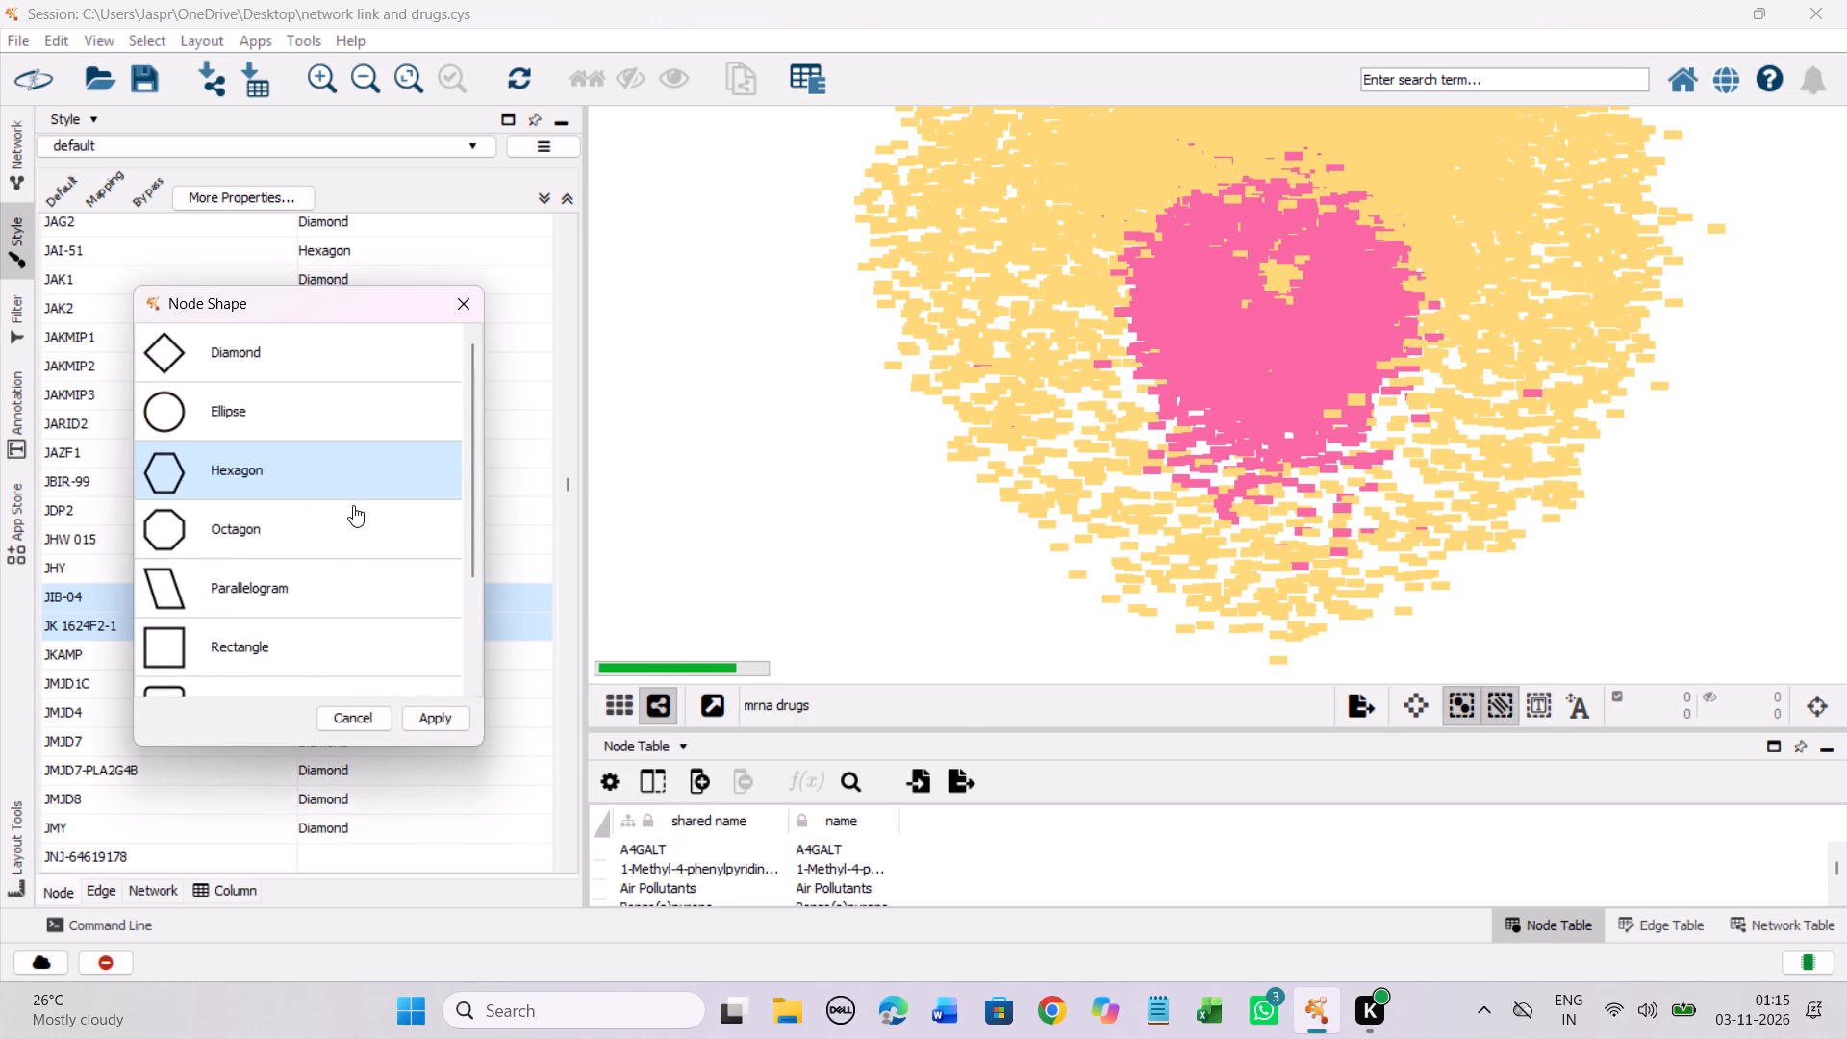
{"action": "left_click", "coordinate": [437, 719]}
Set the discrete node shape mapping for JNJ-64619178 and JNK-IN-8 together to Hexagon.
{"action": "scroll", "coordinate": [458, 619], "scroll_direction": "down", "scroll_amount": 6}
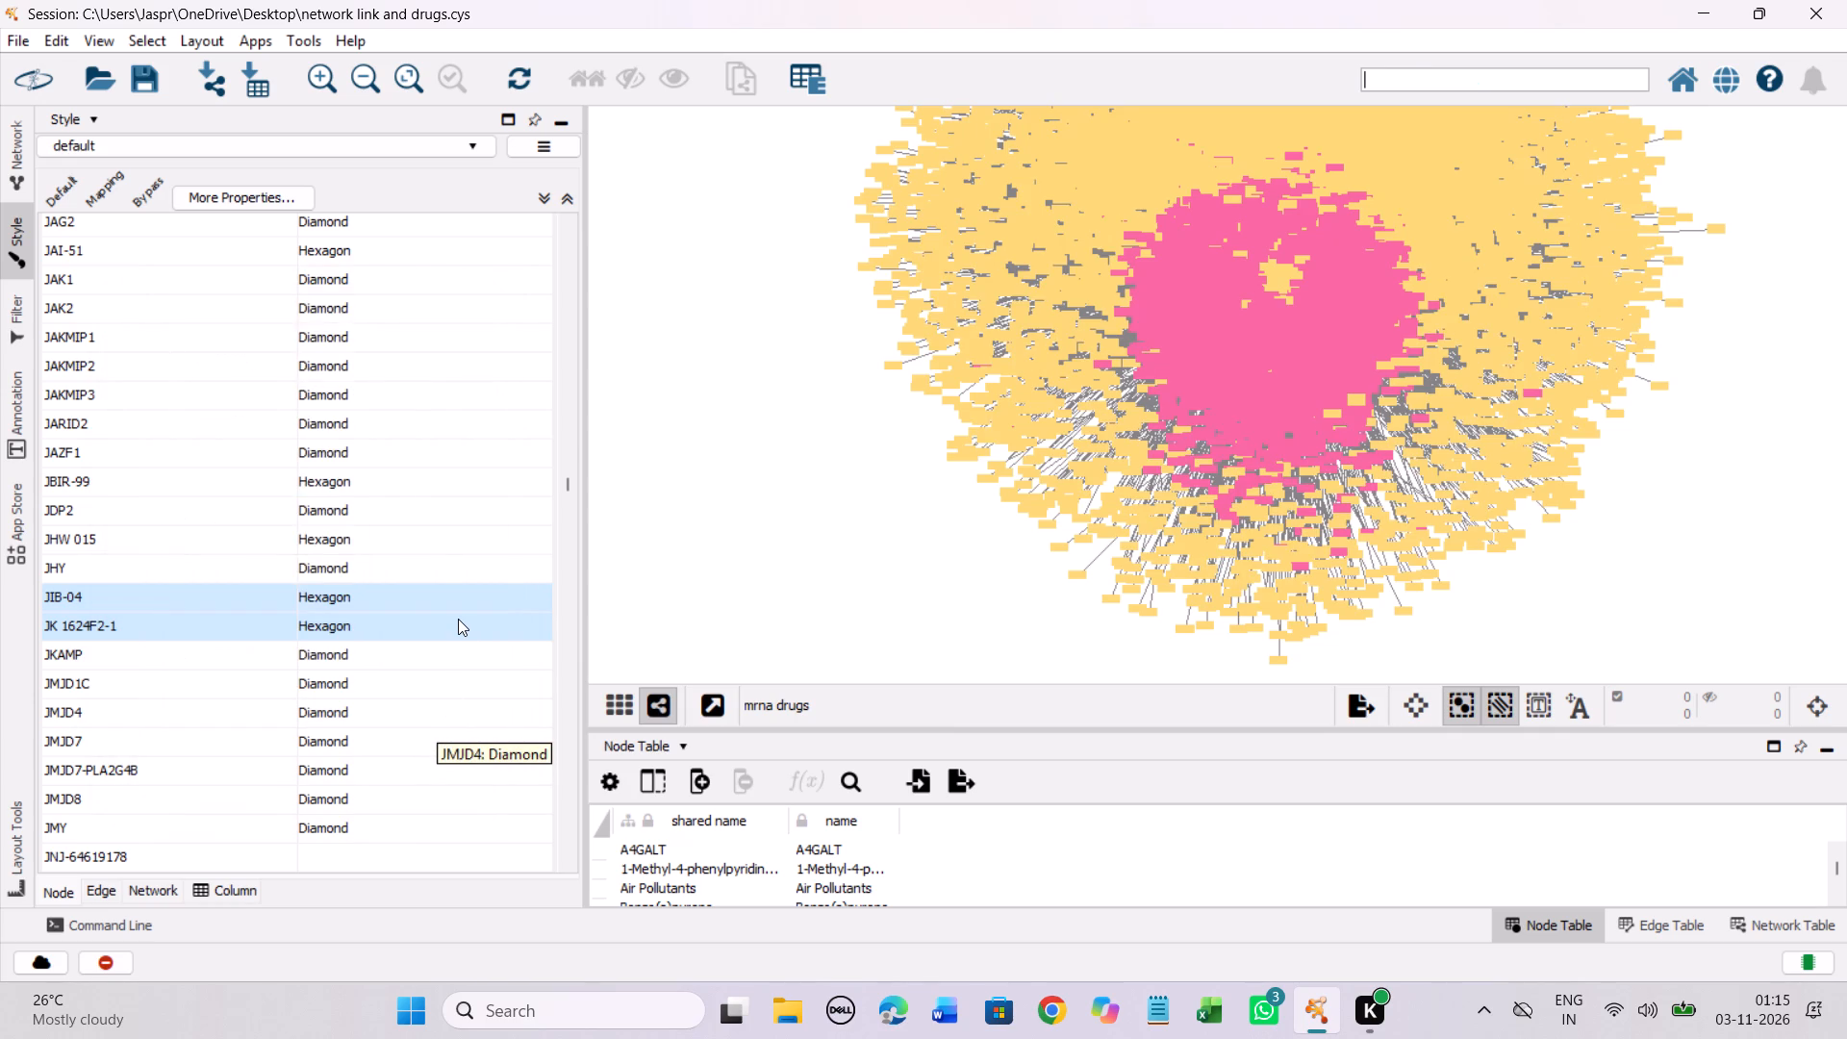
{"action": "scroll", "coordinate": [458, 619], "scroll_direction": "down", "scroll_amount": 2}
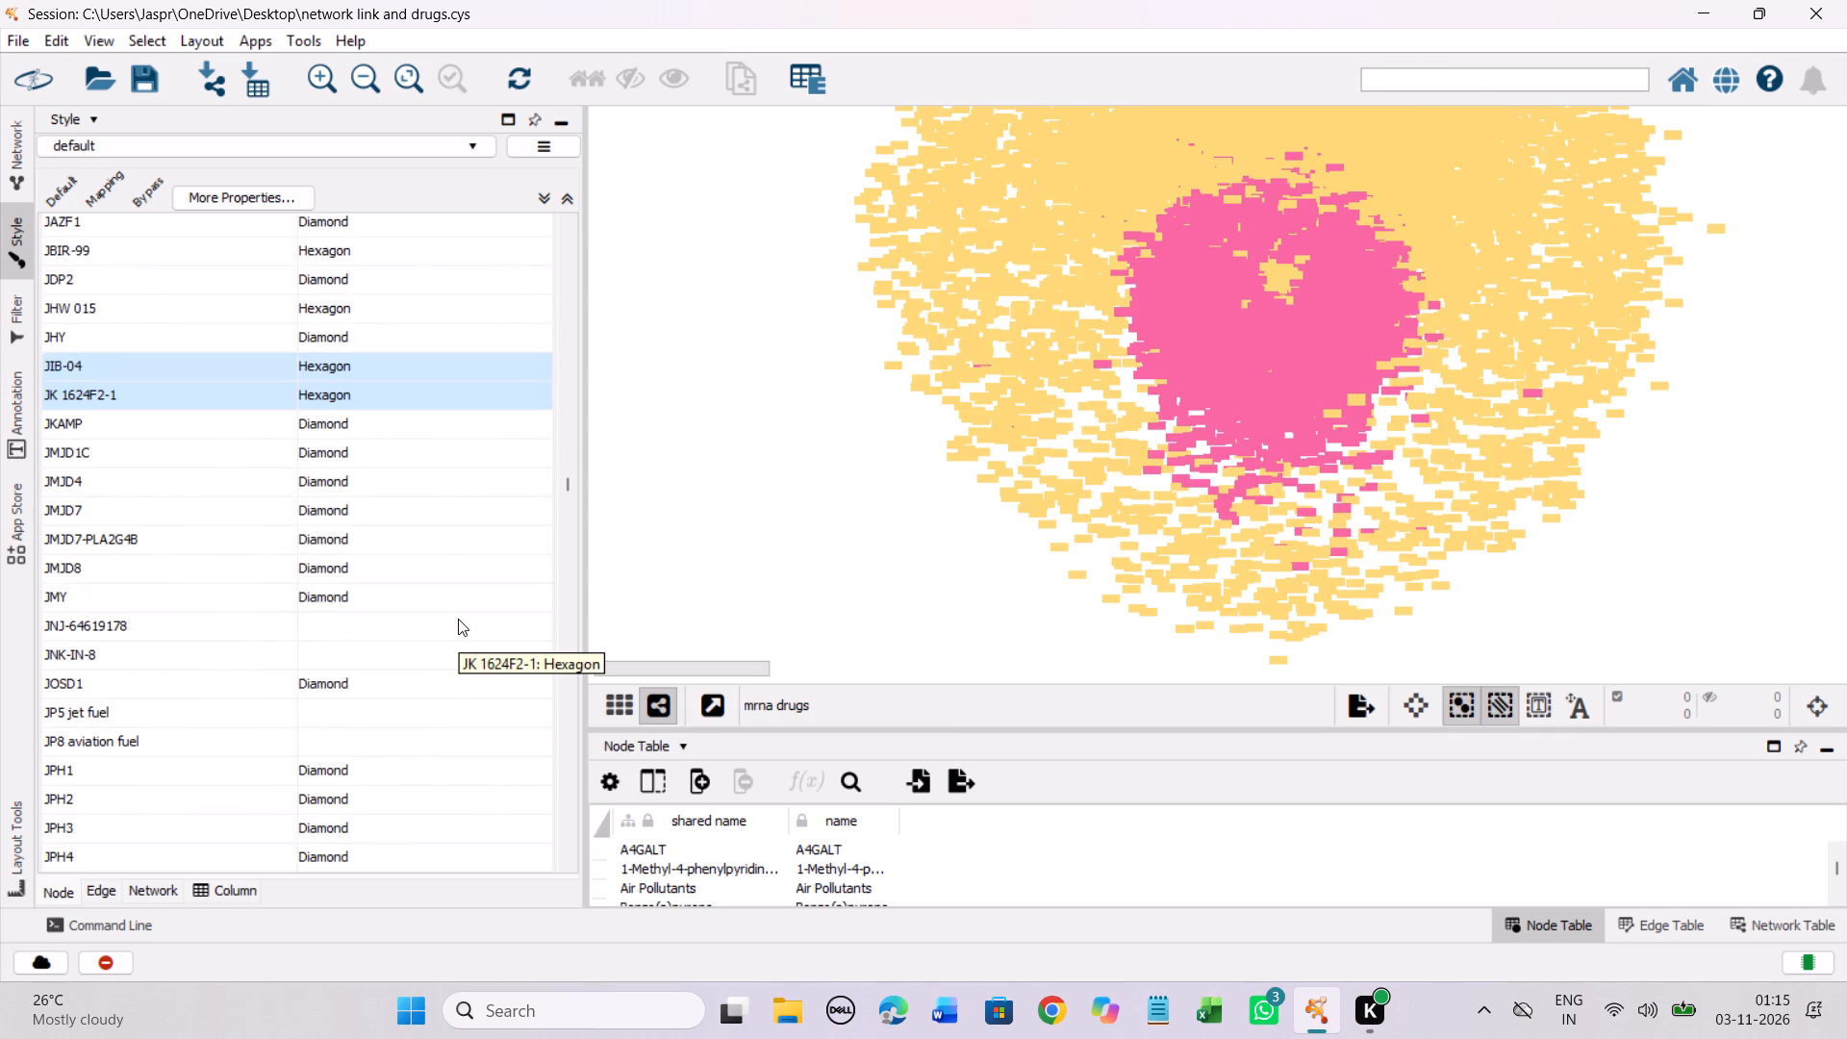
{"action": "scroll", "coordinate": [458, 619], "scroll_direction": "down", "scroll_amount": 8}
{"action": "left_click_drag", "start_coordinate": [326, 396], "coordinate": [327, 410]}
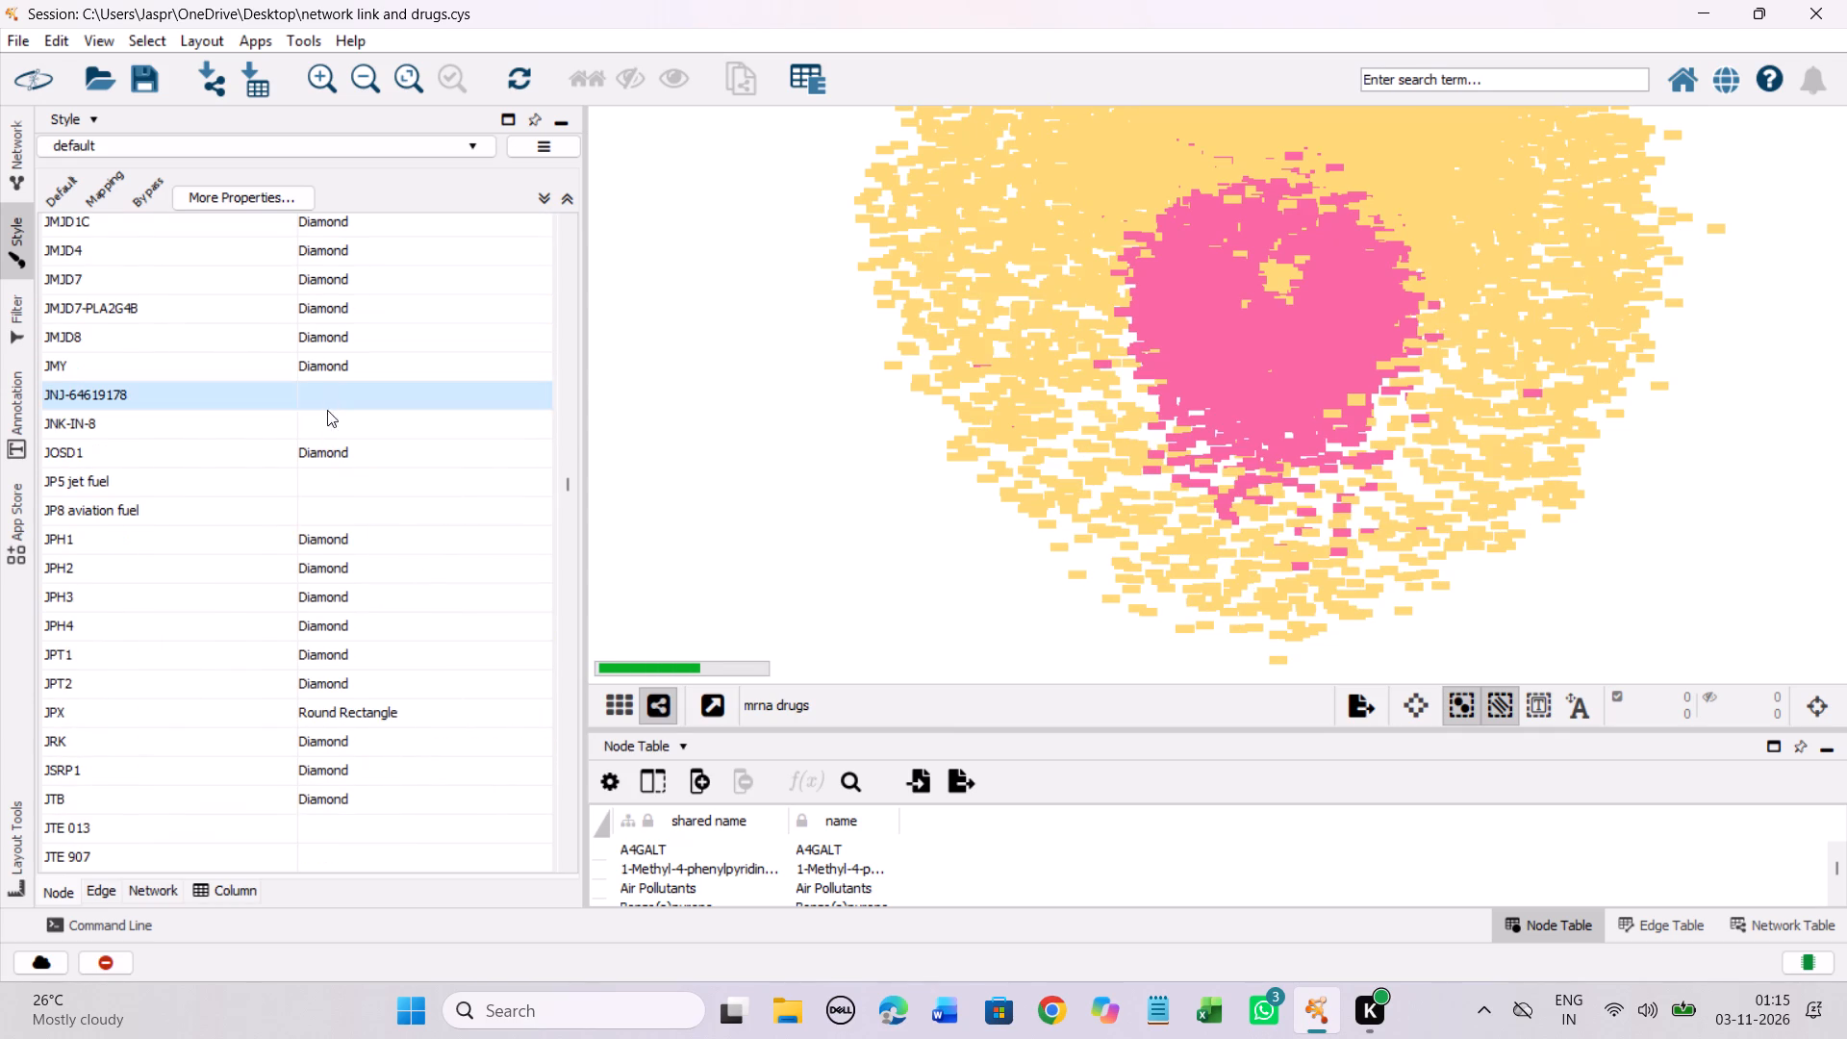
{"action": "left_click_drag", "start_coordinate": [327, 410], "coordinate": [327, 419]}
{"action": "right_click", "coordinate": [327, 419]}
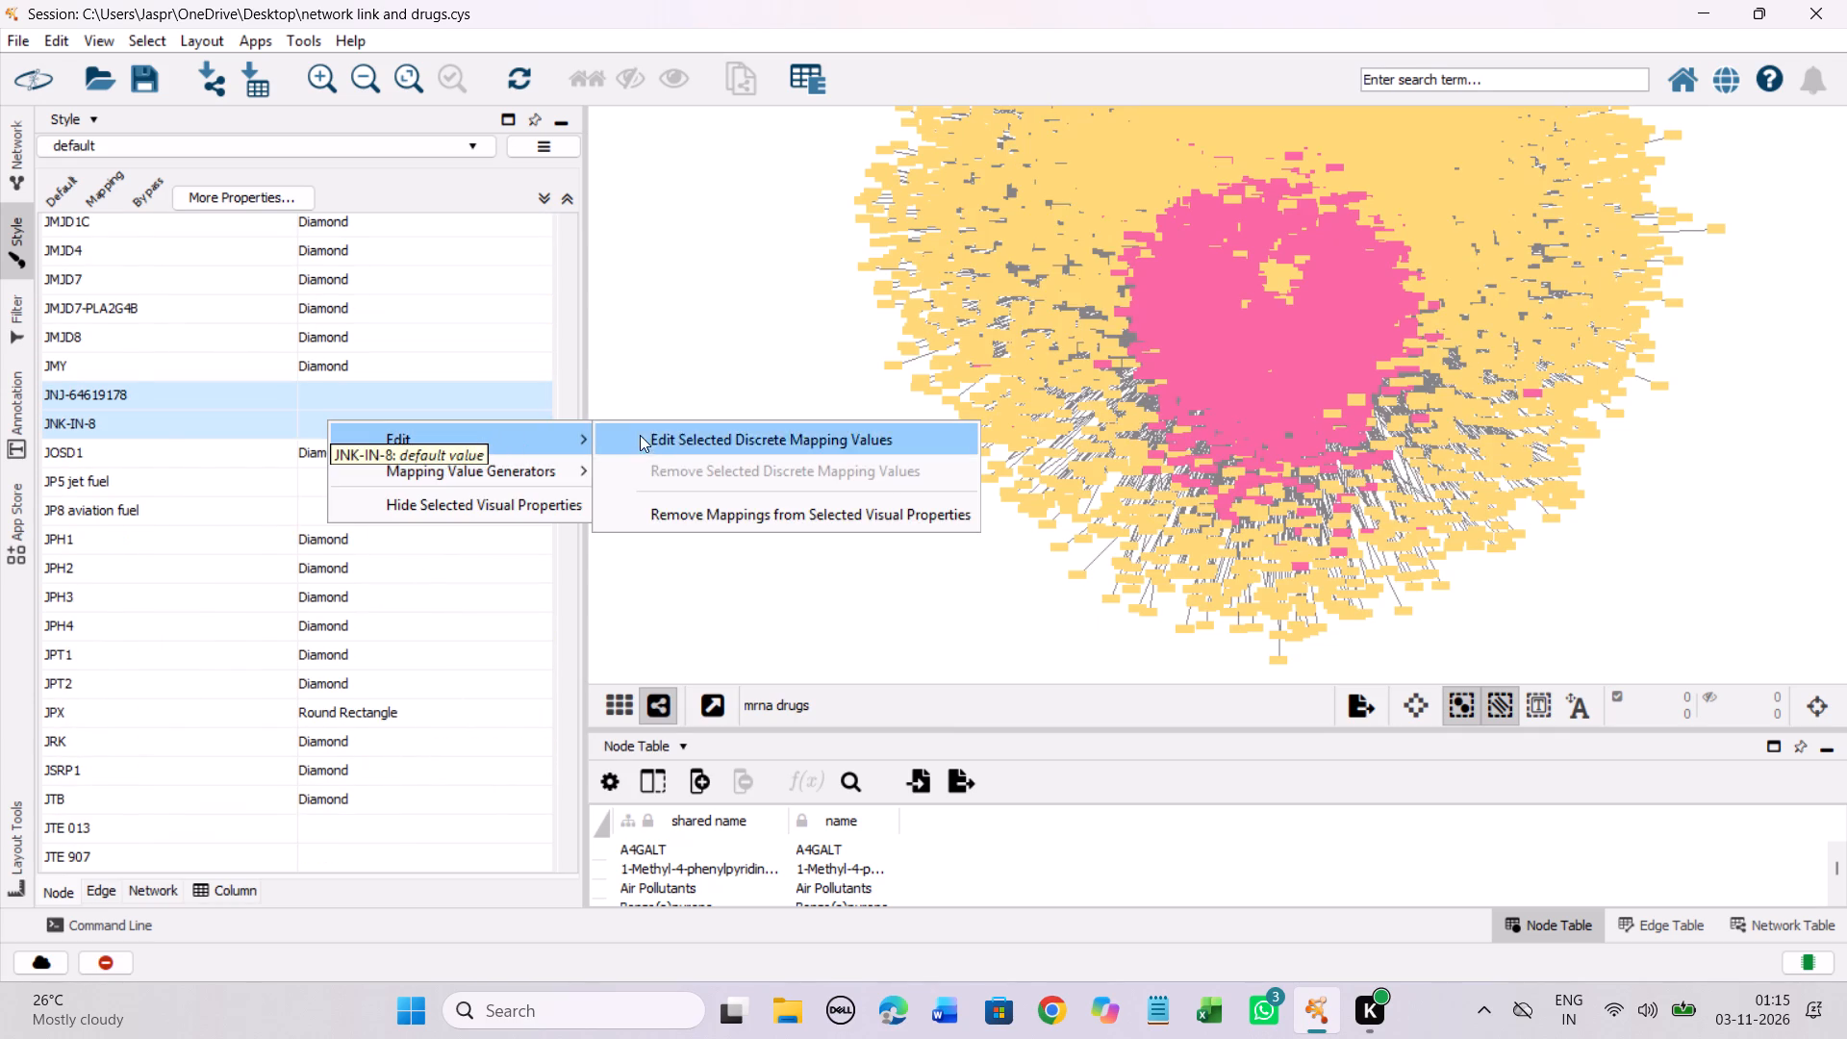
{"action": "left_click", "coordinate": [641, 435]}
{"action": "left_click", "coordinate": [277, 465]}
{"action": "left_click", "coordinate": [438, 716]}
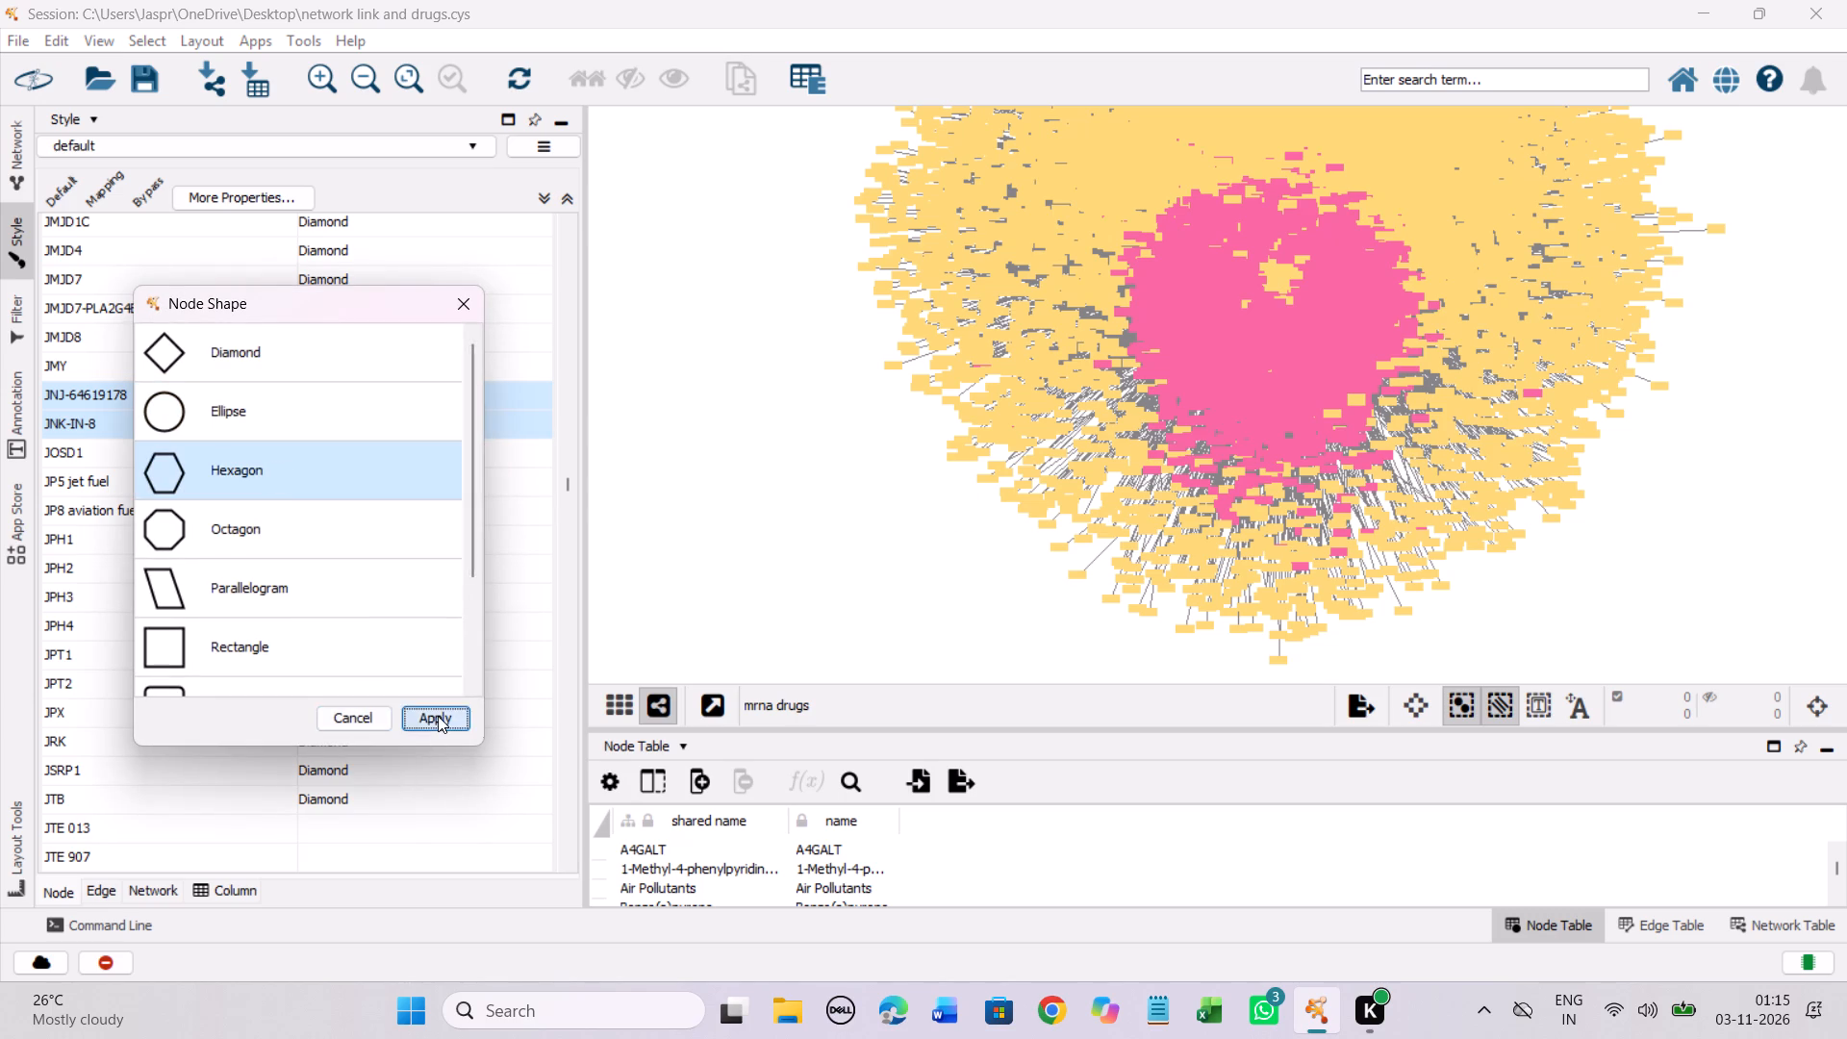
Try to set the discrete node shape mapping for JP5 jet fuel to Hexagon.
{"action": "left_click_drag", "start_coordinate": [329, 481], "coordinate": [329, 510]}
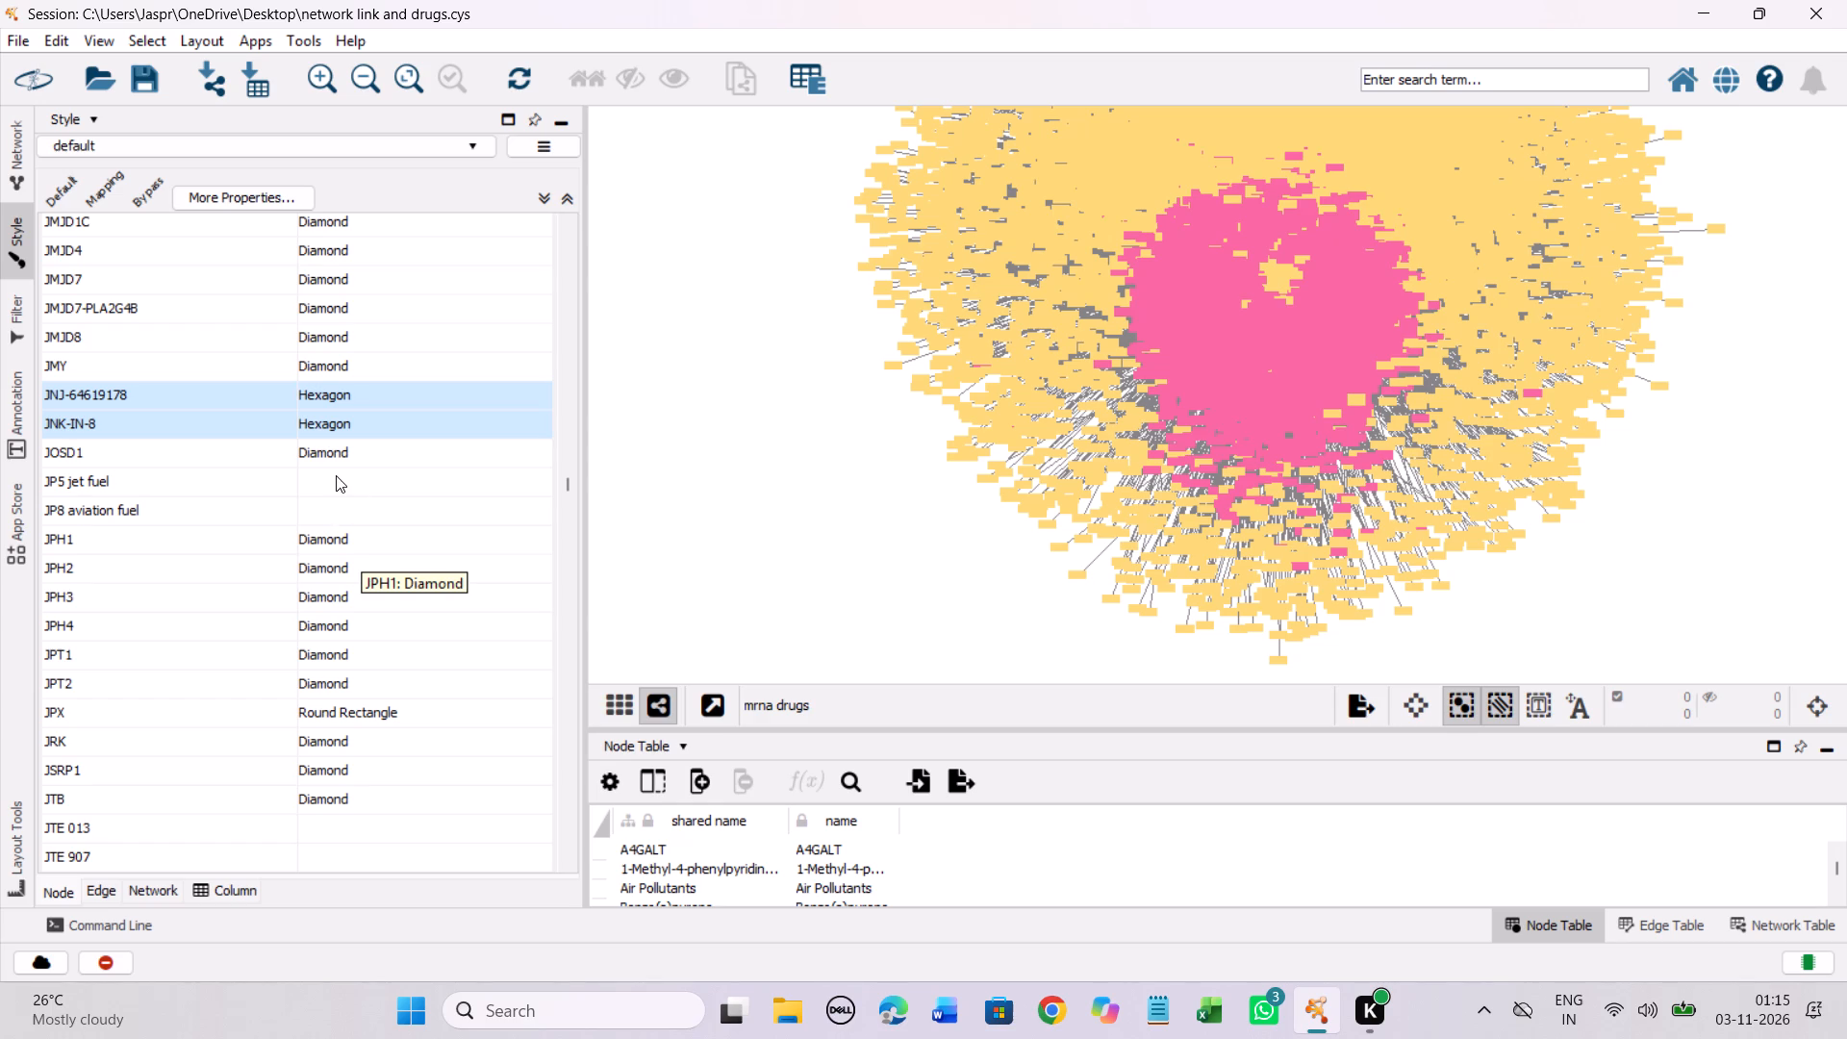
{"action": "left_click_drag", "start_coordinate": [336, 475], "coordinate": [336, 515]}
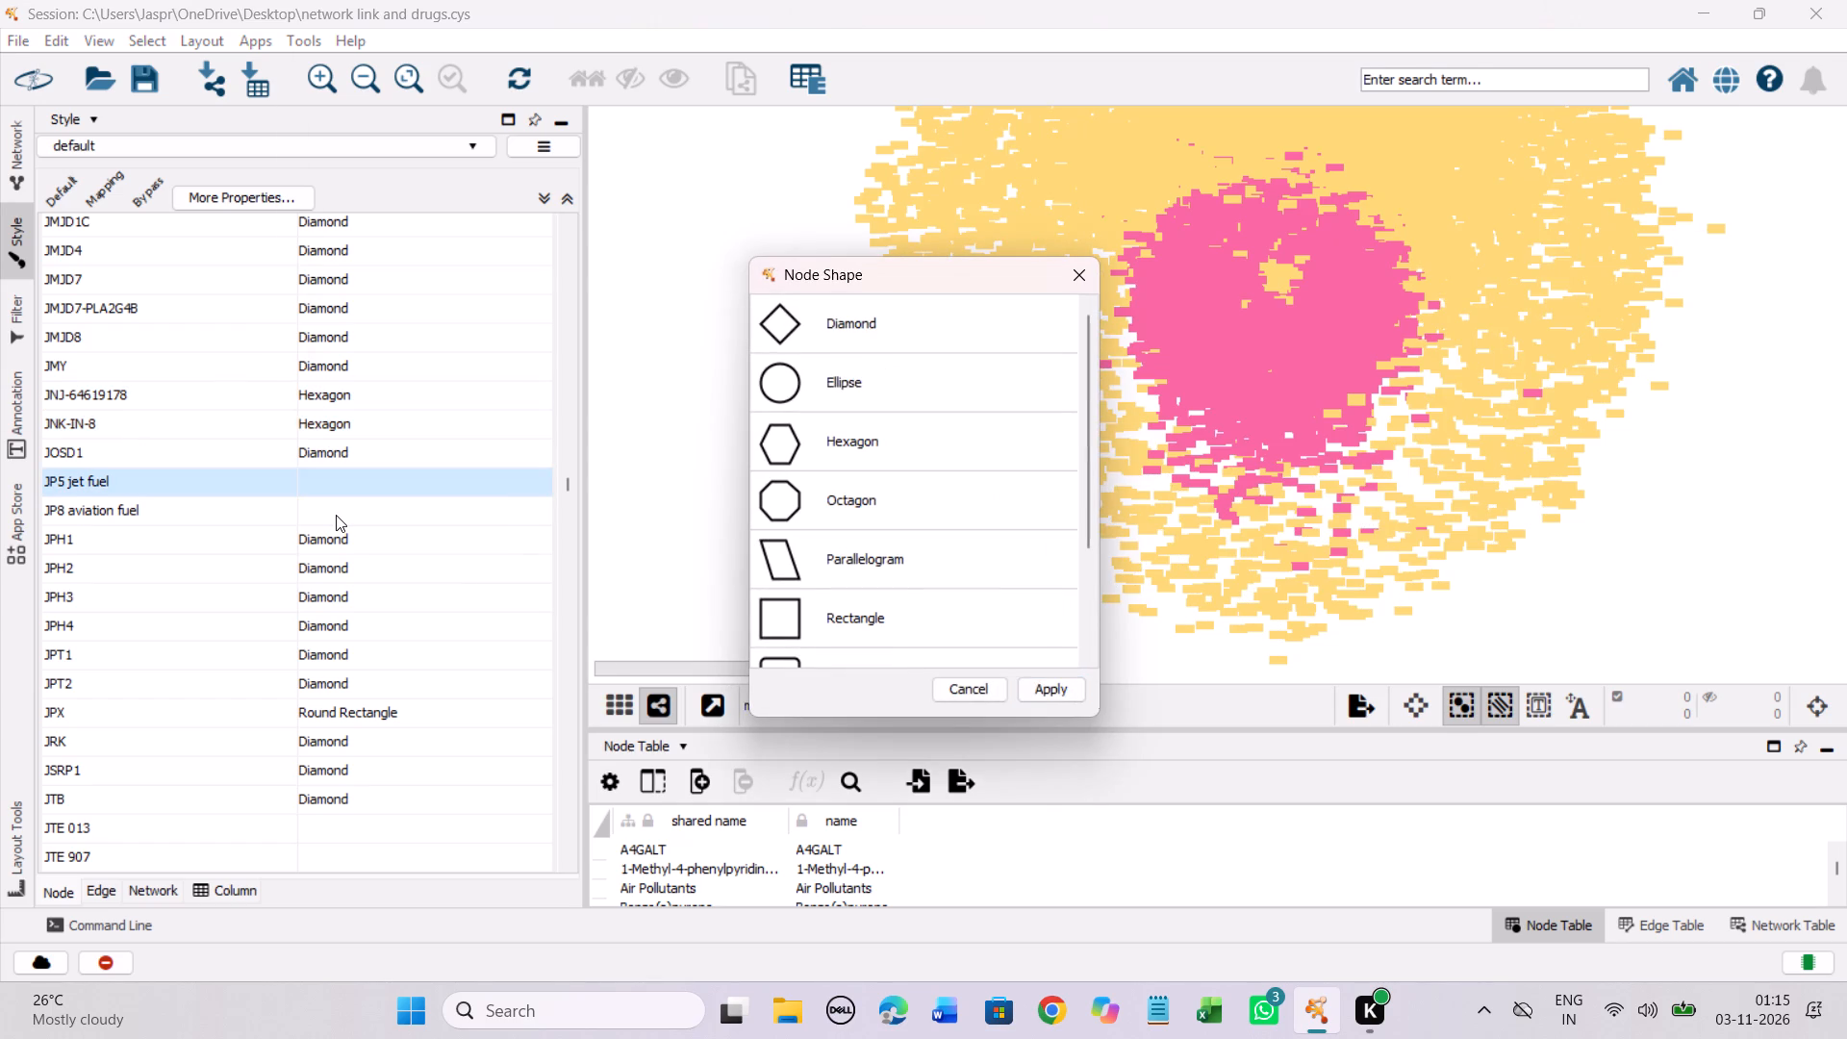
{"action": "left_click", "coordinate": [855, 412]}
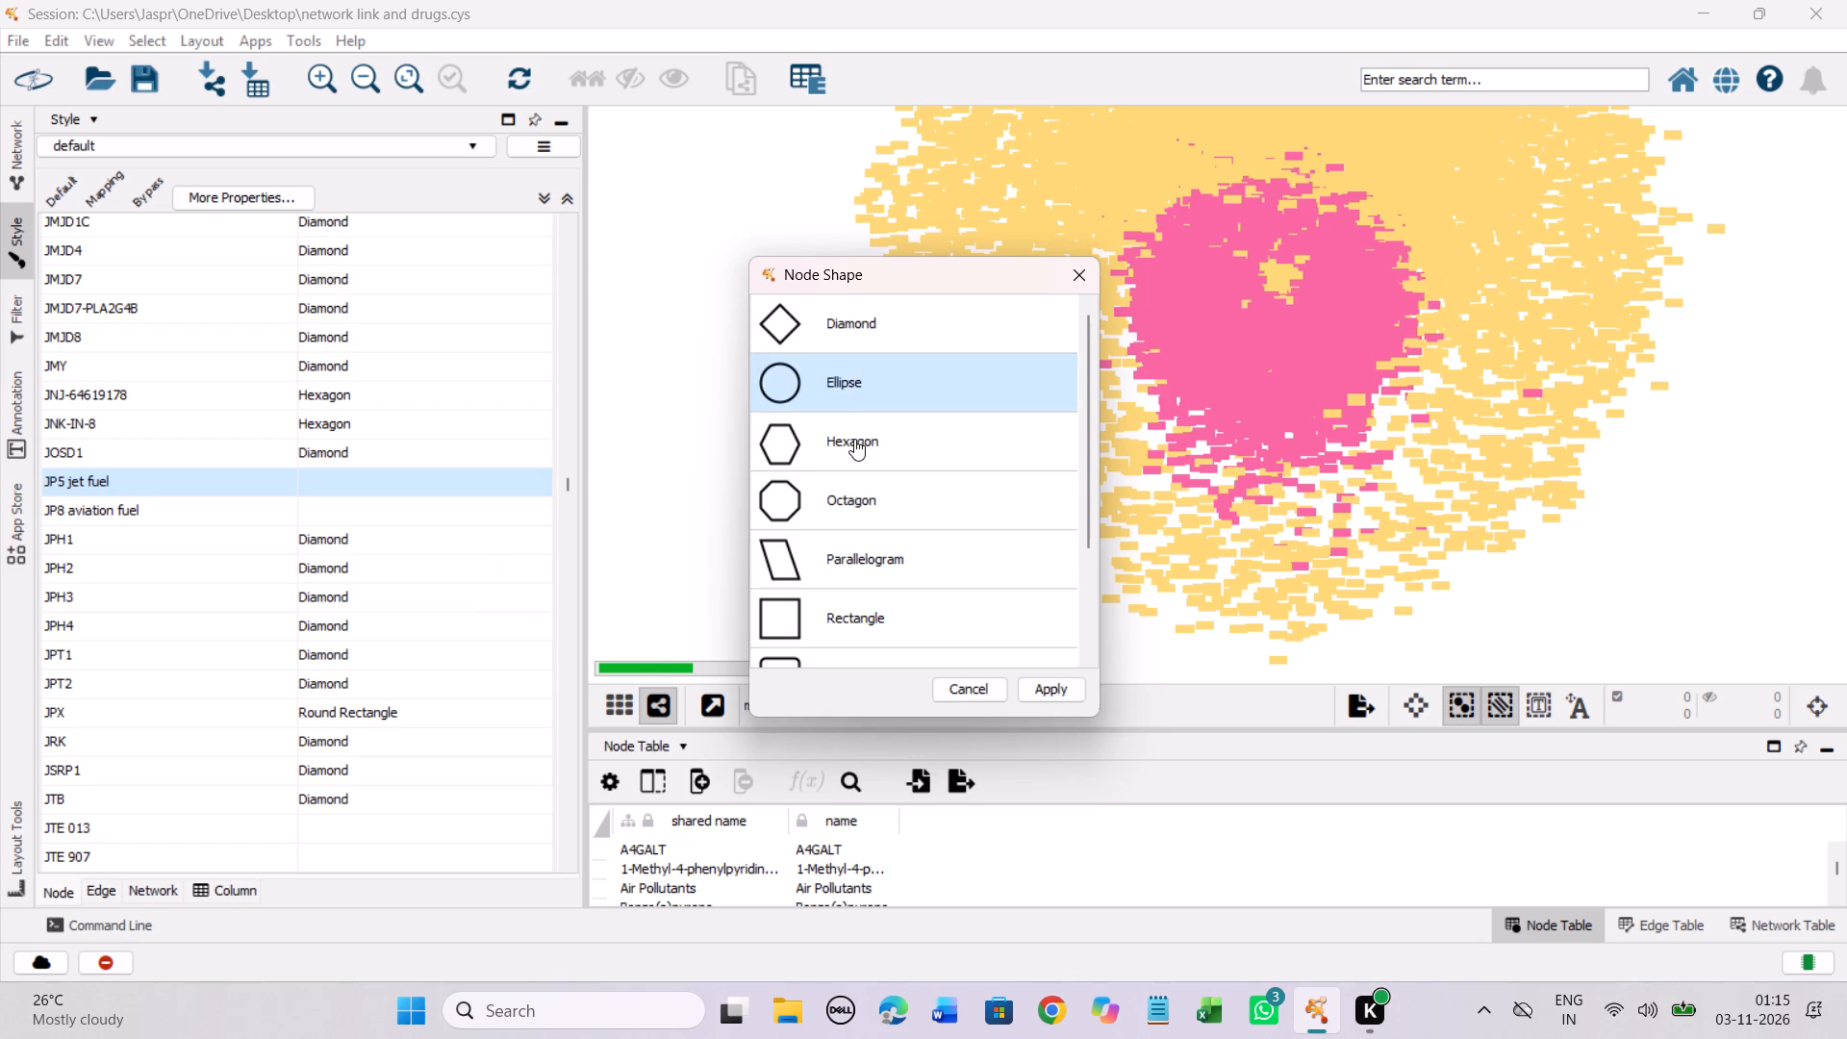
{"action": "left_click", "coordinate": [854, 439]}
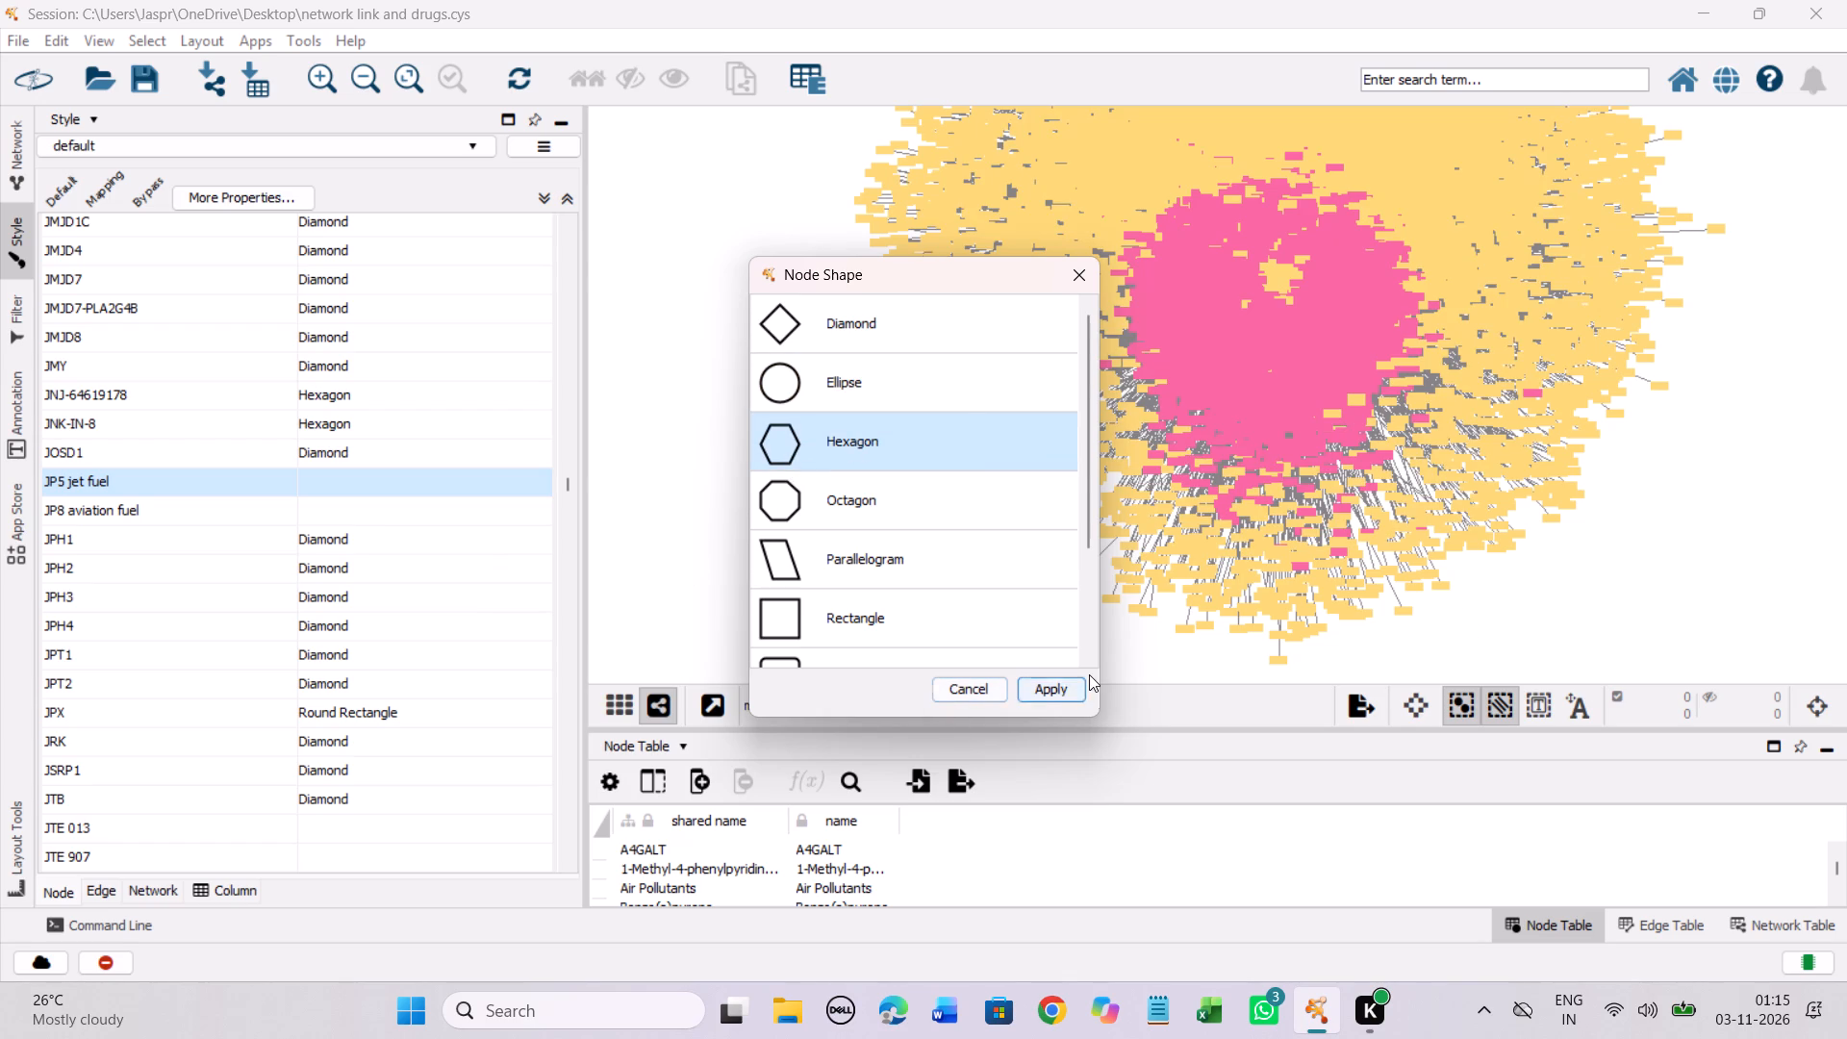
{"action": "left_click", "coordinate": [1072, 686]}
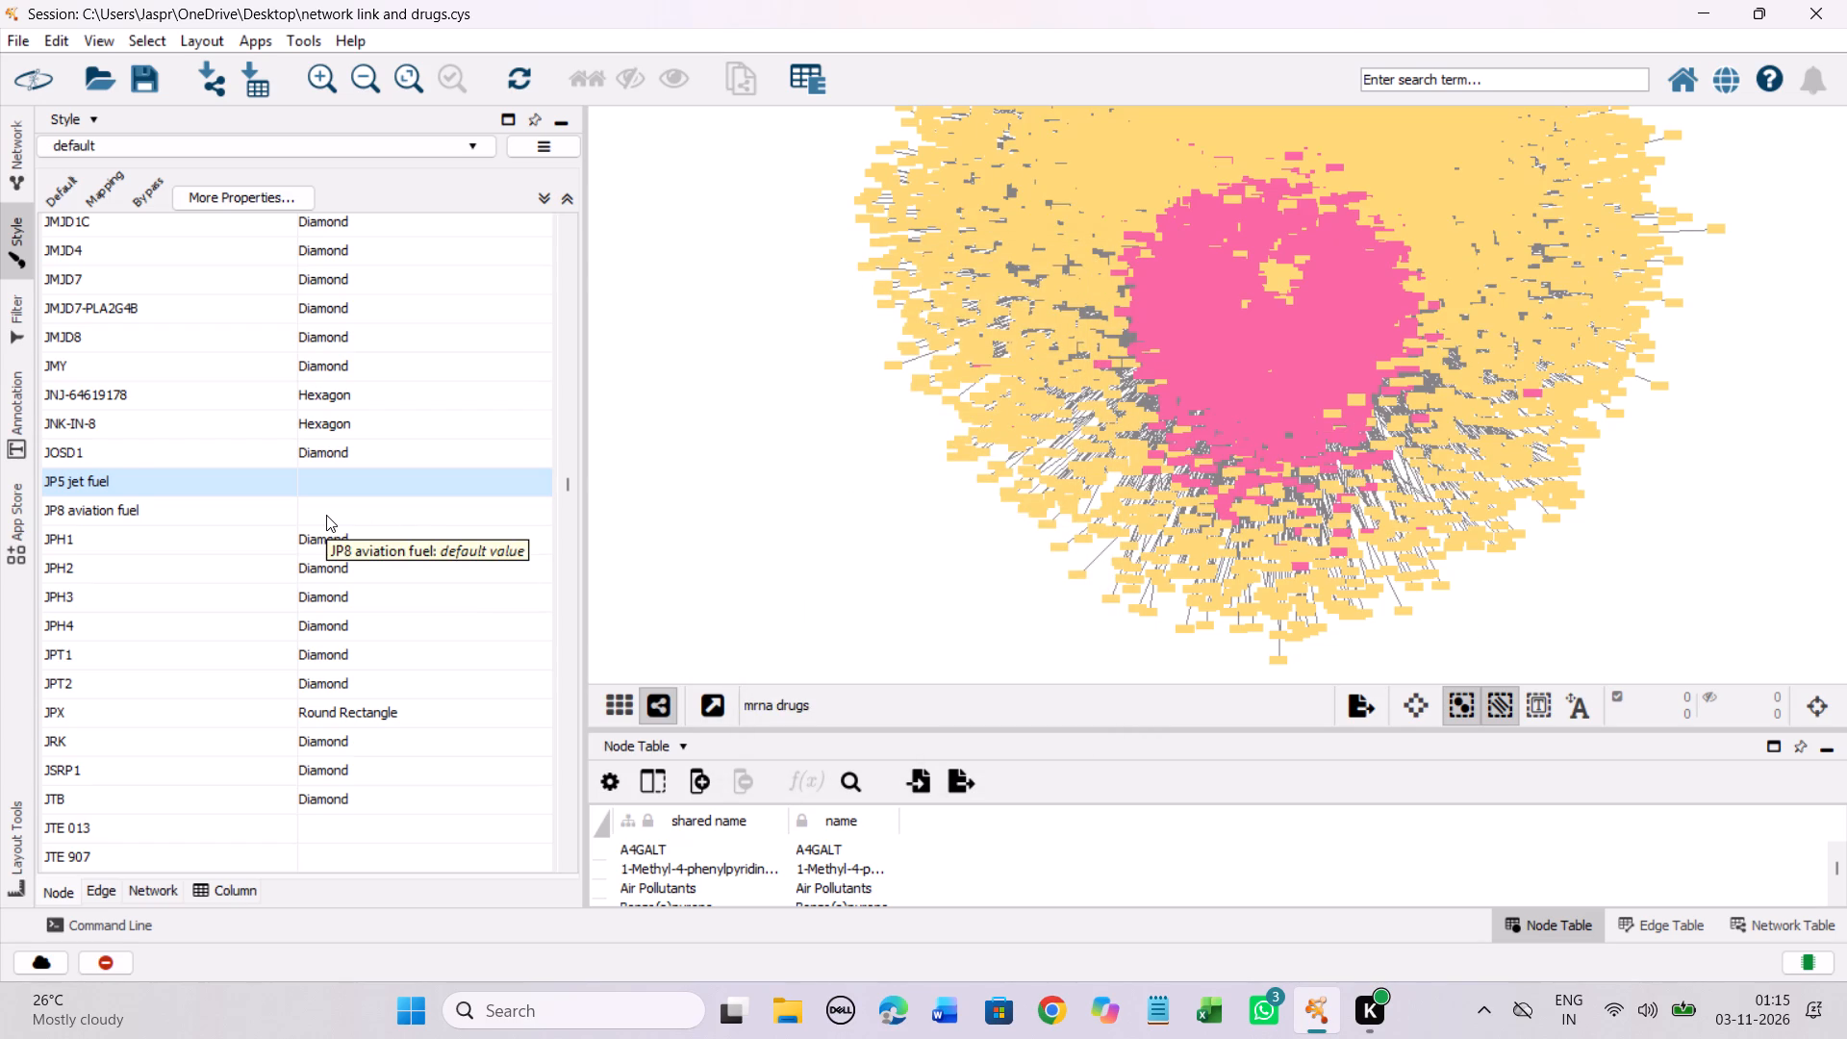
Set the discrete node shape mapping for JP8 aviation fuel to Hexagon.
{"action": "left_click", "coordinate": [326, 515]}
{"action": "right_click", "coordinate": [326, 515]}
{"action": "left_click", "coordinate": [406, 524]}
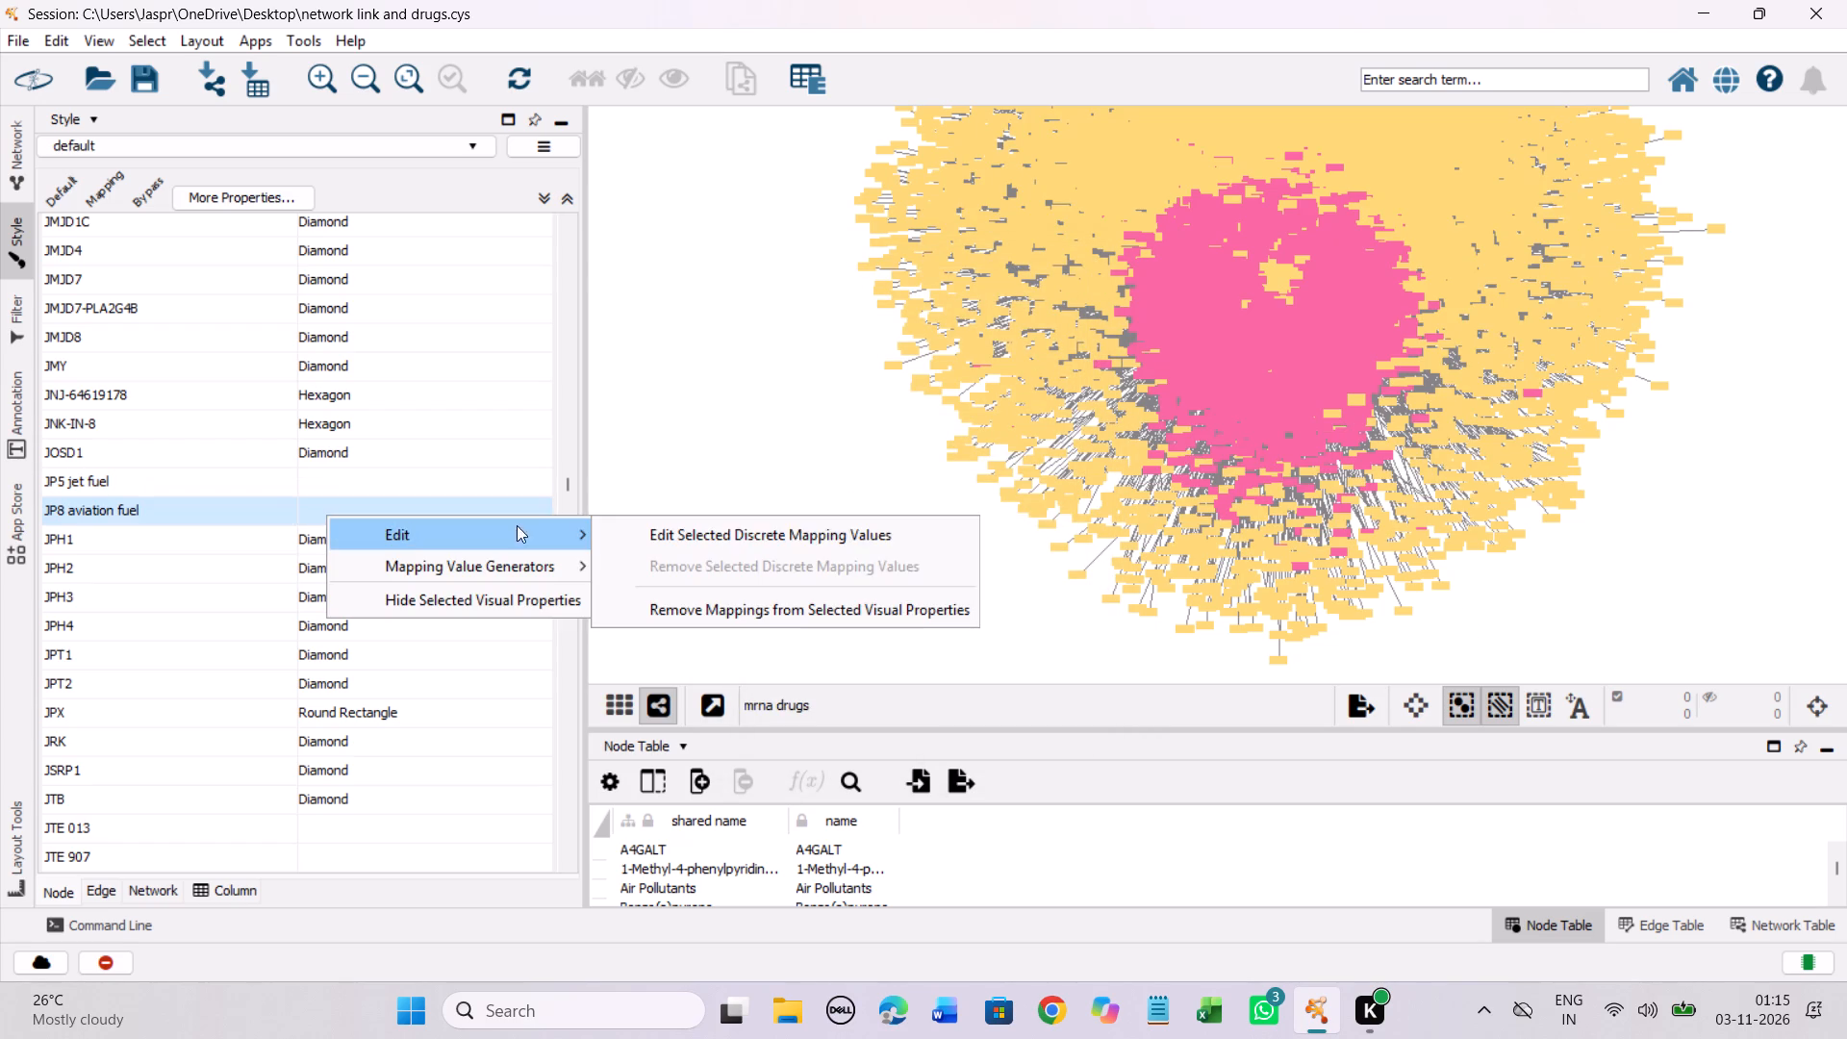
{"action": "left_click", "coordinate": [835, 531]}
{"action": "left_click", "coordinate": [268, 454]}
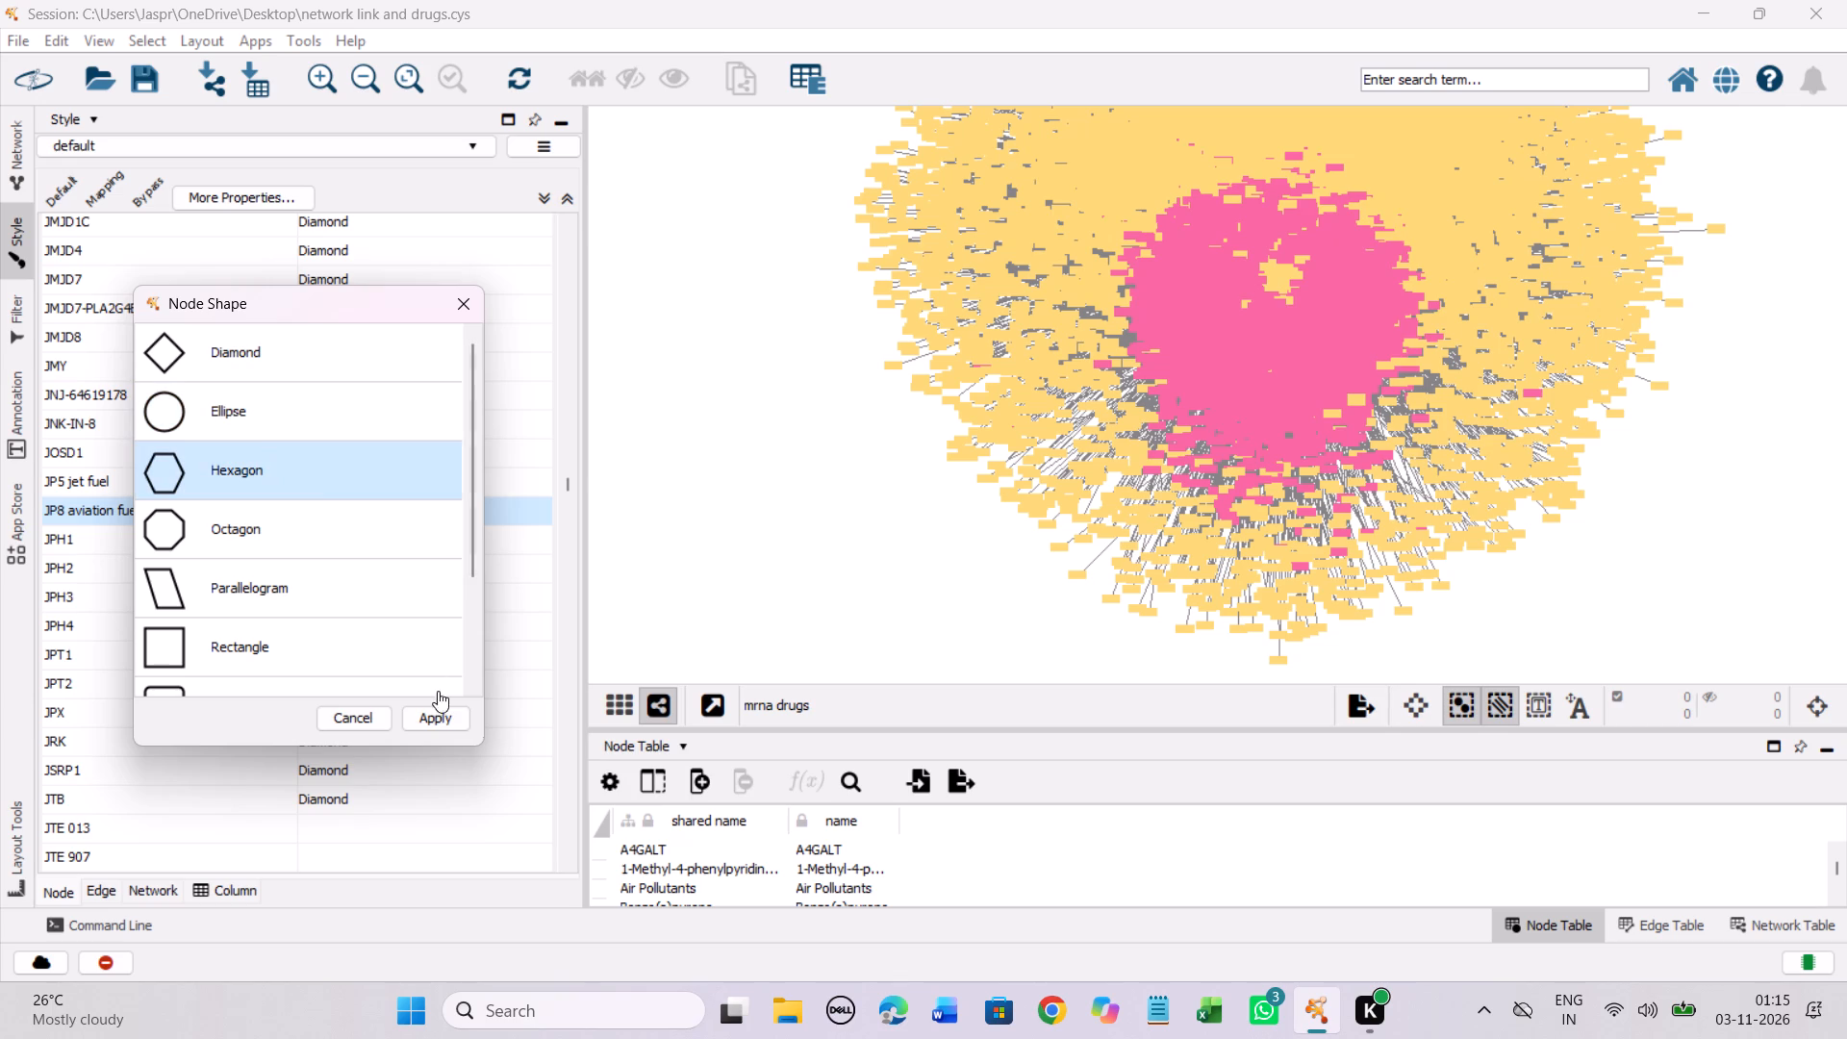
{"action": "left_click", "coordinate": [439, 717]}
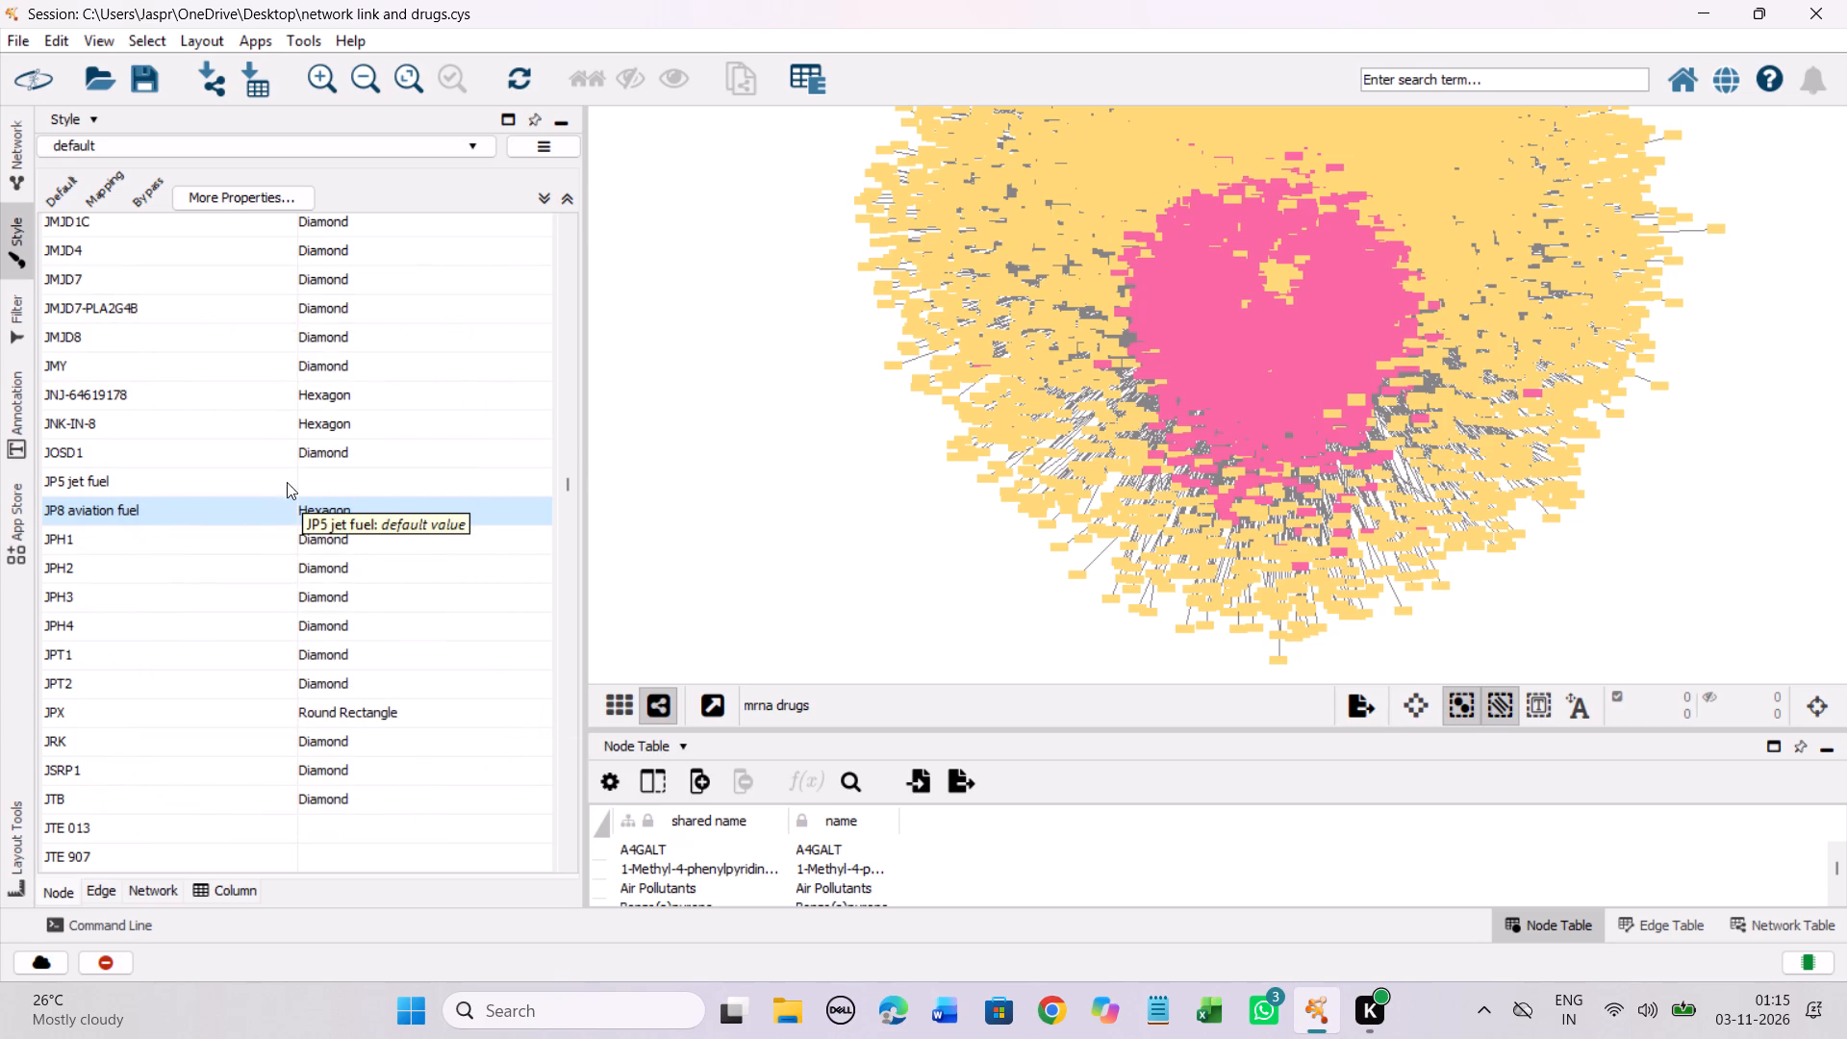
Set the discrete node shape mapping for JP5 jet fuel to Hexagon.
{"action": "left_click", "coordinate": [271, 482]}
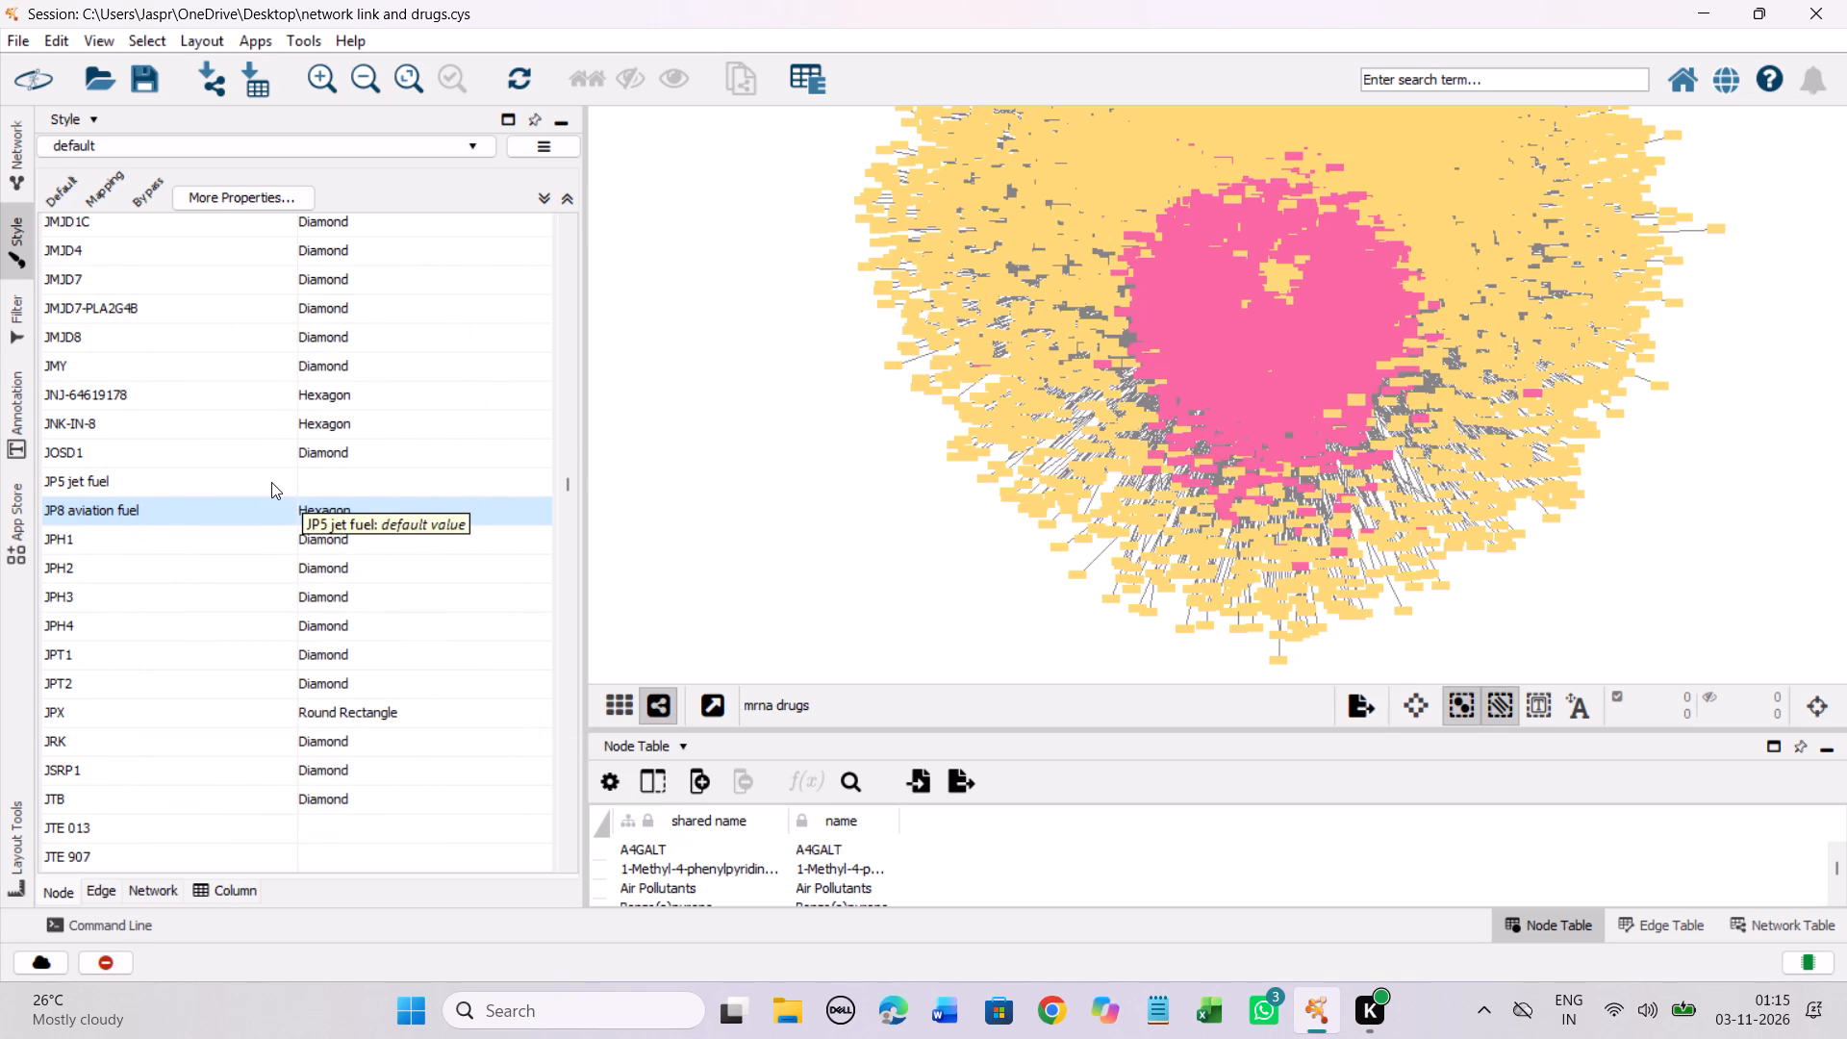
{"action": "left_click", "coordinate": [271, 482]}
{"action": "scroll", "coordinate": [459, 493], "scroll_direction": "down", "scroll_amount": 7}
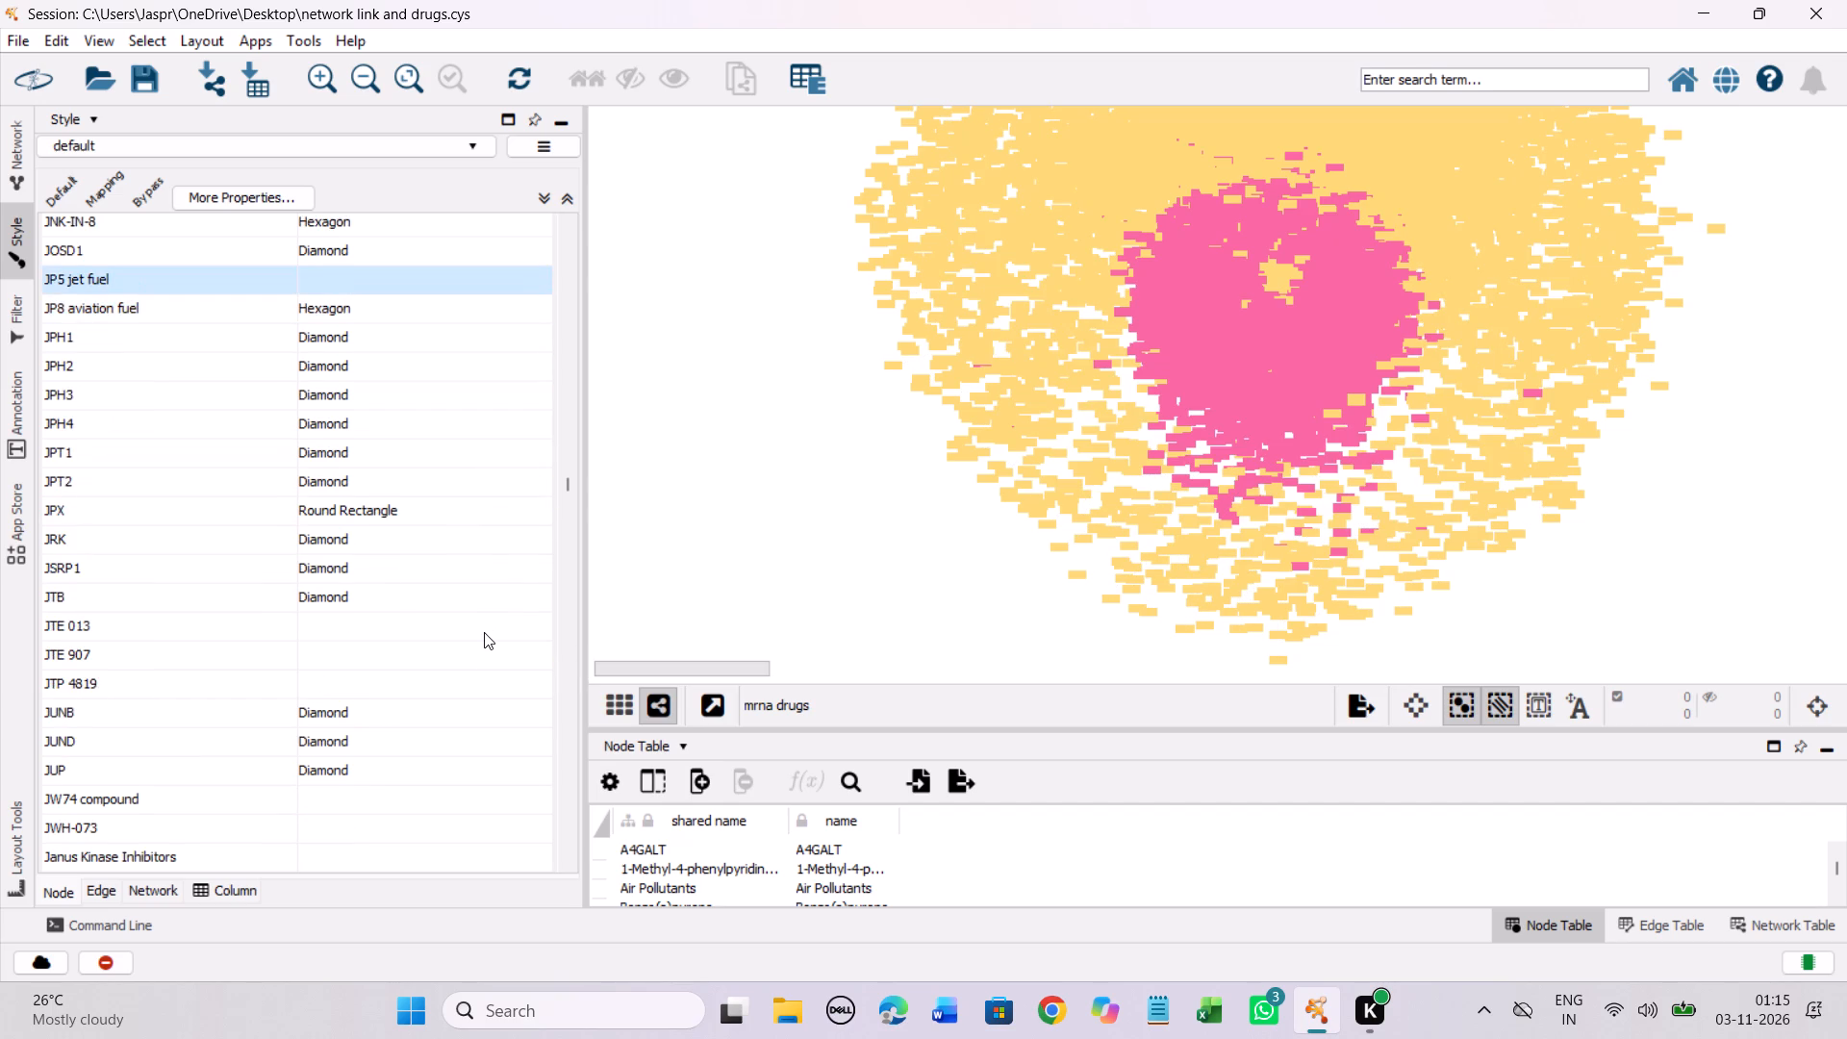
{"action": "scroll", "coordinate": [484, 632], "scroll_direction": "up", "scroll_amount": 3}
{"action": "right_click", "coordinate": [361, 372]}
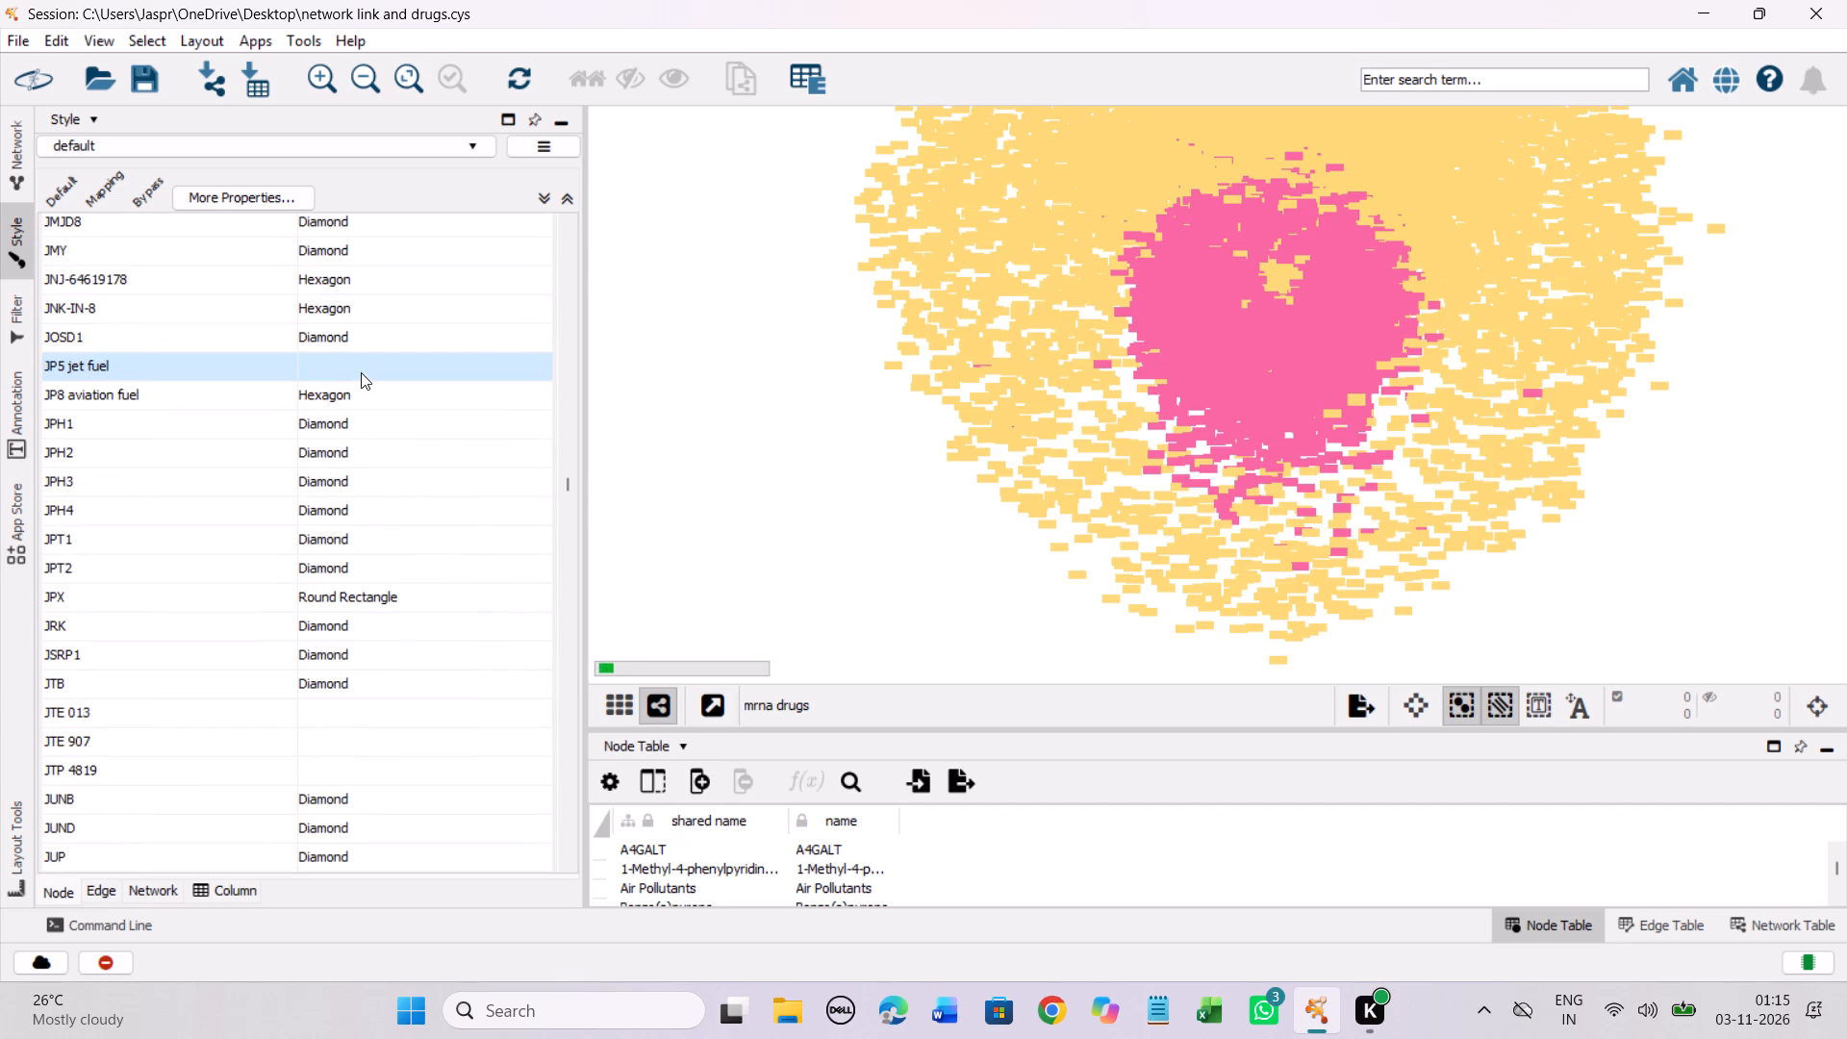
{"action": "left_click", "coordinate": [473, 390]}
{"action": "left_click", "coordinate": [795, 385]}
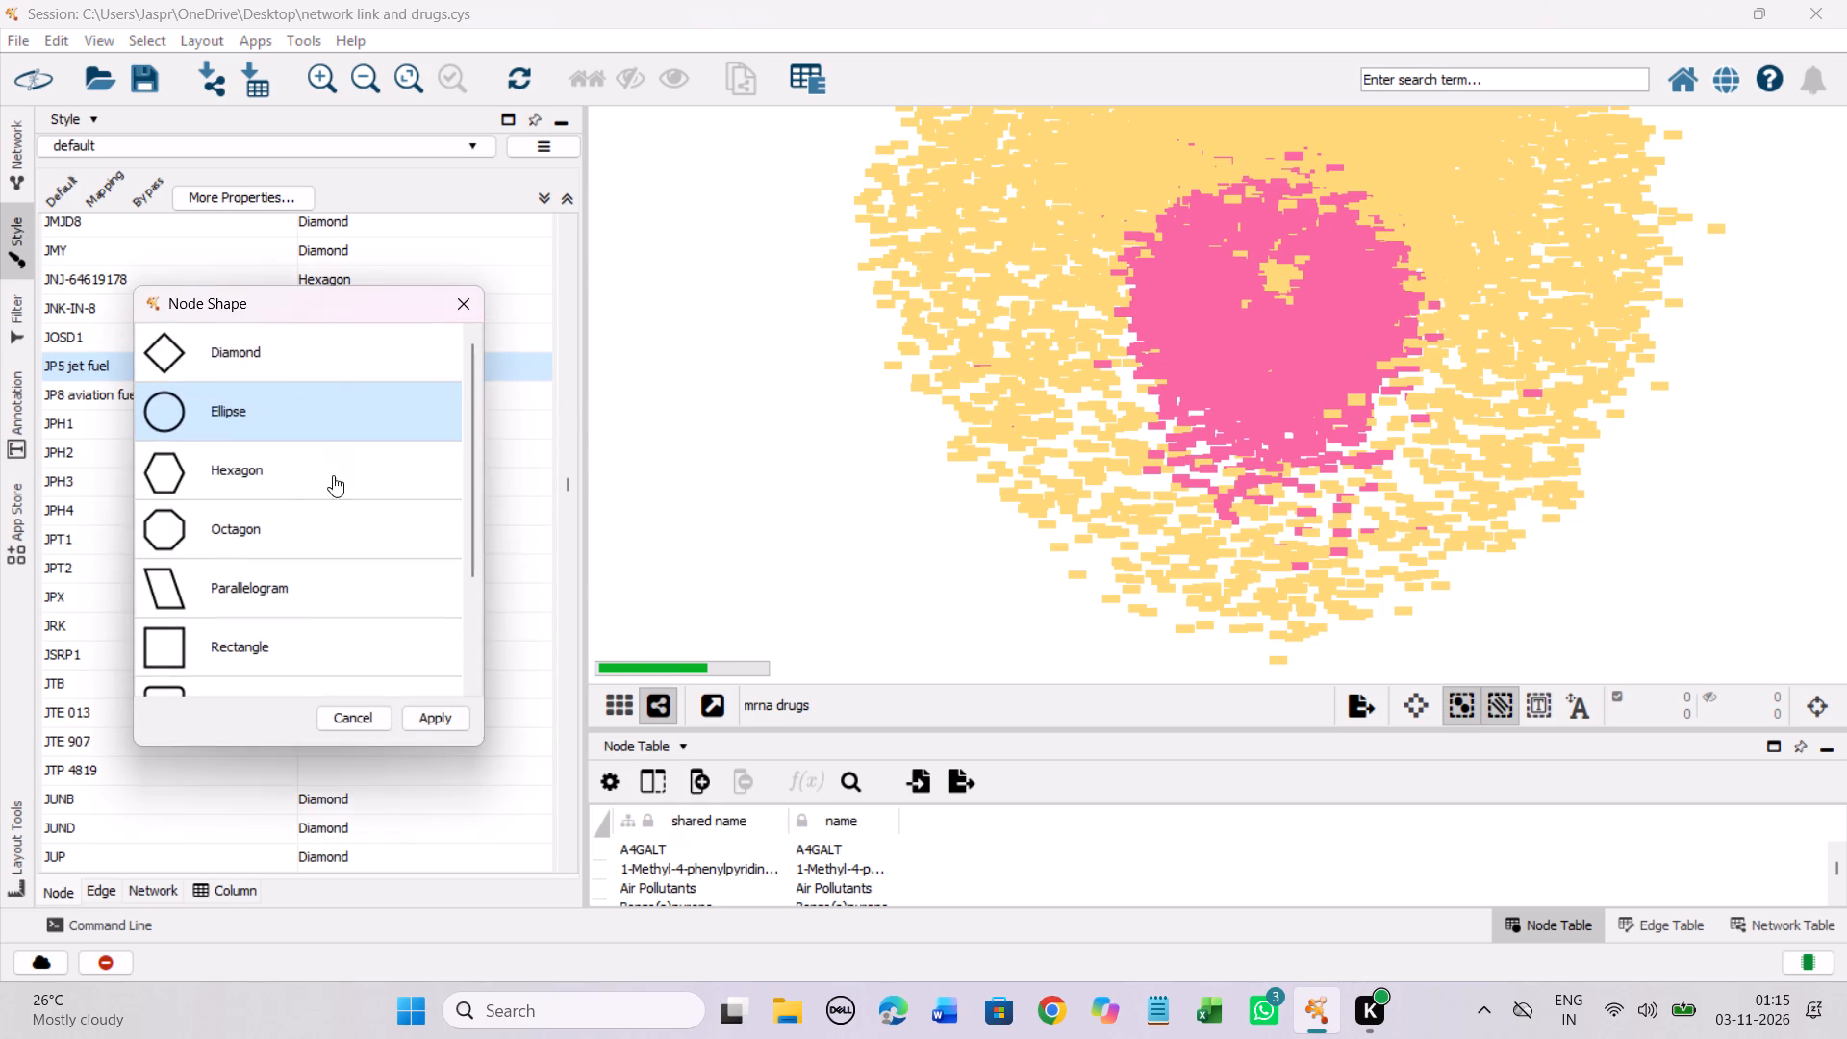
{"action": "left_click", "coordinate": [293, 483]}
{"action": "left_click", "coordinate": [443, 712]}
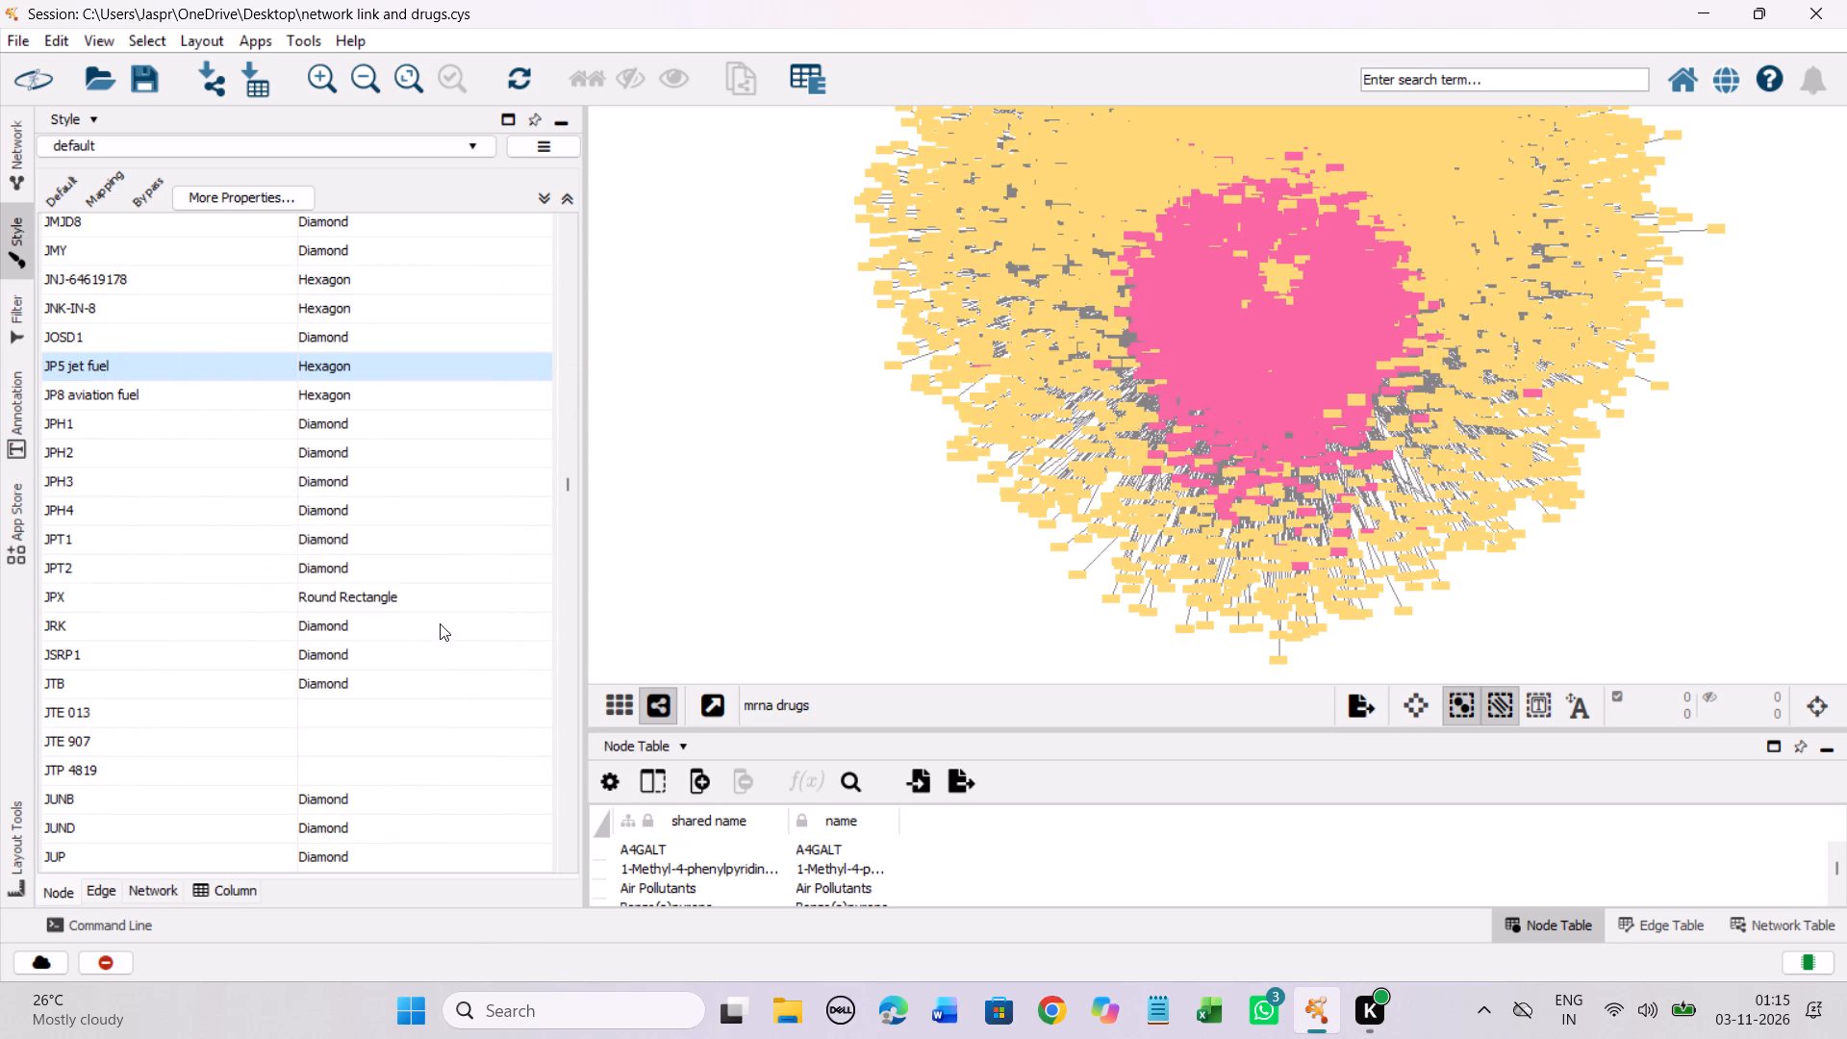
Set the discrete node shape mapping for JTE 013, JTE 907 and JTP 4819 together to Hexagon.
{"action": "left_click_drag", "start_coordinate": [317, 701], "coordinate": [317, 773]}
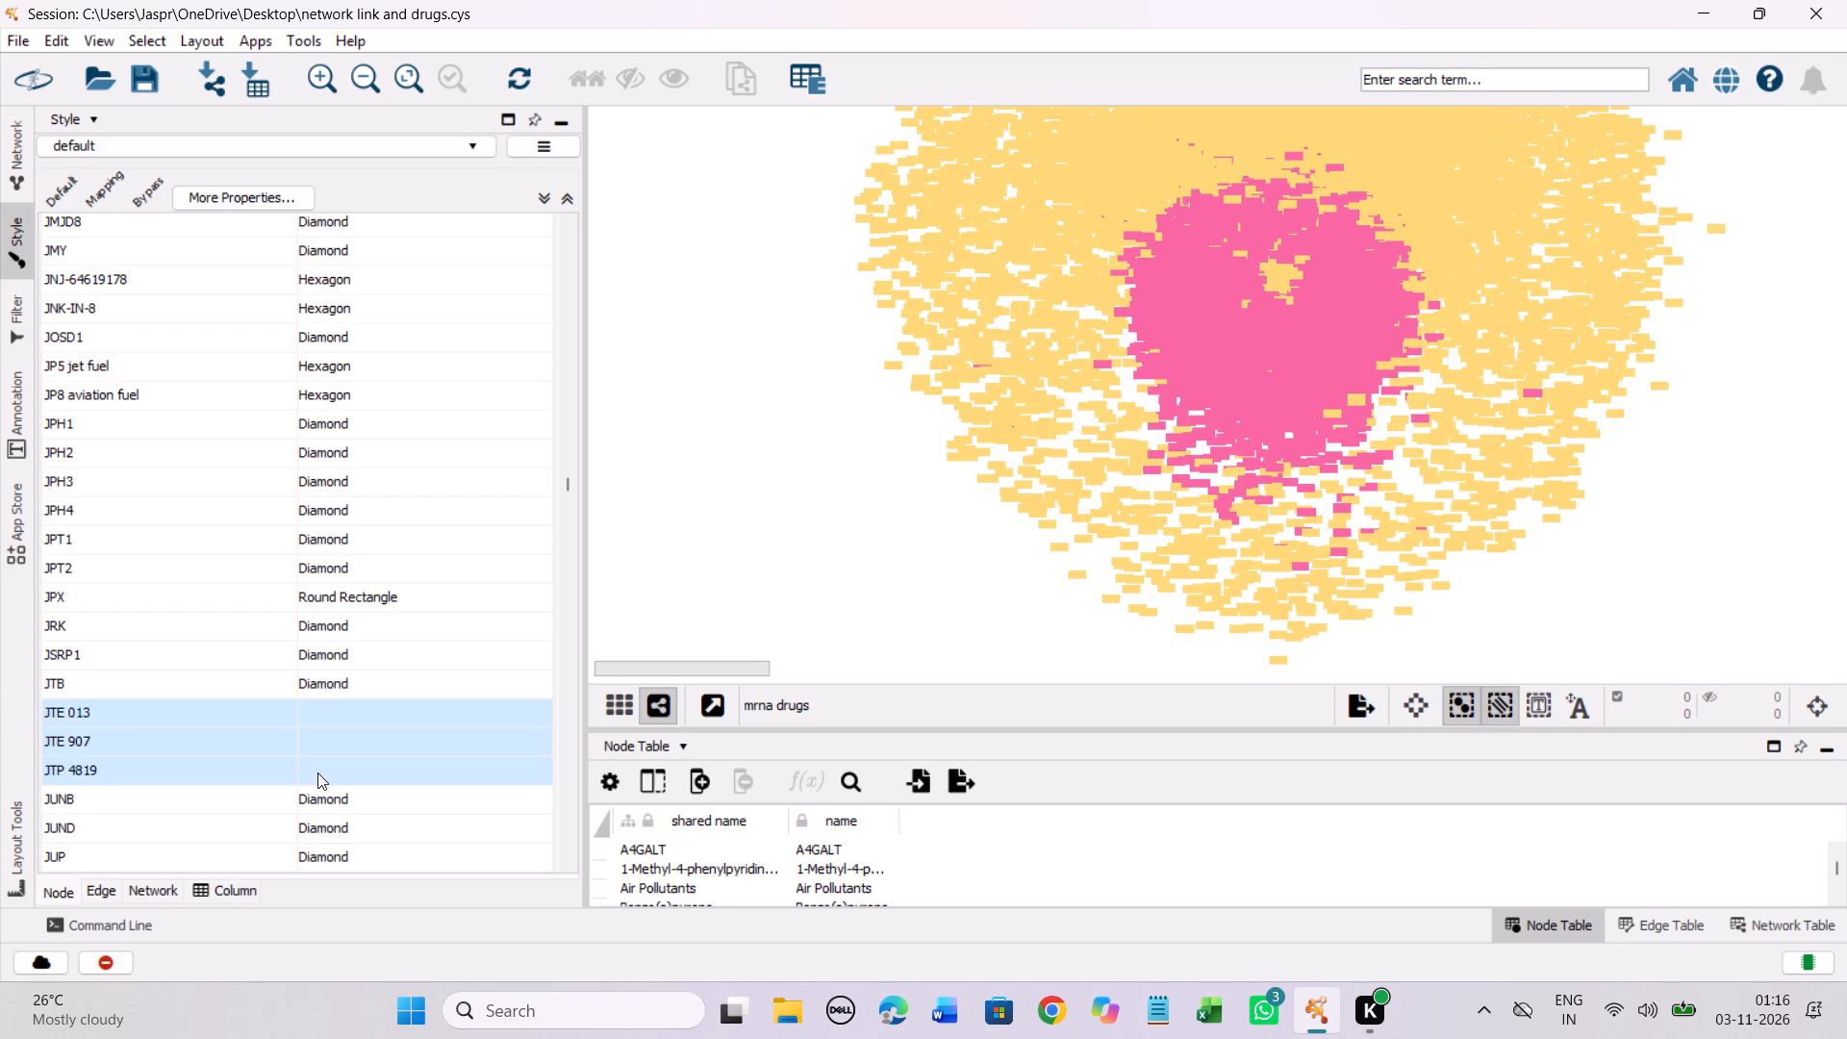
{"action": "right_click", "coordinate": [317, 773]}
{"action": "left_click", "coordinate": [406, 783]}
{"action": "left_click", "coordinate": [668, 783]}
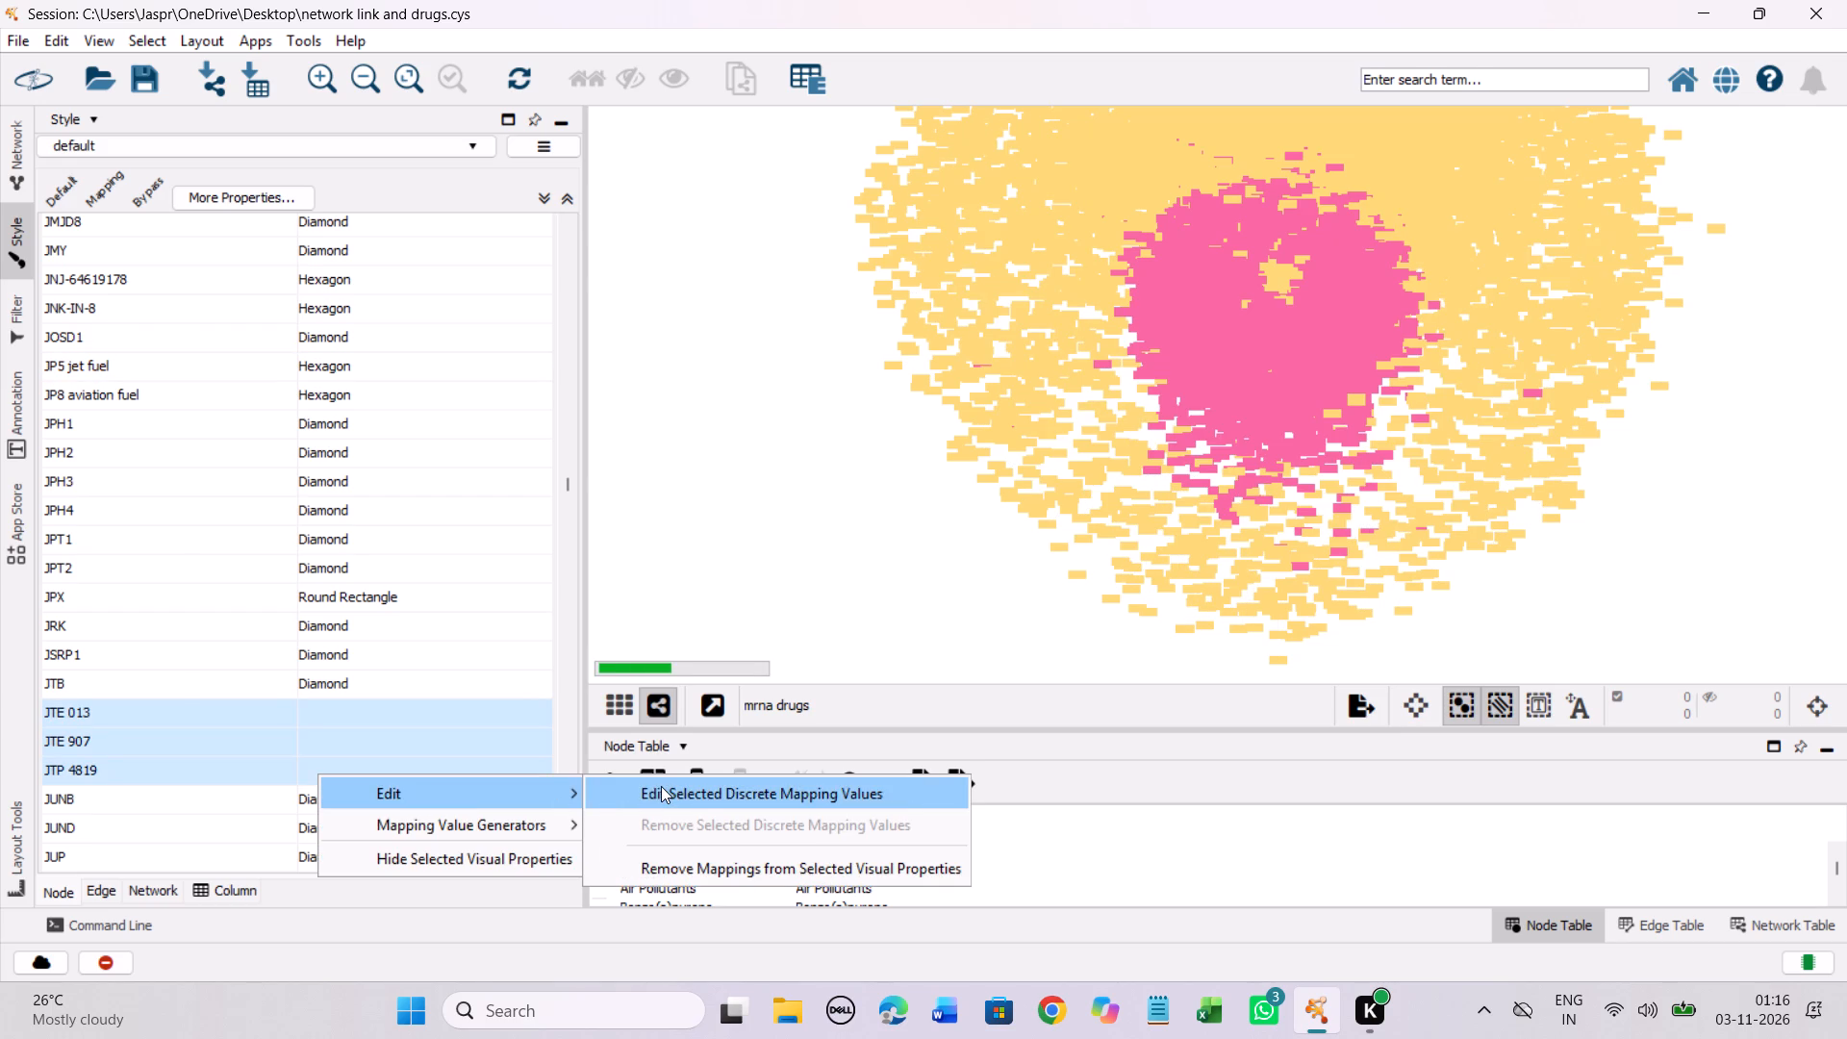
{"action": "left_click", "coordinate": [326, 464]}
{"action": "left_click", "coordinate": [433, 710]}
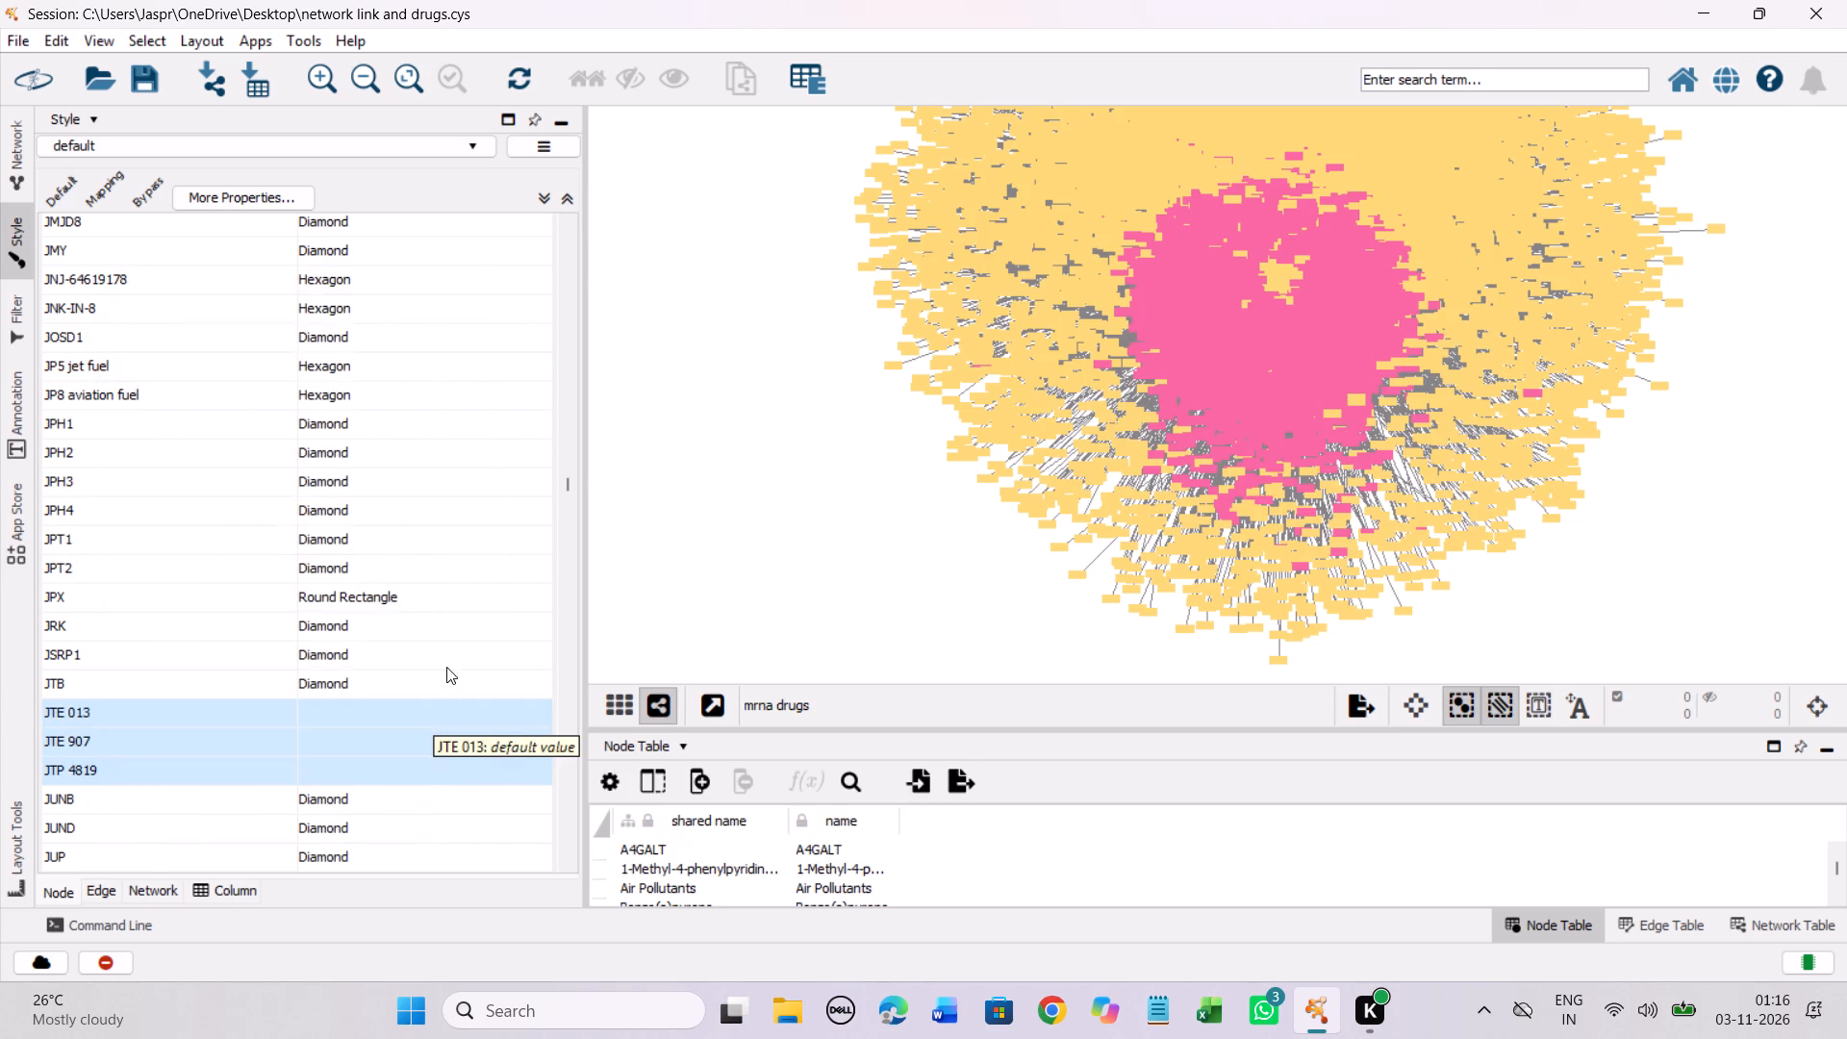
Set the discrete node shape mapping for the whole range of entries from JW74 compound through K-12 lipopolysaccharide to Hexagon.
{"action": "scroll", "coordinate": [464, 619], "scroll_direction": "down", "scroll_amount": 7}
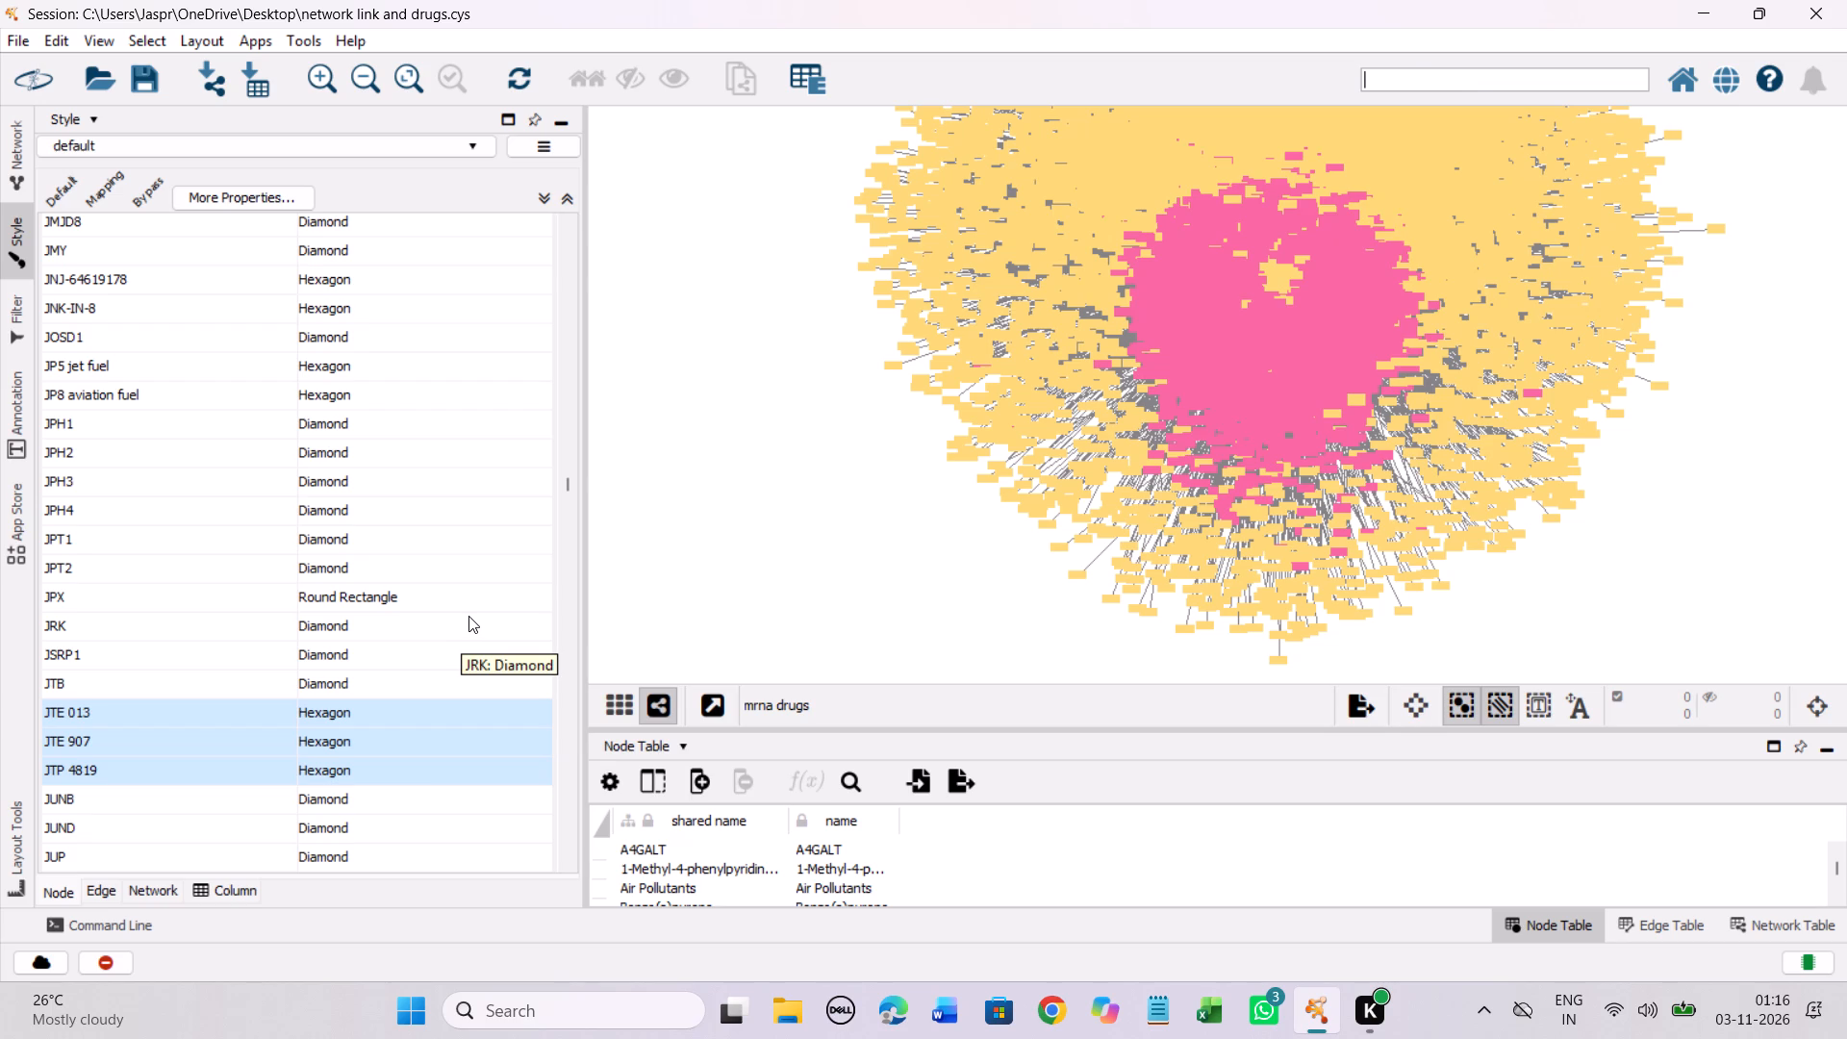
{"action": "scroll", "coordinate": [468, 616], "scroll_direction": "down", "scroll_amount": 11}
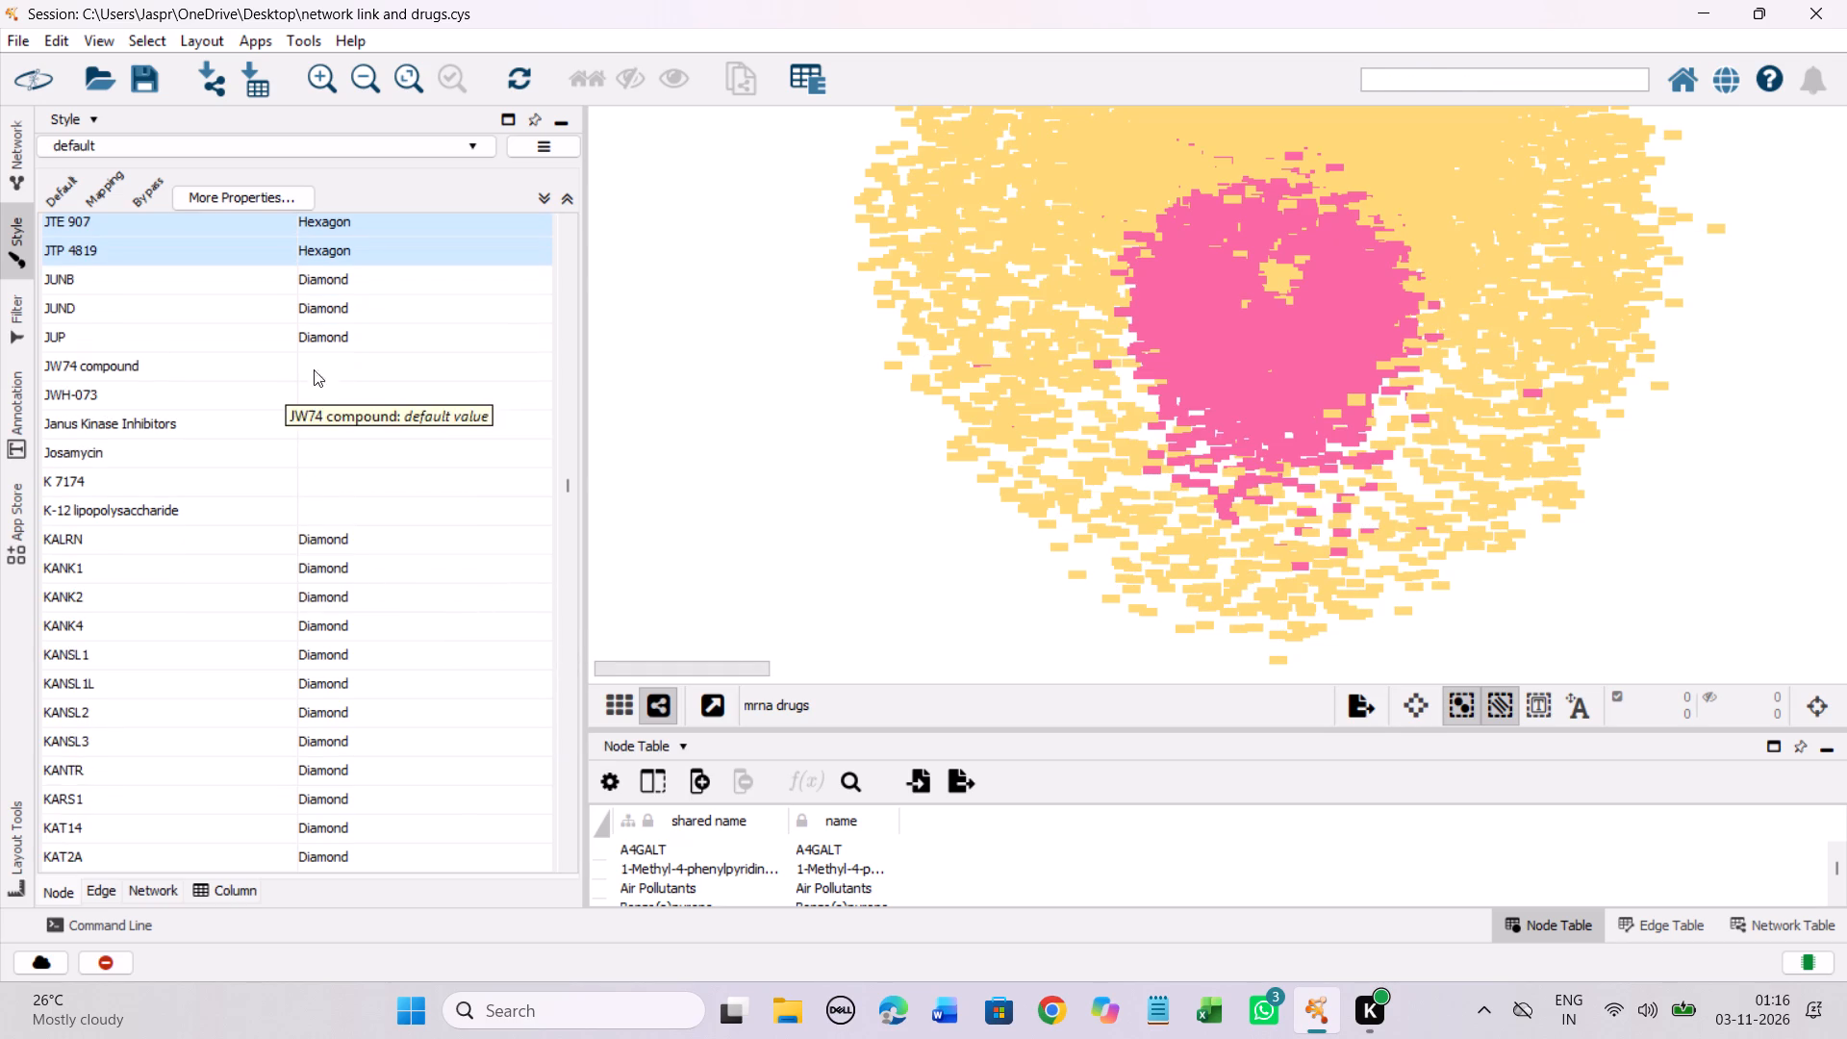
{"action": "left_click_drag", "start_coordinate": [340, 362], "coordinate": [345, 500]}
{"action": "right_click", "coordinate": [345, 500]}
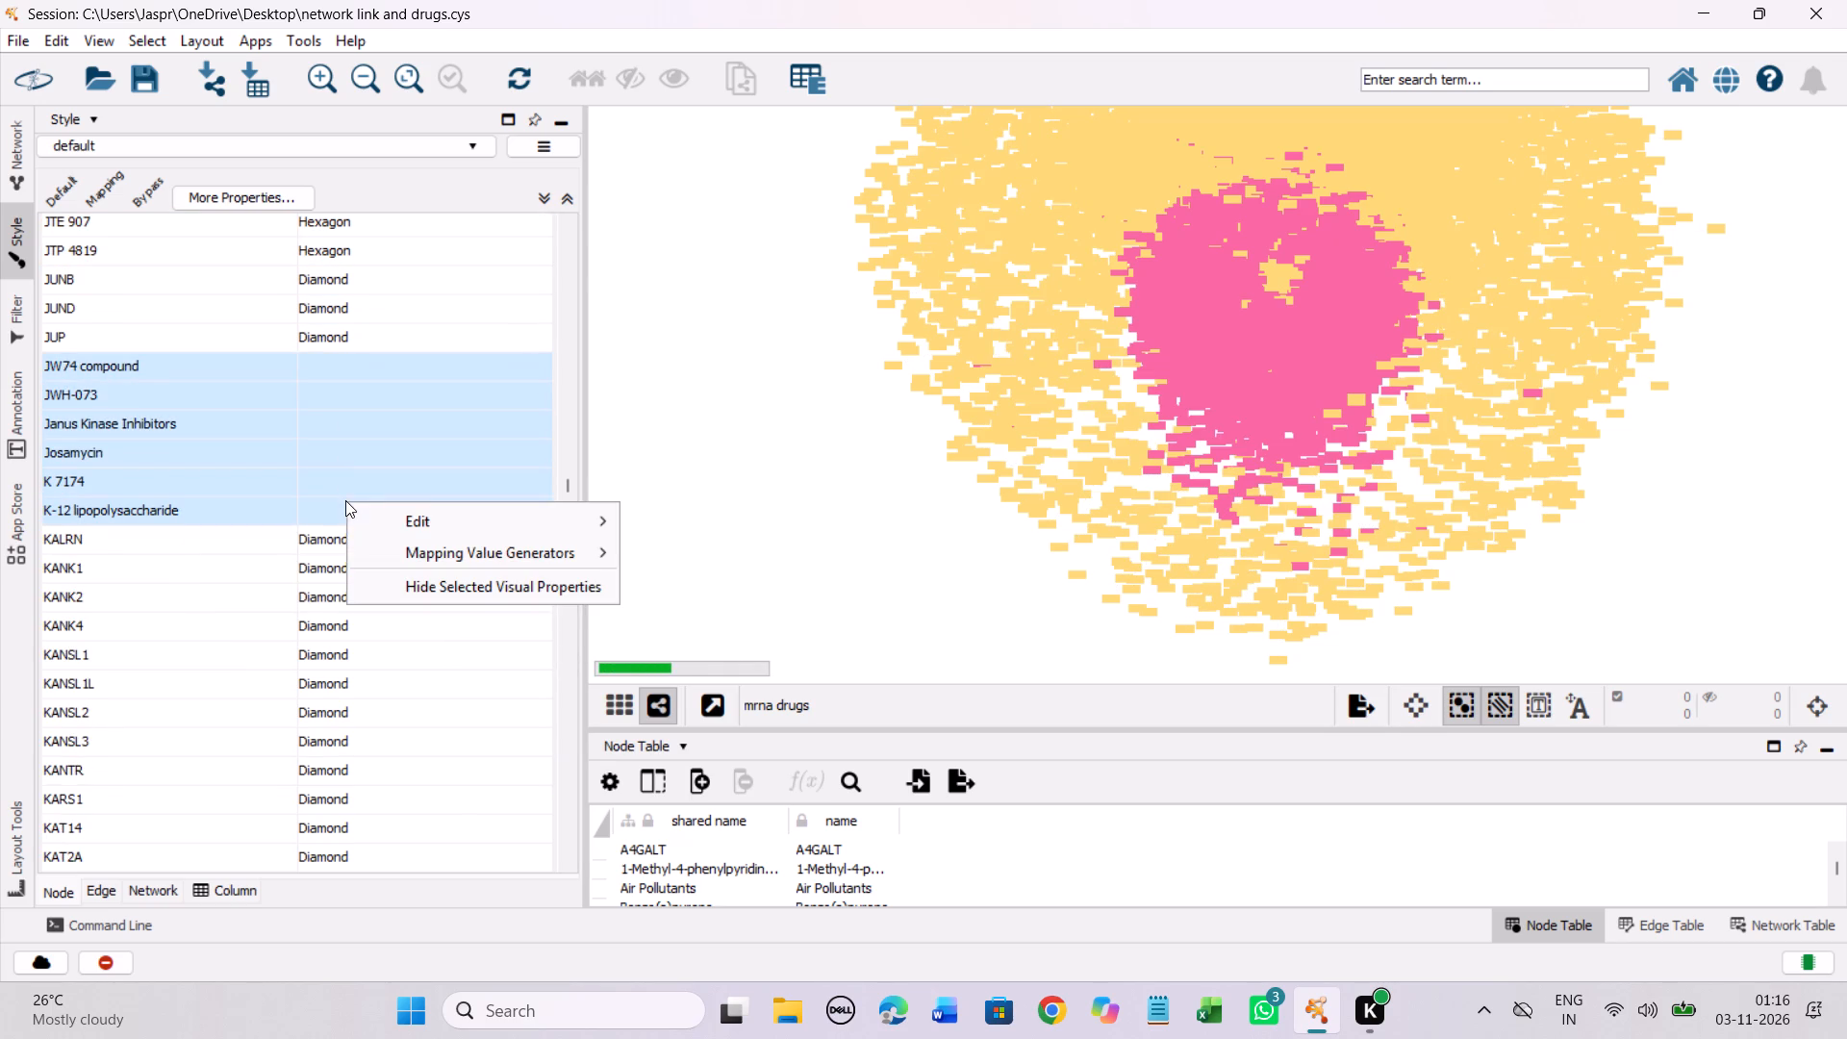
{"action": "left_click", "coordinate": [440, 504]}
{"action": "left_click", "coordinate": [723, 504]}
{"action": "left_click", "coordinate": [723, 515]}
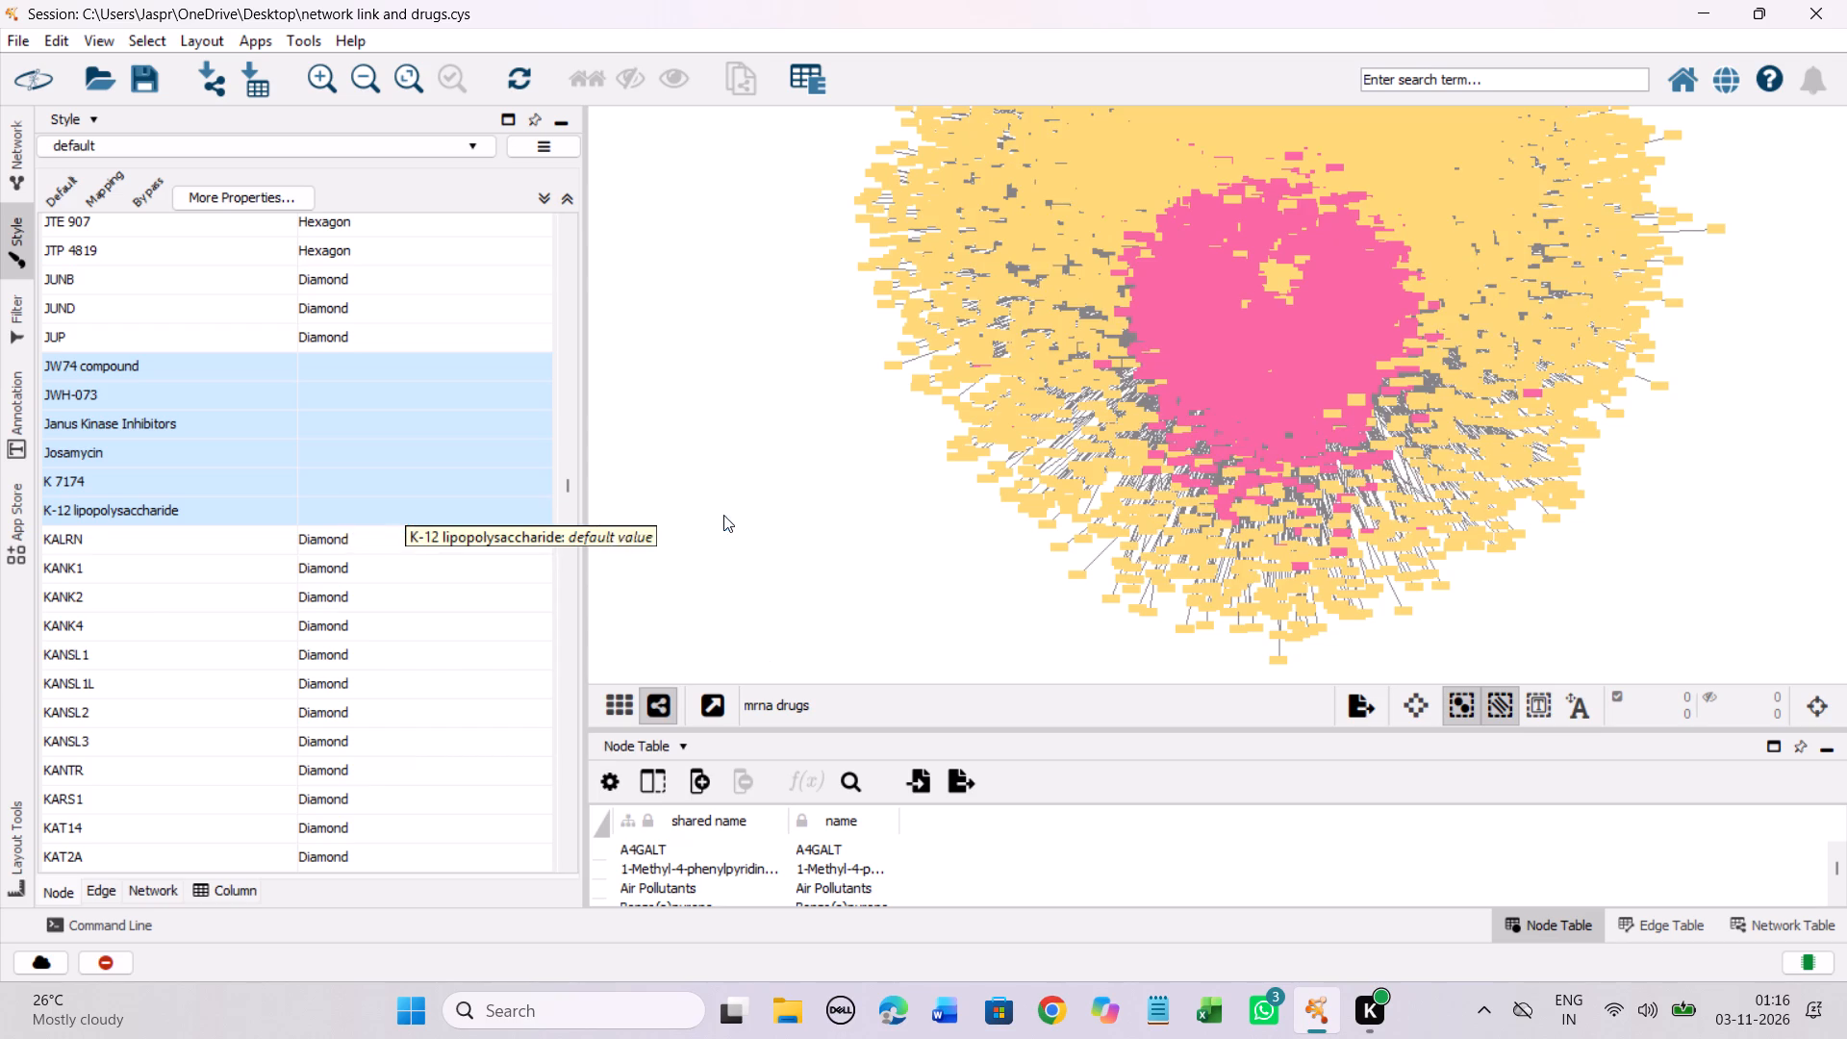
{"action": "left_click", "coordinate": [248, 468]}
{"action": "left_click", "coordinate": [435, 713]}
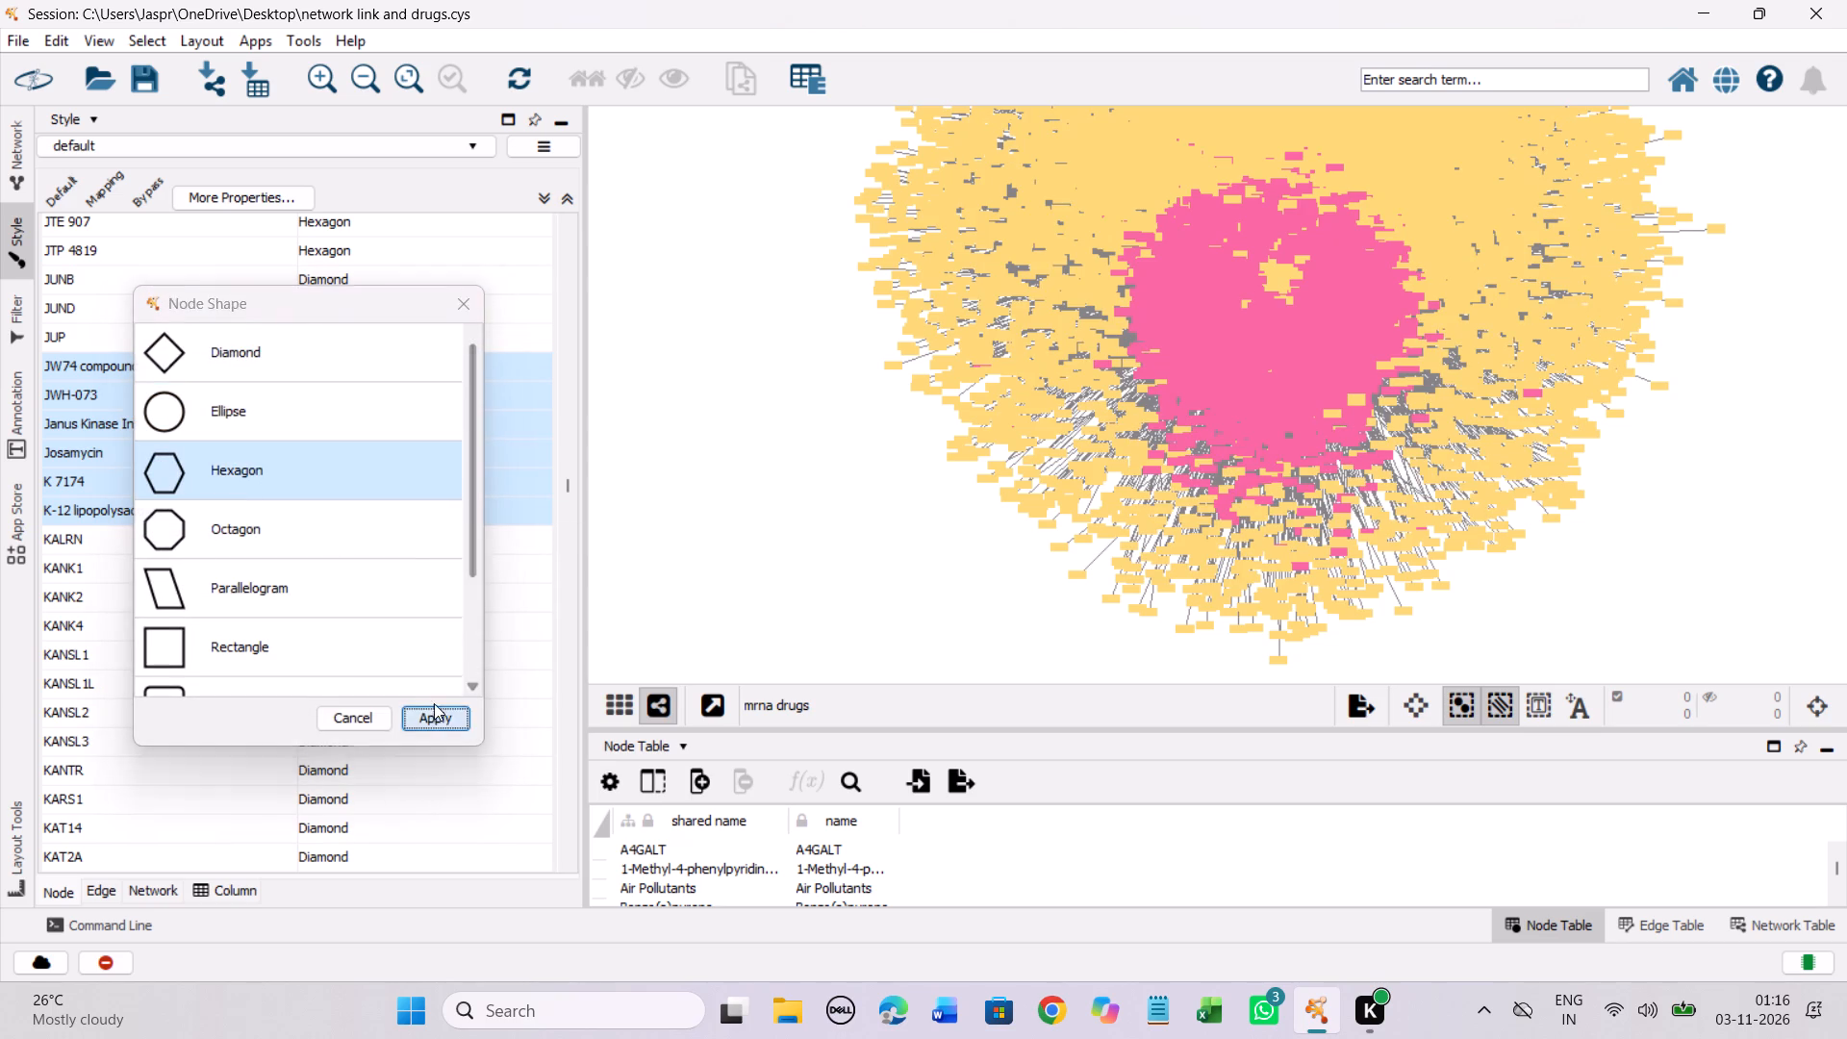
Set the discrete node shape mapping for KB 130015, KB R7785 and KB R8301 together to Hexagon.
{"action": "scroll", "coordinate": [544, 463], "scroll_direction": "down", "scroll_amount": 6}
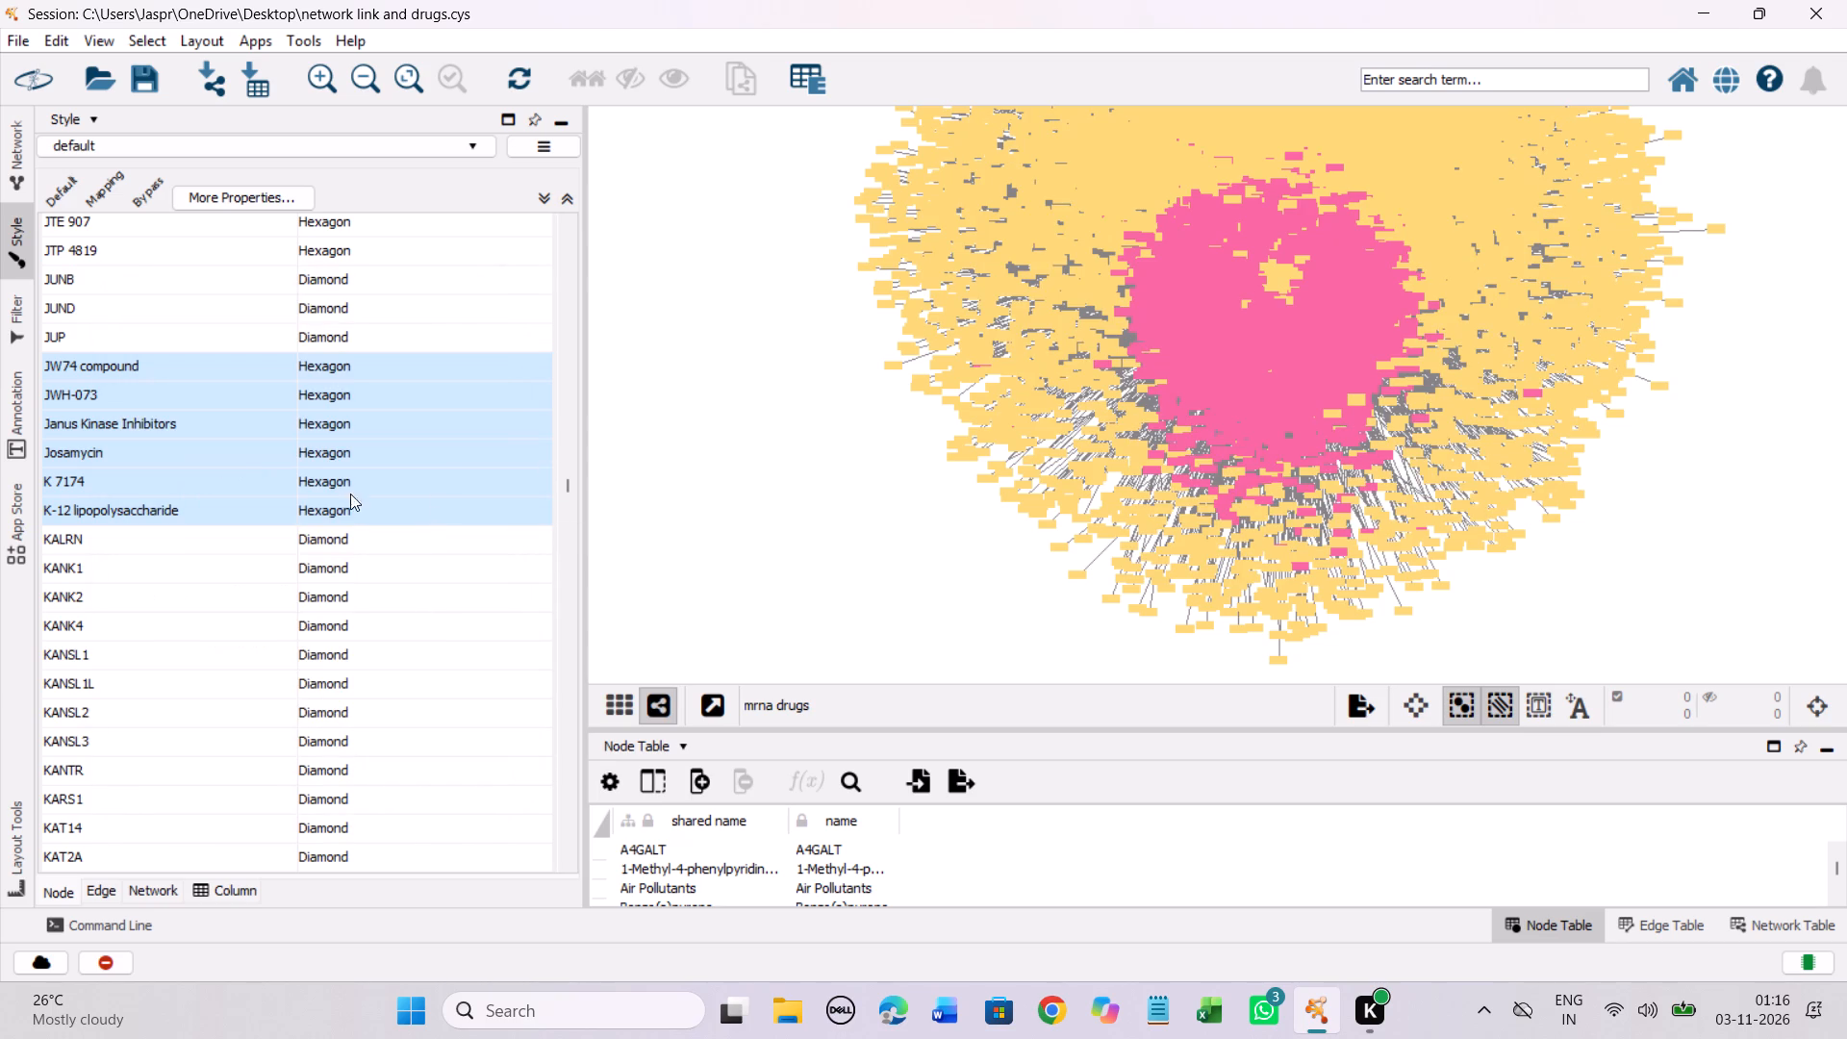
{"action": "scroll", "coordinate": [413, 487], "scroll_direction": "down", "scroll_amount": 5}
{"action": "scroll", "coordinate": [455, 477], "scroll_direction": "up", "scroll_amount": 5}
{"action": "scroll", "coordinate": [455, 477], "scroll_direction": "down", "scroll_amount": 5}
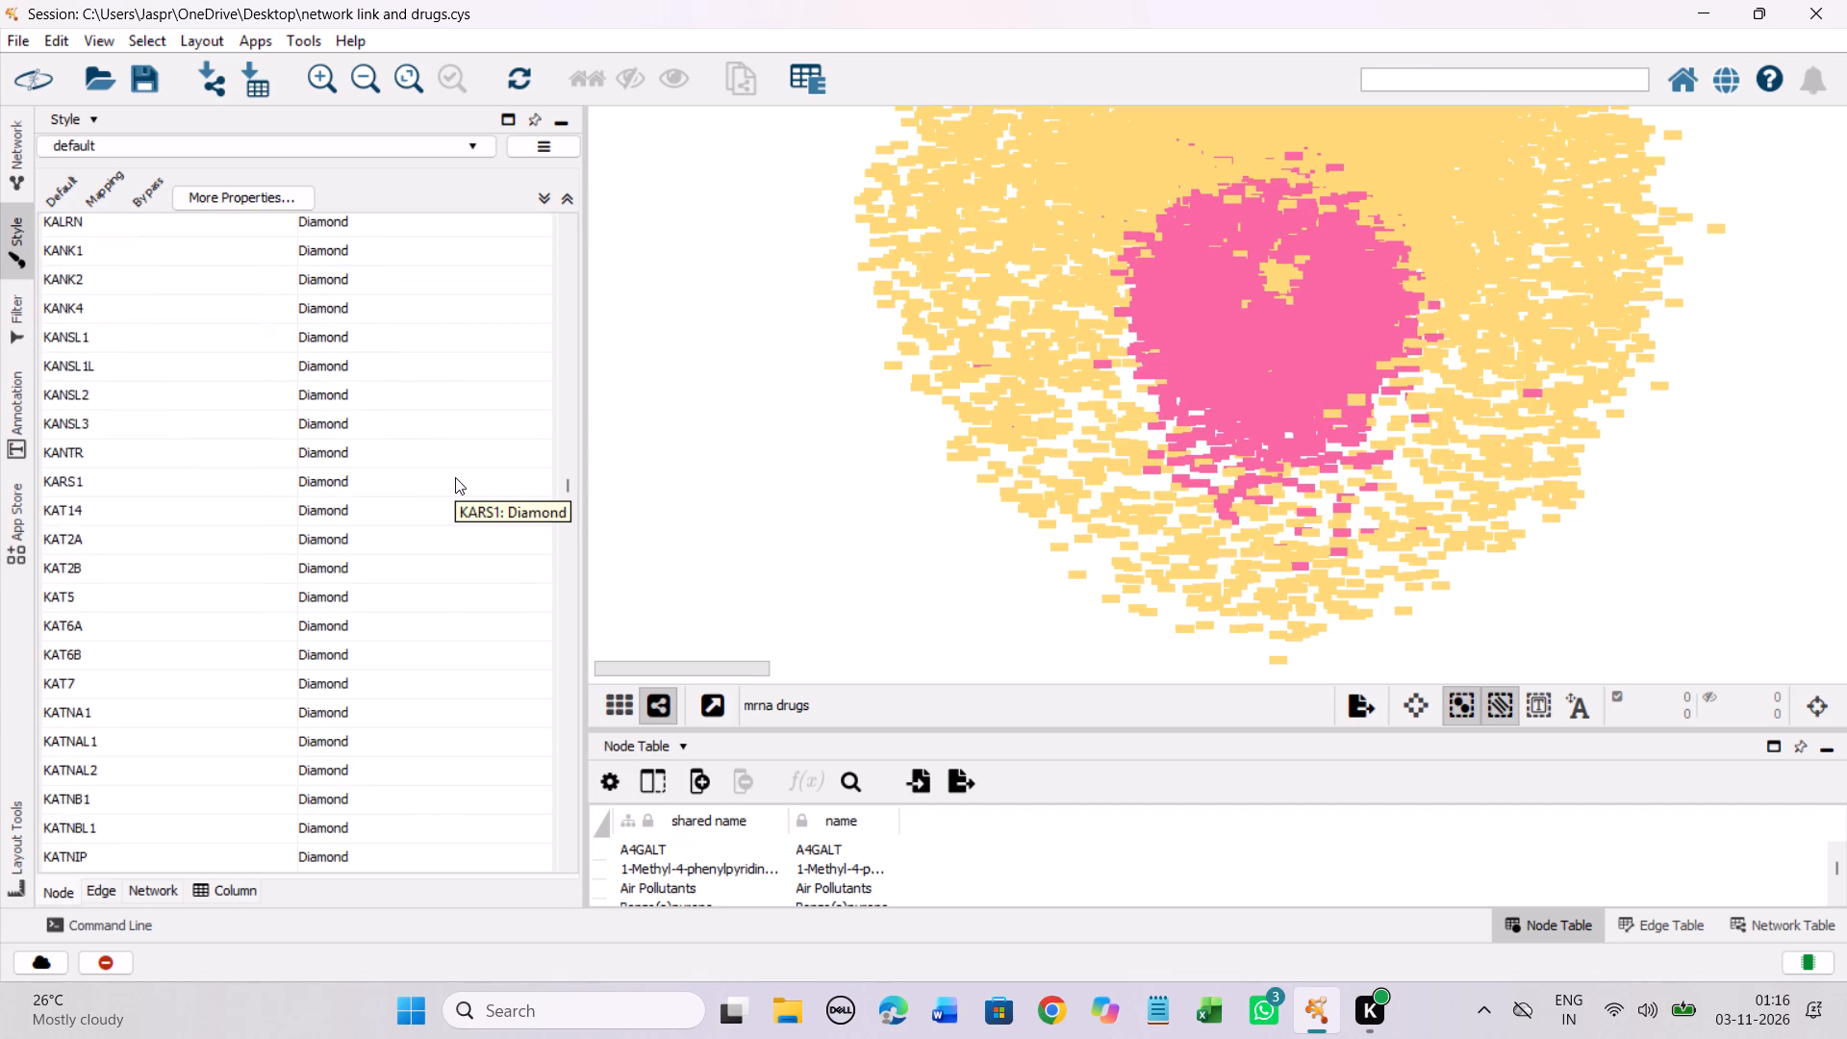
{"action": "scroll", "coordinate": [455, 477], "scroll_direction": "down", "scroll_amount": 19}
{"action": "scroll", "coordinate": [469, 479], "scroll_direction": "down", "scroll_amount": 4}
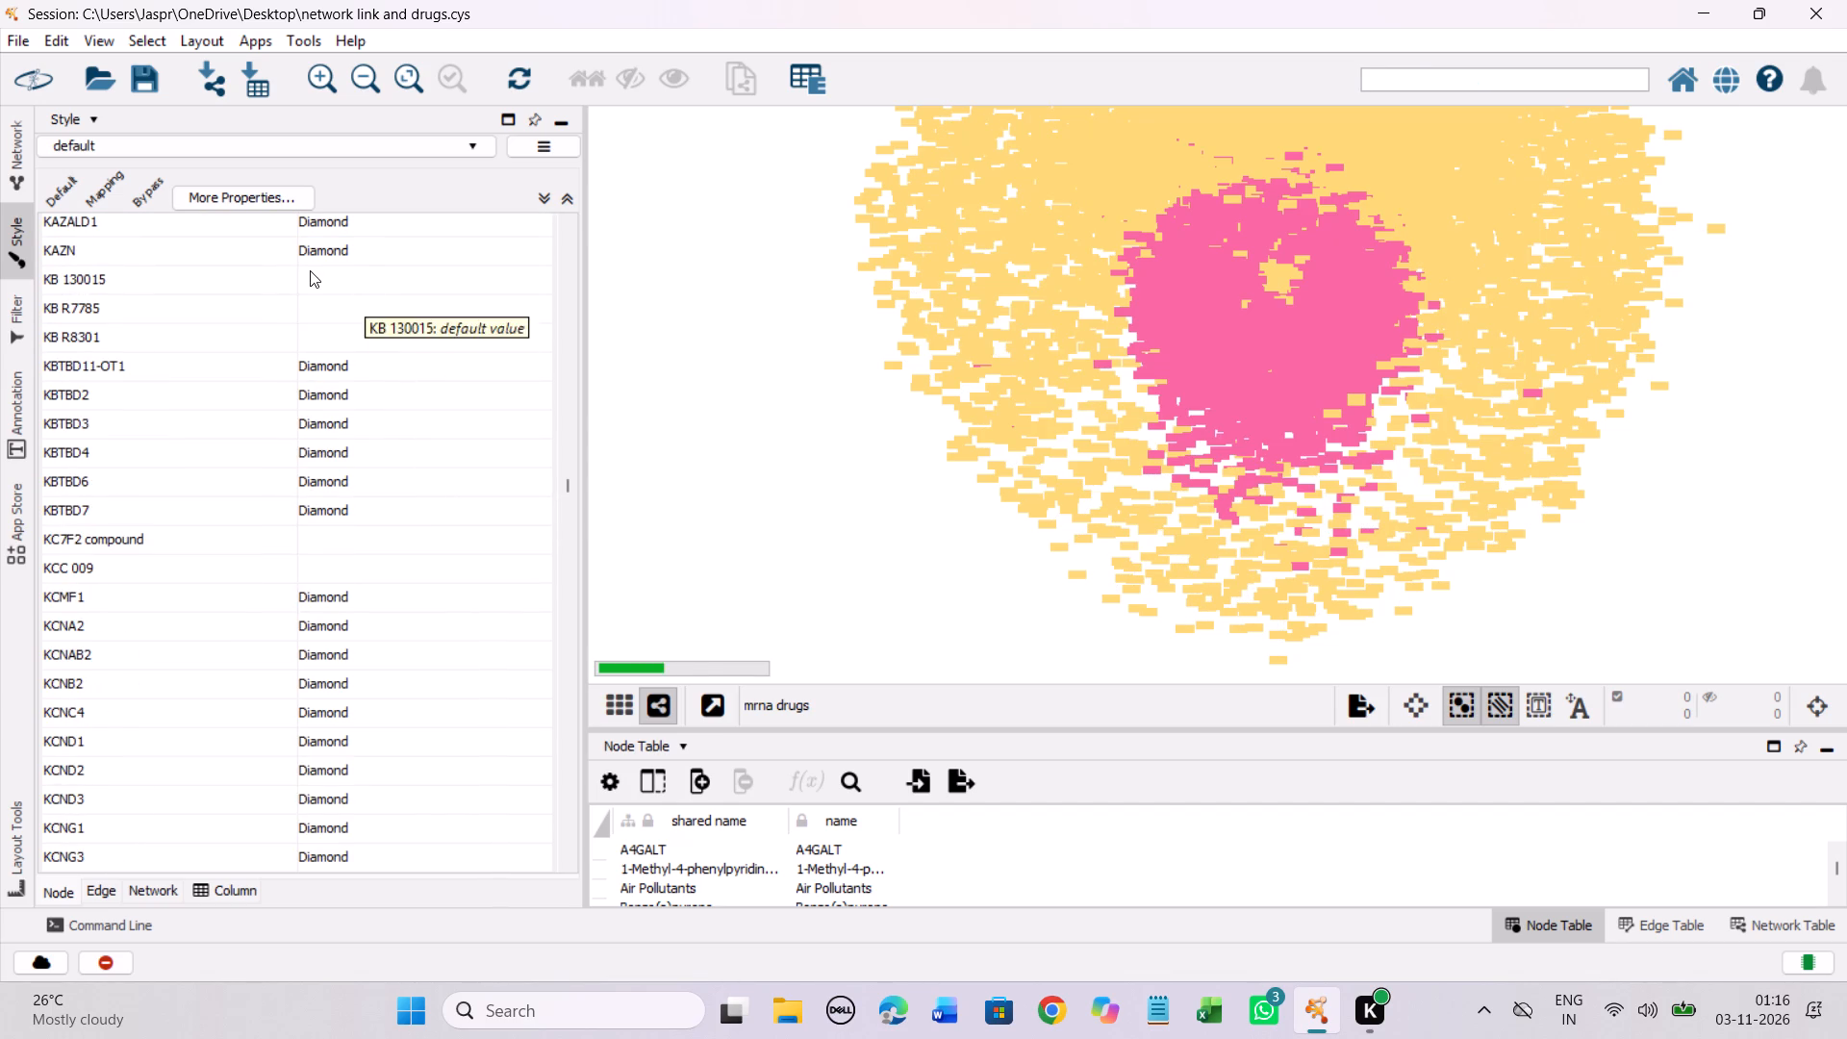
{"action": "left_click_drag", "start_coordinate": [309, 271], "coordinate": [316, 338]}
{"action": "right_click", "coordinate": [316, 338]}
{"action": "left_click", "coordinate": [454, 354]}
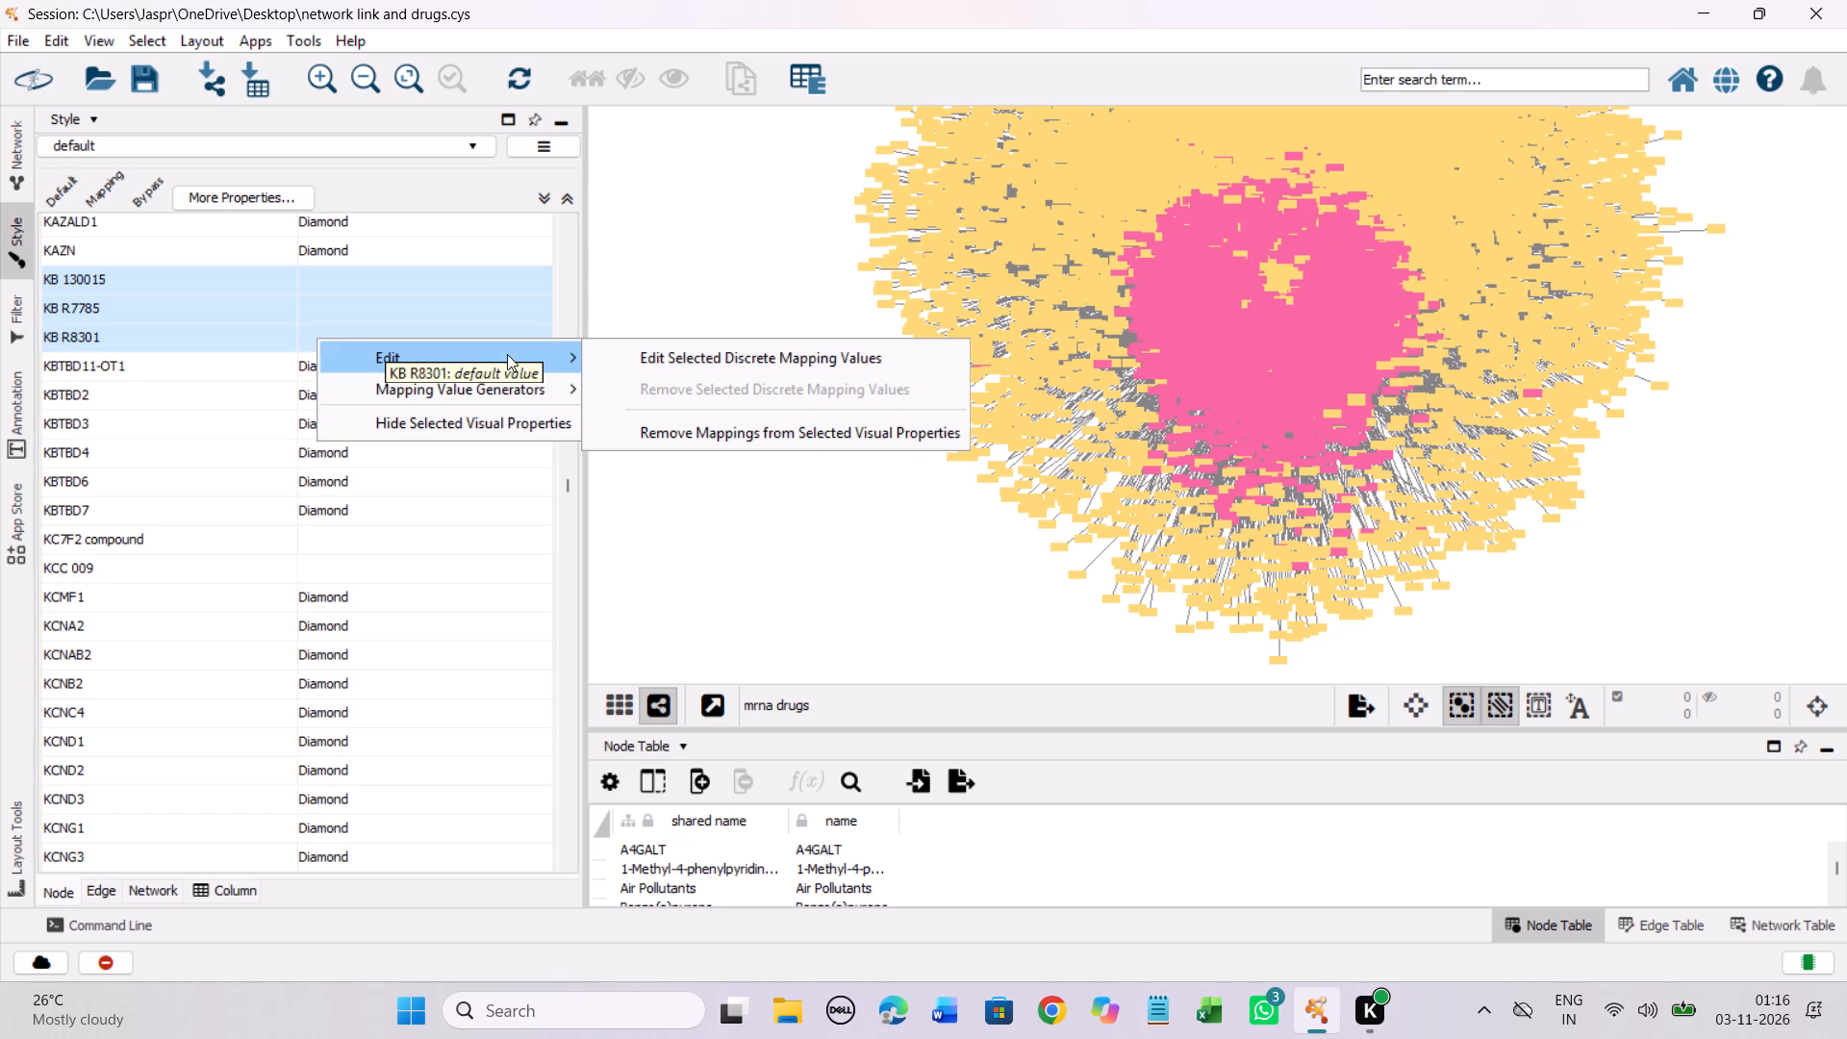
{"action": "left_click", "coordinate": [674, 354]}
{"action": "left_click", "coordinate": [274, 457]}
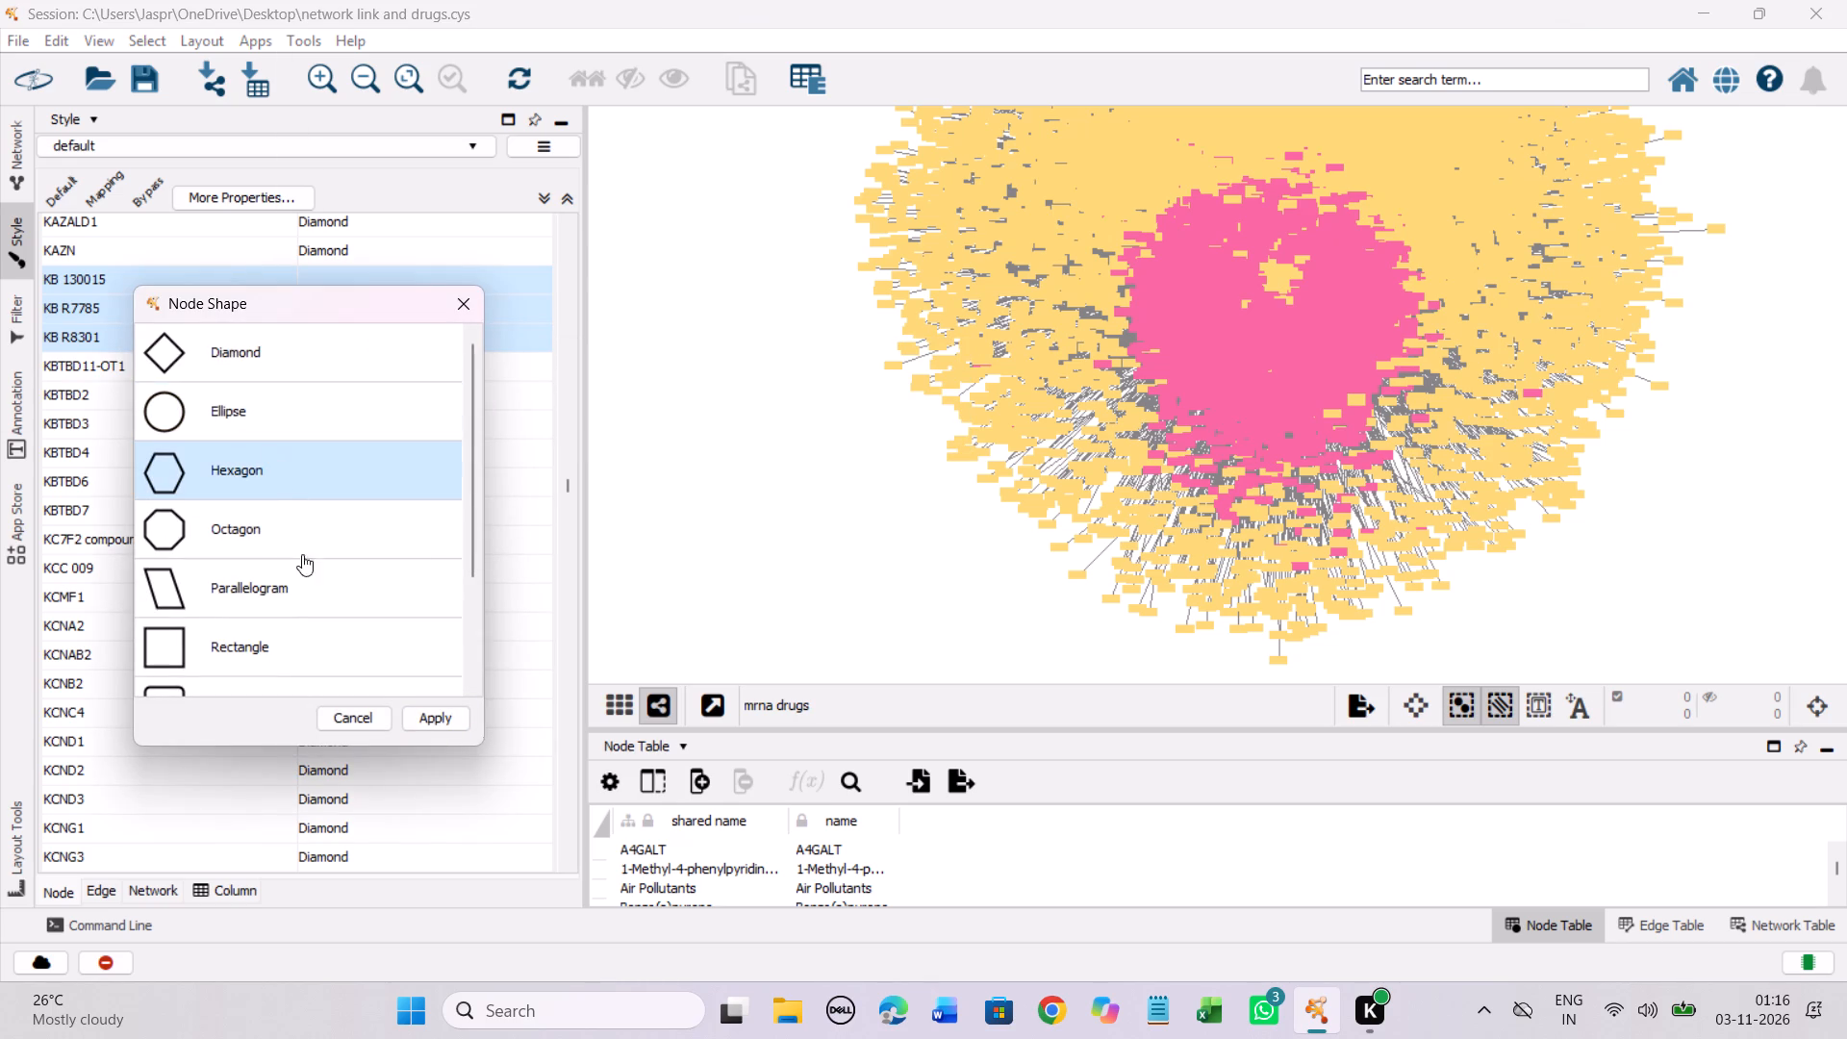
{"action": "left_click", "coordinate": [420, 720]}
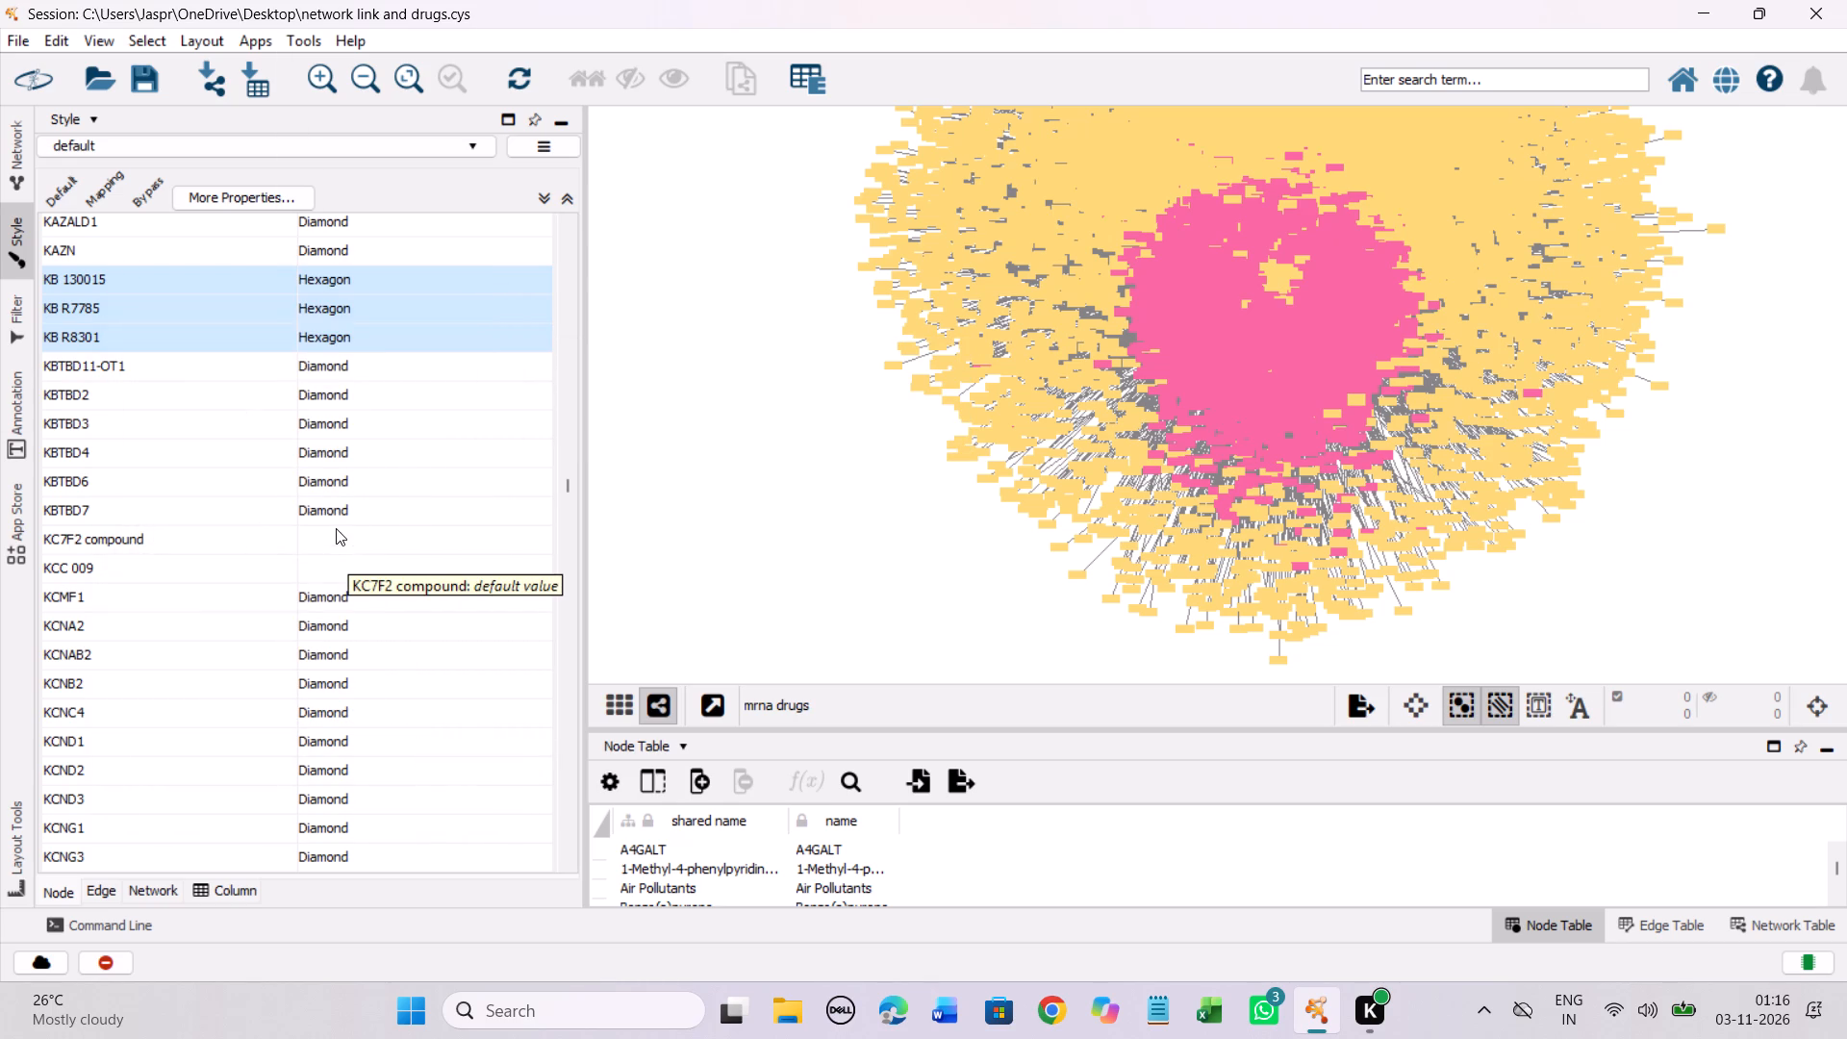
Set the discrete node shape mapping for KC7F2 compound and KCC 009 together to Hexagon.
{"action": "left_click_drag", "start_coordinate": [336, 537], "coordinate": [335, 575]}
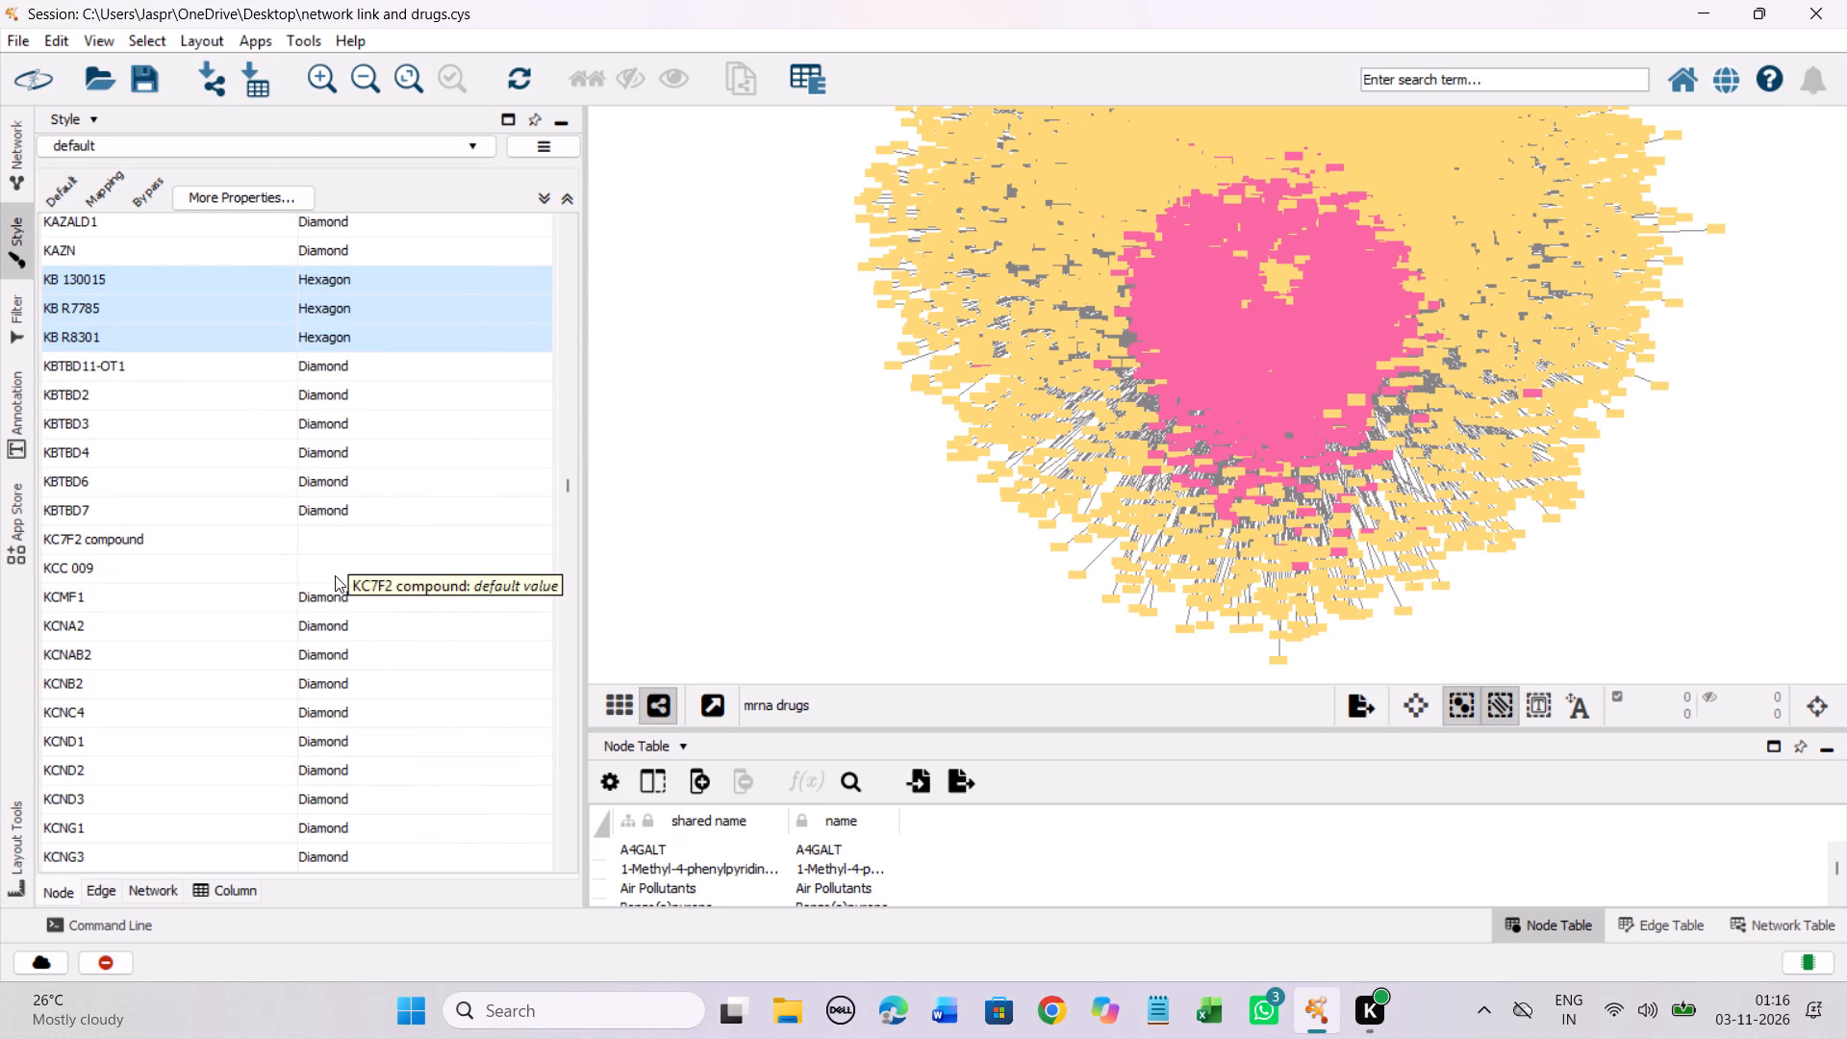
{"action": "right_click", "coordinate": [335, 575]}
{"action": "left_click", "coordinate": [418, 589]}
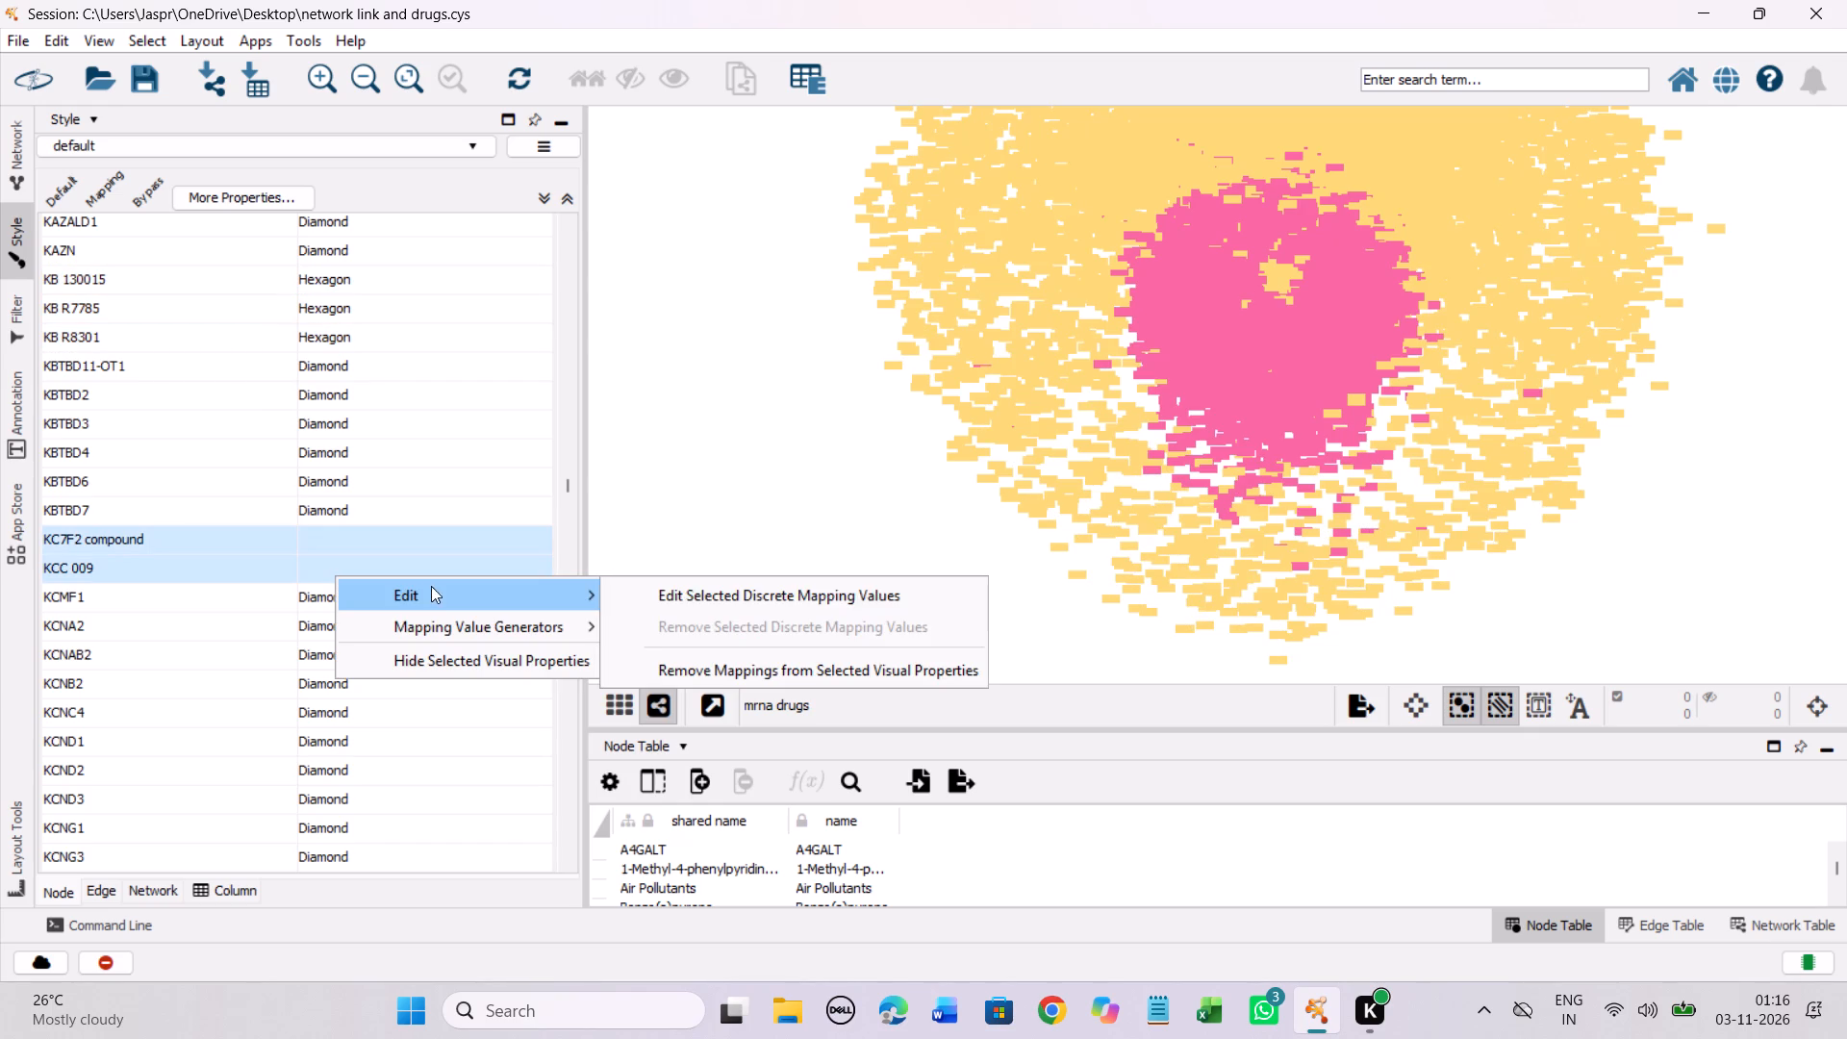
{"action": "left_click", "coordinate": [727, 594]}
{"action": "left_click", "coordinate": [279, 477]}
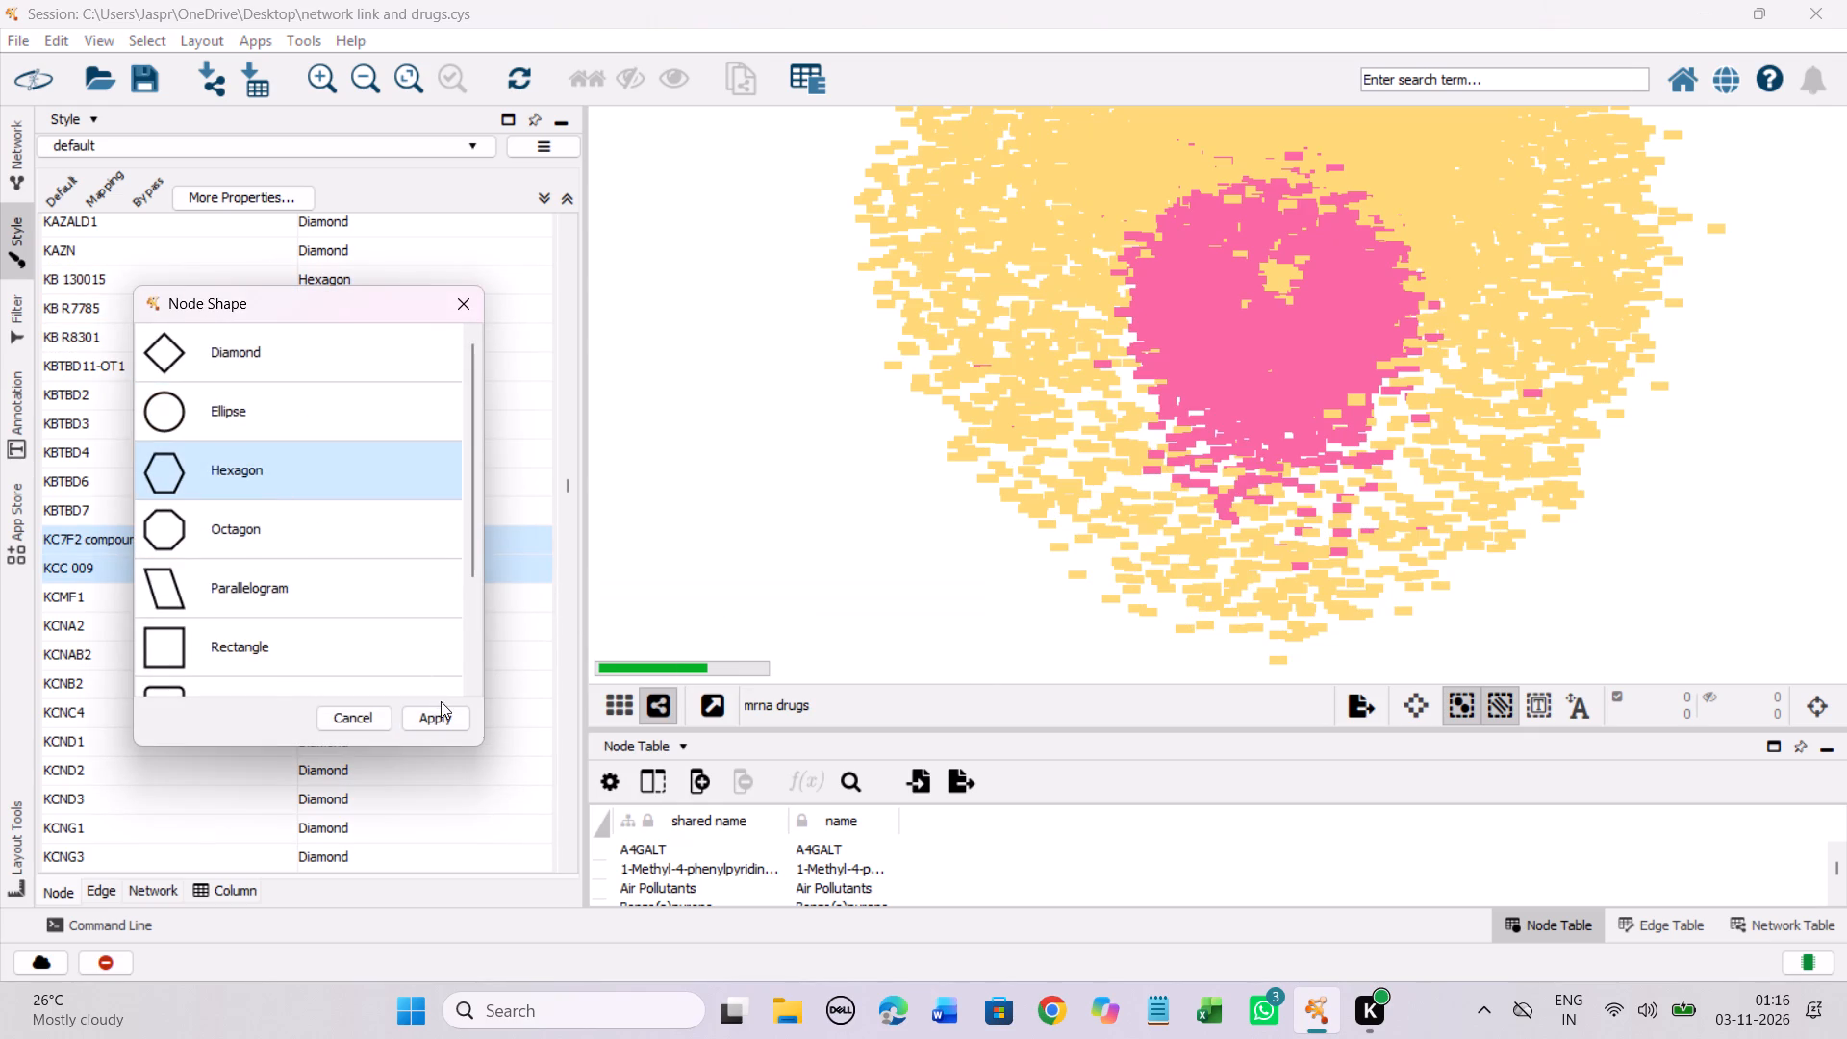
{"action": "left_click", "coordinate": [441, 711]}
Set the discrete node shape mapping for KF58333 and KH 1060 together to Hexagon.
{"action": "scroll", "coordinate": [419, 549], "scroll_direction": "down", "scroll_amount": 4}
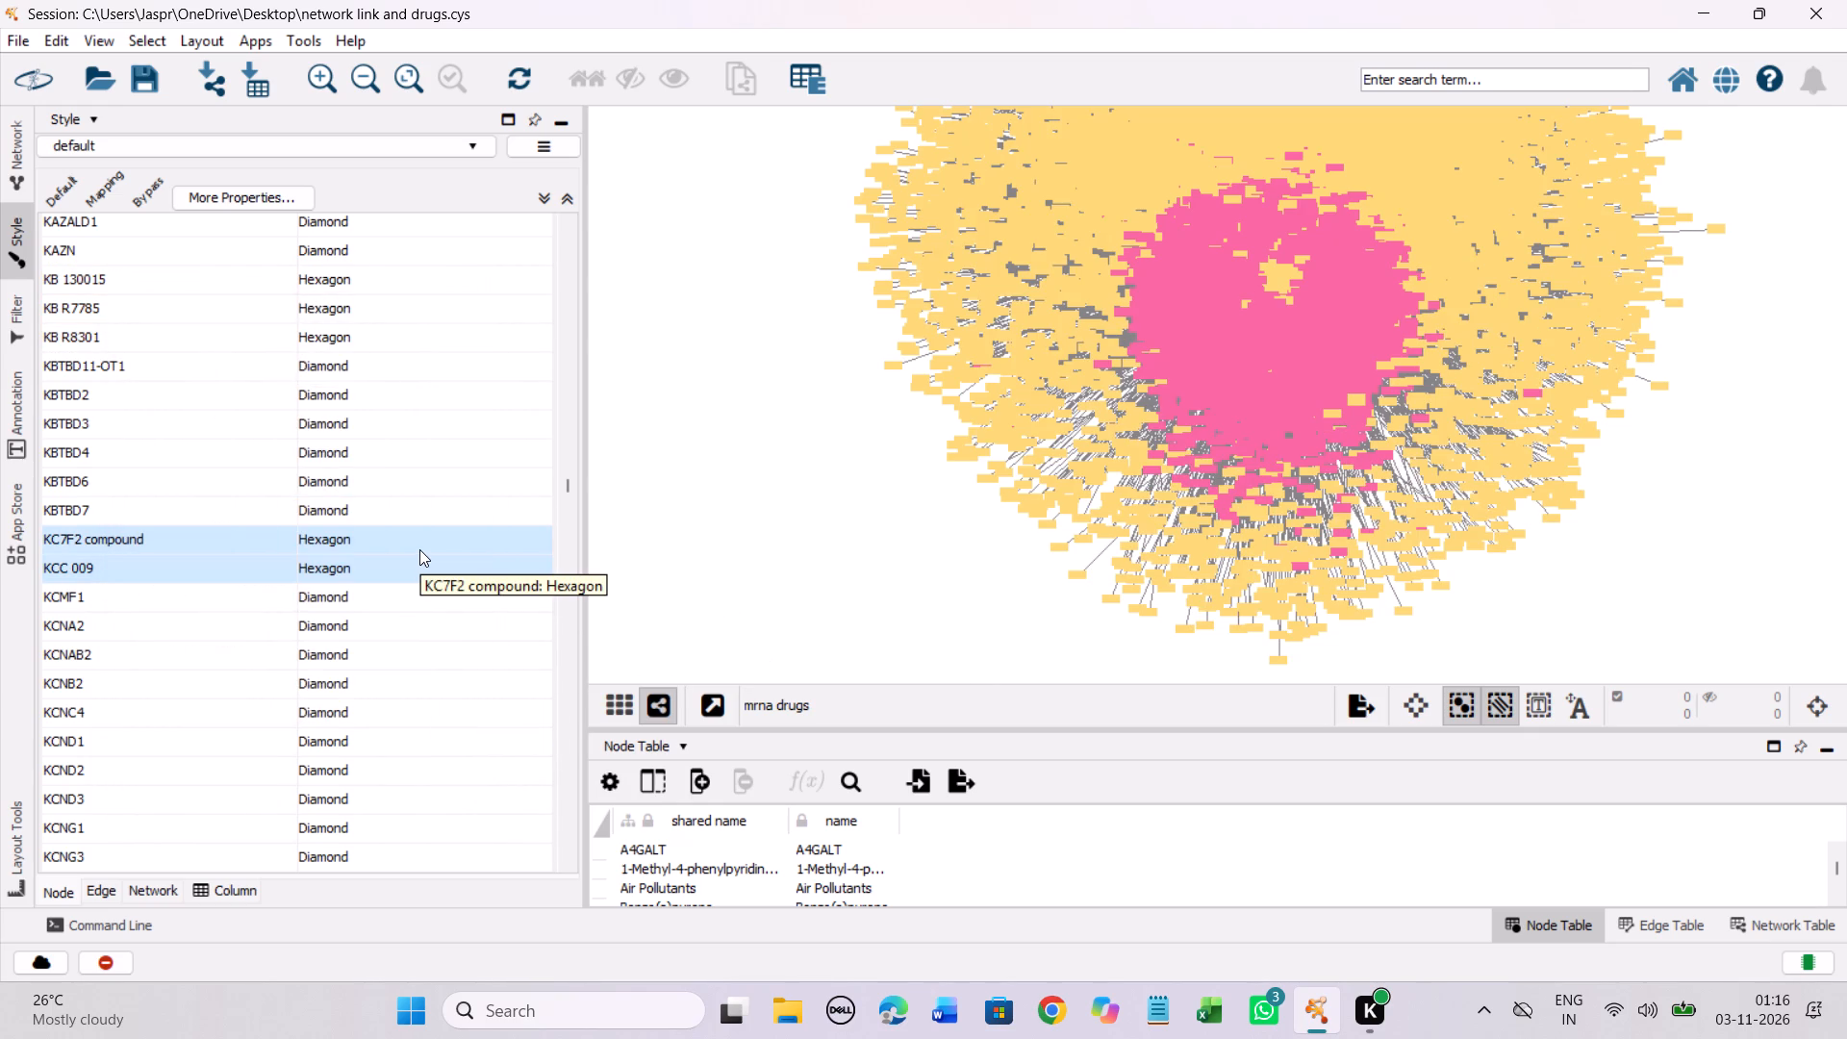
{"action": "scroll", "coordinate": [419, 549], "scroll_direction": "down", "scroll_amount": 3}
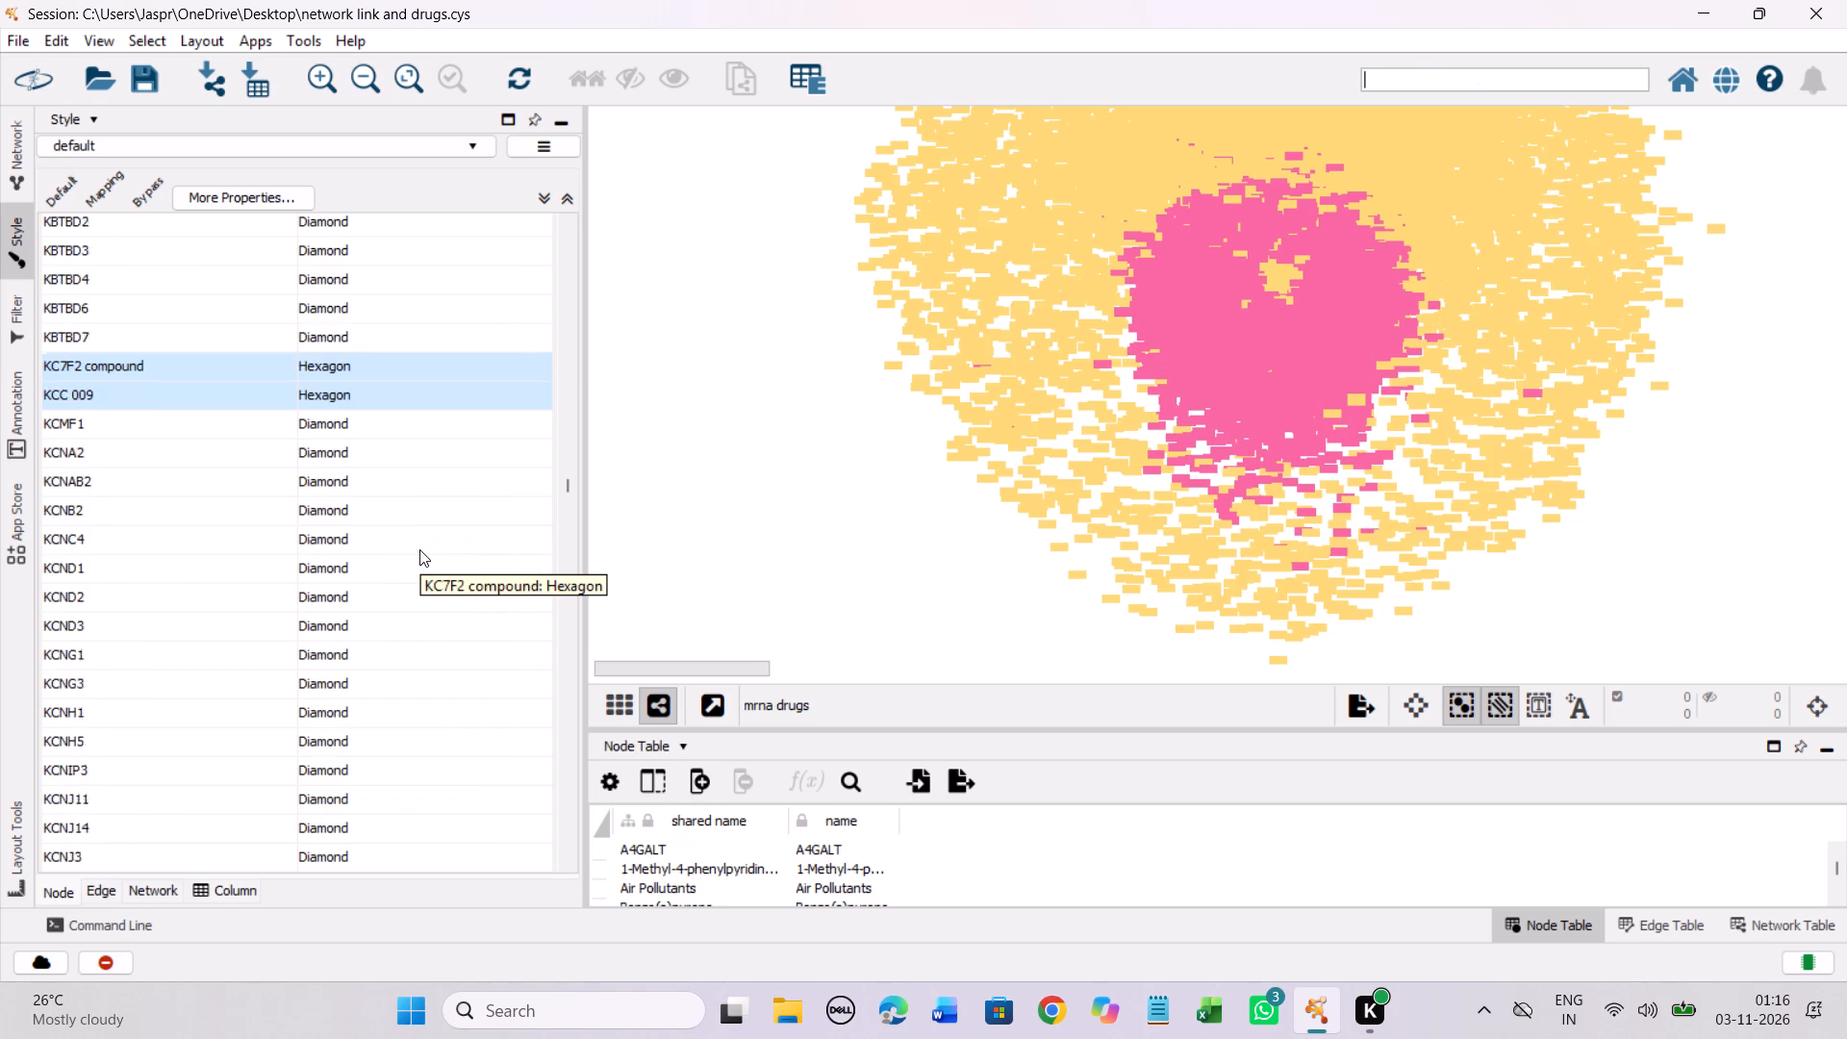
{"action": "scroll", "coordinate": [419, 549], "scroll_direction": "down", "scroll_amount": 3}
{"action": "scroll", "coordinate": [419, 549], "scroll_direction": "down", "scroll_amount": 20}
{"action": "scroll", "coordinate": [419, 549], "scroll_direction": "down", "scroll_amount": 17}
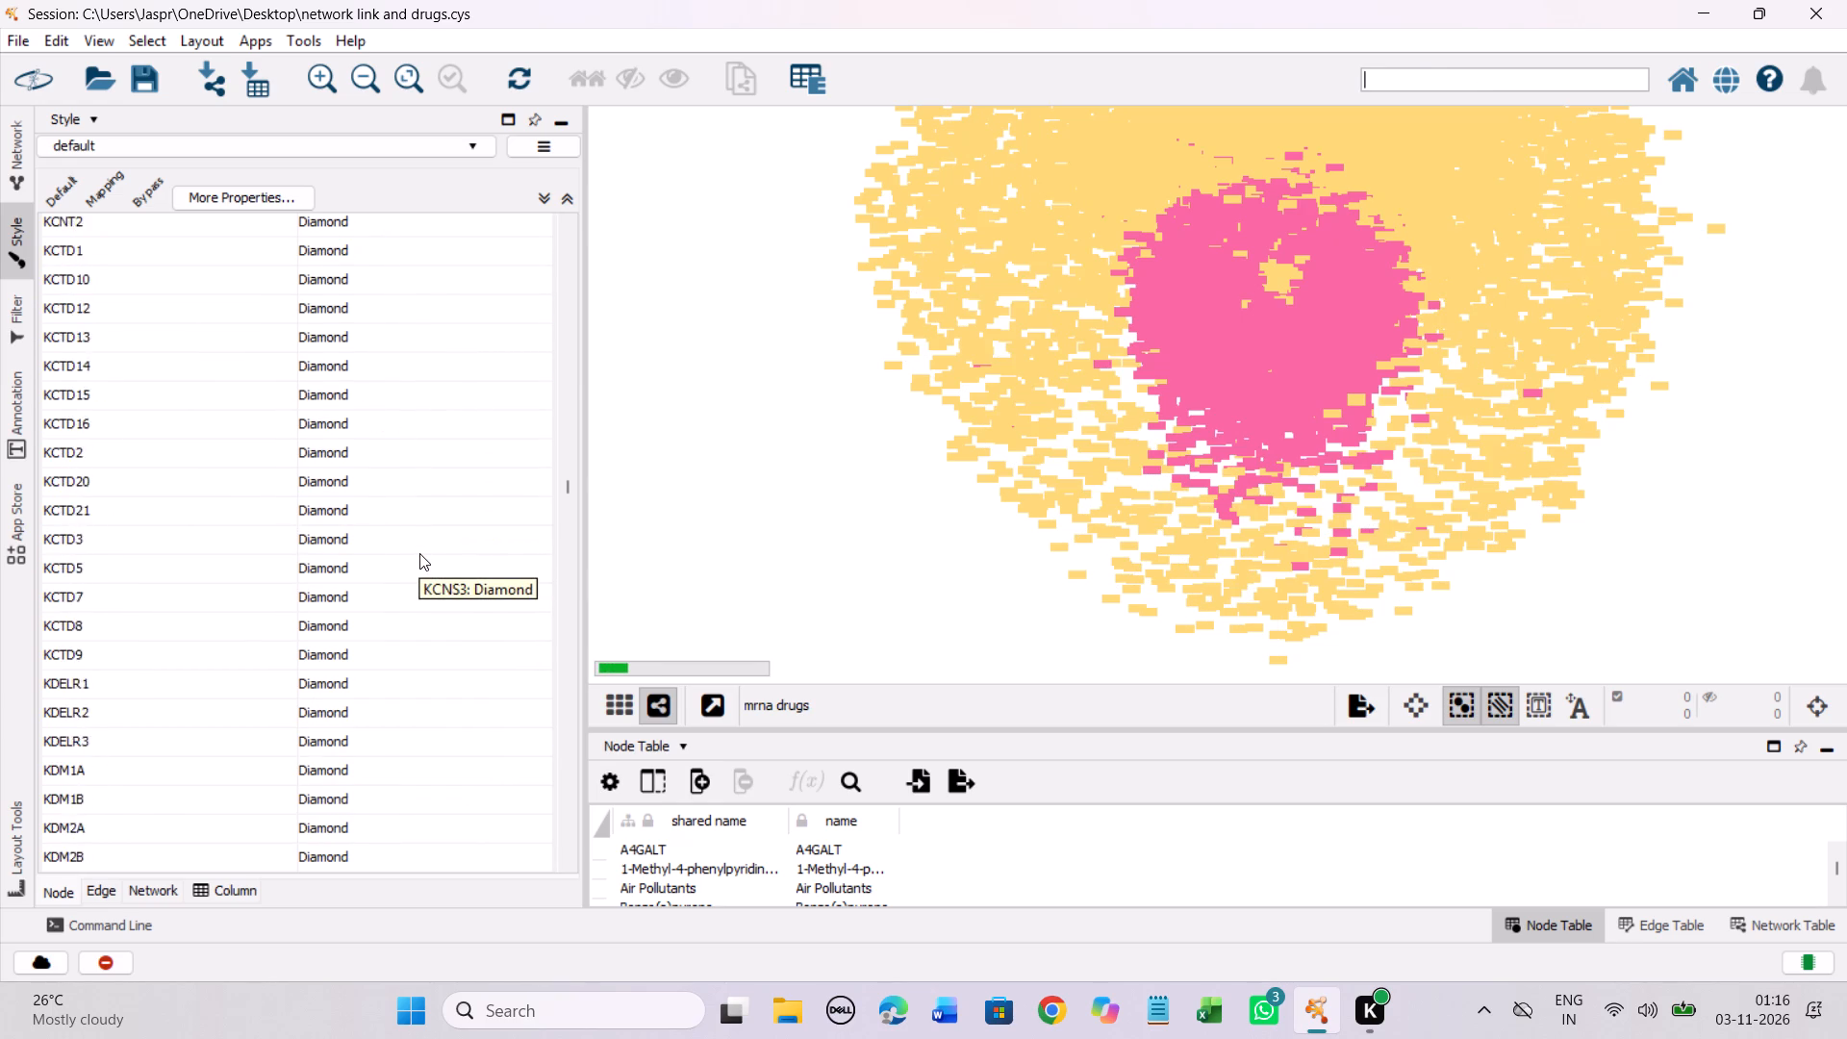
{"action": "scroll", "coordinate": [419, 553], "scroll_direction": "down", "scroll_amount": 20}
{"action": "scroll", "coordinate": [419, 553], "scroll_direction": "down", "scroll_amount": 16}
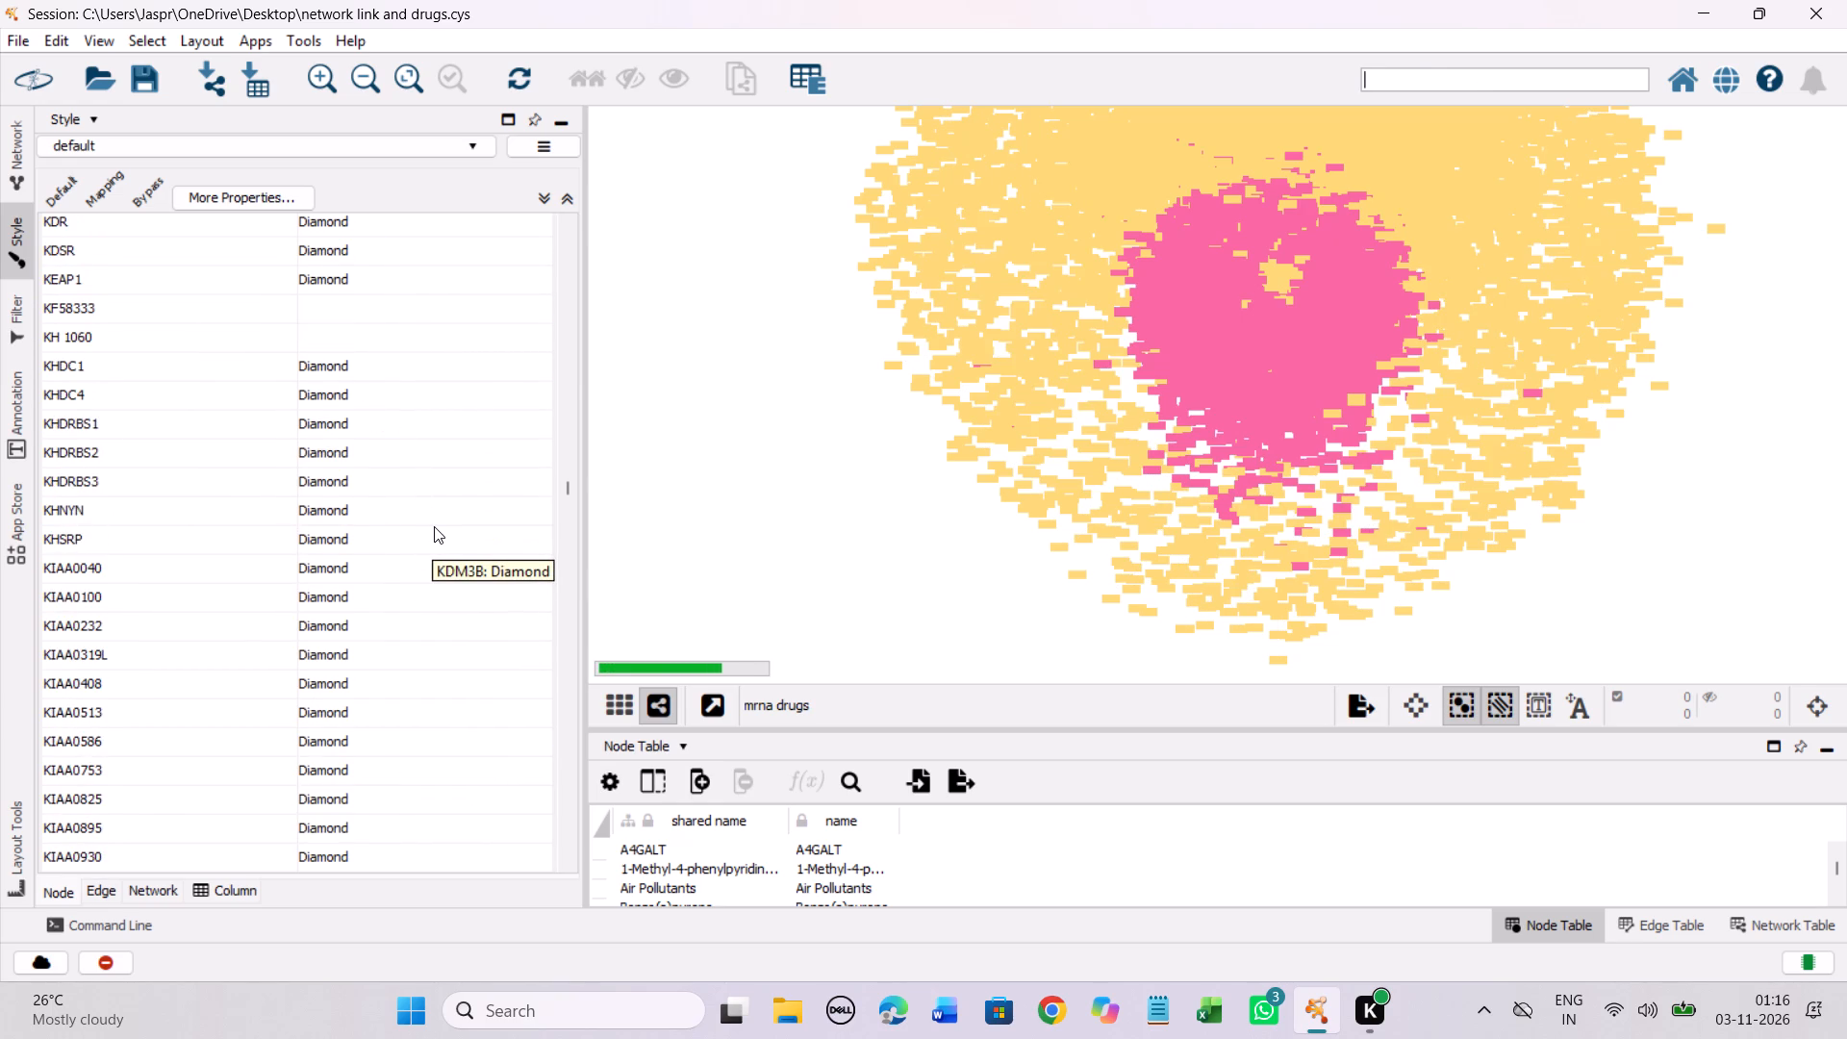
{"action": "left_click_drag", "start_coordinate": [340, 301], "coordinate": [340, 326]}
{"action": "right_click", "coordinate": [340, 326]}
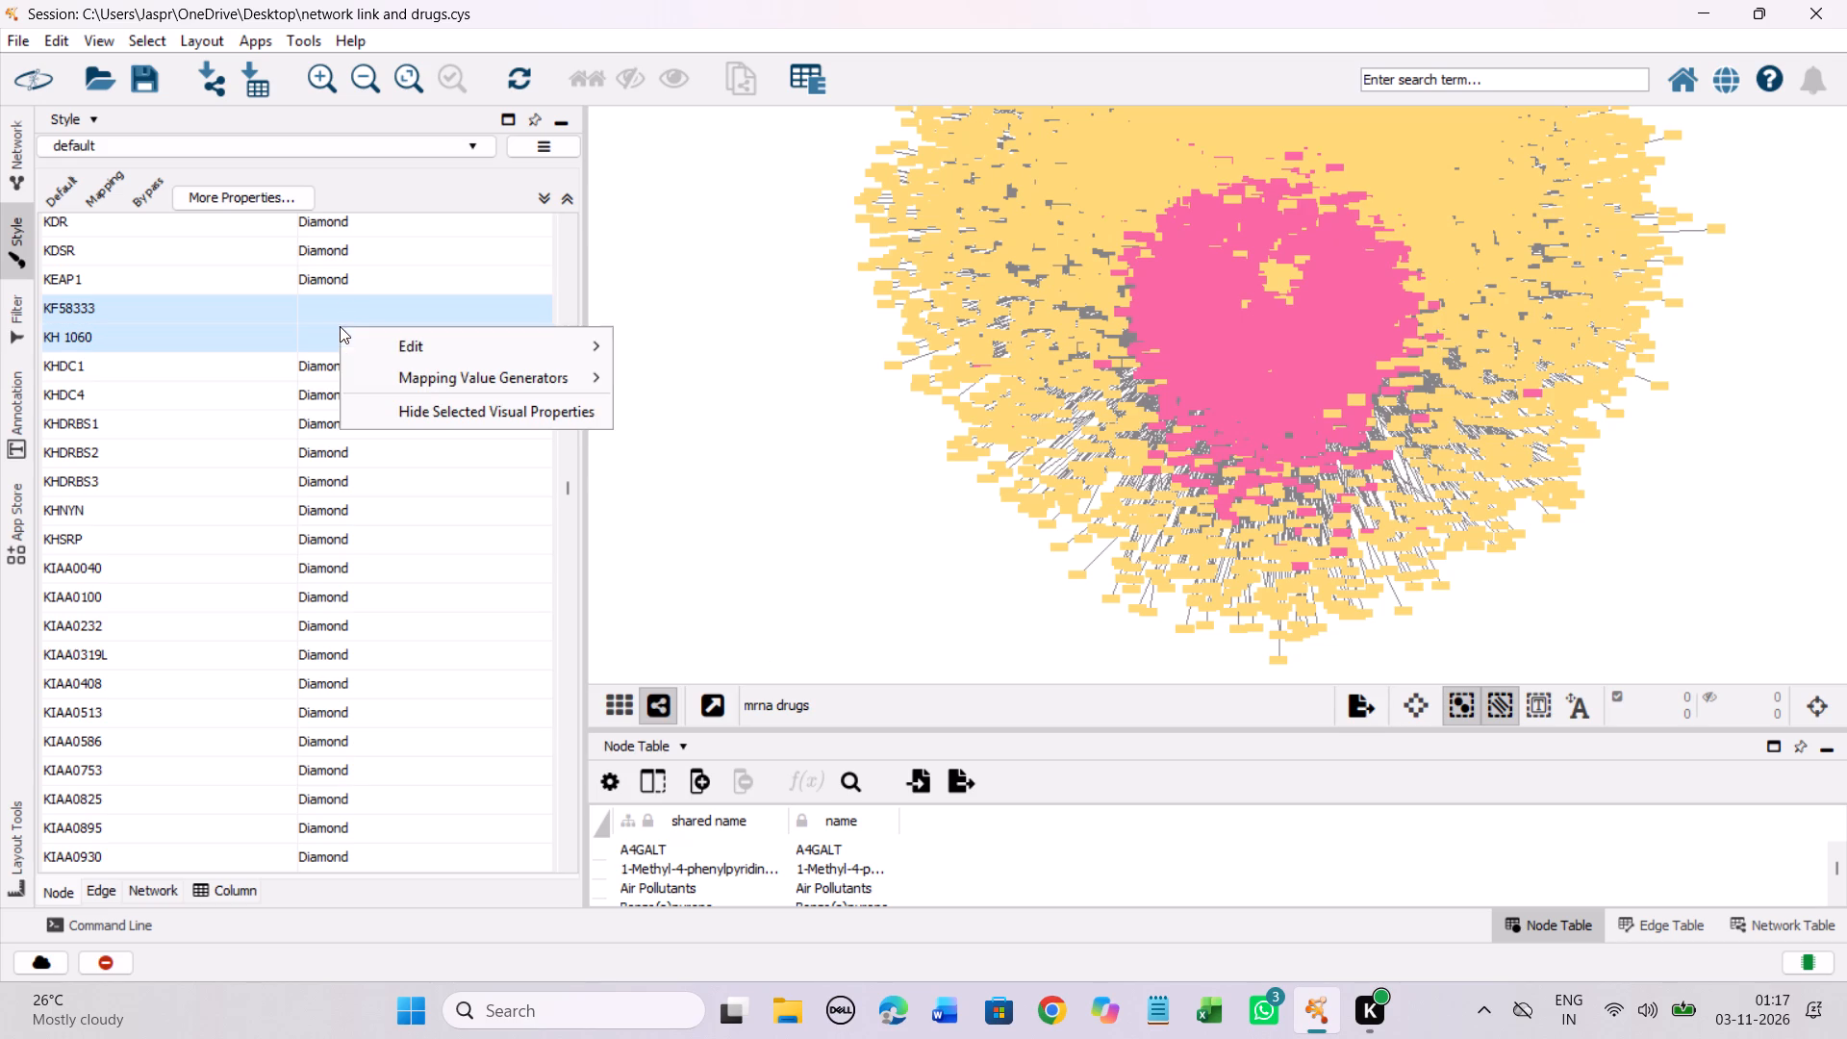
{"action": "left_click", "coordinate": [487, 340]}
{"action": "left_click", "coordinate": [734, 337]}
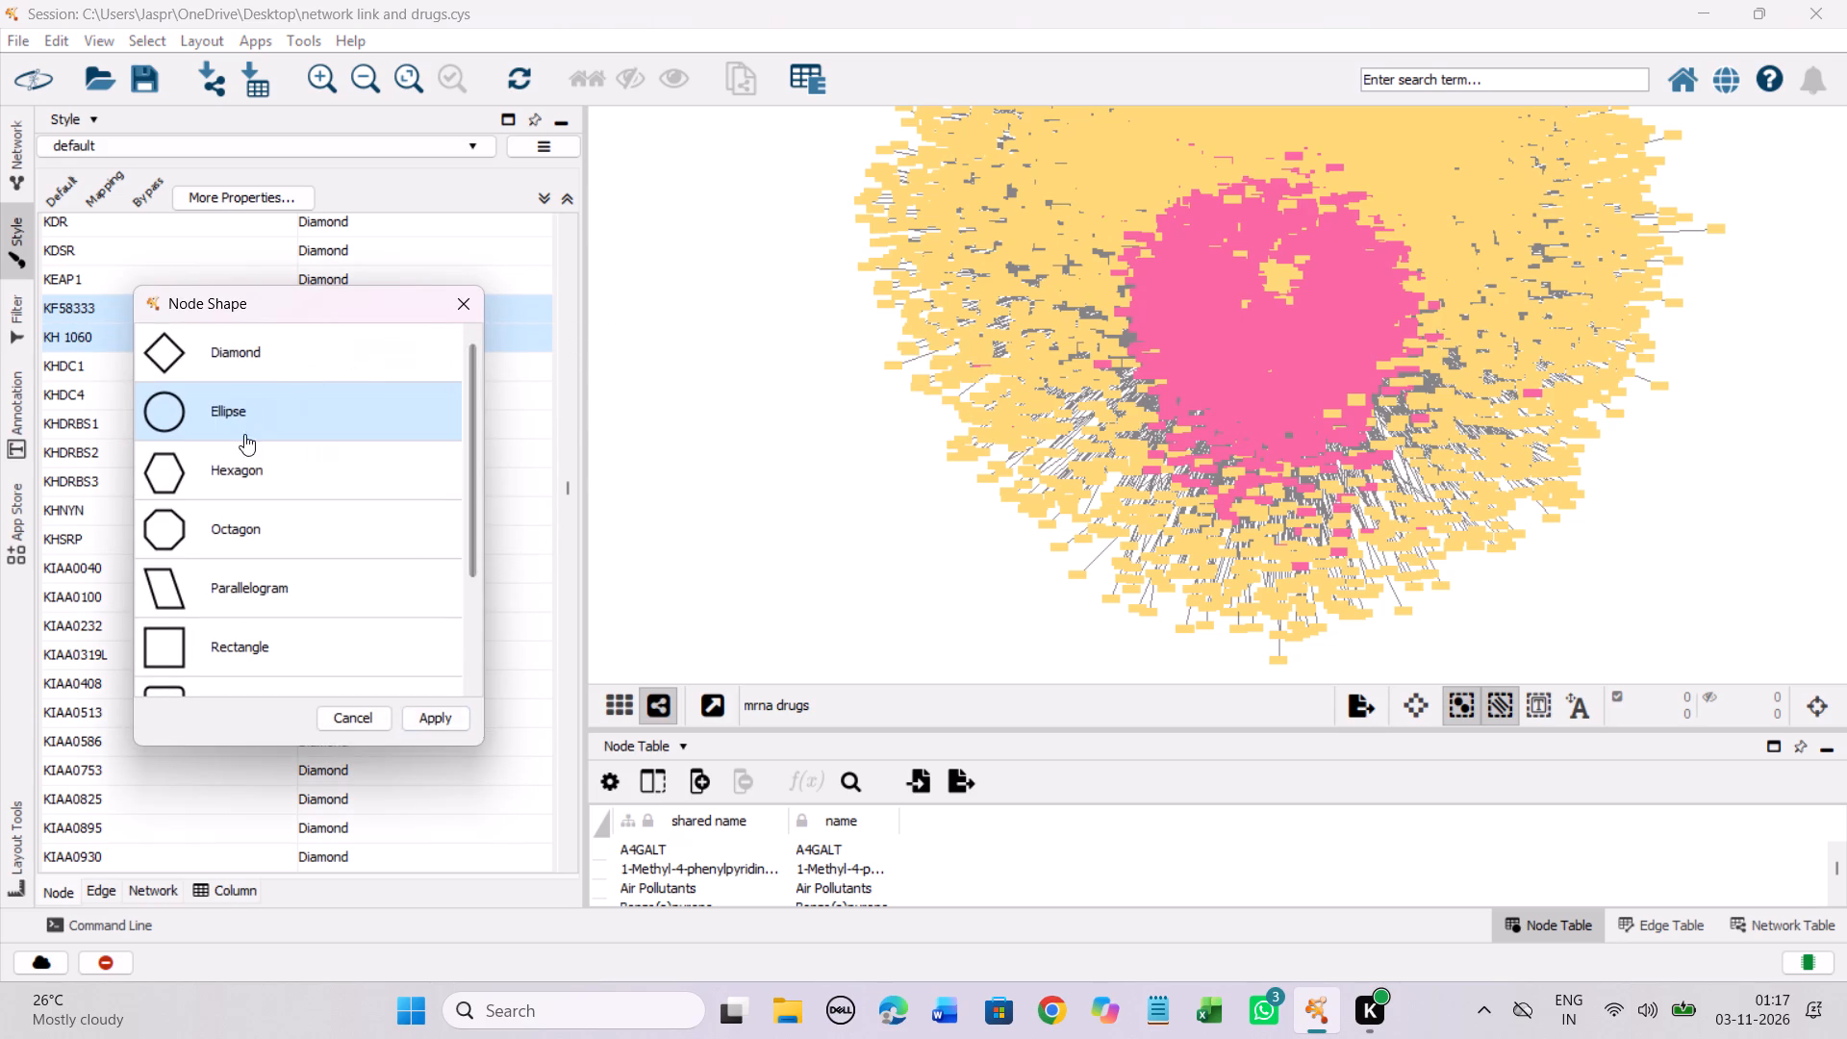
{"action": "left_click", "coordinate": [252, 462]}
{"action": "left_click", "coordinate": [439, 705]}
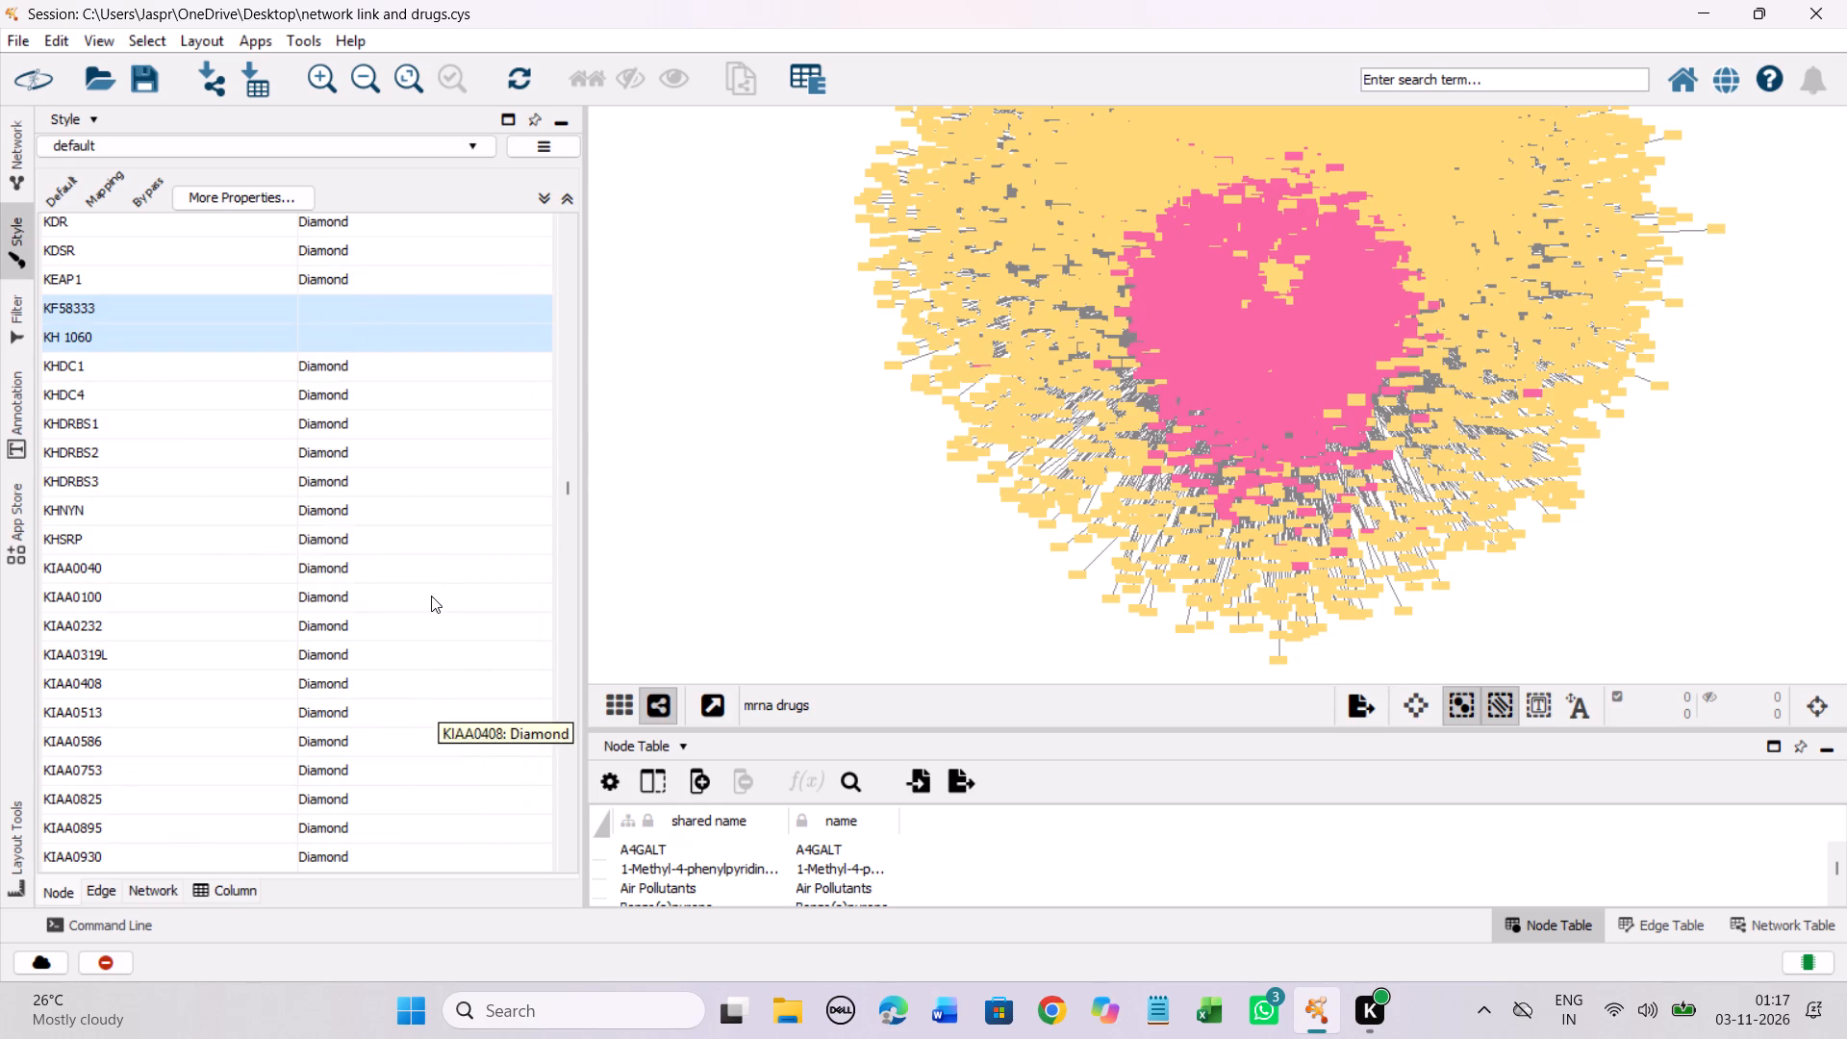
Set the discrete node shape mapping for KIRA6 to Hexagon.
{"action": "scroll", "coordinate": [431, 592], "scroll_direction": "down", "scroll_amount": 14}
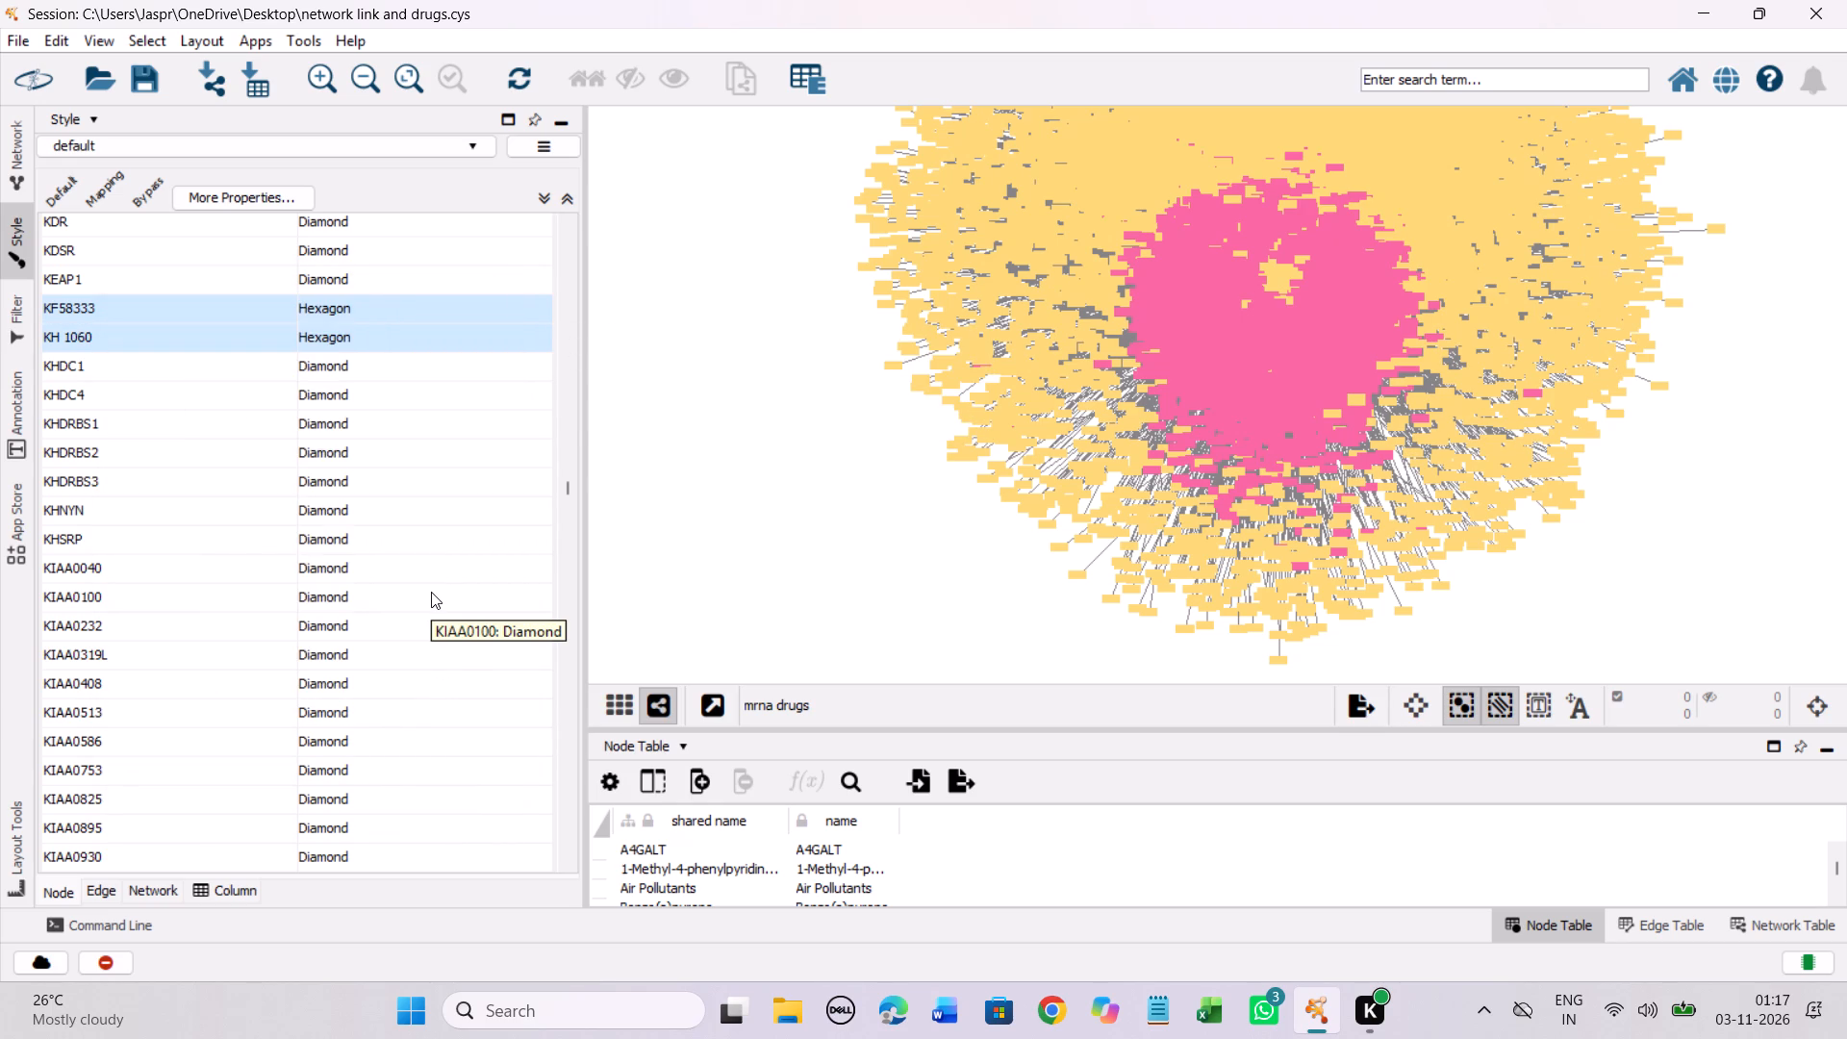
{"action": "scroll", "coordinate": [431, 592], "scroll_direction": "down", "scroll_amount": 5}
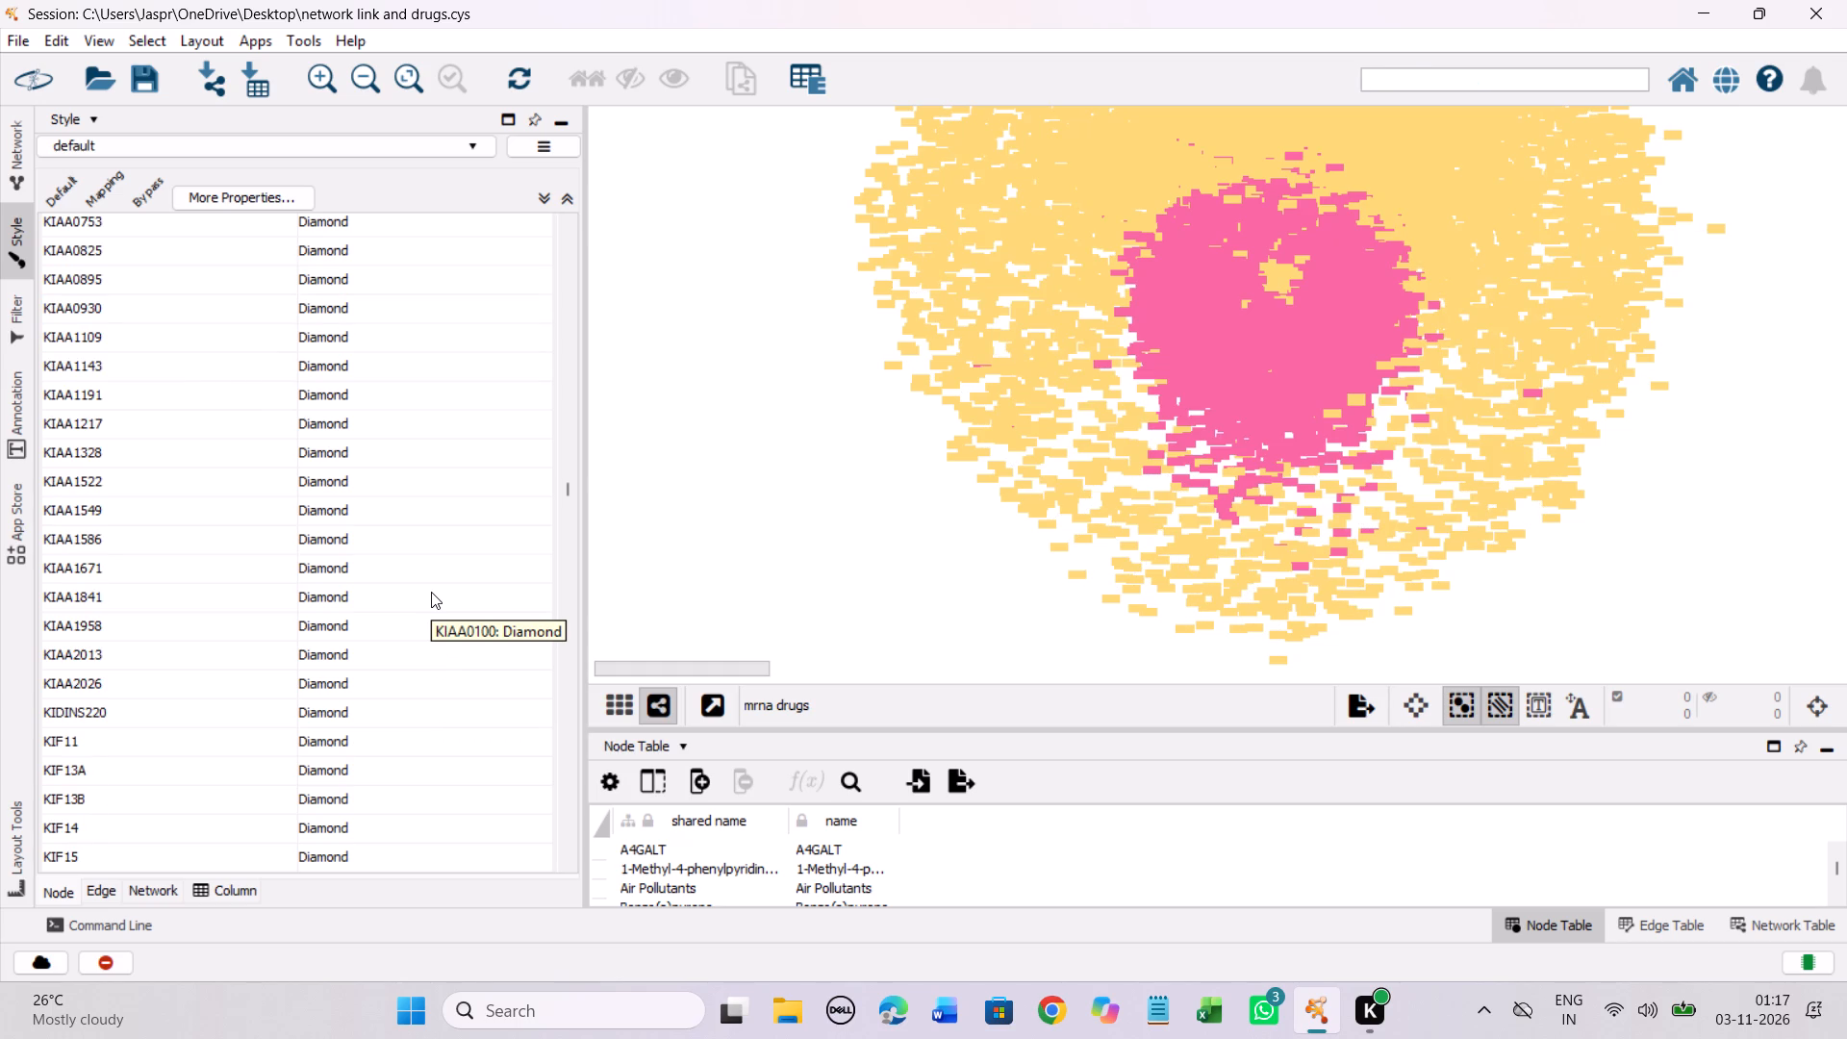
{"action": "scroll", "coordinate": [431, 592], "scroll_direction": "up", "scroll_amount": 18}
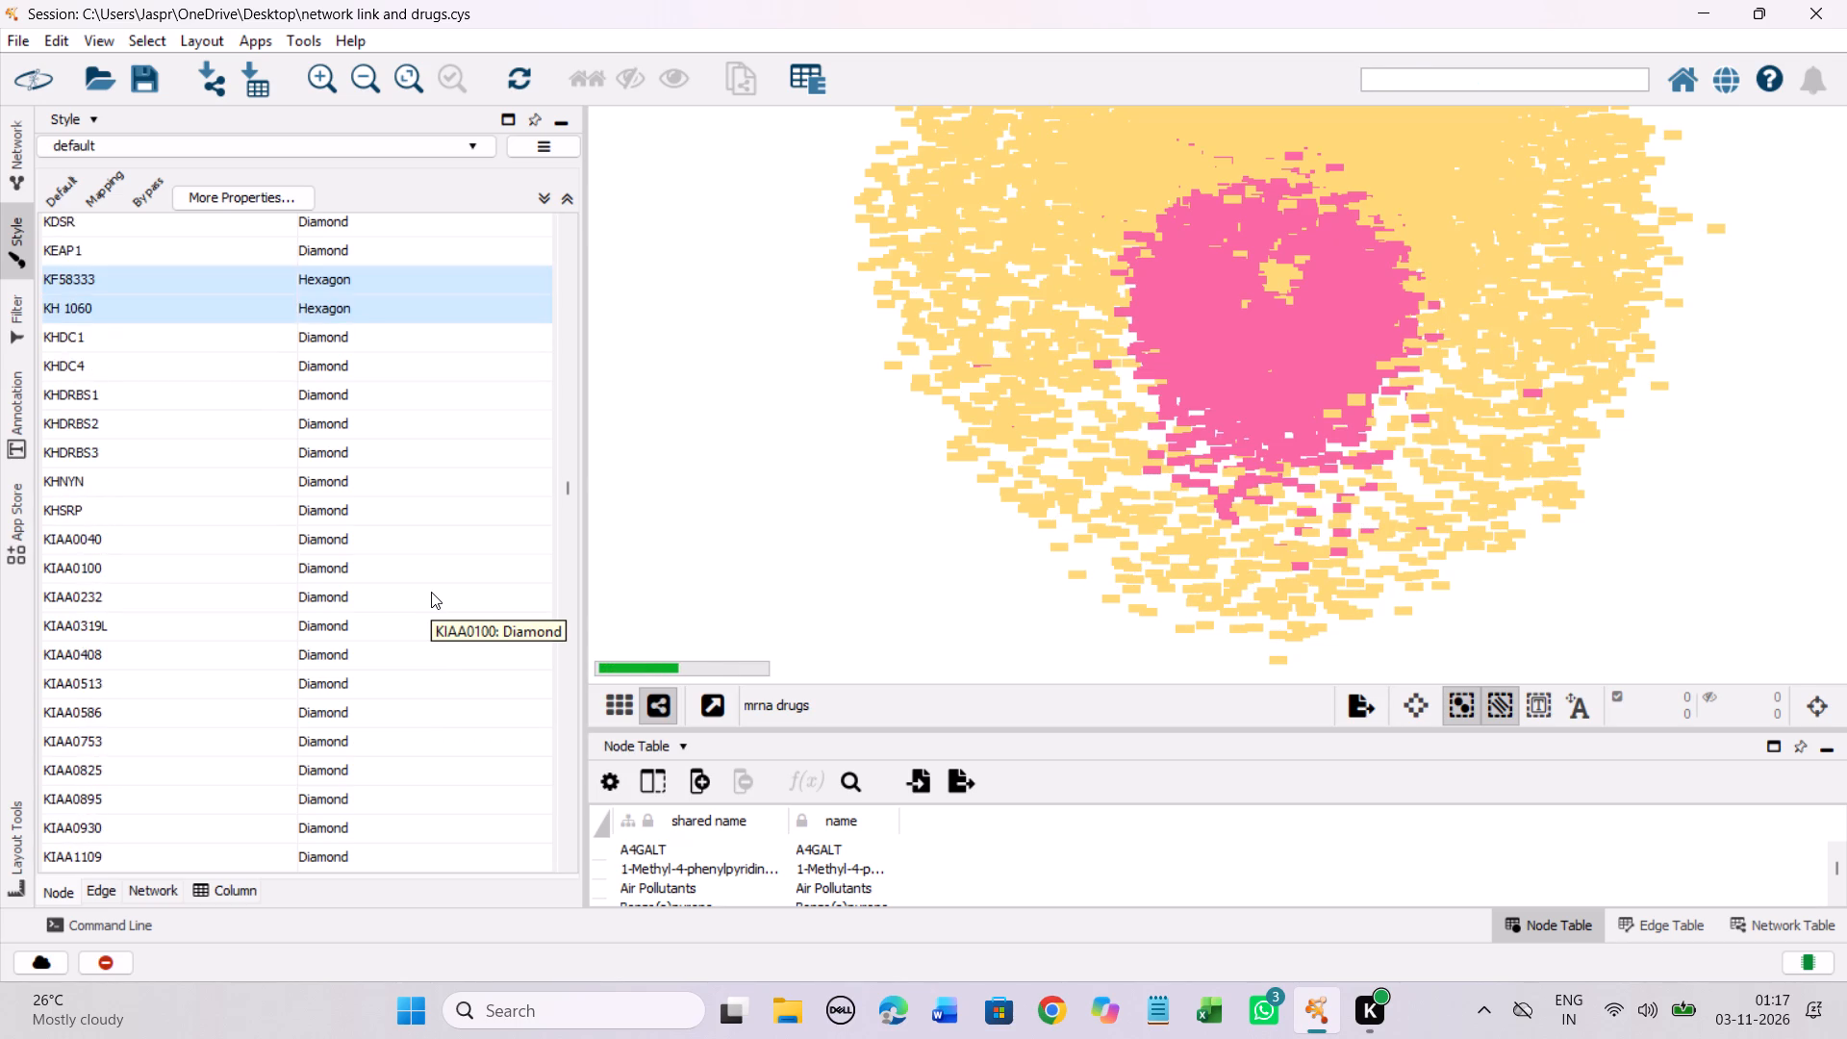
{"action": "scroll", "coordinate": [431, 592], "scroll_direction": "down", "scroll_amount": 20}
{"action": "scroll", "coordinate": [431, 592], "scroll_direction": "down", "scroll_amount": 20}
{"action": "scroll", "coordinate": [431, 592], "scroll_direction": "down", "scroll_amount": 5}
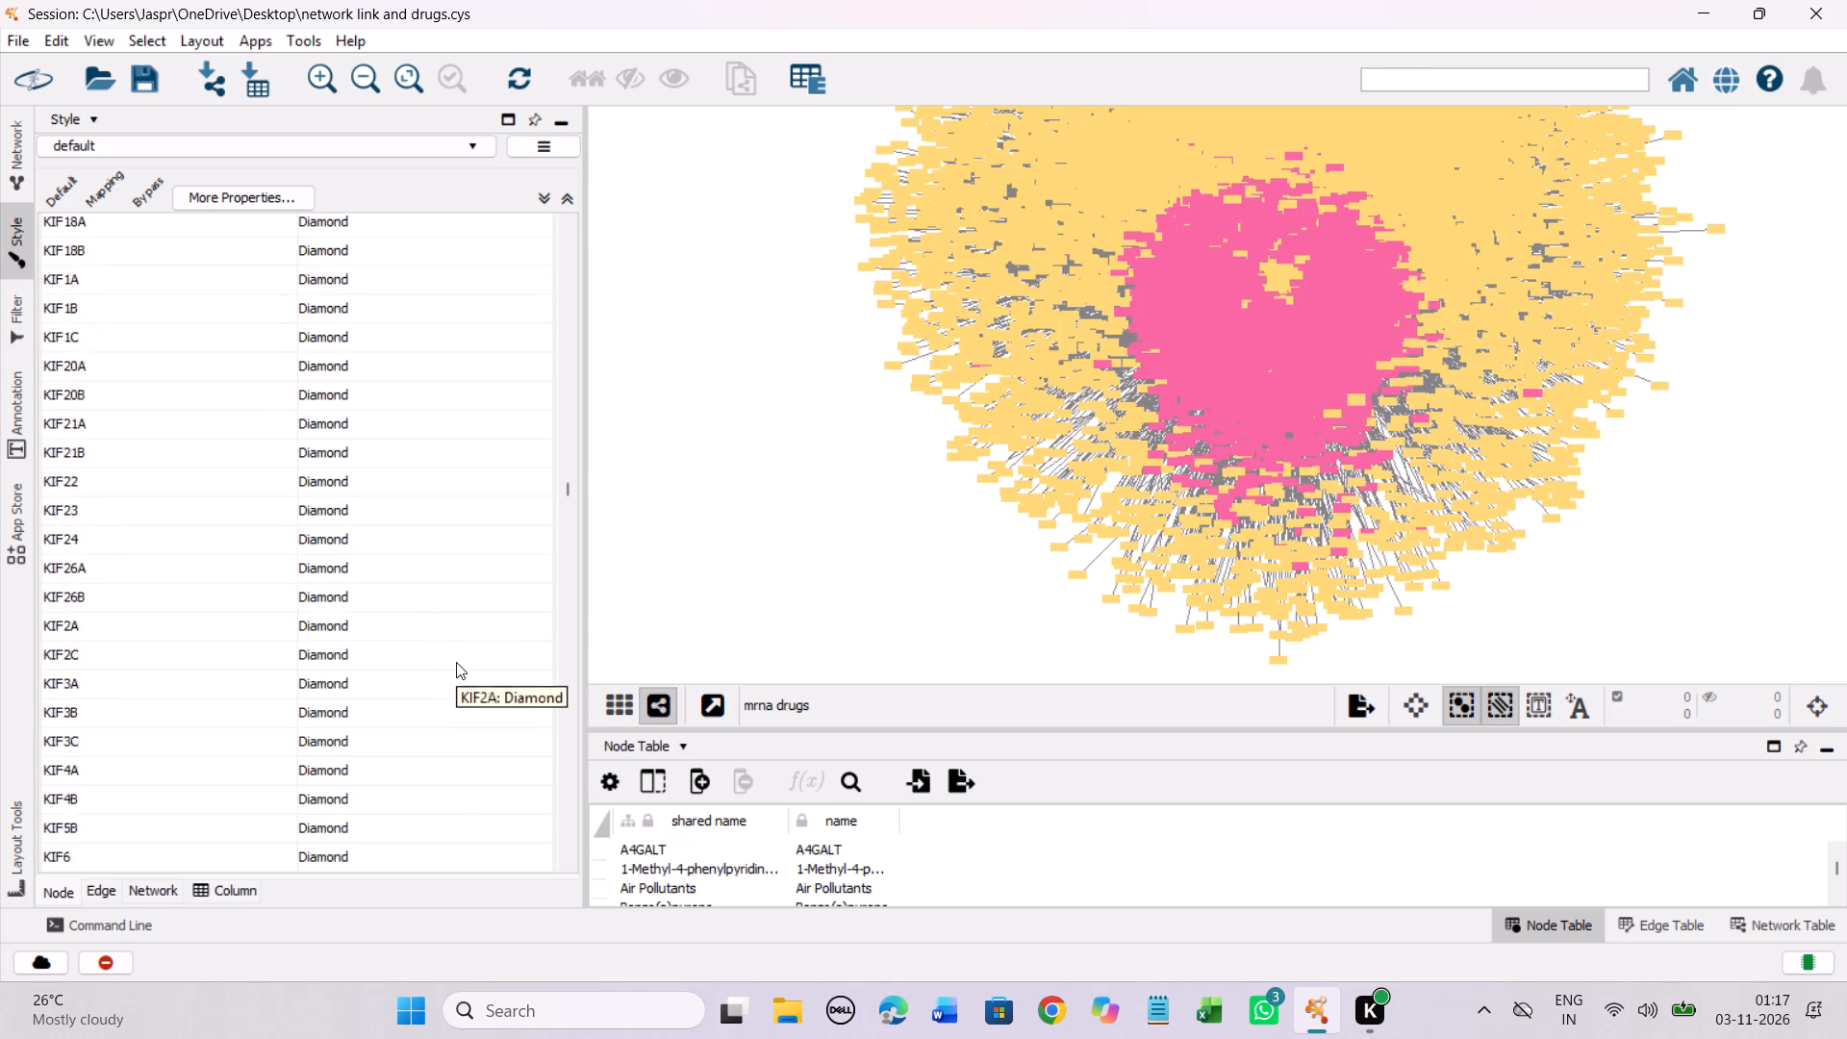
{"action": "scroll", "coordinate": [456, 662], "scroll_direction": "down", "scroll_amount": 18}
{"action": "scroll", "coordinate": [456, 663], "scroll_direction": "down", "scroll_amount": 5}
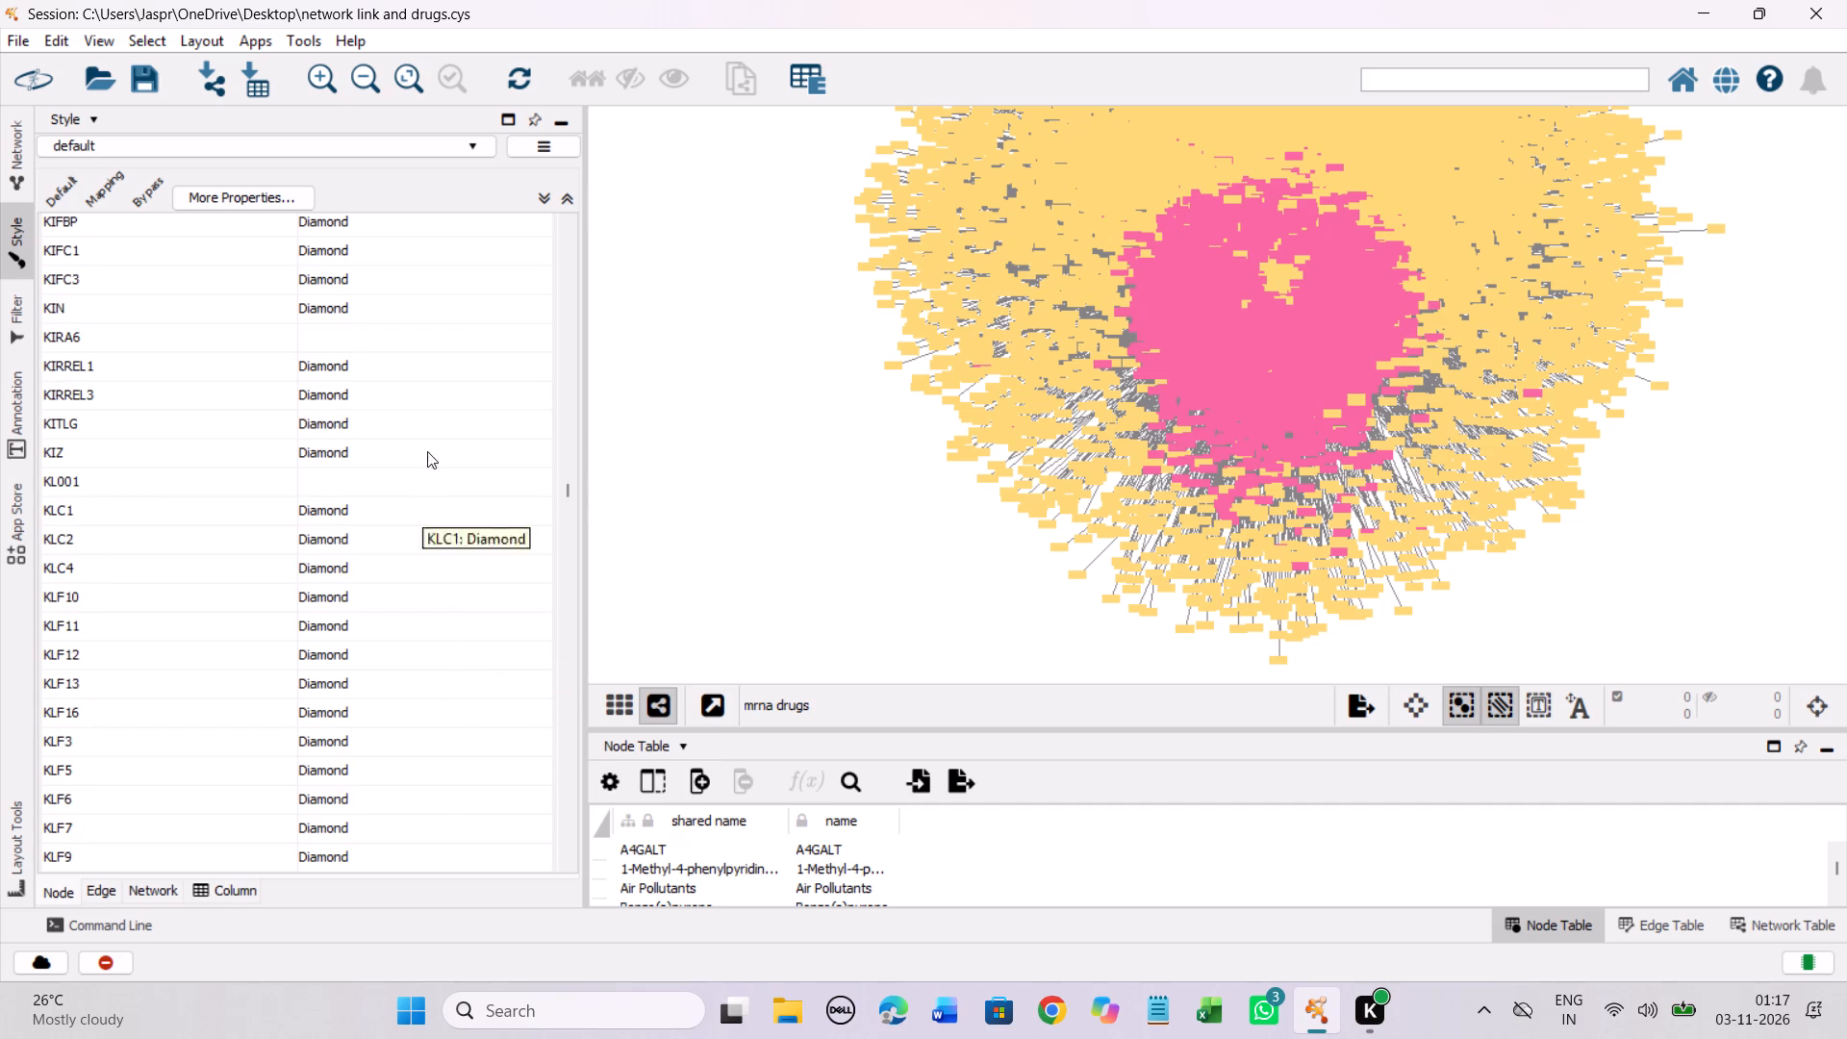
{"action": "left_click", "coordinate": [342, 334]}
{"action": "right_click", "coordinate": [342, 334]}
{"action": "left_click", "coordinate": [436, 350]}
{"action": "left_click", "coordinate": [637, 347]}
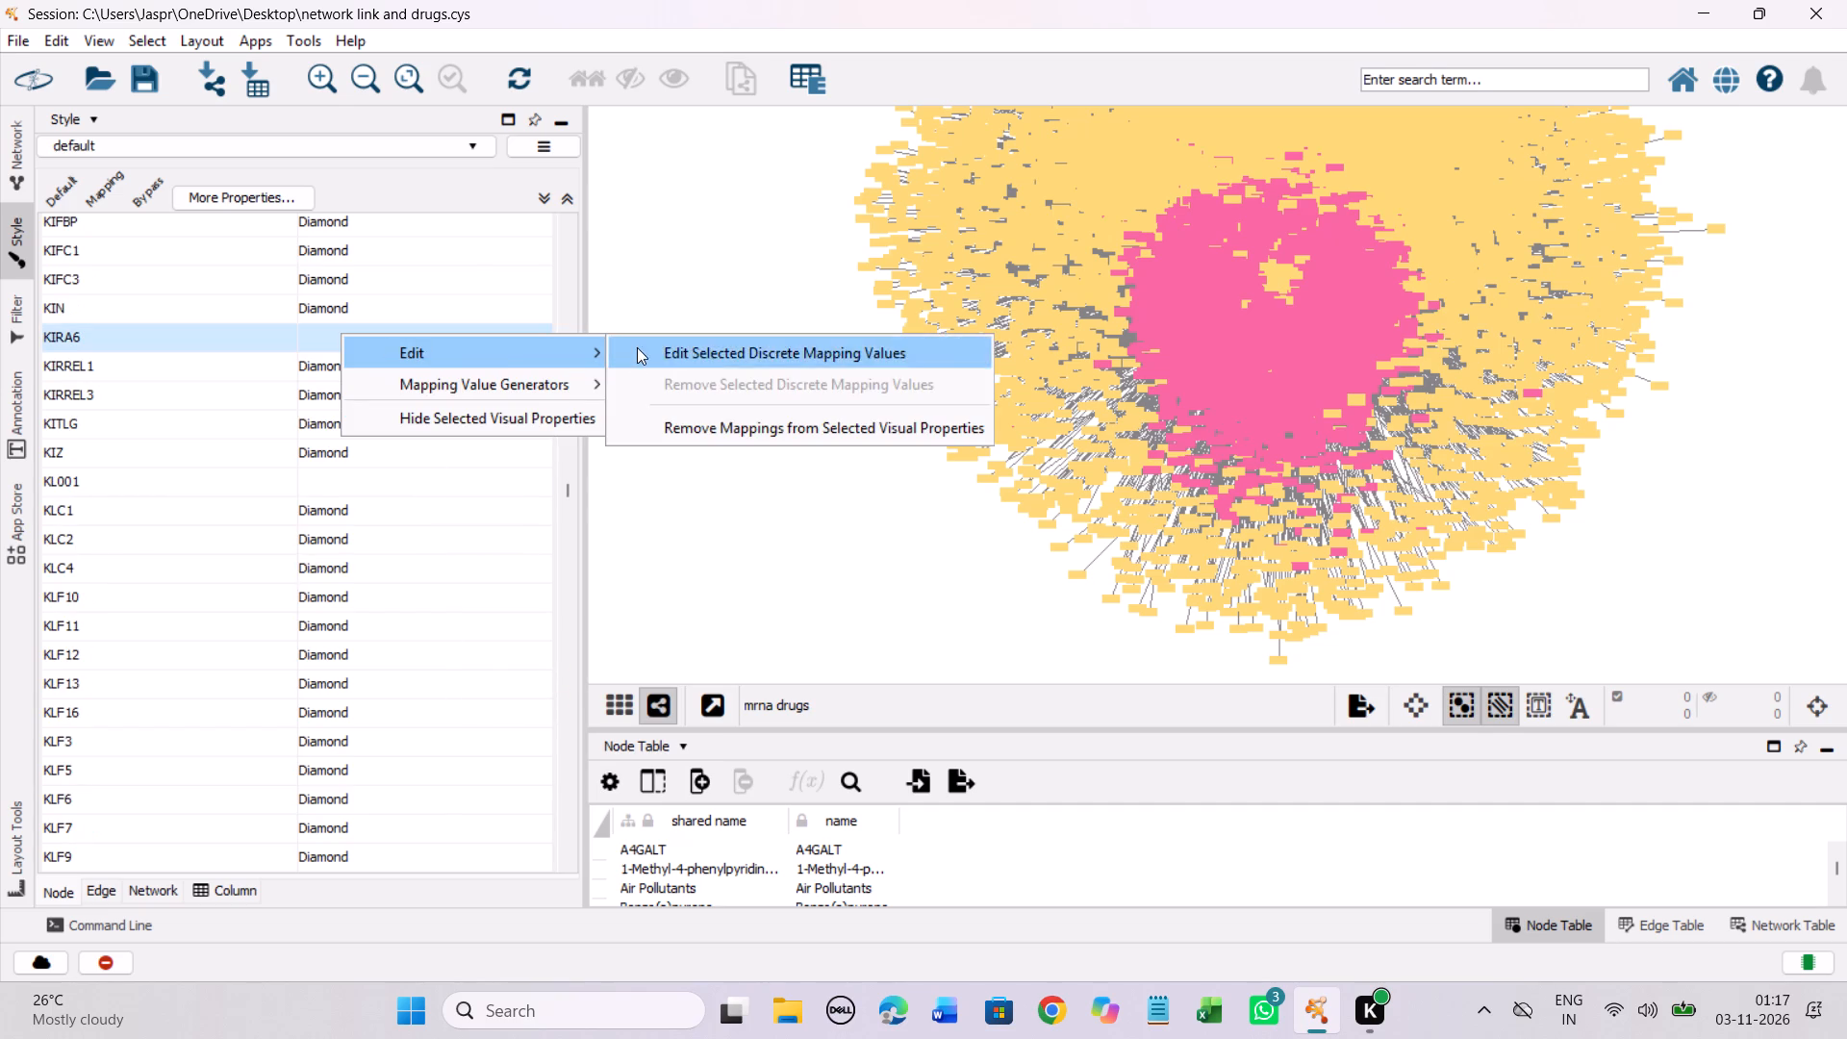
{"action": "left_click", "coordinate": [256, 472]}
{"action": "left_click", "coordinate": [449, 716]}
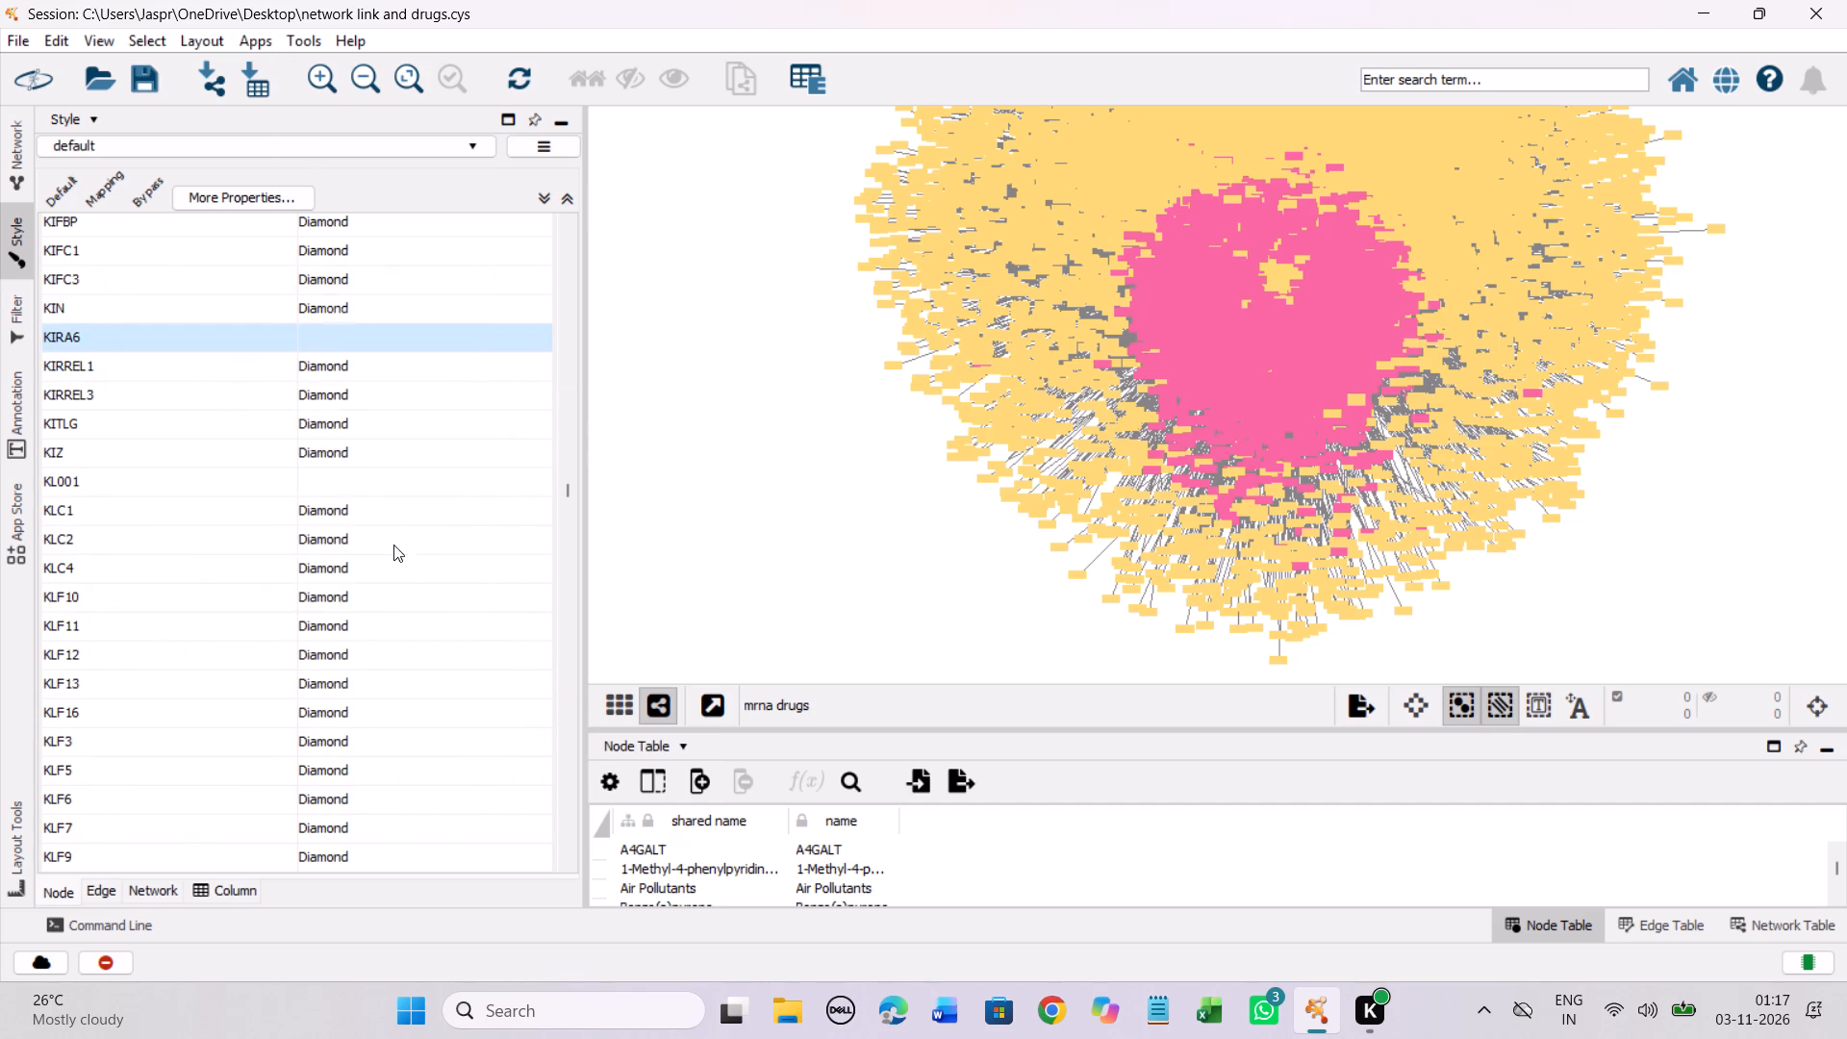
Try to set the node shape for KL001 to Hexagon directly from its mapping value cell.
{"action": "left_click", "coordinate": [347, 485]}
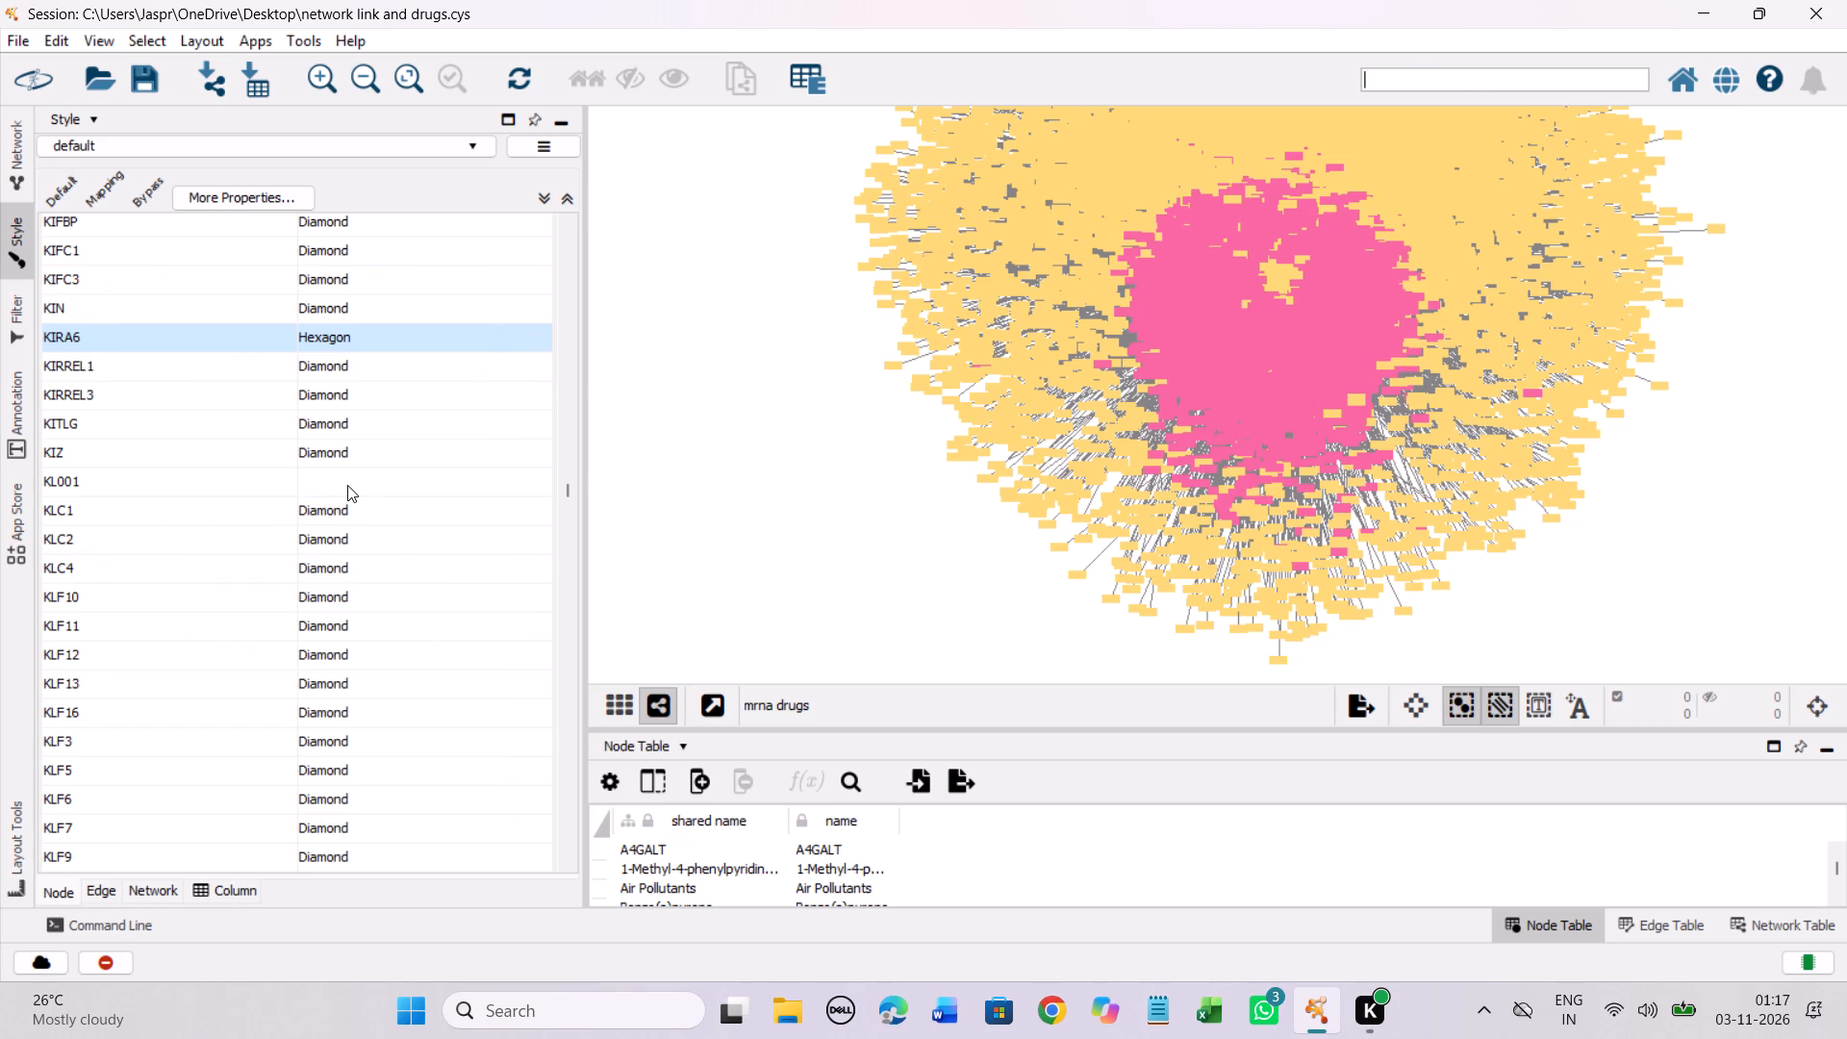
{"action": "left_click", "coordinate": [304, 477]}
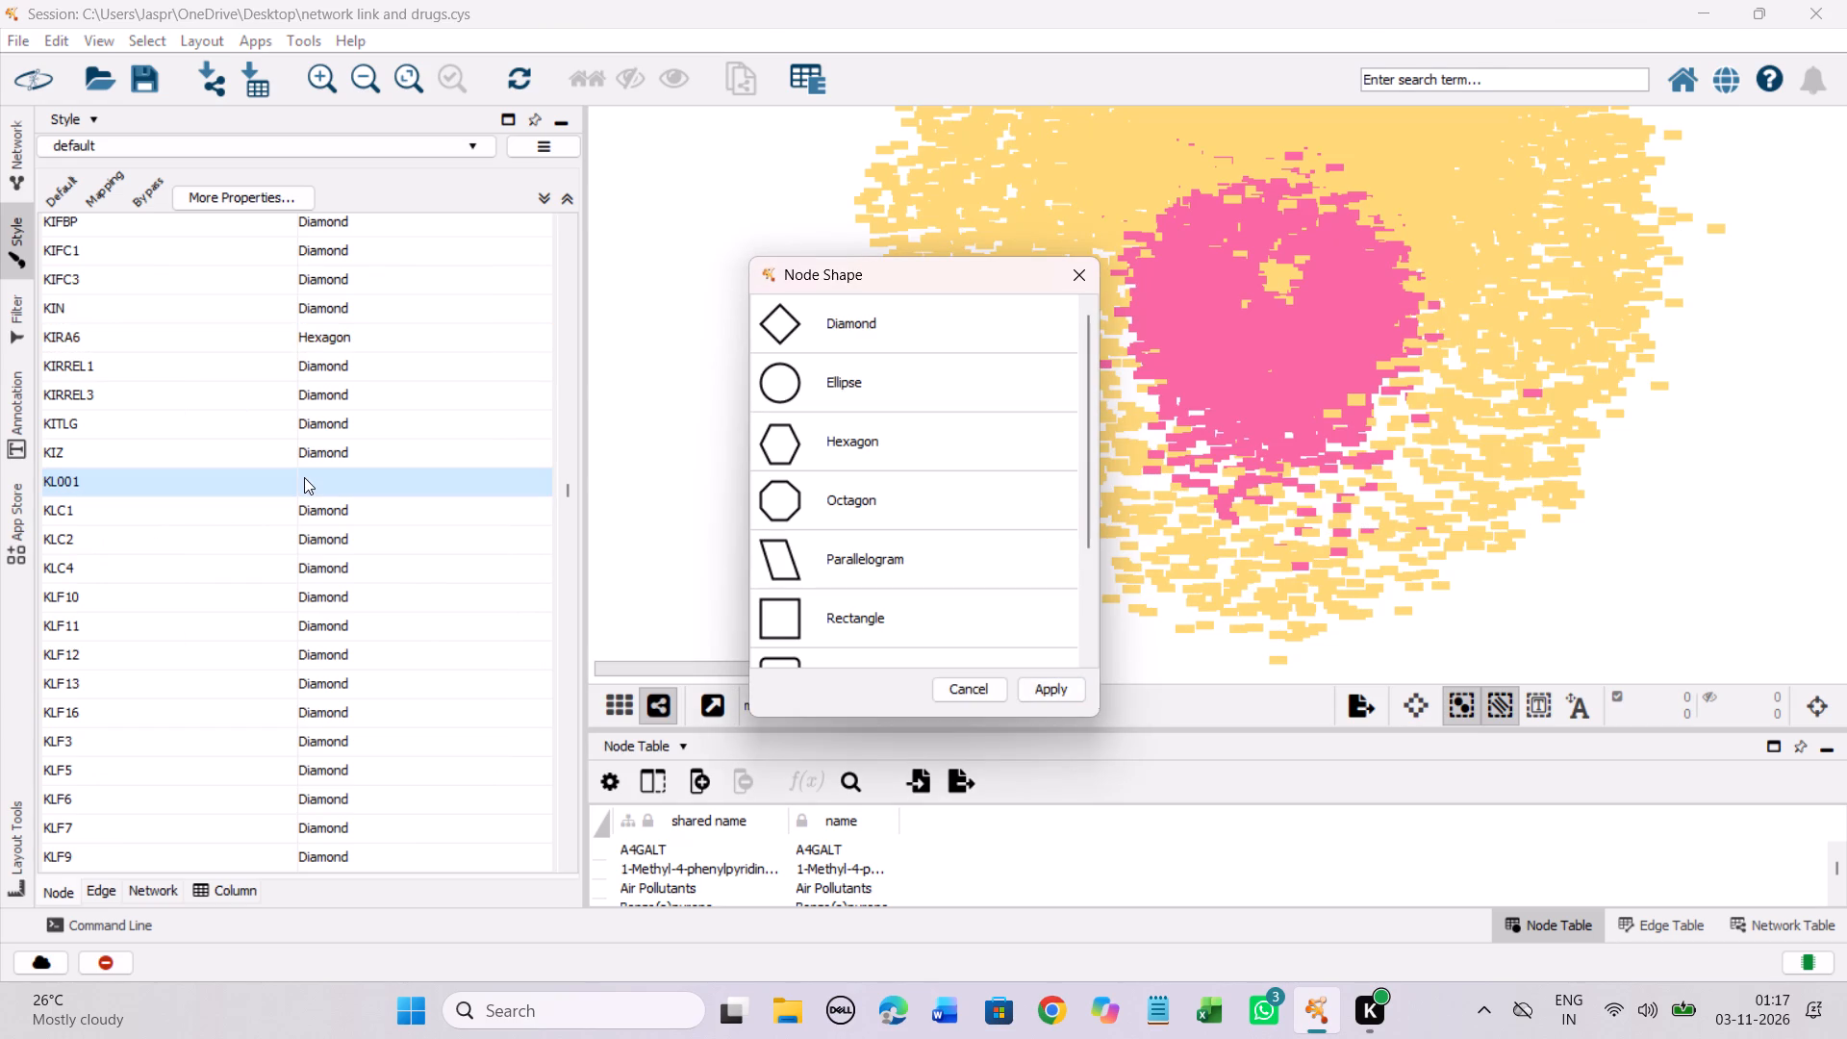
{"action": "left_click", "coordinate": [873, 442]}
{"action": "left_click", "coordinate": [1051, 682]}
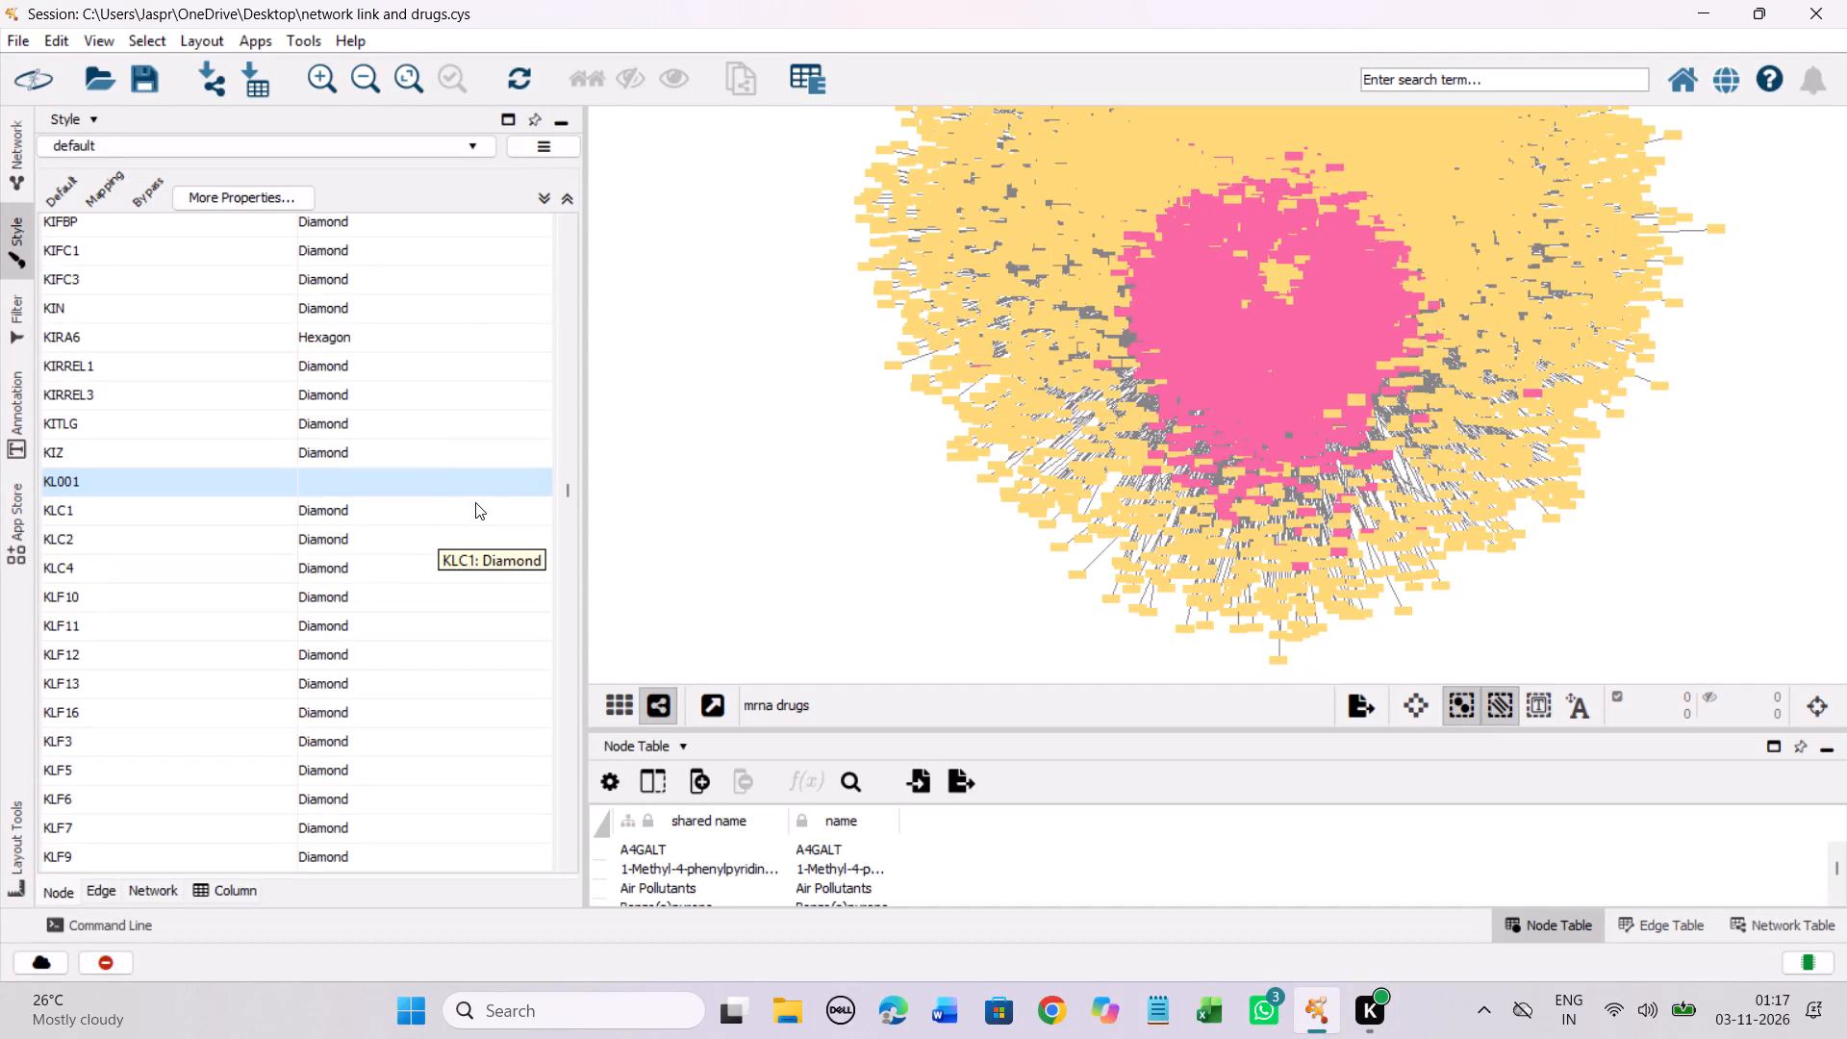
Set the discrete node shape mapping for KL001 to Hexagon by editing the selected mapping value.
{"action": "scroll", "coordinate": [421, 574], "scroll_direction": "down", "scroll_amount": 4}
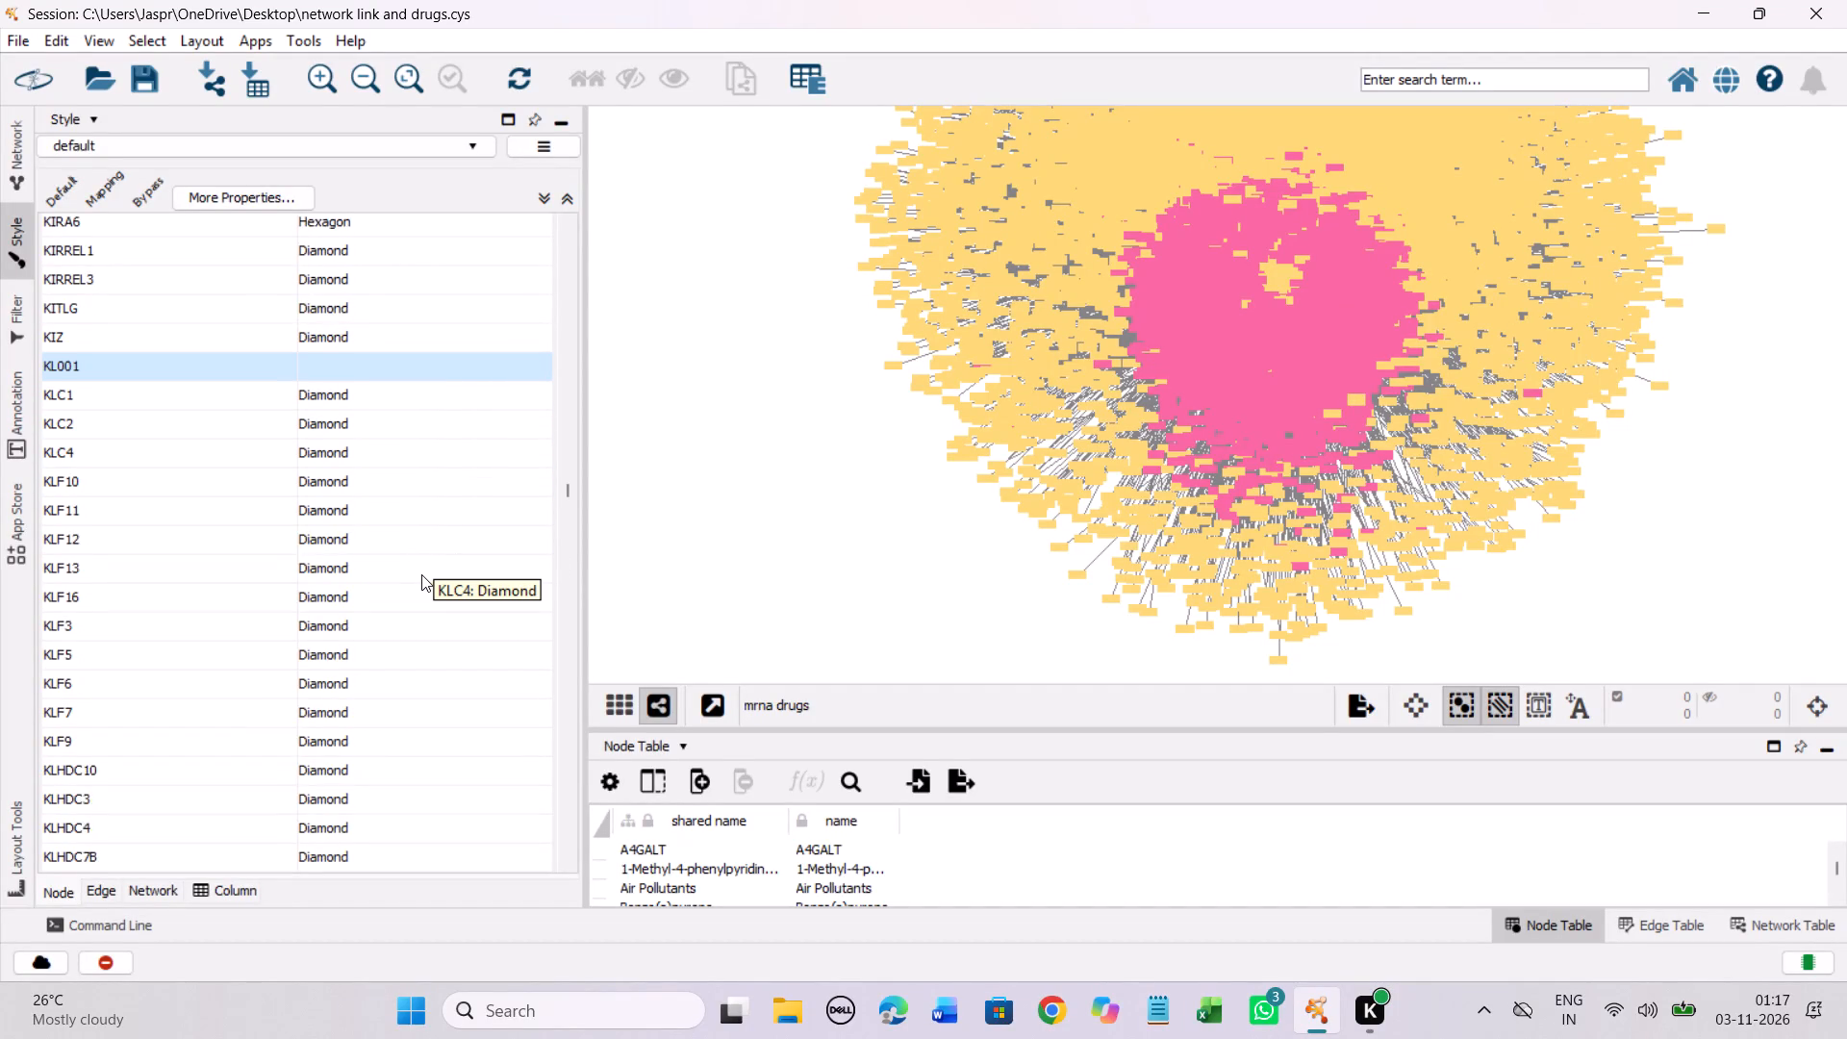
{"action": "scroll", "coordinate": [421, 574], "scroll_direction": "up", "scroll_amount": 4}
{"action": "right_click", "coordinate": [323, 474]}
{"action": "left_click", "coordinate": [417, 484]}
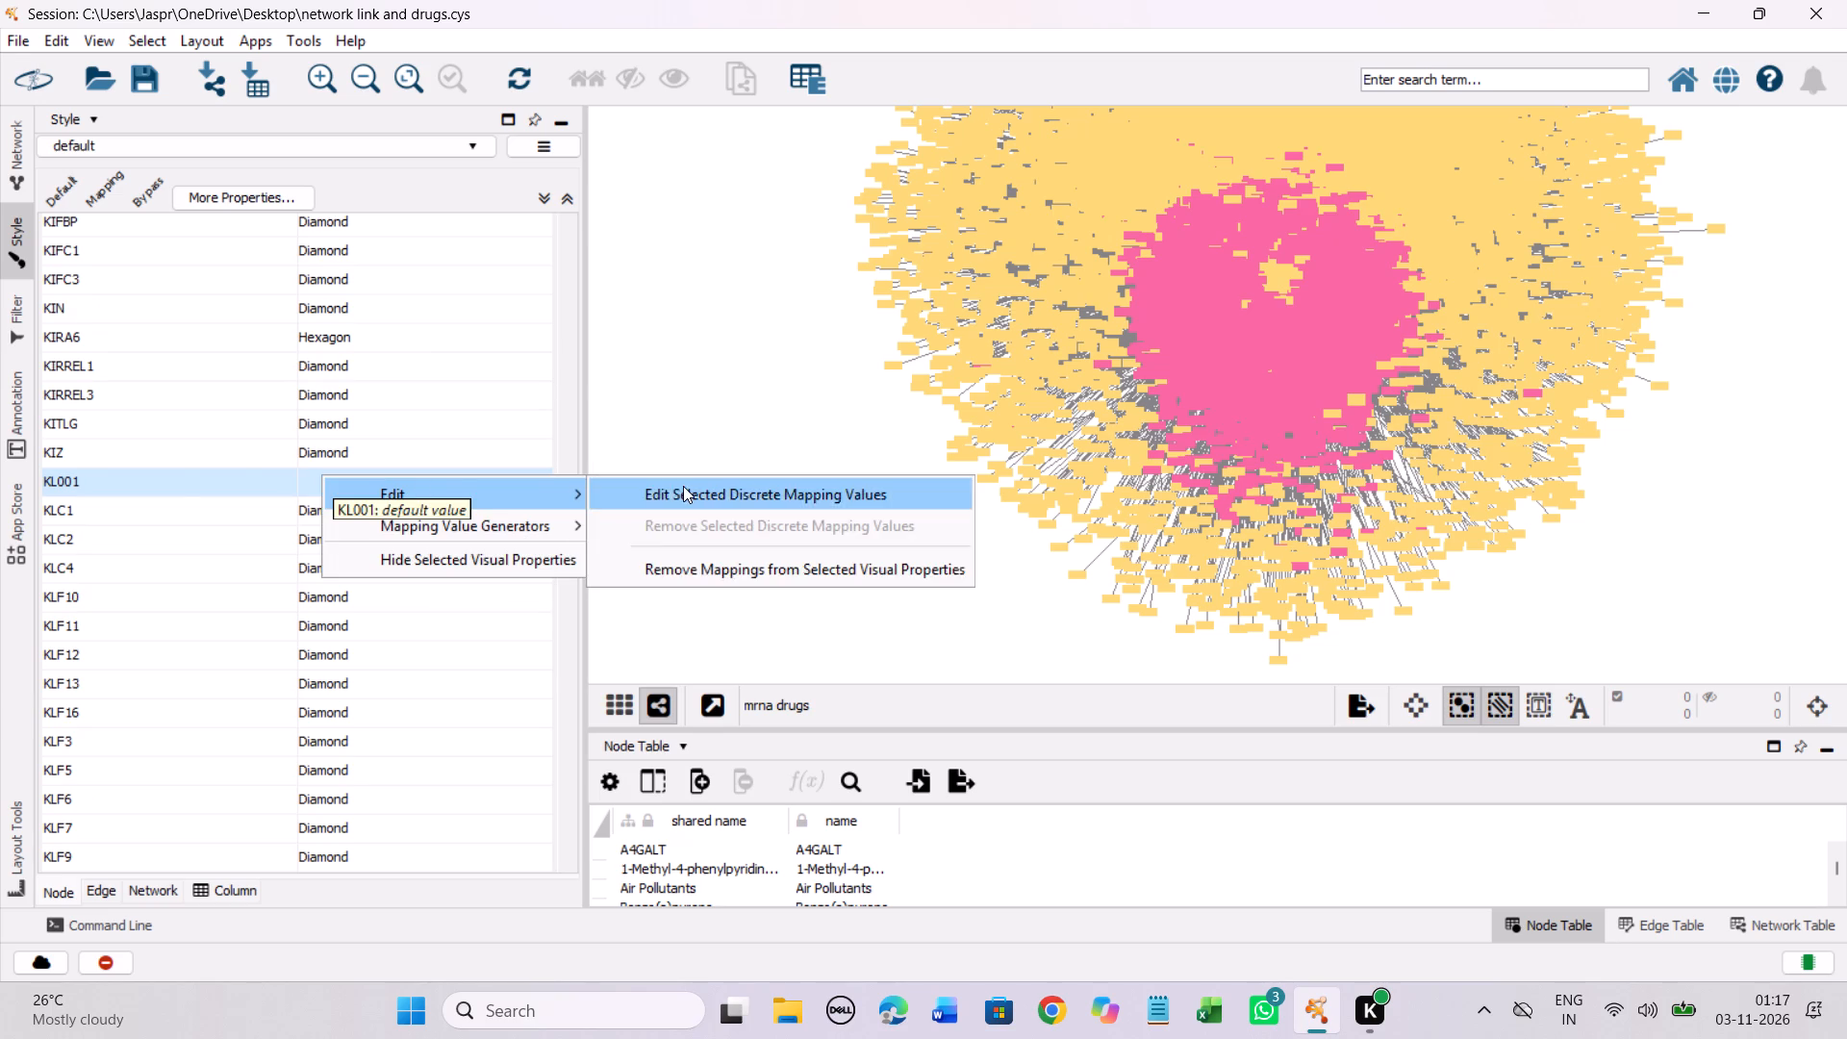
{"action": "left_click", "coordinate": [683, 486]}
{"action": "left_click", "coordinate": [266, 466]}
{"action": "left_click", "coordinate": [445, 724]}
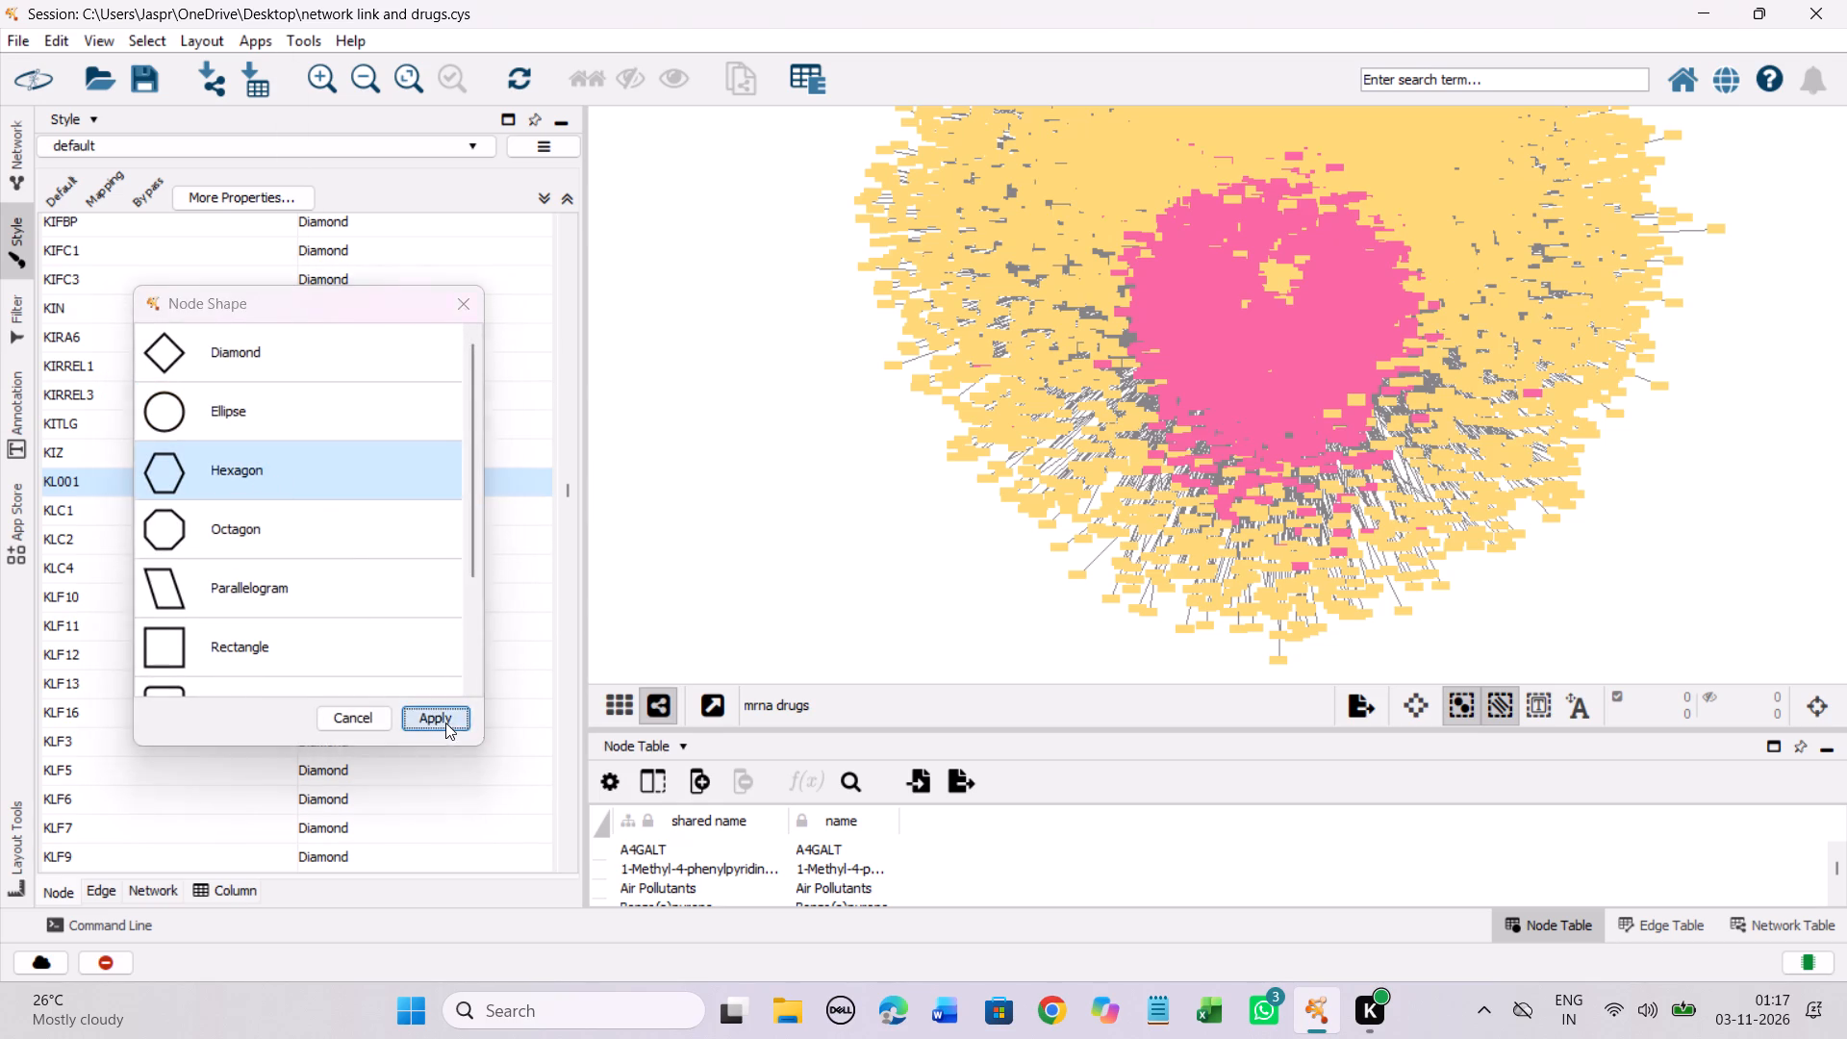
Set the discrete node shape mapping for KMUP 1, KN 62, KN 93 and KNK 437 together to Hexagon.
{"action": "scroll", "coordinate": [433, 677], "scroll_direction": "down", "scroll_amount": 6}
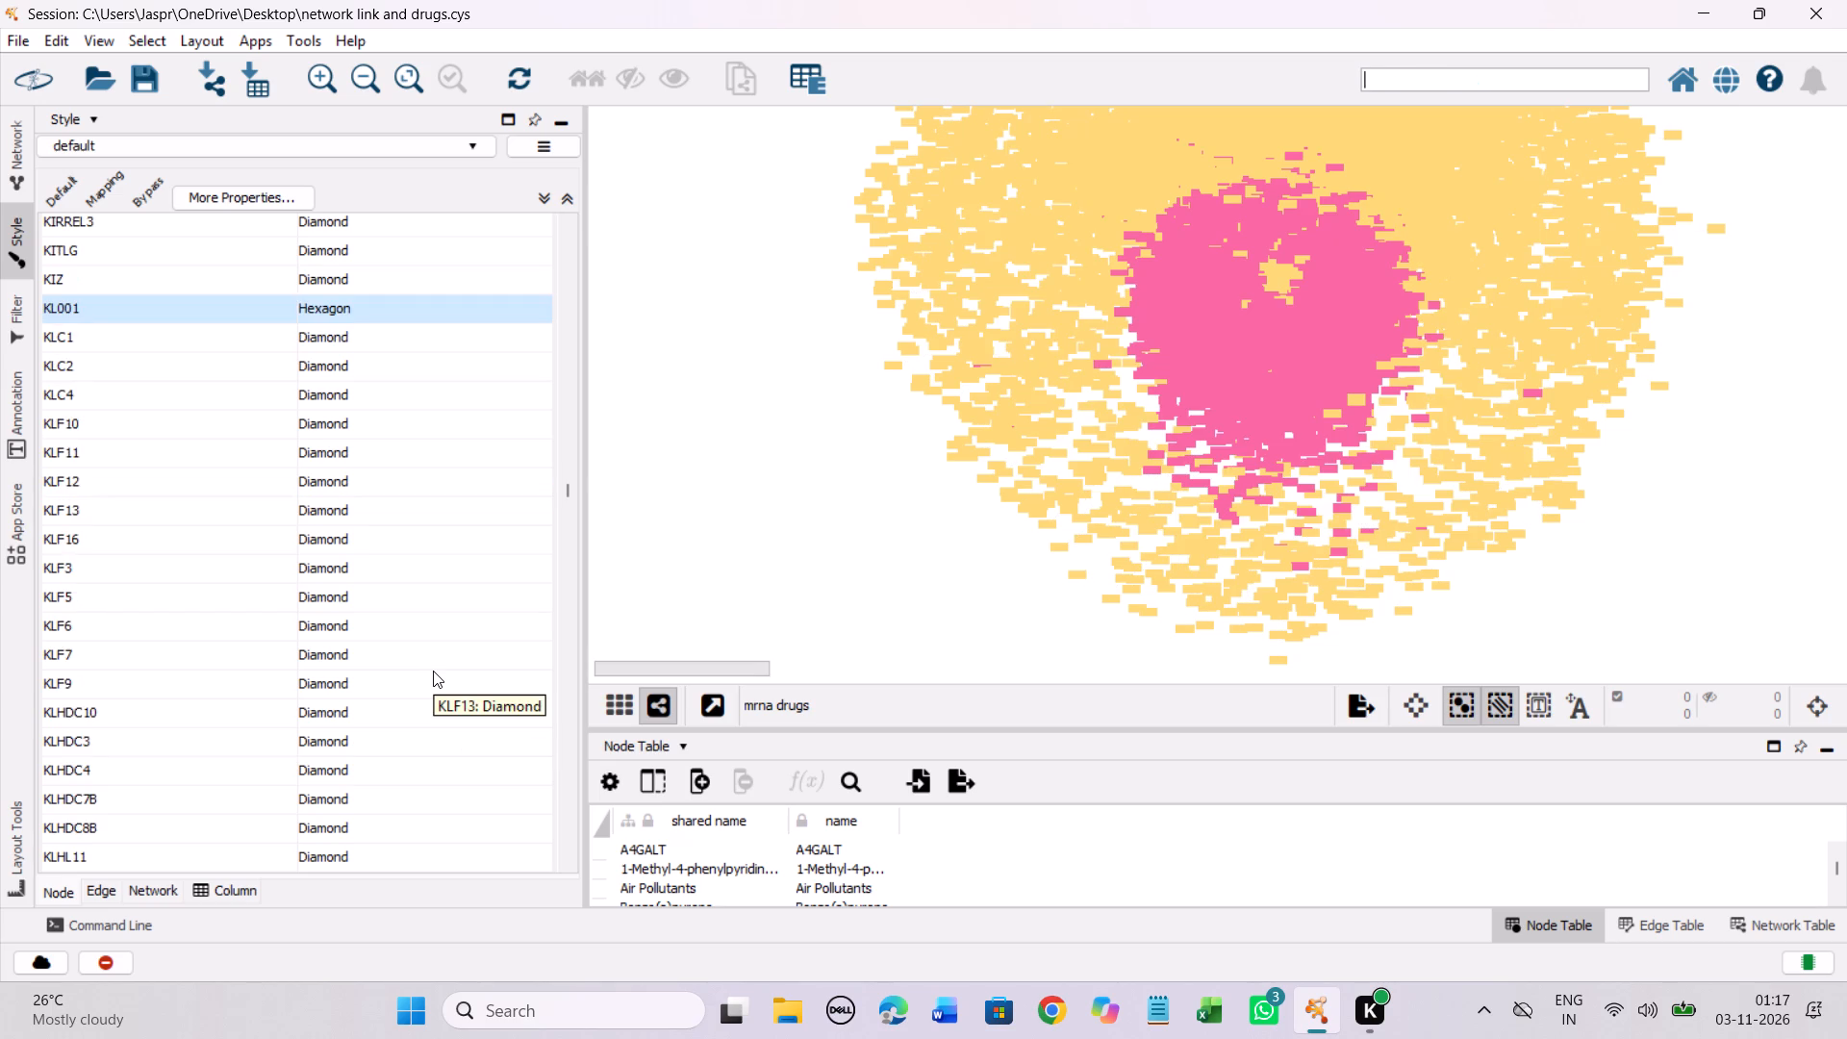
{"action": "scroll", "coordinate": [433, 671], "scroll_direction": "down", "scroll_amount": 20}
{"action": "scroll", "coordinate": [433, 671], "scroll_direction": "down", "scroll_amount": 20}
{"action": "scroll", "coordinate": [433, 671], "scroll_direction": "down", "scroll_amount": 1}
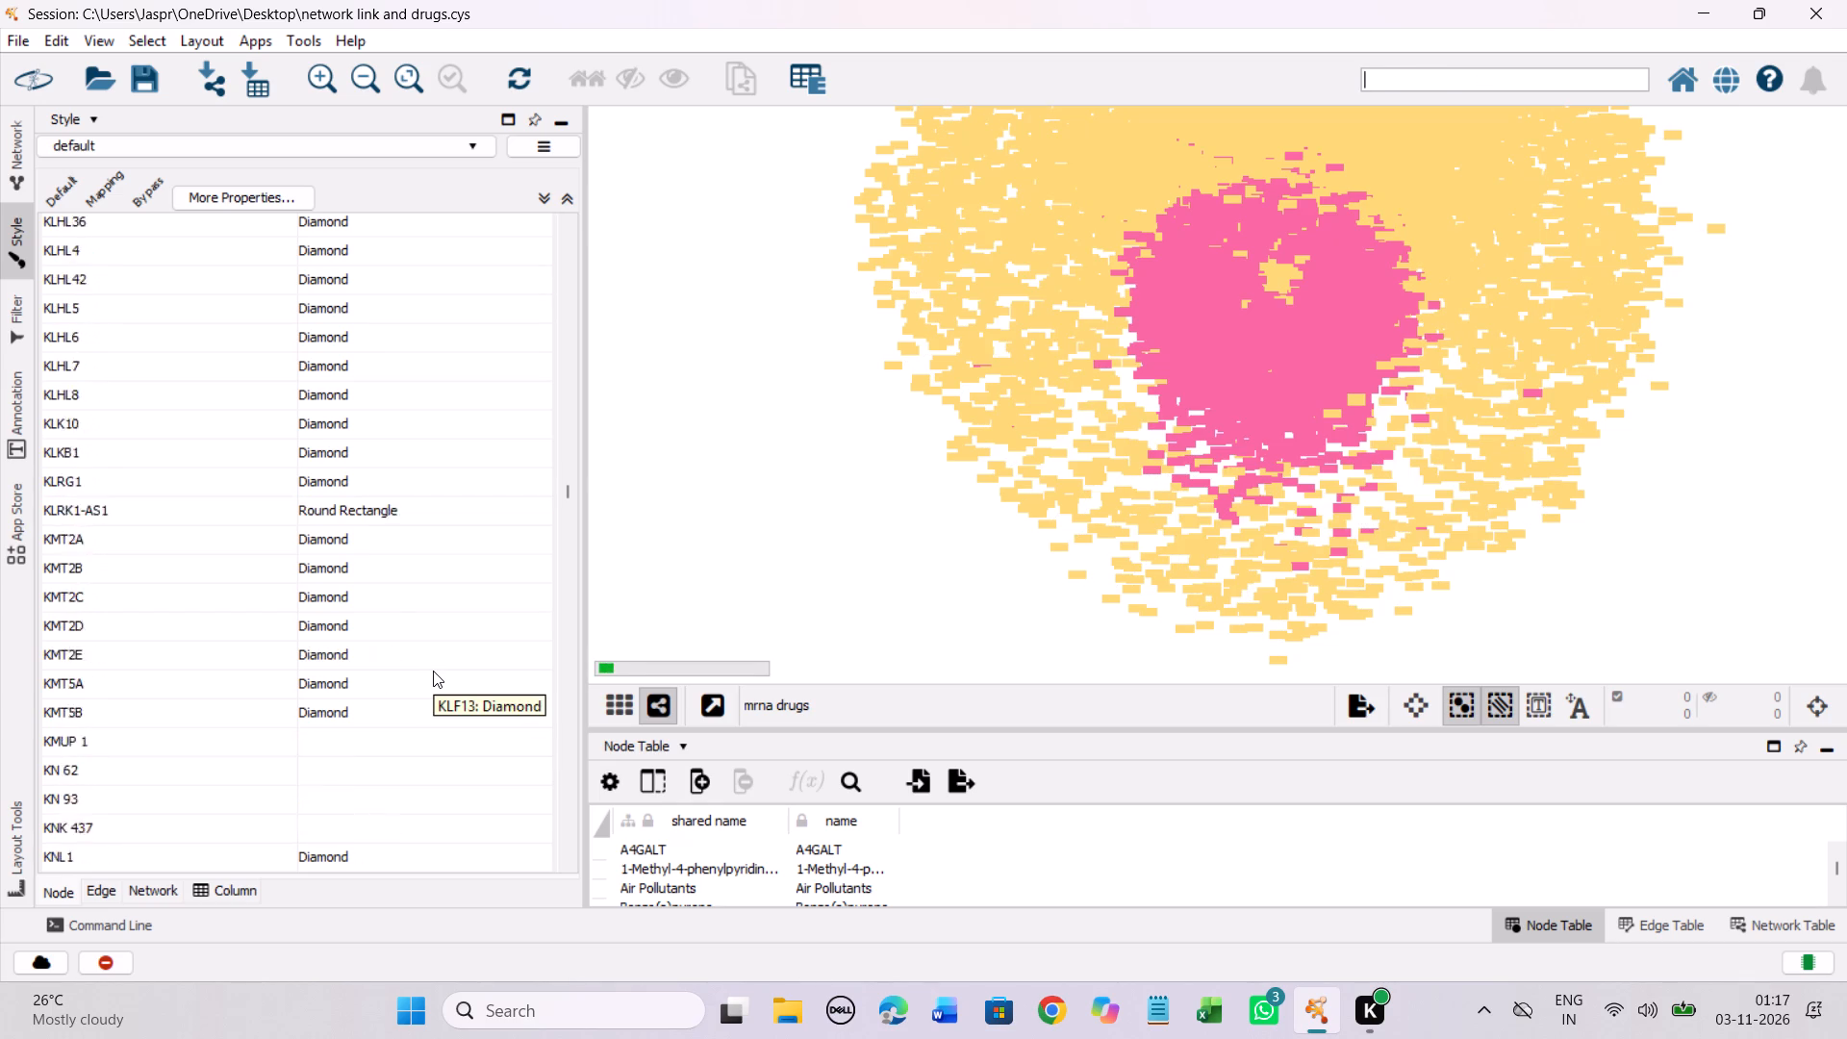
{"action": "scroll", "coordinate": [433, 671], "scroll_direction": "down", "scroll_amount": 9}
{"action": "left_click_drag", "start_coordinate": [320, 421], "coordinate": [324, 482]}
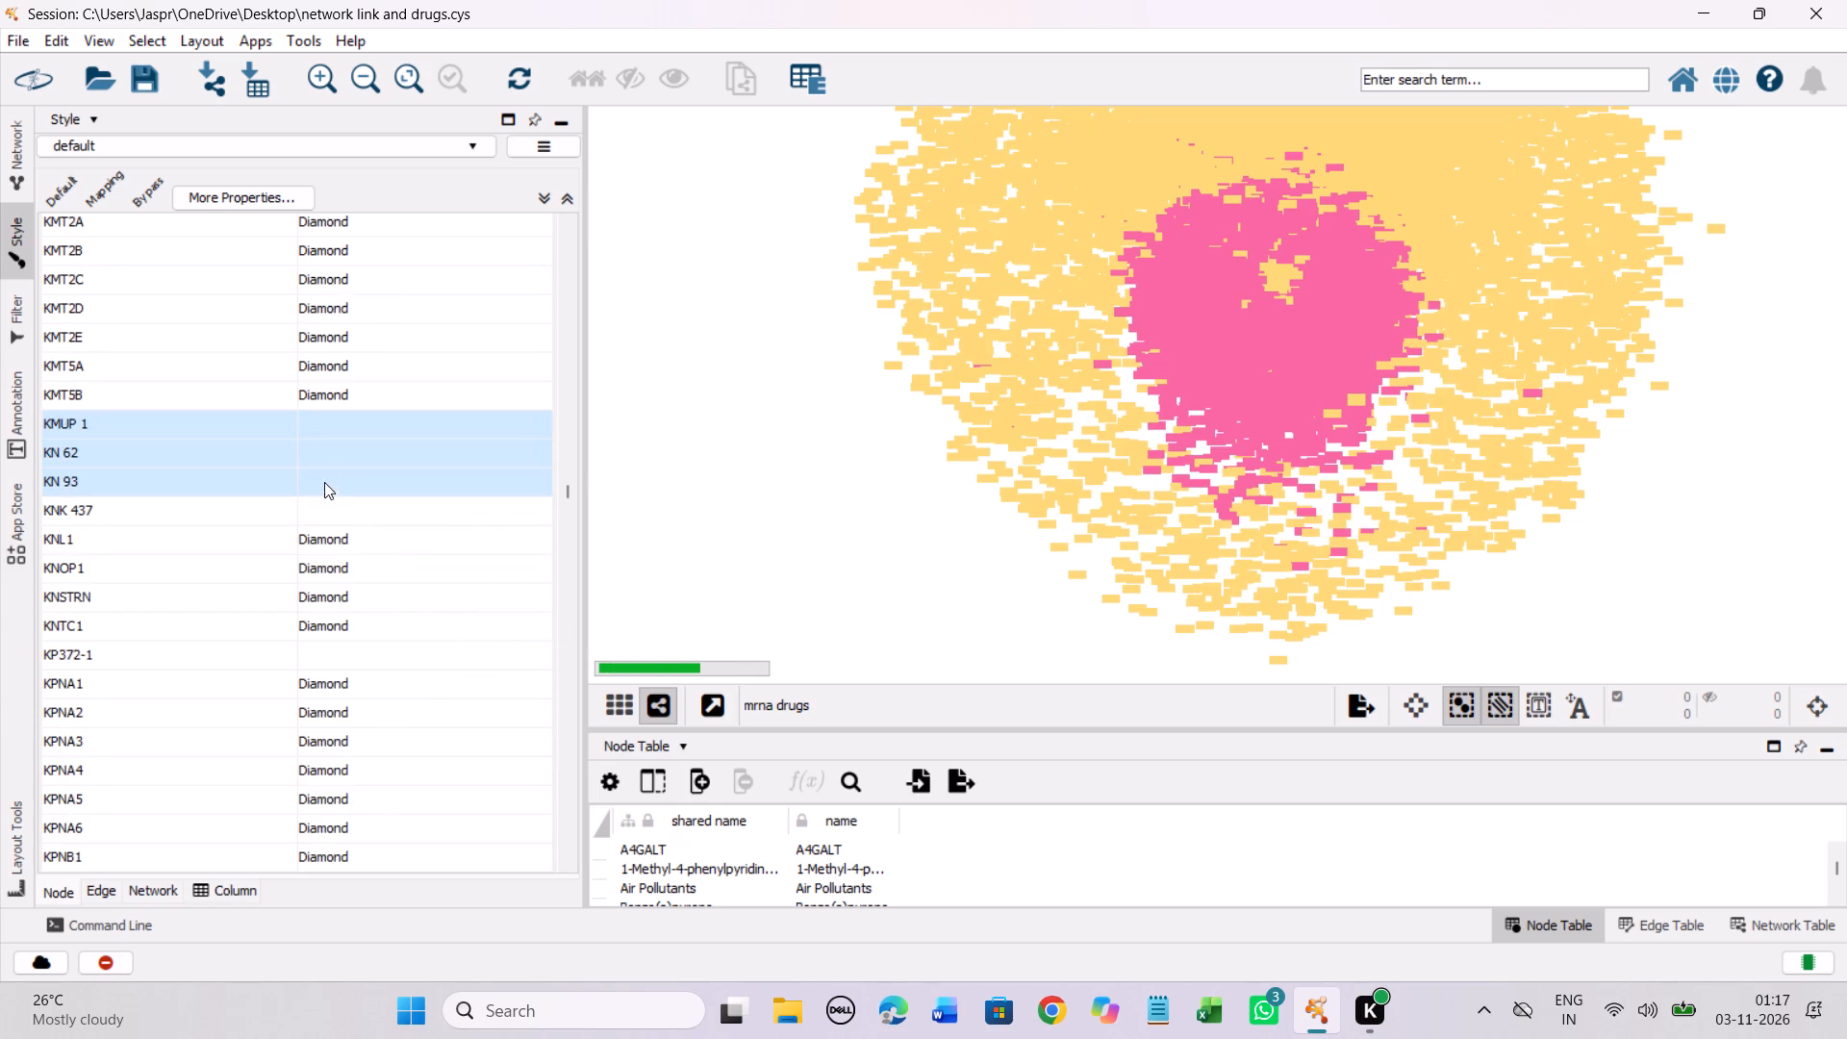
{"action": "left_click_drag", "start_coordinate": [324, 482], "coordinate": [325, 498]}
{"action": "right_click", "coordinate": [325, 498]}
{"action": "left_click", "coordinate": [402, 502]}
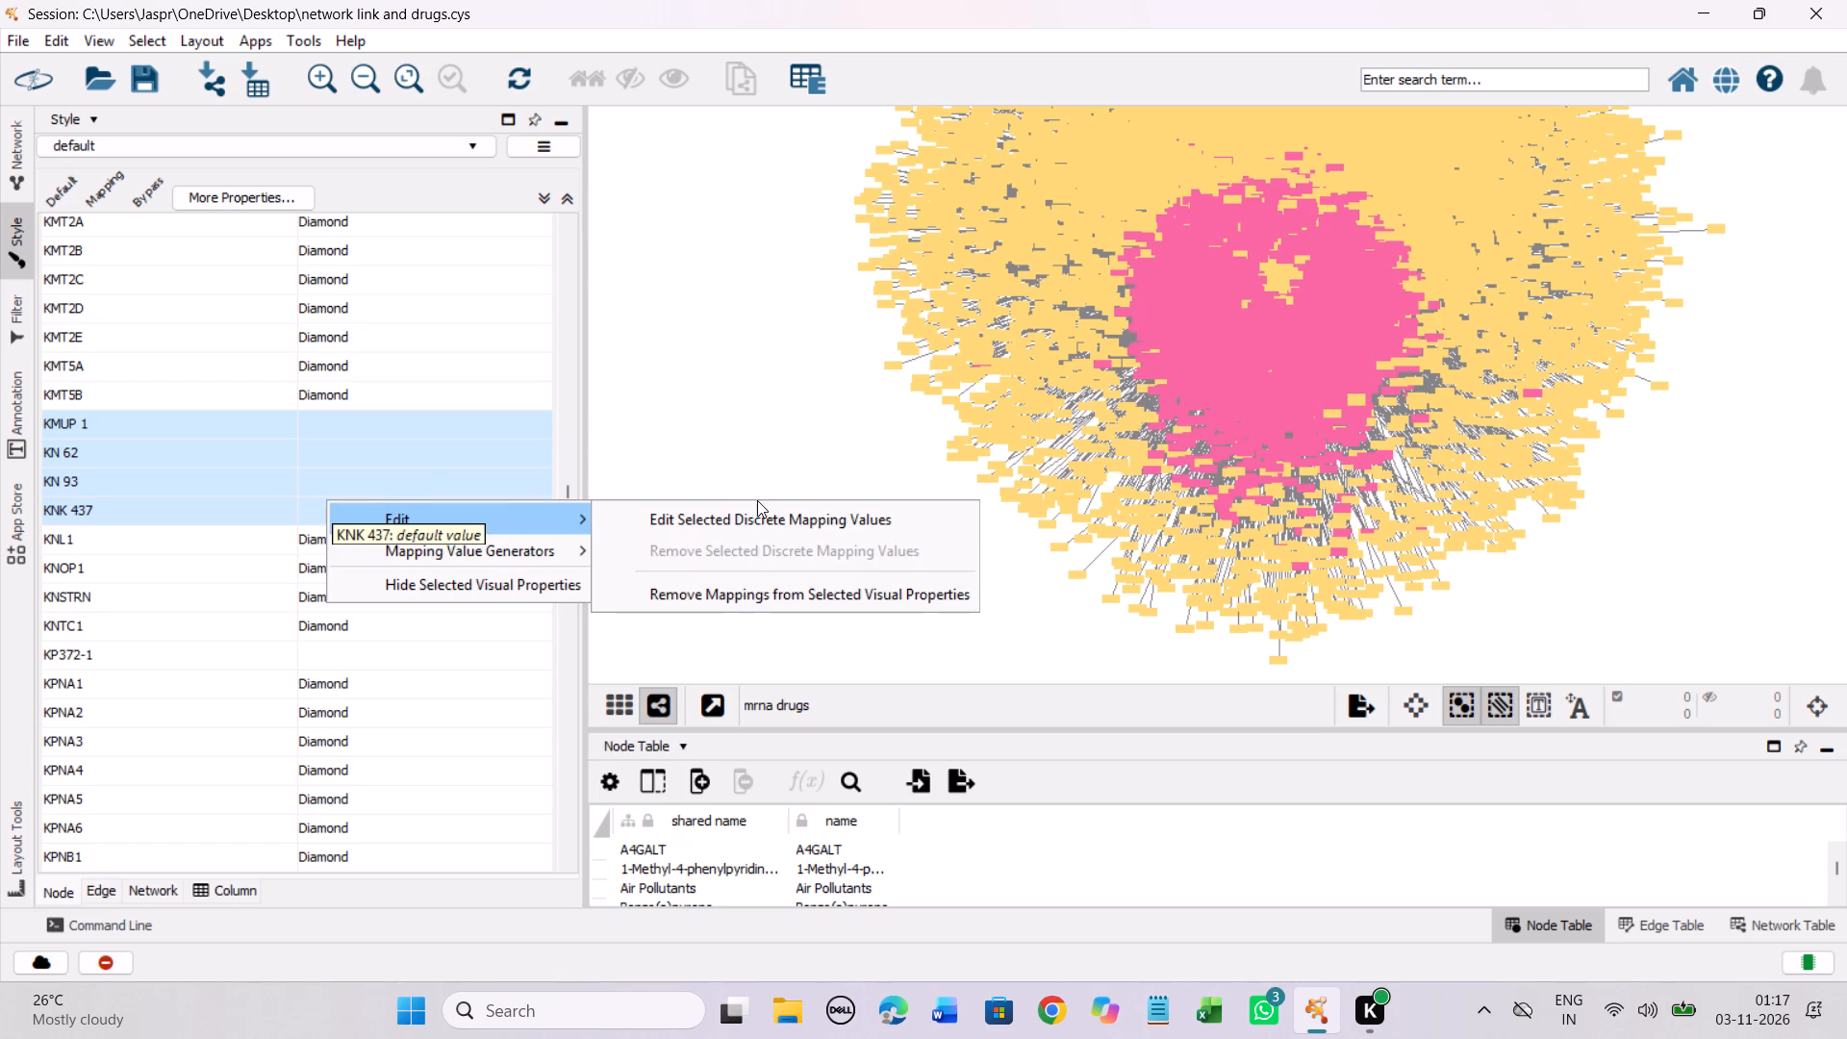
{"action": "left_click", "coordinate": [757, 500]}
{"action": "left_click", "coordinate": [742, 521]}
{"action": "left_click", "coordinate": [260, 474]}
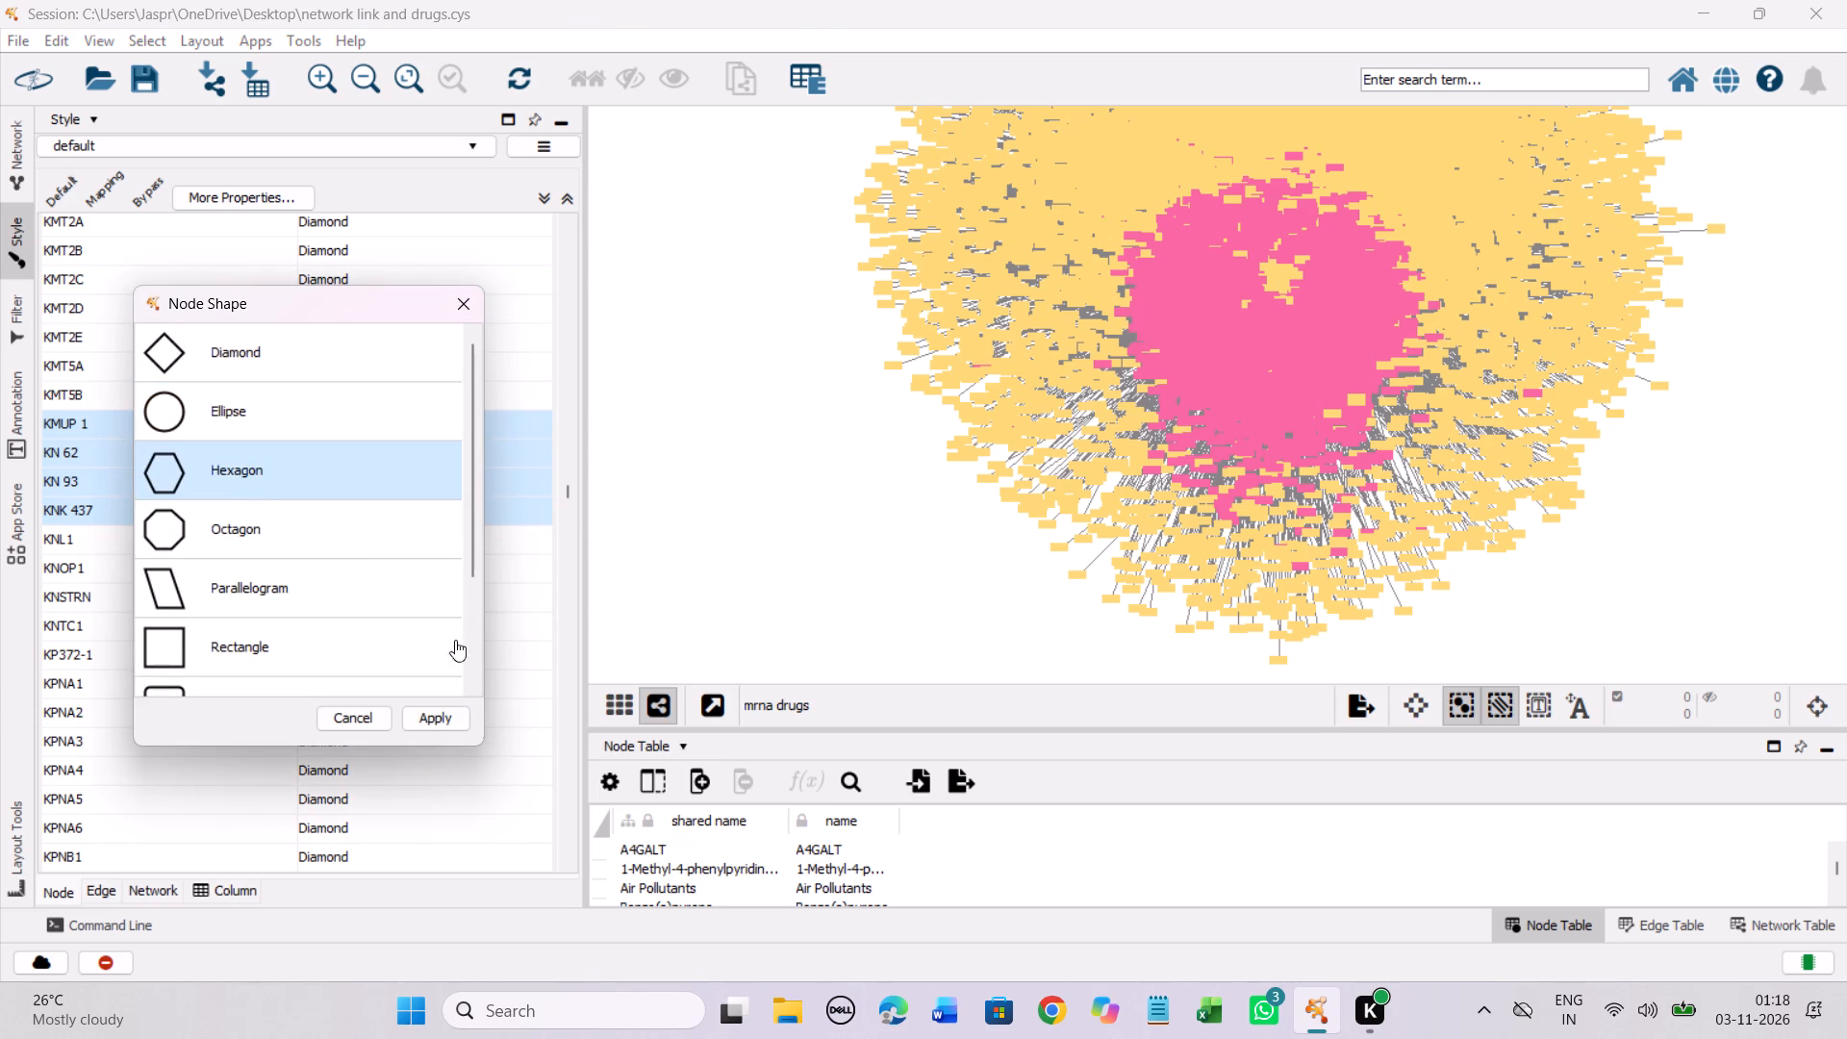
{"action": "left_click", "coordinate": [451, 714]}
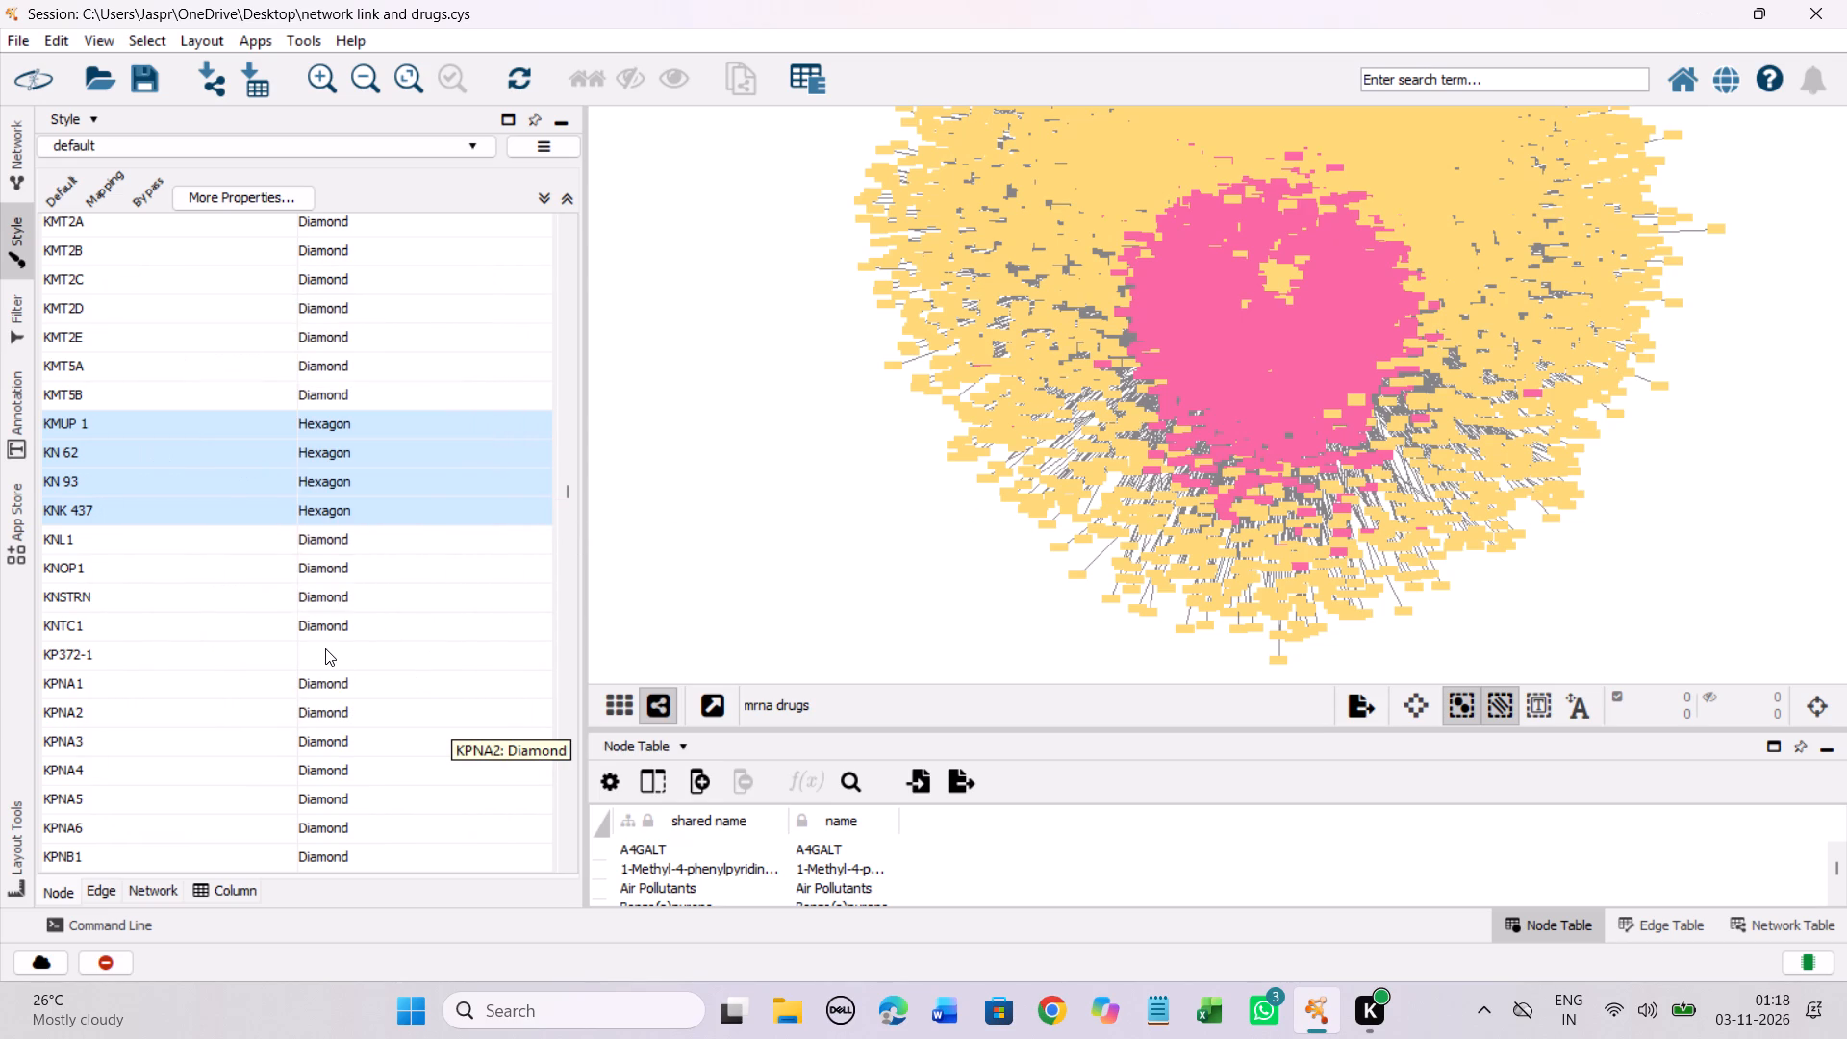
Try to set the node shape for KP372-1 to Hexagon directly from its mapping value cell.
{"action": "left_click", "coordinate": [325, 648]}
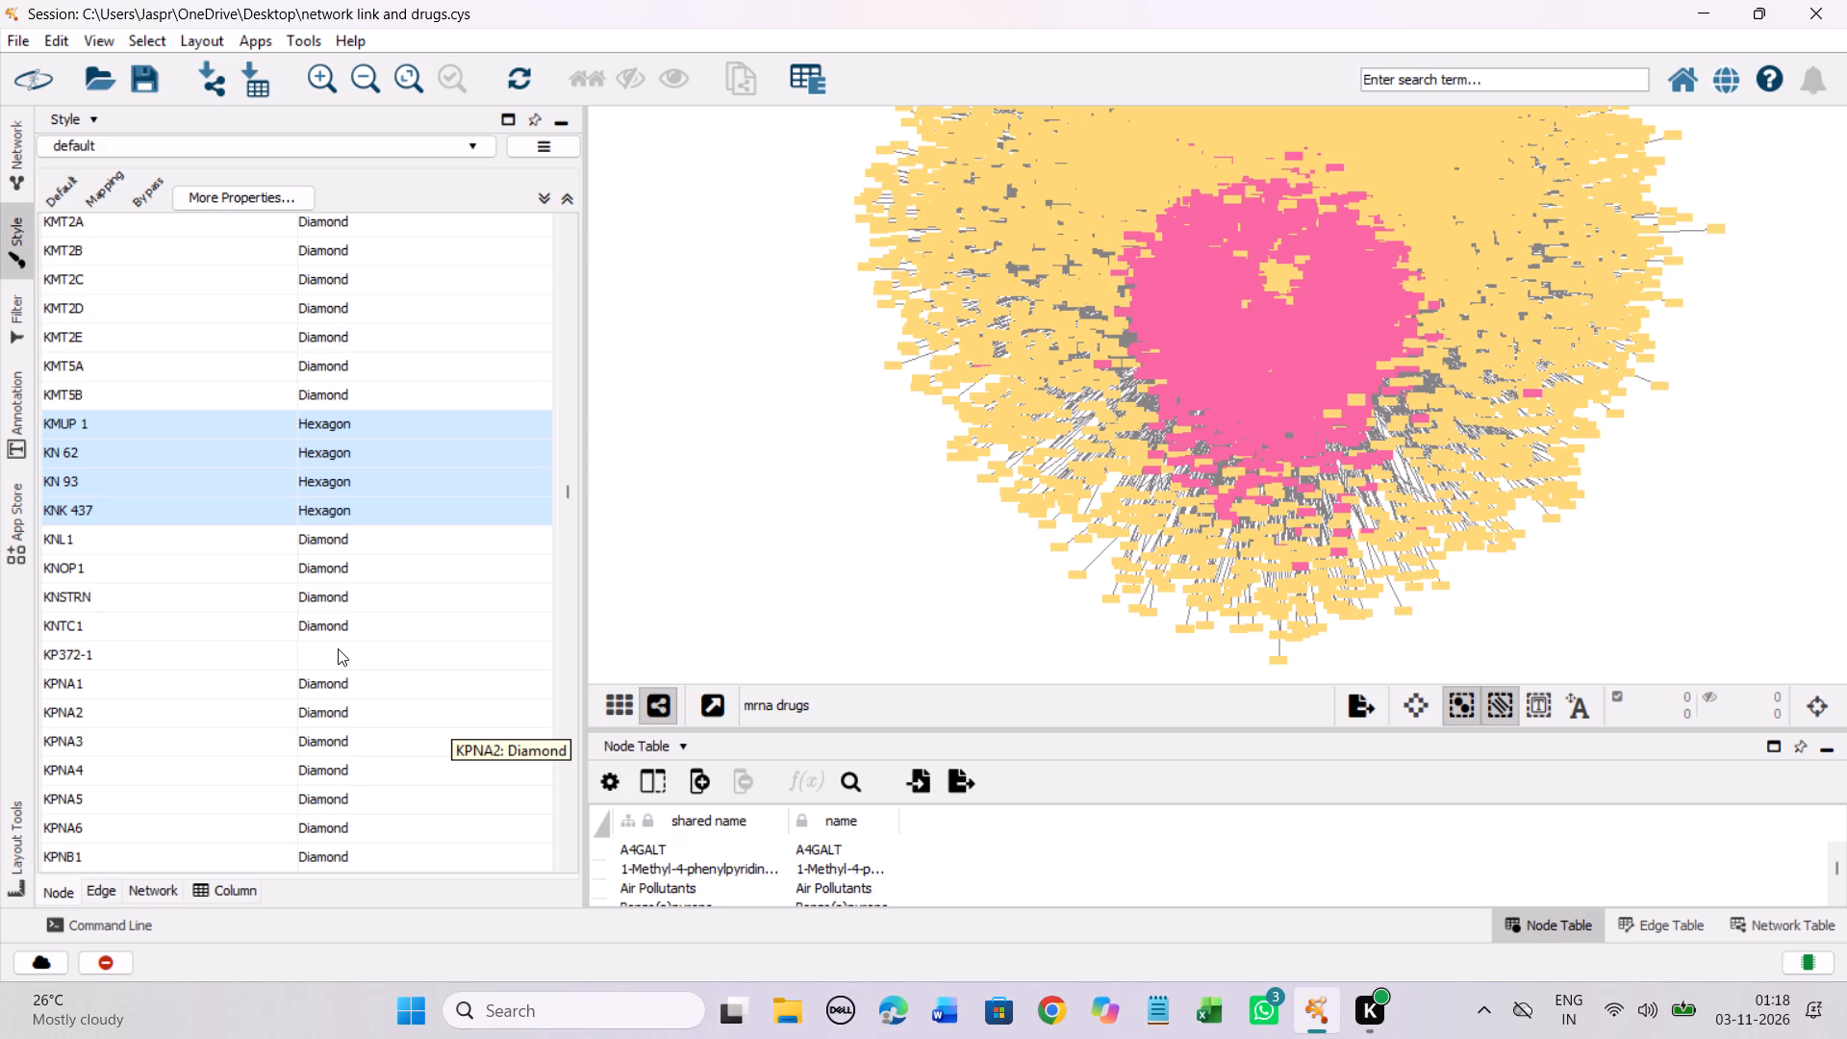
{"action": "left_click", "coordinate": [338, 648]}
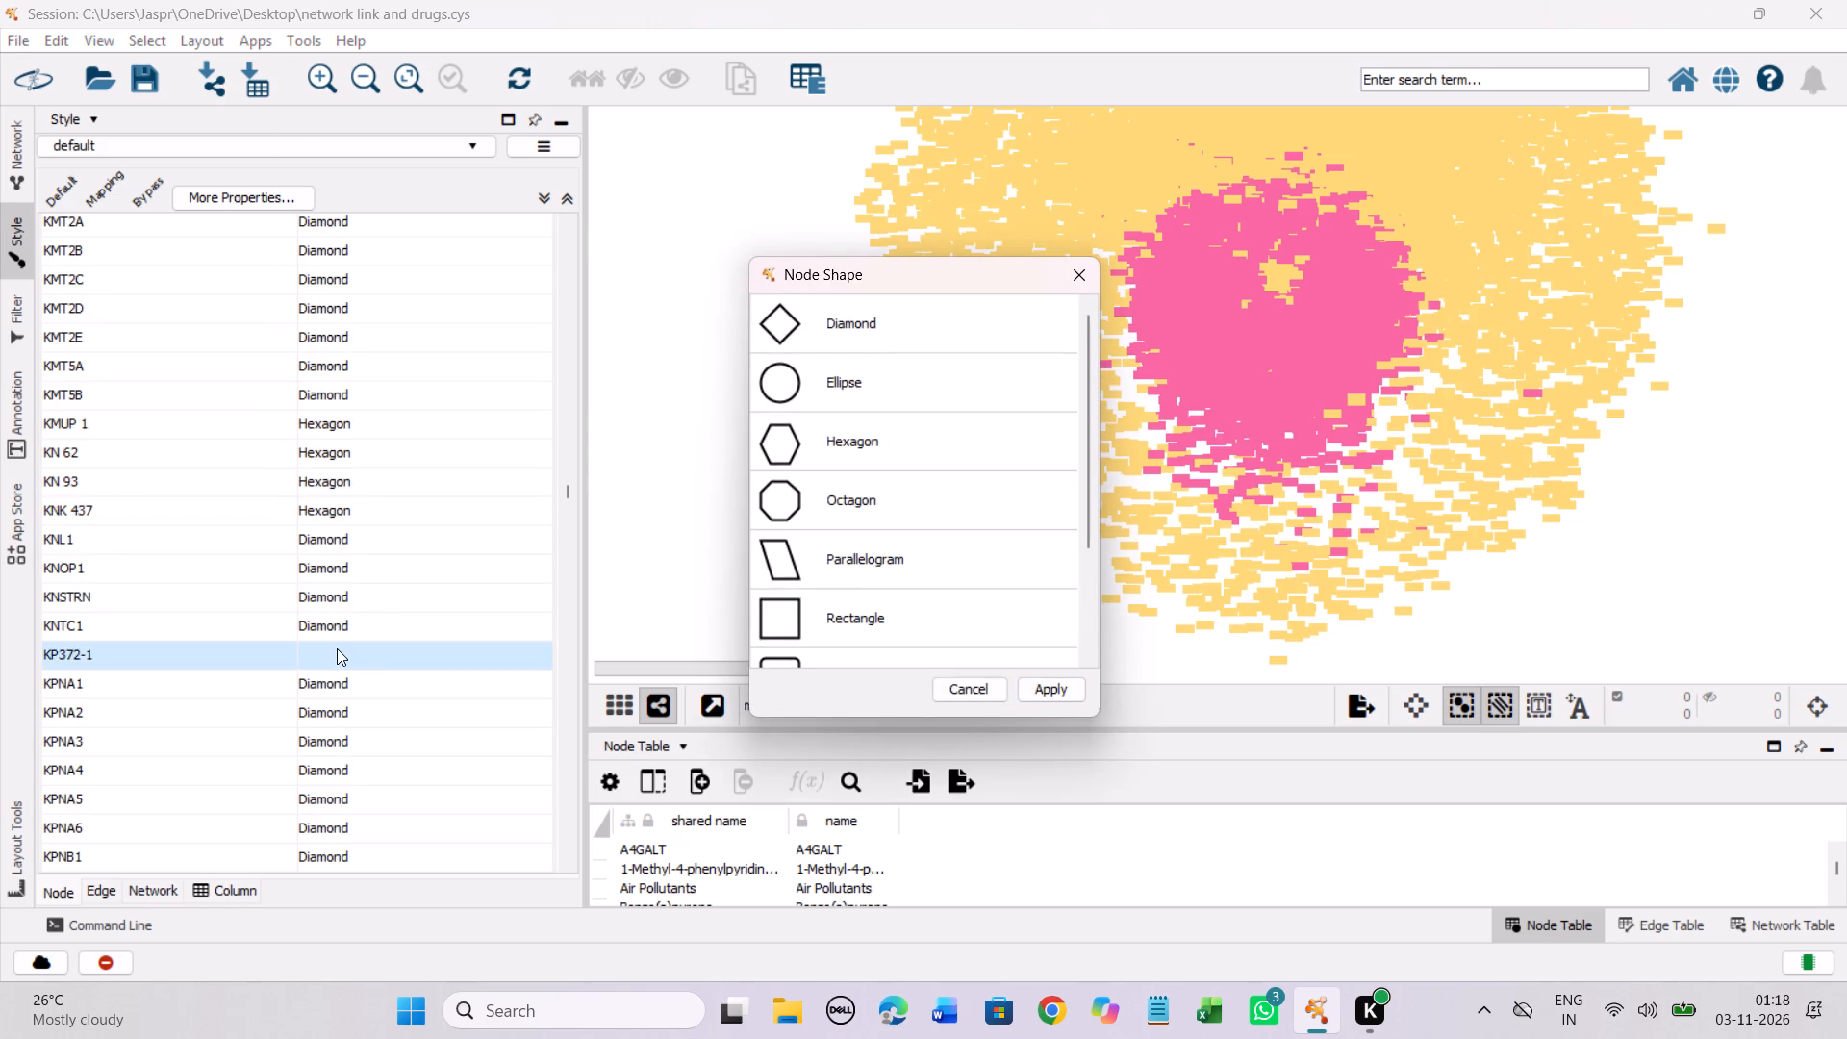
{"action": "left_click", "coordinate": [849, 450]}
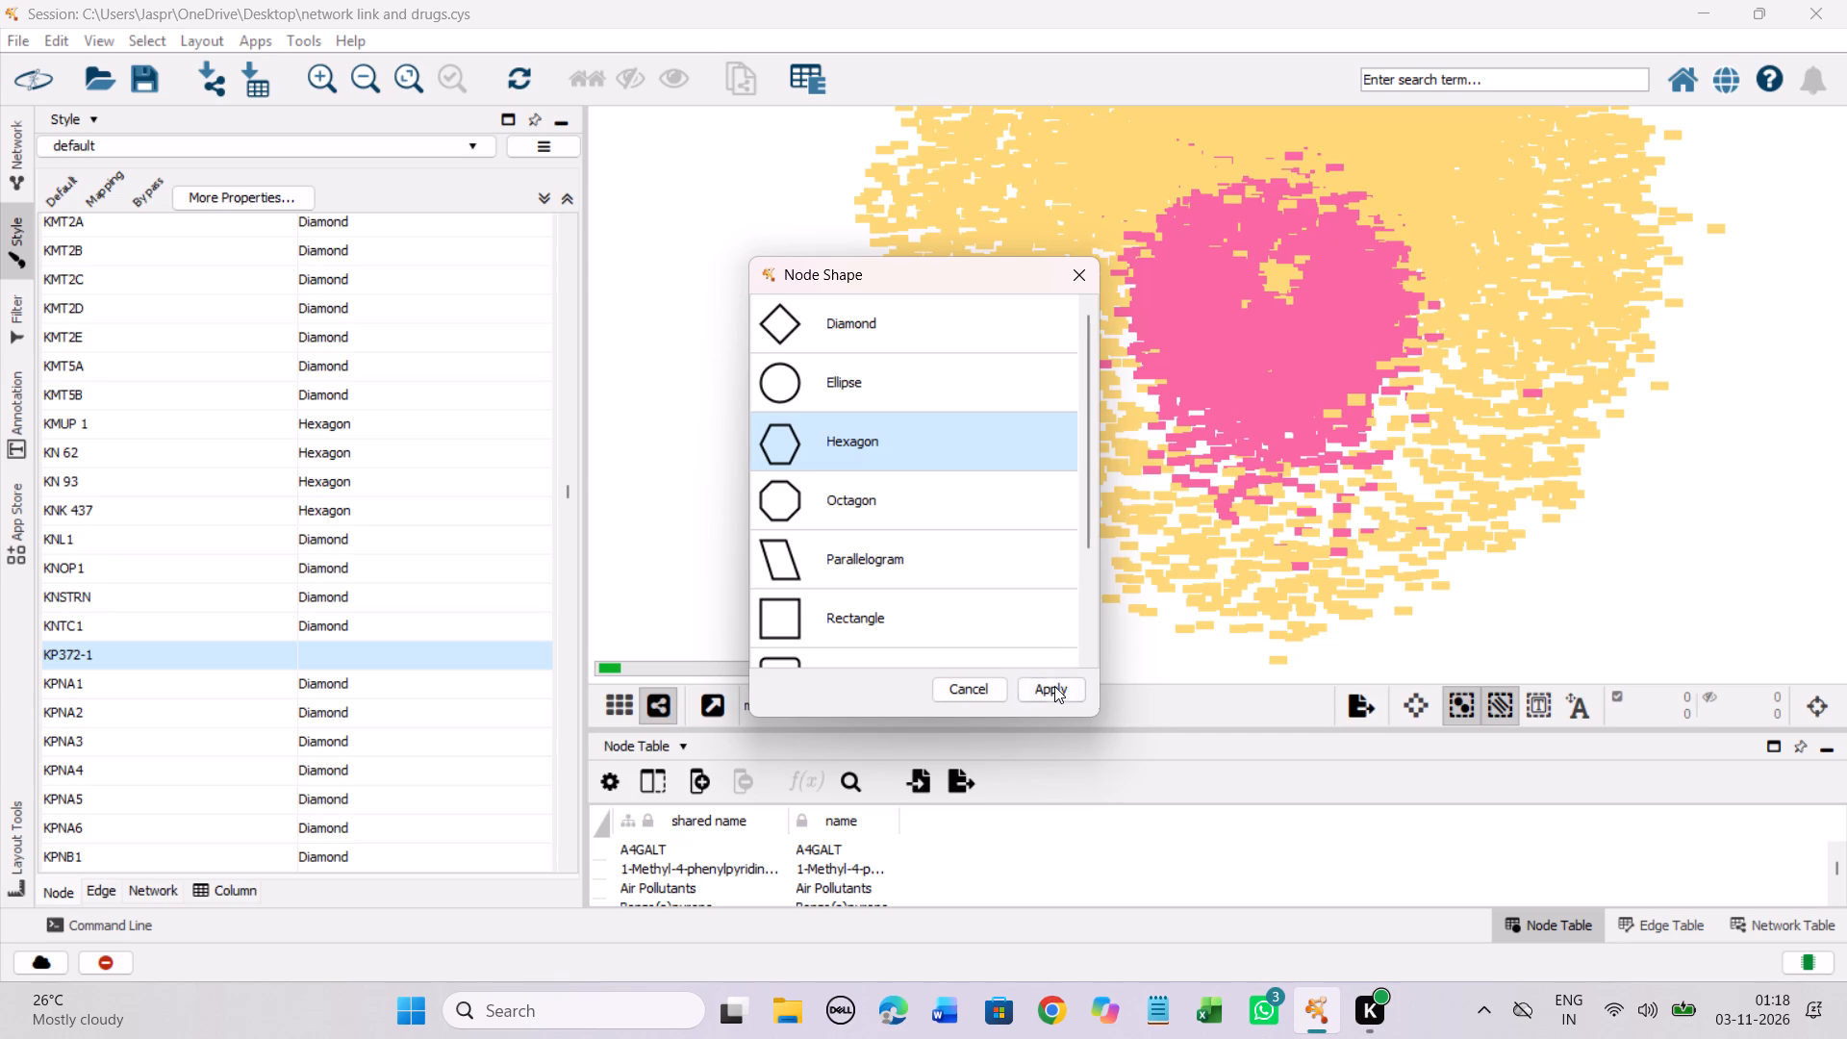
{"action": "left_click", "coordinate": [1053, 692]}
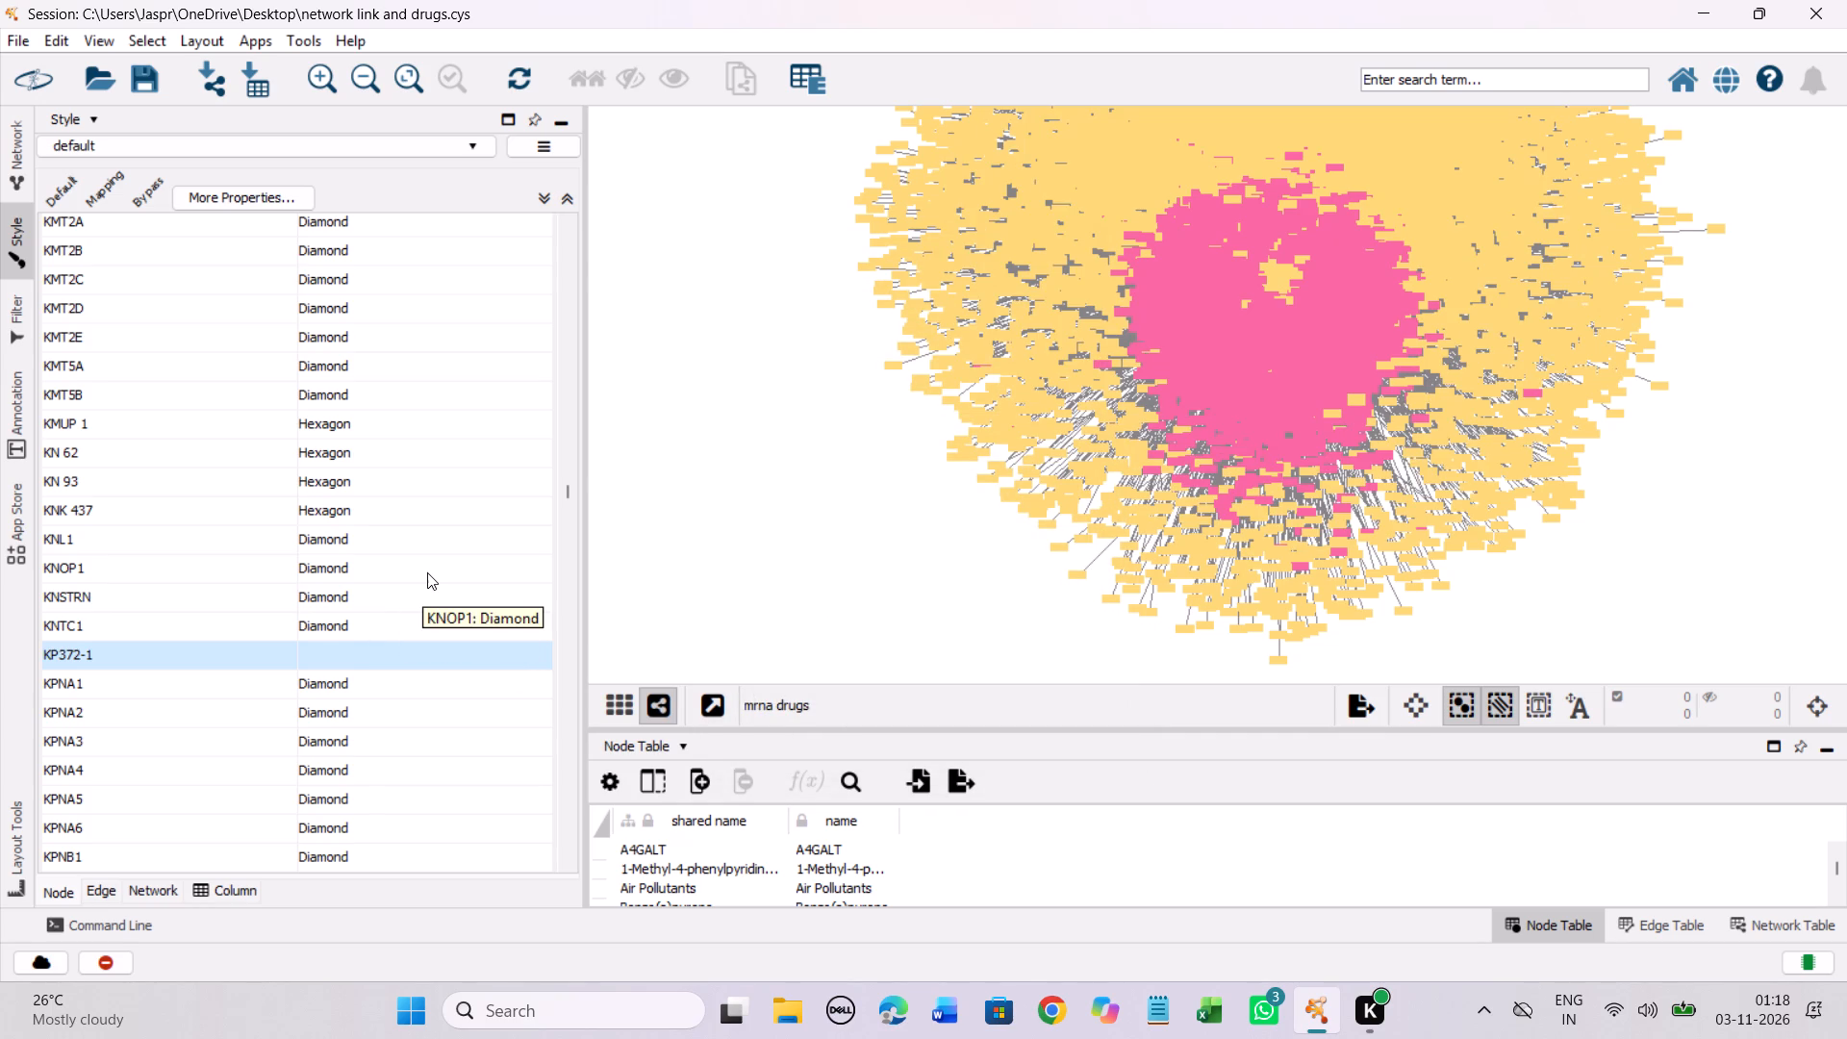
Set the discrete node shape mapping for KP372-1 to Hexagon by editing the selected mapping value.
{"action": "scroll", "coordinate": [427, 572], "scroll_direction": "down", "scroll_amount": 9}
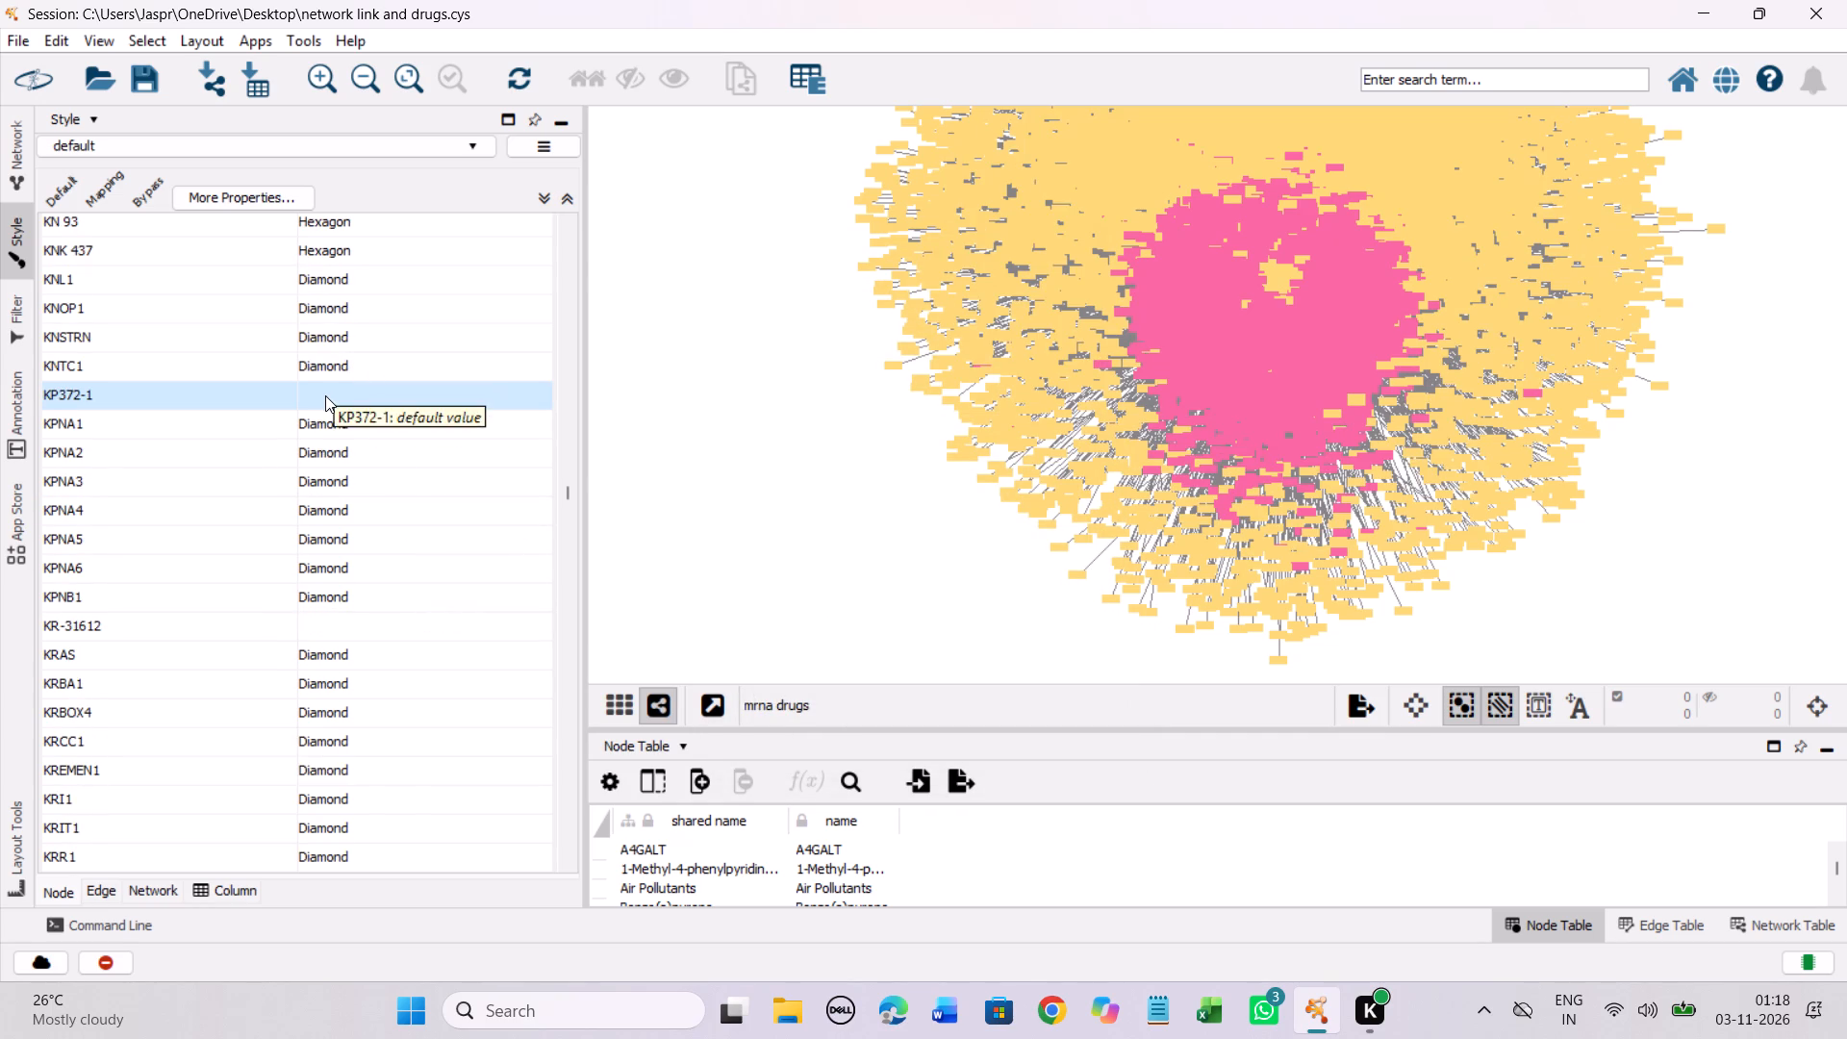
{"action": "right_click", "coordinate": [325, 395]}
{"action": "left_click", "coordinate": [386, 402]}
{"action": "left_click", "coordinate": [702, 405]}
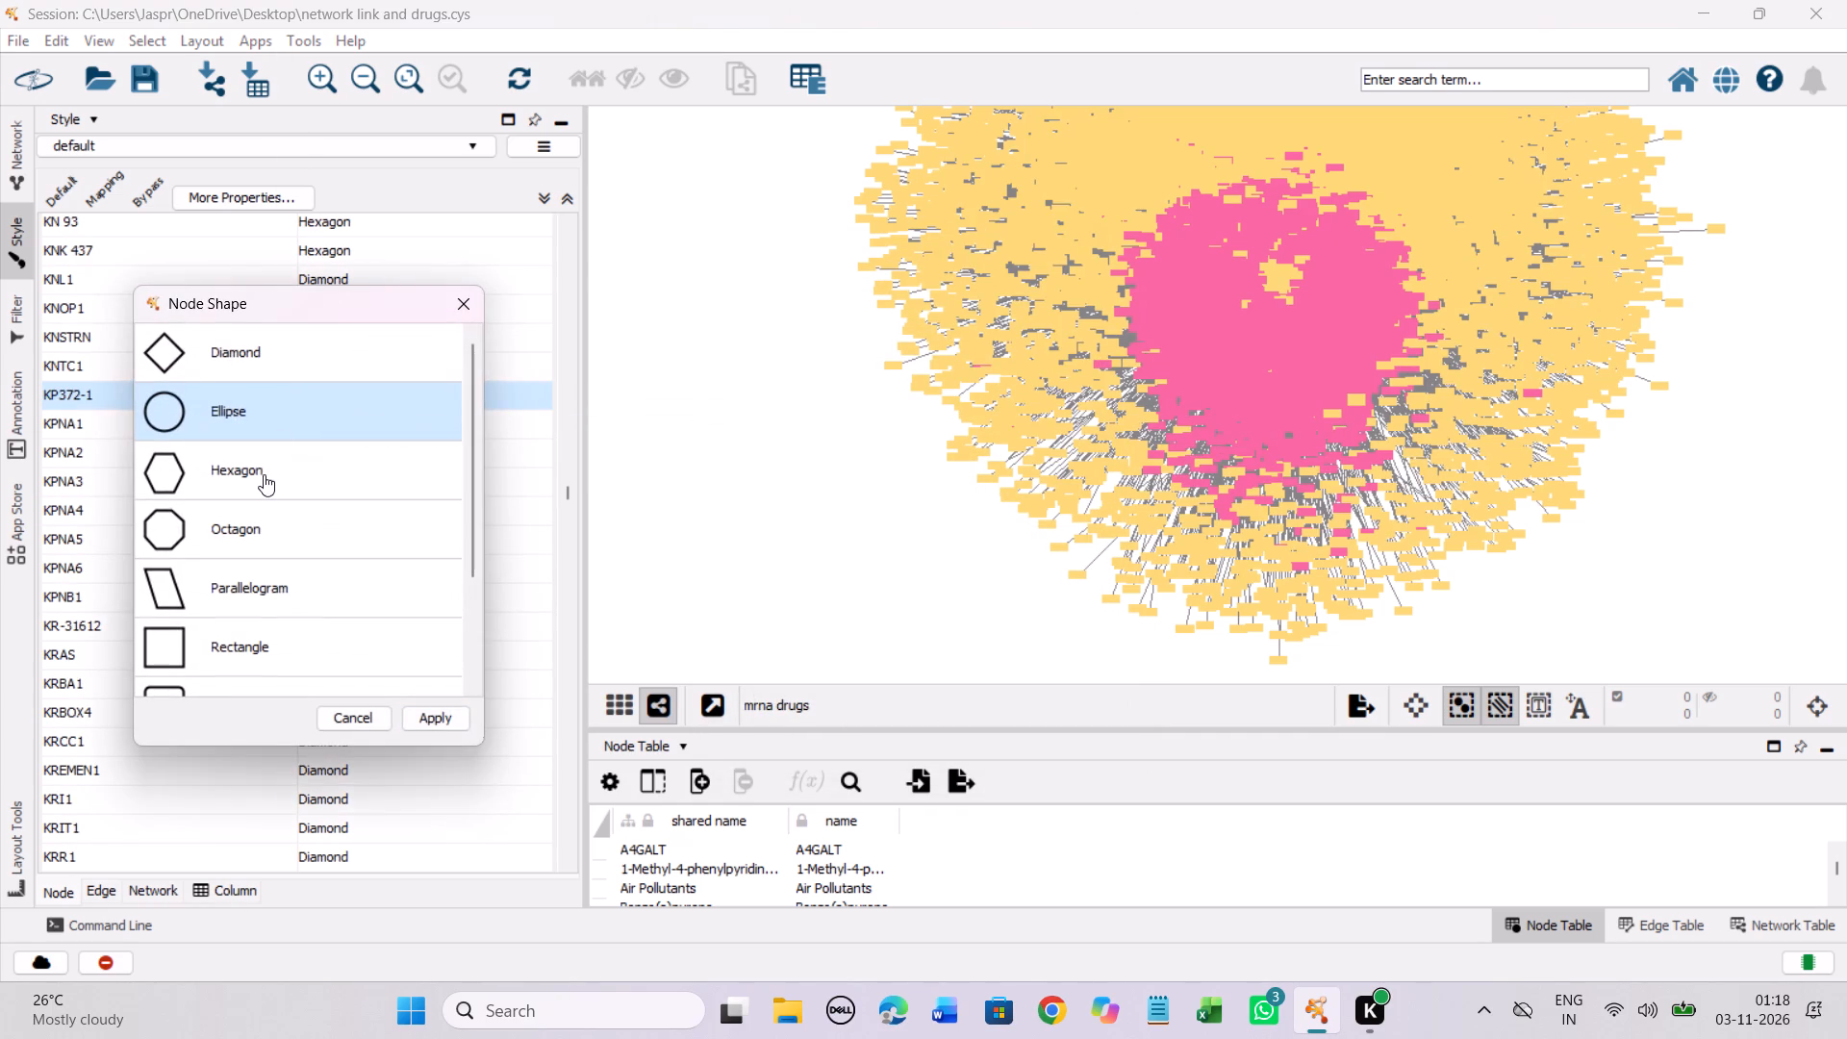
{"action": "left_click", "coordinate": [264, 474]}
{"action": "left_click", "coordinate": [434, 713]}
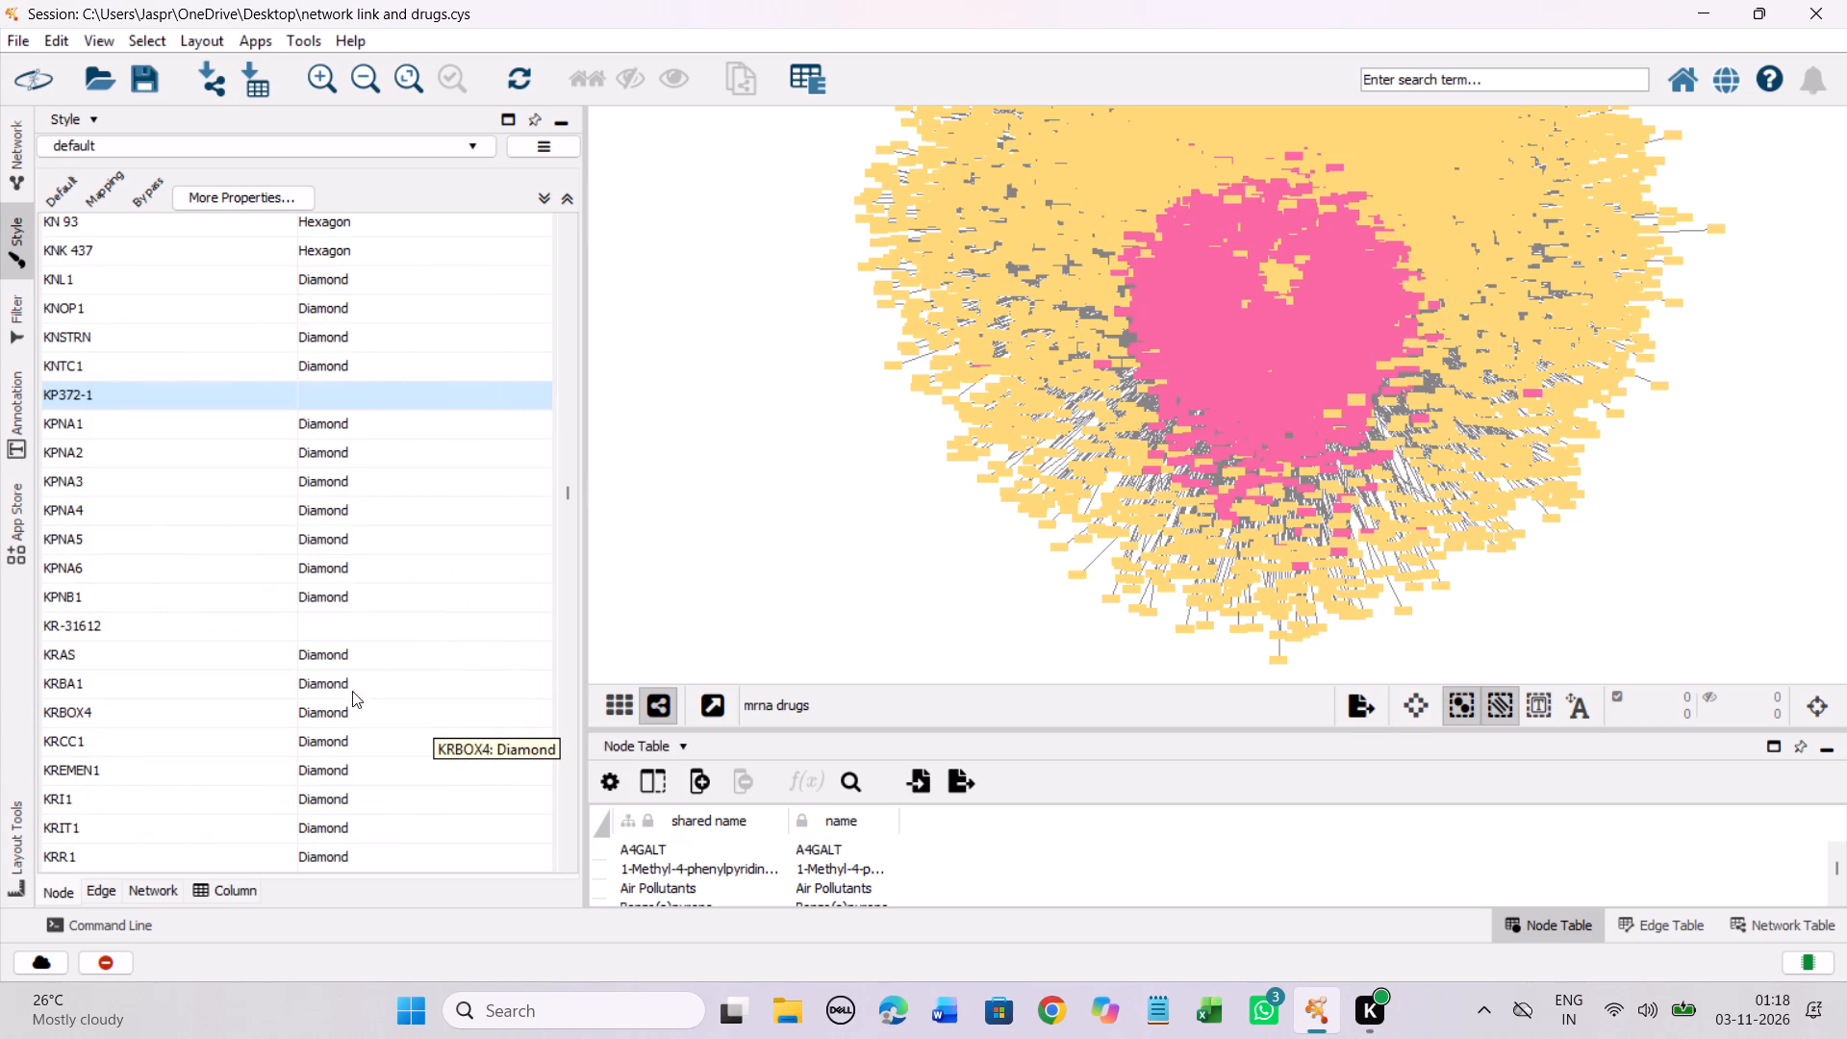
Set the discrete node shape mapping for KR-31612 to Hexagon.
{"action": "left_click", "coordinate": [319, 627]}
{"action": "left_click", "coordinate": [236, 623]}
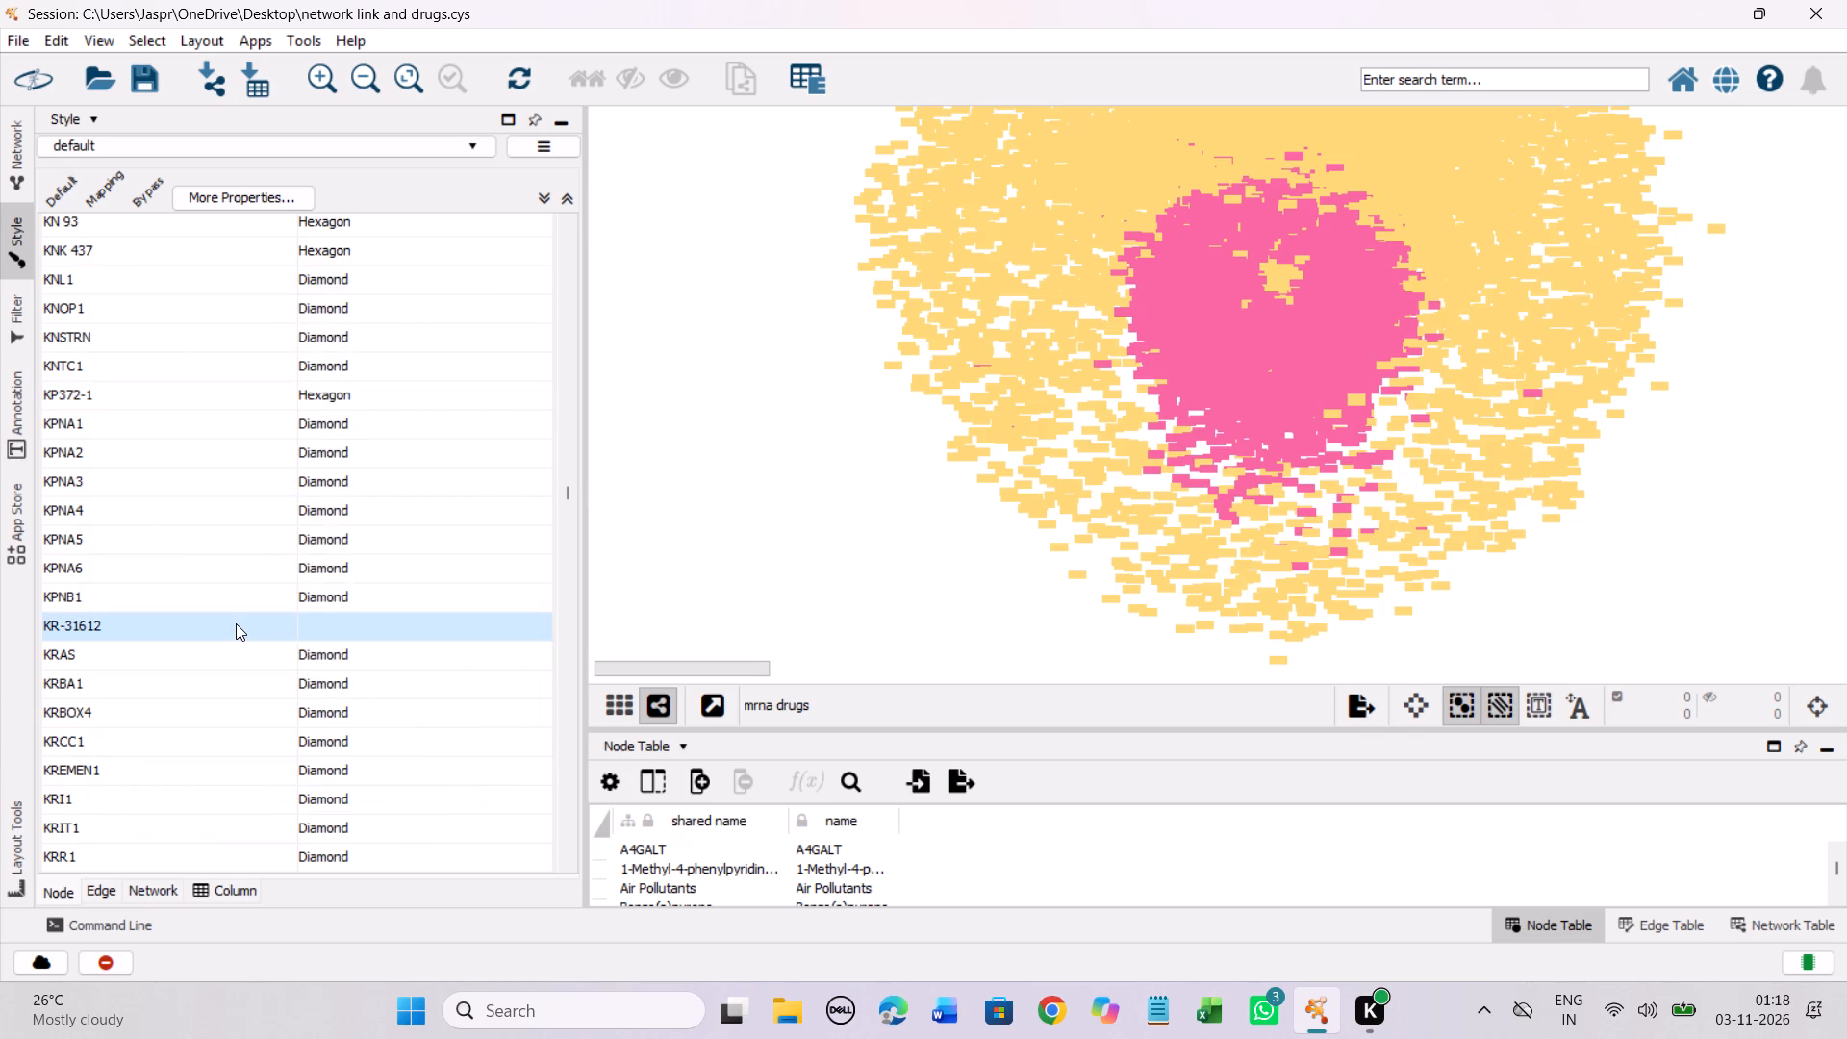
{"action": "right_click", "coordinate": [236, 623]}
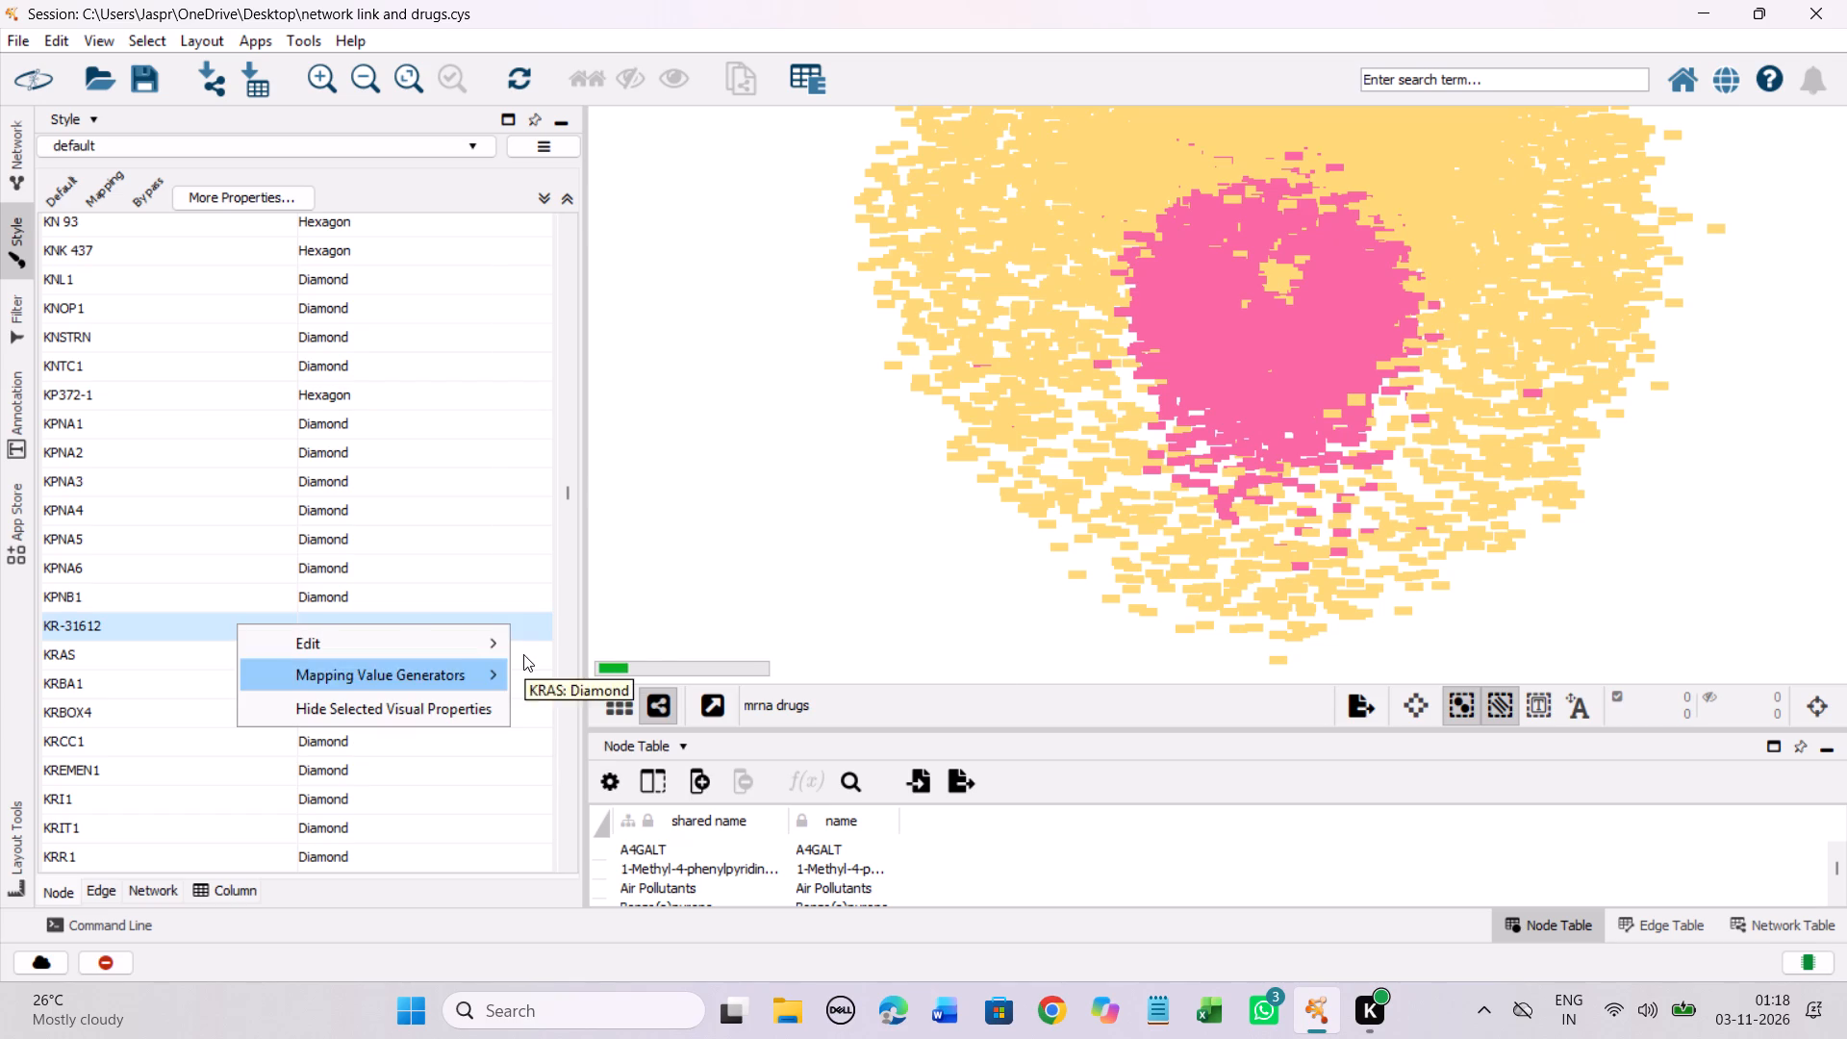
{"action": "left_click", "coordinate": [495, 646]}
{"action": "left_click", "coordinate": [596, 635]}
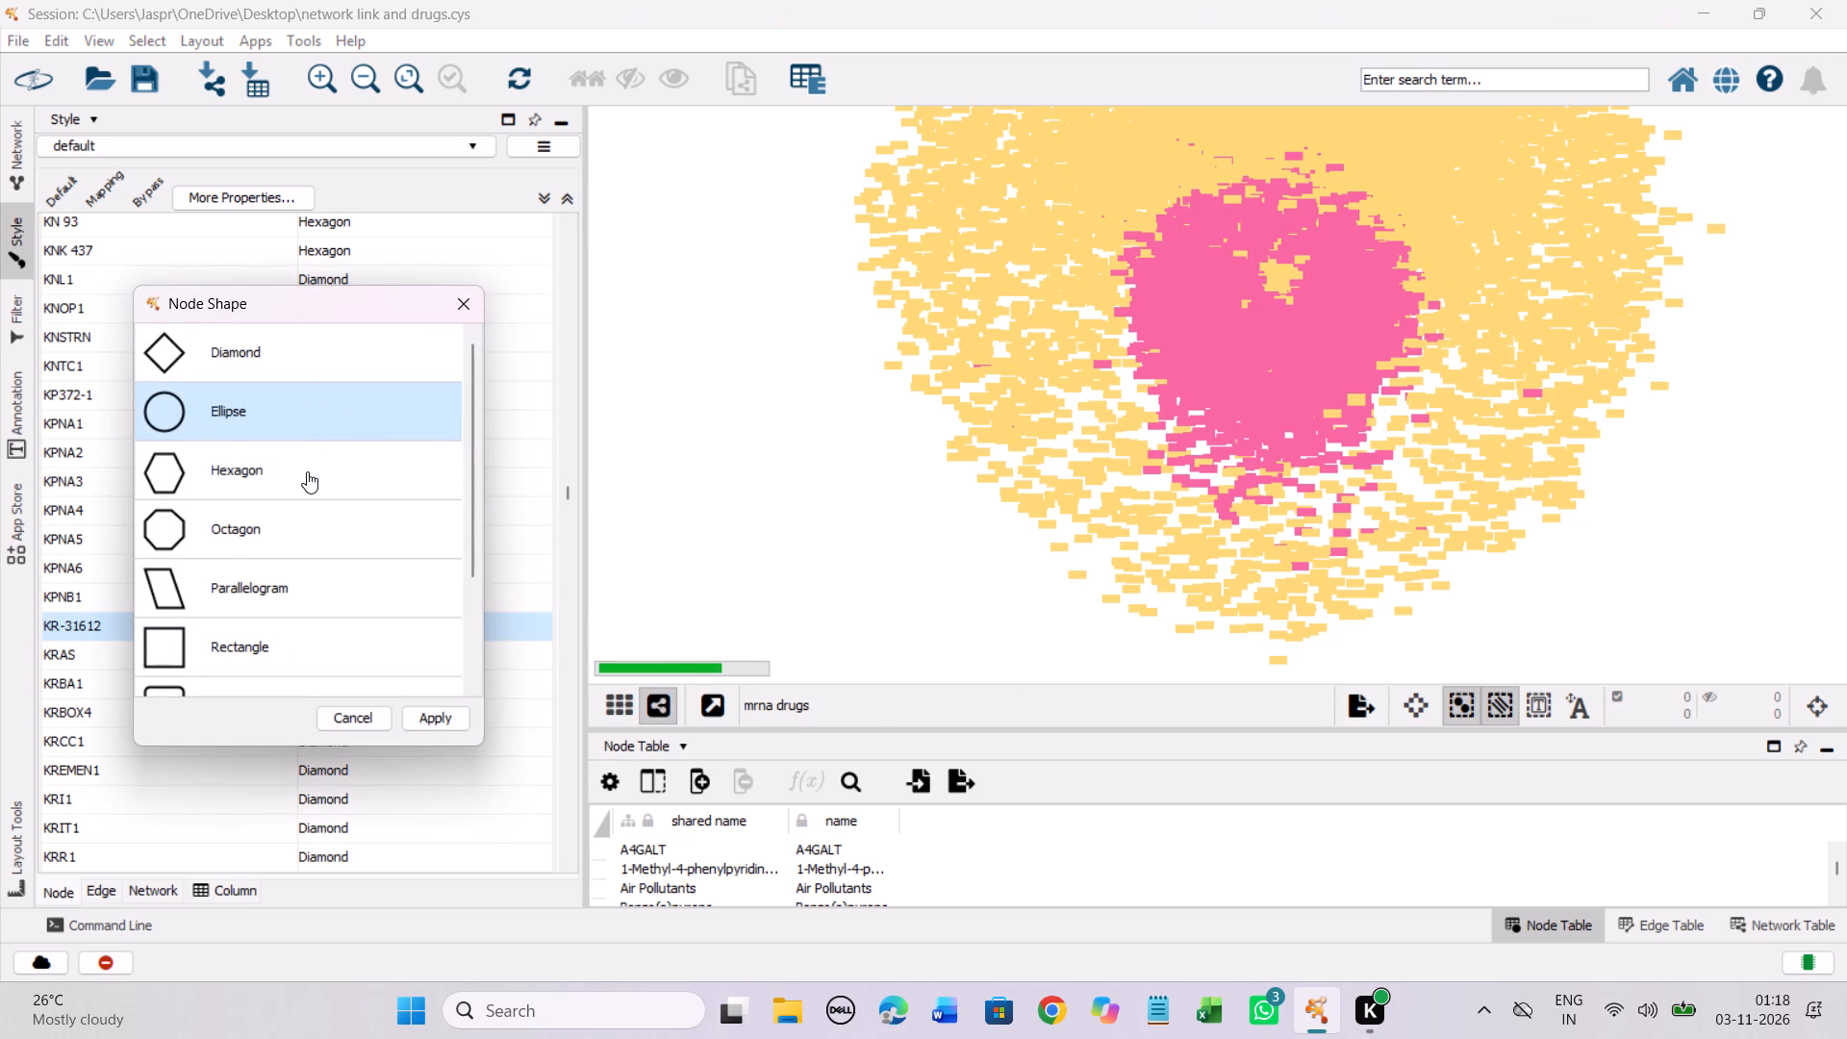
{"action": "left_click", "coordinate": [307, 473]}
{"action": "left_click", "coordinate": [410, 718]}
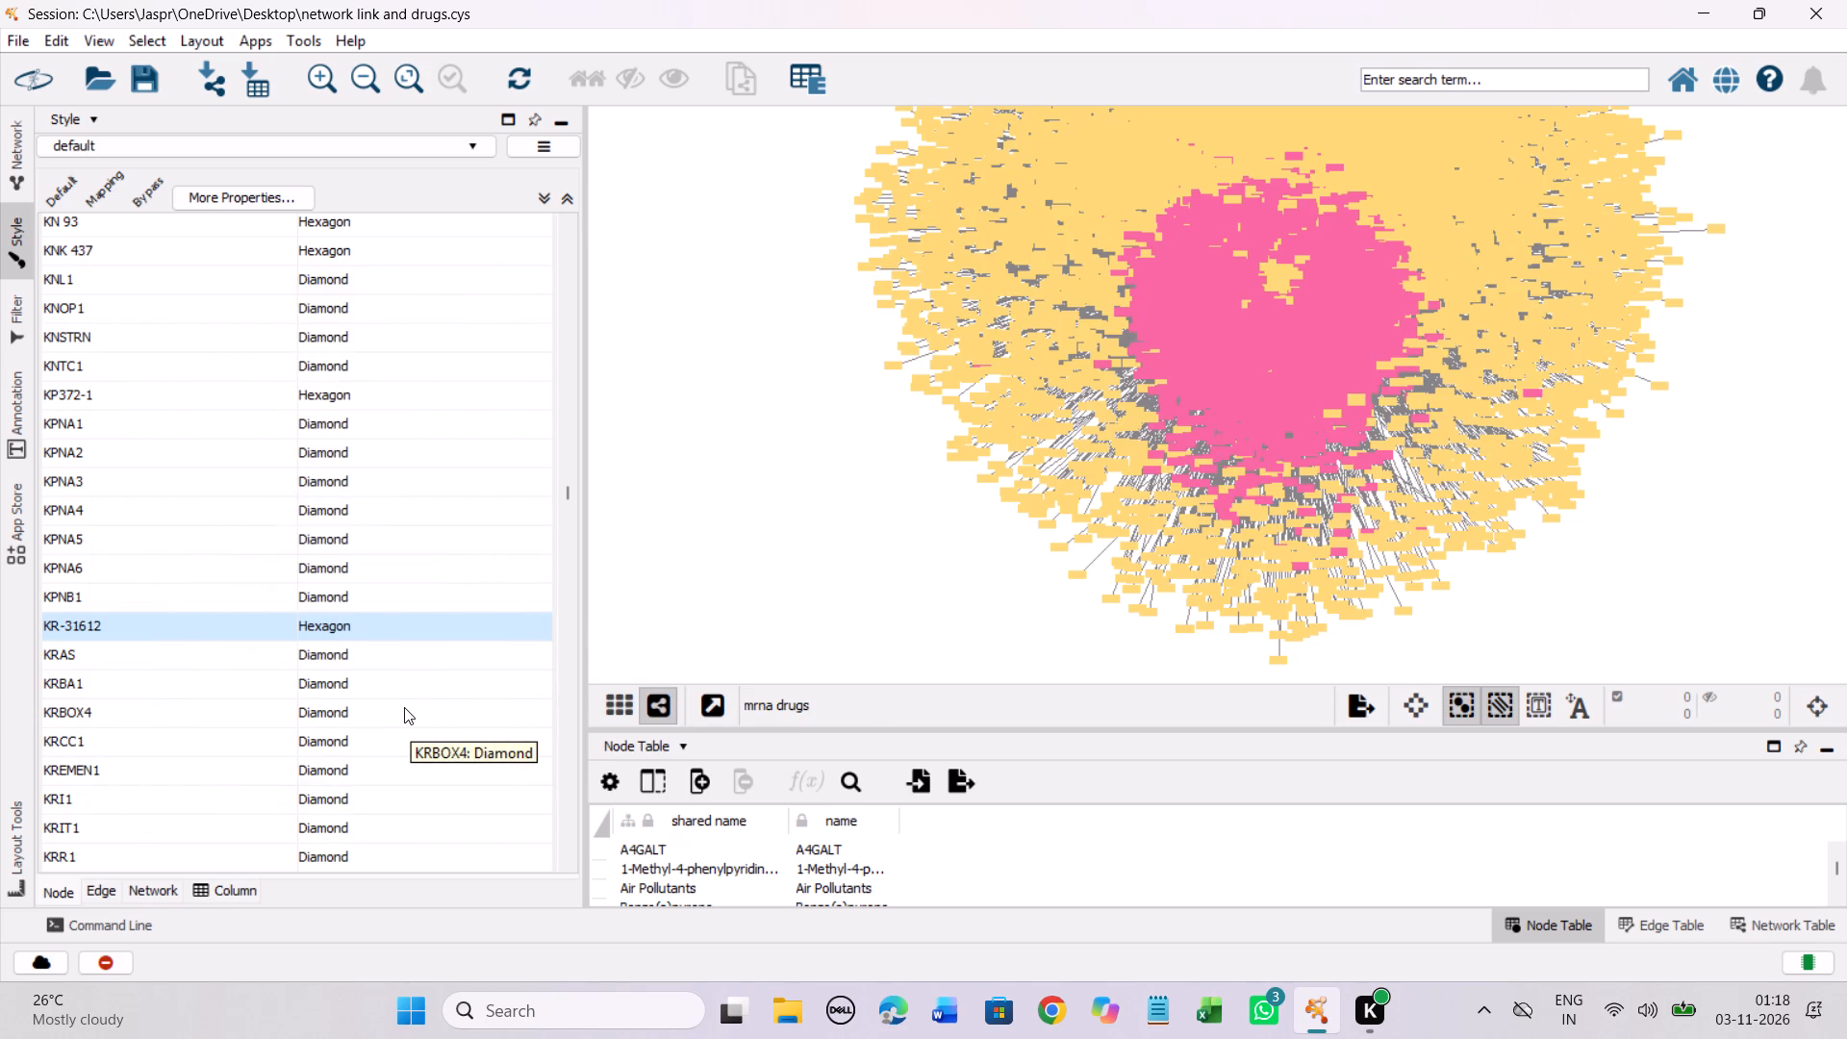
Set the discrete node shape mapping for KT 5720, KT 5823 and KT 5926 together to Hexagon.
{"action": "scroll", "coordinate": [399, 707], "scroll_direction": "down", "scroll_amount": 8}
{"action": "scroll", "coordinate": [435, 646], "scroll_direction": "down", "scroll_amount": 15}
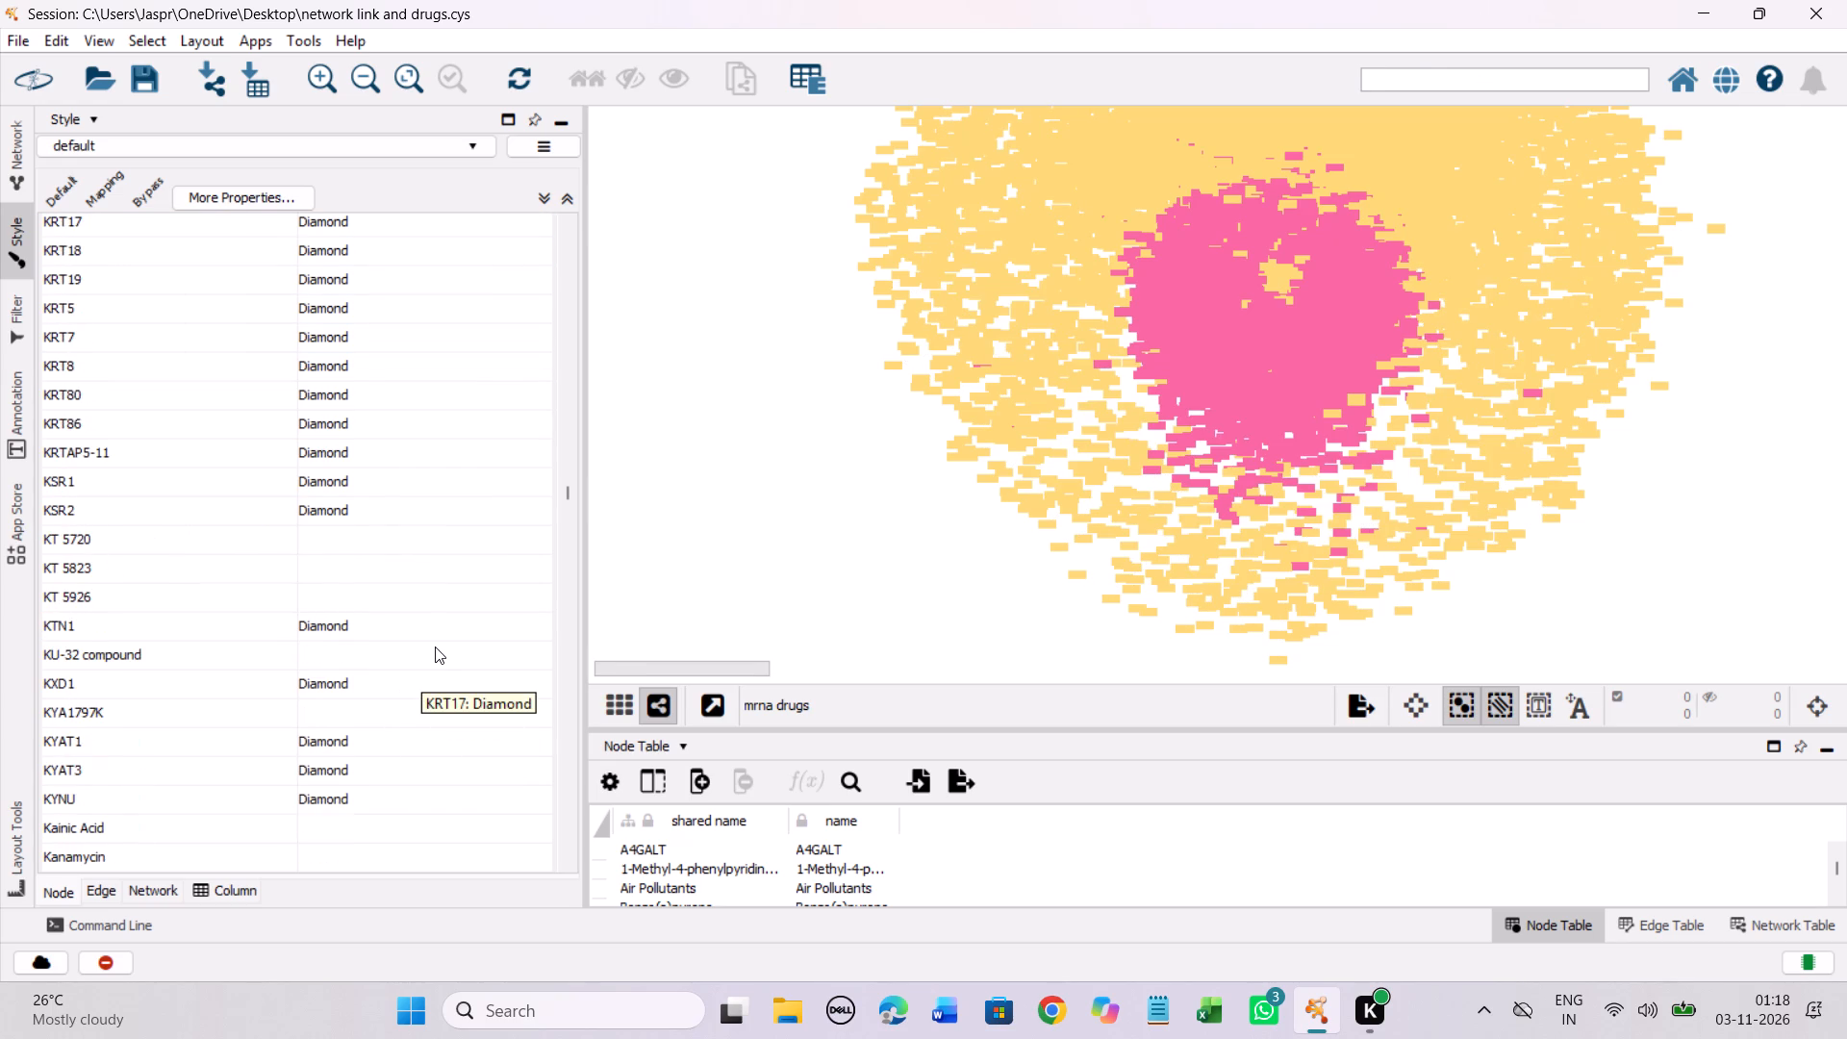
{"action": "scroll", "coordinate": [435, 646], "scroll_direction": "down", "scroll_amount": 6}
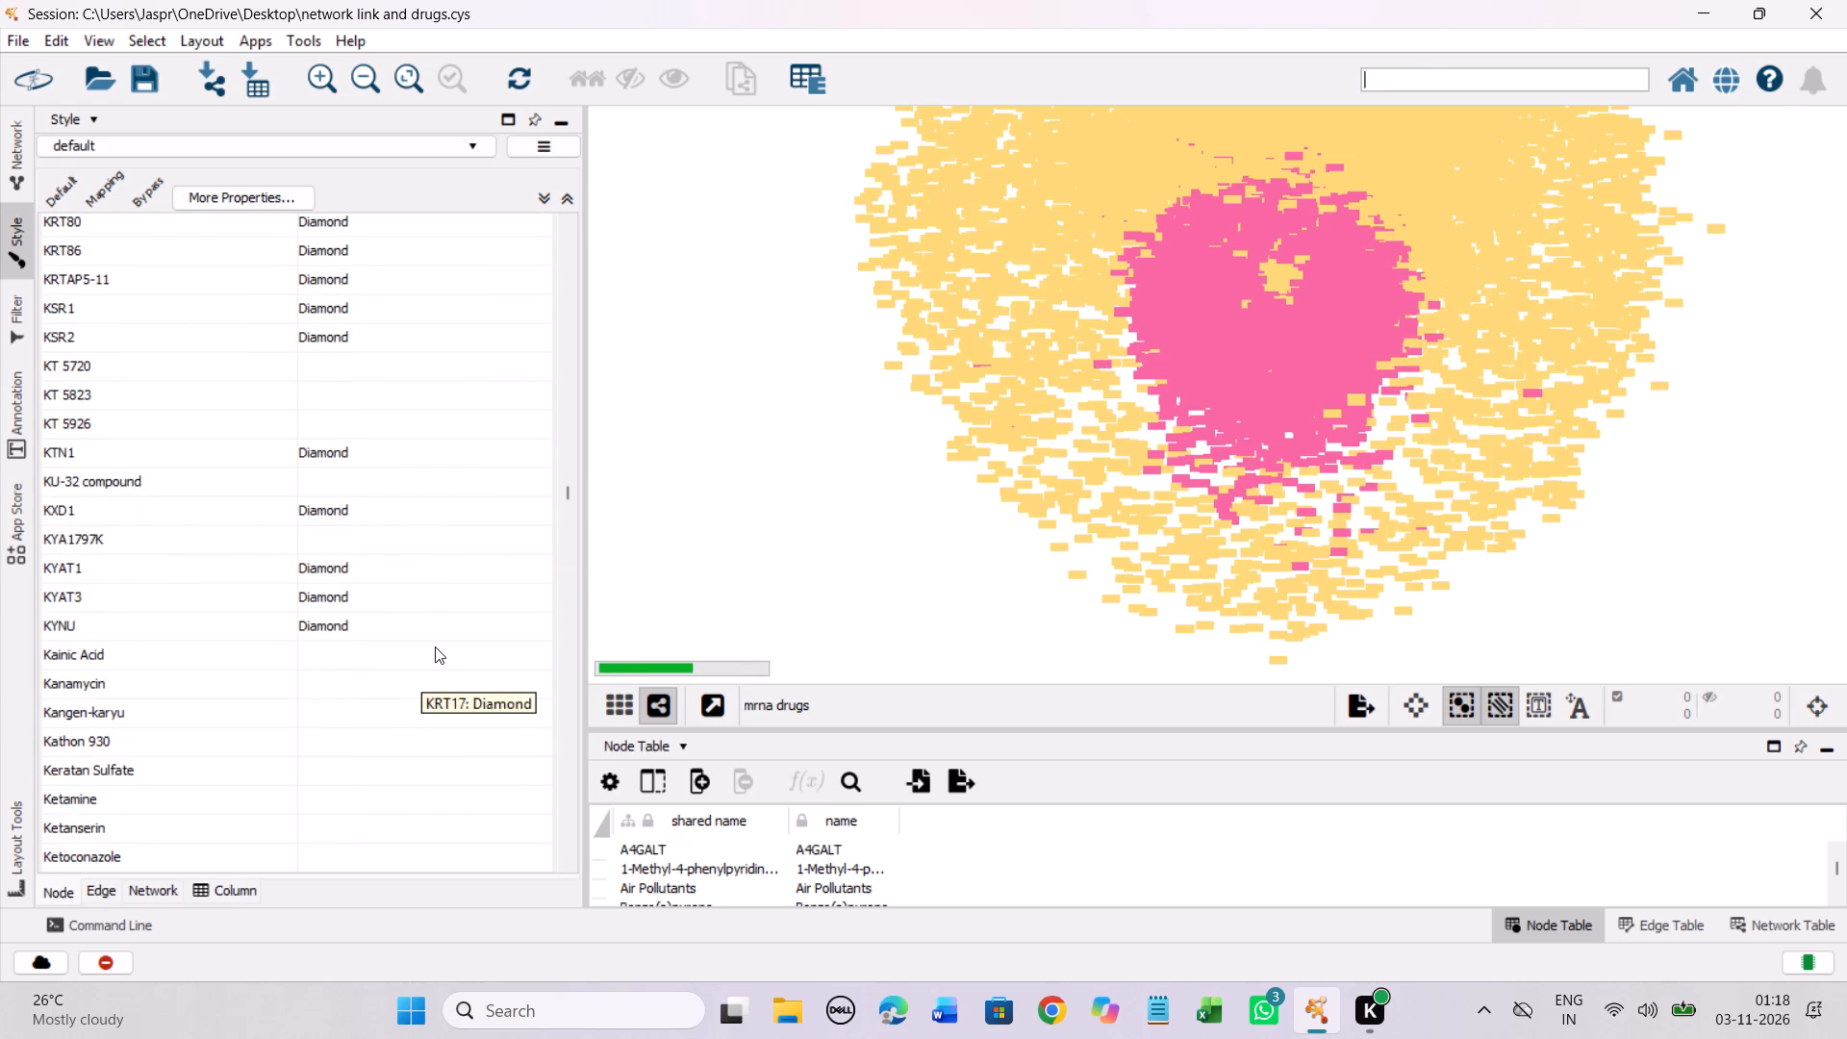
{"action": "left_click_drag", "start_coordinate": [337, 371], "coordinate": [322, 418]}
{"action": "right_click", "coordinate": [322, 418]}
{"action": "left_click", "coordinate": [397, 425]}
{"action": "left_click", "coordinate": [666, 434]}
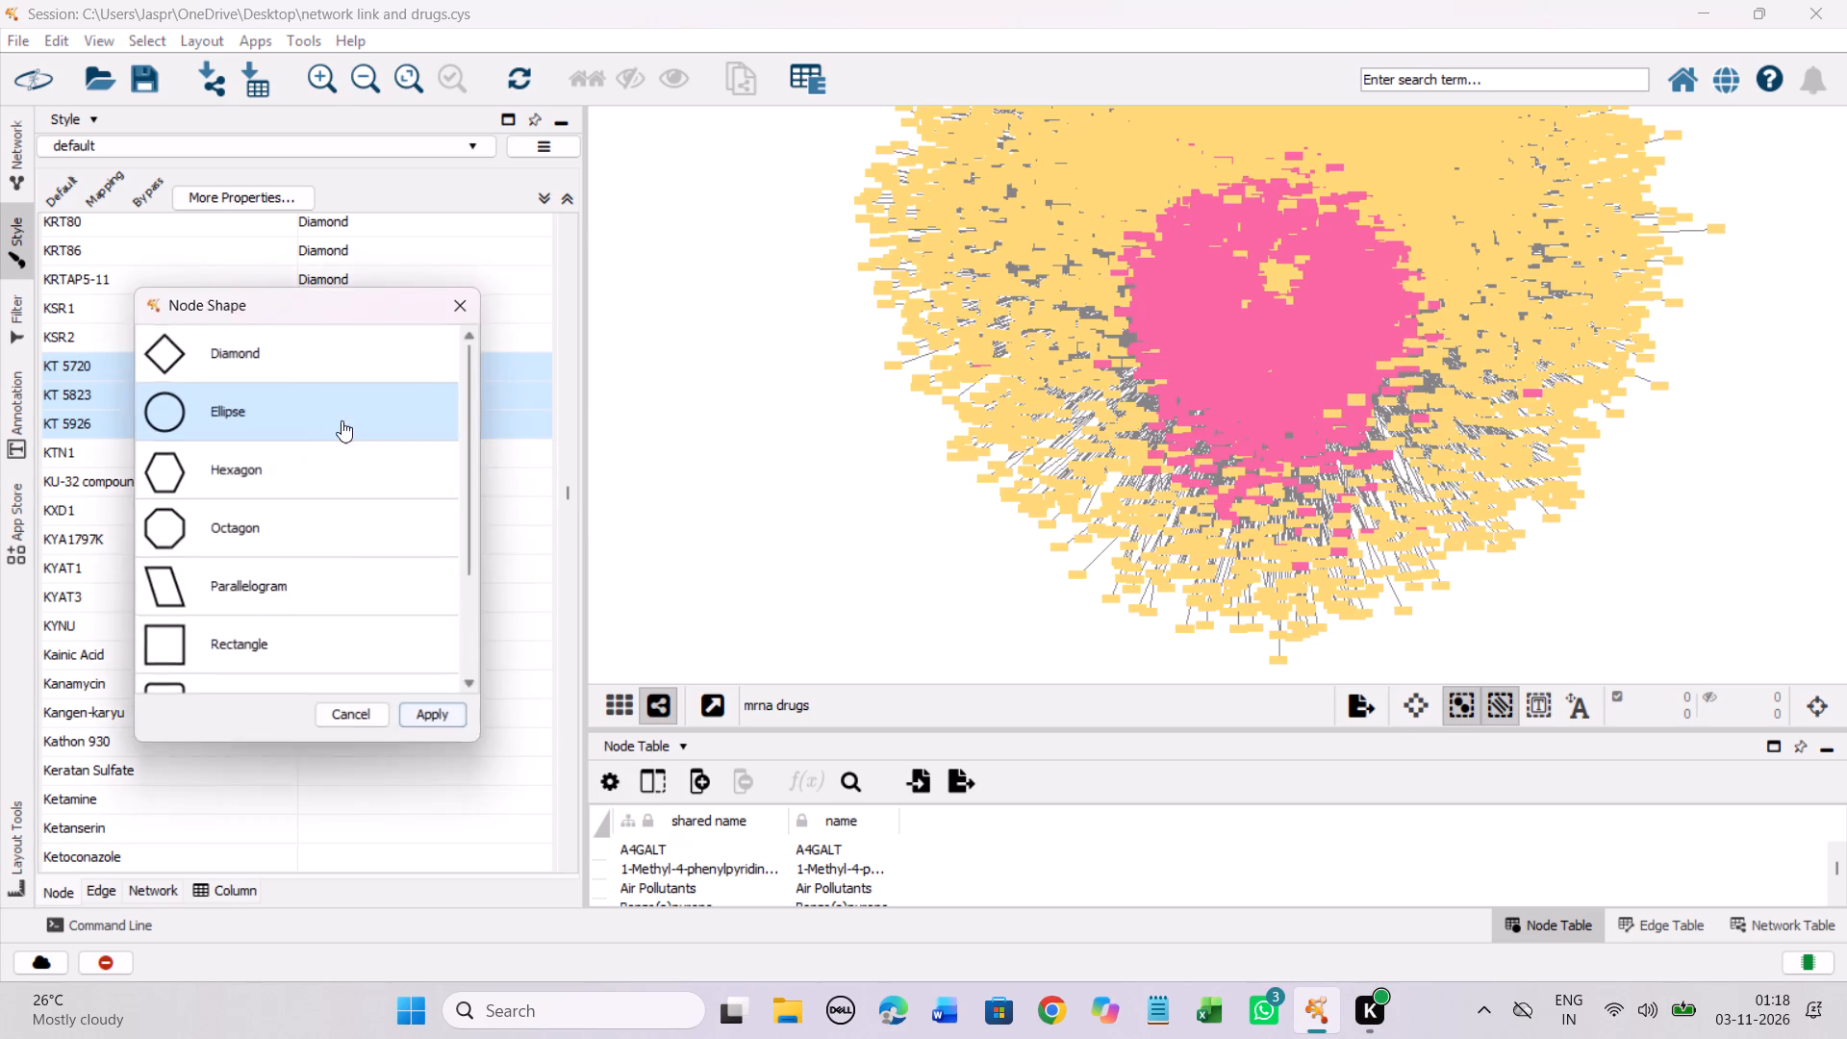
{"action": "left_click", "coordinate": [263, 462]}
{"action": "left_click", "coordinate": [426, 713]}
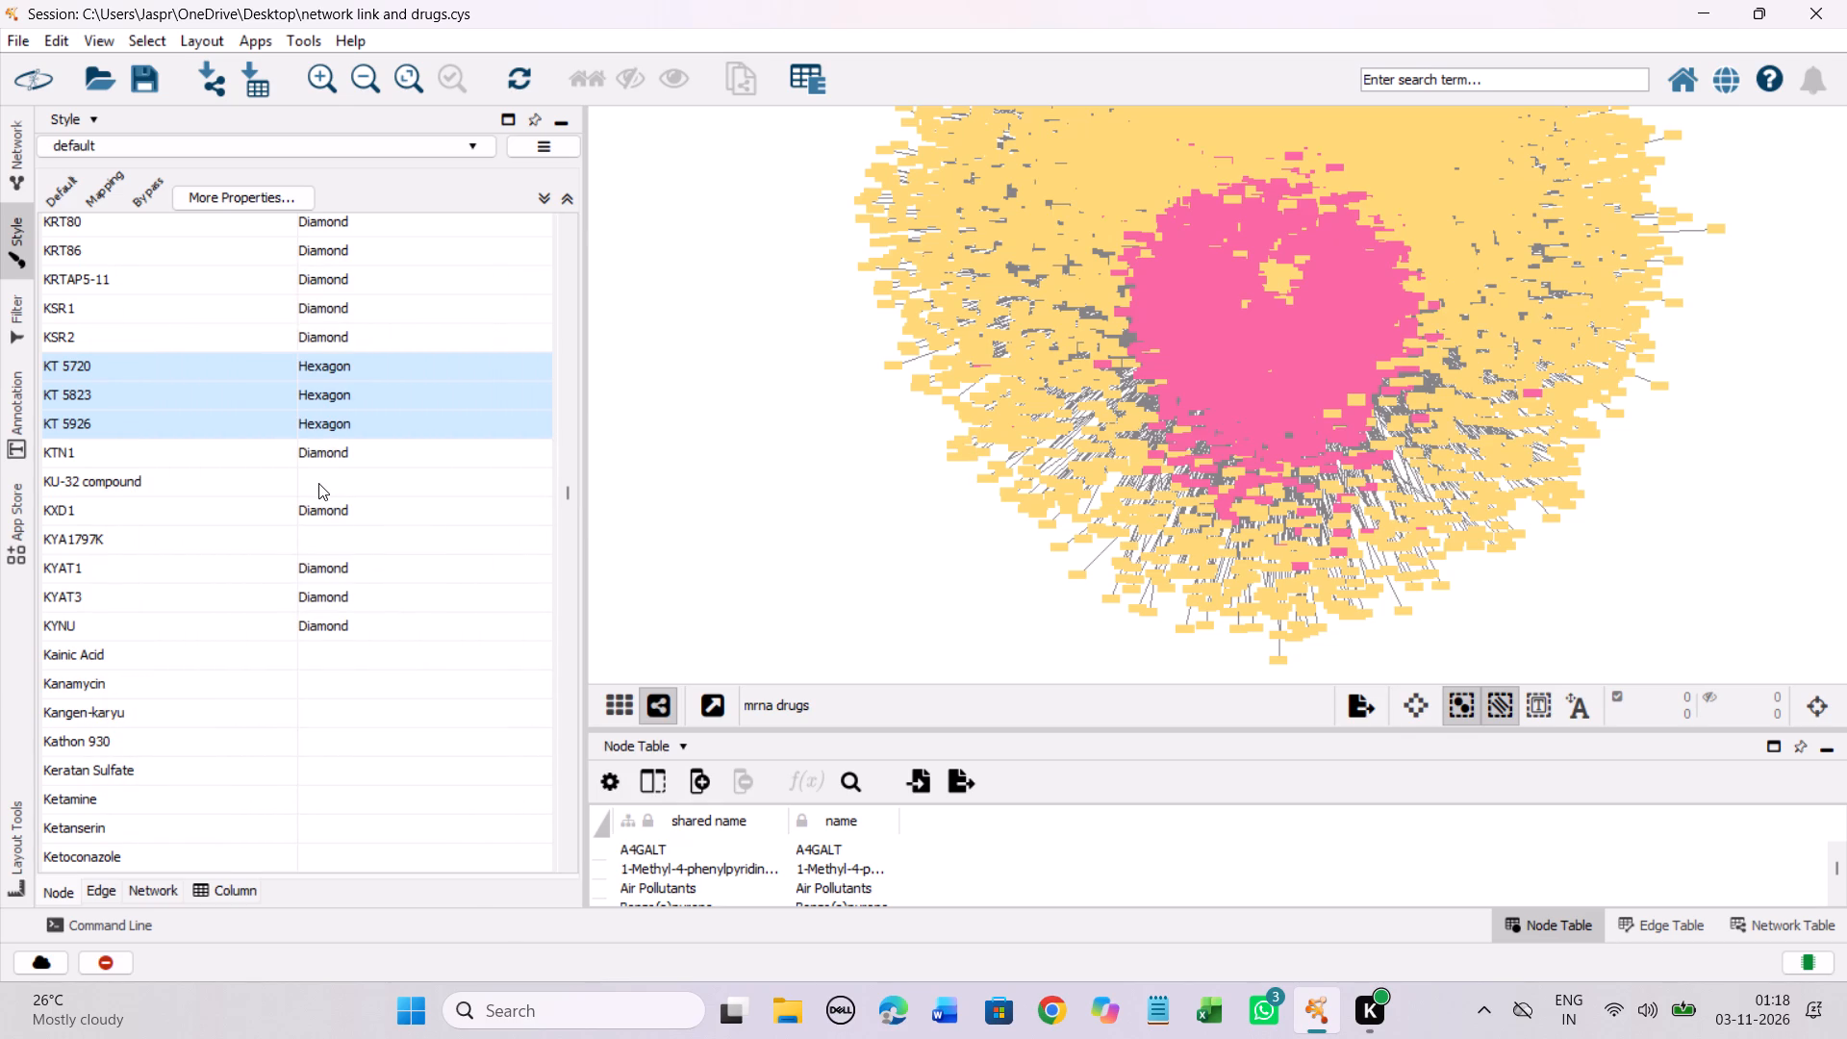
Set the discrete node shape mapping for KU-32 compound to Hexagon.
{"action": "left_click", "coordinate": [318, 483]}
{"action": "left_click", "coordinate": [269, 479]}
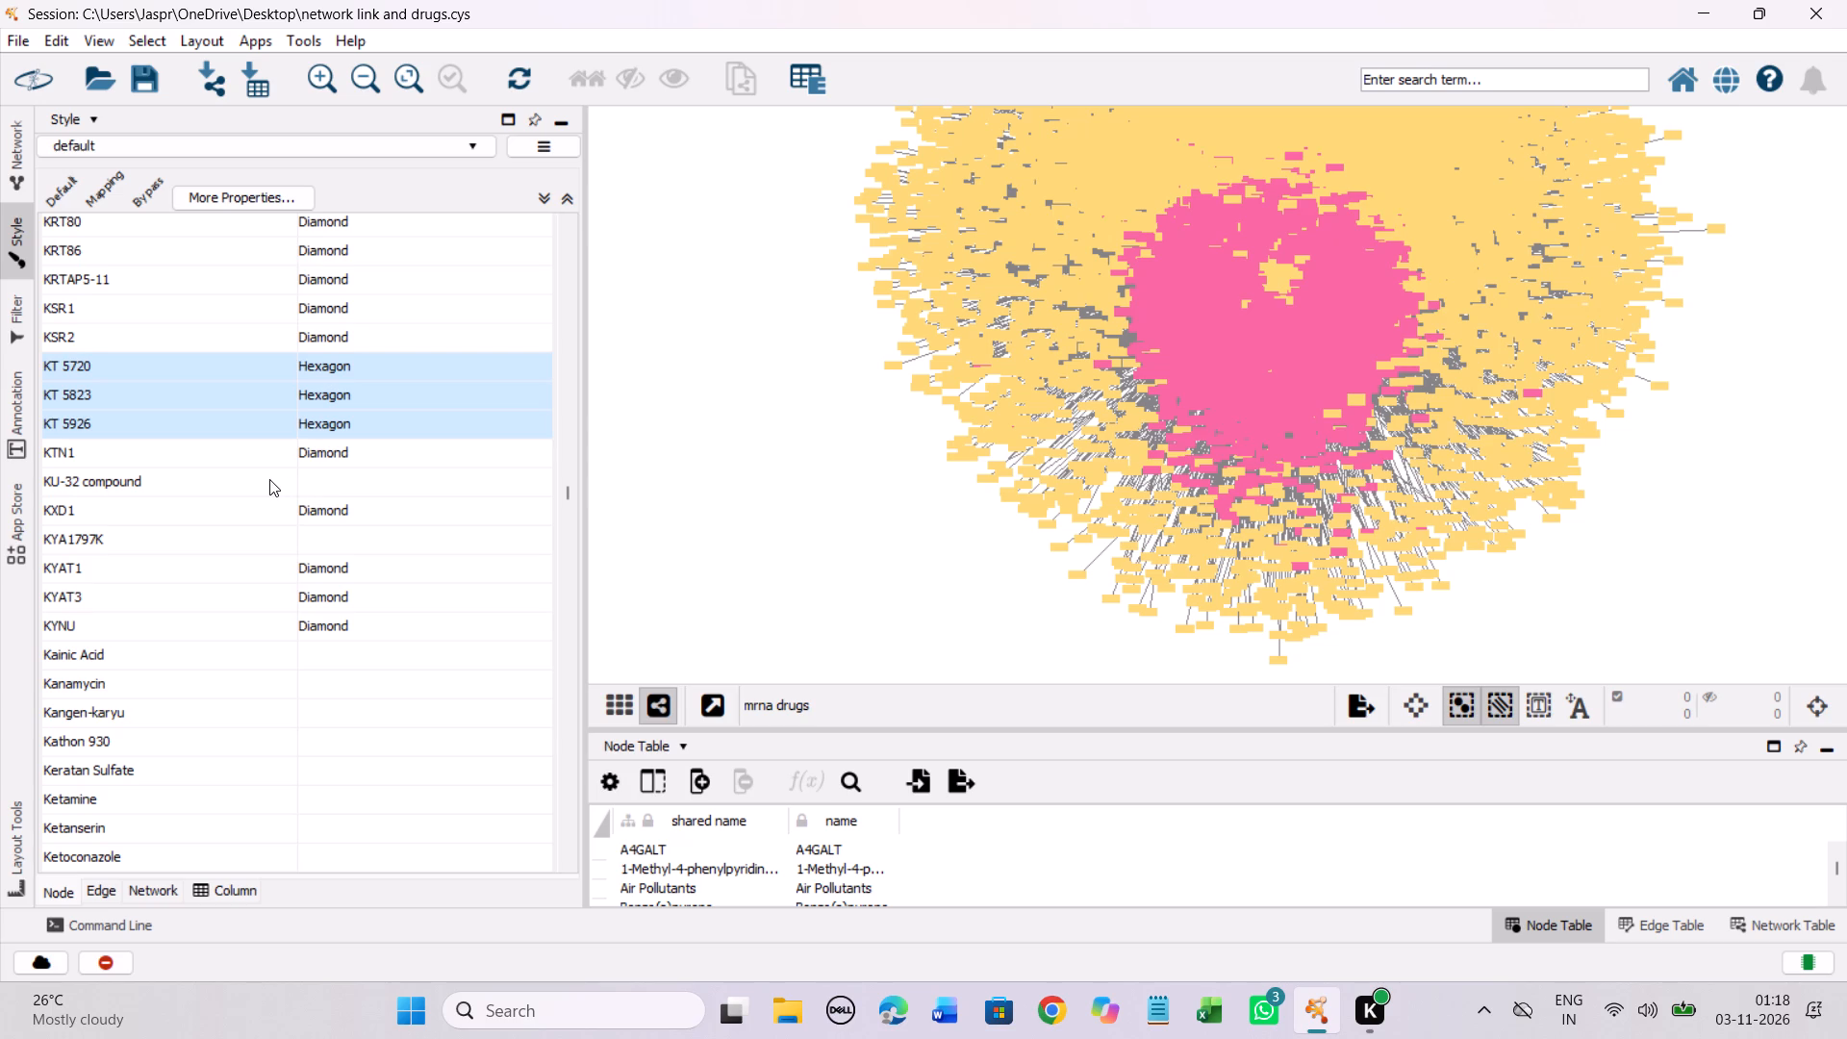
{"action": "double_click", "coordinate": [269, 479]}
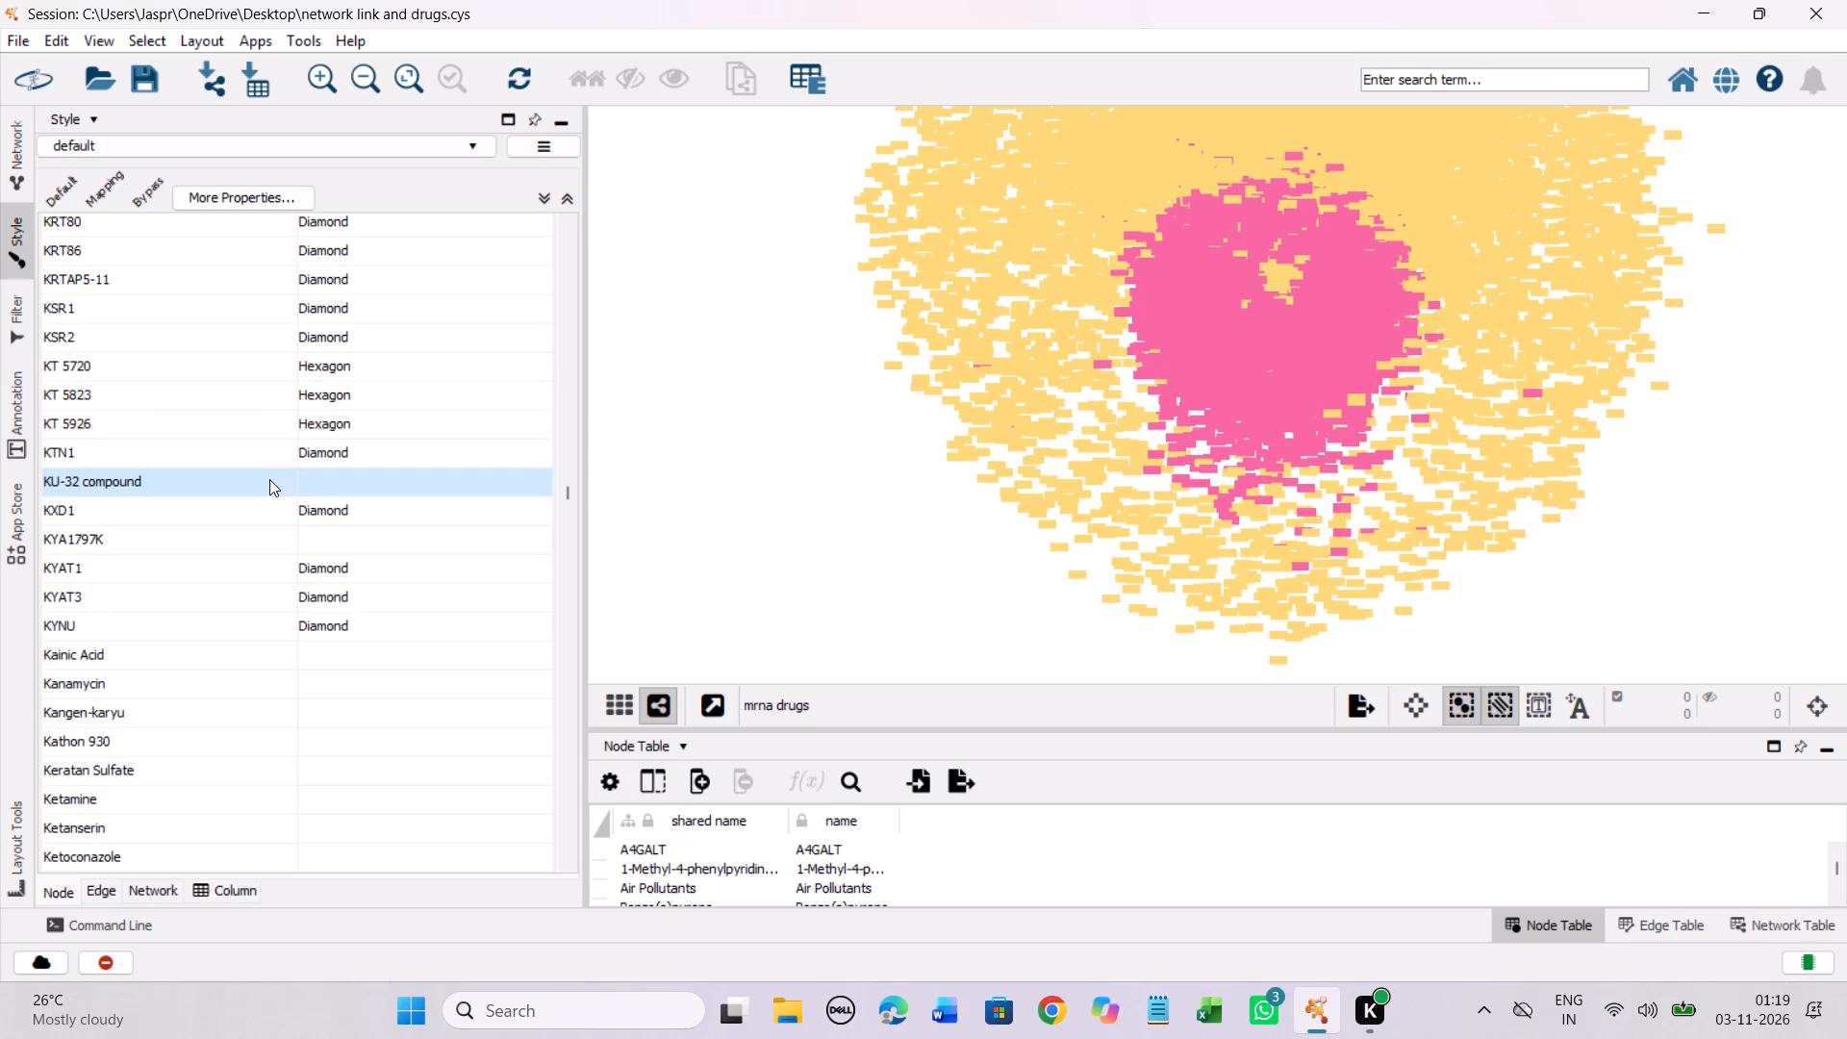
{"action": "right_click", "coordinate": [269, 479]}
{"action": "left_click", "coordinate": [308, 489]}
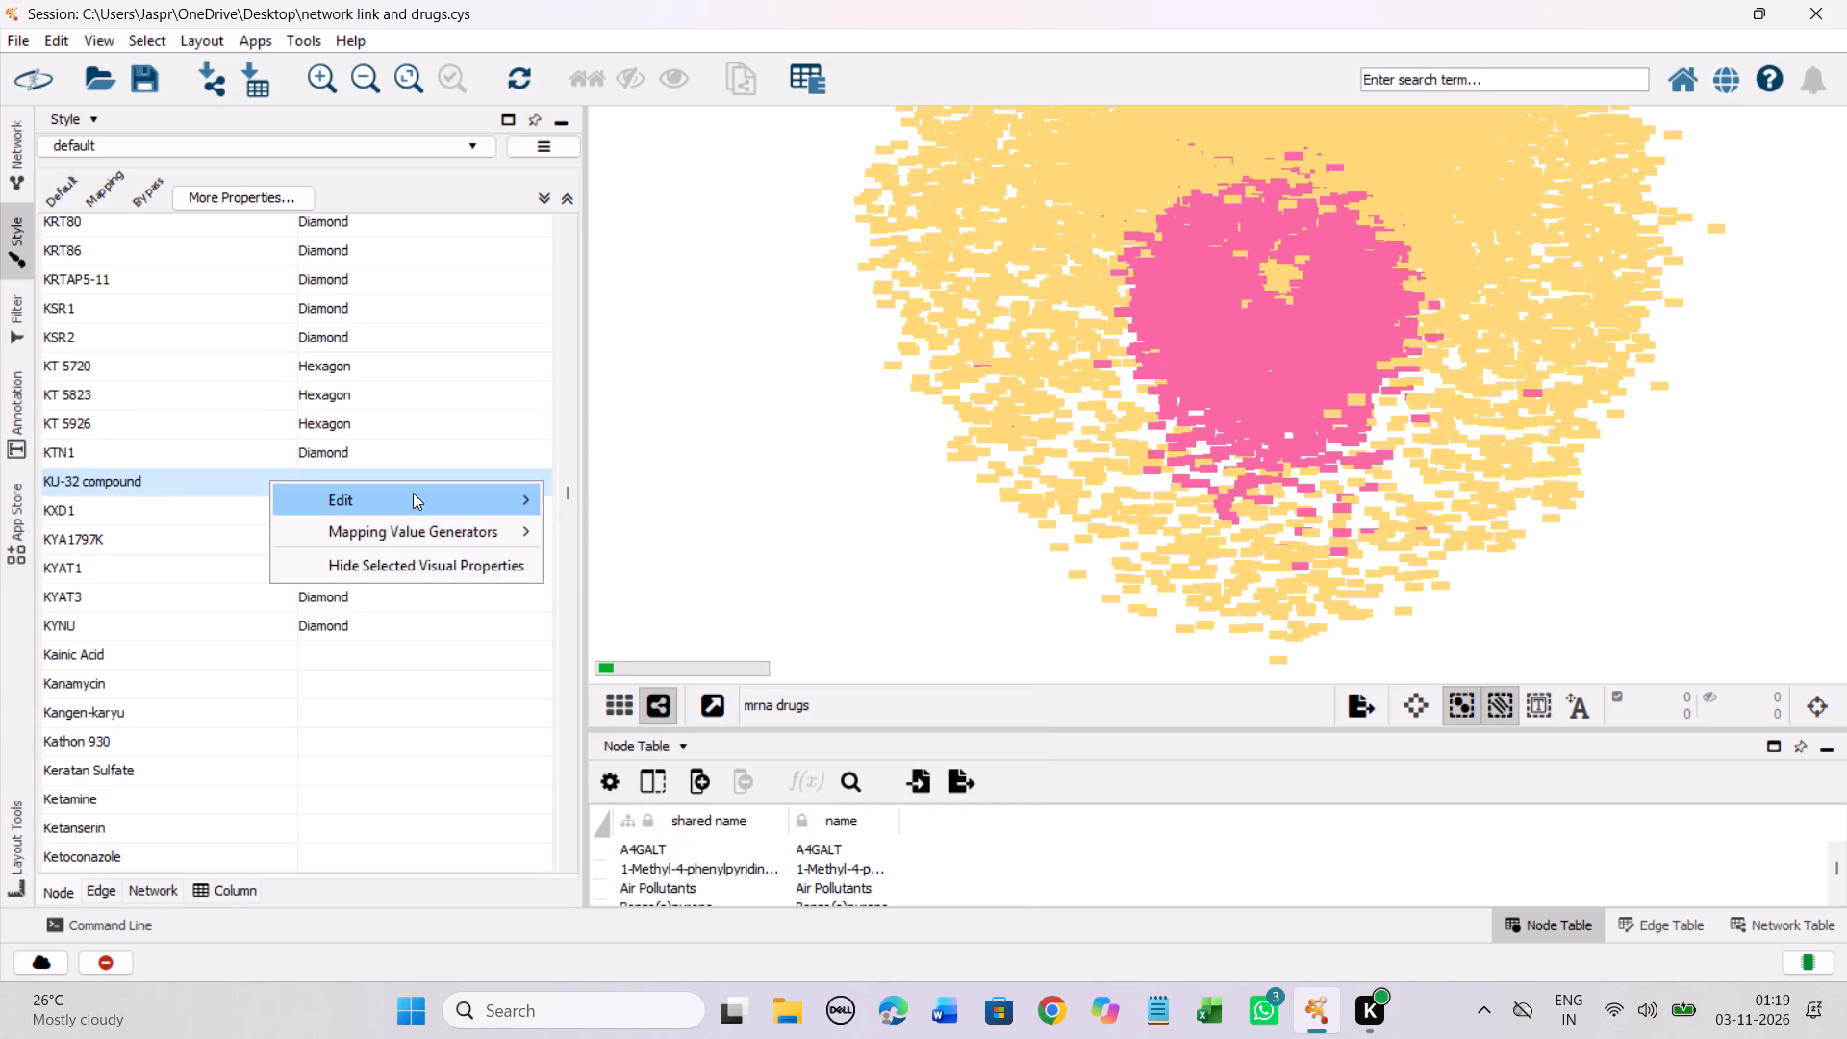
{"action": "left_click", "coordinate": [586, 499]}
{"action": "left_click", "coordinate": [256, 458]}
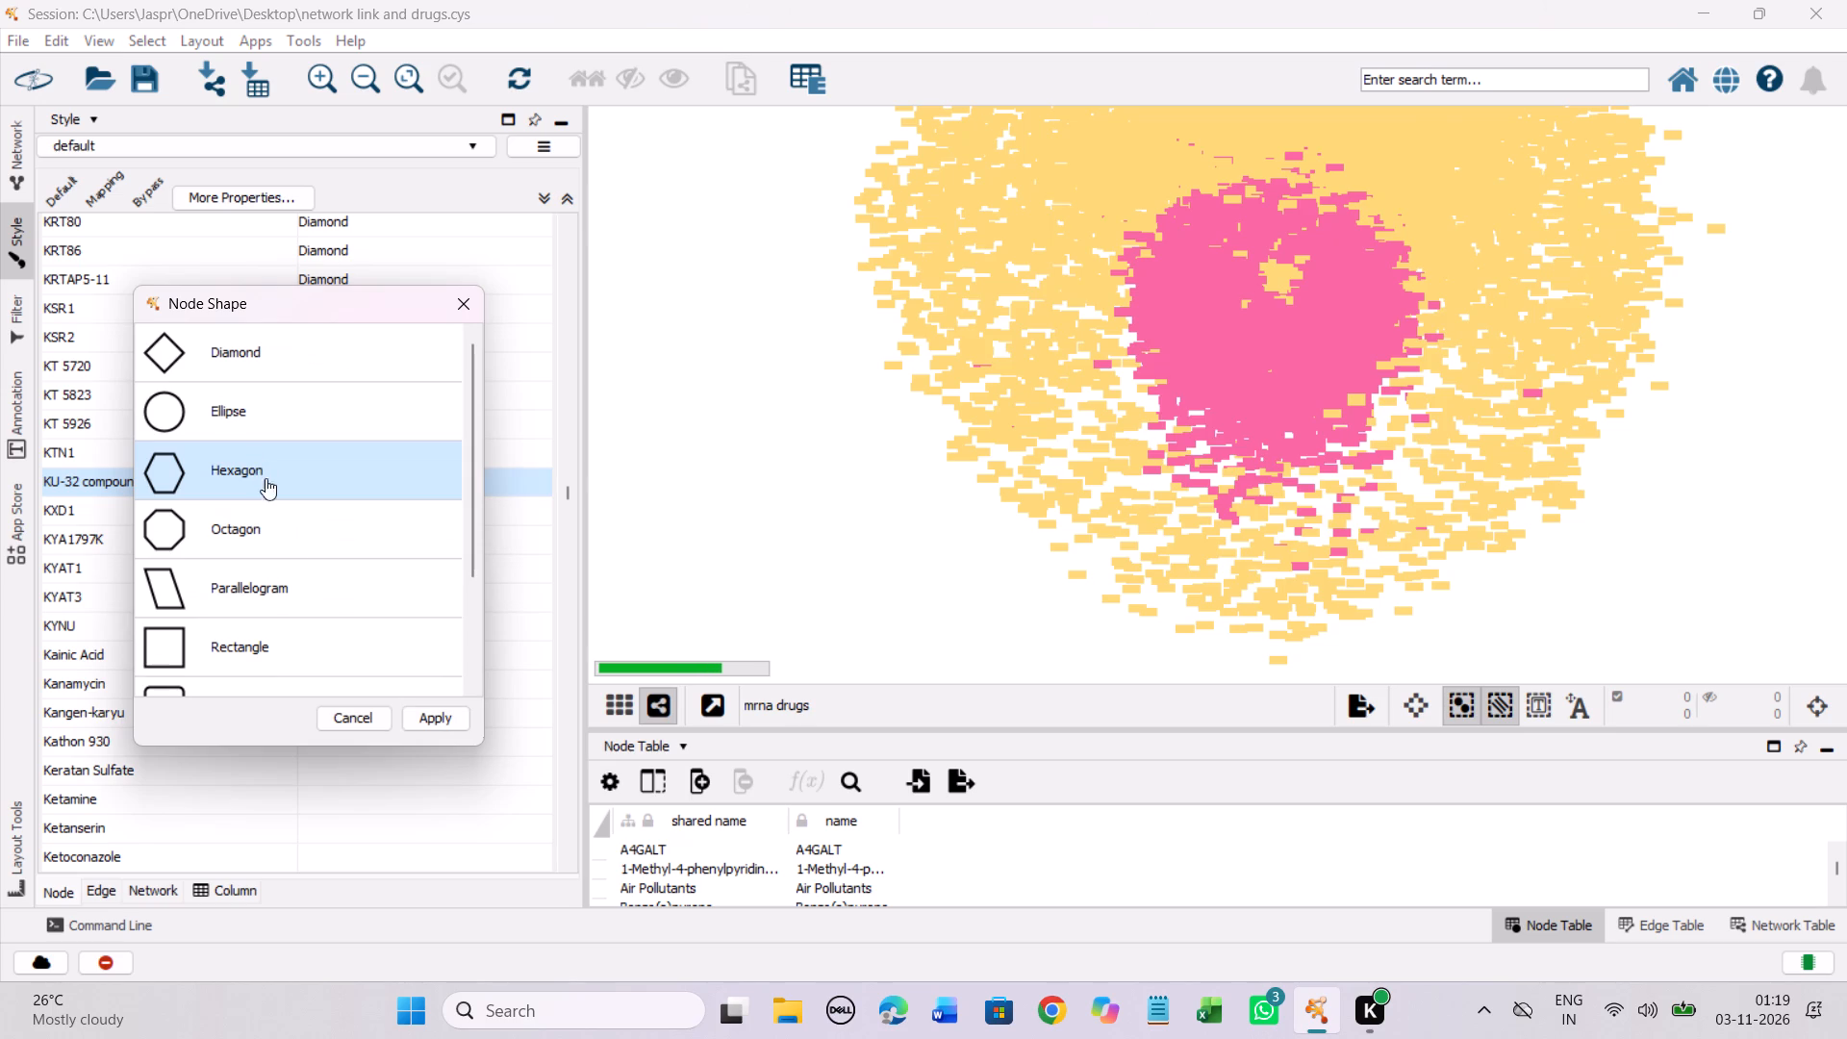
{"action": "left_click", "coordinate": [463, 713]}
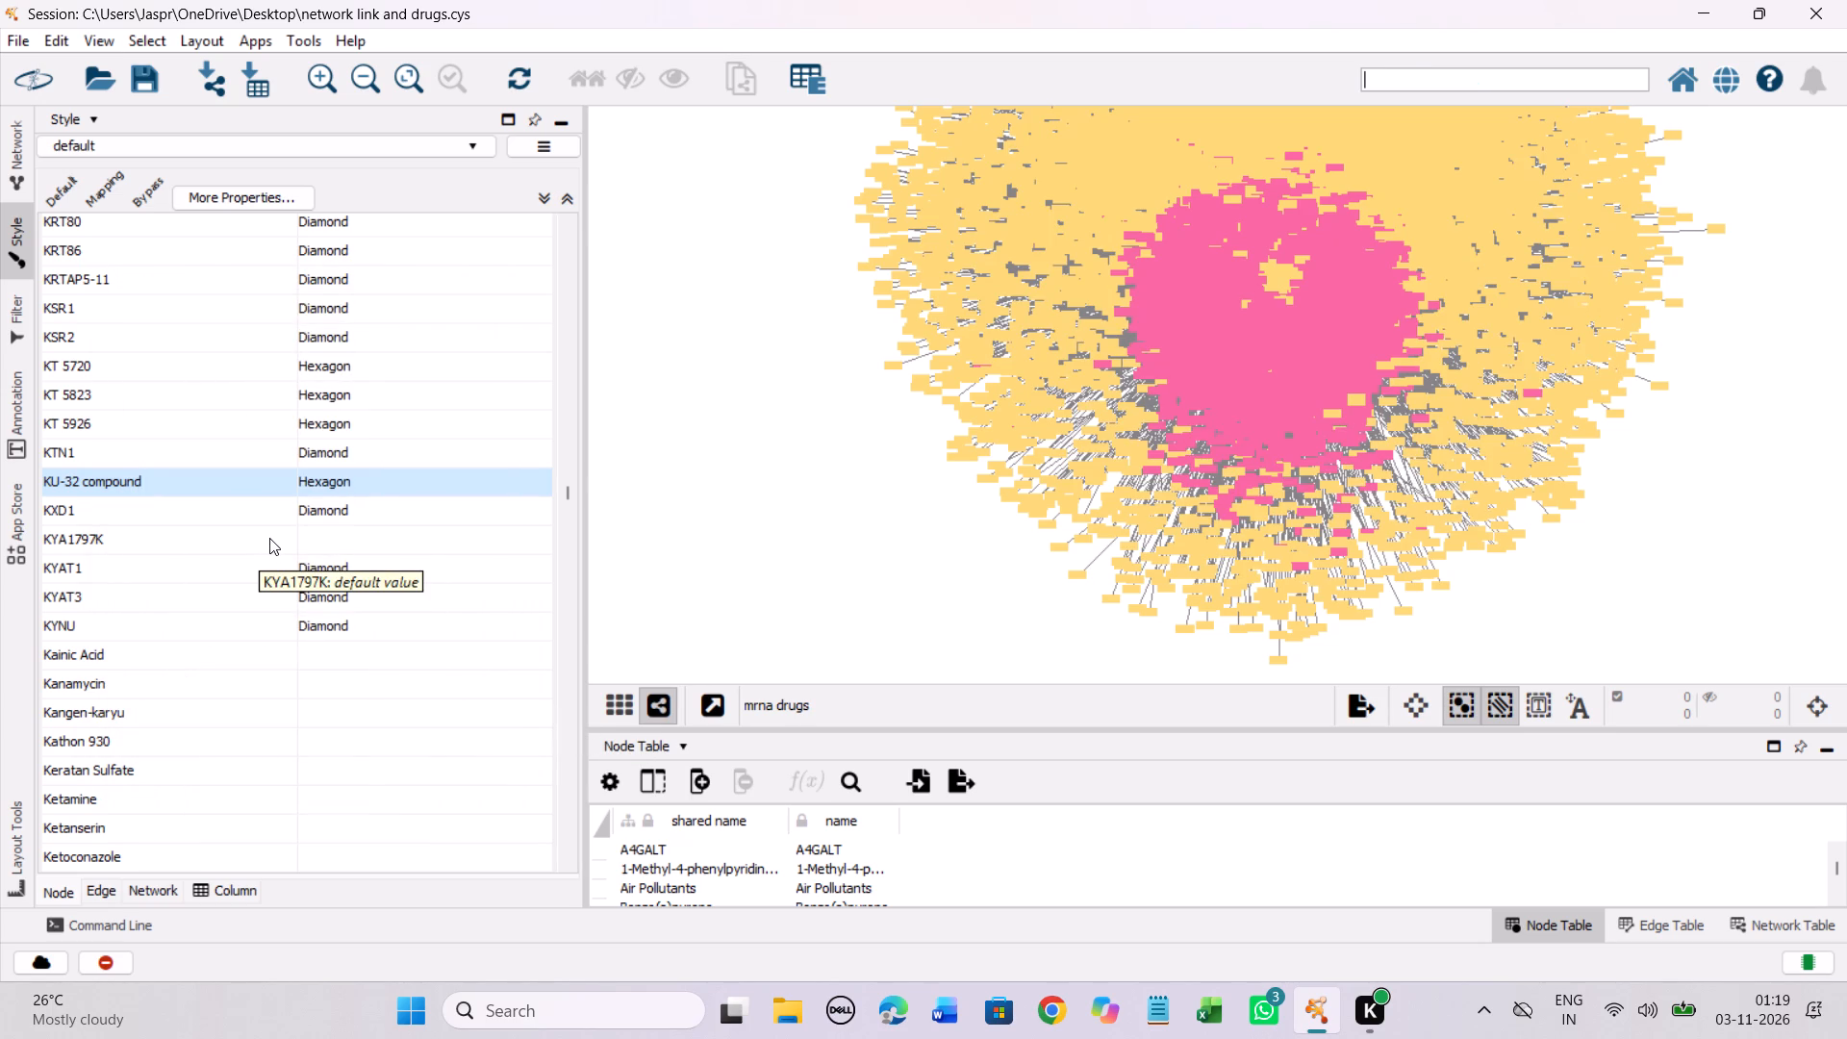
Set the discrete node shape mapping for KYA1797K to Hexagon.
{"action": "left_click", "coordinate": [269, 538]}
{"action": "triple_click", "coordinate": [269, 538]}
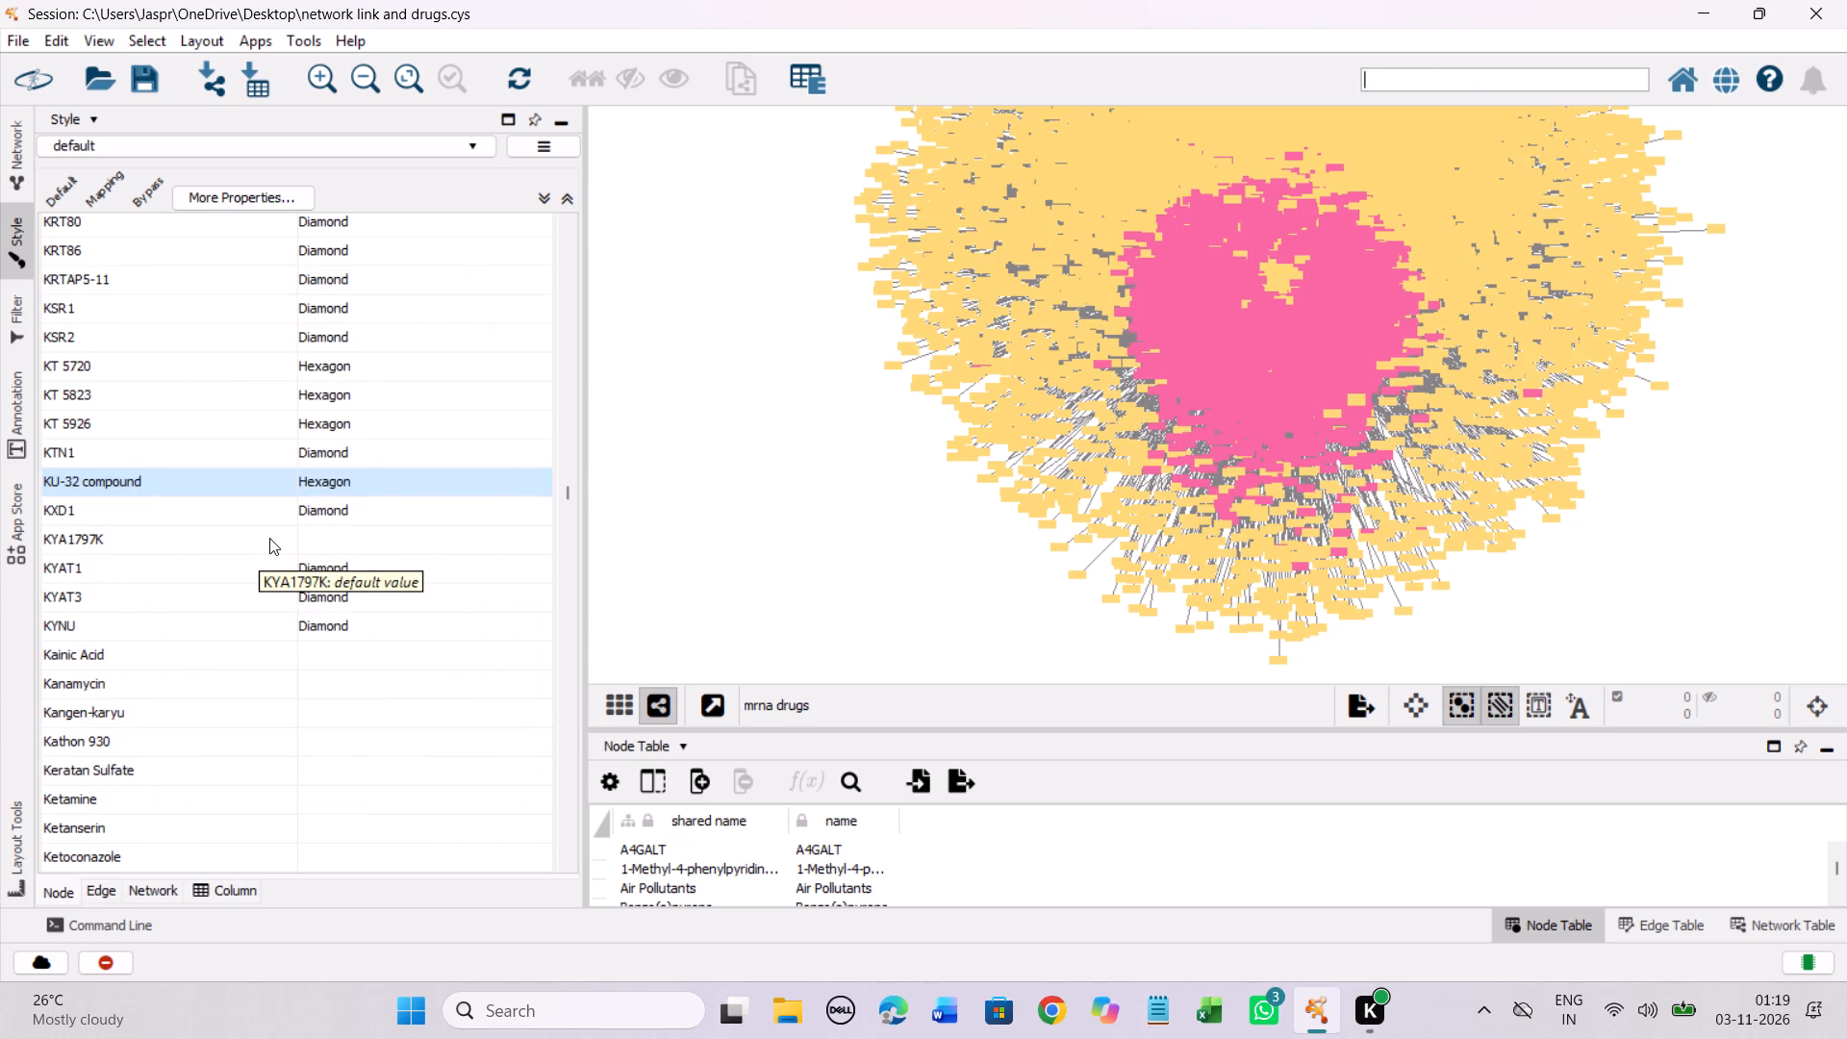
{"action": "right_click", "coordinate": [269, 538]}
{"action": "left_click", "coordinate": [316, 552]}
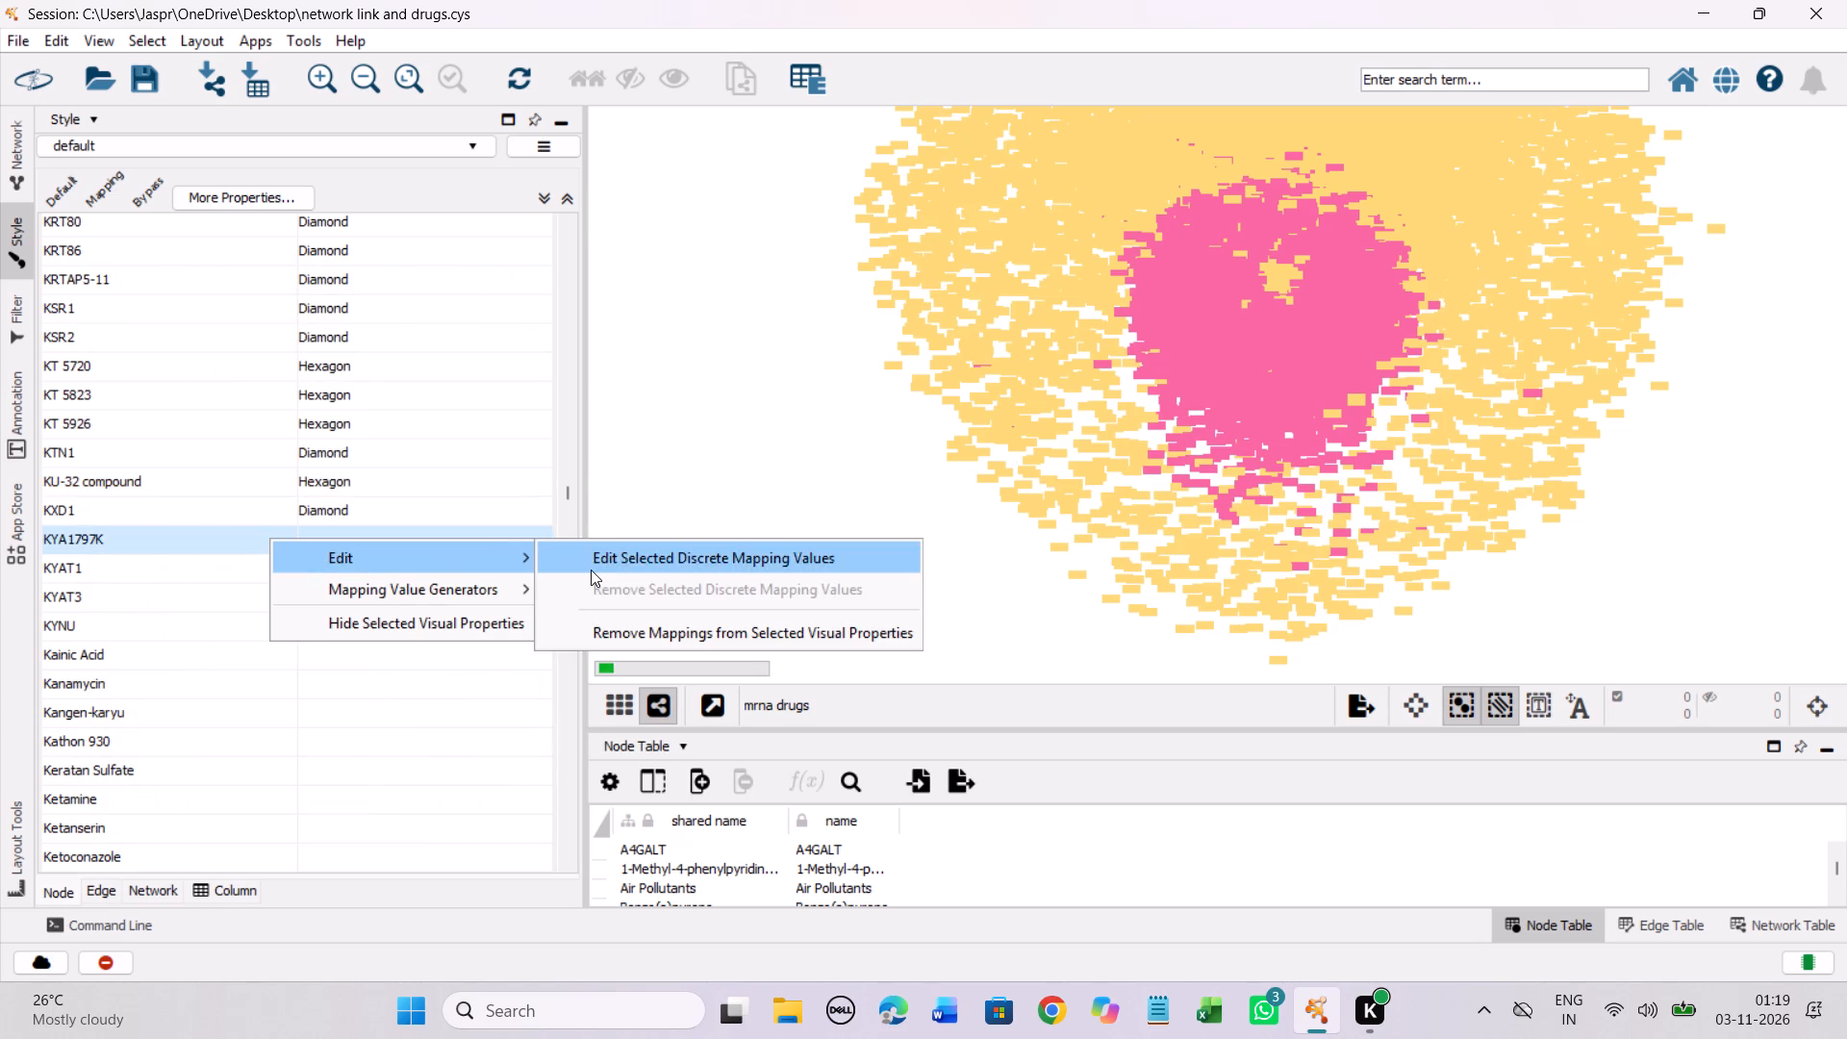
{"action": "left_click", "coordinate": [591, 570]}
{"action": "left_click", "coordinate": [277, 467]}
{"action": "left_click", "coordinate": [448, 720]}
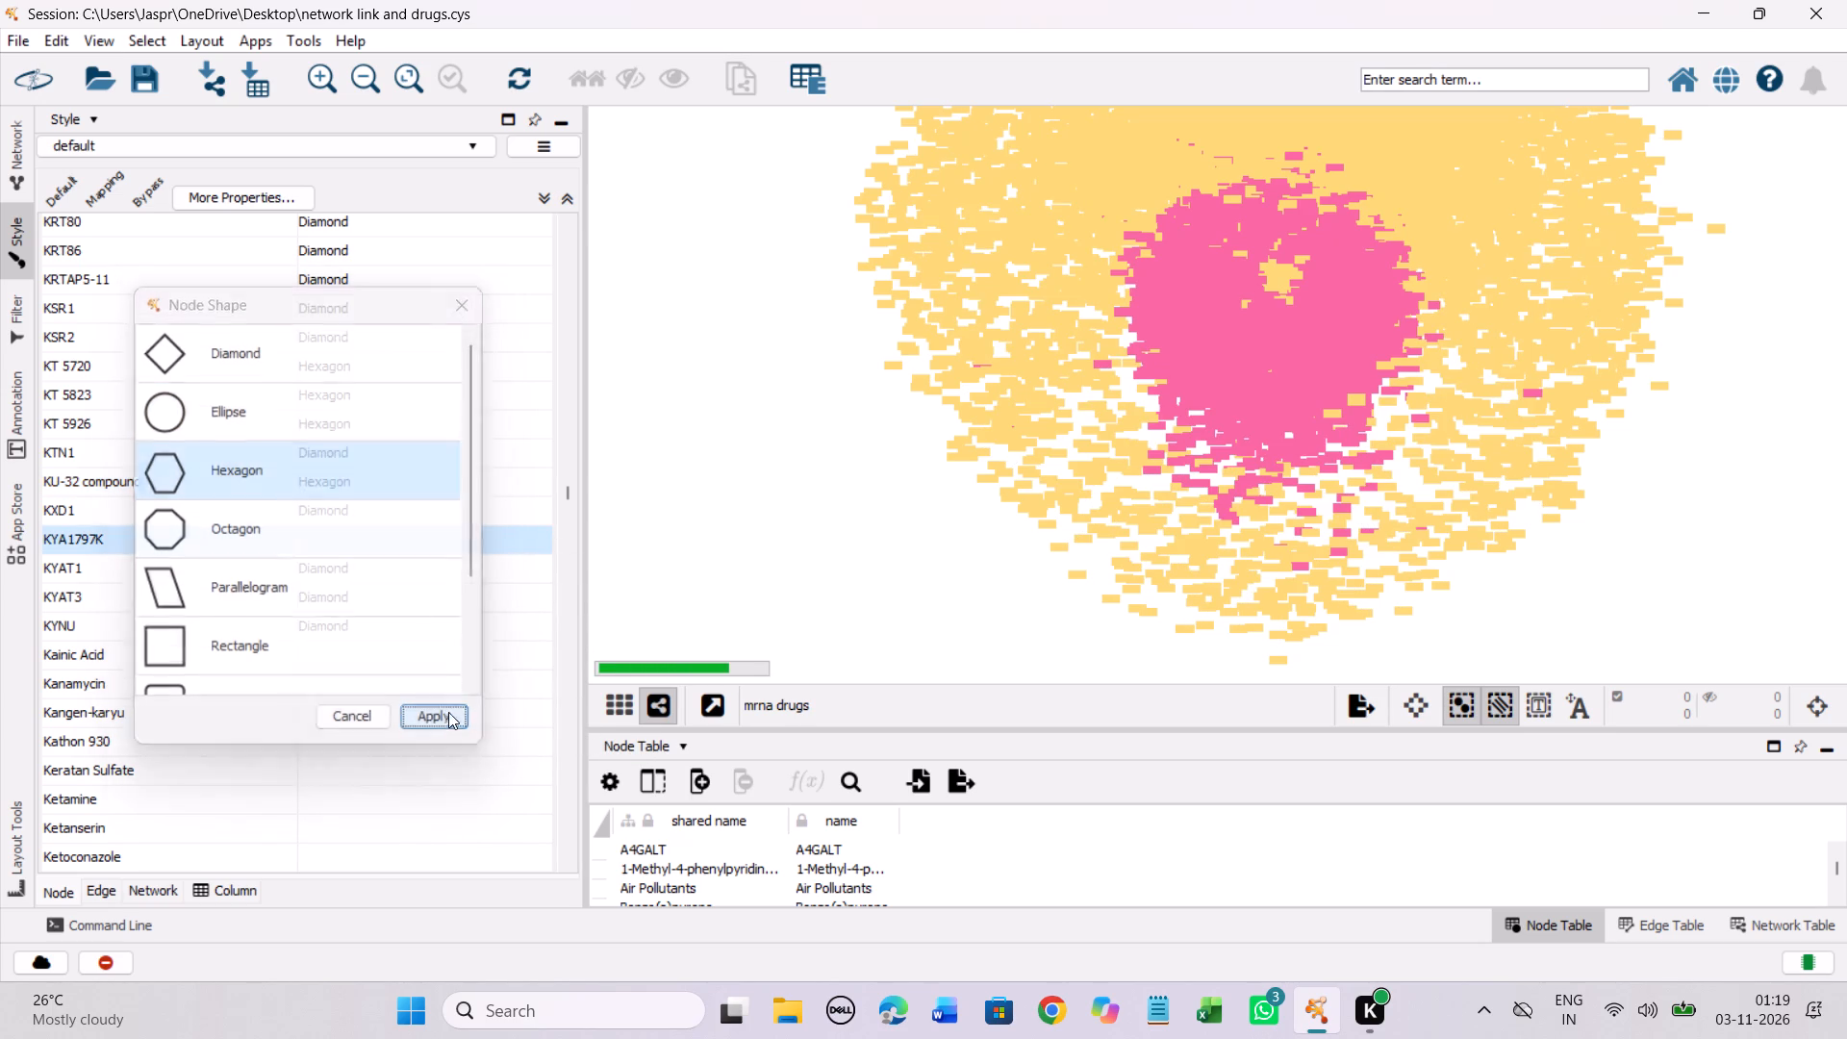
Set the discrete node shape mapping for all unmapped entries from Kainic Acid through L-826,141 together to Hexagon.
{"action": "left_click", "coordinate": [271, 649]}
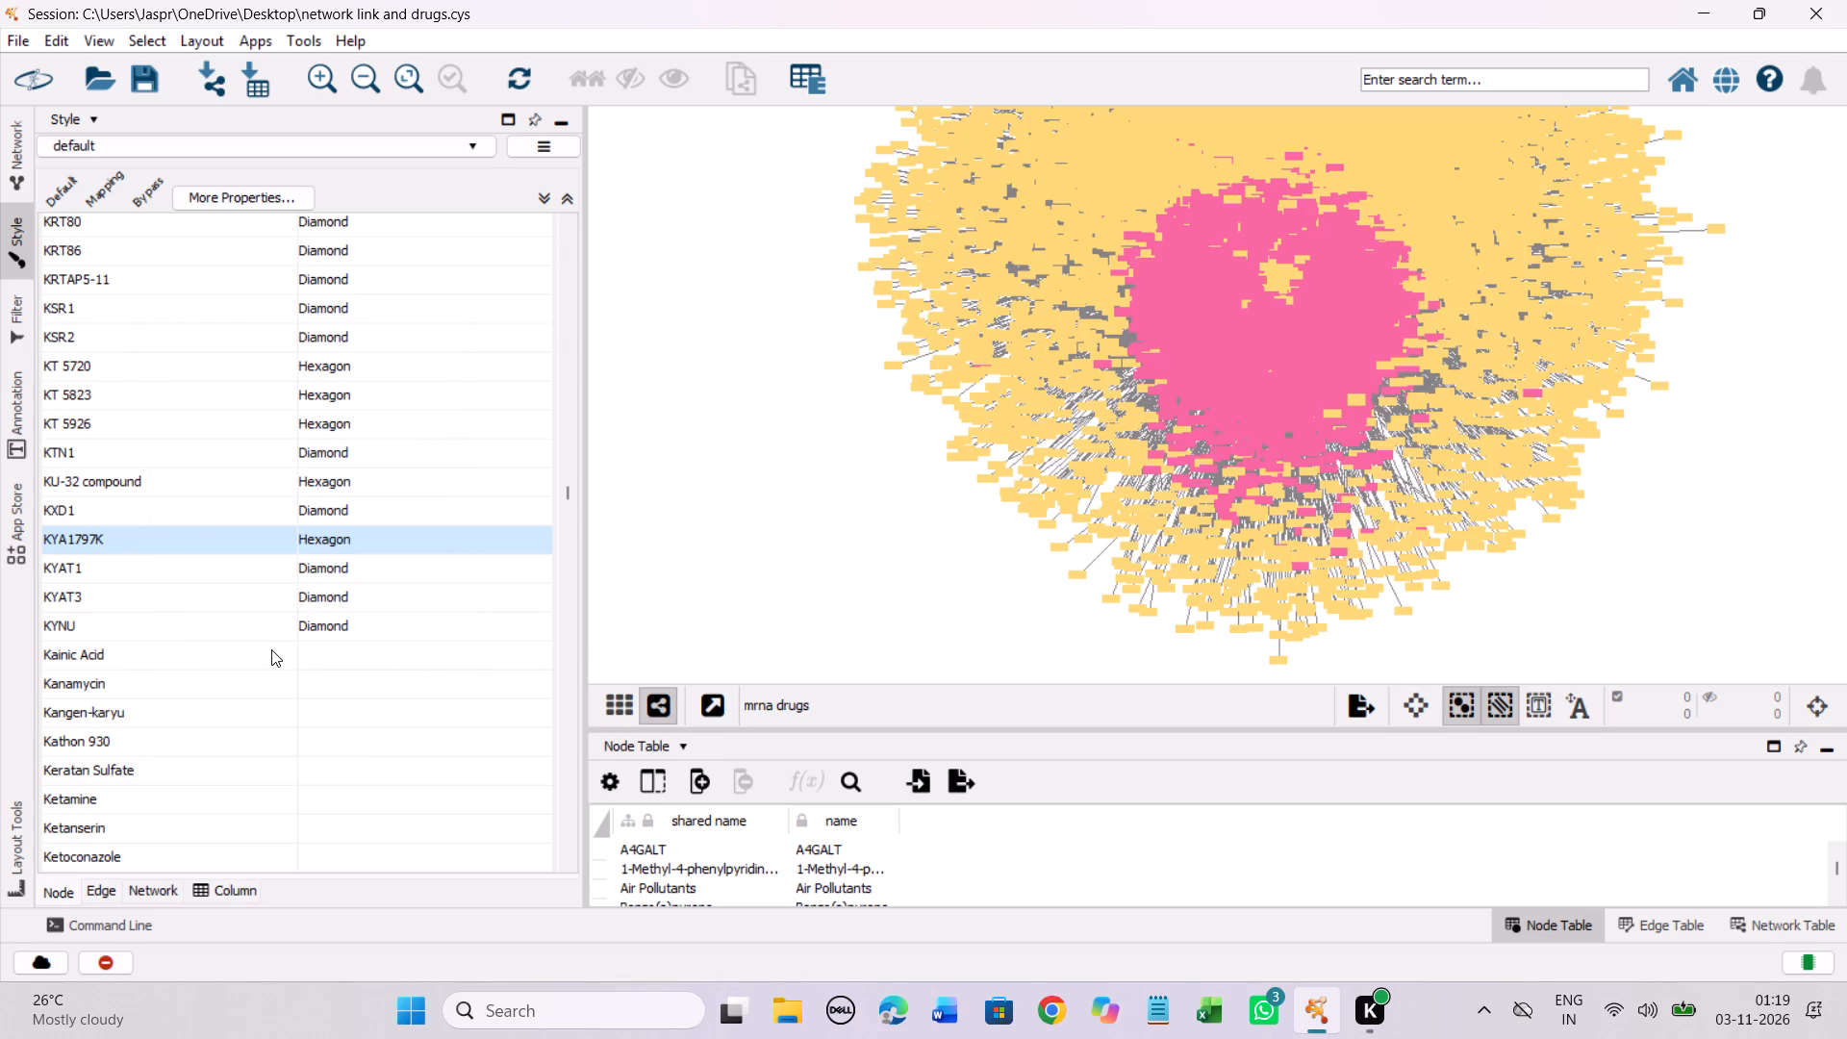
{"action": "double_click", "coordinate": [271, 649]}
{"action": "scroll", "coordinate": [489, 508], "scroll_direction": "down", "scroll_amount": 6}
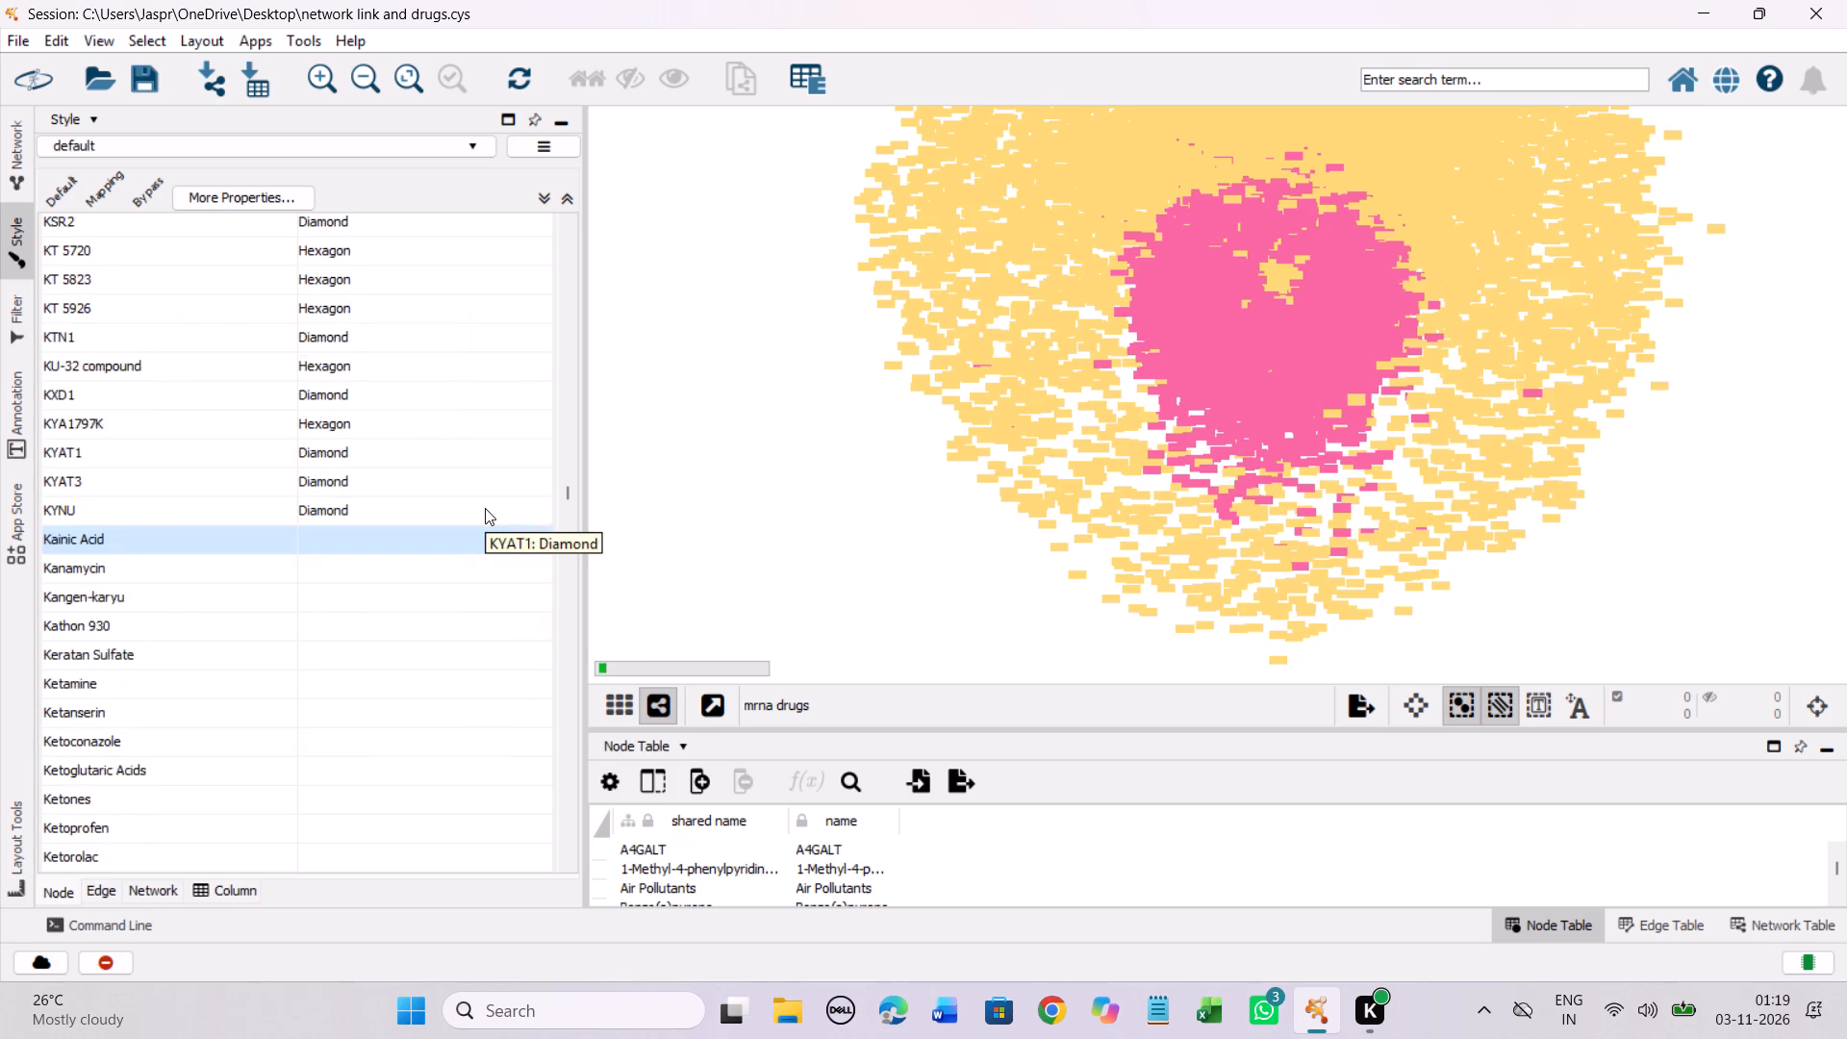
{"action": "scroll", "coordinate": [485, 508], "scroll_direction": "down", "scroll_amount": 8}
{"action": "scroll", "coordinate": [485, 508], "scroll_direction": "down", "scroll_amount": 16}
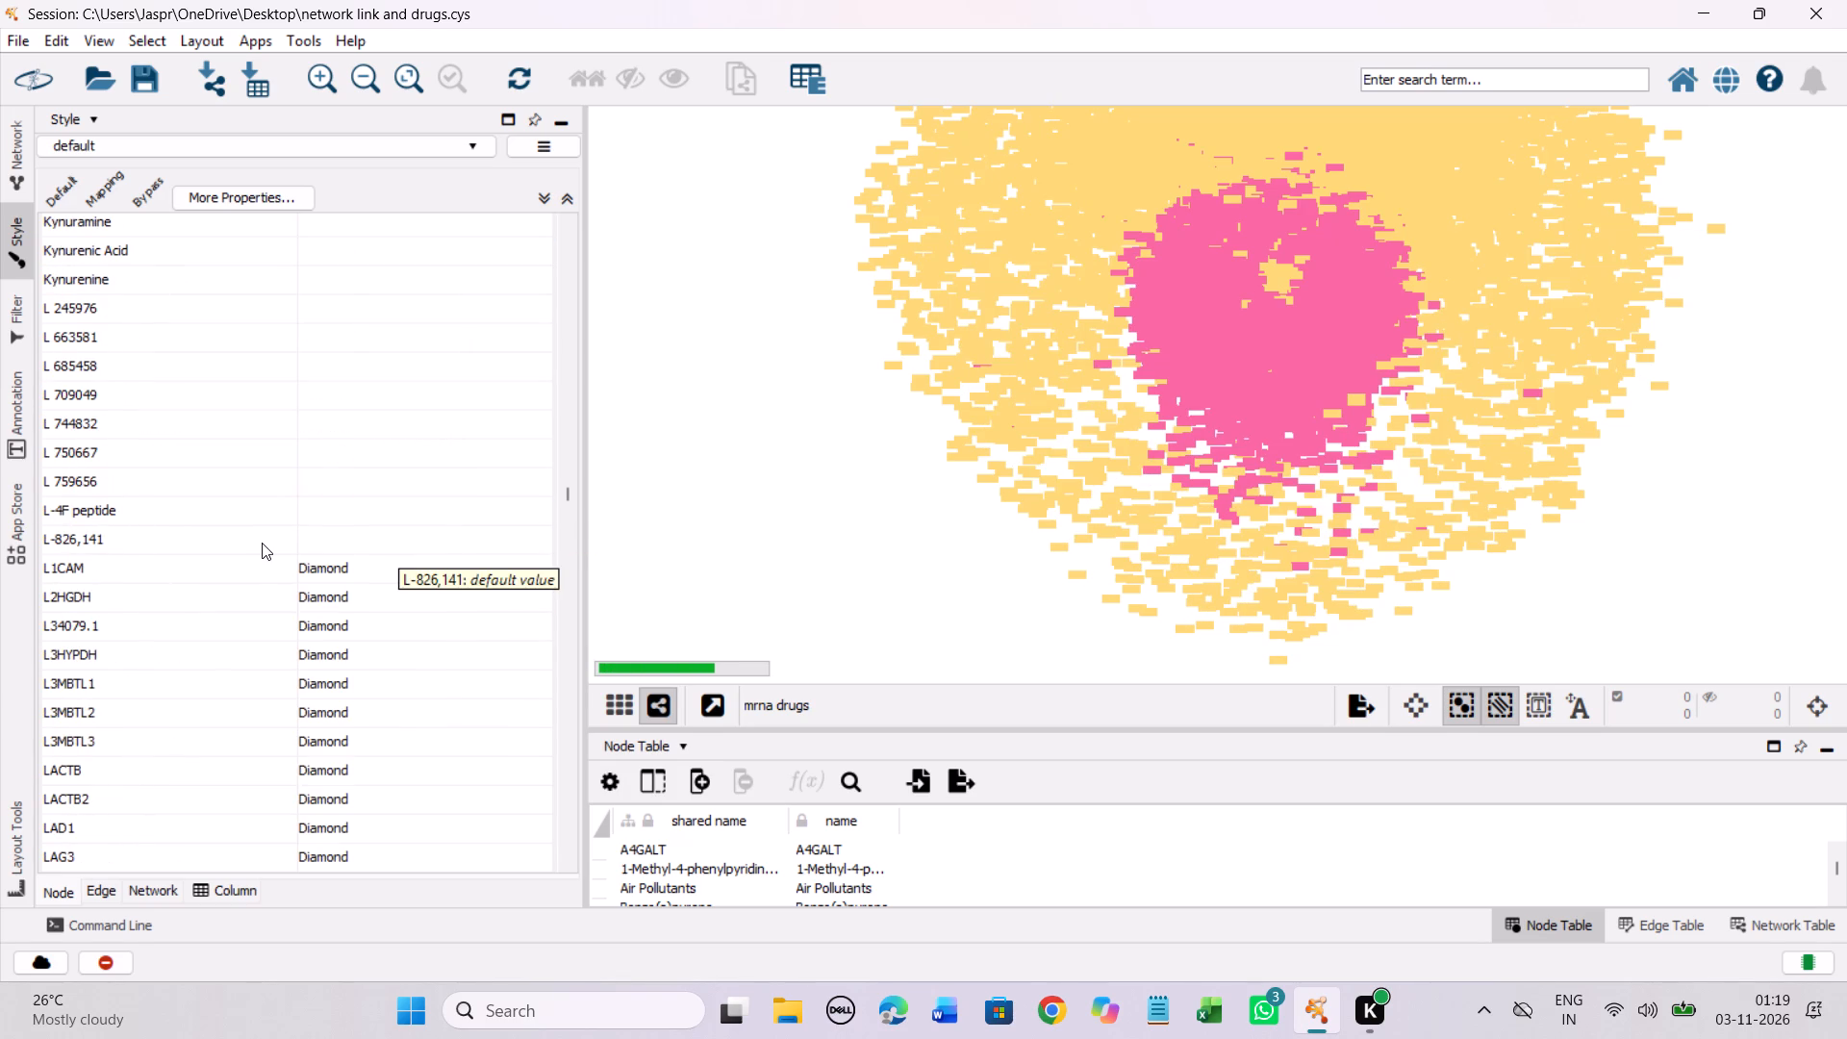
{"action": "left_click", "coordinate": [264, 540], "text": "shift"}
{"action": "right_click", "coordinate": [264, 540]}
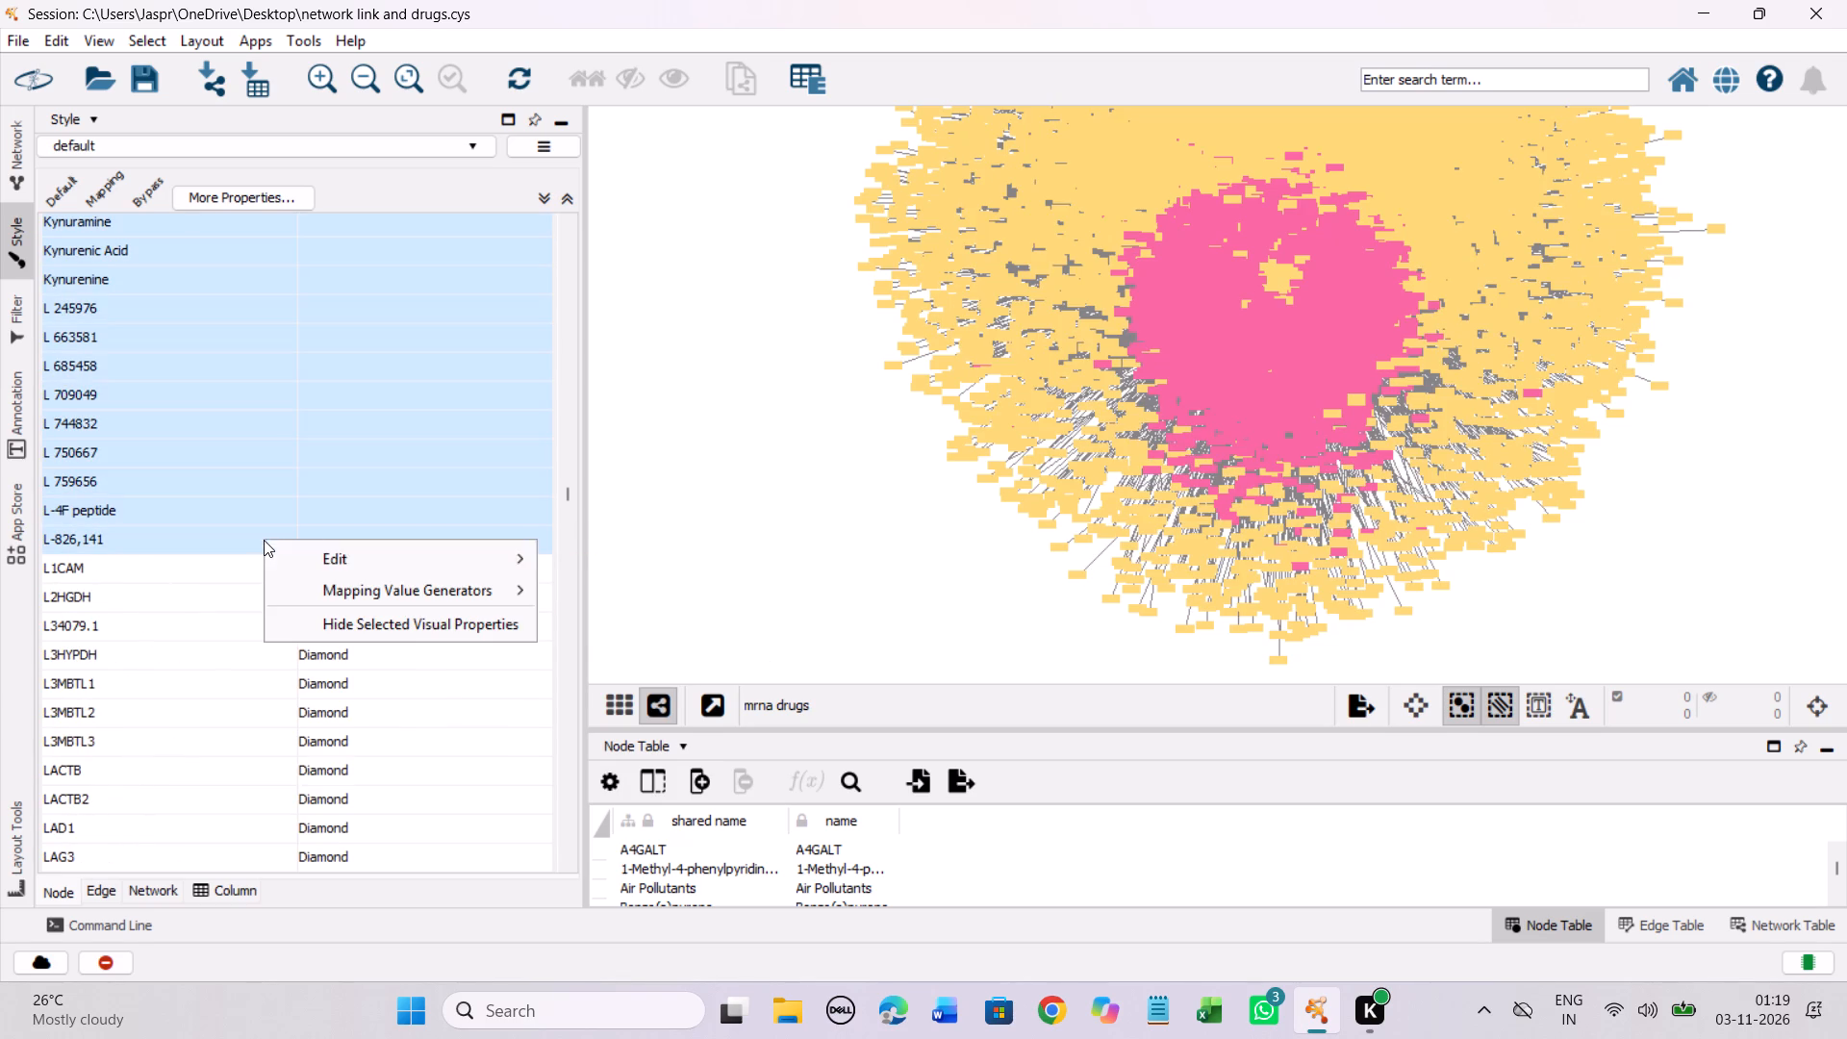
{"action": "left_click", "coordinate": [342, 543]}
{"action": "left_click", "coordinate": [606, 563]}
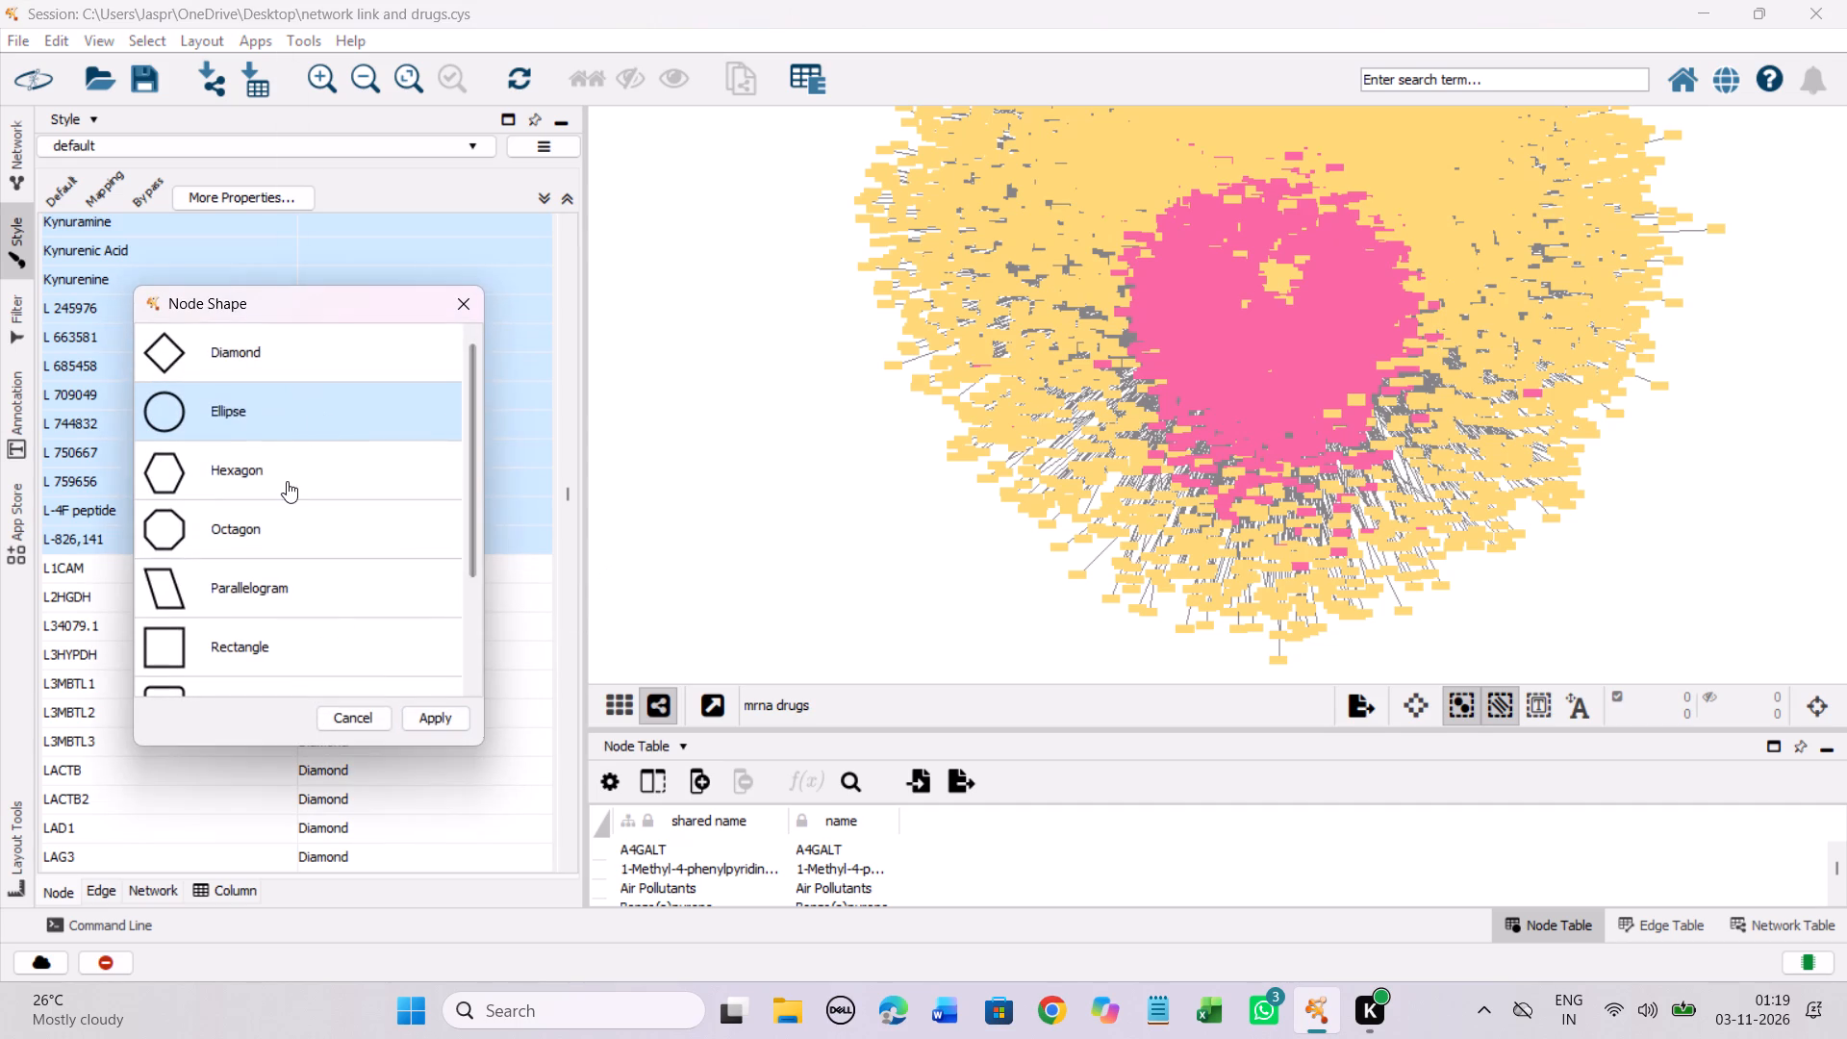
{"action": "left_click", "coordinate": [286, 481]}
{"action": "left_click", "coordinate": [429, 717]}
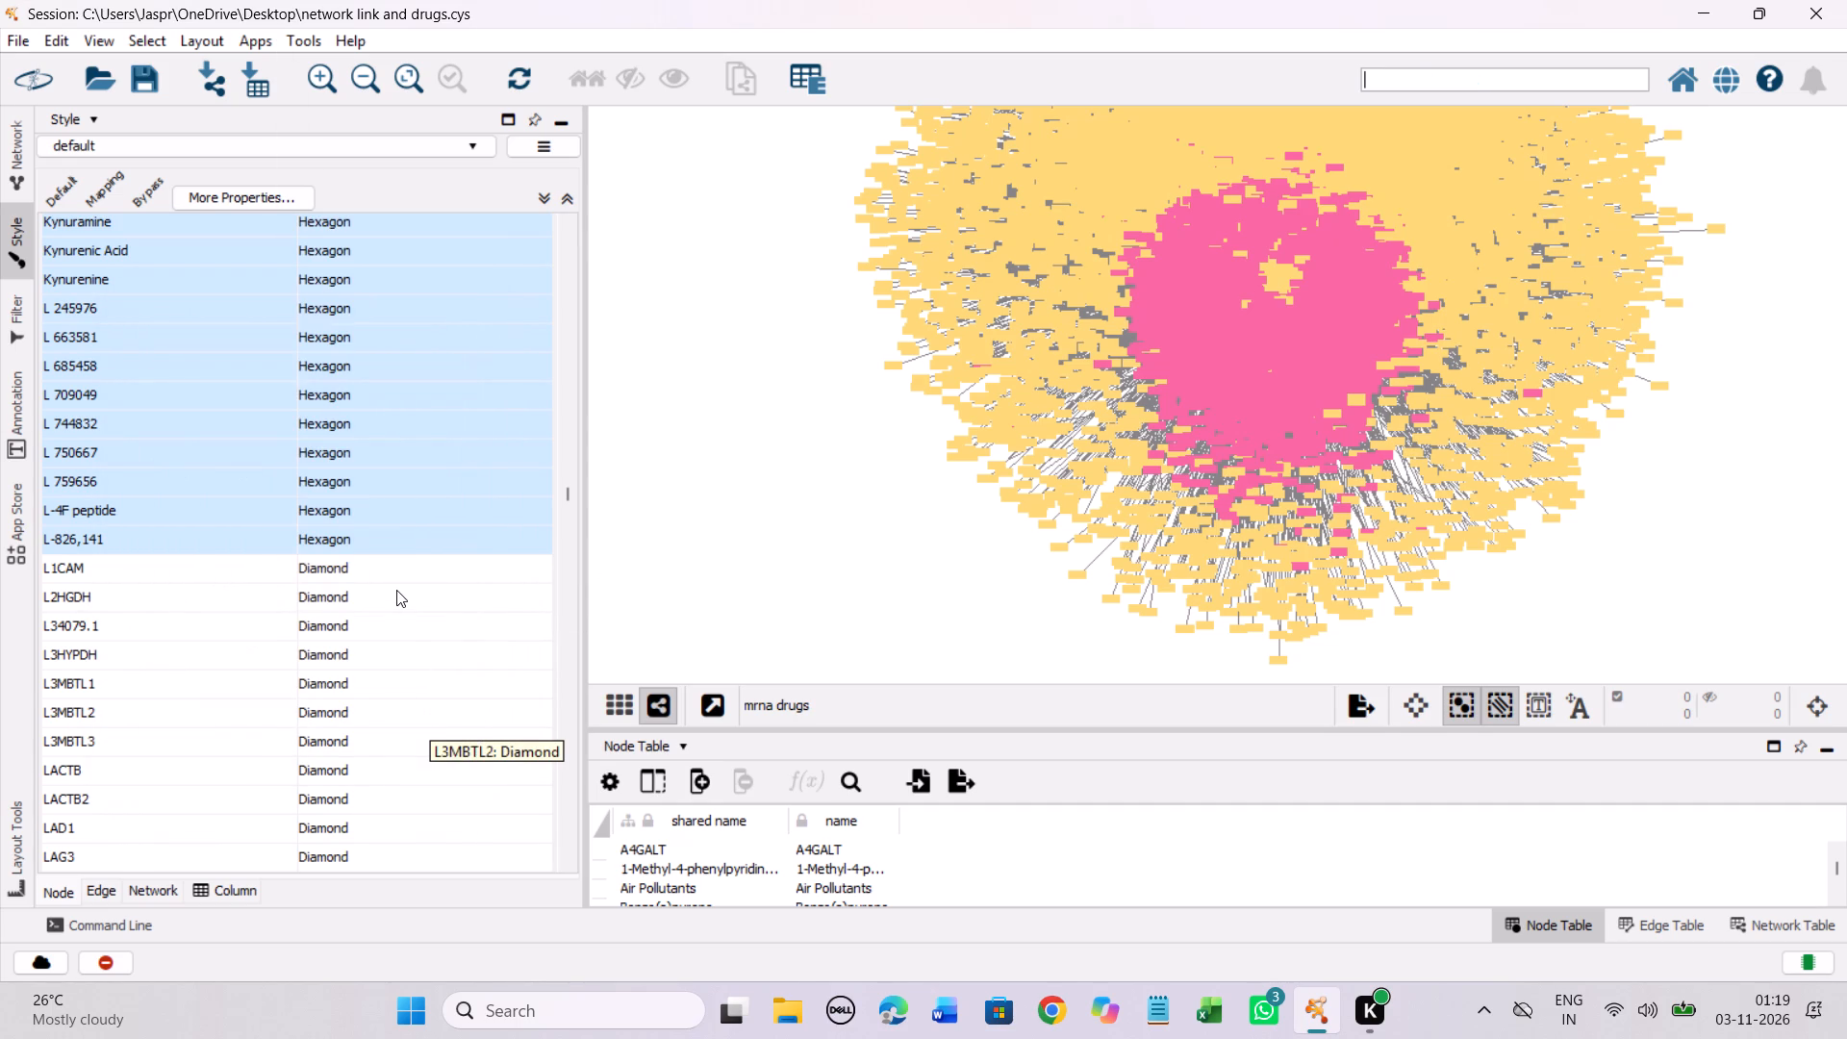
Set the discrete node shape mapping for LAQ824 to Hexagon.
{"action": "scroll", "coordinate": [396, 590], "scroll_direction": "down", "scroll_amount": 6}
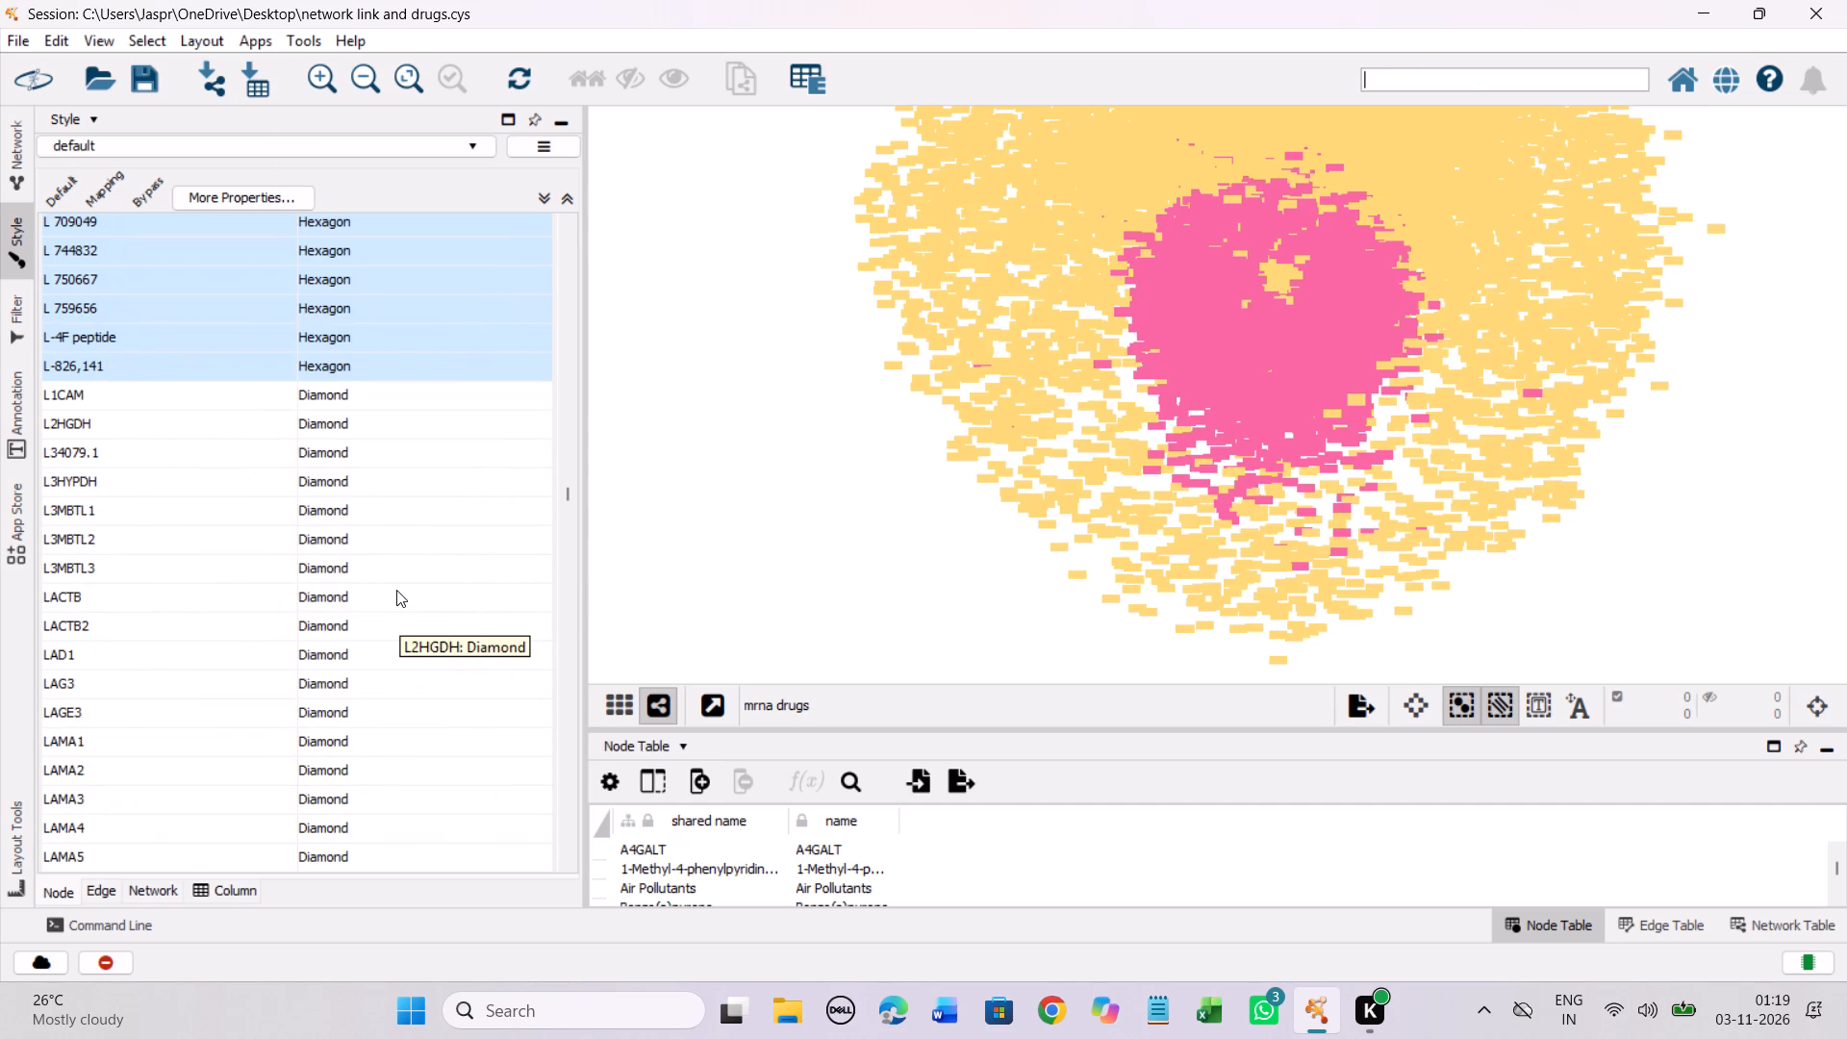
{"action": "scroll", "coordinate": [396, 590], "scroll_direction": "down", "scroll_amount": 20}
{"action": "scroll", "coordinate": [396, 590], "scroll_direction": "down", "scroll_amount": 14}
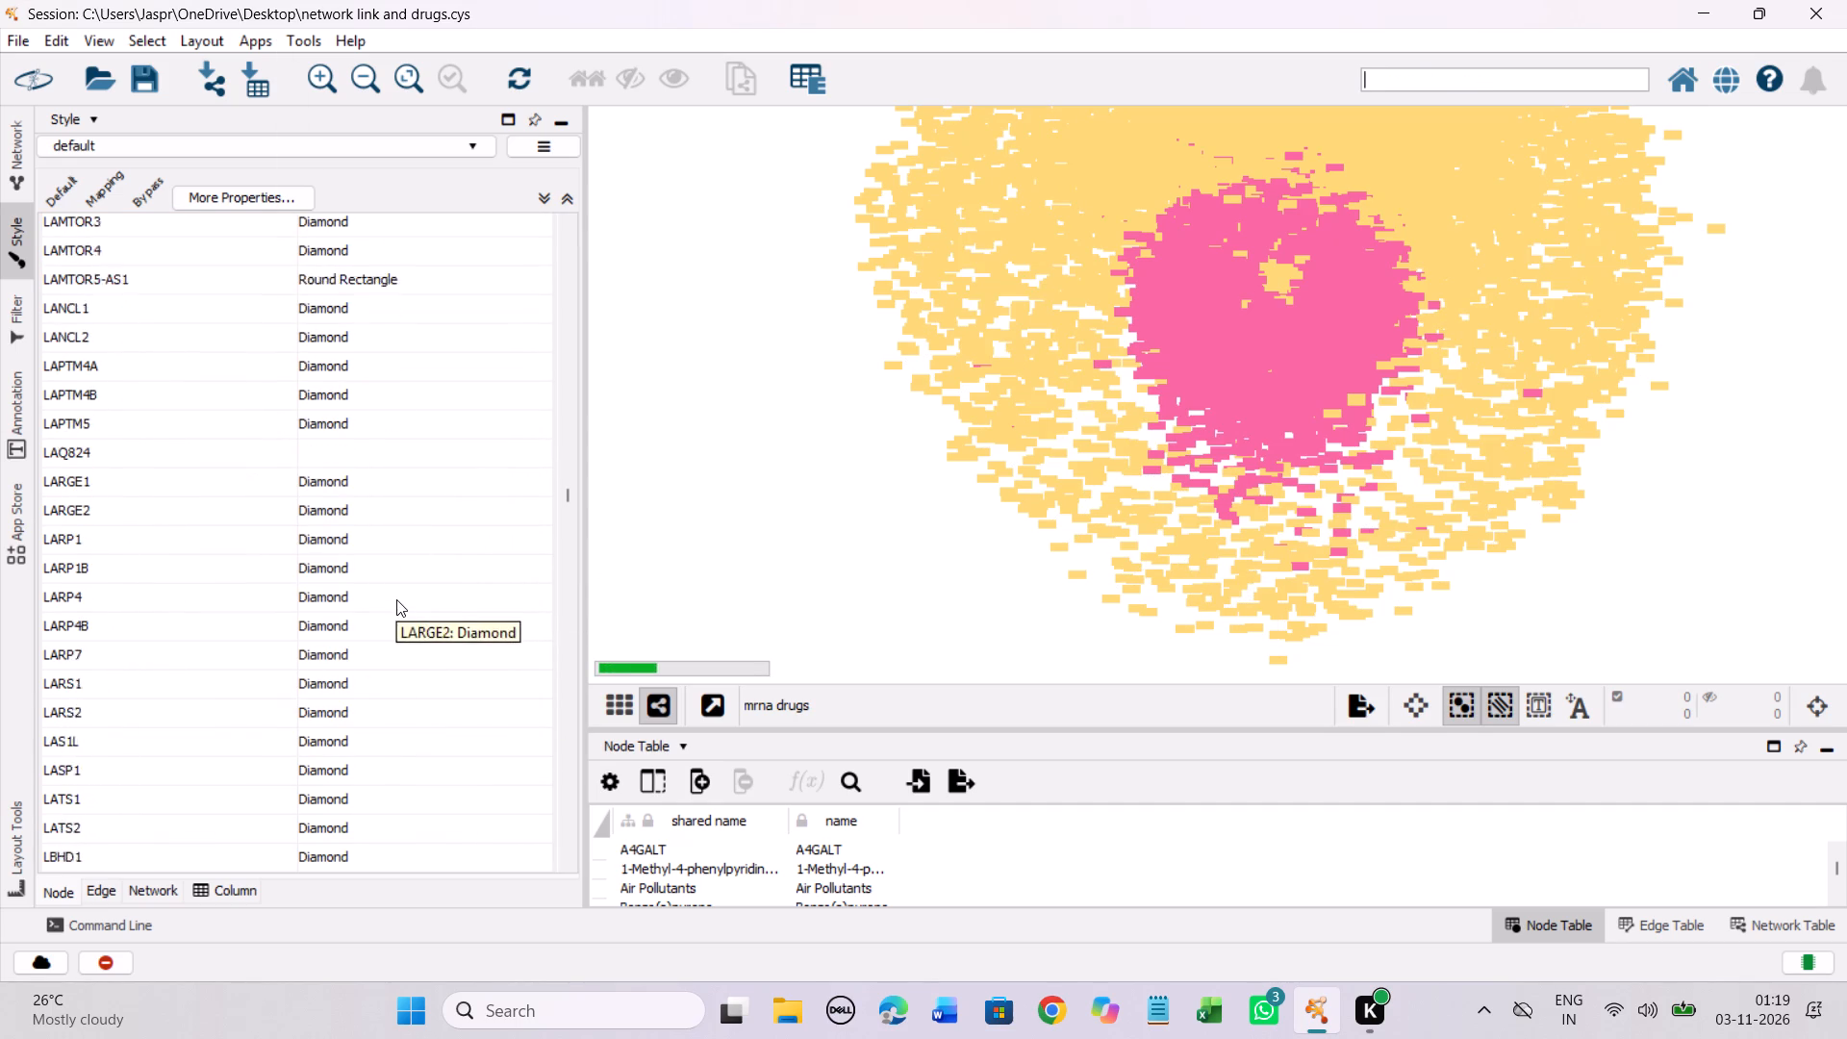
{"action": "left_click", "coordinate": [239, 418]}
{"action": "right_click", "coordinate": [239, 418]}
{"action": "left_click", "coordinate": [308, 437]}
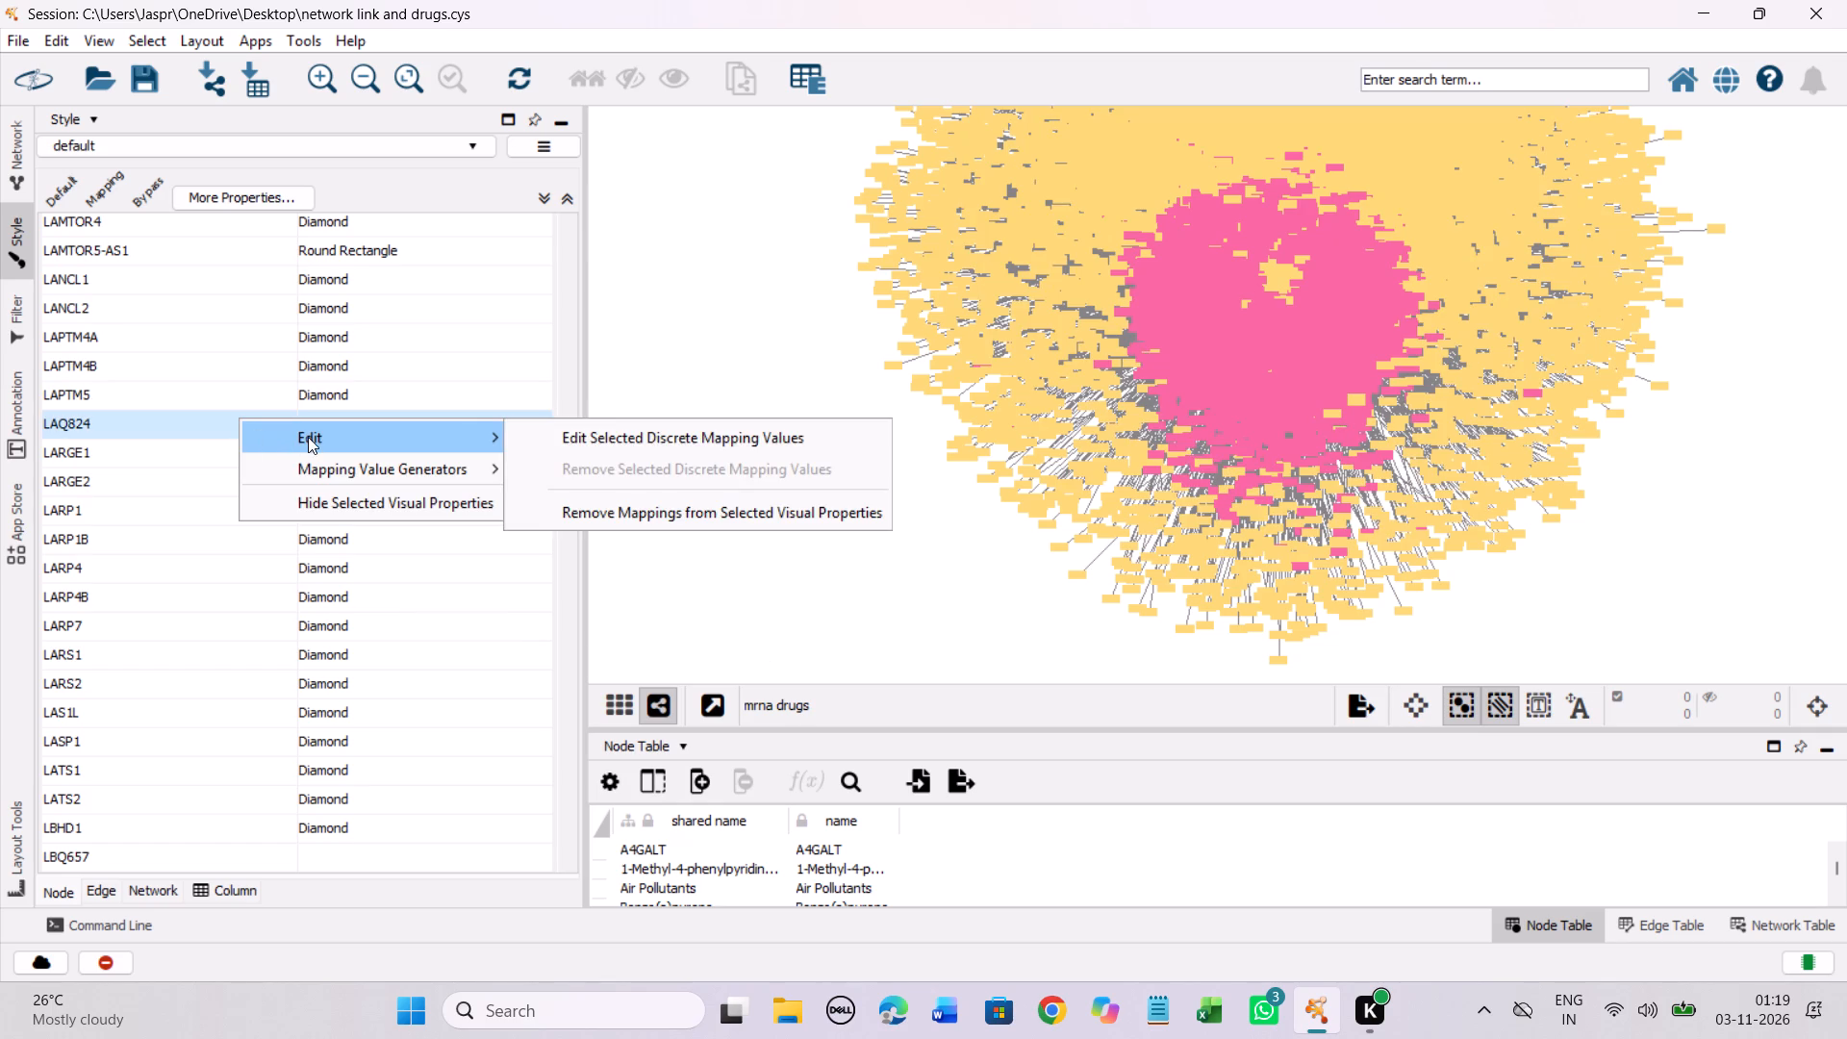
{"action": "left_click", "coordinate": [652, 445]}
{"action": "left_click", "coordinate": [275, 460]}
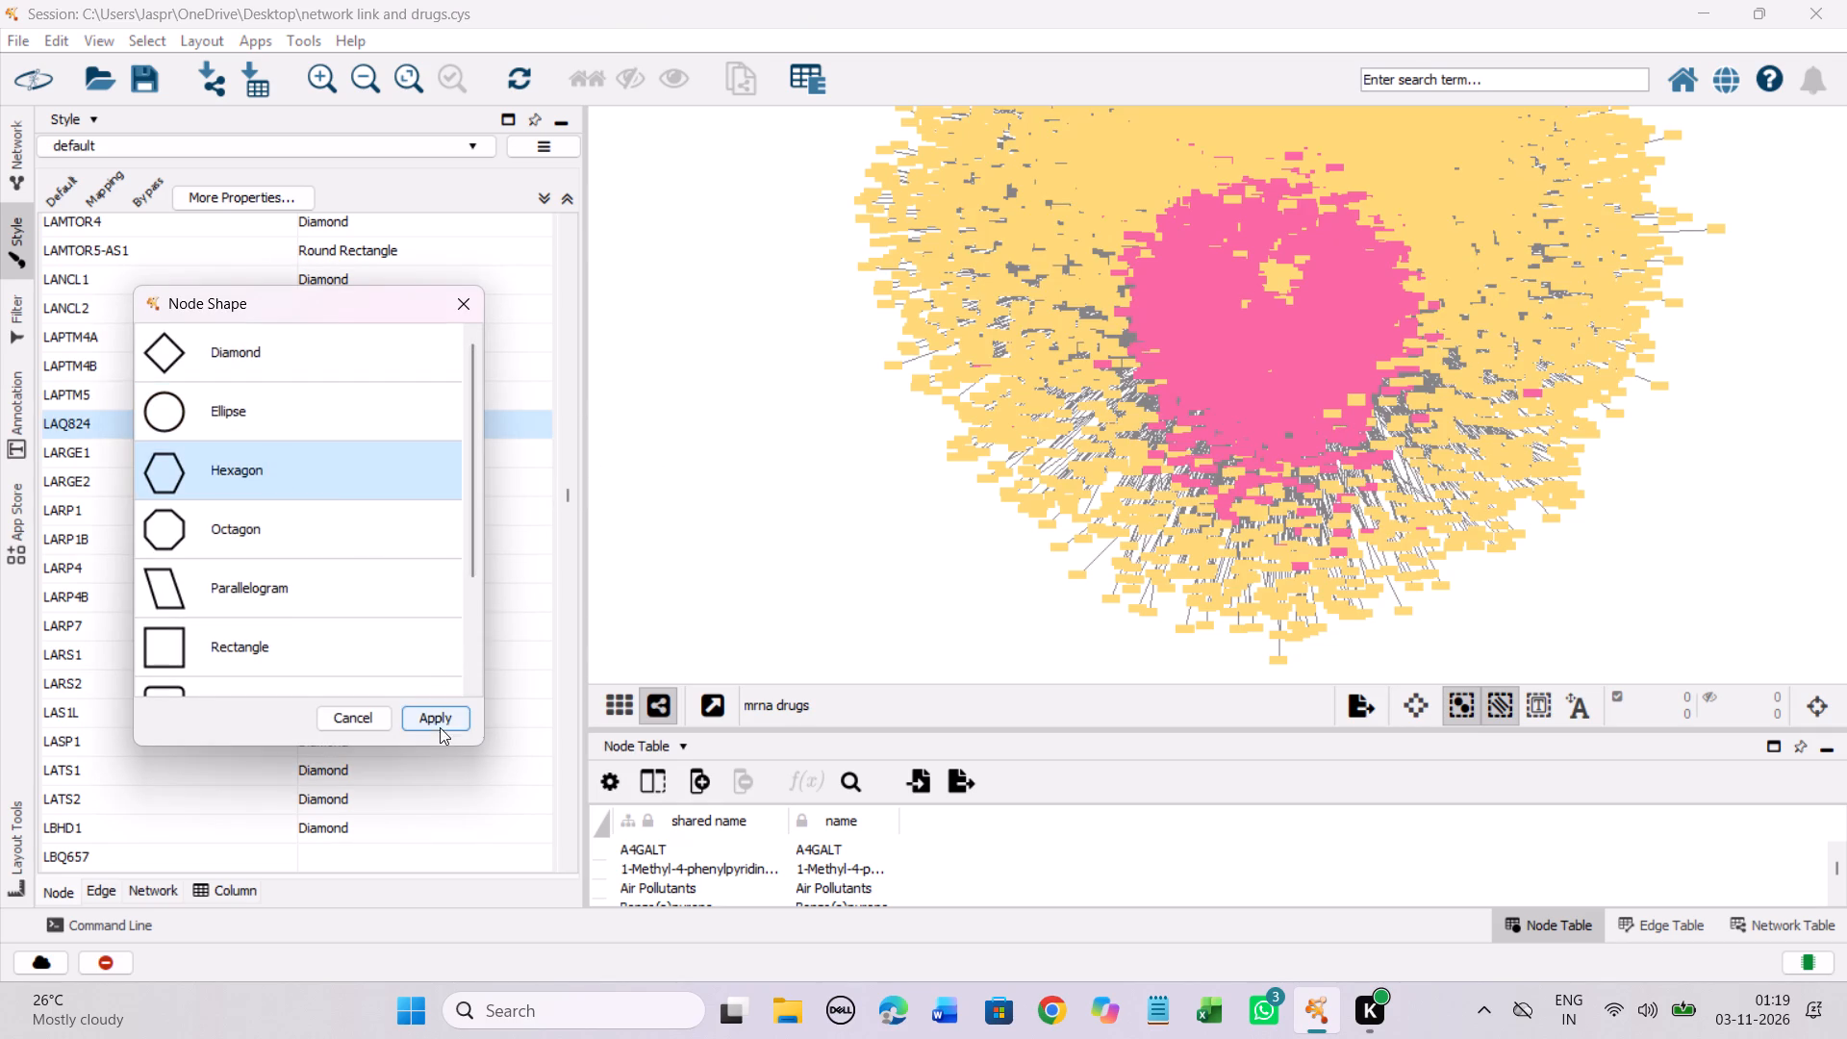
{"action": "left_click", "coordinate": [439, 718]}
Set the discrete node shape mapping for LBQ657 to Hexagon.
{"action": "scroll", "coordinate": [471, 670], "scroll_direction": "down", "scroll_amount": 6}
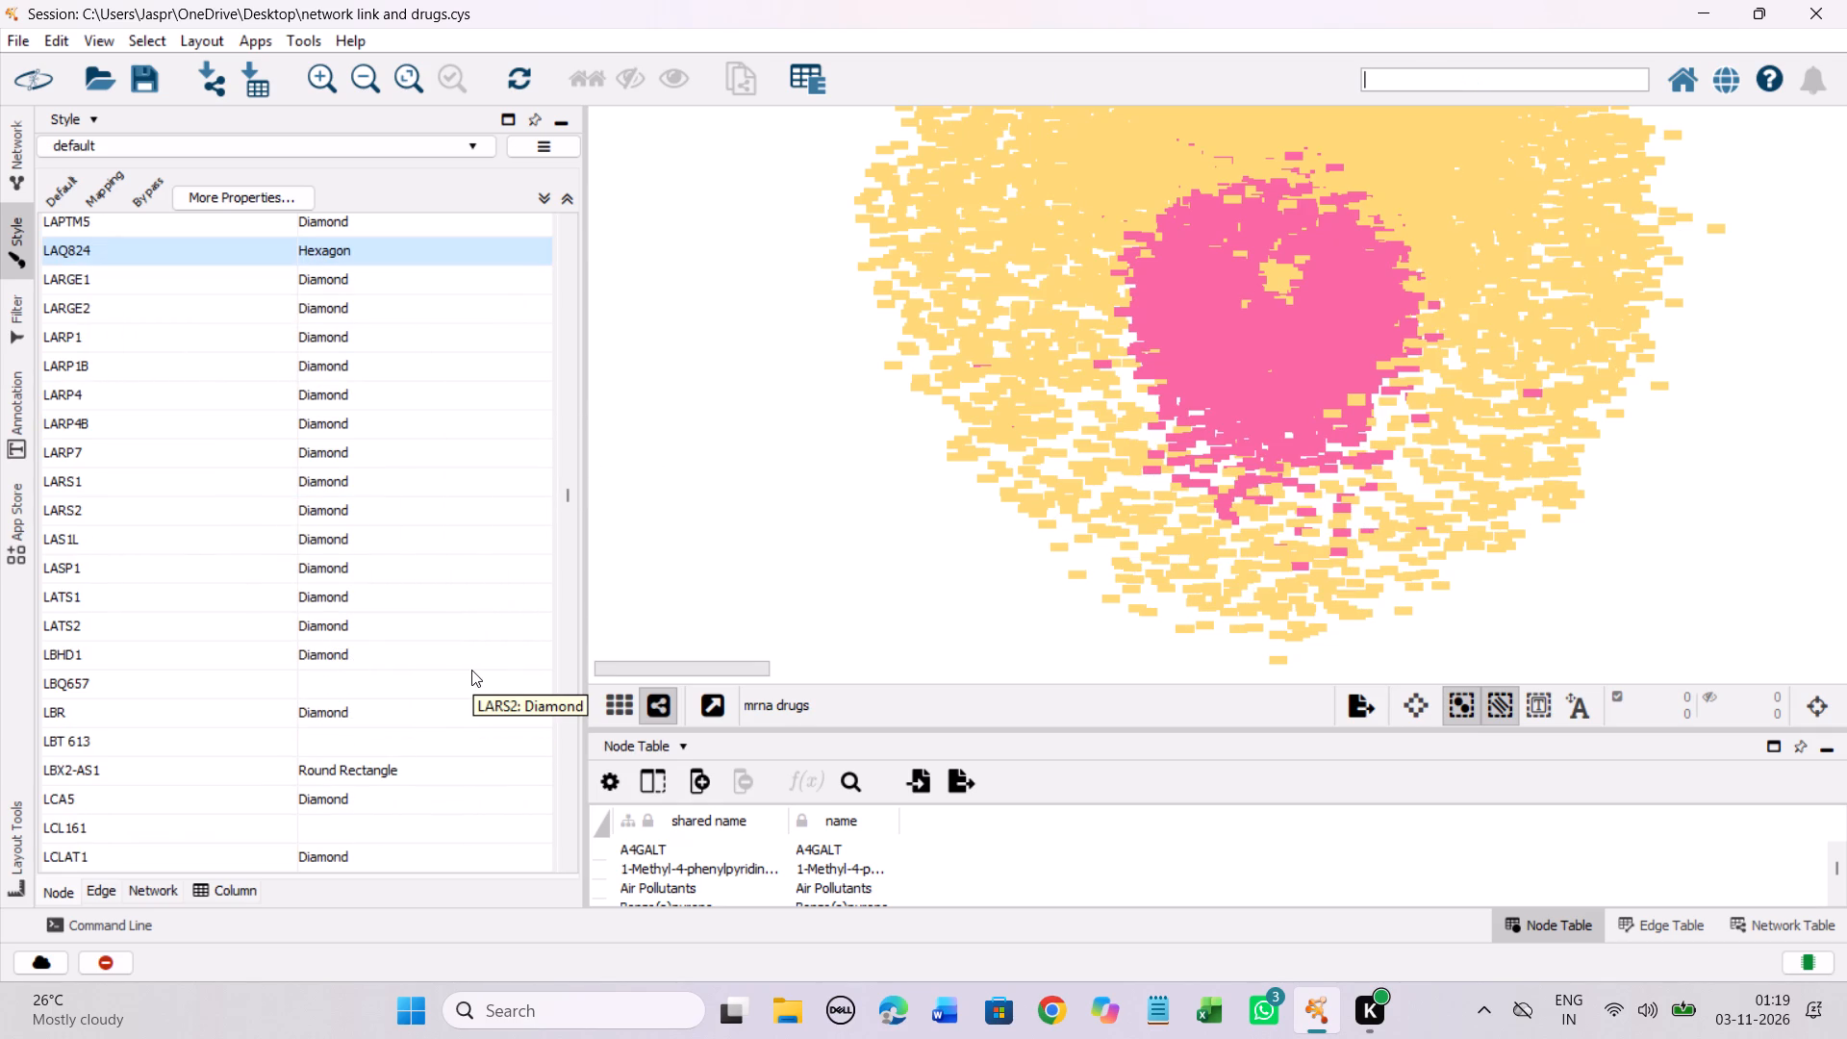
{"action": "scroll", "coordinate": [471, 670], "scroll_direction": "down", "scroll_amount": 8}
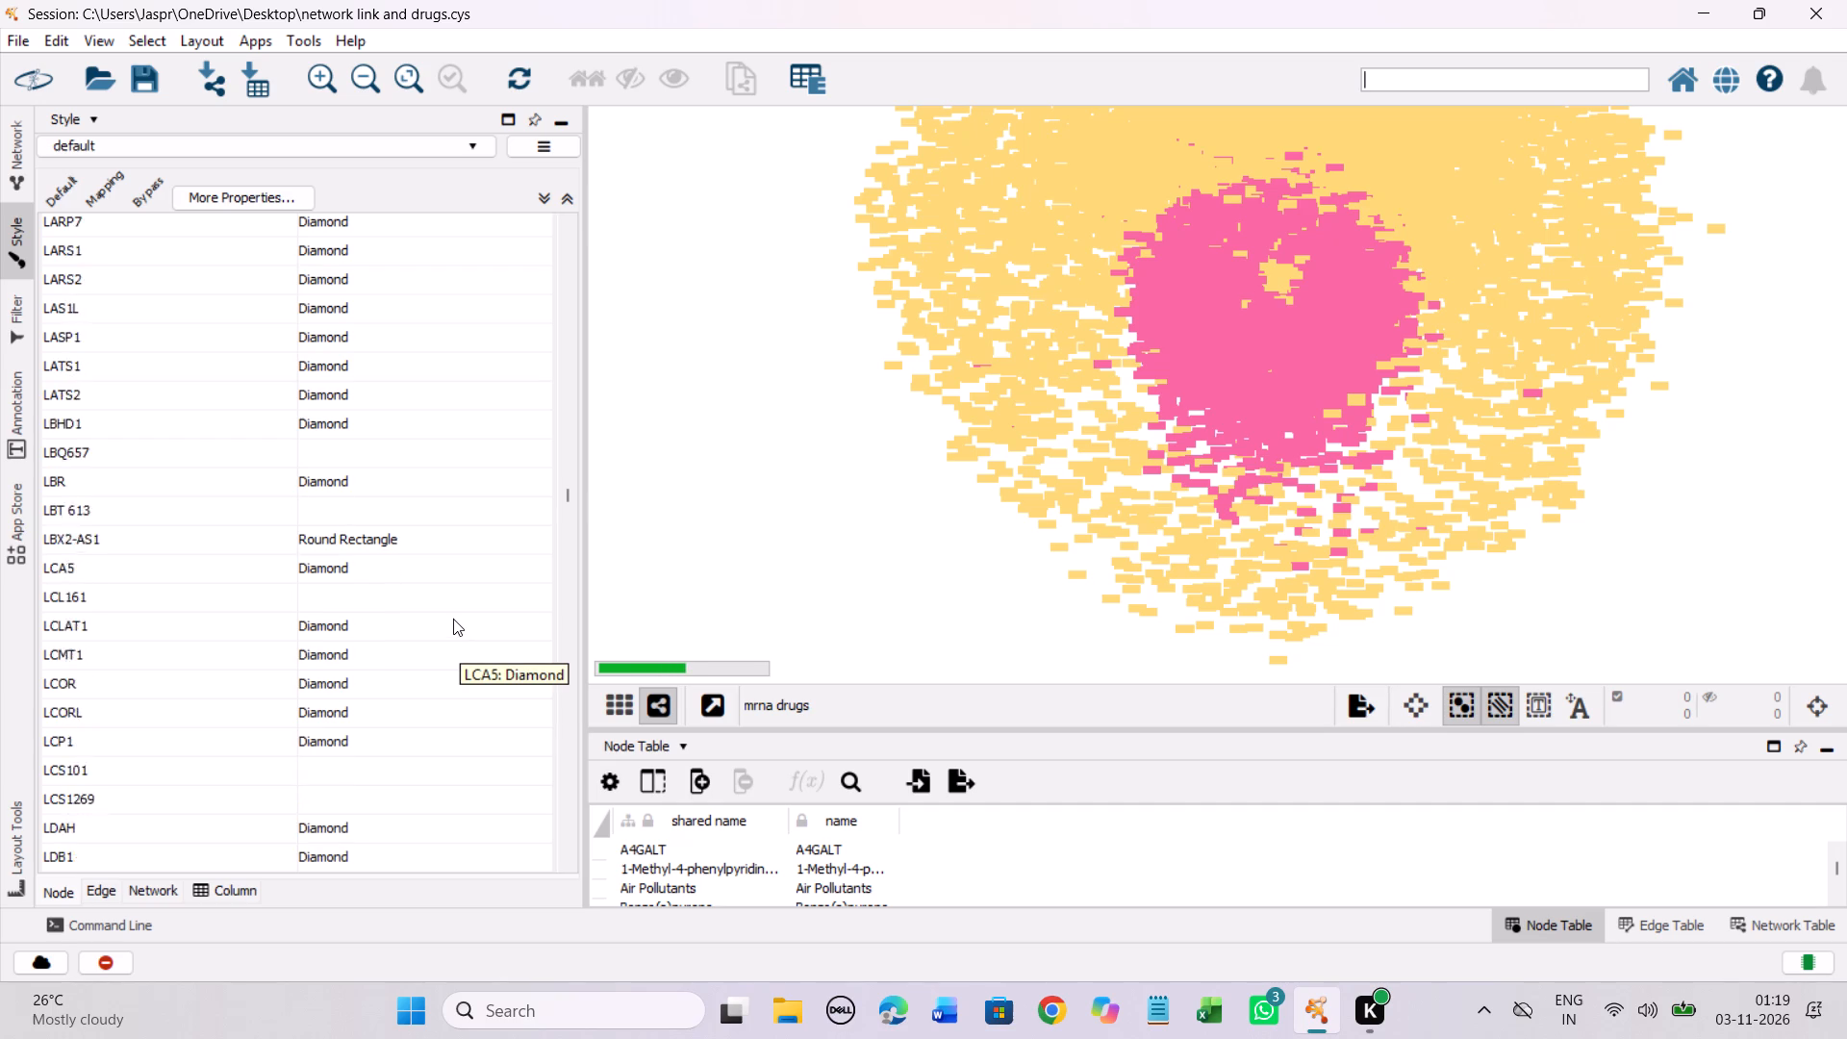
{"action": "scroll", "coordinate": [453, 619], "scroll_direction": "down", "scroll_amount": 5}
{"action": "left_click", "coordinate": [225, 305]}
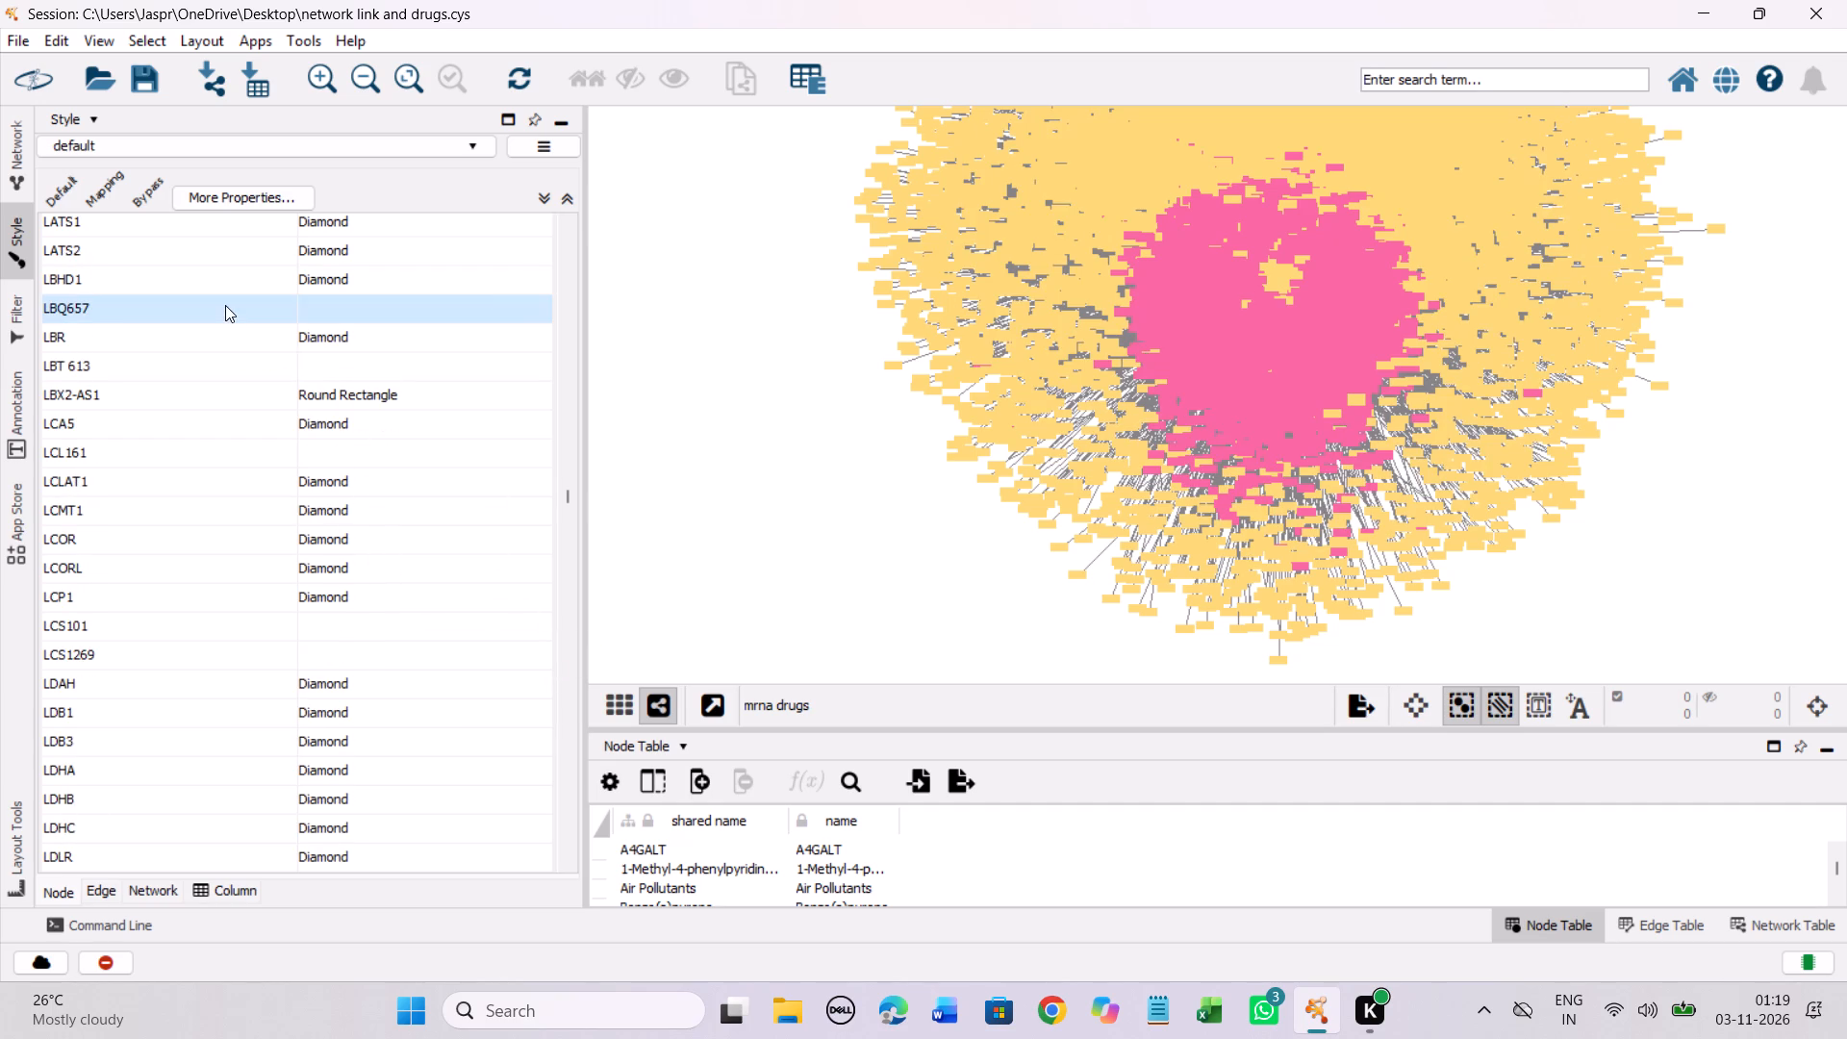
{"action": "right_click", "coordinate": [225, 305]}
{"action": "left_click", "coordinate": [281, 316]}
{"action": "left_click", "coordinate": [618, 332]}
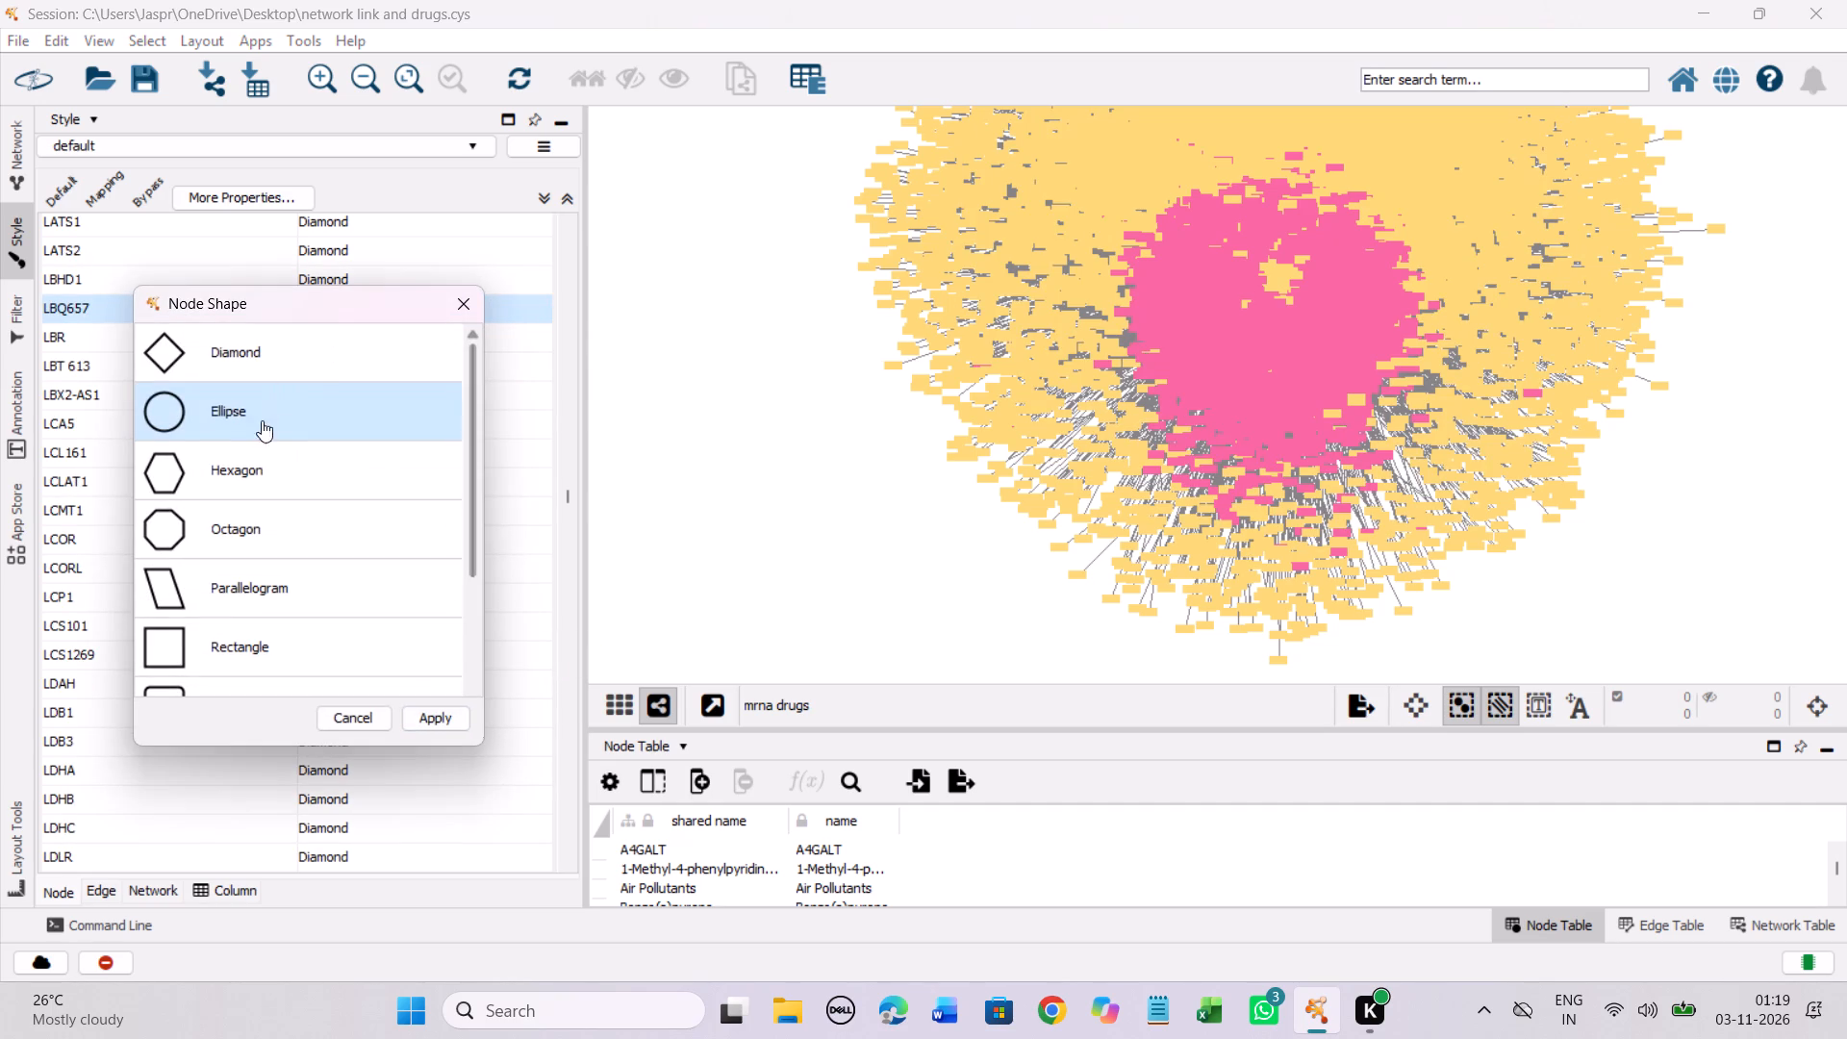
{"action": "left_click", "coordinate": [264, 459]}
{"action": "left_click", "coordinate": [443, 706]}
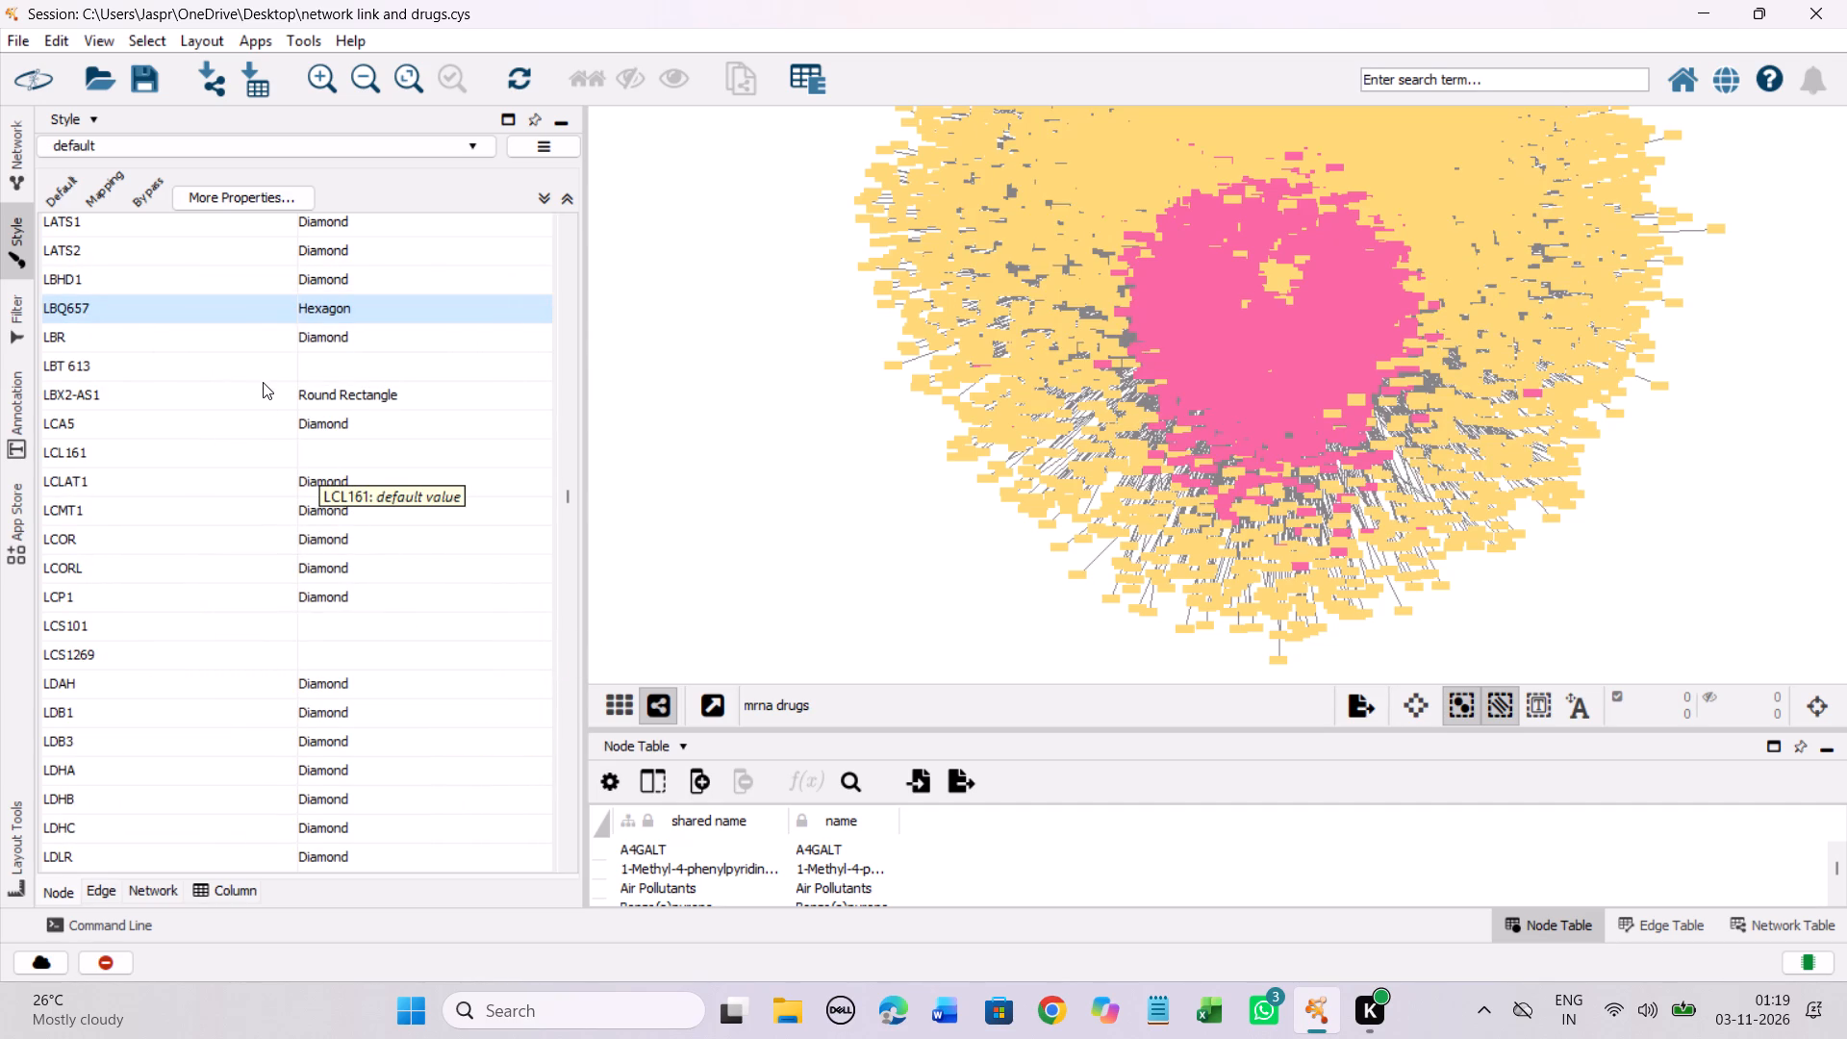
Set the discrete node shape mapping for LBT 613 to Hexagon.
{"action": "left_click", "coordinate": [264, 366]}
{"action": "triple_click", "coordinate": [264, 366]}
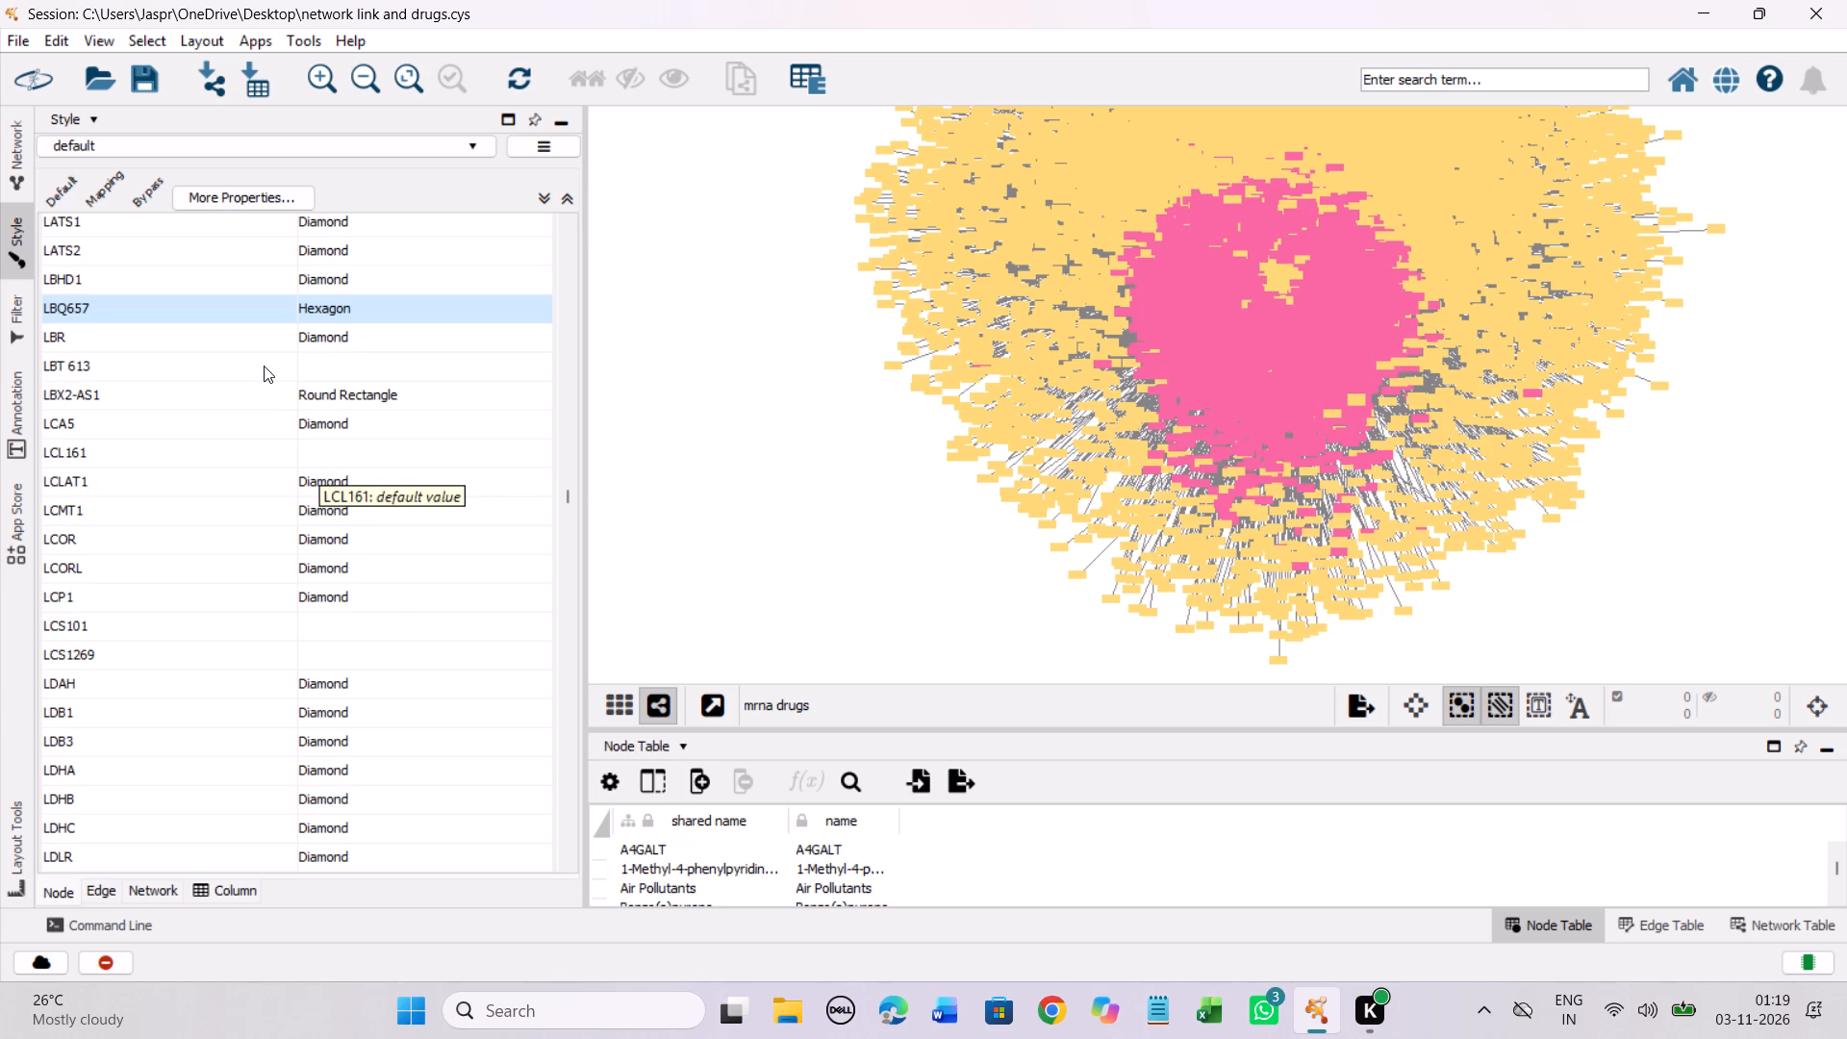
{"action": "triple_click", "coordinate": [264, 366]}
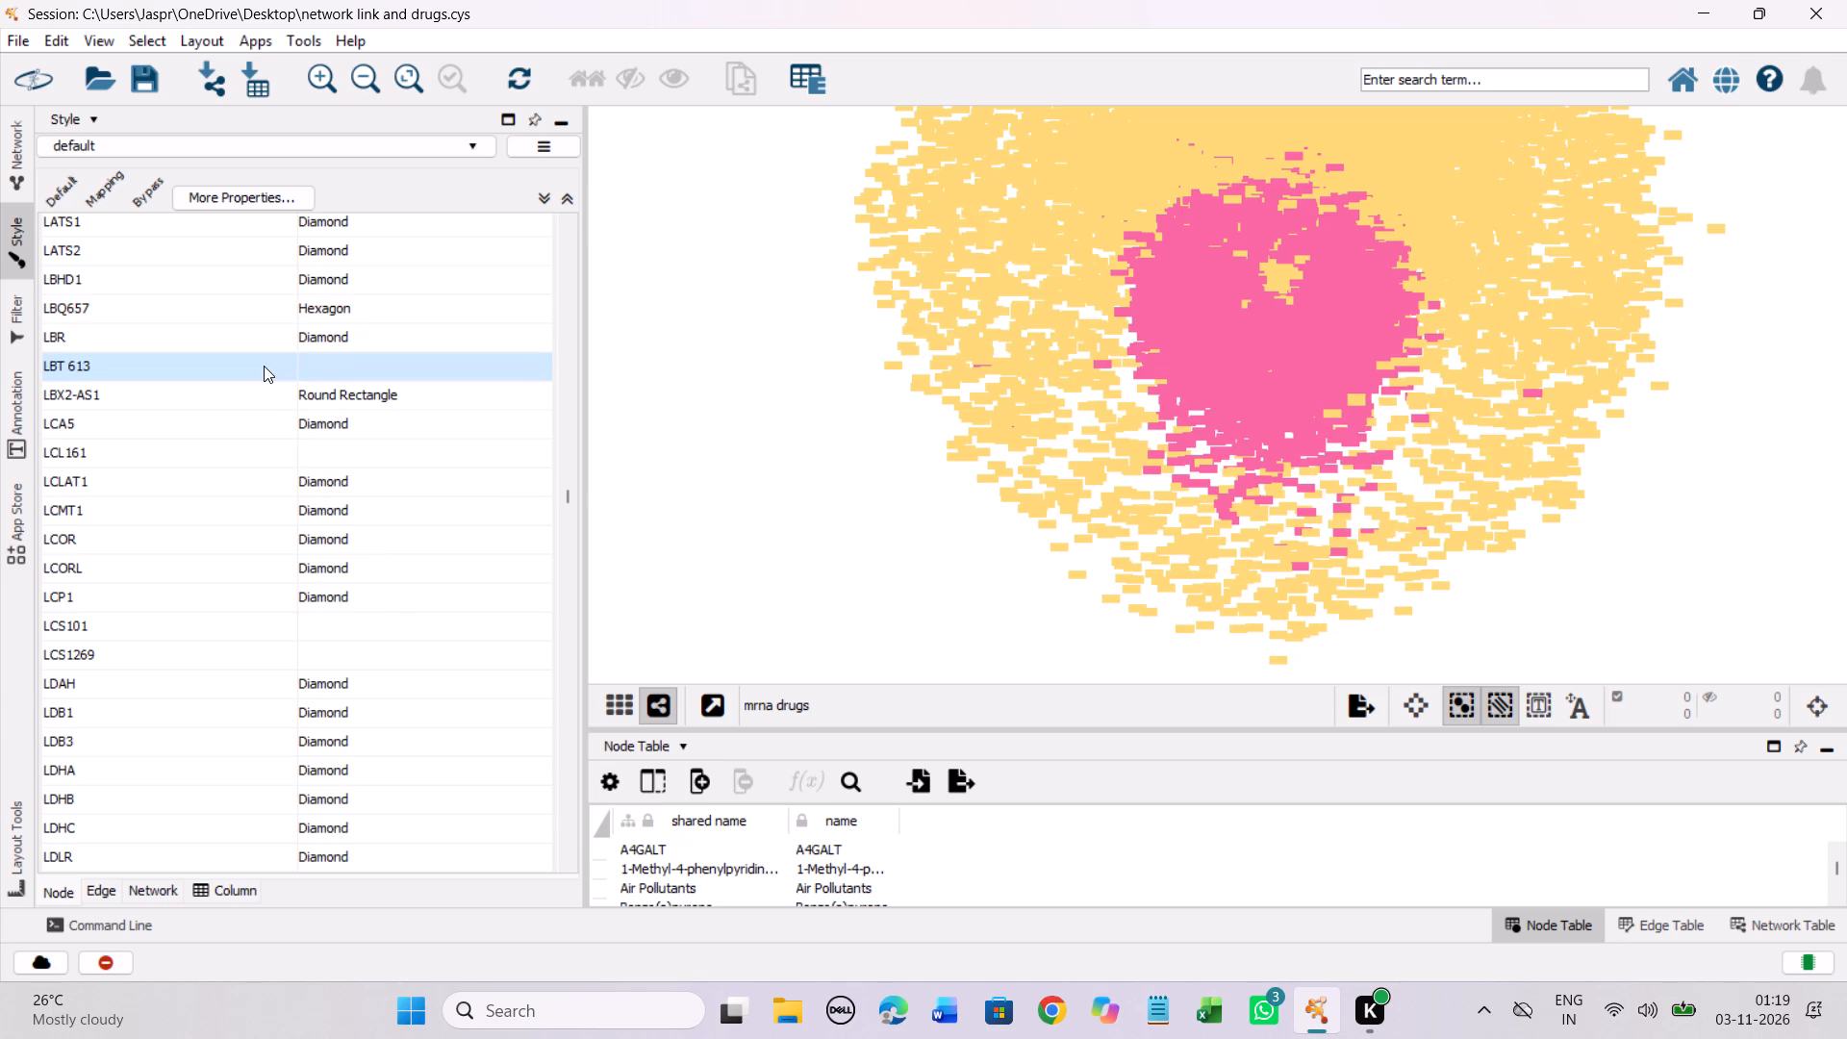
{"action": "right_click", "coordinate": [264, 366]}
{"action": "left_click", "coordinate": [338, 377]}
{"action": "left_click", "coordinate": [612, 384]}
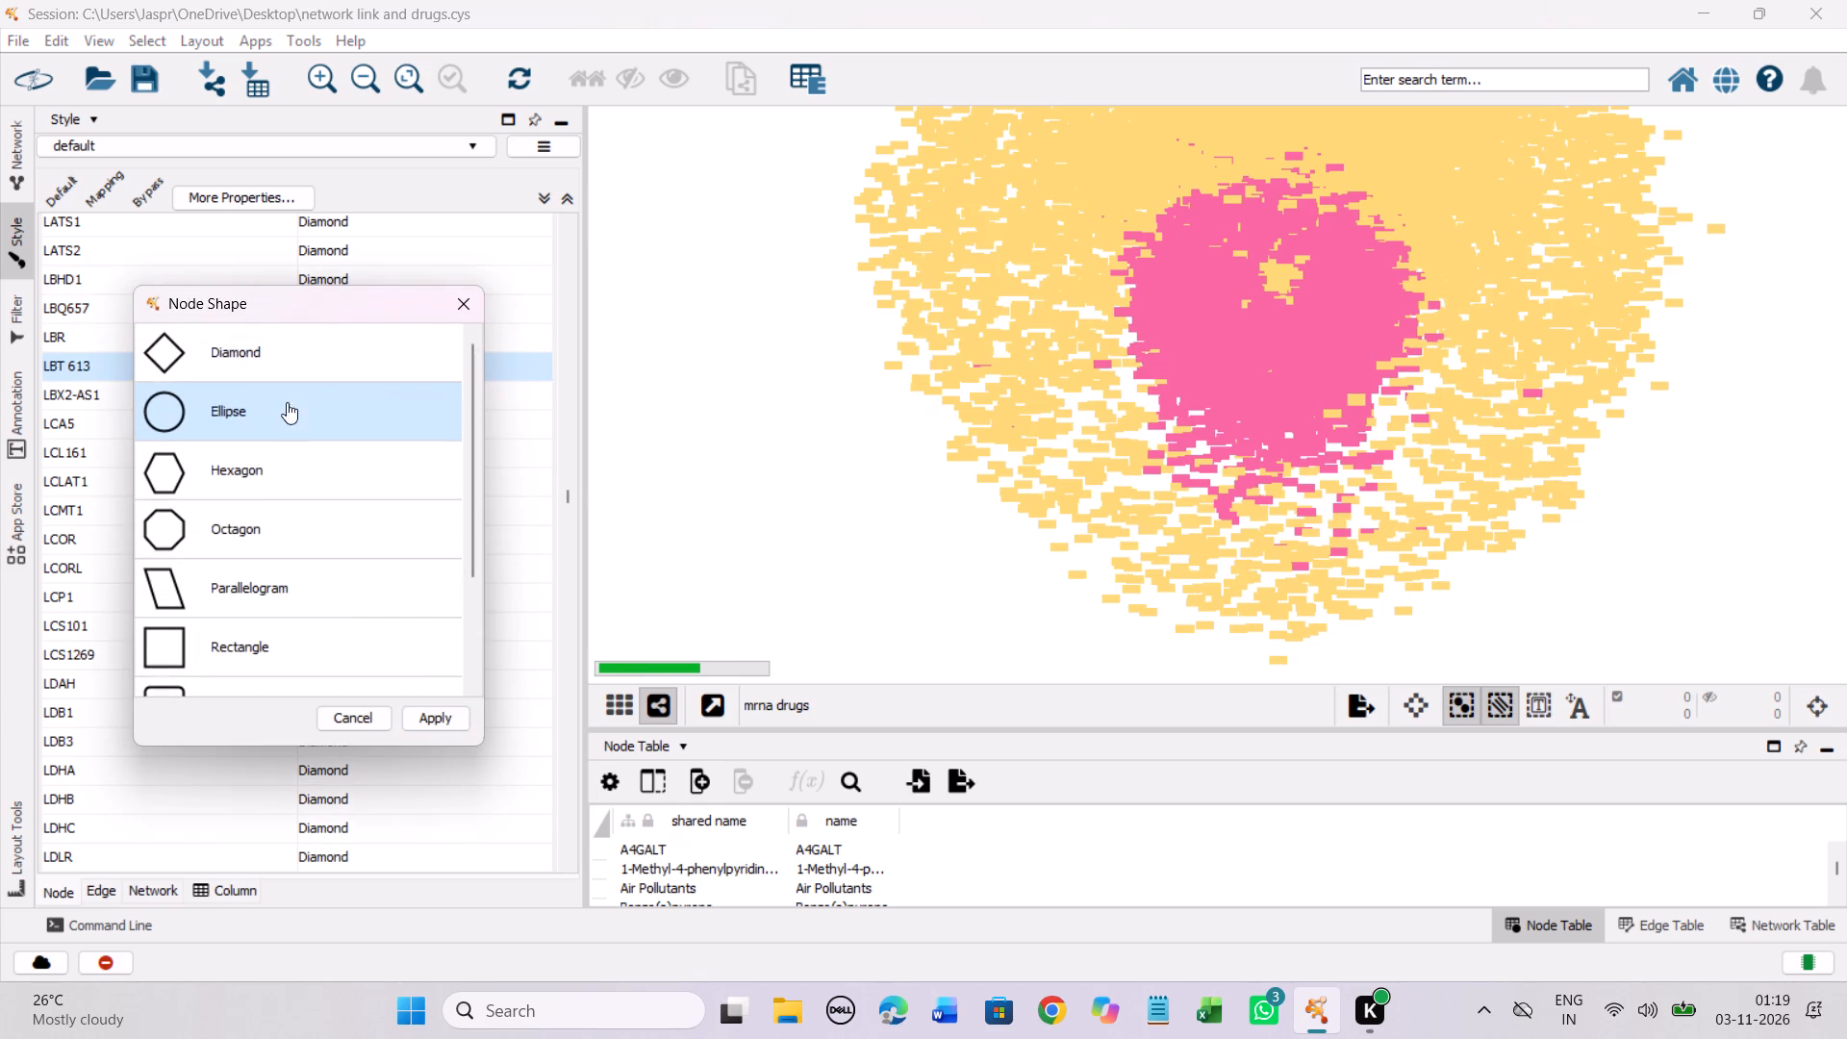
{"action": "left_click", "coordinate": [271, 469]}
{"action": "left_click", "coordinate": [440, 711]}
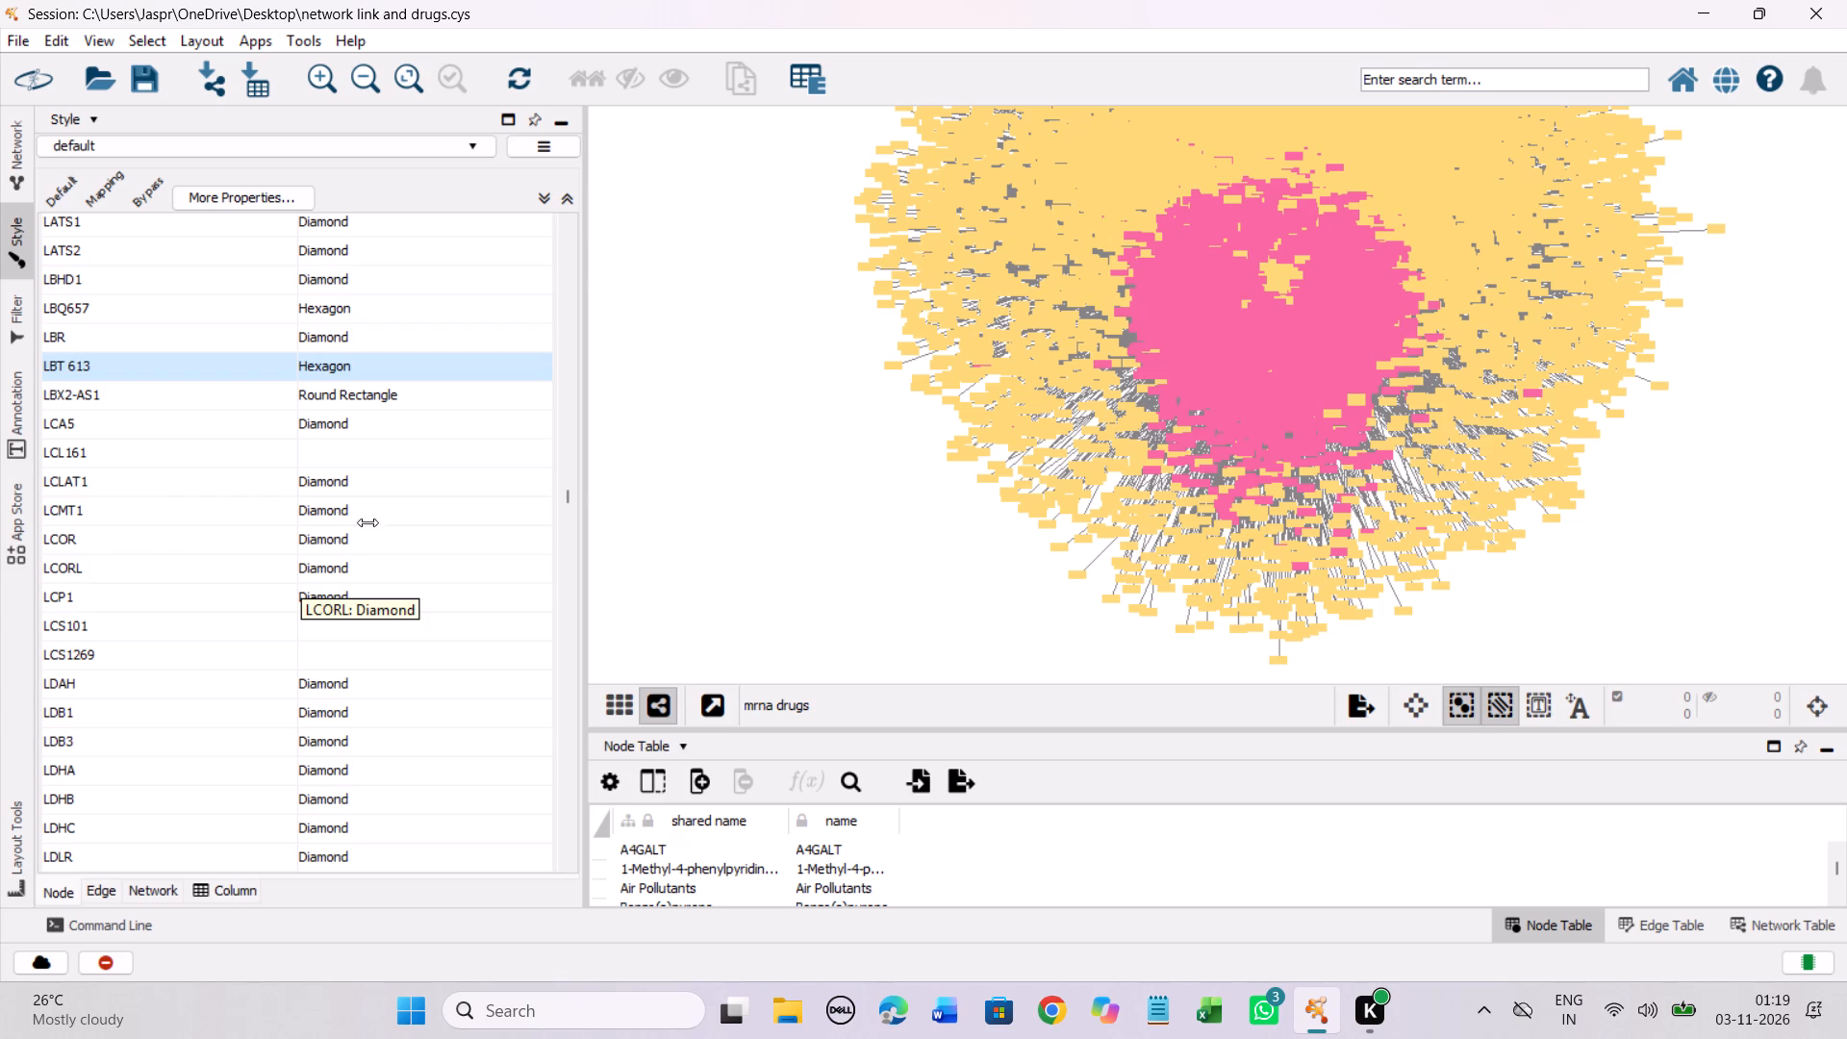
Set the discrete node shape mapping for LCL161 to Hexagon.
{"action": "double_click", "coordinate": [265, 453]}
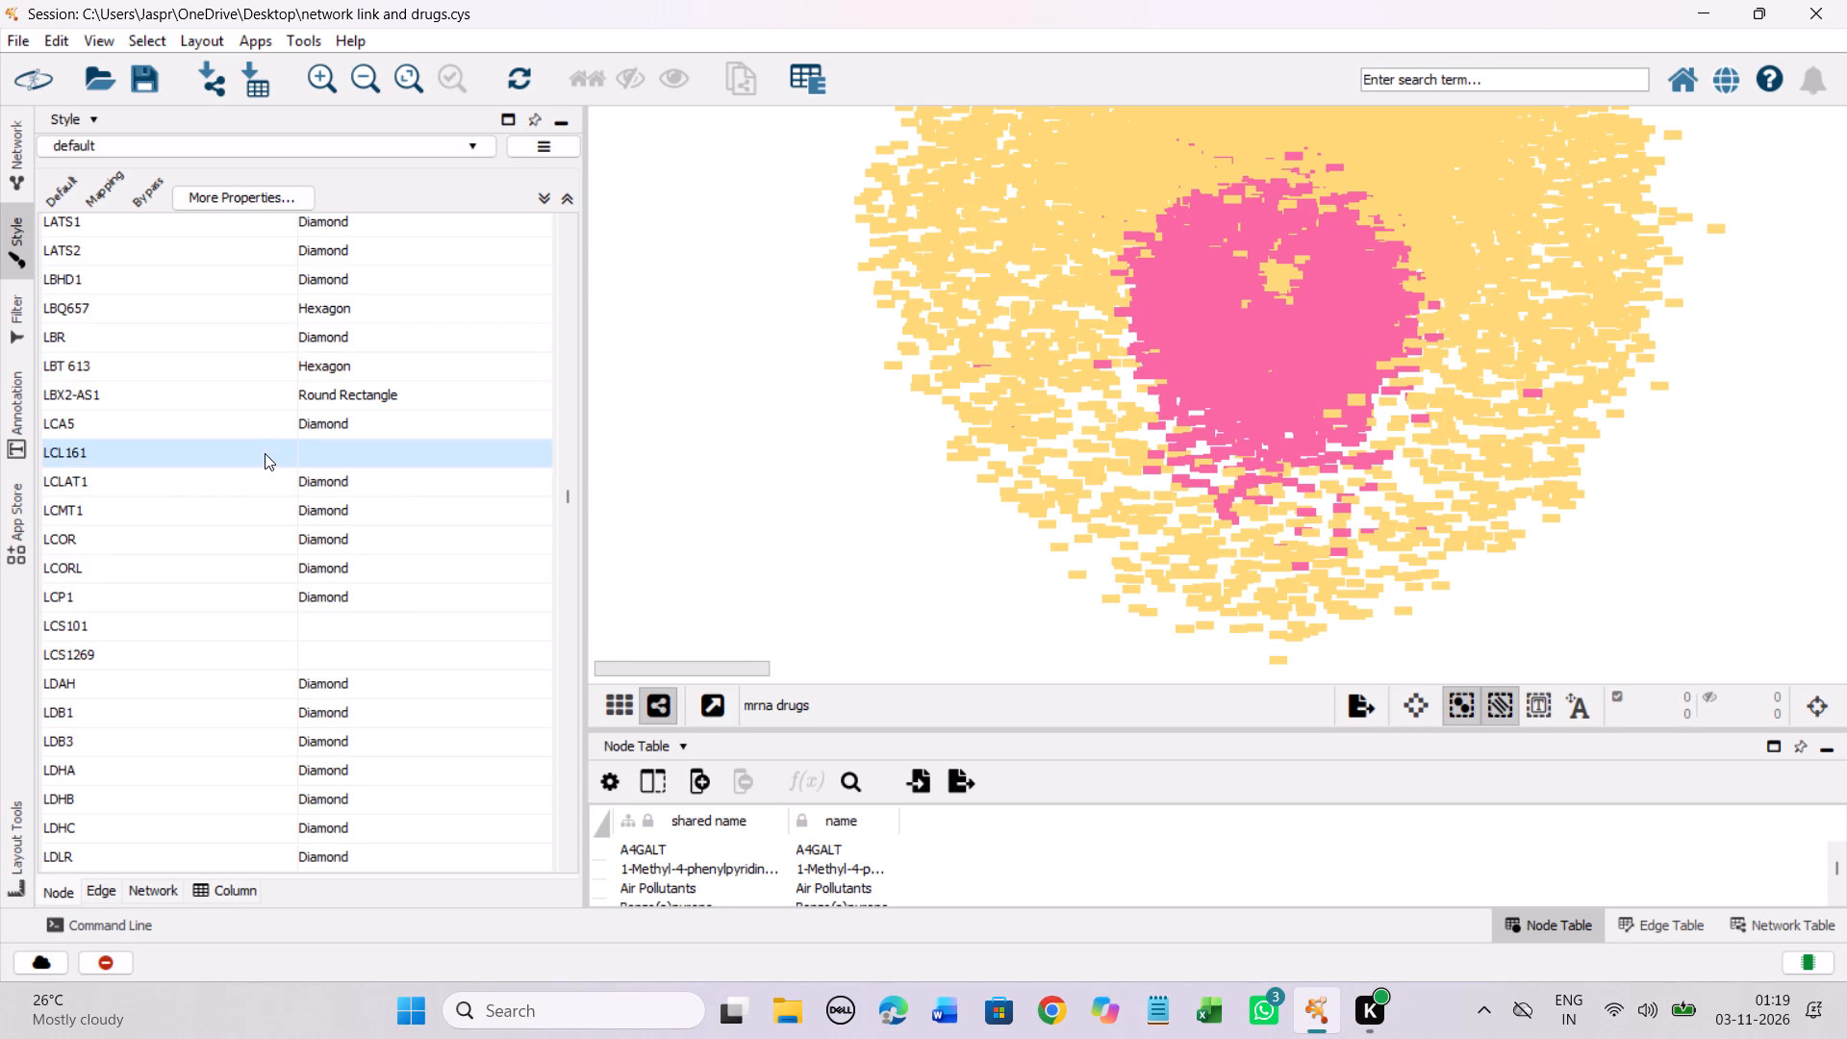
{"action": "right_click", "coordinate": [265, 453]}
{"action": "left_click", "coordinate": [353, 467]}
{"action": "left_click", "coordinate": [651, 470]}
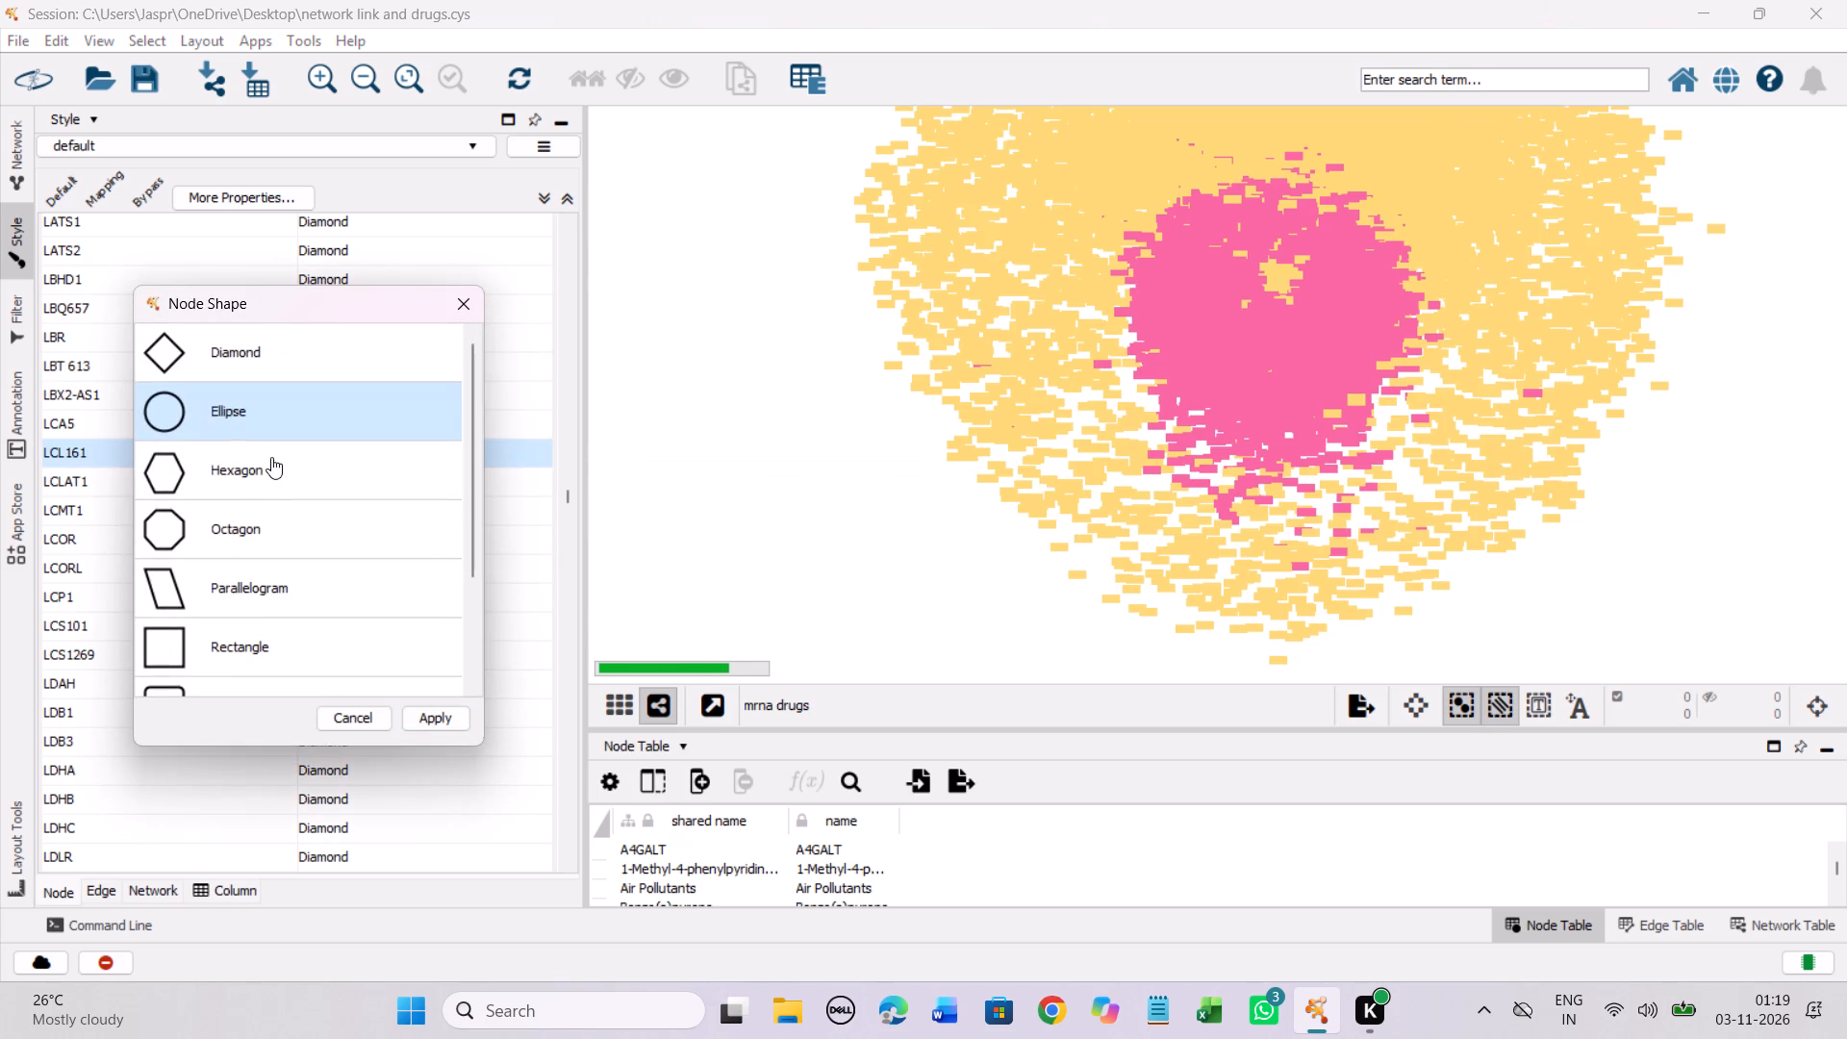
{"action": "left_click", "coordinate": [270, 457]}
{"action": "left_click", "coordinate": [443, 719]}
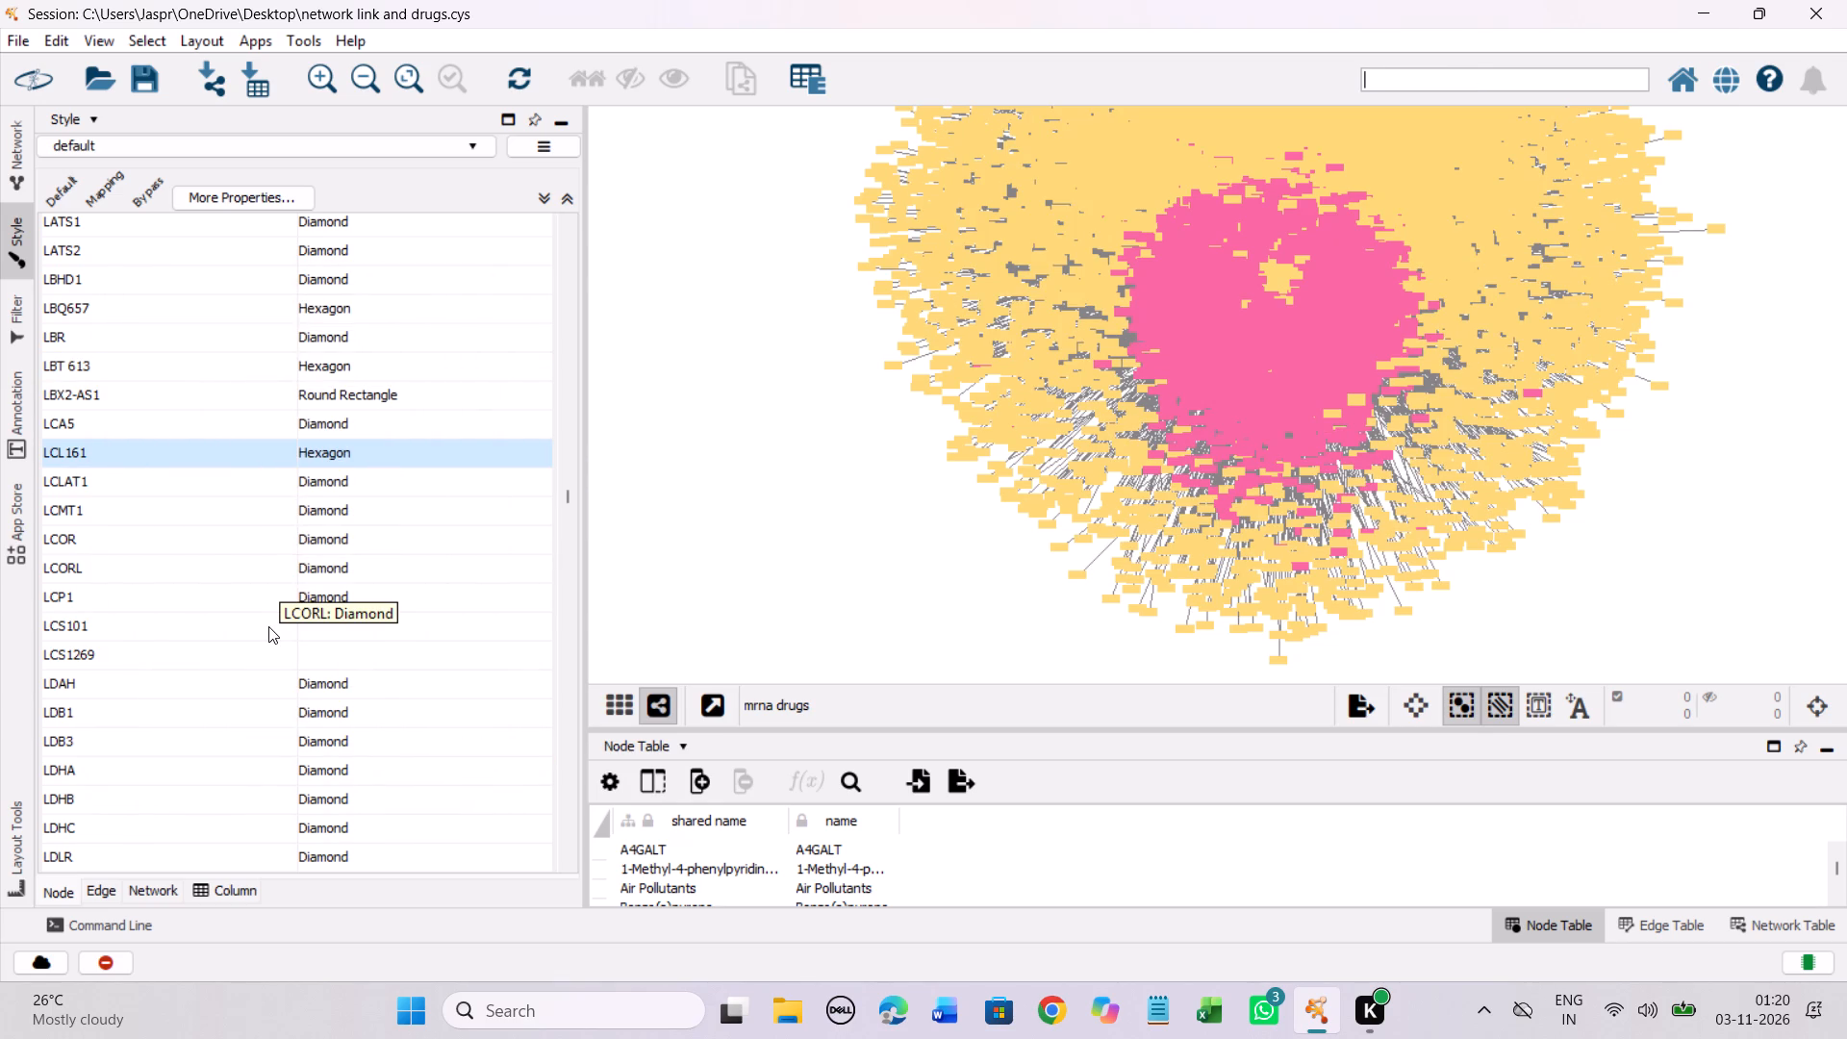
Set the discrete node shape mapping for LCS101 and LCS1269 together to Hexagon.
{"action": "left_click_drag", "start_coordinate": [268, 626], "coordinate": [270, 659]}
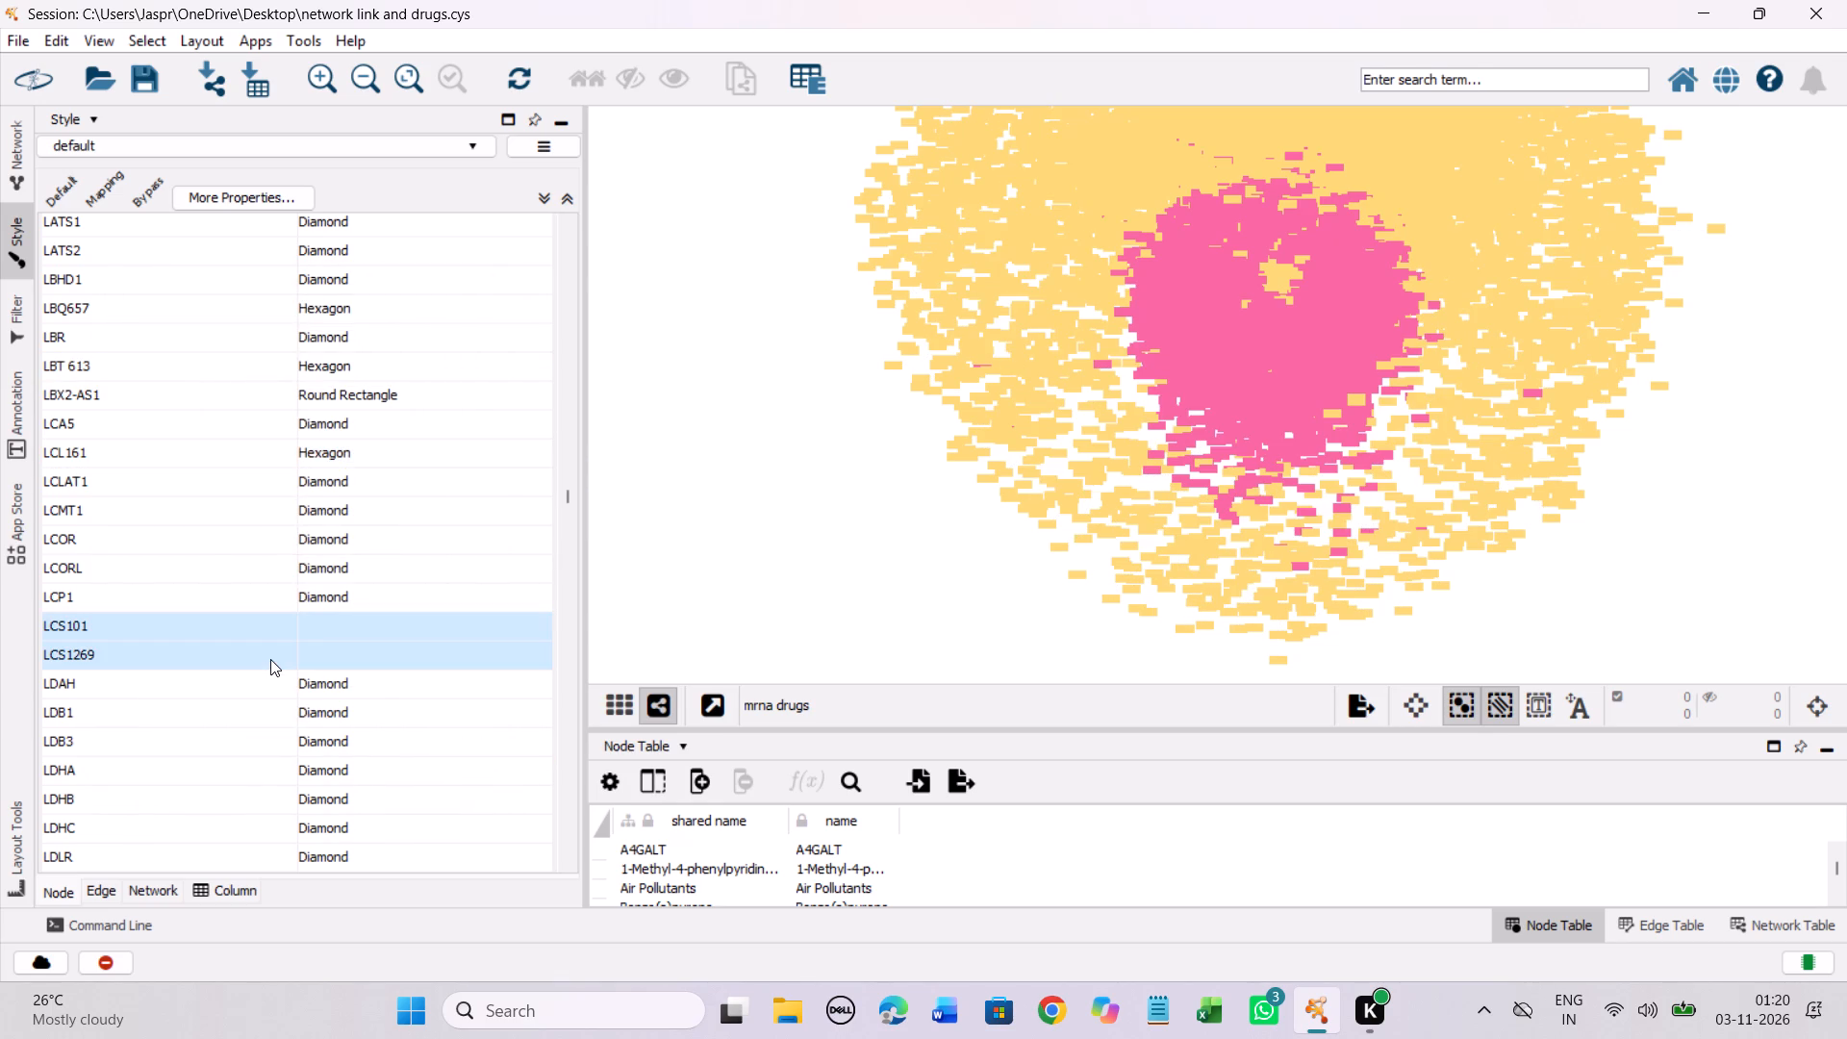
{"action": "right_click", "coordinate": [270, 659]}
{"action": "left_click", "coordinate": [367, 666]}
{"action": "left_click", "coordinate": [619, 679]}
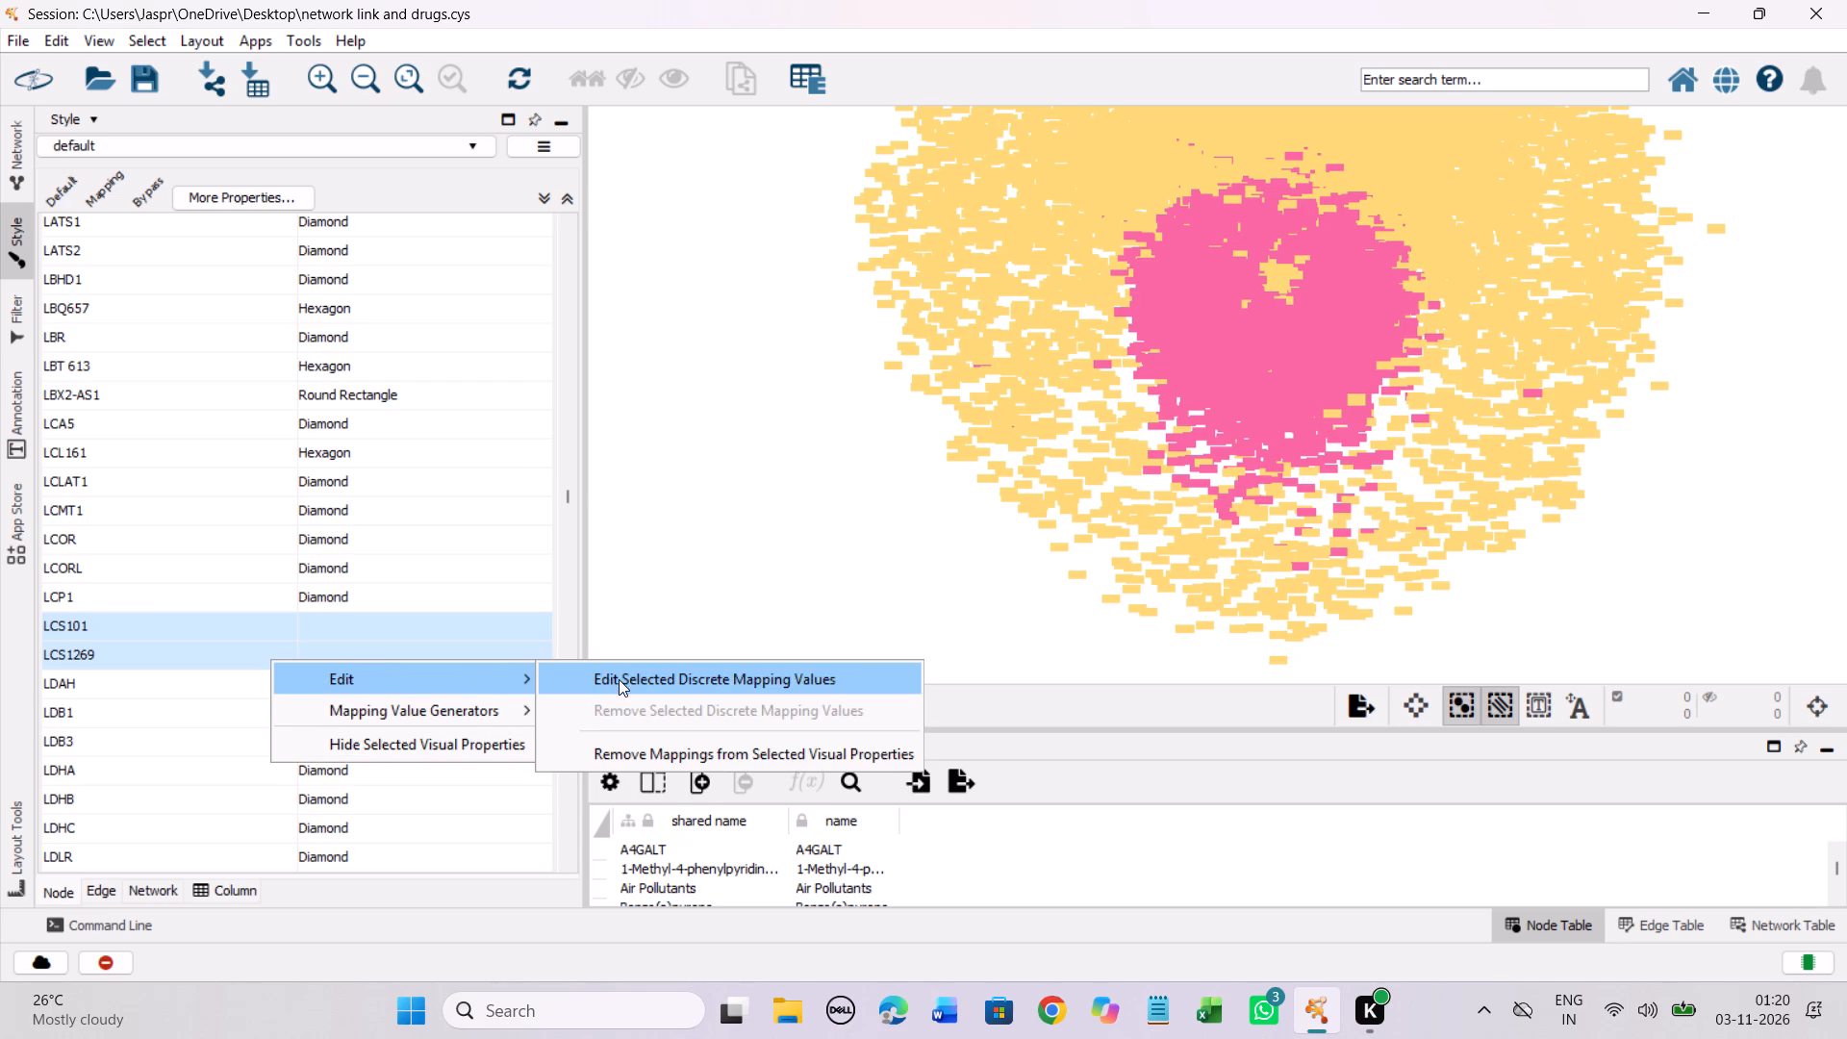
{"action": "left_click", "coordinate": [228, 465]}
{"action": "left_click", "coordinate": [450, 718]}
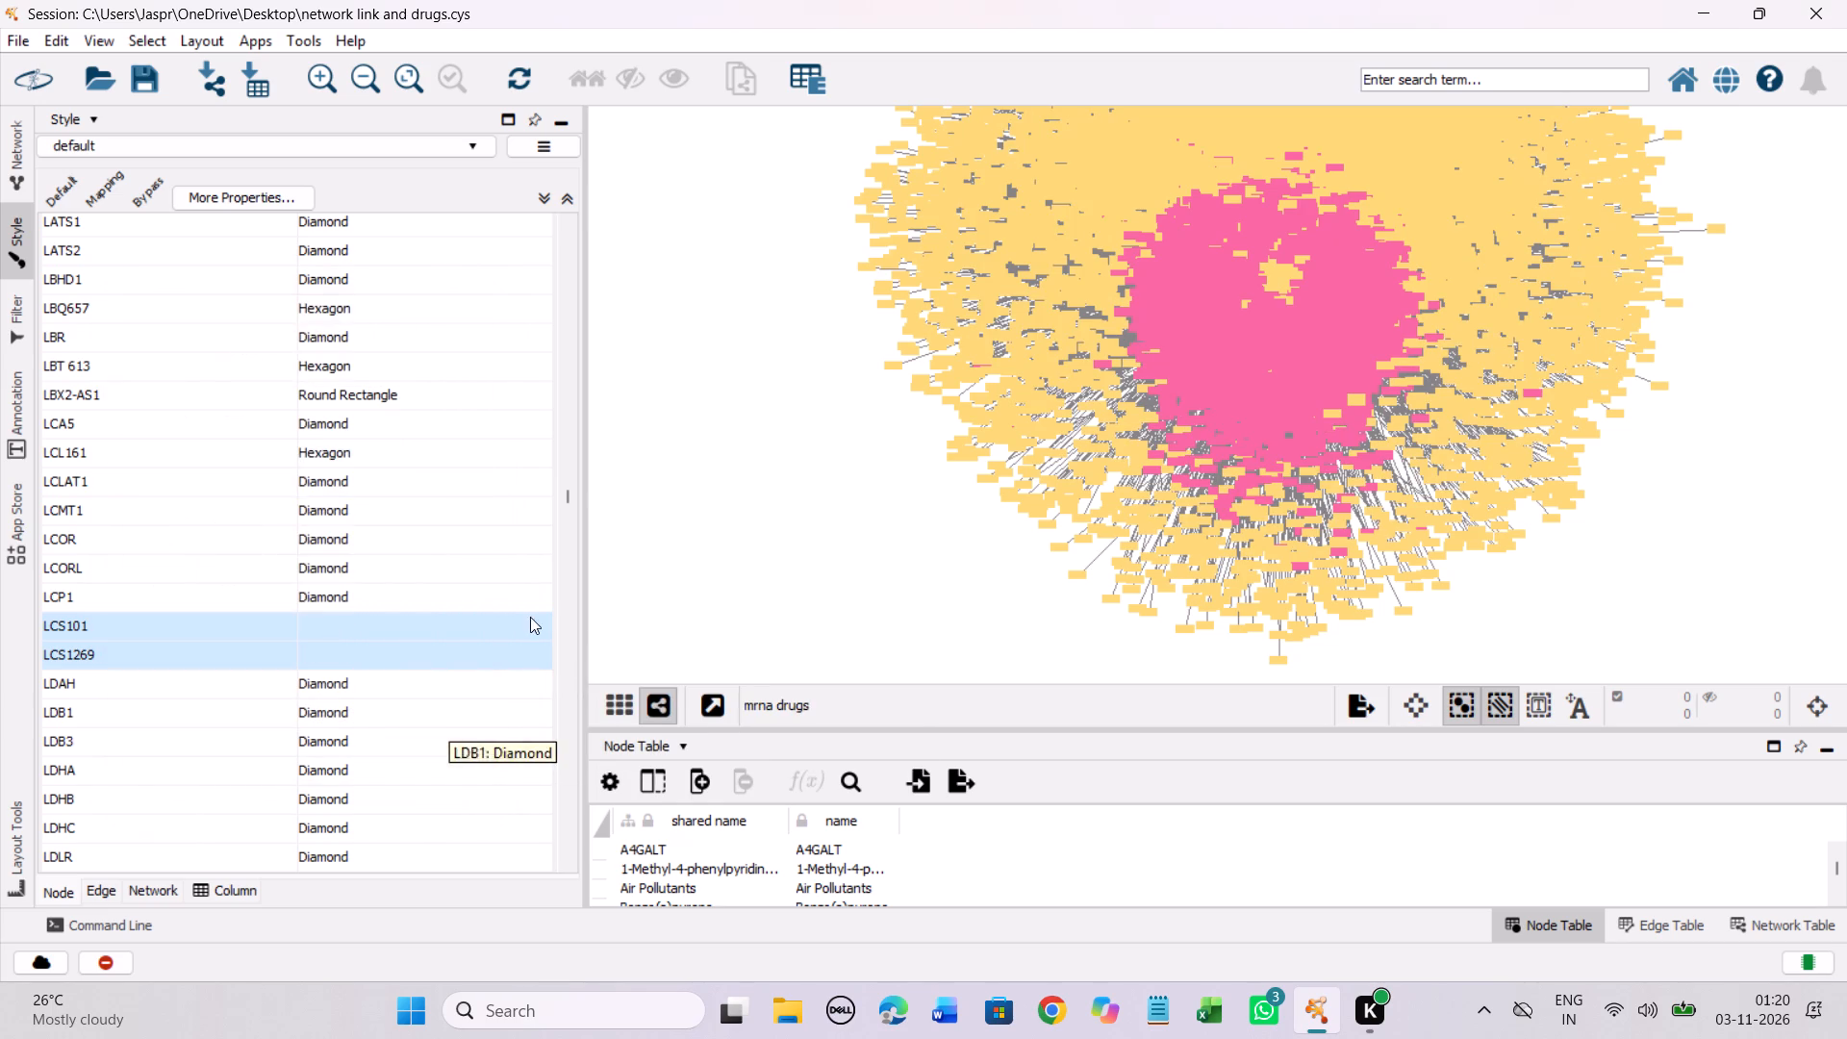
Set the discrete node shape mapping for LDN 193189 to Hexagon.
{"action": "scroll", "coordinate": [535, 587], "scroll_direction": "down", "scroll_amount": 4}
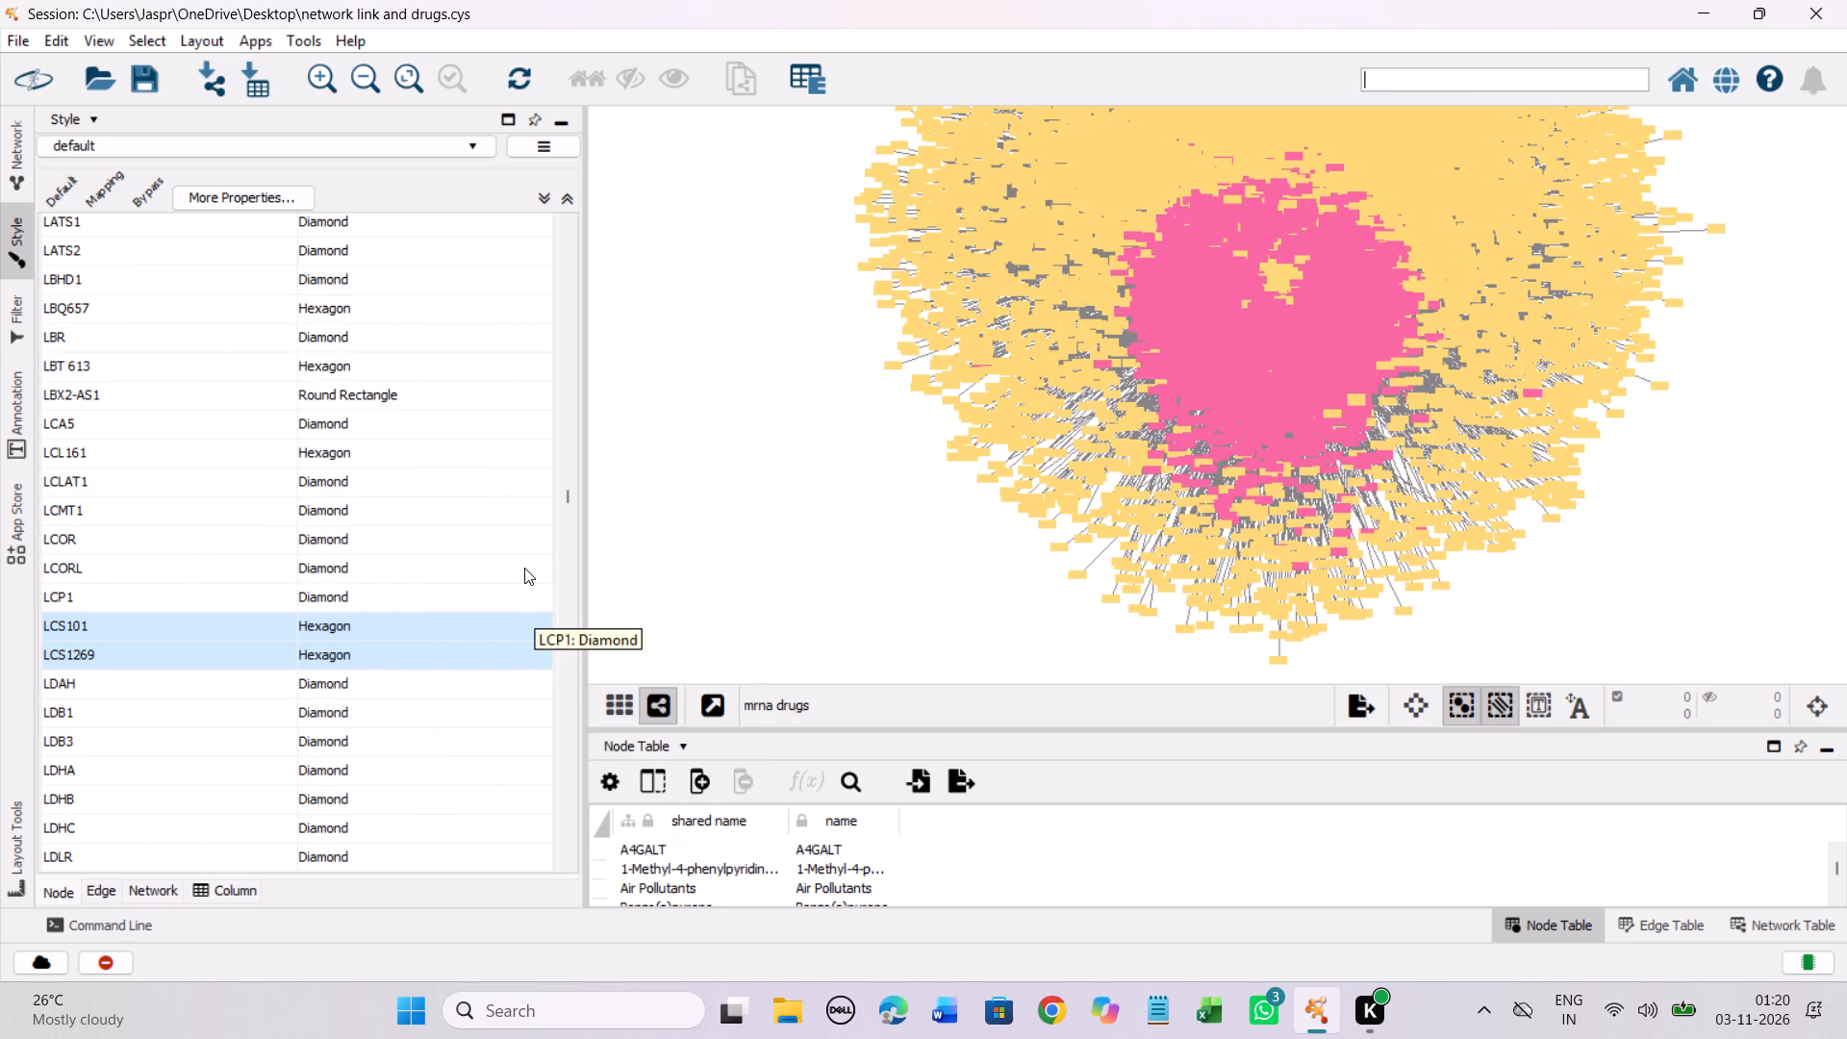
{"action": "scroll", "coordinate": [372, 566], "scroll_direction": "down", "scroll_amount": 13}
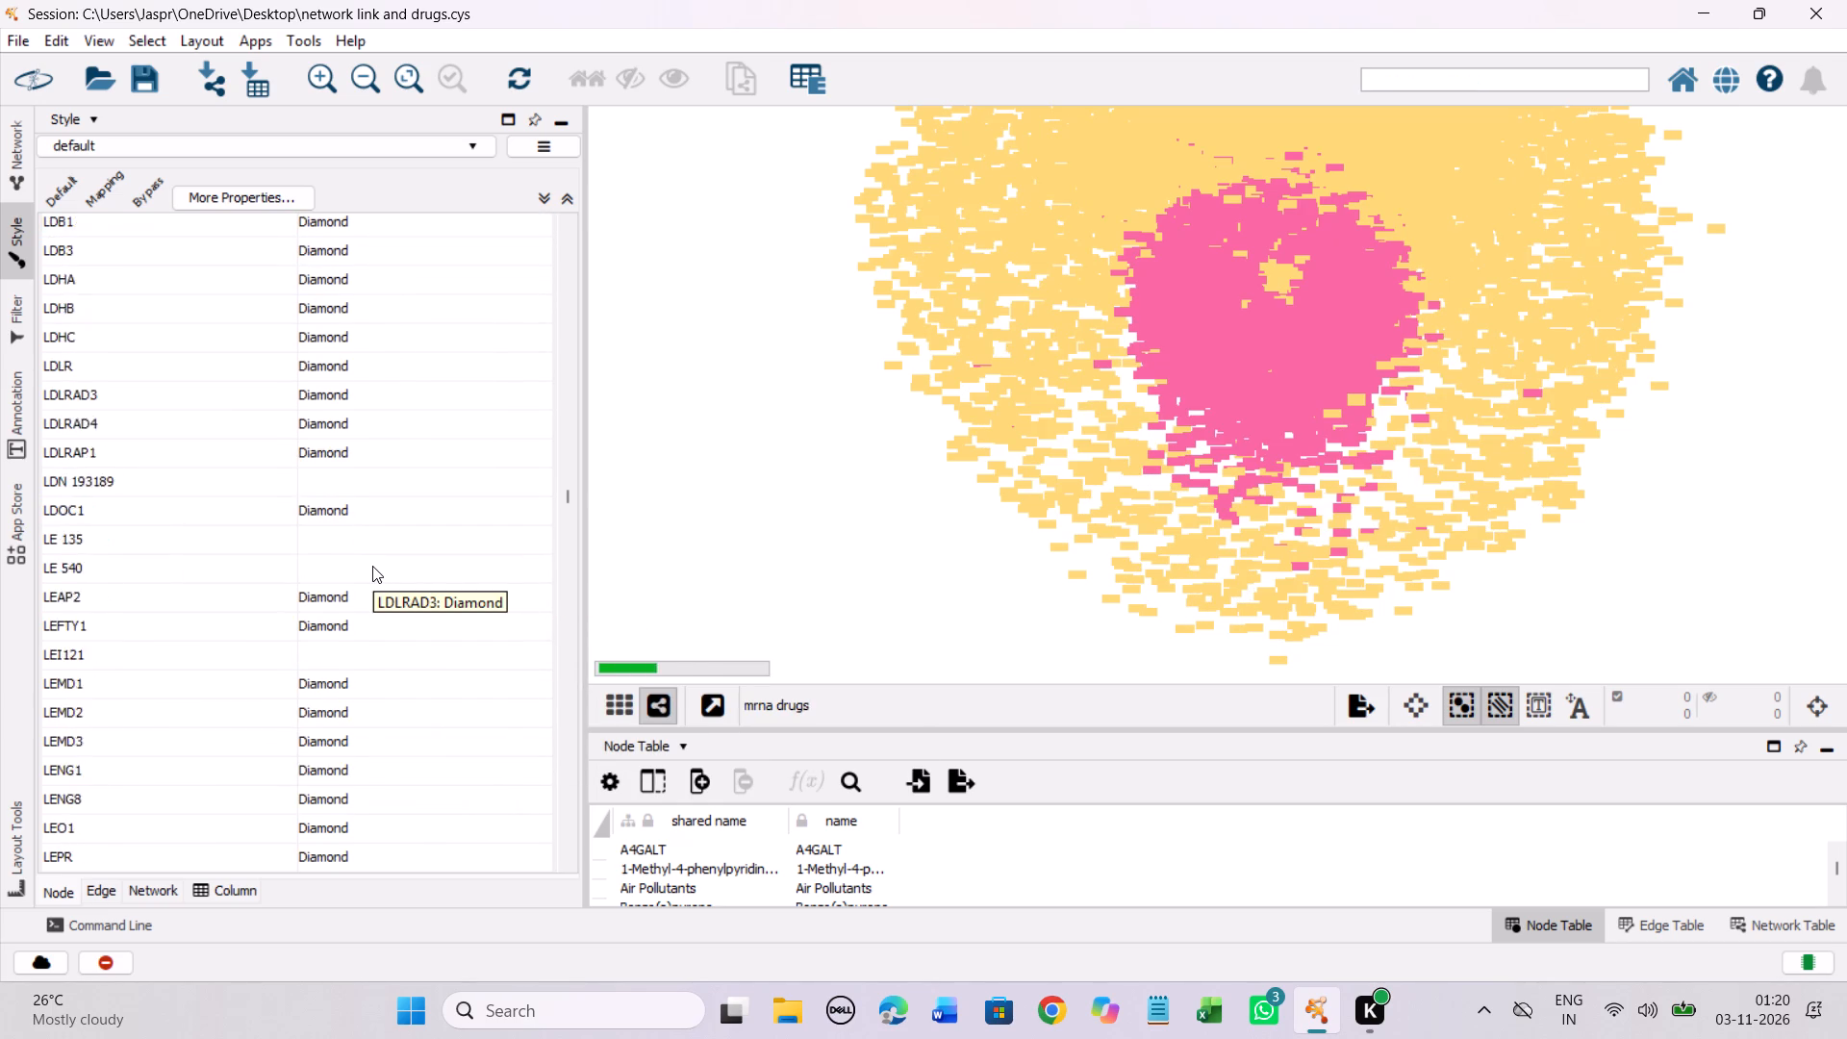
{"action": "scroll", "coordinate": [372, 566], "scroll_direction": "down", "scroll_amount": 5}
{"action": "scroll", "coordinate": [345, 469], "scroll_direction": "down", "scroll_amount": 1}
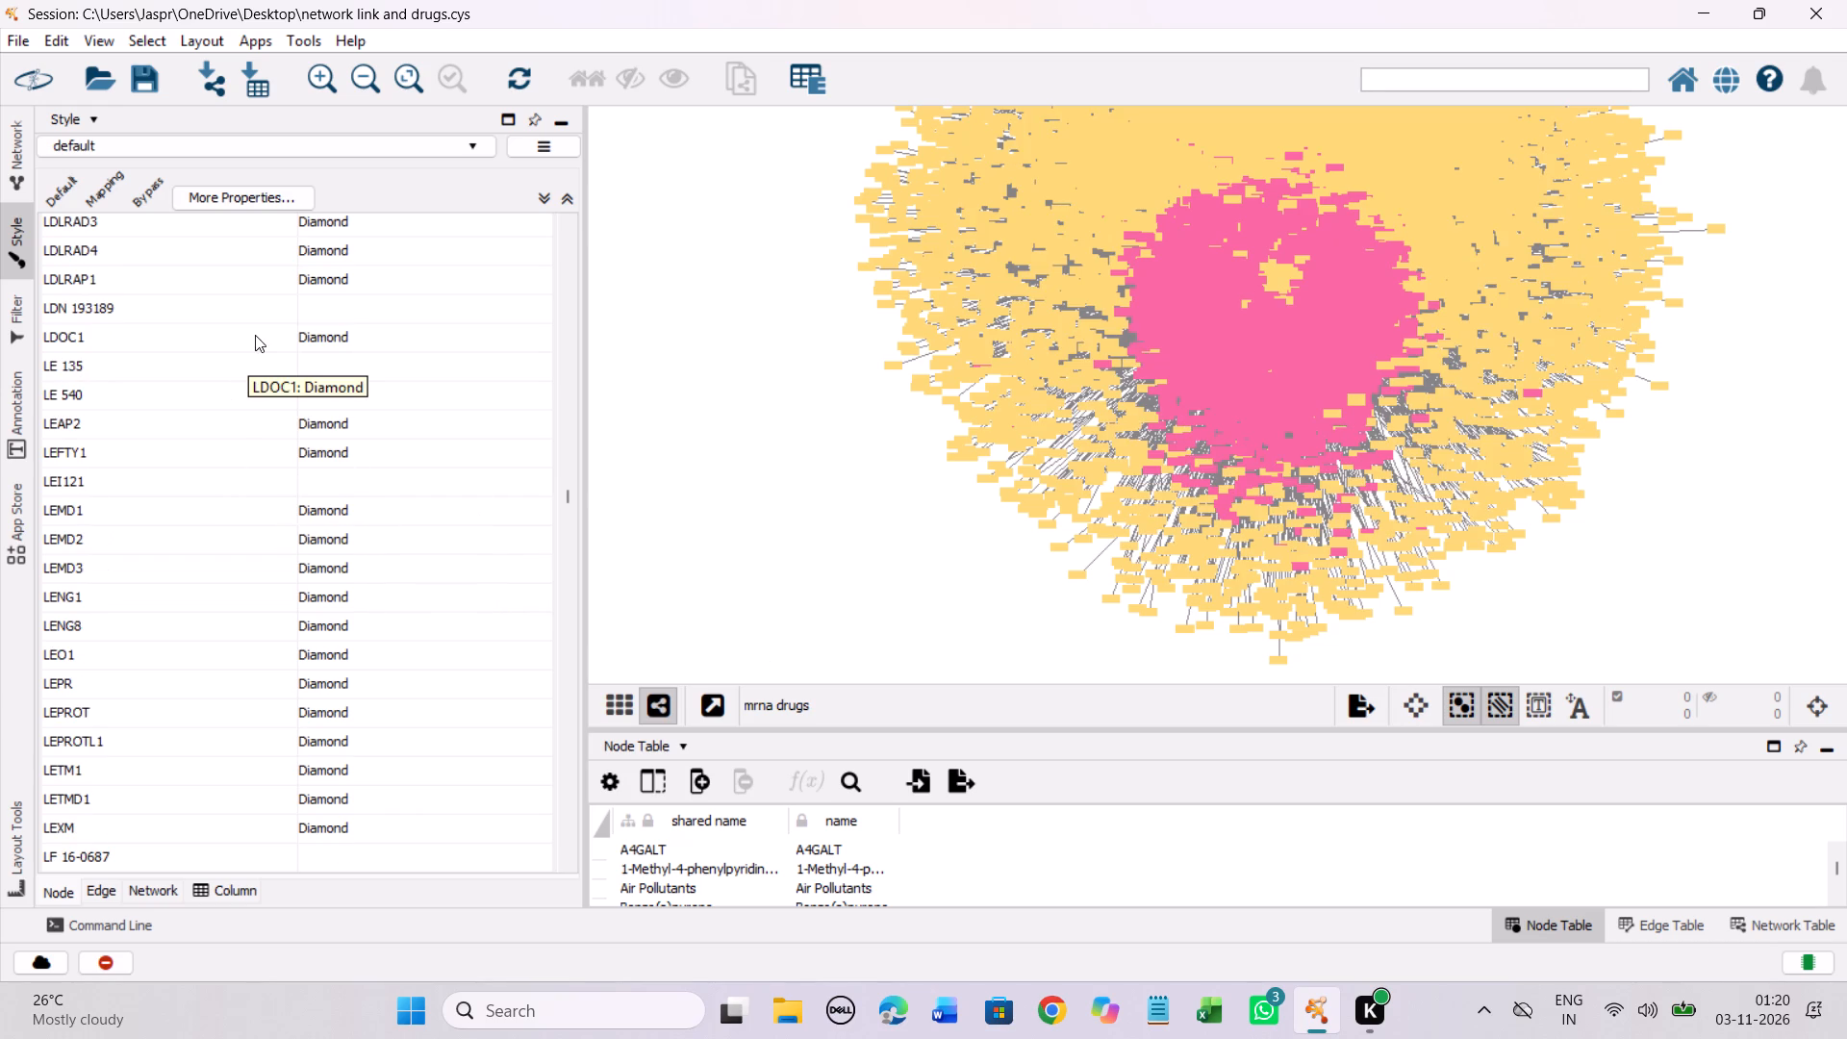
{"action": "left_click", "coordinate": [267, 300]}
{"action": "right_click", "coordinate": [267, 300]}
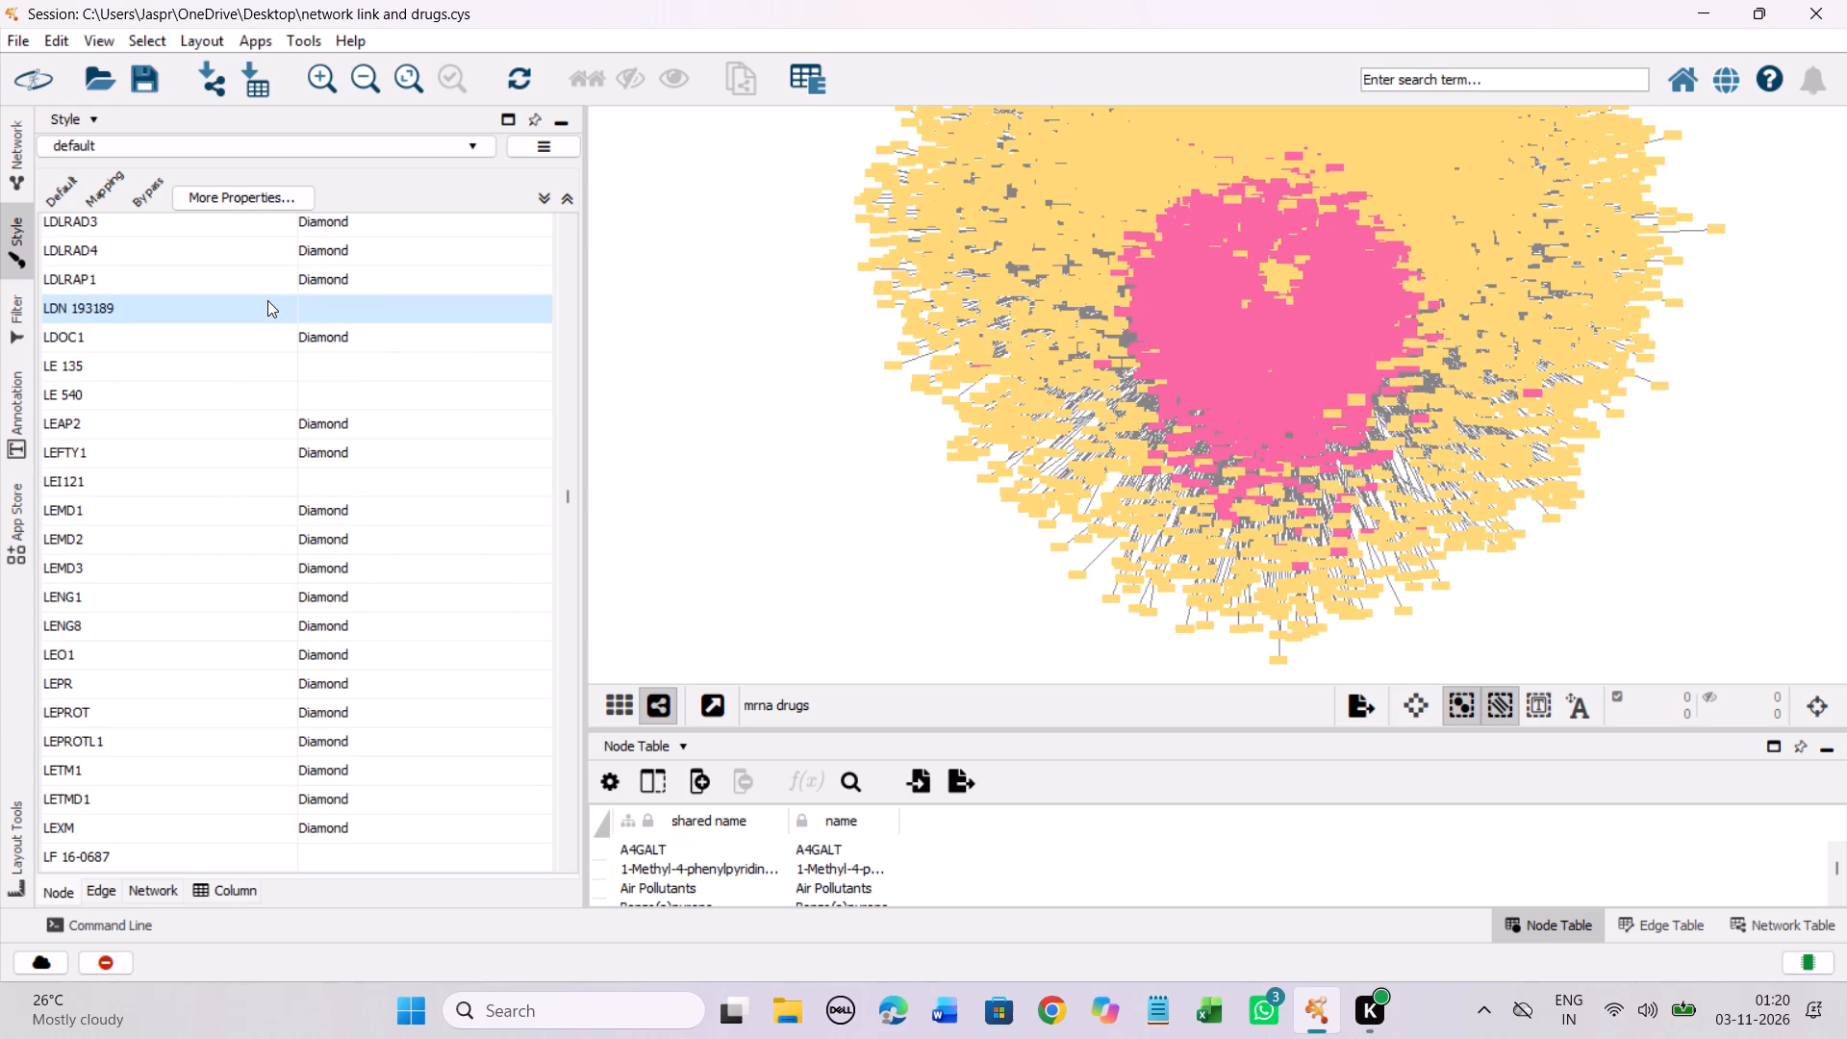
{"action": "left_click", "coordinate": [362, 317]}
{"action": "left_click", "coordinate": [706, 324]}
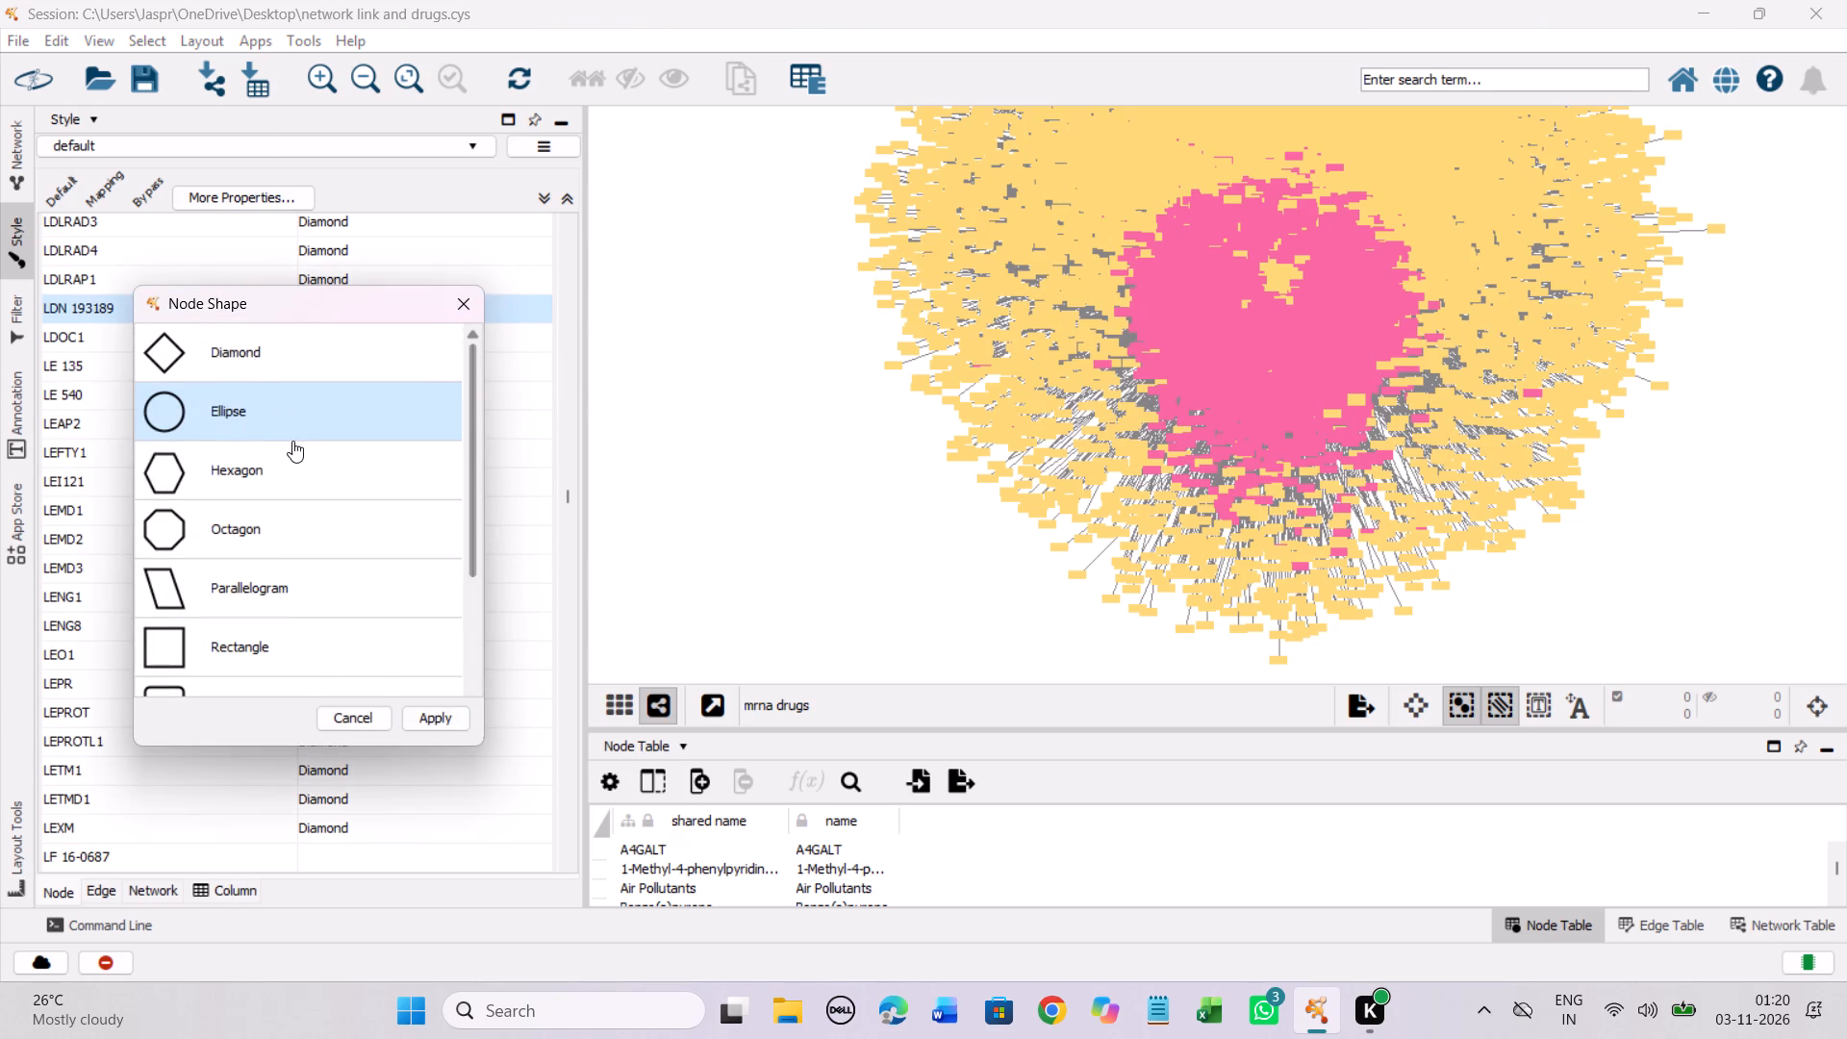
{"action": "left_click", "coordinate": [288, 456]}
{"action": "left_click", "coordinate": [437, 718]}
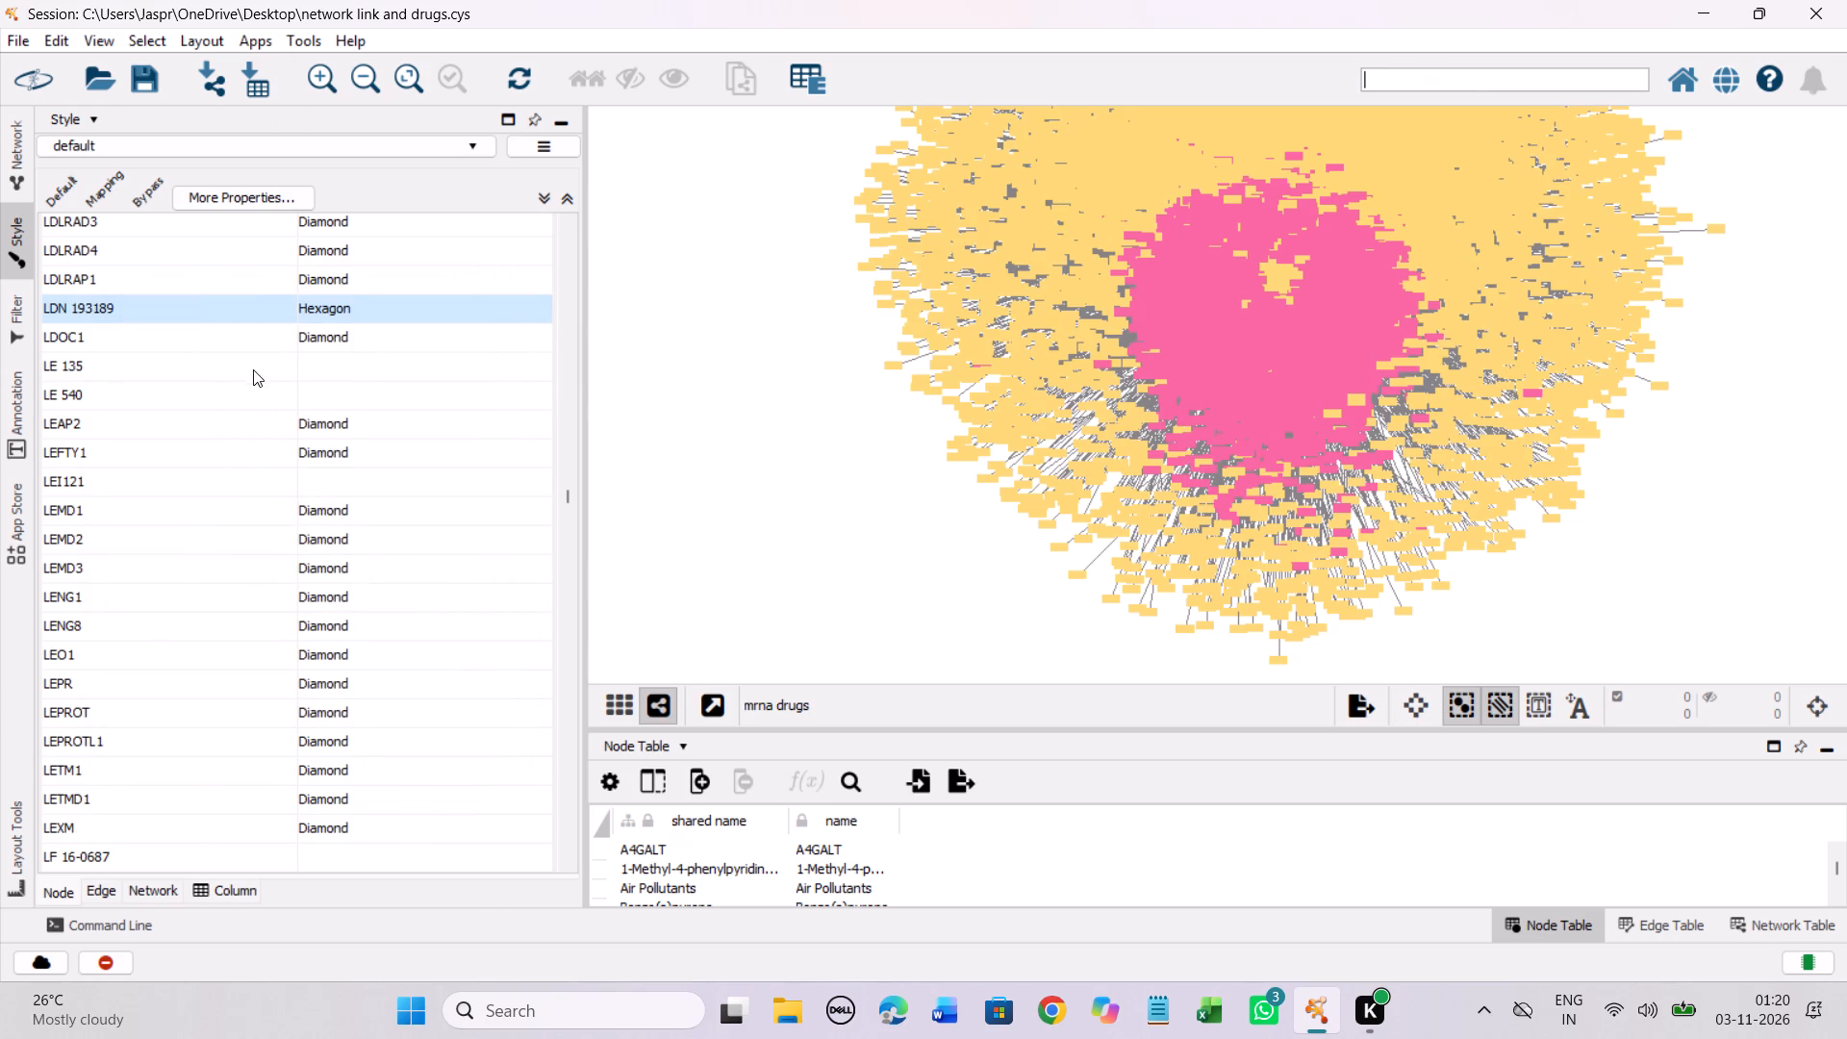
Set the discrete node shape mapping for LE 135 and LE 540 together to Hexagon.
{"action": "left_click_drag", "start_coordinate": [257, 364], "coordinate": [259, 405]}
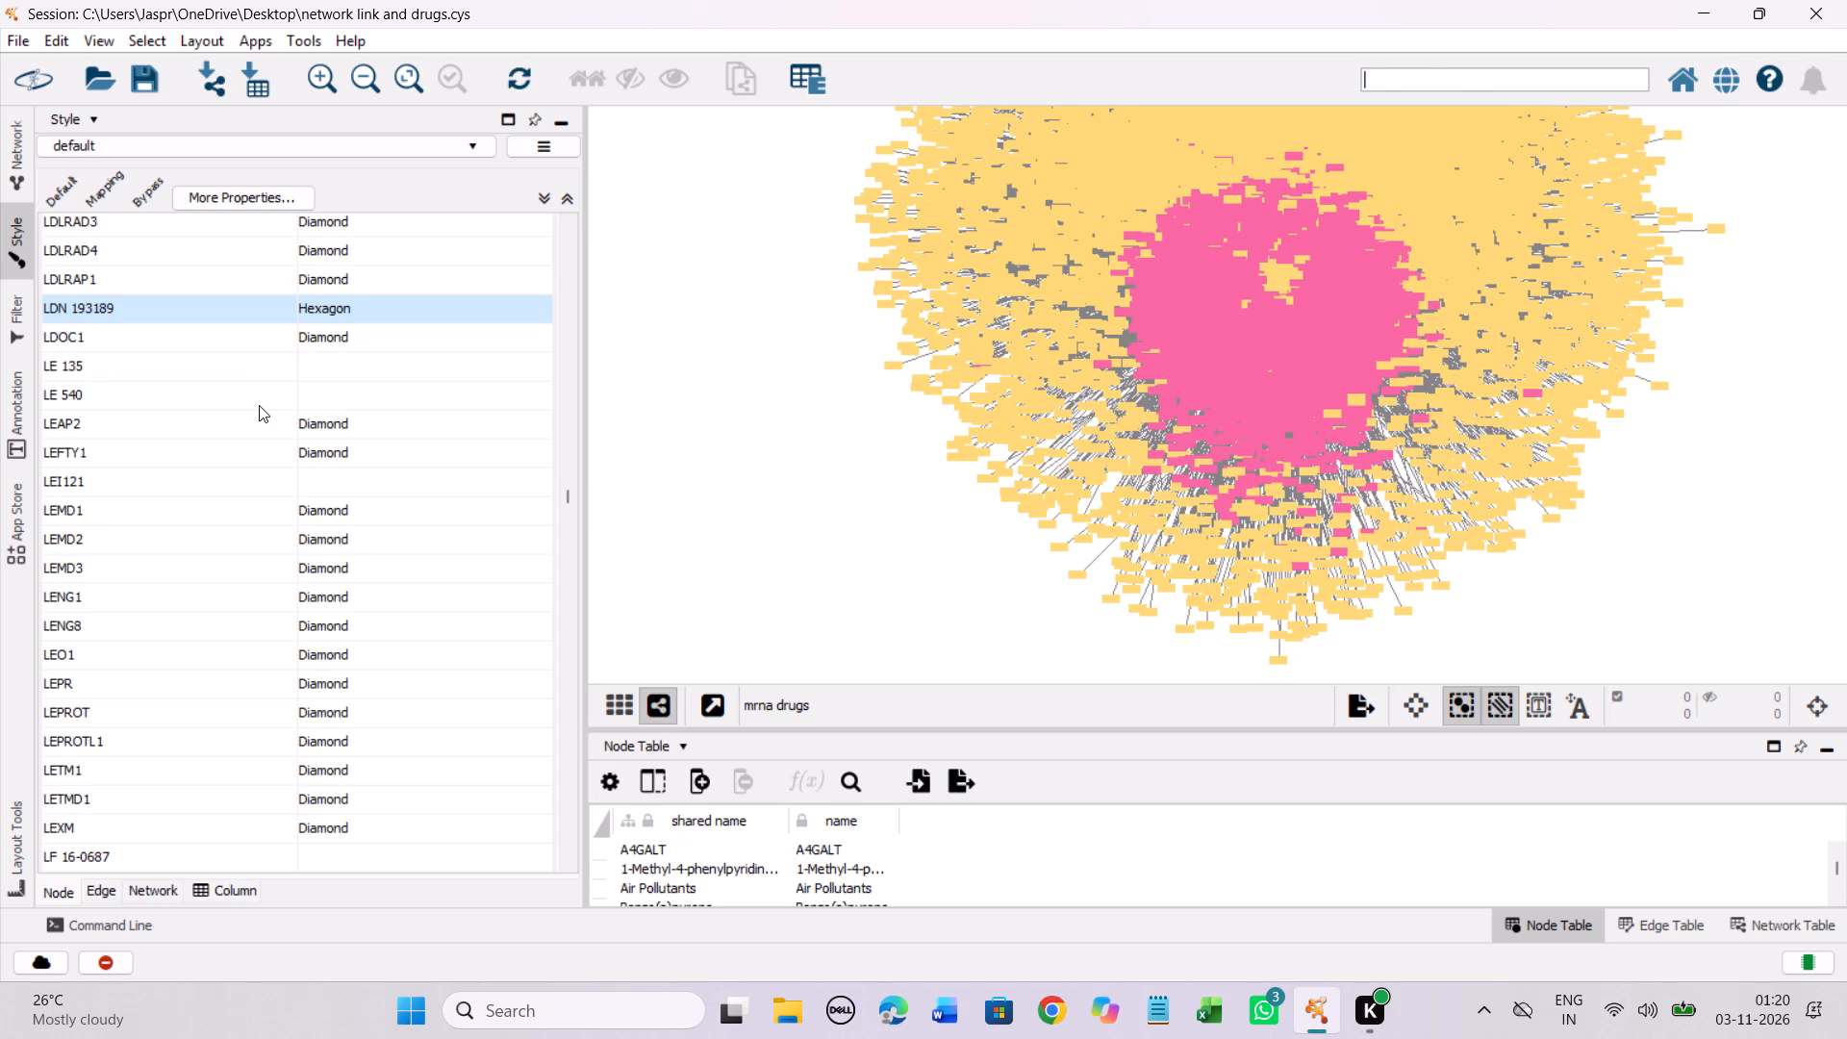
{"action": "right_click", "coordinate": [259, 405]}
{"action": "left_click", "coordinate": [322, 418]}
{"action": "left_click", "coordinate": [764, 426]}
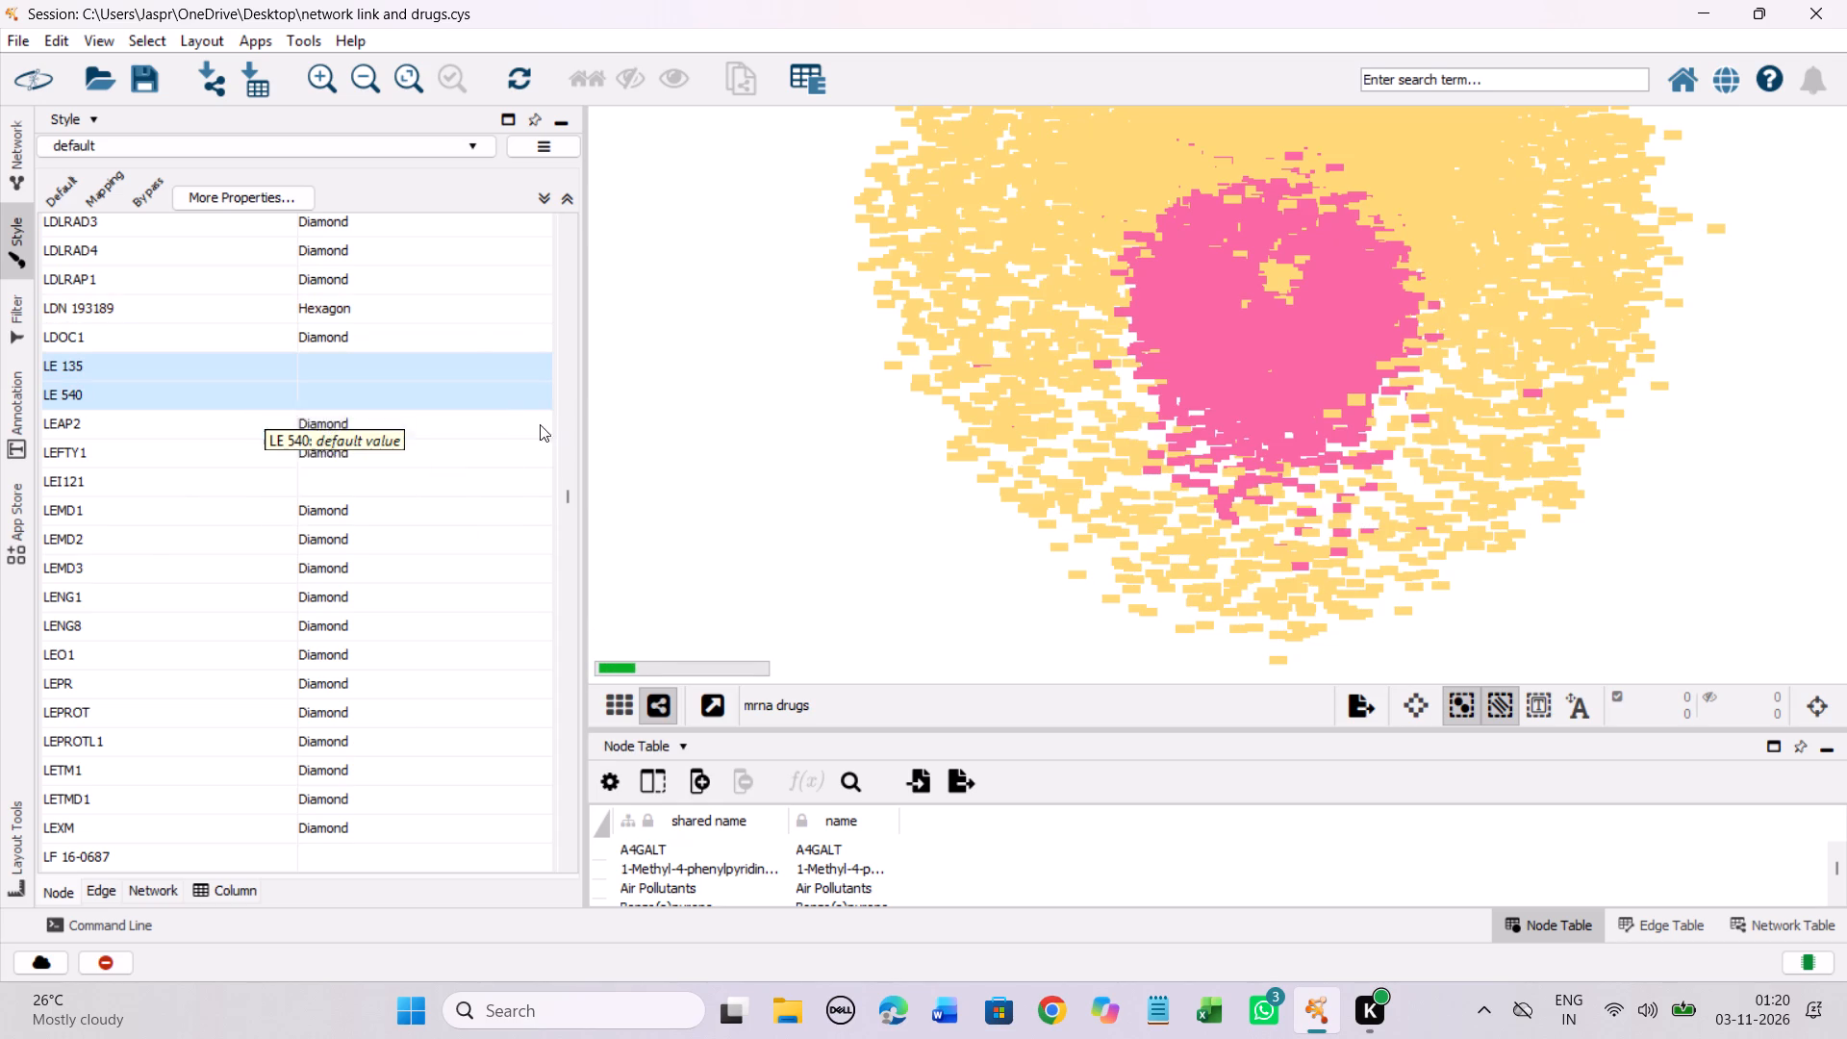
{"action": "left_click", "coordinate": [315, 456]}
{"action": "left_click", "coordinate": [432, 738]}
{"action": "left_click", "coordinate": [436, 722]}
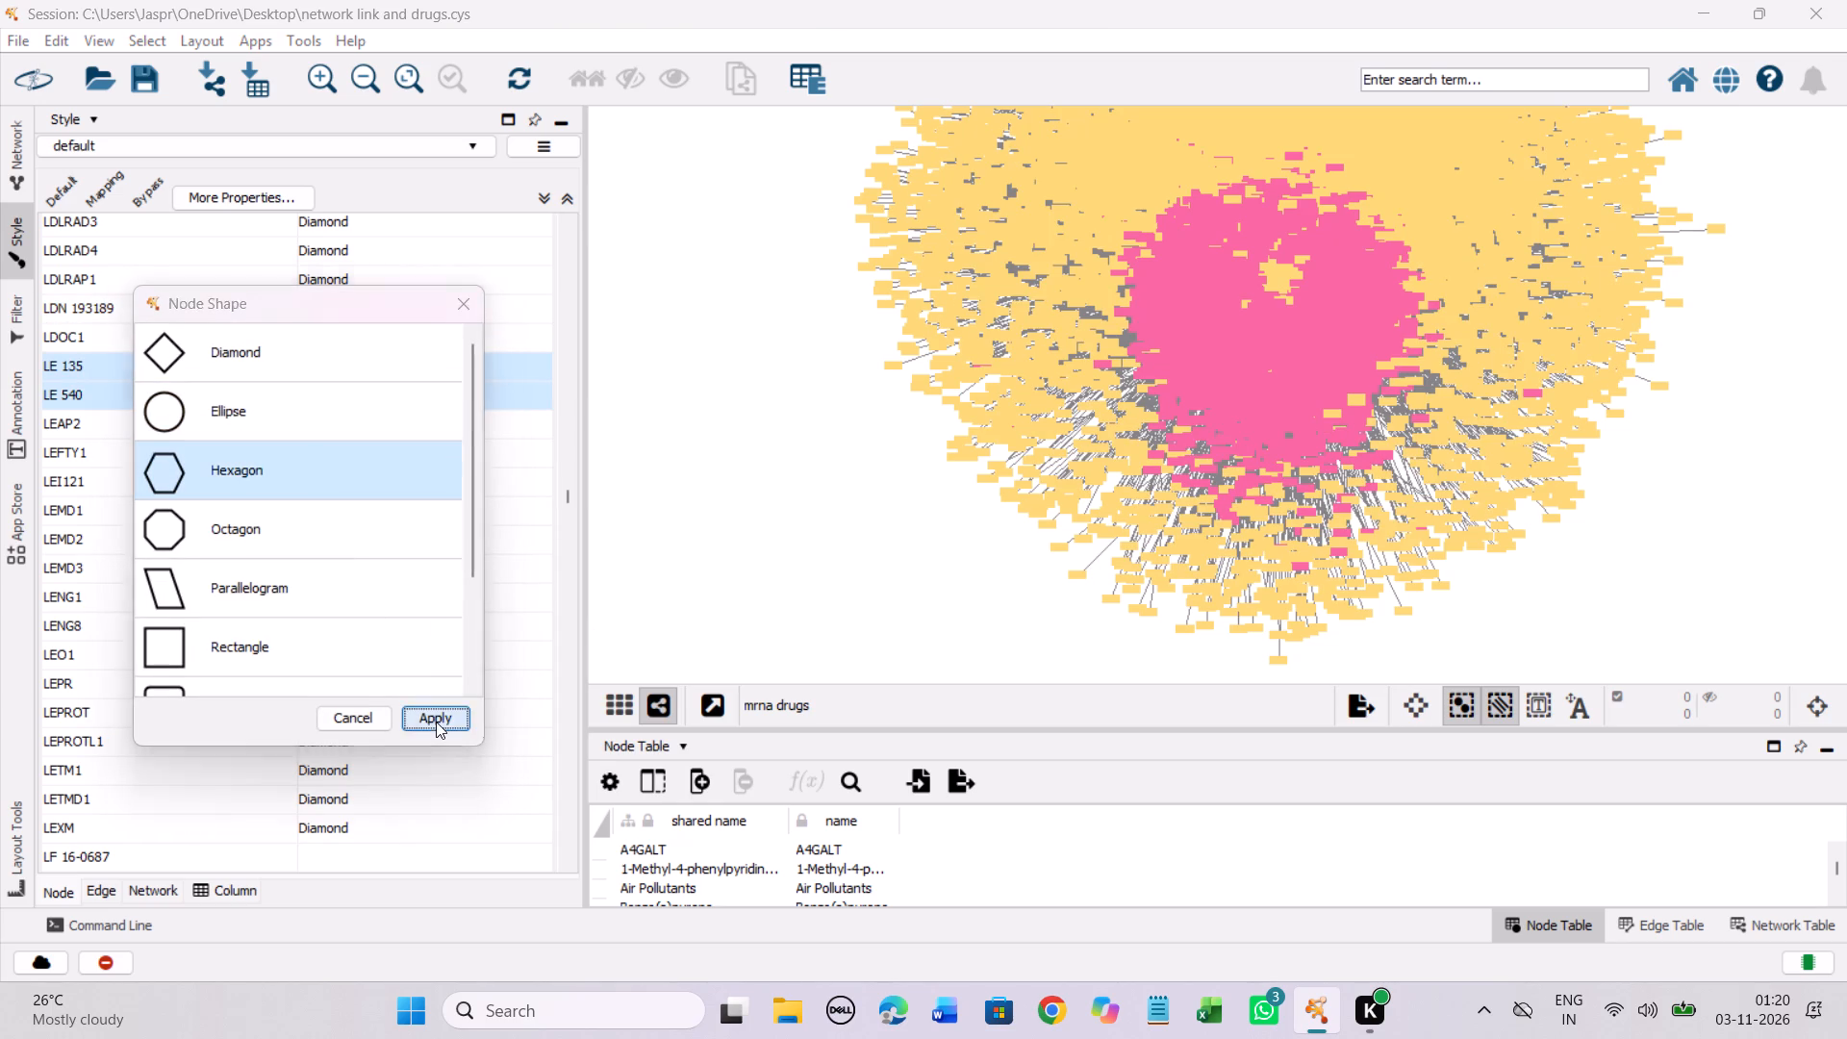
Set the discrete node shape mapping for LEI121 to Hexagon.
{"action": "left_click", "coordinate": [281, 484]}
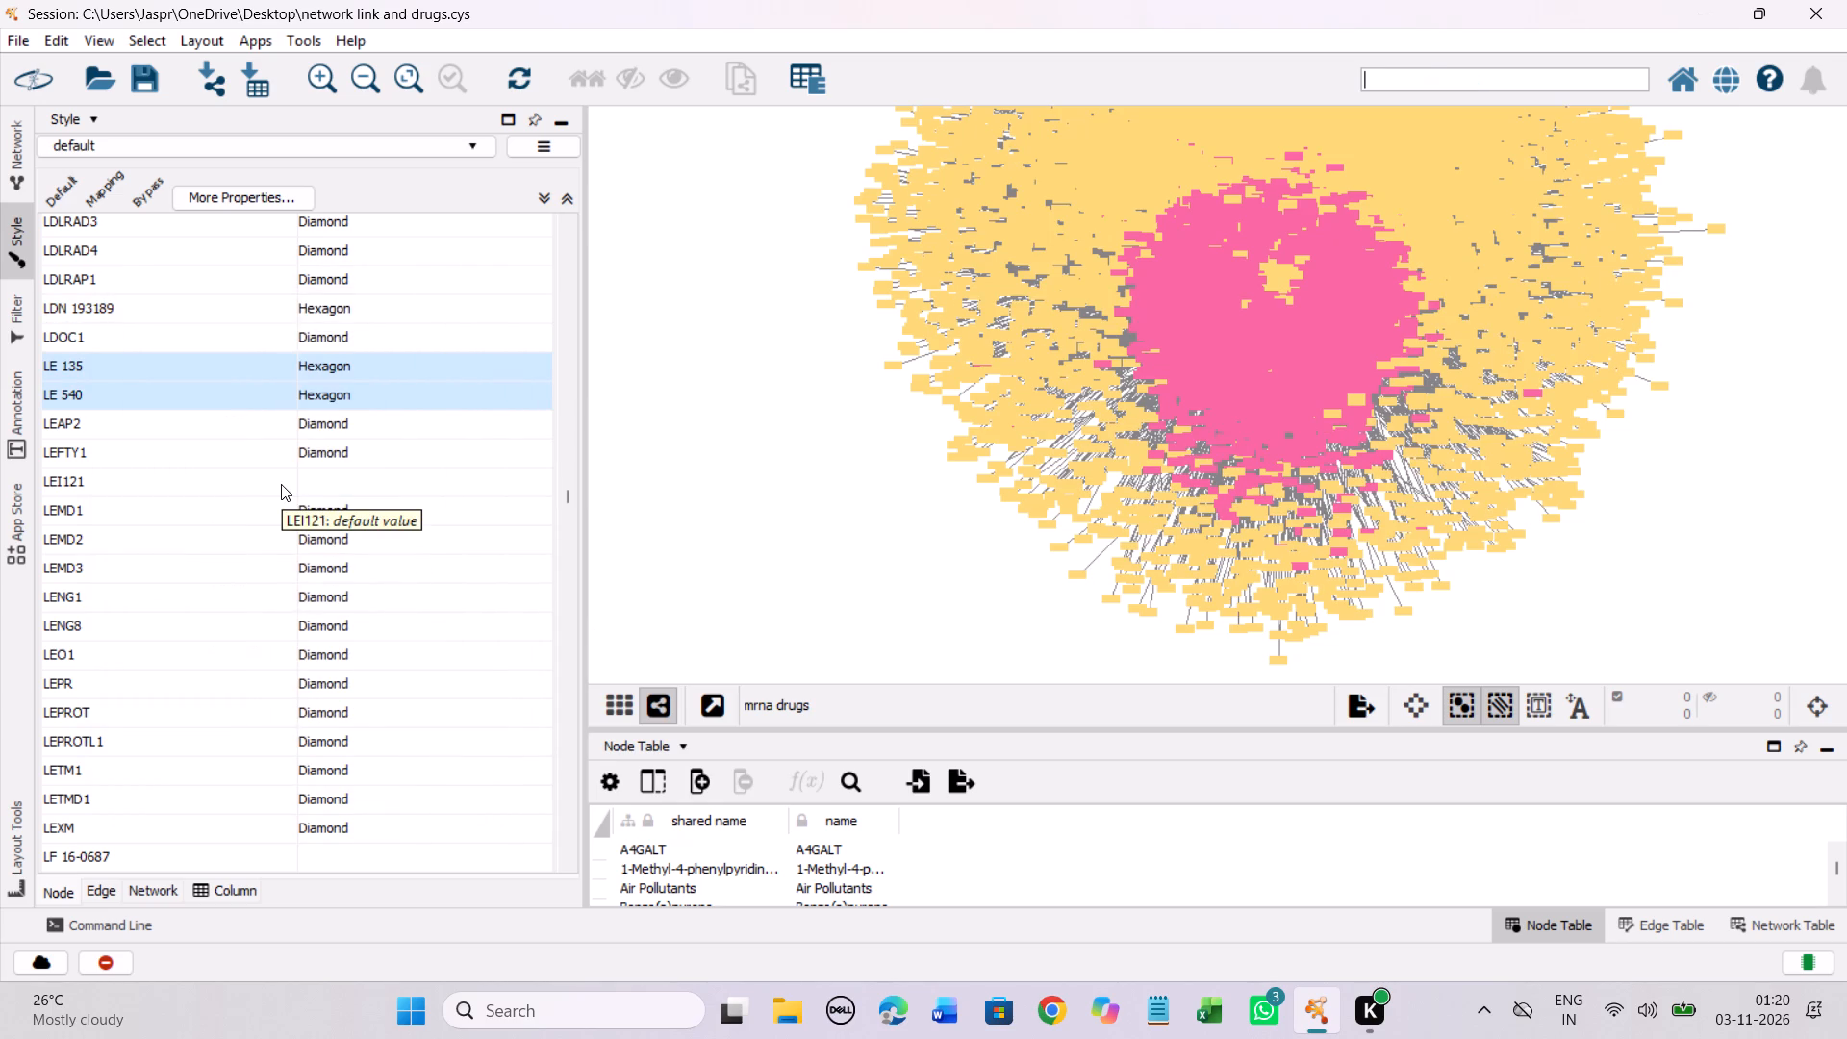
{"action": "right_click", "coordinate": [281, 484]}
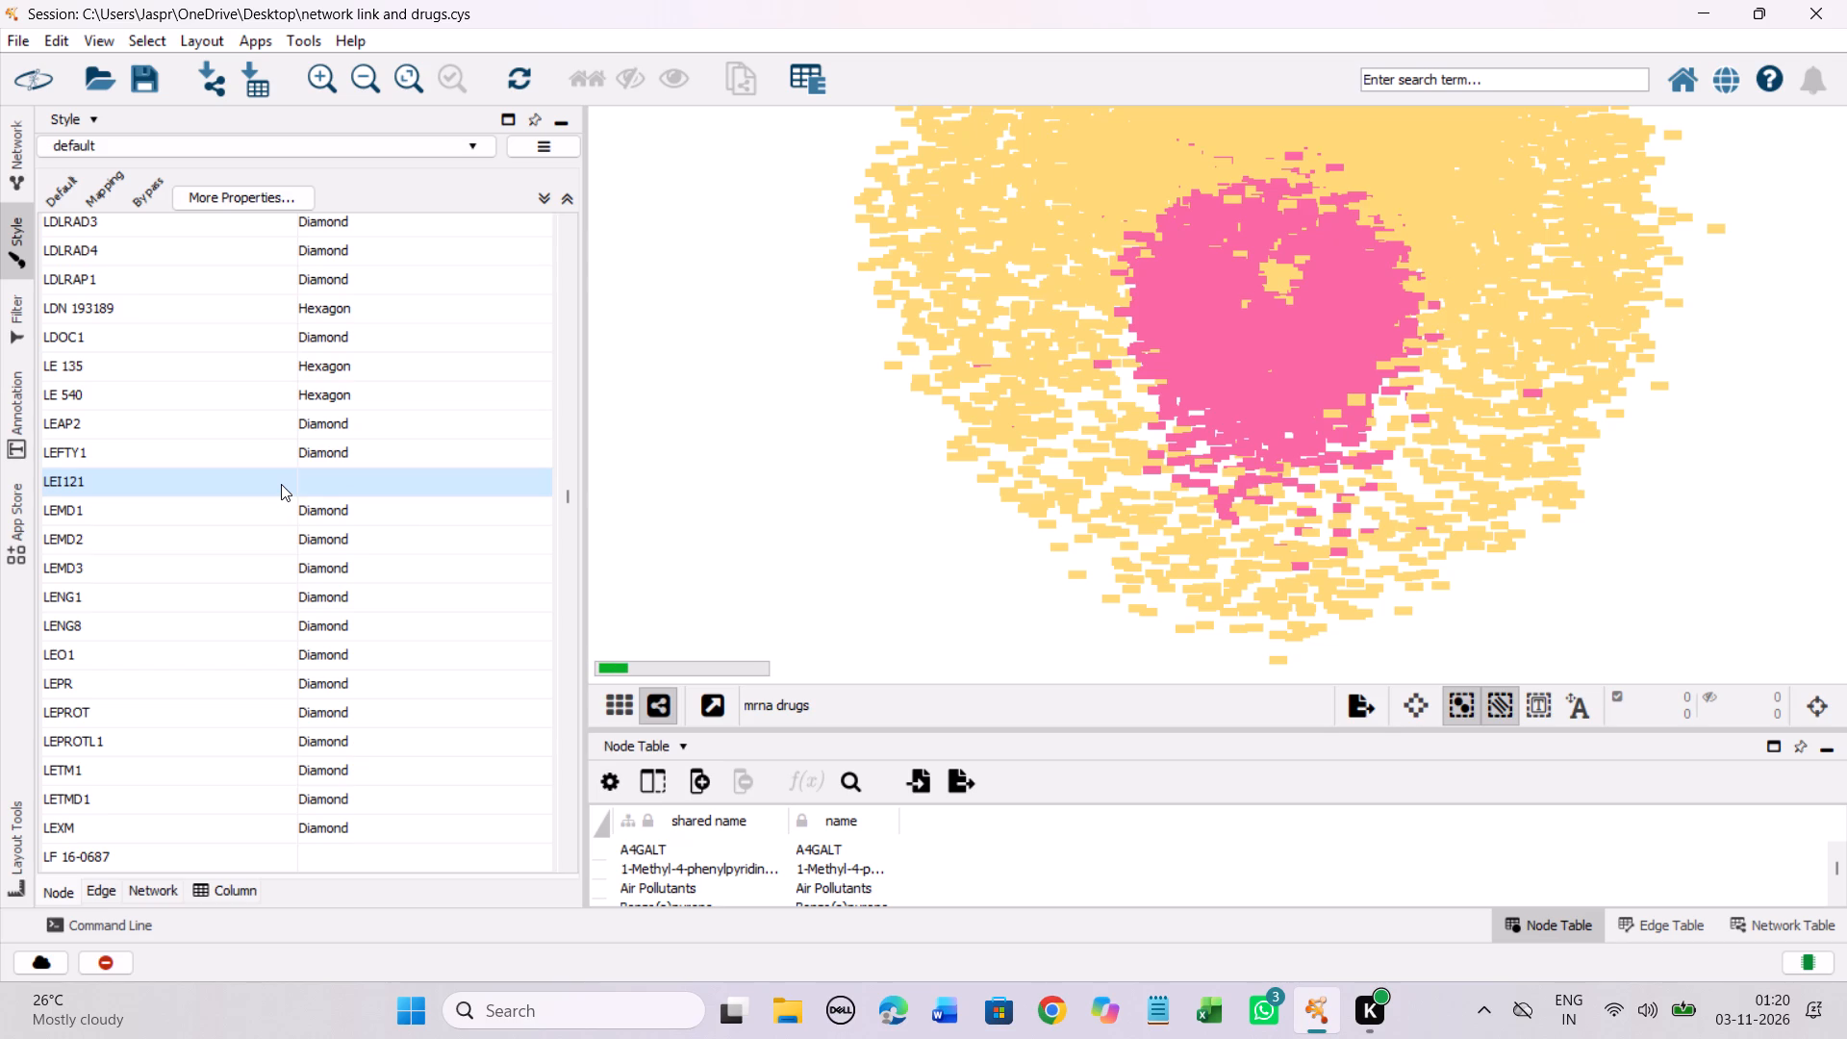
{"action": "left_click", "coordinate": [347, 505]}
{"action": "left_click", "coordinate": [594, 503]}
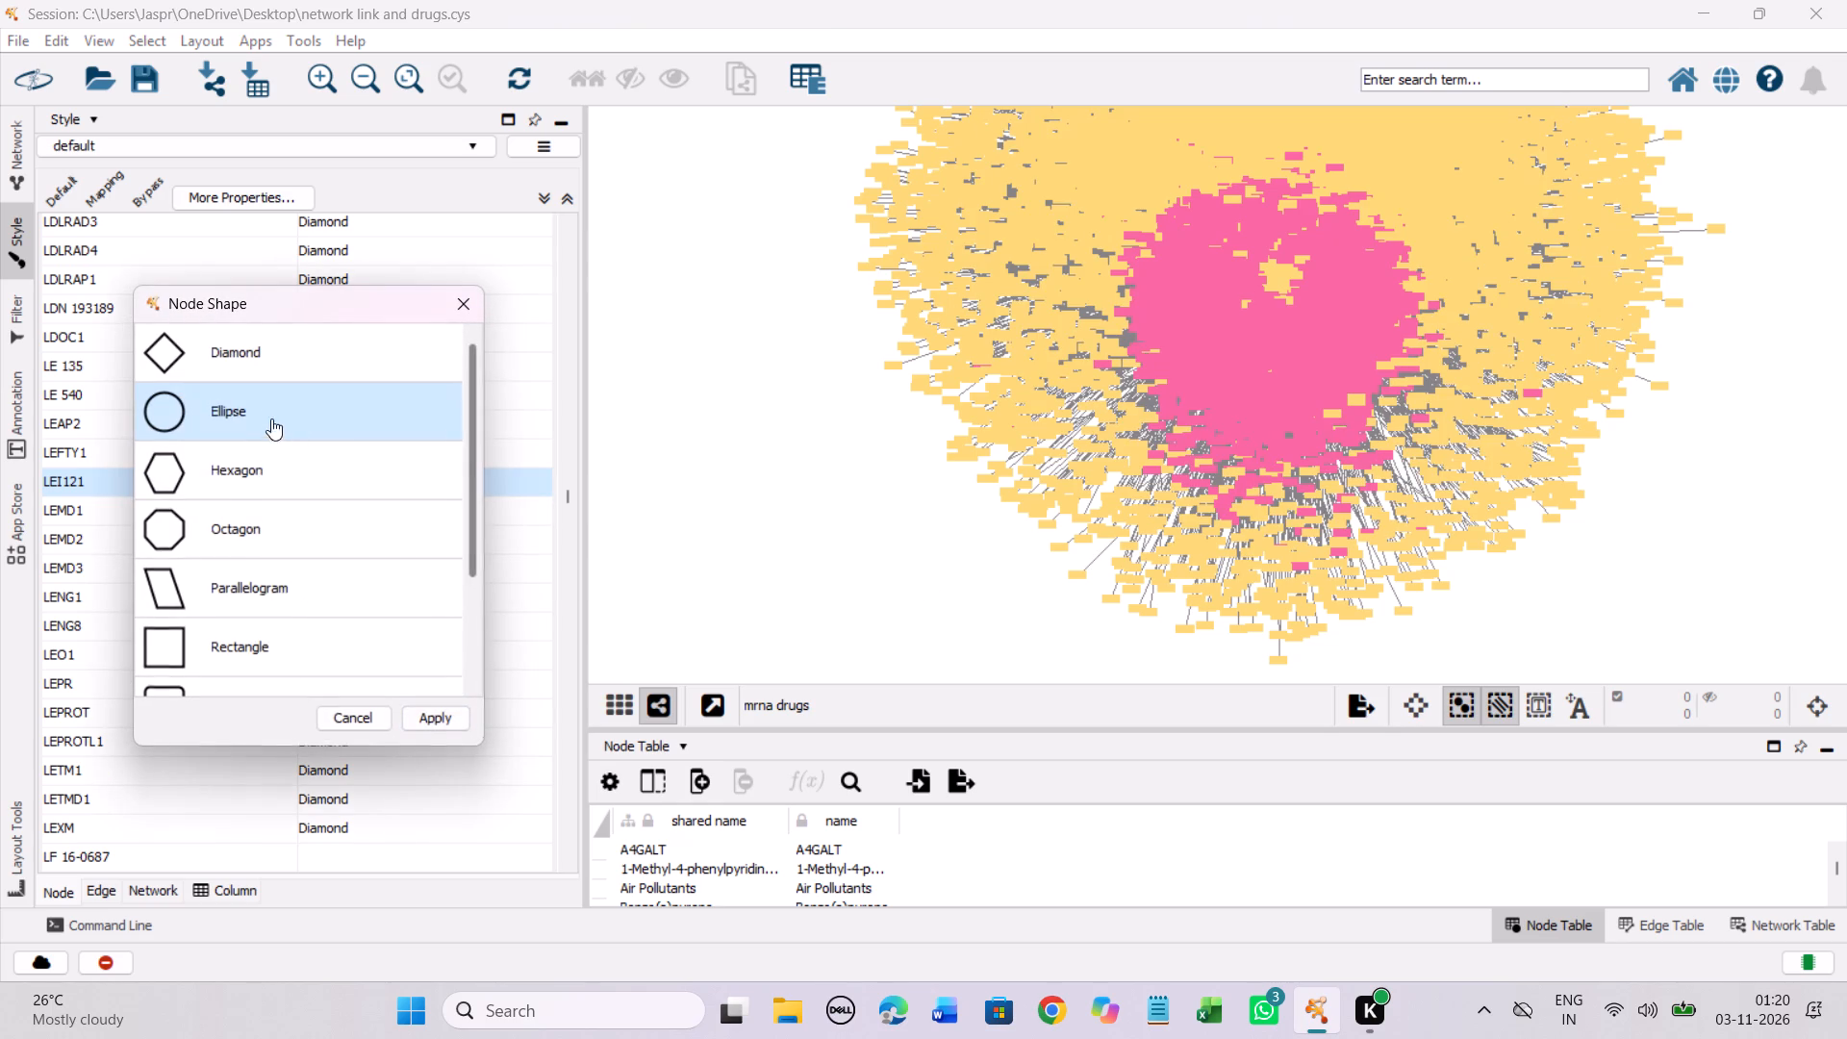
{"action": "left_click", "coordinate": [241, 469]}
{"action": "left_click", "coordinate": [415, 724]}
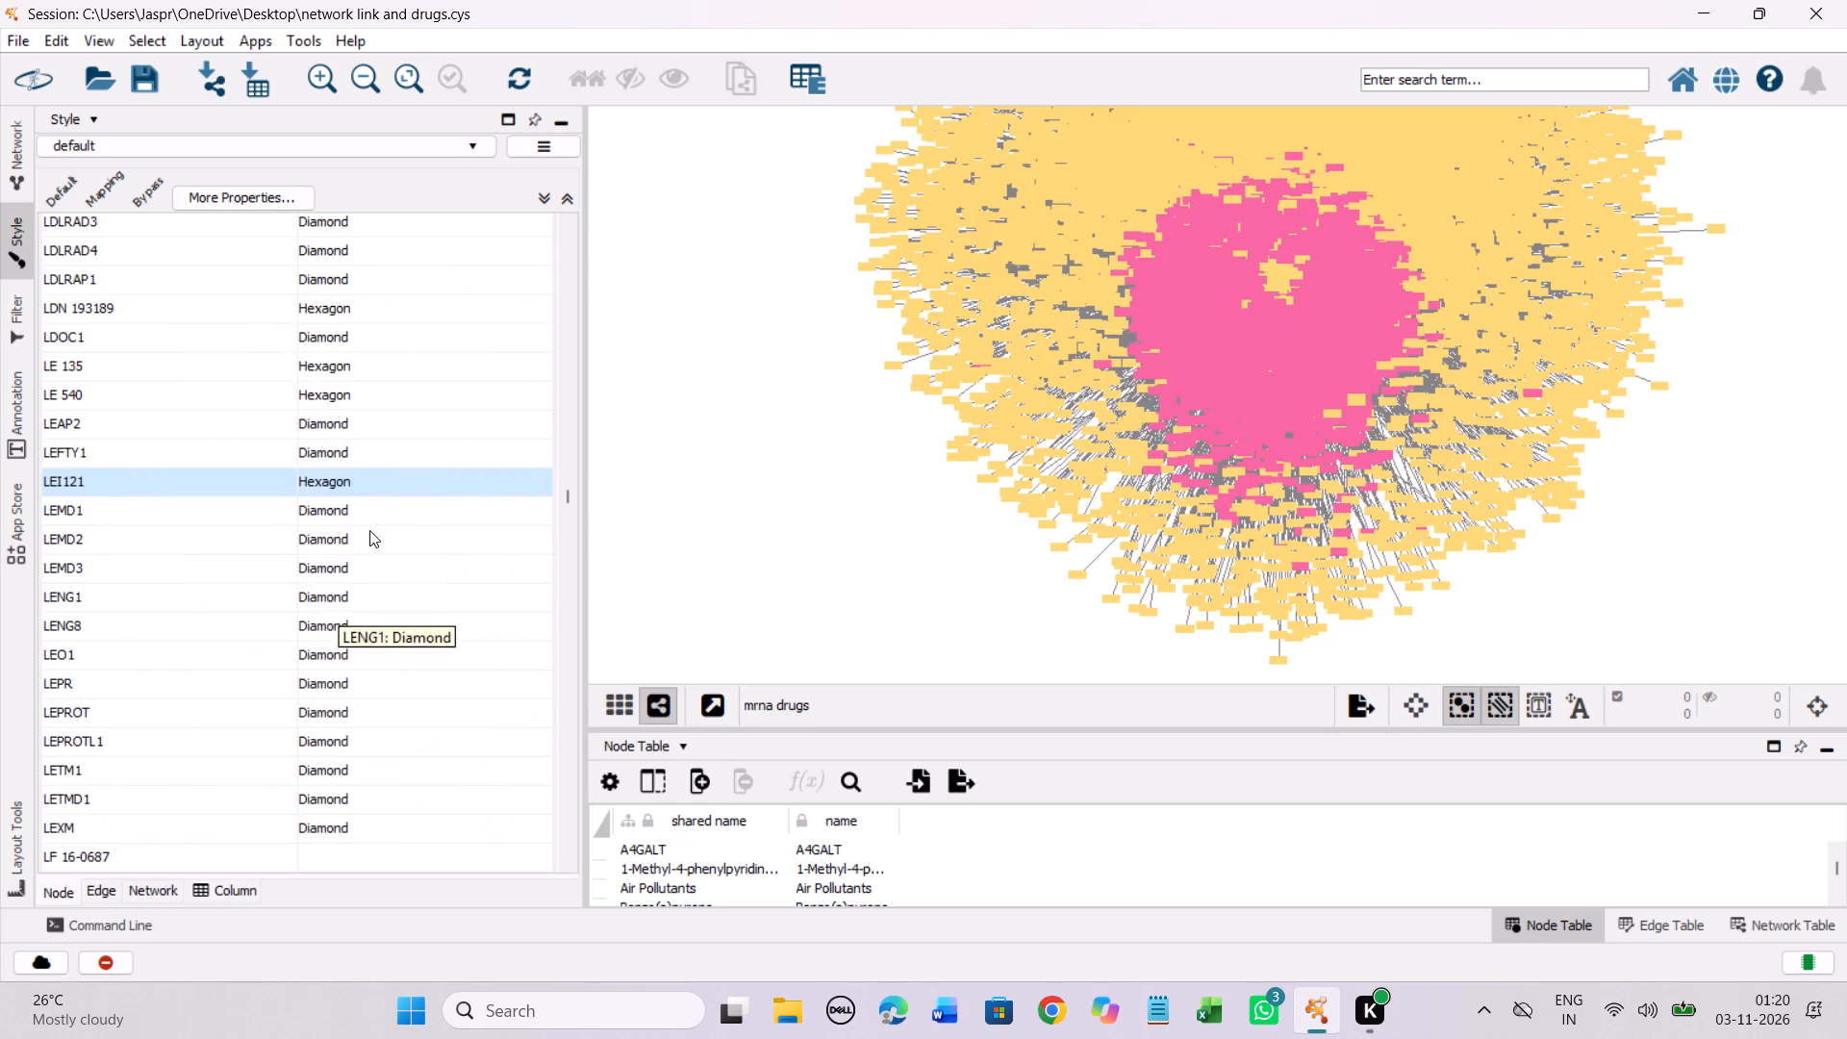
Set the discrete node shape mapping for LF 16-0687 to Hexagon.
{"action": "scroll", "coordinate": [398, 506], "scroll_direction": "down", "scroll_amount": 7}
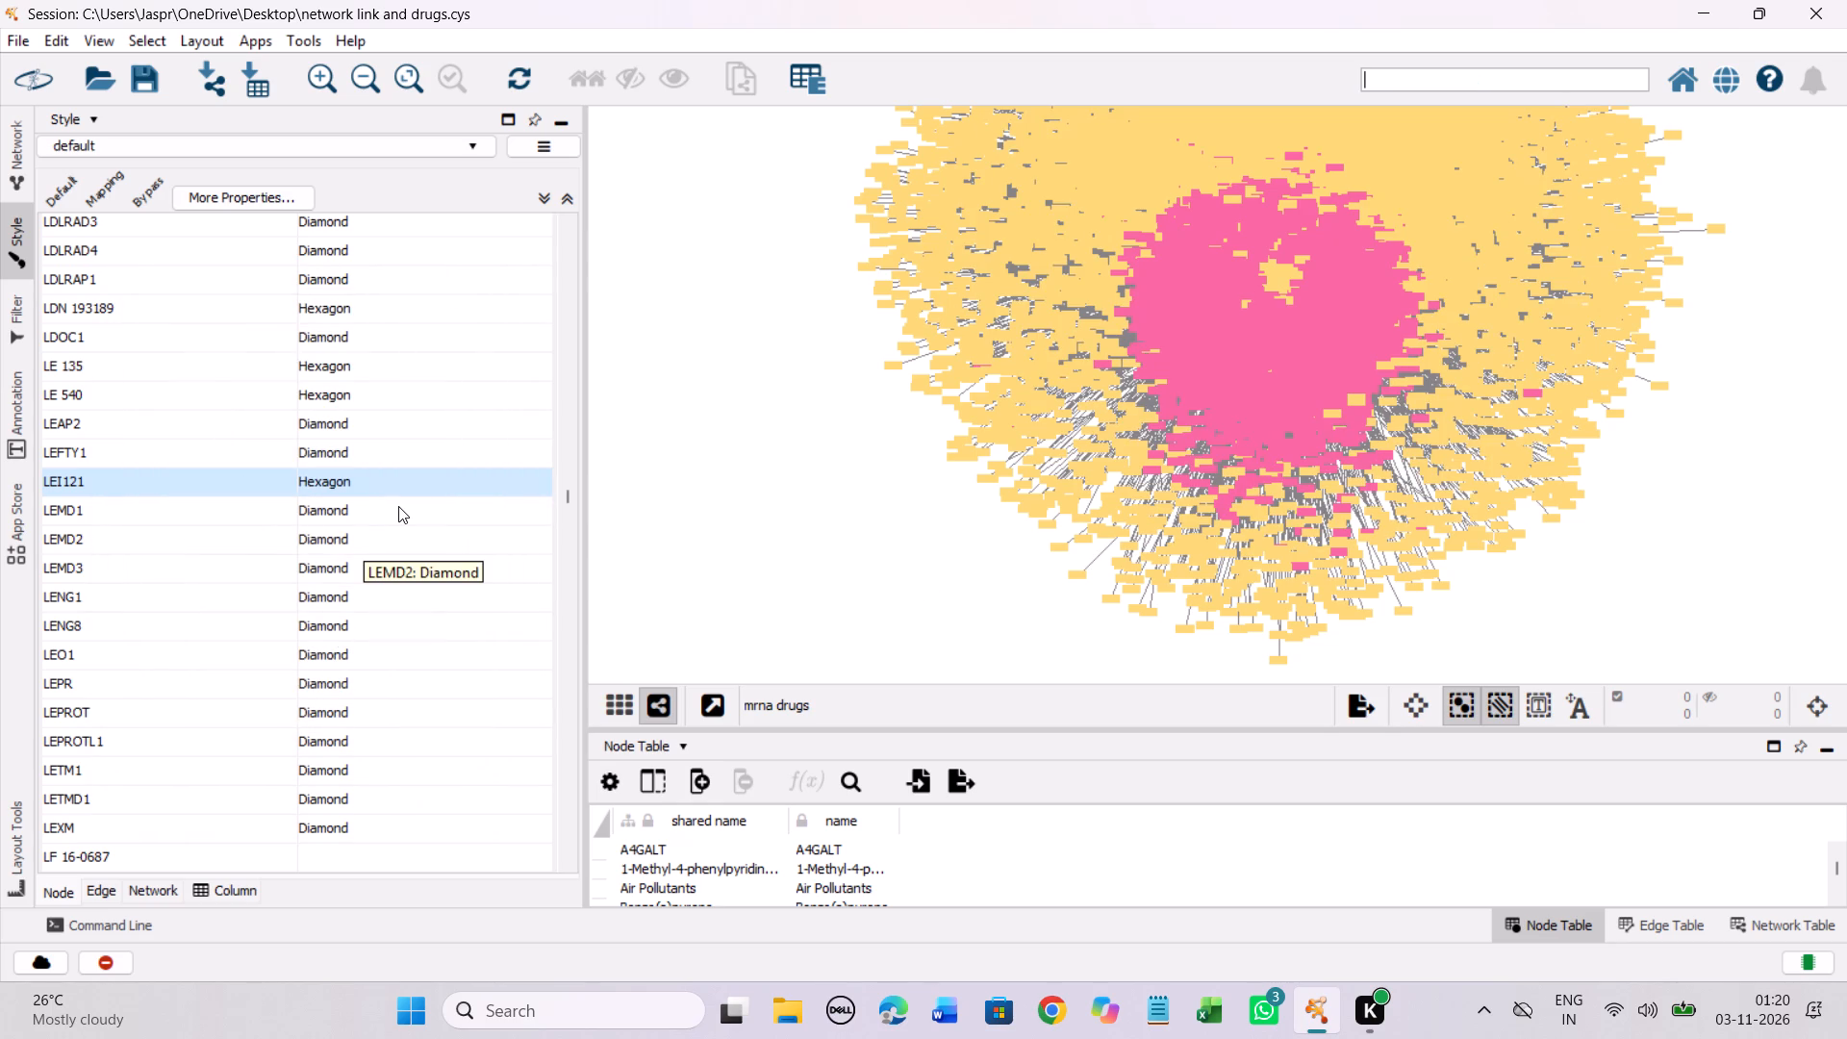
{"action": "scroll", "coordinate": [398, 506], "scroll_direction": "down", "scroll_amount": 7}
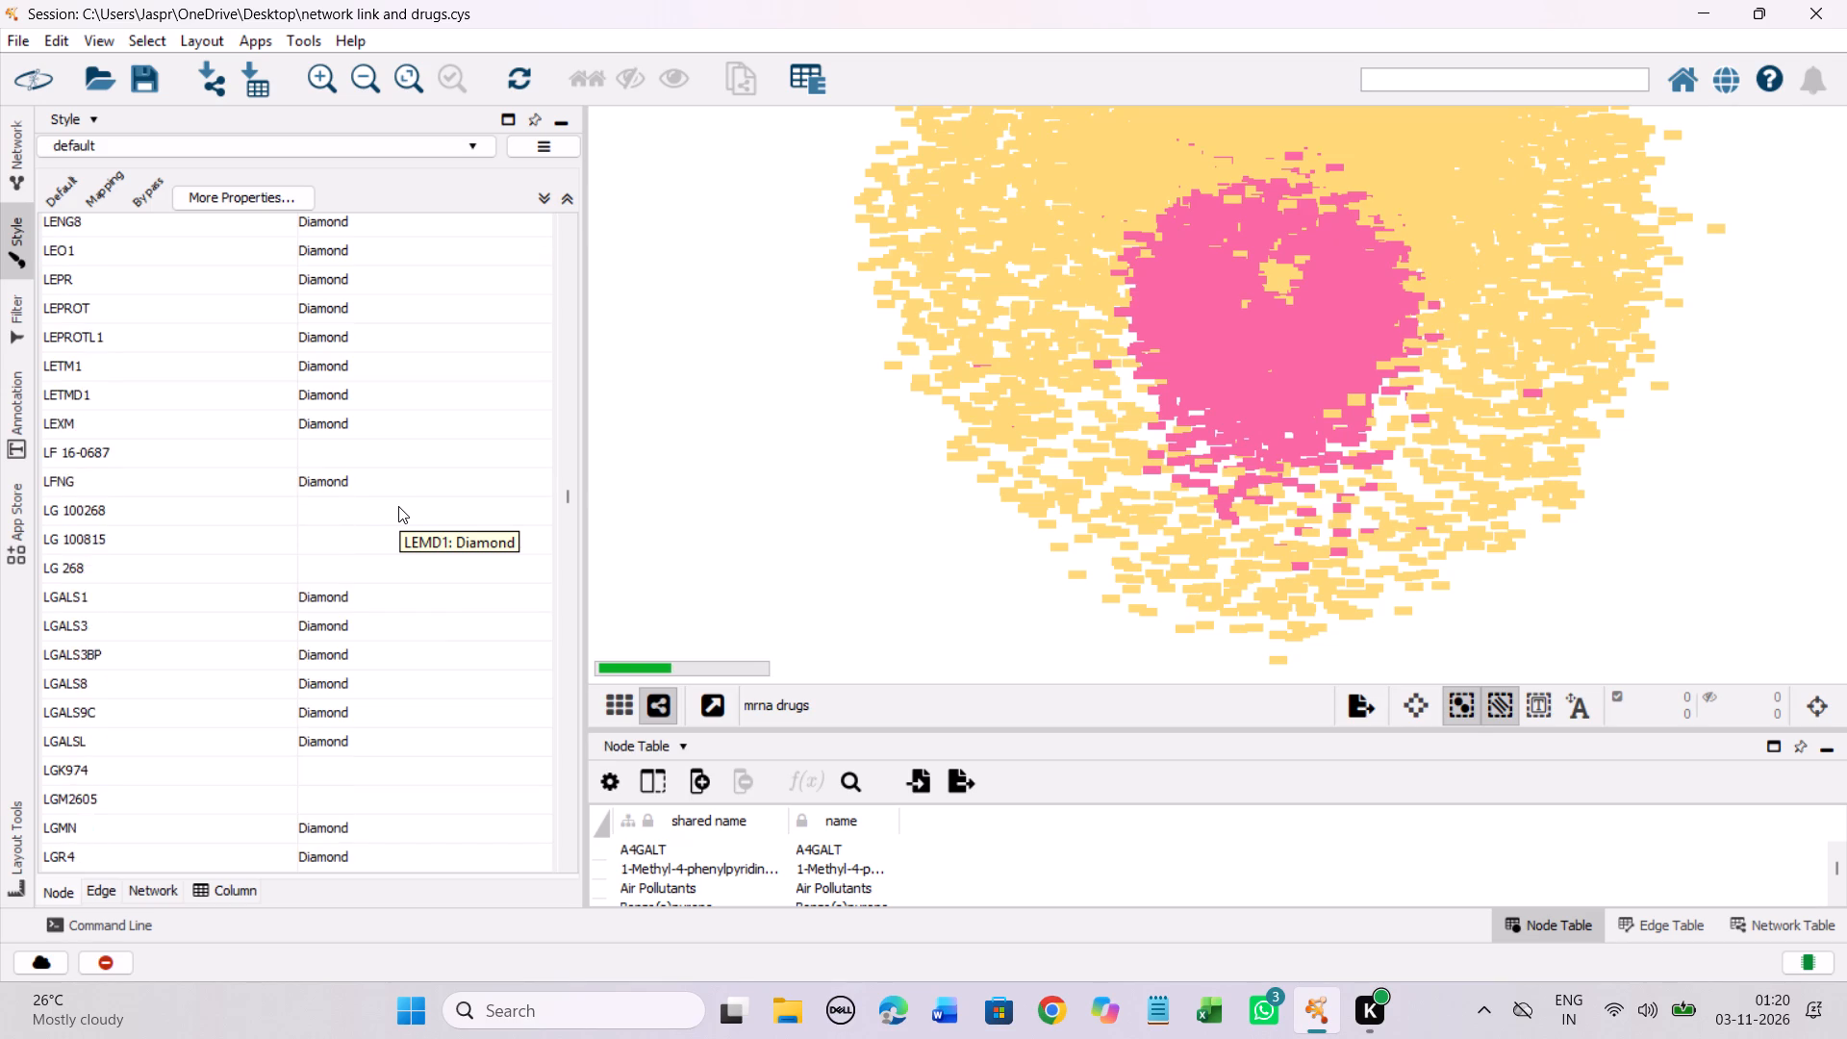
{"action": "scroll", "coordinate": [398, 506], "scroll_direction": "up", "scroll_amount": 7}
{"action": "scroll", "coordinate": [398, 506], "scroll_direction": "down", "scroll_amount": 8}
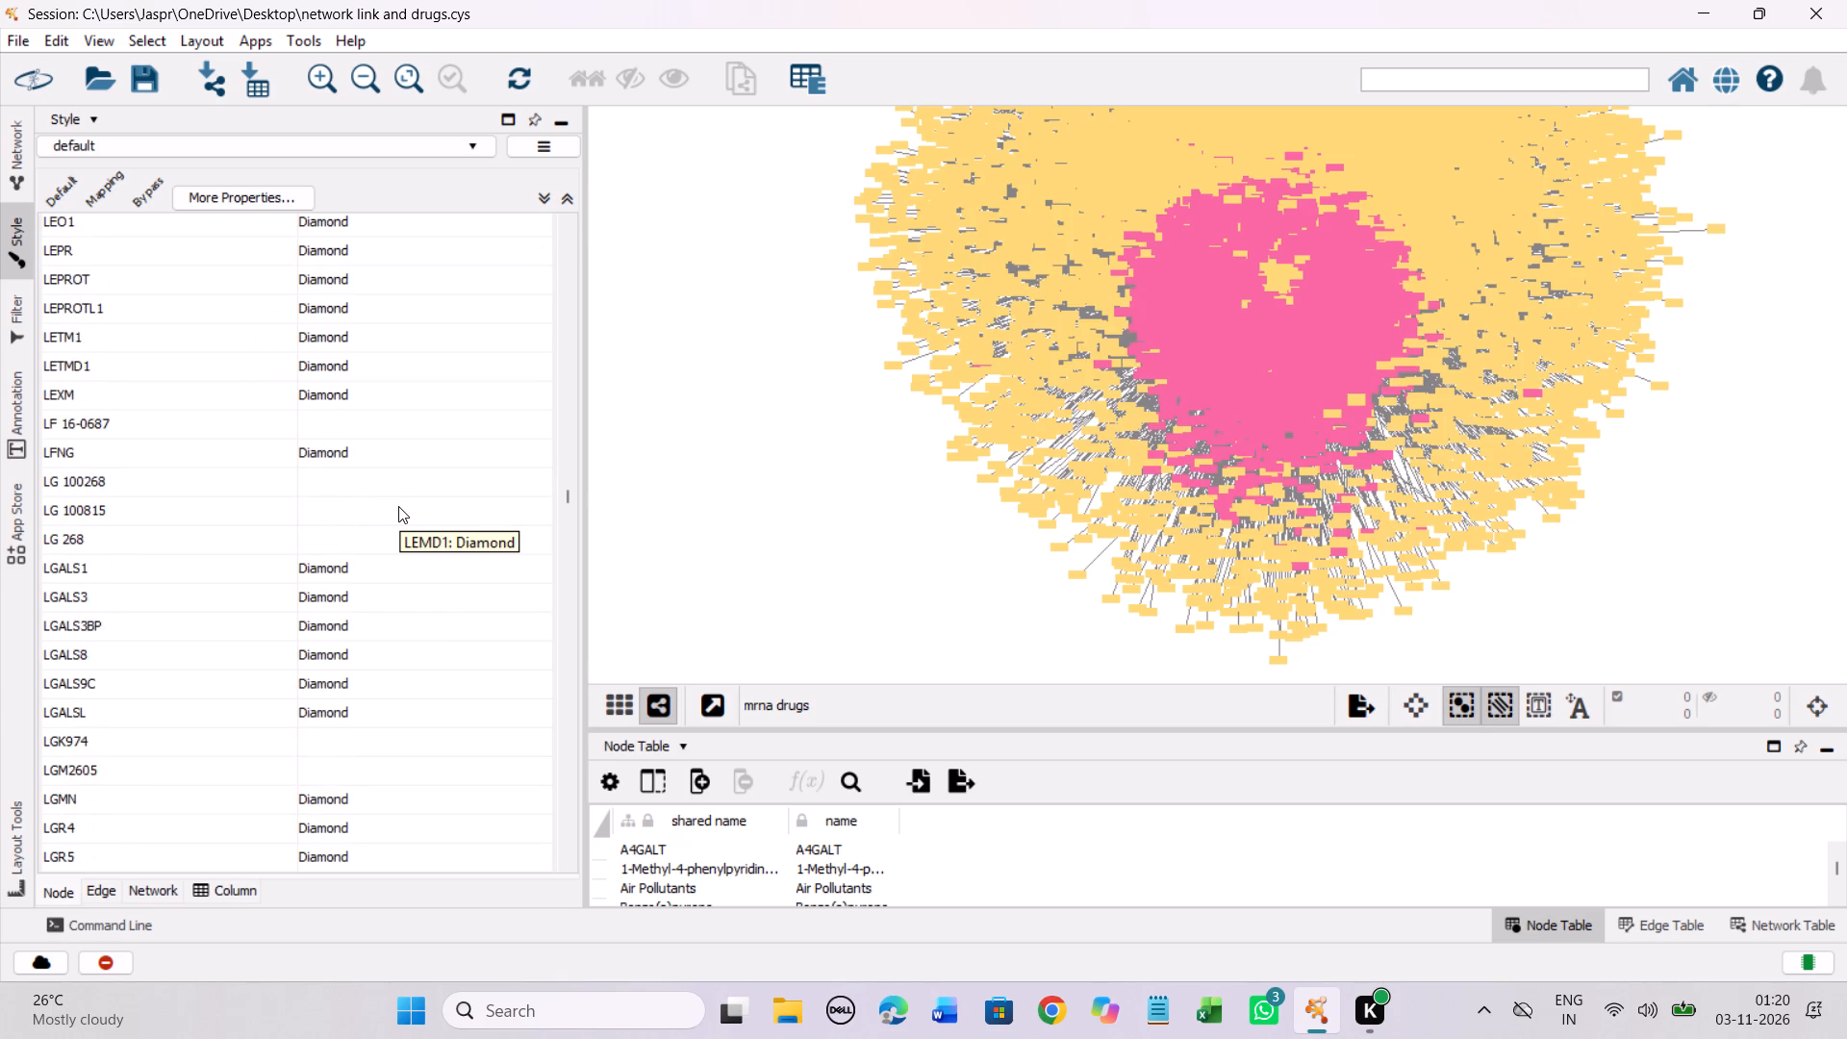
{"action": "scroll", "coordinate": [398, 506], "scroll_direction": "down", "scroll_amount": 3}
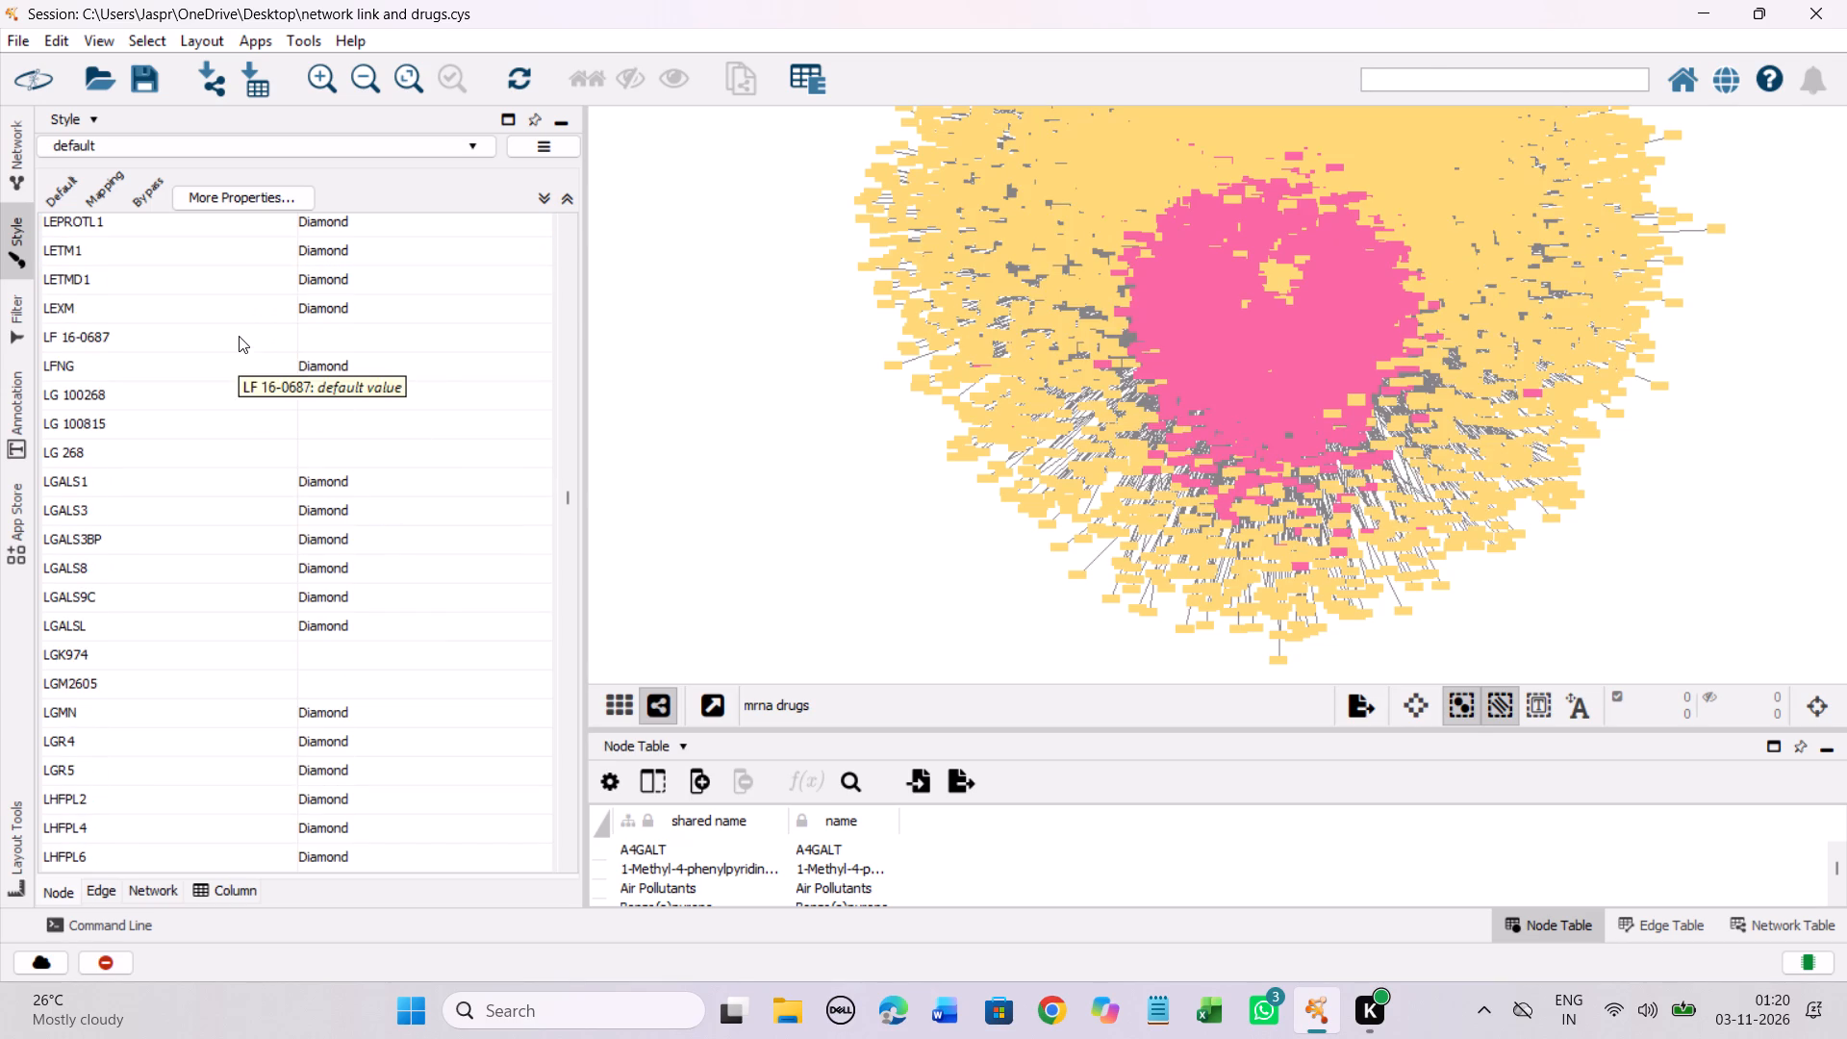
{"action": "left_click", "coordinate": [239, 336]}
{"action": "right_click", "coordinate": [239, 336]}
{"action": "left_click", "coordinate": [652, 356]}
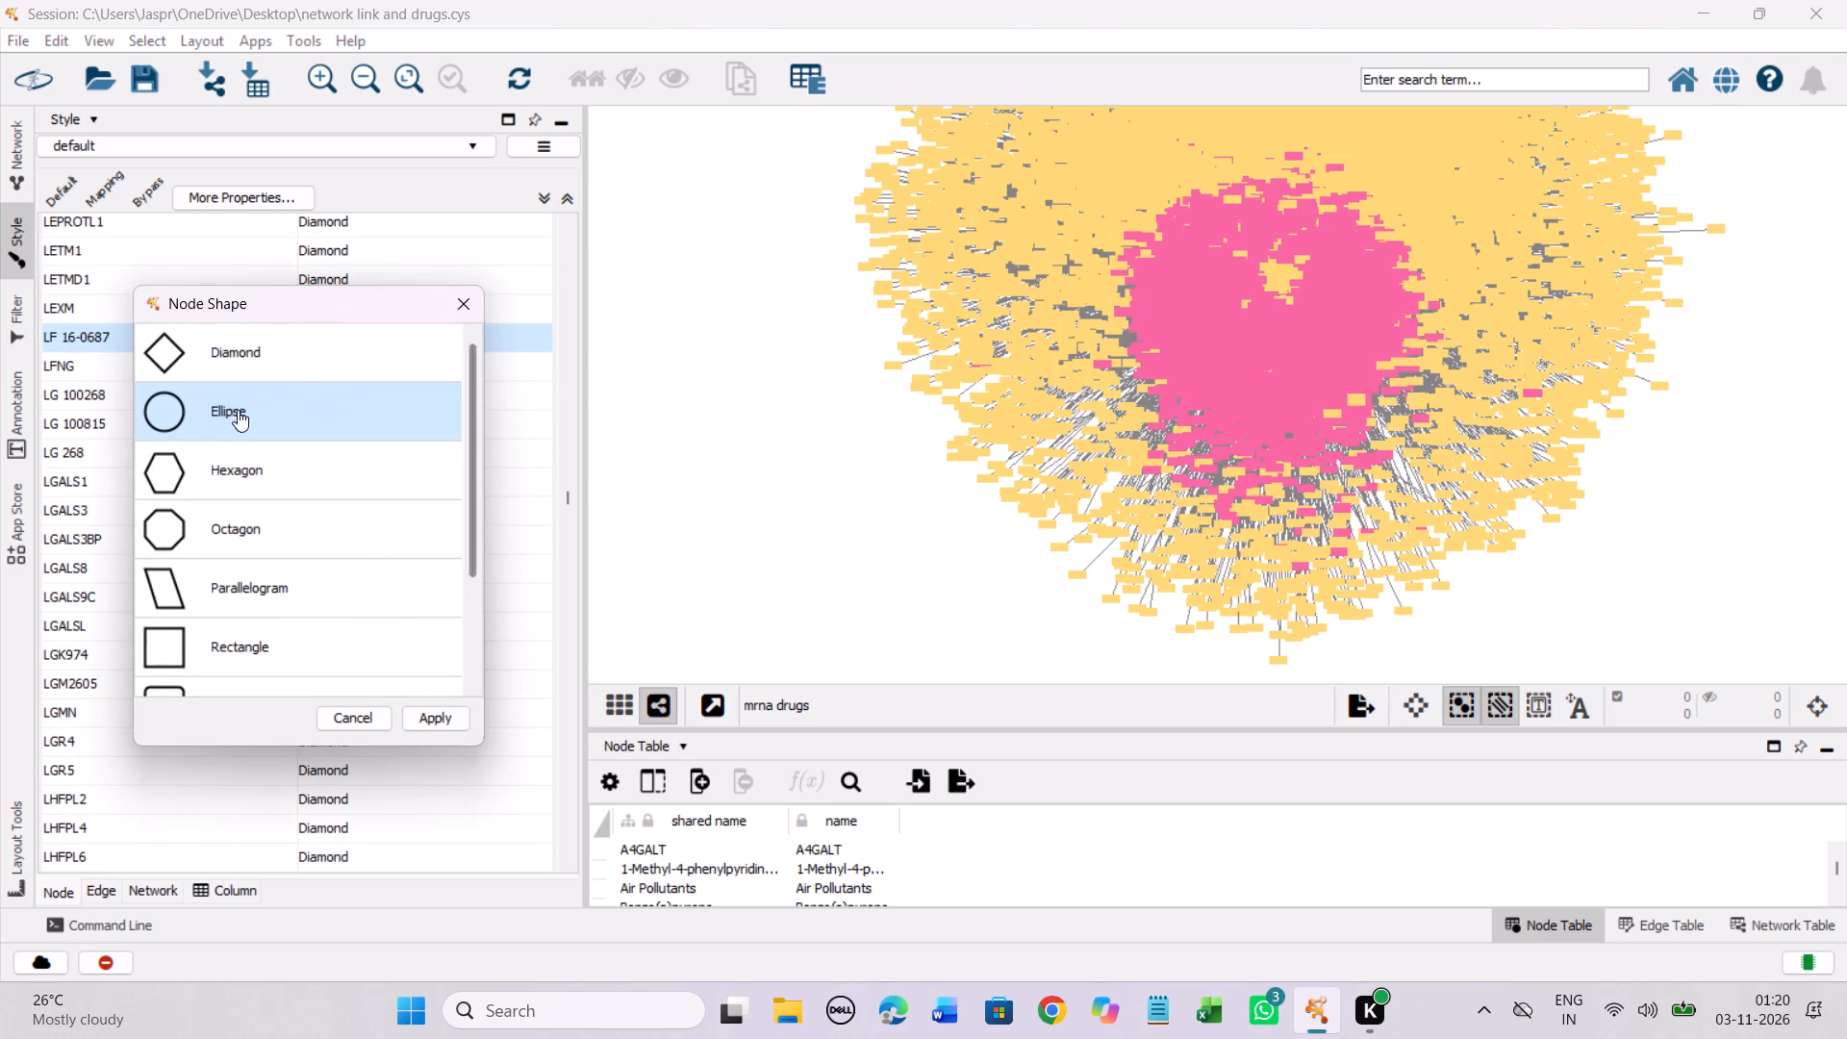
{"action": "left_click", "coordinate": [240, 474]}
{"action": "left_click", "coordinate": [445, 722]}
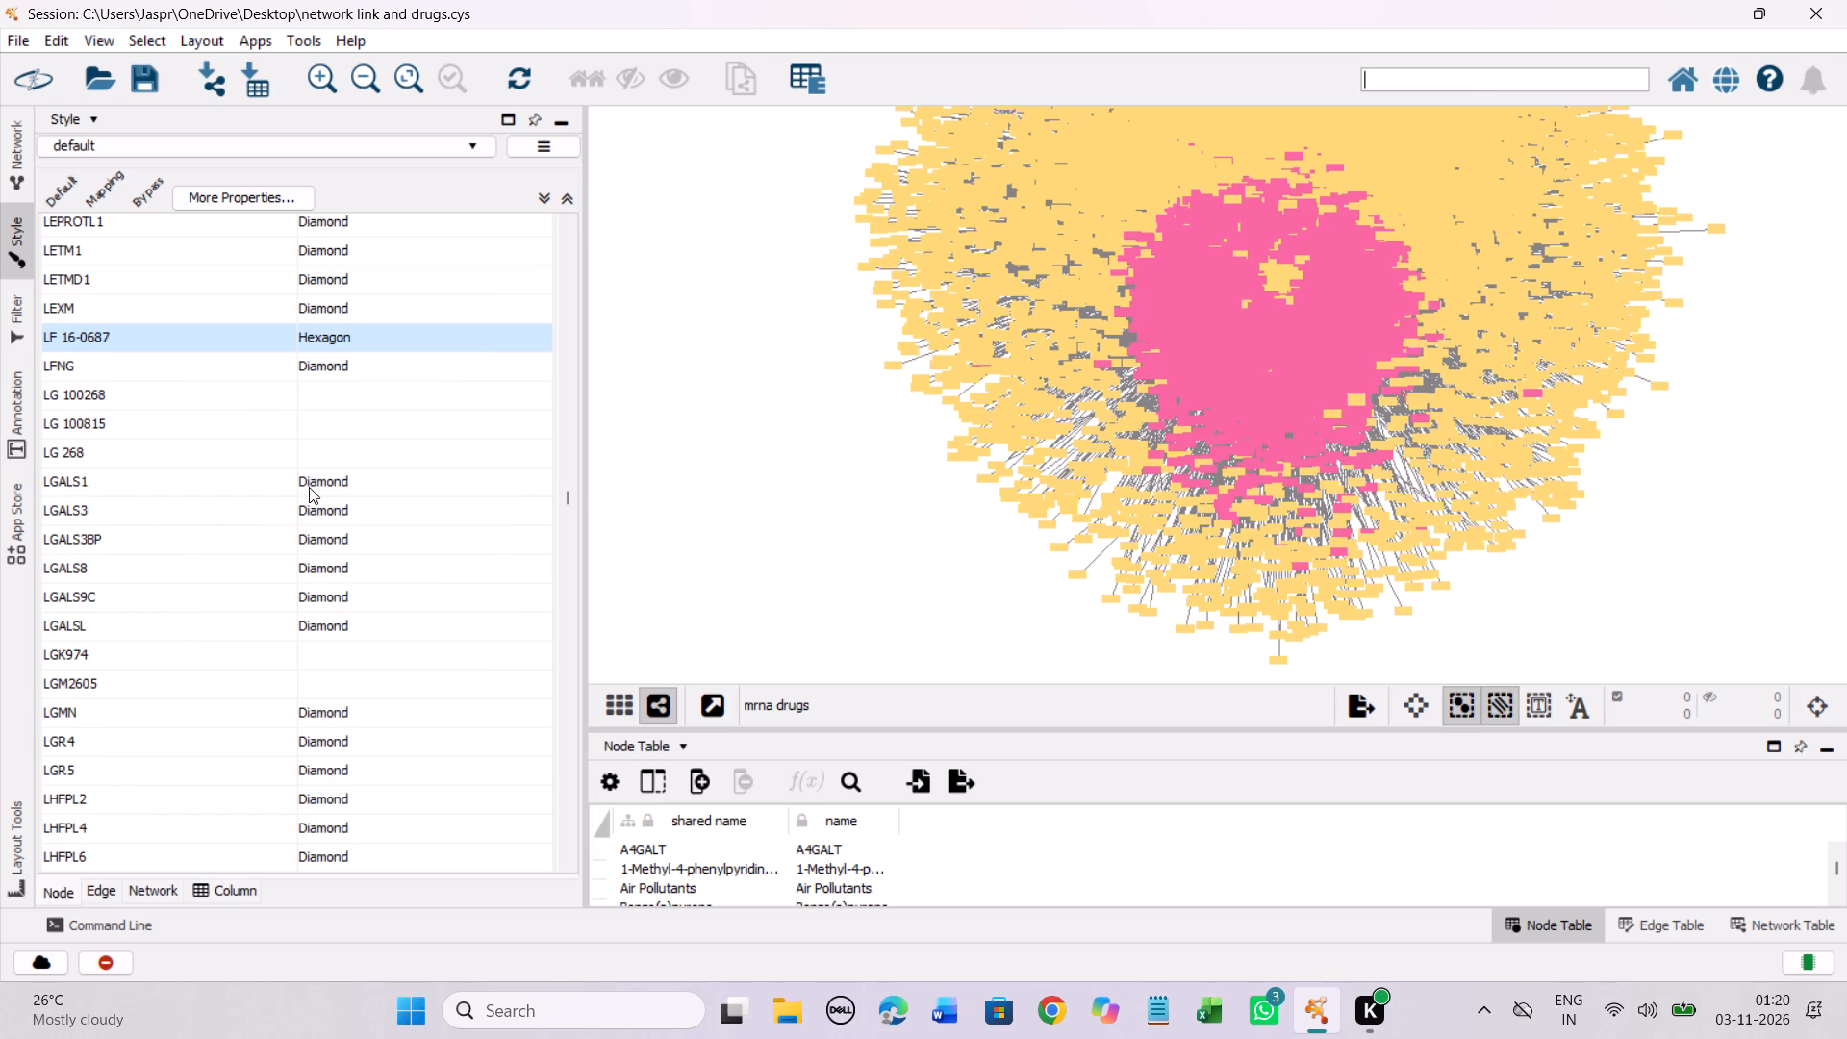
Set the discrete node shape mapping for LG 100268, LG 100815 and LG 268 together to Hexagon.
{"action": "left_click_drag", "start_coordinate": [280, 395], "coordinate": [270, 451]}
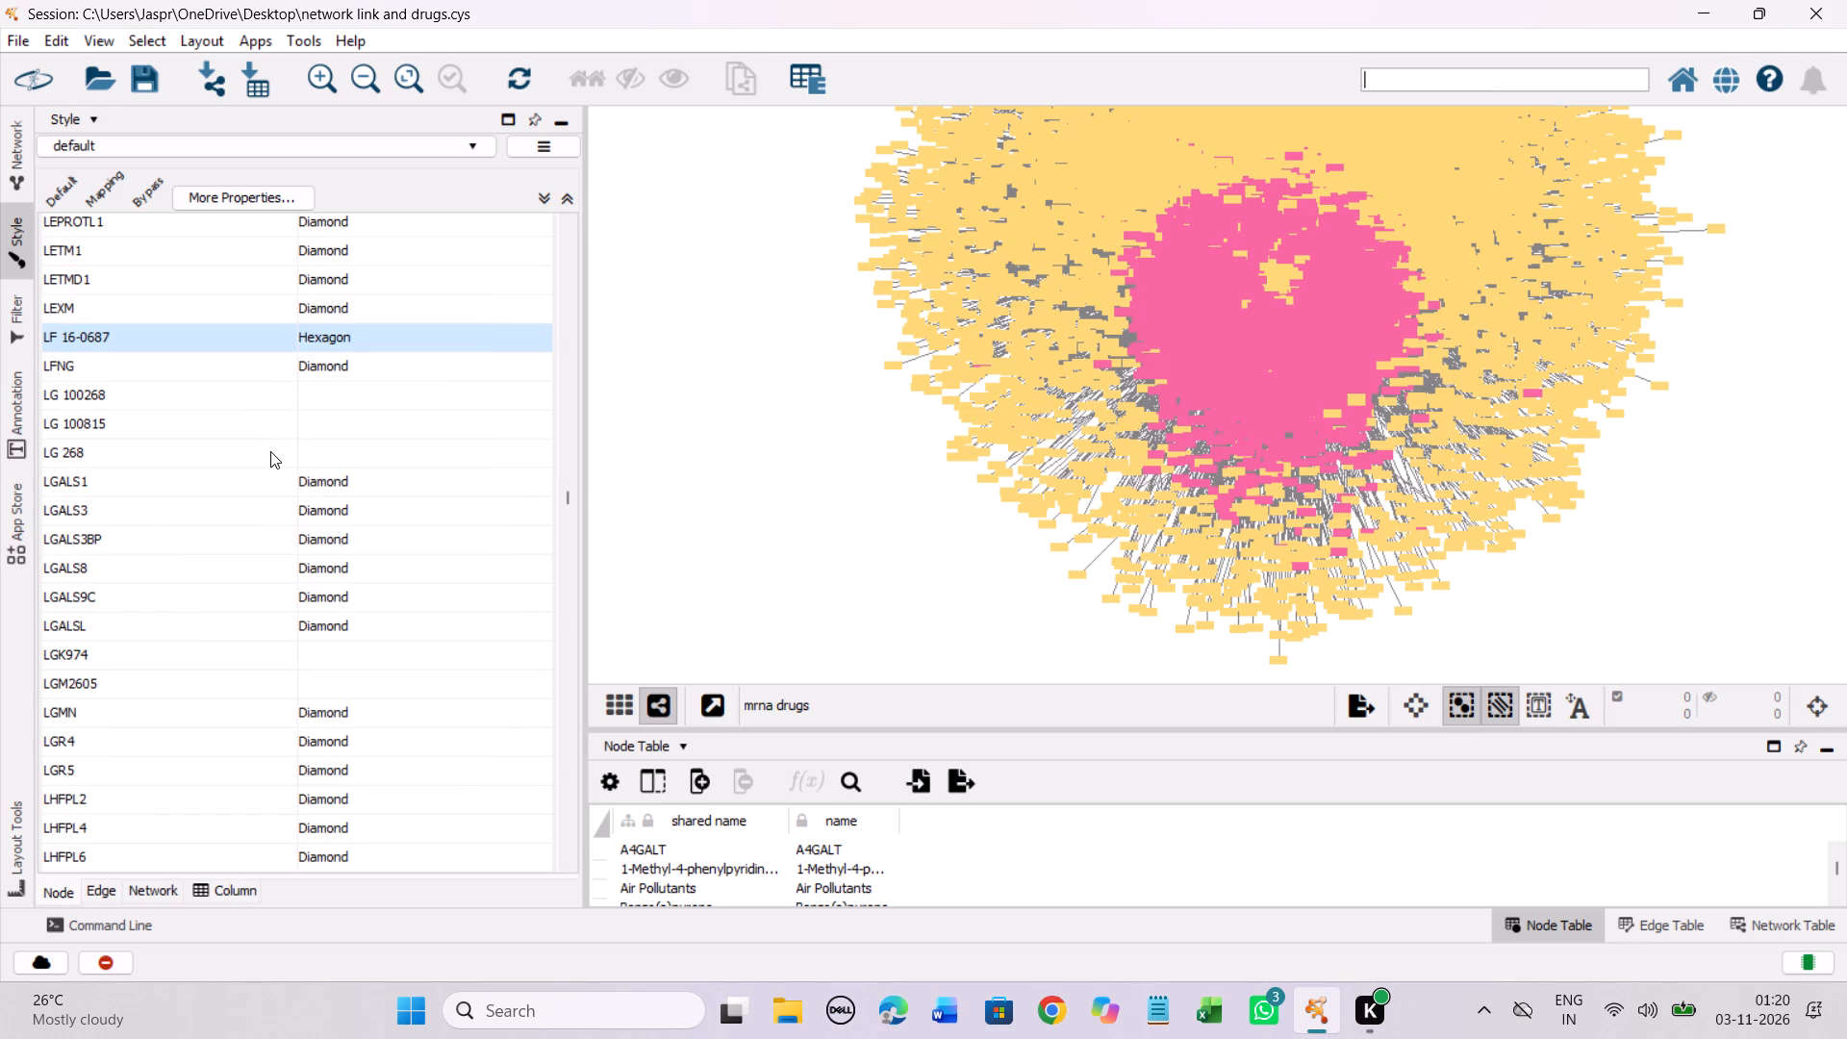
{"action": "right_click", "coordinate": [270, 451]}
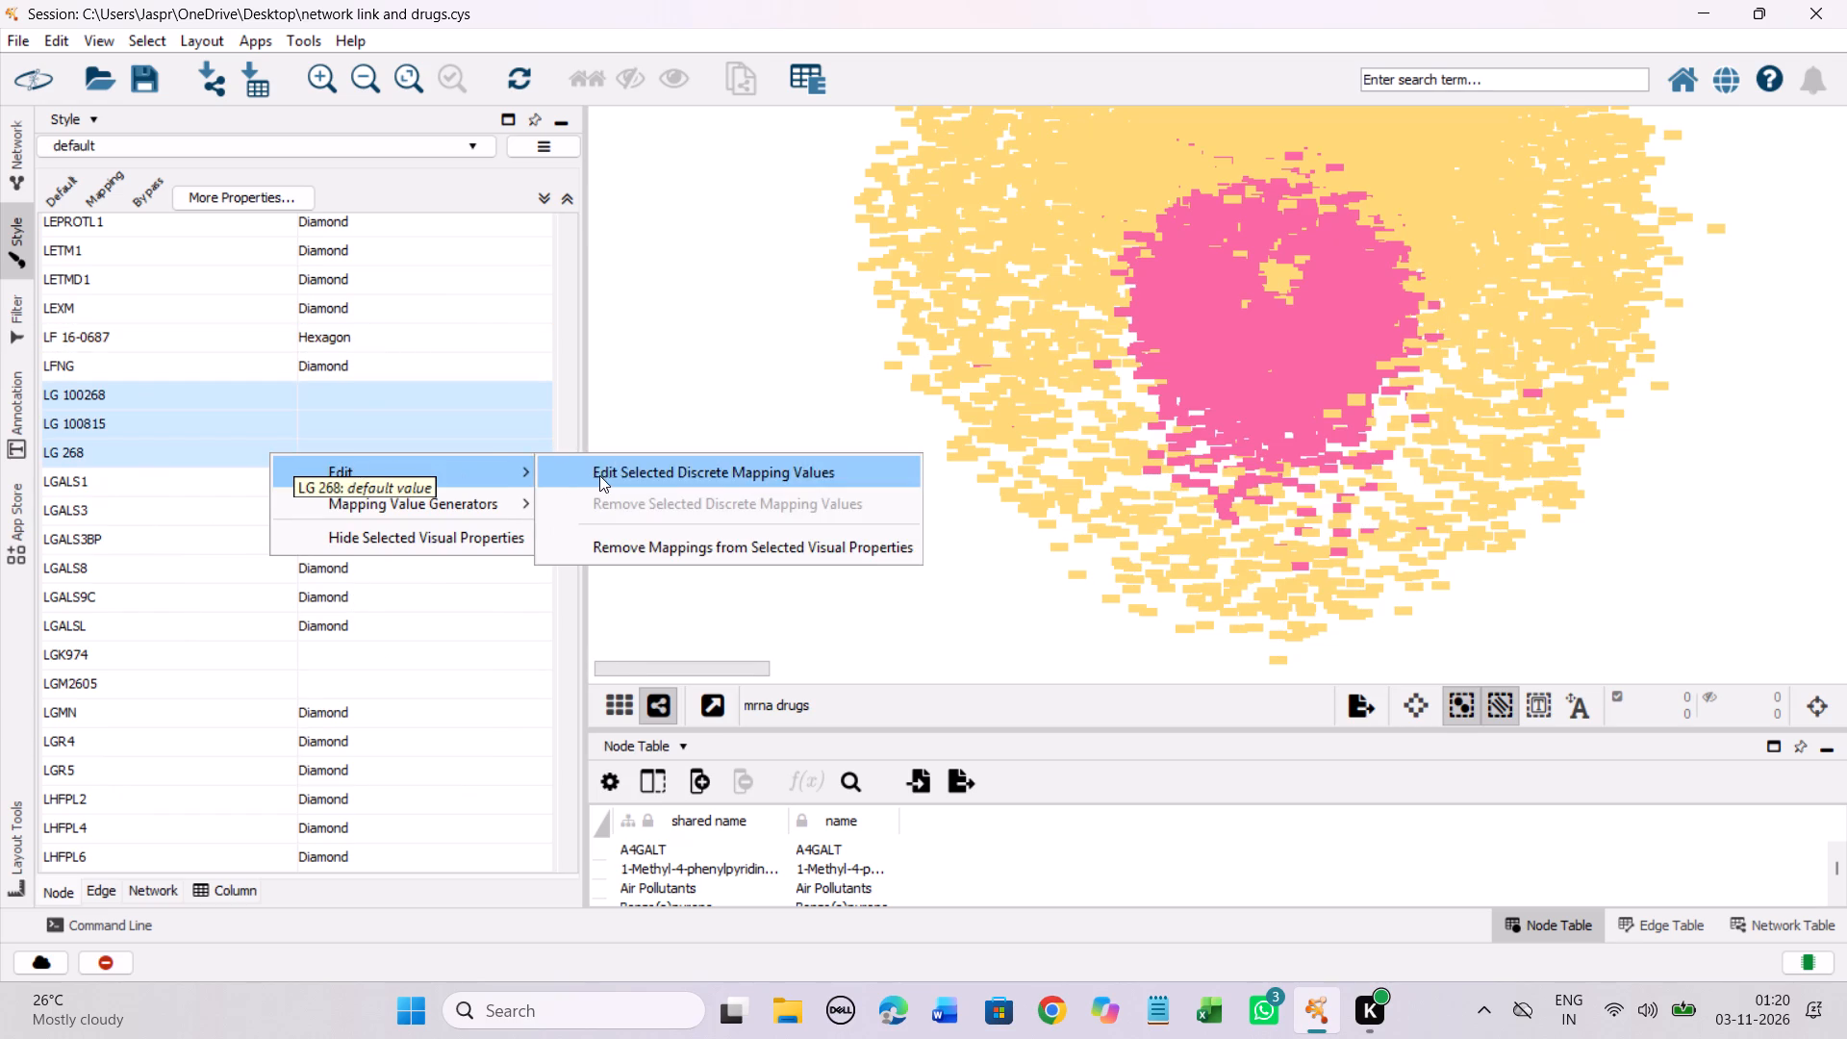
{"action": "left_click", "coordinate": [600, 475]}
{"action": "left_click", "coordinate": [257, 469]}
{"action": "left_click", "coordinate": [439, 718]}
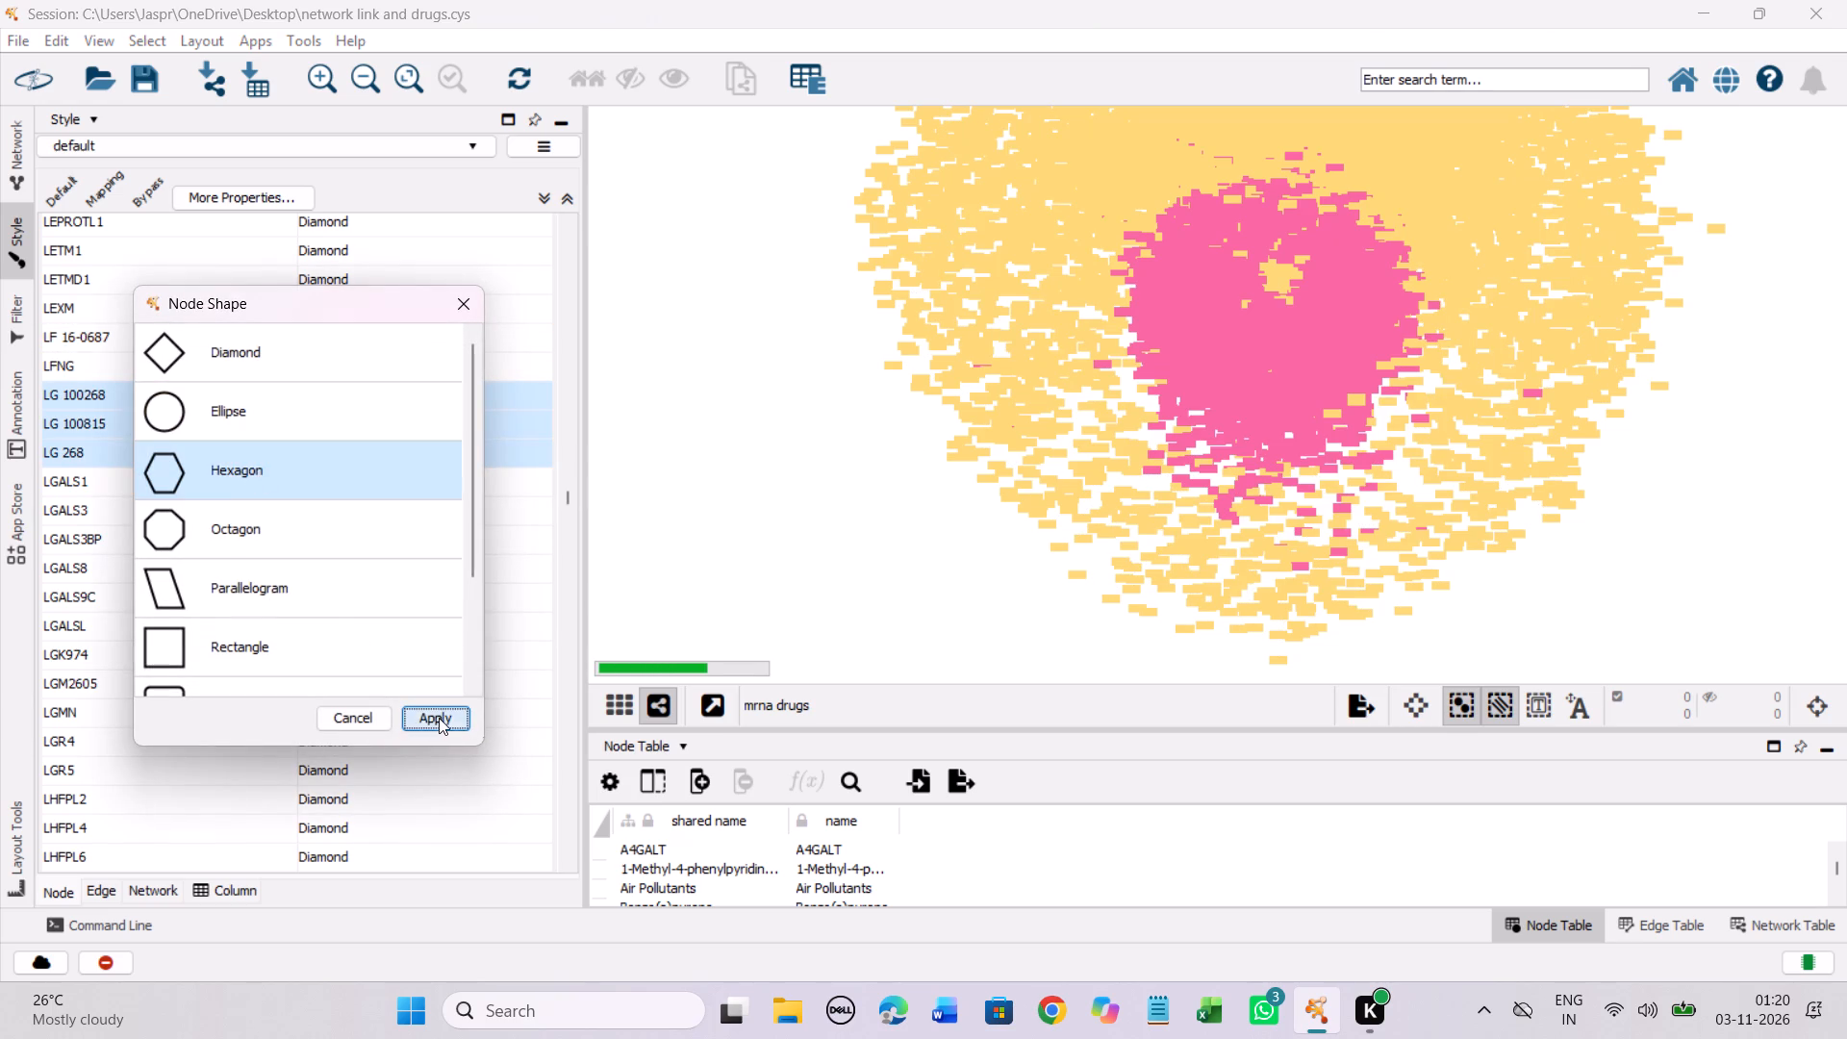
Set the discrete node shape mapping for LGK974 and LGM2605 together to Hexagon.
{"action": "left_click_drag", "start_coordinate": [284, 648], "coordinate": [284, 693]}
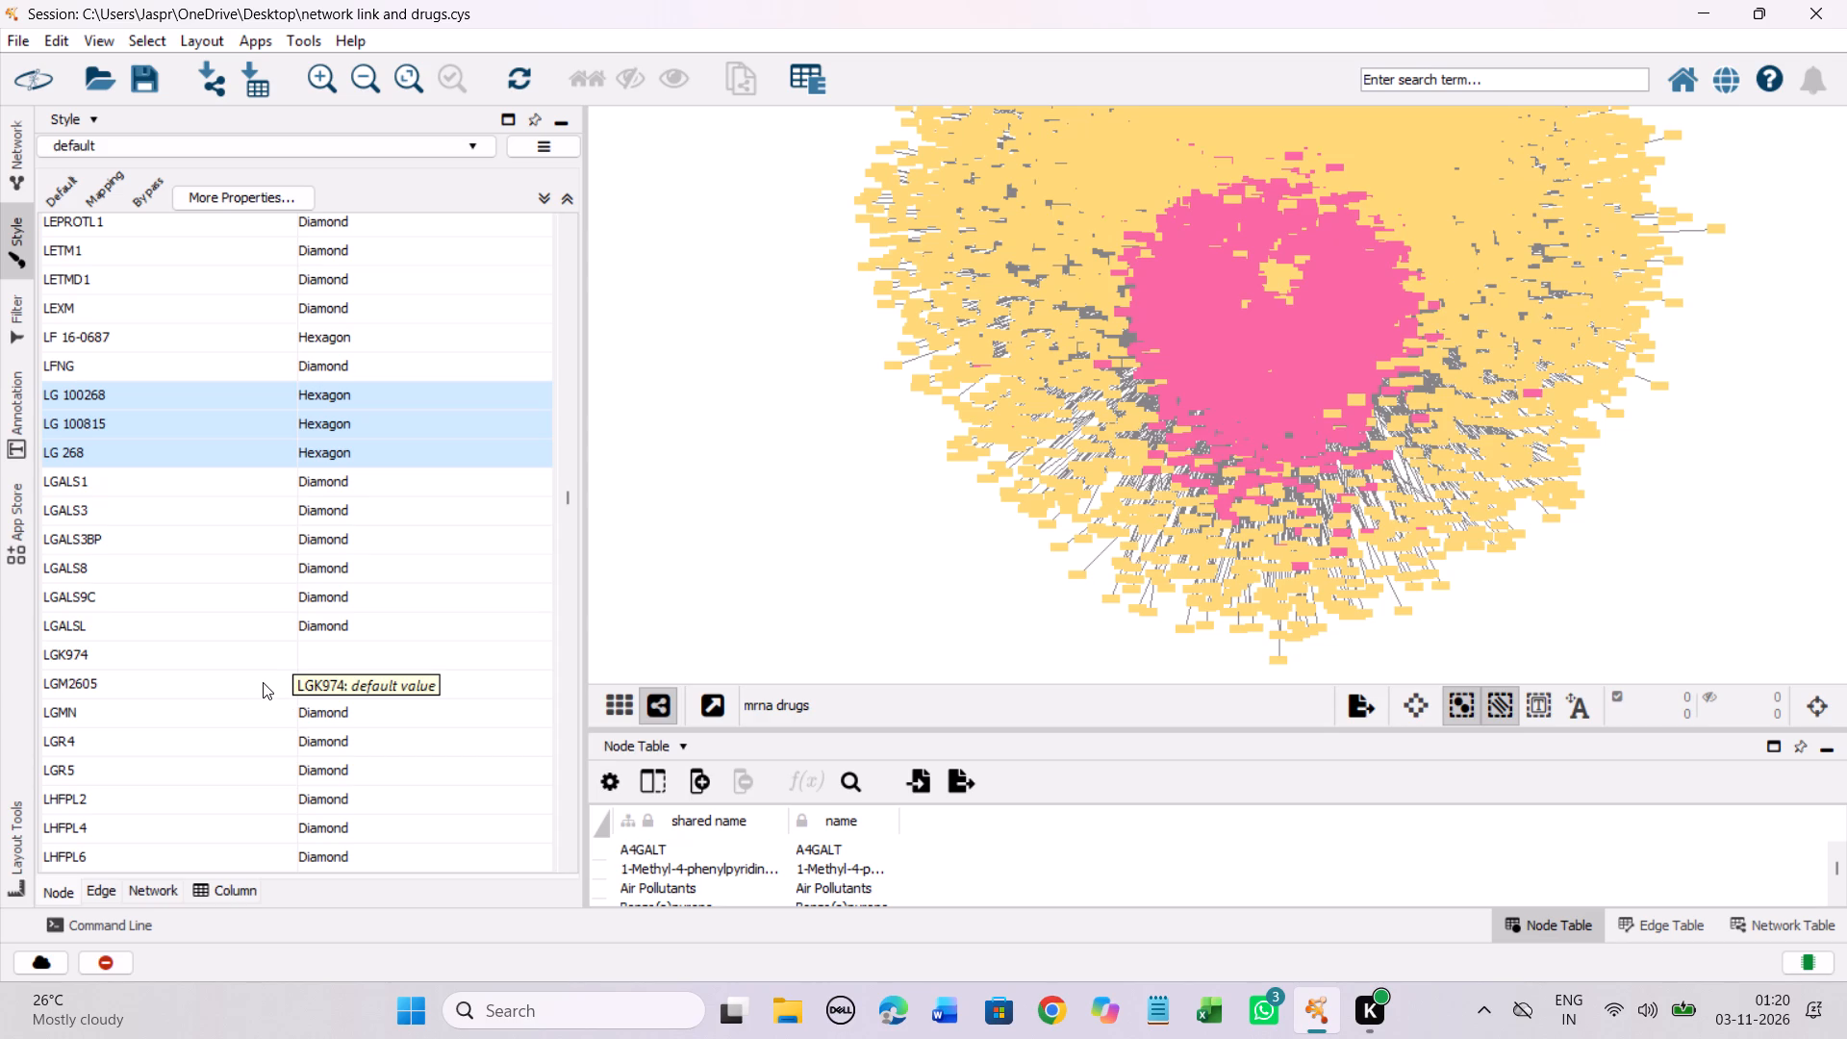
{"action": "right_click", "coordinate": [263, 682]}
{"action": "left_click", "coordinate": [402, 696]}
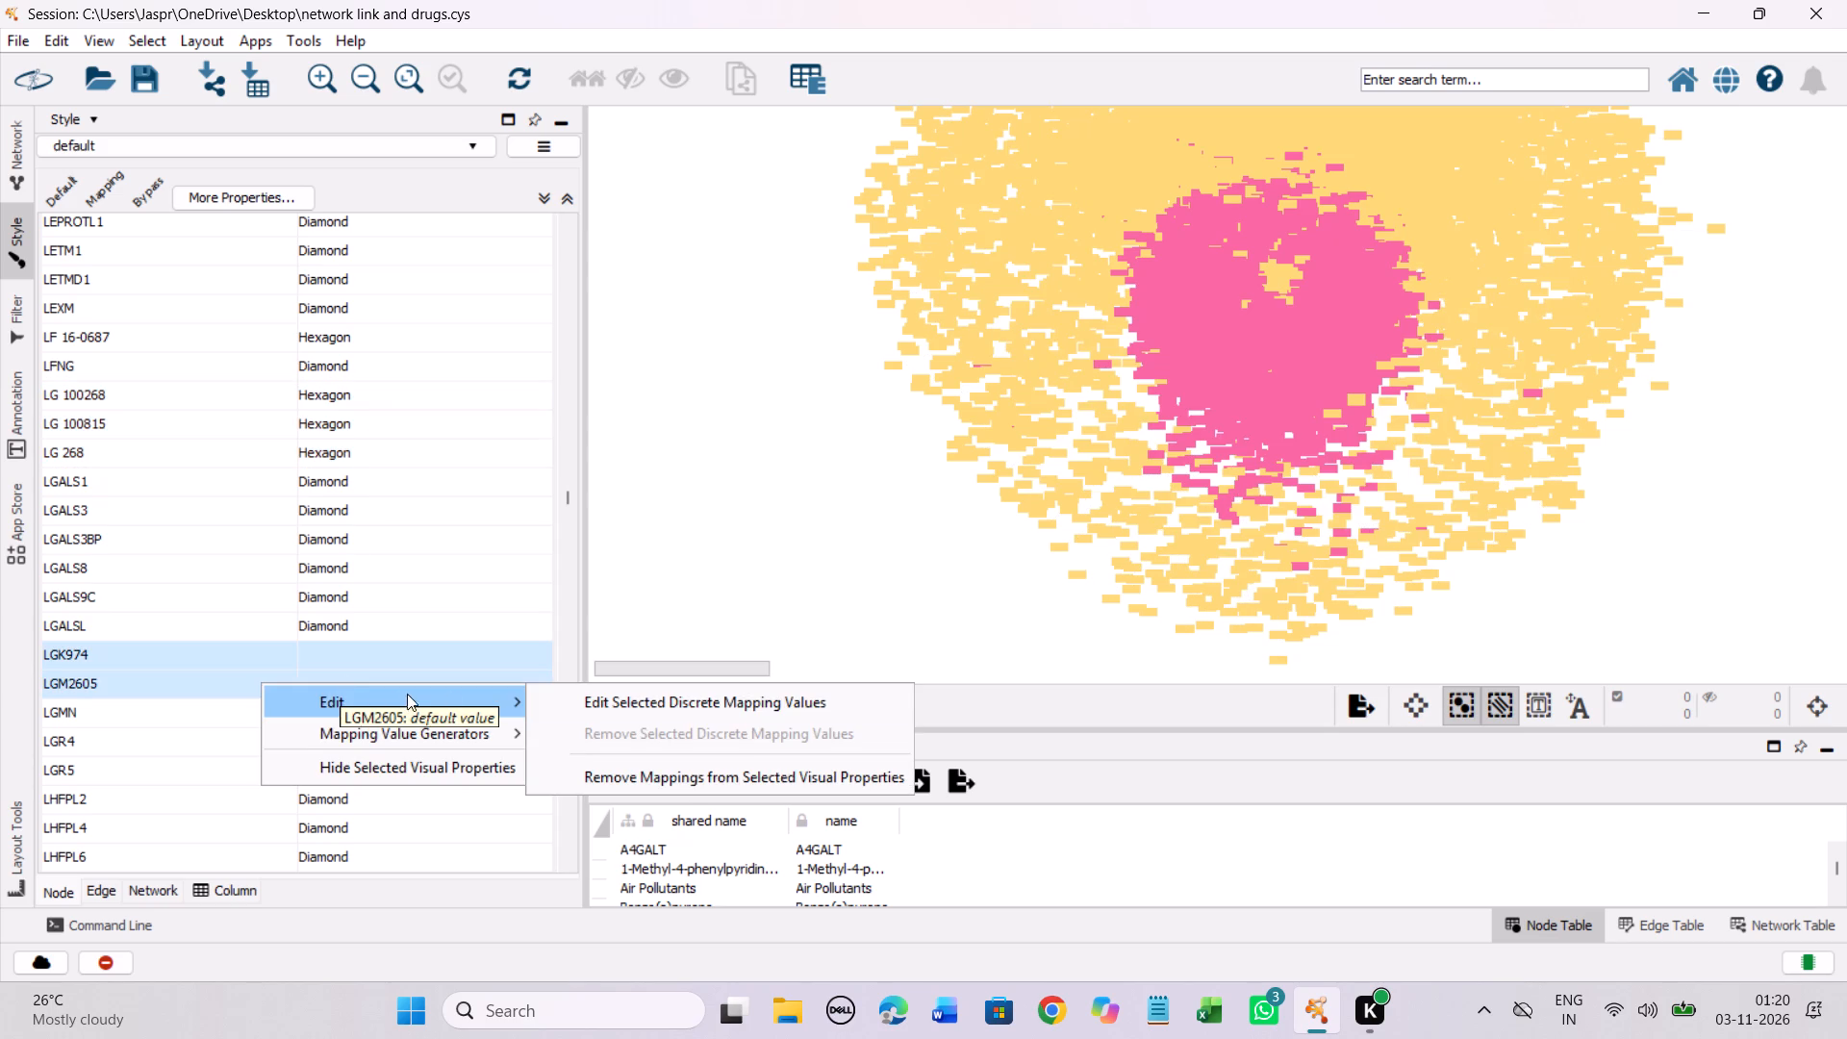
{"action": "left_click", "coordinate": [695, 689]}
{"action": "left_click", "coordinate": [320, 466]}
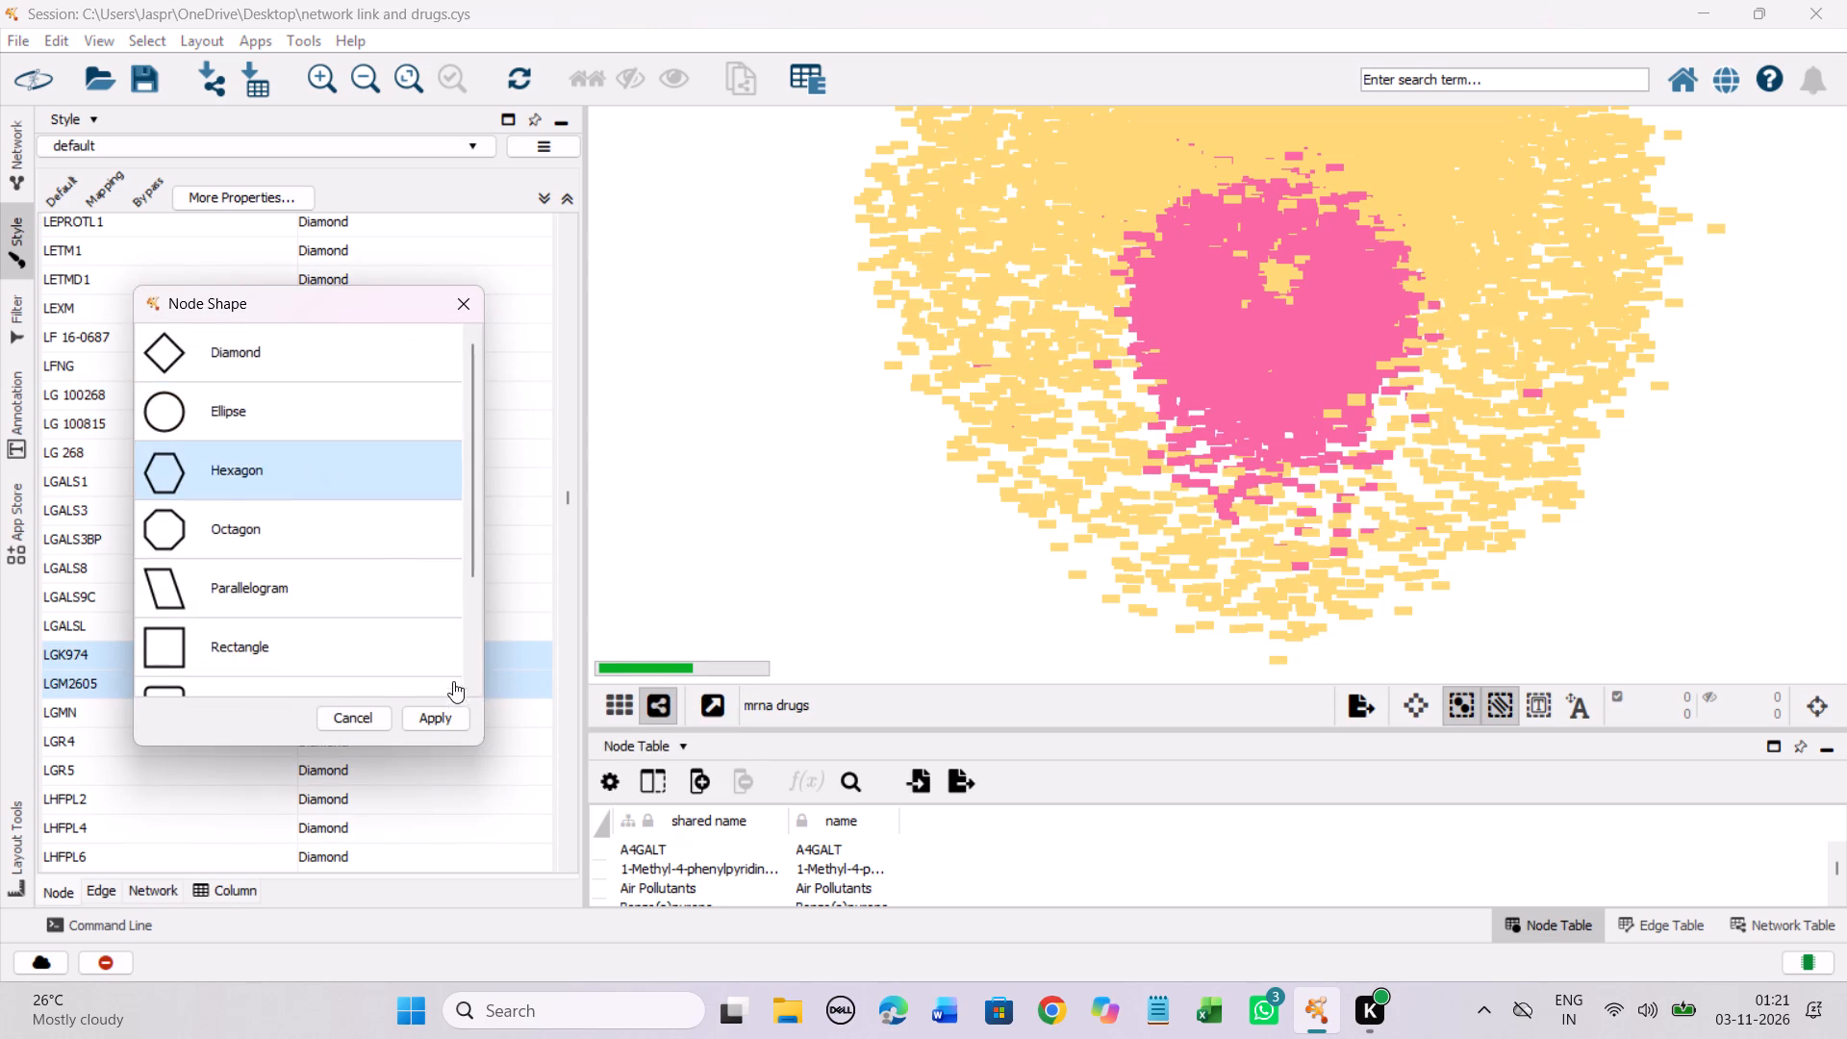
{"action": "left_click", "coordinate": [455, 715]}
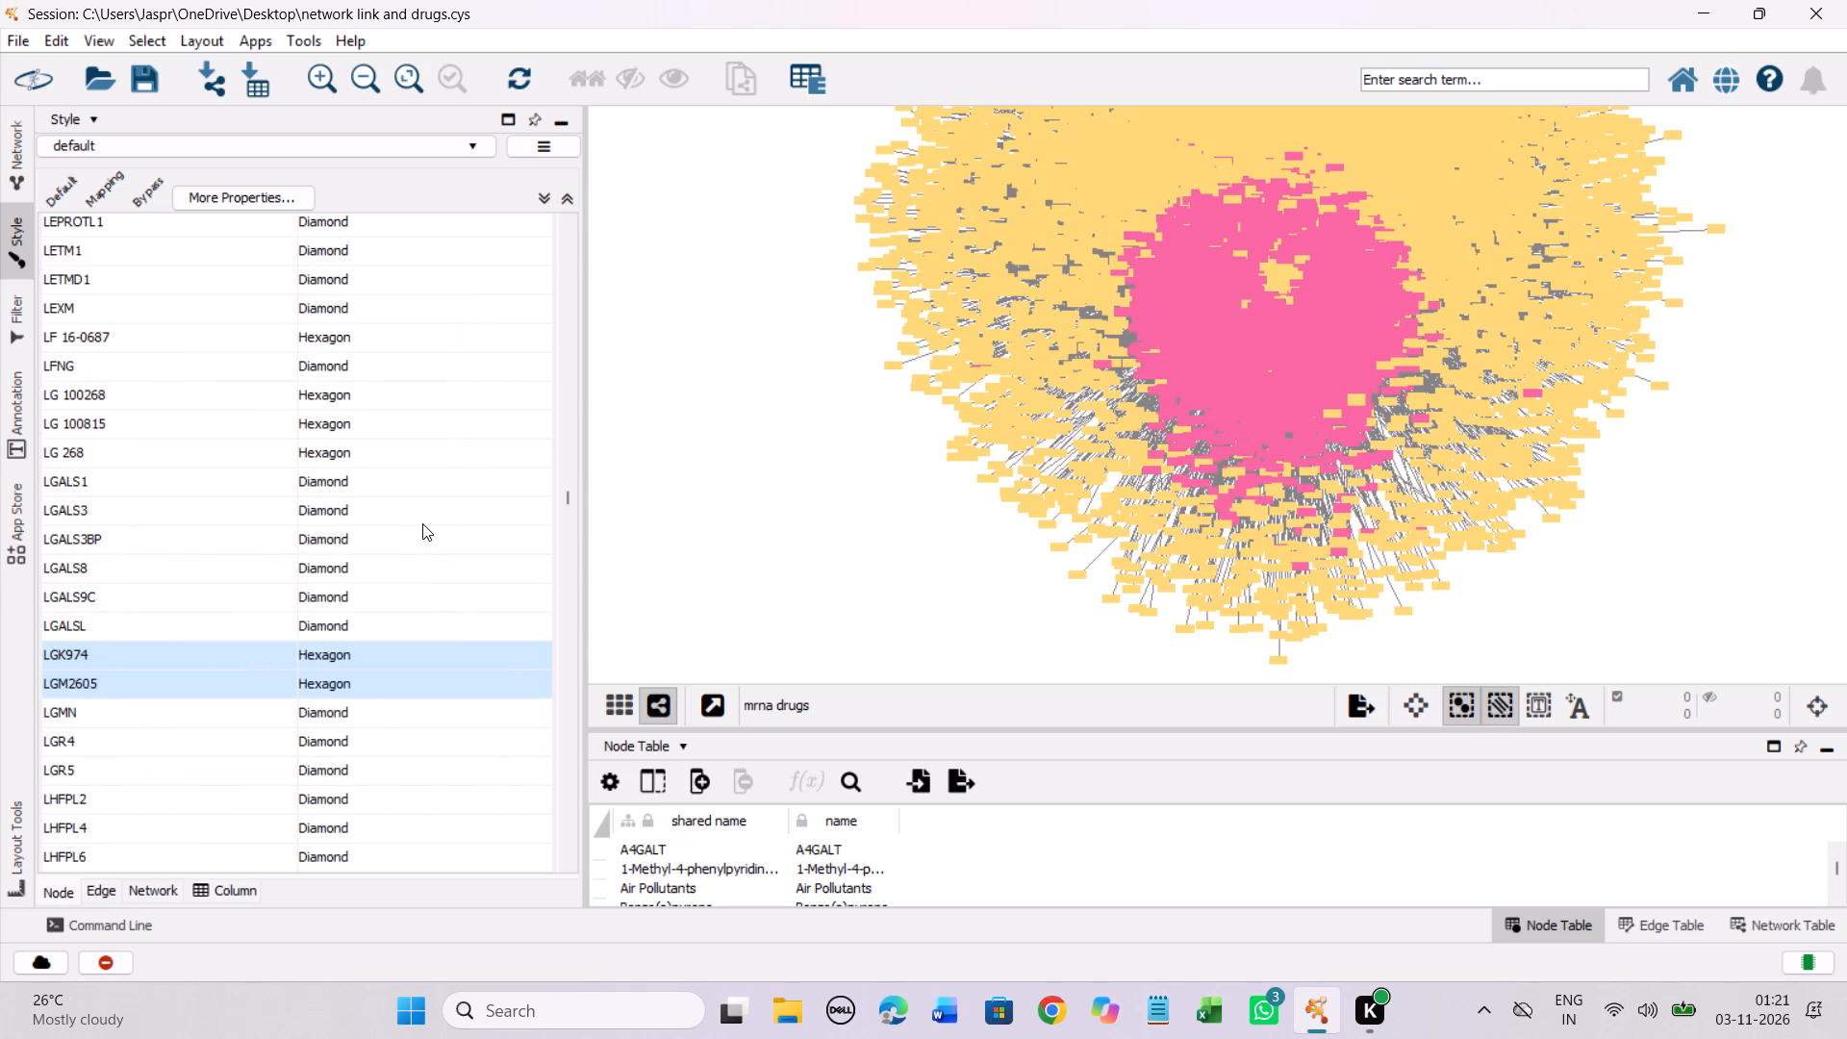
Set the discrete node shape mapping for LL202 flavonoid to Hexagon.
{"action": "scroll", "coordinate": [422, 523], "scroll_direction": "down", "scroll_amount": 10}
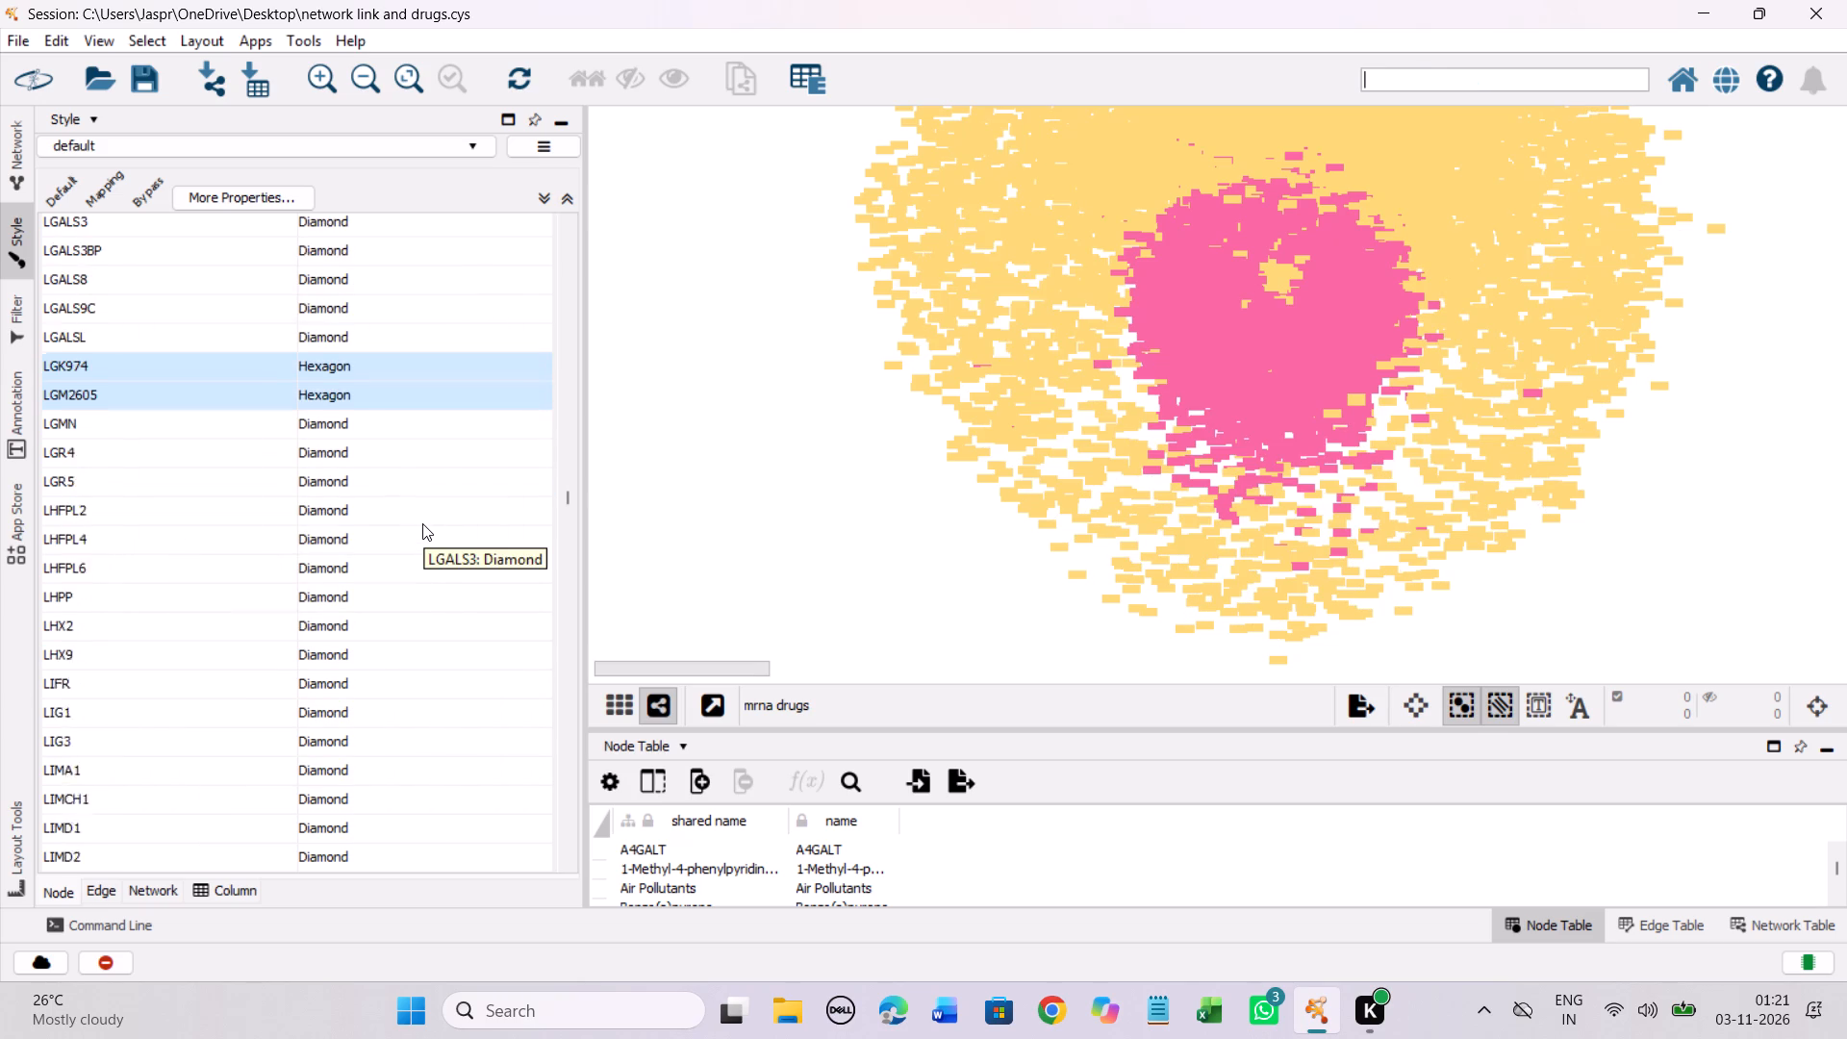
{"action": "scroll", "coordinate": [422, 523], "scroll_direction": "down", "scroll_amount": 20}
{"action": "scroll", "coordinate": [422, 523], "scroll_direction": "down", "scroll_amount": 20}
{"action": "scroll", "coordinate": [422, 523], "scroll_direction": "down", "scroll_amount": 1}
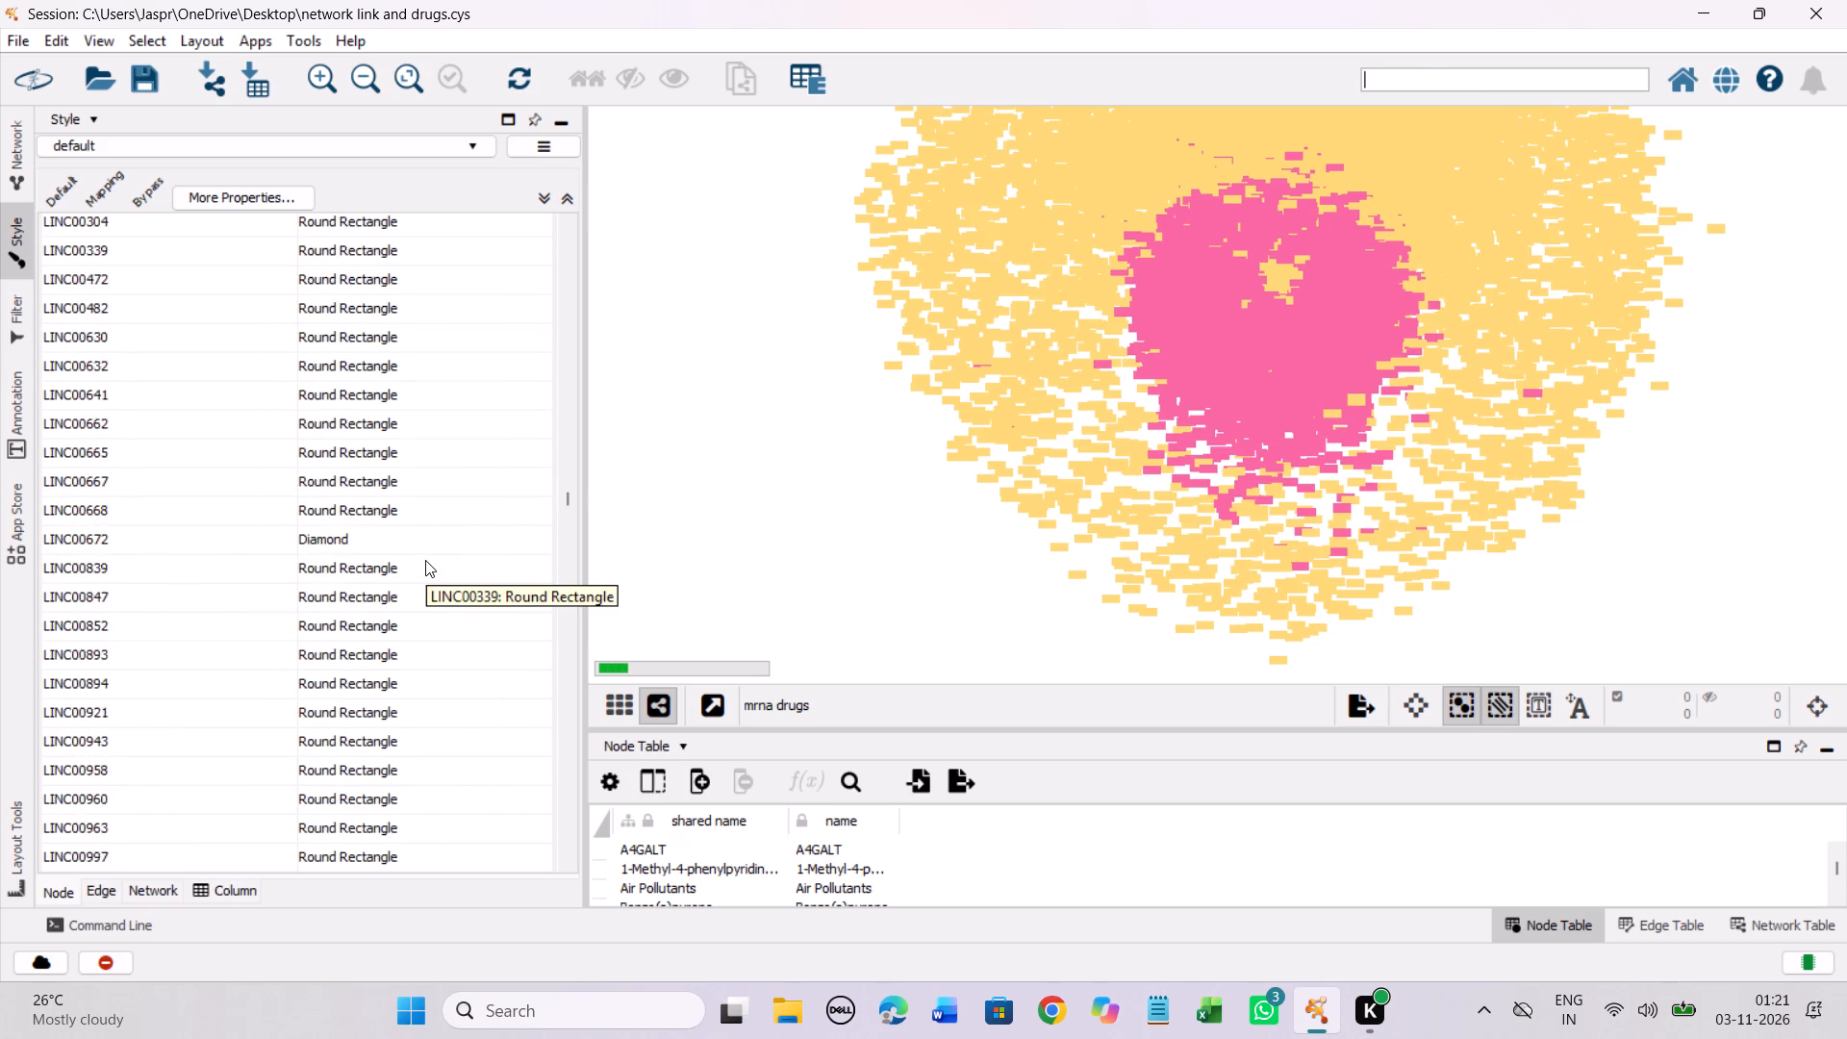
{"action": "scroll", "coordinate": [425, 560], "scroll_direction": "down", "scroll_amount": 20}
{"action": "scroll", "coordinate": [425, 560], "scroll_direction": "down", "scroll_amount": 20}
{"action": "scroll", "coordinate": [425, 560], "scroll_direction": "down", "scroll_amount": 1}
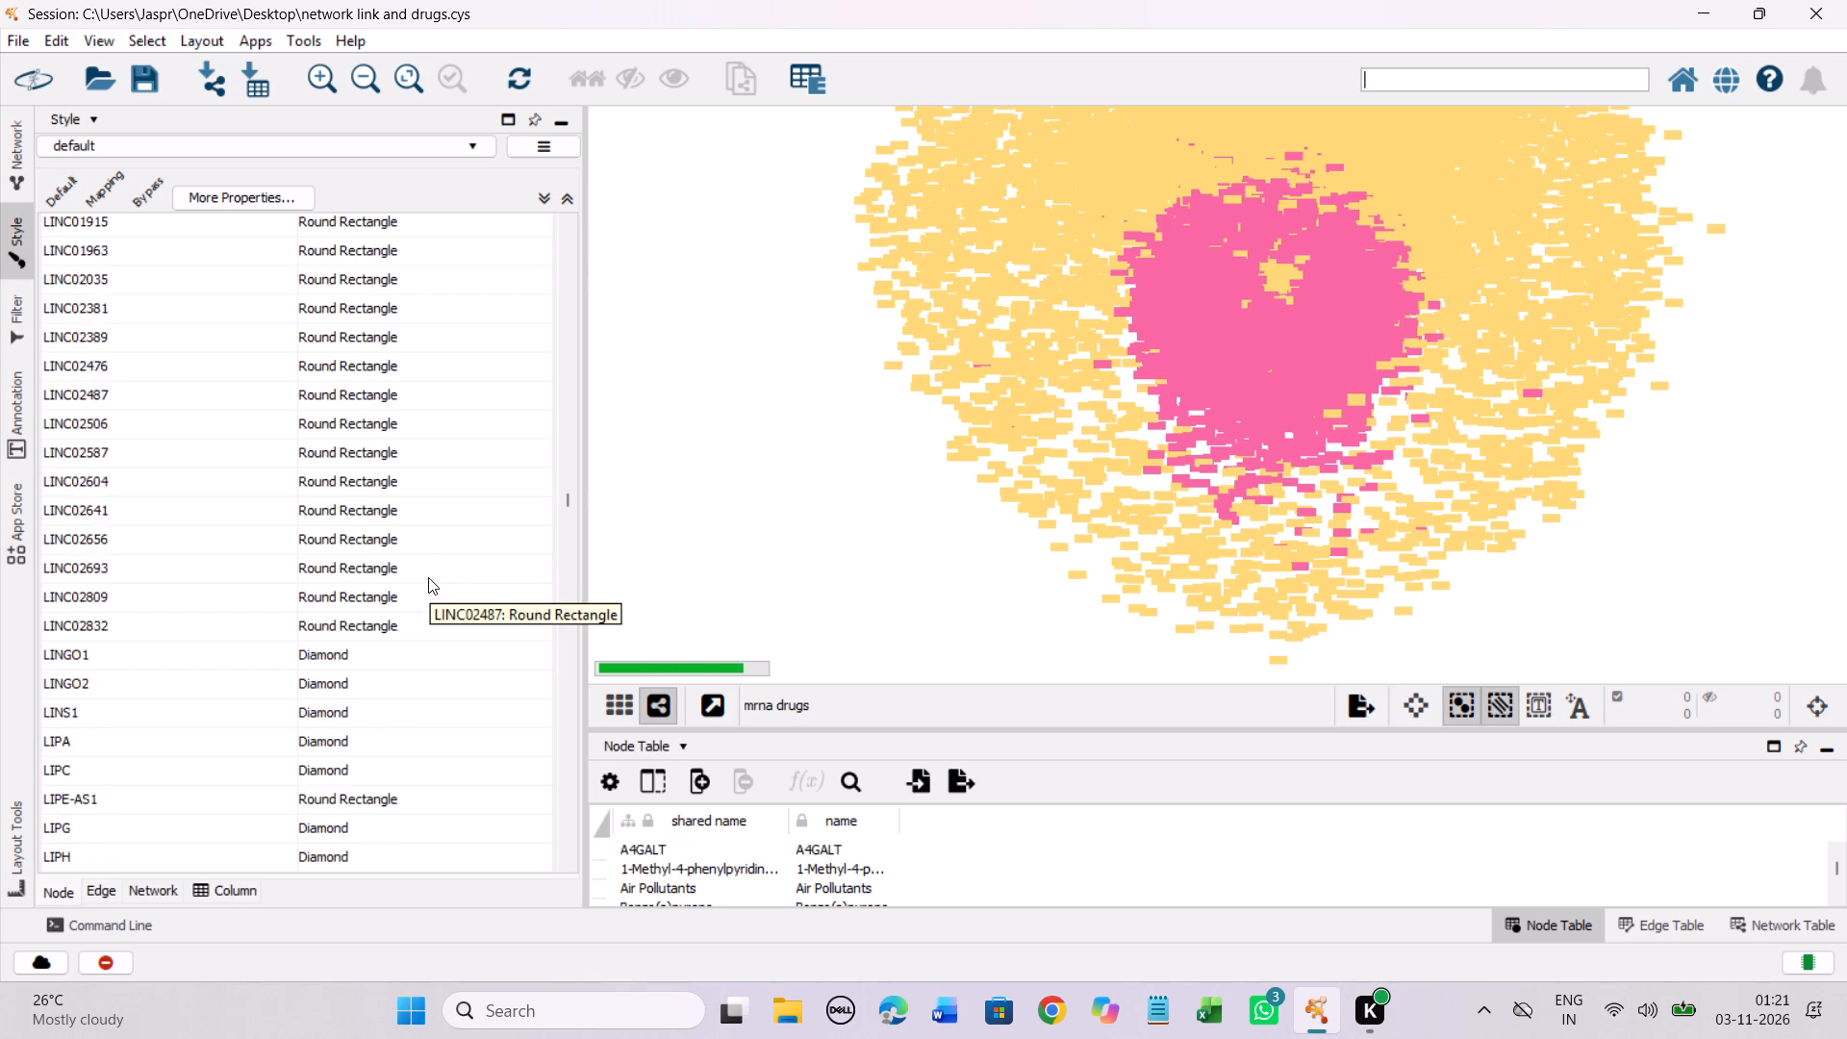
{"action": "scroll", "coordinate": [428, 577], "scroll_direction": "down", "scroll_amount": 18}
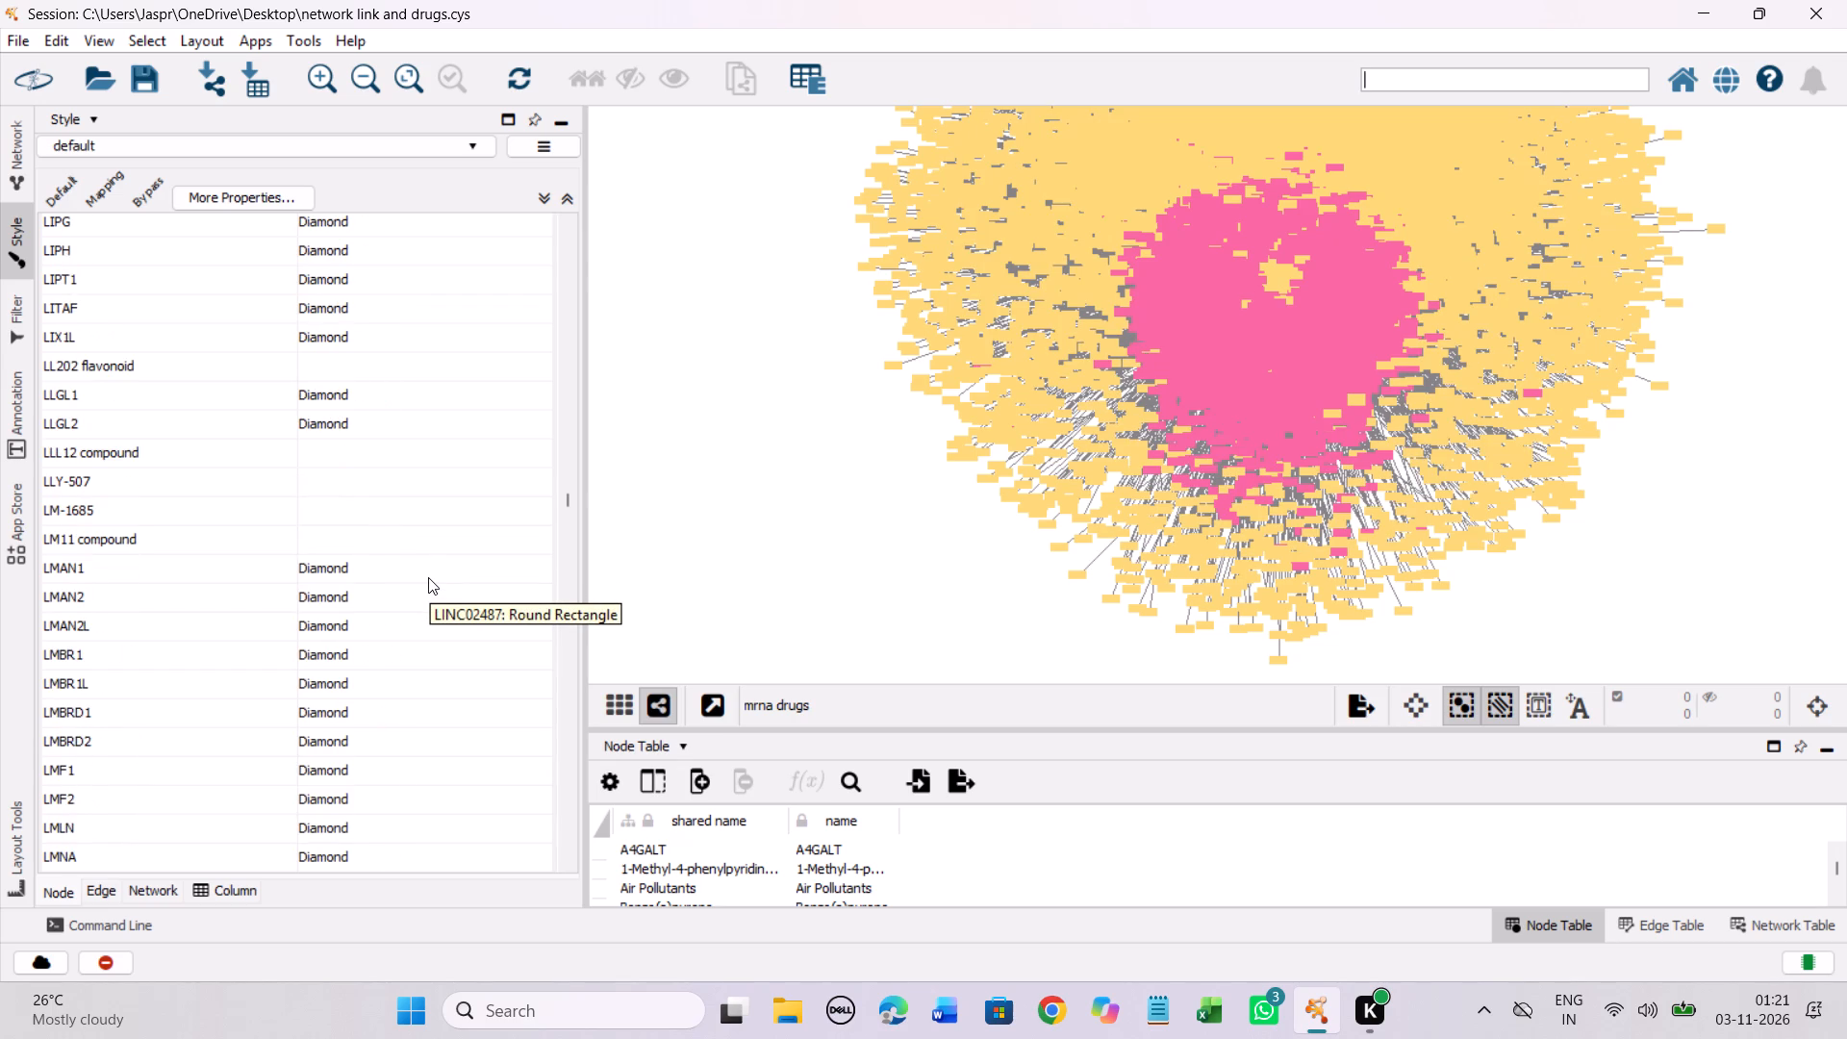
{"action": "scroll", "coordinate": [406, 424], "scroll_direction": "down", "scroll_amount": 2}
{"action": "left_click", "coordinate": [254, 314]}
{"action": "right_click", "coordinate": [254, 314]}
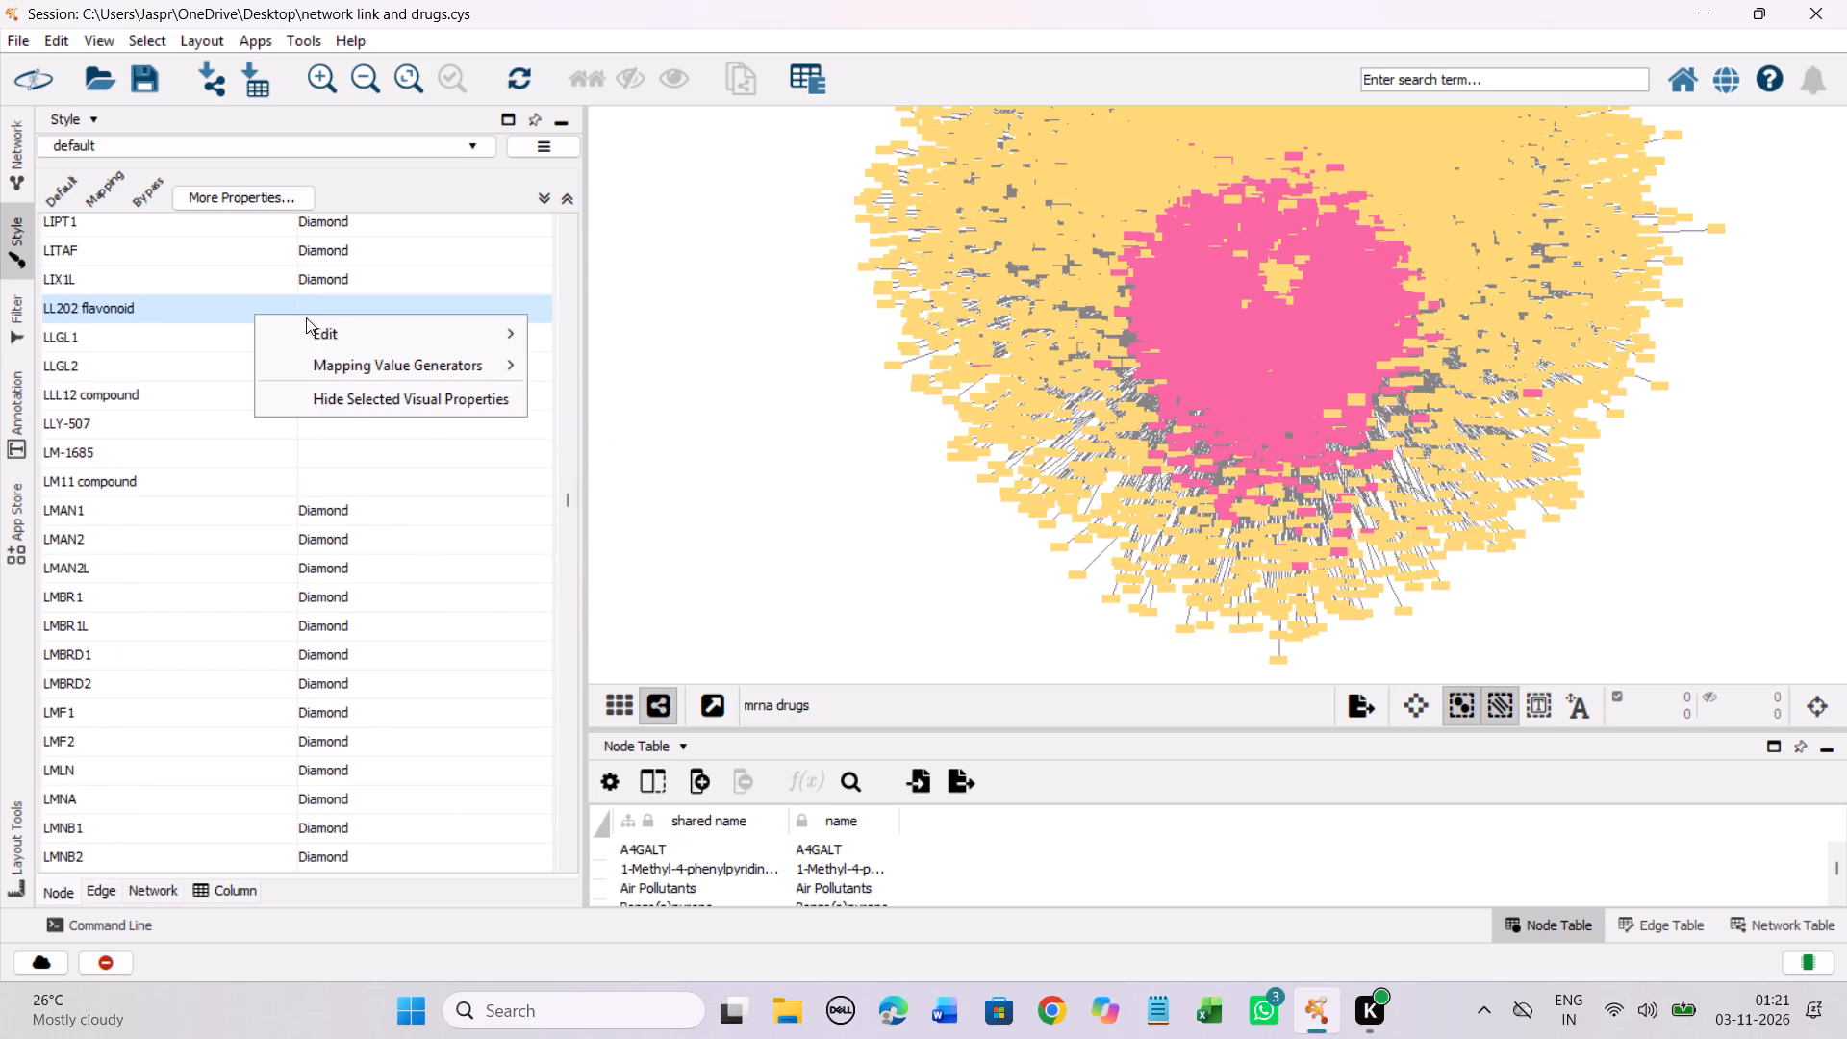
{"action": "left_click", "coordinate": [325, 322]}
{"action": "left_click", "coordinate": [630, 334]}
{"action": "left_click", "coordinate": [237, 455]}
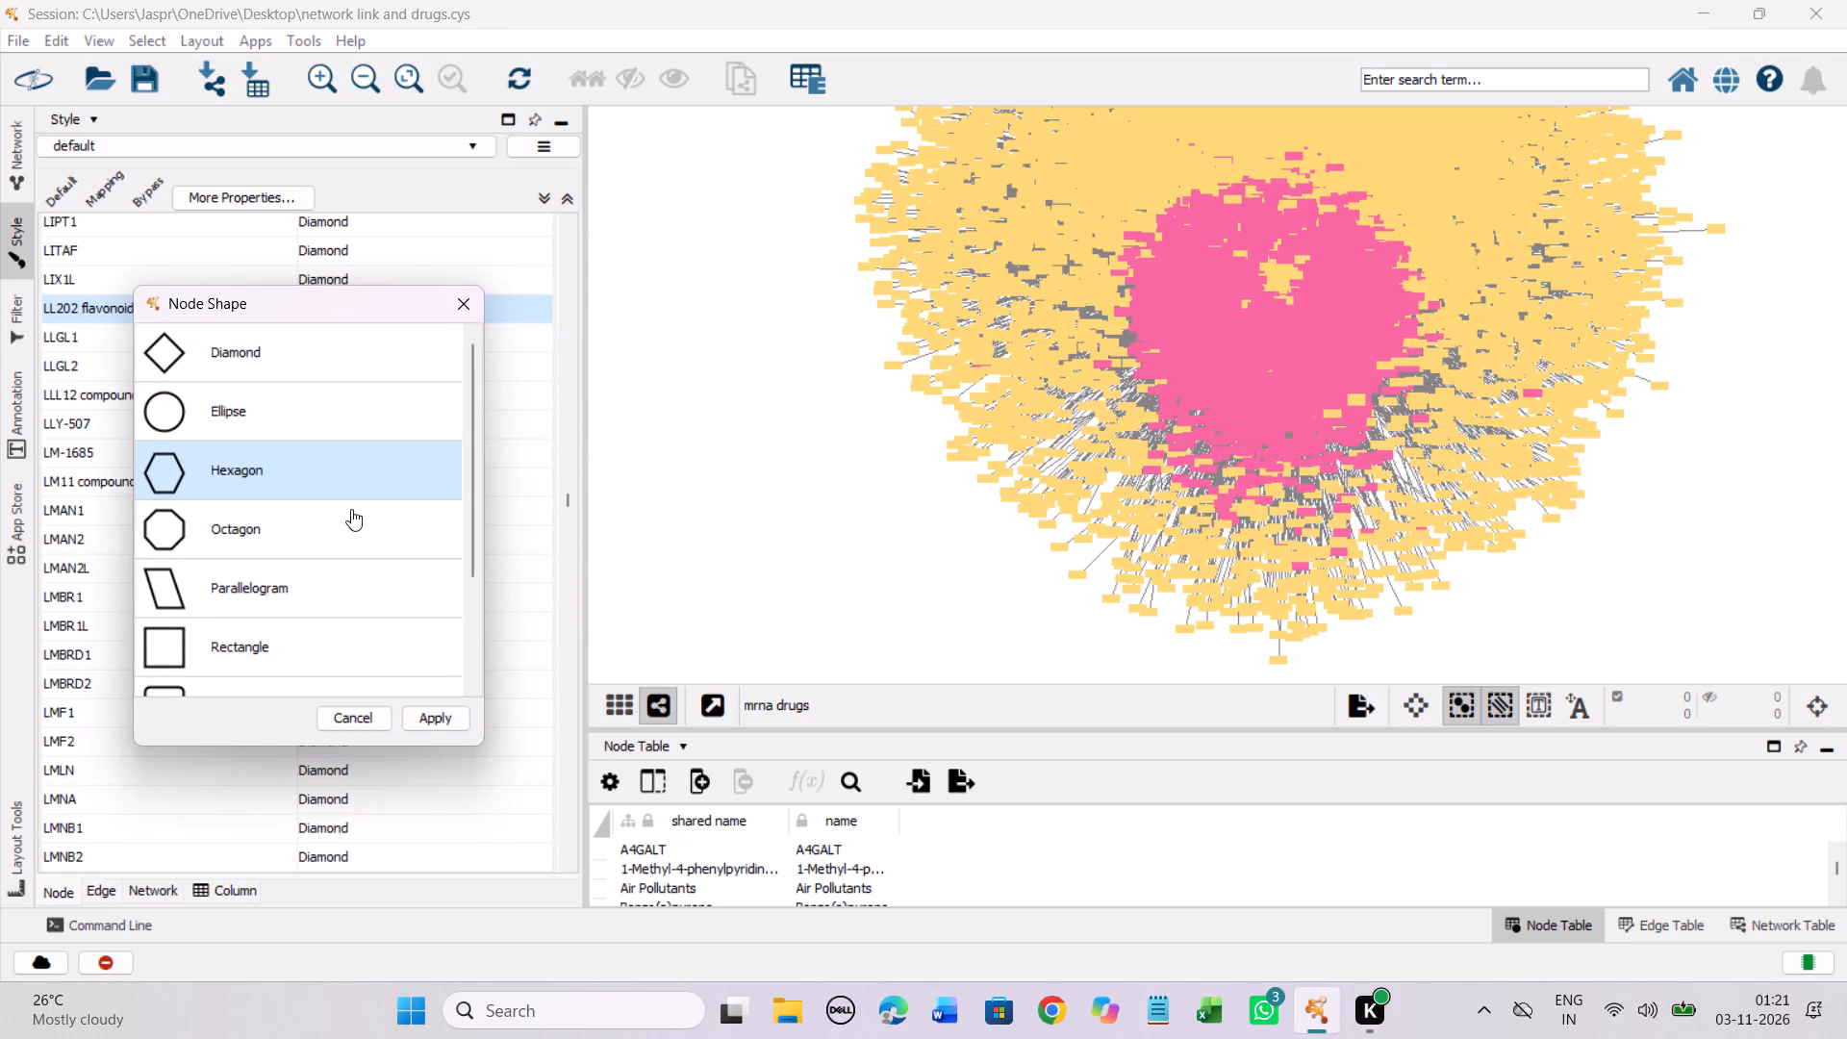
{"action": "left_click", "coordinate": [443, 713]}
Set the discrete node shape mapping for LLL12 compound, LLY-507, LM-1685 and LM11 compound together to Hexagon.
{"action": "left_click_drag", "start_coordinate": [279, 395], "coordinate": [279, 421]}
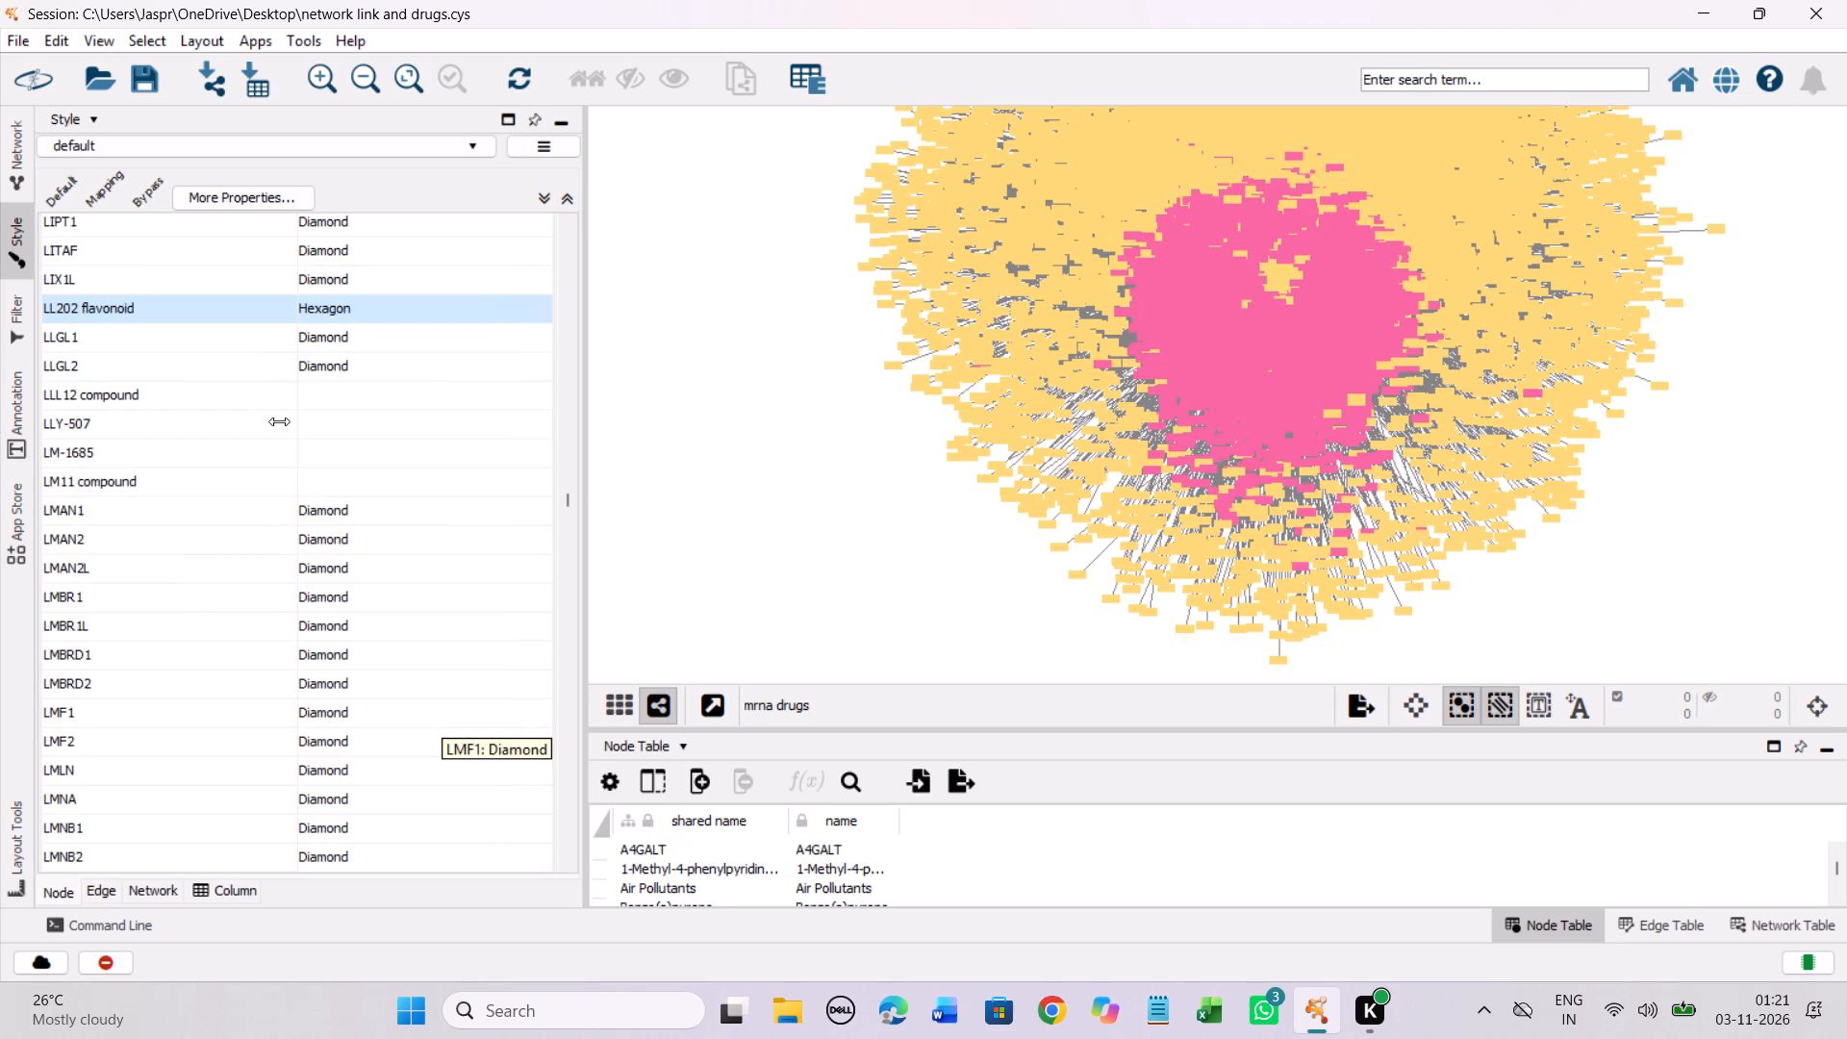
{"action": "left_click_drag", "start_coordinate": [279, 421], "coordinate": [279, 493]}
{"action": "right_click", "coordinate": [262, 456]}
{"action": "left_click", "coordinate": [320, 470]}
{"action": "left_click", "coordinate": [645, 470]}
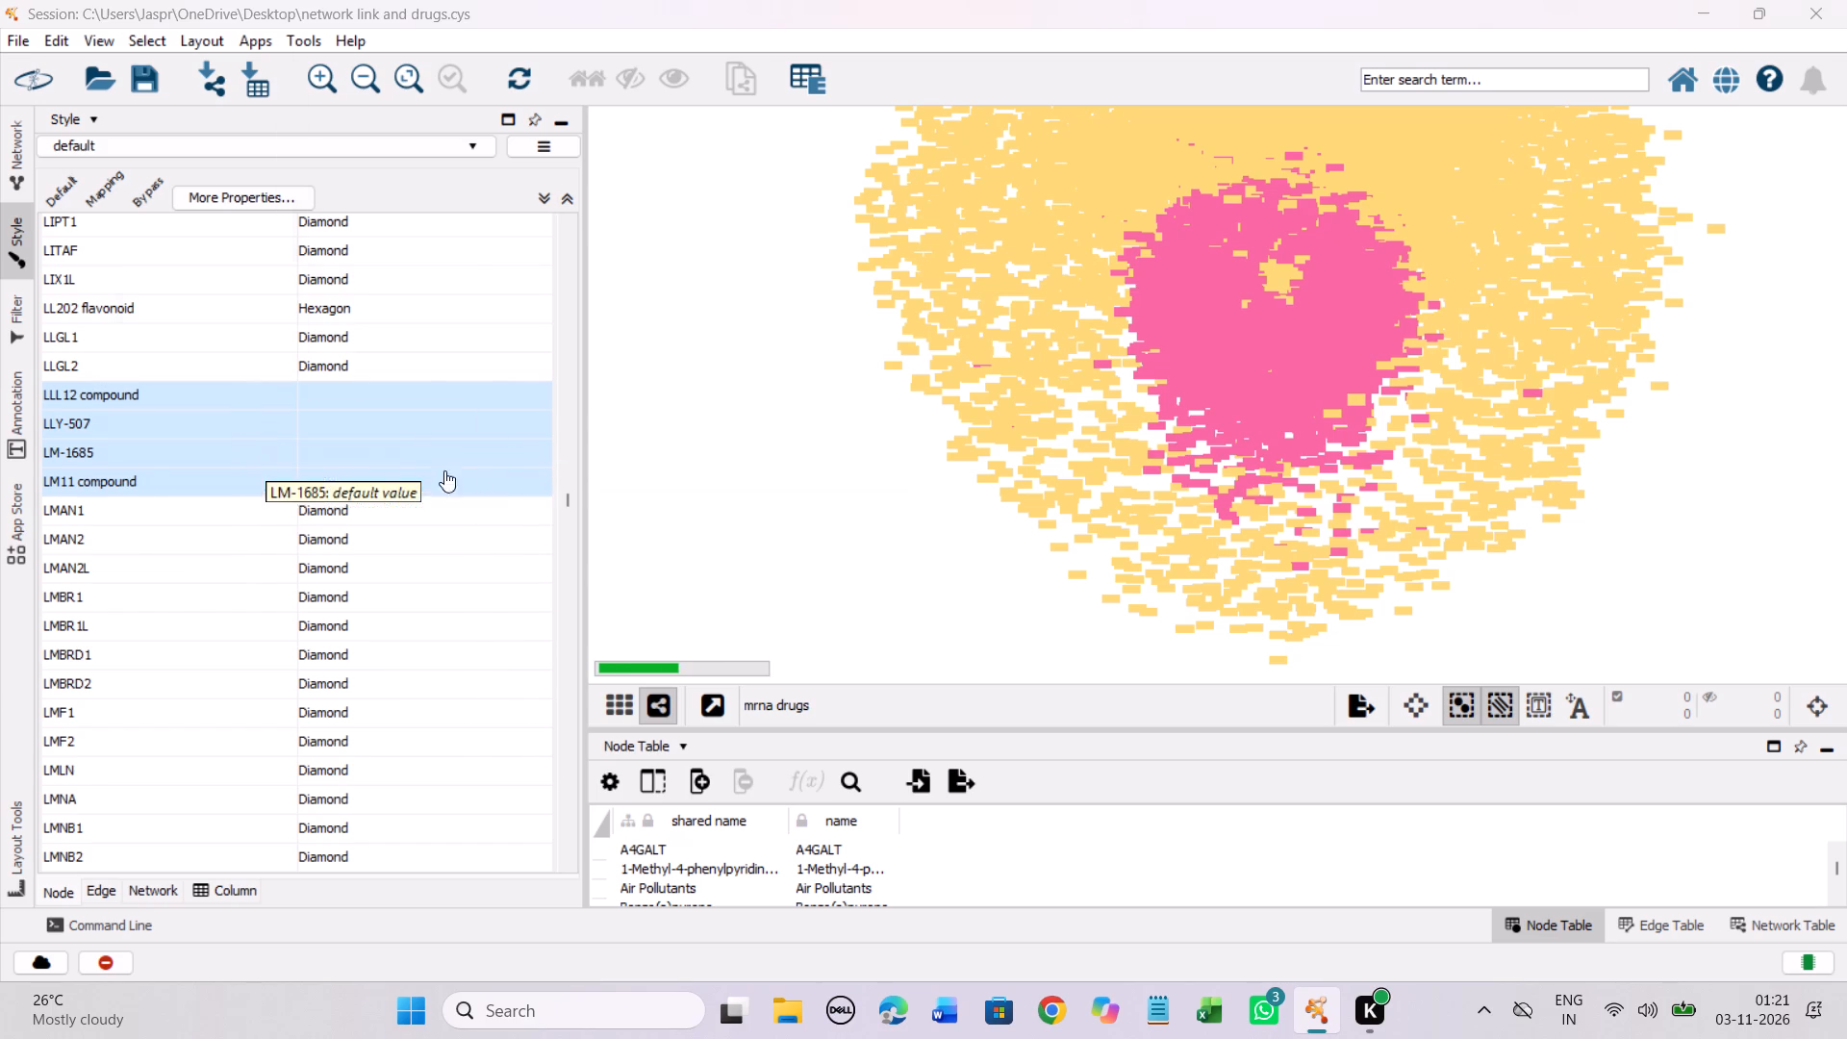
{"action": "left_click", "coordinate": [273, 472]}
{"action": "left_click", "coordinate": [443, 712]}
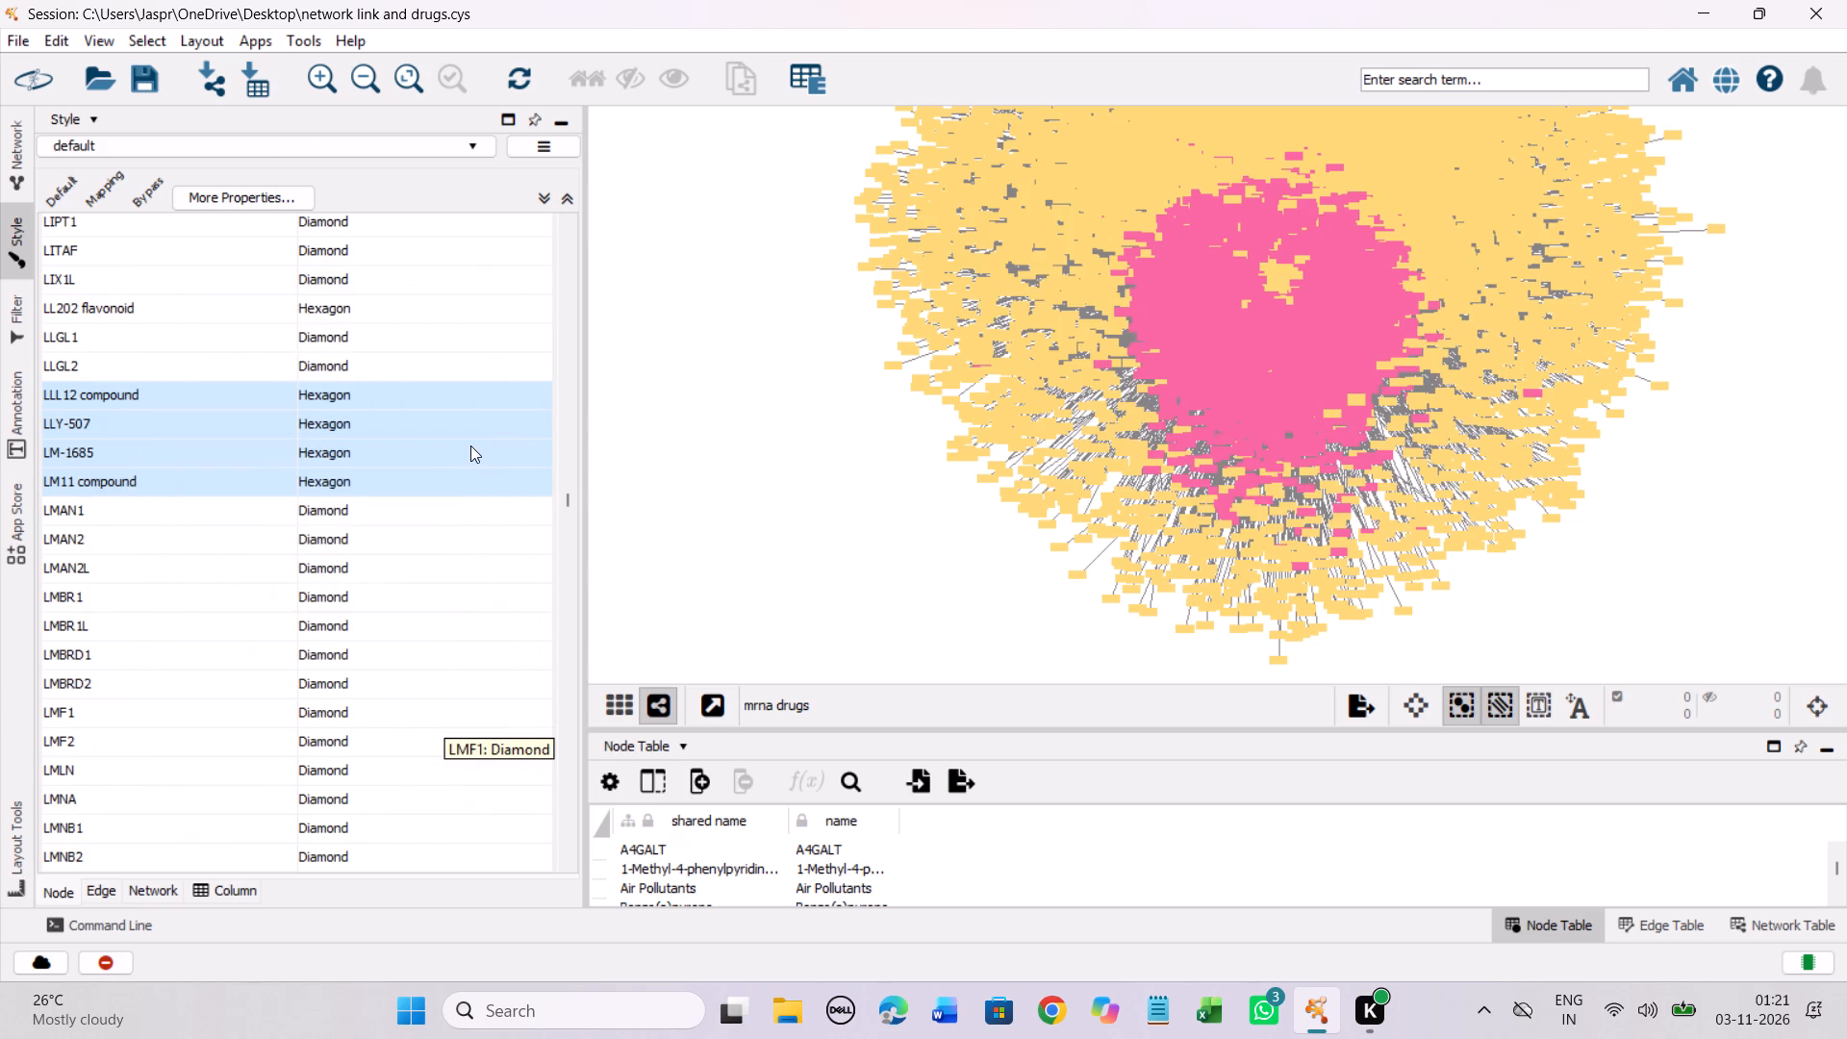
Set the discrete node shape mapping for LQFM166 and LR-90 together to Hexagon.
{"action": "scroll", "coordinate": [471, 445], "scroll_direction": "down", "scroll_amount": 12}
{"action": "scroll", "coordinate": [471, 445], "scroll_direction": "up", "scroll_amount": 5}
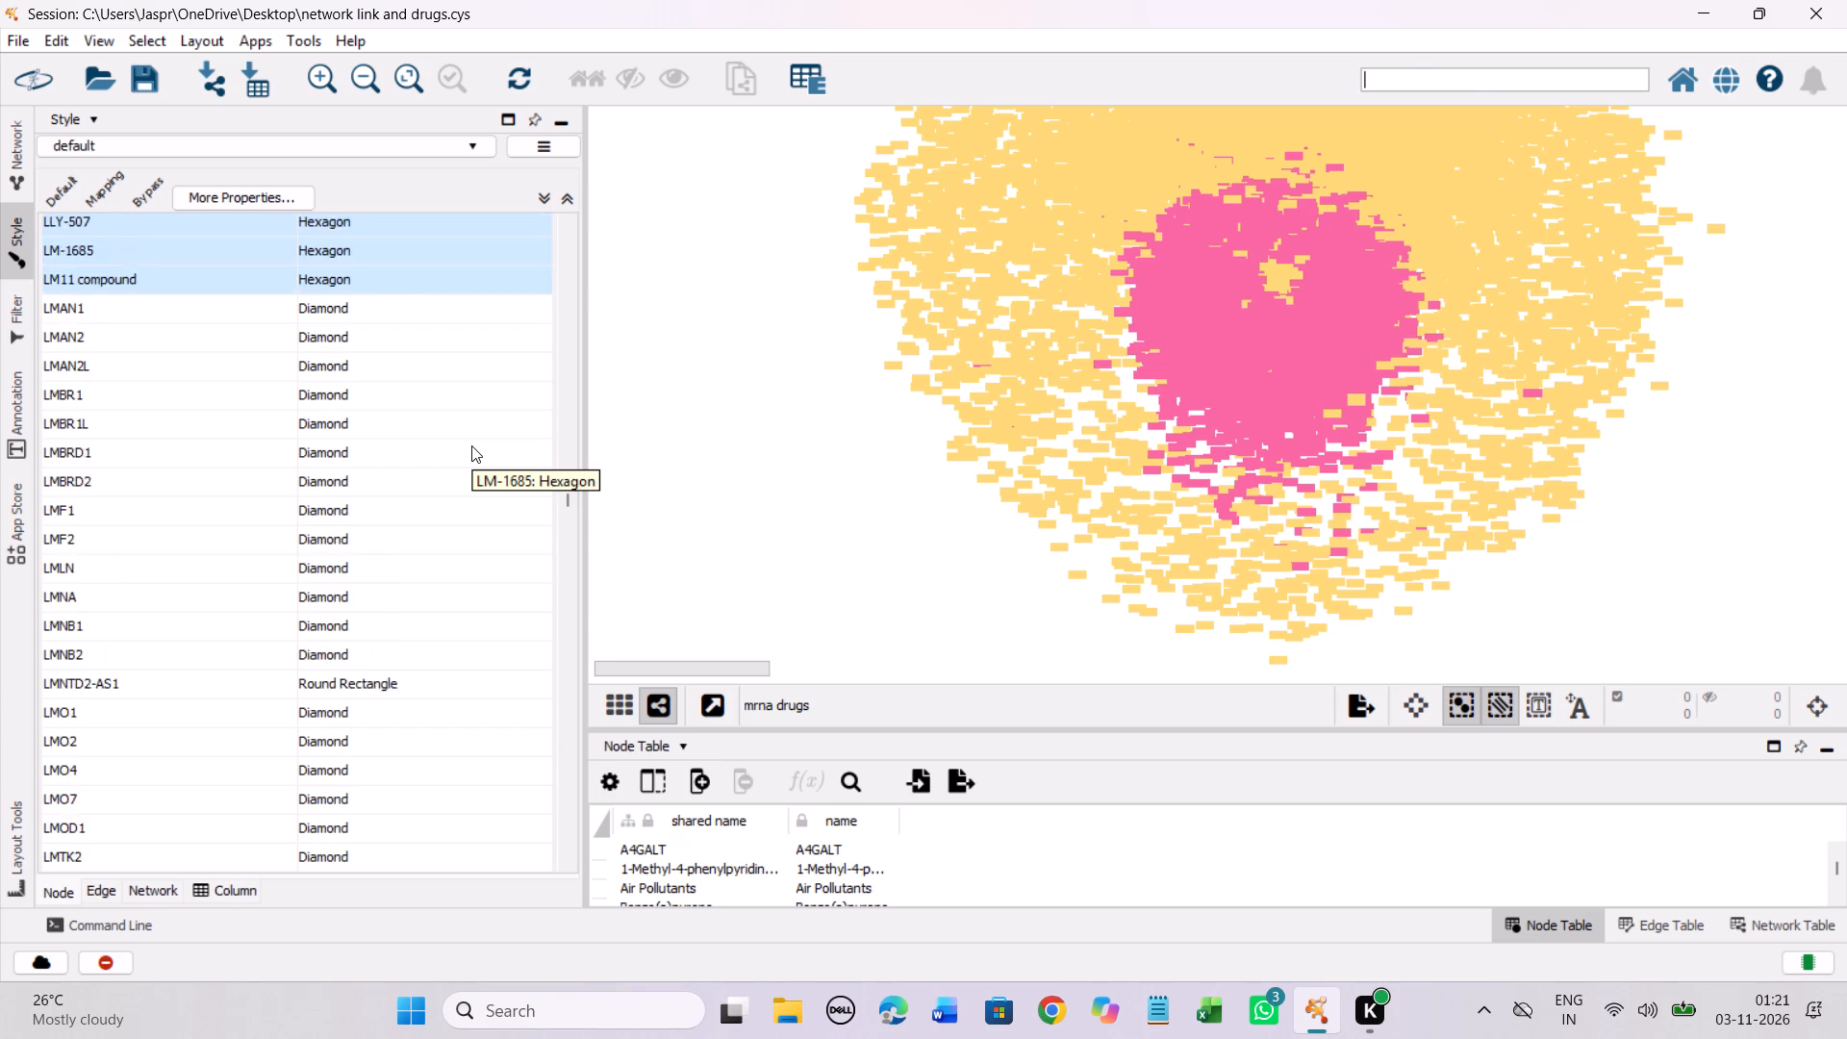
{"action": "scroll", "coordinate": [471, 445], "scroll_direction": "down", "scroll_amount": 20}
{"action": "scroll", "coordinate": [471, 445], "scroll_direction": "down", "scroll_amount": 14}
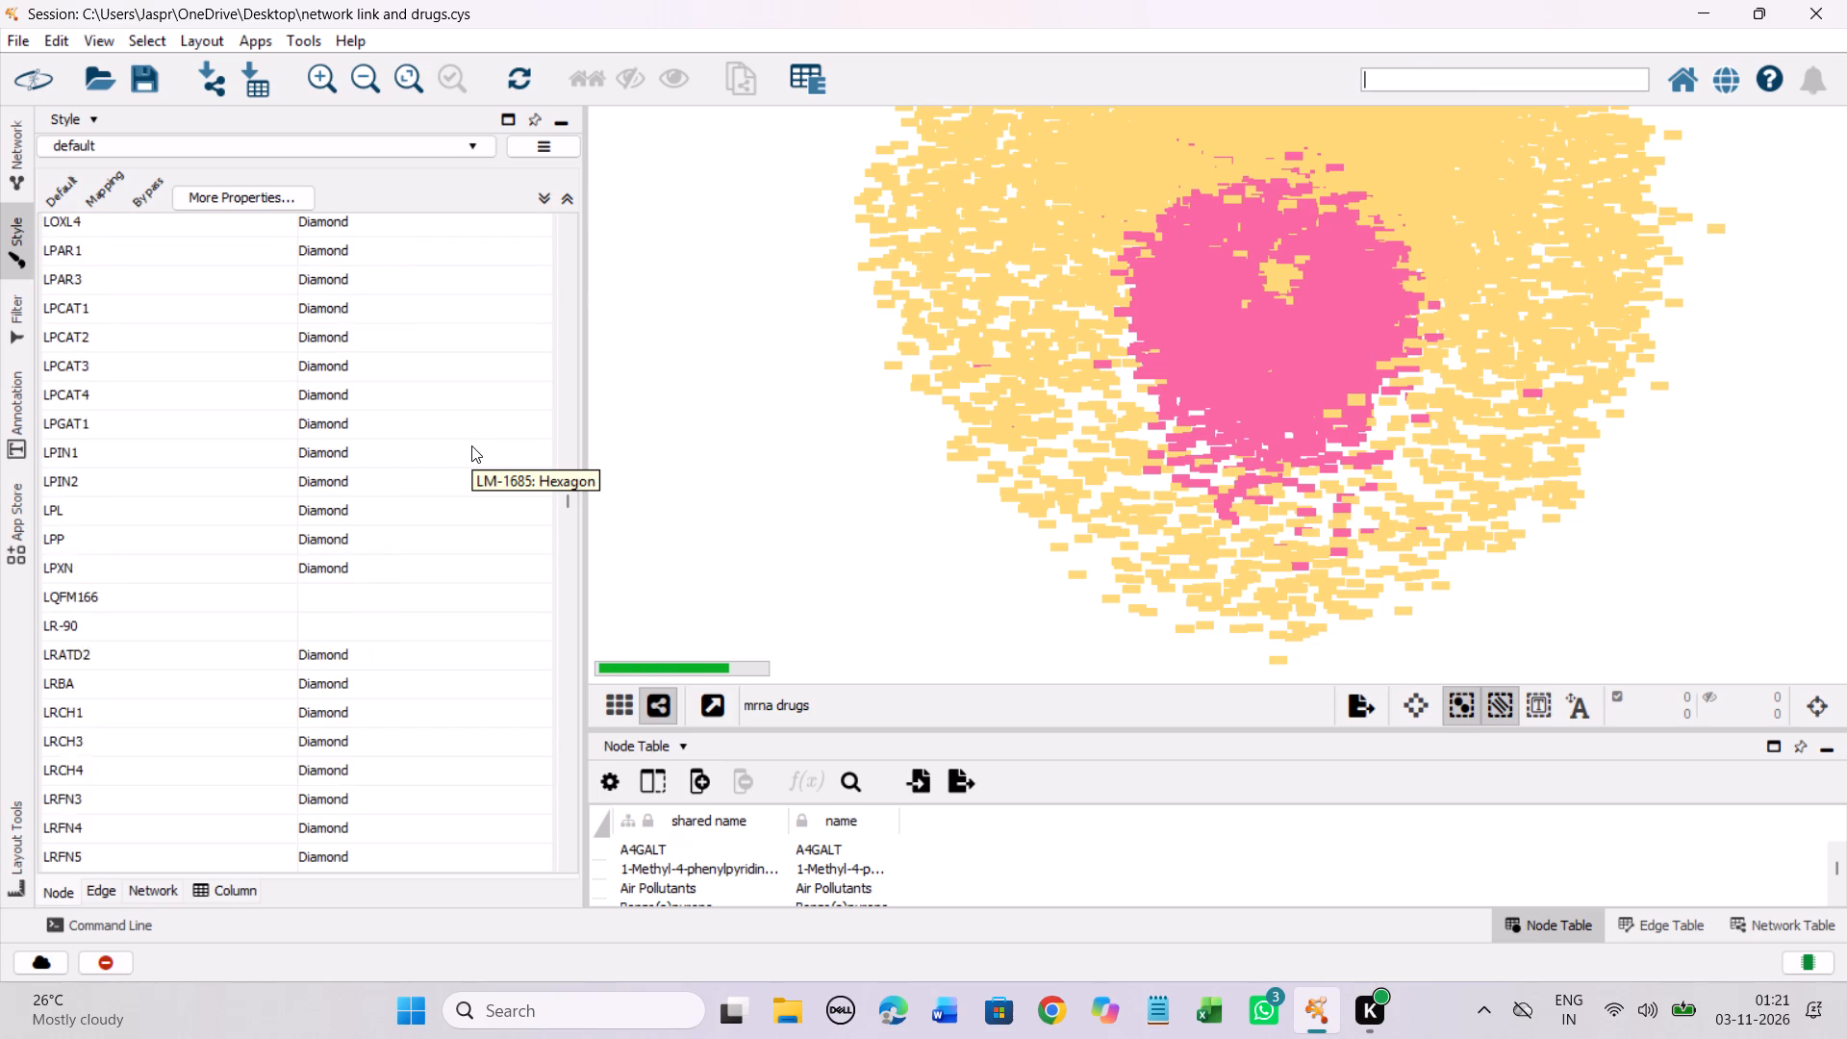
{"action": "scroll", "coordinate": [471, 445], "scroll_direction": "down", "scroll_amount": 10}
{"action": "left_click_drag", "start_coordinate": [269, 334], "coordinate": [270, 364]}
{"action": "right_click", "coordinate": [267, 363]}
{"action": "left_click", "coordinate": [367, 374]}
{"action": "left_click", "coordinate": [669, 382]}
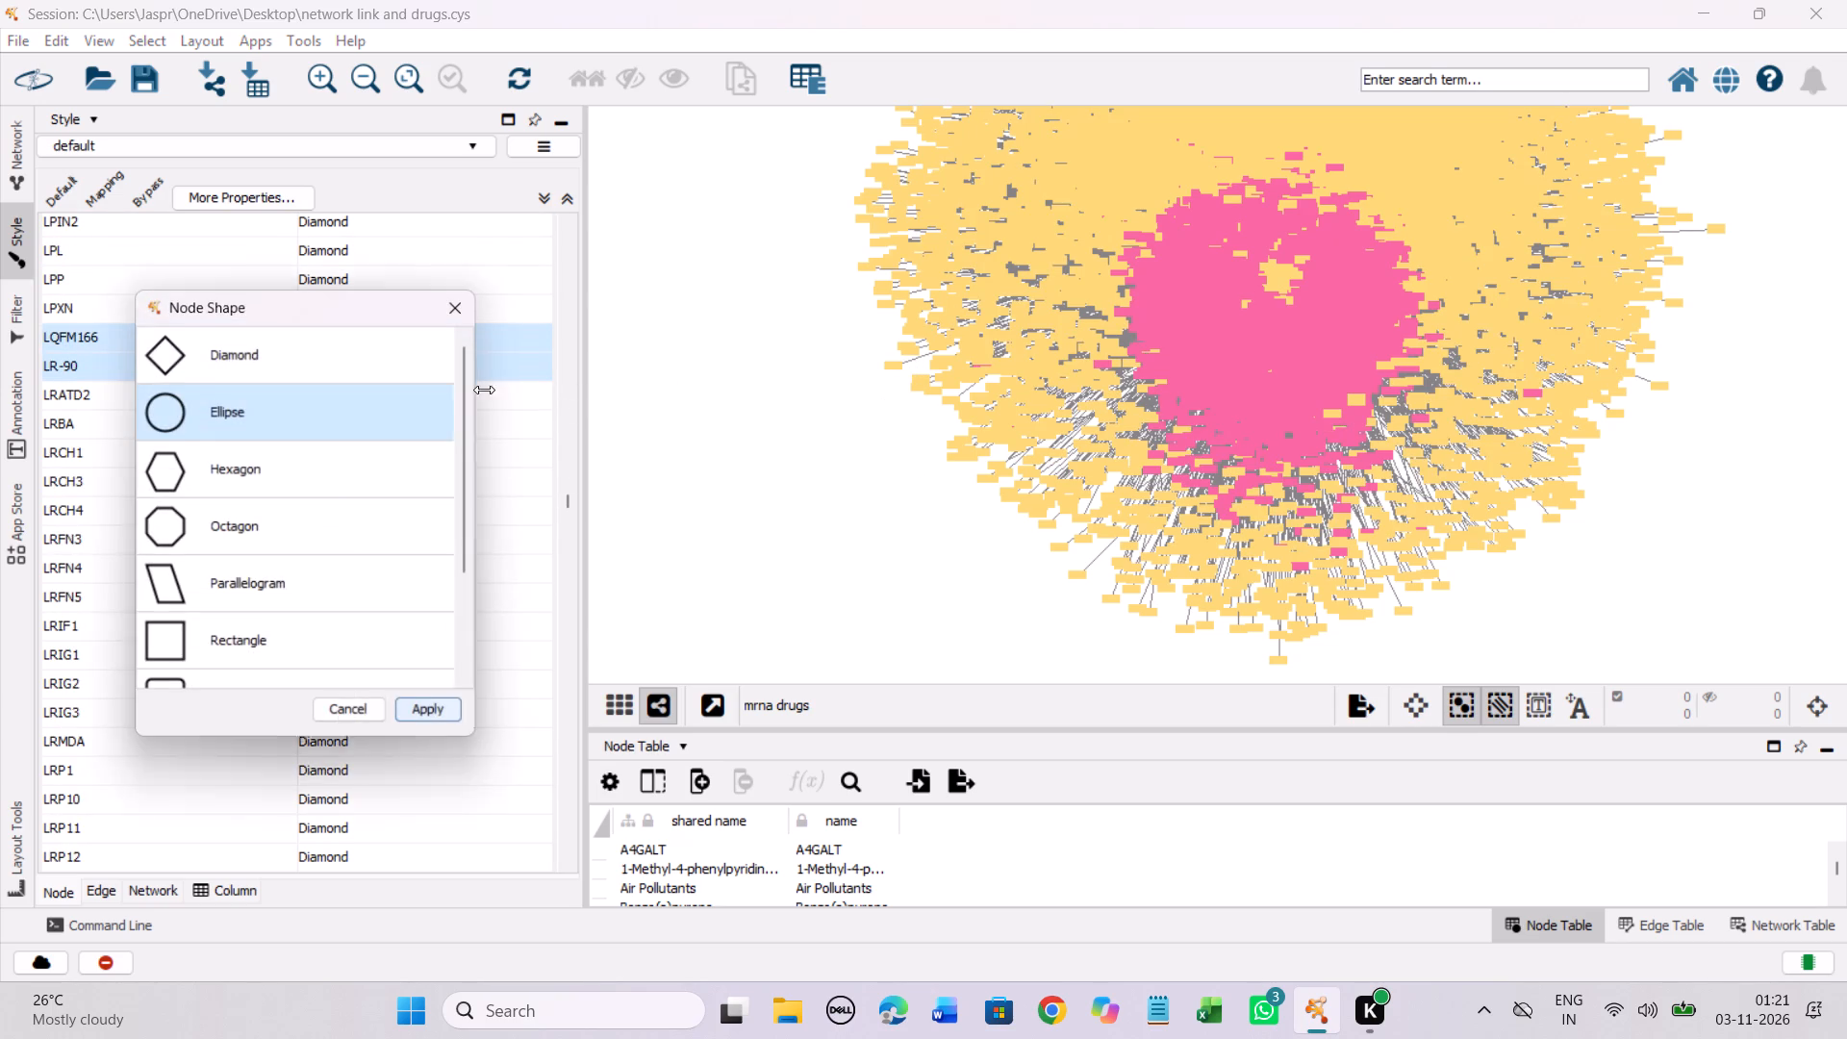
{"action": "left_click", "coordinate": [310, 457]}
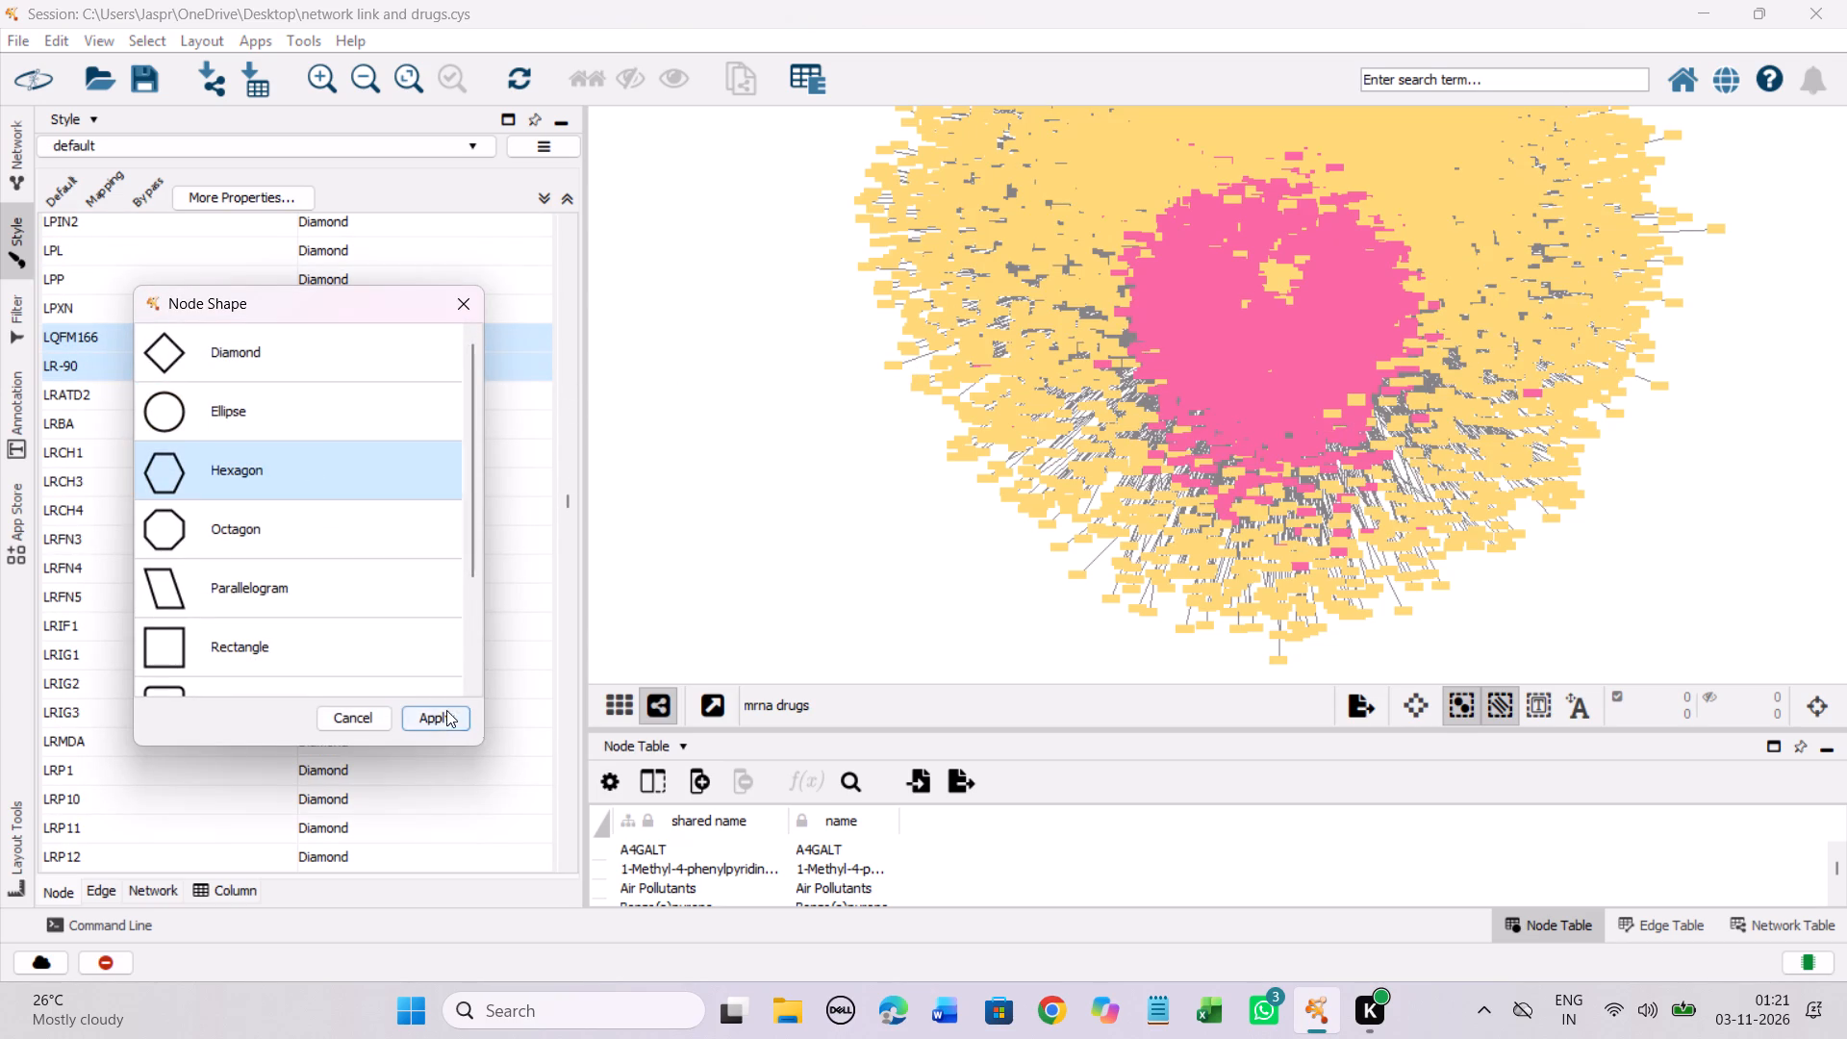
{"action": "left_click", "coordinate": [443, 711]}
Set the discrete node shape mapping for all entries from LW 50020 through LY3009120 together to Hexagon.
{"action": "scroll", "coordinate": [475, 389], "scroll_direction": "down", "scroll_amount": 6}
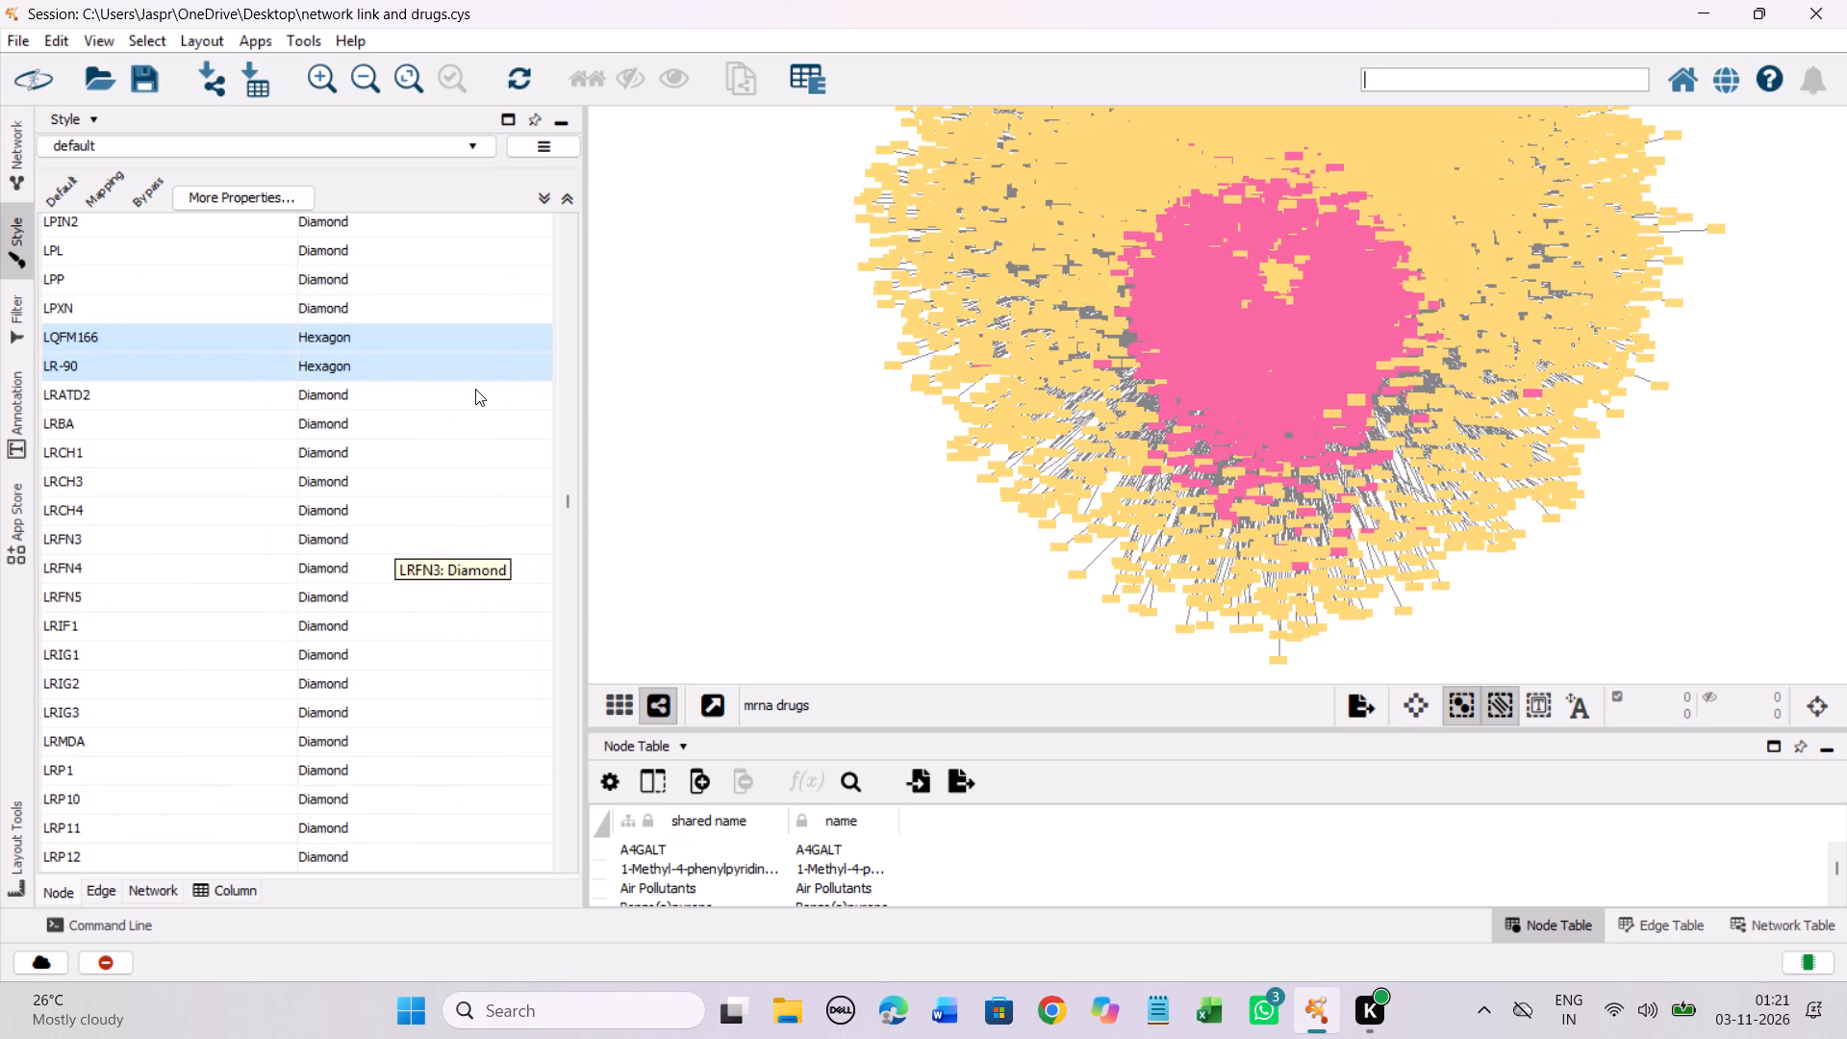
{"action": "scroll", "coordinate": [475, 389], "scroll_direction": "down", "scroll_amount": 8}
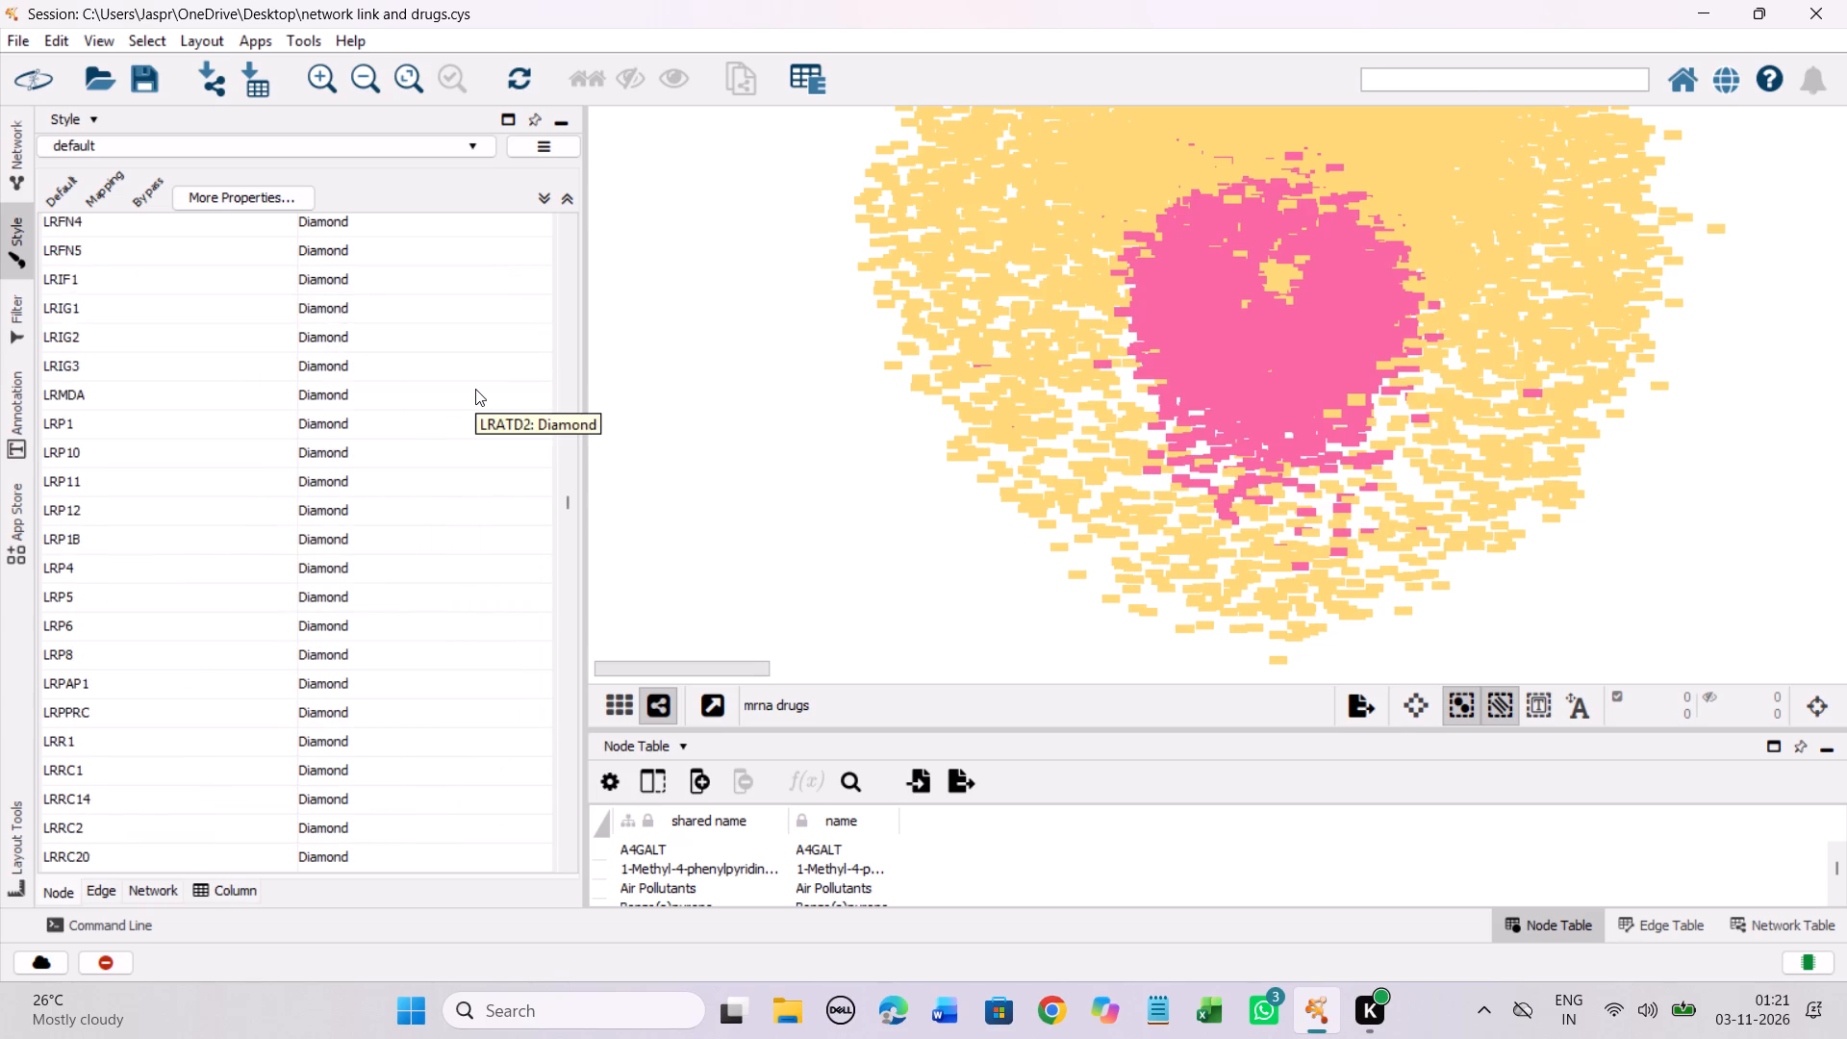
{"action": "scroll", "coordinate": [475, 389], "scroll_direction": "down", "scroll_amount": 20}
{"action": "scroll", "coordinate": [475, 389], "scroll_direction": "down", "scroll_amount": 20}
{"action": "scroll", "coordinate": [475, 389], "scroll_direction": "down", "scroll_amount": 2}
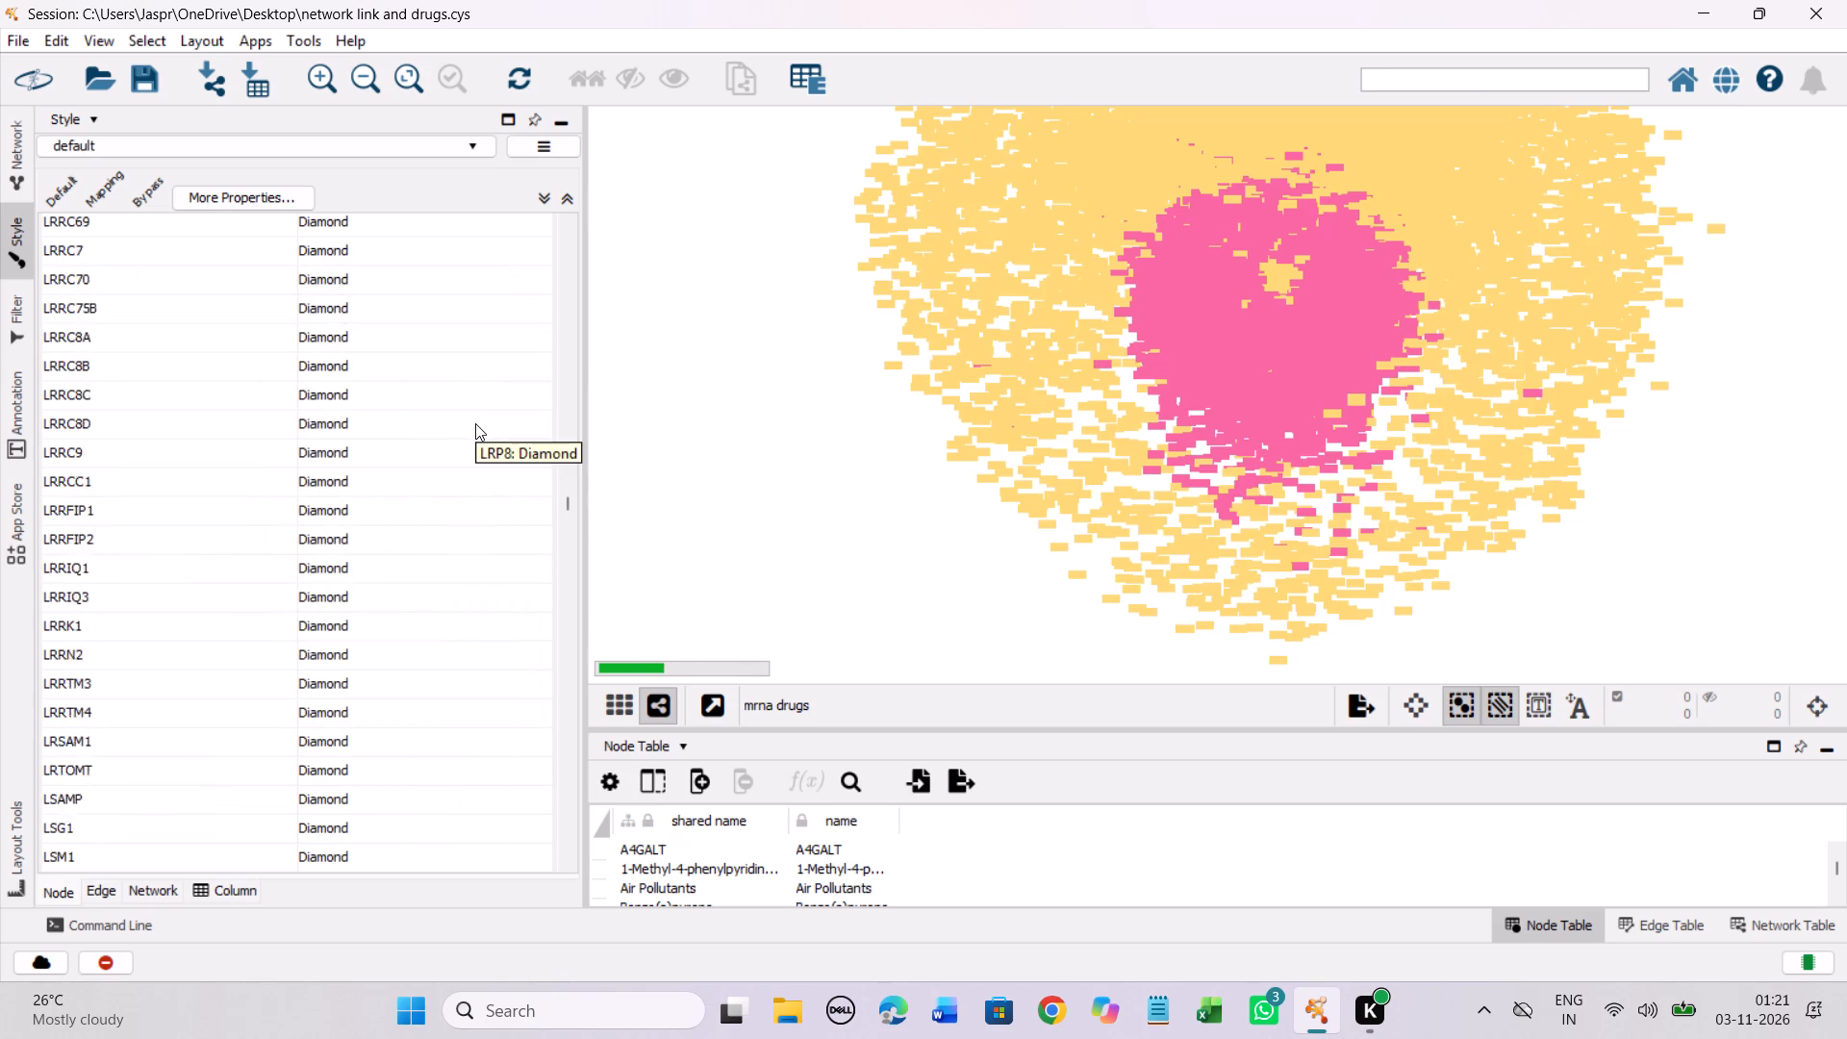
{"action": "scroll", "coordinate": [475, 423], "scroll_direction": "down", "scroll_amount": 20}
{"action": "scroll", "coordinate": [475, 423], "scroll_direction": "down", "scroll_amount": 20}
{"action": "scroll", "coordinate": [475, 423], "scroll_direction": "down", "scroll_amount": 2}
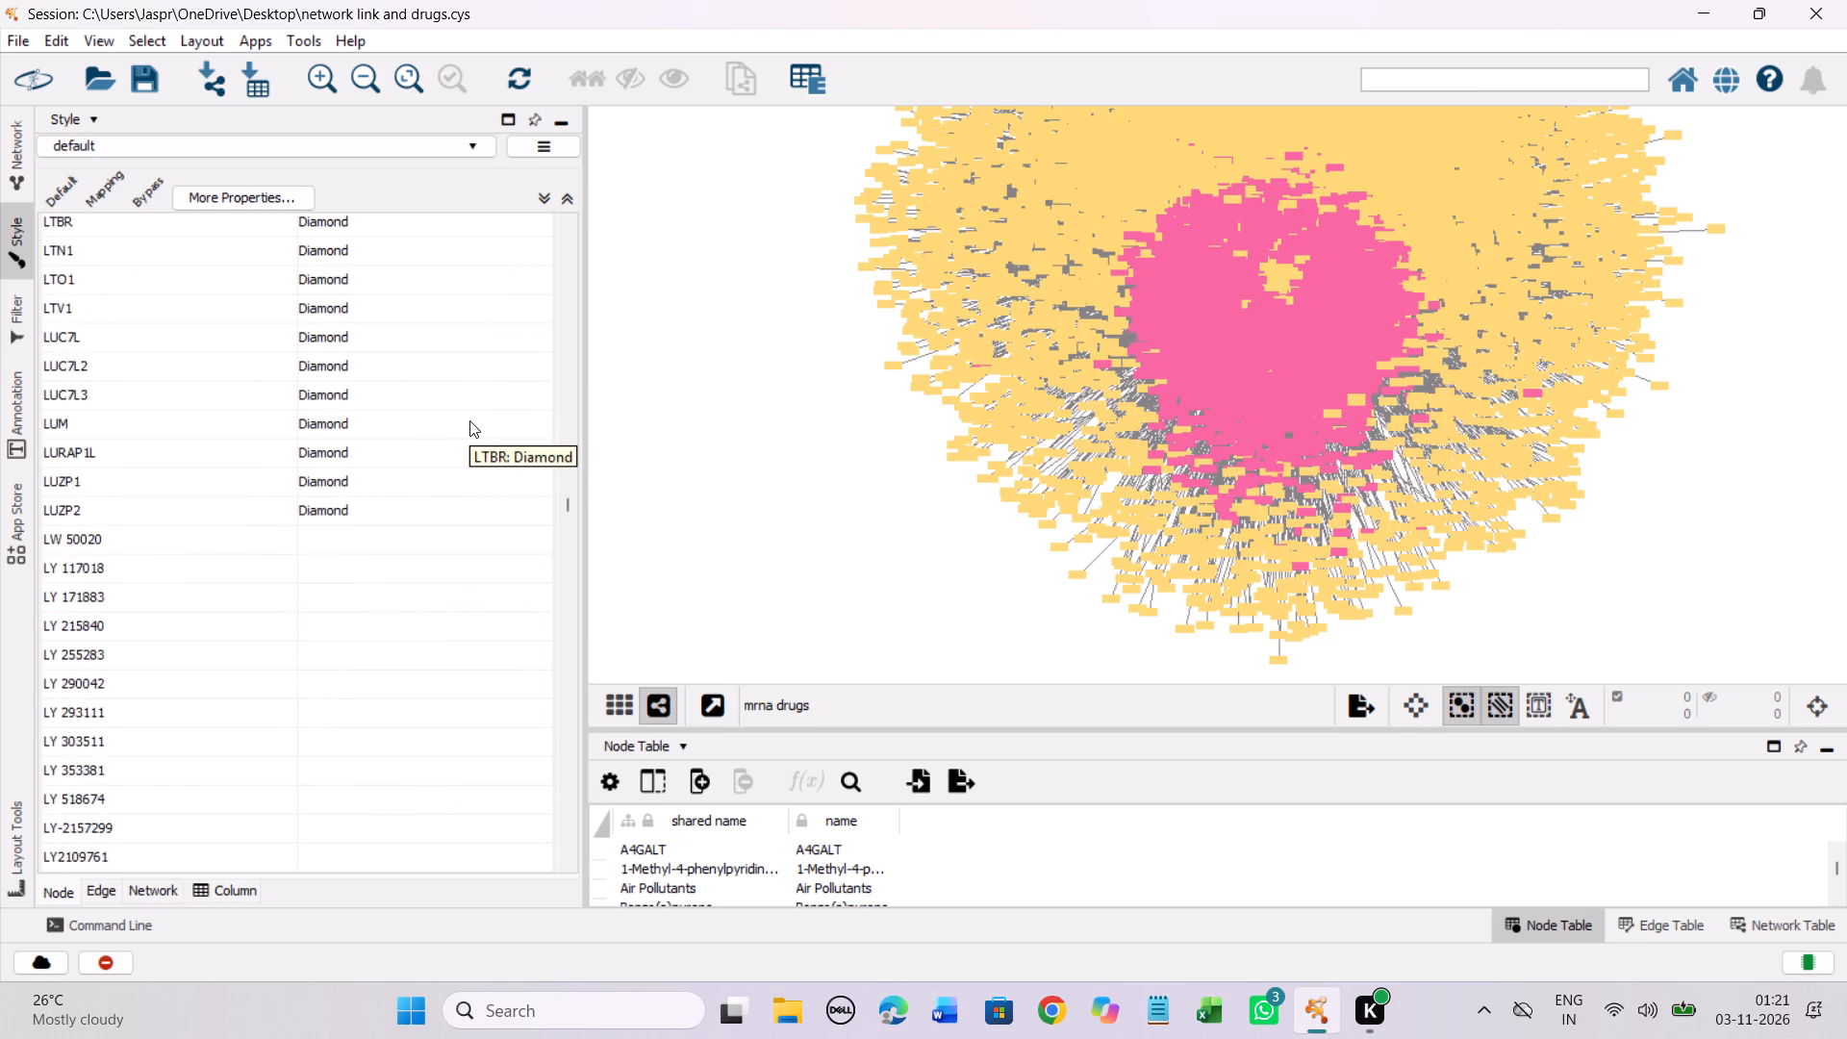
{"action": "scroll", "coordinate": [469, 420], "scroll_direction": "down", "scroll_amount": 7}
{"action": "left_click", "coordinate": [278, 332]}
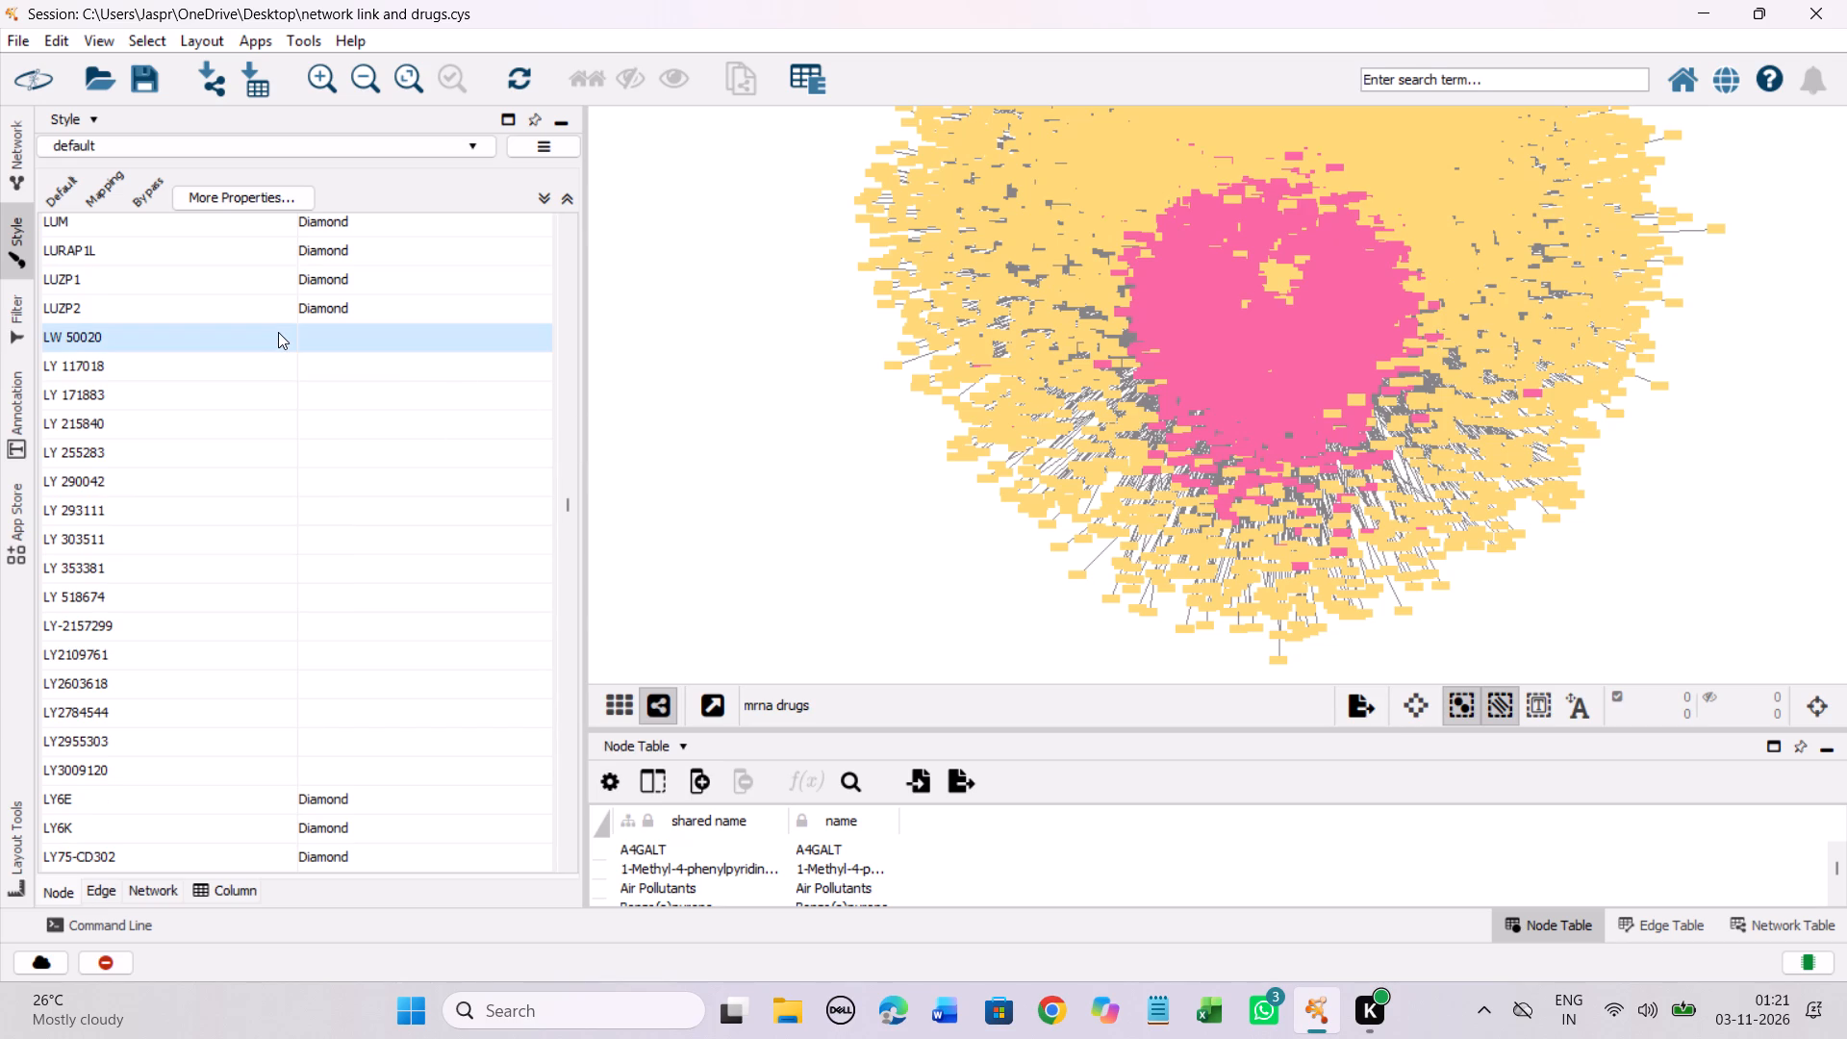
{"action": "left_click_drag", "start_coordinate": [278, 332], "coordinate": [274, 770]}
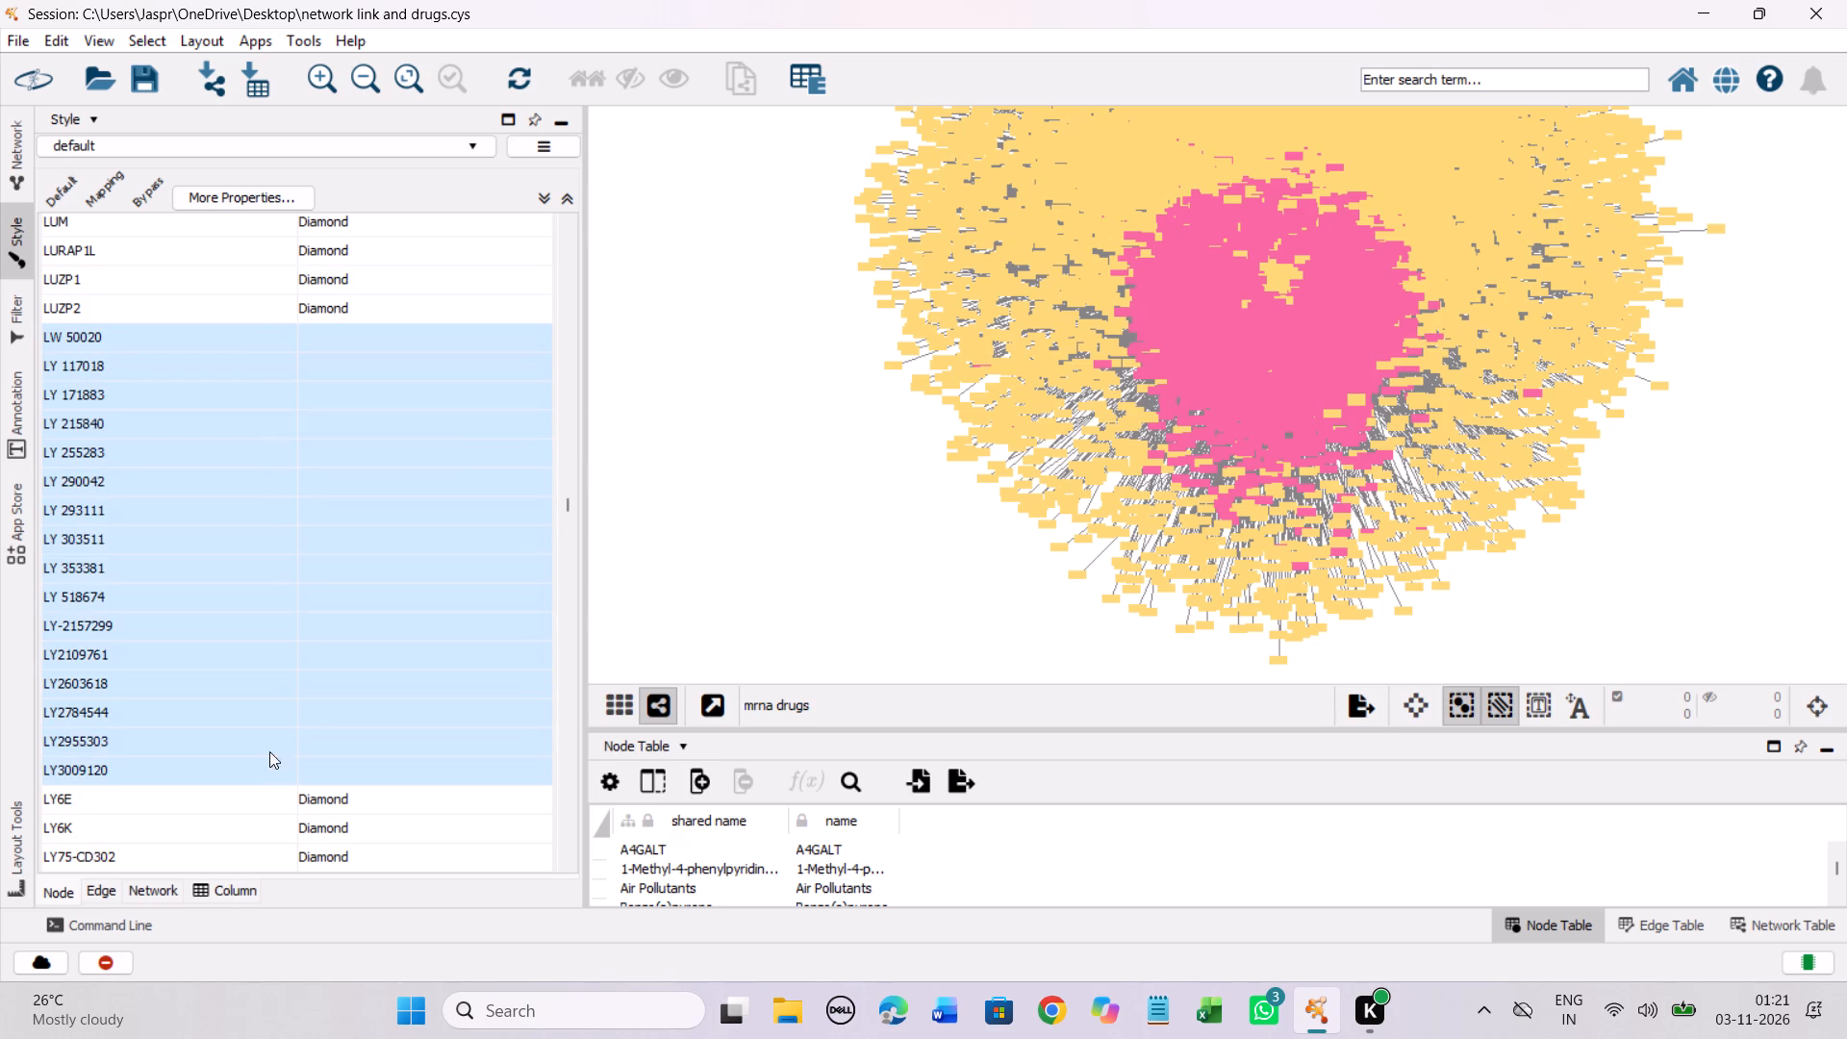
{"action": "right_click", "coordinate": [273, 521]}
{"action": "left_click", "coordinate": [419, 532]}
{"action": "left_click", "coordinate": [605, 531]}
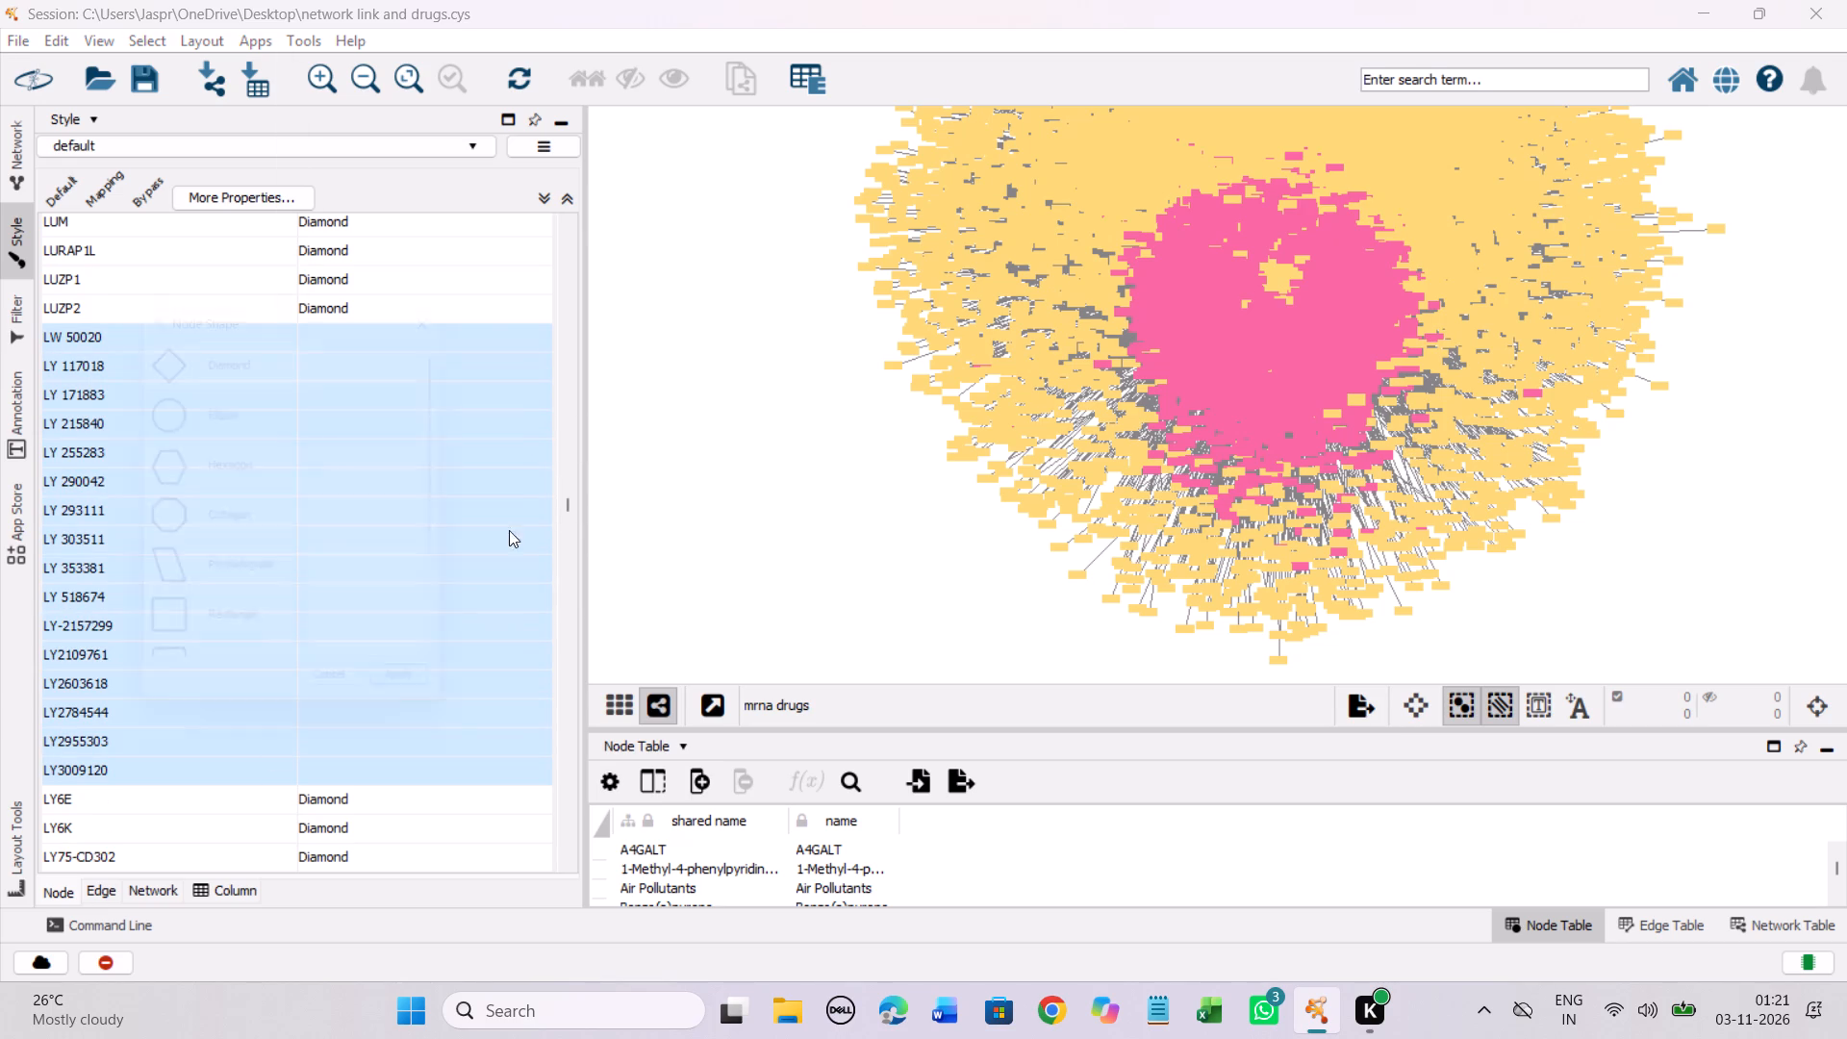
{"action": "left_click", "coordinate": [266, 469]}
{"action": "left_click", "coordinate": [414, 712]}
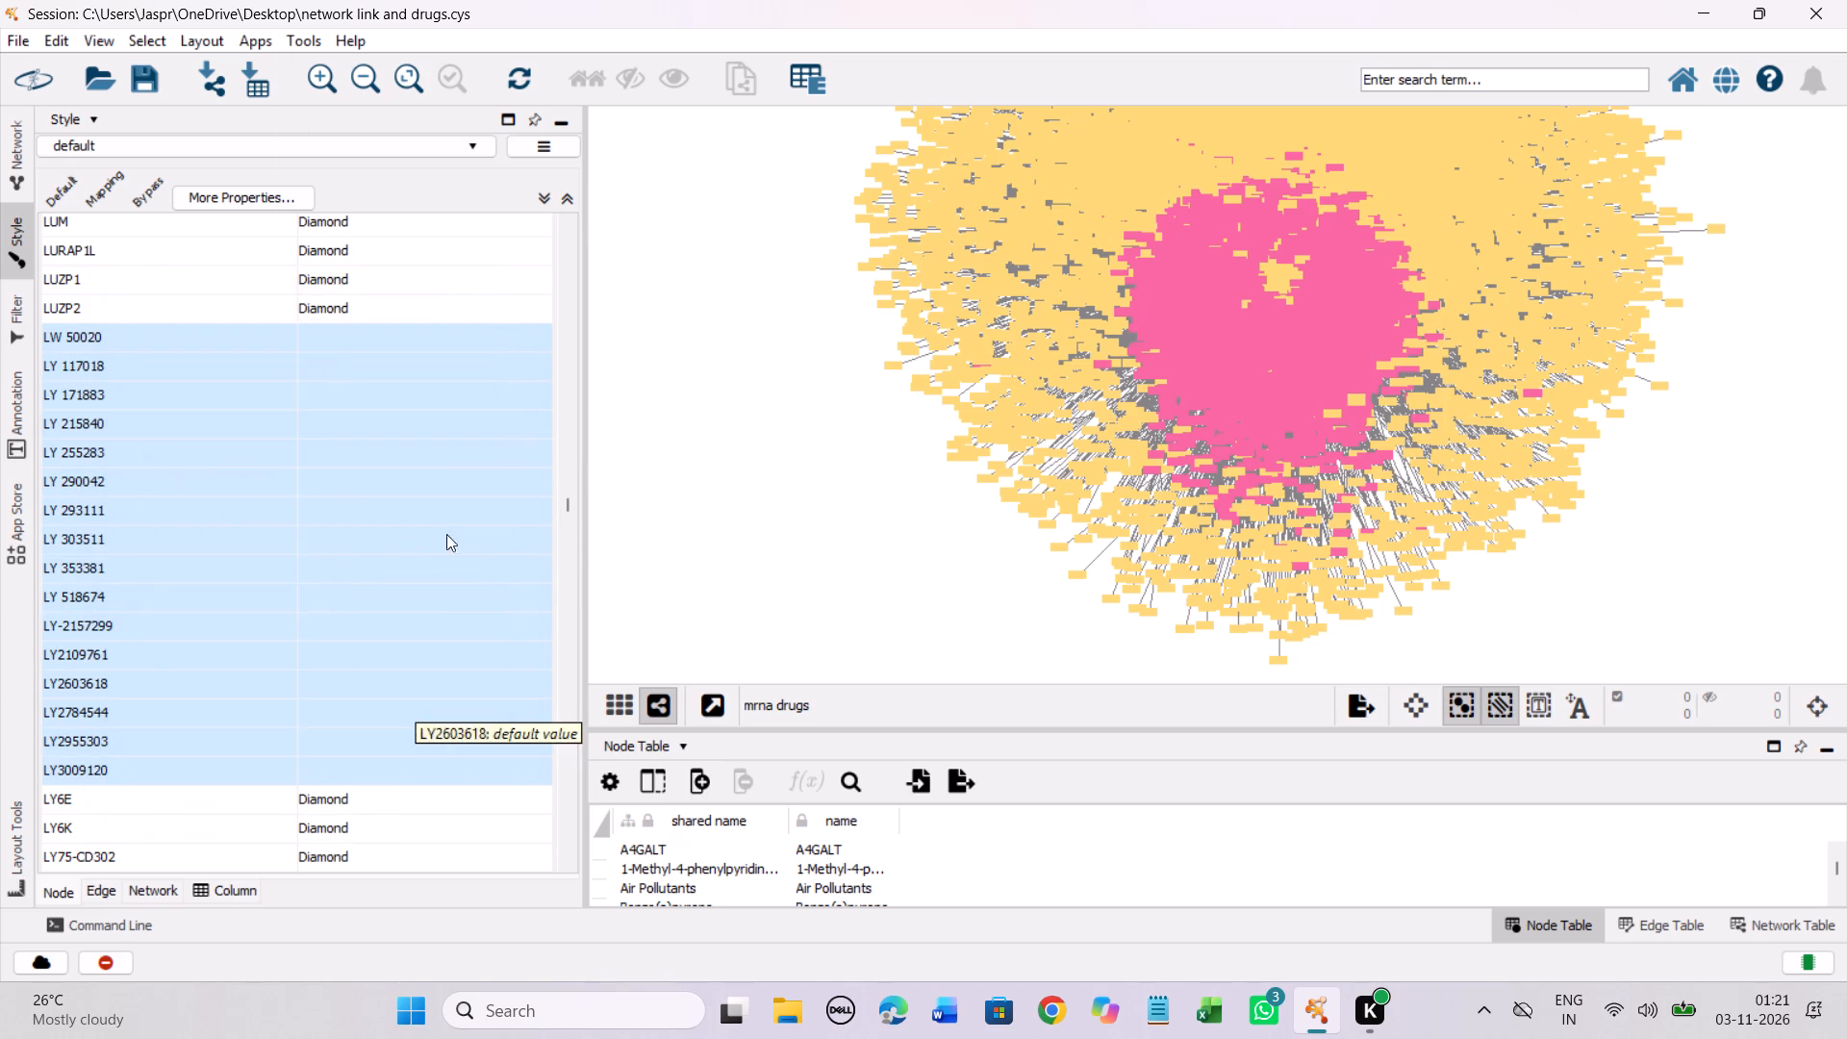
Set the discrete node shape mapping for LYR 71 to Hexagon.
{"action": "scroll", "coordinate": [445, 509], "scroll_direction": "down", "scroll_amount": 6}
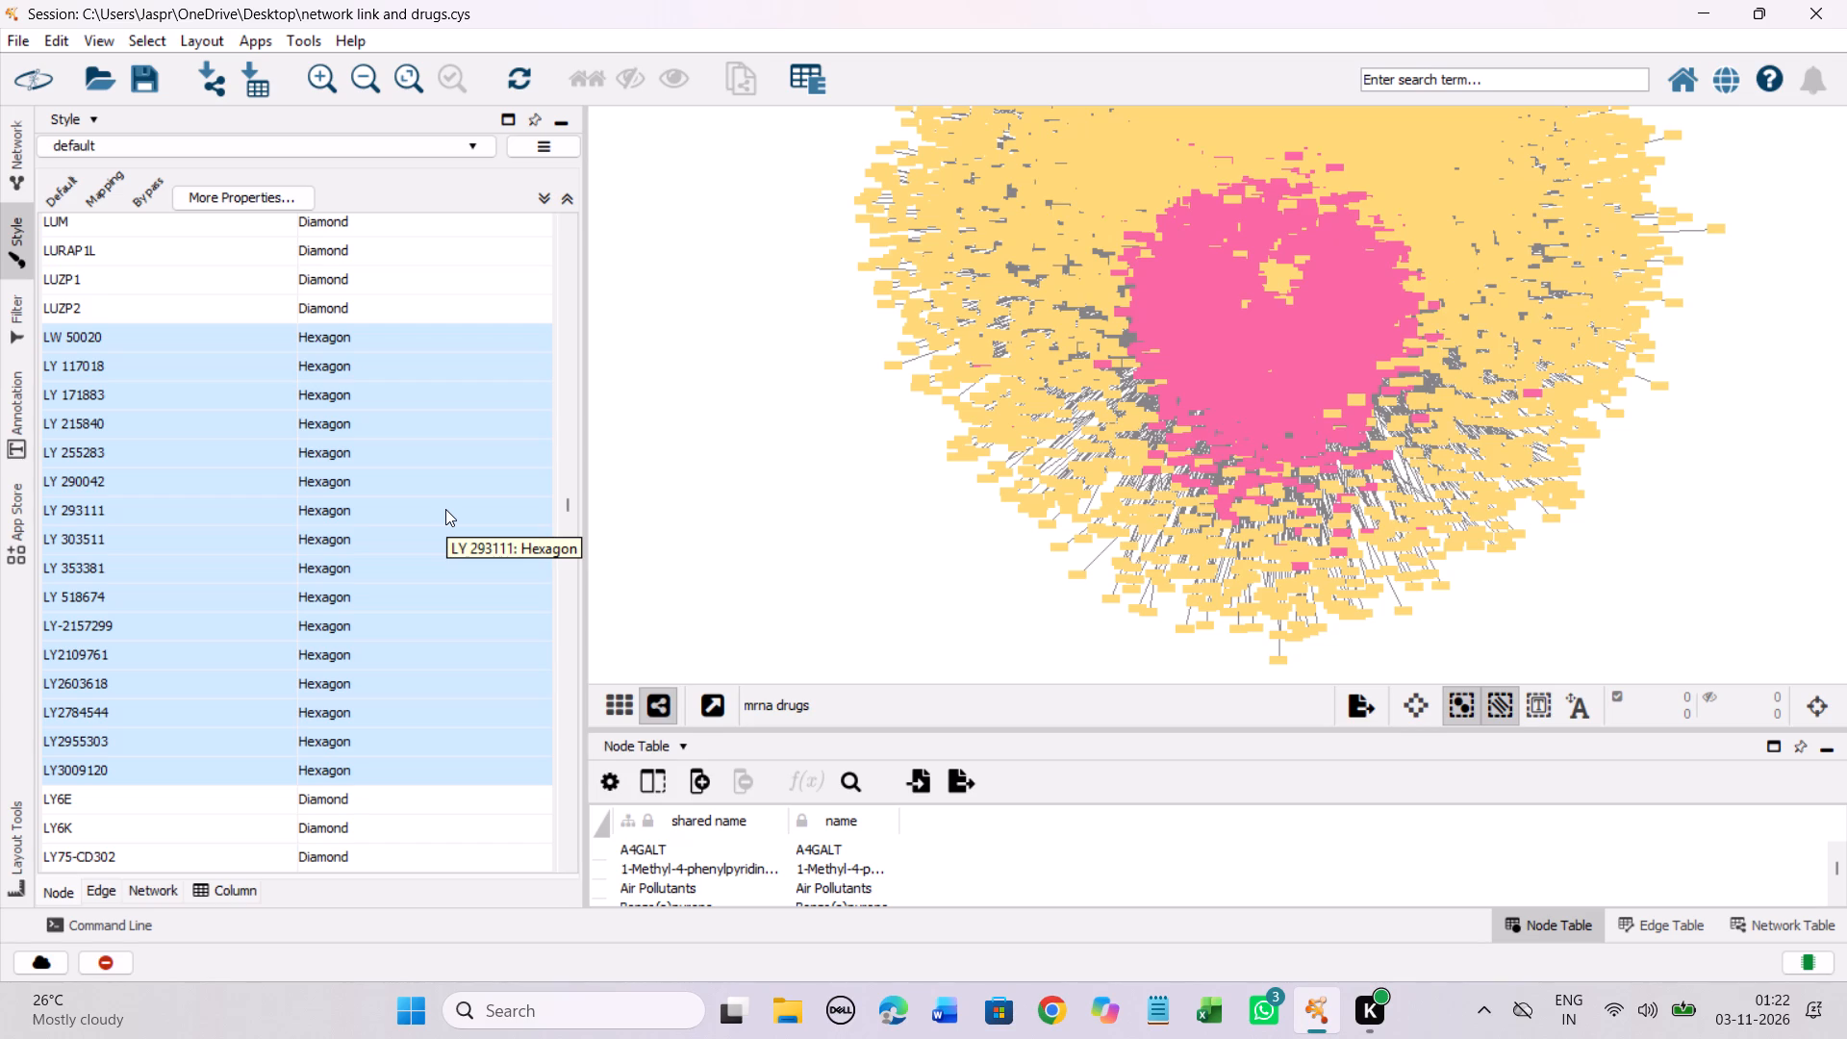
{"action": "scroll", "coordinate": [445, 509], "scroll_direction": "down", "scroll_amount": 15}
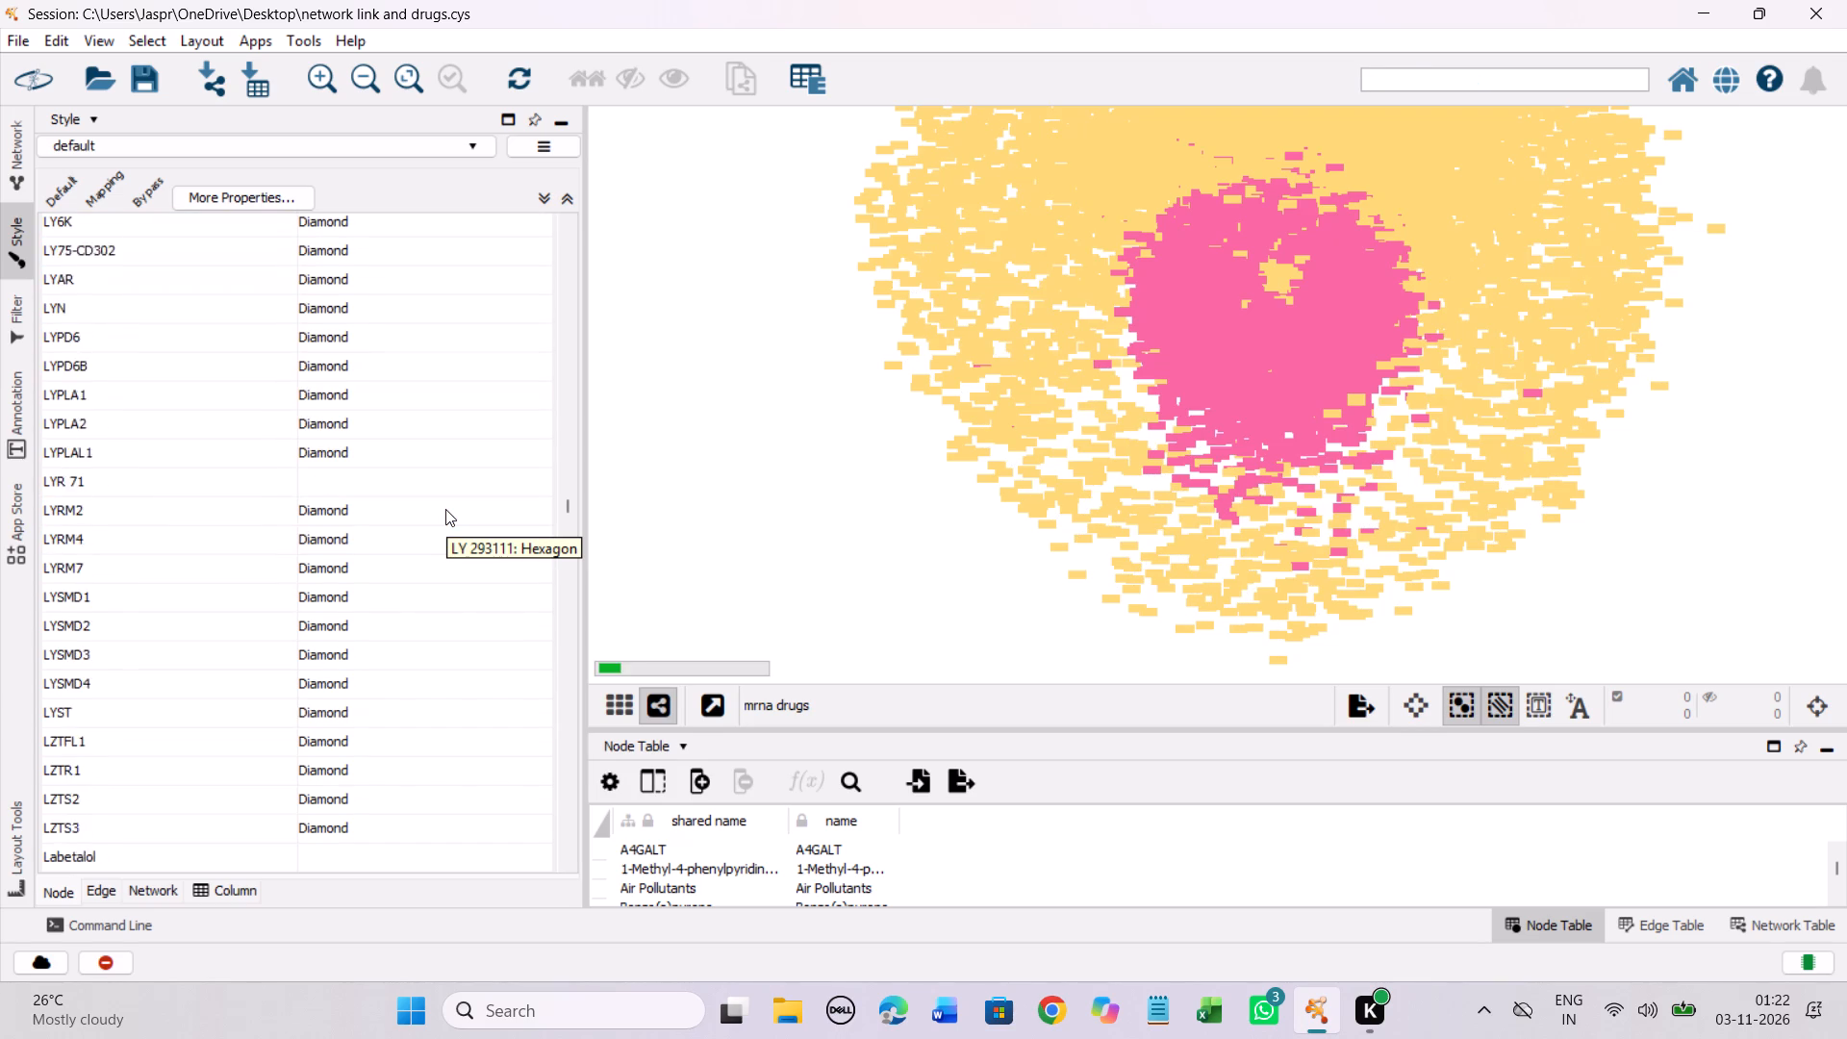
{"action": "scroll", "coordinate": [445, 509], "scroll_direction": "down", "scroll_amount": 2}
{"action": "left_click", "coordinate": [274, 417]}
{"action": "right_click", "coordinate": [274, 417]}
{"action": "left_click", "coordinate": [369, 425]}
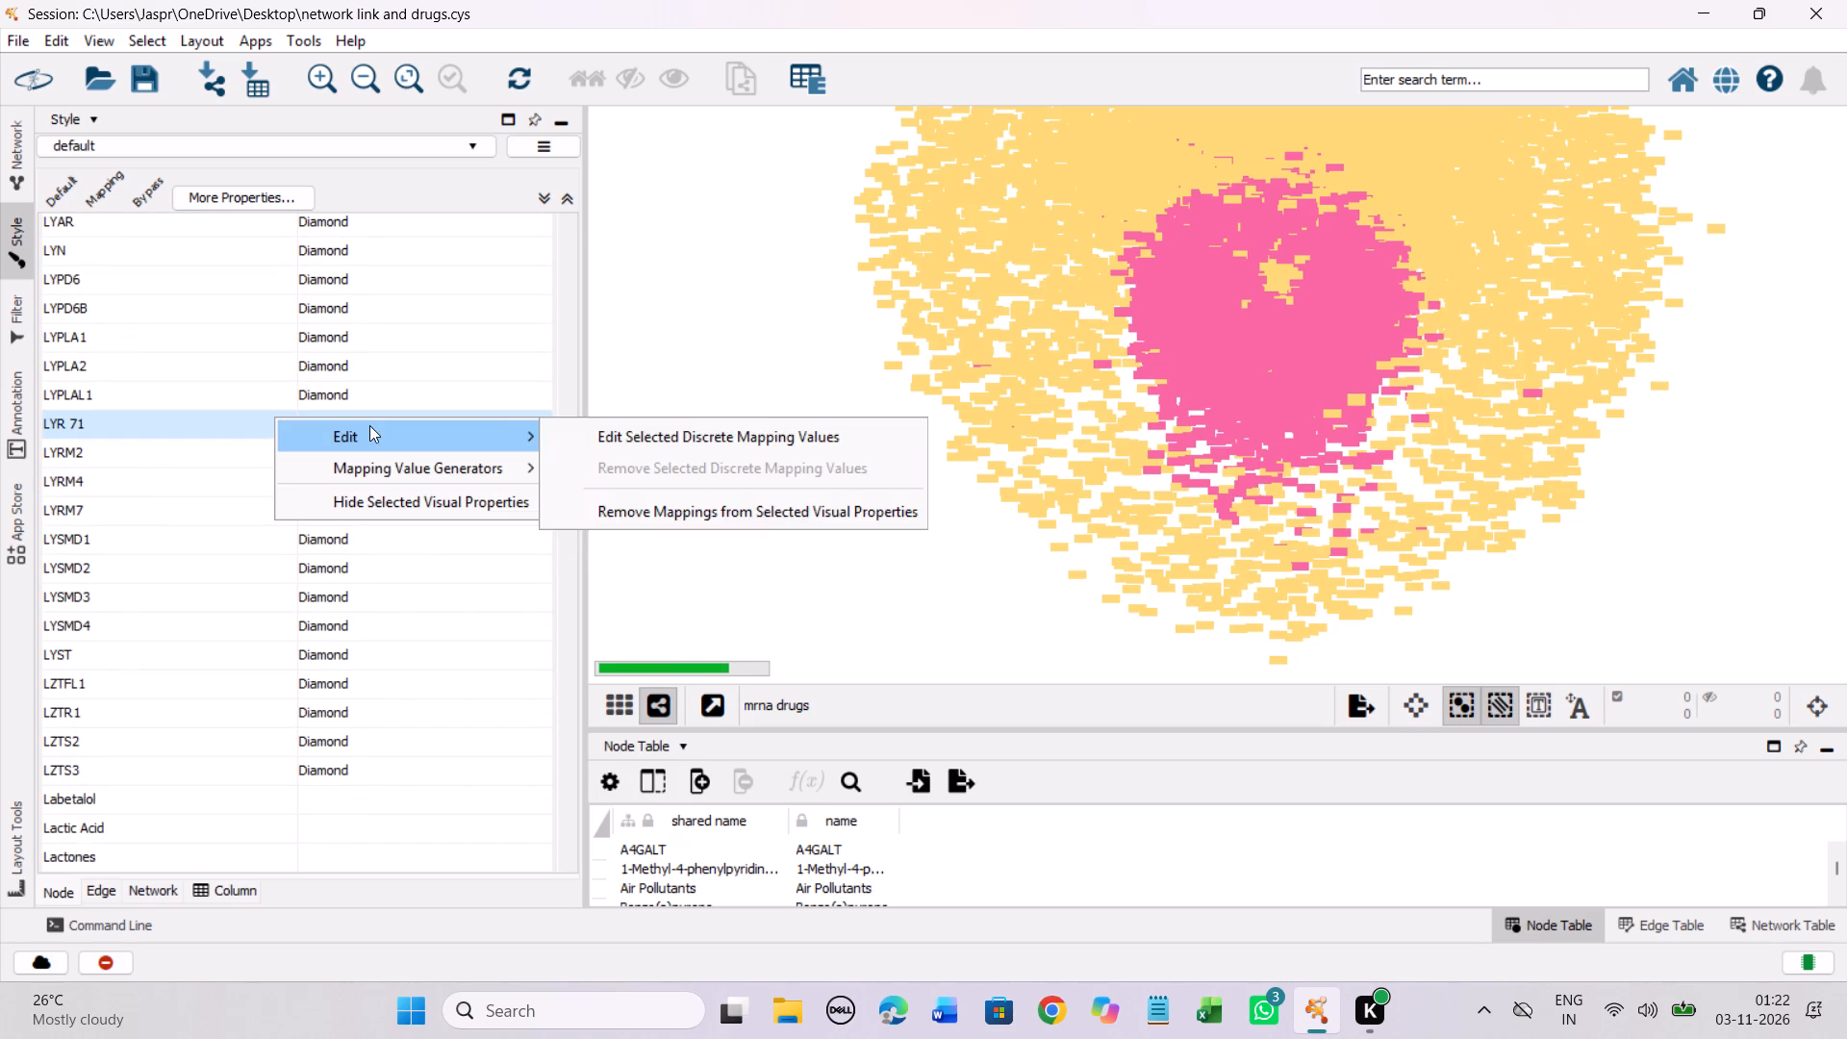
{"action": "left_click", "coordinate": [616, 436]}
{"action": "left_click", "coordinate": [306, 475]}
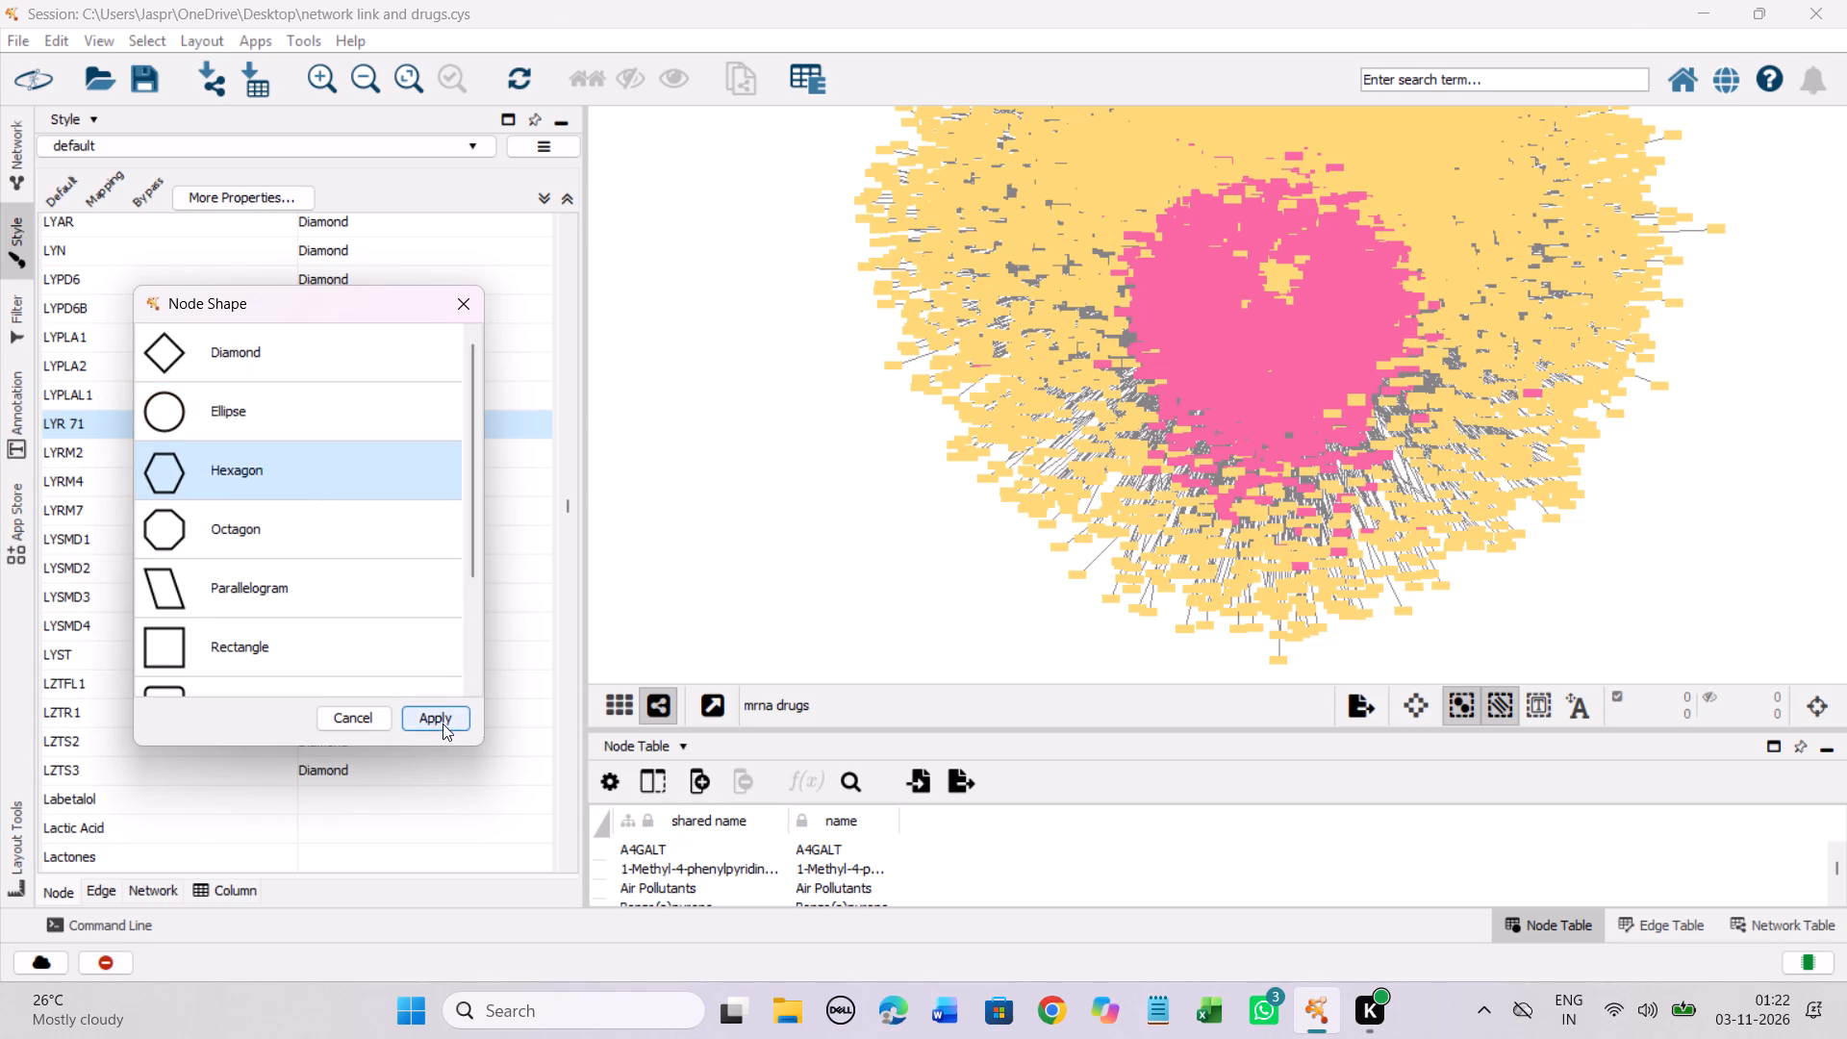
{"action": "left_click", "coordinate": [443, 711]}
Set the discrete node shape mapping for all entries from Labetalol through M-VAC protocol together to Hexagon.
{"action": "scroll", "coordinate": [440, 596], "scroll_direction": "down", "scroll_amount": 6}
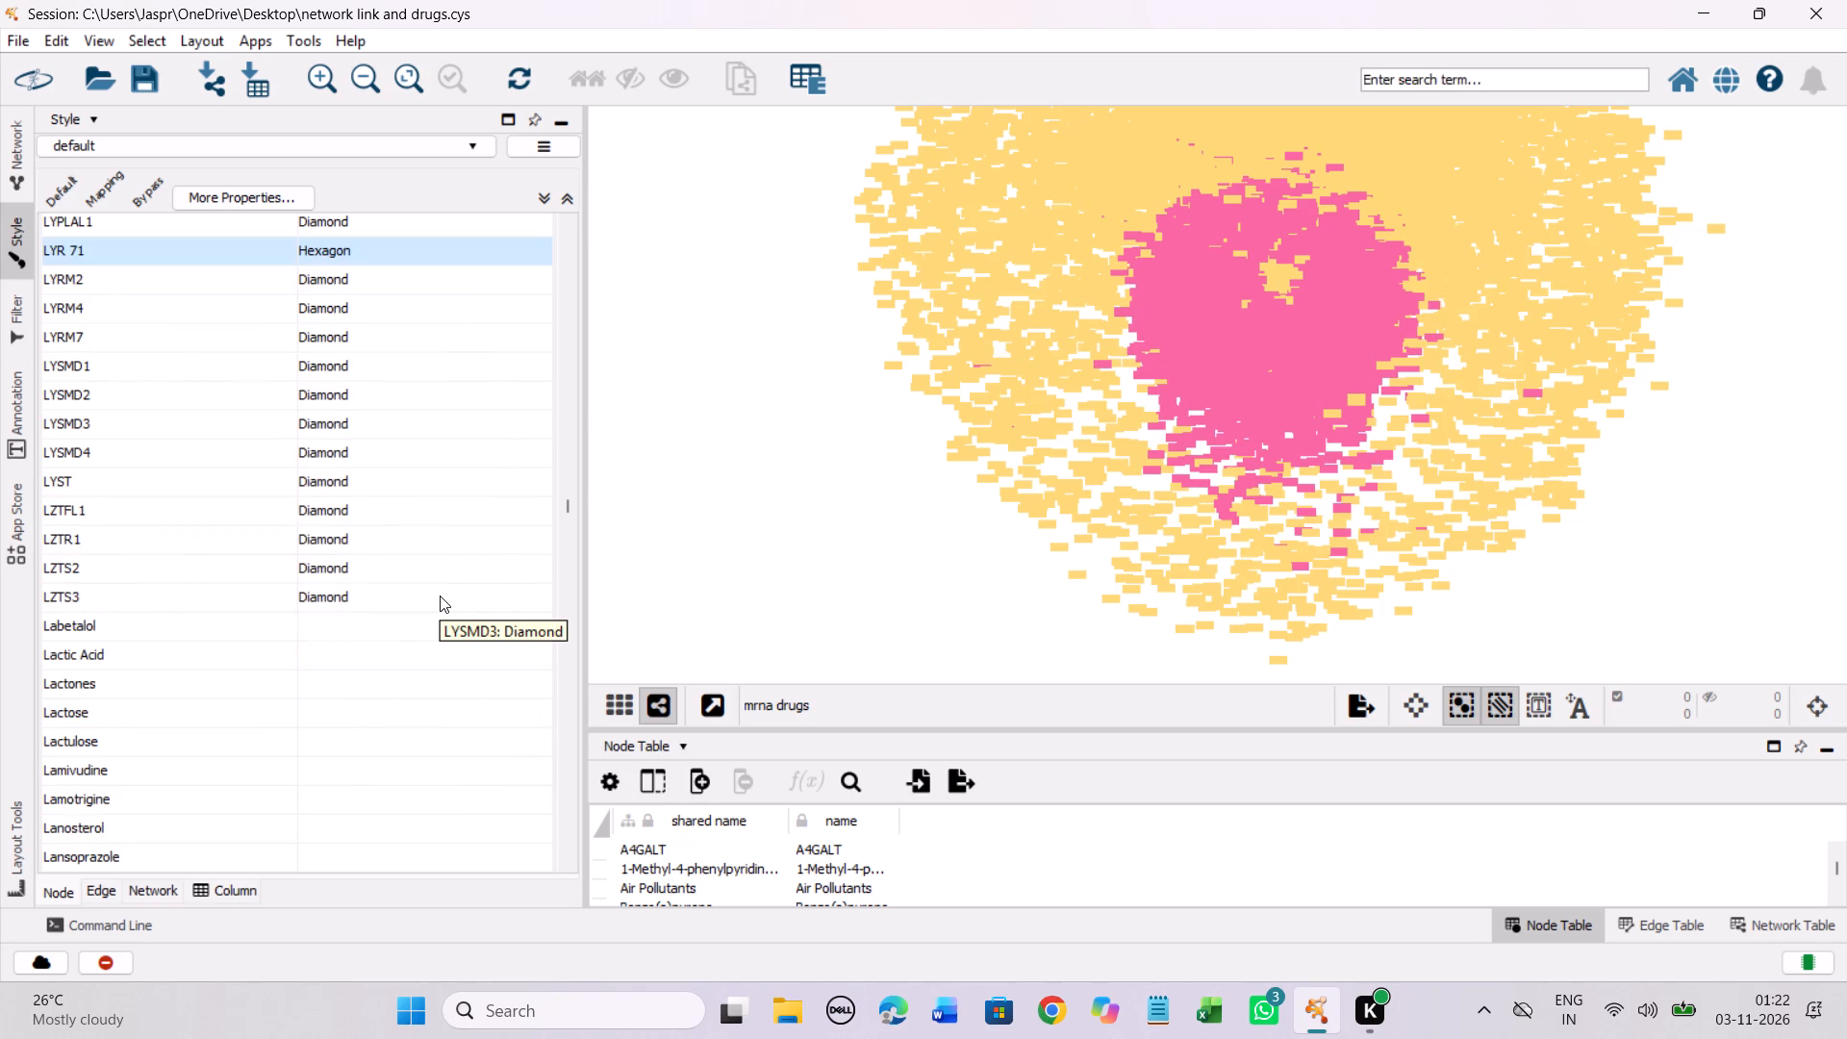
{"action": "scroll", "coordinate": [440, 596], "scroll_direction": "down", "scroll_amount": 4}
{"action": "left_click", "coordinate": [258, 512]}
{"action": "scroll", "coordinate": [395, 520], "scroll_direction": "down", "scroll_amount": 20}
{"action": "scroll", "coordinate": [395, 520], "scroll_direction": "down", "scroll_amount": 20}
{"action": "scroll", "coordinate": [395, 520], "scroll_direction": "down", "scroll_amount": 1}
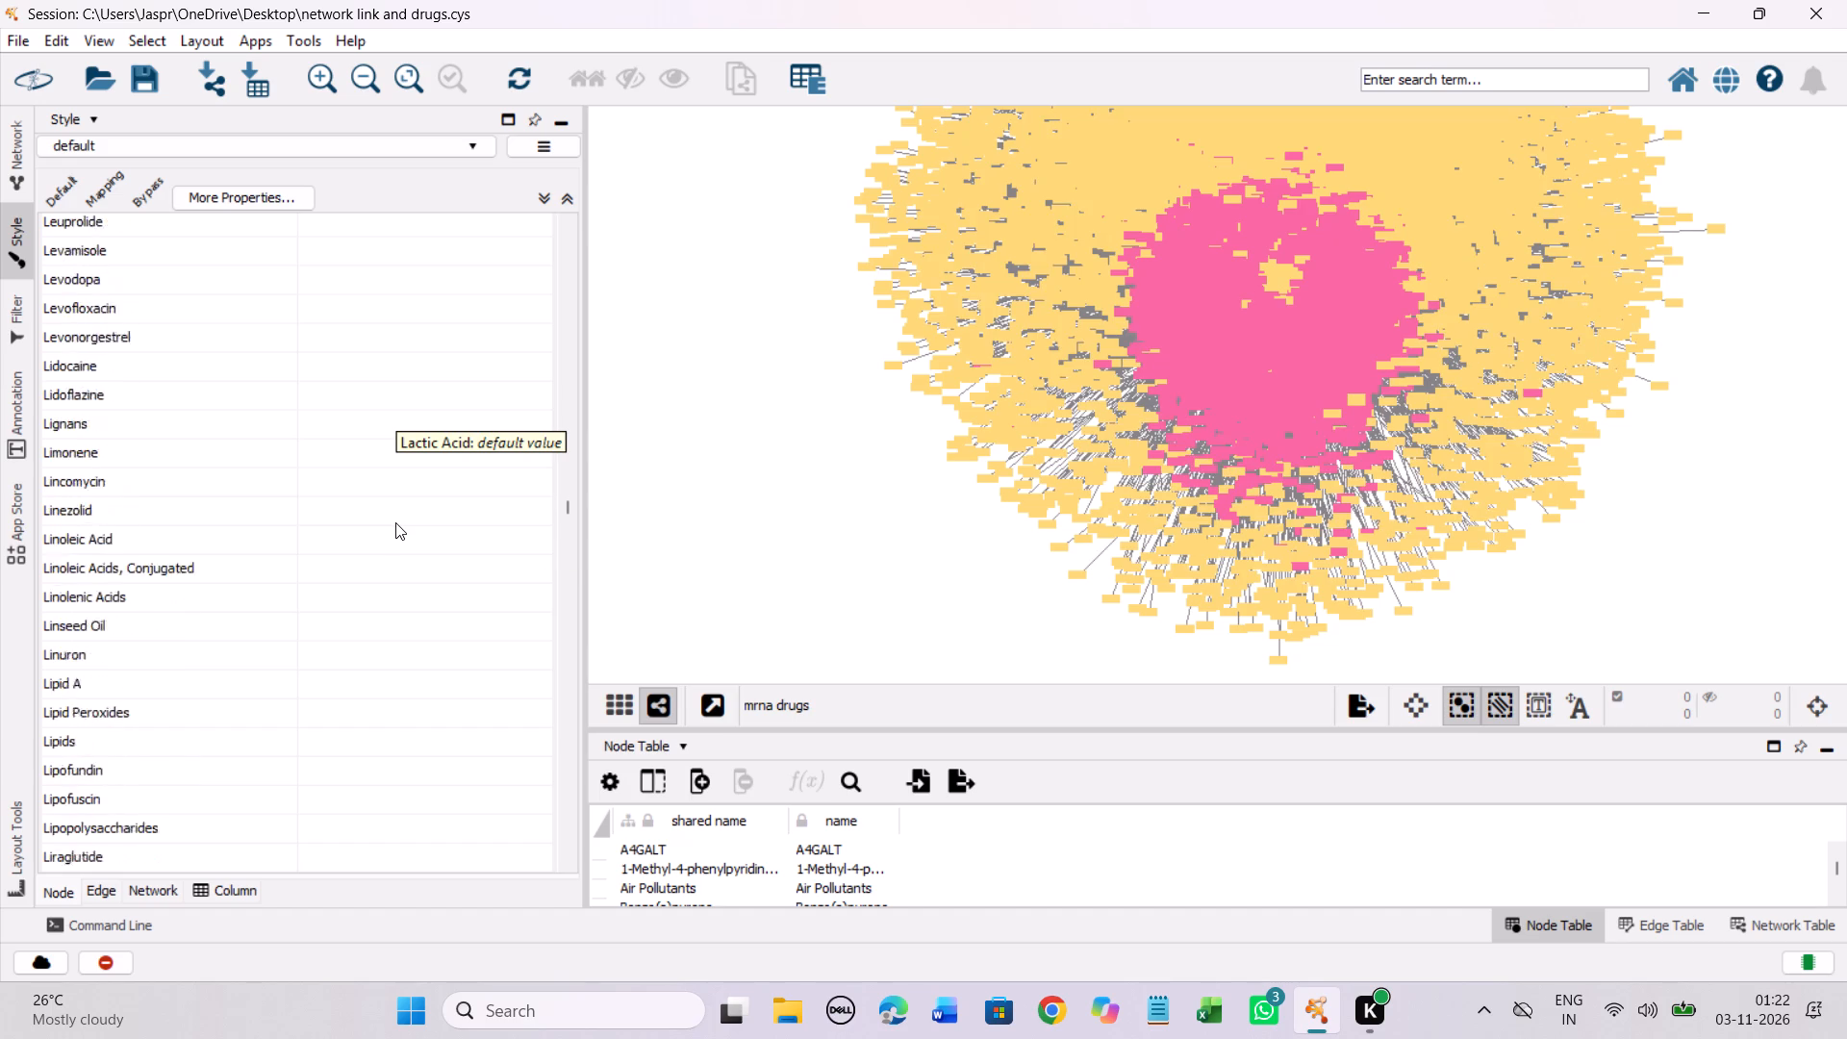
{"action": "scroll", "coordinate": [395, 522], "scroll_direction": "down", "scroll_amount": 20}
{"action": "scroll", "coordinate": [395, 522], "scroll_direction": "down", "scroll_amount": 8}
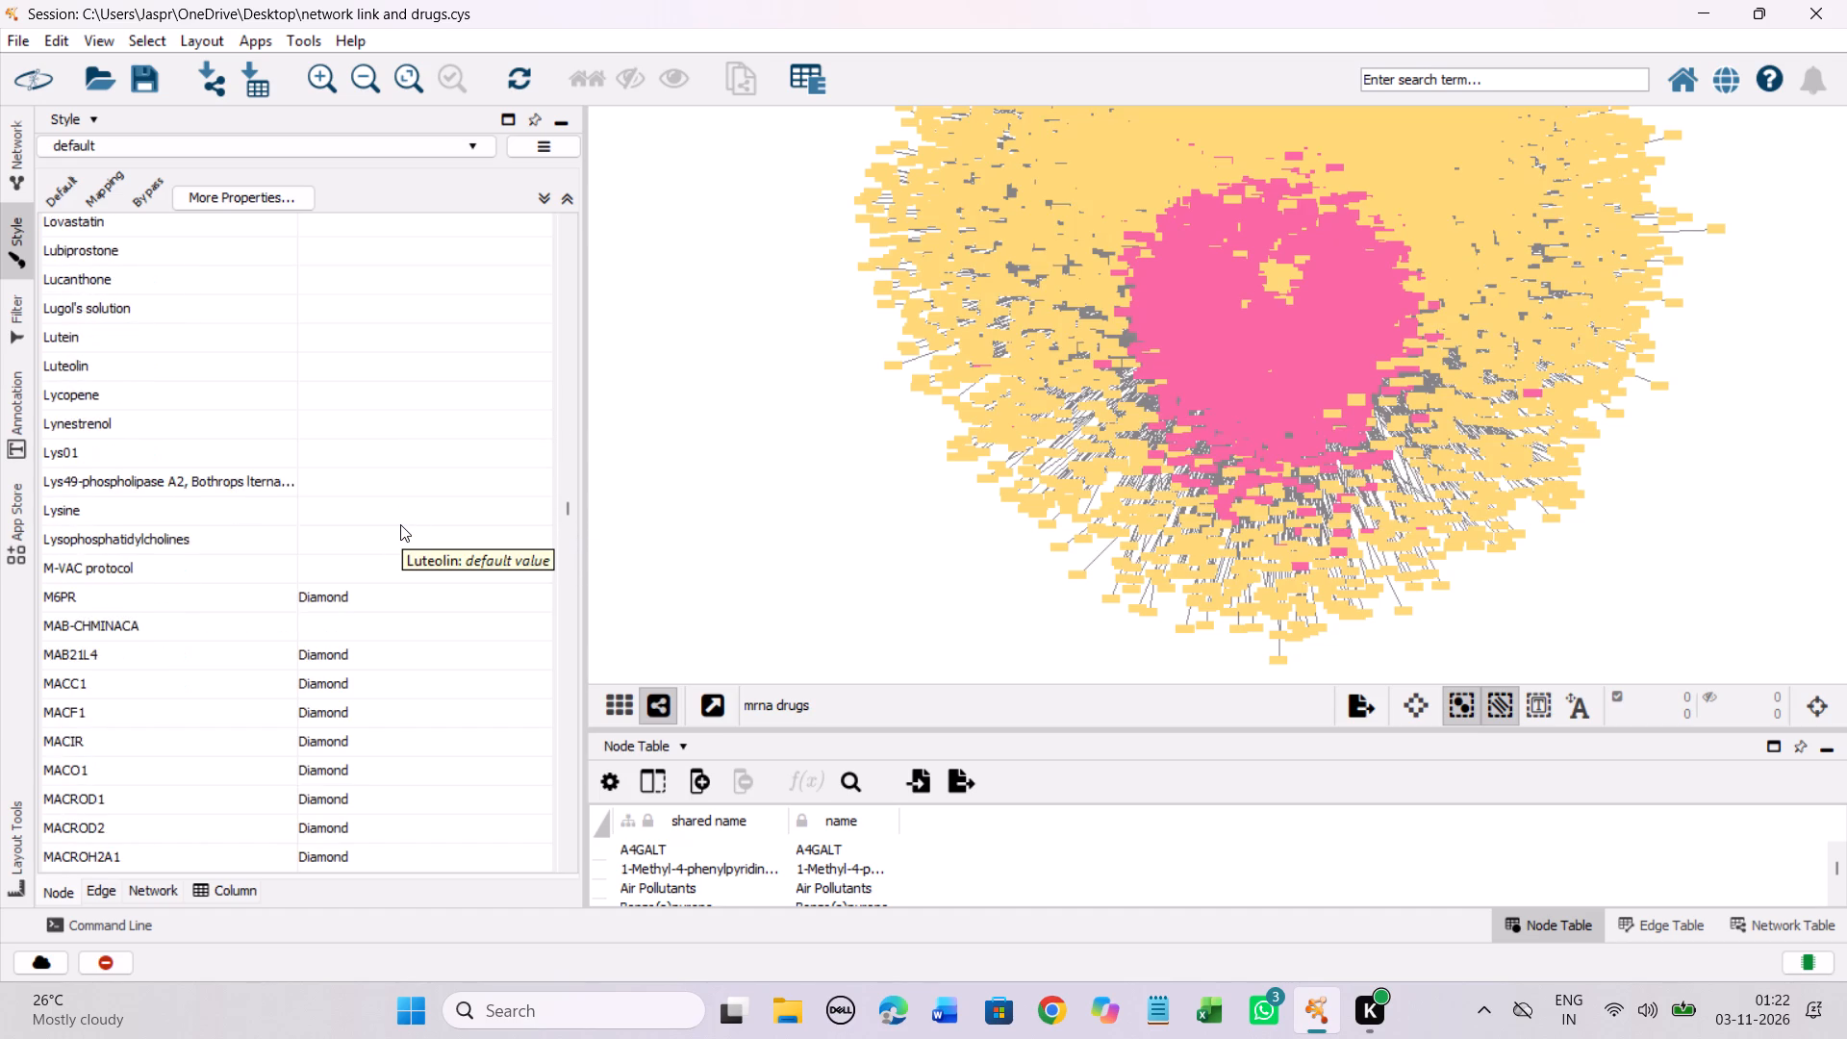
{"action": "scroll", "coordinate": [400, 524], "scroll_direction": "down", "scroll_amount": 2}
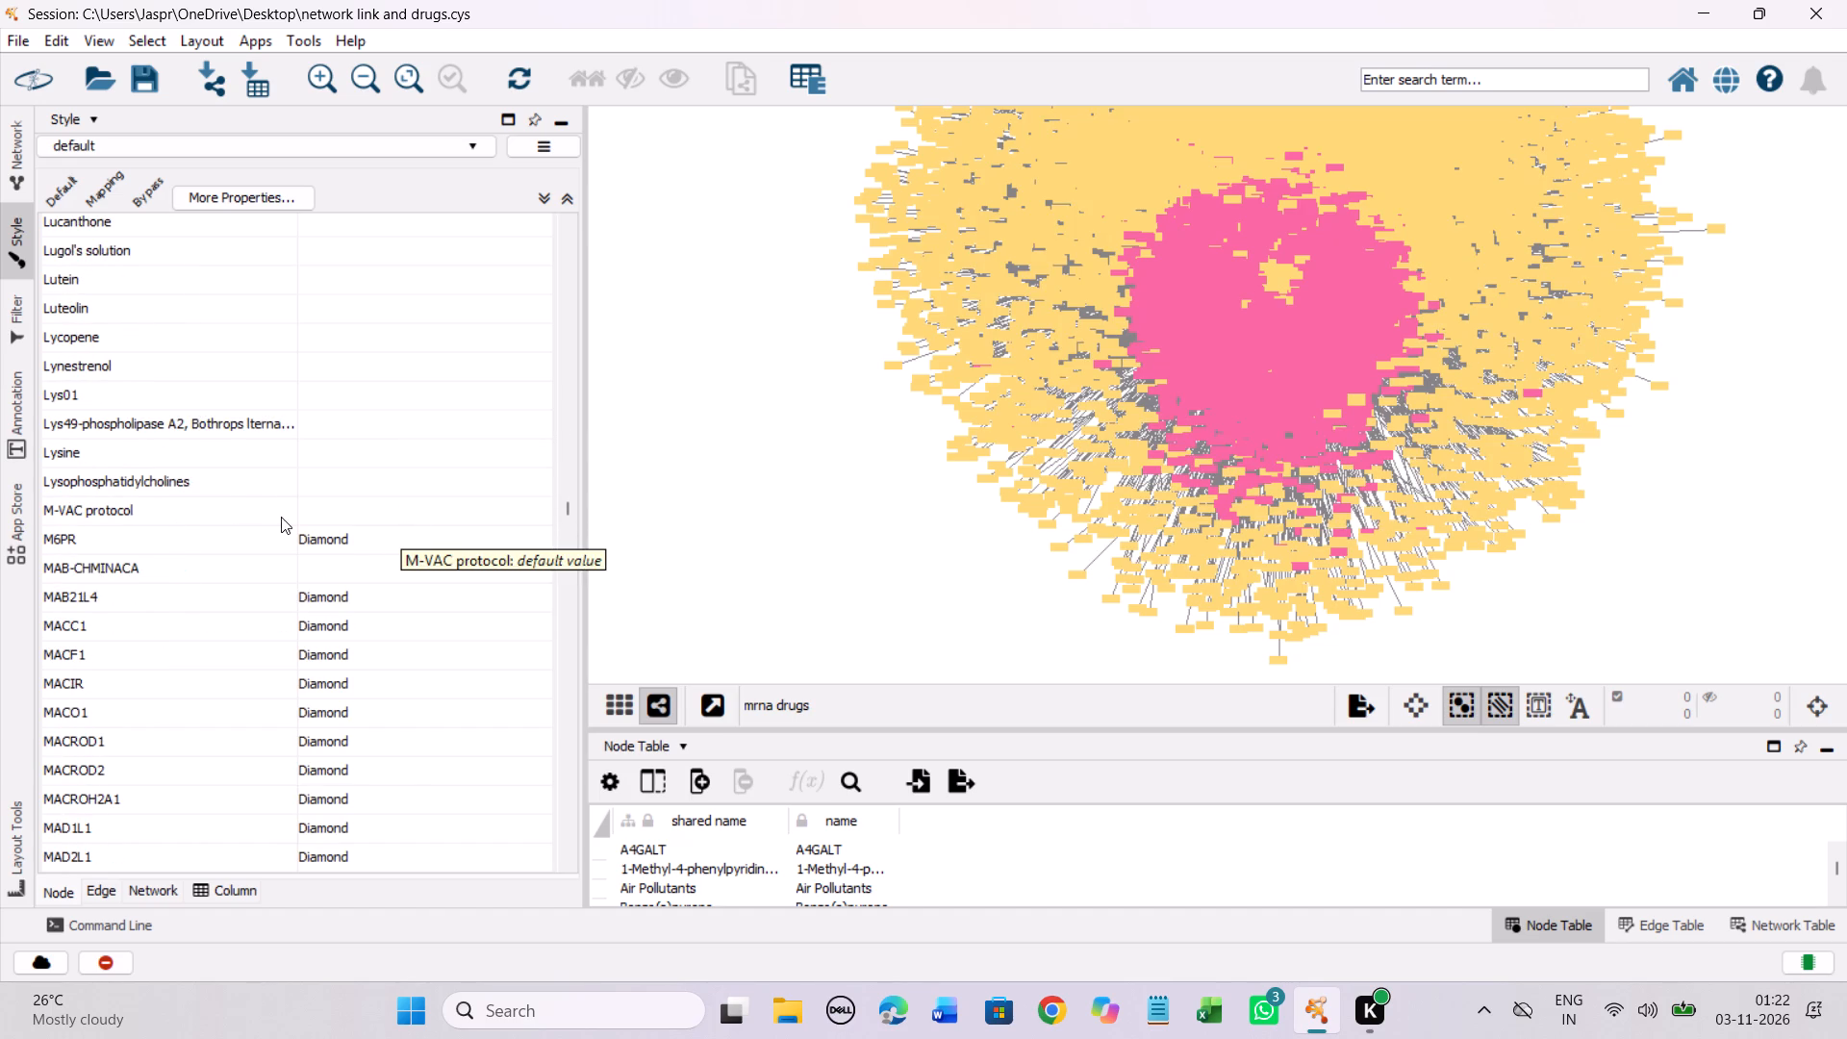
{"action": "left_click", "coordinate": [244, 517], "text": "shift"}
{"action": "right_click", "coordinate": [244, 517]}
{"action": "left_click", "coordinate": [382, 521]}
{"action": "left_click", "coordinate": [645, 529]}
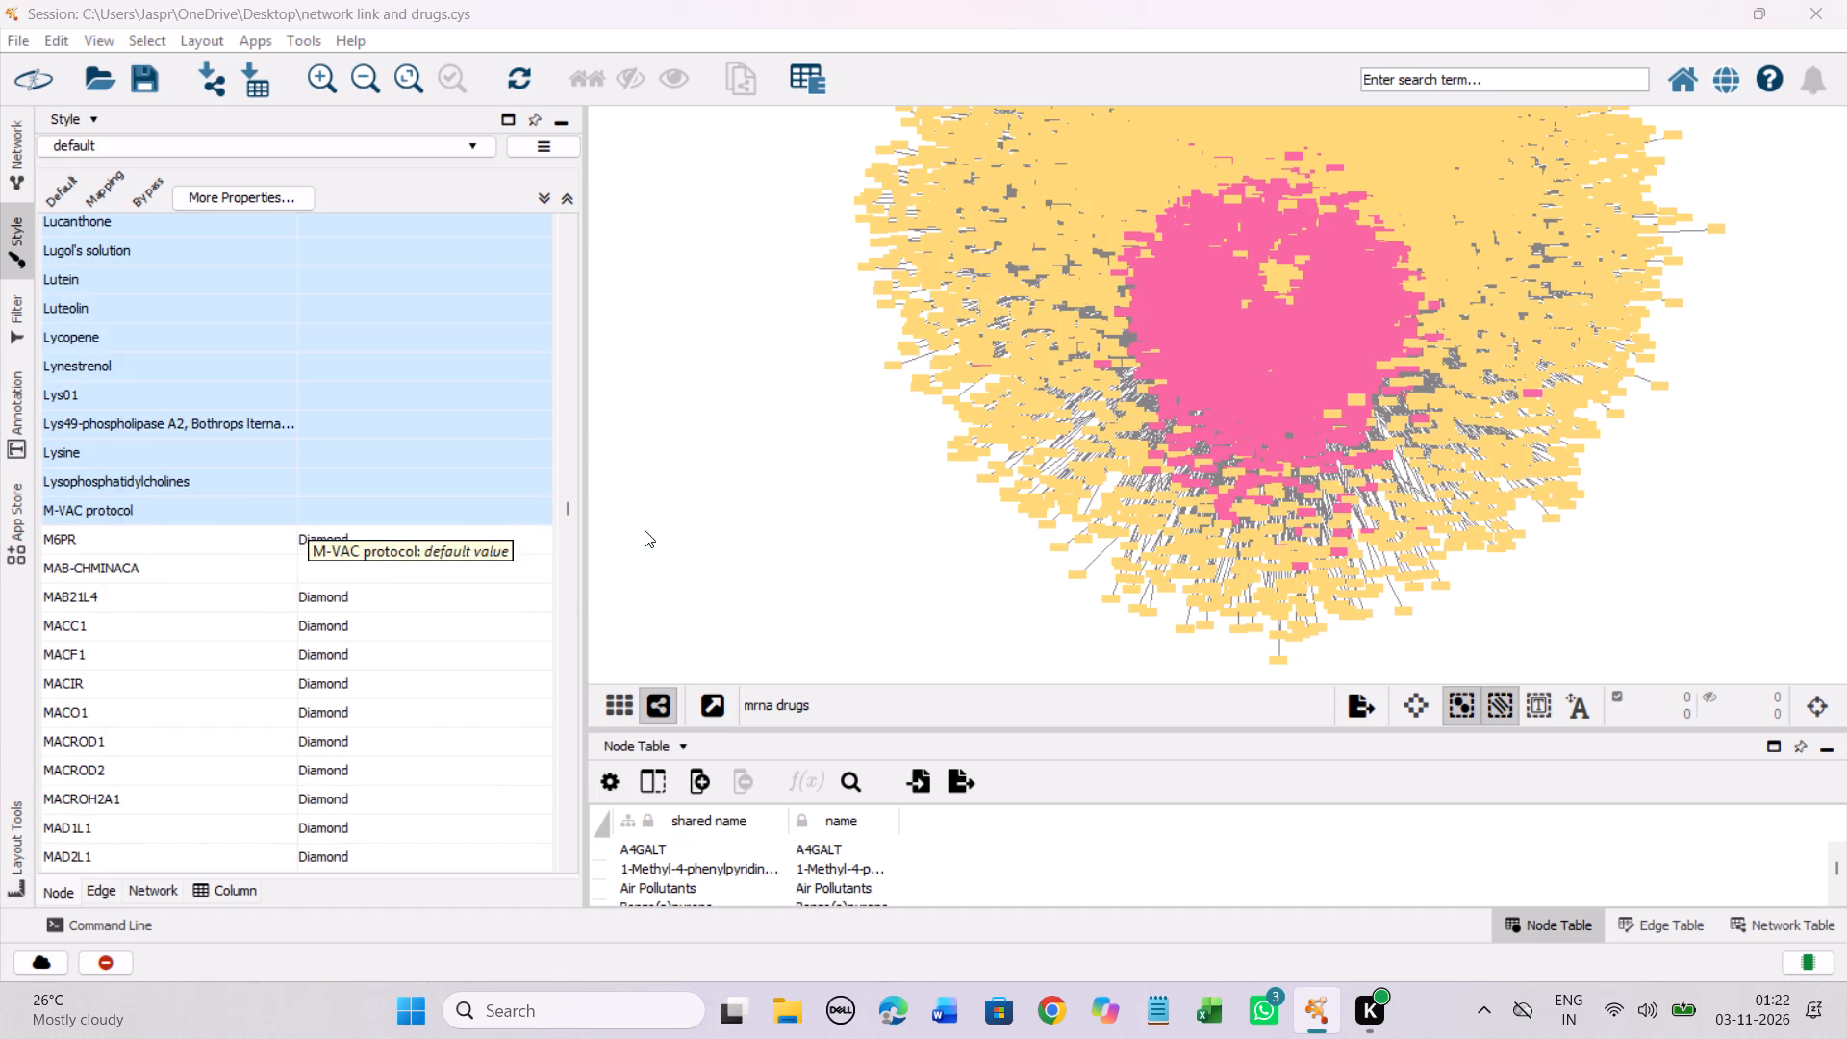
{"action": "left_click", "coordinate": [314, 472]}
{"action": "left_click", "coordinate": [437, 709]}
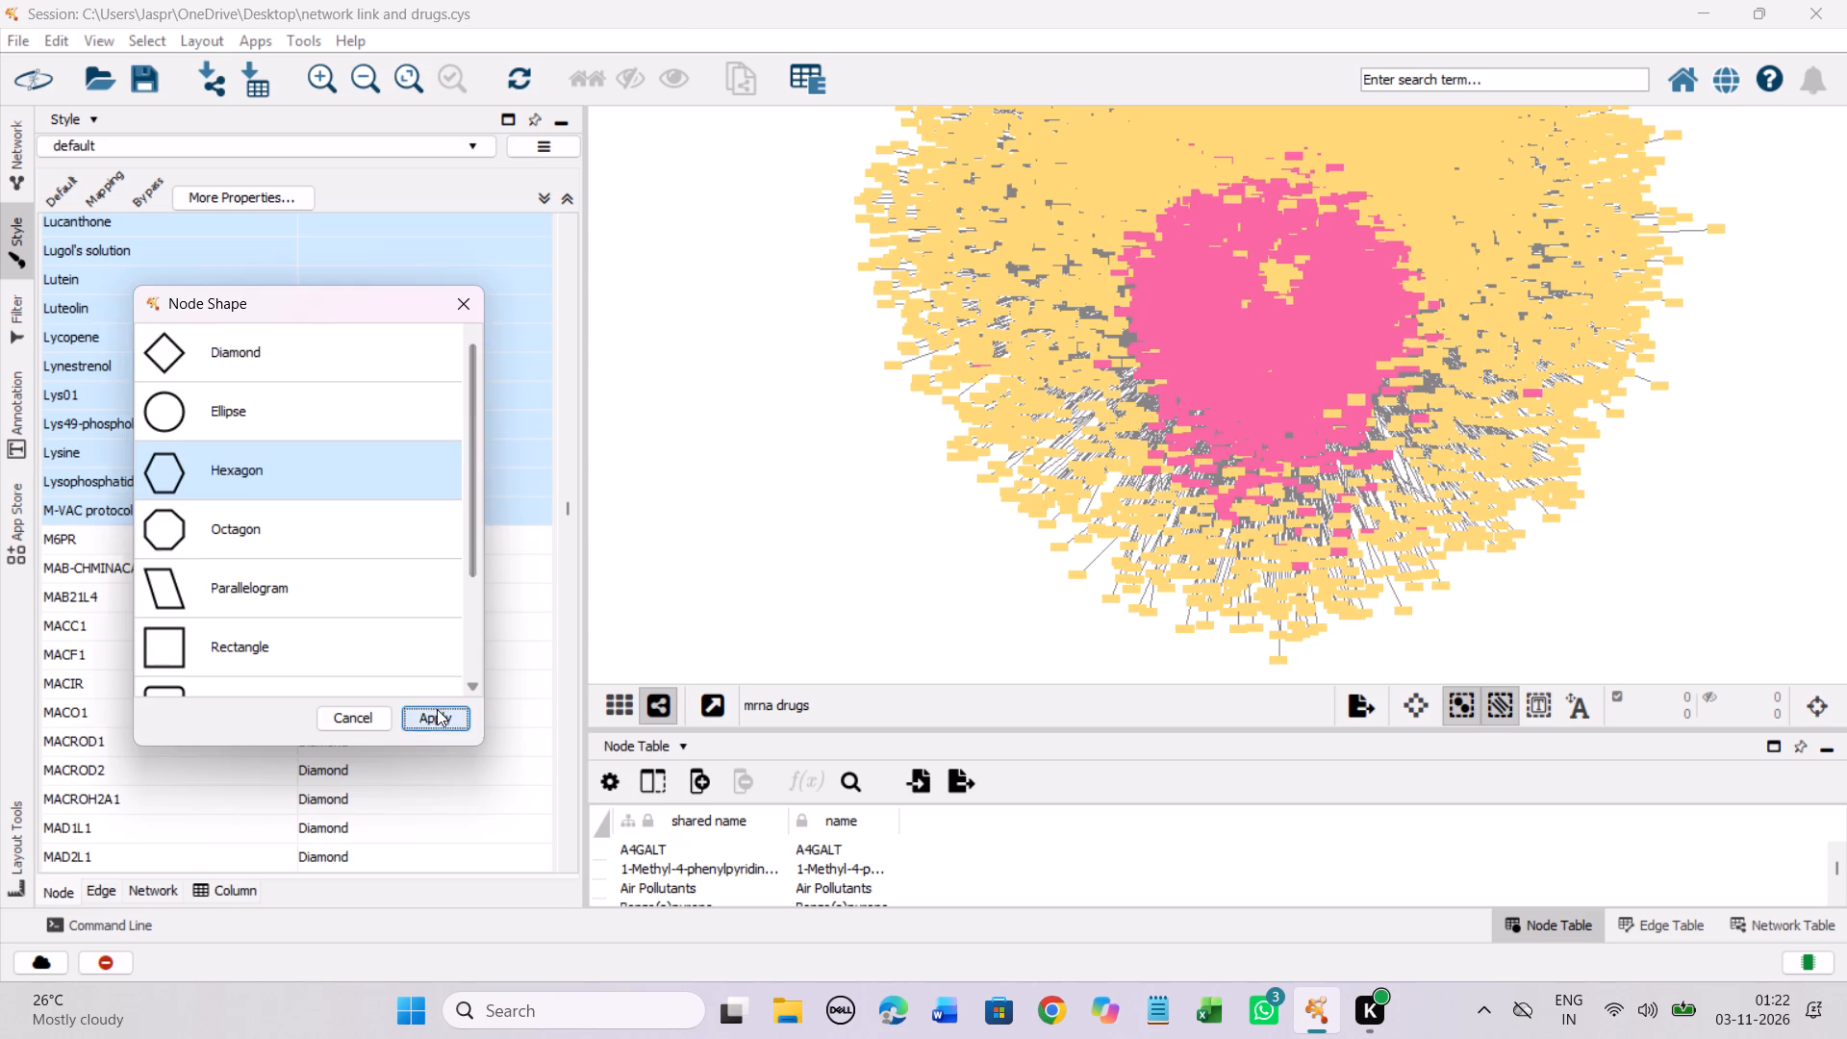
Set the discrete node shape mapping for MAB-CHMINACA to Hexagon.
{"action": "left_click", "coordinate": [315, 568]}
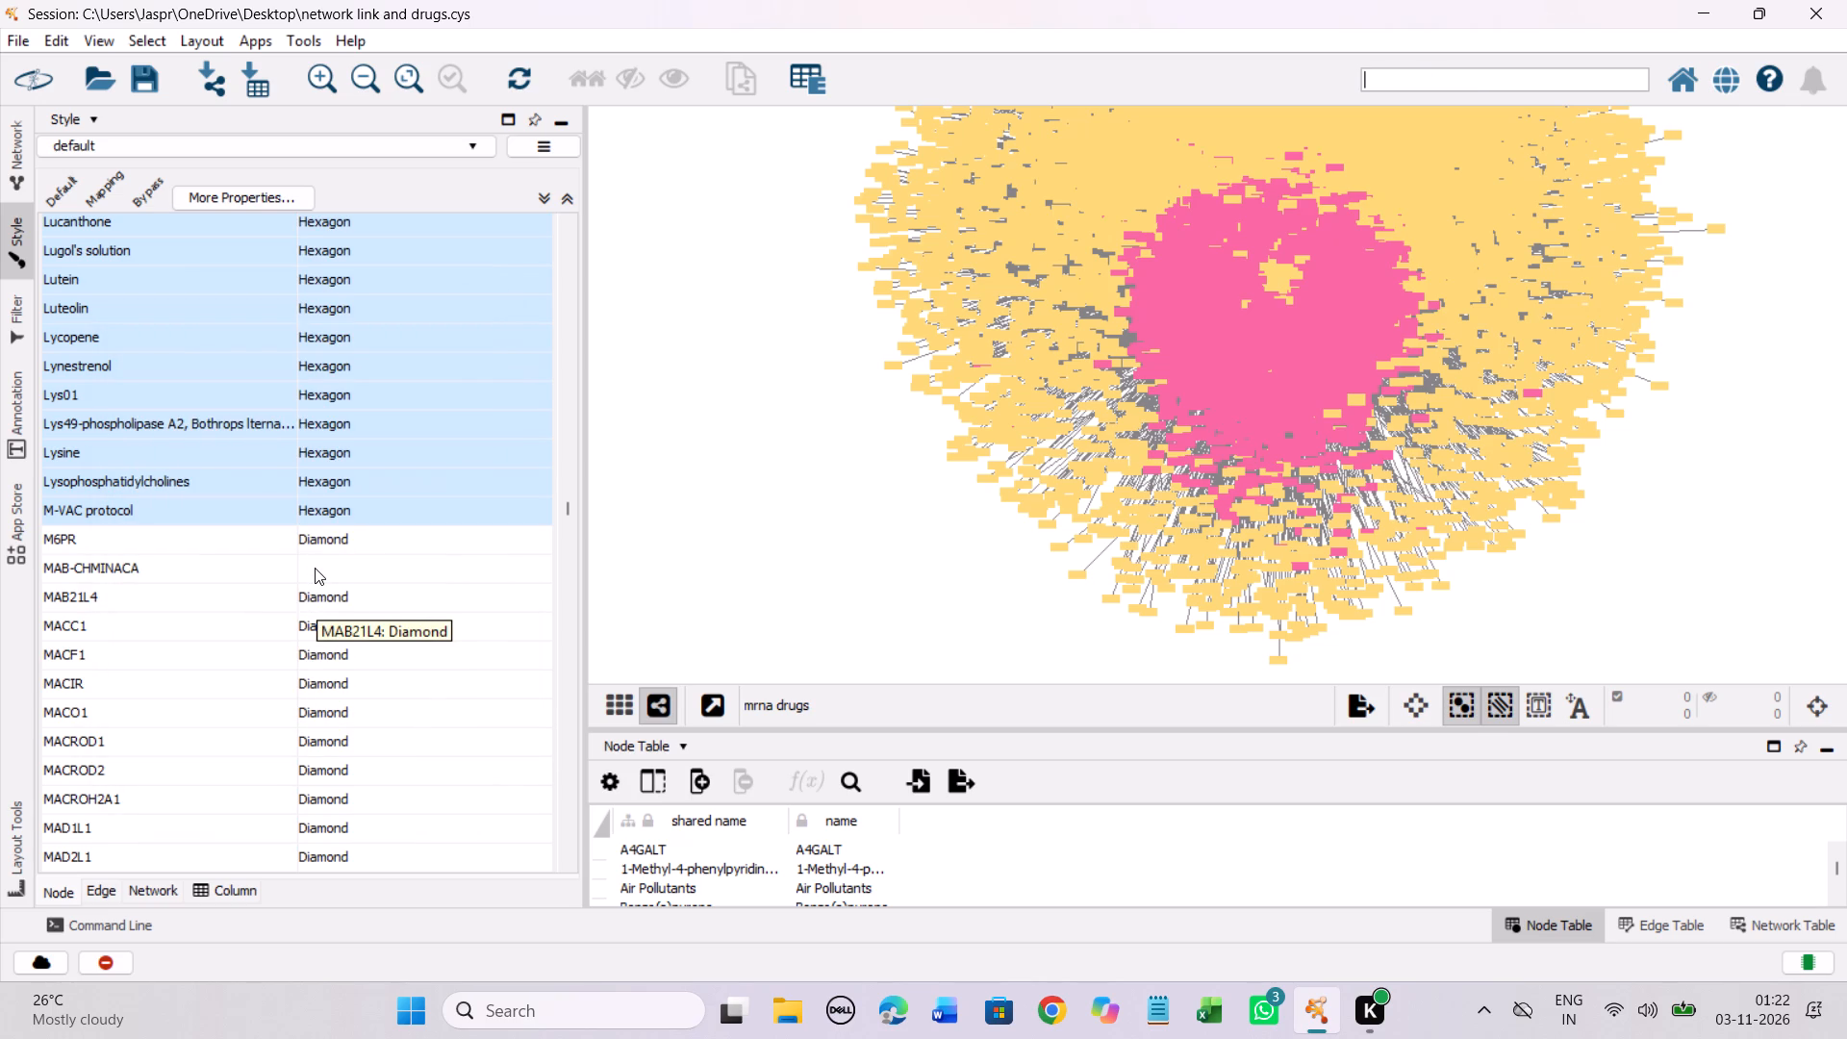
{"action": "right_click", "coordinate": [263, 564]}
{"action": "left_click", "coordinate": [330, 580]}
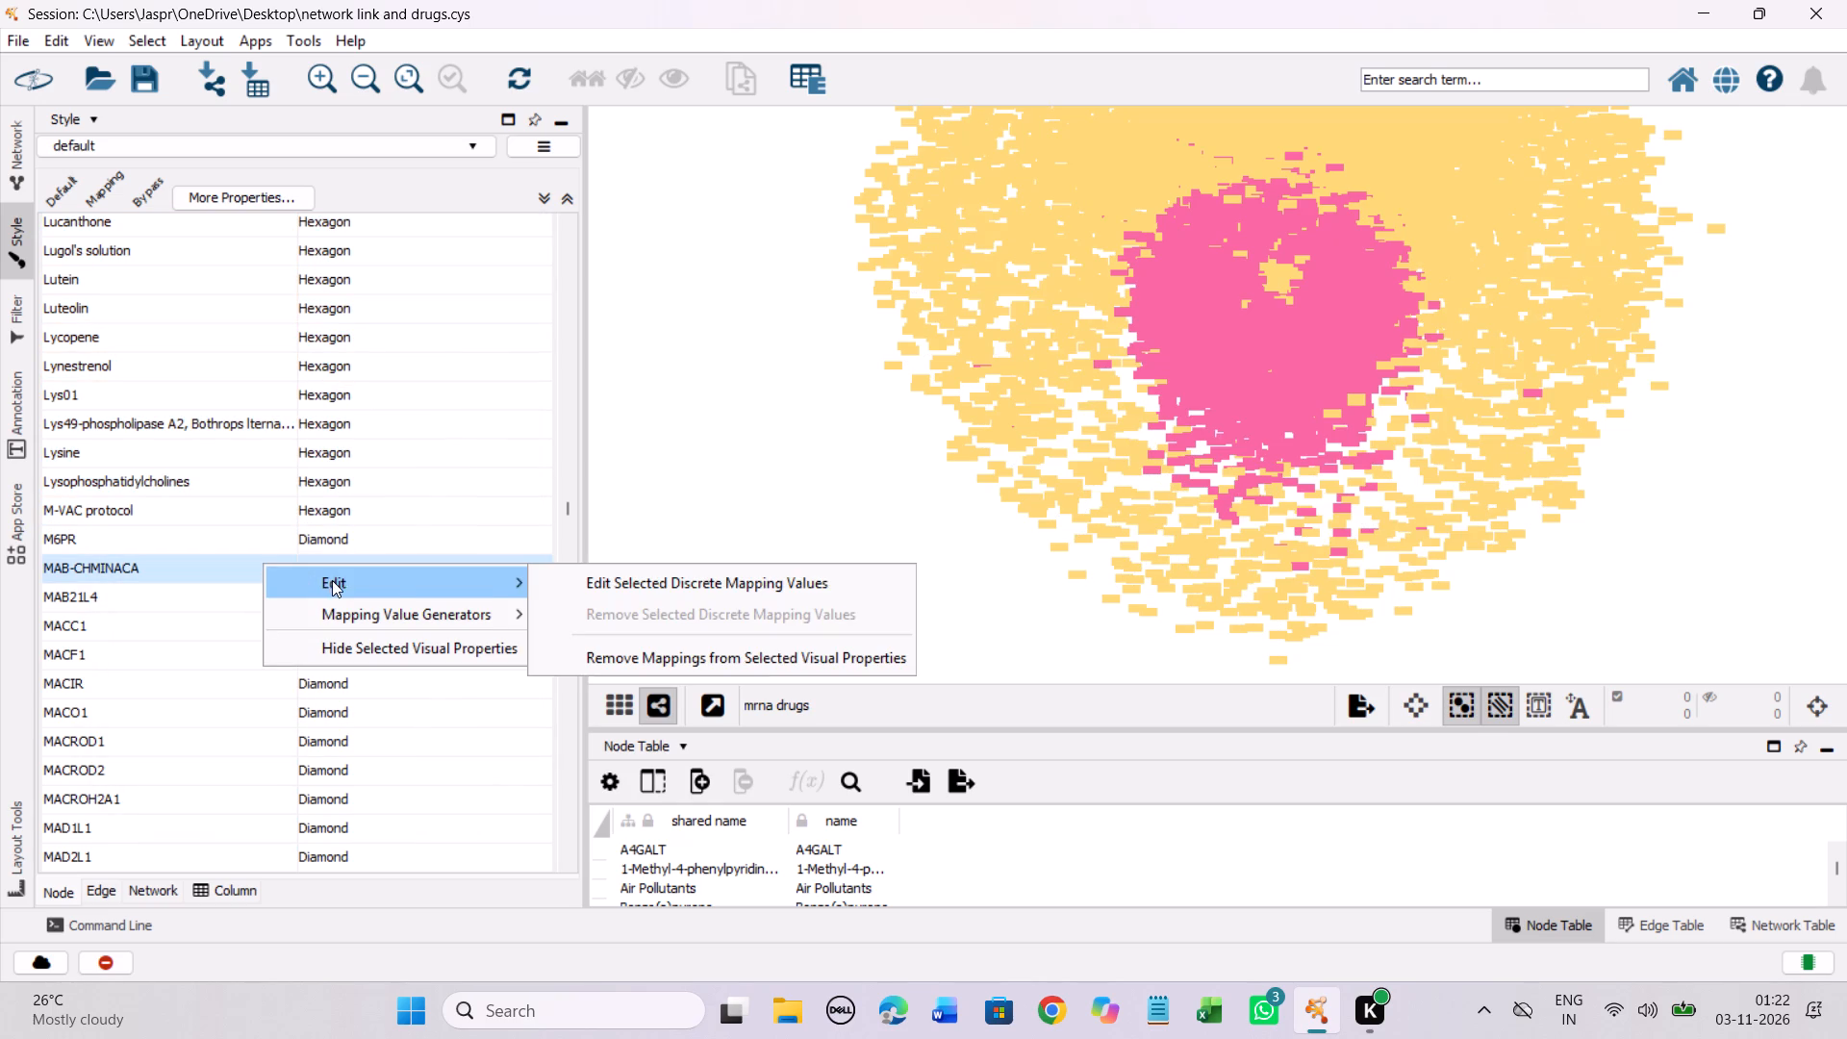
{"action": "left_click", "coordinate": [675, 575]}
{"action": "left_click", "coordinate": [315, 467]}
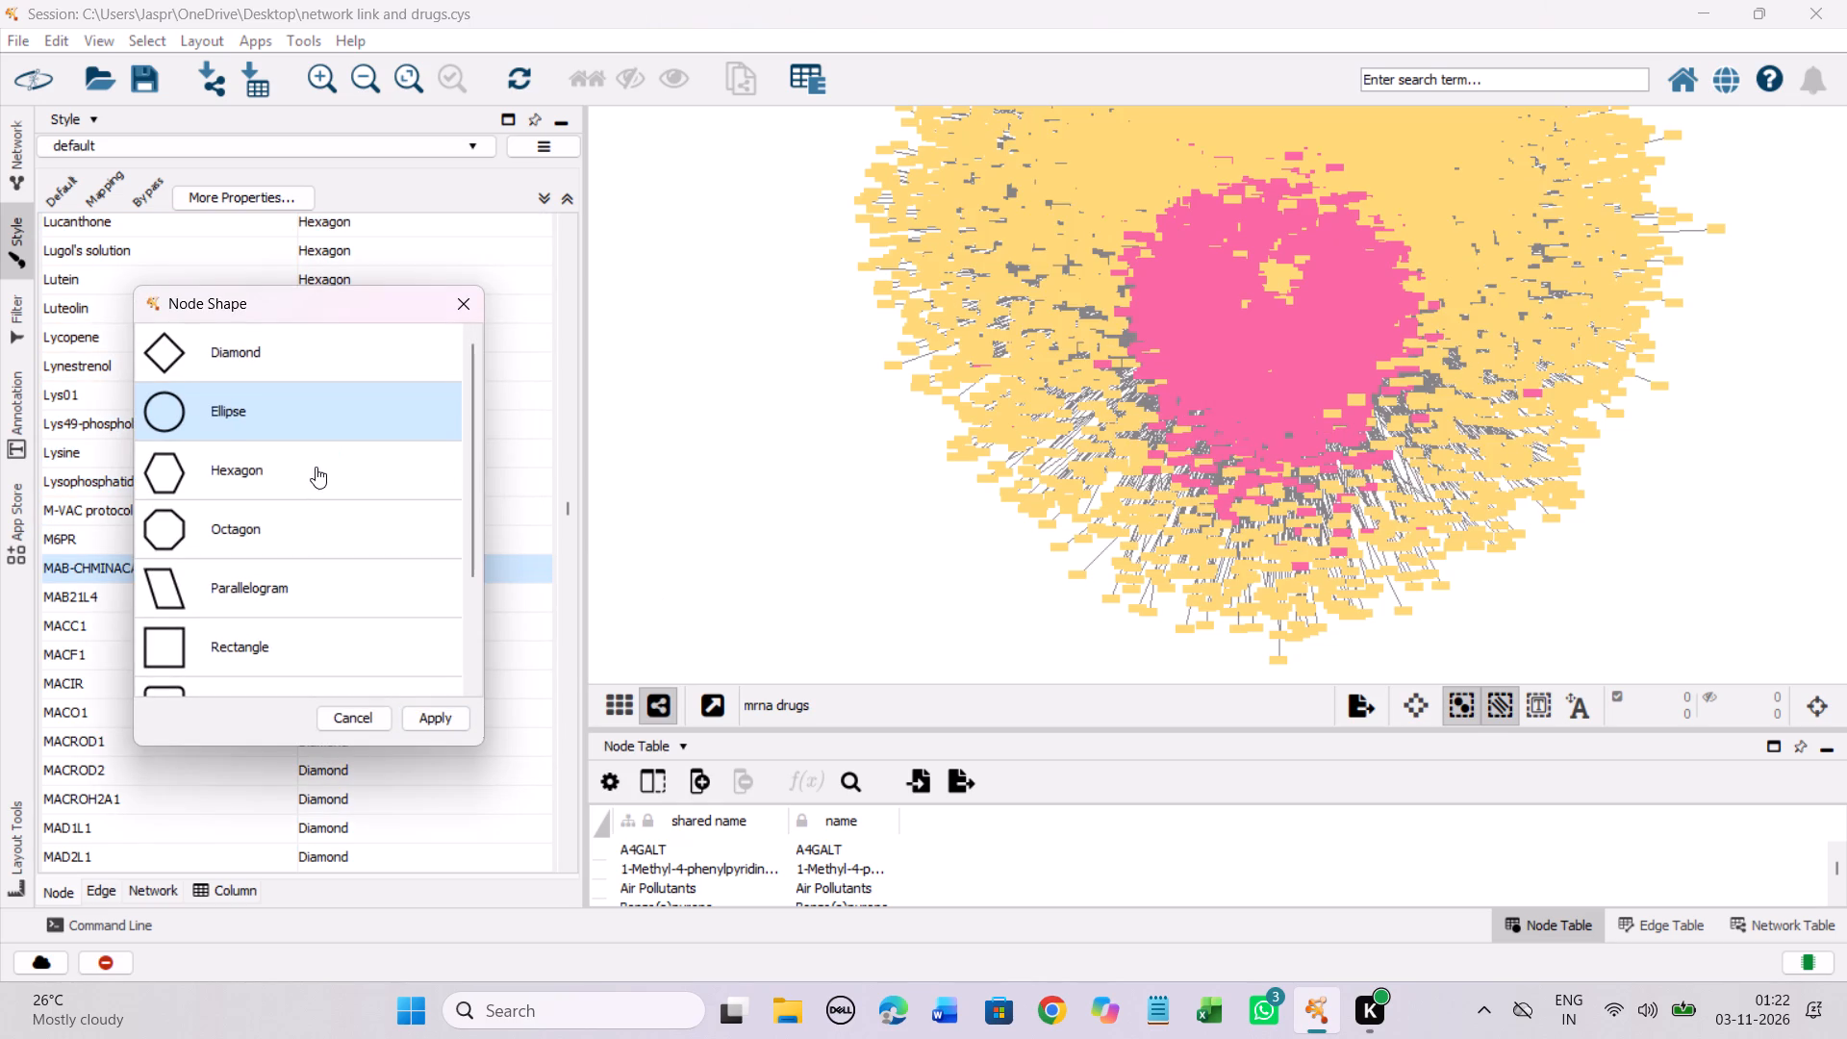
{"action": "left_click", "coordinate": [433, 709]}
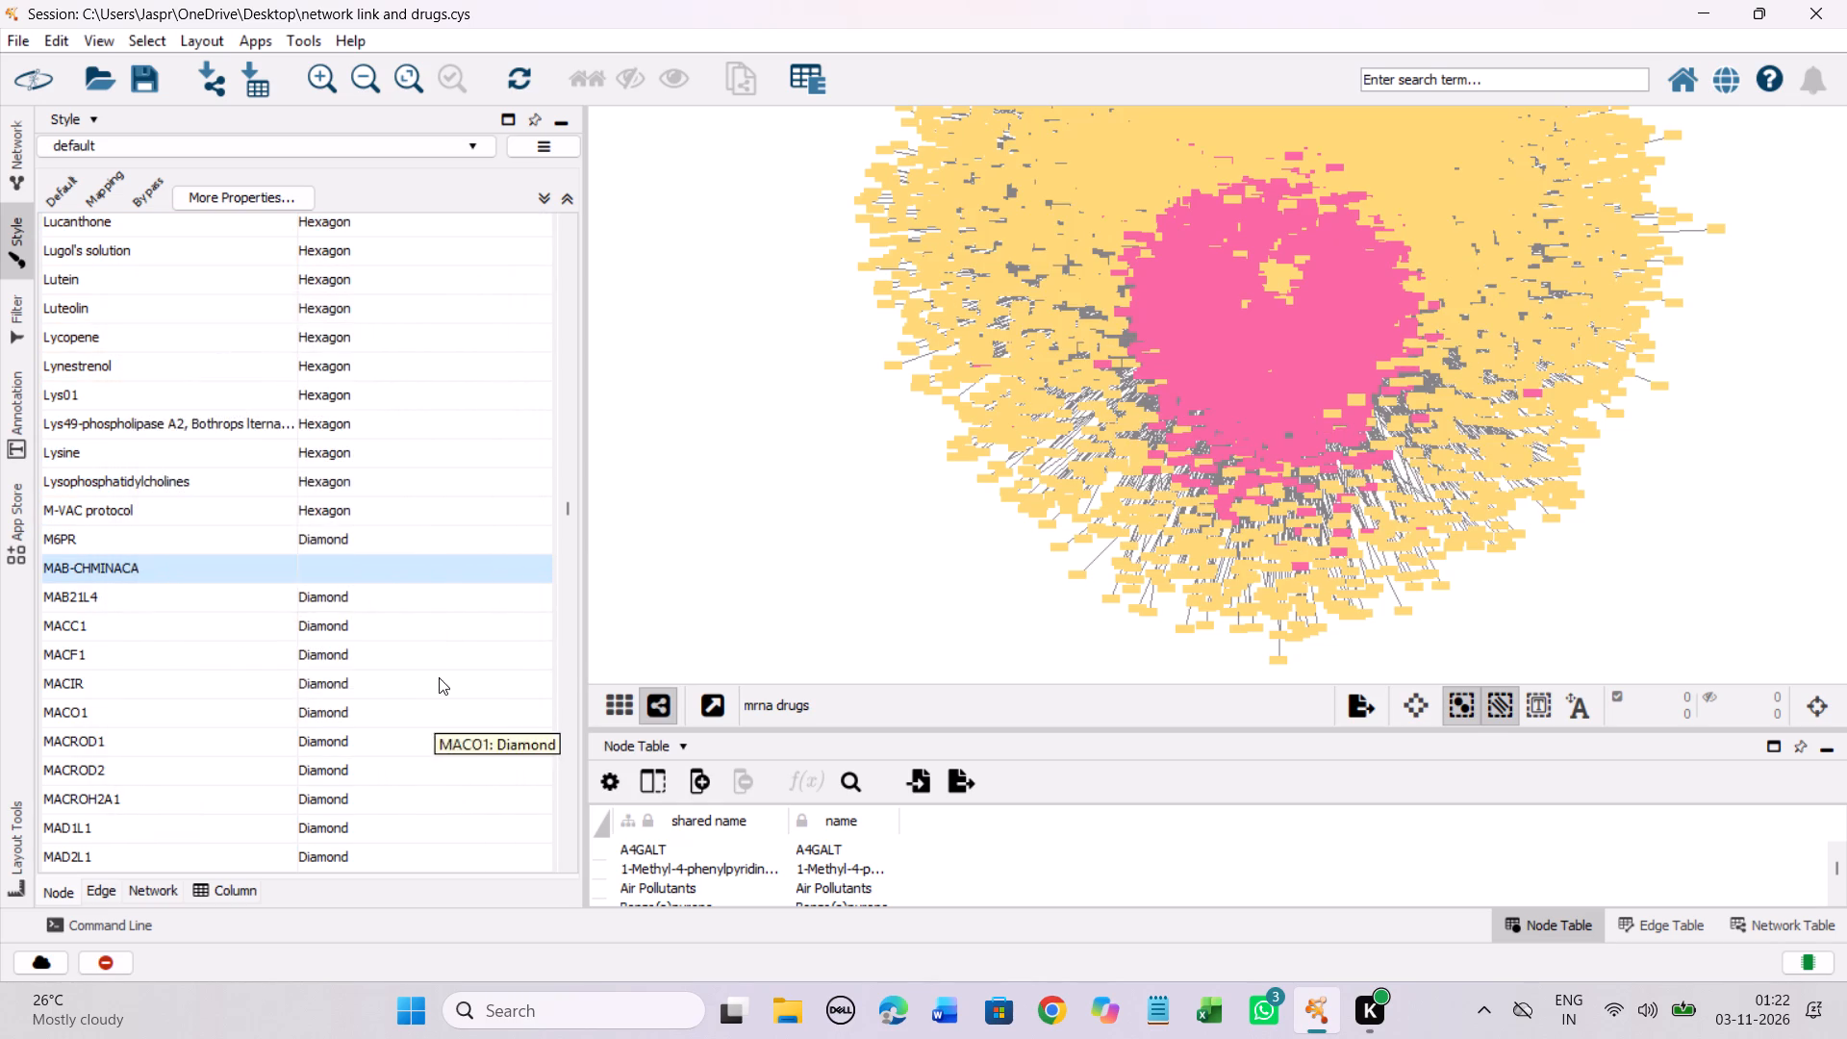